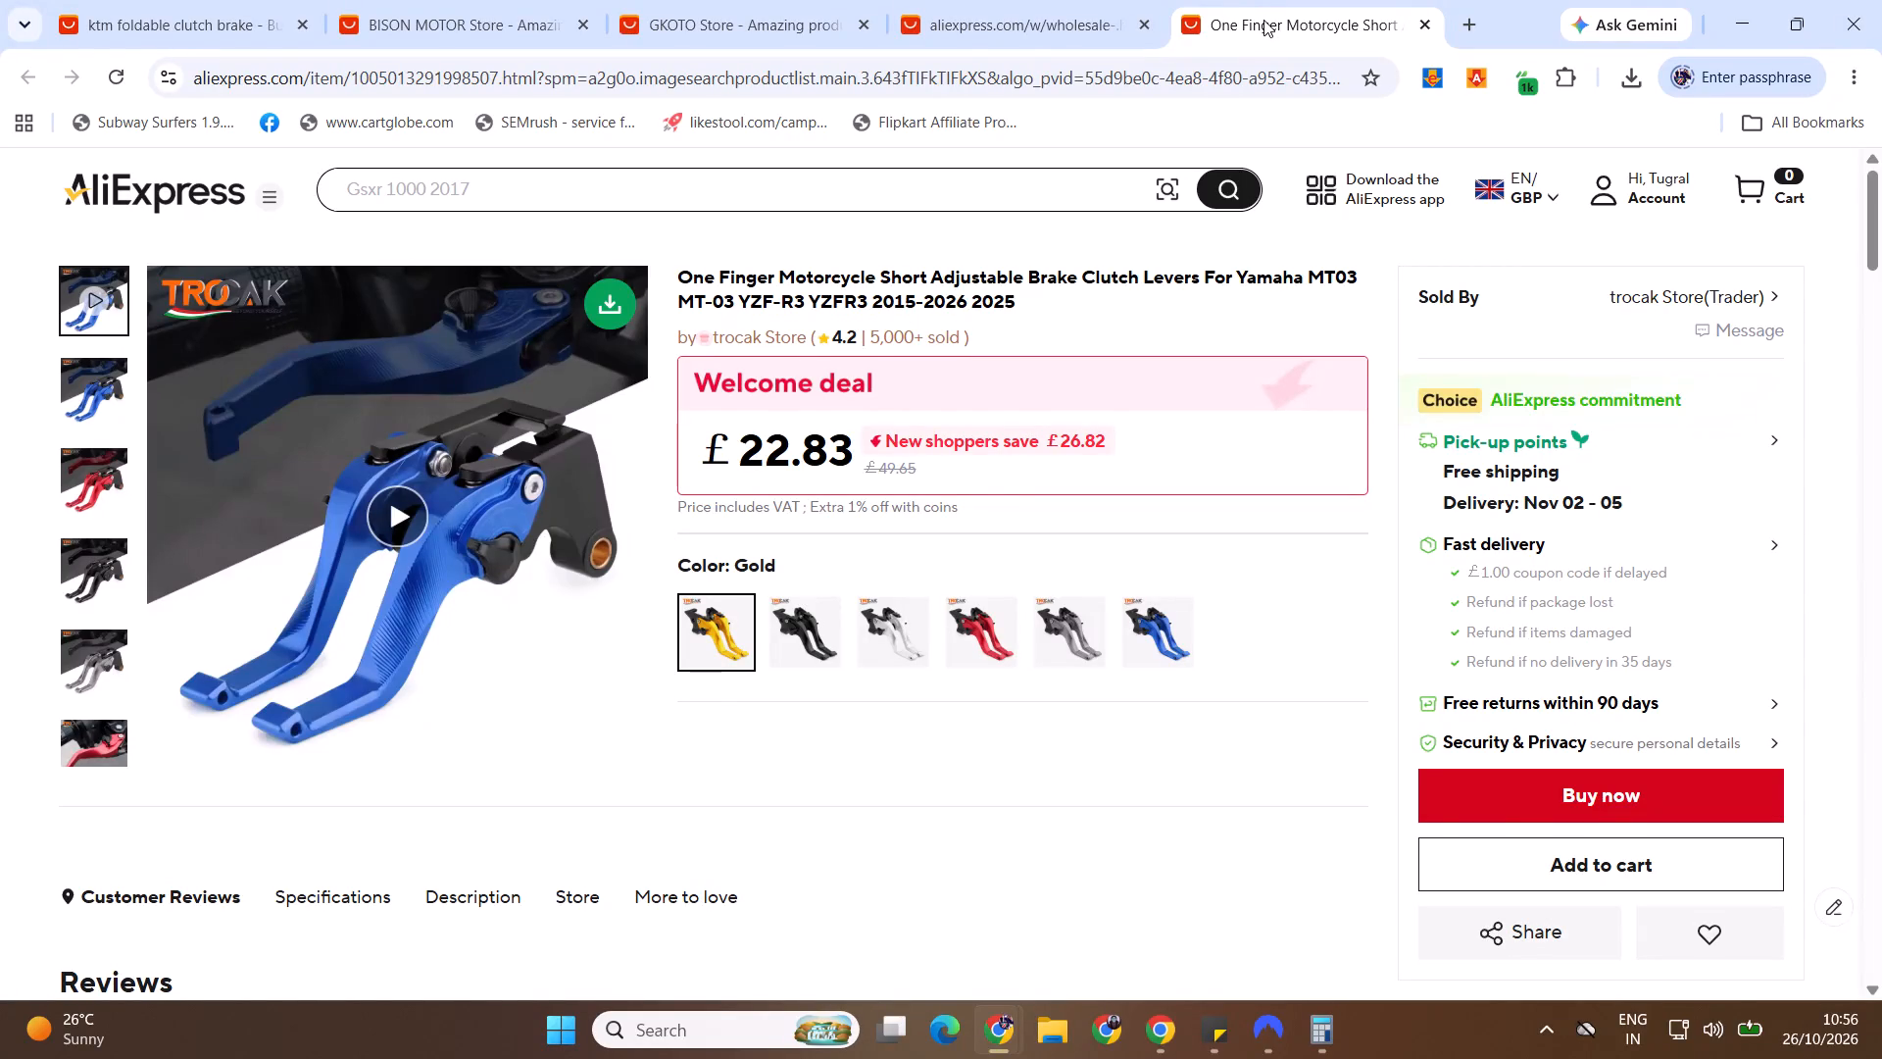
Check the eBay active listings filtered by the keyword suzuki.
{"action": "key", "text": "alt+Tab"}
{"action": "key", "text": "alt+Tab"}
{"action": "key", "text": "alt+Tab"}
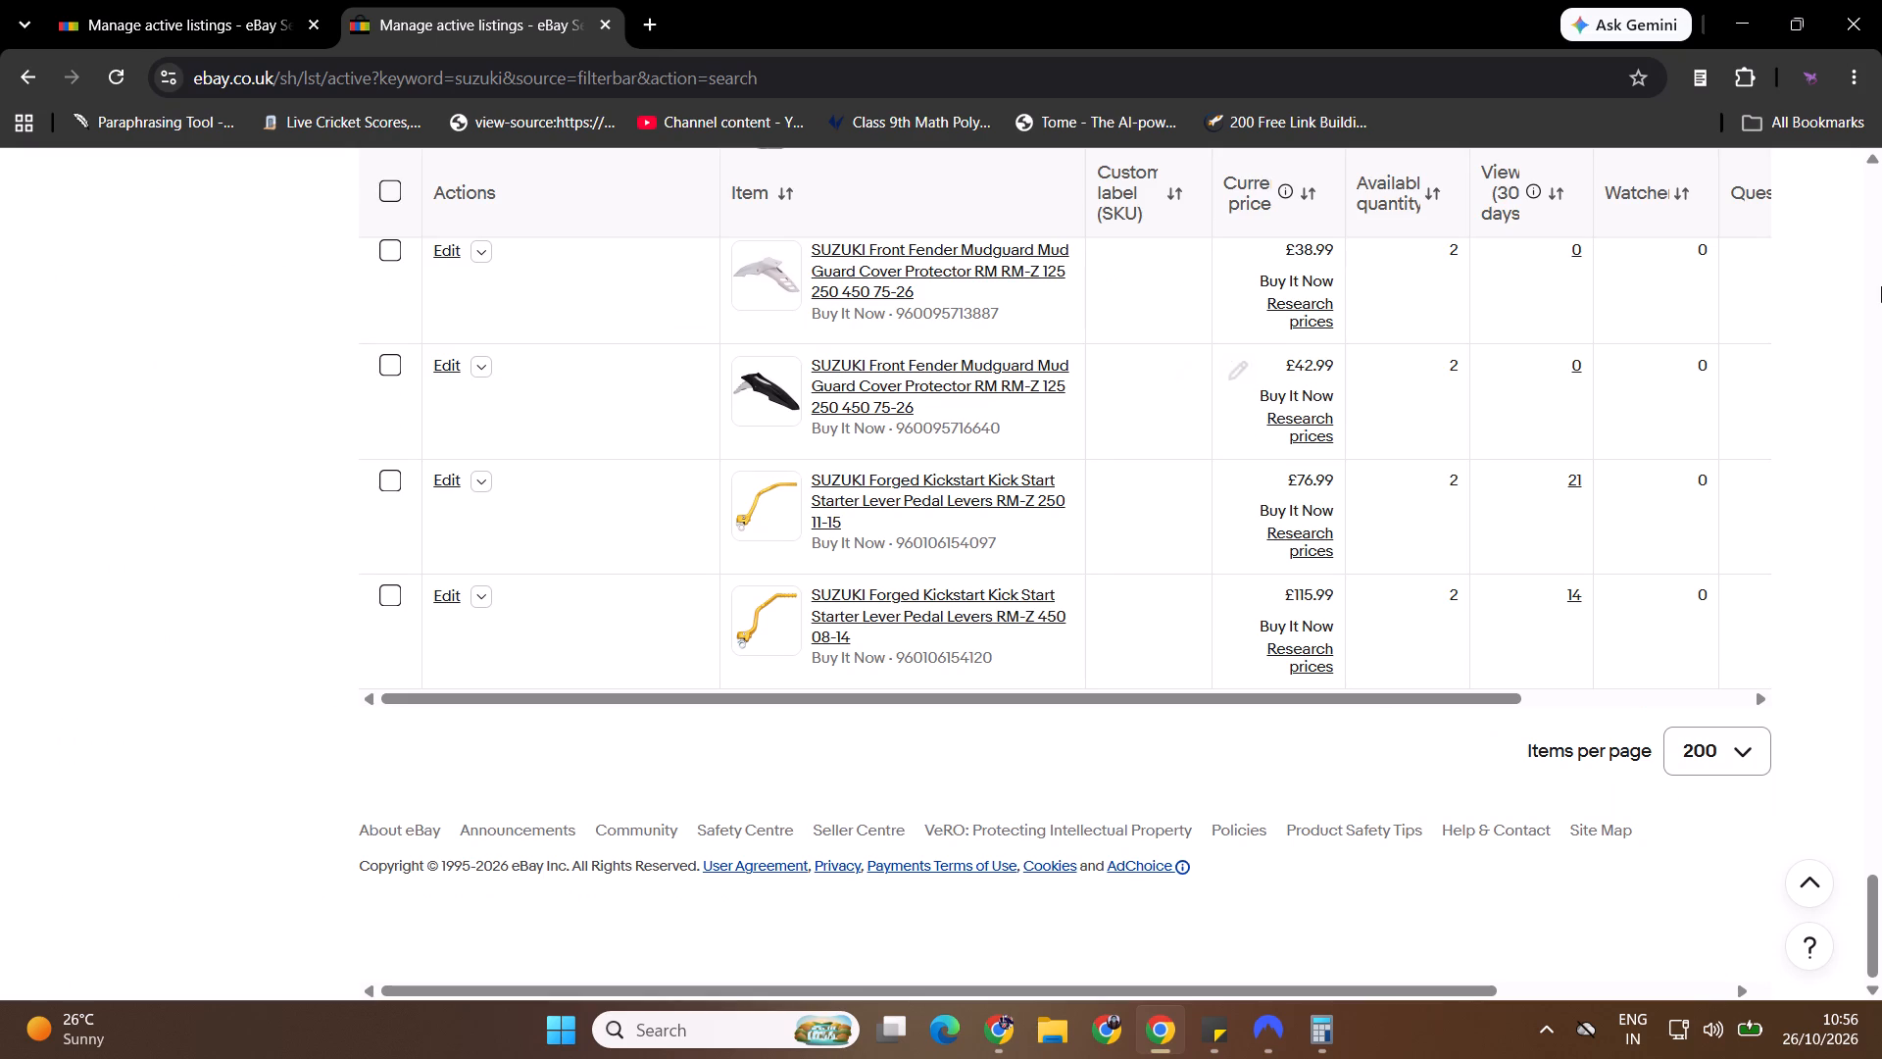
{"action": "left_click", "coordinate": [1881, 288]}
{"action": "left_click_drag", "start_coordinate": [1881, 288], "coordinate": [1881, 227]}
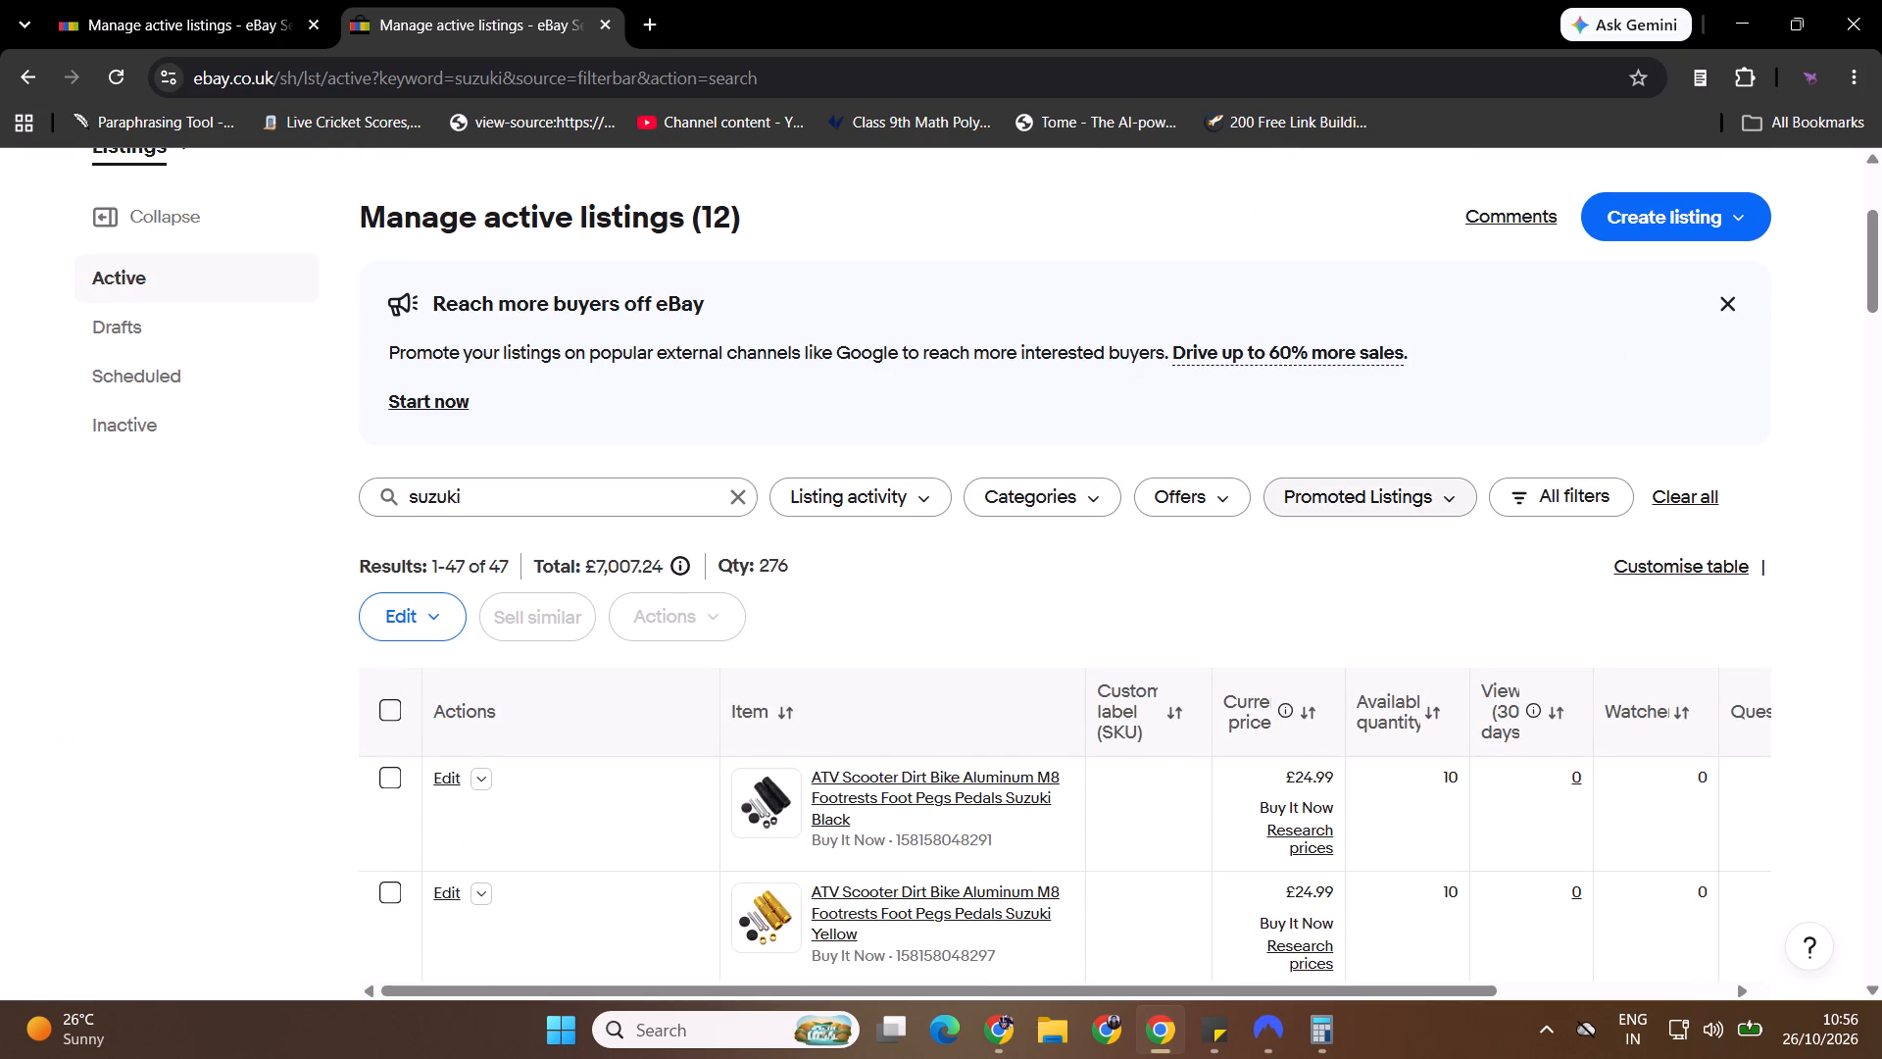
{"action": "double_click", "coordinate": [542, 510]}
{"action": "key", "text": "alt+Tab"}
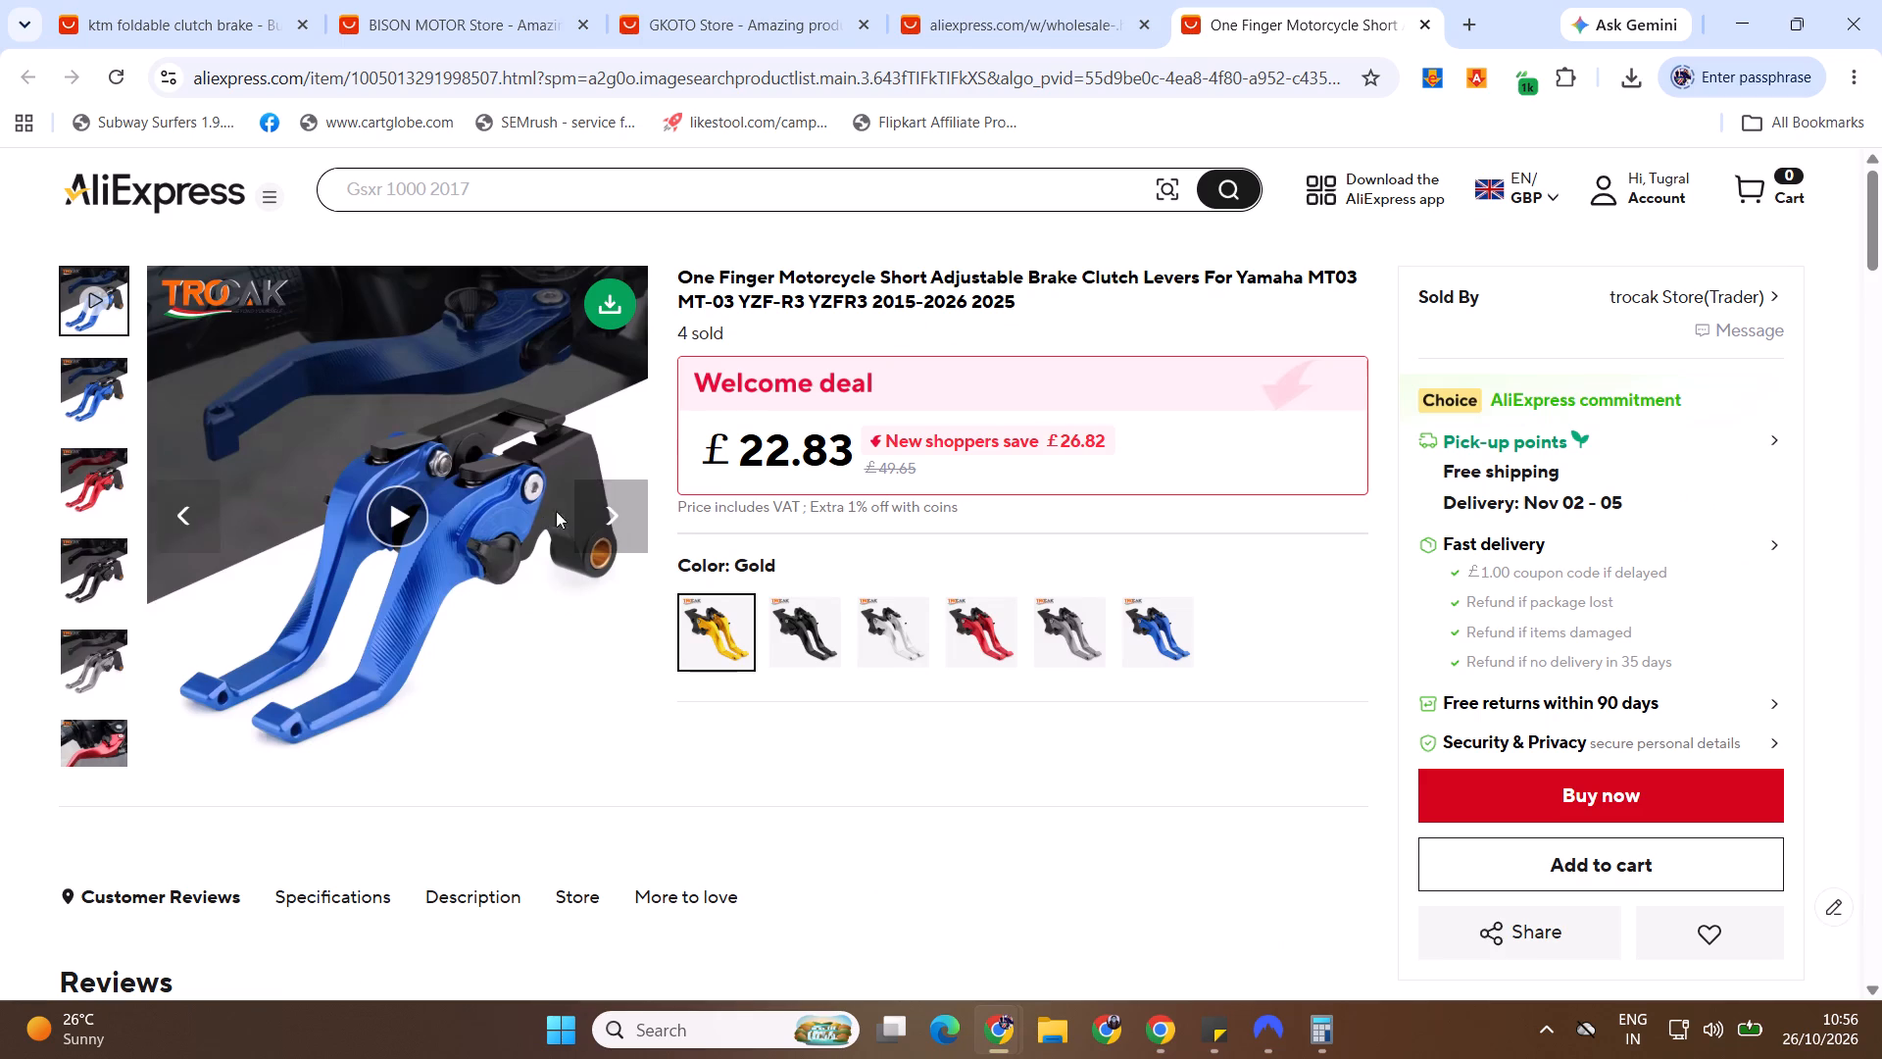
Open the GKOTO Honda short brake clutch lever product from the AliExpress image search results in its own tab.
{"action": "left_click", "coordinate": [1049, 0]}
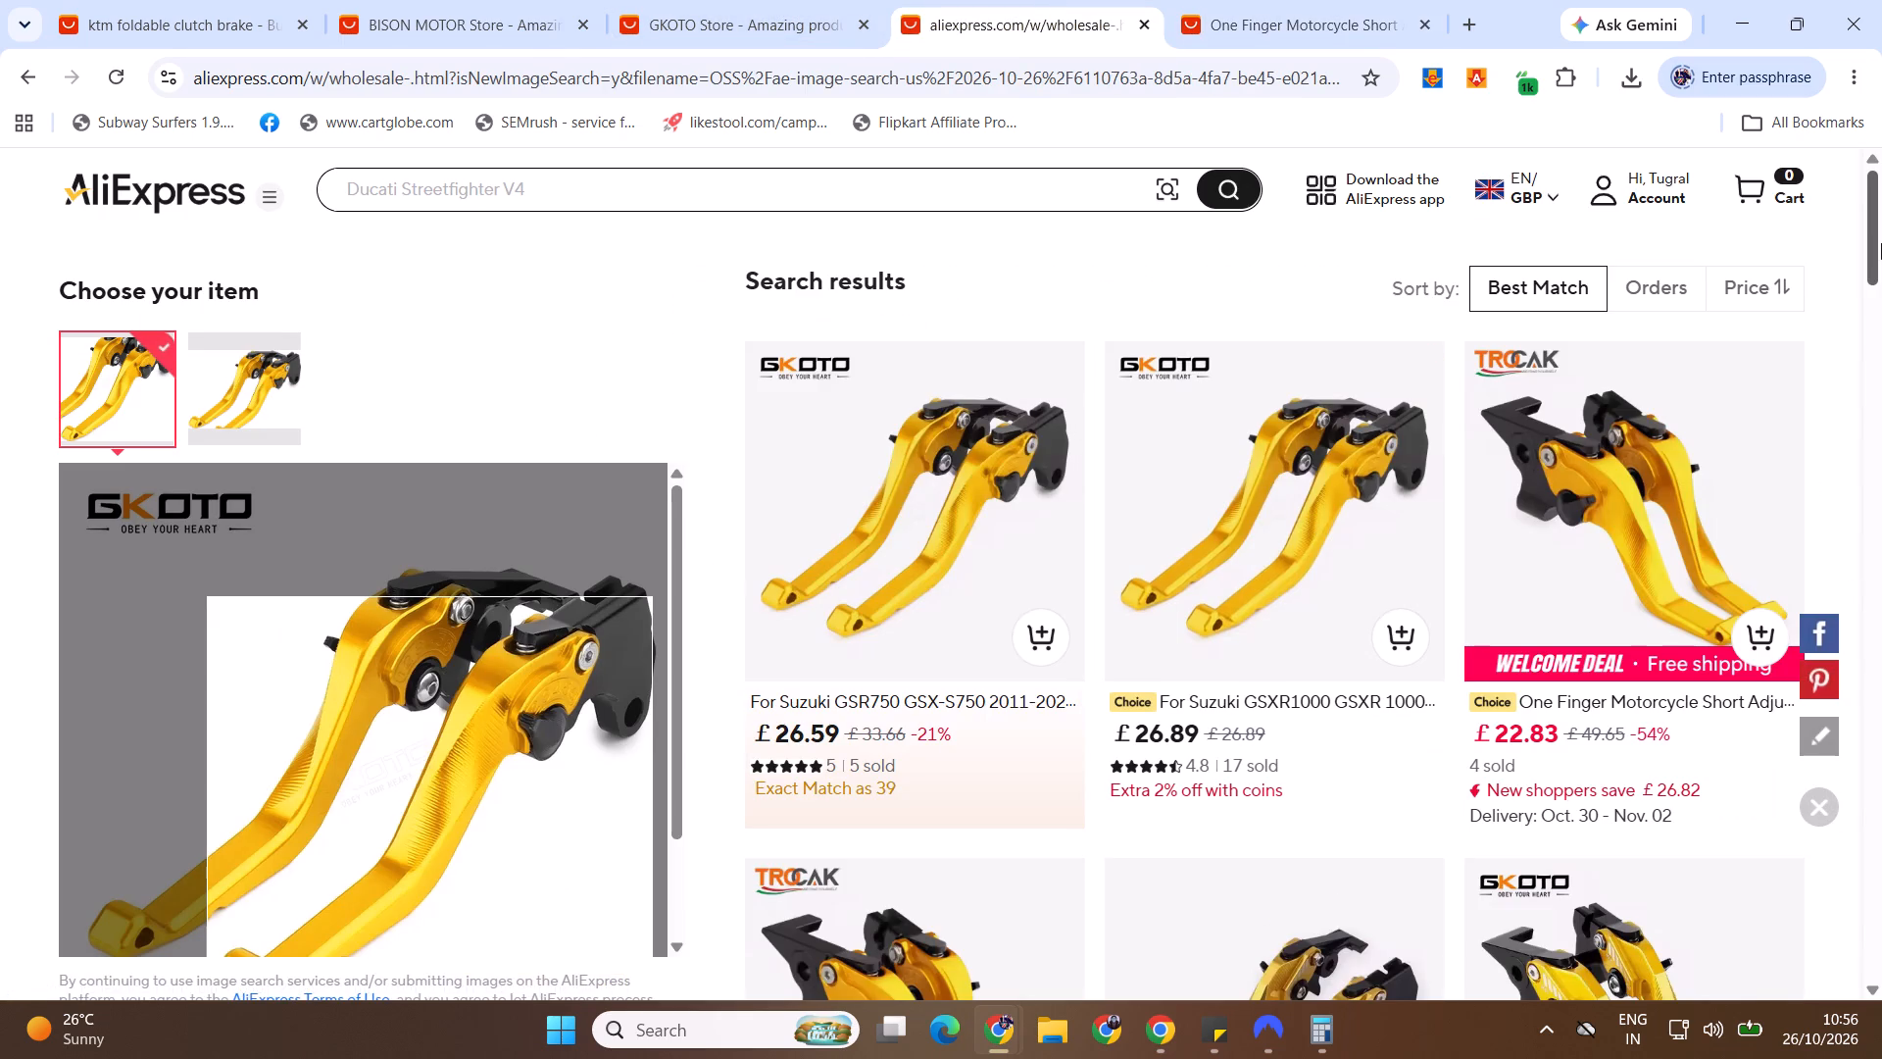
{"action": "left_click_drag", "start_coordinate": [1881, 243], "coordinate": [1880, 299]}
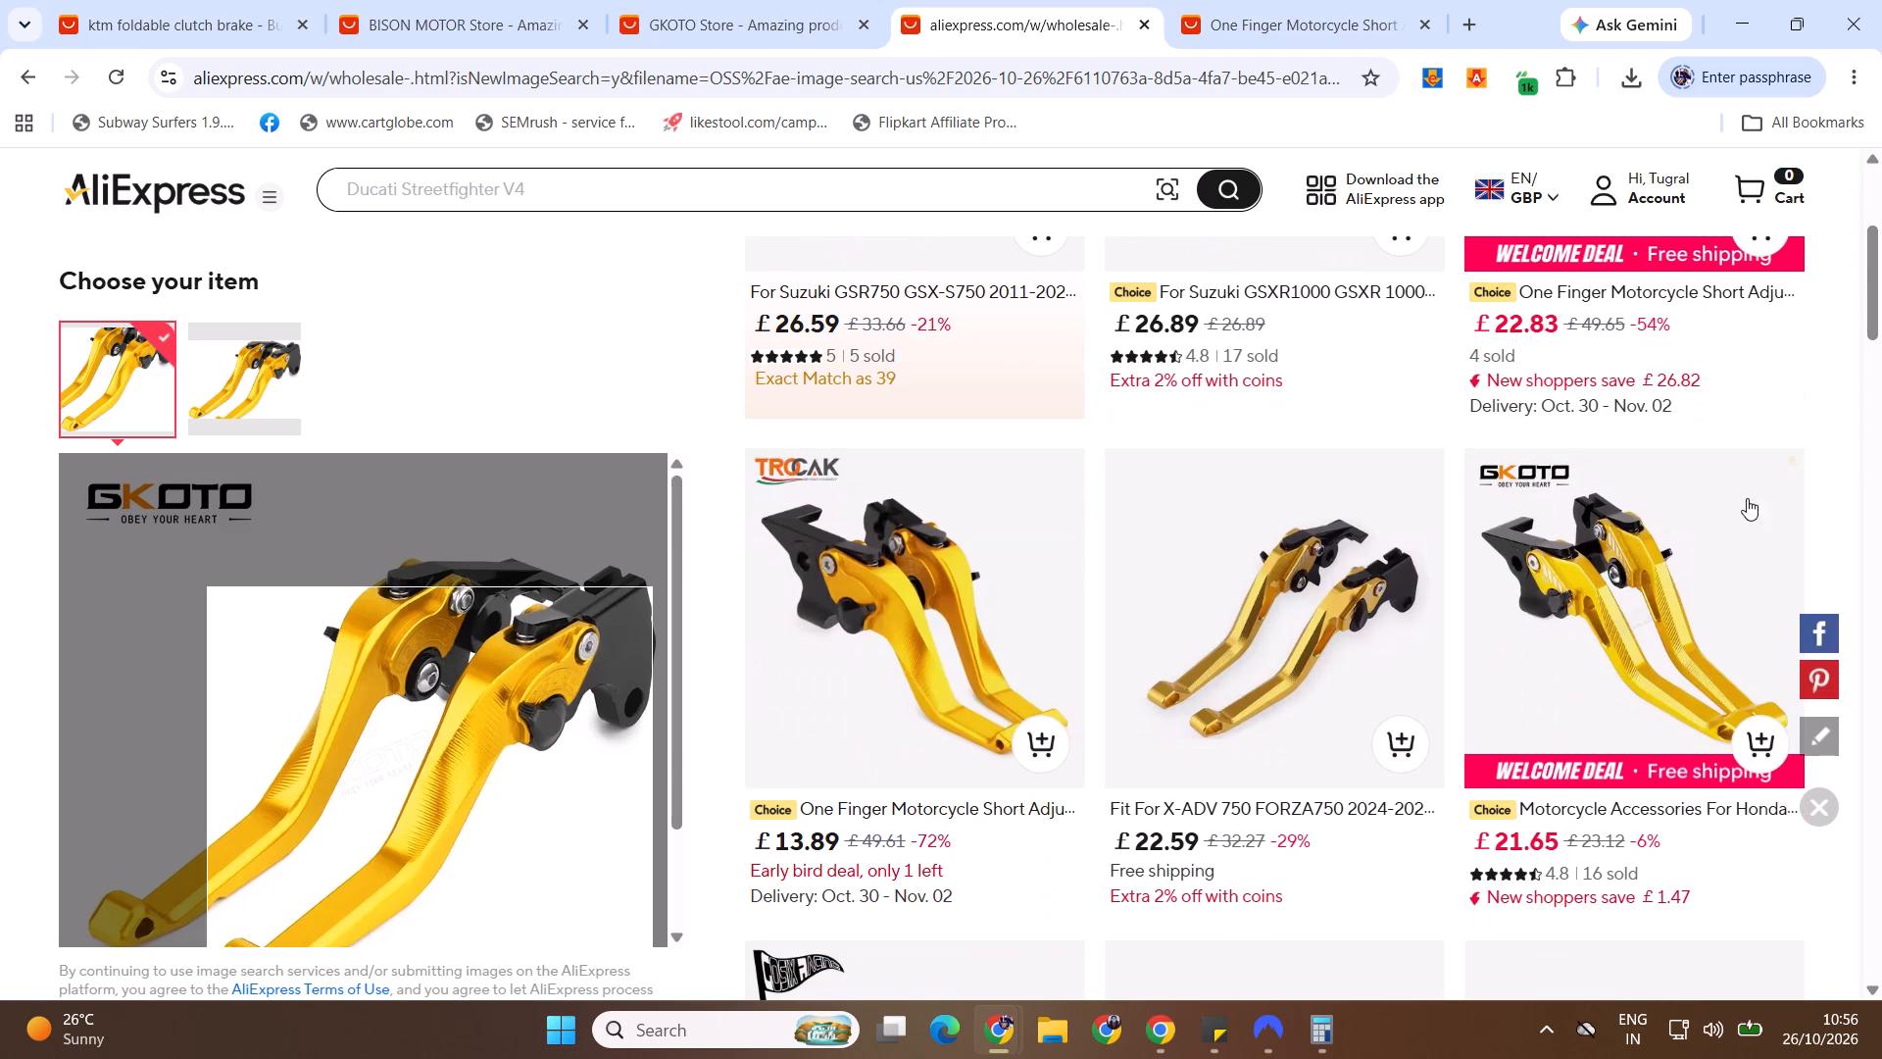
{"action": "middle_click", "coordinate": [1613, 568]}
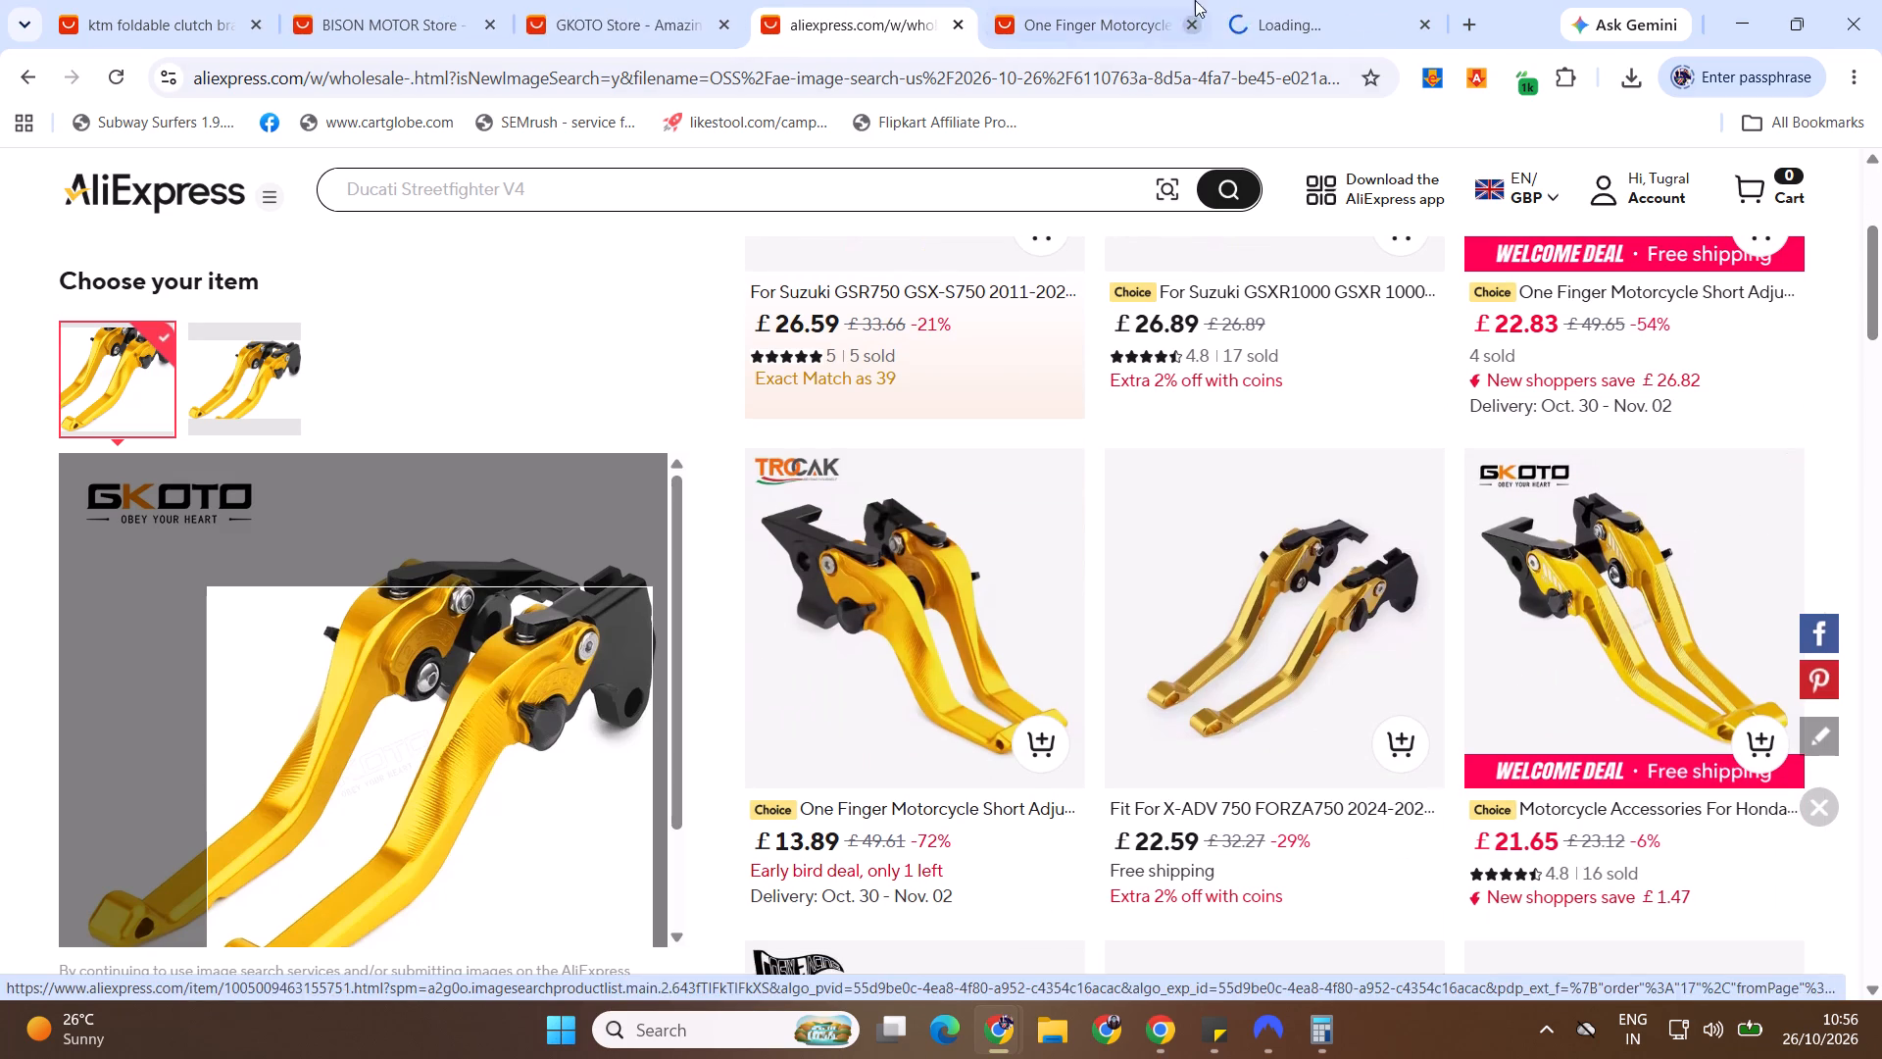
{"action": "left_click", "coordinate": [1316, 0]}
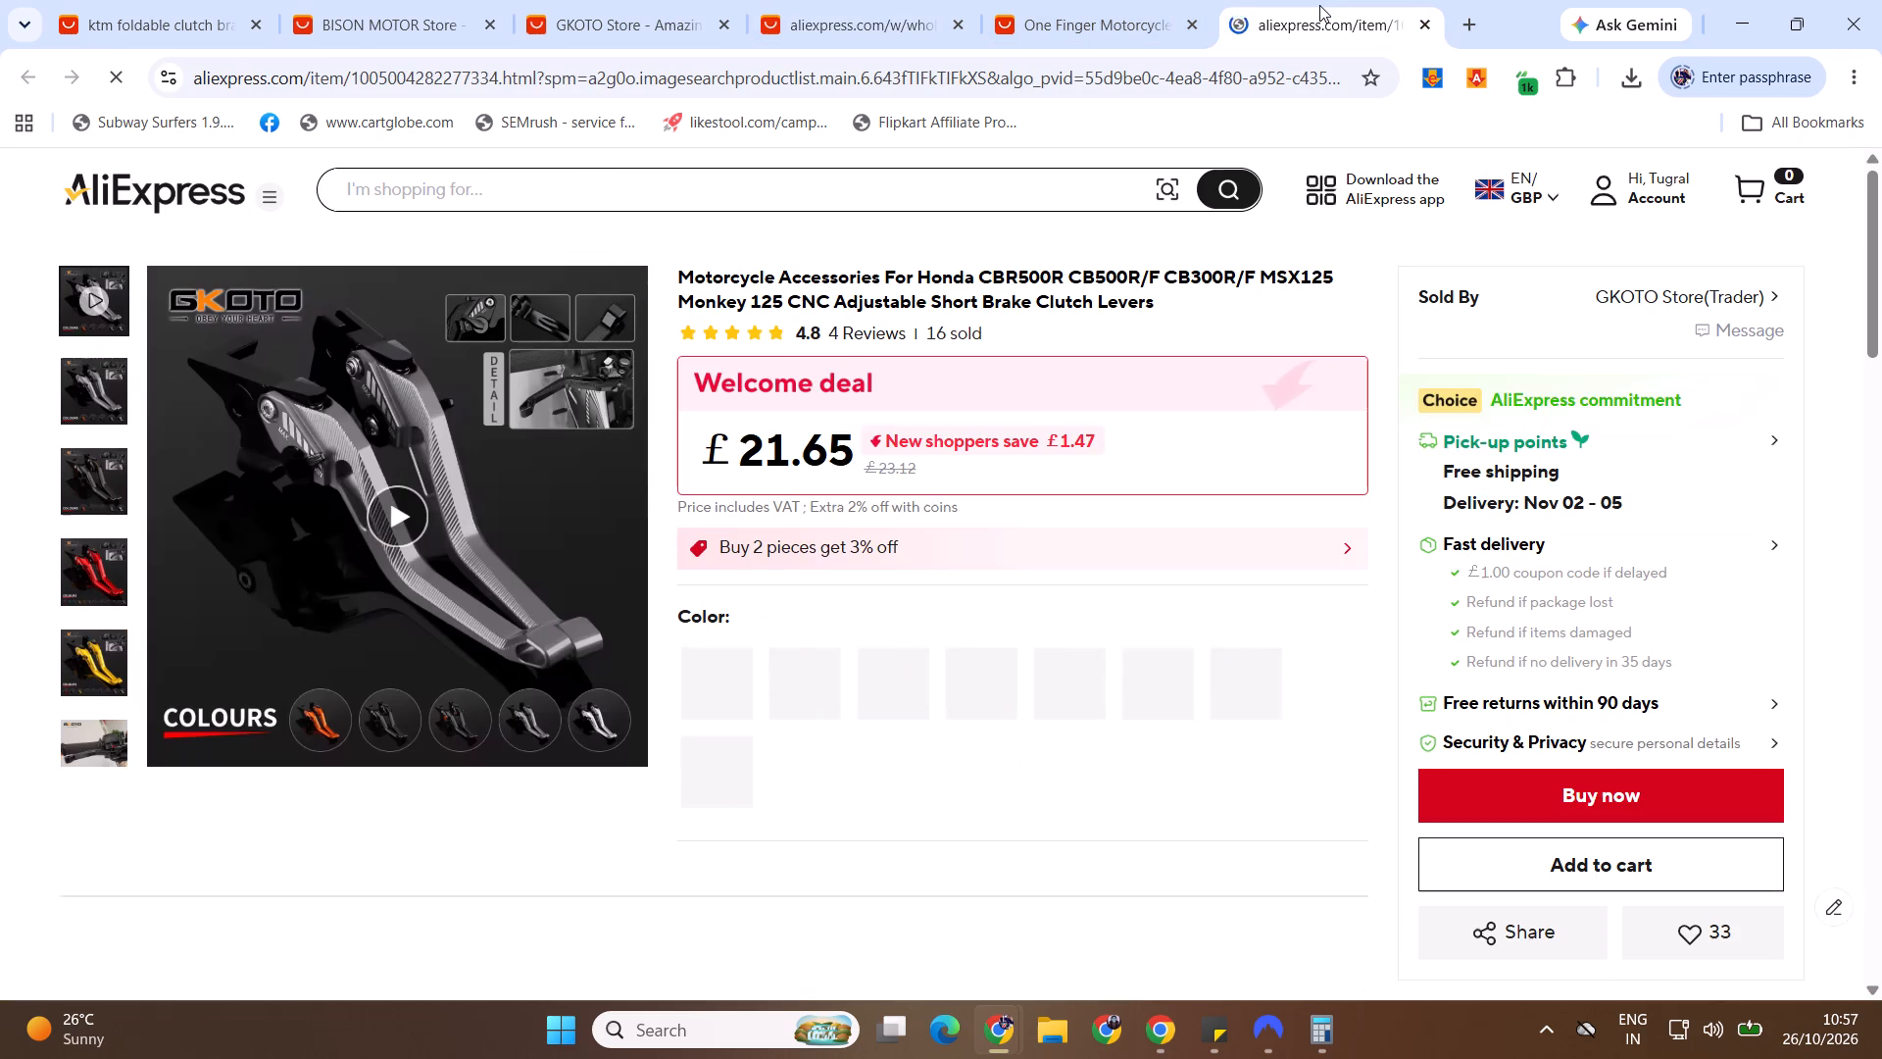
Examine the Honda lever product's Gold option, description and fitment list.
{"action": "left_click", "coordinate": [710, 680]}
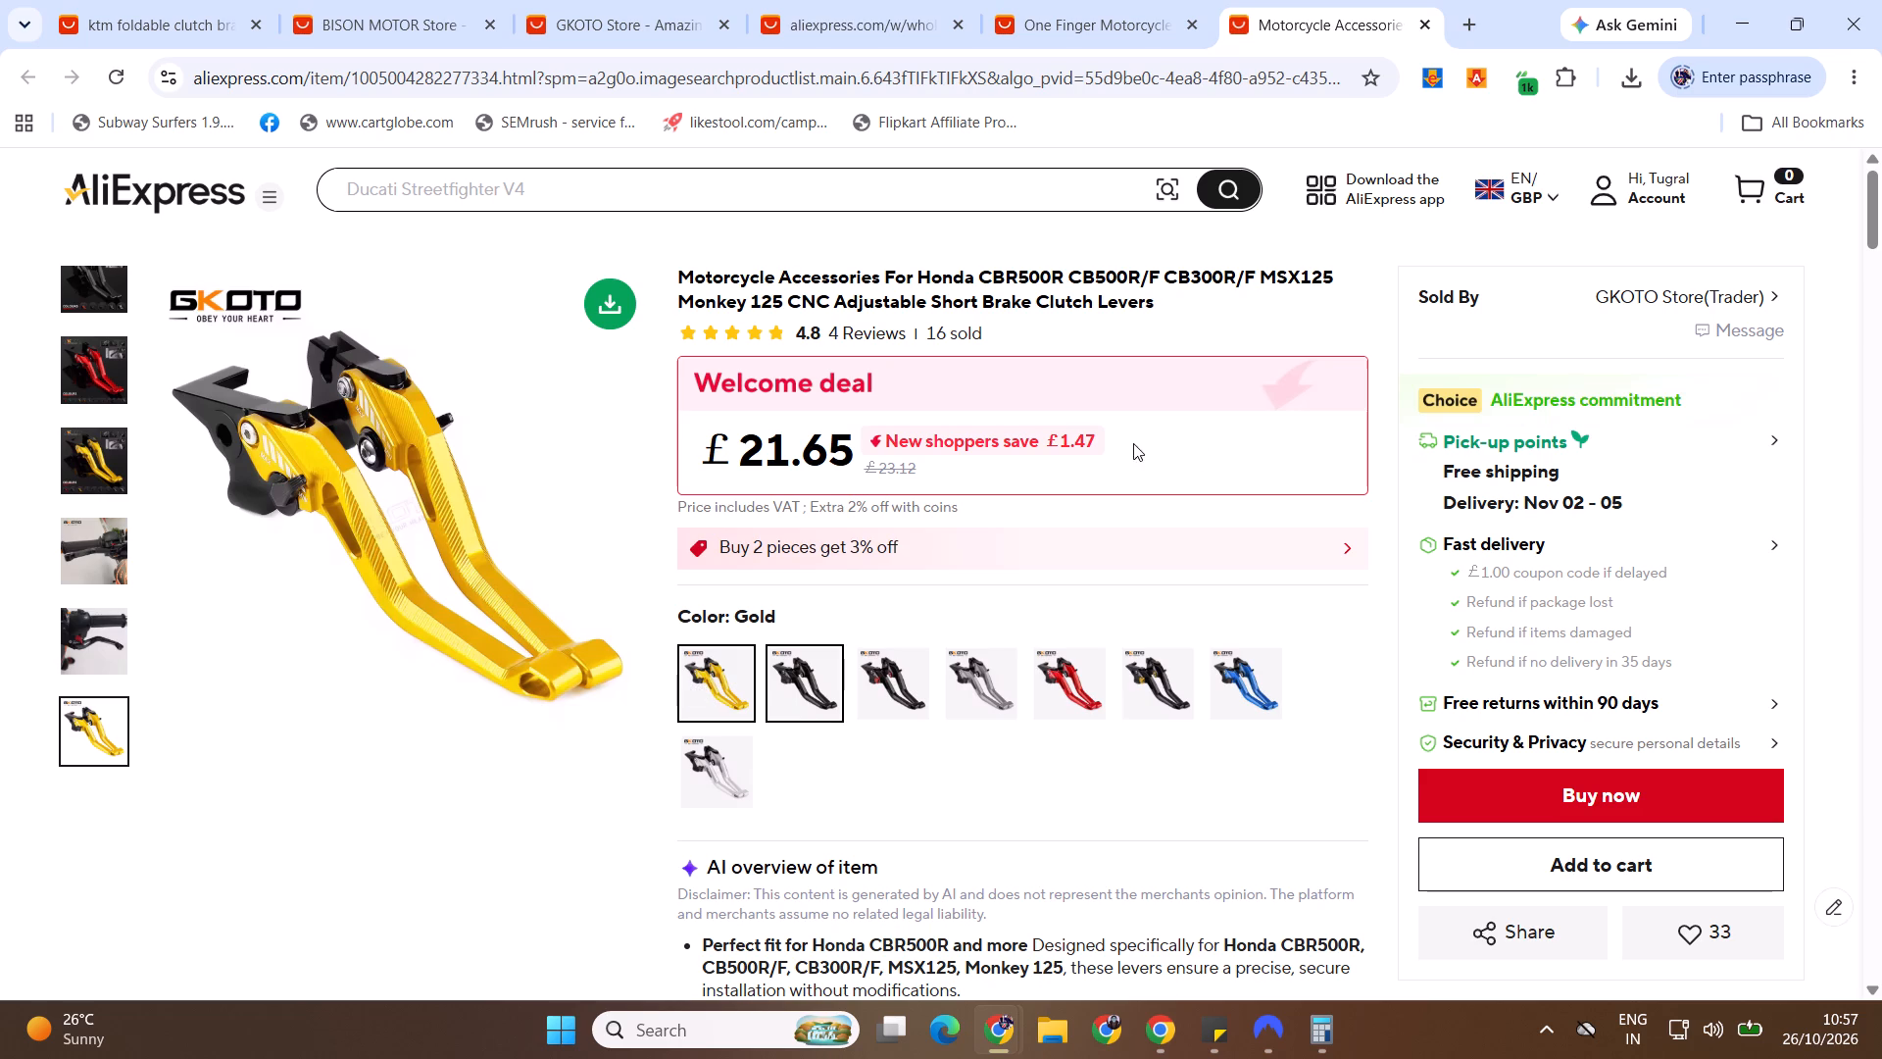
{"action": "left_click_drag", "start_coordinate": [1881, 218], "coordinate": [1881, 378]}
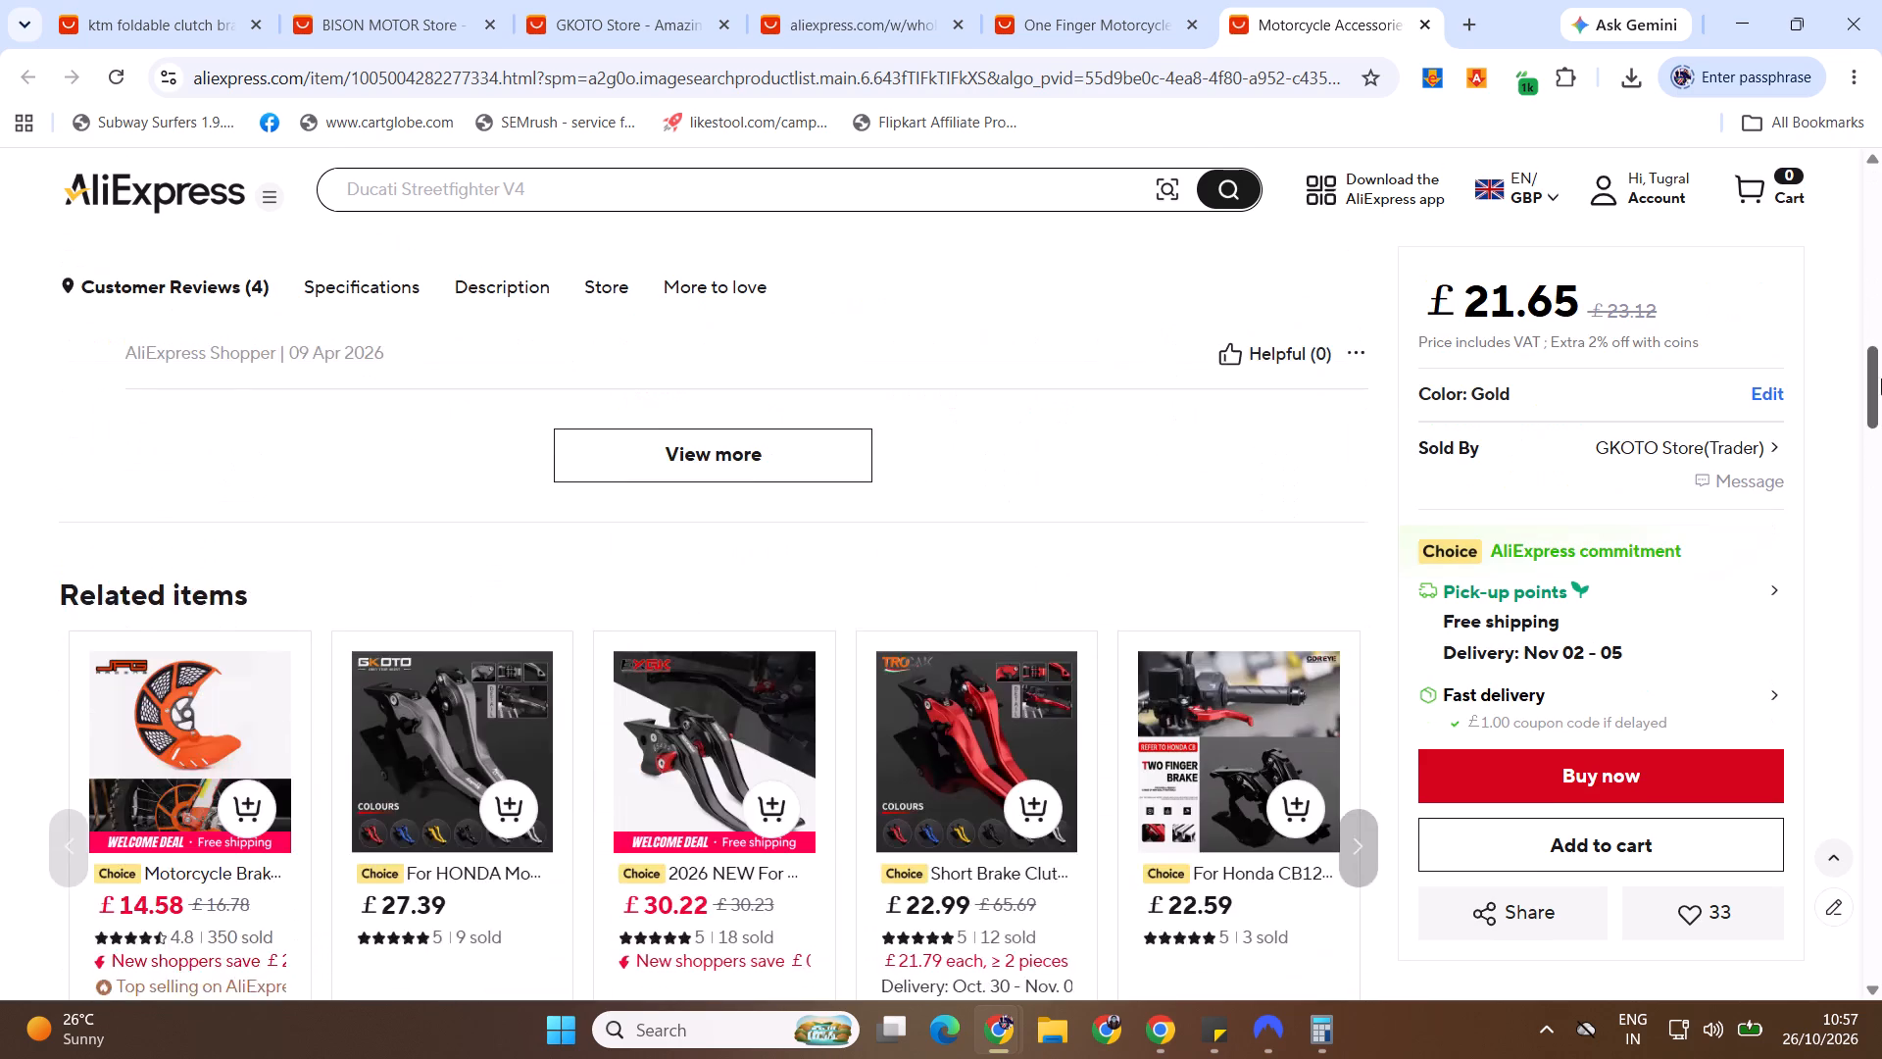
{"action": "left_click_drag", "start_coordinate": [1881, 378], "coordinate": [1881, 576]}
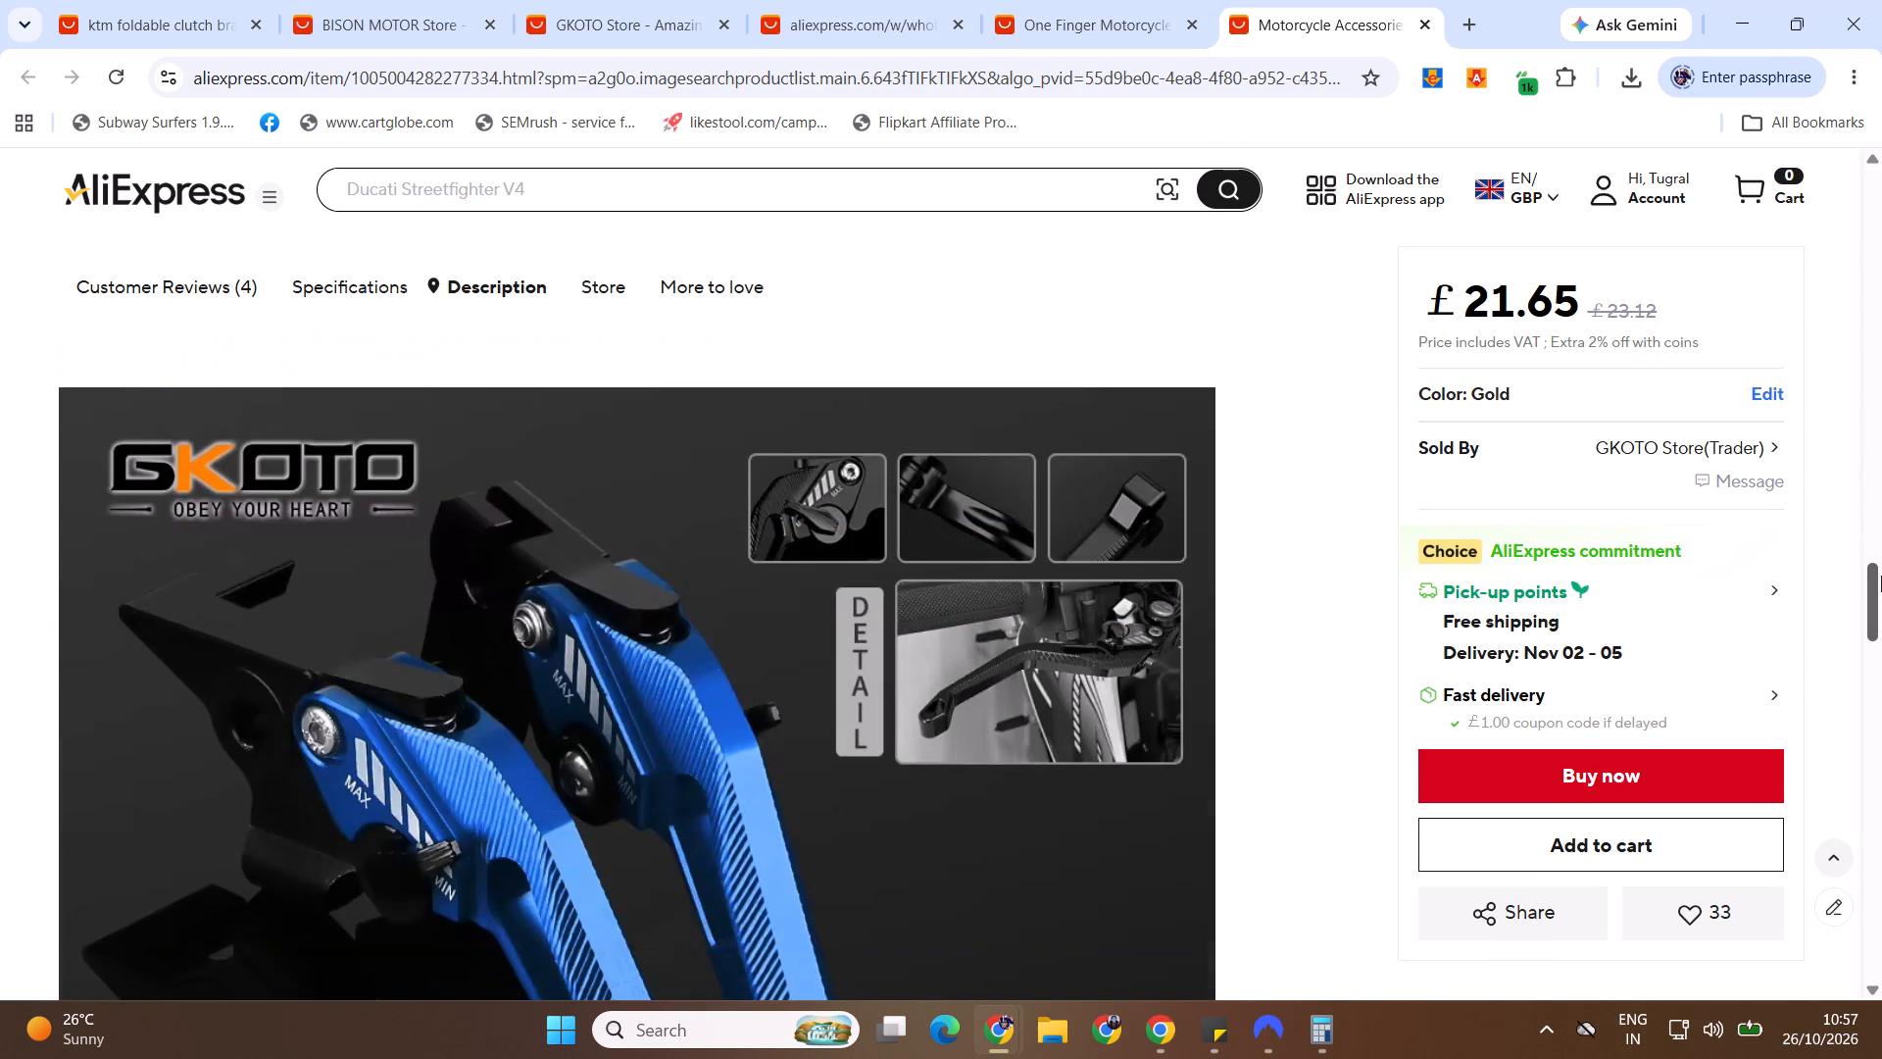
{"action": "left_click_drag", "start_coordinate": [1881, 576], "coordinate": [1881, 545]}
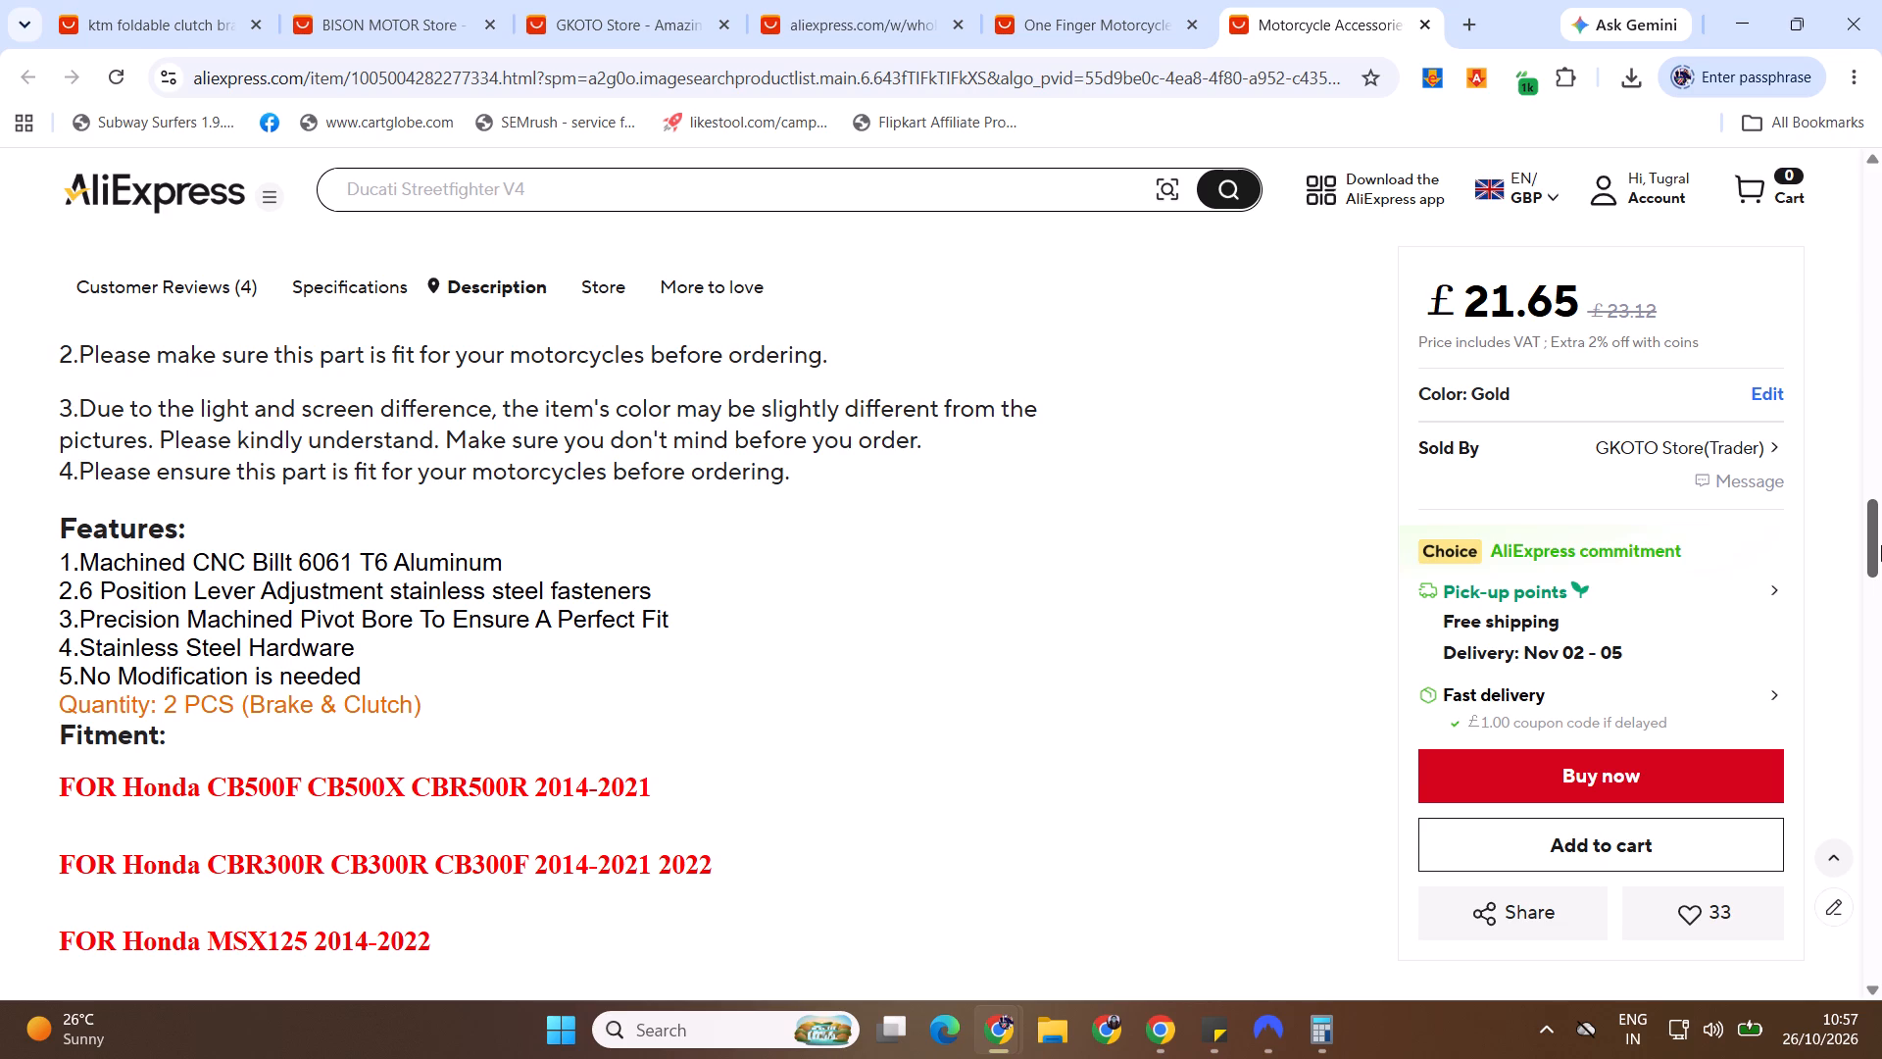
{"action": "left_click_drag", "start_coordinate": [1881, 545], "coordinate": [1881, 208]}
{"action": "key", "text": "alt+Tab"}
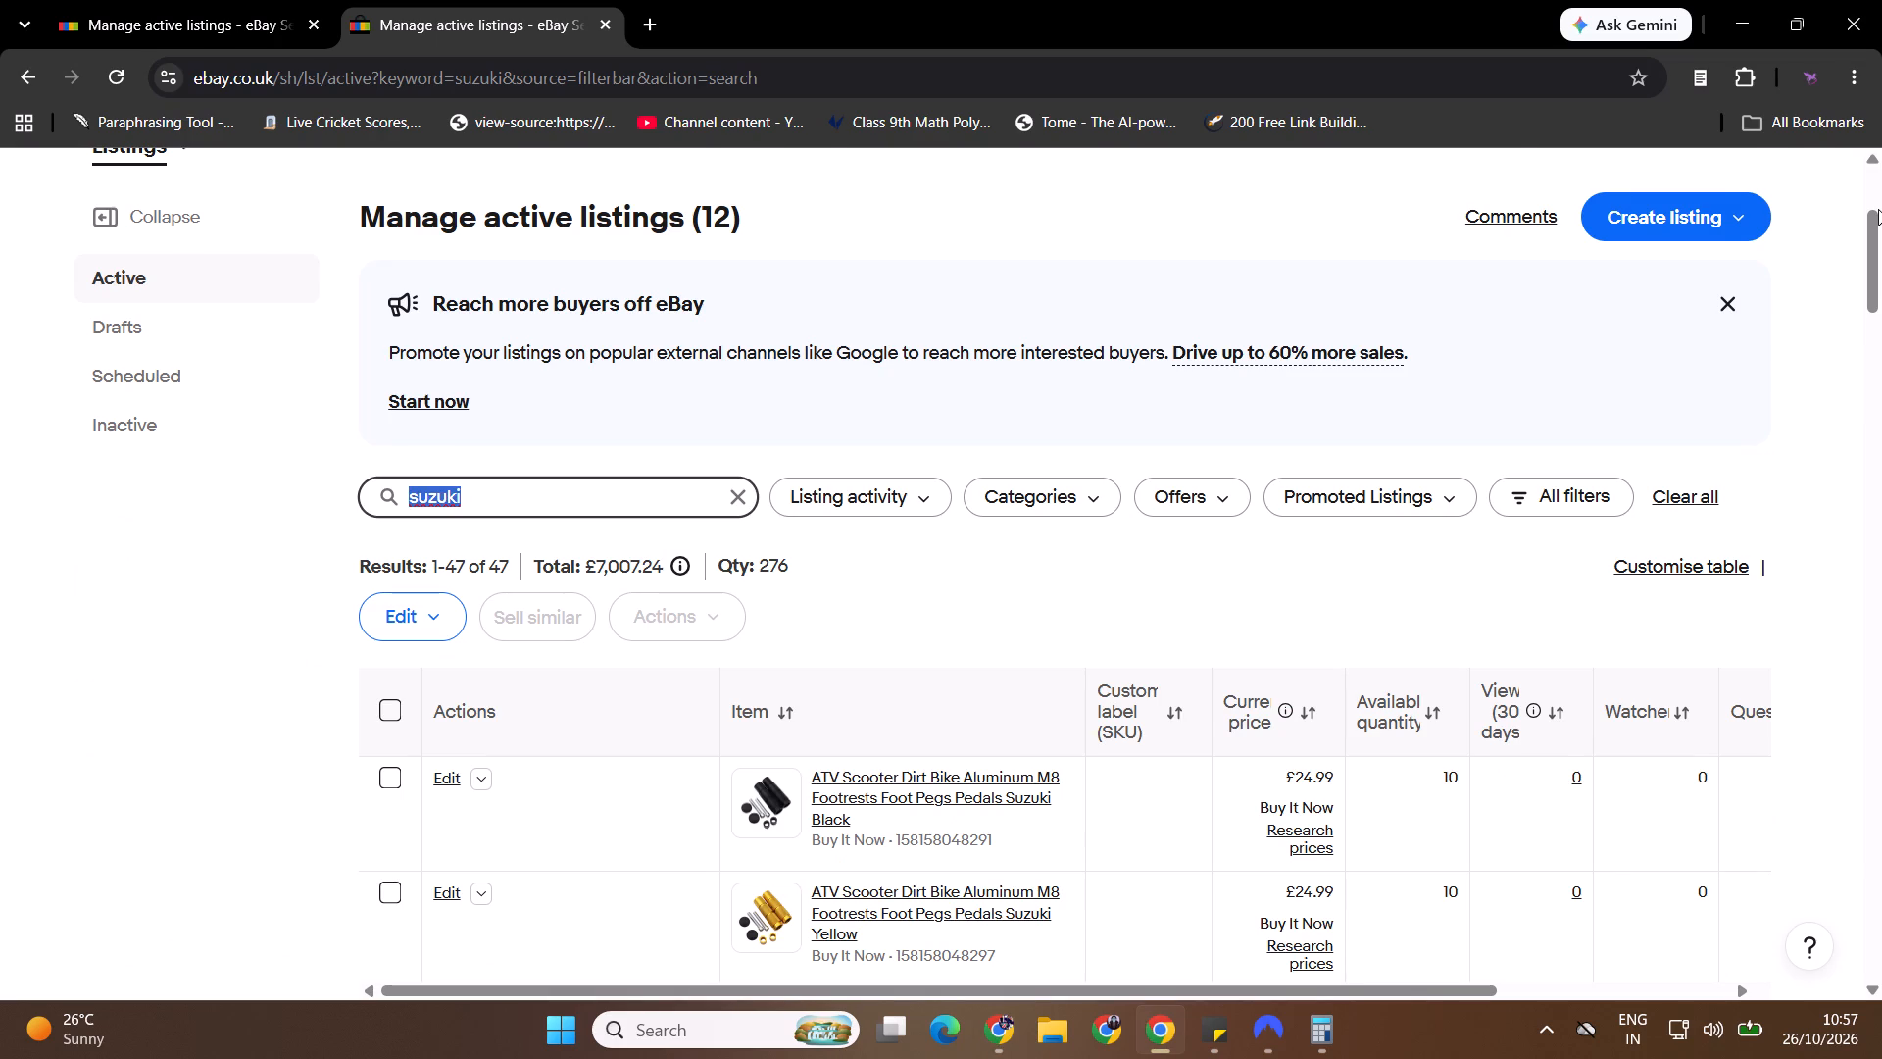
{"action": "key", "text": "alt+Tab"}
Review each colour option of the Honda brake clutch levers and its price.
{"action": "left_click", "coordinate": [811, 677]}
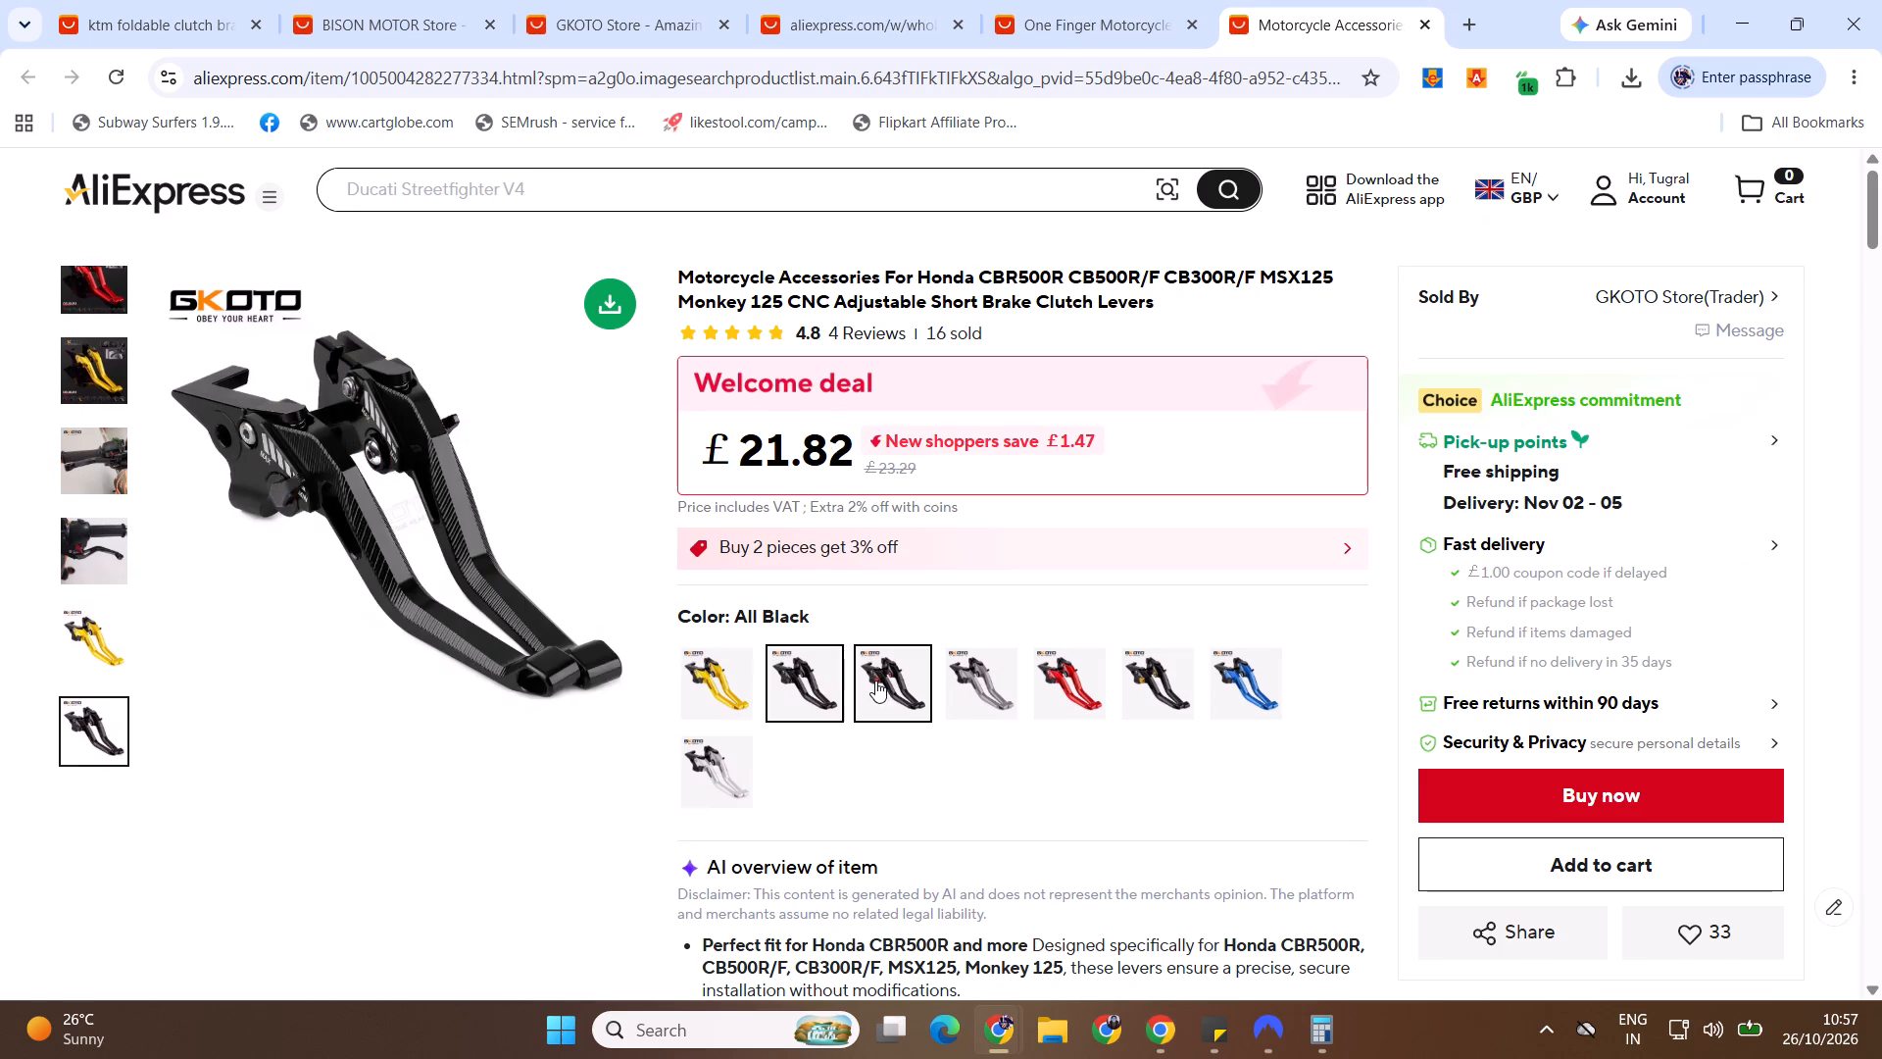
{"action": "left_click", "coordinate": [880, 682]}
{"action": "left_click", "coordinate": [727, 687]}
{"action": "left_click", "coordinate": [795, 688]}
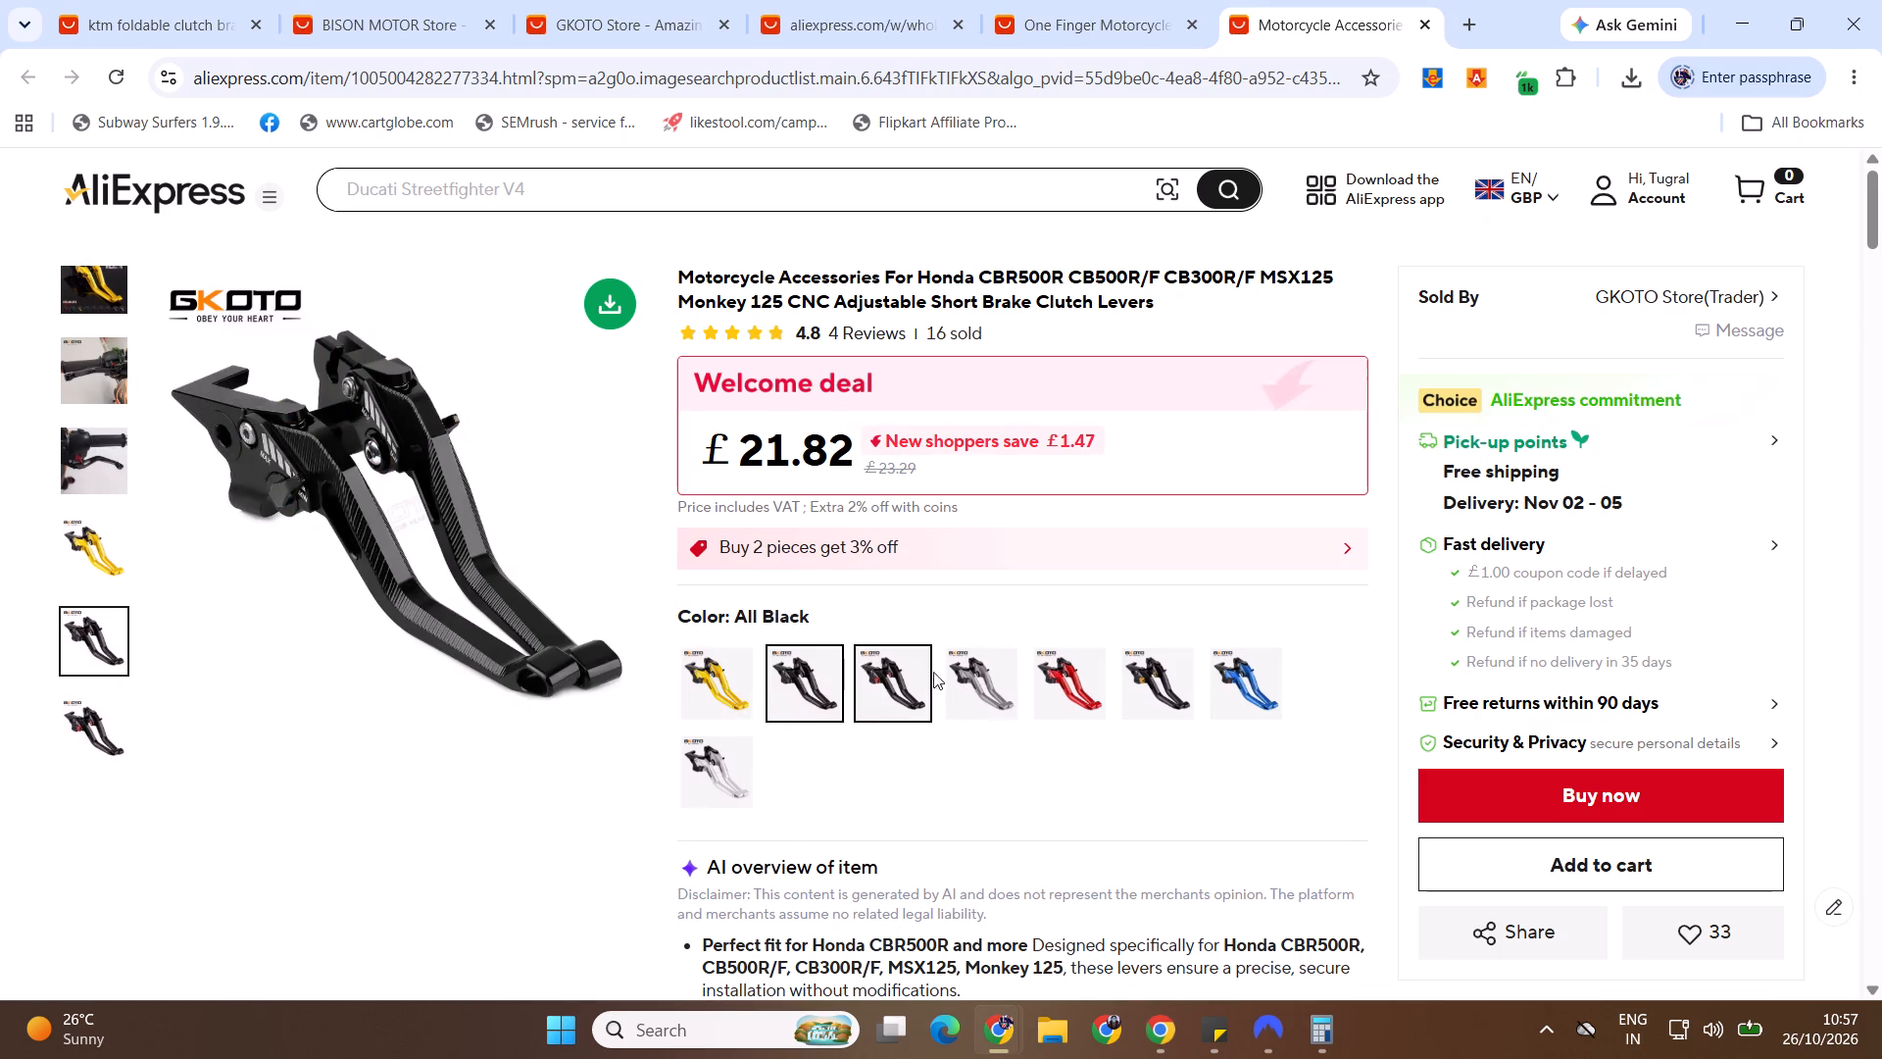
{"action": "left_click", "coordinate": [933, 672]}
{"action": "left_click", "coordinate": [1019, 687]}
{"action": "left_click", "coordinate": [1063, 692]}
{"action": "left_click", "coordinate": [1189, 685]}
{"action": "left_click", "coordinate": [1224, 685]}
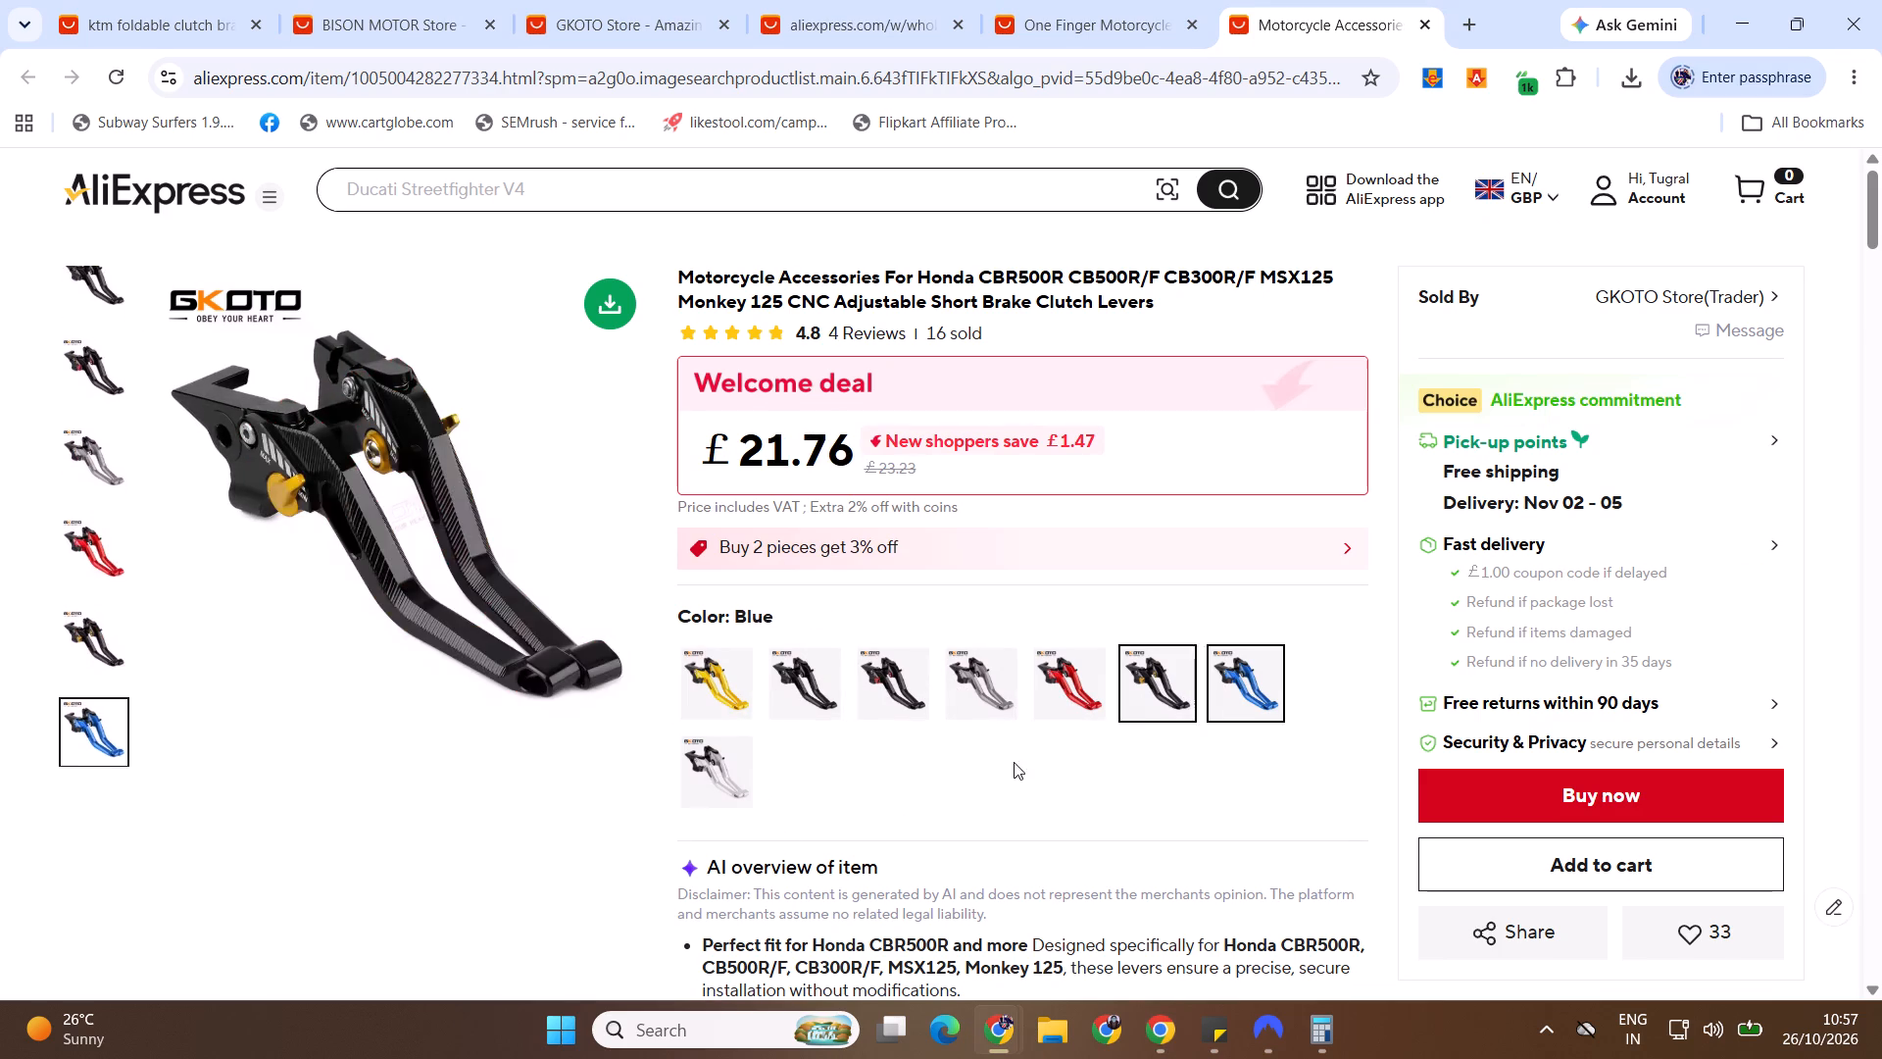
{"action": "left_click", "coordinate": [714, 791]}
{"action": "key", "text": "alt+Tab"}
{"action": "key", "text": "alt+Tab"}
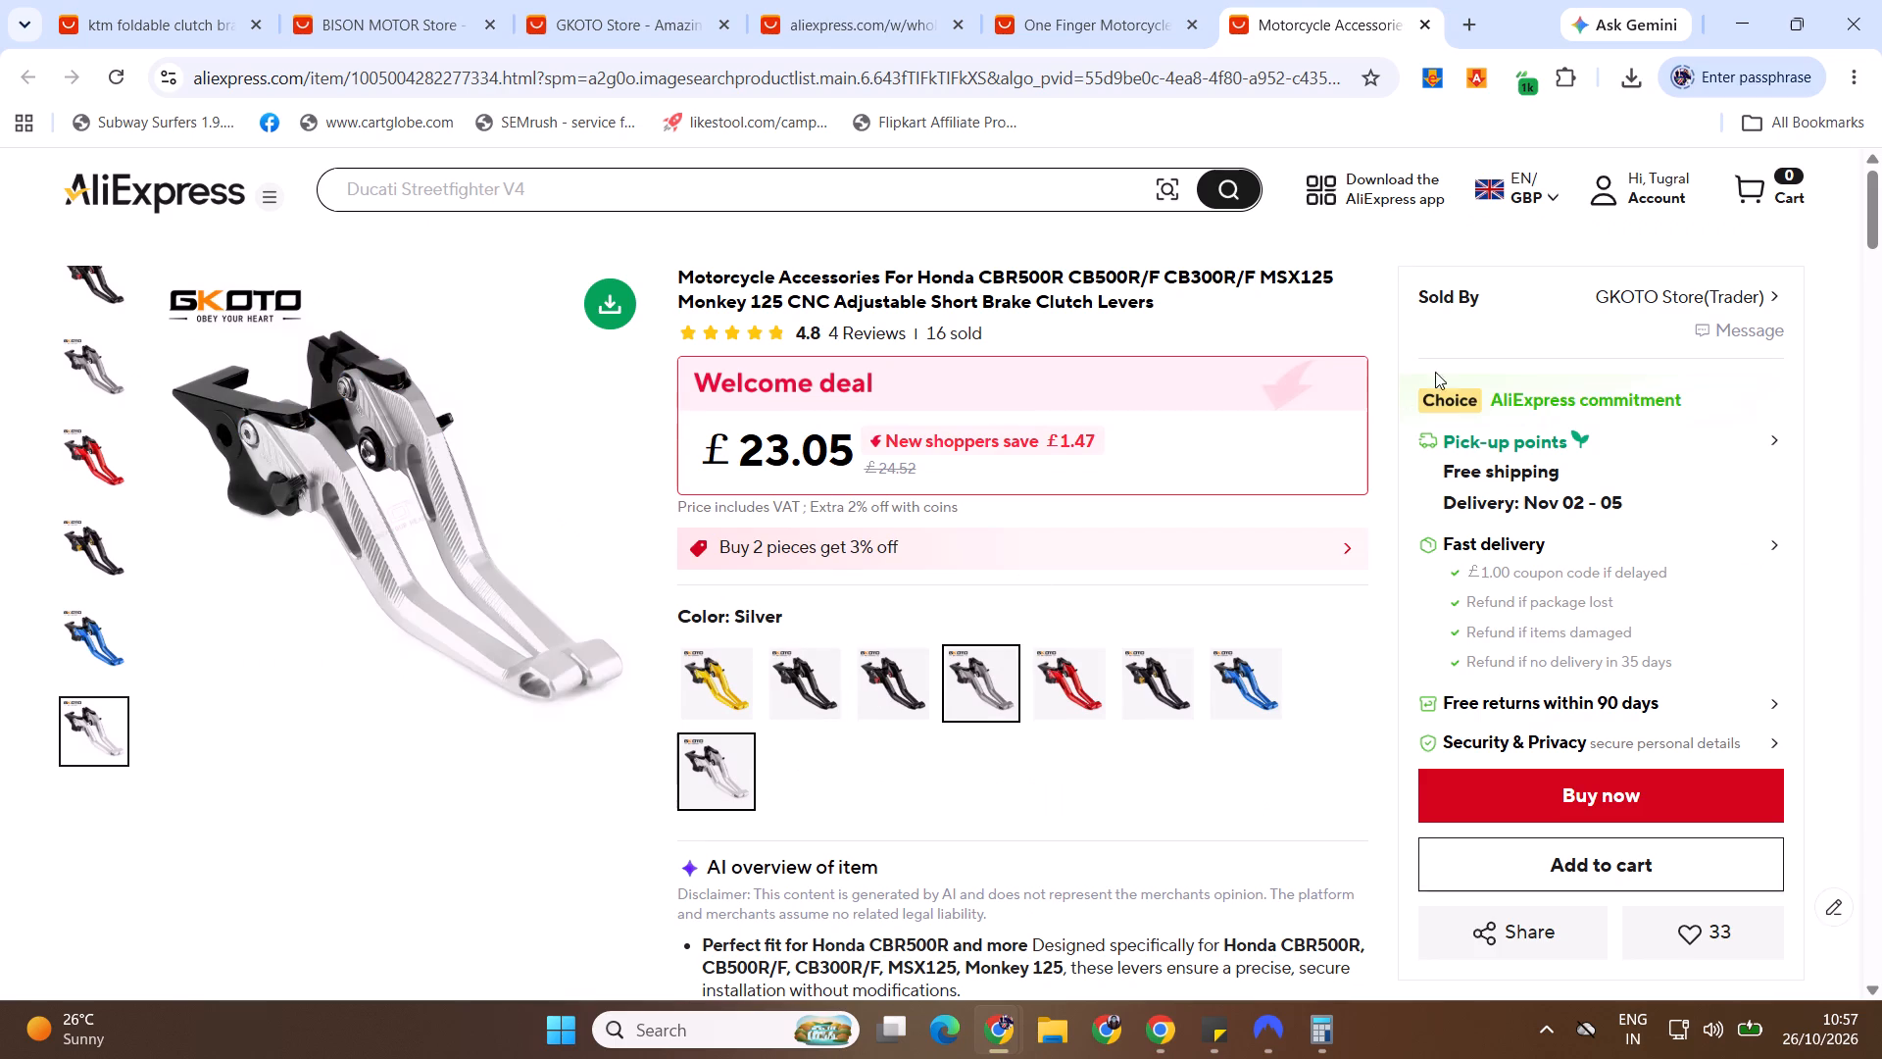
Close the One Finger Yamaha lever page and go back from the image search results to the Suzuki GSXR1000 lever product.
{"action": "left_click", "coordinate": [1077, 25]}
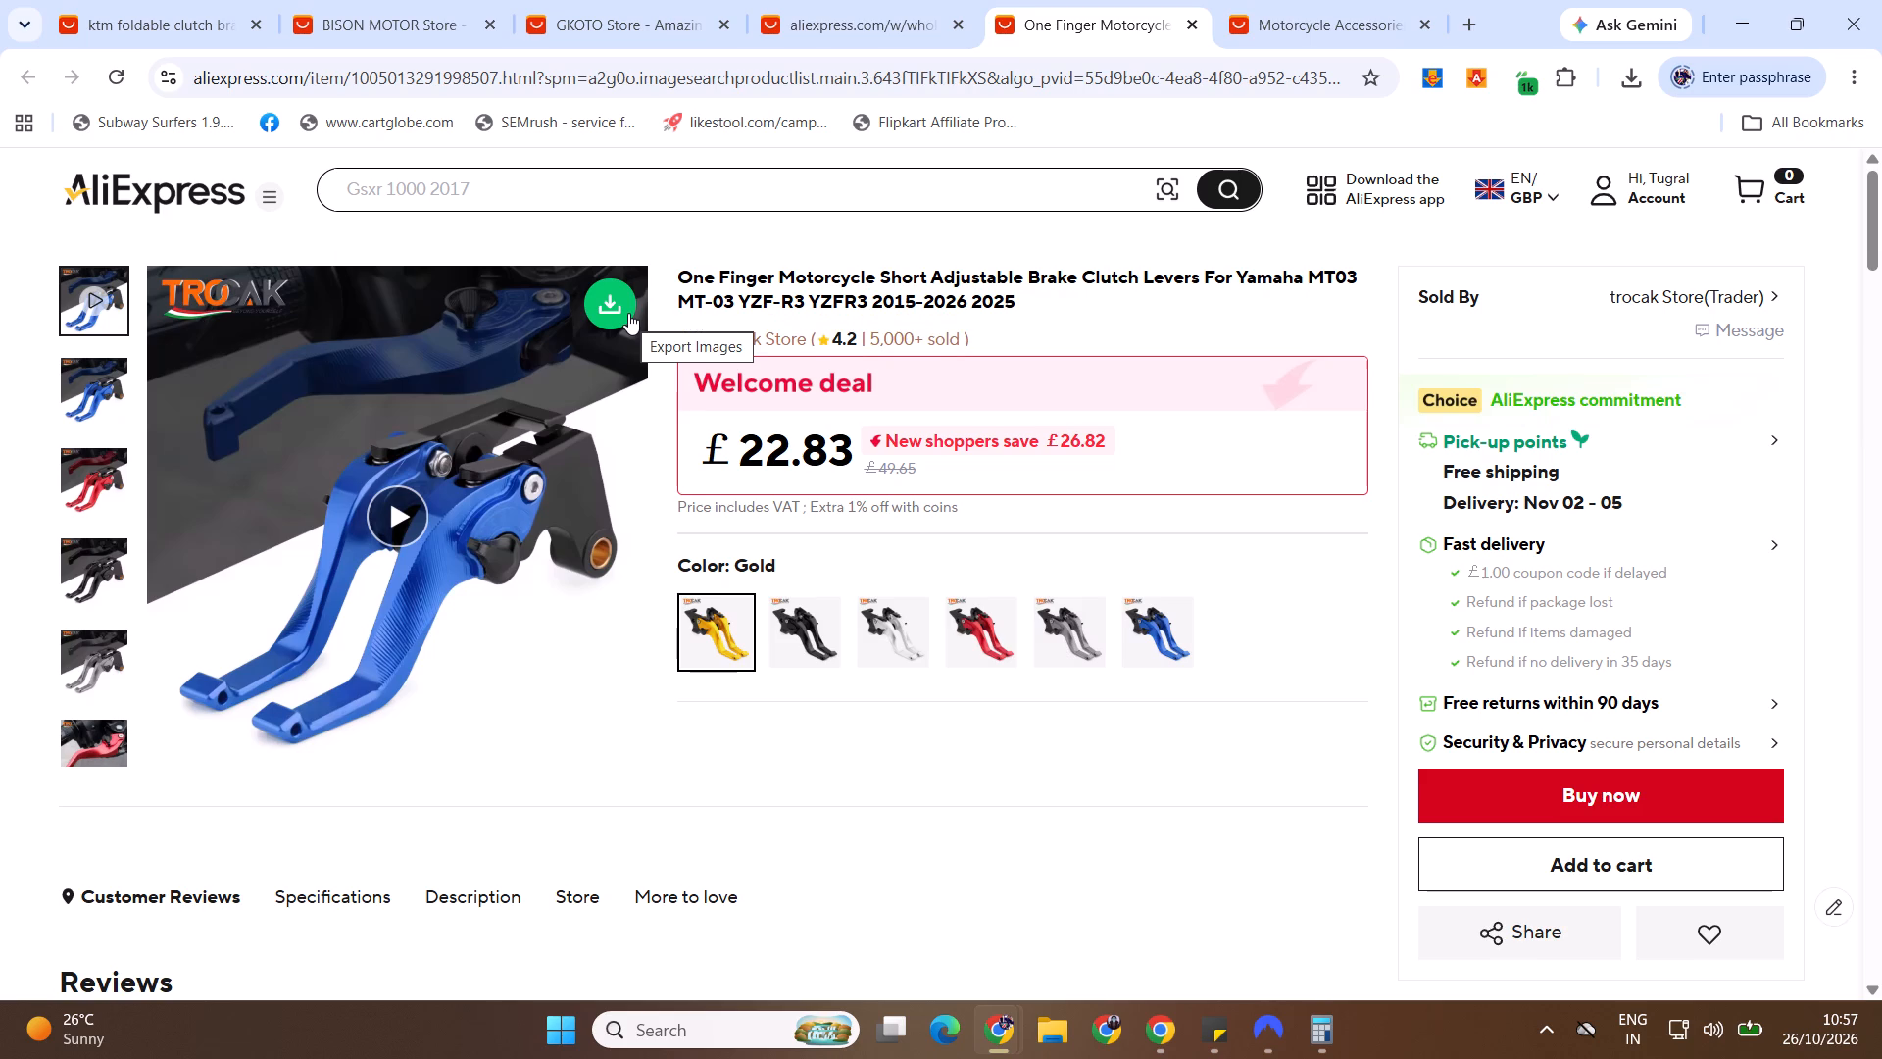
{"action": "left_click", "coordinate": [1280, 4]}
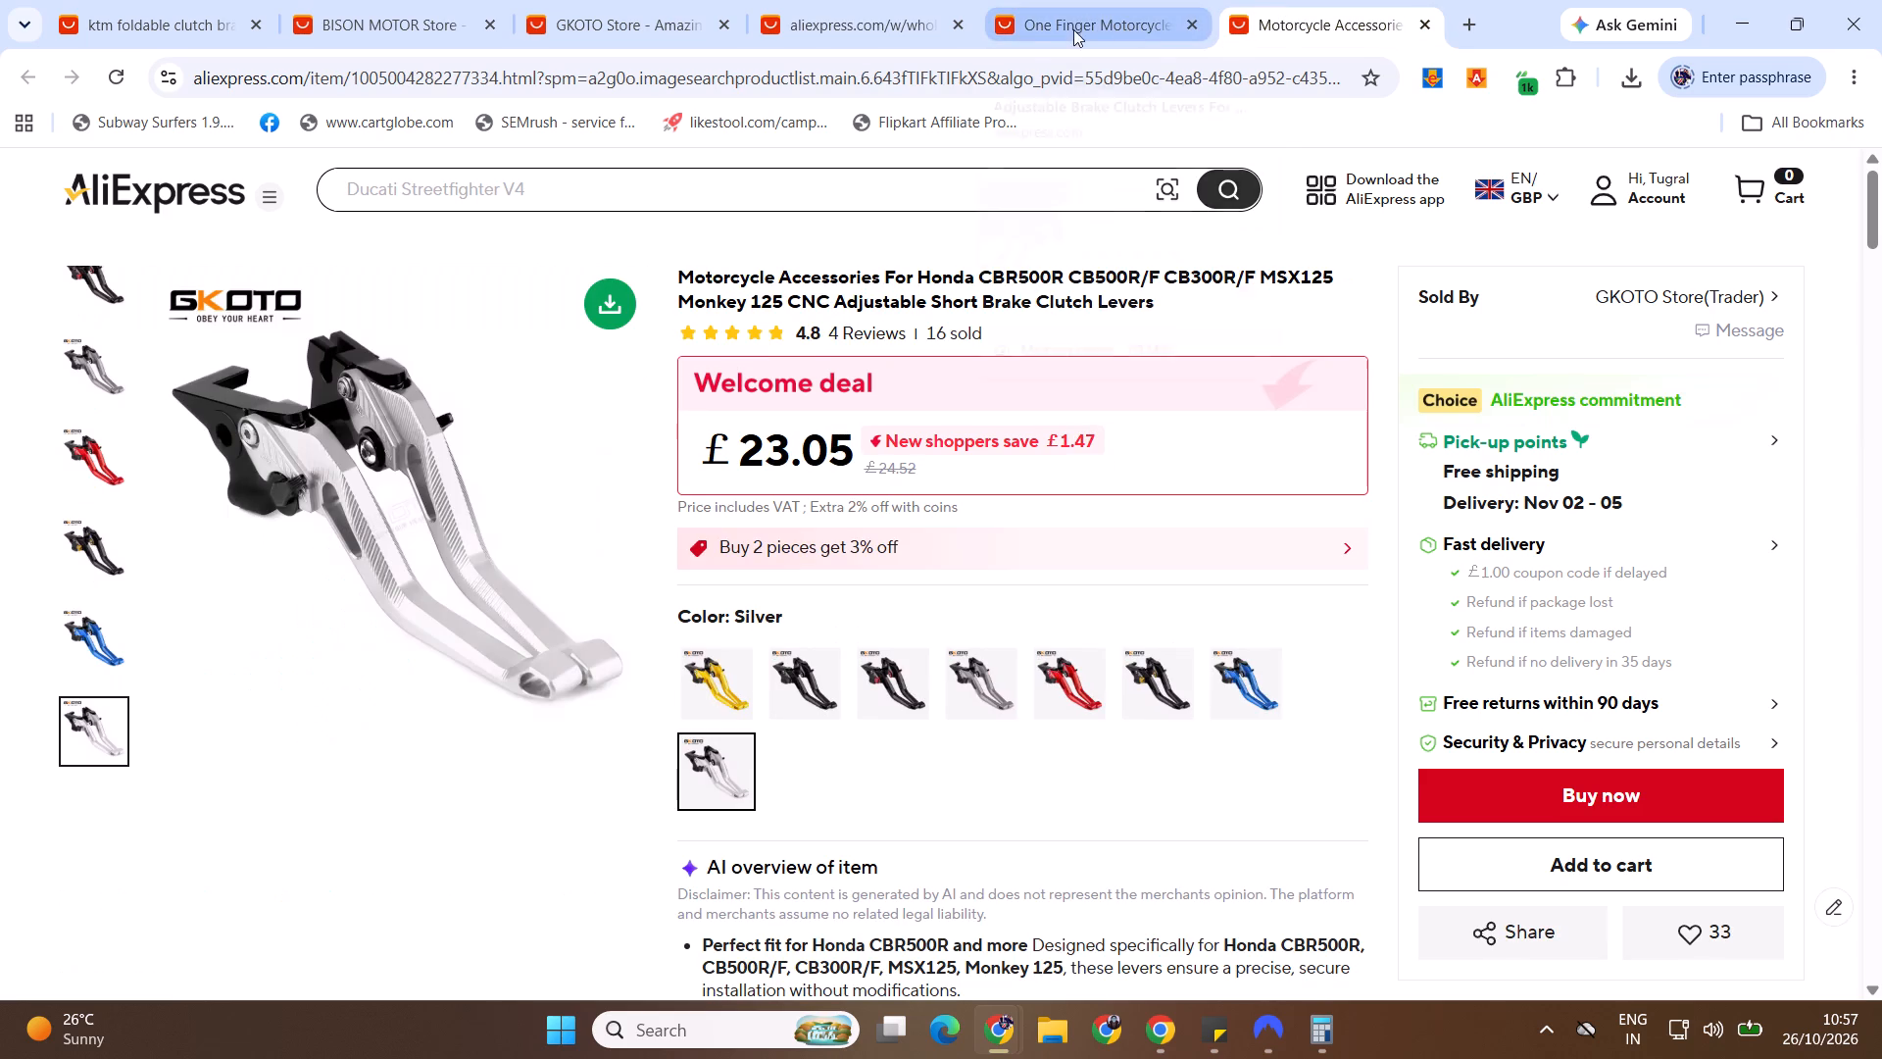
{"action": "left_click", "coordinate": [1196, 29]}
{"action": "left_click", "coordinate": [841, 13]}
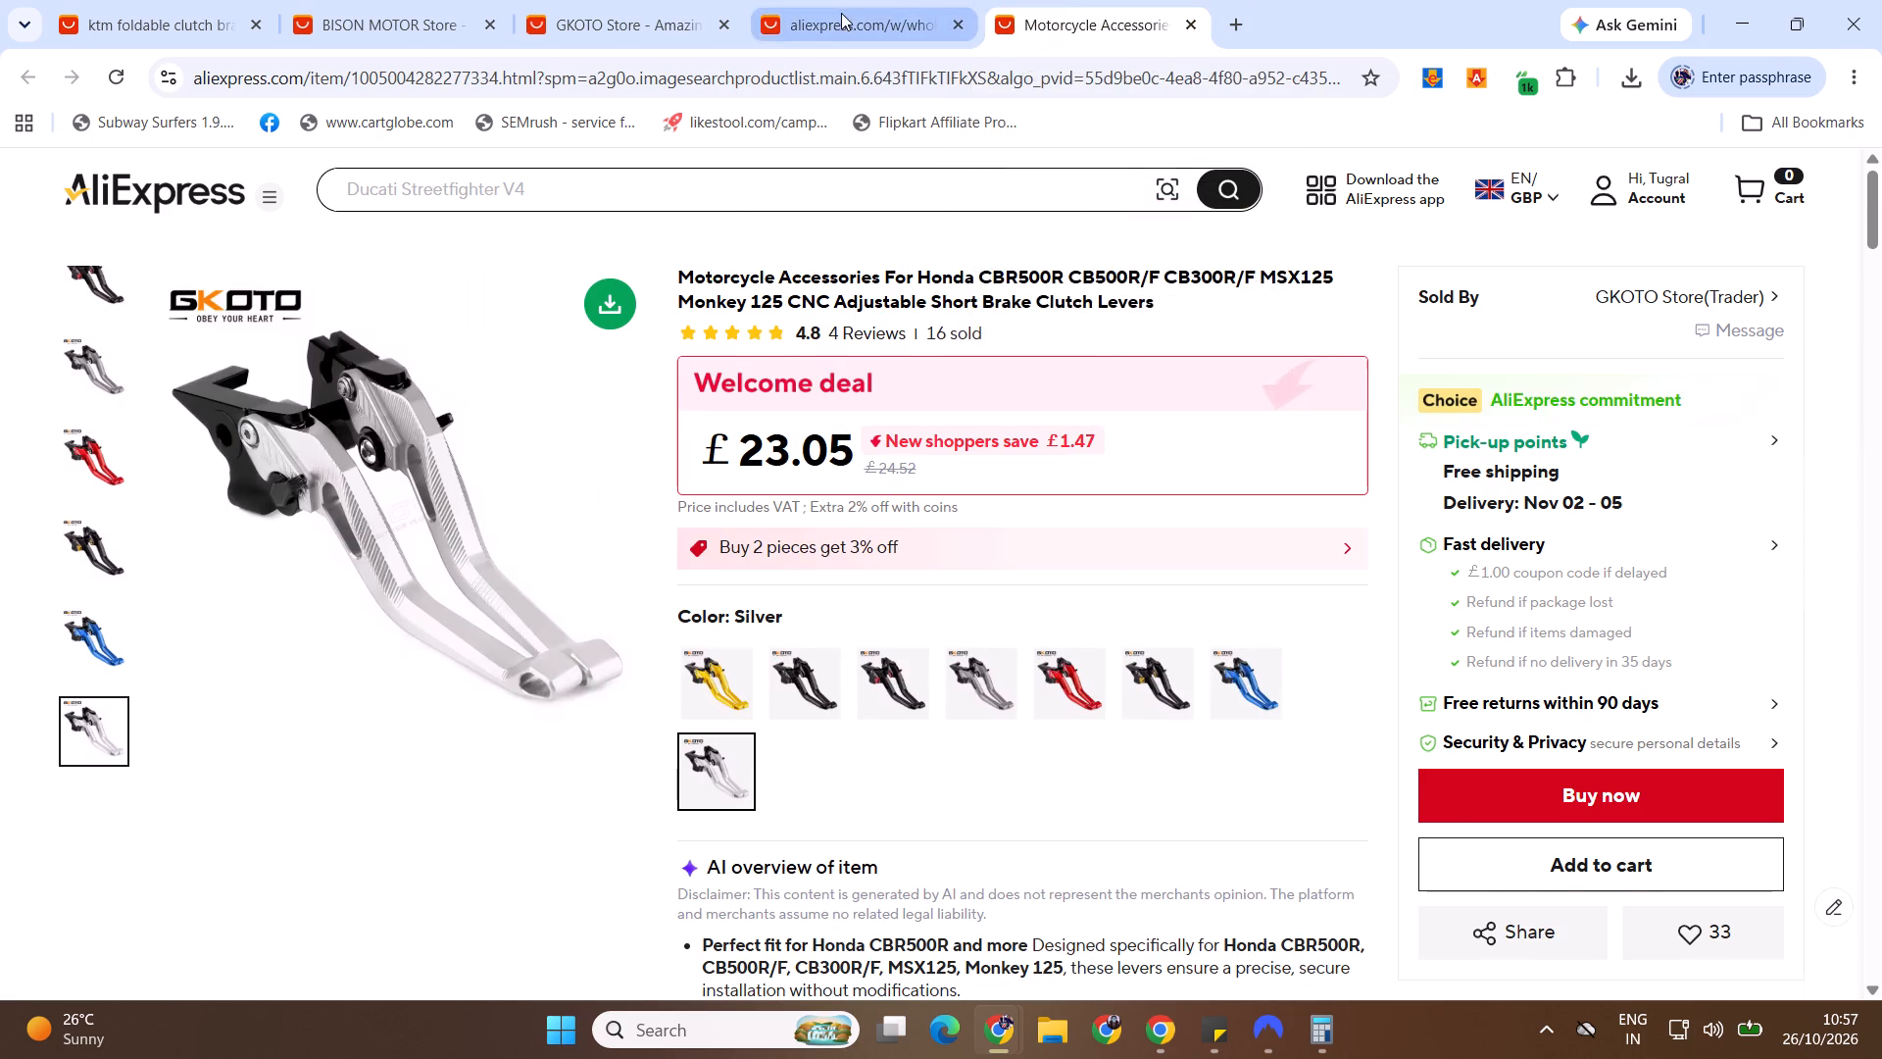
{"action": "left_click", "coordinate": [19, 83]}
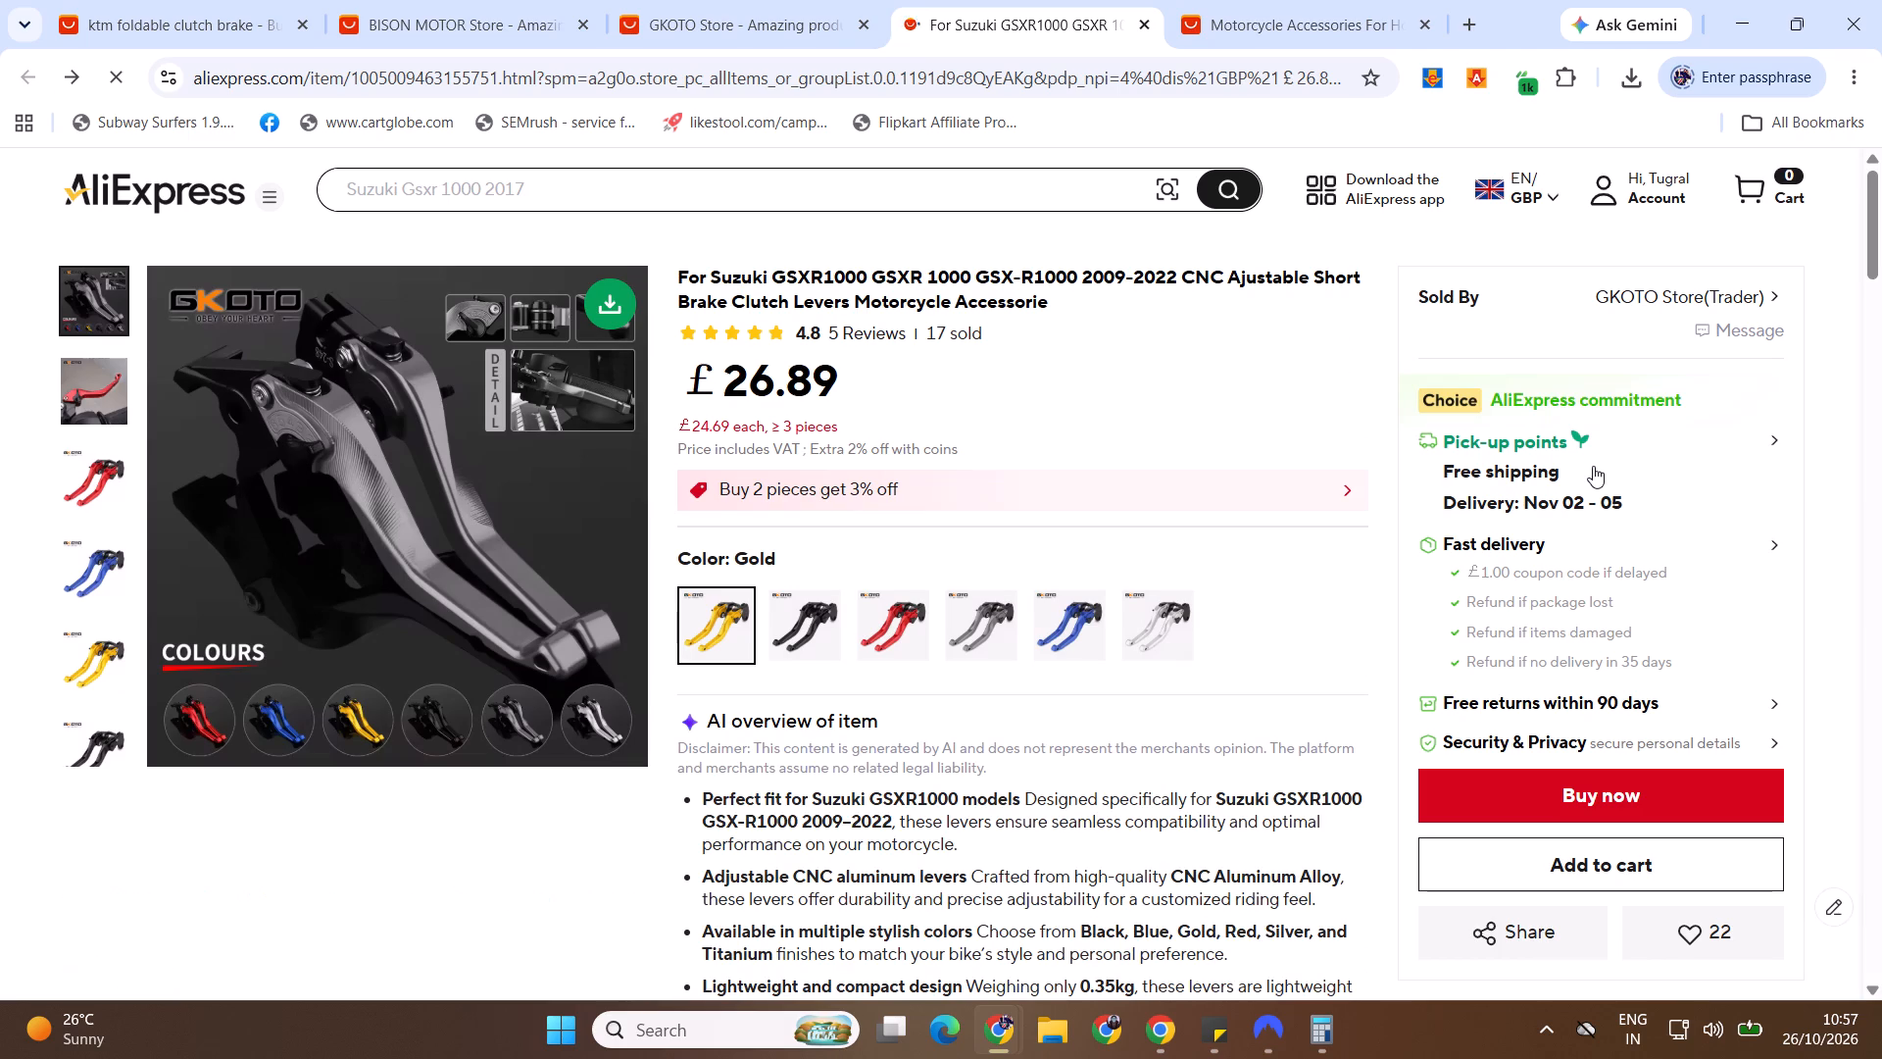
Export the gold, black, silver and titanium-grey lever images from the Suzuki GSXR1000 product page.
{"action": "left_click", "coordinate": [735, 612]}
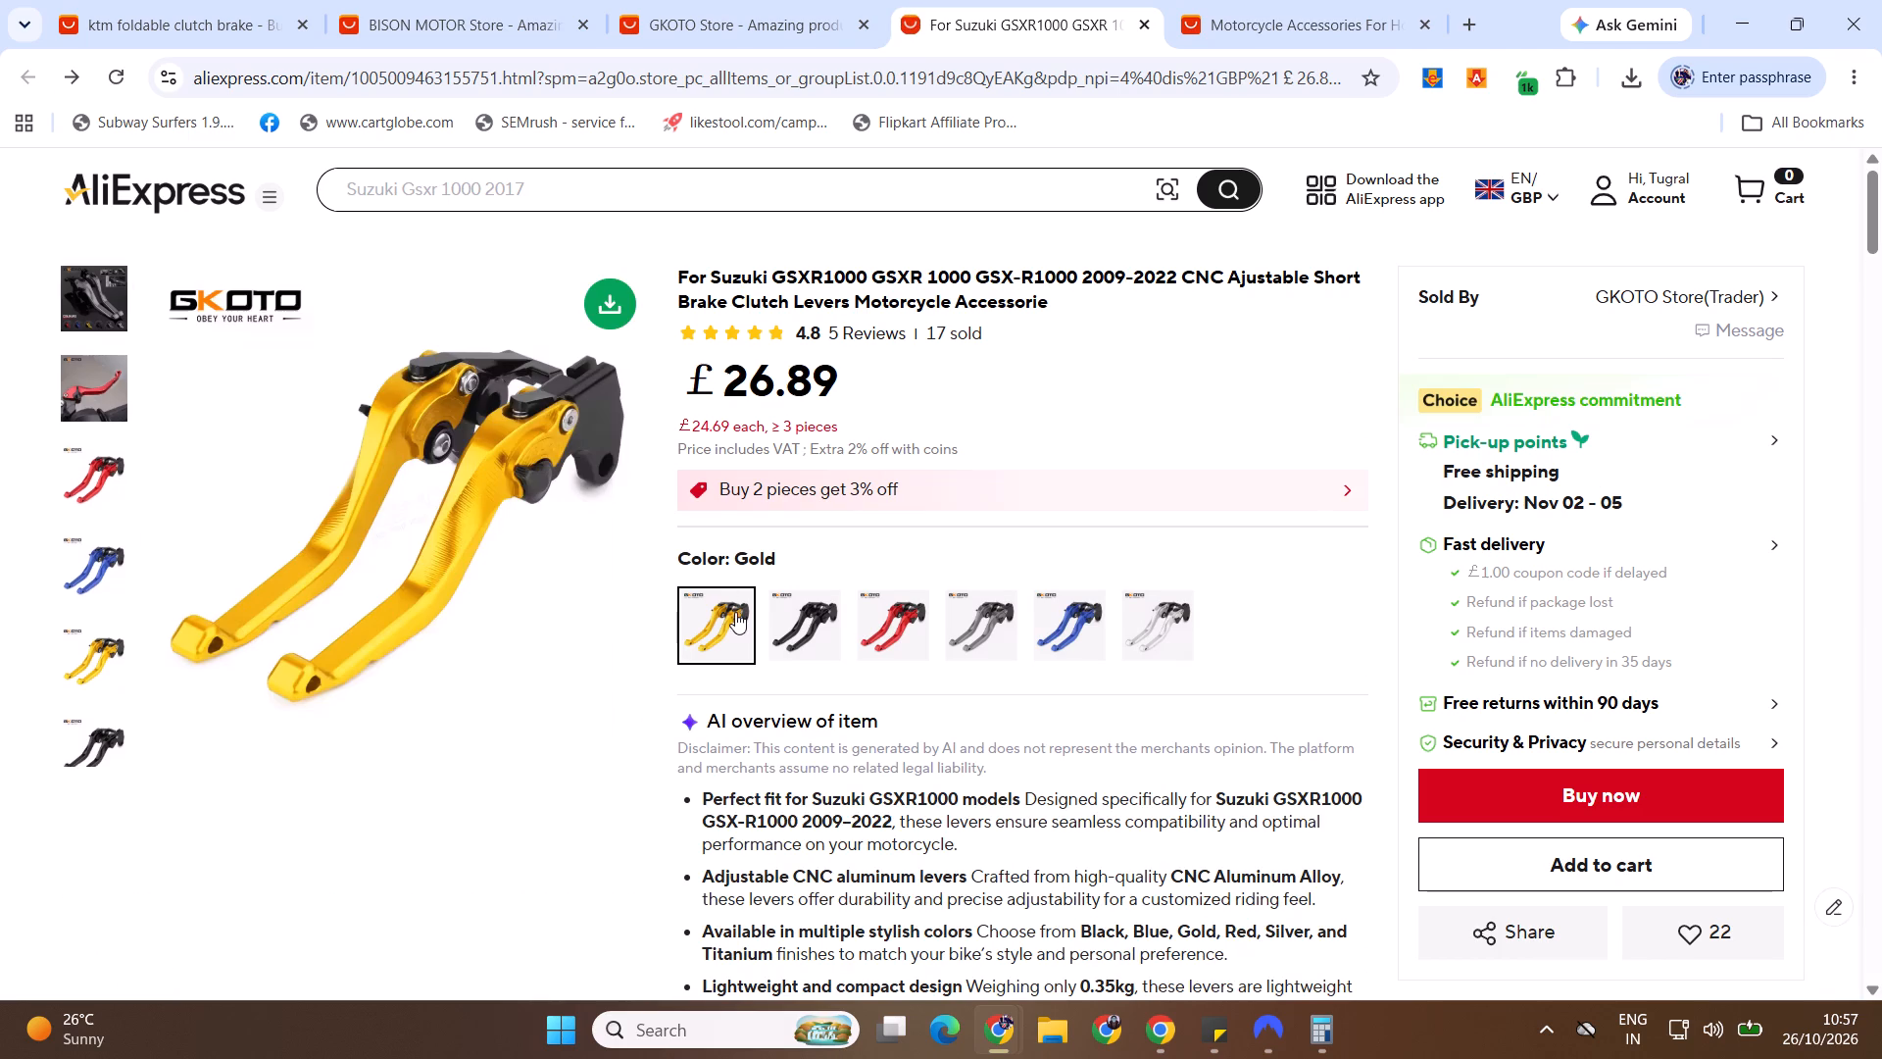
{"action": "left_click", "coordinate": [600, 300]}
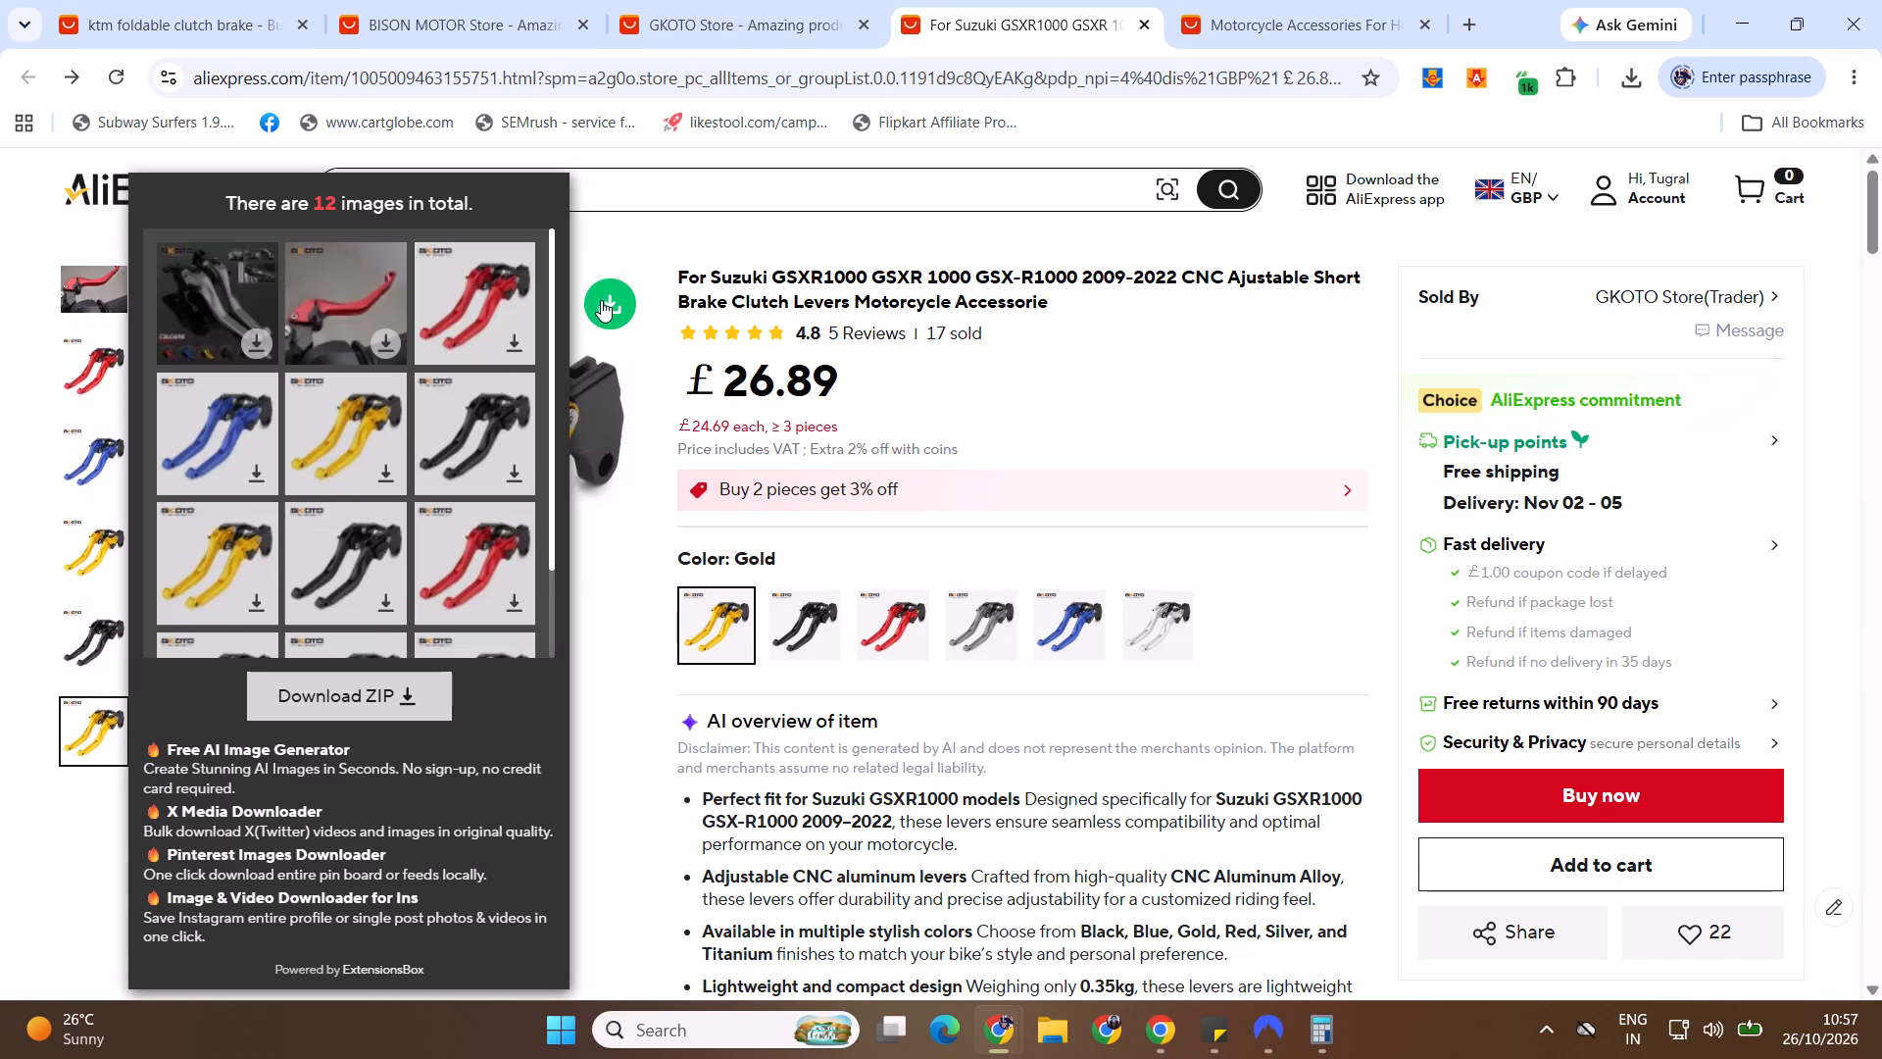
{"action": "left_click", "coordinate": [389, 471]}
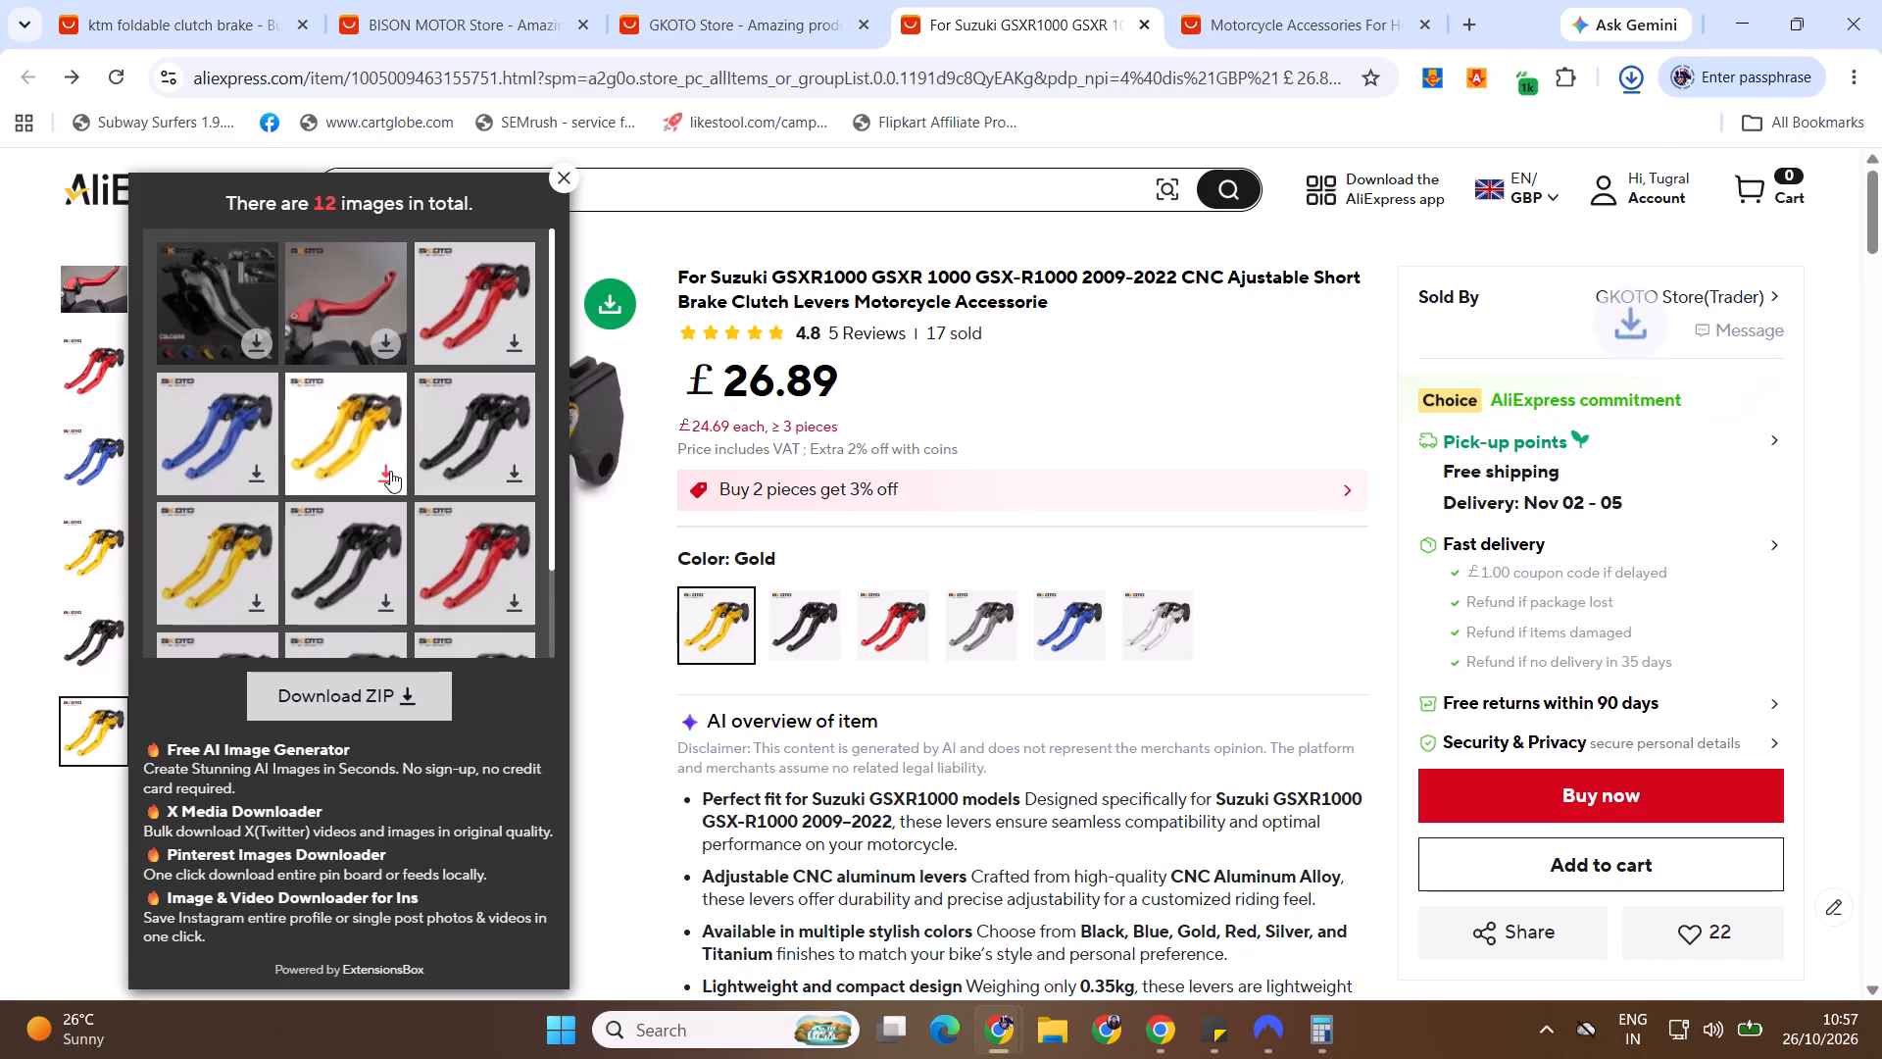
{"action": "left_click", "coordinate": [512, 478]}
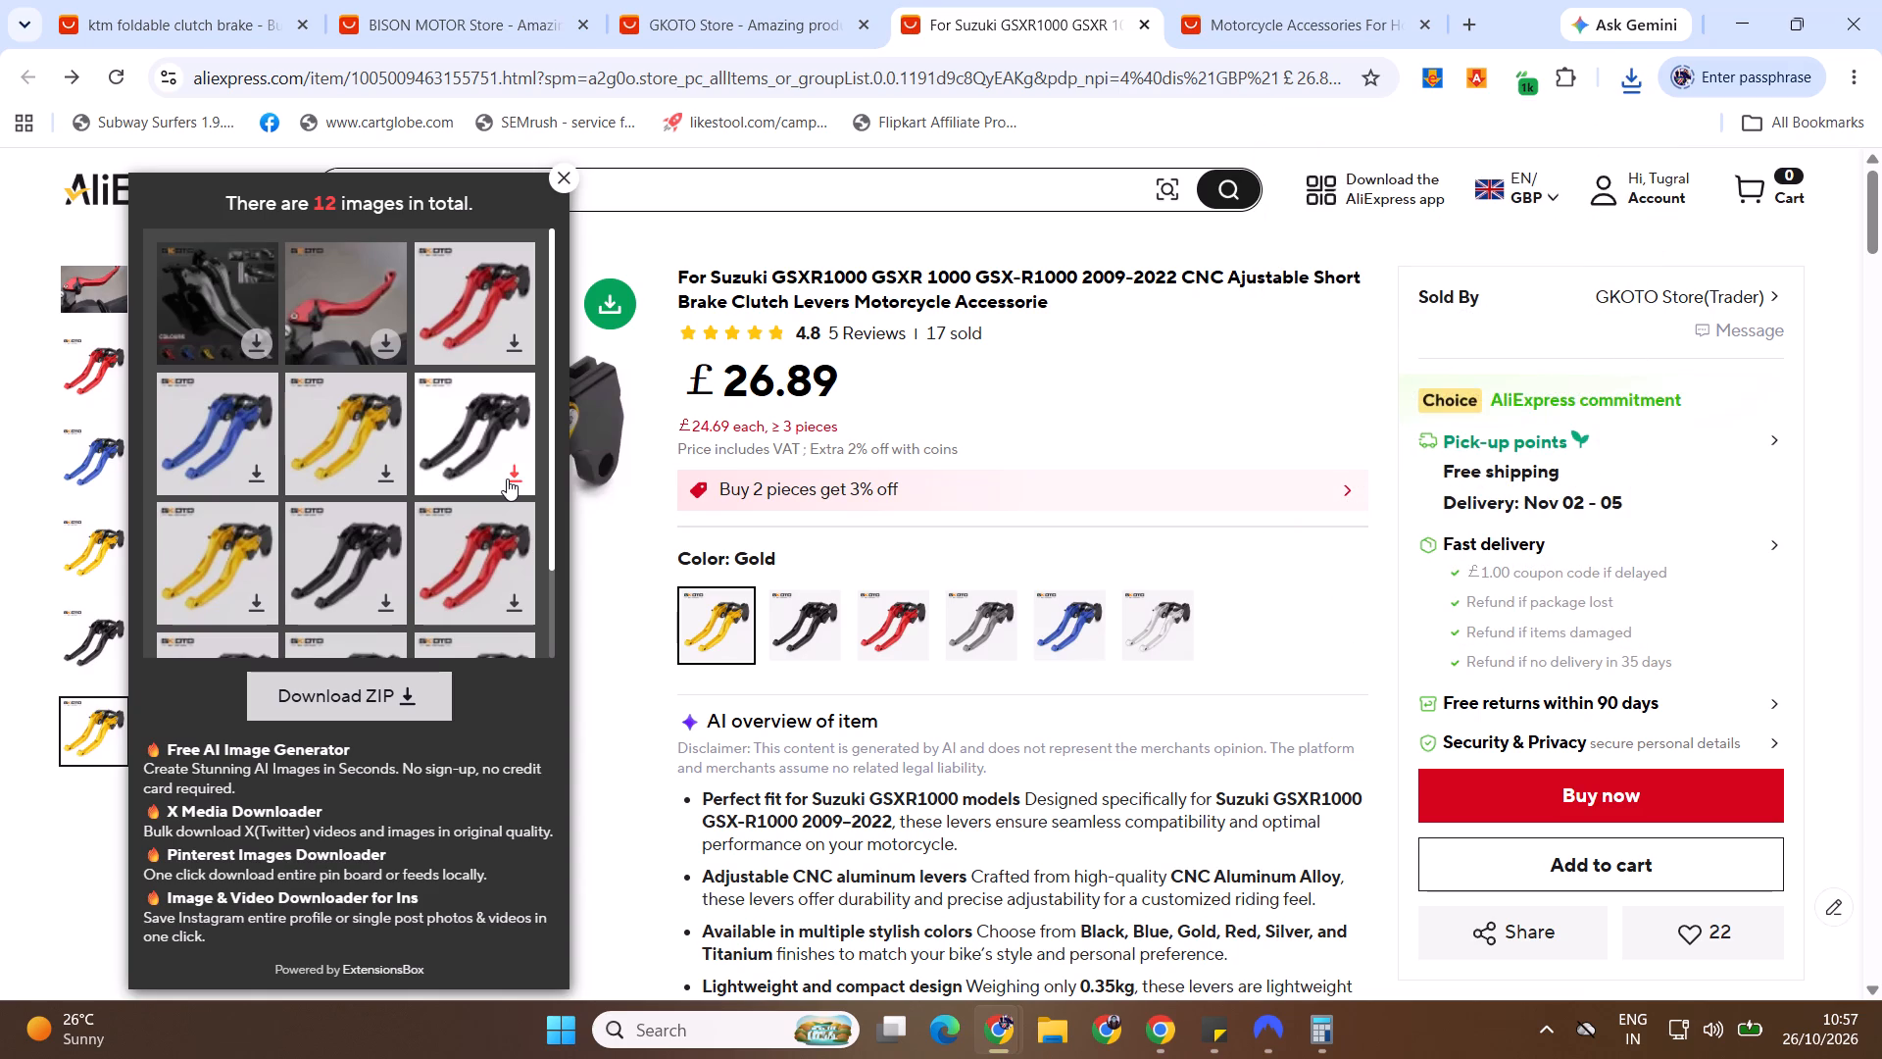
{"action": "left_click_drag", "start_coordinate": [552, 480], "coordinate": [551, 627]}
{"action": "left_click", "coordinate": [515, 607]}
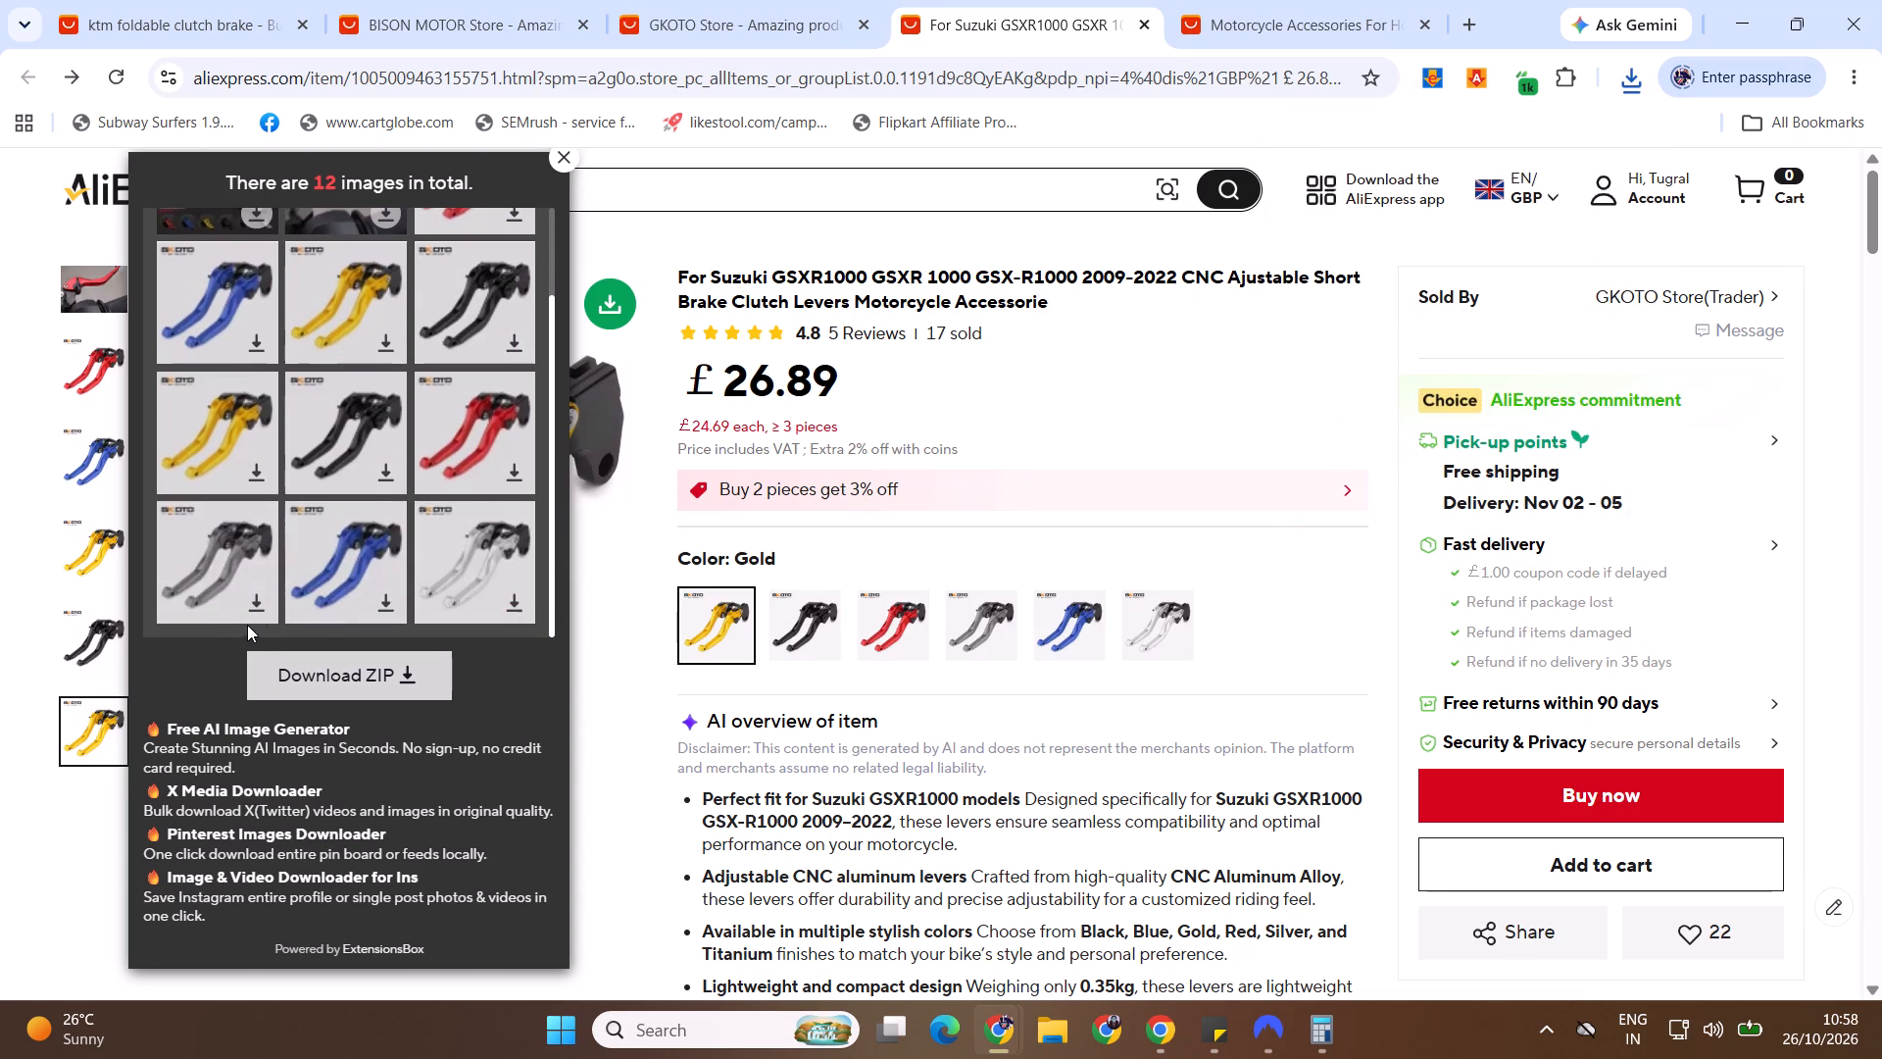
{"action": "left_click", "coordinate": [260, 614]}
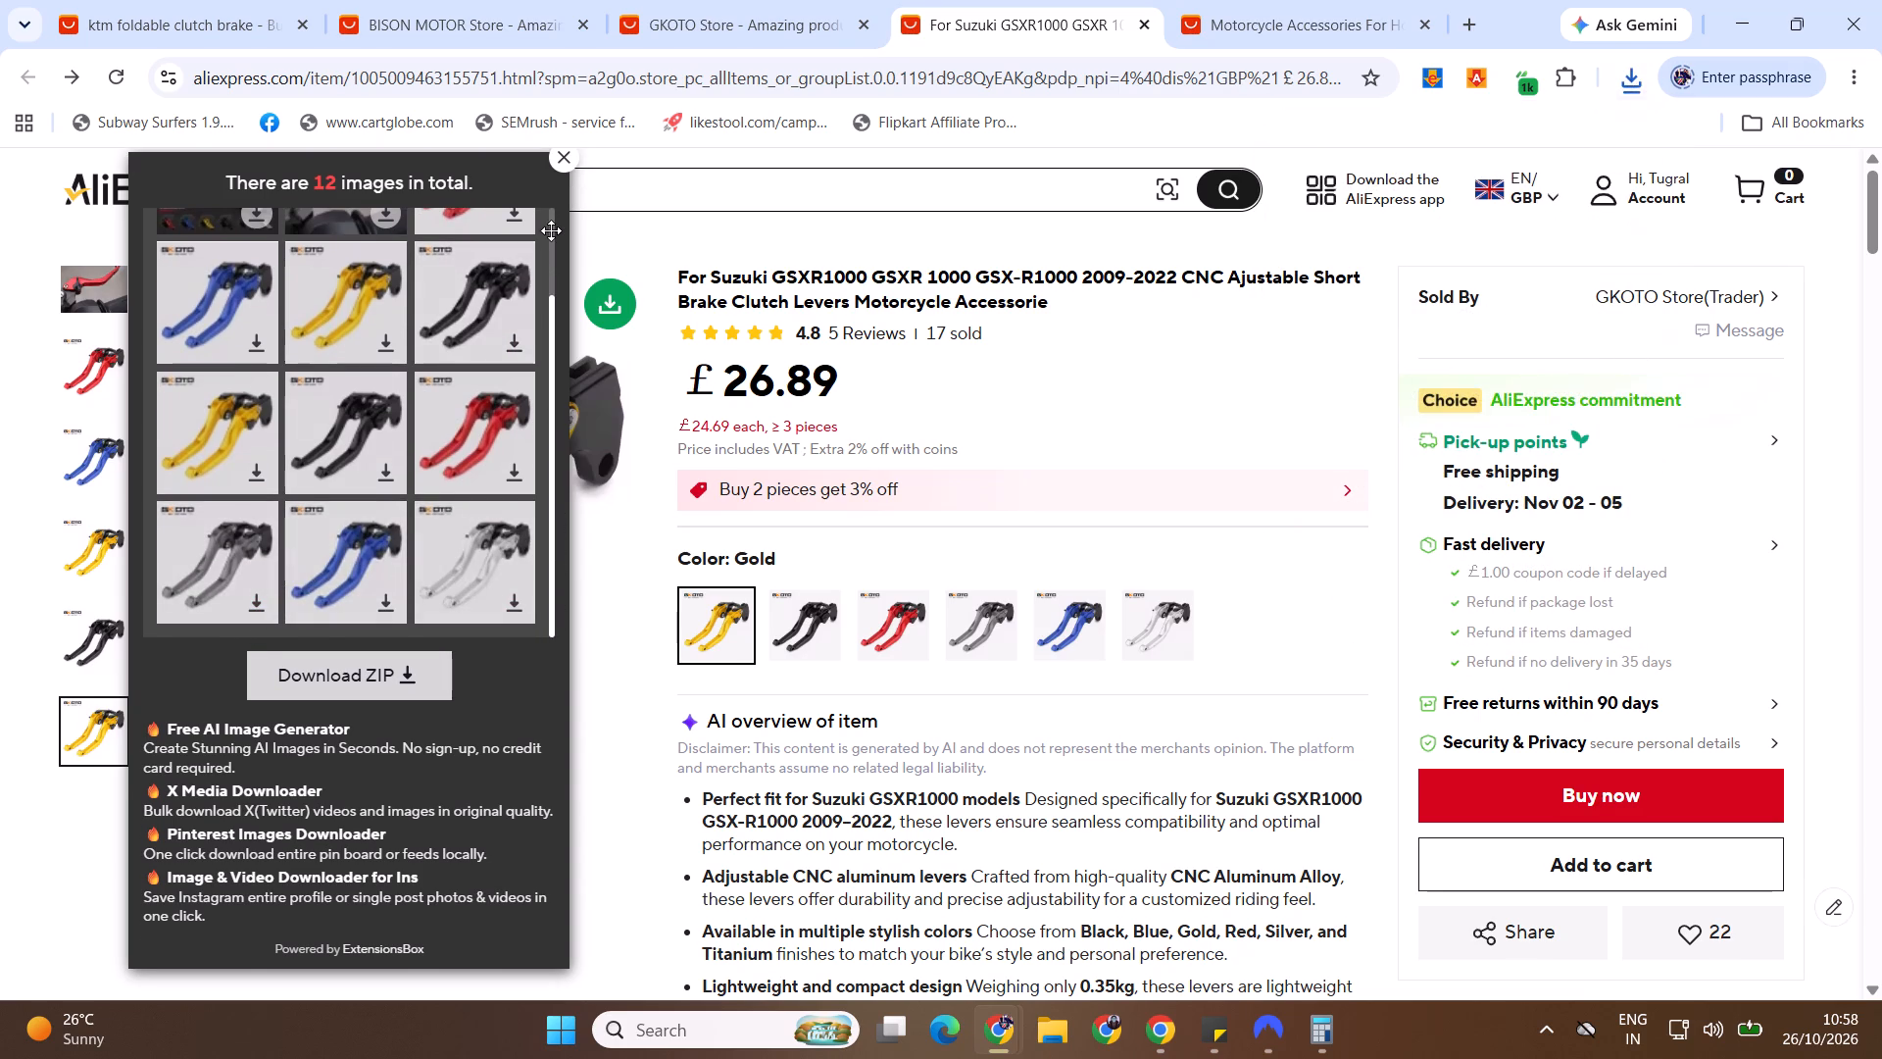
{"action": "left_click", "coordinate": [551, 230]}
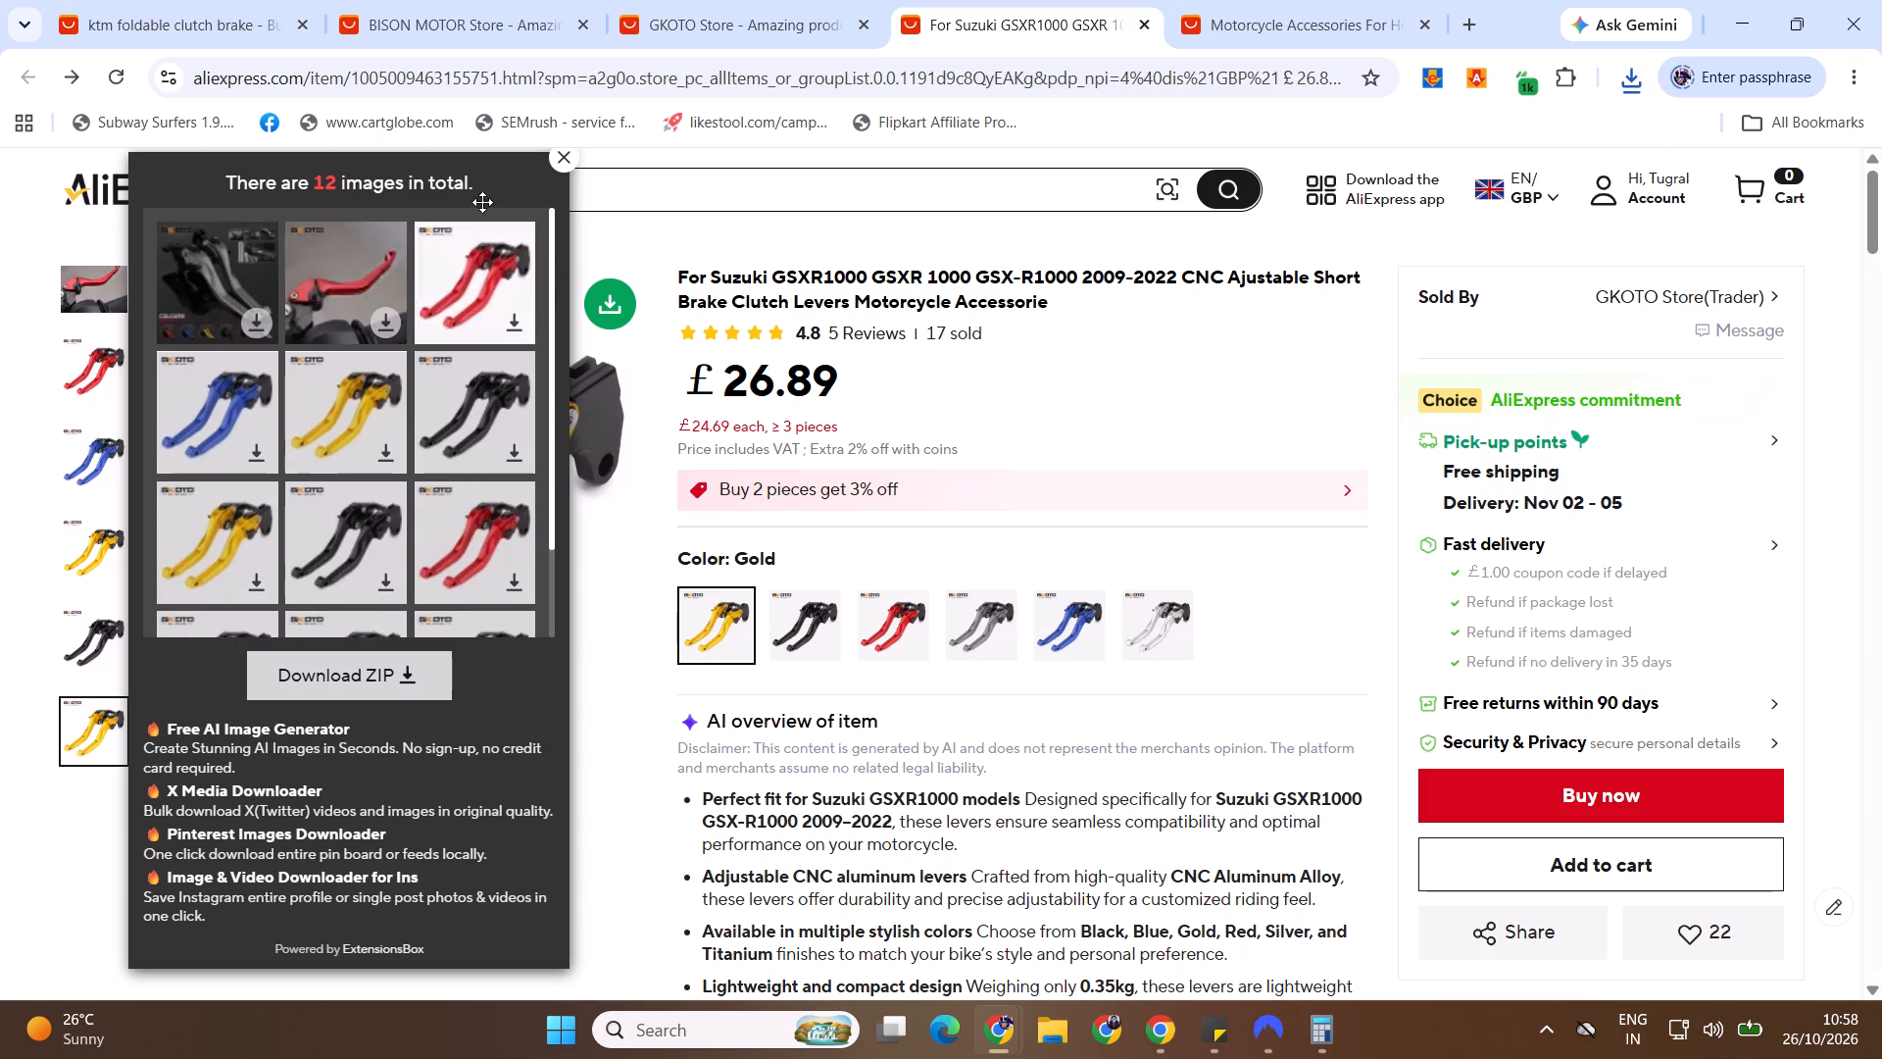
{"action": "left_click", "coordinate": [552, 165]}
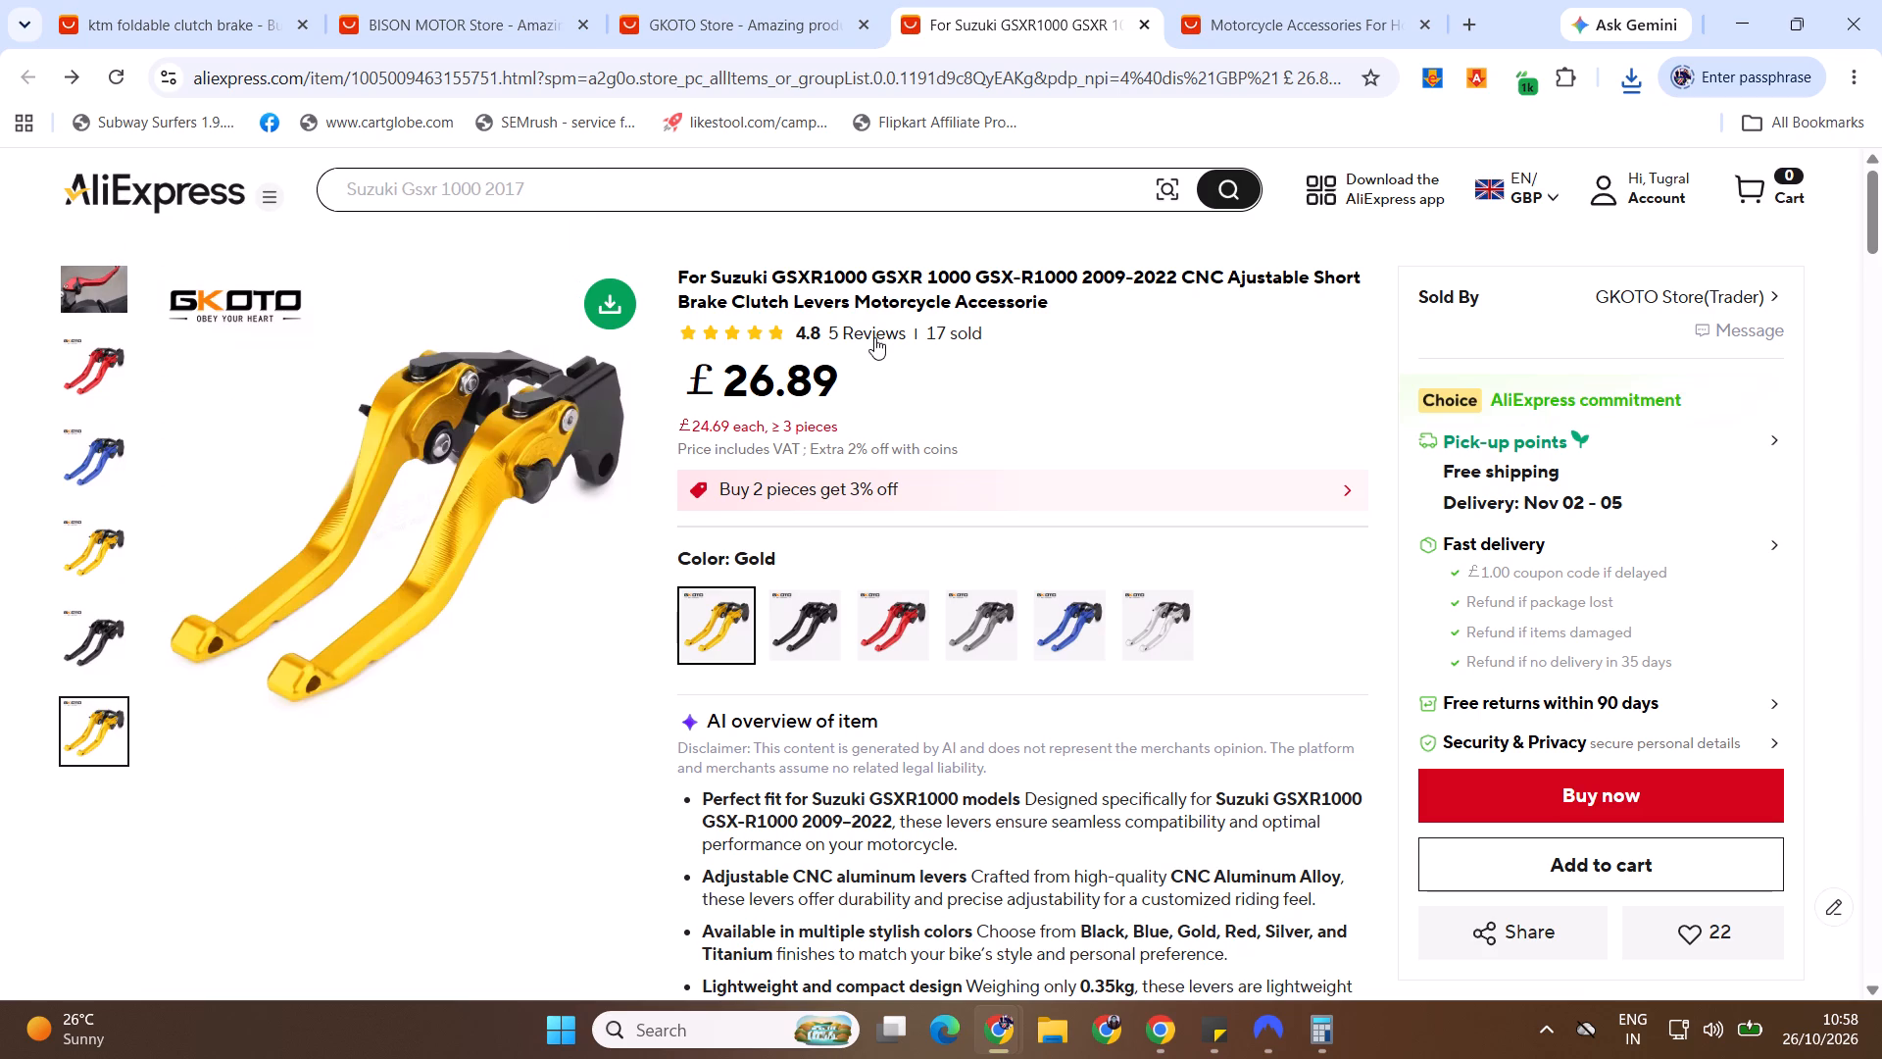
Copy the Suzuki GSXR1000 product title into a new message in ChatGPT's eBay Listing Content chat, followed by blank lines.
{"action": "triple_click", "coordinate": [893, 309]}
{"action": "key", "text": "ctrl+c"}
{"action": "key", "text": "ctrl+c"}
{"action": "key", "text": "ctrl+c"}
{"action": "key", "text": "alt+Tab"}
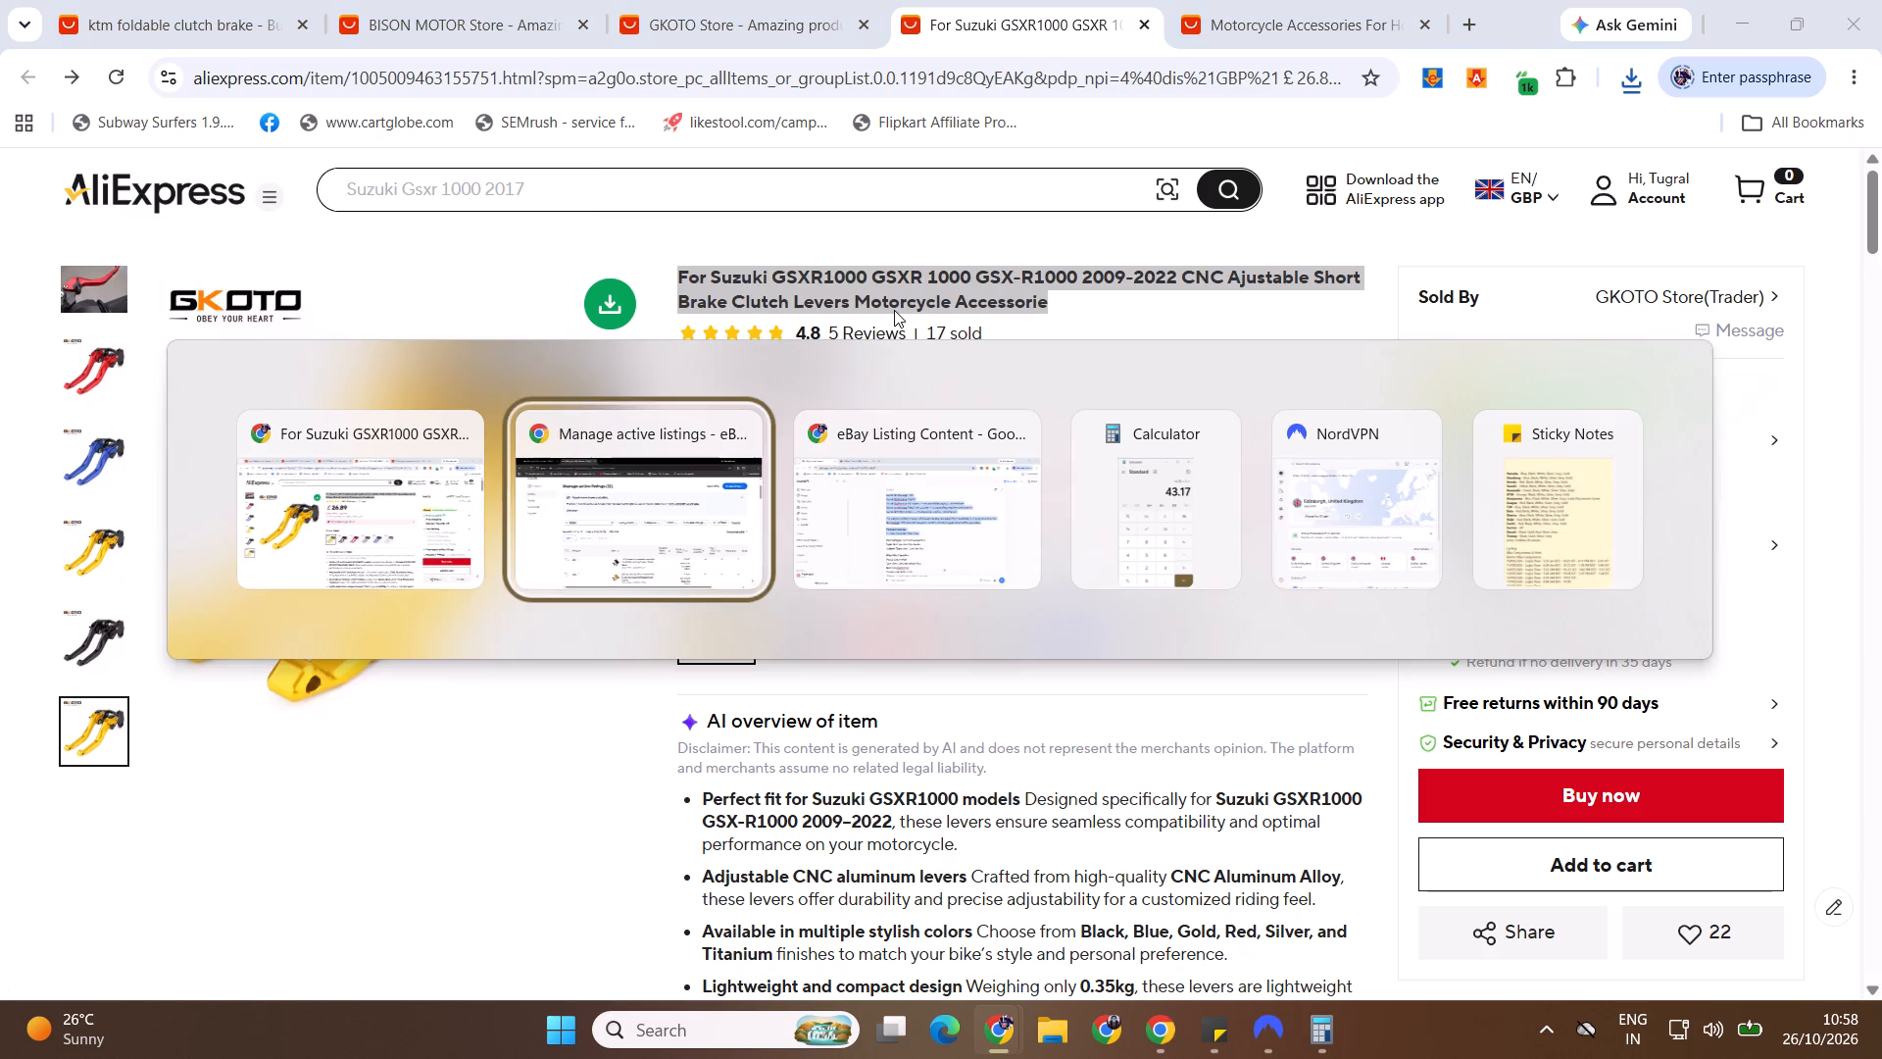
{"action": "key", "text": "alt+Tab"}
{"action": "left_click", "coordinate": [869, 943]}
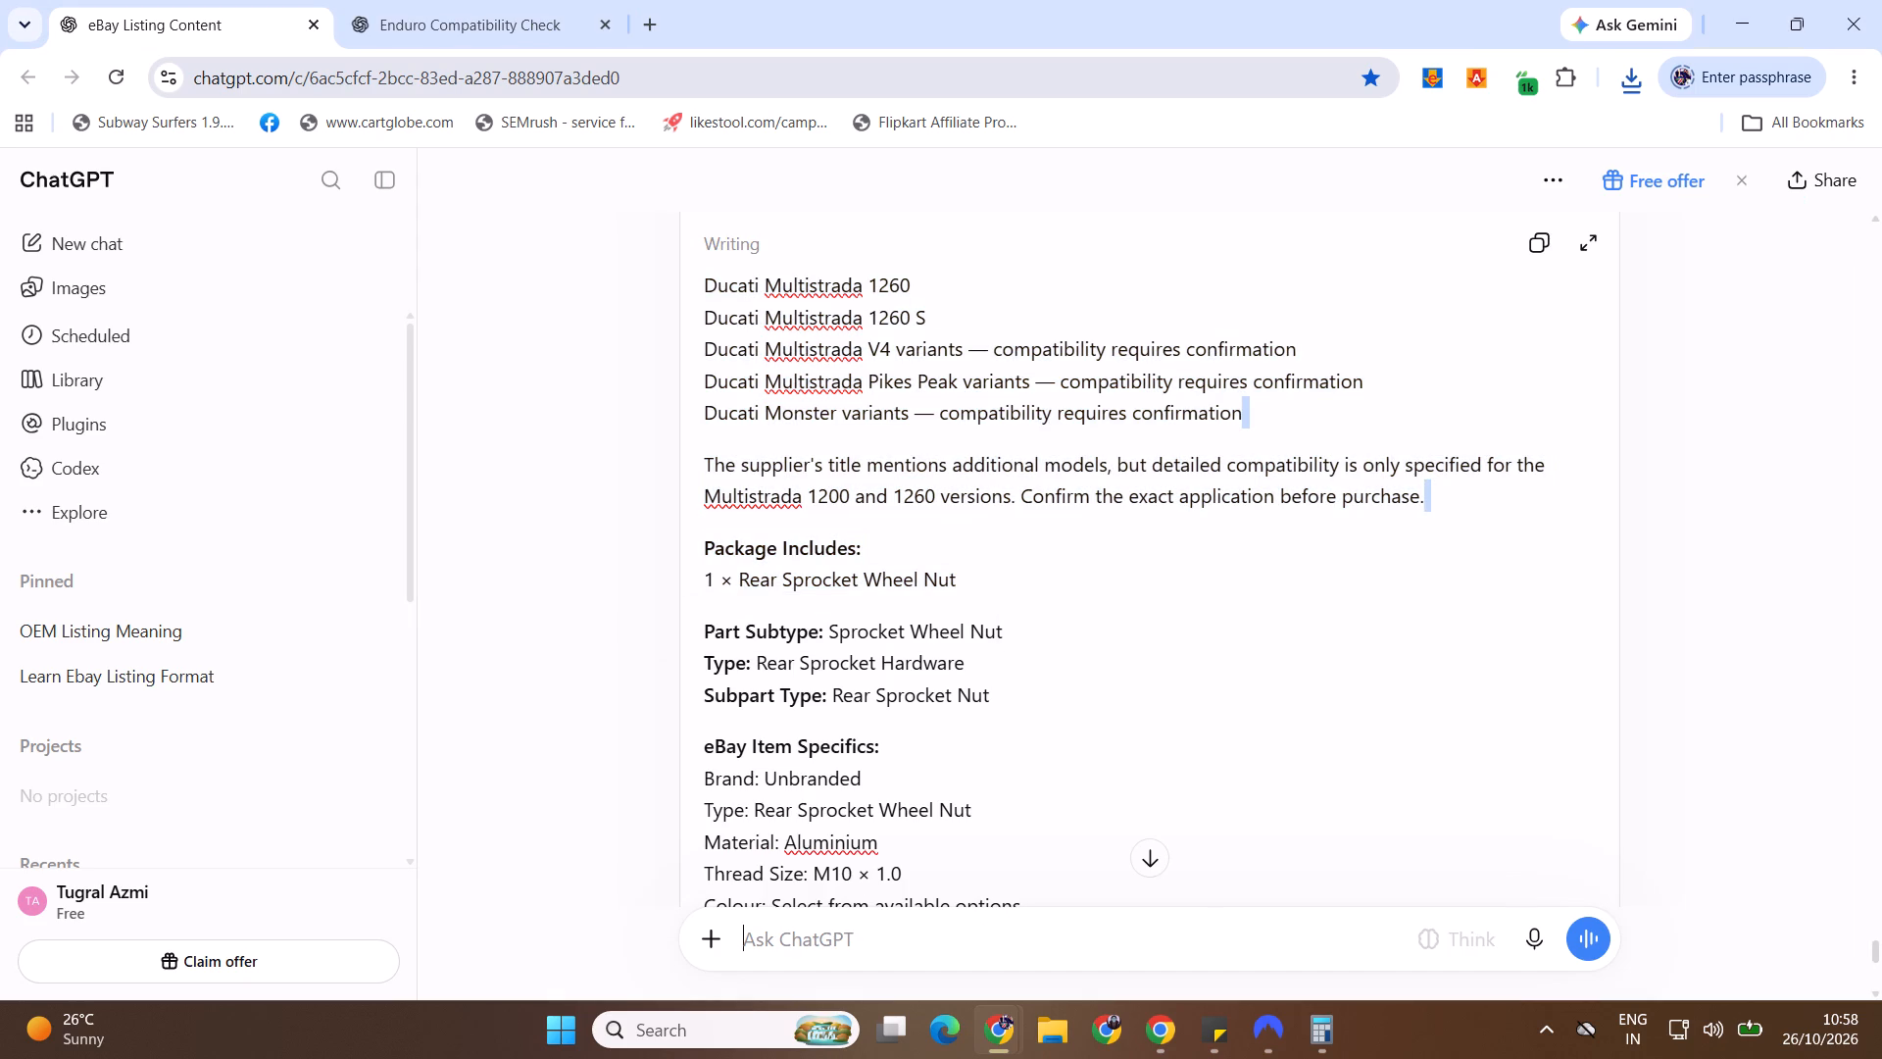
{"action": "key", "text": "ctrl+shift+v"}
{"action": "key", "text": "shift+Return"}
{"action": "key", "text": "shift+Return"}
{"action": "key", "text": "alt+Tab"}
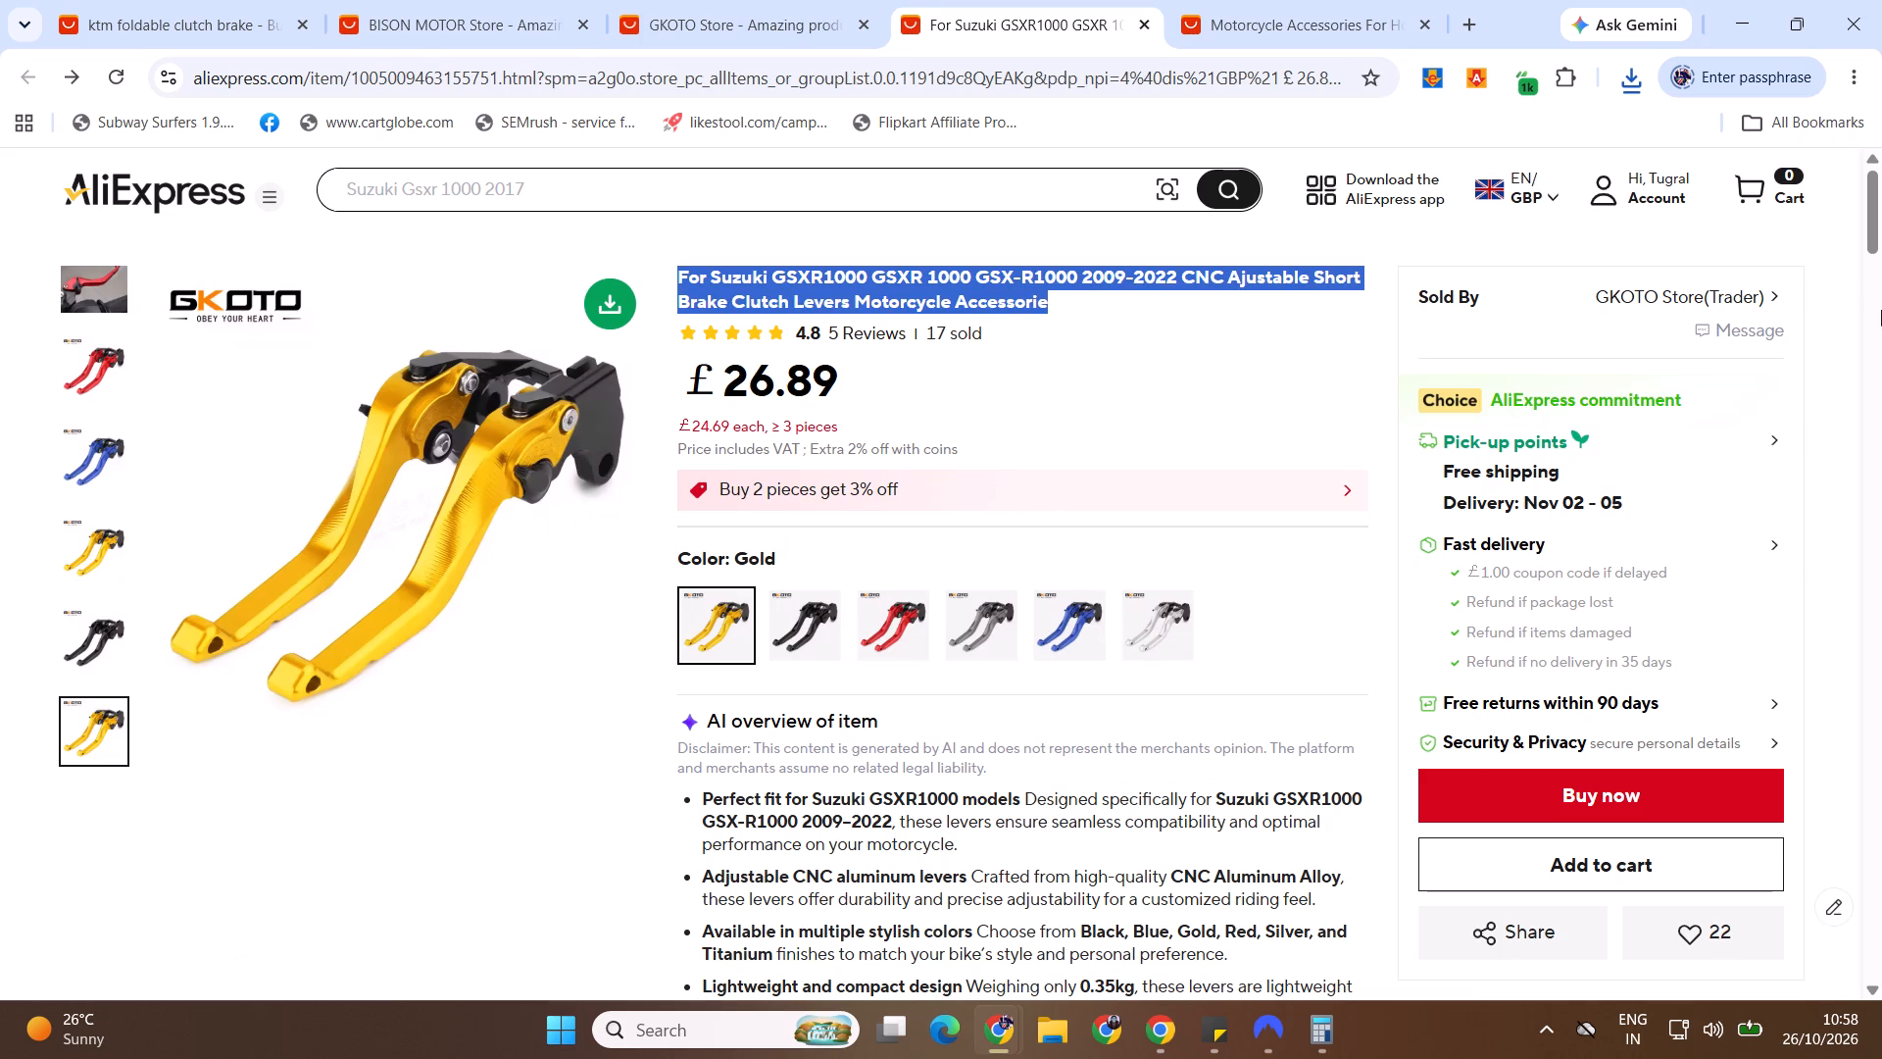
{"action": "left_click_drag", "start_coordinate": [1881, 224], "coordinate": [1881, 546]}
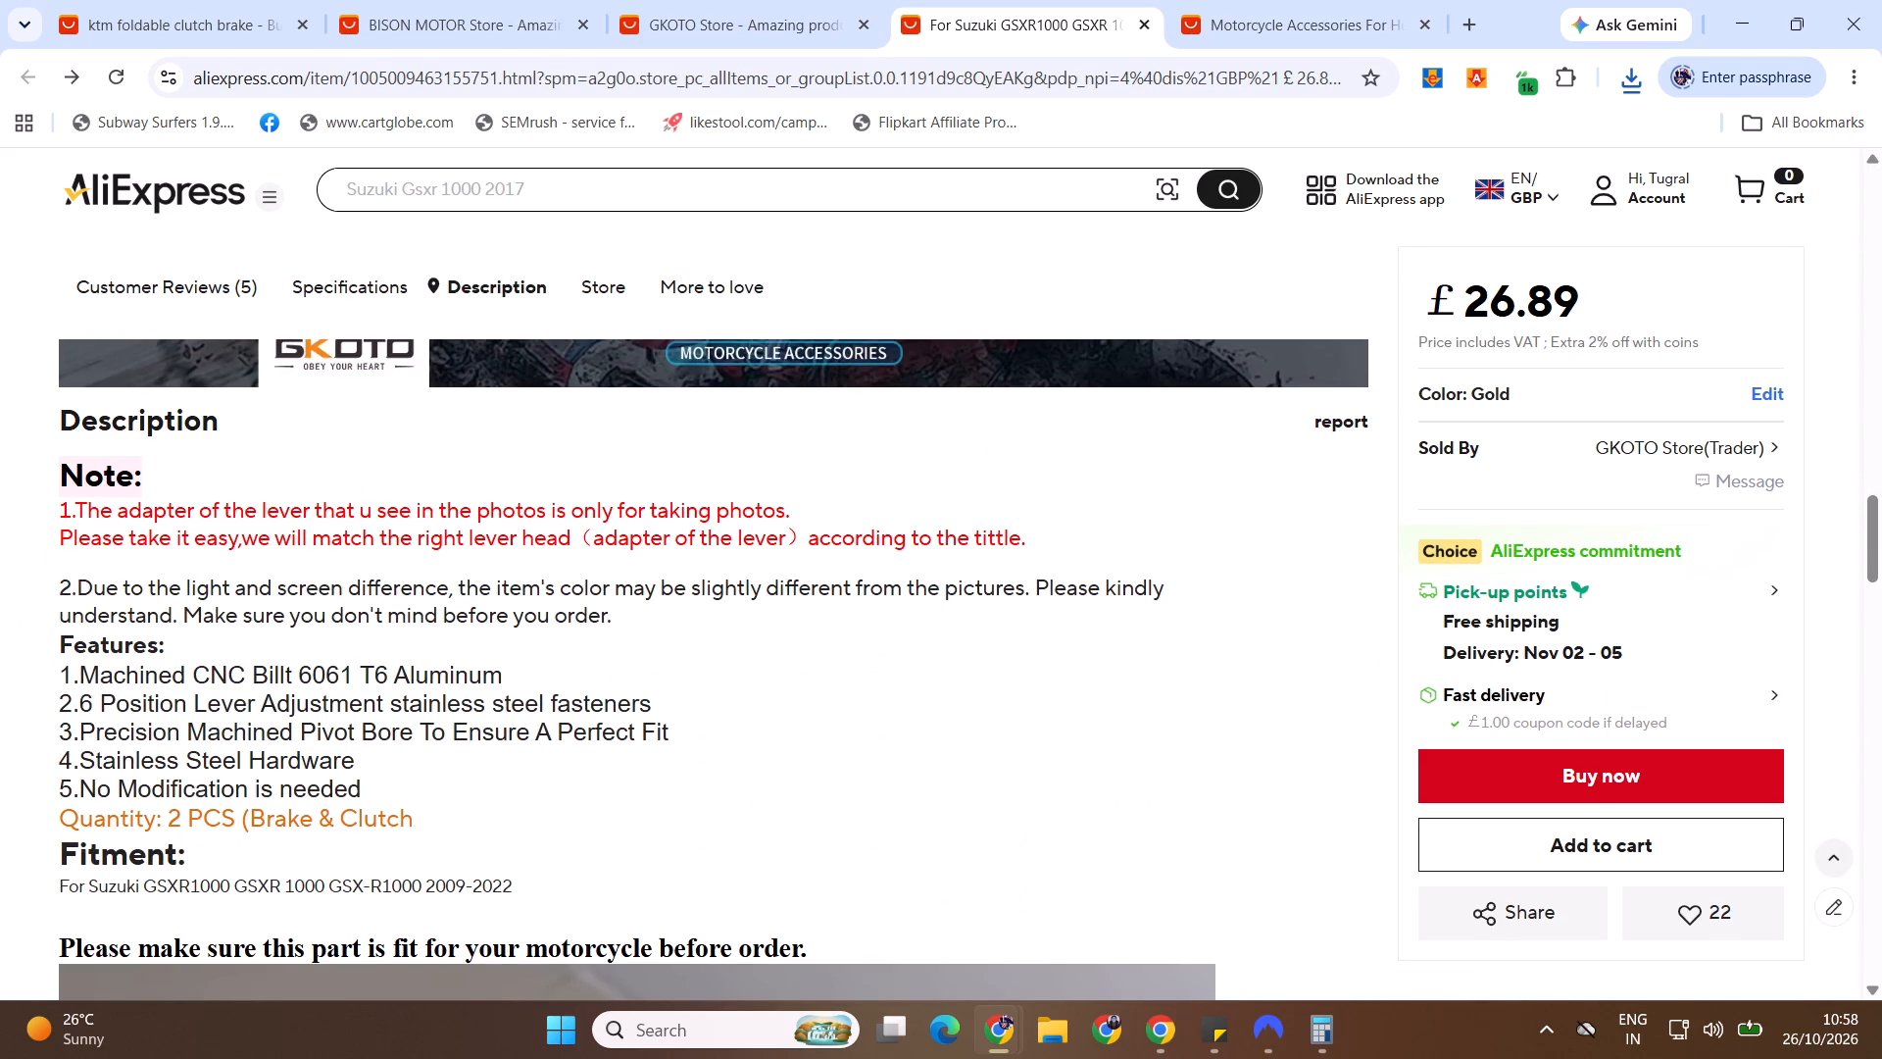
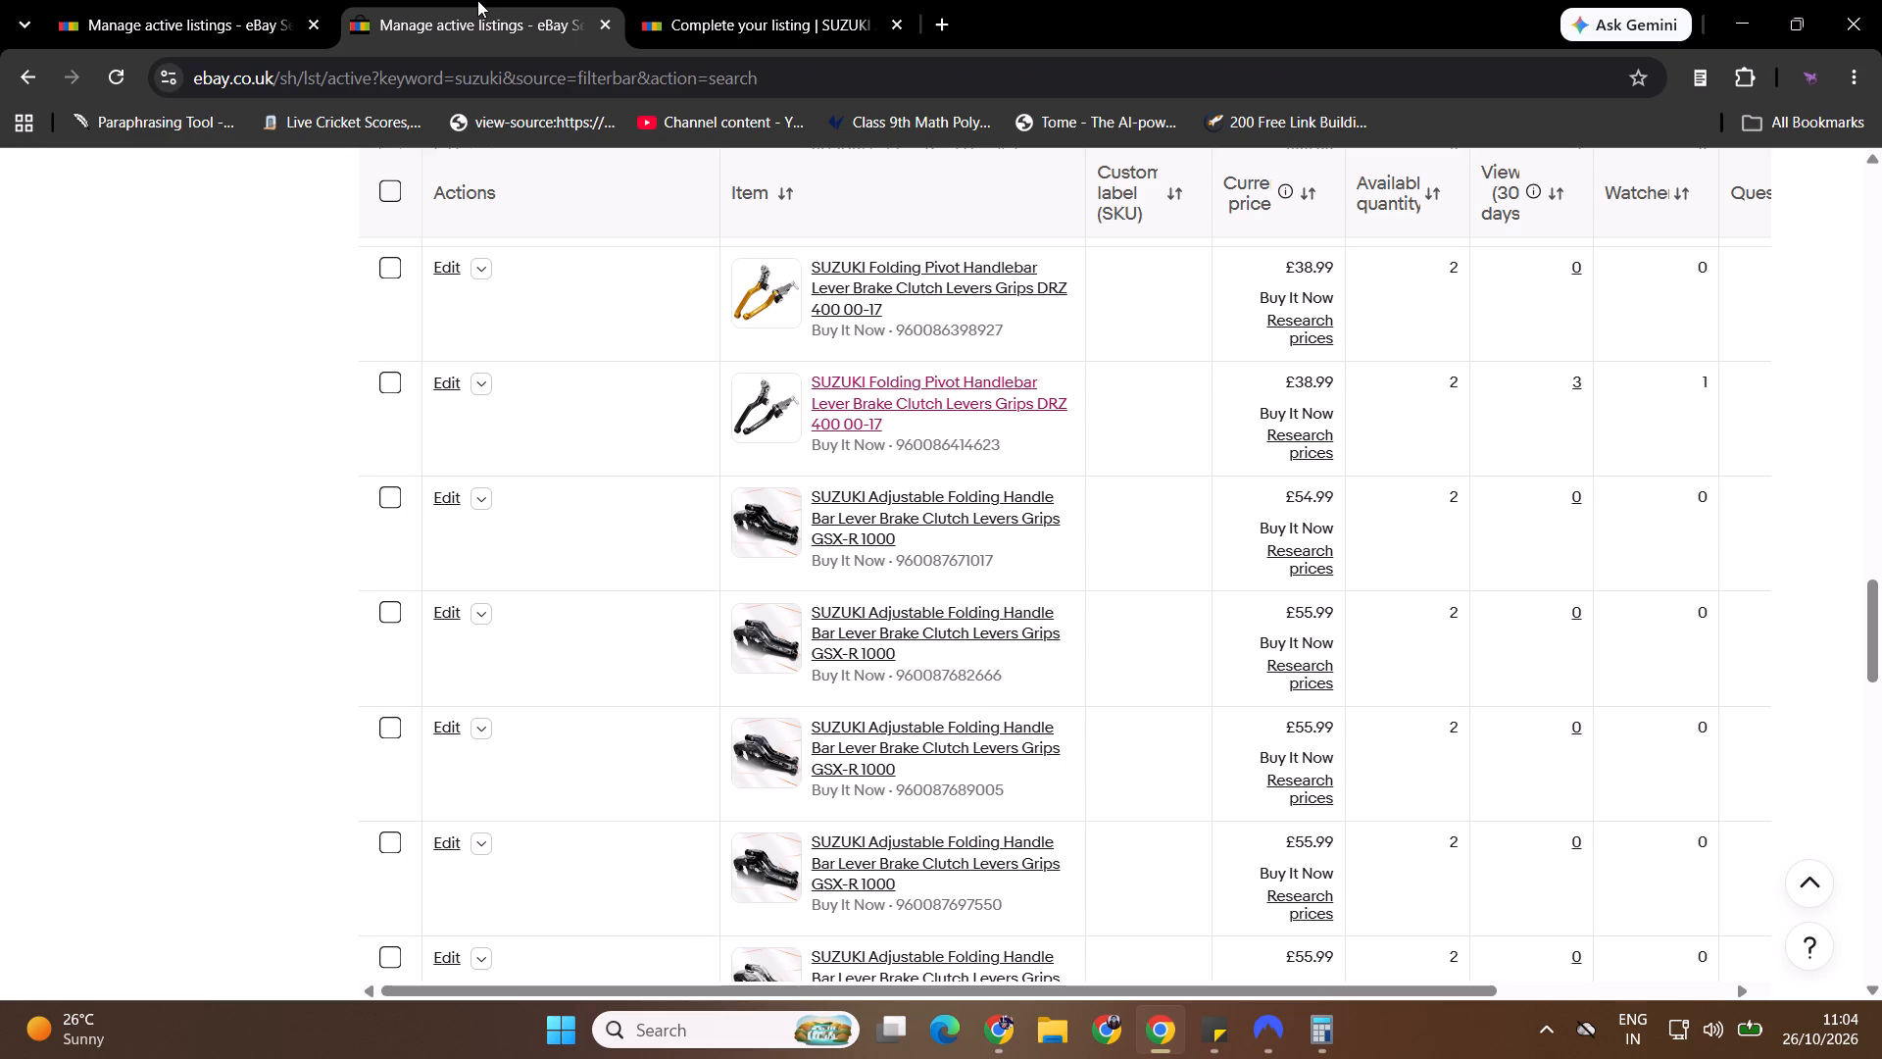
{"action": "left_click_drag", "start_coordinate": [1881, 646], "coordinate": [1881, 667]}
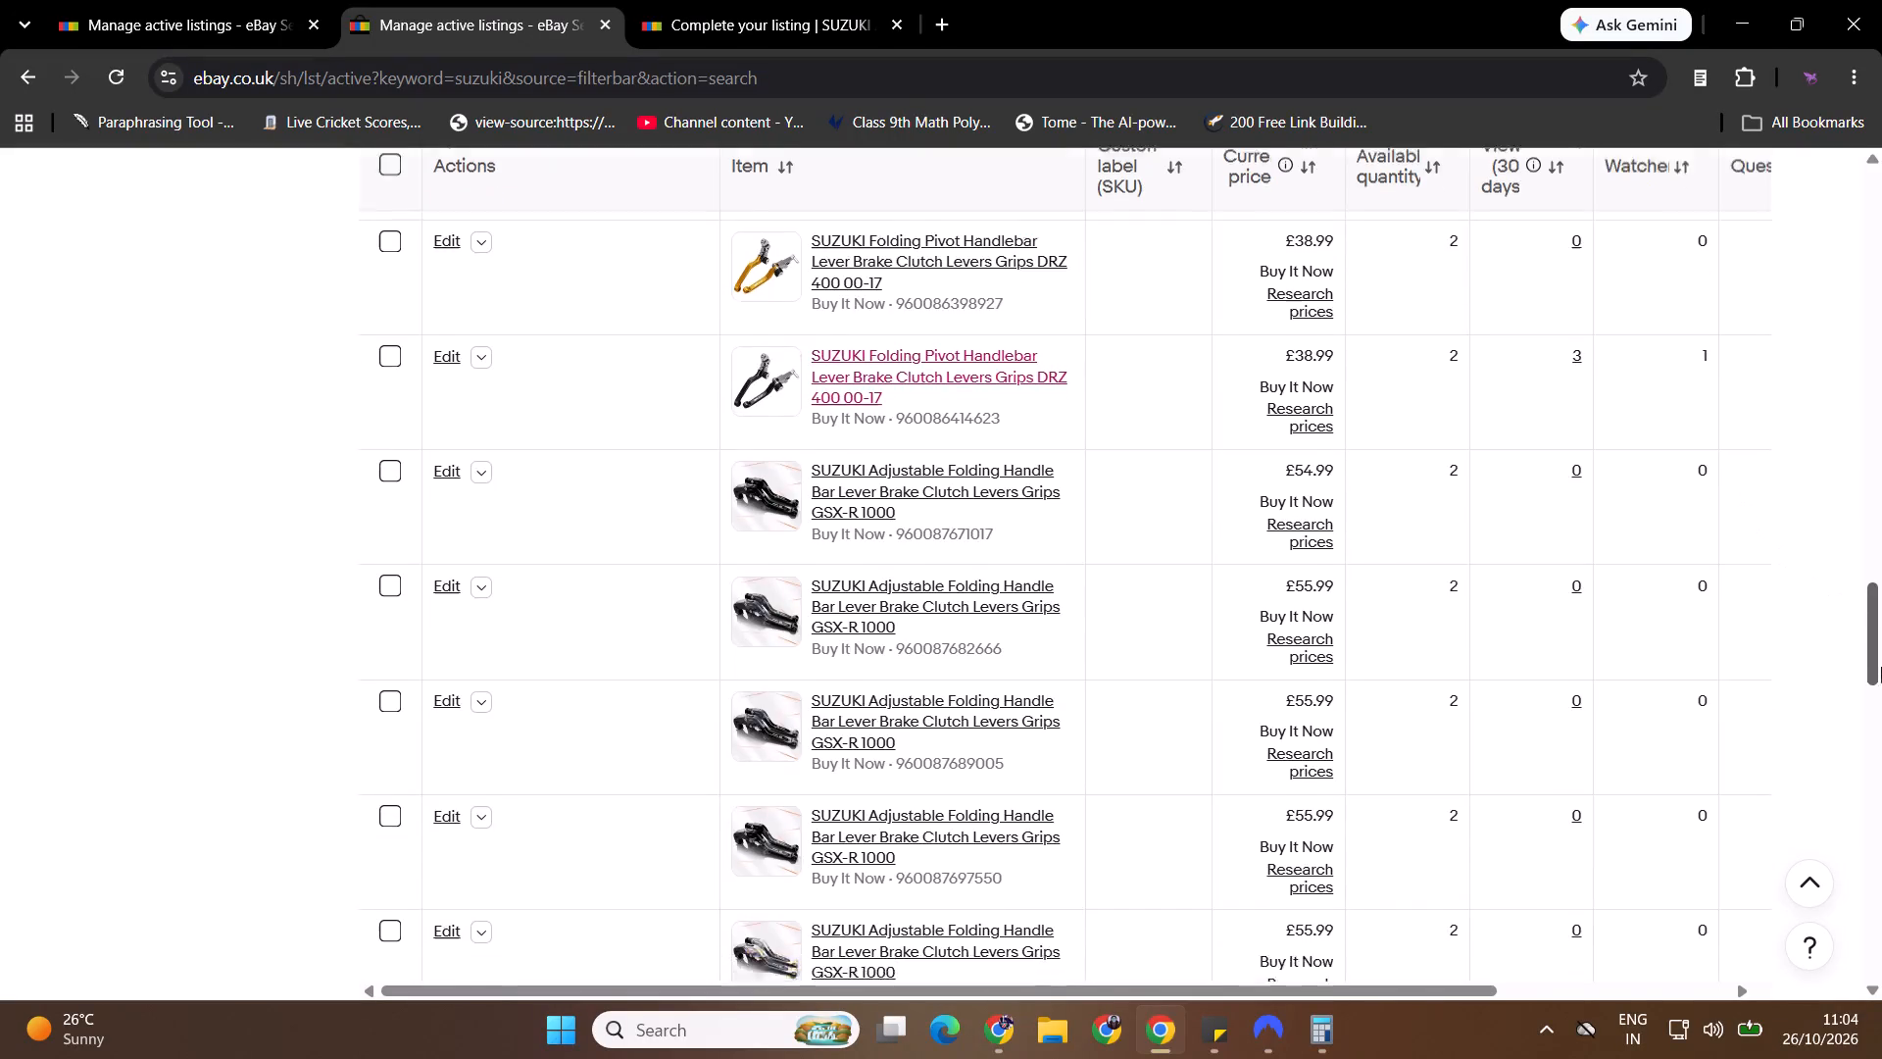
{"action": "left_click_drag", "start_coordinate": [1881, 667], "coordinate": [1881, 975]}
{"action": "left_click", "coordinate": [1881, 331]}
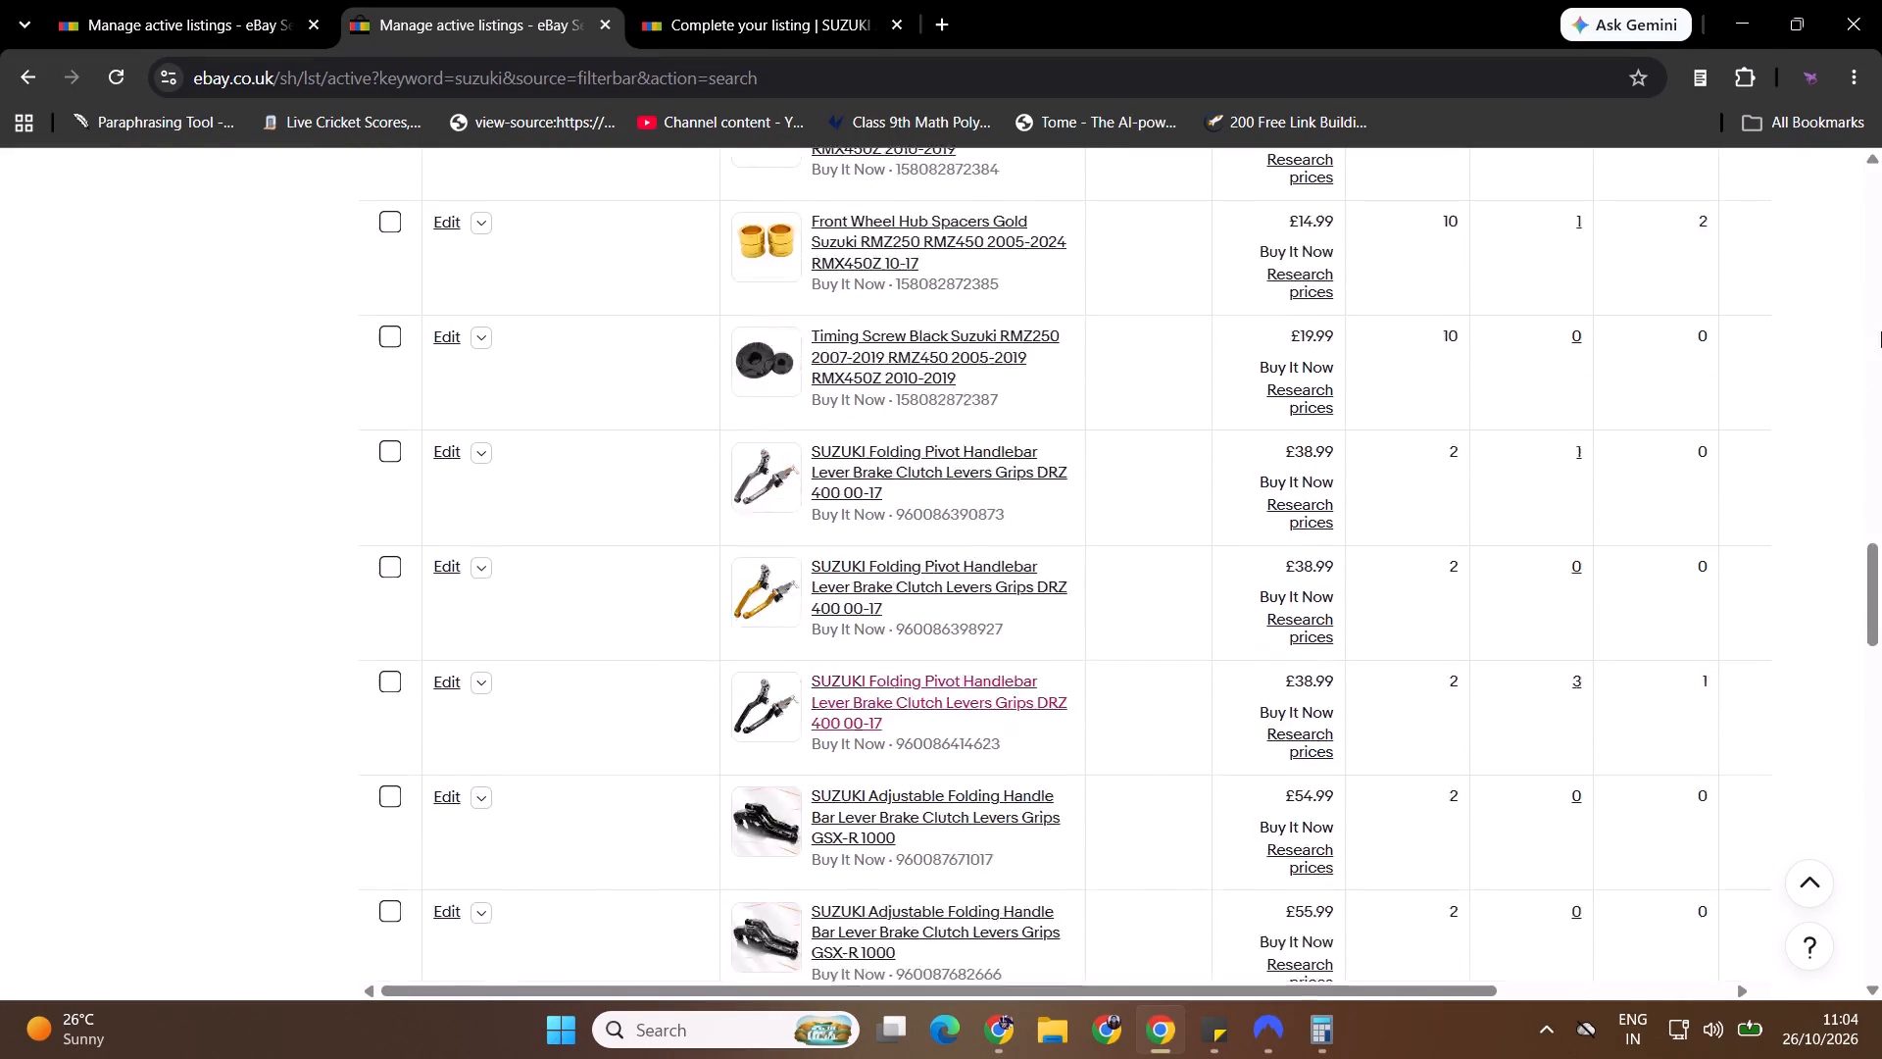
{"action": "left_click_drag", "start_coordinate": [1881, 331], "coordinate": [1881, 211]}
{"action": "left_click_drag", "start_coordinate": [1881, 256], "coordinate": [1881, 270]}
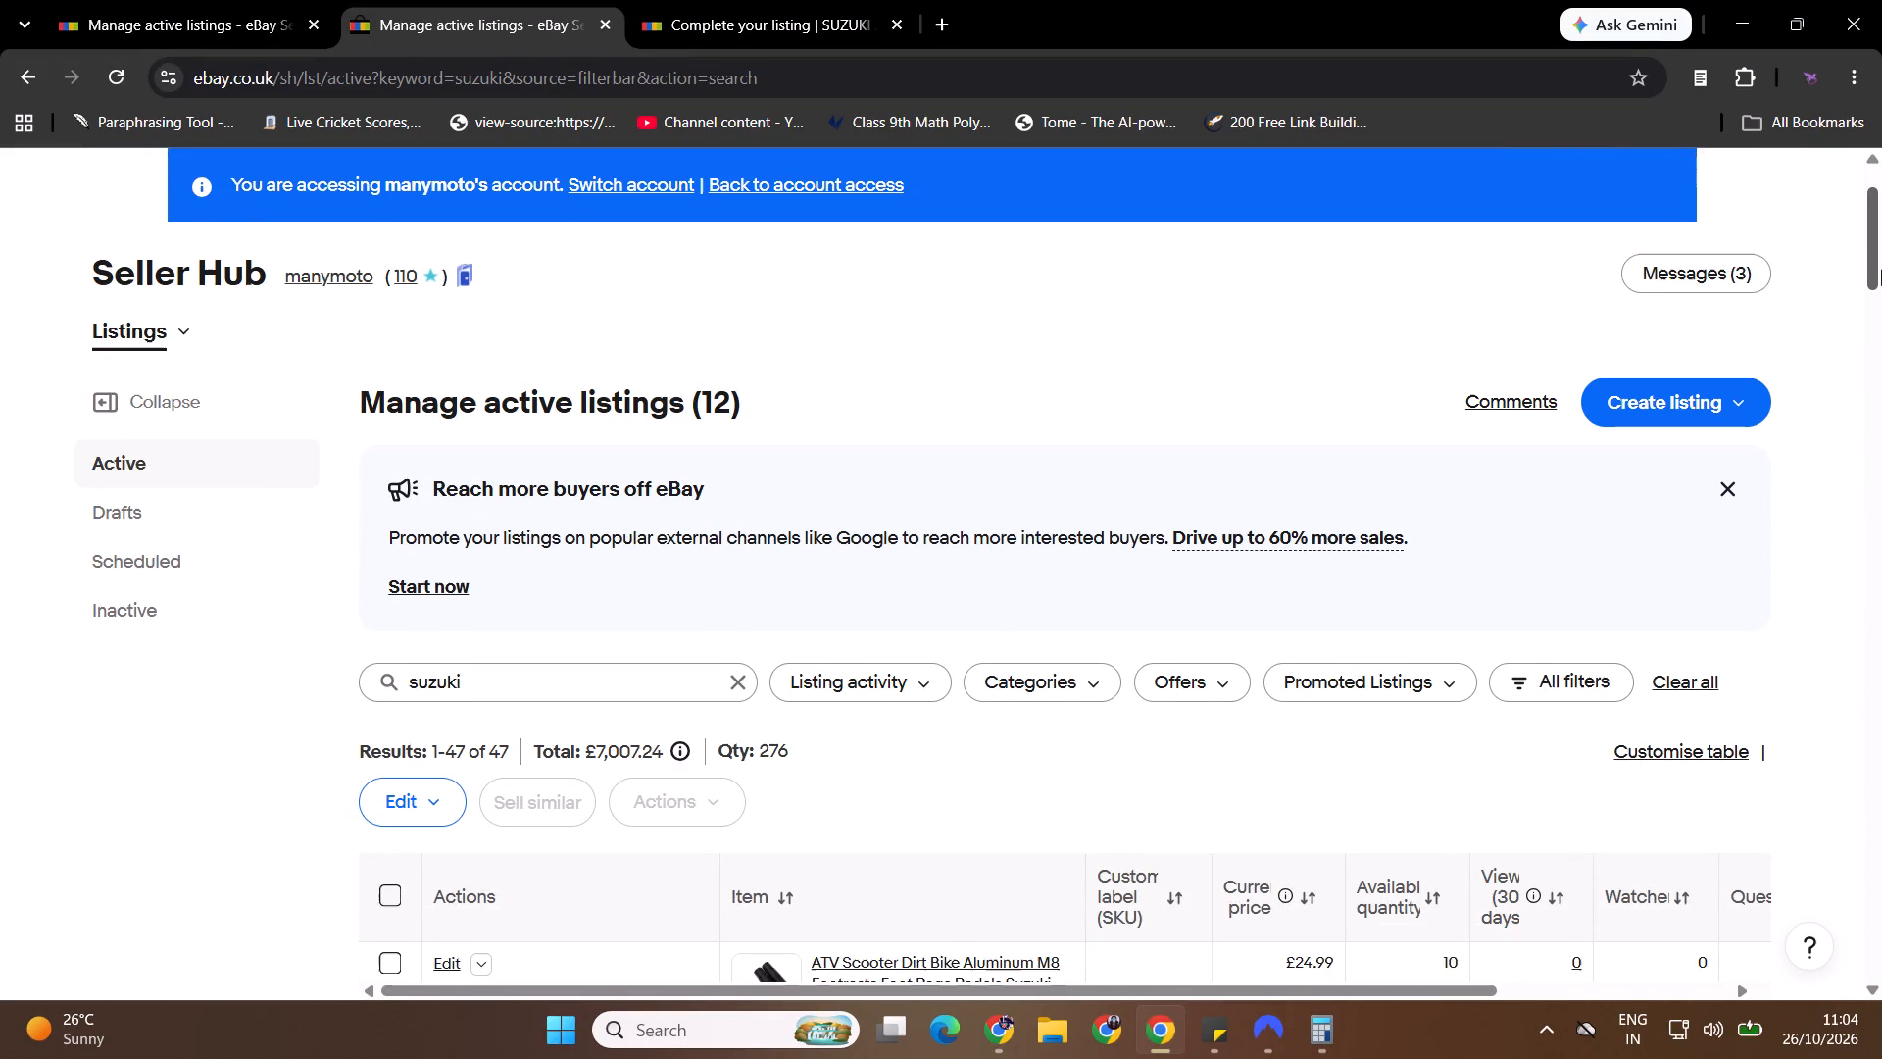
{"action": "left_click_drag", "start_coordinate": [1881, 270], "coordinate": [1881, 959]}
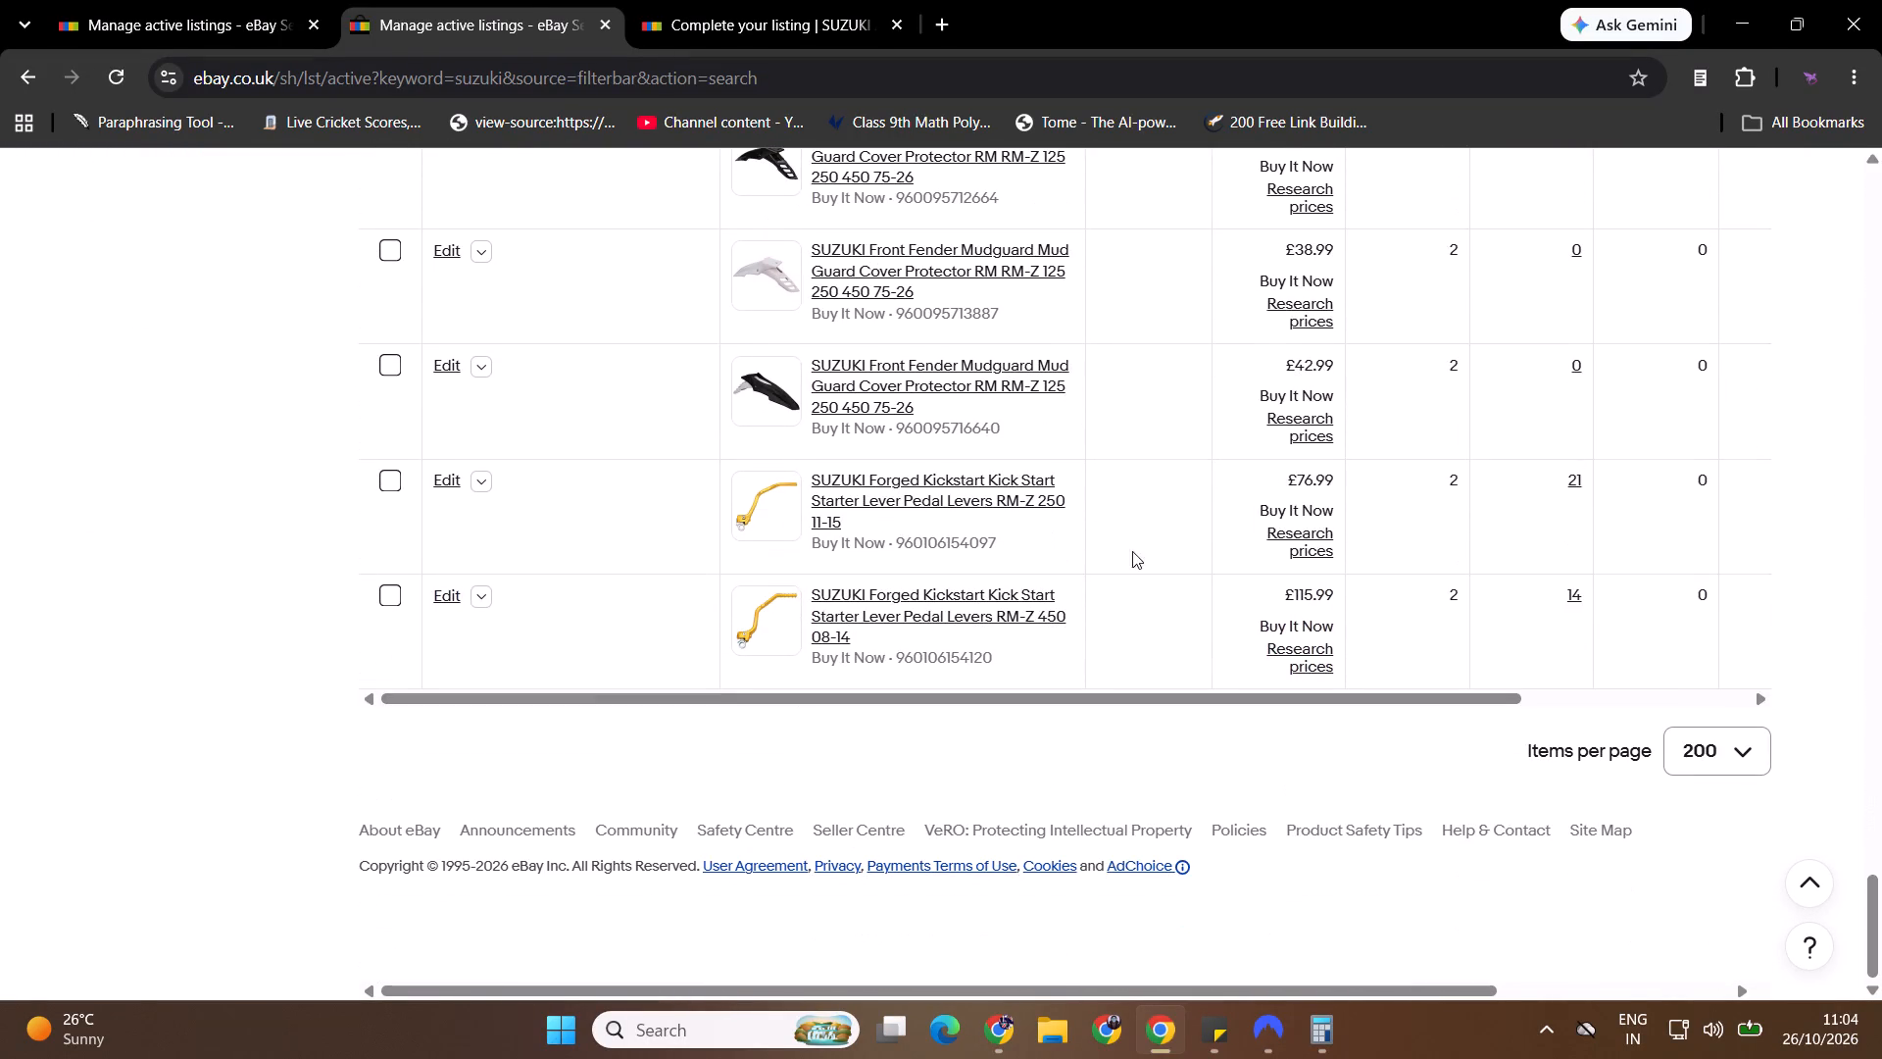
Dismiss the published listing's confirmation and close the duplicate active listings tab.
{"action": "left_click", "coordinate": [794, 0]}
{"action": "left_click", "coordinate": [1253, 569]}
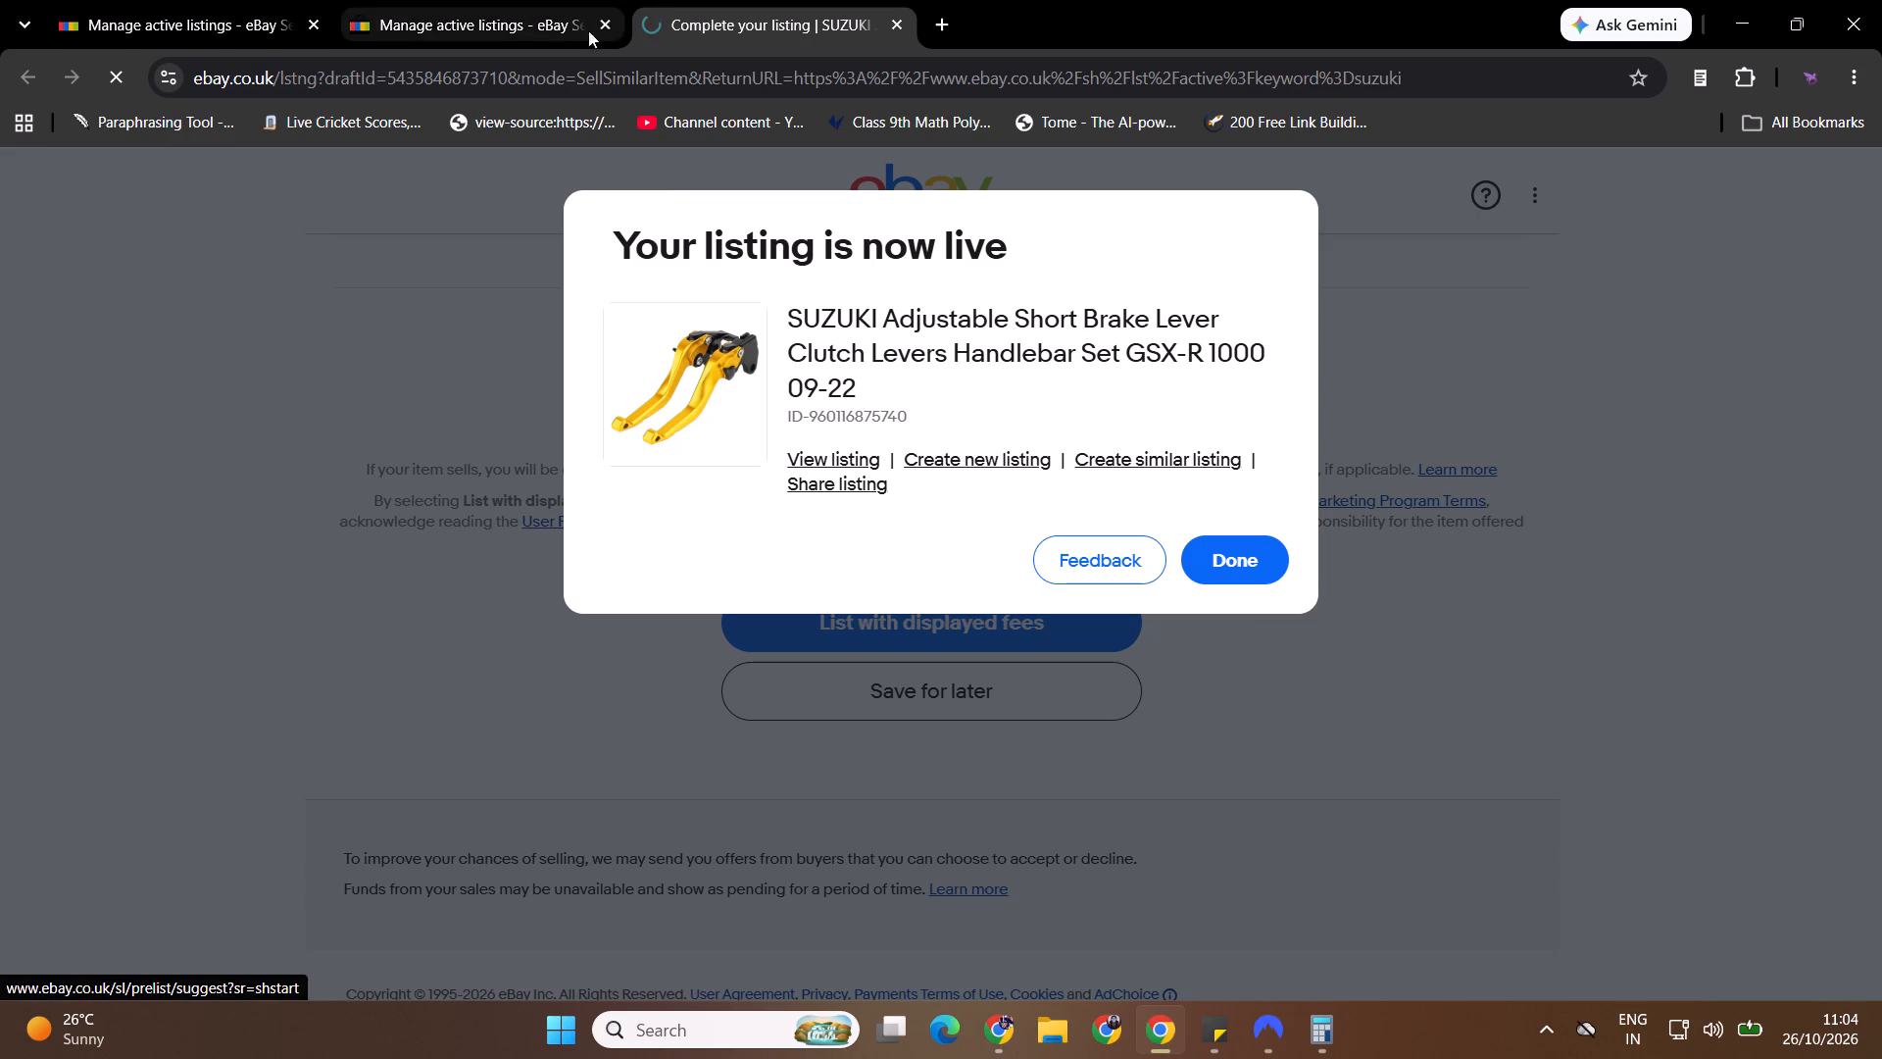
{"action": "left_click", "coordinate": [610, 26]}
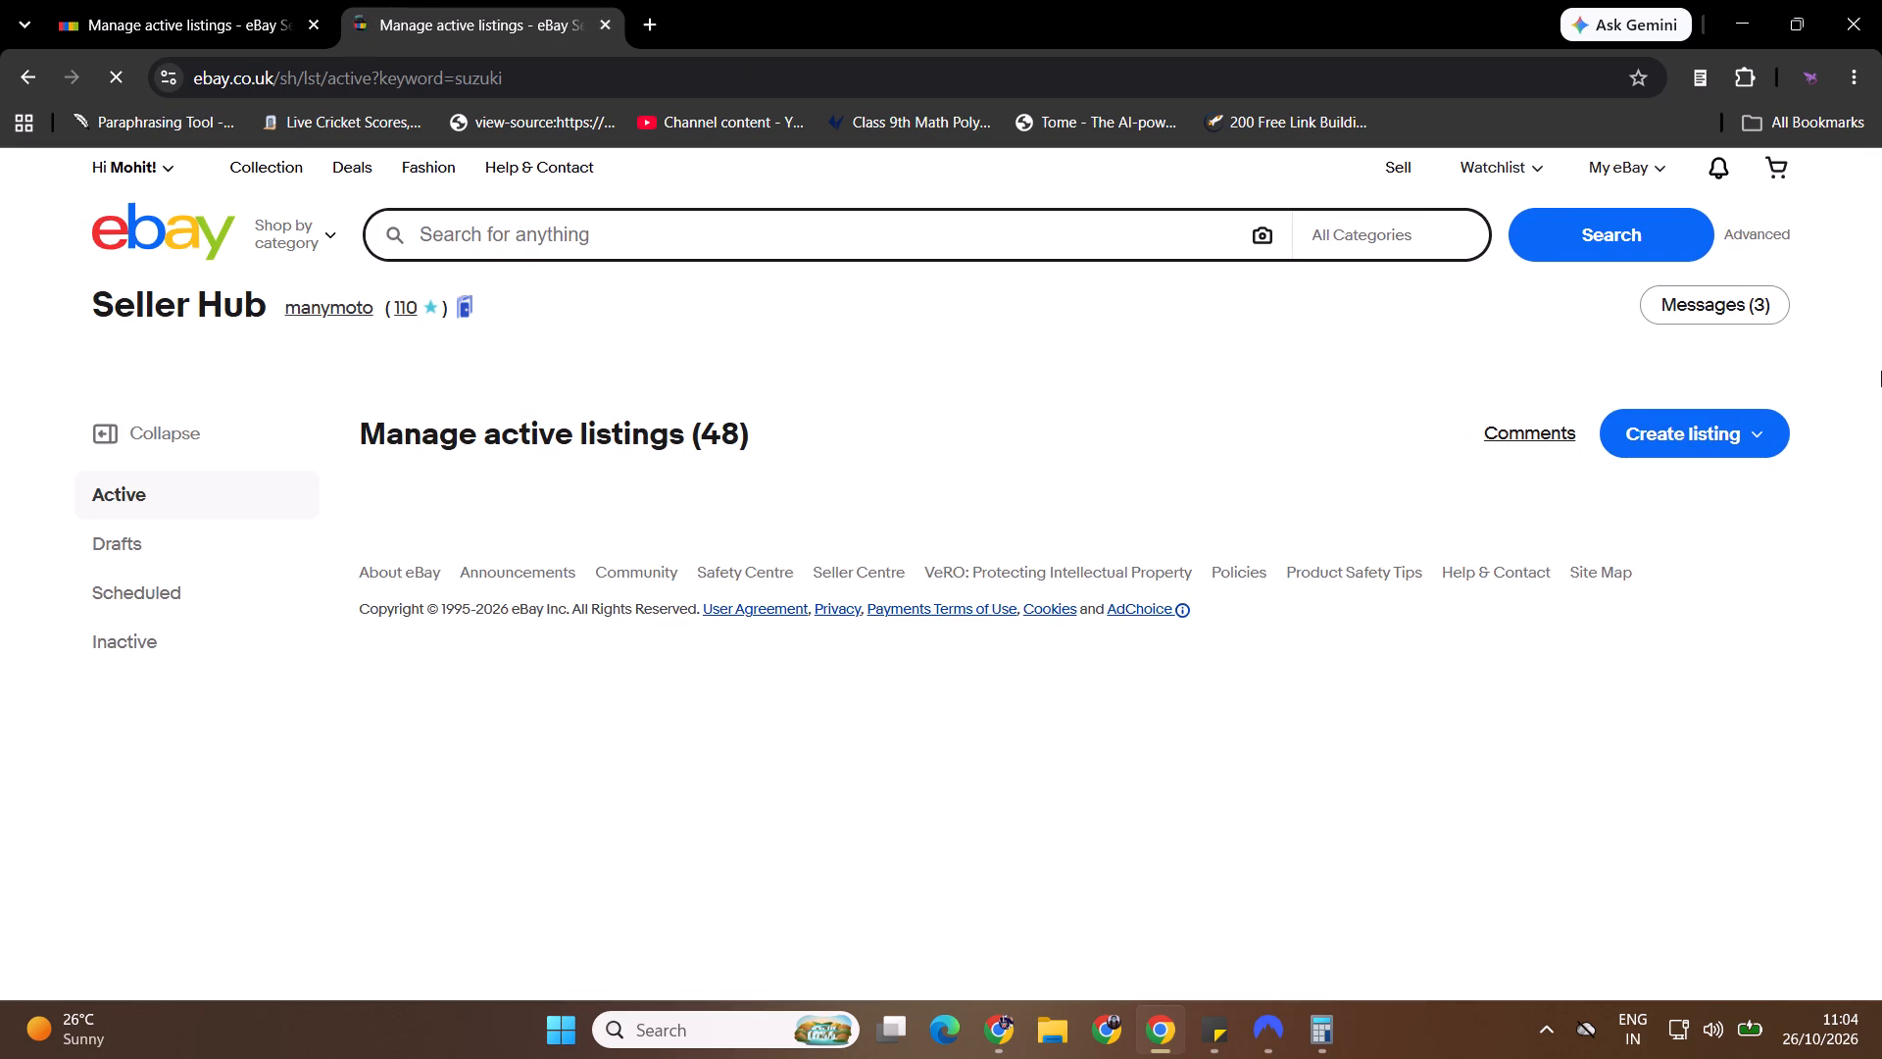
Start a similar listing from the newly published SUZUKI Adjustable Short Brake Lever GSX-R 1000 09-22 entry in a new tab.
{"action": "left_click_drag", "start_coordinate": [1868, 219], "coordinate": [1881, 1023]}
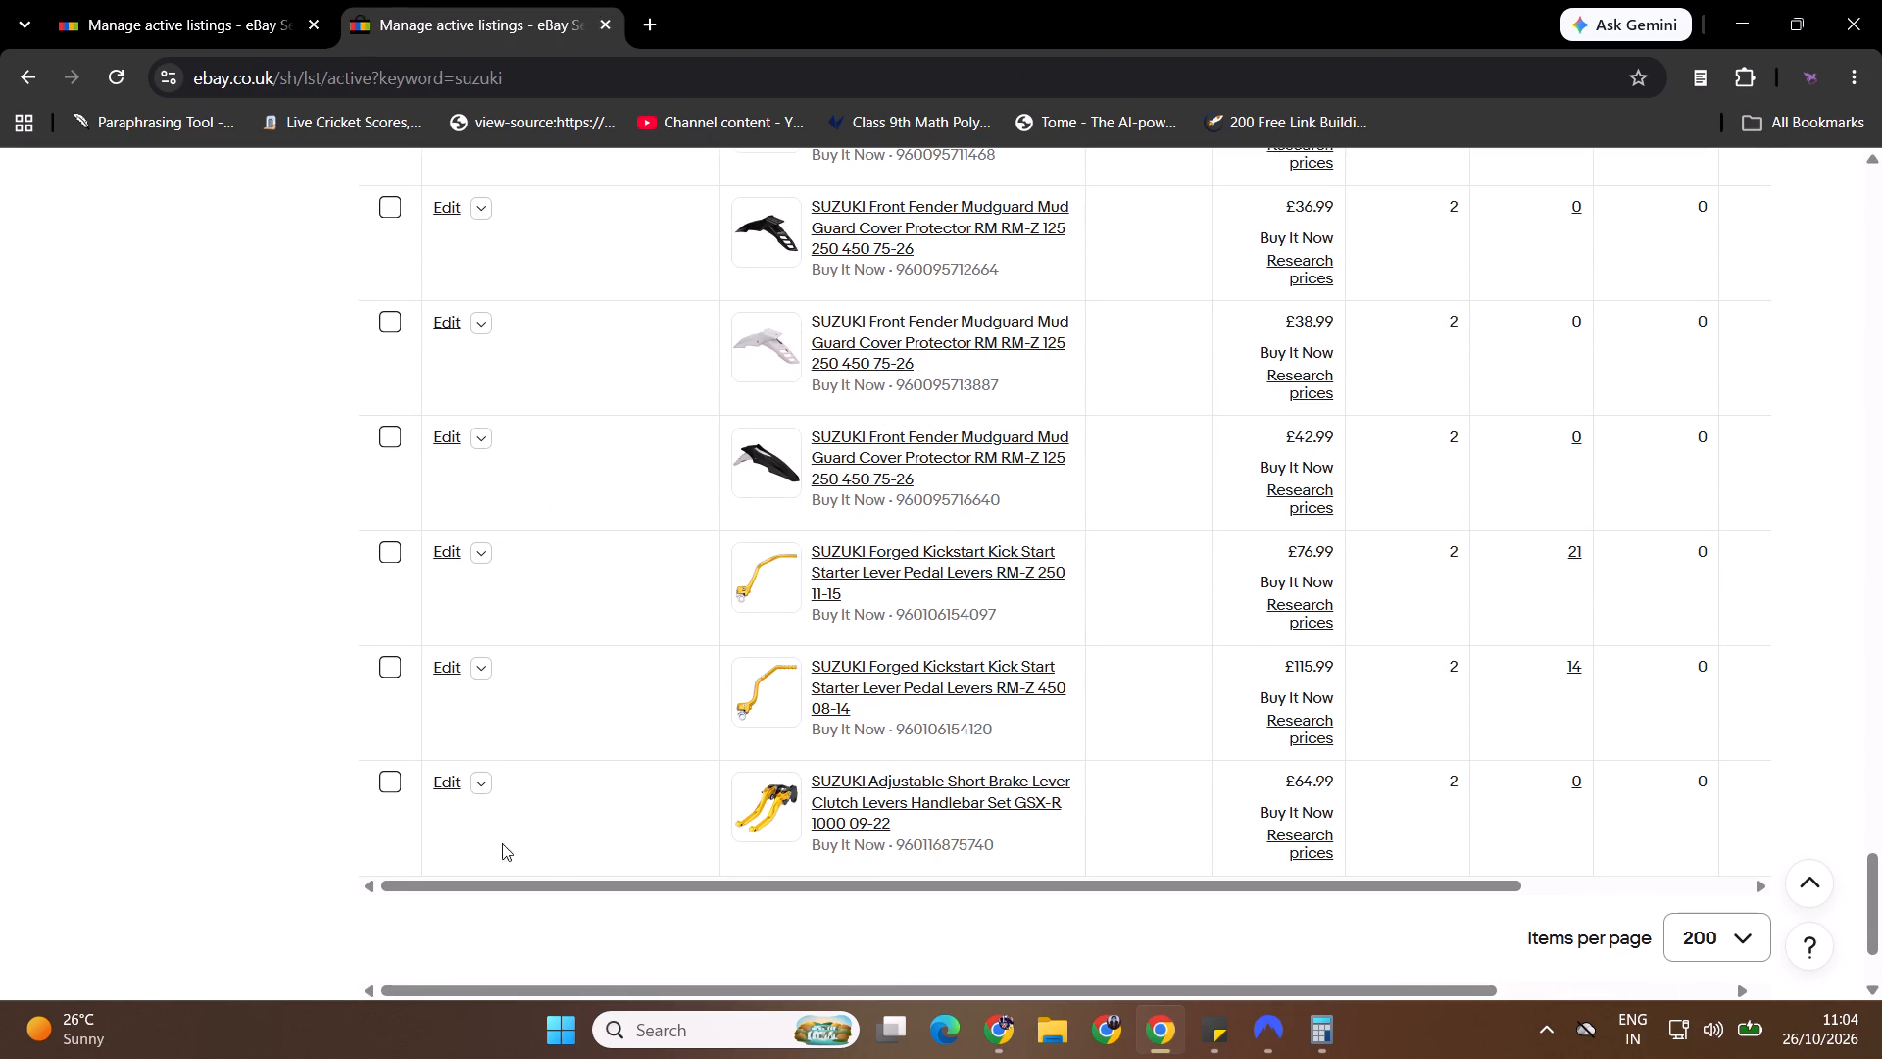
{"action": "left_click", "coordinate": [482, 781]}
{"action": "middle_click", "coordinate": [517, 820]}
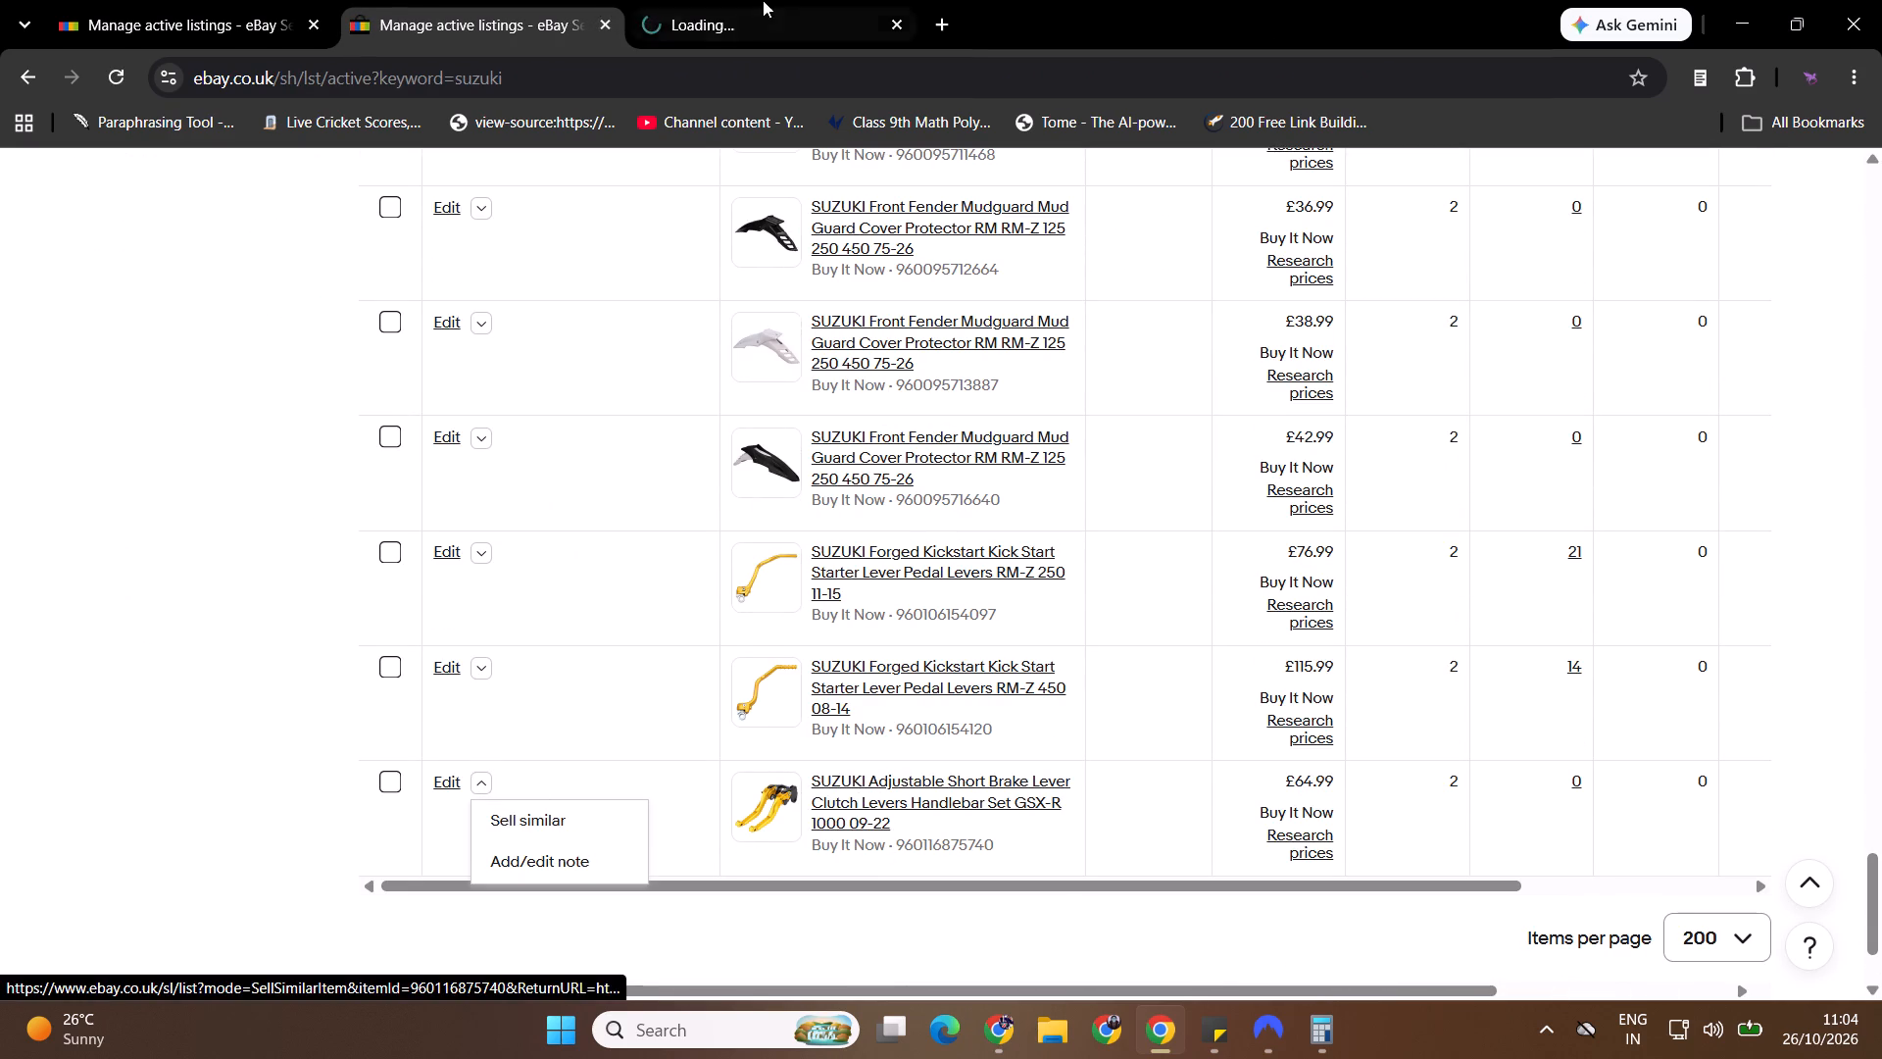
{"action": "left_click", "coordinate": [770, 0]}
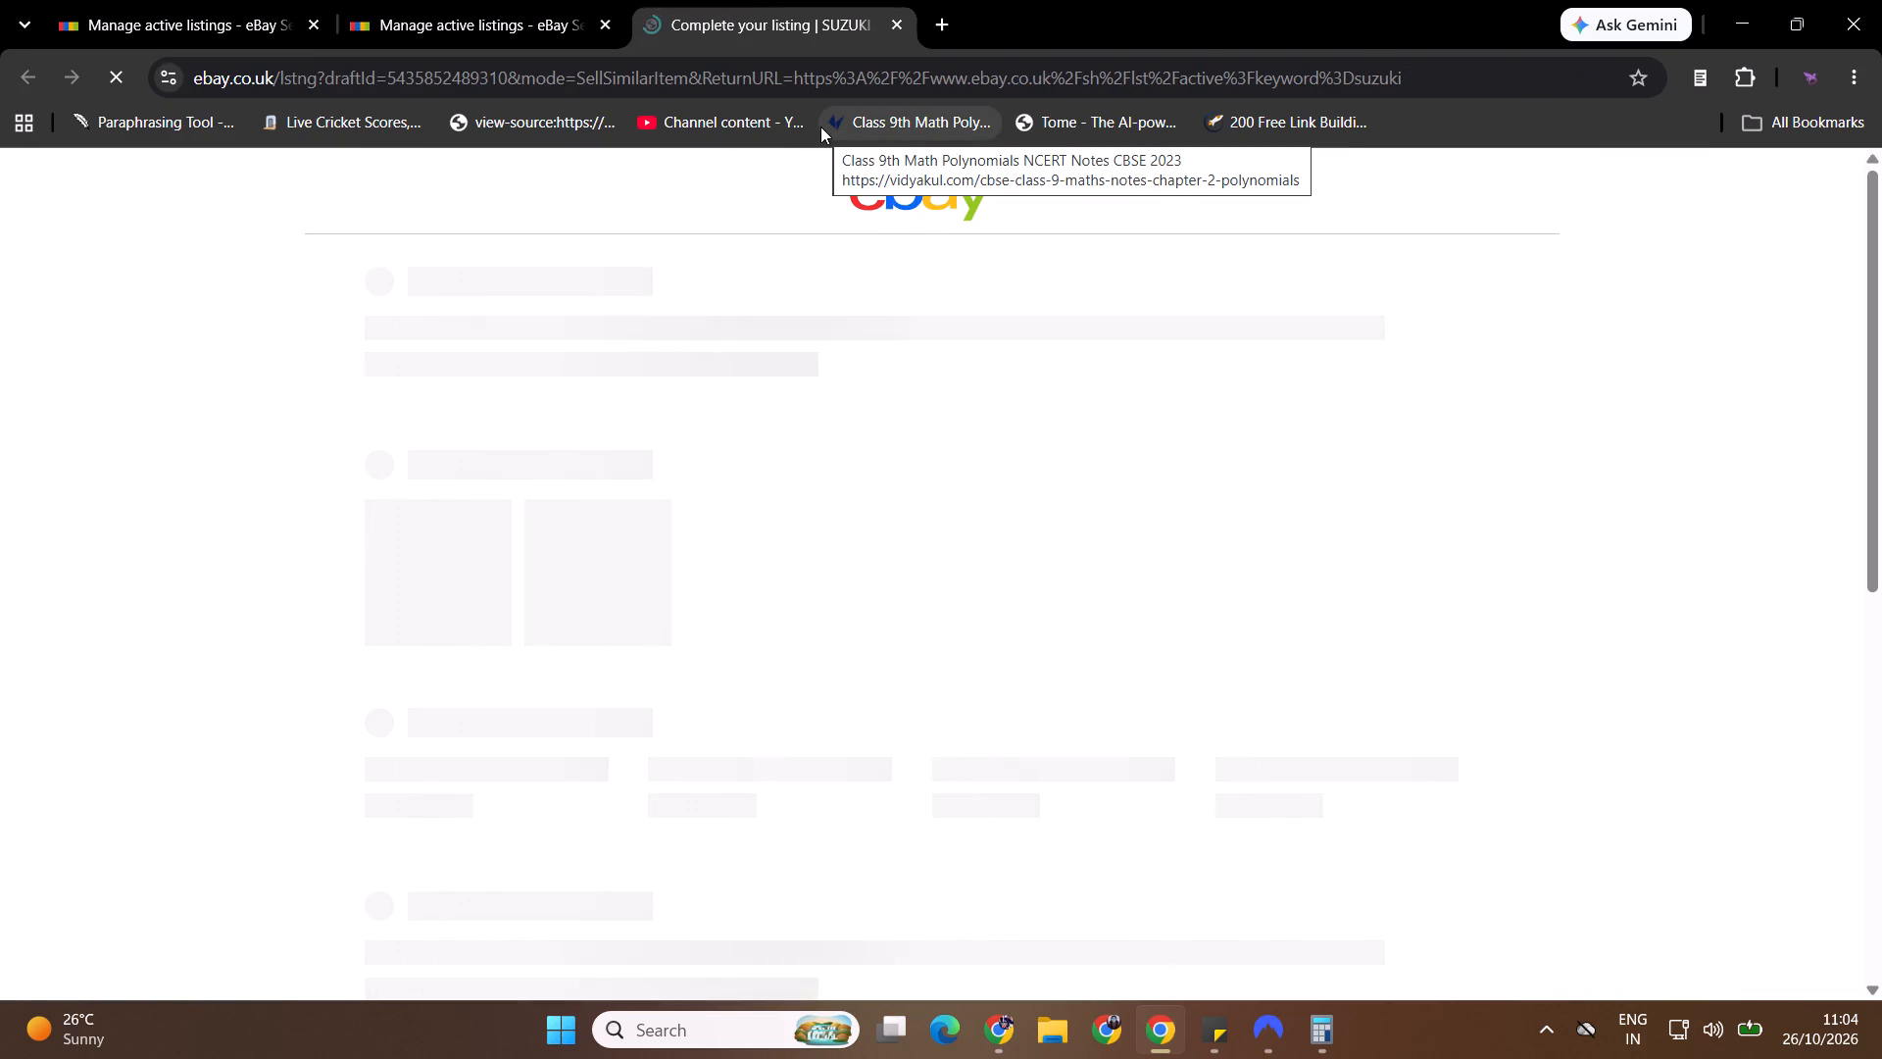
Replace the gold levers photo in the new draft with the black levers image S501220d4f132405ca35cf2e3daa86260b from Downloads.
{"action": "left_click", "coordinate": [729, 312]}
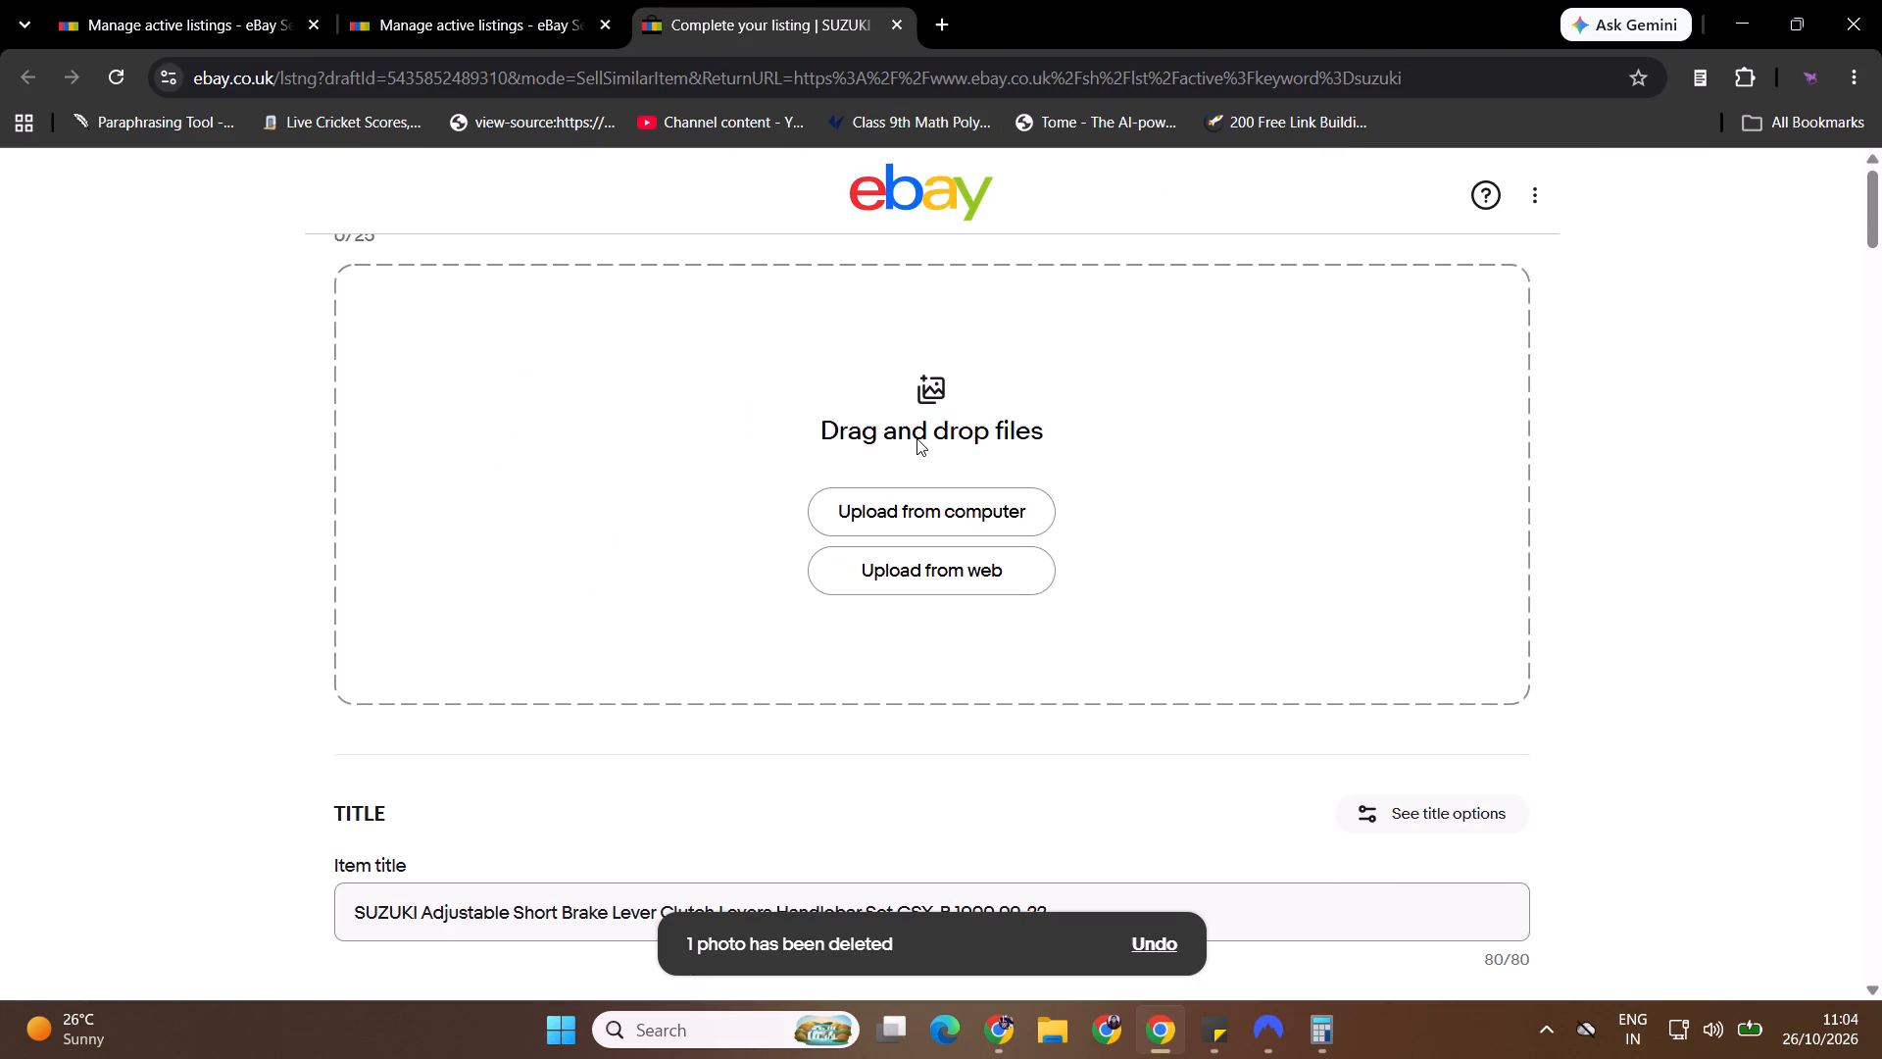
{"action": "left_click", "coordinate": [942, 529]}
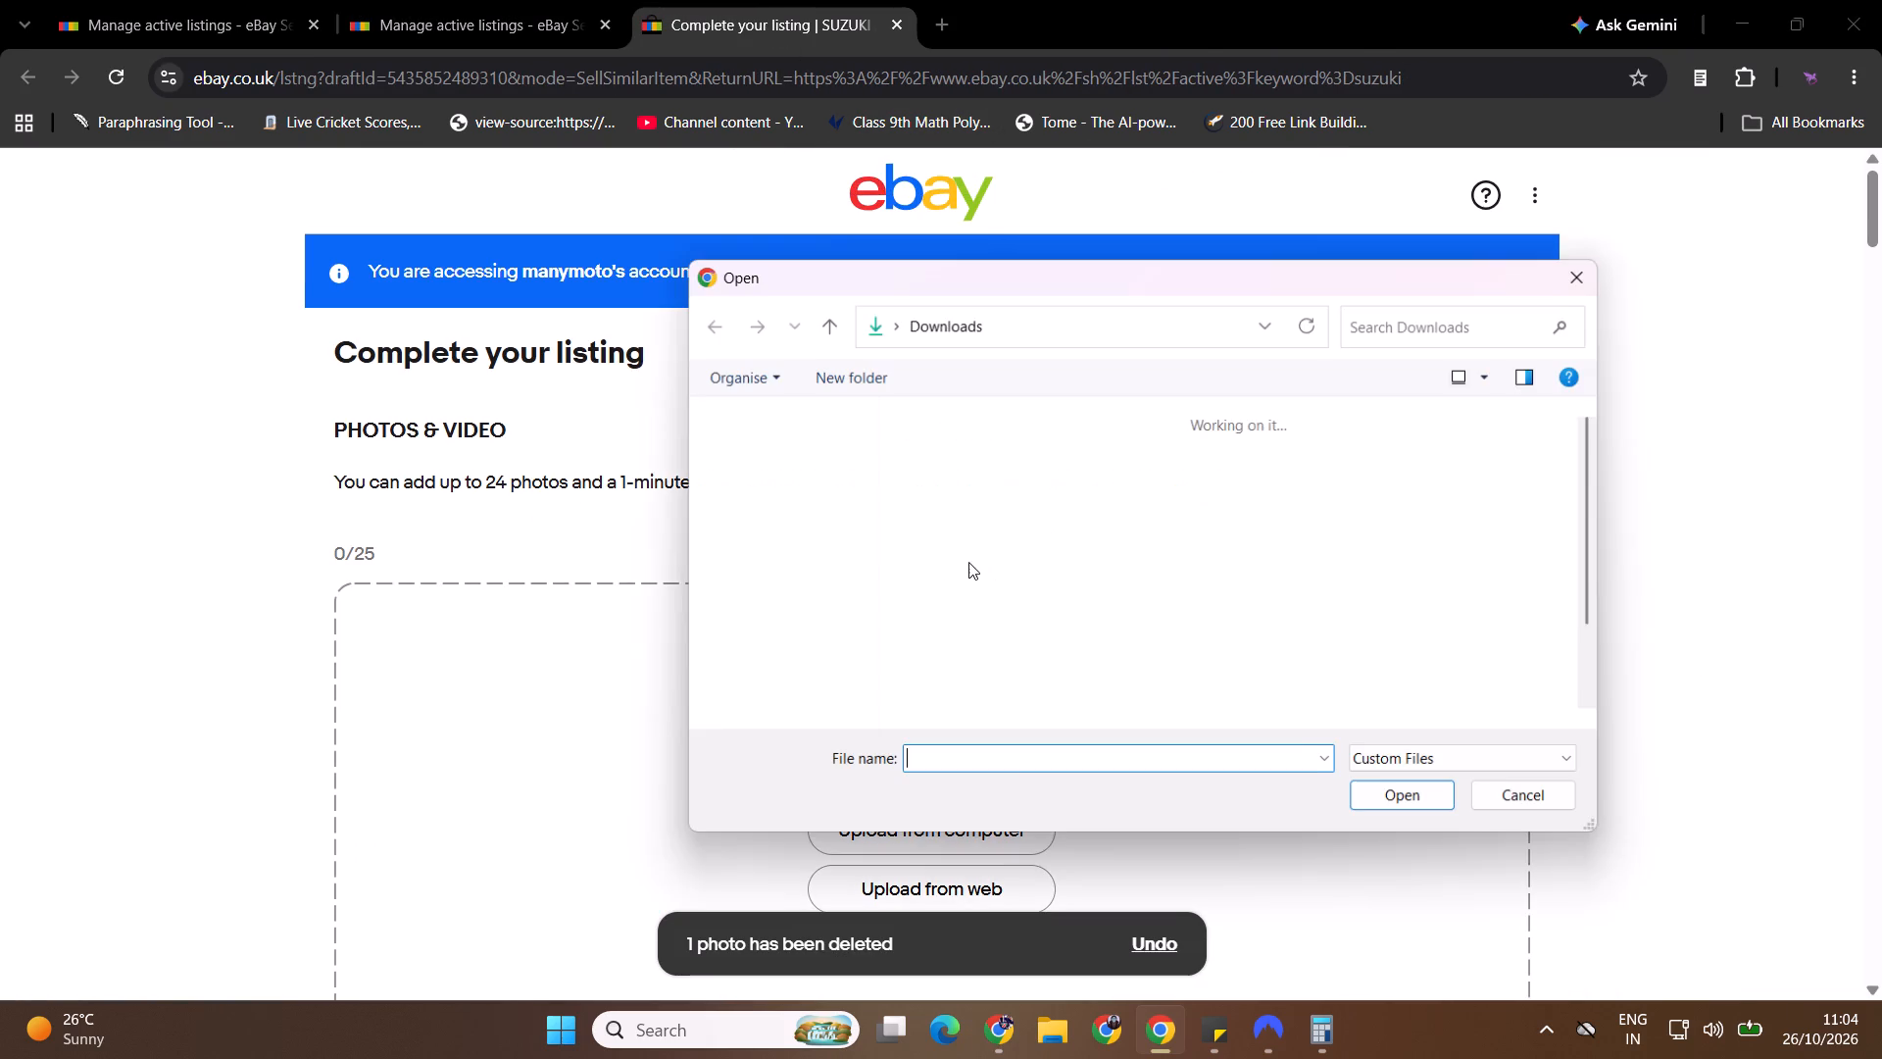
{"action": "left_click", "coordinate": [1100, 499]}
{"action": "left_click", "coordinate": [1225, 497]}
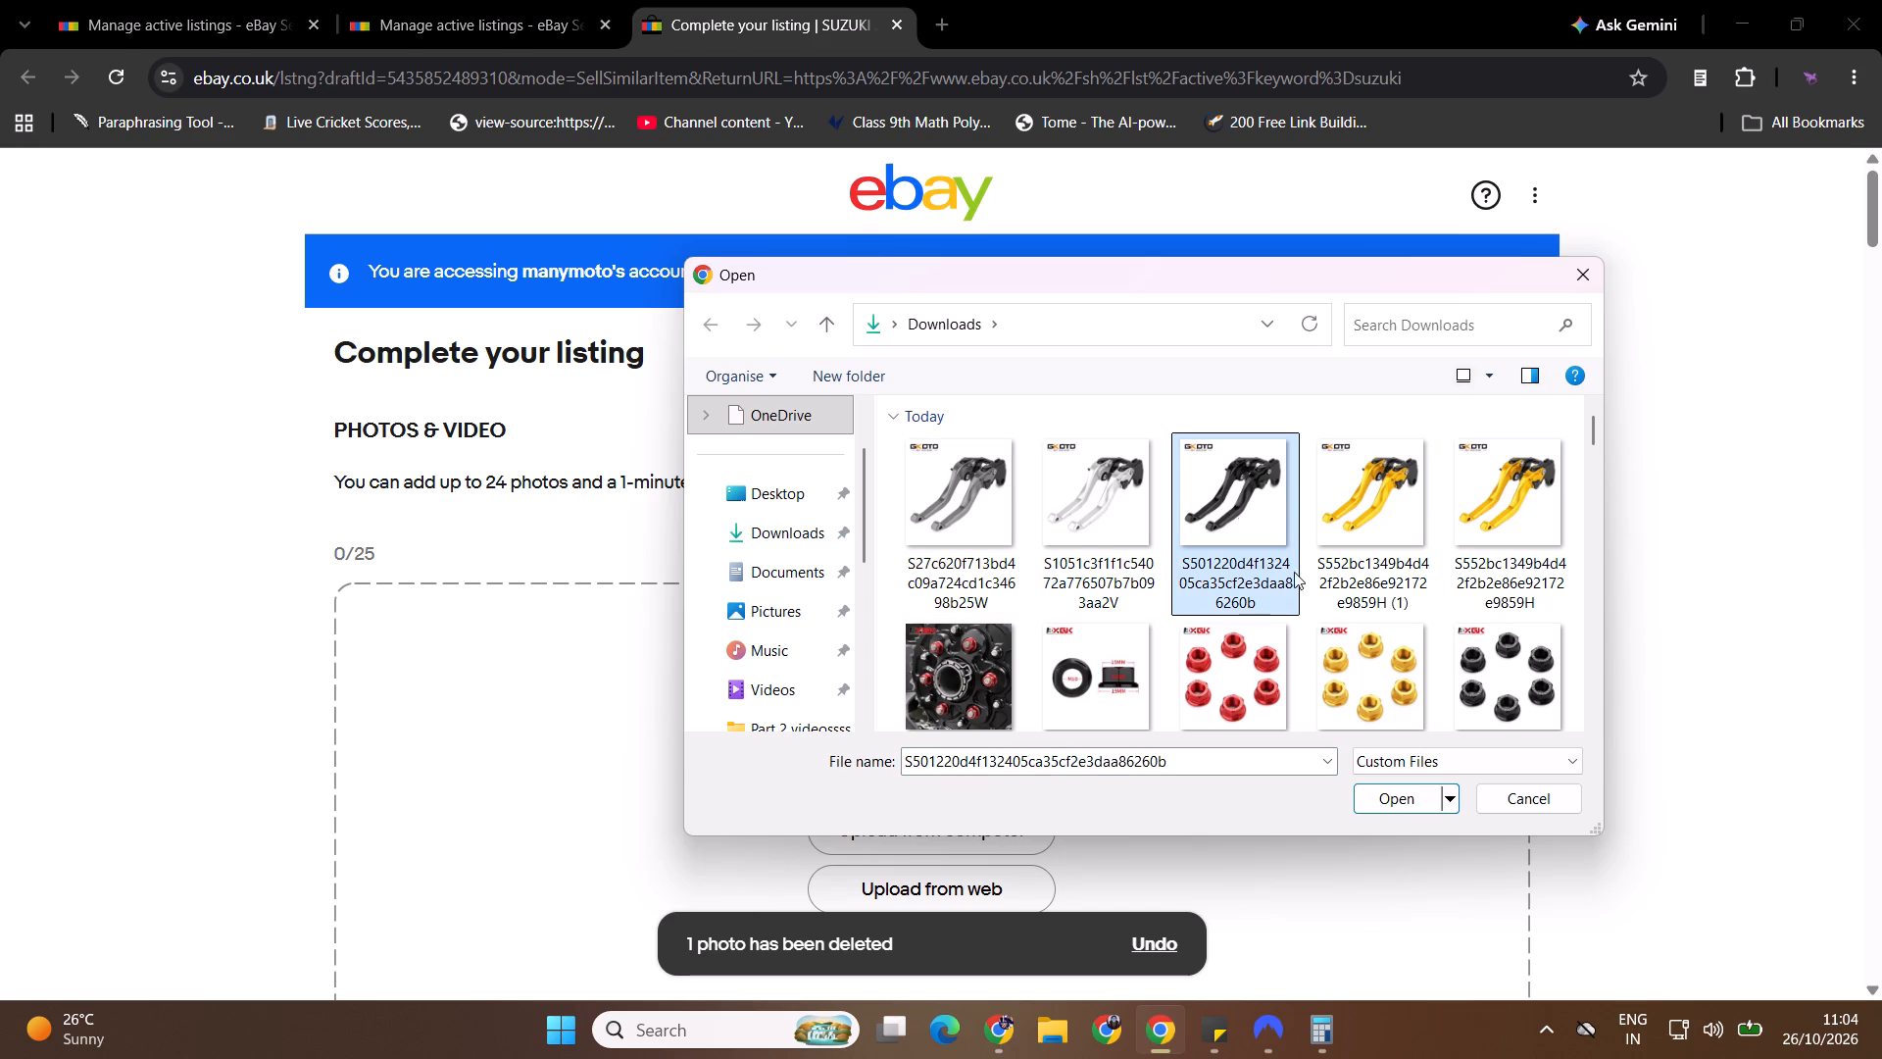
{"action": "left_click", "coordinate": [1397, 802]}
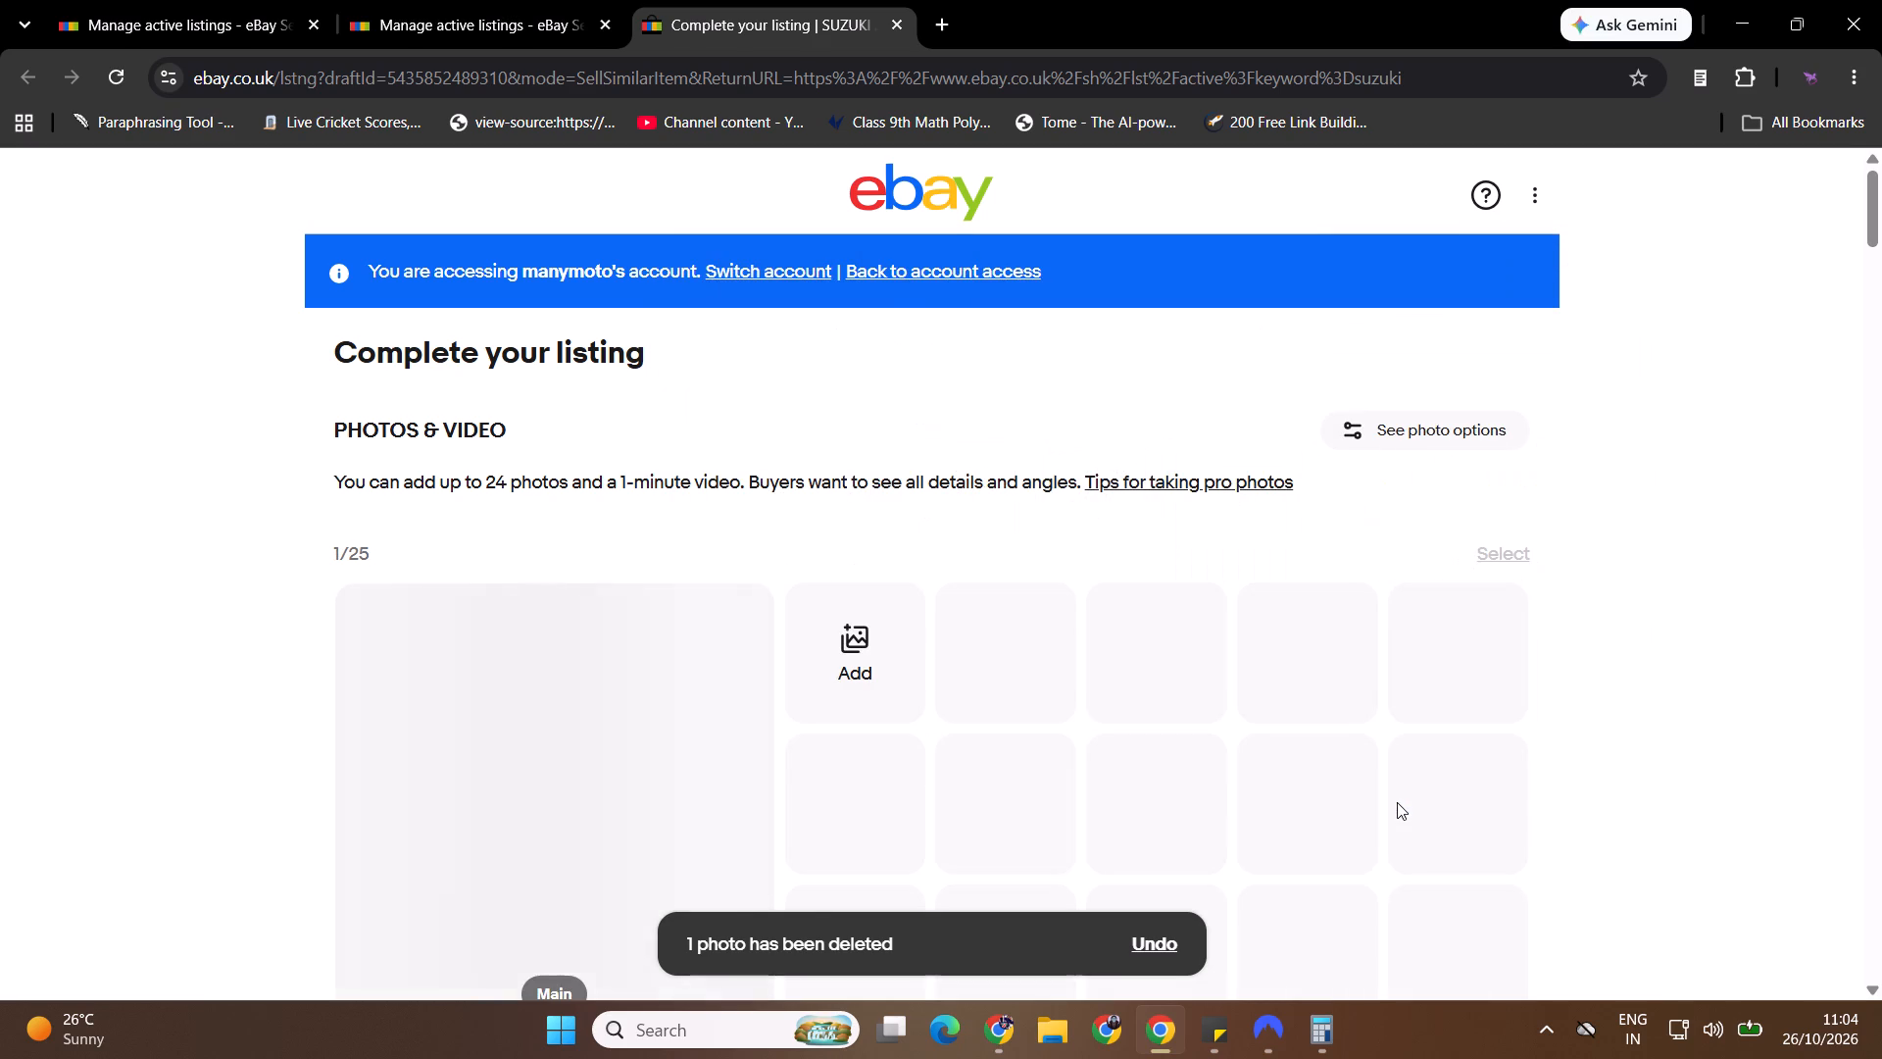
Open the black levers photo for editing and remove its background.
{"action": "left_click", "coordinate": [768, 696]}
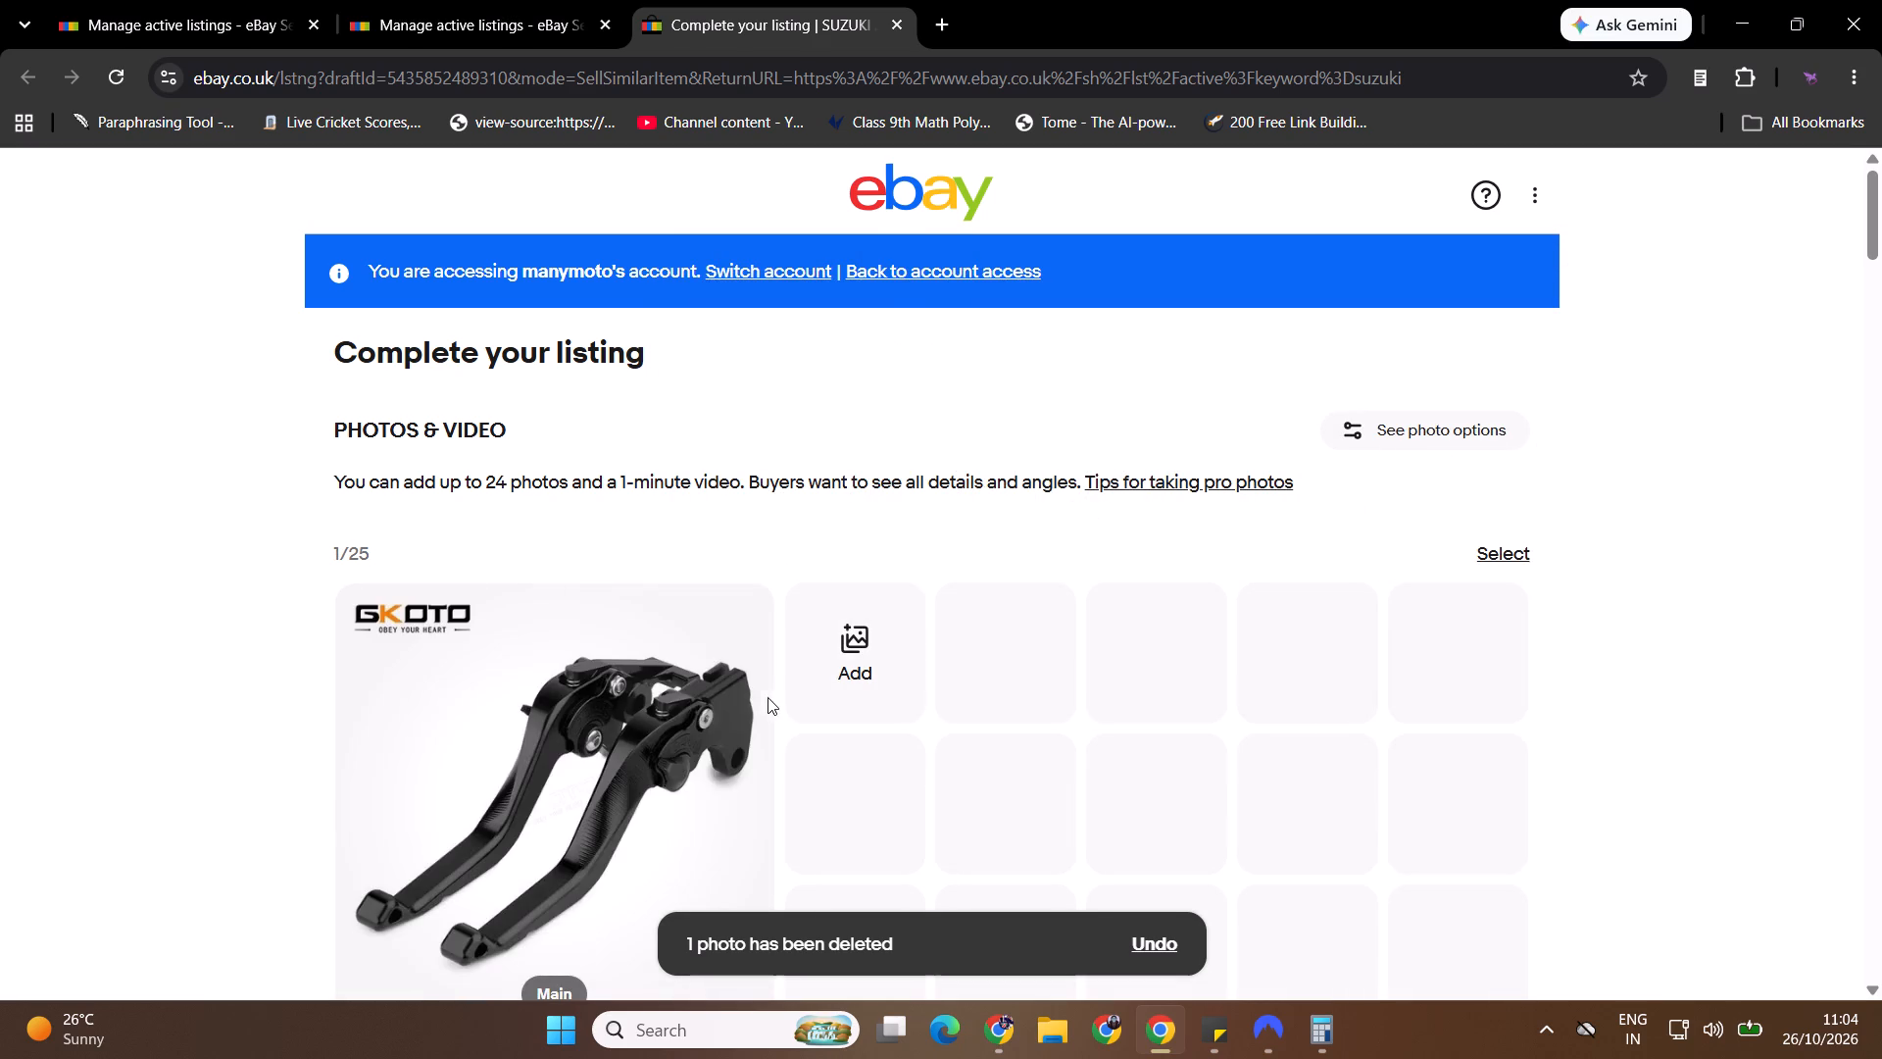
{"action": "left_click", "coordinate": [1332, 809]}
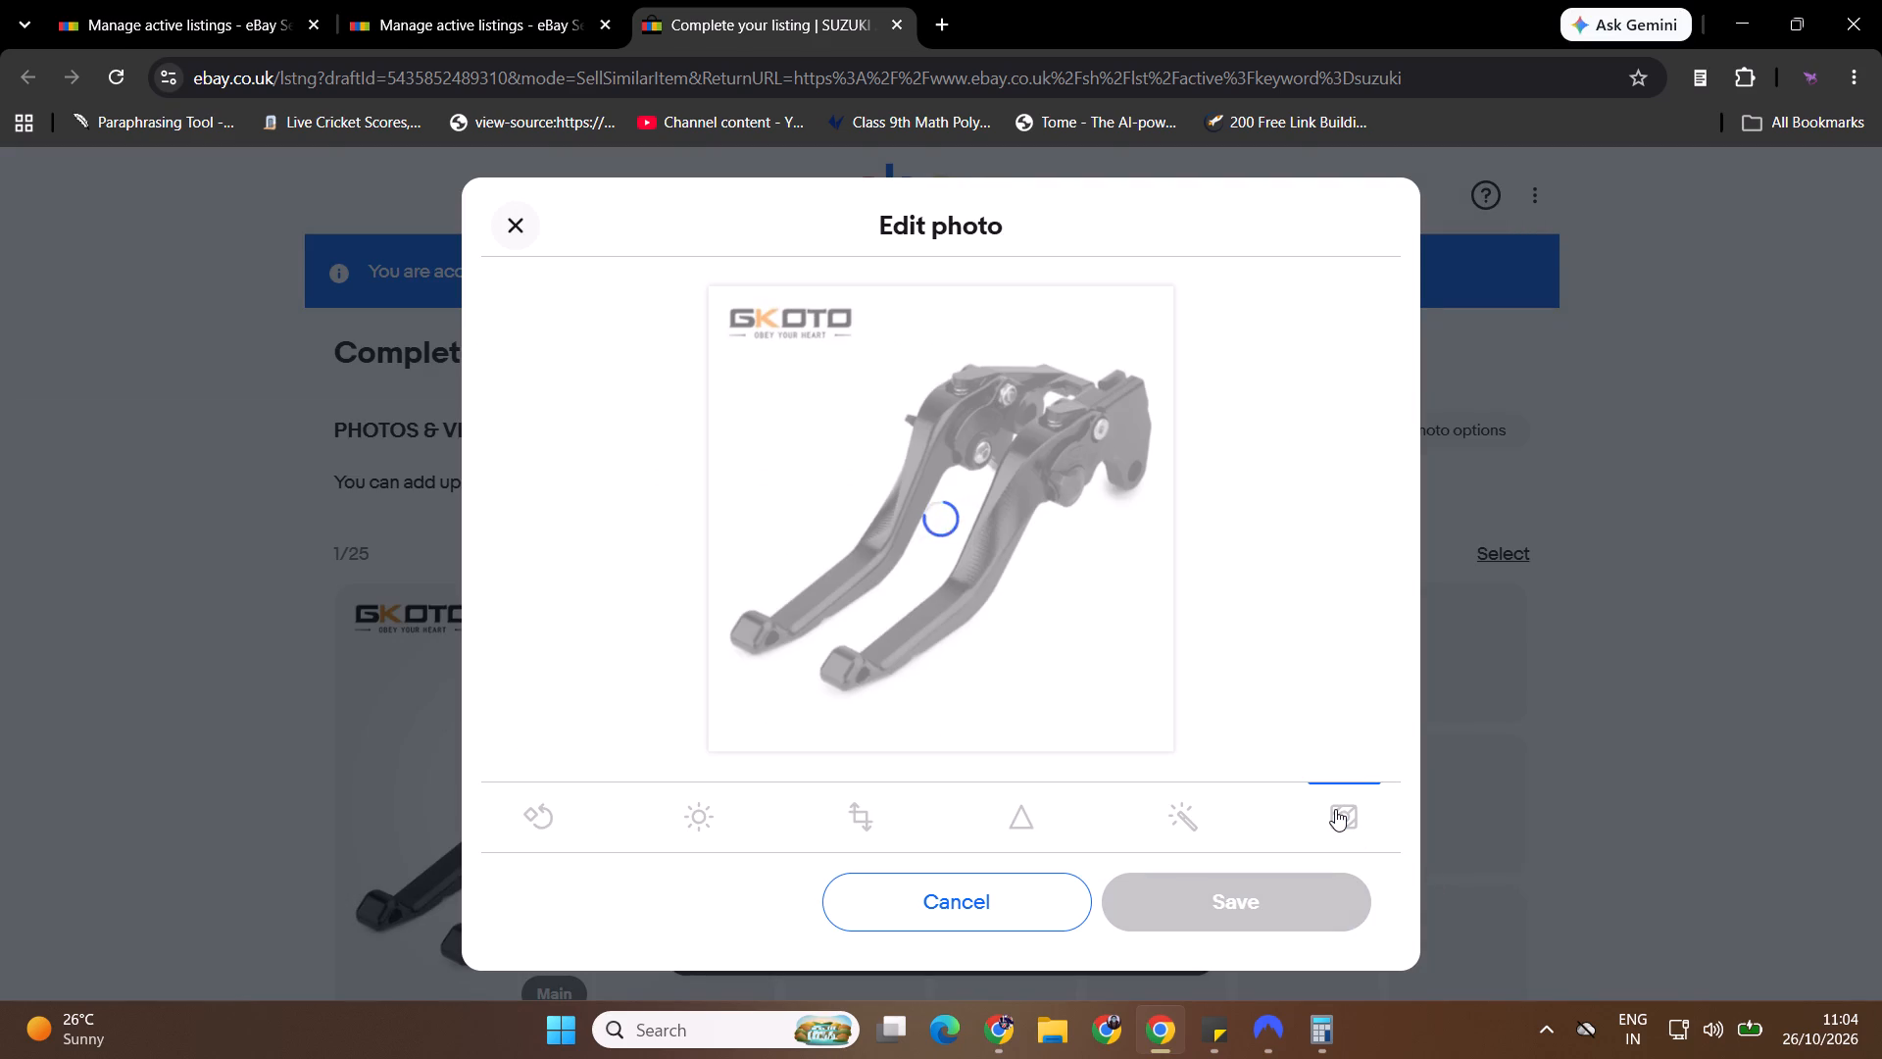
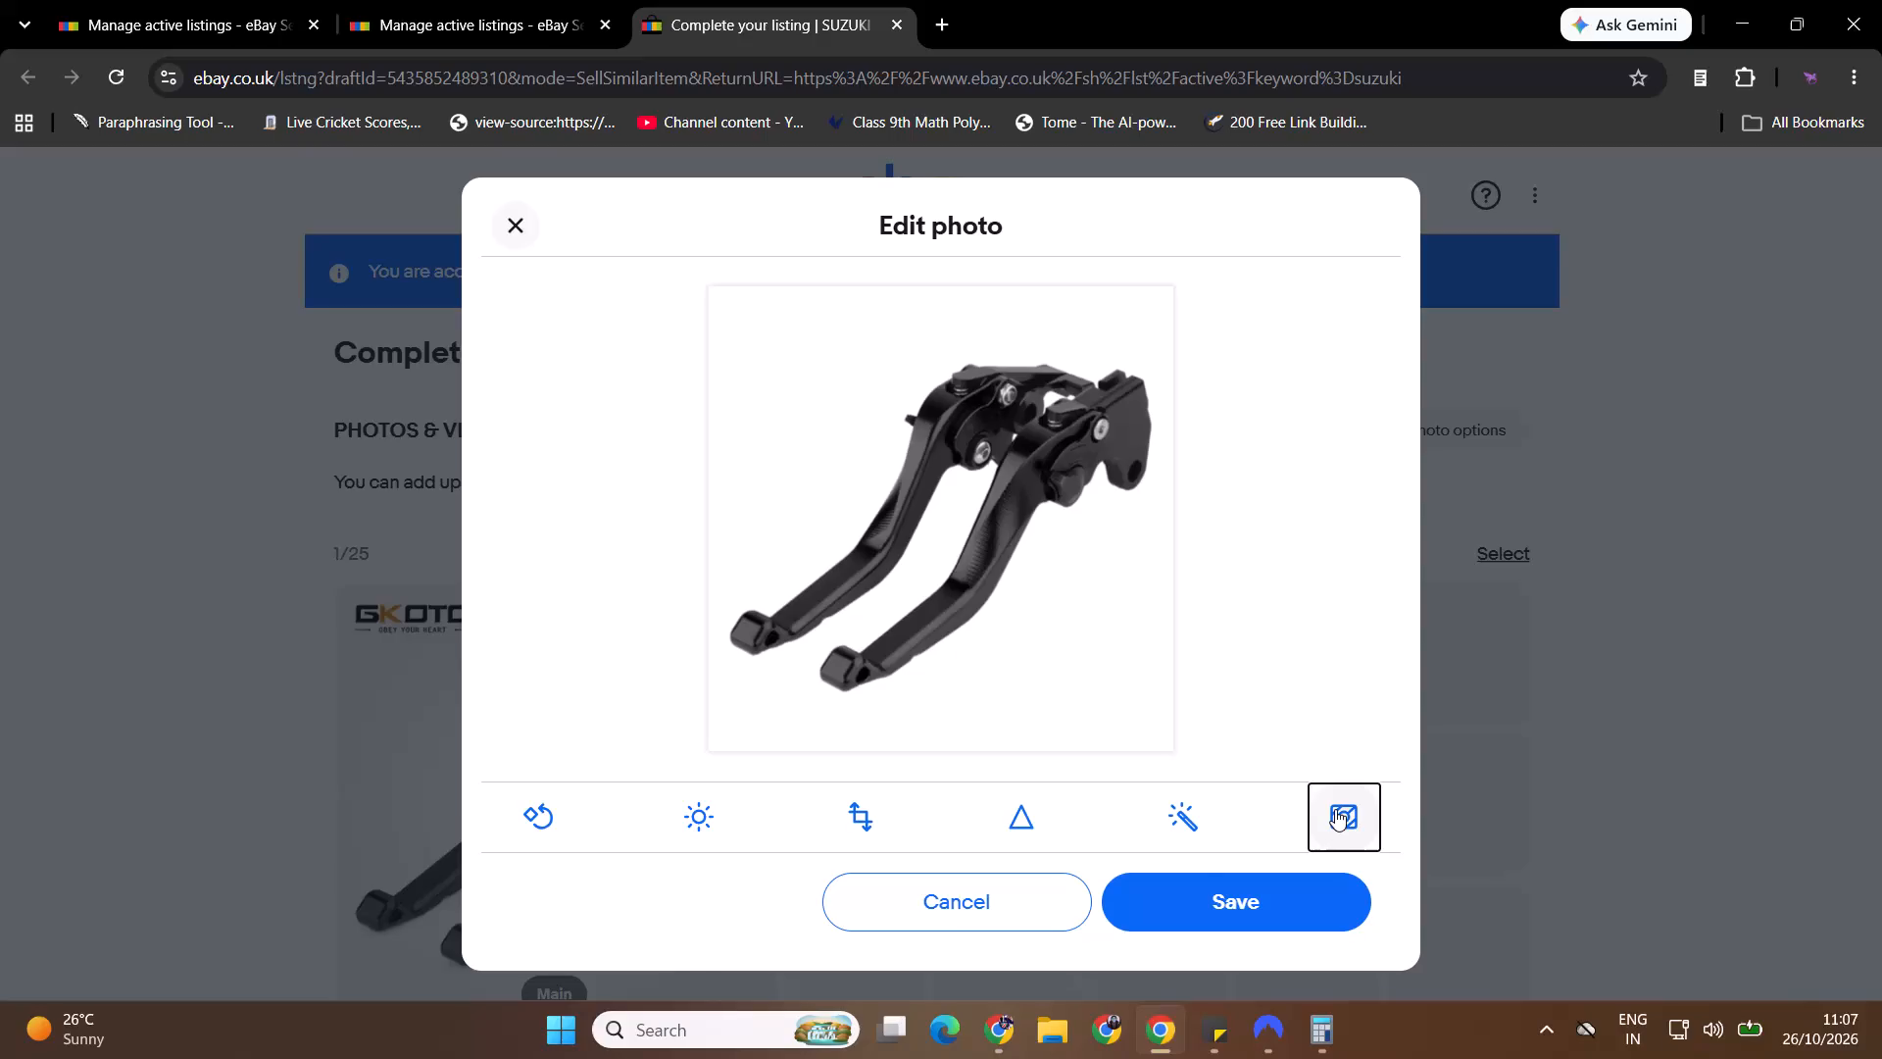
Save the background-removed photo of the black levers to the draft.
{"action": "left_click", "coordinate": [1239, 929]}
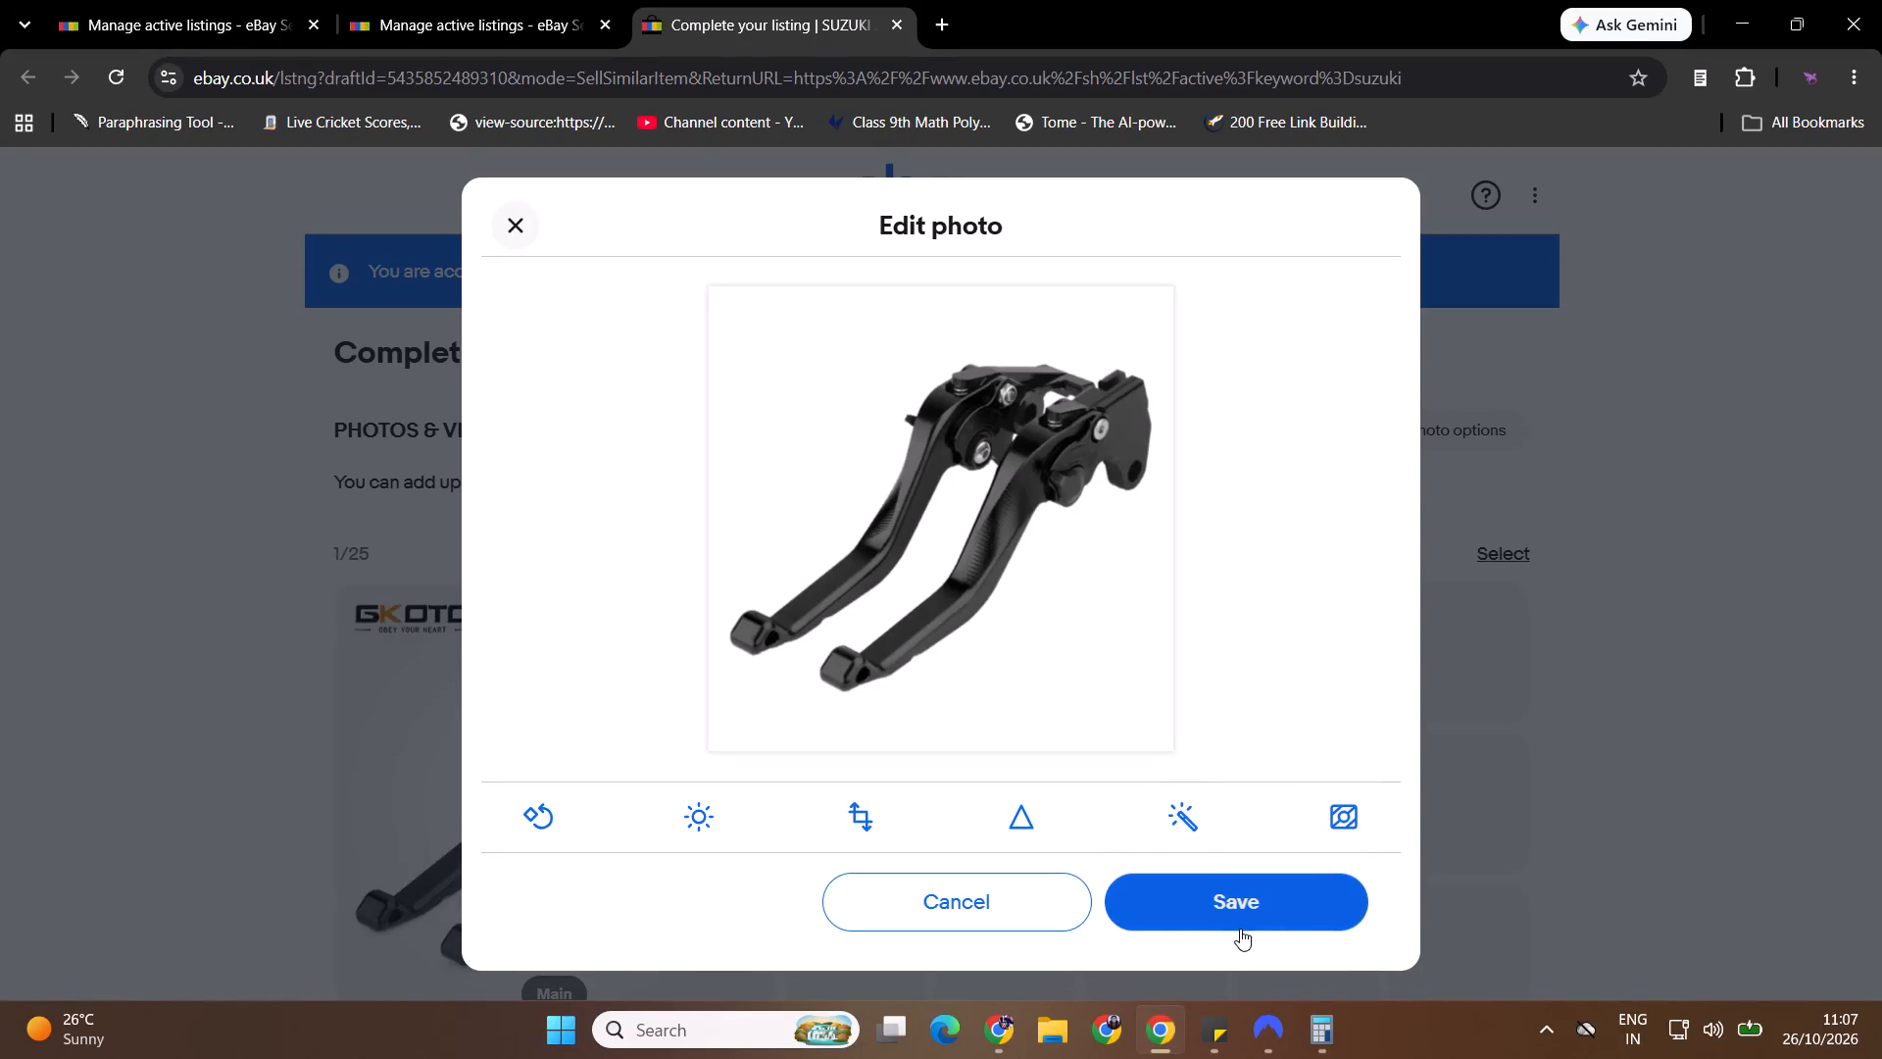
{"action": "left_click", "coordinate": [1241, 927]}
Change the Colour item specific of the draft to Black.
{"action": "left_click_drag", "start_coordinate": [1881, 206], "coordinate": [1881, 216]}
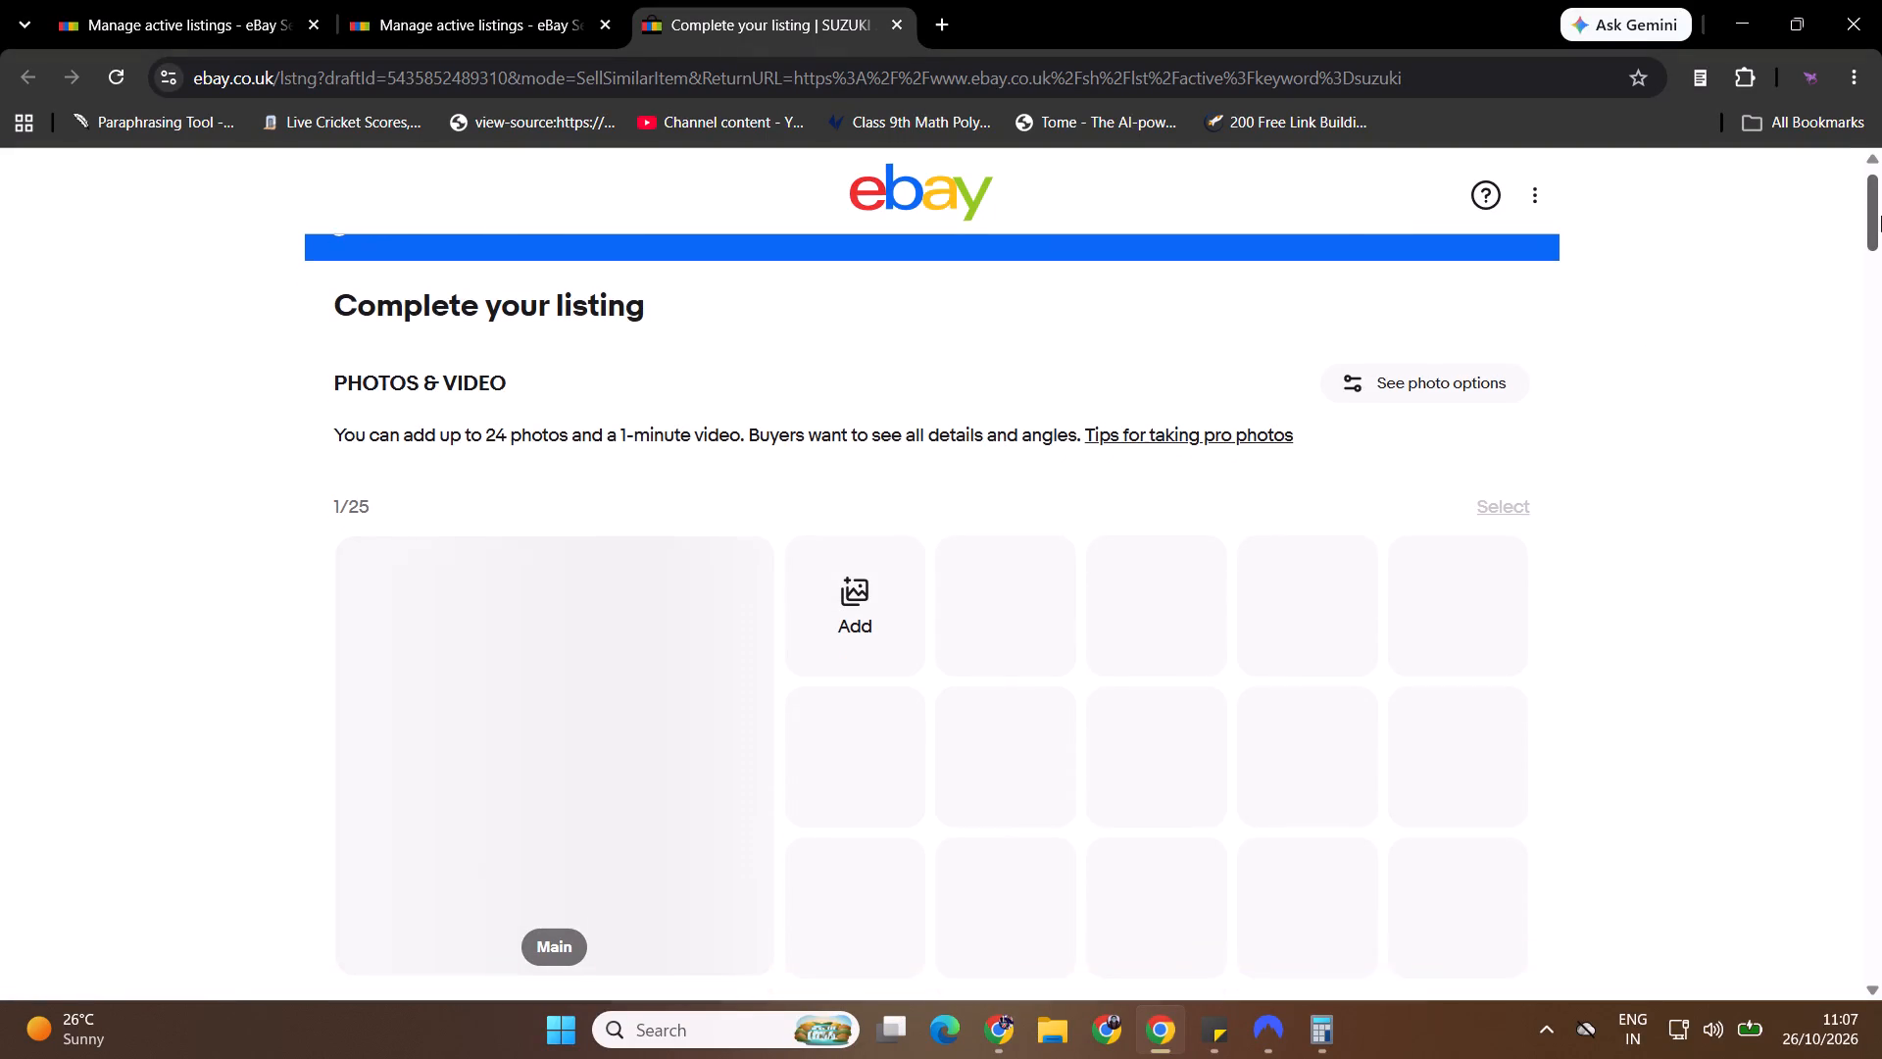
{"action": "left_click_drag", "start_coordinate": [1881, 216], "coordinate": [1881, 227]}
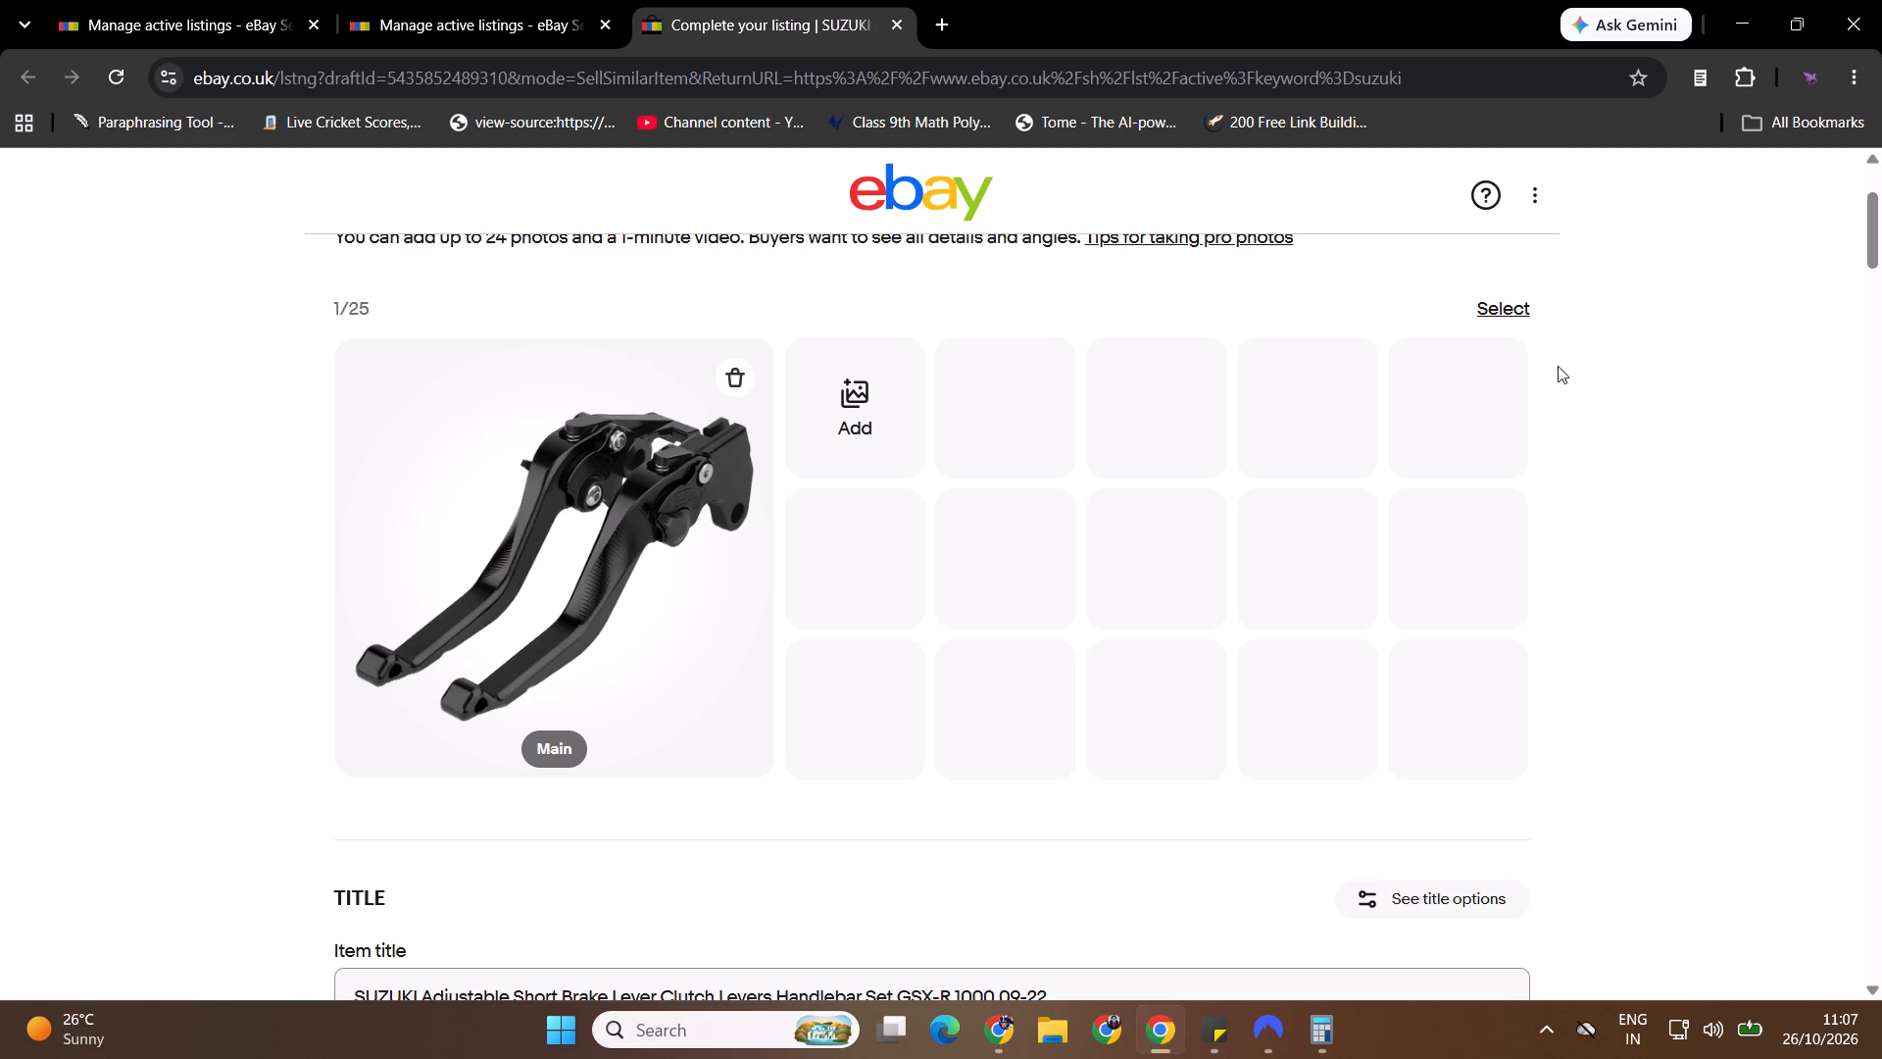
{"action": "left_click_drag", "start_coordinate": [1871, 223], "coordinate": [1881, 268]}
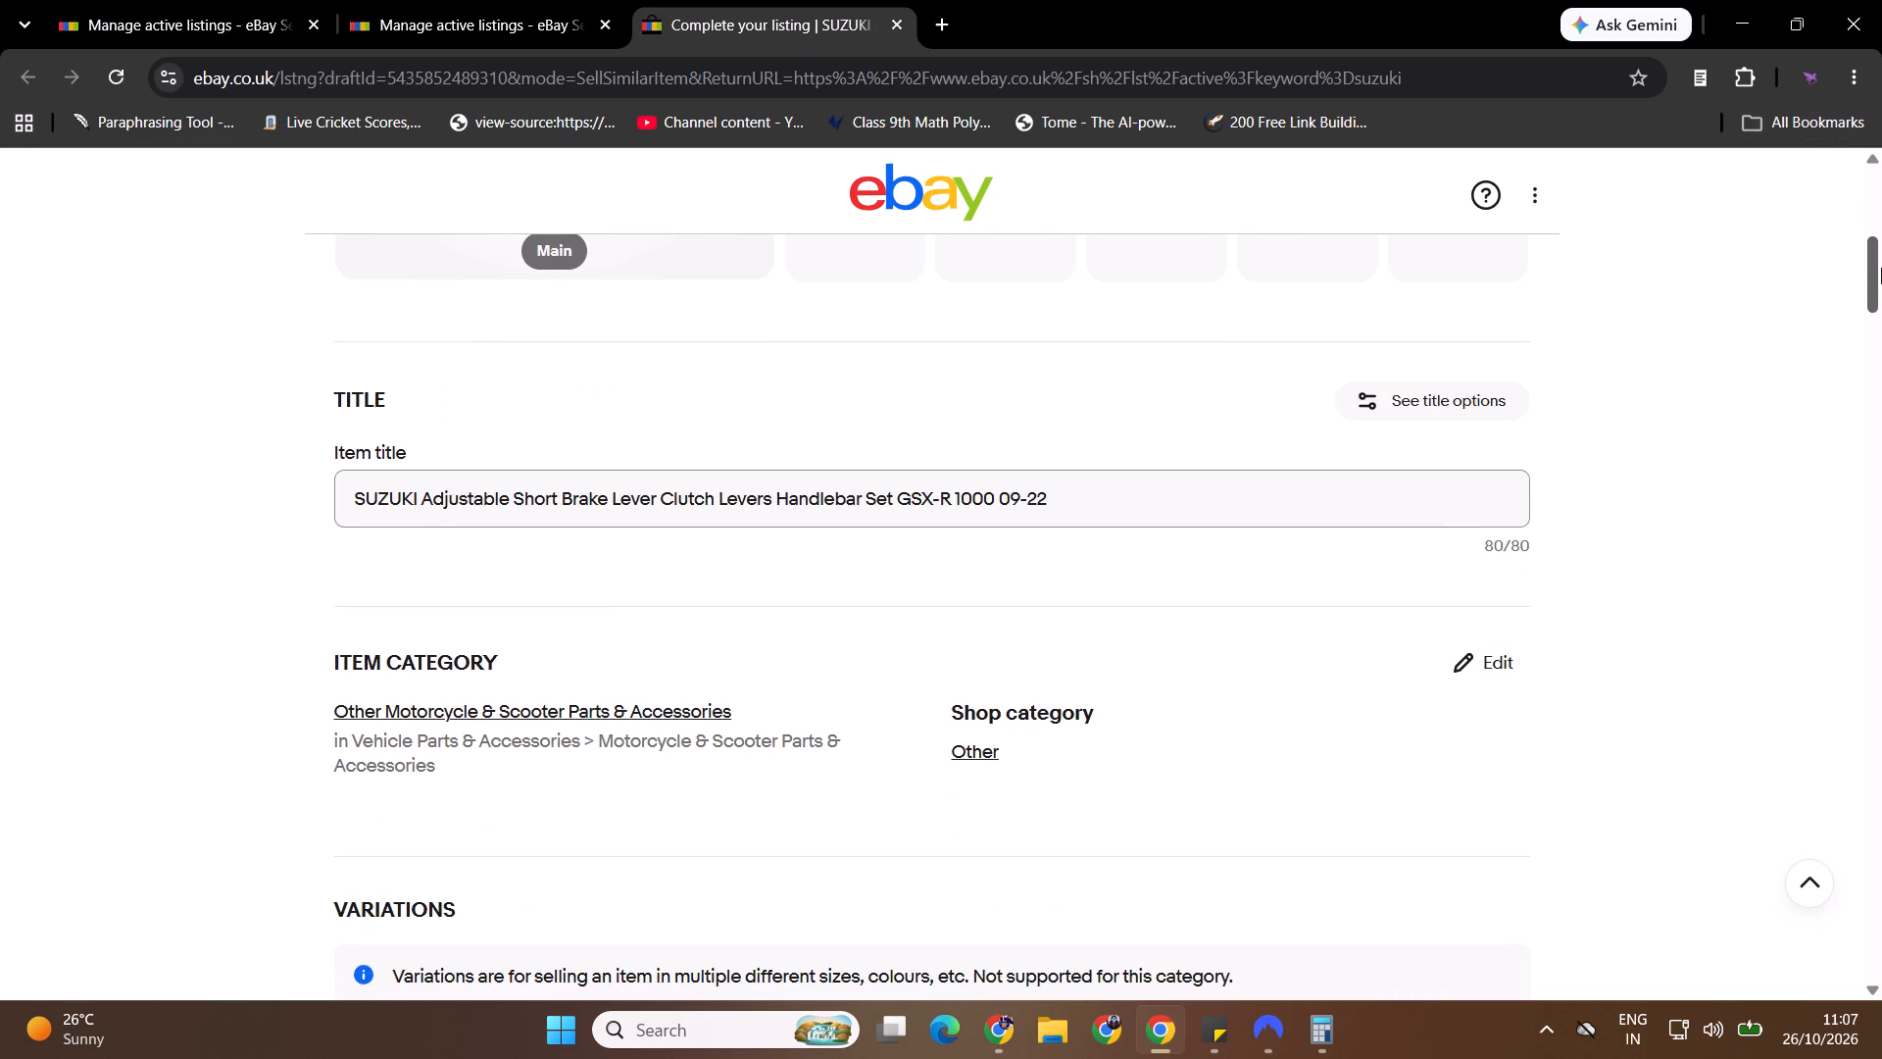
{"action": "left_click_drag", "start_coordinate": [1881, 268], "coordinate": [1881, 359]}
{"action": "left_click", "coordinate": [898, 644]}
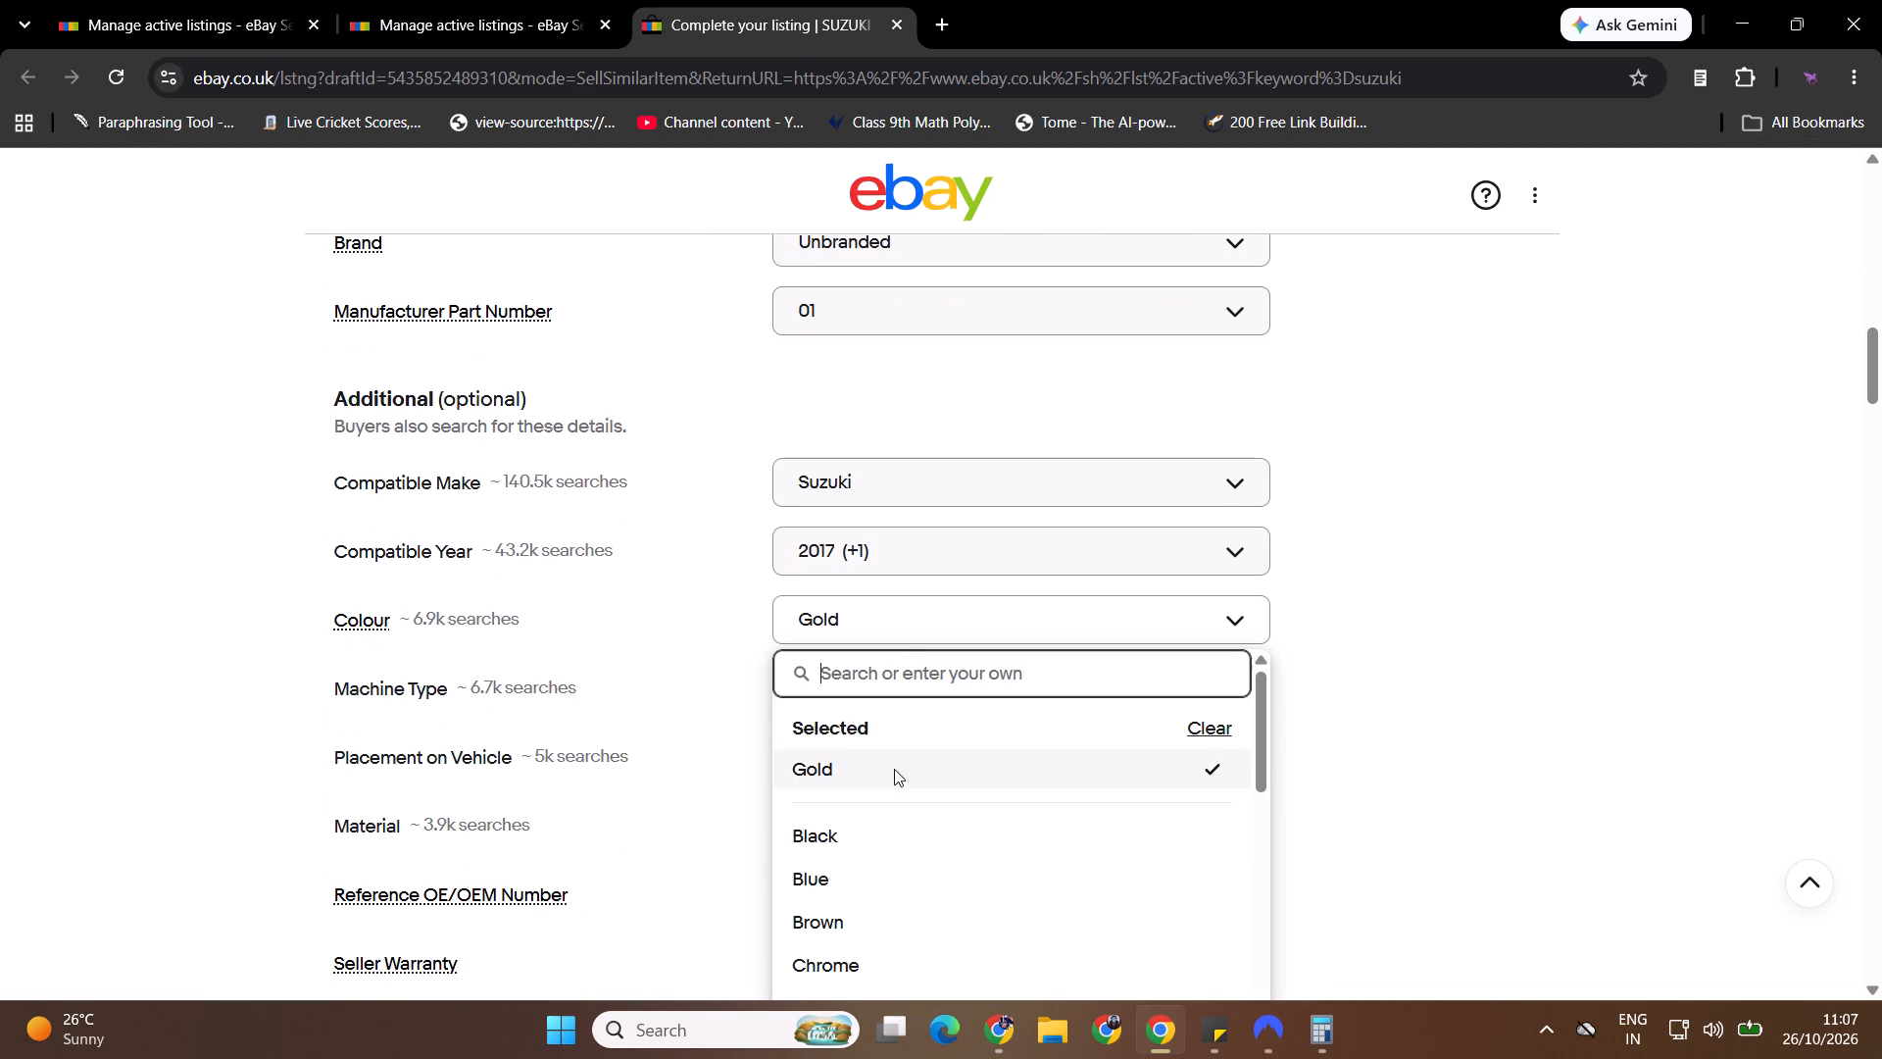
{"action": "left_click", "coordinate": [894, 821]}
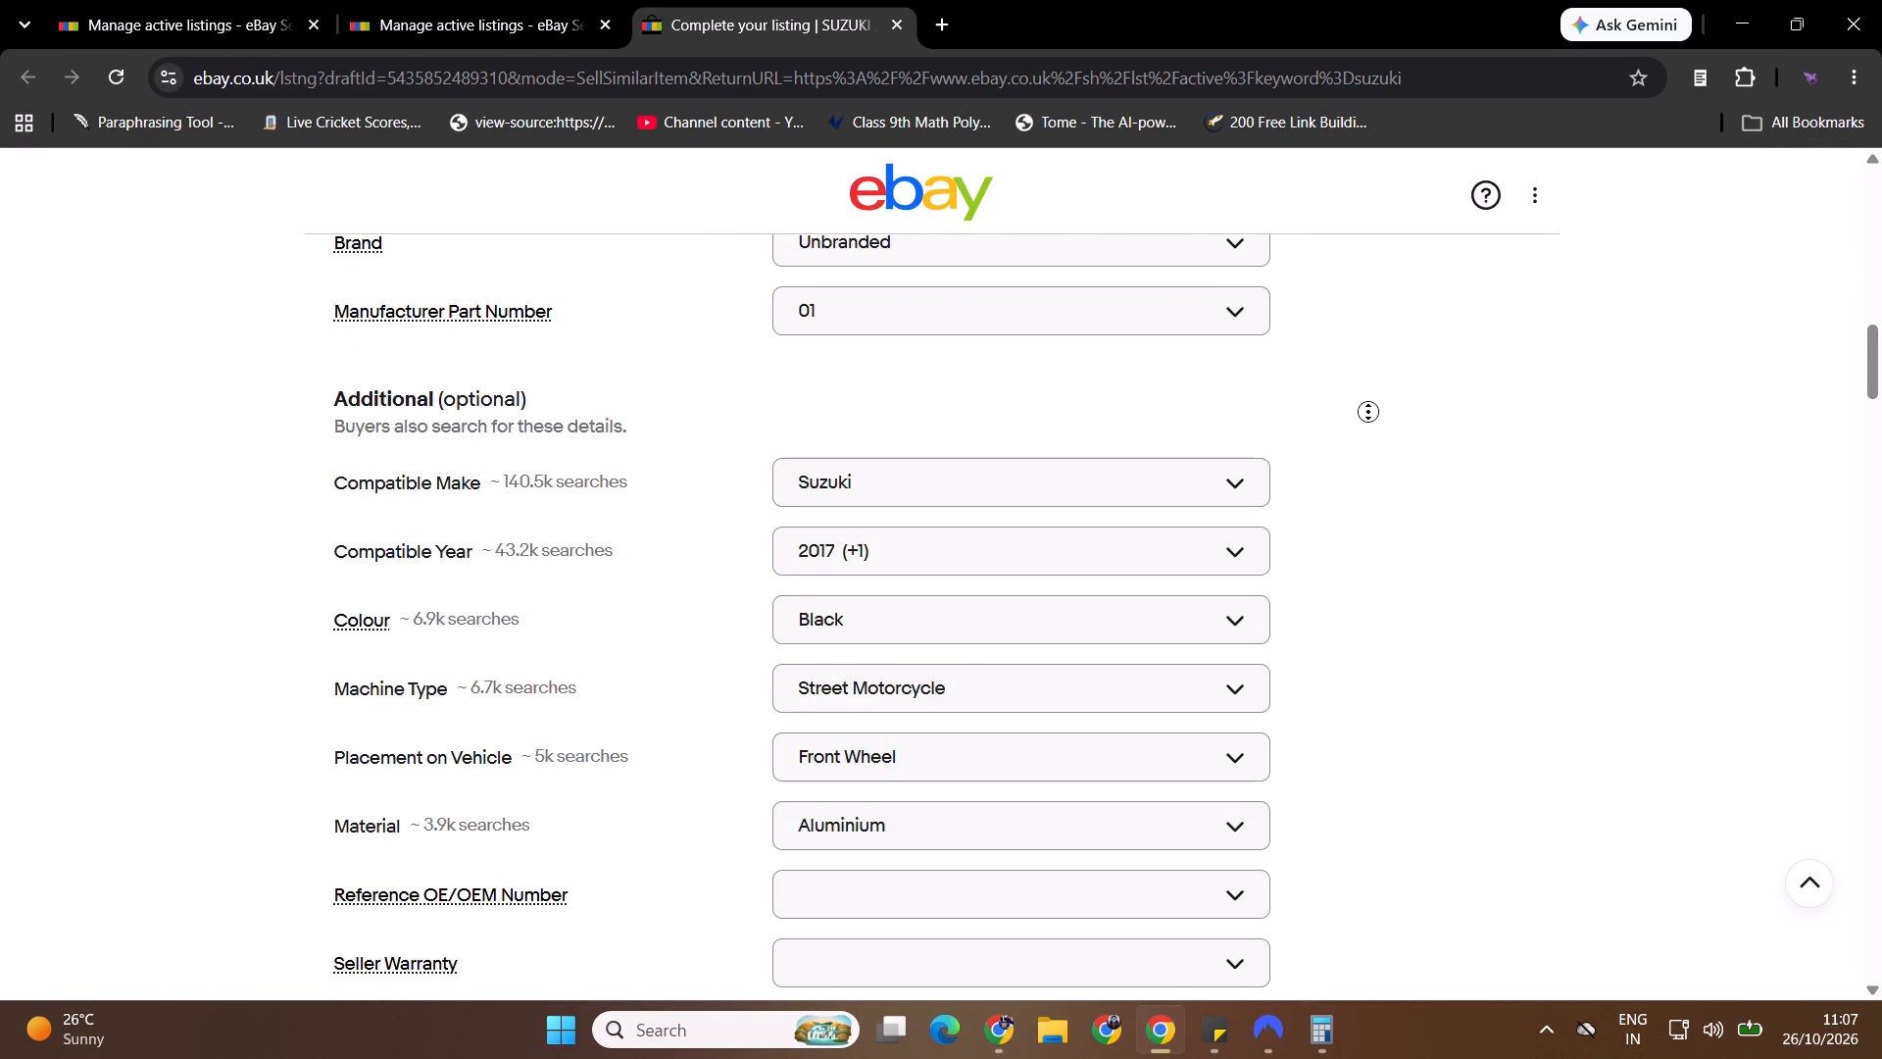
Review the draft's remaining item specifics and read through the full description, including specification, fitment and package contents.
{"action": "middle_click", "coordinate": [1368, 412]}
{"action": "left_click", "coordinate": [1350, 648]}
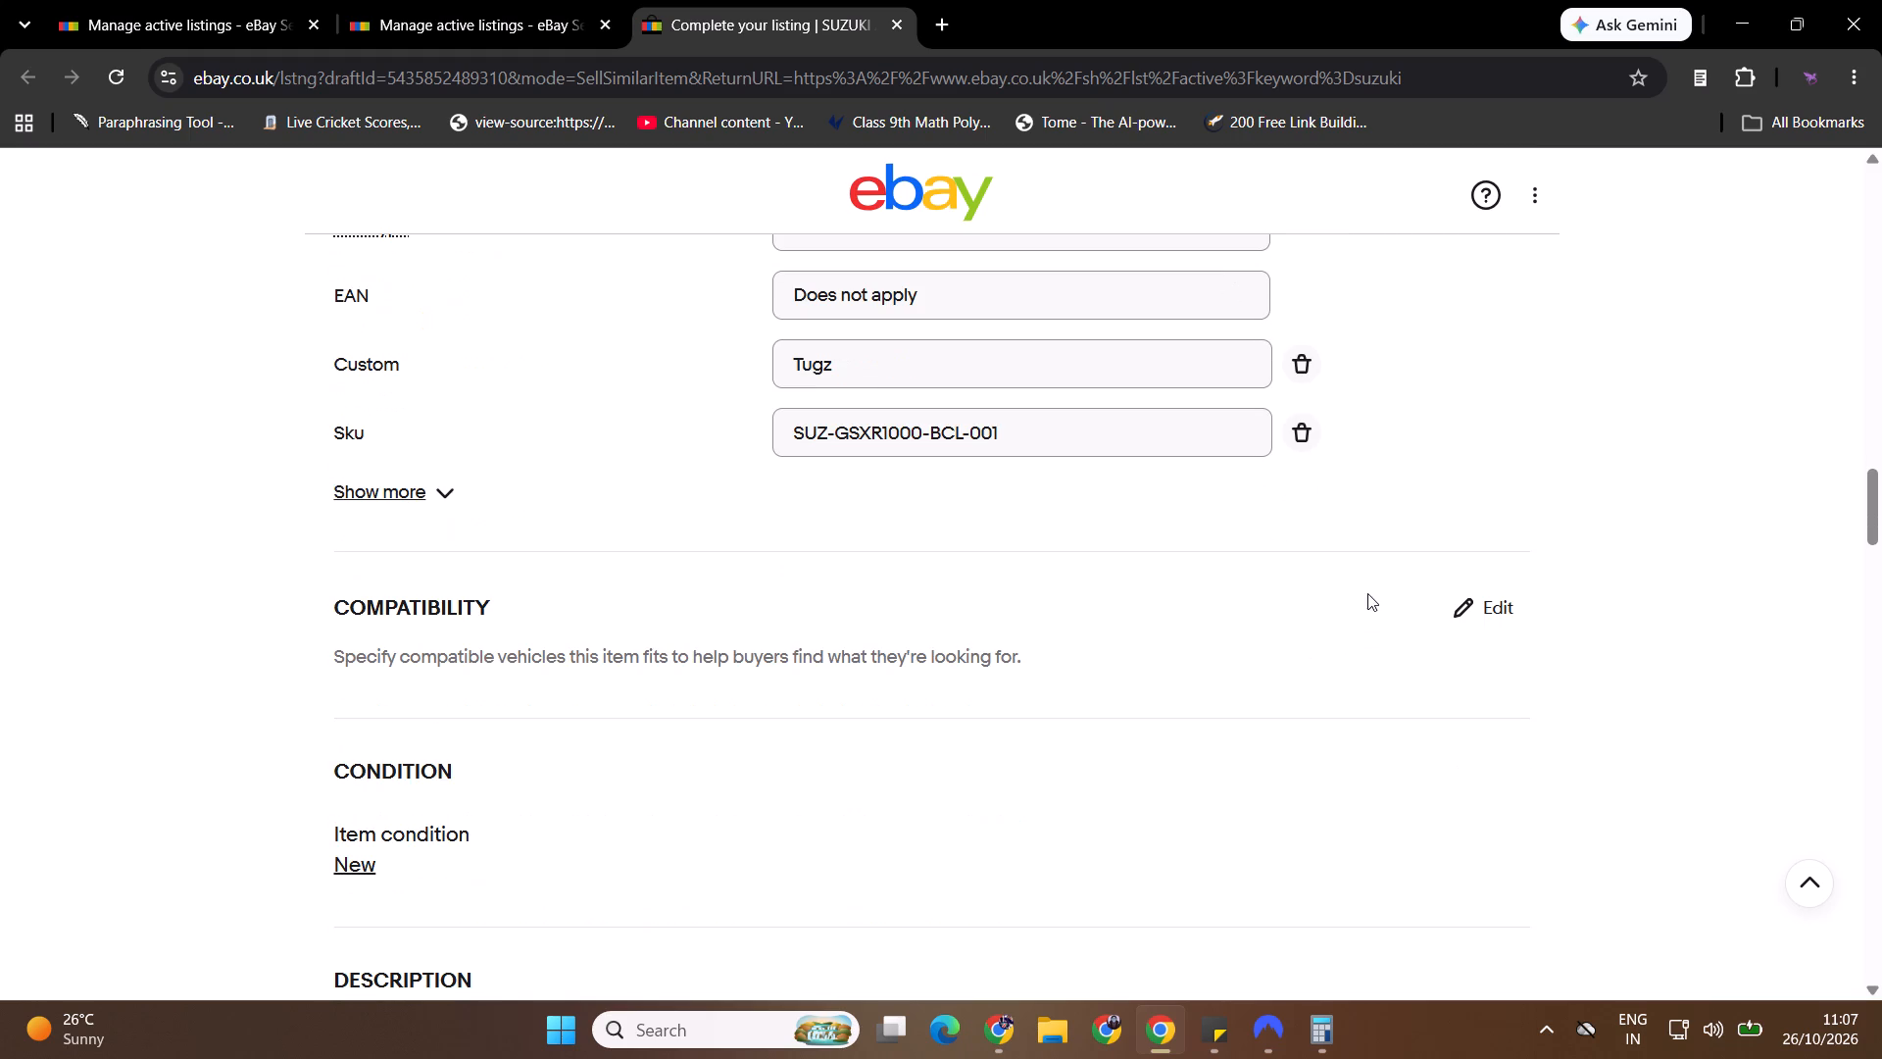
{"action": "middle_click", "coordinate": [1367, 594]}
{"action": "left_click", "coordinate": [1256, 731]}
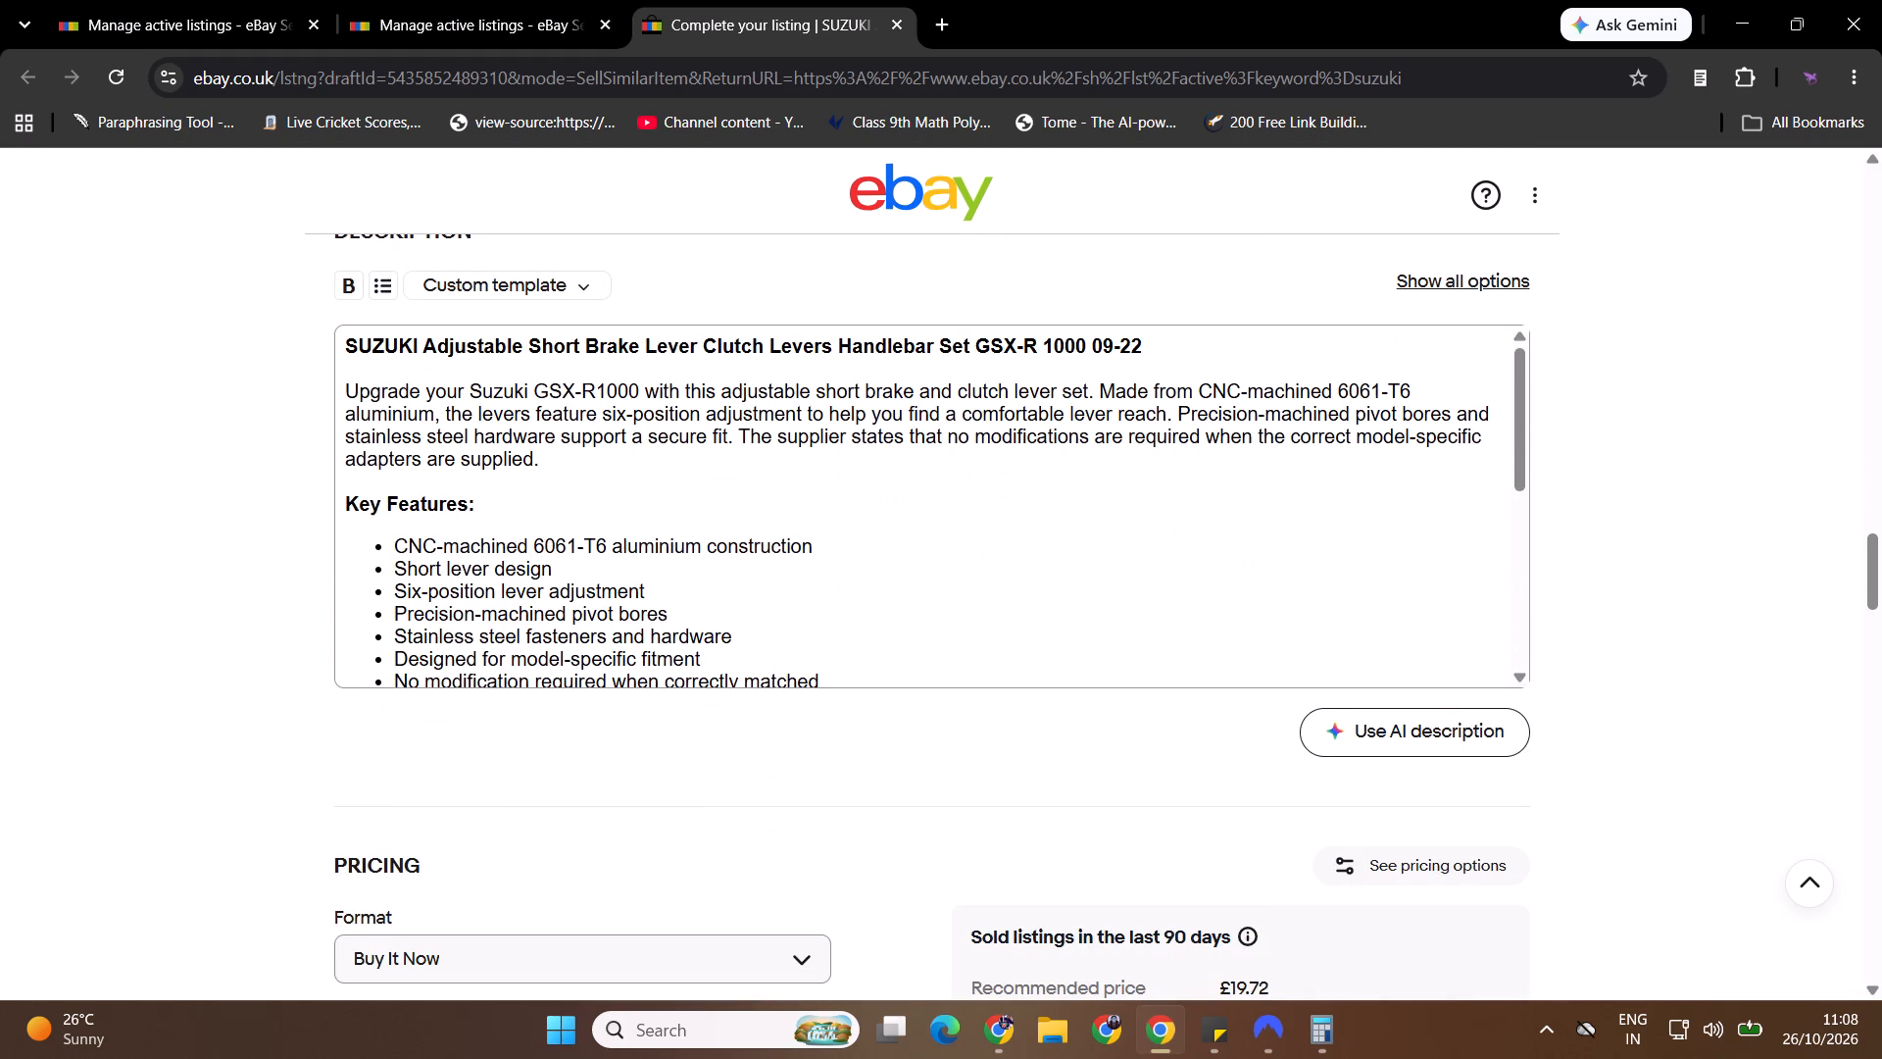
{"action": "left_click", "coordinate": [1034, 637]}
{"action": "middle_click", "coordinate": [992, 480]}
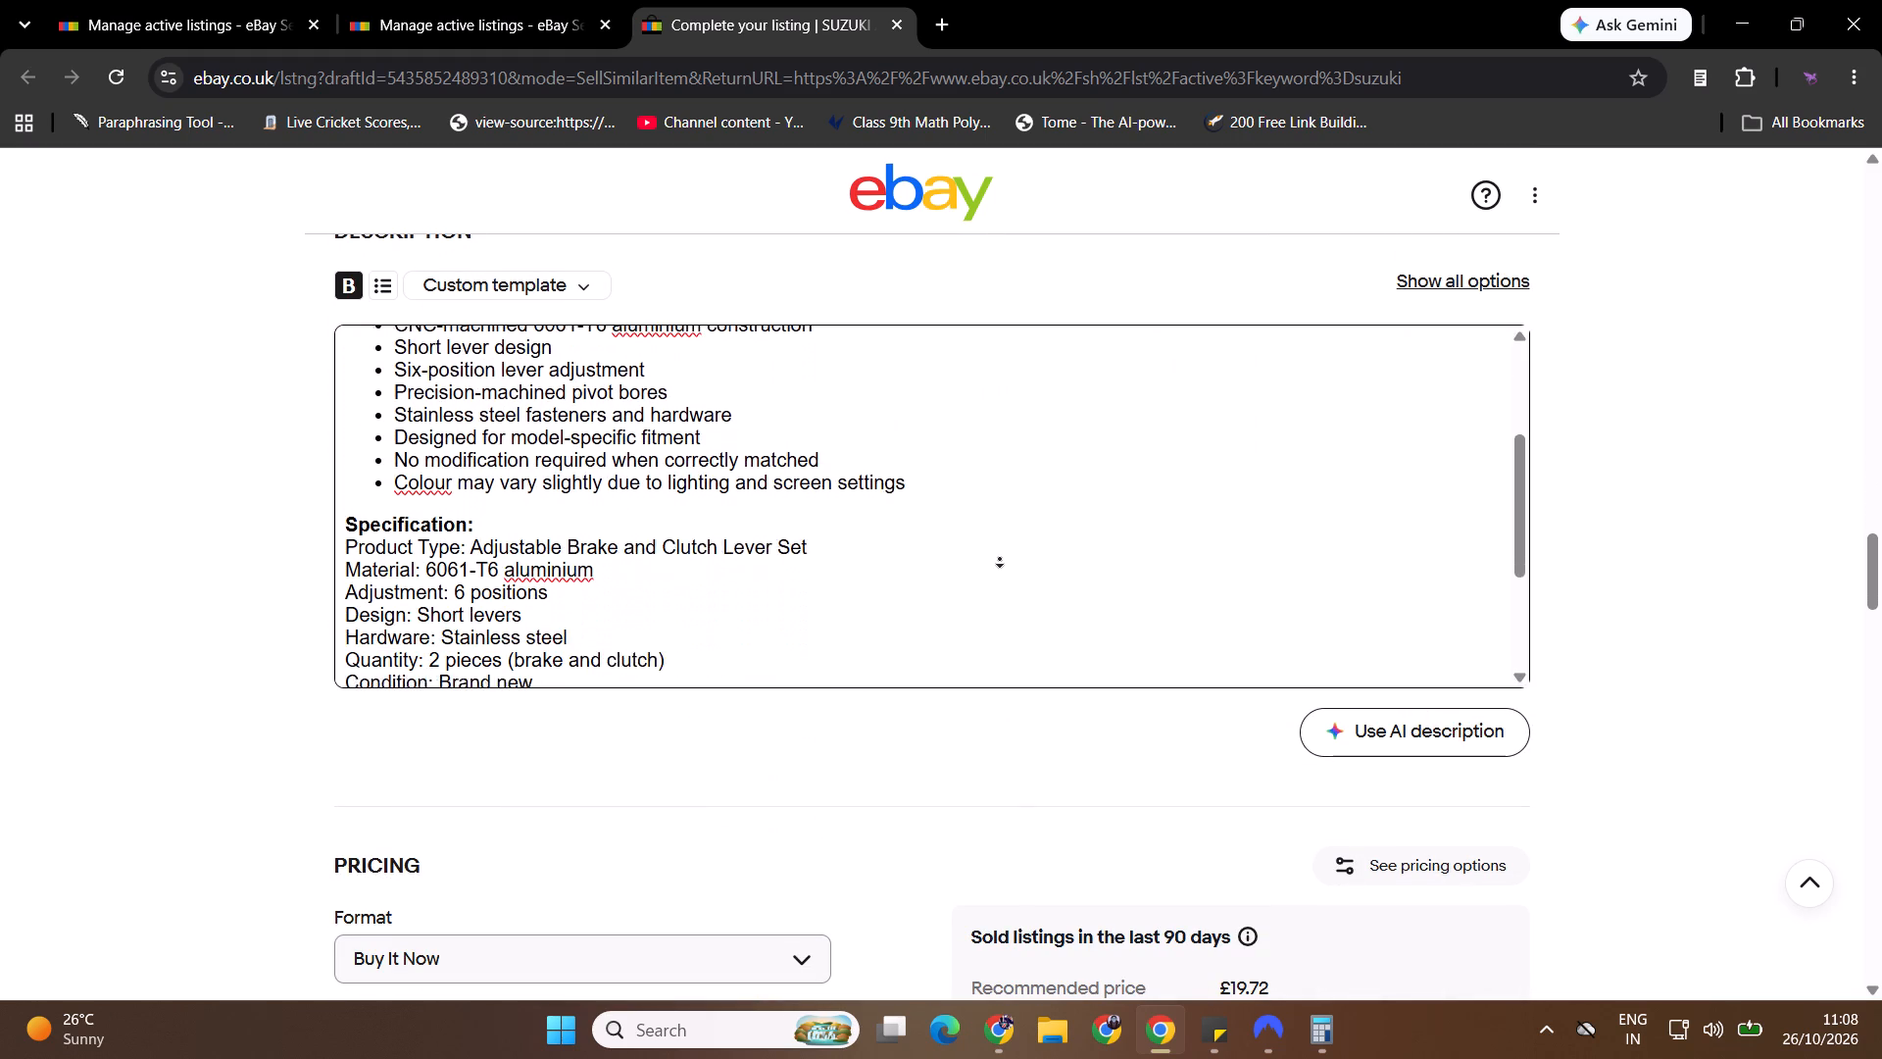
{"action": "left_click", "coordinate": [1000, 559]}
{"action": "middle_click", "coordinate": [950, 427]}
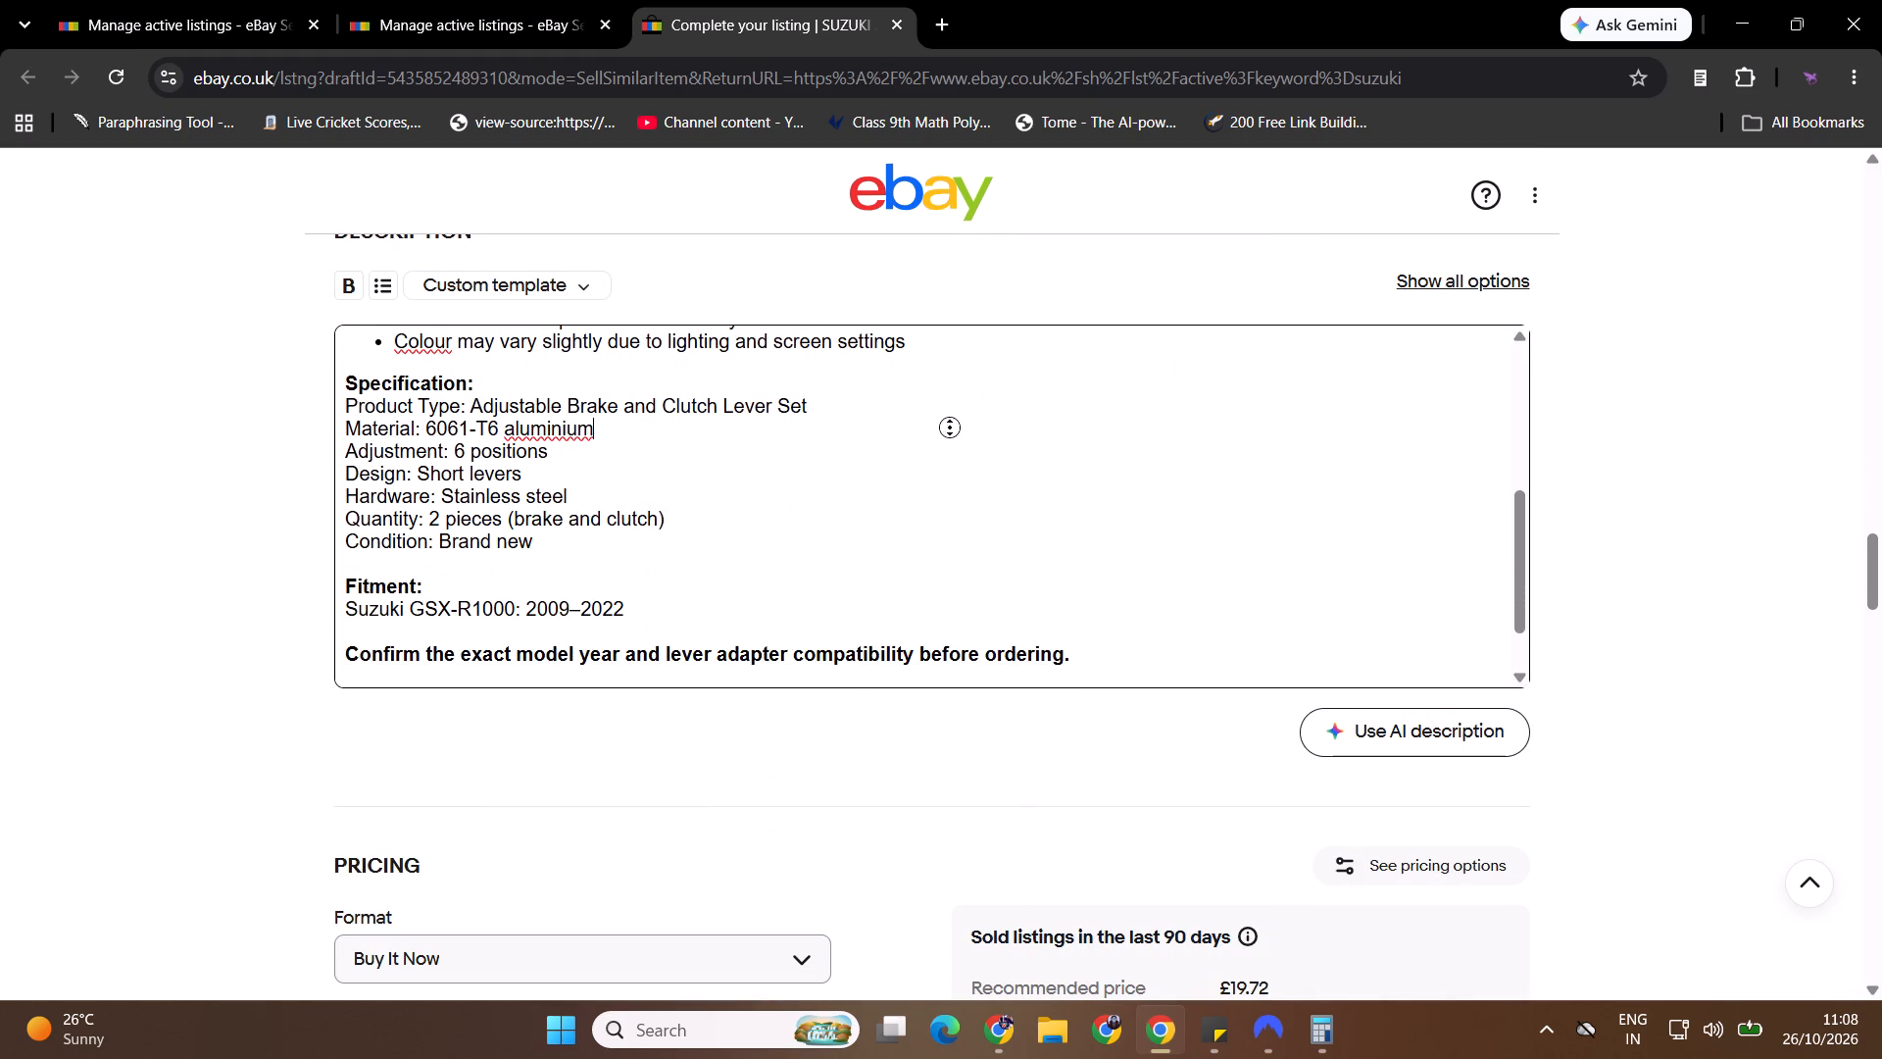
{"action": "left_click", "coordinate": [955, 509]}
{"action": "middle_click", "coordinate": [958, 509]}
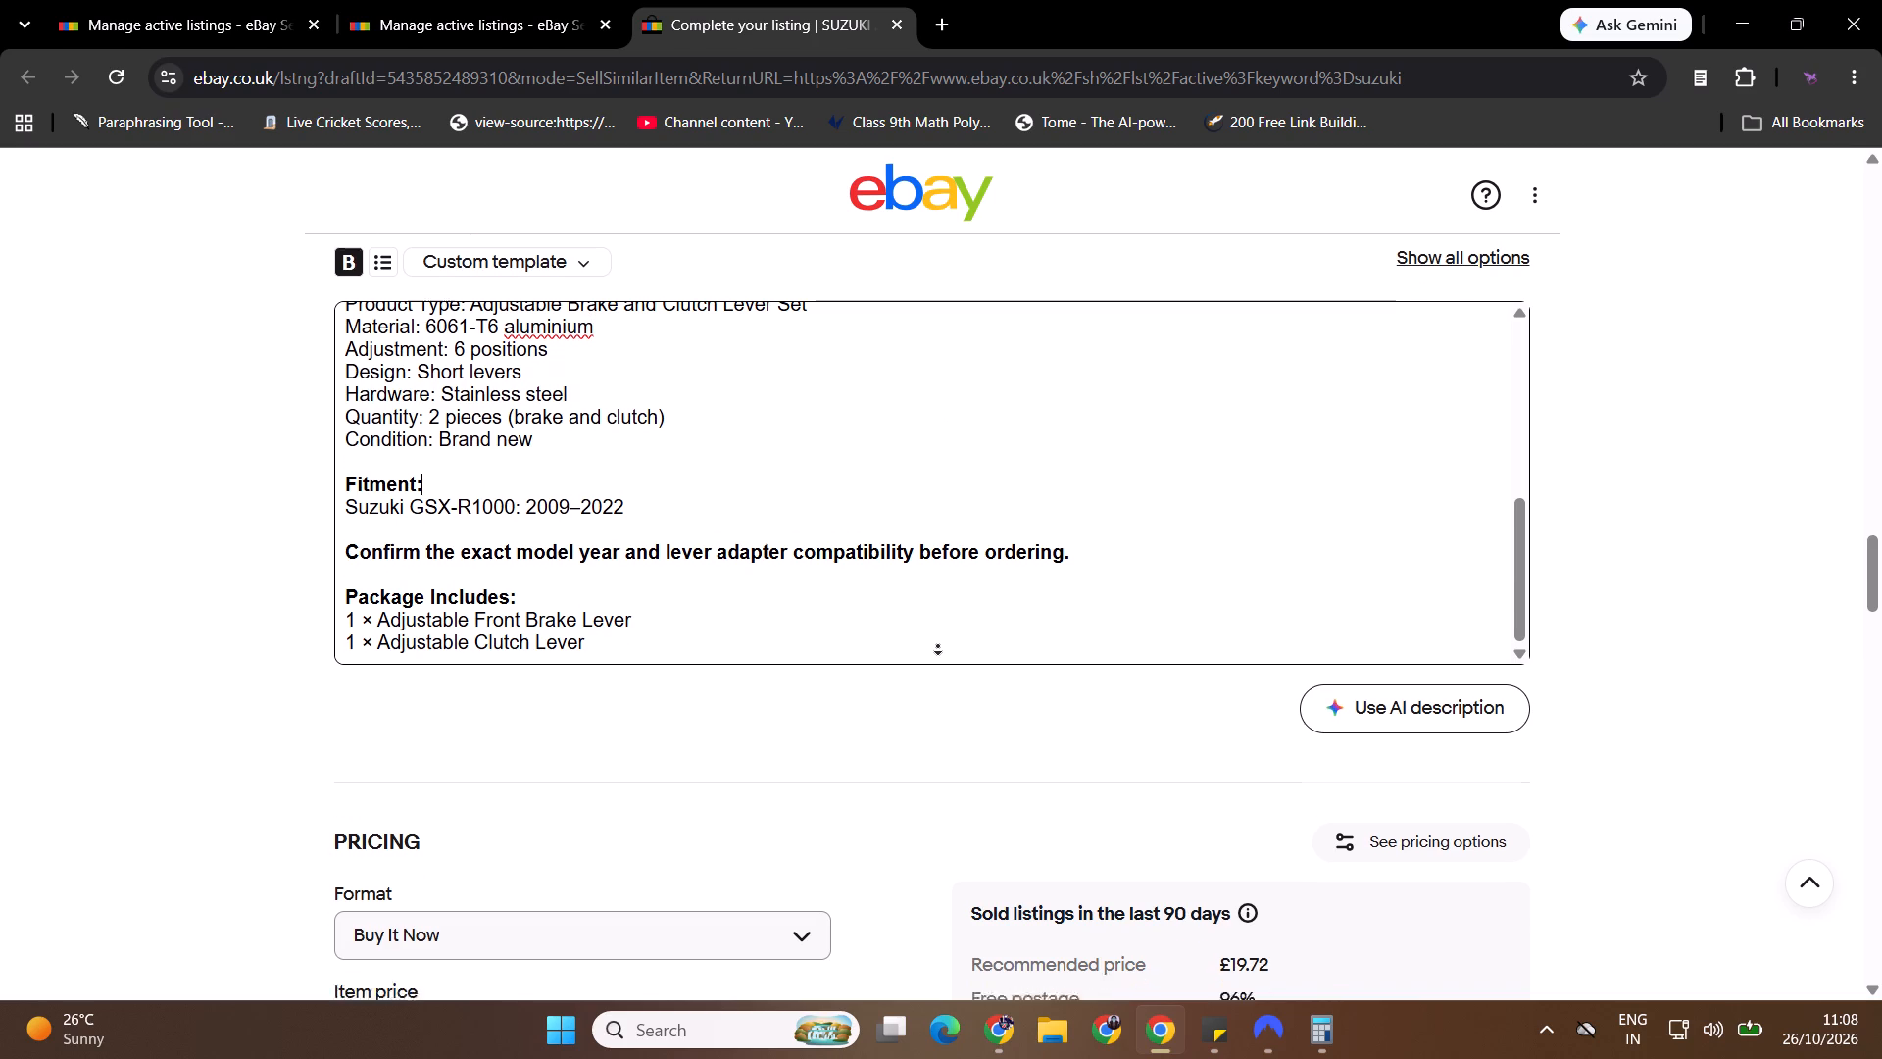
{"action": "left_click", "coordinate": [938, 651]}
Examine the similar sold listings in the pricing research, and close it.
{"action": "left_click", "coordinate": [1072, 705]}
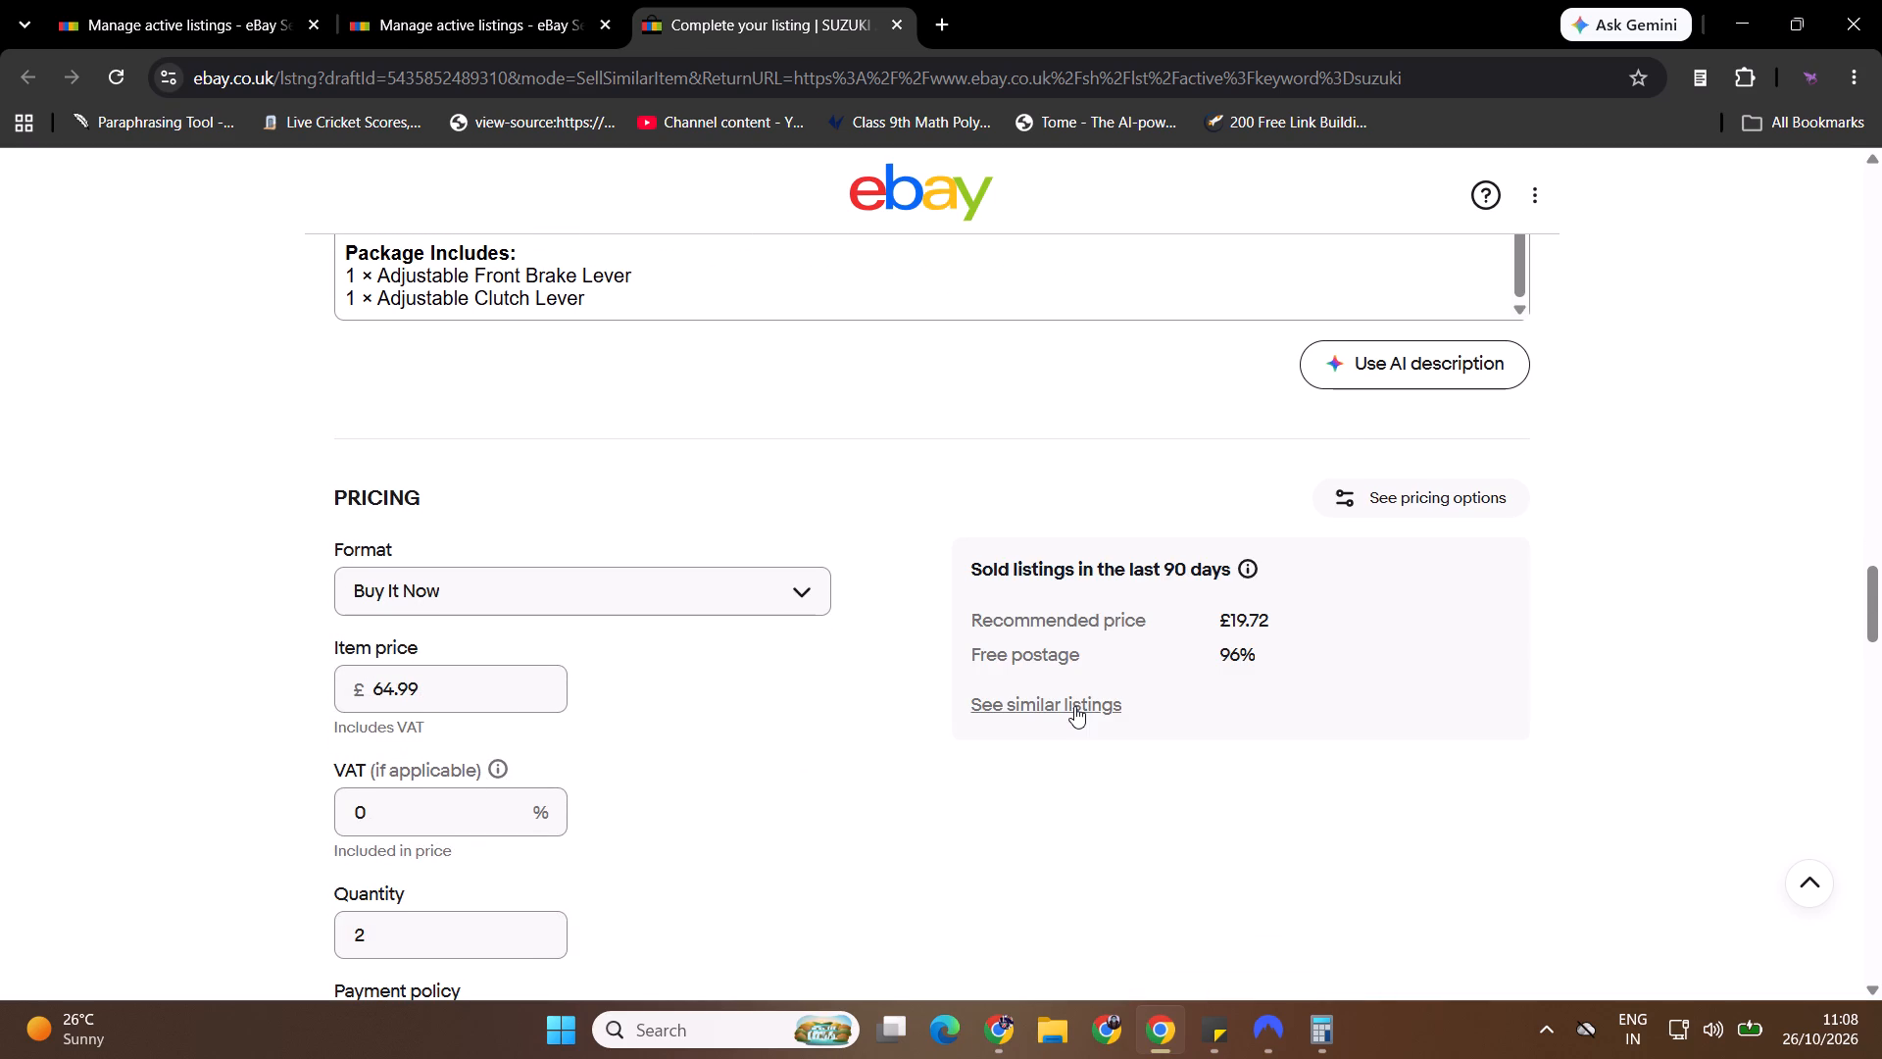
{"action": "left_click", "coordinate": [1074, 706]}
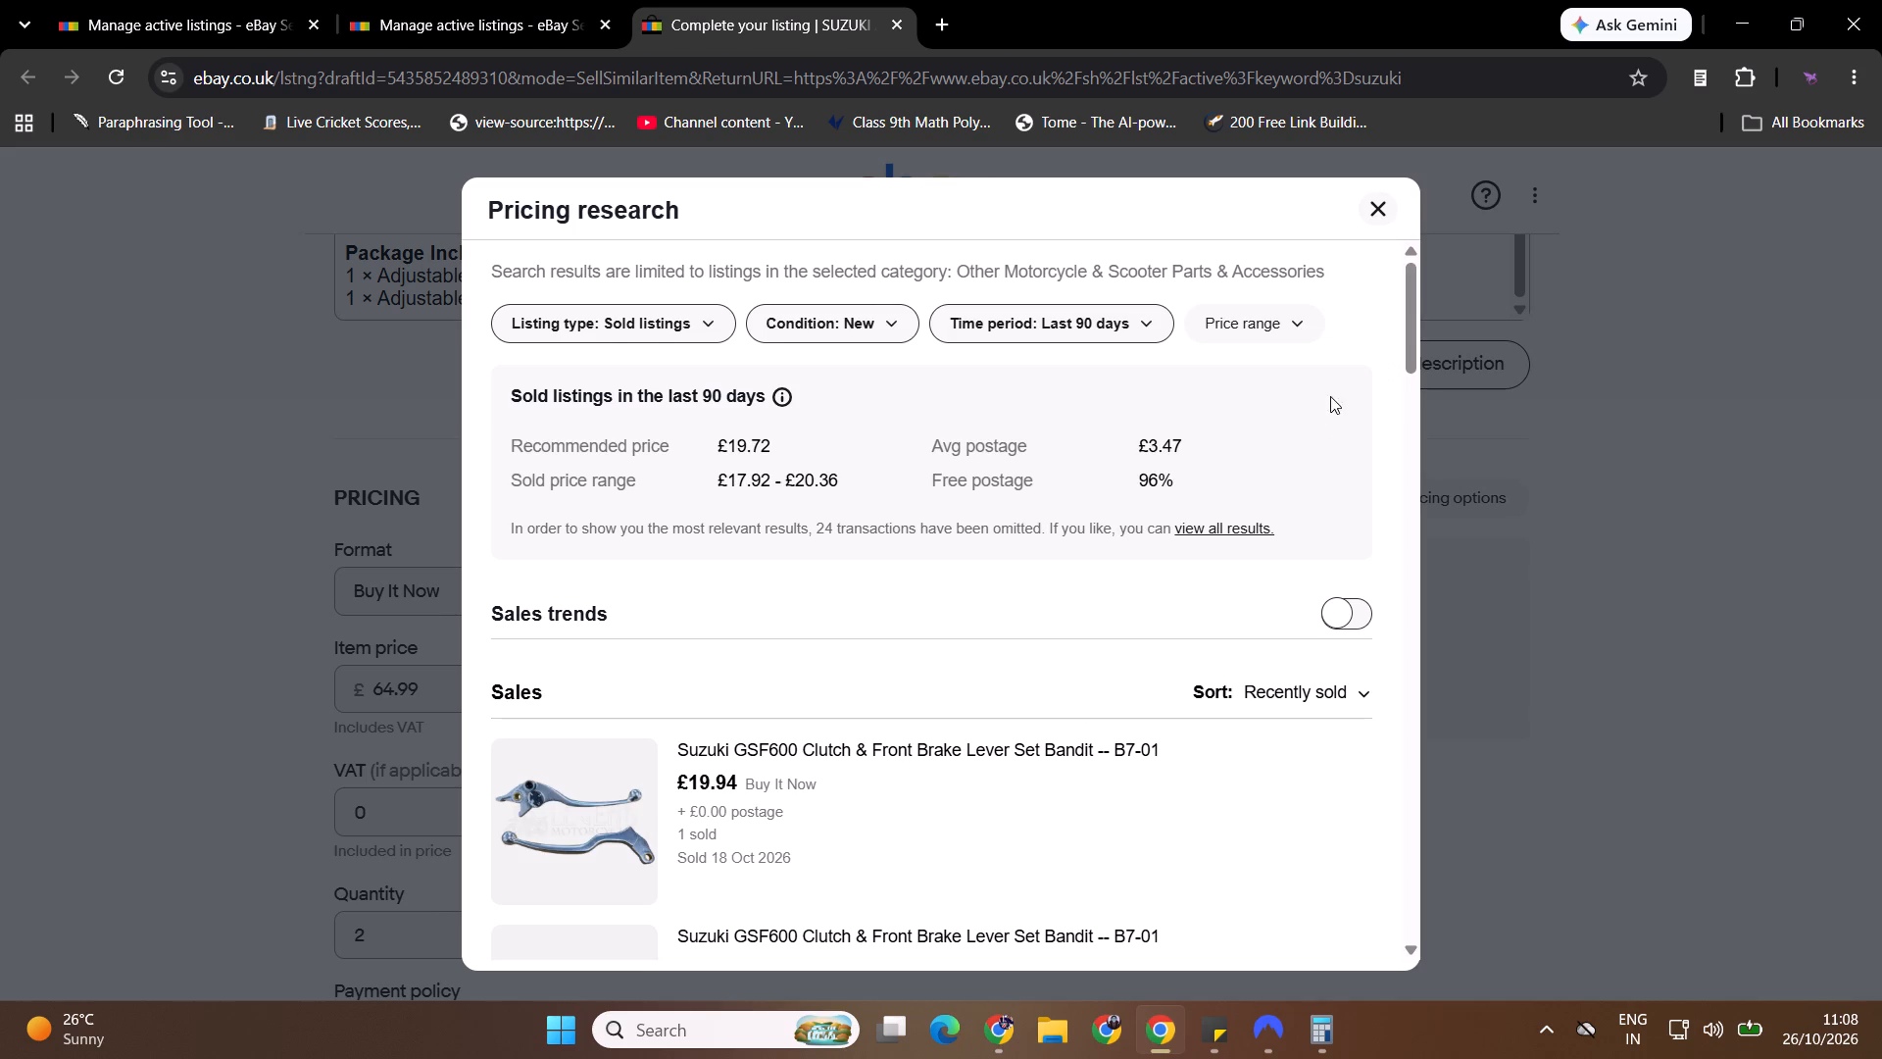
{"action": "left_click_drag", "start_coordinate": [1410, 297], "coordinate": [1410, 375]}
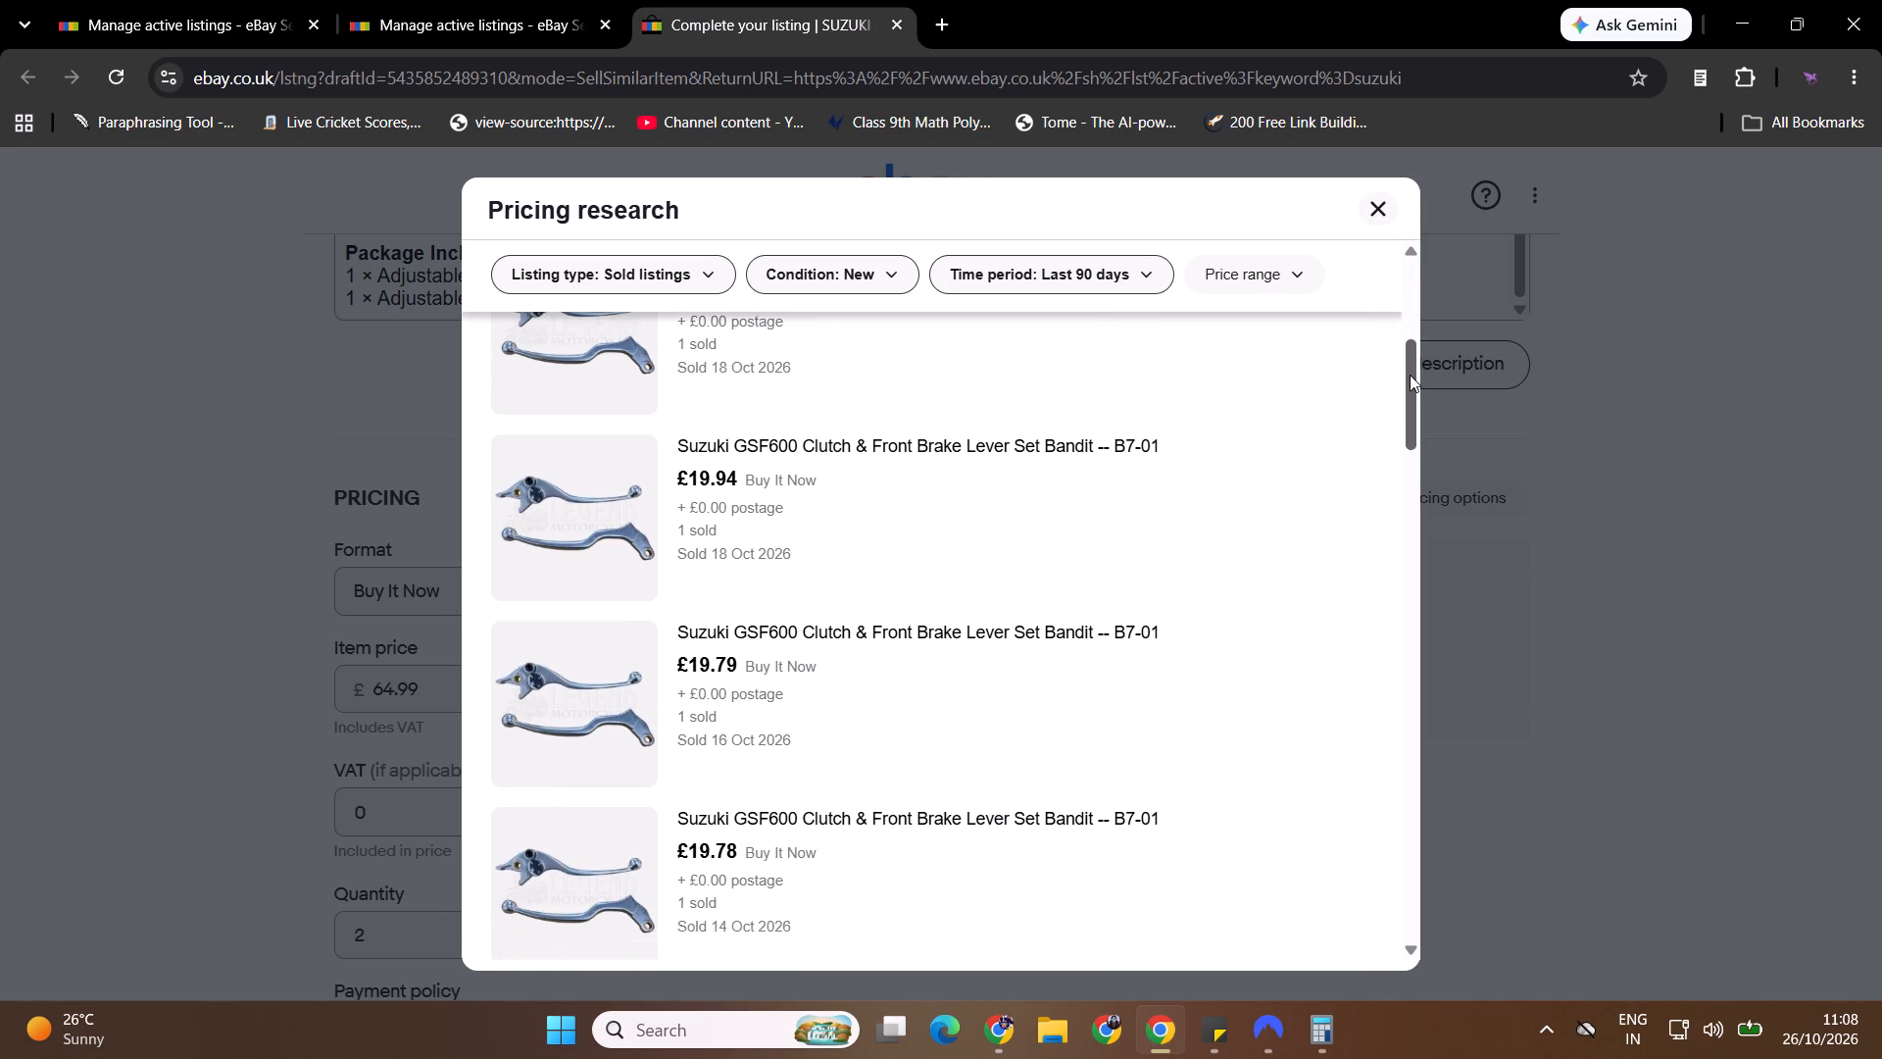
{"action": "left_click_drag", "start_coordinate": [1410, 375], "coordinate": [1380, 810]}
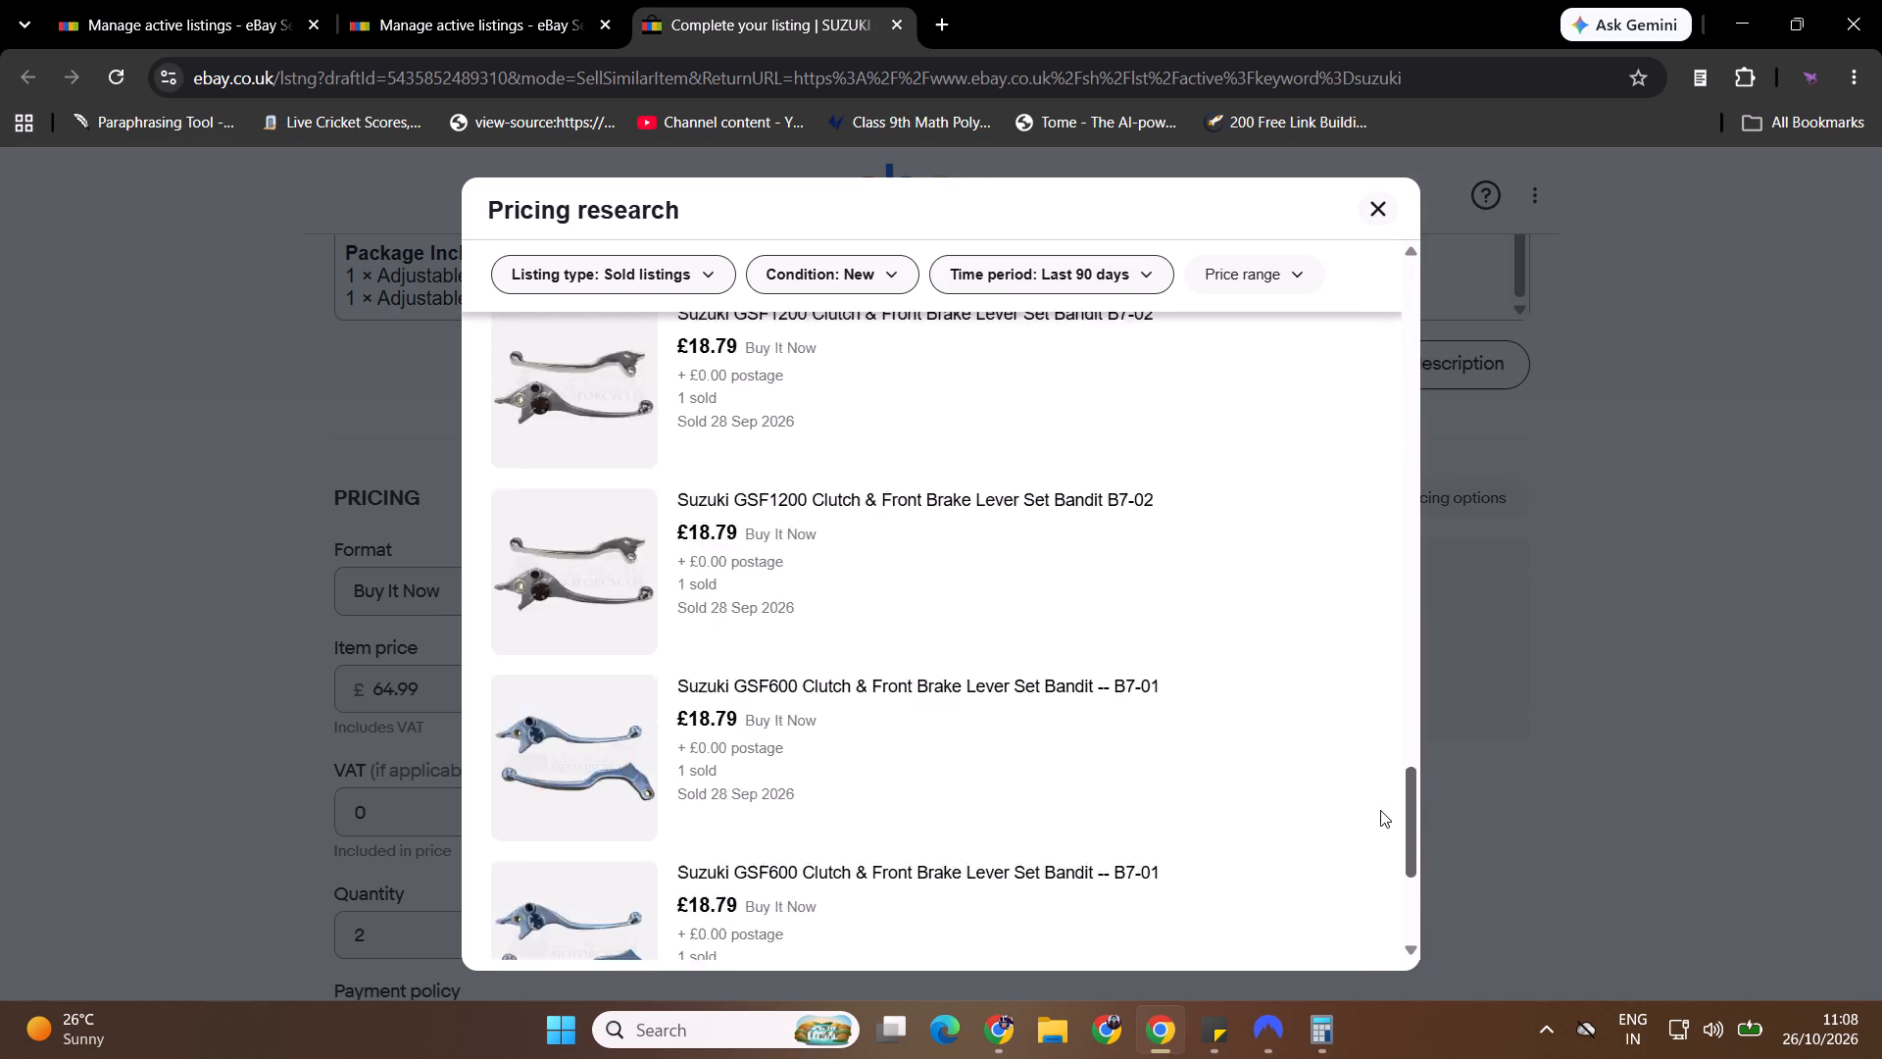
{"action": "left_click_drag", "start_coordinate": [1380, 810], "coordinate": [1385, 863]}
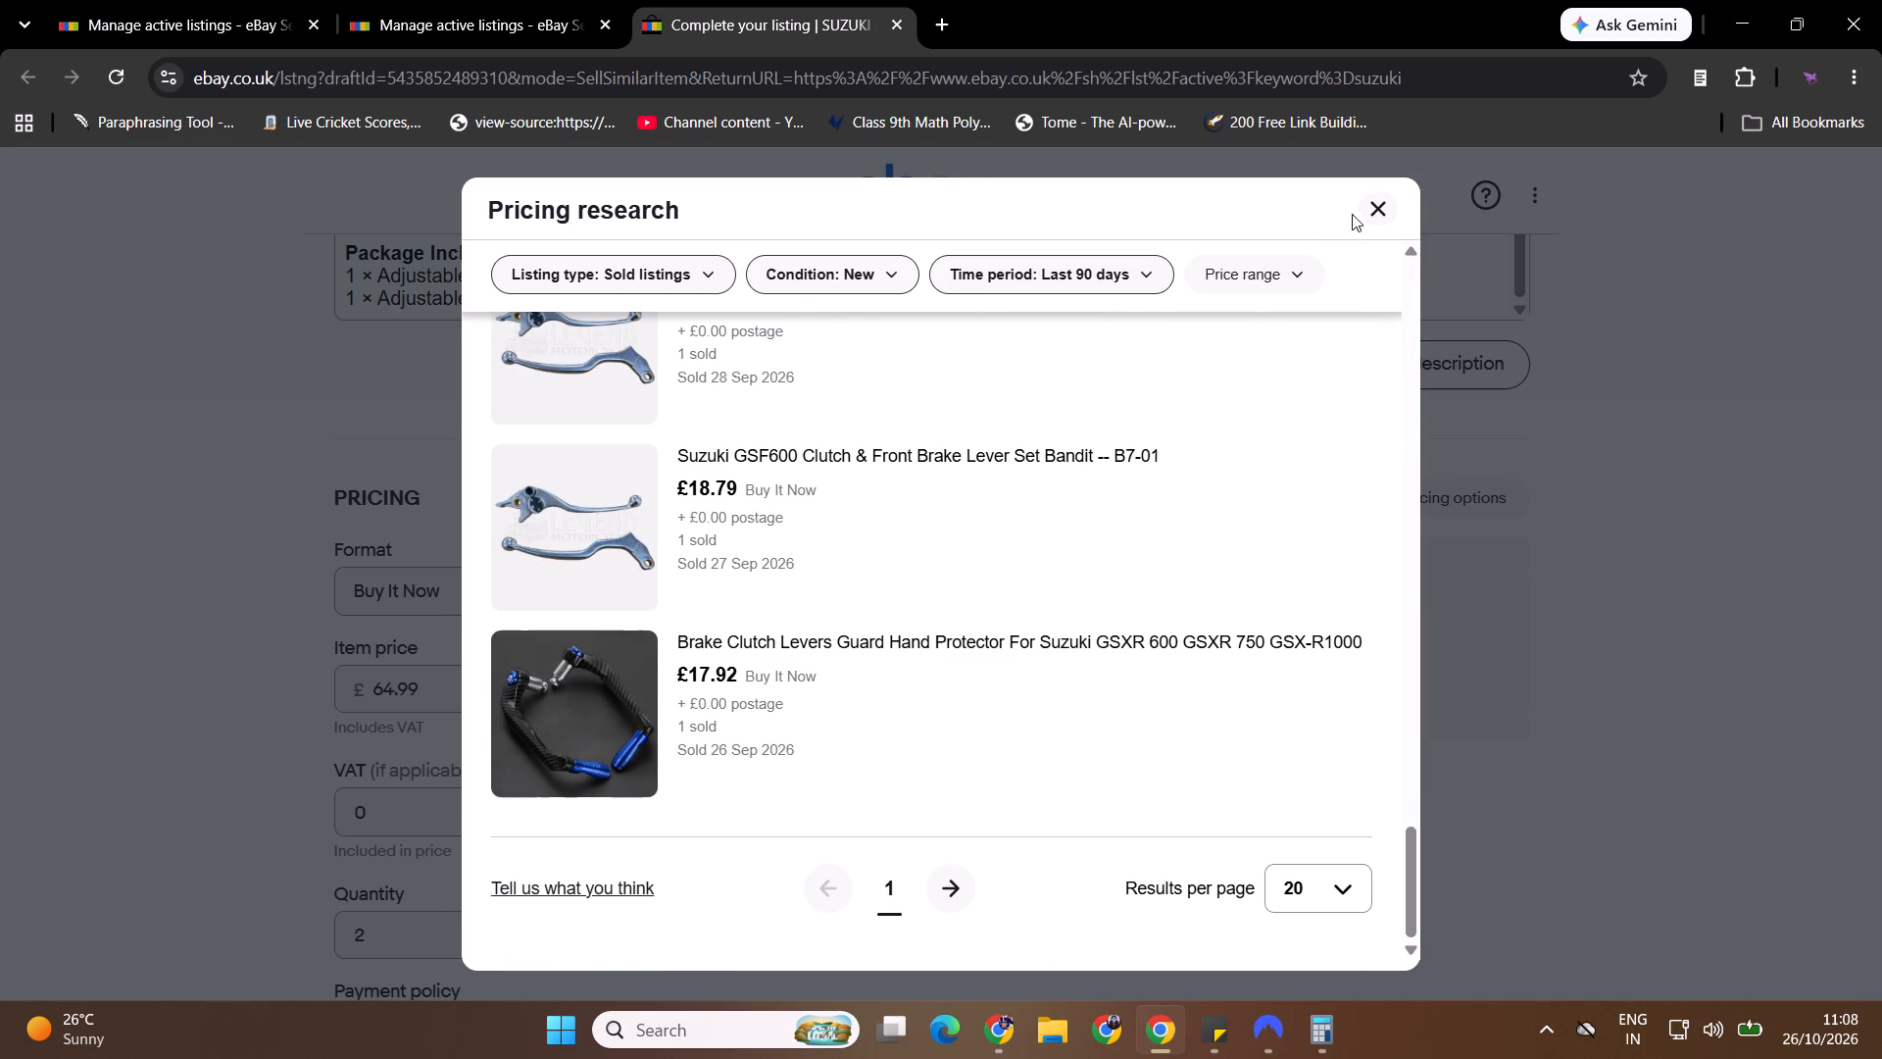
{"action": "left_click_drag", "start_coordinate": [1361, 217], "coordinate": [1369, 218]}
Check the whole black levers draft once more, from photo and item specifics through to the listing fee.
{"action": "middle_click", "coordinate": [704, 768]}
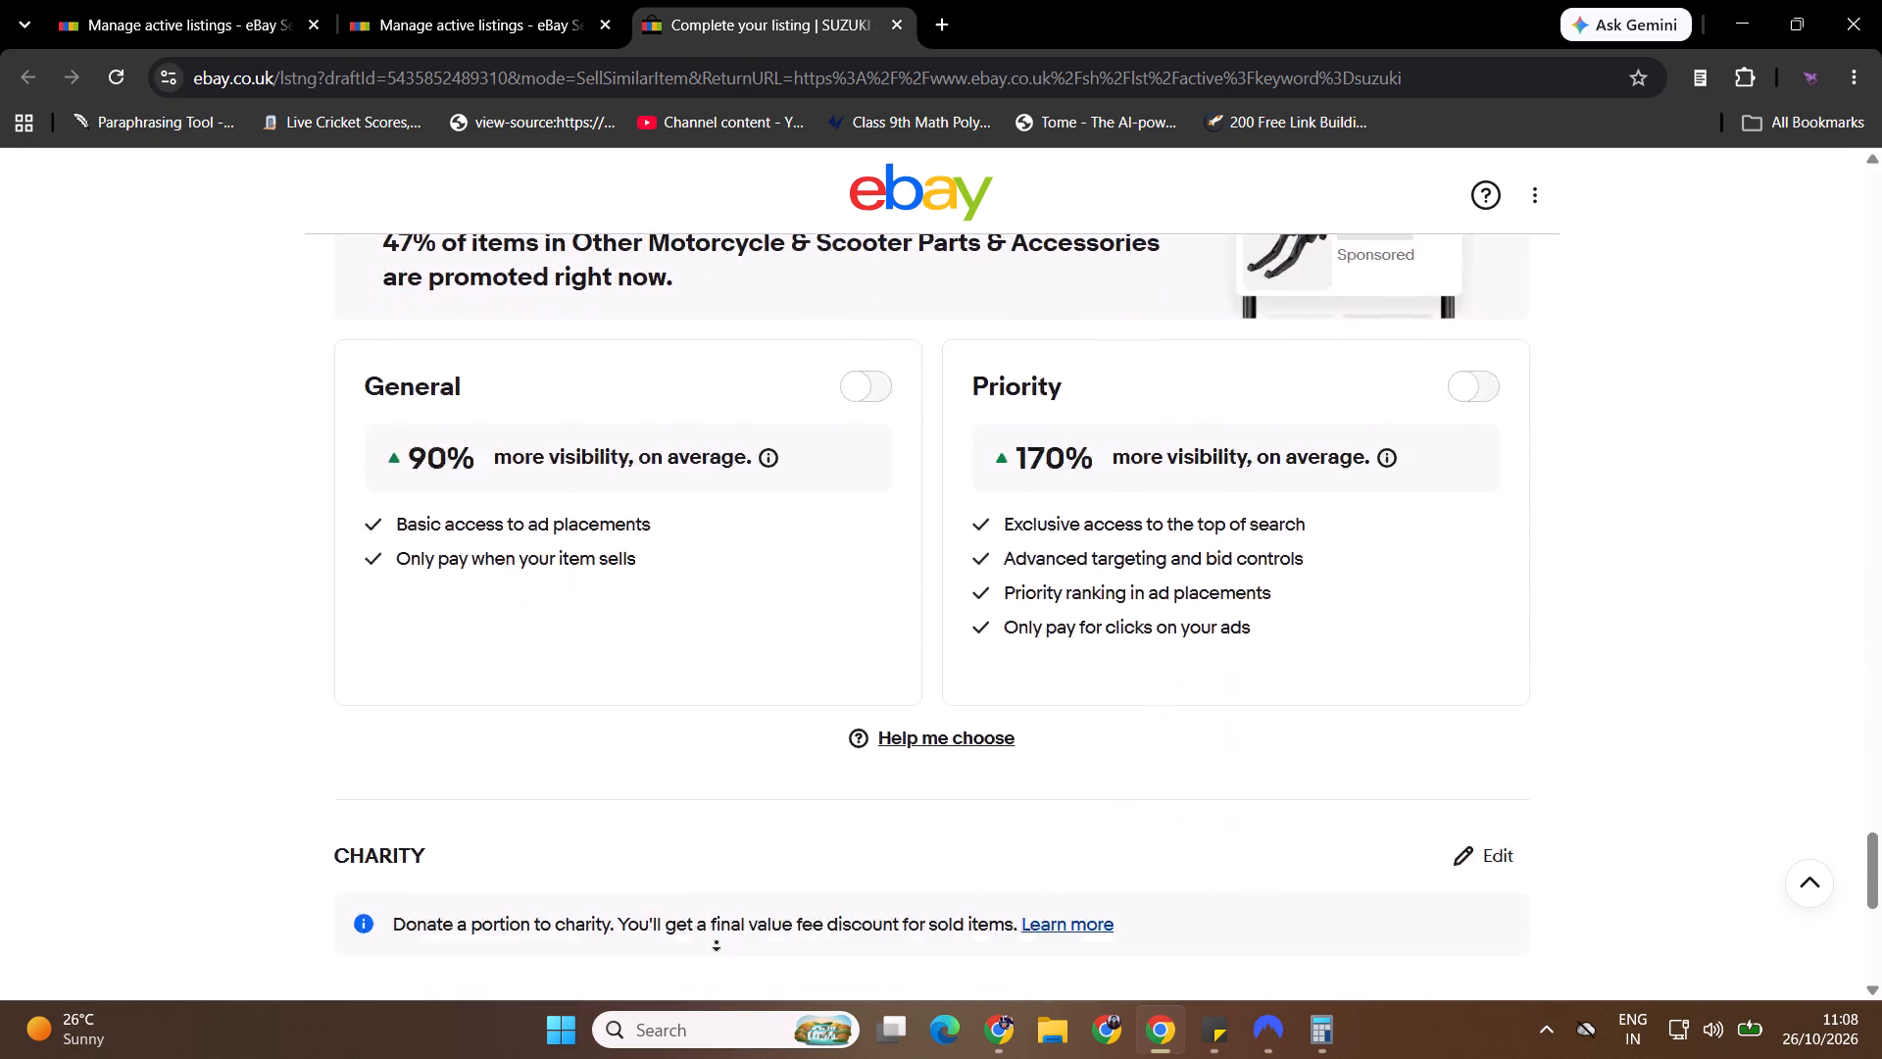
{"action": "left_click", "coordinate": [599, 606]}
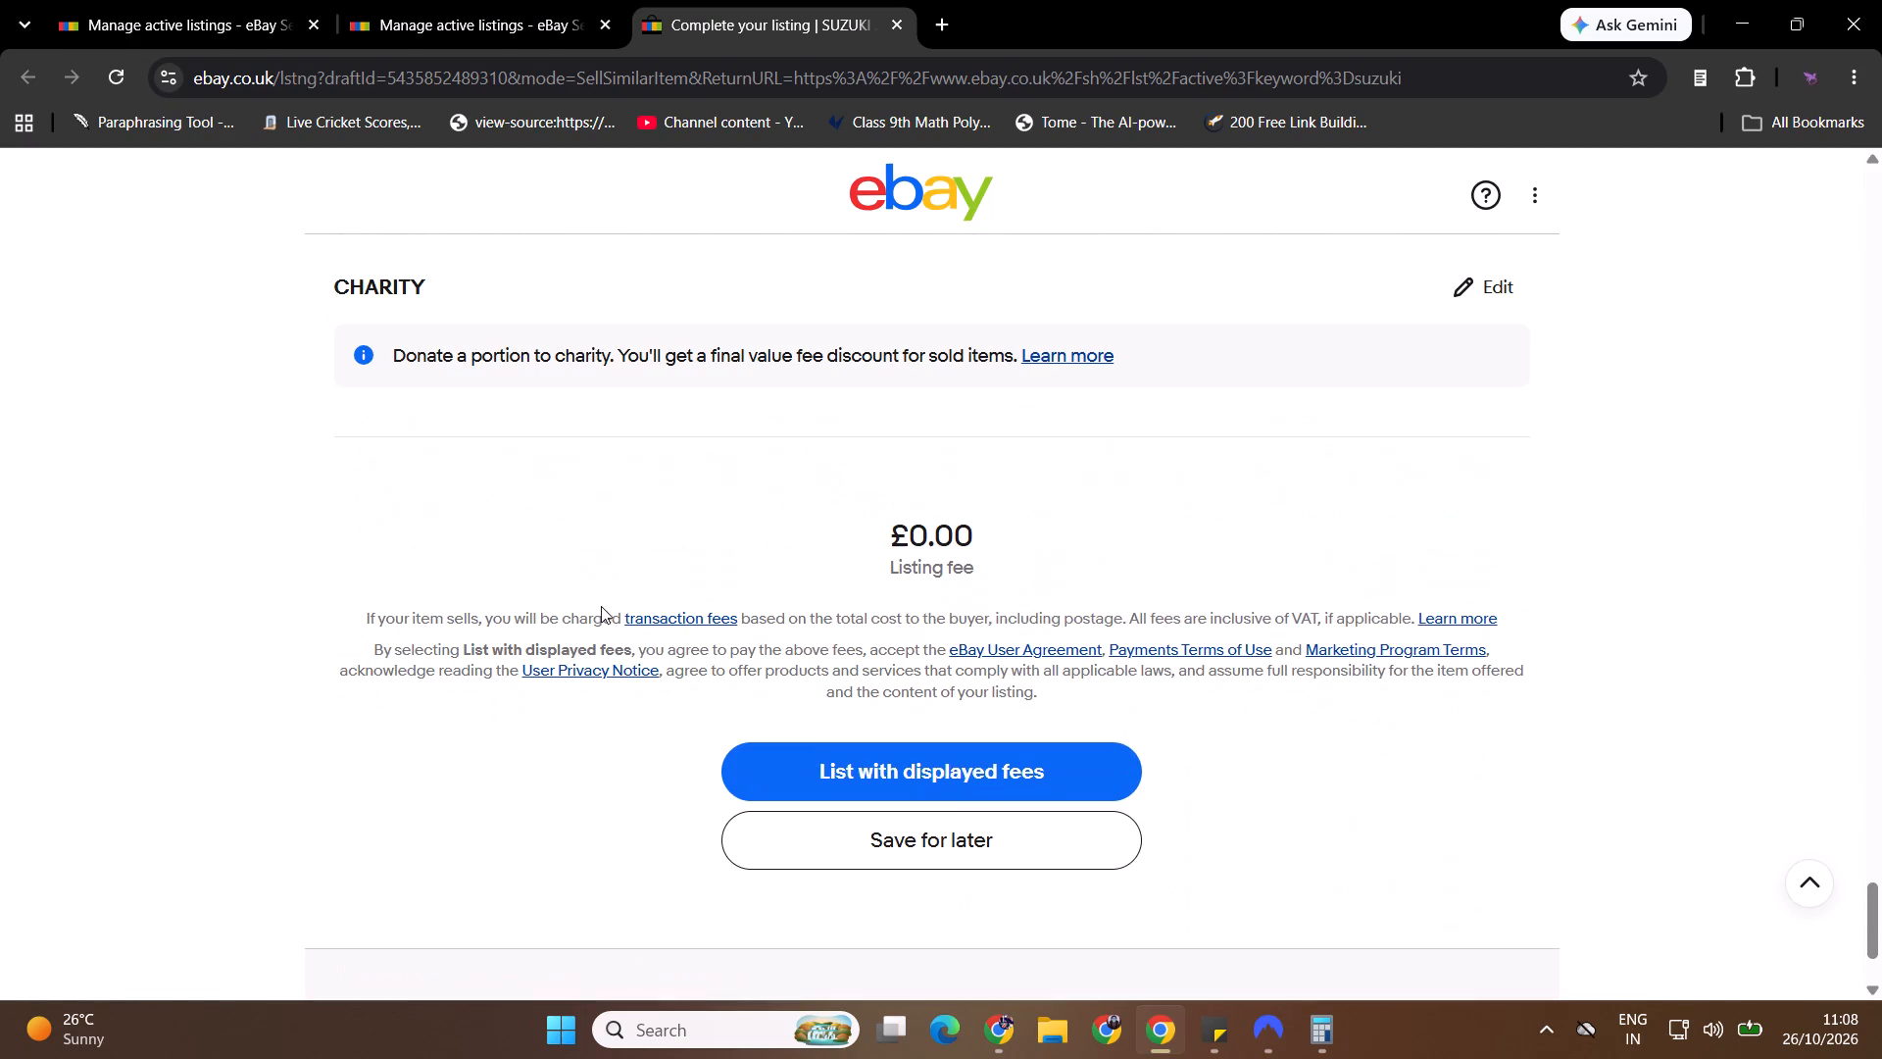
{"action": "middle_click", "coordinate": [596, 521]}
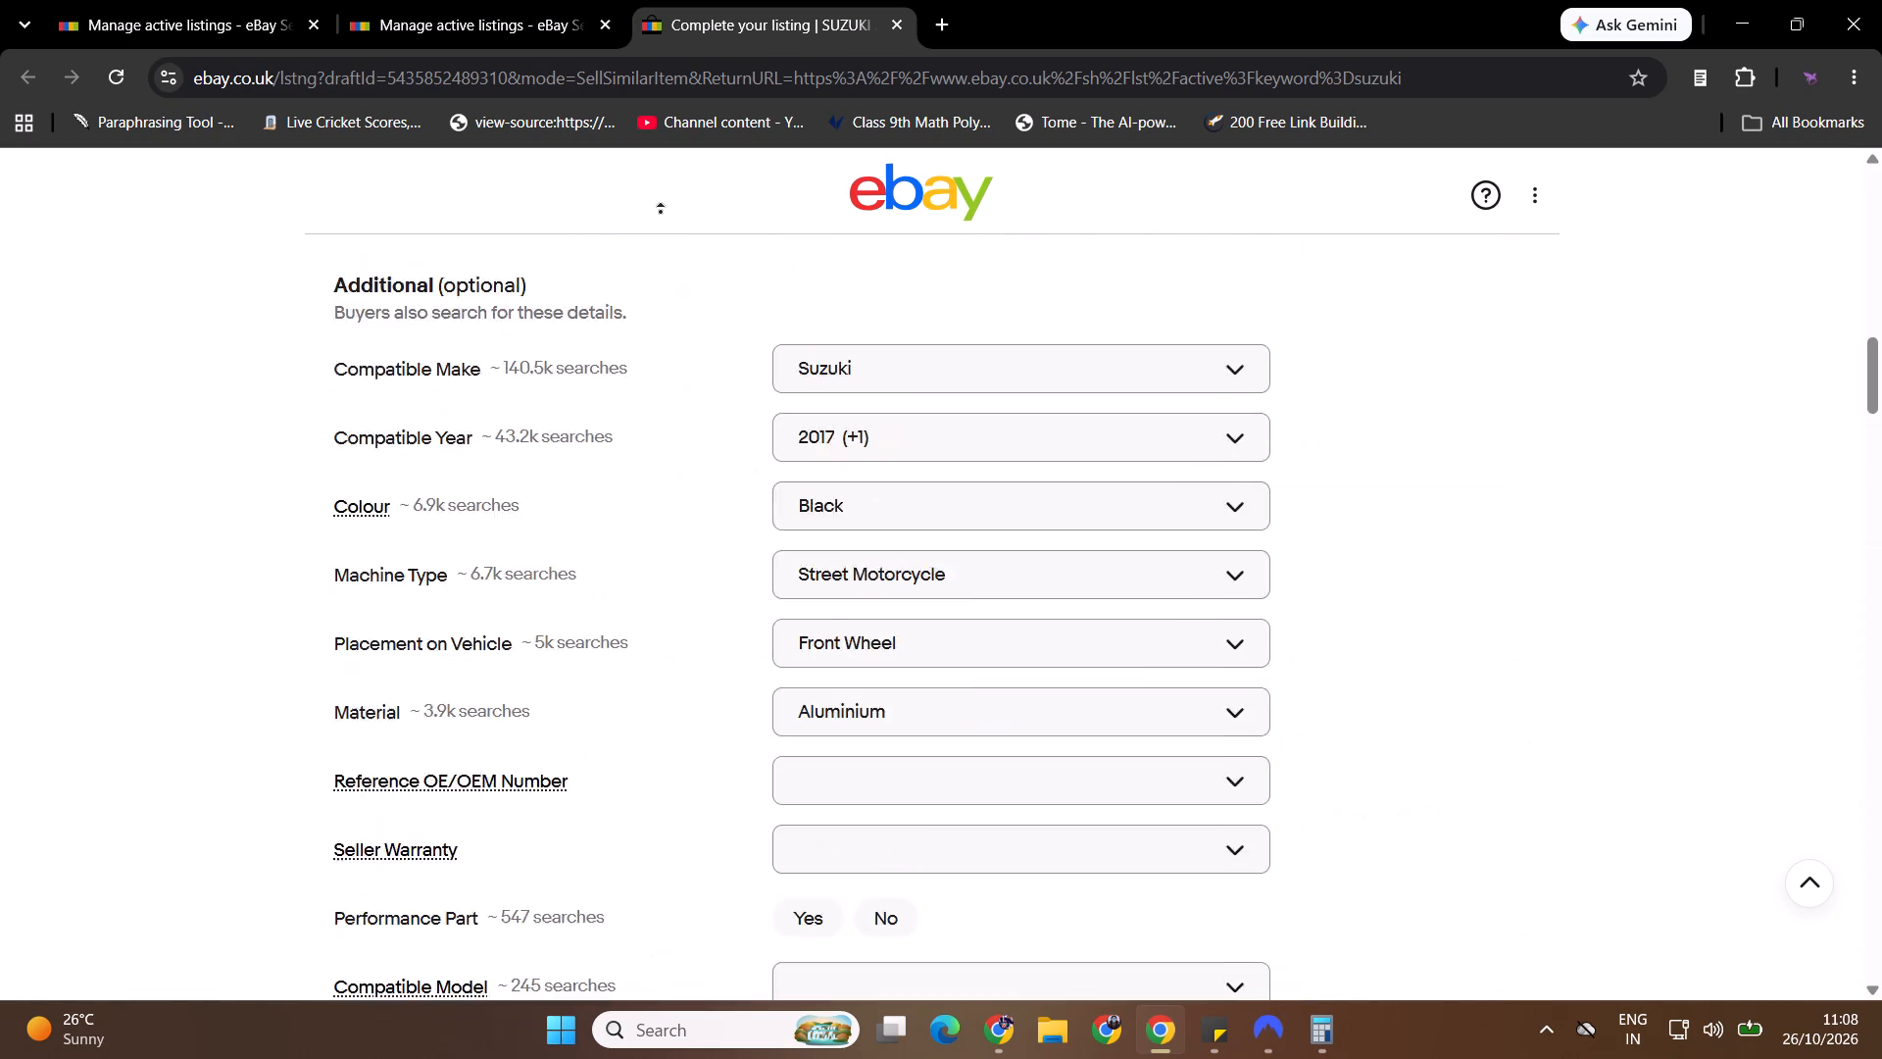
{"action": "left_click", "coordinate": [709, 340]}
{"action": "middle_click", "coordinate": [711, 341]}
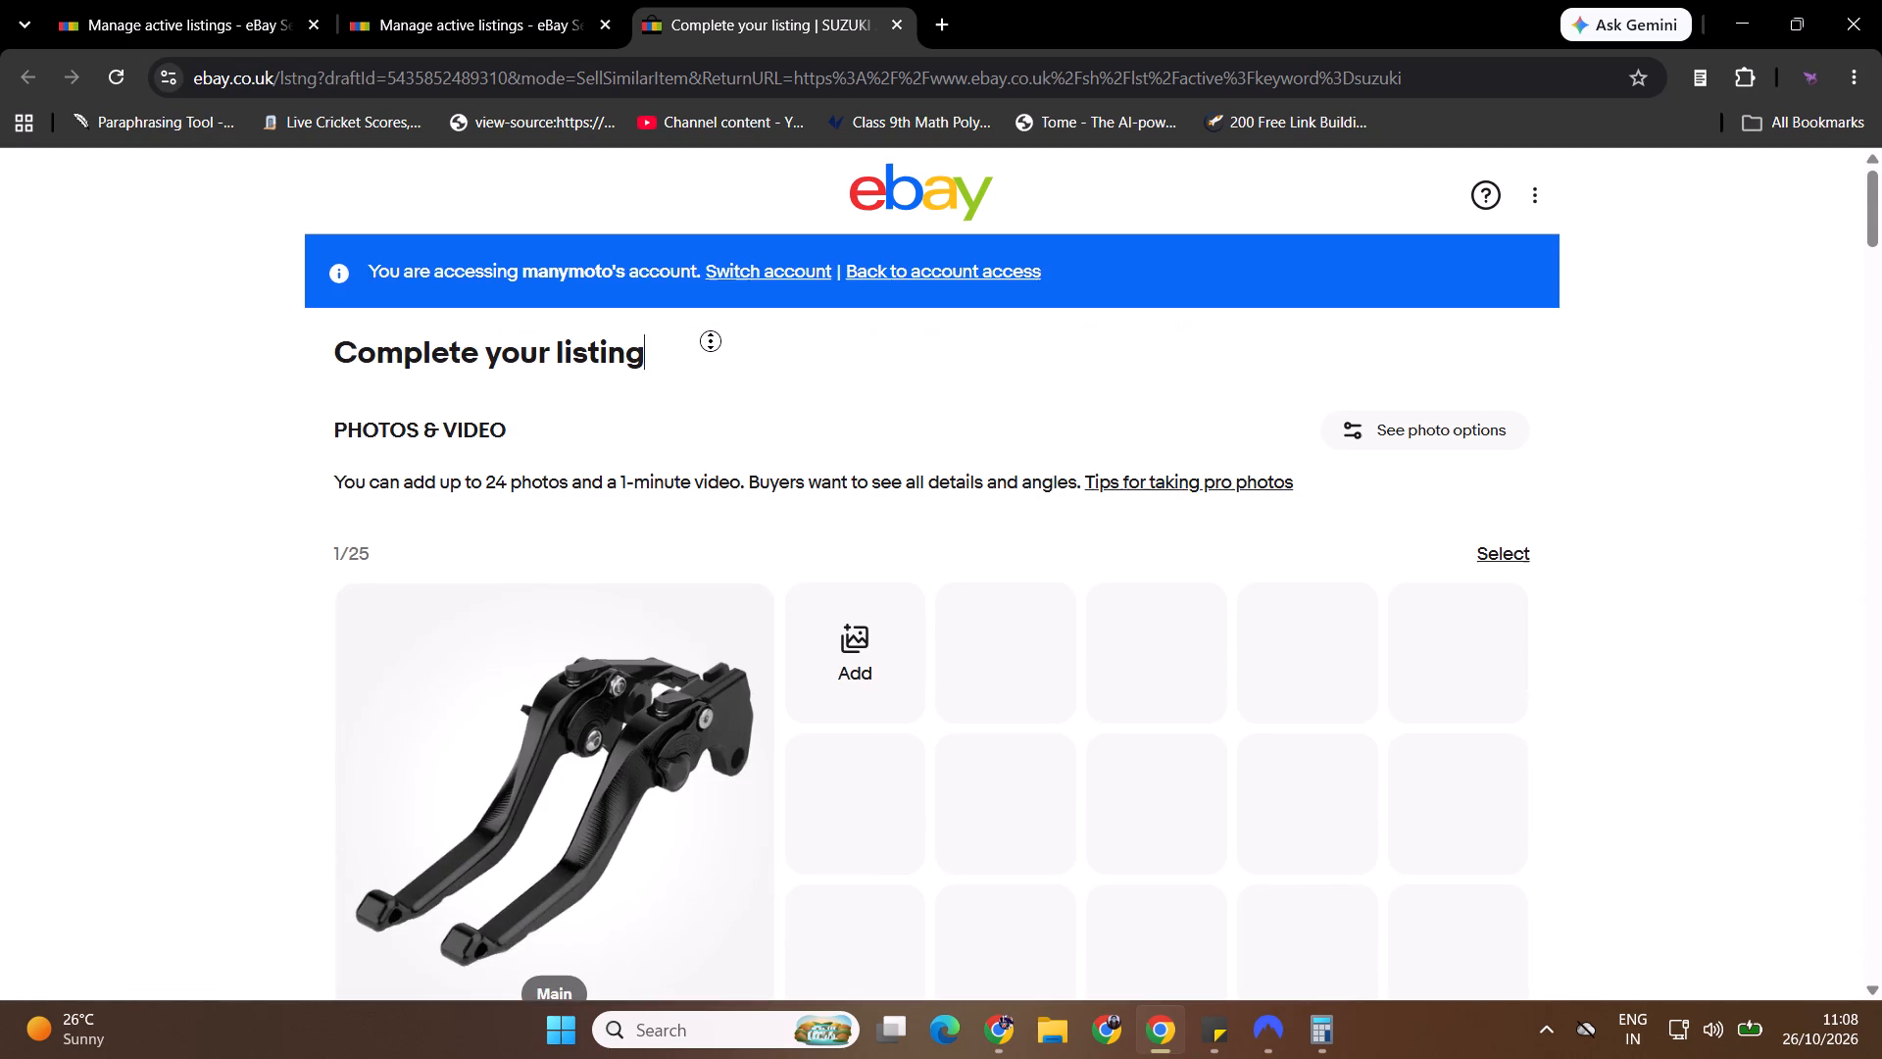
{"action": "left_click", "coordinate": [741, 512]}
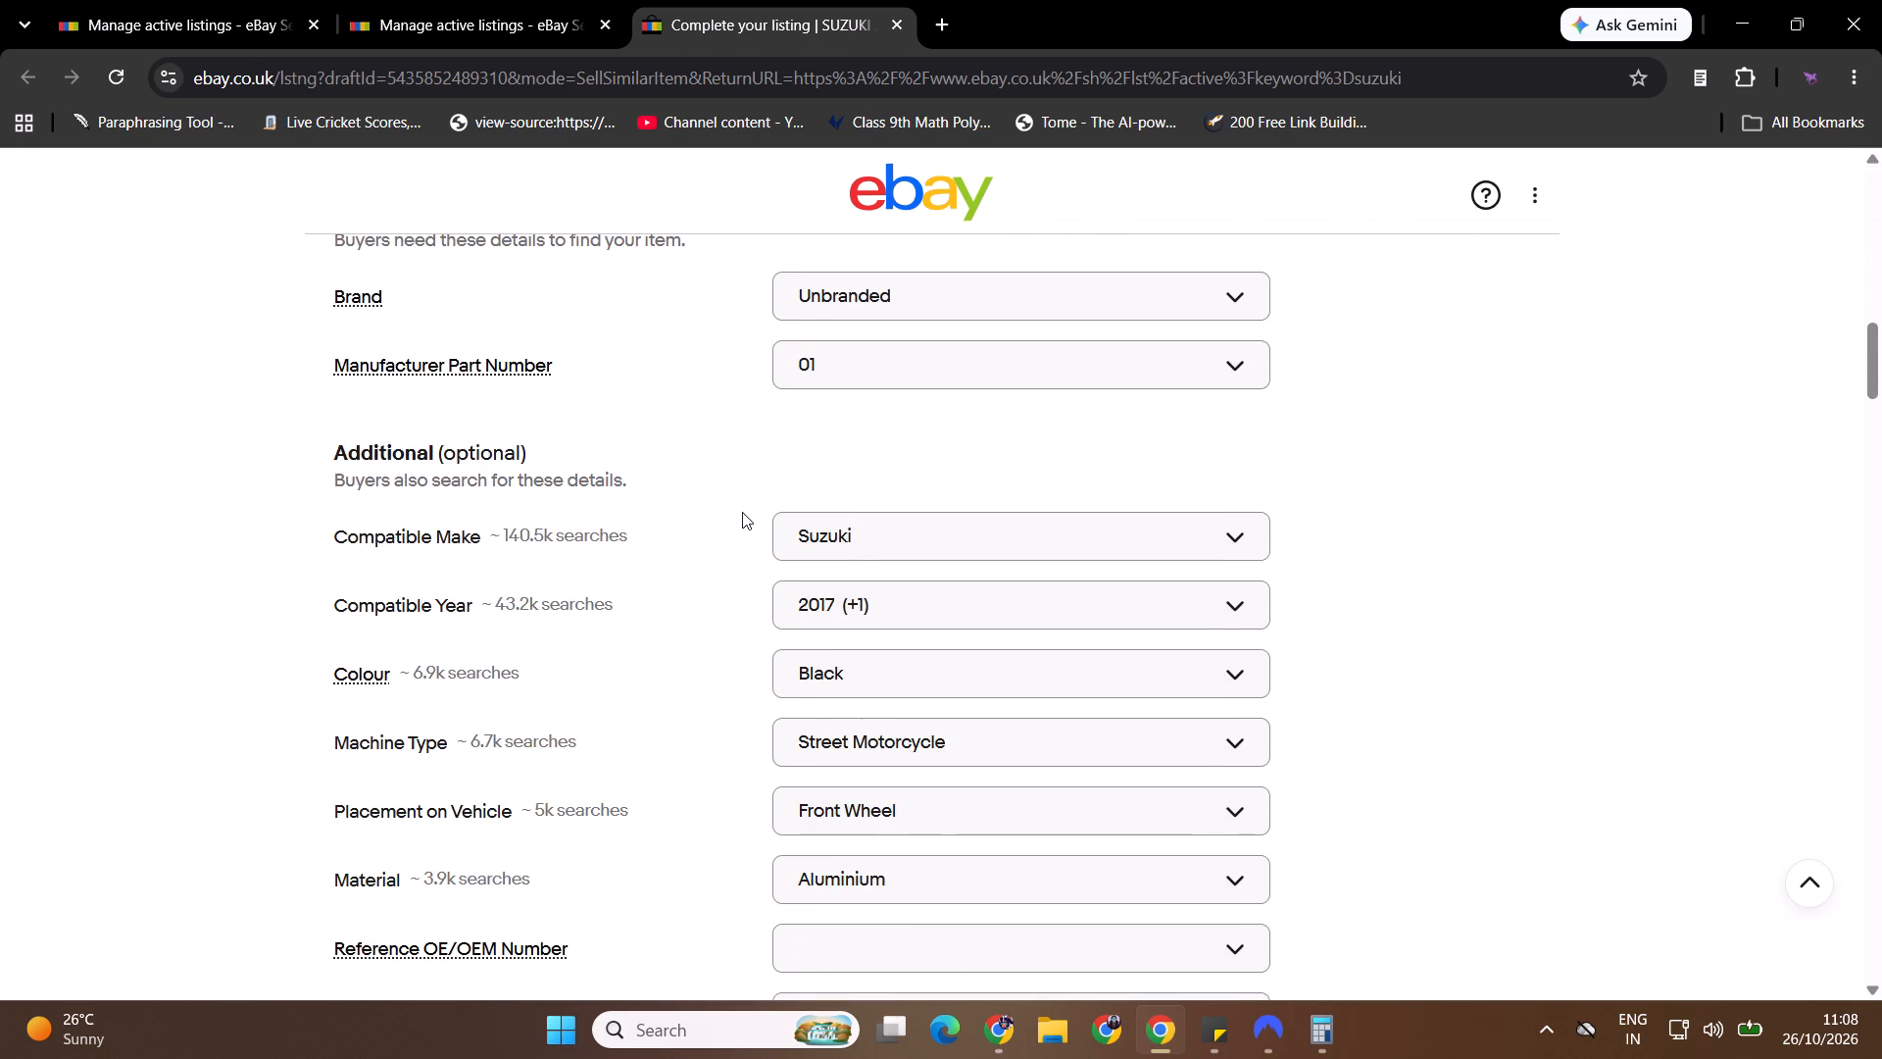
{"action": "middle_click", "coordinate": [733, 515]}
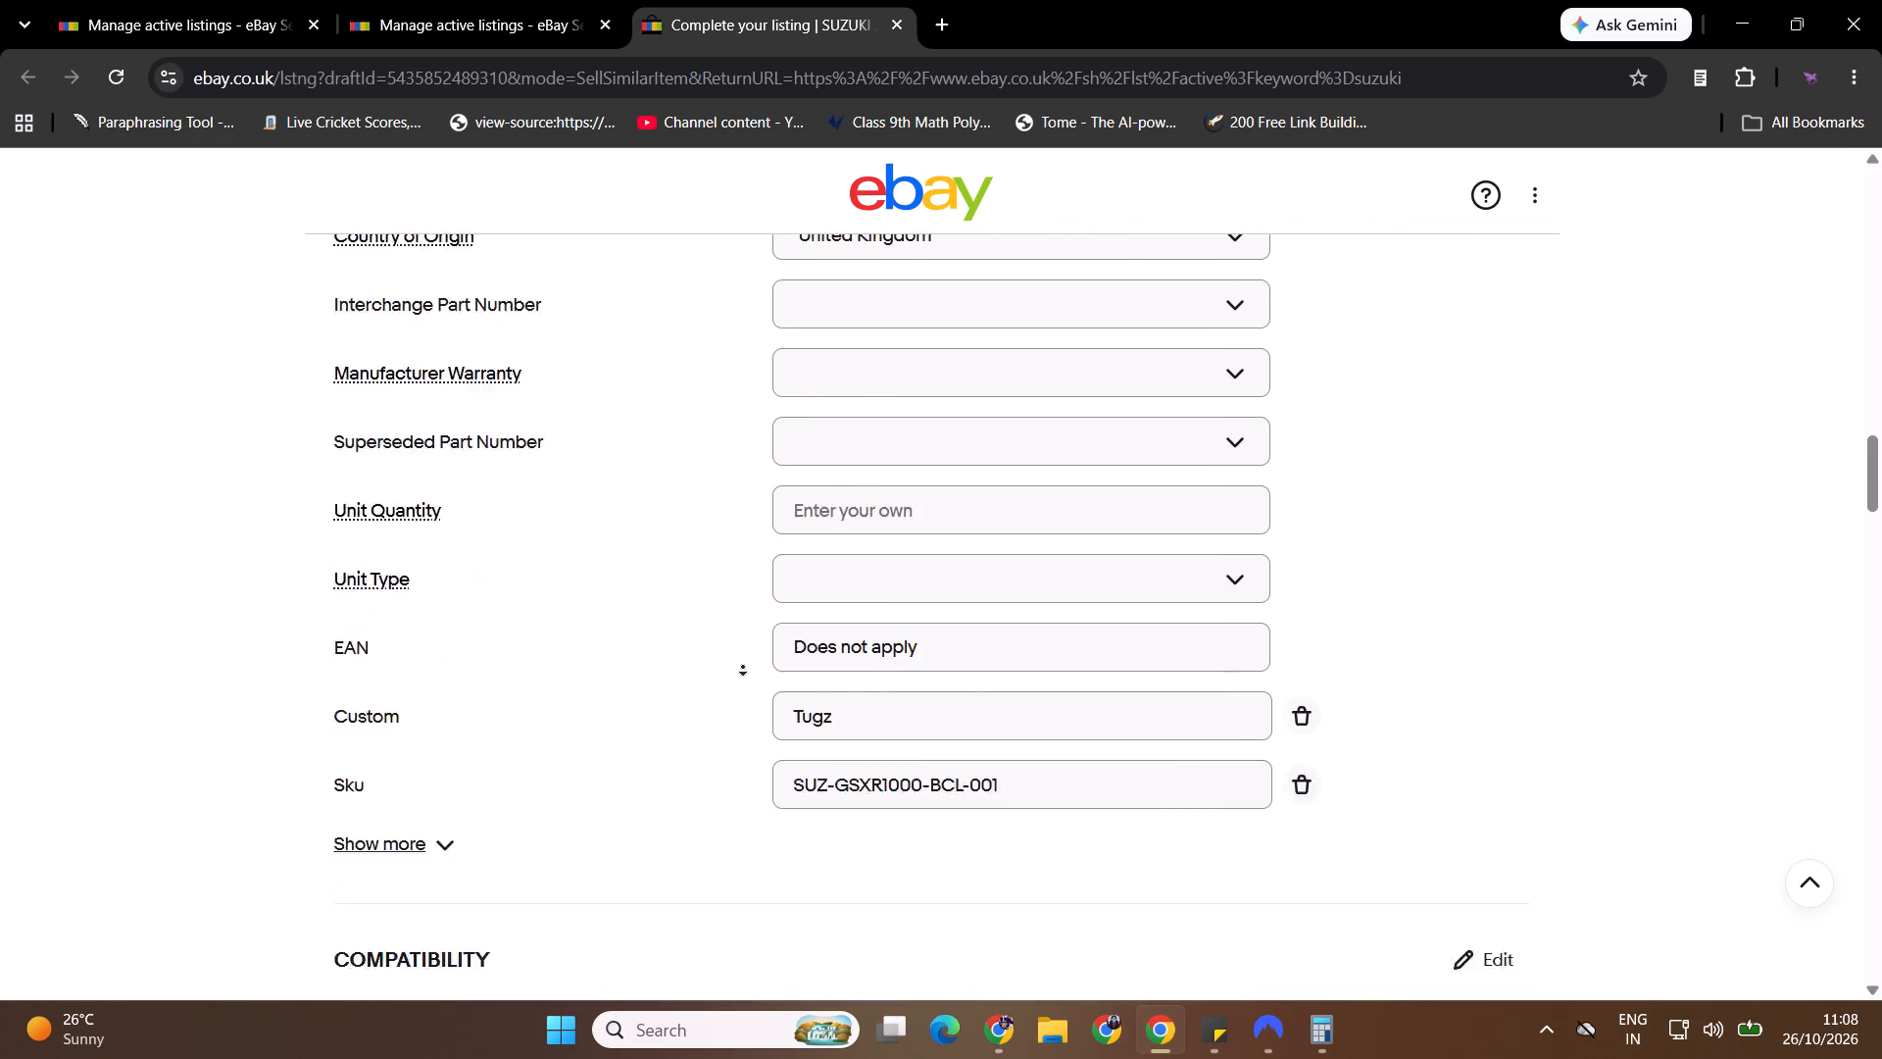
{"action": "left_click", "coordinate": [743, 667]}
{"action": "middle_click", "coordinate": [743, 666]}
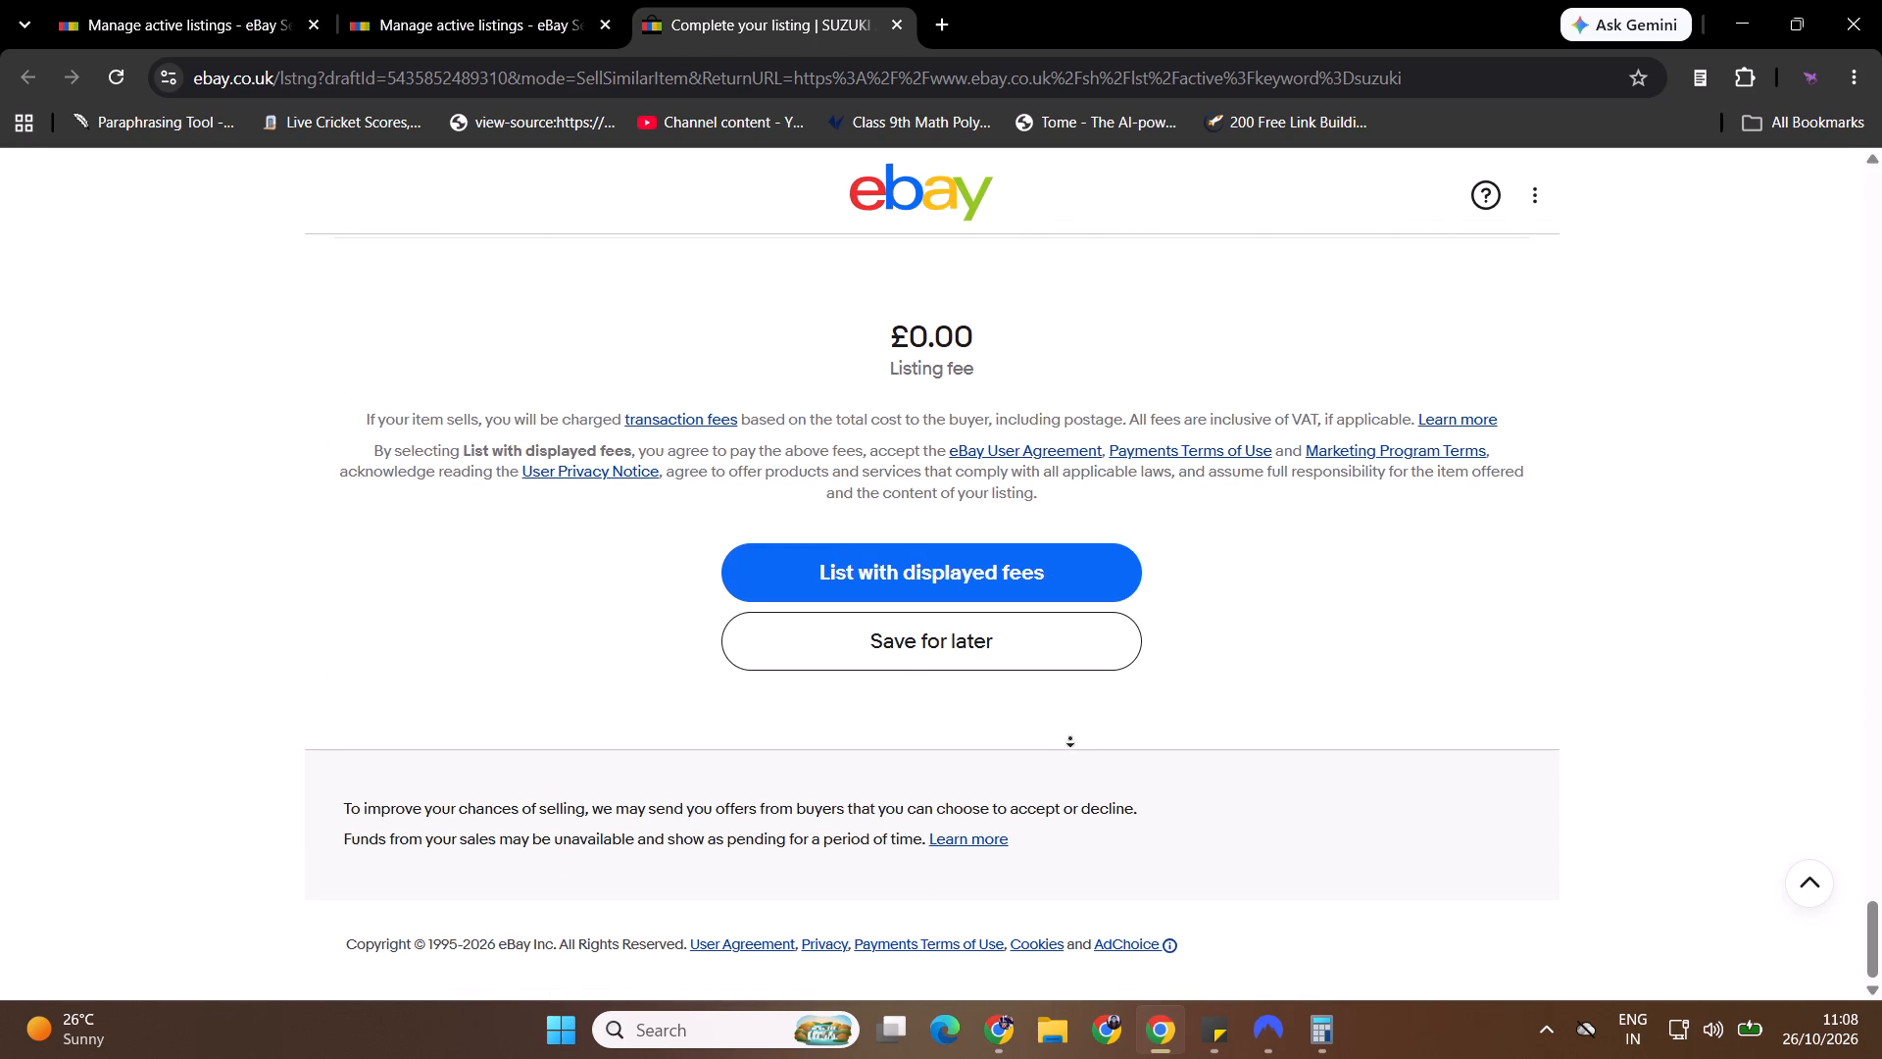
{"action": "left_click", "coordinate": [1073, 735]}
Publish the black levers listing with the displayed fees, close the old active listings tab and dismiss the confirmation.
{"action": "left_click", "coordinate": [949, 568]}
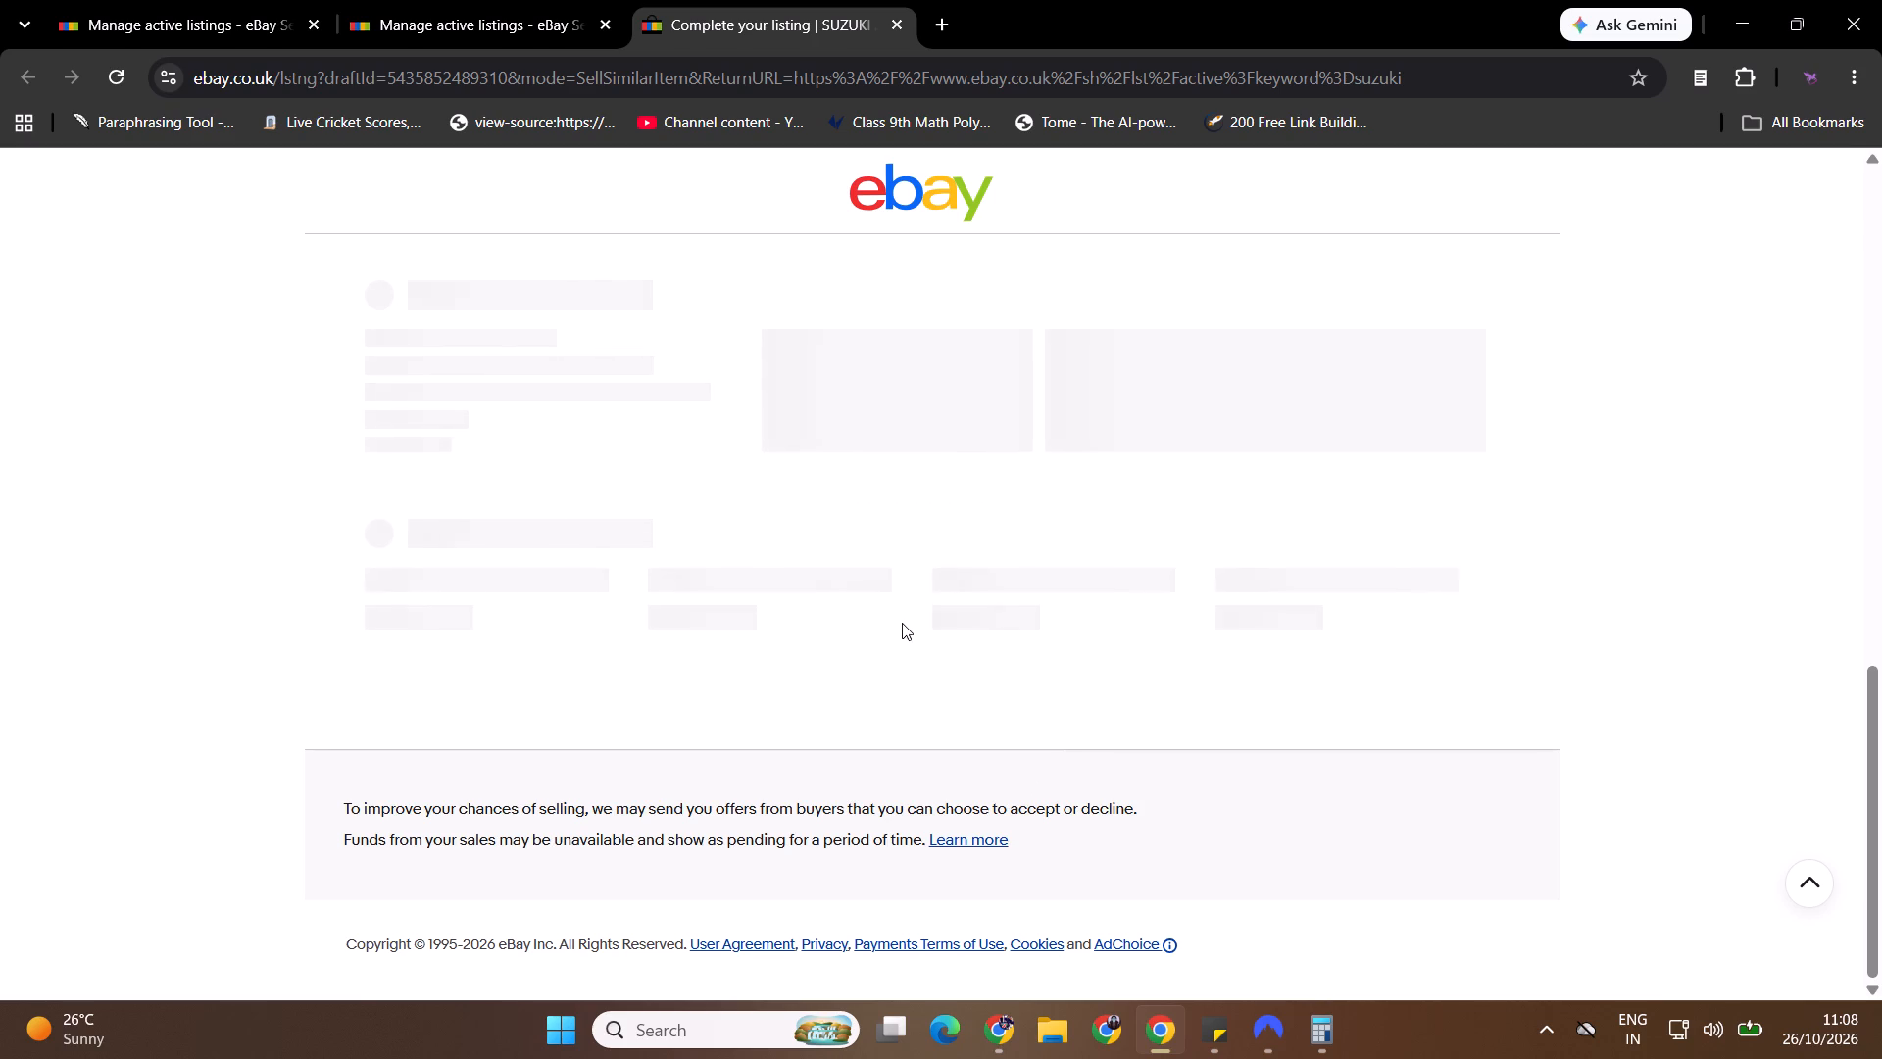
{"action": "left_click", "coordinate": [608, 23]}
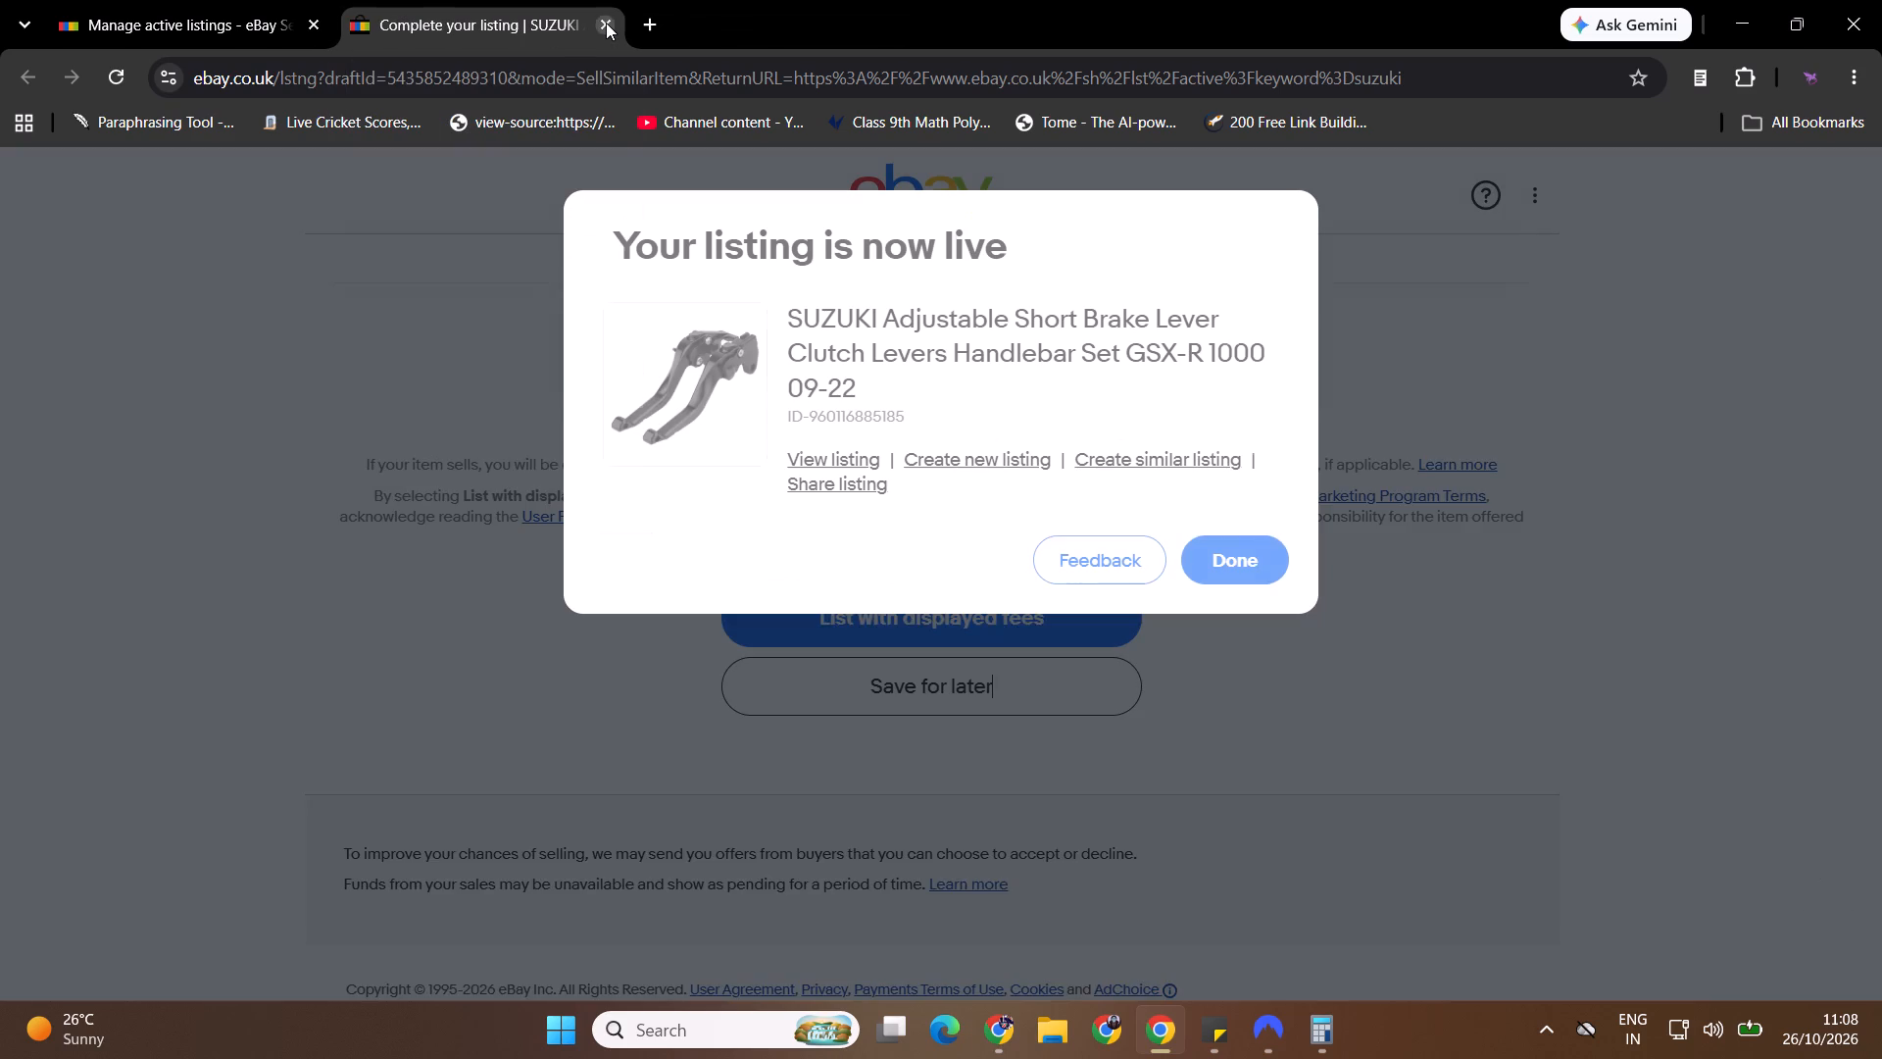
{"action": "left_click", "coordinate": [1241, 549]}
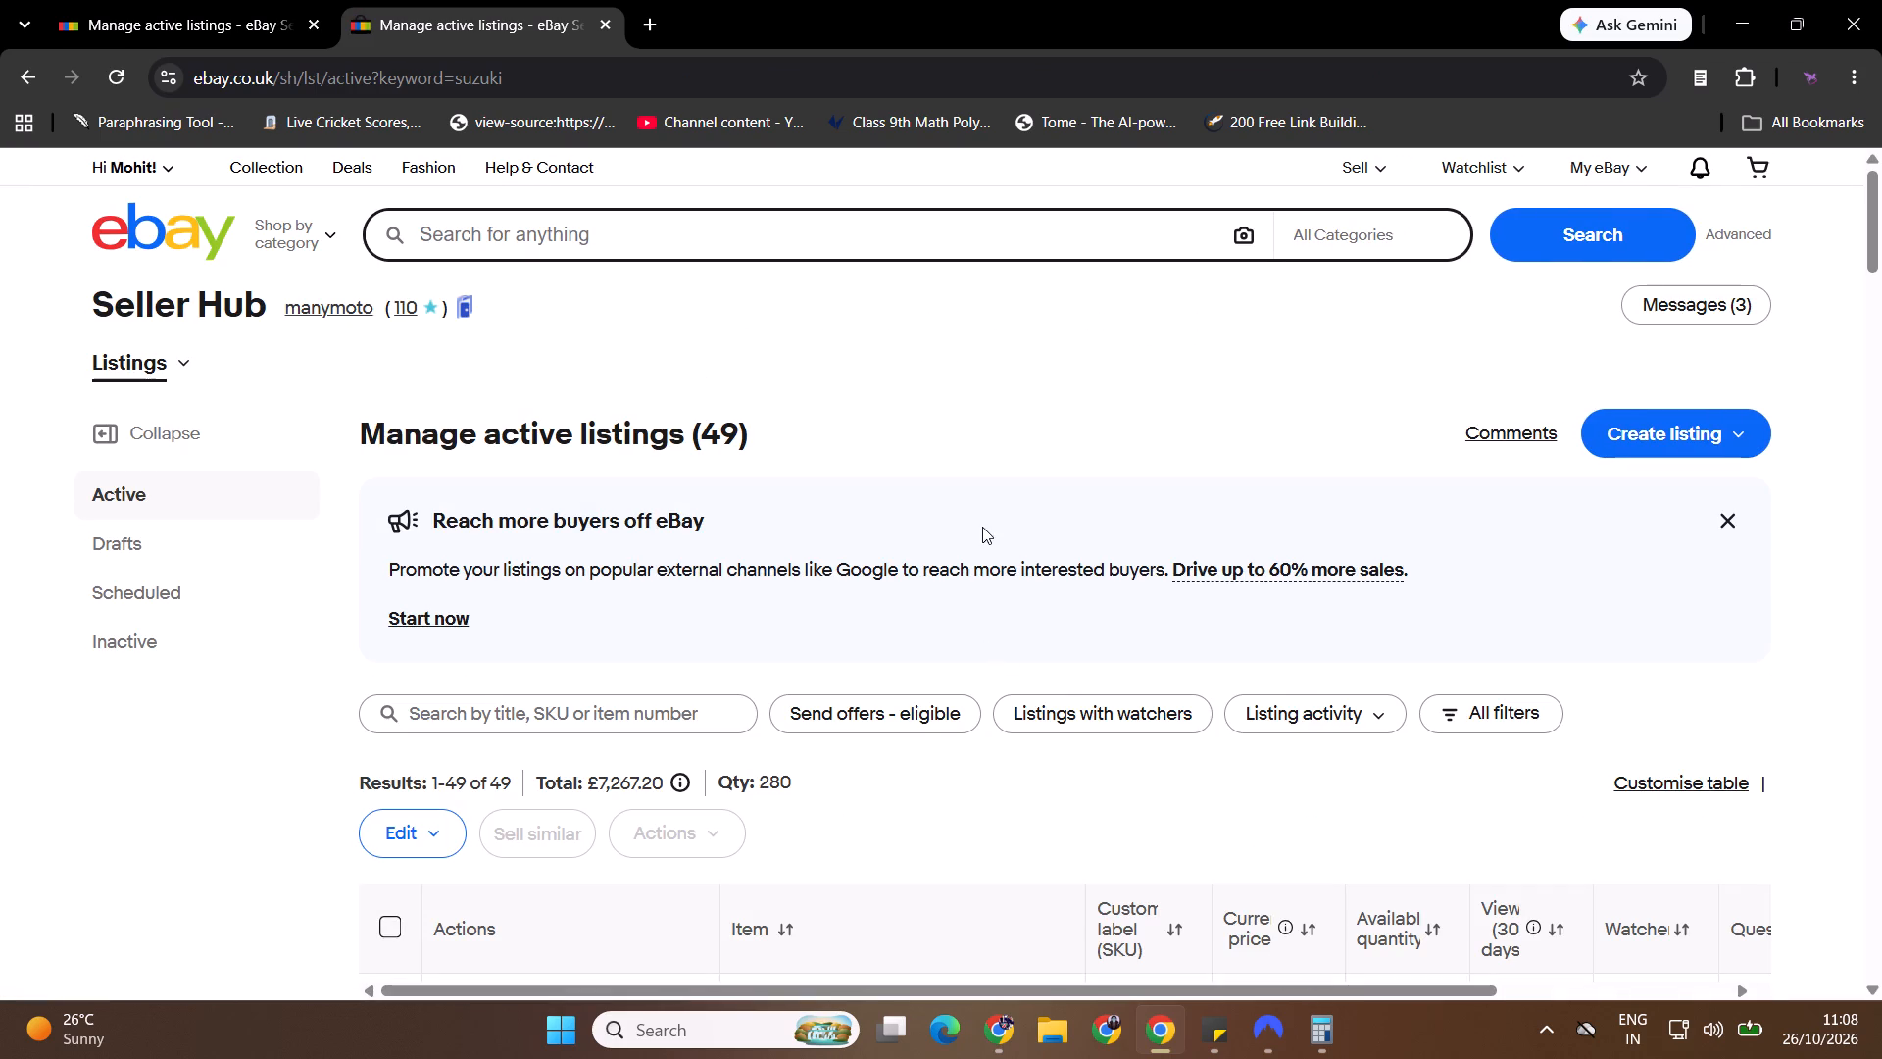
Start a similar listing from the new black SUZUKI Adjustable Short Brake Lever GSX-R 1000 09-22 entry and switch to its tab.
{"action": "middle_click", "coordinate": [1009, 454]}
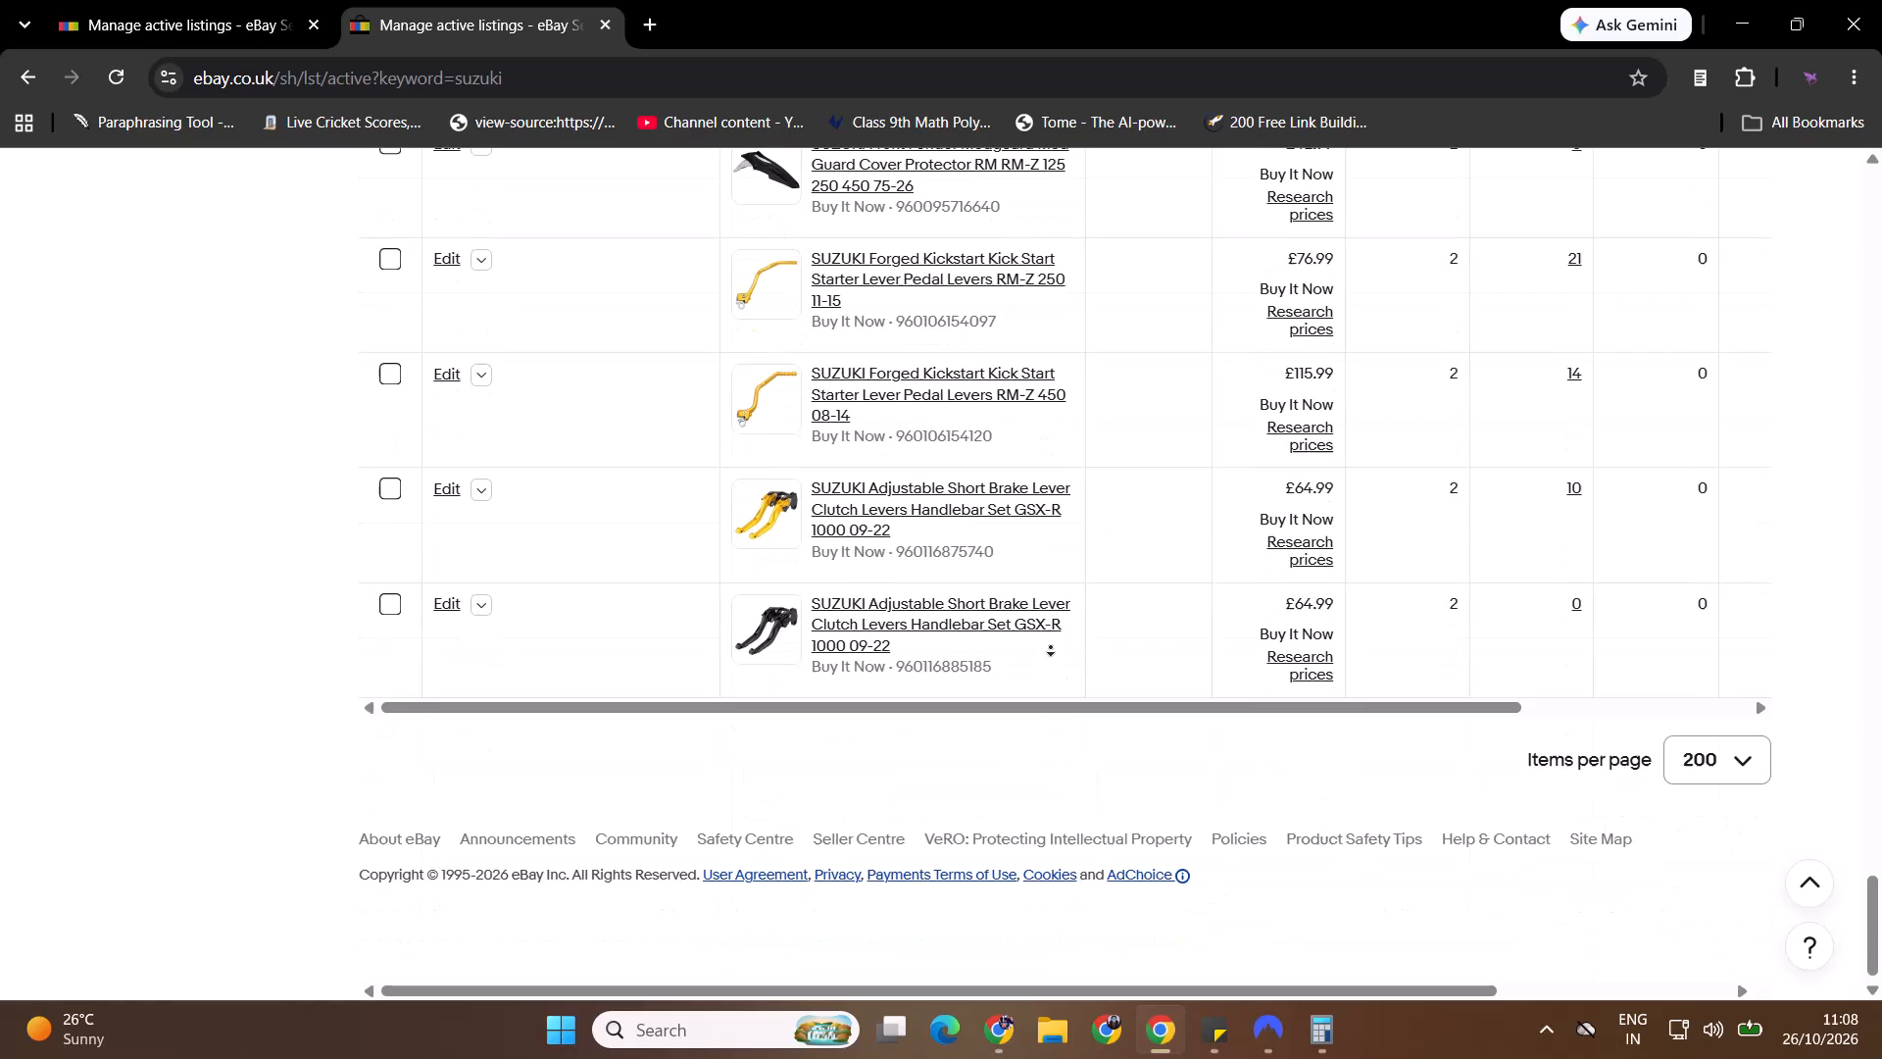
{"action": "left_click", "coordinate": [995, 761]}
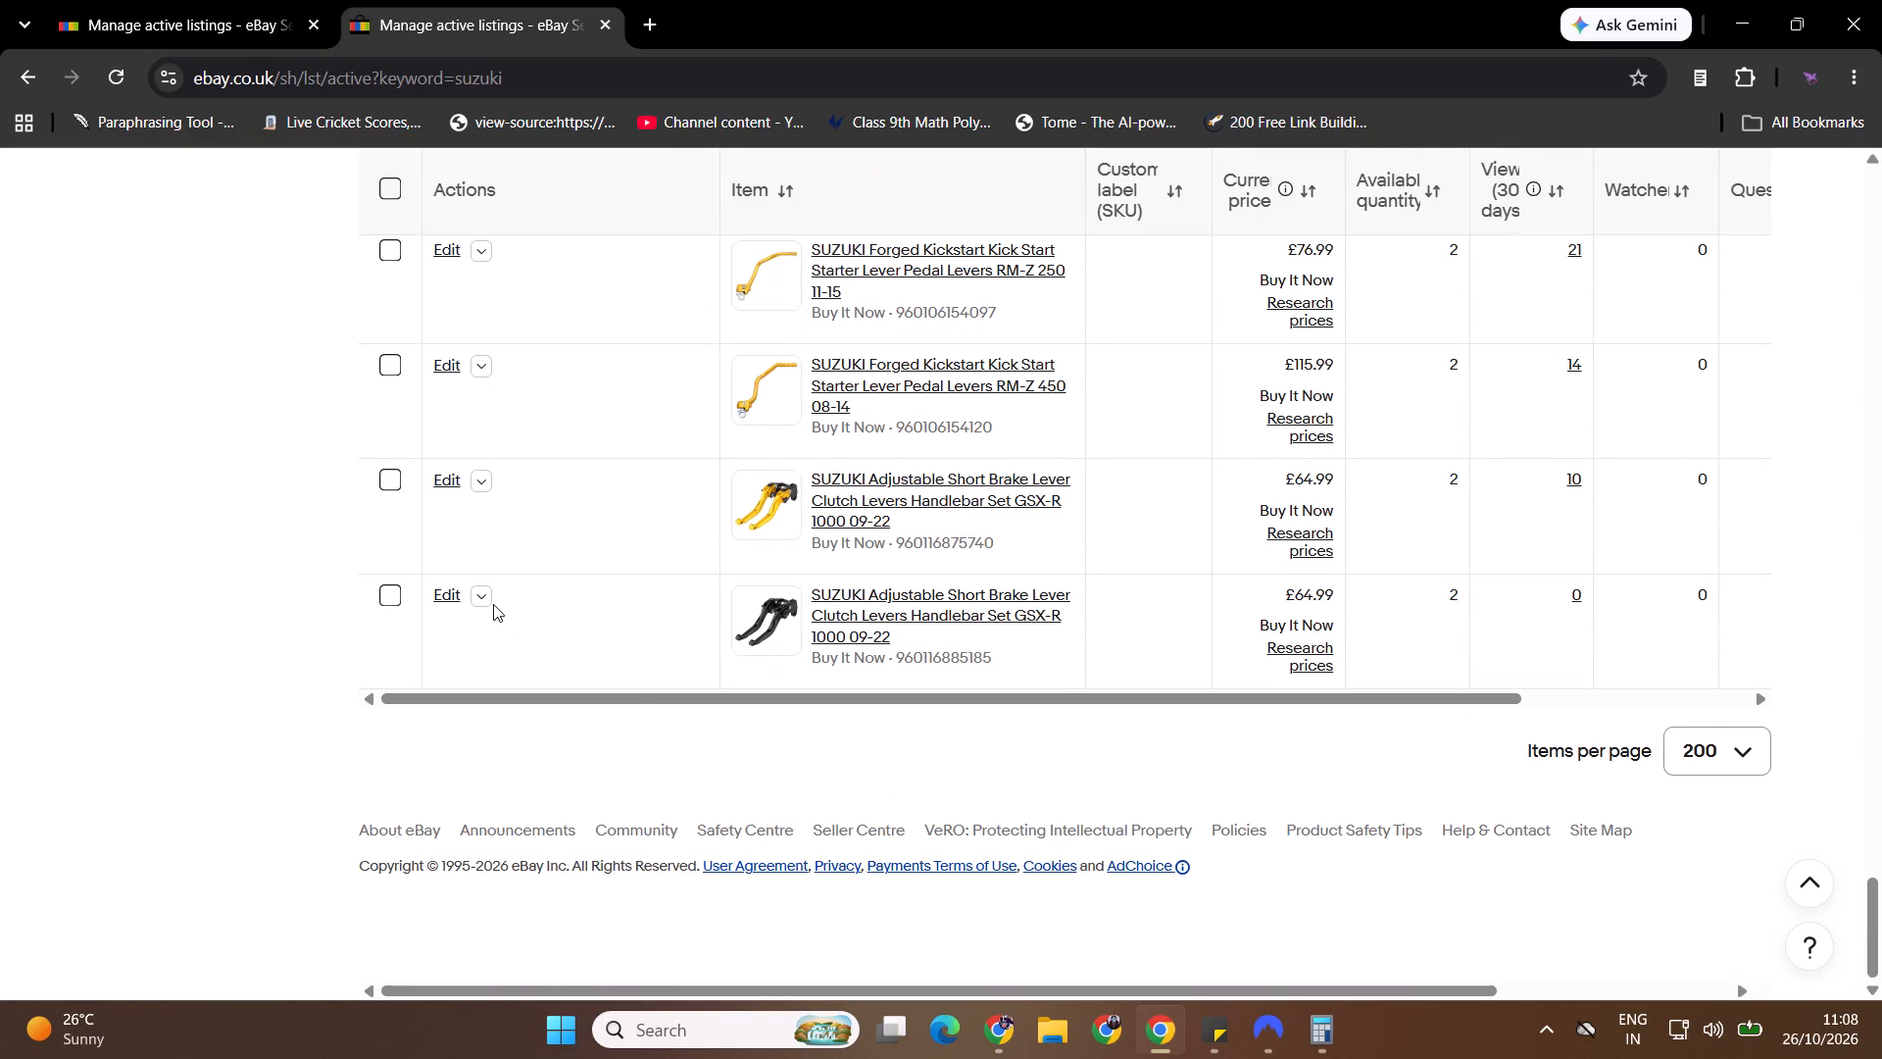
{"action": "left_click", "coordinate": [479, 598]}
{"action": "left_click", "coordinate": [511, 632], "text": "ctrl"}
{"action": "left_click", "coordinate": [786, 0]}
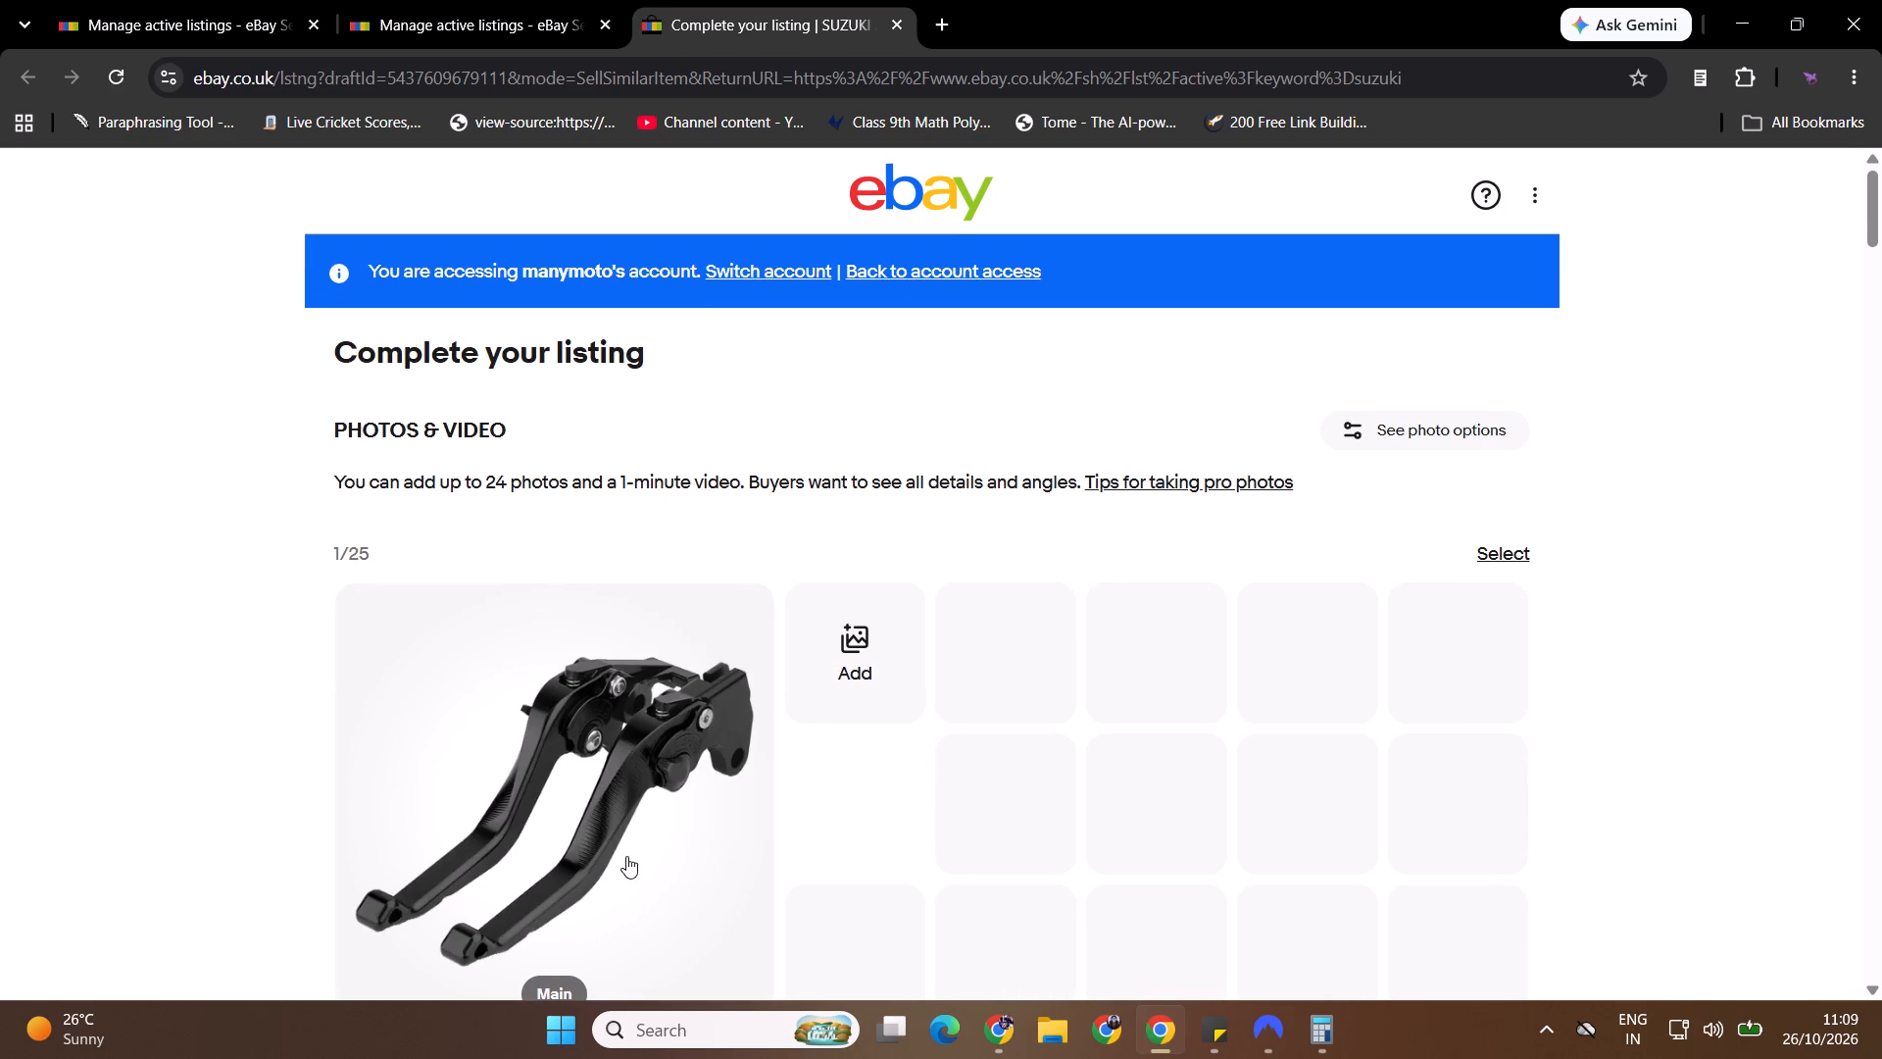
Replace the black levers photo in the new draft with the silver levers image S1051c3f1f1c54072a776507b7b093aa2V from Downloads.
{"action": "left_click", "coordinate": [748, 625]}
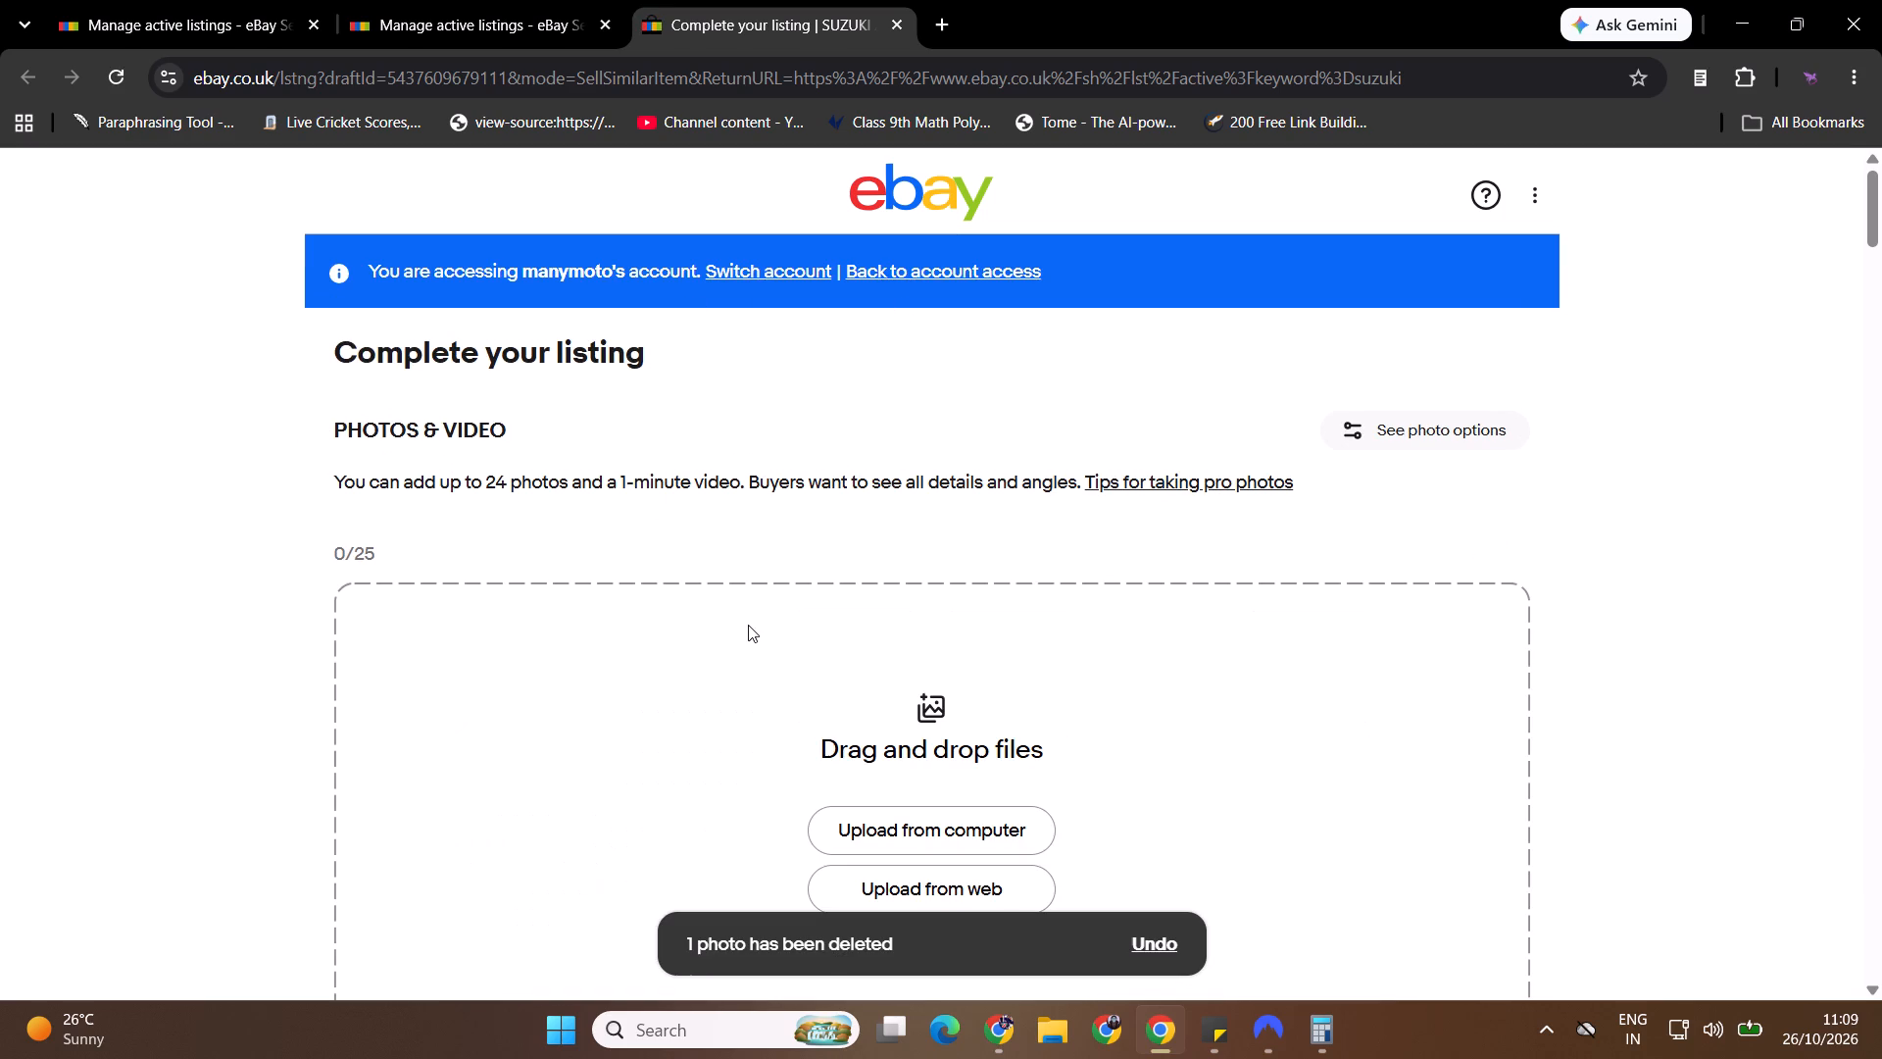
{"action": "left_click", "coordinate": [898, 839]}
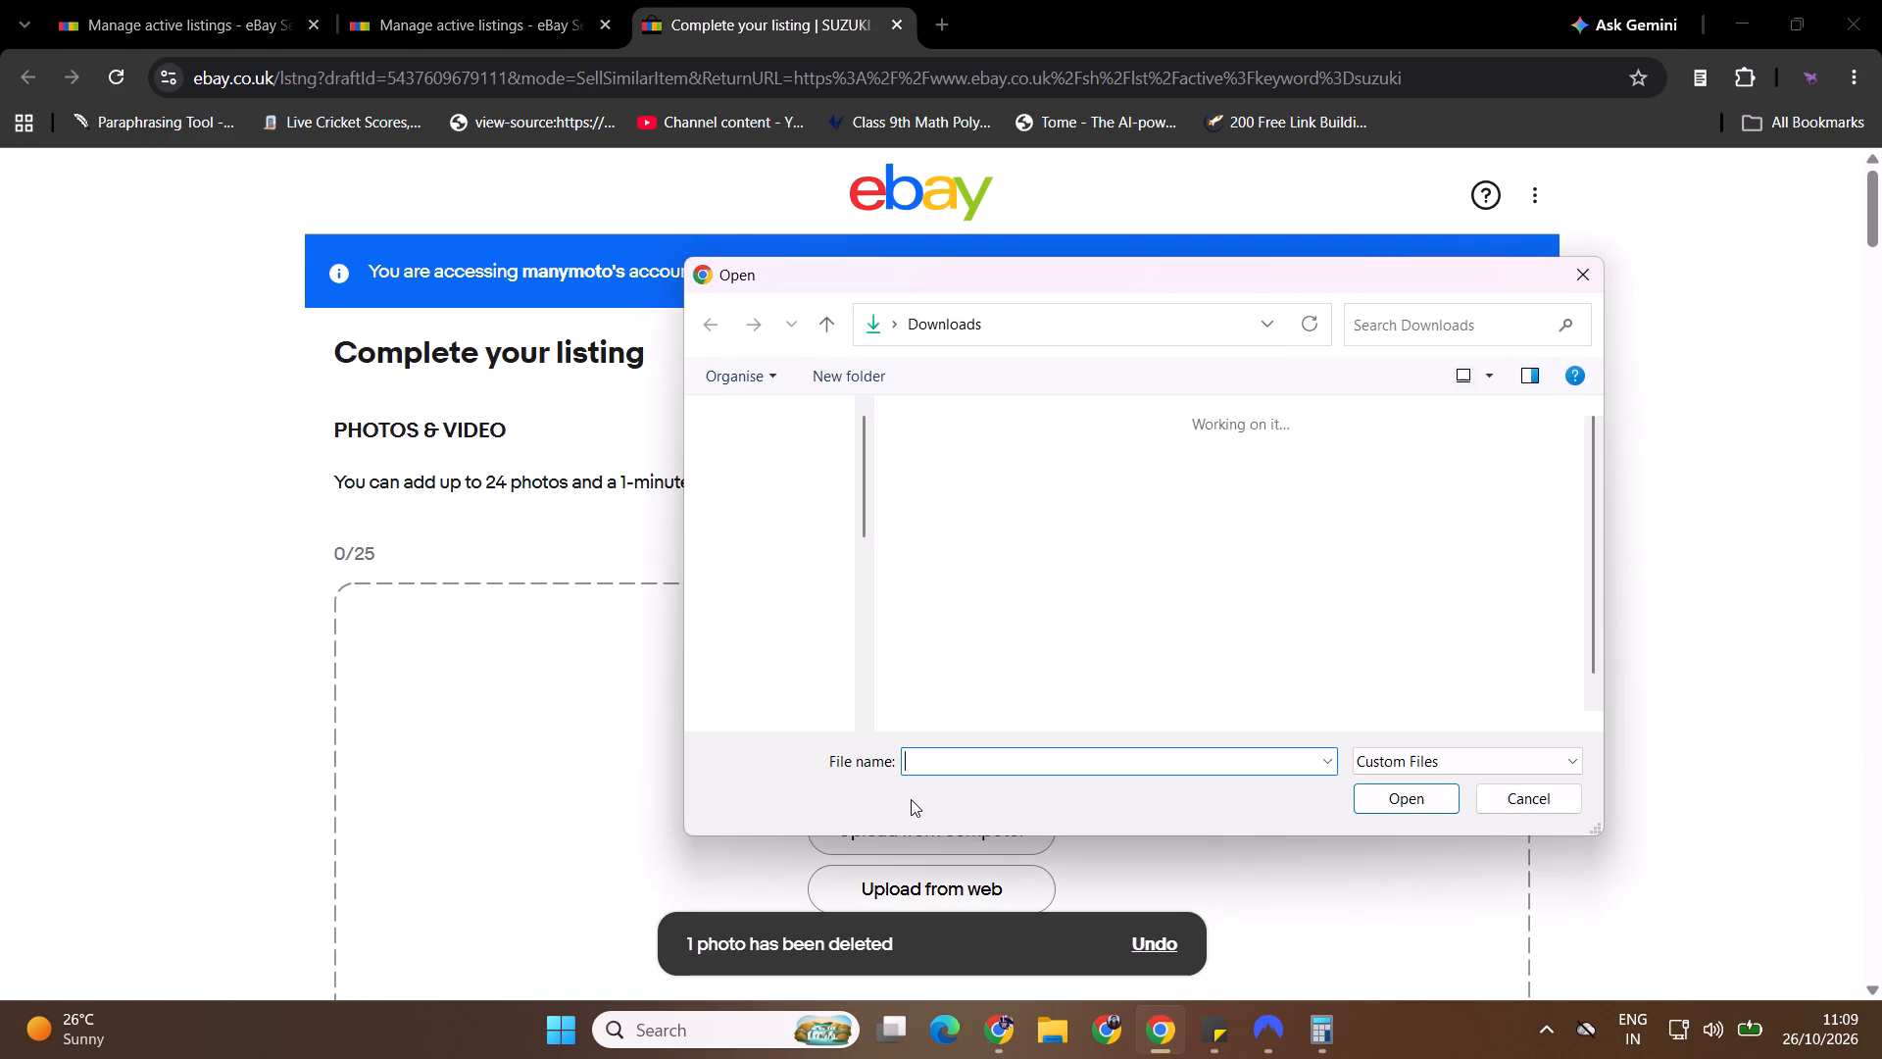
{"action": "left_click", "coordinate": [1148, 529]}
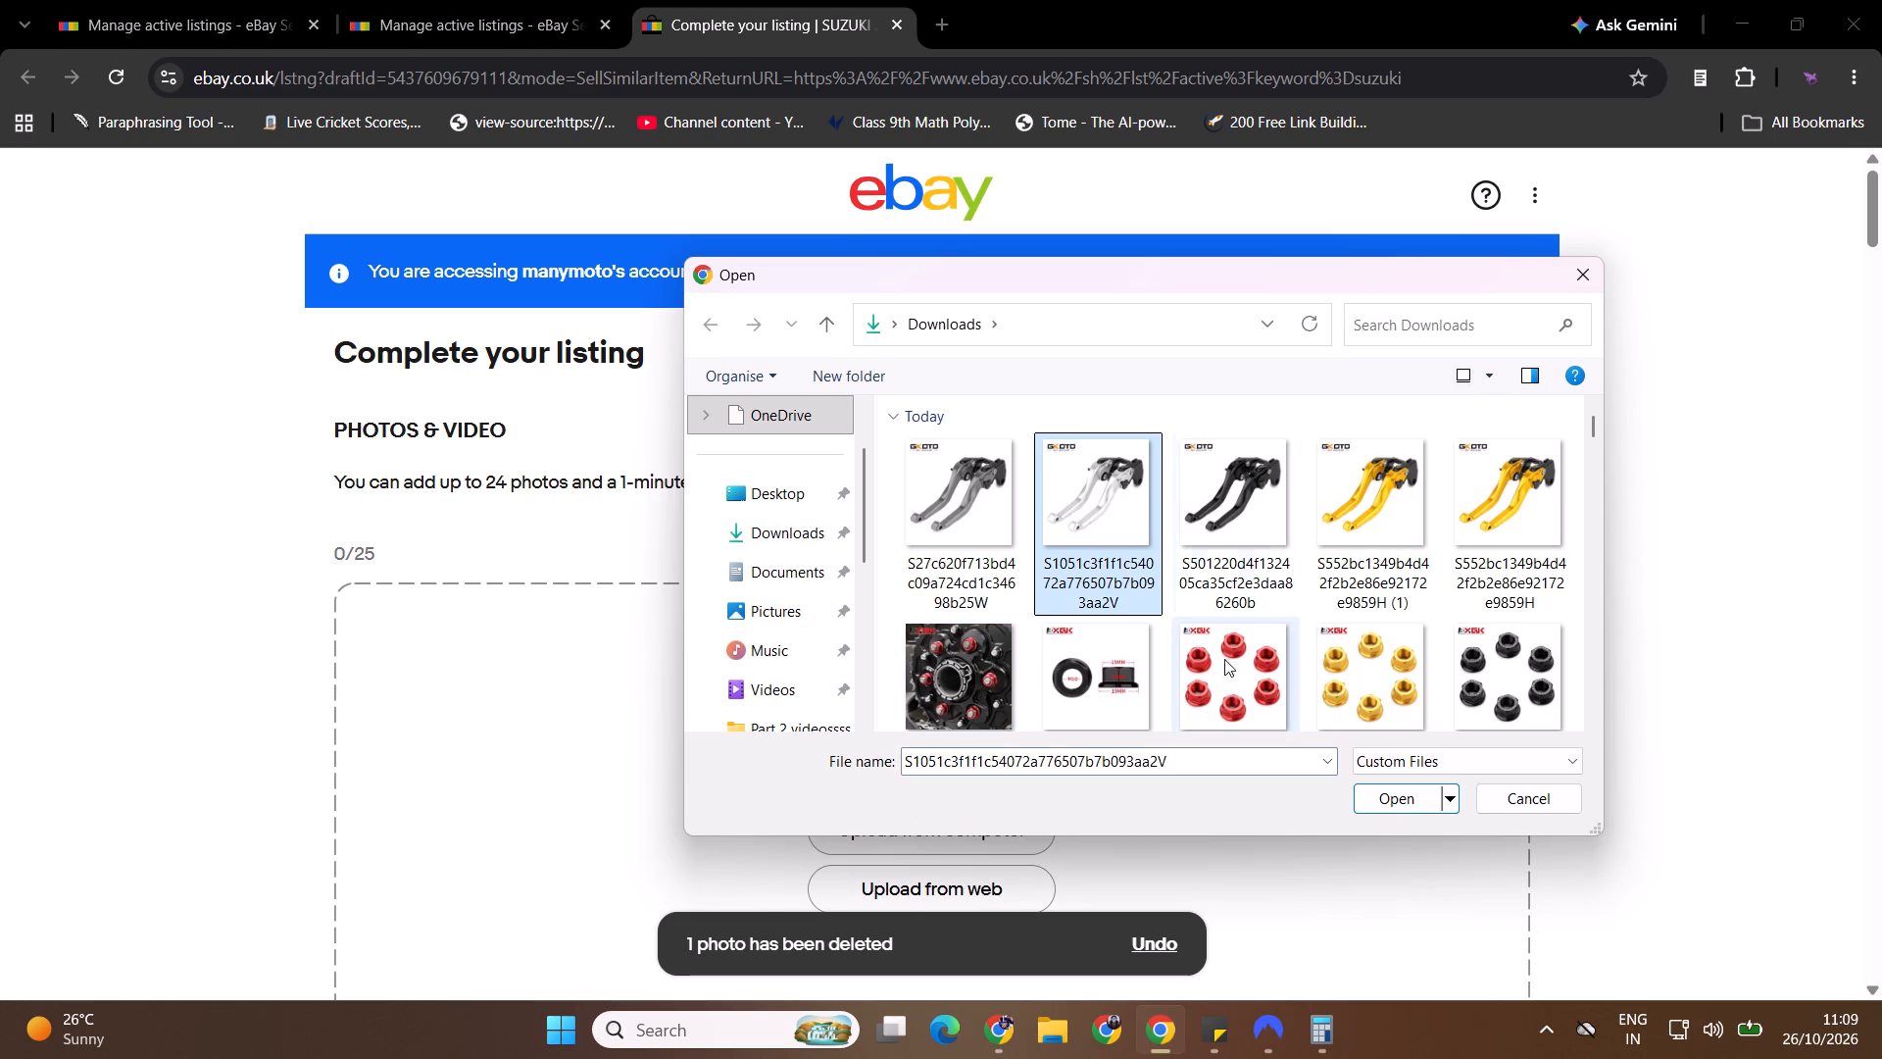
{"action": "left_click", "coordinate": [1399, 786]}
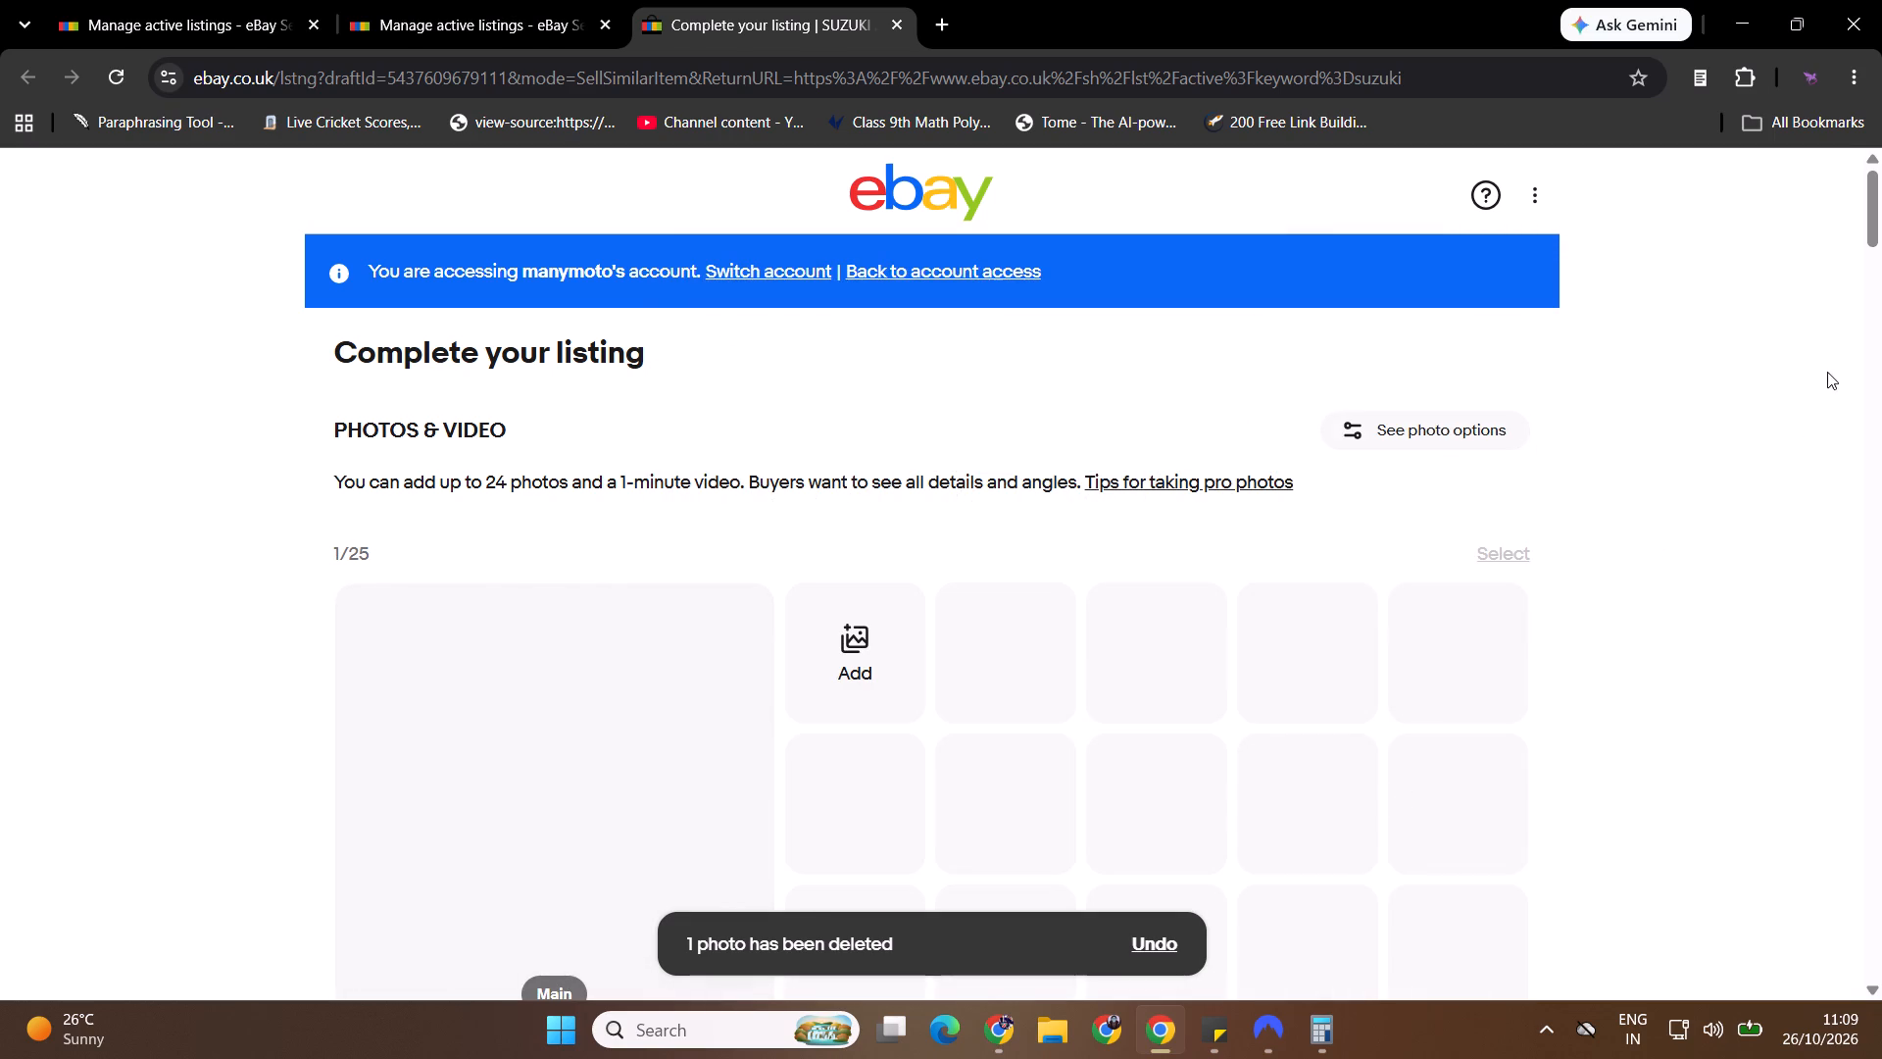
Remove the background and GKOTO logo from the silver levers main photo and save the edited photo.
{"action": "left_click_drag", "start_coordinate": [1881, 207], "coordinate": [1881, 234]}
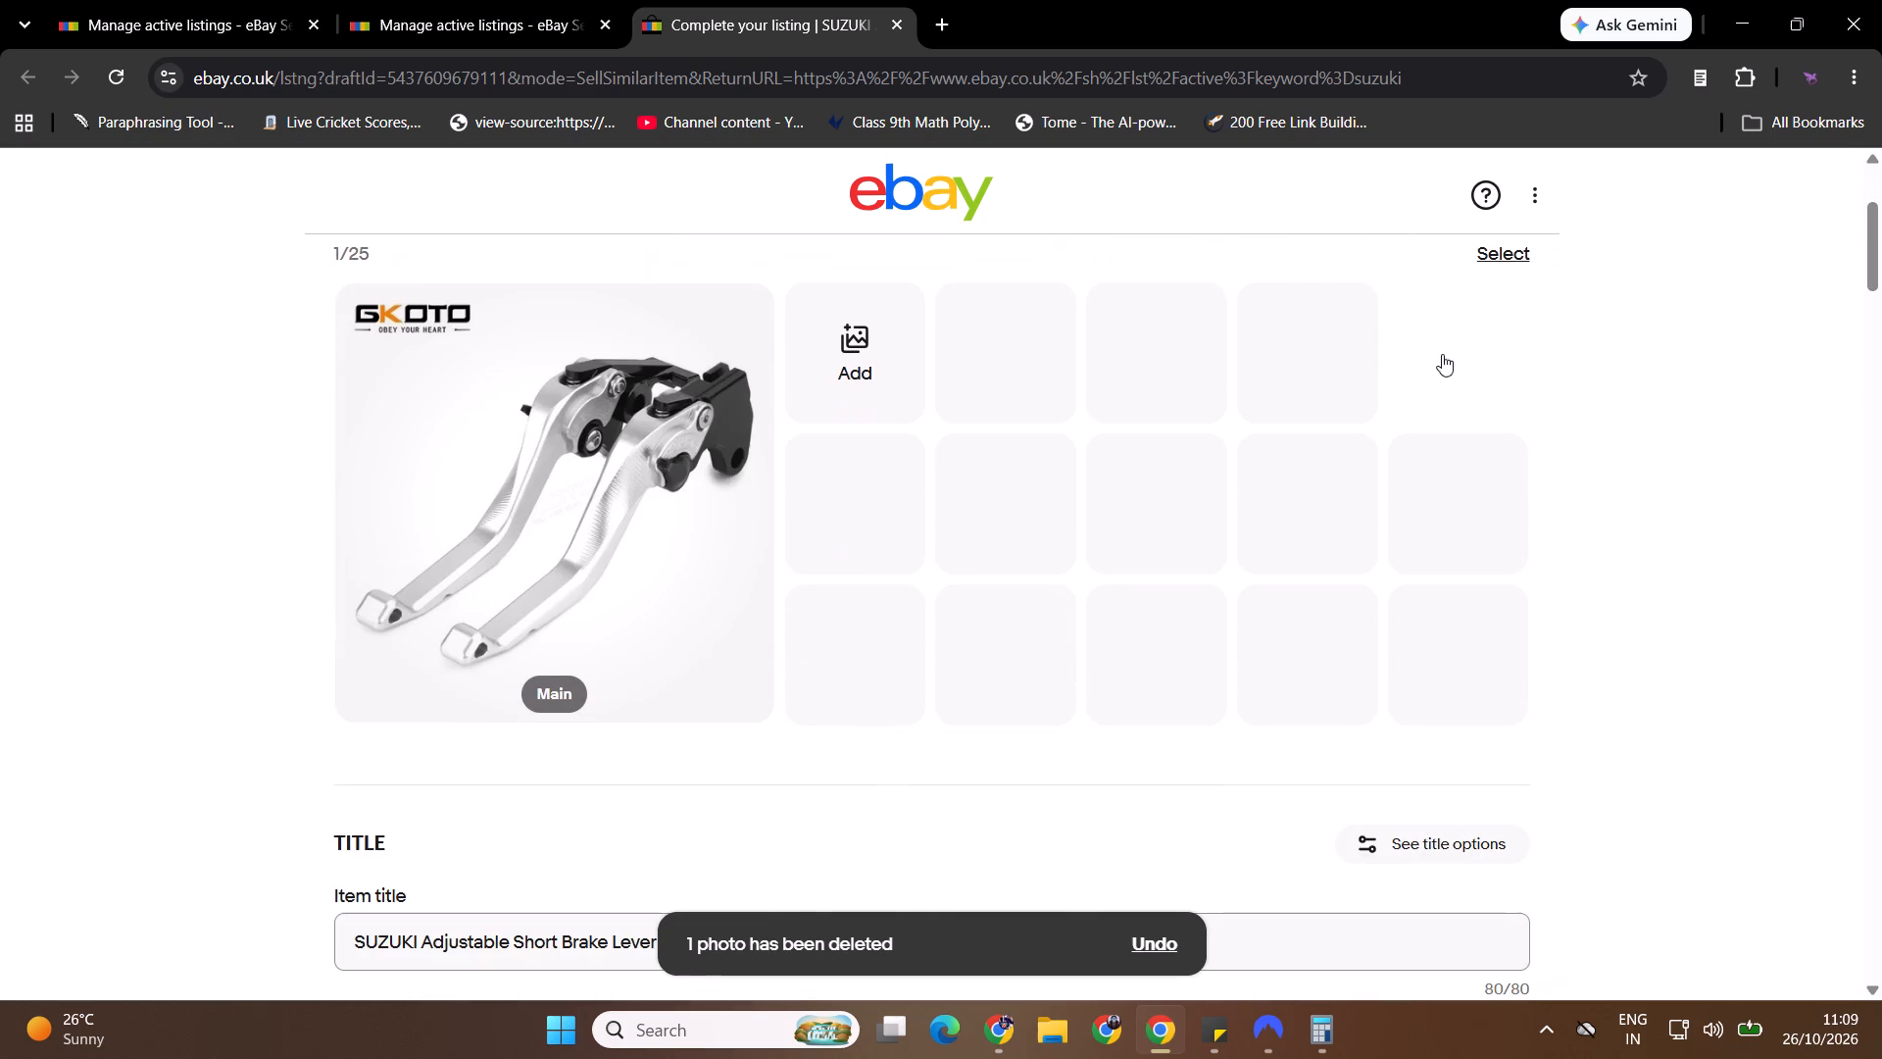
{"action": "left_click", "coordinate": [728, 511]}
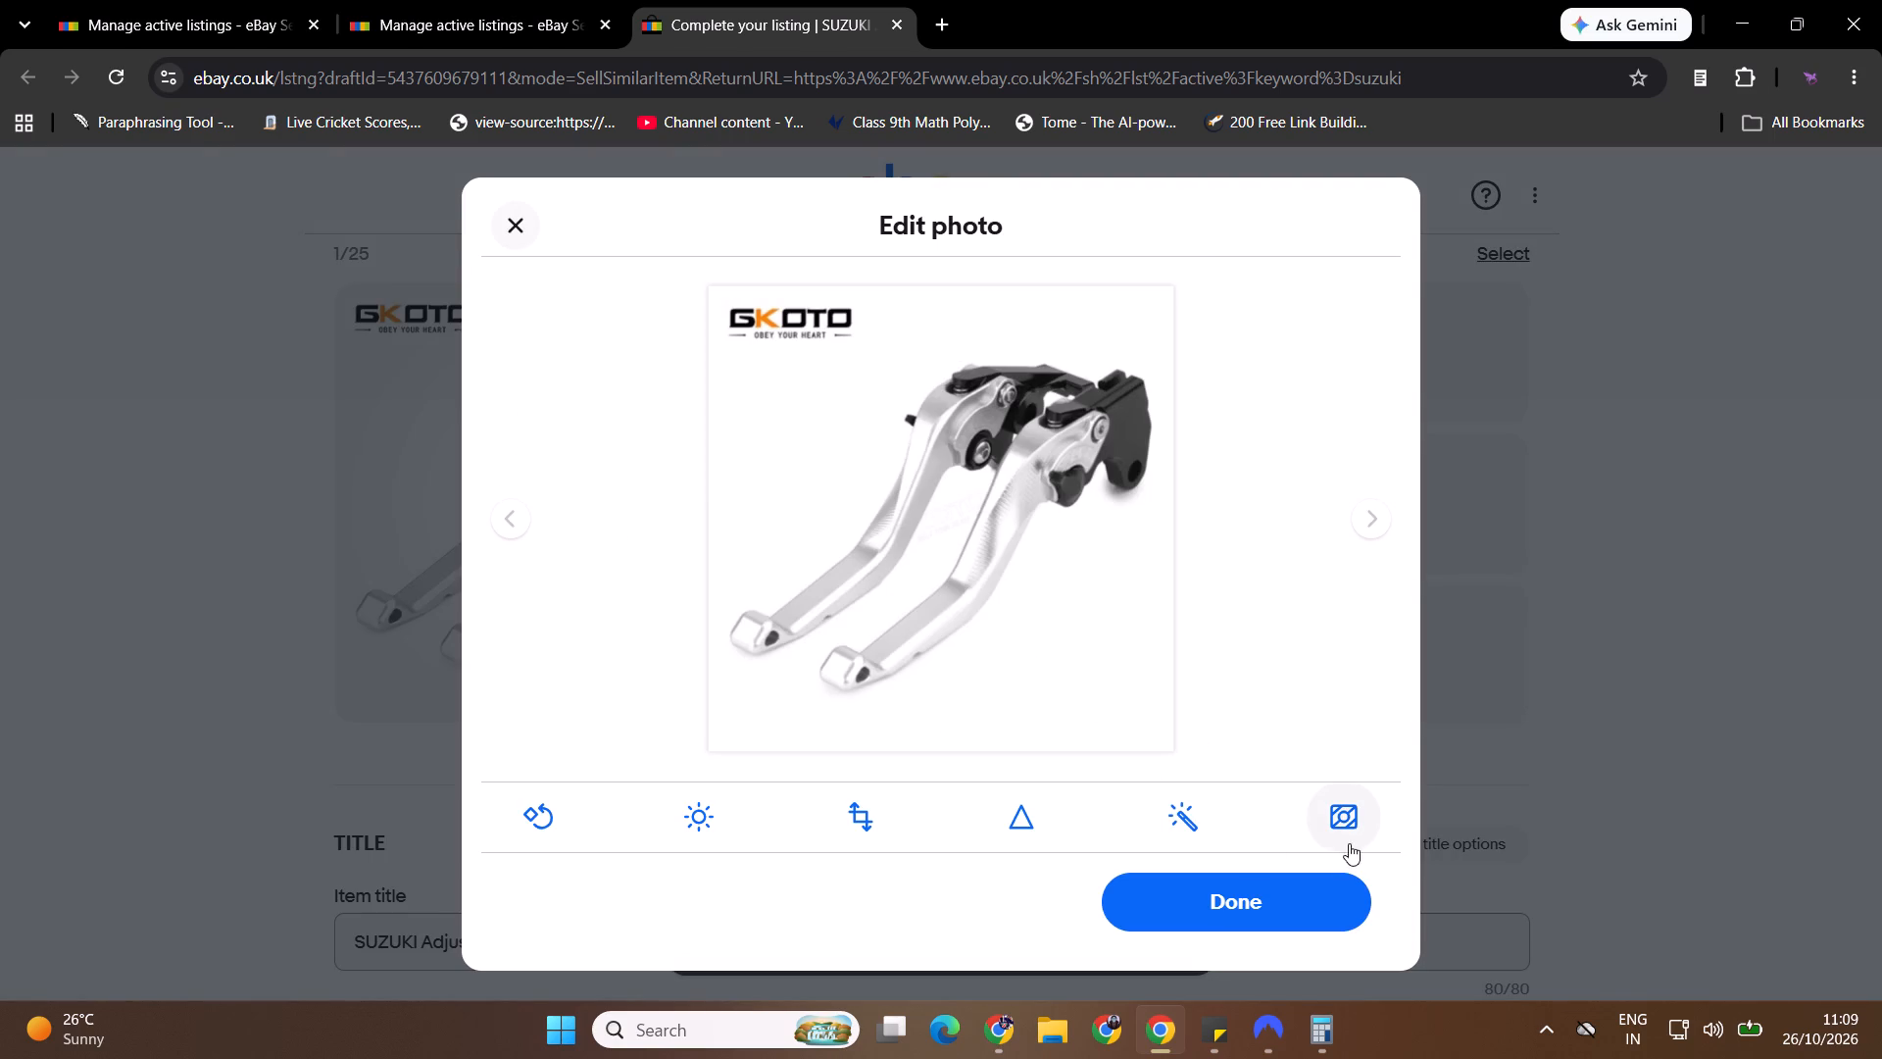
{"action": "left_click", "coordinate": [1353, 826]}
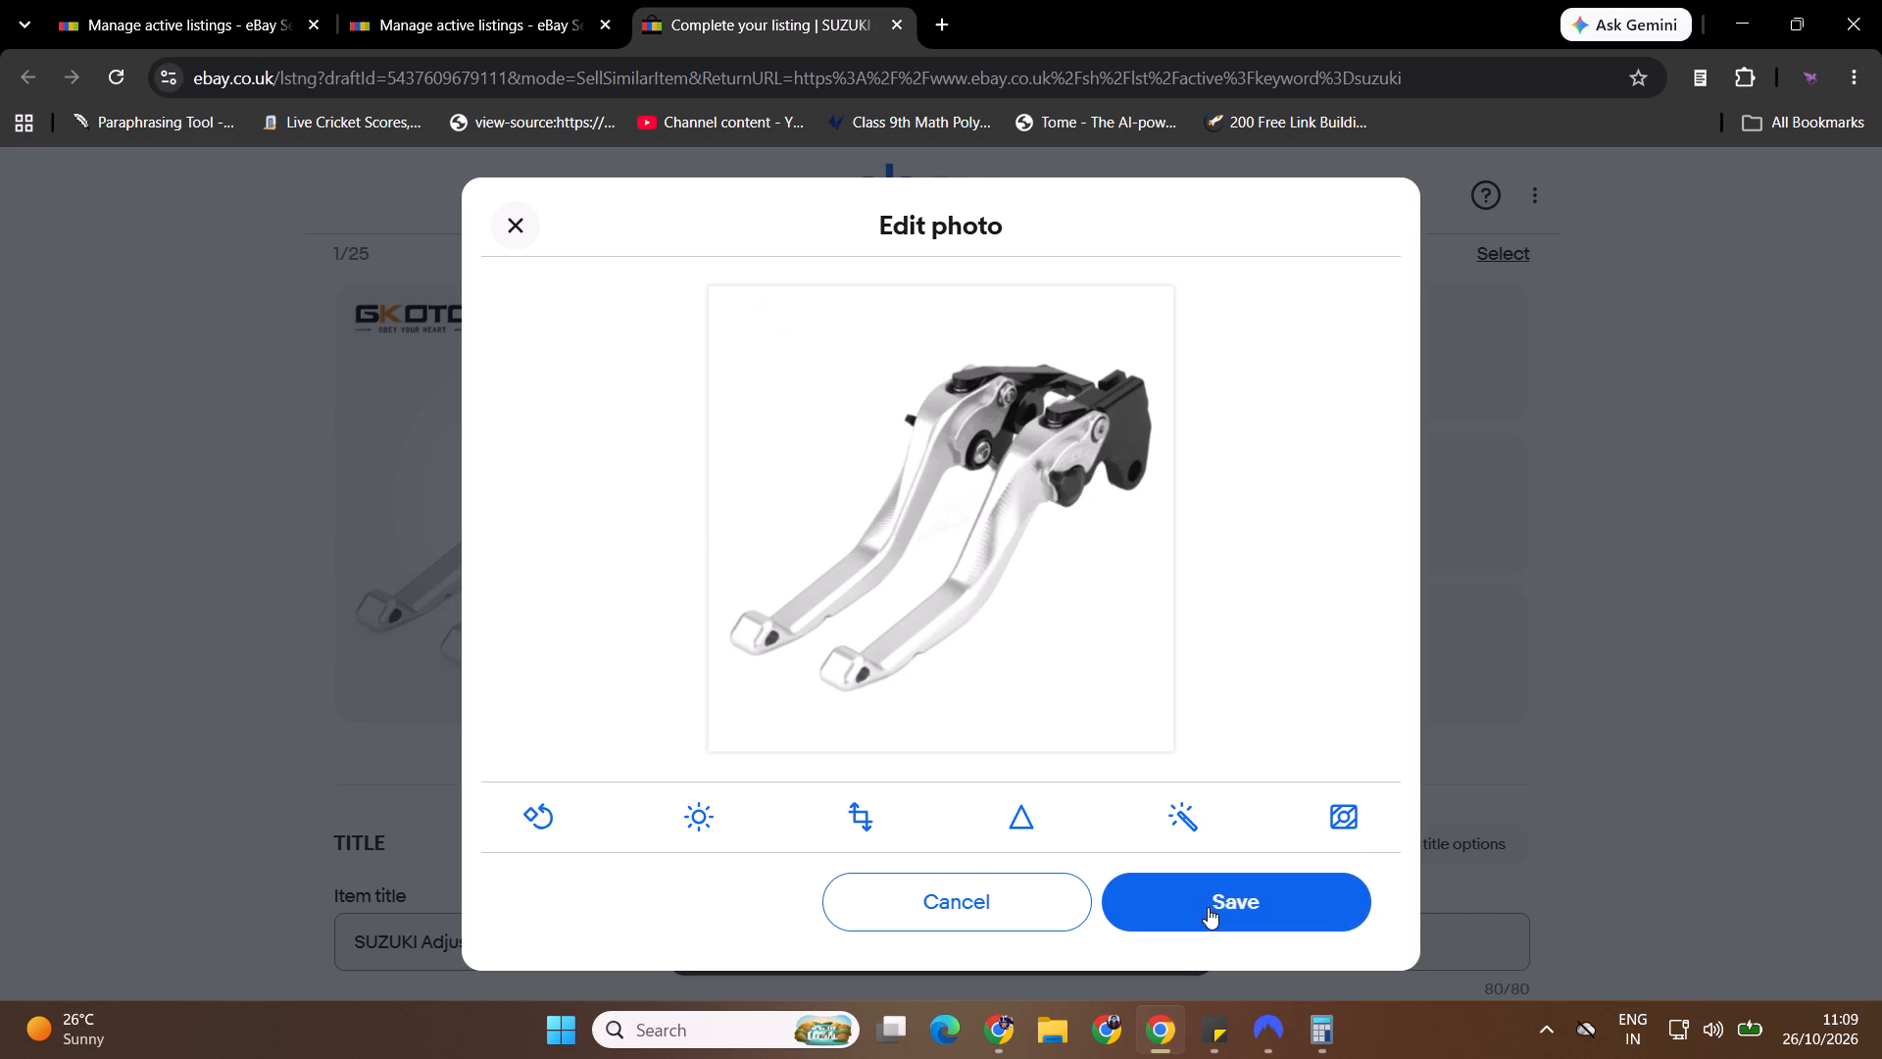
{"action": "left_click", "coordinate": [1211, 907]}
{"action": "left_click", "coordinate": [1210, 907]}
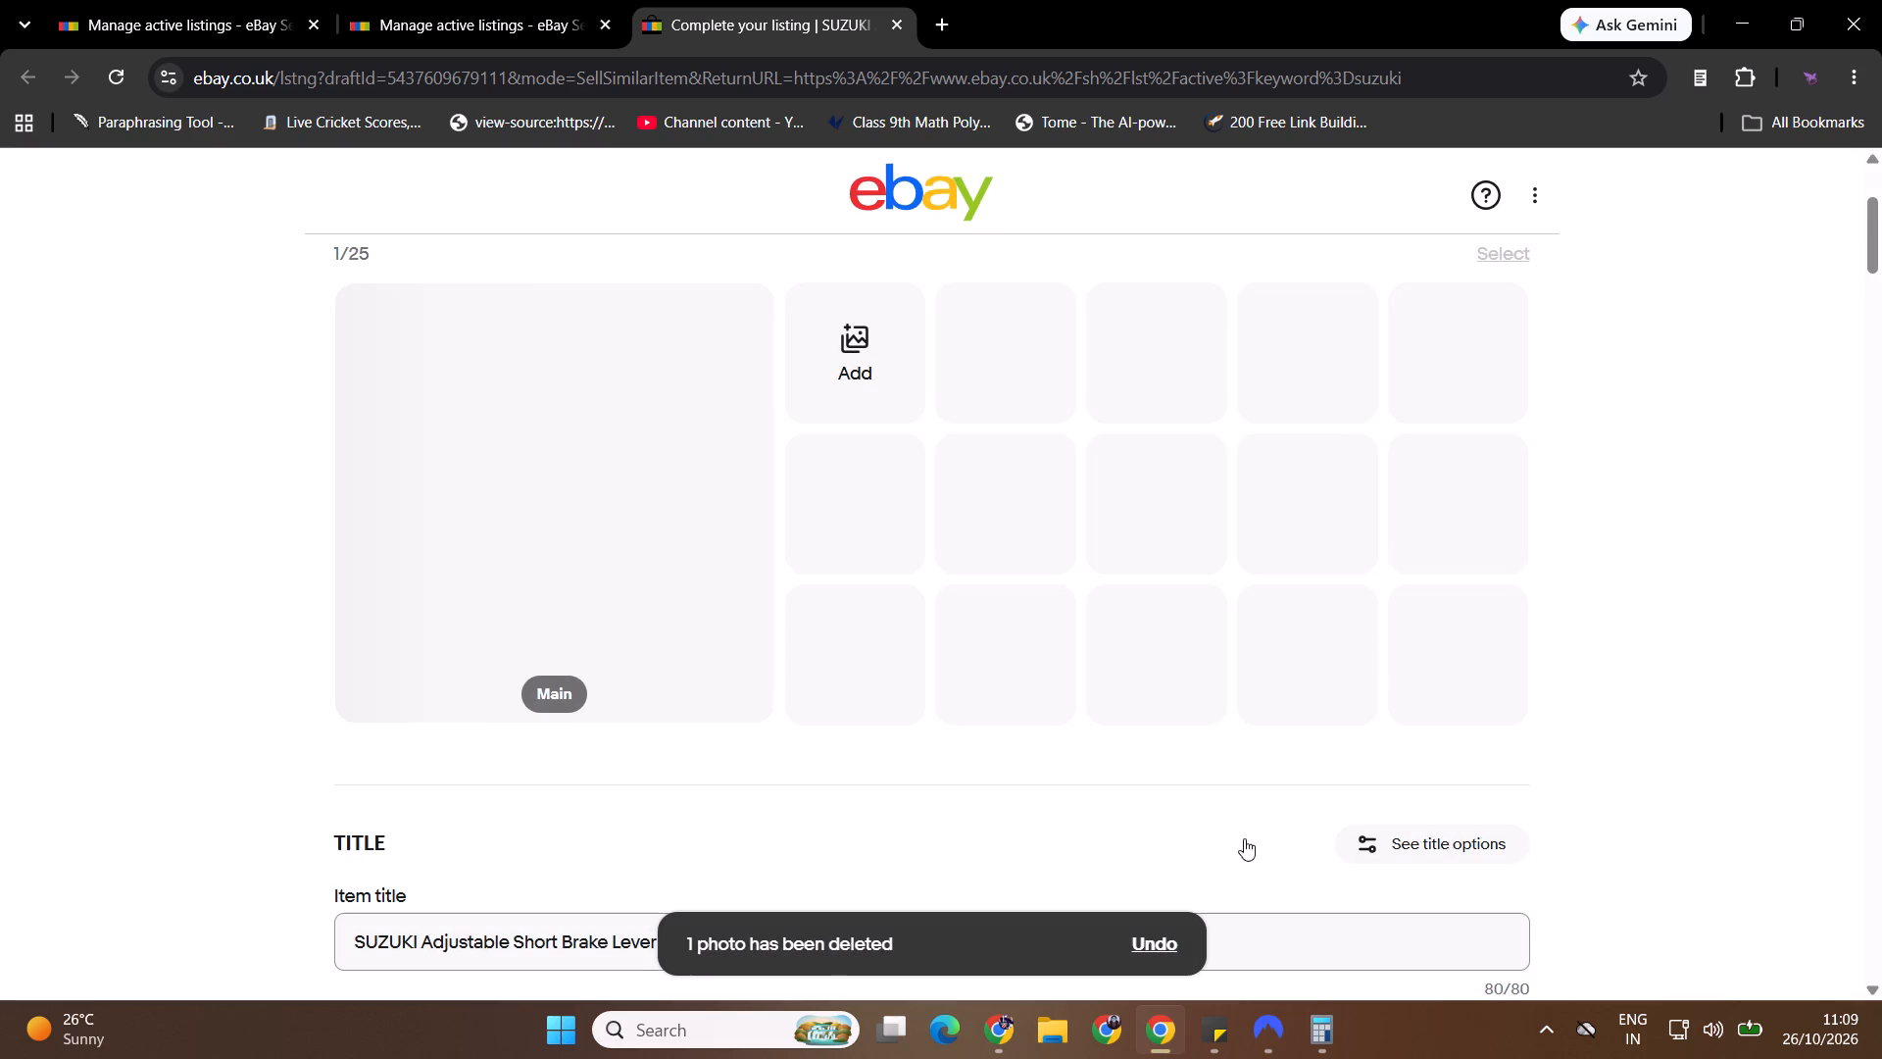
{"action": "left_click_drag", "start_coordinate": [1881, 255], "coordinate": [1881, 249]}
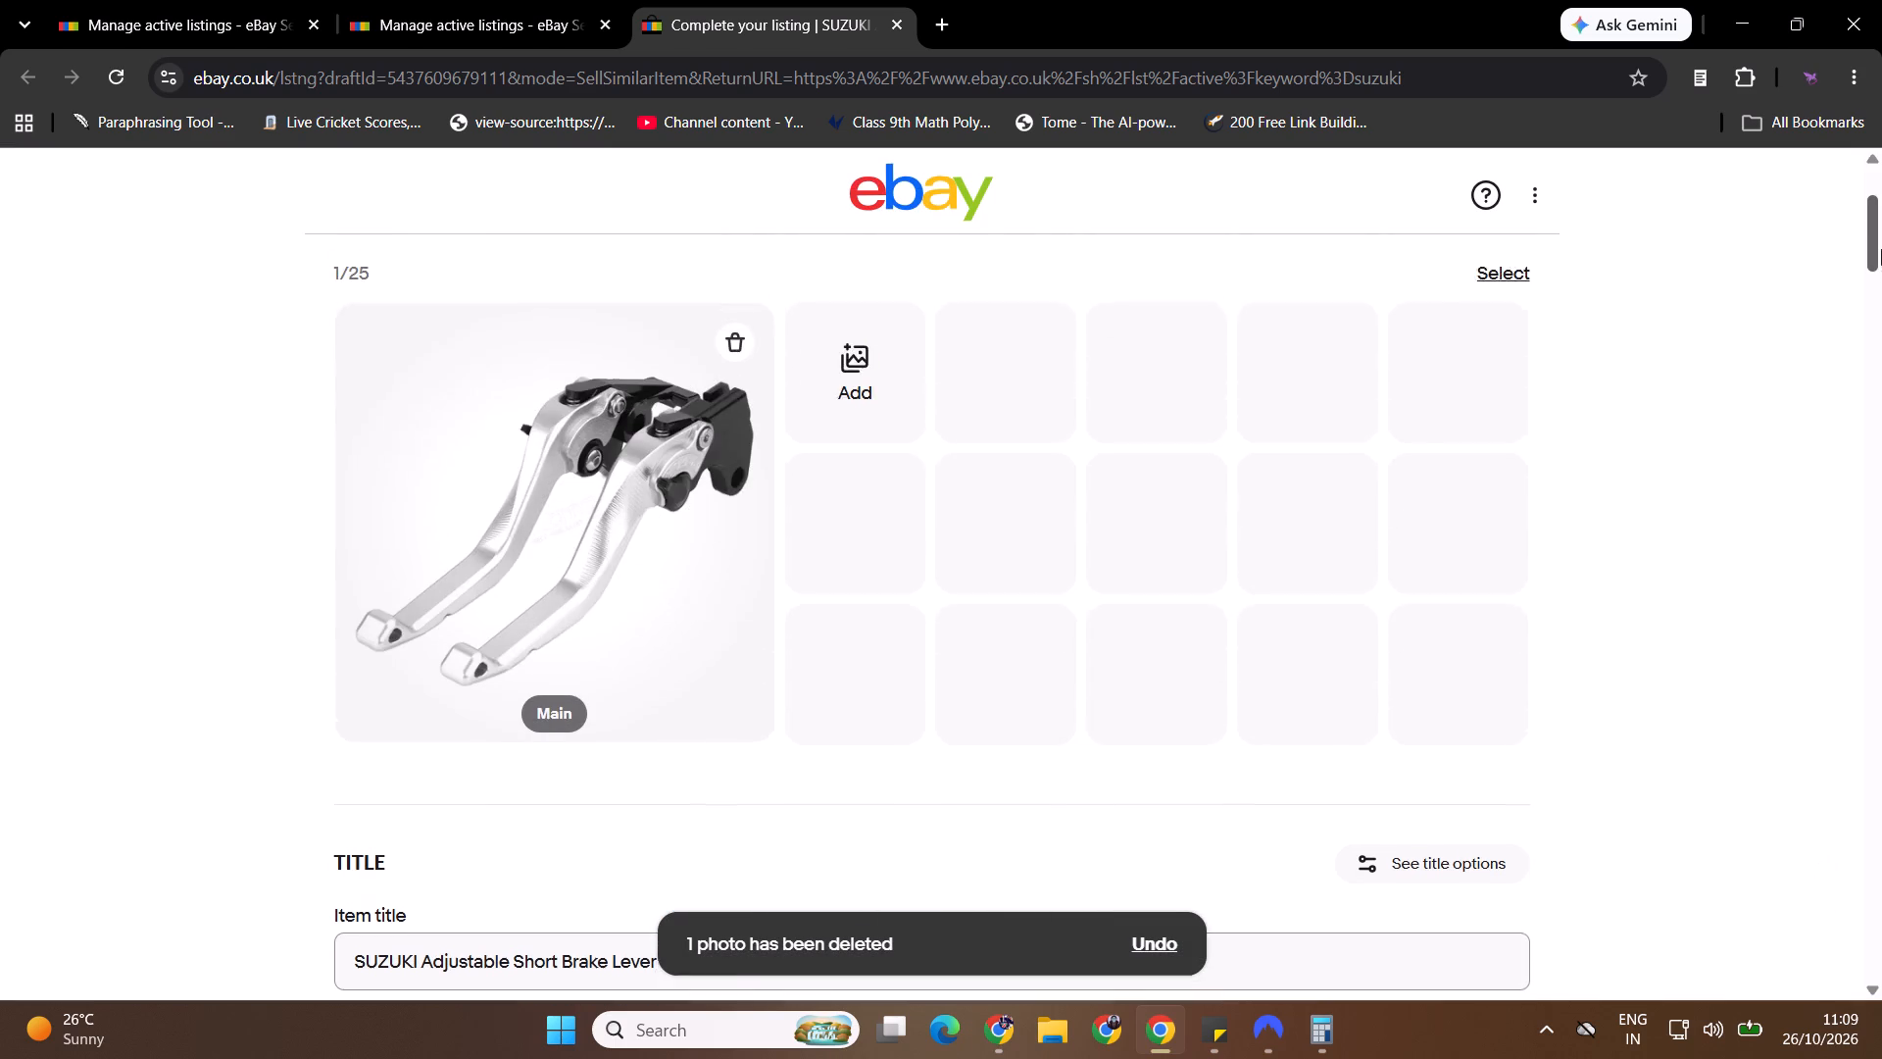
Set the Colour item specific of the draft to Silver.
{"action": "left_click_drag", "start_coordinate": [1881, 249], "coordinate": [1881, 285]}
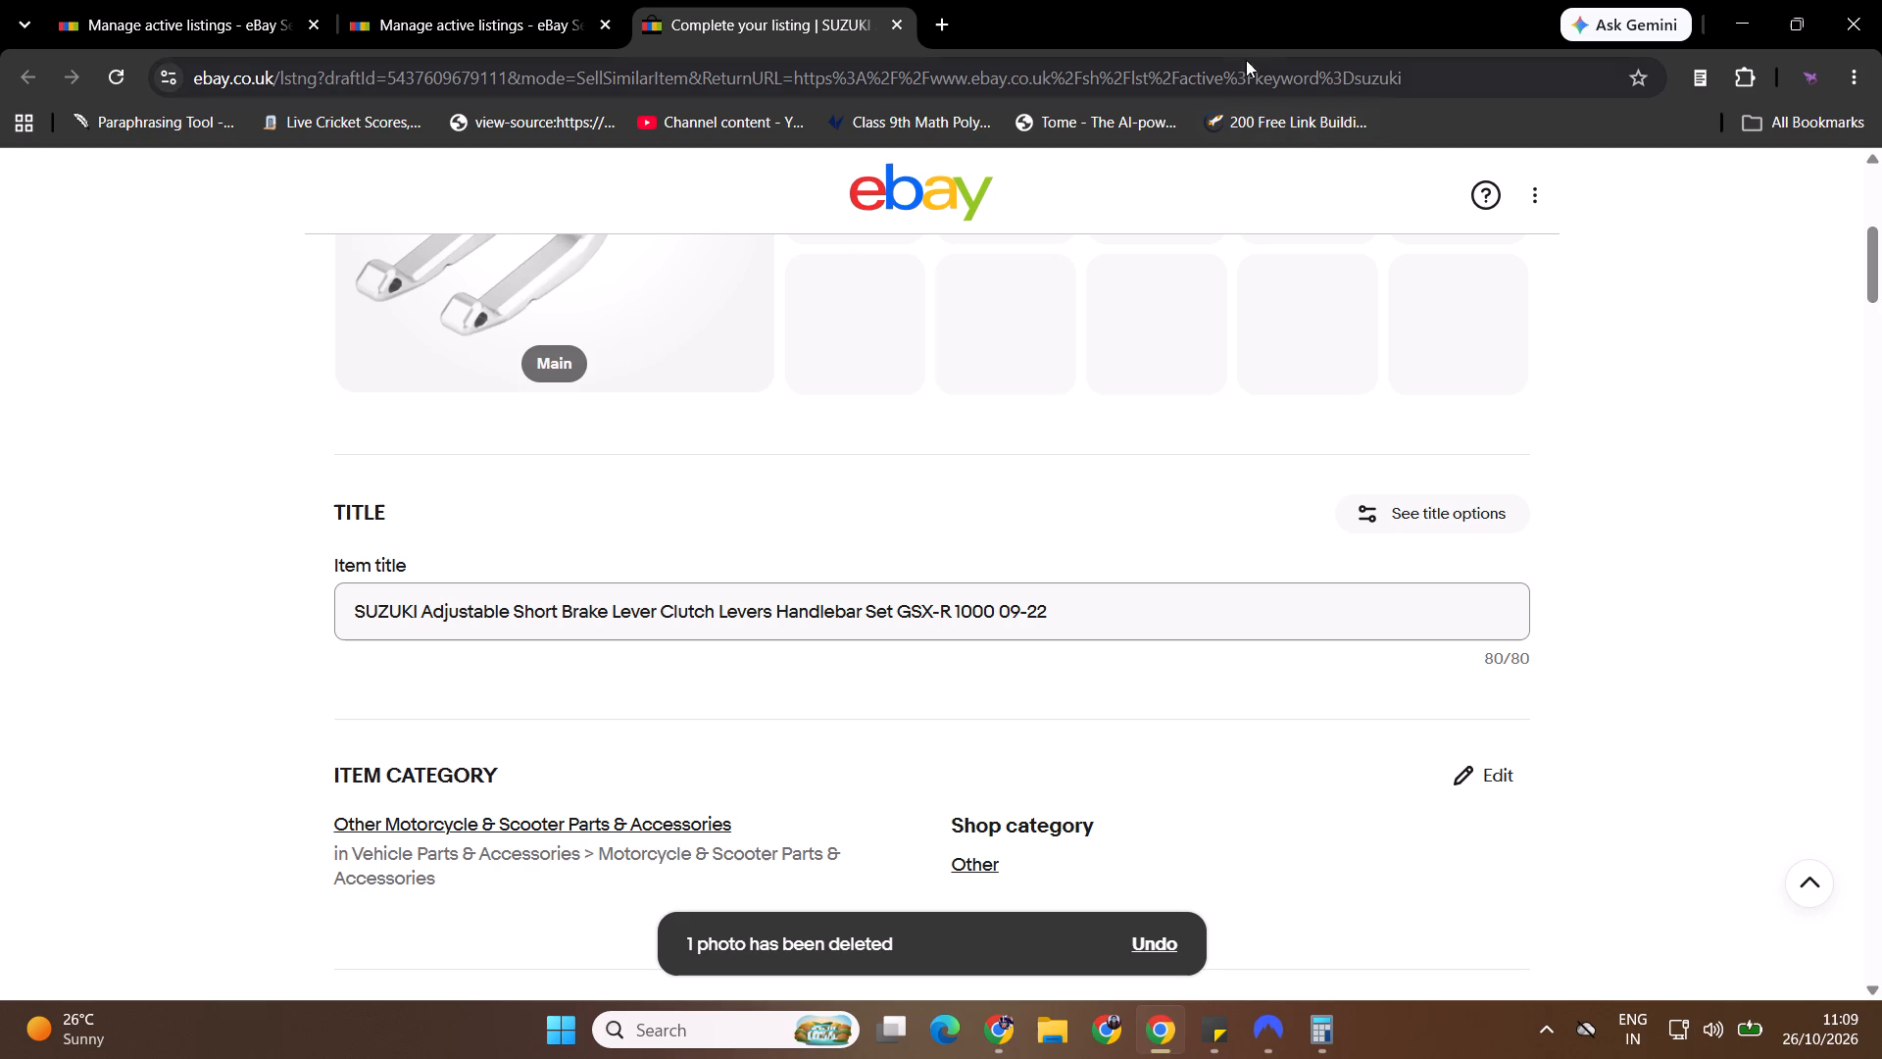
{"action": "left_click_drag", "start_coordinate": [1877, 275], "coordinate": [1881, 368]}
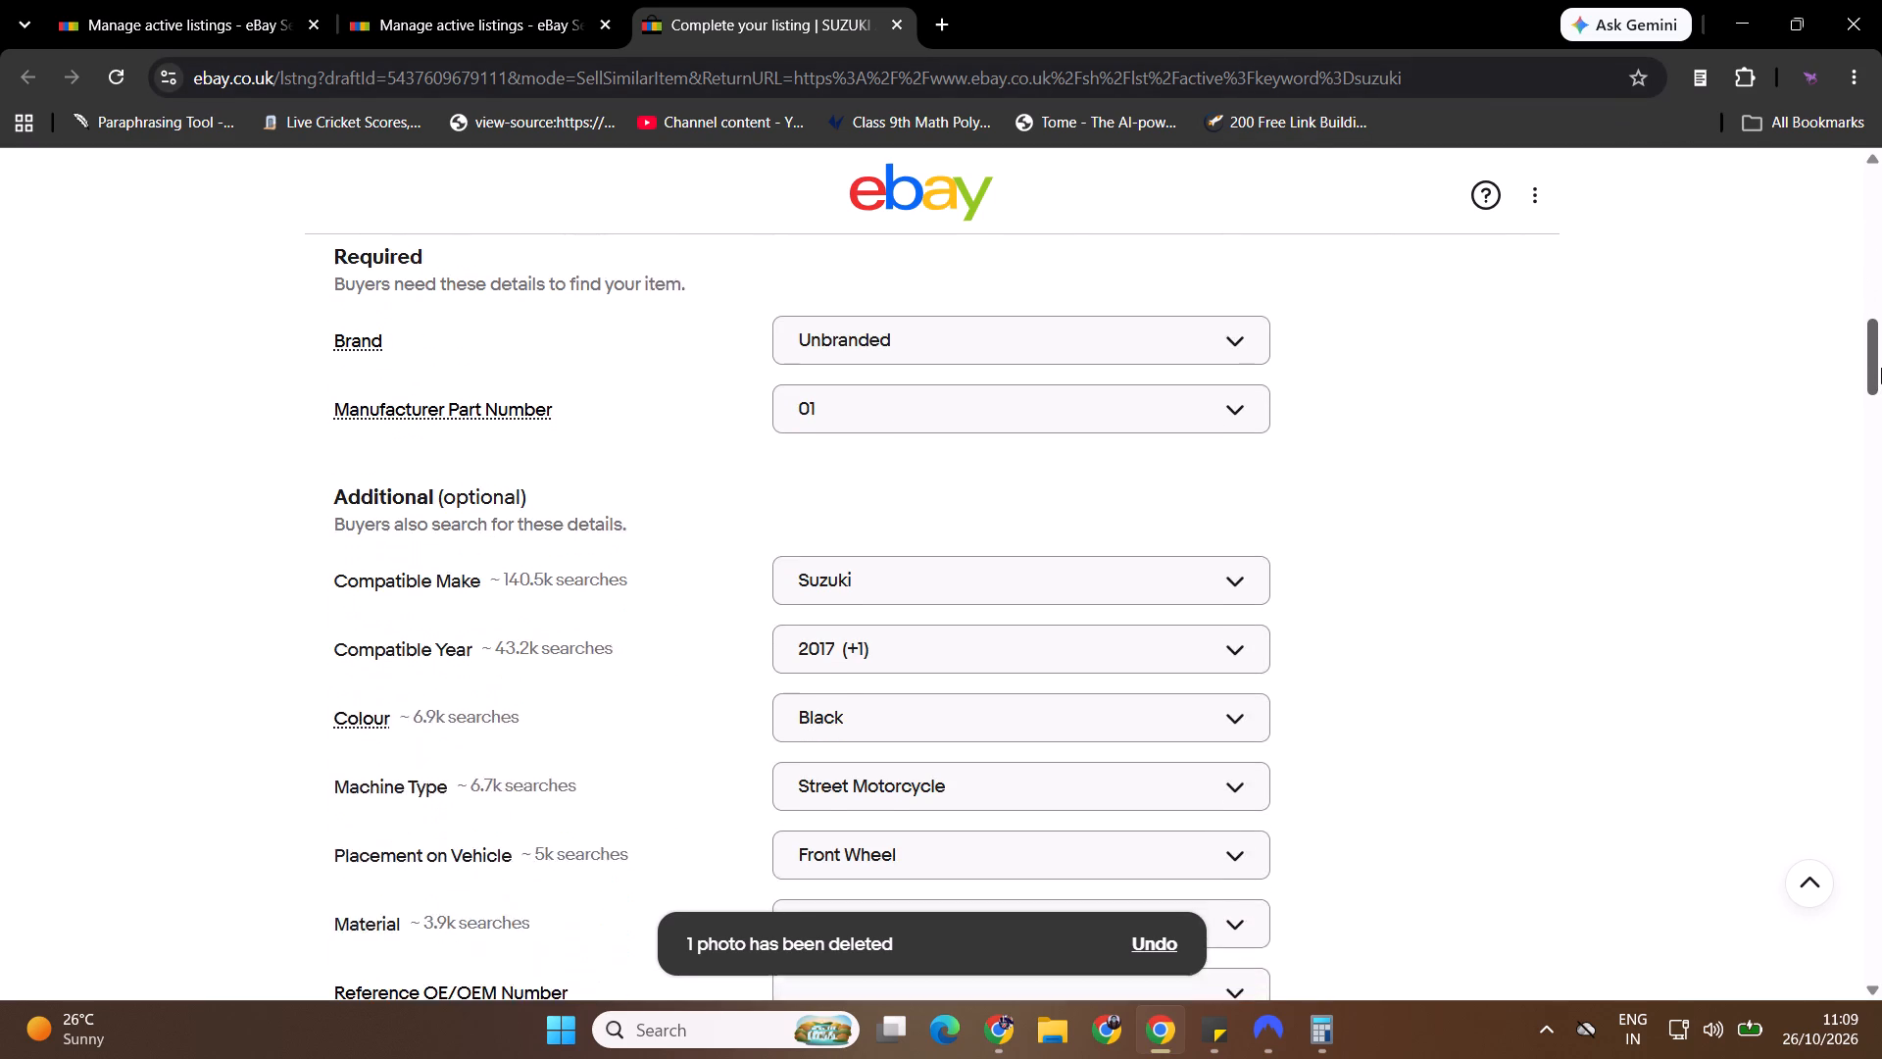
{"action": "left_click_drag", "start_coordinate": [1881, 368], "coordinate": [1881, 372]}
{"action": "left_click", "coordinate": [972, 693]}
{"action": "type", "text": "Vince"}
{"action": "key", "text": "BackSpace"}
{"action": "key", "text": "BackSpace"}
{"action": "key", "text": "BackSpace"}
{"action": "key", "text": "BackSpace"}
{"action": "key", "text": "BackSpace"}
{"action": "key", "text": "BackSpace"}
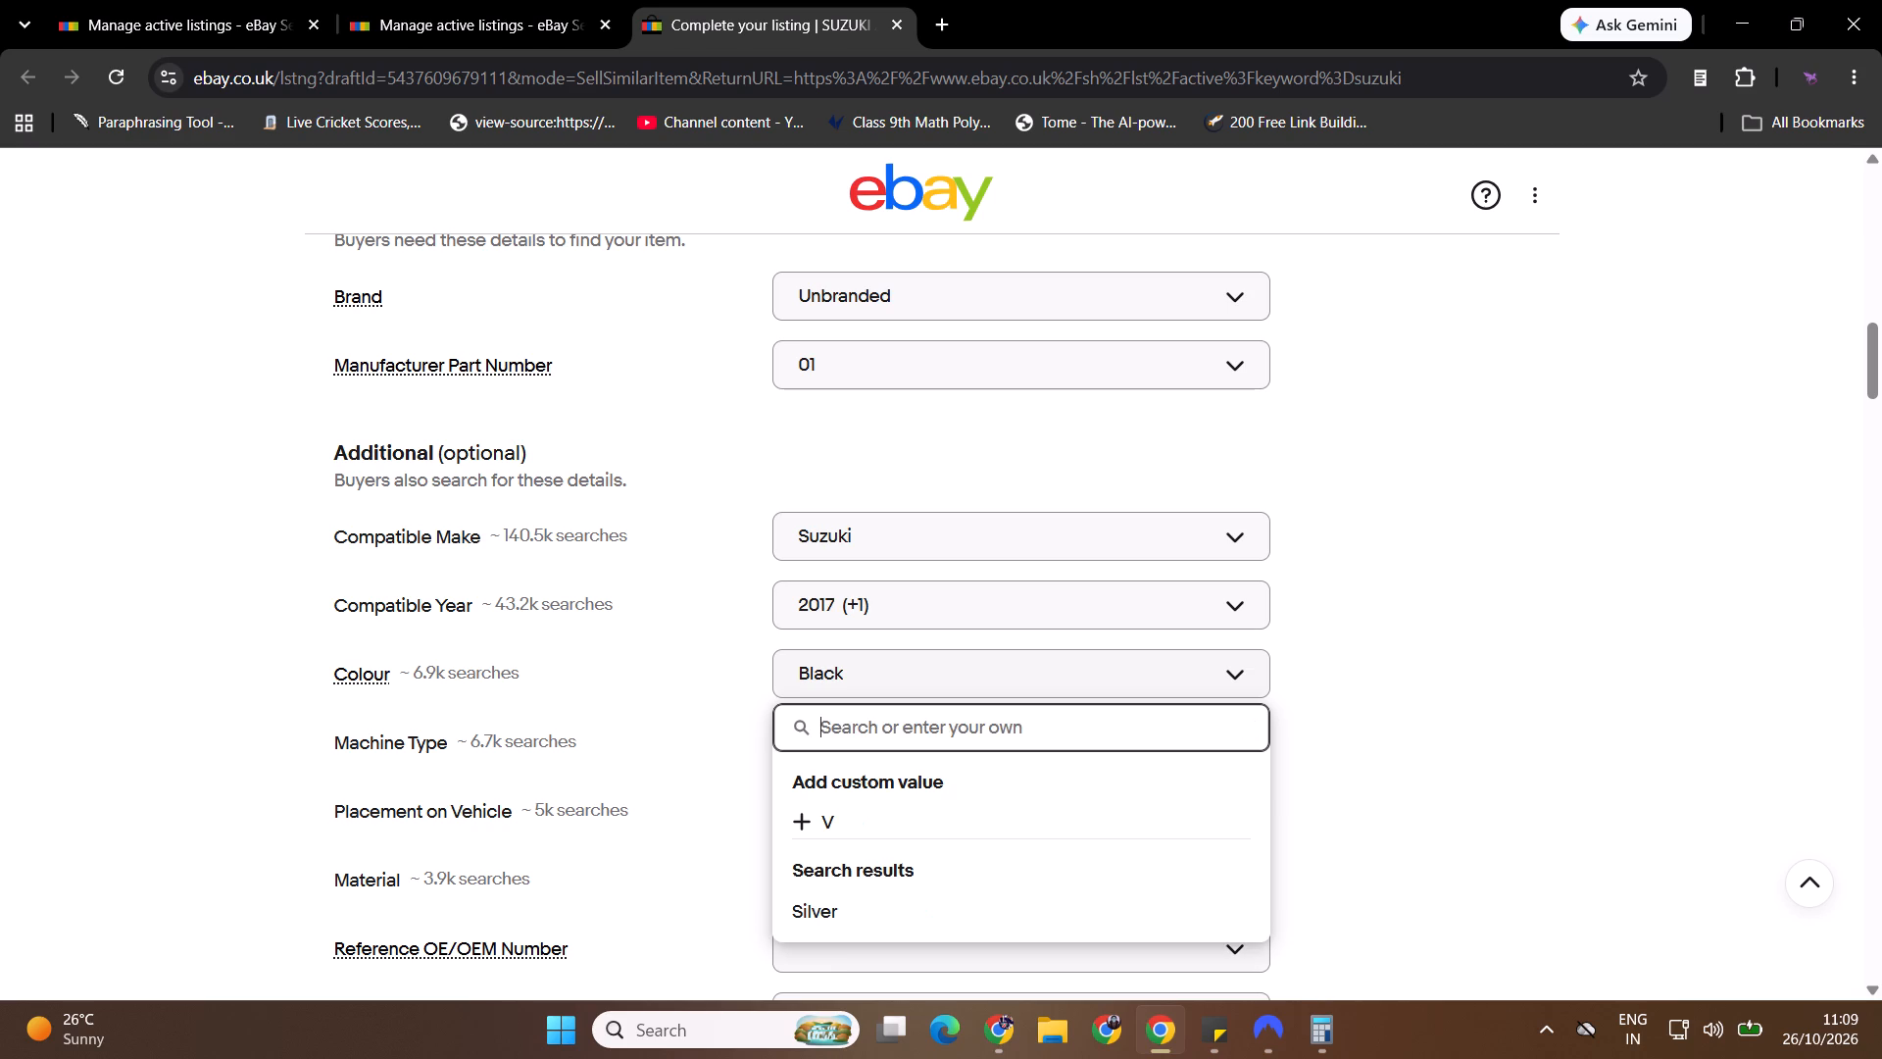
{"action": "type", "text": "silve"}
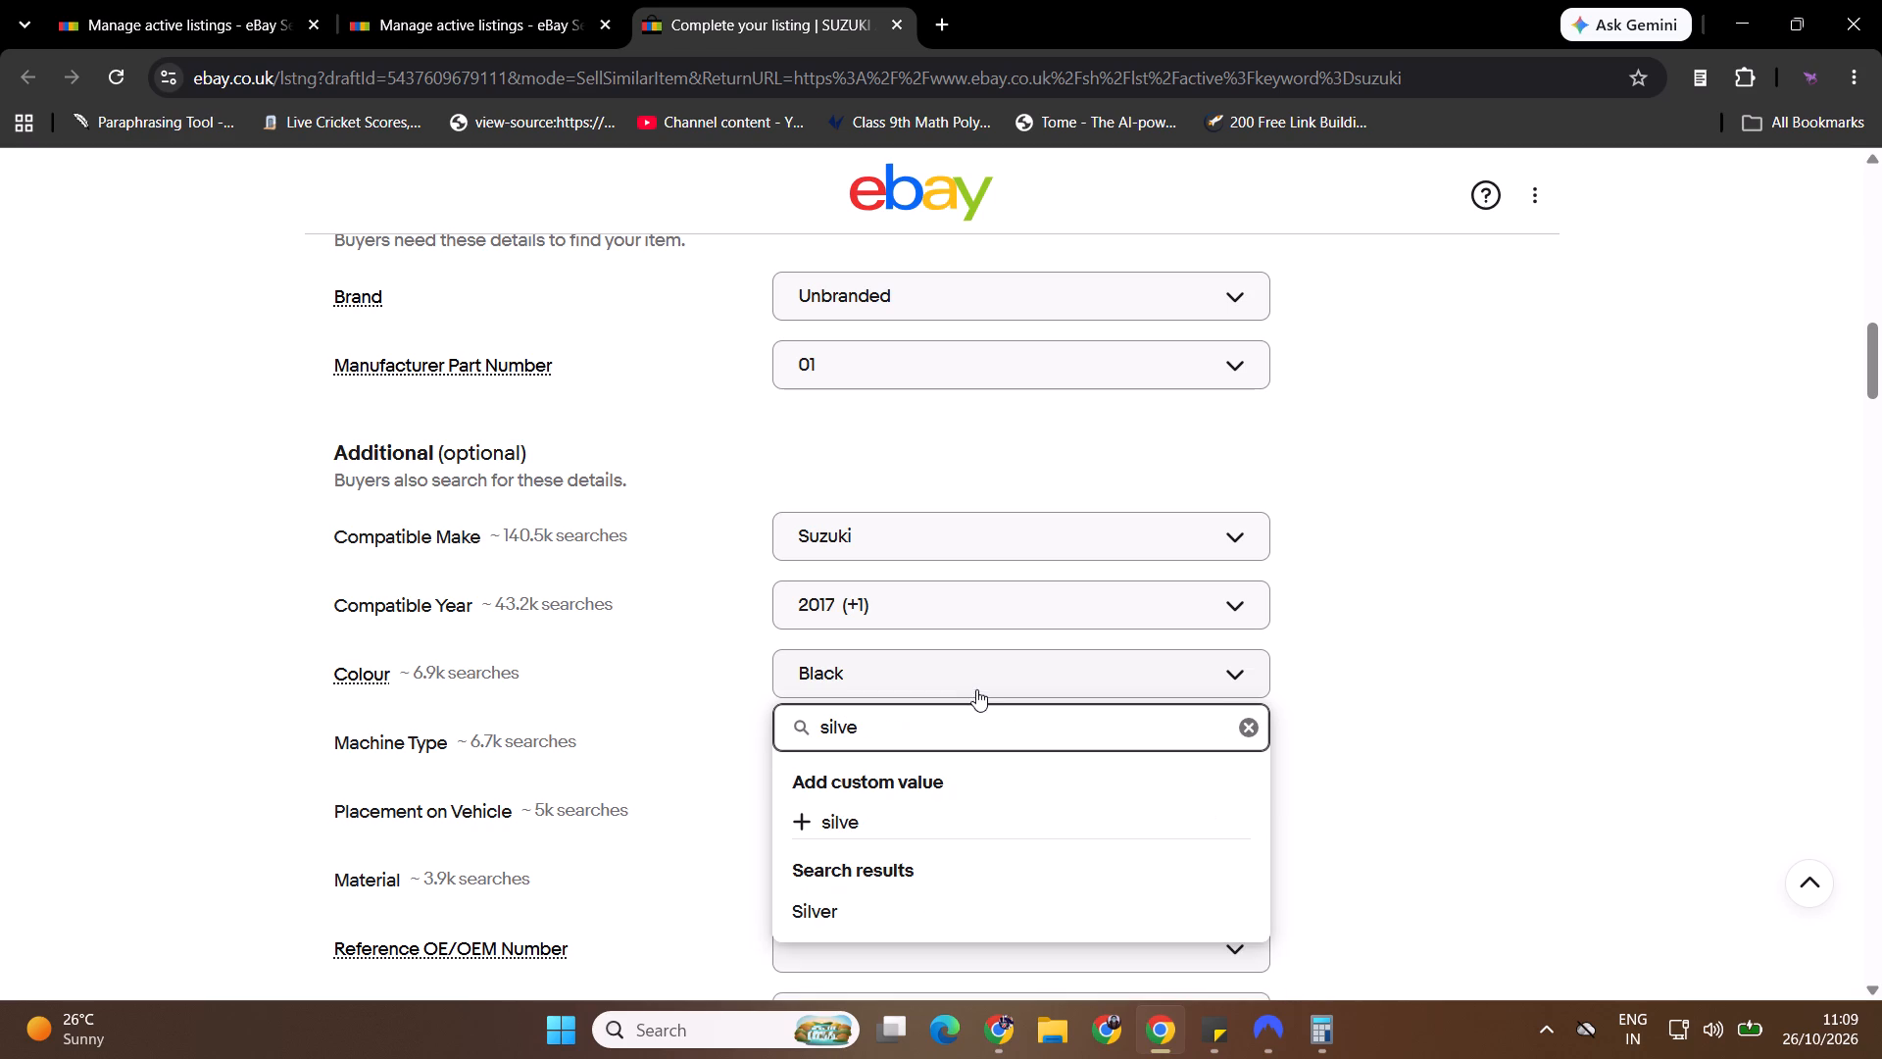
{"action": "left_click", "coordinate": [834, 903]}
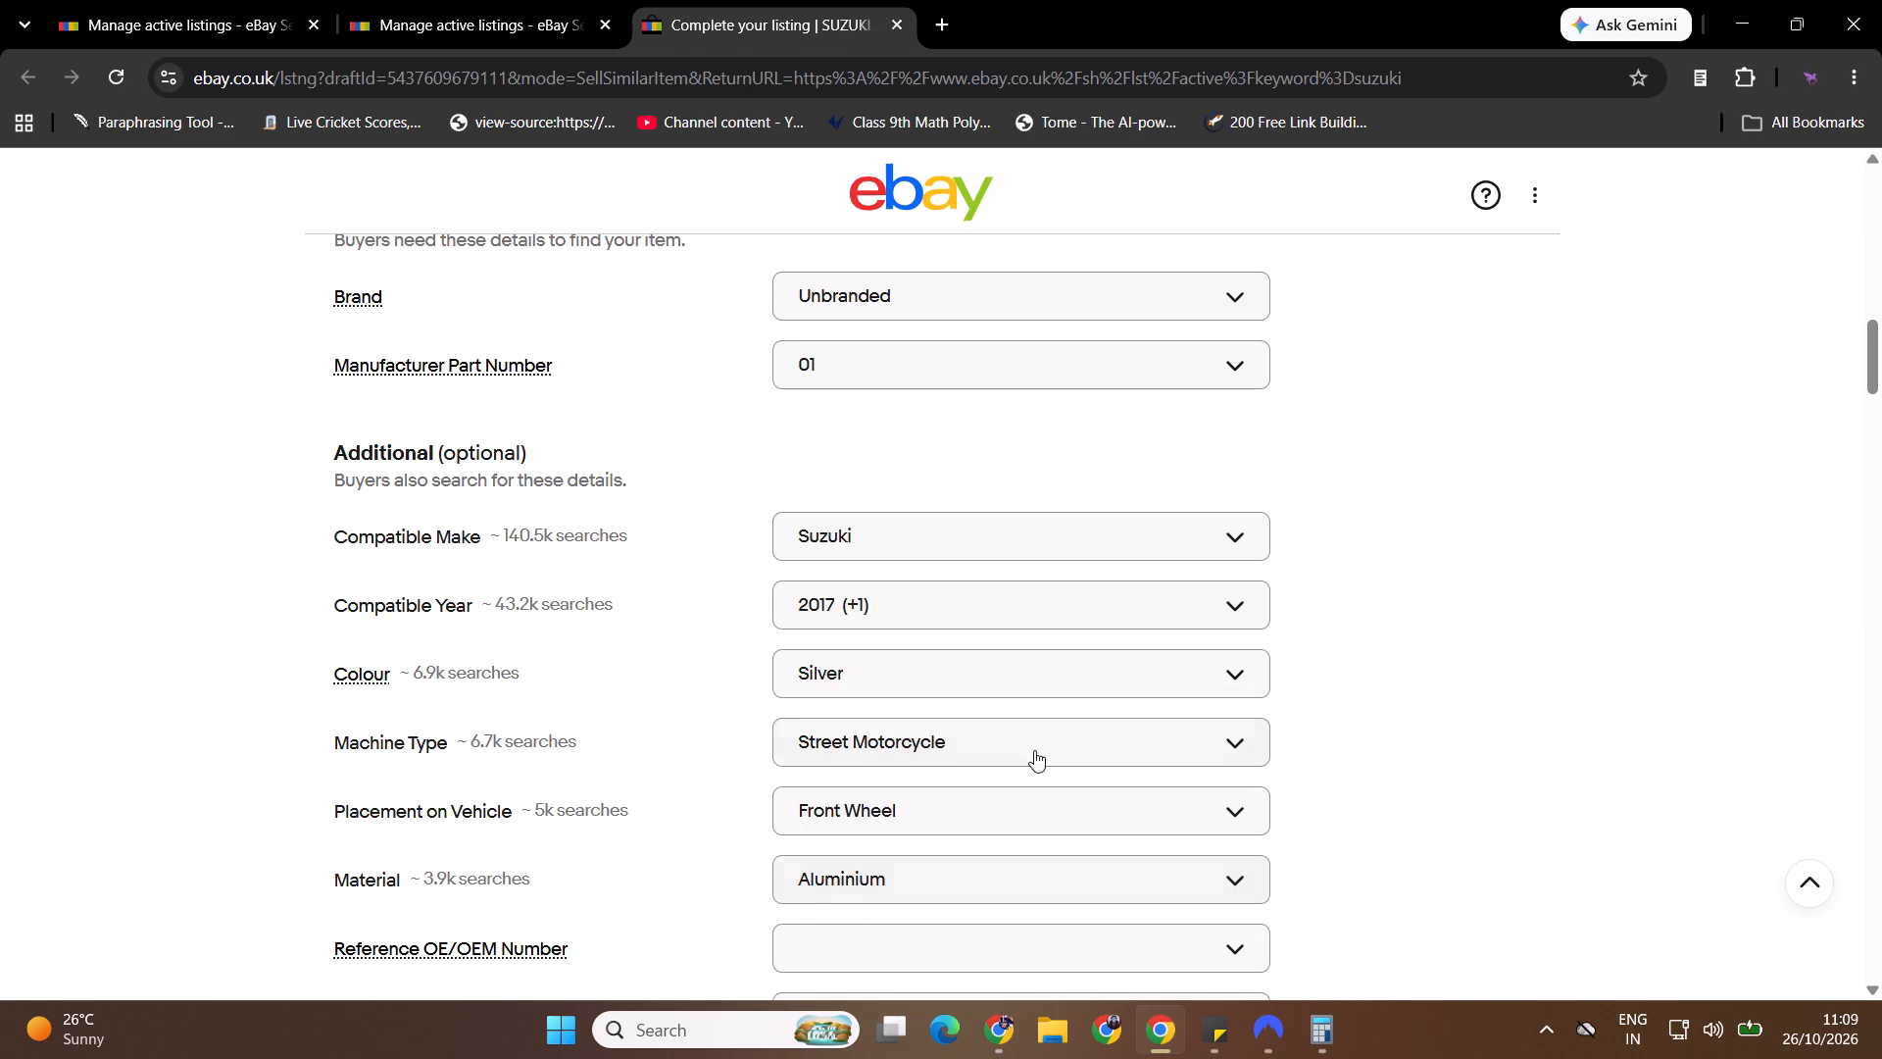
{"action": "left_click", "coordinate": [1455, 555]}
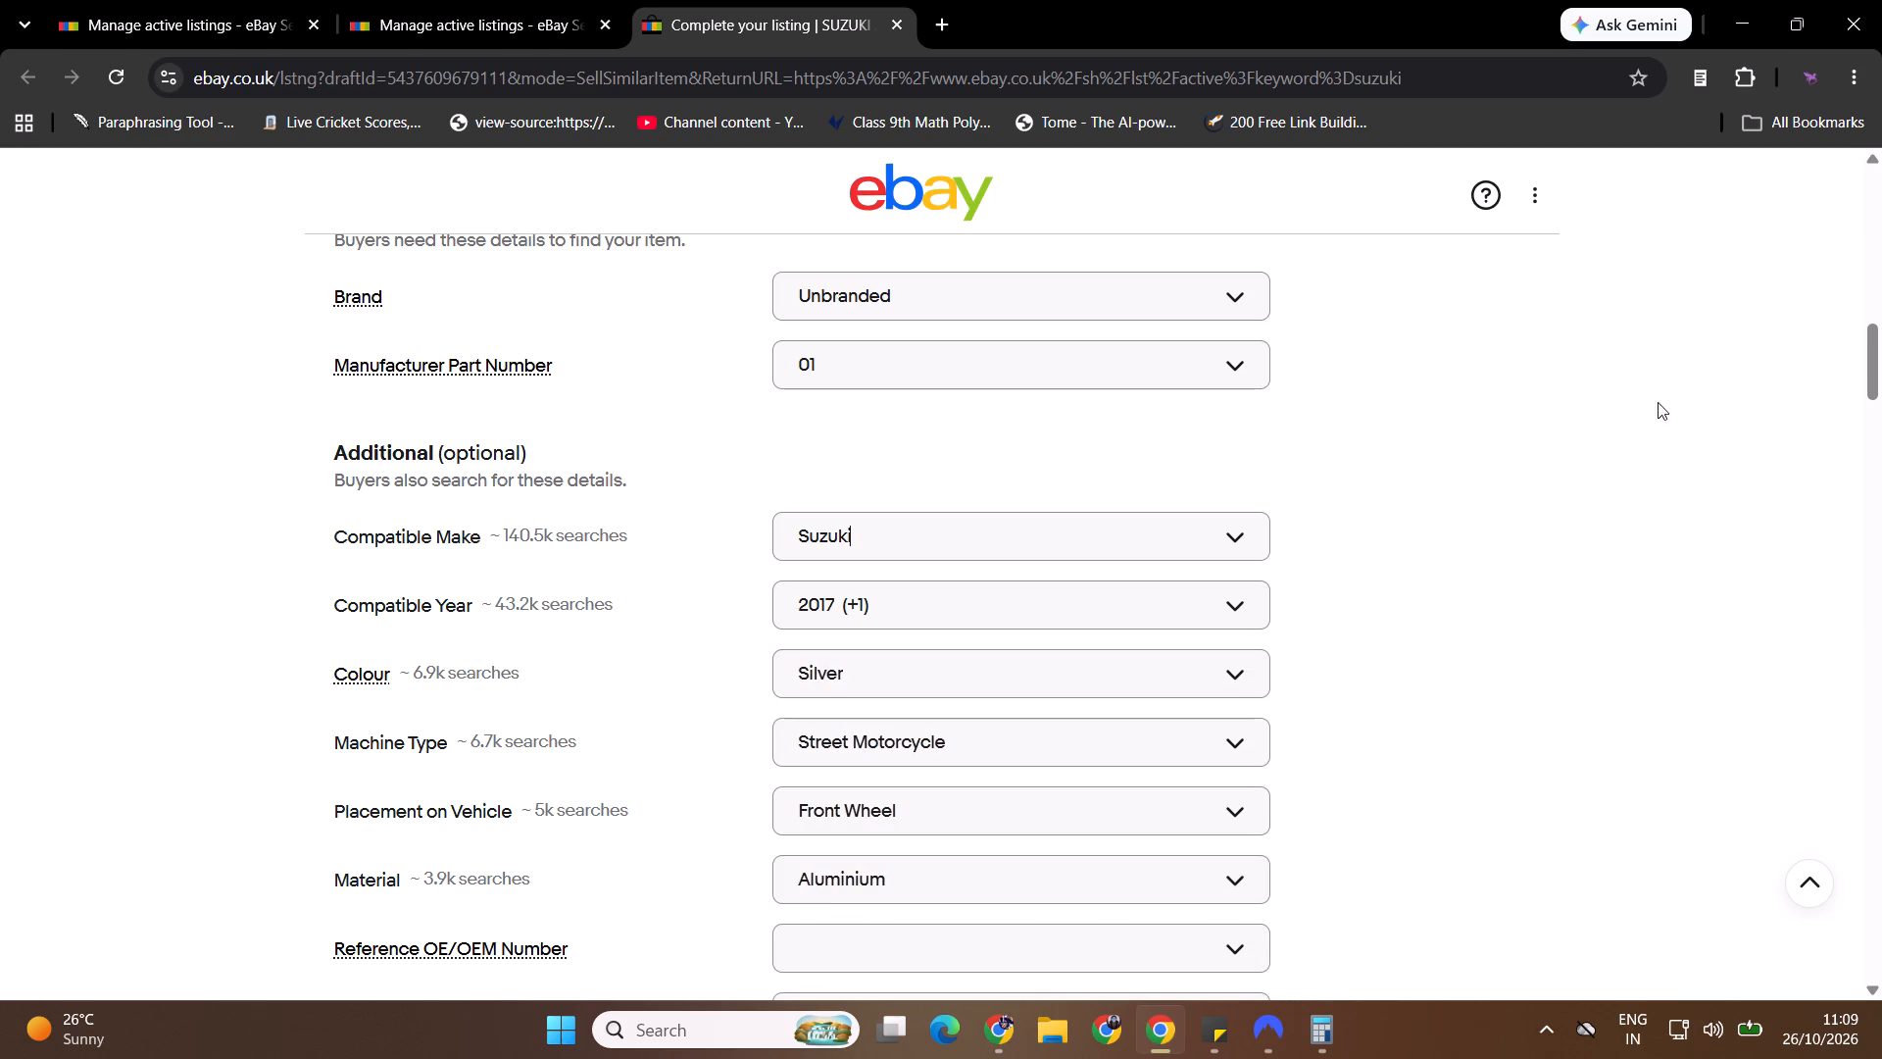
Review the remaining item specifics of the silver levers draft, down to the EAN, Custom and Sku entries.
{"action": "left_click_drag", "start_coordinate": [1881, 357], "coordinate": [1881, 407]}
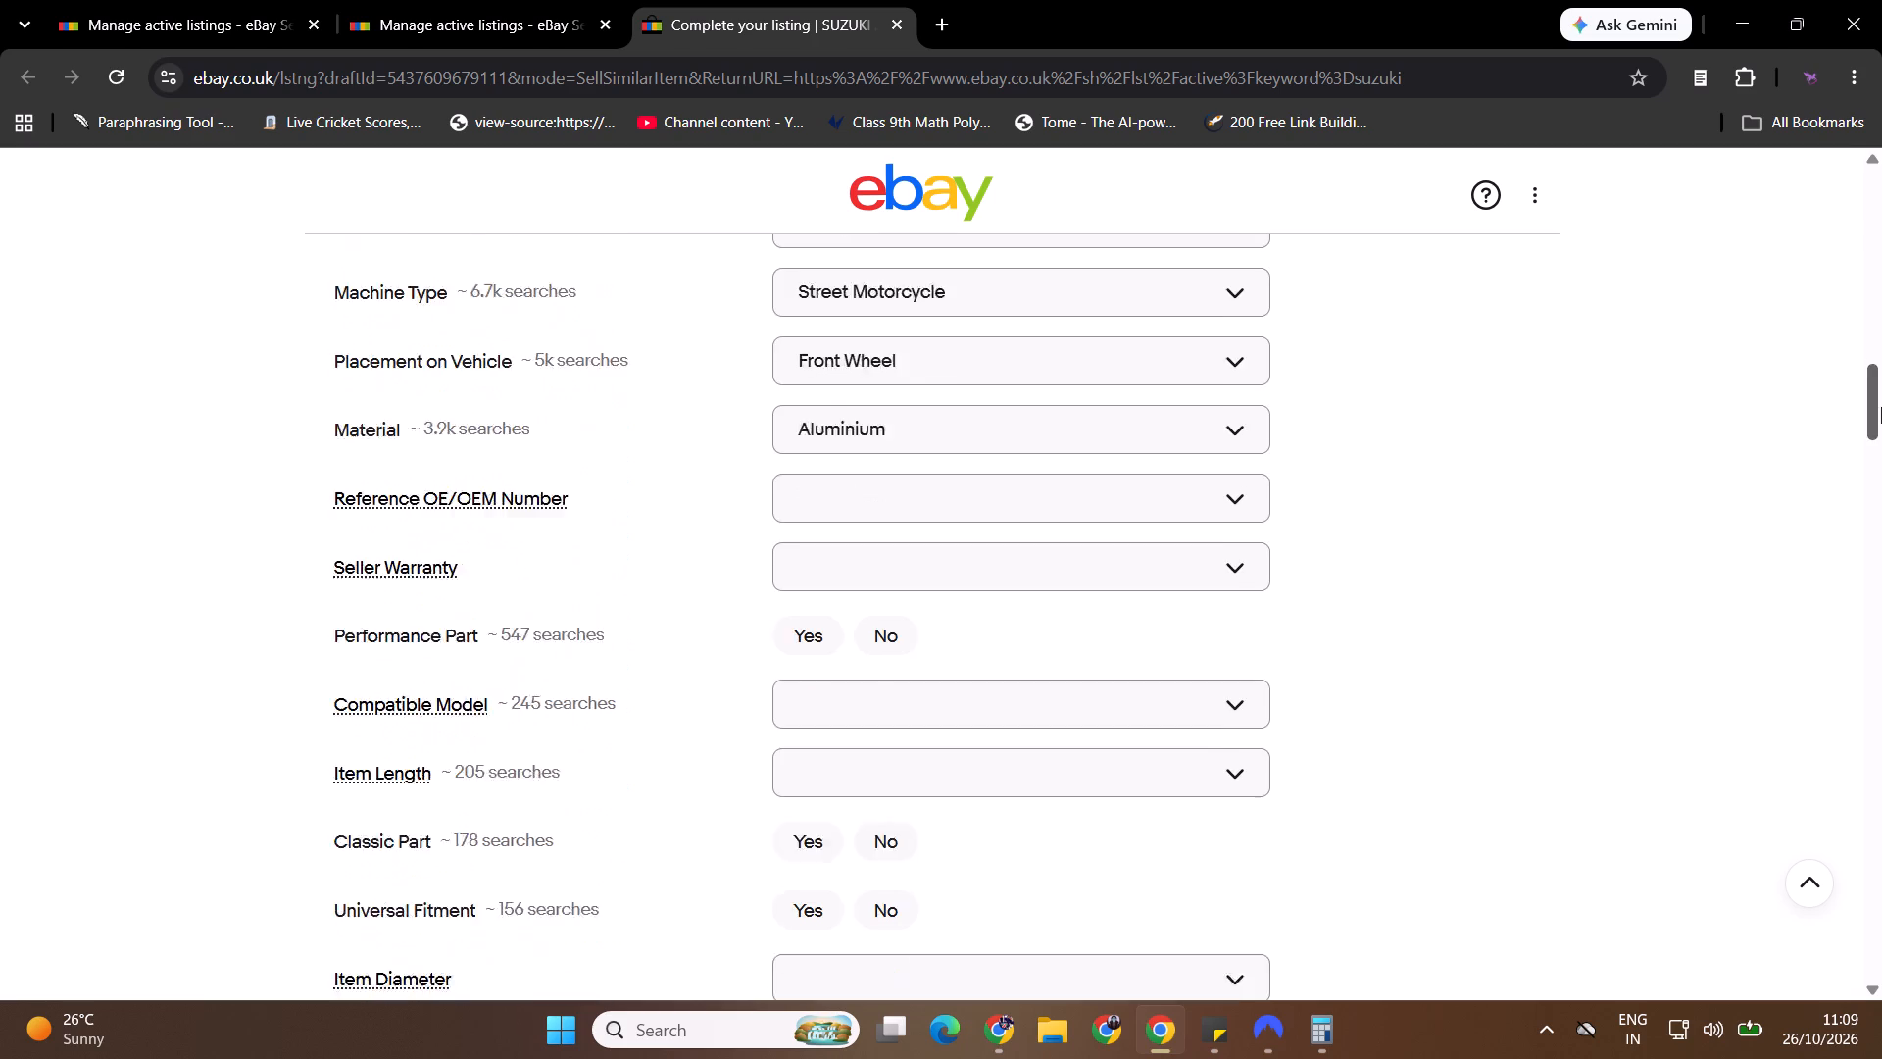
{"action": "left_click_drag", "start_coordinate": [1881, 407], "coordinate": [1881, 486]}
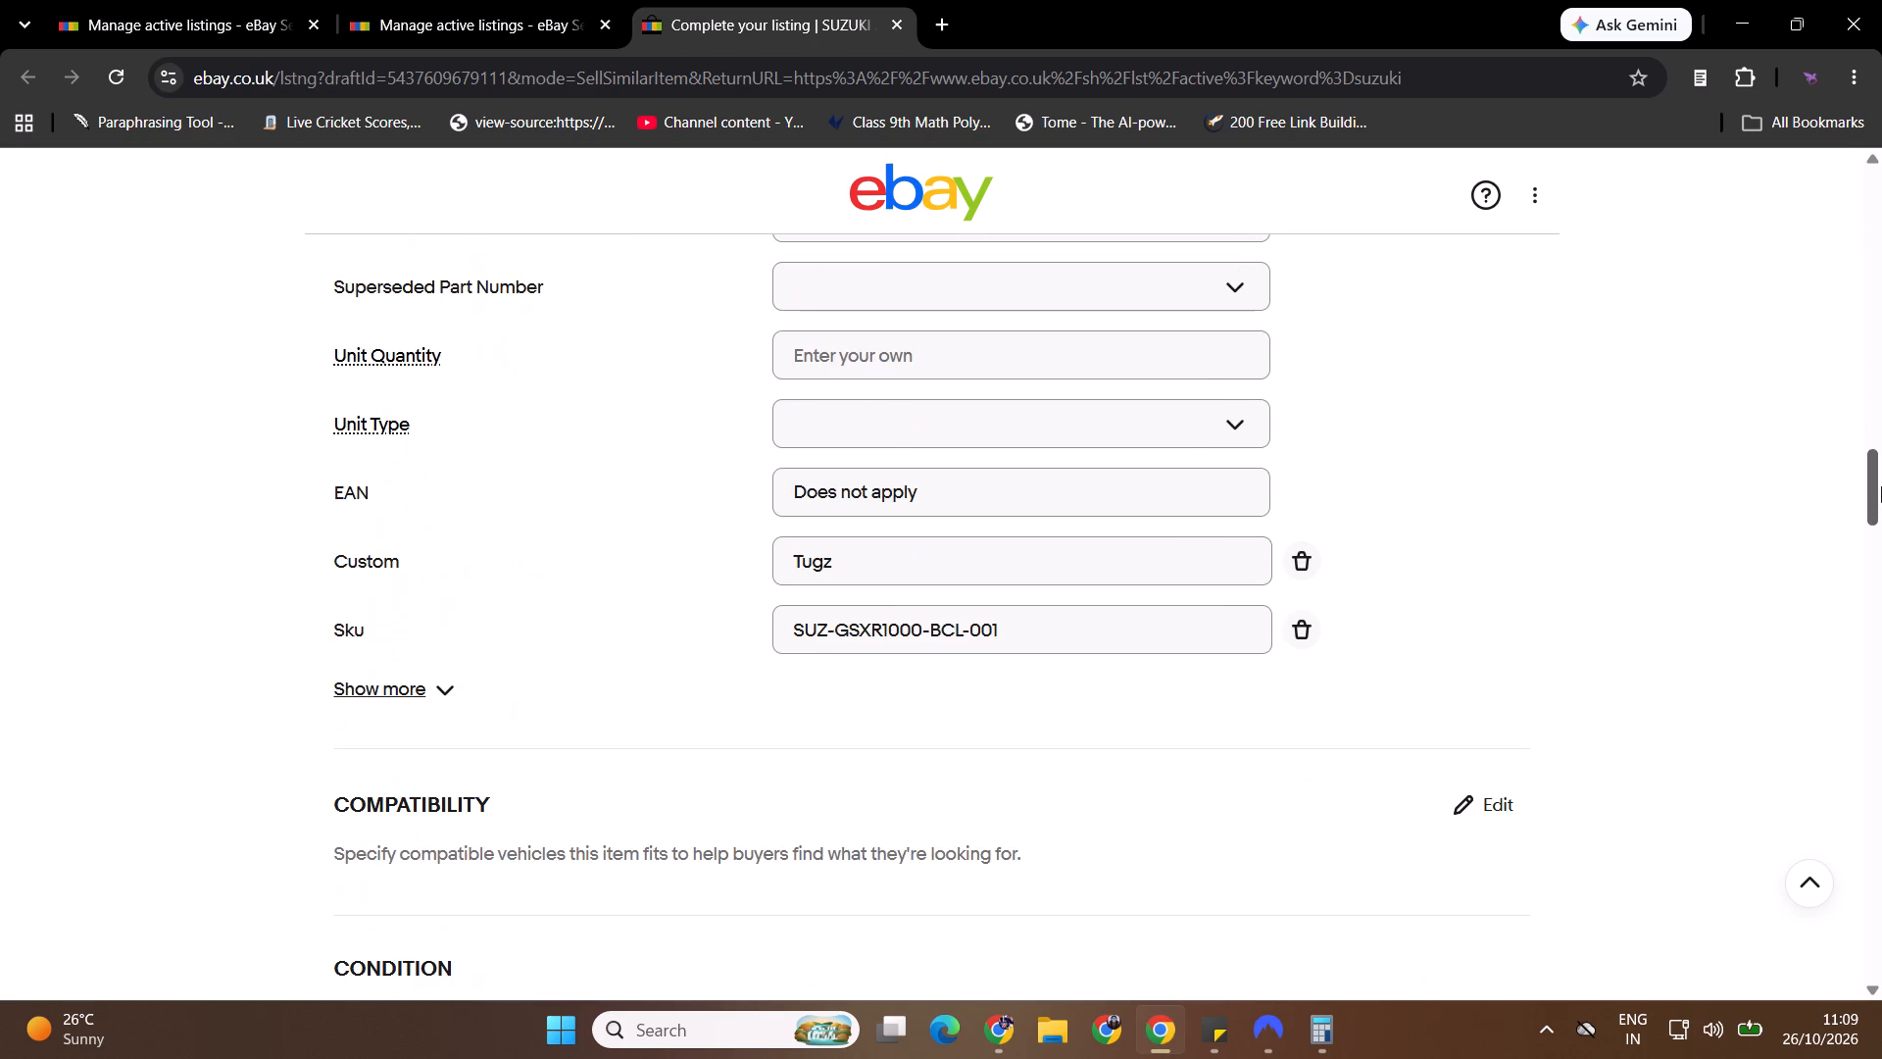
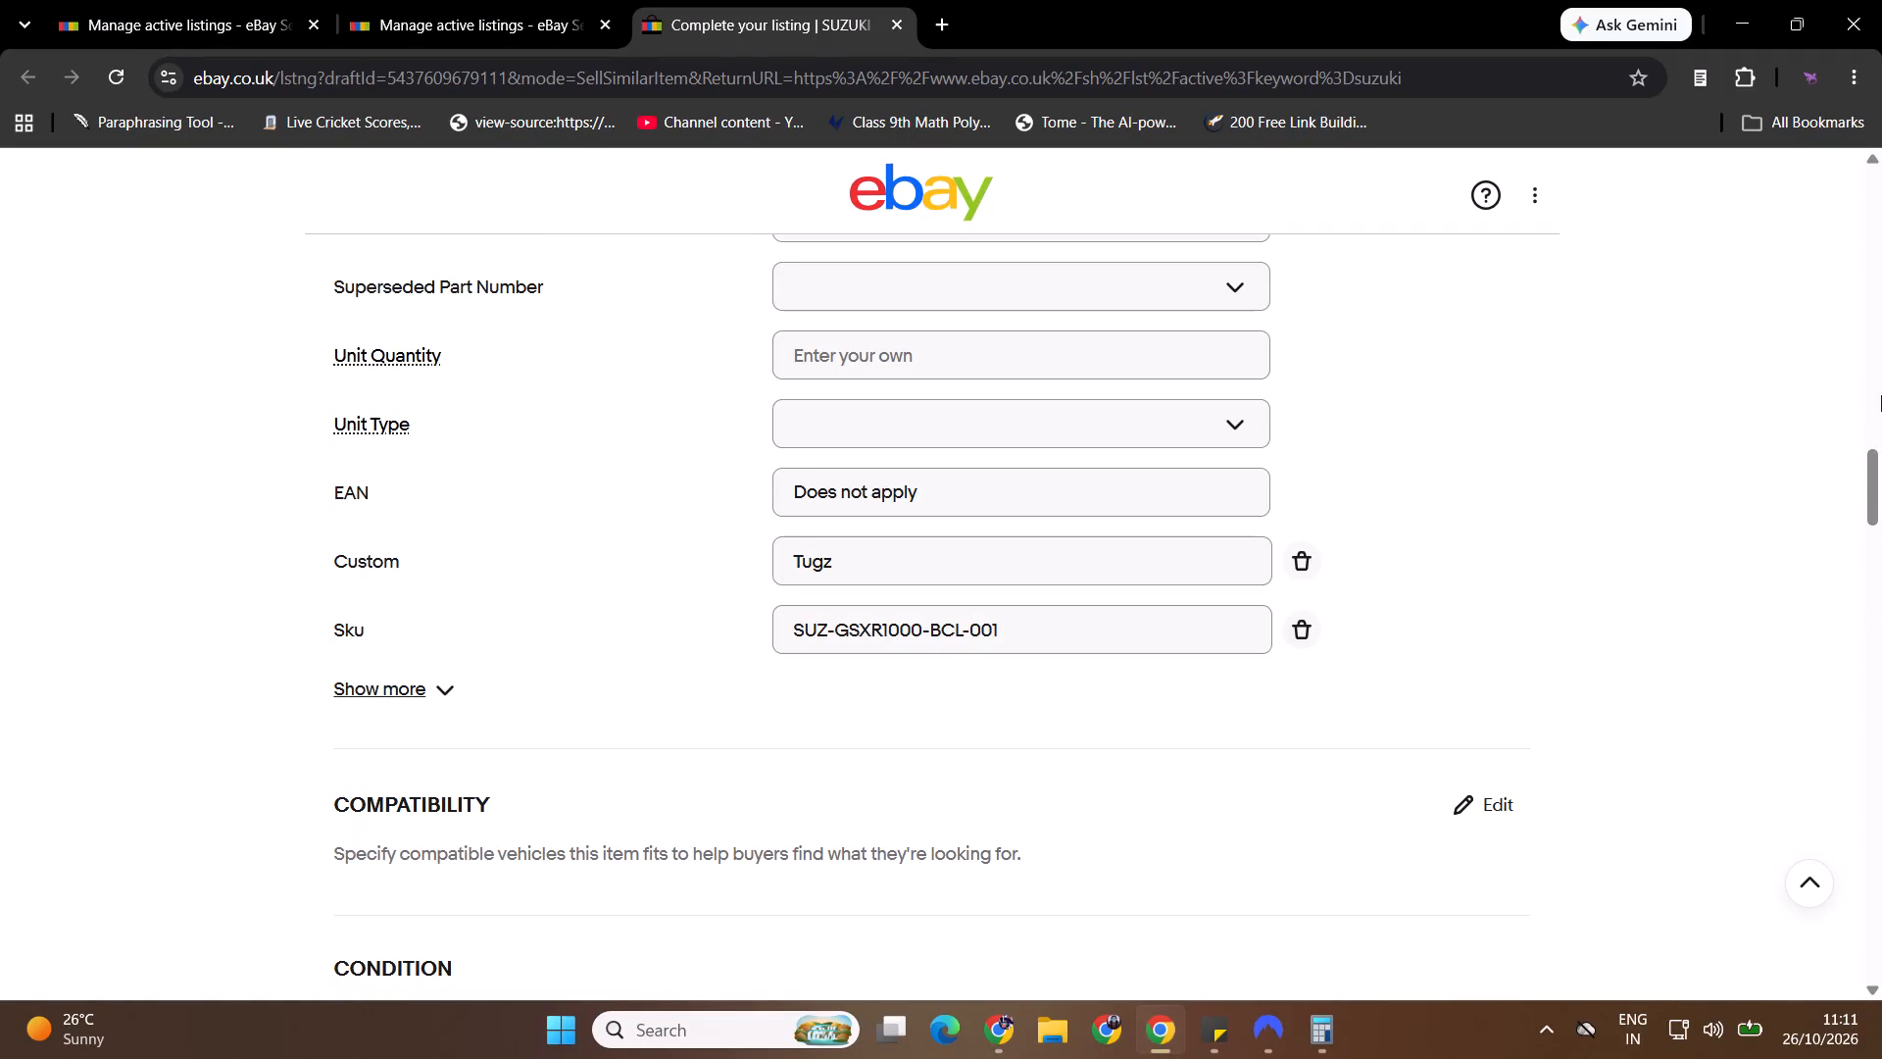
Check the silver levers draft's description and pricing, publish the listing and return to the active listings.
{"action": "middle_click", "coordinate": [689, 531]}
{"action": "left_click", "coordinate": [719, 639]}
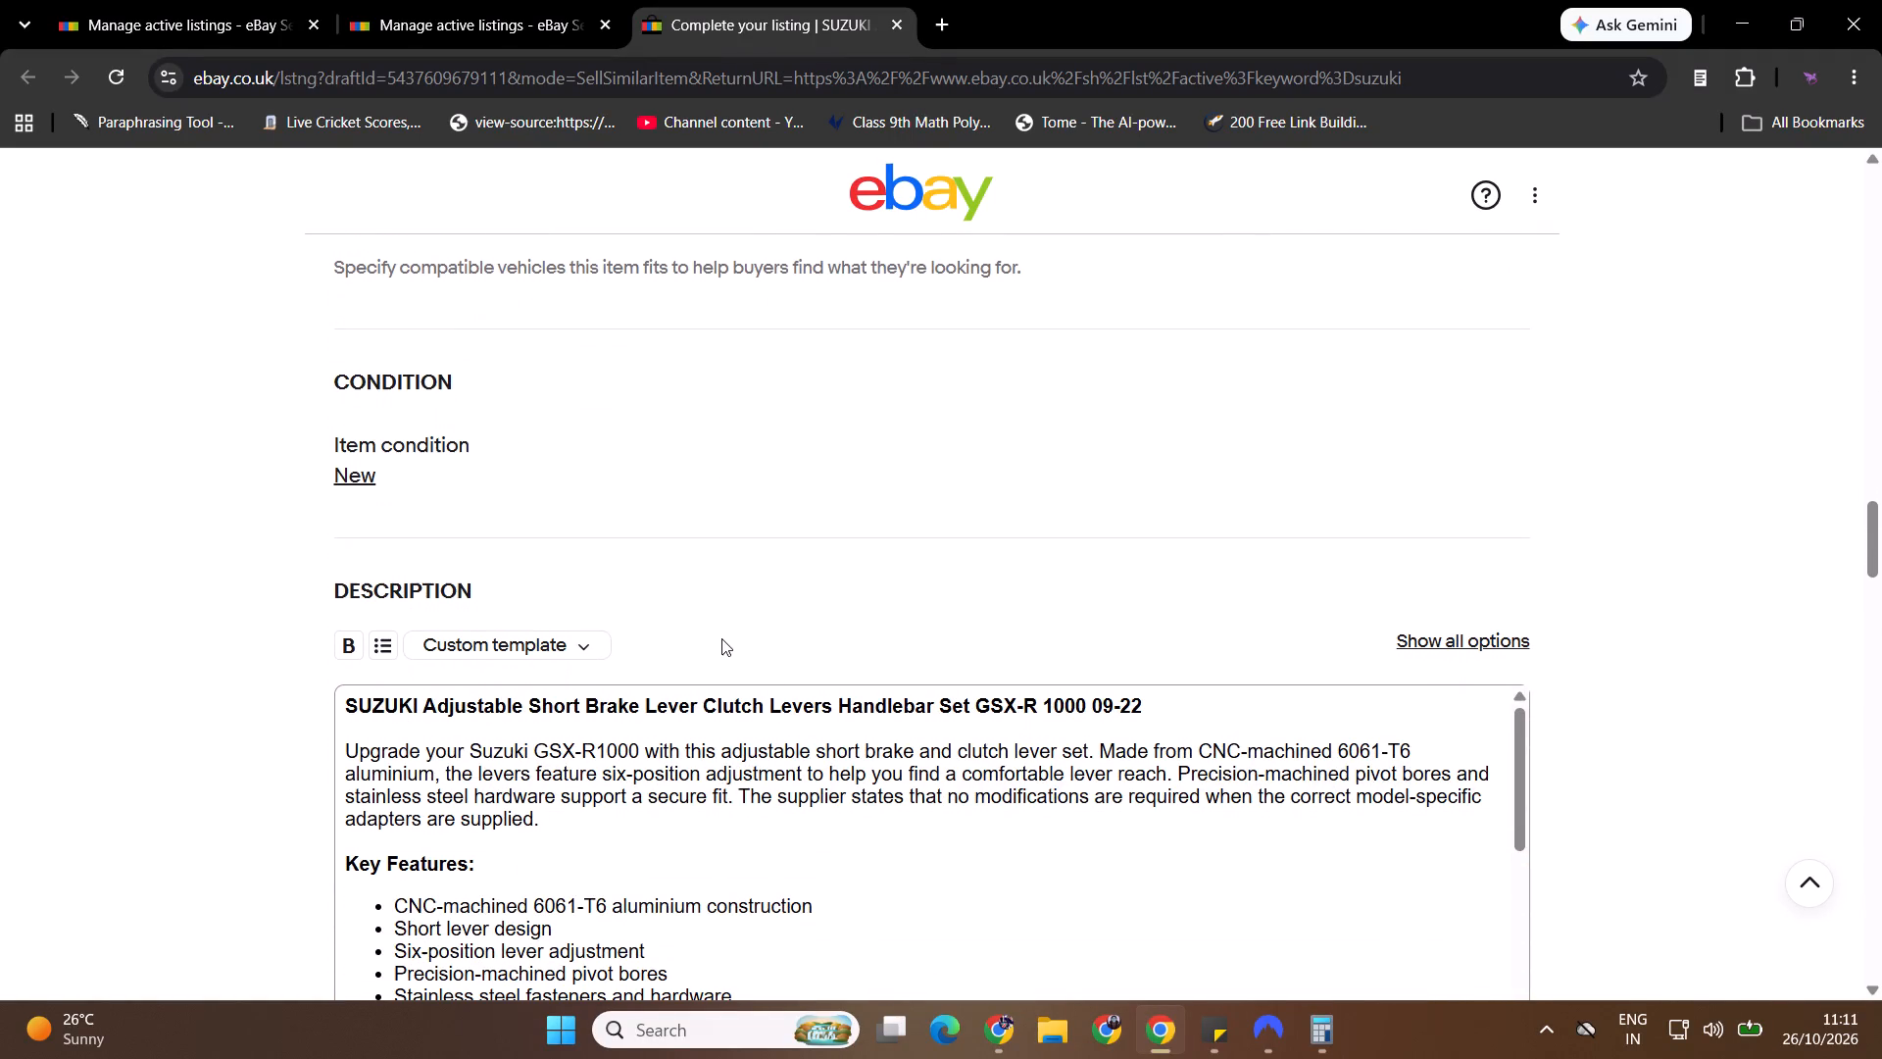
{"action": "middle_click", "coordinate": [844, 757]}
{"action": "left_click", "coordinate": [868, 849]}
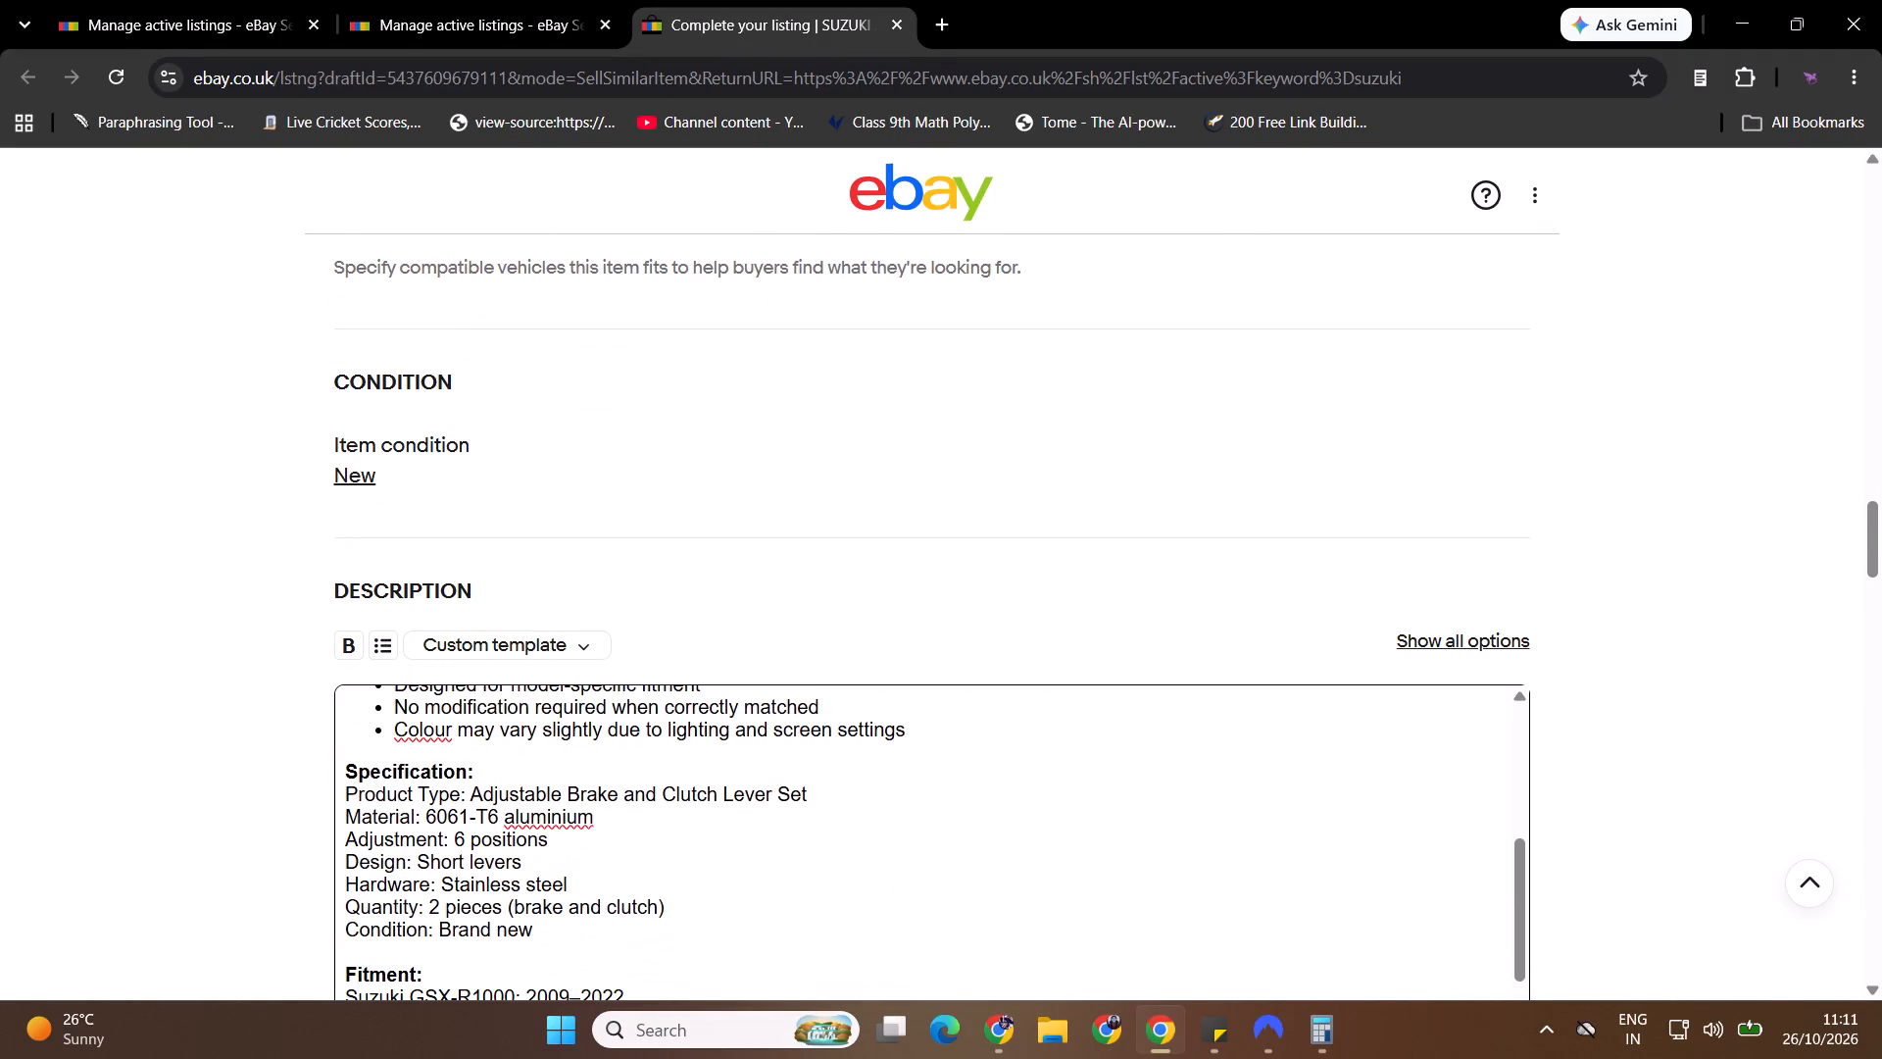
{"action": "middle_click", "coordinate": [873, 768]}
{"action": "middle_click", "coordinate": [900, 807]}
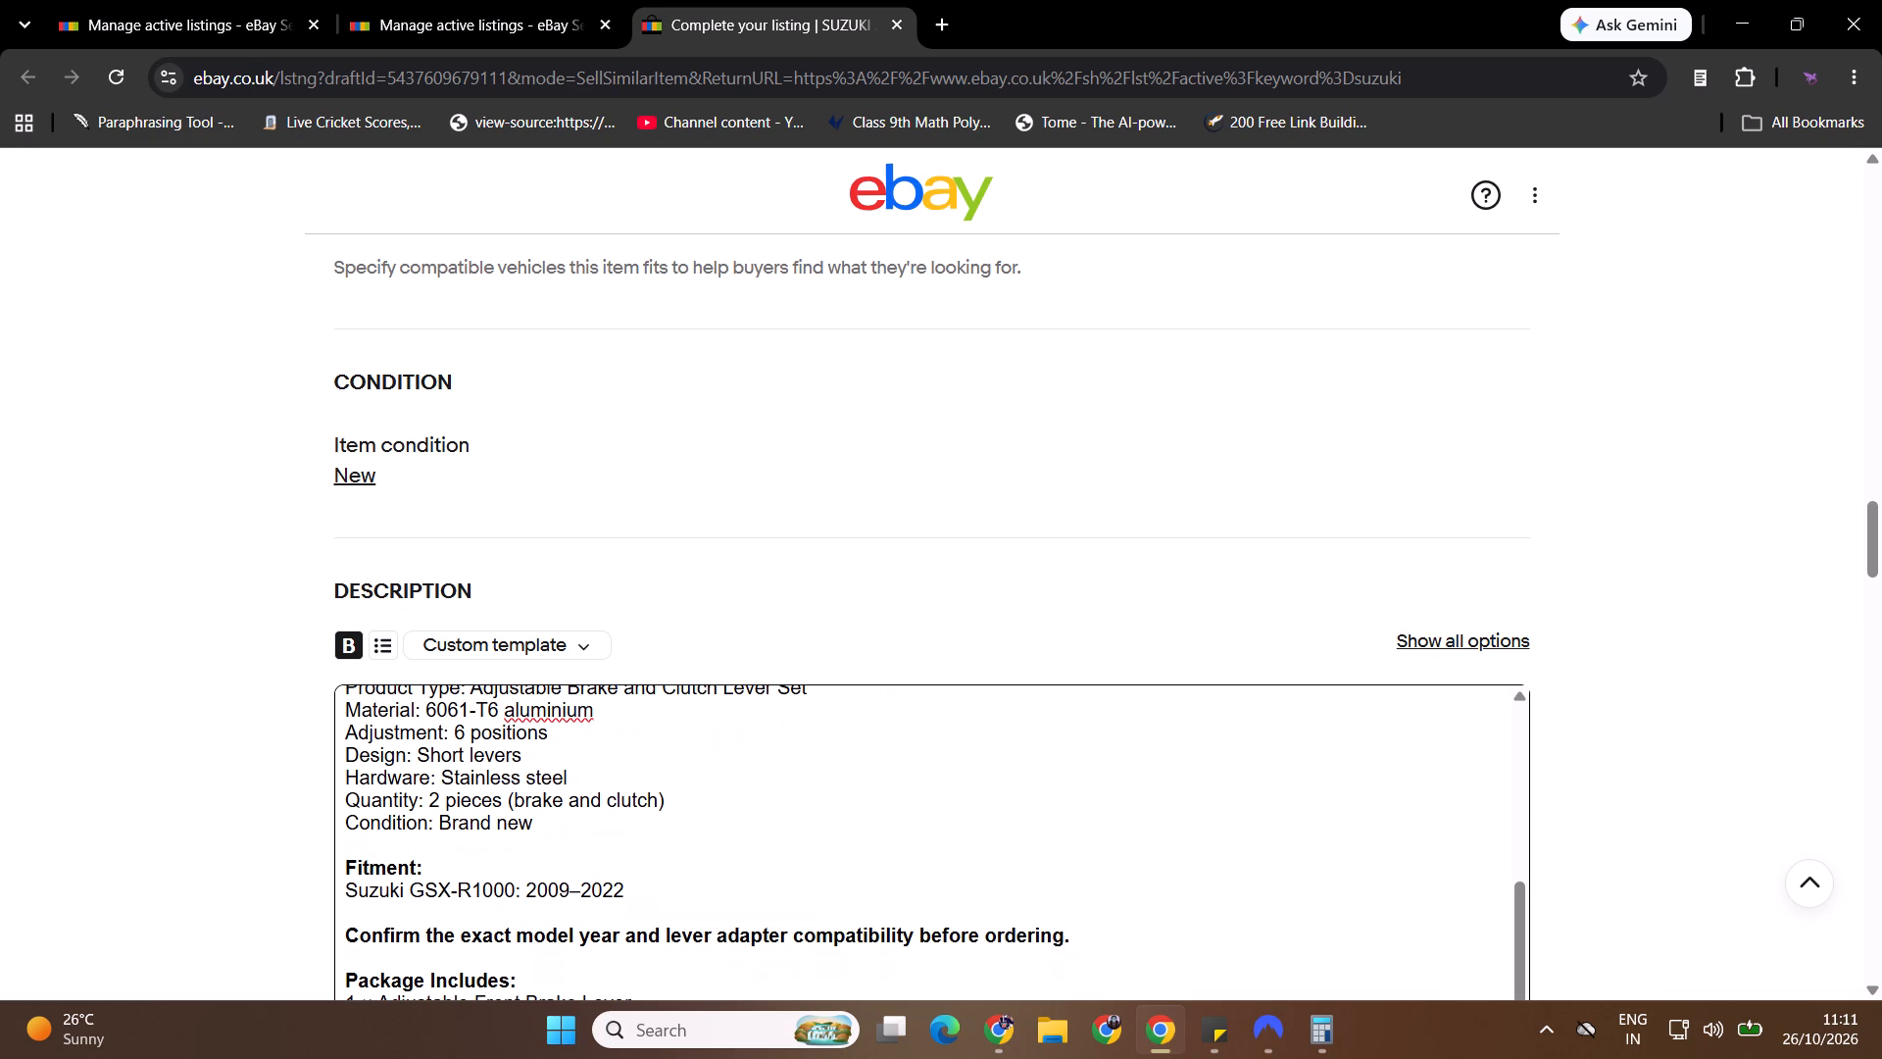
{"action": "middle_click", "coordinate": [941, 497]}
{"action": "left_click", "coordinate": [916, 665]}
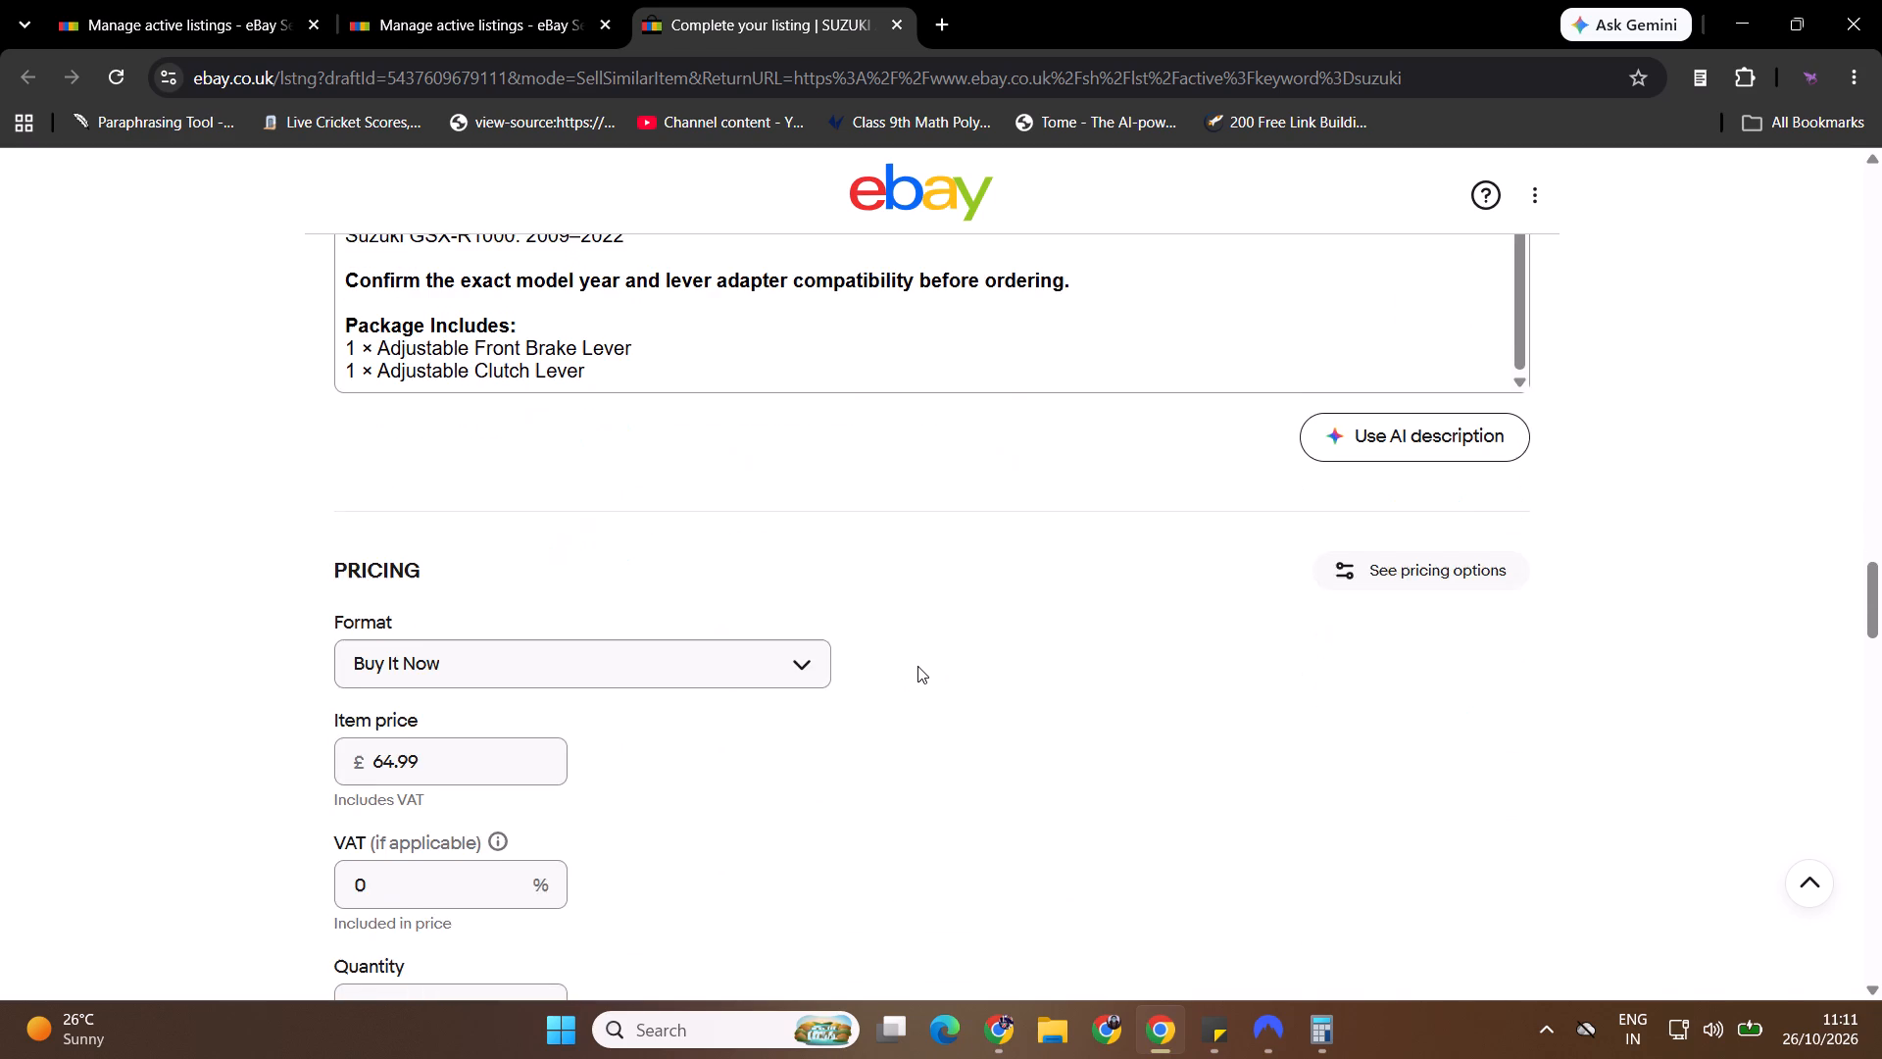
{"action": "middle_click", "coordinate": [1021, 651]}
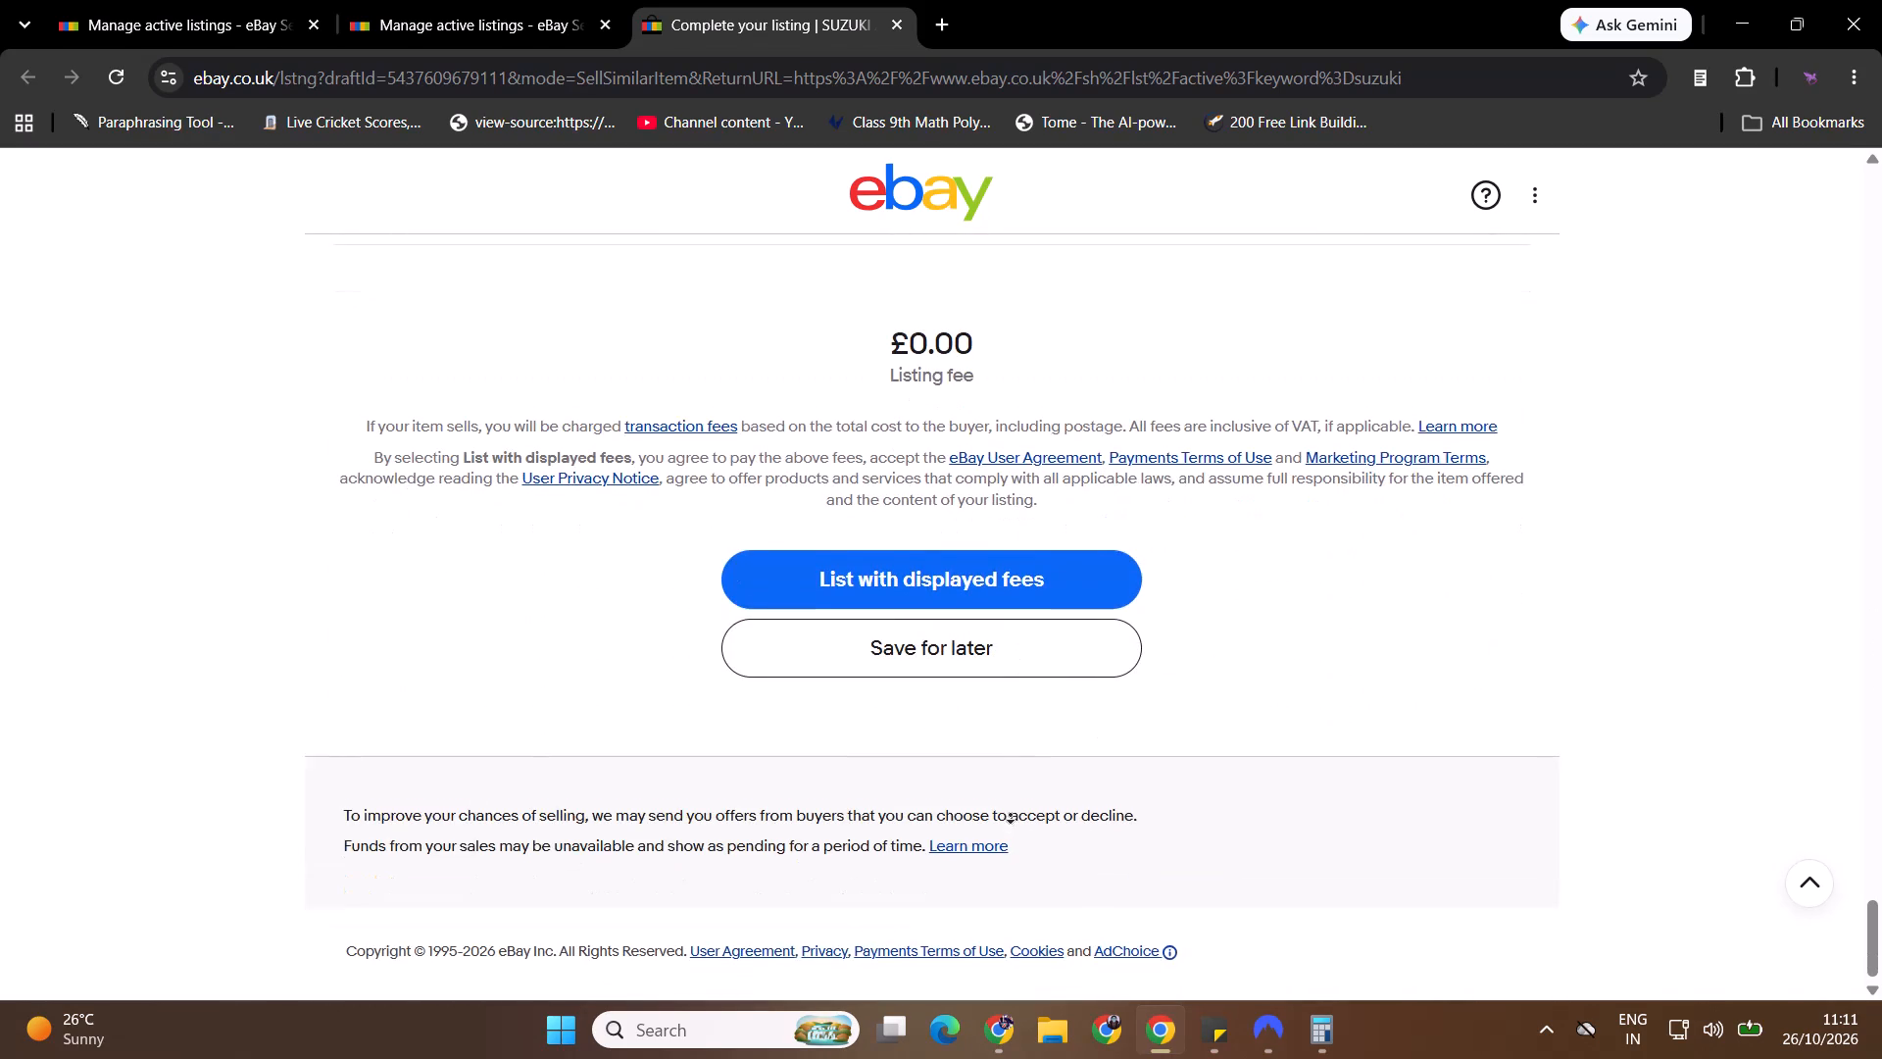
{"action": "left_click", "coordinate": [965, 569]}
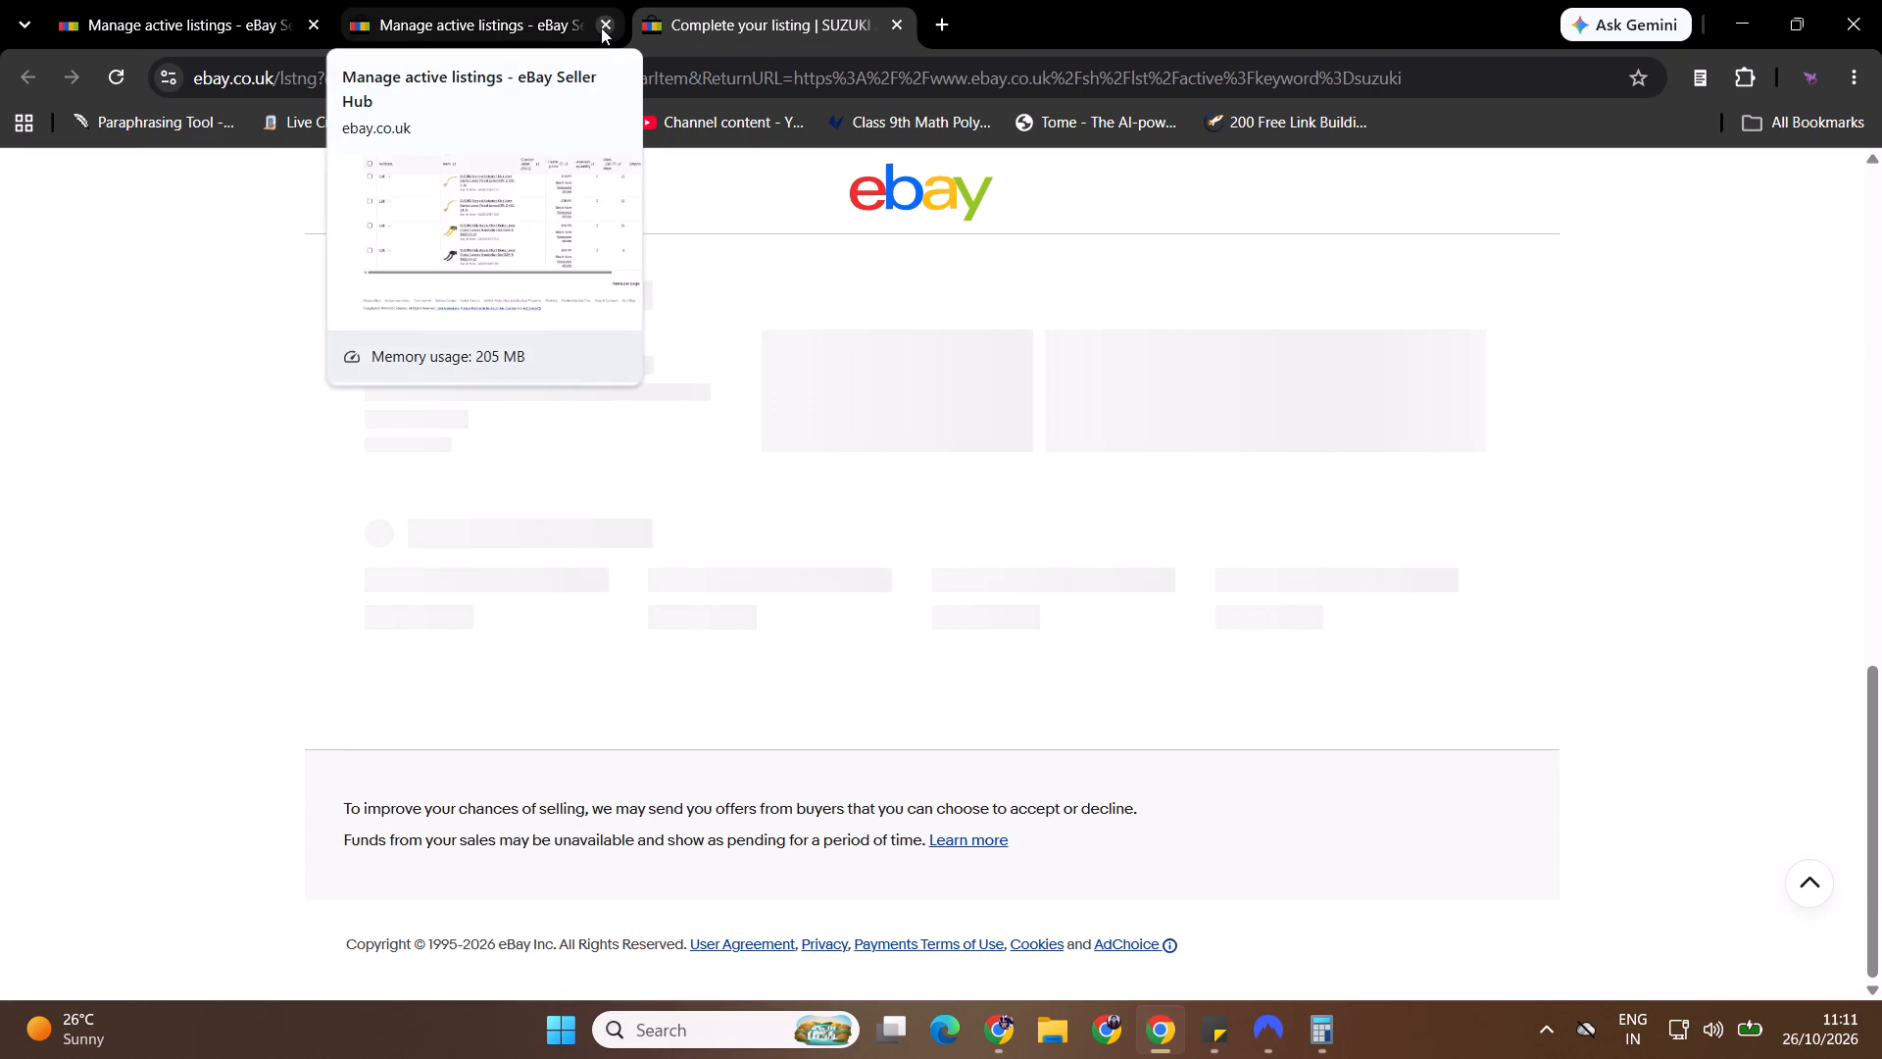
{"action": "left_click", "coordinate": [1226, 551]}
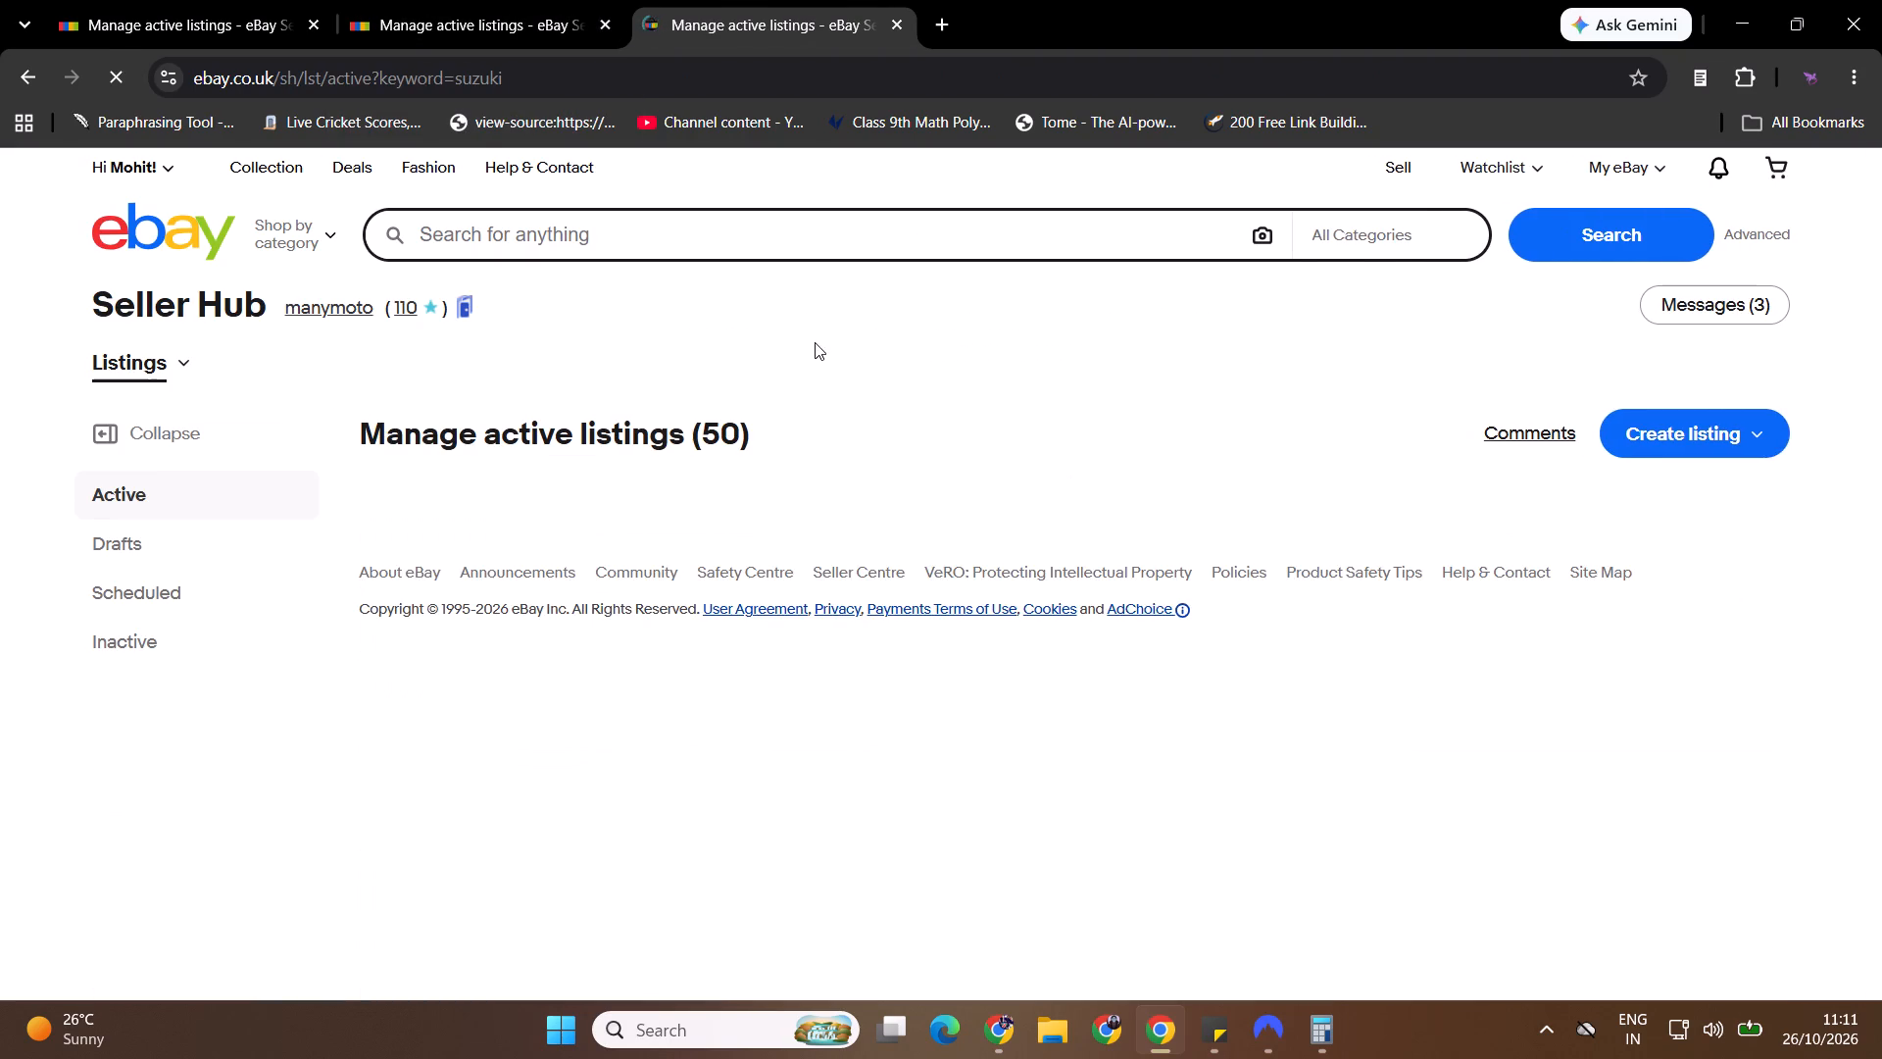
Create a sell-similar draft from the newly published silver levers listing at the end of the active listings.
{"action": "middle_click", "coordinate": [815, 342]}
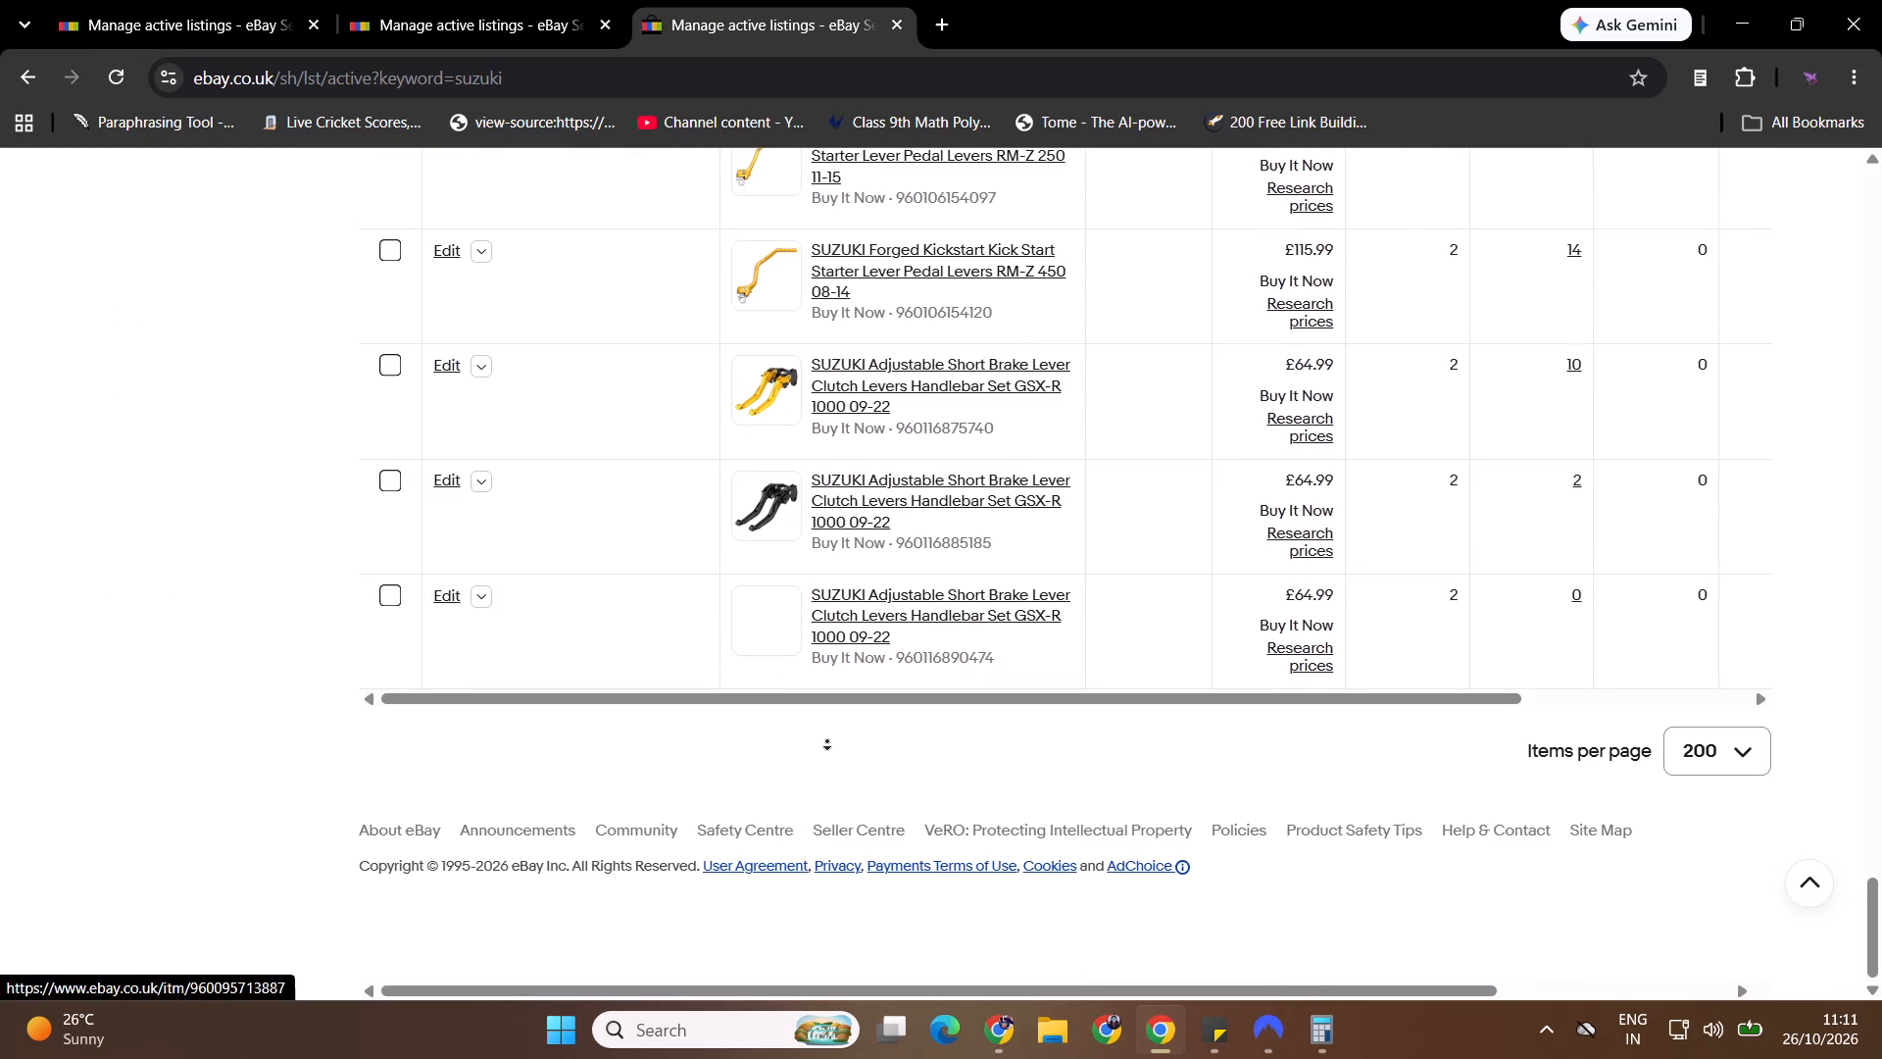
{"action": "left_click", "coordinate": [827, 741]}
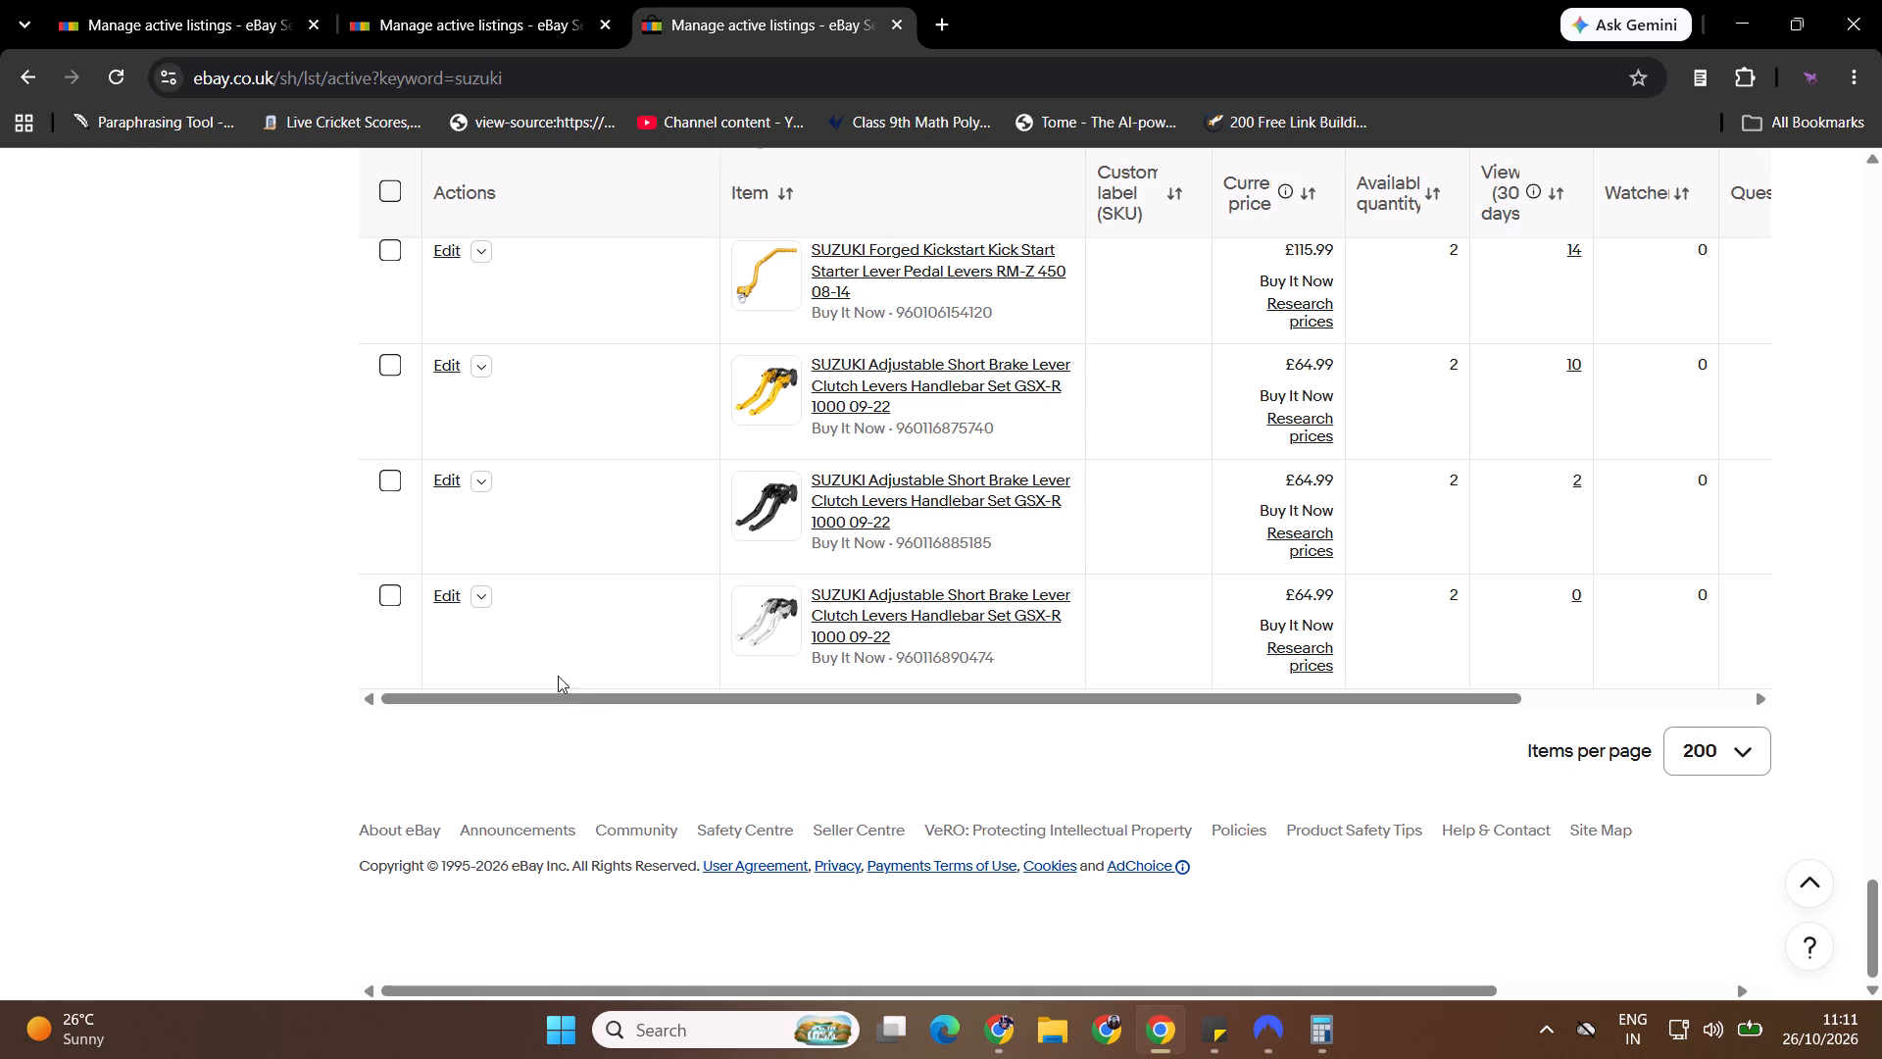
{"action": "left_click", "coordinate": [478, 597]}
{"action": "middle_click", "coordinate": [500, 640]}
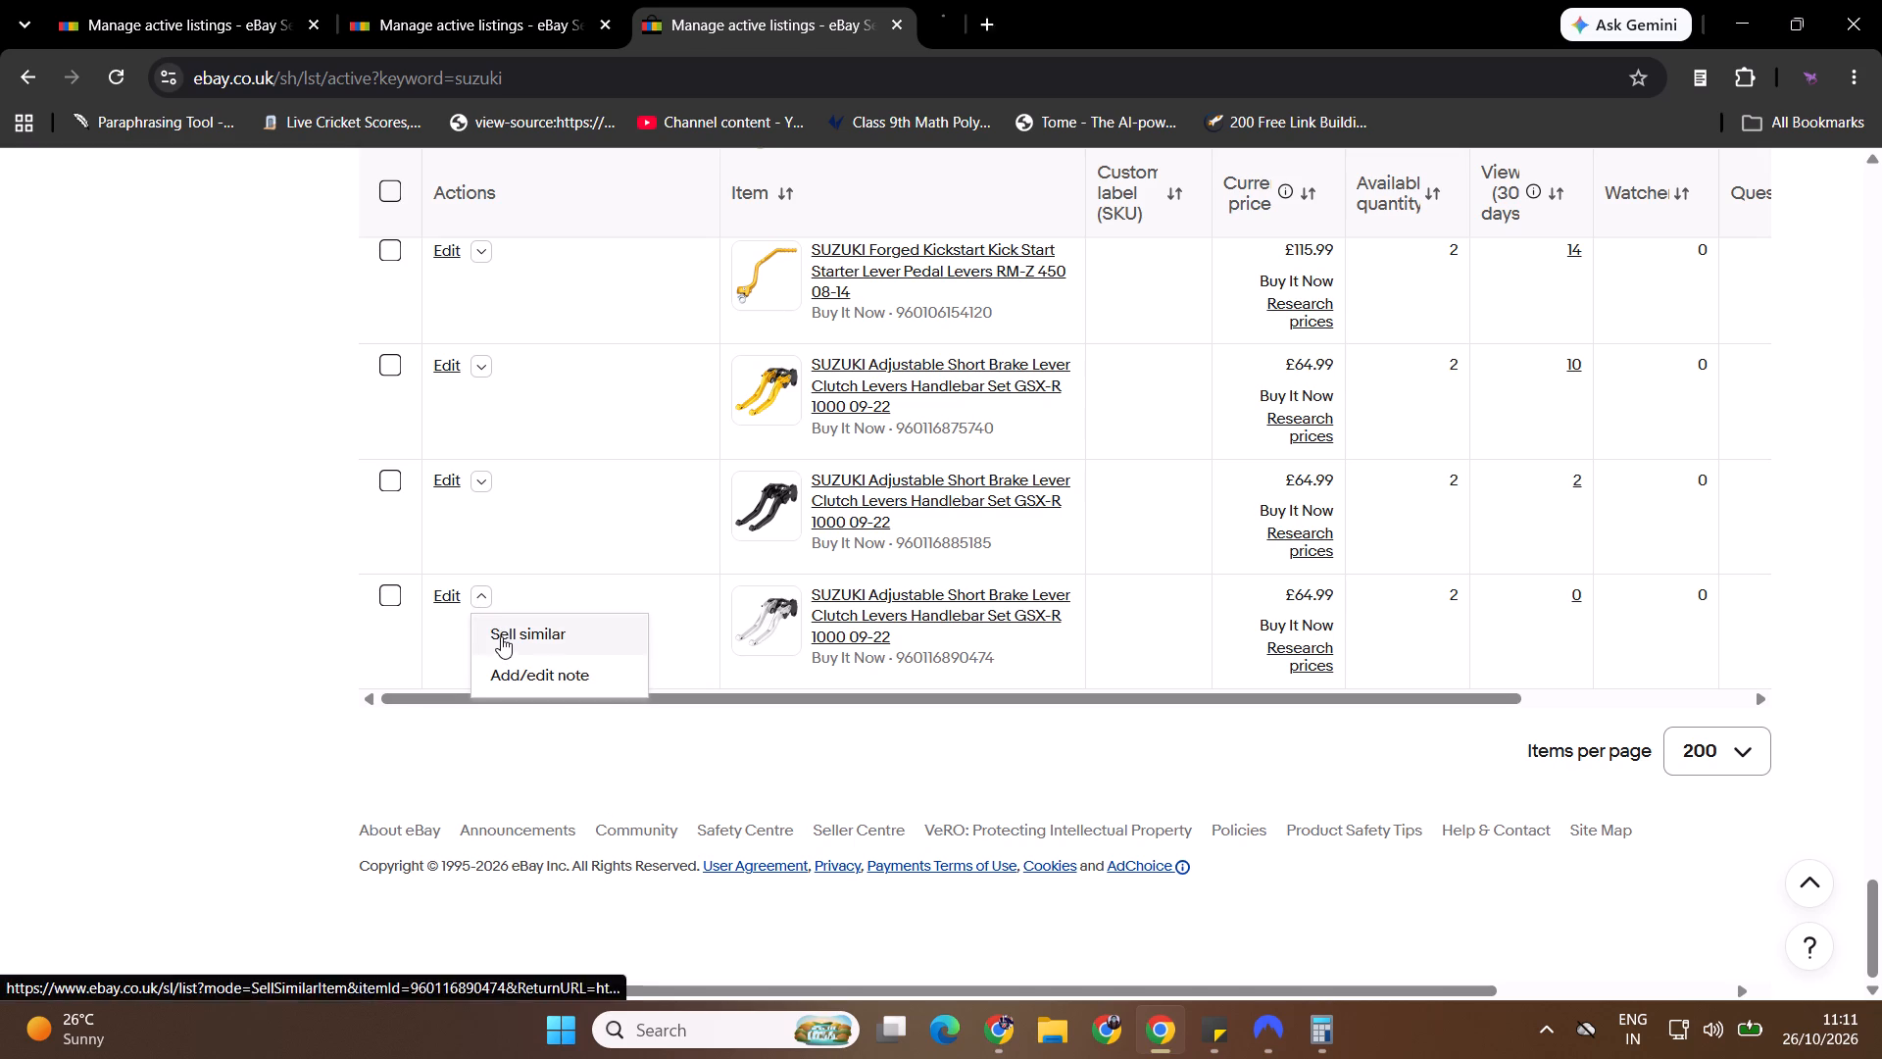
{"action": "left_click", "coordinate": [975, 0]}
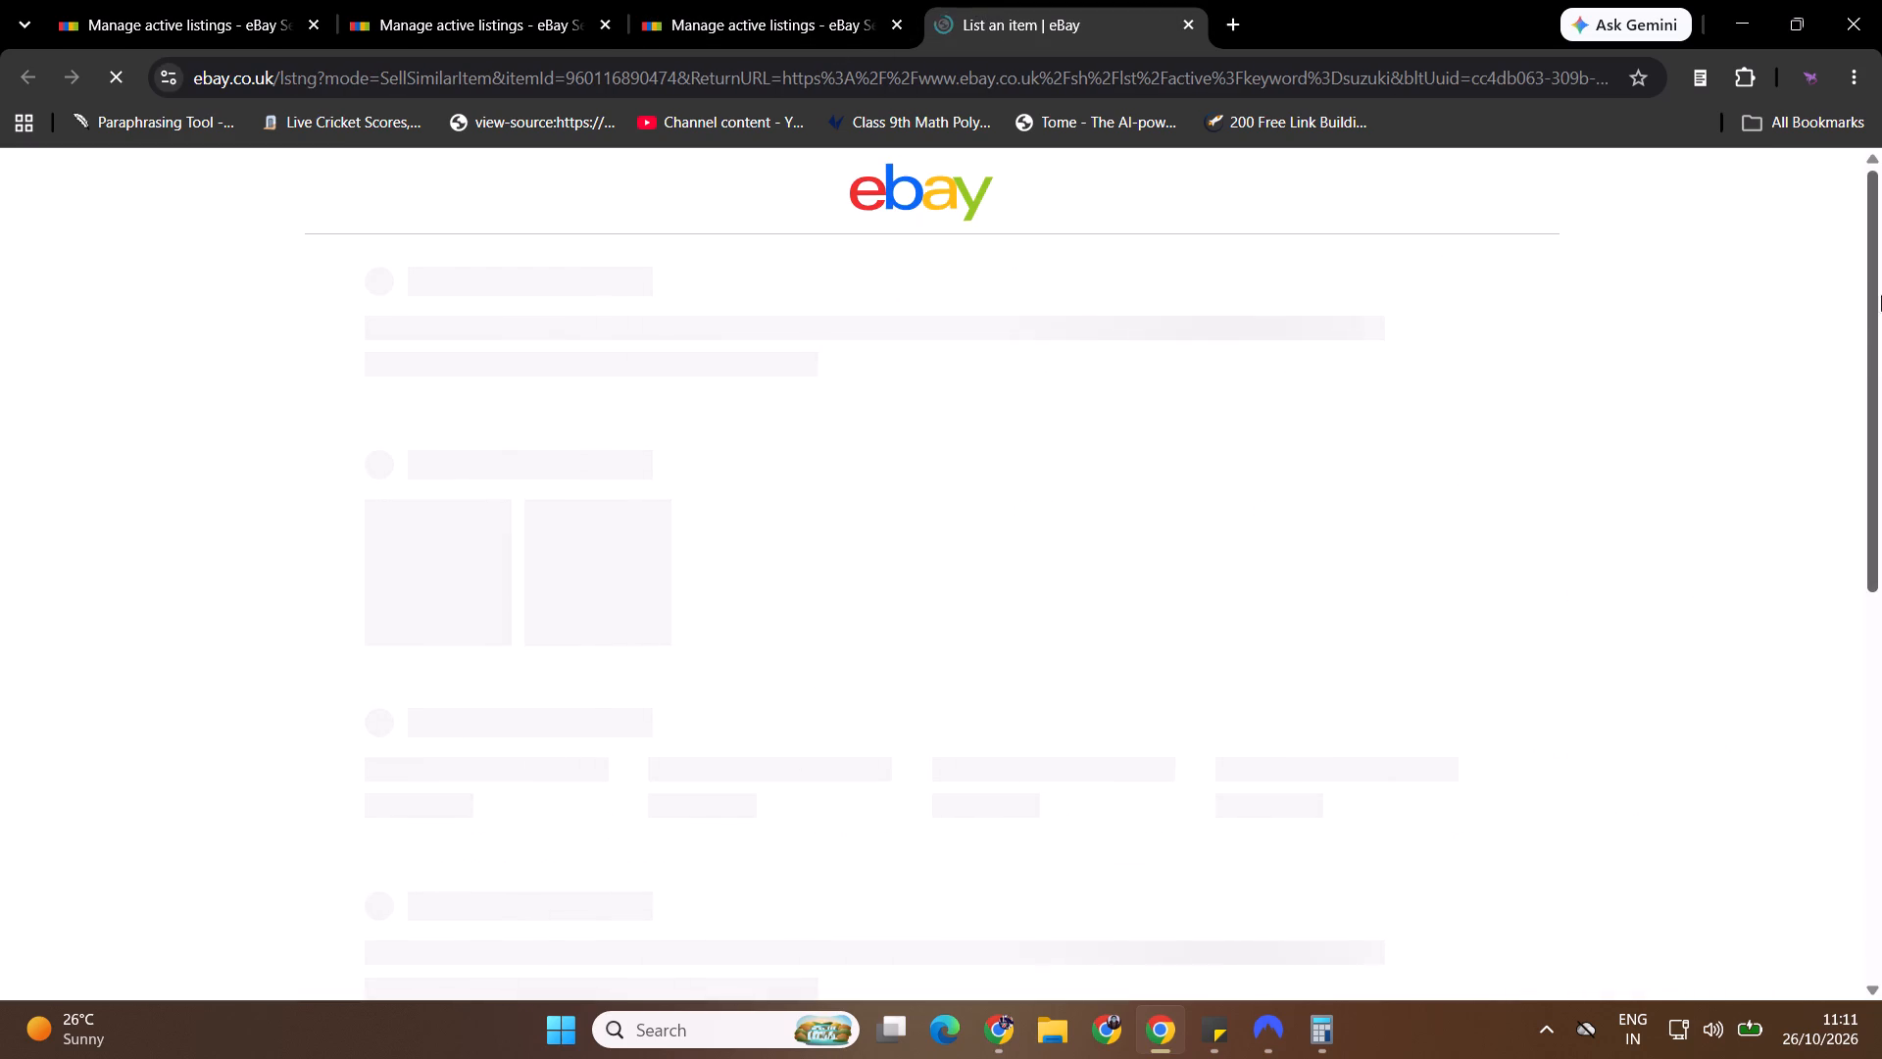
Replace the silver levers photo in the new draft with the grey levers image S27c620f713bd4c09a724cd1c34698b25W from Downloads.
{"action": "left_click_drag", "start_coordinate": [1881, 216], "coordinate": [1881, 233]}
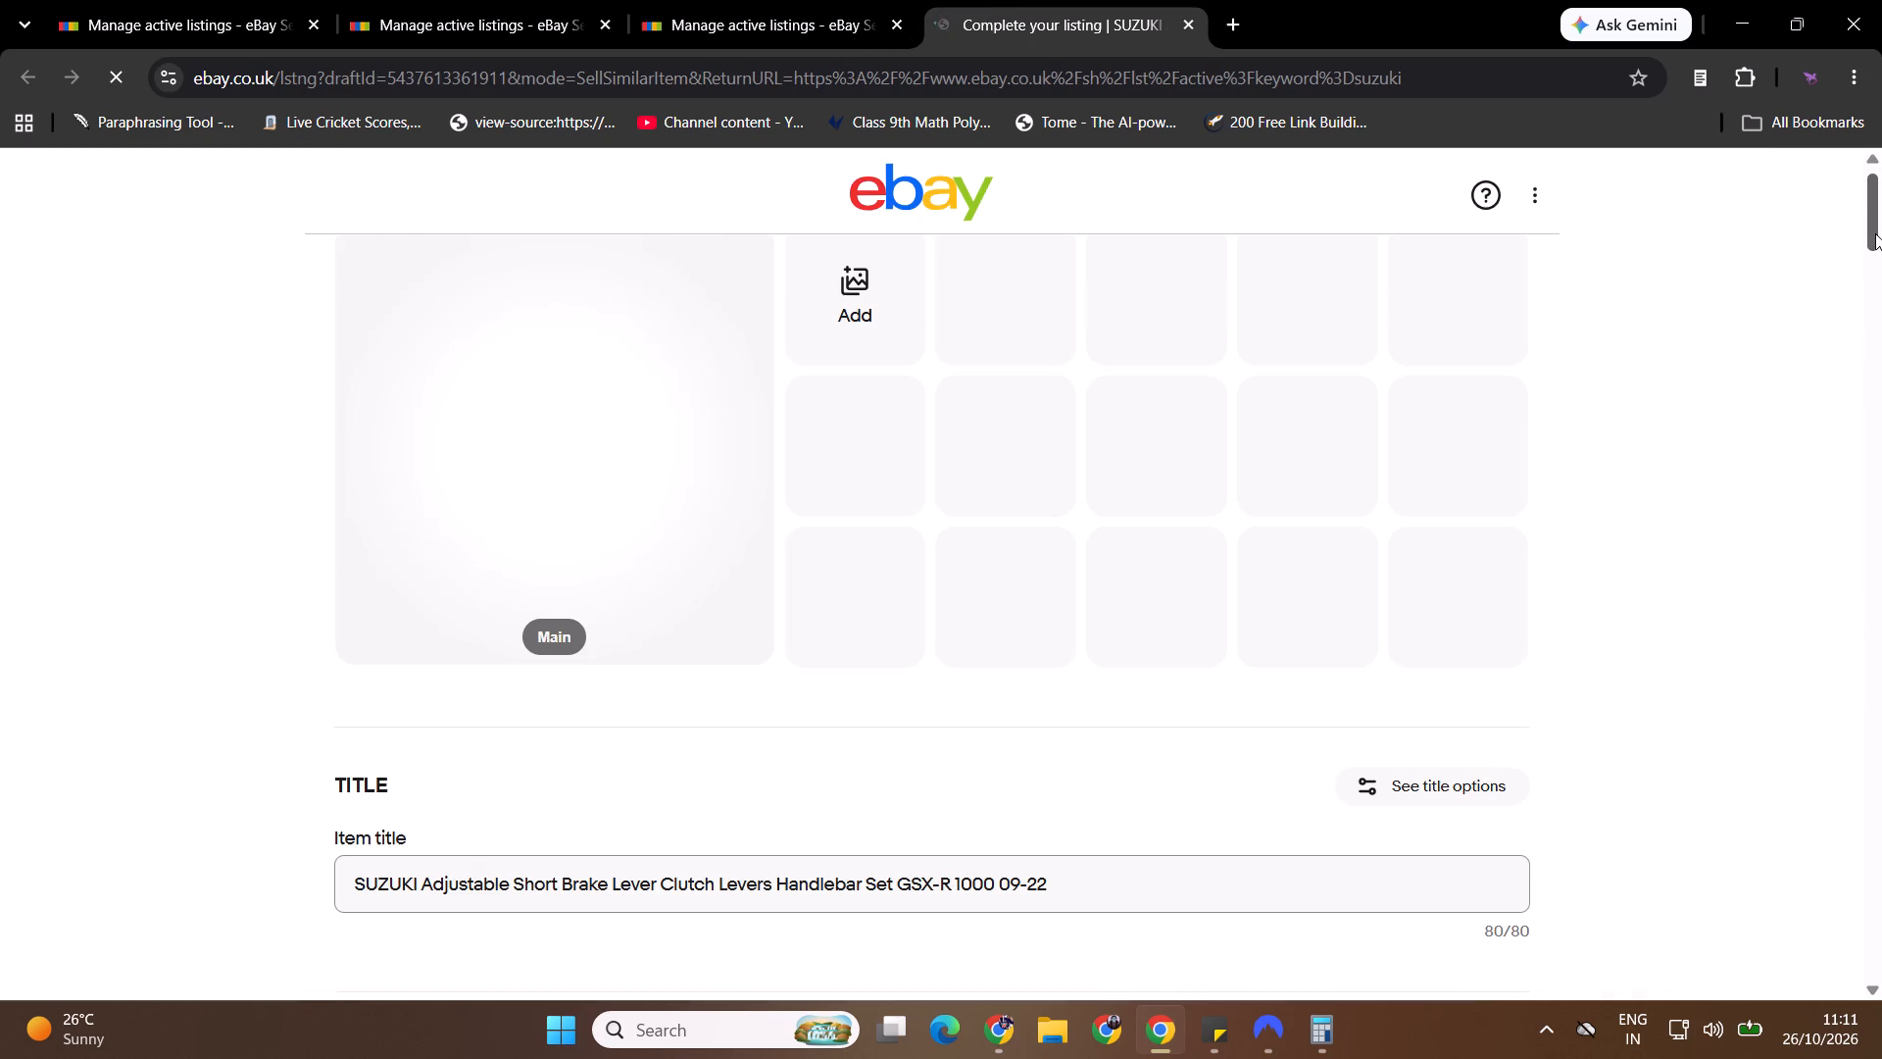
{"action": "left_click", "coordinate": [741, 276]}
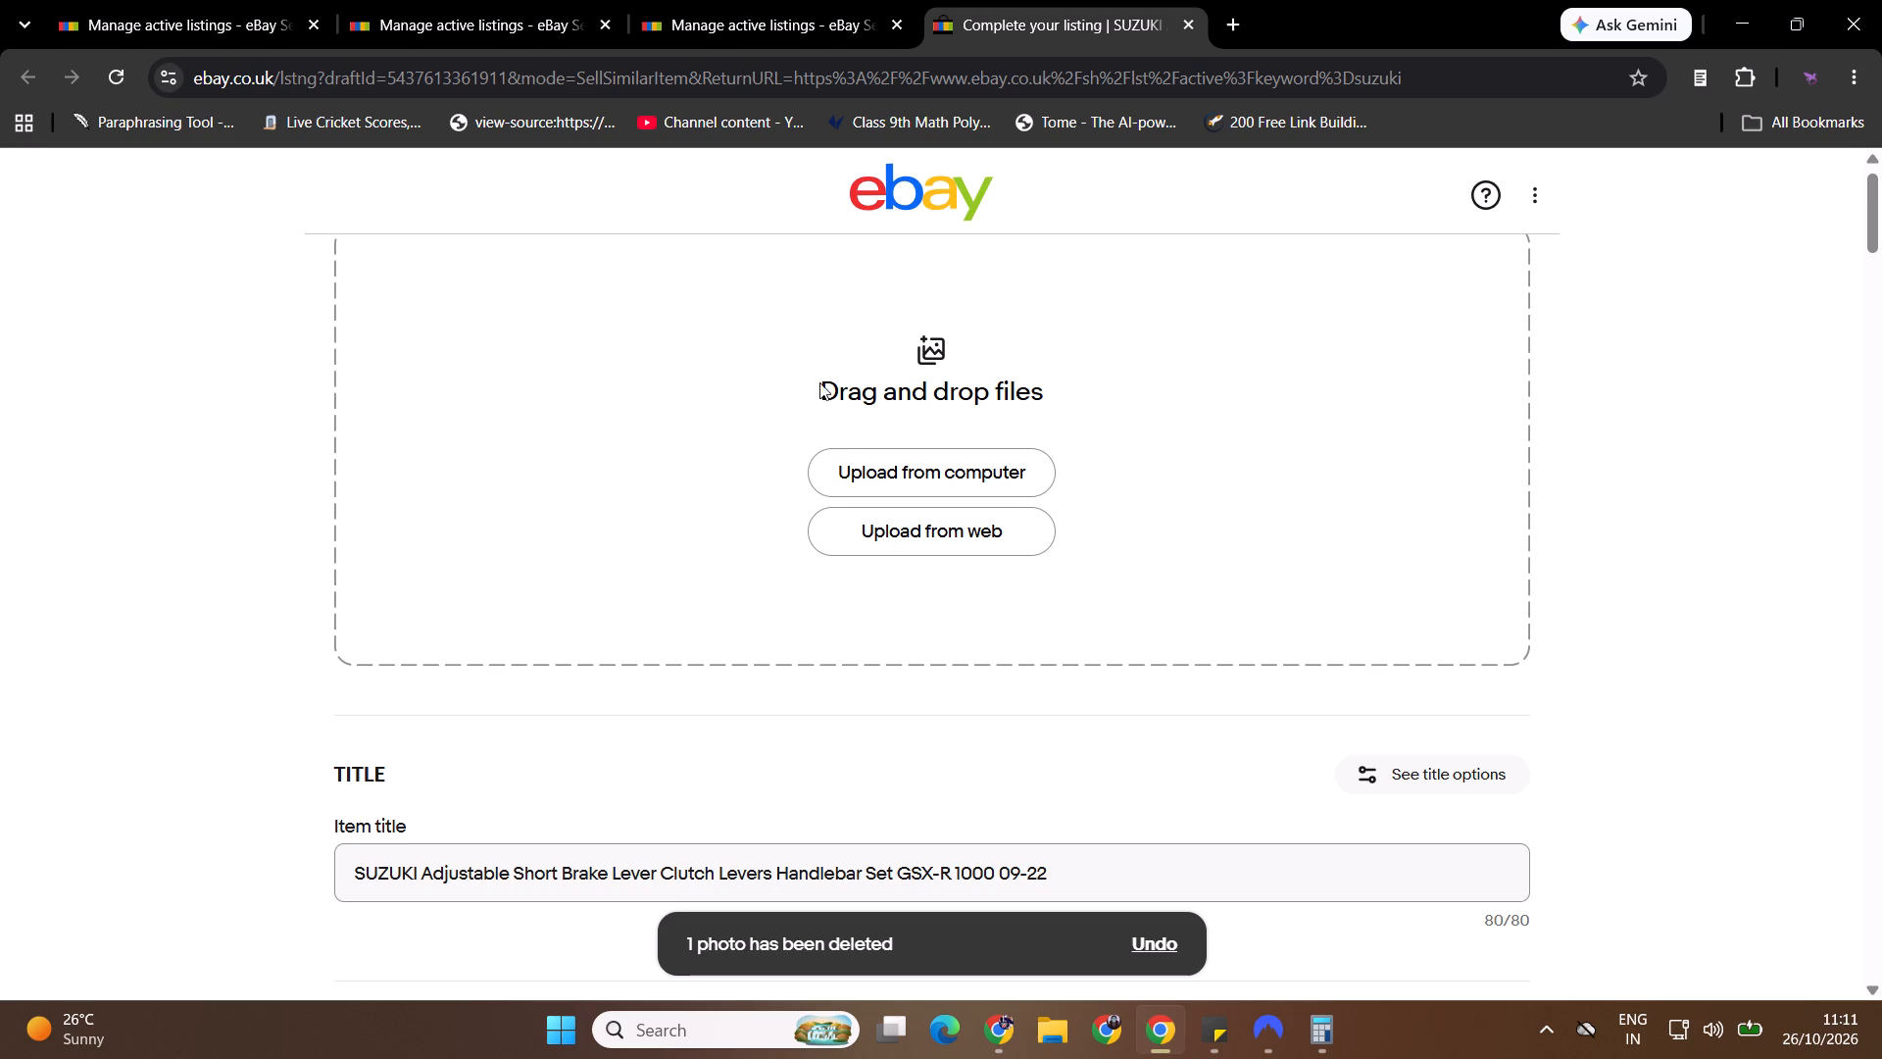
{"action": "left_click", "coordinate": [874, 469]}
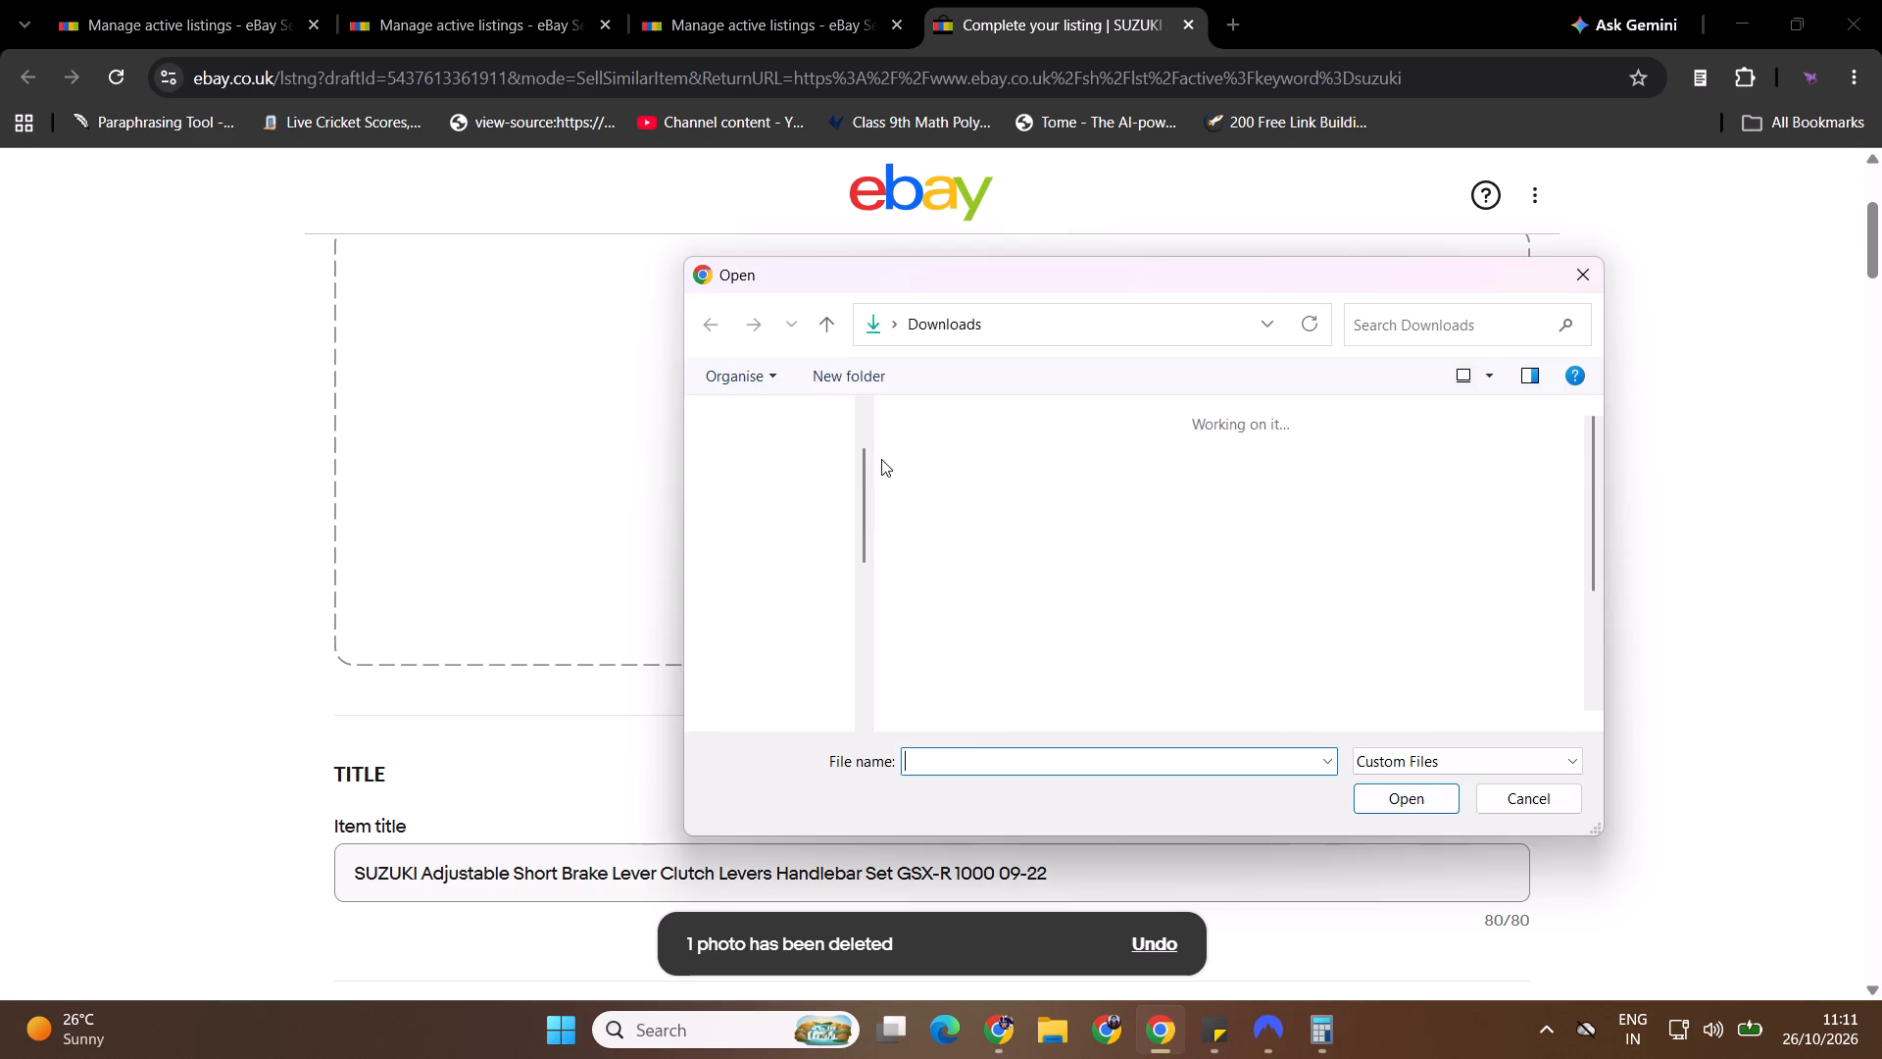
{"action": "left_click", "coordinate": [925, 492]}
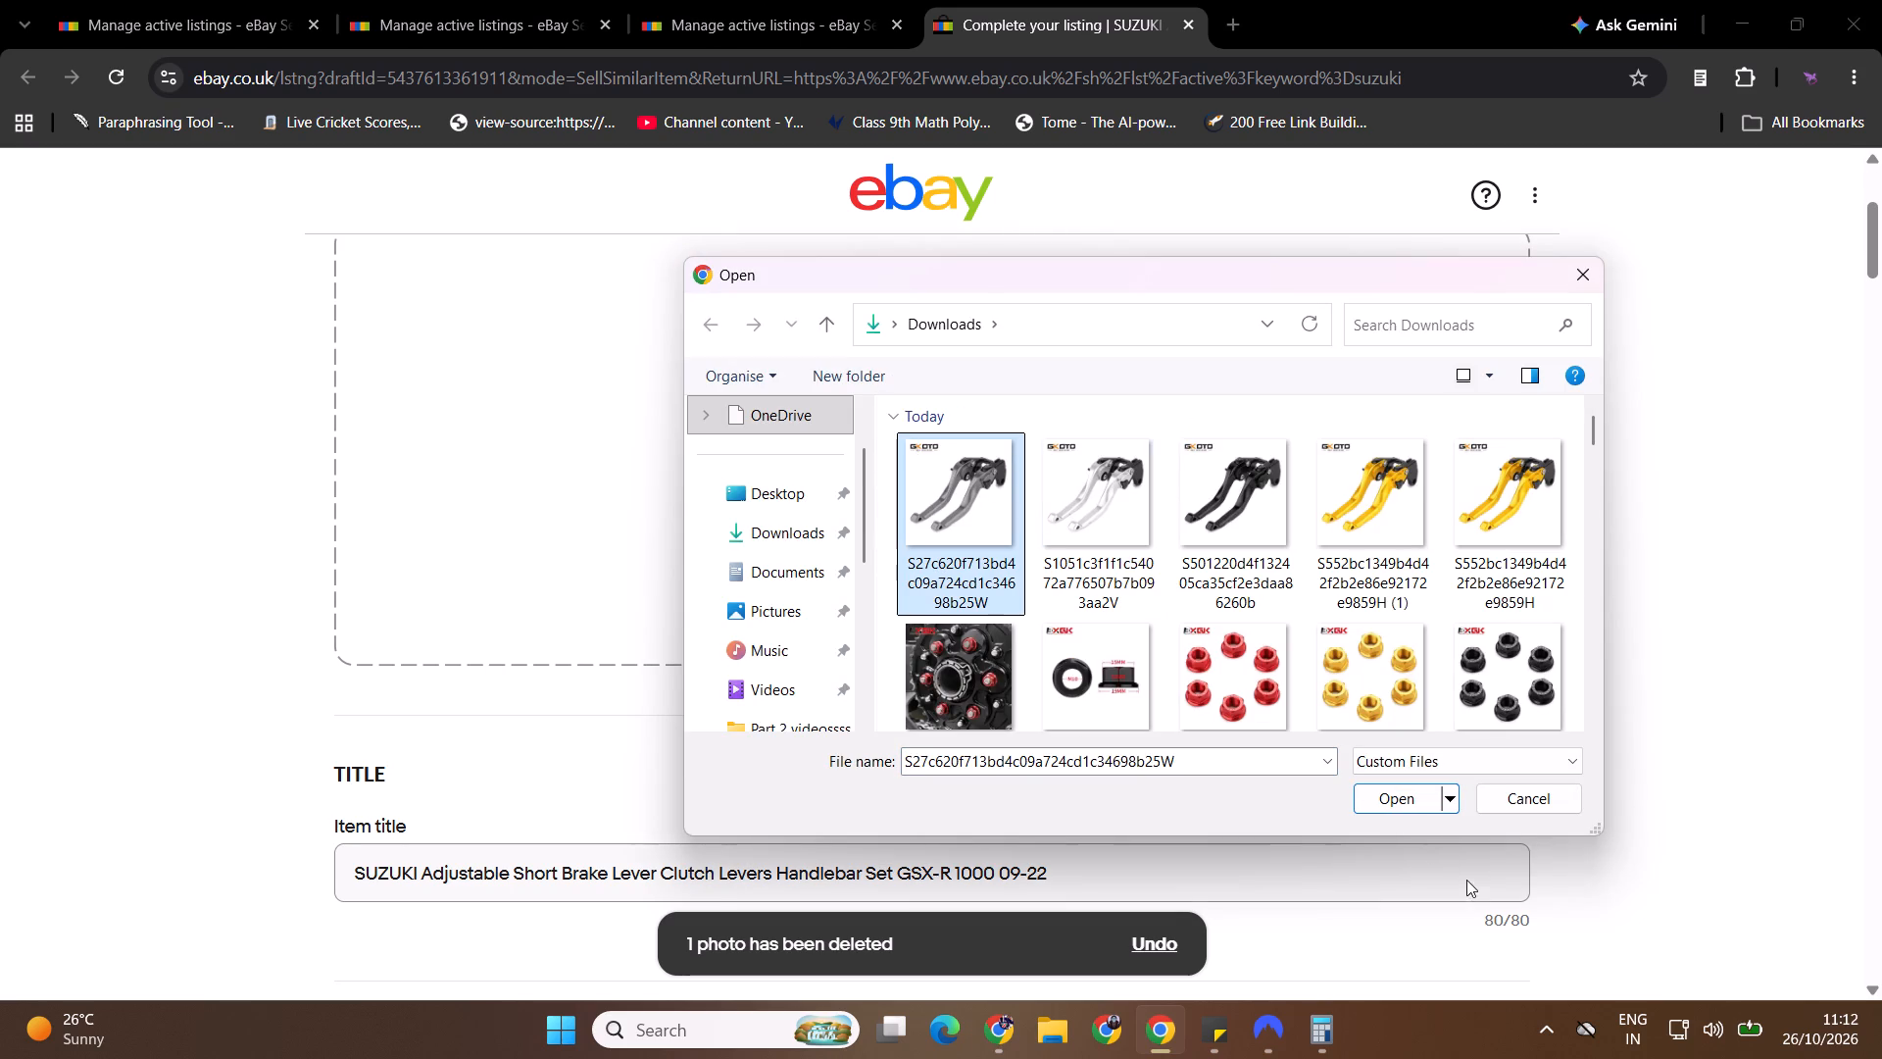
{"action": "left_click", "coordinate": [1385, 795]}
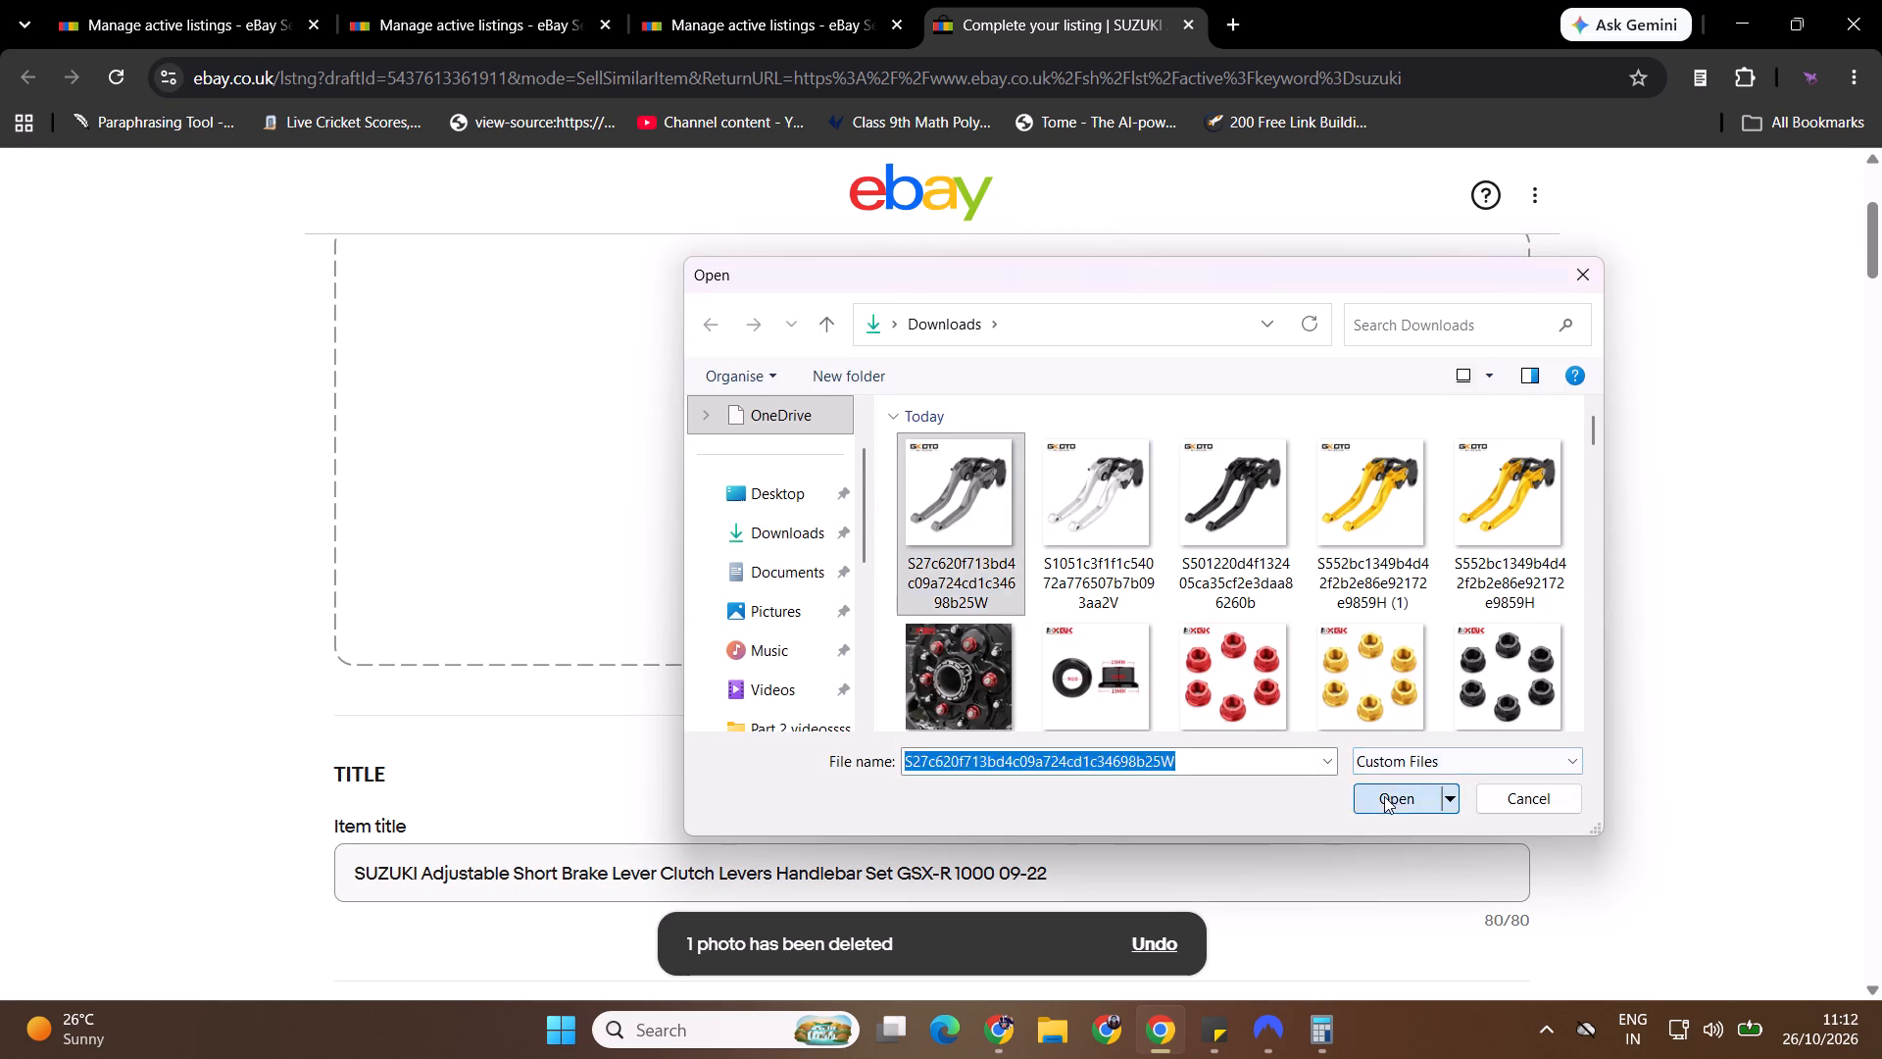
Remove the background and GKOTO logo from the grey levers main photo and save the edited photo.
{"action": "left_click", "coordinate": [576, 452]}
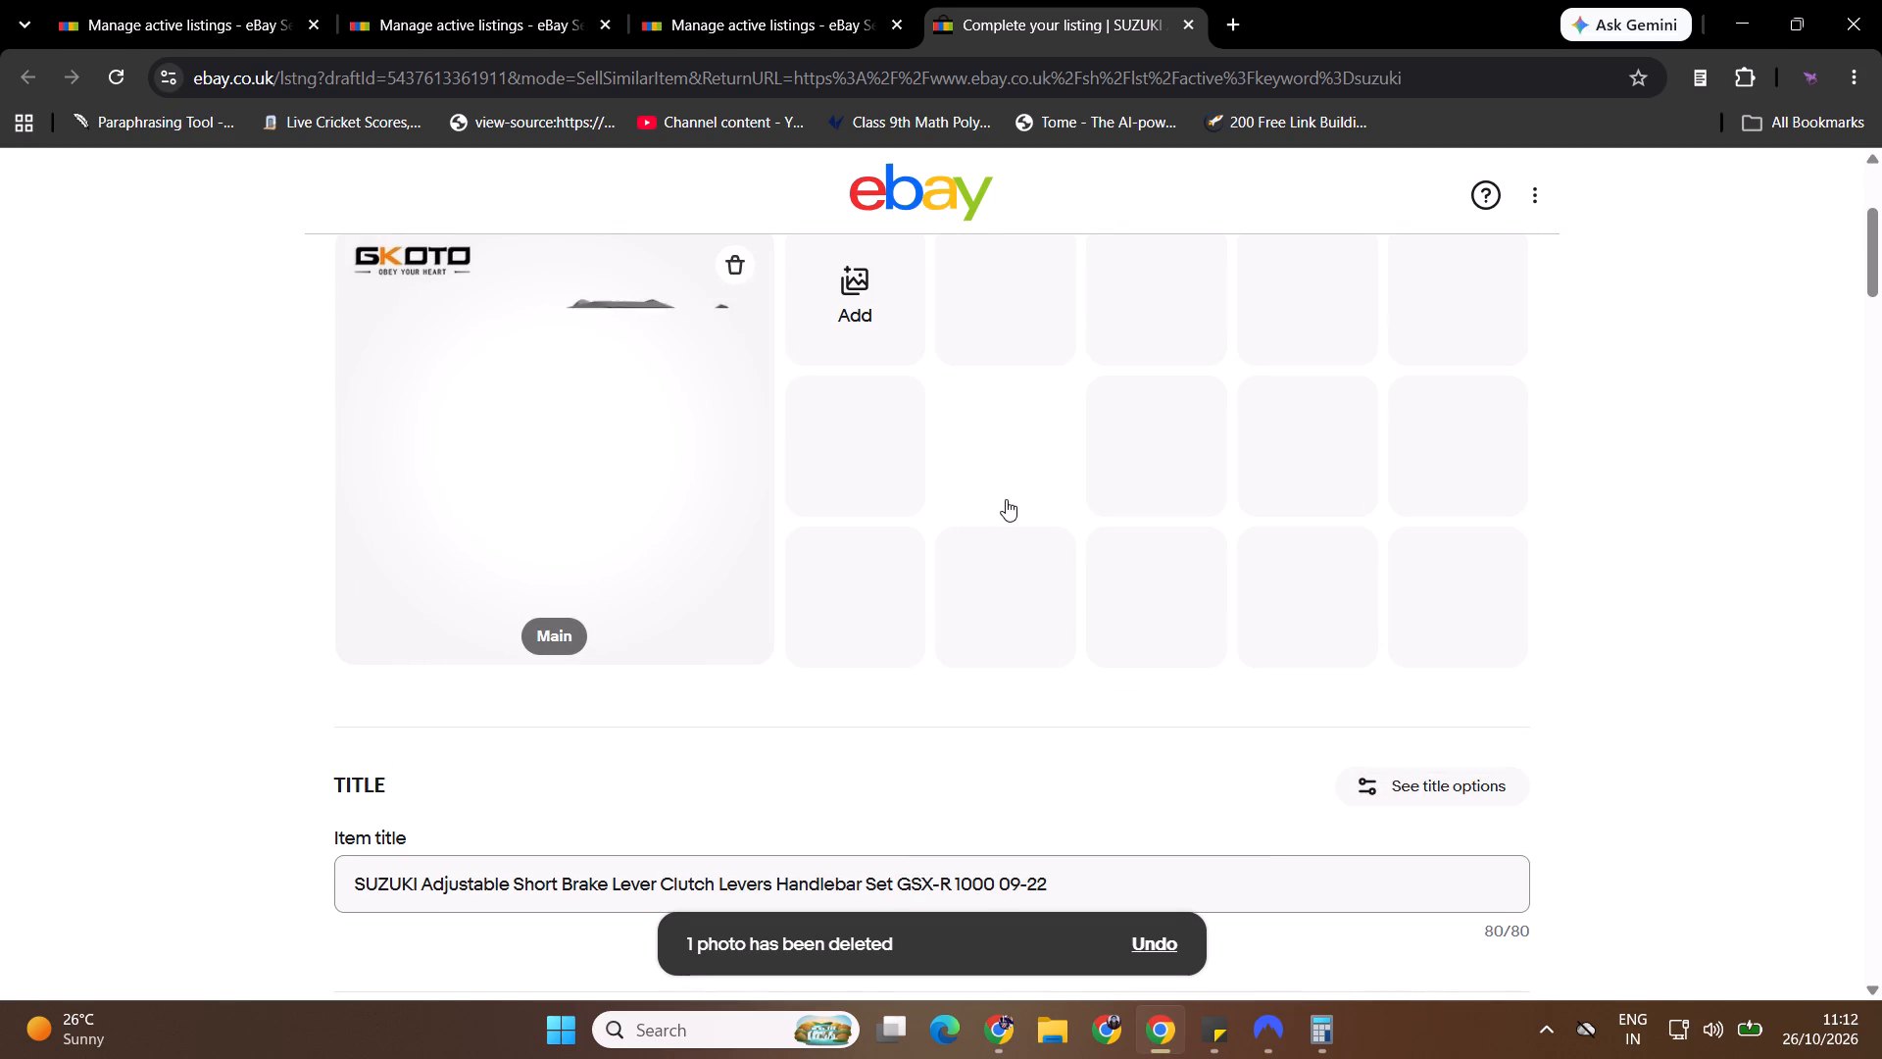
{"action": "left_click", "coordinate": [498, 399]}
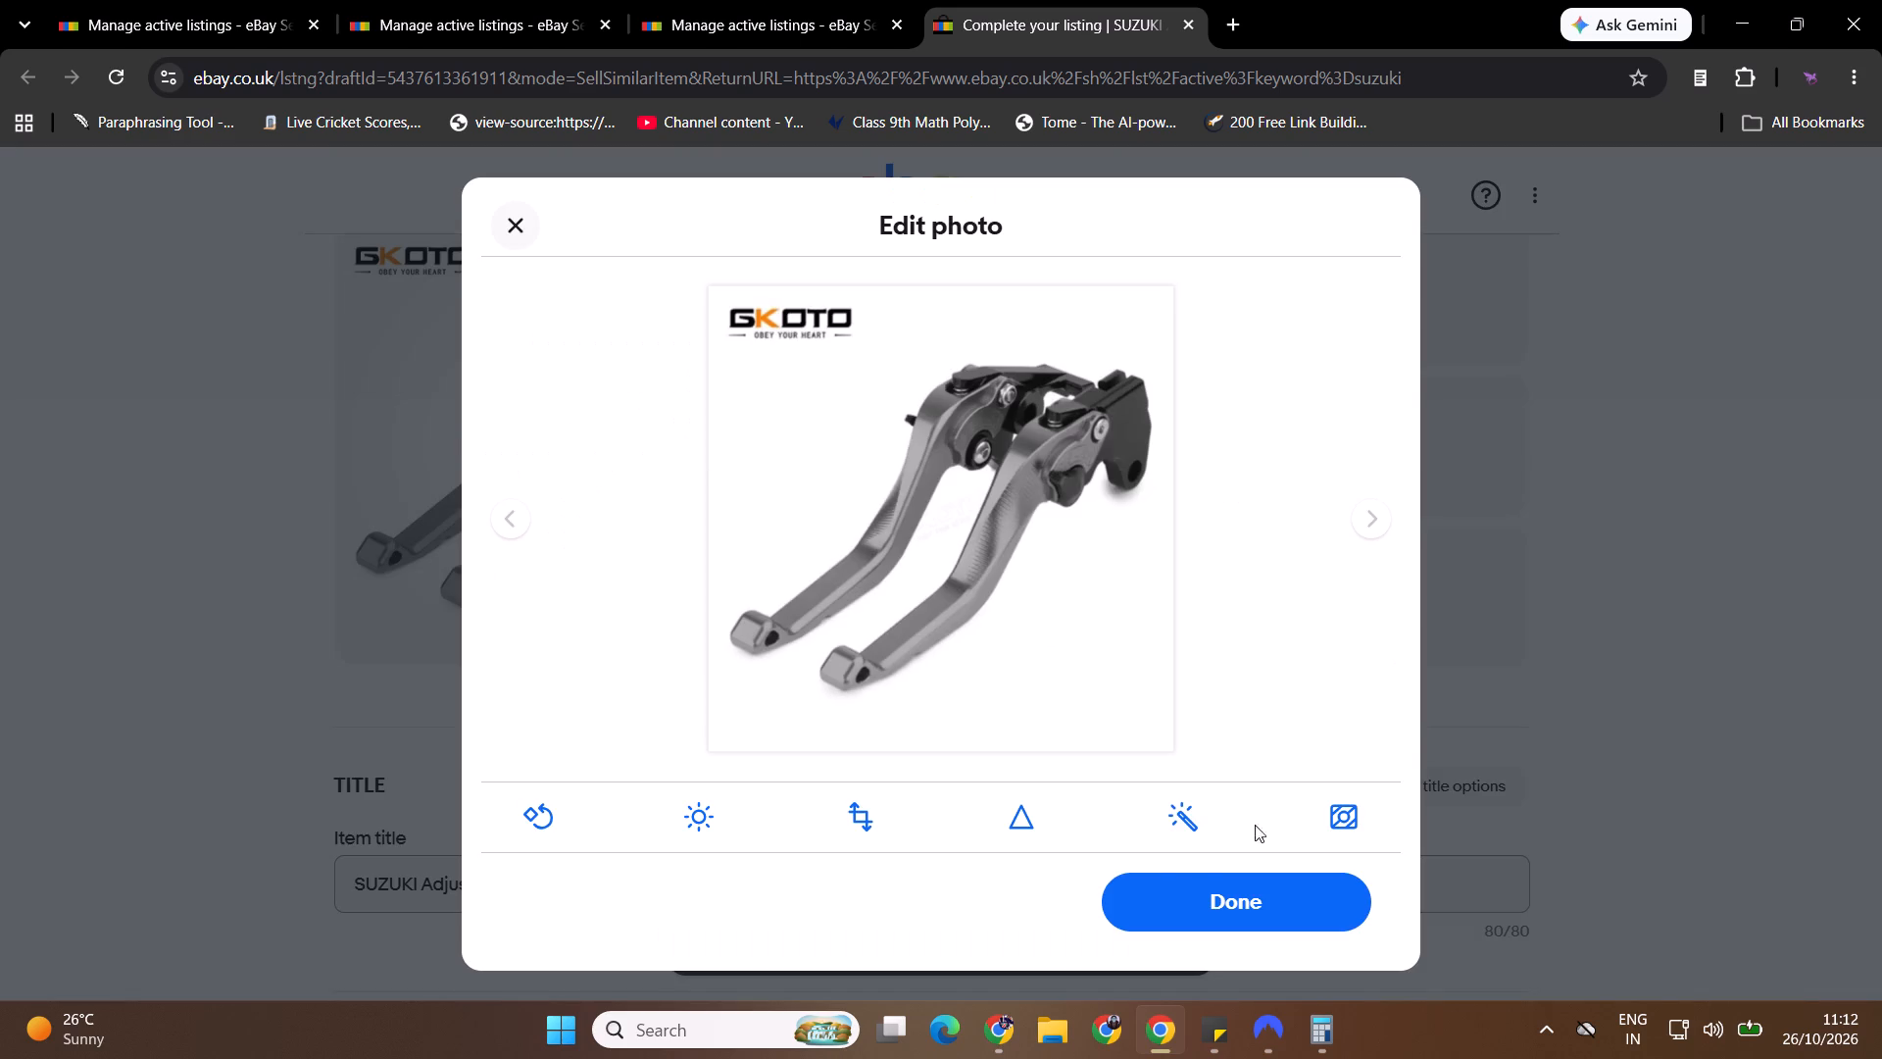
{"action": "left_click", "coordinate": [1327, 808]}
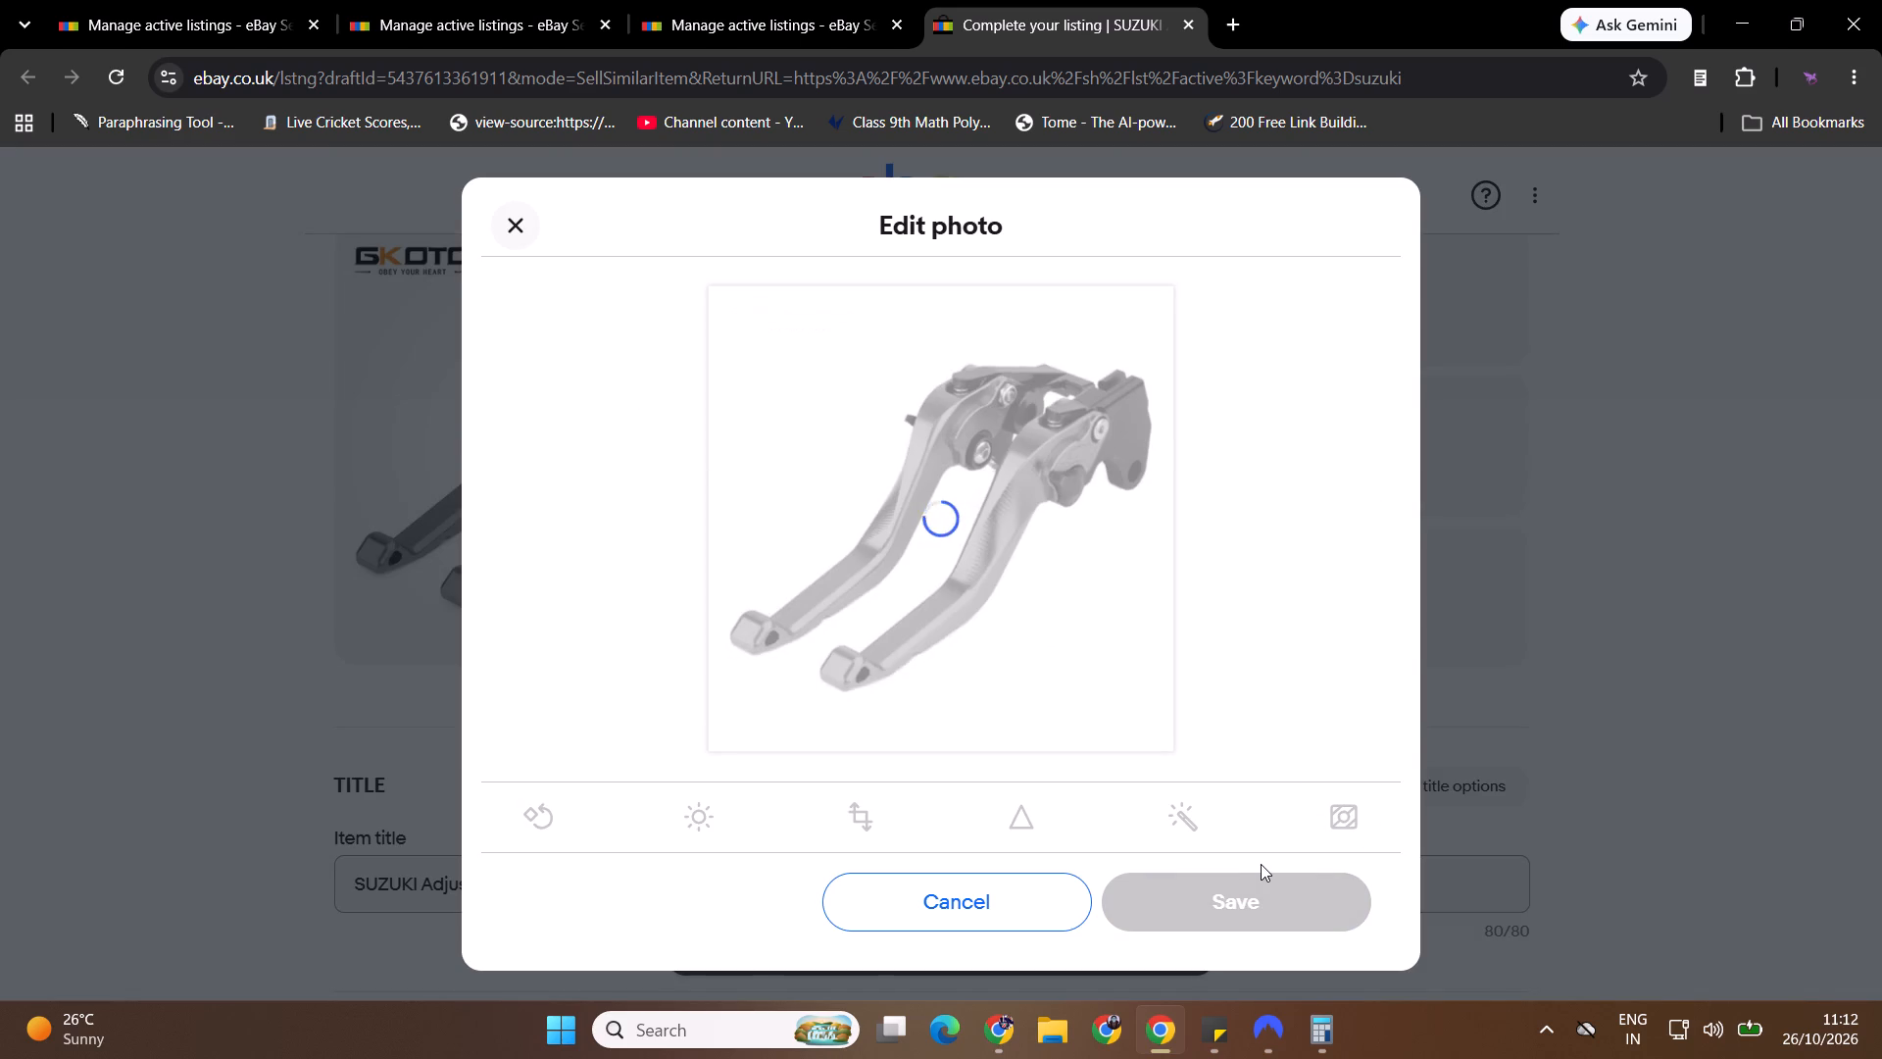
{"action": "left_click", "coordinate": [1231, 898]}
{"action": "left_click", "coordinate": [1232, 898]}
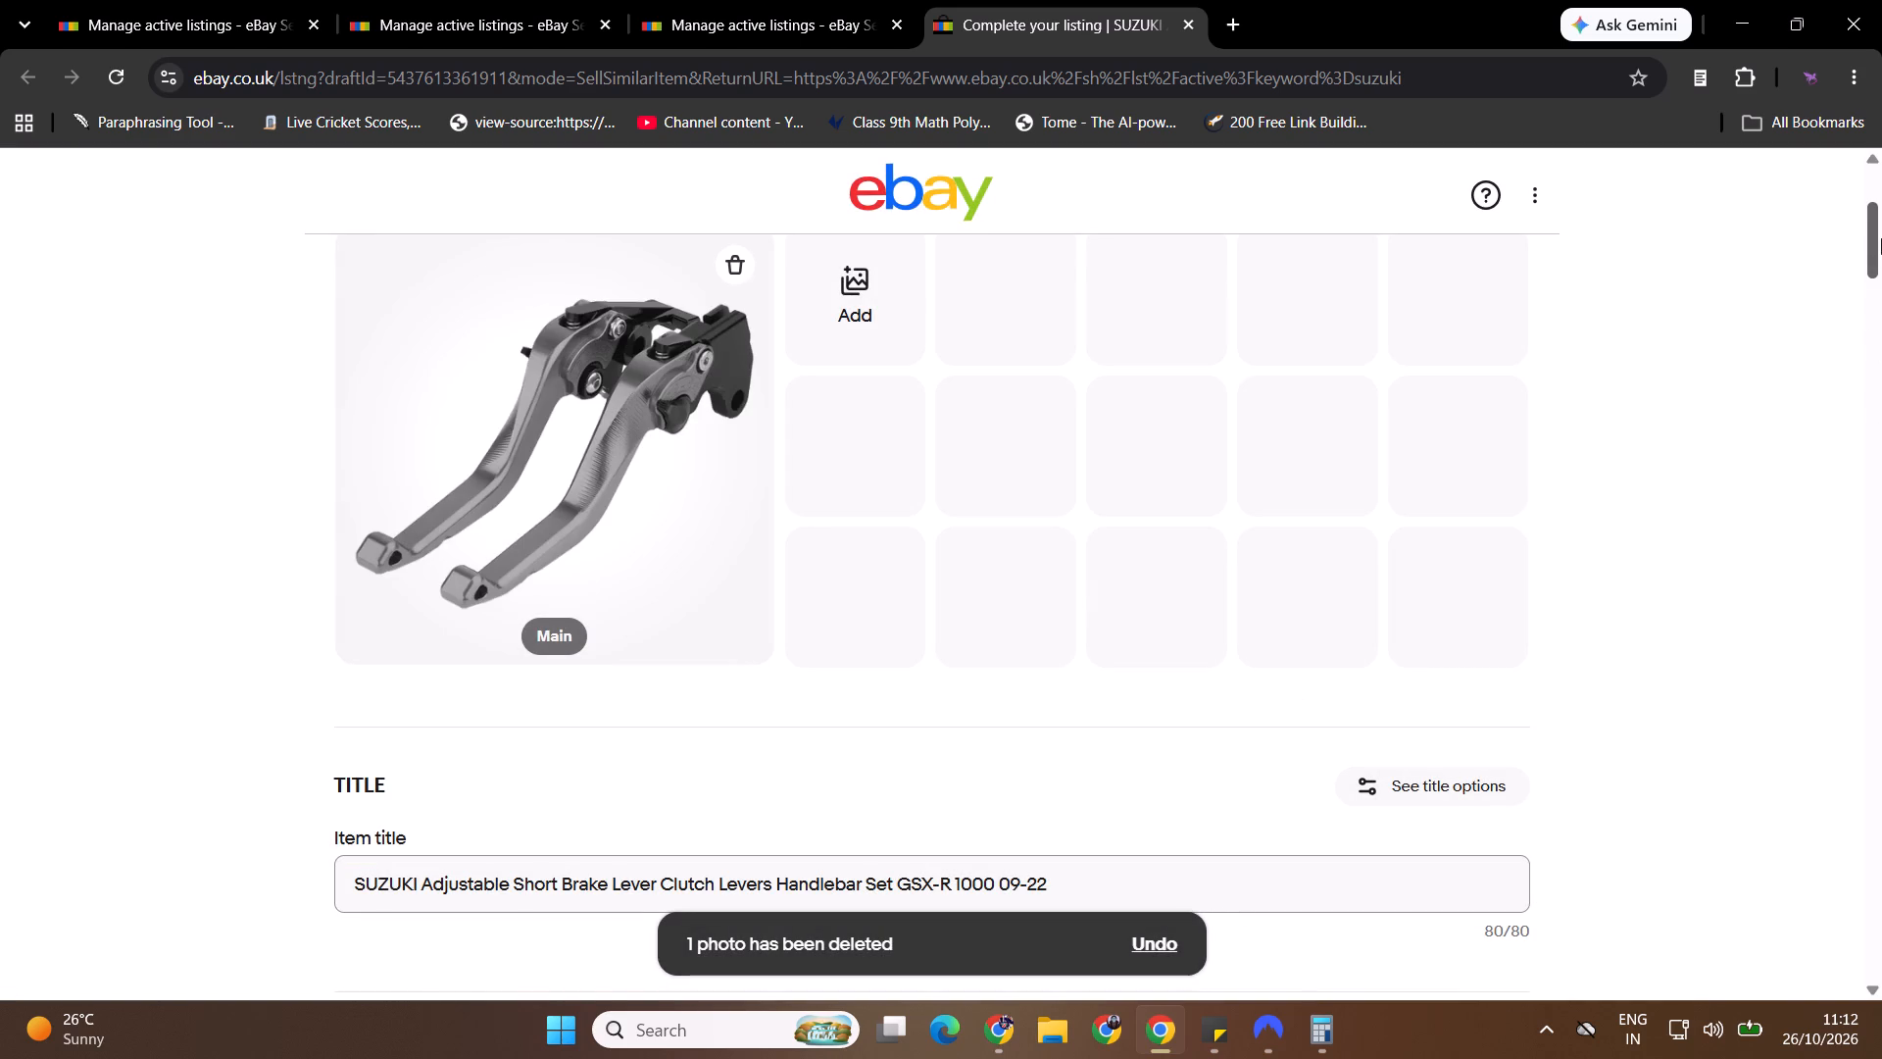
Set the Colour item specific of the draft to Grey.
{"action": "left_click_drag", "start_coordinate": [1881, 238], "coordinate": [1881, 355]}
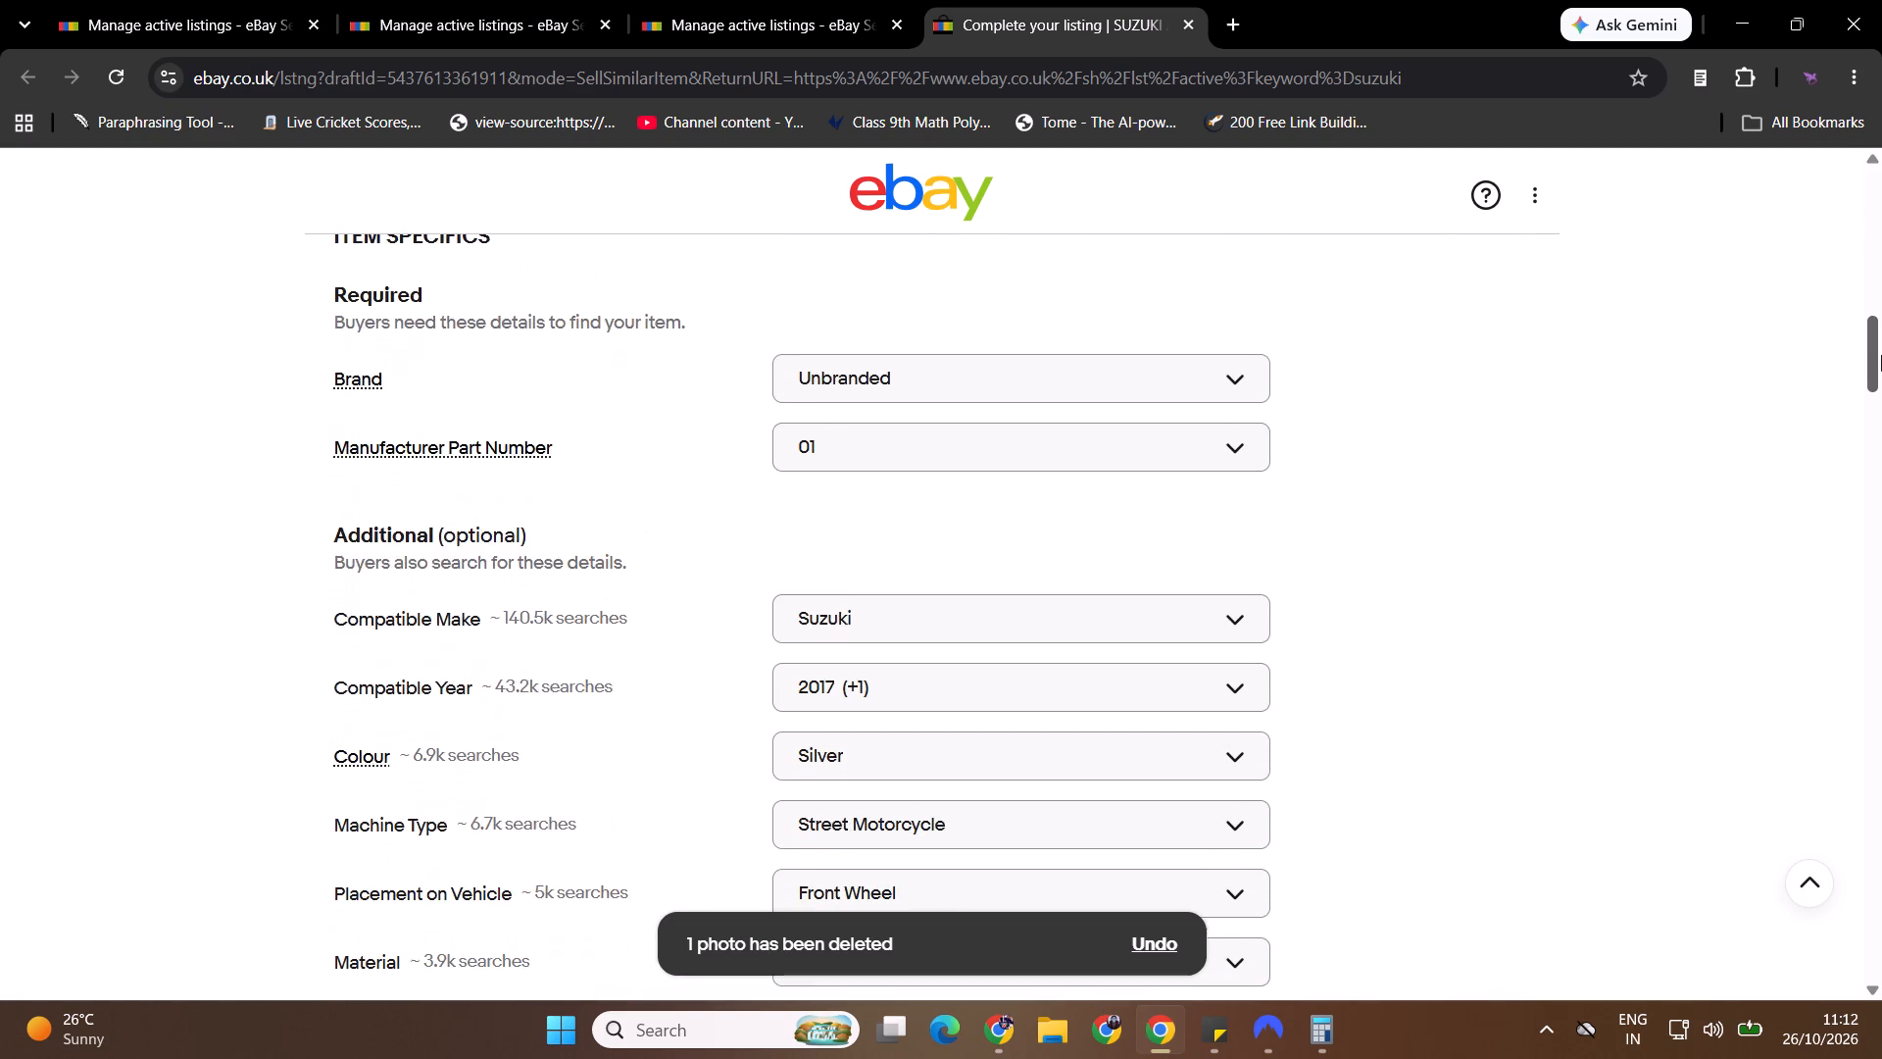
{"action": "left_click_drag", "start_coordinate": [1881, 355], "coordinate": [1881, 244]}
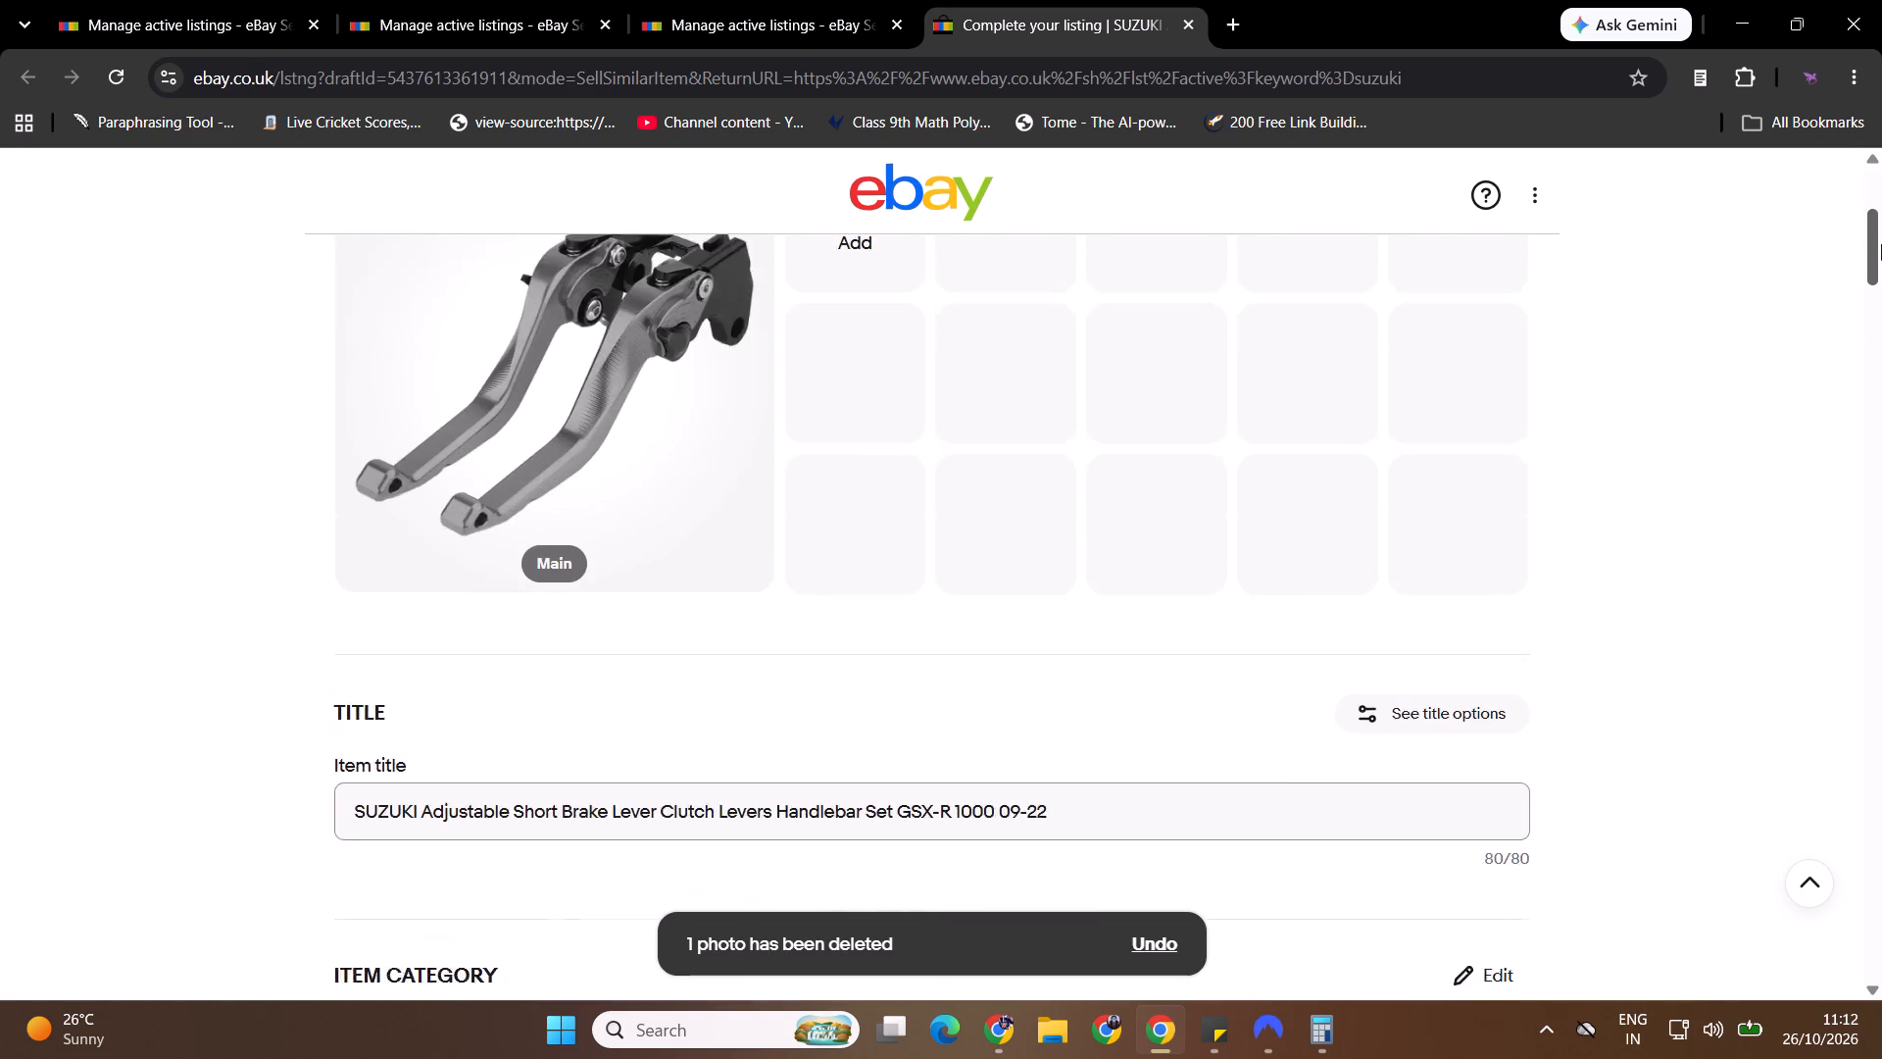
{"action": "left_click_drag", "start_coordinate": [1881, 244], "coordinate": [1880, 368]}
{"action": "left_click", "coordinate": [967, 590]}
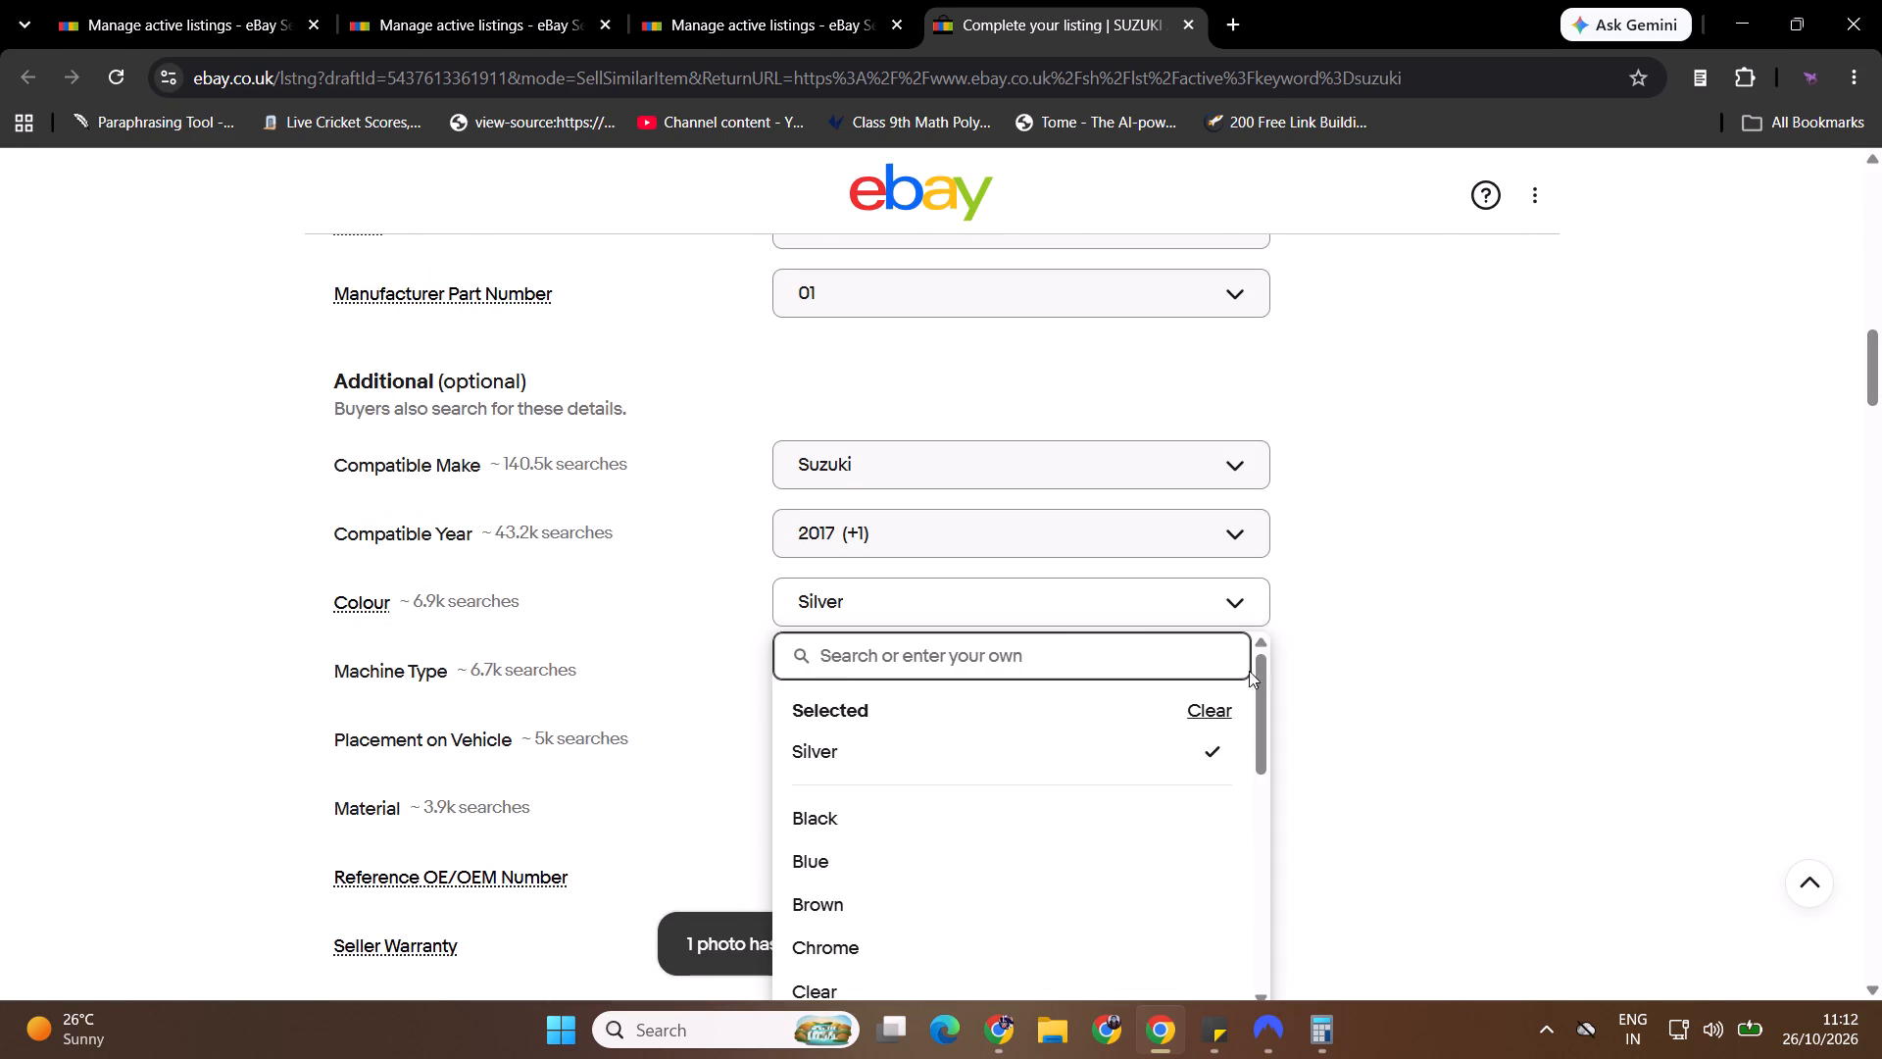
{"action": "left_click_drag", "start_coordinate": [1266, 701], "coordinate": [1277, 820]}
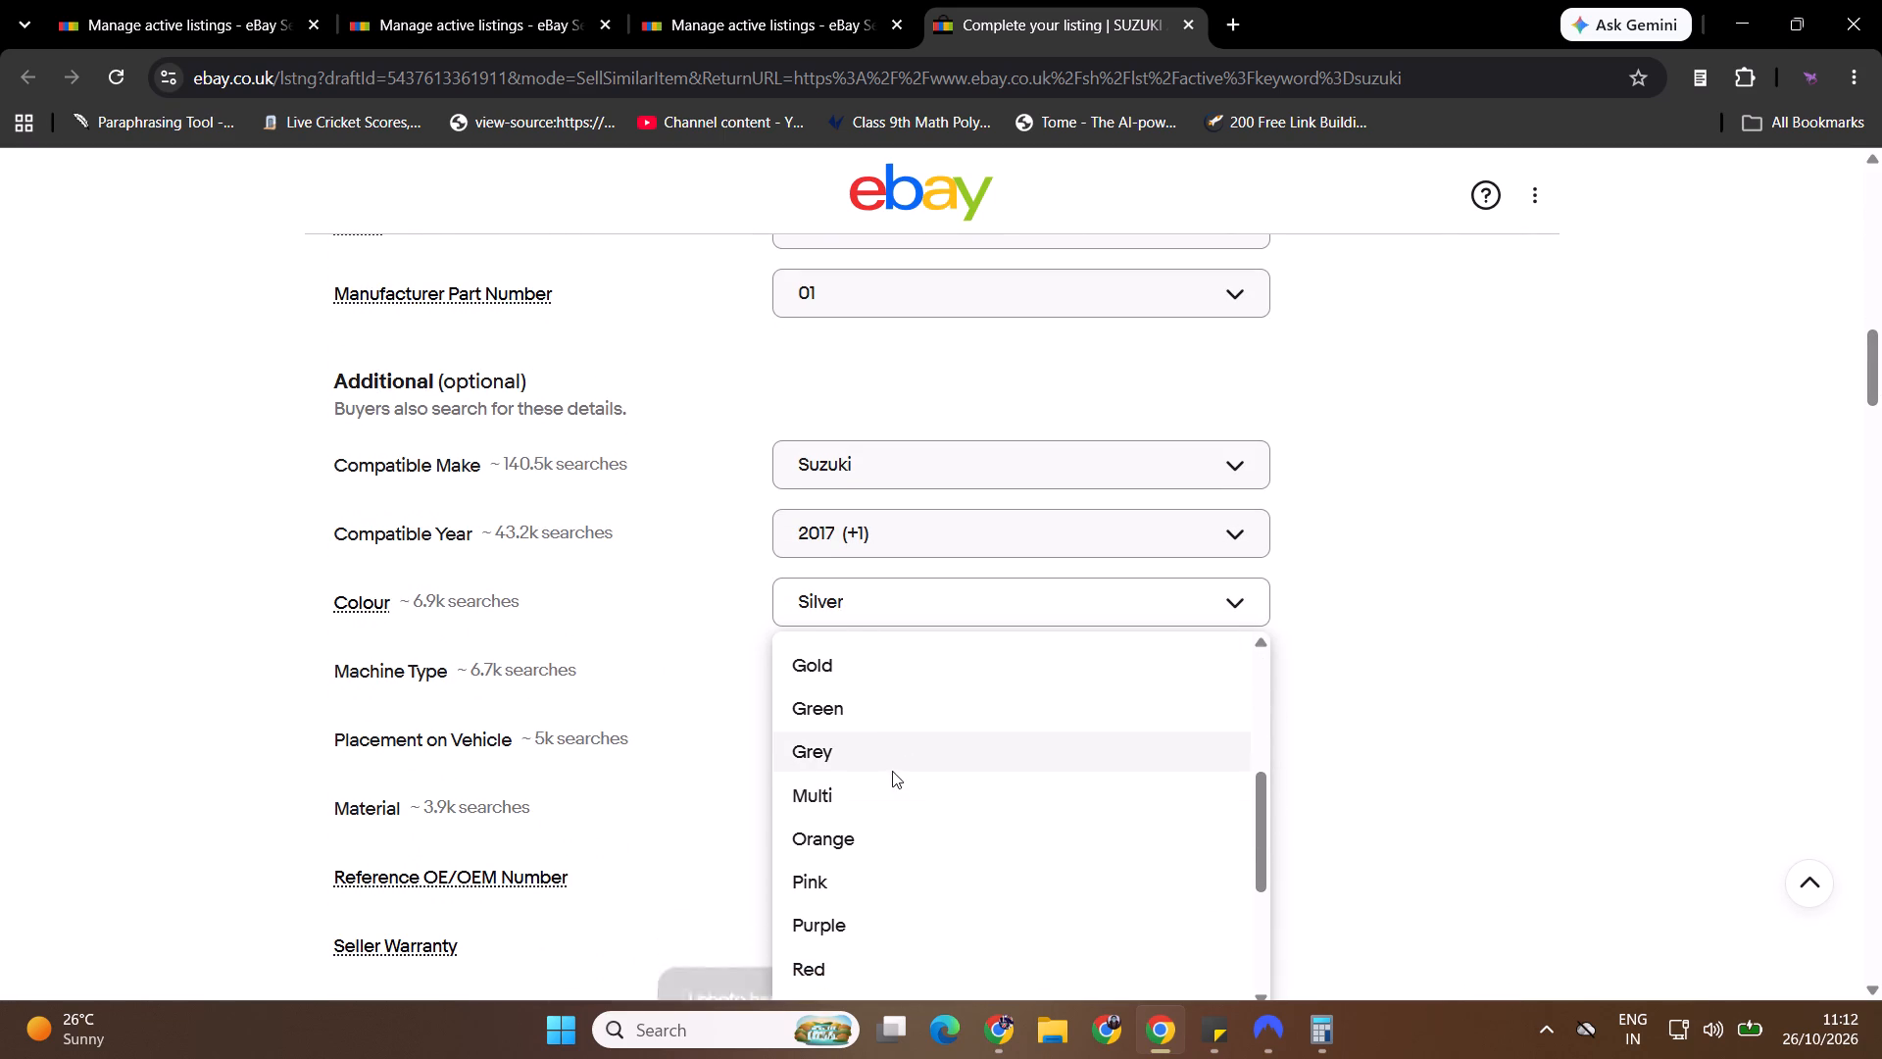
{"action": "left_click", "coordinate": [893, 768]}
Publish the grey levers listing, keeping the remaining item specifics, description, pricing and delivery details as they are.
{"action": "middle_click", "coordinate": [1323, 404]}
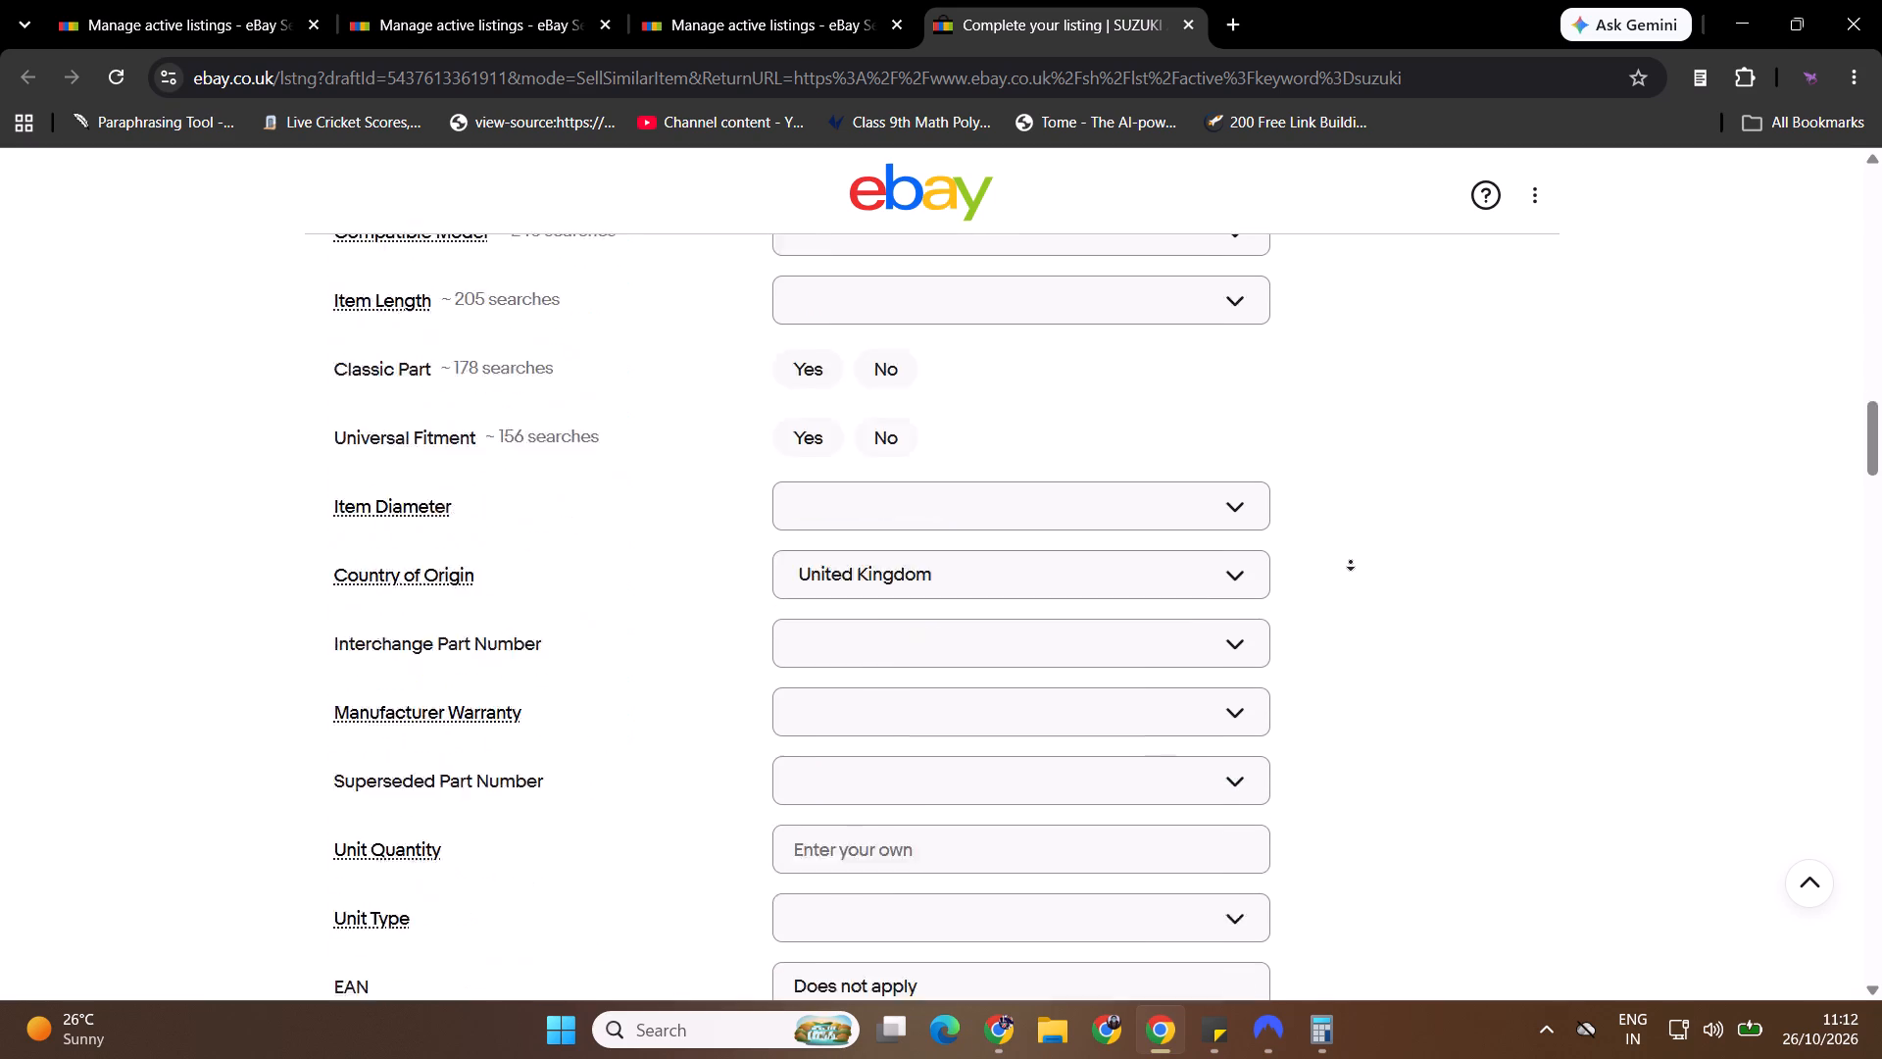
{"action": "left_click", "coordinate": [1351, 562]}
{"action": "middle_click", "coordinate": [1352, 563]}
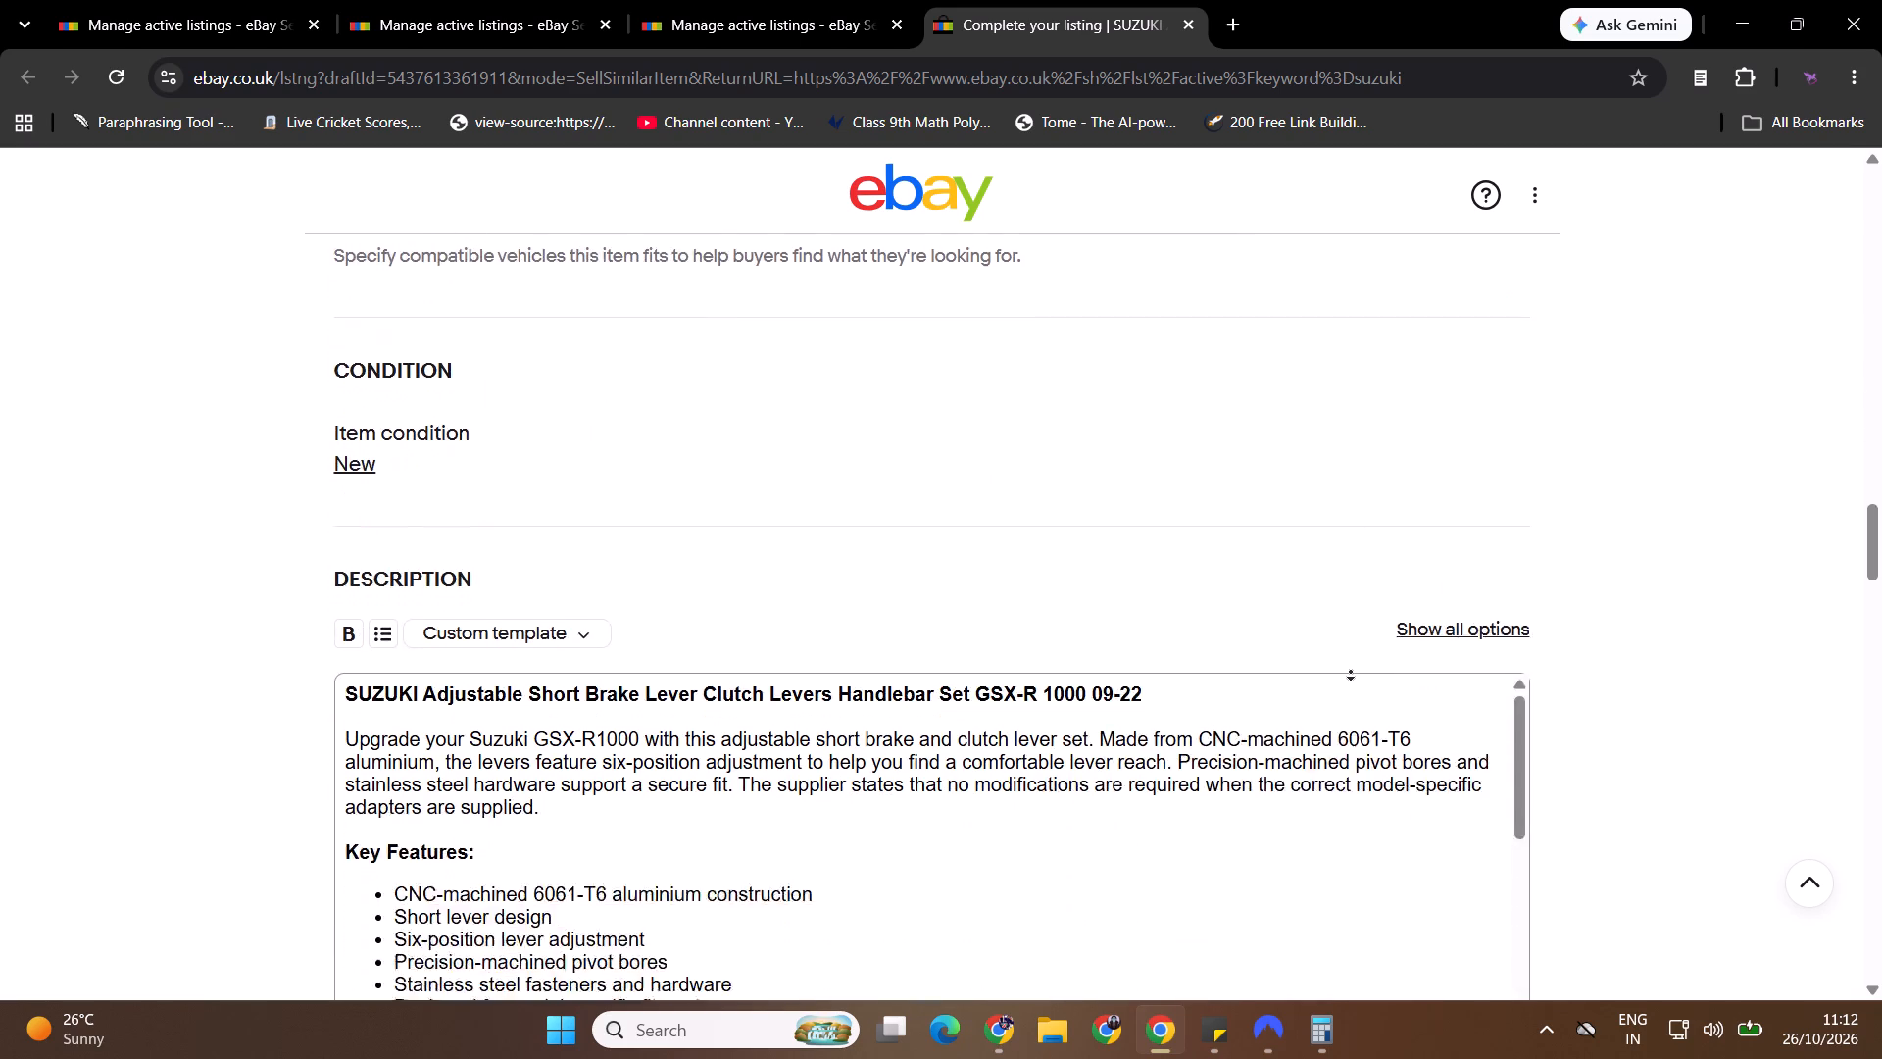
{"action": "left_click", "coordinate": [1262, 664]}
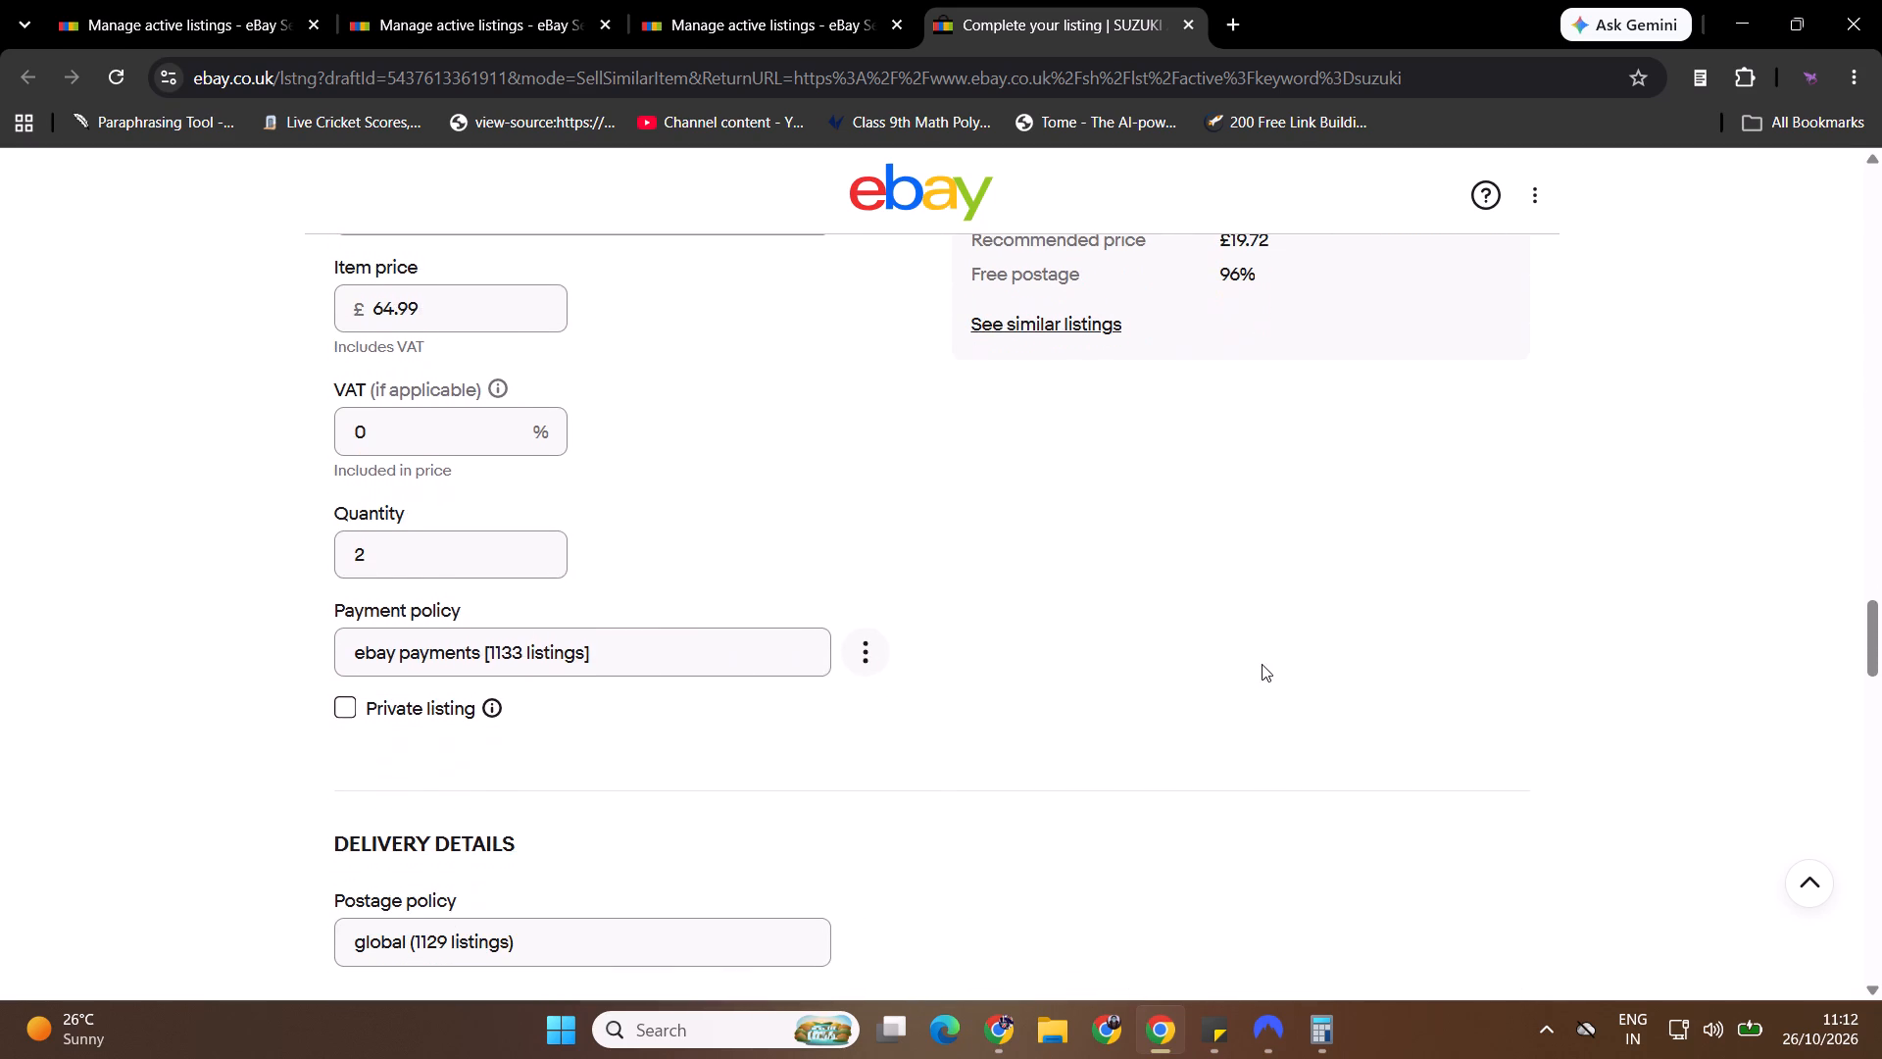
{"action": "middle_click", "coordinate": [1018, 505]}
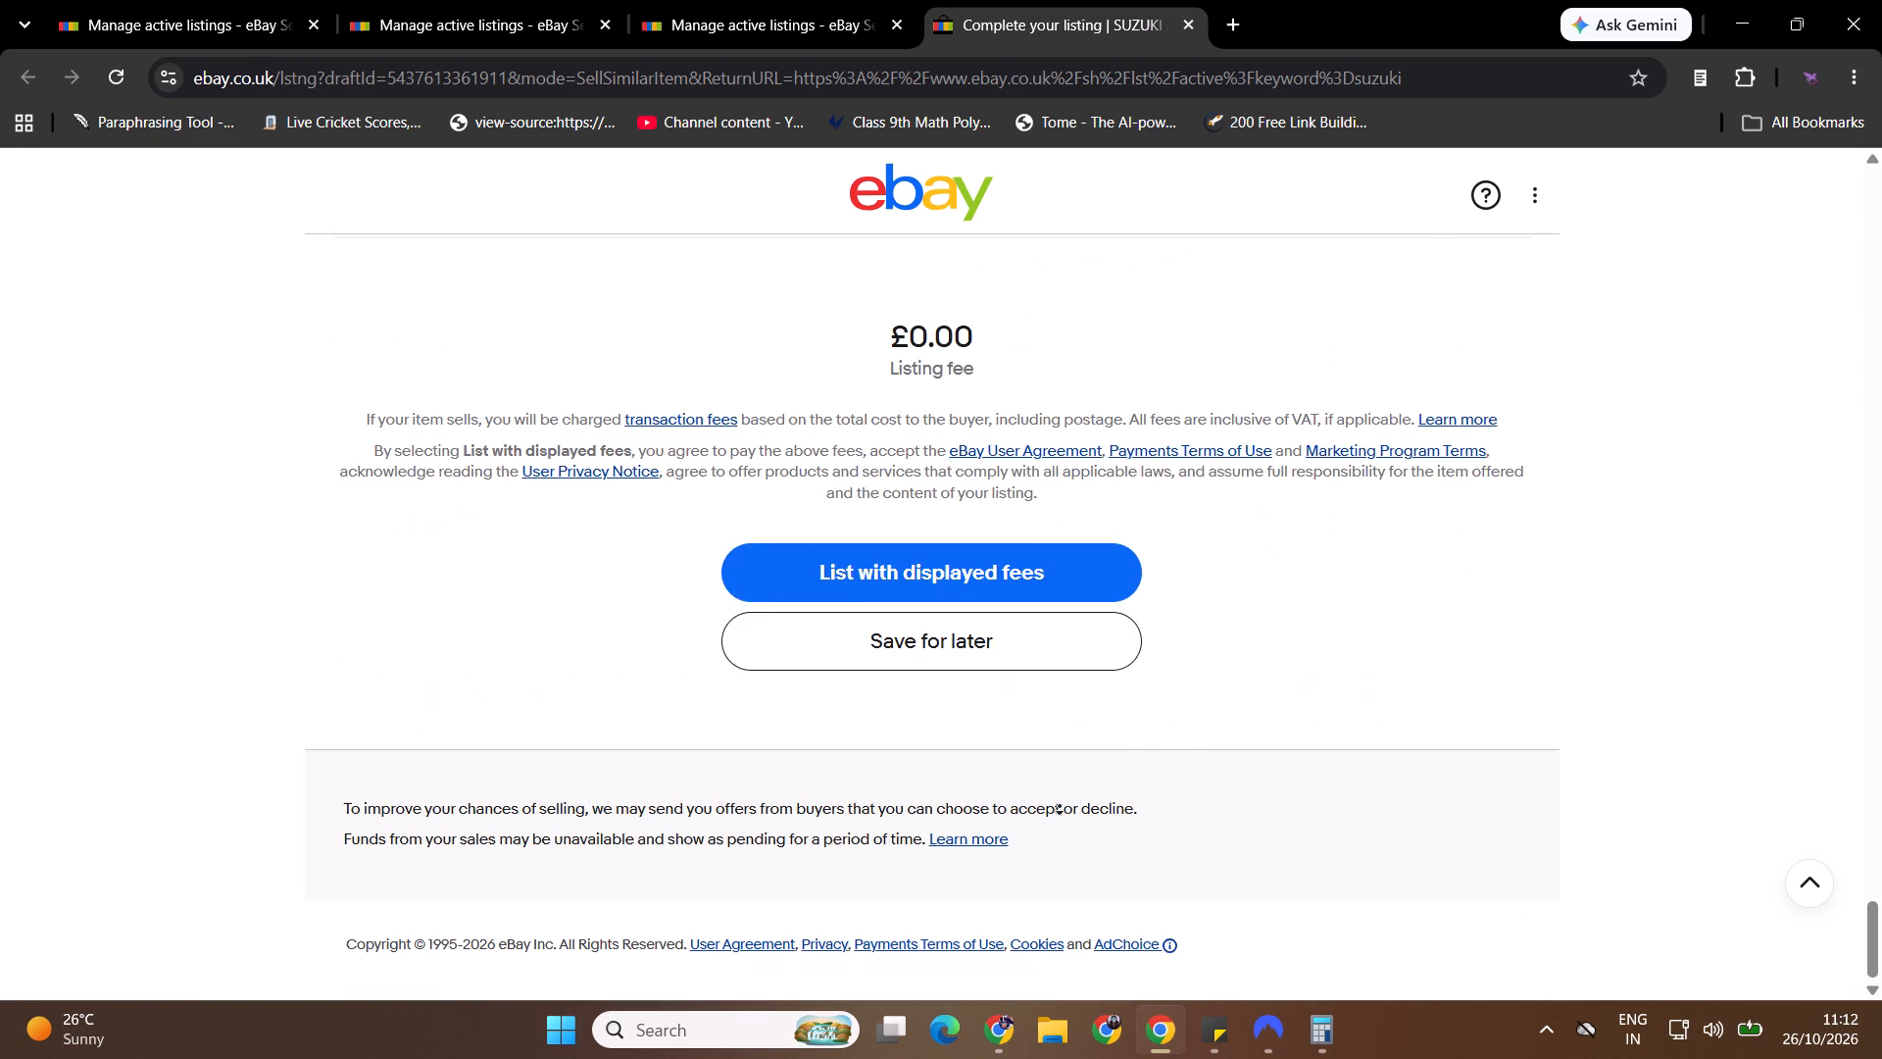
{"action": "left_click", "coordinate": [1180, 725]}
{"action": "left_click", "coordinate": [1045, 580]}
Close the old active listings page and return from the published grey levers listing to the active listings.
{"action": "left_click", "coordinate": [771, 0]}
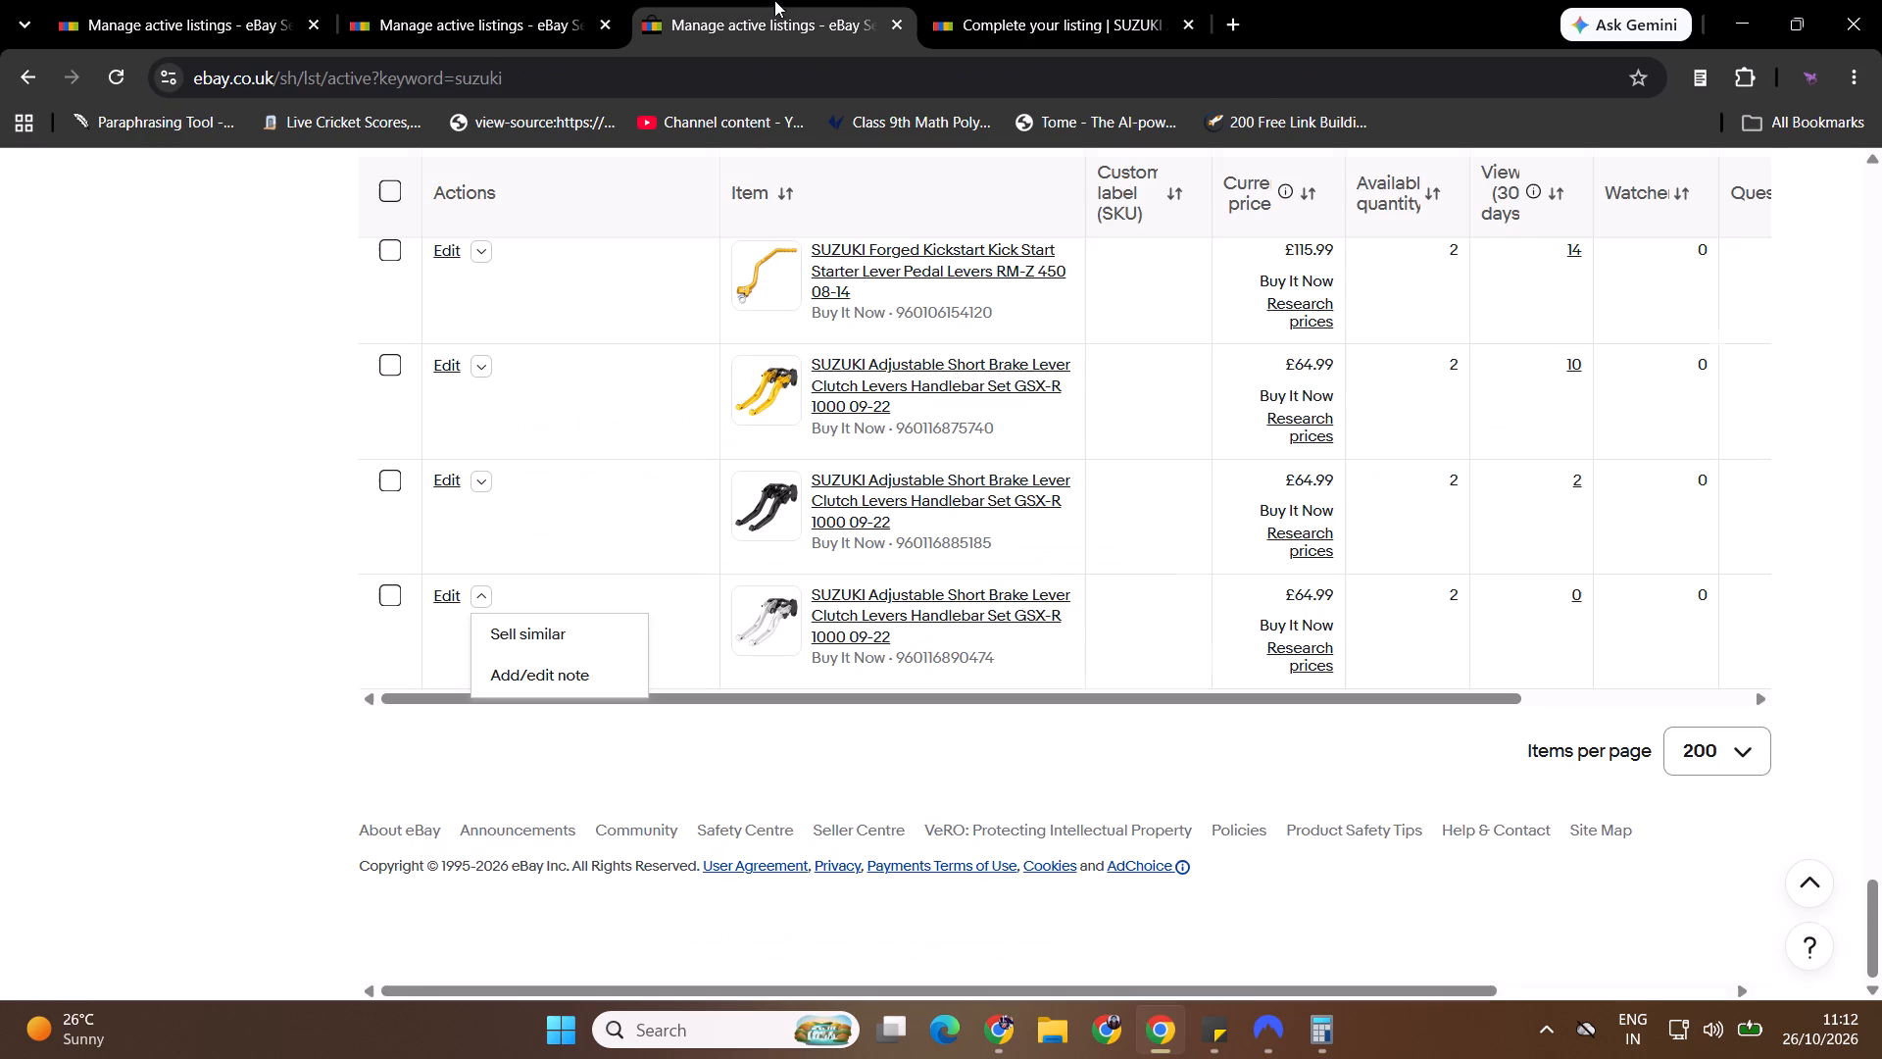
{"action": "left_click", "coordinate": [893, 21]}
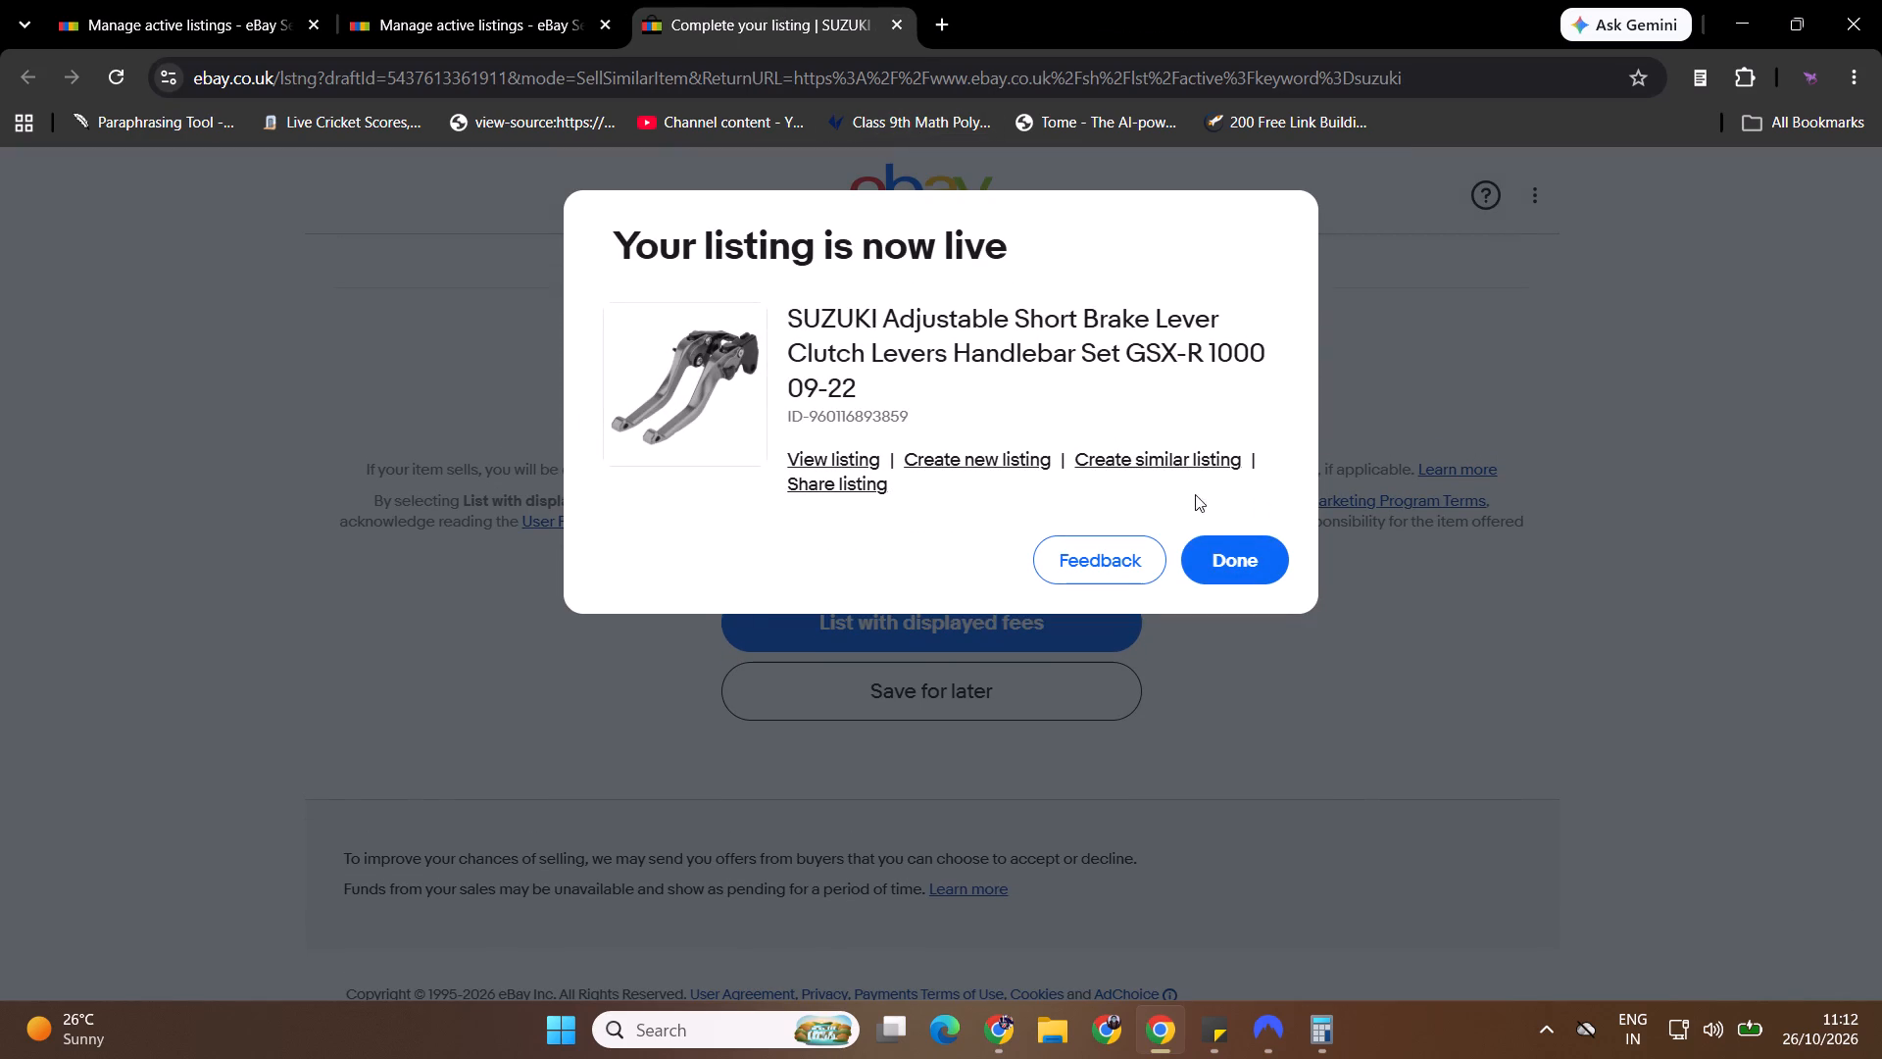
{"action": "left_click", "coordinate": [1221, 556]}
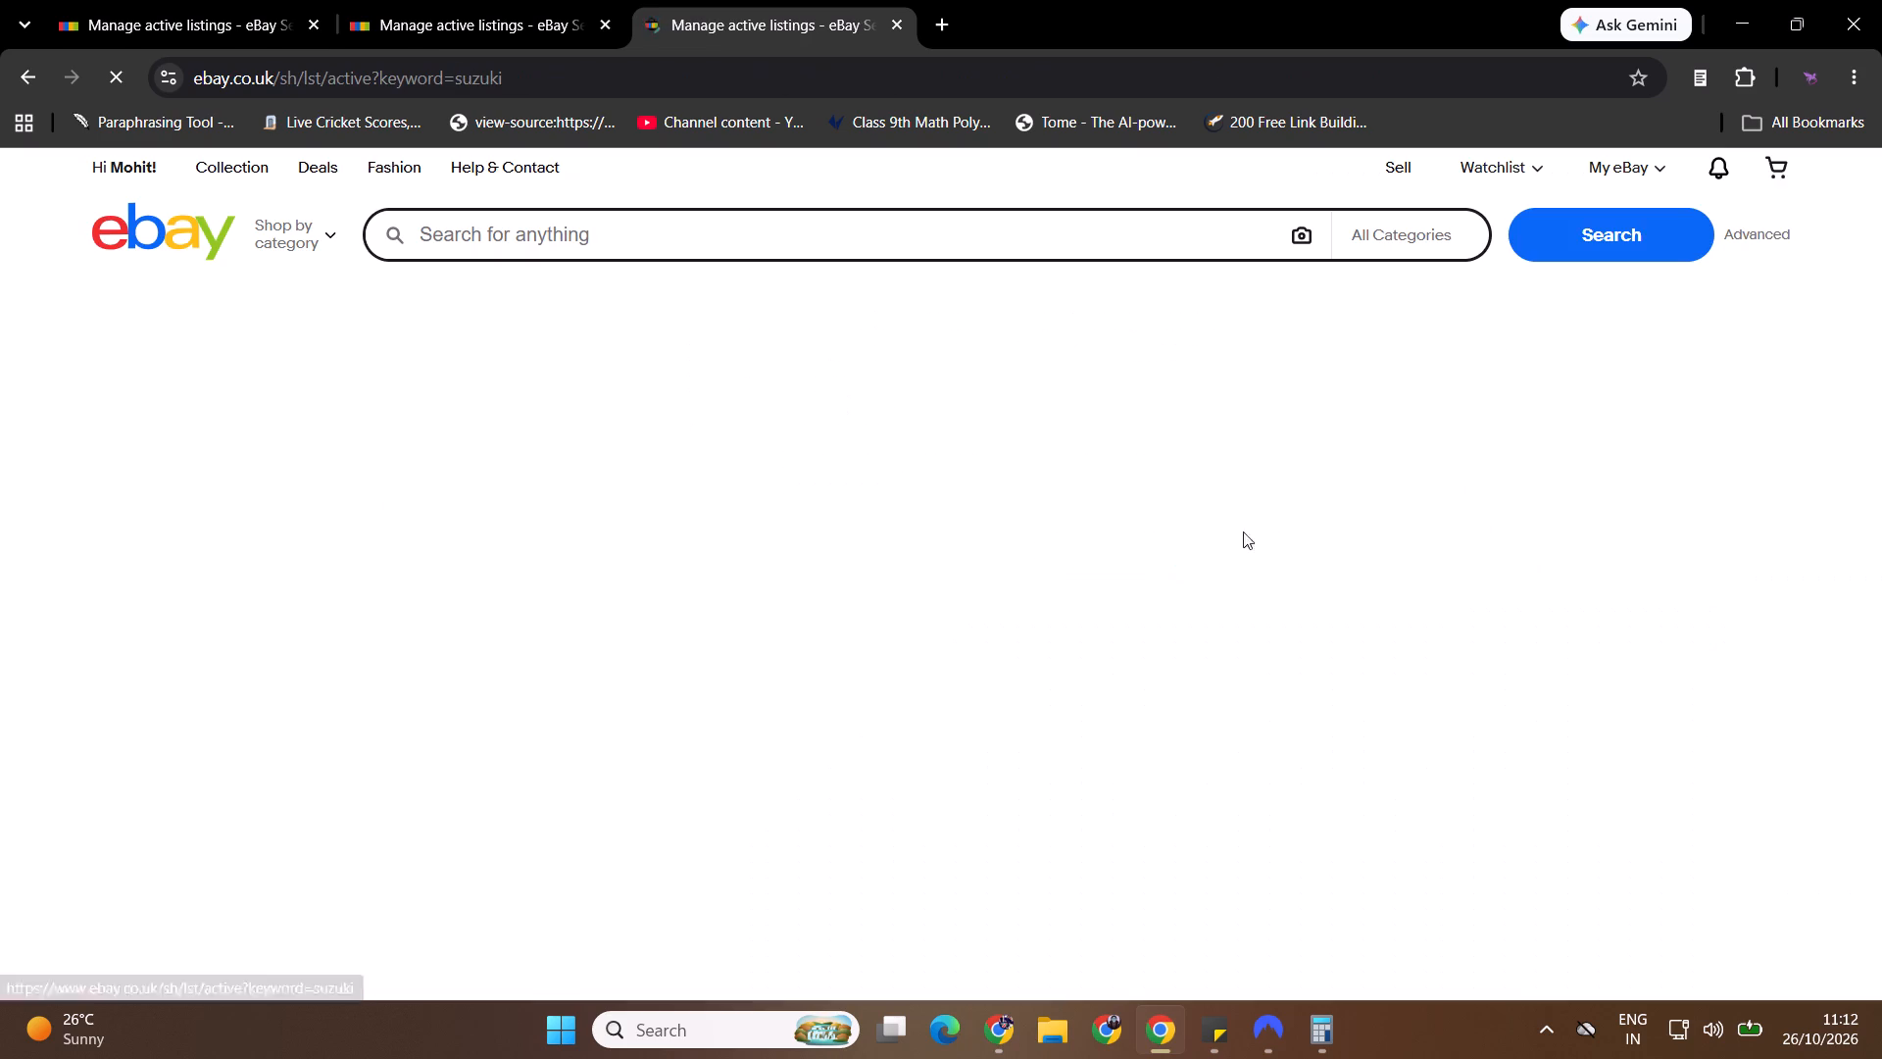
Review the gold, black, silver and grey GSX-R 1000 lever listings at the end of the active Suzuki listings.
{"action": "middle_click", "coordinate": [786, 349]}
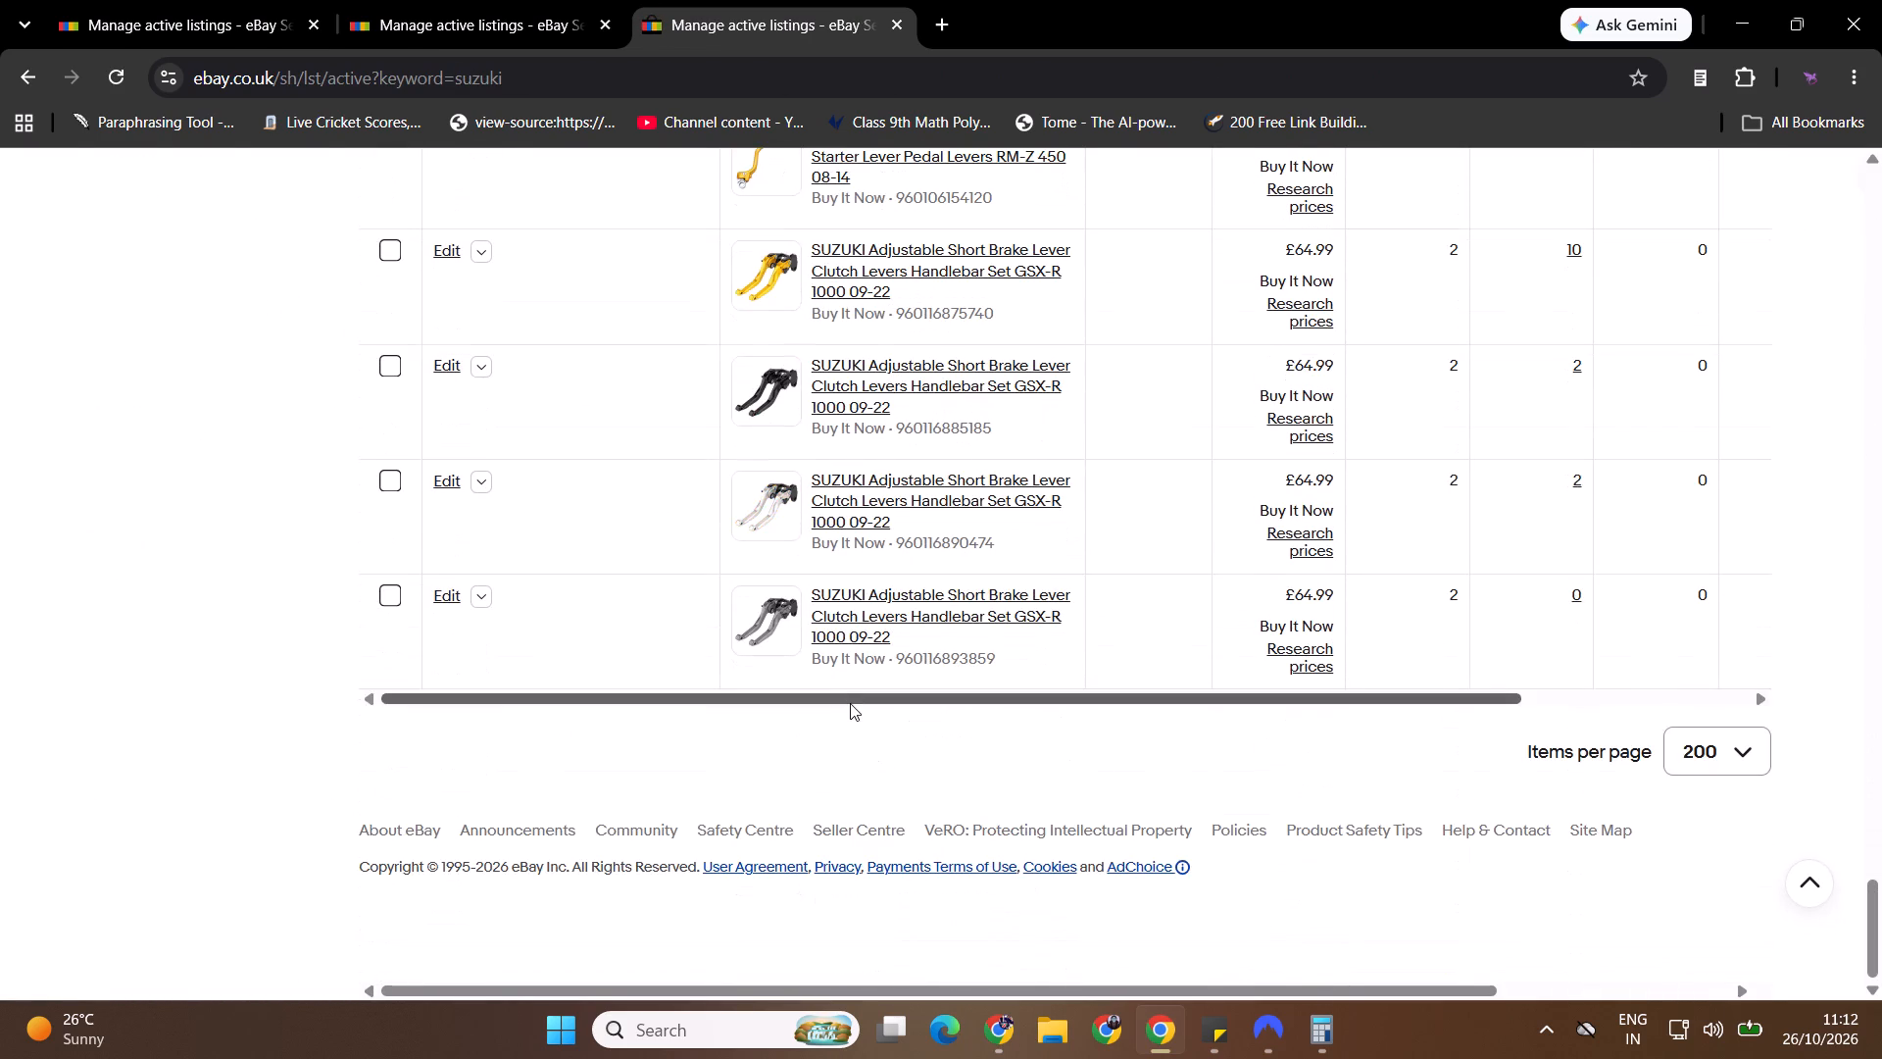
{"action": "left_click", "coordinate": [850, 703]}
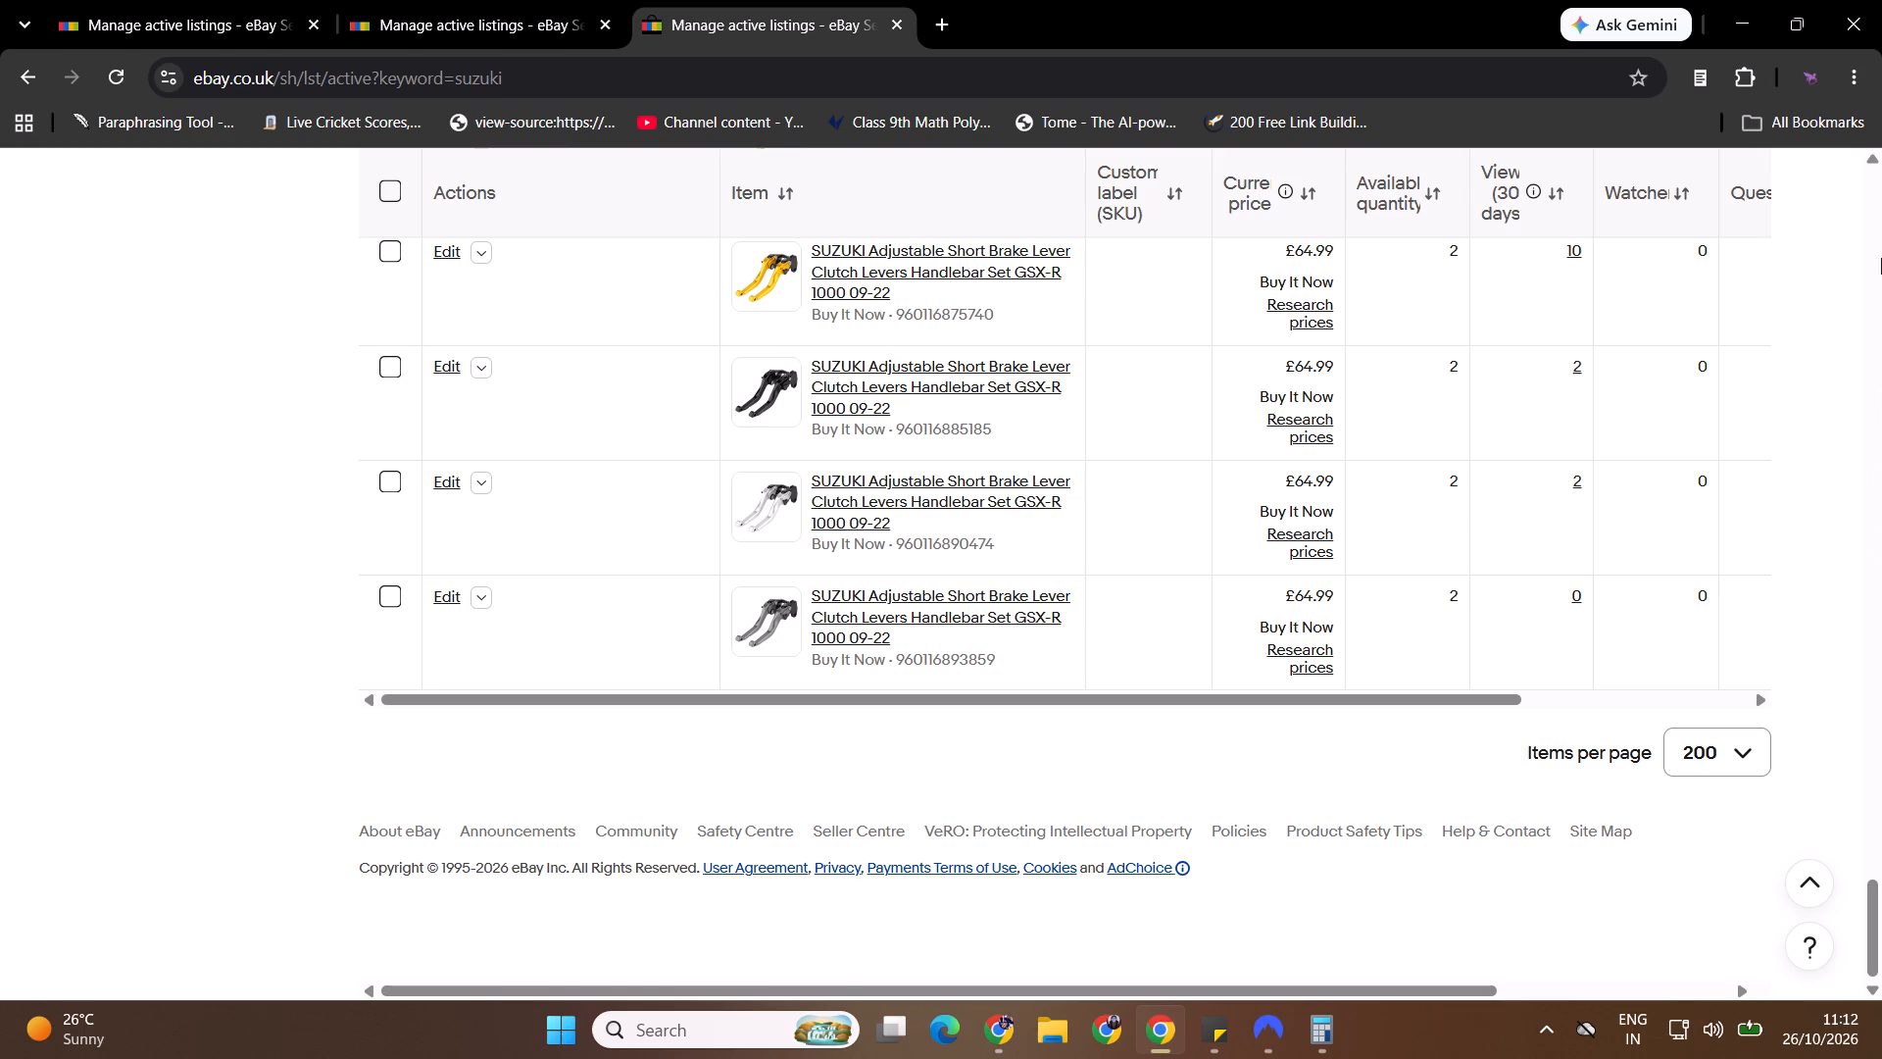
{"action": "left_click_drag", "start_coordinate": [1881, 894], "coordinate": [1881, 858]}
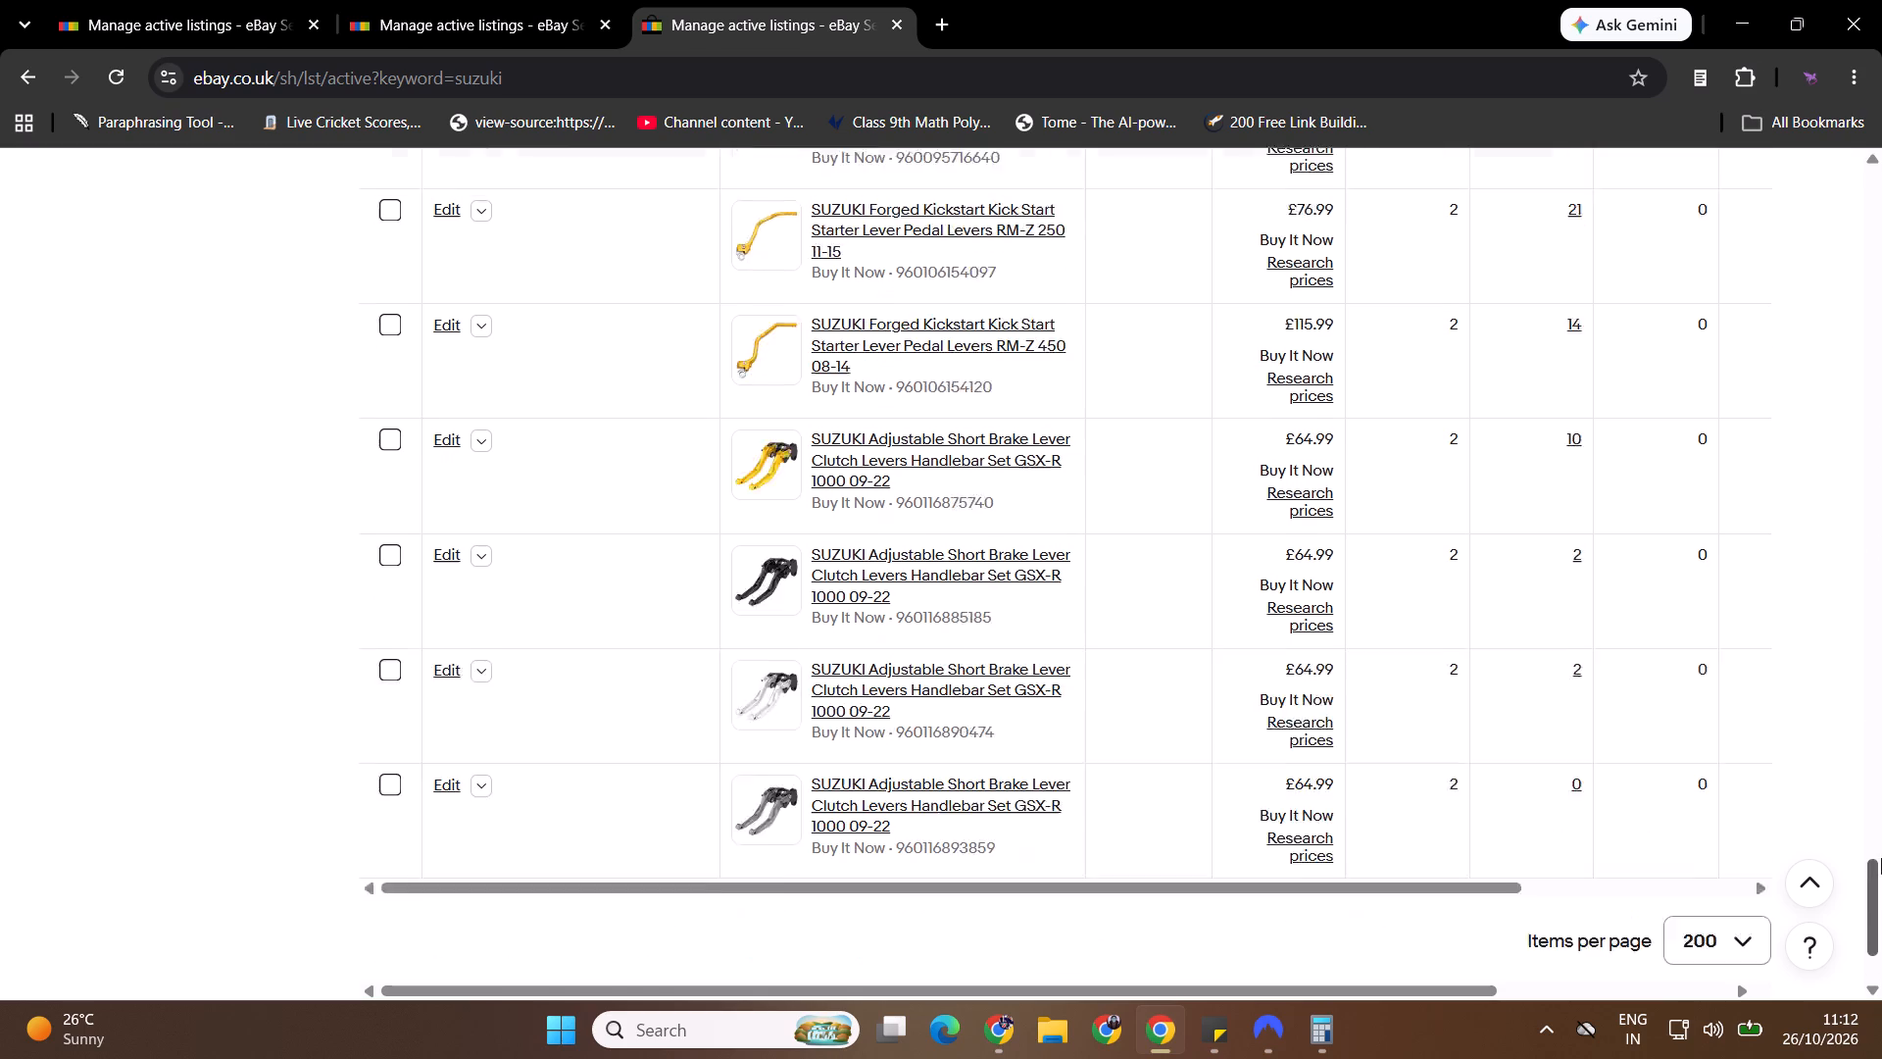
{"action": "left_click_drag", "start_coordinate": [1881, 858], "coordinate": [1881, 868]}
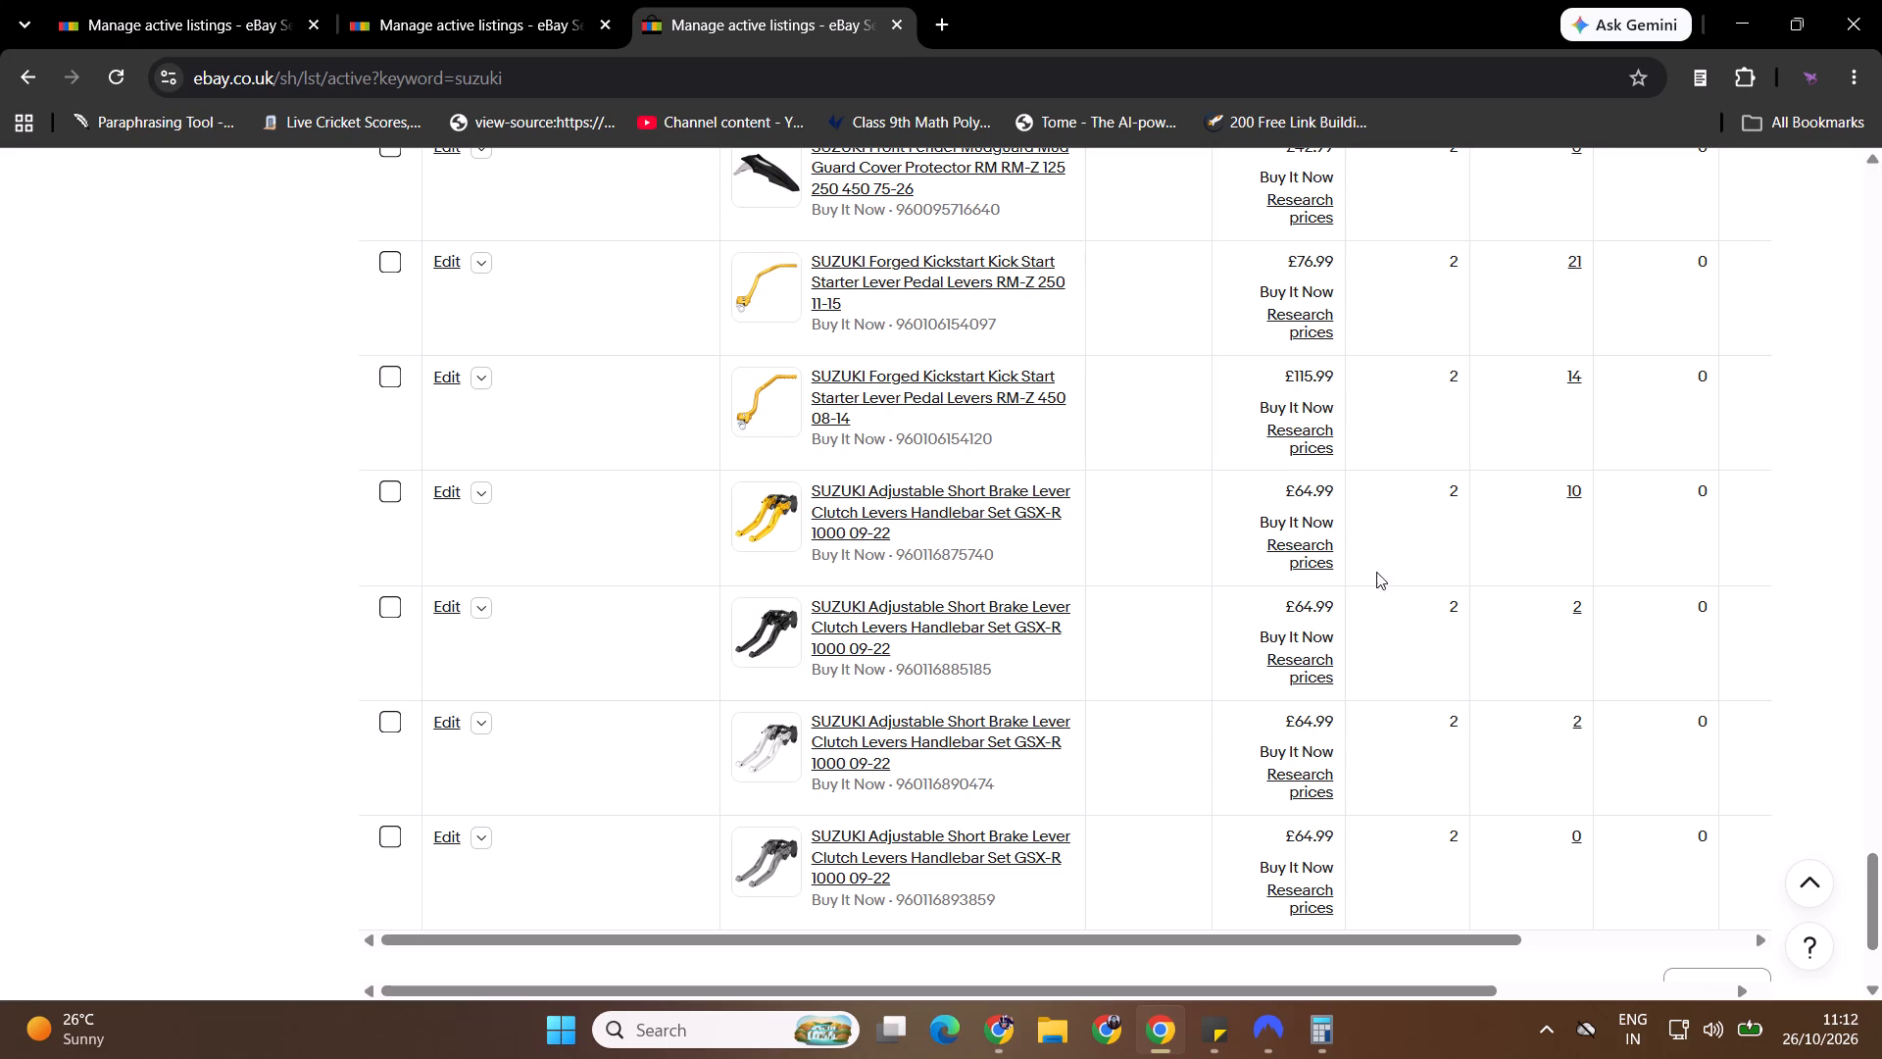
Close the duplicate active listings page, then switch to AliExpress and close the Suzuki GSXR1000 levers product page.
{"action": "left_click", "coordinate": [612, 21]}
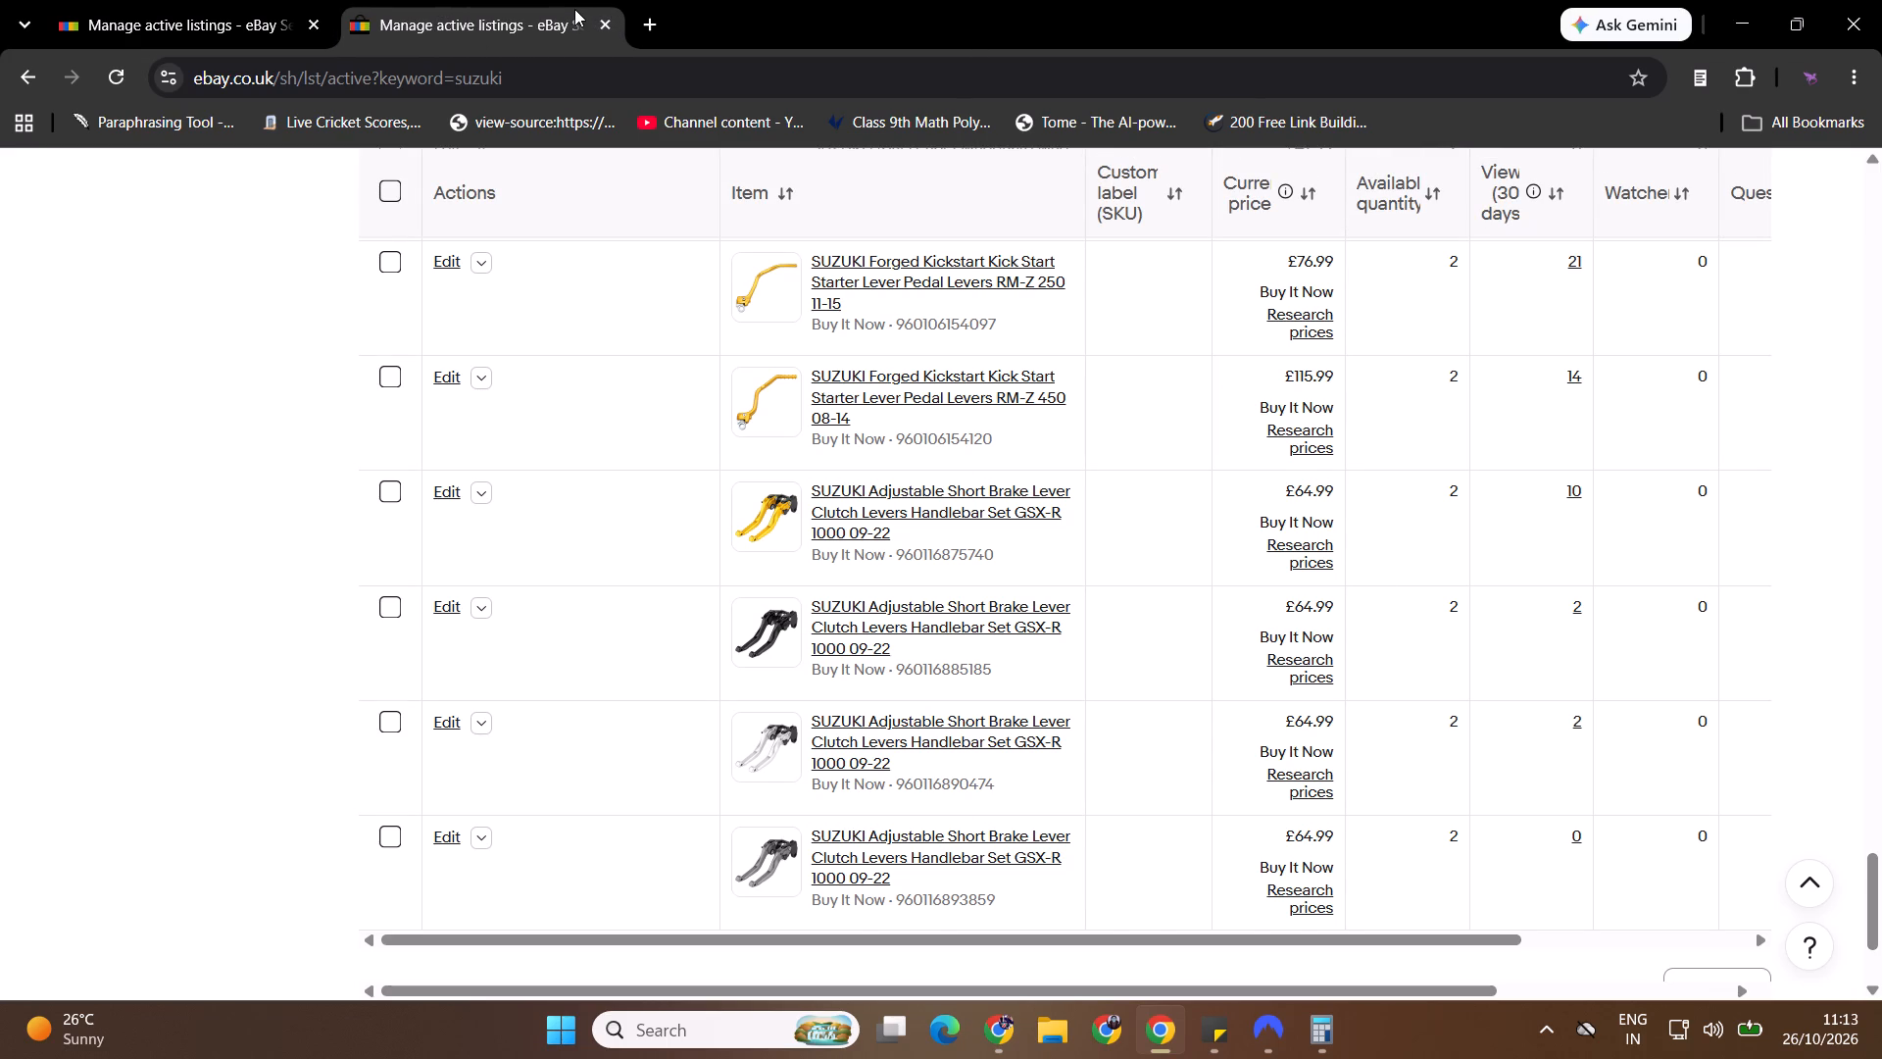
{"action": "key", "text": "alt+Tab"}
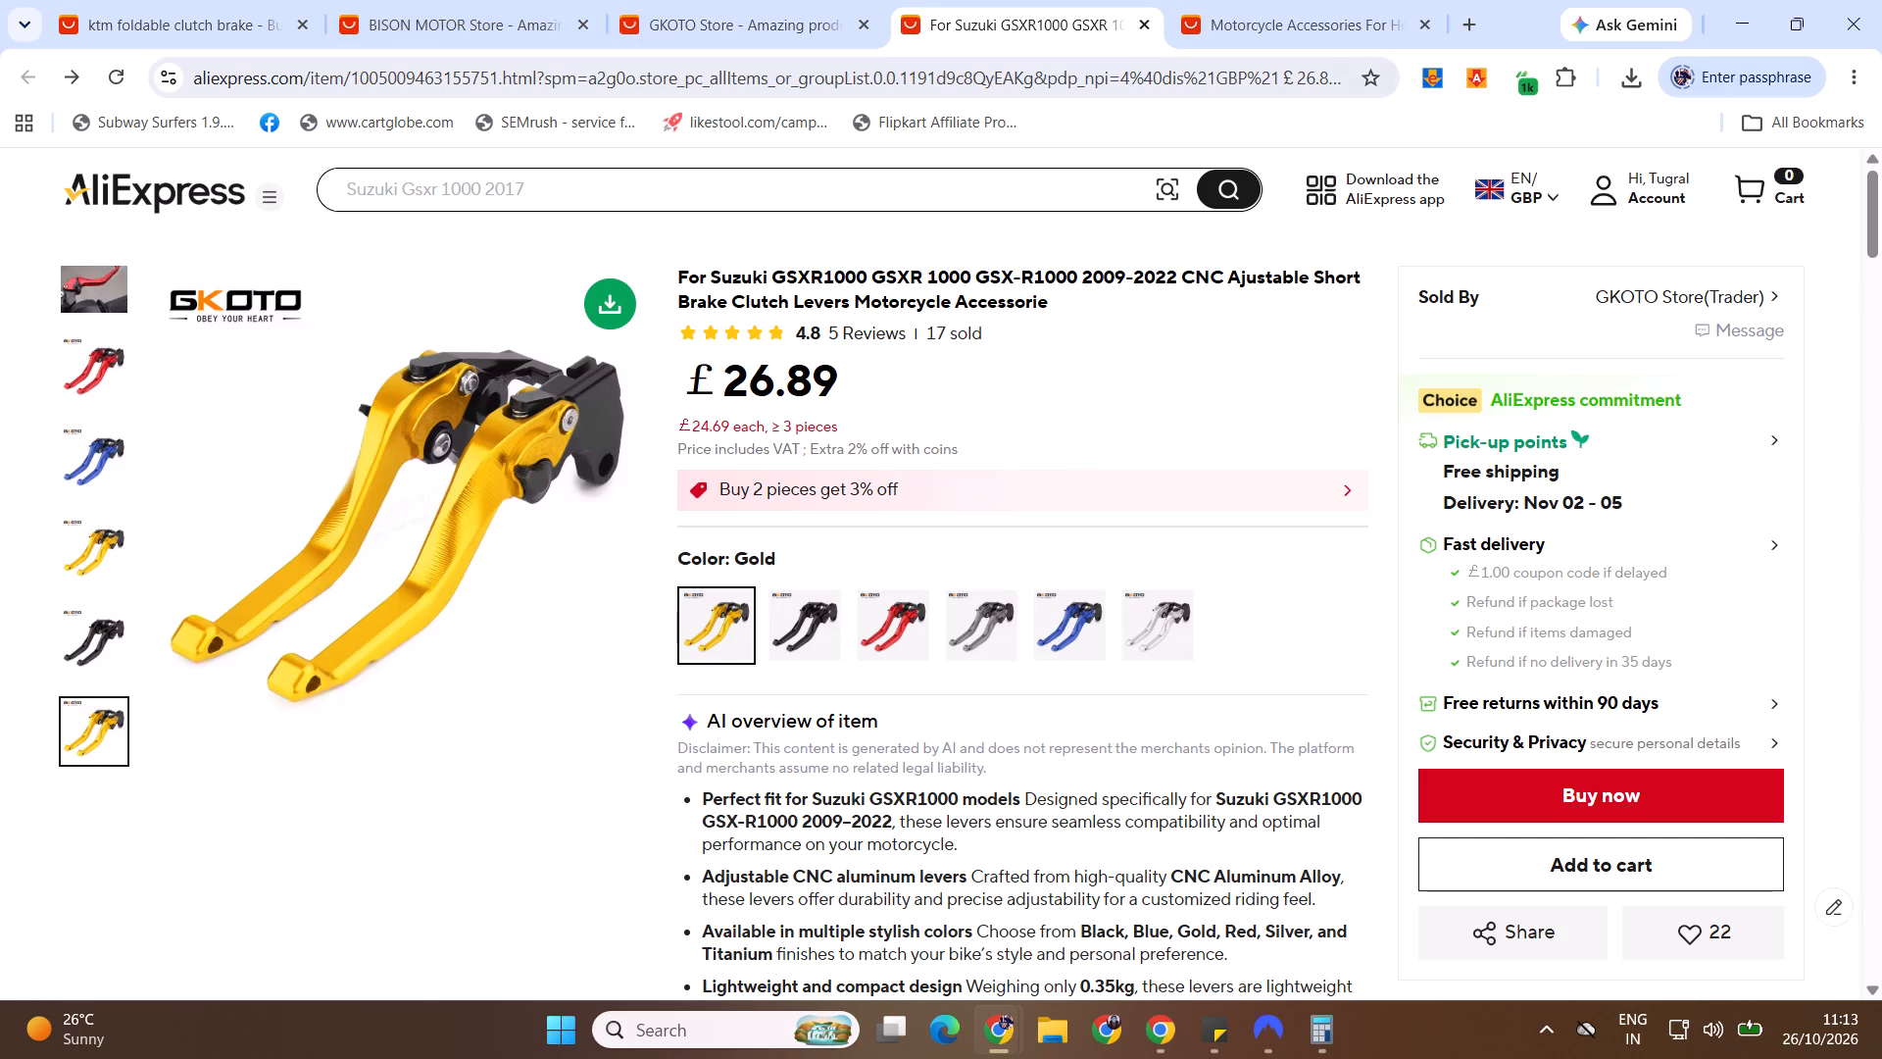
{"action": "left_click", "coordinate": [1141, 20]}
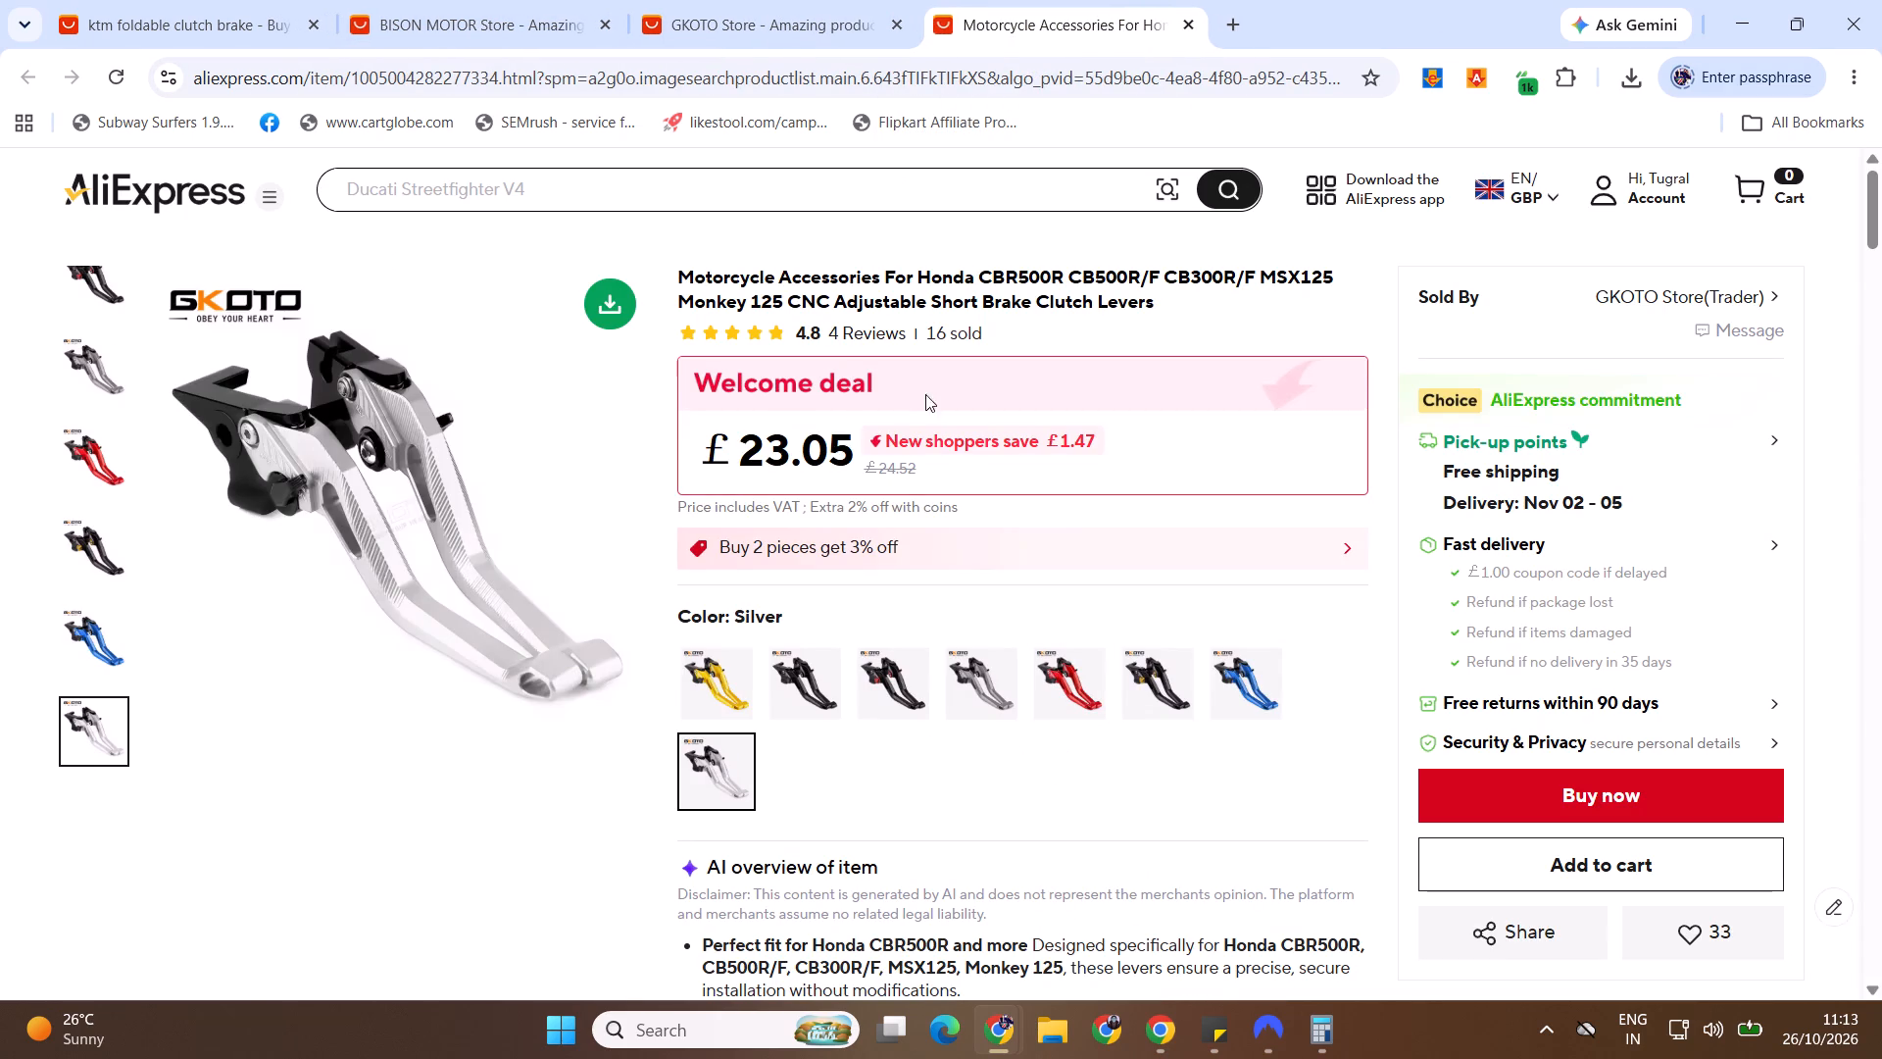
Copy the full product title of the Honda CBR500R CB500R/F CB300R/F MSX125 Monkey 125 short brake clutch levers.
{"action": "triple_click", "coordinate": [1011, 307]}
{"action": "key", "text": "ctrl+c"}
{"action": "key", "text": "ctrl+c"}
{"action": "key", "text": "ctrl+c"}
{"action": "key", "text": "ctrl+c"}
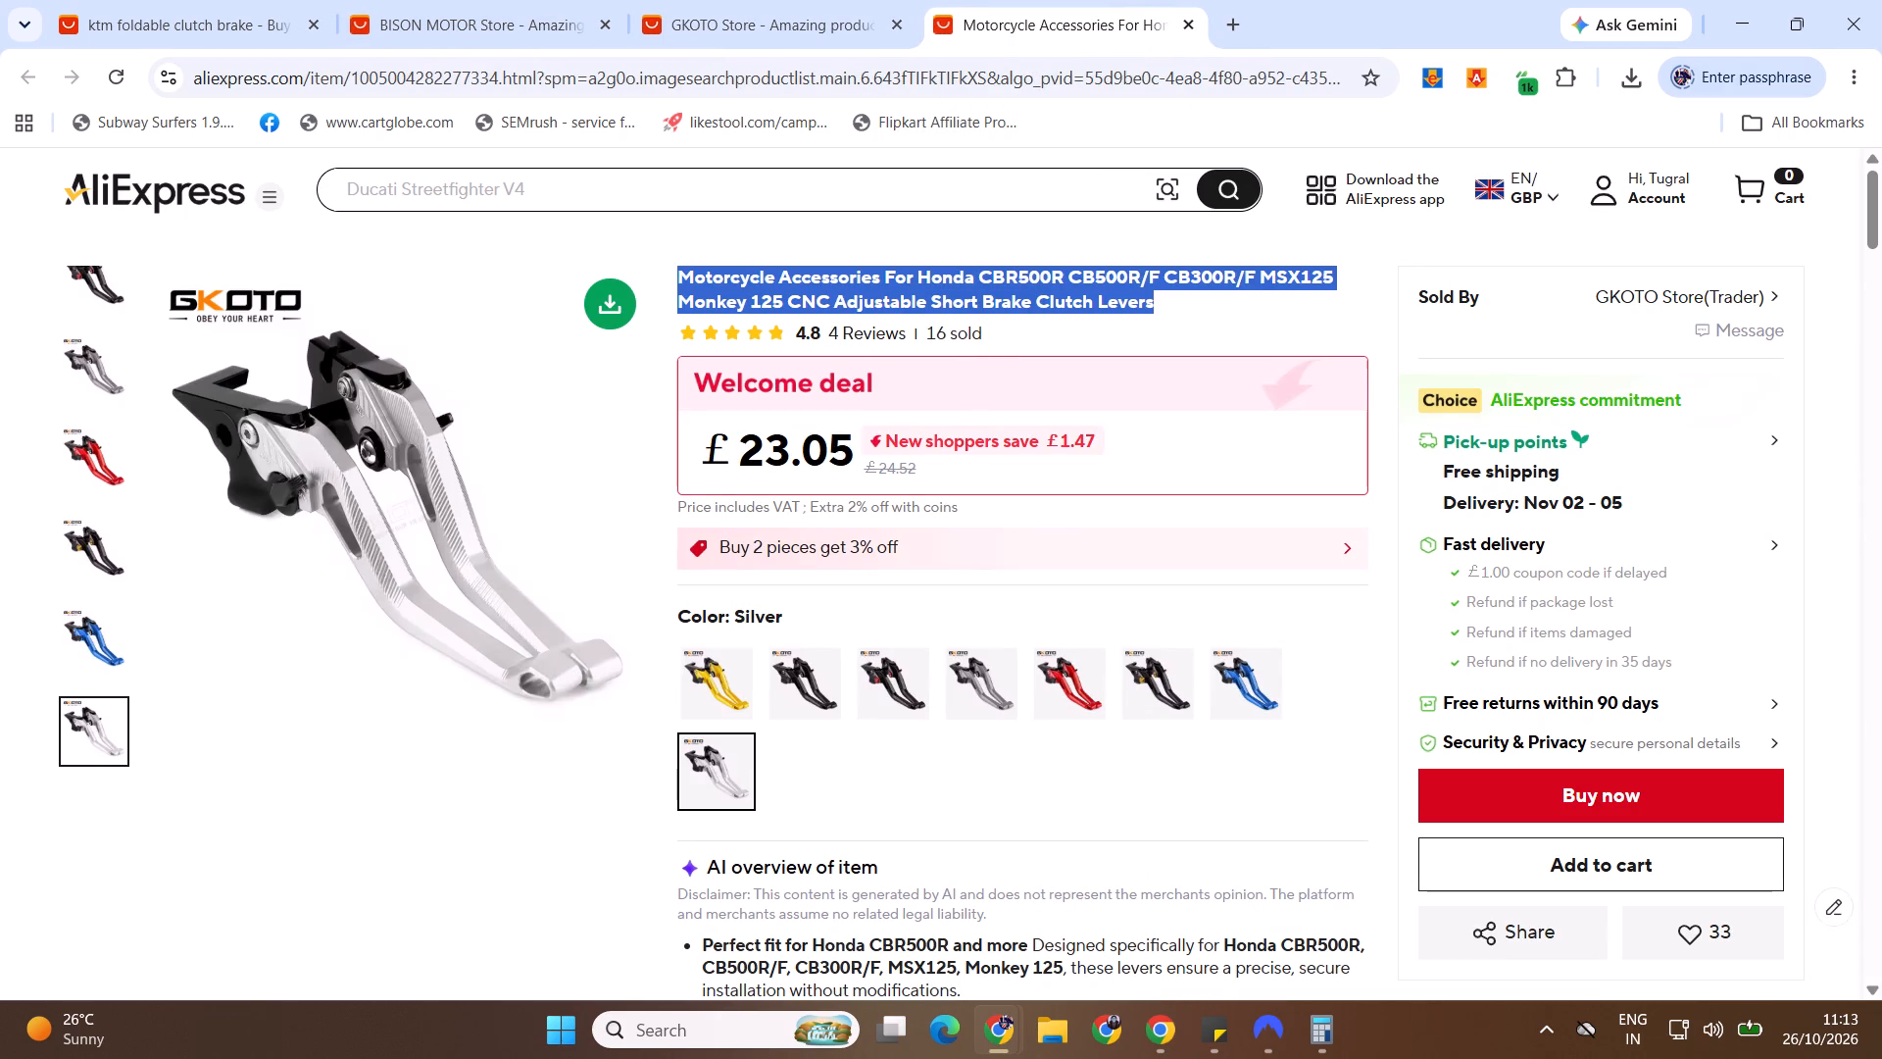
Switch back to the eBay active listings, search them for "honda" and examine the Honda listings at the end.
{"action": "key", "text": "alt+Tab"}
{"action": "left_click", "coordinate": [1870, 204]}
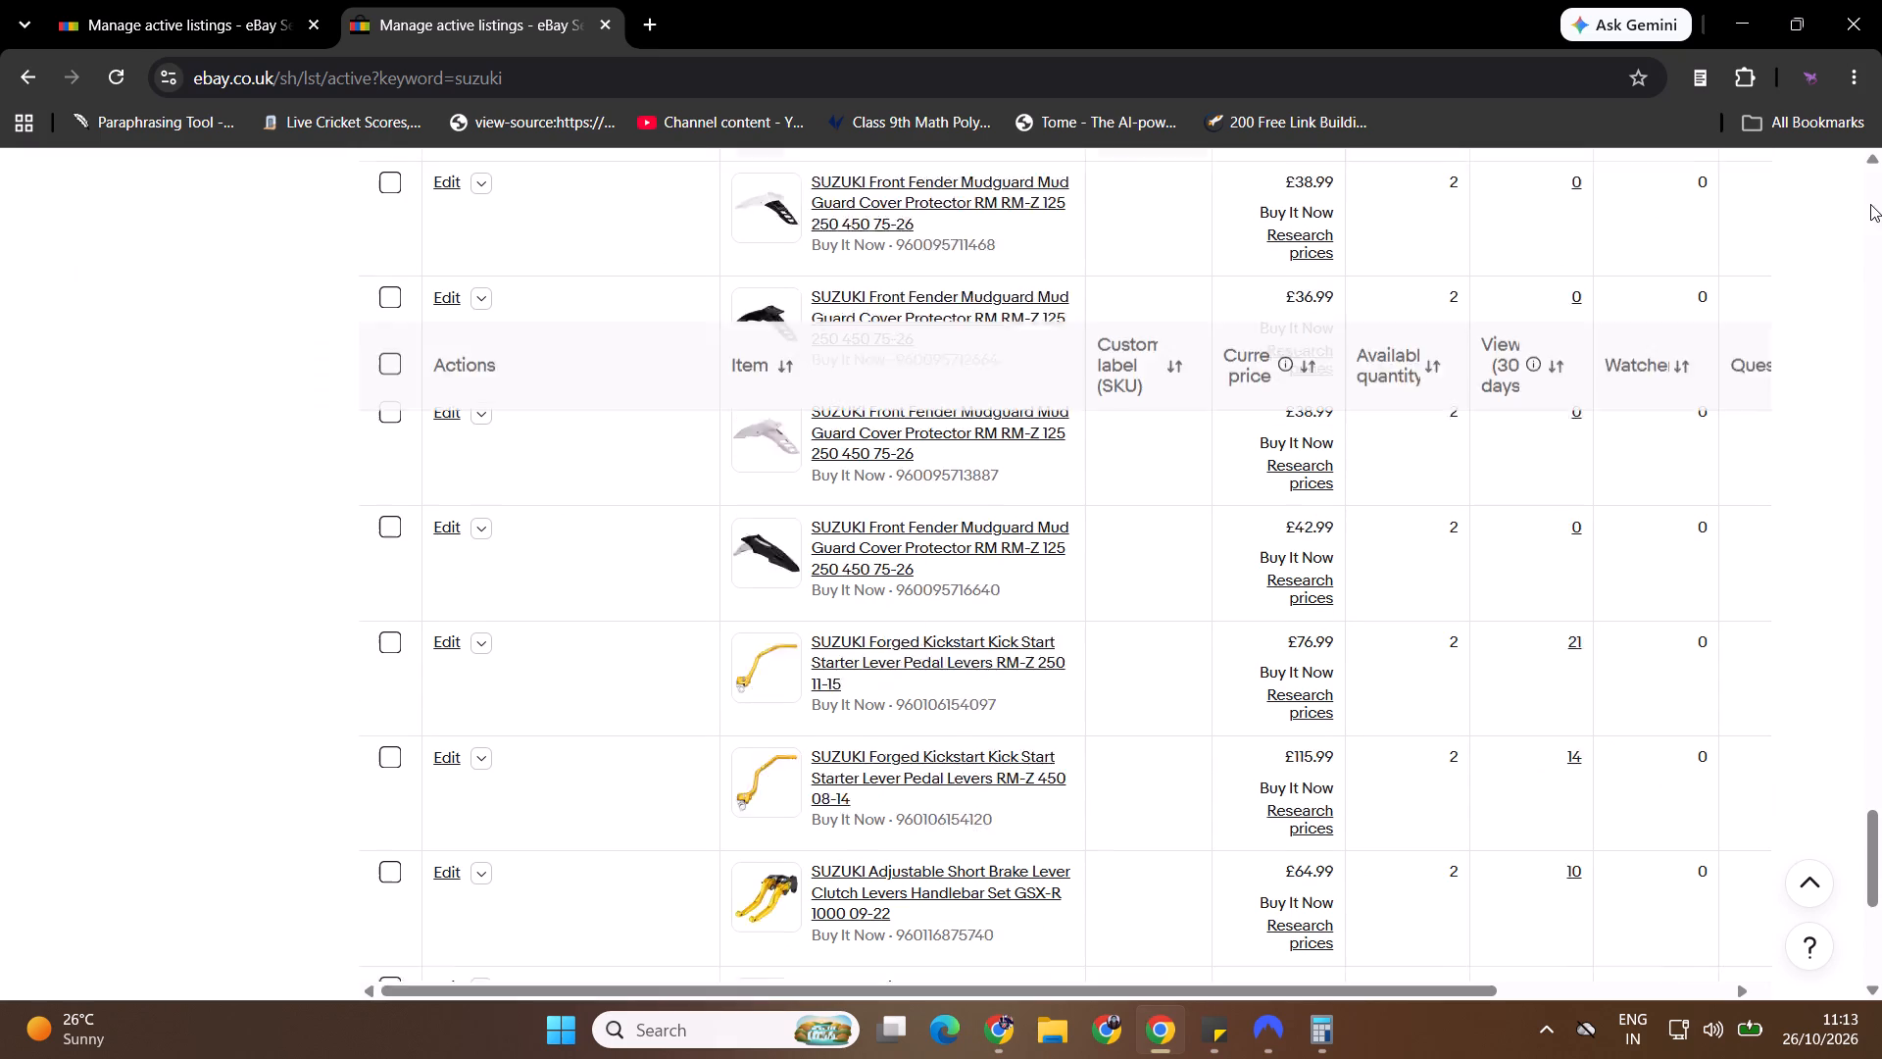
{"action": "left_click", "coordinate": [573, 762]}
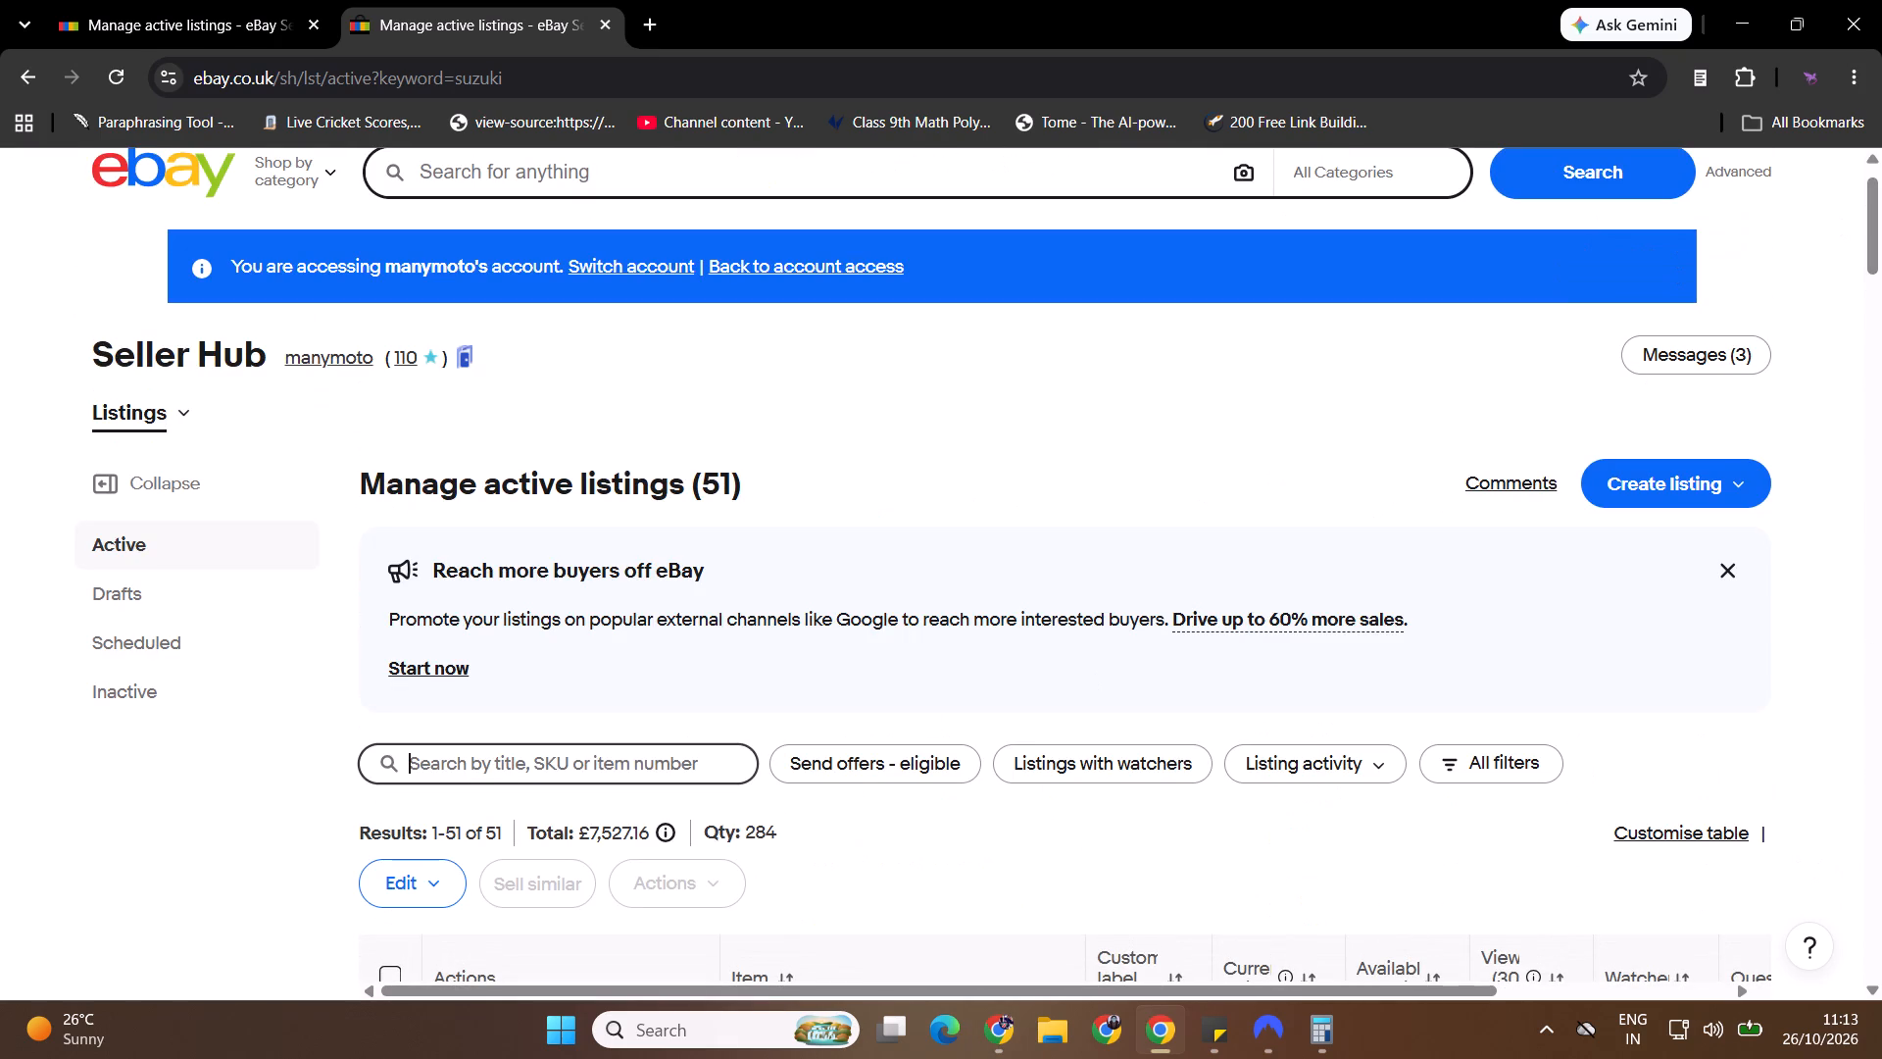
{"action": "type", "text": "honda"}
{"action": "key", "text": "Return"}
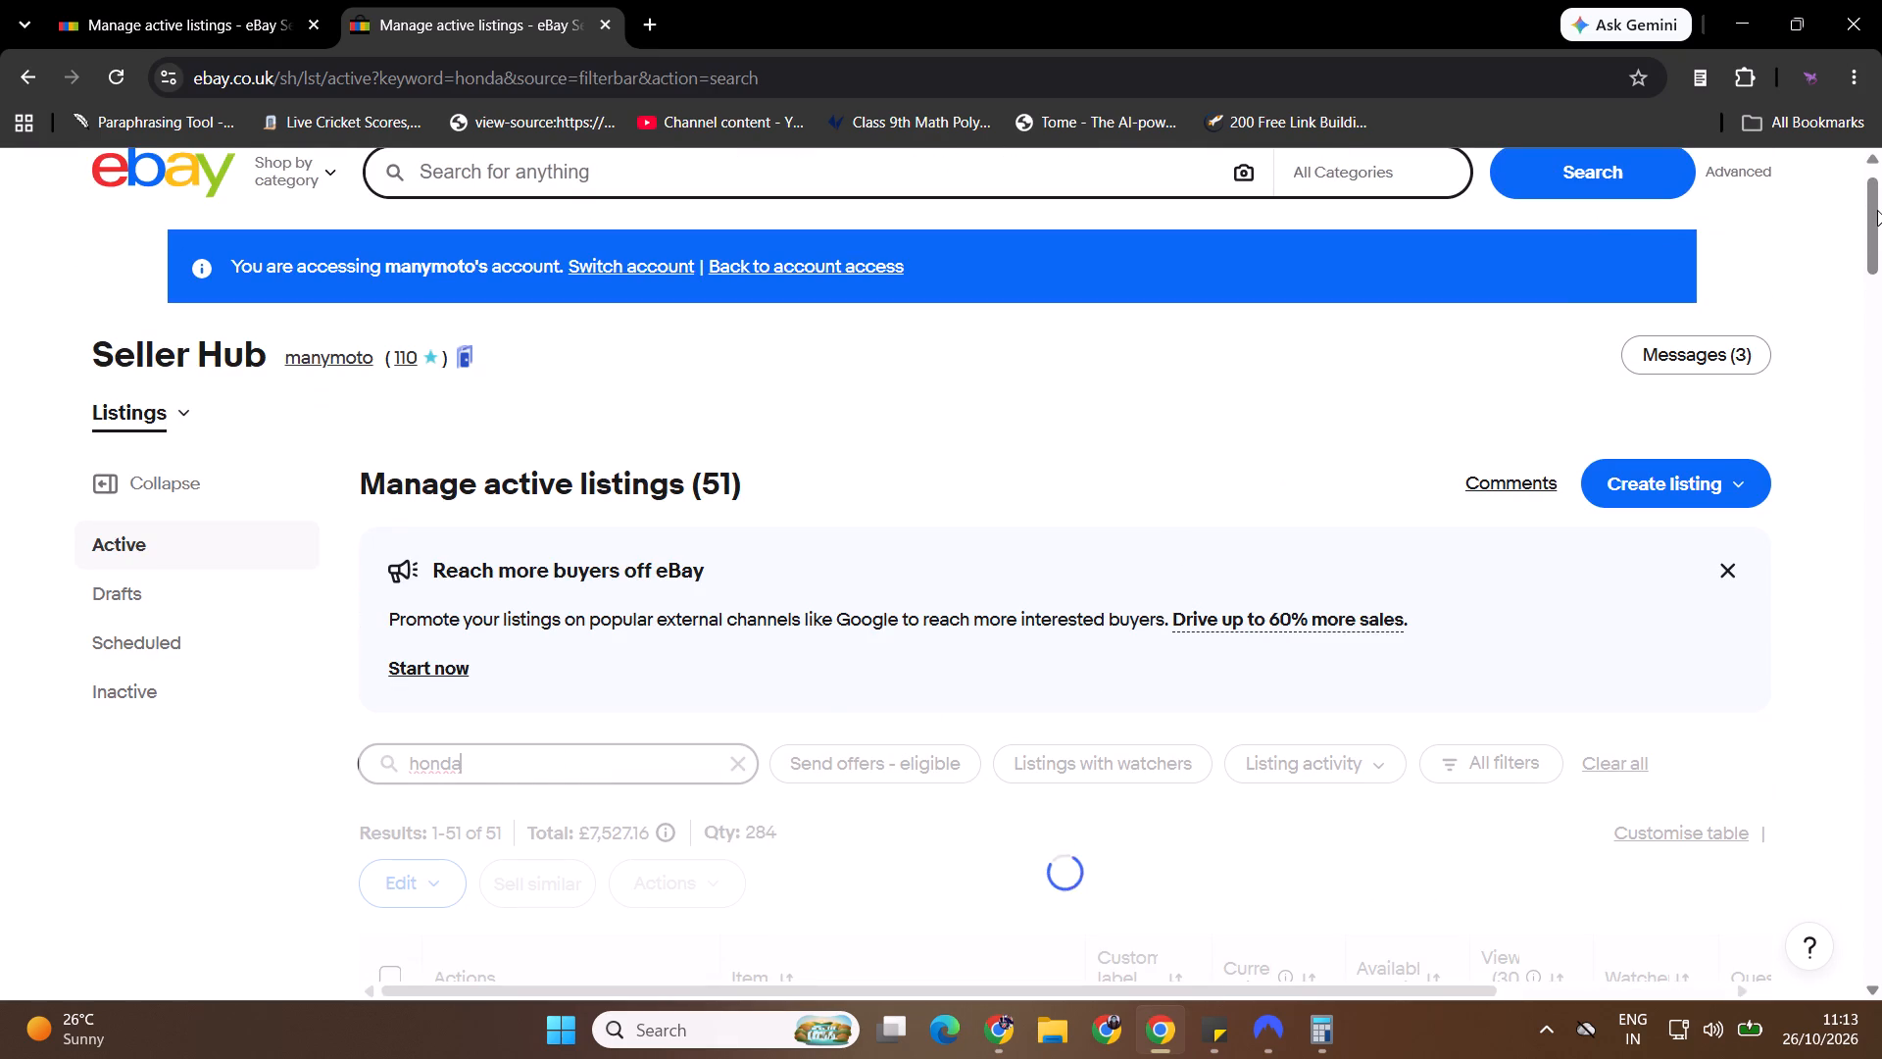
{"action": "left_click_drag", "start_coordinate": [1876, 207], "coordinate": [1881, 979]}
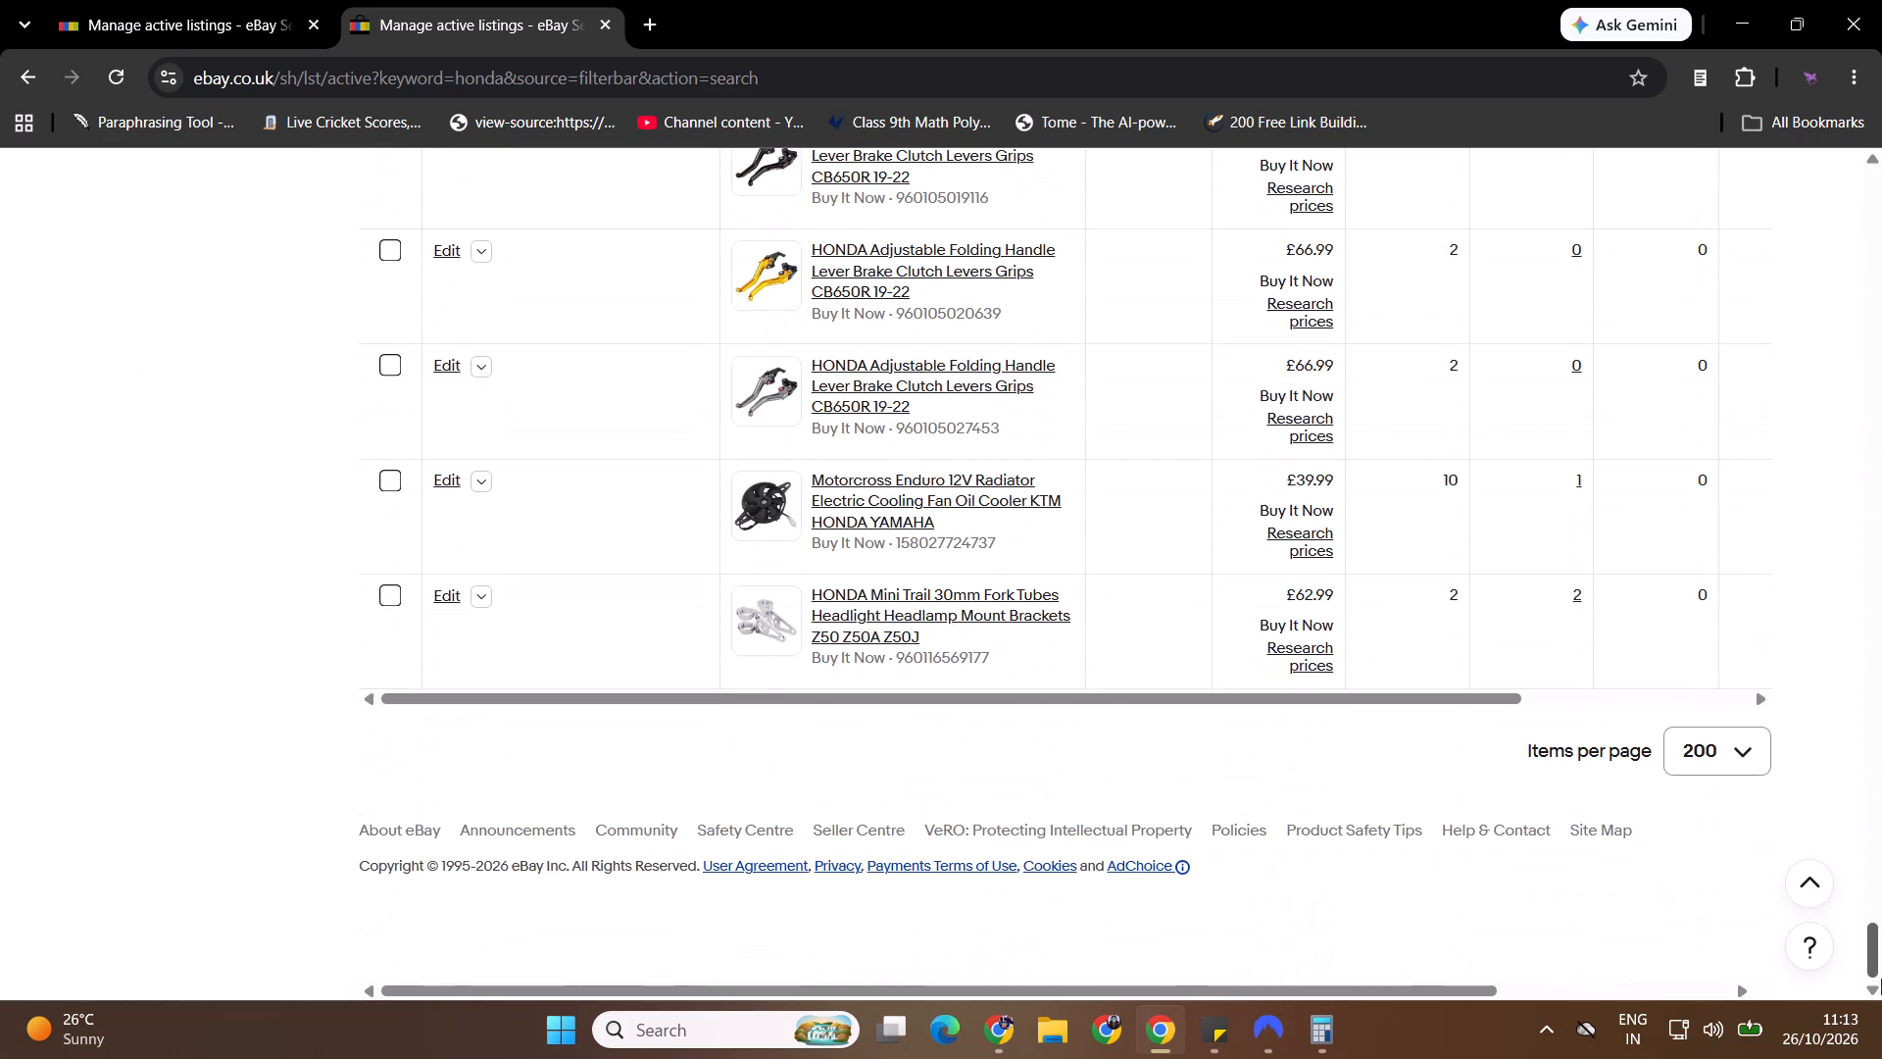
{"action": "left_click_drag", "start_coordinate": [1881, 979], "coordinate": [1881, 941]}
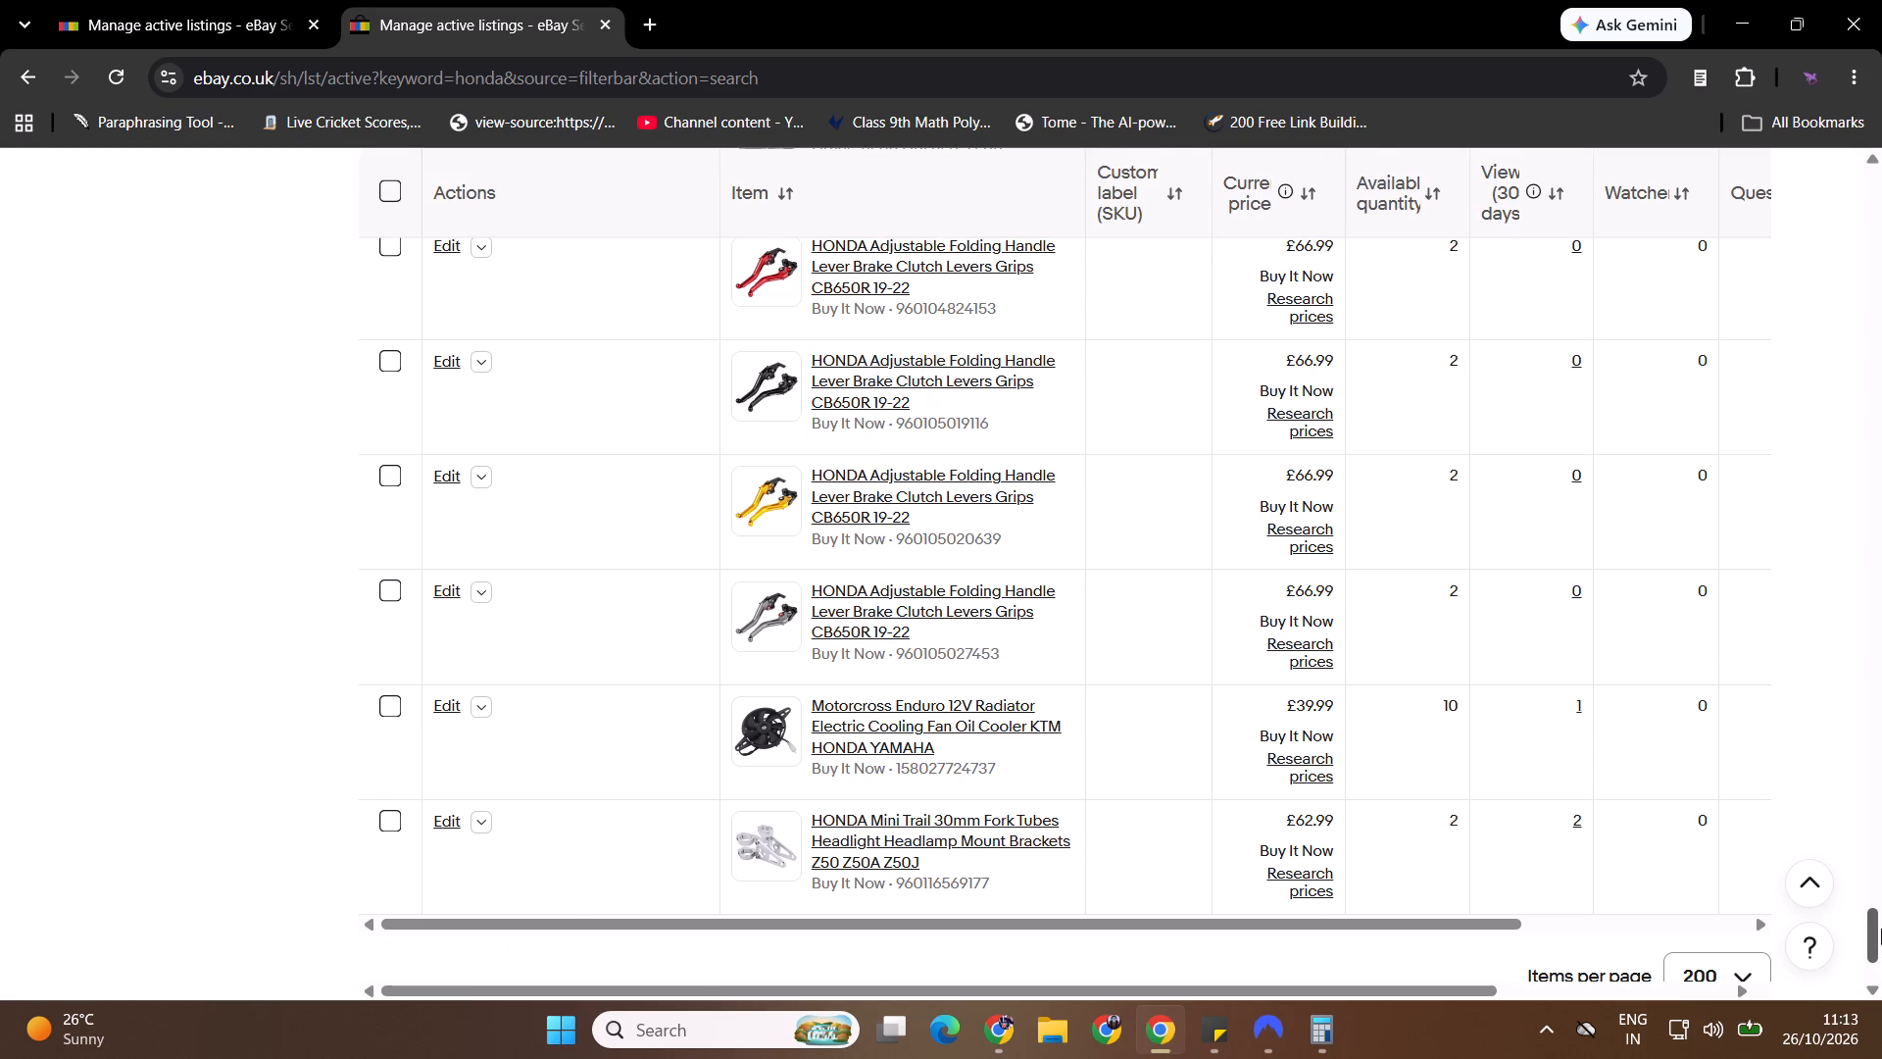
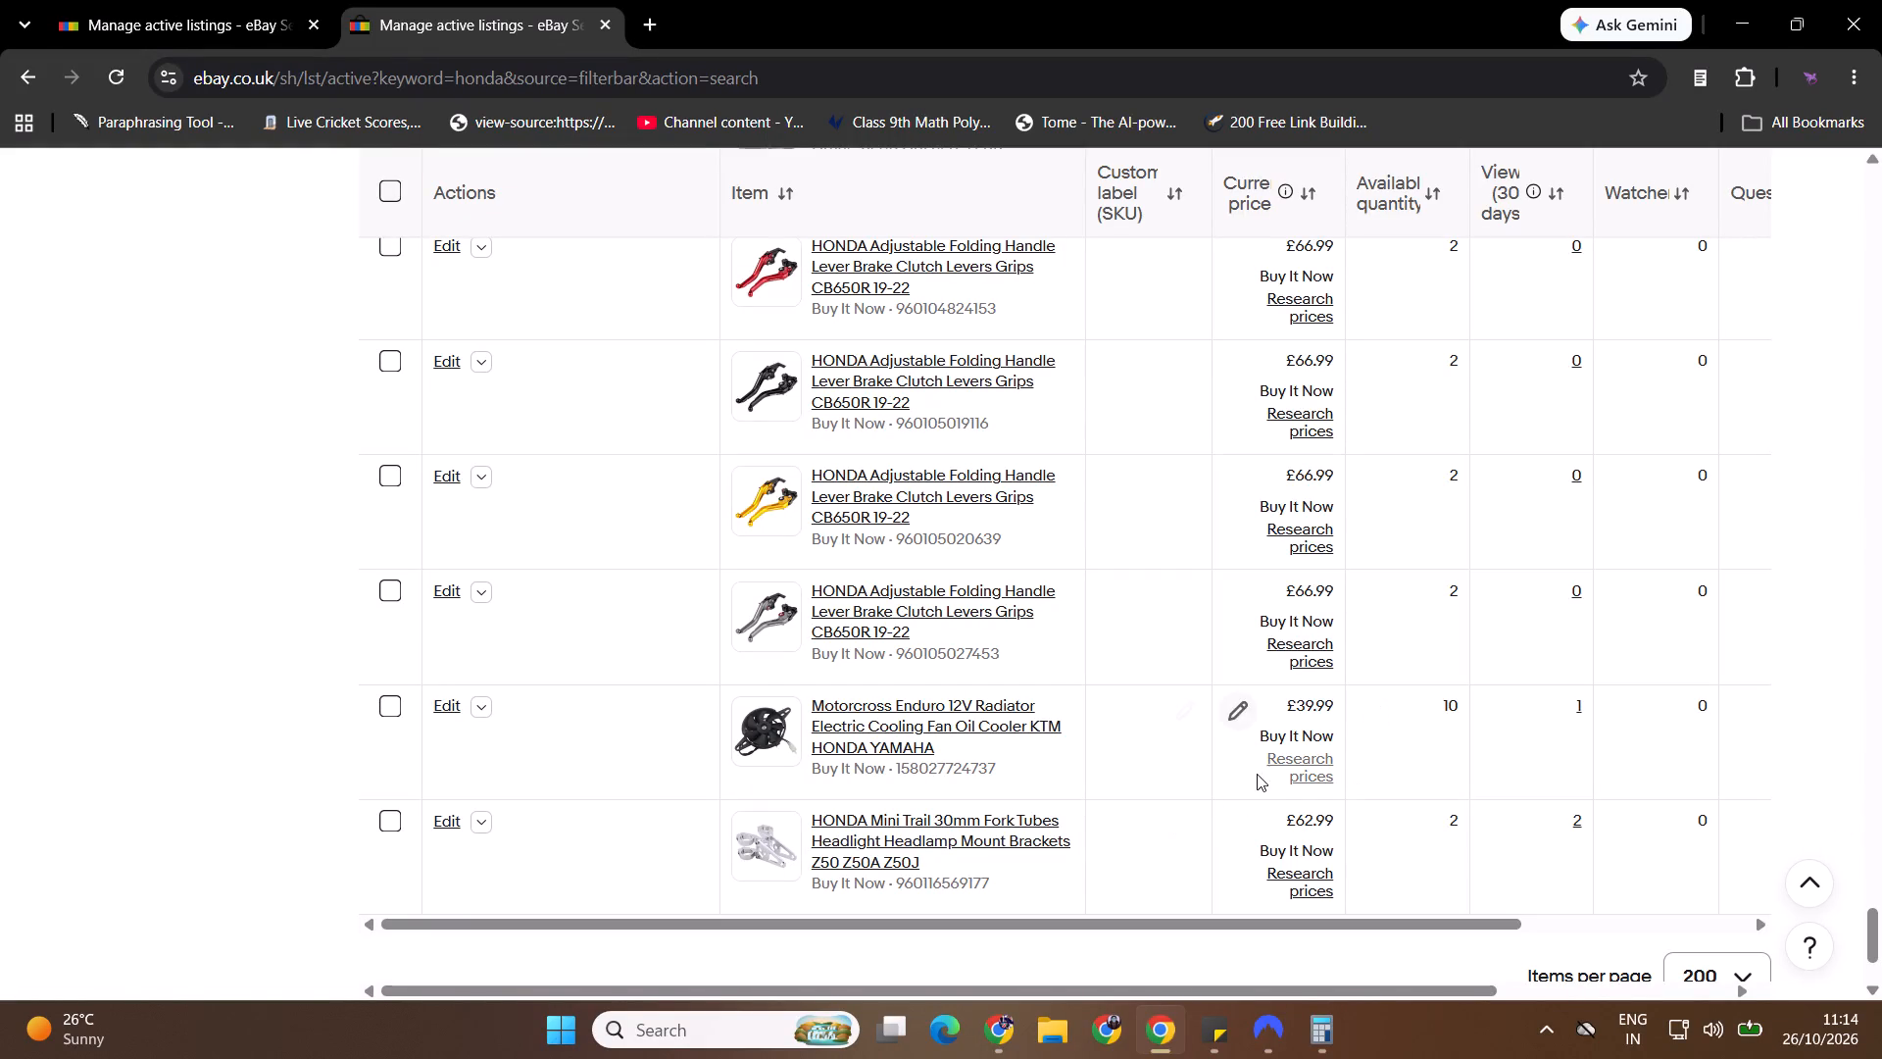
Check the gold, red and black HONDA CB650R lever listings on eBay against the gold AliExpress Honda levers, closing each listing after viewing.
{"action": "middle_click", "coordinate": [258, 384]}
{"action": "left_click", "coordinate": [239, 428]}
{"action": "key", "text": "alt+Tab"}
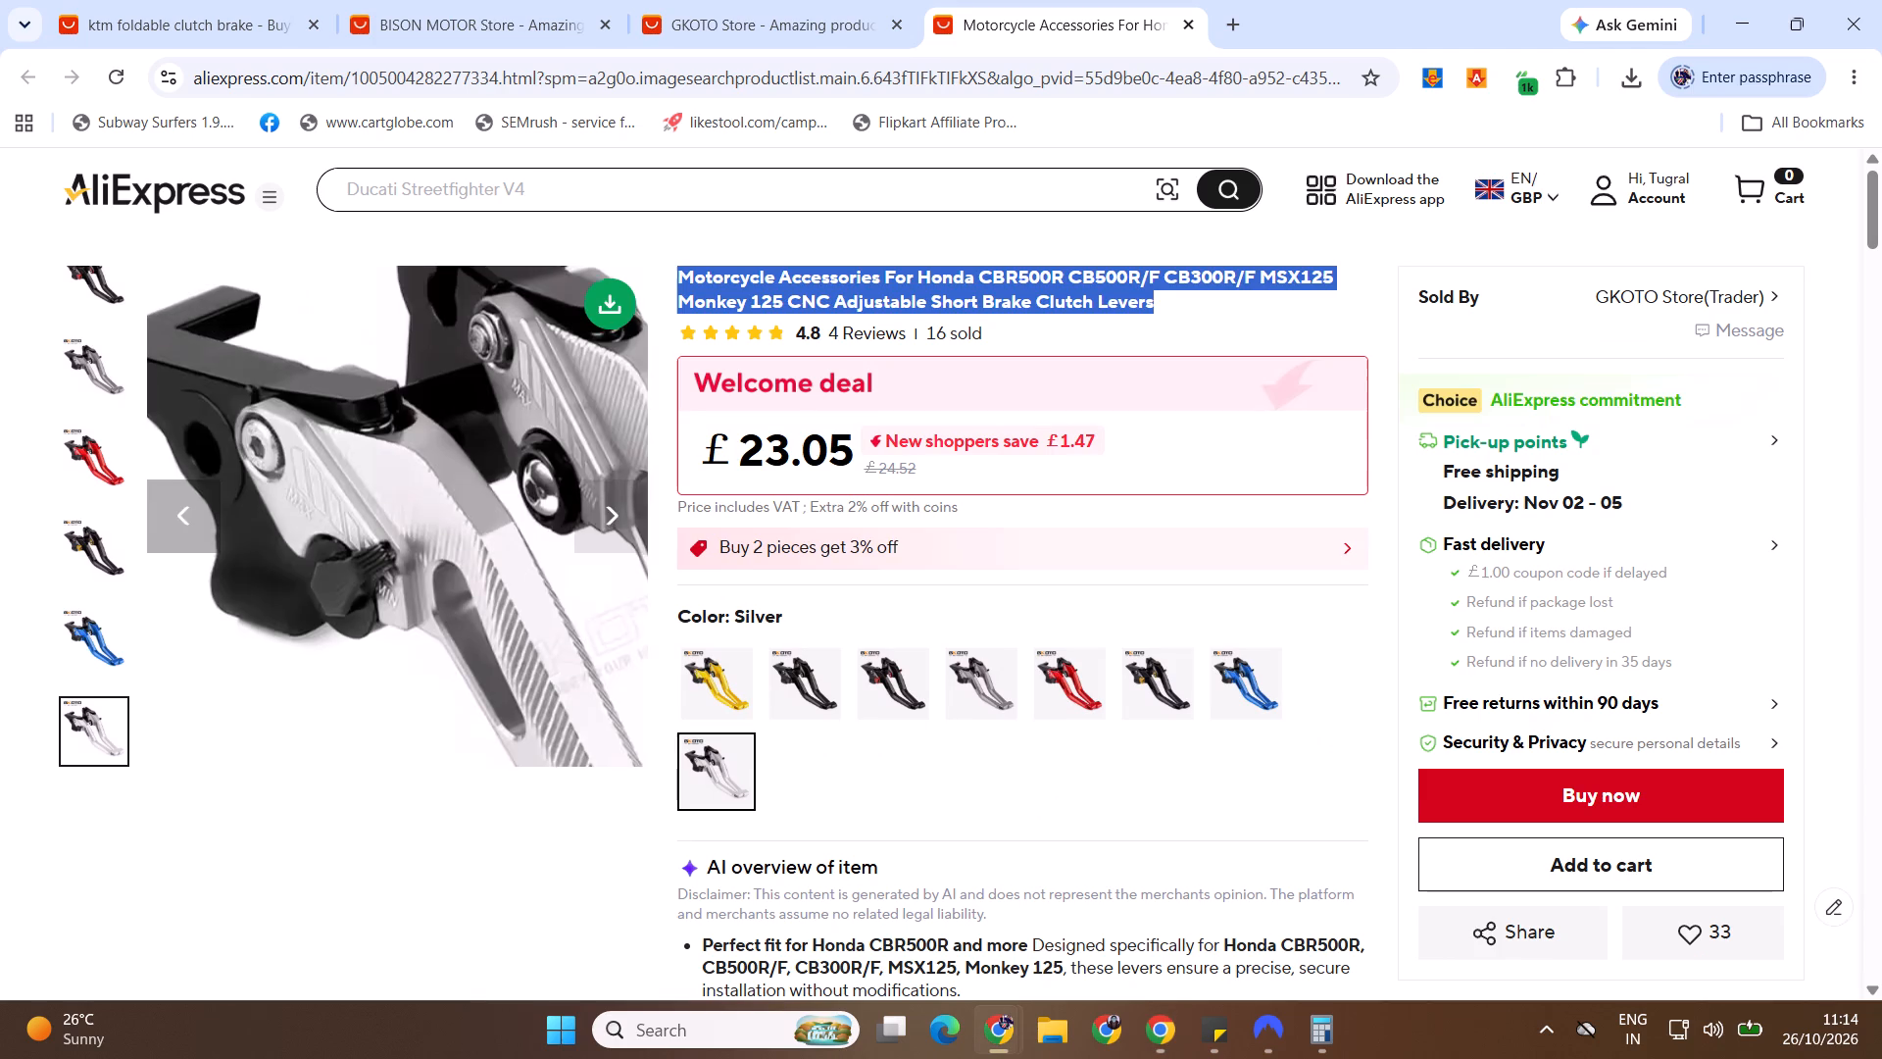
{"action": "left_click", "coordinate": [745, 706]}
{"action": "key", "text": "alt+Tab"}
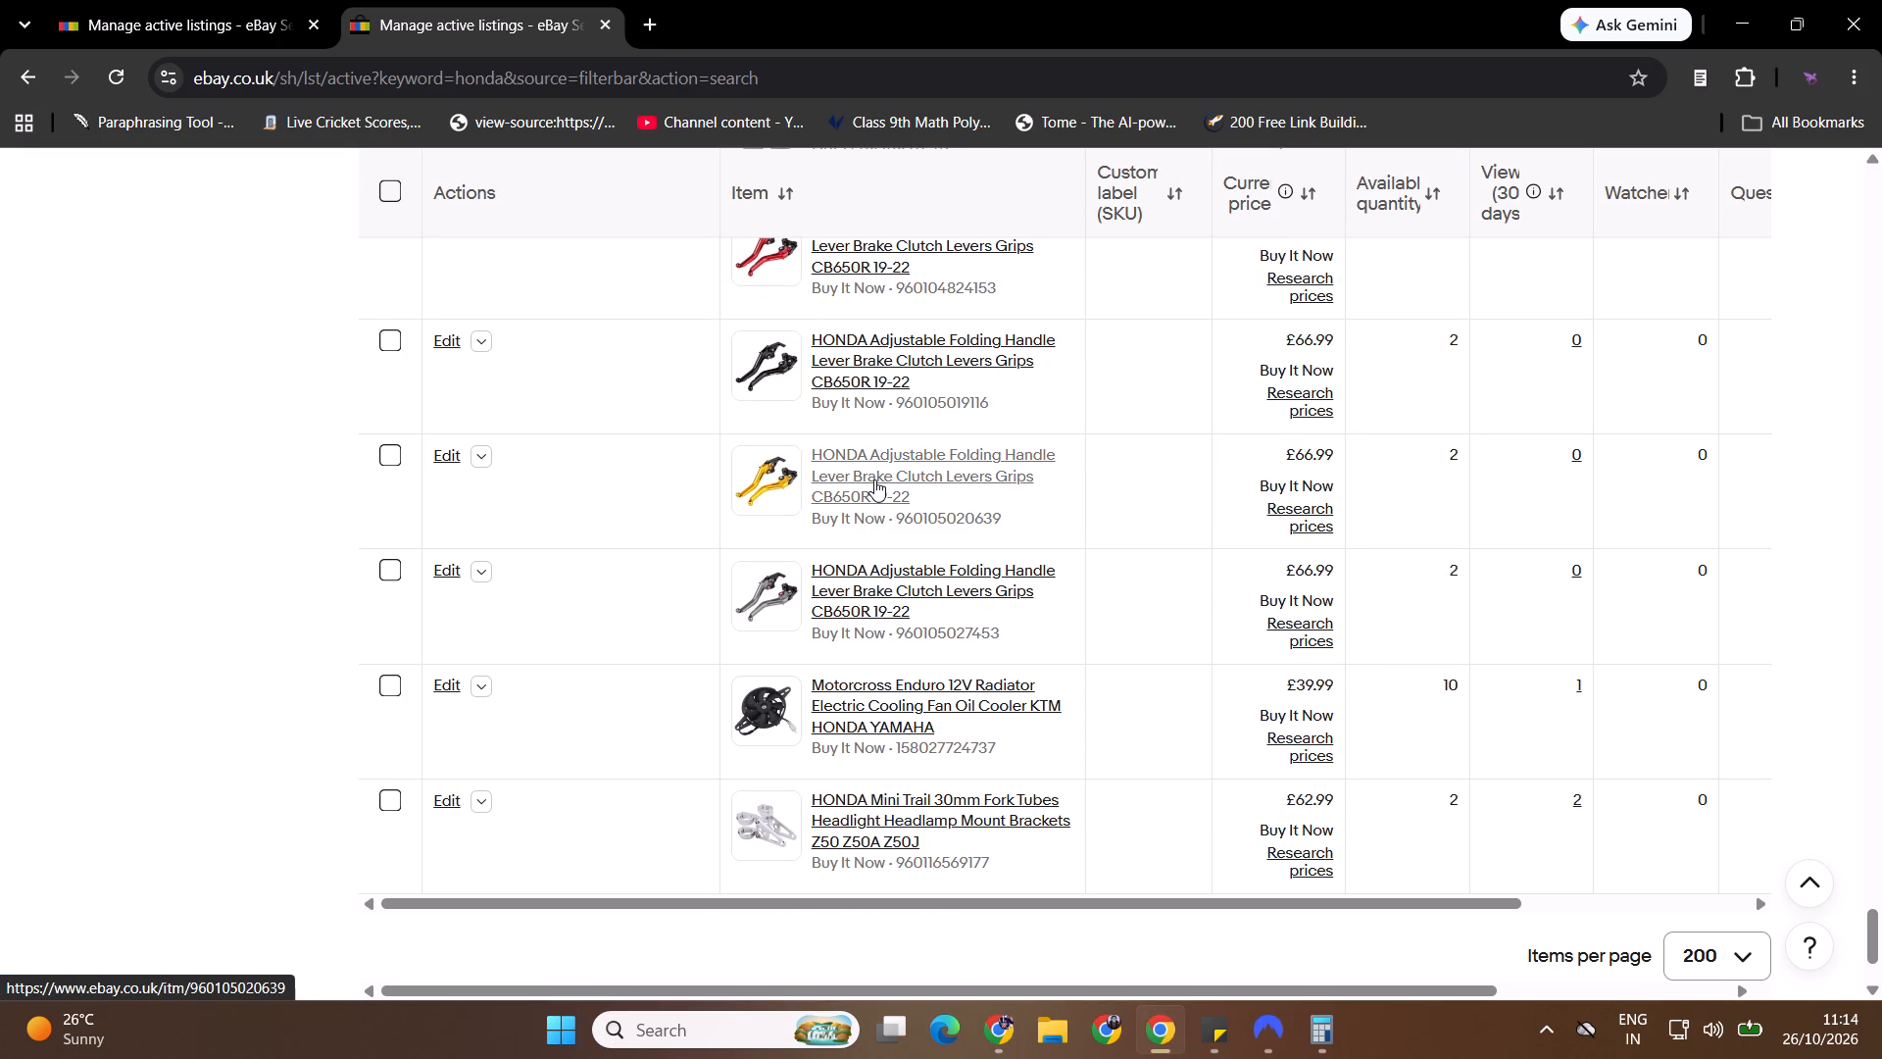
{"action": "left_click", "coordinate": [874, 479], "text": "ctrl"}
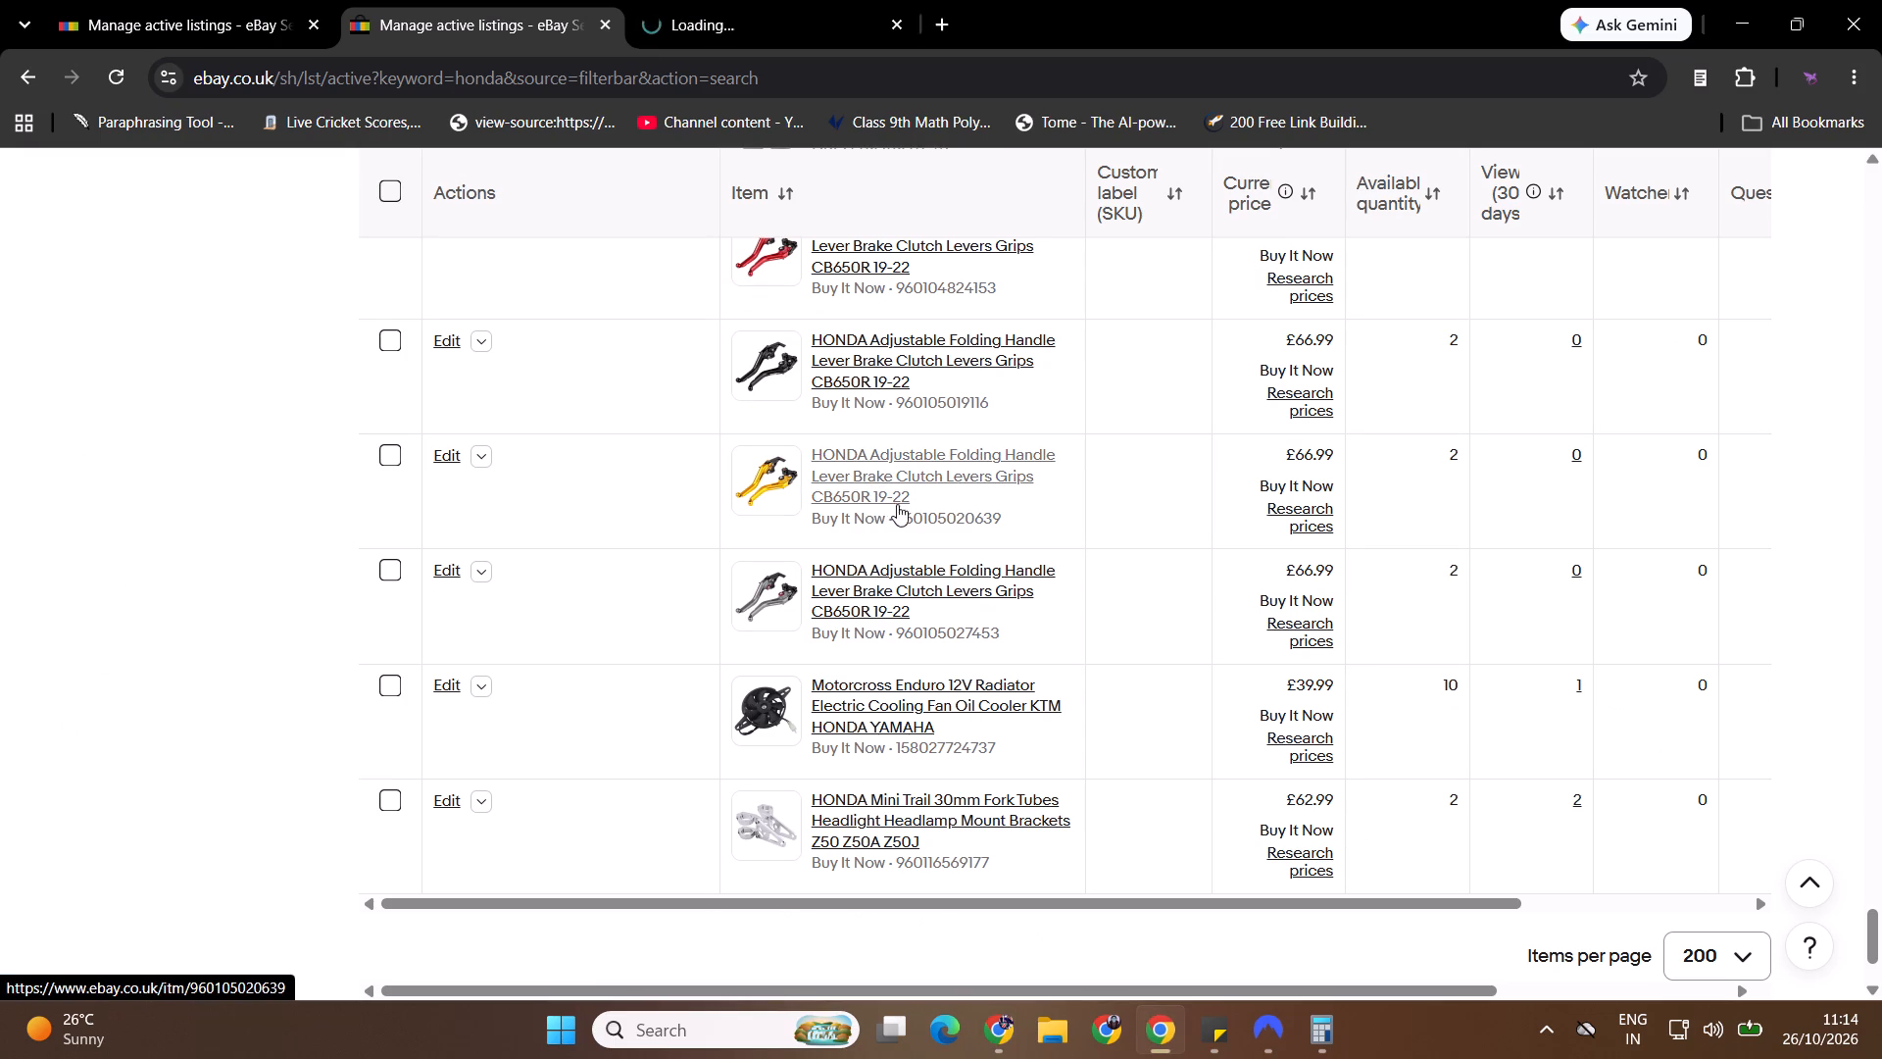
{"action": "left_click", "coordinate": [711, 1]}
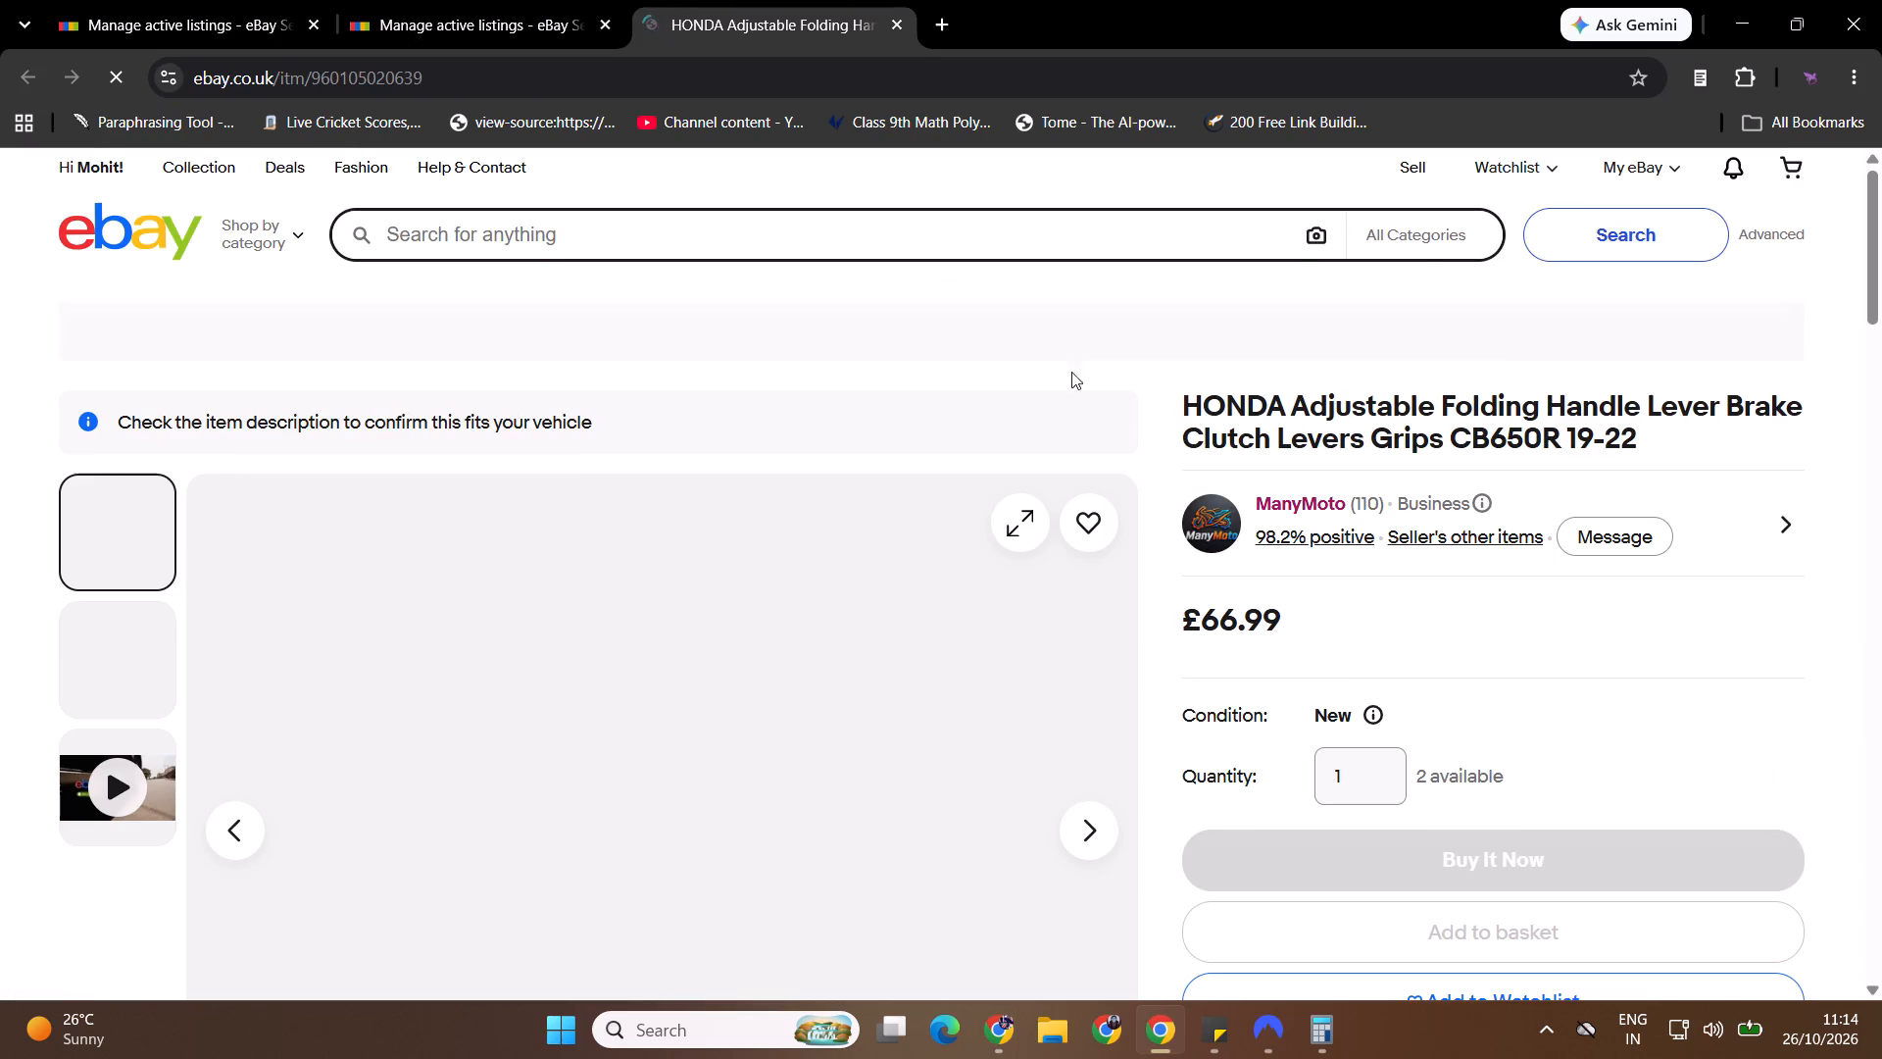
{"action": "left_click_drag", "start_coordinate": [1881, 253], "coordinate": [1881, 279]}
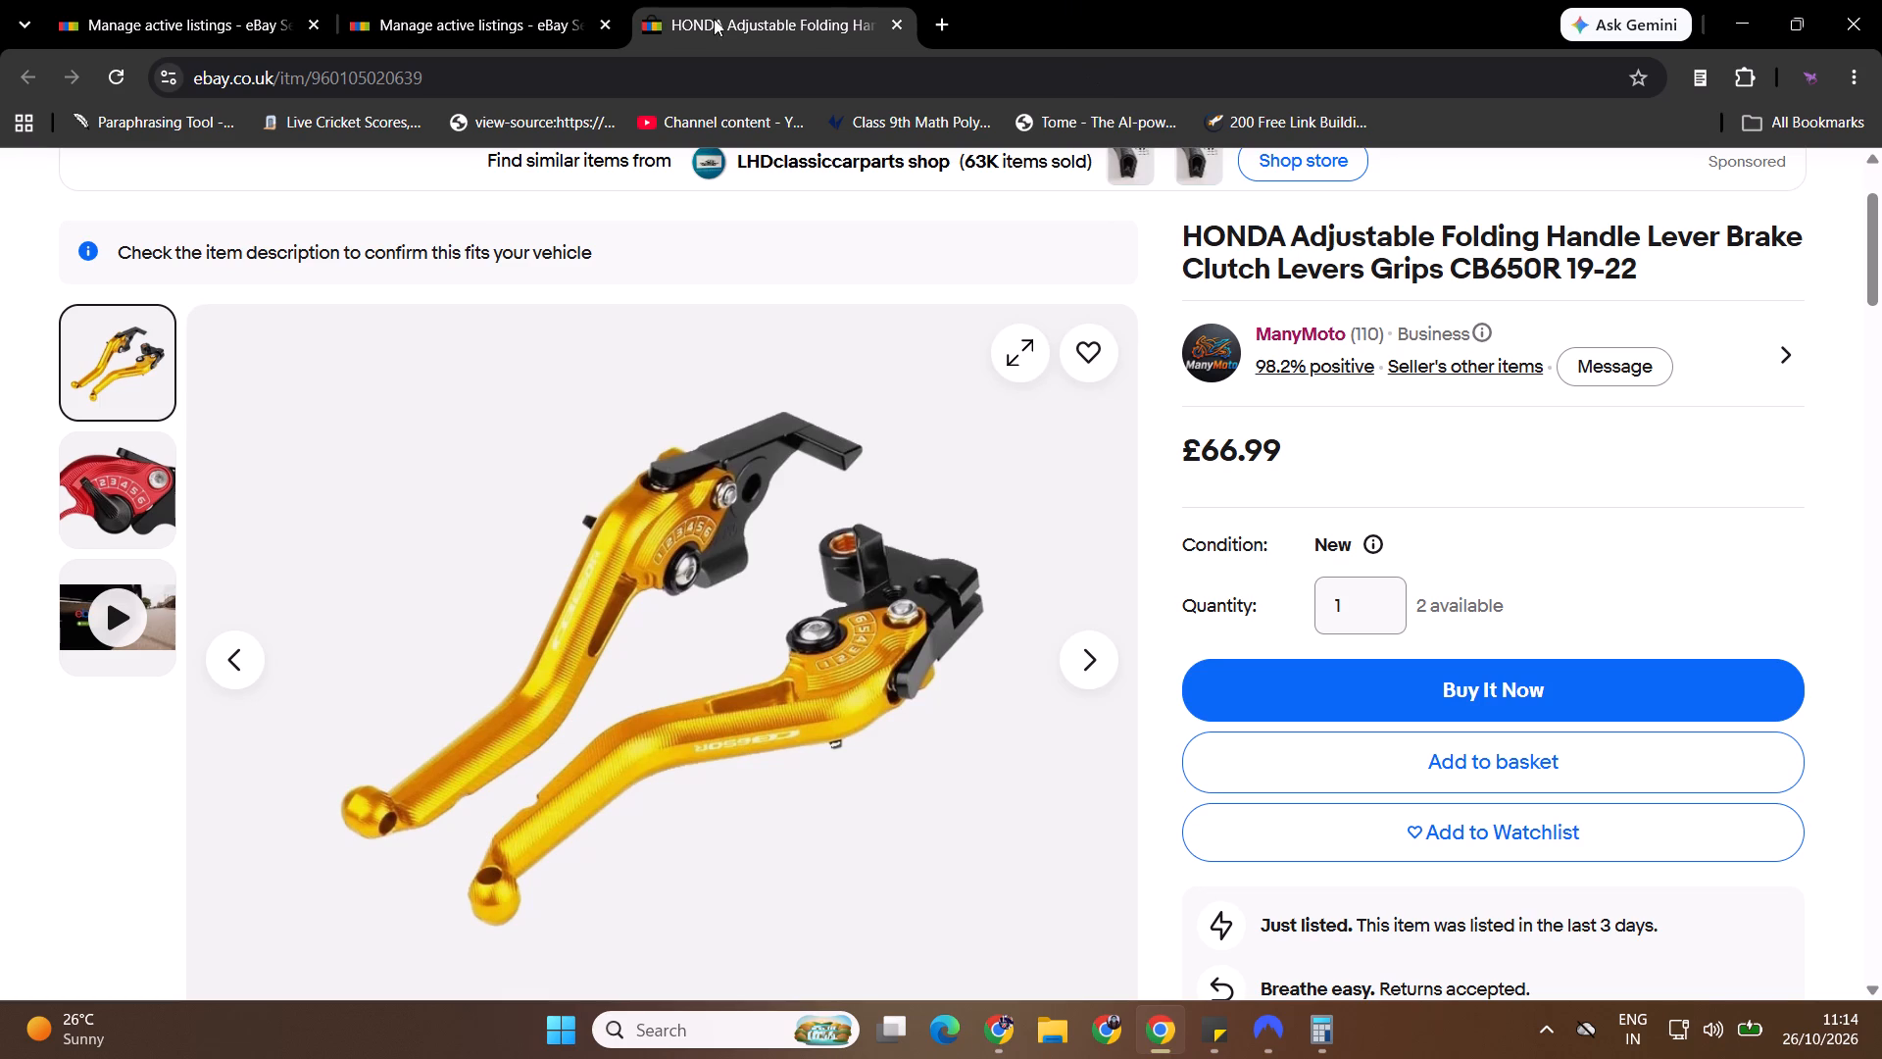
{"action": "left_click", "coordinate": [895, 24]}
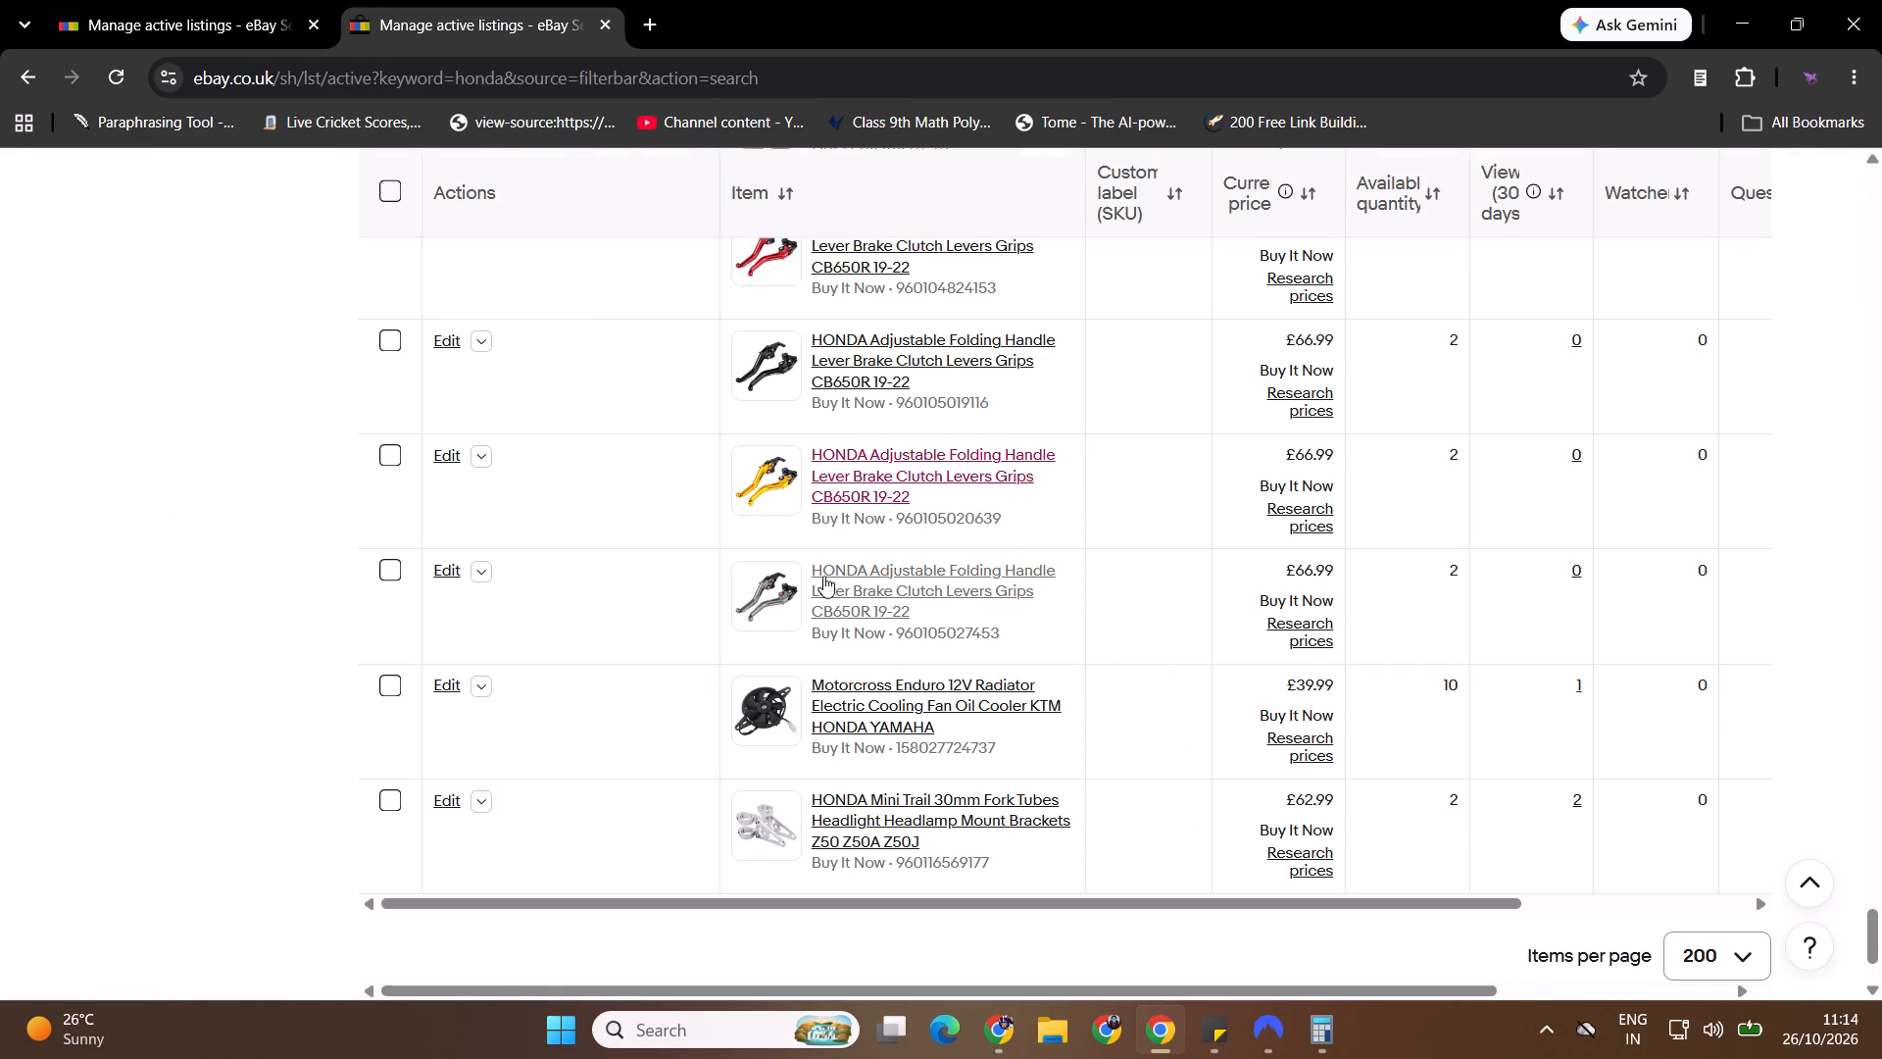
{"action": "left_click", "coordinate": [836, 265], "text": "ctrl"}
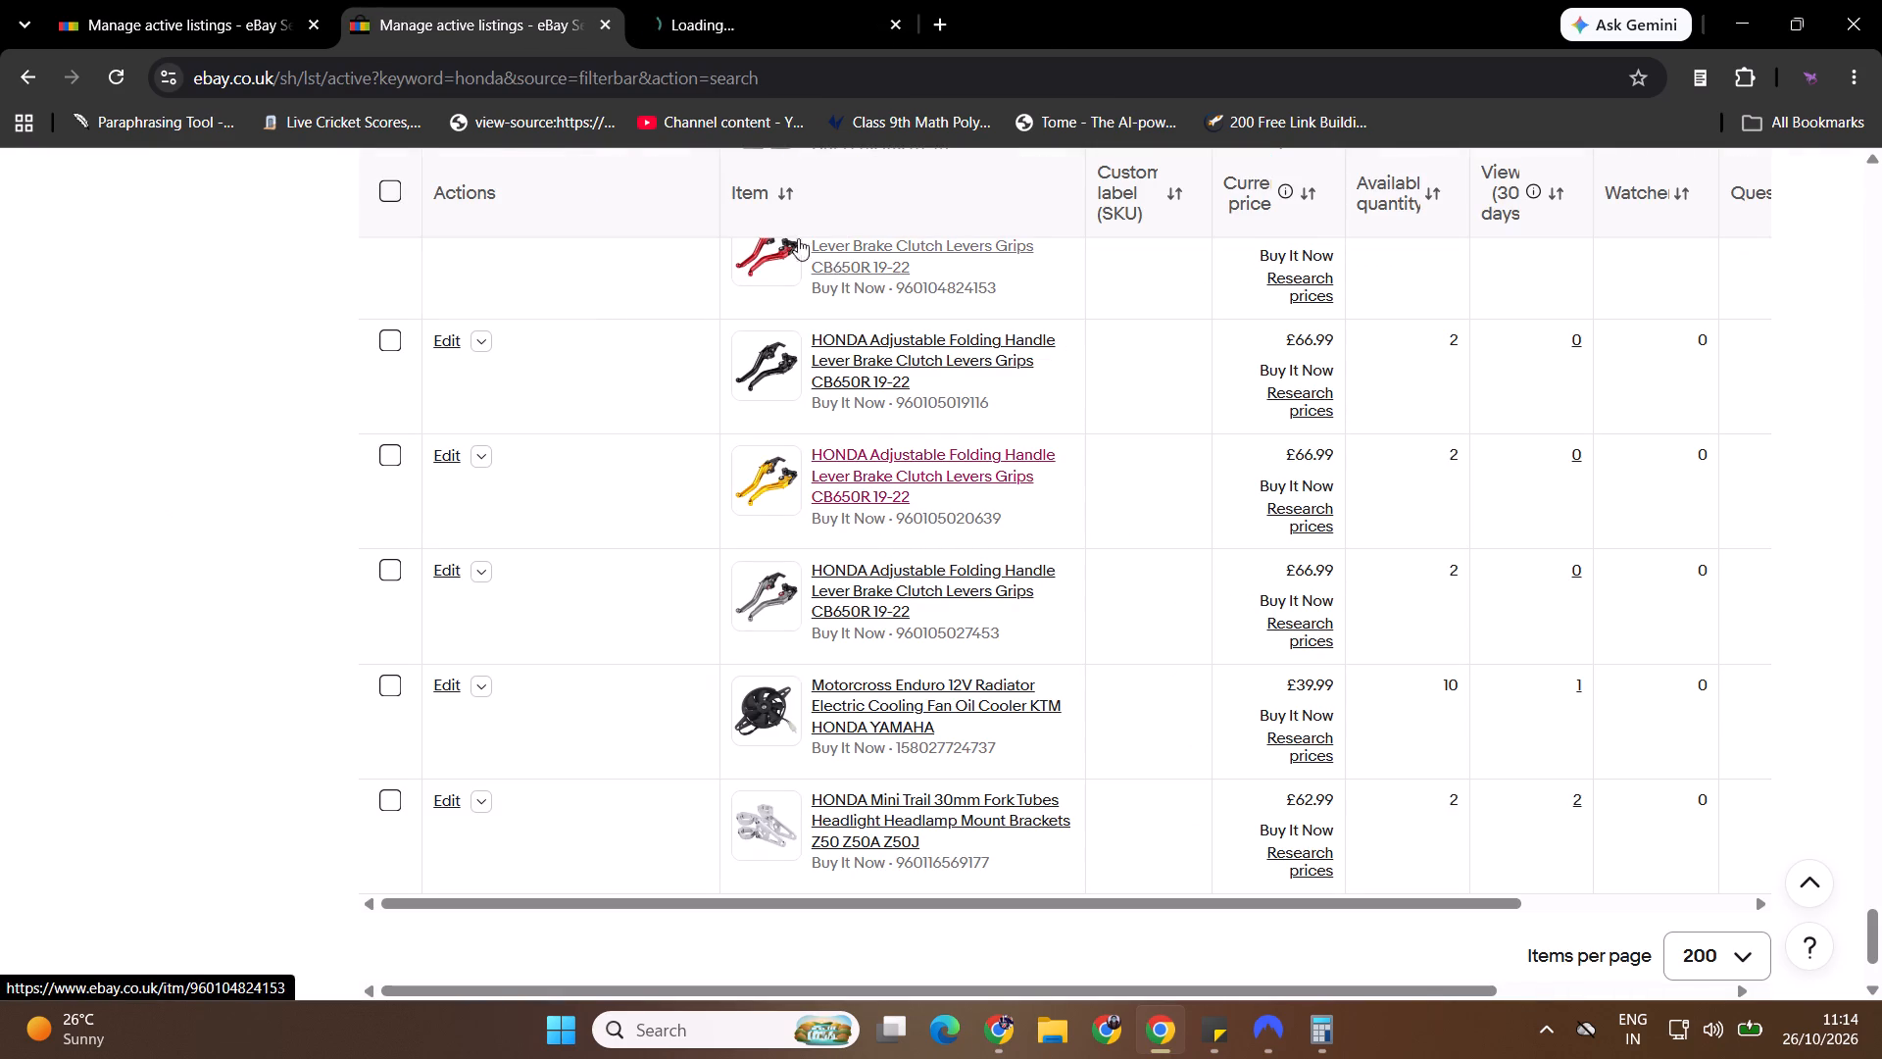
{"action": "left_click", "coordinate": [758, 43]}
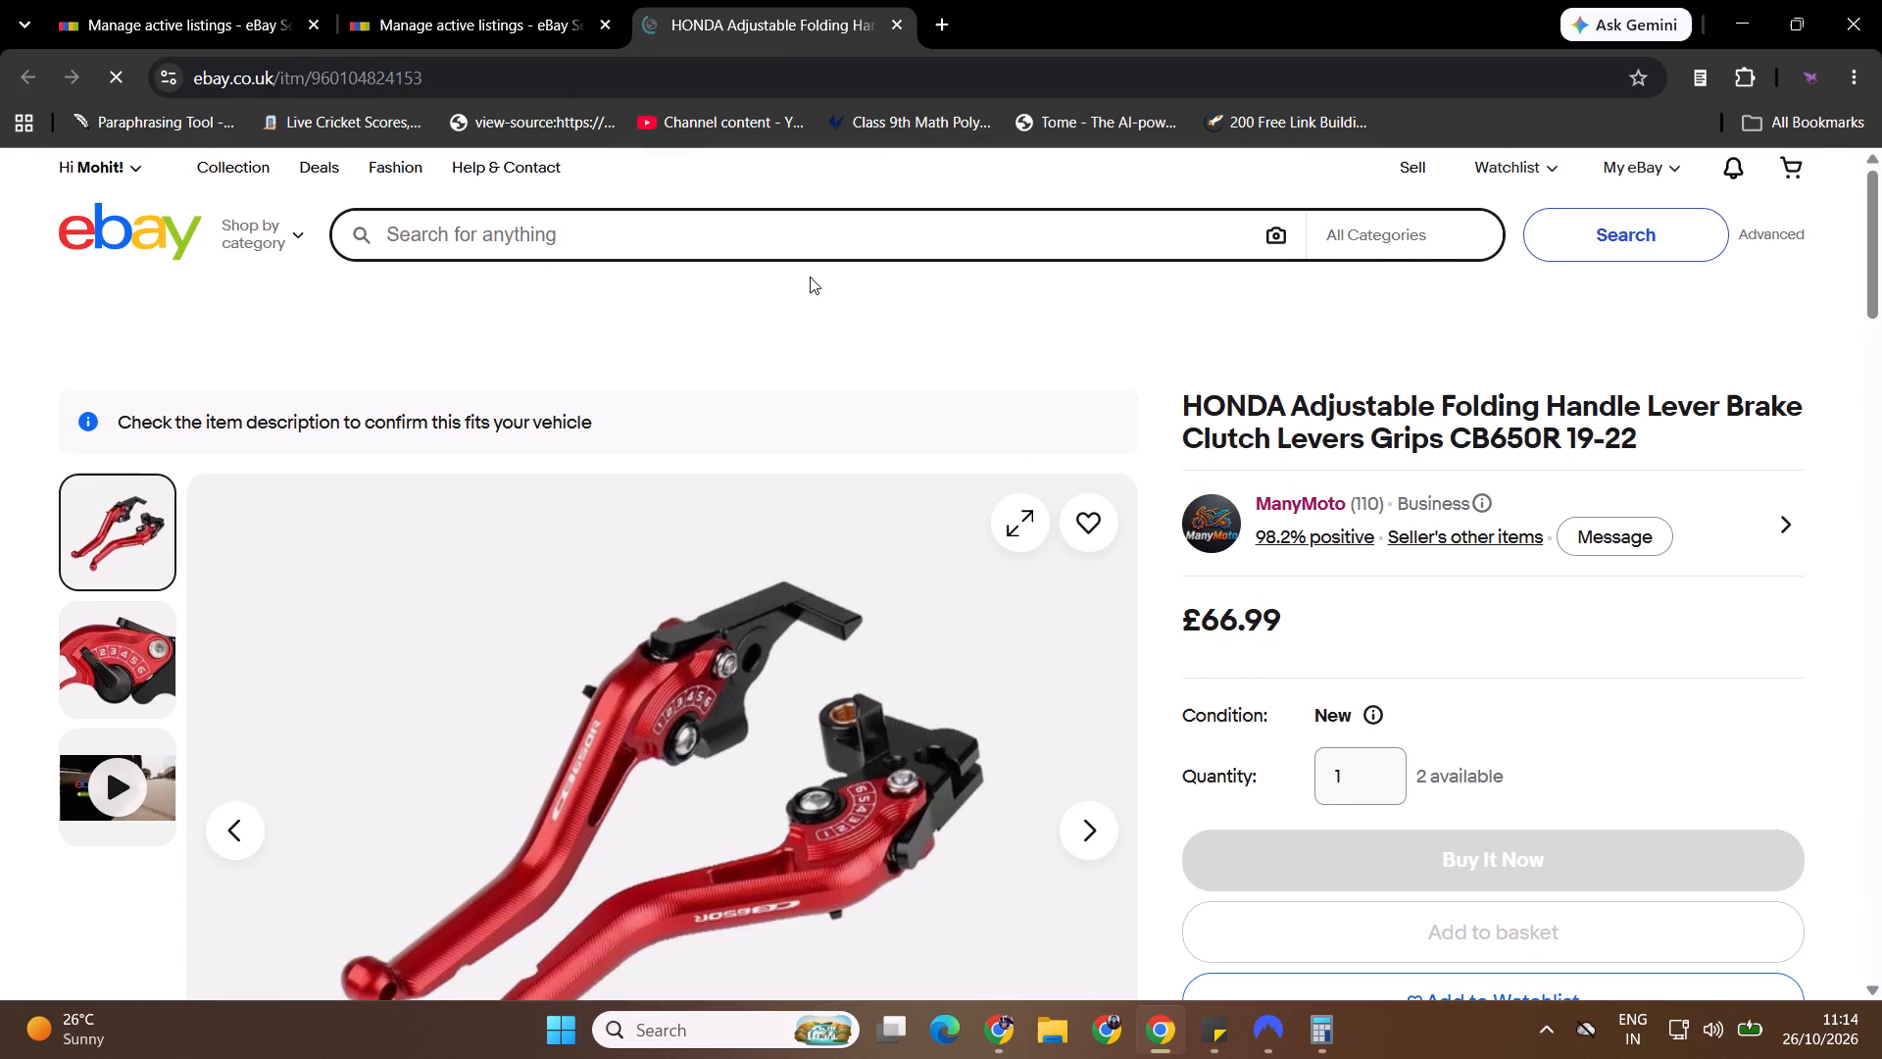
{"action": "left_click_drag", "start_coordinate": [1881, 225], "coordinate": [1881, 267]}
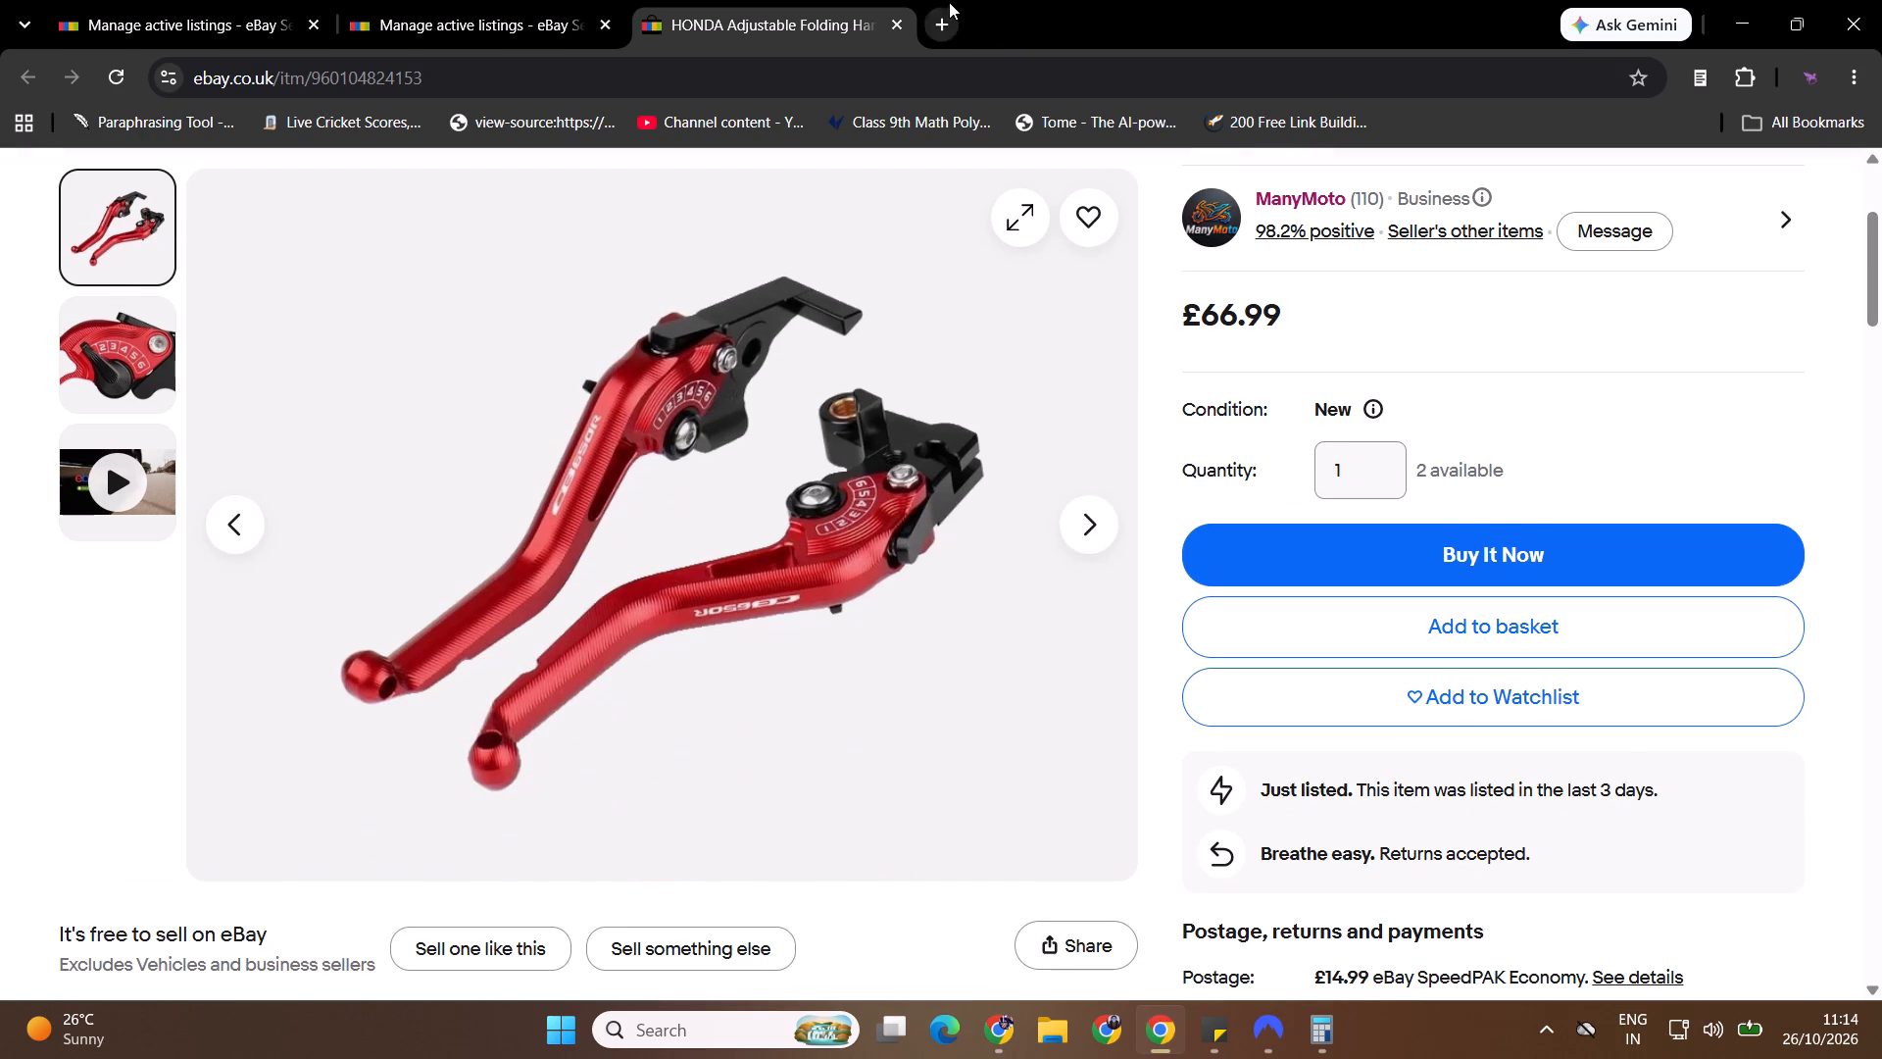
{"action": "left_click", "coordinate": [898, 20]}
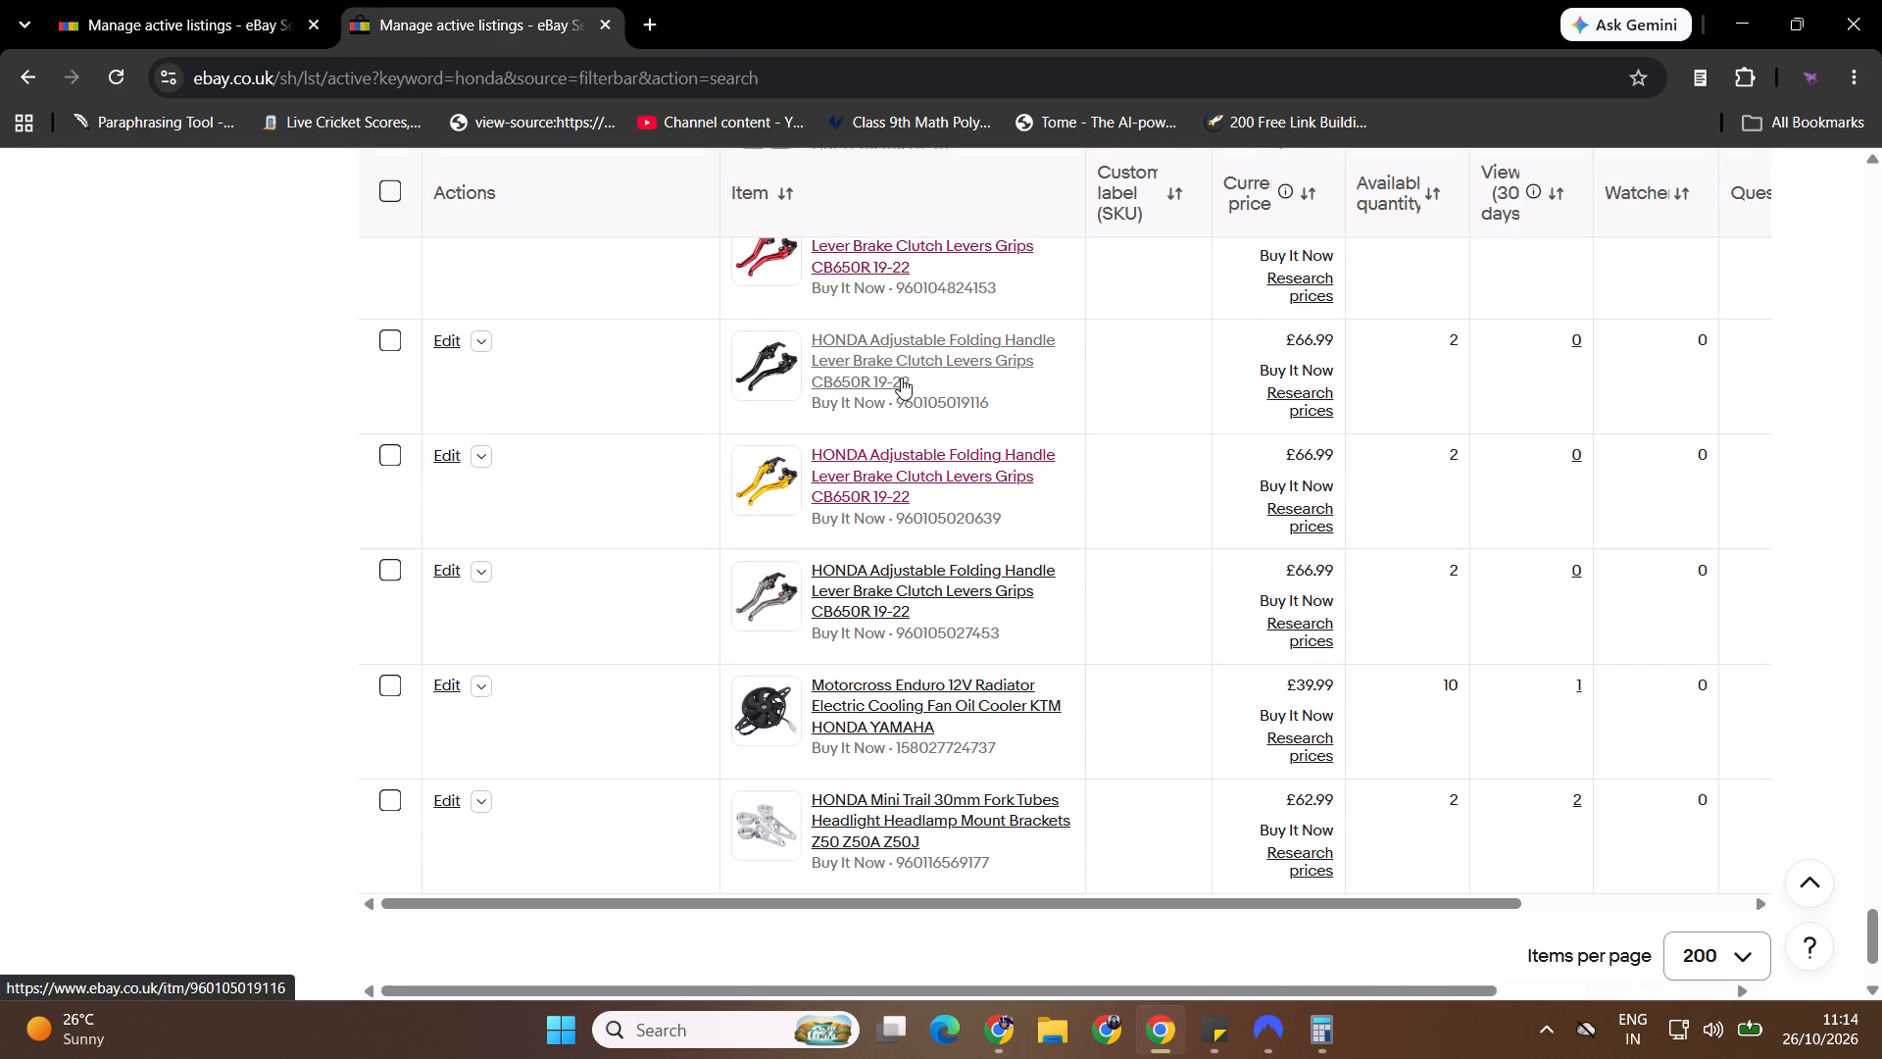
{"action": "middle_click", "coordinate": [908, 368]}
{"action": "left_click", "coordinate": [821, 19]}
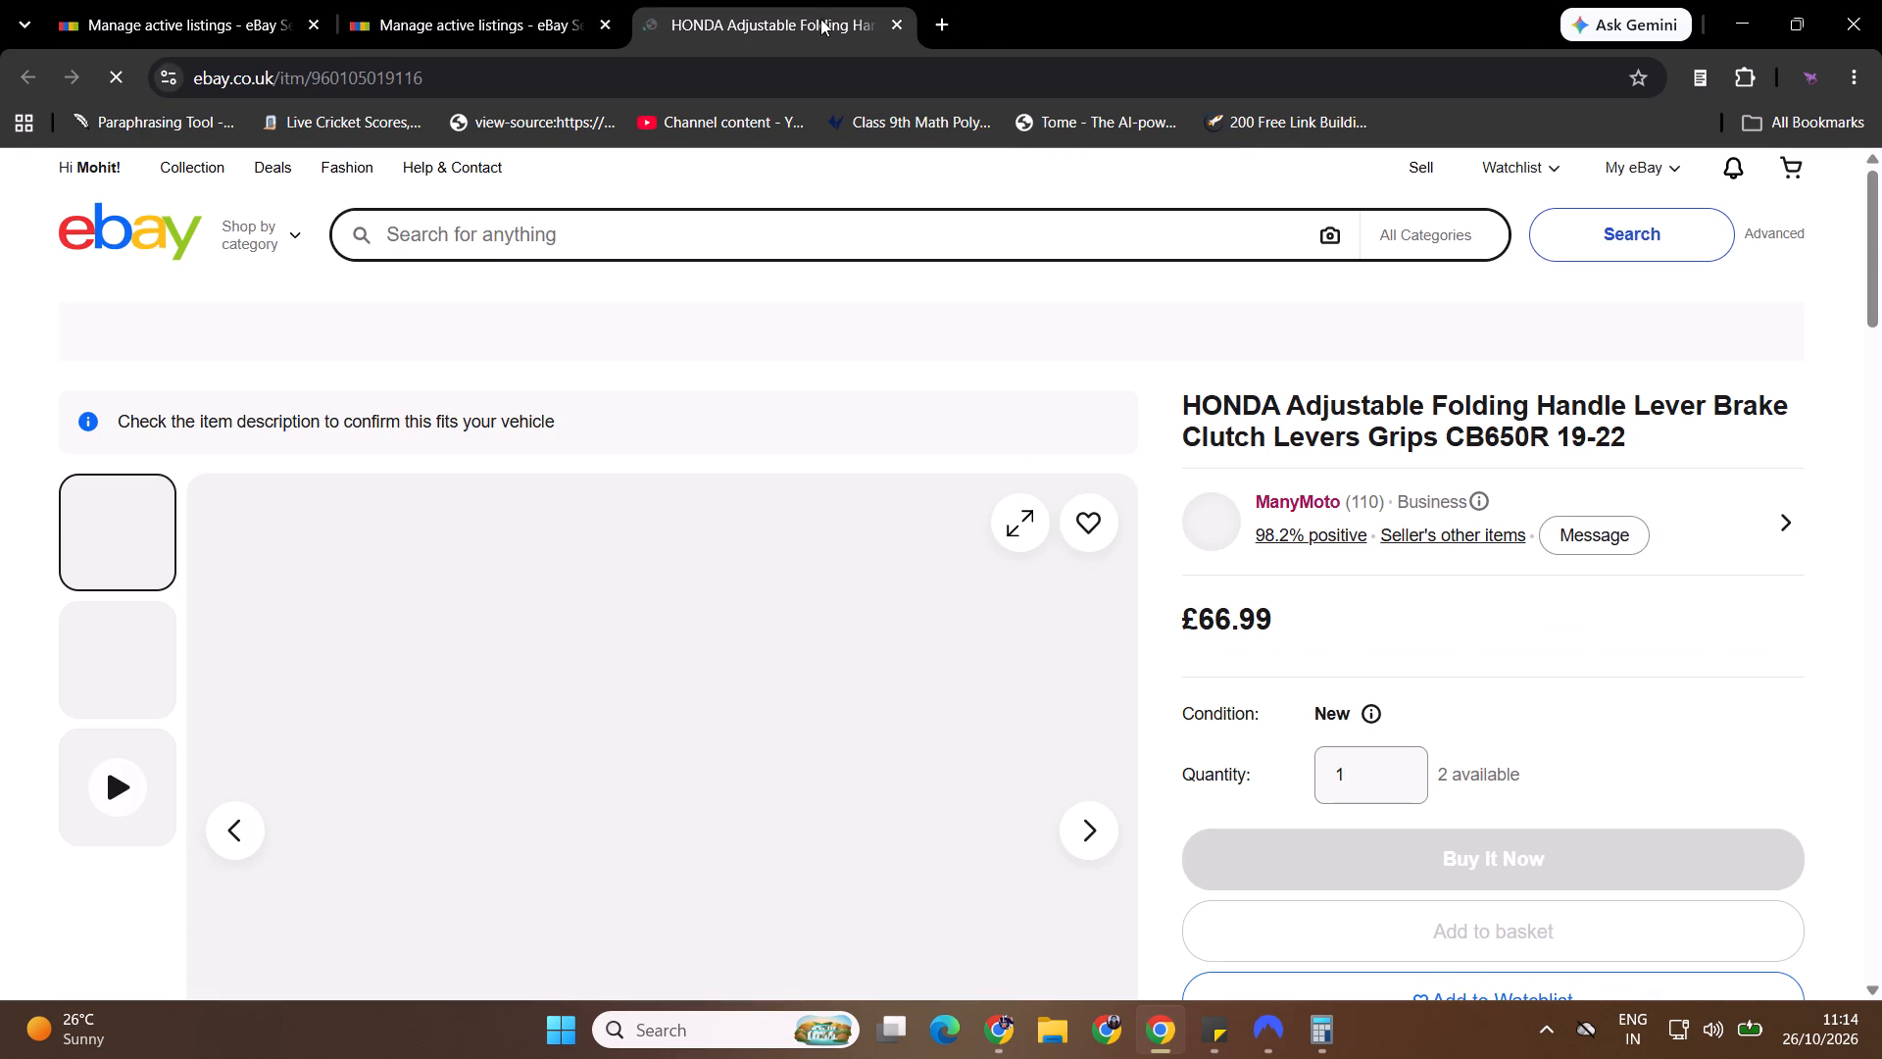
{"action": "left_click", "coordinate": [895, 21]}
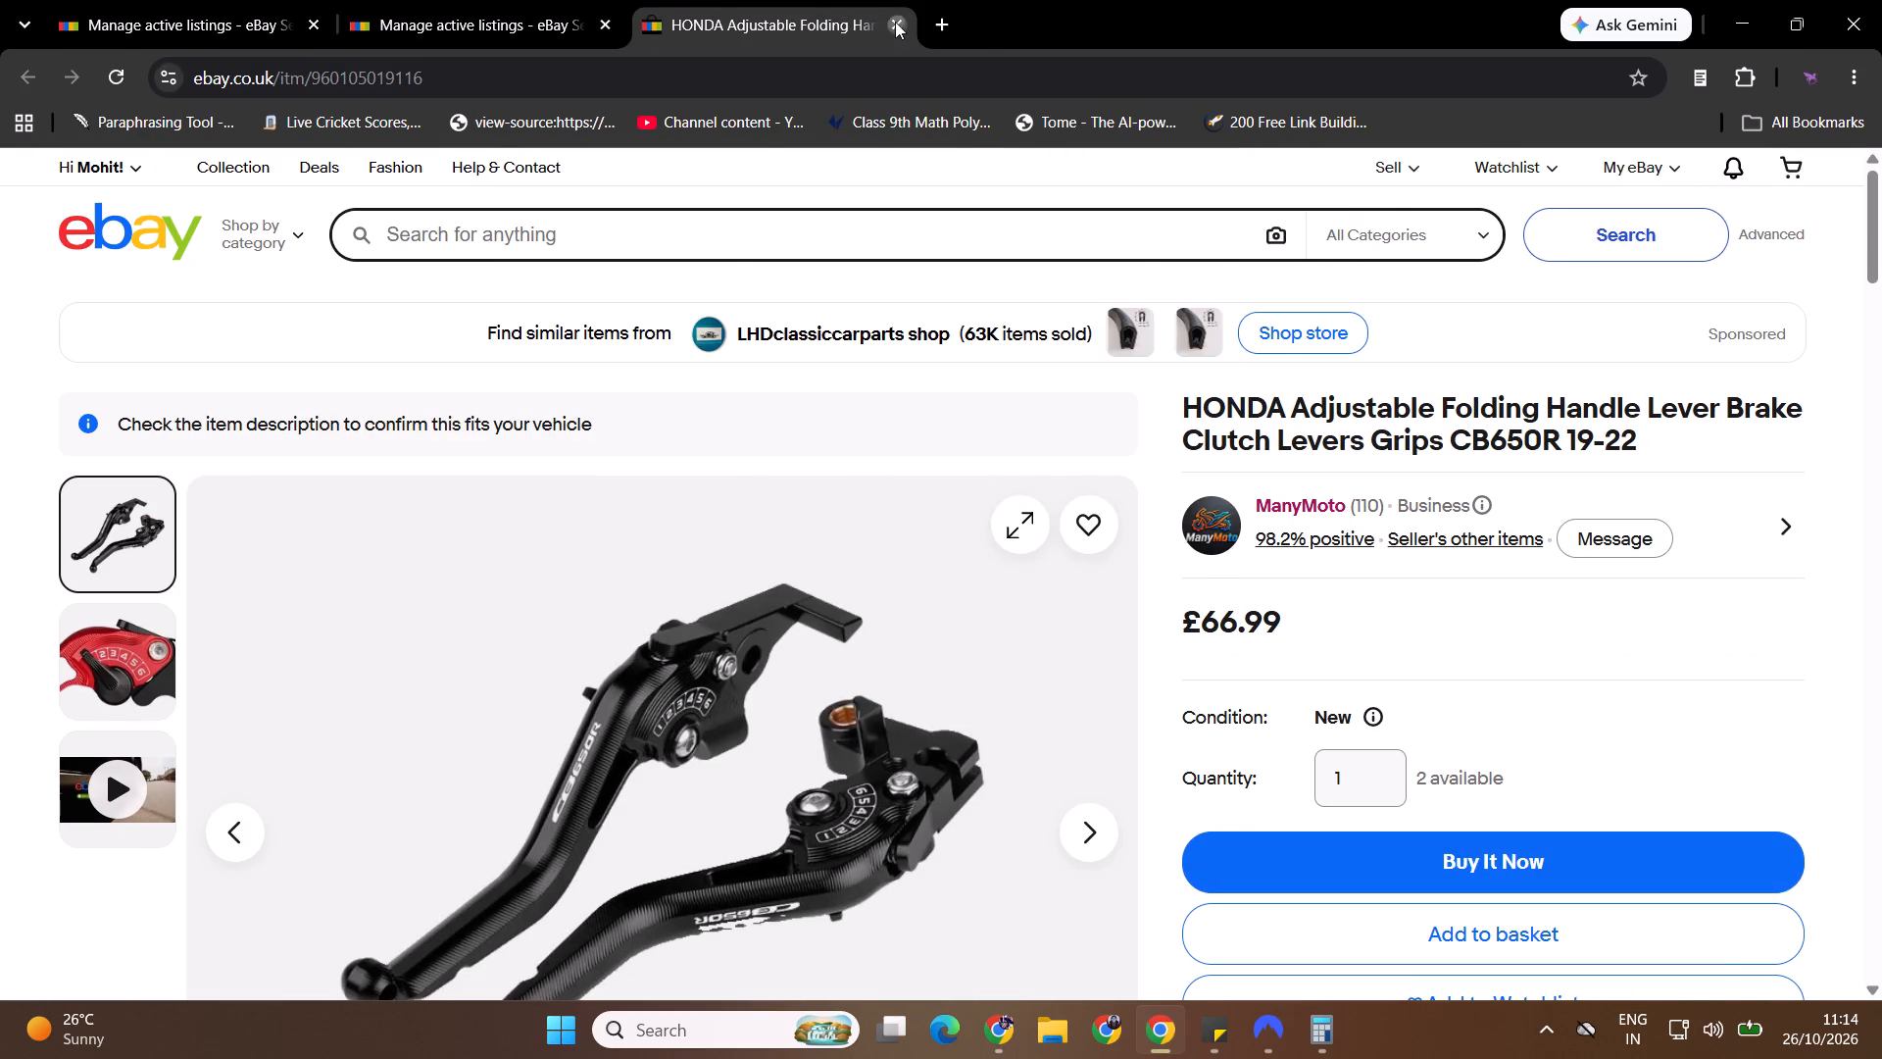
Switch to AliExpress, view the Honda CBR500R lever colour variants from All Black through Blue, and close the product page.
{"action": "key", "text": "alt+Tab"}
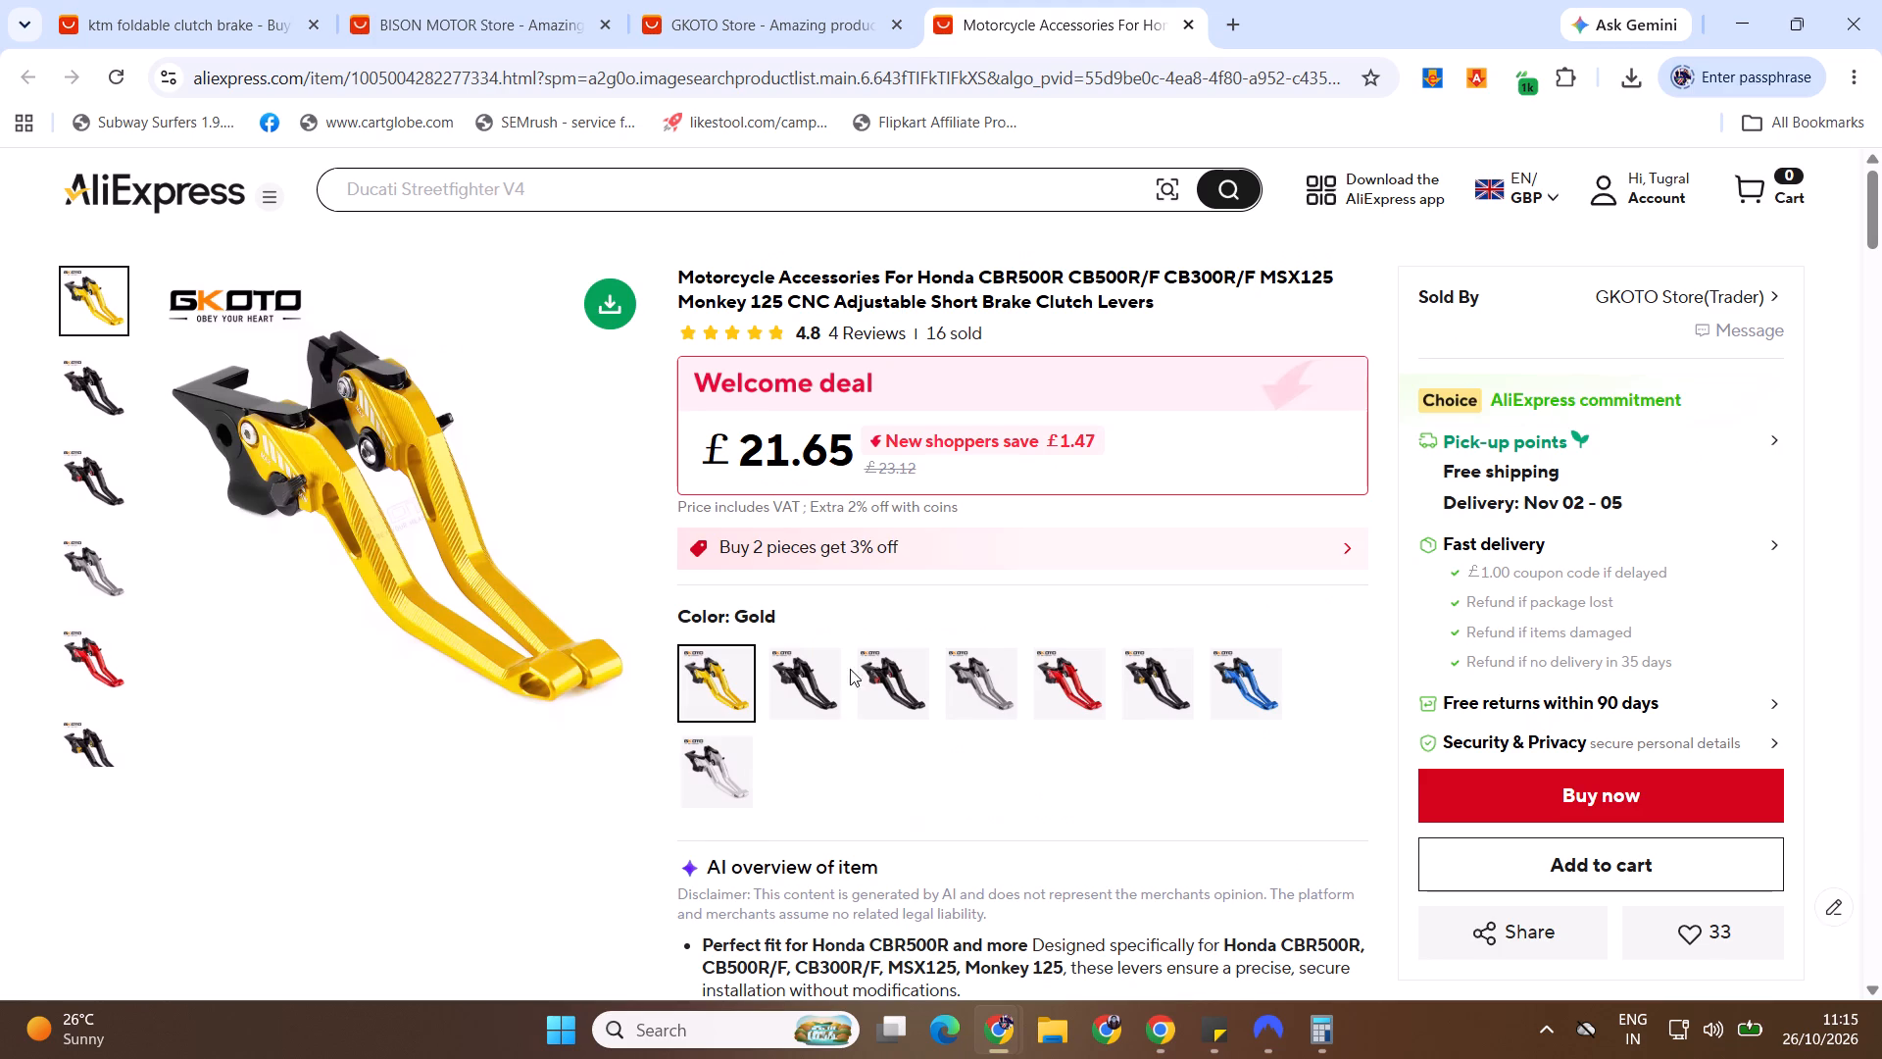
{"action": "left_click", "coordinate": [766, 695]}
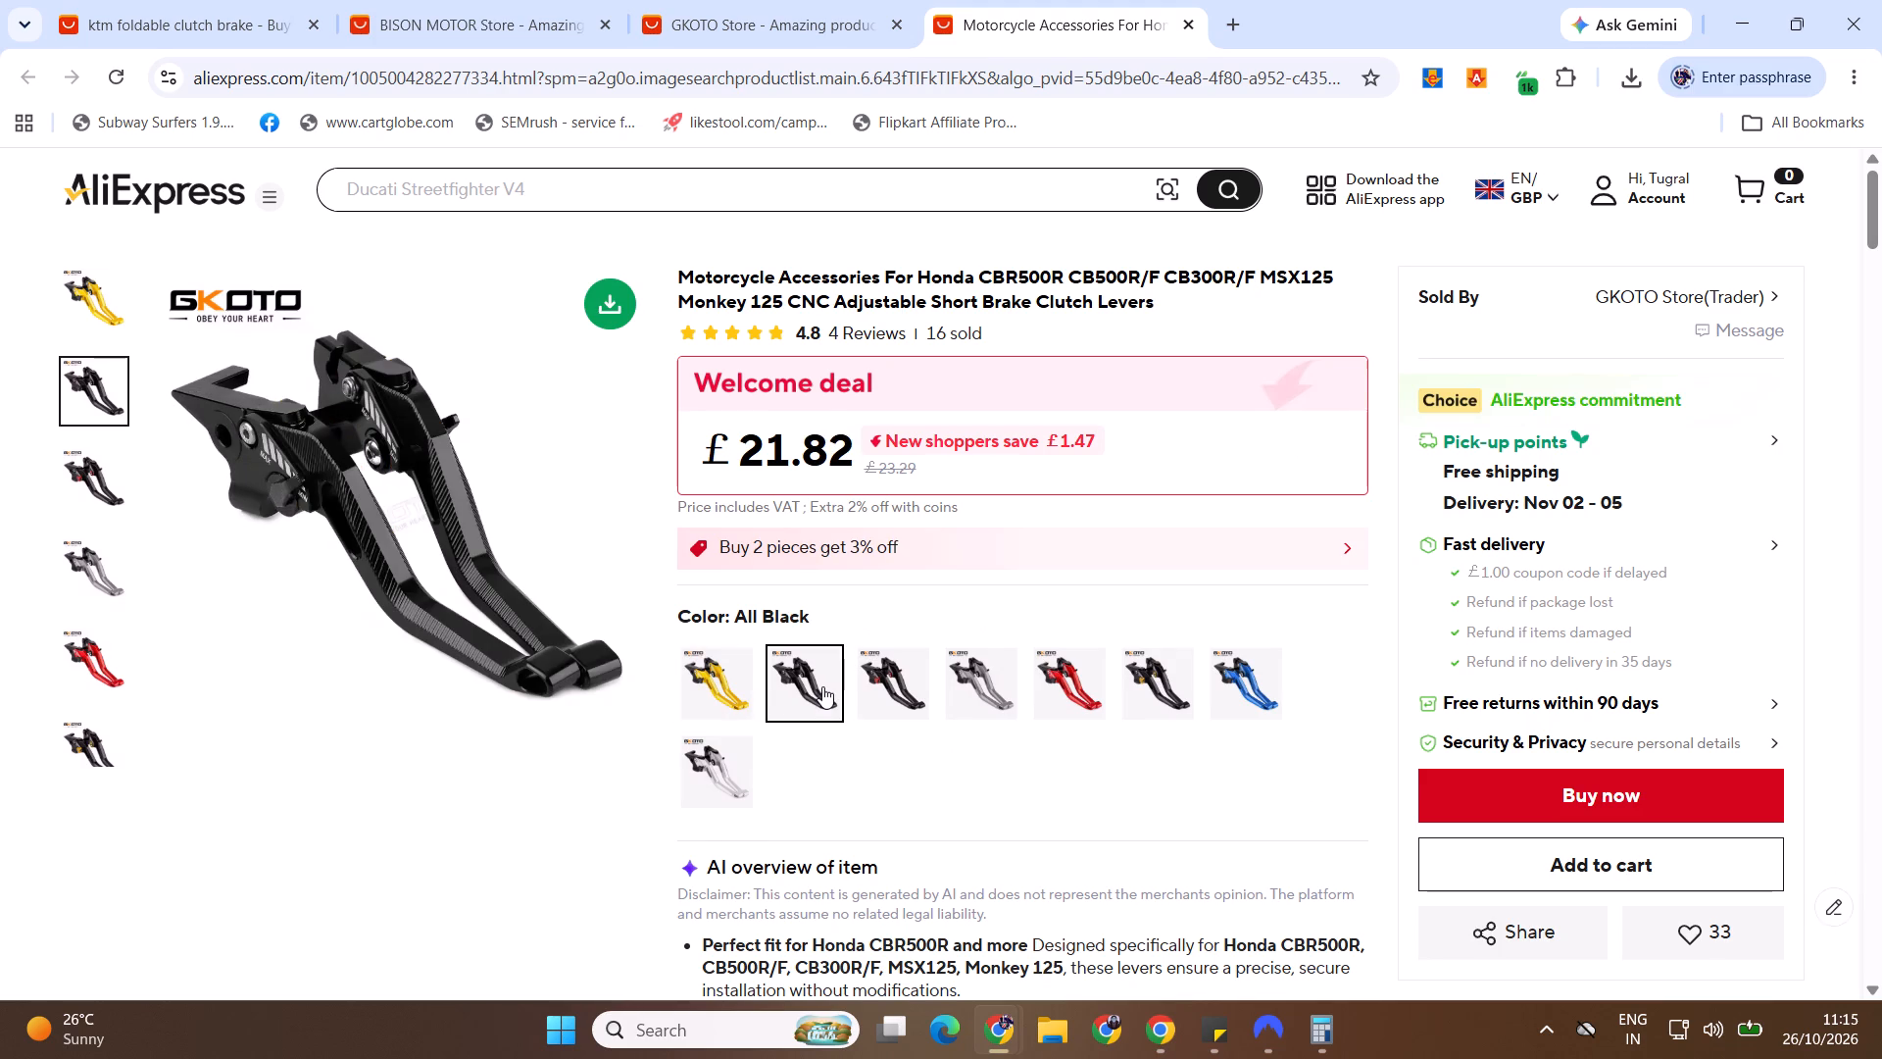
{"action": "left_click", "coordinate": [822, 686]}
{"action": "left_click", "coordinate": [878, 690]}
{"action": "left_click", "coordinate": [990, 699]}
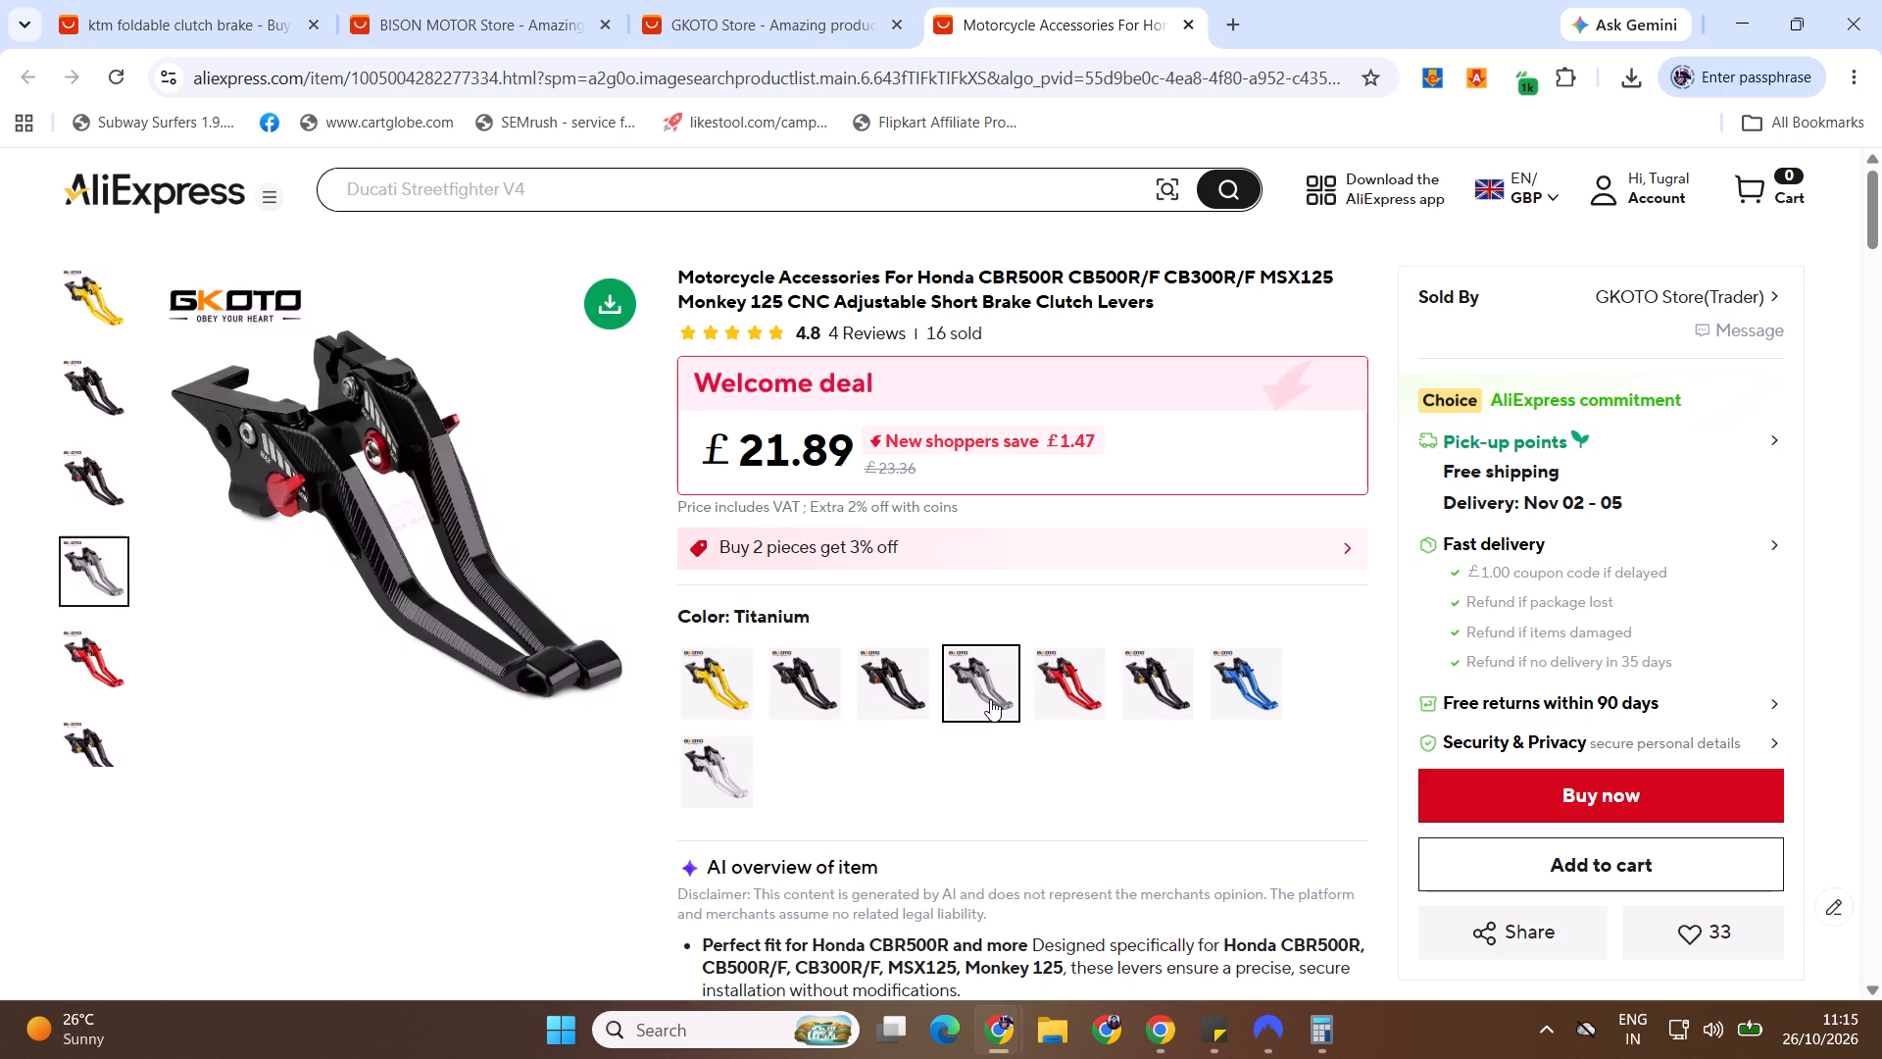
{"action": "left_click", "coordinate": [1073, 696]}
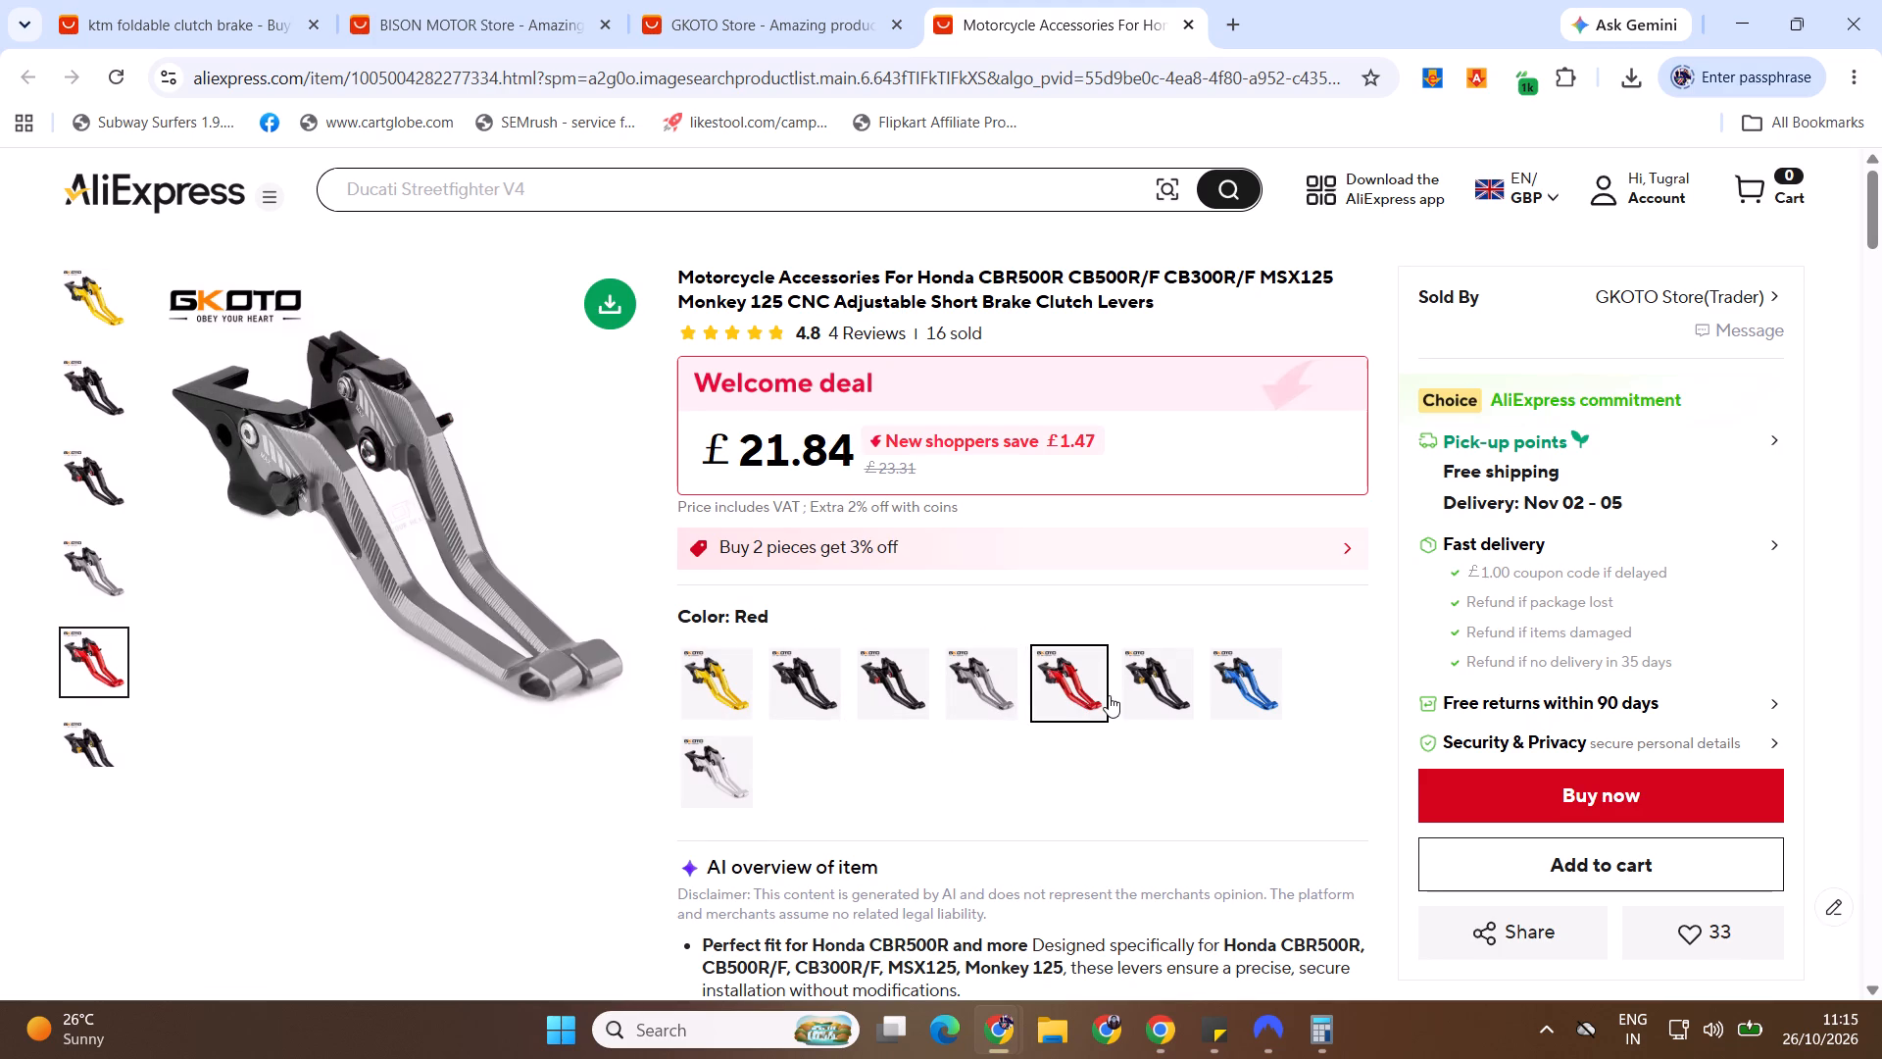
{"action": "left_click", "coordinate": [1187, 695]}
{"action": "left_click", "coordinate": [1230, 694]}
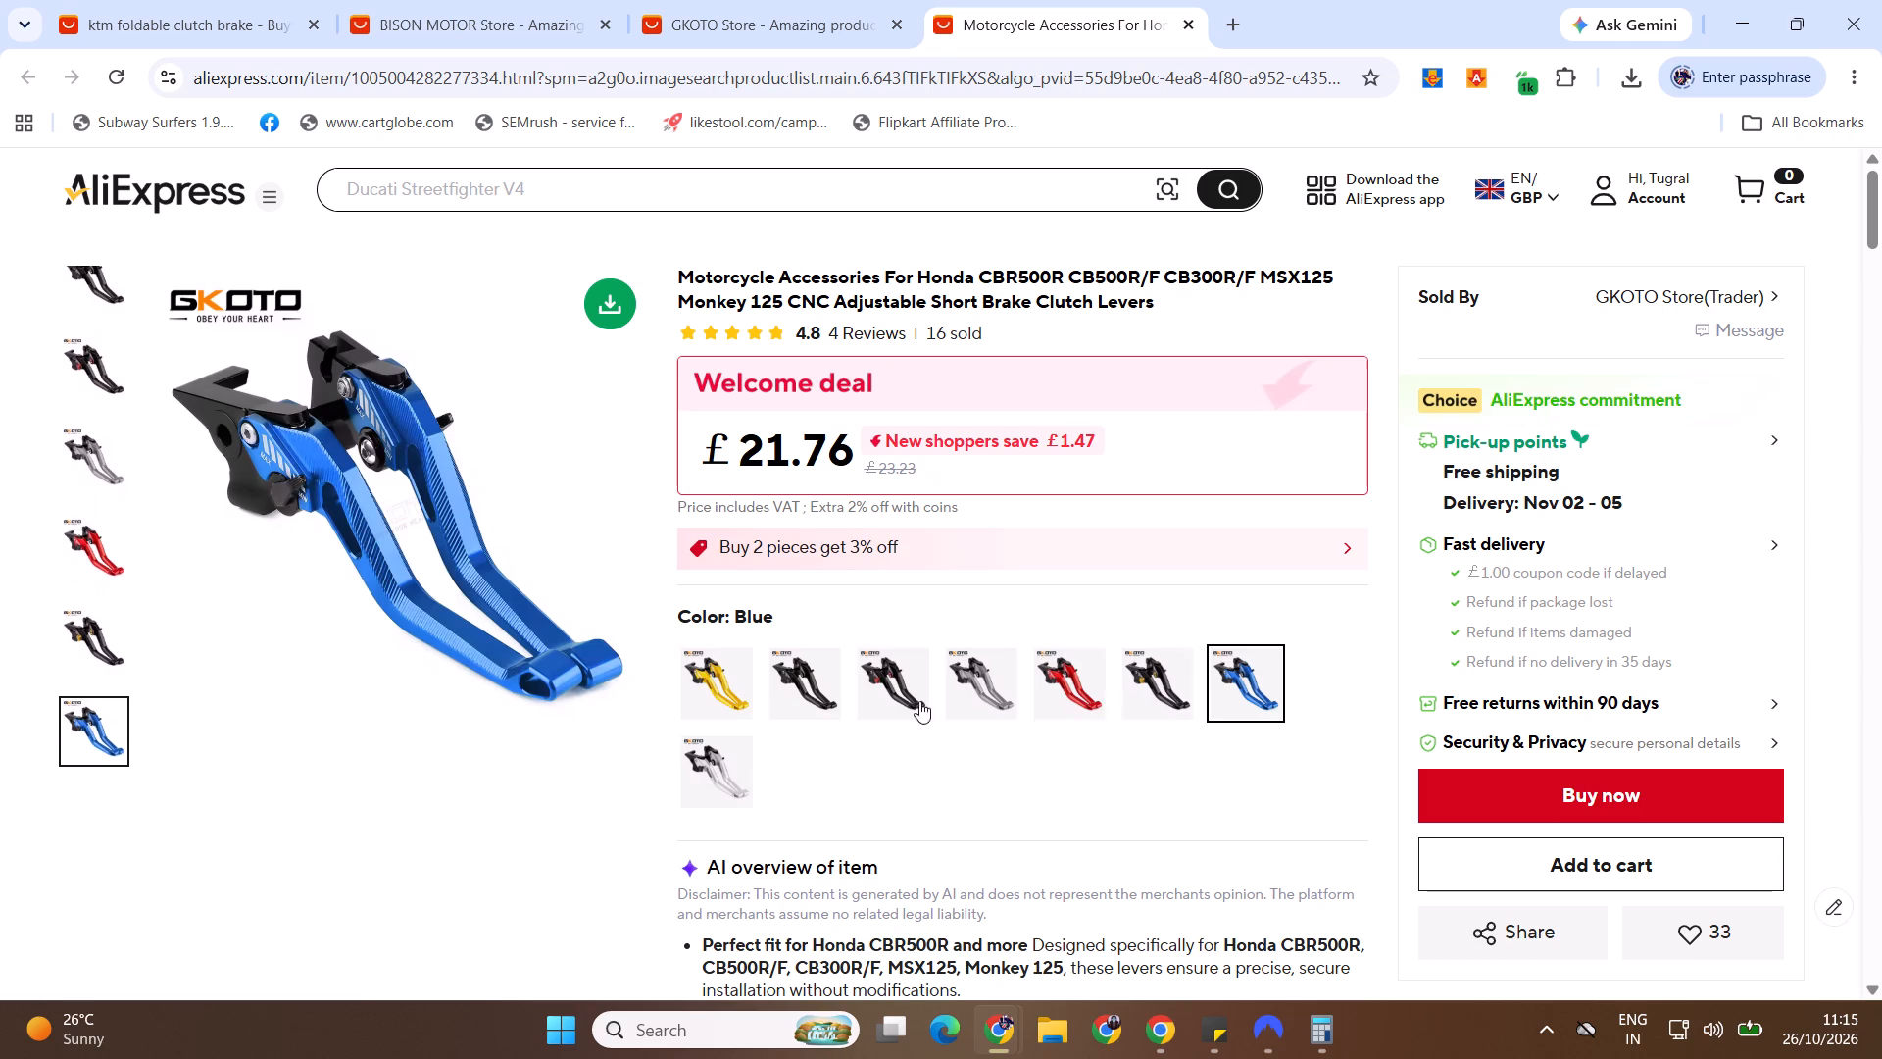
{"action": "left_click", "coordinate": [1189, 21]}
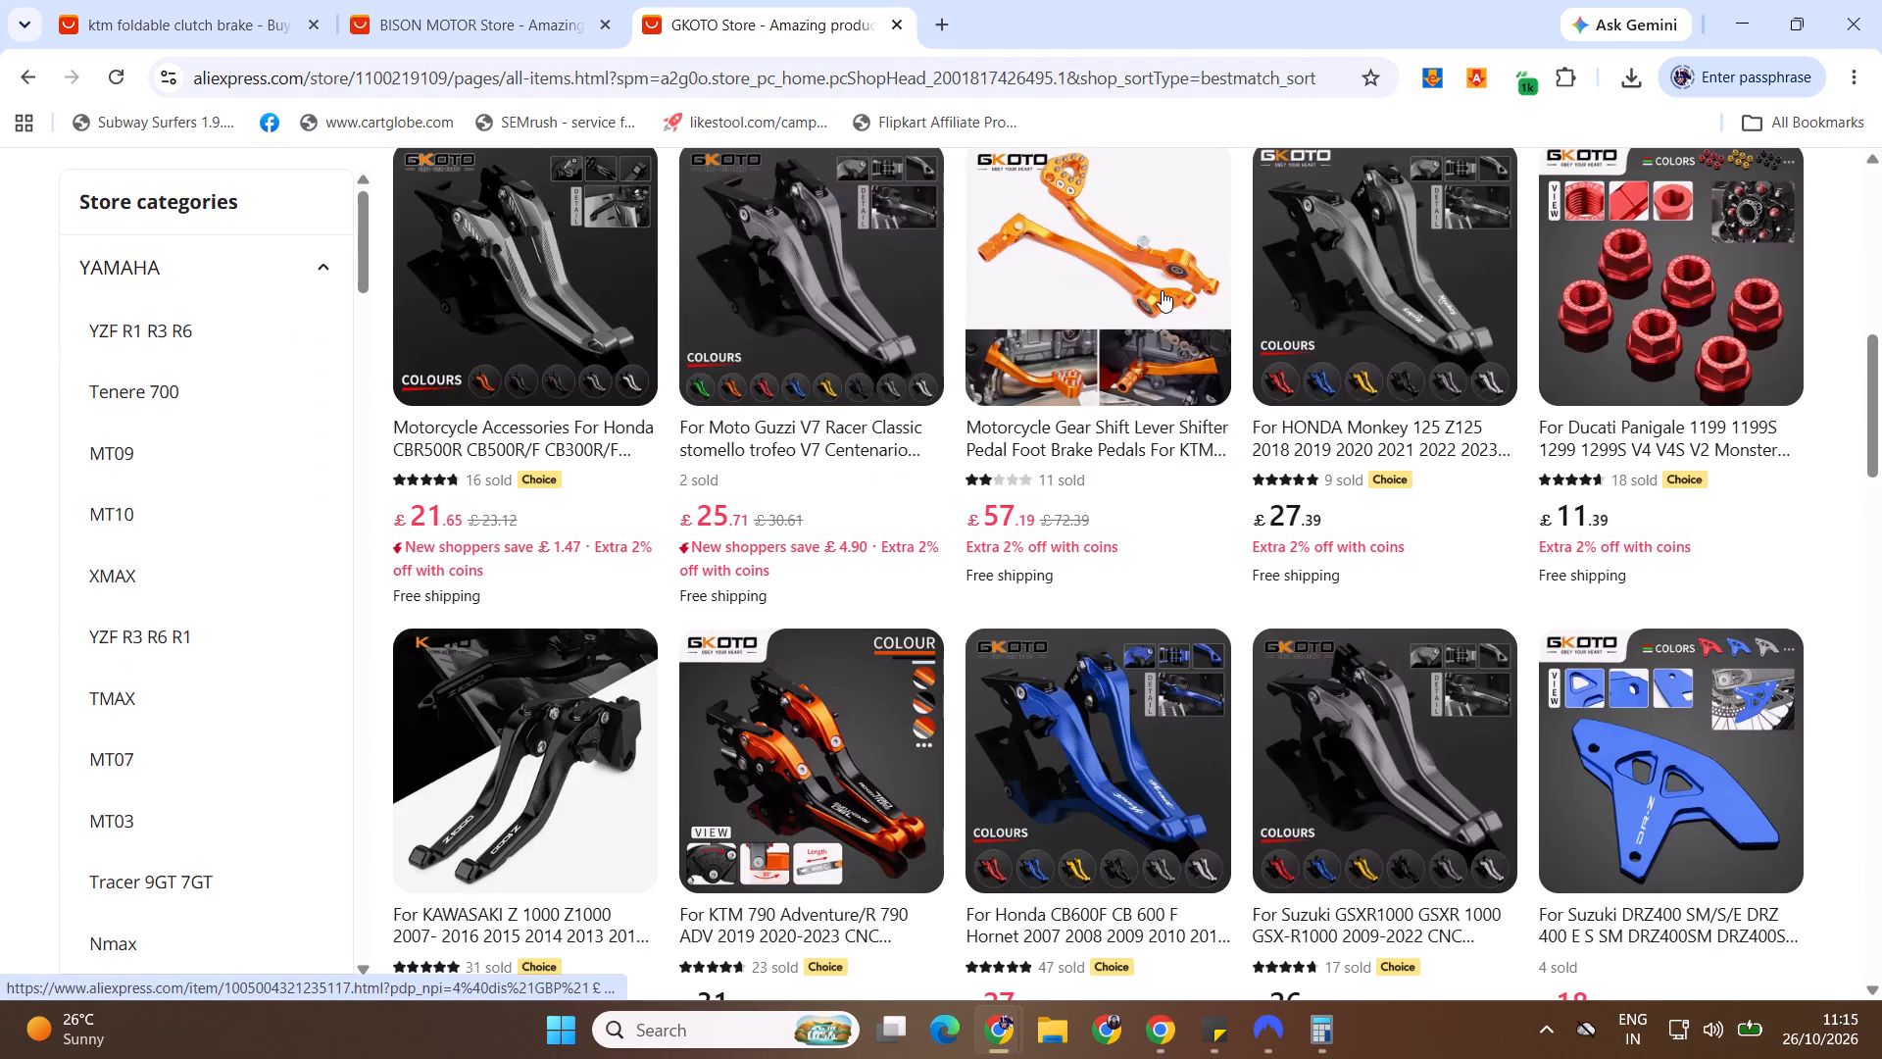
Open the GKOTO store's gear shift lever and foot brake pedals for KTM 790 Adventure and view the black and orange variants.
{"action": "middle_click", "coordinate": [1153, 293]}
{"action": "left_click", "coordinate": [1001, 20]}
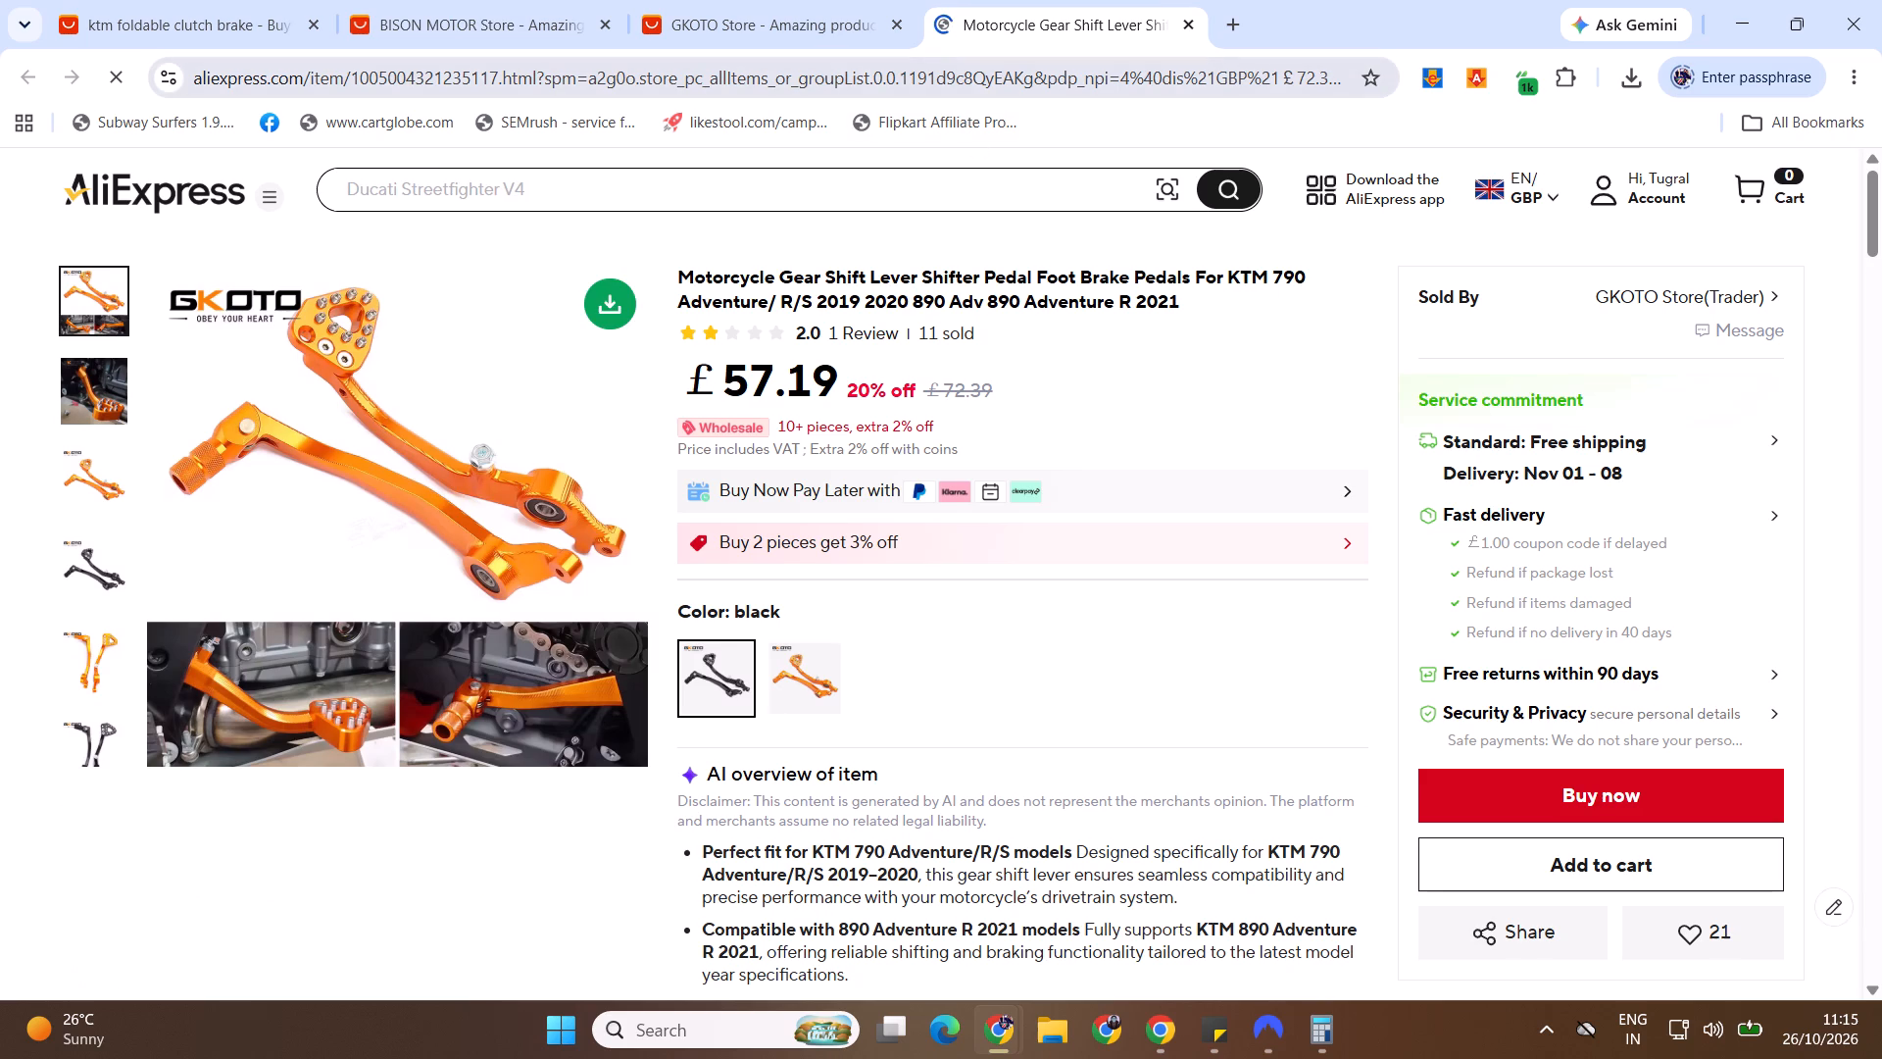
{"action": "left_click", "coordinate": [713, 668]}
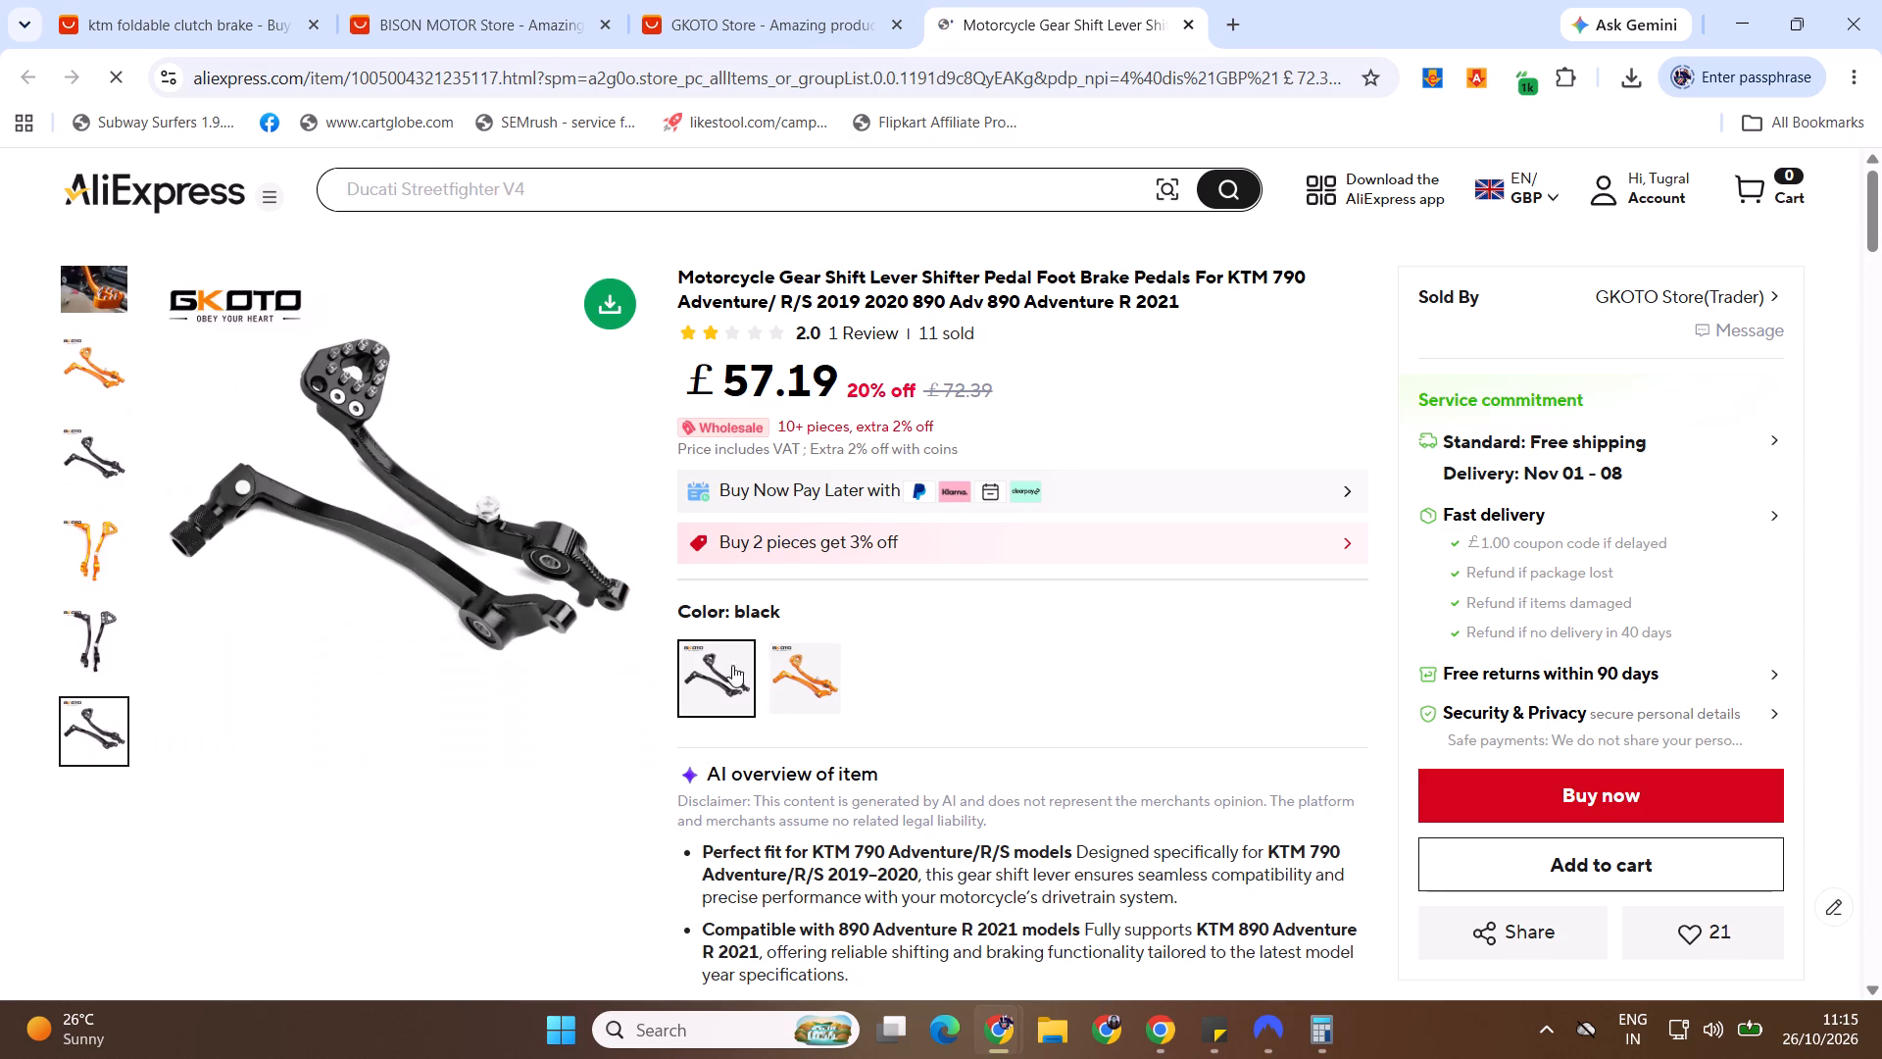
{"action": "left_click", "coordinate": [823, 670]}
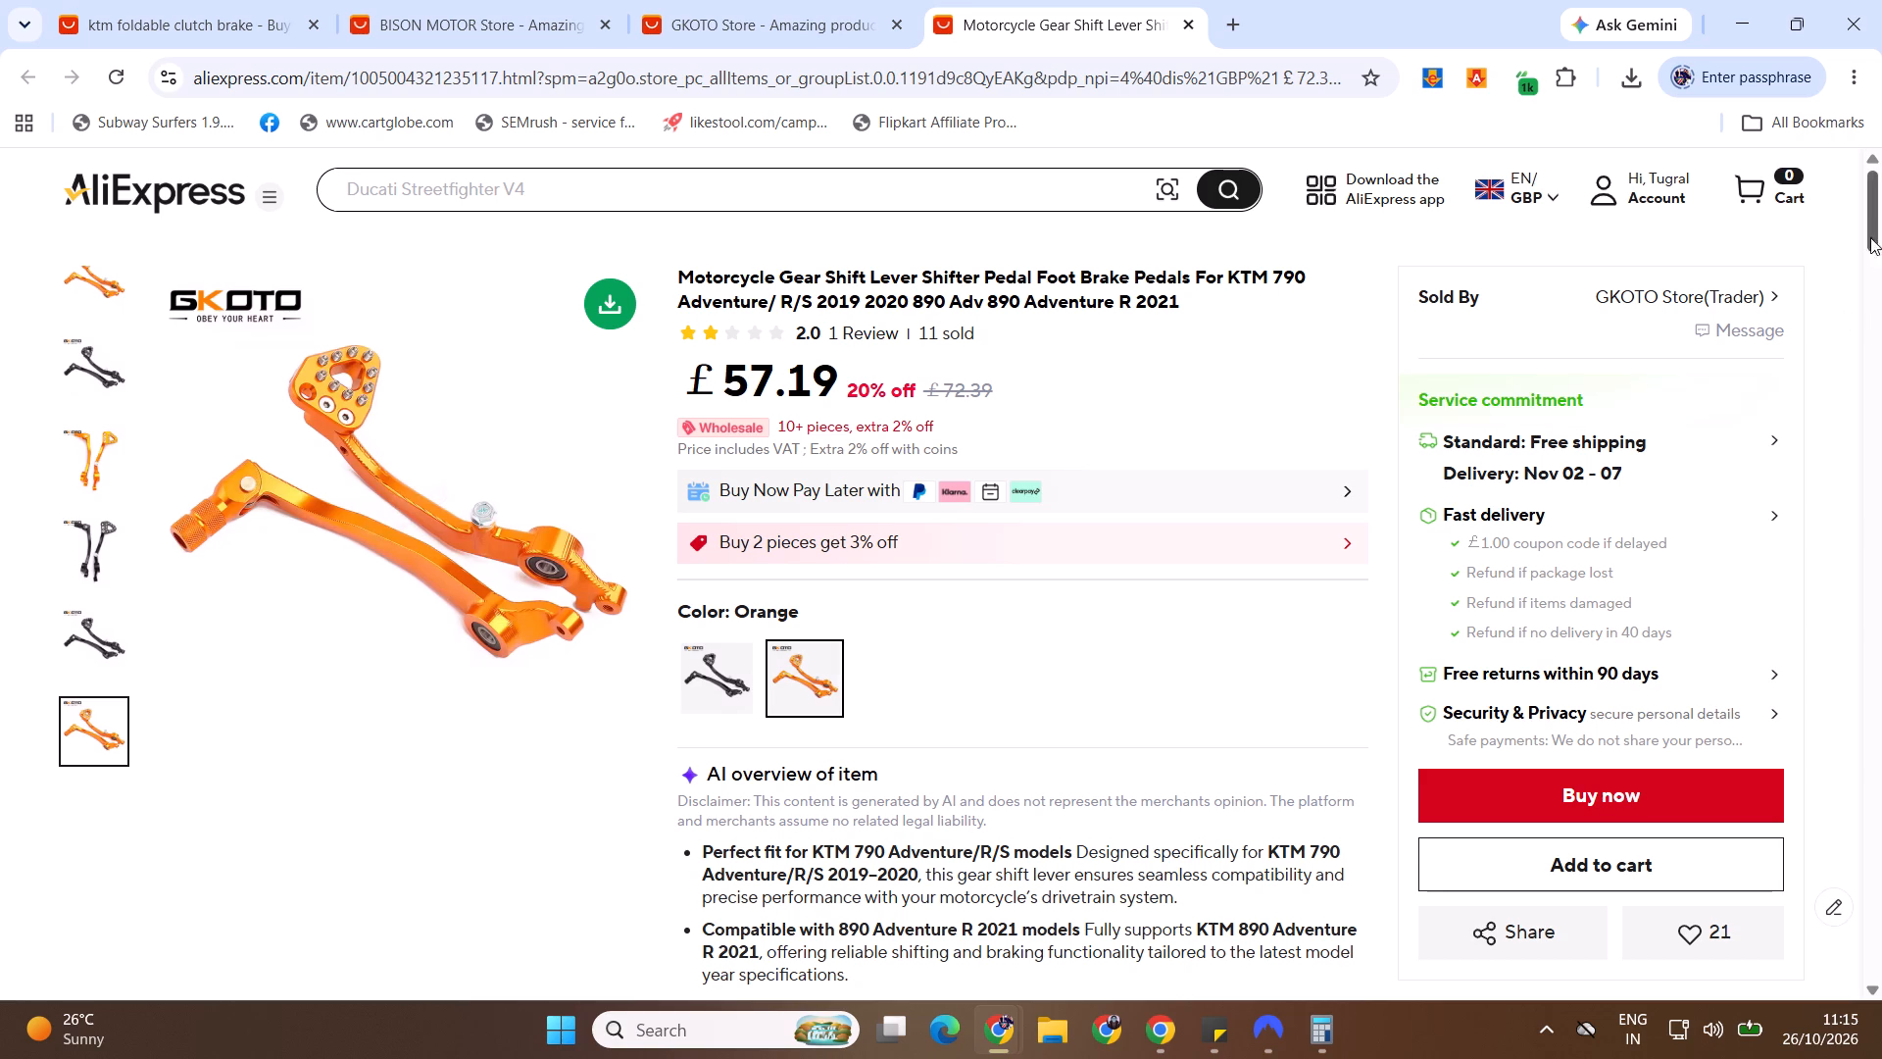
Examine the KTM 790 gear shift lever's AI overview, customer review and review photos.
{"action": "left_click_drag", "start_coordinate": [1881, 202], "coordinate": [1881, 241]}
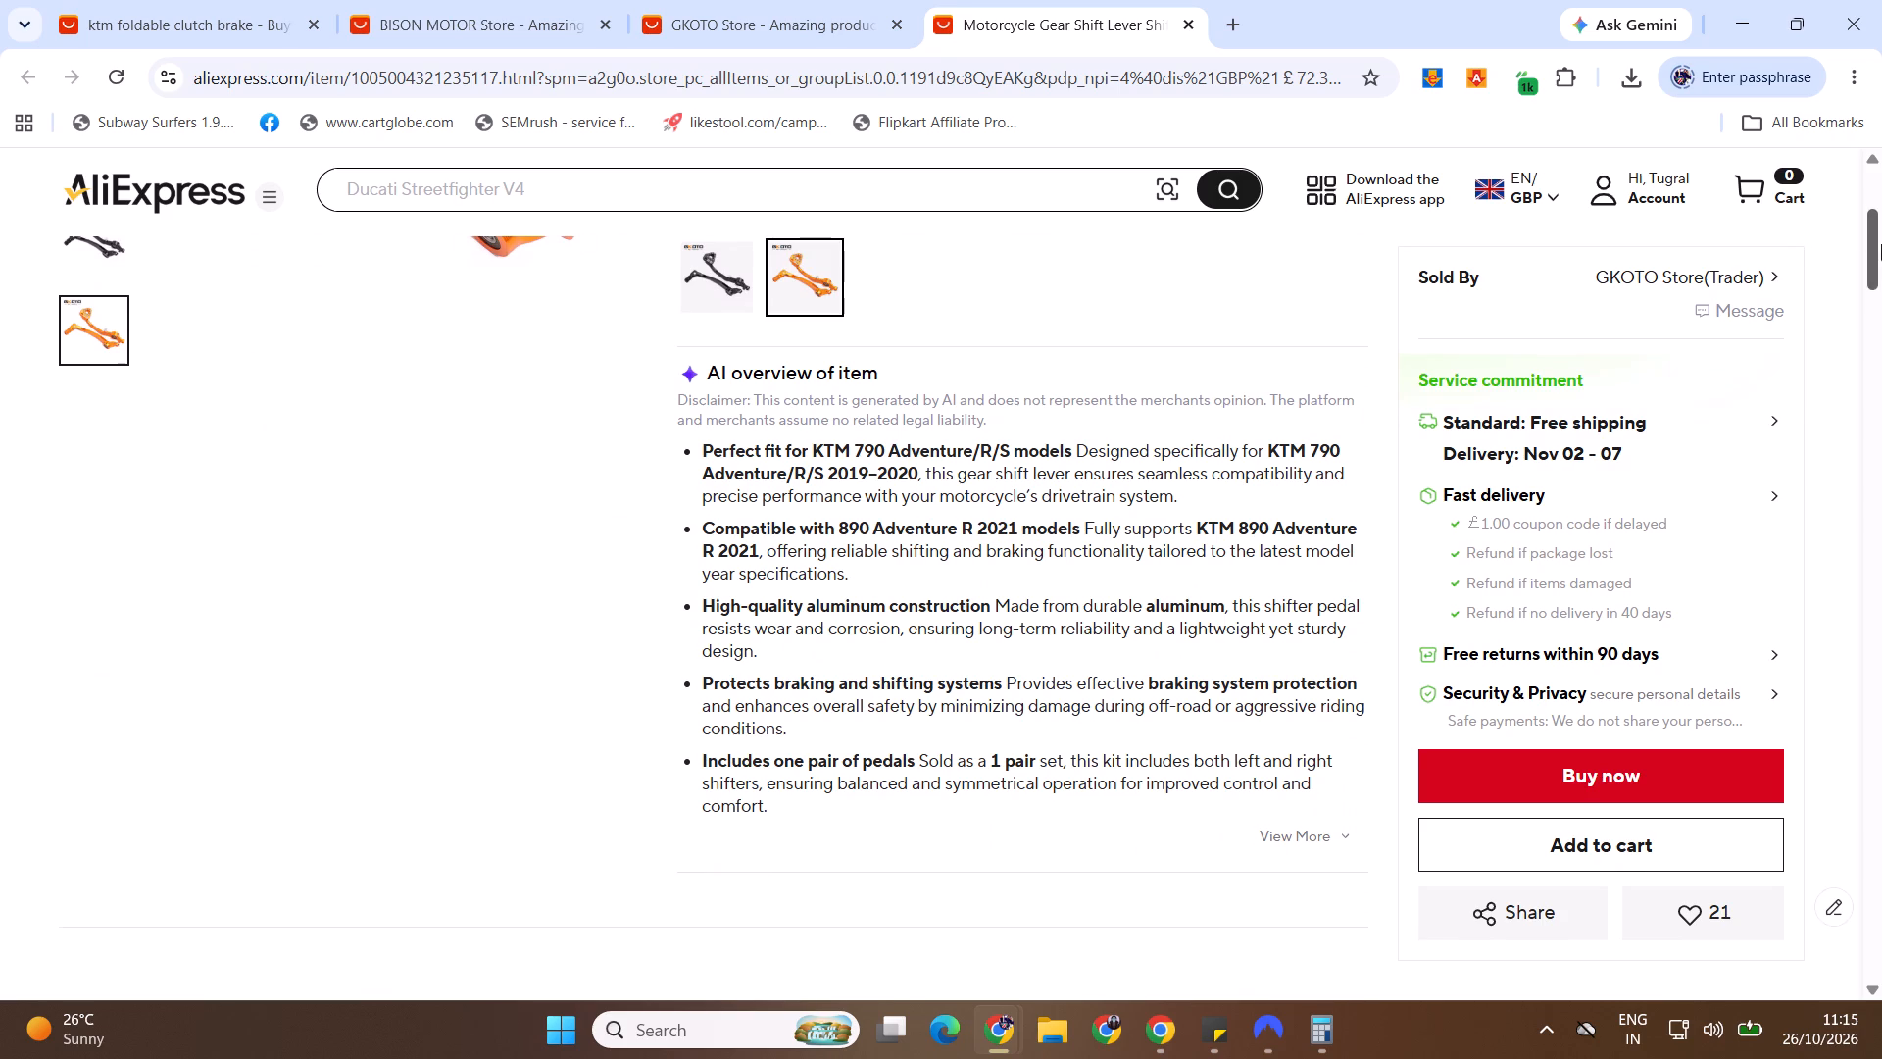
{"action": "left_click_drag", "start_coordinate": [1881, 243], "coordinate": [1881, 323]}
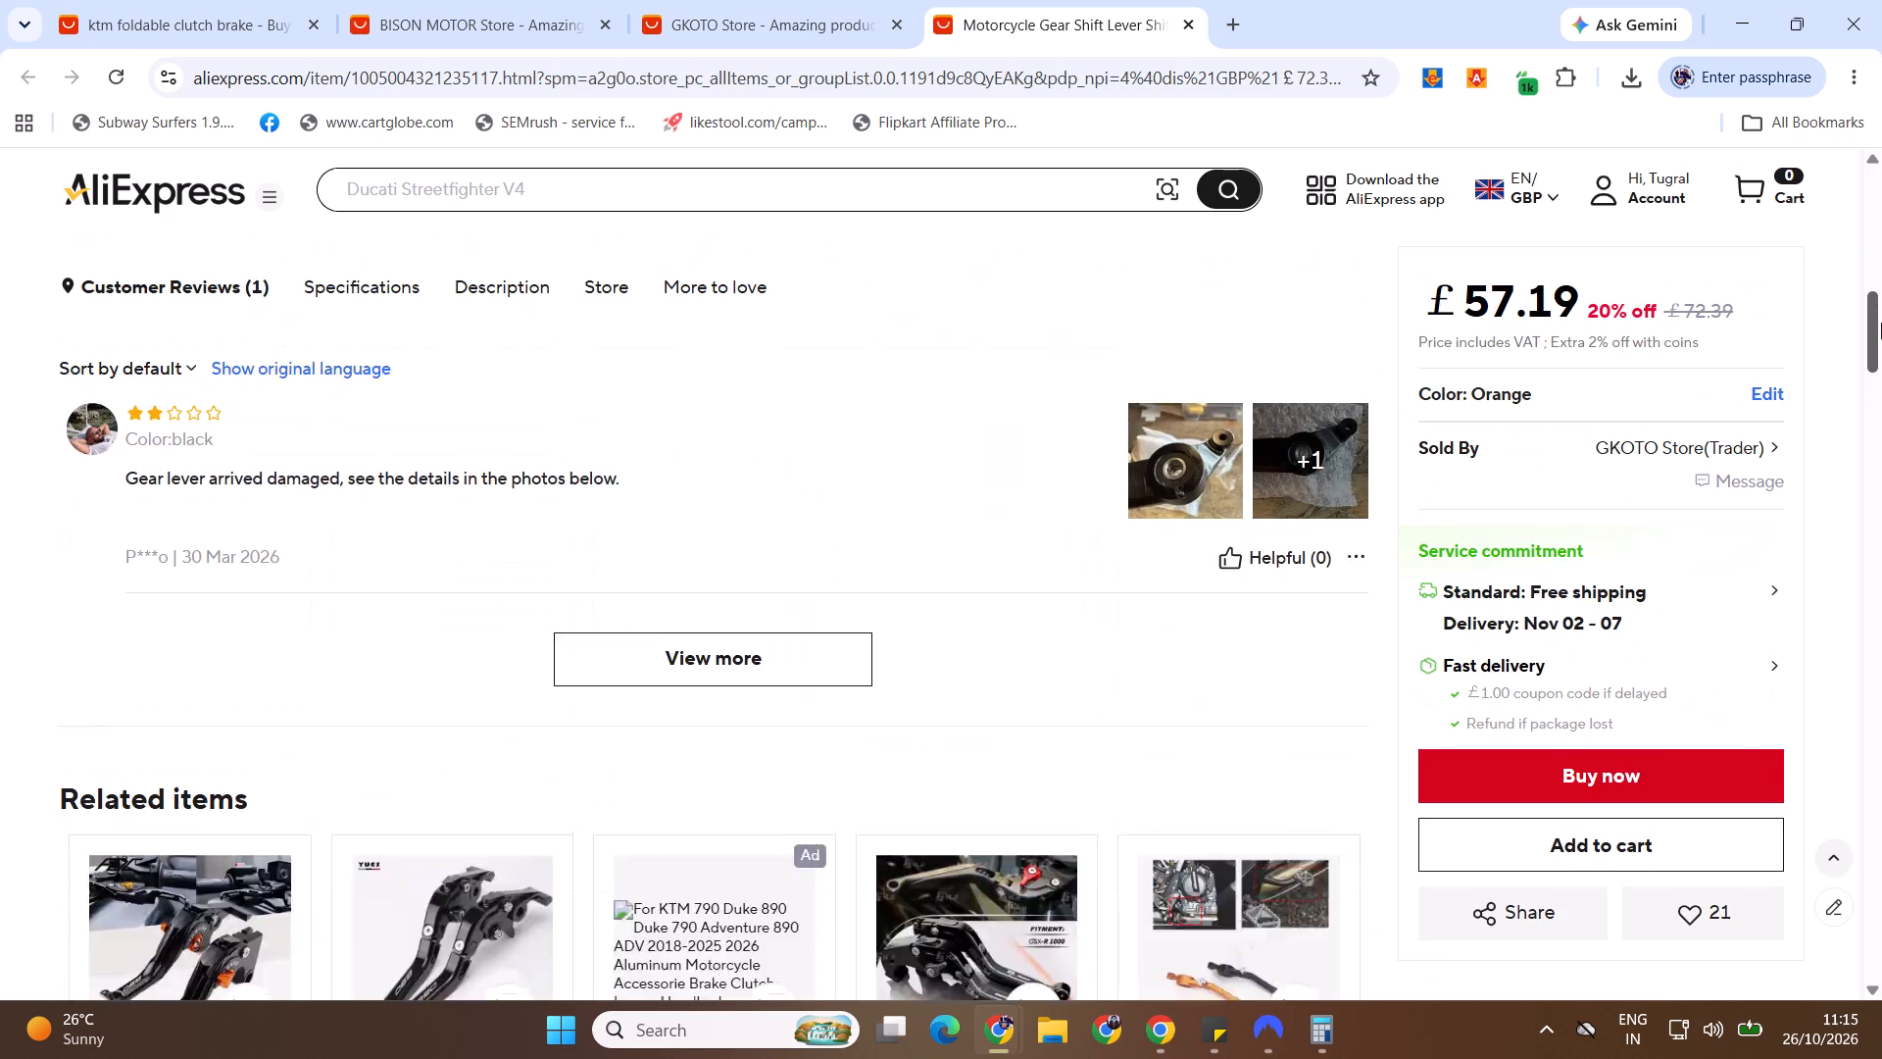
{"action": "left_click_drag", "start_coordinate": [1881, 323], "coordinate": [1881, 318]}
{"action": "left_click", "coordinate": [1238, 548]}
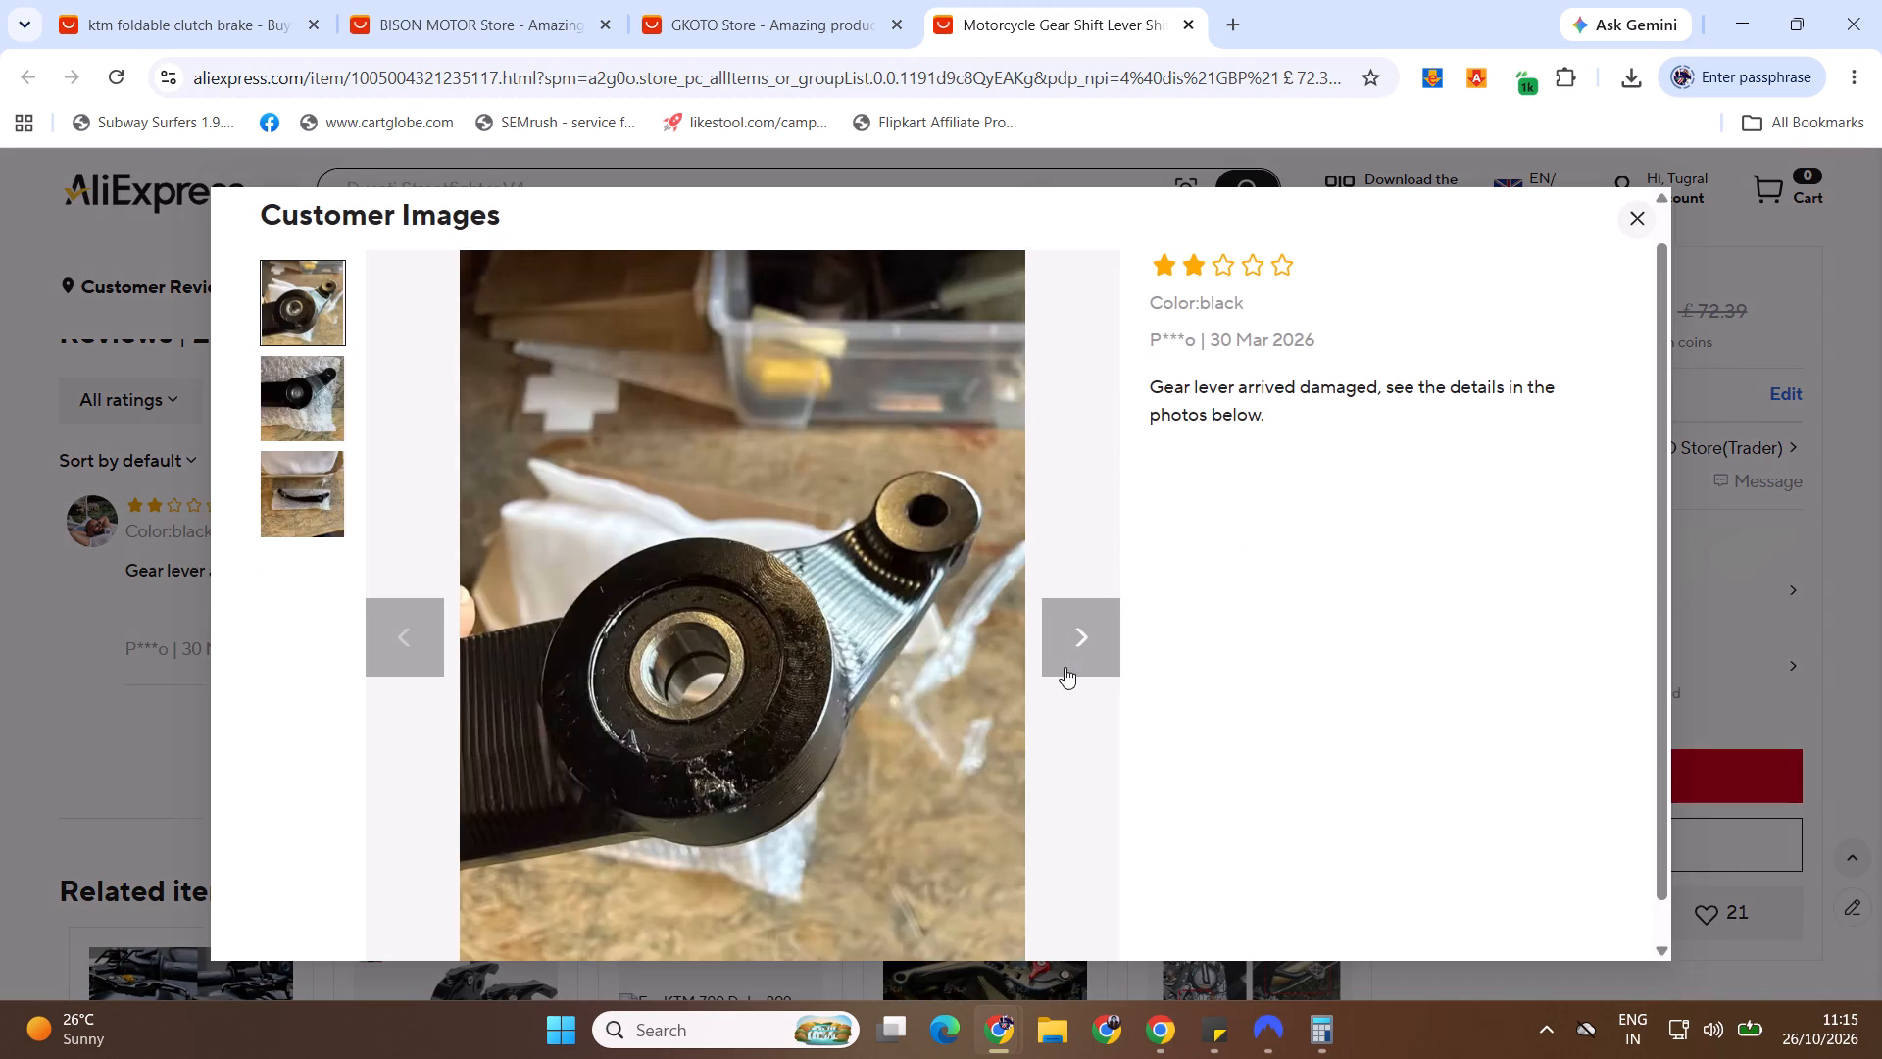
{"action": "left_click", "coordinate": [1099, 644]}
{"action": "left_click", "coordinate": [1631, 221]}
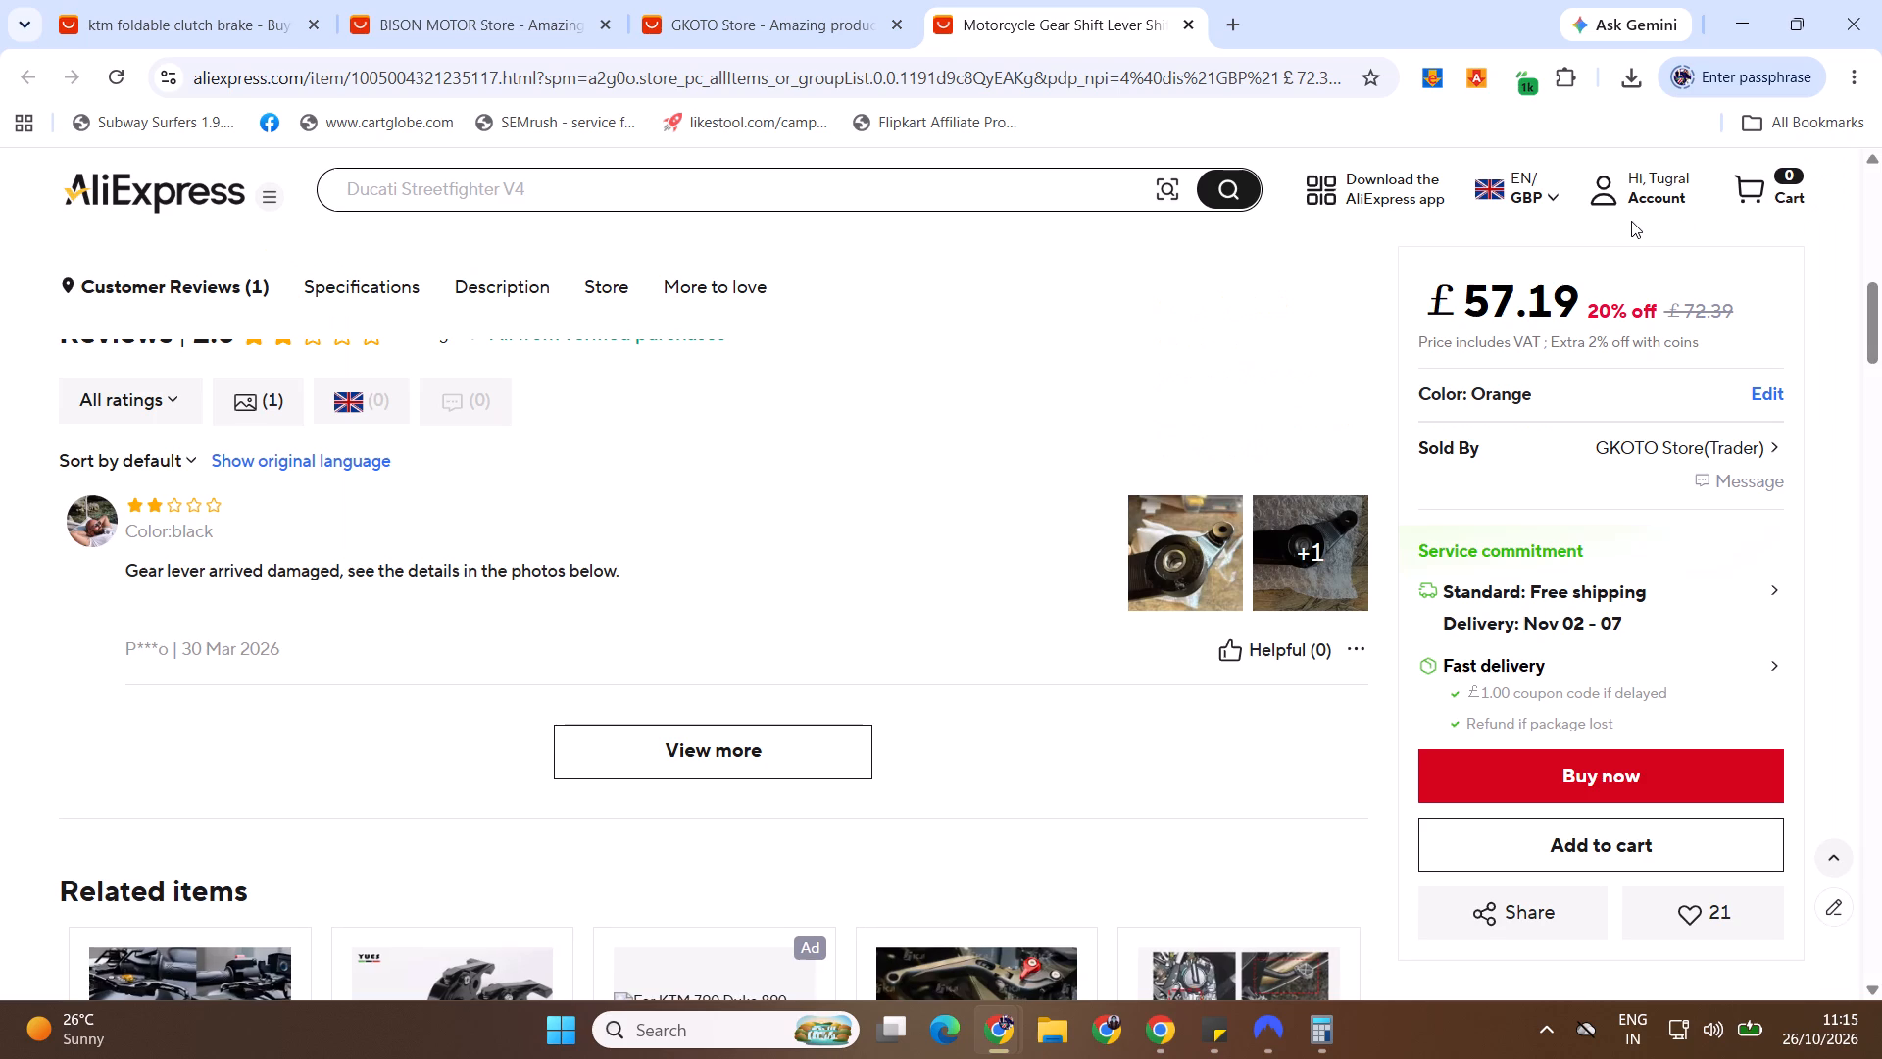
Download the product image of the orange KTM gear shift lever and brake pedal on a plain background, and close the image downloader.
{"action": "left_click_drag", "start_coordinate": [1881, 278], "coordinate": [1881, 155]}
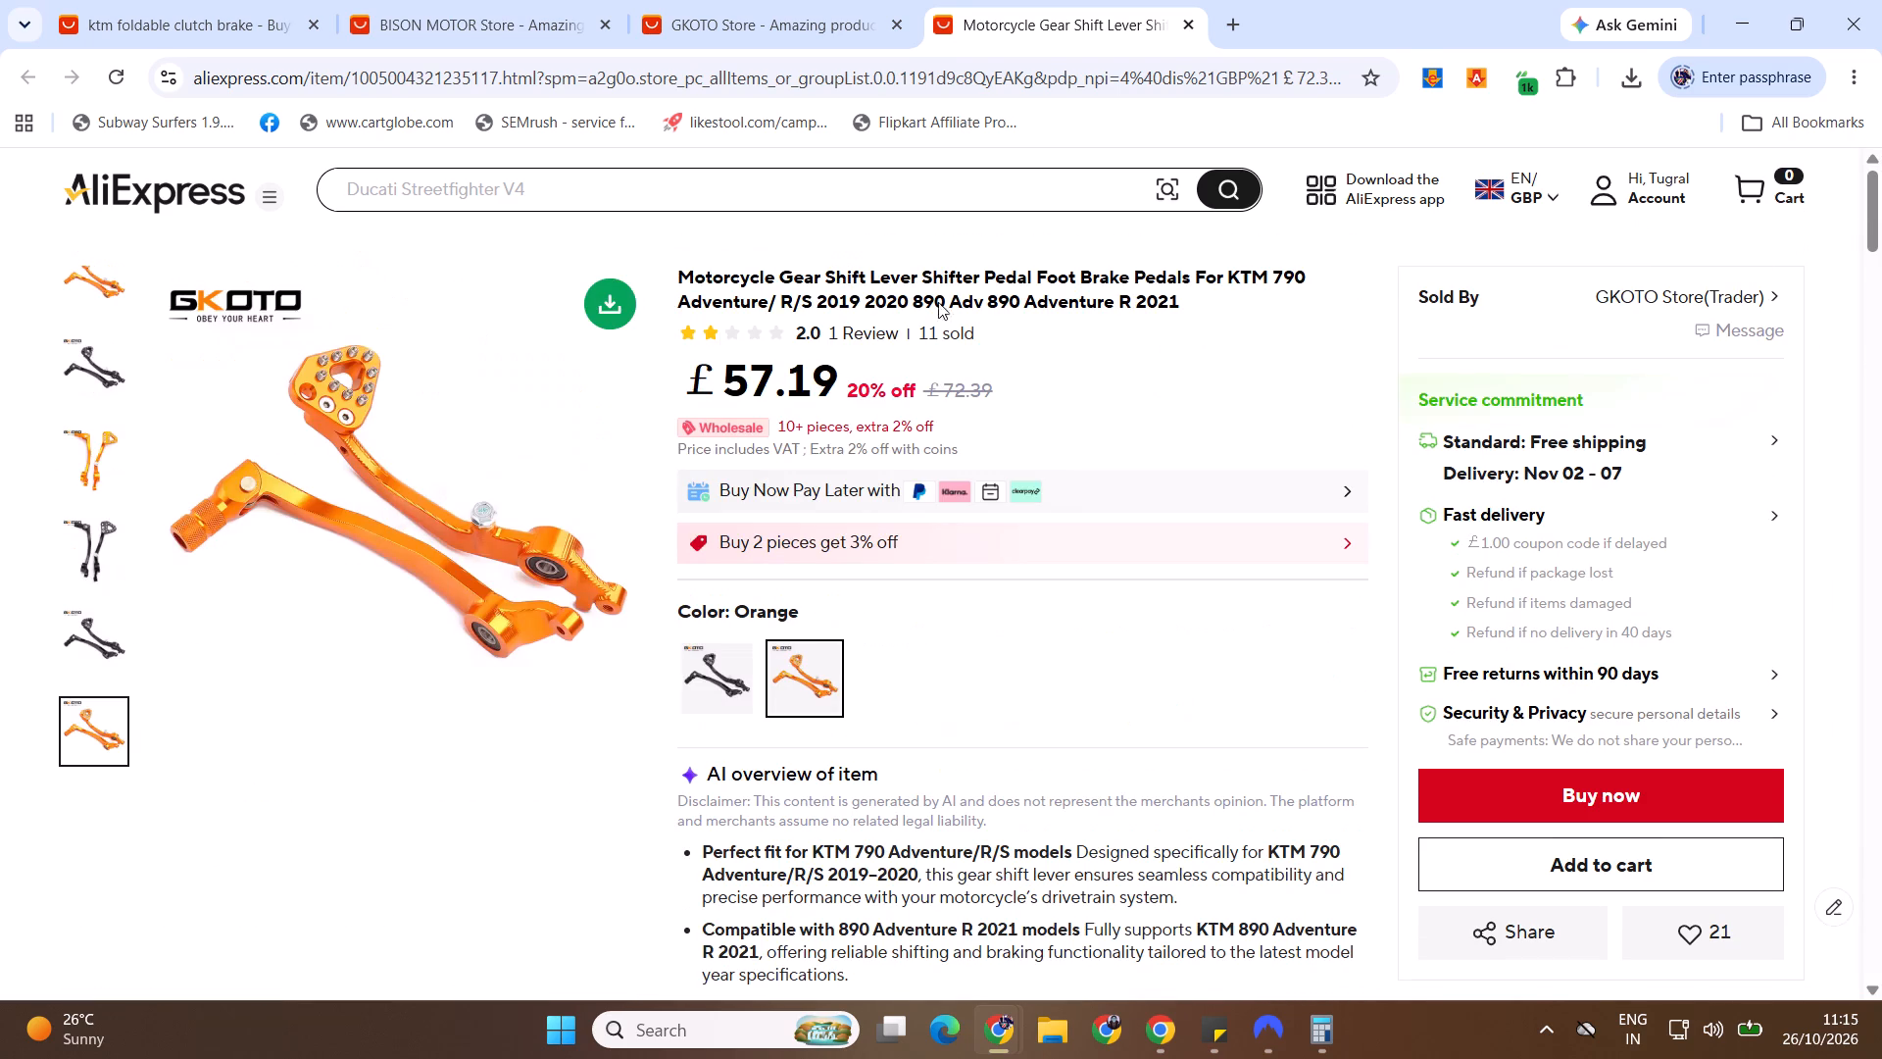
{"action": "left_click", "coordinate": [618, 328]}
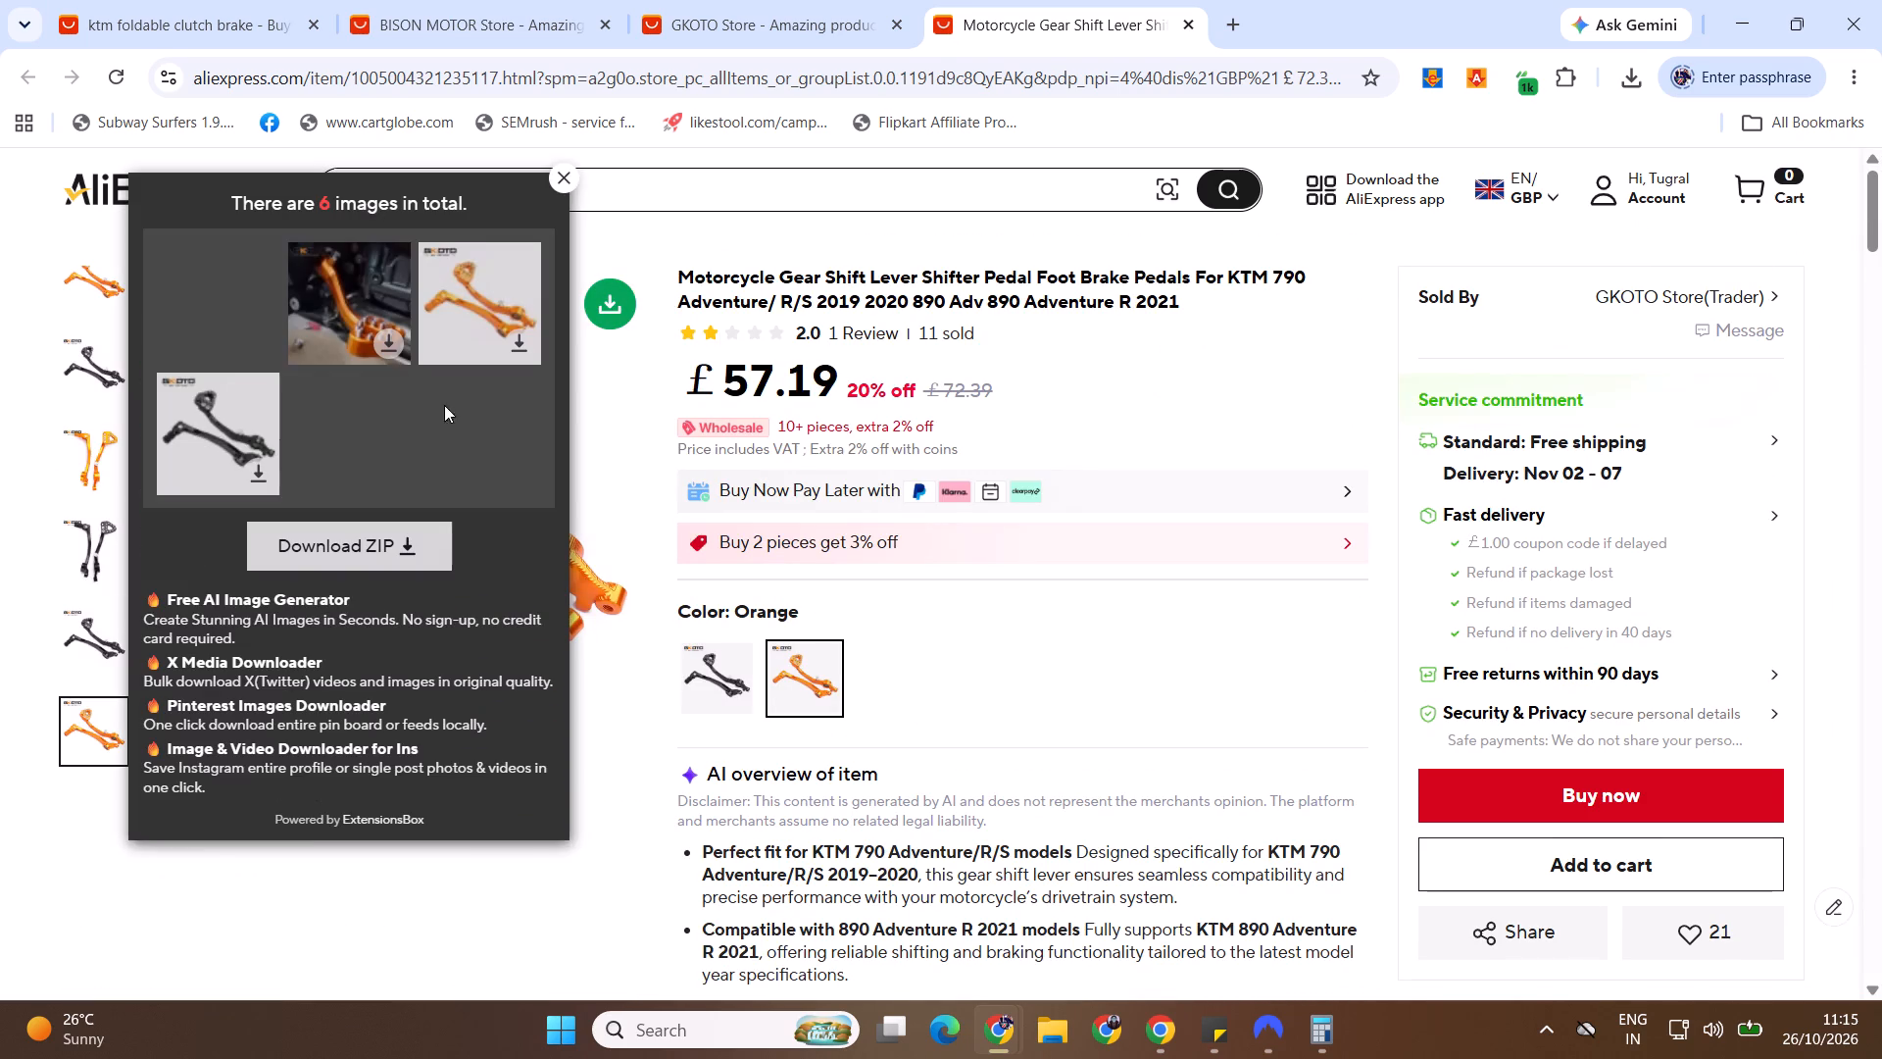
{"action": "left_click", "coordinate": [525, 340]}
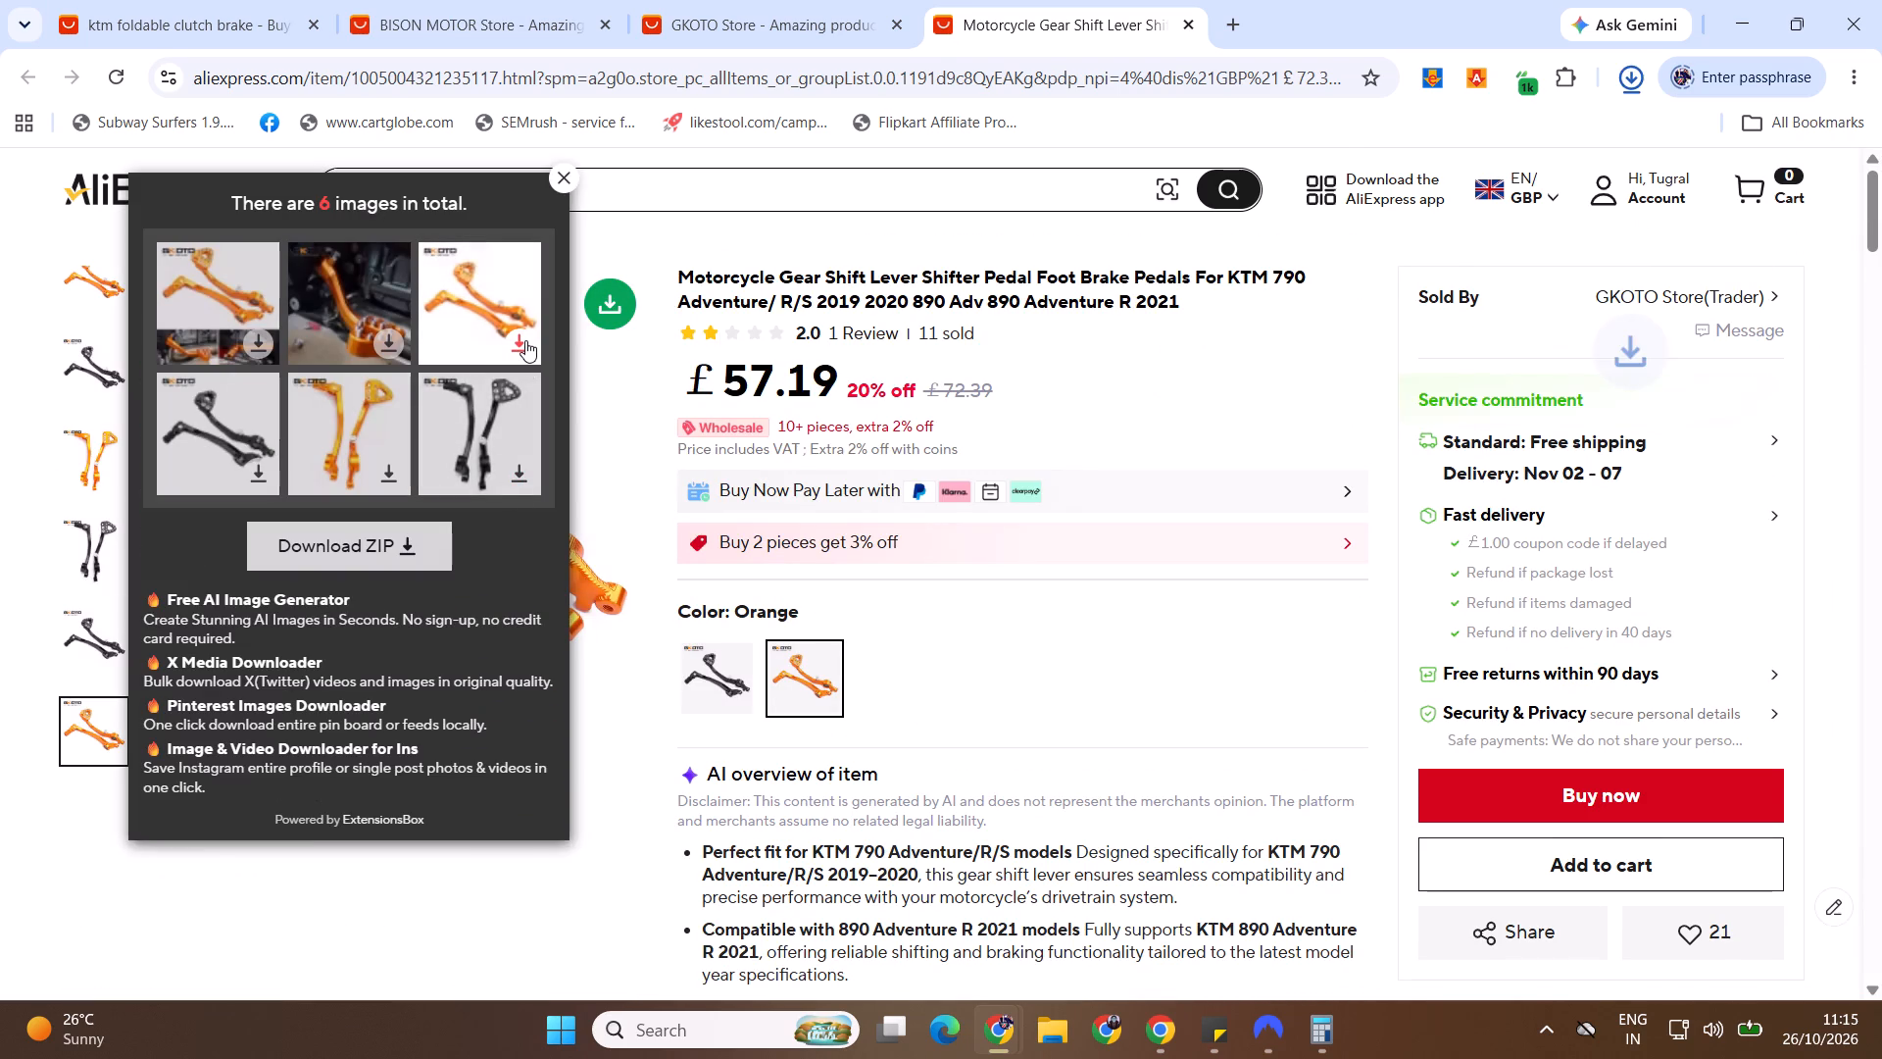
{"action": "left_click", "coordinate": [562, 177]}
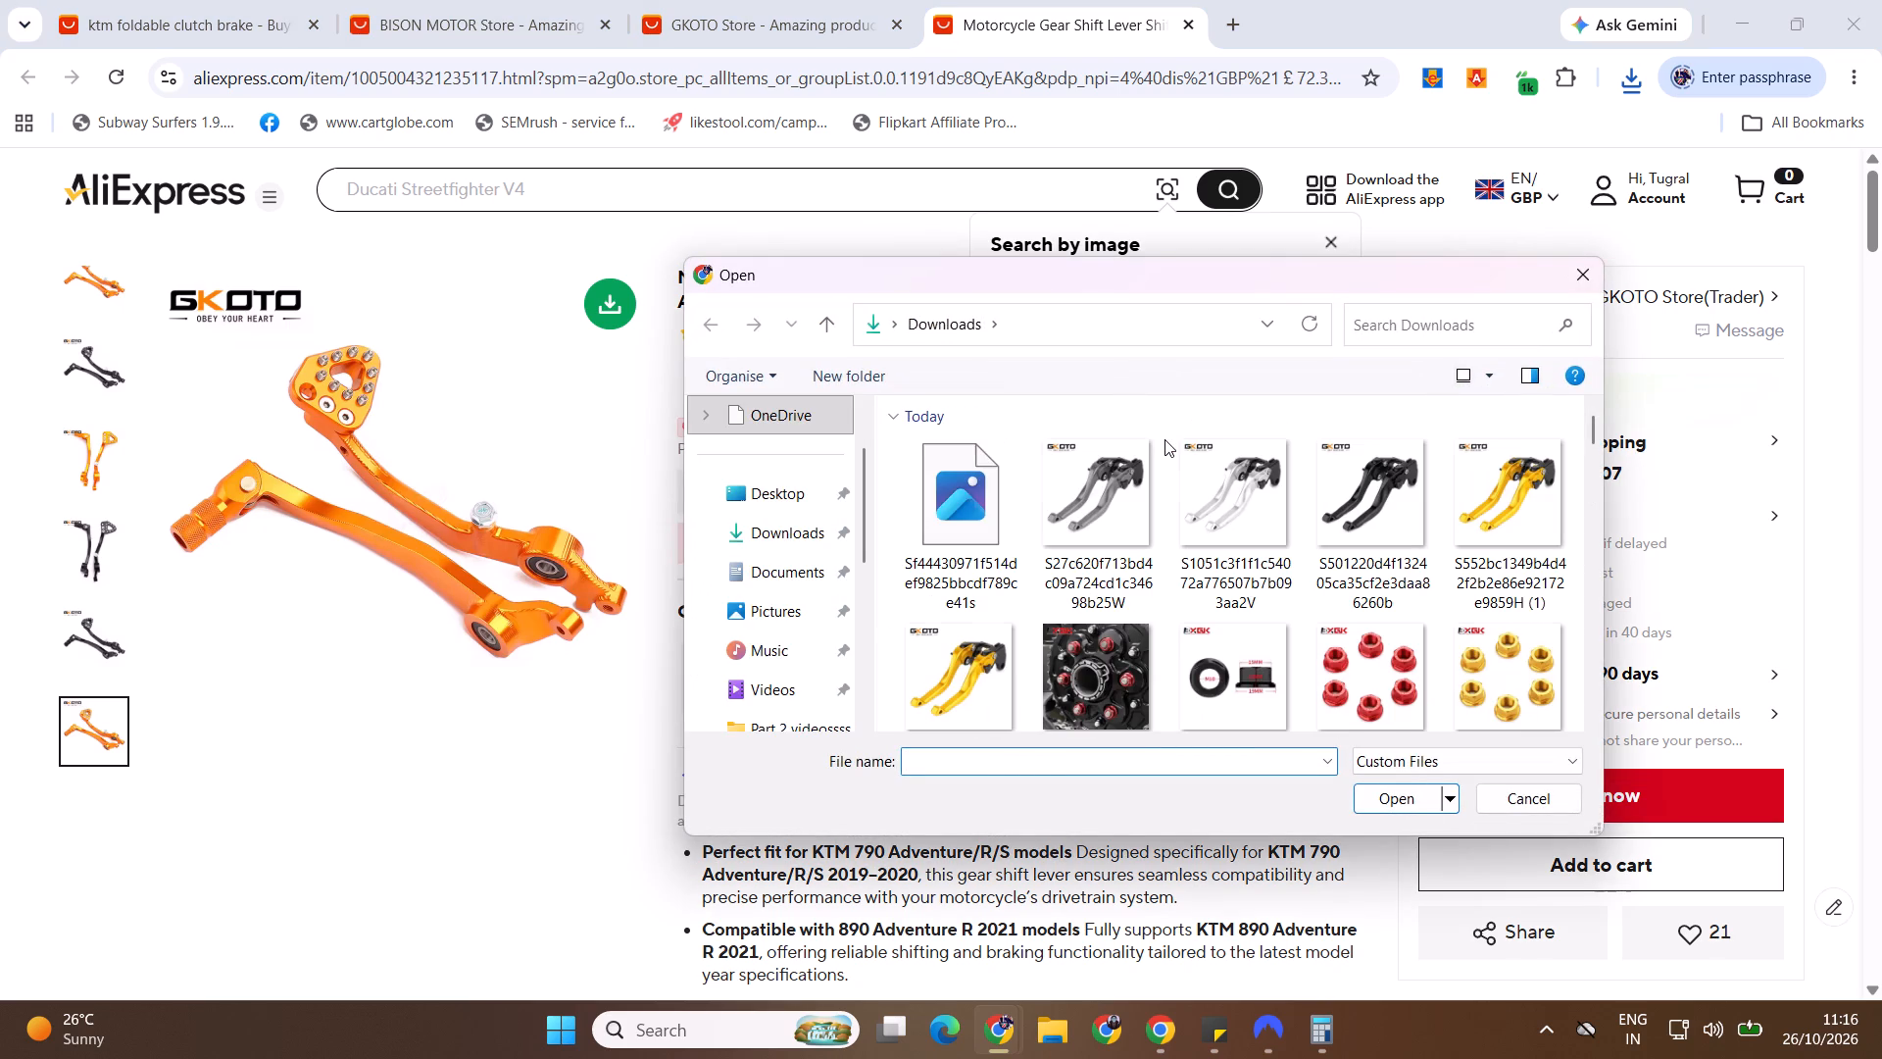
Search AliExpress by image using the newly downloaded orange gear lever picture from the Downloads folder.
{"action": "left_click", "coordinate": [971, 505]}
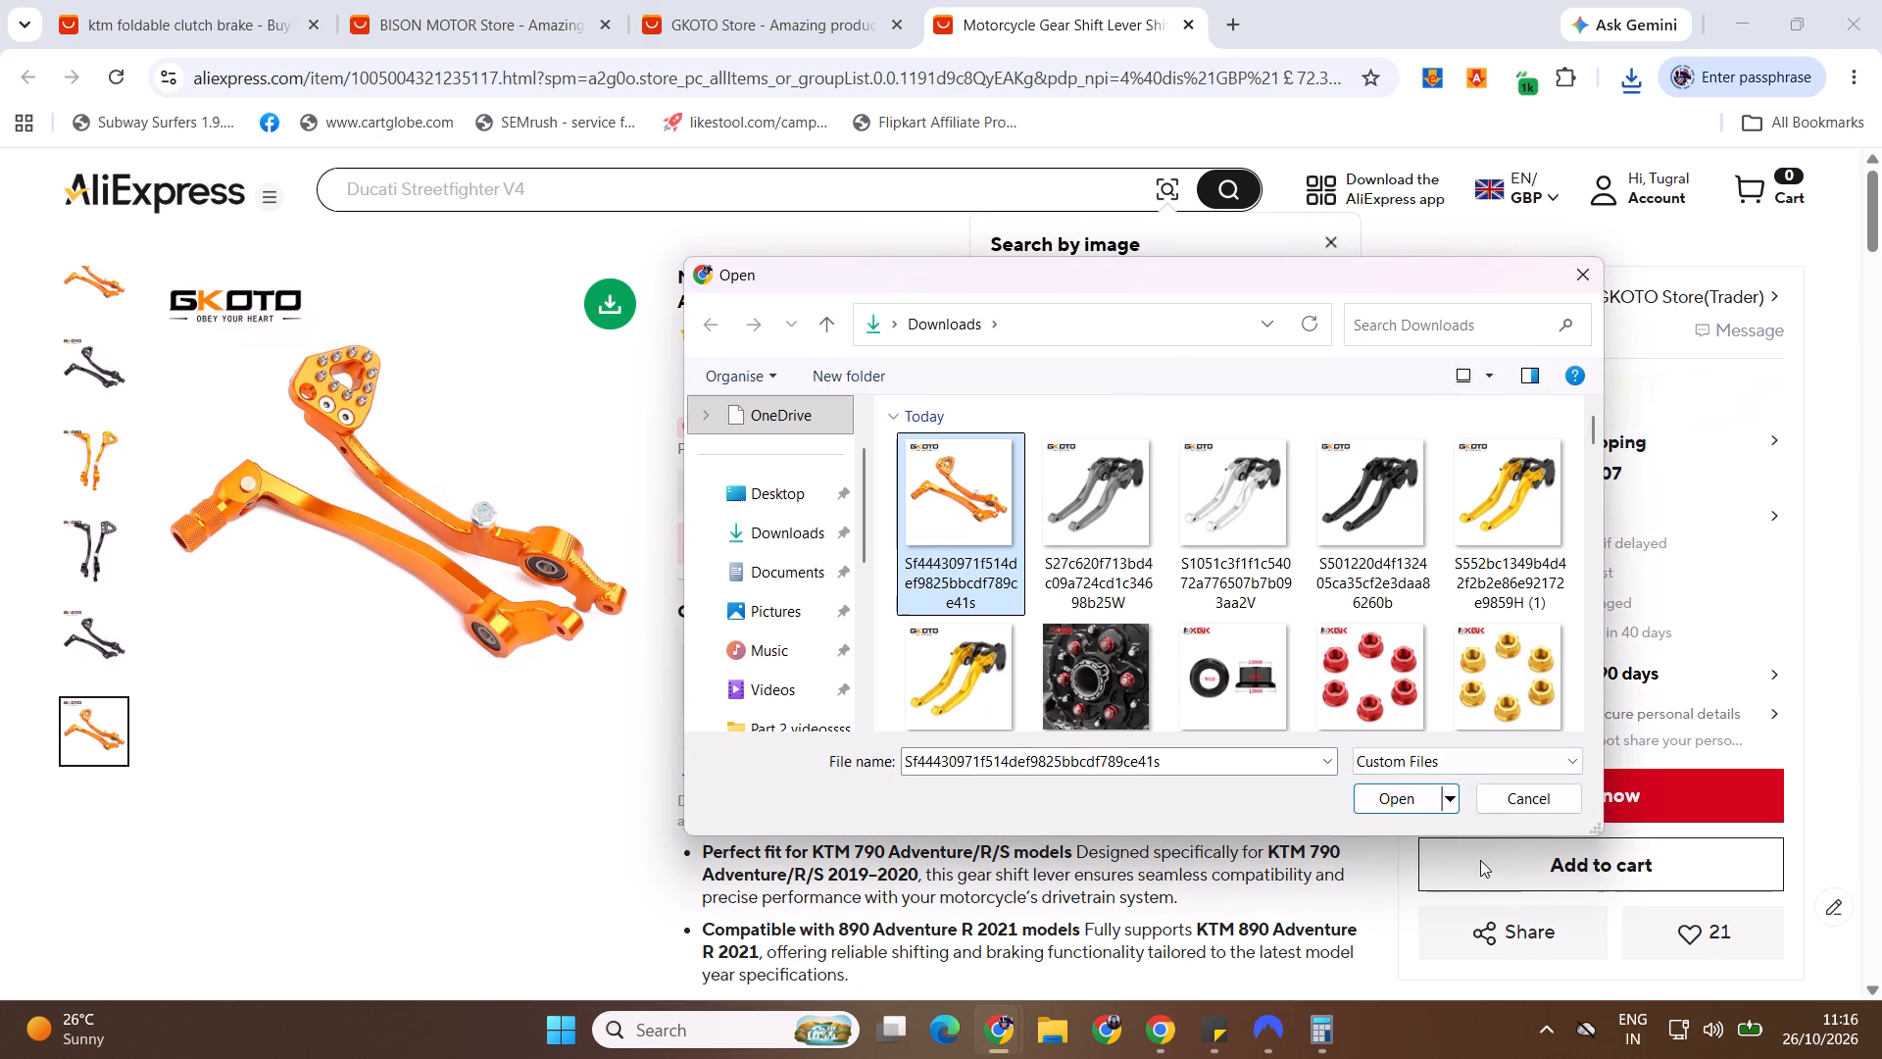
{"action": "left_click", "coordinate": [1390, 801]}
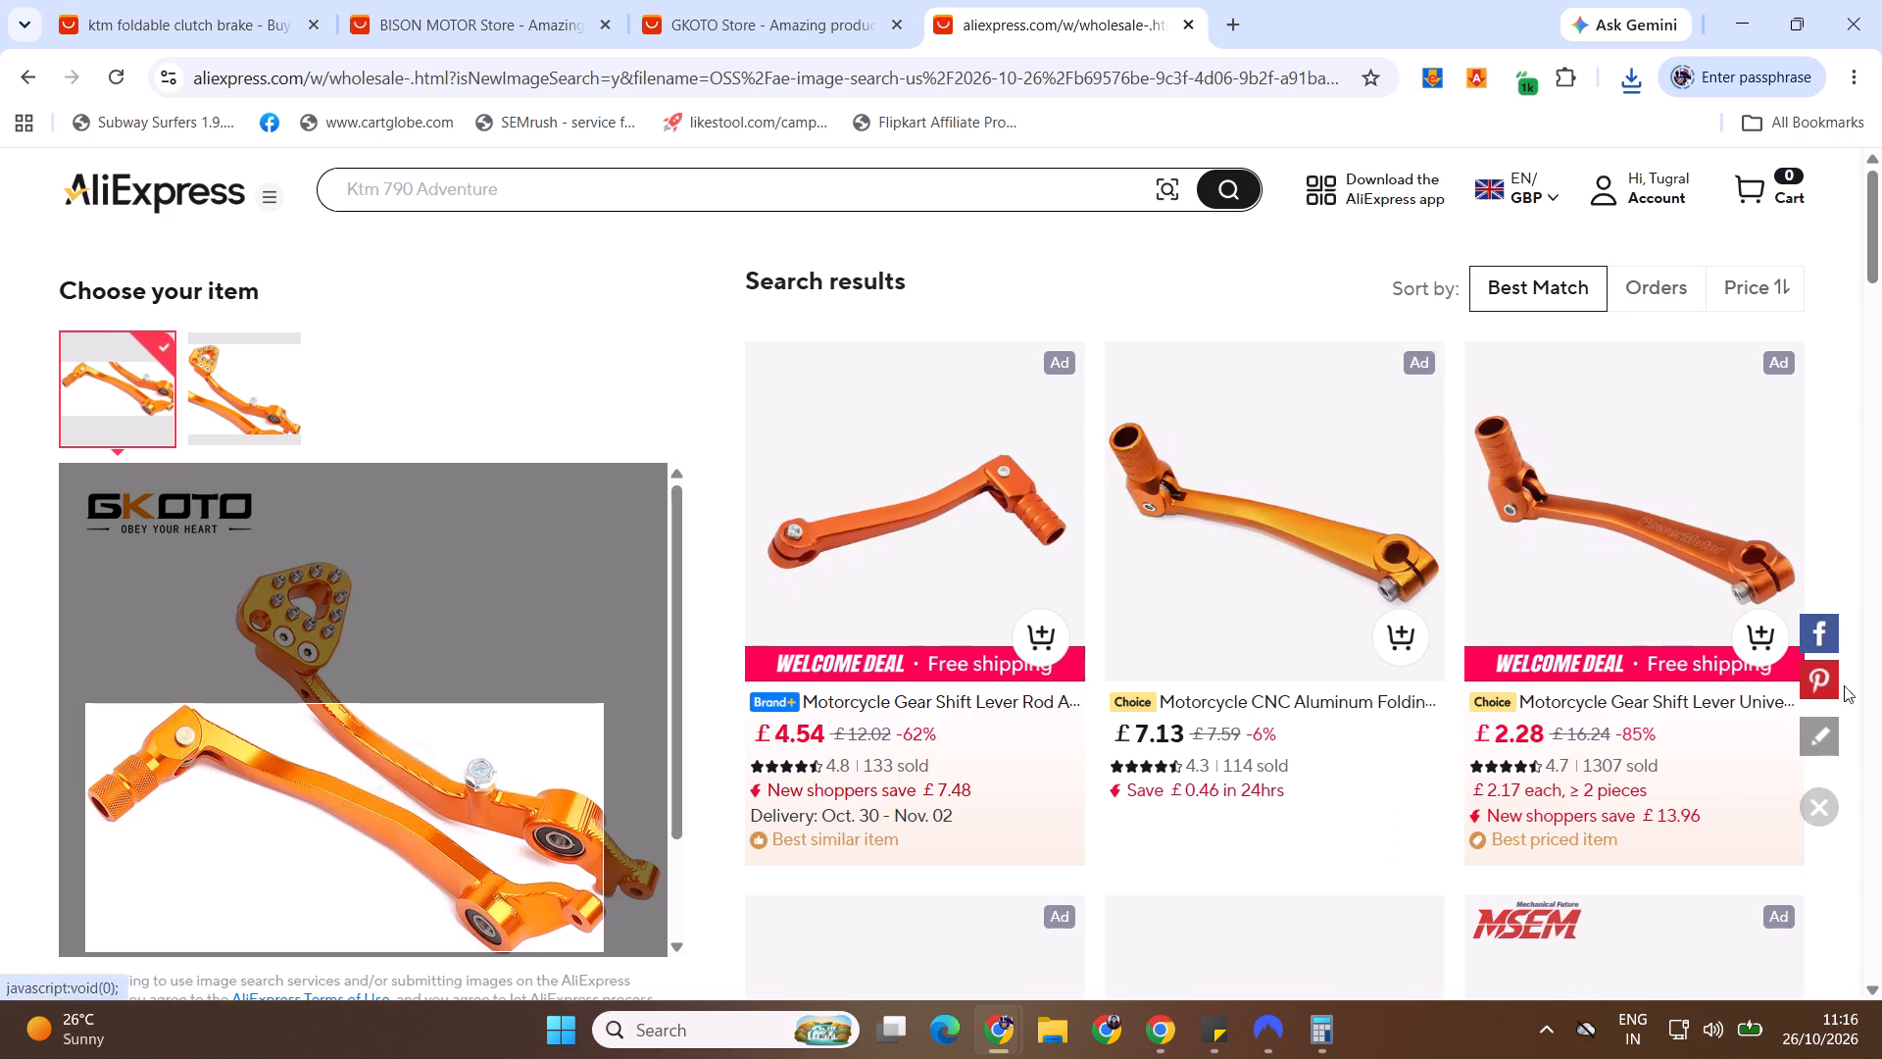
Open the best-priced universal motorcycle gear shift lever from the image search results and examine its colour options and AI overview.
{"action": "left_click", "coordinate": [1593, 515]}
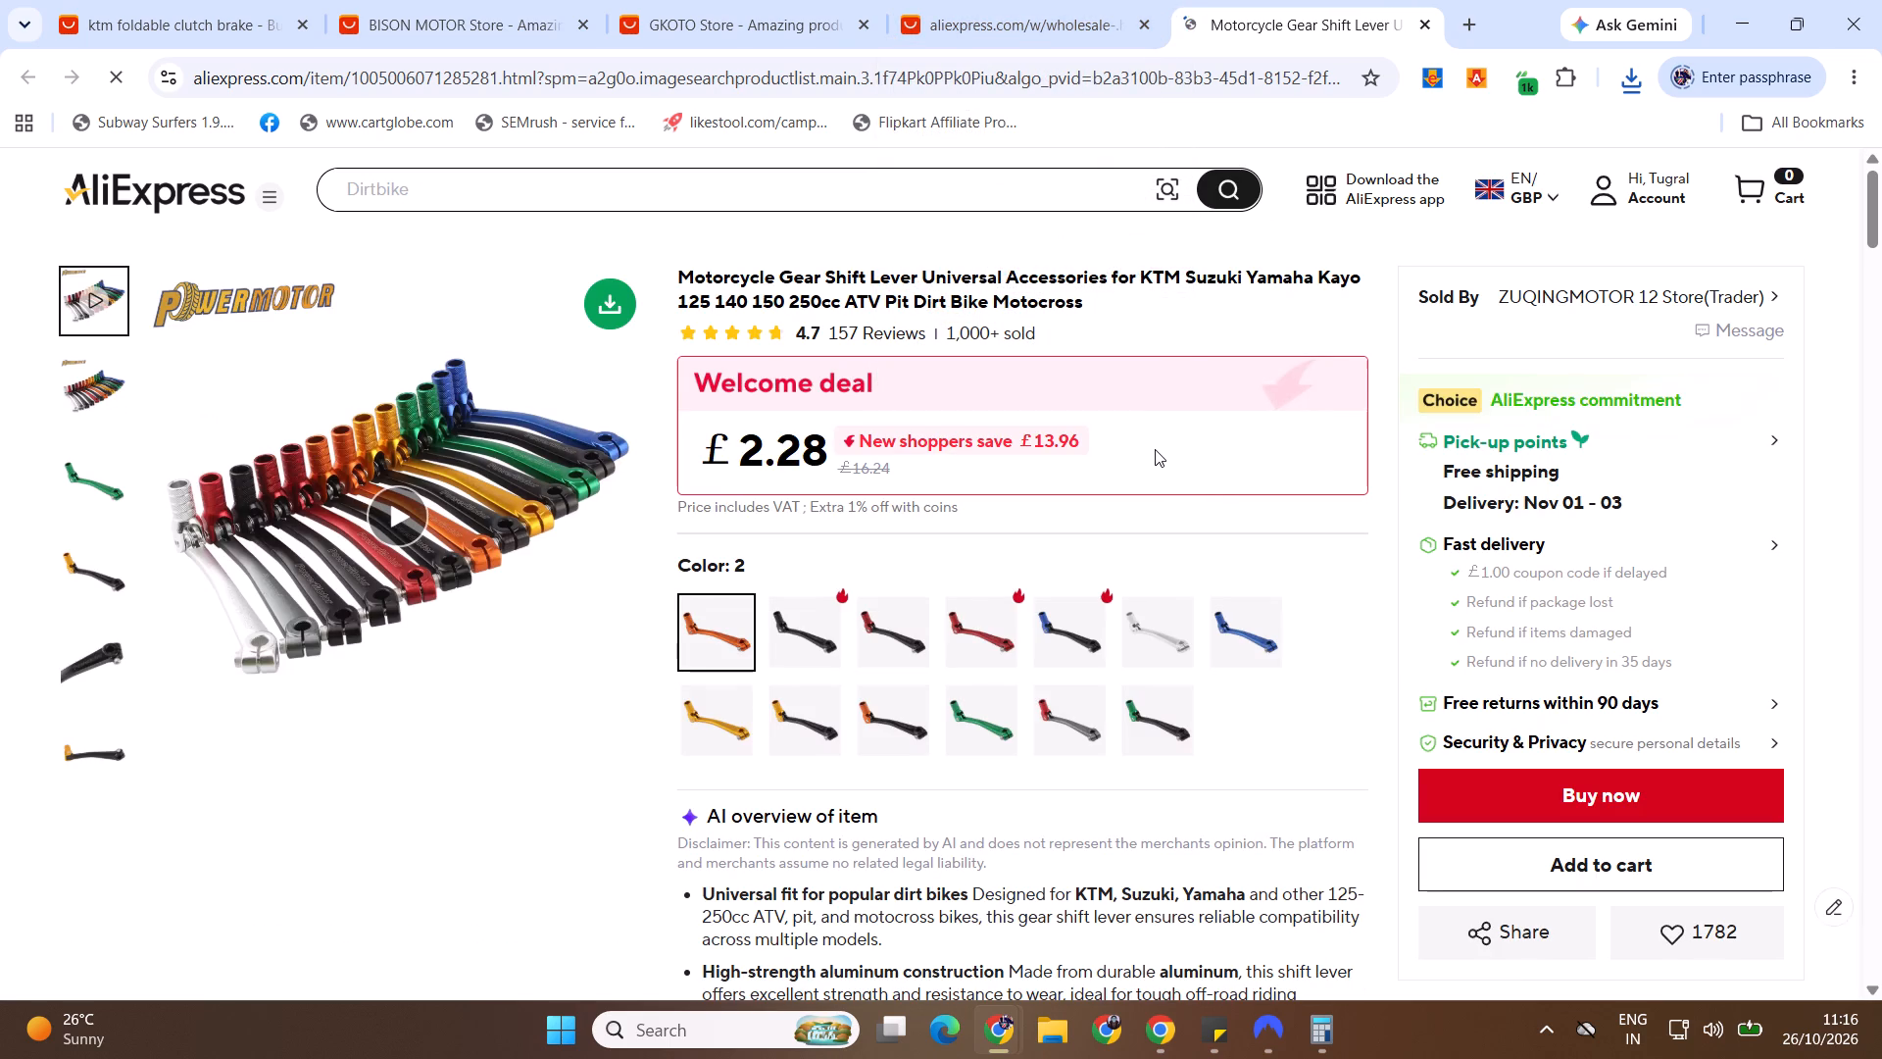
{"action": "left_click_drag", "start_coordinate": [1881, 205], "coordinate": [1881, 217]}
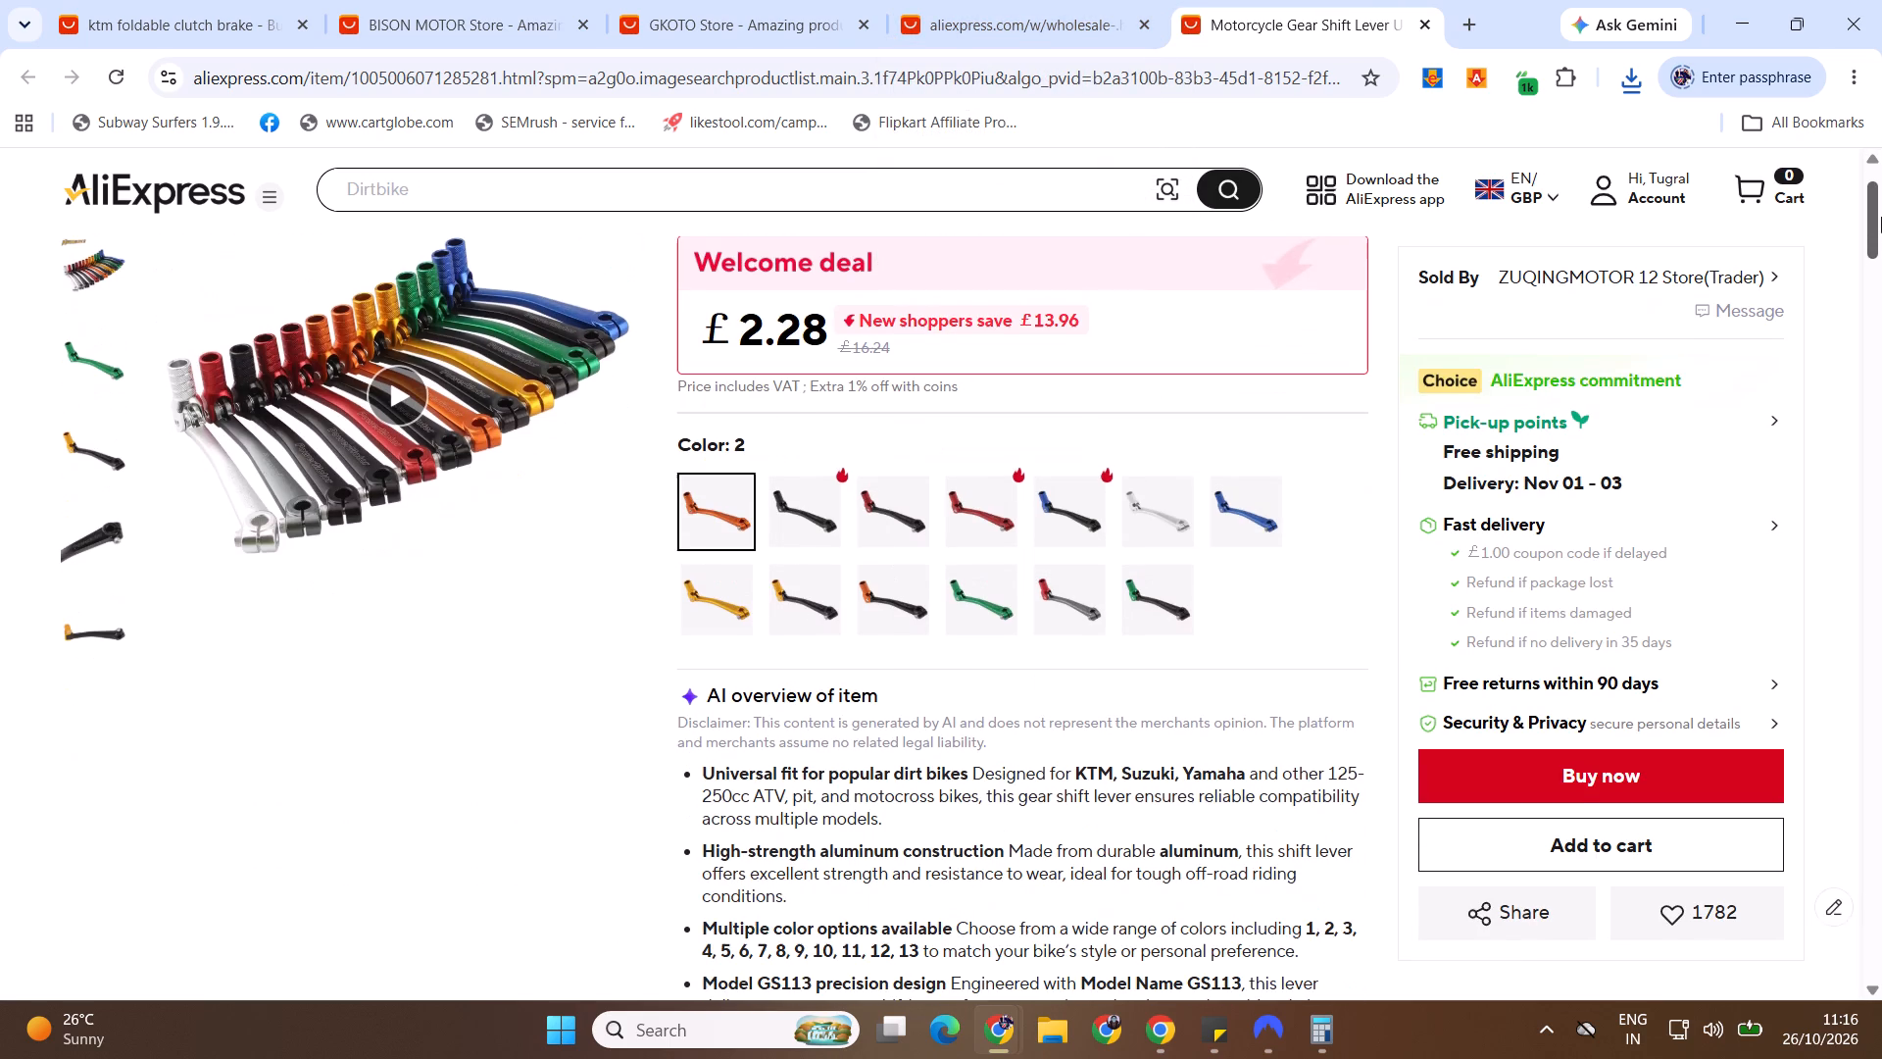
{"action": "left_click_drag", "start_coordinate": [1881, 217], "coordinate": [1881, 261]}
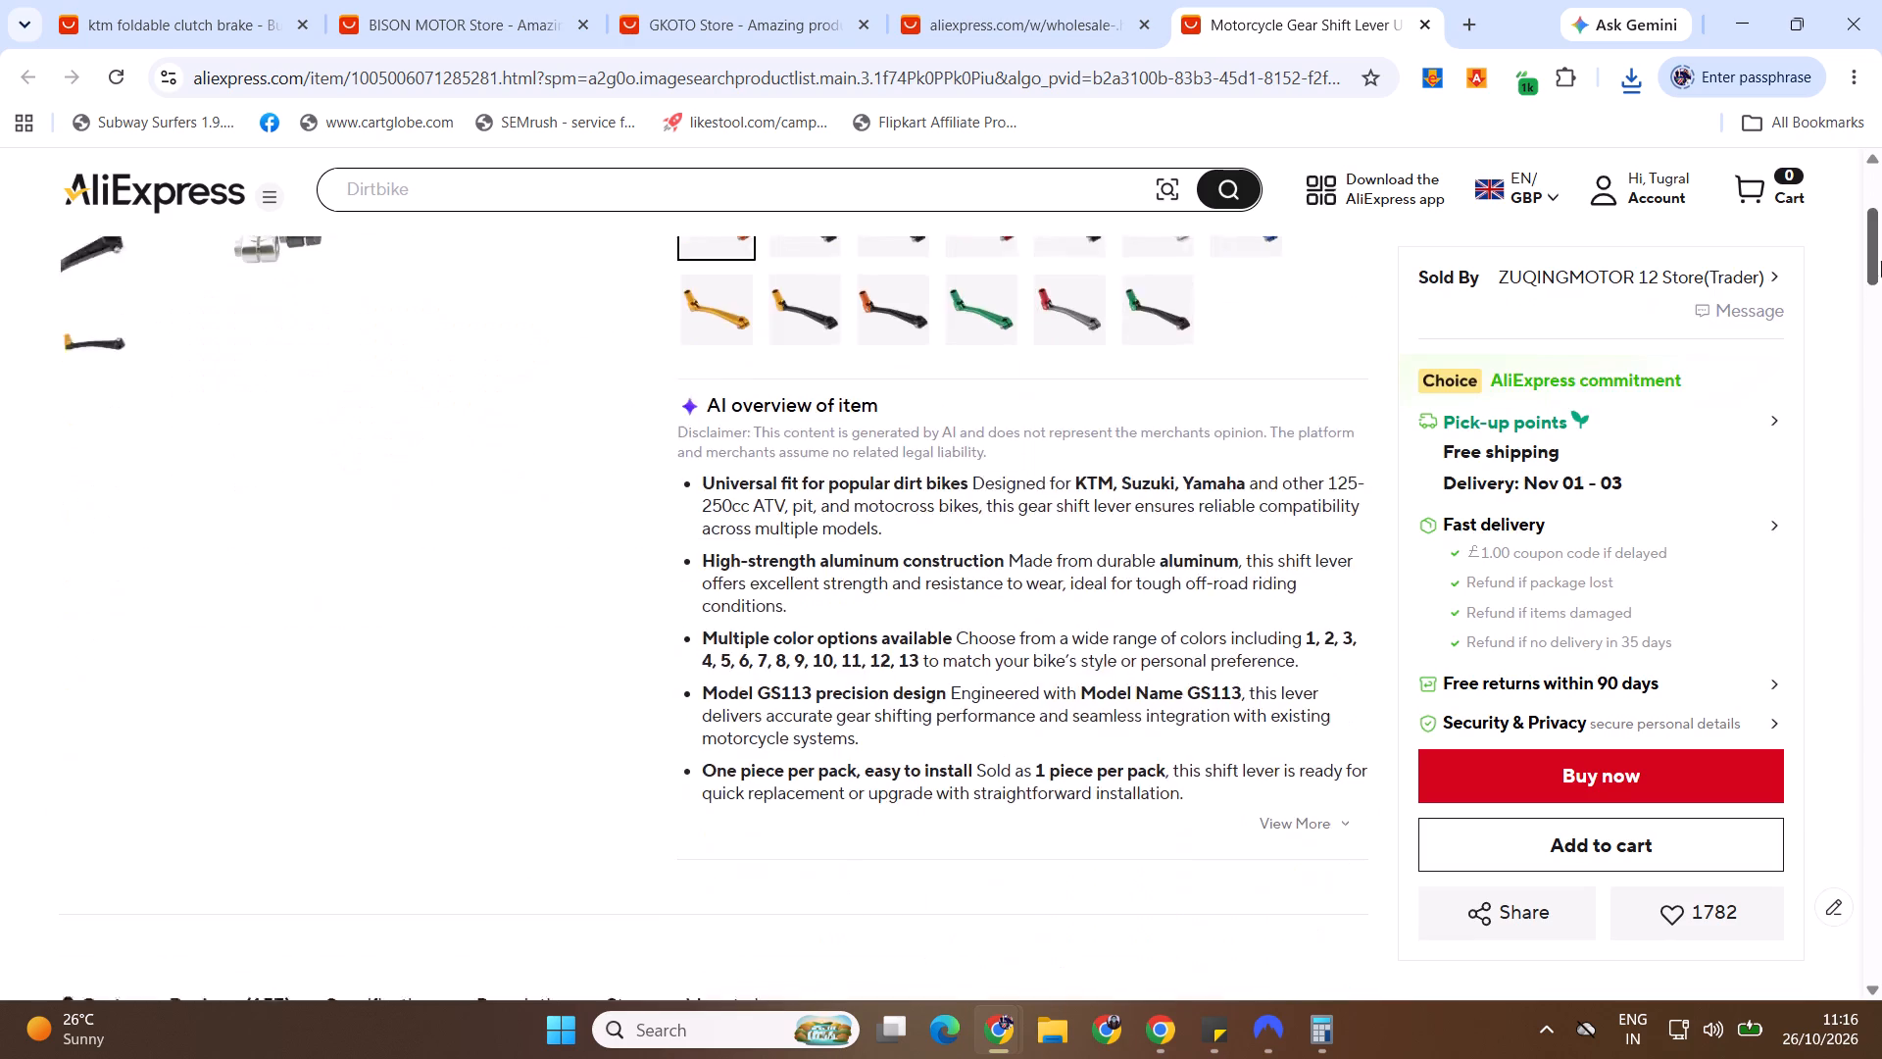
Examine the full customer reviews of the universal gear shift lever and browse the customer photos, starting with the first review's images.
{"action": "left_click_drag", "start_coordinate": [1881, 261], "coordinate": [1881, 310]}
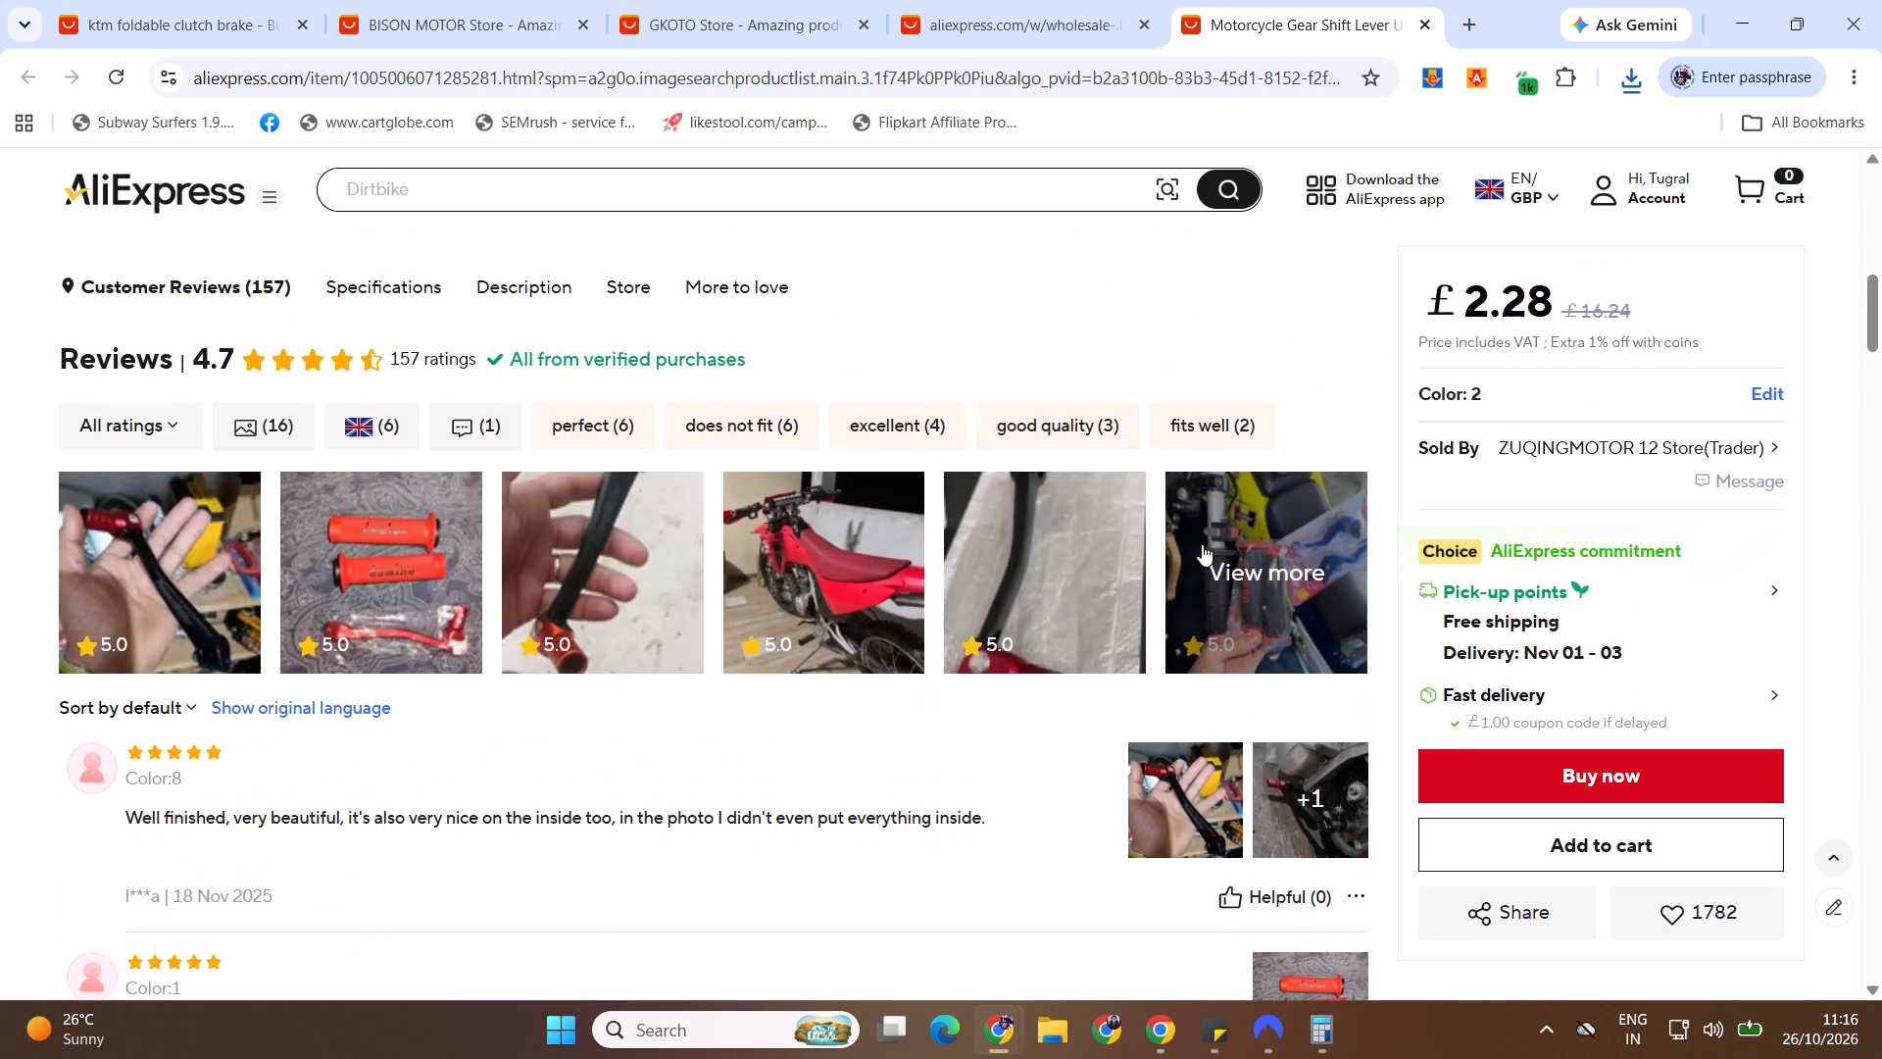
{"action": "left_click", "coordinate": [1301, 568]}
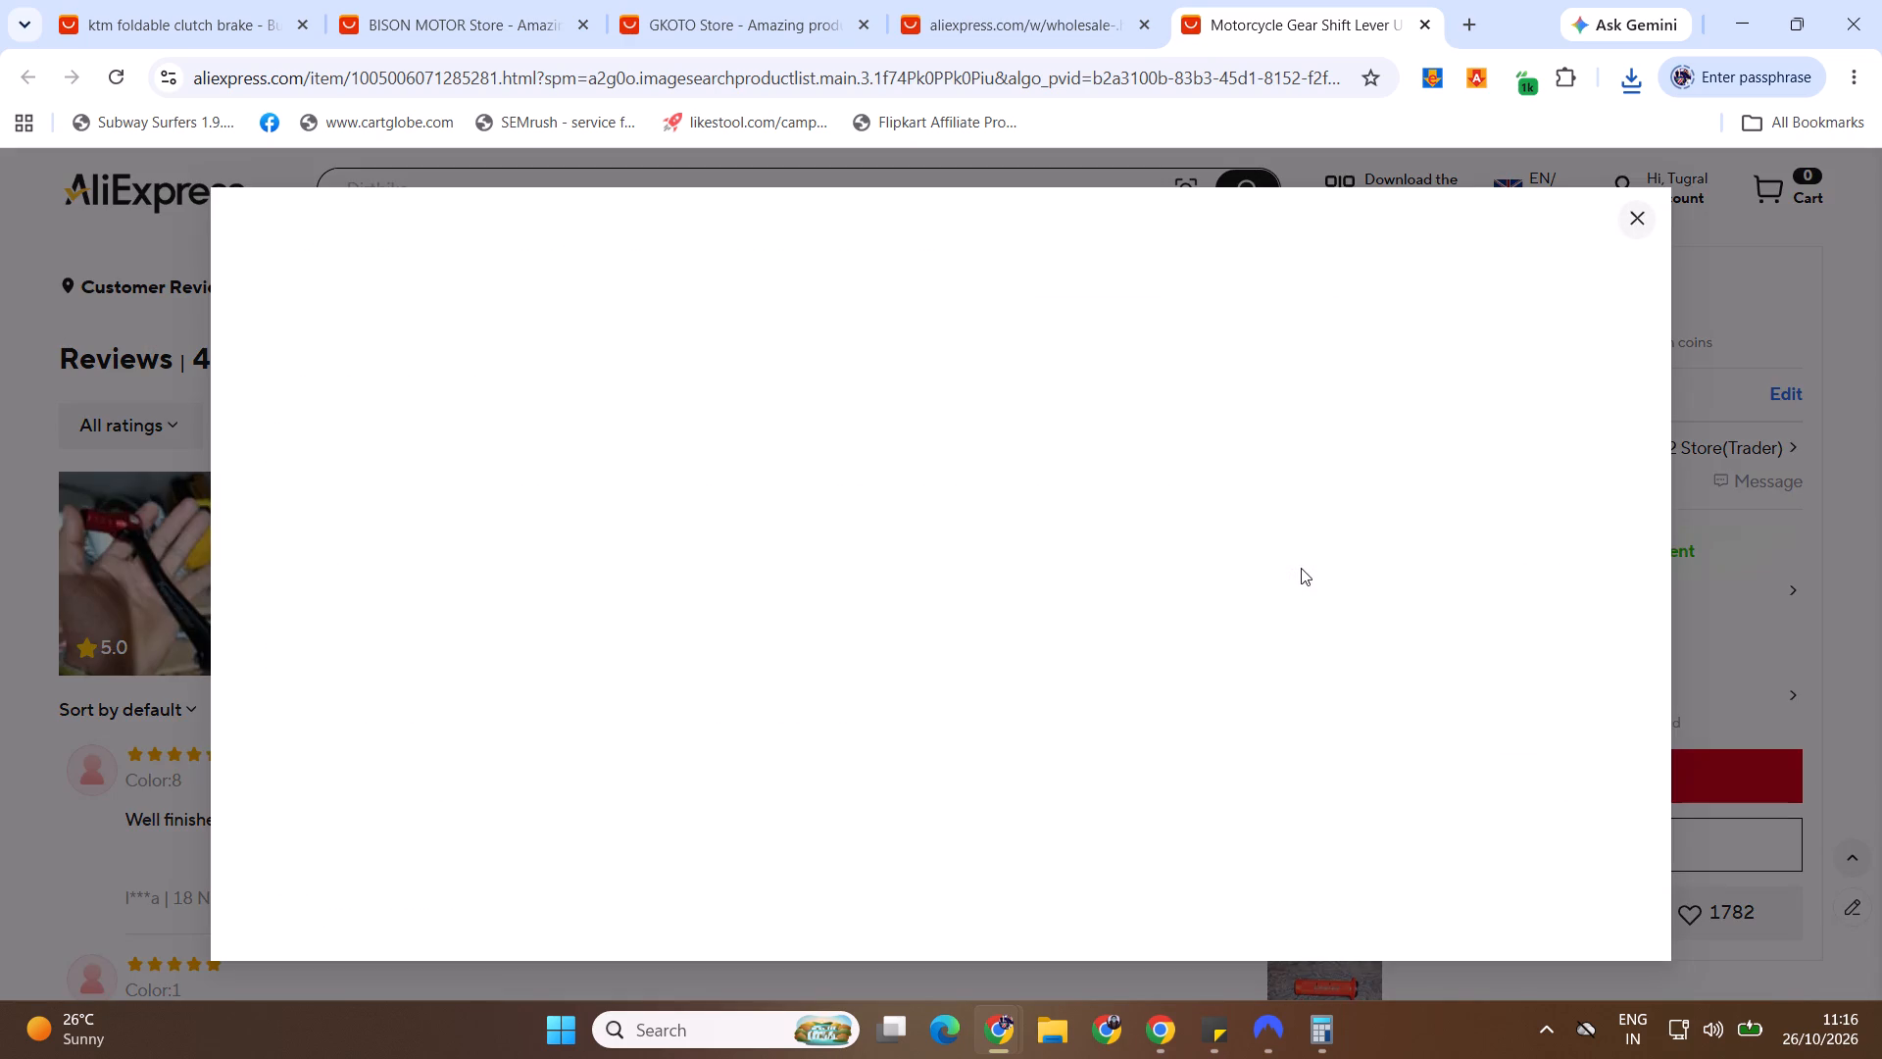
{"action": "left_click_drag", "start_coordinate": [1659, 325], "coordinate": [1659, 346]}
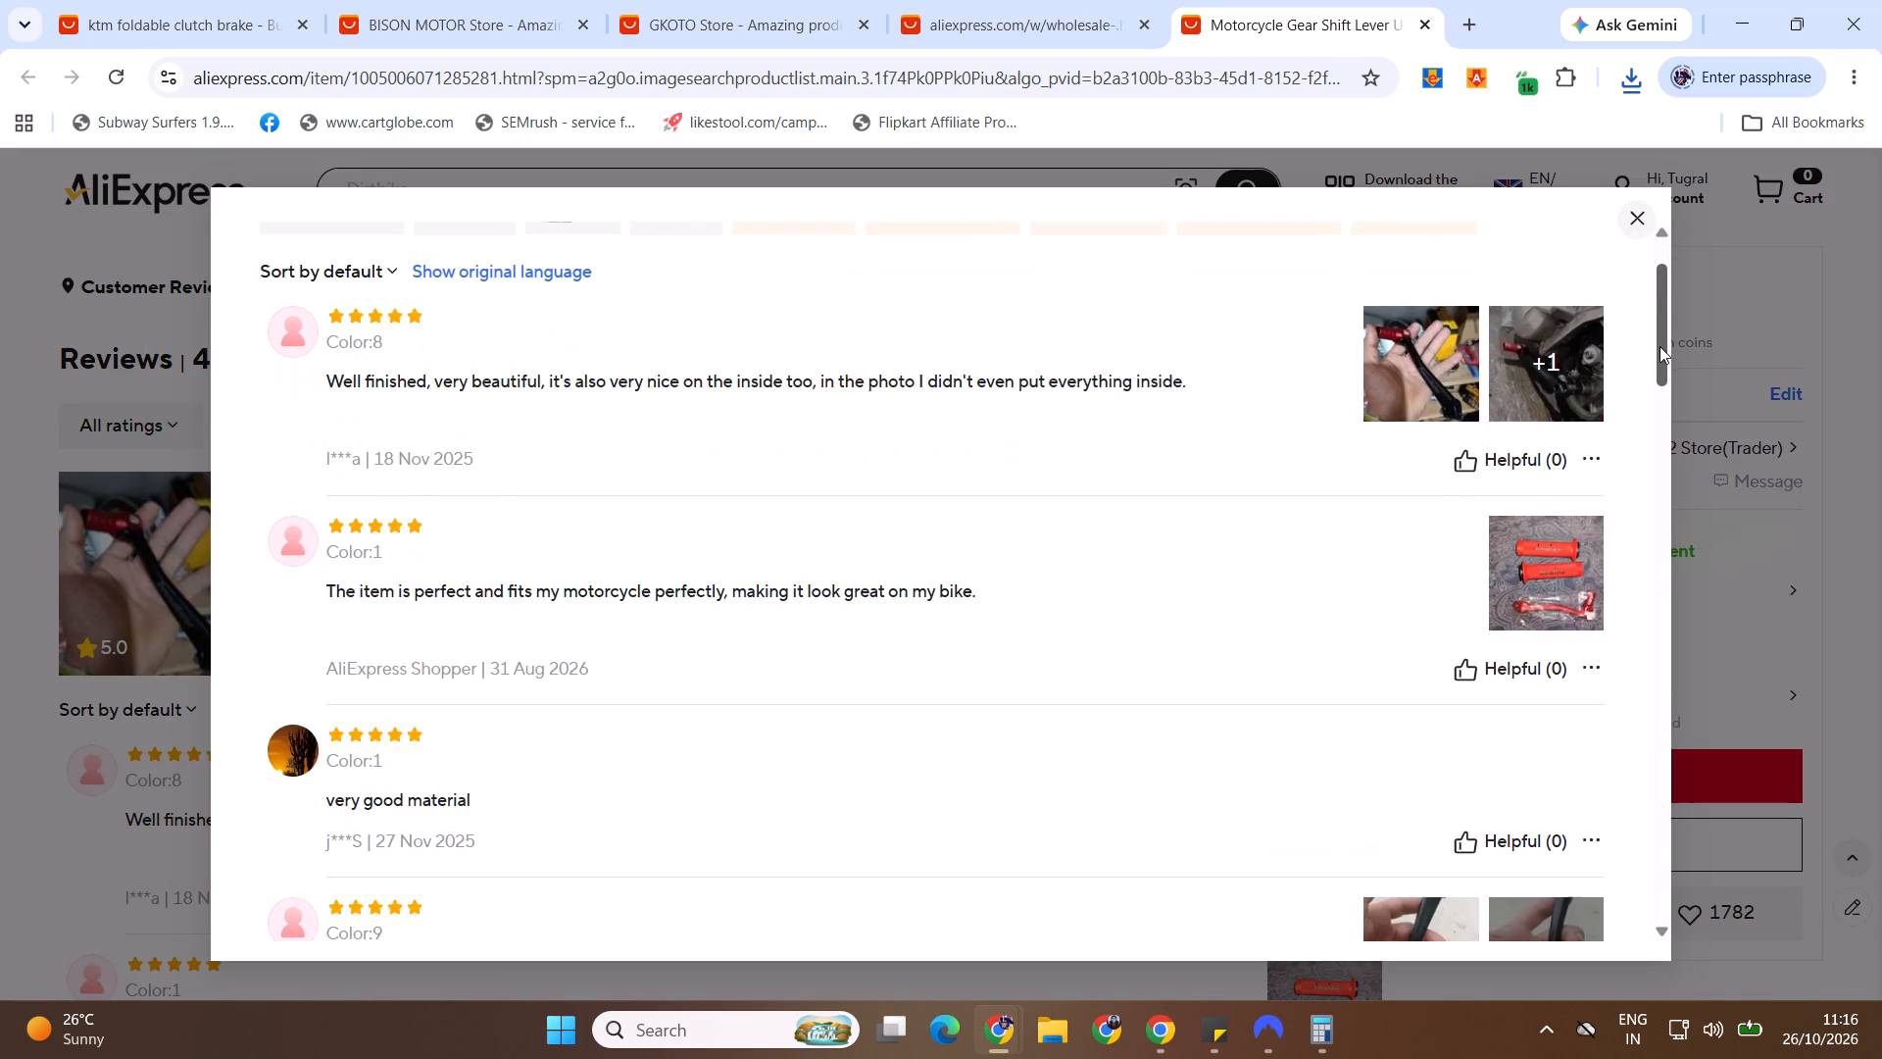
{"action": "left_click_drag", "start_coordinate": [1659, 346], "coordinate": [1650, 528]}
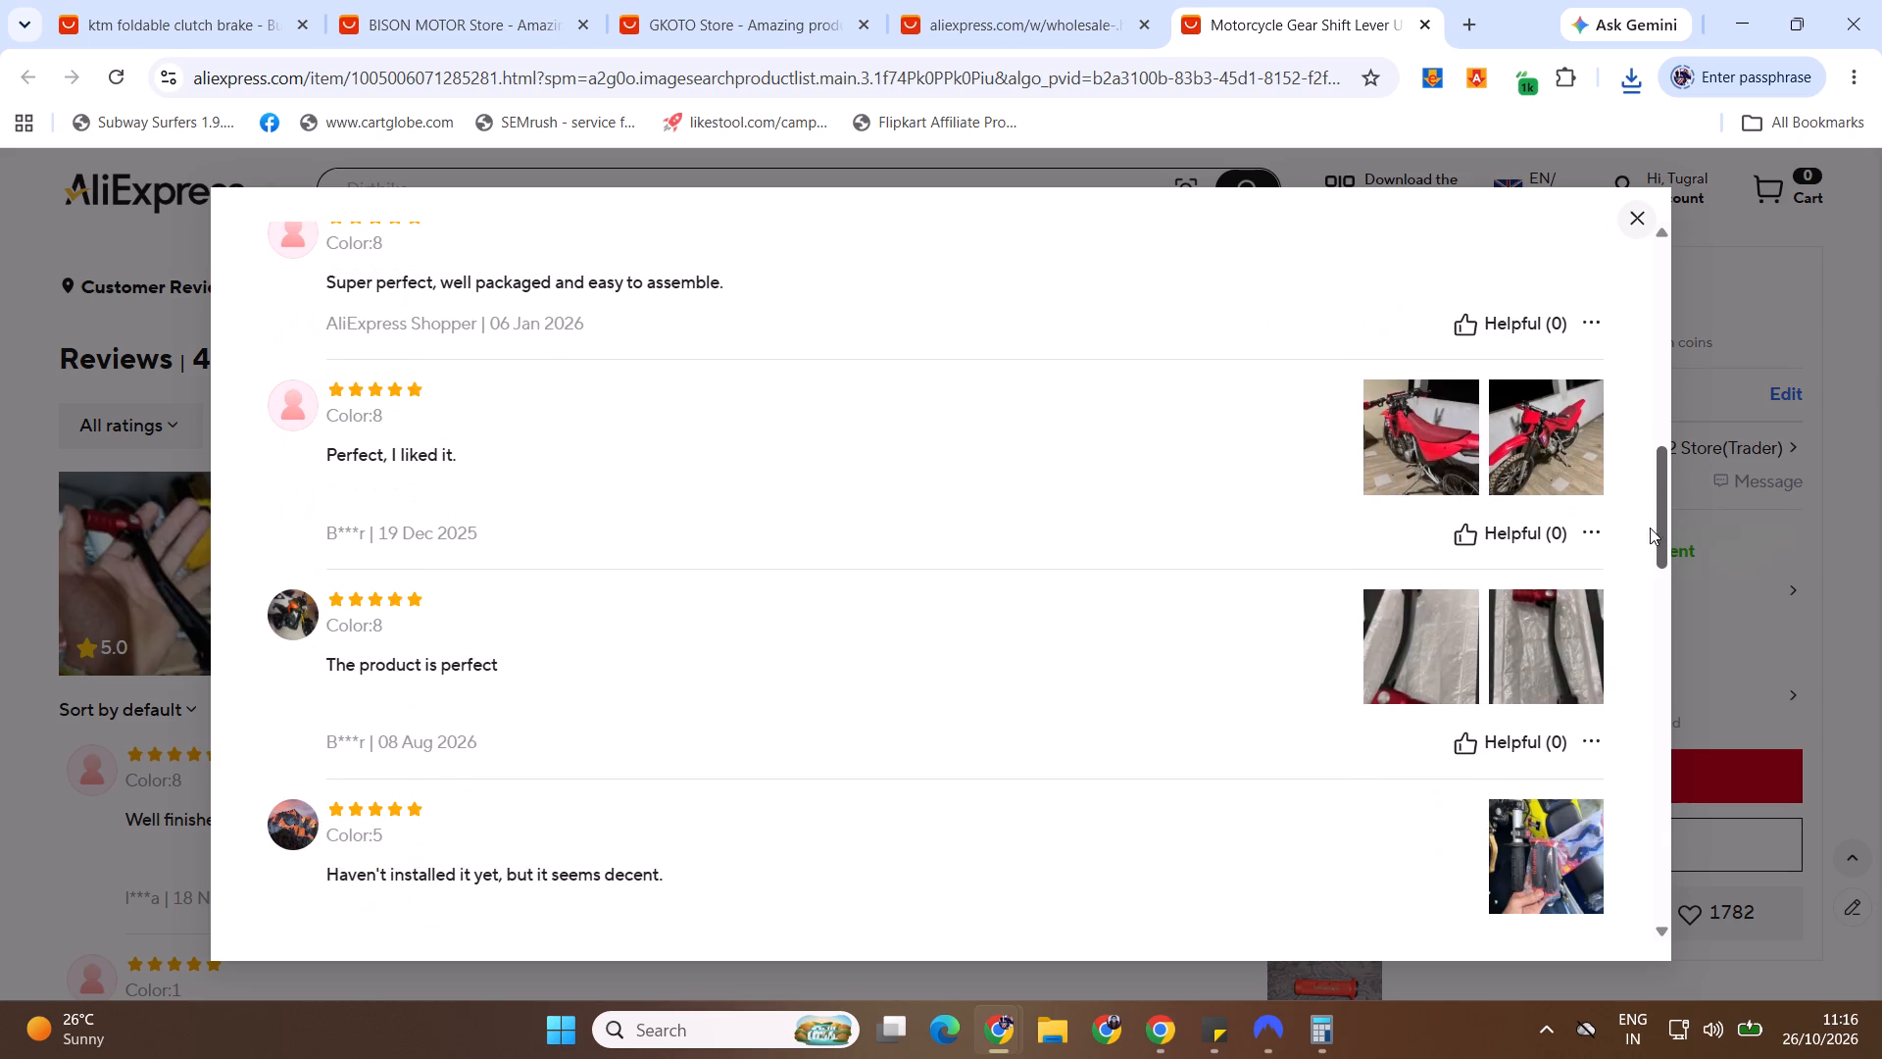
{"action": "left_click_drag", "start_coordinate": [1650, 528], "coordinate": [1654, 523]}
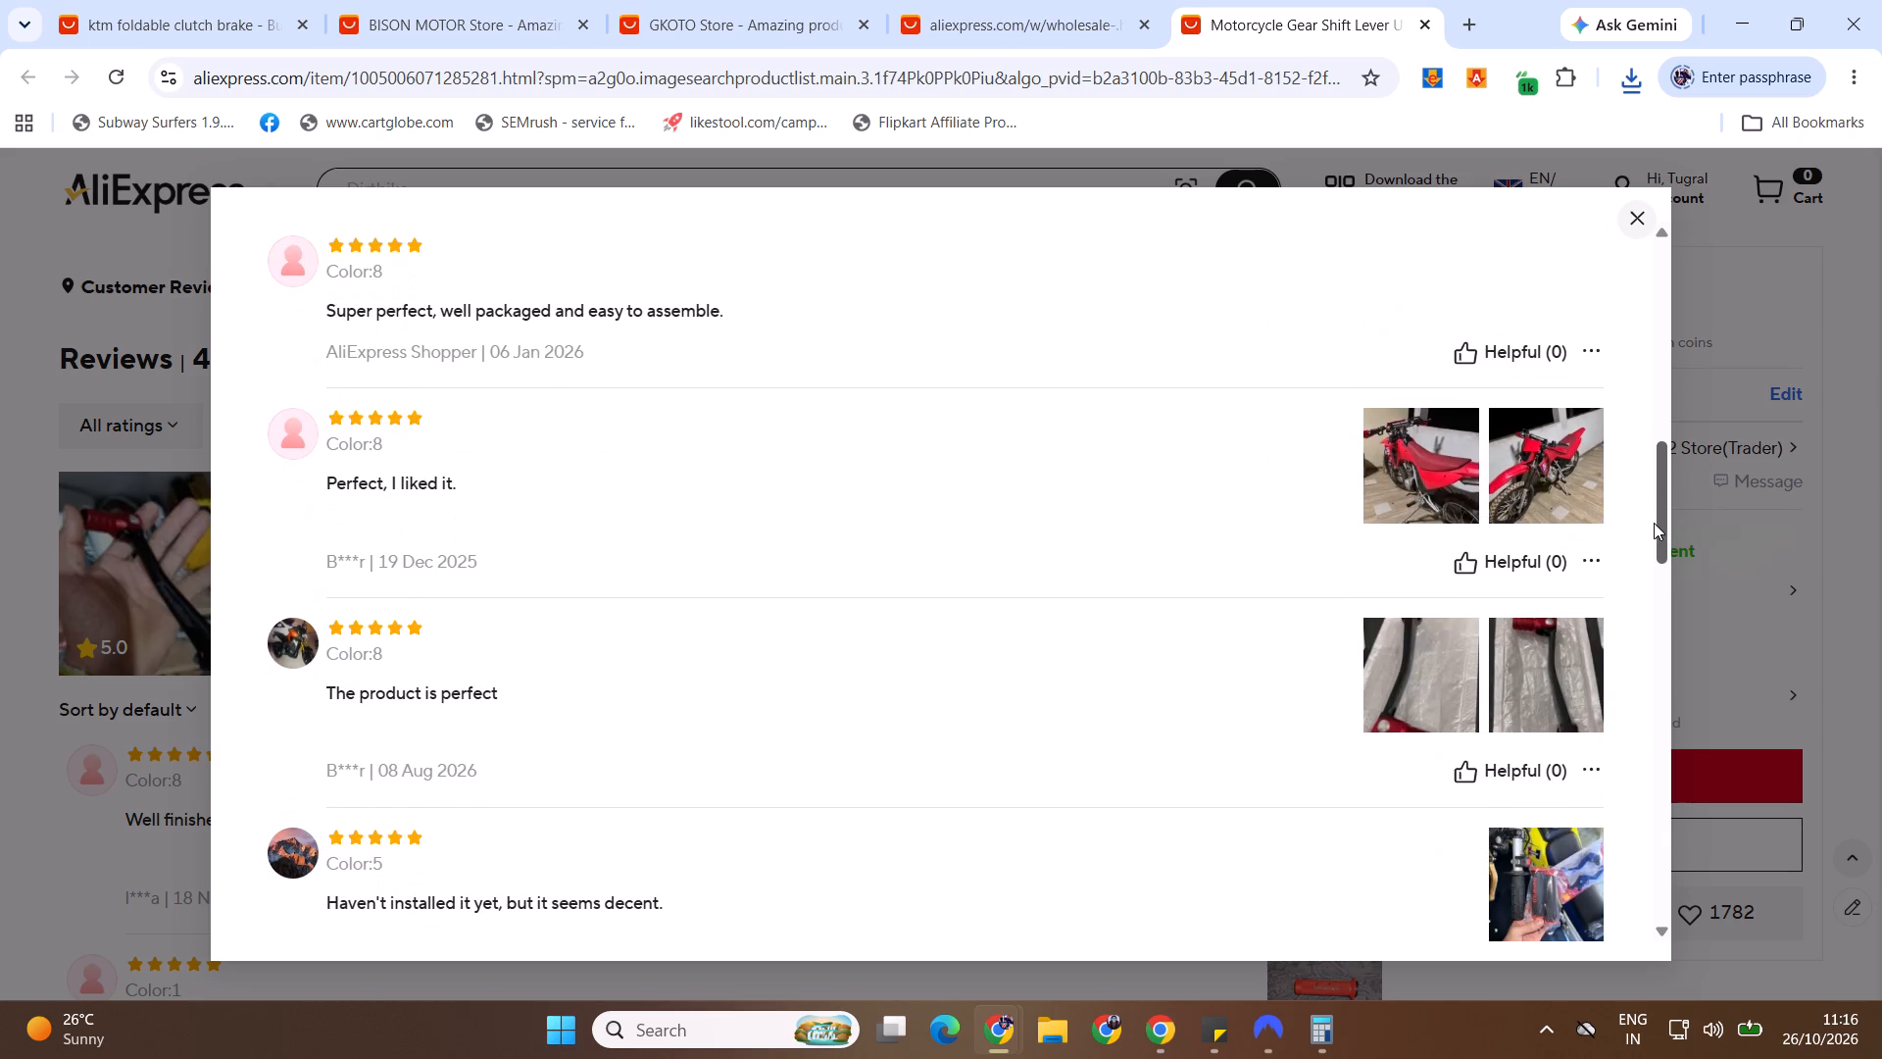
{"action": "left_click_drag", "start_coordinate": [1654, 523], "coordinate": [1648, 753]}
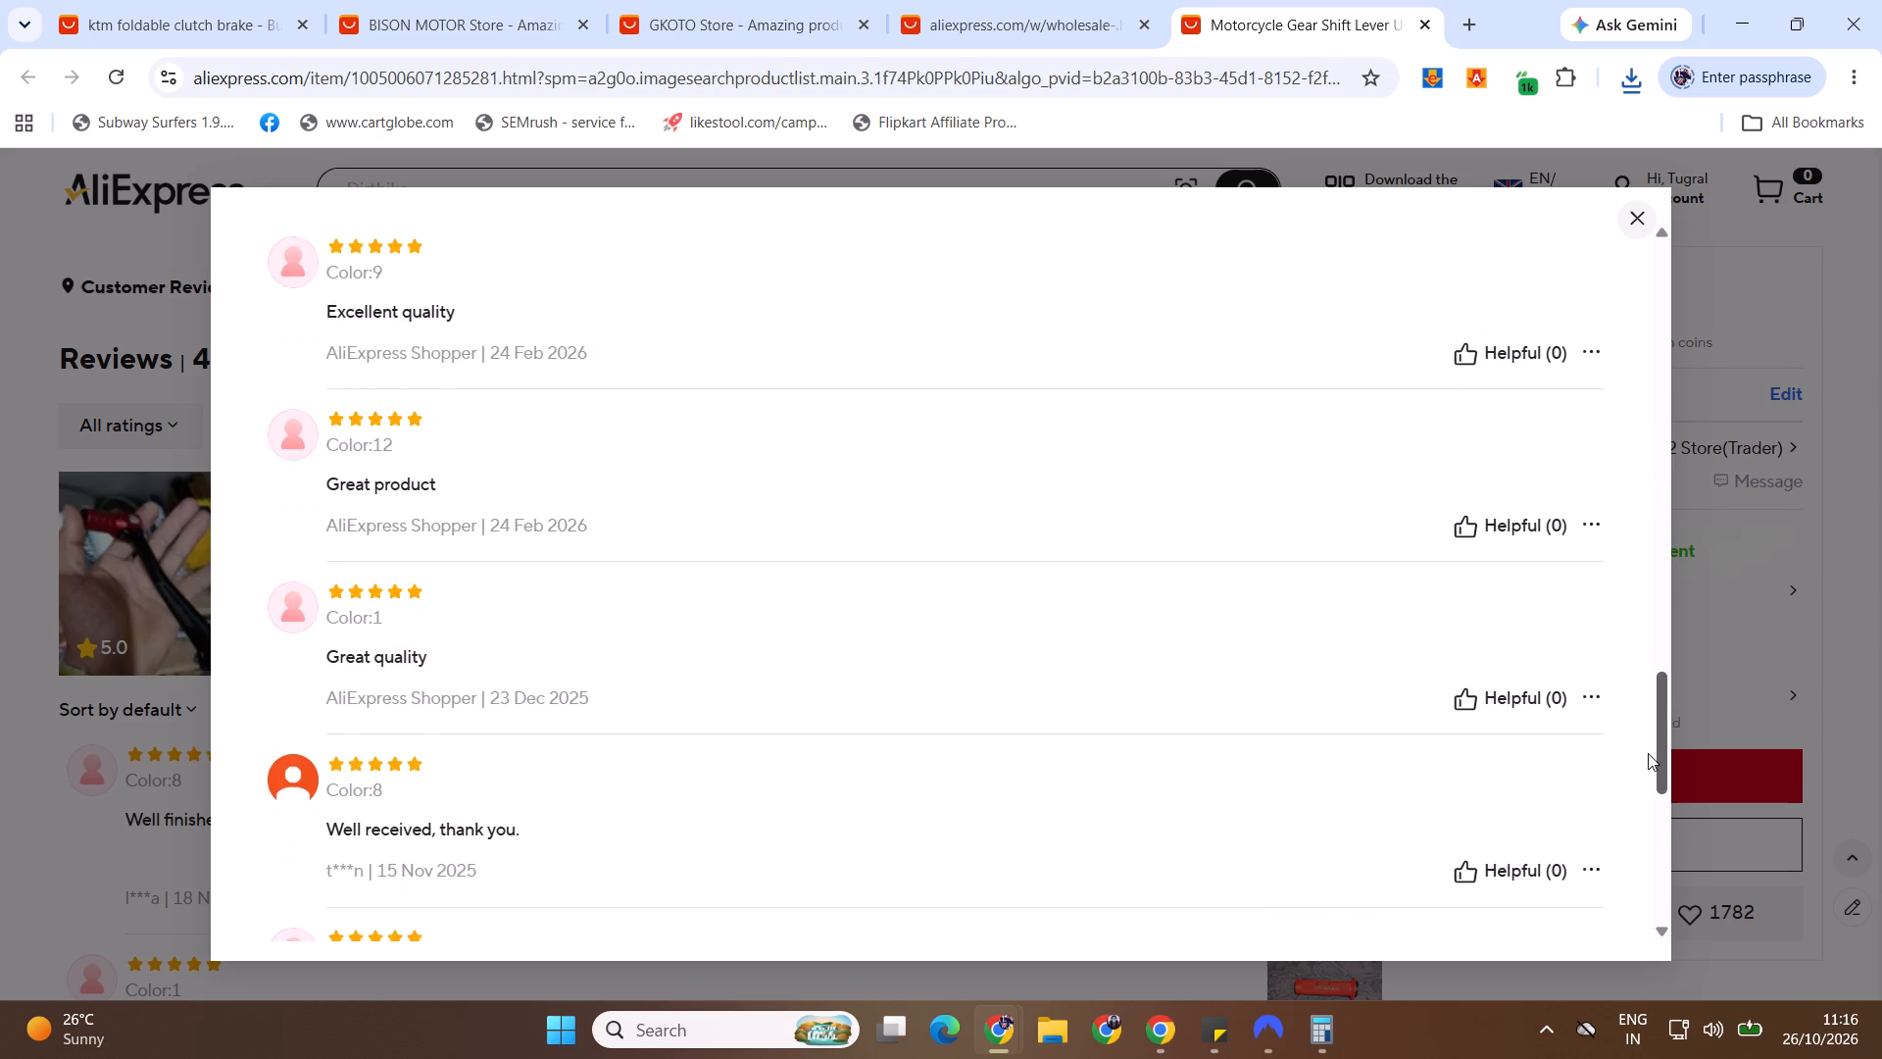
{"action": "left_click_drag", "start_coordinate": [1648, 753], "coordinate": [1625, 288]}
{"action": "left_click", "coordinate": [1411, 475]}
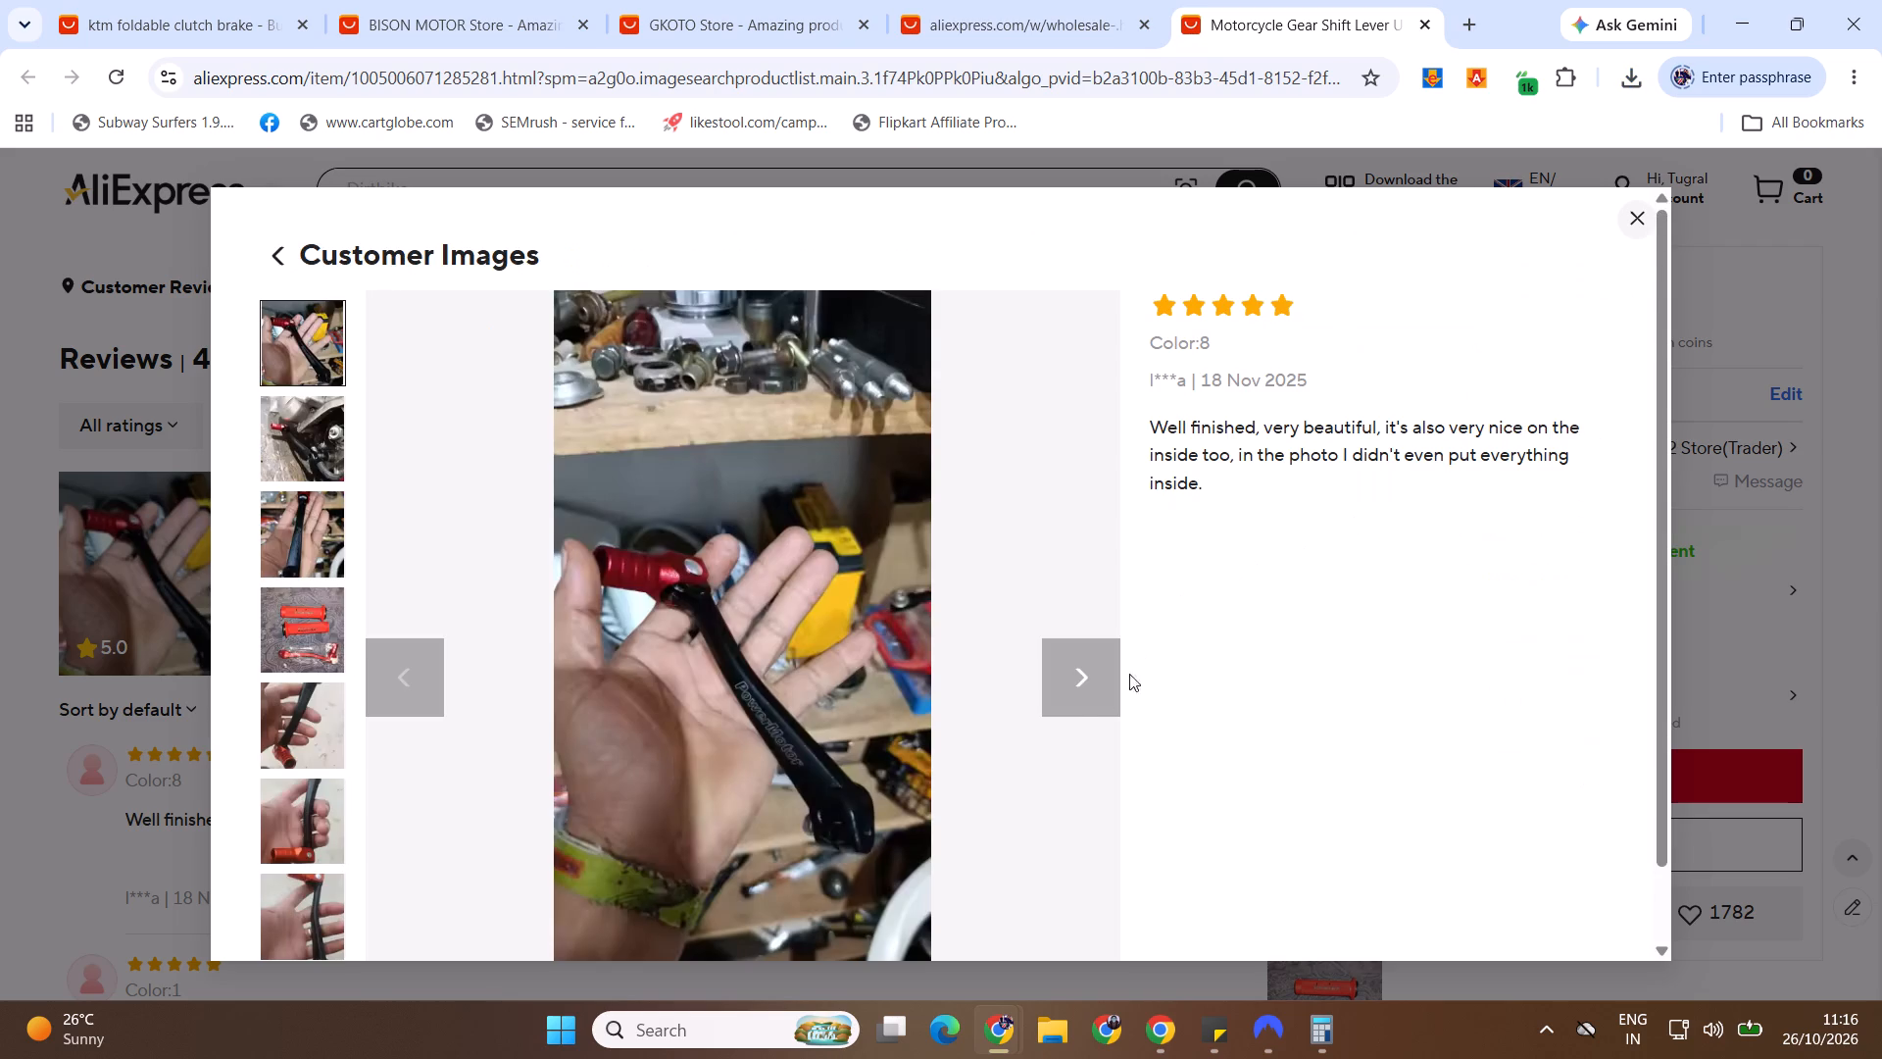
{"action": "left_click", "coordinate": [1103, 689]}
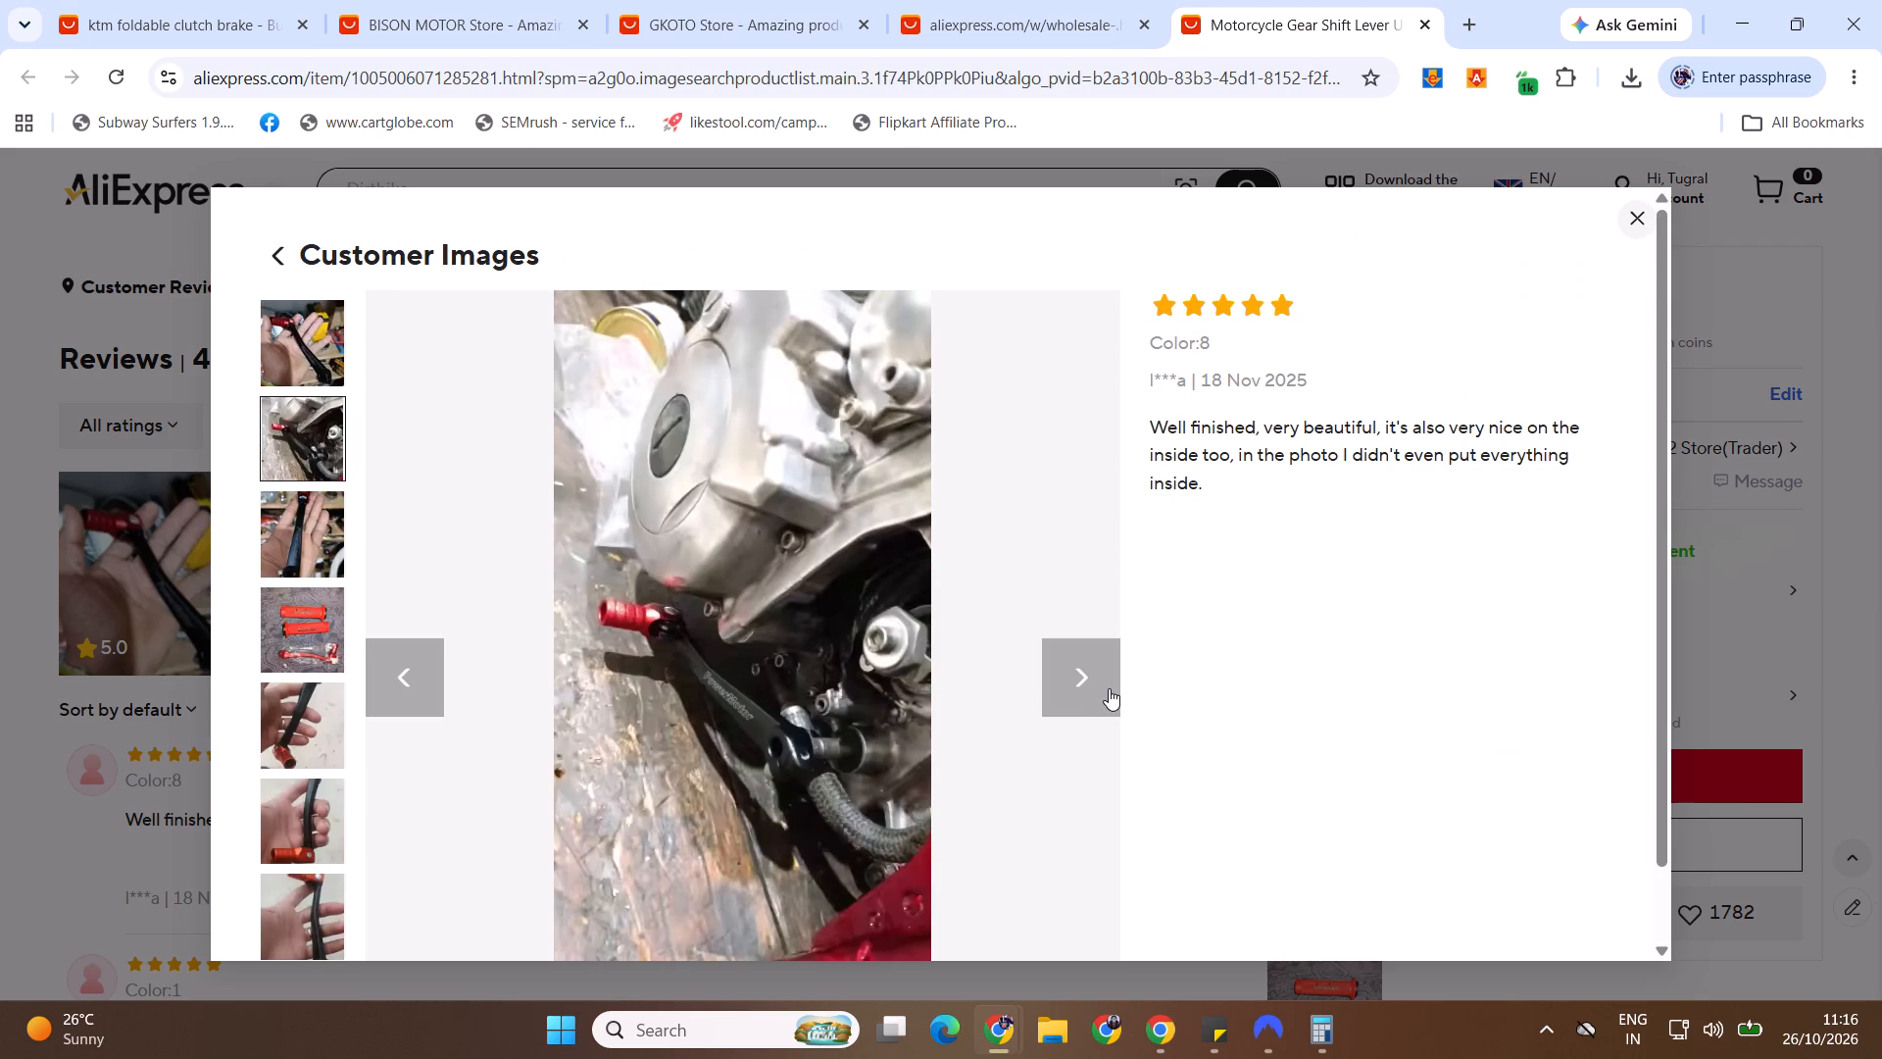
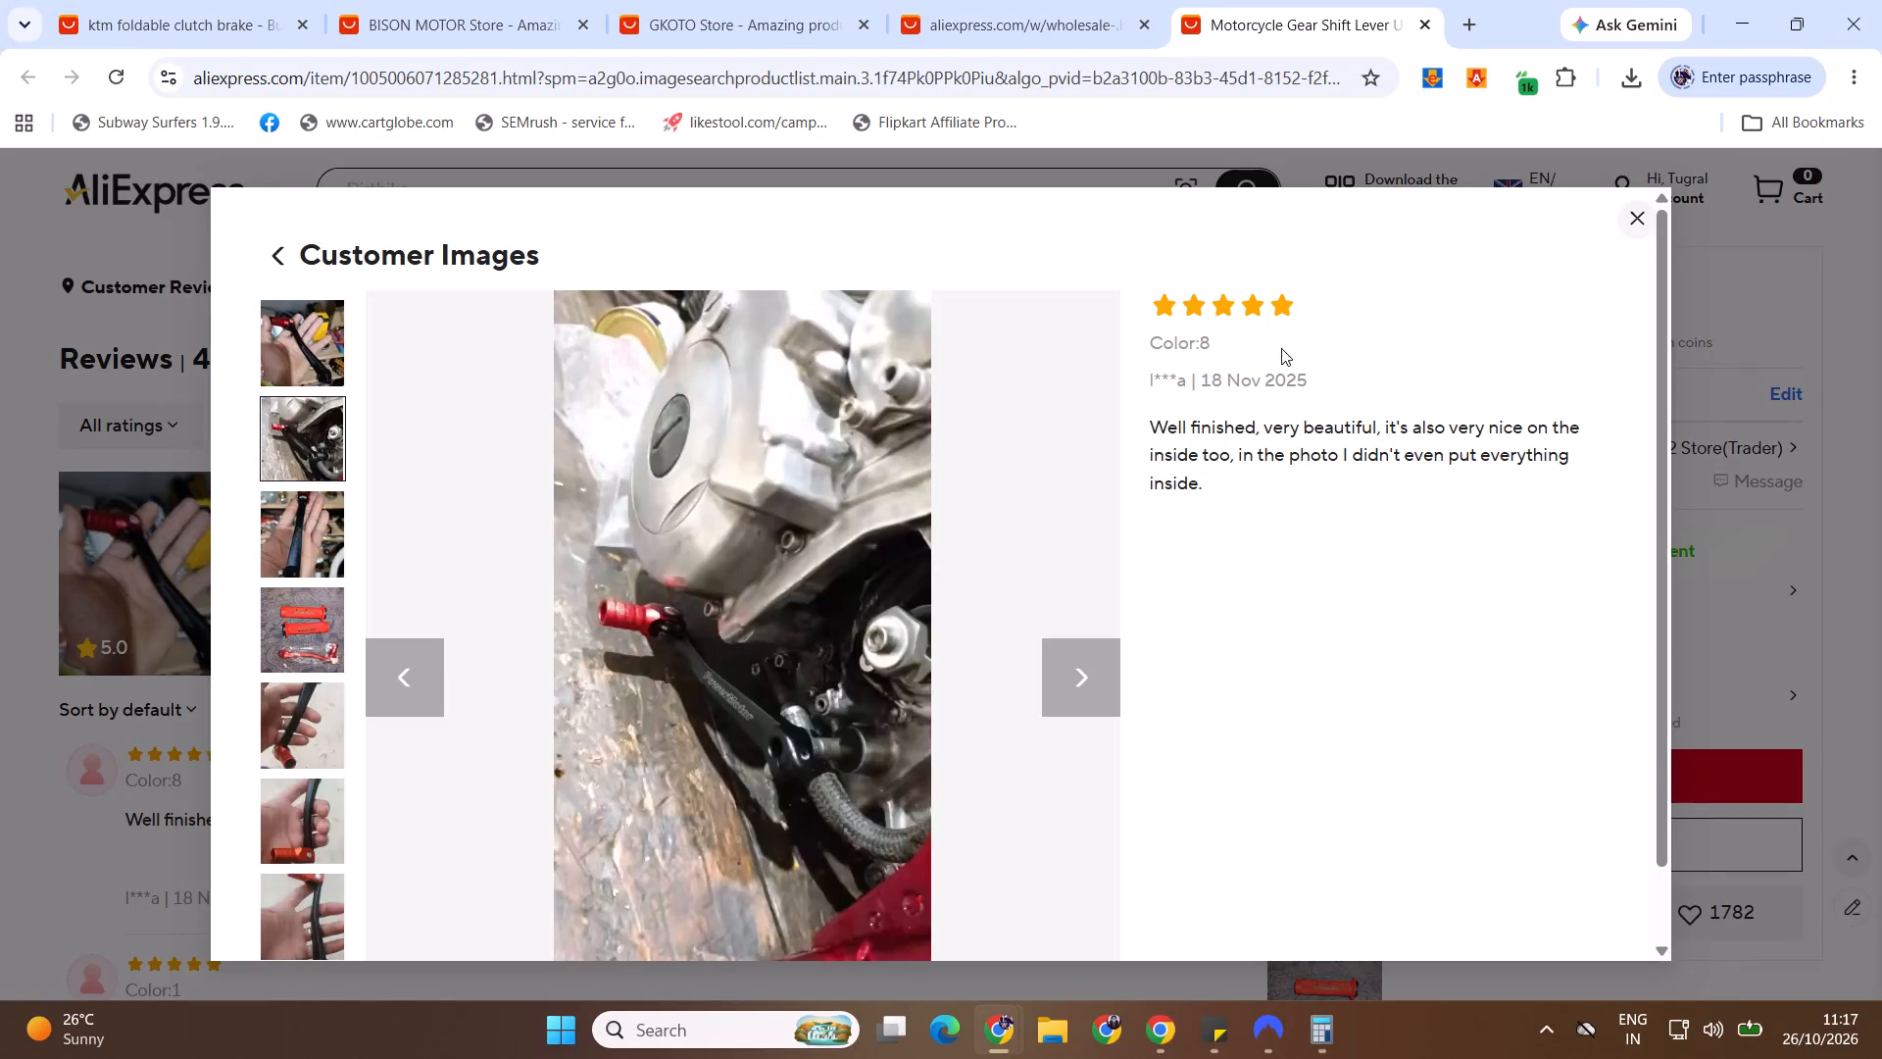
Browse the remaining customer photos of the universal gear shift lever, including the review image showing the red dirt bike.
{"action": "left_click", "coordinate": [1635, 216]}
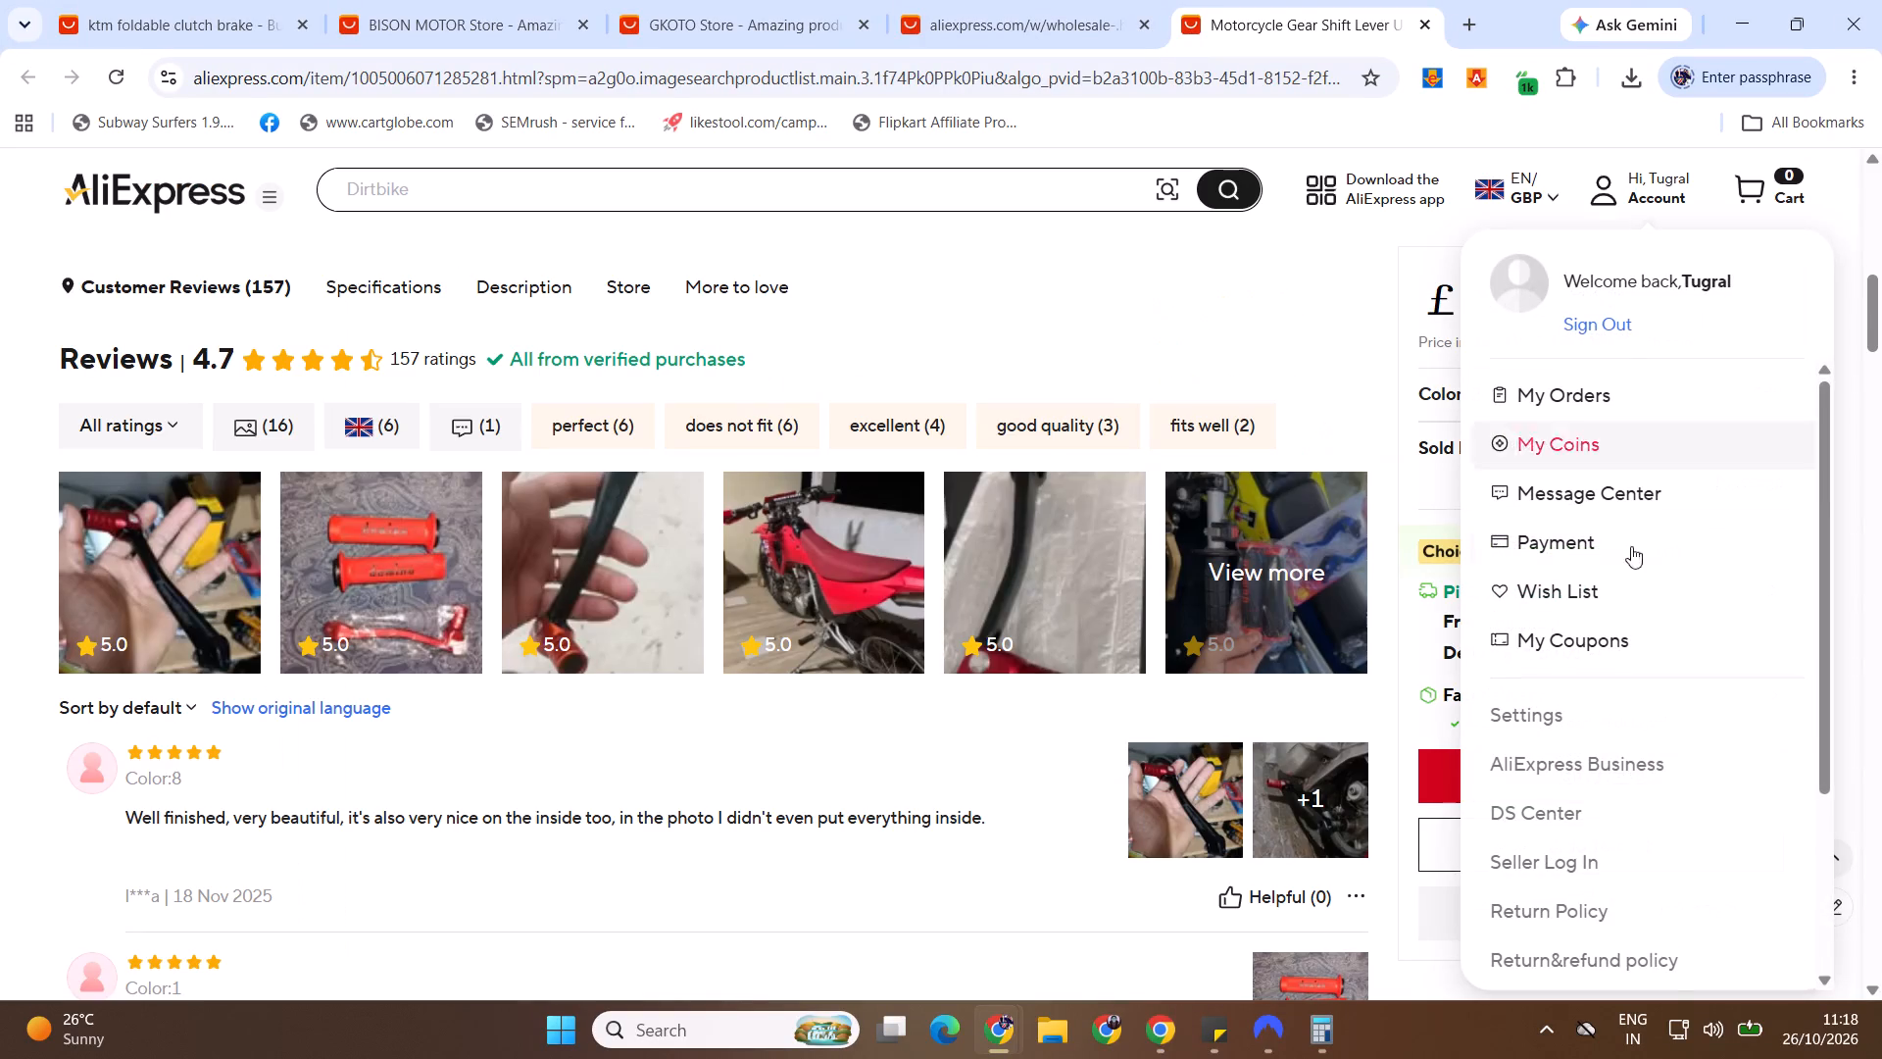
{"action": "left_click", "coordinate": [1881, 308]}
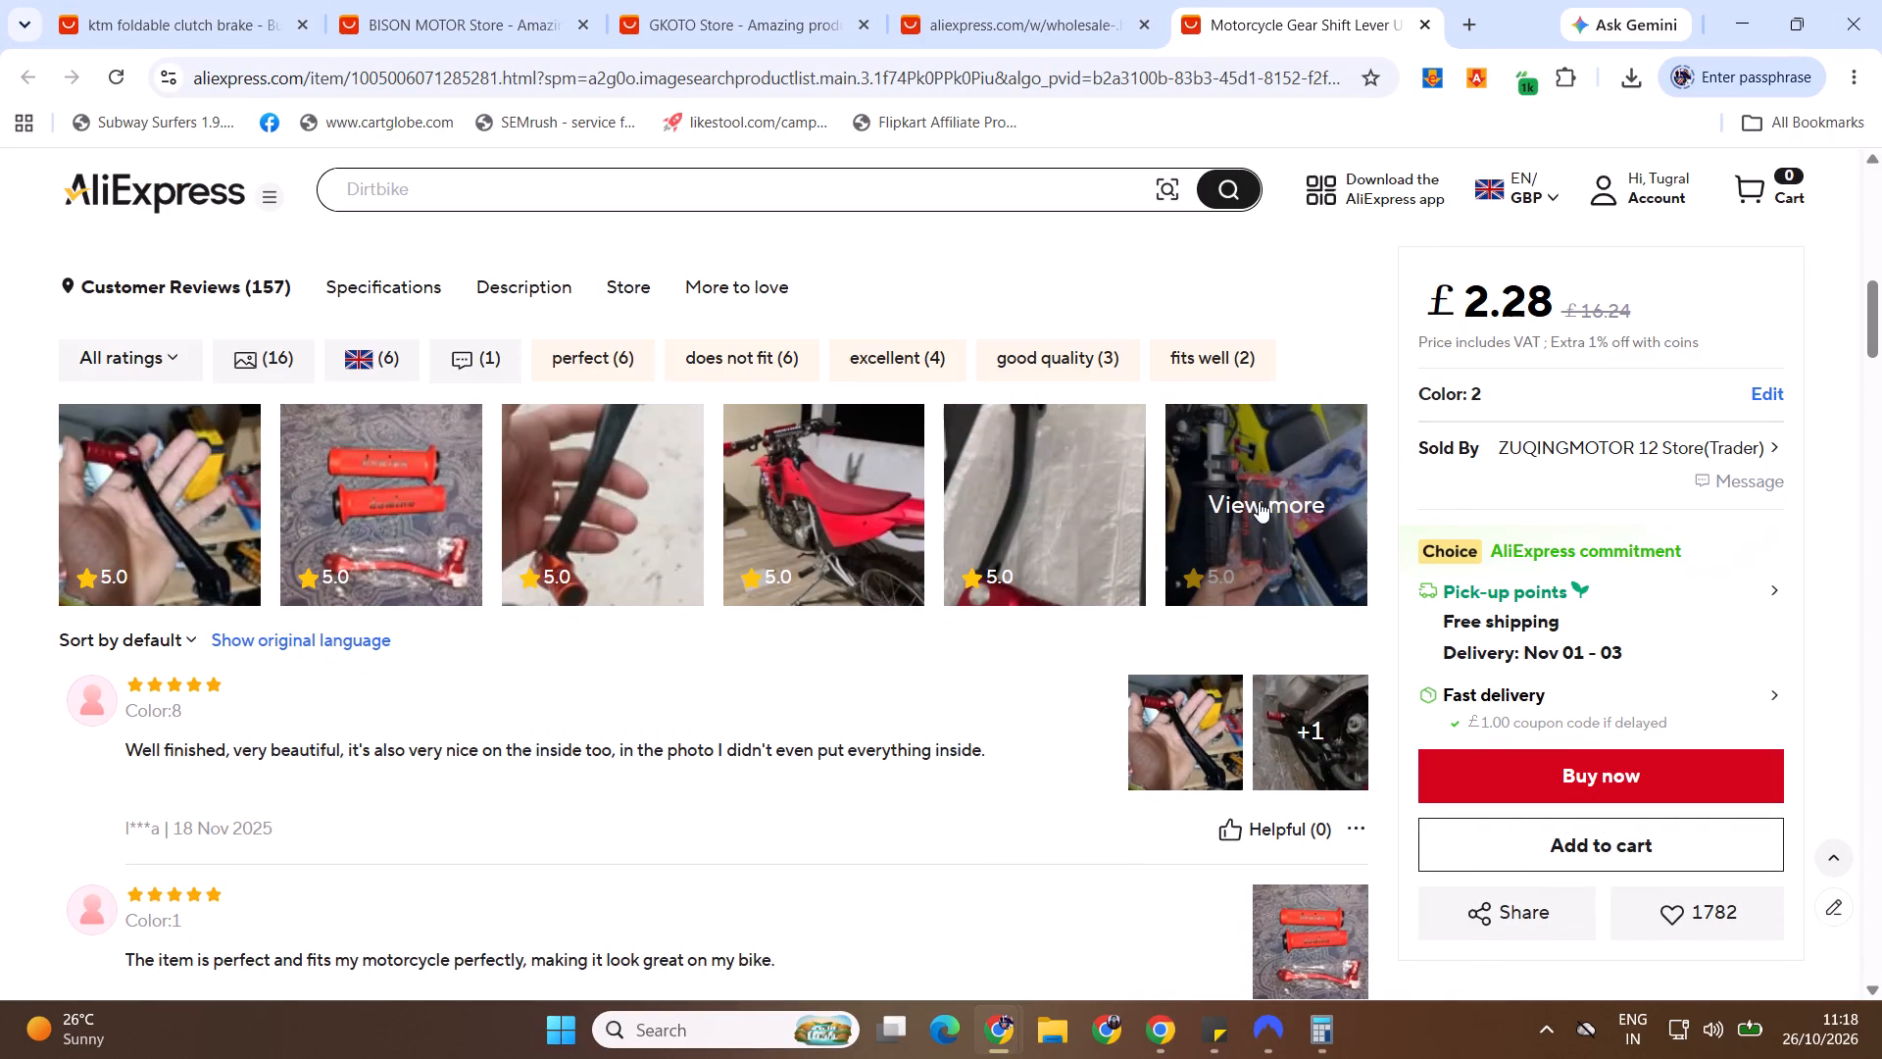
{"action": "left_click", "coordinate": [1259, 501]}
{"action": "left_click", "coordinate": [1635, 224]}
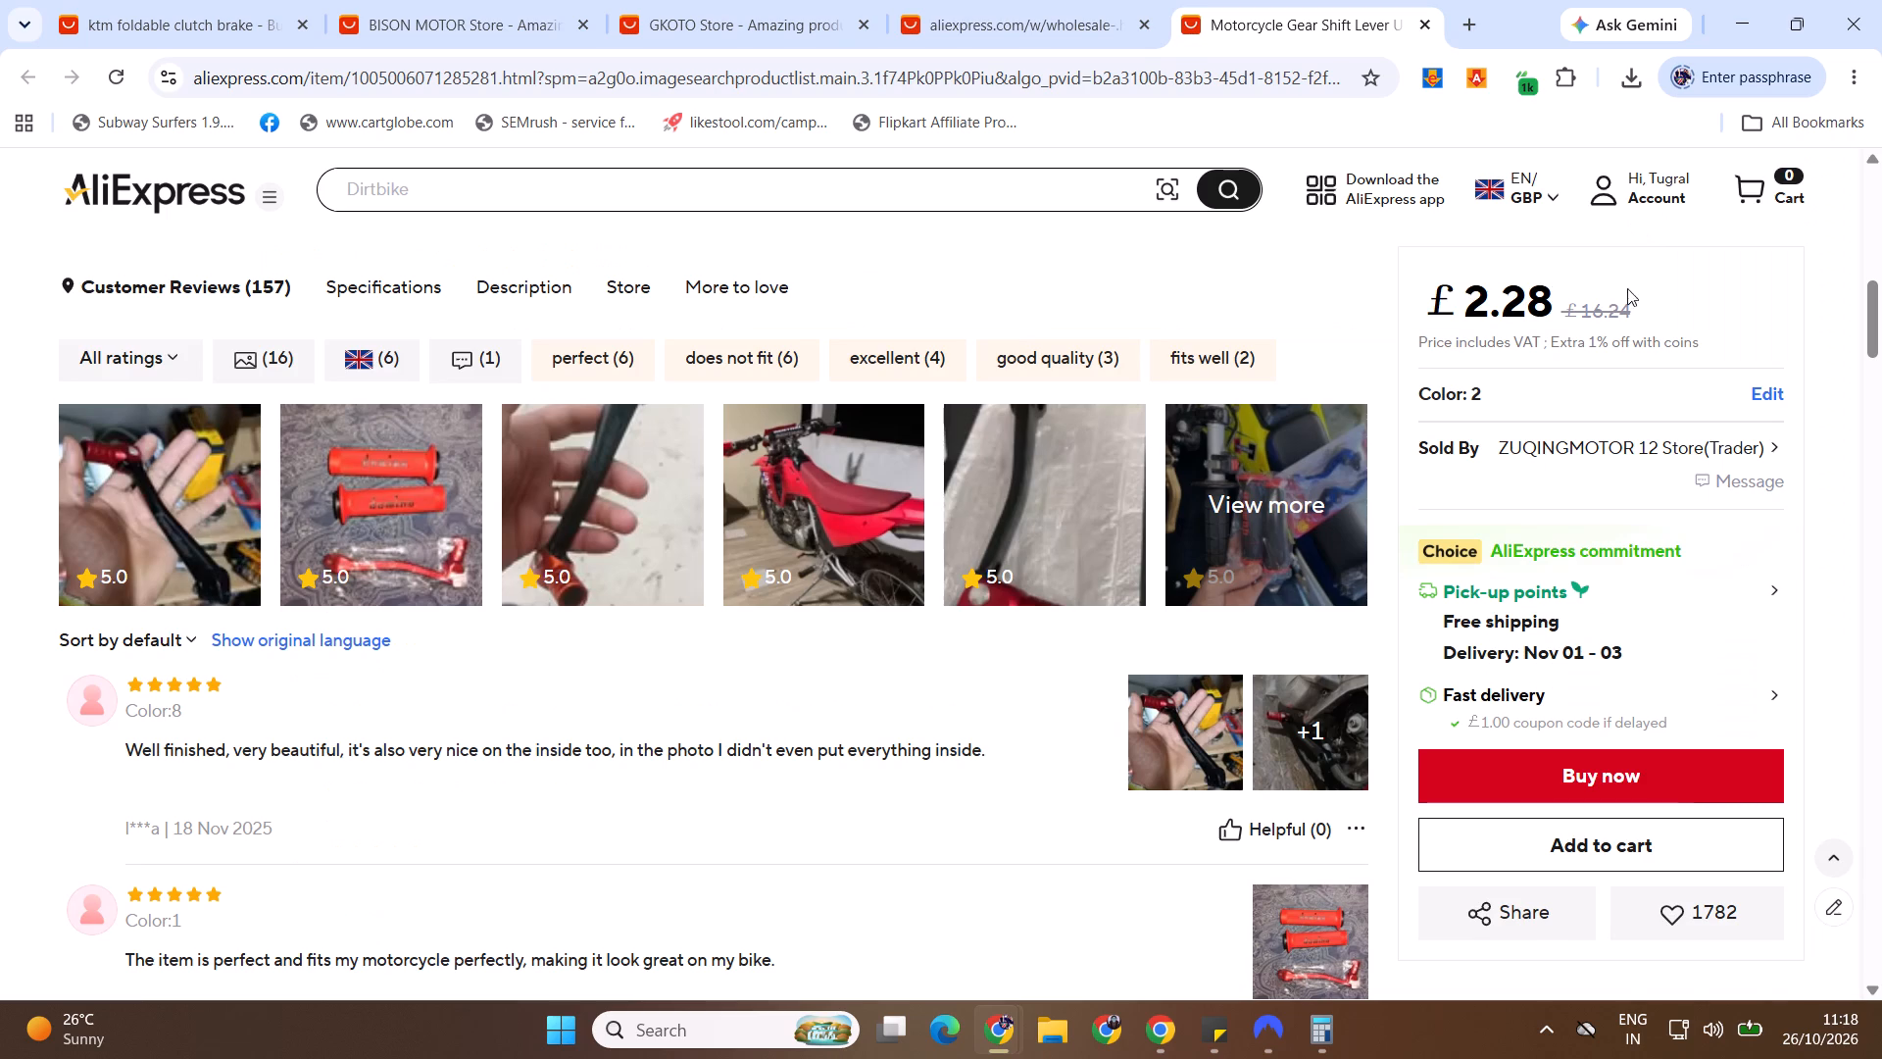
{"action": "left_click", "coordinate": [853, 497]}
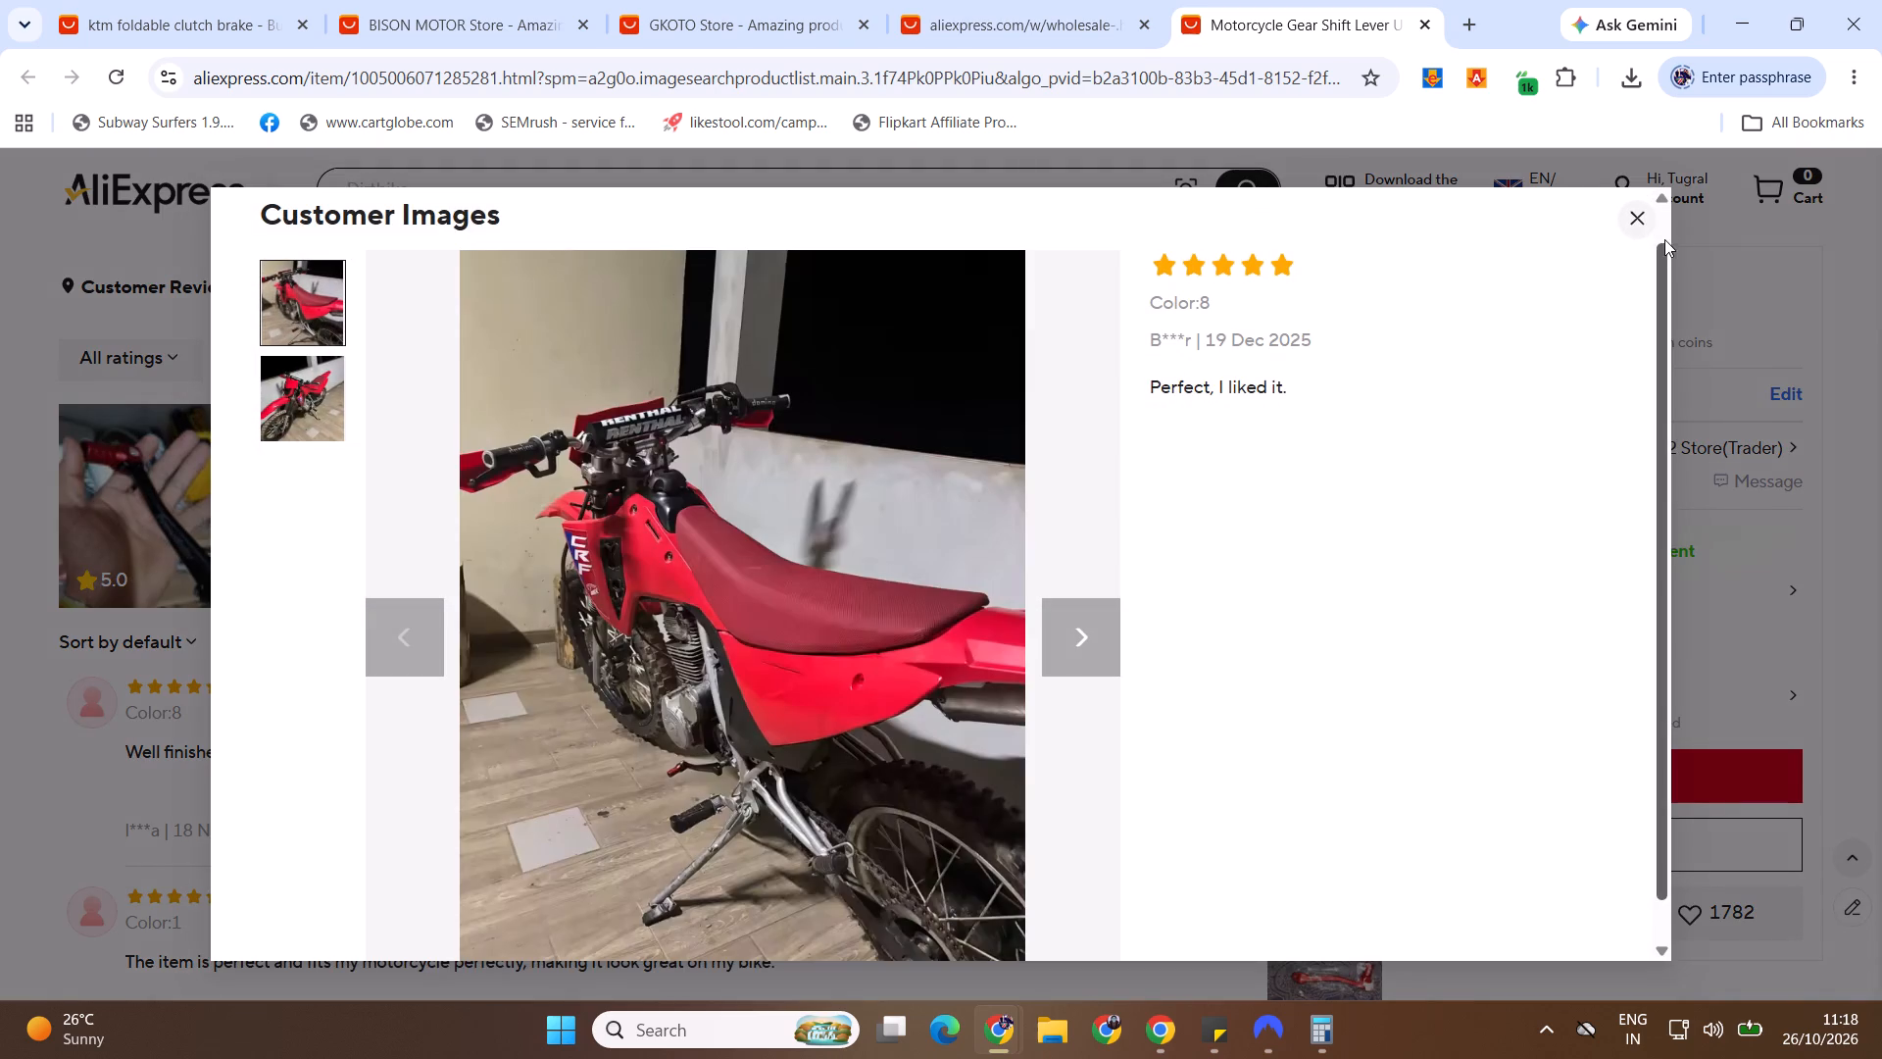
{"action": "left_click", "coordinate": [1633, 224]}
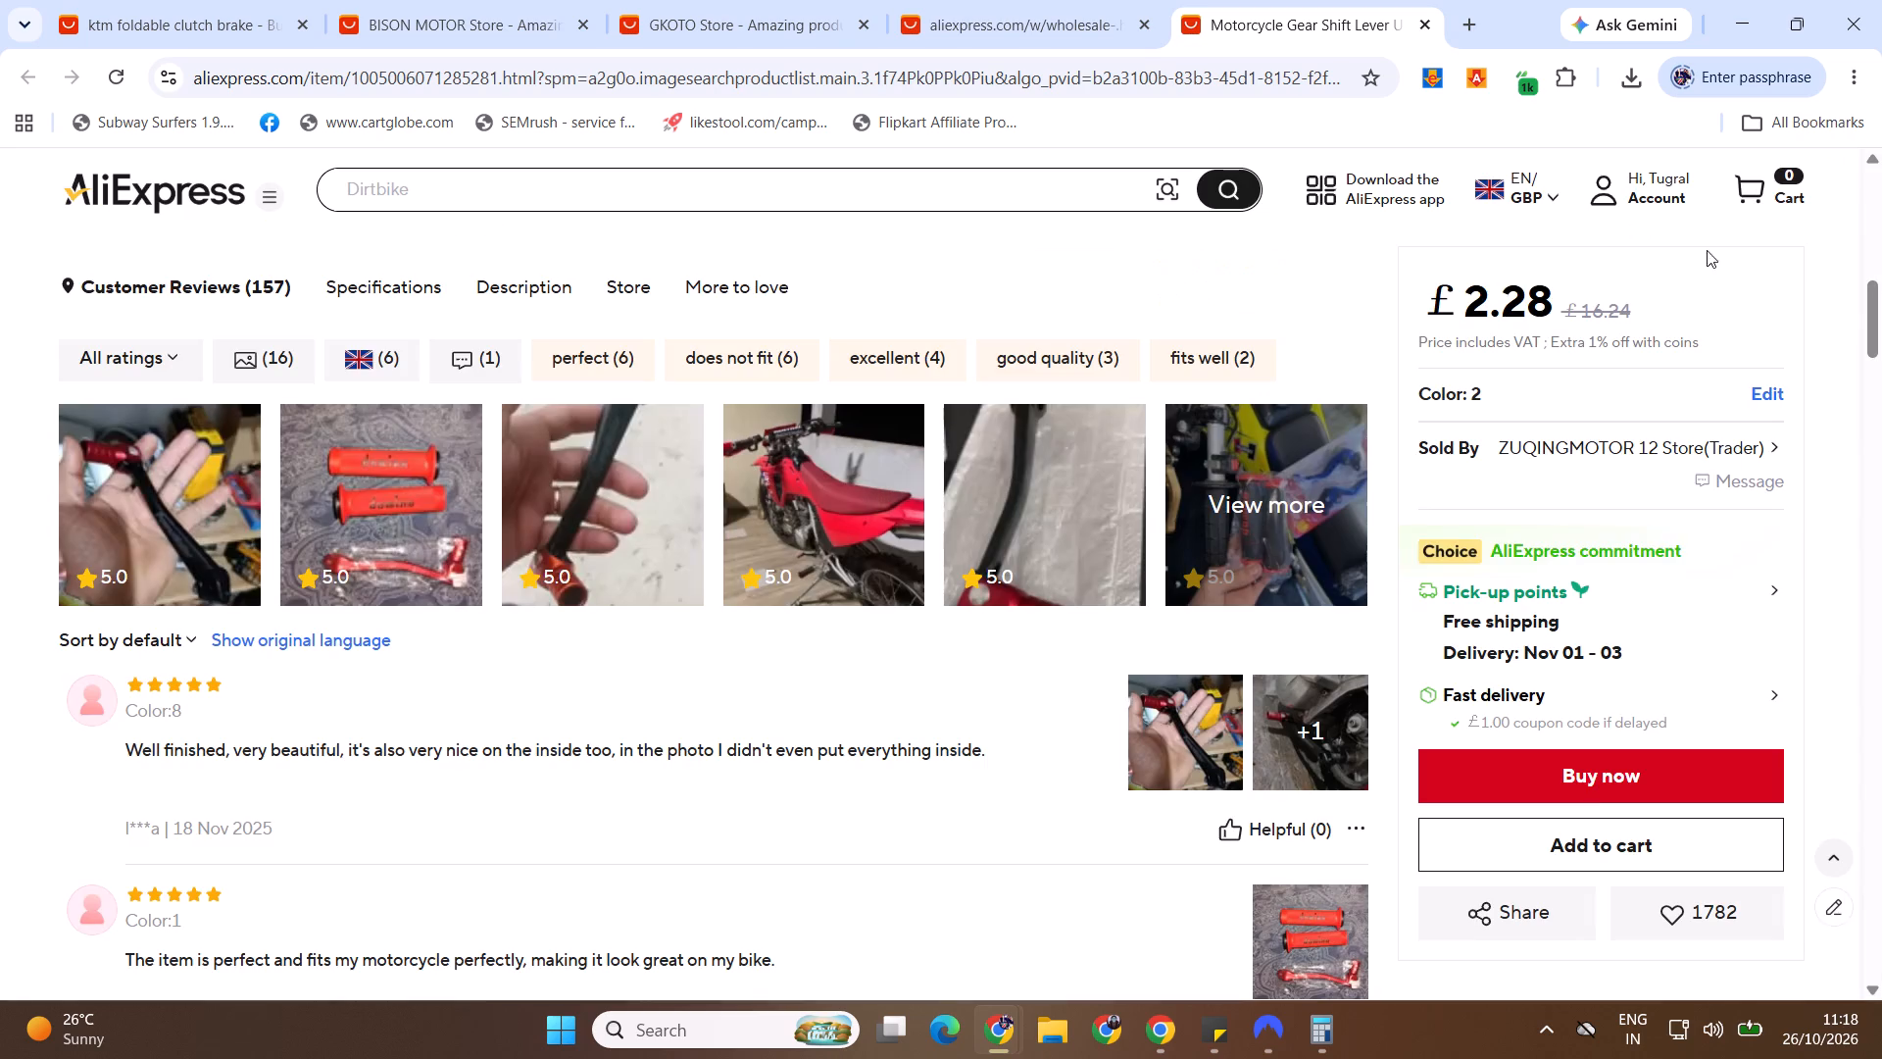
Examine the specifications, description text and description images of the universal gear shift lever.
{"action": "left_click_drag", "start_coordinate": [1881, 295], "coordinate": [1881, 201]}
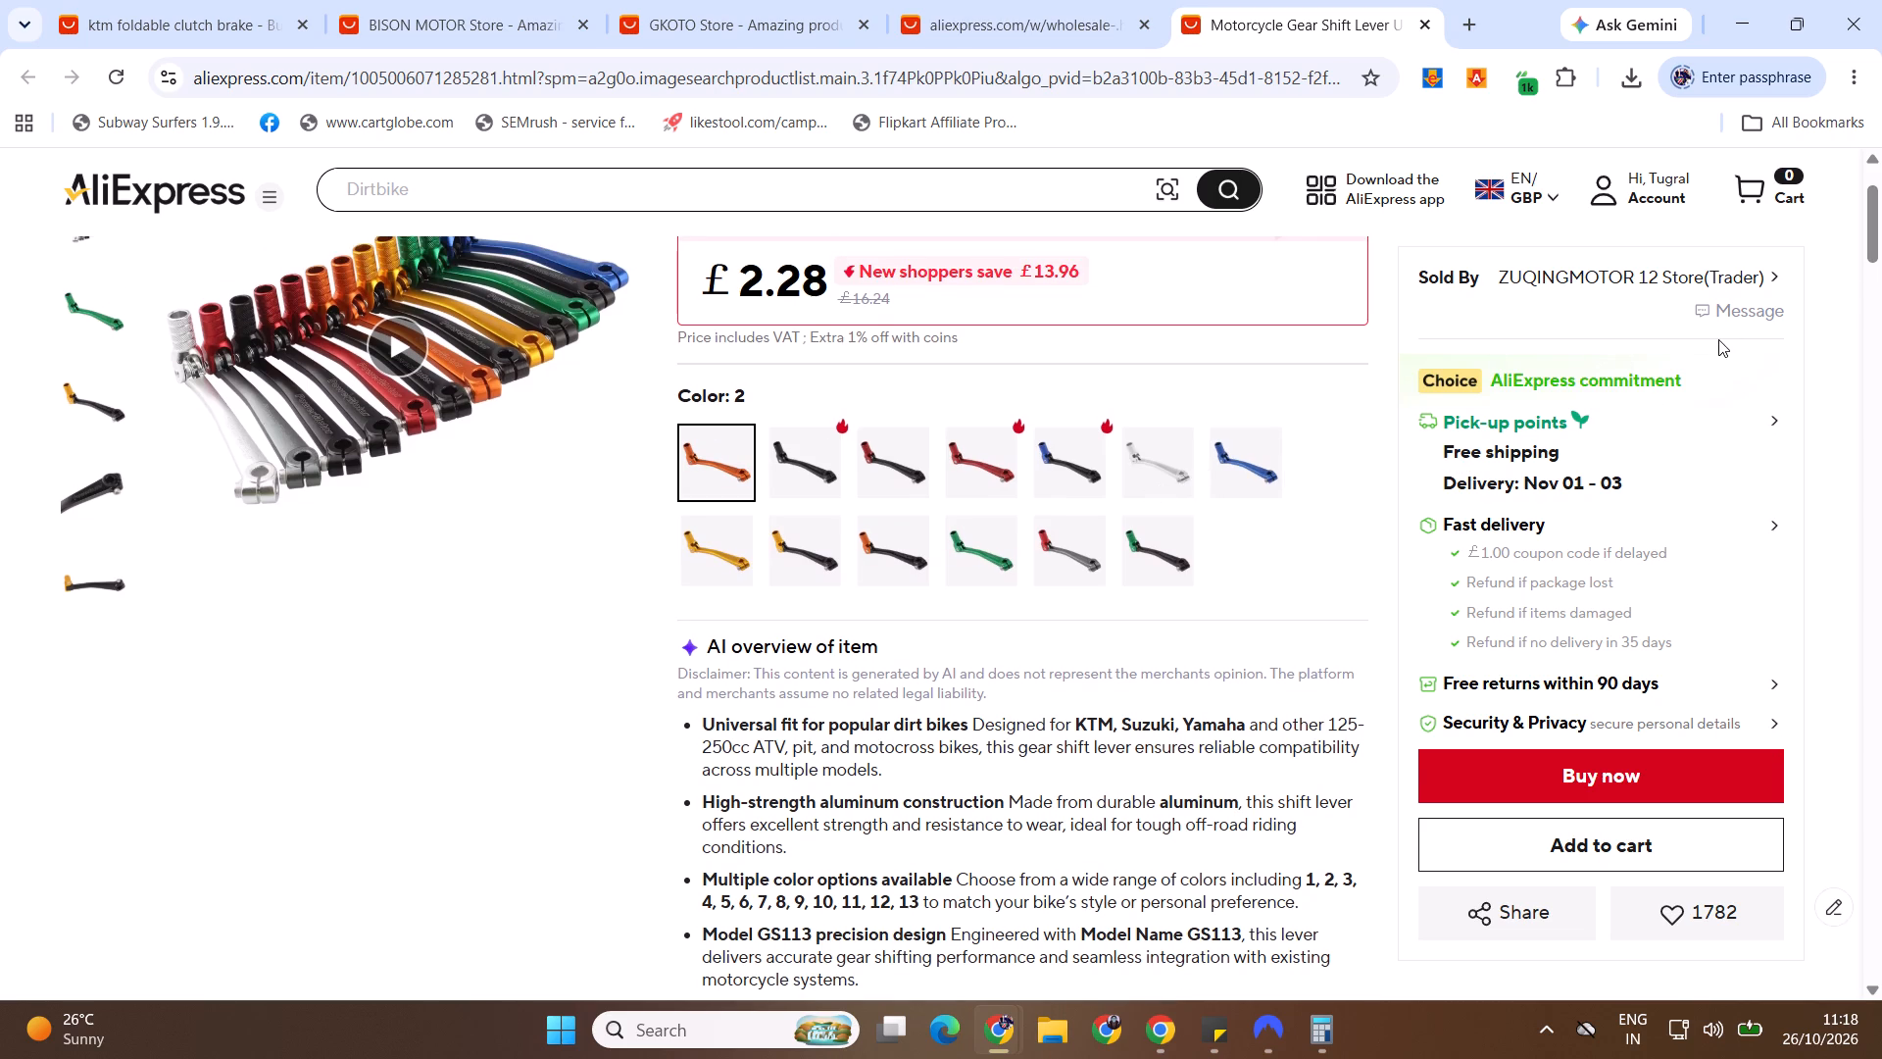
{"action": "left_click_drag", "start_coordinate": [1881, 236], "coordinate": [1881, 178]}
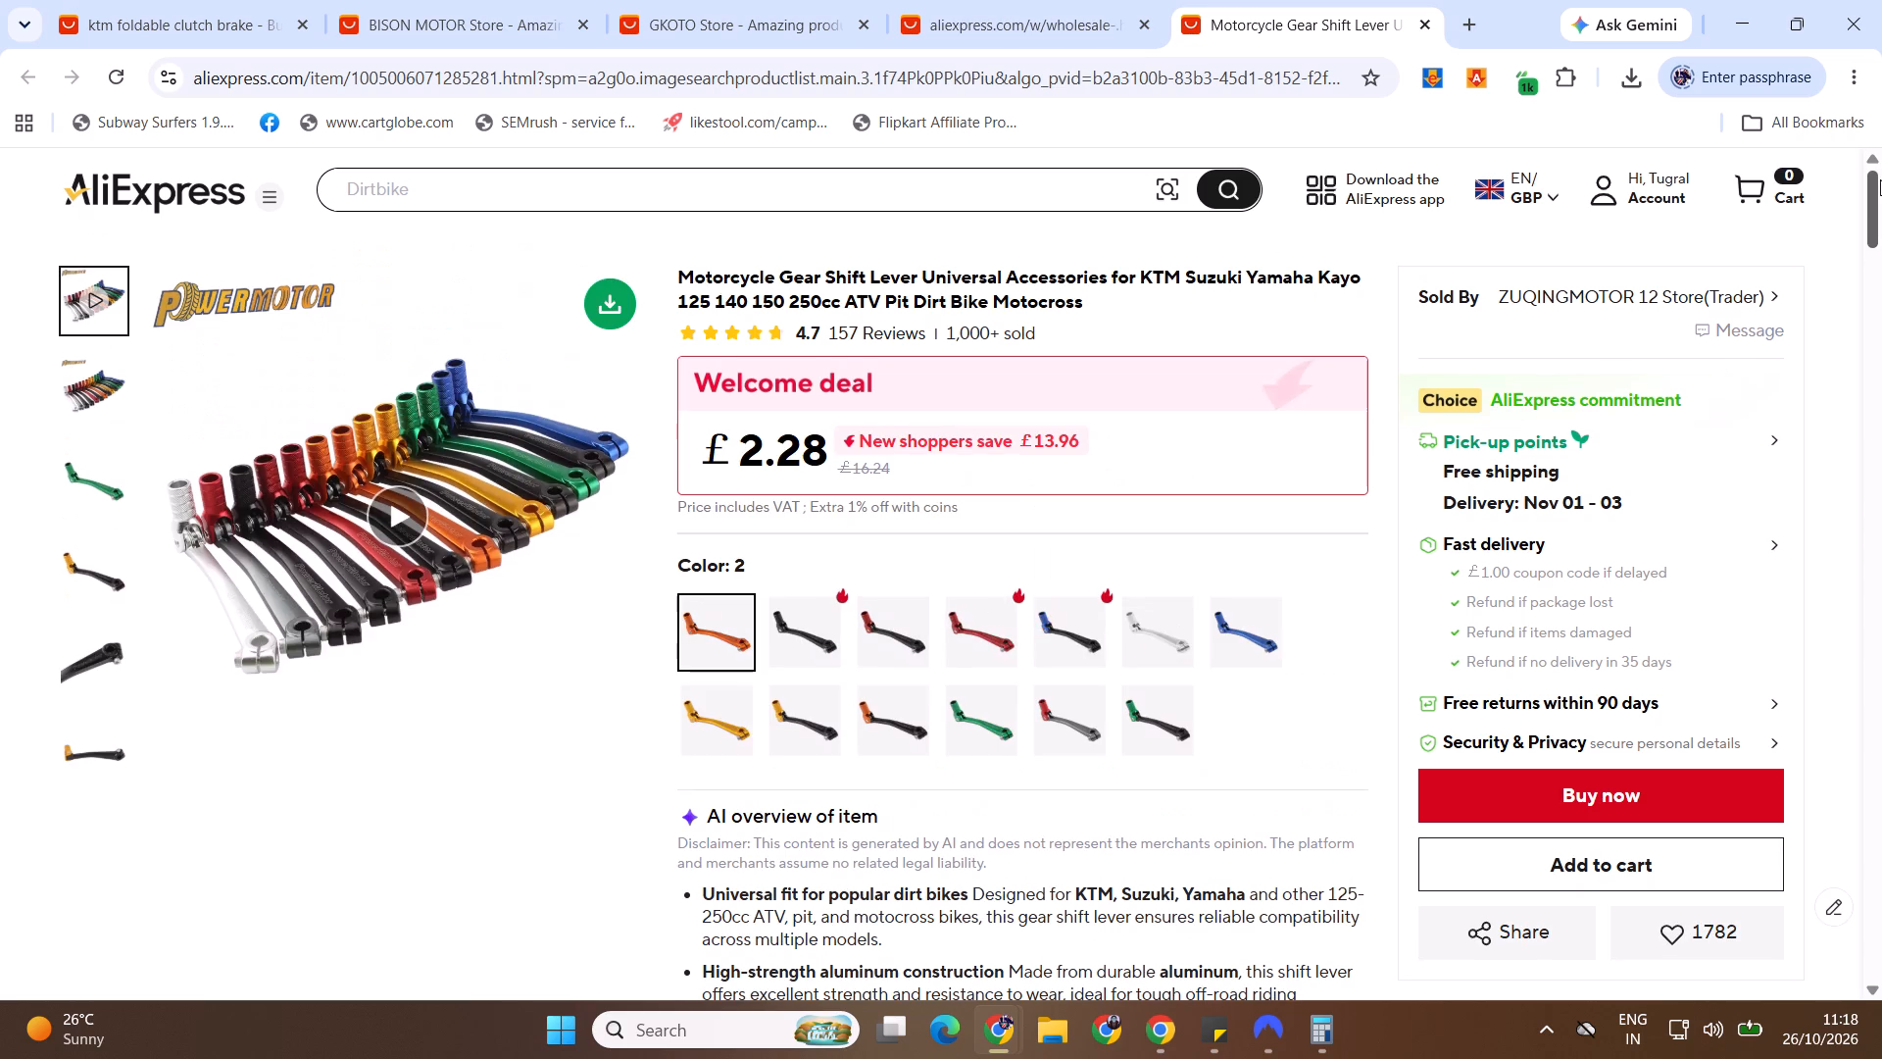
{"action": "left_click_drag", "start_coordinate": [1877, 195], "coordinate": [1881, 449]}
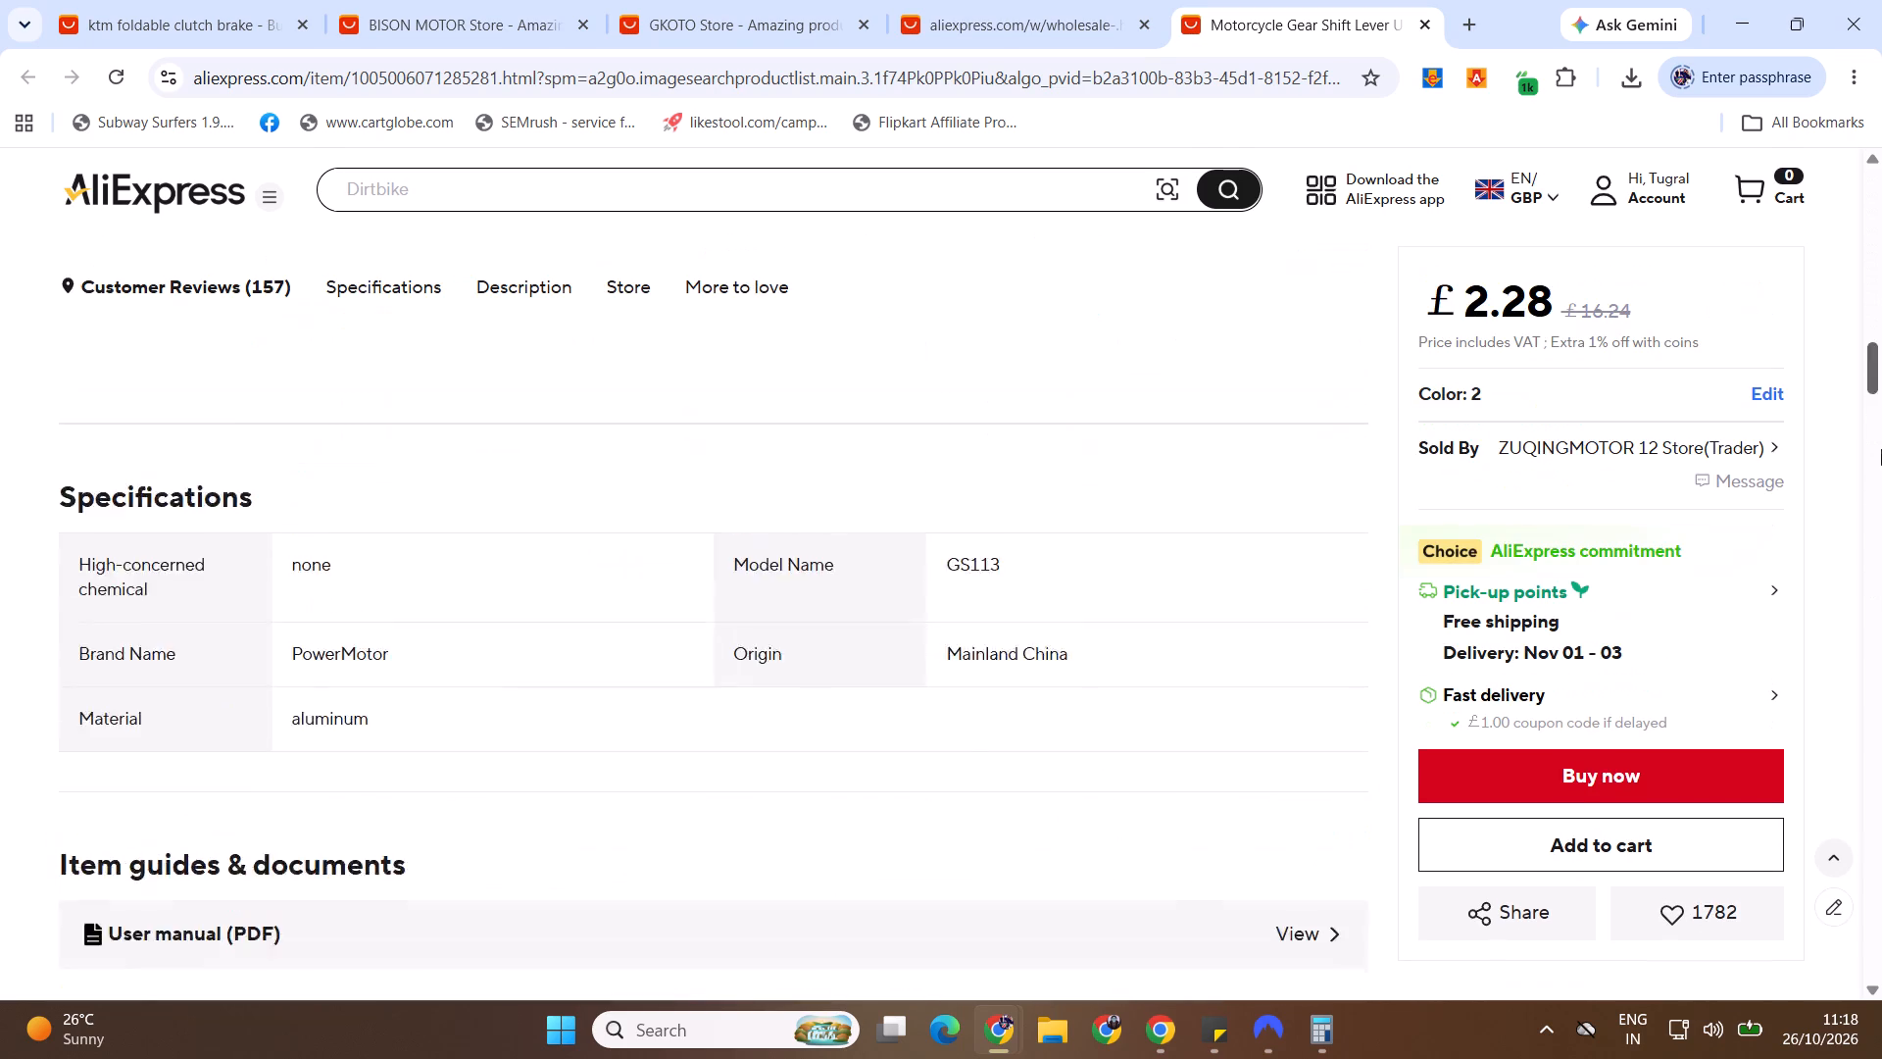
{"action": "left_click_drag", "start_coordinate": [1881, 449], "coordinate": [1881, 624]}
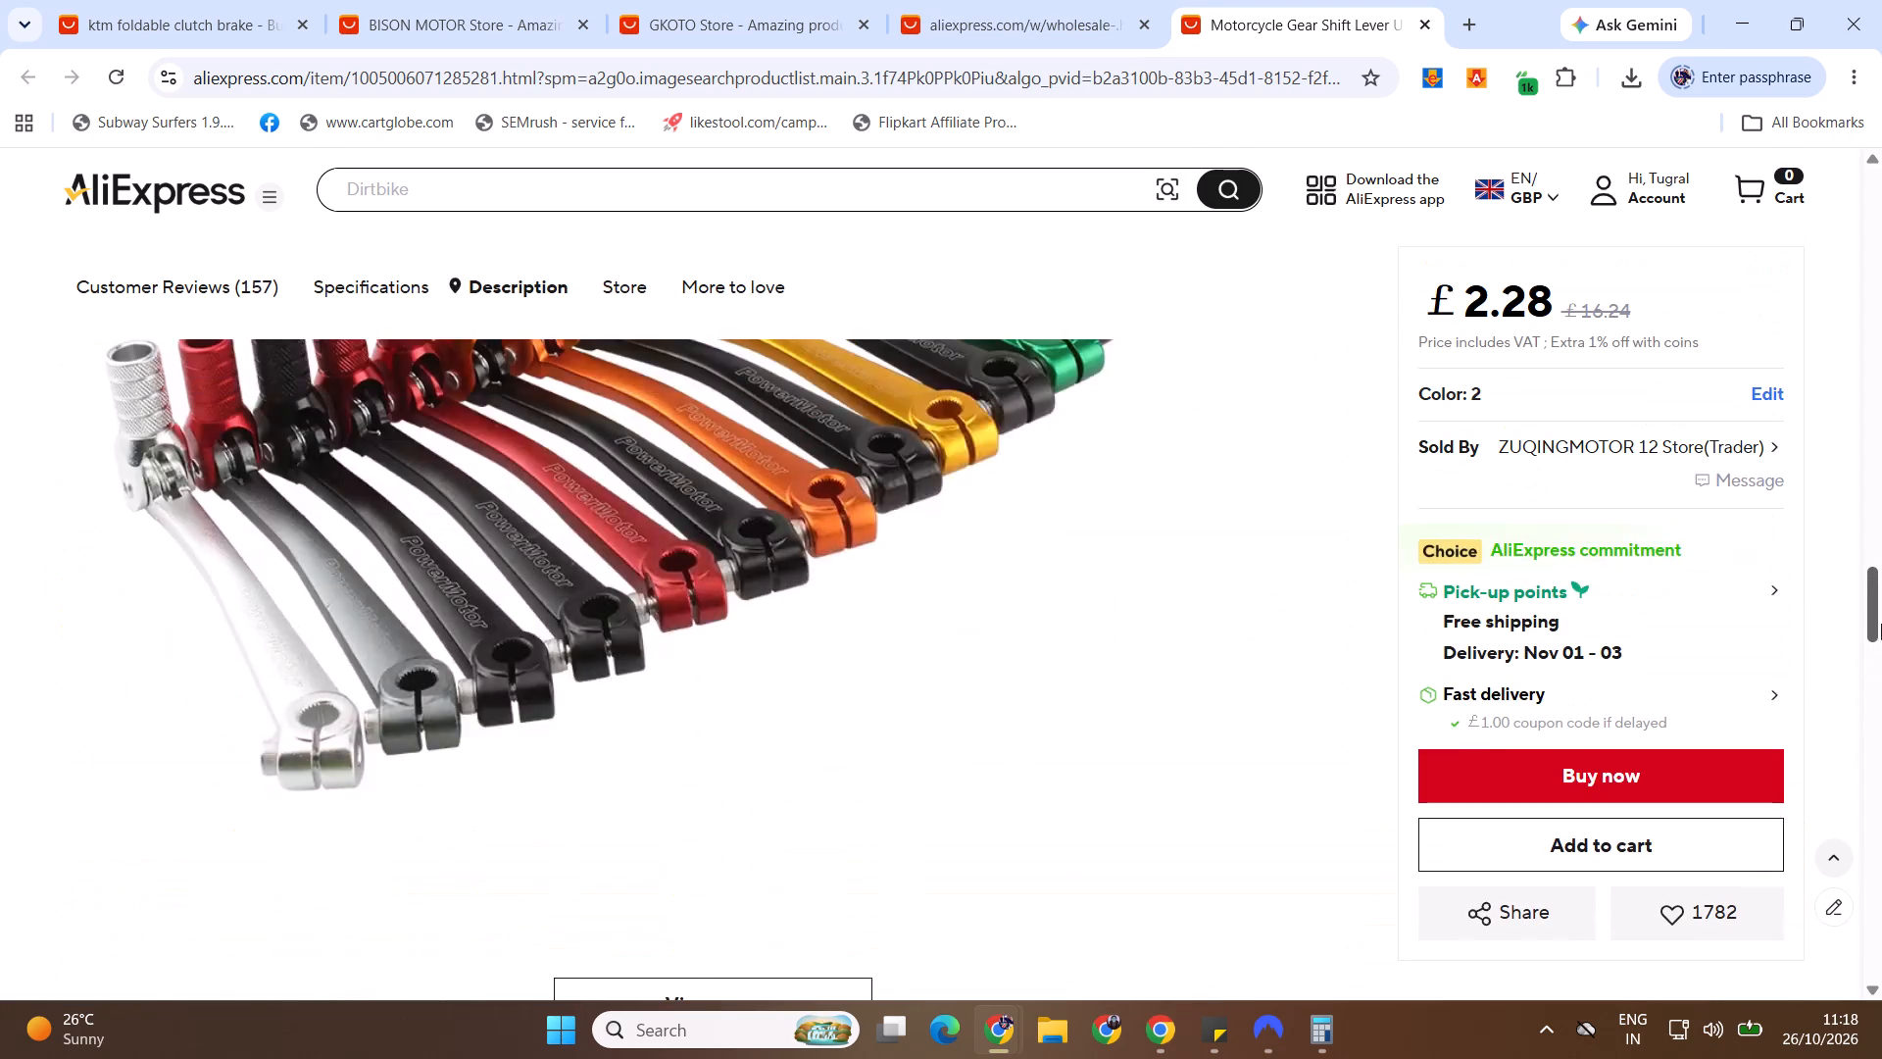
{"action": "left_click_drag", "start_coordinate": [1881, 624], "coordinate": [1881, 539]}
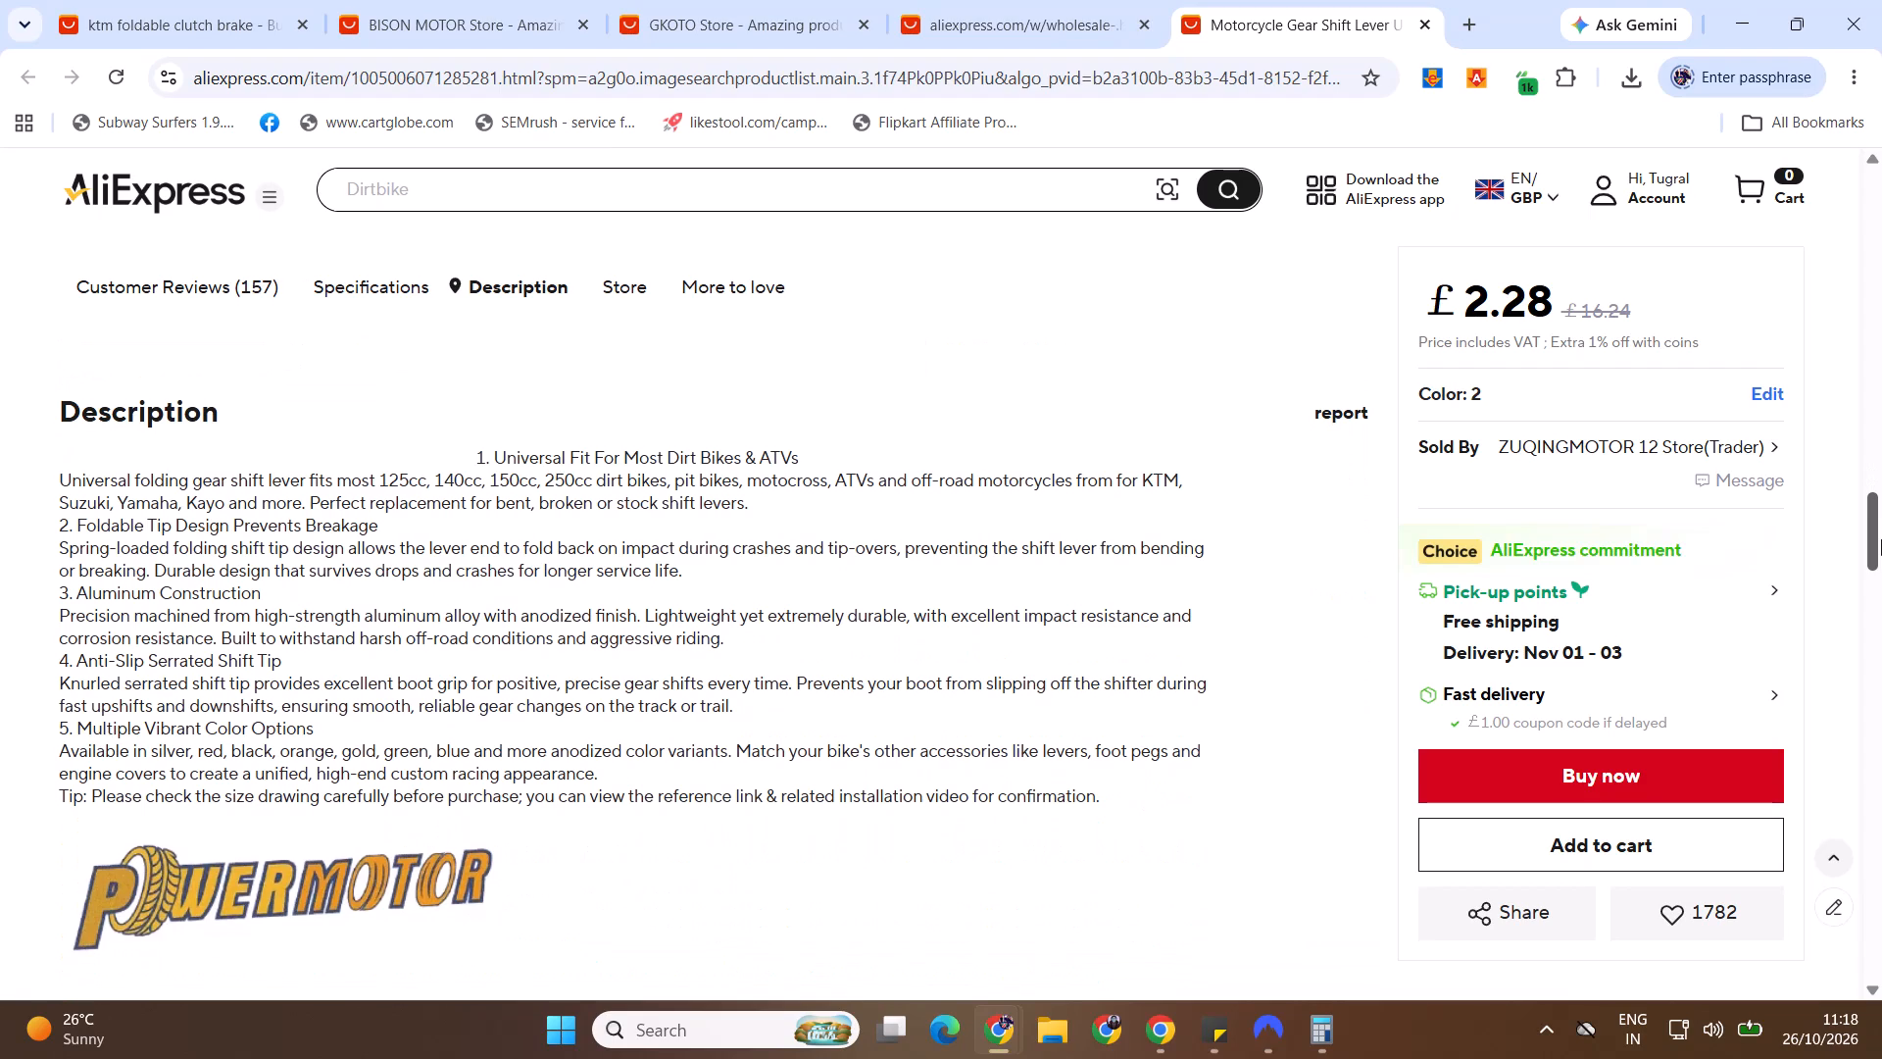
{"action": "left_click_drag", "start_coordinate": [1881, 539], "coordinate": [1881, 220]}
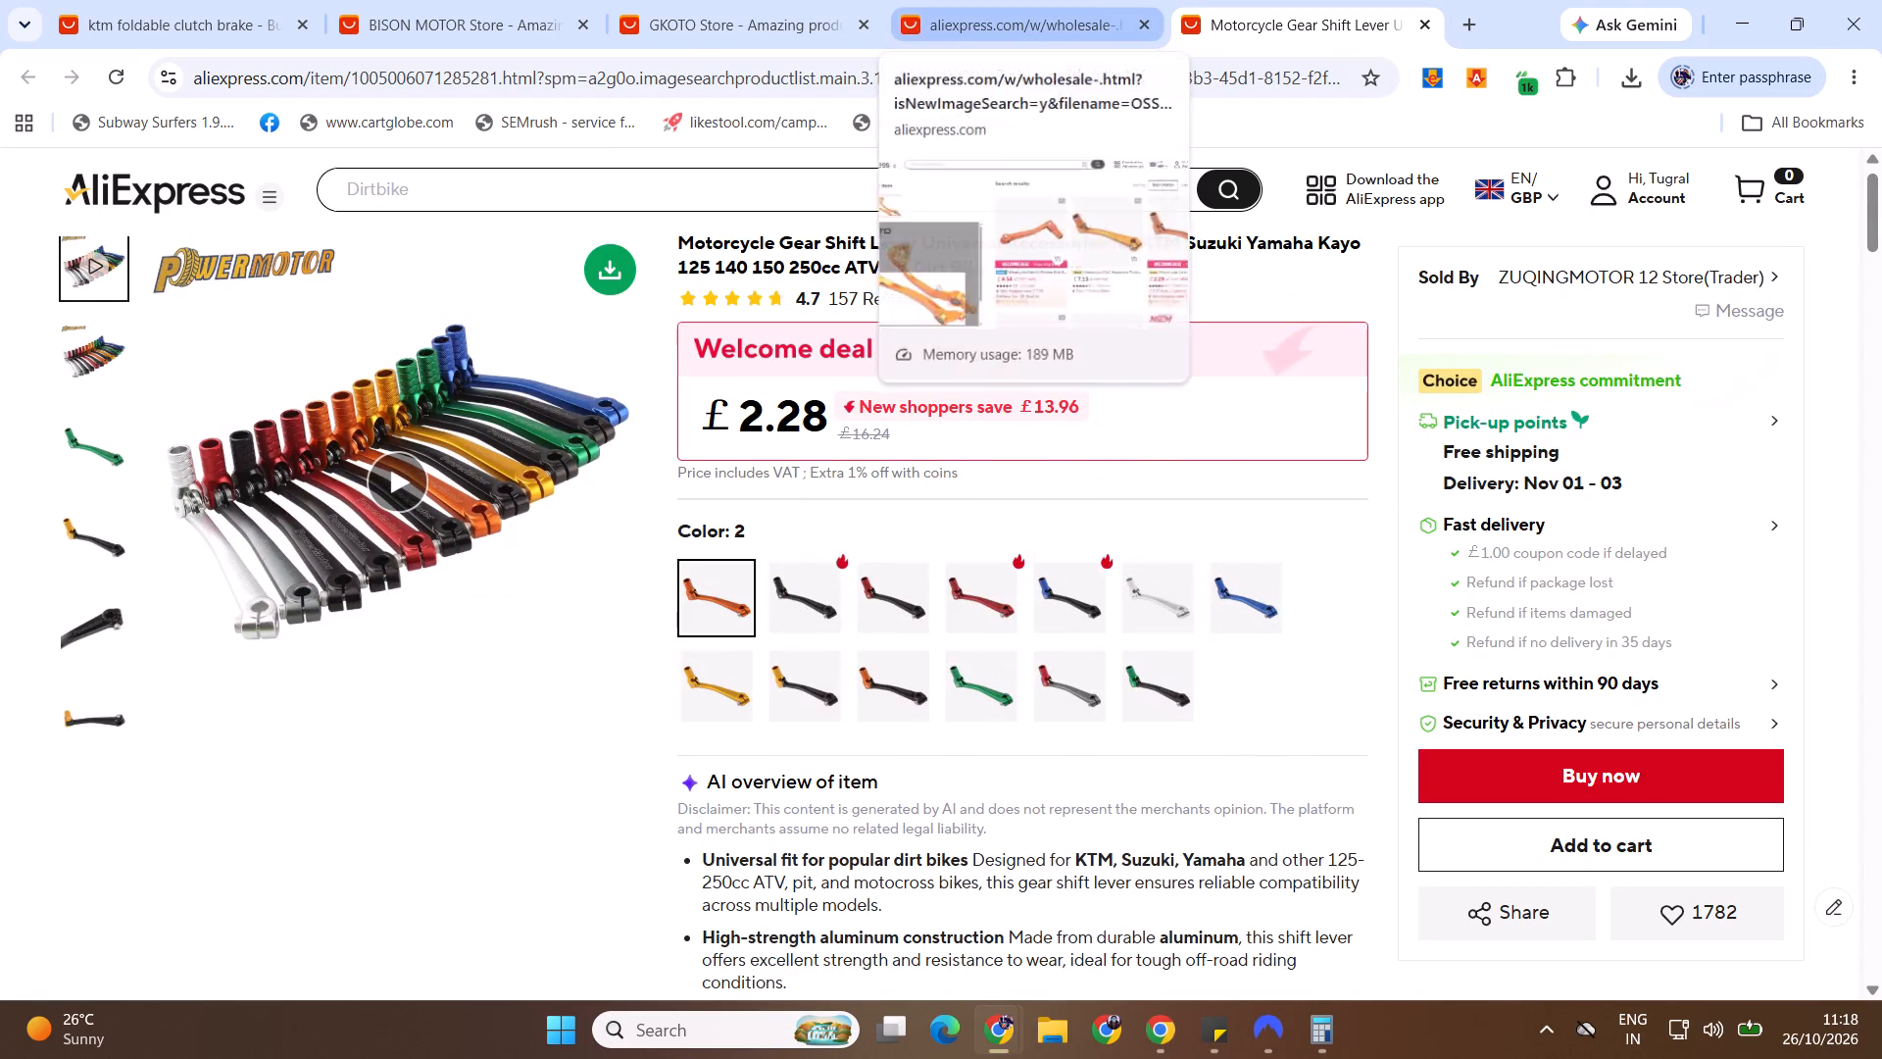
Recheck the customer reviews and the first review's photo of the lever held in a hand.
{"action": "left_click_drag", "start_coordinate": [1881, 197], "coordinate": [1881, 309]}
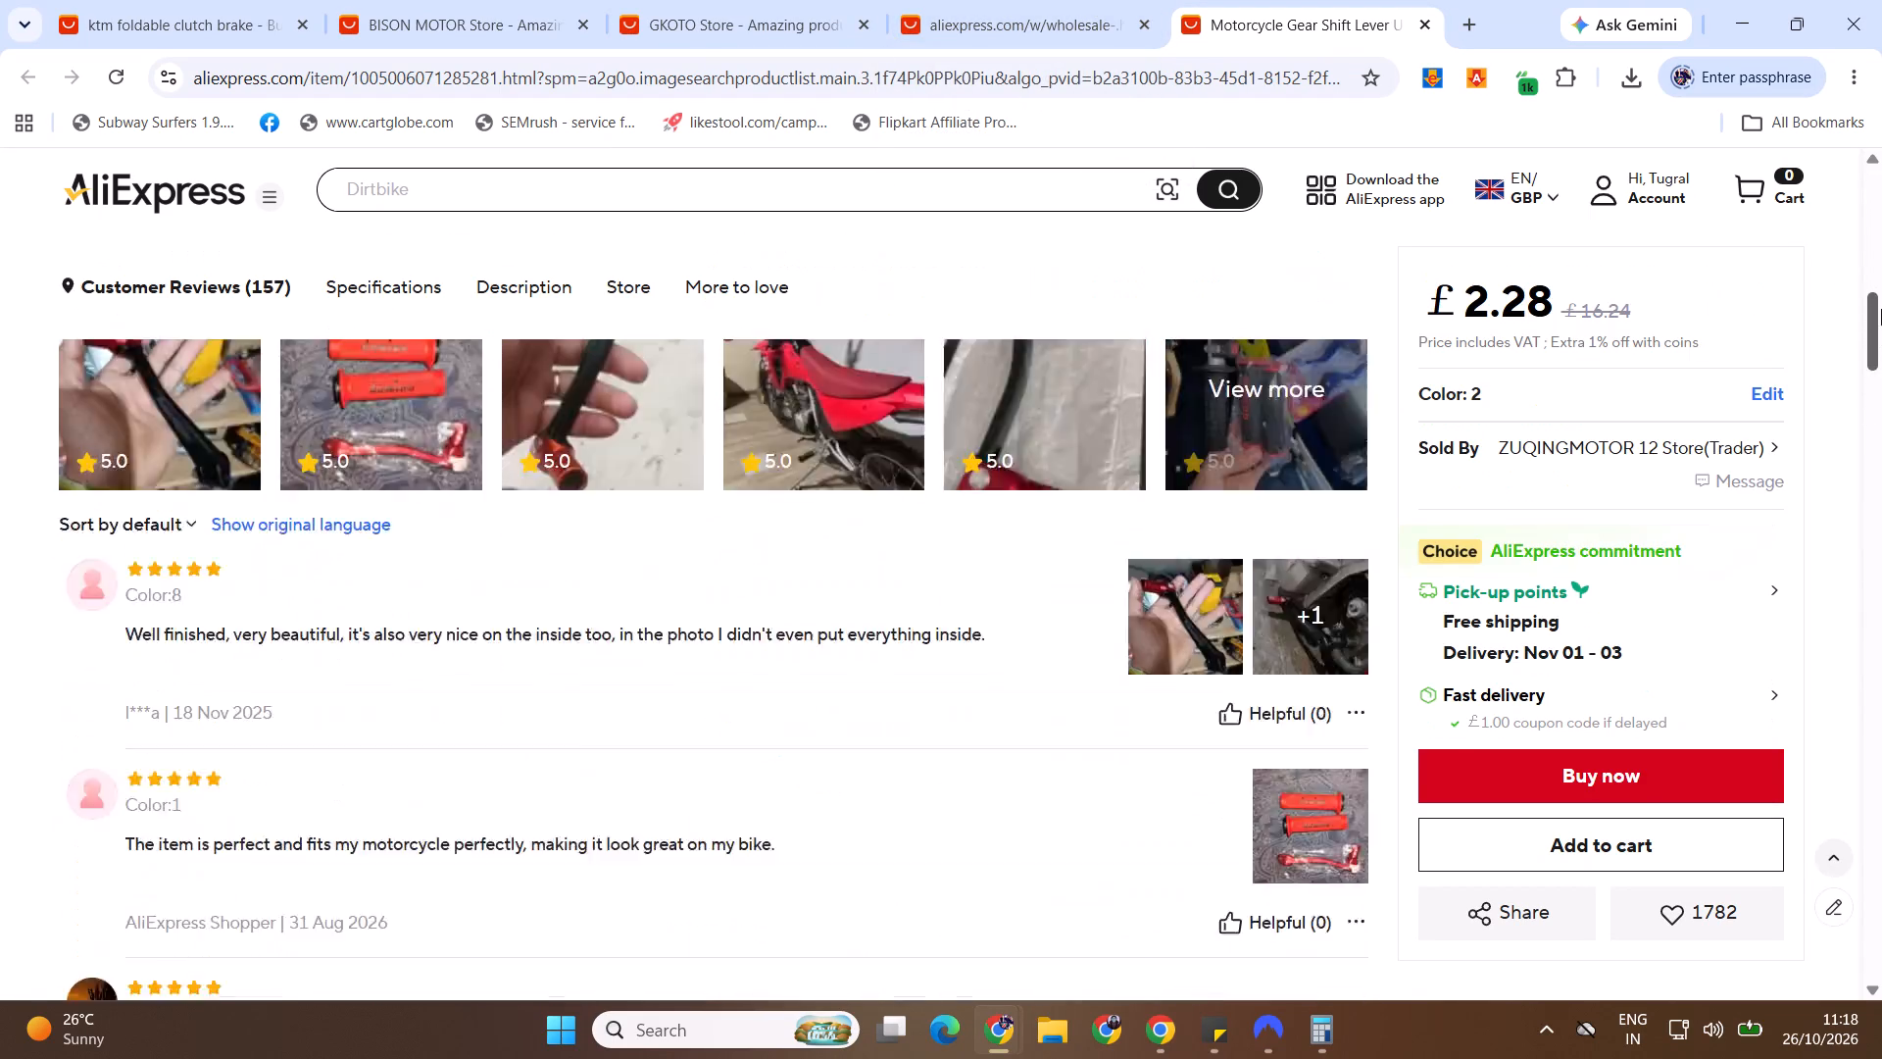
{"action": "left_click_drag", "start_coordinate": [1881, 309], "coordinate": [1881, 306]}
{"action": "left_click", "coordinate": [1186, 727]}
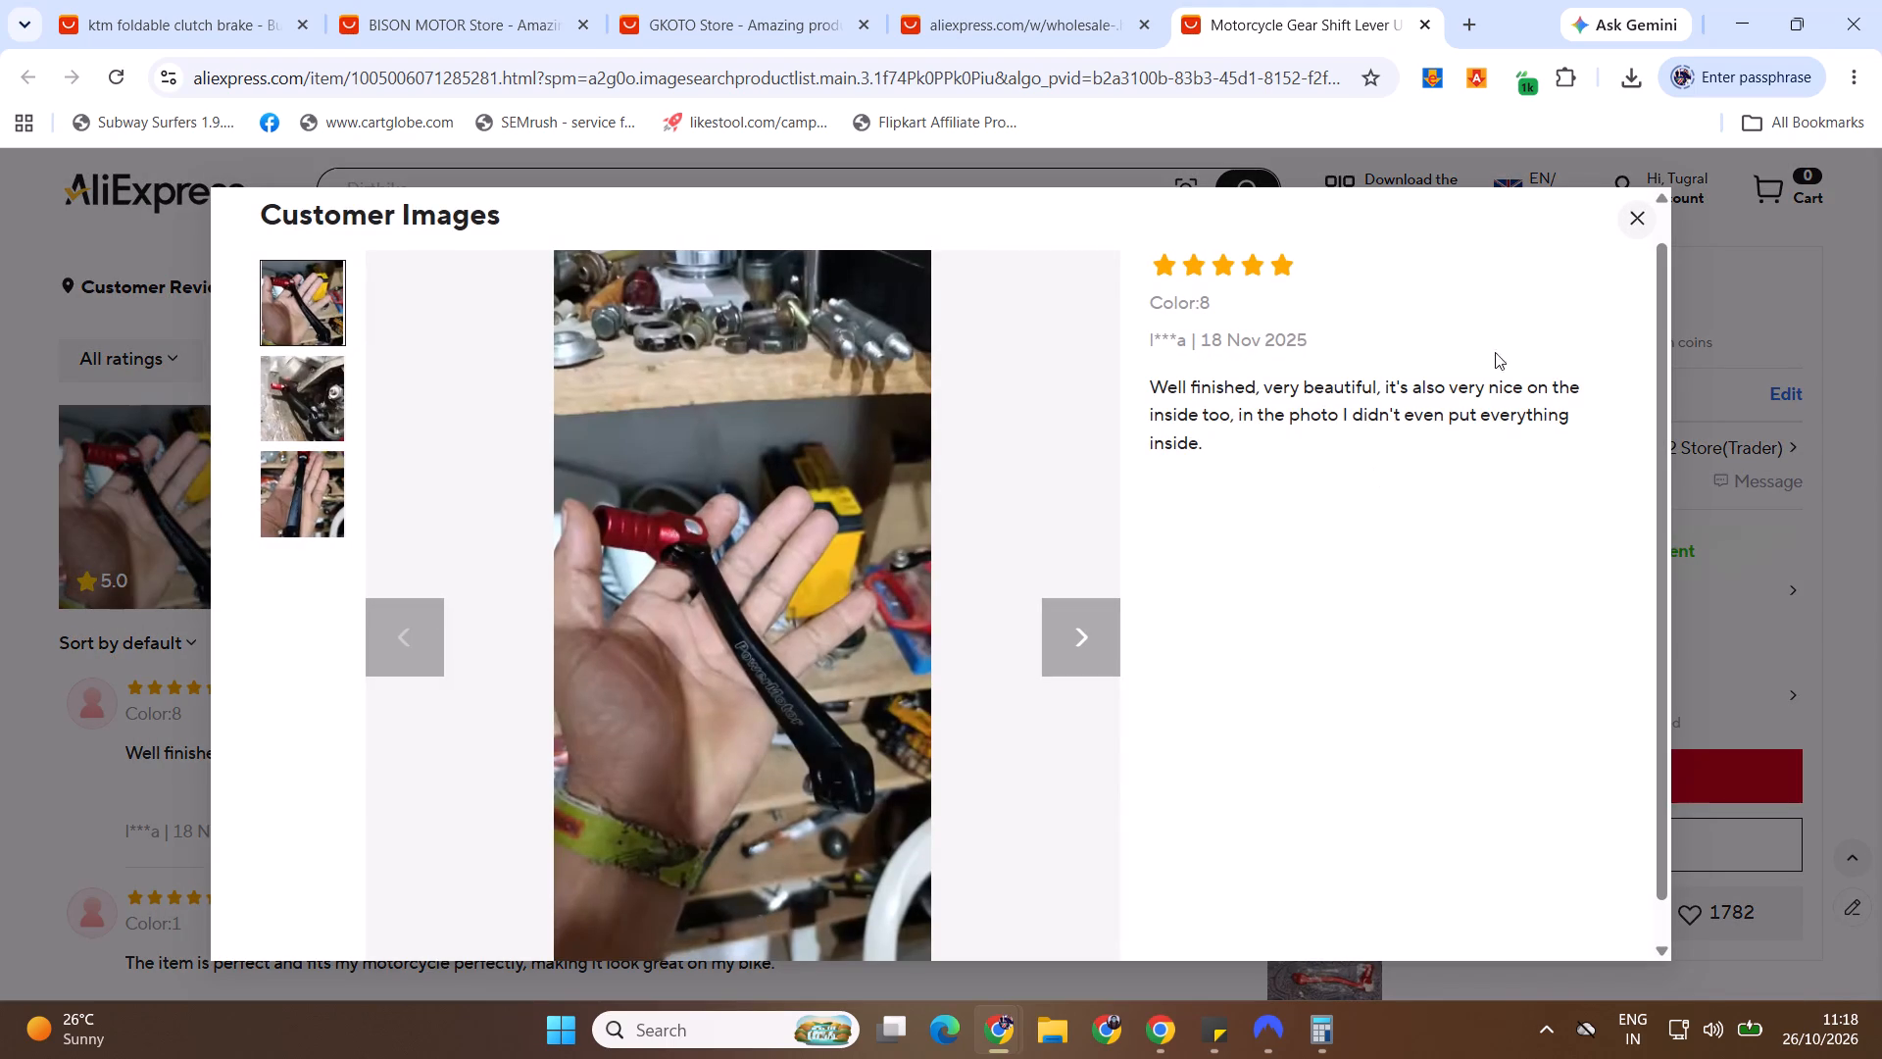
{"action": "left_click", "coordinate": [1626, 216]}
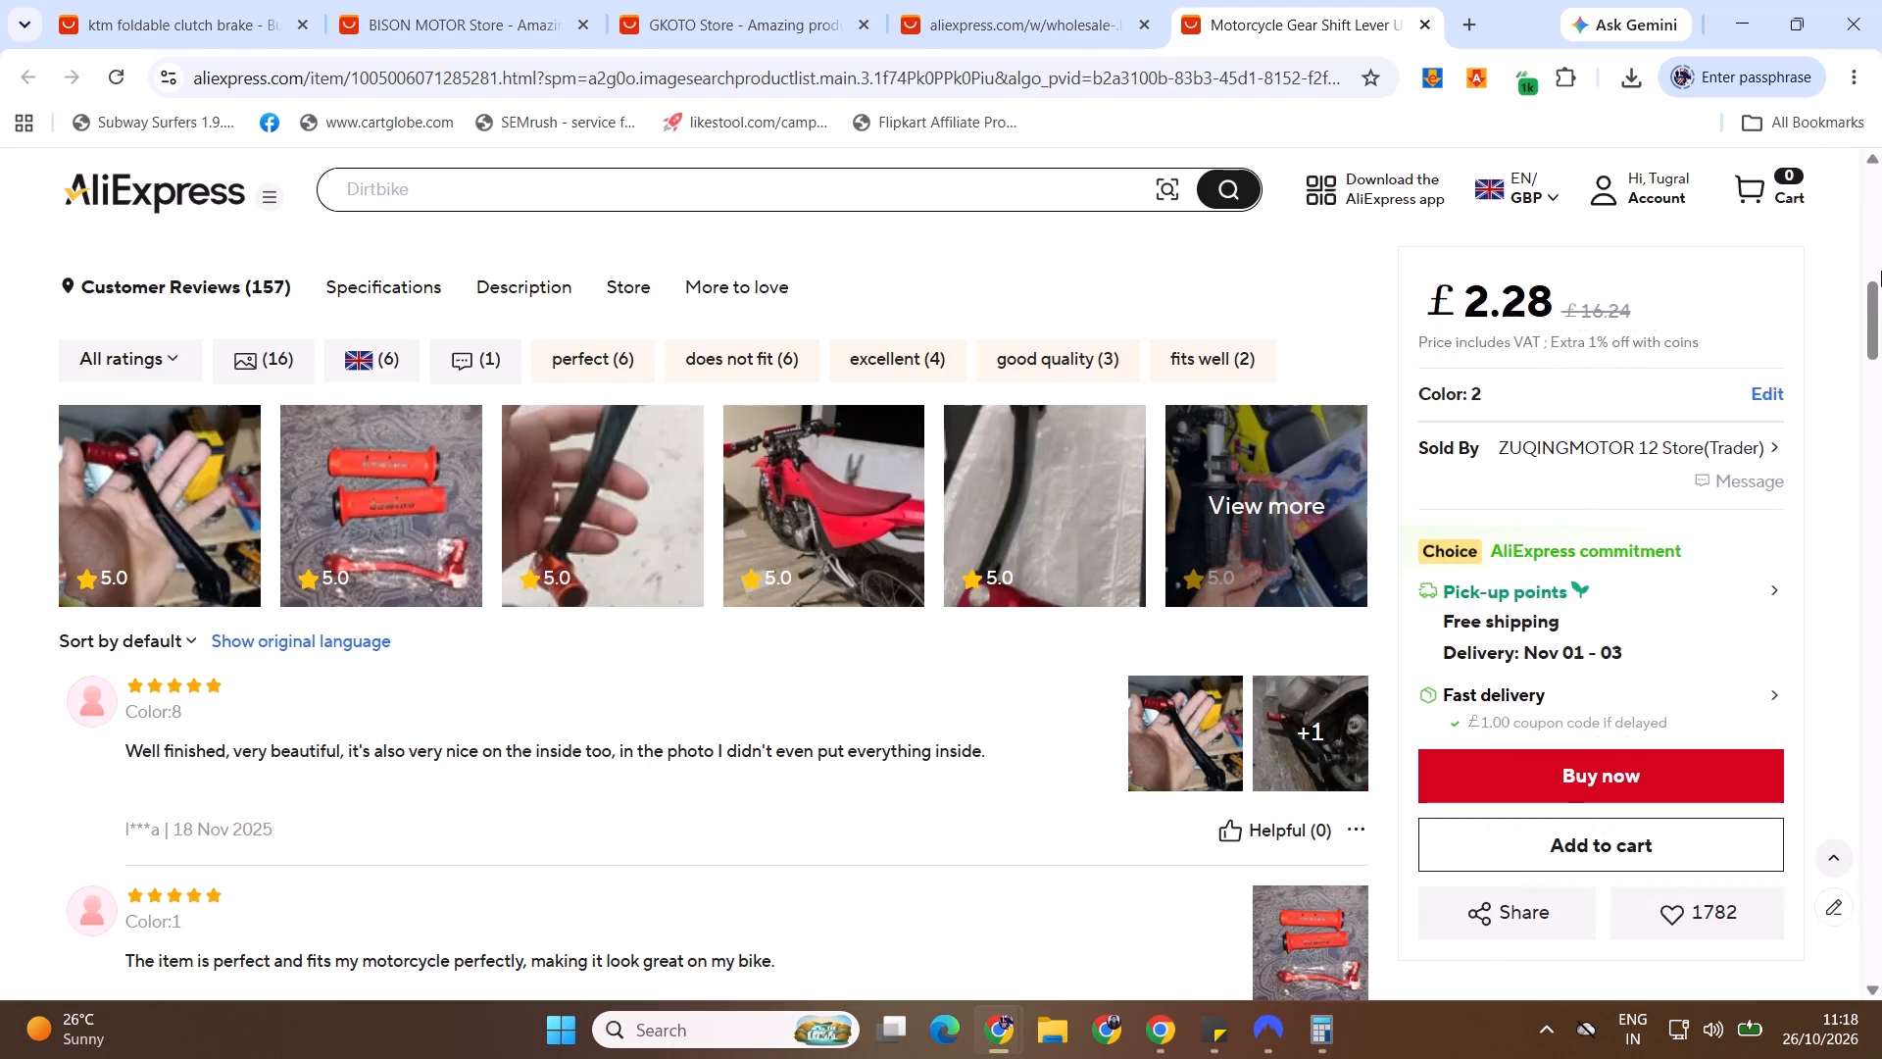
Copy the word "Gear" from the AliExpress product title.
{"action": "left_click_drag", "start_coordinate": [1881, 273], "coordinate": [1881, 220]}
{"action": "left_click_drag", "start_coordinate": [1876, 220], "coordinate": [1881, 168]}
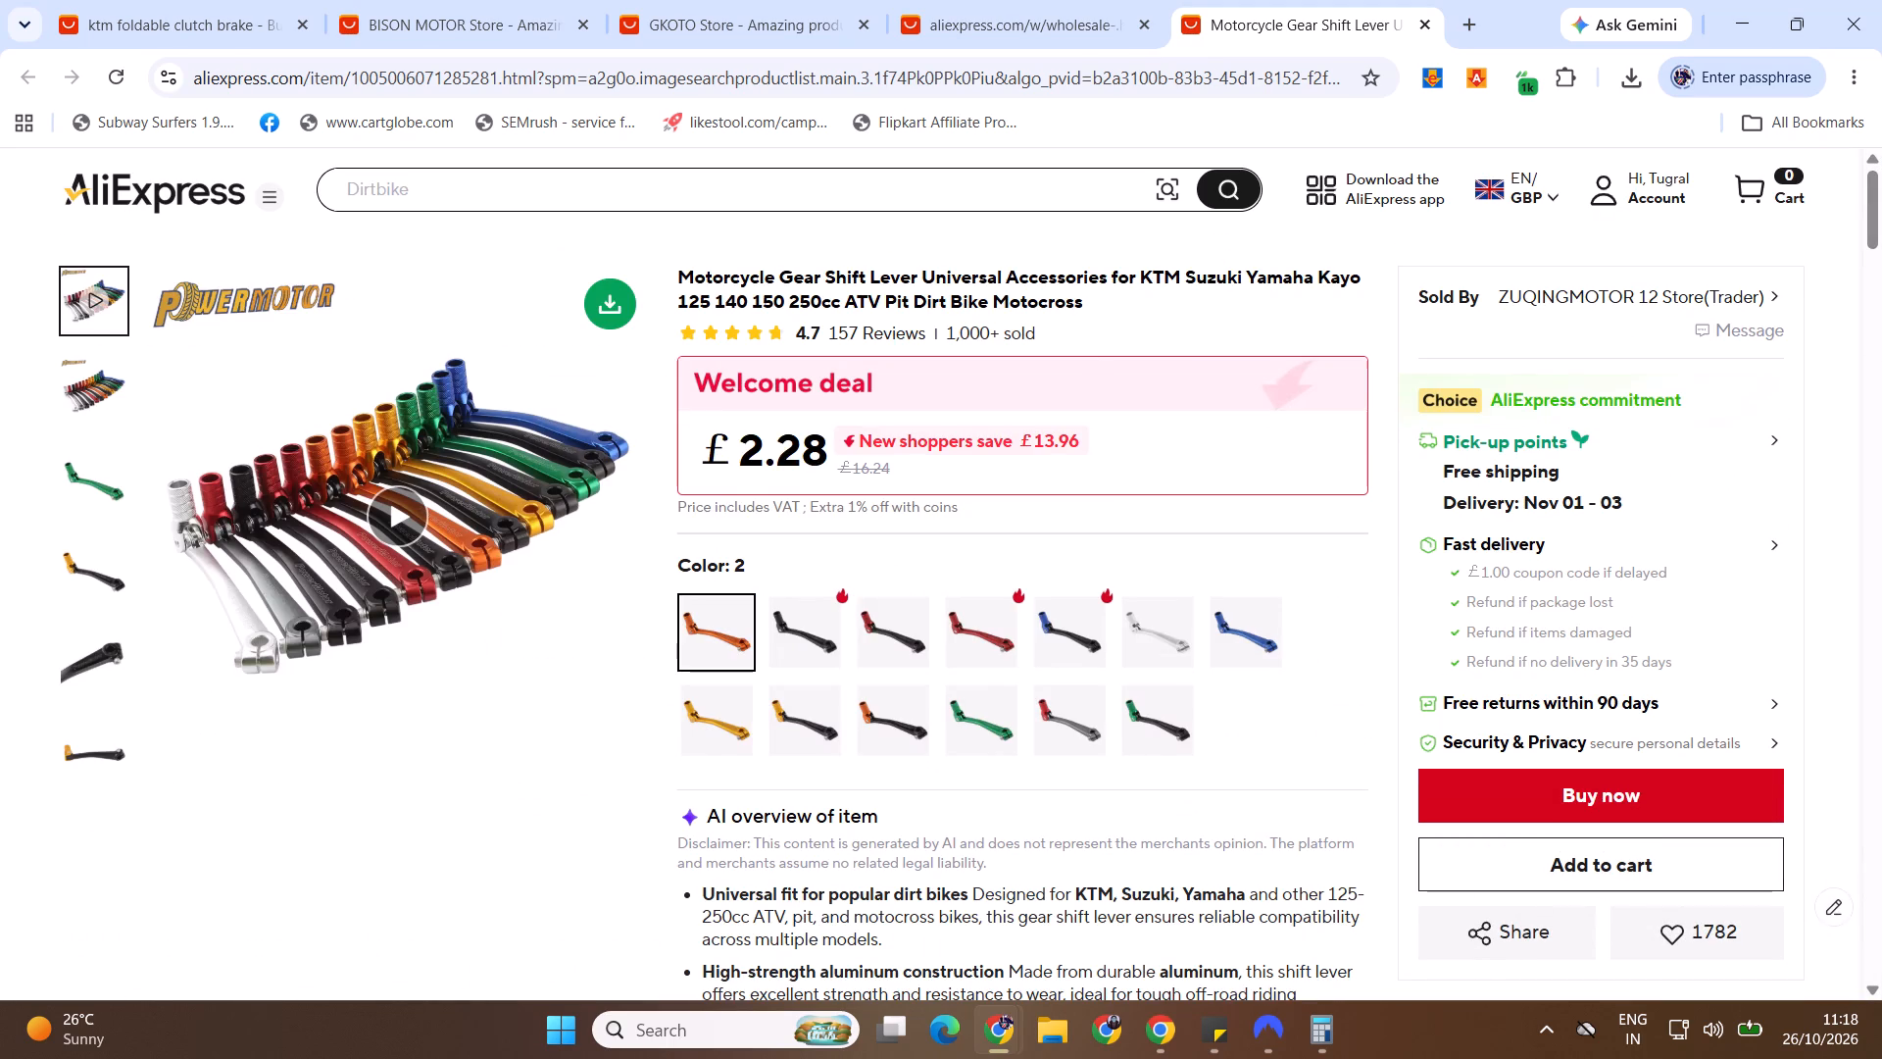
{"action": "double_click", "coordinate": [848, 277]}
{"action": "double_click", "coordinate": [785, 278]}
{"action": "key", "text": "ctrl+c"}
{"action": "key", "text": "ctrl+c"}
{"action": "key", "text": "ctrl+c"}
Switch to eBay Seller Hub and look through the active listings filtered by honda.
{"action": "key", "text": "alt+Tab"}
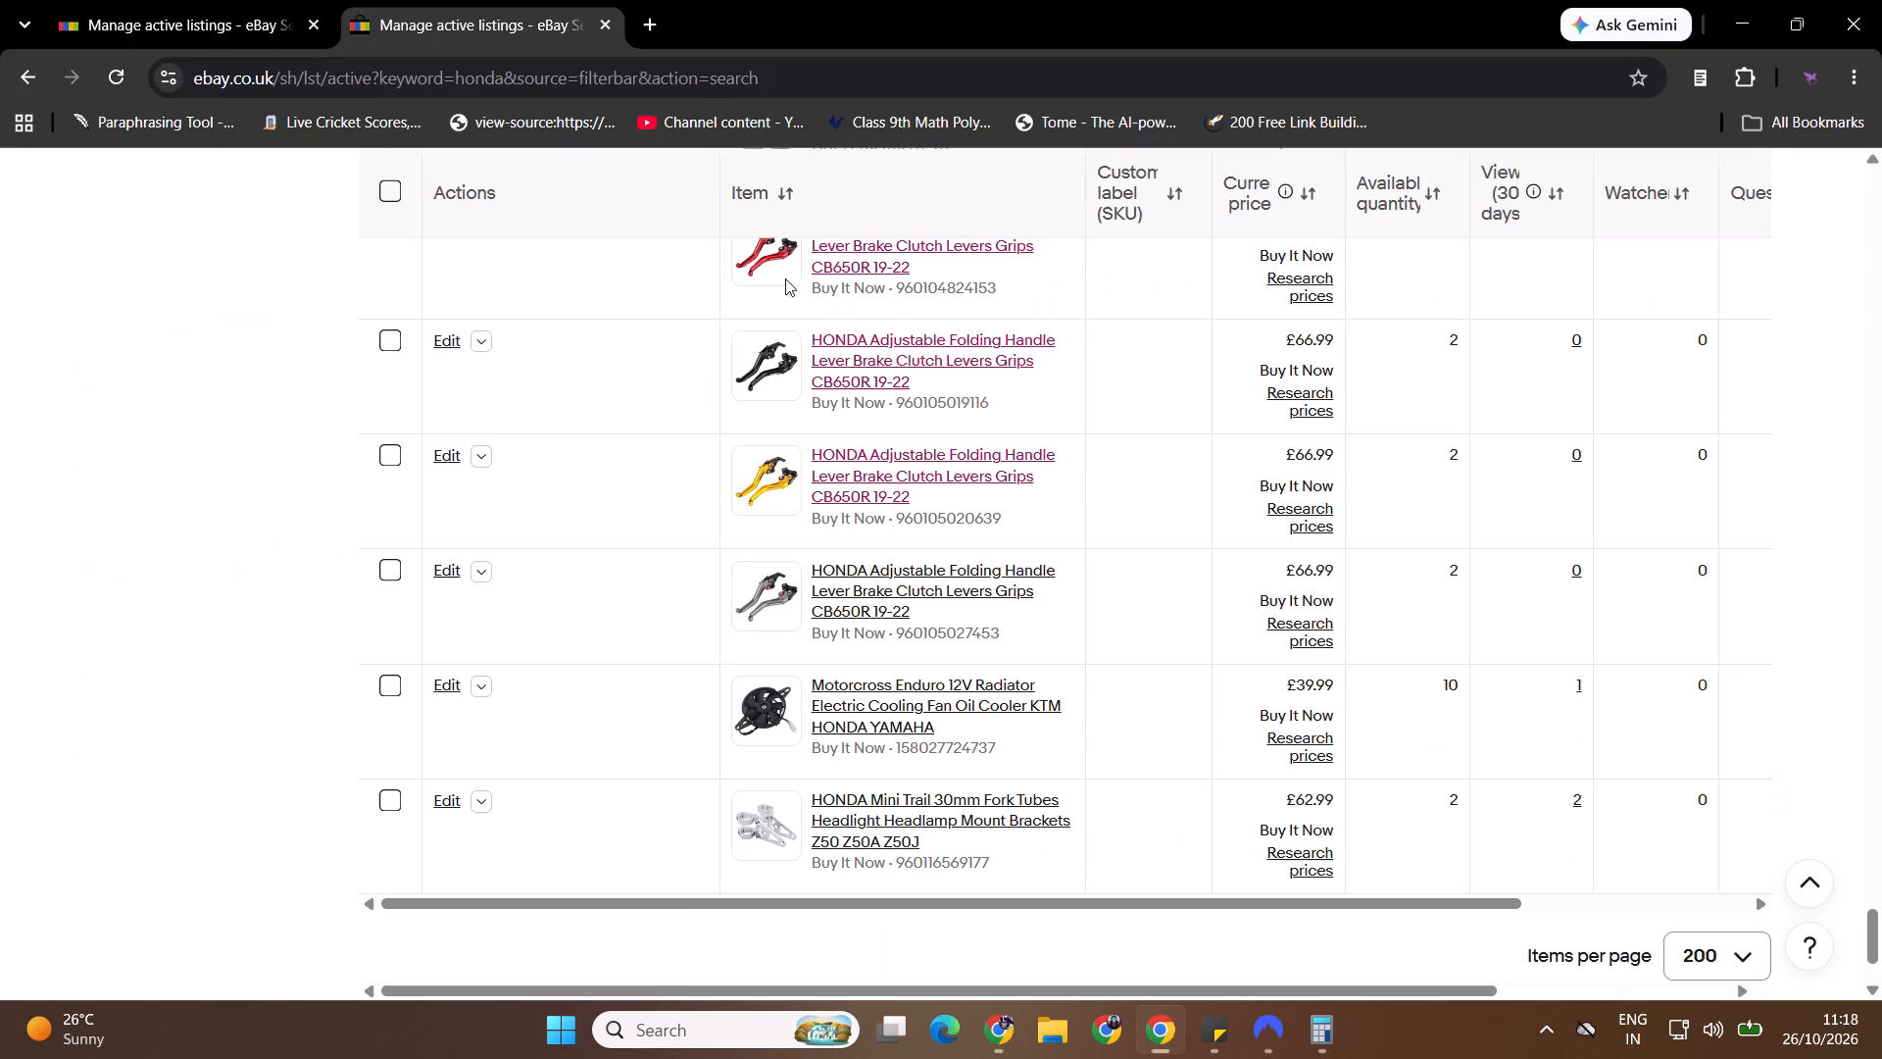
{"action": "left_click", "coordinate": [1881, 328]}
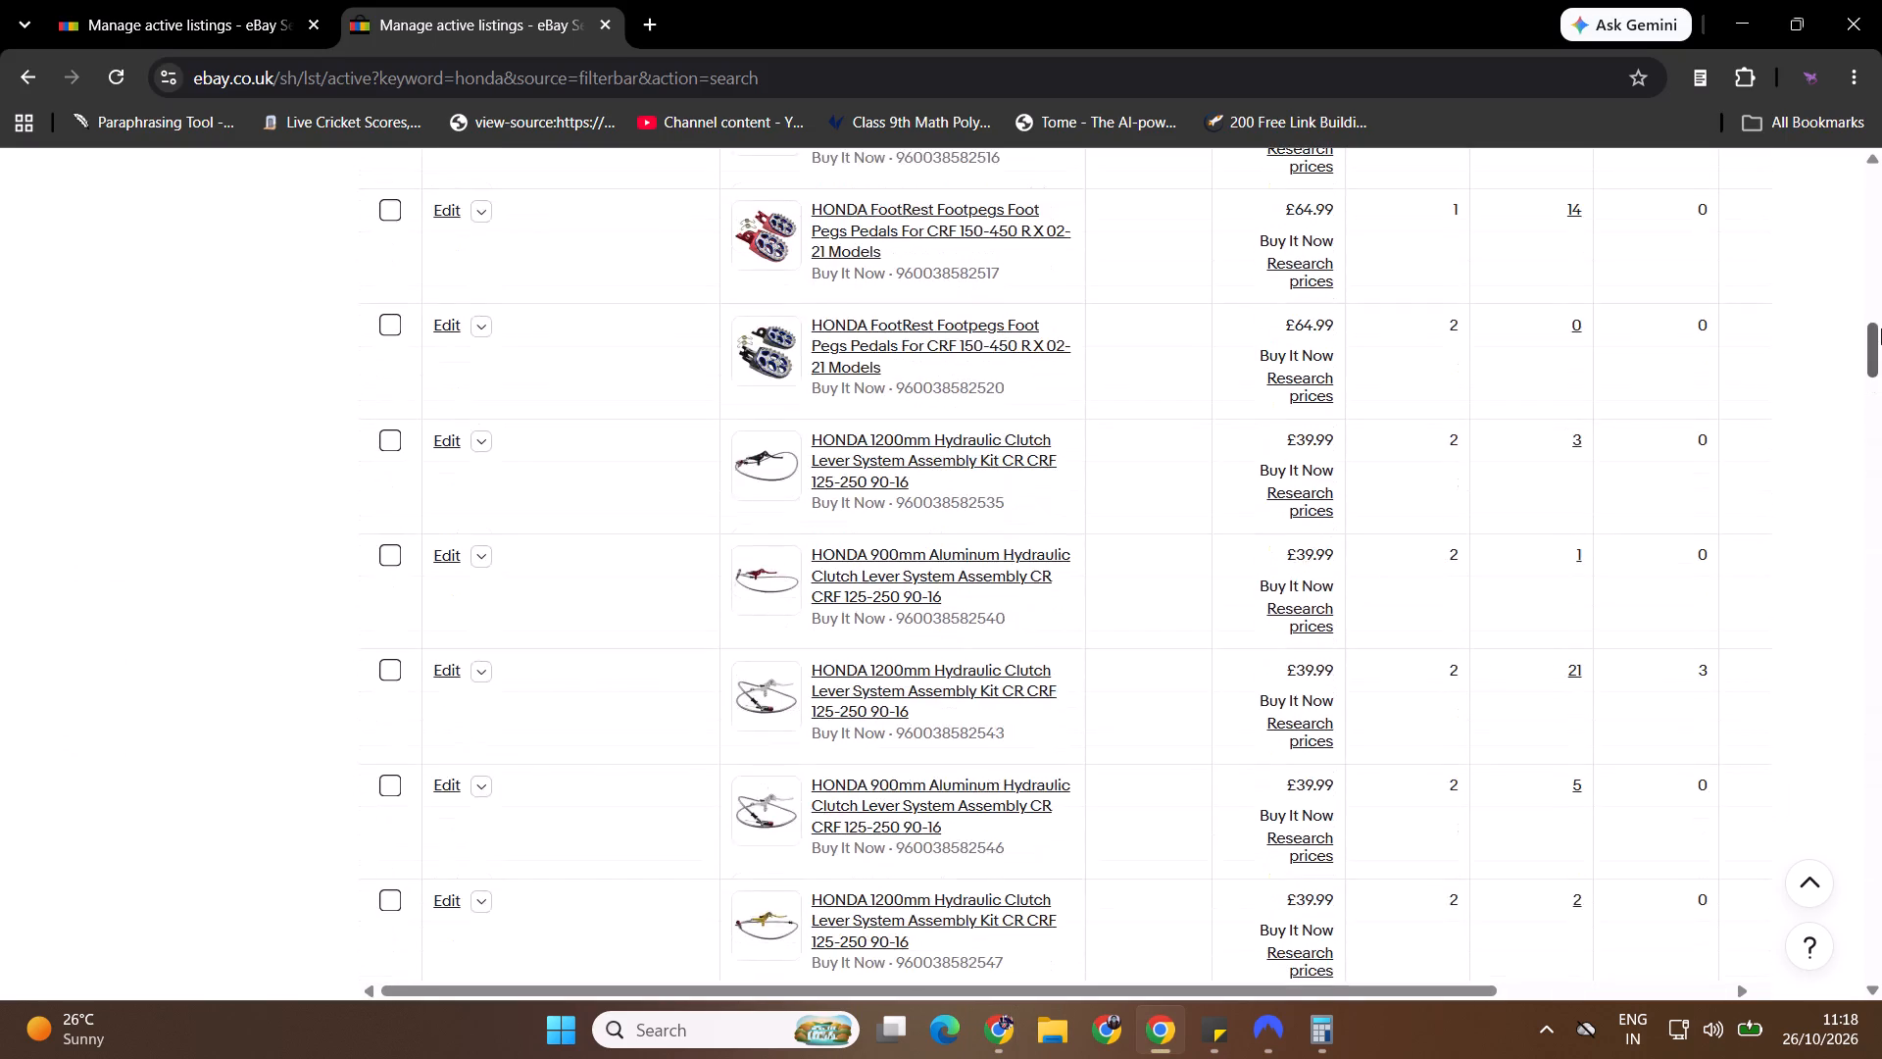
{"action": "left_click_drag", "start_coordinate": [1881, 328], "coordinate": [1881, 289]}
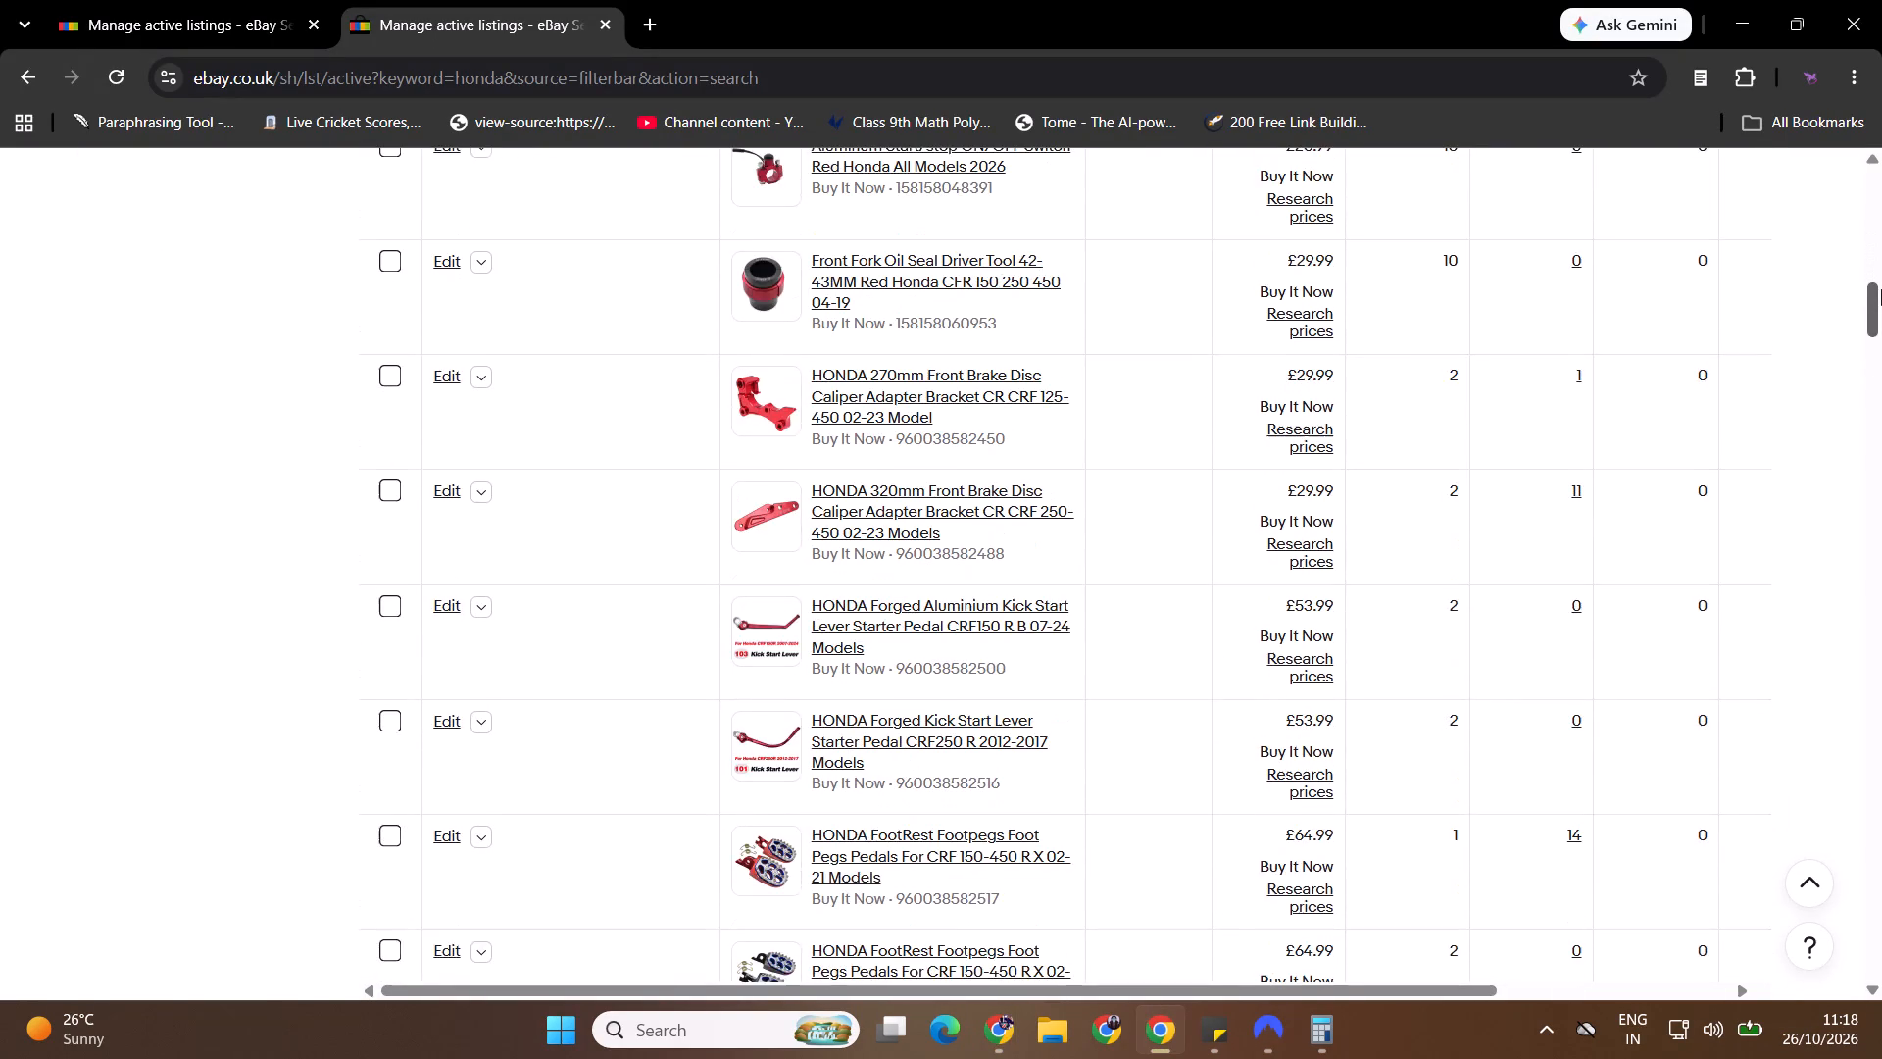
{"action": "left_click_drag", "start_coordinate": [1881, 289], "coordinate": [1872, 396]}
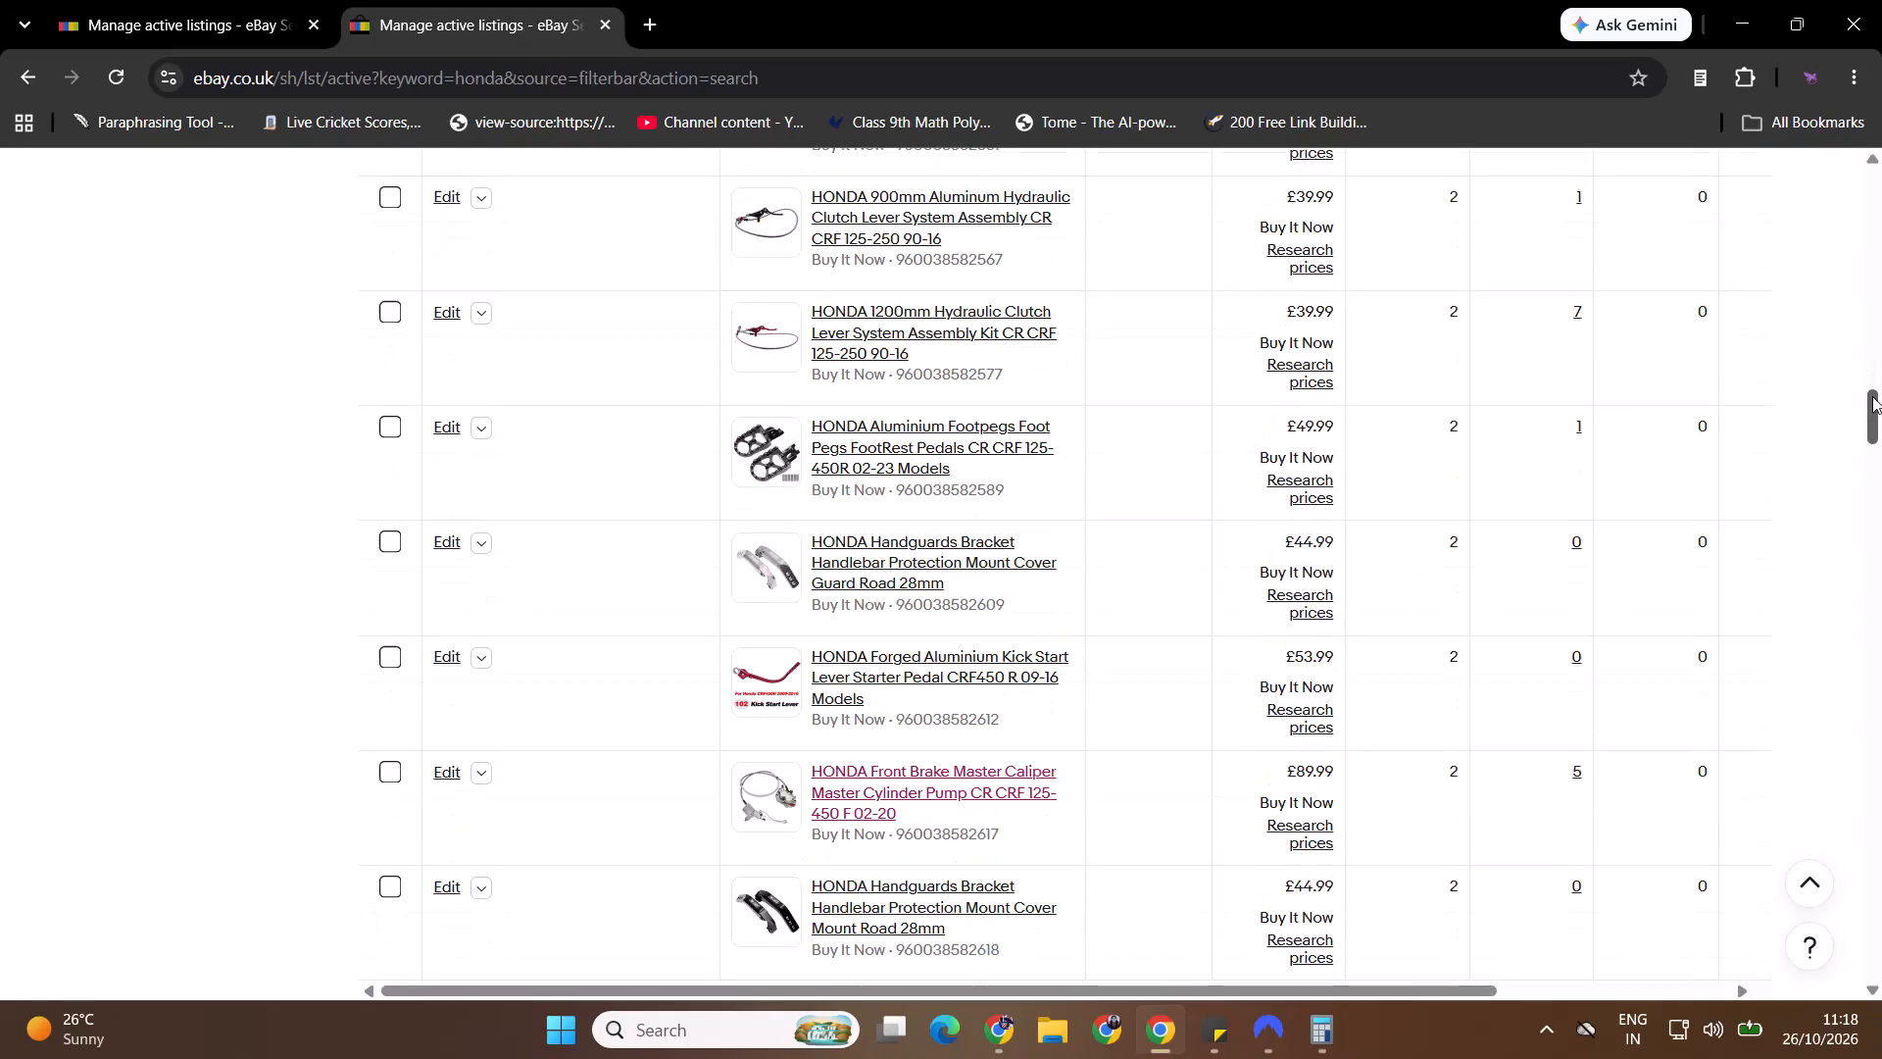
{"action": "left_click_drag", "start_coordinate": [1872, 396], "coordinate": [1864, 580]}
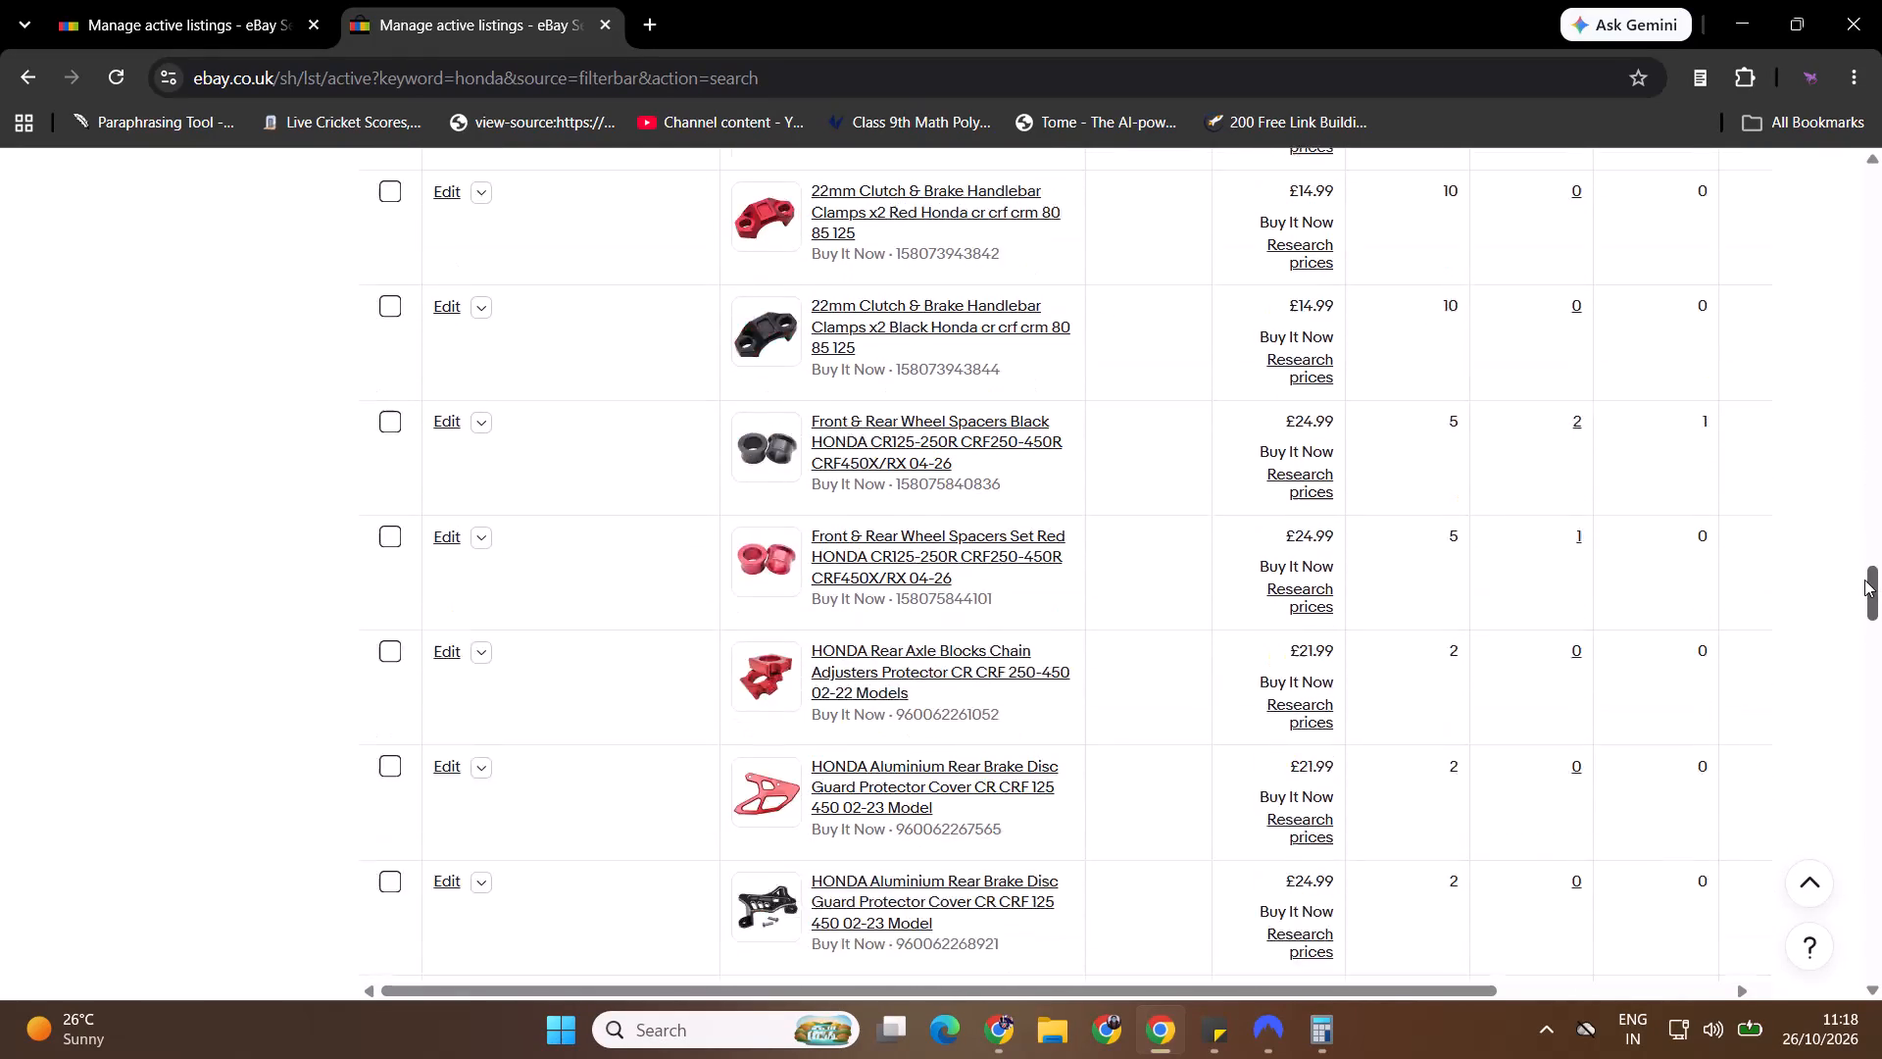
{"action": "left_click_drag", "start_coordinate": [1864, 580], "coordinate": [1871, 828]}
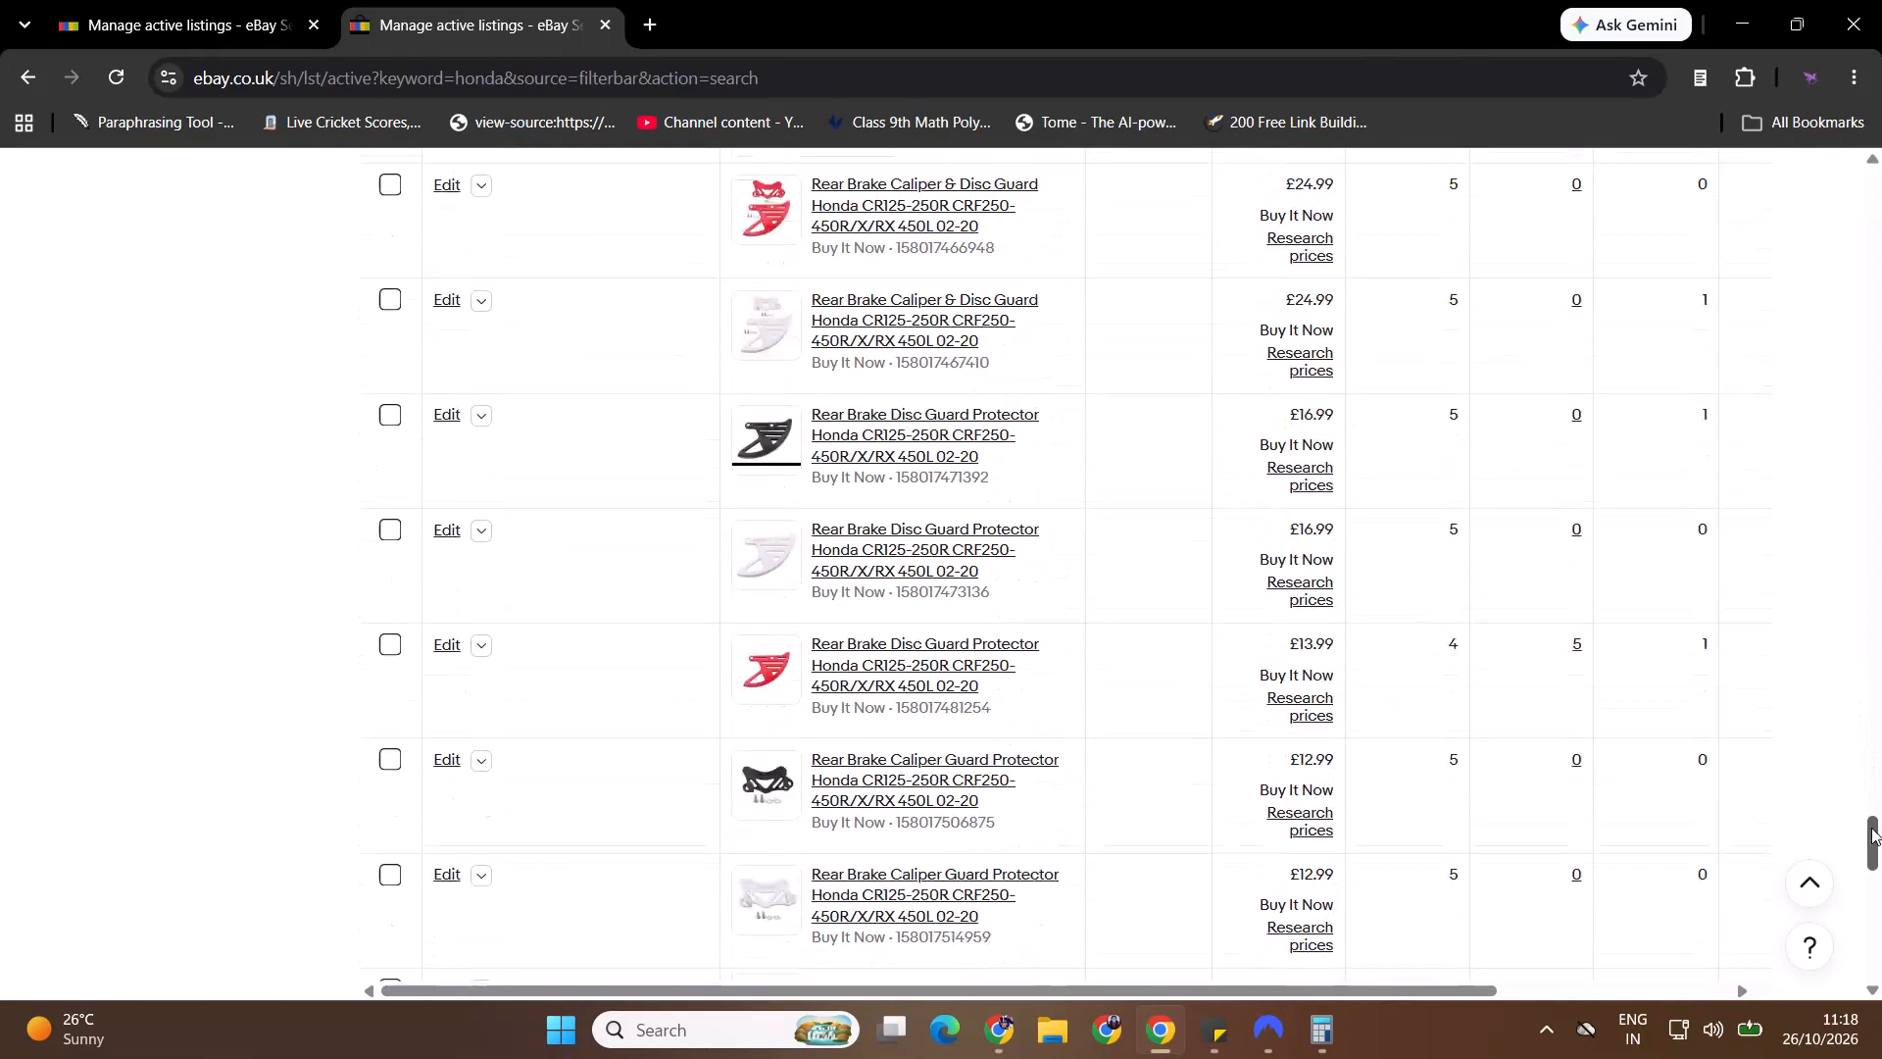
Search the eBay active listings for the copied word "Gear" and look through the matching gear lever listings.
{"action": "left_click_drag", "start_coordinate": [1871, 828], "coordinate": [1881, 85]}
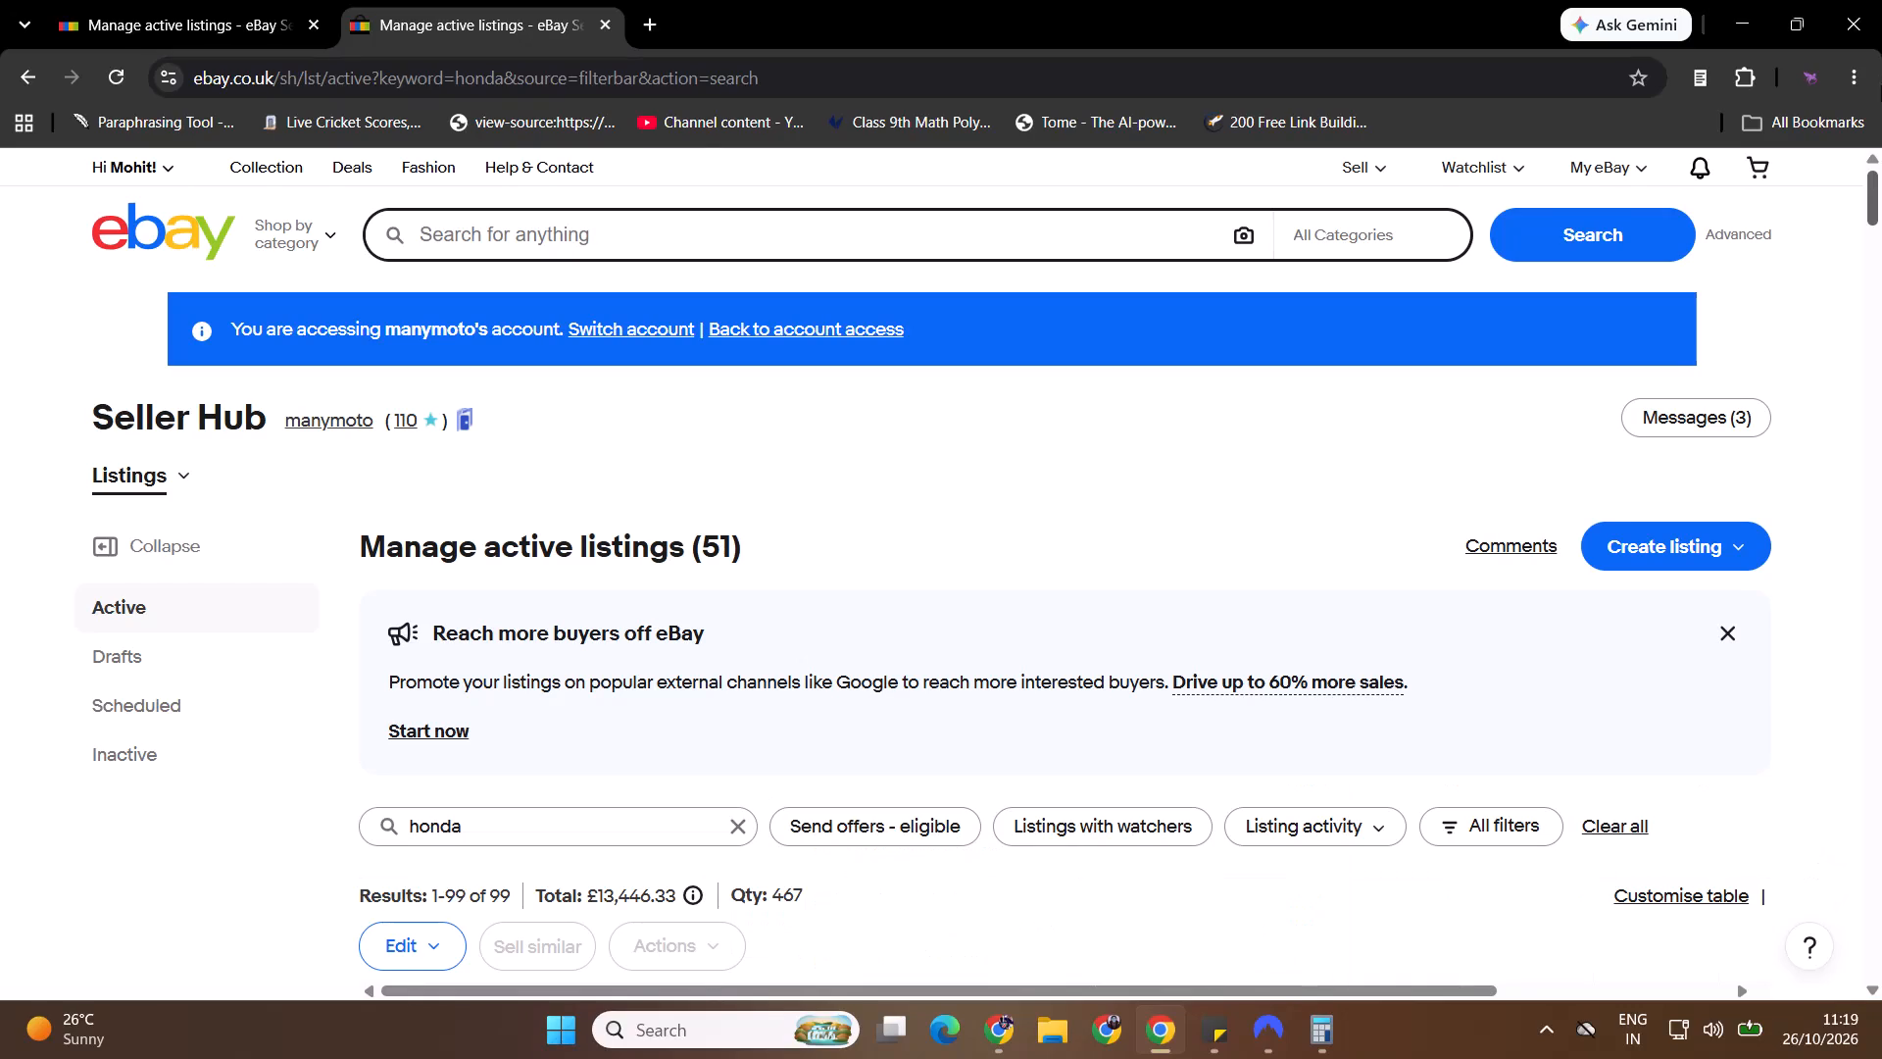
{"action": "left_click_drag", "start_coordinate": [1881, 85], "coordinate": [1881, 203]}
{"action": "left_click", "coordinate": [604, 410], "text": "ctrl"}
{"action": "key", "text": "ctrl+a"}
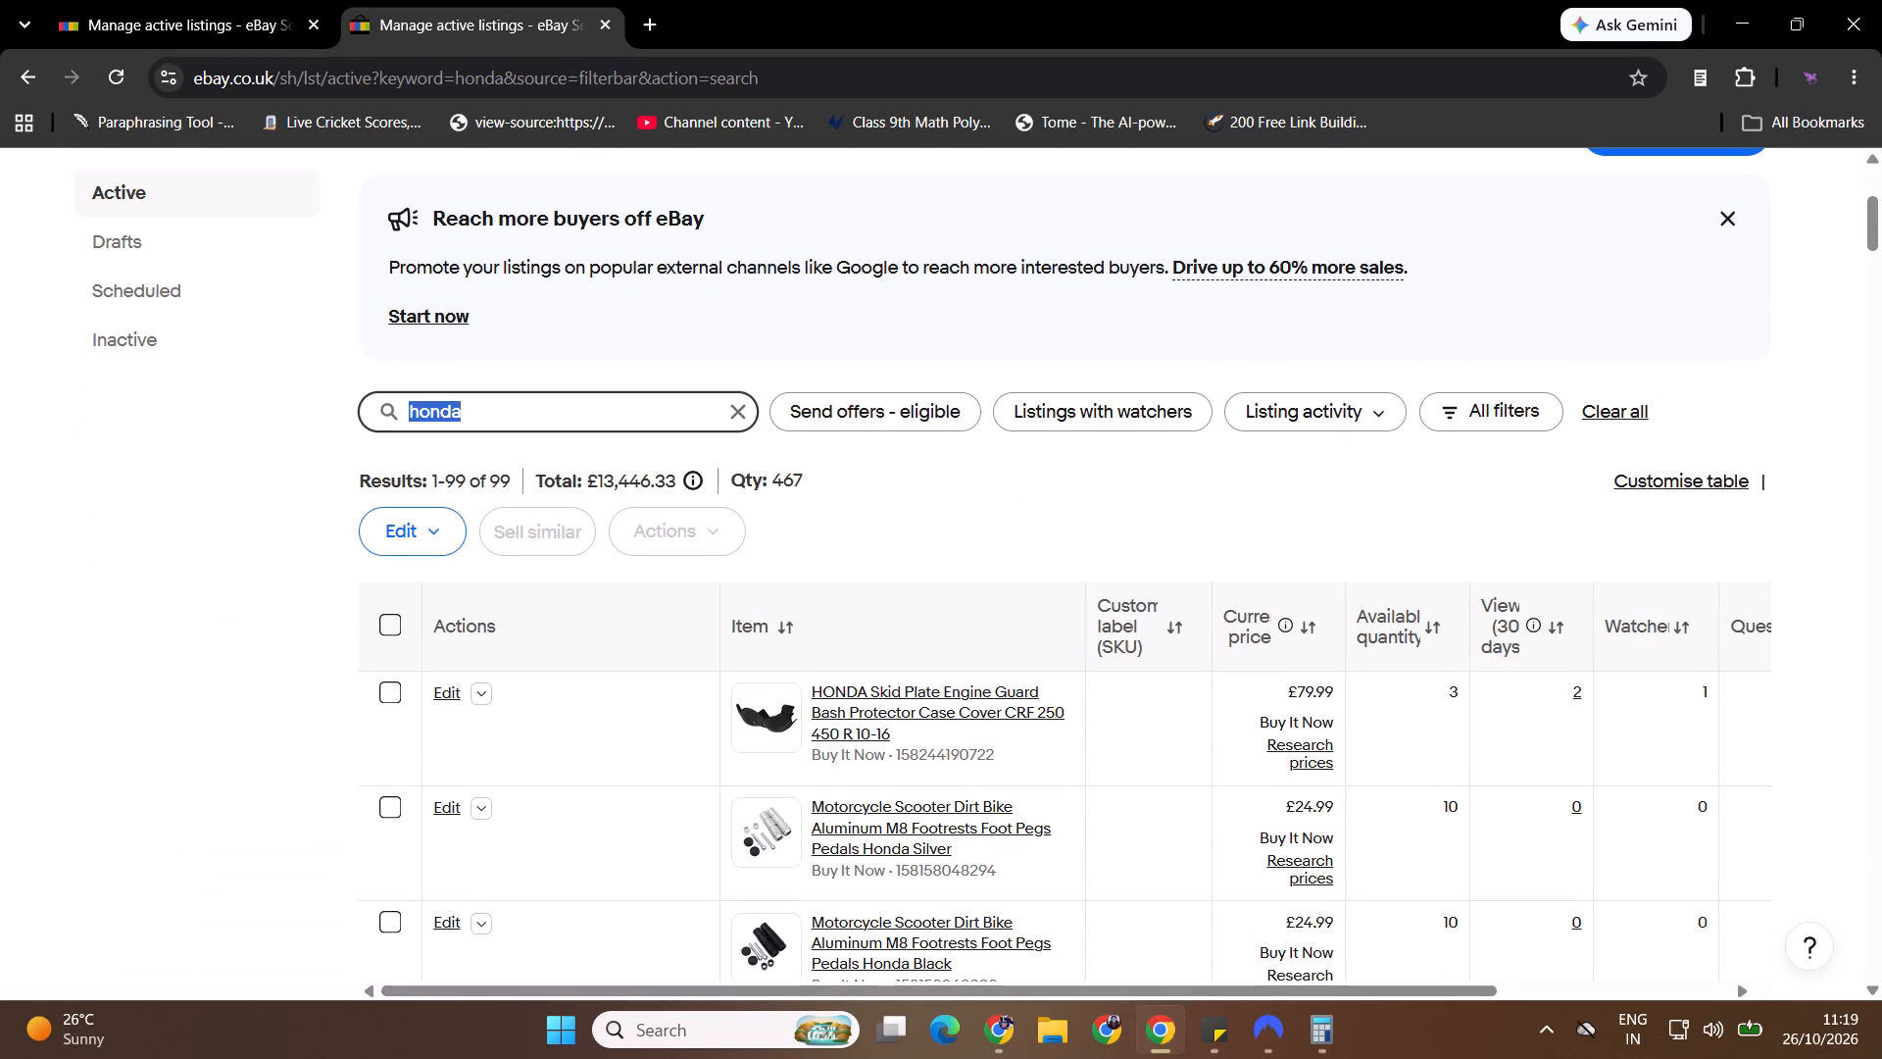
{"action": "key", "text": "ctrl+v"}
{"action": "key", "text": "BackSpace"}
{"action": "key", "text": "Return"}
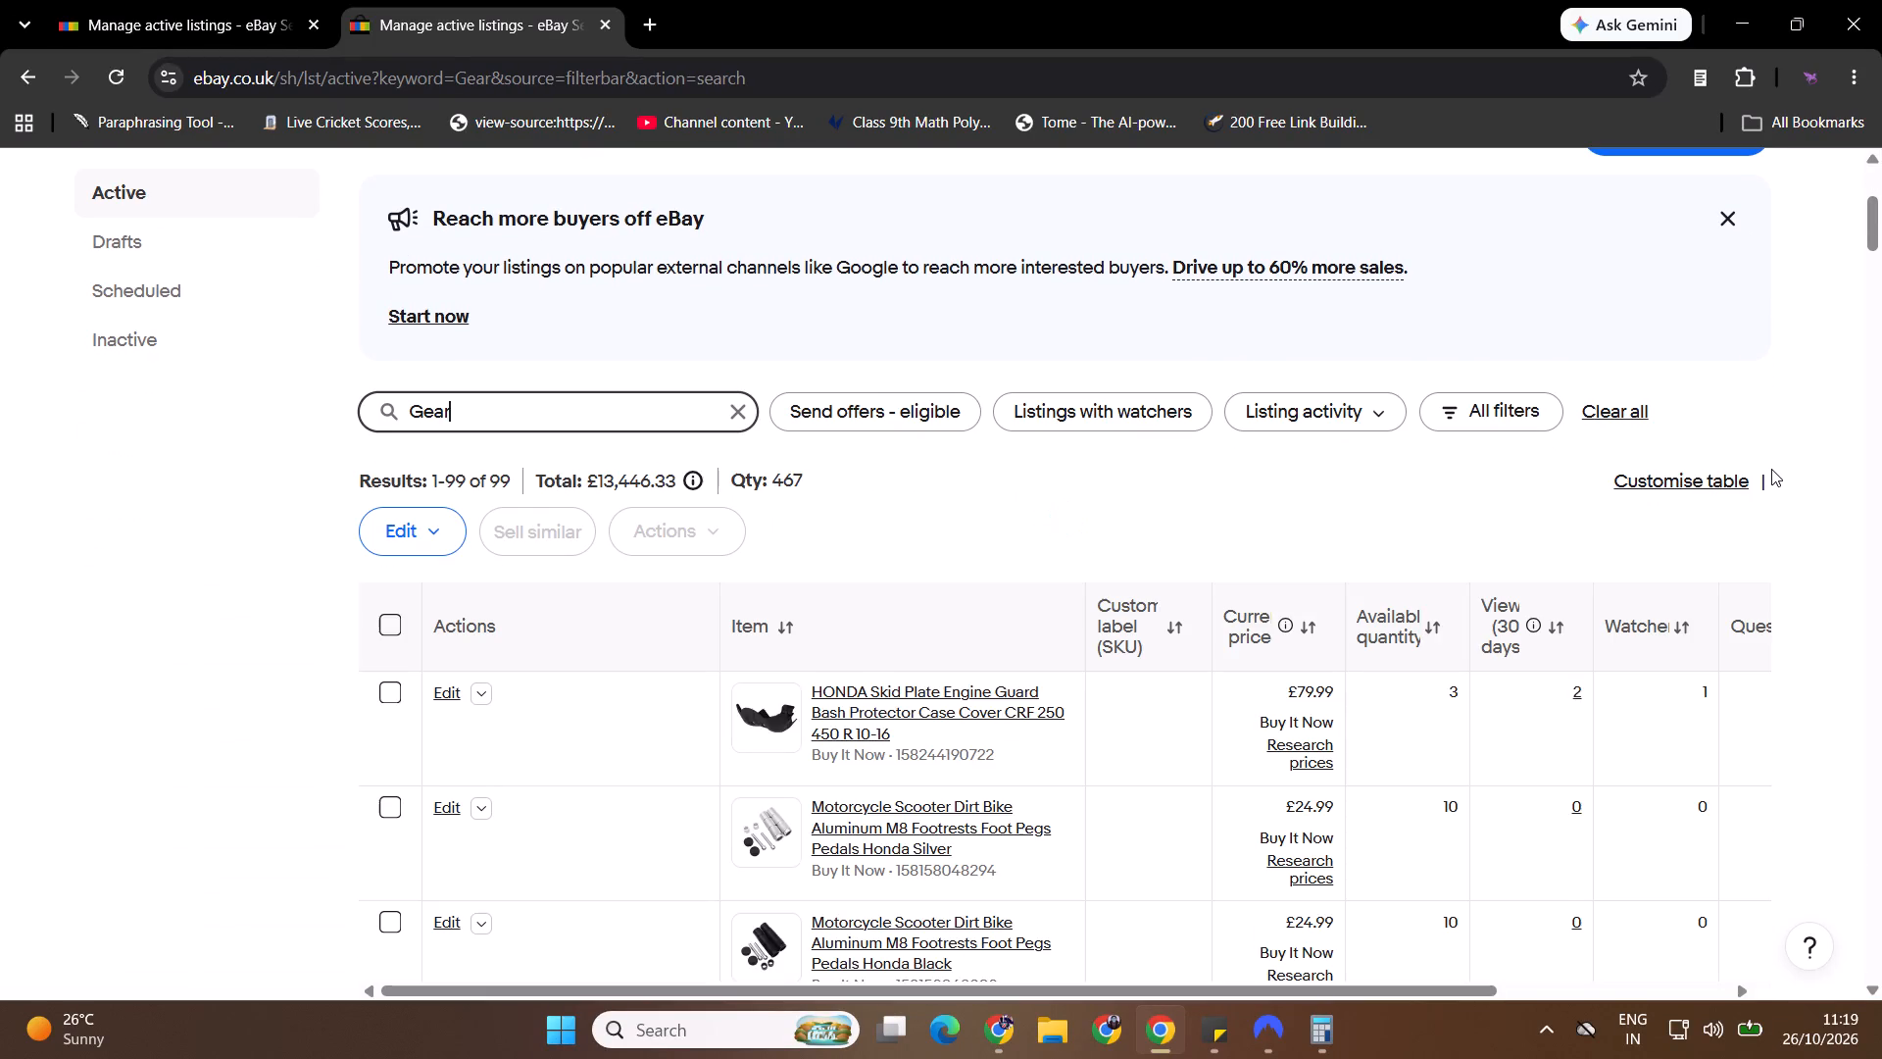
{"action": "left_click_drag", "start_coordinate": [1881, 388], "coordinate": [1881, 481]}
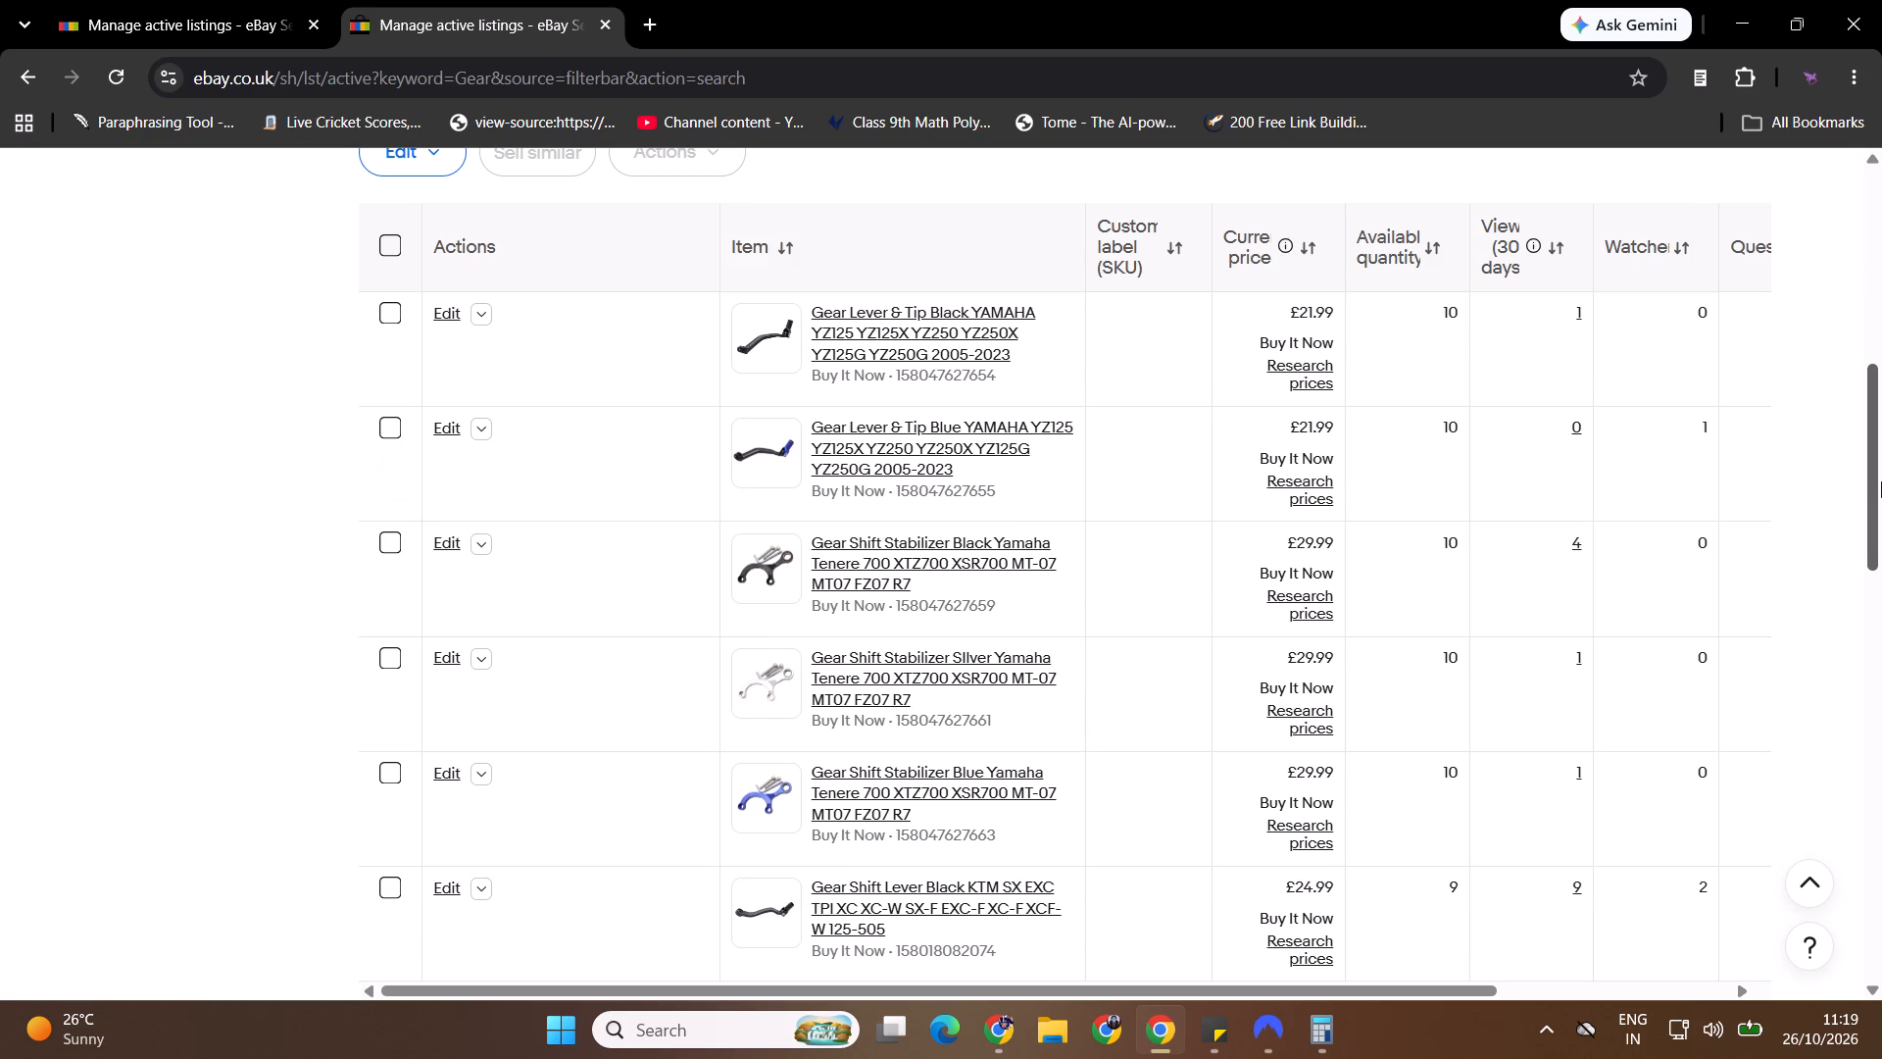
{"action": "left_click_drag", "start_coordinate": [1881, 481], "coordinate": [1881, 581]}
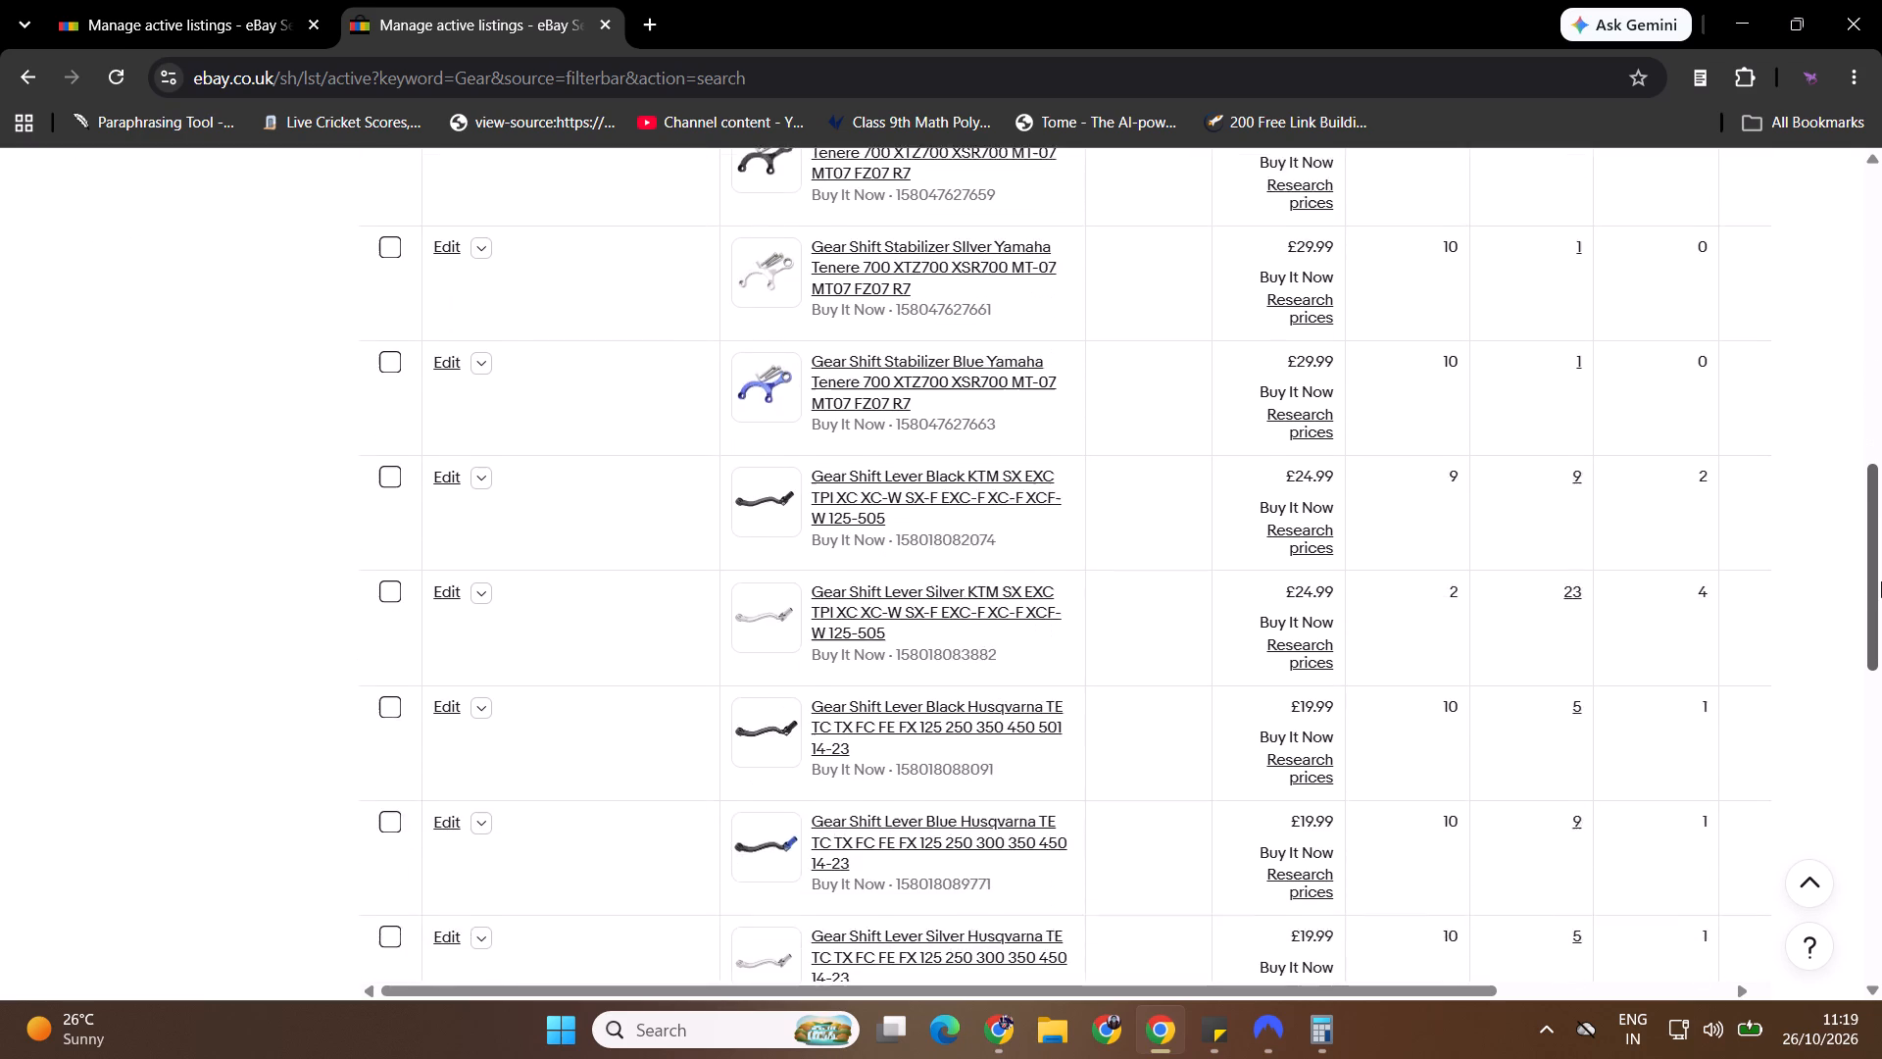
{"action": "left_click_drag", "start_coordinate": [1881, 581], "coordinate": [1861, 734]}
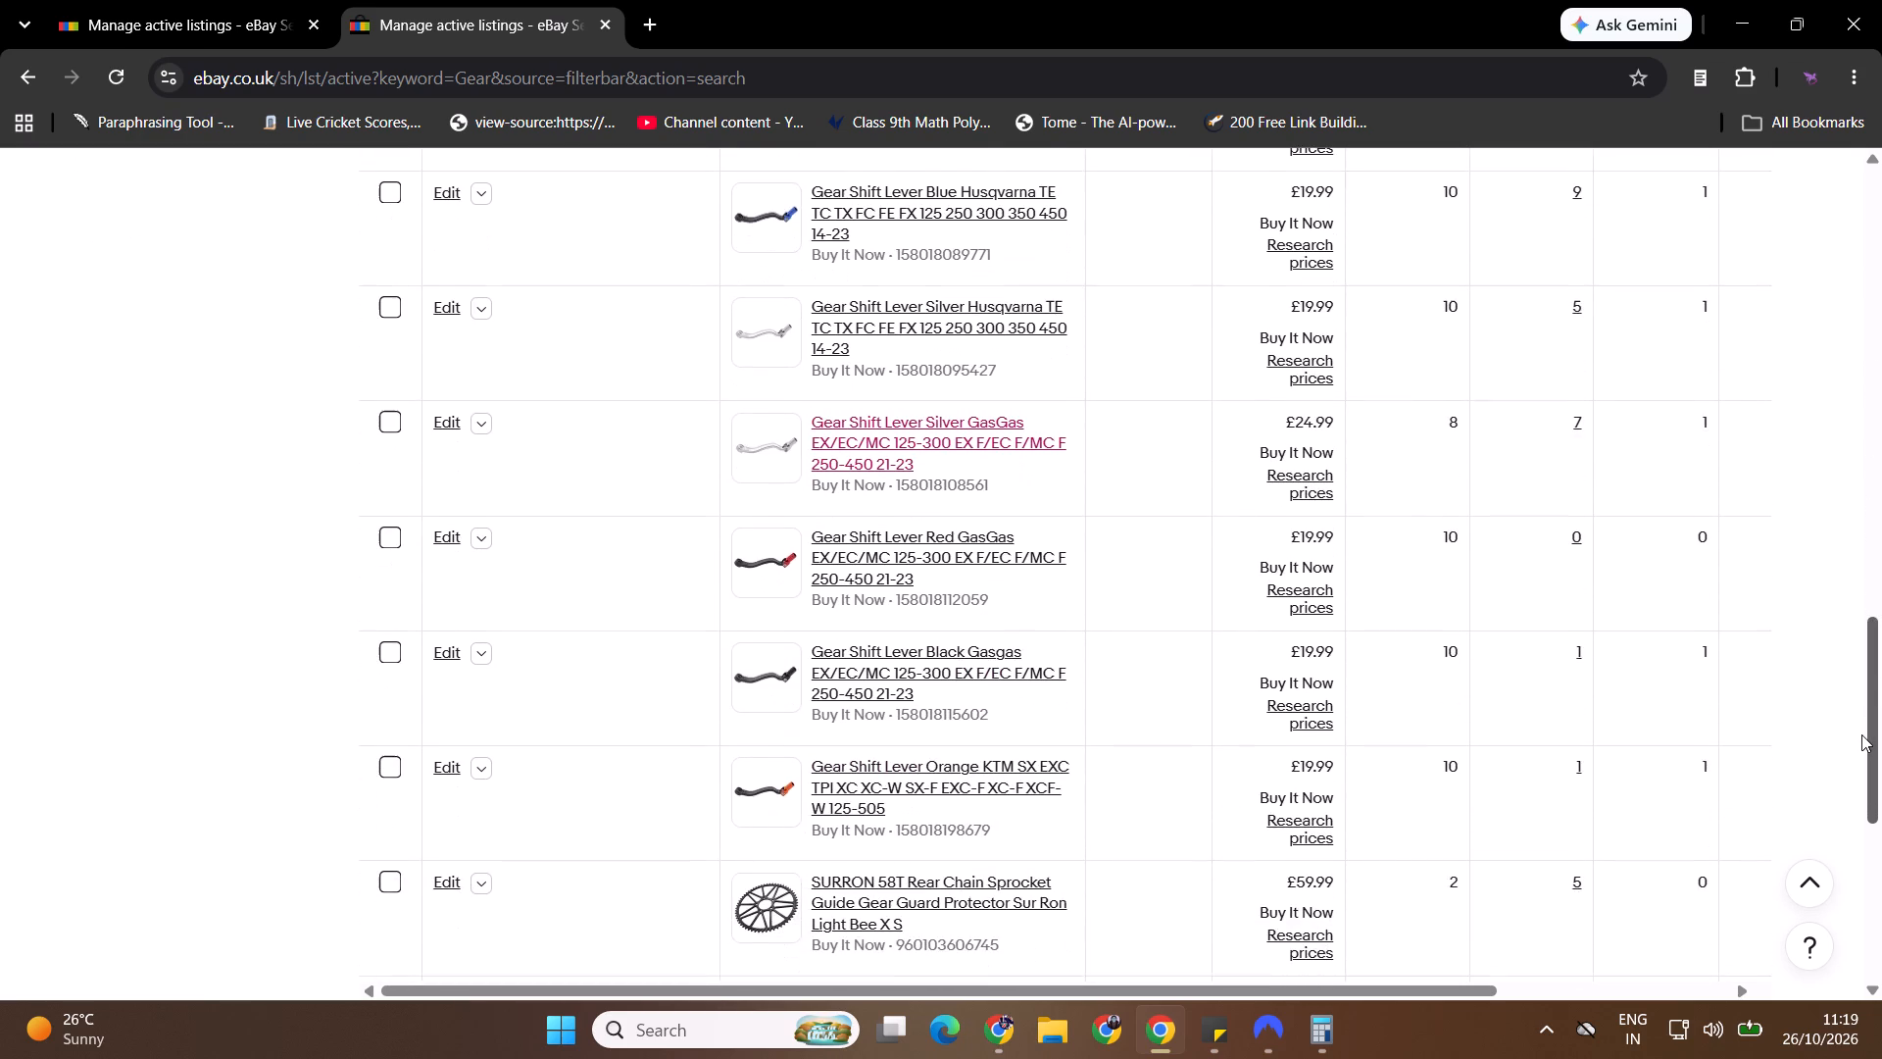
View the listing page for the blue Yamaha YZ125 gear lever and tip, and return to the active listings.
{"action": "left_click_drag", "start_coordinate": [1861, 734], "coordinate": [1881, 321]}
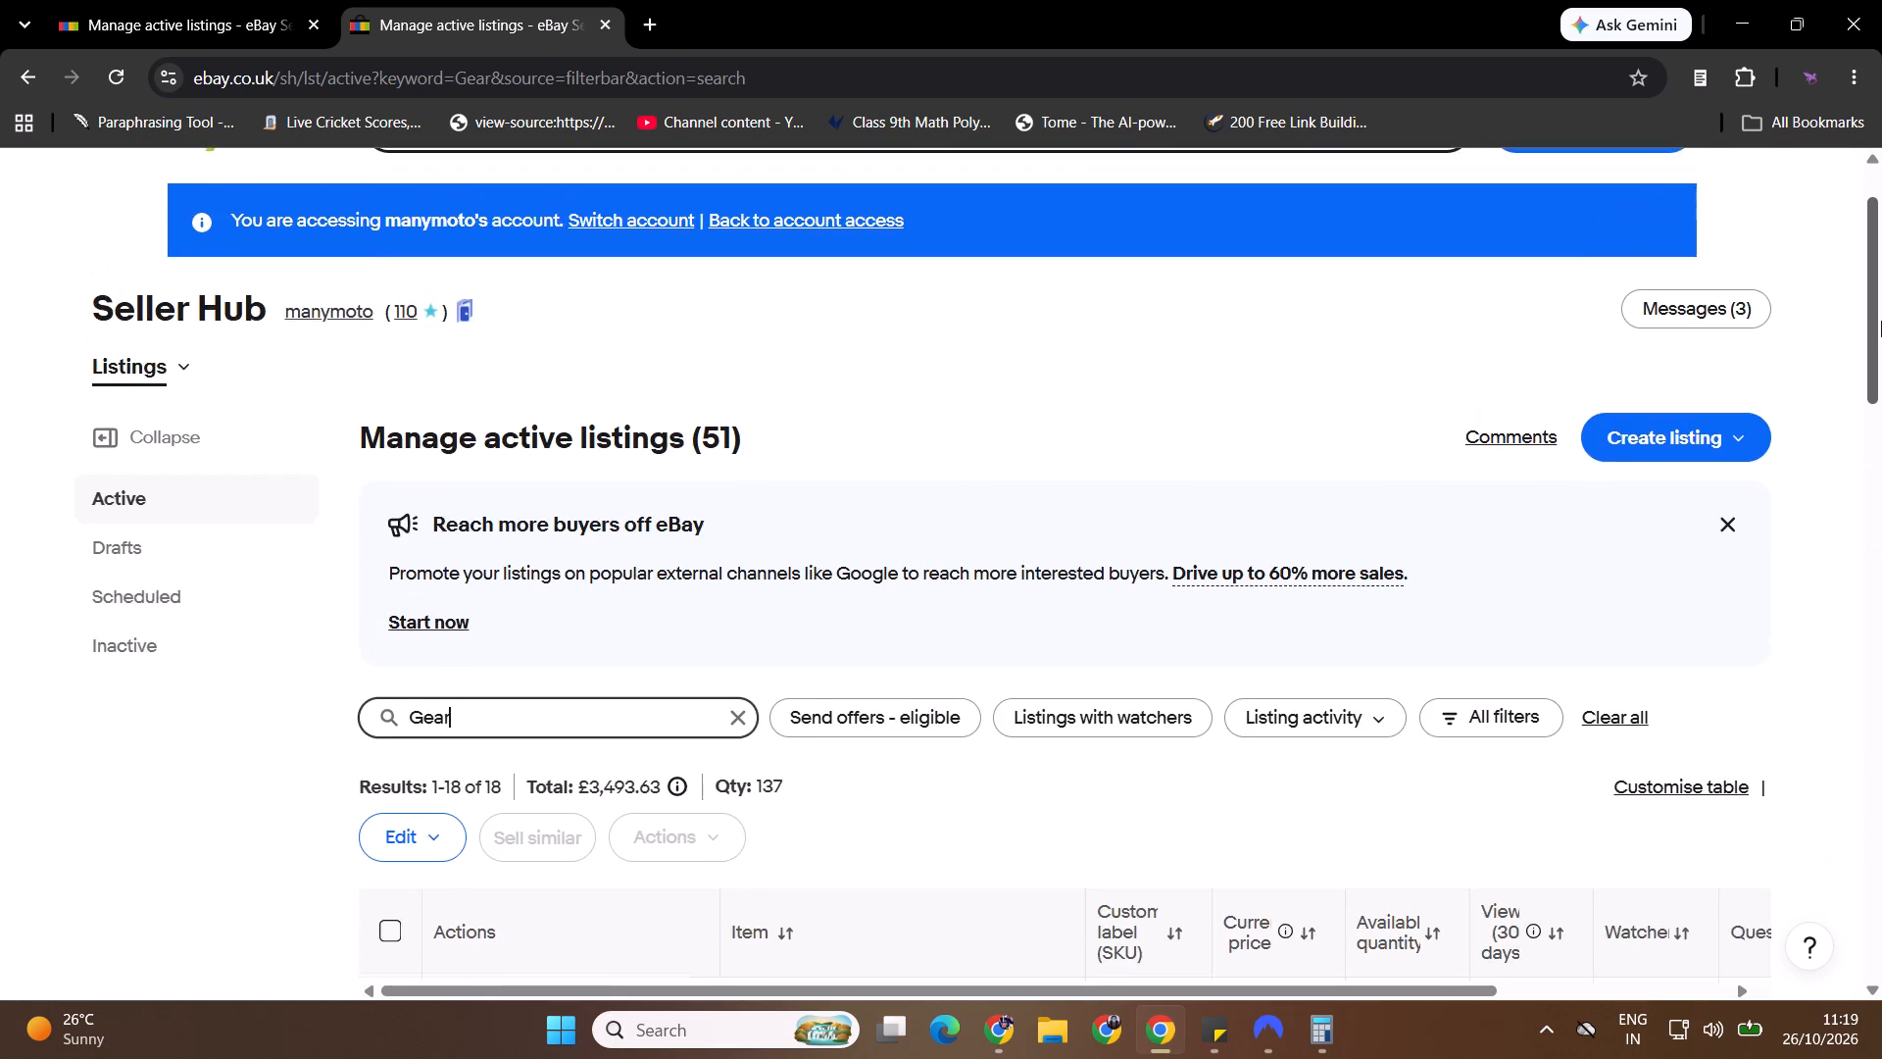
{"action": "left_click_drag", "start_coordinate": [1881, 321], "coordinate": [1881, 409]}
{"action": "middle_click", "coordinate": [889, 731]}
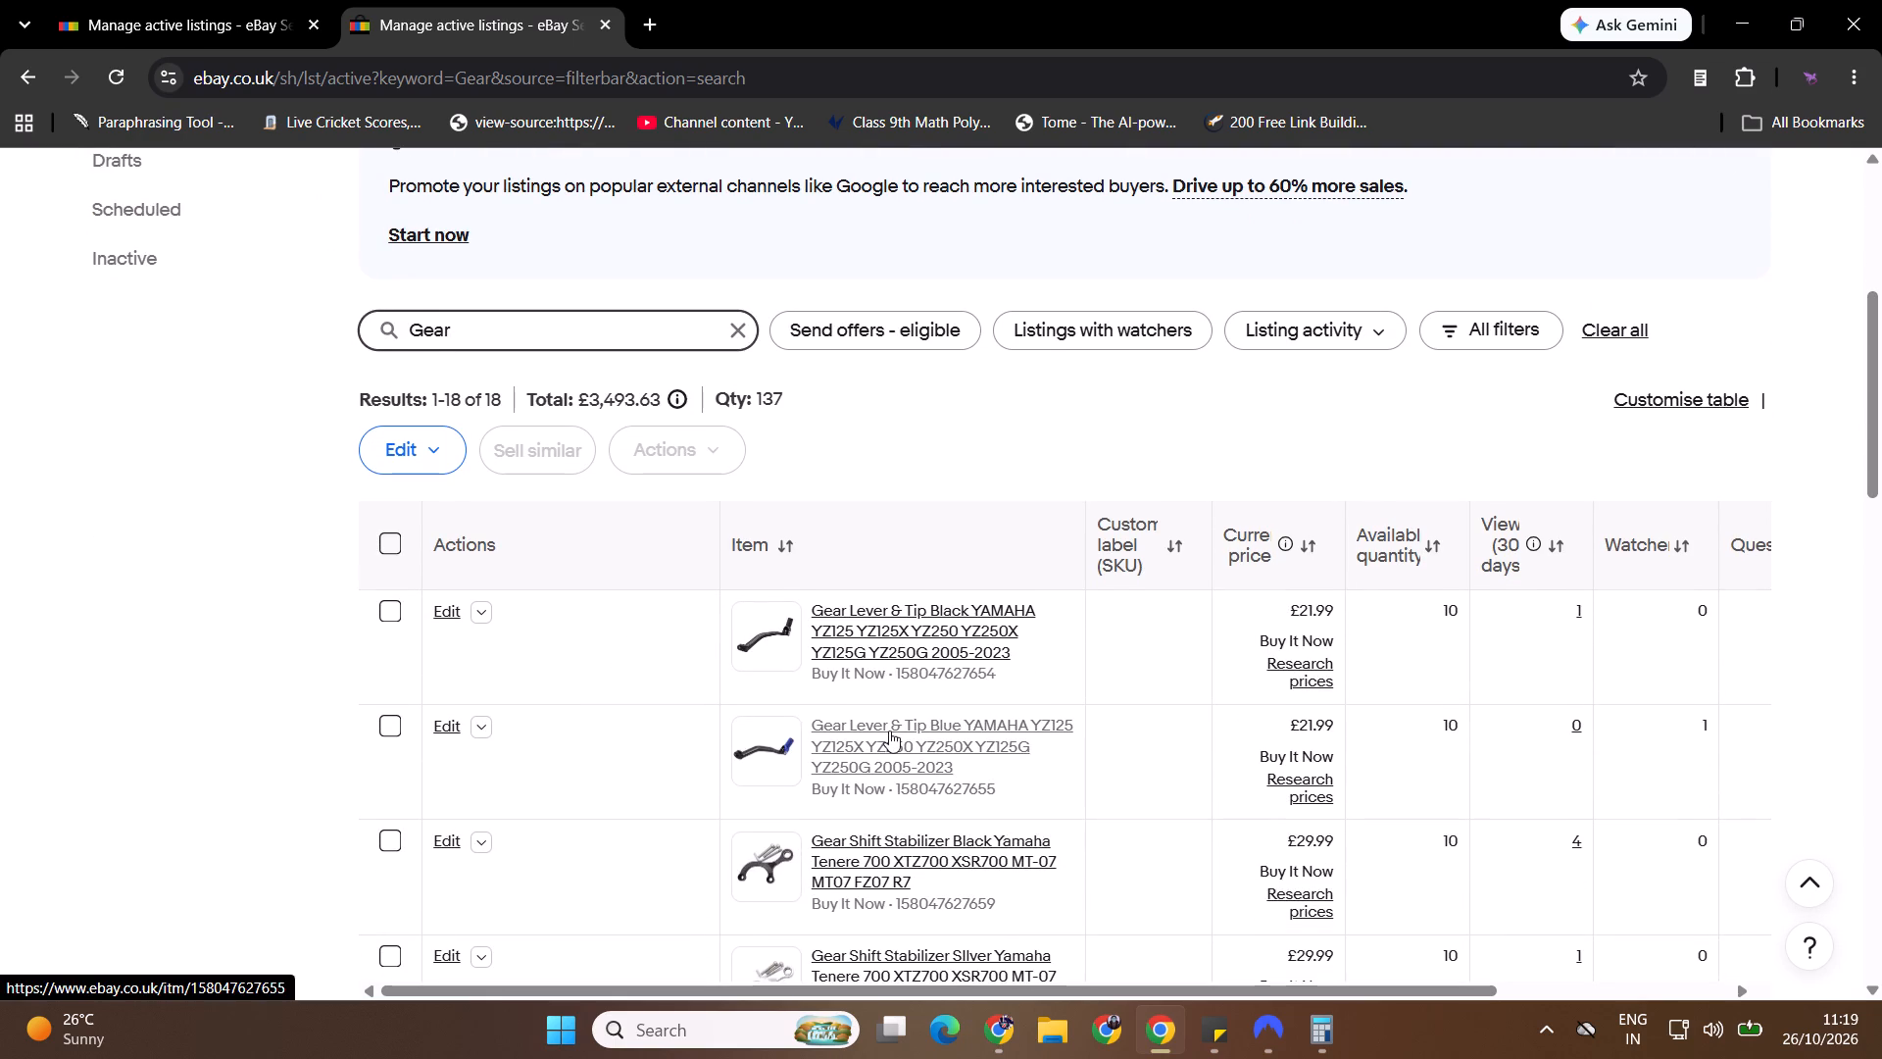
{"action": "left_click", "coordinate": [796, 4]}
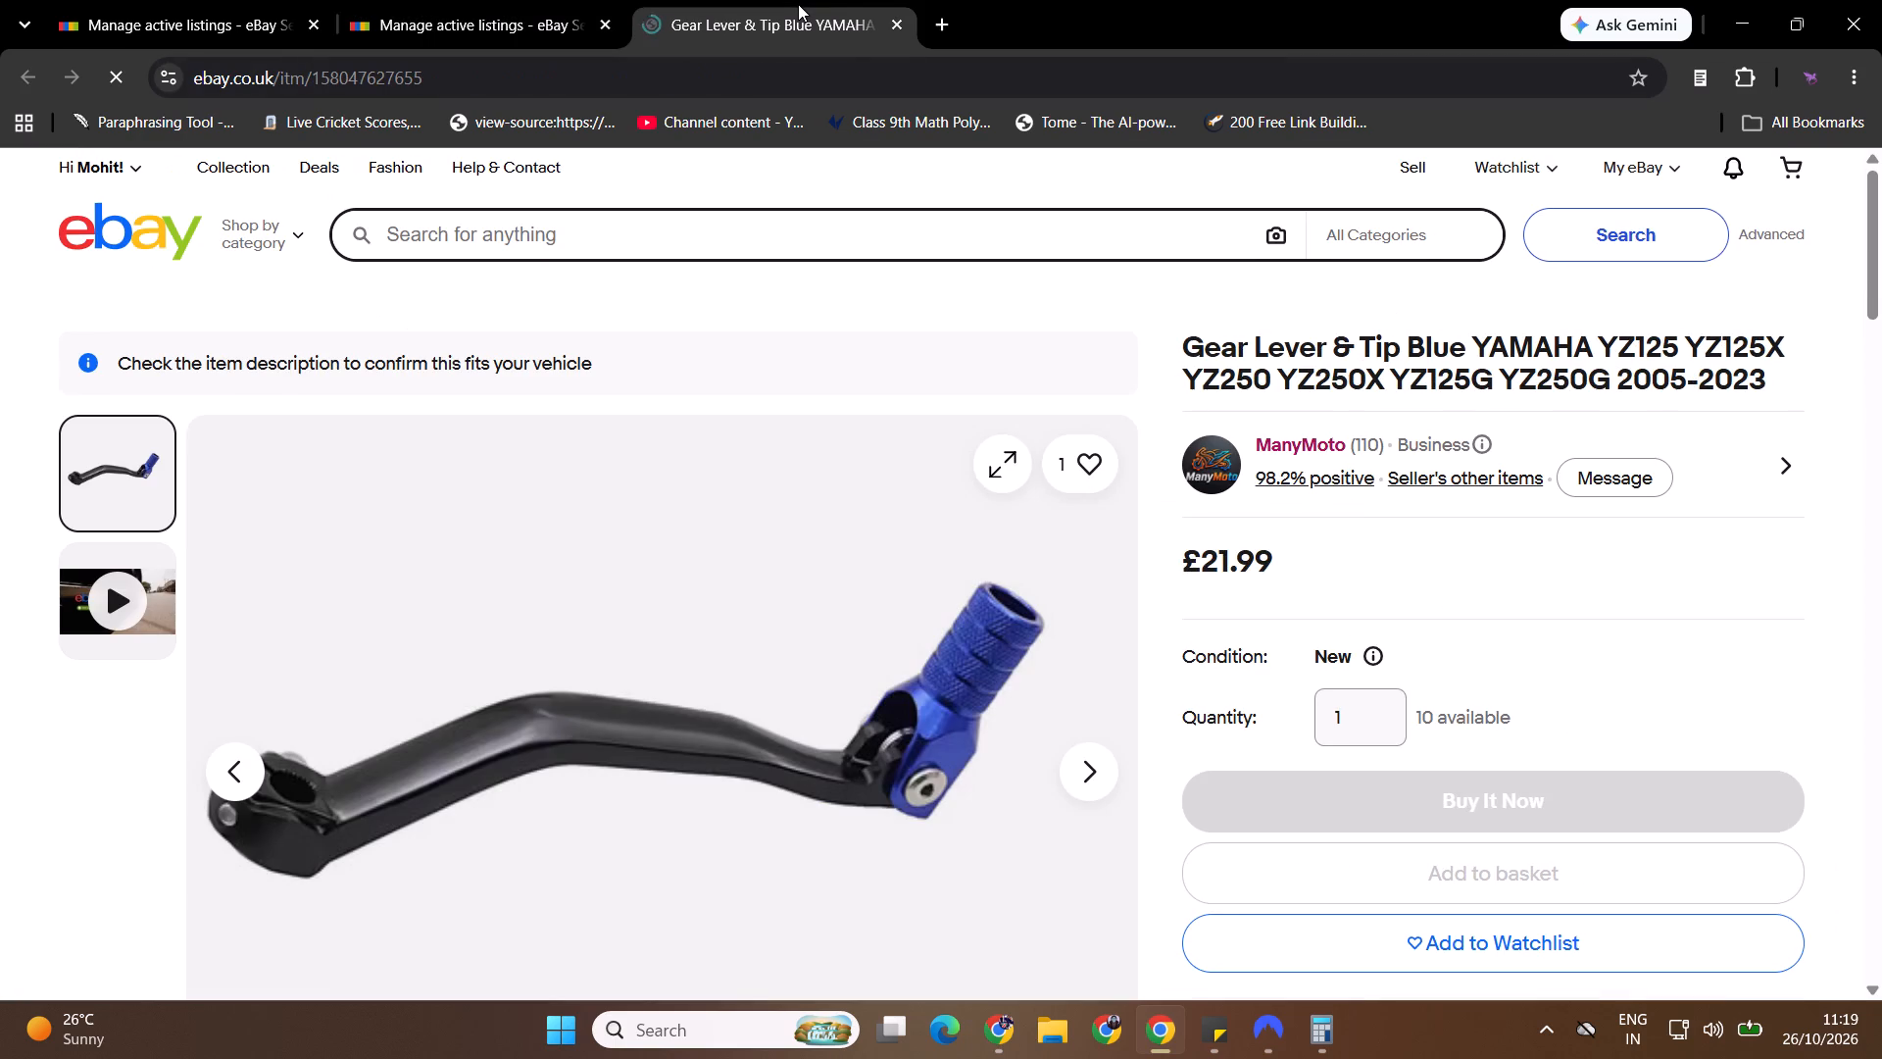
{"action": "left_click", "coordinate": [889, 21]}
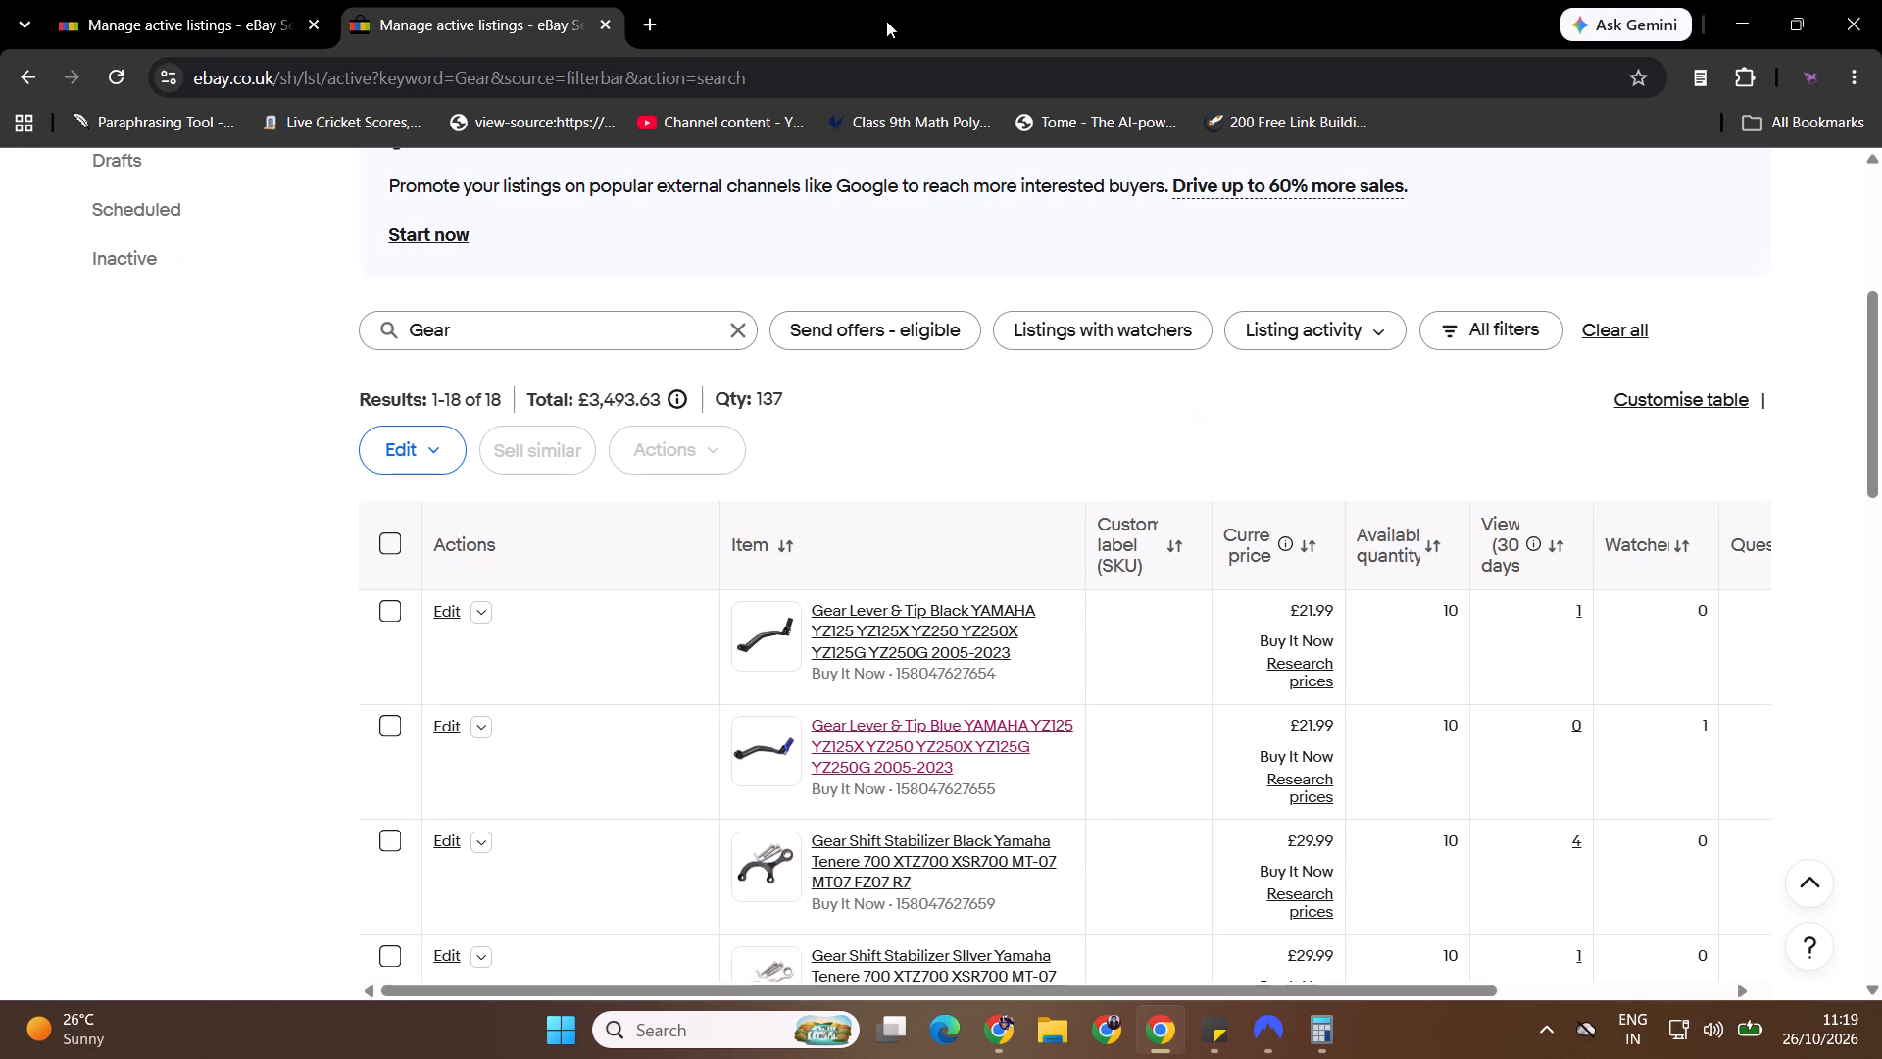
Switch back to AliExpress, view colour 12, the black lever with the blue tip, and close the product page.
{"action": "key", "text": "alt+Tab"}
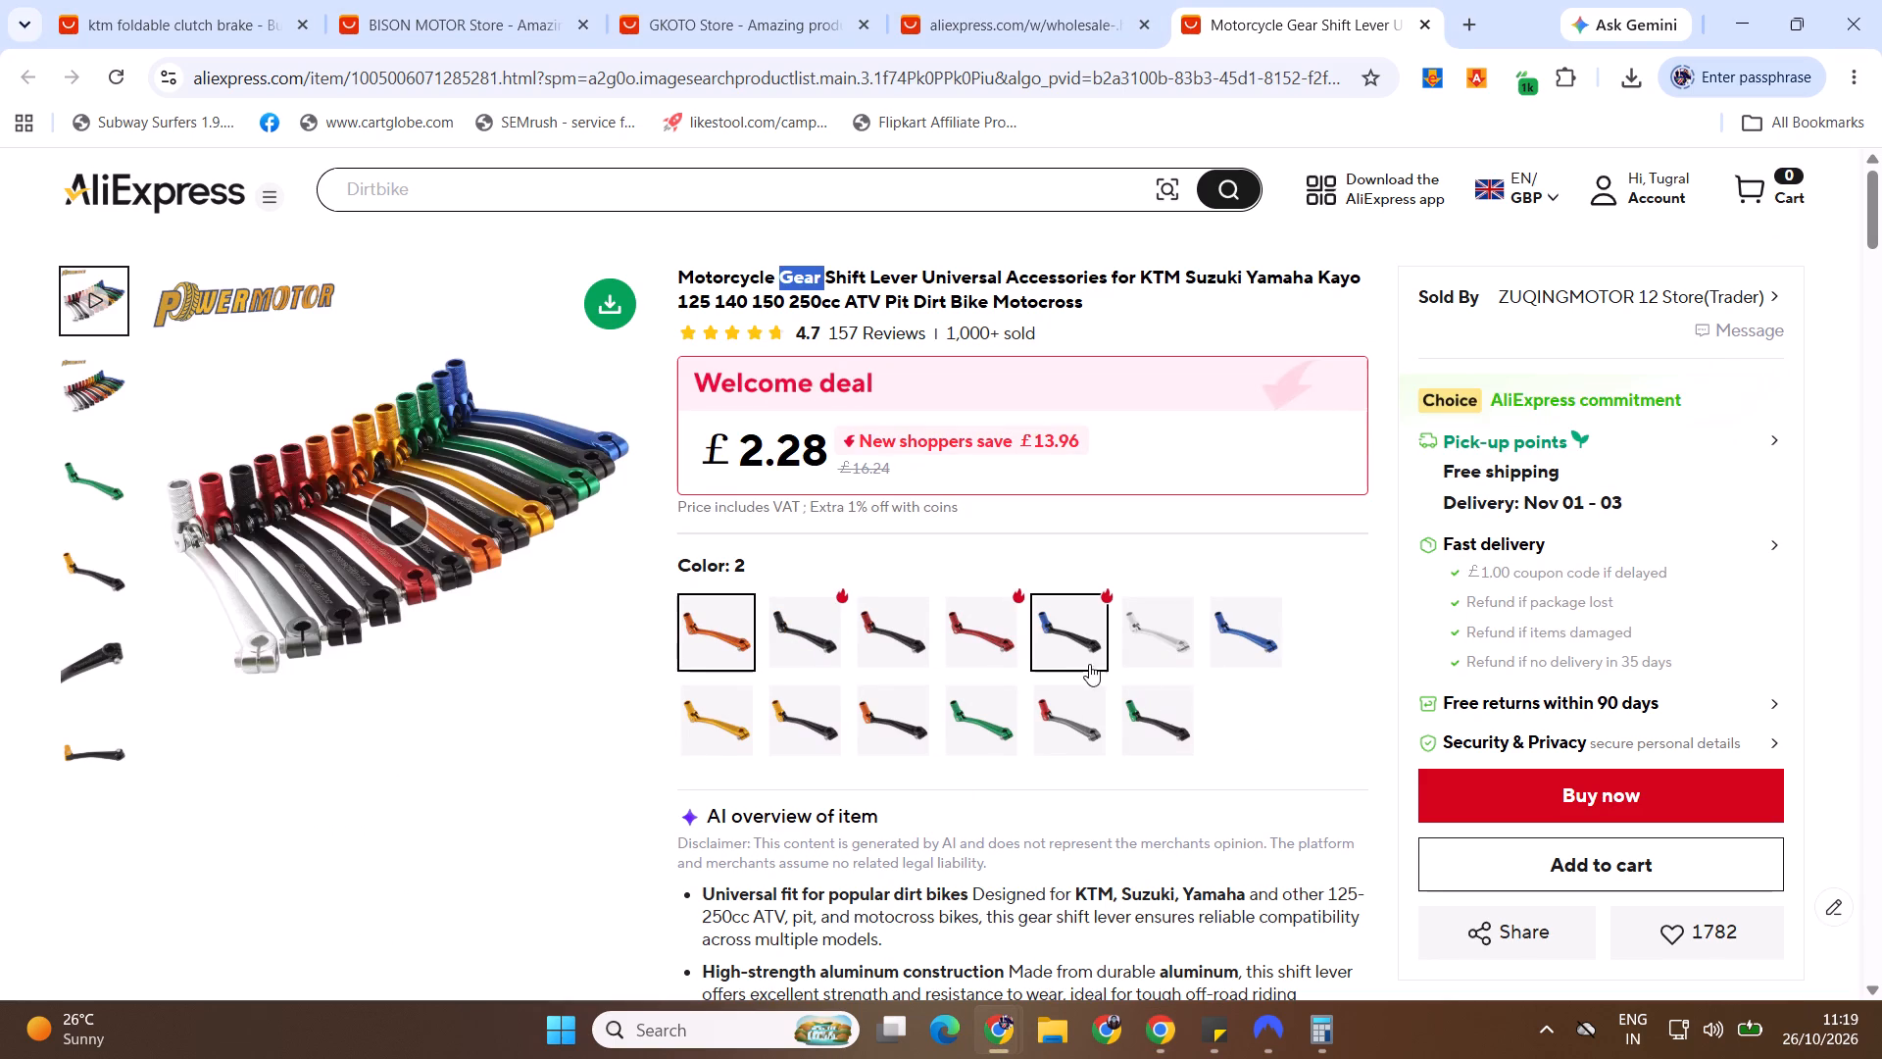
{"action": "left_click", "coordinate": [1081, 631]}
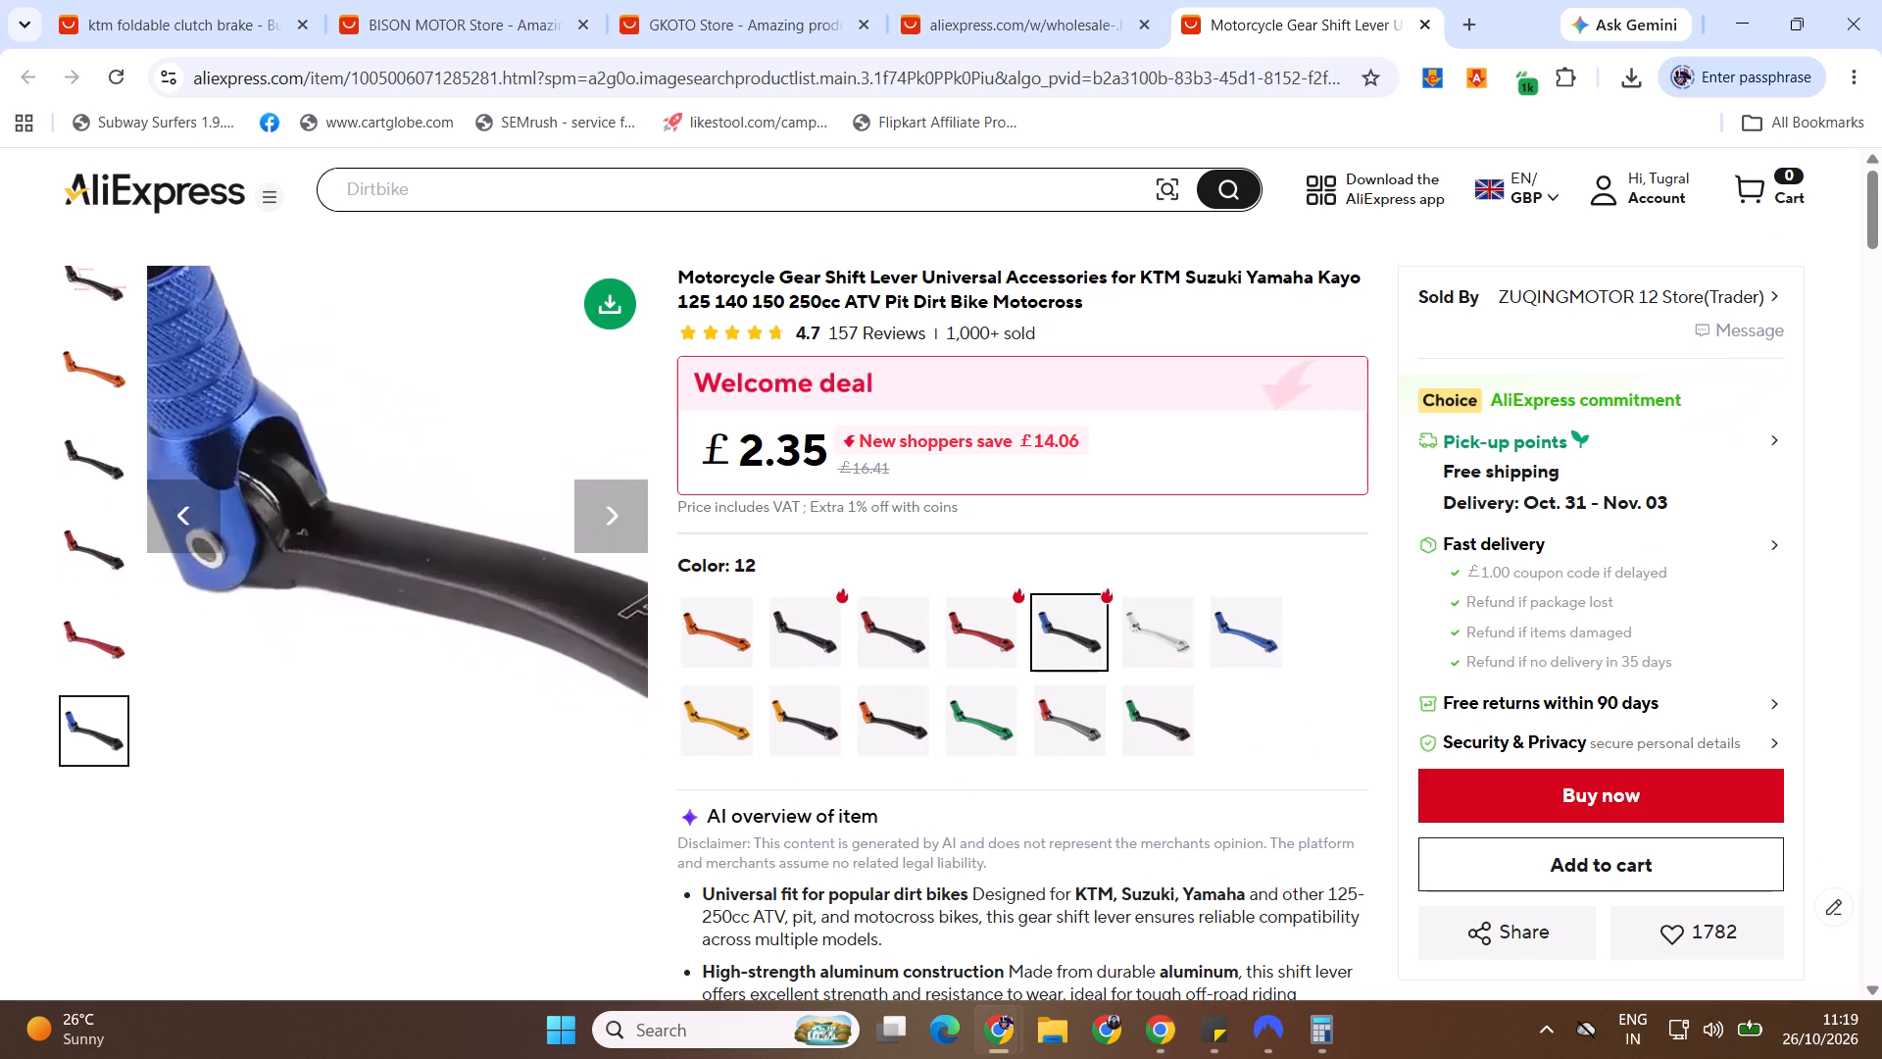
{"action": "left_click", "coordinate": [1428, 12]}
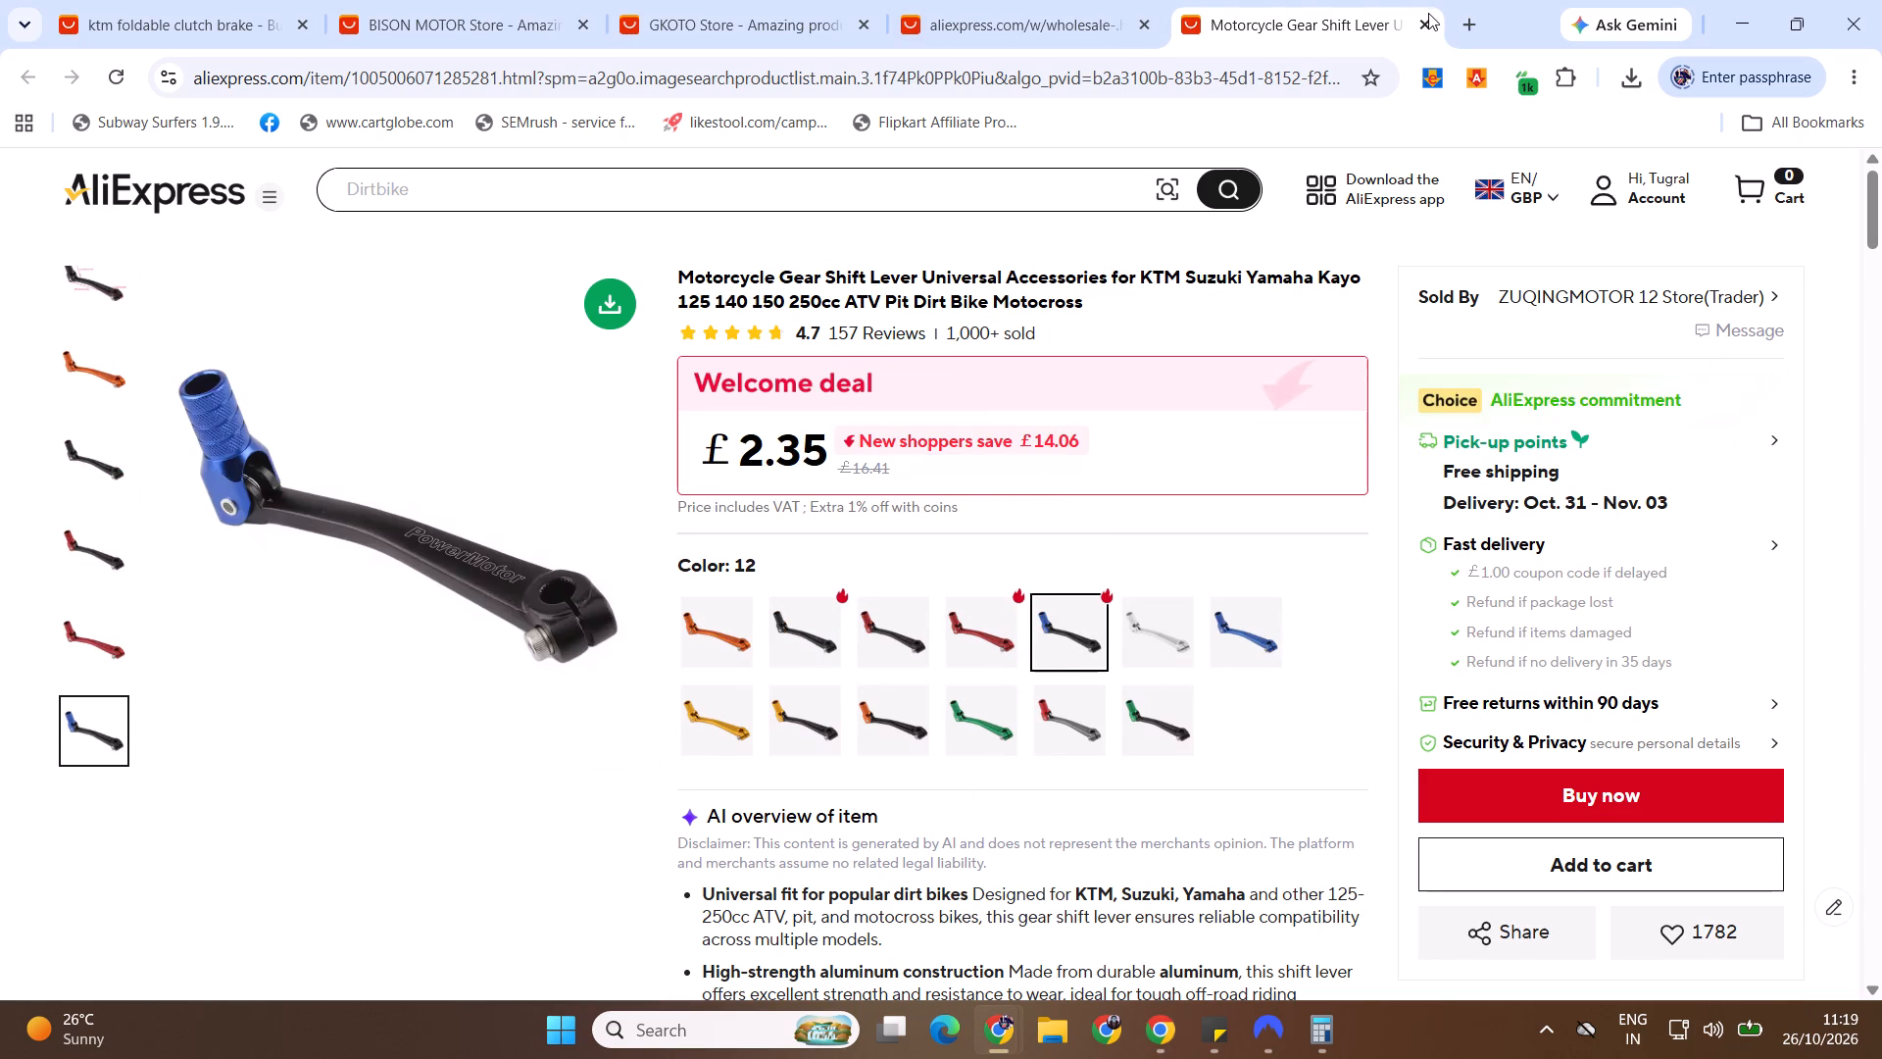
Open the JFFMTPJ CNC aluminium alloy gear shift lever from the image search results and view its orange and black orange colours.
{"action": "left_click", "coordinate": [1425, 17]}
{"action": "left_click_drag", "start_coordinate": [1881, 248], "coordinate": [1881, 277]}
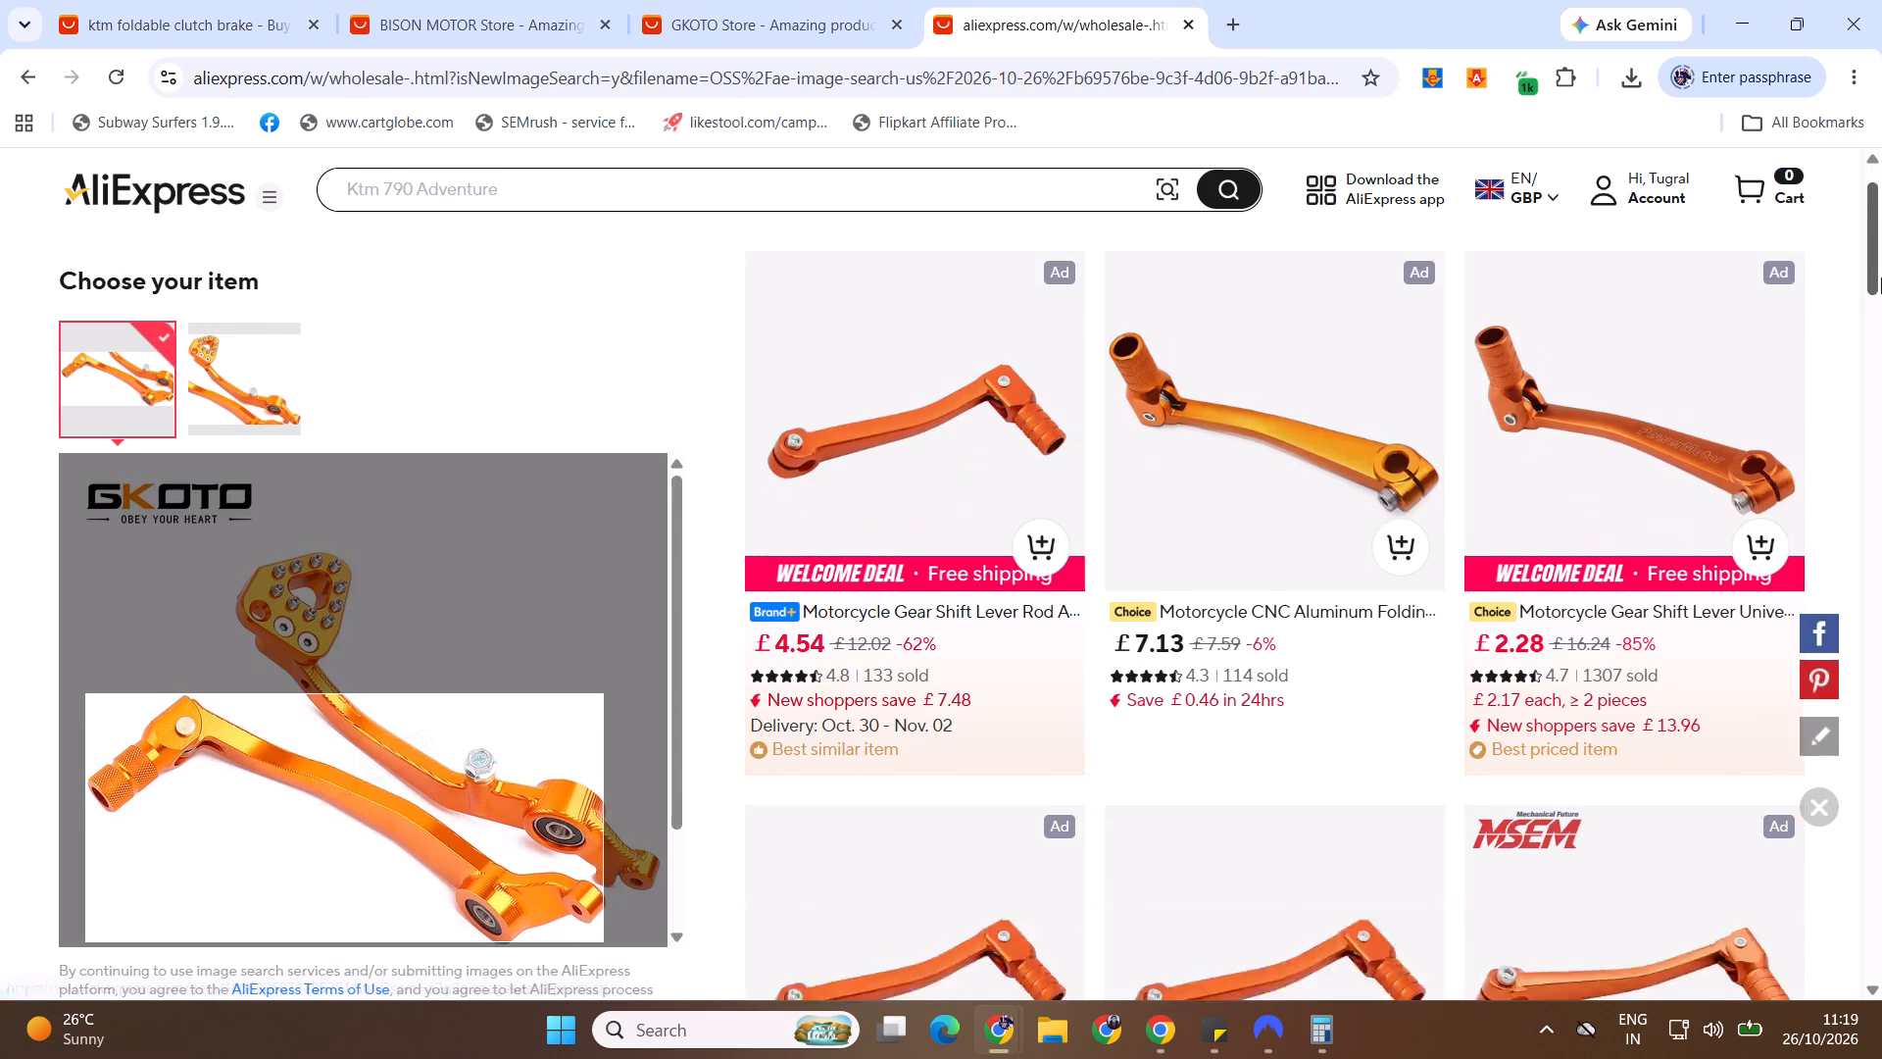
{"action": "left_click_drag", "start_coordinate": [1881, 277], "coordinate": [1880, 360]}
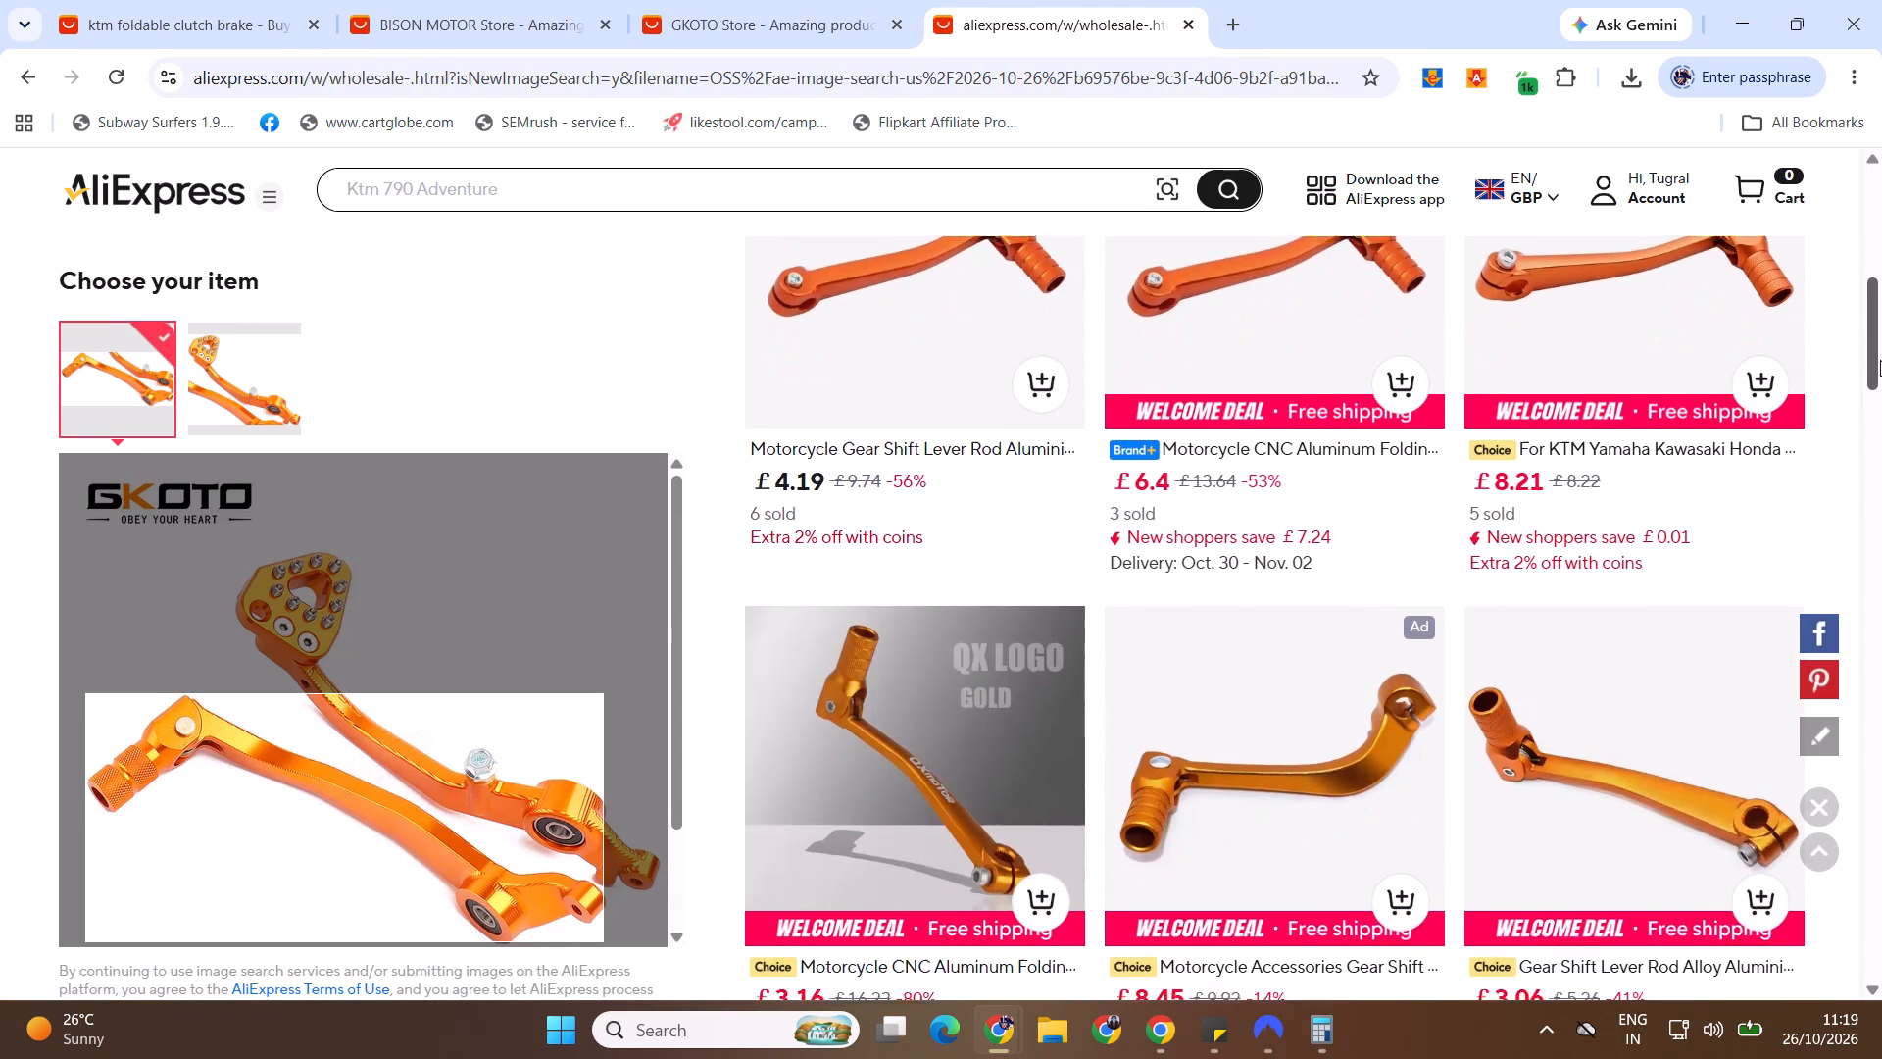
{"action": "left_click_drag", "start_coordinate": [1880, 360], "coordinate": [1877, 412]}
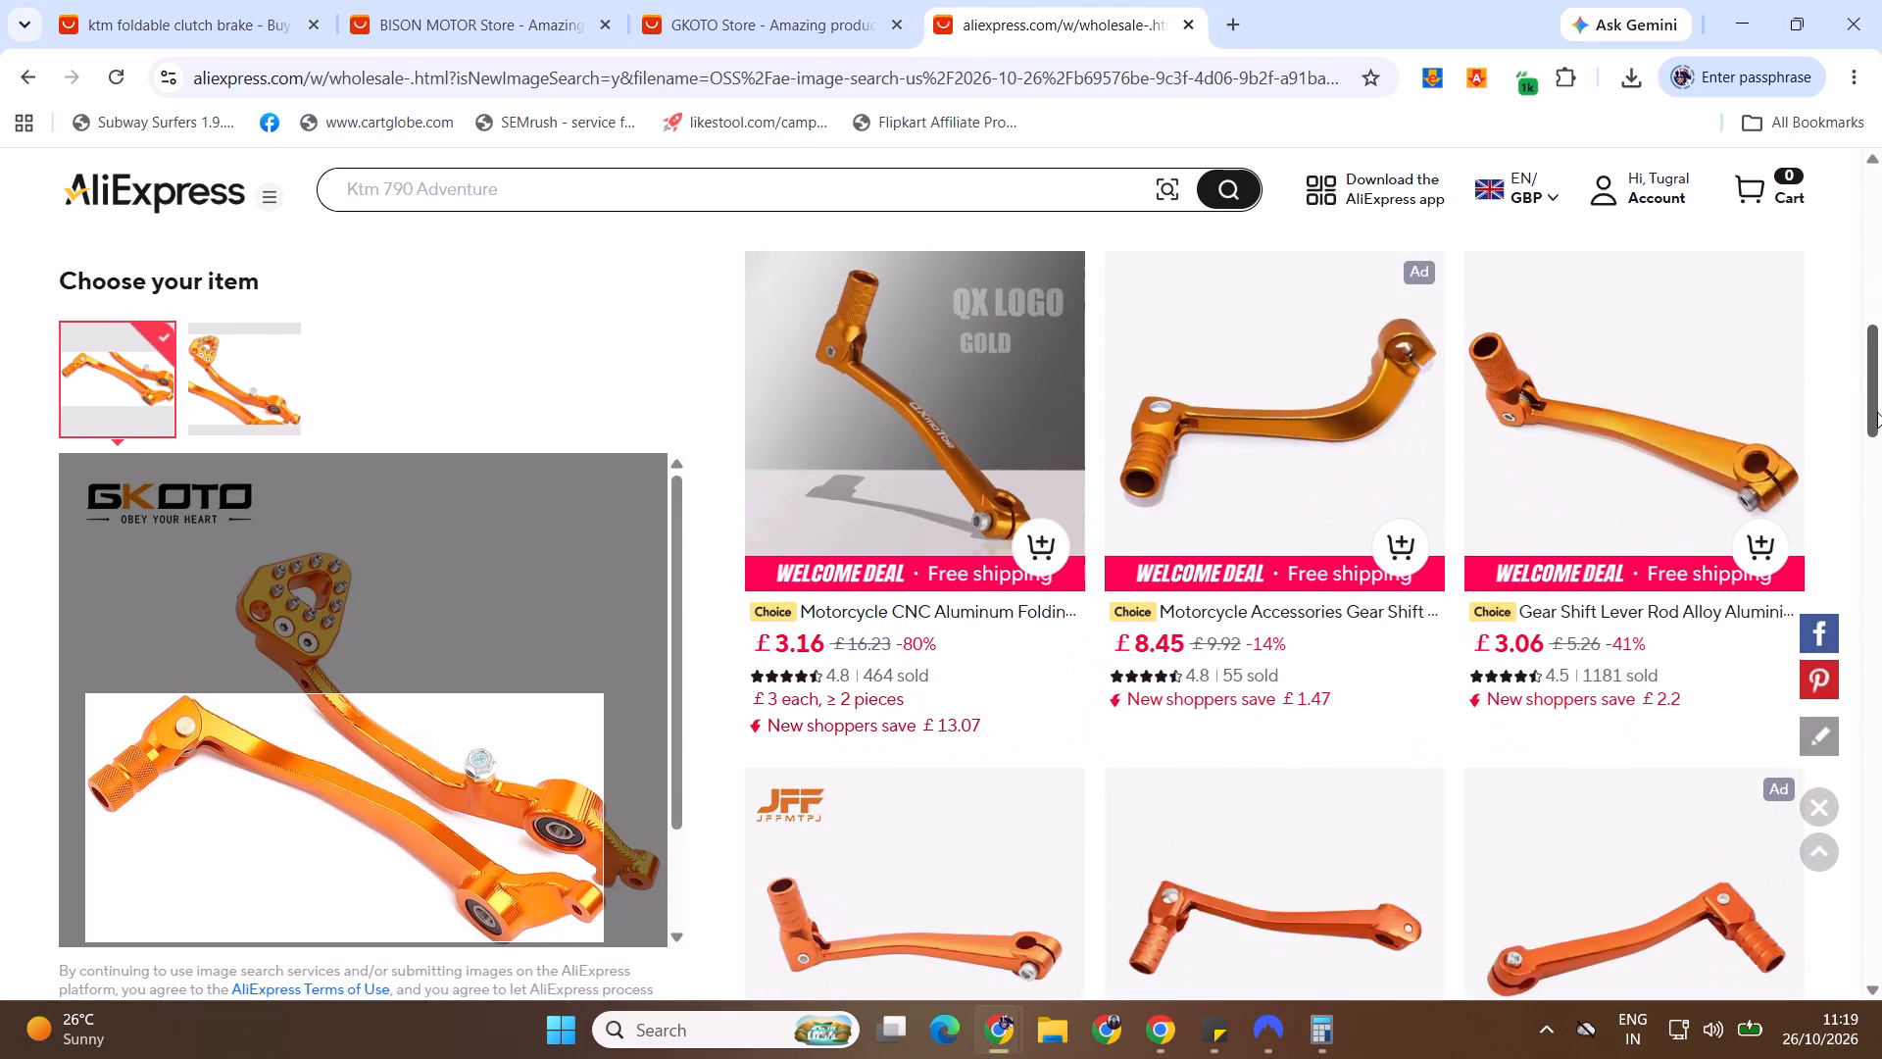
{"action": "left_click_drag", "start_coordinate": [1877, 412], "coordinate": [1872, 483]}
{"action": "middle_click", "coordinate": [909, 368]}
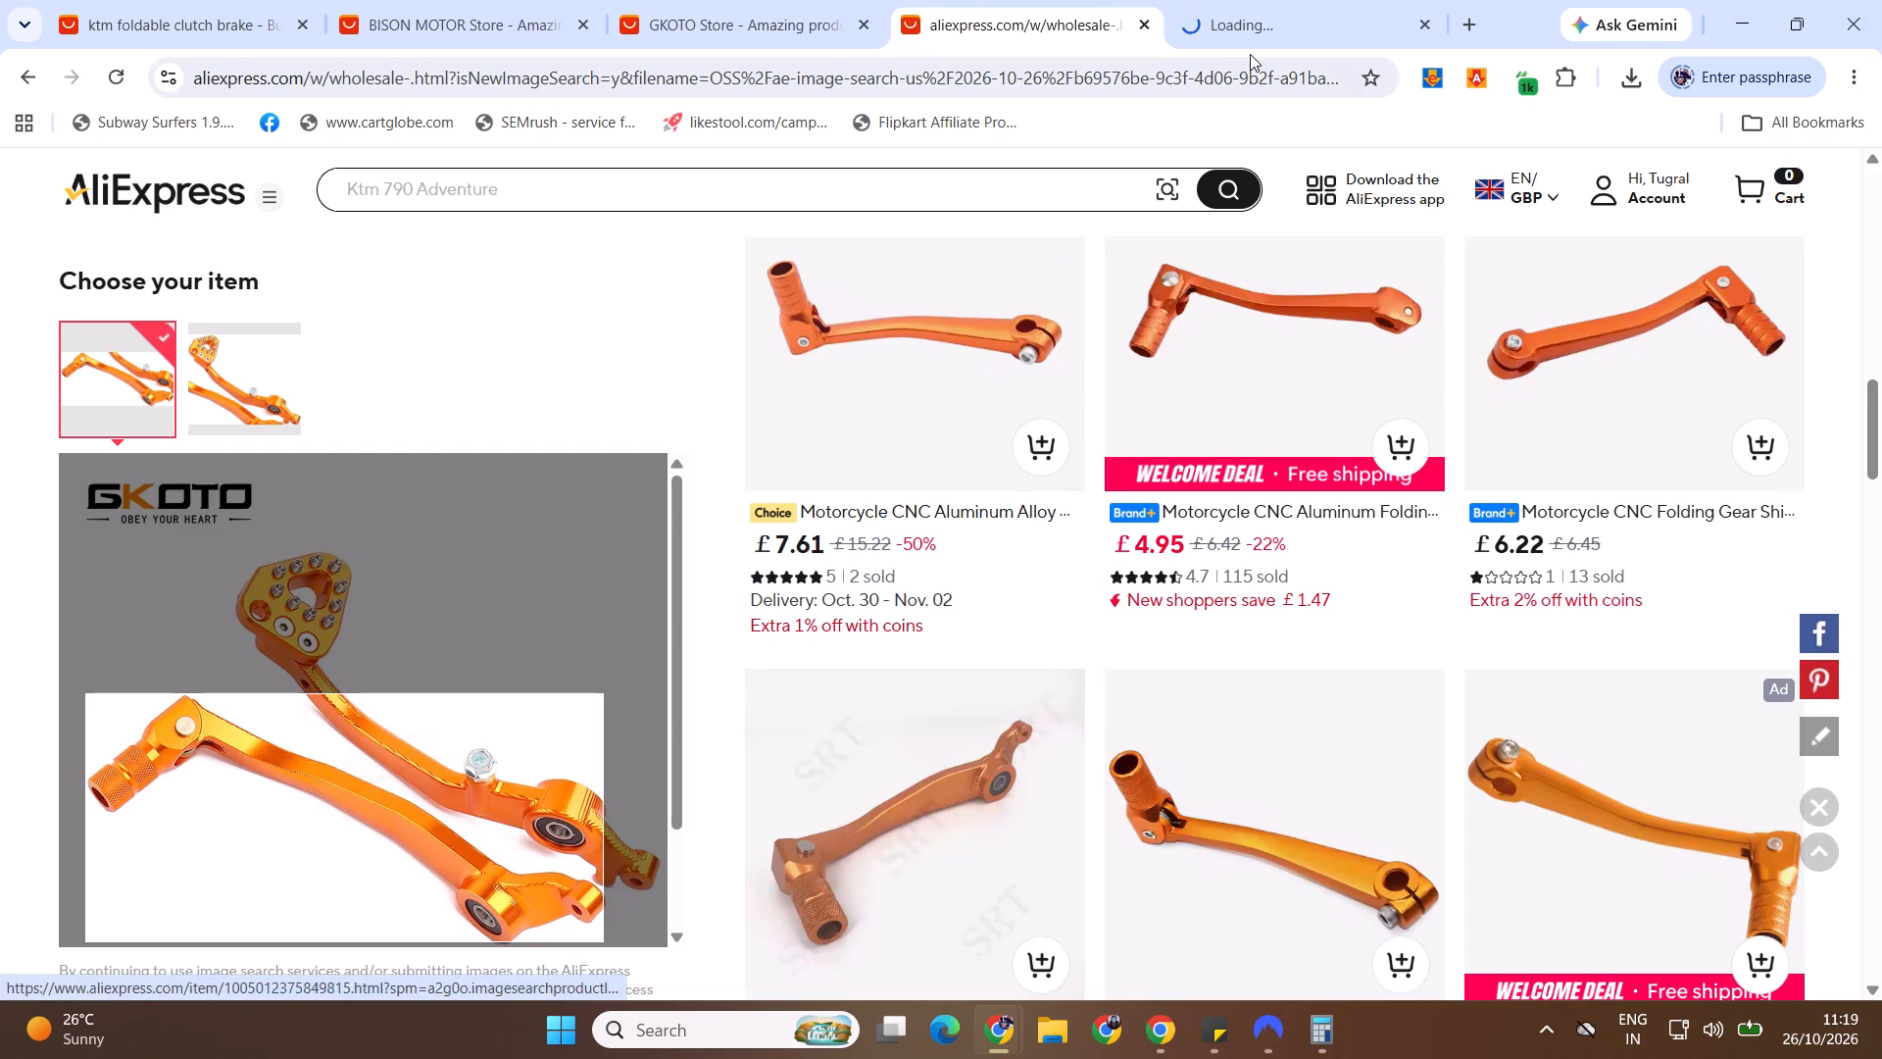
{"action": "left_click", "coordinate": [1280, 34]}
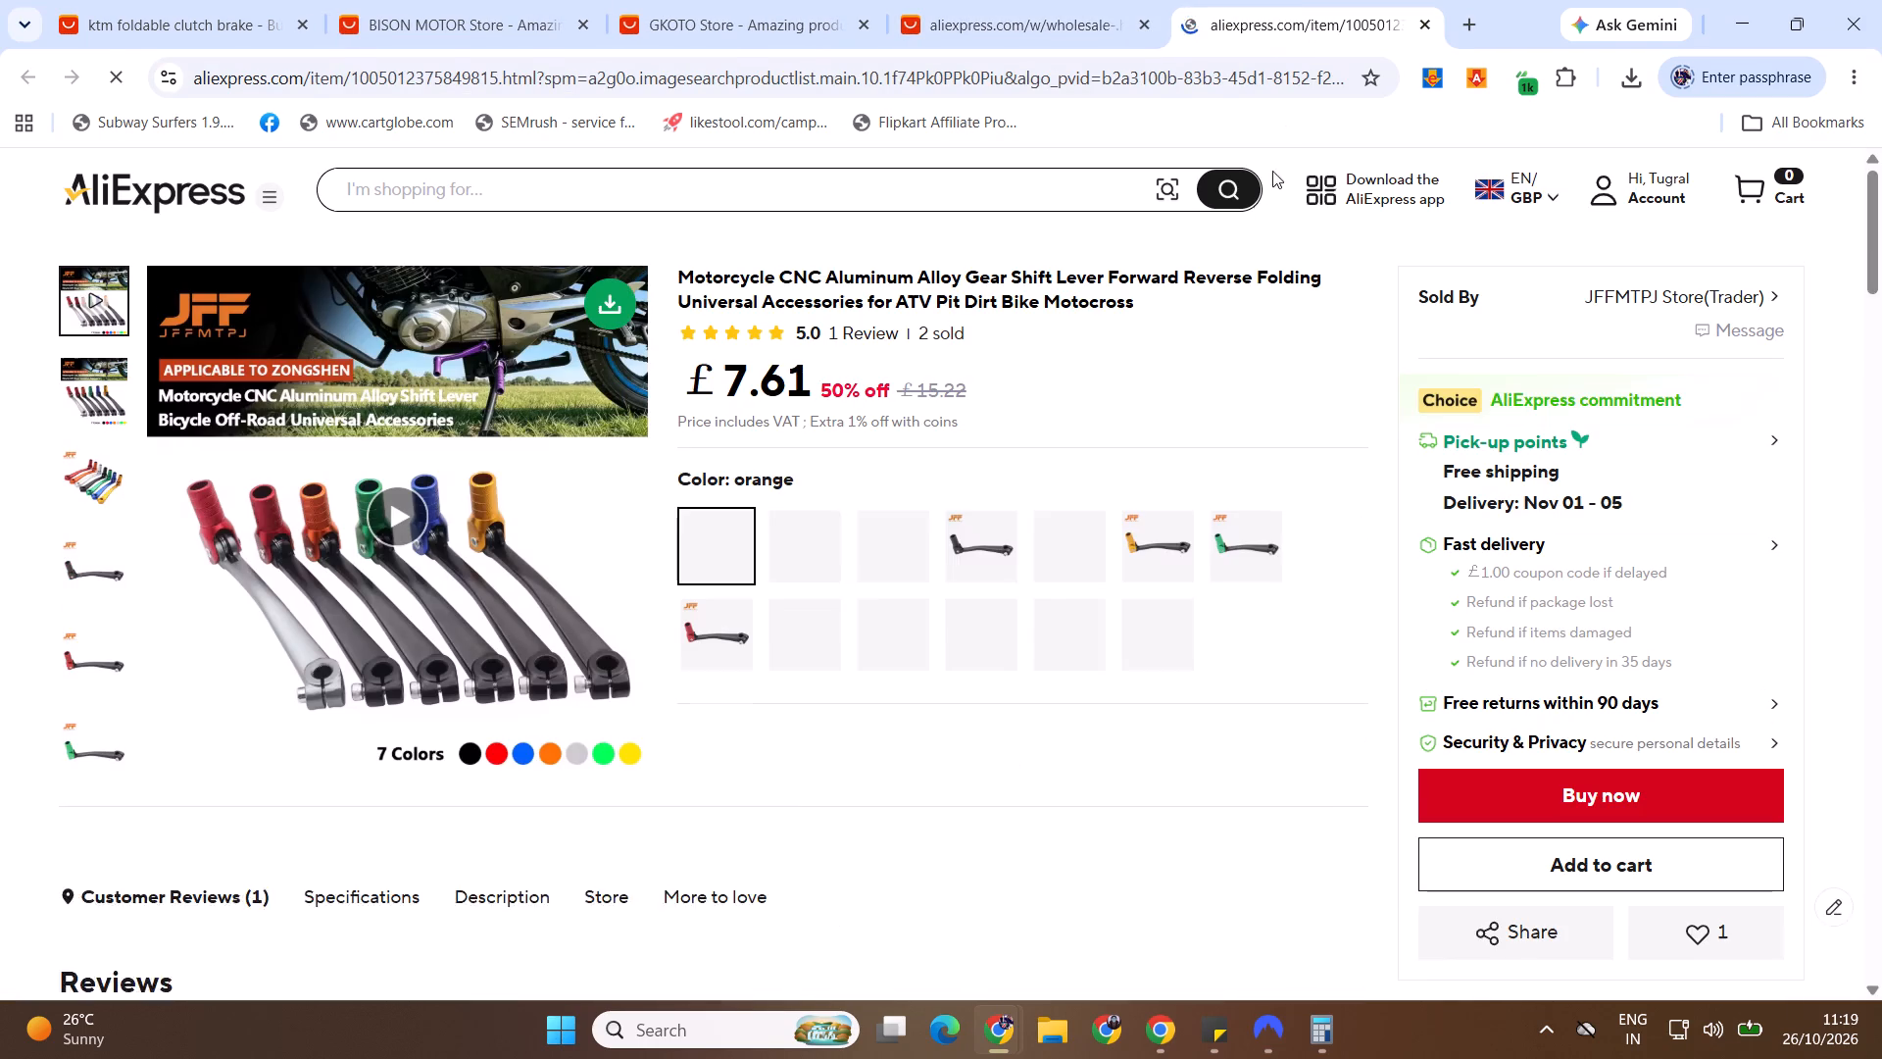
{"action": "left_click", "coordinate": [773, 522]}
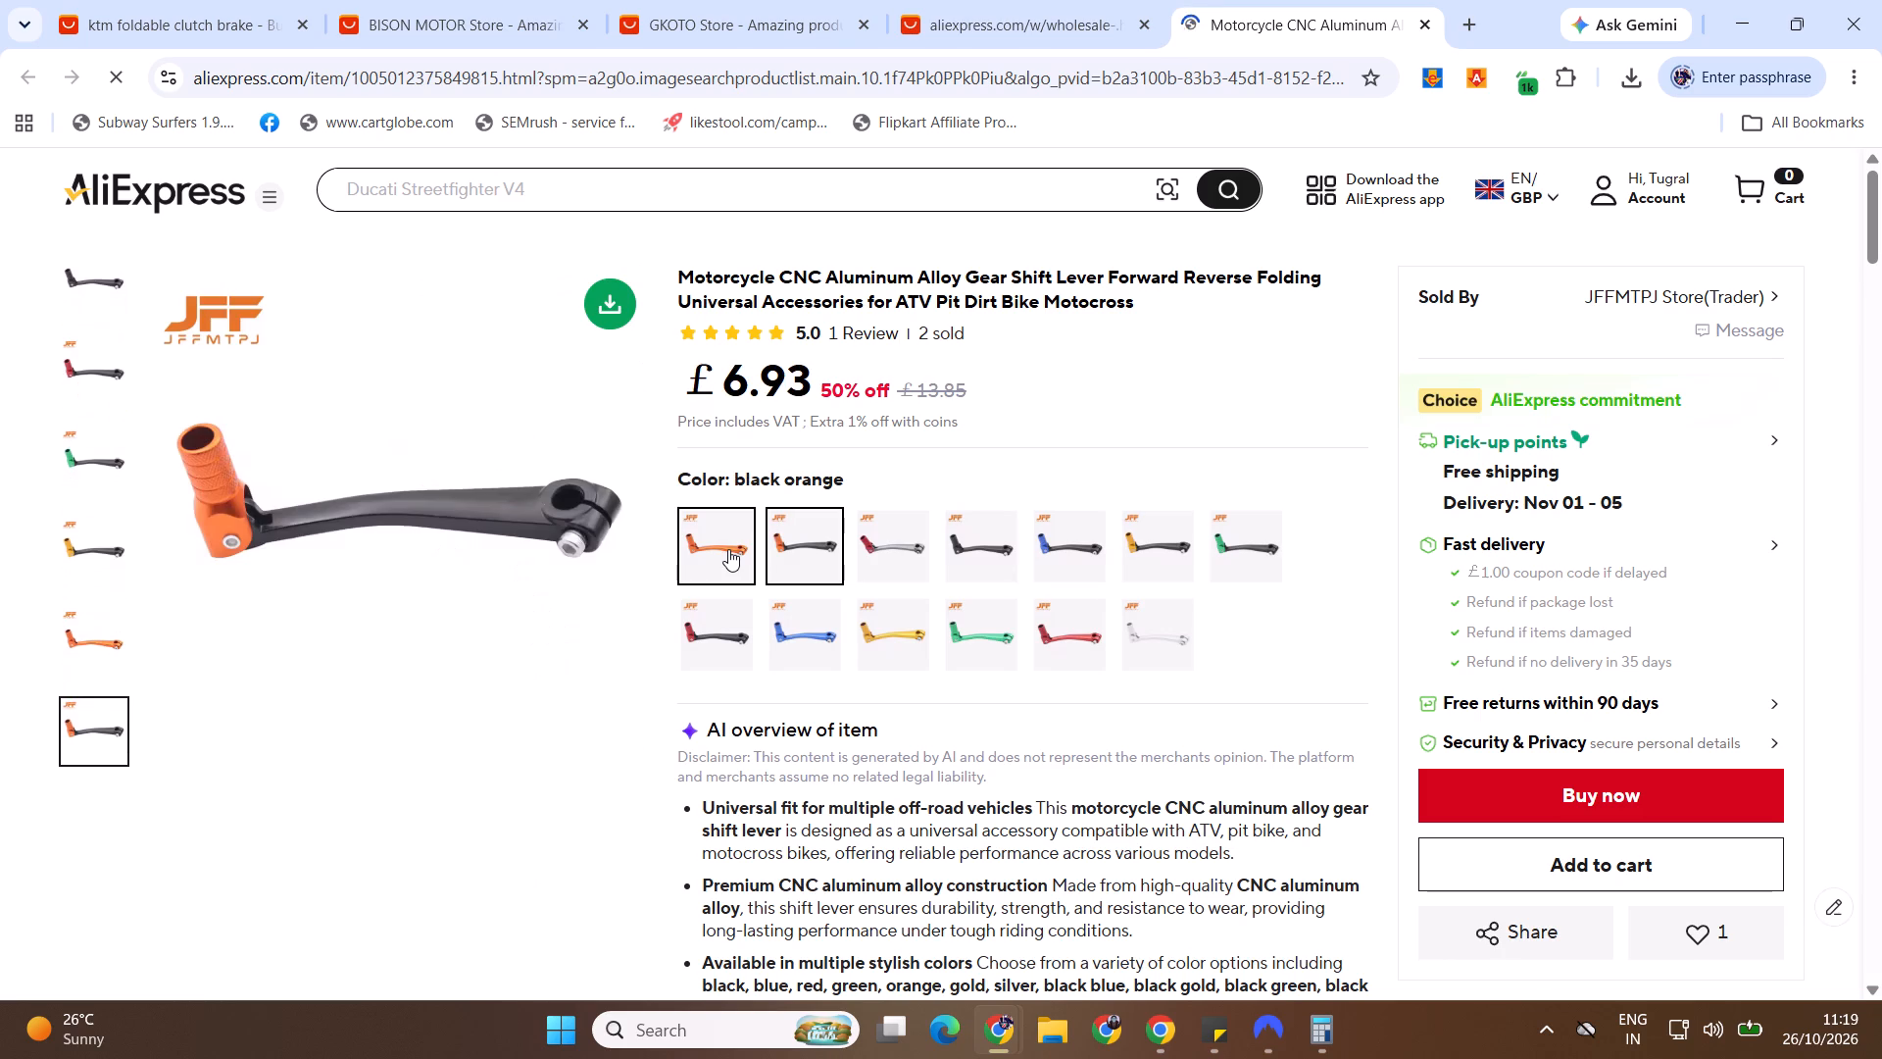
{"action": "left_click", "coordinate": [728, 549]}
{"action": "left_click", "coordinate": [846, 551]}
{"action": "left_click", "coordinate": [797, 557]}
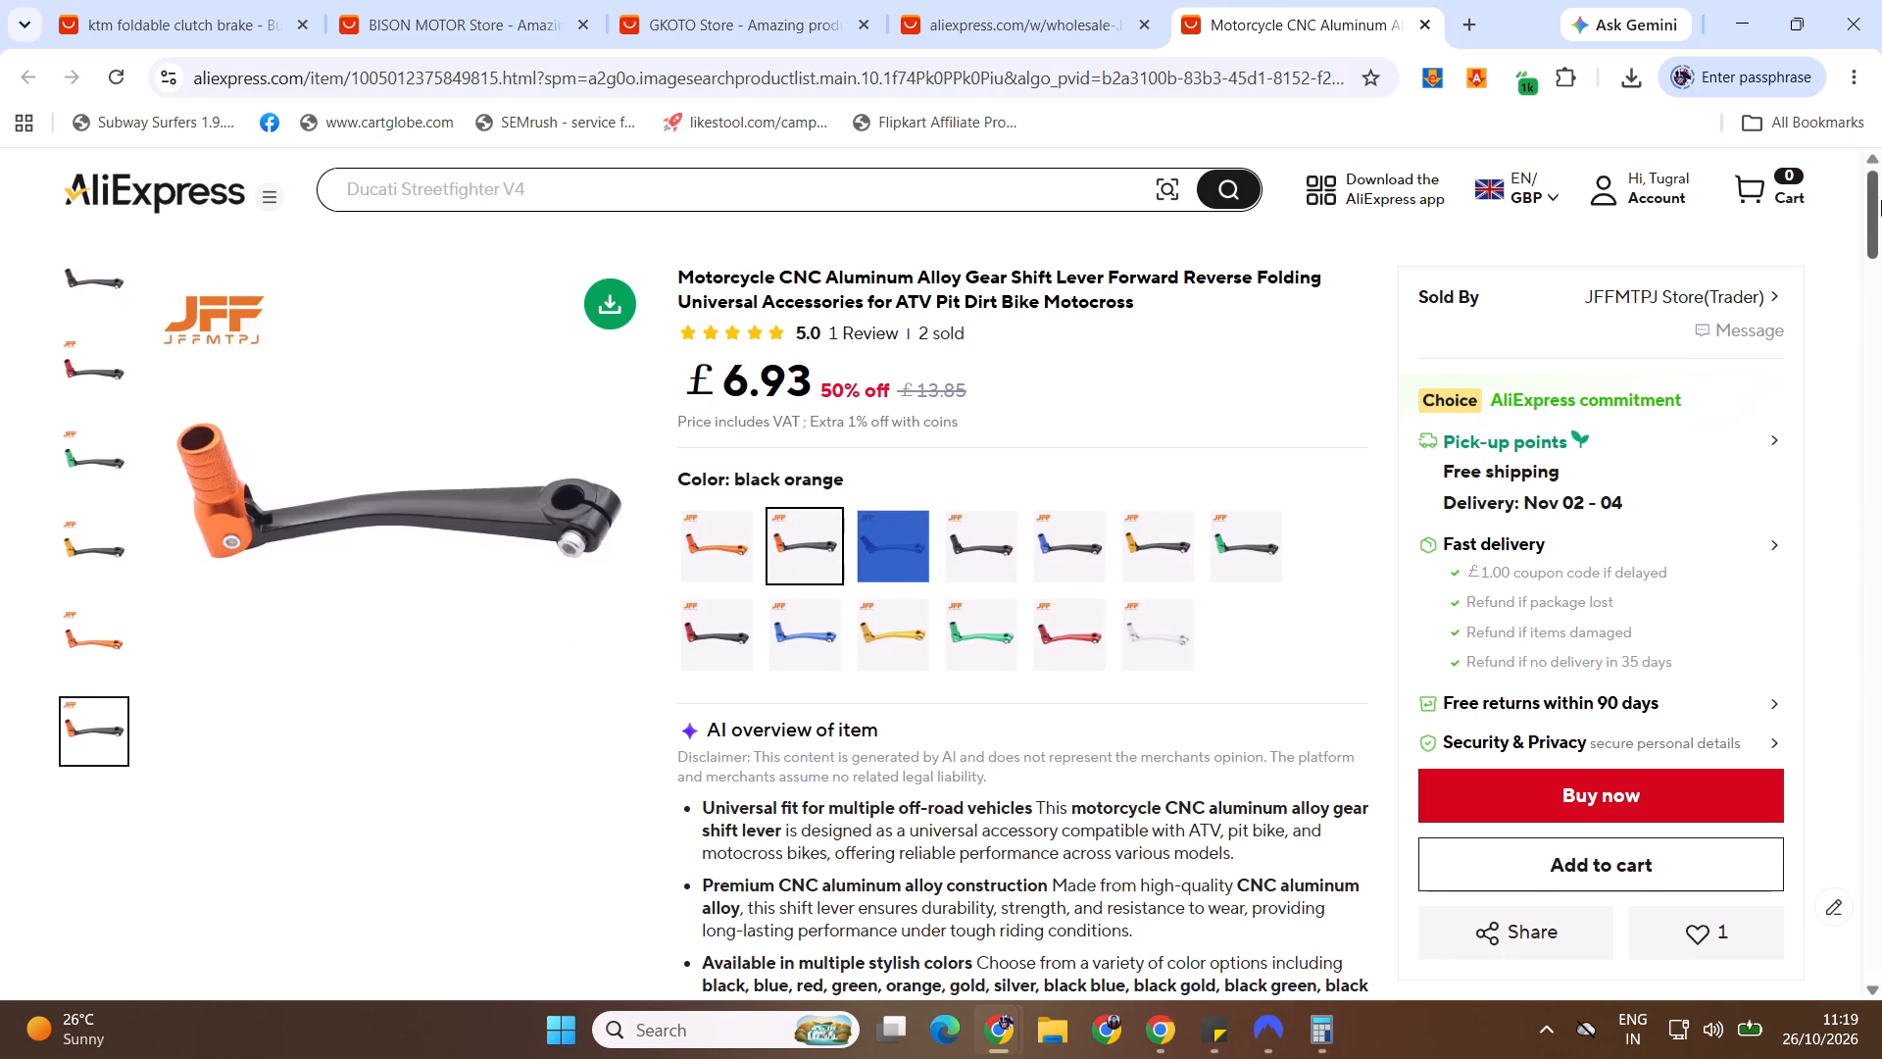
Read through the related items and description on the JFFMTPJ gear shift lever page, and close the product page.
{"action": "left_click_drag", "start_coordinate": [1881, 201], "coordinate": [1881, 348]}
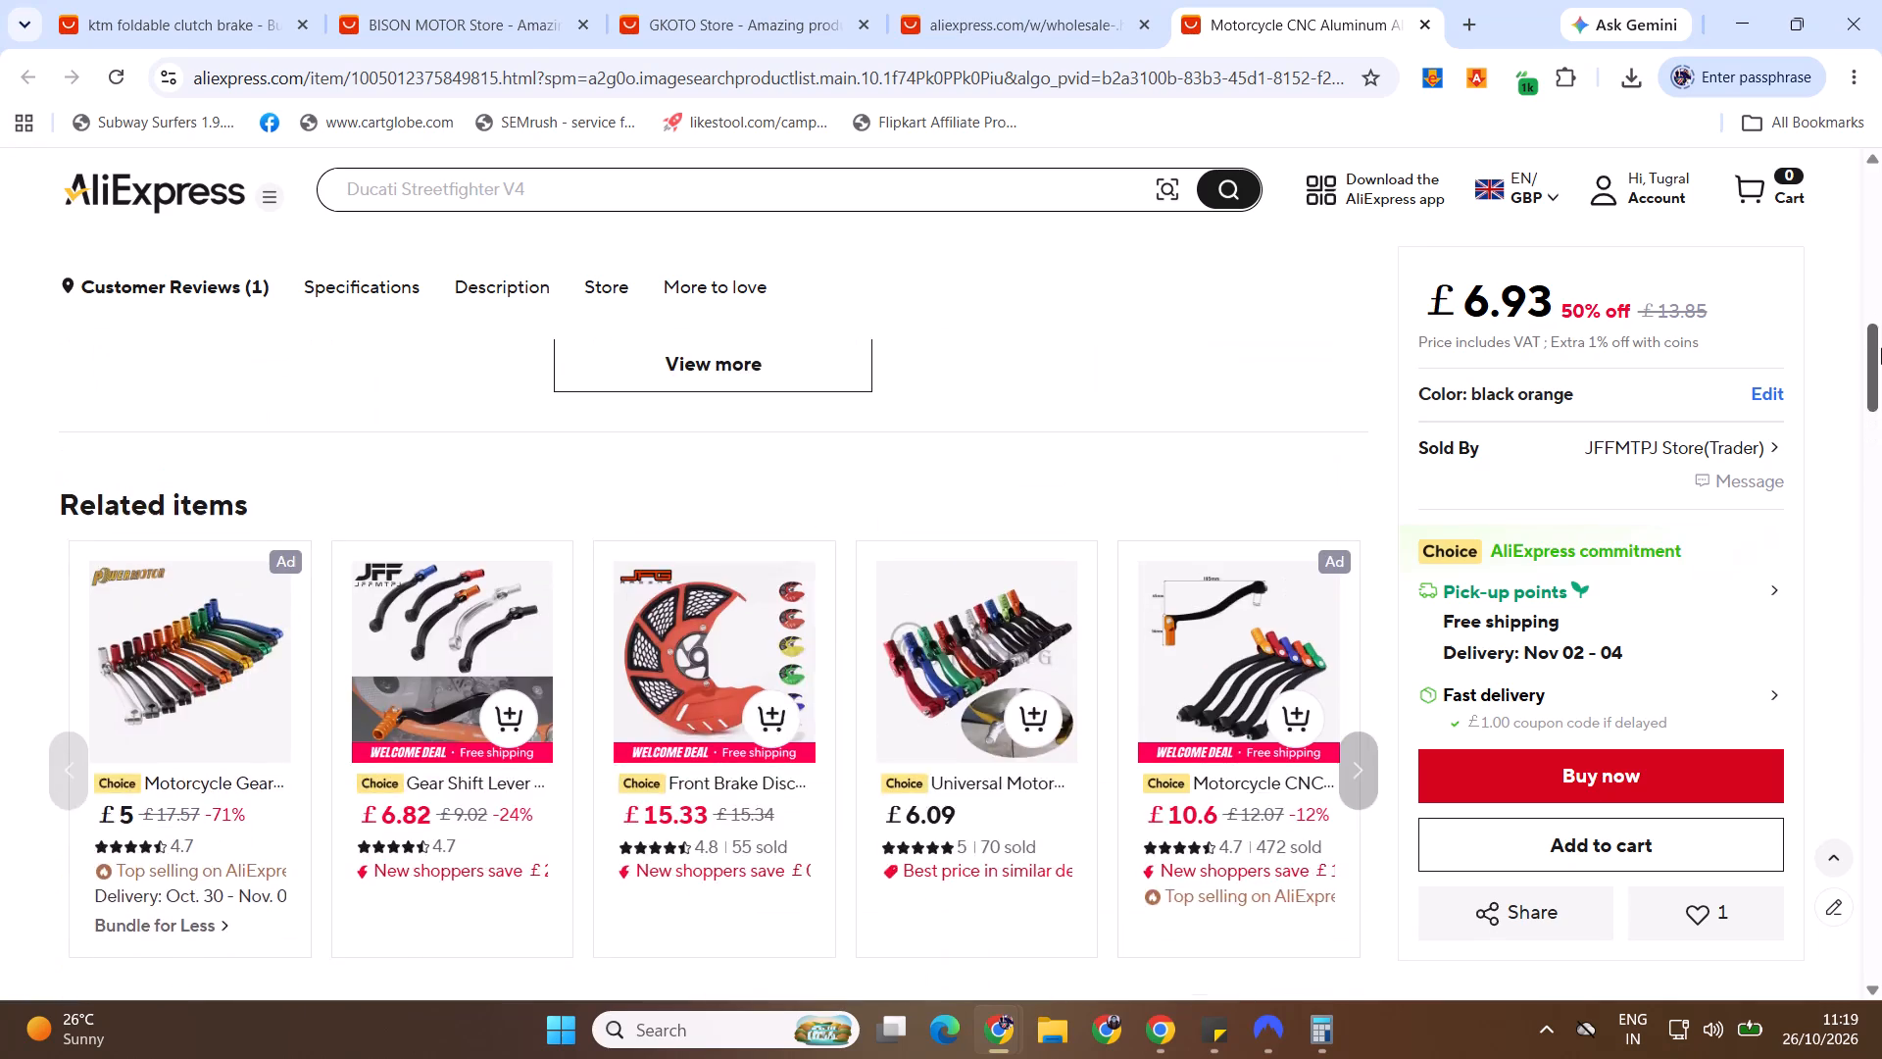
{"action": "left_click_drag", "start_coordinate": [1881, 348], "coordinate": [1881, 478]}
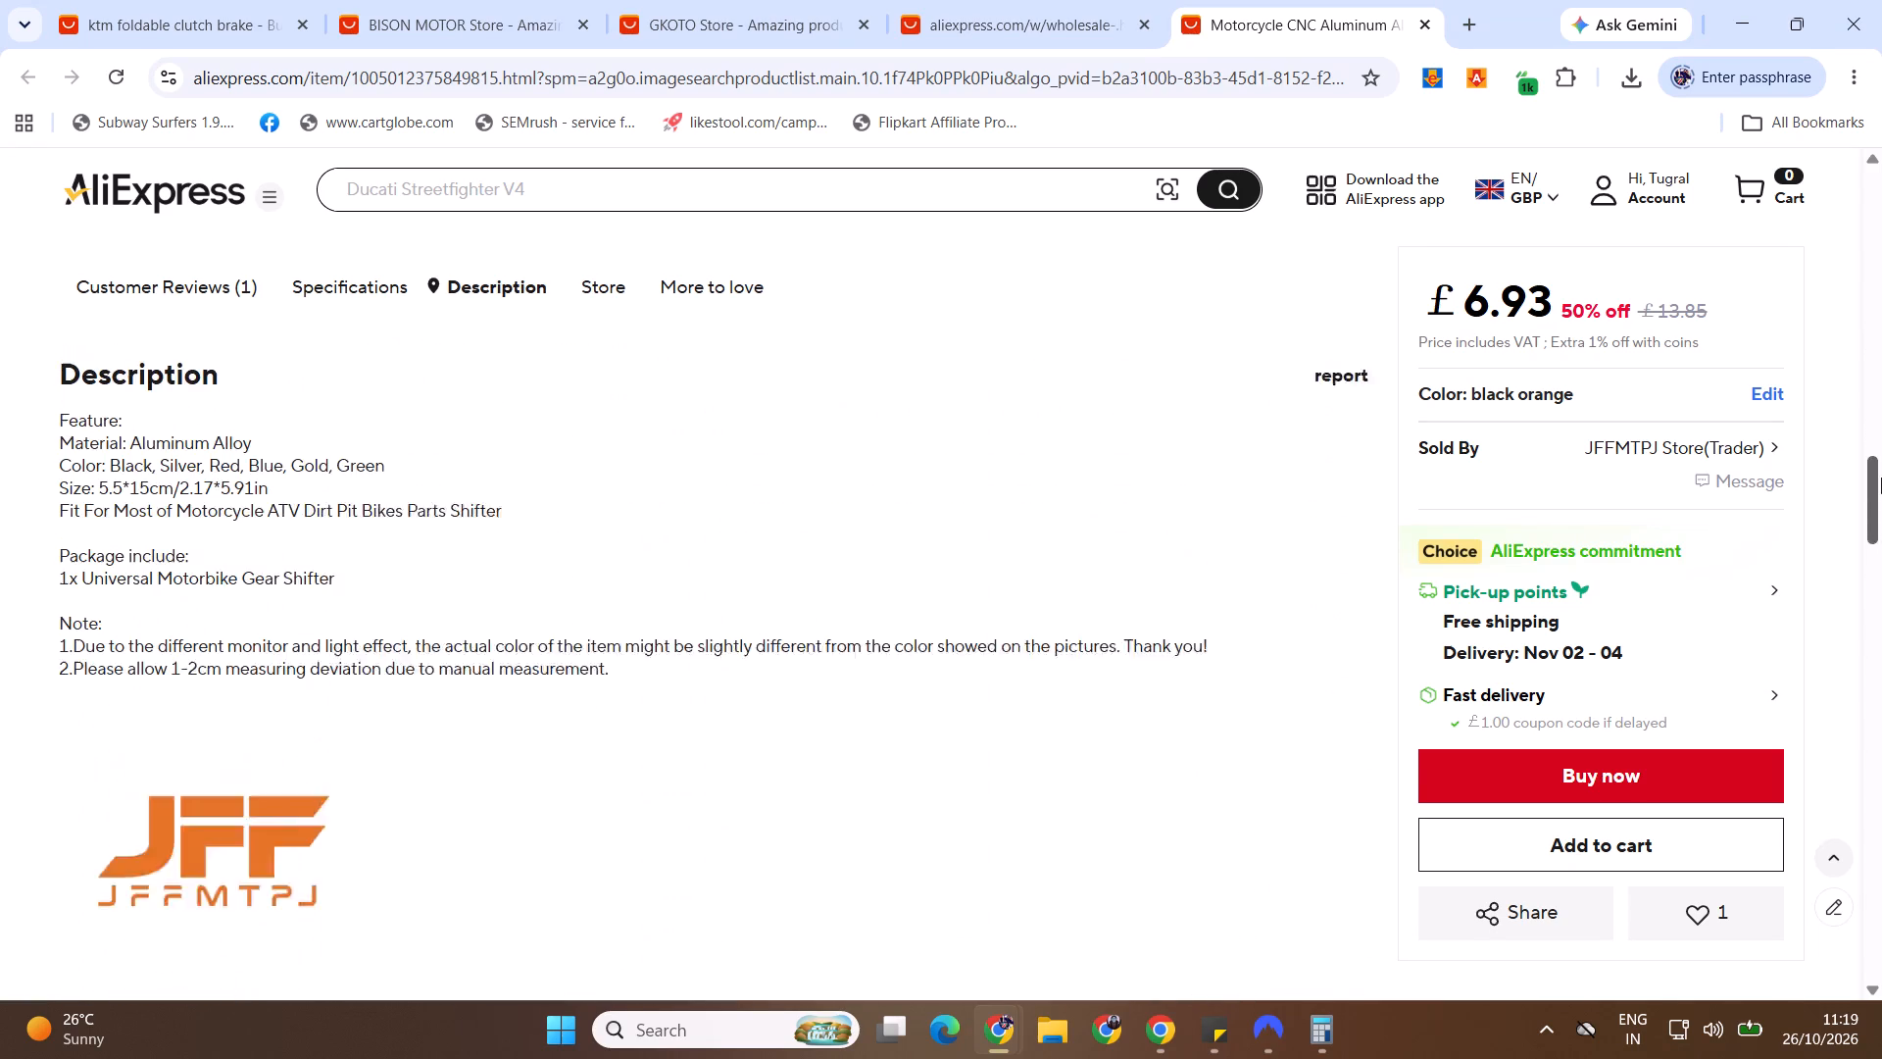
{"action": "left_click_drag", "start_coordinate": [1881, 478], "coordinate": [1876, 631]}
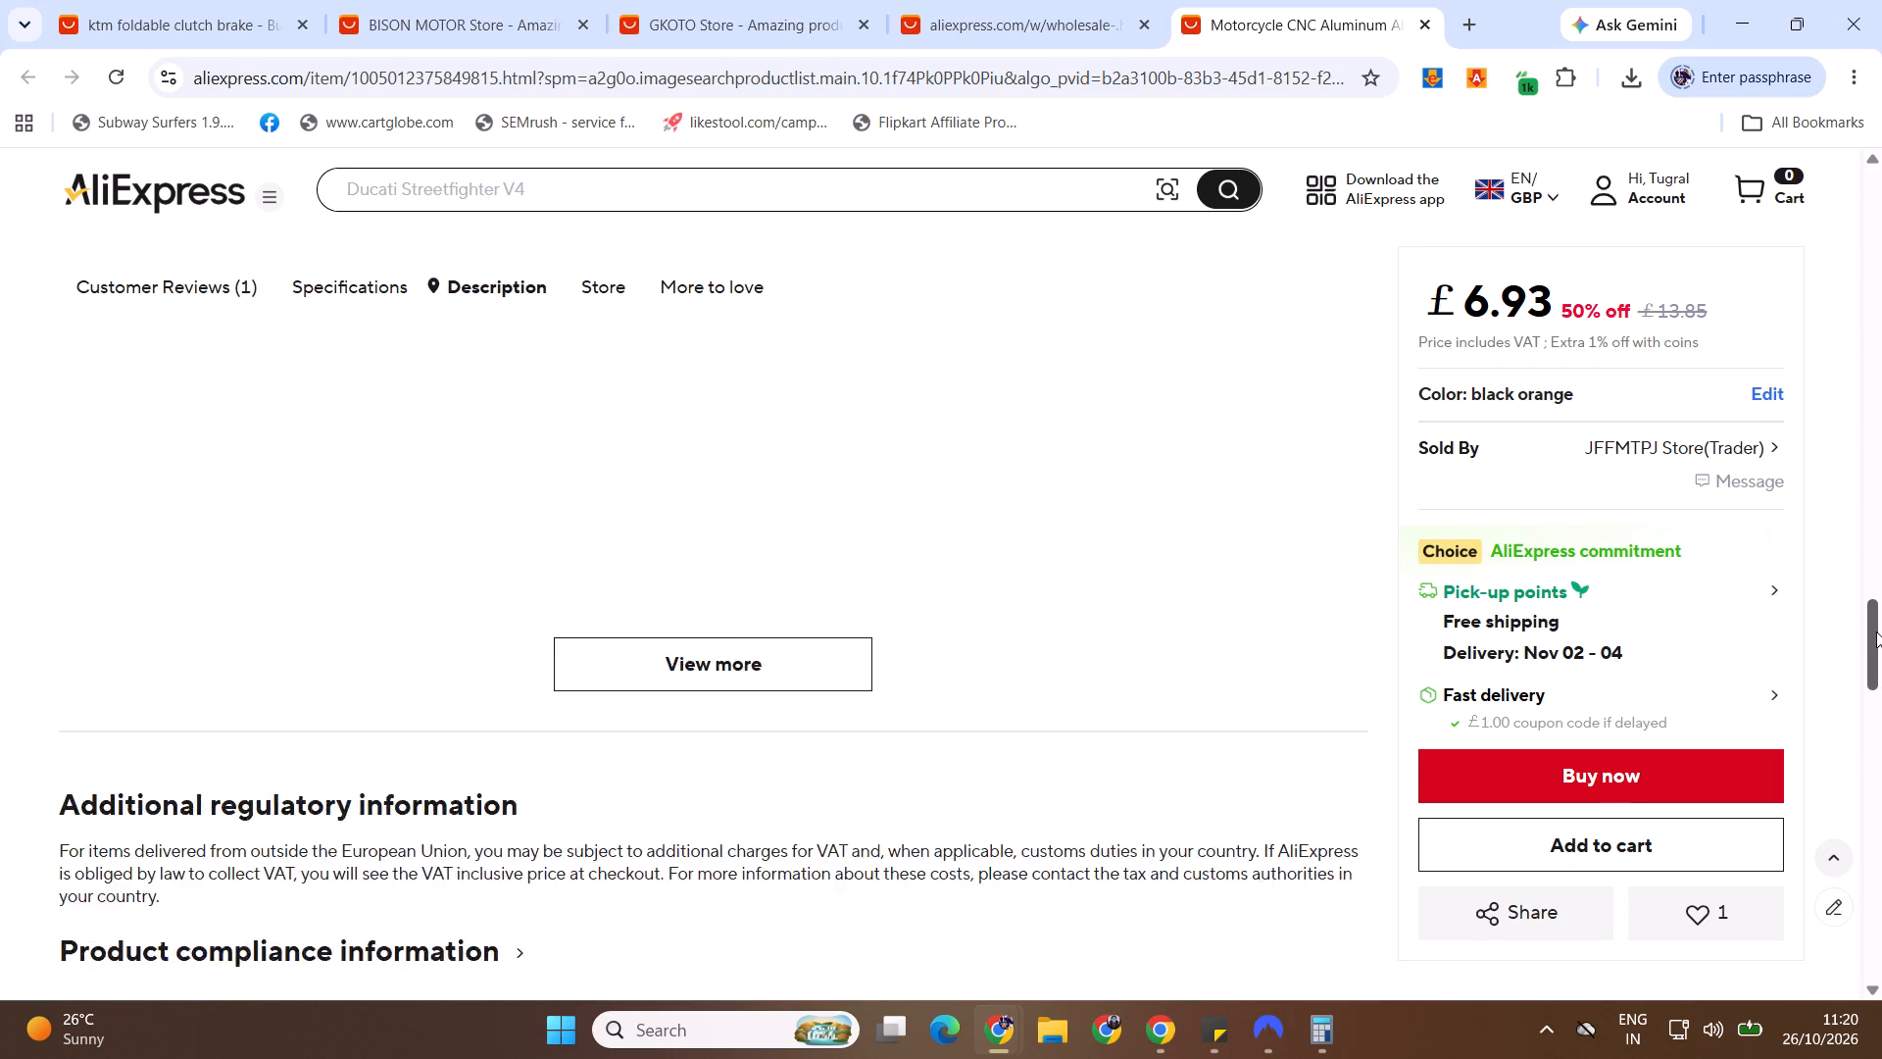
{"action": "left_click_drag", "start_coordinate": [1876, 631], "coordinate": [1864, 57]}
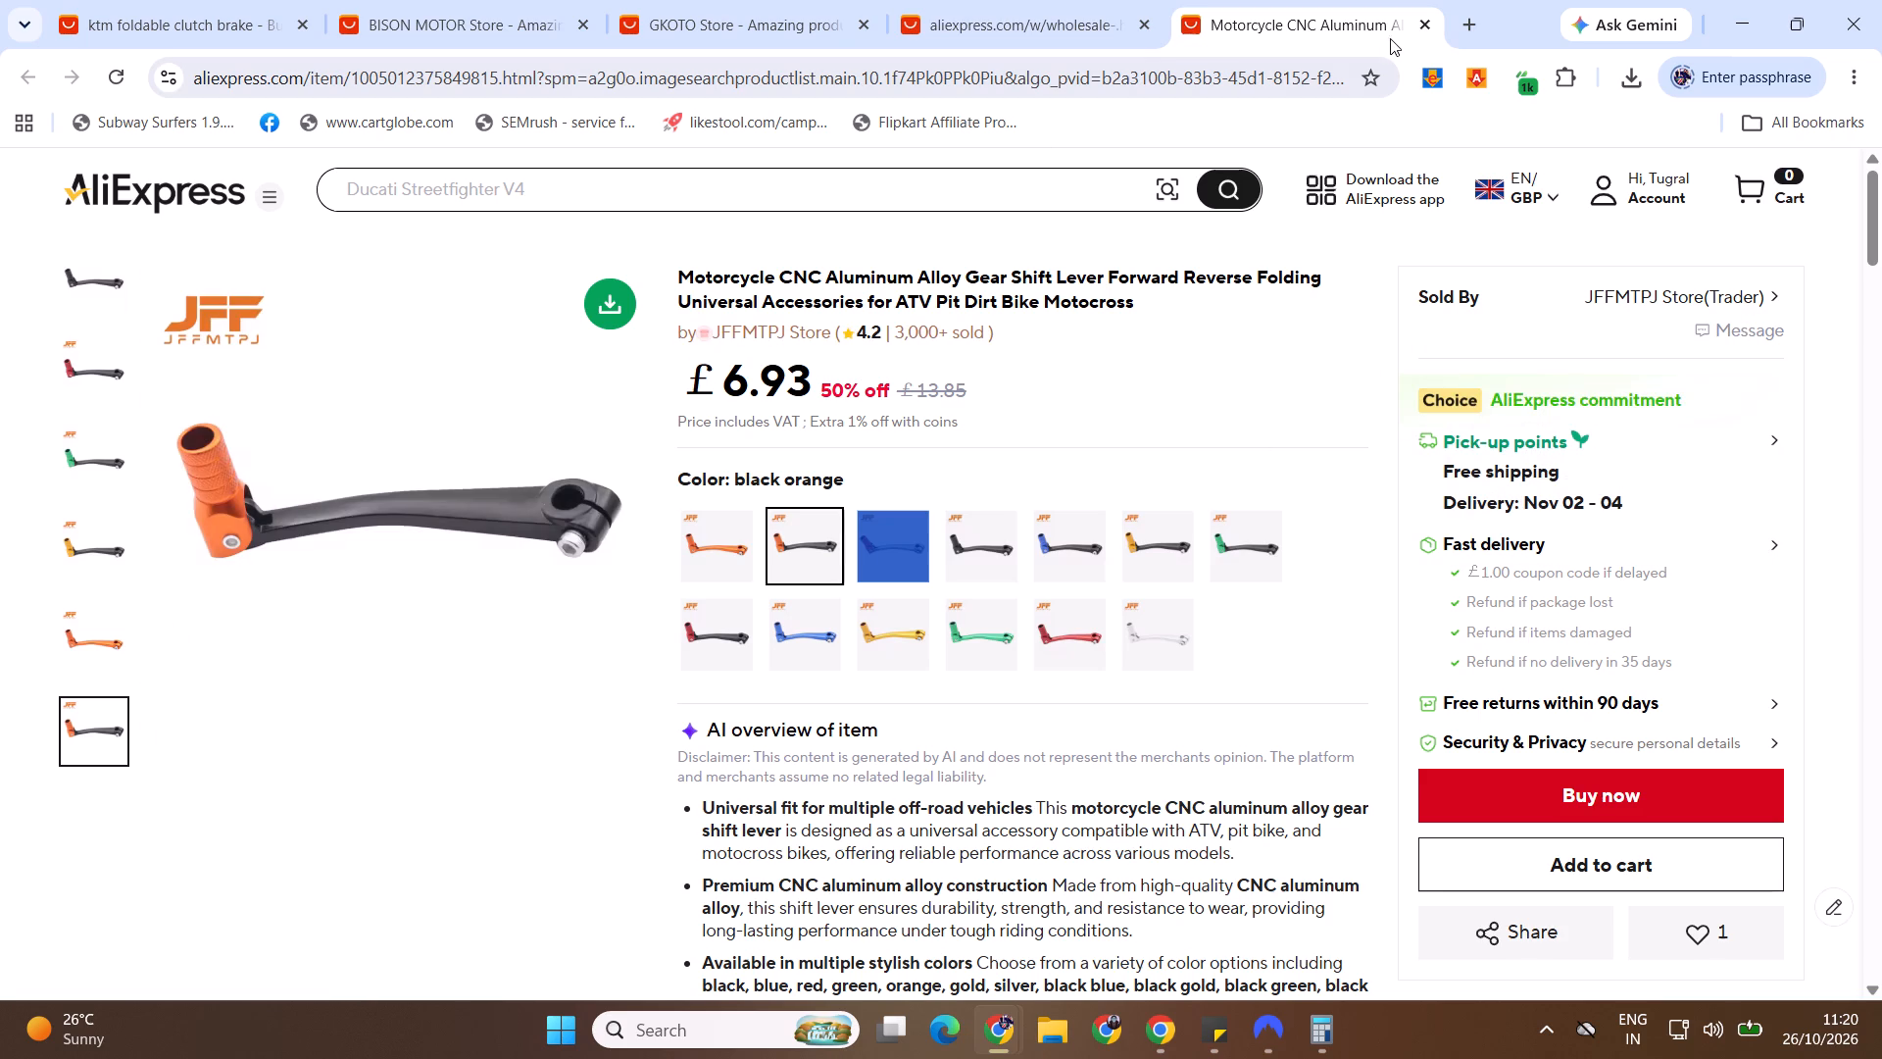
{"action": "left_click", "coordinate": [1430, 24]}
{"action": "left_click", "coordinate": [1416, 26]}
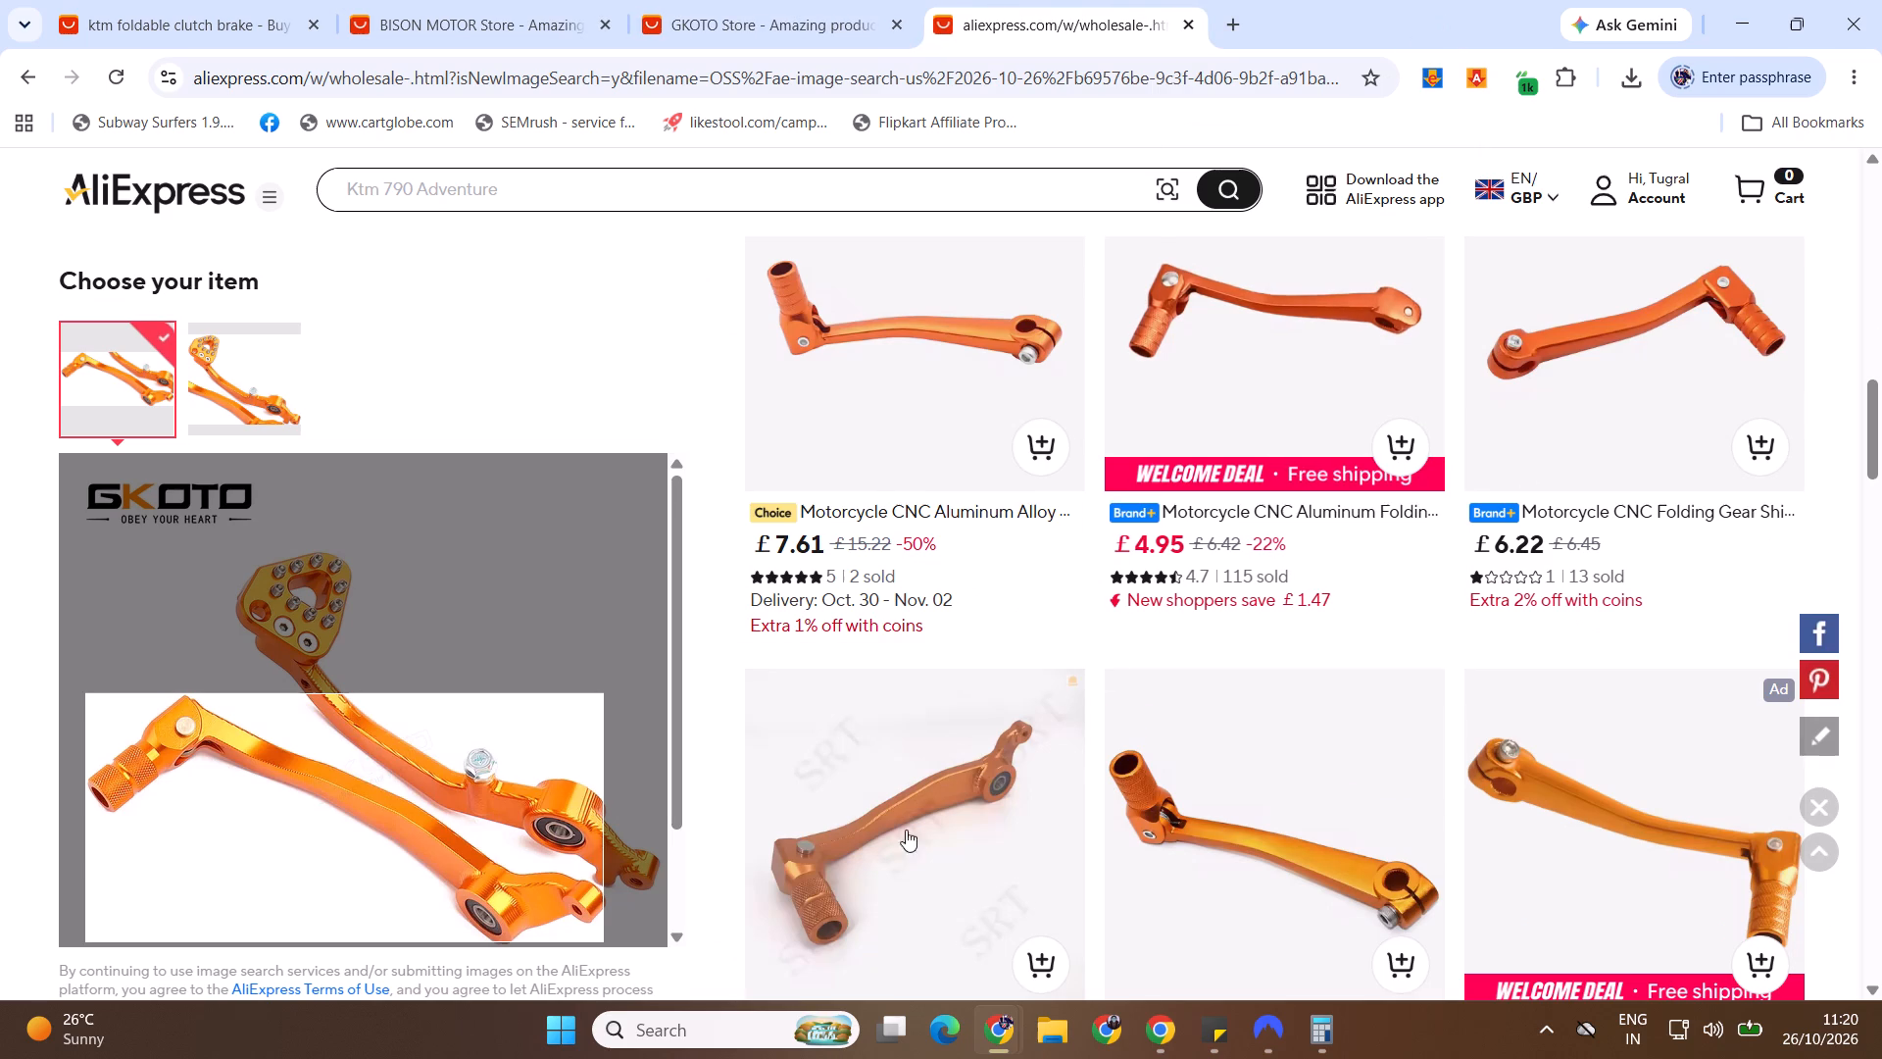
Open the KTM ADV 890 790 Adventure R gear shift lever, view its black and Orange colours, and check the related items.
{"action": "middle_click", "coordinate": [898, 845]}
{"action": "left_click", "coordinate": [1191, 12]}
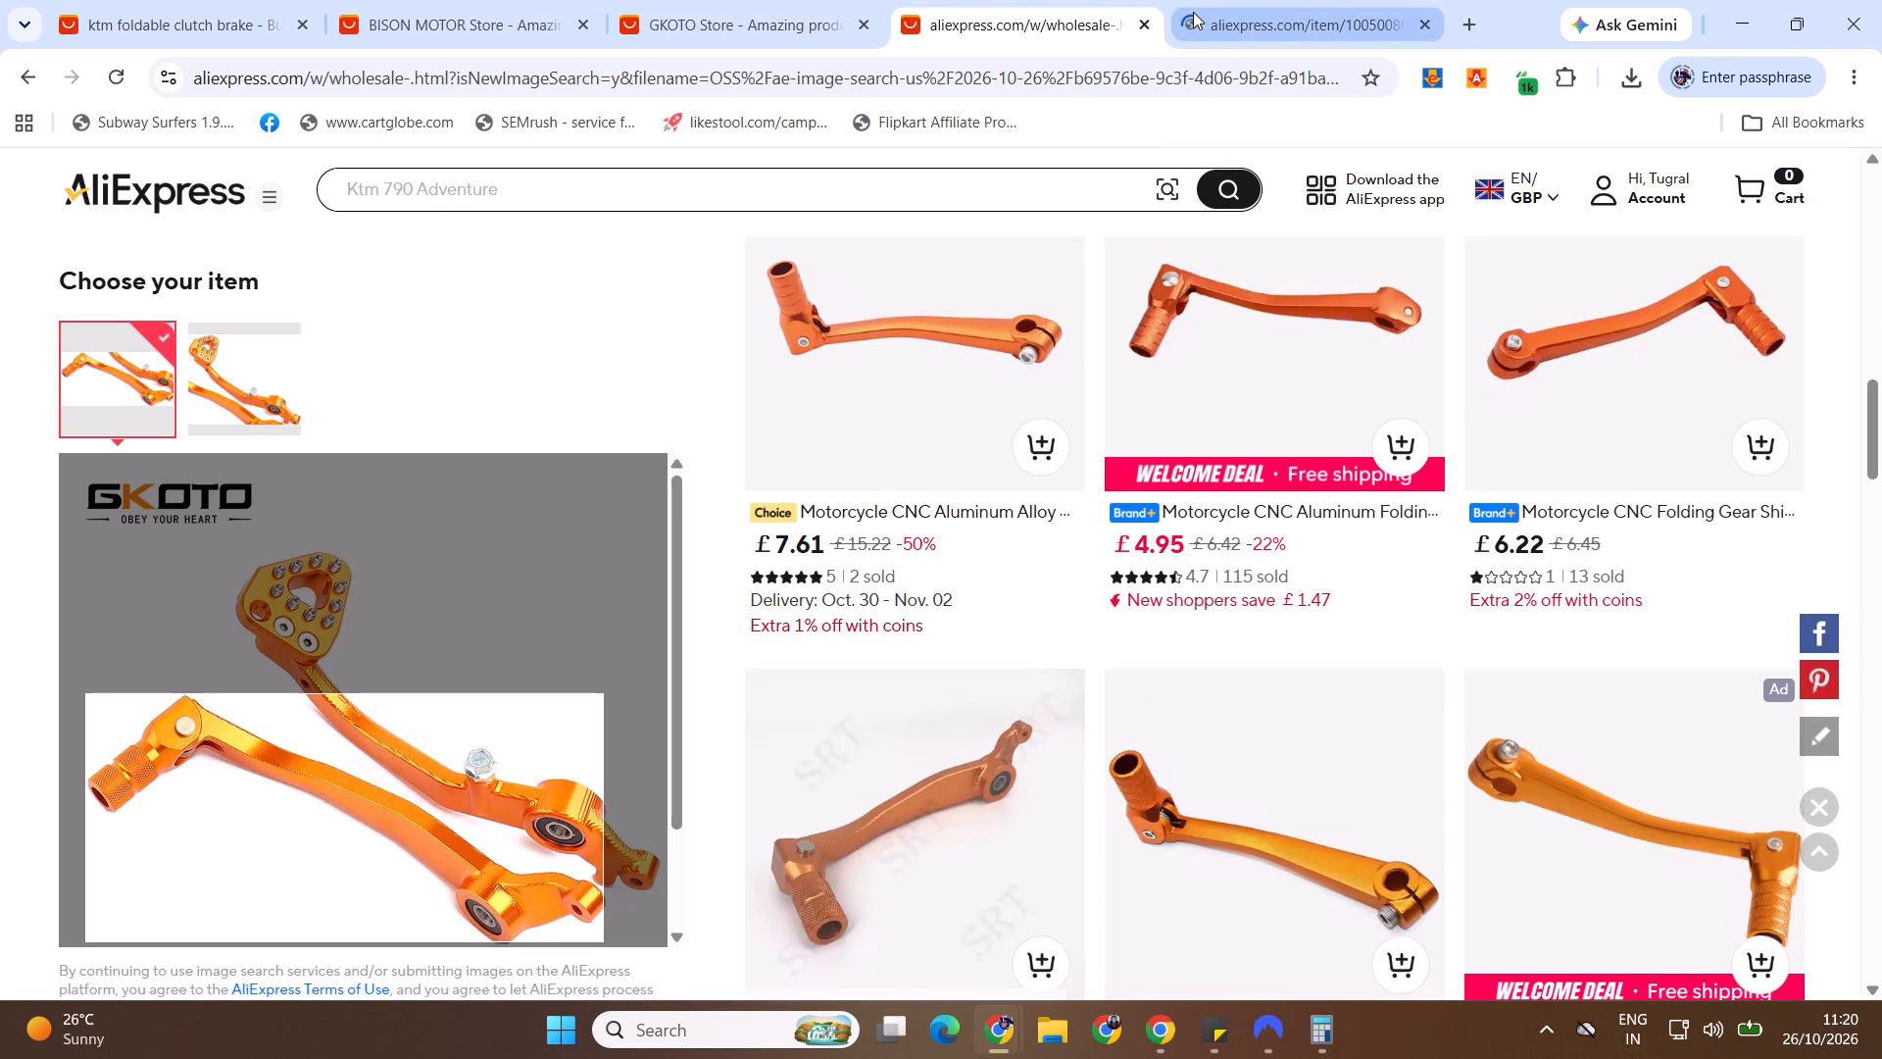
{"action": "left_click", "coordinate": [808, 587]}
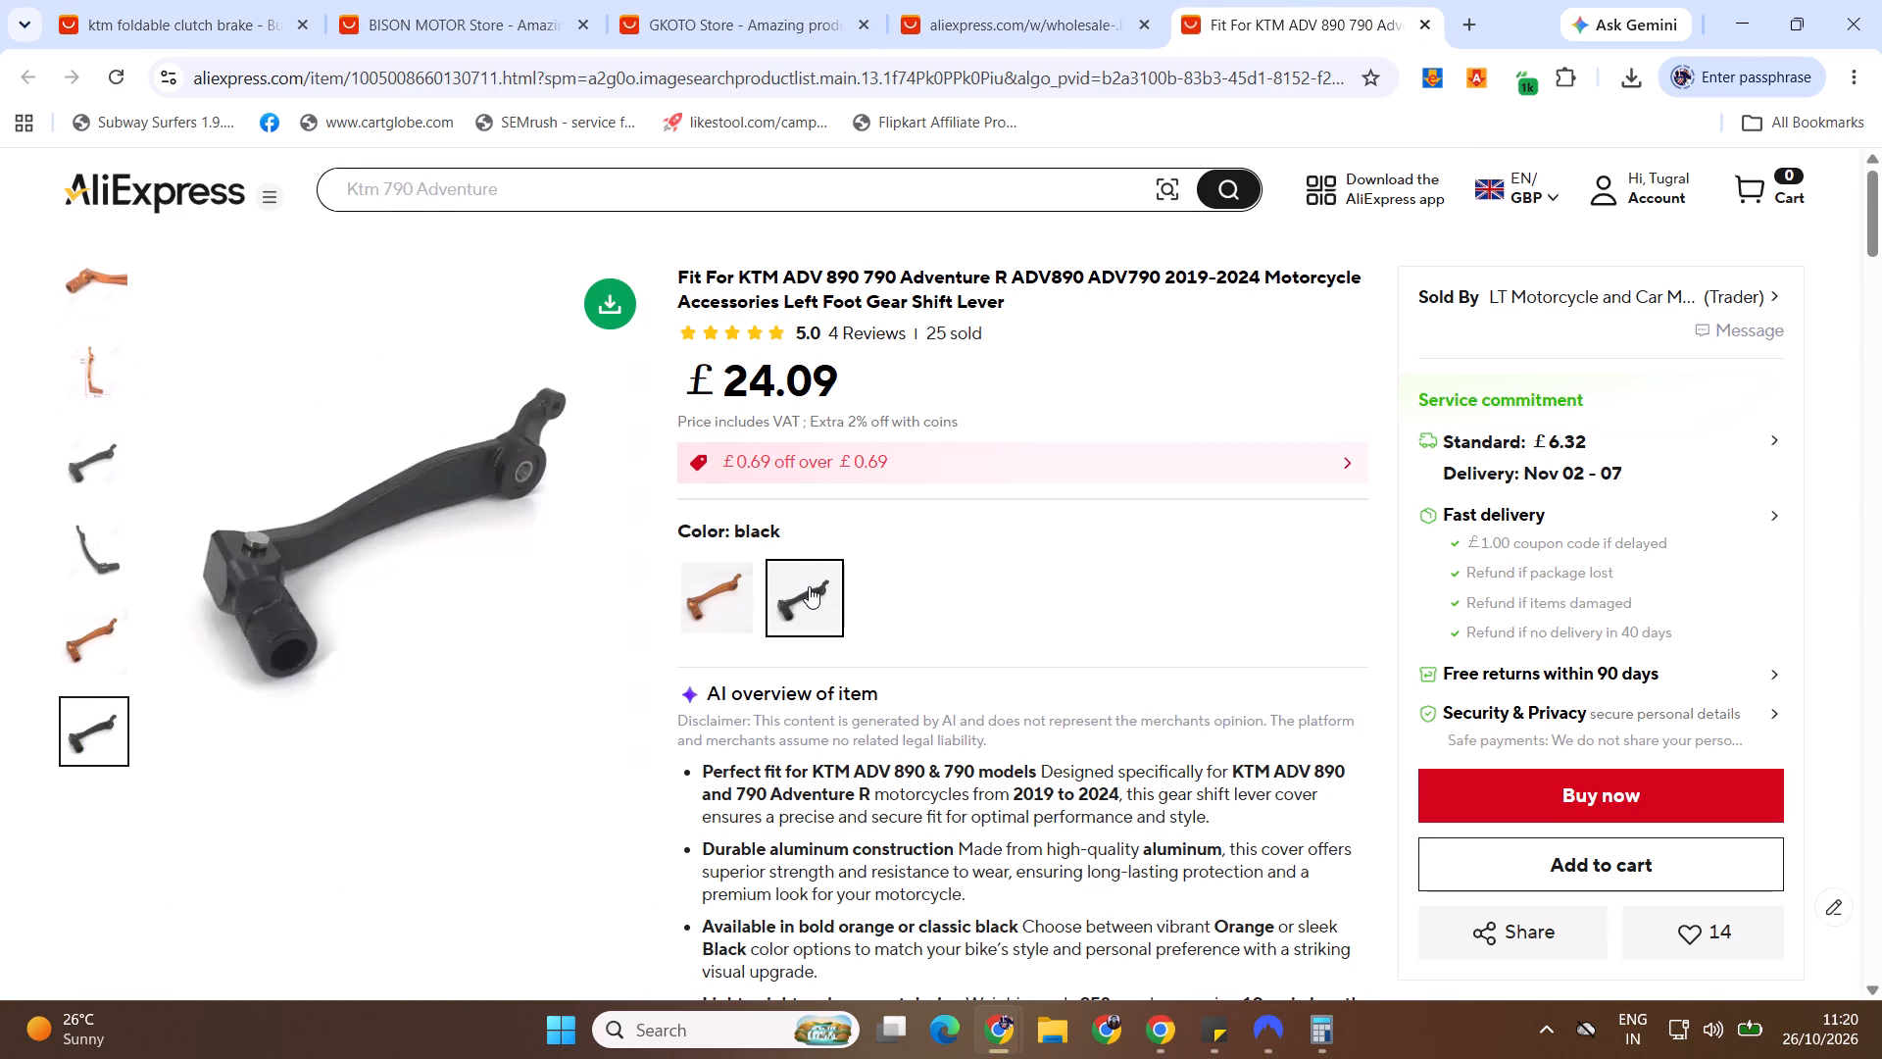
{"action": "left_click", "coordinate": [718, 583]}
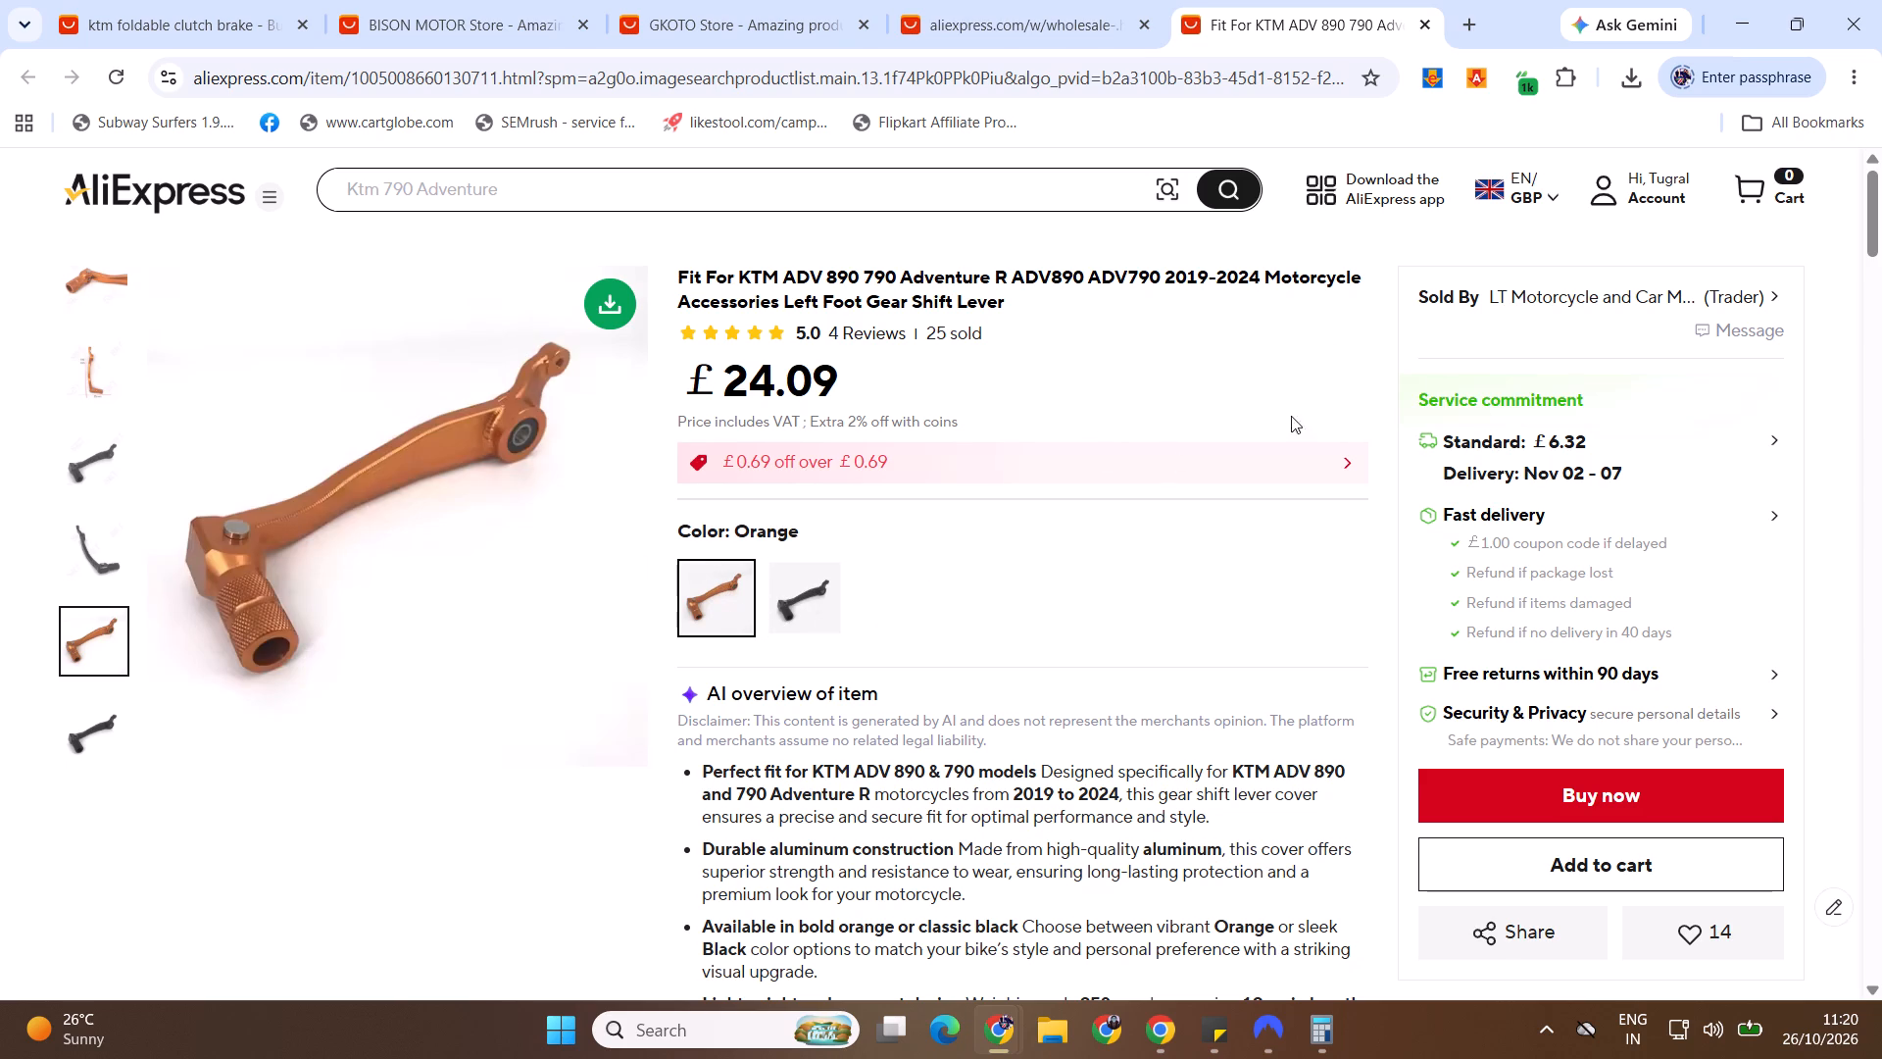
{"action": "left_click_drag", "start_coordinate": [1881, 216], "coordinate": [1881, 428]}
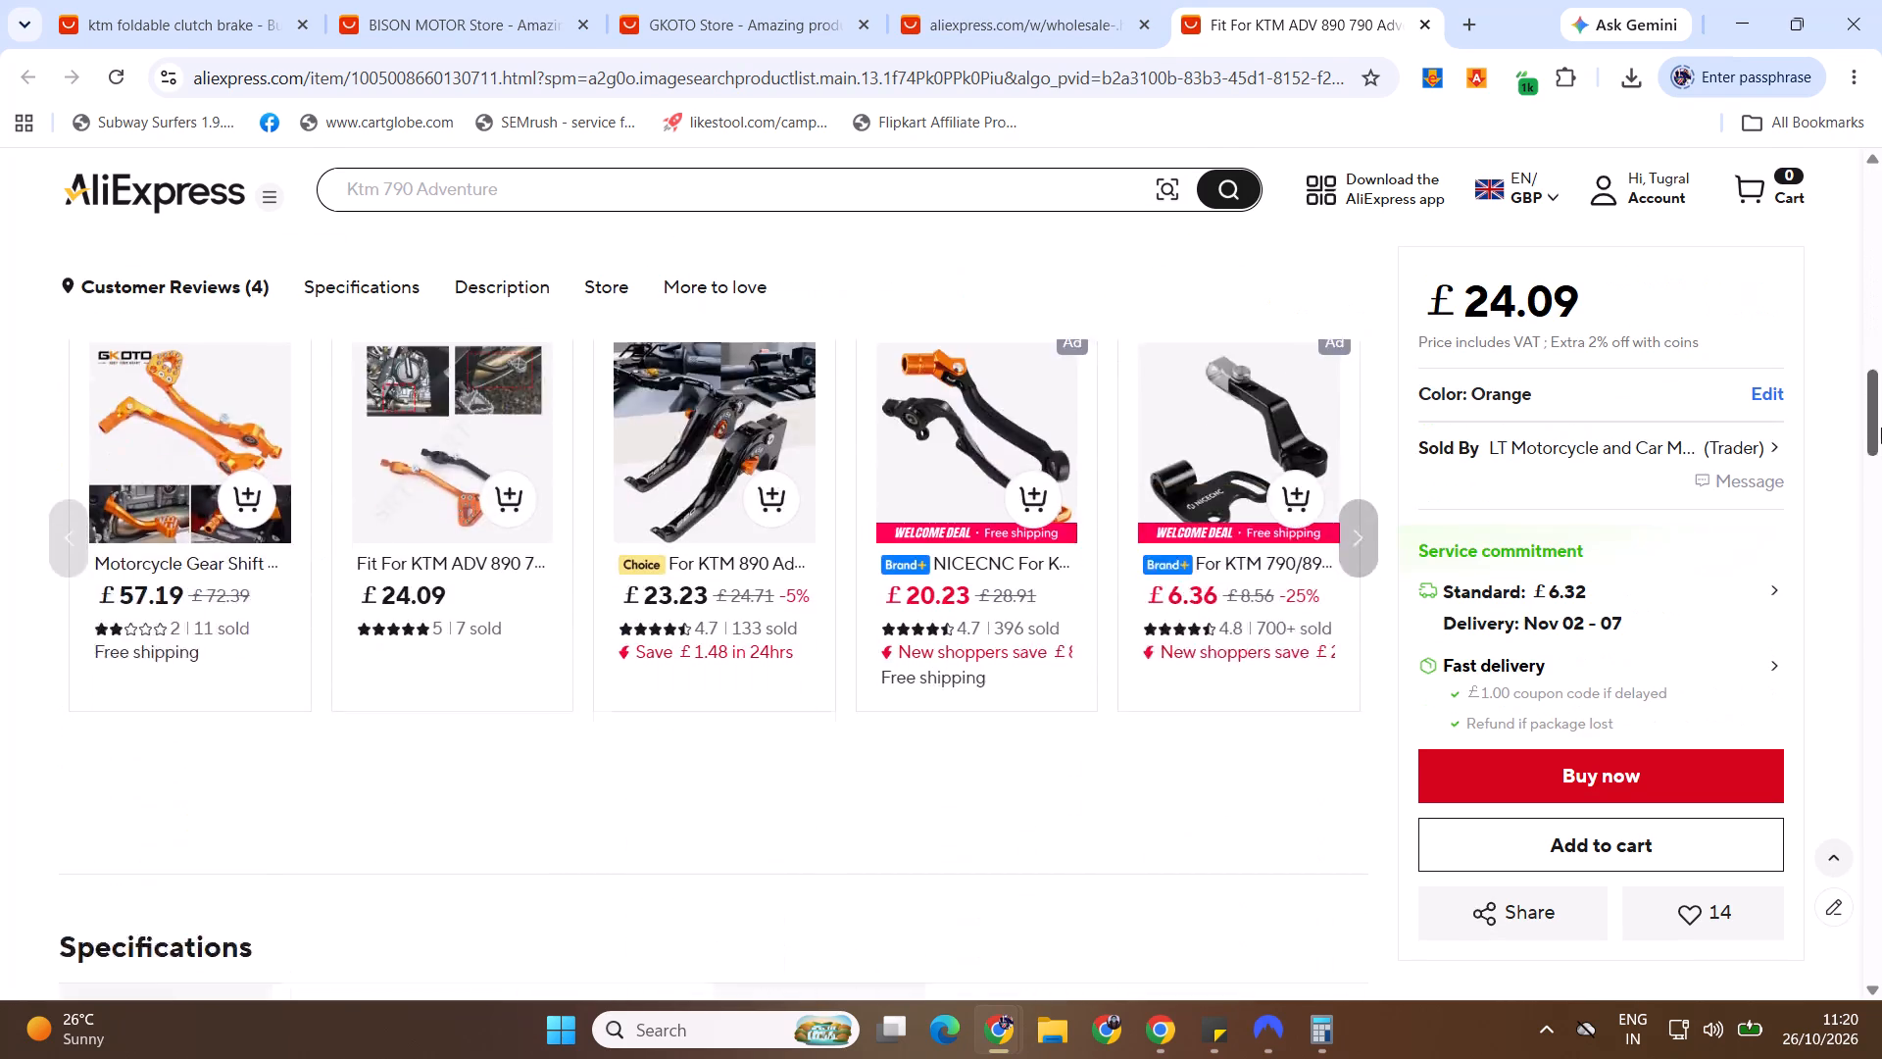
{"action": "left_click_drag", "start_coordinate": [1881, 428], "coordinate": [1881, 380]}
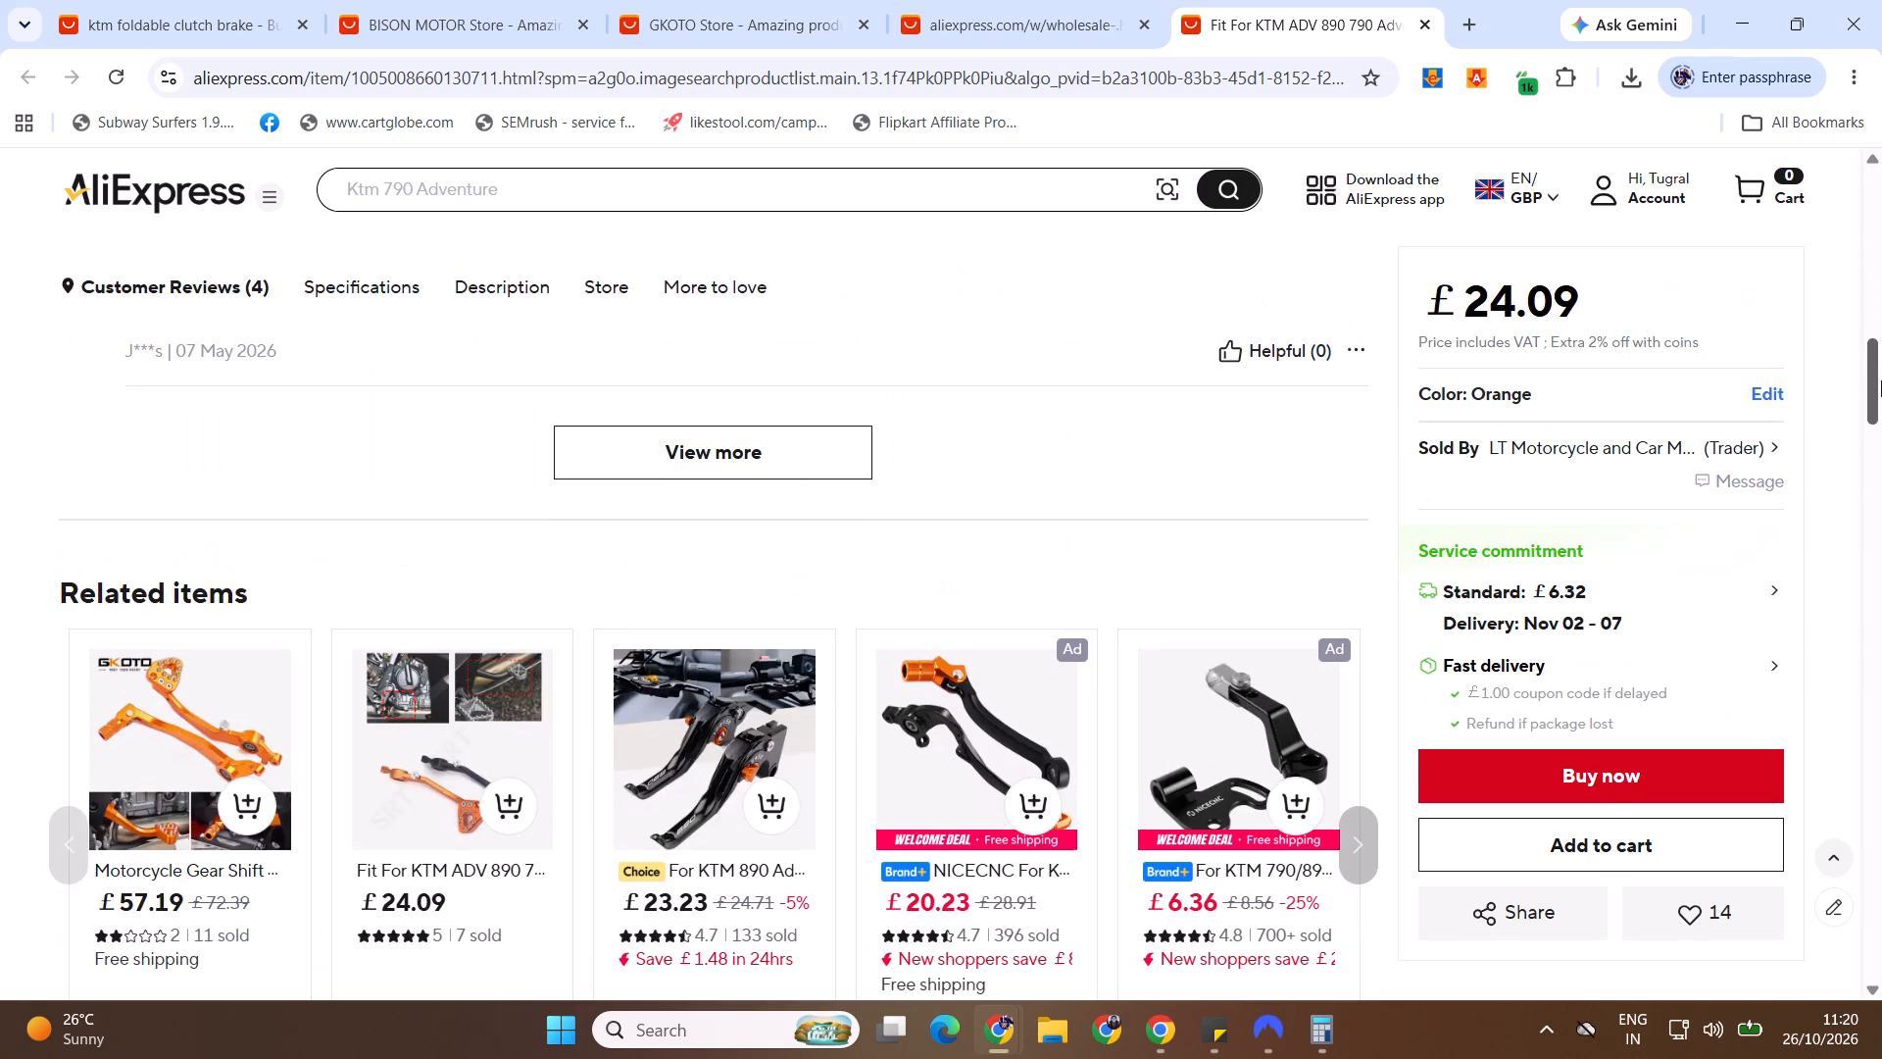
{"action": "left_click_drag", "start_coordinate": [1881, 380], "coordinate": [1881, 387]}
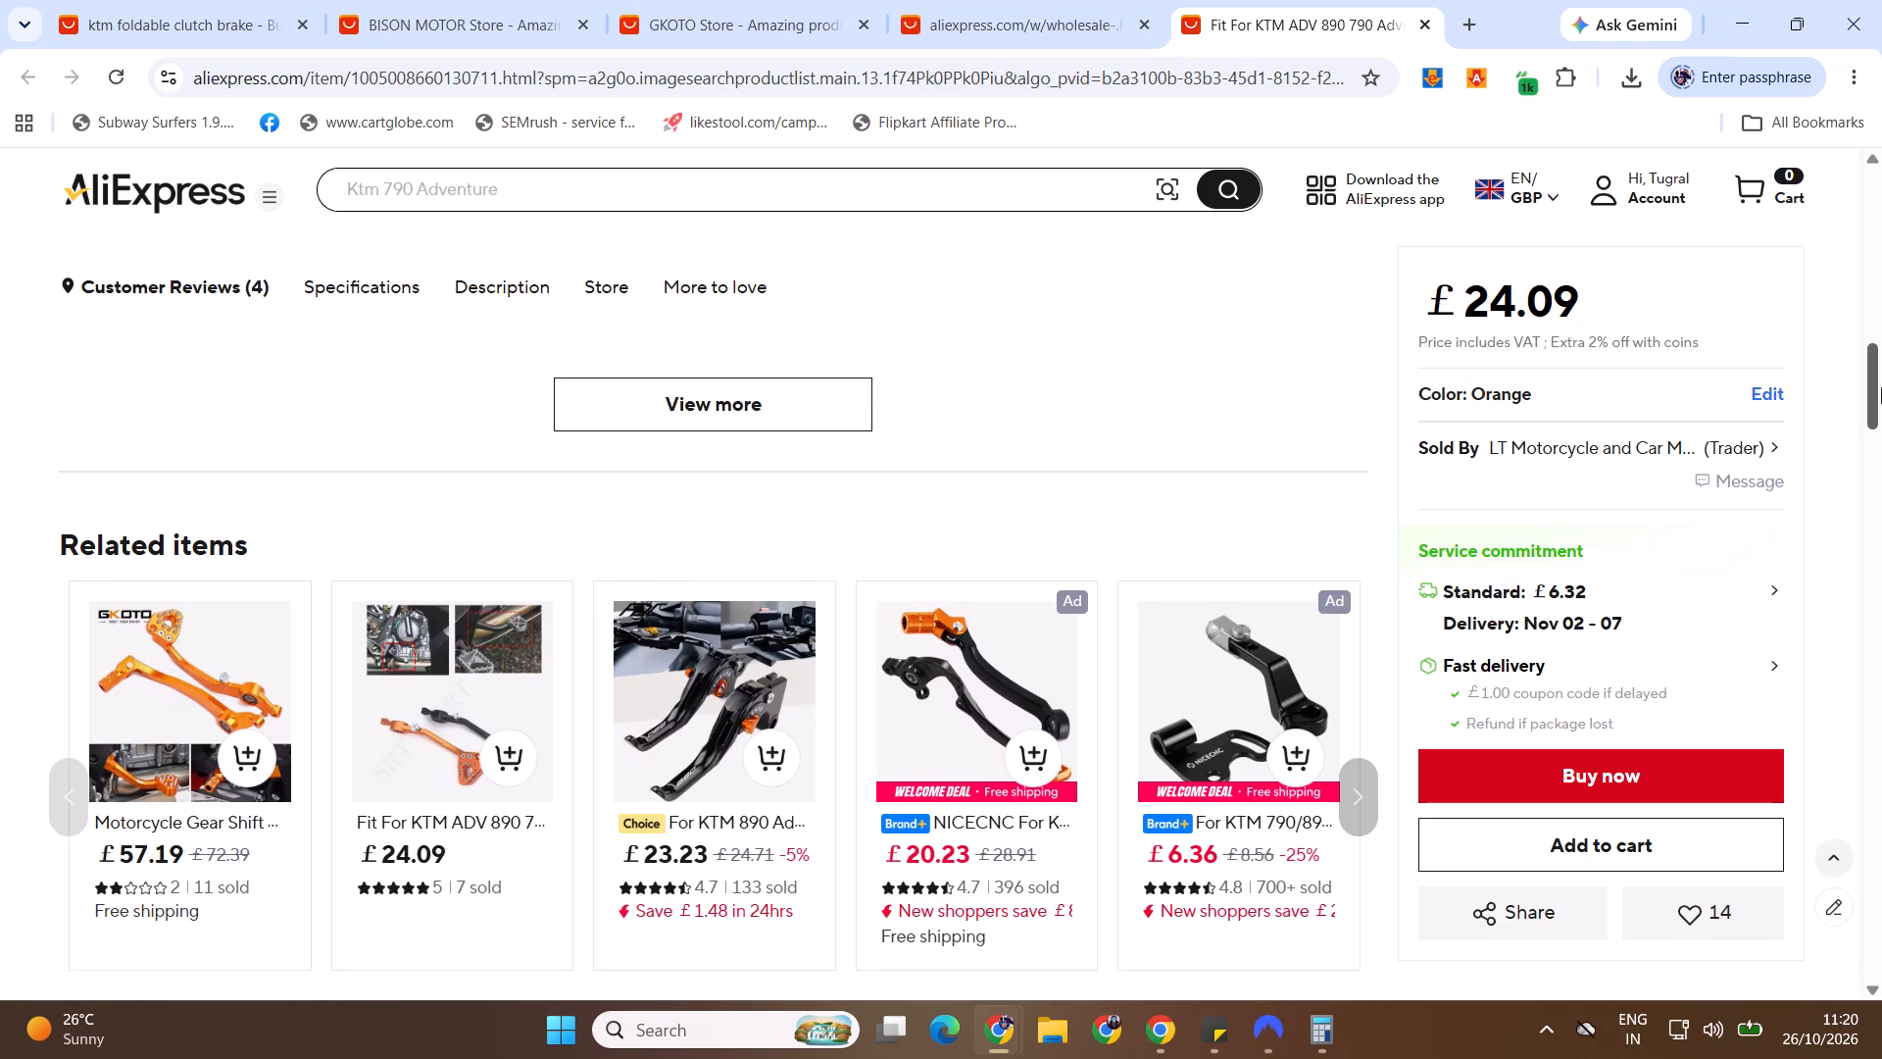
{"action": "left_click_drag", "start_coordinate": [1881, 387], "coordinate": [1881, 202]}
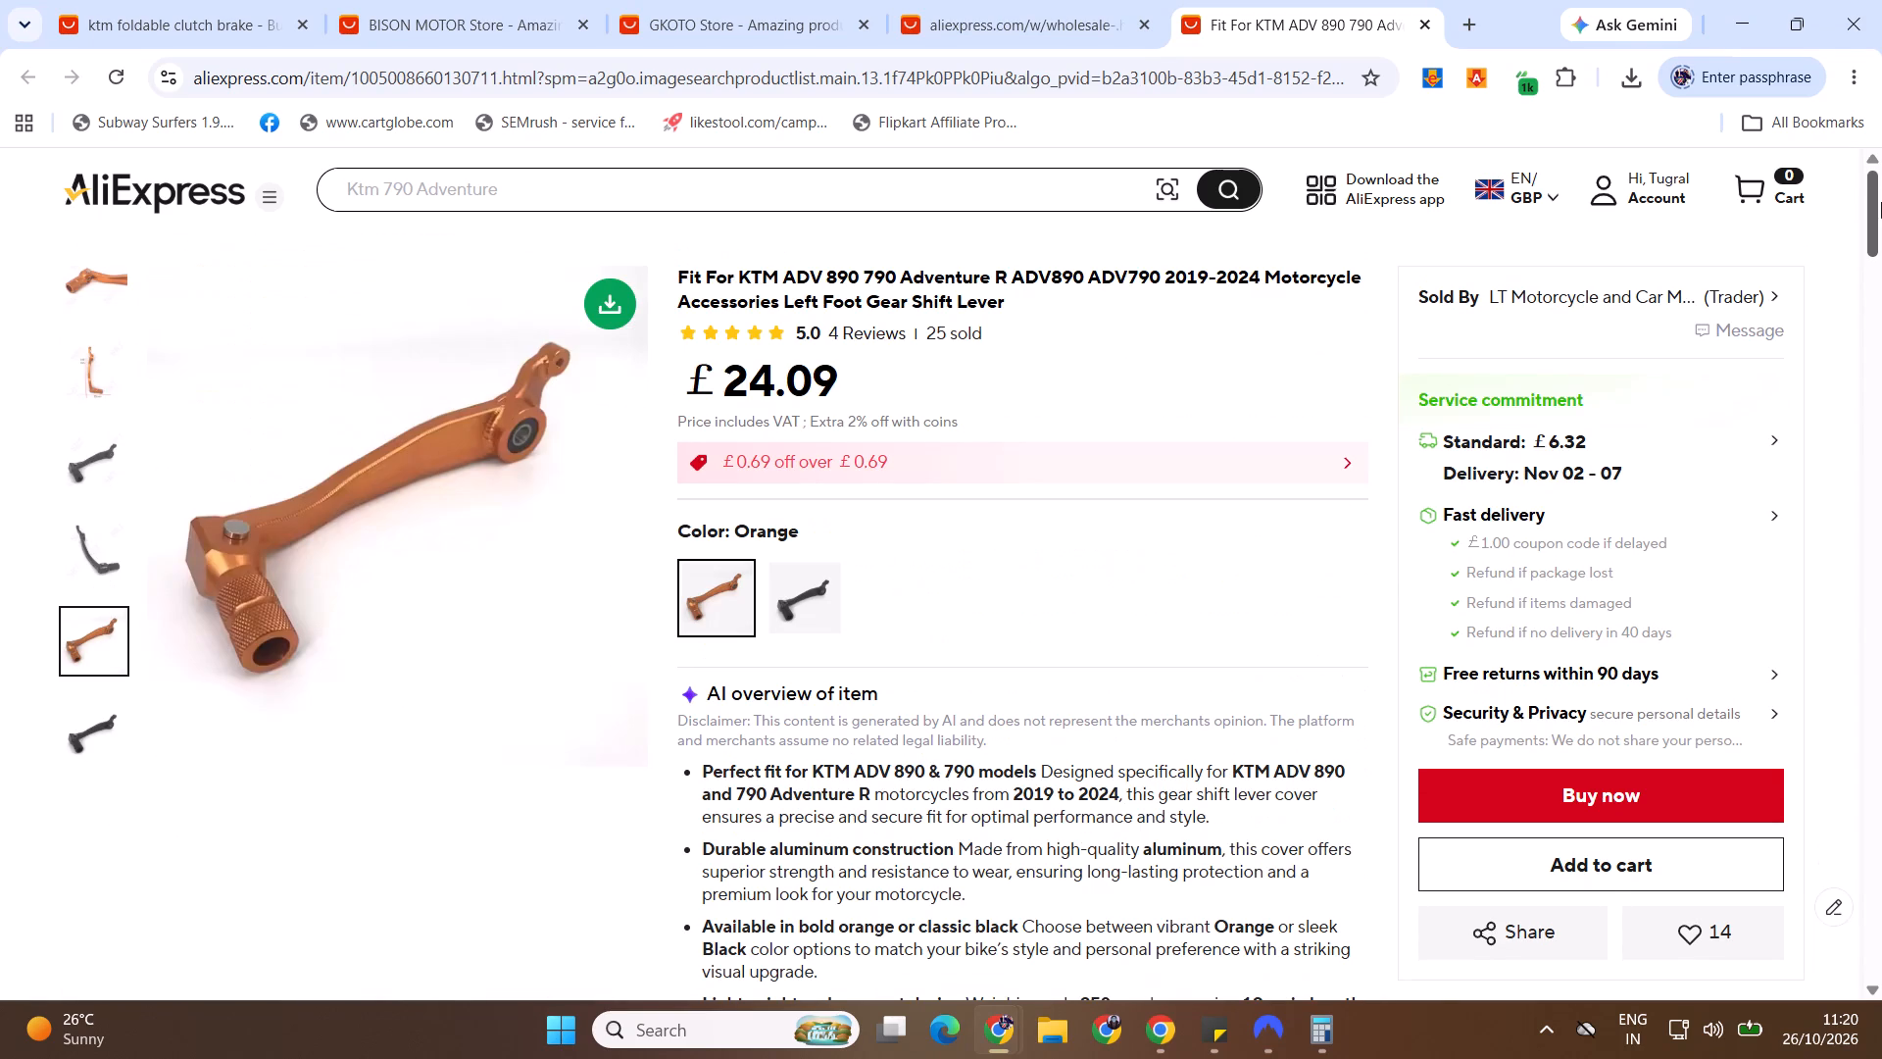
{"action": "left_click_drag", "start_coordinate": [1881, 202], "coordinate": [1881, 203]}
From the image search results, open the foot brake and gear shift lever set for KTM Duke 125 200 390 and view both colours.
{"action": "left_click", "coordinate": [958, 5]}
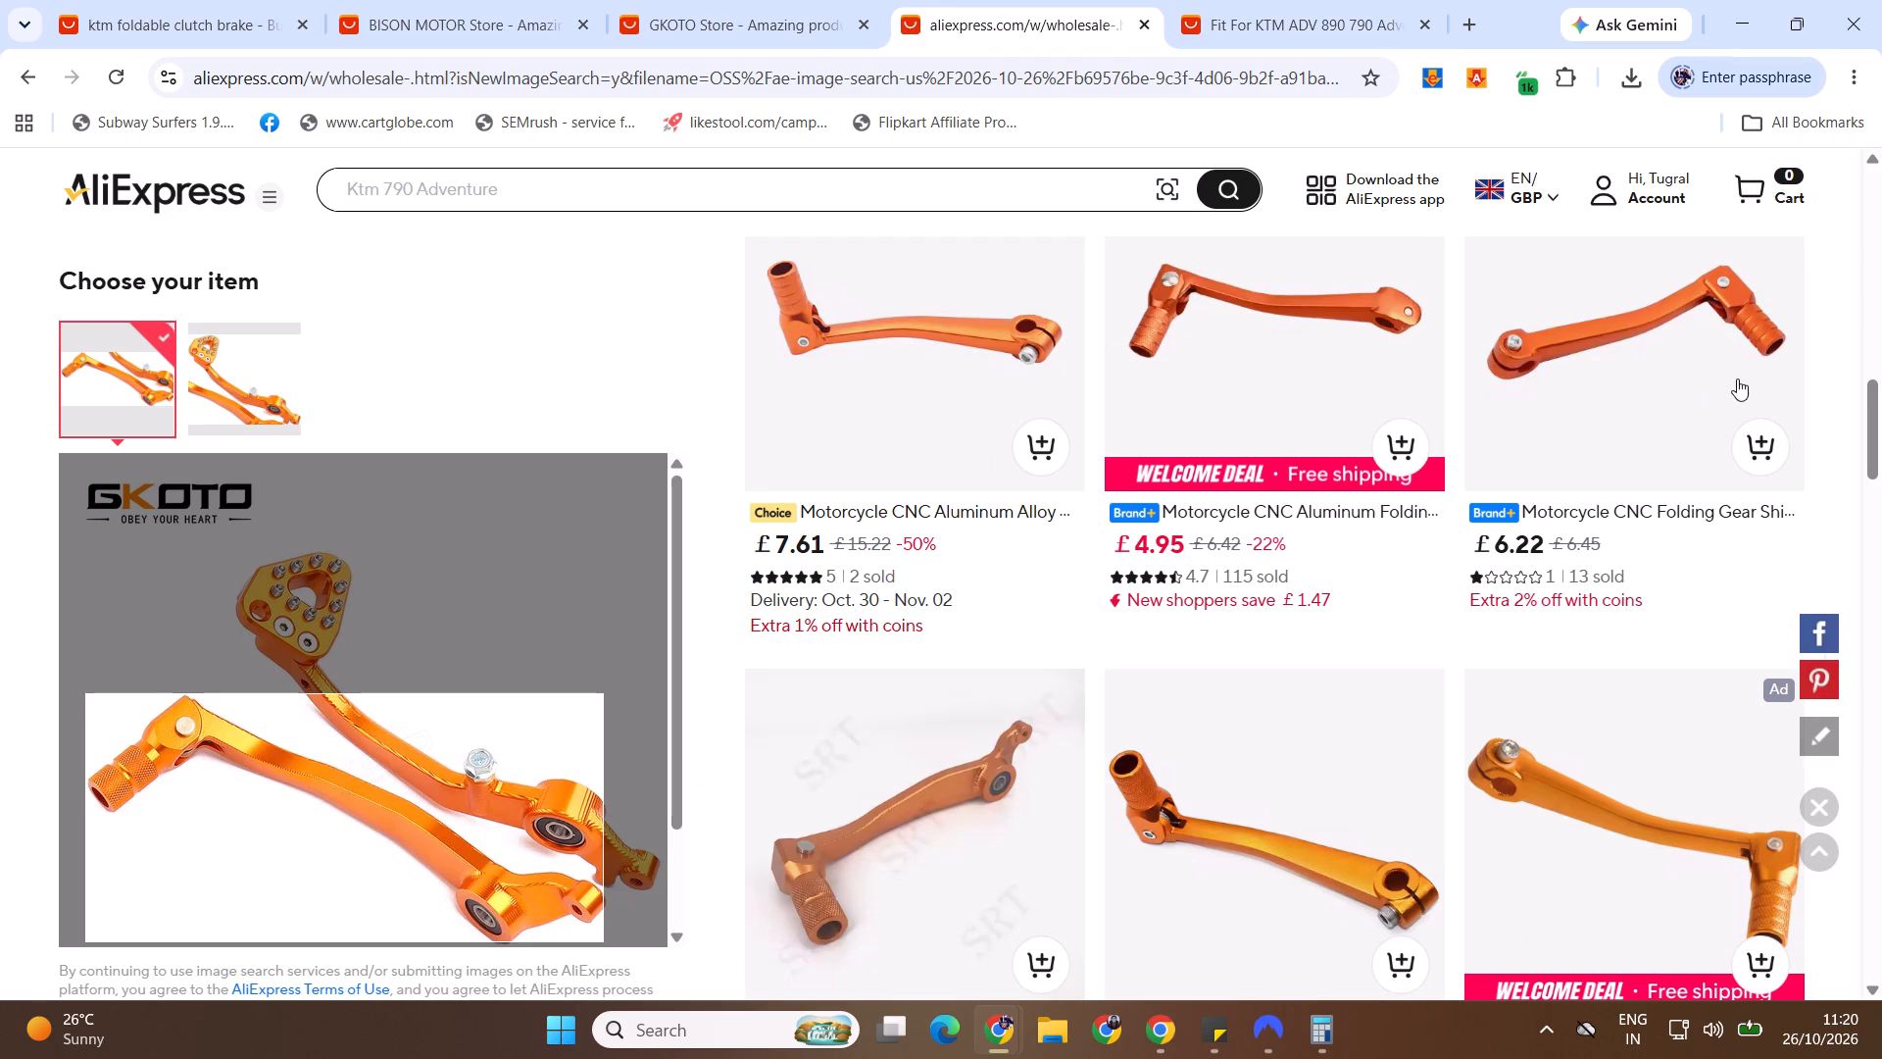
{"action": "middle_click", "coordinate": [677, 291]}
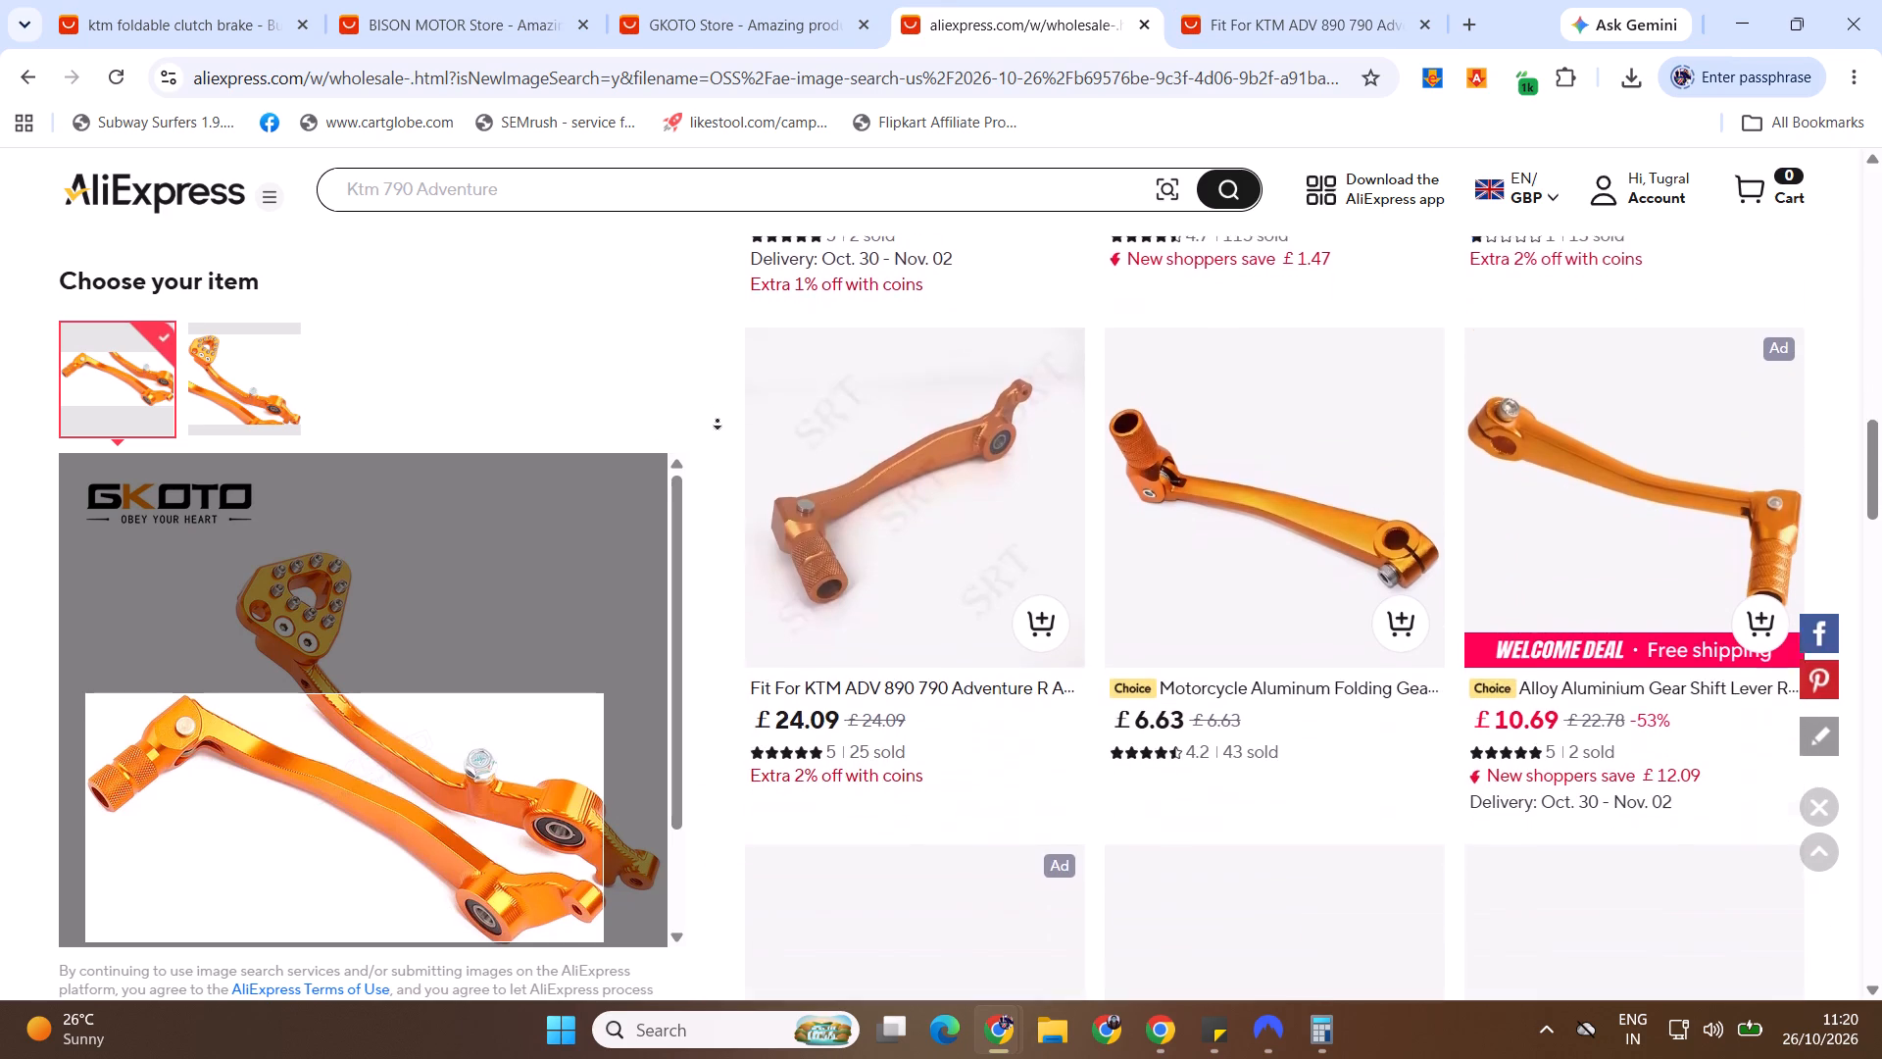
{"action": "left_click", "coordinate": [718, 421]}
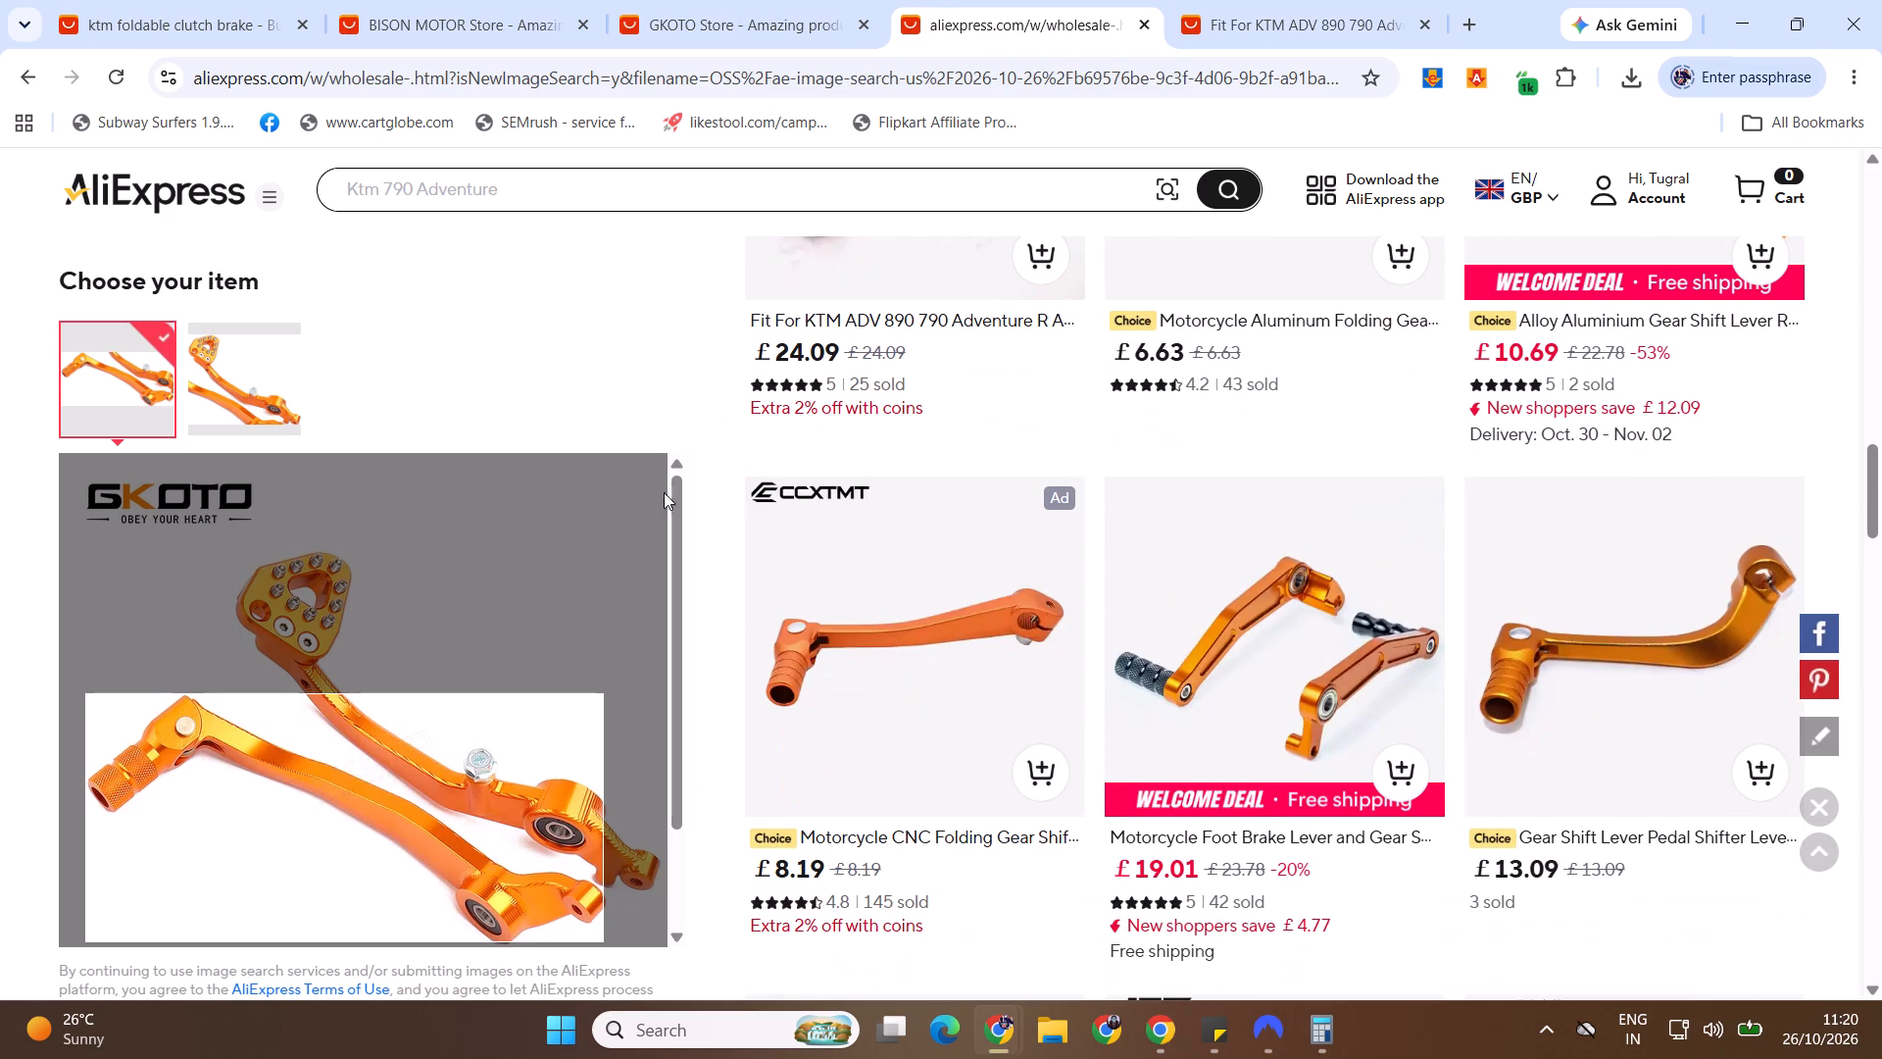
{"action": "middle_click", "coordinate": [1165, 632]}
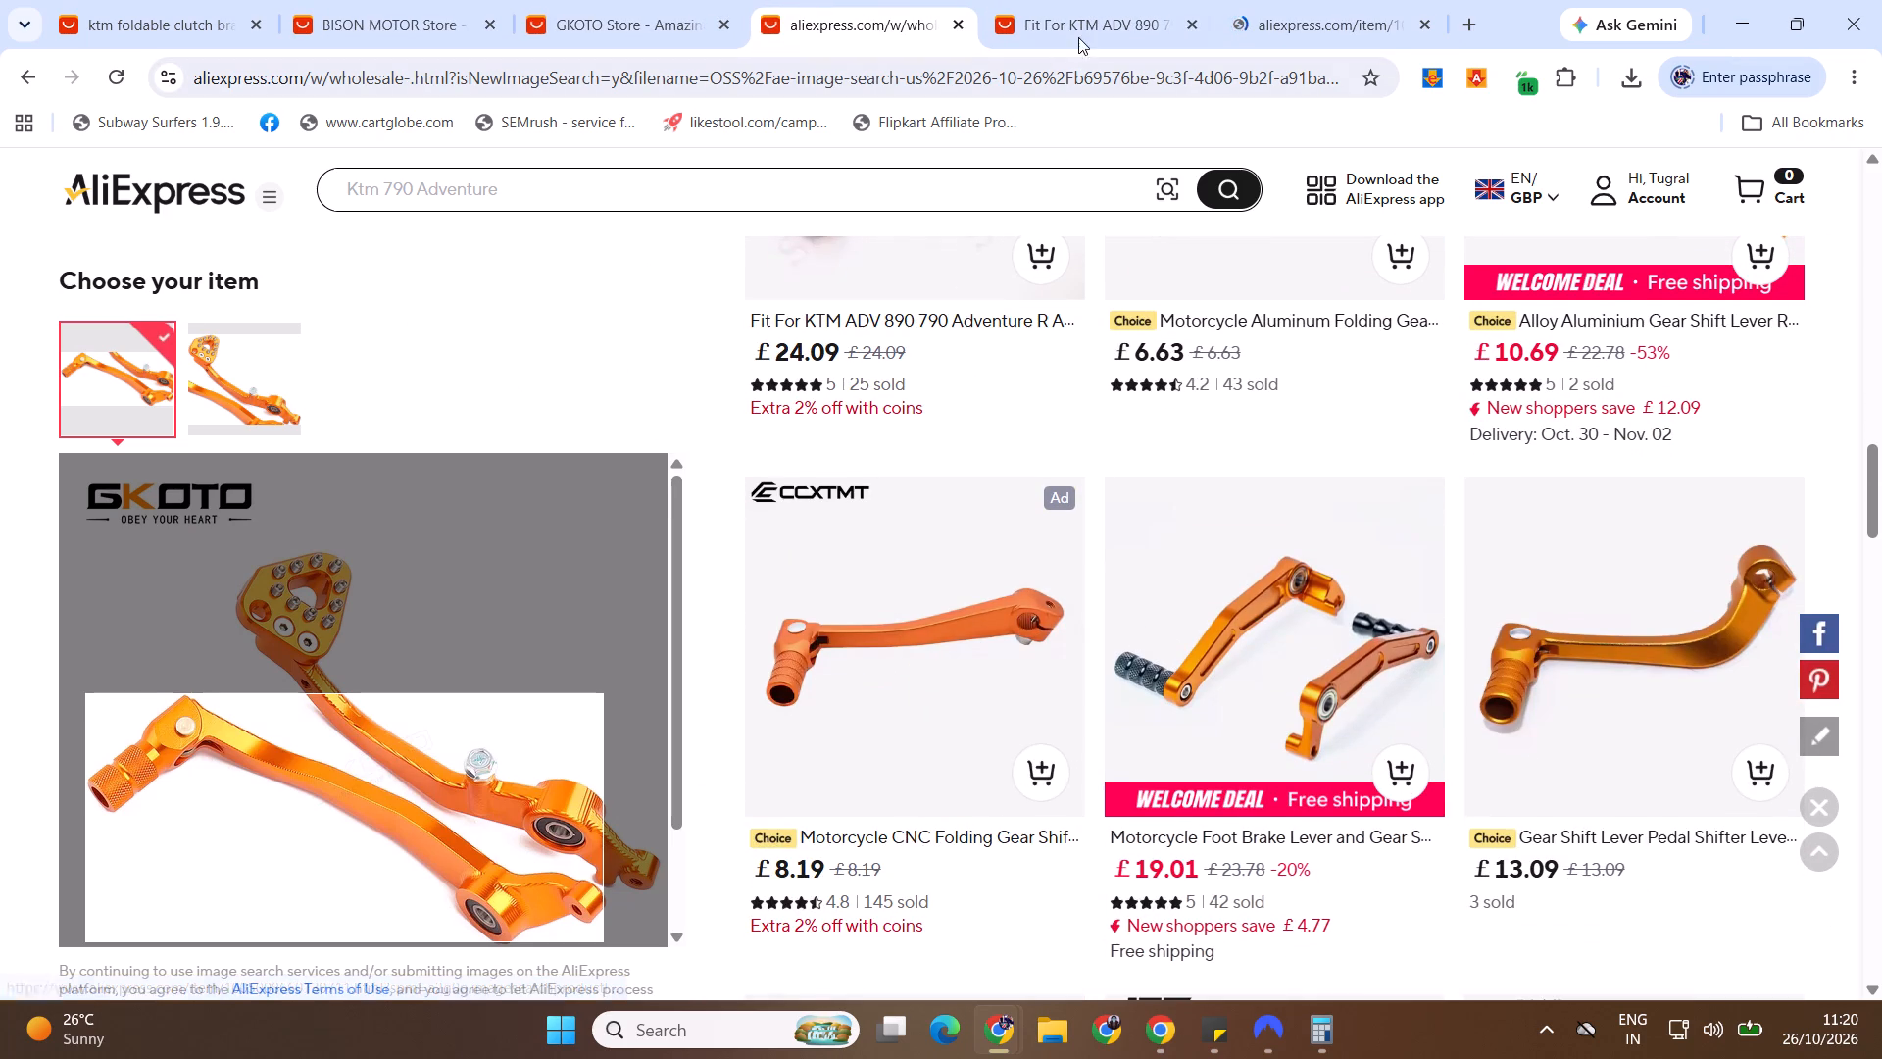
{"action": "left_click", "coordinate": [1264, 3]}
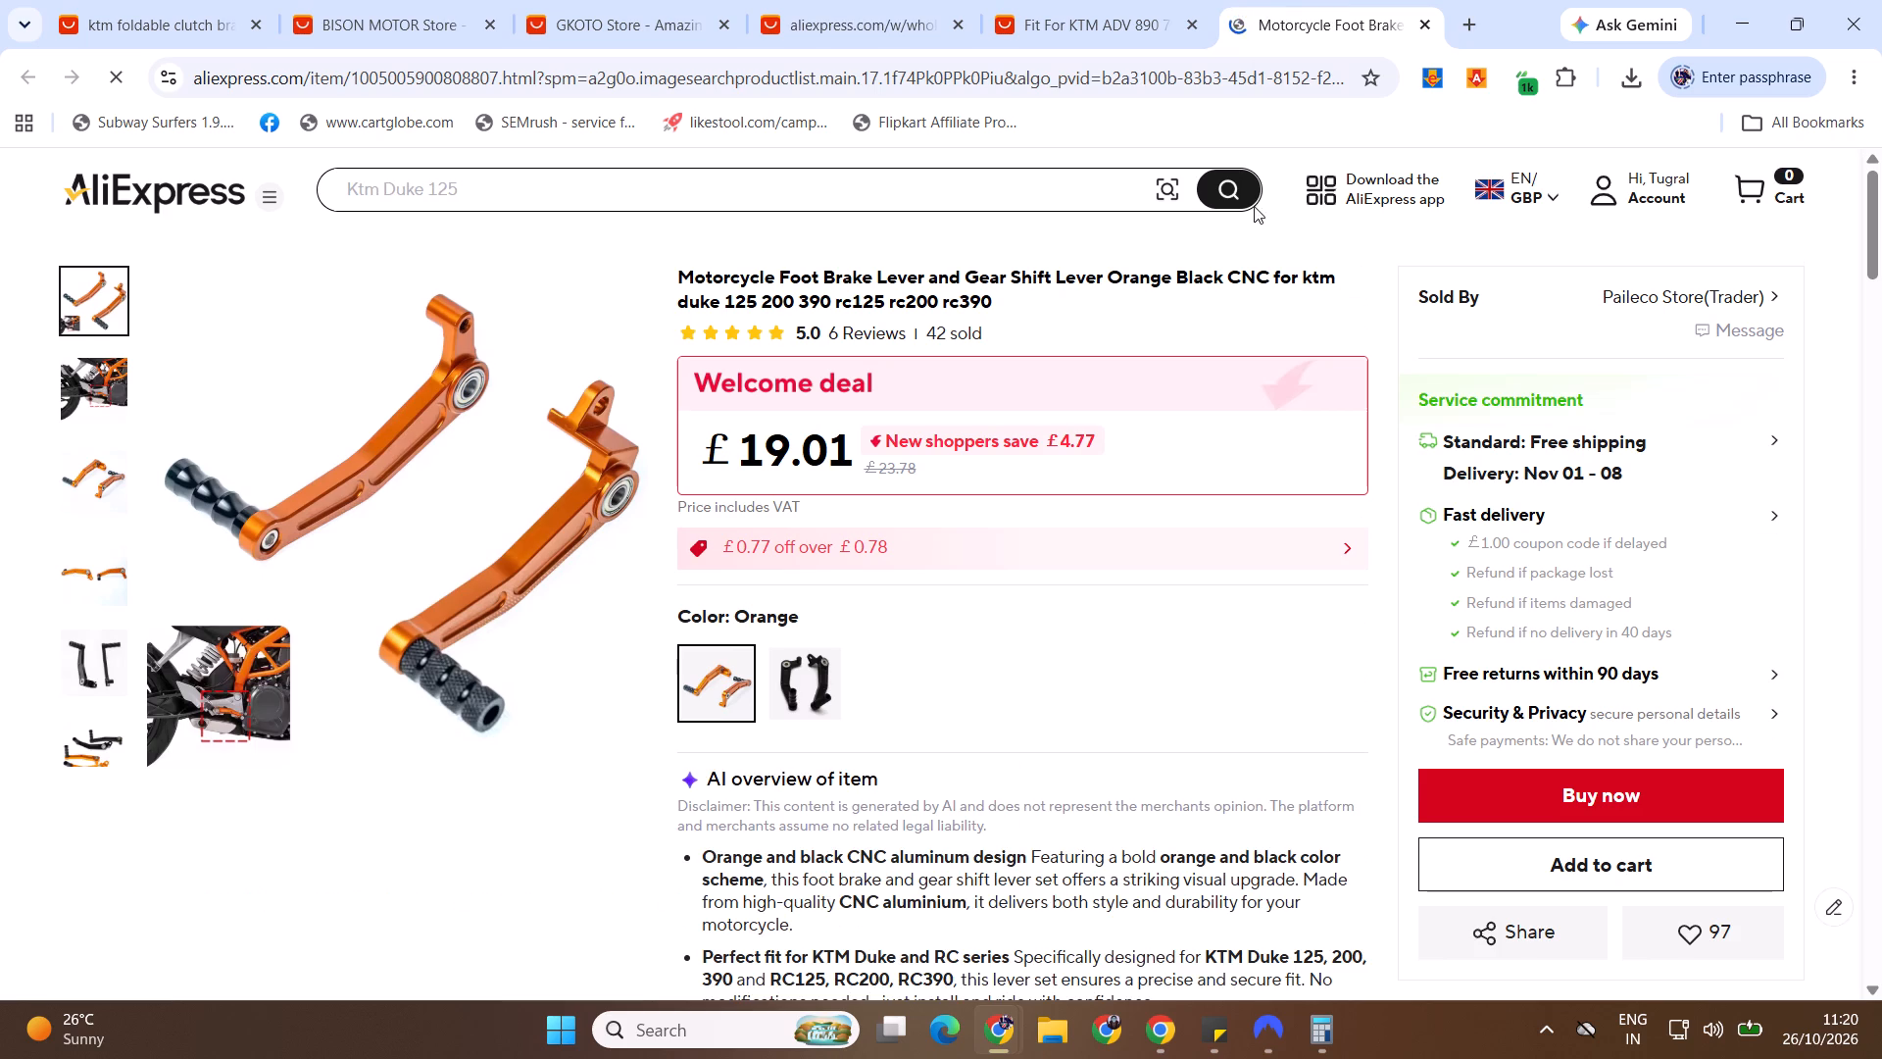
{"action": "left_click", "coordinate": [819, 692]}
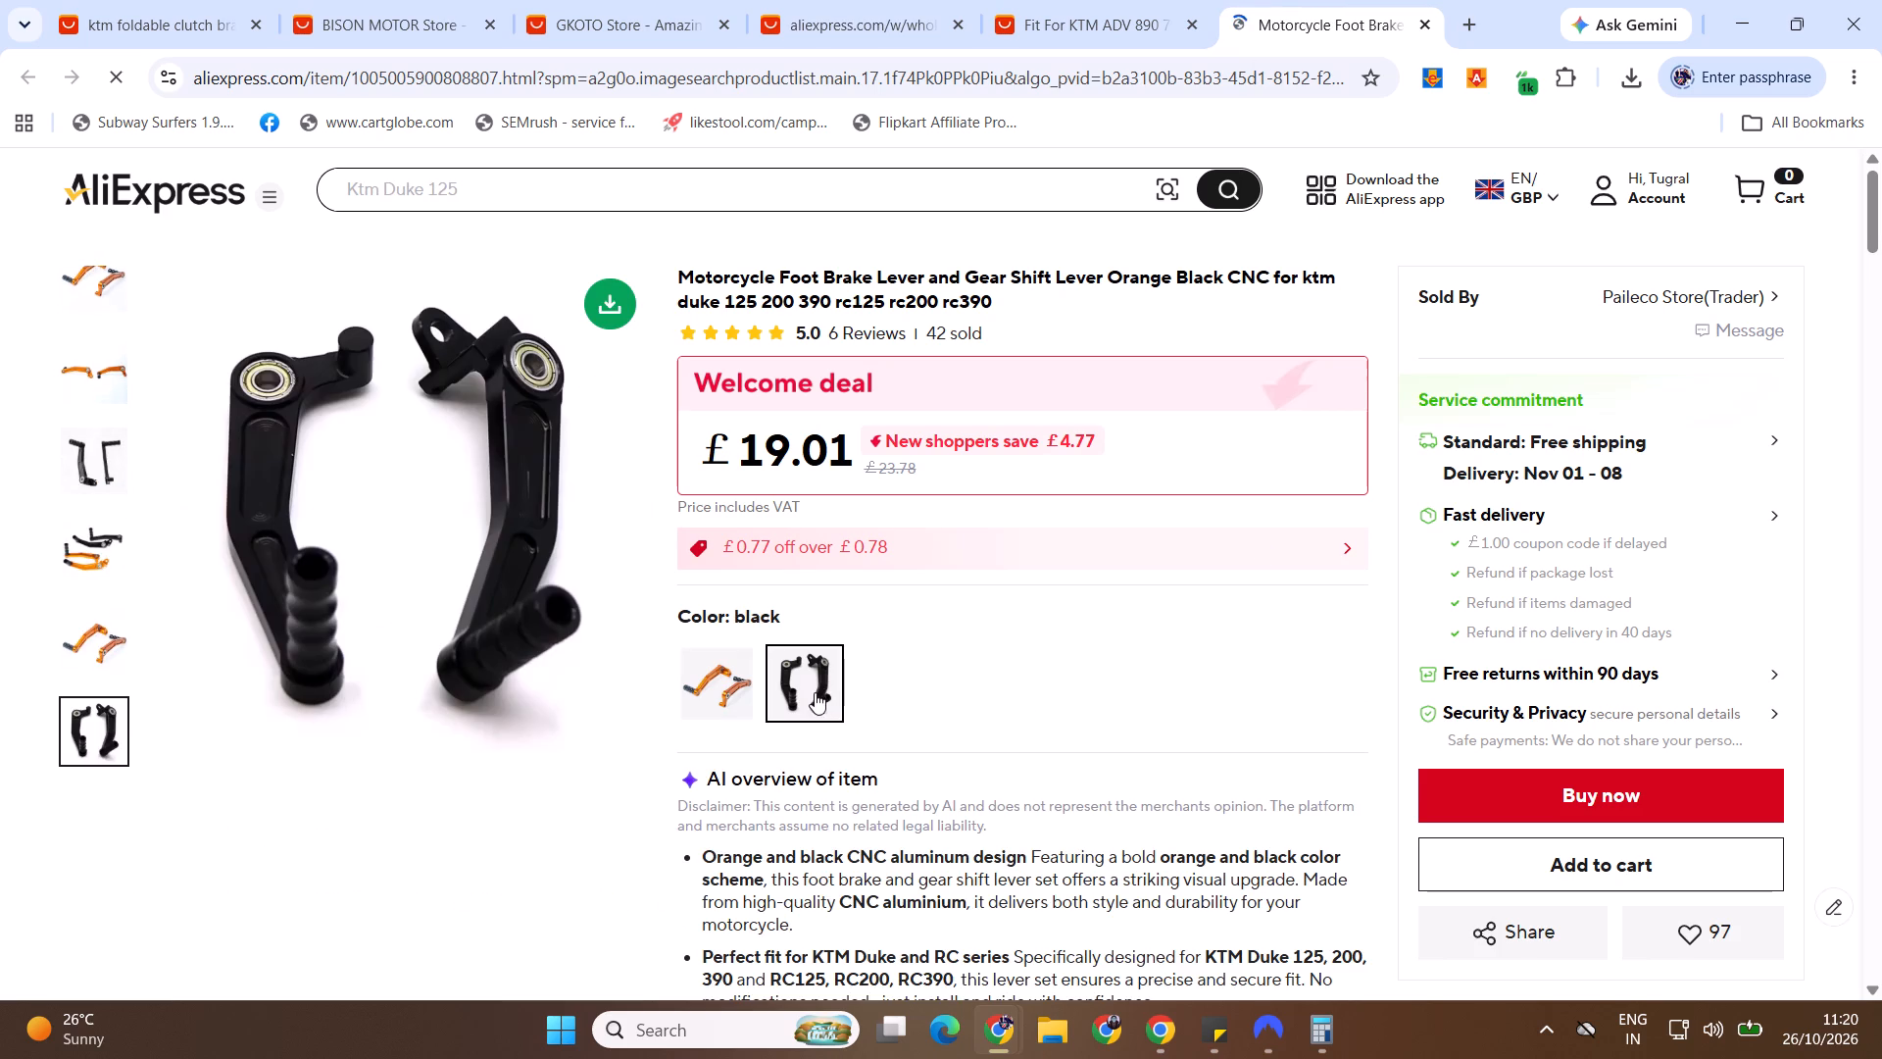
{"action": "left_click", "coordinate": [708, 673]}
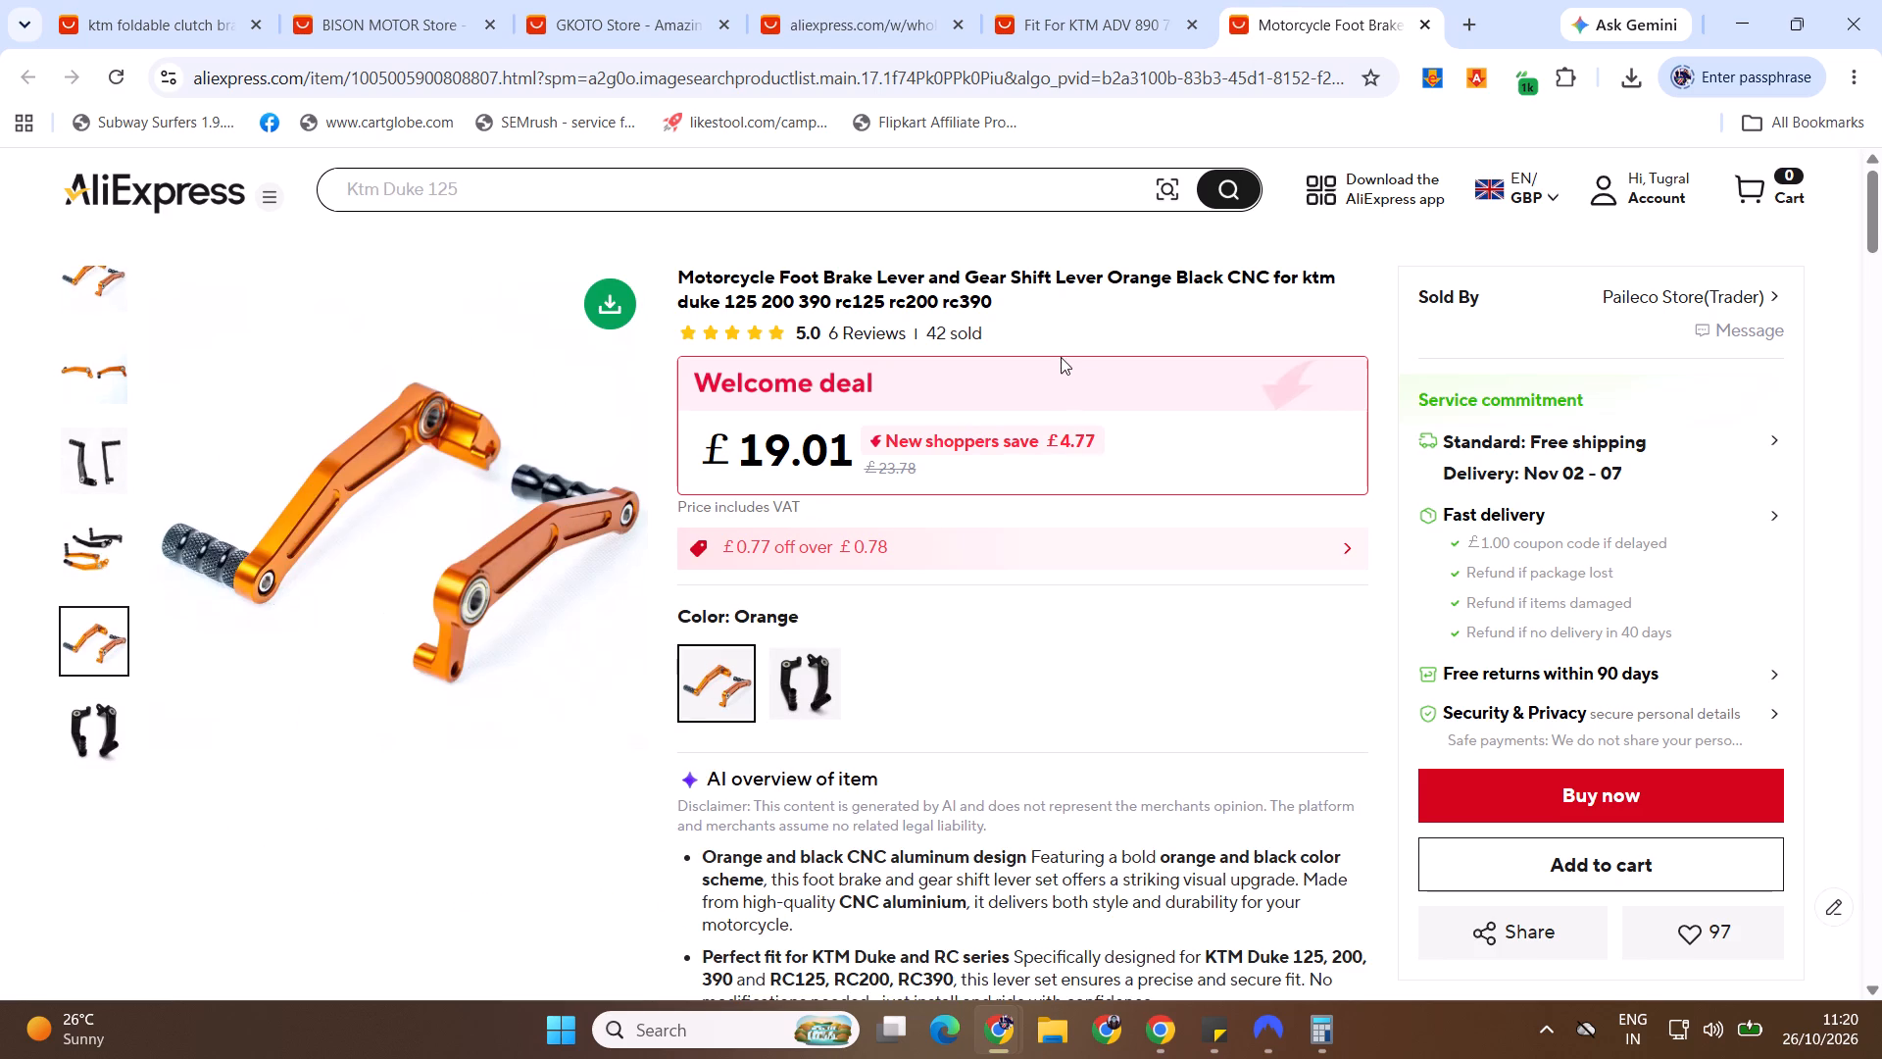
Switch to eBay Seller Hub, search the active listings for "duke", look through the matching listings, and return to AliExpress.
{"action": "key", "text": "alt+Tab"}
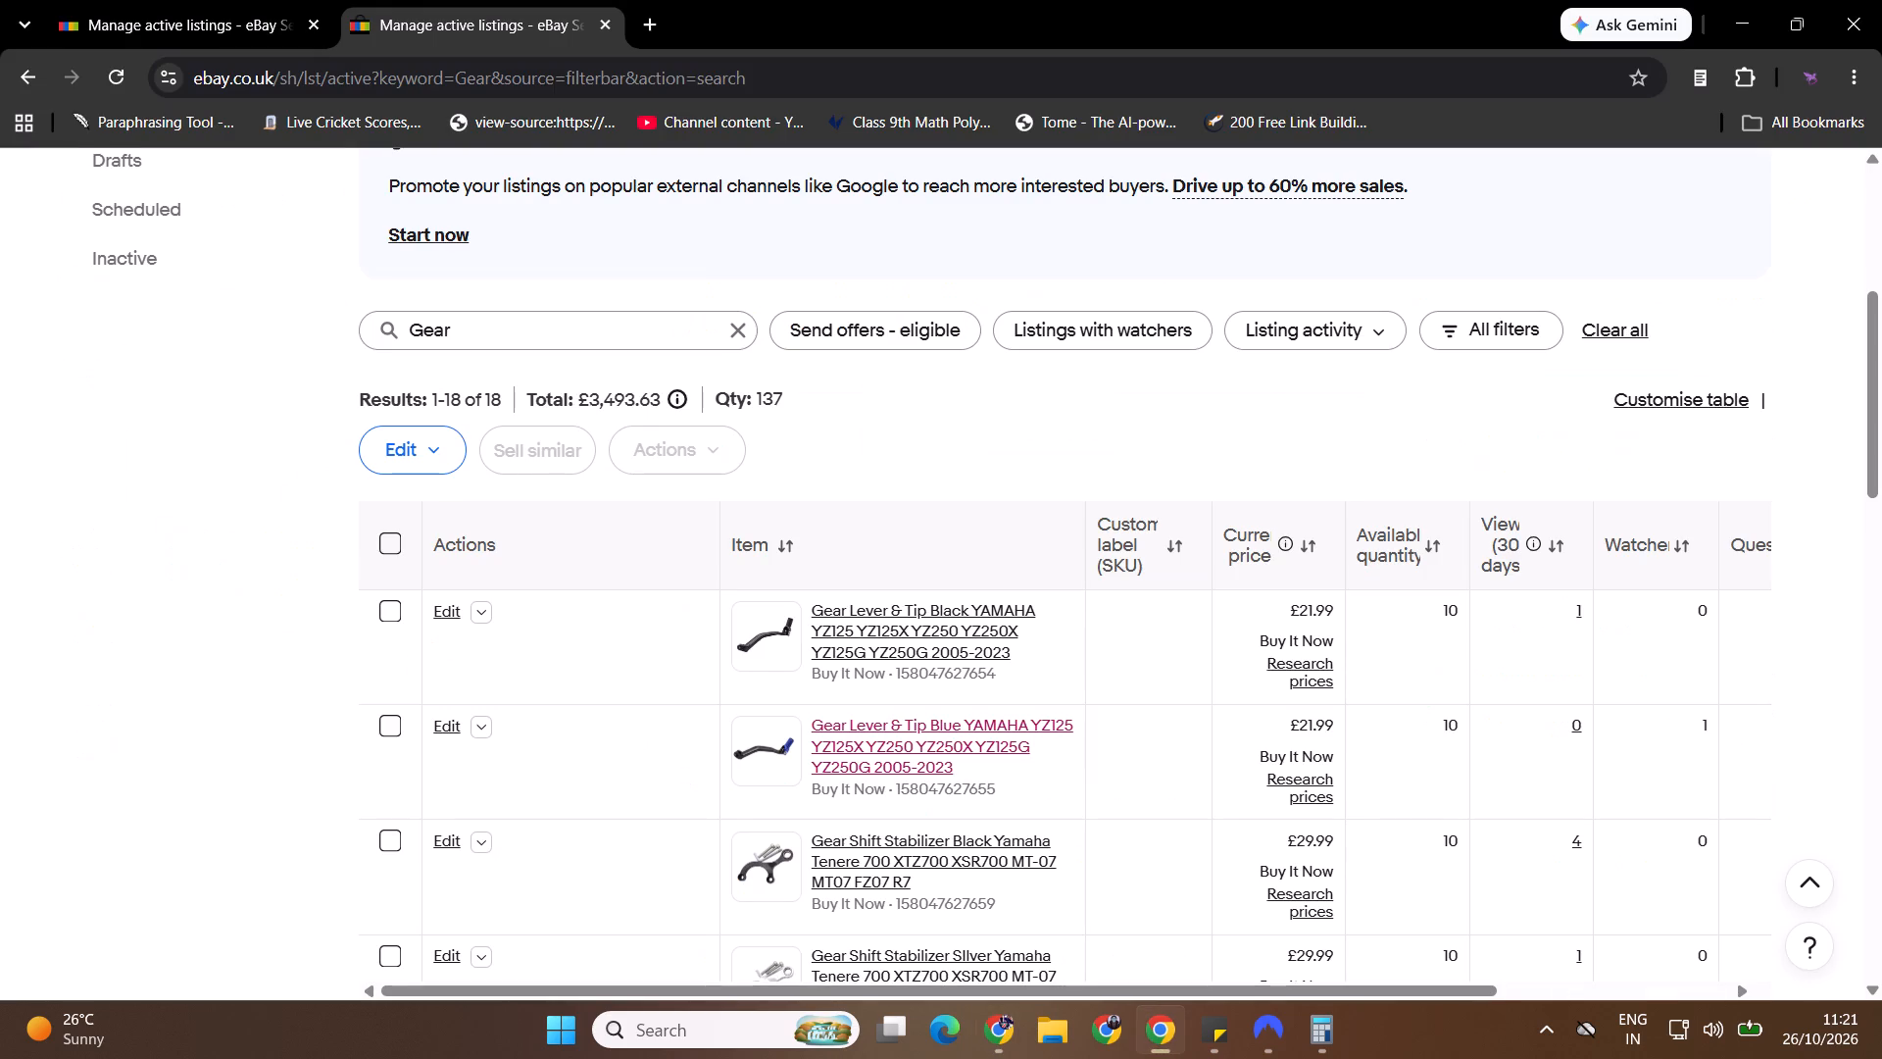
{"action": "double_click", "coordinate": [506, 331]}
{"action": "key", "text": "ctrl+a"}
{"action": "type", "text": "duke"}
{"action": "key", "text": "Return"}
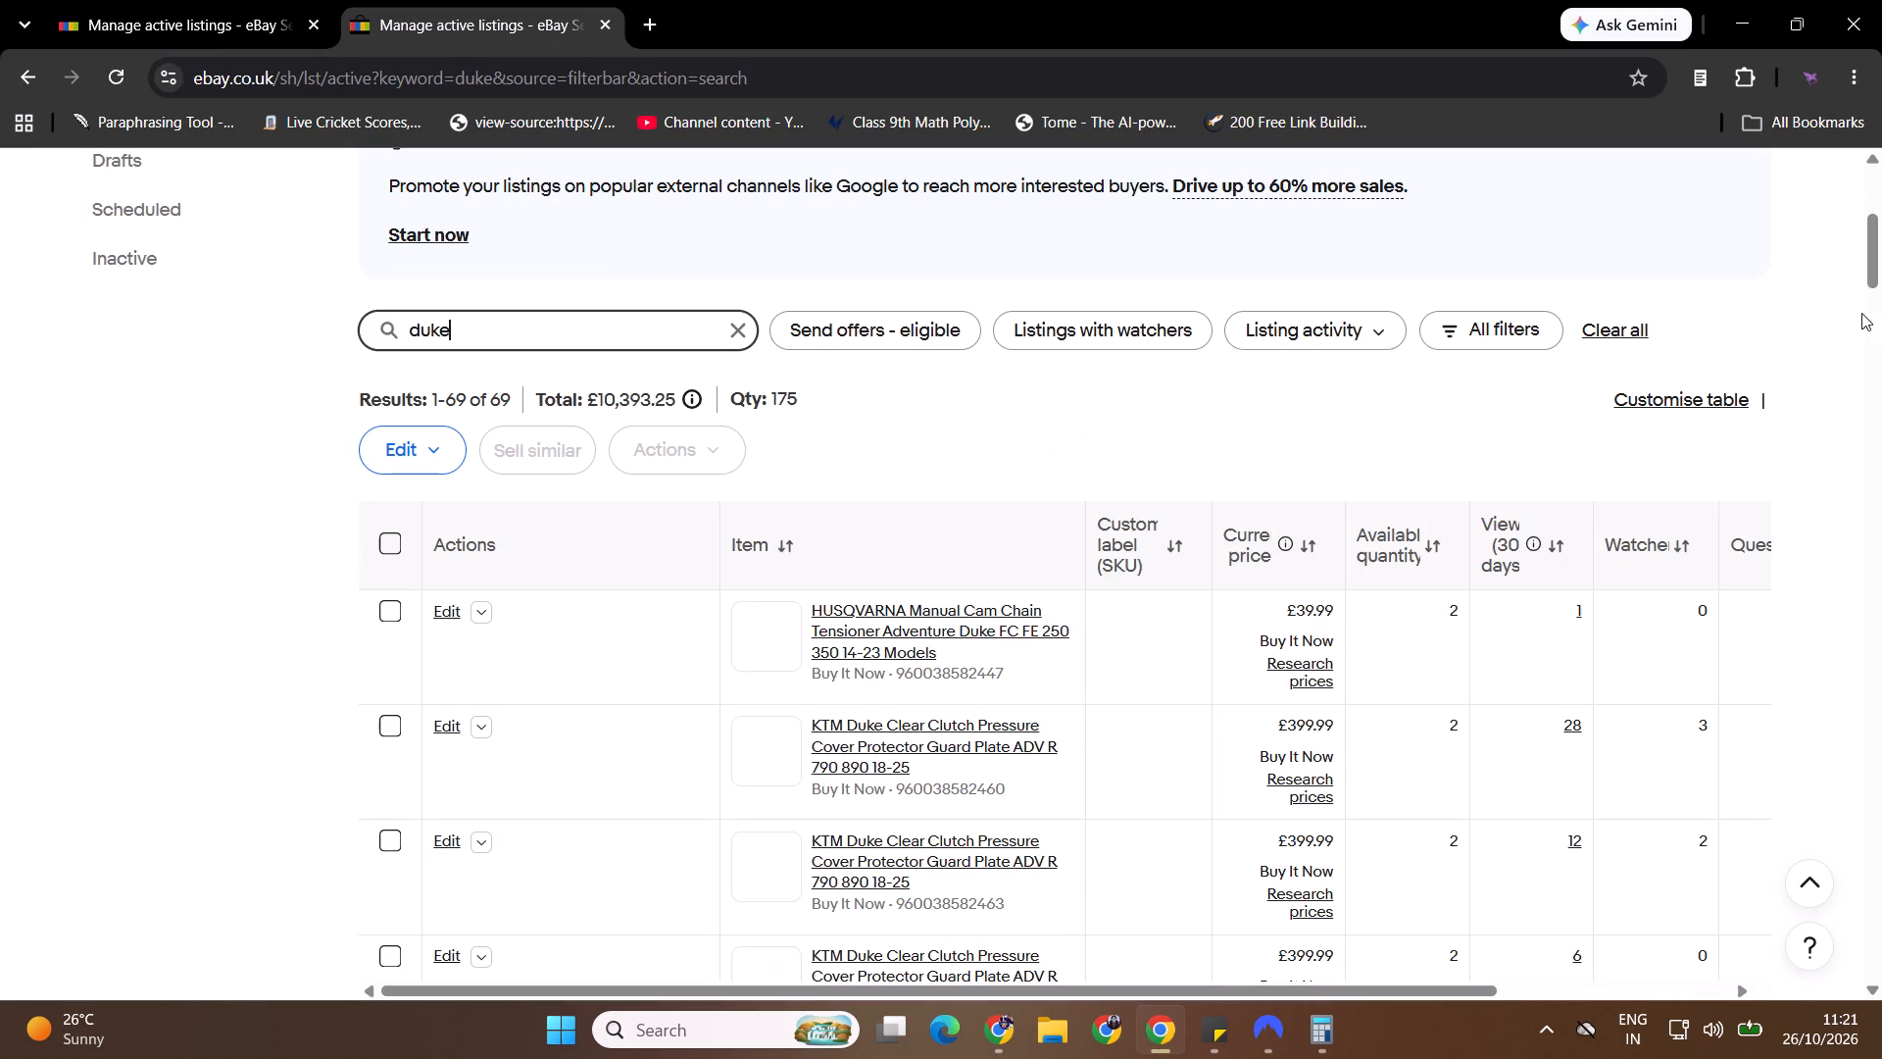
{"action": "left_click_drag", "start_coordinate": [1881, 245], "coordinate": [1881, 332]}
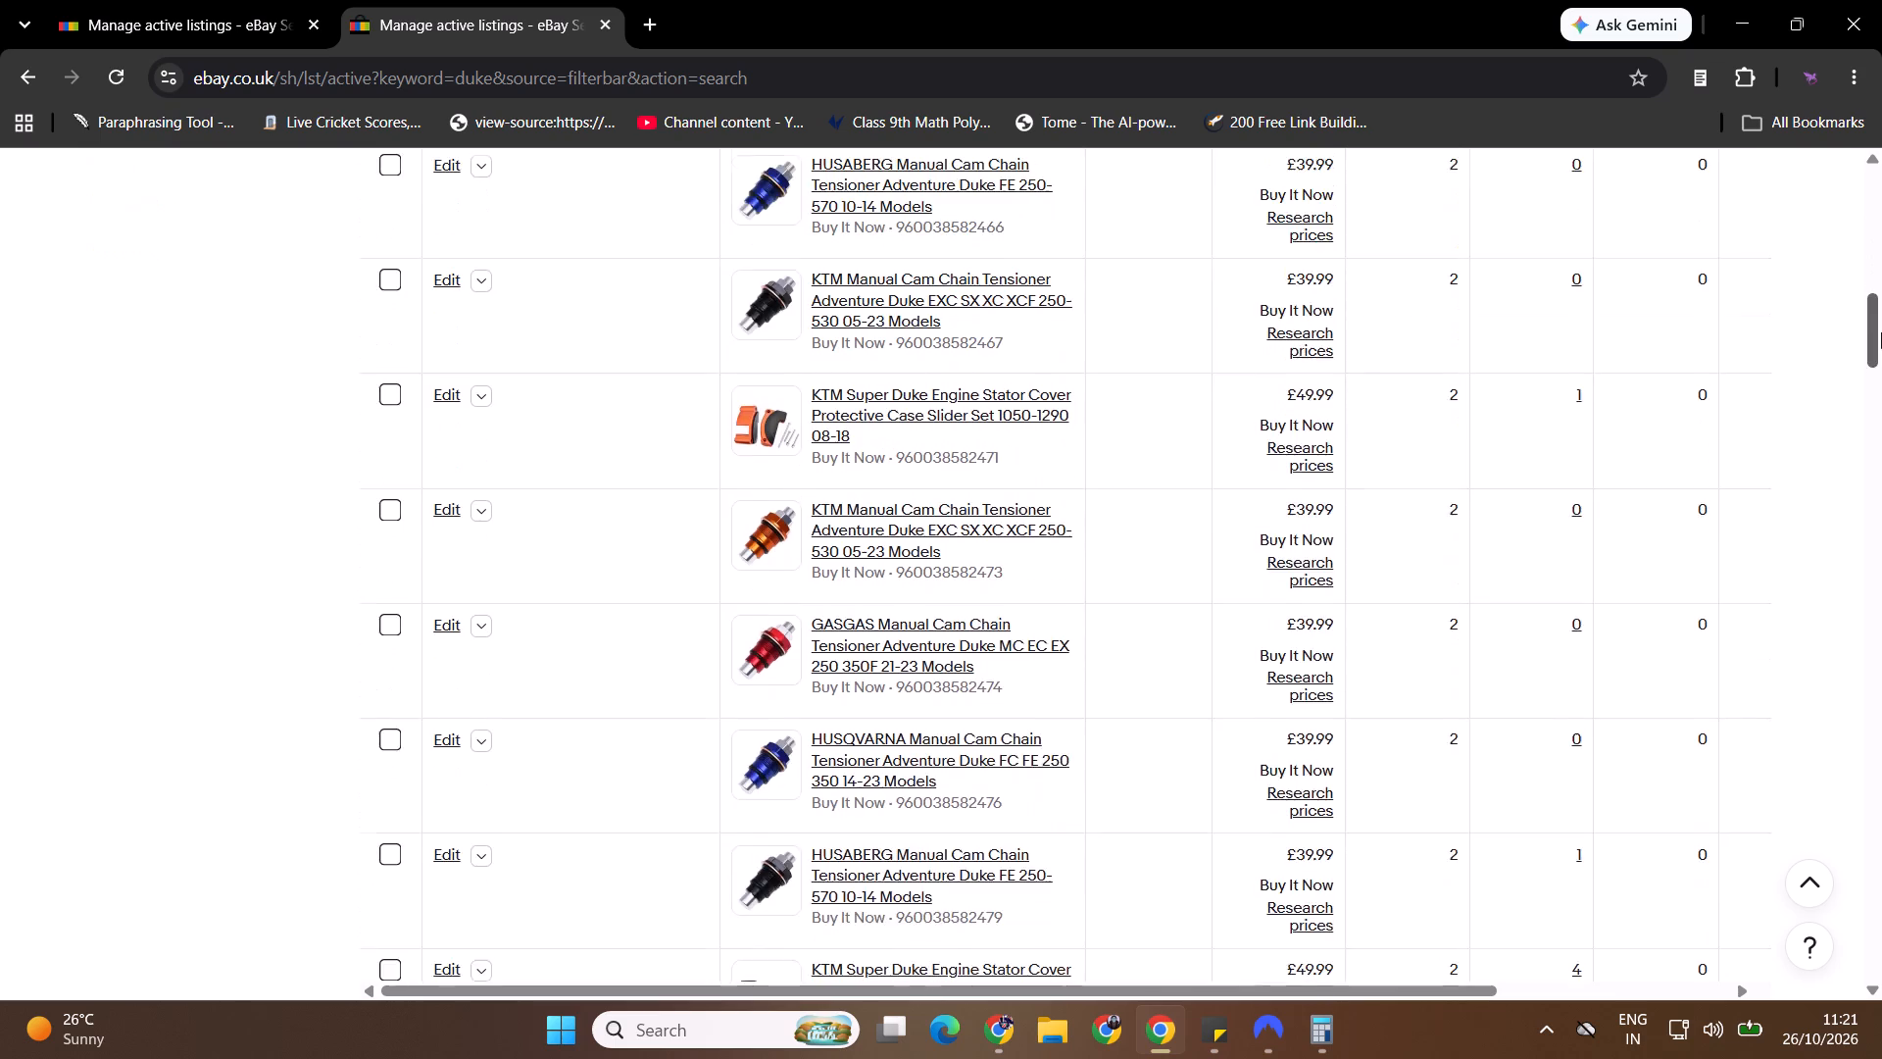
{"action": "left_click_drag", "start_coordinate": [1881, 332], "coordinate": [1881, 466]}
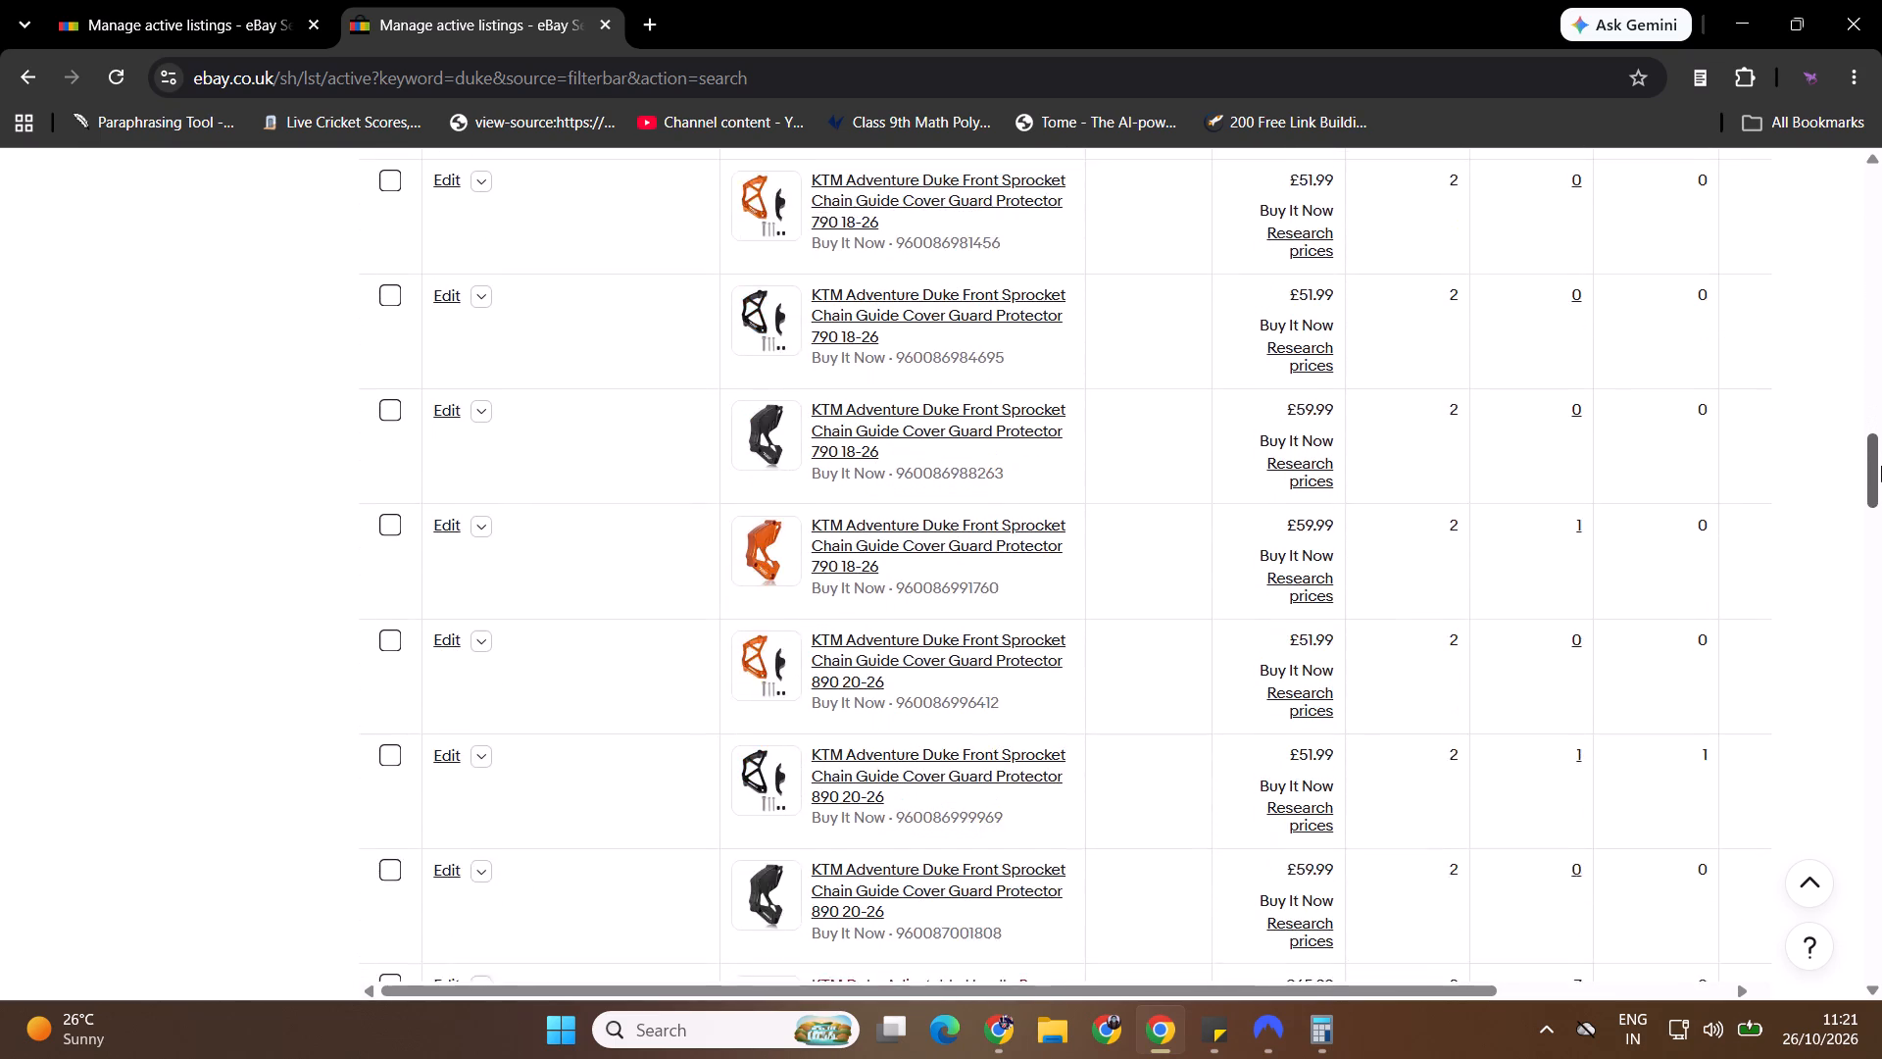
{"action": "left_click_drag", "start_coordinate": [1881, 466], "coordinate": [1881, 560]}
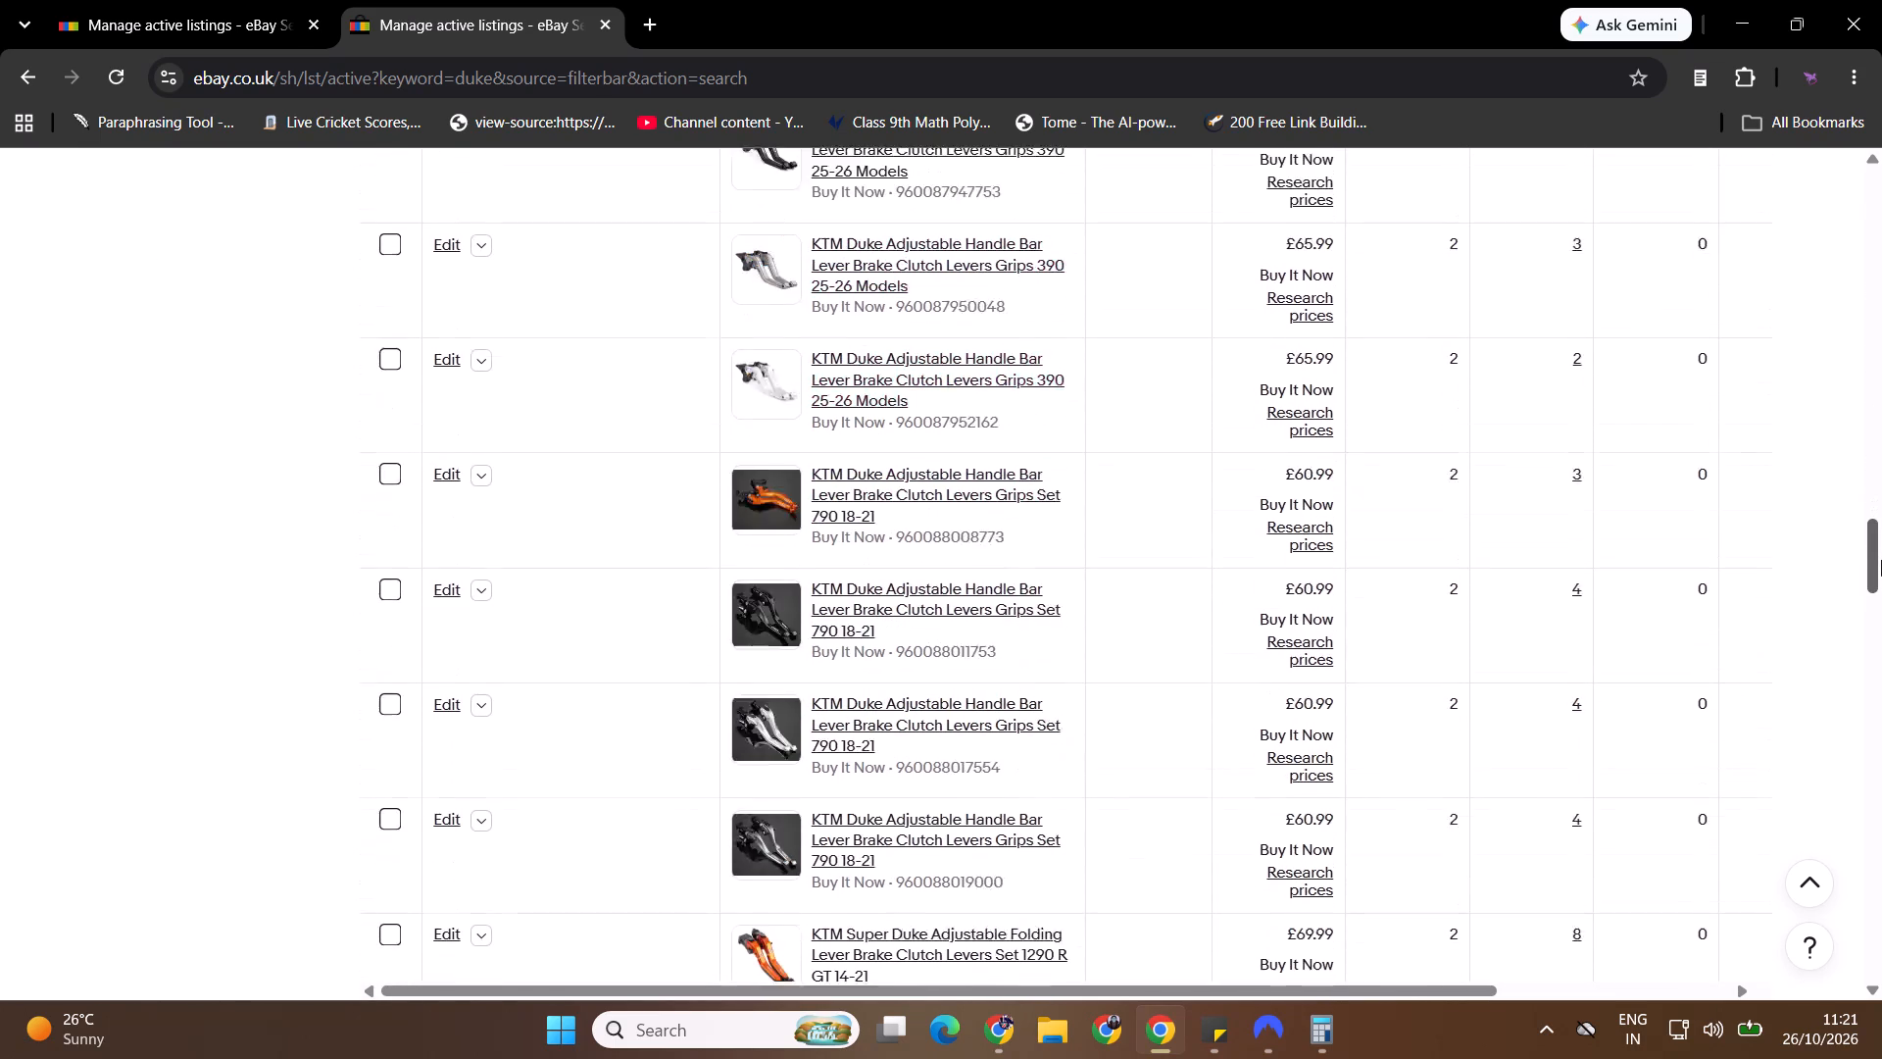
{"action": "left_click_drag", "start_coordinate": [1881, 560], "coordinate": [1881, 709]}
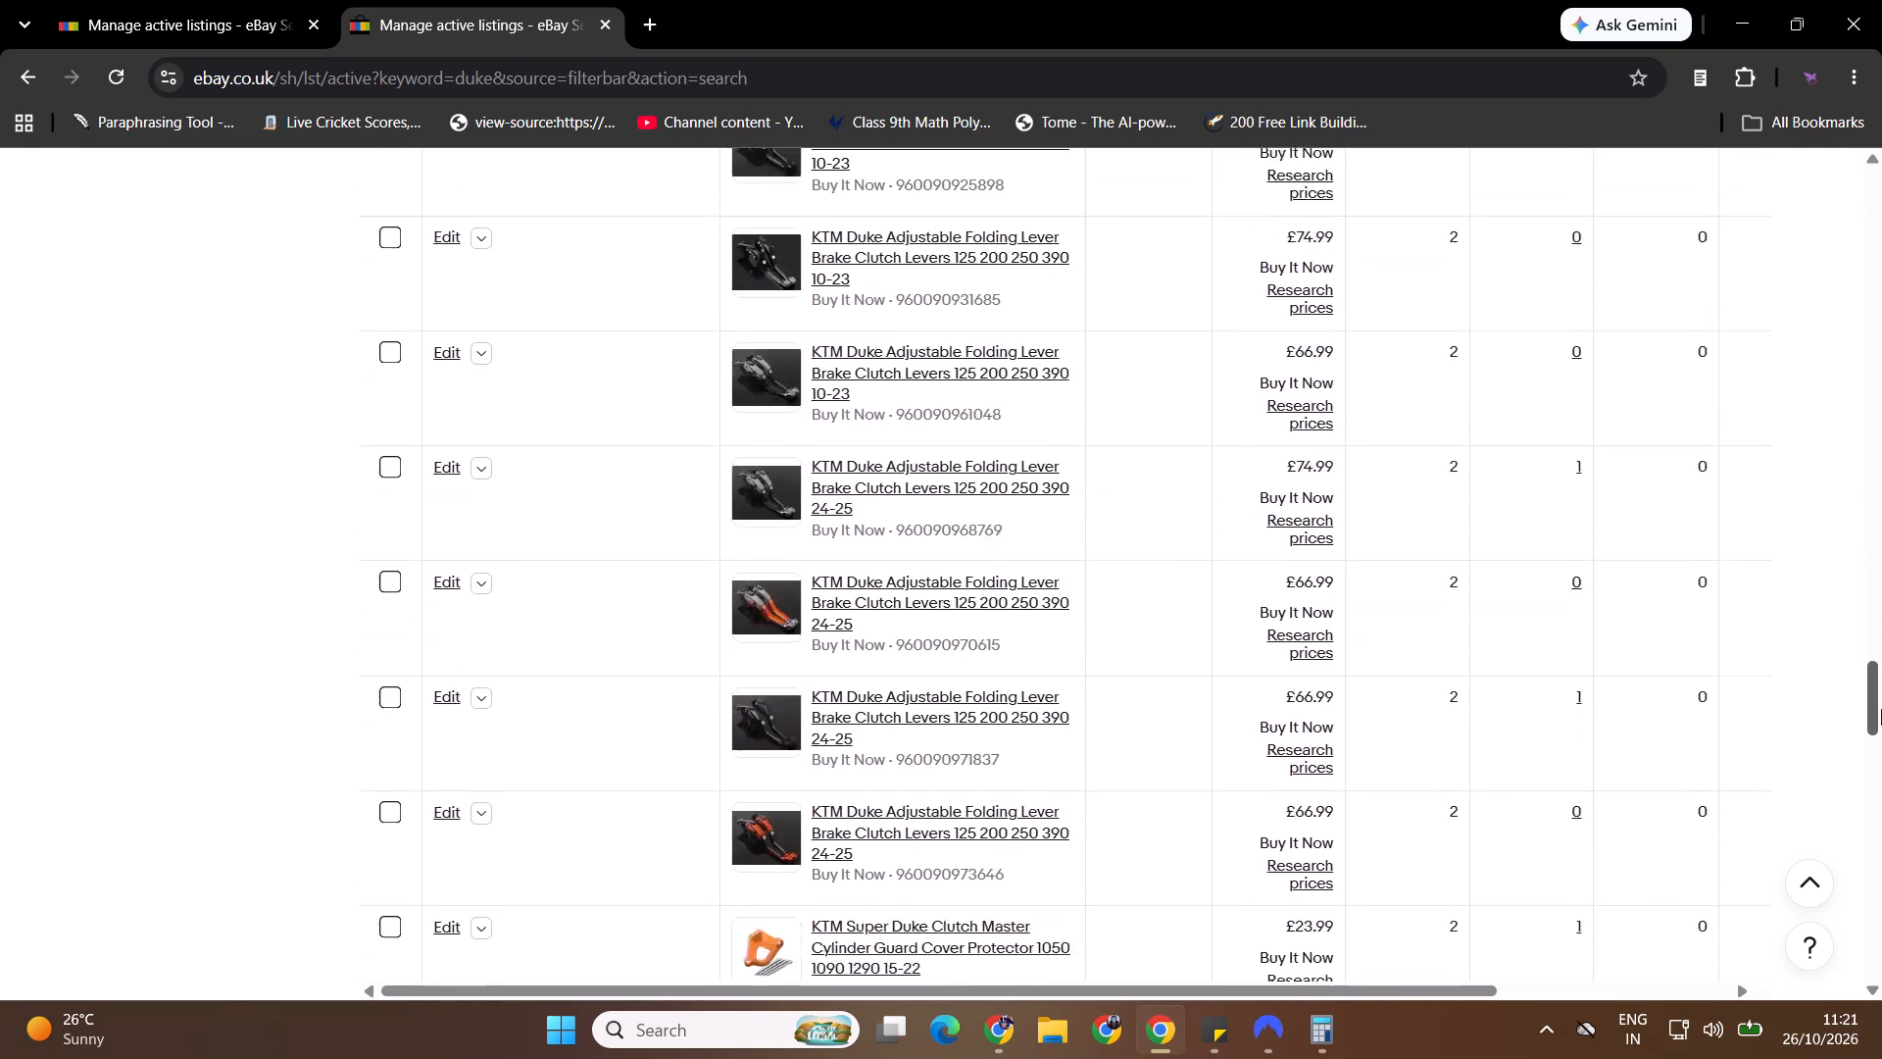
{"action": "left_click_drag", "start_coordinate": [1881, 709], "coordinate": [1881, 856]}
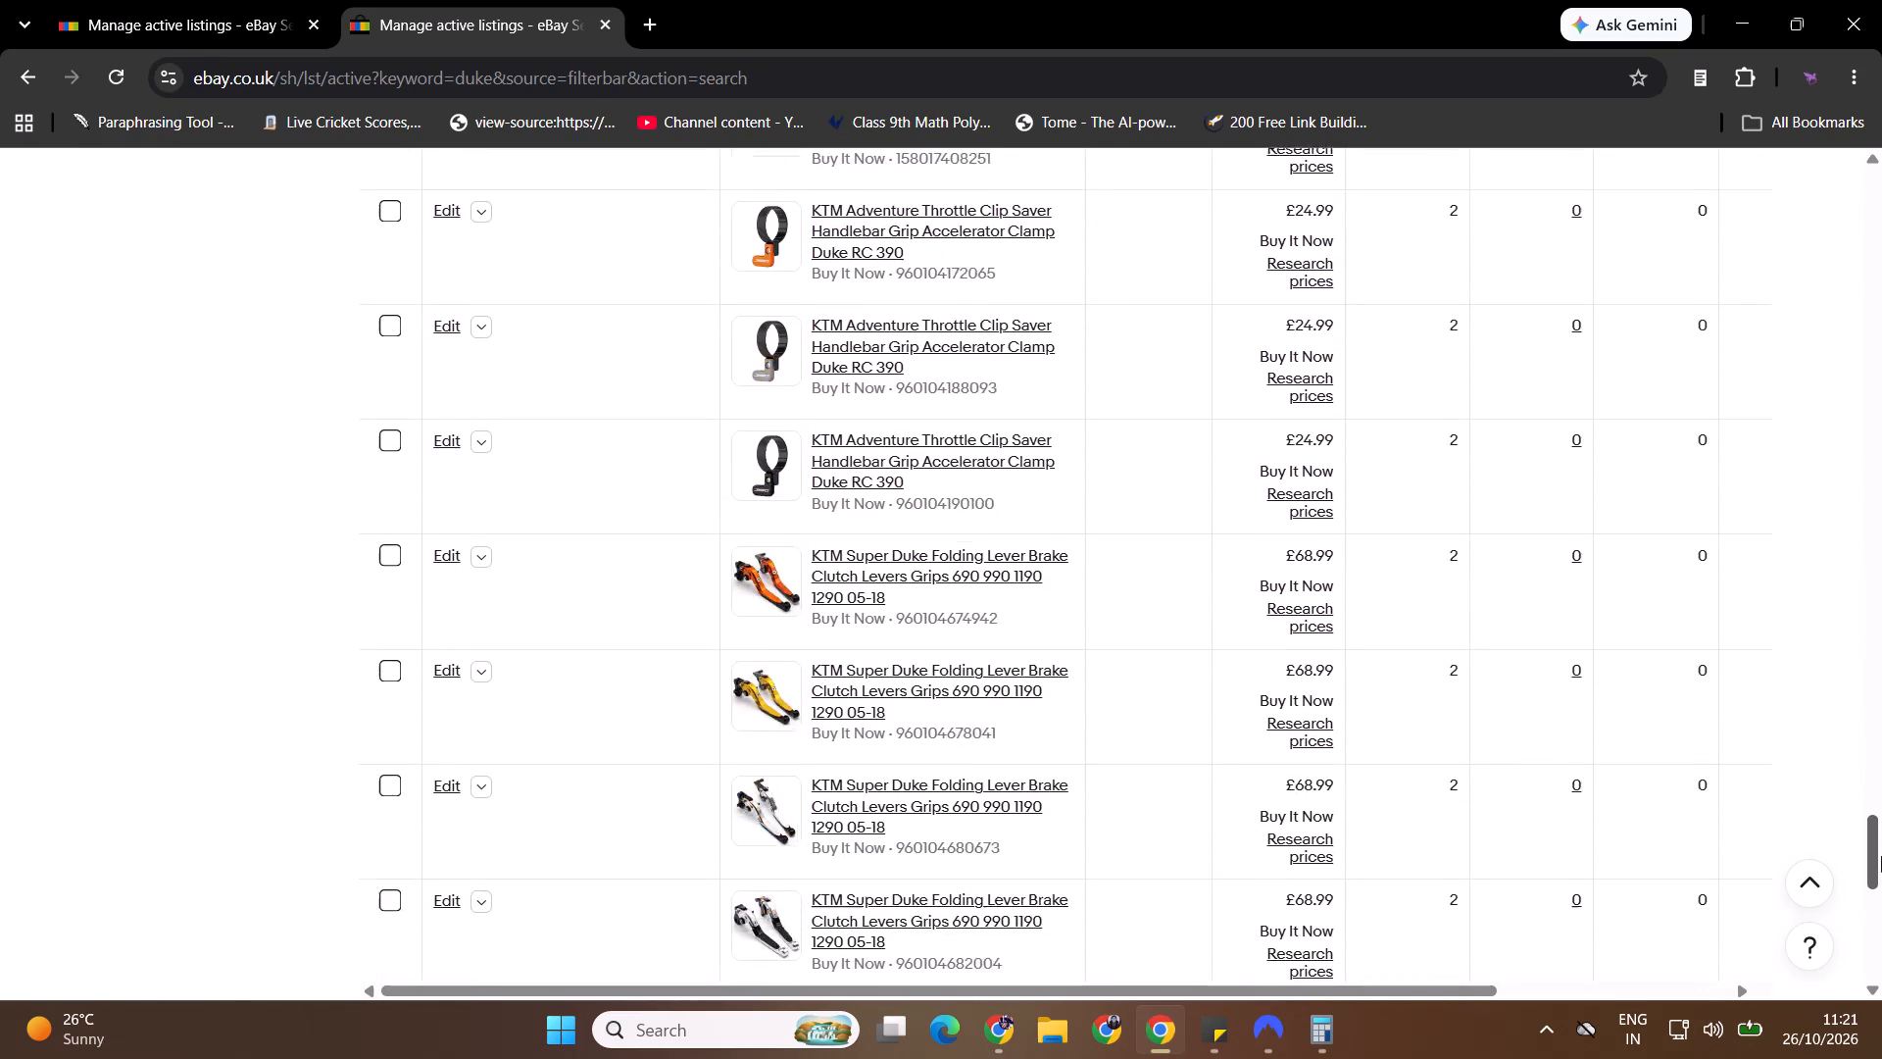
{"action": "left_click_drag", "start_coordinate": [1881, 856], "coordinate": [1881, 59]}
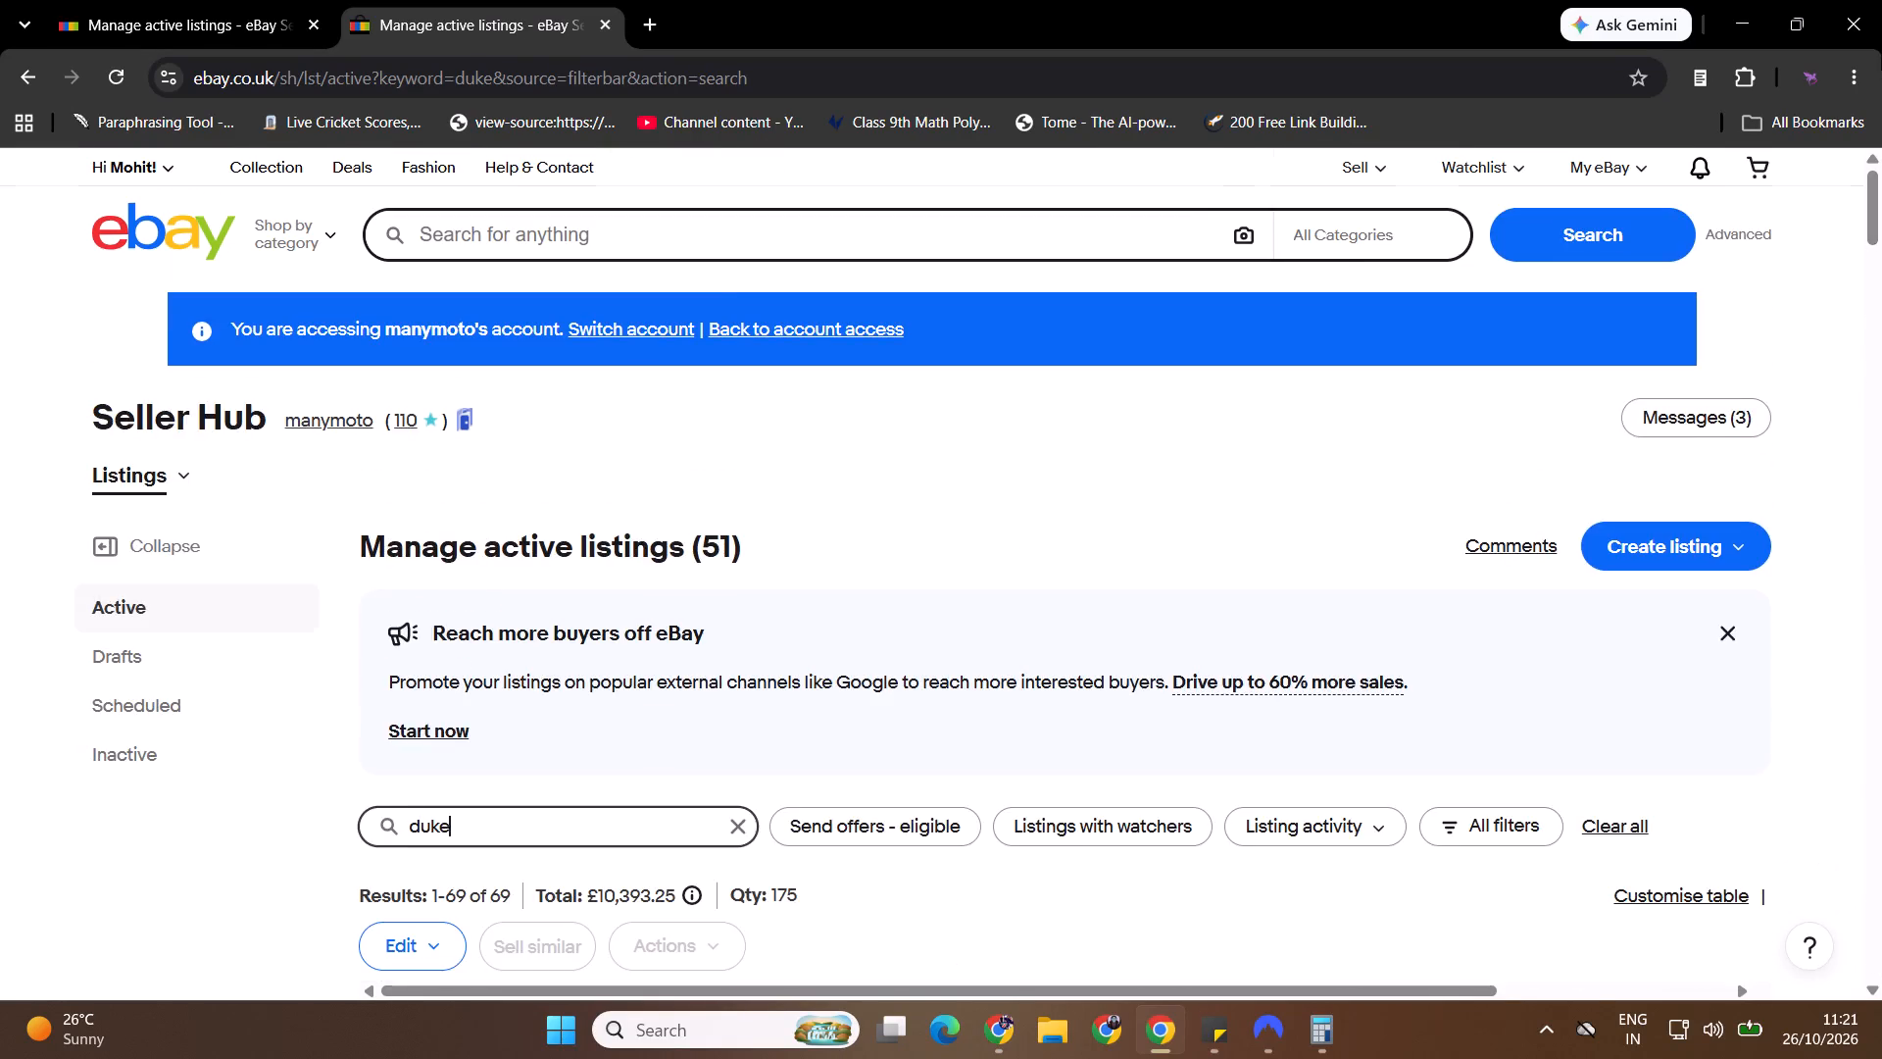
{"action": "key", "text": "alt+grave"}
{"action": "key", "text": "alt+Tab"}
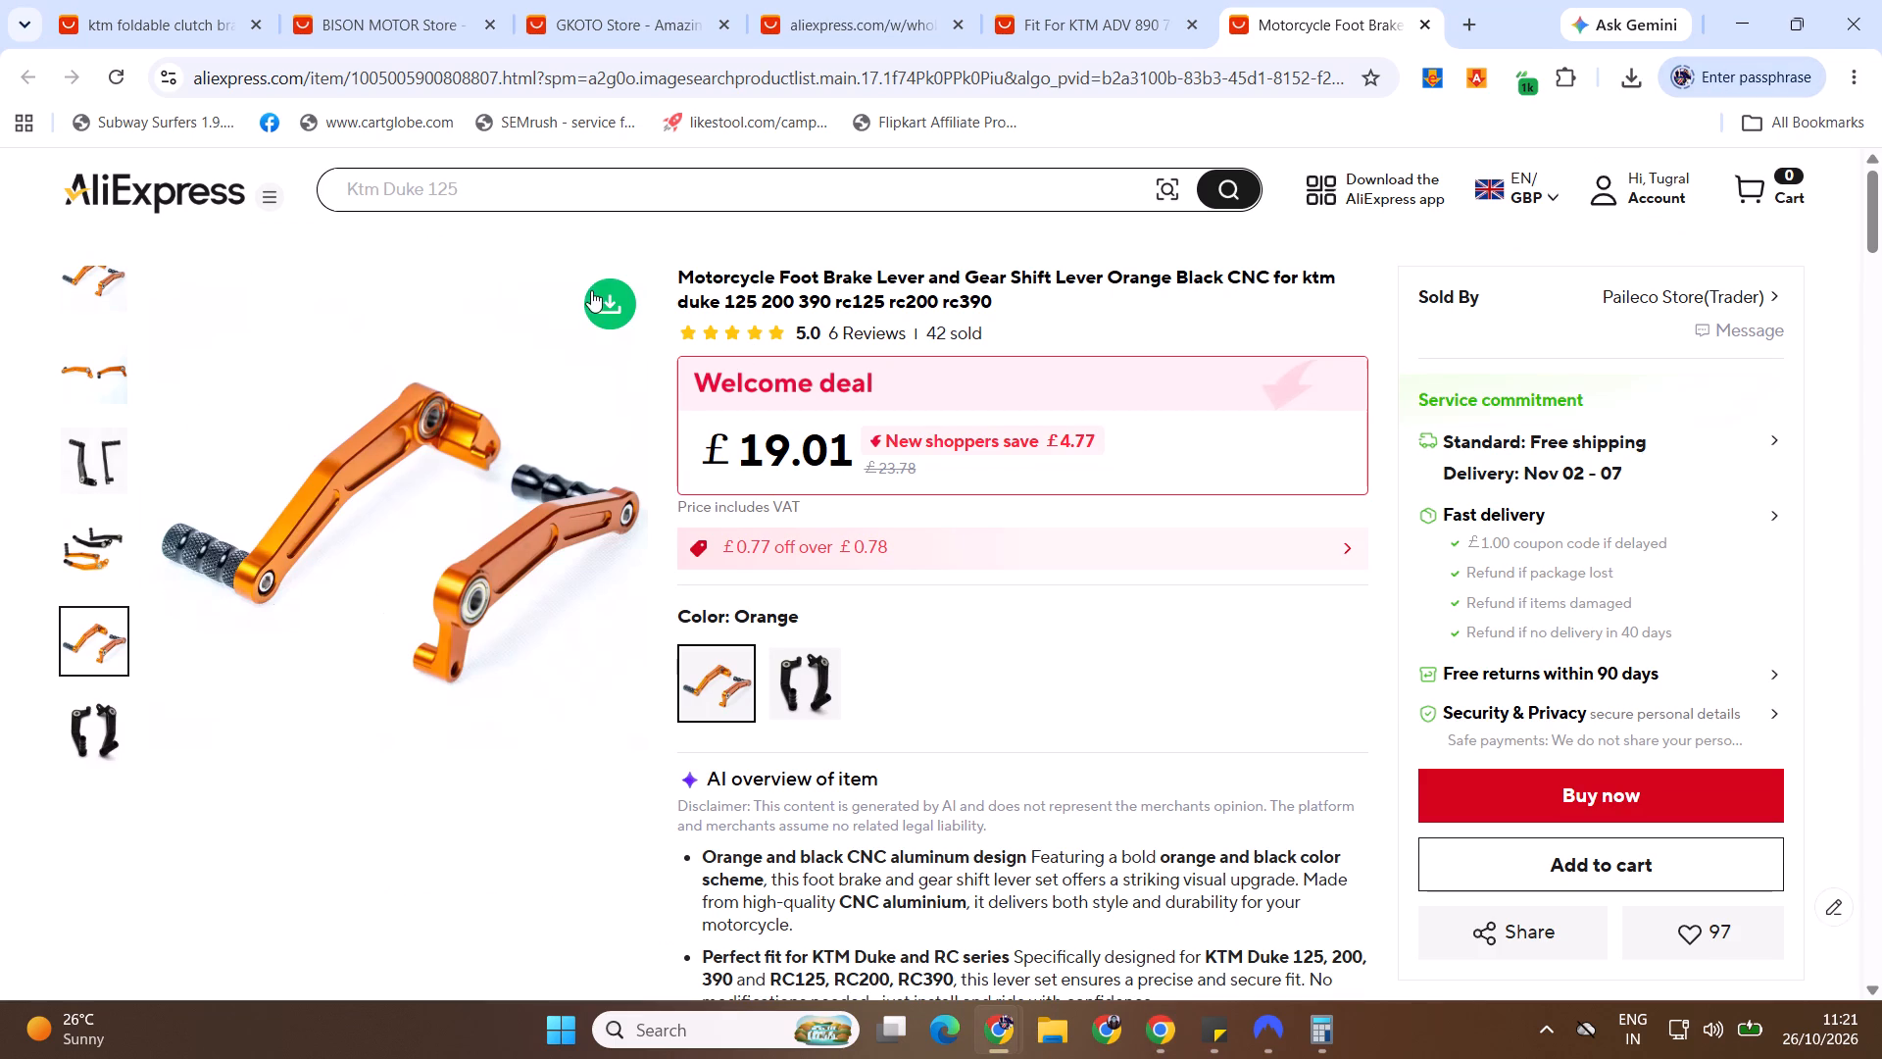
Download five product images of the KTM Duke lever set: two orange lever views, two black lever views and the on-bike photo.
{"action": "left_click", "coordinate": [599, 290]}
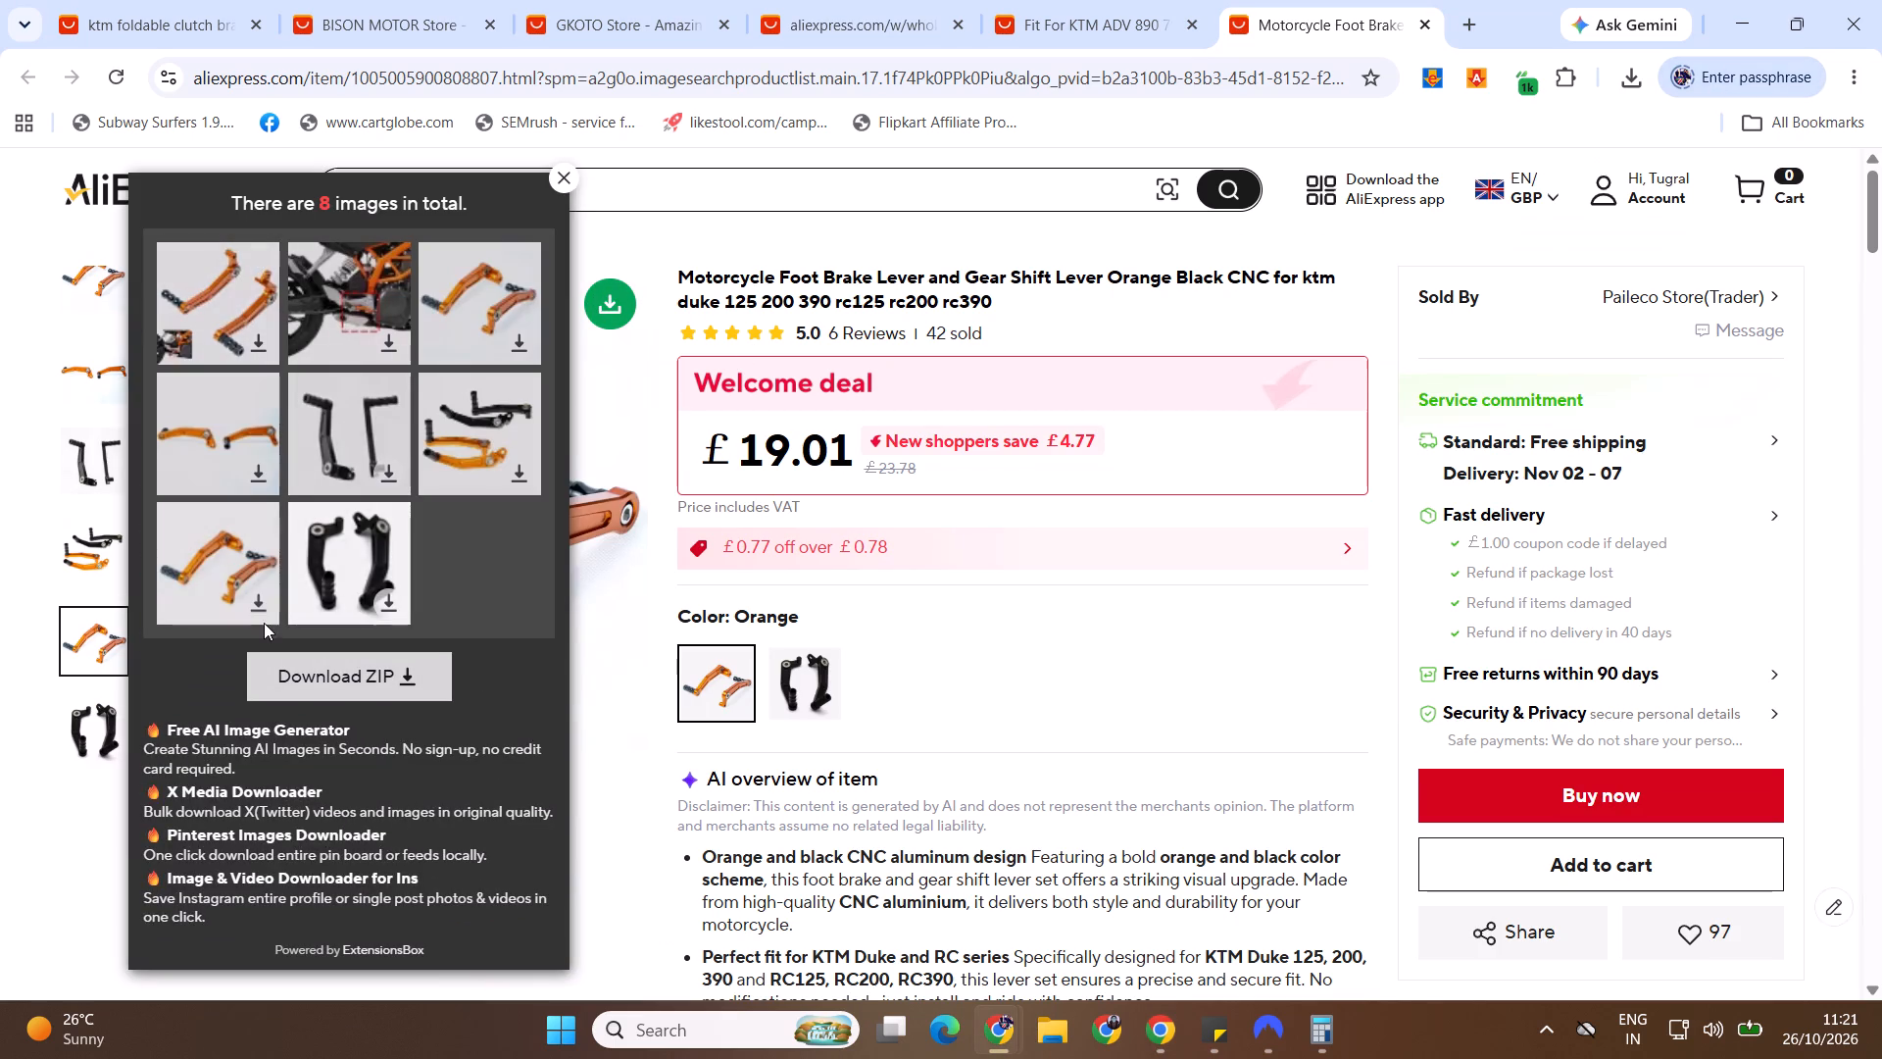
{"action": "left_click", "coordinate": [260, 609]}
{"action": "left_click", "coordinate": [261, 482]}
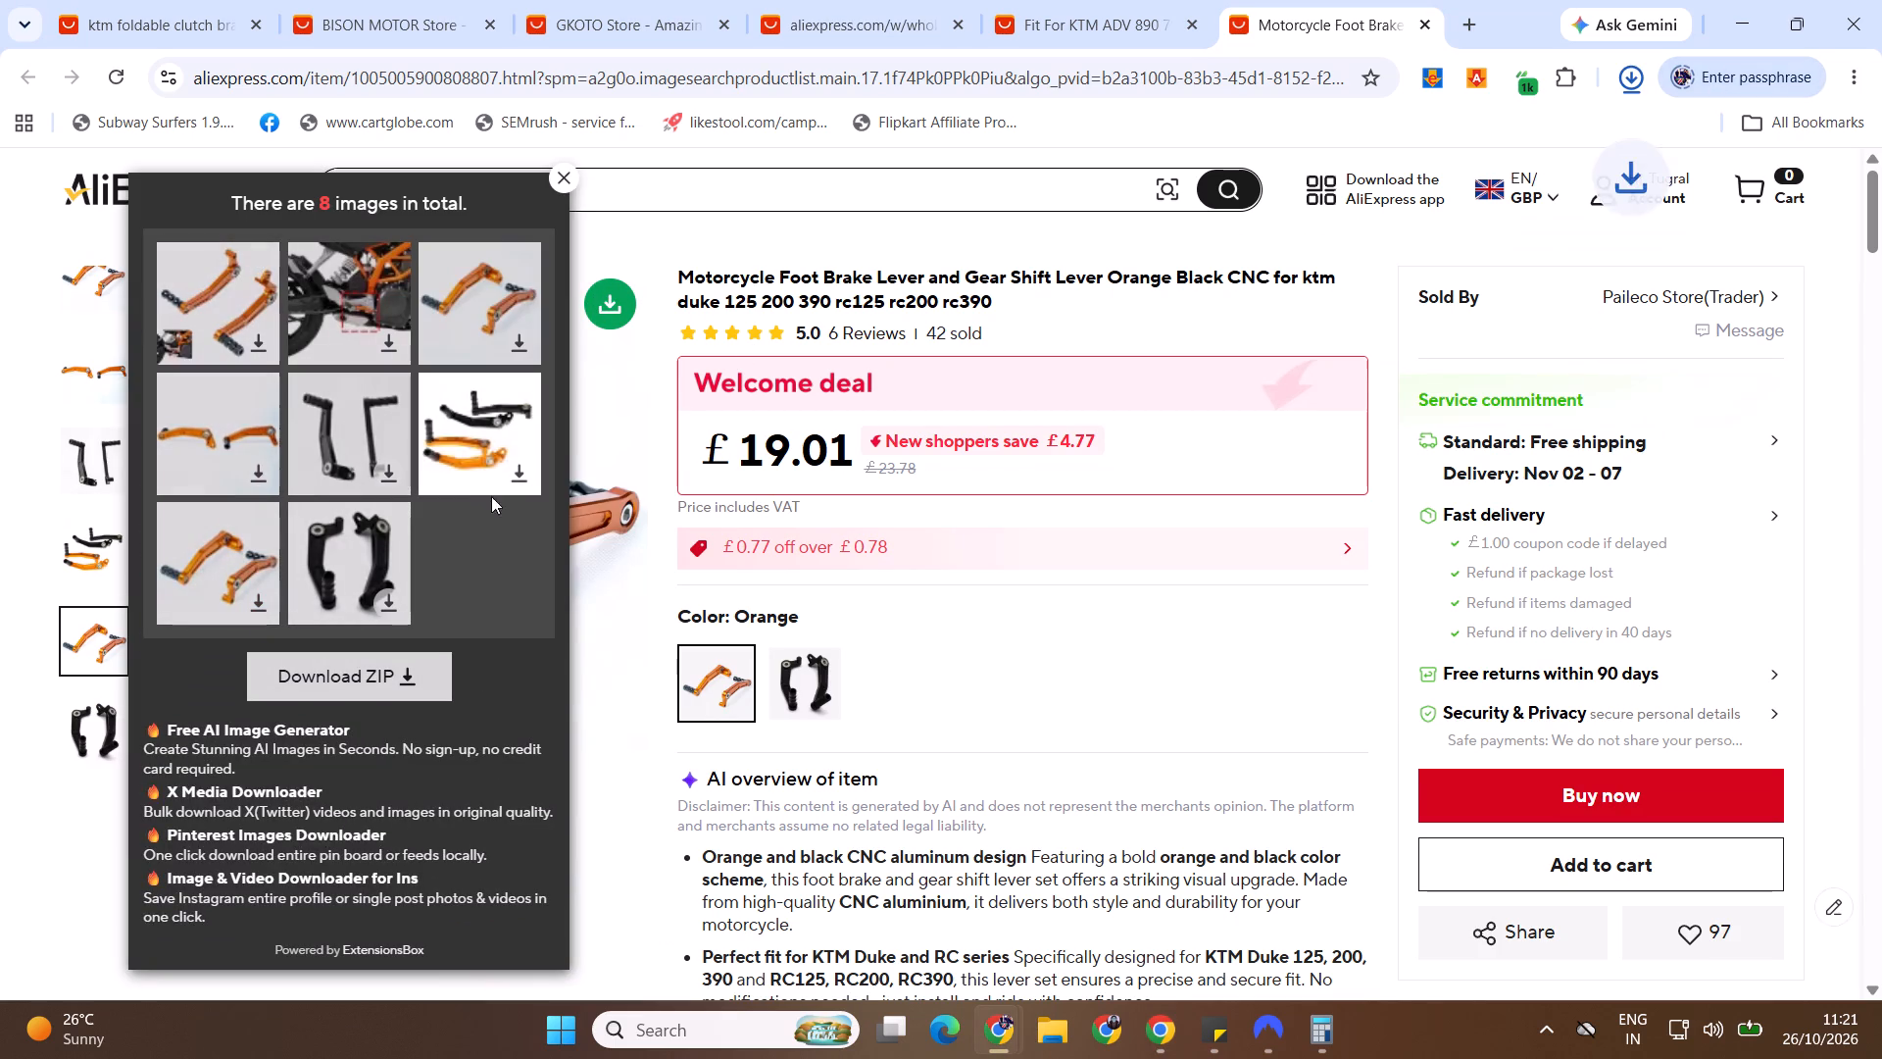
{"action": "left_click", "coordinate": [389, 478]}
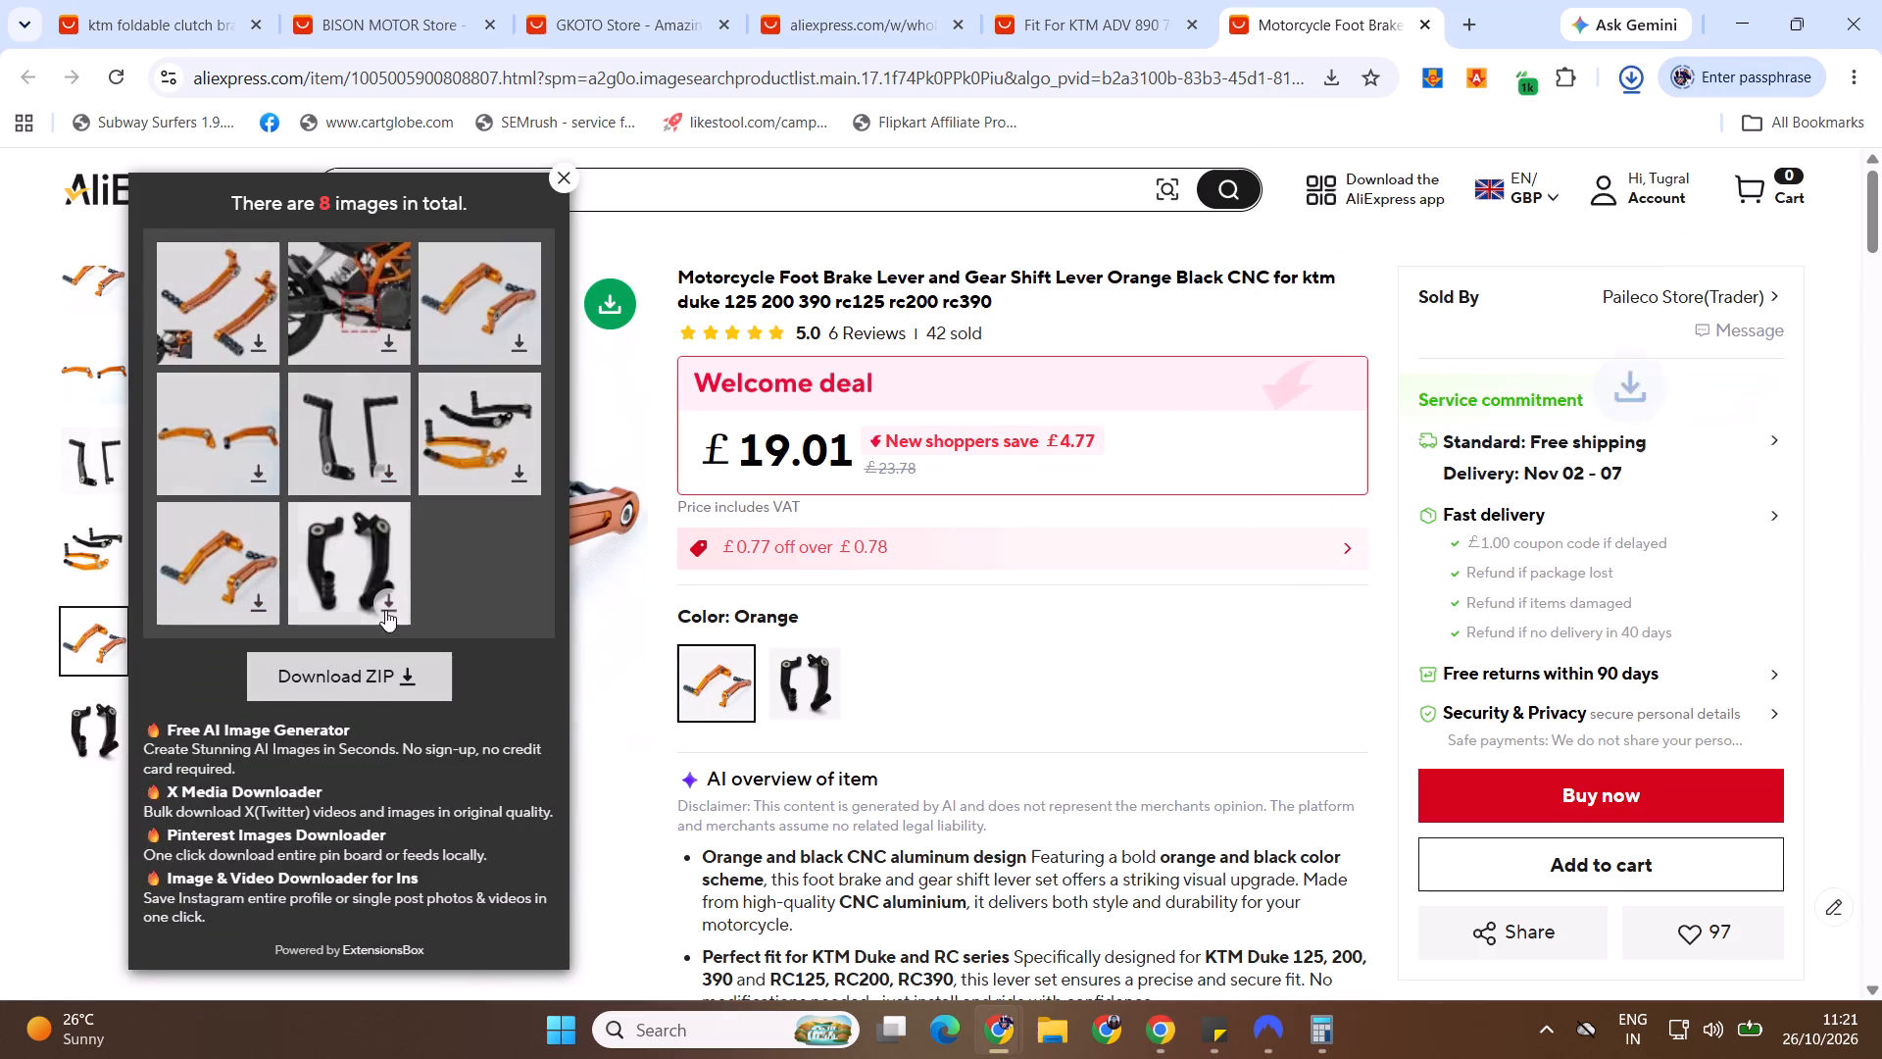
{"action": "left_click", "coordinate": [387, 606]}
{"action": "left_click", "coordinate": [389, 340]}
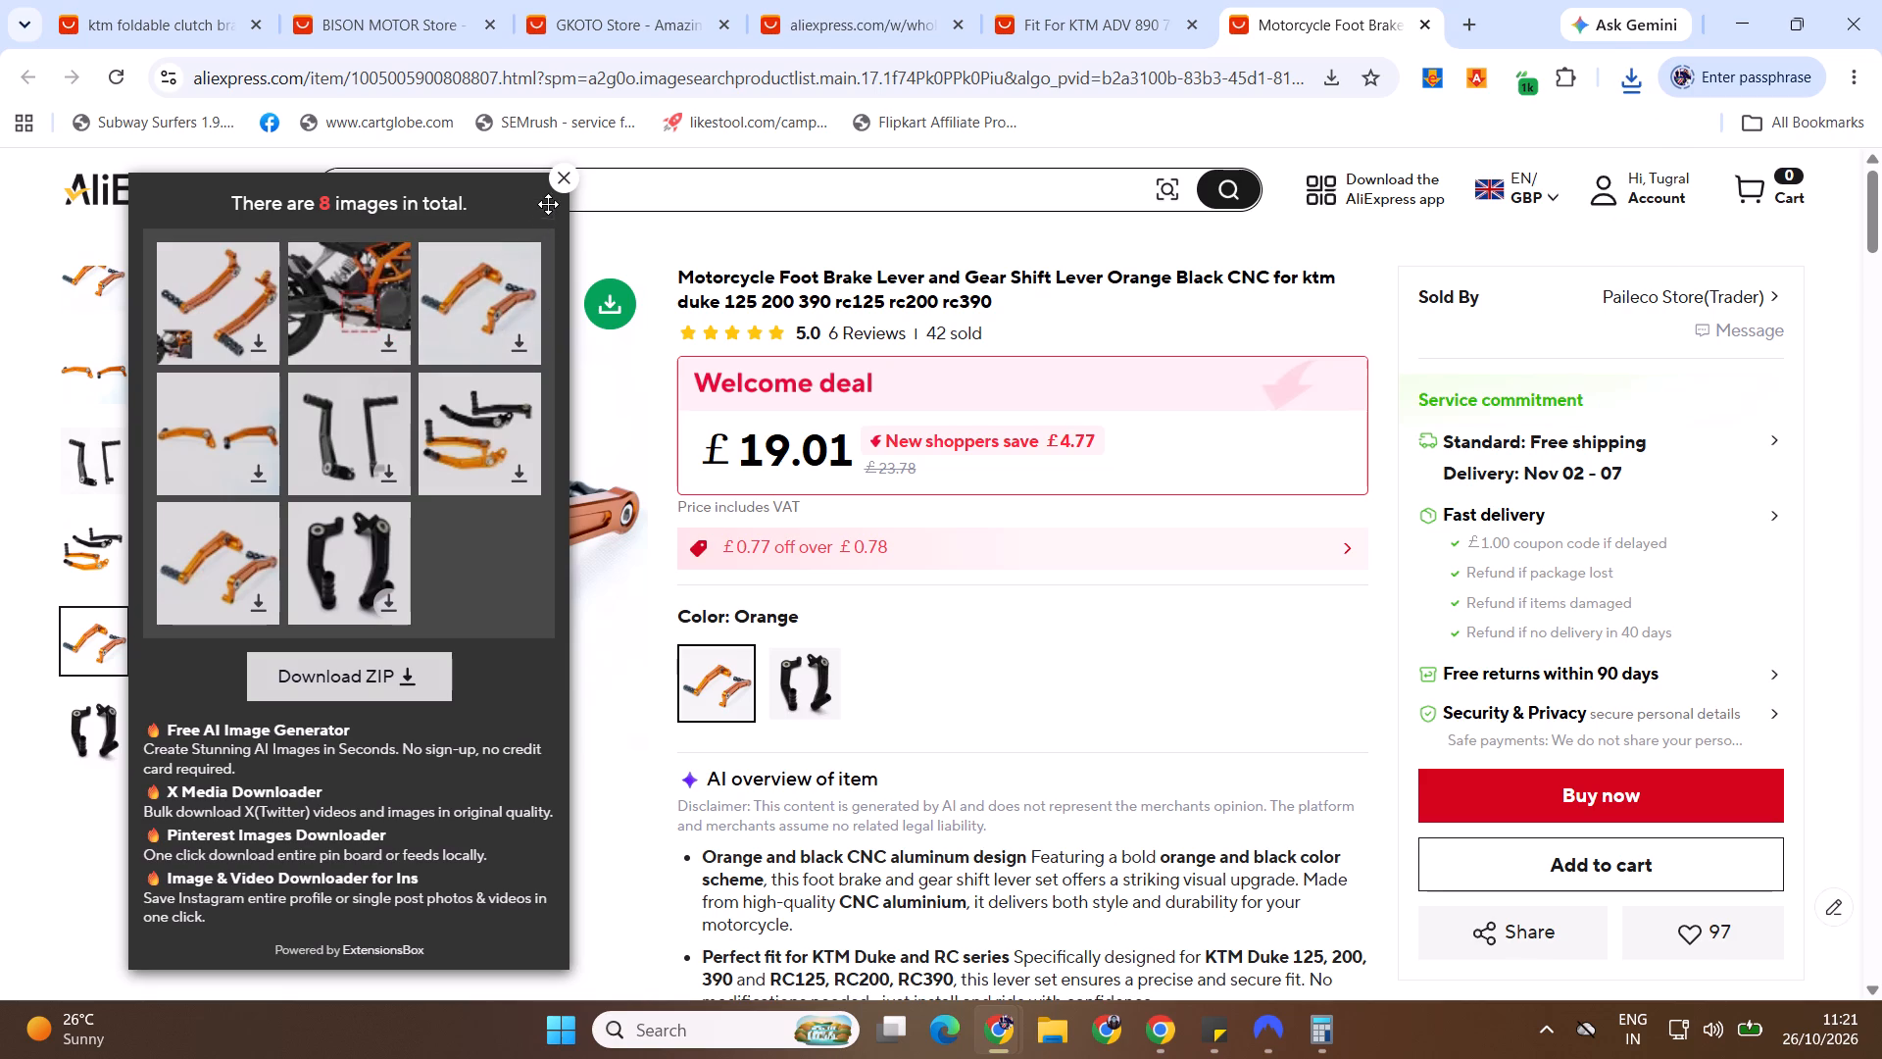
{"action": "left_click", "coordinate": [556, 180]}
{"action": "triple_click", "coordinate": [786, 305]}
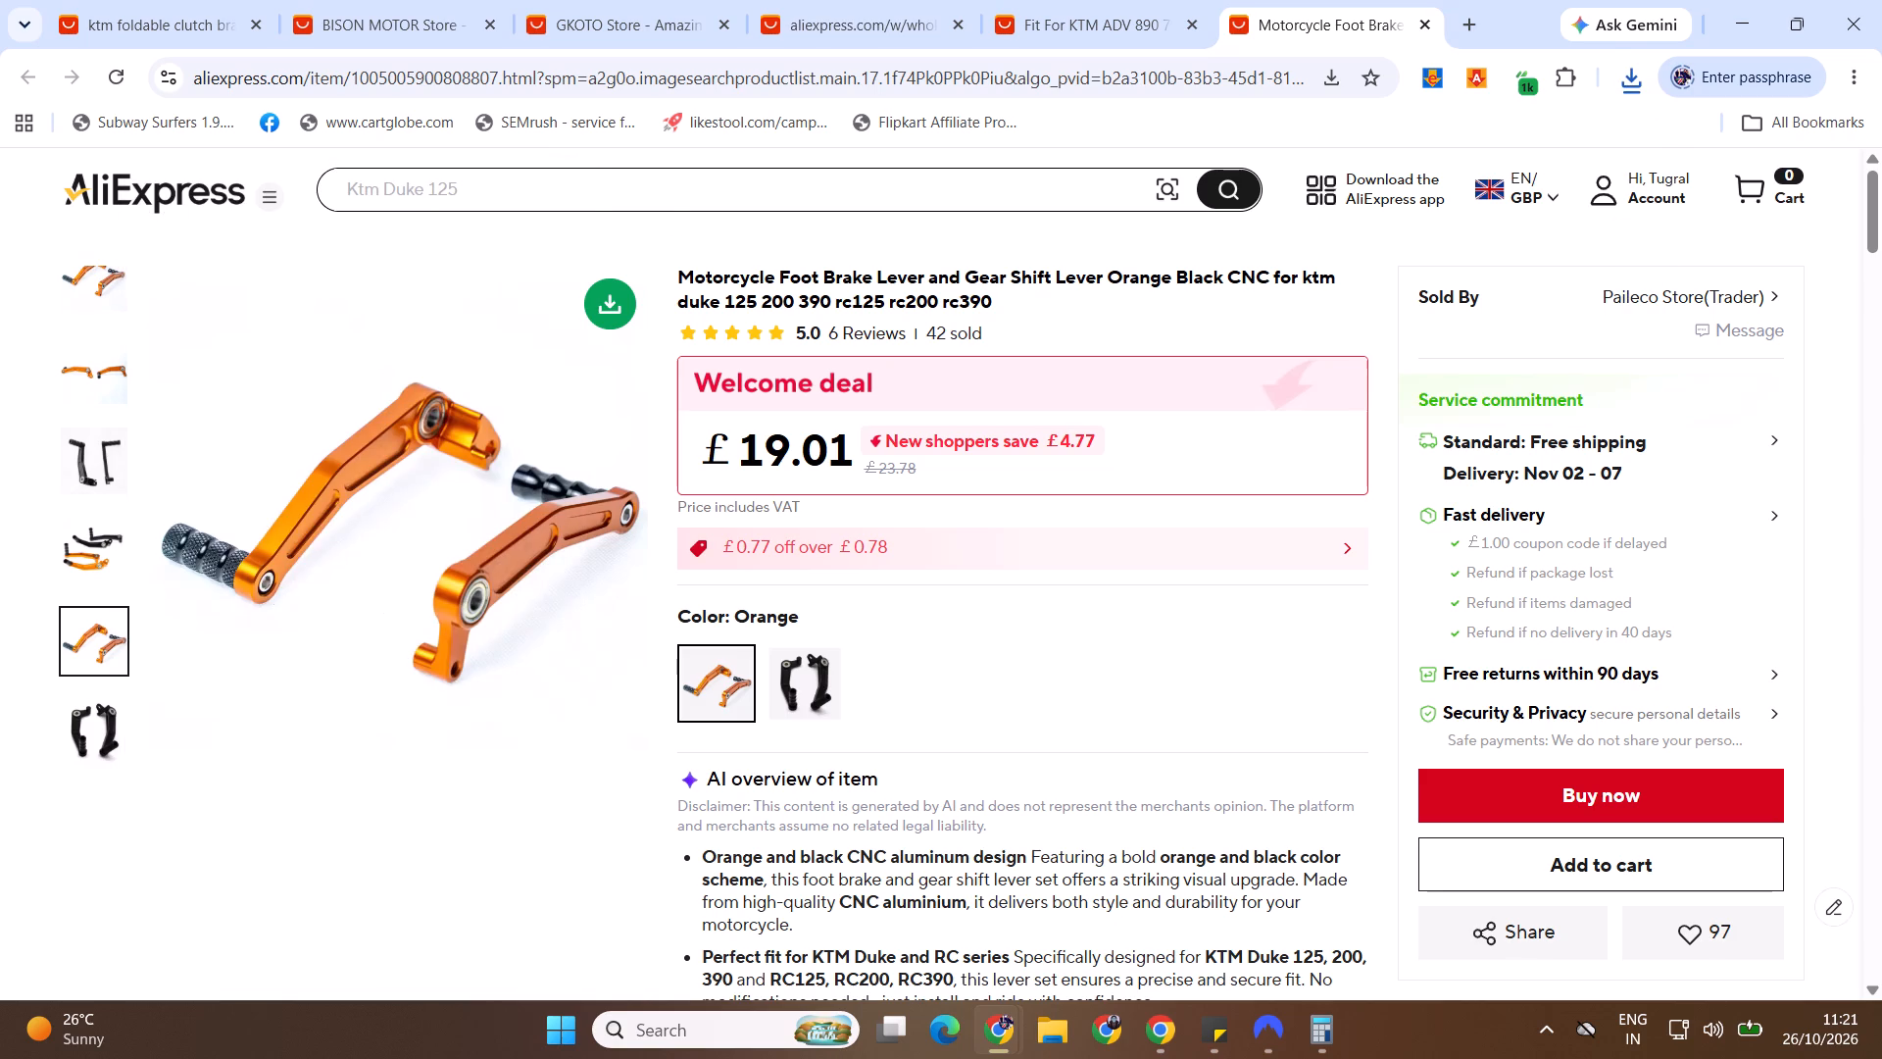
{"action": "key", "text": "ctrl+c"}
{"action": "key", "text": "ctrl+c"}
{"action": "key", "text": "ctrl+c"}
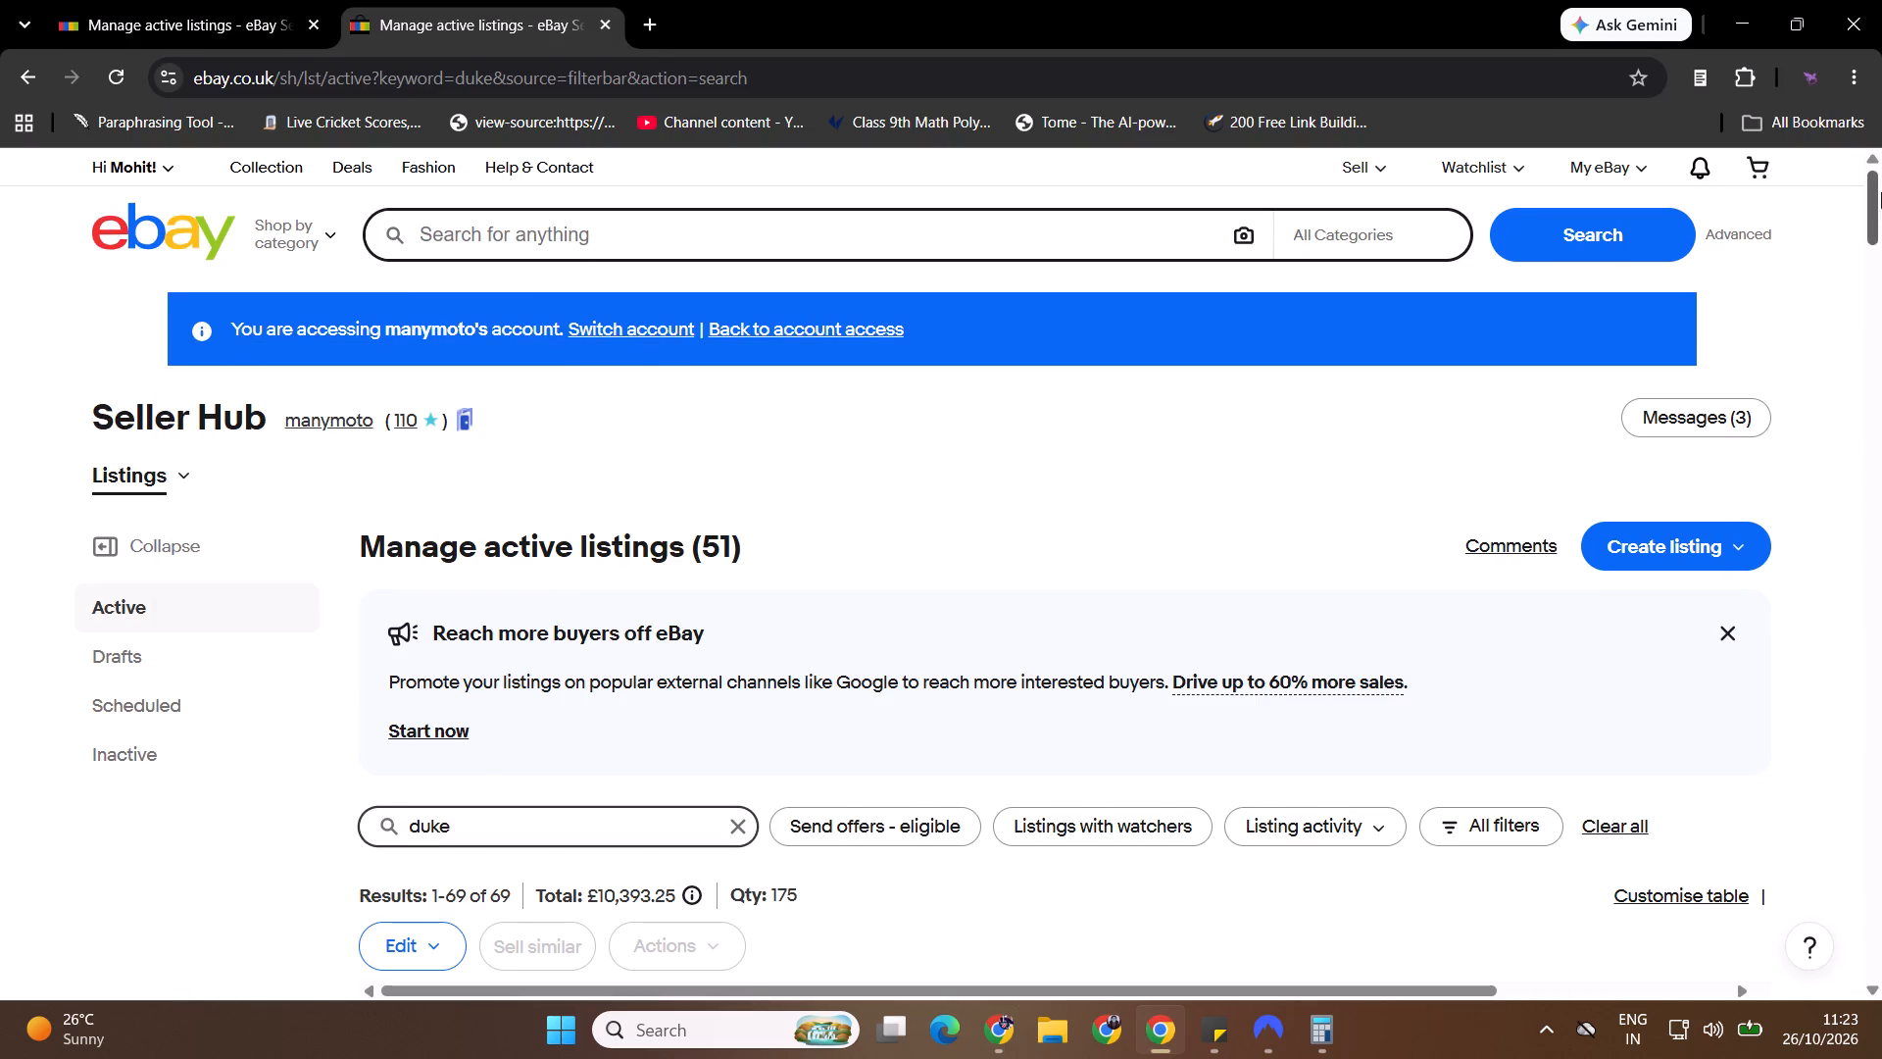
Create a similar listing from the last KTM Super Duke Folding Lever entry (red levers) in the active listings and open its draft.
{"action": "left_click_drag", "start_coordinate": [1881, 194], "coordinate": [1881, 1008]}
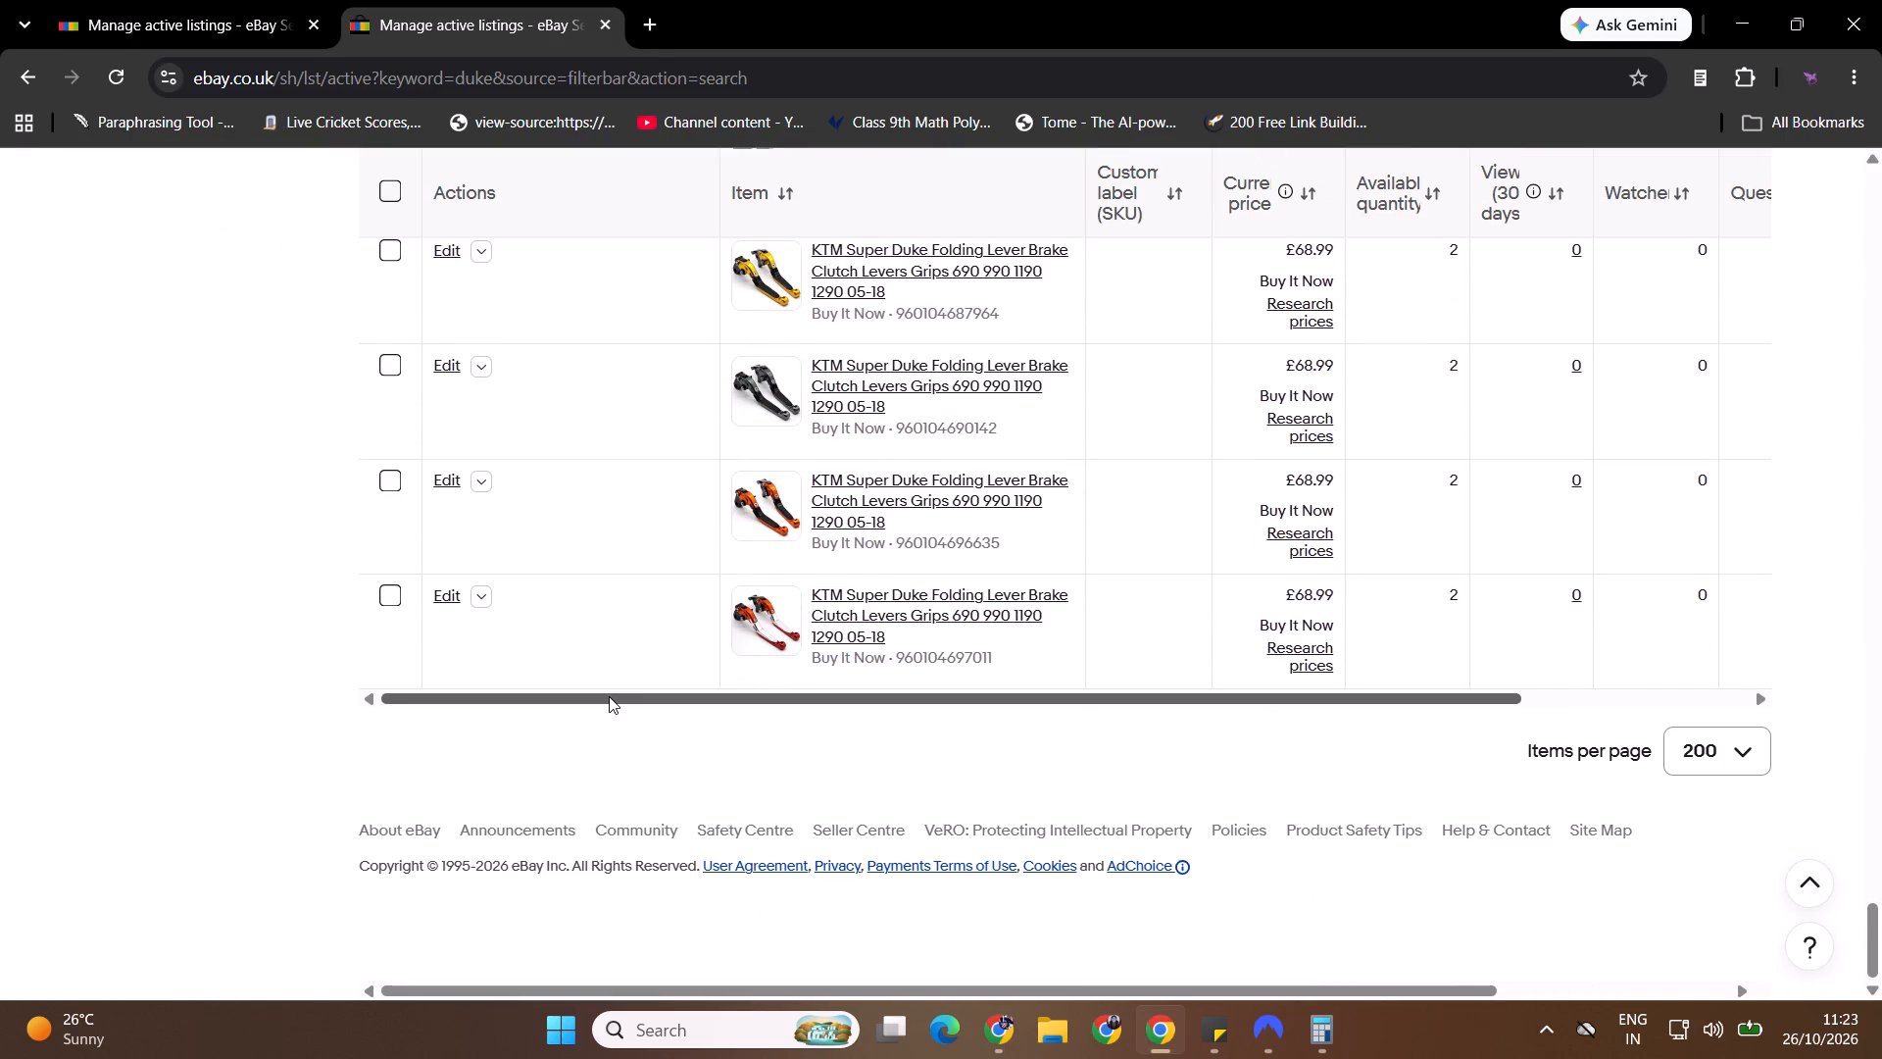
{"action": "left_click", "coordinate": [484, 603]}
{"action": "left_click", "coordinate": [512, 633], "text": "ctrl"}
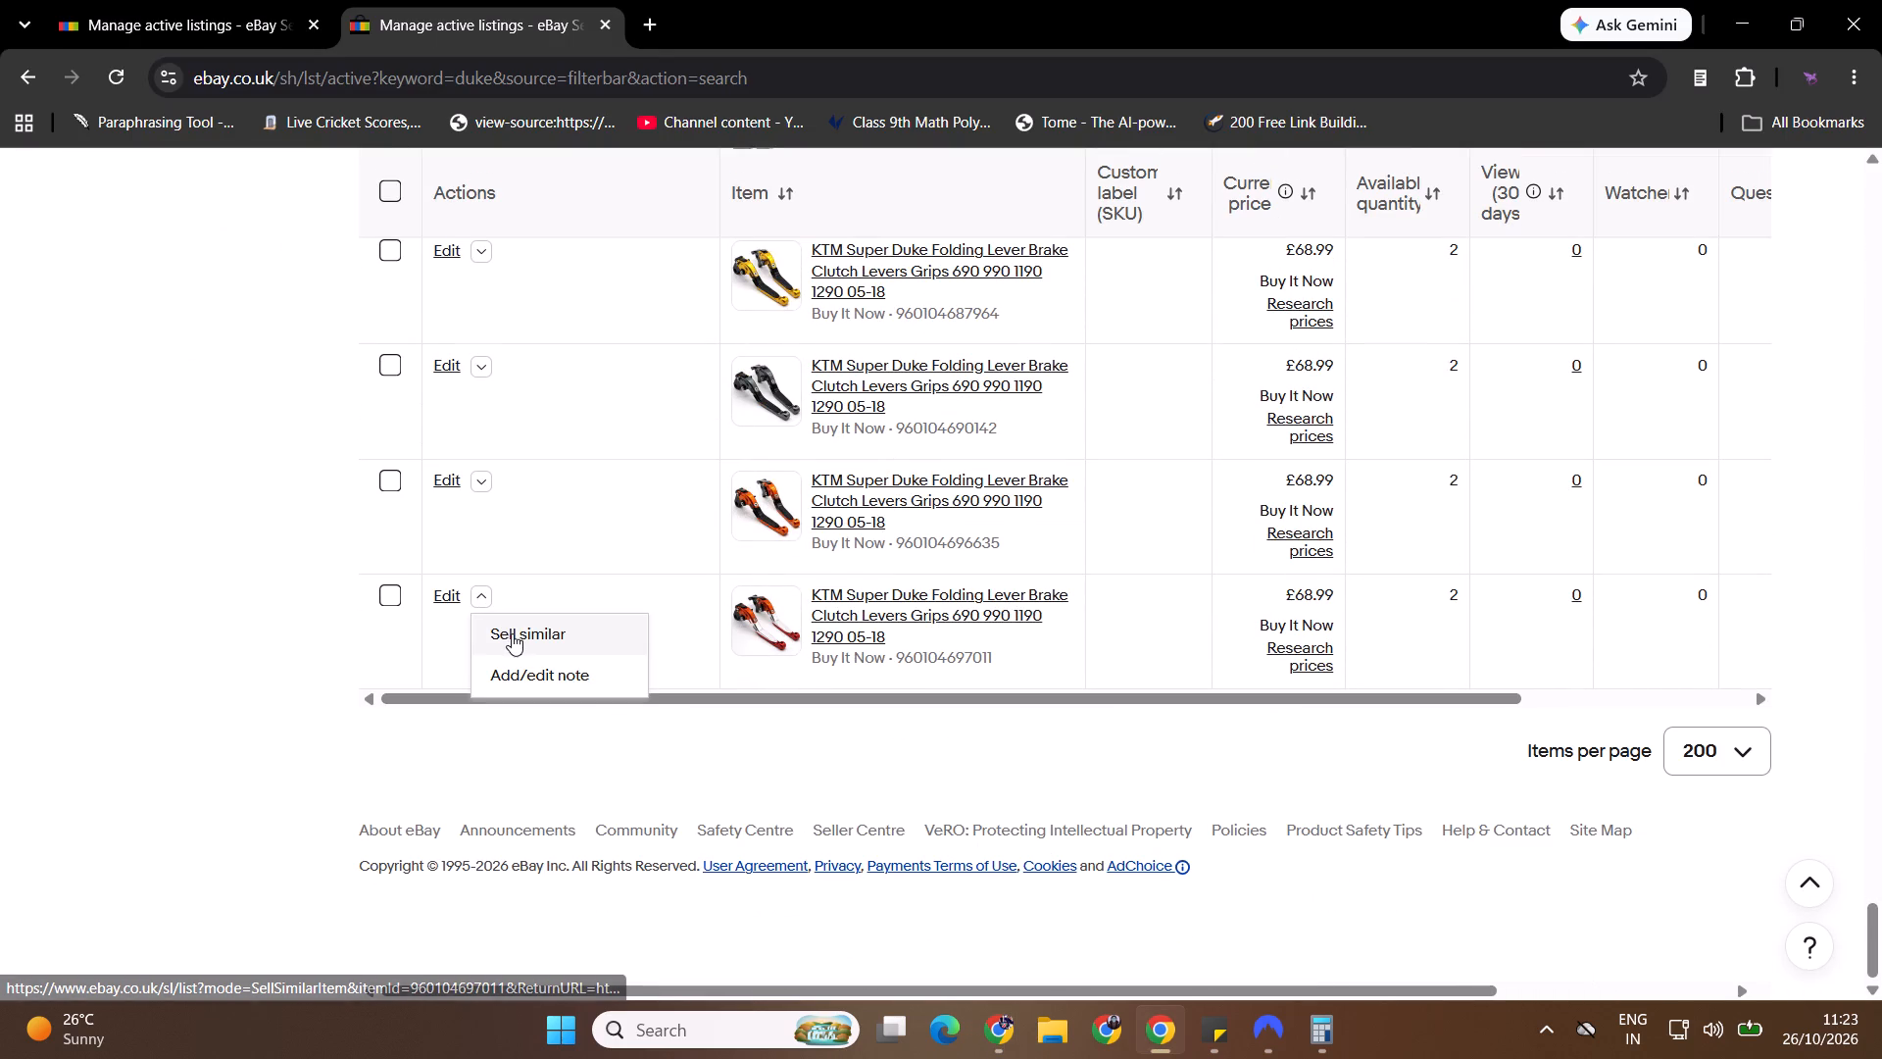
{"action": "left_click", "coordinate": [734, 18]}
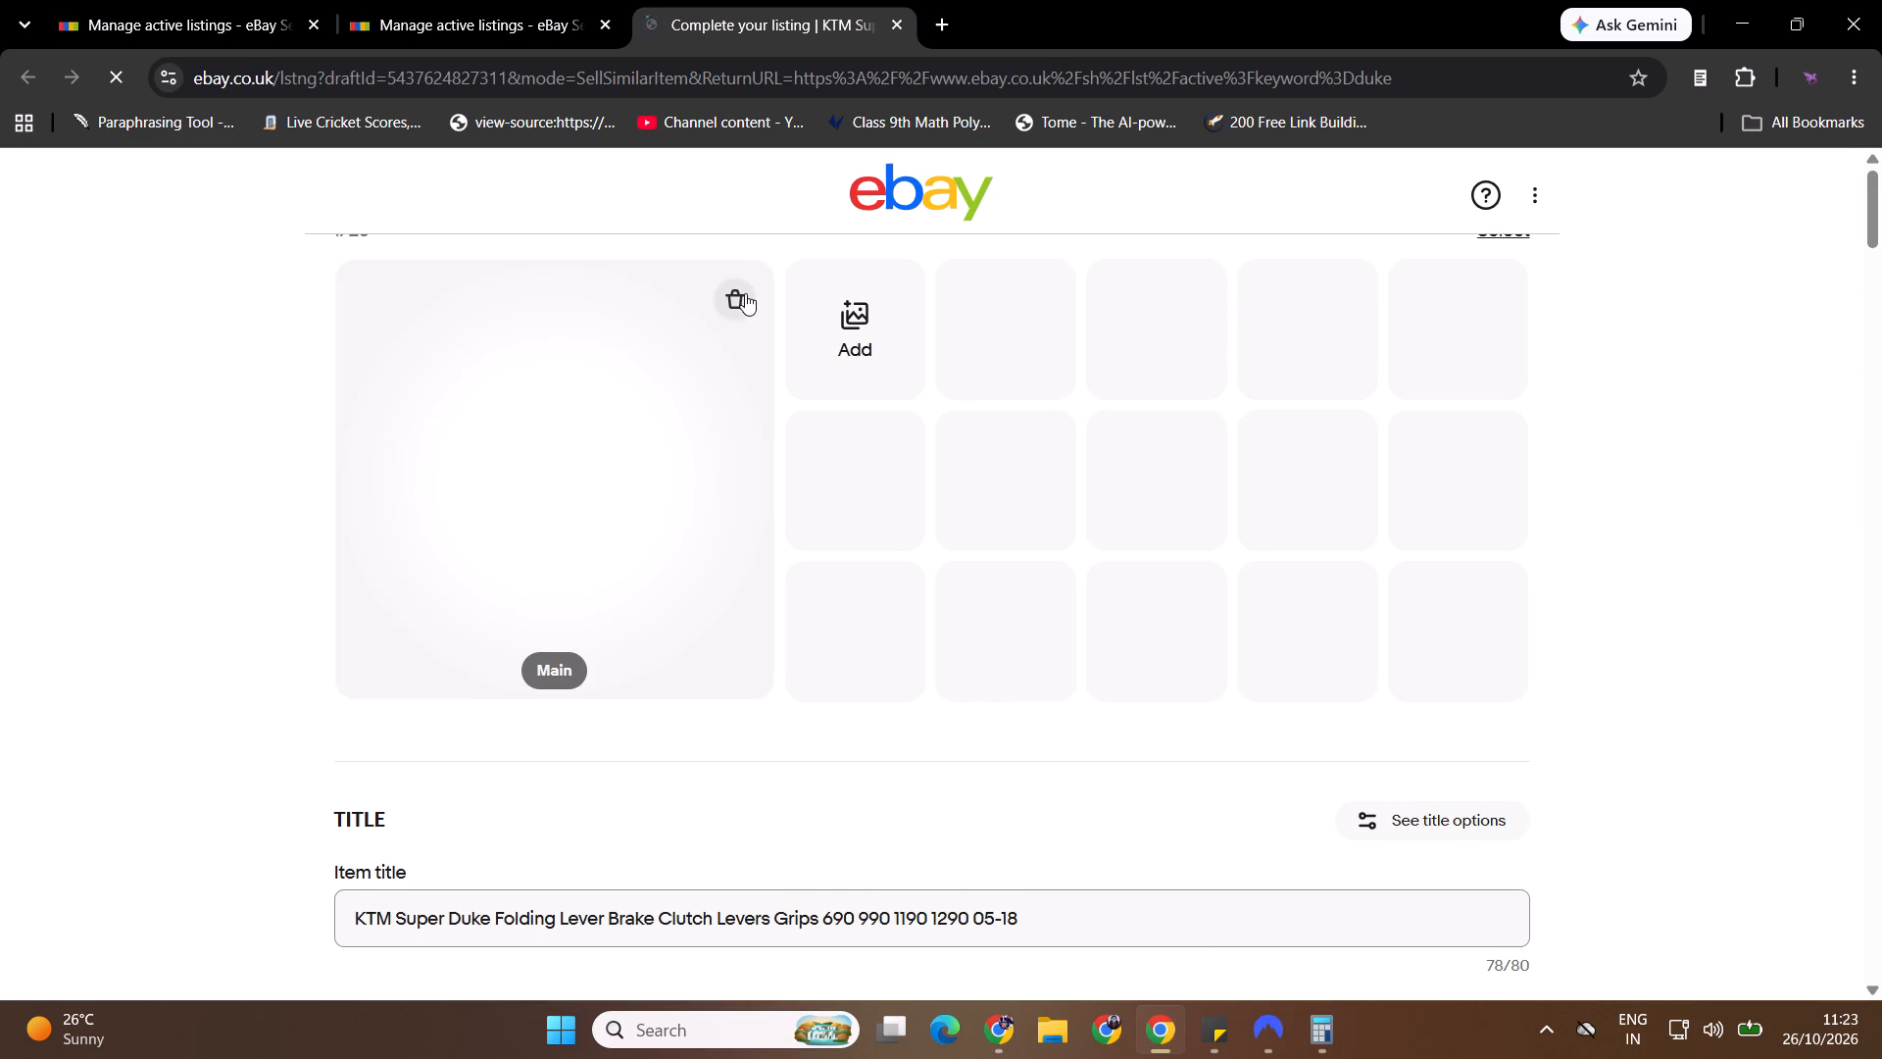
Replace the draft's existing photo with three Downloads images: two of the black lever set and one of the levers' position on the bike.
{"action": "left_click", "coordinate": [745, 293]}
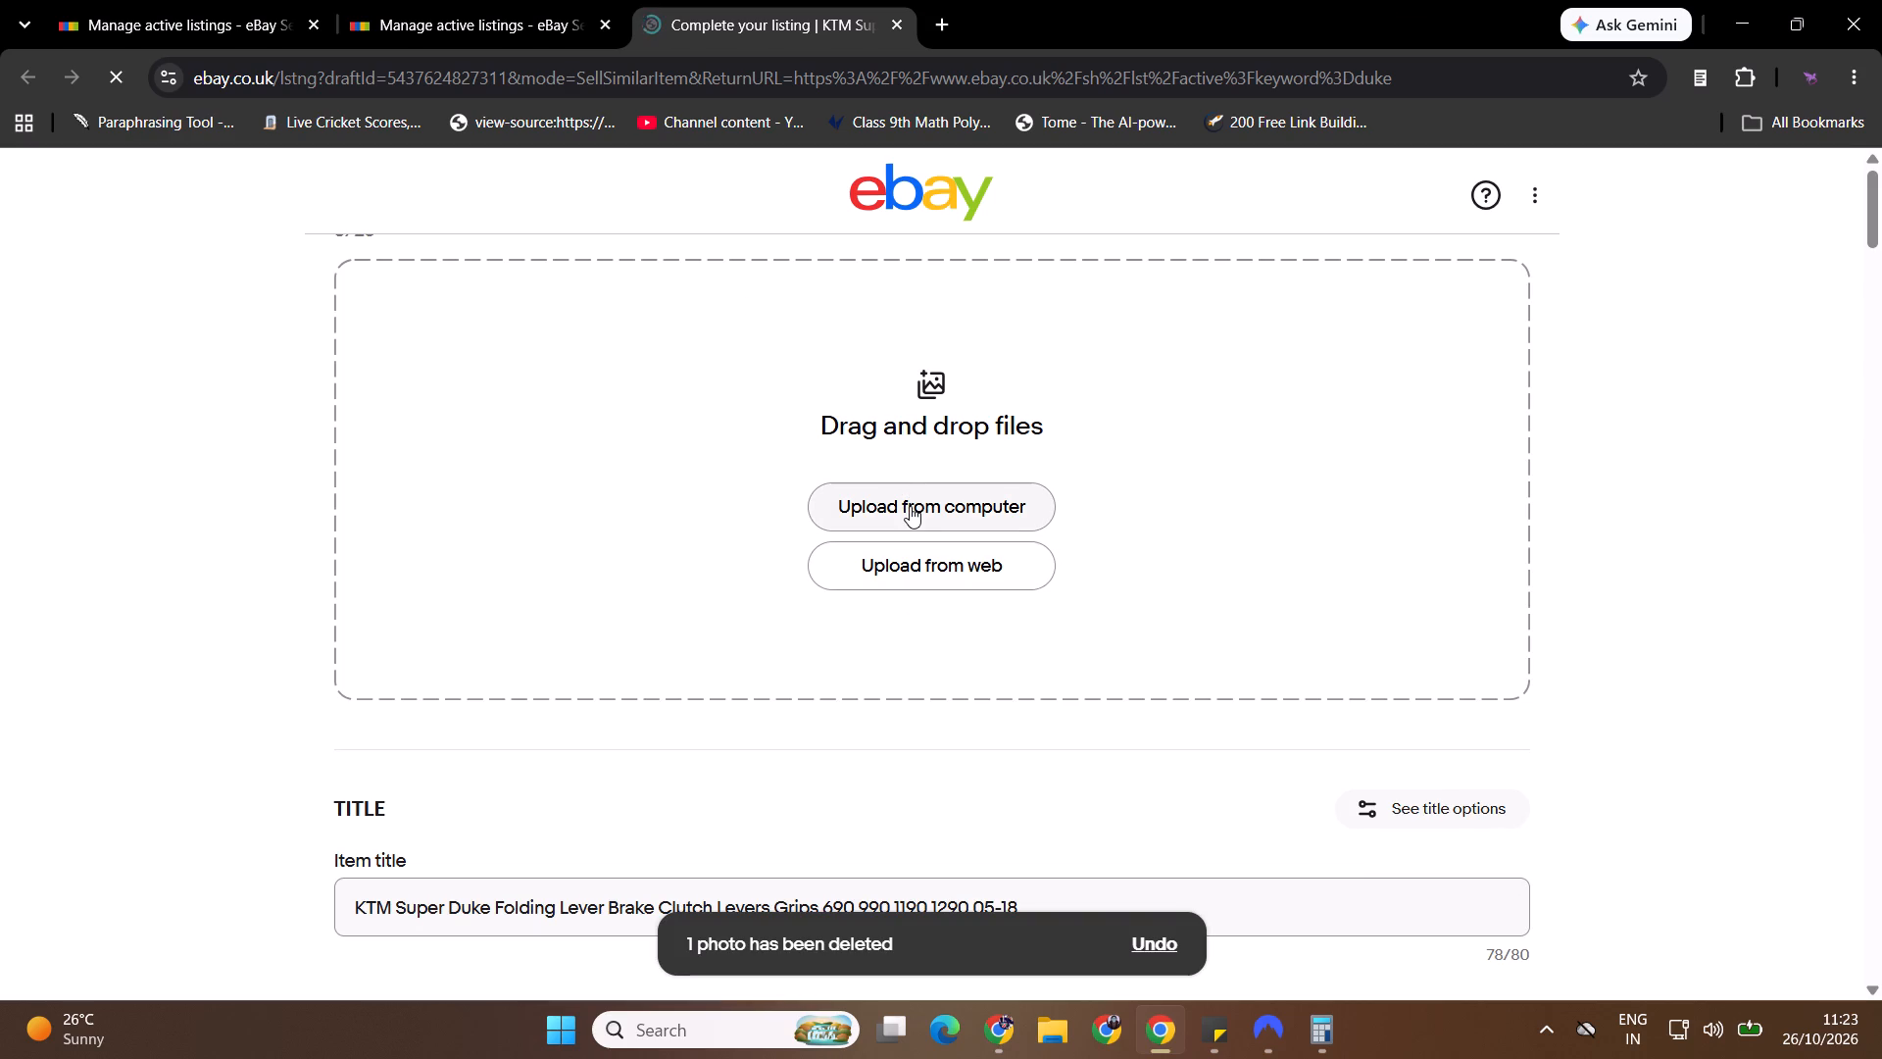
{"action": "left_click", "coordinate": [910, 506]}
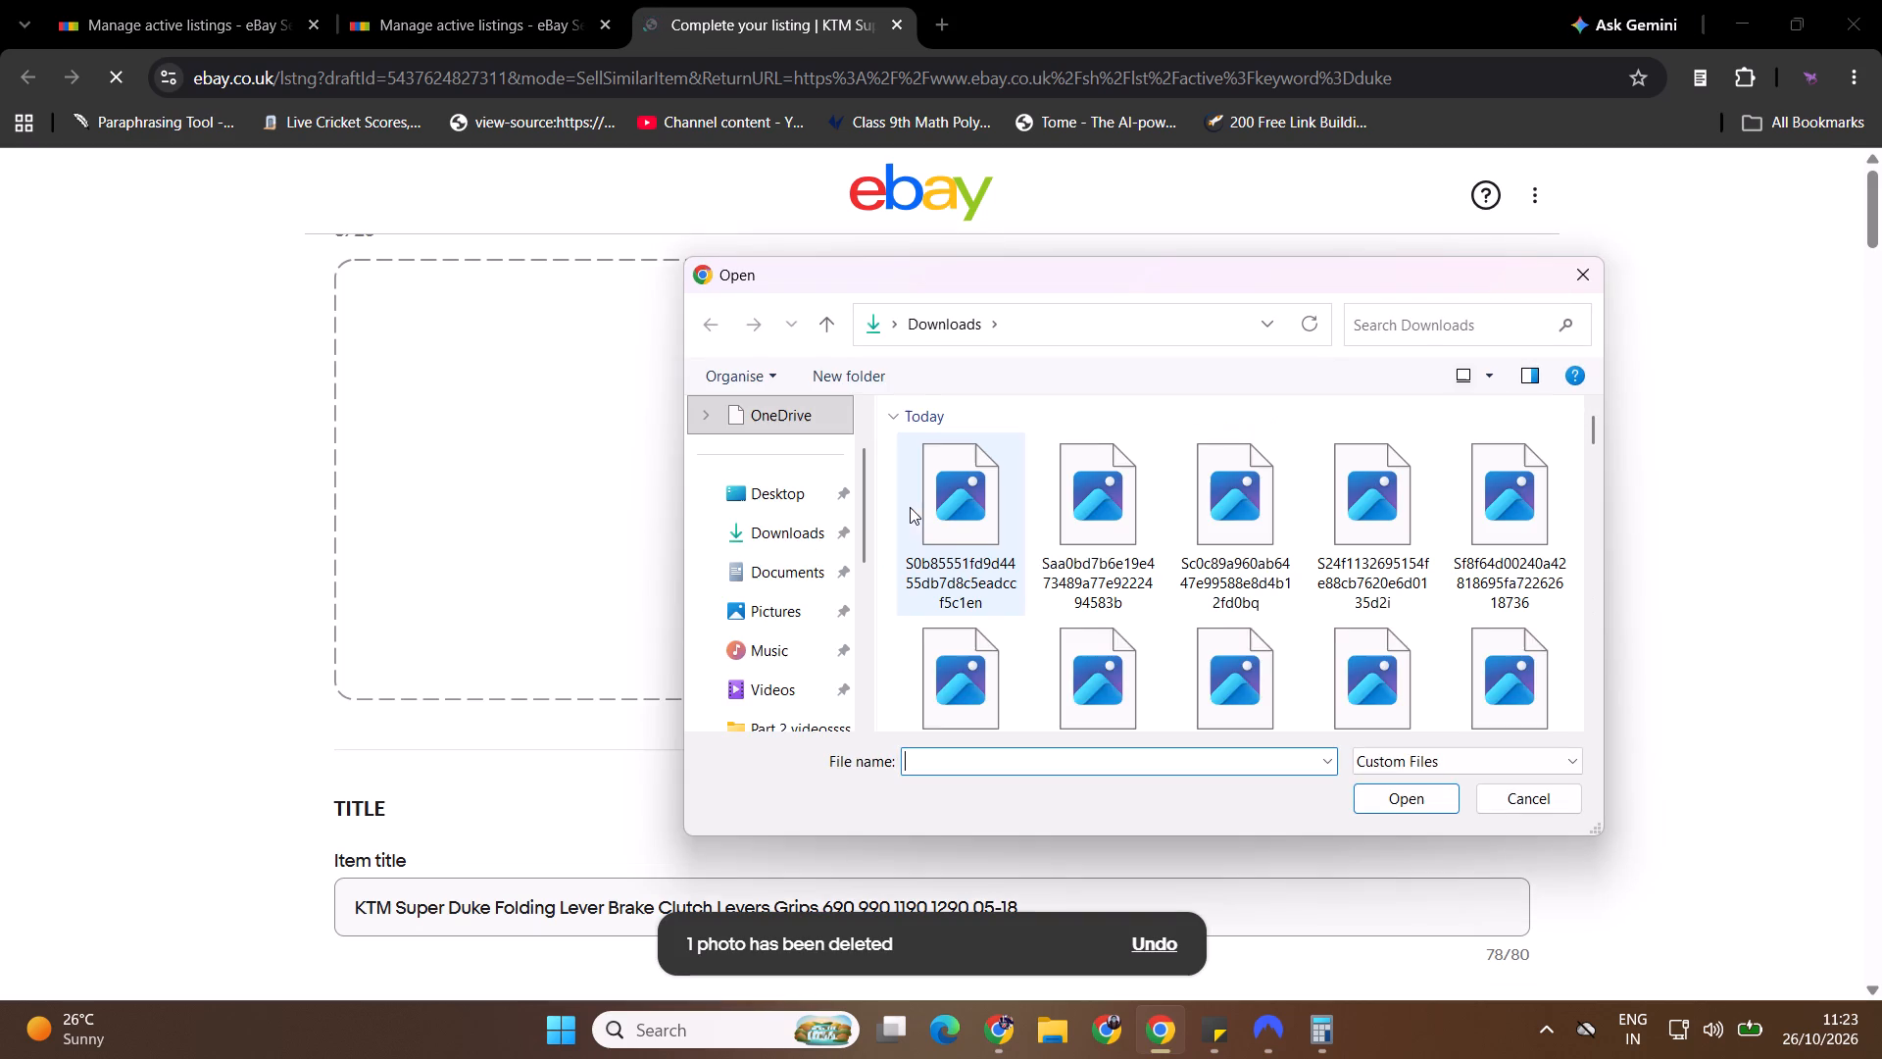
{"action": "left_click", "coordinate": [1219, 508]}
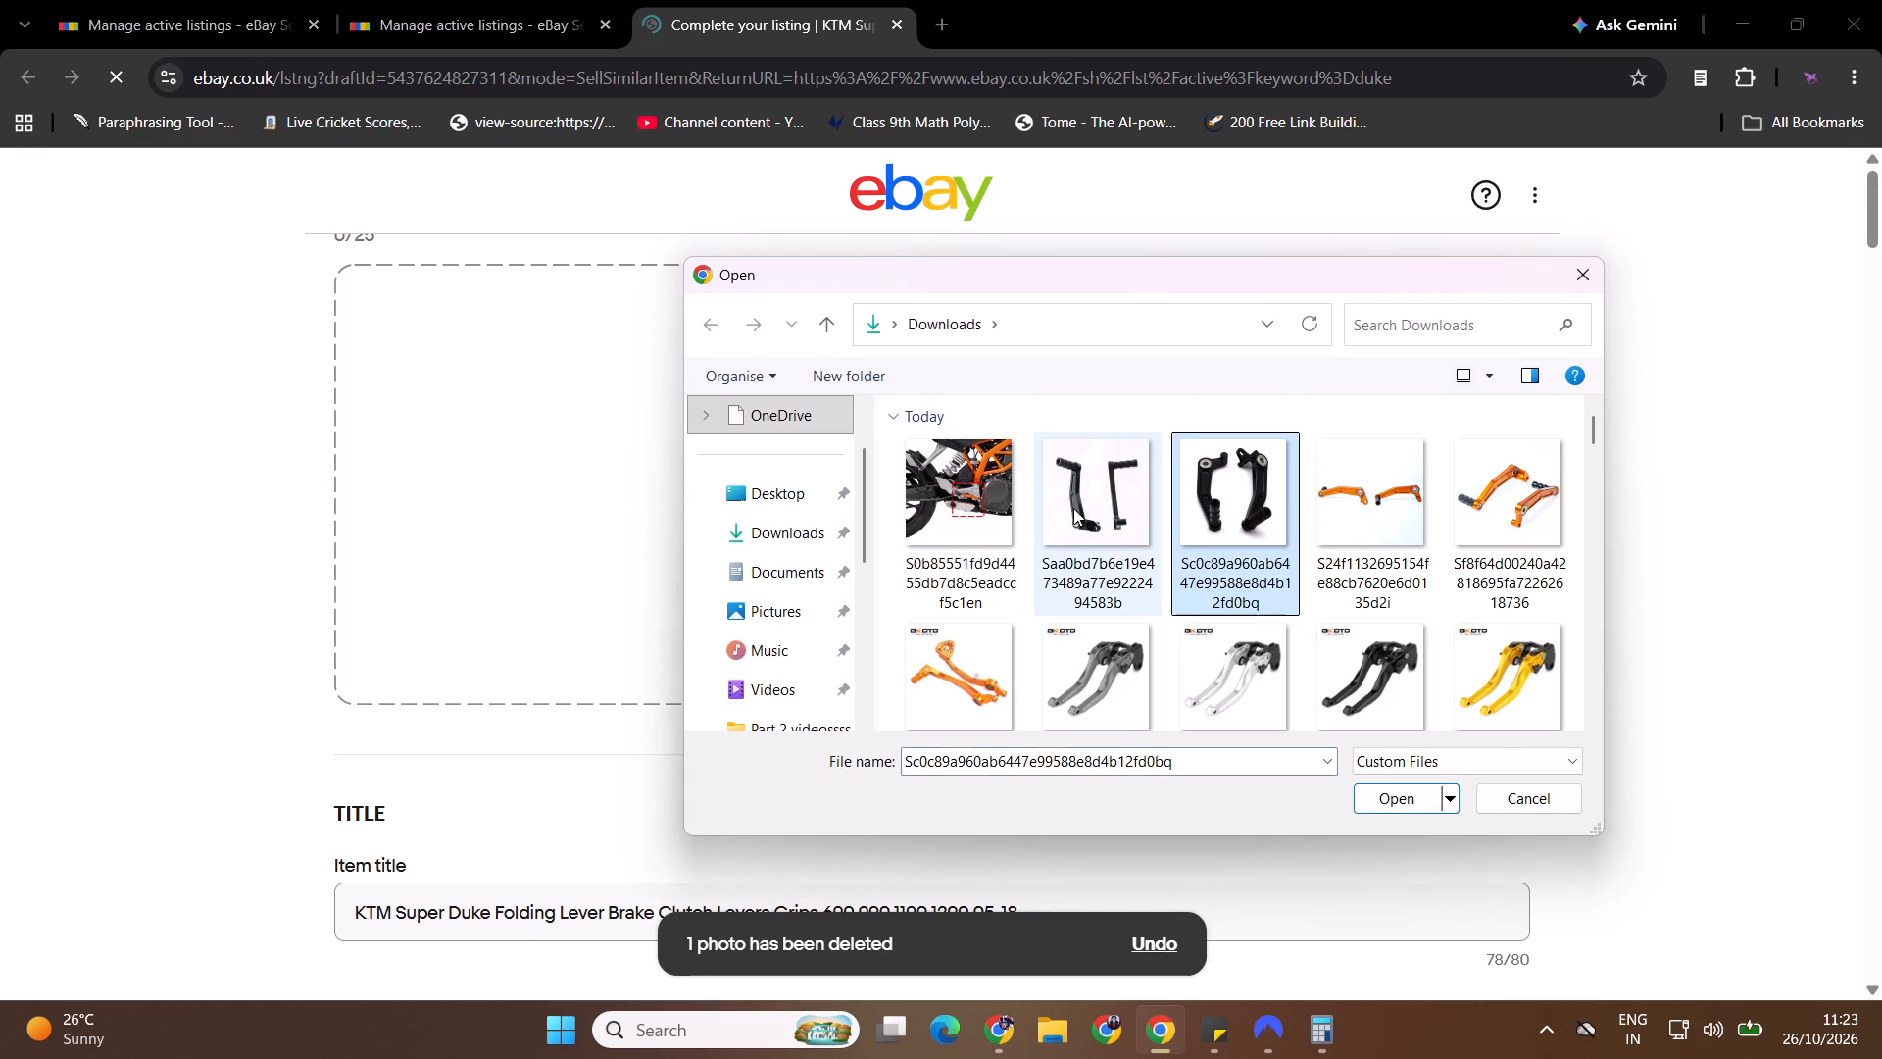
{"action": "left_click", "coordinate": [1074, 508], "text": "ctrl"}
{"action": "left_click", "coordinate": [954, 477], "text": "ctrl"}
{"action": "left_click", "coordinate": [1388, 808]}
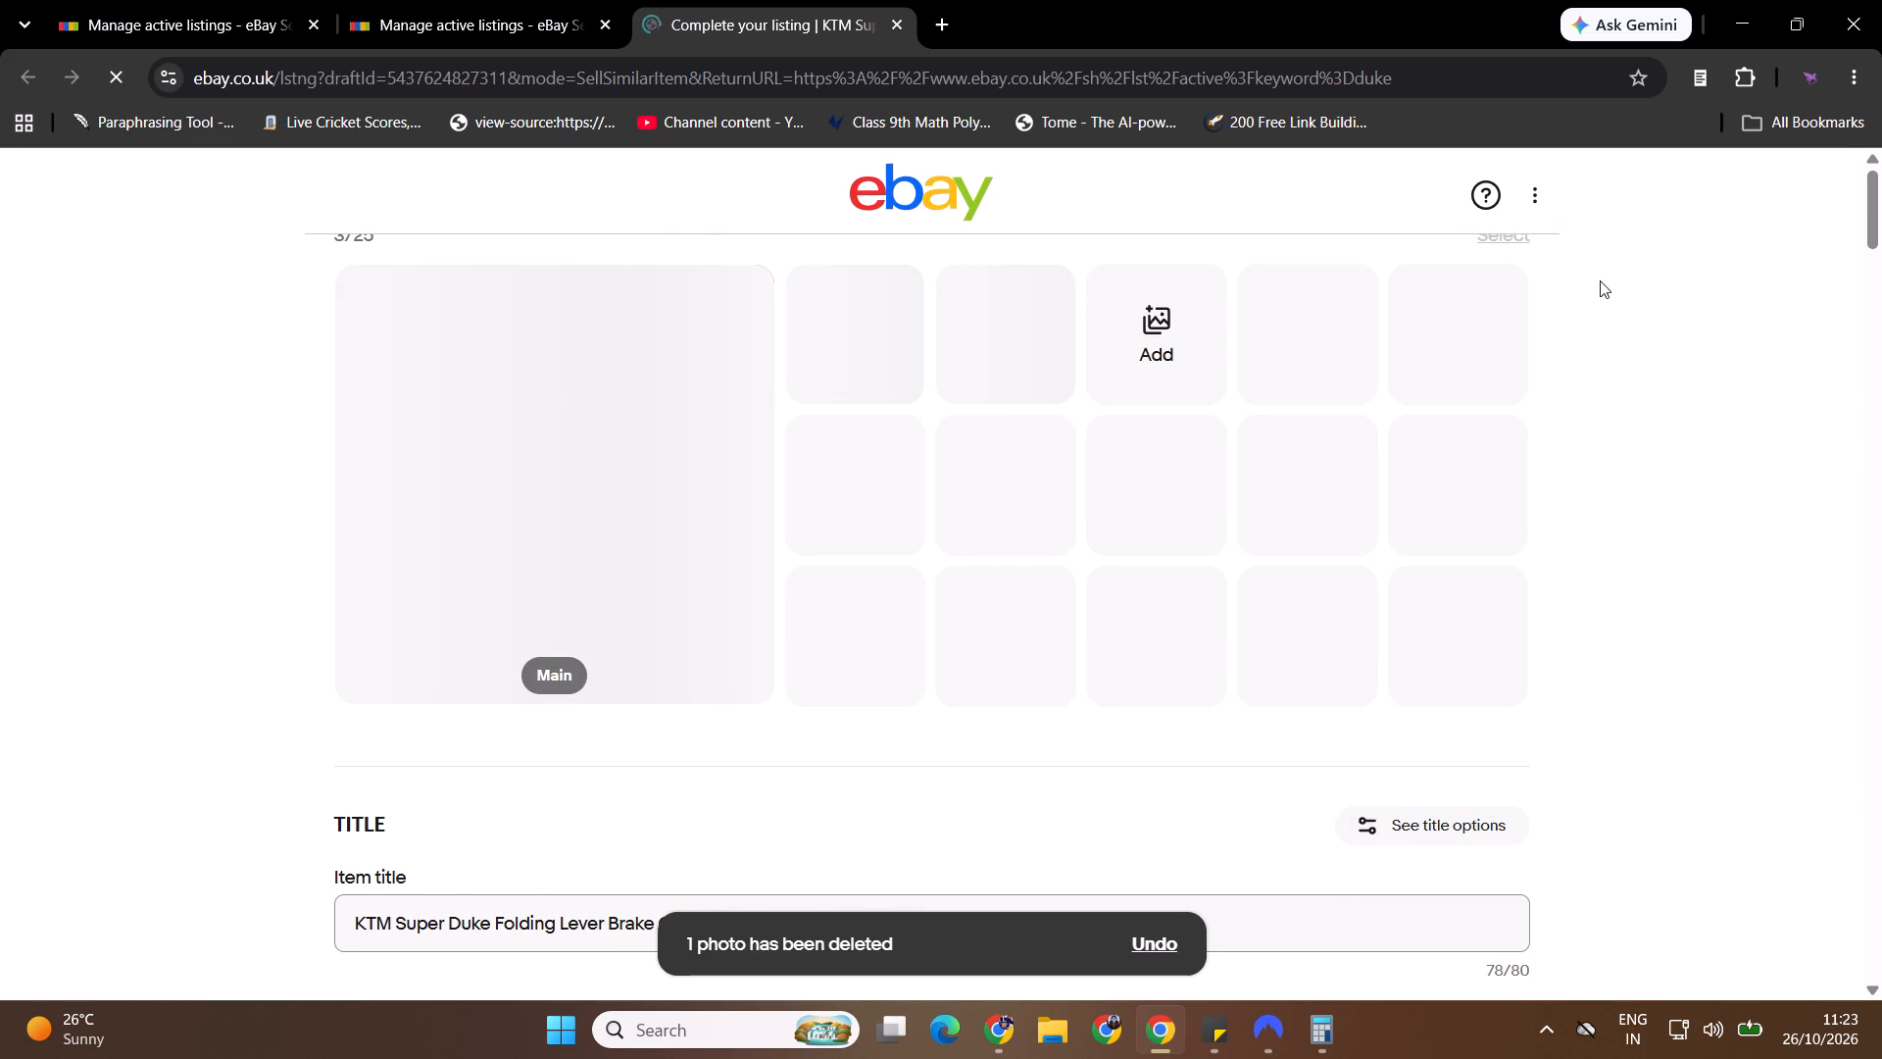
Reorder the photos: black lever pair with curved arms as main, the straight-arm lever view second, and the bike photo third.
{"action": "left_click", "coordinate": [1881, 210]}
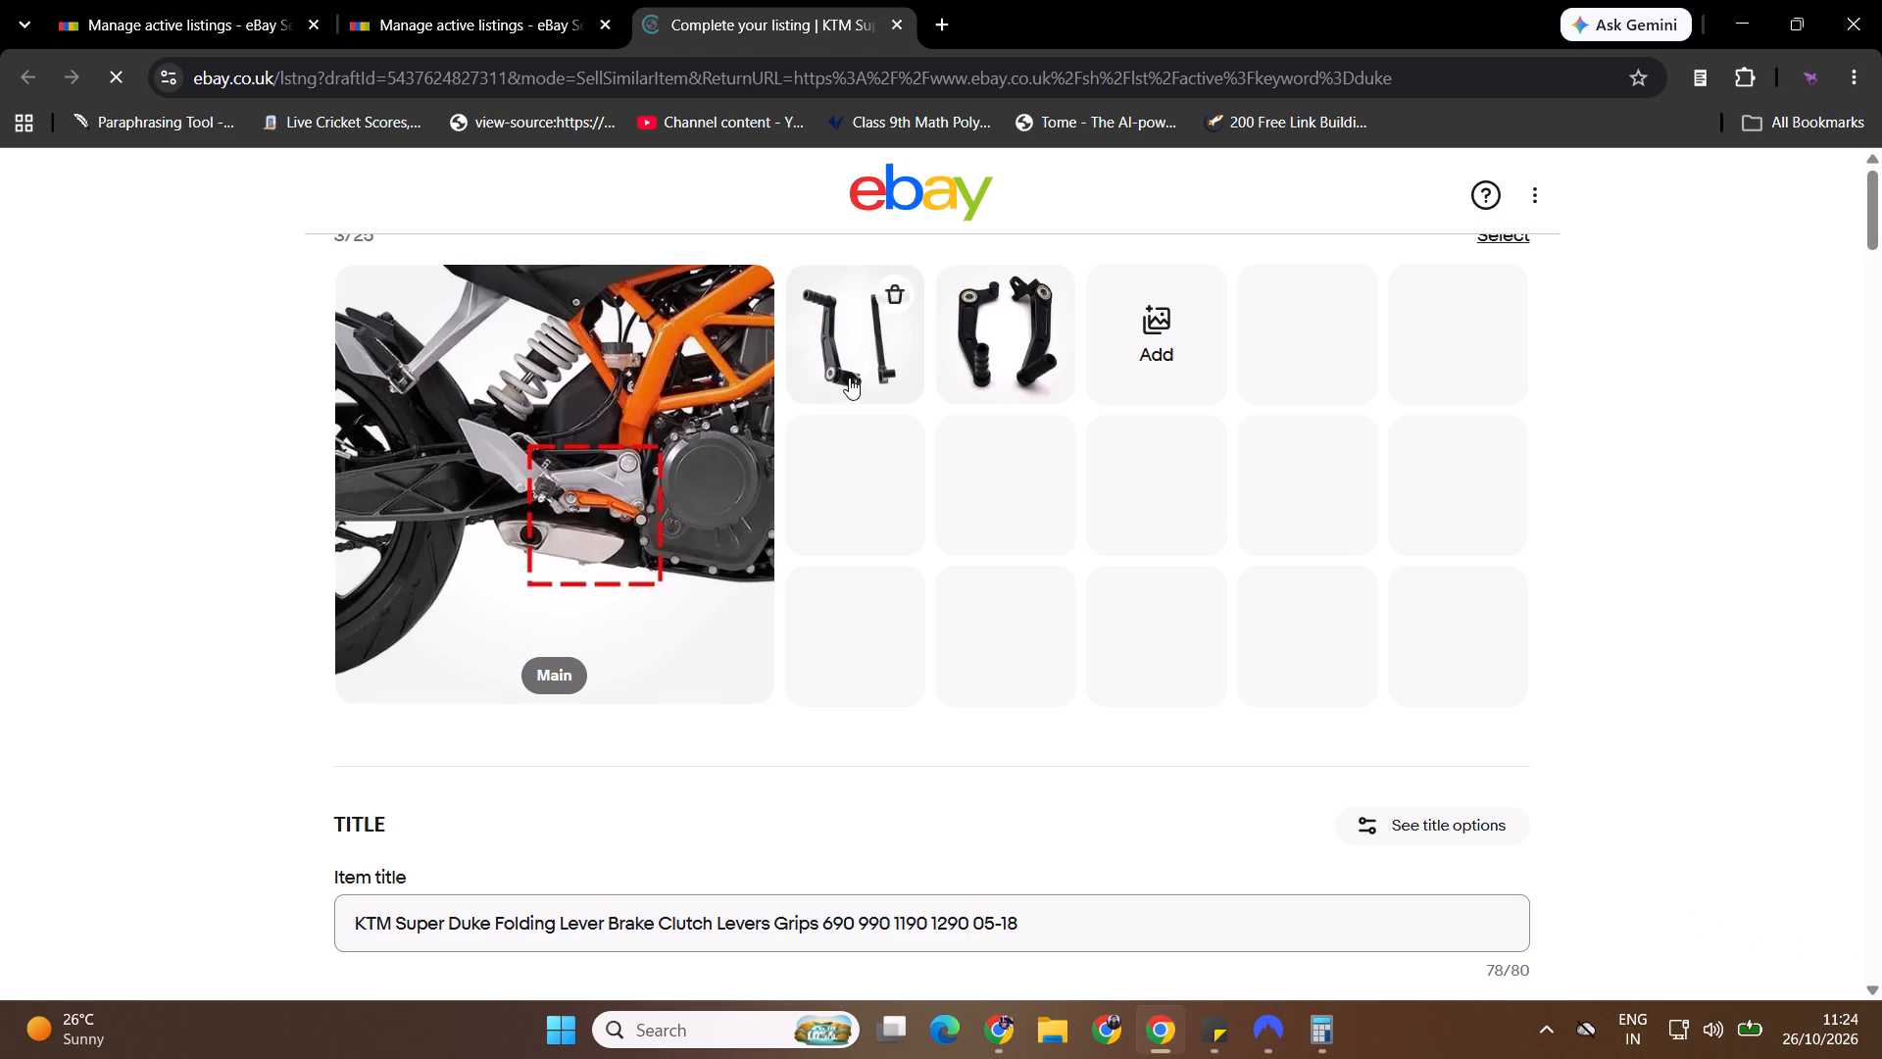
{"action": "left_click_drag", "start_coordinate": [1008, 353], "coordinate": [628, 490]}
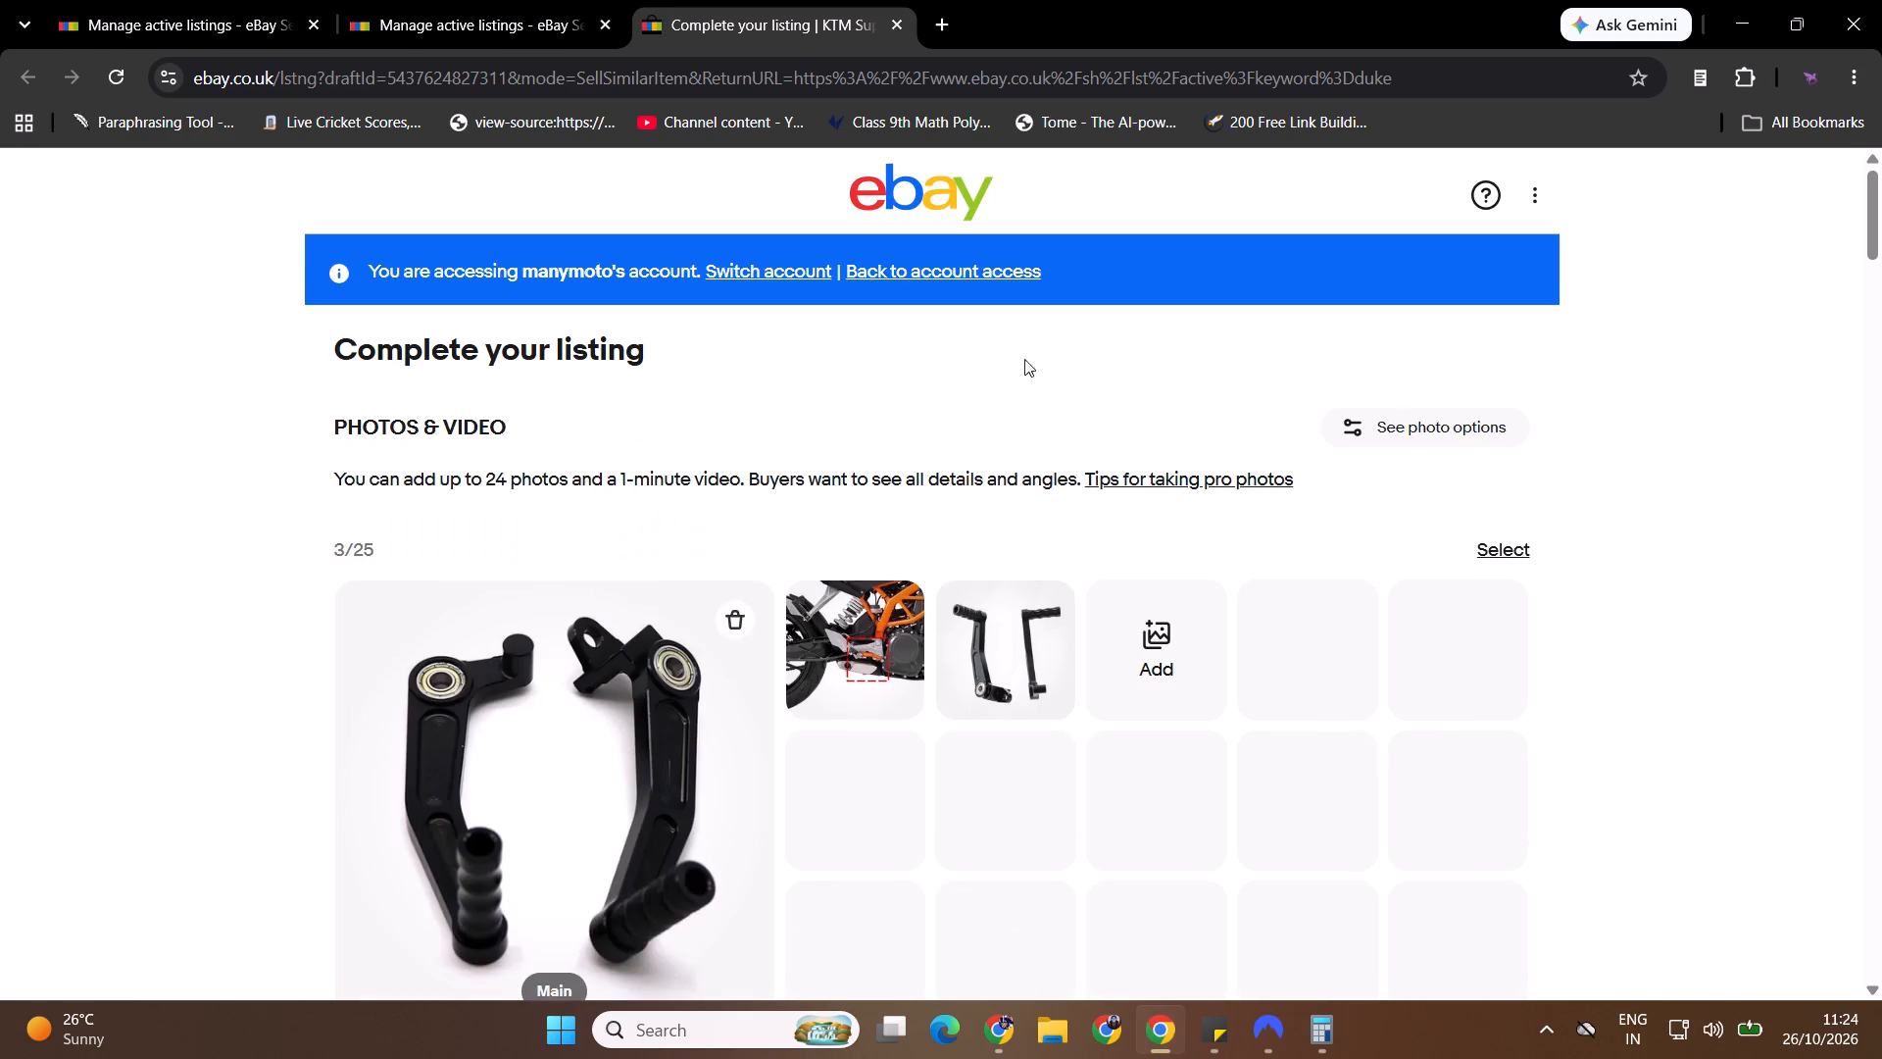
{"action": "left_click_drag", "start_coordinate": [978, 630], "coordinate": [570, 740]}
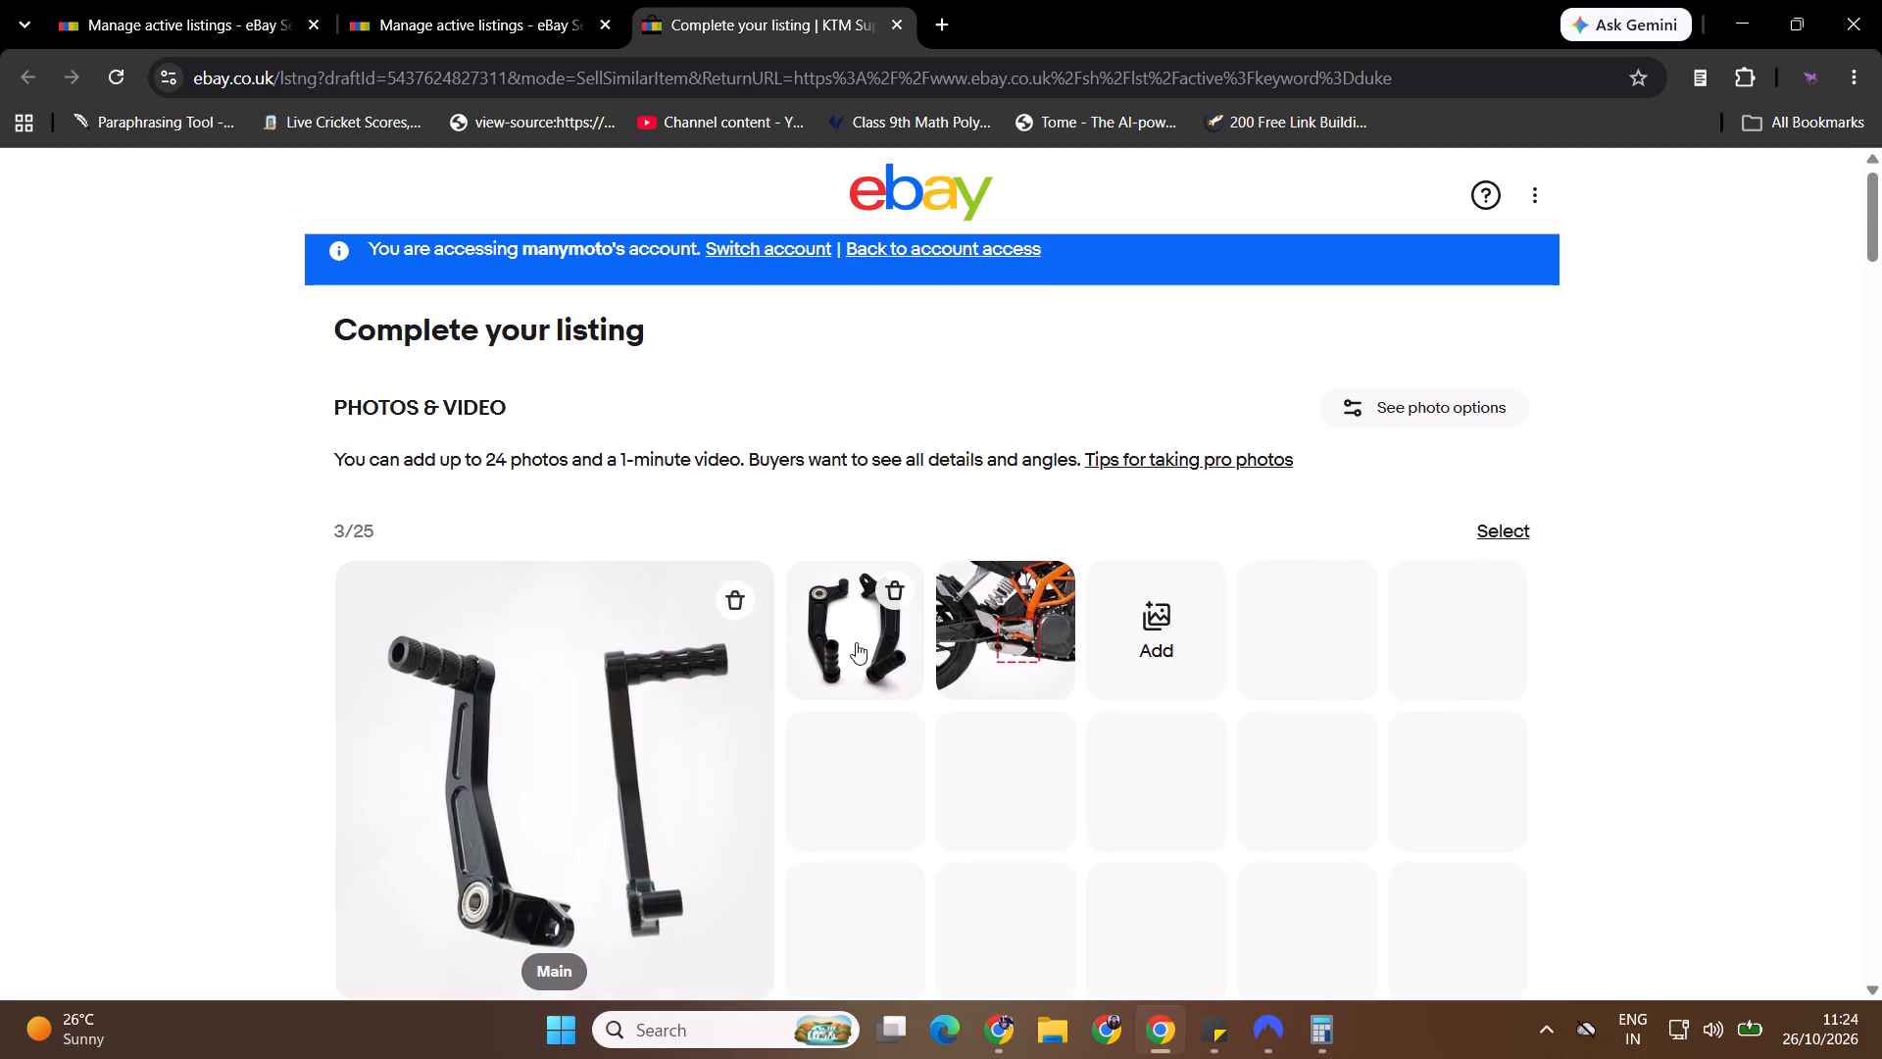
{"action": "left_click_drag", "start_coordinate": [859, 641], "coordinate": [660, 686]}
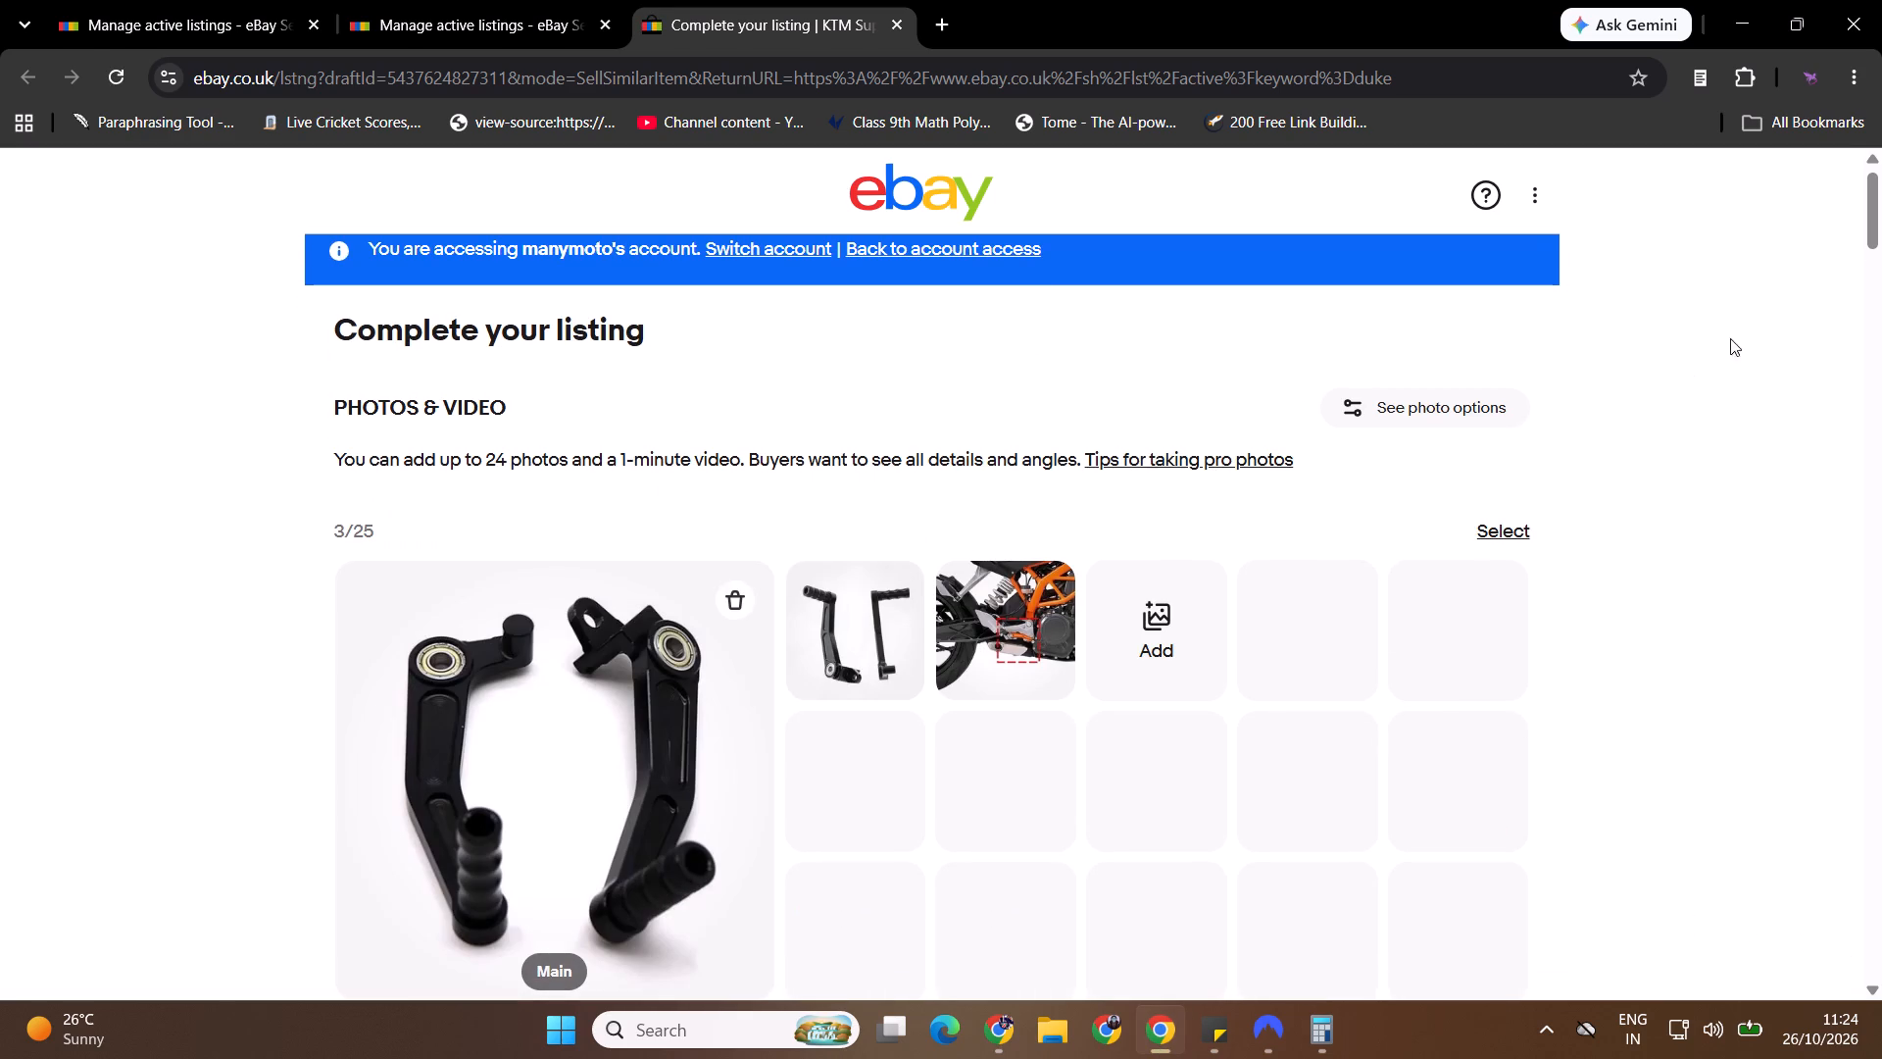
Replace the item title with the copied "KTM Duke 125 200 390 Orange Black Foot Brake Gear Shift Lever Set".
{"action": "left_click_drag", "start_coordinate": [1881, 221], "coordinate": [1880, 245]}
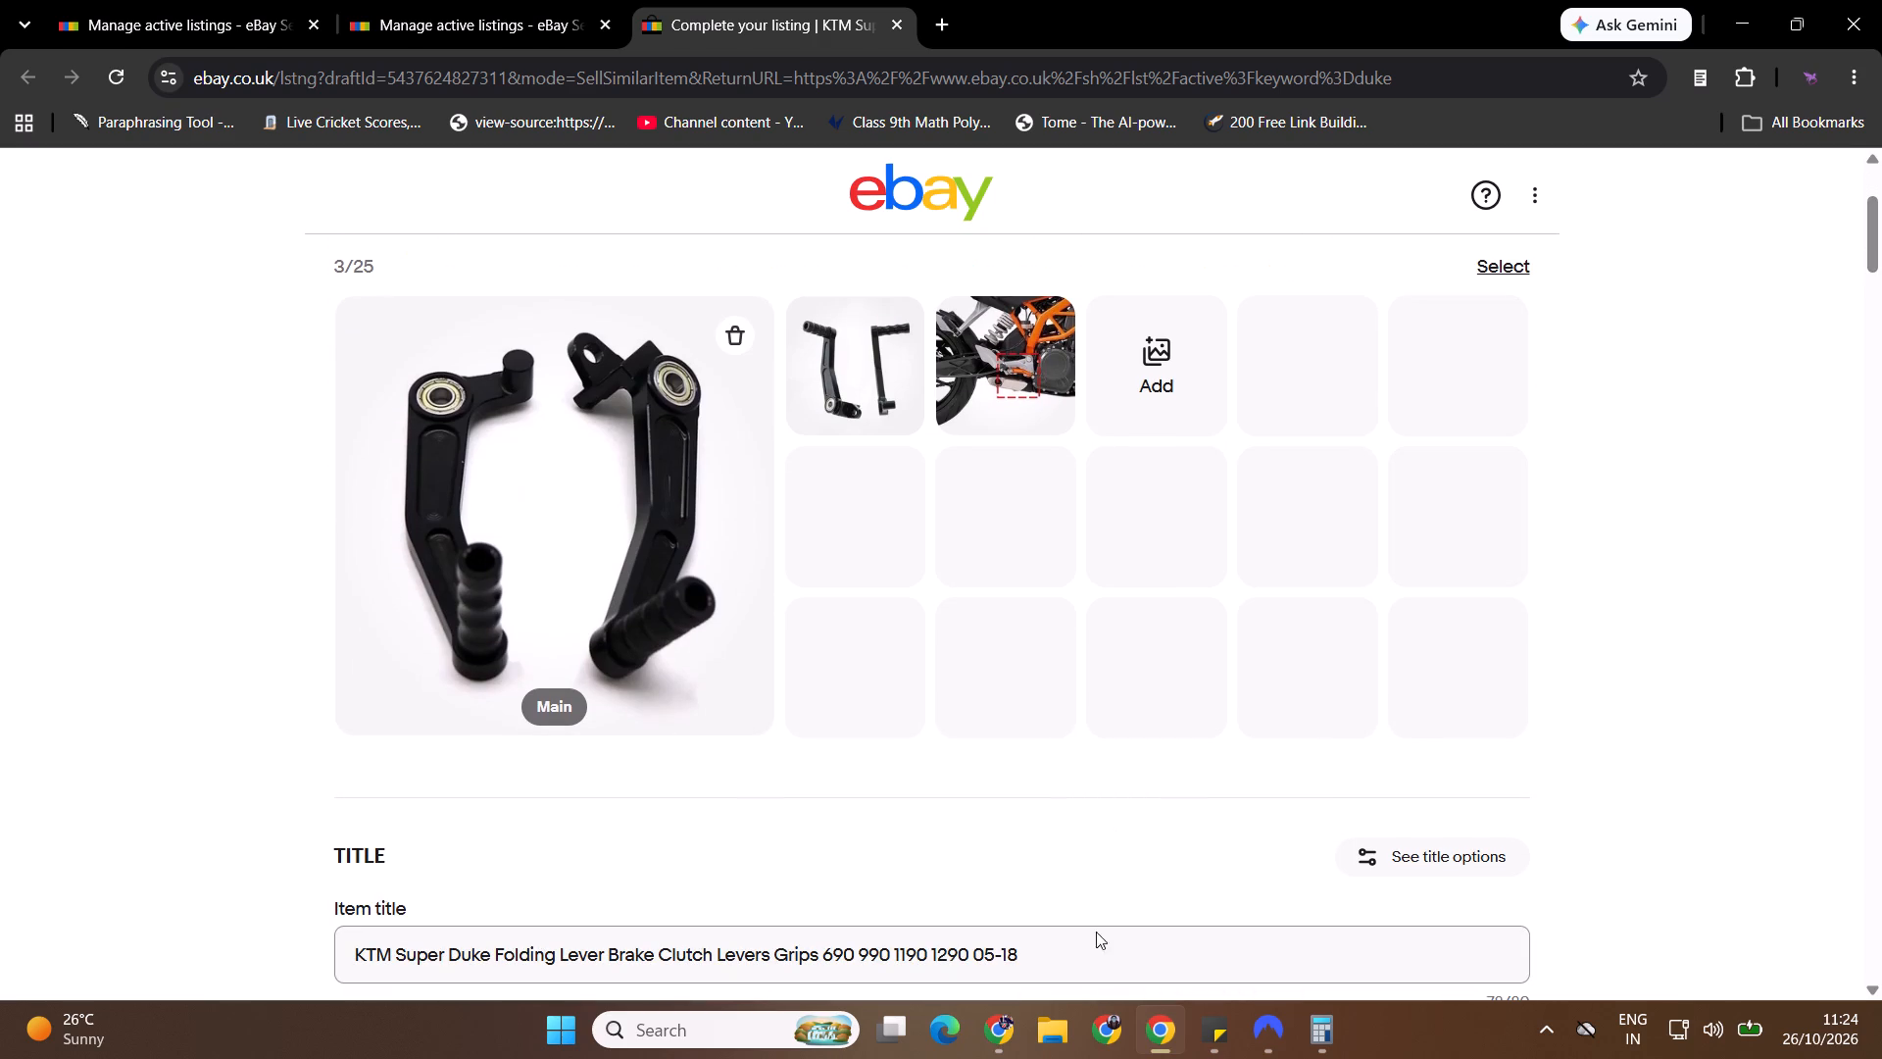
{"action": "left_click", "coordinate": [1111, 949], "text": "ctrl"}
{"action": "key", "text": "ctrl+a"}
{"action": "key", "text": "ctrl+v"}
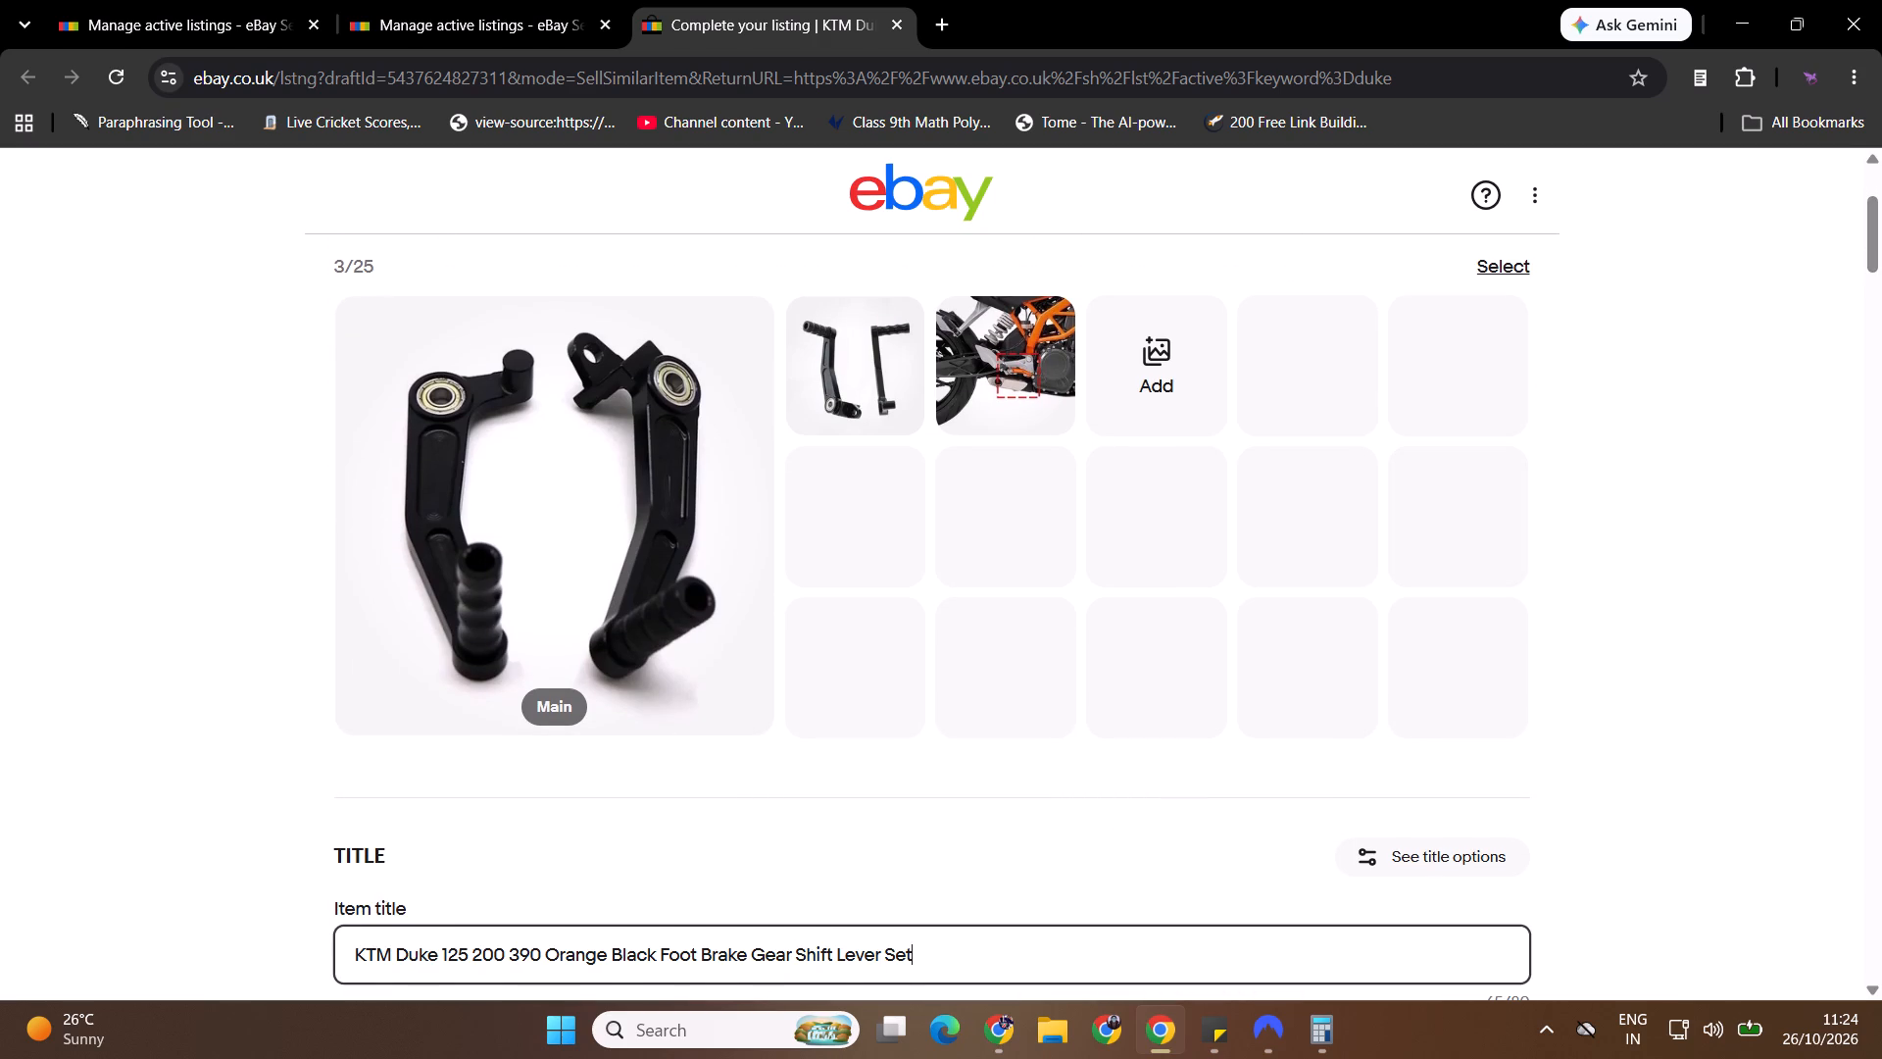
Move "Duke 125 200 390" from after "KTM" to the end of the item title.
{"action": "key", "text": "ctrl+Left"}
{"action": "key", "text": "ctrl+Left"}
{"action": "key", "text": "ctrl+Left"}
{"action": "key", "text": "ctrl+Left"}
{"action": "key", "text": "ctrl+Left"}
{"action": "key", "text": "ctrl+Left"}
{"action": "key", "text": "ctrl+Left"}
{"action": "key", "text": "ctrl+Left"}
{"action": "key", "text": "ctrl+Left"}
{"action": "key", "text": "ctrl+Right"}
{"action": "key", "text": "ctrl+shift+Left"}
{"action": "key", "text": "ctrl+shift+Left"}
{"action": "key", "text": "ctrl+shift+Left"}
{"action": "key", "text": "ctrl+shift+Left"}
{"action": "key", "text": "ctrl+shift+Left"}
{"action": "key", "text": "ctrl+shift+Right"}
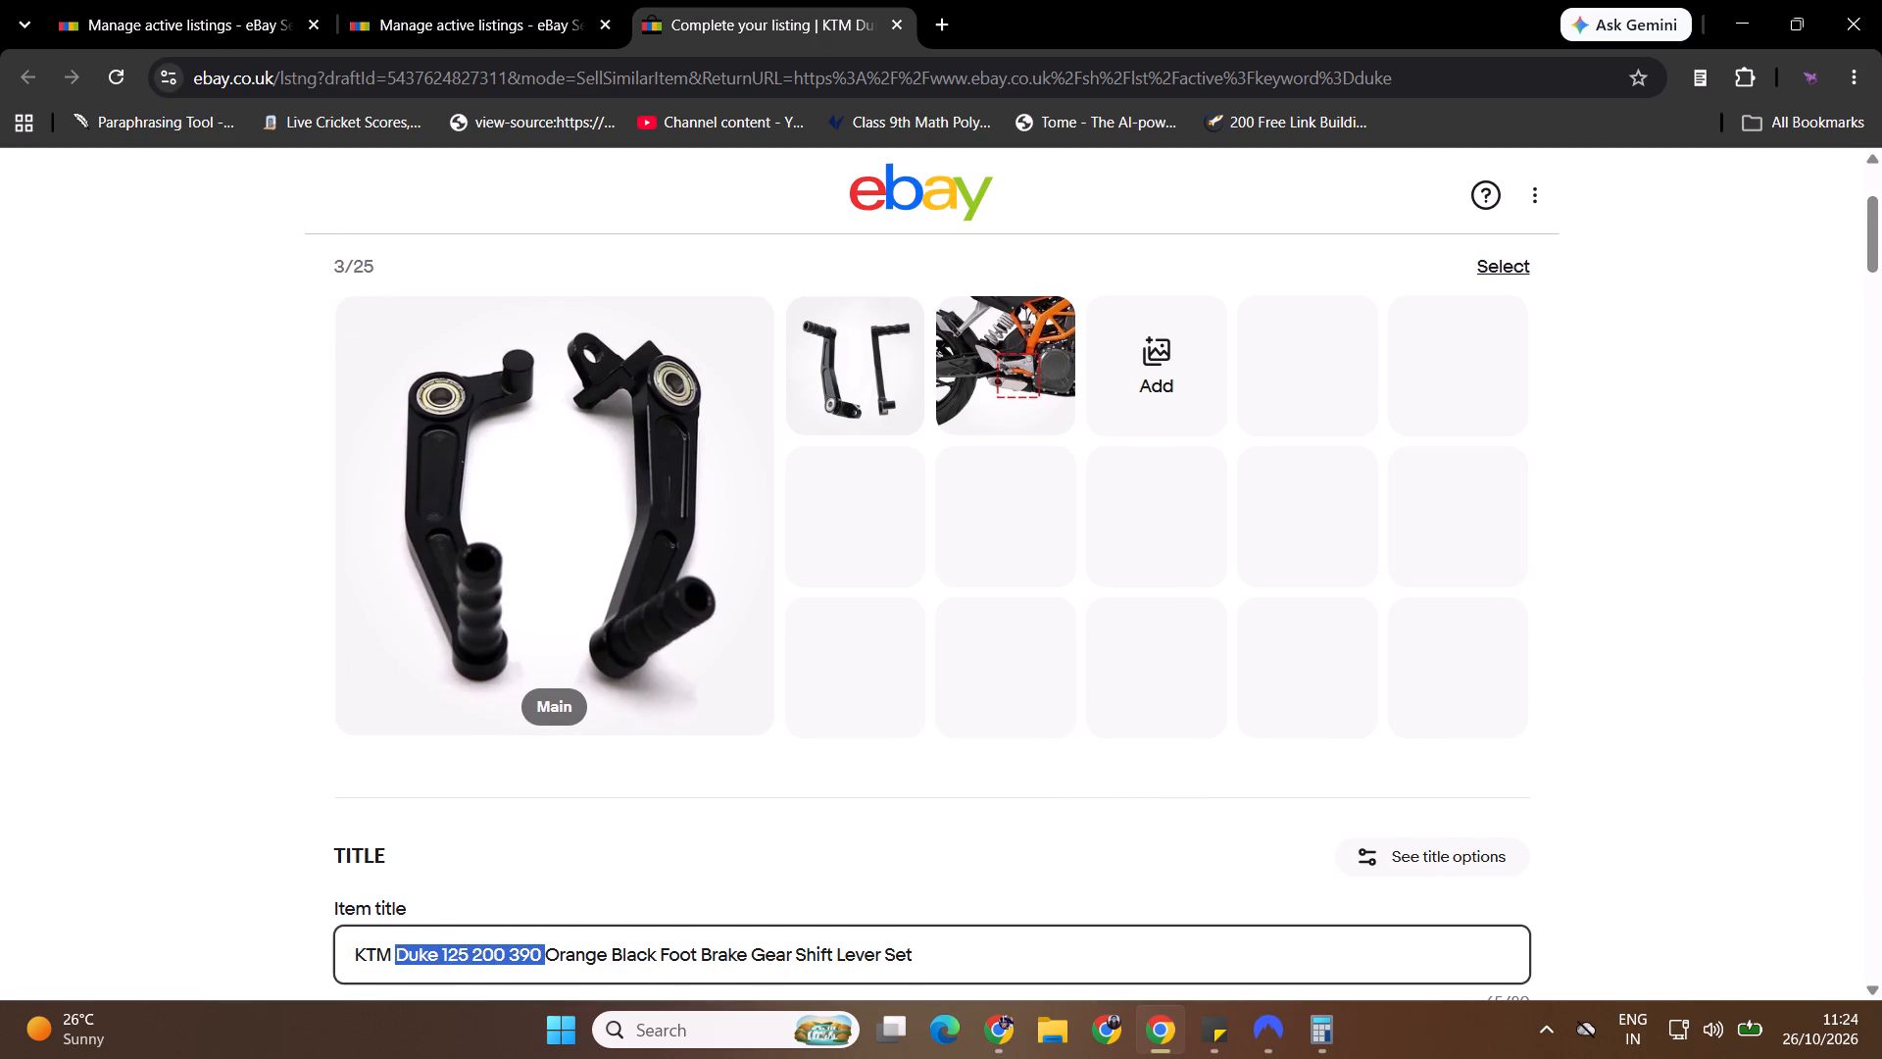
{"action": "key", "text": "ctrl+x"}
{"action": "key", "text": "ctrl+Right"}
{"action": "key", "text": "ctrl+Right"}
{"action": "key", "text": "ctrl+Right"}
{"action": "key", "text": "ctrl+Right"}
{"action": "key", "text": "ctrl+Right"}
{"action": "key", "text": "ctrl+Right"}
{"action": "key", "text": "ctrl+Right"}
{"action": "key", "text": "ctrl+Right"}
{"action": "key", "text": "space"}
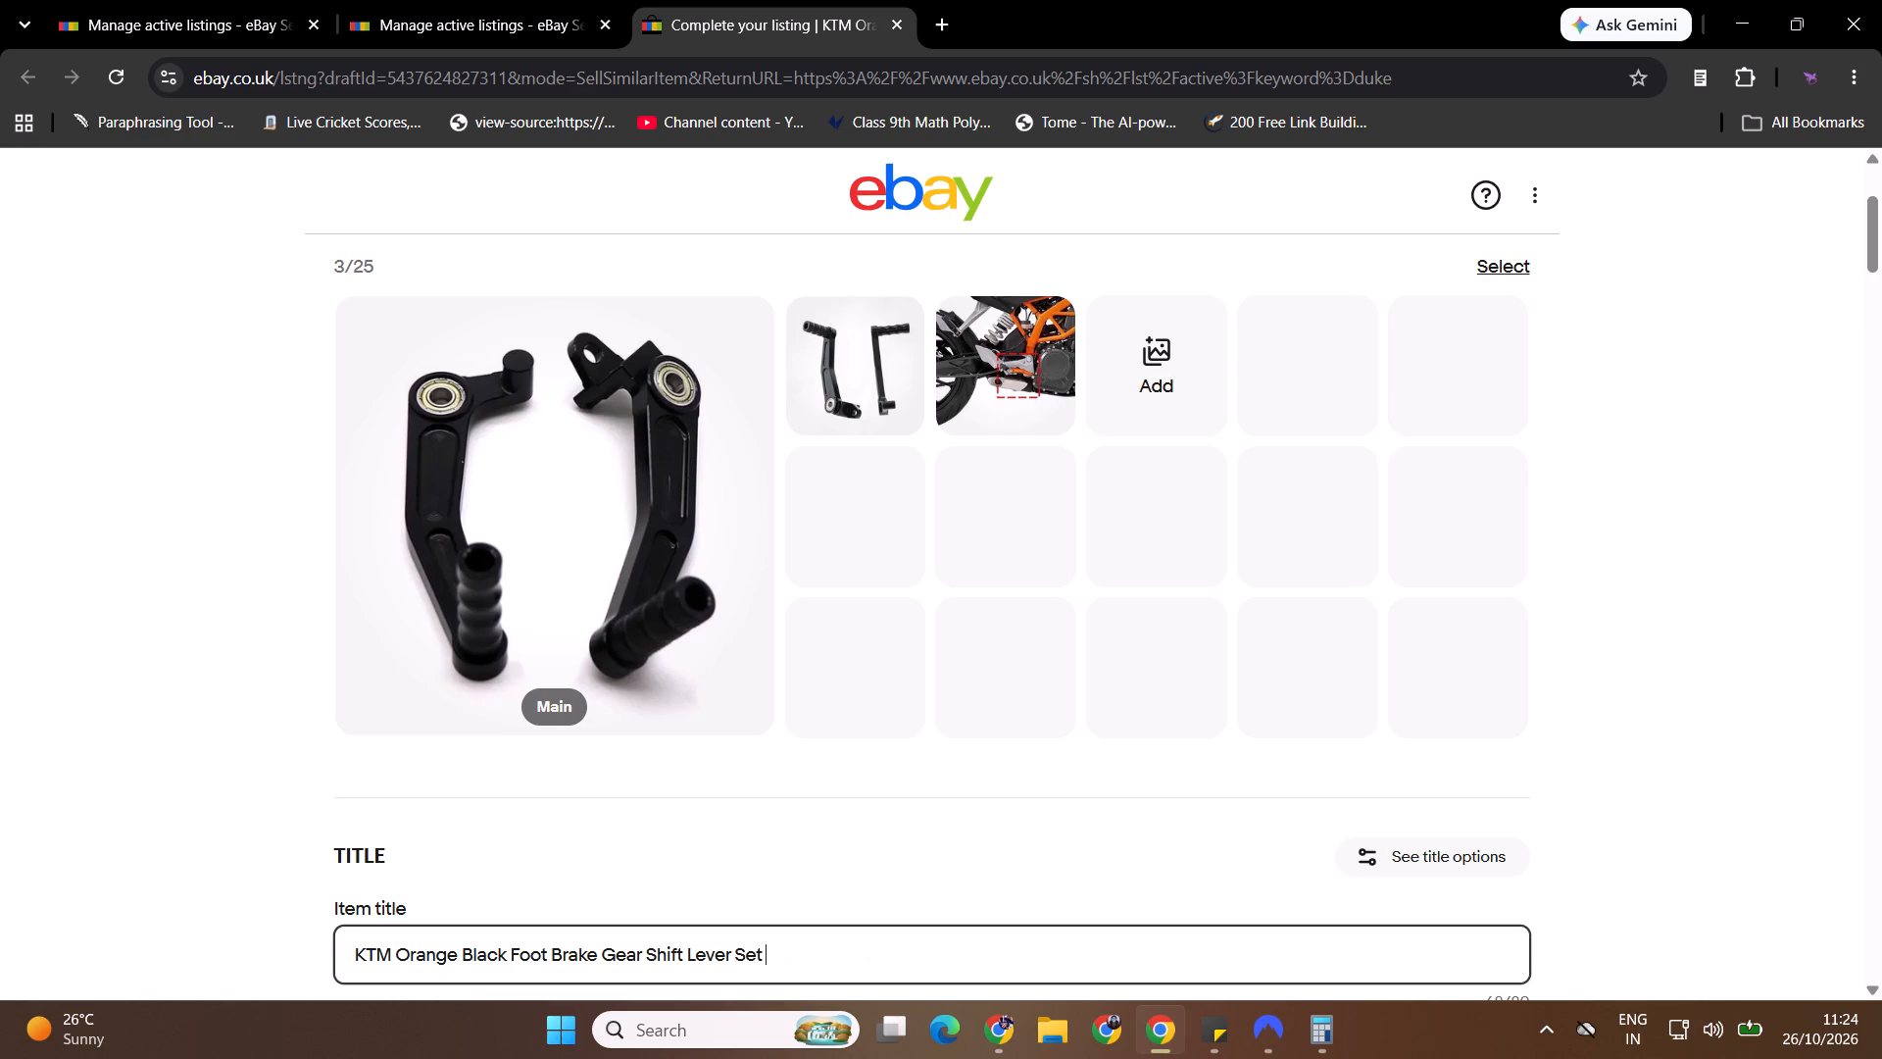
{"action": "key", "text": "ctrl+v"}
Replace the words "Orange Black" after "KTM" in the item title with "Aluminium".
{"action": "key", "text": "ctrl+b"}
{"action": "key", "text": "ctrl+Left"}
{"action": "key", "text": "ctrl+Left"}
{"action": "key", "text": "ctrl+Left"}
{"action": "key", "text": "ctrl+Left"}
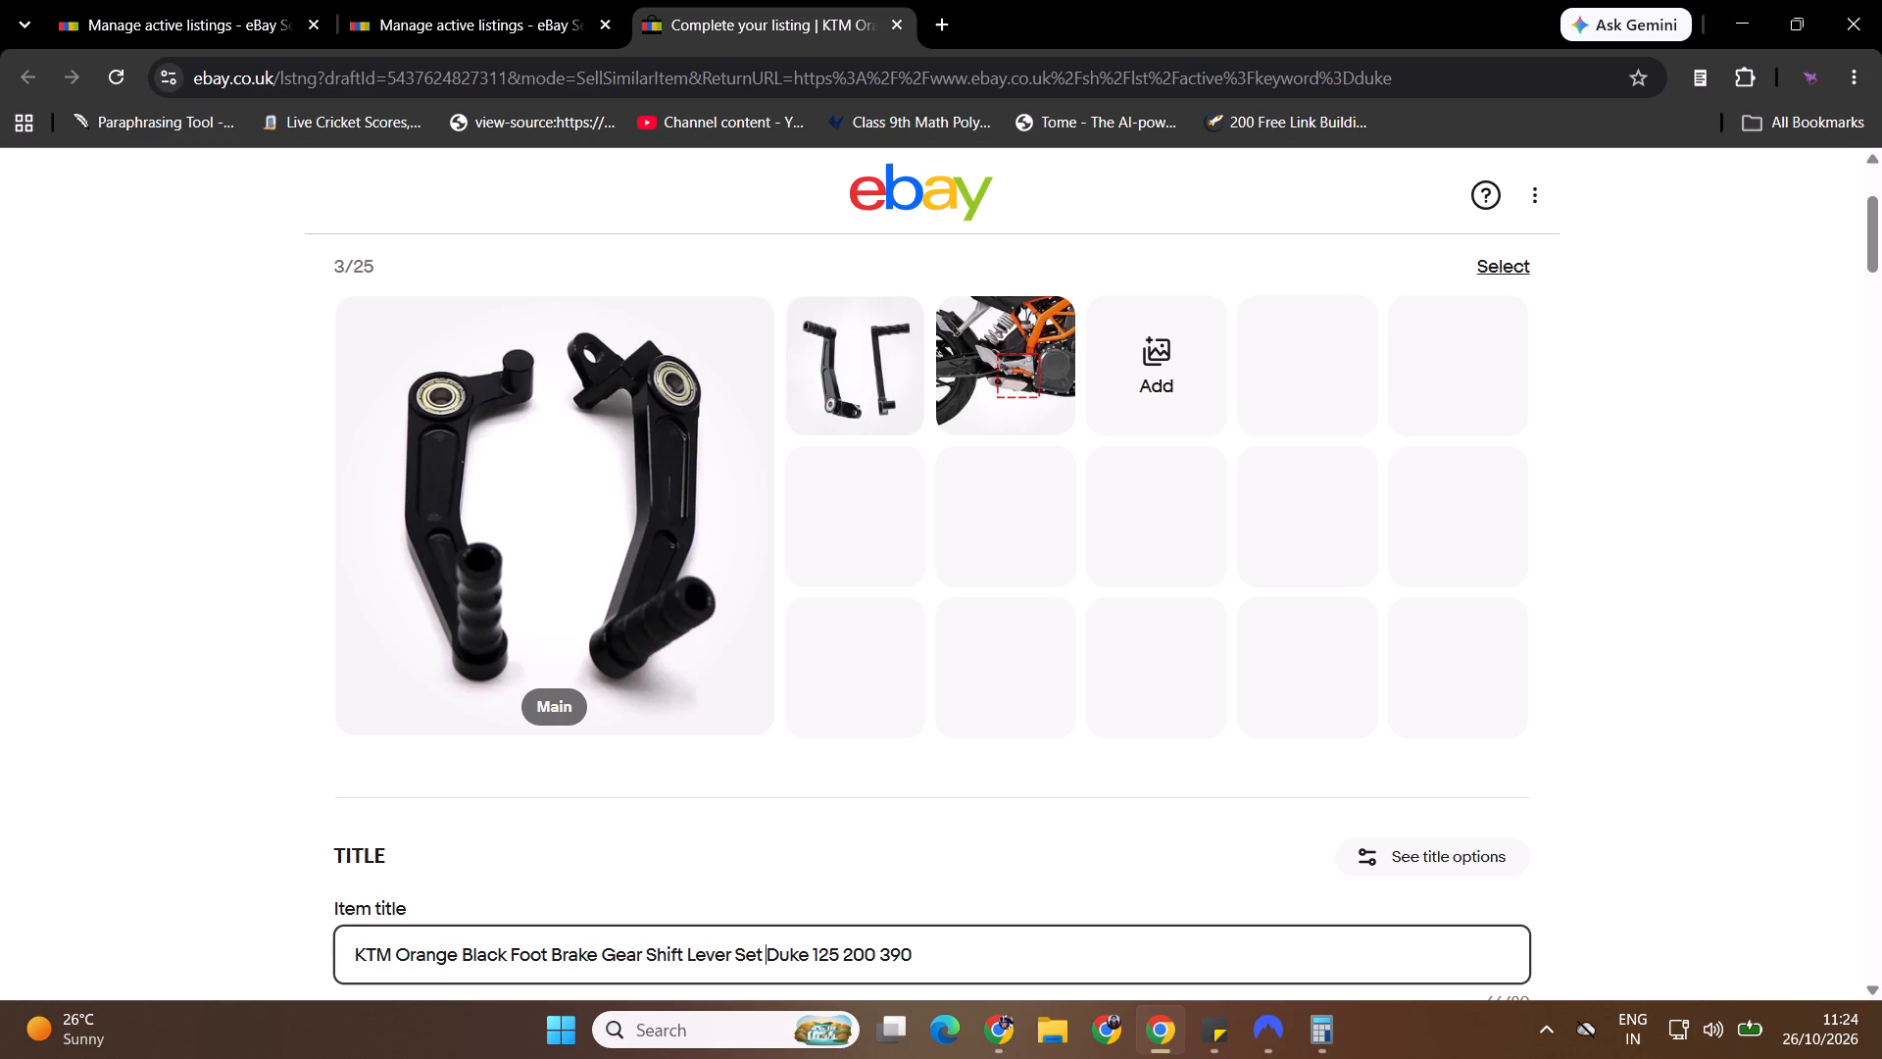
{"action": "key", "text": "ctrl+Left"}
{"action": "key", "text": "ctrl+Left"}
{"action": "key", "text": "ctrl+Left"}
{"action": "key", "text": "ctrl+Left"}
{"action": "key", "text": "ctrl+Left"}
{"action": "key", "text": "ctrl+Left"}
{"action": "key", "text": "ctrl+Left"}
{"action": "key", "text": "ctrl+shift+Left"}
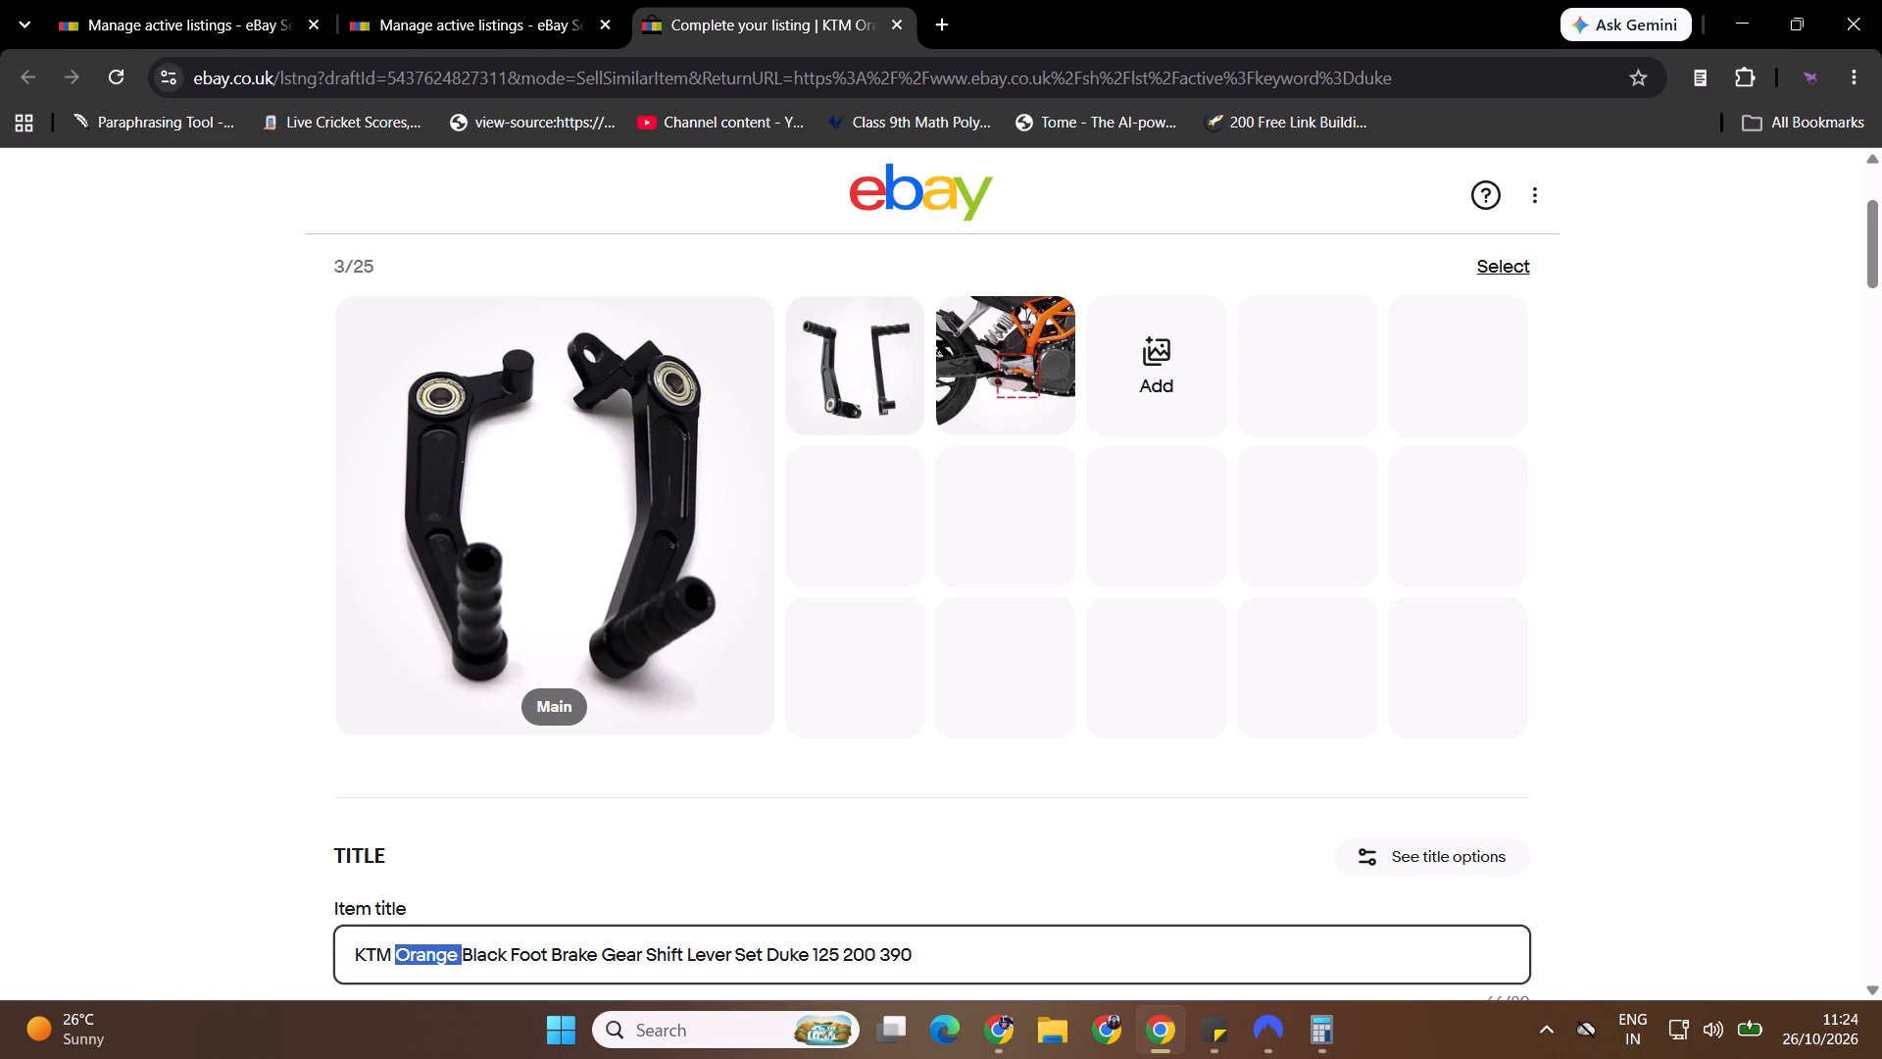
{"action": "key", "text": "Delete"}
{"action": "key", "text": "ctrl+Right"}
{"action": "key", "text": "ctrl+Right"}
{"action": "key", "text": "ctrl+Right"}
{"action": "key", "text": "ctrl+Left"}
{"action": "key", "text": "ctrl+Left"}
{"action": "key", "text": "ctrl+shift+Left"}
{"action": "key", "text": "Delete"}
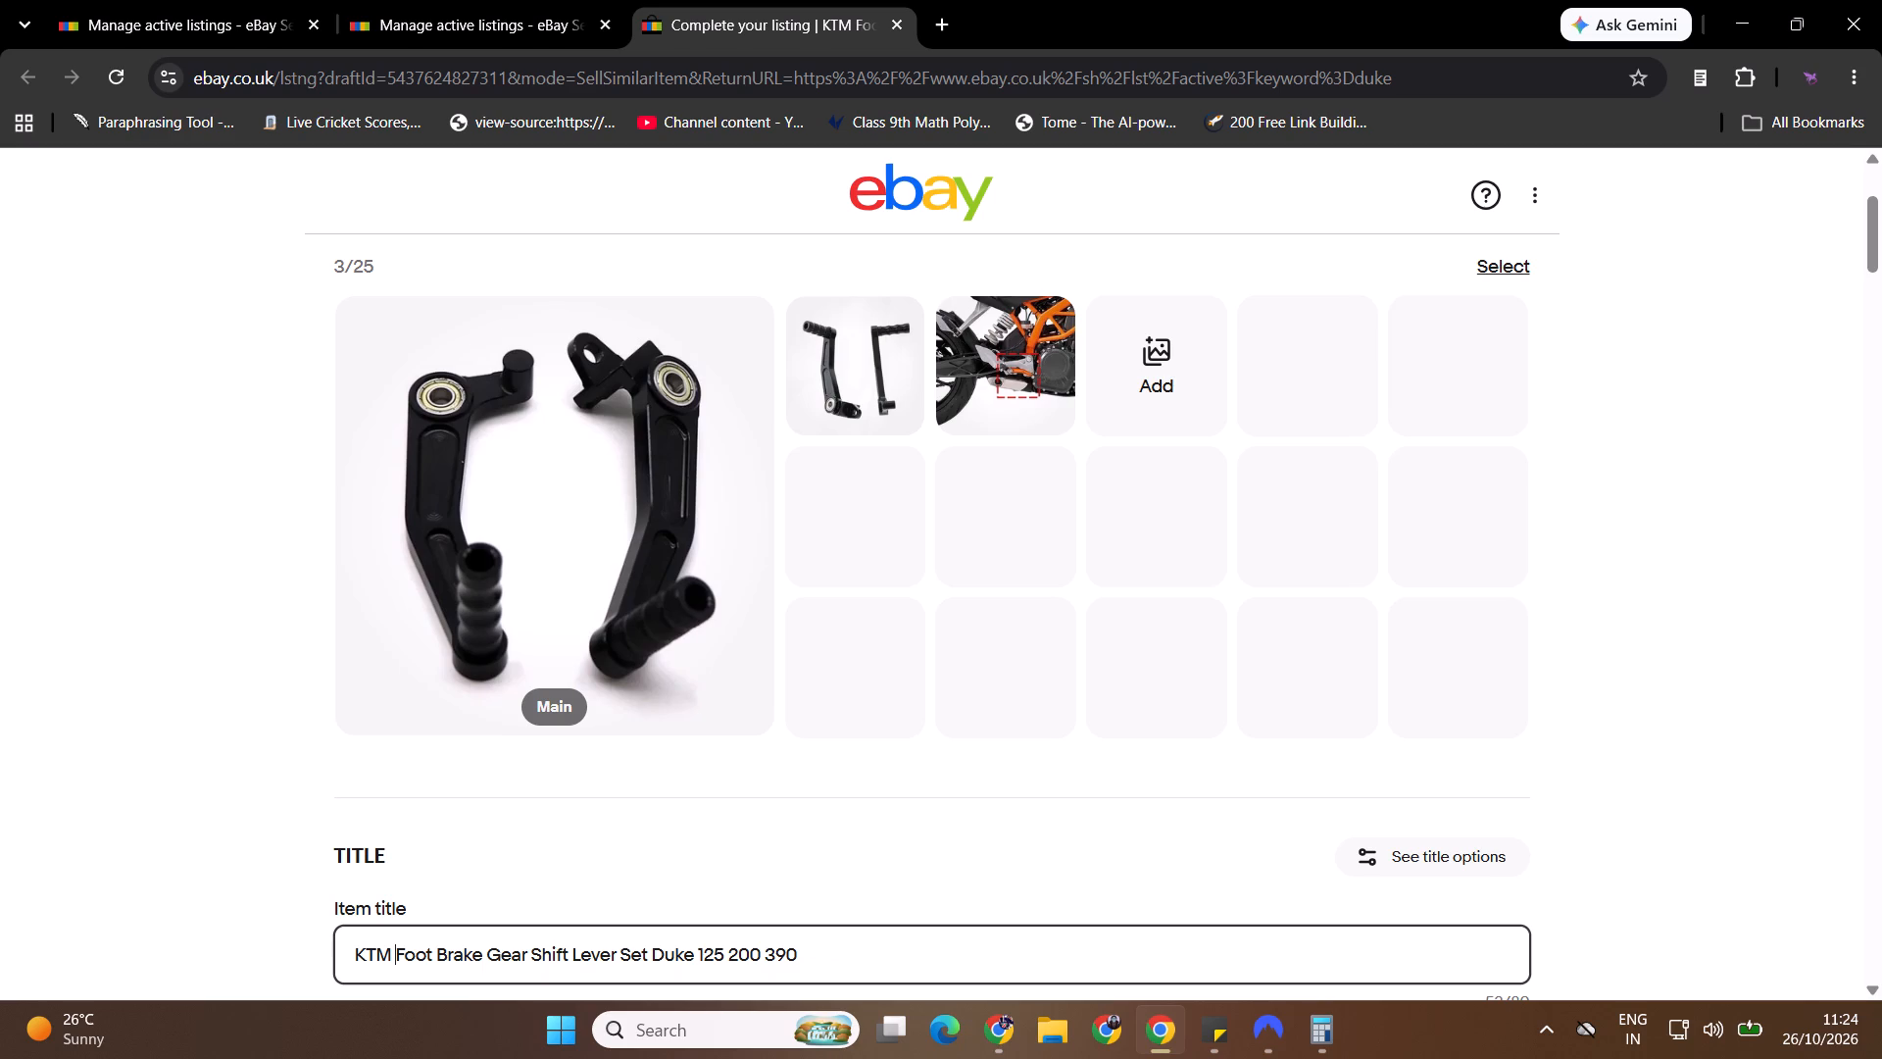
{"action": "type", "text": "Aluminium"}
{"action": "key", "text": "space"}
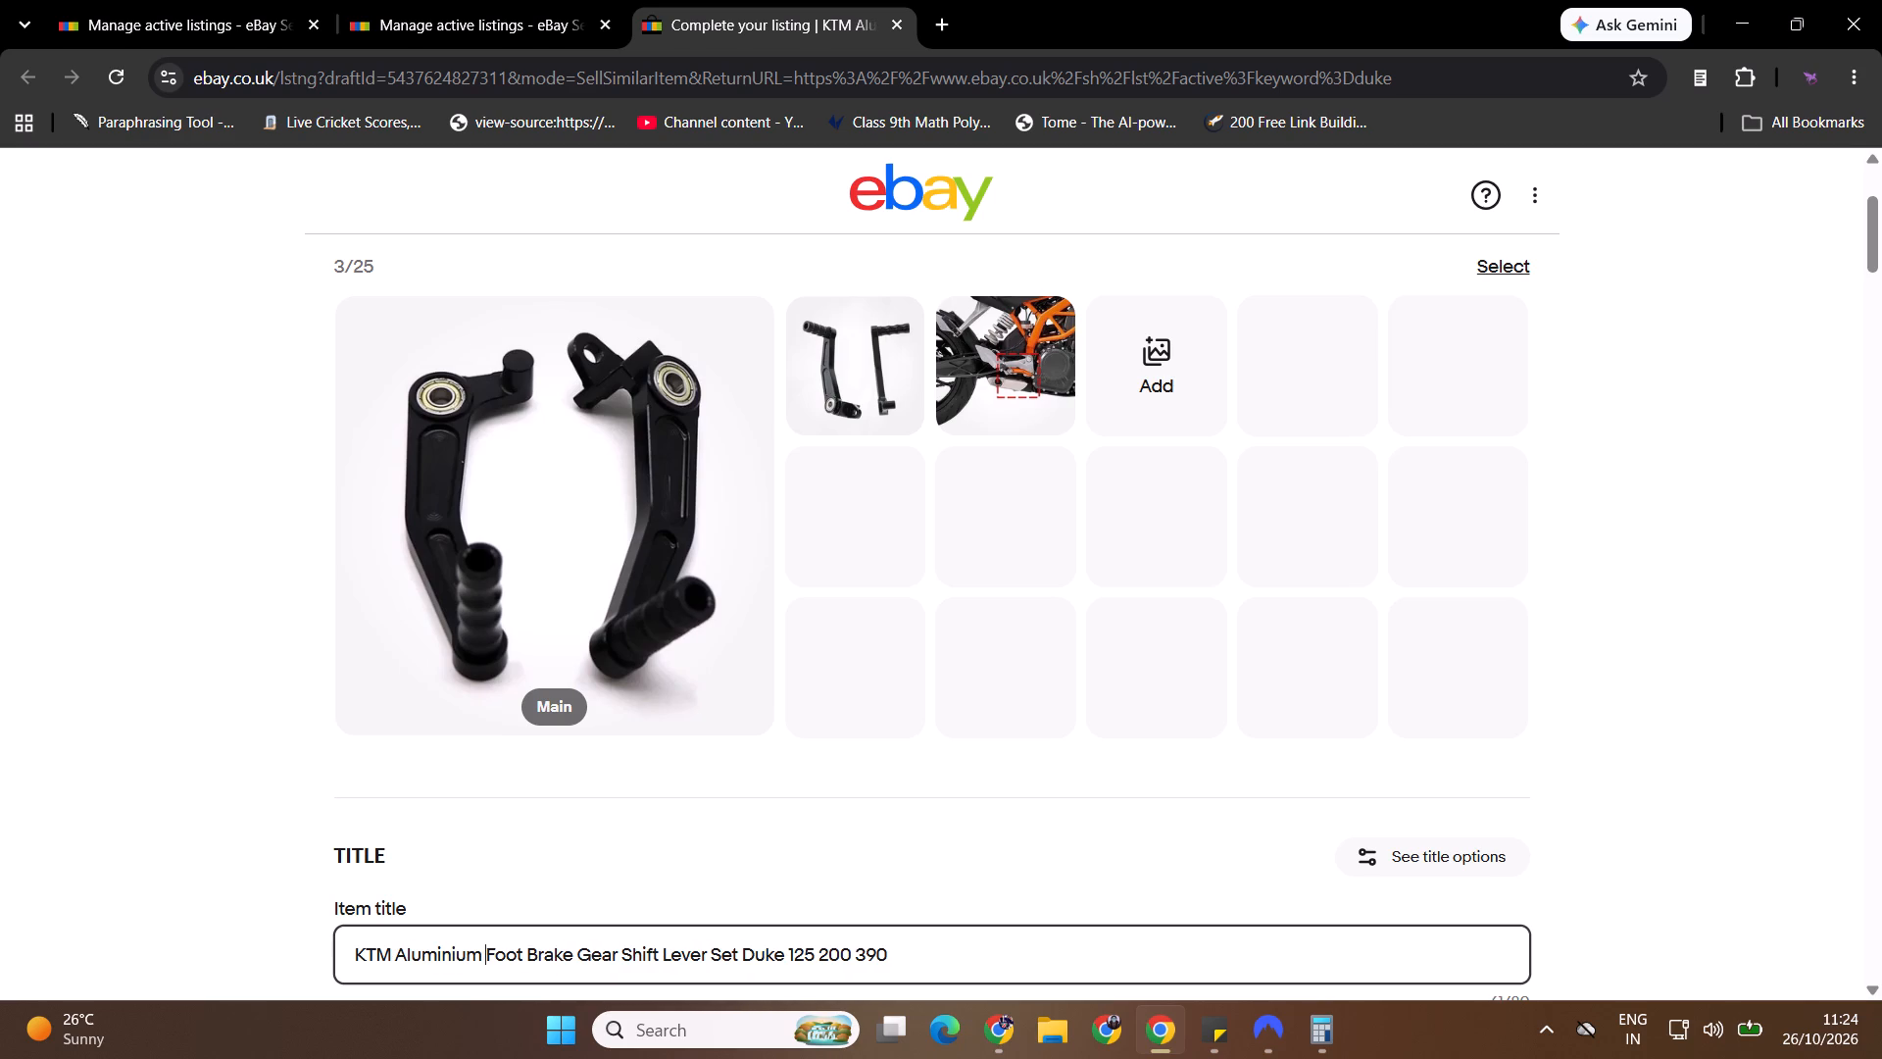
Insert the word "Front" before "Foot Brake" in the item title.
{"action": "key", "text": "ctrl+Right"}
{"action": "key", "text": "ctrl+Right"}
{"action": "key", "text": "ctrl+Right"}
{"action": "key", "text": "ctrl+Down"}
{"action": "key", "text": "ctrl+Right"}
{"action": "key", "text": "ctrl+Right"}
{"action": "key", "text": "ctrl+Right"}
{"action": "key", "text": "Left"}
{"action": "key", "text": "ctrl+Left"}
{"action": "key", "text": "ctrl+Left"}
{"action": "key", "text": "ctrl+Left"}
{"action": "key", "text": "ctrl+Left"}
{"action": "key", "text": "ctrl+Left"}
{"action": "key", "text": "ctrl+Left"}
{"action": "key", "text": "ctrl+Left"}
{"action": "key", "text": "ctrl+Left"}
{"action": "key", "text": "ctrl+Left"}
{"action": "key", "text": "ctrl+Left"}
{"action": "type", "text": "Front"}
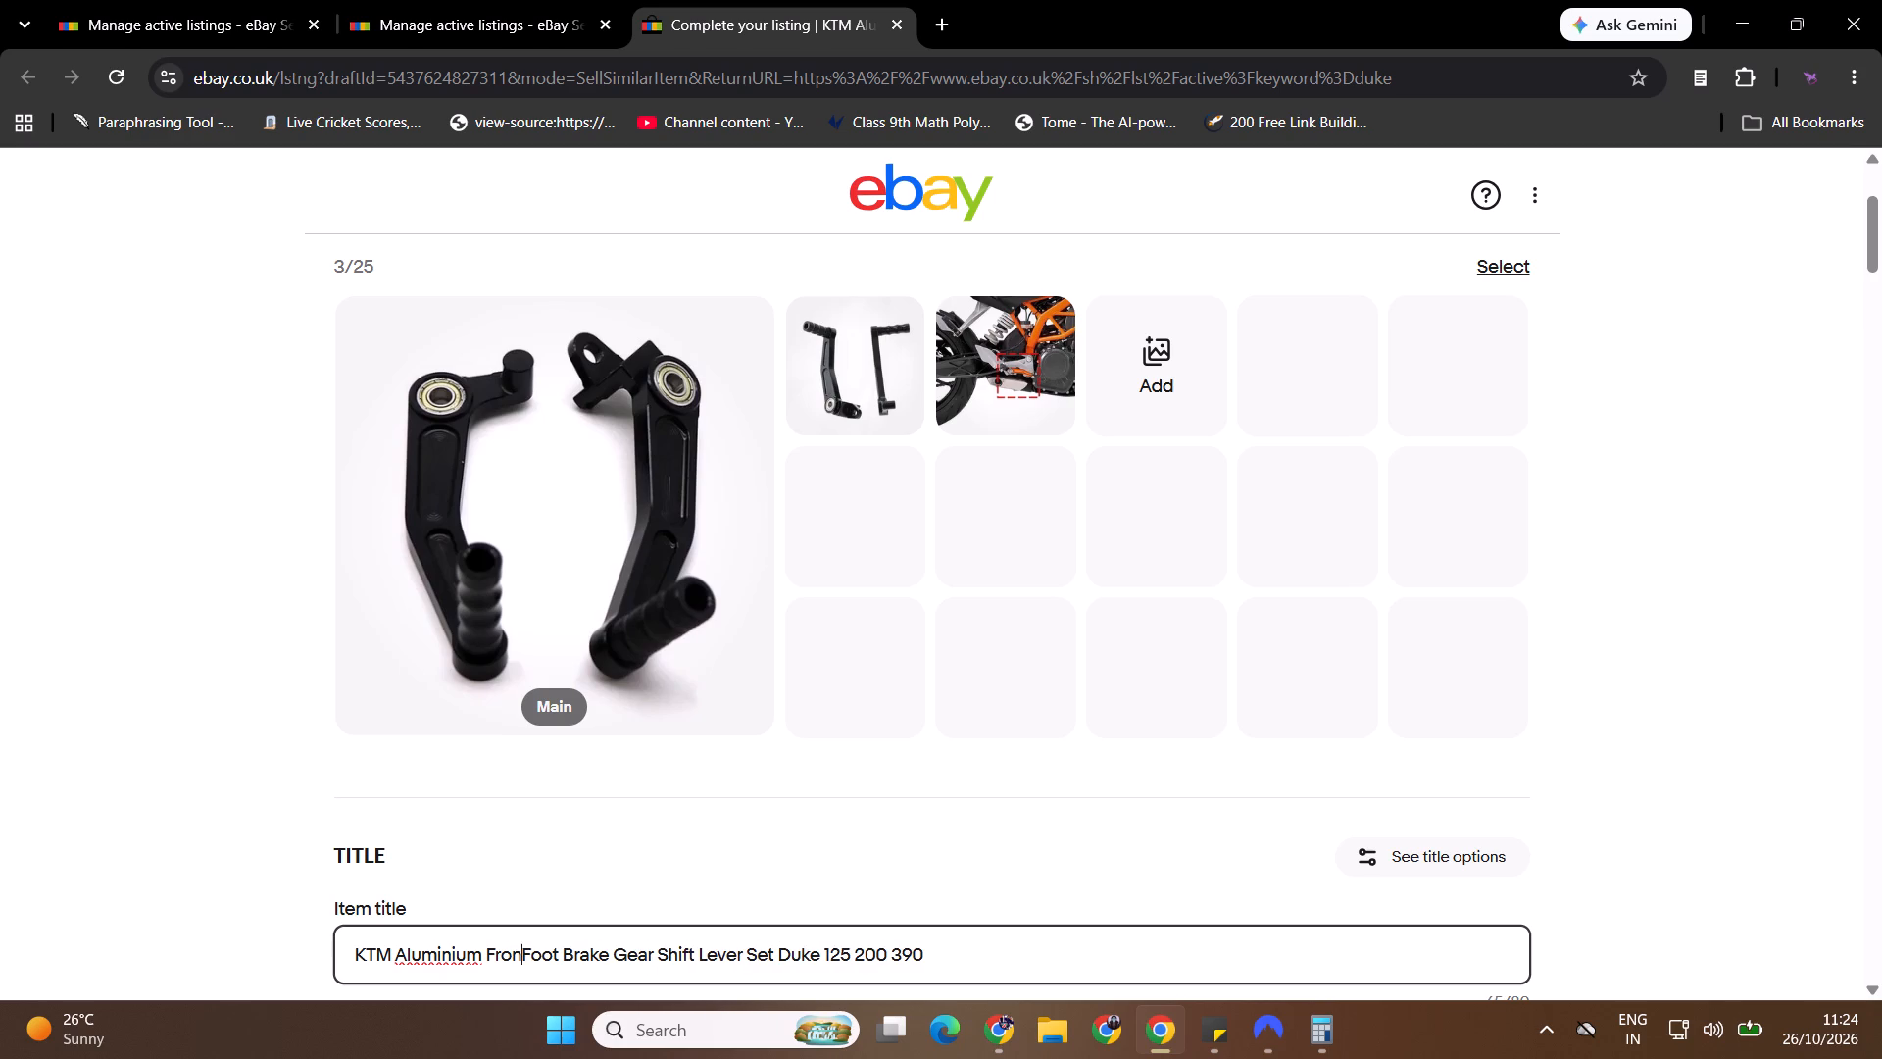
{"action": "key", "text": "space"}
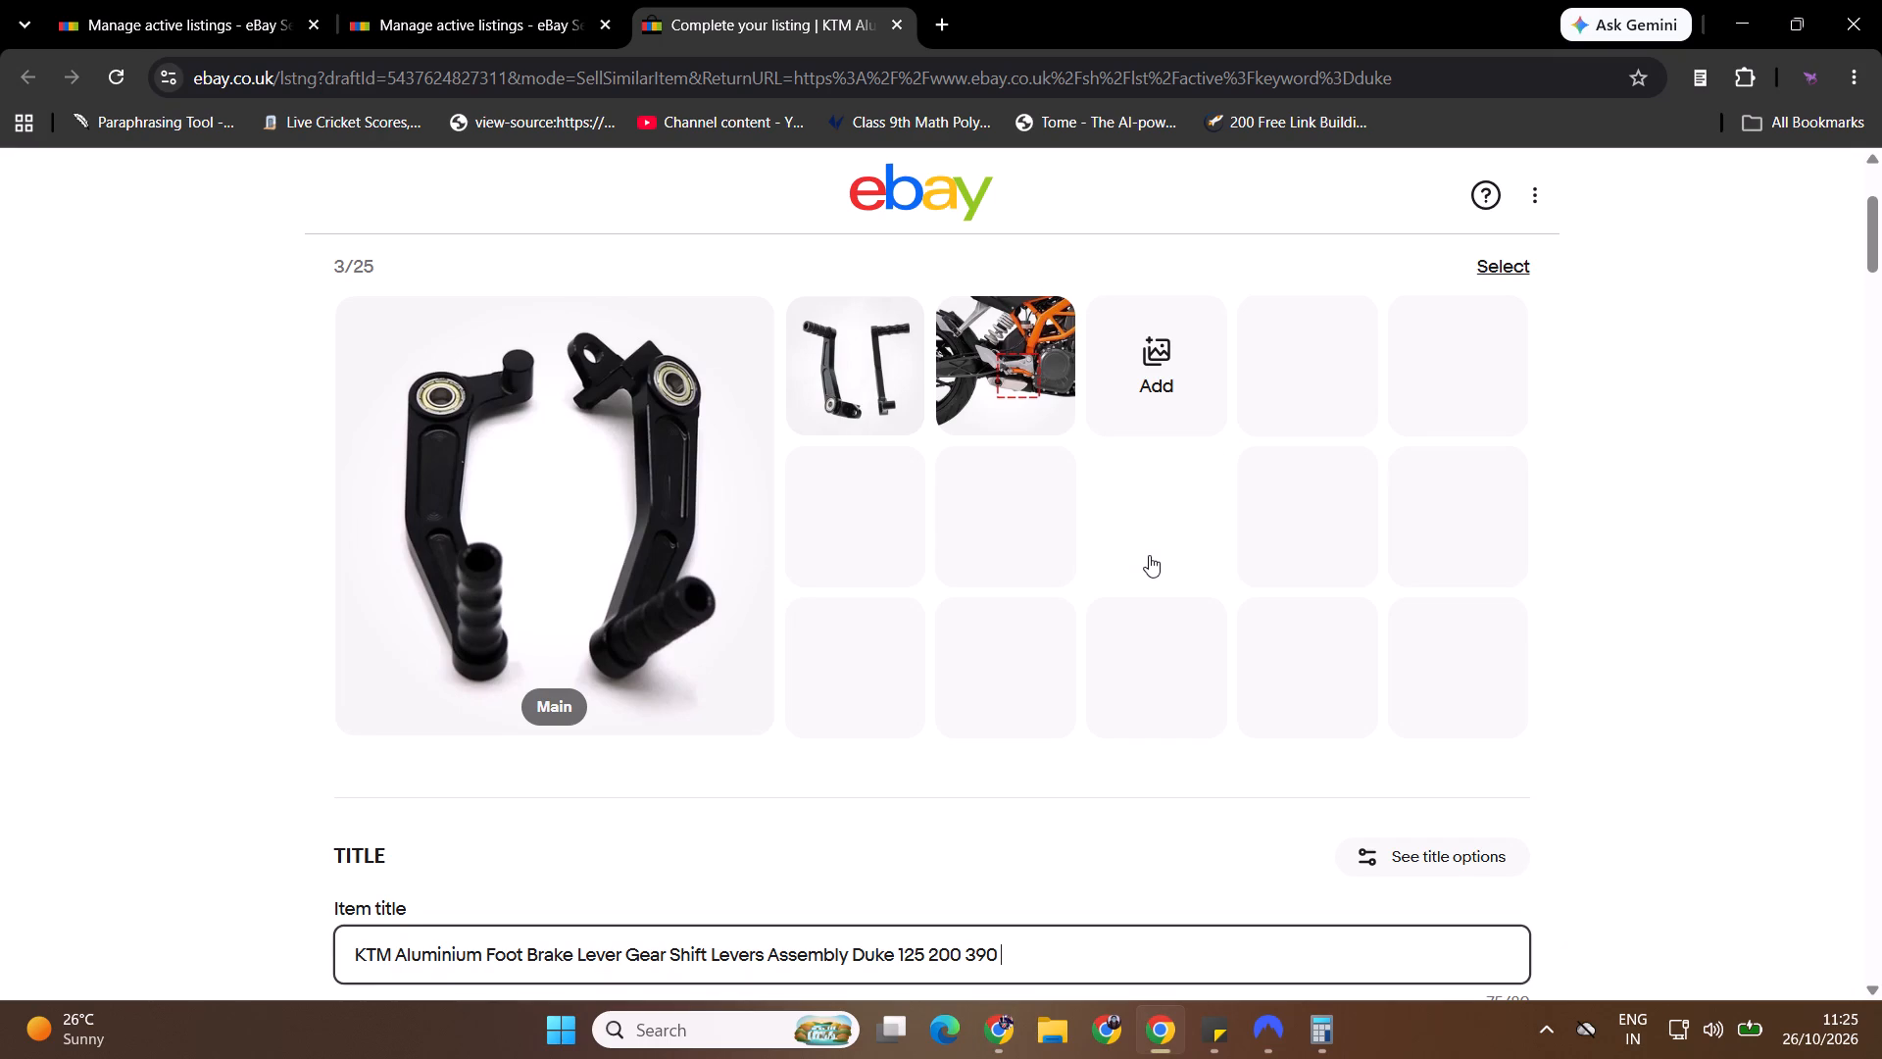
{"action": "type", "text": "12-"}
{"action": "key", "text": "alt+Tab"}
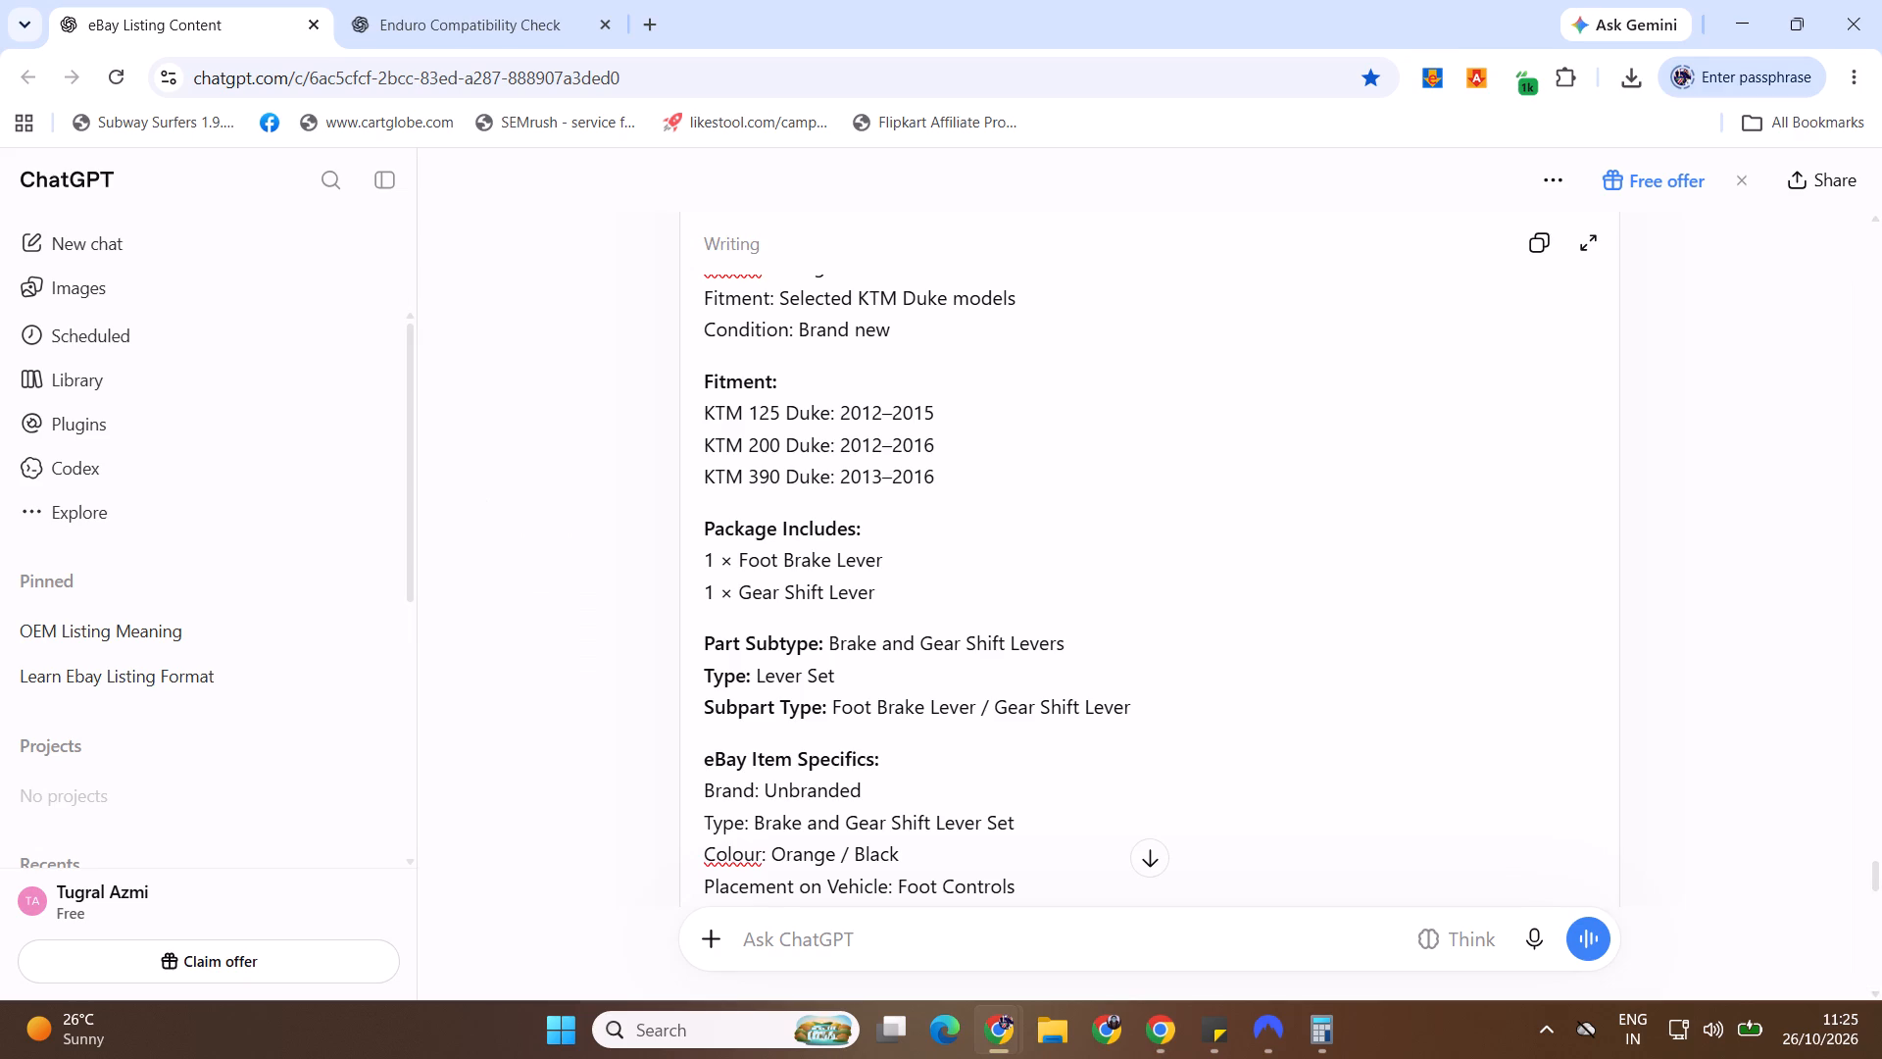
{"action": "key", "text": "alt+Tab"}
{"action": "type", "text": "16"}
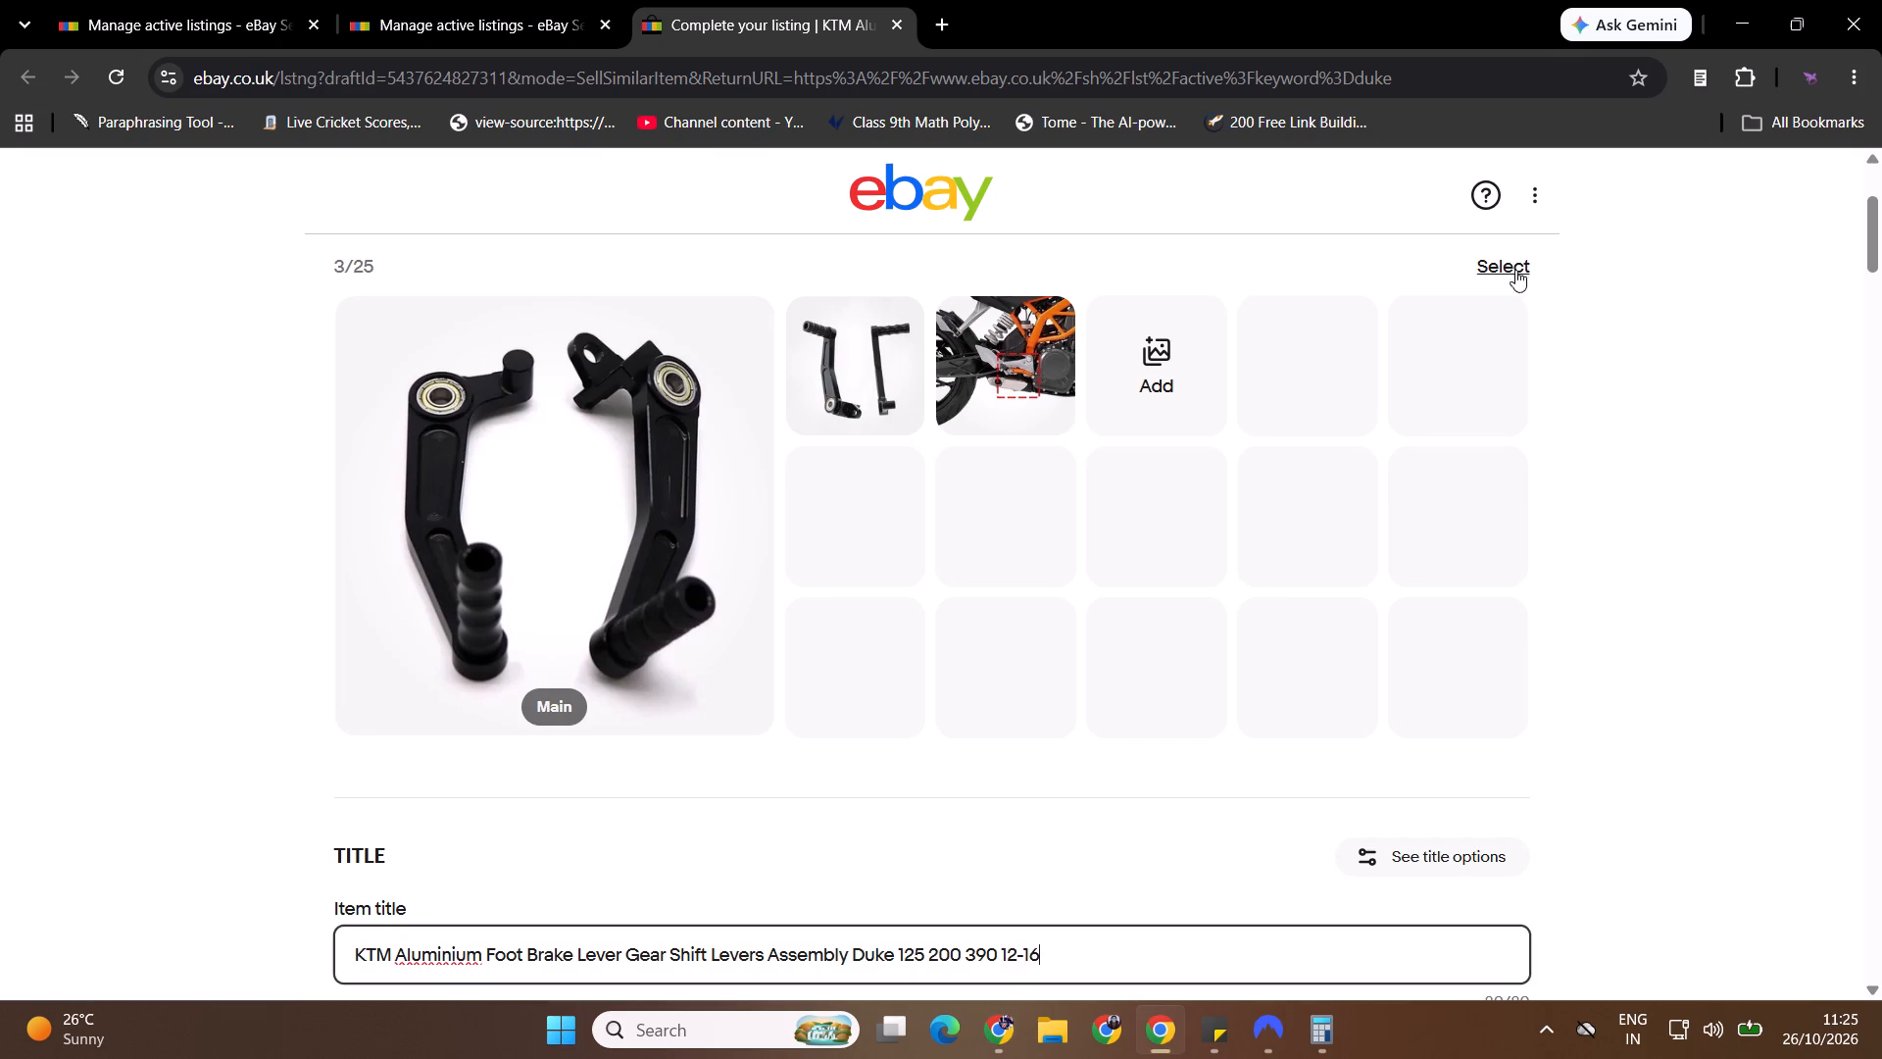
Review the draft's photos, title, item category and existing item specifics.
{"action": "left_click_drag", "start_coordinate": [1881, 232], "coordinate": [1881, 295]}
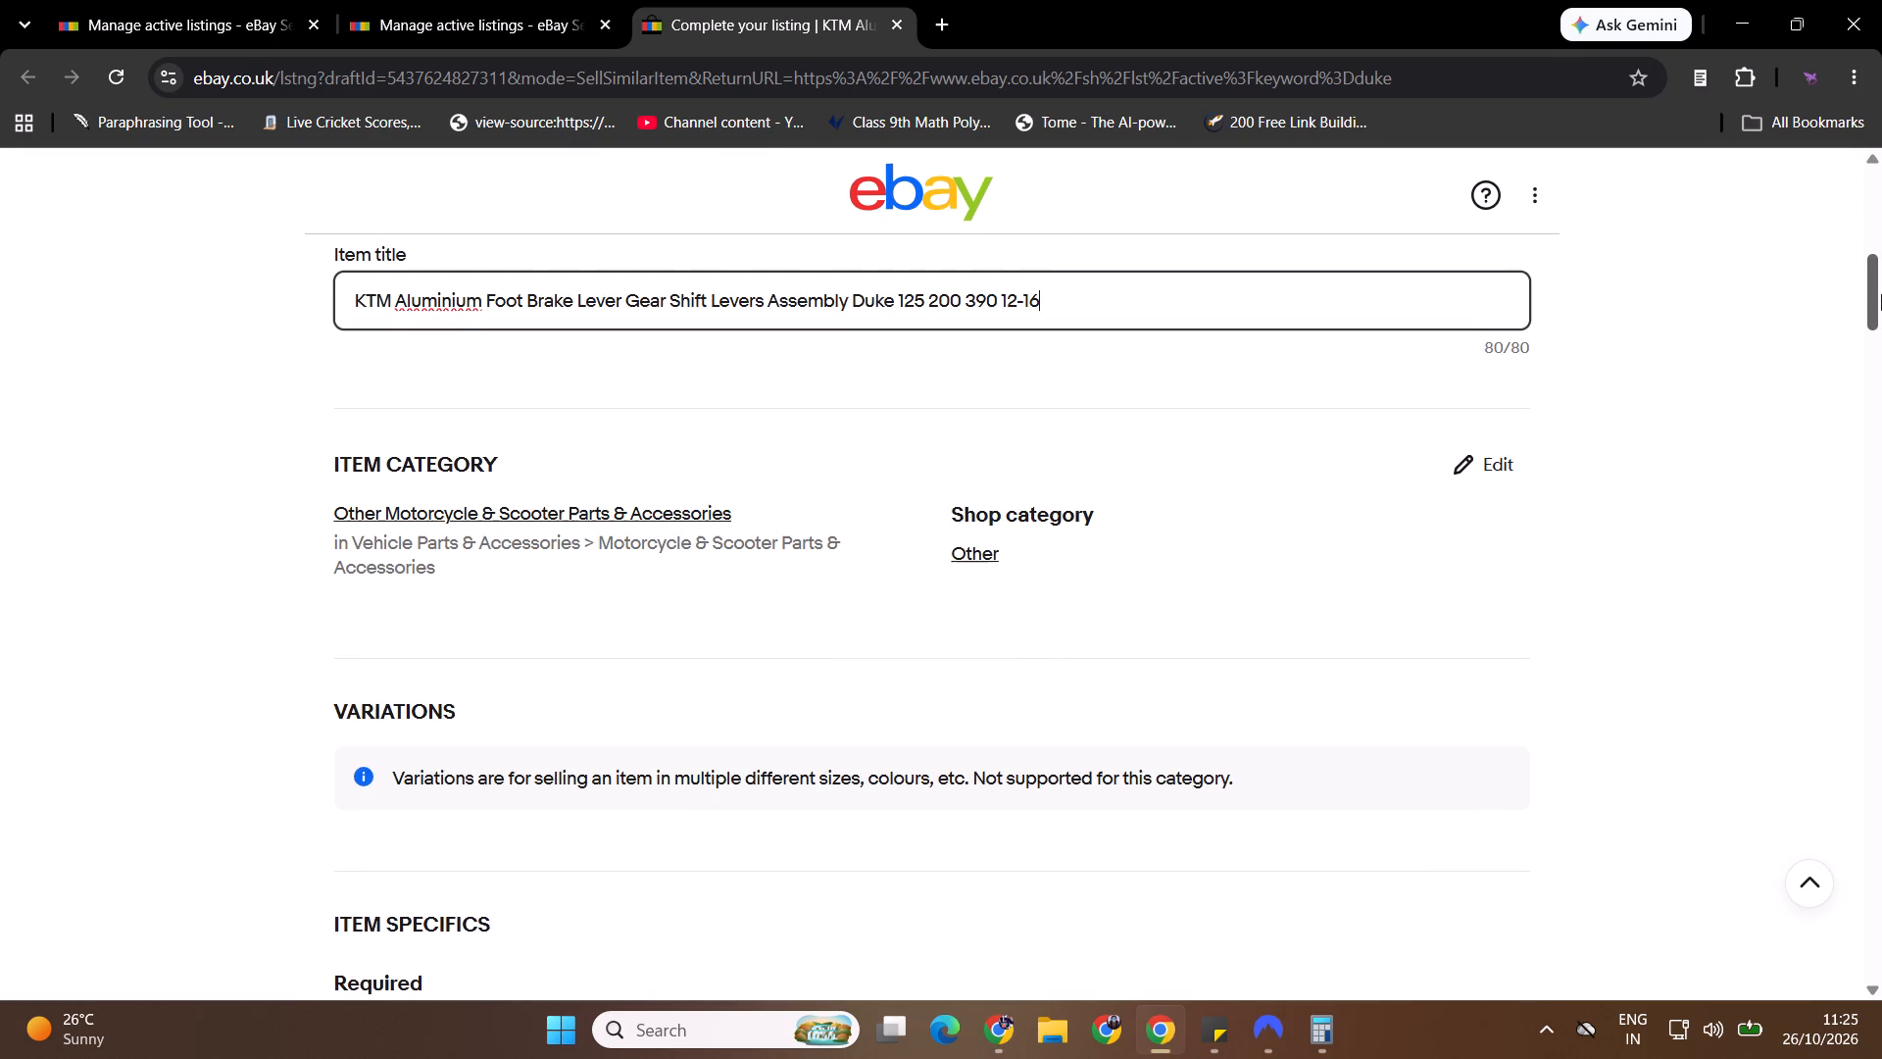
{"action": "left_click_drag", "start_coordinate": [1881, 294], "coordinate": [1881, 237]}
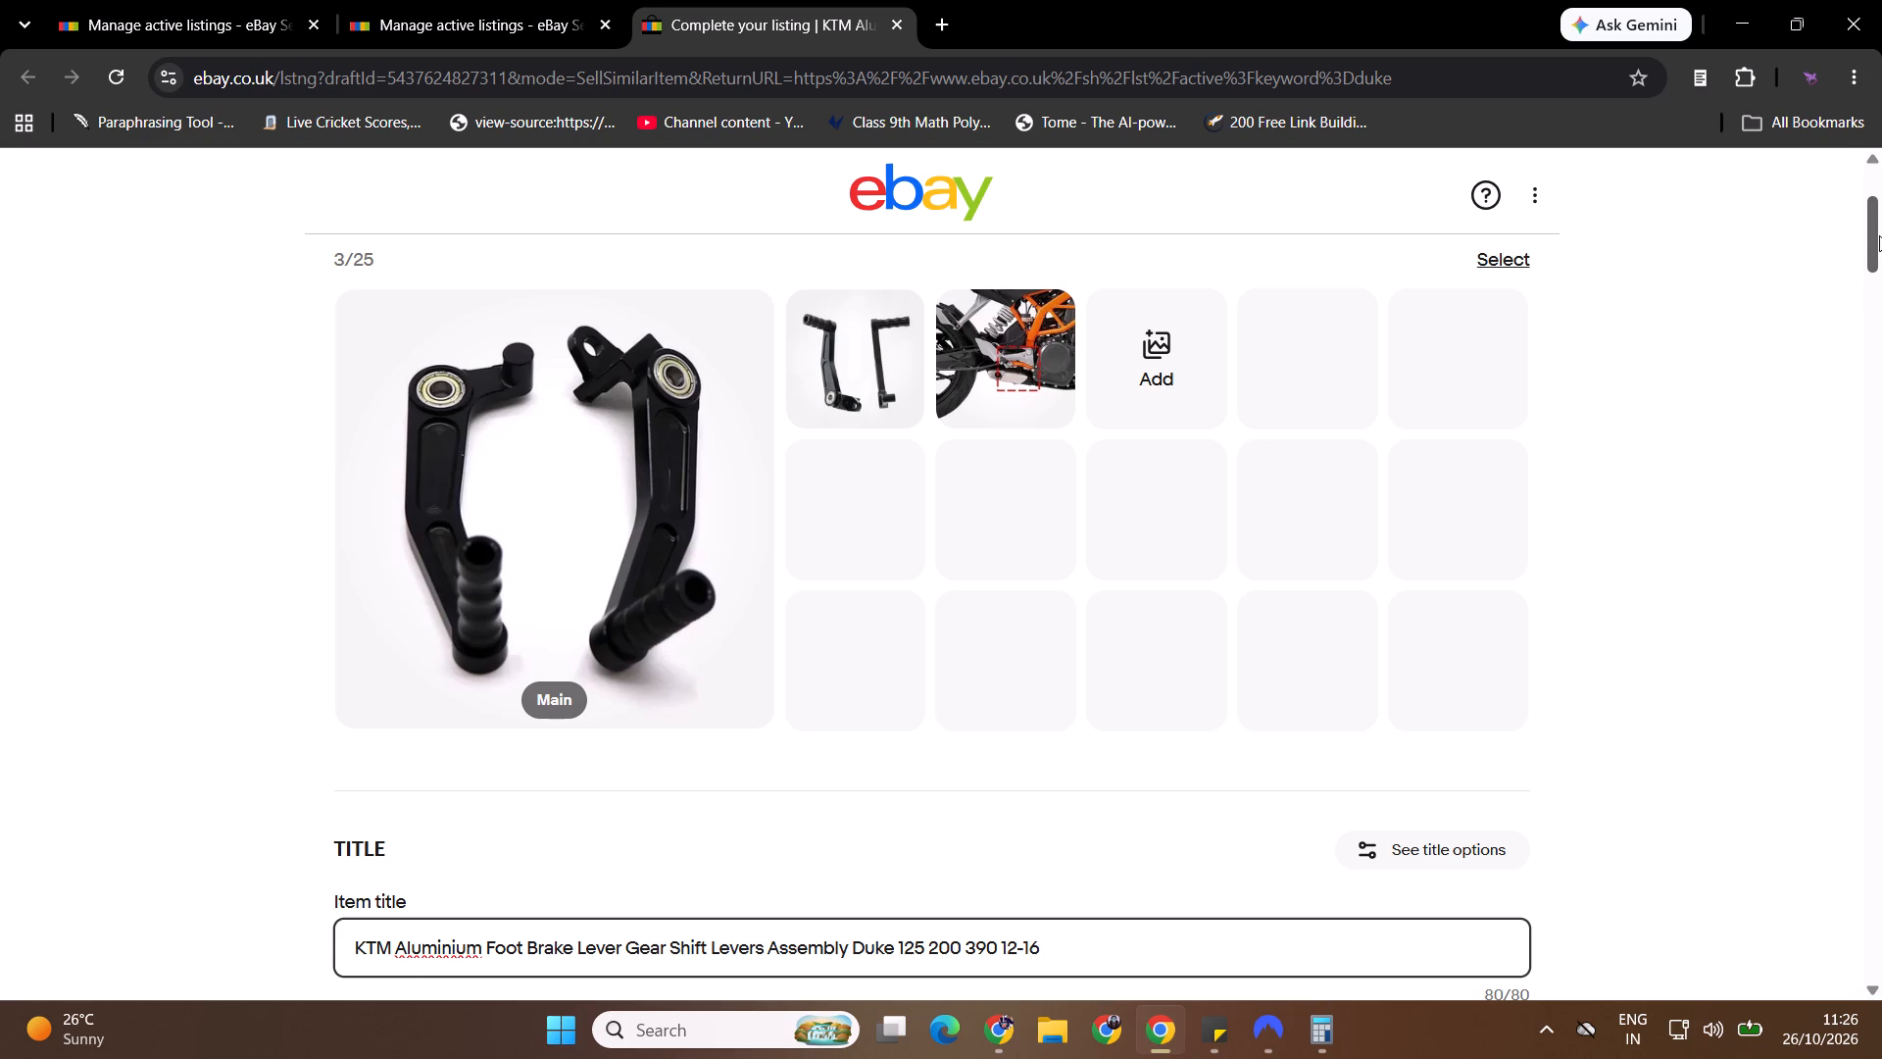
{"action": "left_click_drag", "start_coordinate": [1881, 228], "coordinate": [1881, 210]}
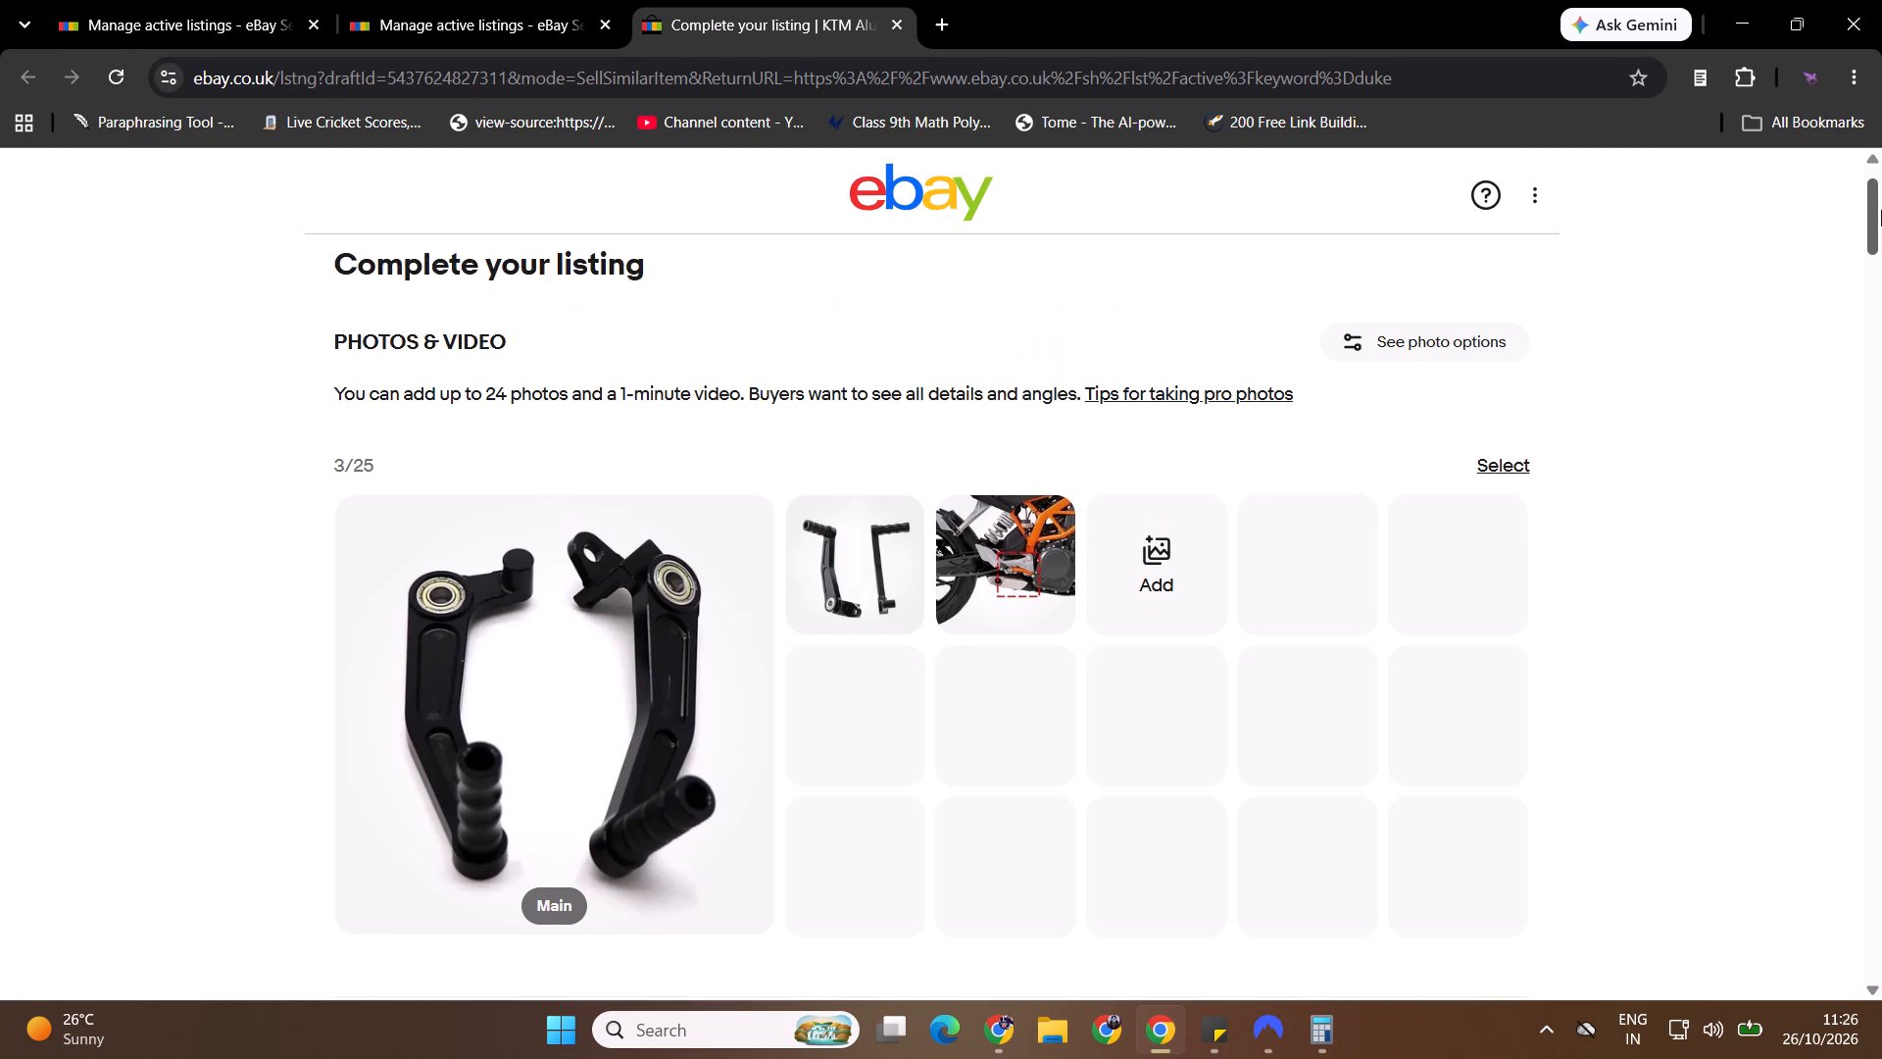
{"action": "left_click_drag", "start_coordinate": [1881, 210], "coordinate": [1881, 240]}
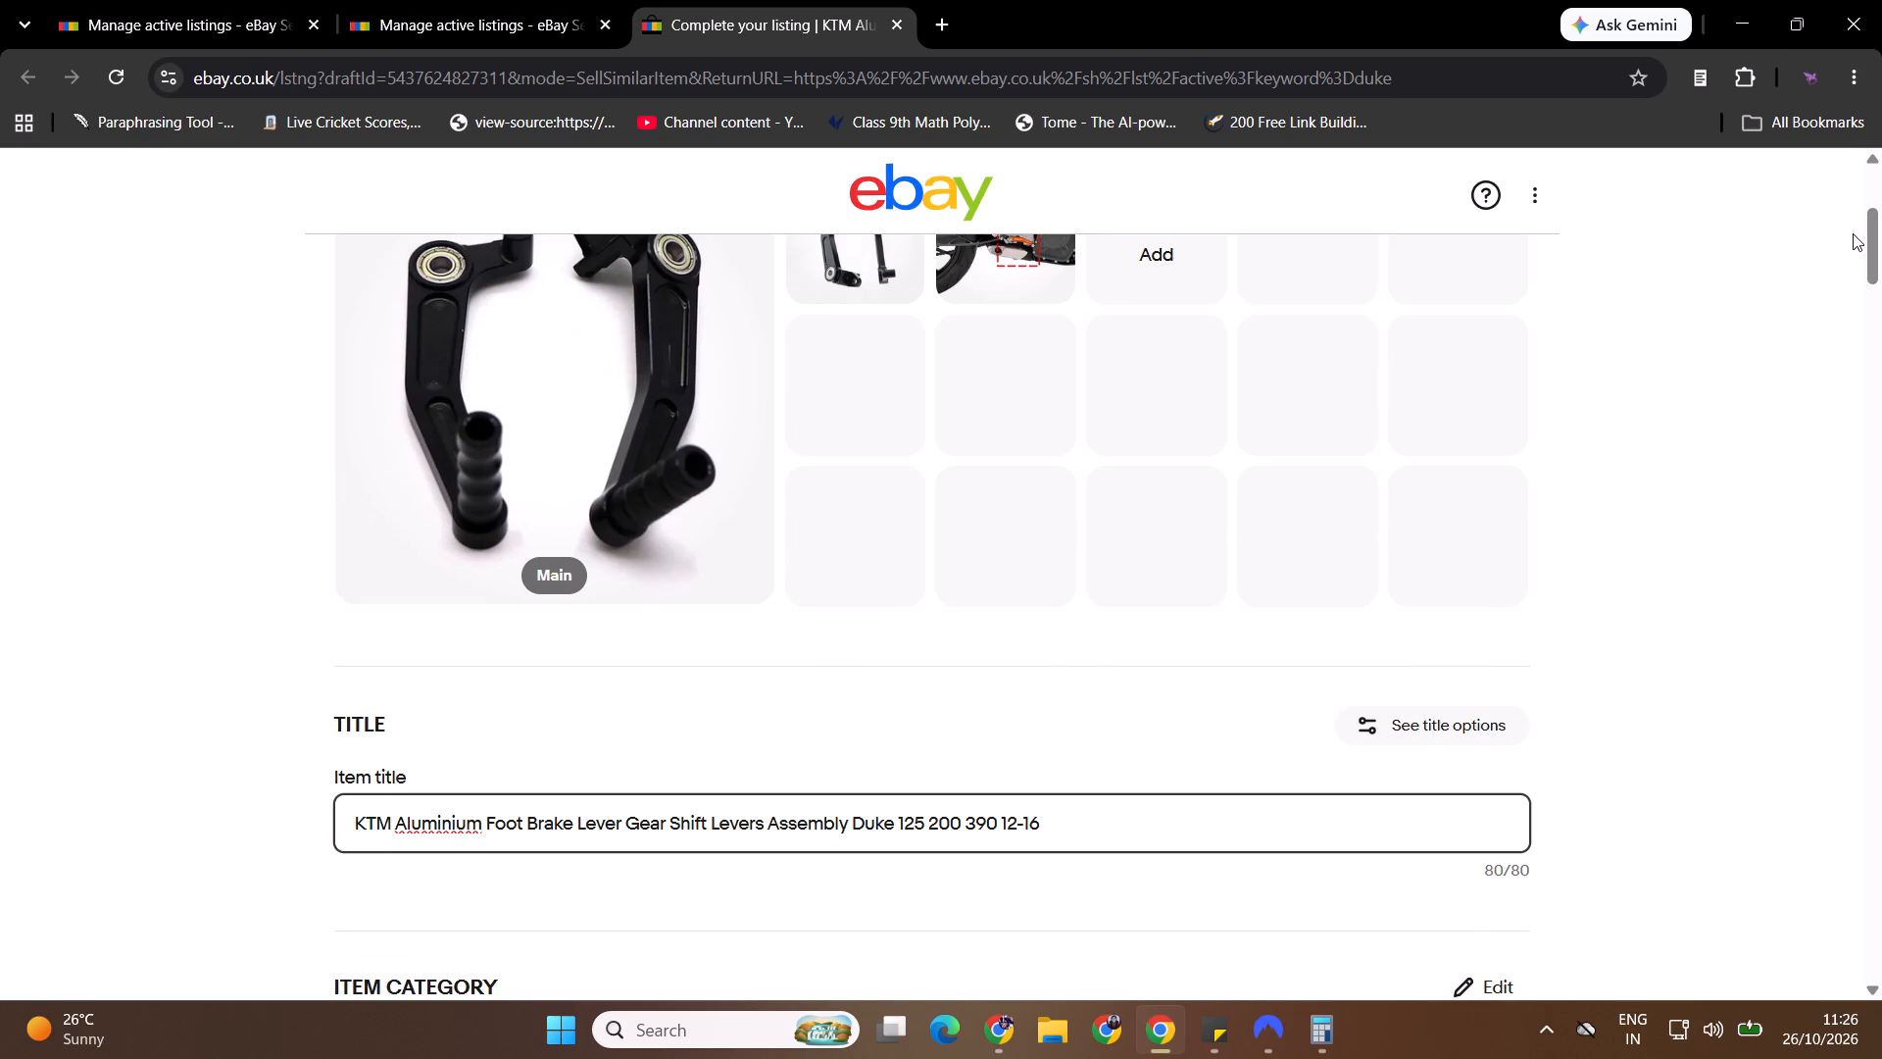
{"action": "left_click_drag", "start_coordinate": [1867, 236], "coordinate": [1877, 281]}
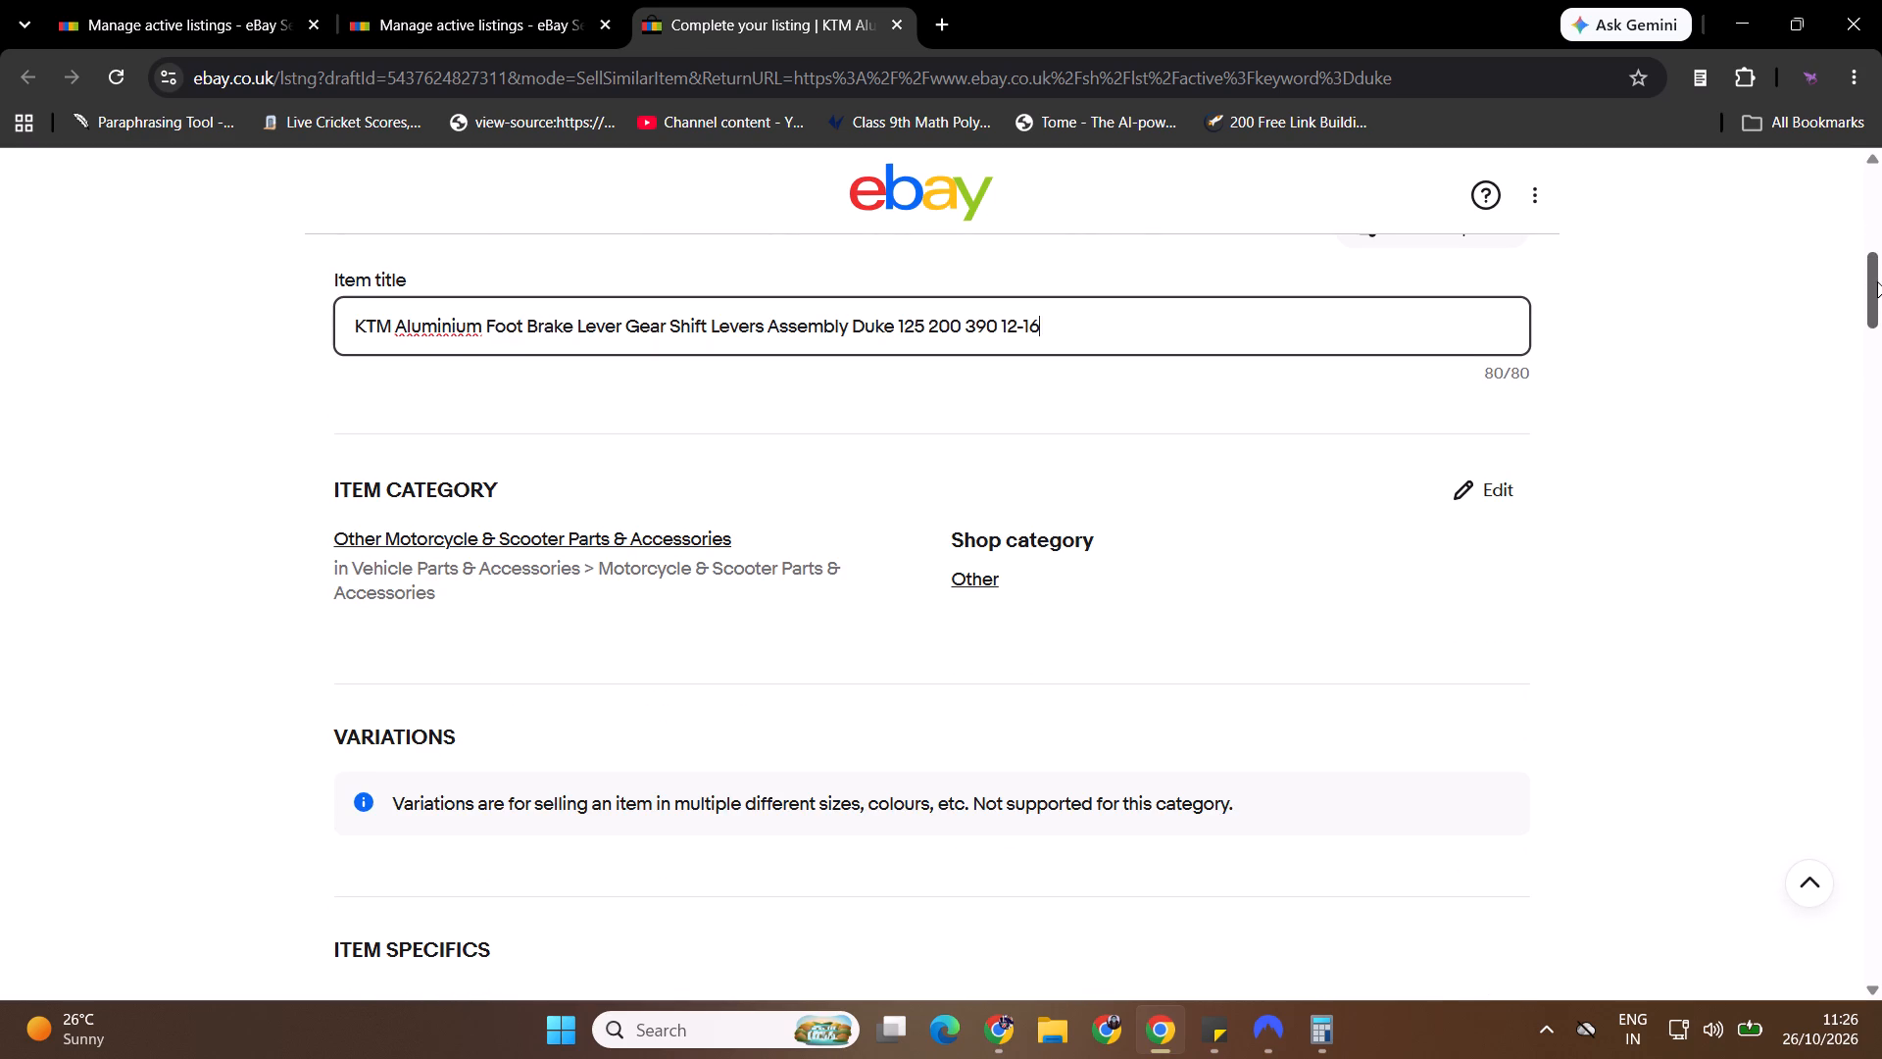
{"action": "left_click_drag", "start_coordinate": [1877, 281], "coordinate": [1877, 288]}
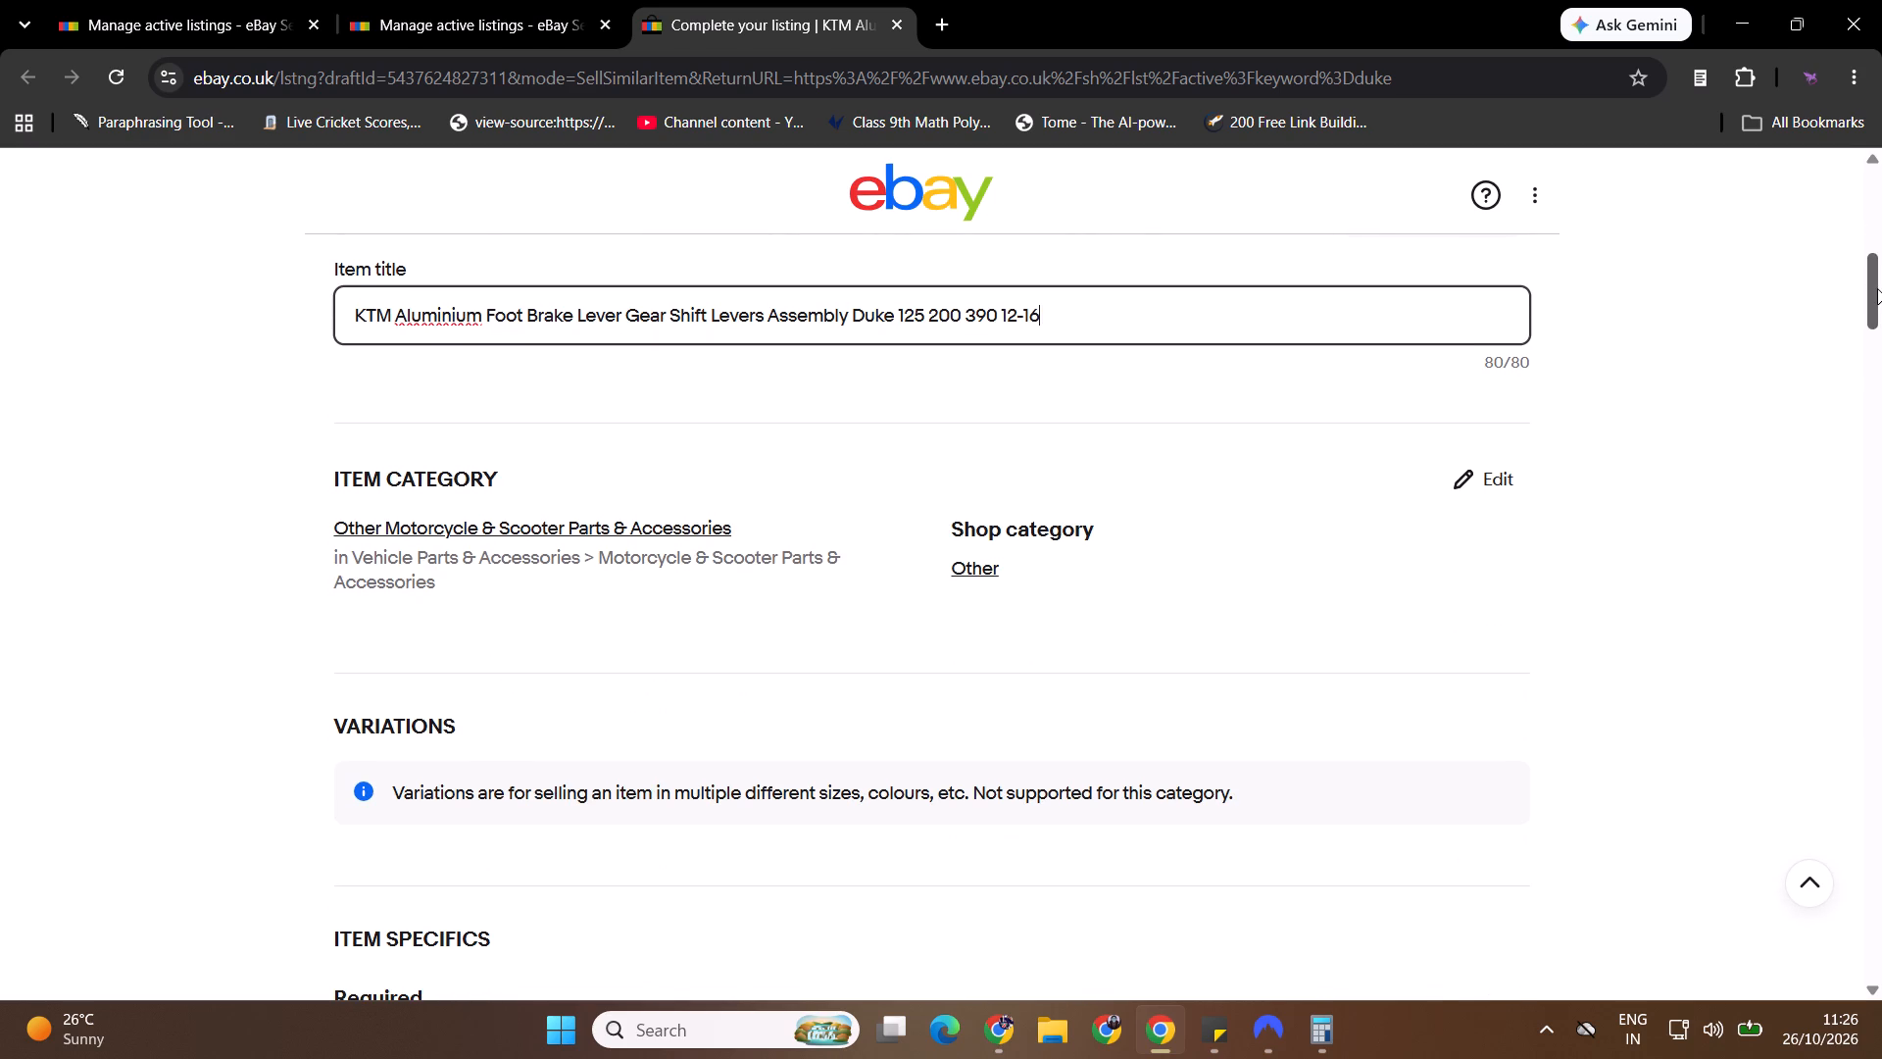
{"action": "left_click_drag", "start_coordinate": [1877, 288], "coordinate": [1880, 362]}
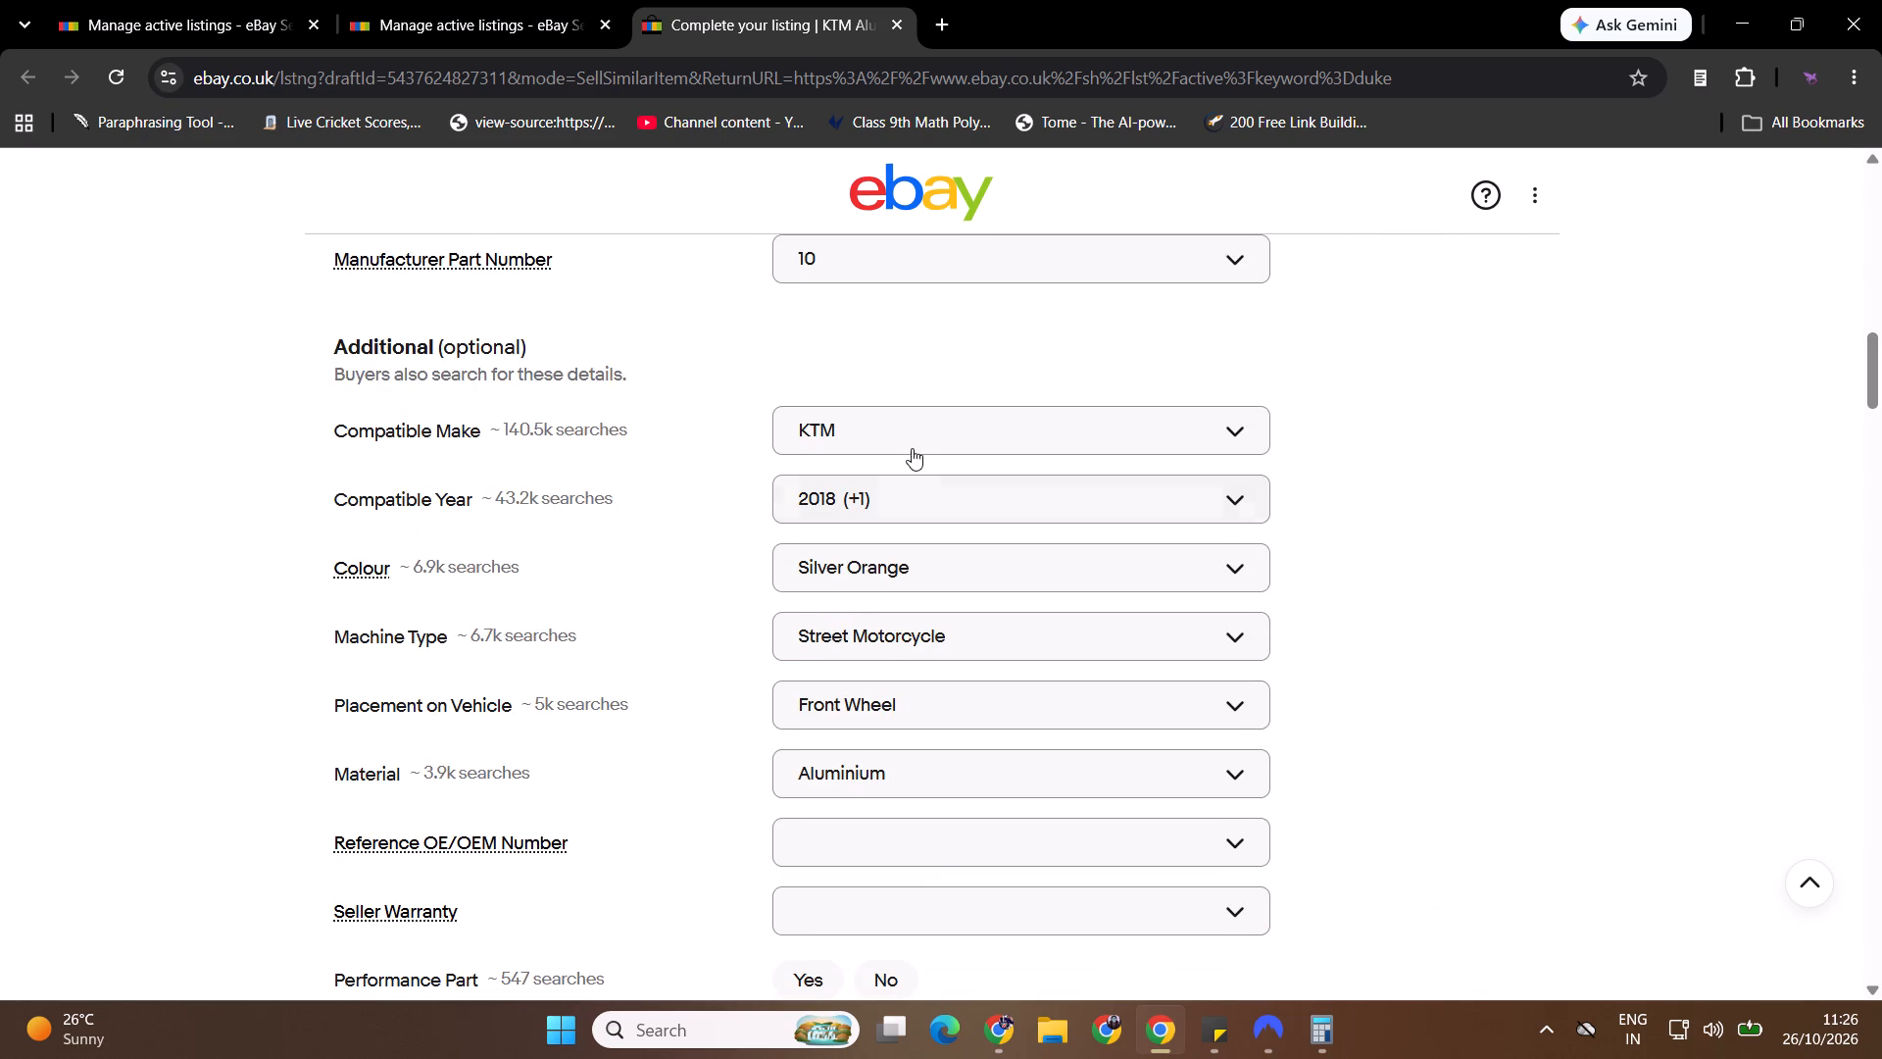
{"action": "left_click_drag", "start_coordinate": [1848, 357], "coordinate": [1850, 355]}
{"action": "left_click_drag", "start_coordinate": [1850, 355], "coordinate": [1874, 251]}
{"action": "left_click", "coordinate": [1874, 255]}
{"action": "left_click_drag", "start_coordinate": [1873, 279], "coordinate": [1878, 207]}
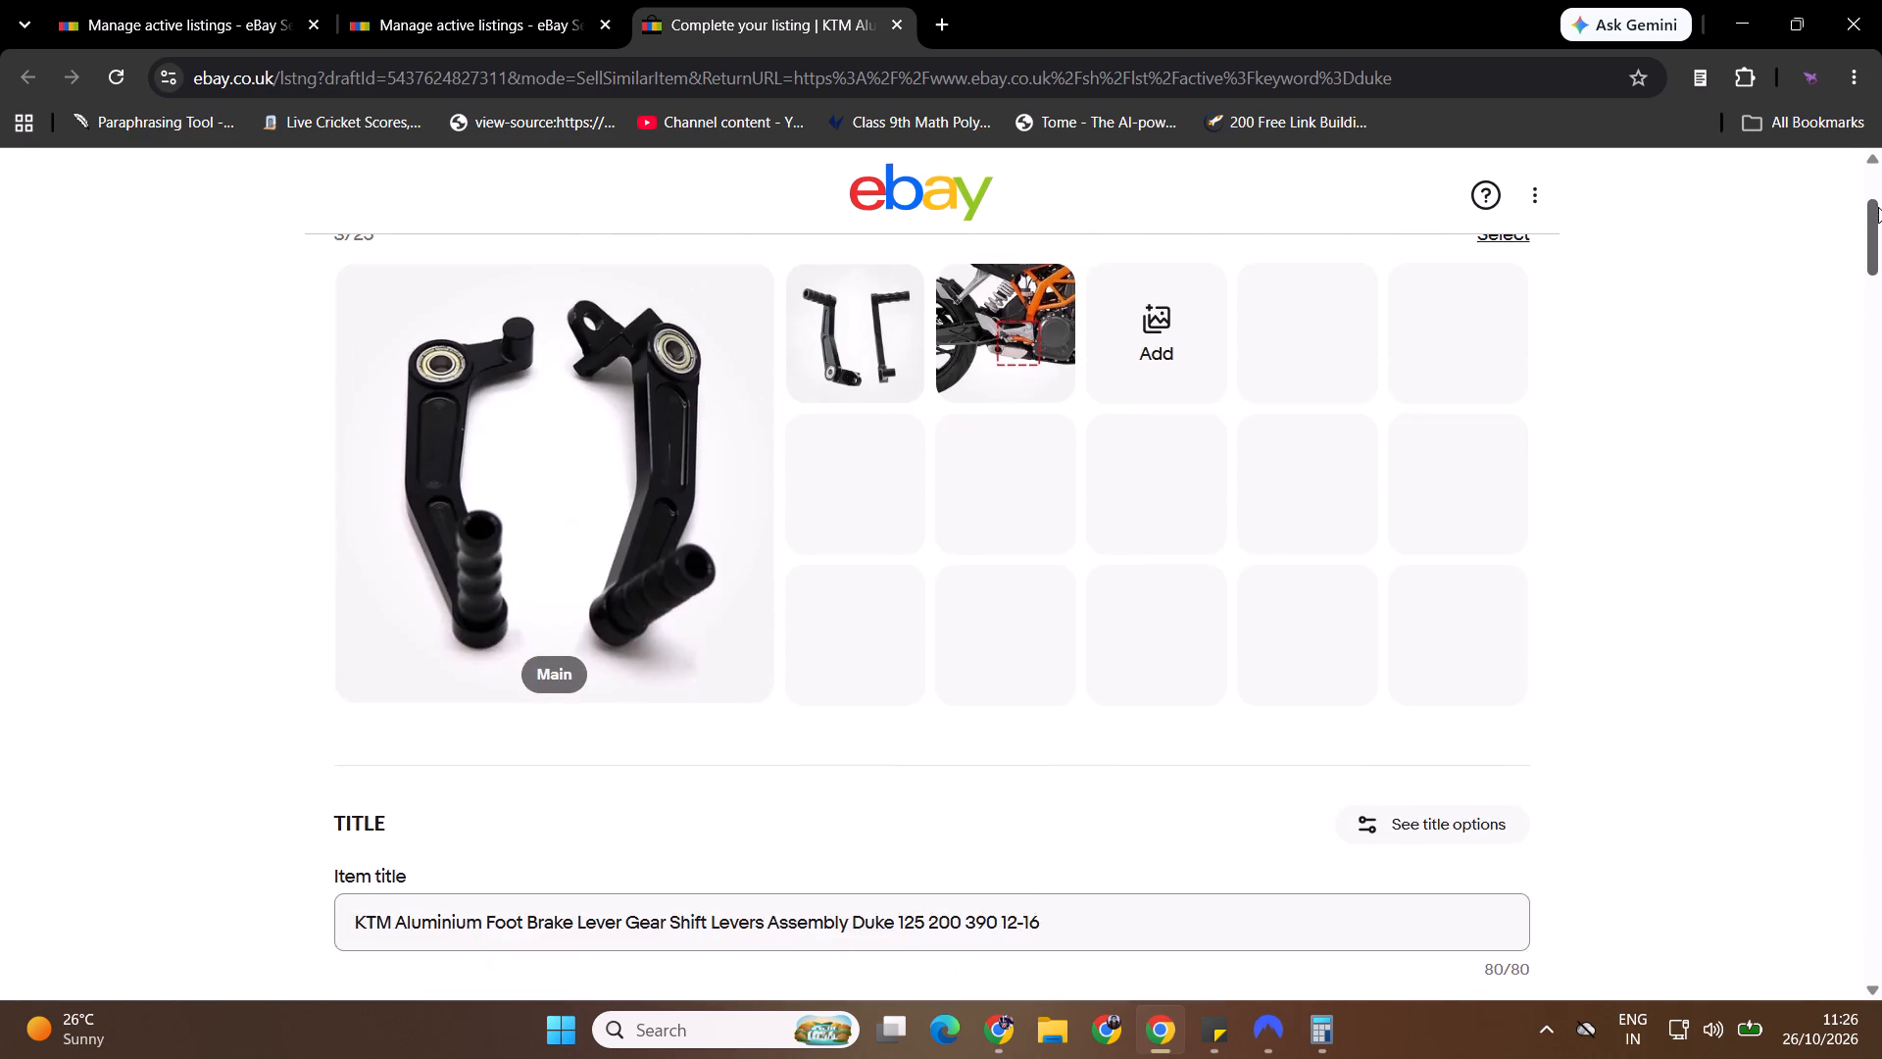
Set the Colour item specific to Black.
{"action": "left_click_drag", "start_coordinate": [1878, 207], "coordinate": [1878, 328]}
{"action": "left_click", "coordinate": [925, 742]}
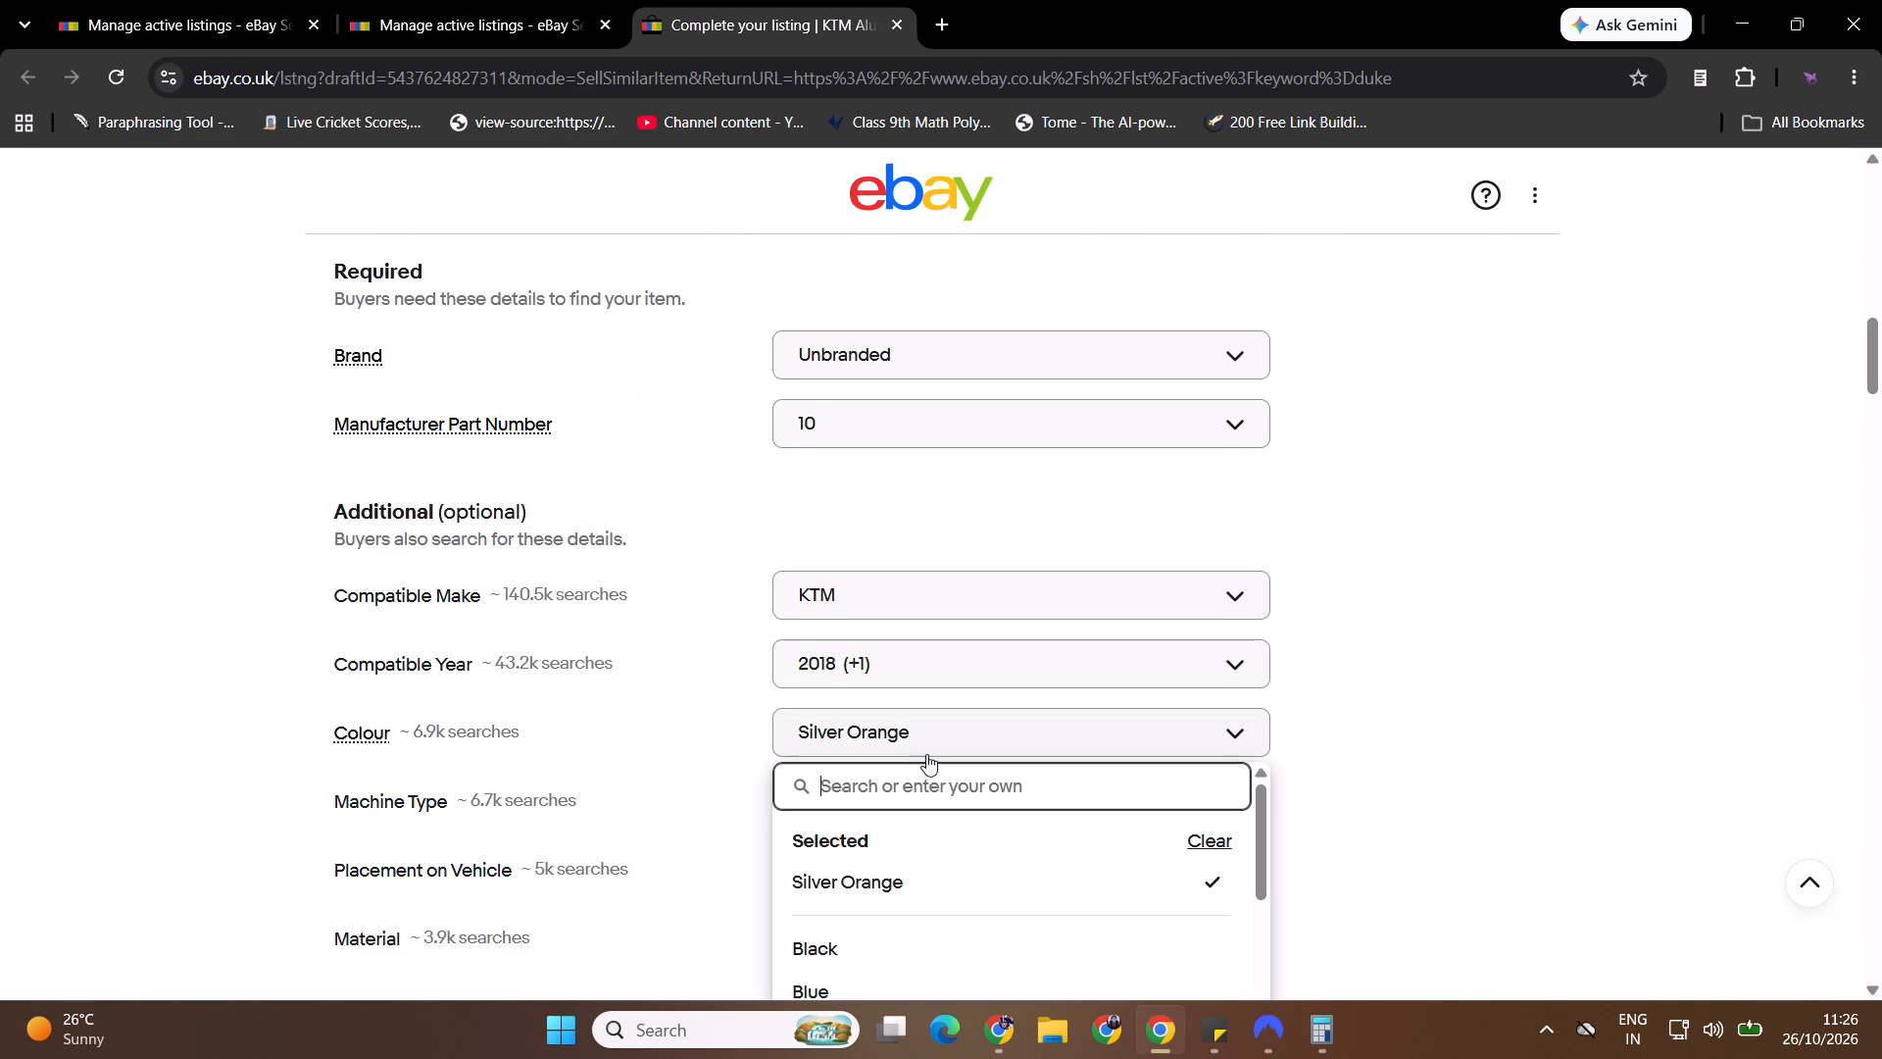
{"action": "left_click", "coordinate": [894, 968]}
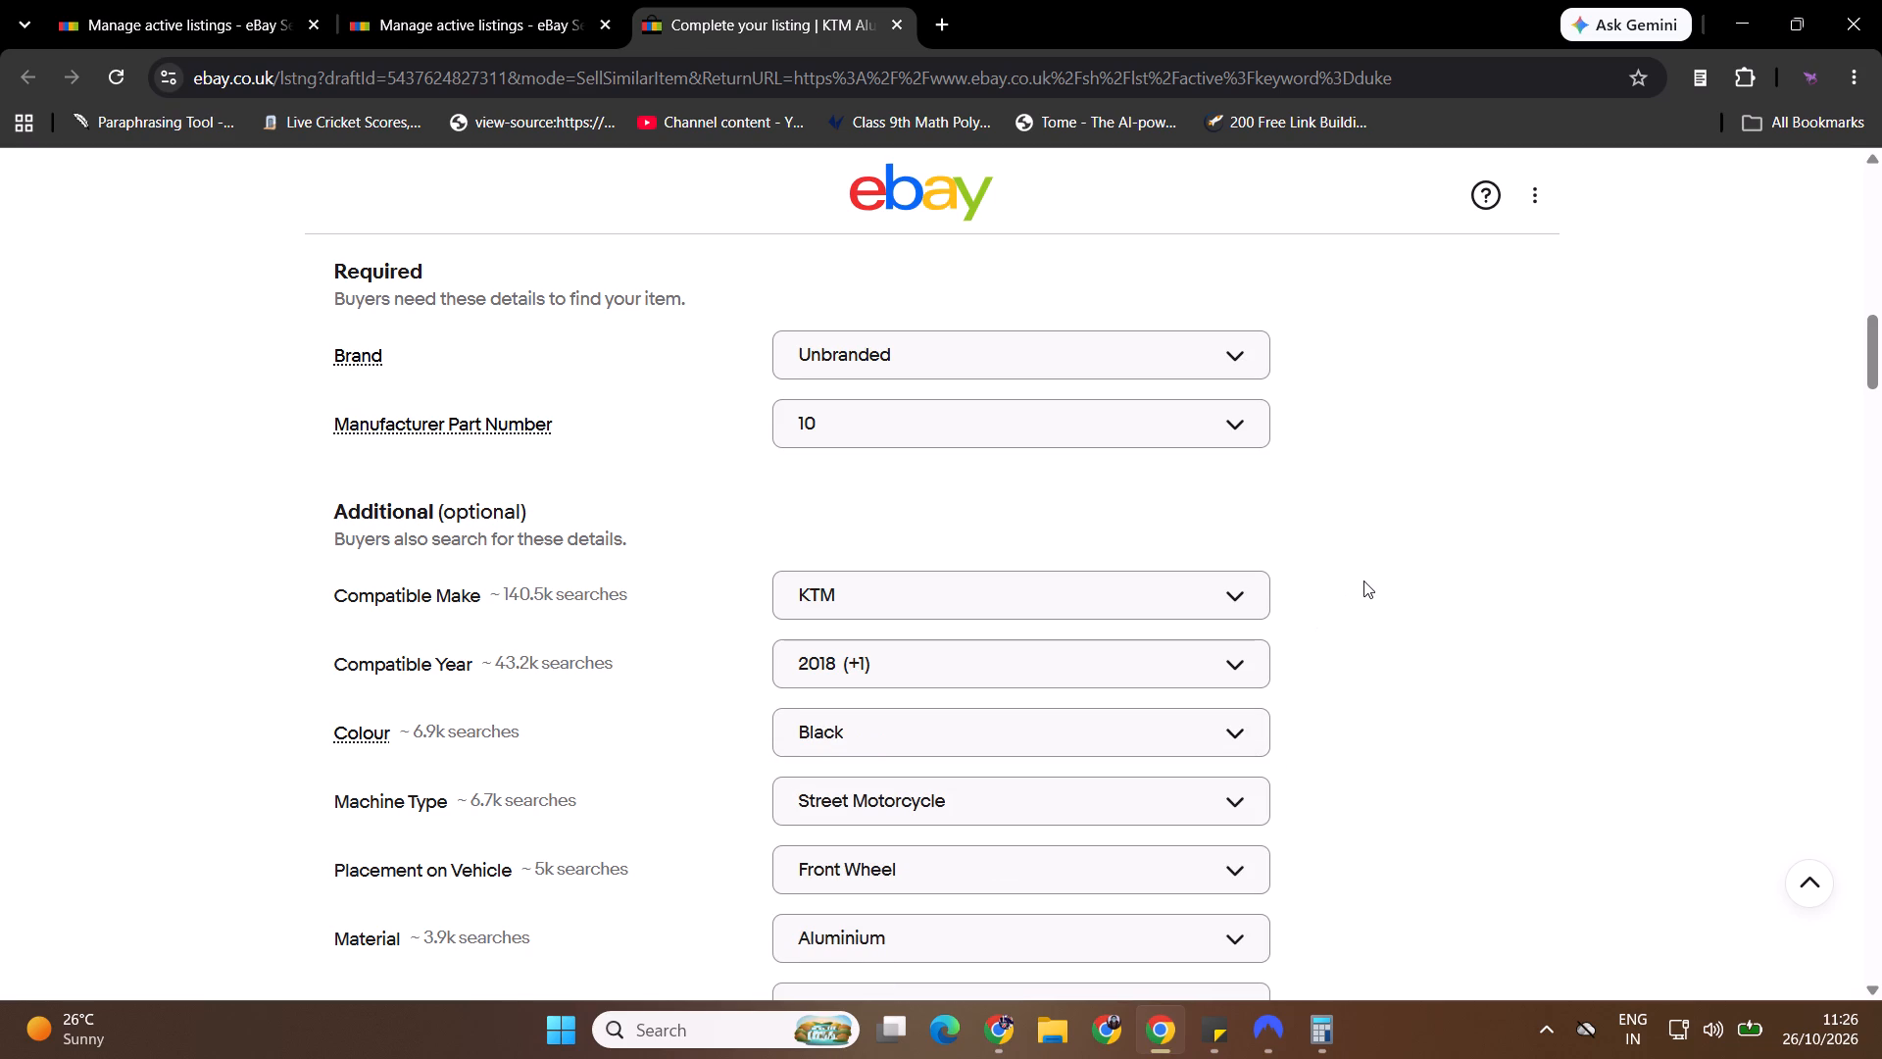
{"action": "left_click", "coordinate": [1363, 580]}
Clear the selected Compatible Year values and select 2012 and 2016 instead.
{"action": "middle_click", "coordinate": [1363, 570]}
{"action": "left_click", "coordinate": [1367, 689]}
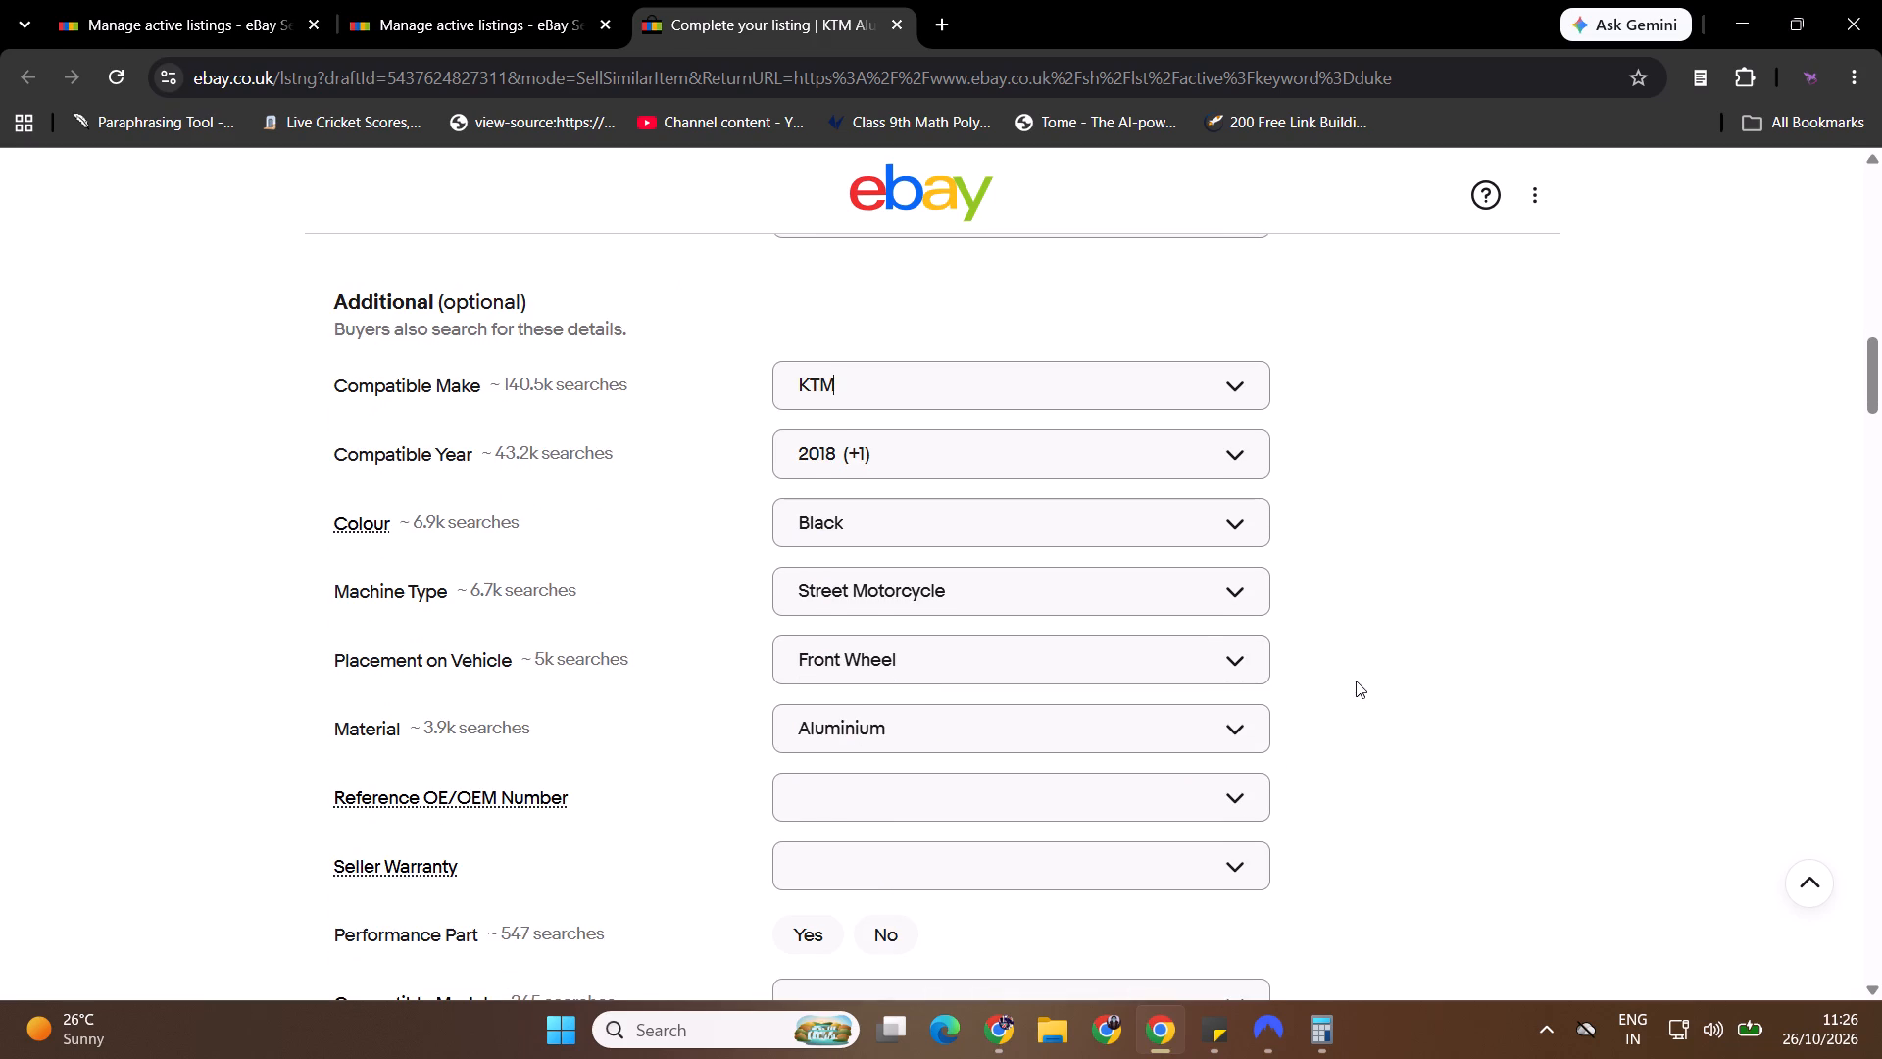
{"action": "left_click_drag", "start_coordinate": [1873, 345], "coordinate": [1881, 246]}
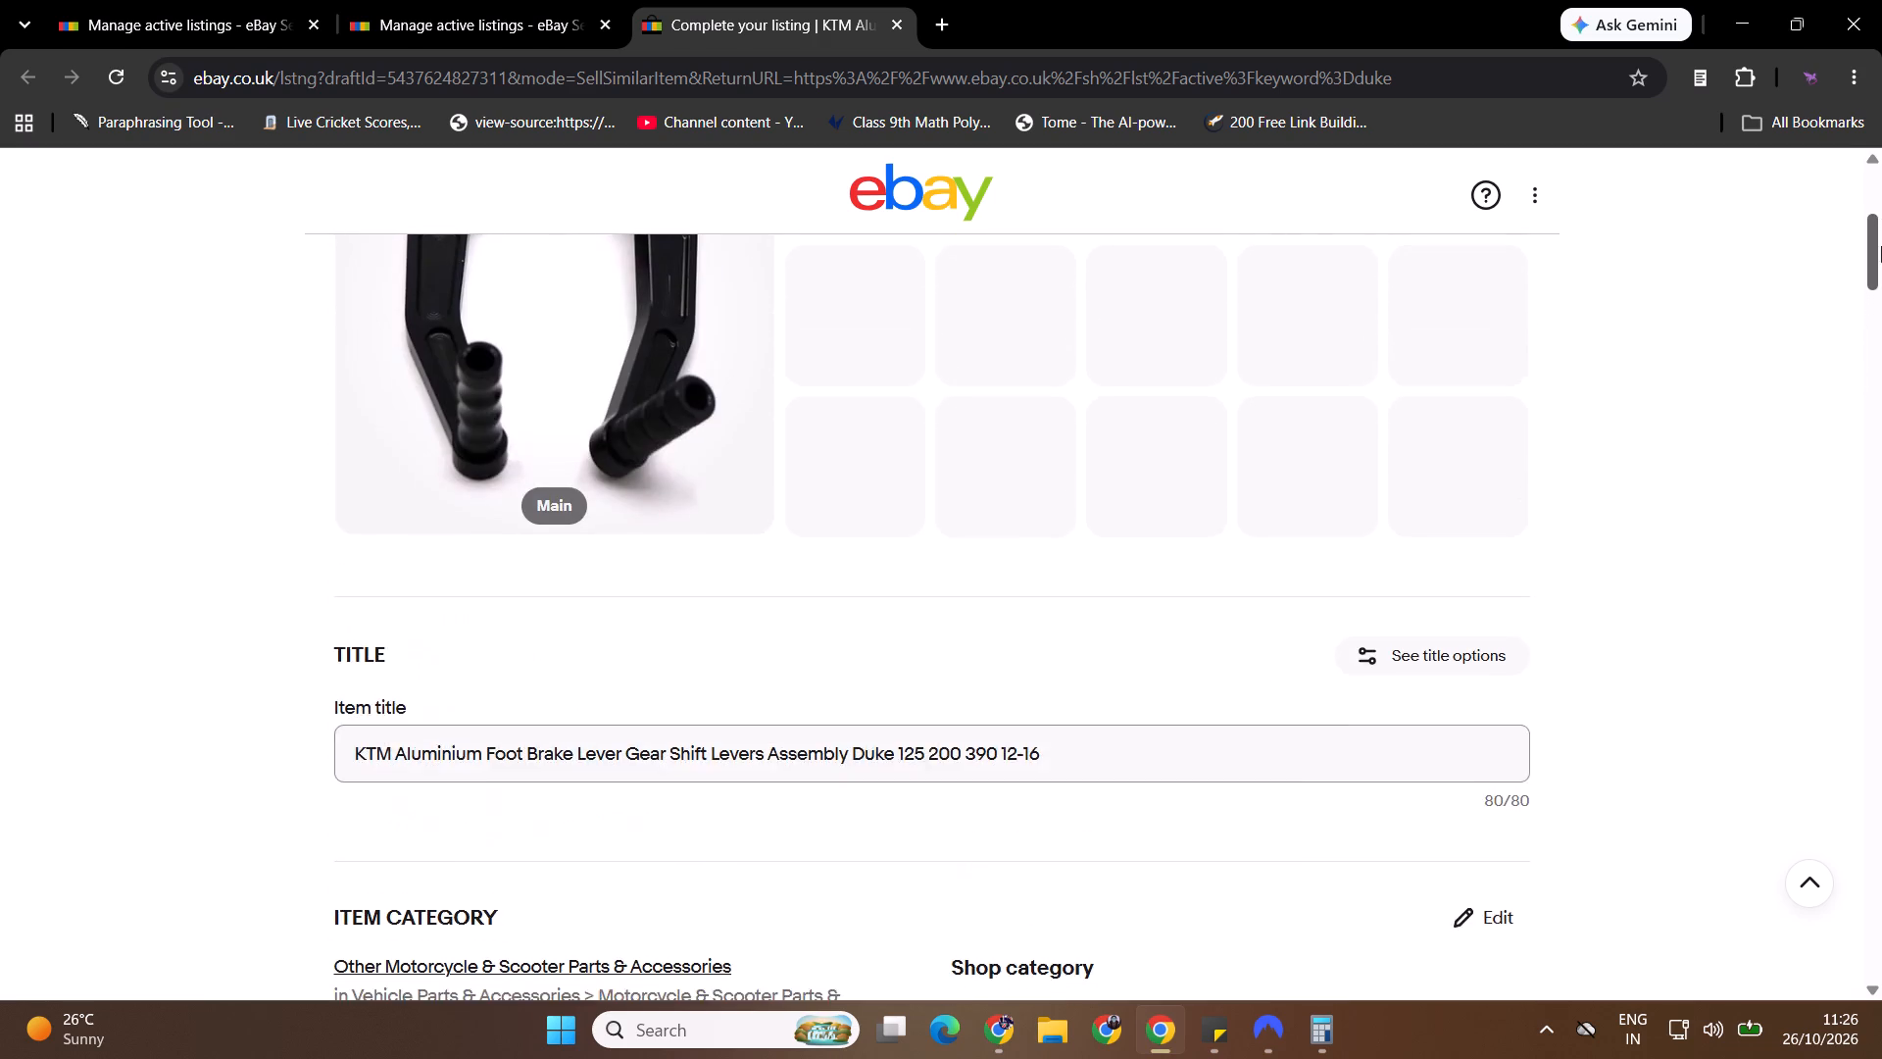
{"action": "left_click_drag", "start_coordinate": [1881, 246], "coordinate": [1881, 333]}
{"action": "left_click", "coordinate": [840, 614]}
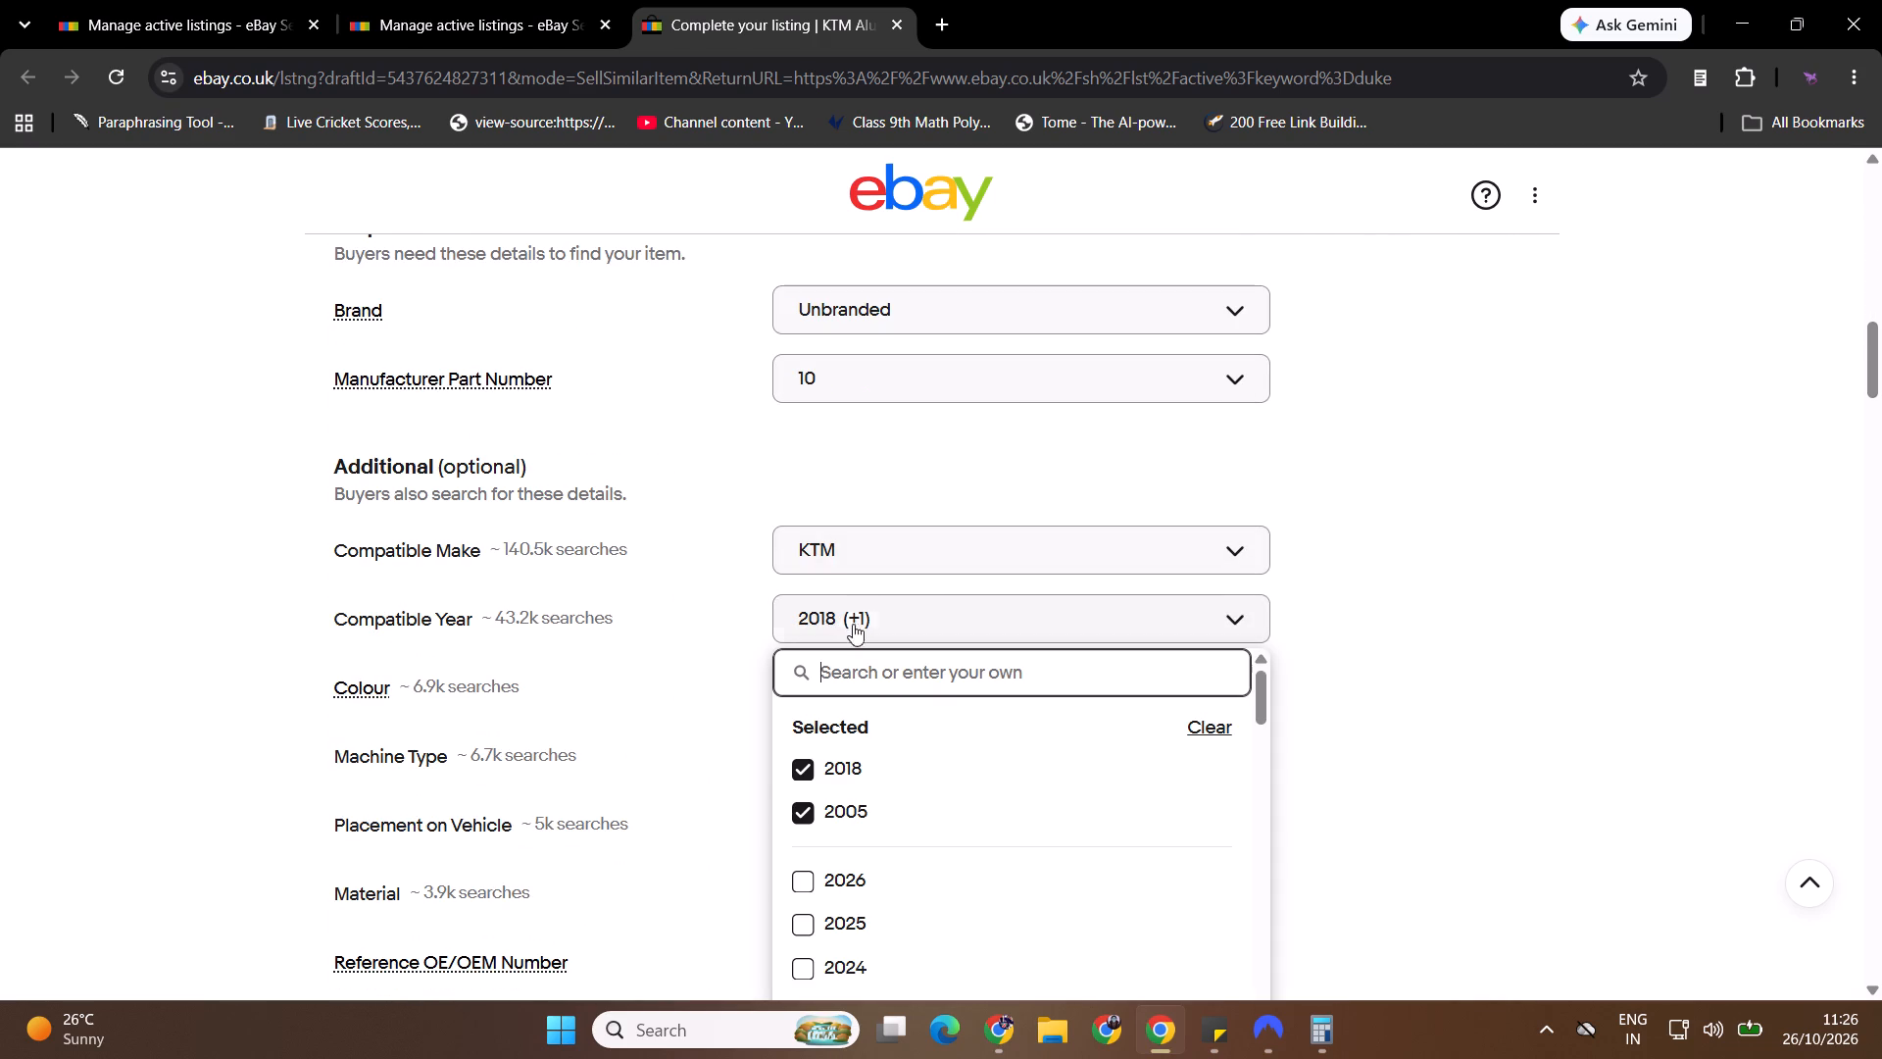
{"action": "left_click", "coordinate": [1217, 720]}
{"action": "left_click", "coordinate": [1163, 670]}
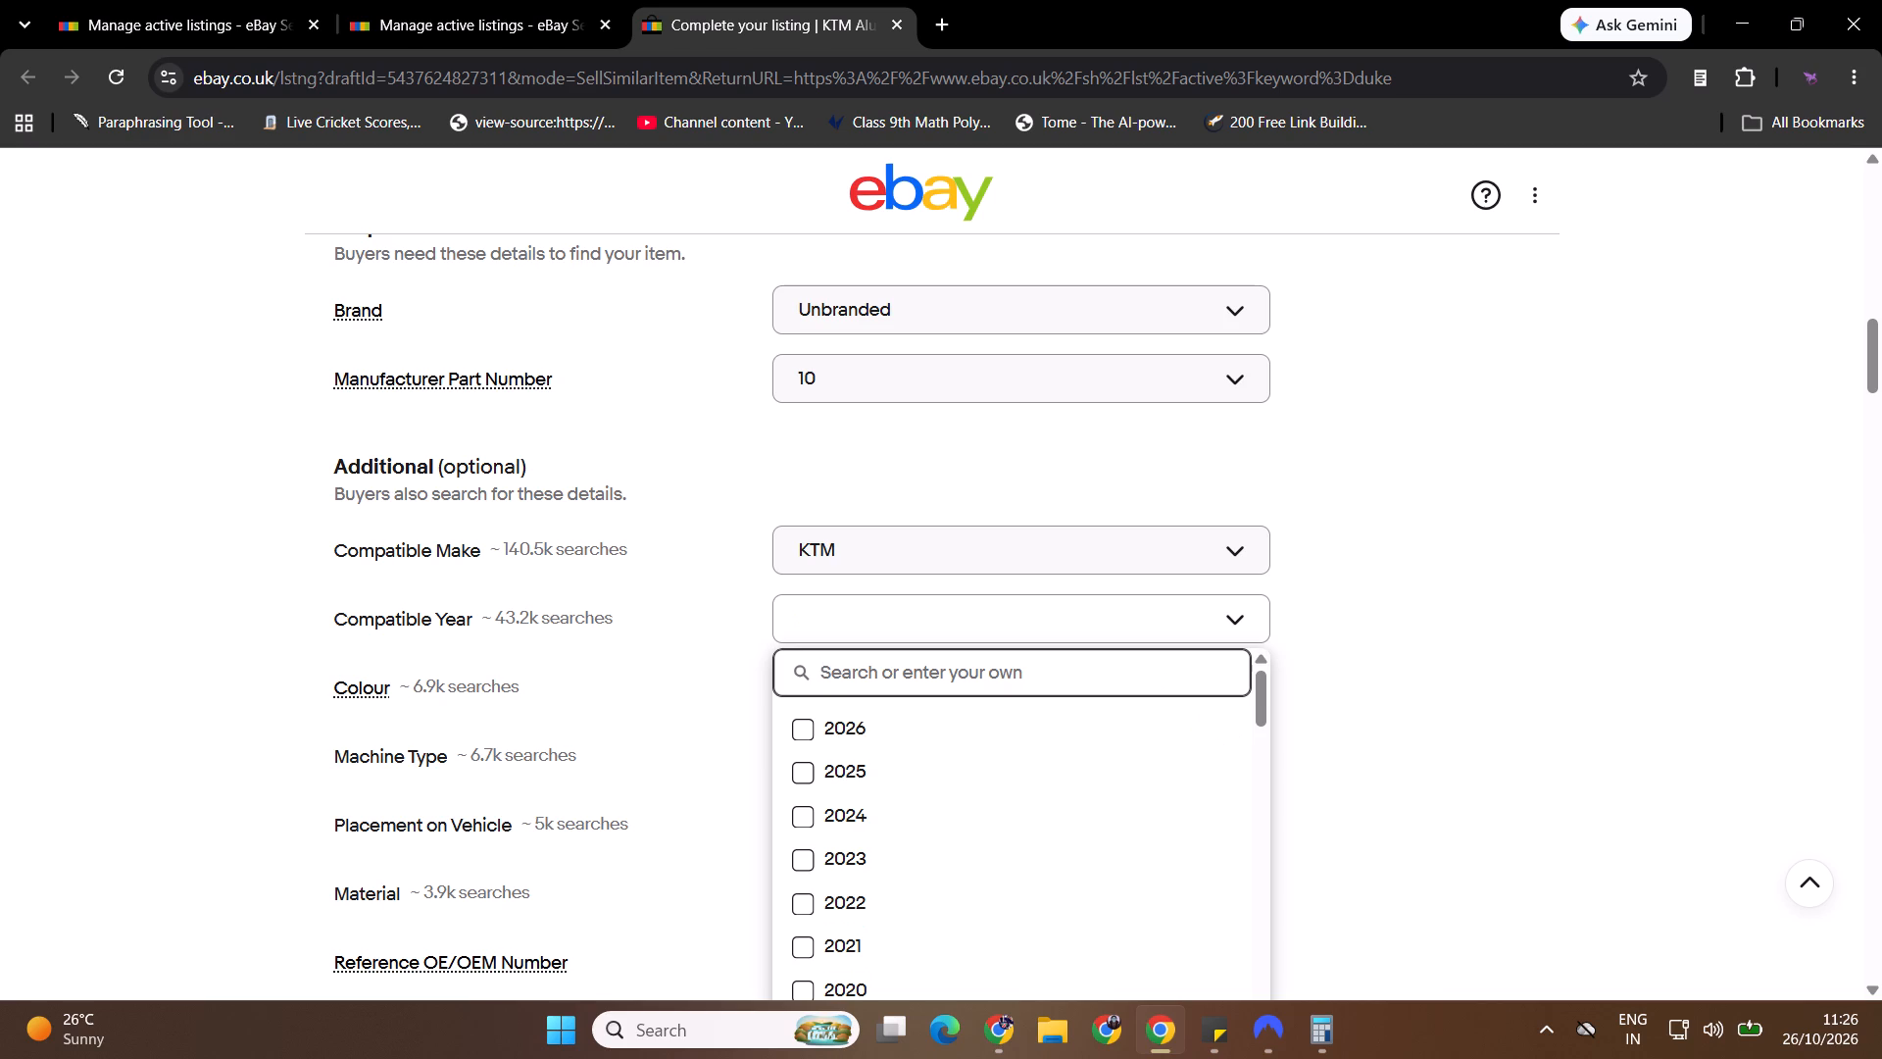
{"action": "type", "text": "12"}
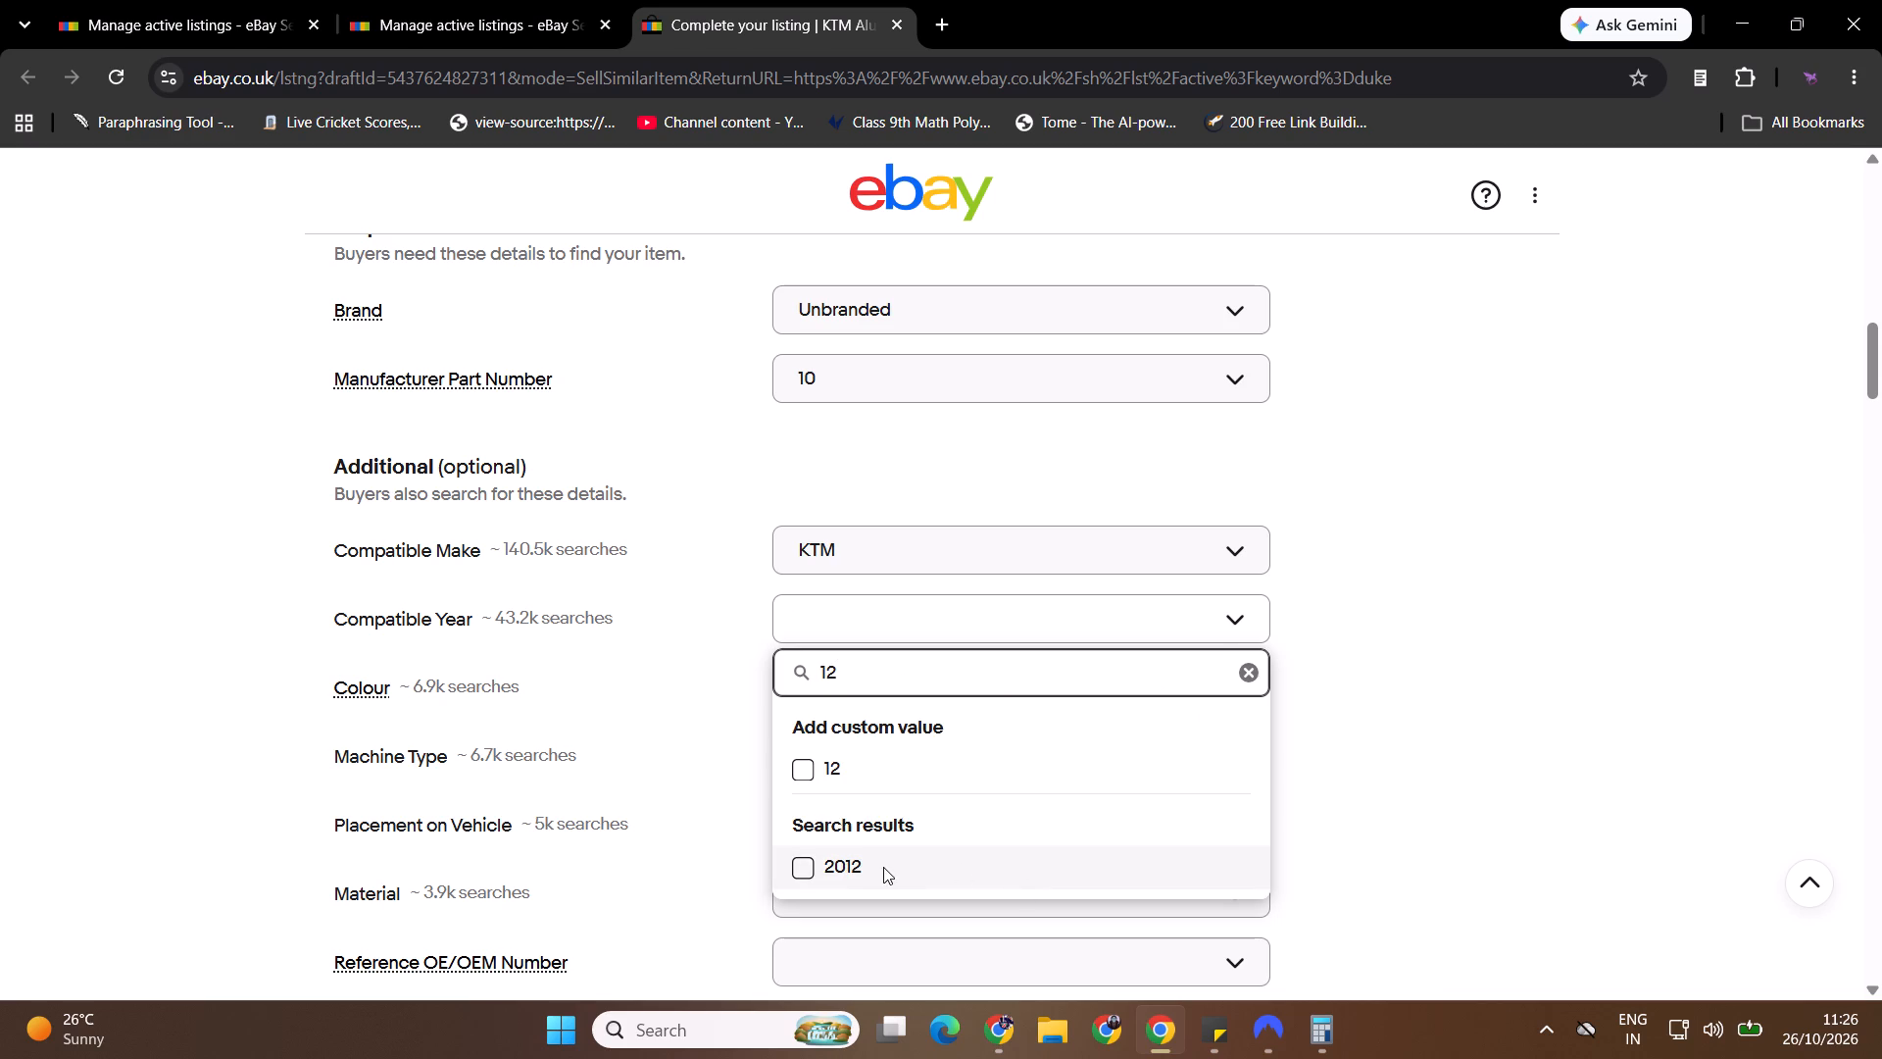
{"action": "left_click", "coordinate": [883, 867]}
{"action": "left_click", "coordinate": [874, 671]}
{"action": "key", "text": "BackSpace"}
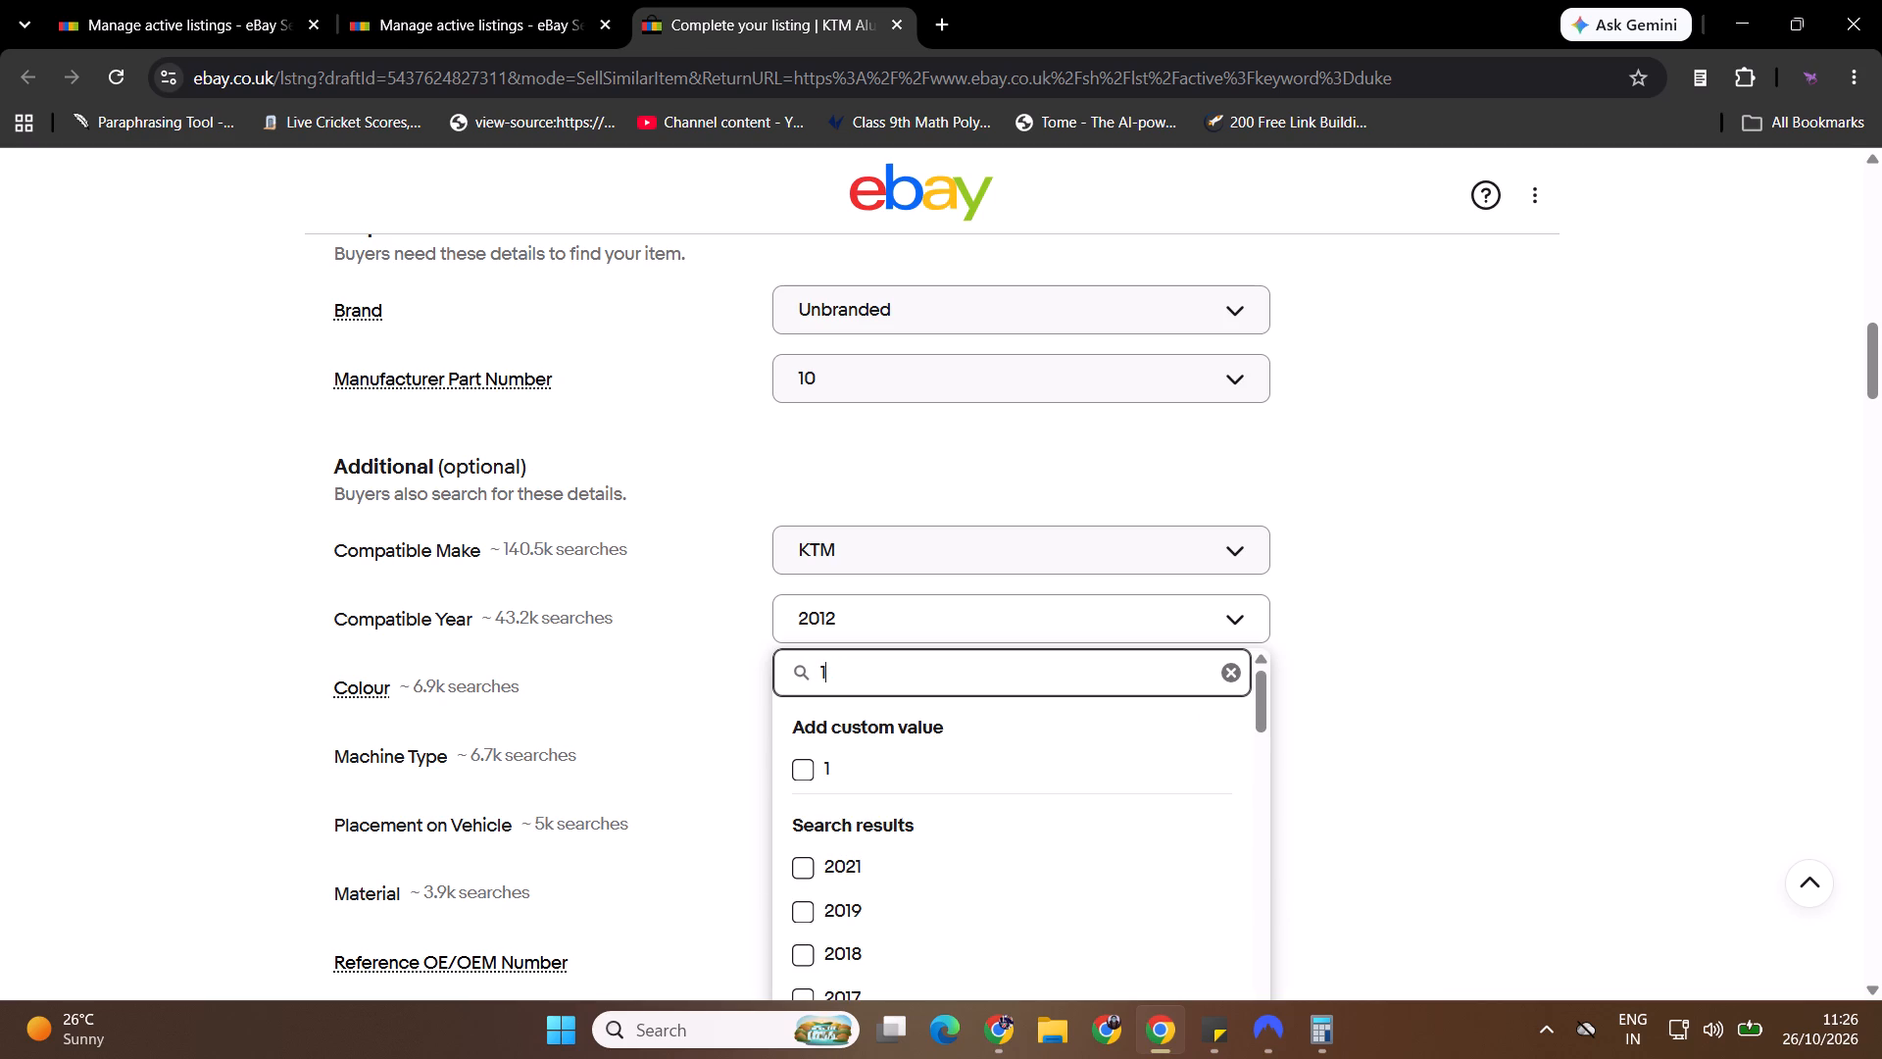
{"action": "key", "text": "6"}
{"action": "left_click", "coordinate": [833, 878]}
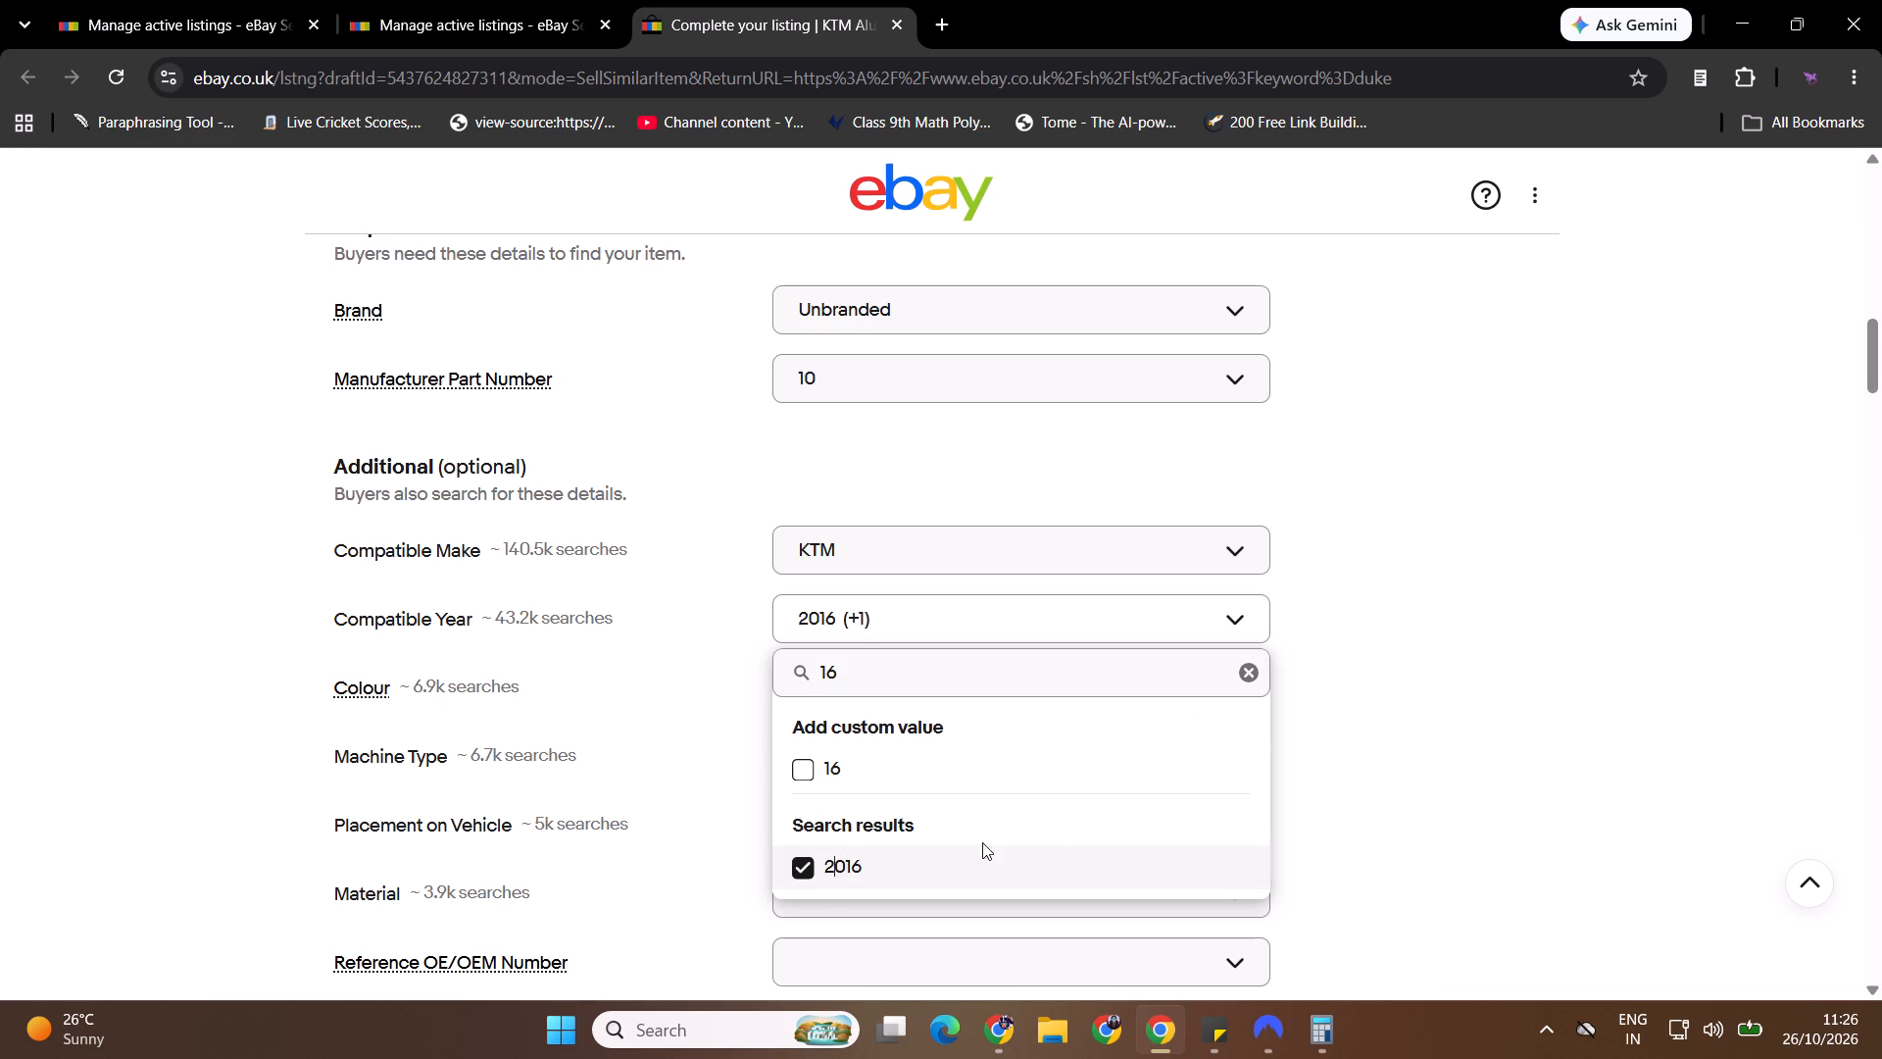
{"action": "left_click", "coordinate": [1549, 639]}
Add Rear Wheel to the Placement on Vehicle selection.
{"action": "middle_click", "coordinate": [1354, 636]}
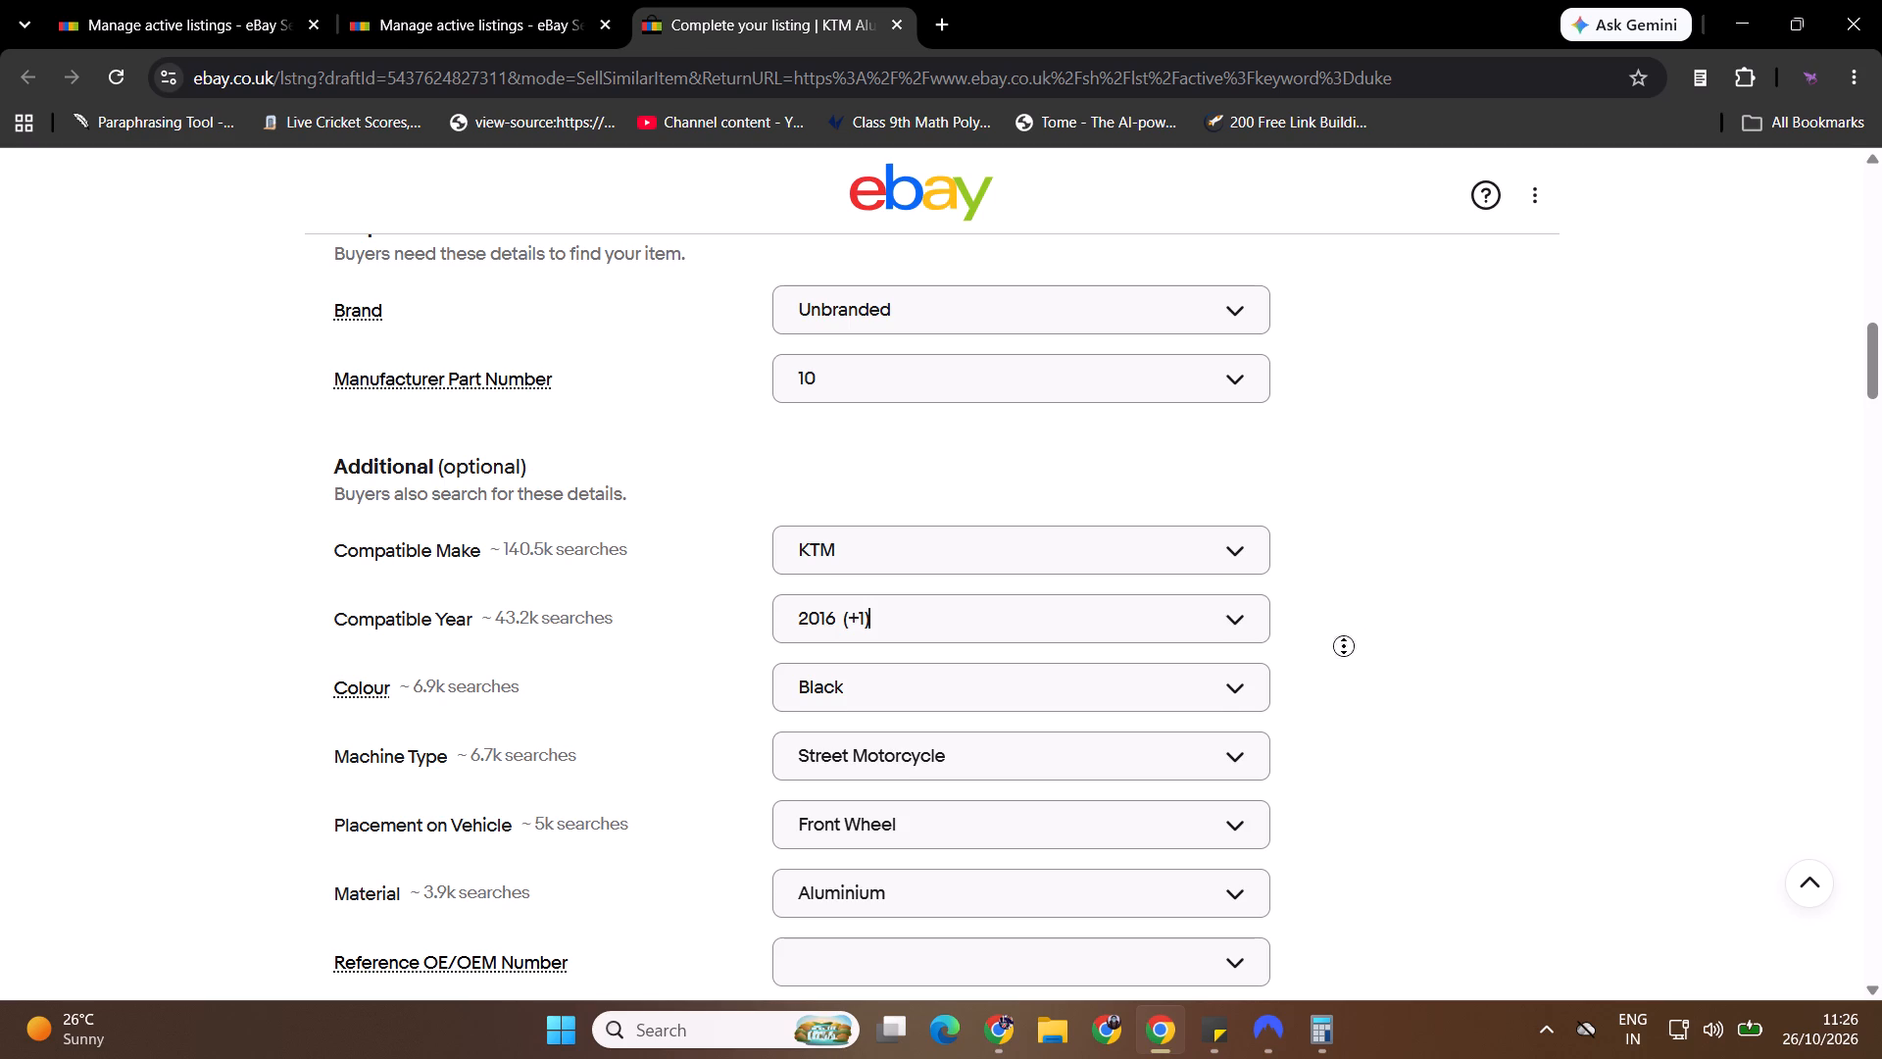
{"action": "left_click", "coordinate": [1335, 696]}
{"action": "left_click", "coordinate": [1049, 703]}
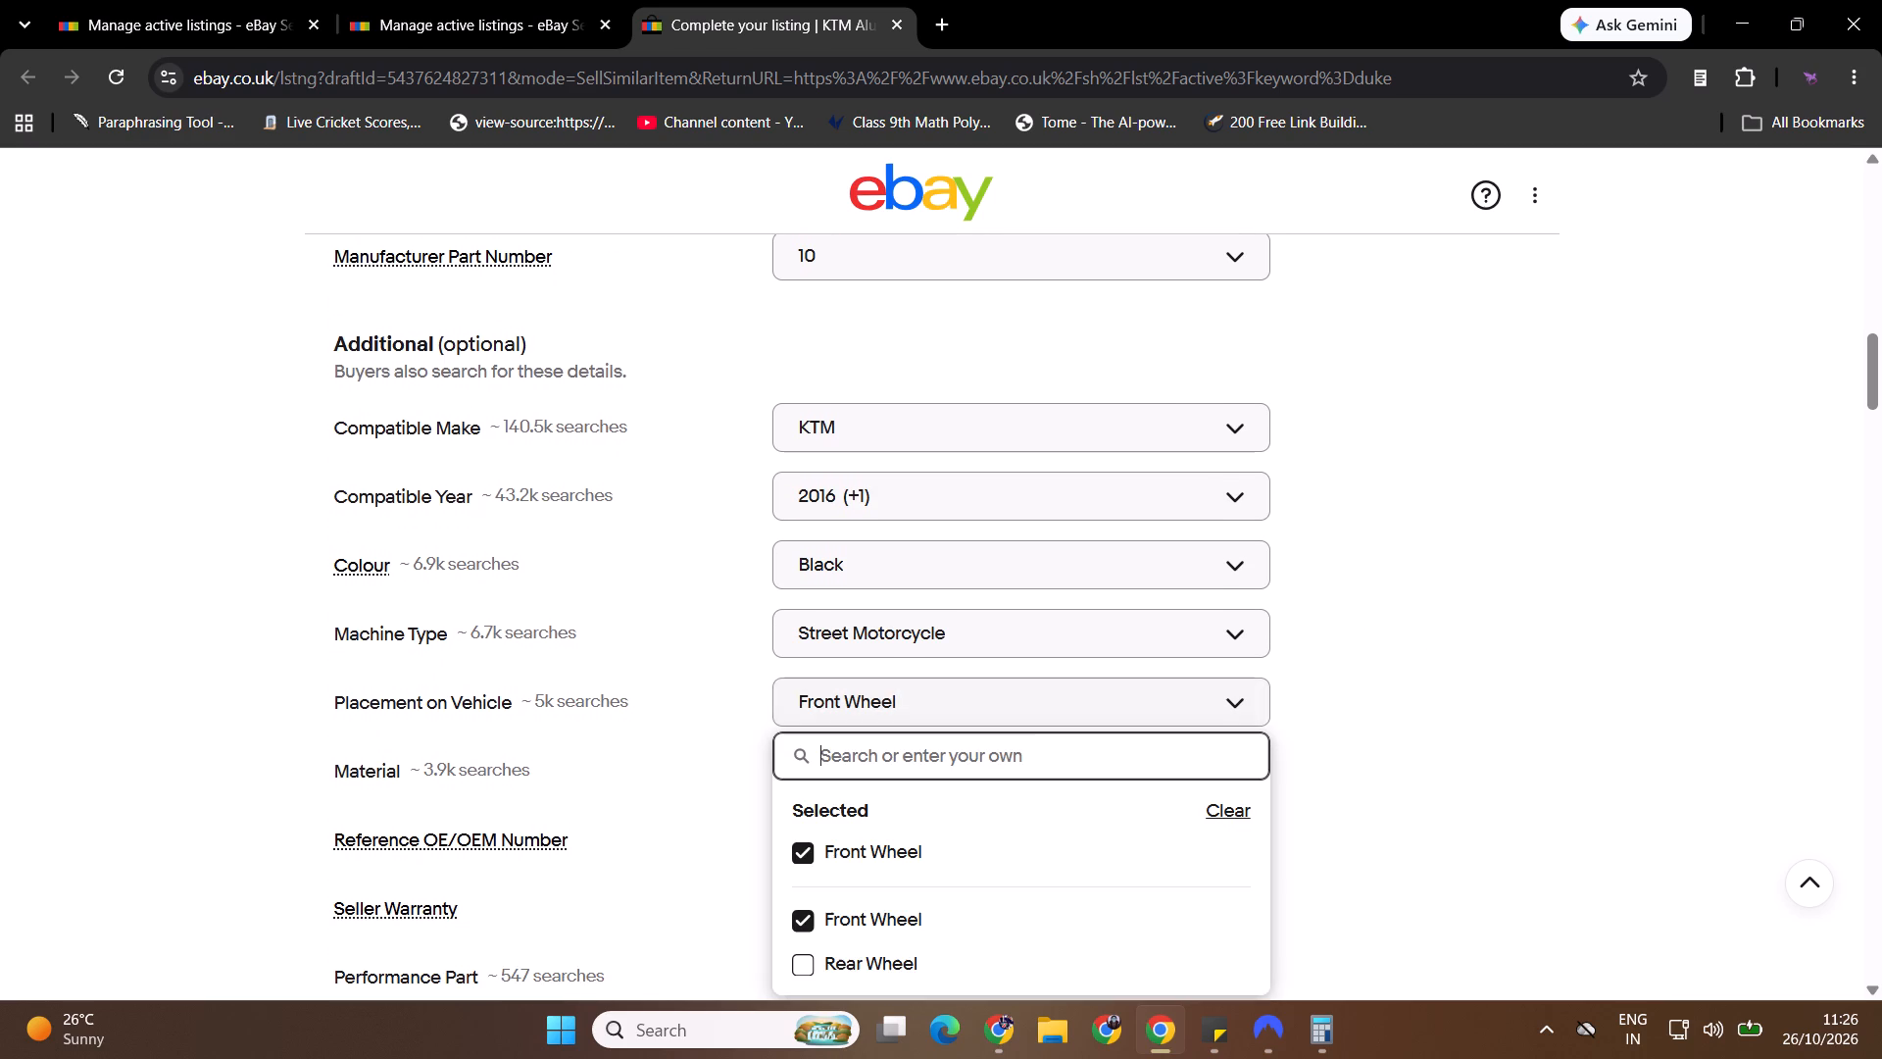
{"action": "left_click", "coordinate": [879, 969]}
{"action": "left_click", "coordinate": [1374, 653]}
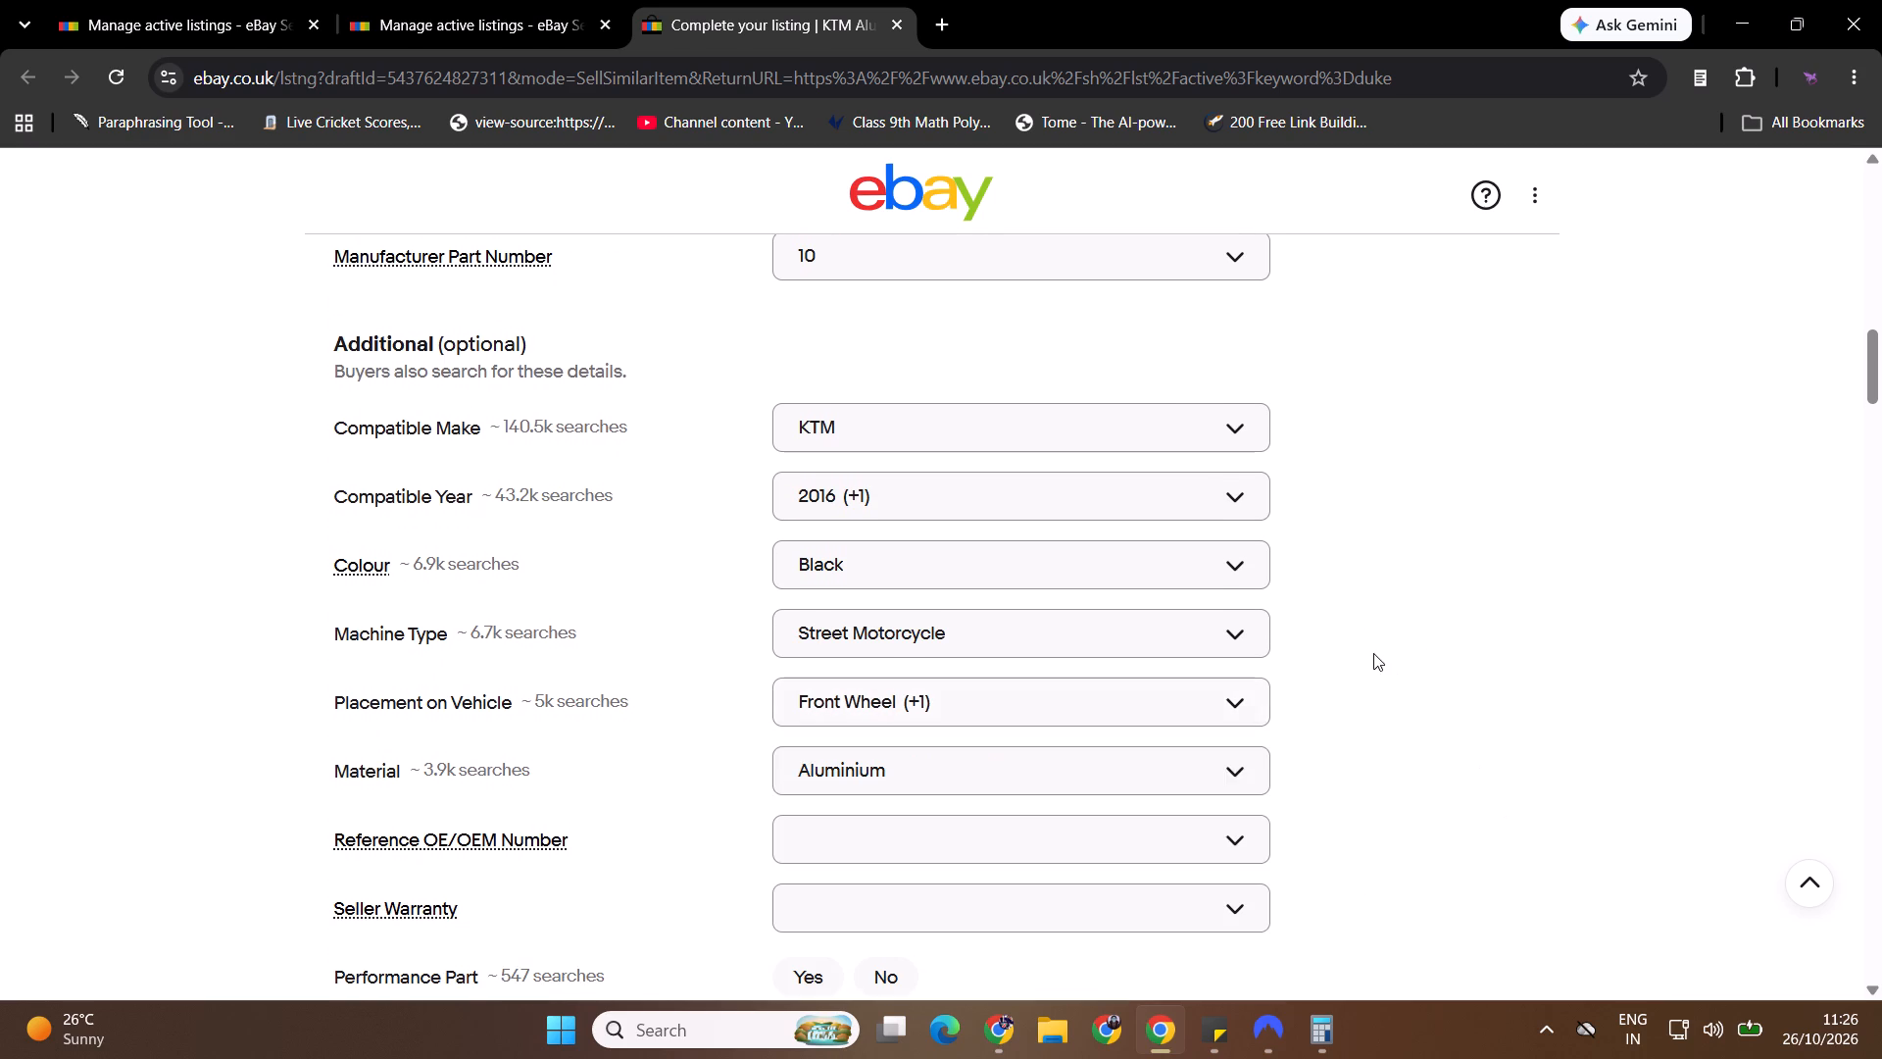
{"action": "middle_click", "coordinate": [1324, 645]}
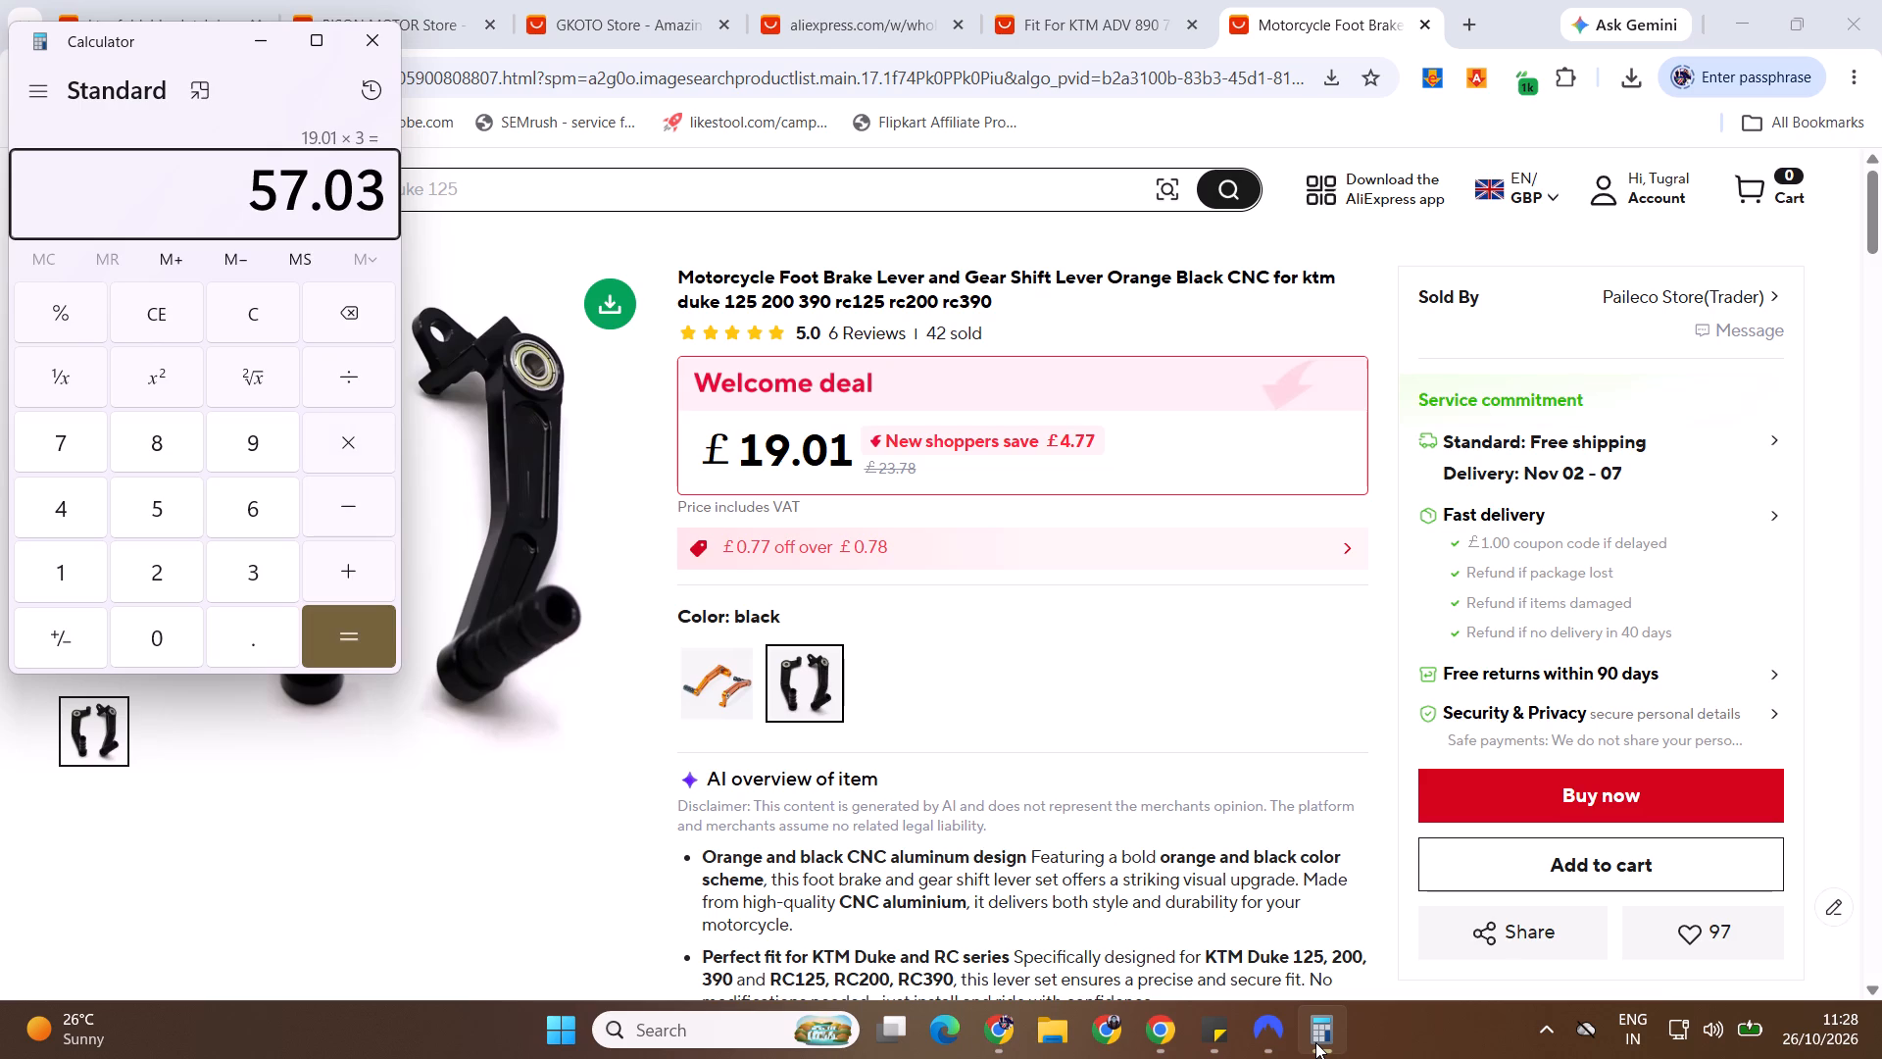
Return to the eBay draft's pricing section and examine similar sold listings from the last 90 days for comparable lever kits.
{"action": "key", "text": "alt+Tab"}
{"action": "key", "text": "alt+Tab"}
{"action": "key", "text": "alt+Tab"}
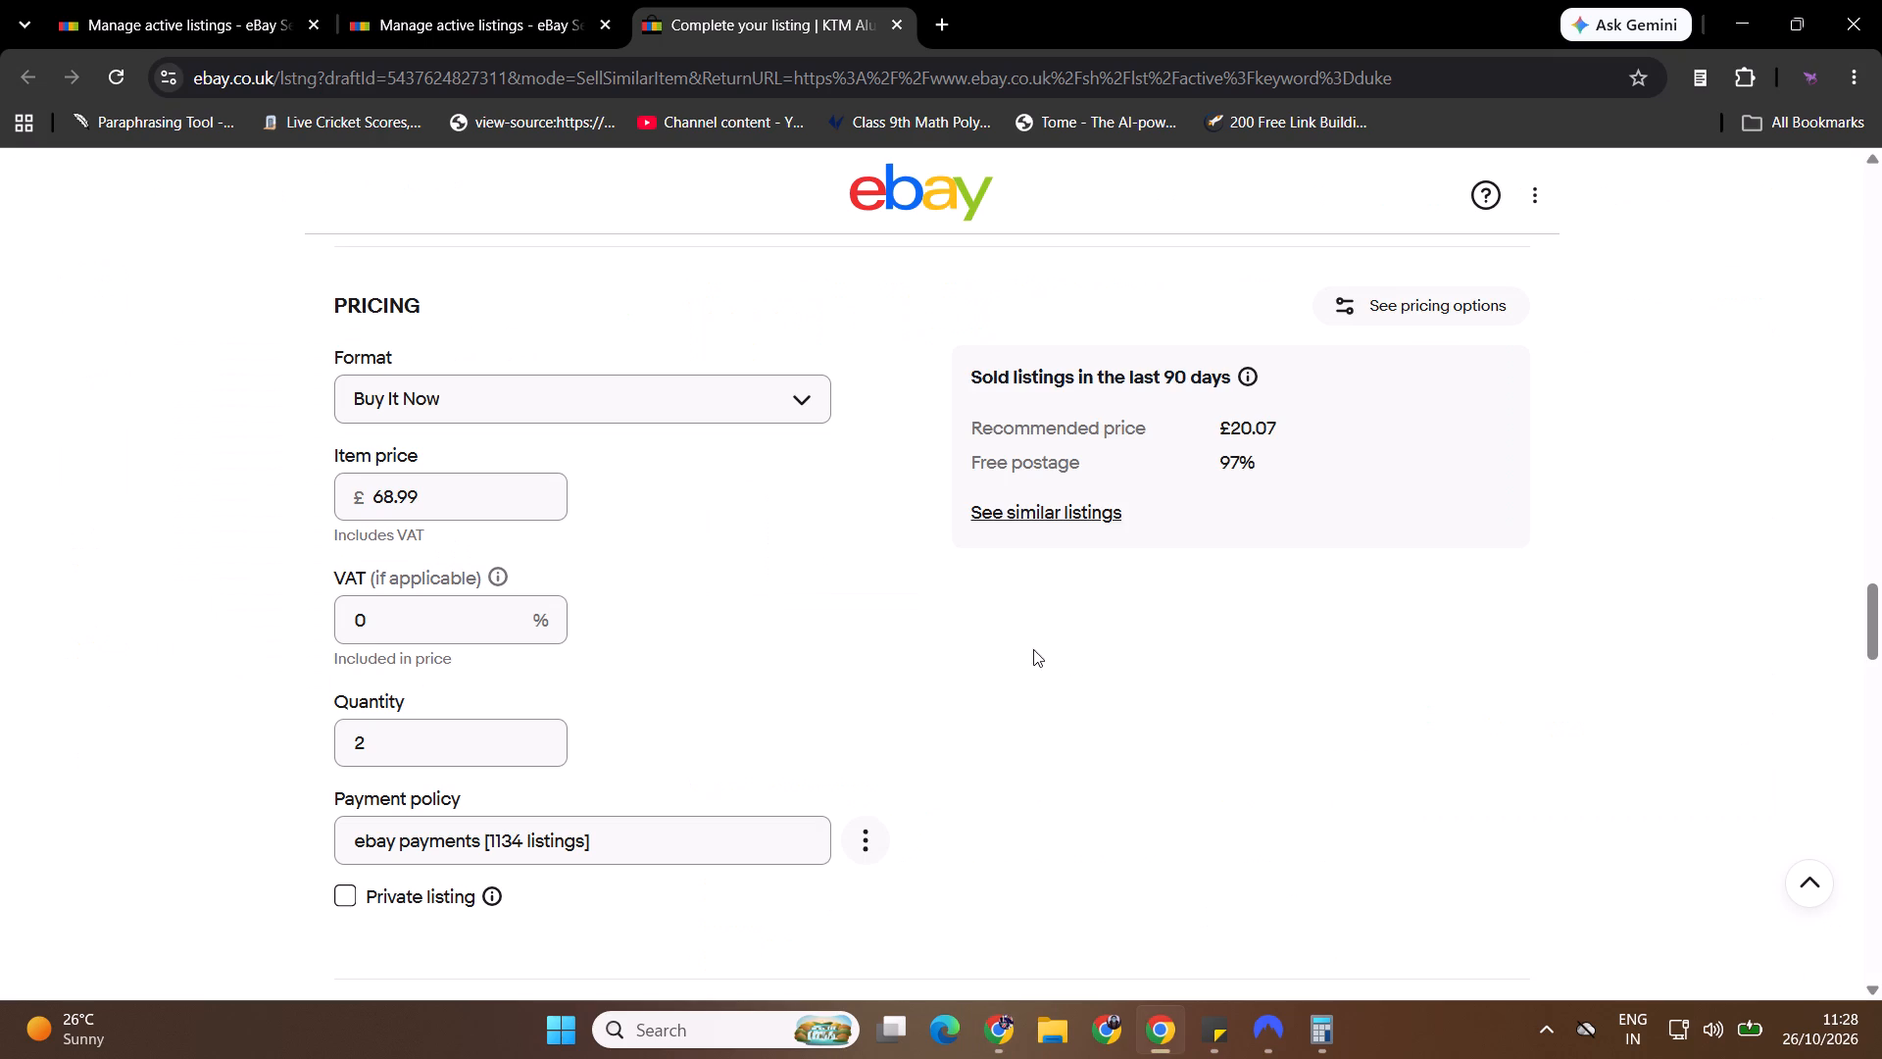
{"action": "left_click", "coordinate": [1078, 507]}
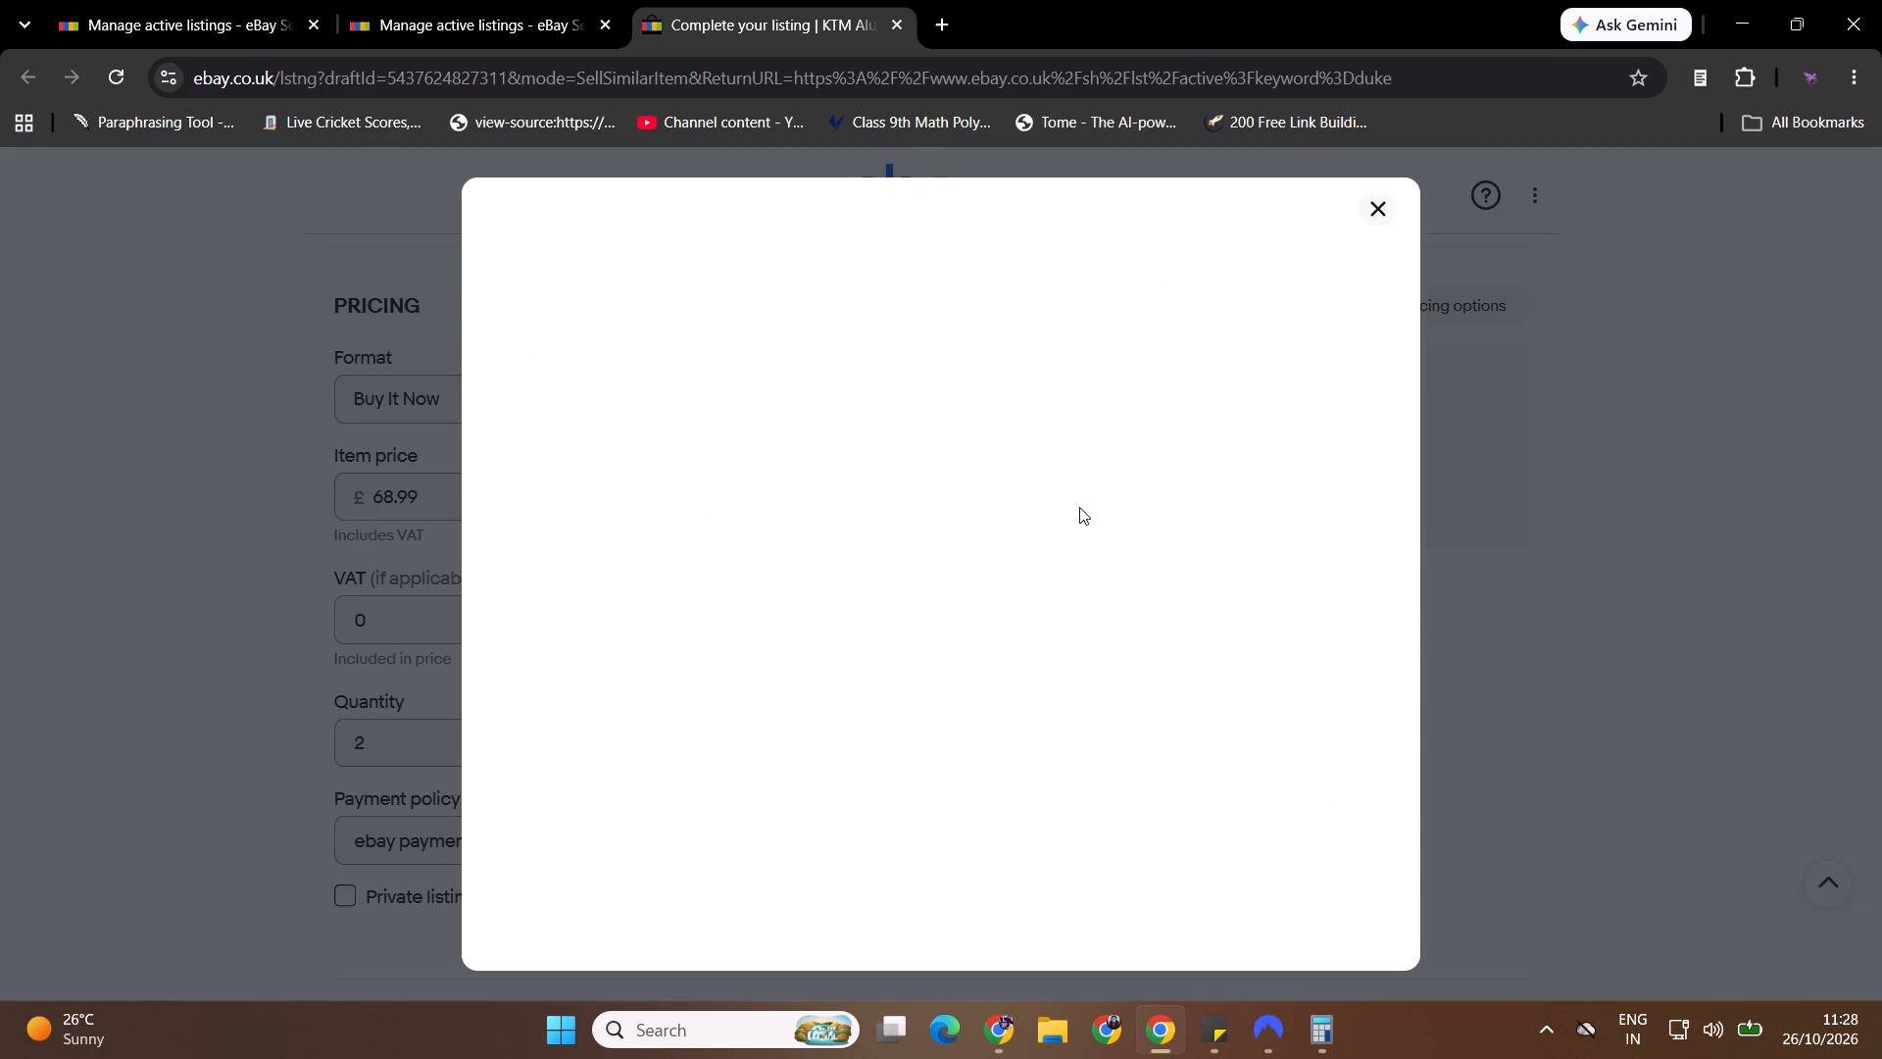
{"action": "left_click_drag", "start_coordinate": [1414, 331], "coordinate": [1414, 347]}
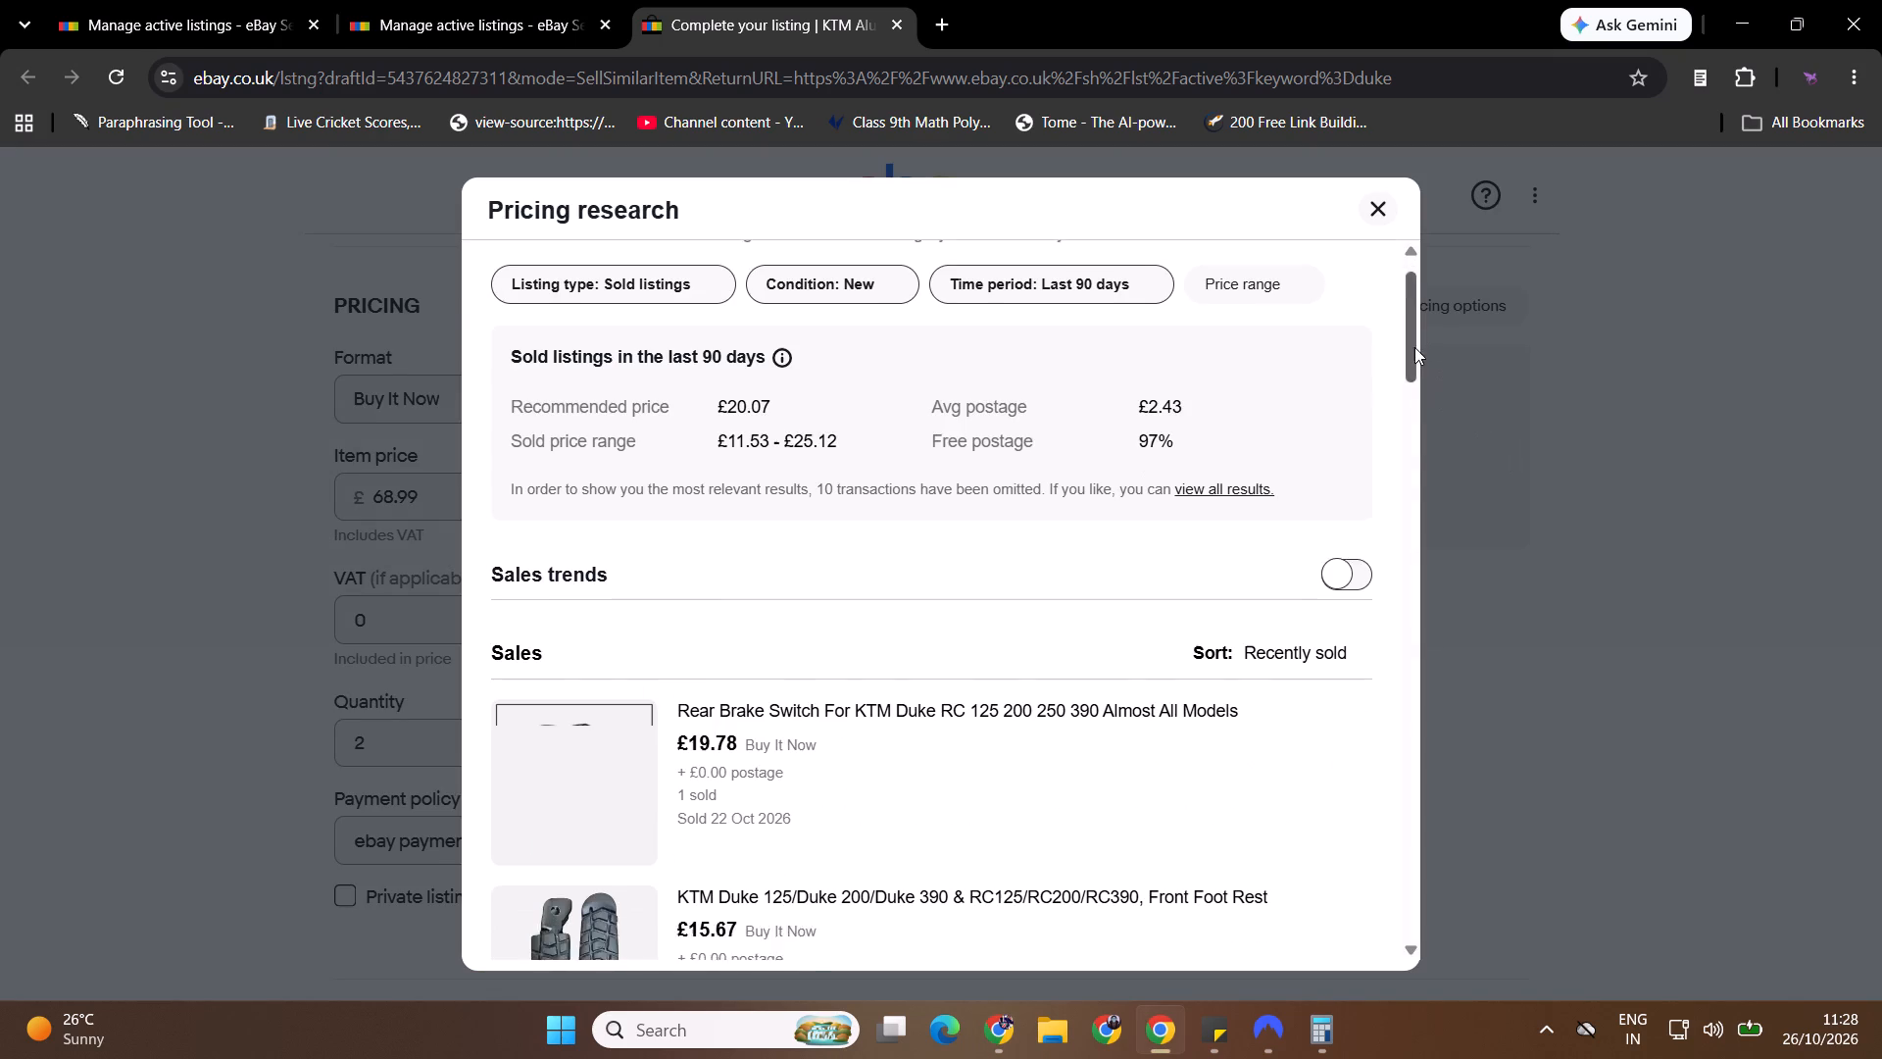
{"action": "left_click_drag", "start_coordinate": [1414, 347], "coordinate": [1420, 478]}
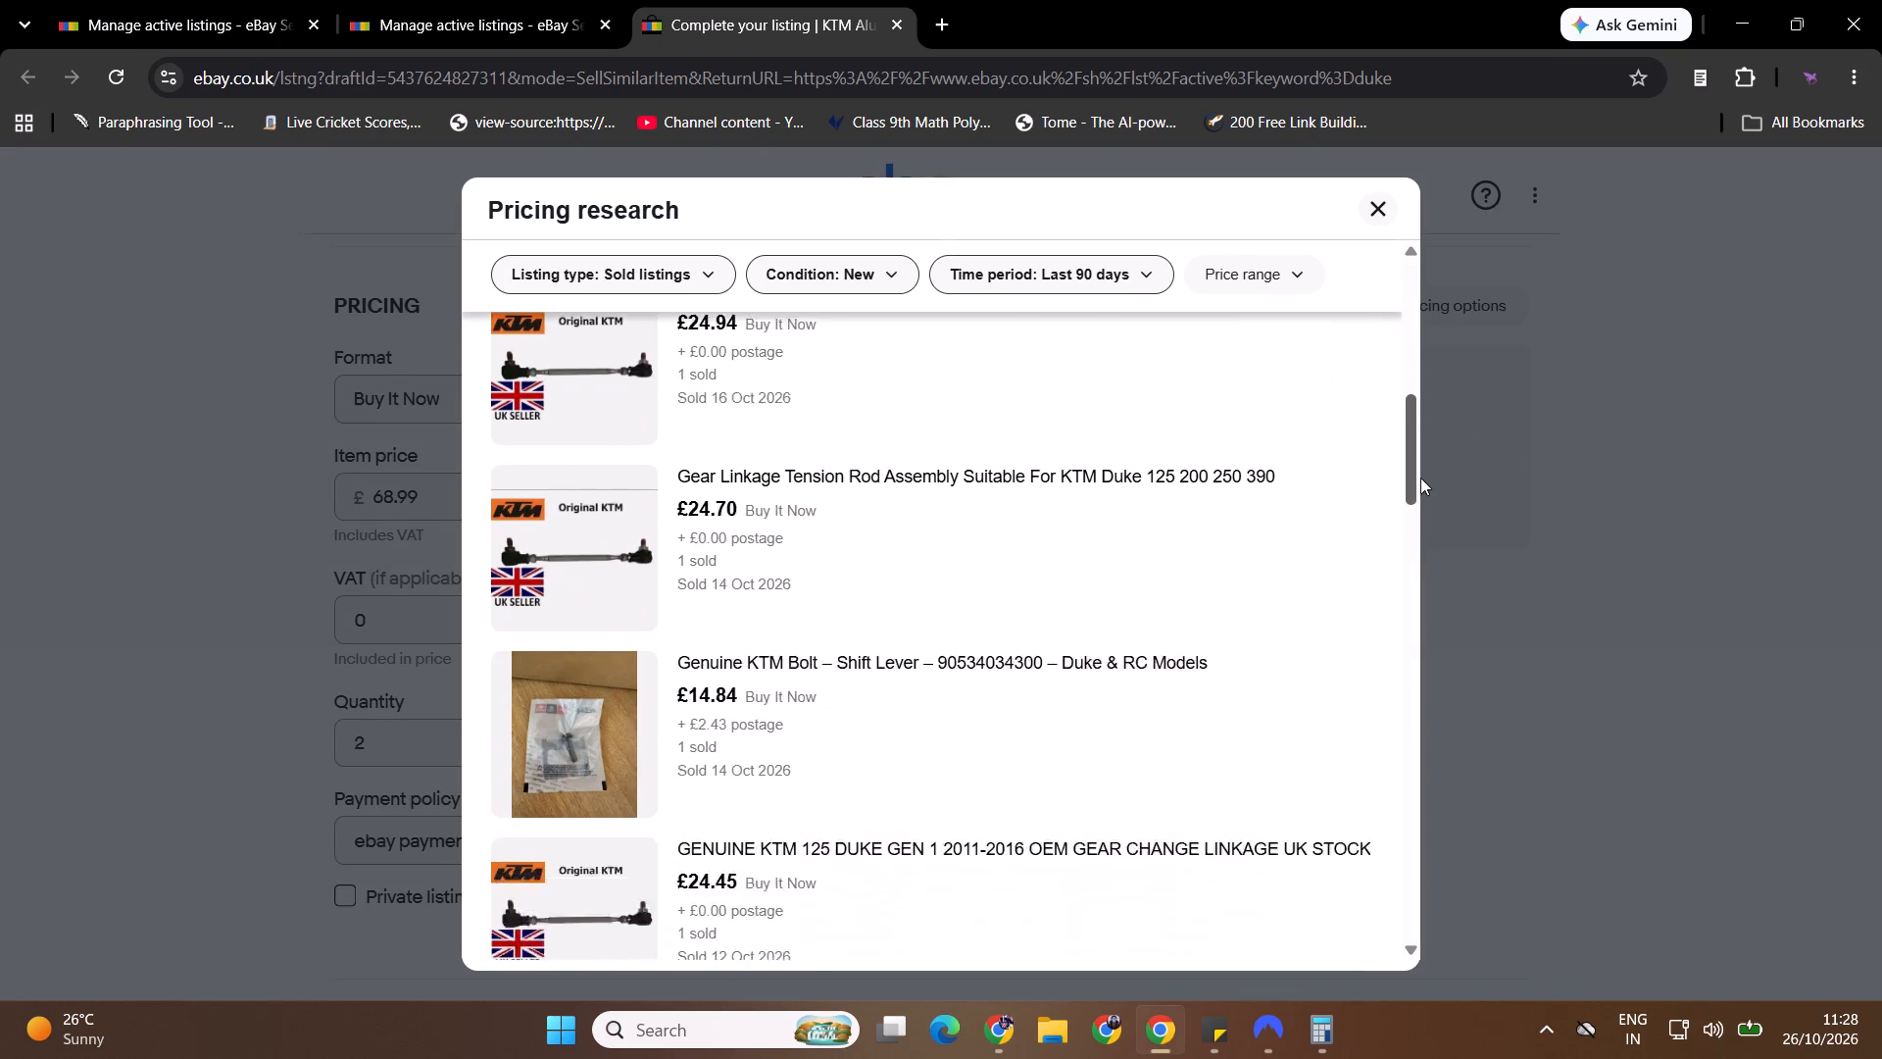
{"action": "left_click_drag", "start_coordinate": [1420, 478], "coordinate": [1426, 737]}
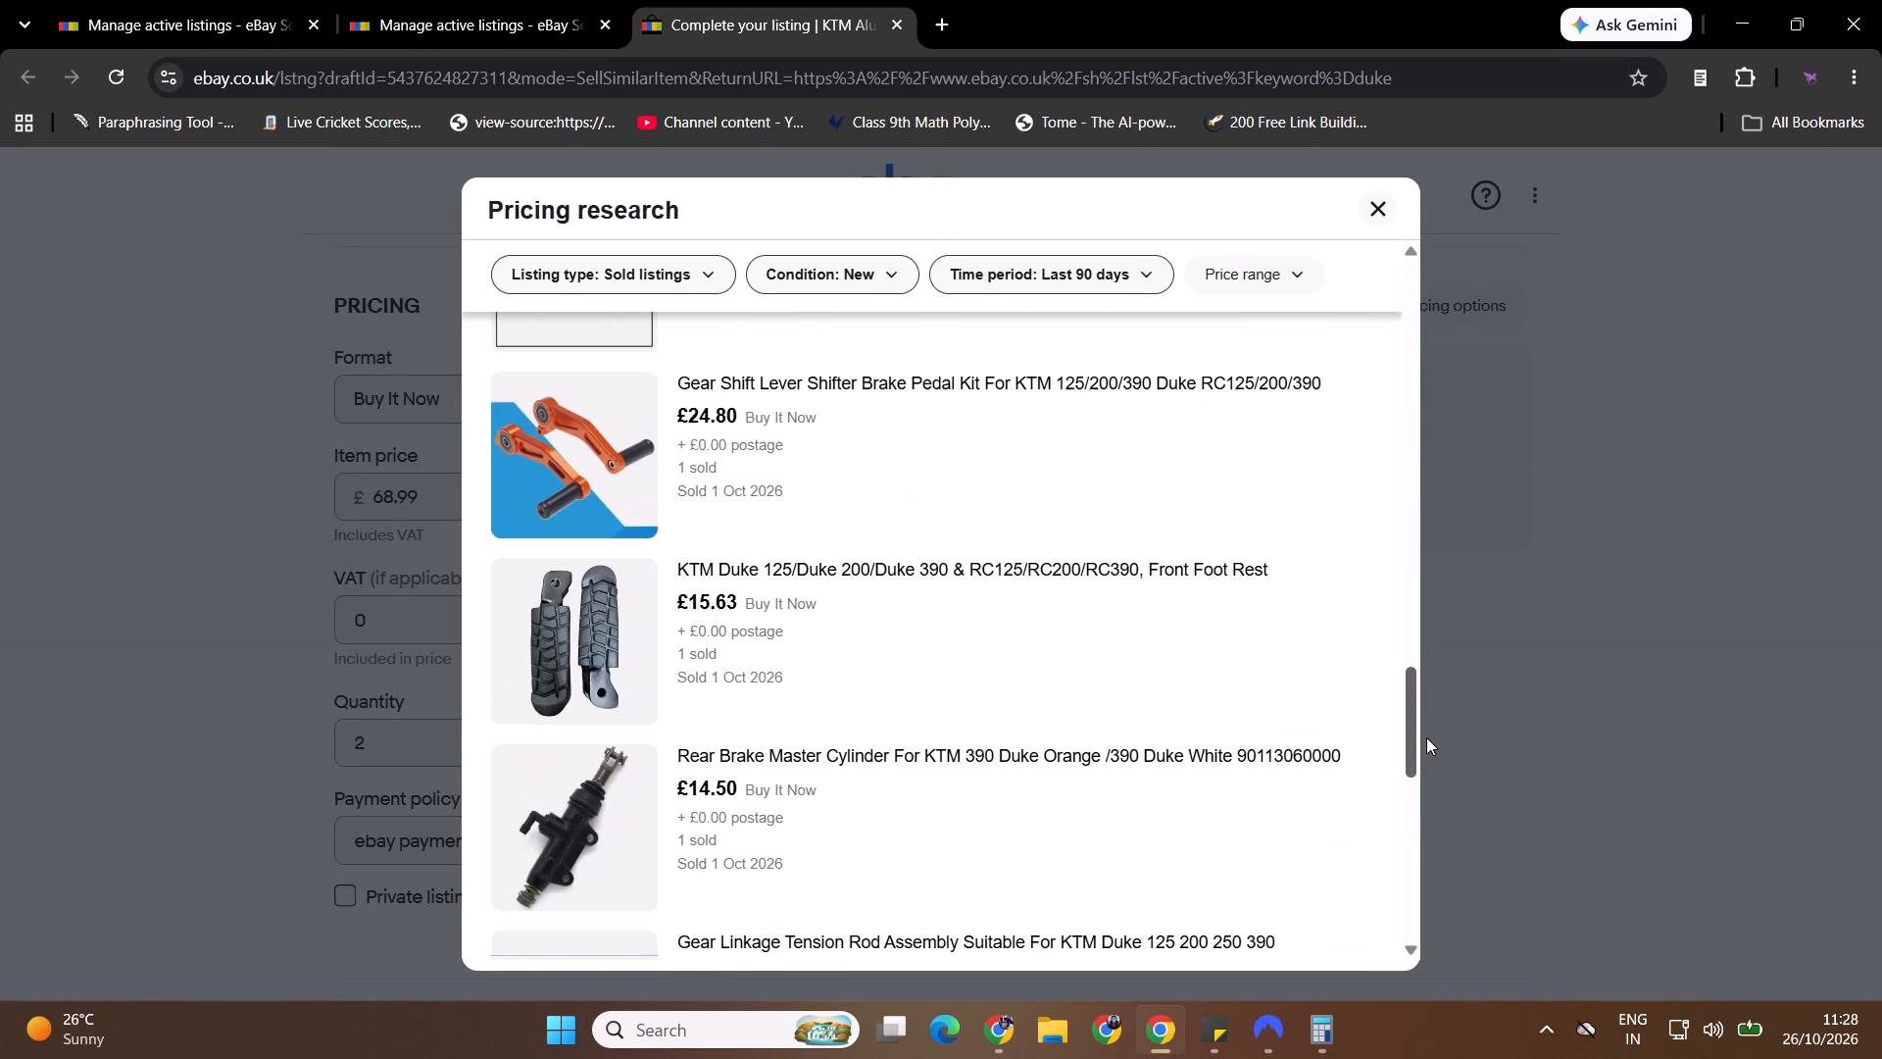
{"action": "left_click_drag", "start_coordinate": [1426, 737], "coordinate": [1439, 688]}
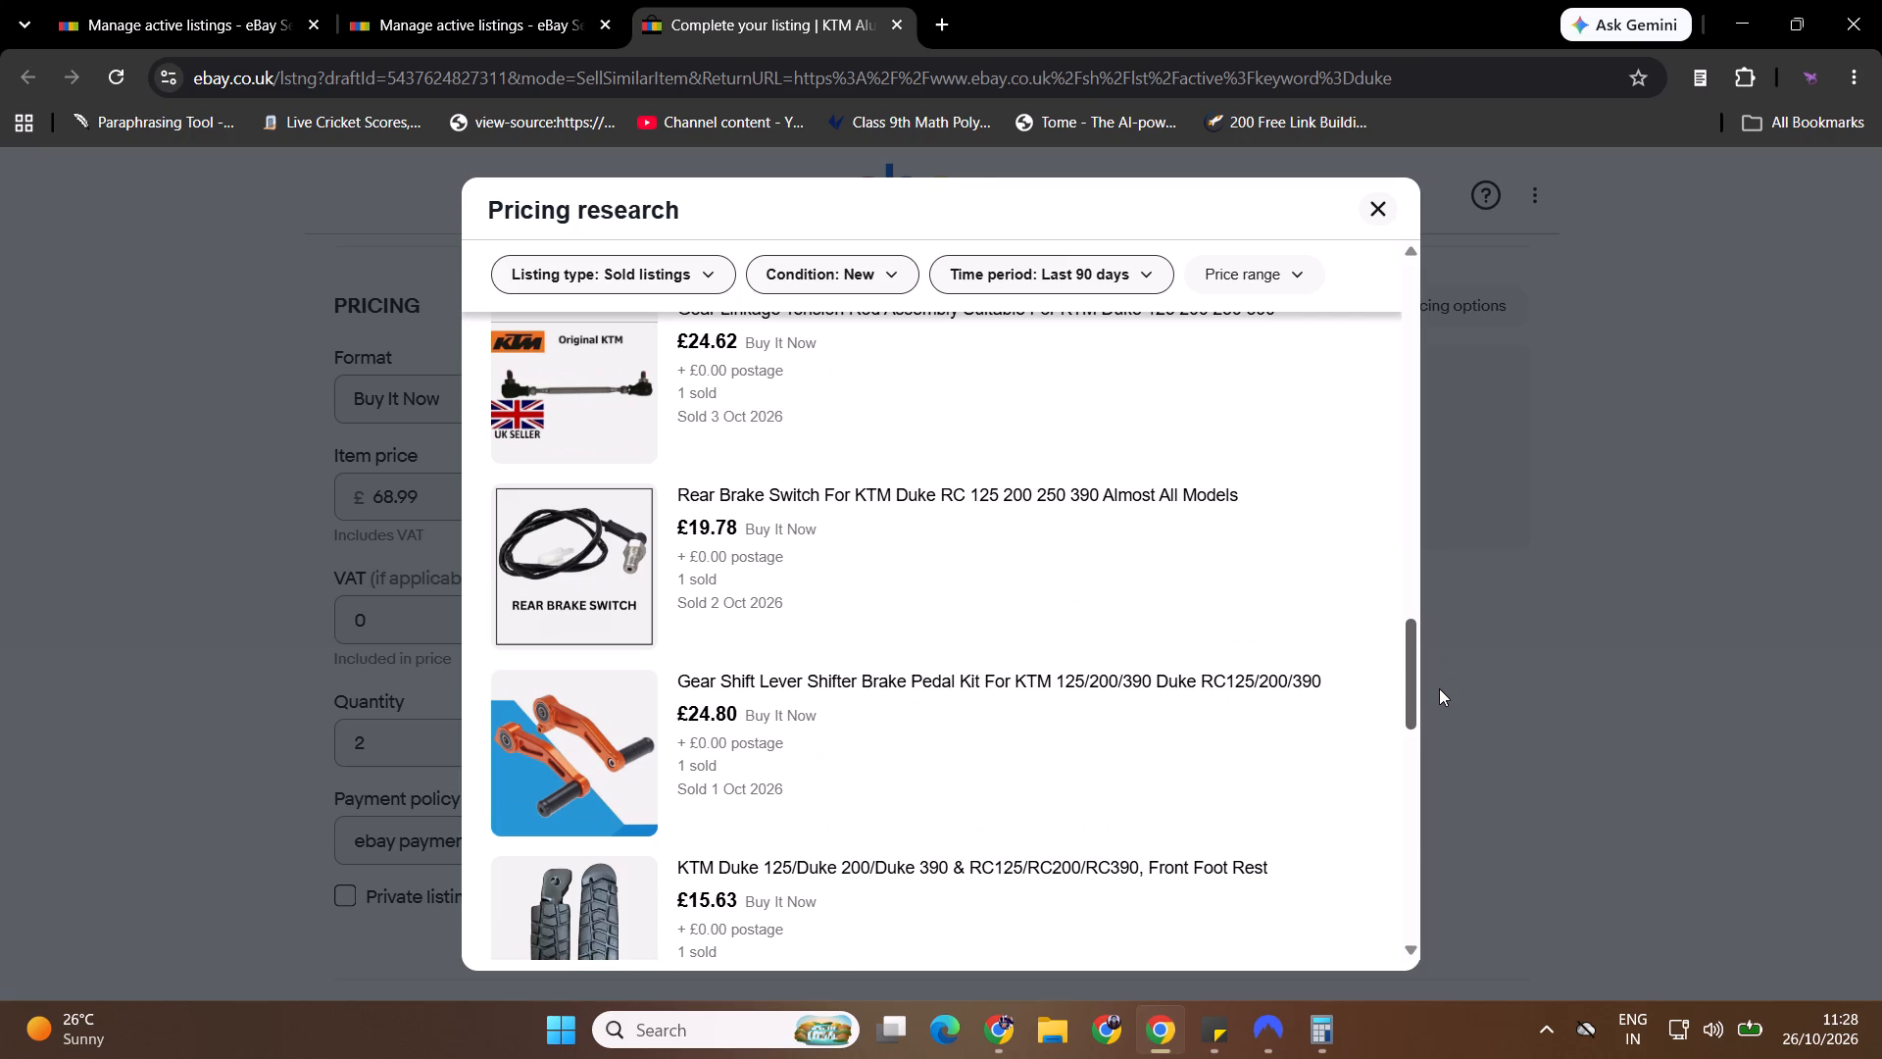
{"action": "left_click_drag", "start_coordinate": [1439, 688], "coordinate": [1439, 692]}
Open the sold Gear Shift Lever Shifter Brake Pedal Kit listing separately, inspect its photos and offer details, and close it.
{"action": "middle_click", "coordinate": [970, 654]}
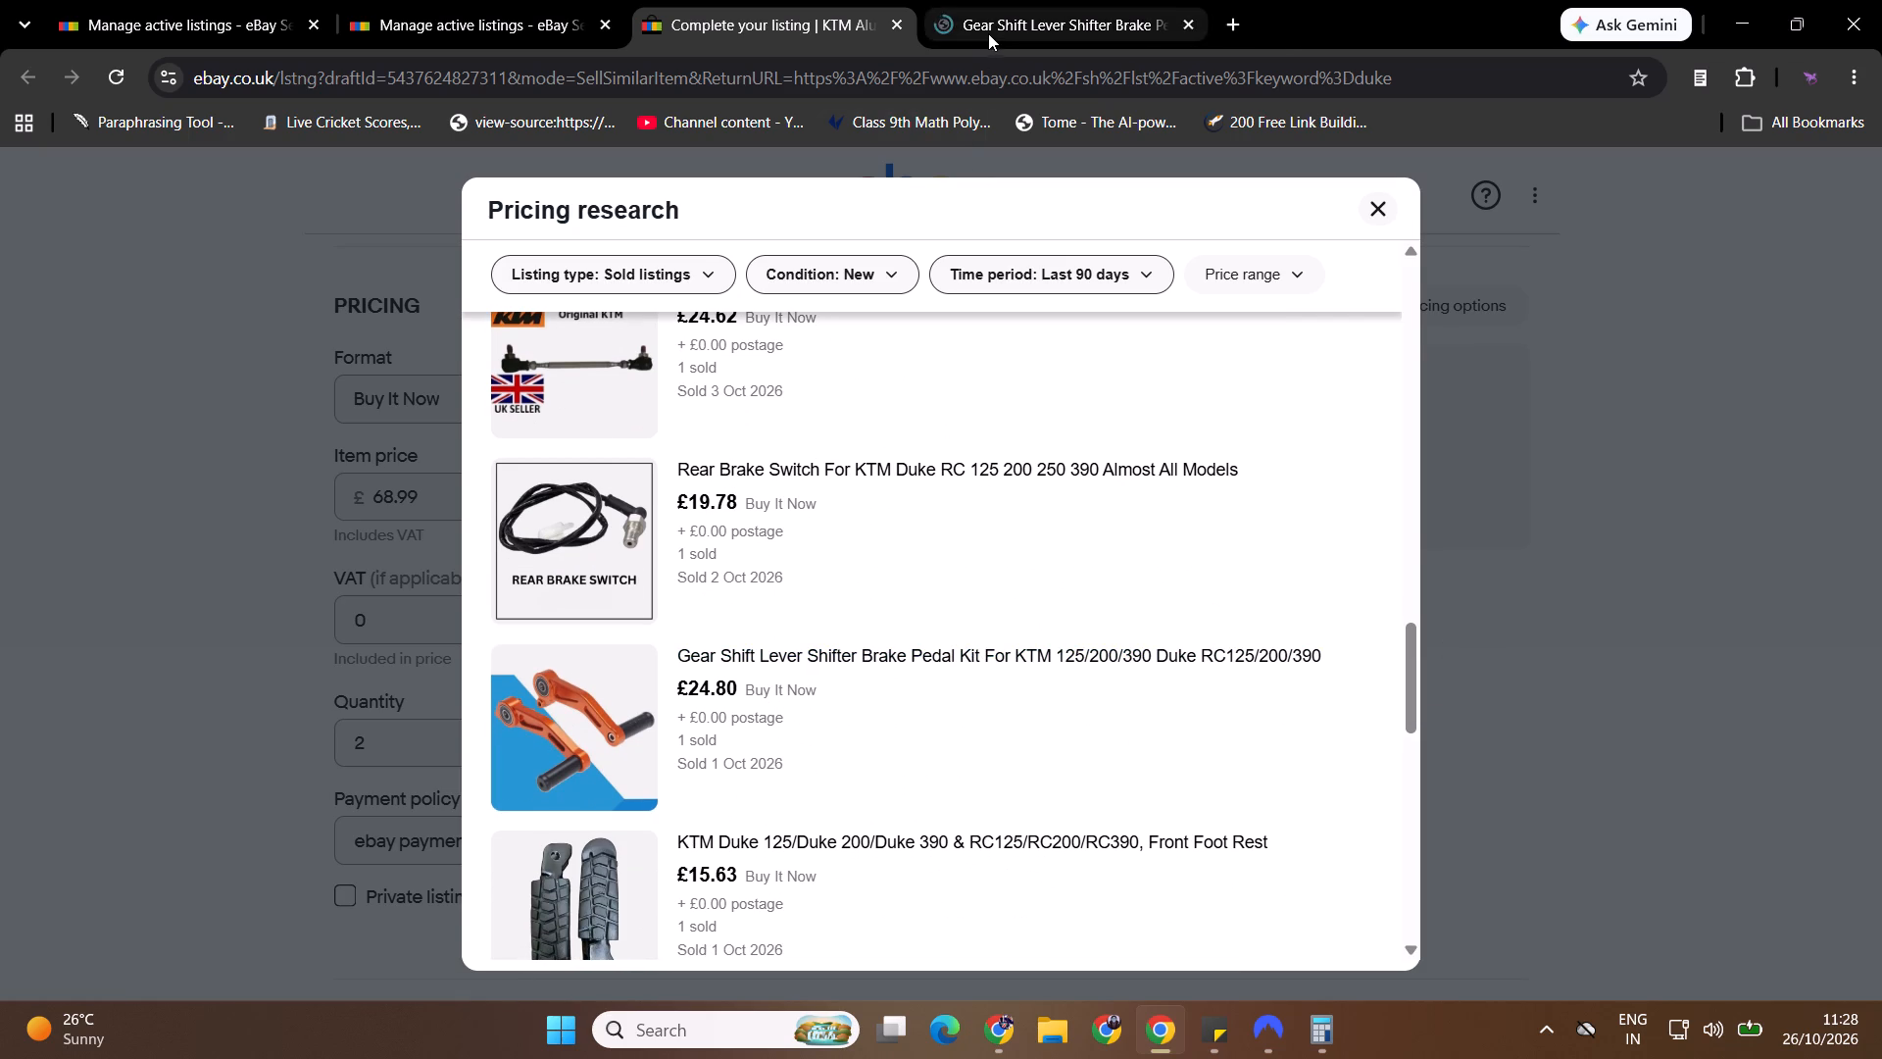
{"action": "left_click", "coordinate": [991, 32]}
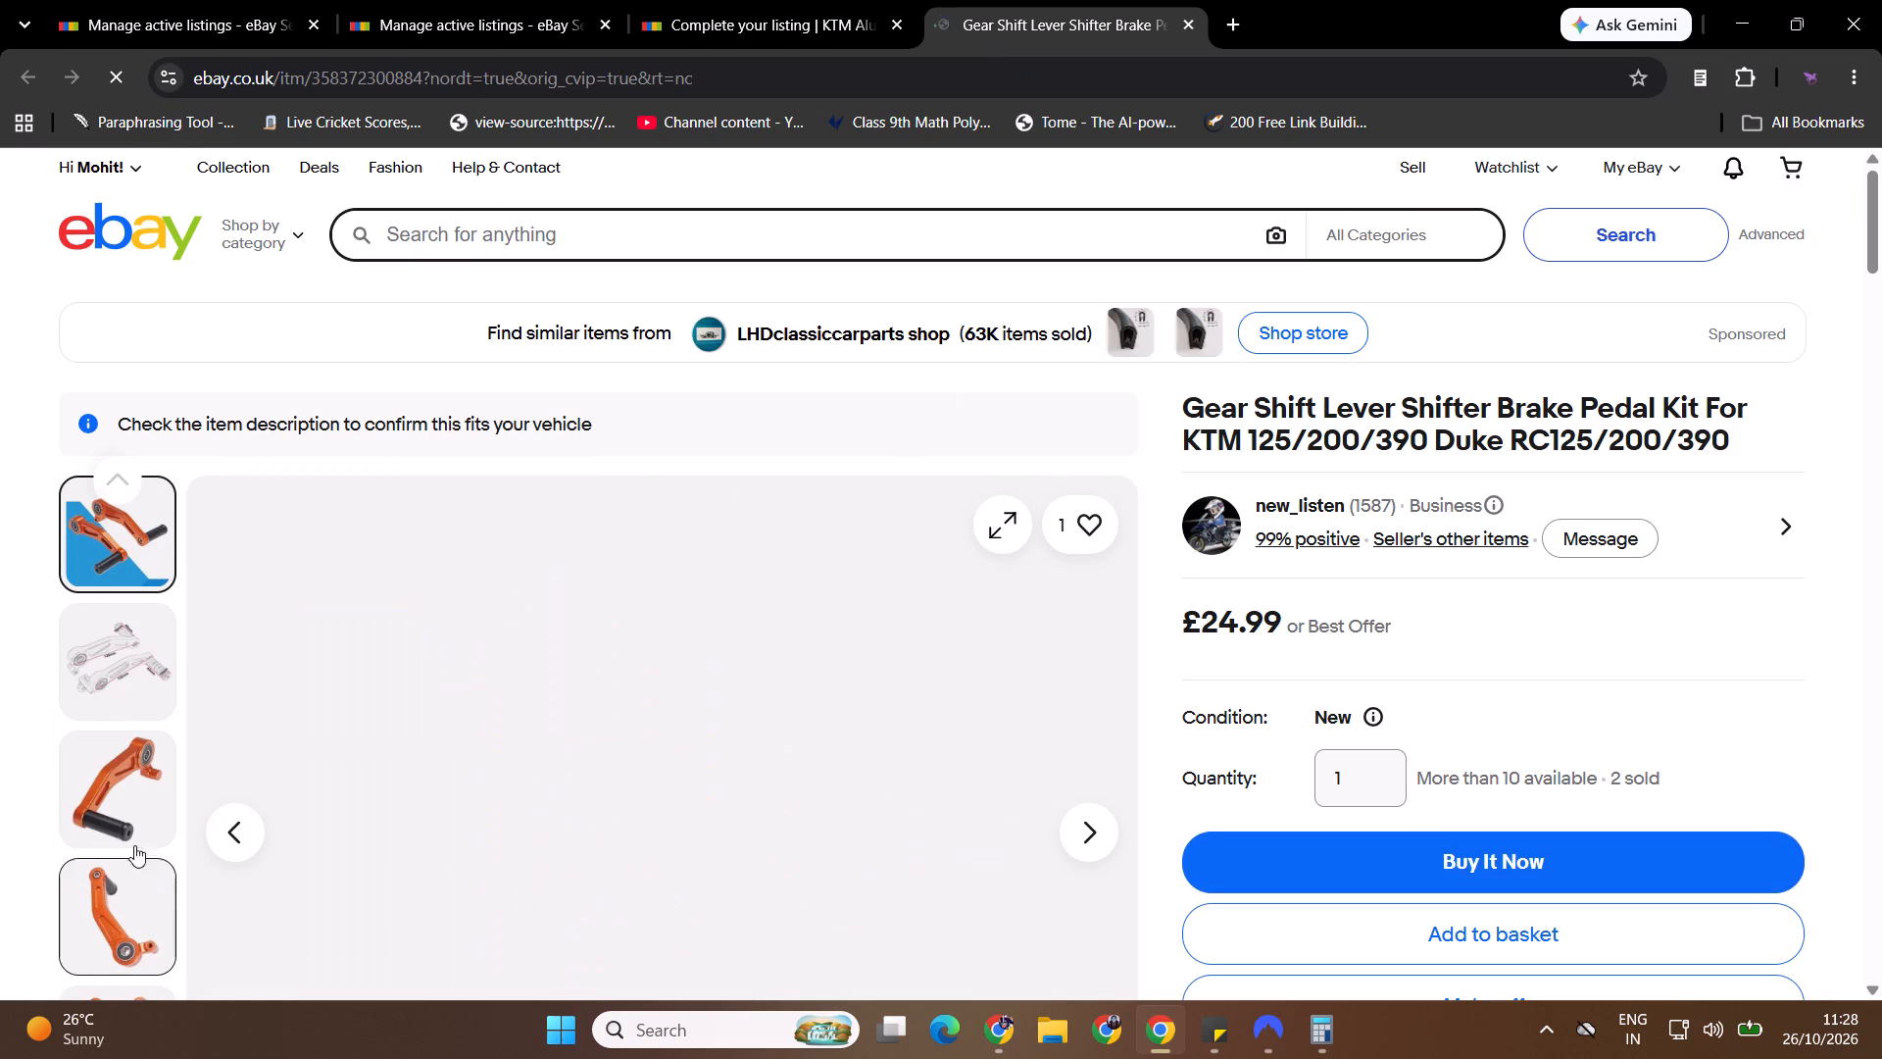
{"action": "left_click", "coordinate": [133, 820]}
{"action": "left_click", "coordinate": [117, 933]}
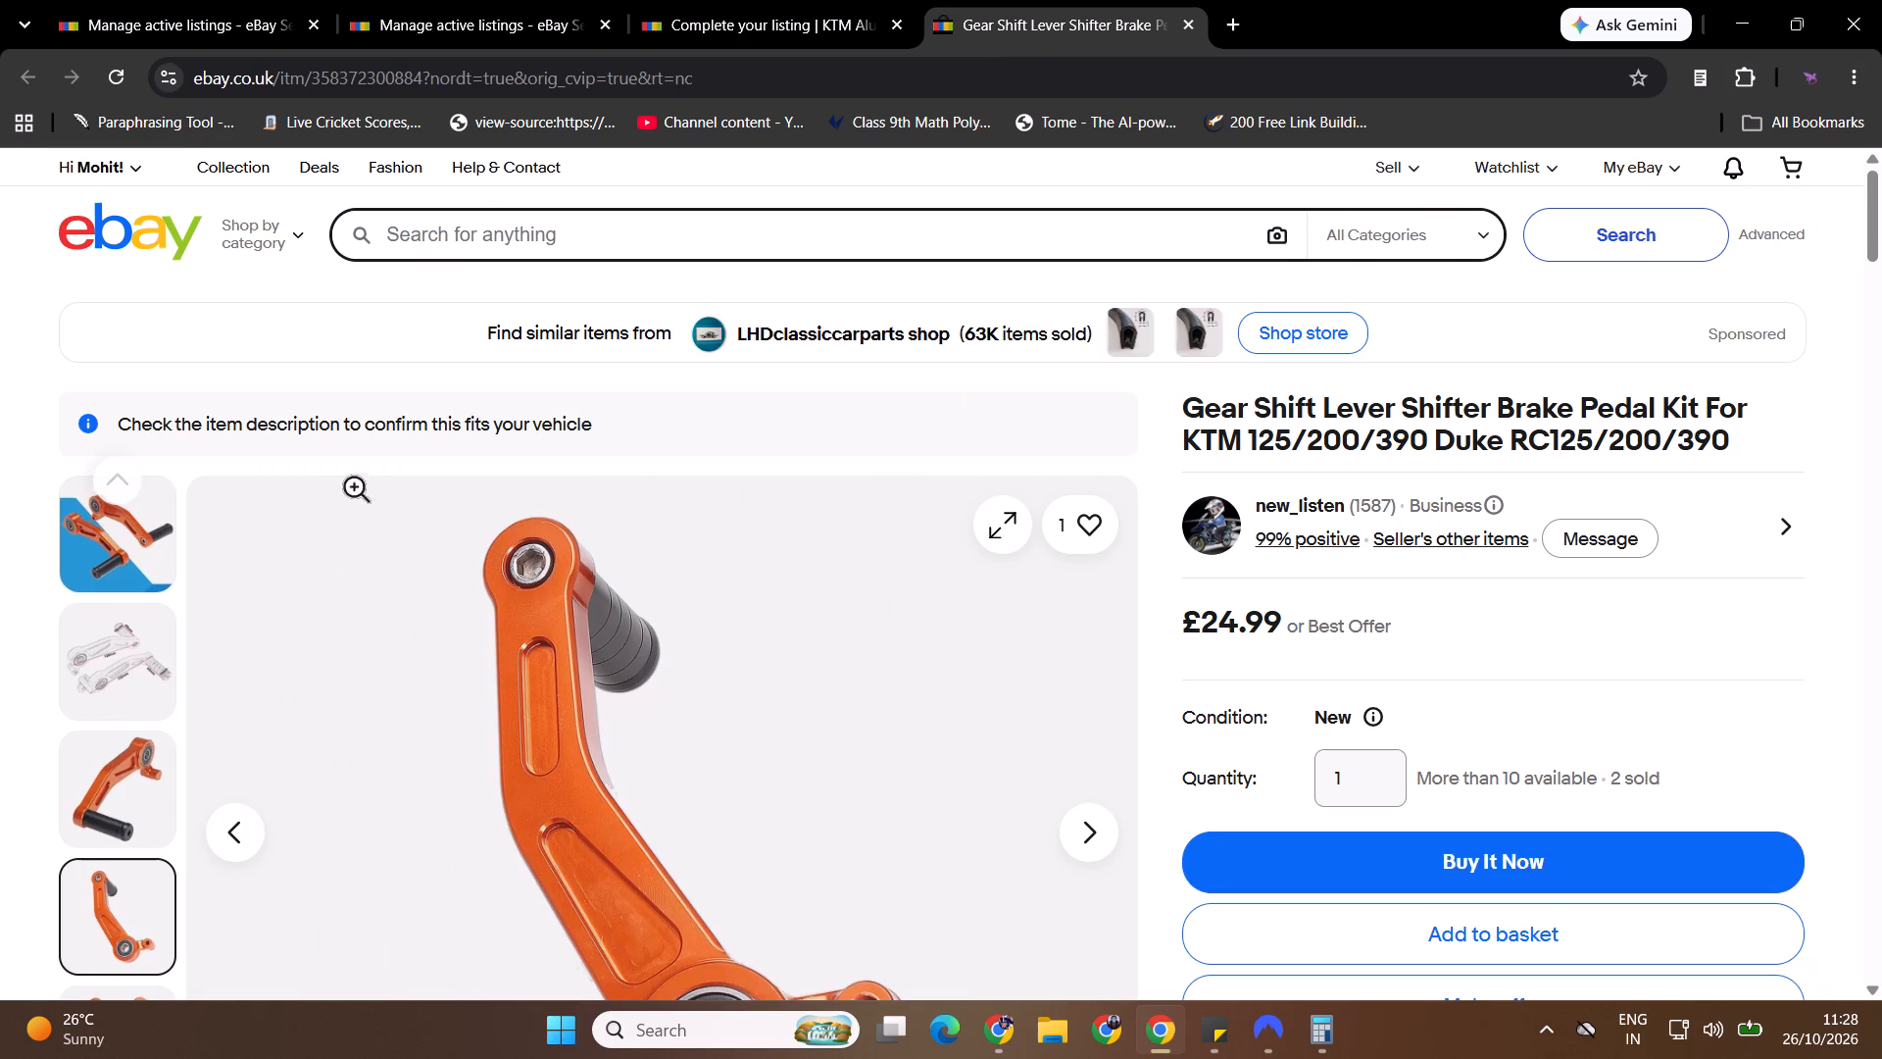
{"action": "middle_click", "coordinate": [388, 402]}
{"action": "left_click", "coordinate": [397, 542]}
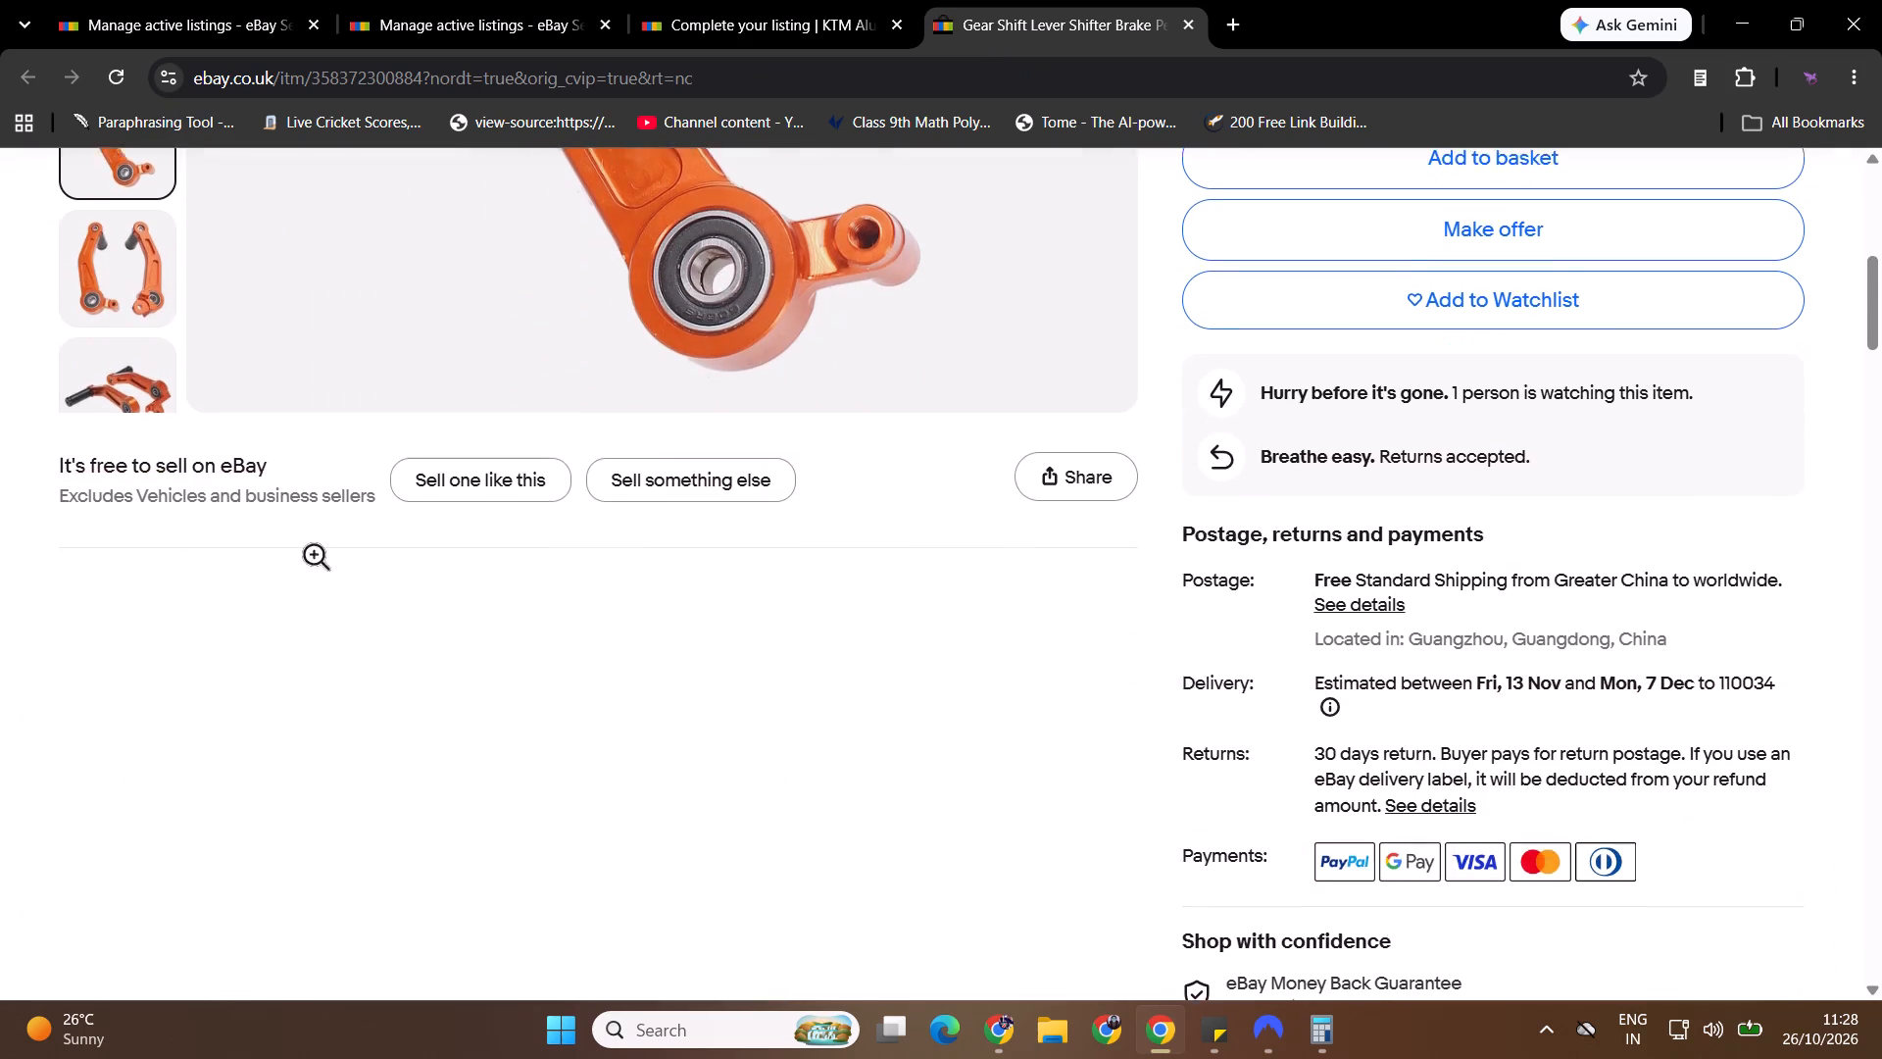
{"action": "left_click", "coordinate": [112, 301]}
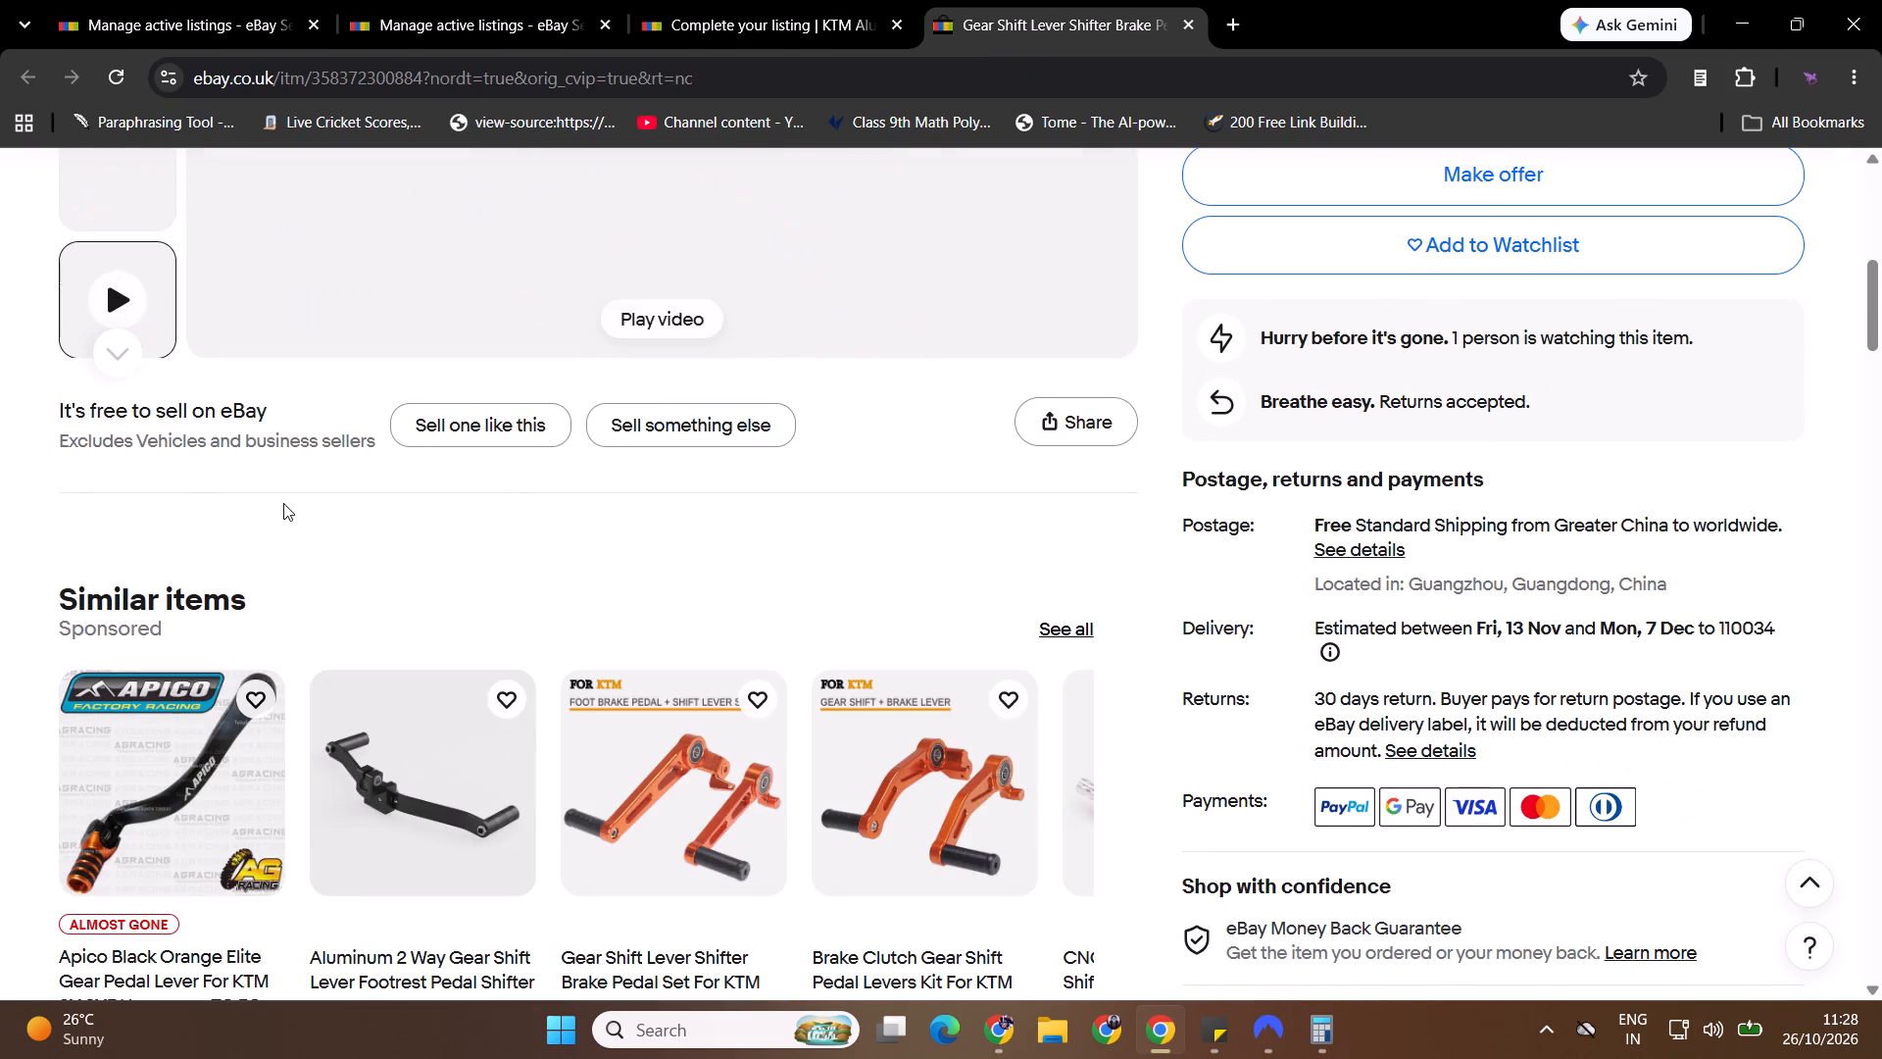
{"action": "middle_click", "coordinate": [284, 503]}
{"action": "left_click", "coordinate": [306, 376]}
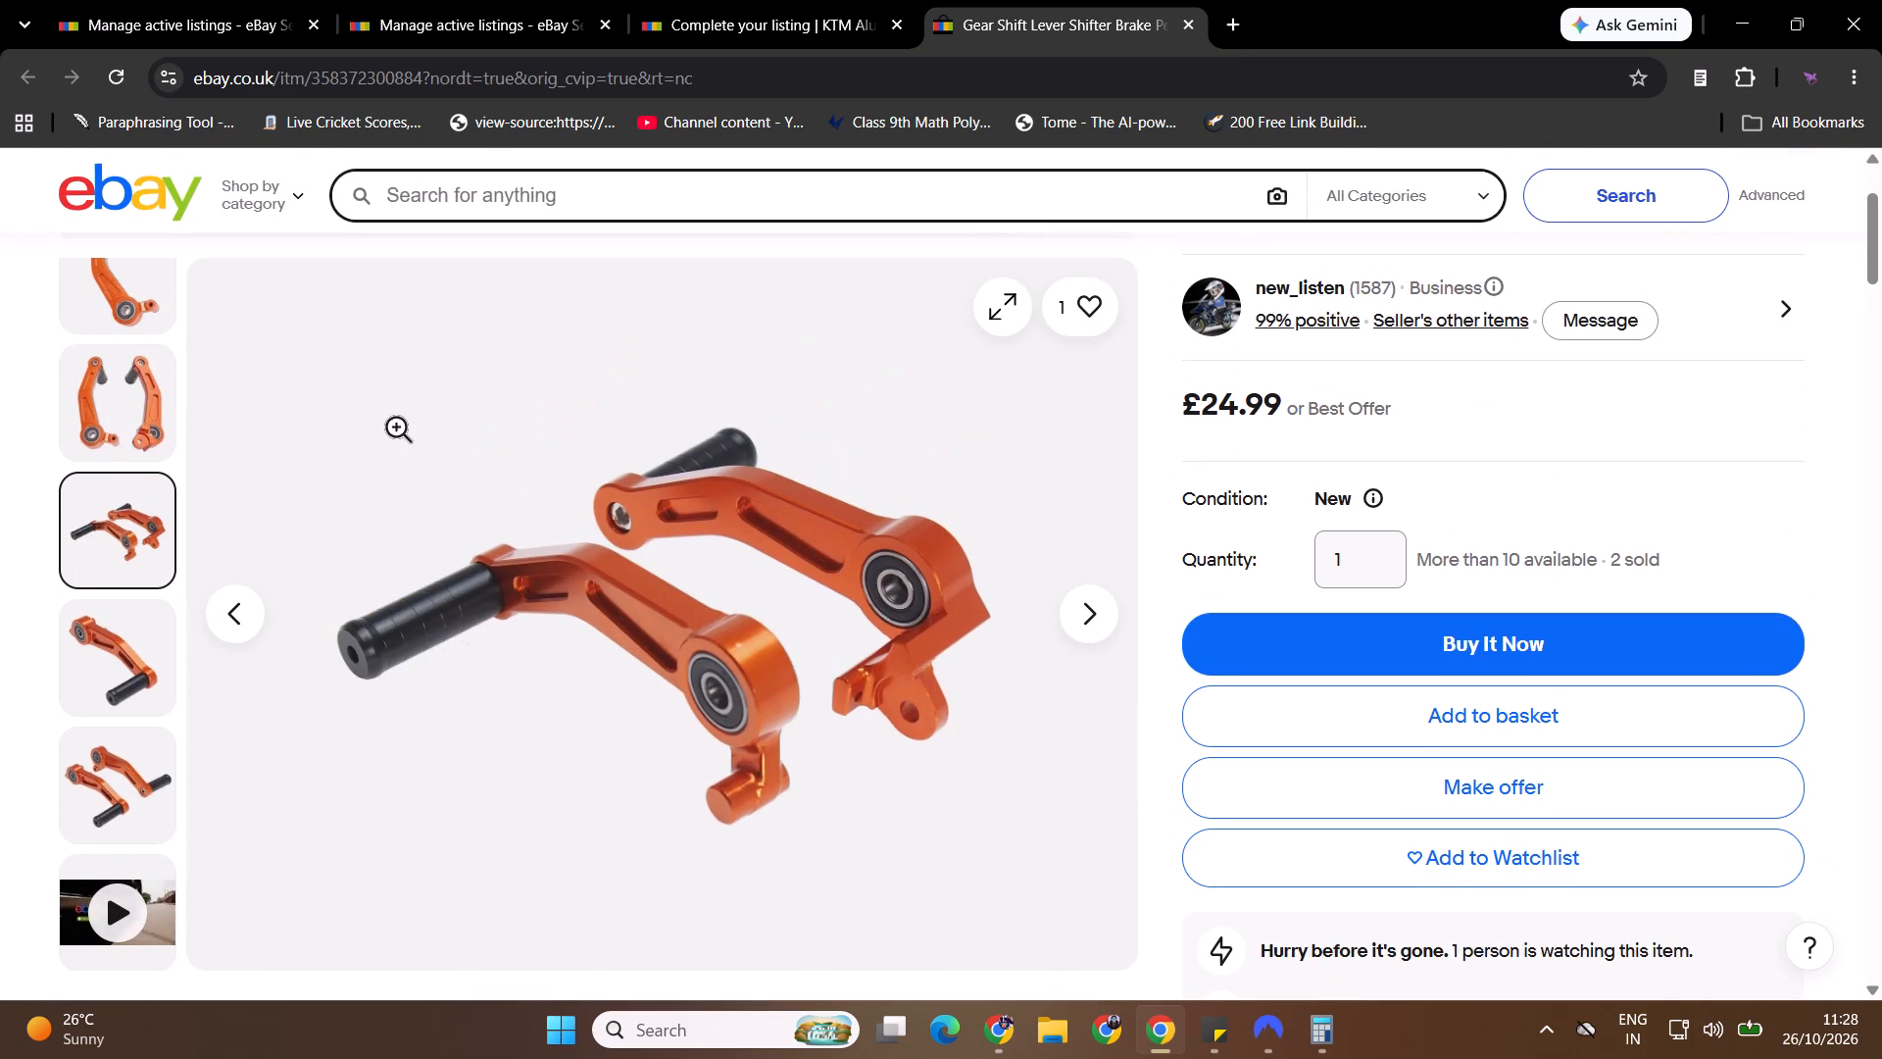
{"action": "left_click", "coordinate": [1196, 25]}
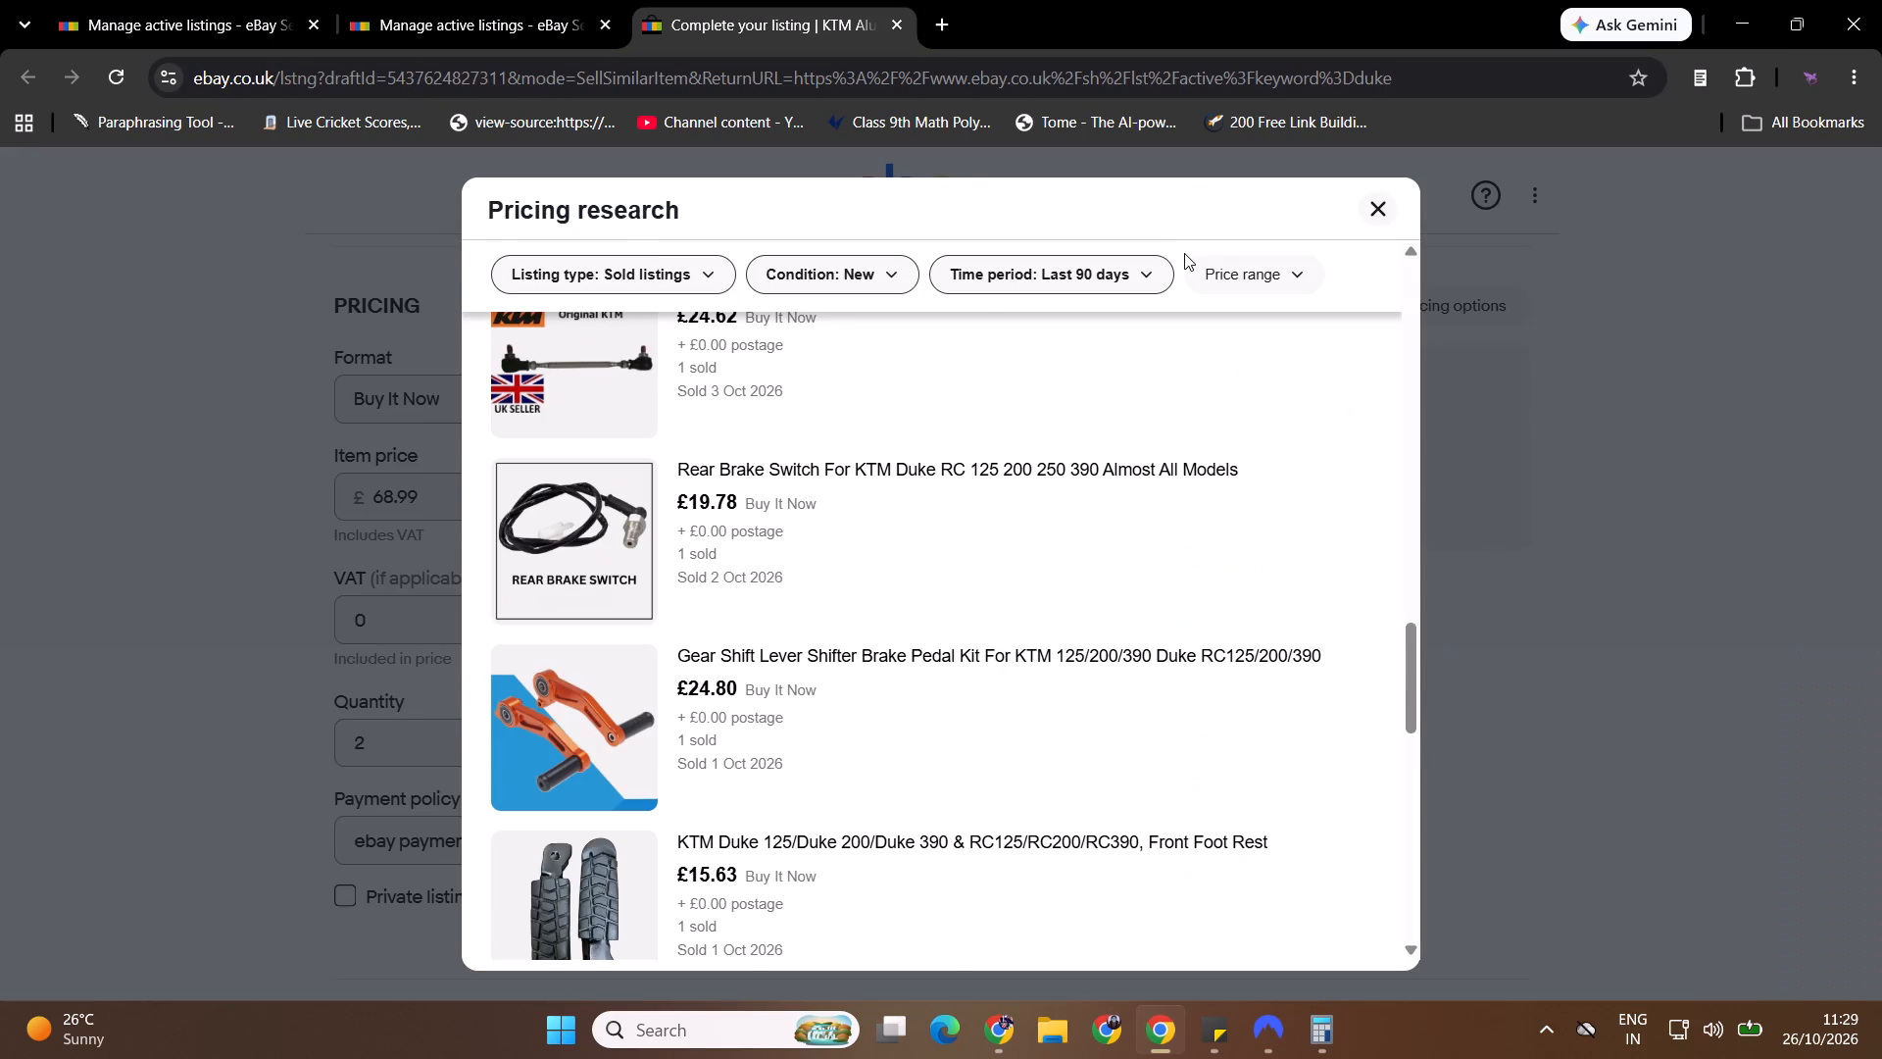
Compare the AliExpress levers with the sold kit, review the remaining sold listings, and close the pricing research.
{"action": "key", "text": "alt+Tab"}
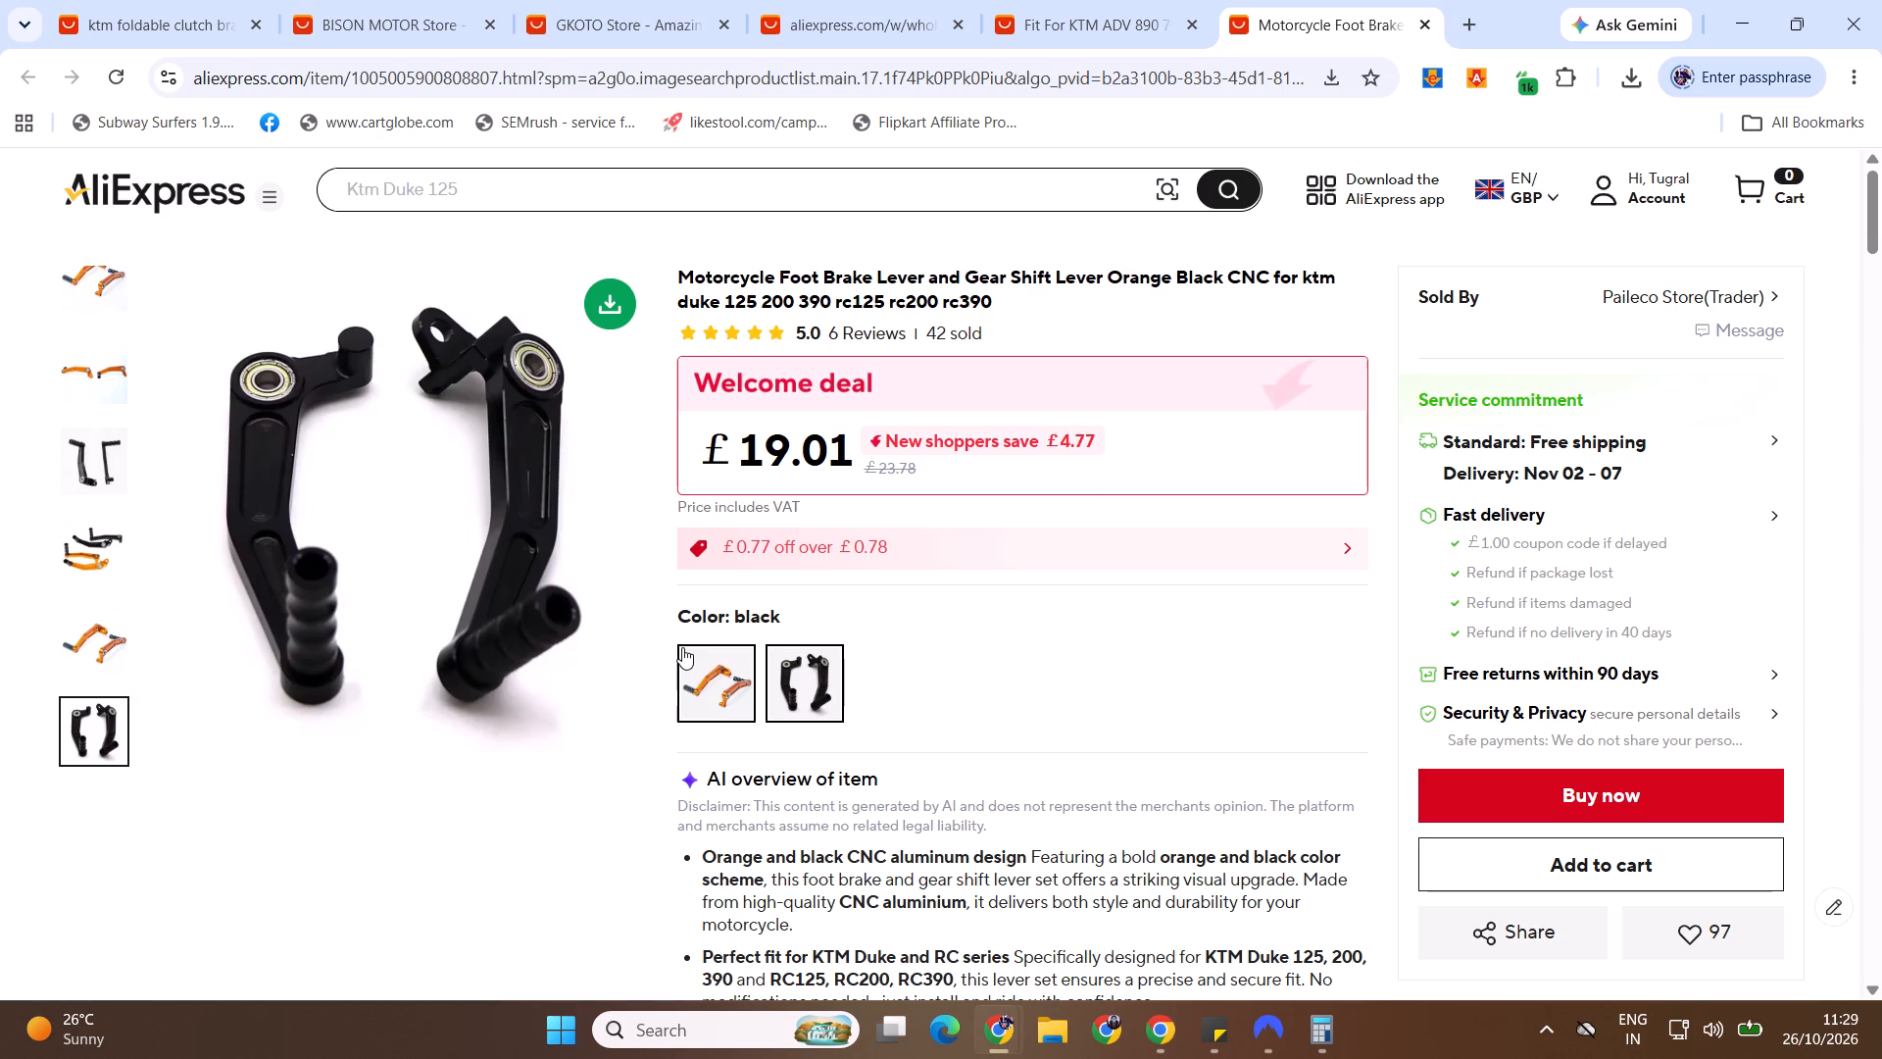
{"action": "key", "text": "alt+Tab"}
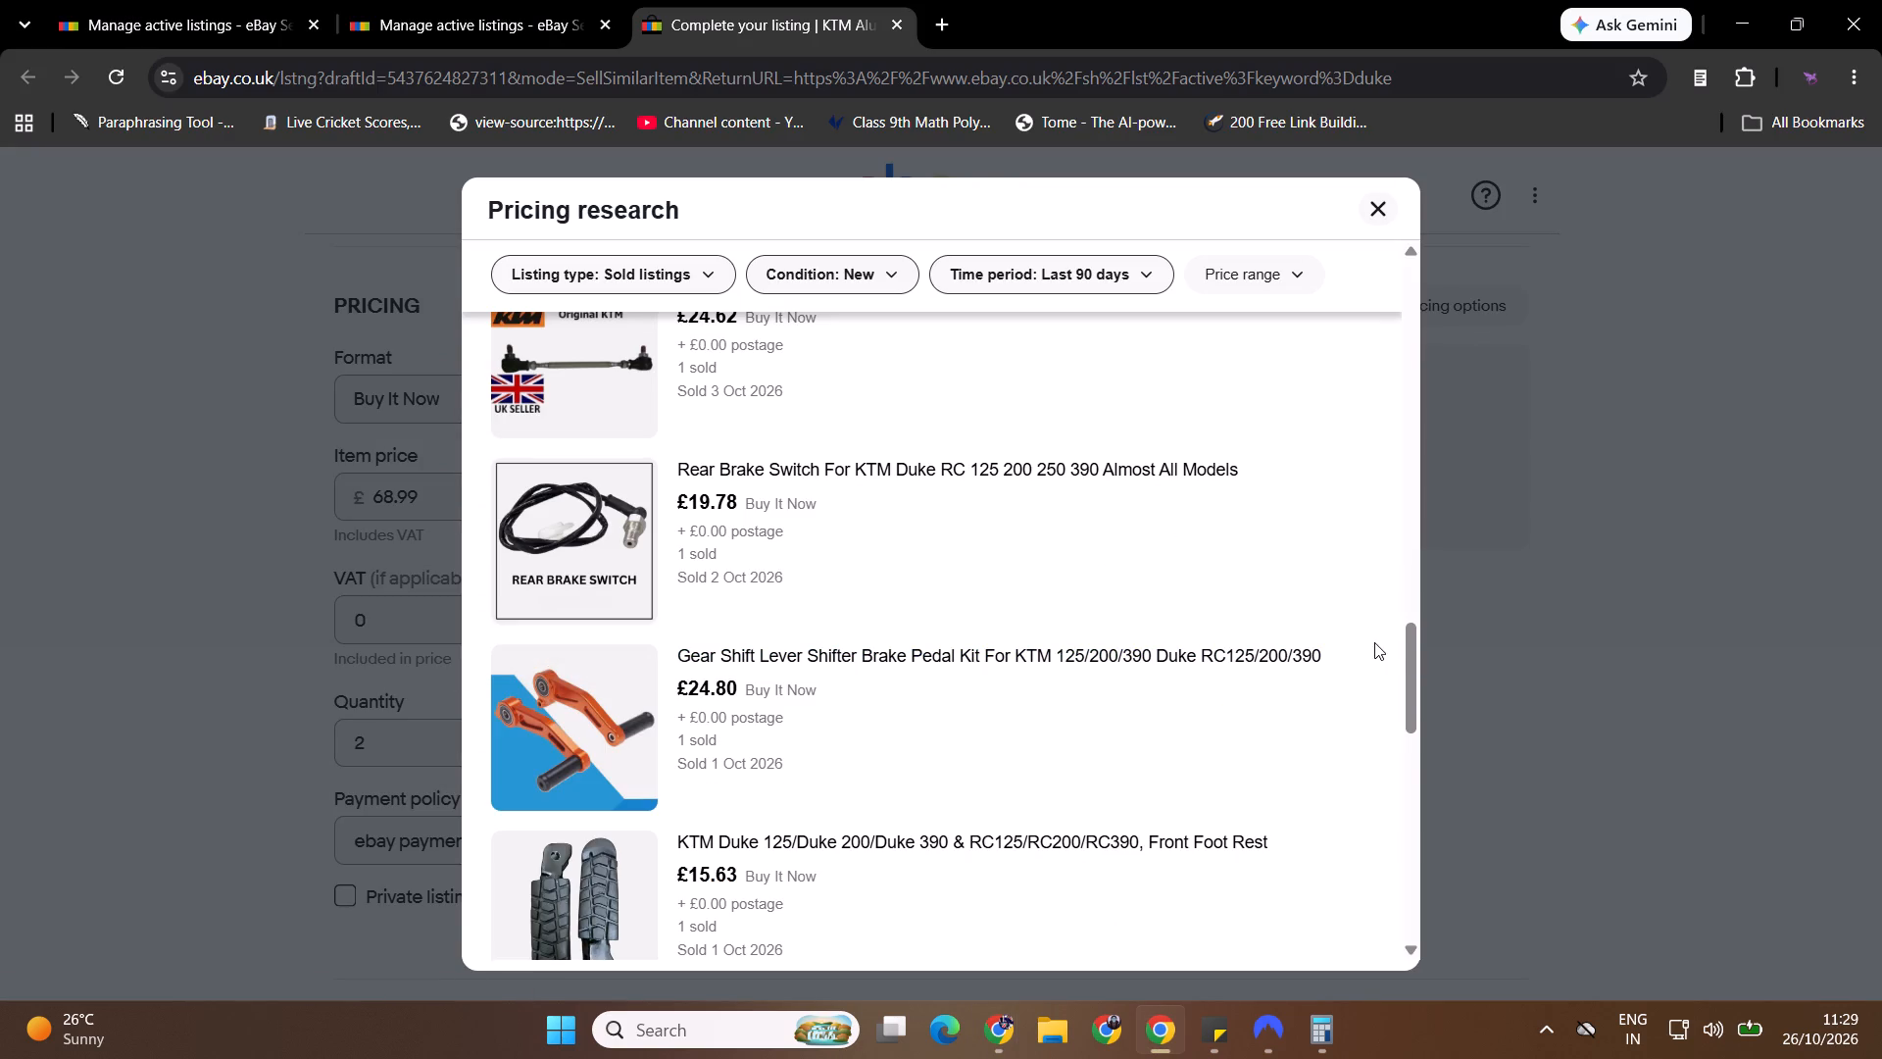
{"action": "left_click_drag", "start_coordinate": [1406, 640], "coordinate": [1414, 834]}
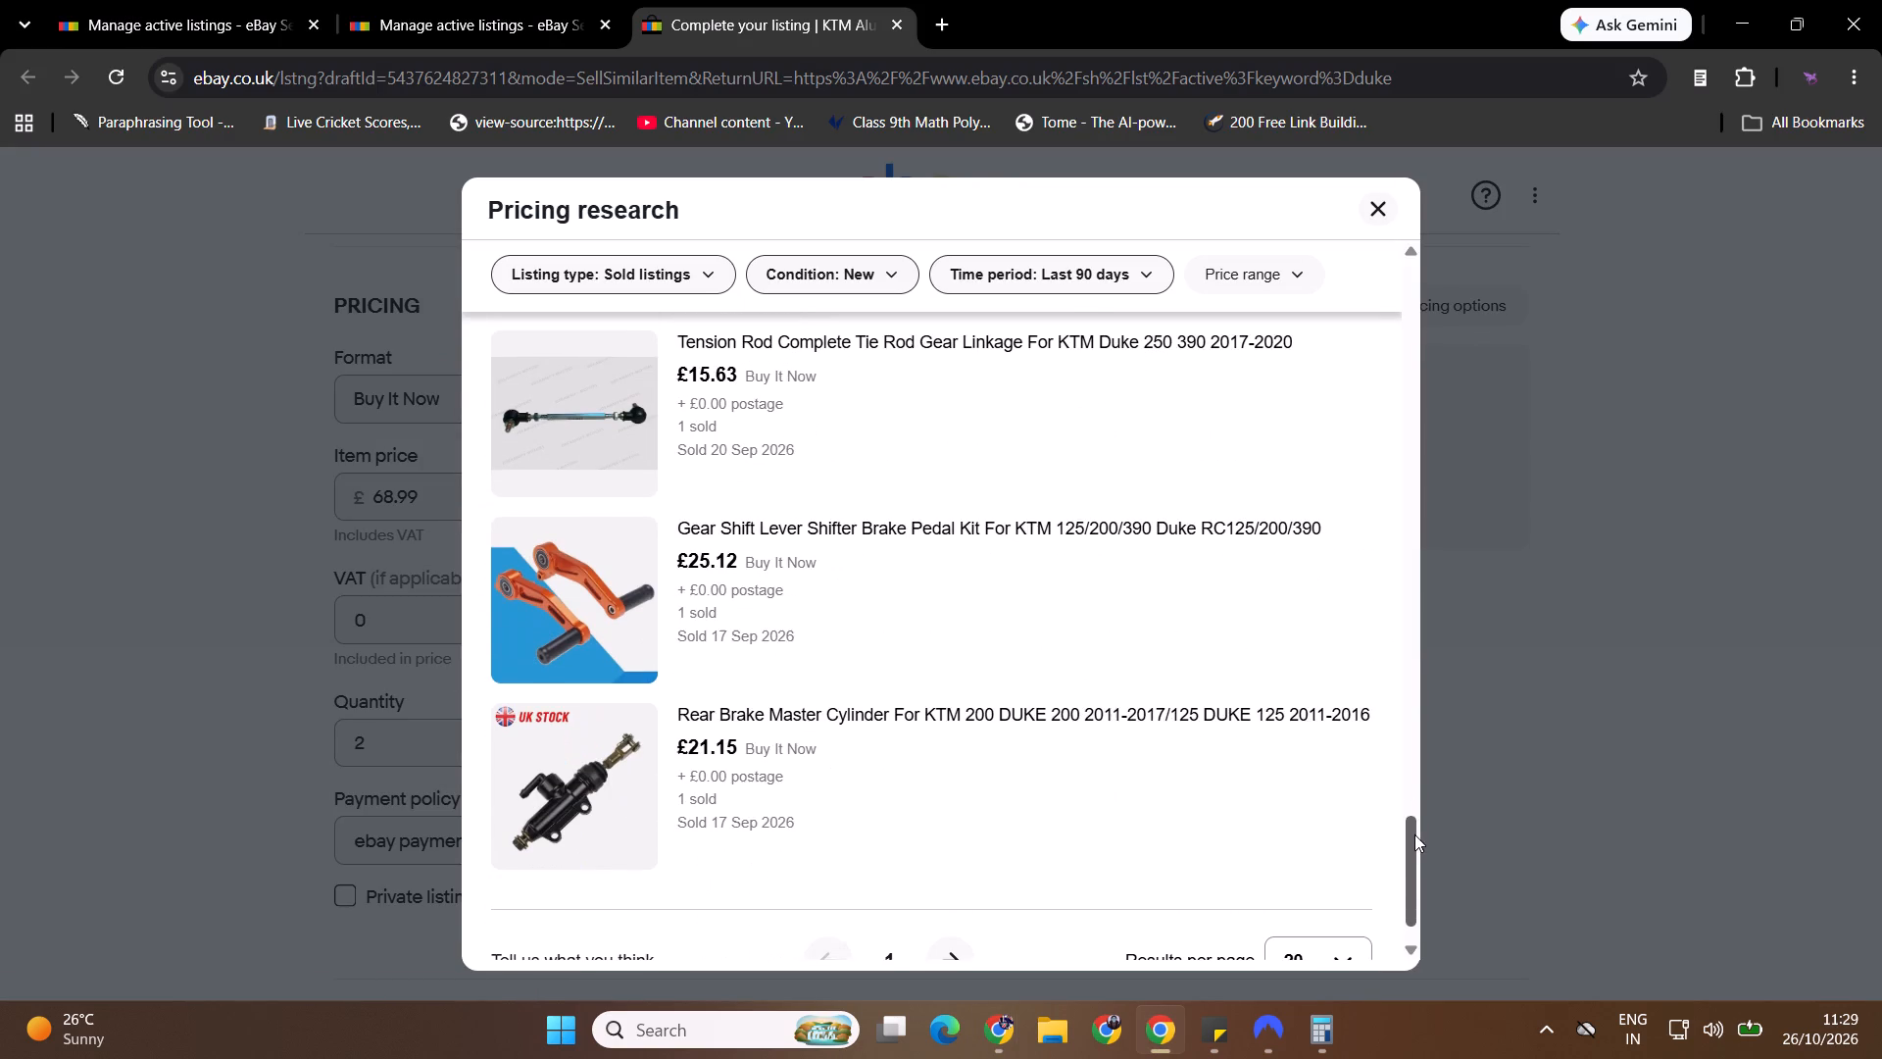
{"action": "left_click_drag", "start_coordinate": [1414, 834], "coordinate": [1415, 834]}
{"action": "left_click", "coordinate": [1379, 210]}
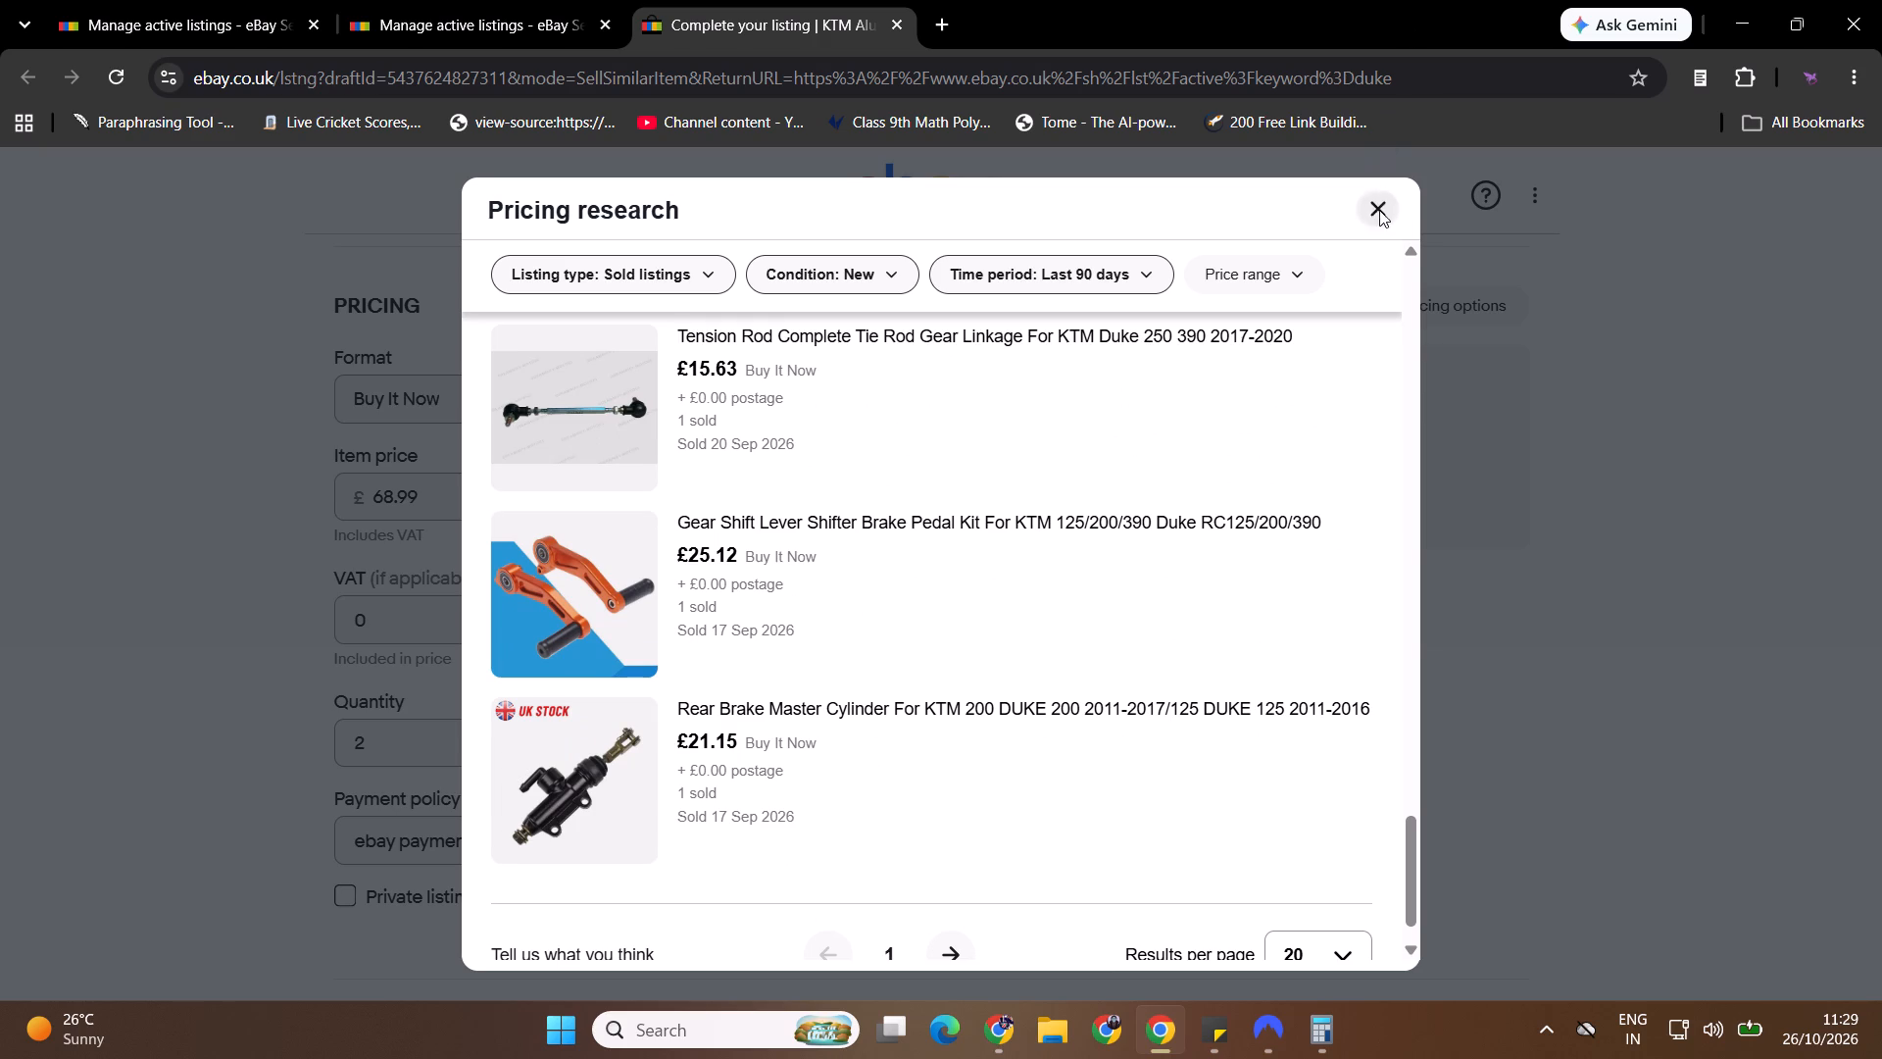
Switch to AliExpress and search by image using the downloaded photo of the two black levers.
{"action": "key", "text": "alt+Tab"}
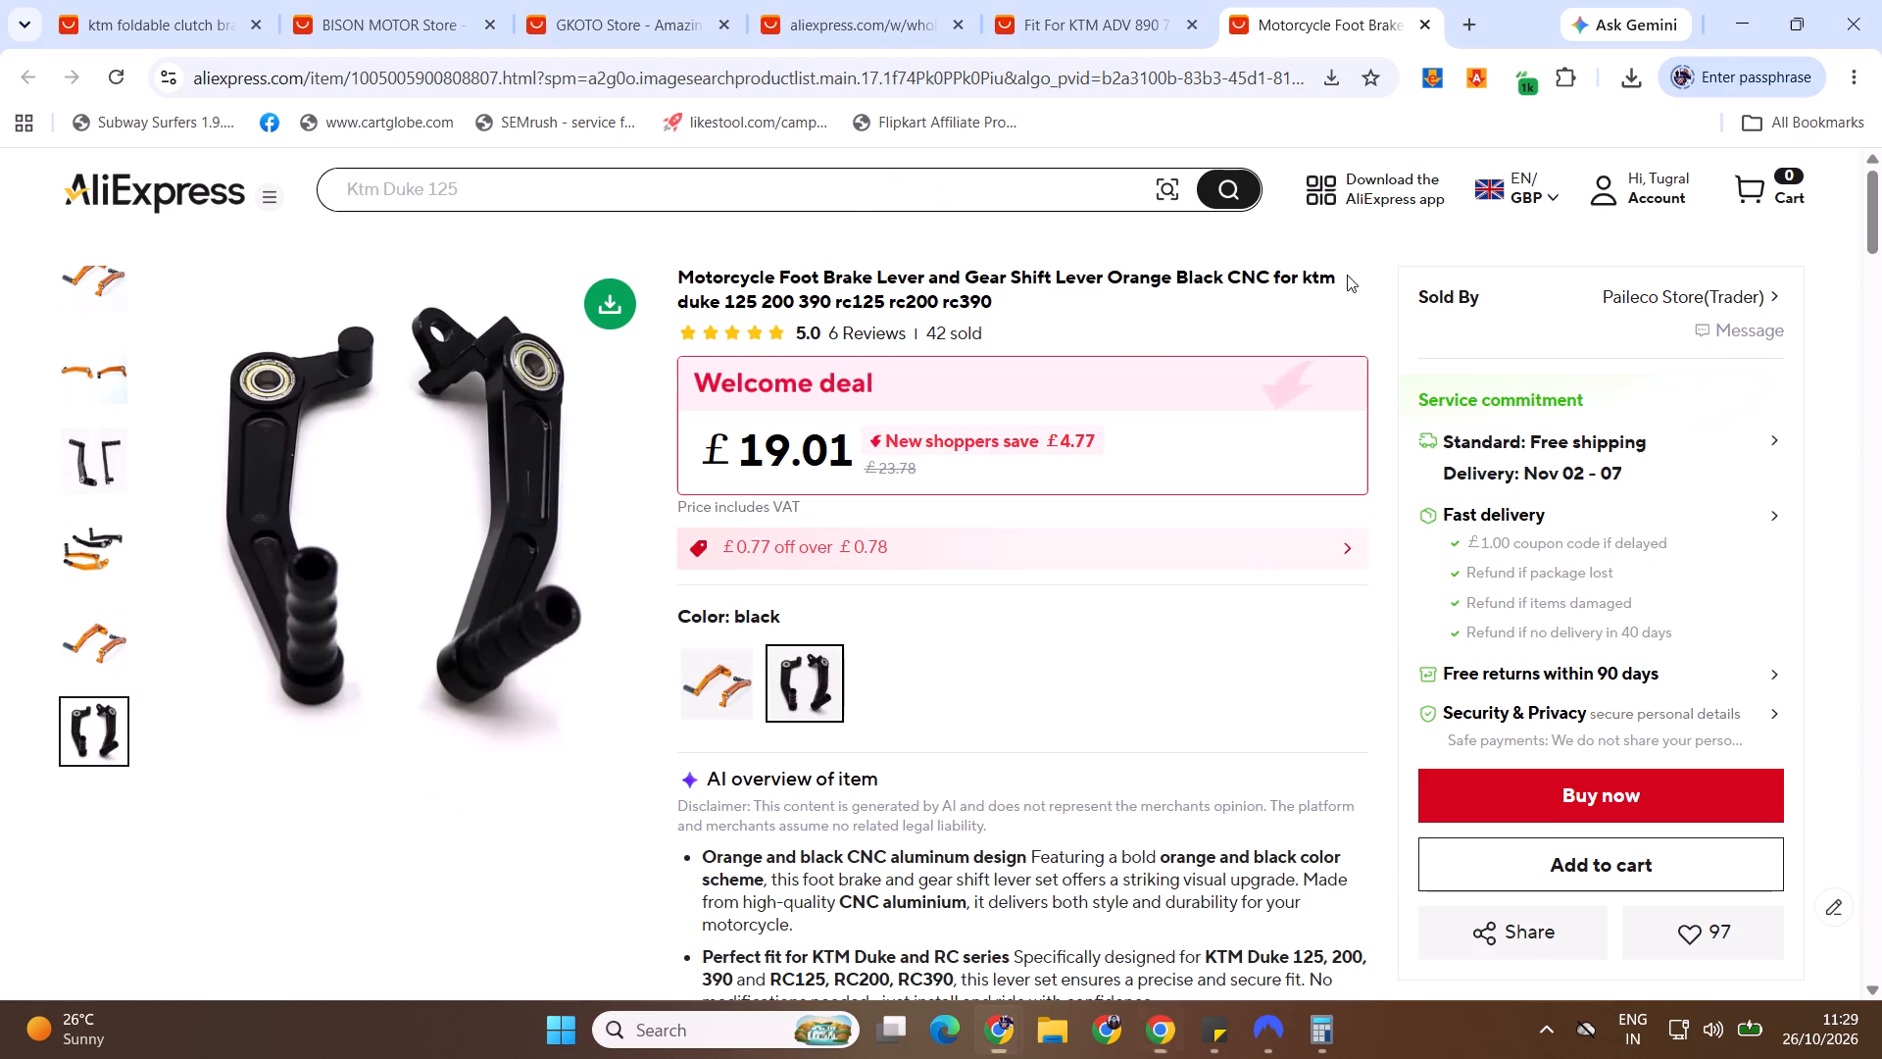
{"action": "left_click", "coordinate": [1163, 183]}
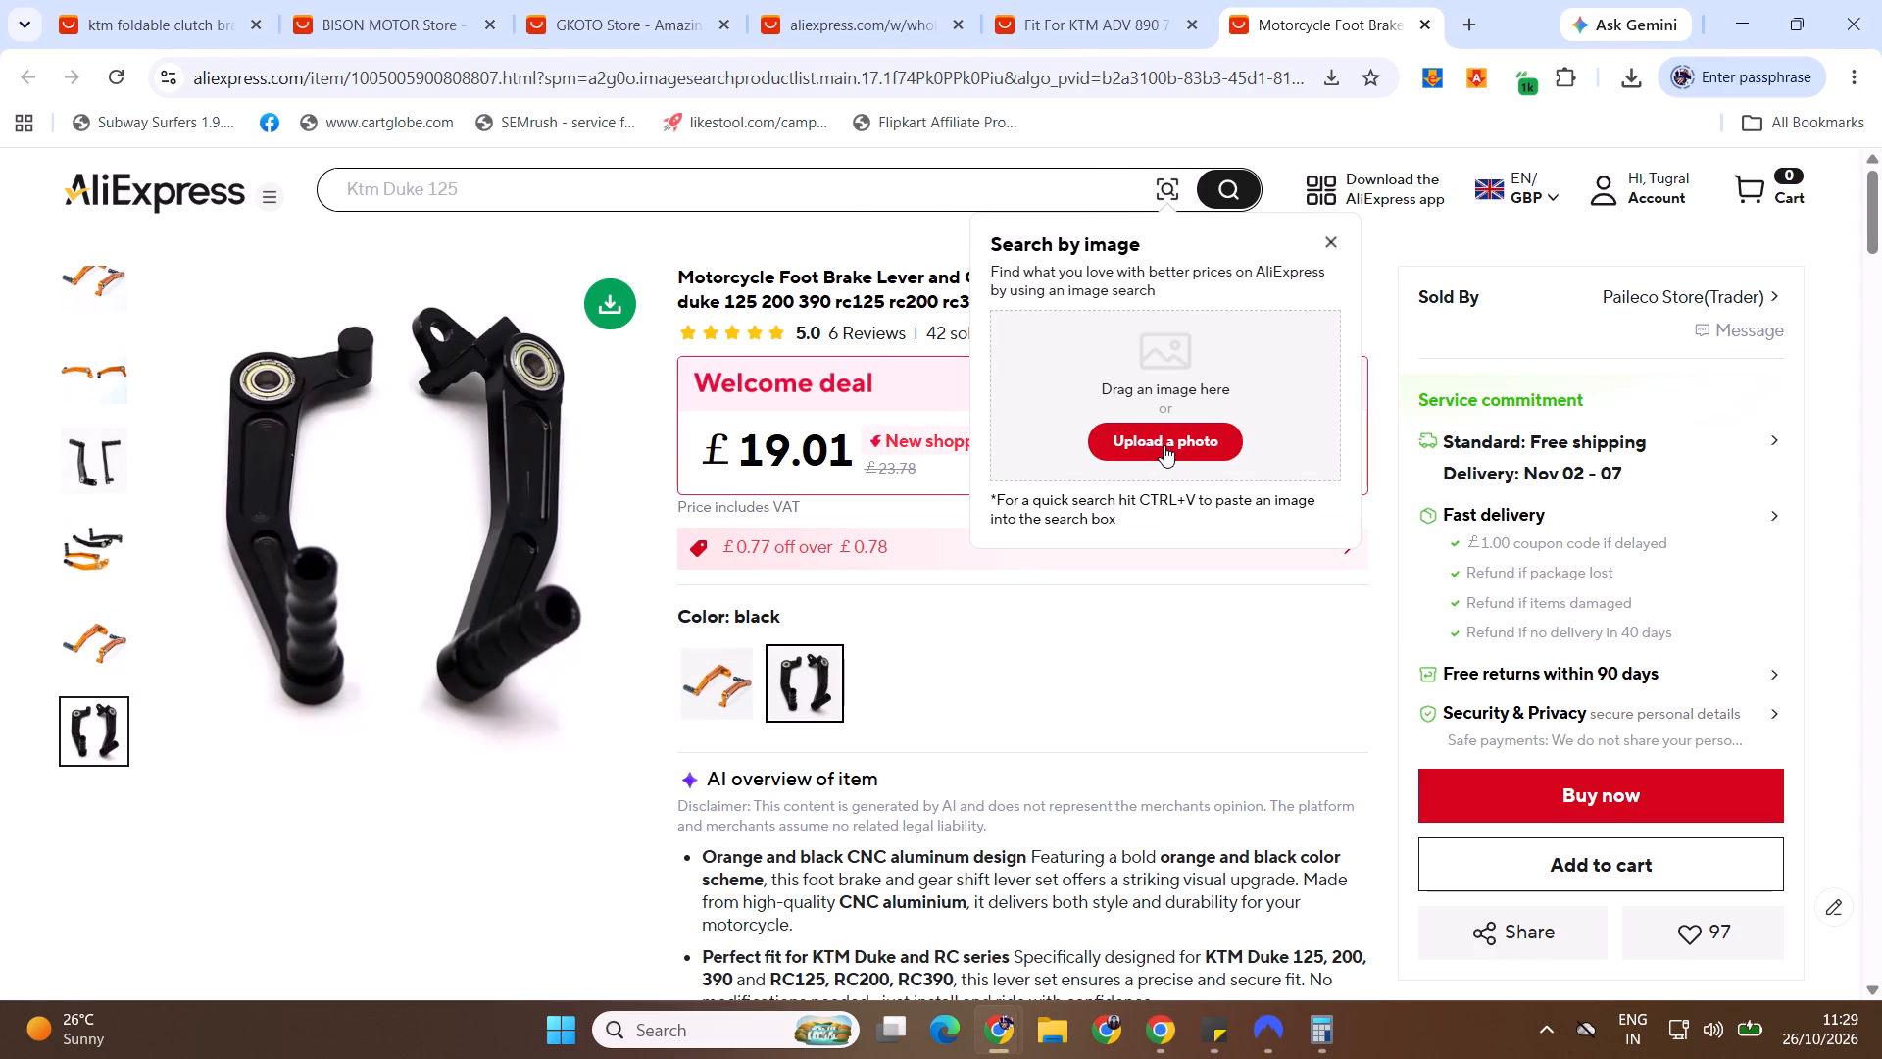
{"action": "left_click", "coordinate": [1164, 445]}
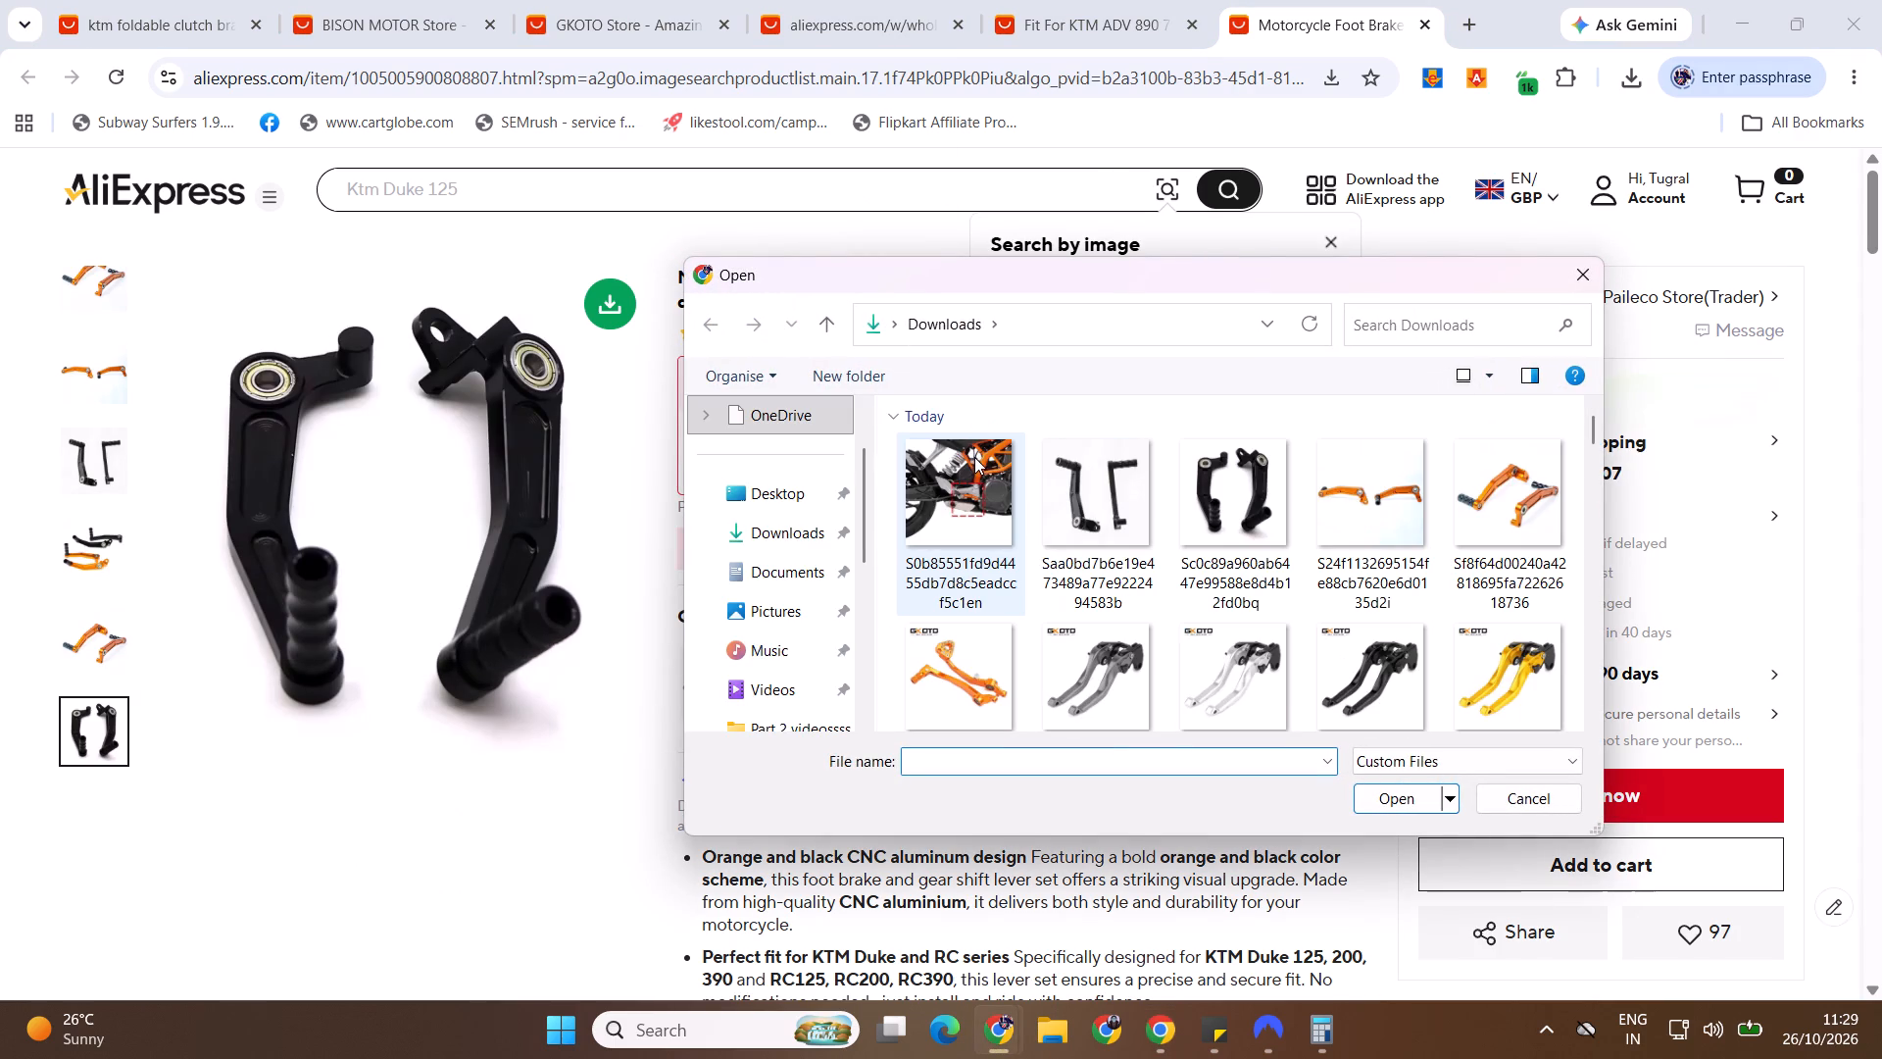
{"action": "left_click", "coordinate": [1274, 520]}
{"action": "left_click", "coordinate": [1393, 805]}
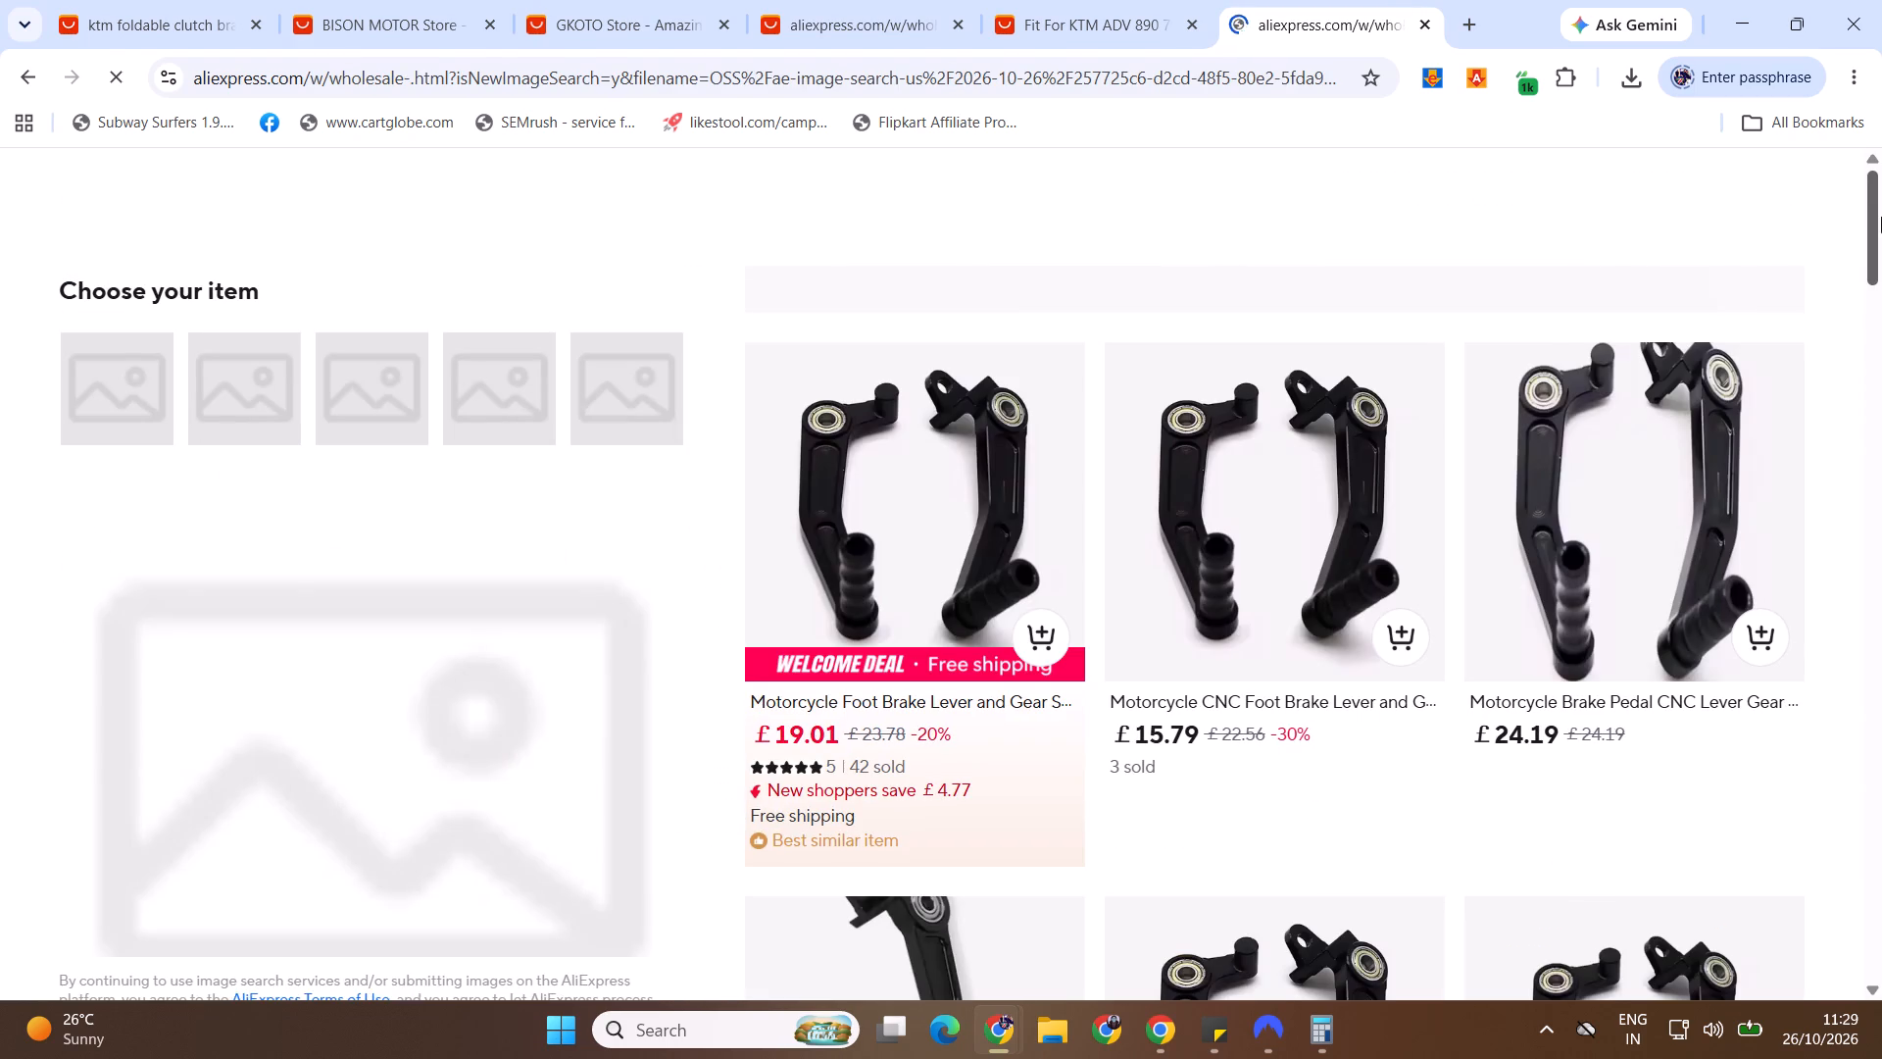
{"action": "left_click_drag", "start_coordinate": [1873, 193], "coordinate": [1881, 255]}
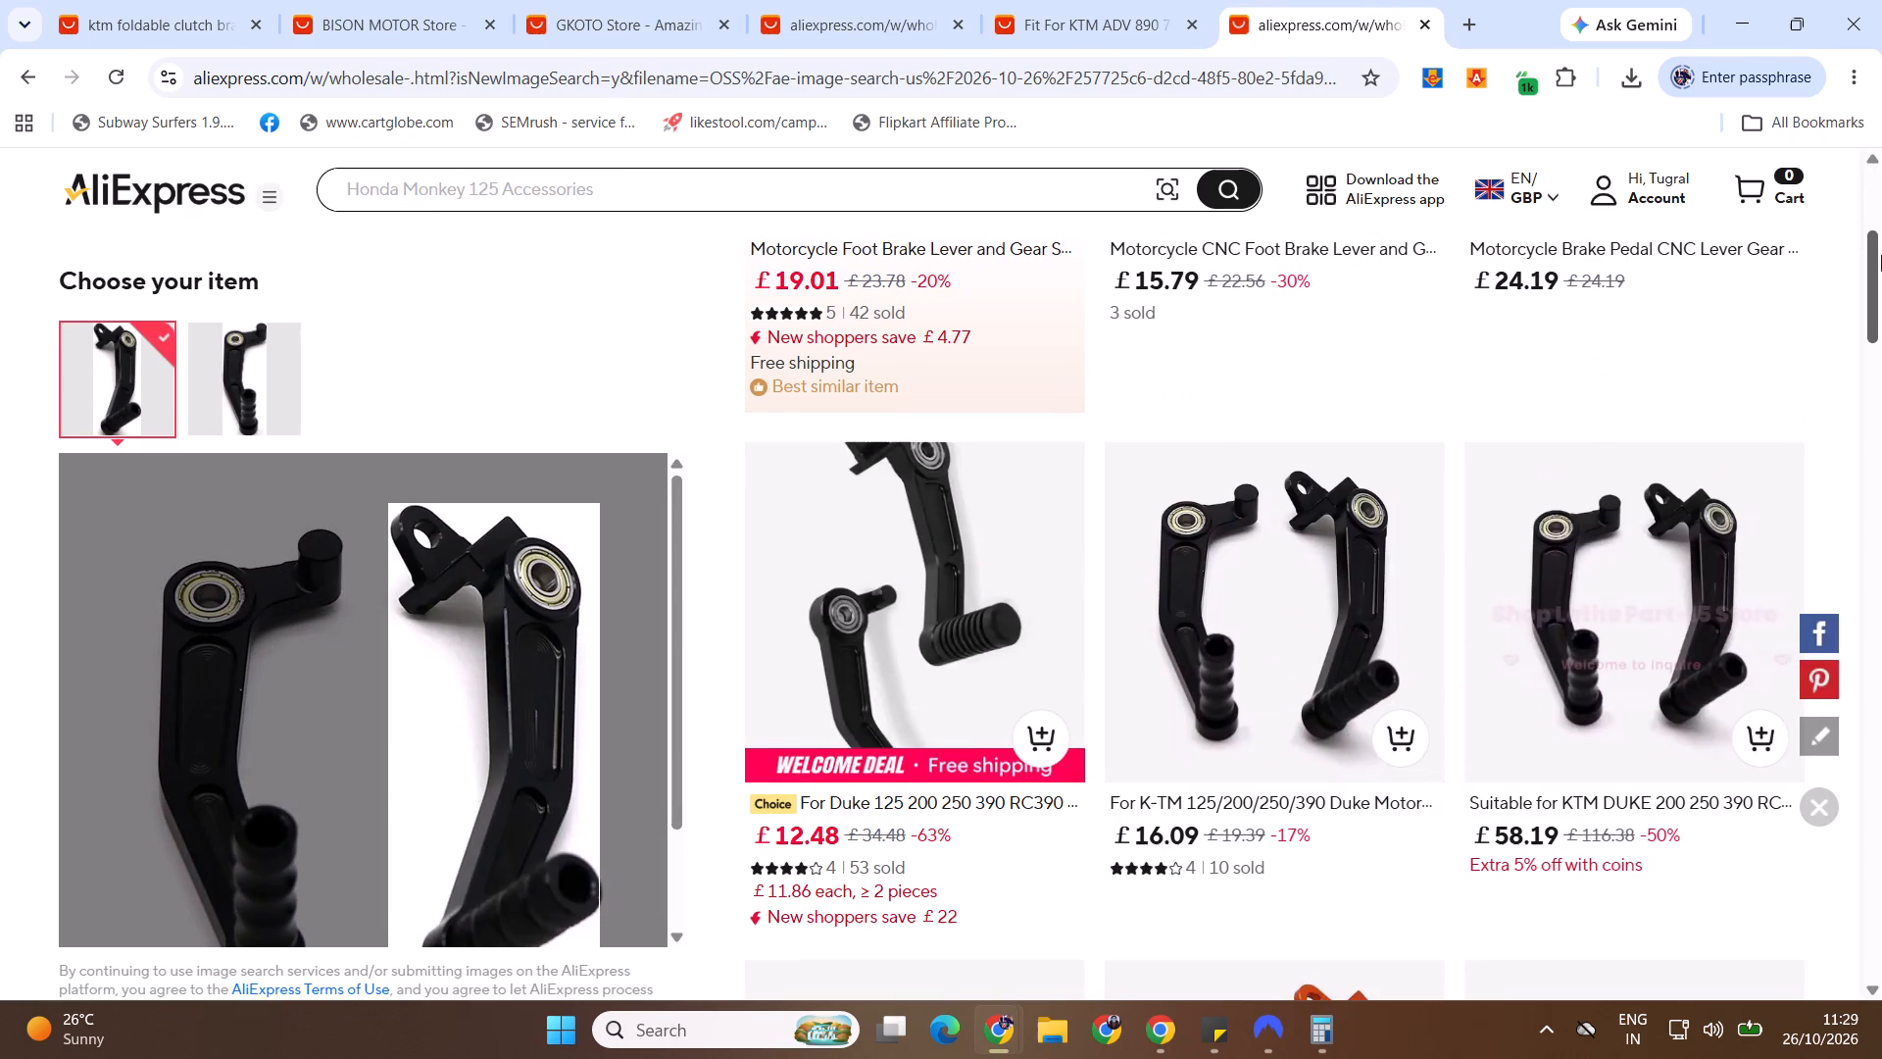
{"action": "left_click_drag", "start_coordinate": [1881, 255], "coordinate": [1878, 273]}
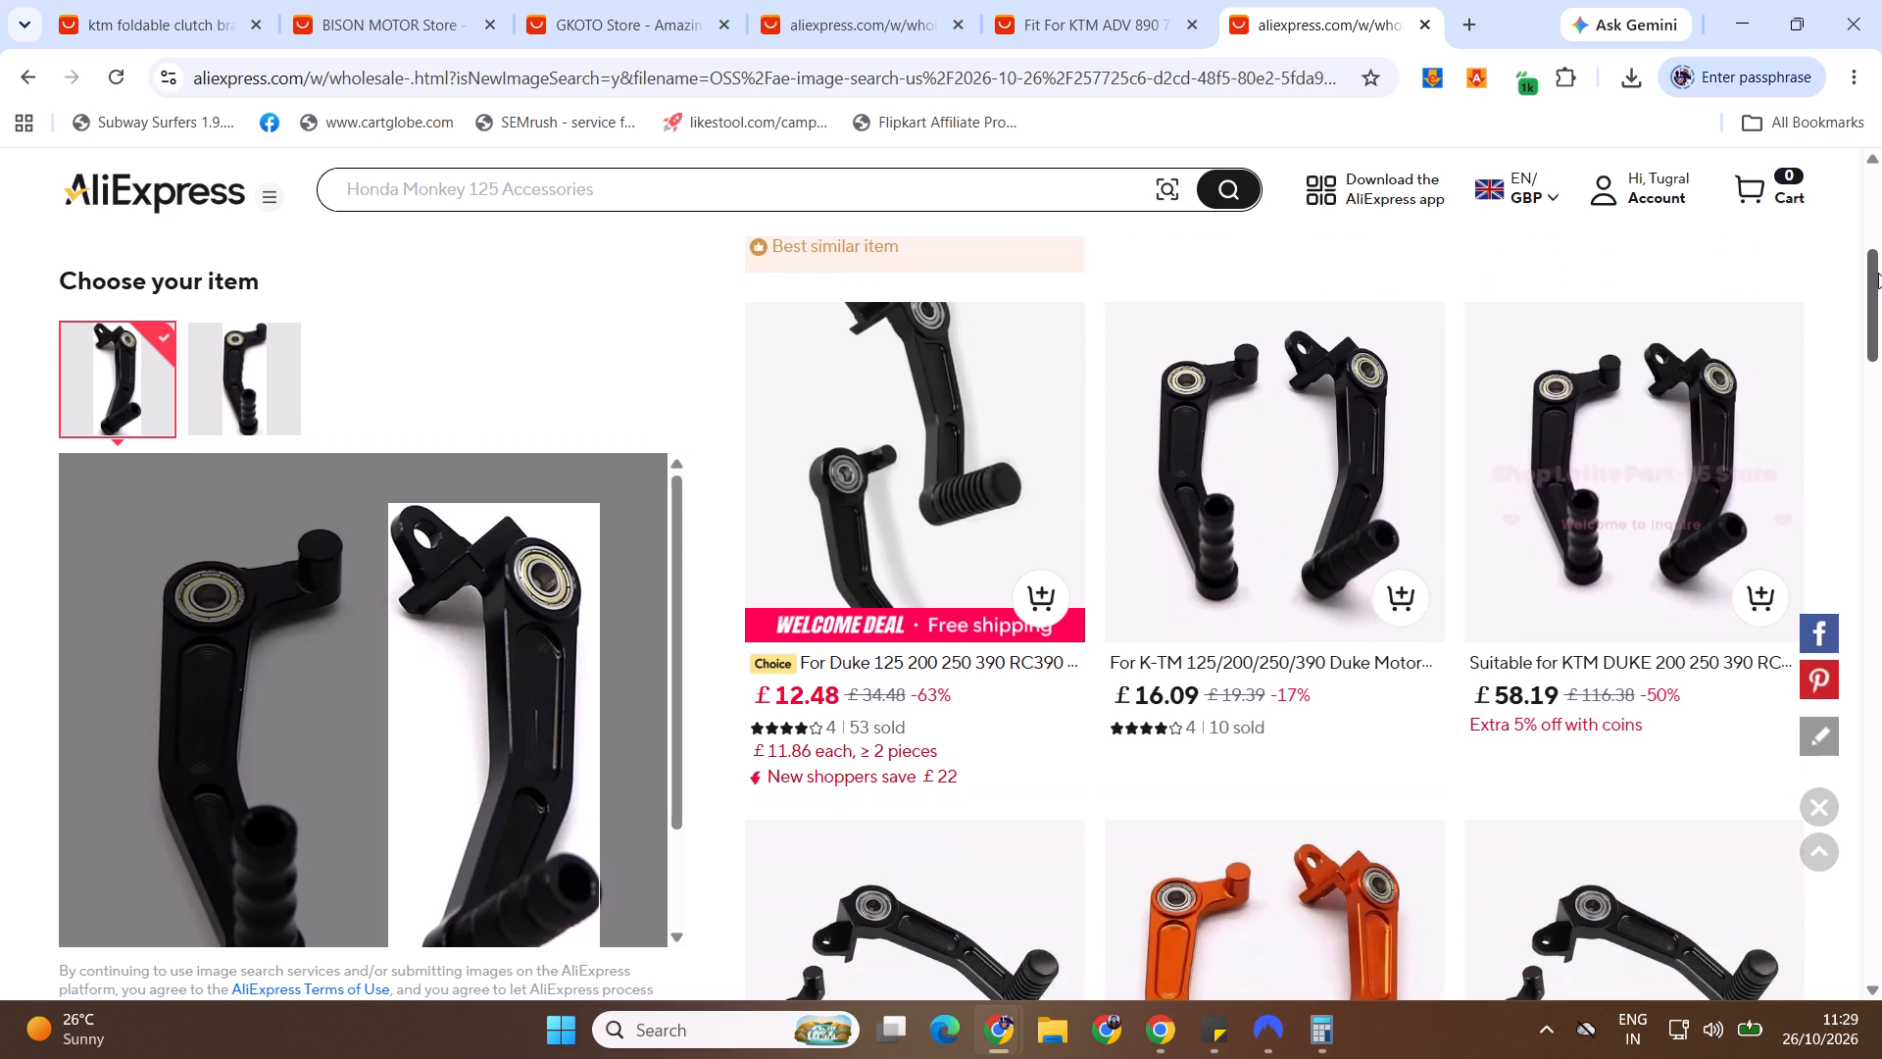
{"action": "left_click_drag", "start_coordinate": [1878, 273], "coordinate": [1878, 274]}
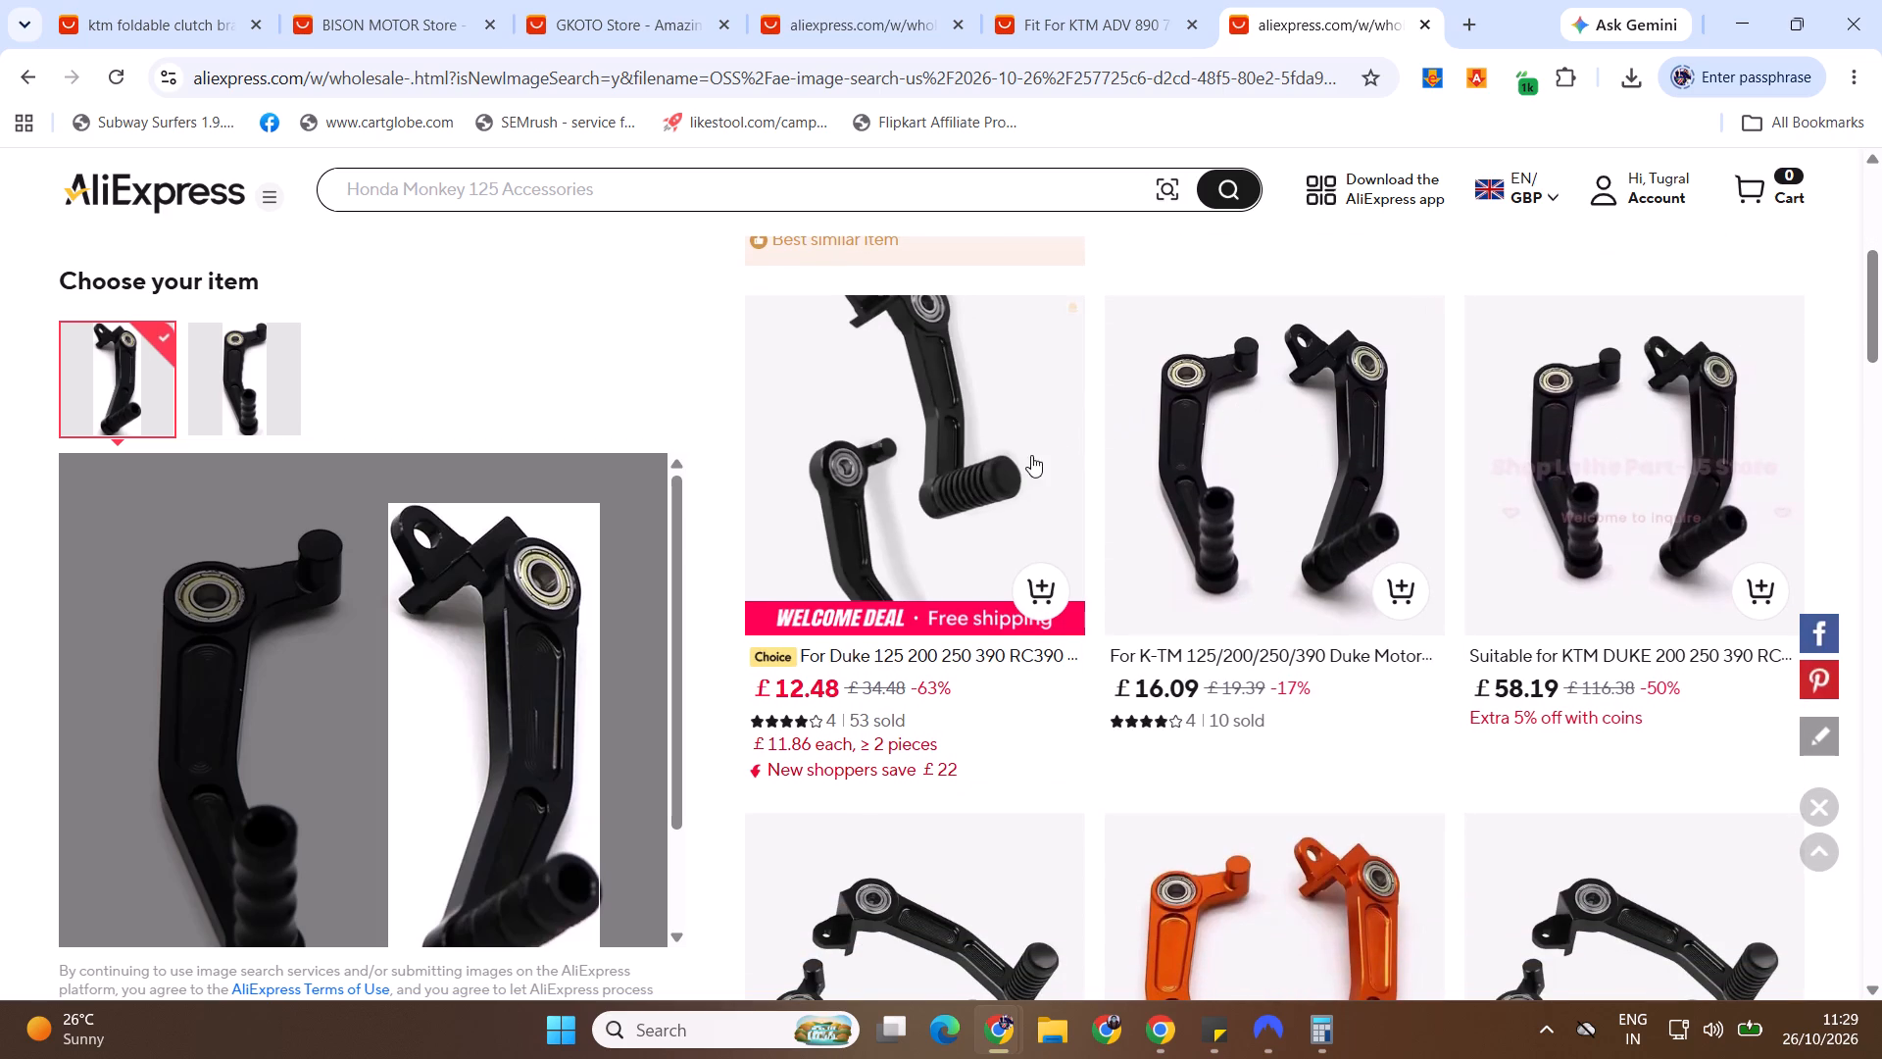
{"action": "middle_click", "coordinate": [1025, 462]}
{"action": "left_click", "coordinate": [1290, 32]}
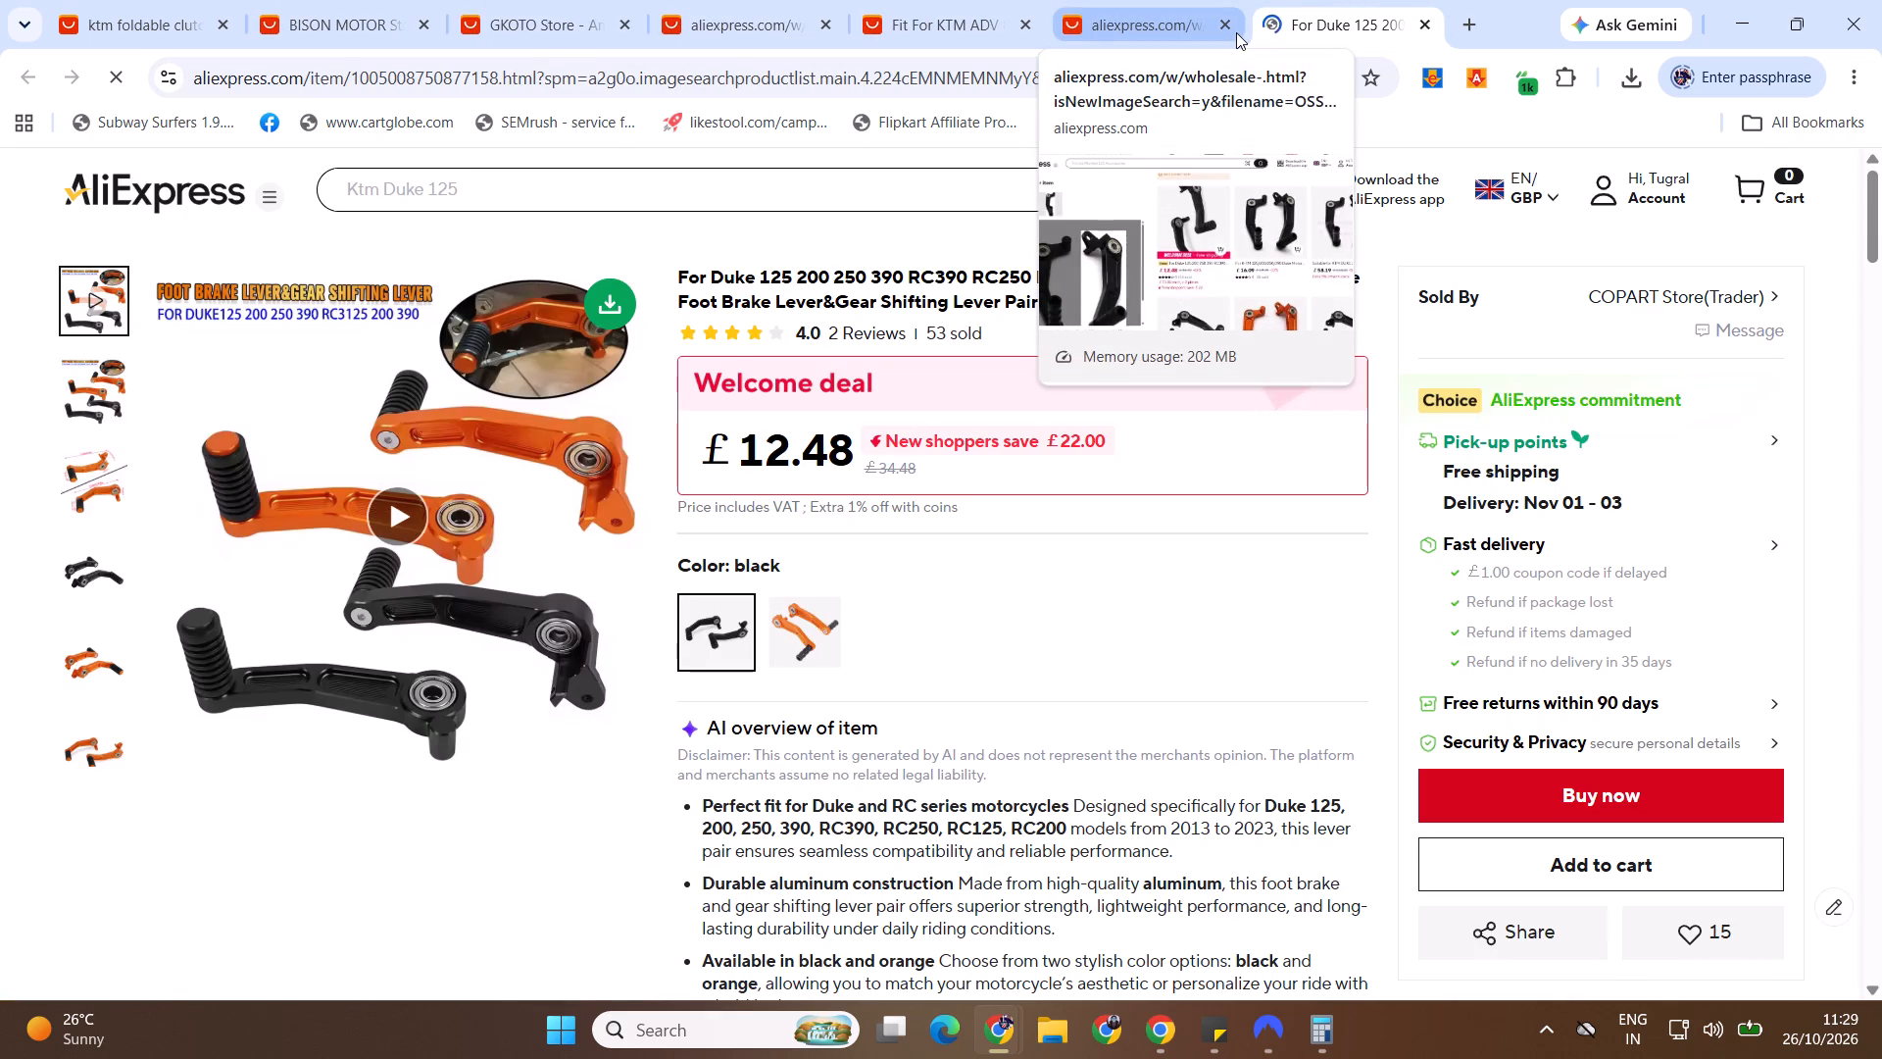
{"action": "left_click", "coordinate": [1224, 27]}
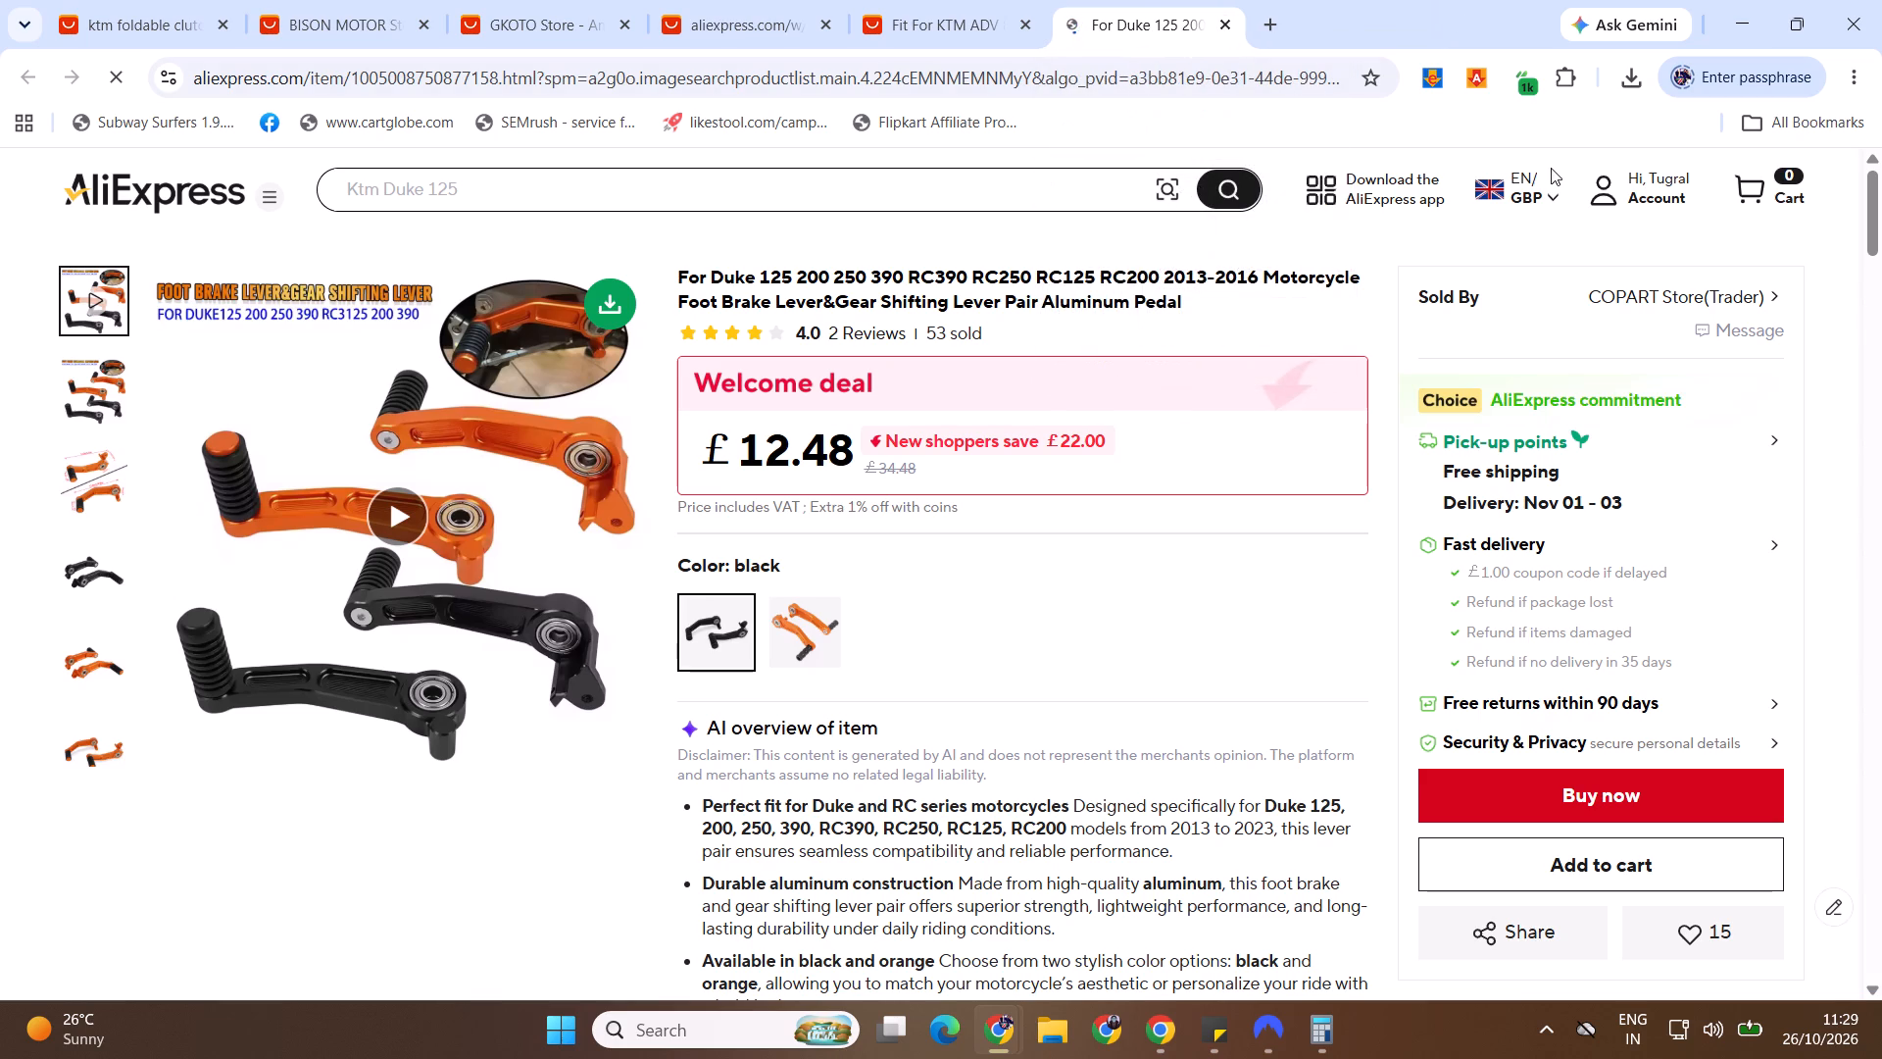
{"action": "left_click_drag", "start_coordinate": [1881, 219], "coordinate": [1881, 244]}
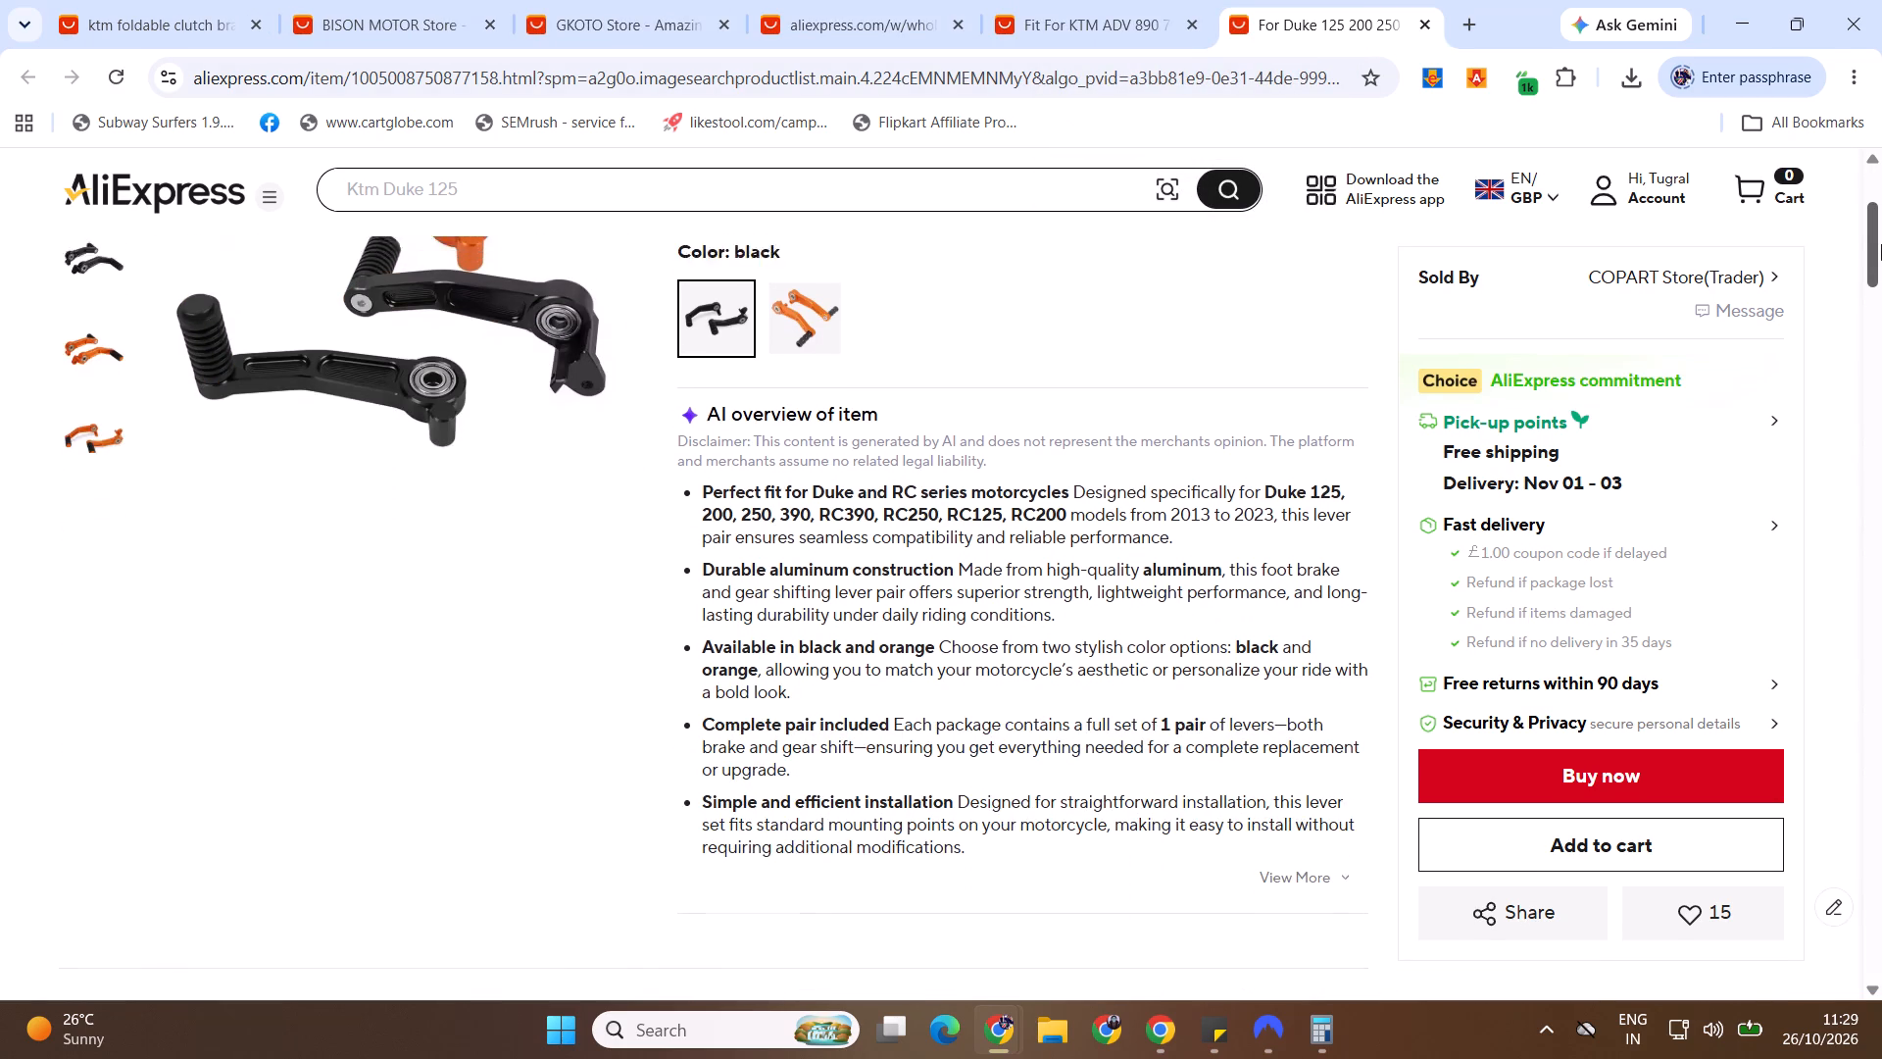
{"action": "left_click_drag", "start_coordinate": [1881, 244], "coordinate": [1881, 208]}
{"action": "left_click", "coordinate": [806, 651]}
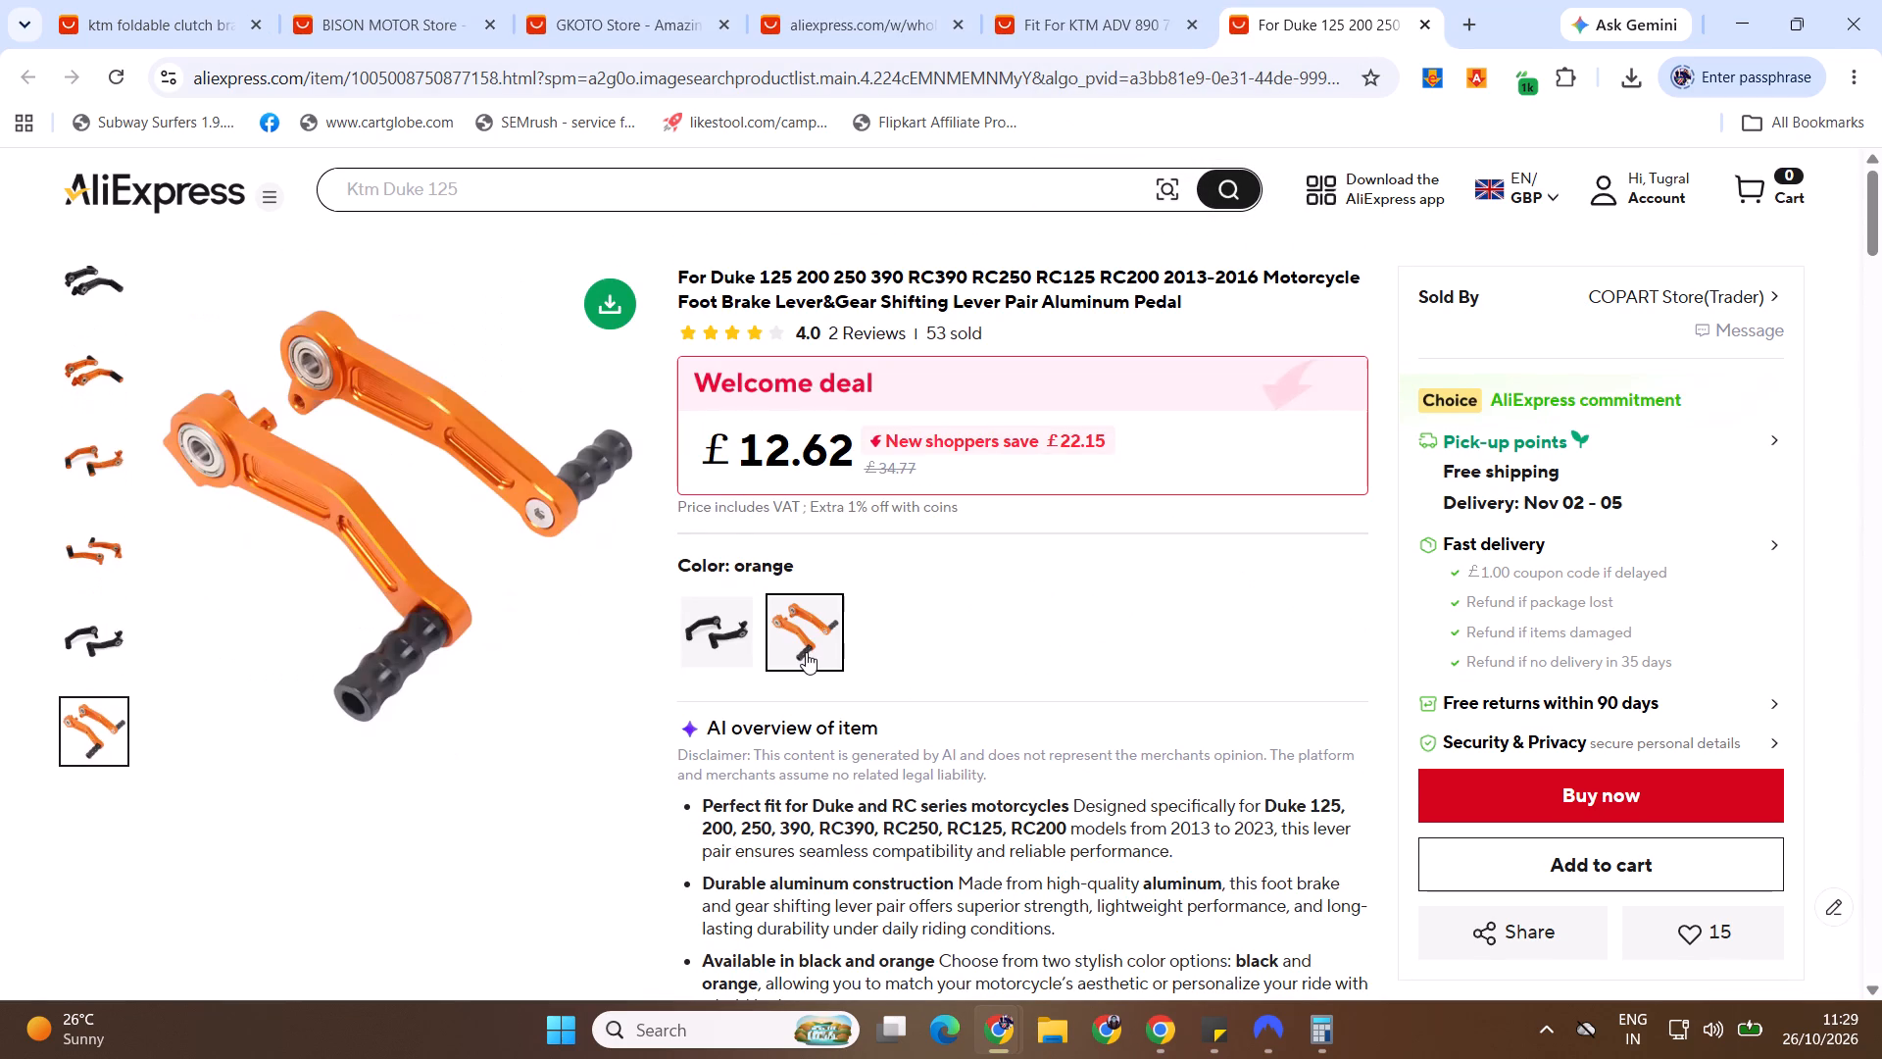
Return to the eBay draft, enlarge the main black lever photo for comparison, and close it.
{"action": "key", "text": "alt+Tab"}
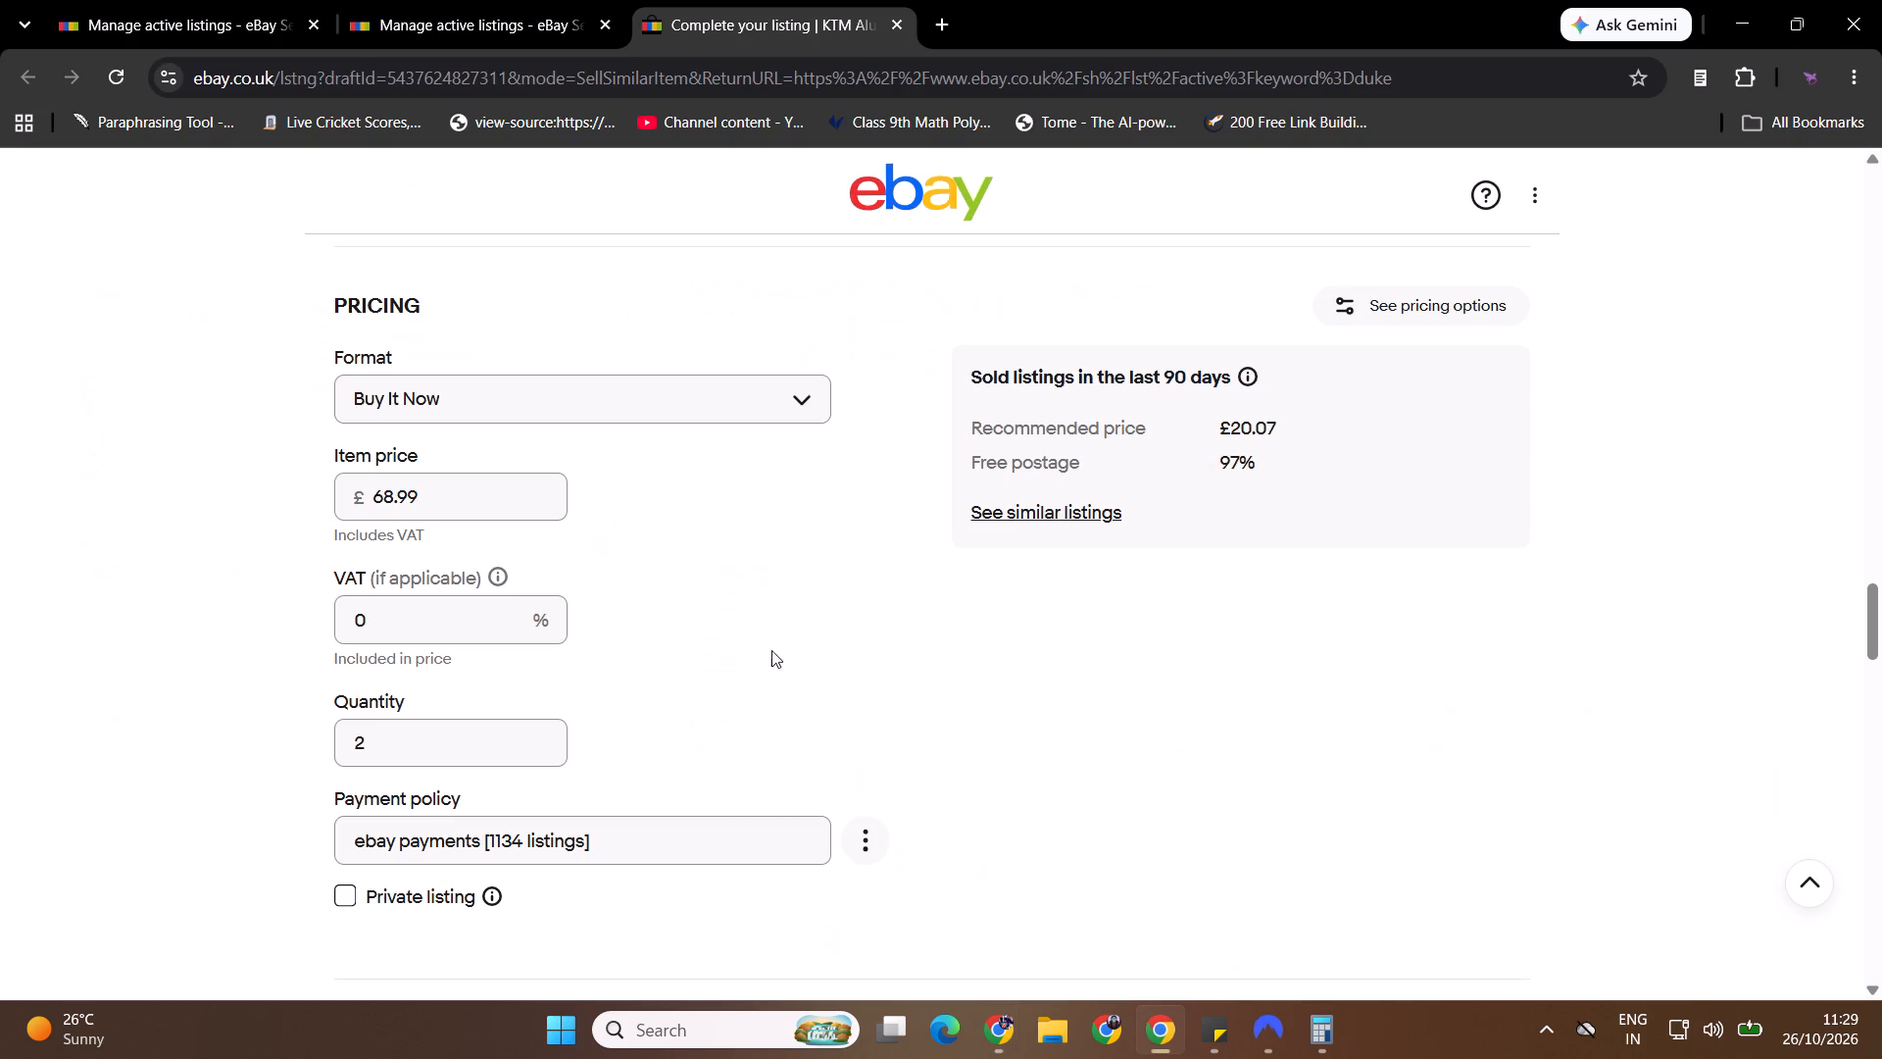
{"action": "left_click", "coordinate": [1881, 198]}
{"action": "left_click_drag", "start_coordinate": [1881, 197], "coordinate": [1881, 179]}
{"action": "left_click", "coordinate": [578, 855]}
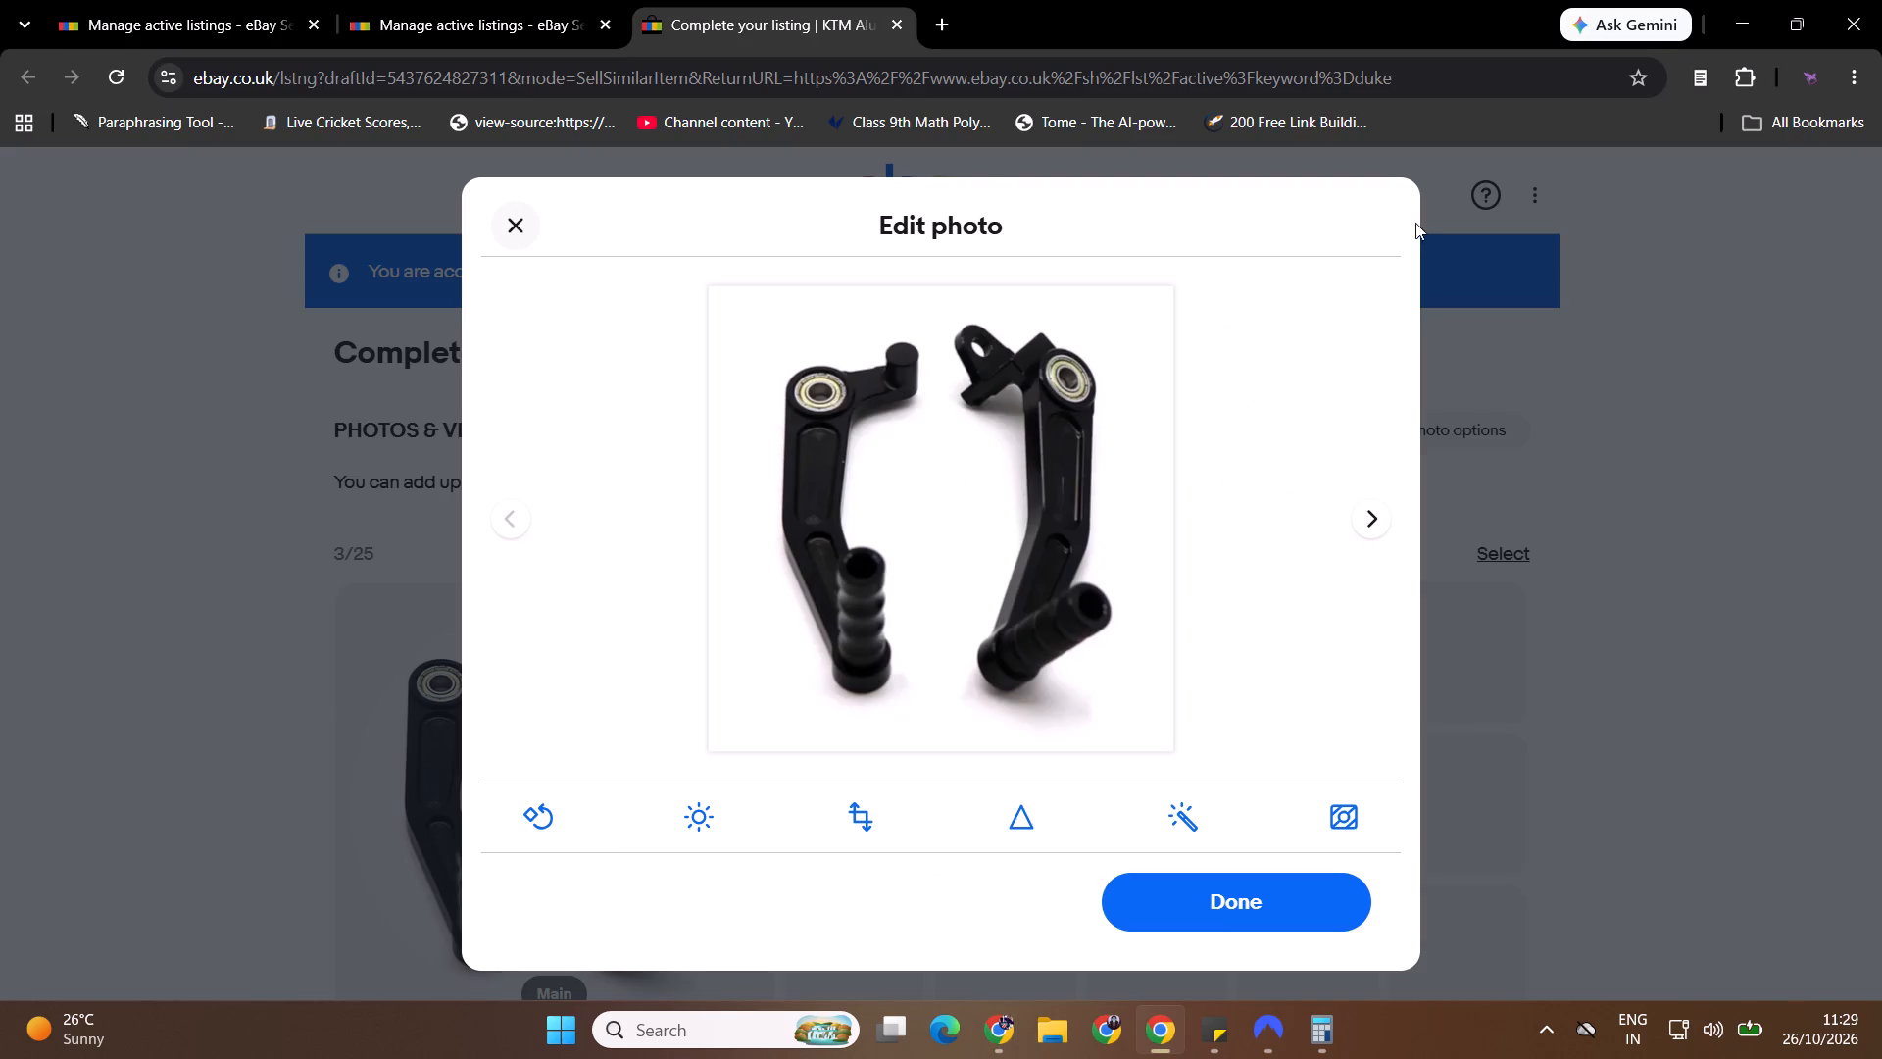
{"action": "left_click", "coordinate": [2, 630]}
{"action": "left_click", "coordinate": [1173, 904]}
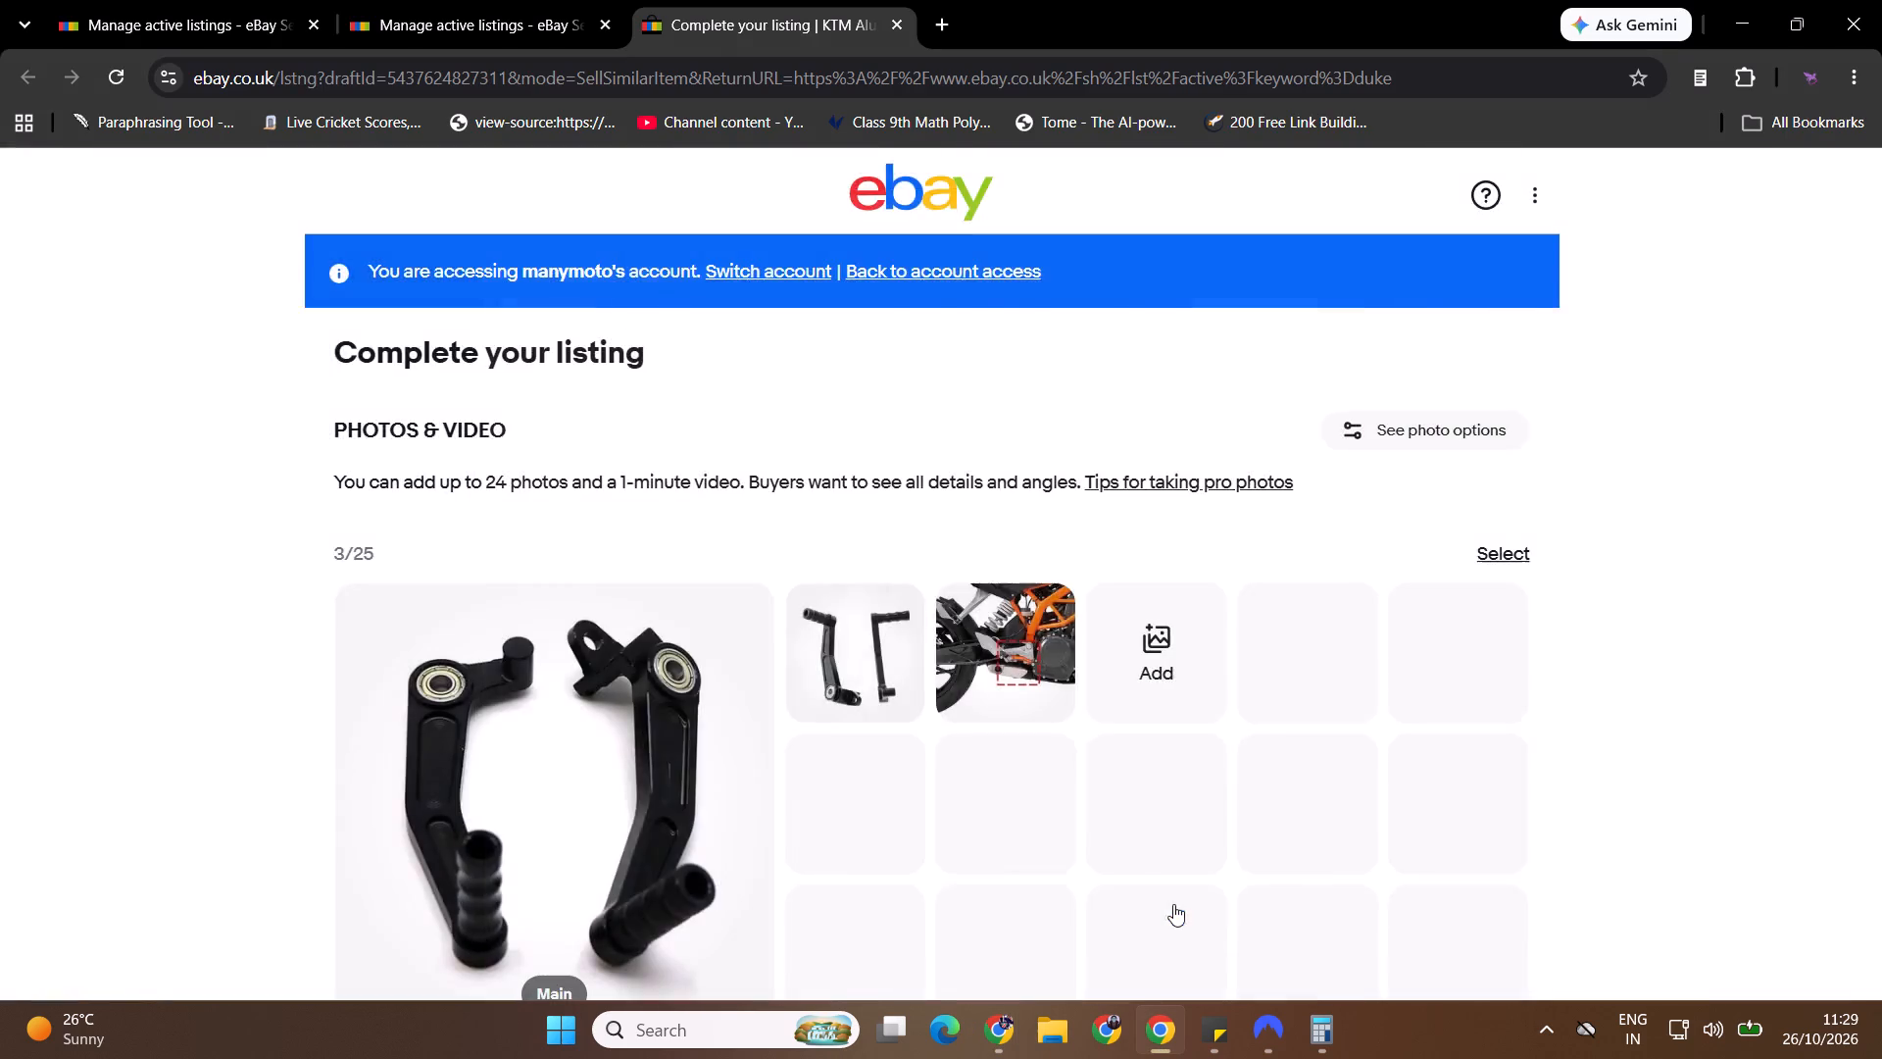
Select the black variant on the AliExpress lever pair page and calculate 12.48 × 3 in Calculator.
{"action": "key", "text": "alt+Tab"}
{"action": "left_click", "coordinate": [702, 620]}
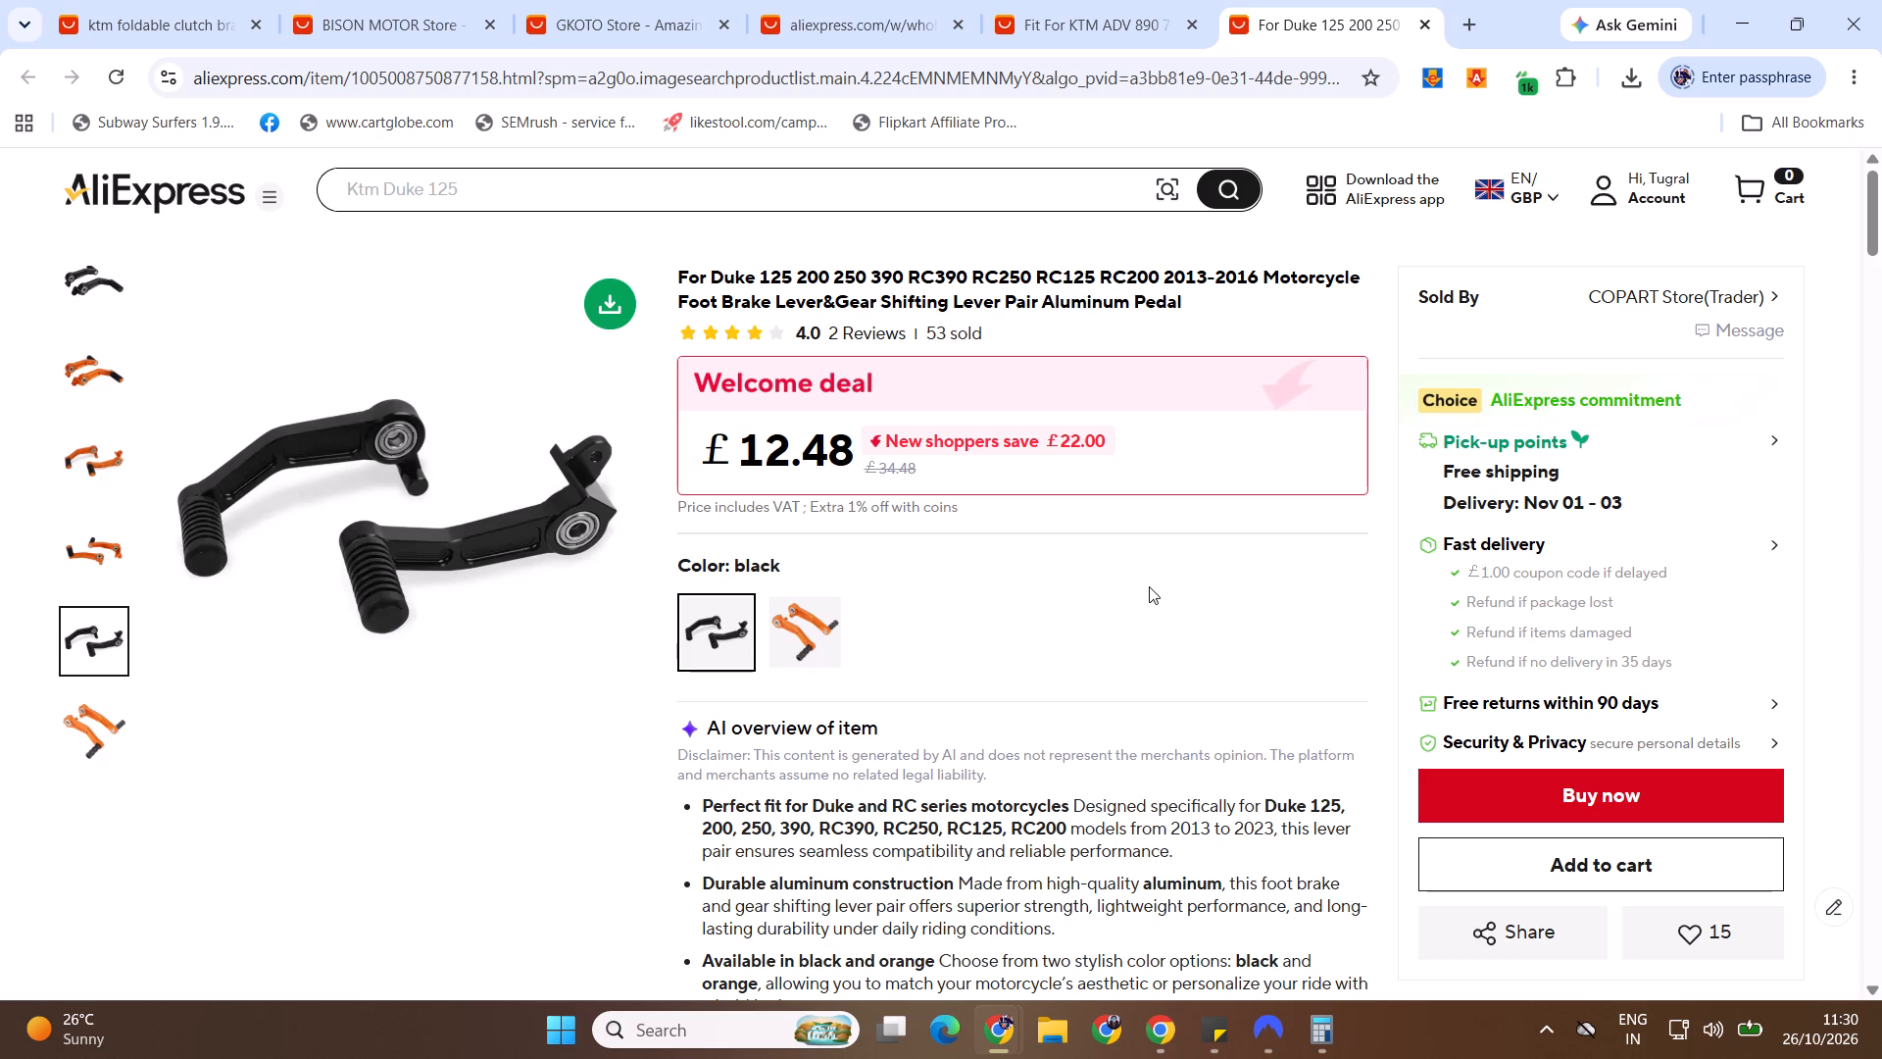
{"action": "left_click", "coordinate": [1311, 1004]}
{"action": "key", "text": "Escape"}
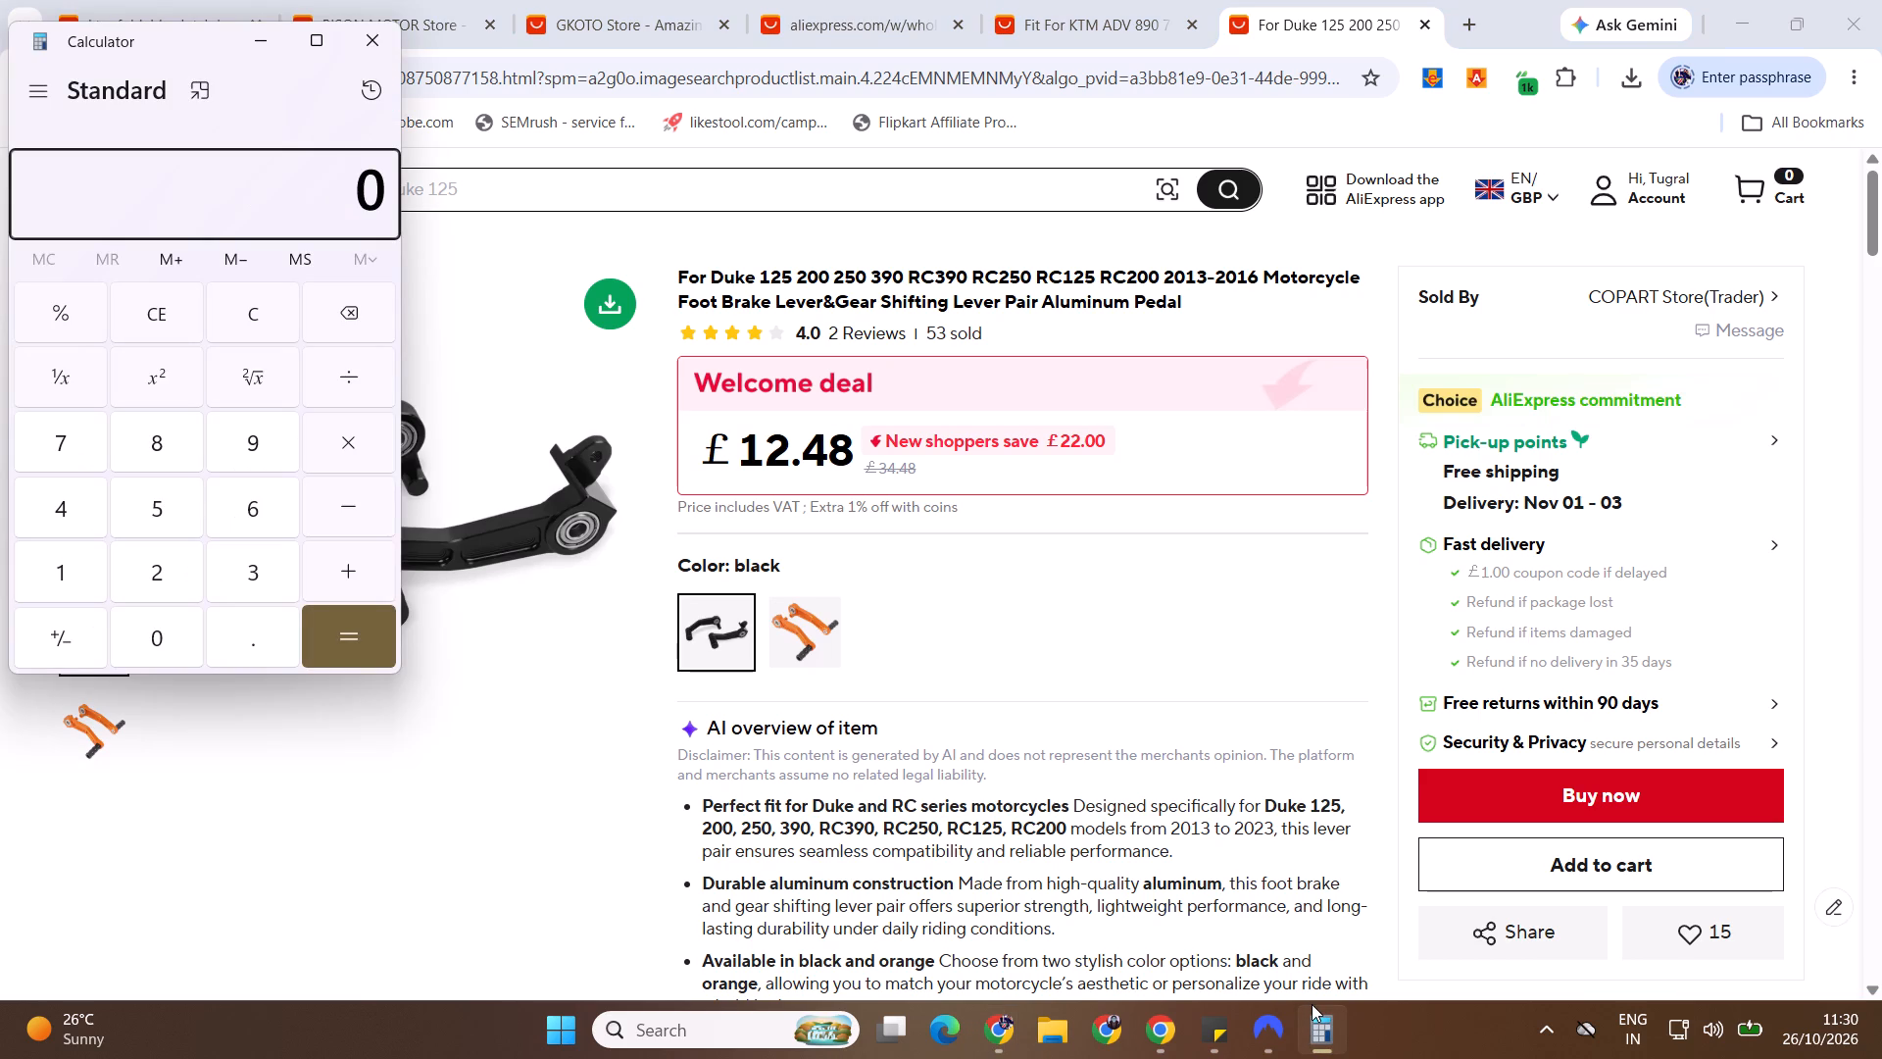
{"action": "type", "text": "12.48"}
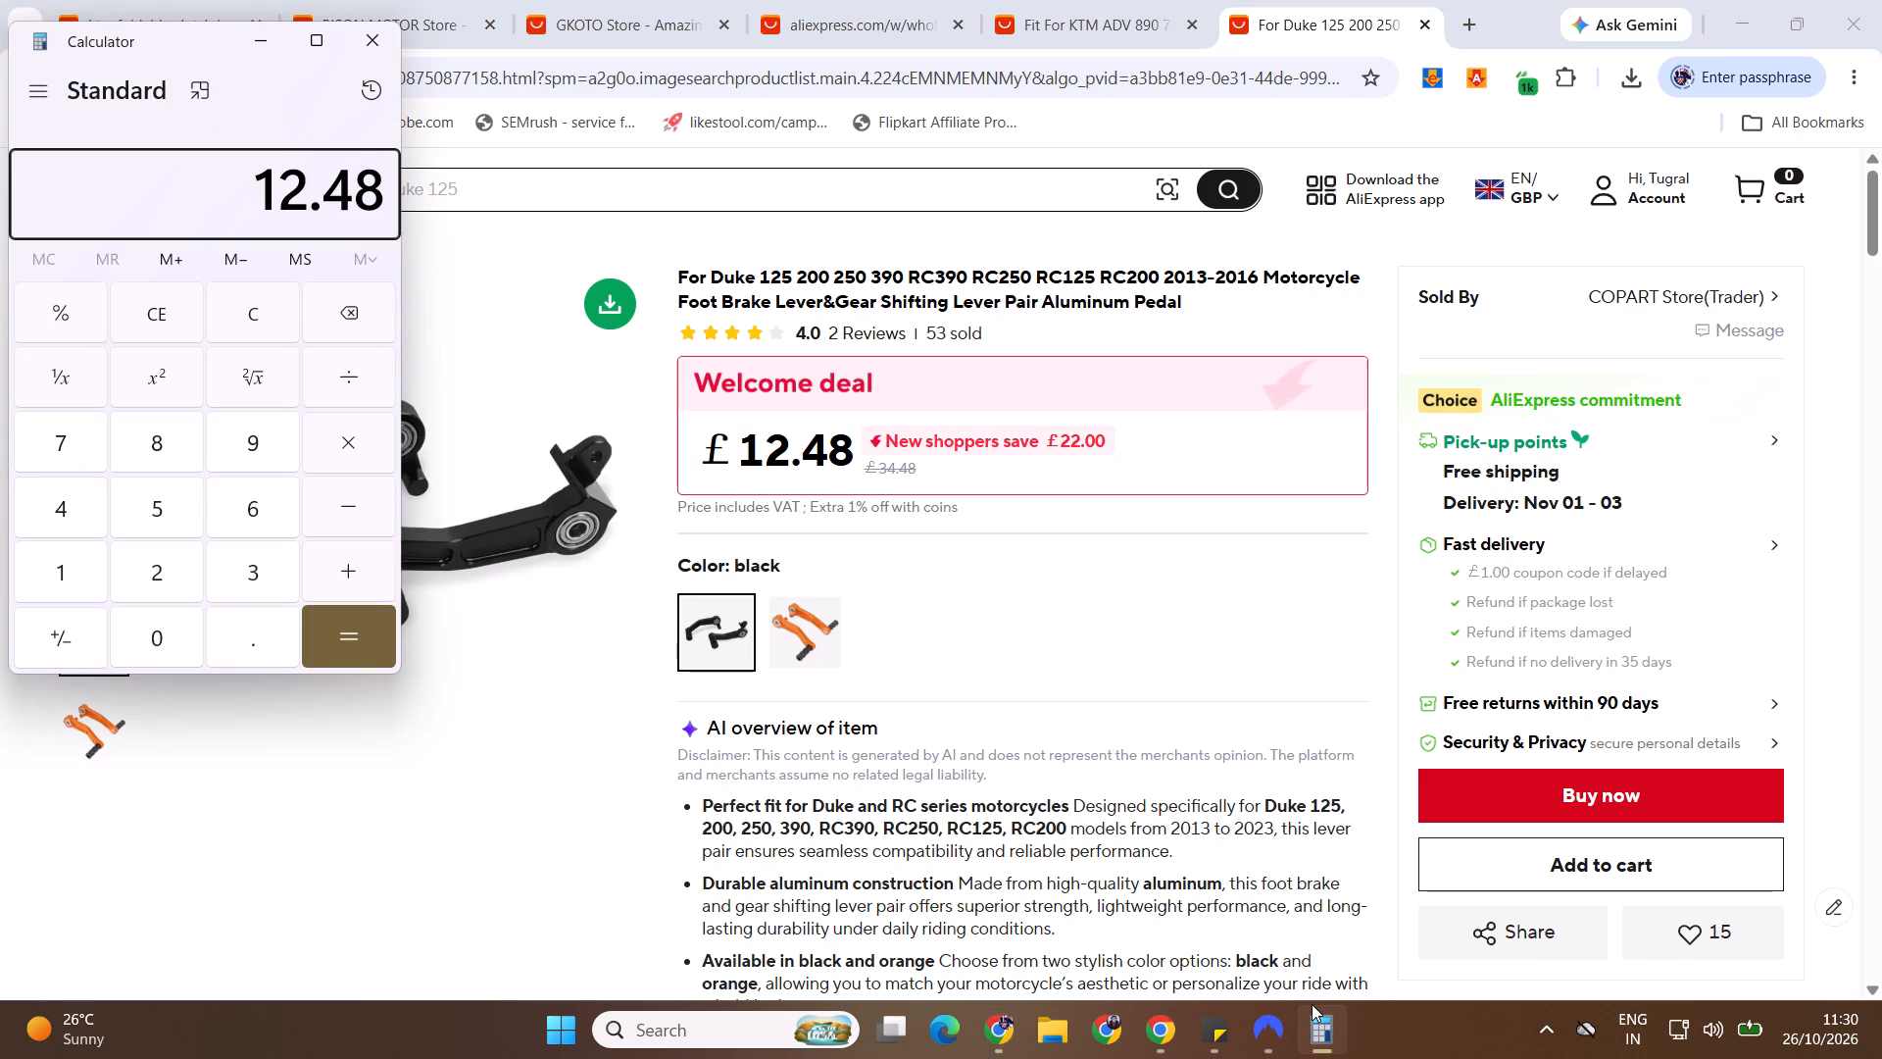
{"action": "type", "text": "*3"}
{"action": "key", "text": "Return"}
Return to the eBay draft and set the item price to £37.99.
{"action": "key", "text": "alt+Tab"}
{"action": "key", "text": "alt+Tab"}
{"action": "key", "text": "alt+Tab"}
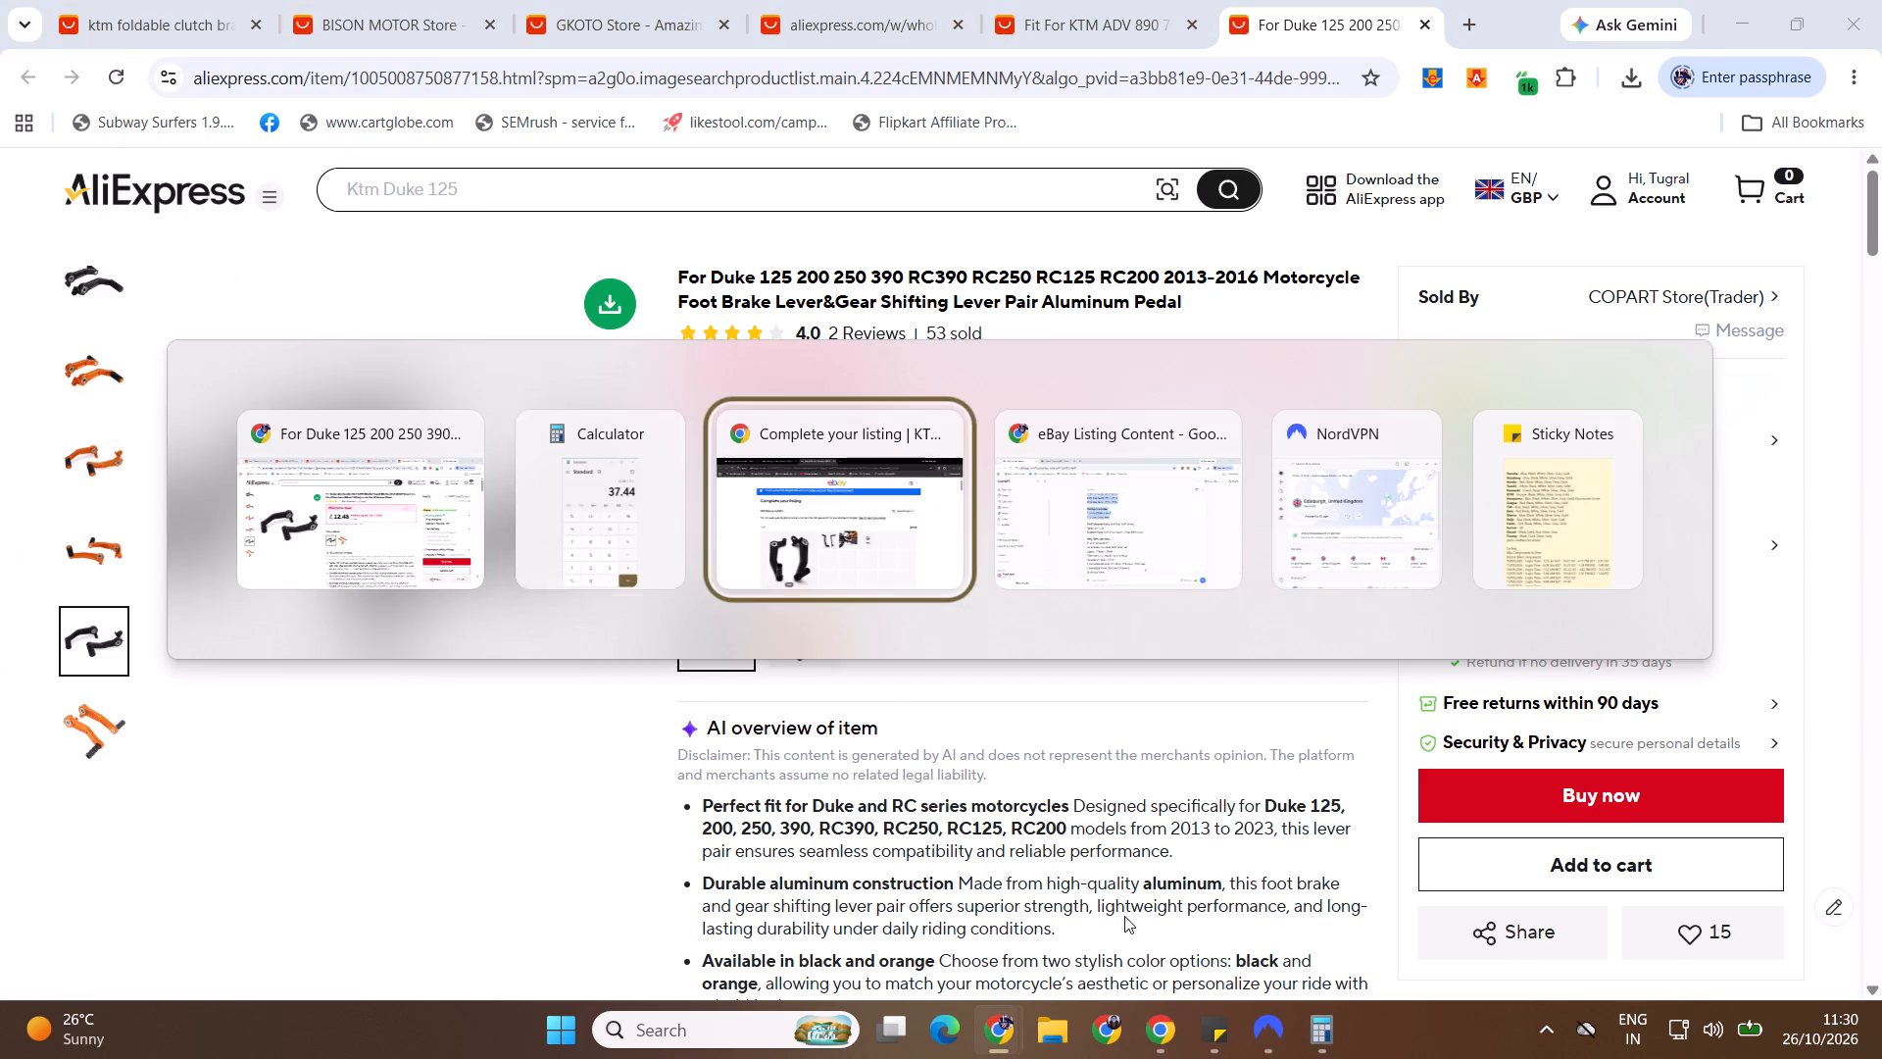
{"action": "left_click_drag", "start_coordinate": [1881, 223], "coordinate": [1881, 319]}
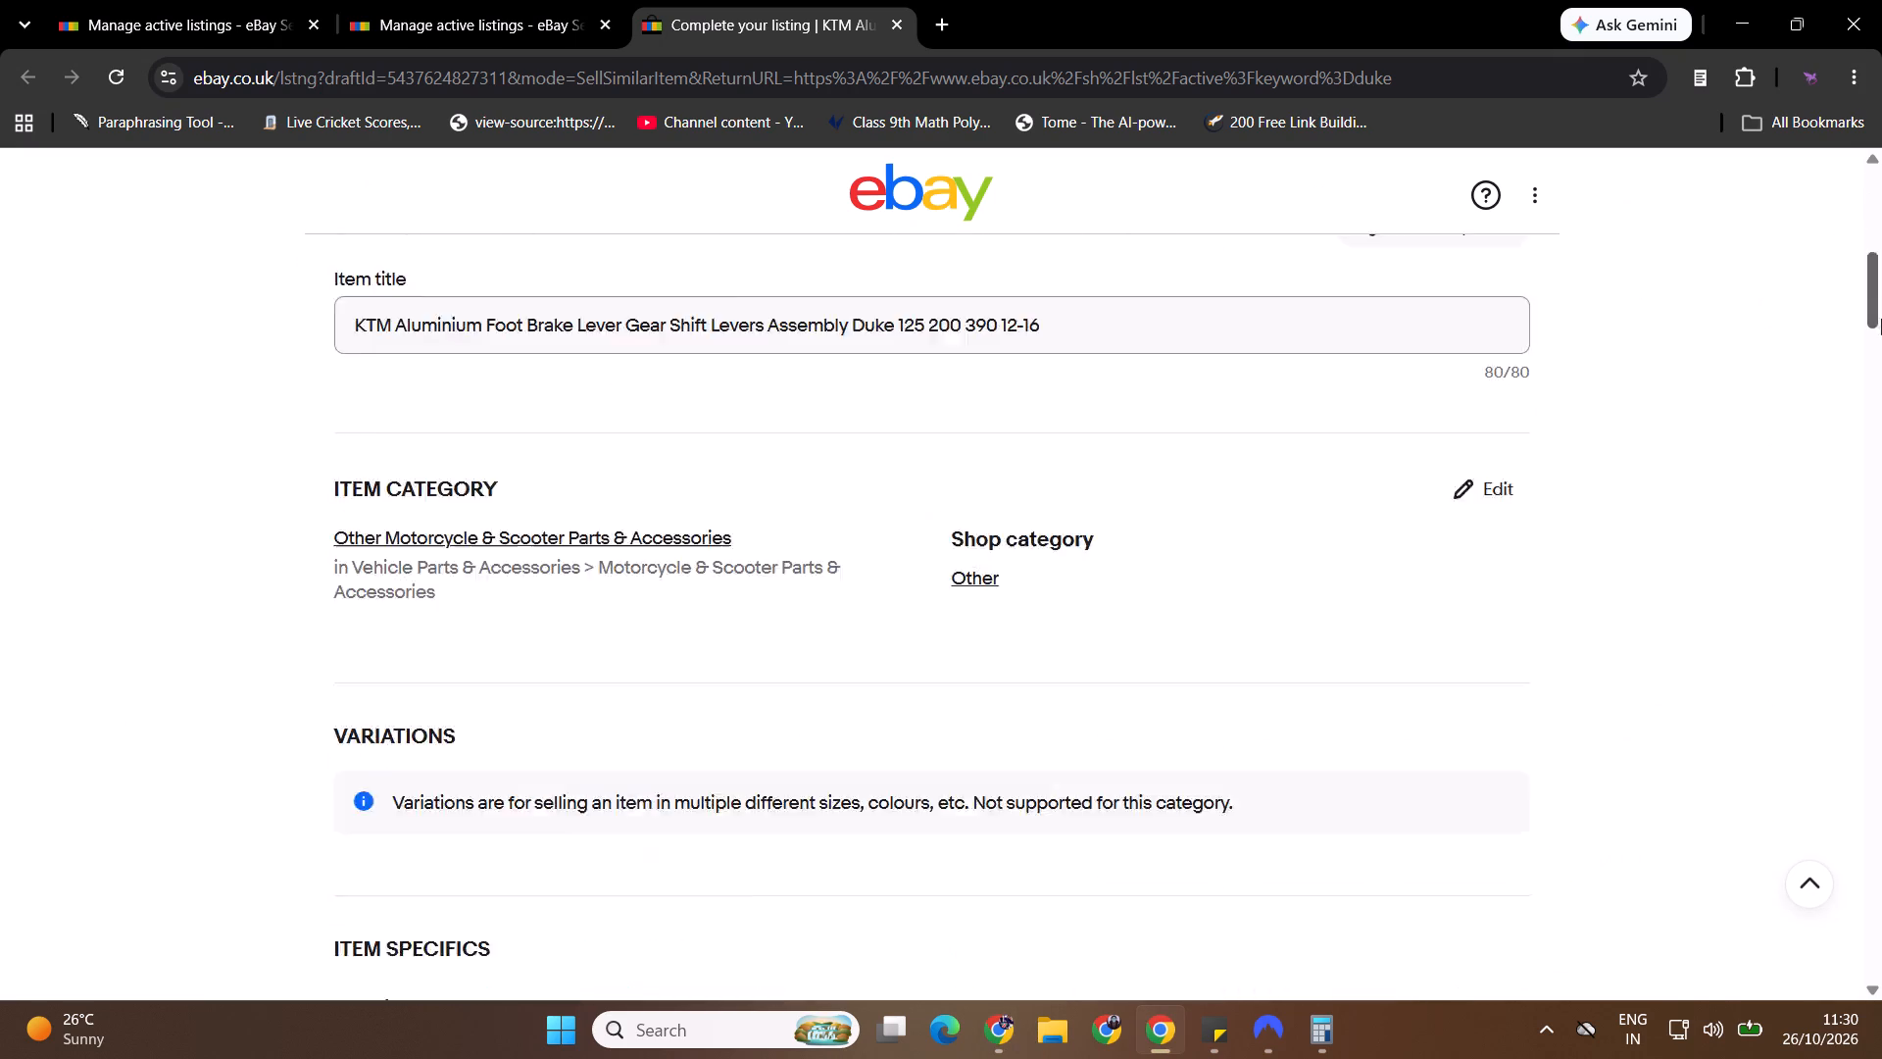
{"action": "left_click_drag", "start_coordinate": [1881, 319], "coordinate": [1881, 578]}
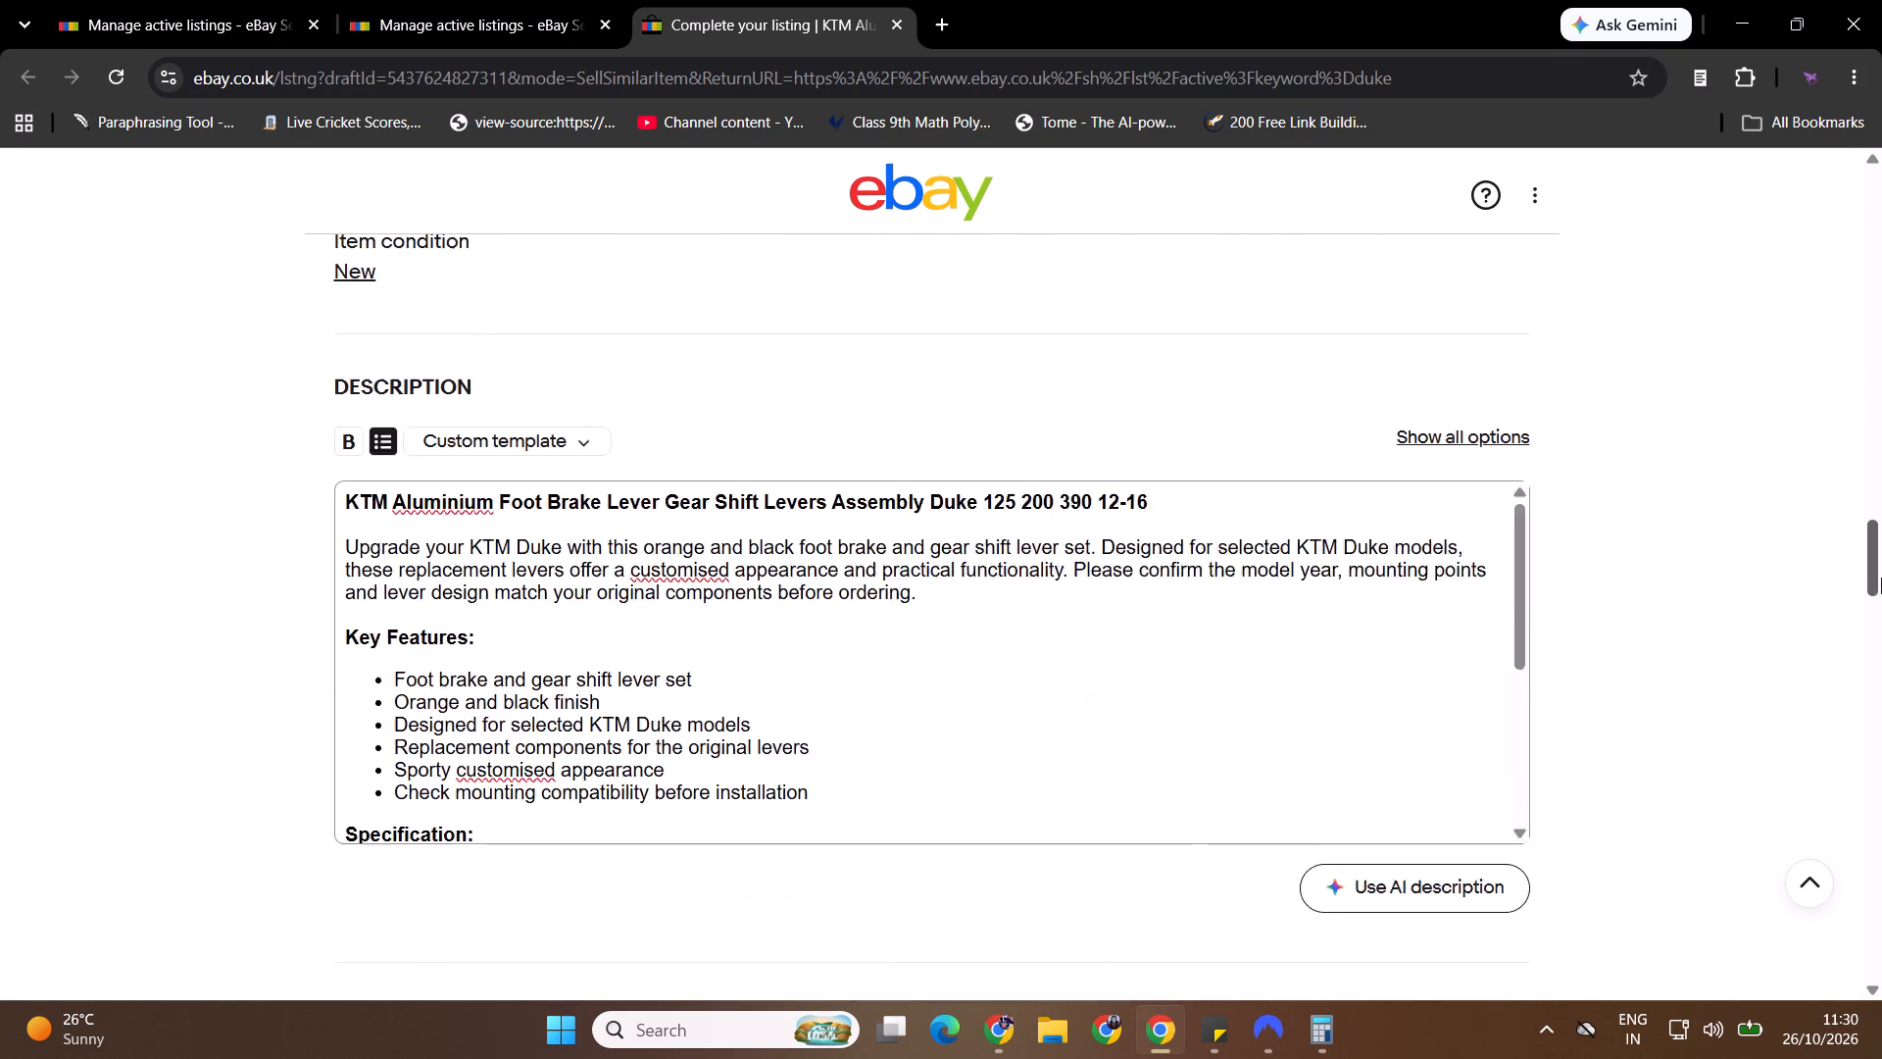
{"action": "left_click_drag", "start_coordinate": [1881, 578], "coordinate": [1881, 623]}
{"action": "double_click", "coordinate": [467, 616]}
{"action": "double_click", "coordinate": [453, 648]}
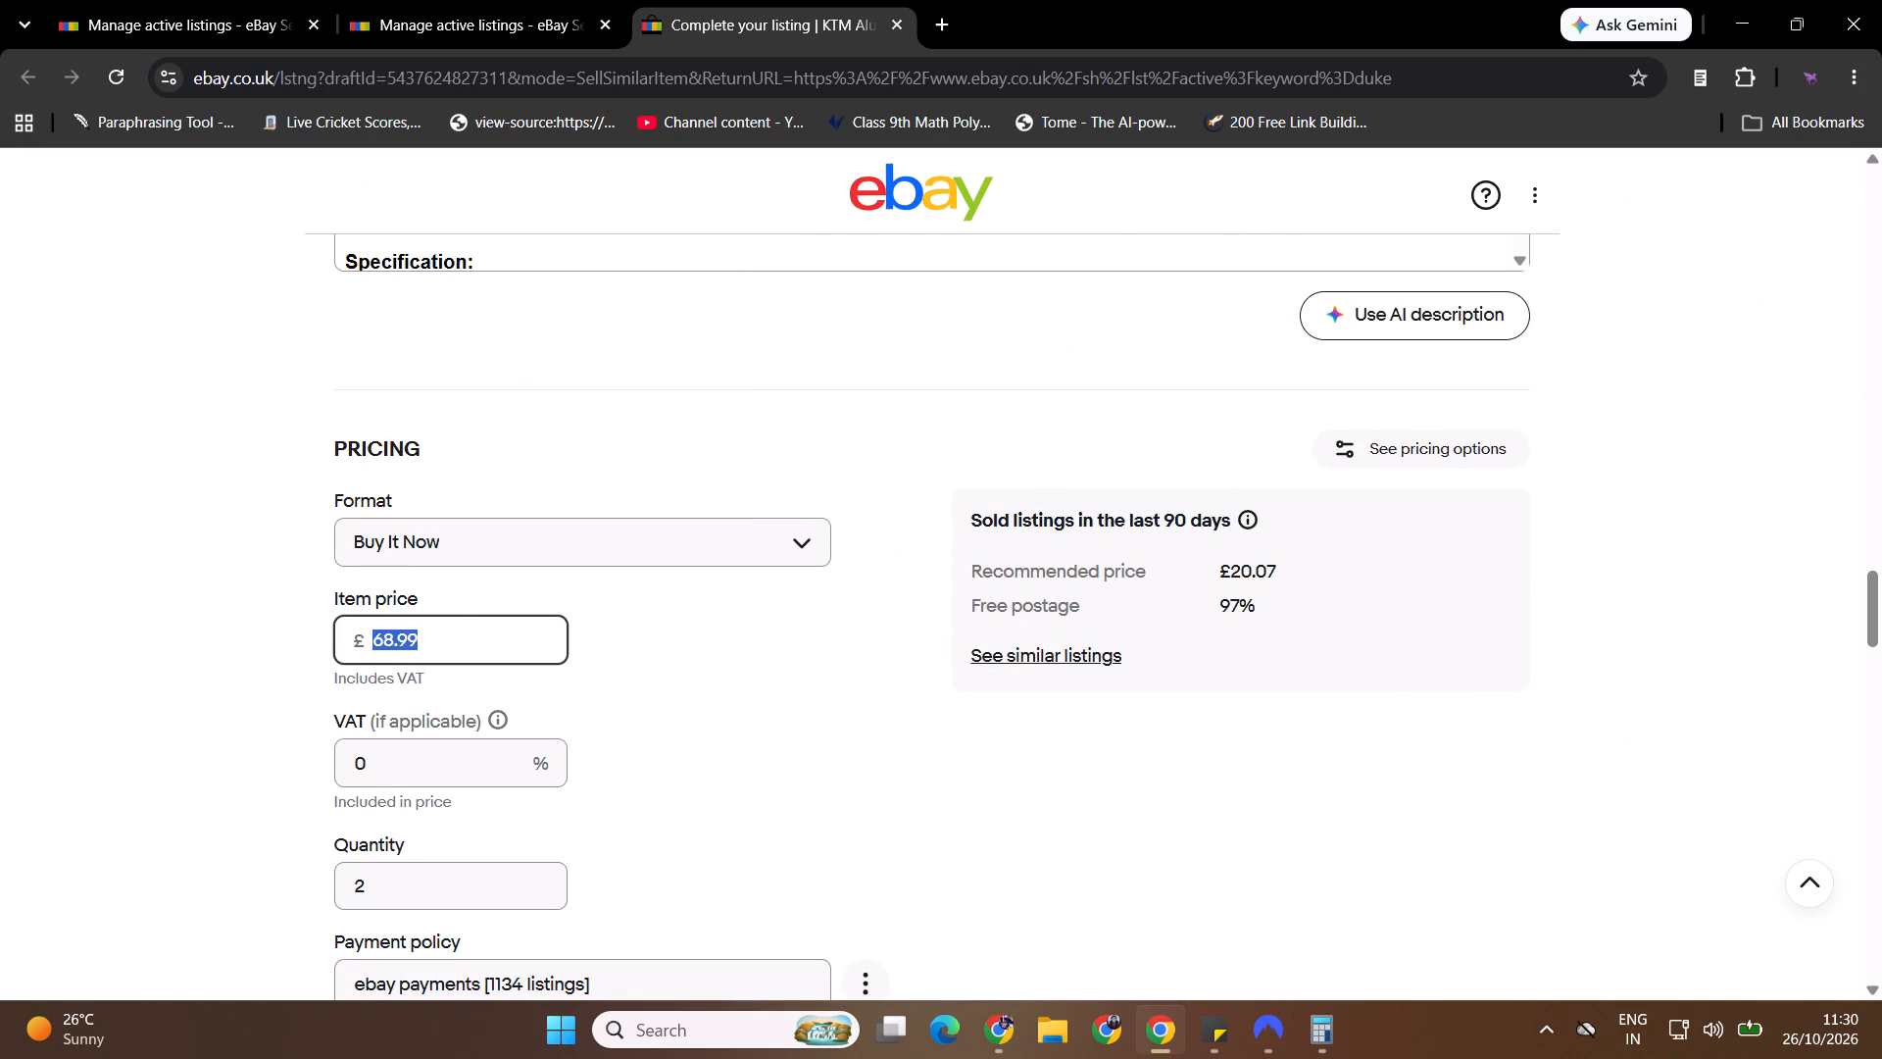
{"action": "type", "text": ".37"}
{"action": "type", "text": ".99"}
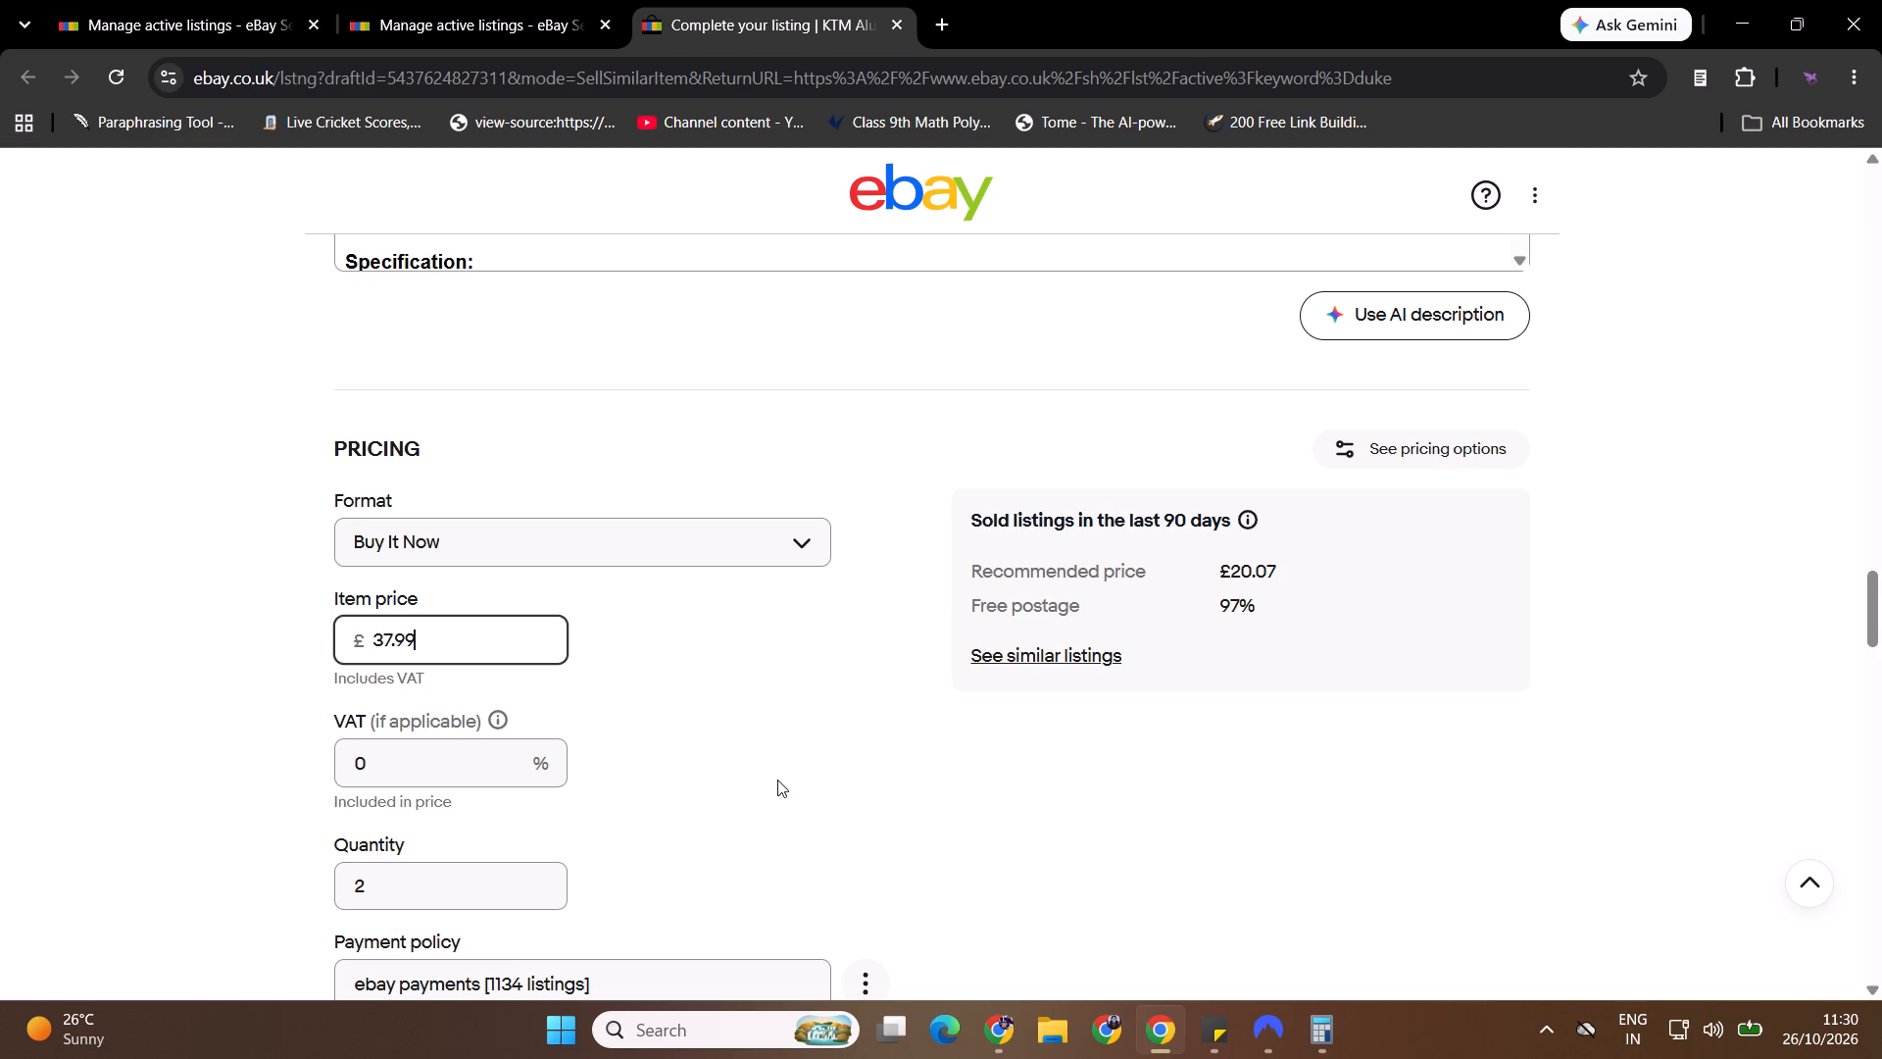
{"action": "left_click", "coordinate": [777, 780]}
Publish the KTM Aluminium Foot Brake Lever Gear Shift Levers listing with the displayed fees.
{"action": "middle_click", "coordinate": [966, 548]}
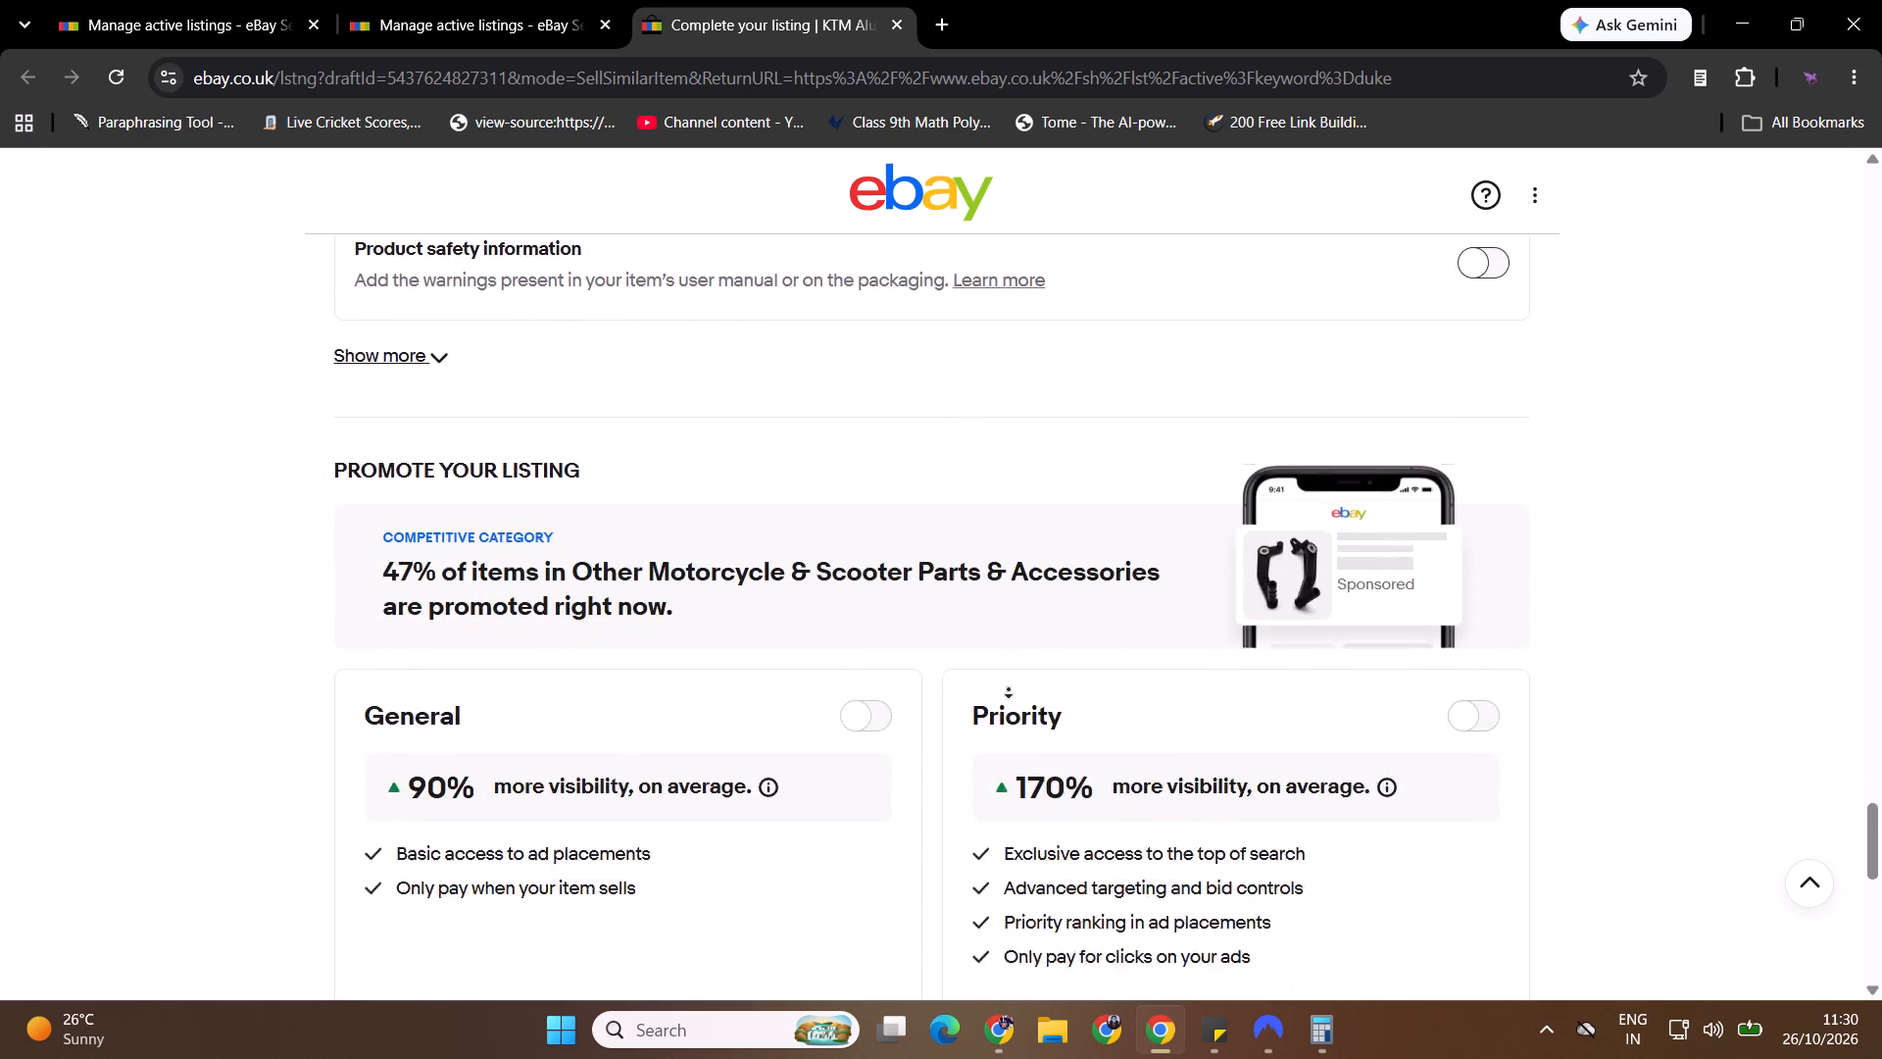
{"action": "left_click_drag", "start_coordinate": [1009, 689], "coordinate": [1176, 802]}
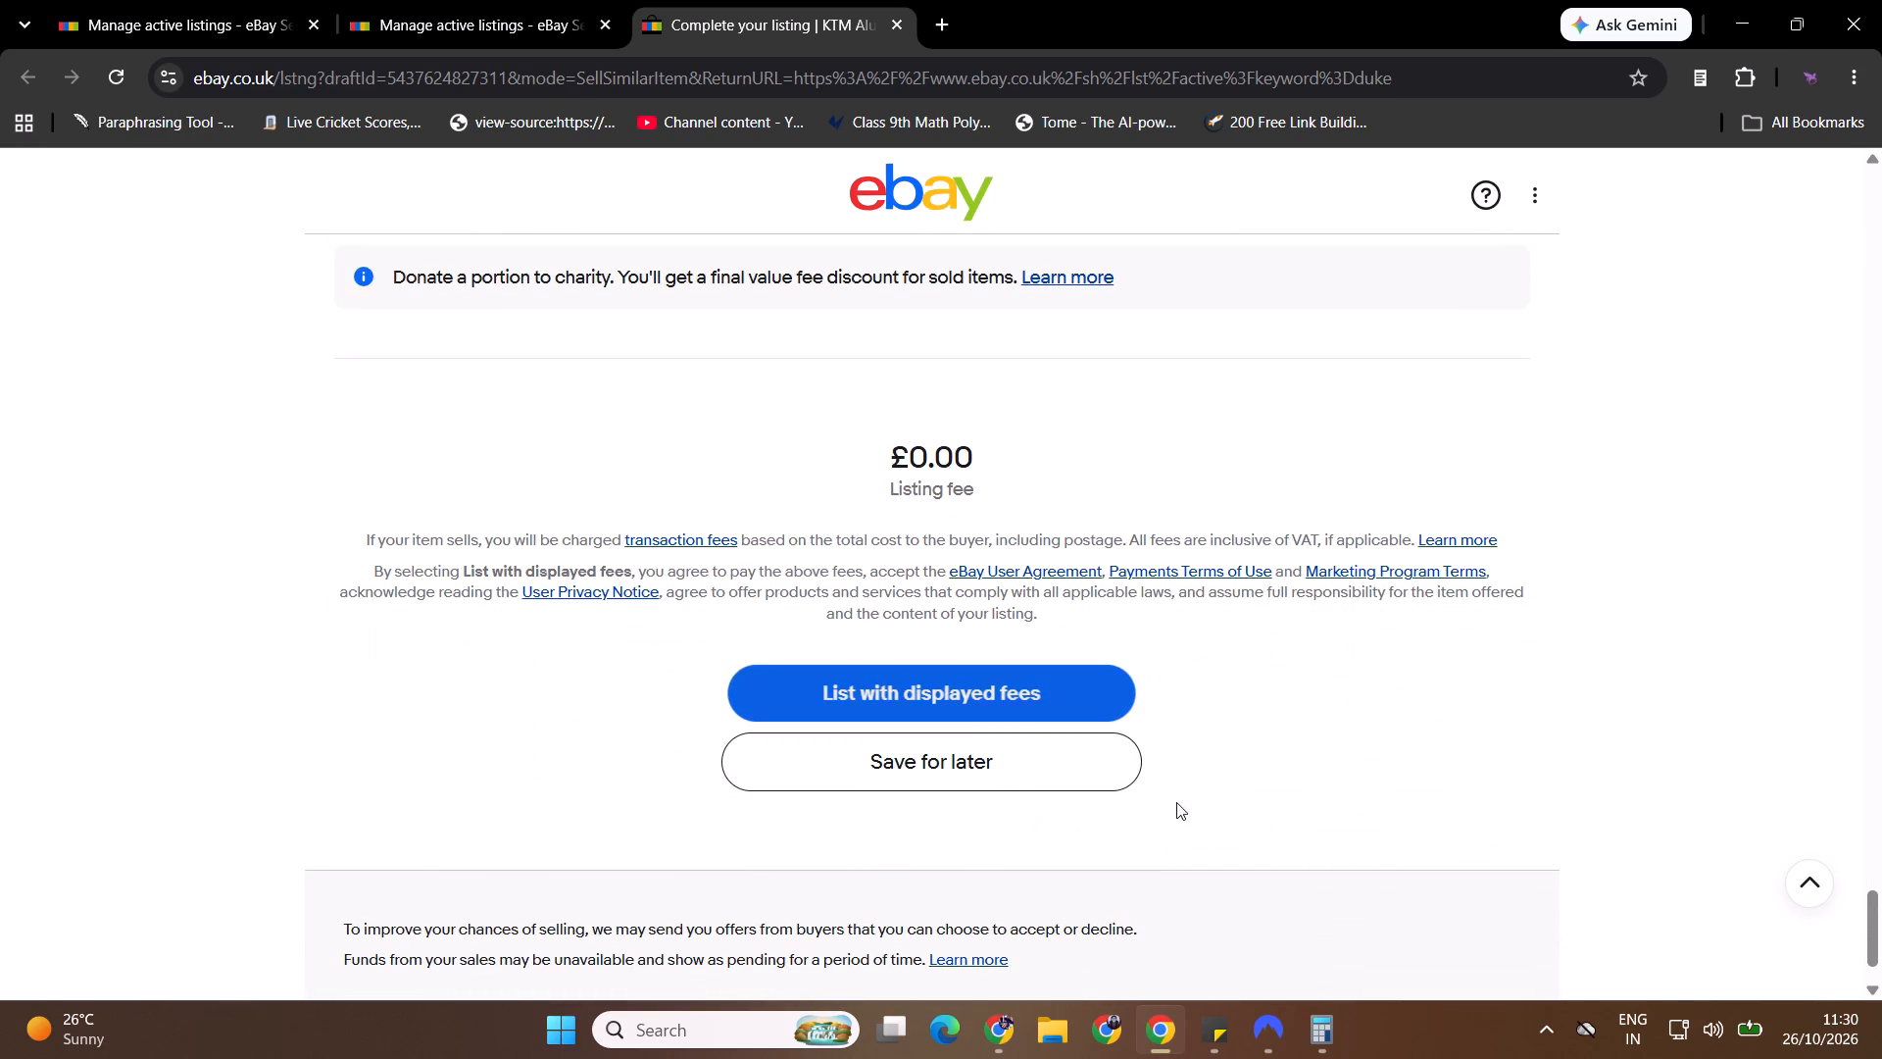
{"action": "left_click_drag", "start_coordinate": [1176, 802], "coordinate": [1224, 789]}
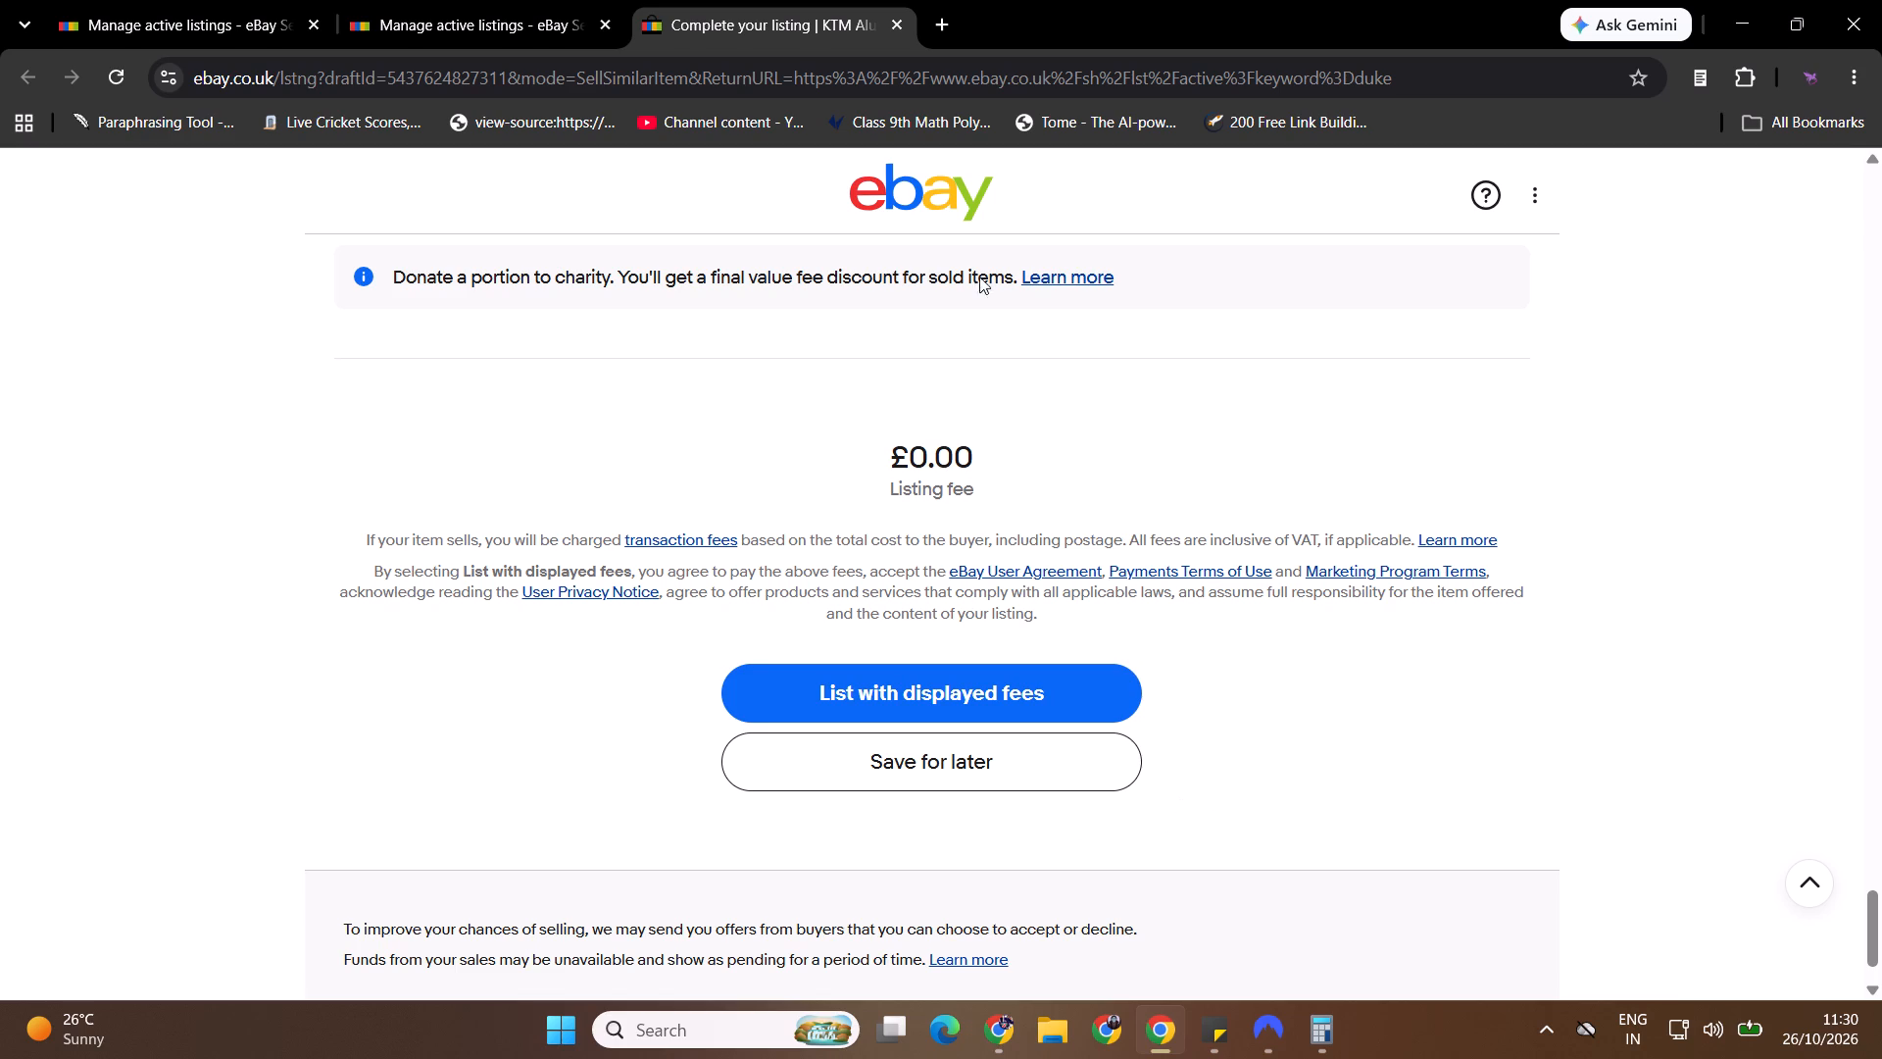
{"action": "left_click", "coordinate": [934, 698]}
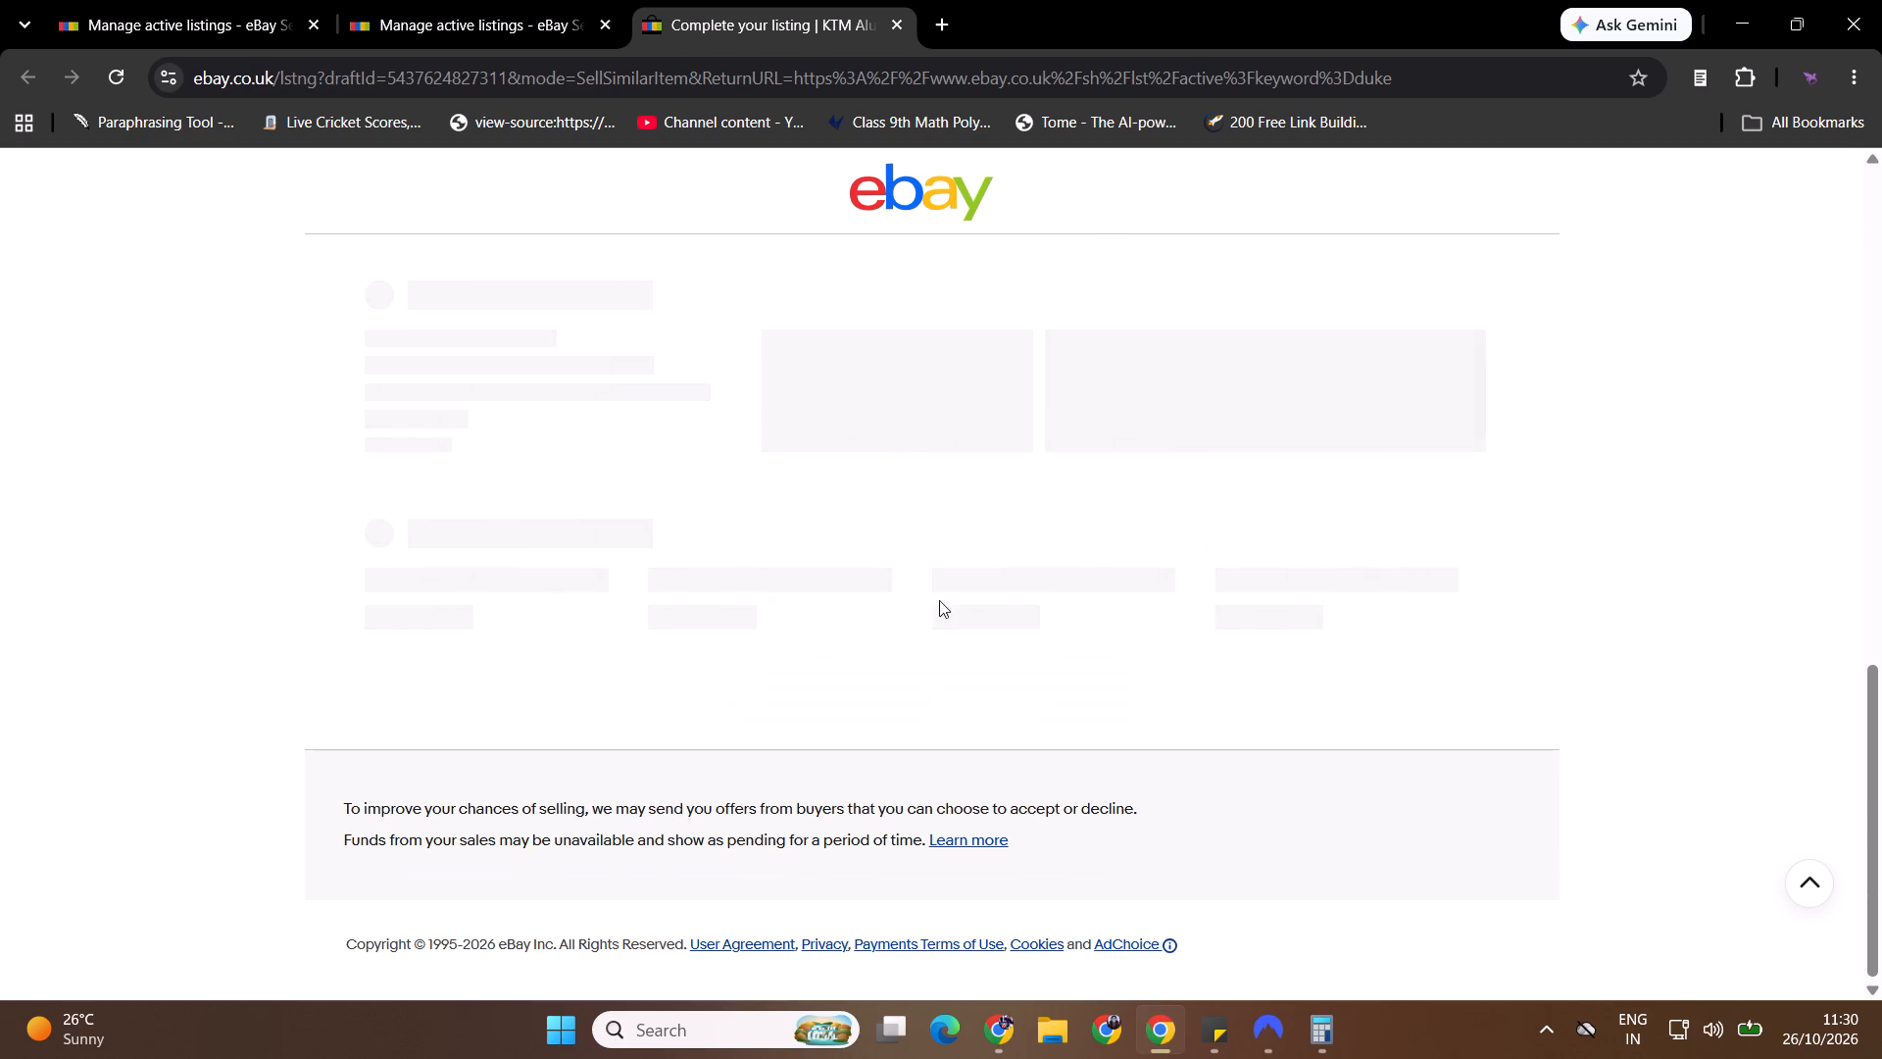
Return to the active Duke listings and open a Sell similar draft from the £37.99 KTM Aluminium Foot Brake Lever listing.
{"action": "left_click", "coordinate": [606, 24]}
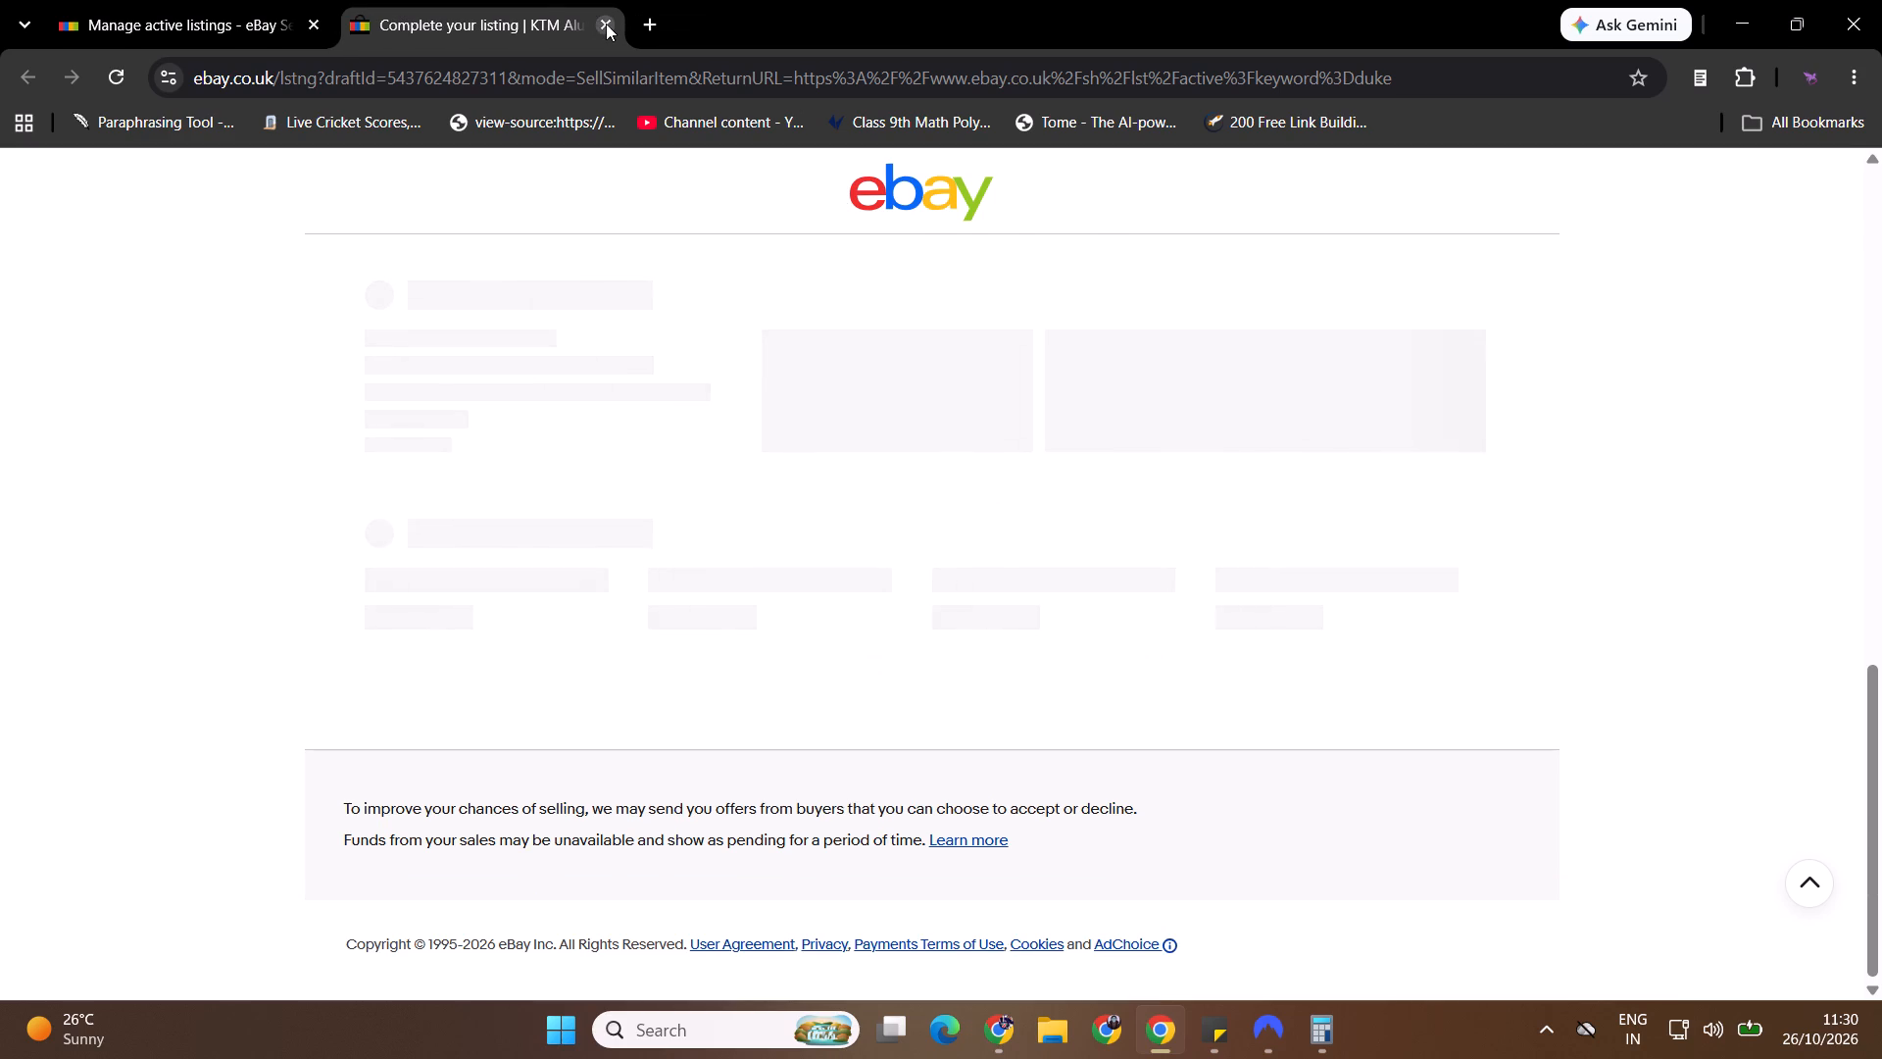
{"action": "left_click", "coordinate": [1245, 571]}
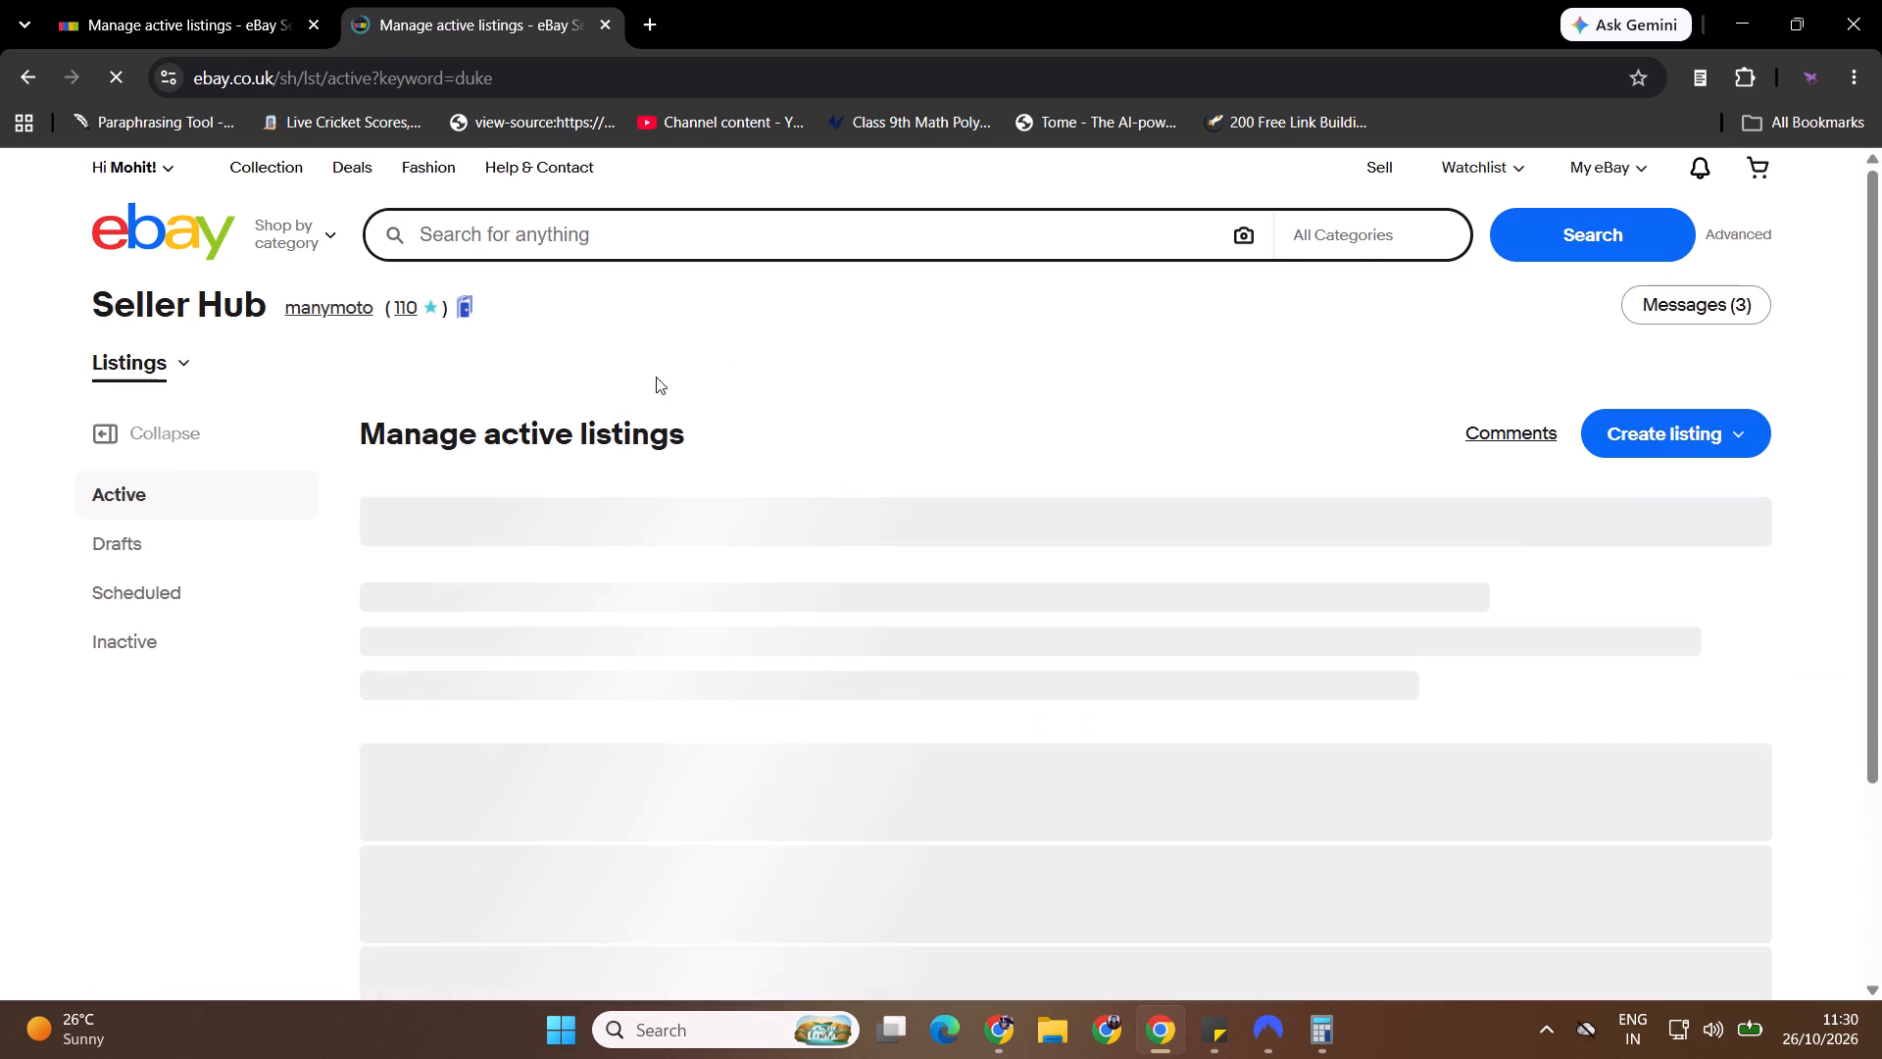
{"action": "middle_click", "coordinate": [749, 355]}
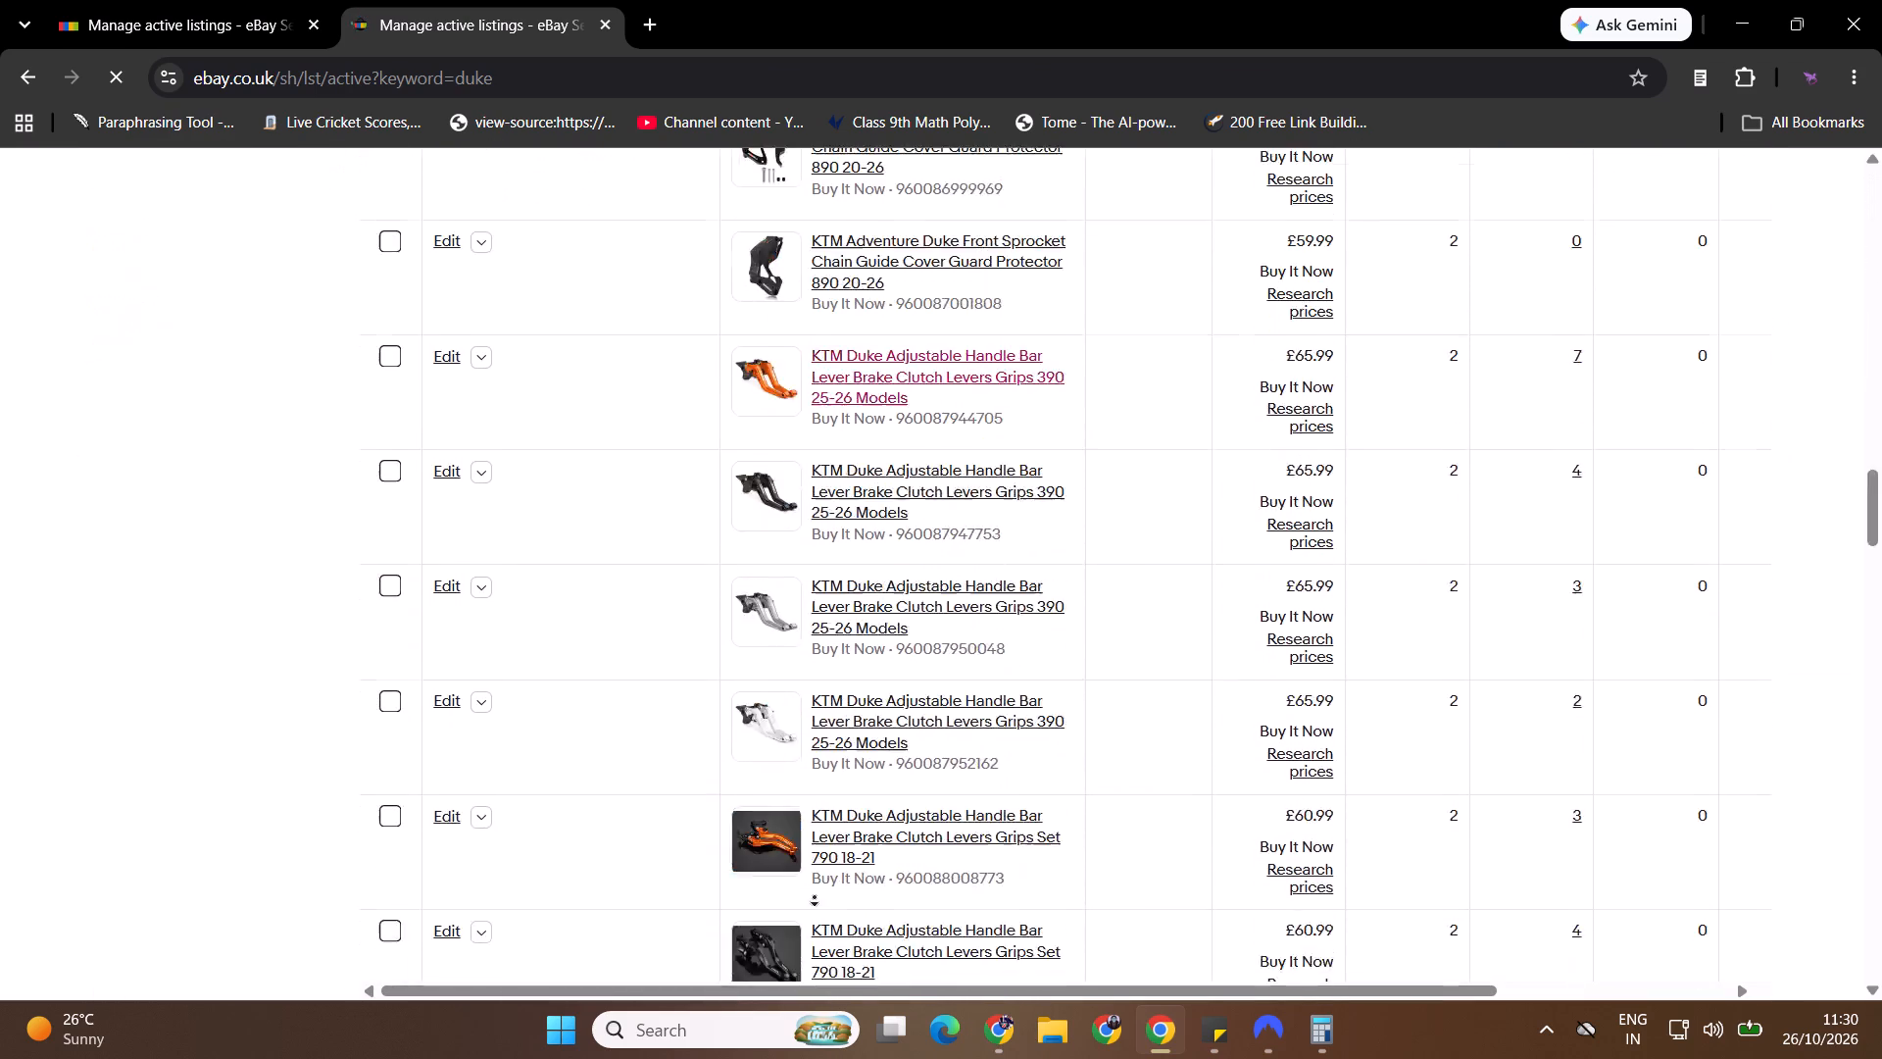
{"action": "left_click", "coordinate": [856, 771]}
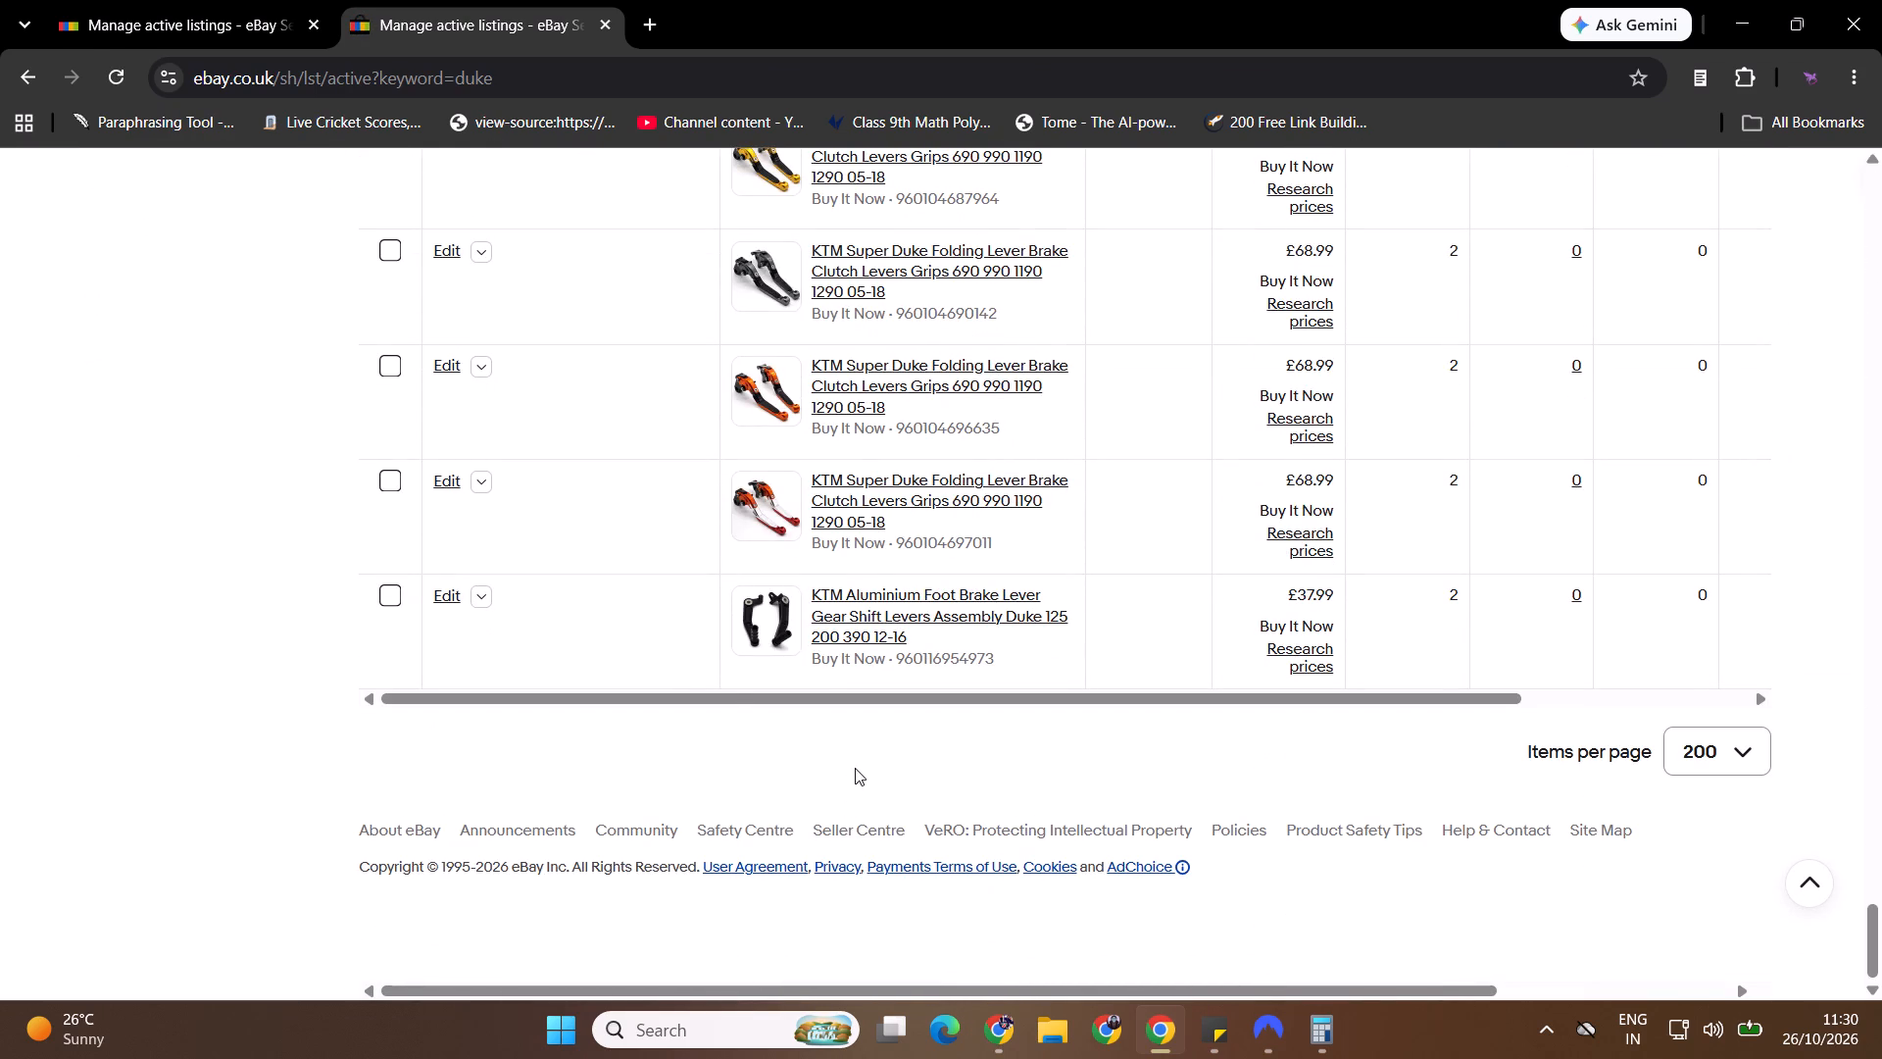
{"action": "left_click", "coordinate": [487, 592]}
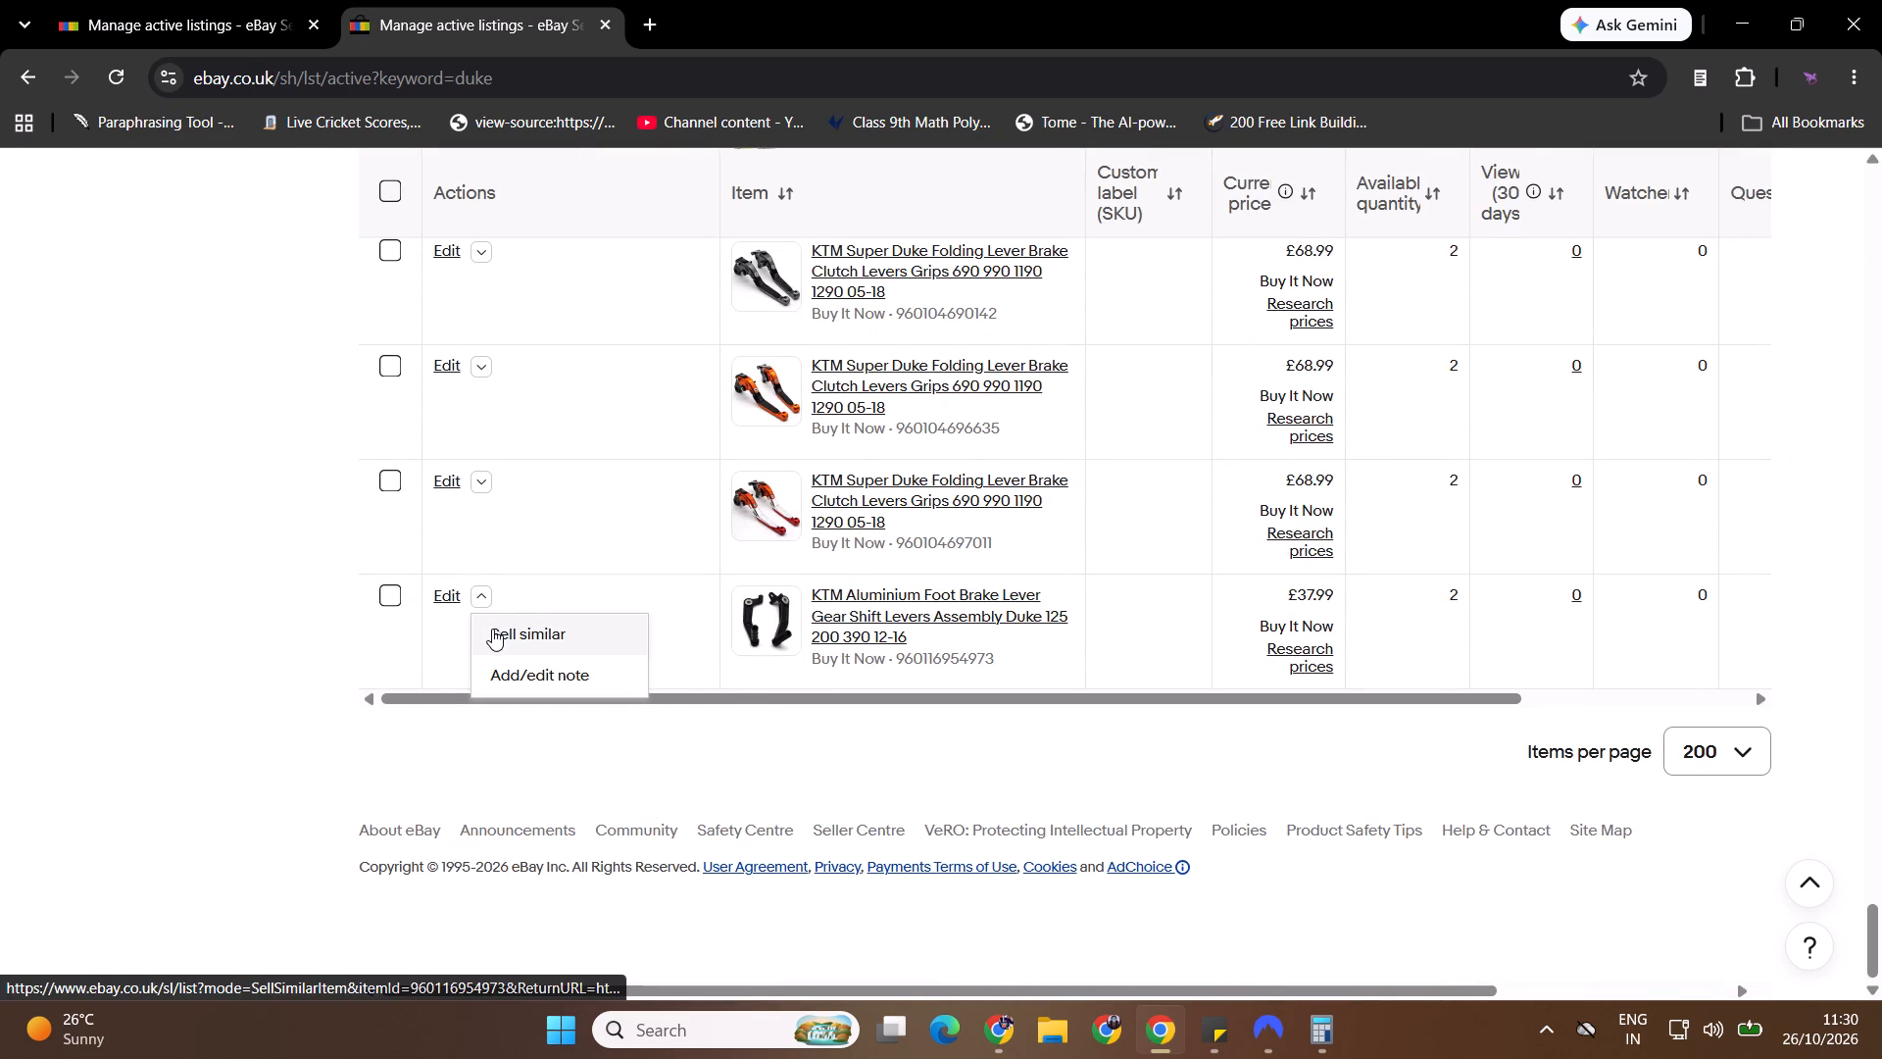
{"action": "middle_click", "coordinate": [492, 629]}
{"action": "left_click", "coordinate": [684, 0]}
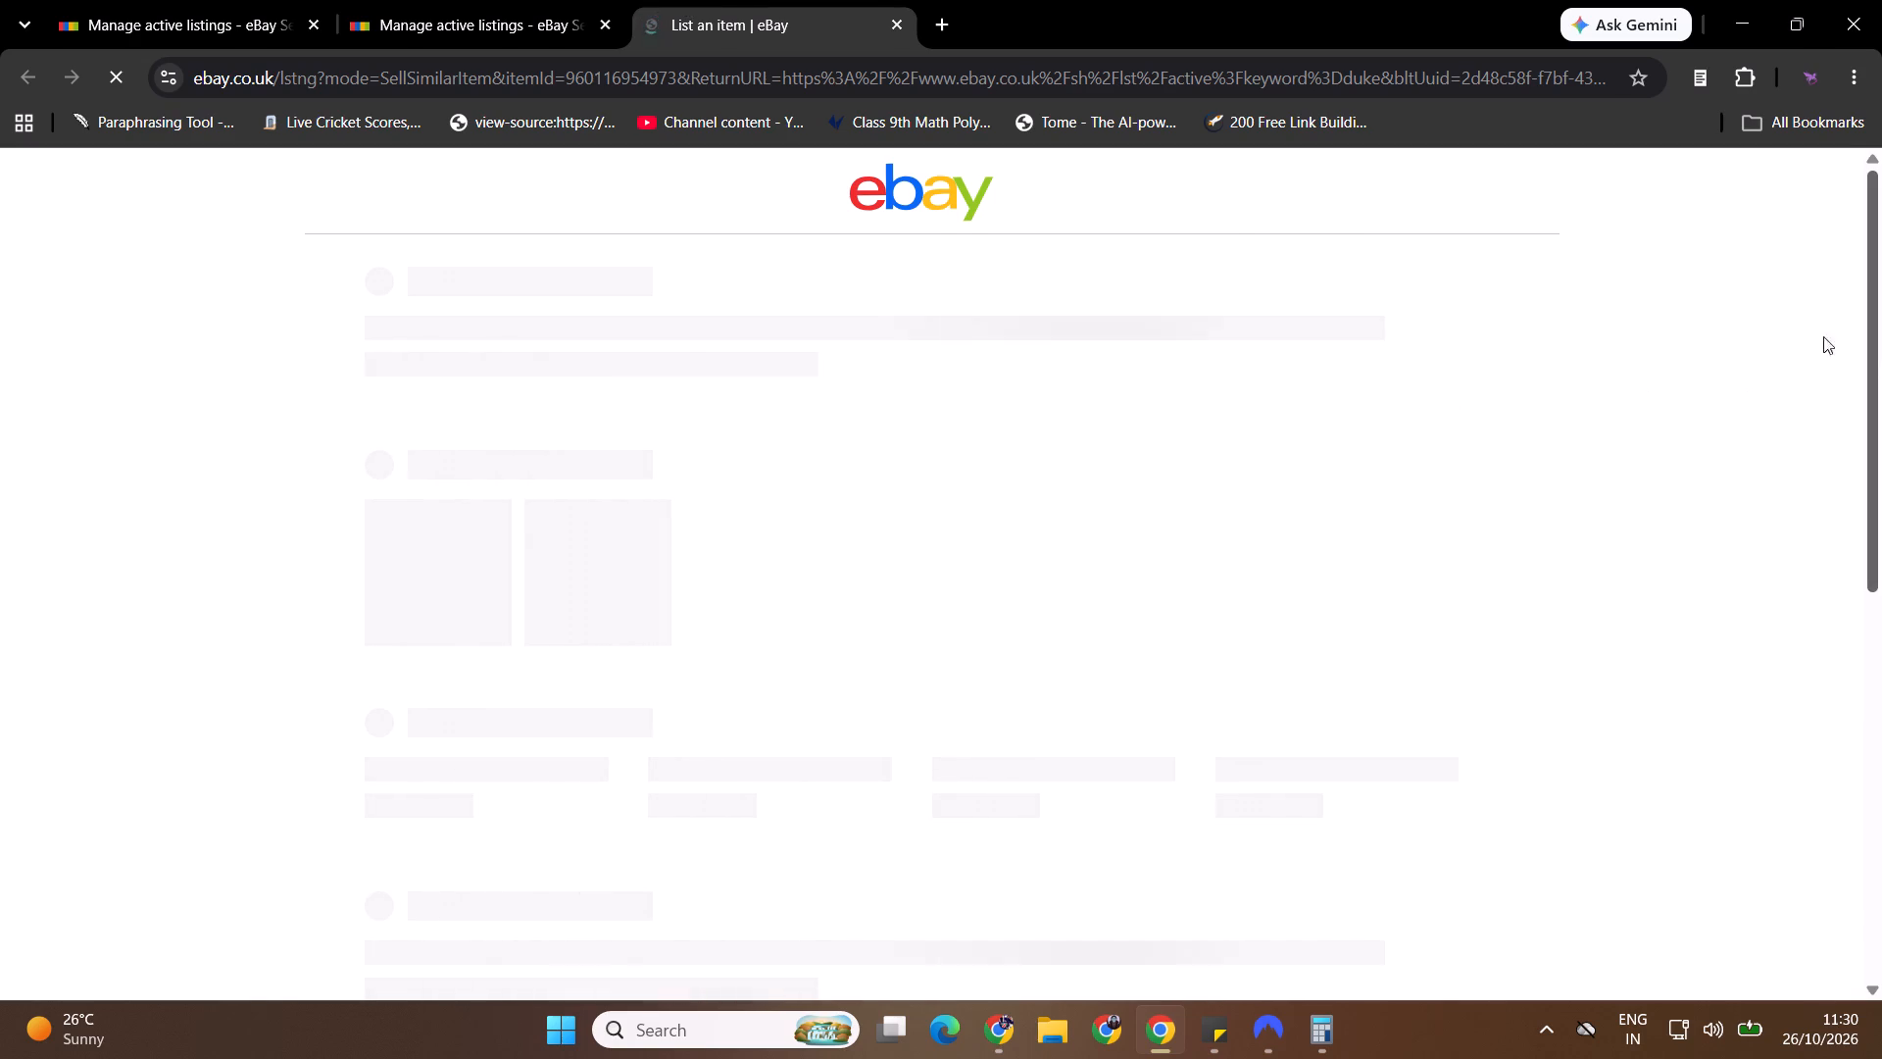
{"action": "left_click_drag", "start_coordinate": [1881, 201], "coordinate": [1881, 177]}
{"action": "left_click", "coordinate": [745, 310]}
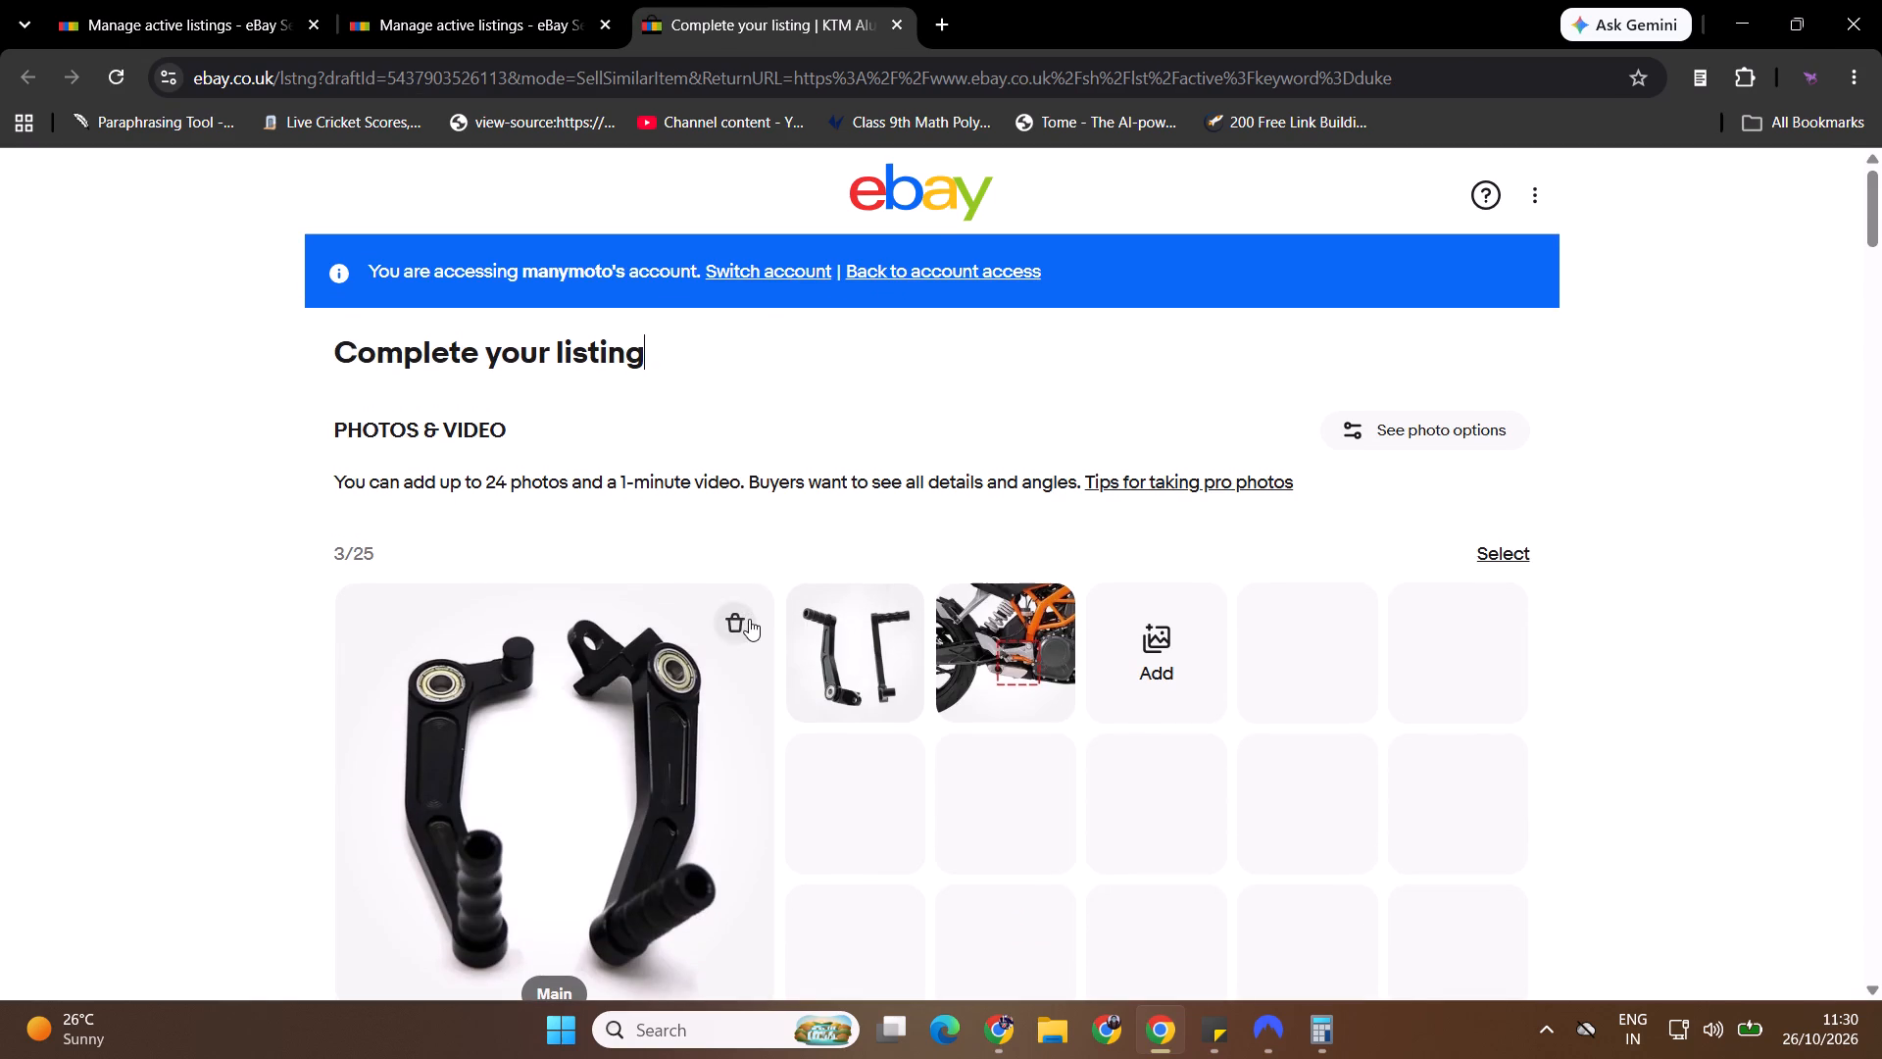
Replace the draft's two black lever photos with the two orange lever photos from the Downloads folder.
{"action": "left_click", "coordinate": [749, 619]}
{"action": "left_click", "coordinate": [735, 629]}
{"action": "left_click", "coordinate": [874, 681]}
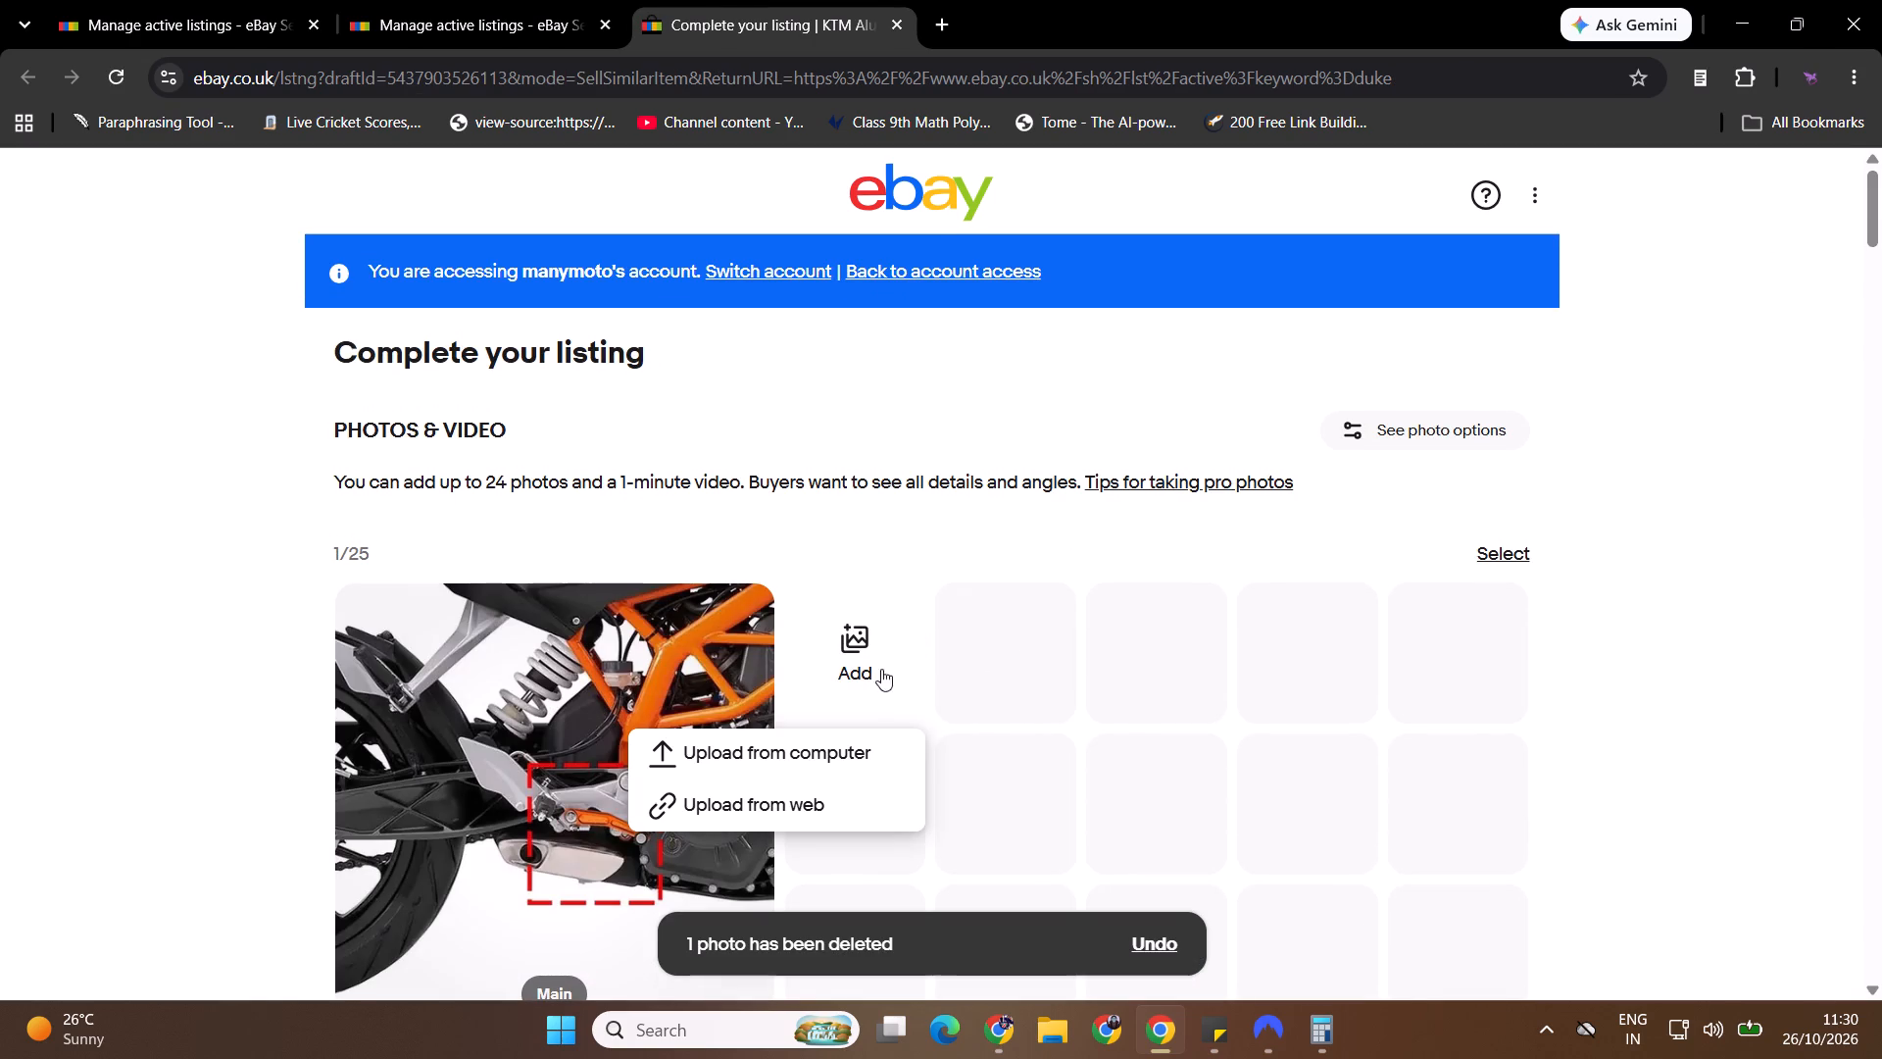
{"action": "left_click", "coordinate": [830, 764]}
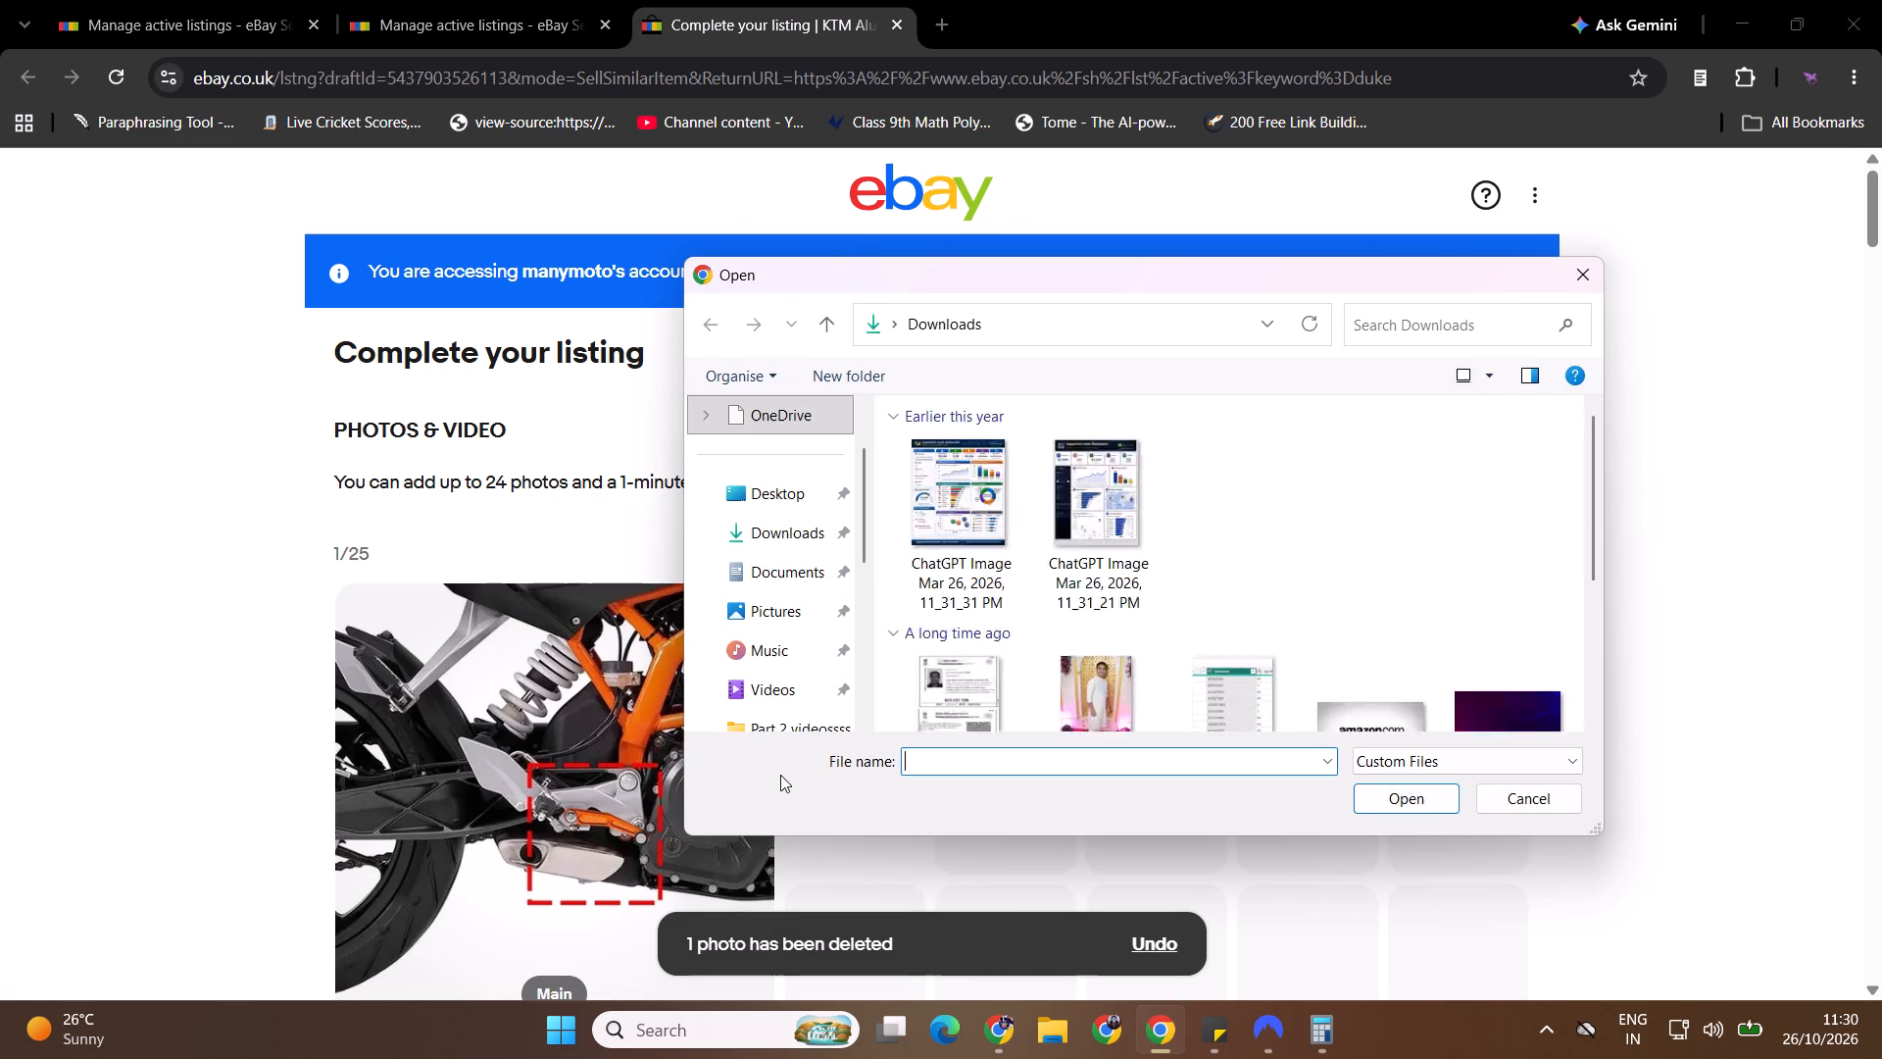
{"action": "left_click", "coordinate": [1371, 497], "text": "ctrl"}
{"action": "left_click", "coordinate": [1492, 483], "text": "ctrl"}
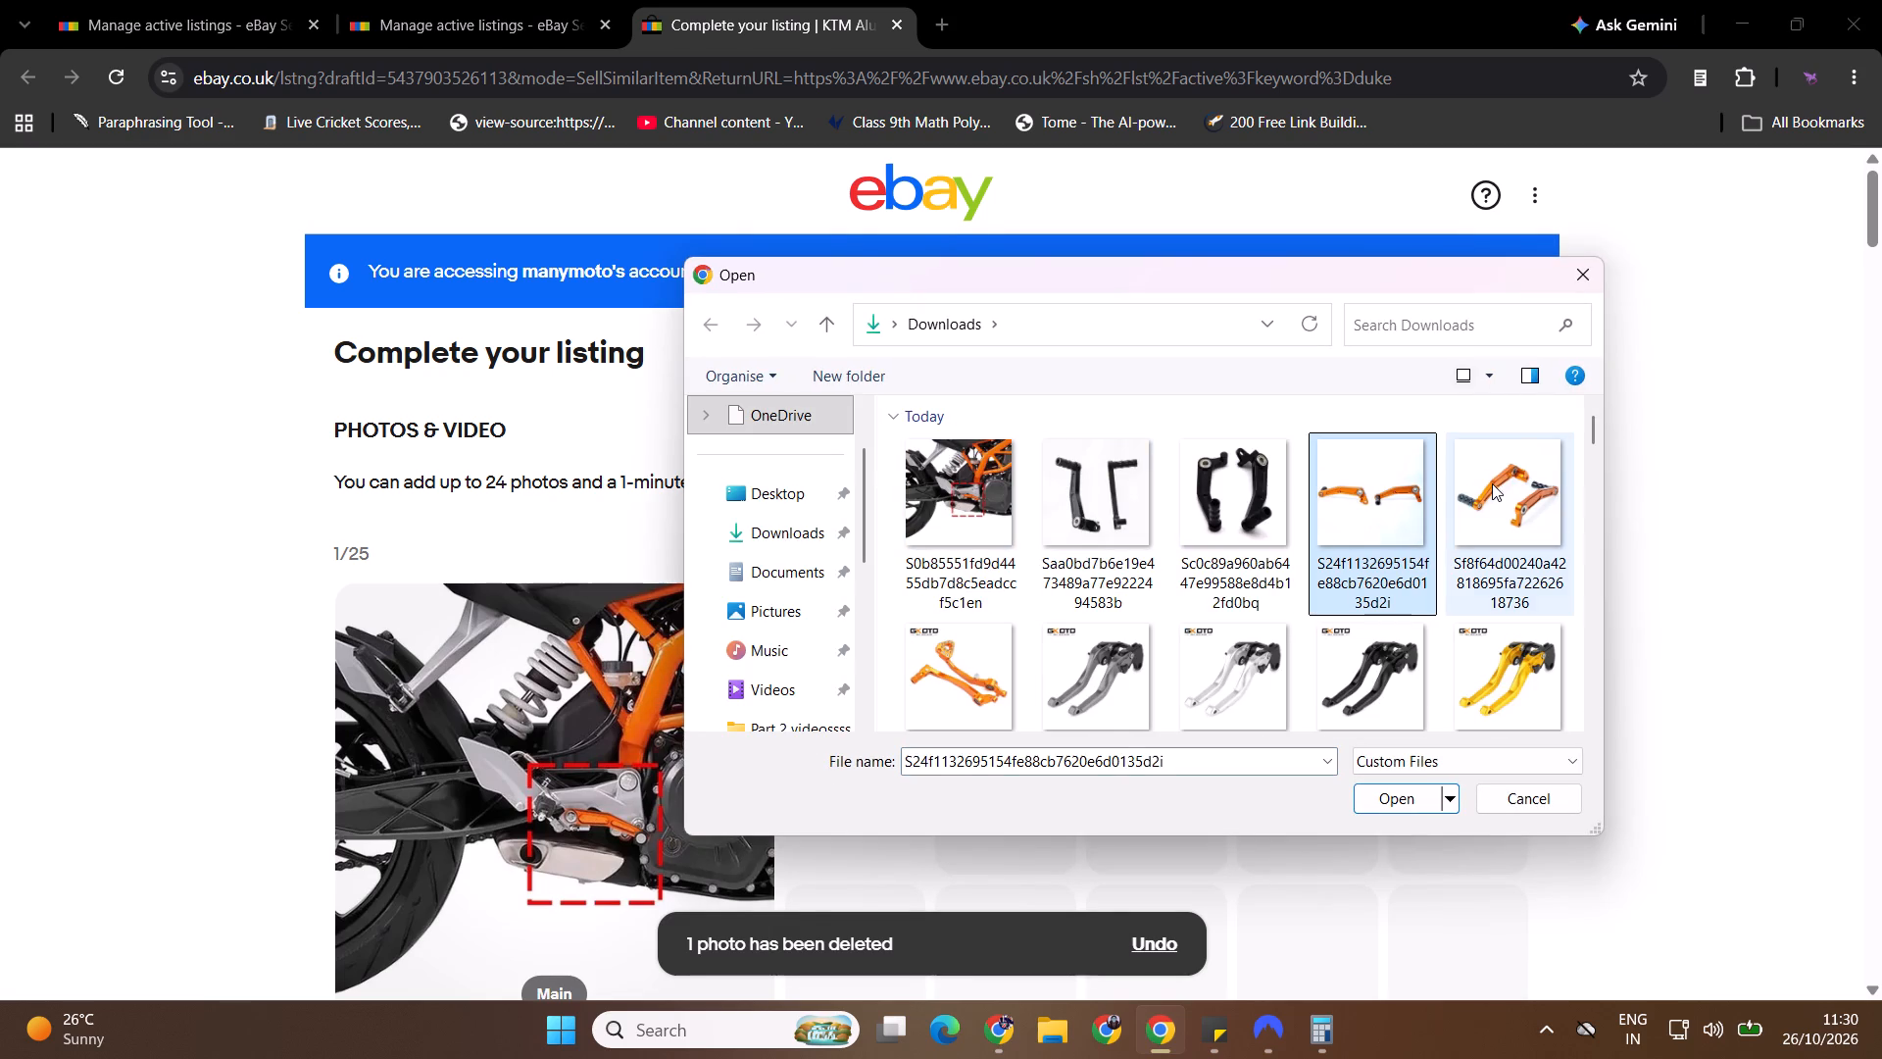
{"action": "left_click", "coordinate": [1414, 789]}
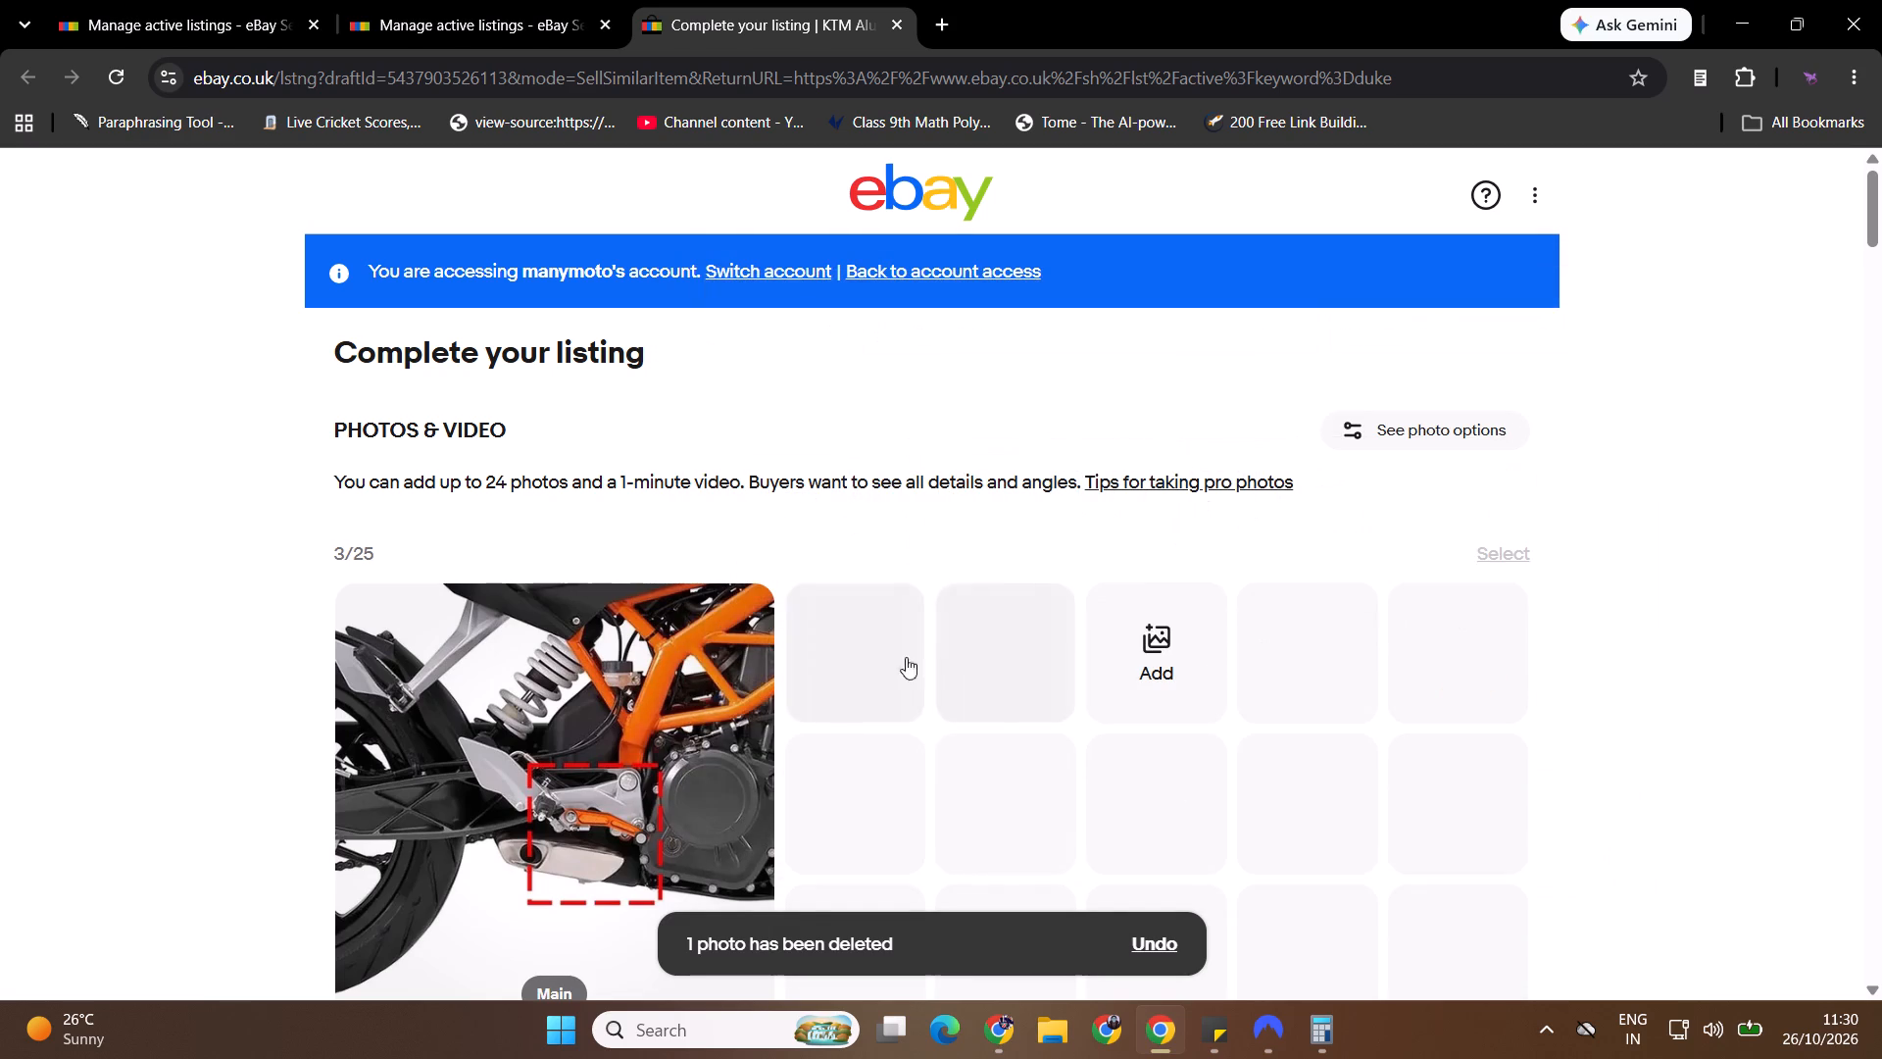
Reorder the photos with the angled orange lever pair as main, the other orange lever photo second and the motorcycle last.
{"action": "left_click_drag", "start_coordinate": [1012, 675], "coordinate": [816, 703]}
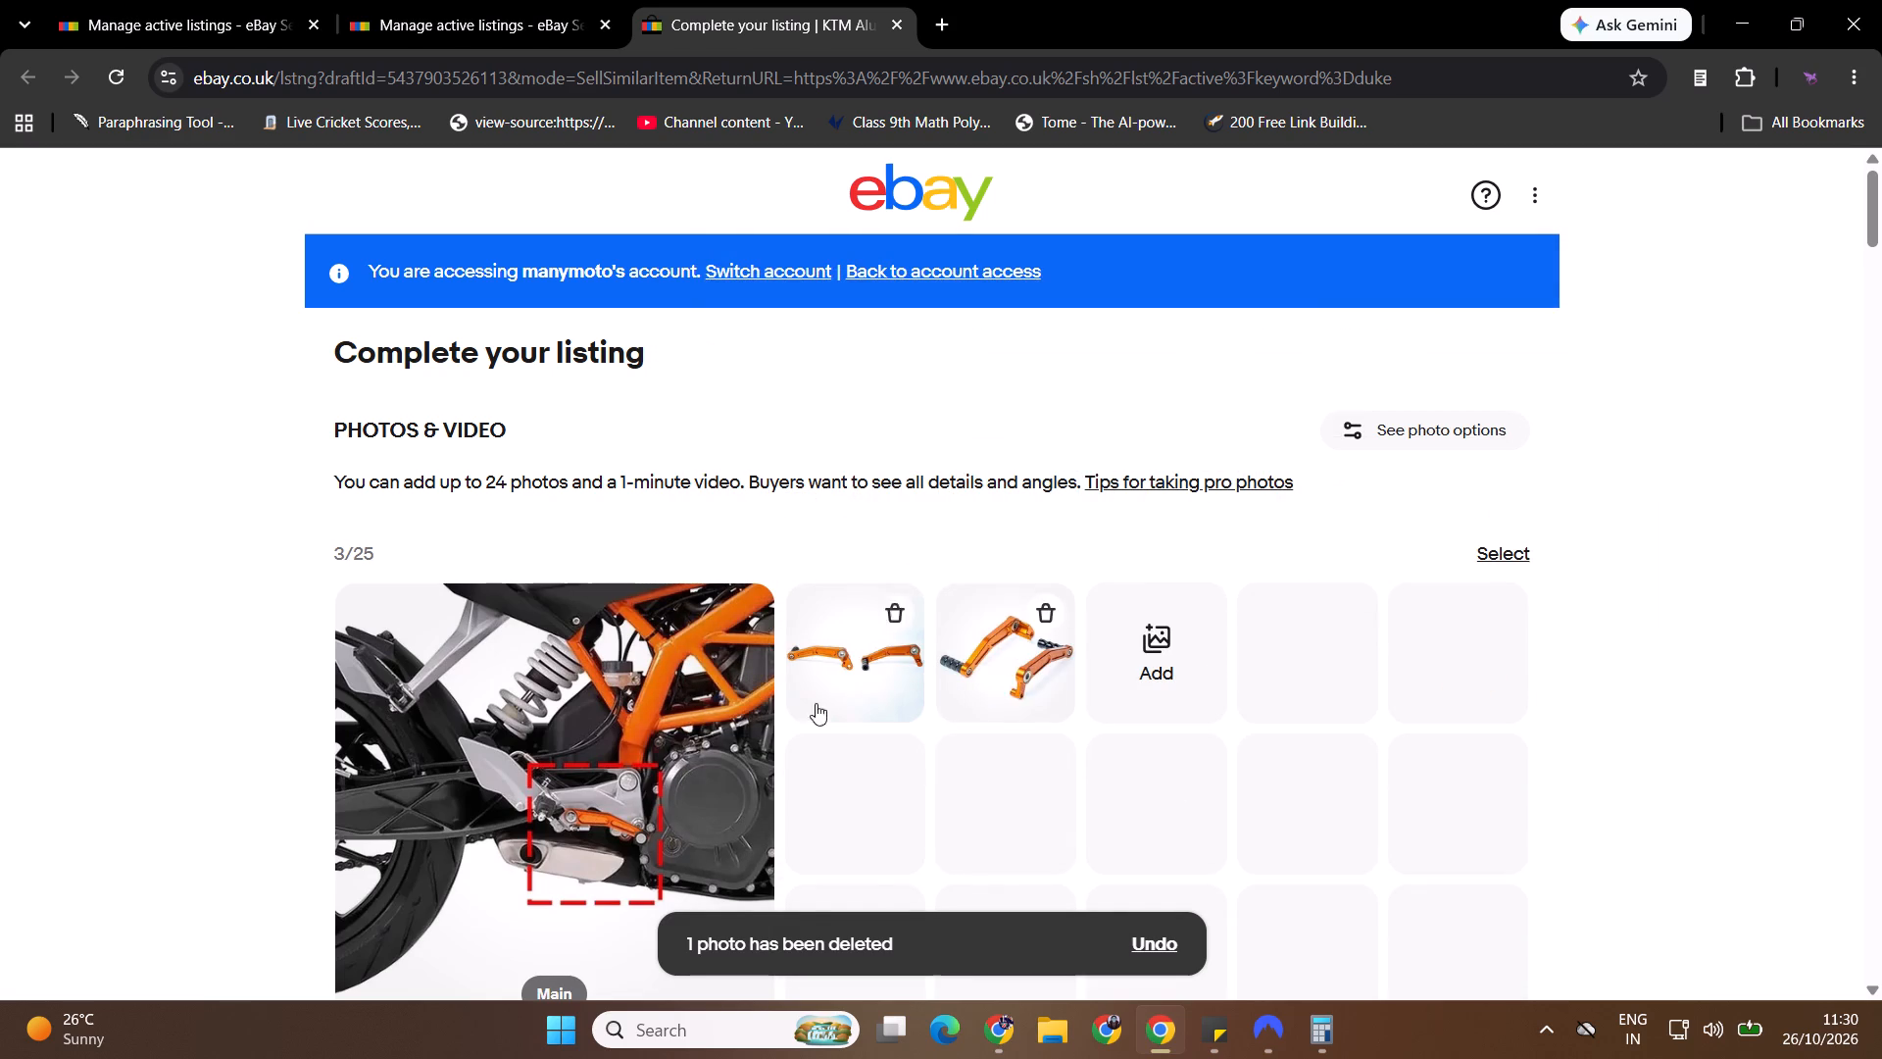
{"action": "left_click_drag", "start_coordinate": [816, 703], "coordinate": [660, 713]}
{"action": "left_click_drag", "start_coordinate": [1025, 632], "coordinate": [833, 641]}
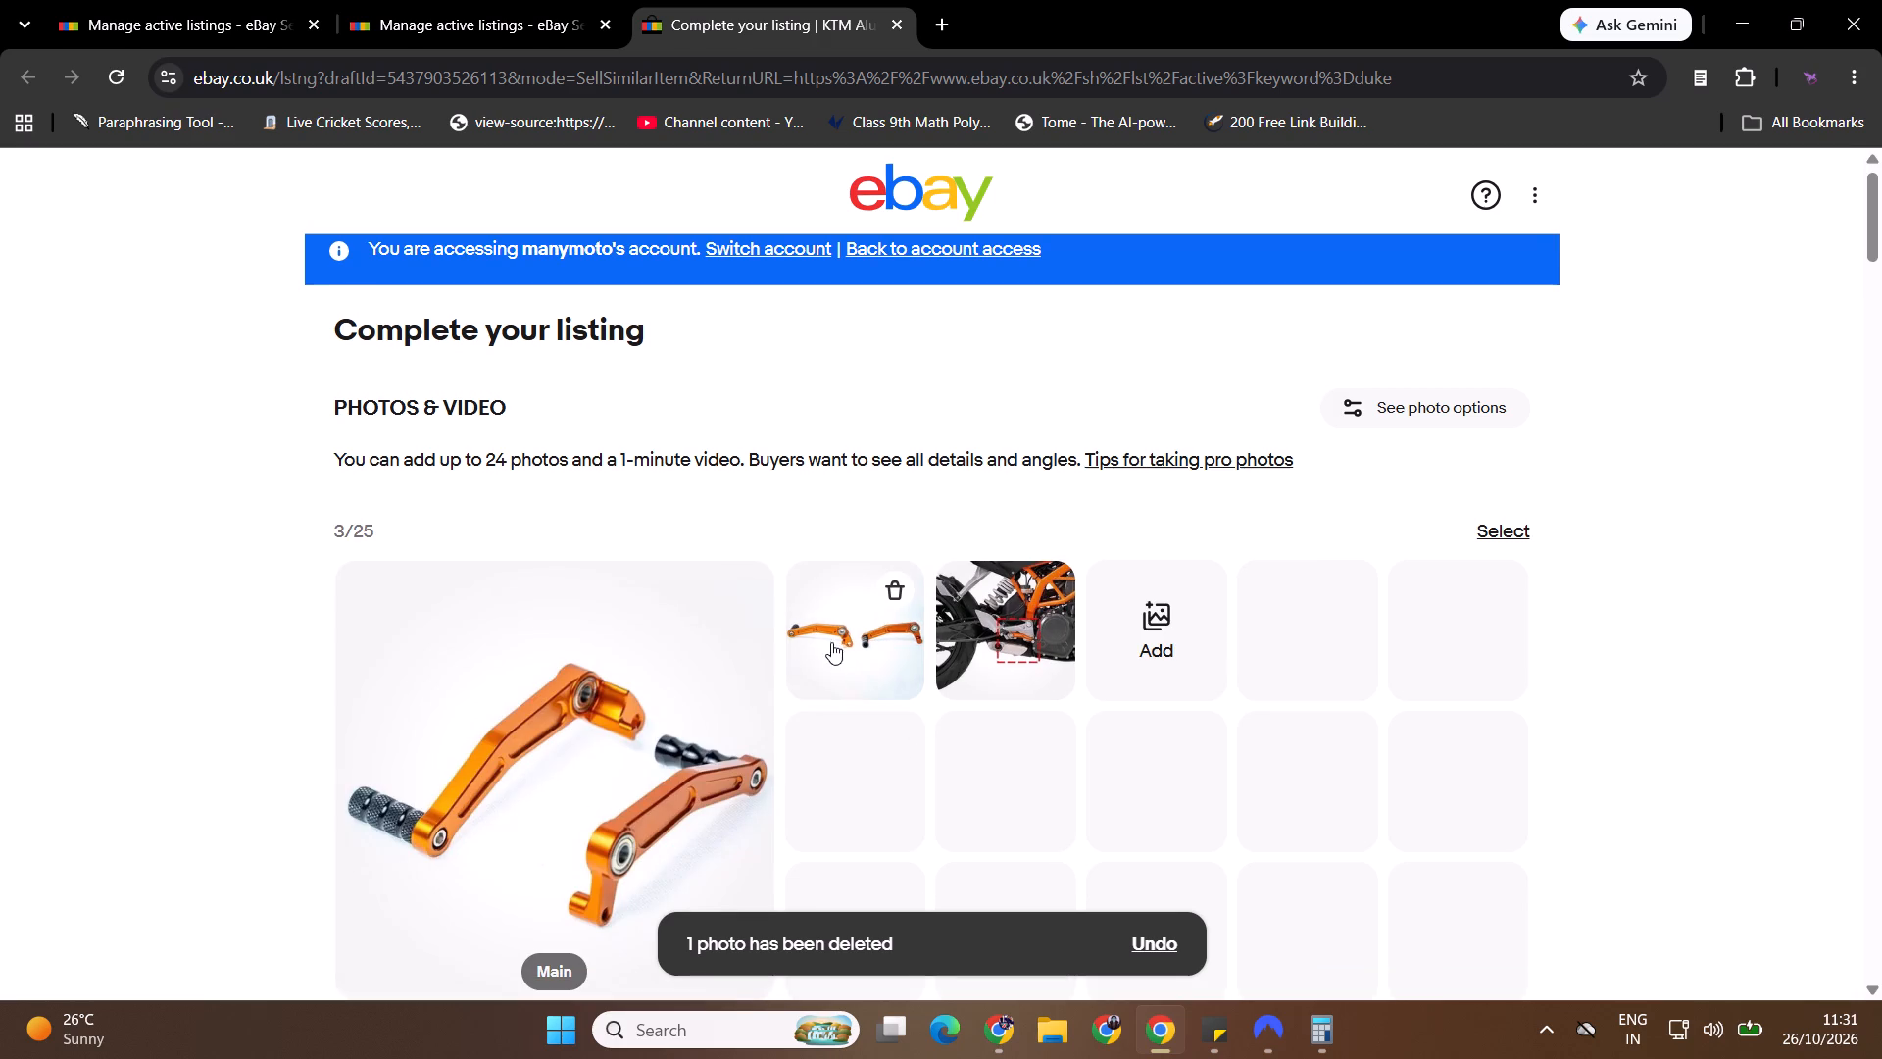
Set the Colour item specific to Orange.
{"action": "left_click_drag", "start_coordinate": [1881, 197], "coordinate": [1881, 247]}
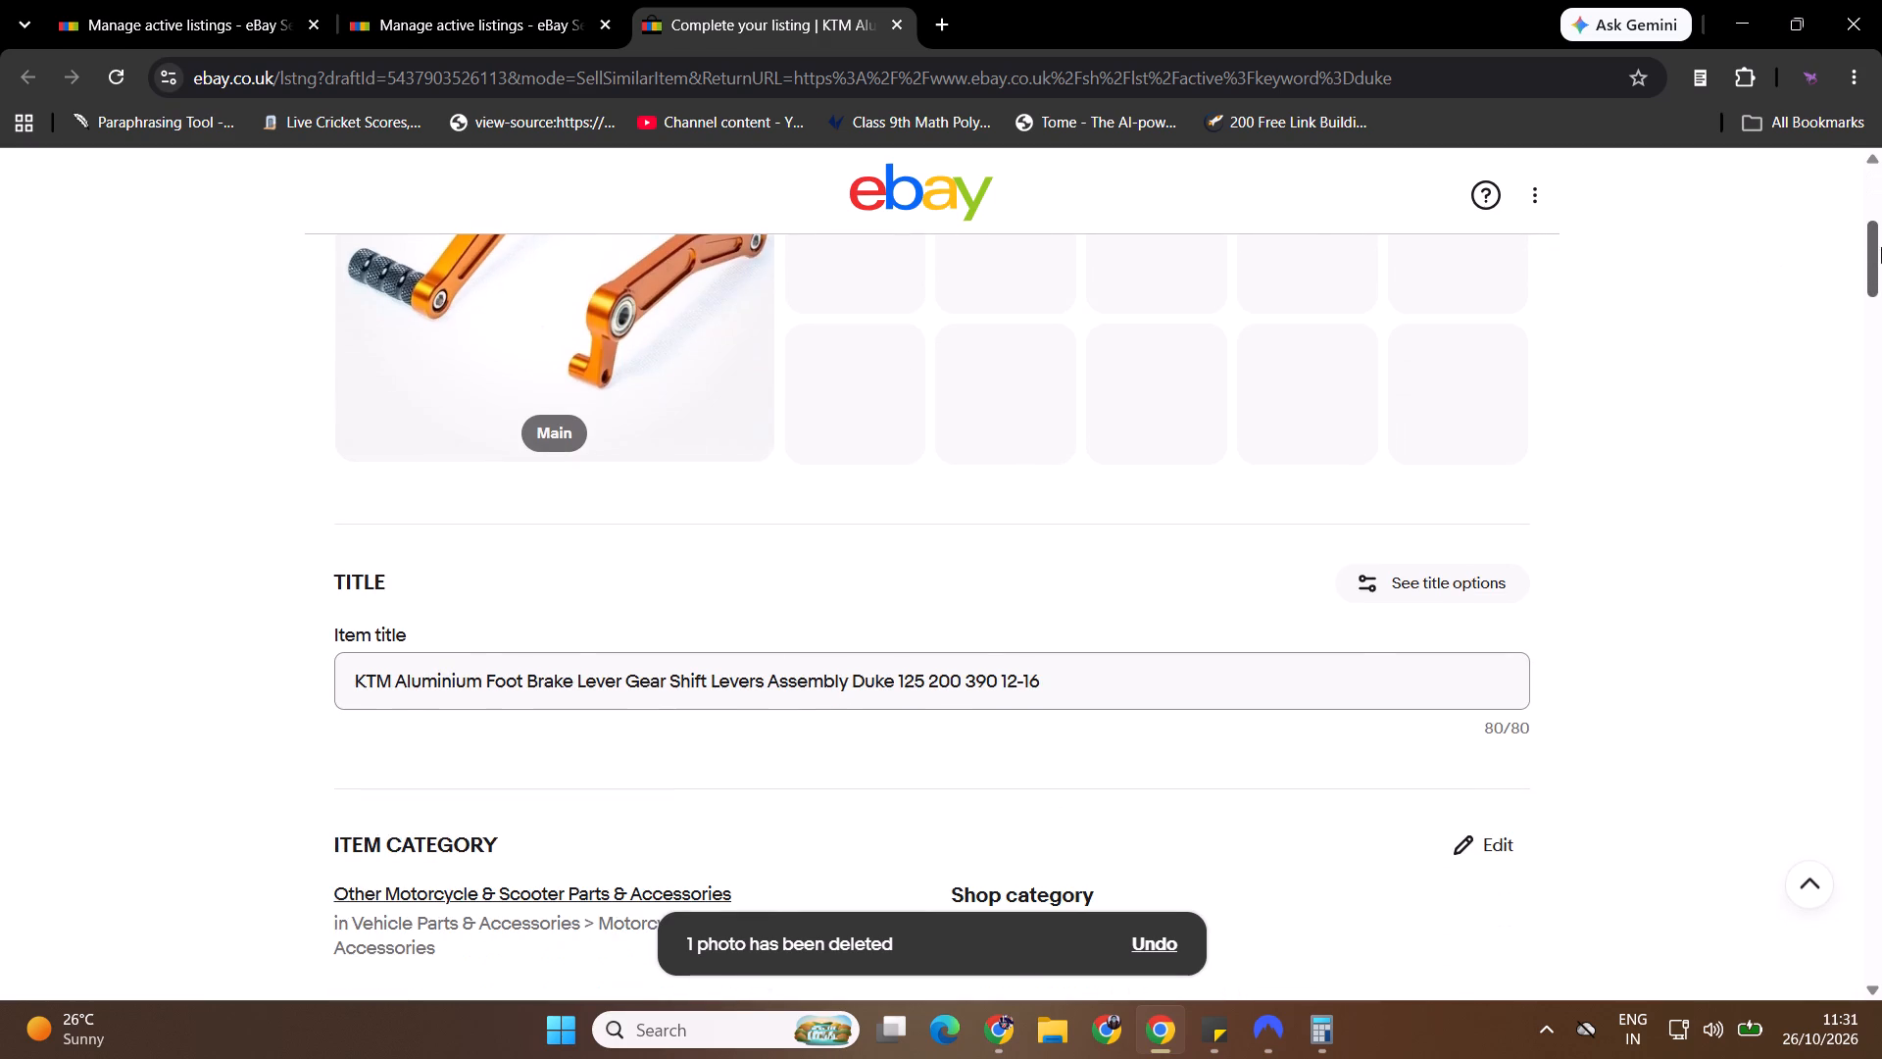
{"action": "left_click_drag", "start_coordinate": [1881, 247], "coordinate": [1880, 242]}
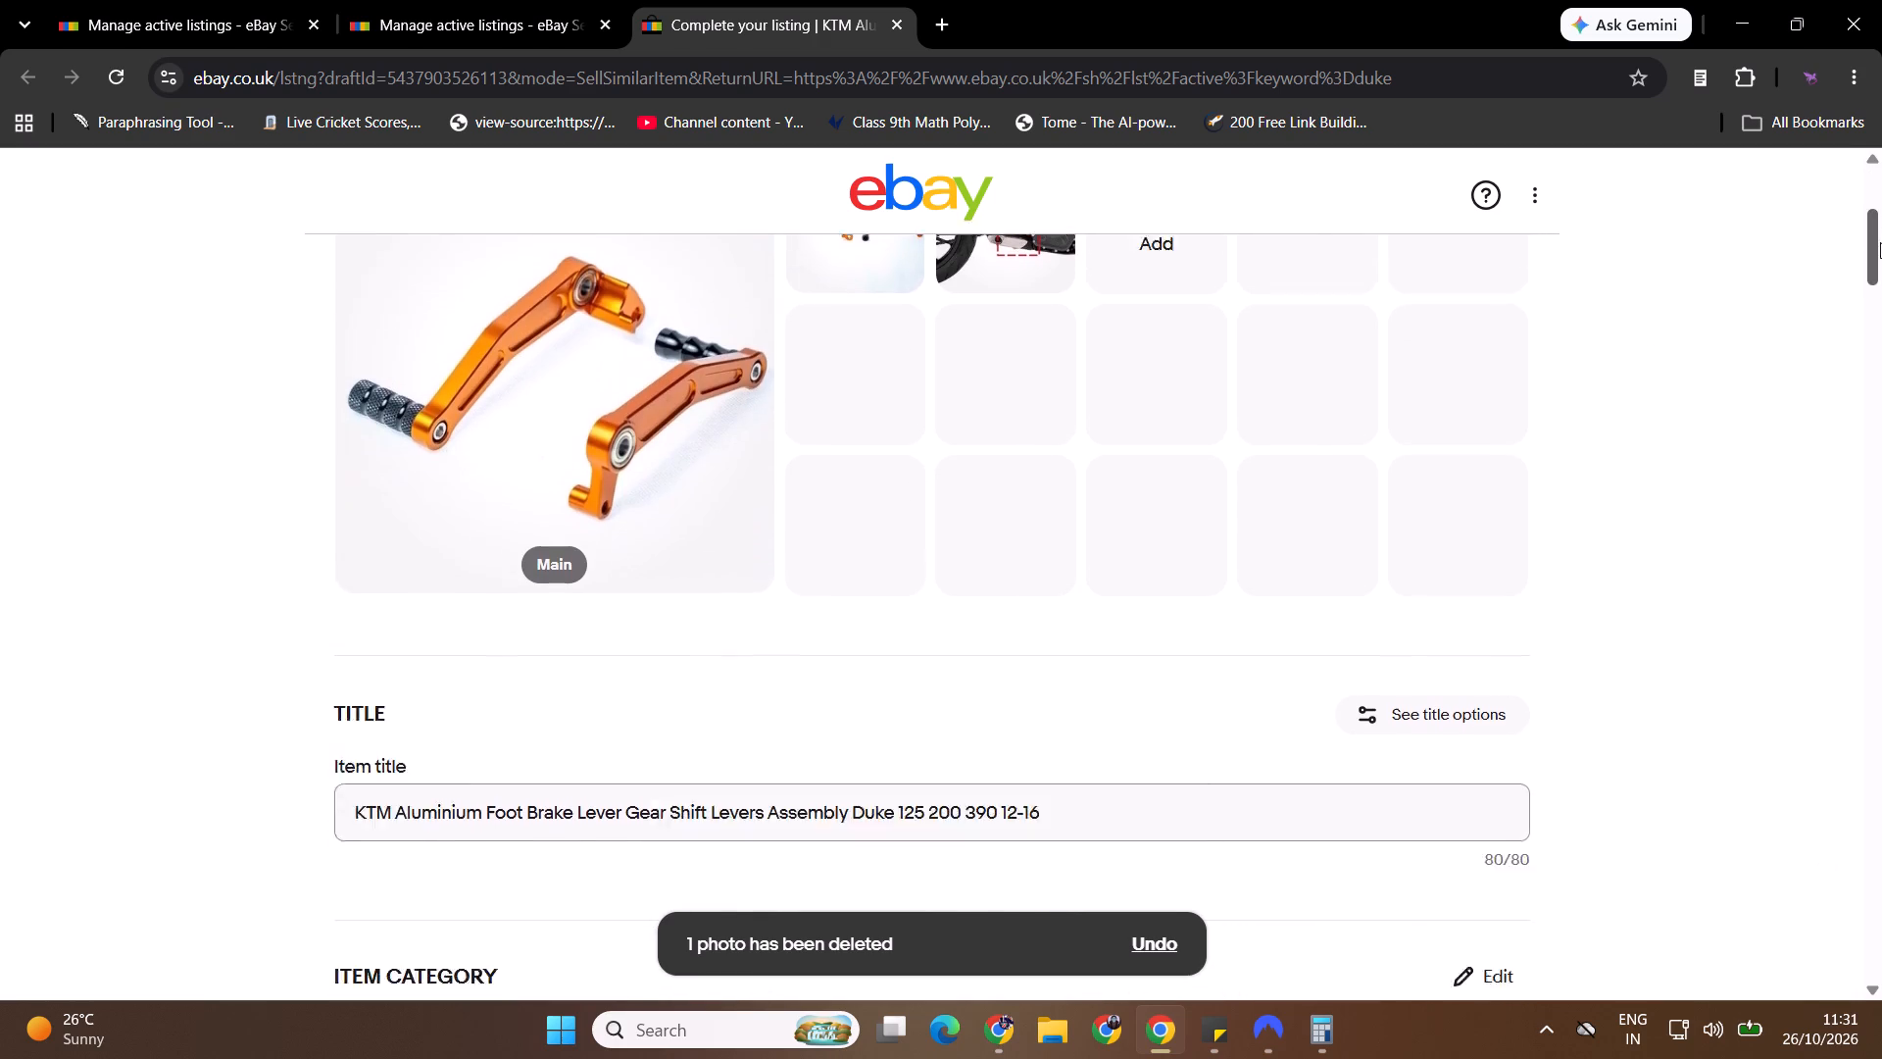
{"action": "left_click_drag", "start_coordinate": [1880, 242], "coordinate": [1881, 360]}
{"action": "left_click", "coordinate": [982, 527]}
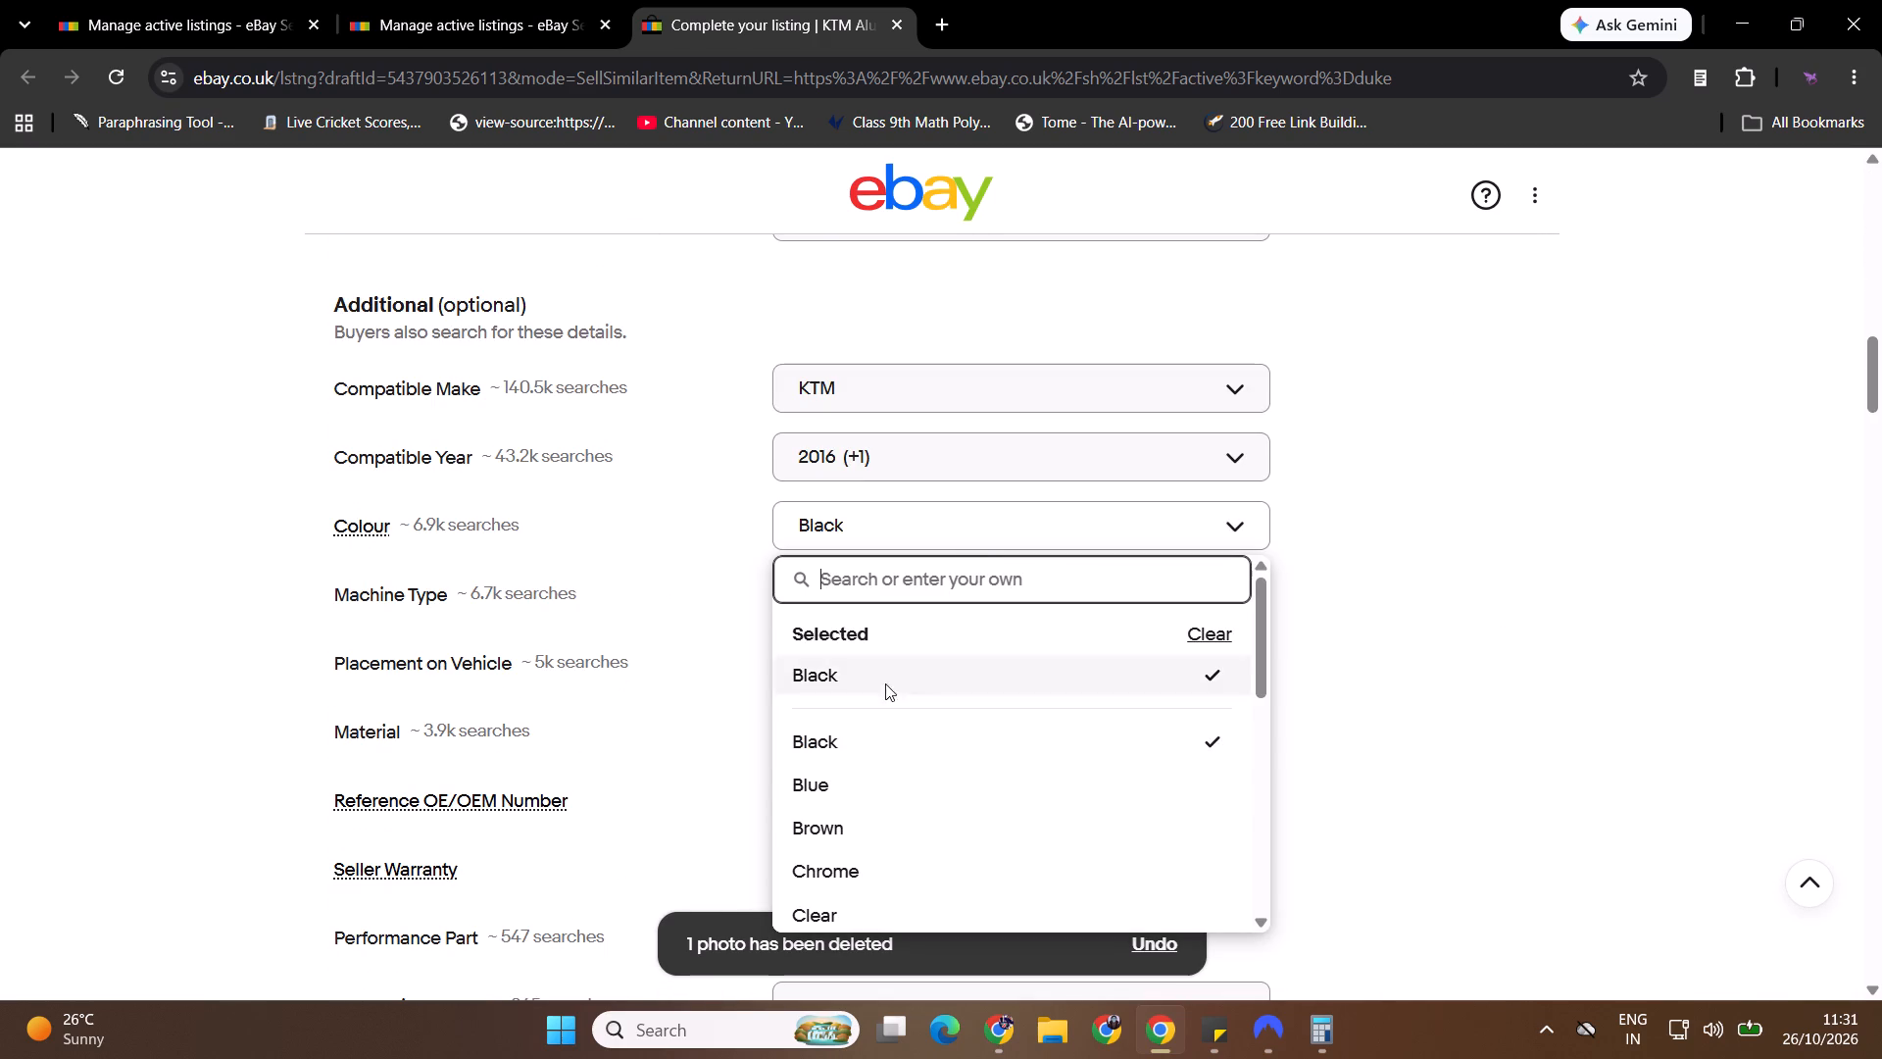
{"action": "left_click_drag", "start_coordinate": [1263, 662], "coordinate": [1267, 757]}
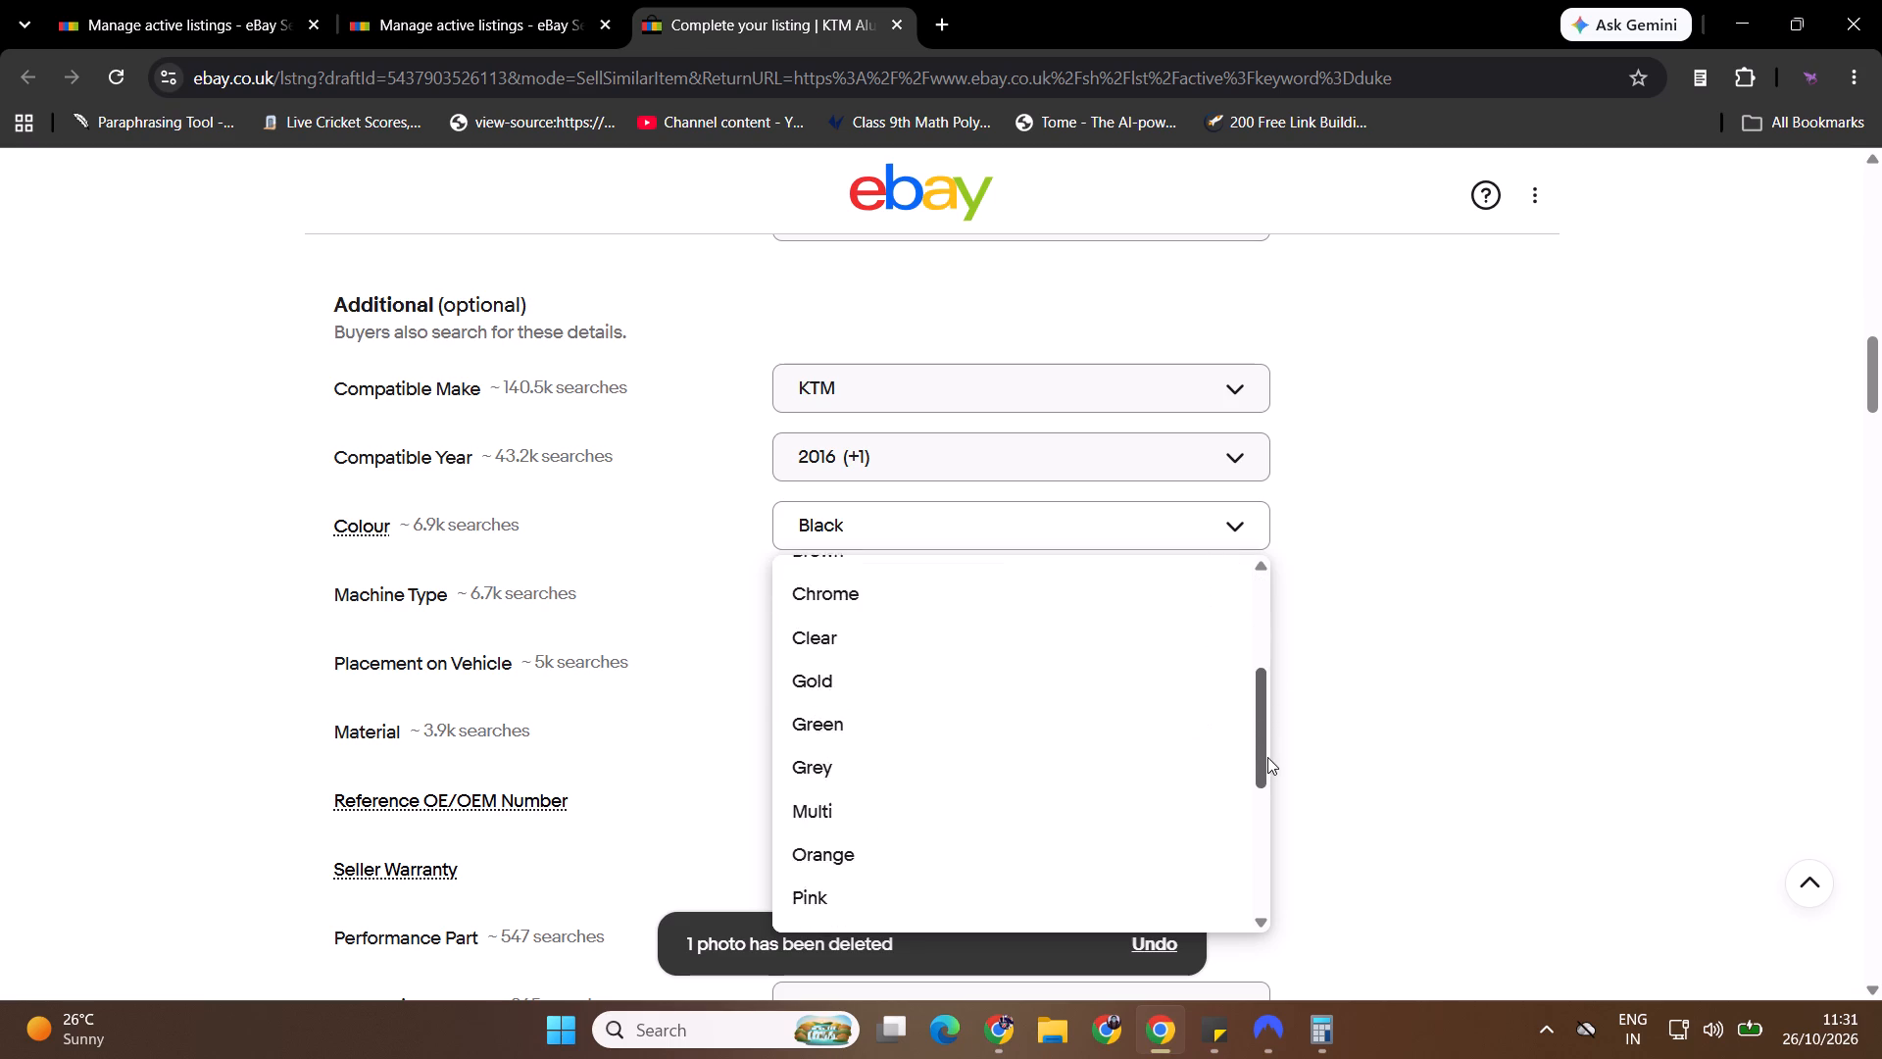
{"action": "left_click_drag", "start_coordinate": [1267, 757], "coordinate": [1267, 784]}
{"action": "left_click", "coordinate": [915, 750]}
Review the draft's remaining item specifics, description, pricing and delivery details down to the listing fee.
{"action": "middle_click", "coordinate": [1347, 396]}
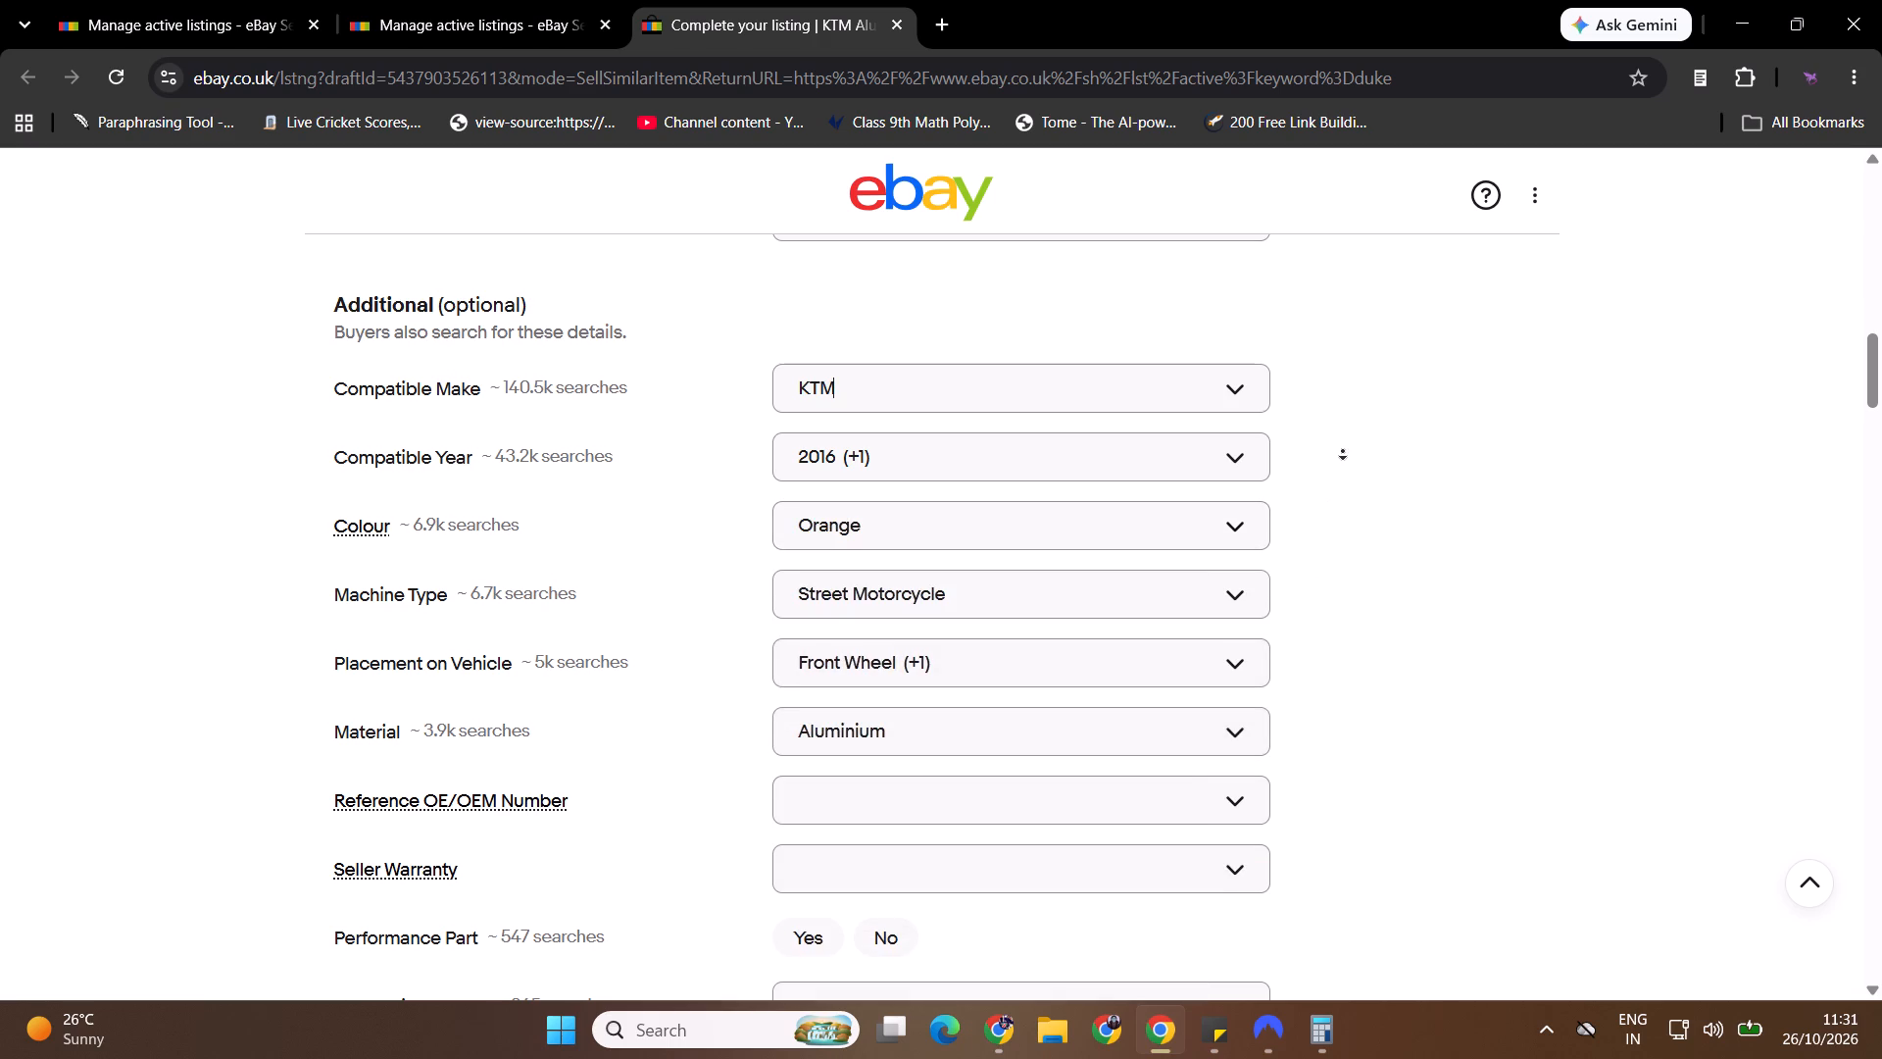
{"action": "left_click", "coordinate": [1343, 513]}
{"action": "middle_click", "coordinate": [1337, 450]}
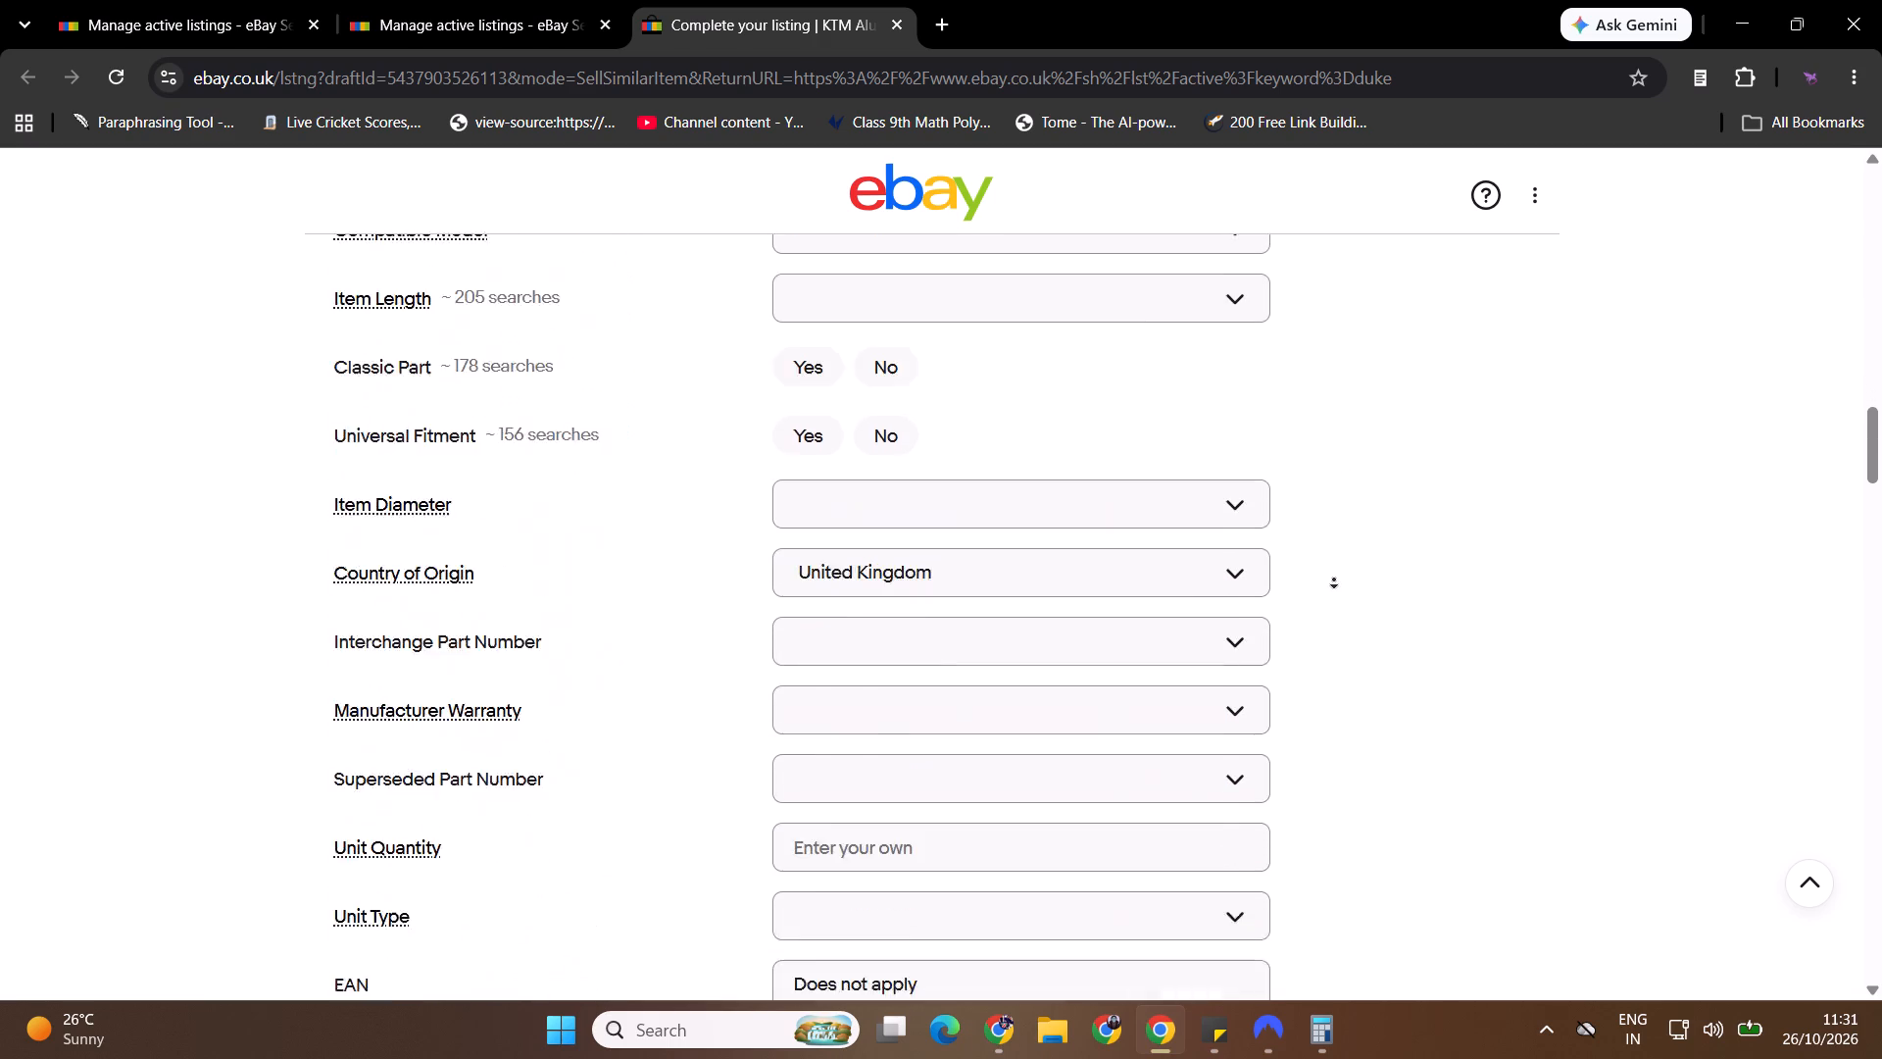
{"action": "left_click", "coordinate": [1329, 580]}
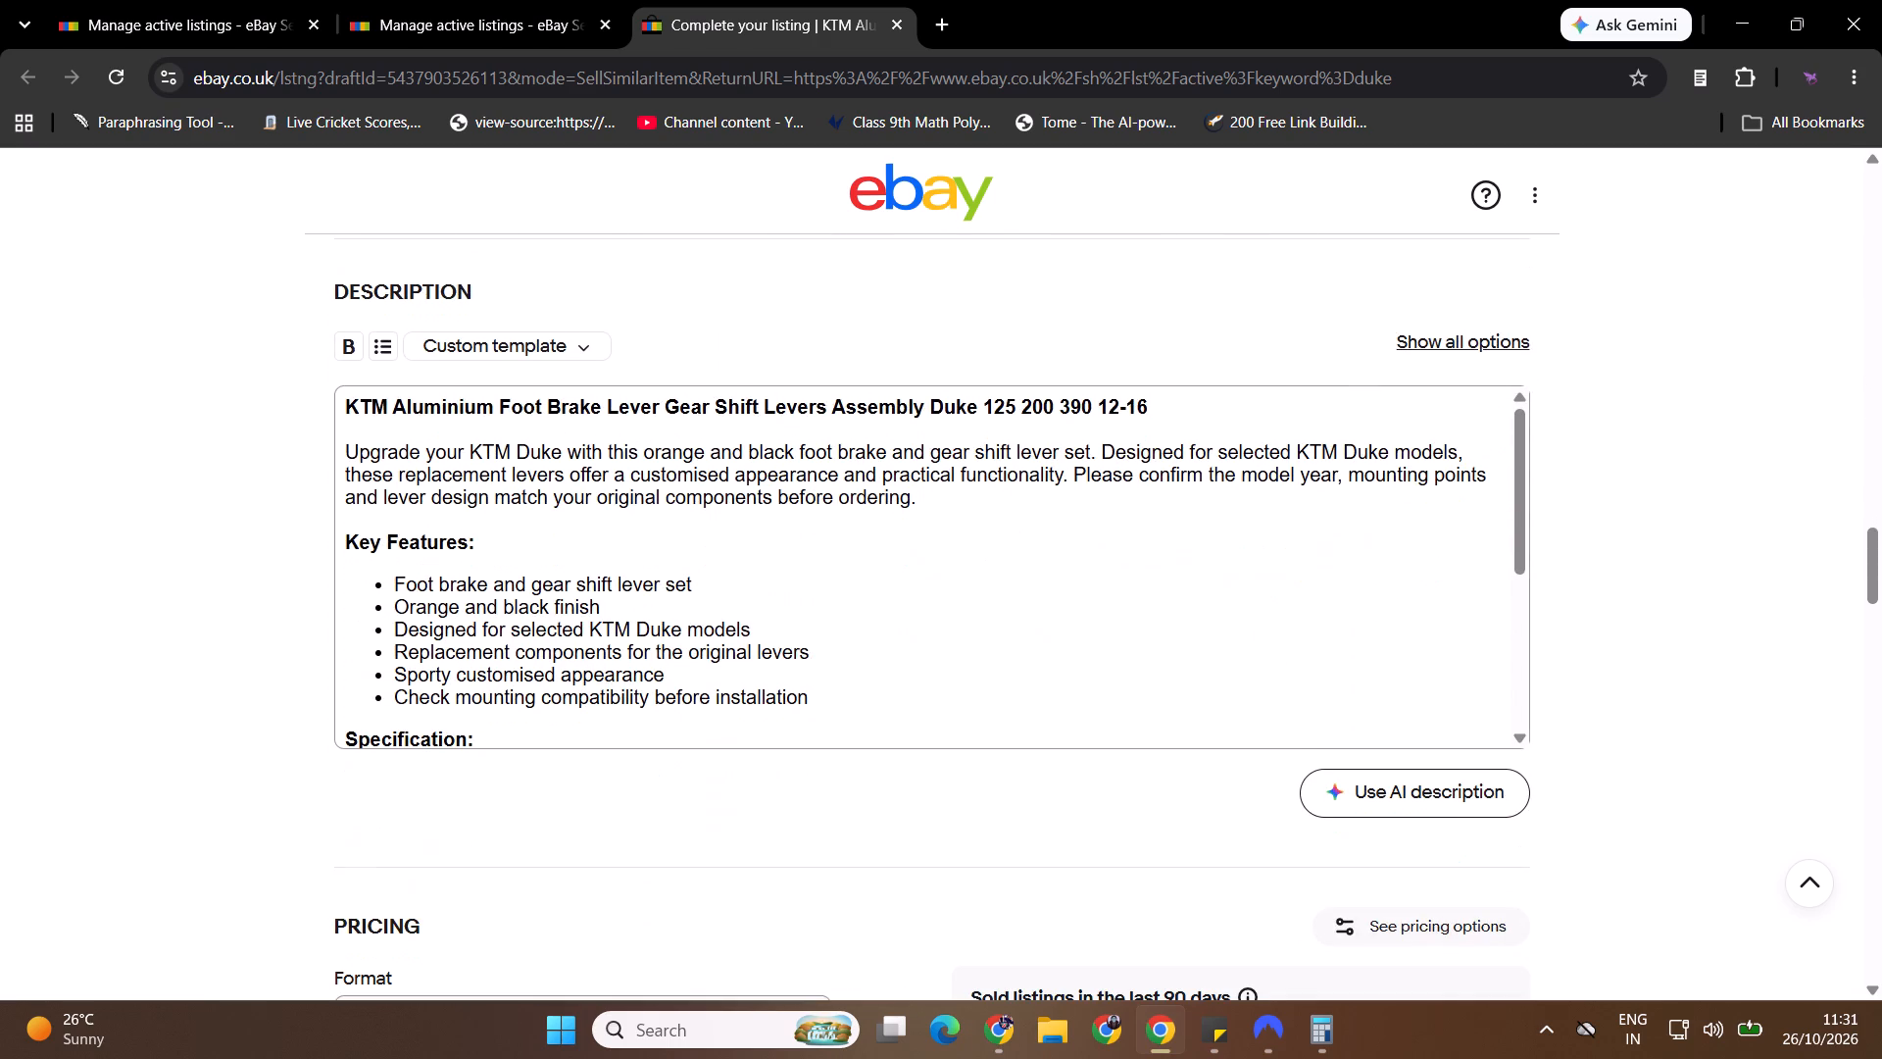
{"action": "middle_click", "coordinate": [1000, 552]}
{"action": "left_click", "coordinate": [991, 633]}
{"action": "middle_click", "coordinate": [186, 507]}
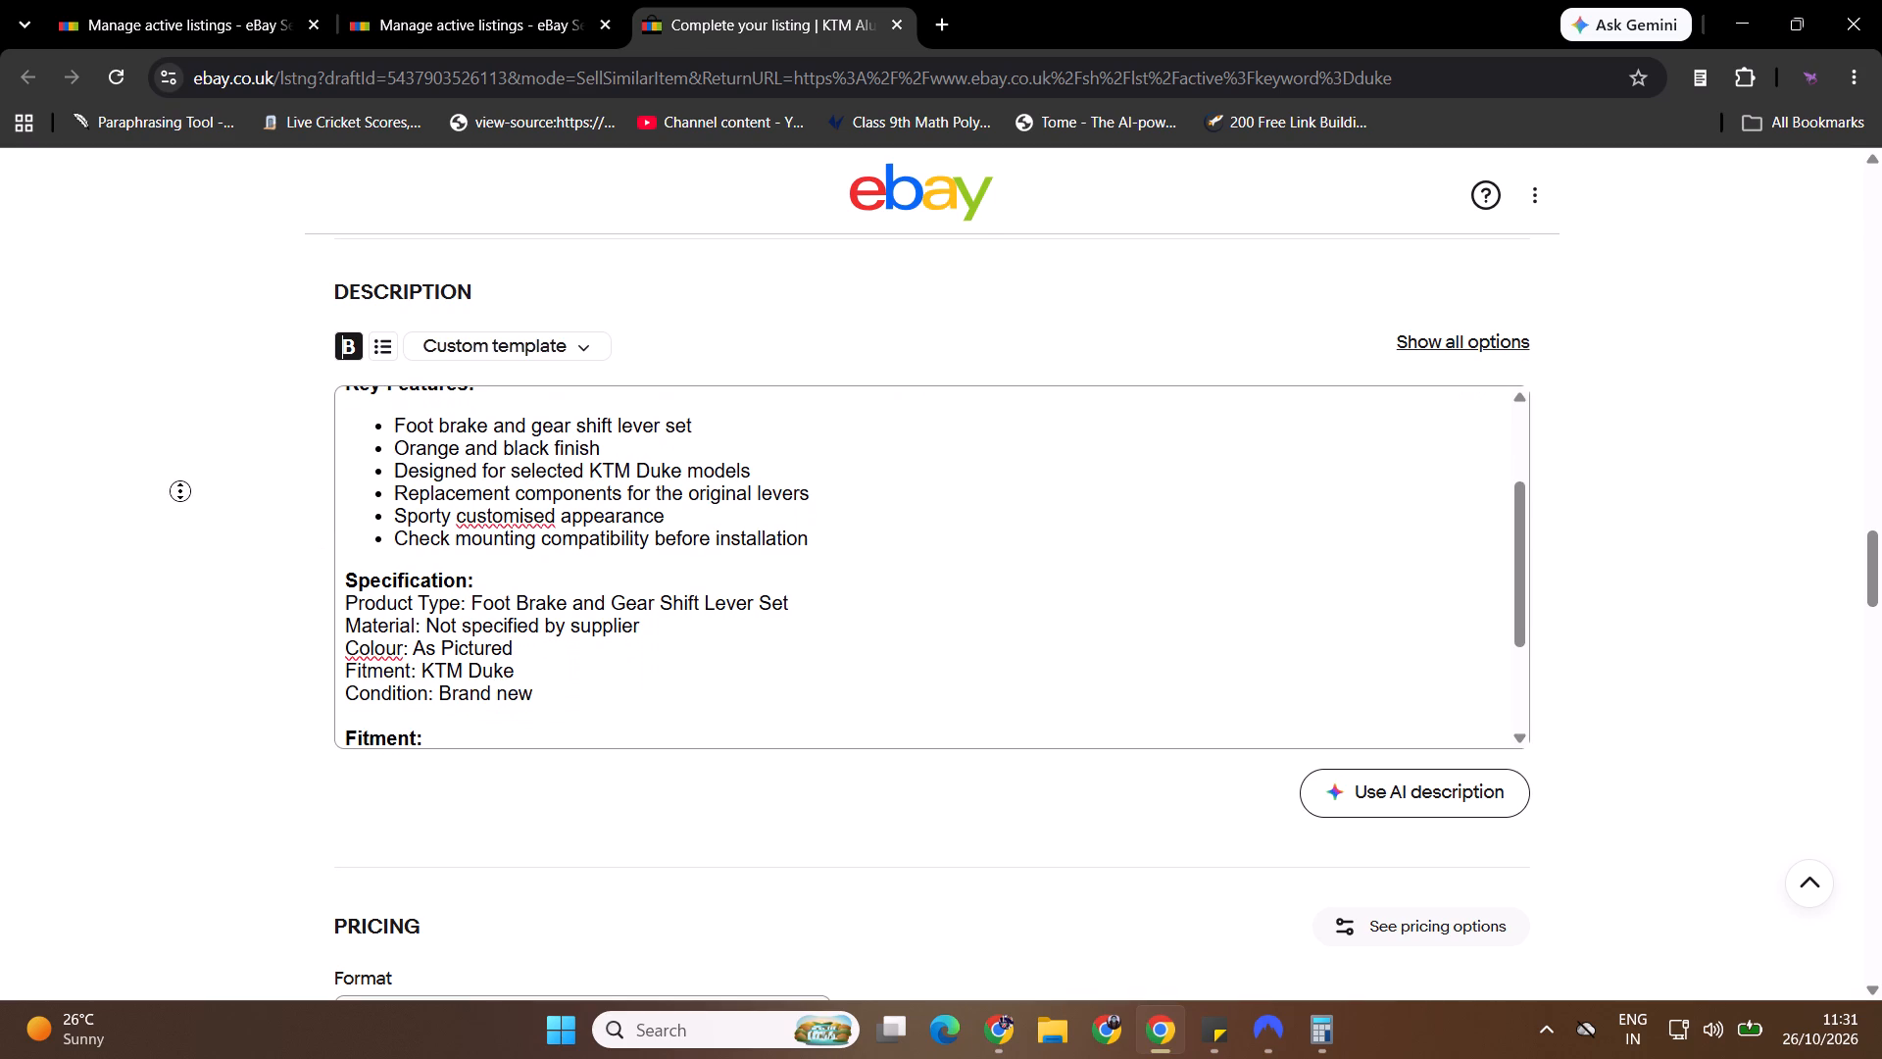
{"action": "left_click", "coordinate": [270, 672]}
{"action": "middle_click", "coordinate": [271, 672]}
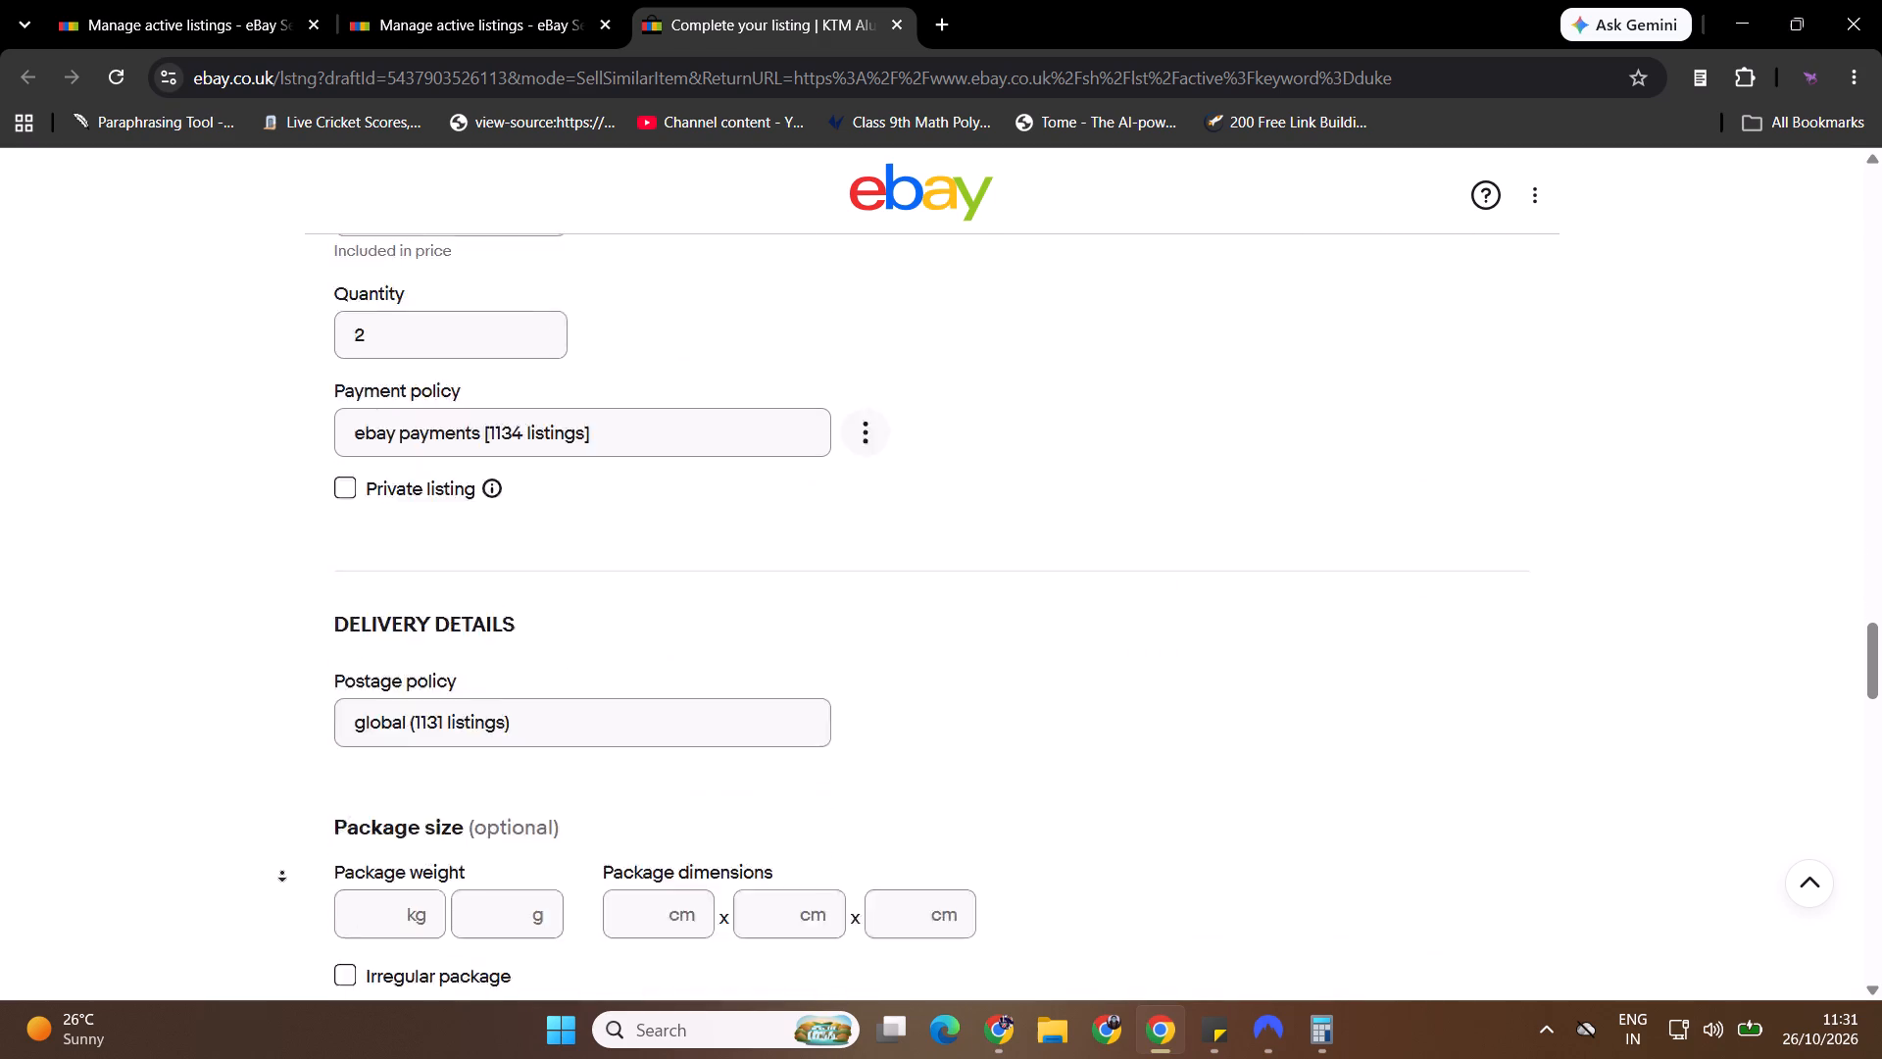
{"action": "left_click", "coordinate": [280, 877]}
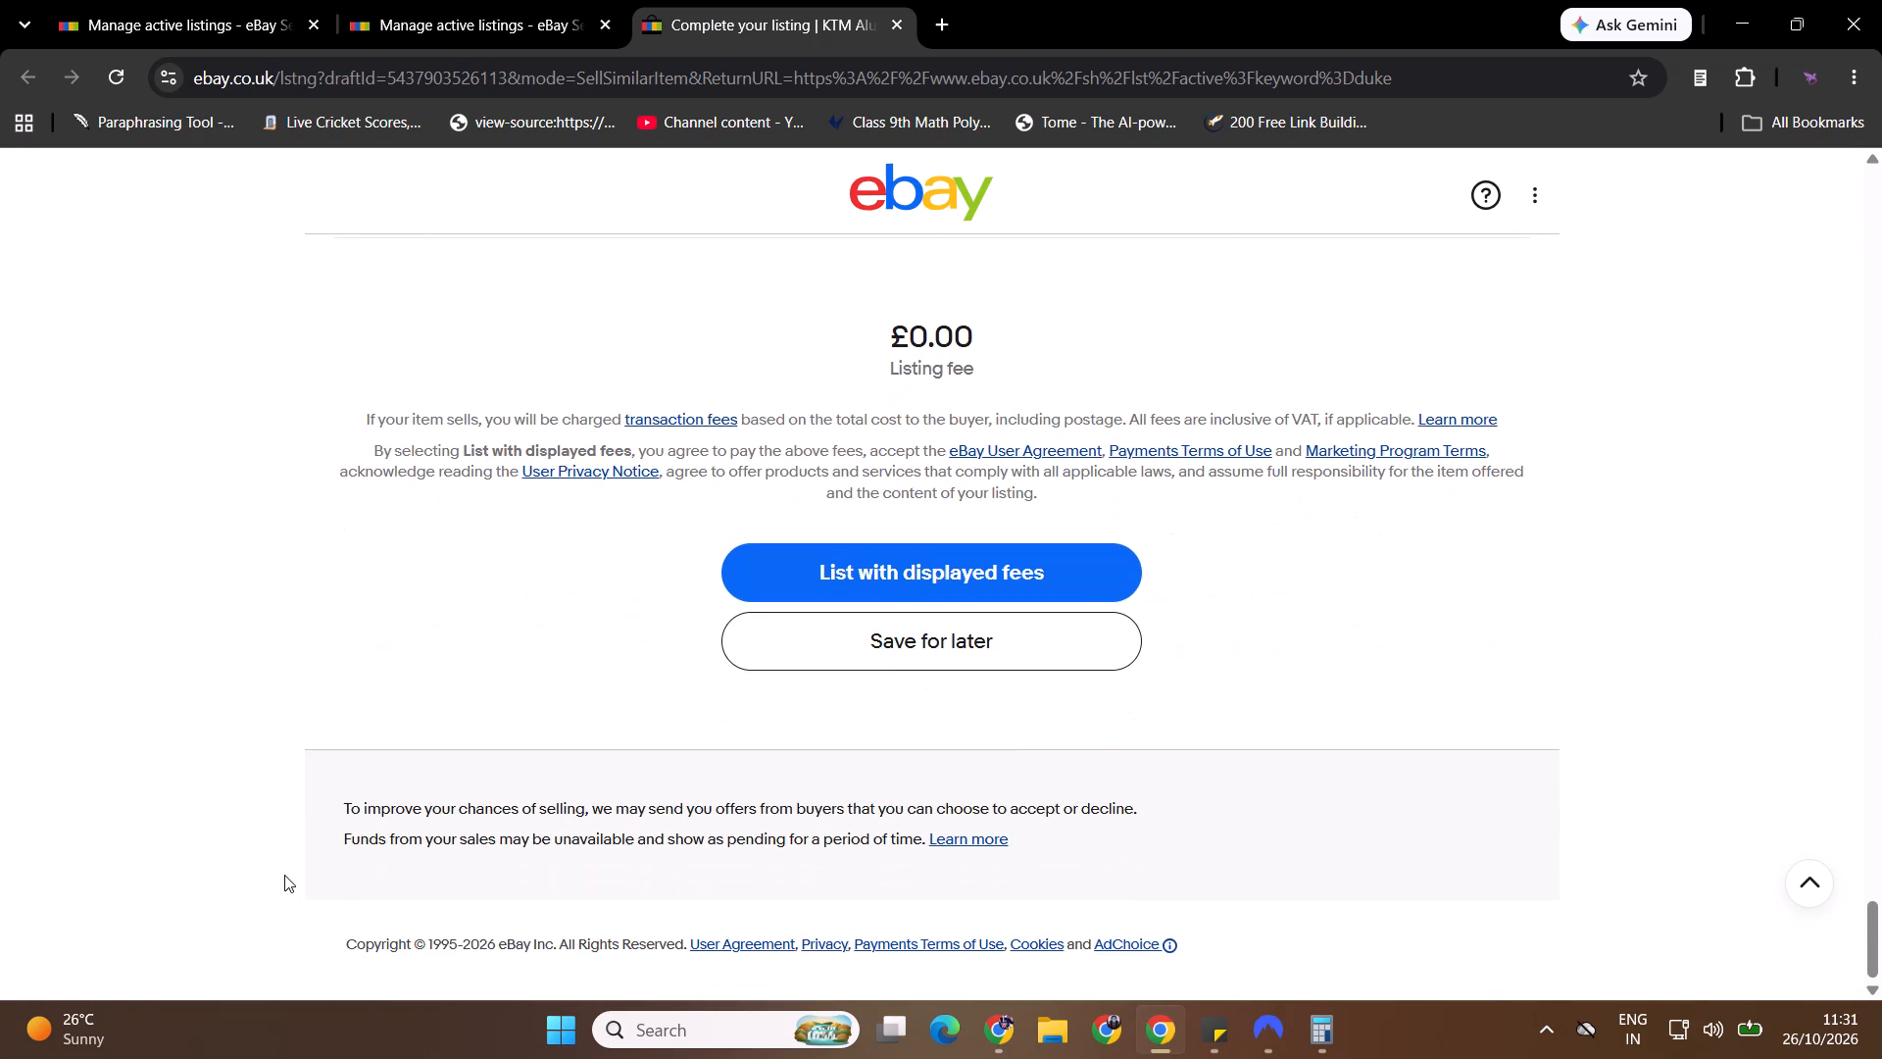
Select the orange variant on the AliExpress lever pair page, calculate 12.62 × 3 in Calculator and return to the eBay draft.
{"action": "key", "text": "alt+Tab"}
{"action": "left_click", "coordinate": [791, 649]}
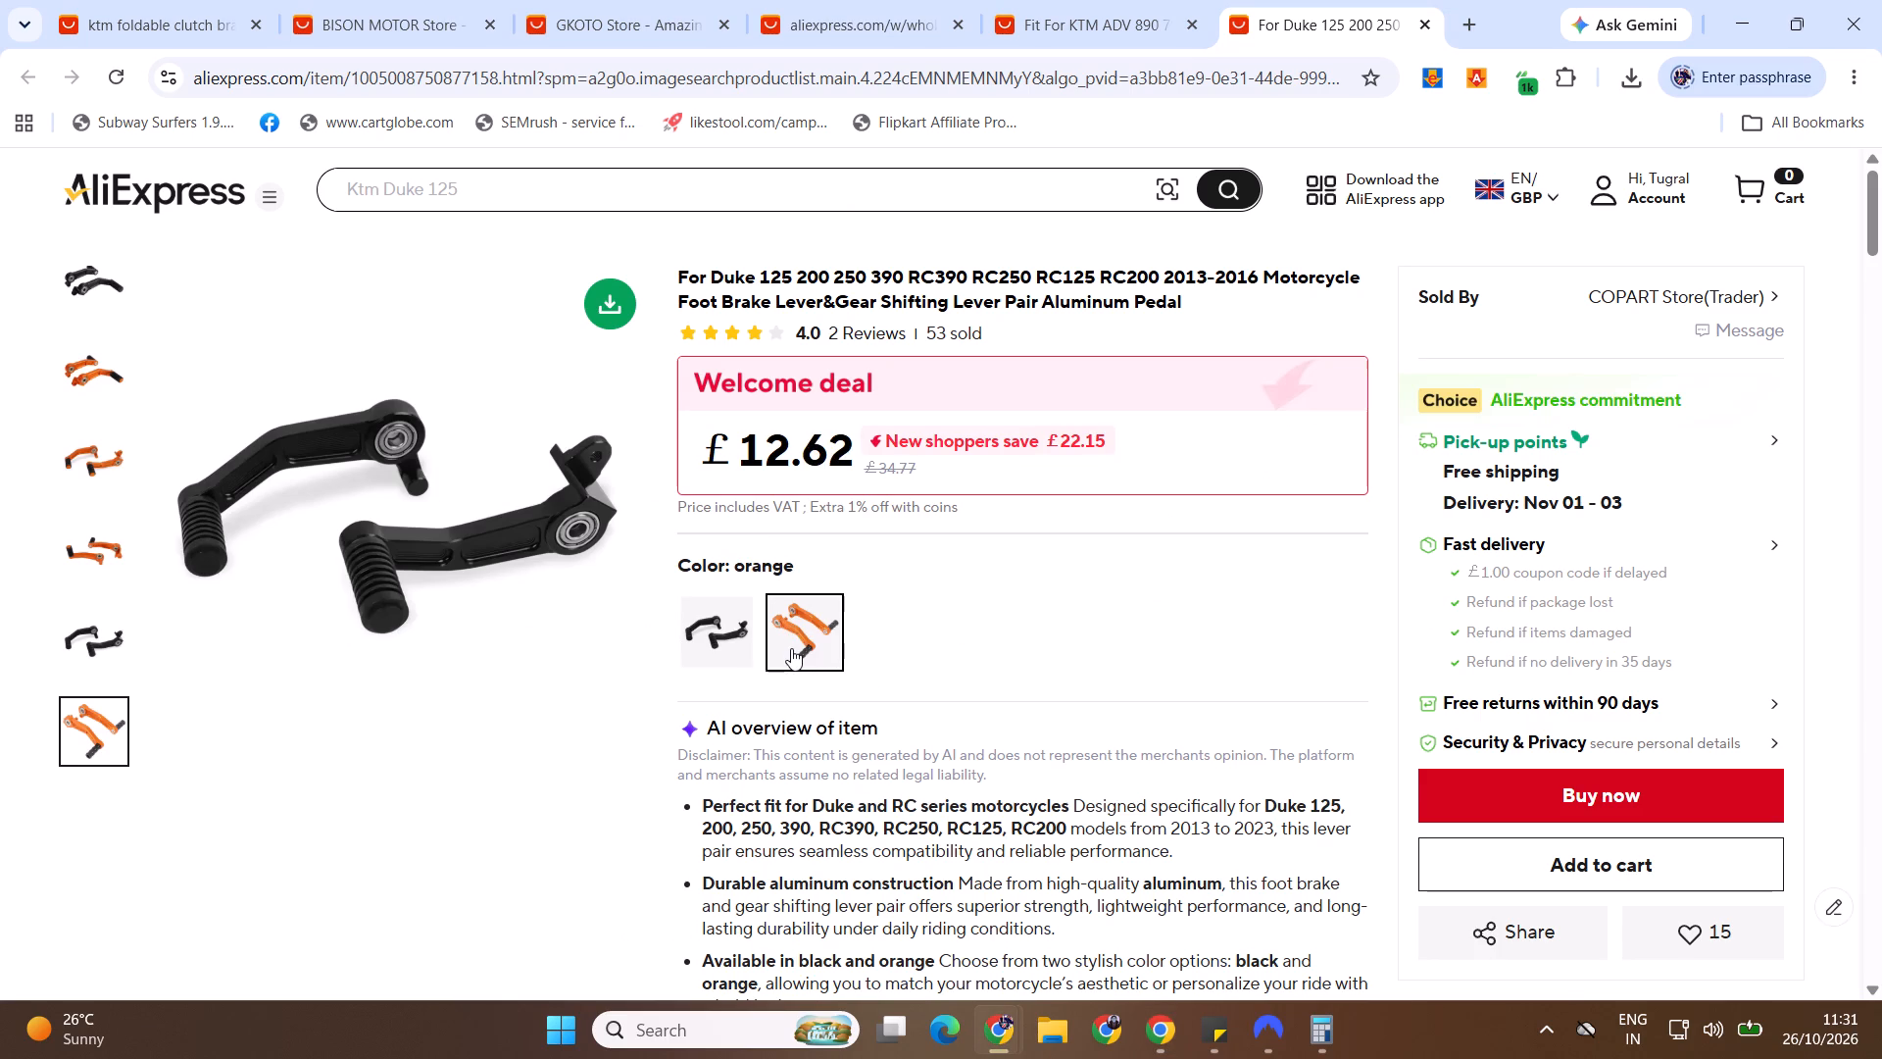
{"action": "key", "text": "alt+Tab"}
{"action": "left_click", "coordinate": [1333, 1024]}
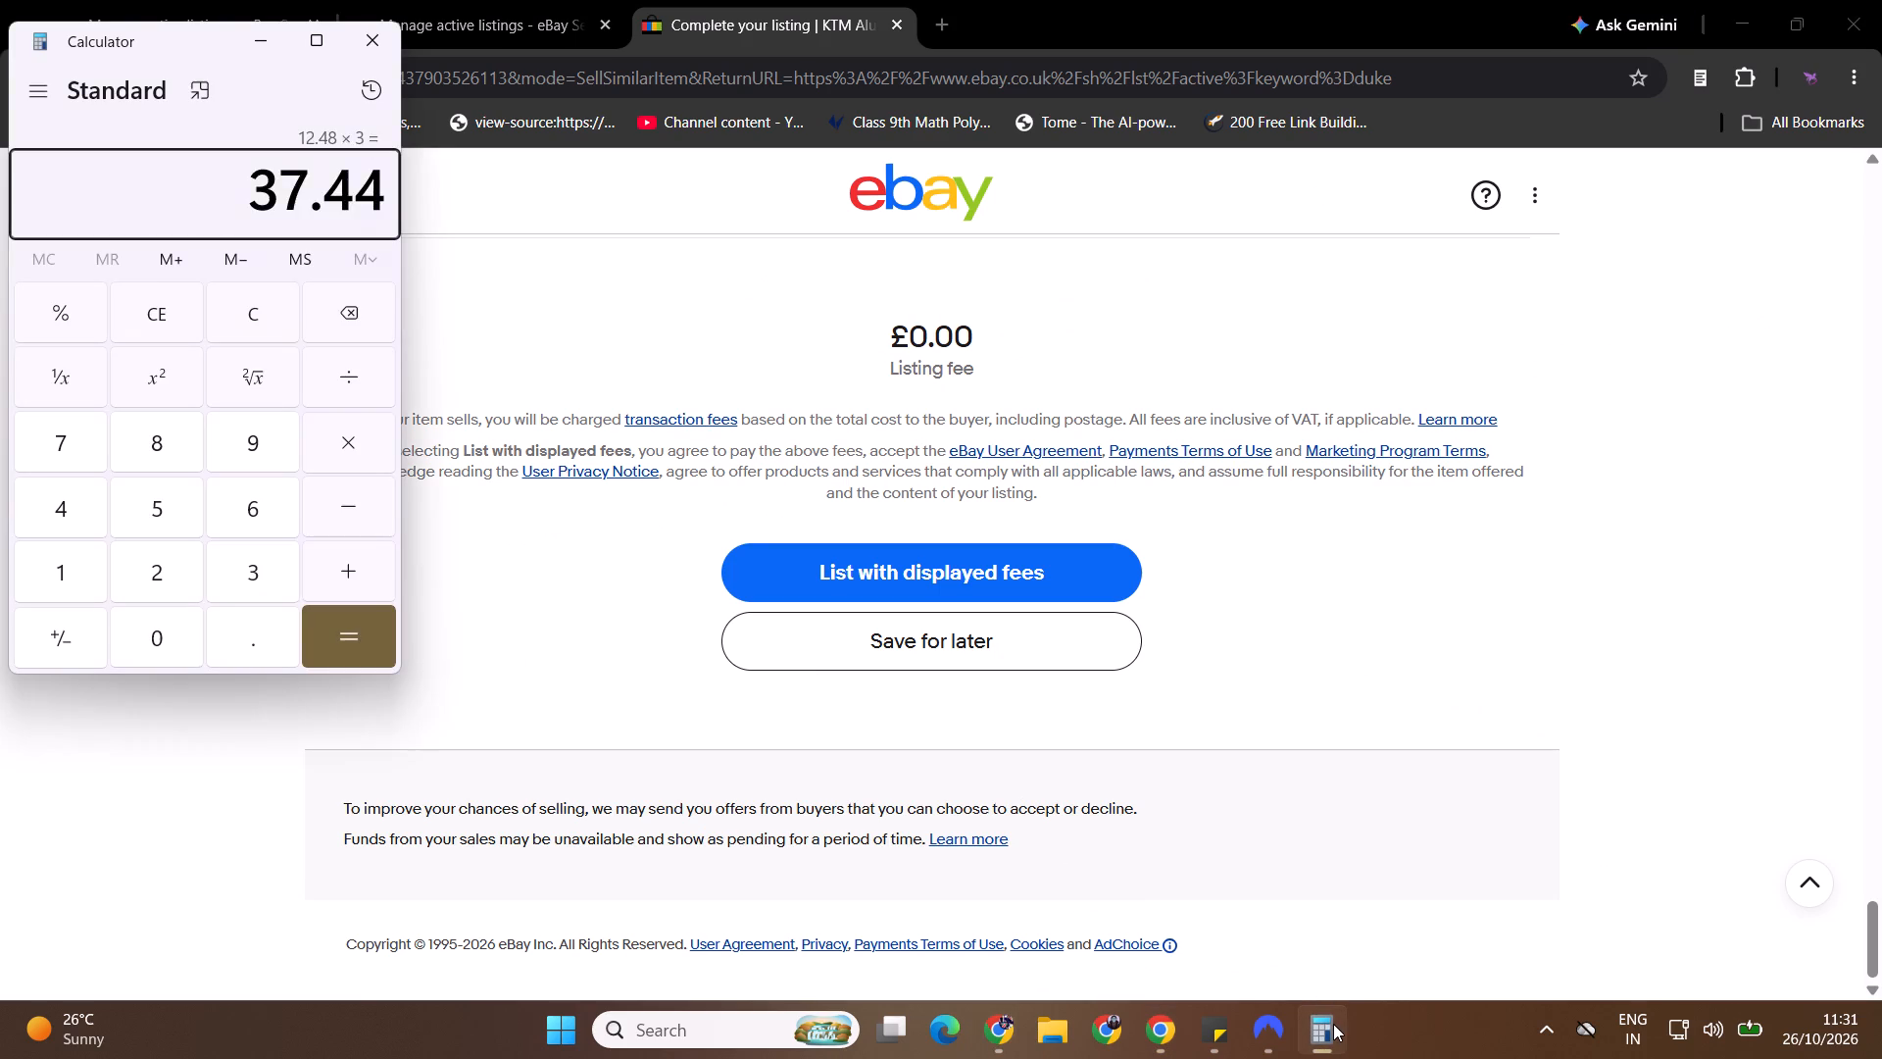
{"action": "key", "text": "Escape"}
{"action": "type", "text": "12.62*3"}
{"action": "key", "text": "Return"}
{"action": "key", "text": "alt+Tab"}
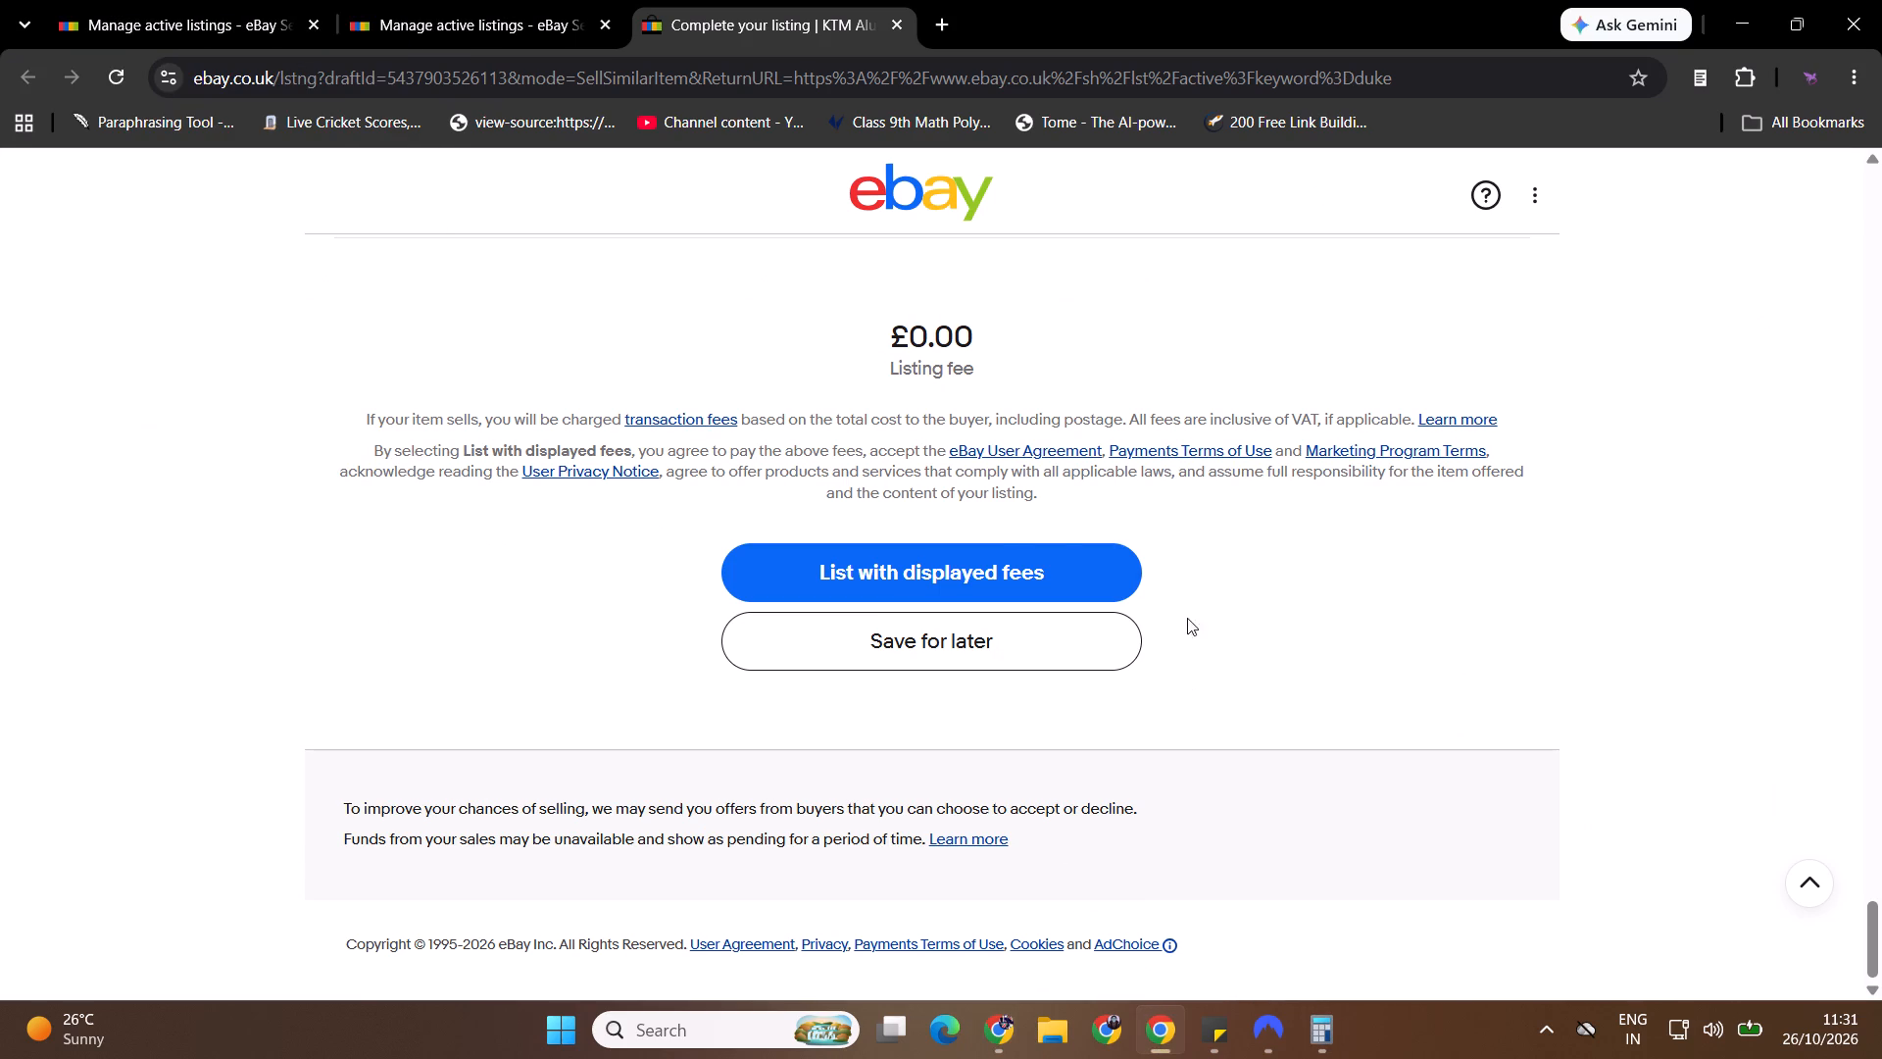
Publish the orange KTM Aluminium Foot Brake Lever listing with the displayed fees and close the confirmation.
{"action": "left_click", "coordinate": [979, 567]}
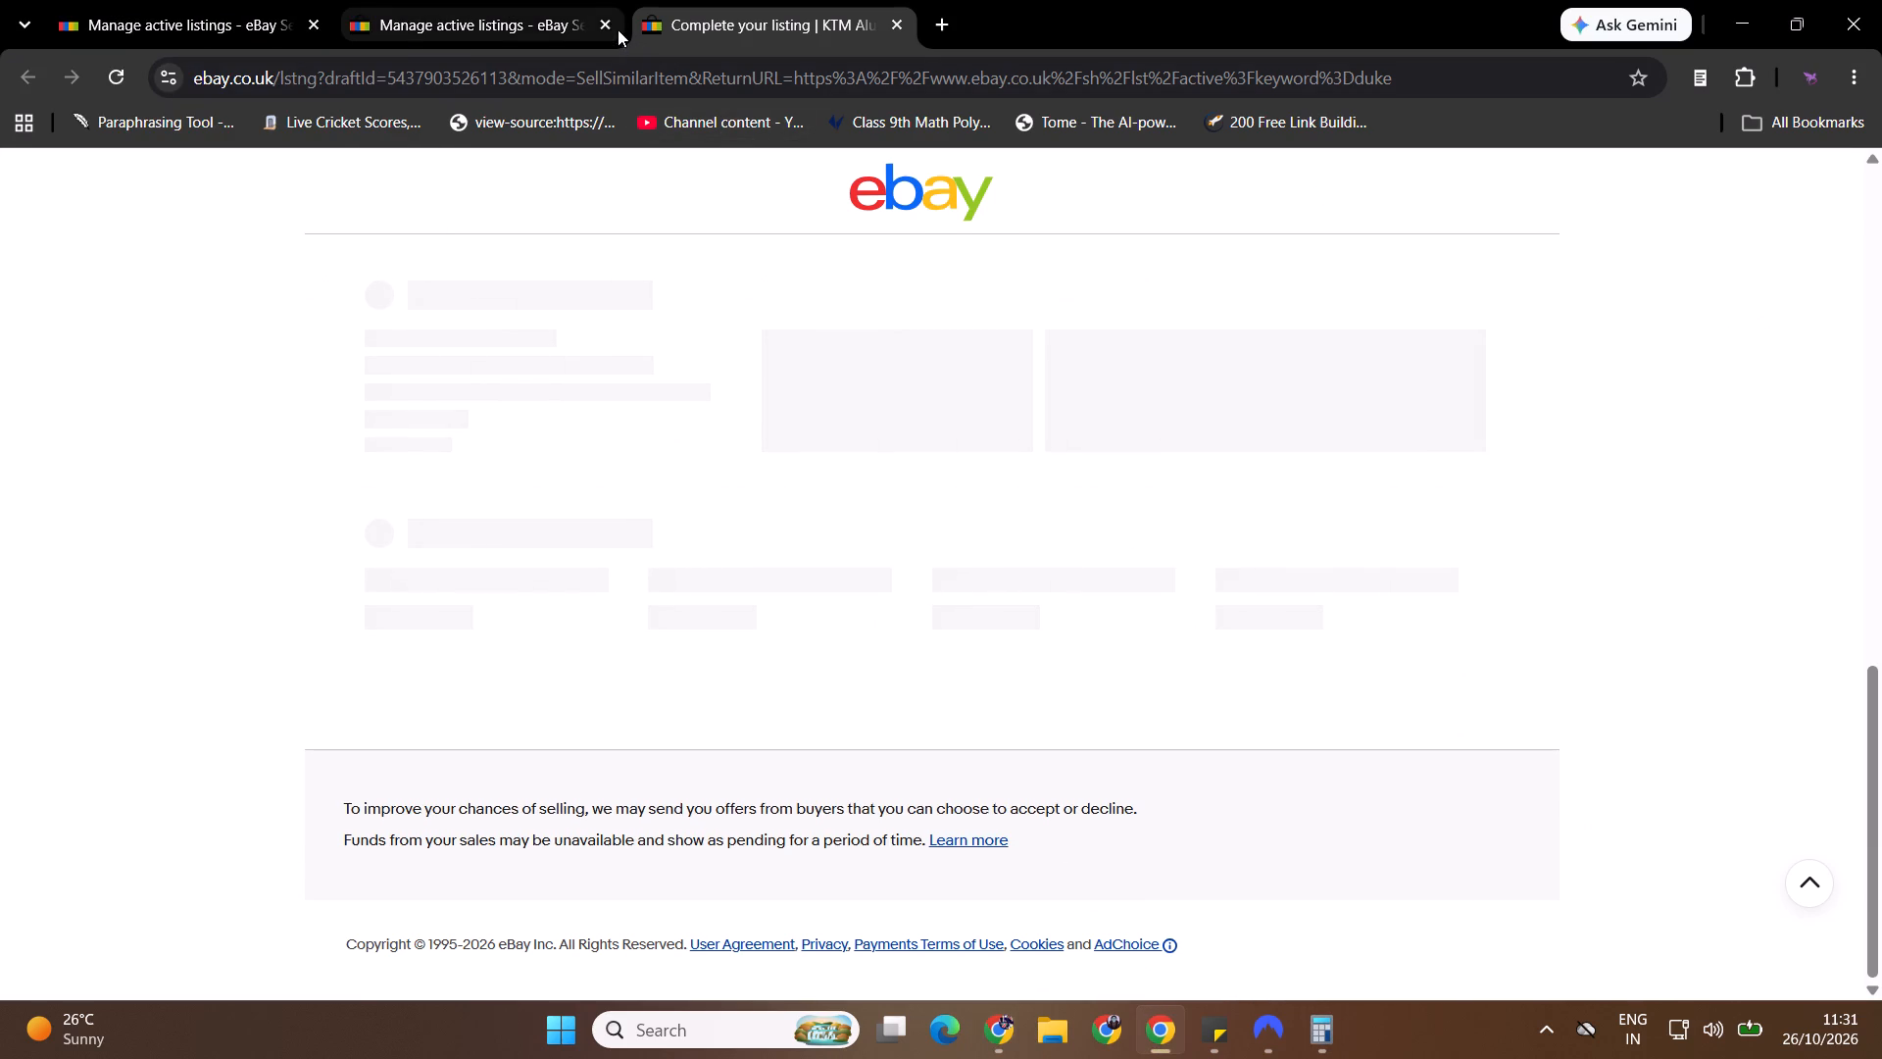
{"action": "left_click", "coordinate": [612, 28]}
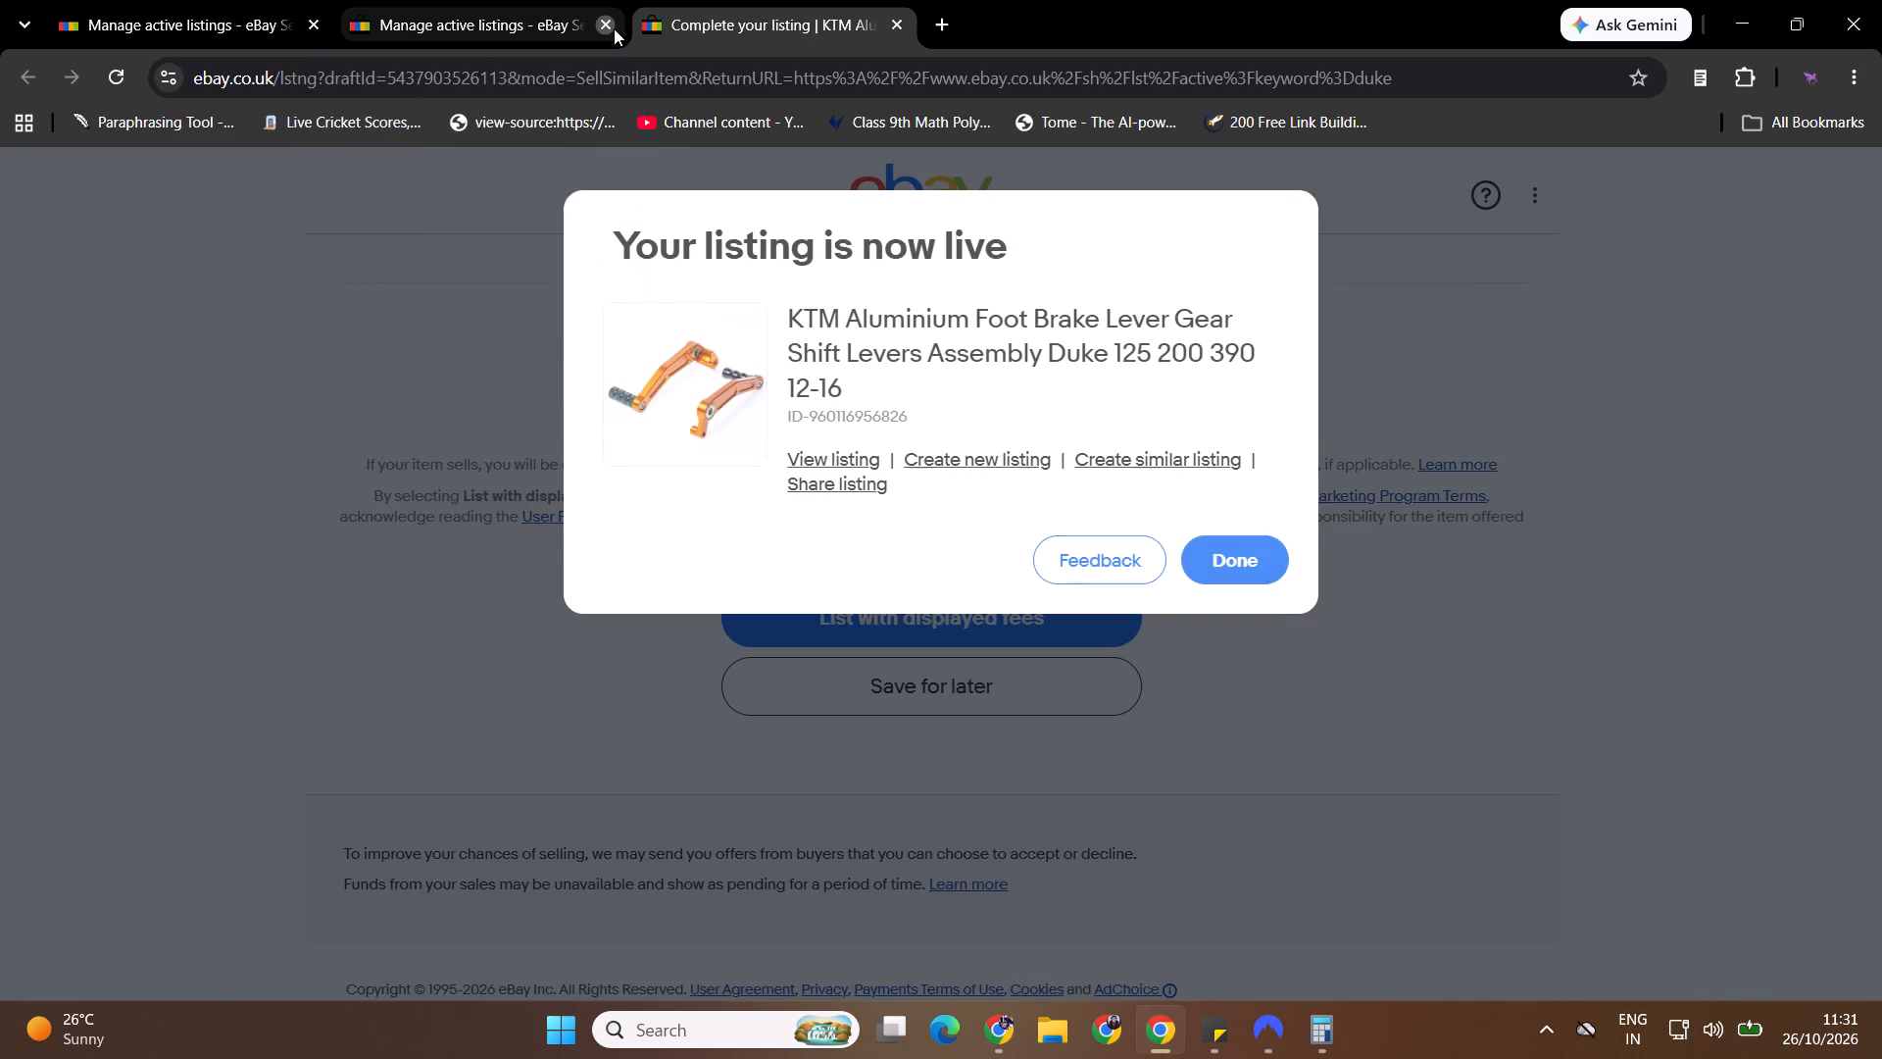
{"action": "left_click", "coordinate": [1254, 560]}
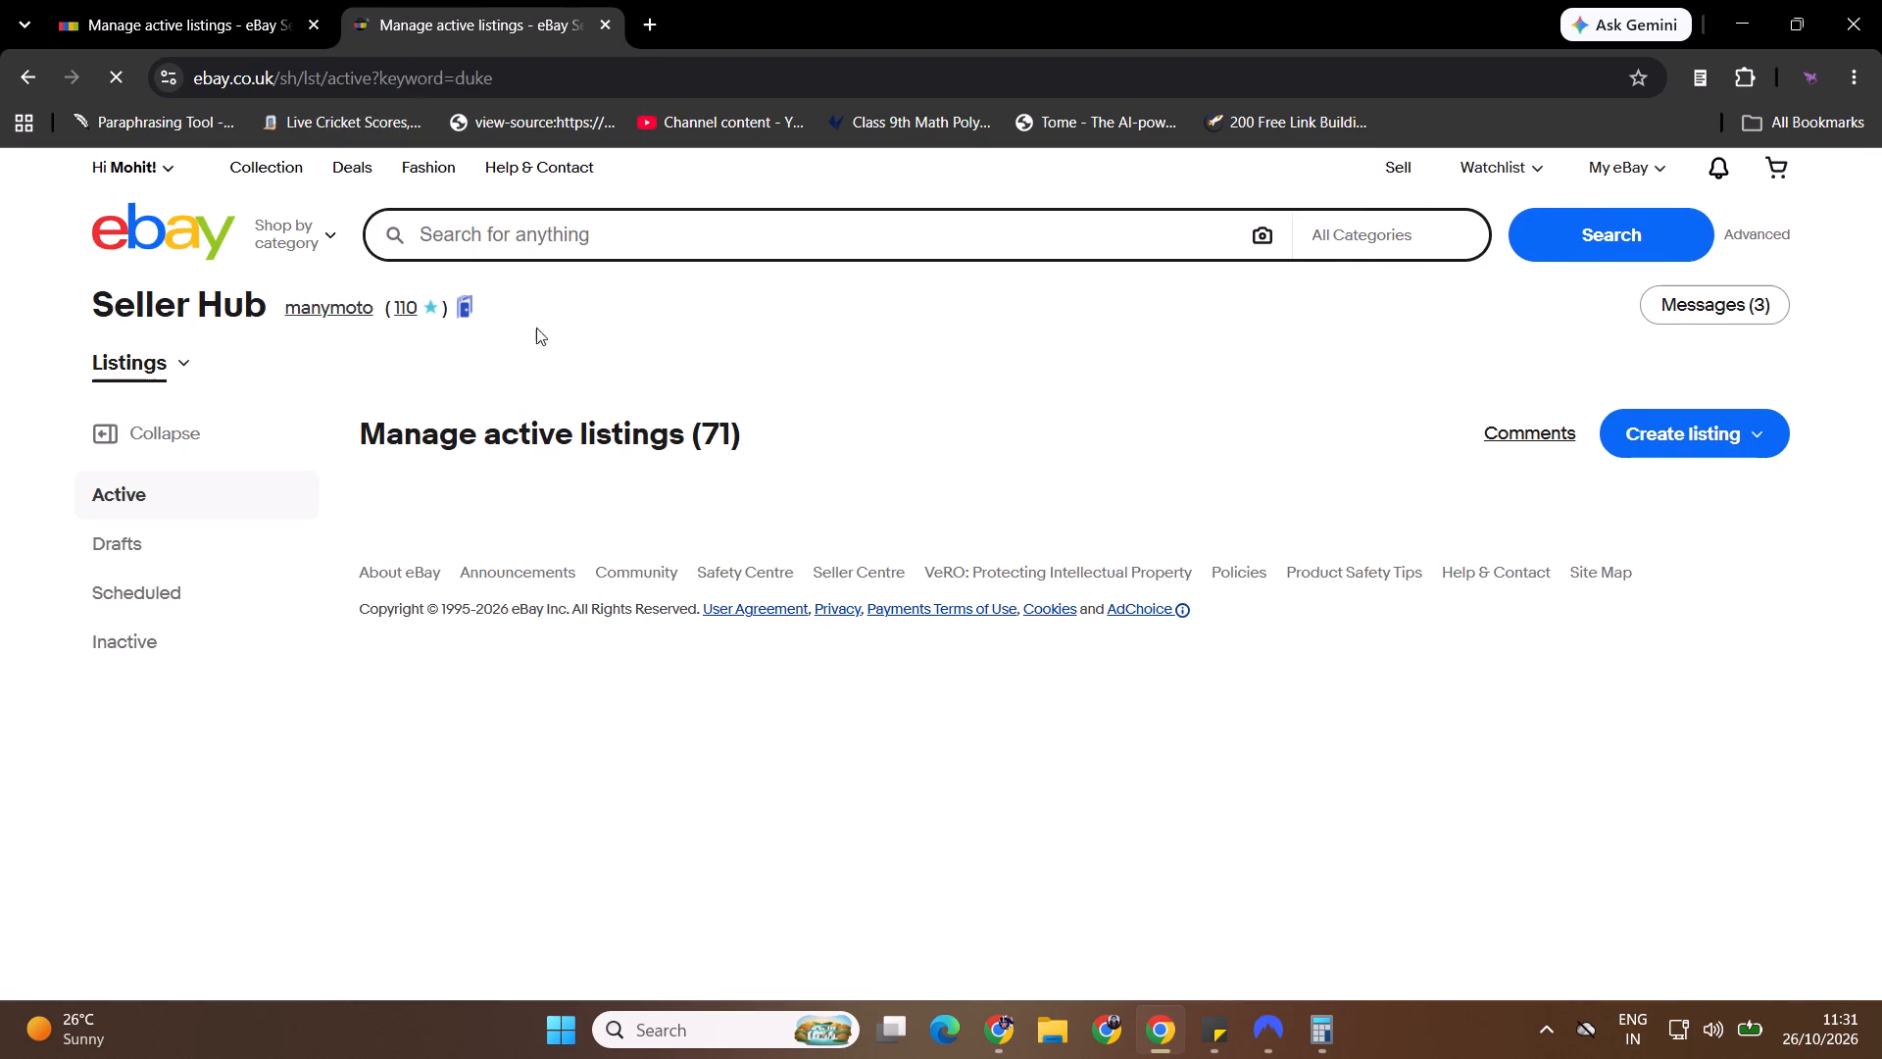
Open a Sell similar draft from the orange KTM Aluminium Foot Brake Lever listing in the active Duke listings.
{"action": "middle_click", "coordinate": [621, 309]}
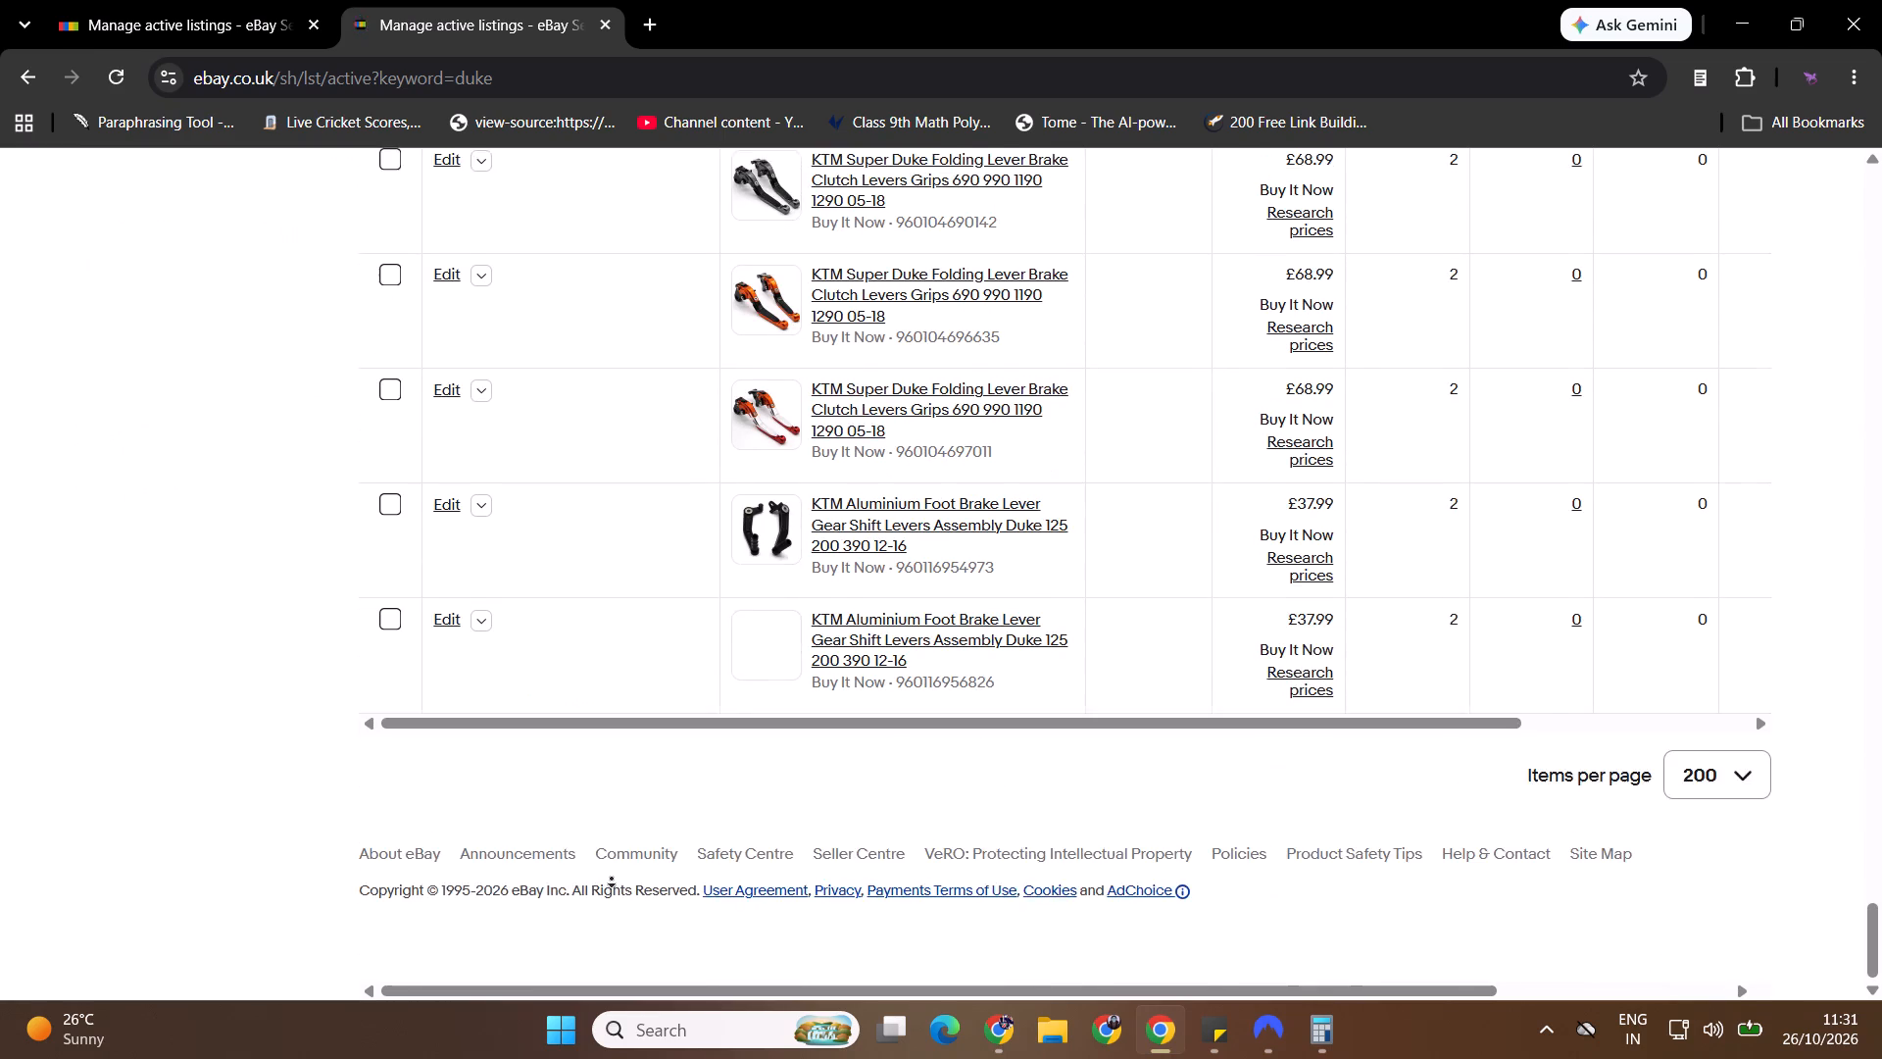
{"action": "left_click", "coordinate": [178, 628]}
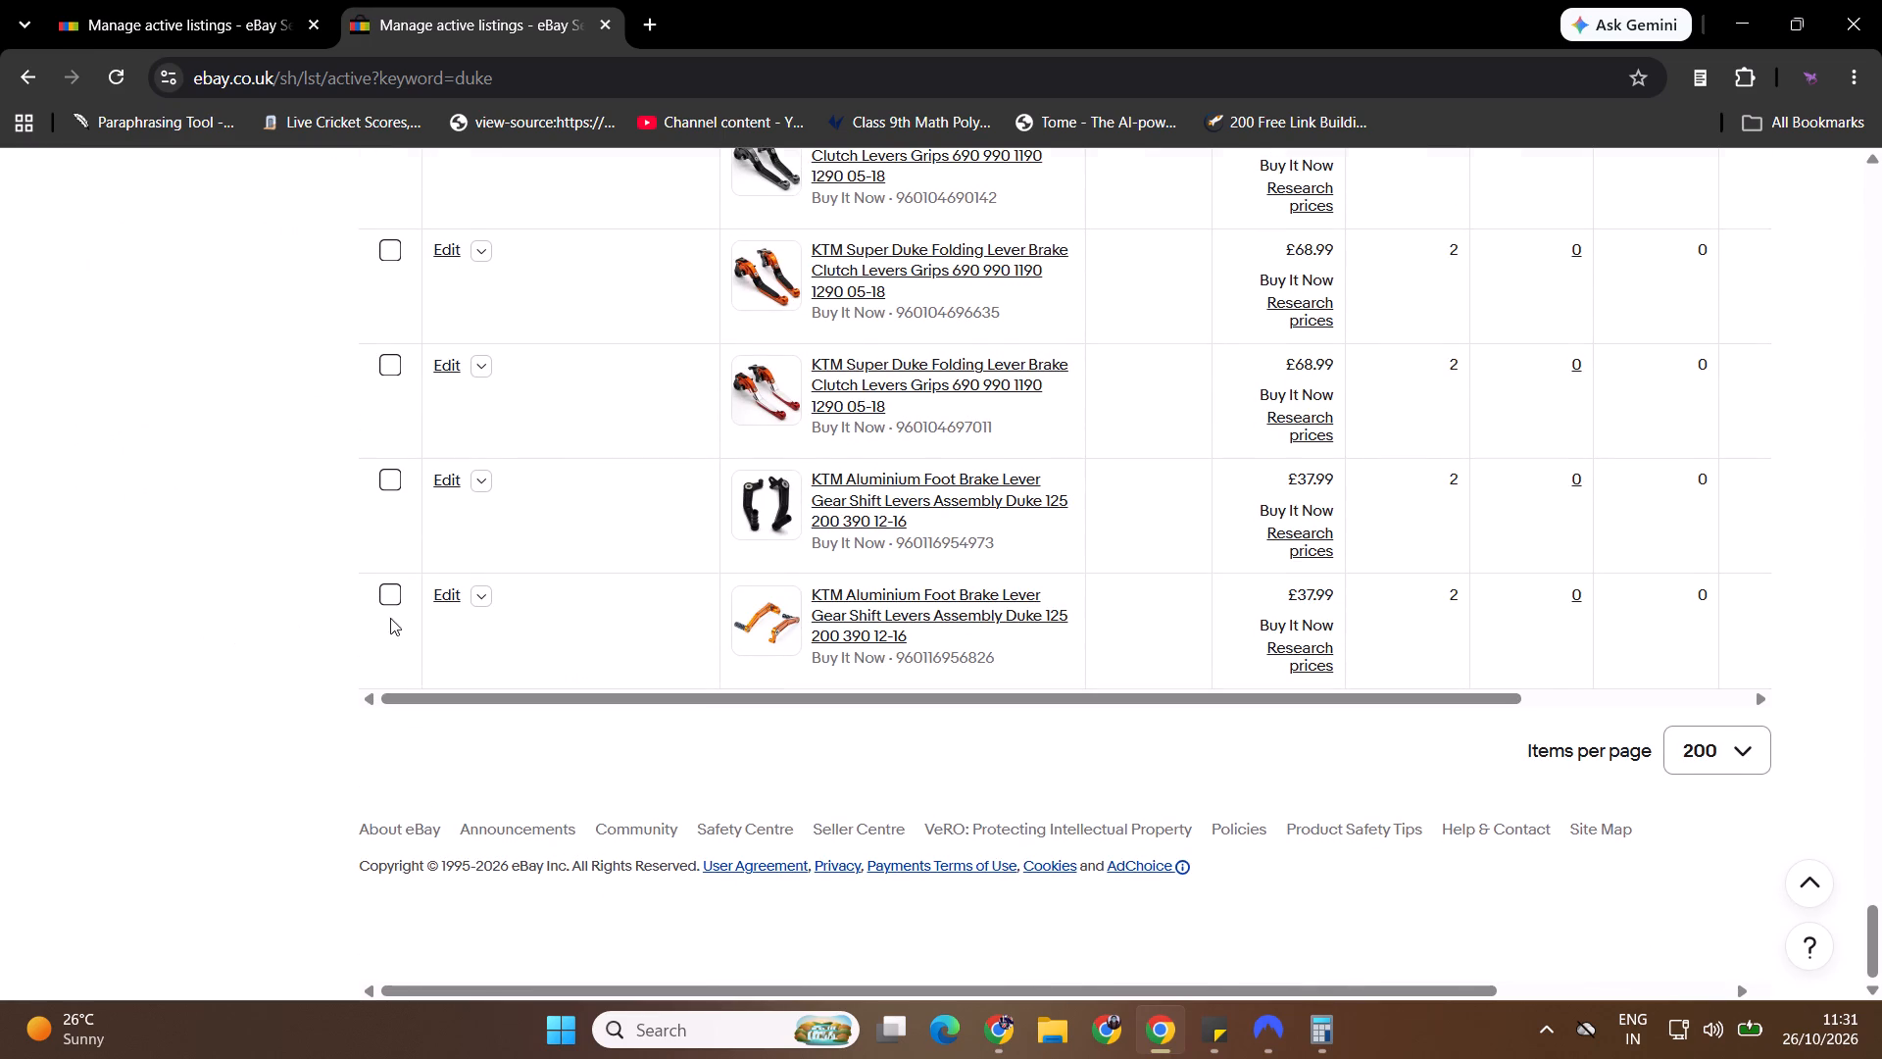
{"action": "left_click", "coordinate": [484, 594]}
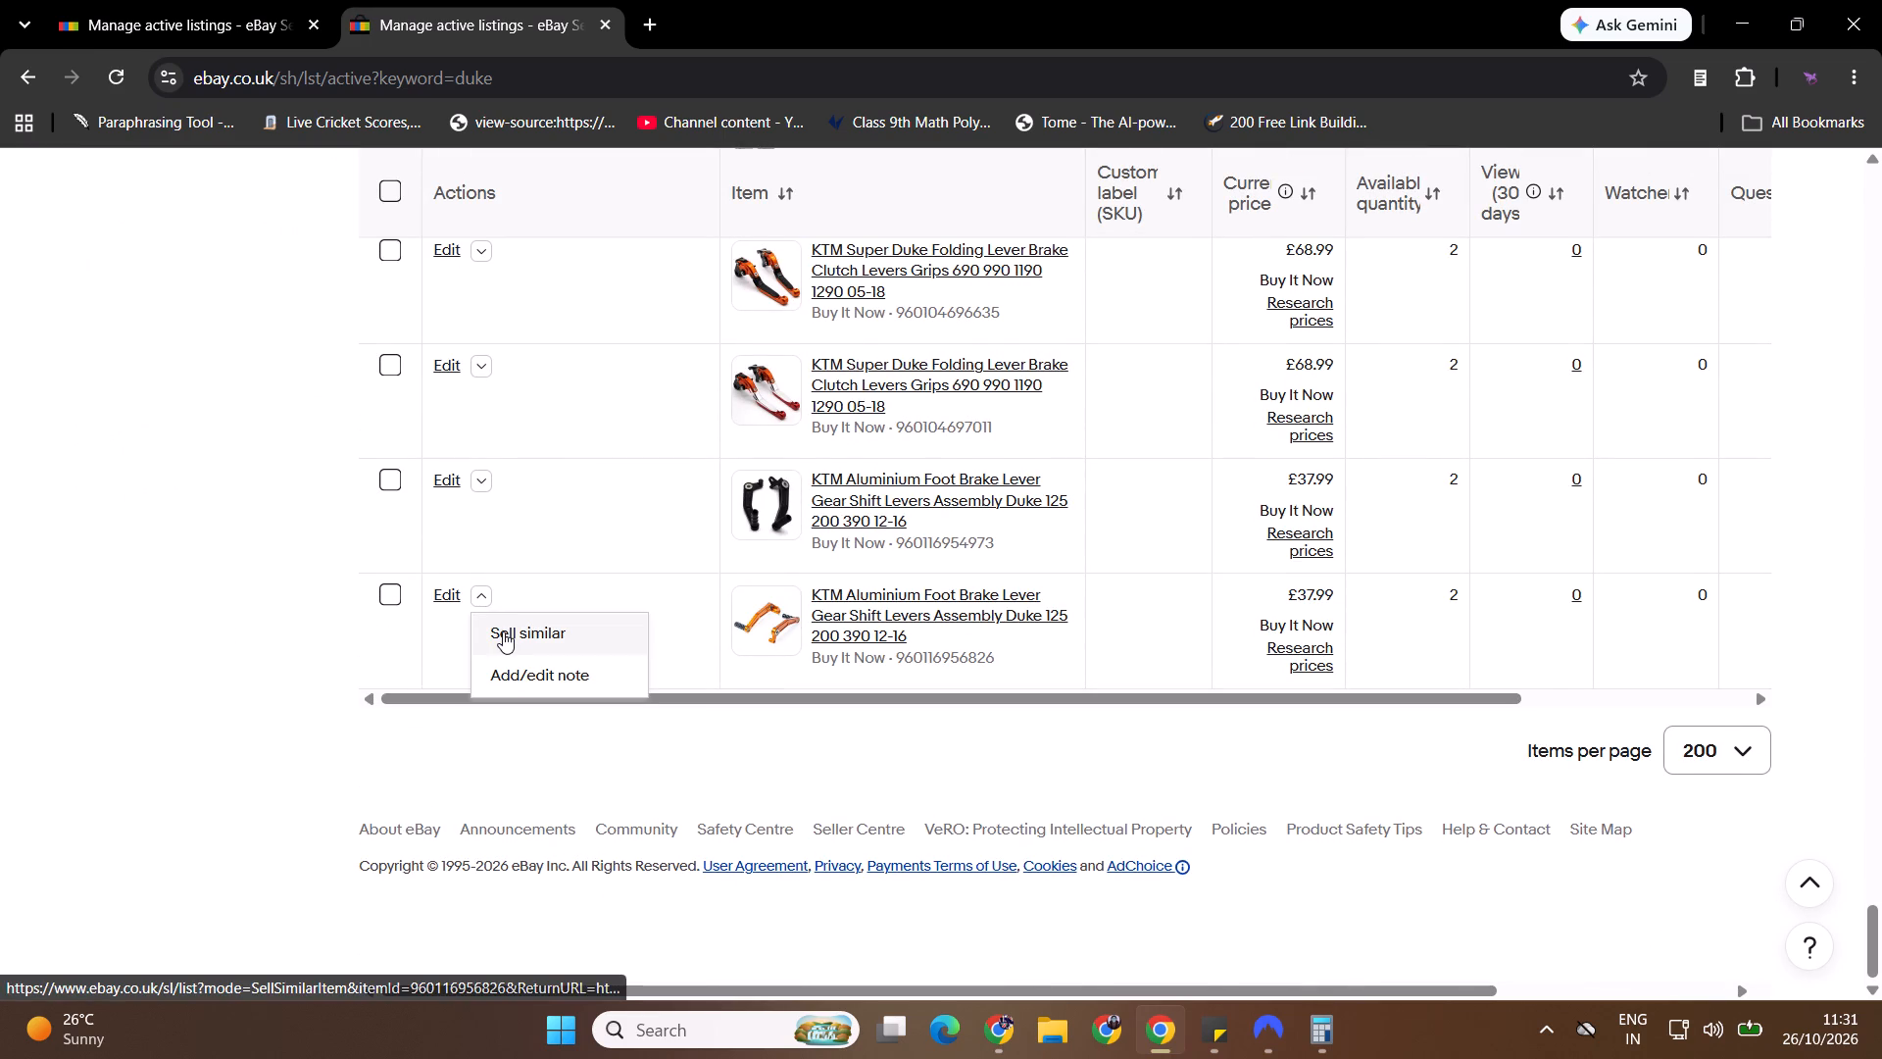
{"action": "left_click", "coordinate": [503, 631], "text": "ctrl"}
{"action": "left_click", "coordinate": [744, 0]}
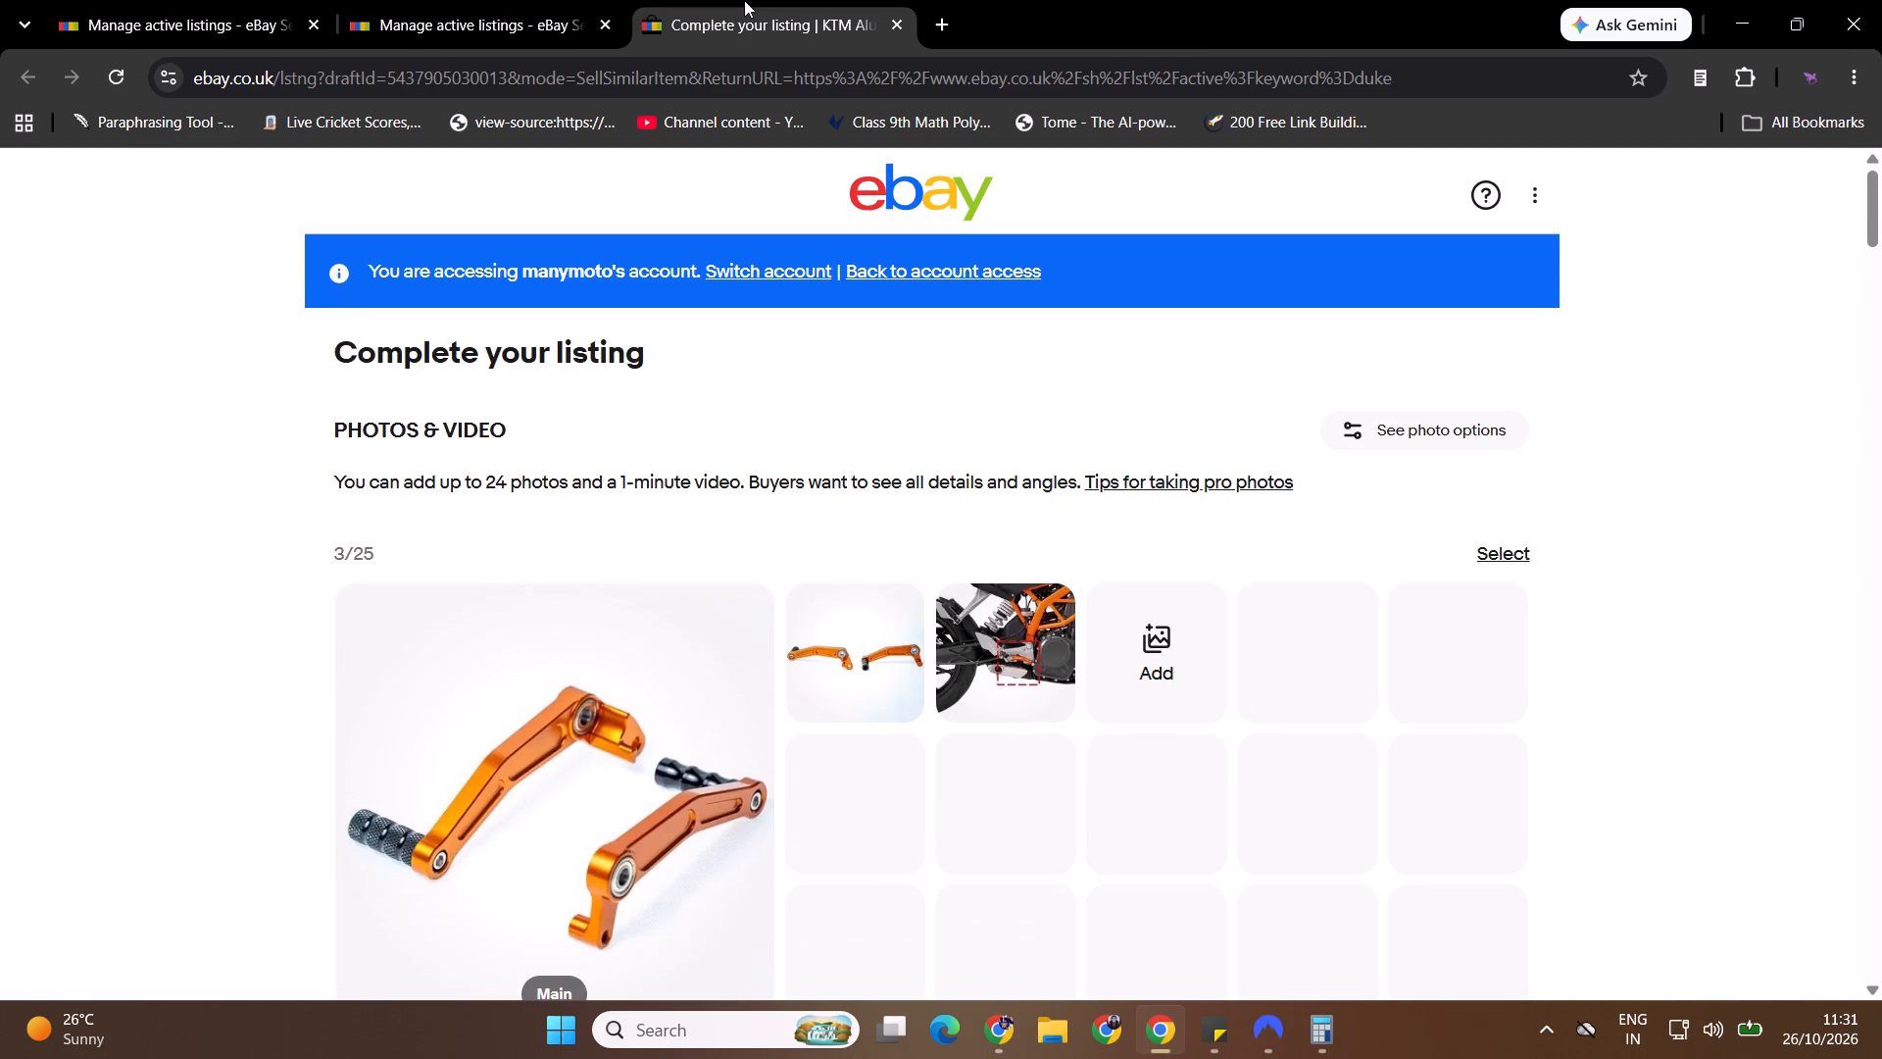
Replace Duke with RC in the new draft's item title.
{"action": "middle_click", "coordinate": [147, 526]}
{"action": "left_click", "coordinate": [161, 682]}
{"action": "double_click", "coordinate": [864, 542]}
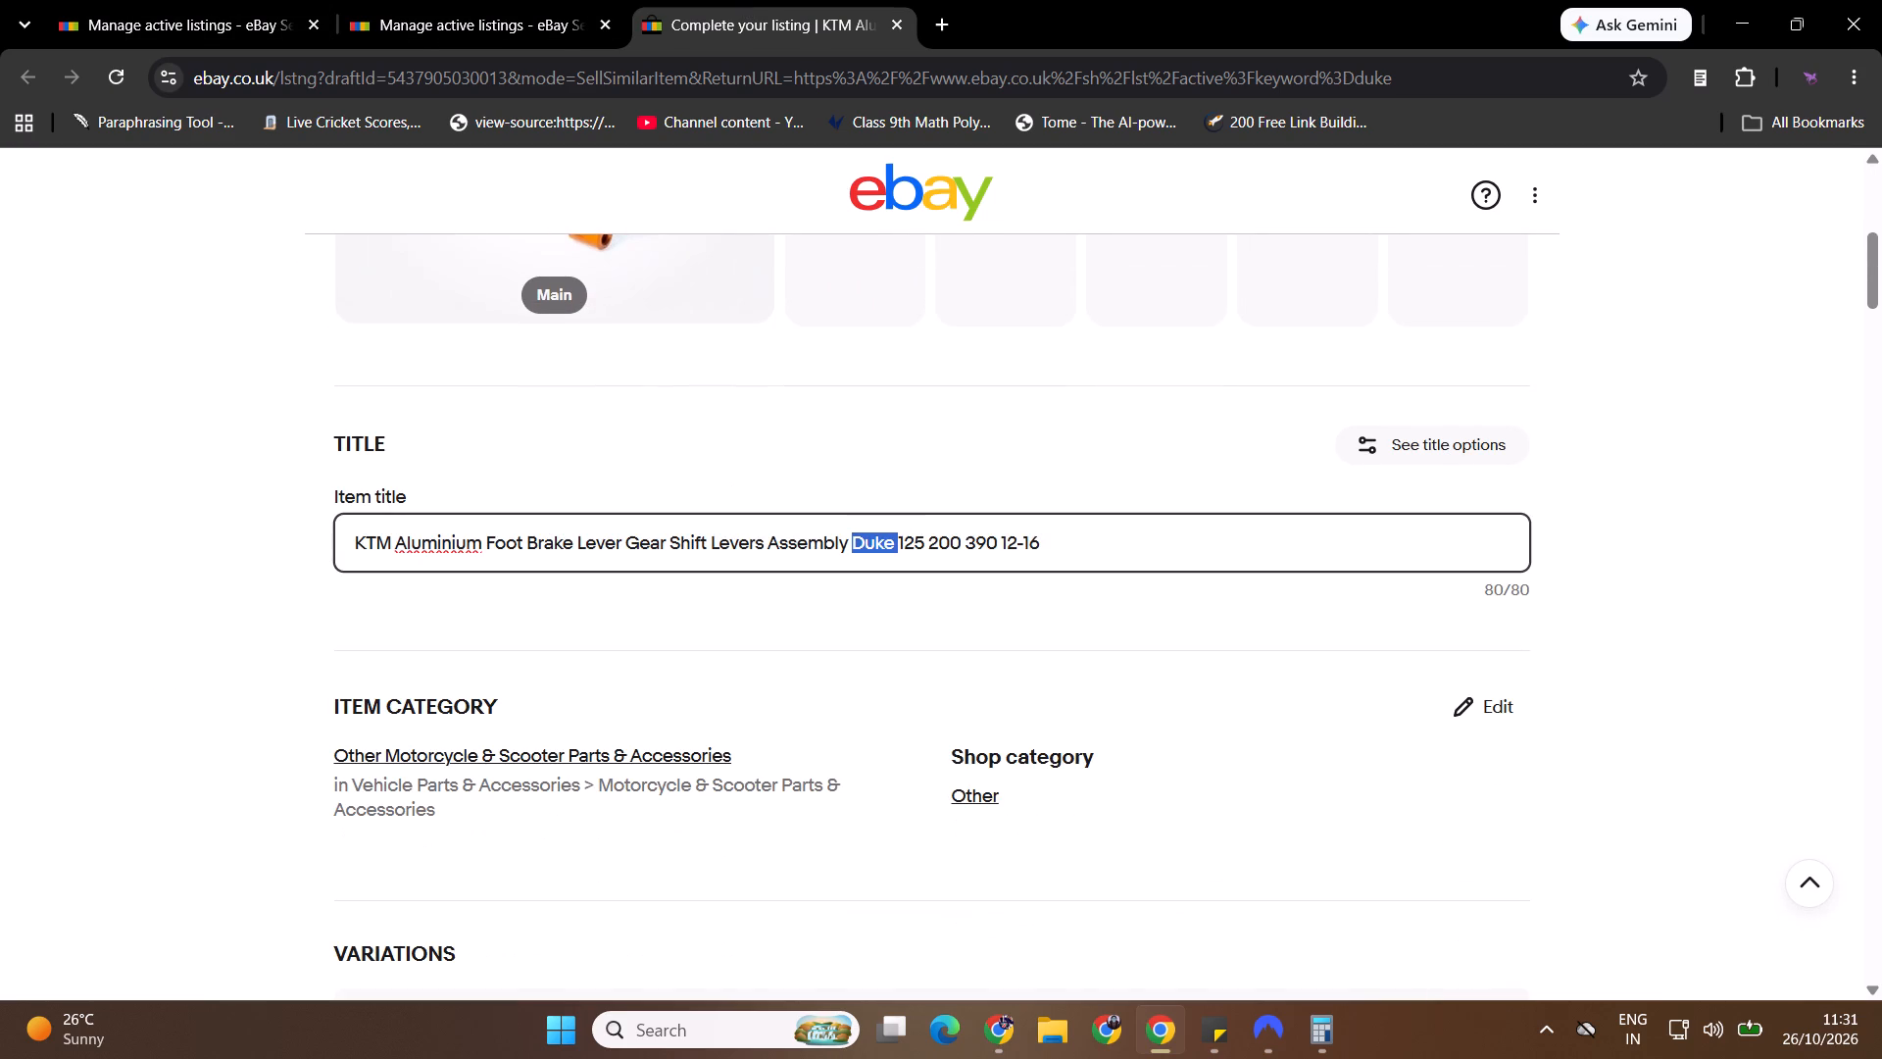
{"action": "type", "text": "RC"}
{"action": "key", "text": "space"}
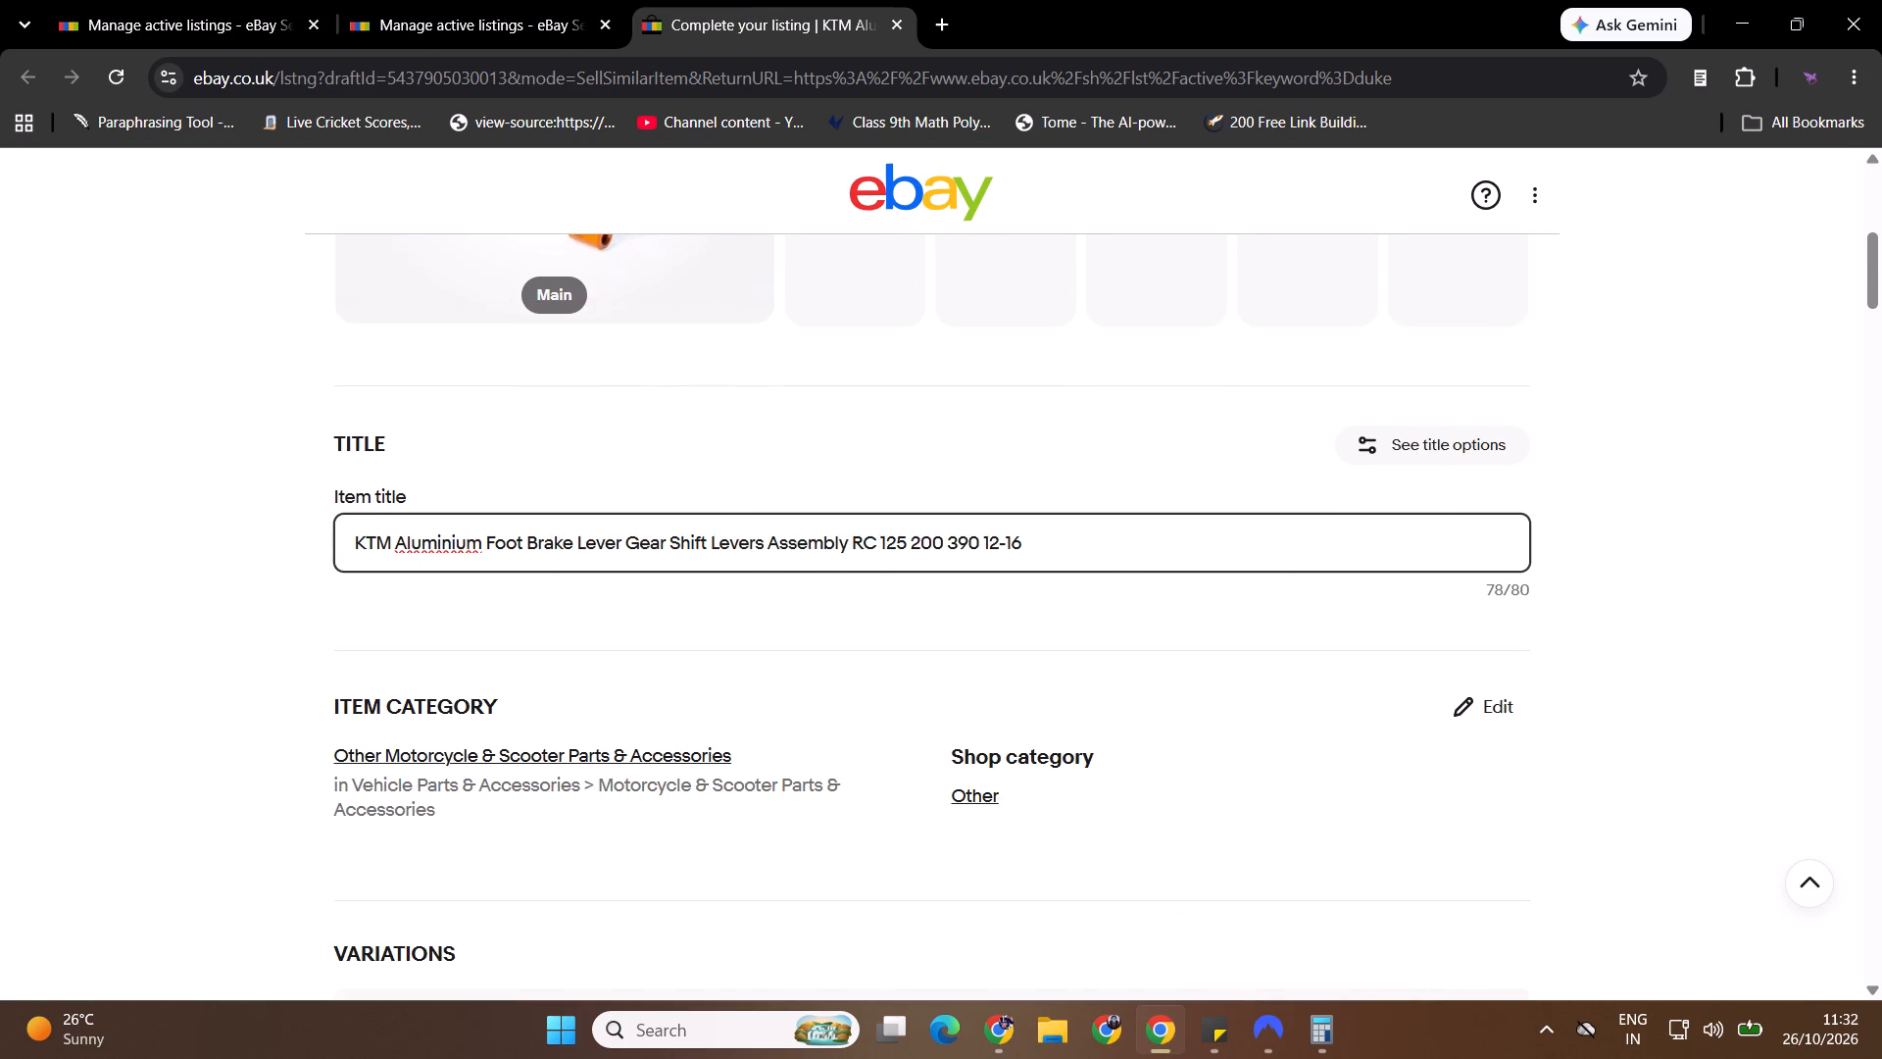
Check the fitment years for the KTM RC models in the ChatGPT listing text.
{"action": "key", "text": "alt+Tab"}
{"action": "key", "text": "alt+Tab"}
{"action": "key", "text": "alt+Tab"}
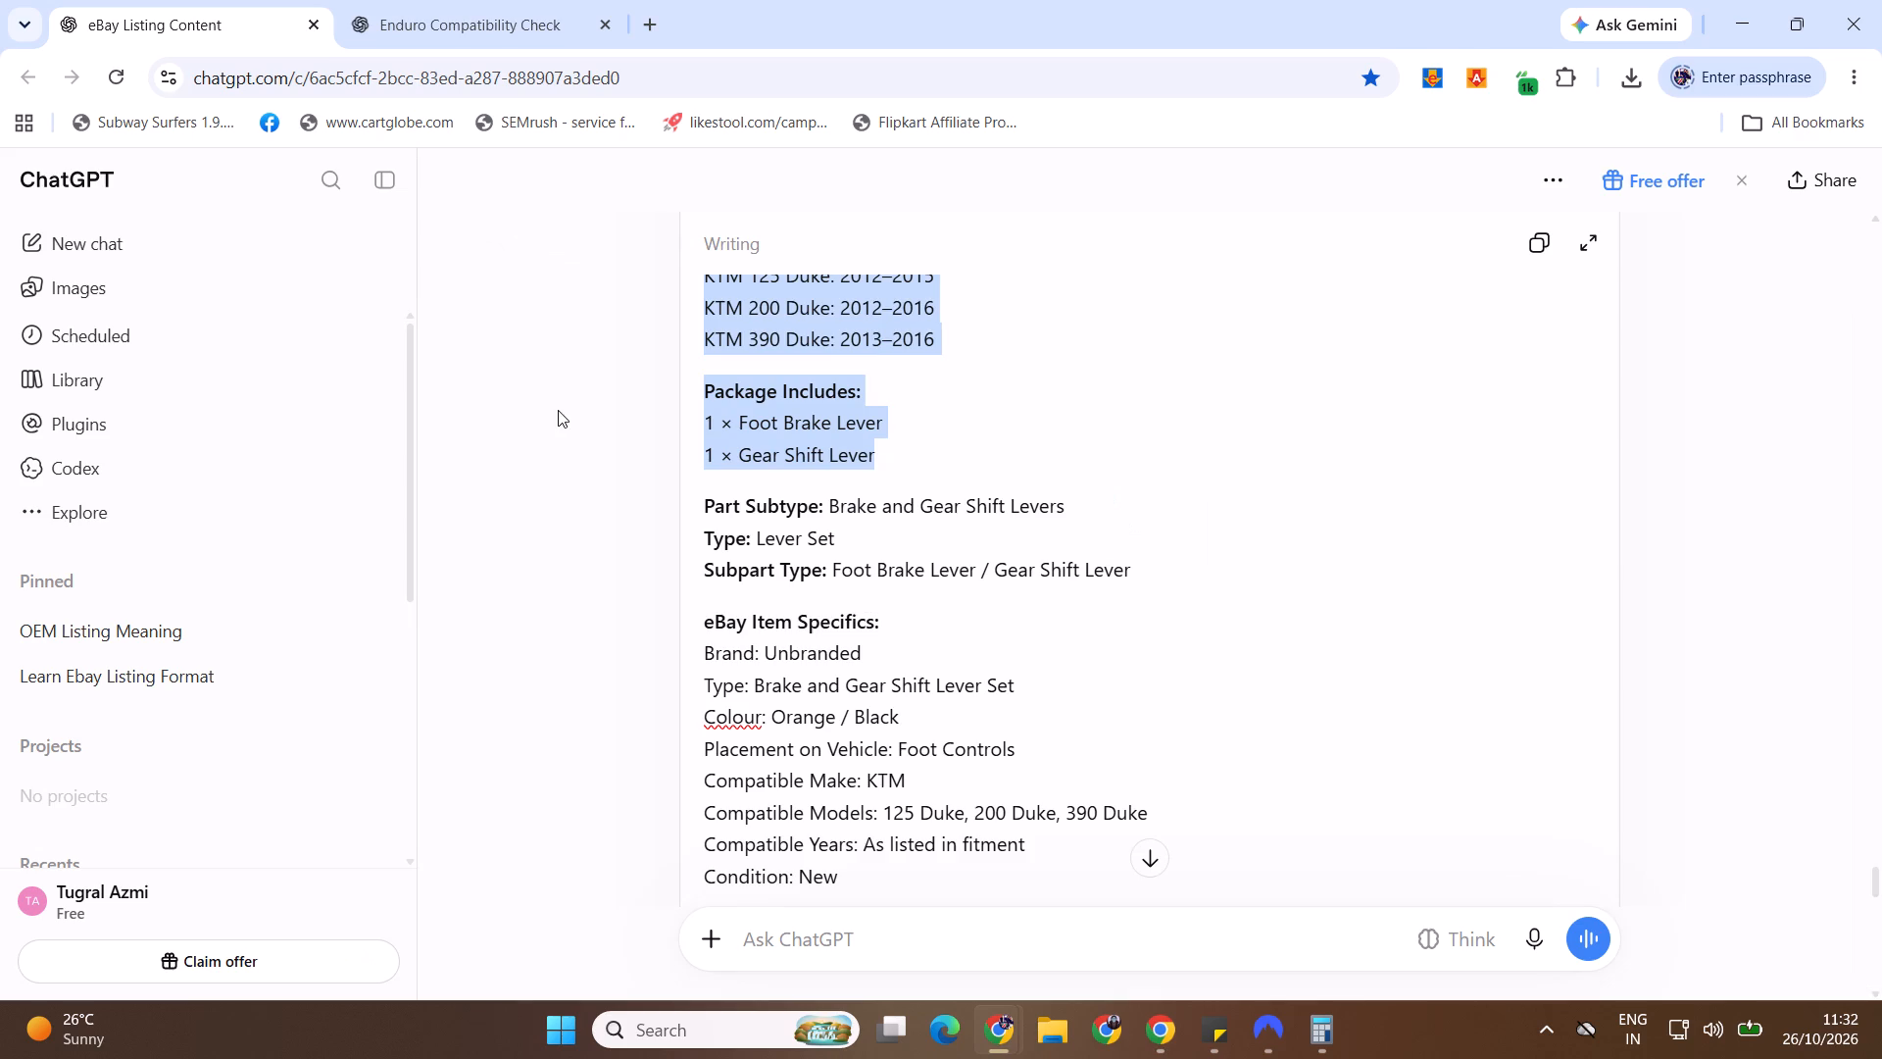
{"action": "middle_click", "coordinate": [560, 411]}
{"action": "left_click", "coordinate": [606, 621]}
{"action": "middle_click", "coordinate": [598, 543]}
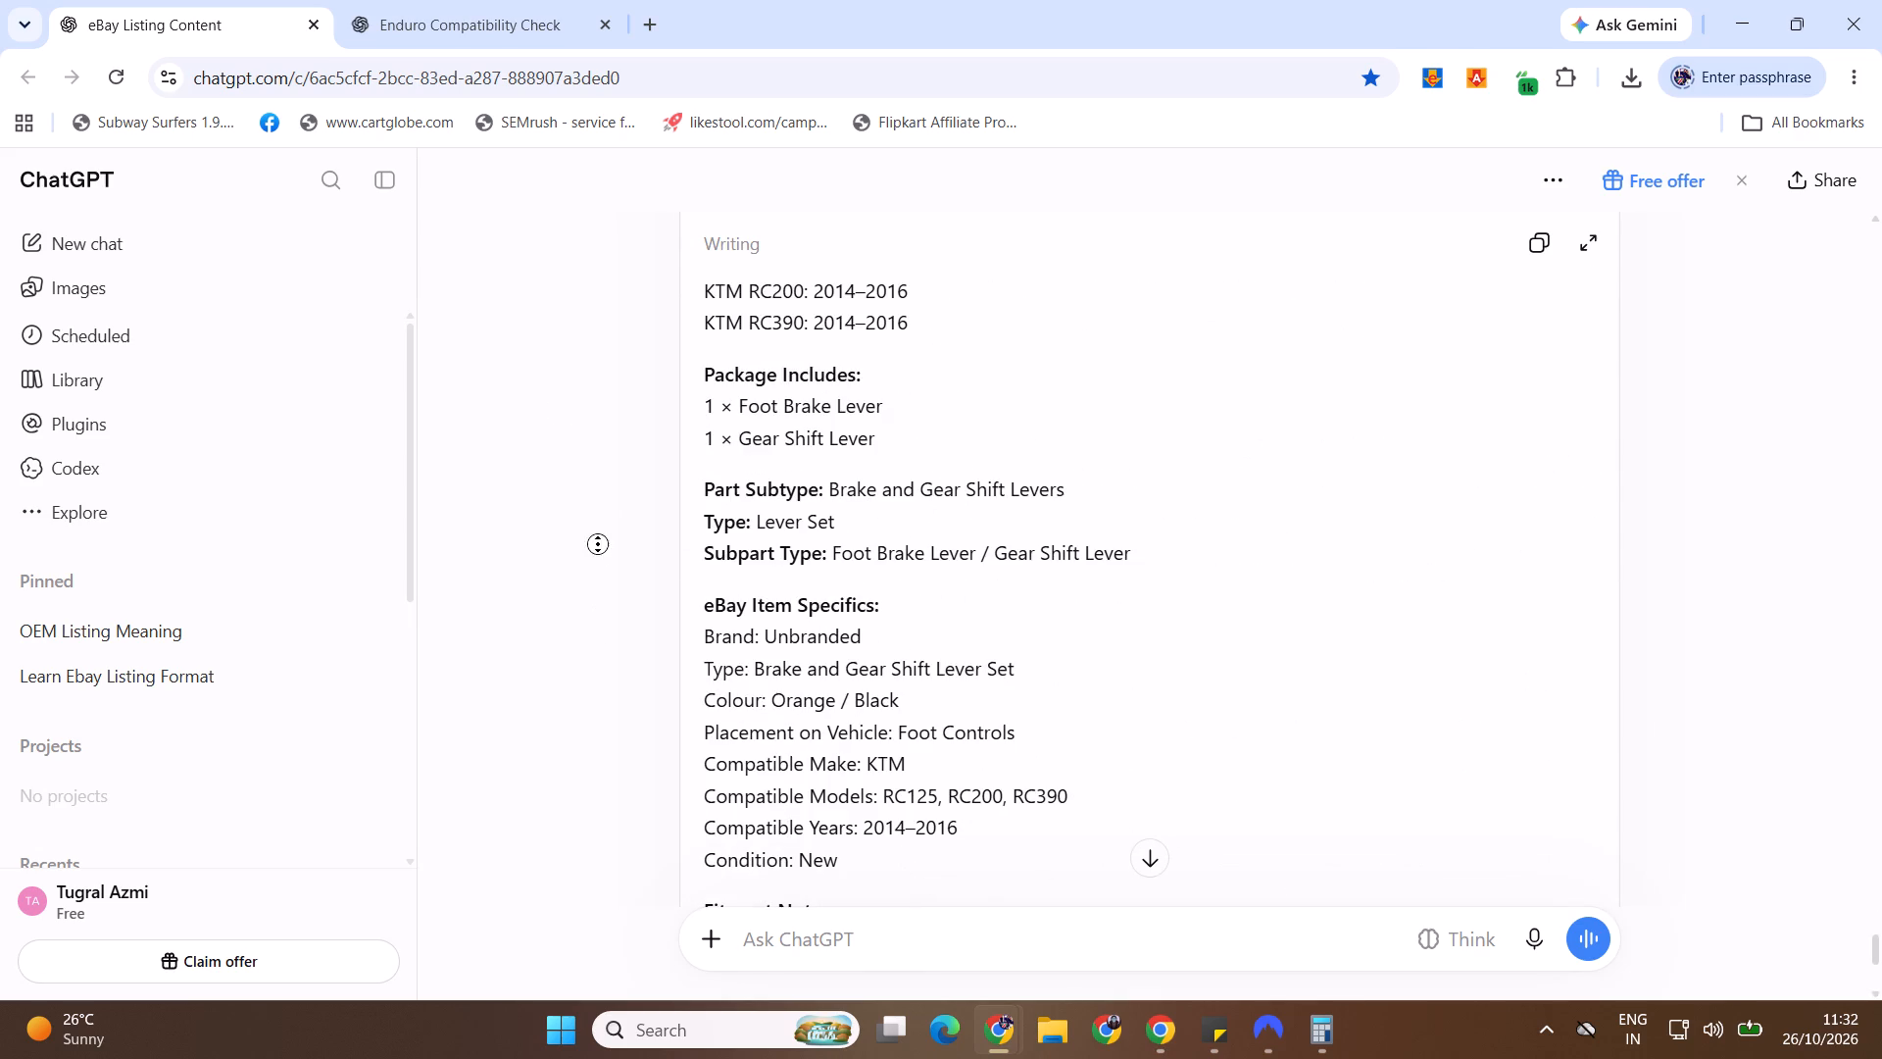
{"action": "left_click", "coordinate": [599, 455]}
{"action": "key", "text": "alt+Tab"}
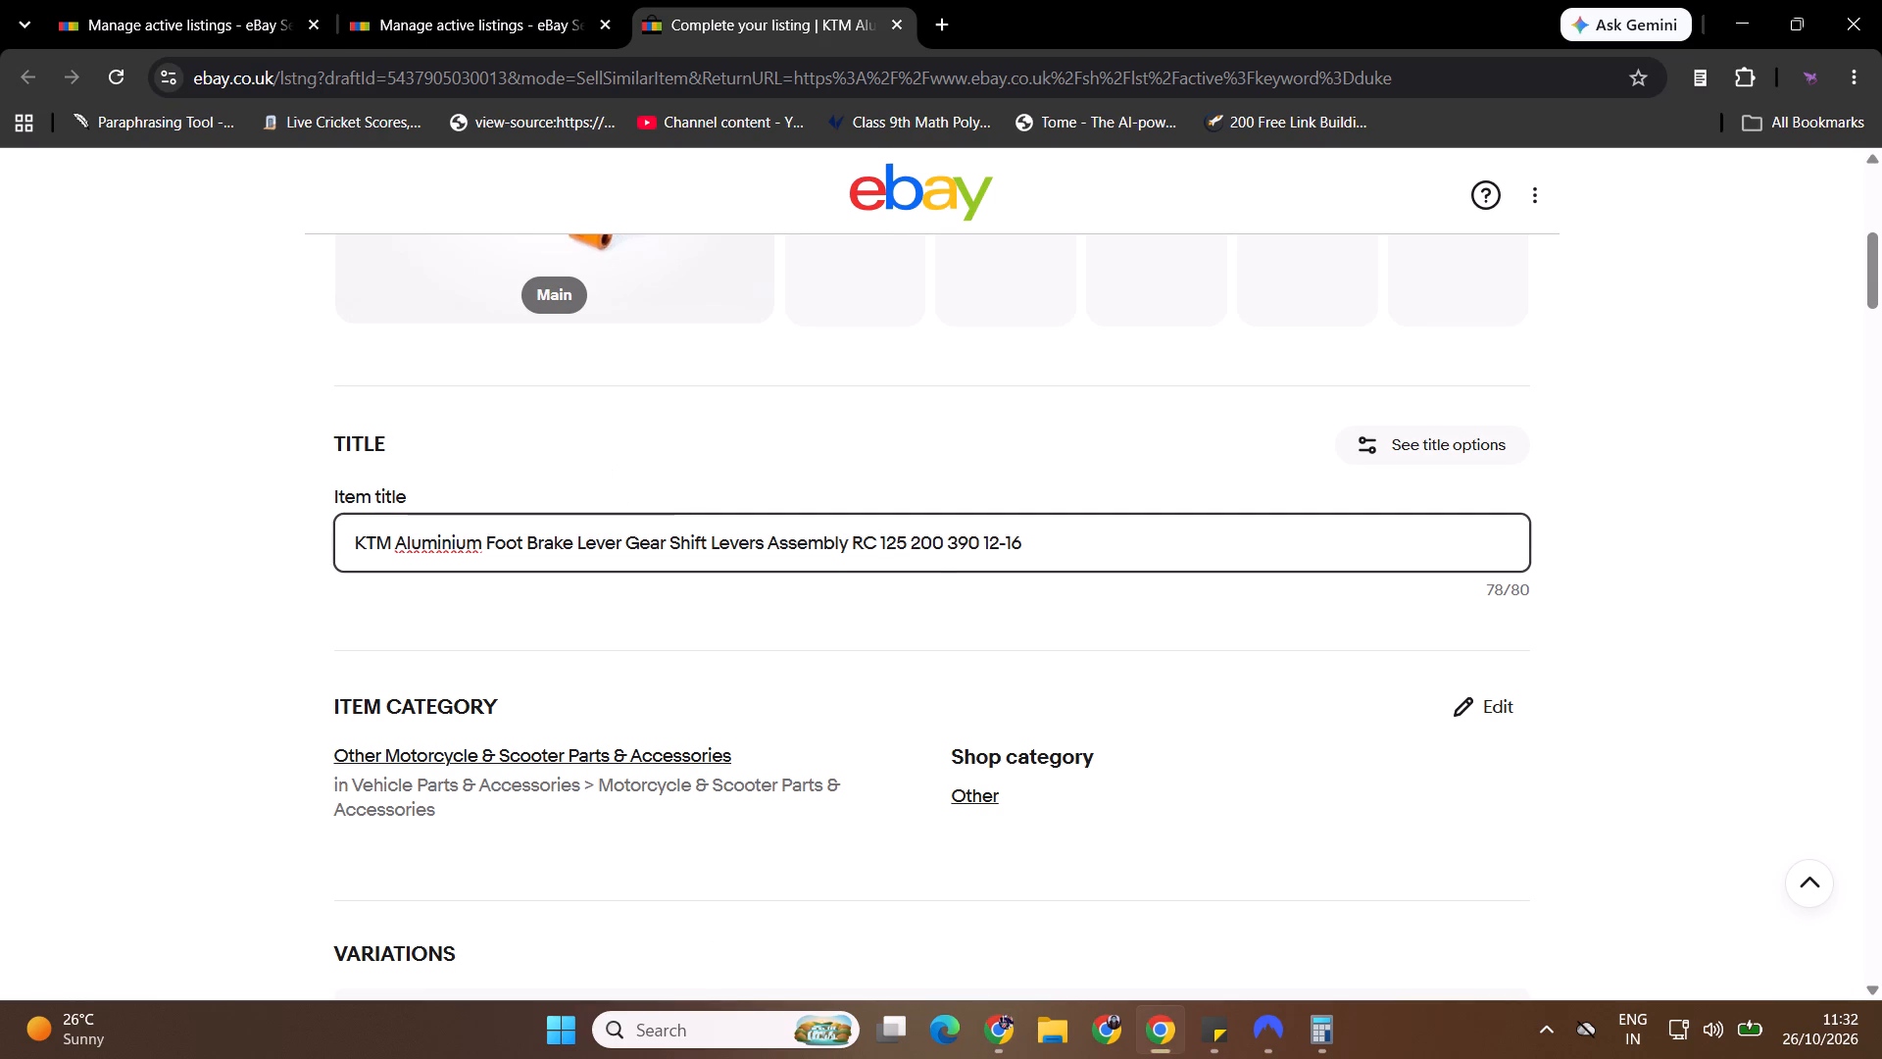
{"action": "key", "text": "alt+Tab"}
{"action": "key", "text": "alt+Tab"}
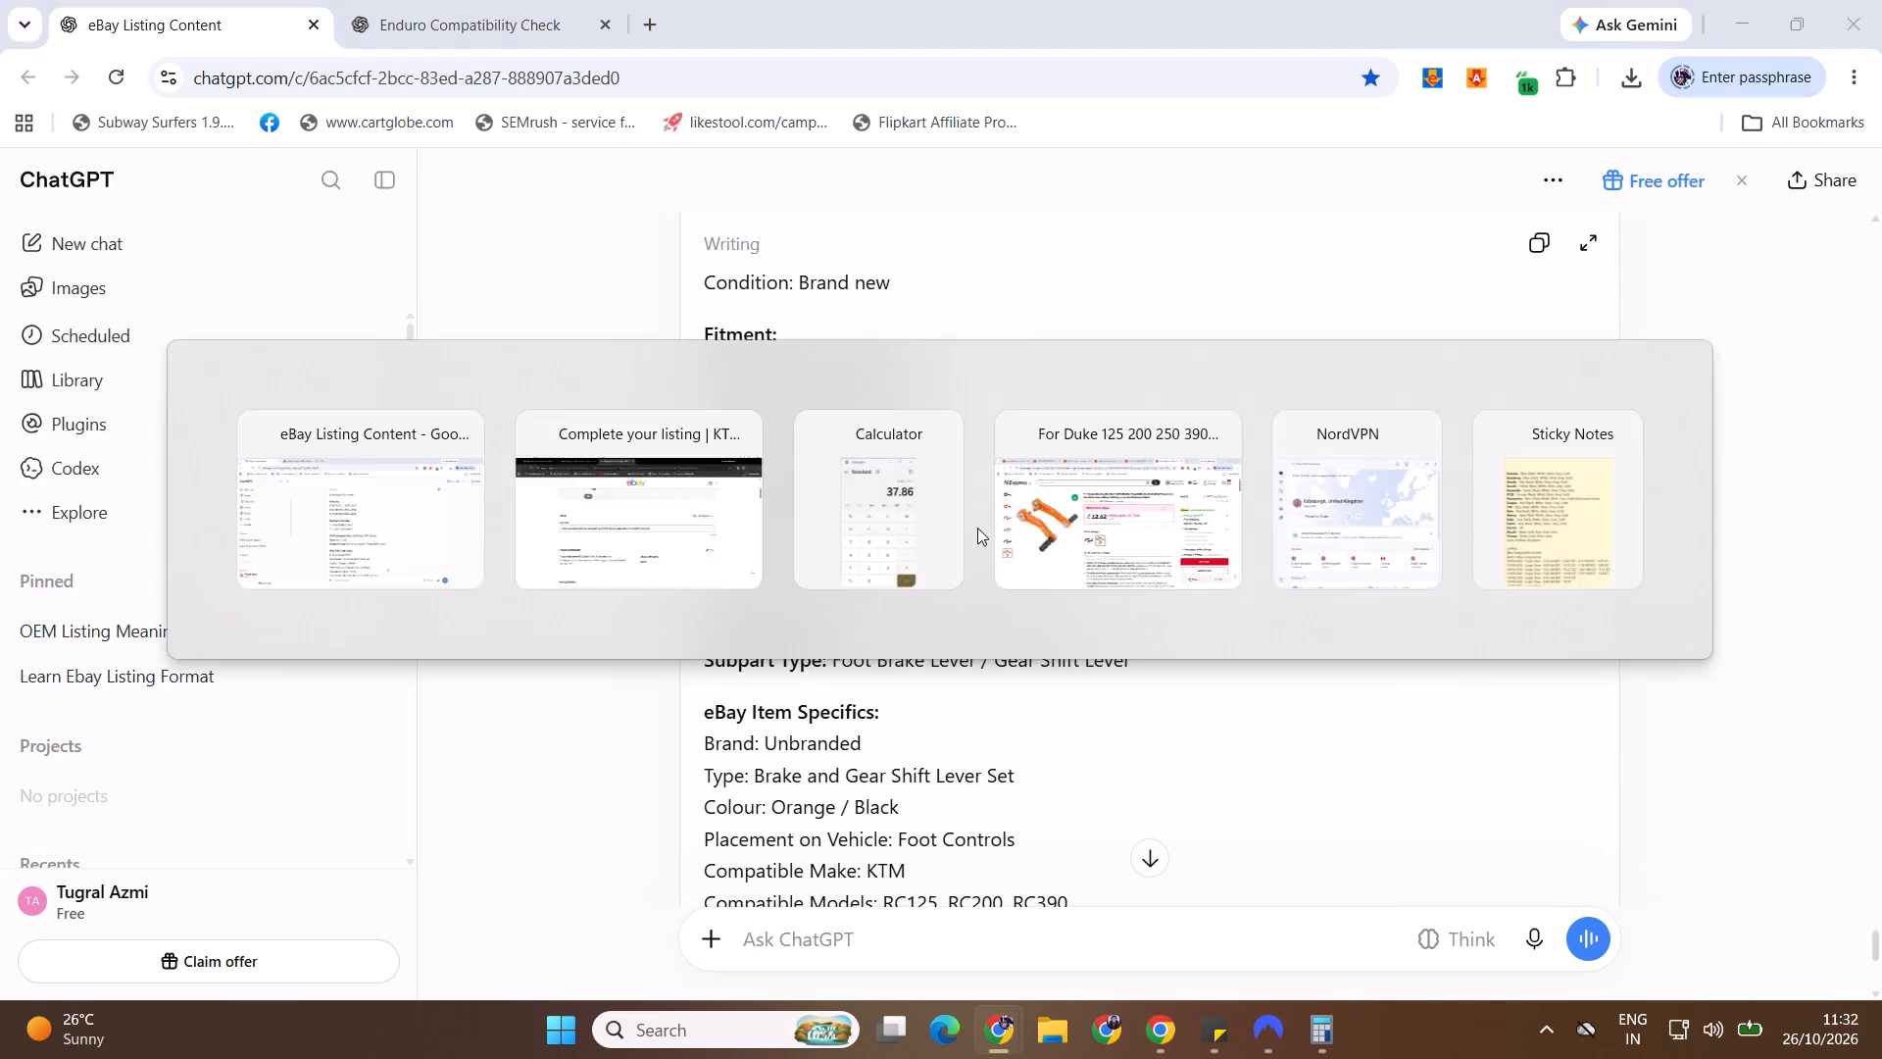
Change the year range at the end of the eBay item title to 14-16.
{"action": "left_click", "coordinate": [1041, 529]}
{"action": "key", "text": "BackSpace"}
{"action": "key", "text": "BackSpace"}
{"action": "key", "text": "BackSpace"}
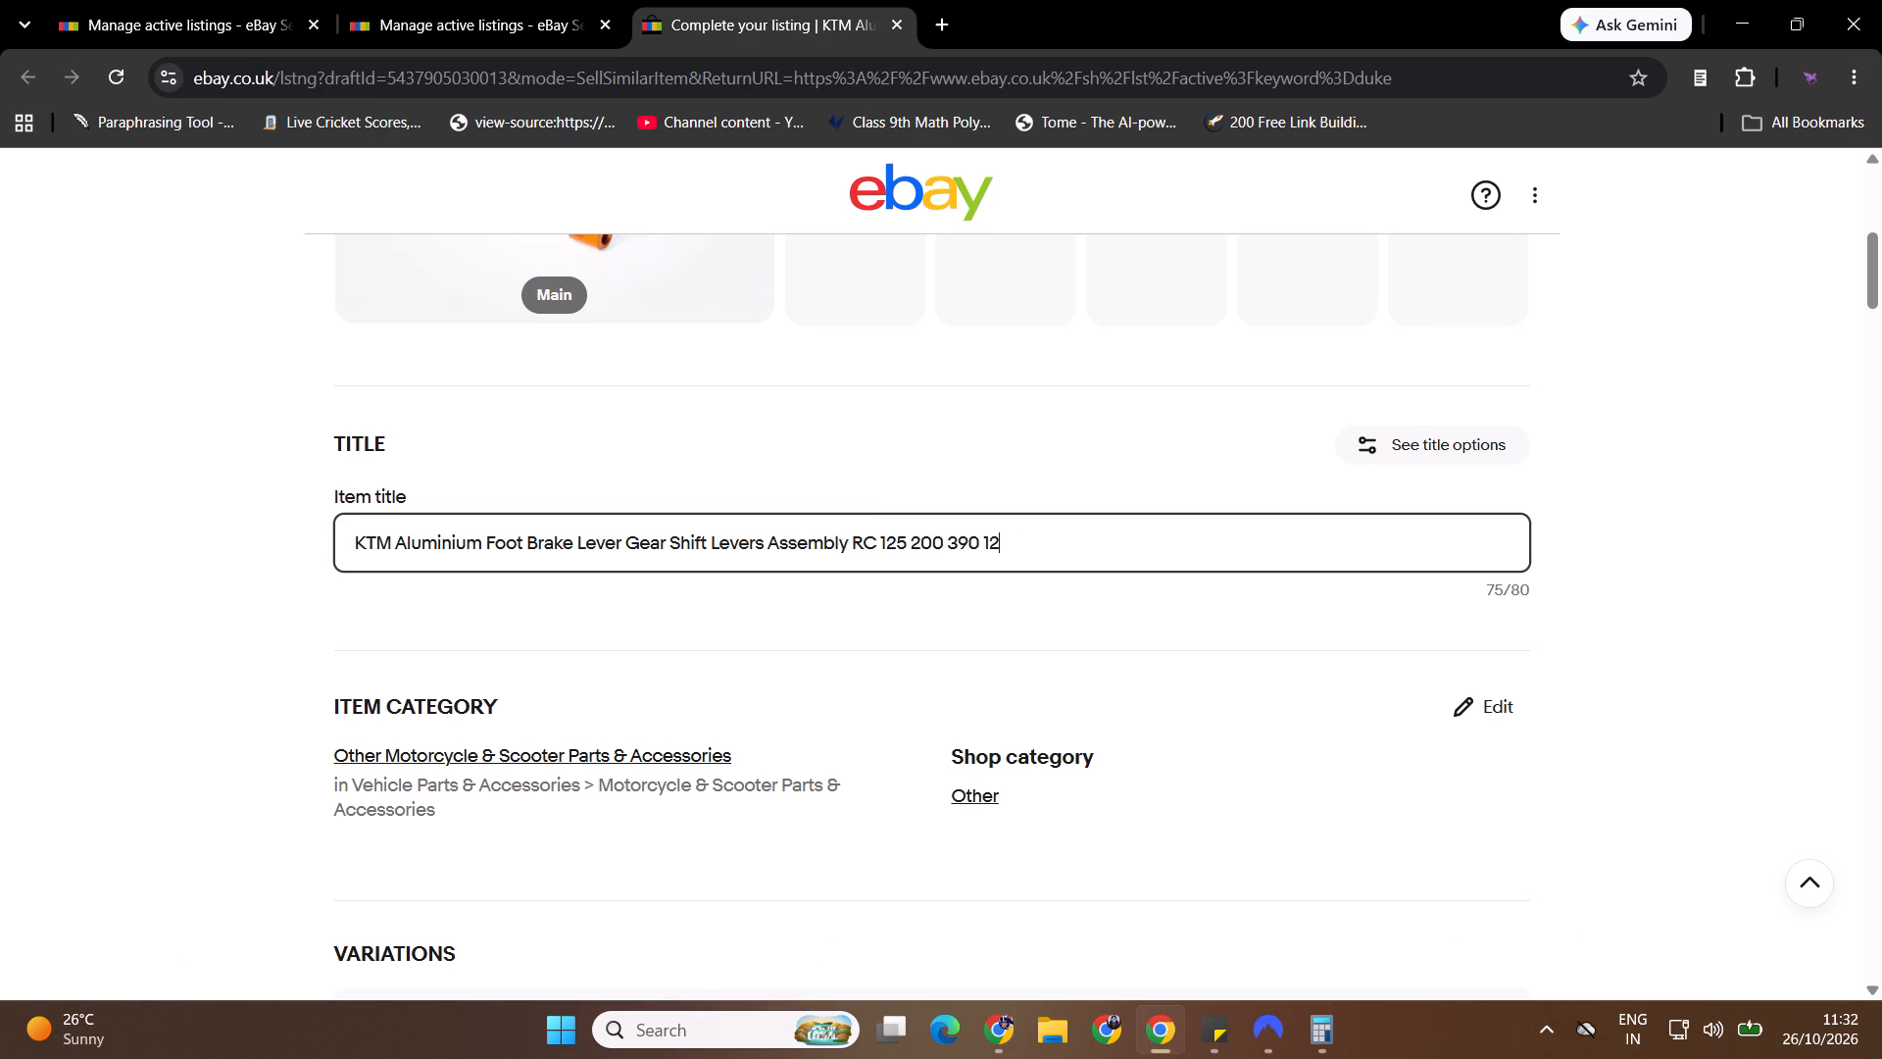
{"action": "key", "text": "BackSpace"}
{"action": "key", "text": "BackSpace"}
{"action": "type", "text": "14-16"}
Set the draft's Compatible Year to 2014 and 2016, removing 2012.
{"action": "left_click_drag", "start_coordinate": [1881, 259], "coordinate": [1881, 278]}
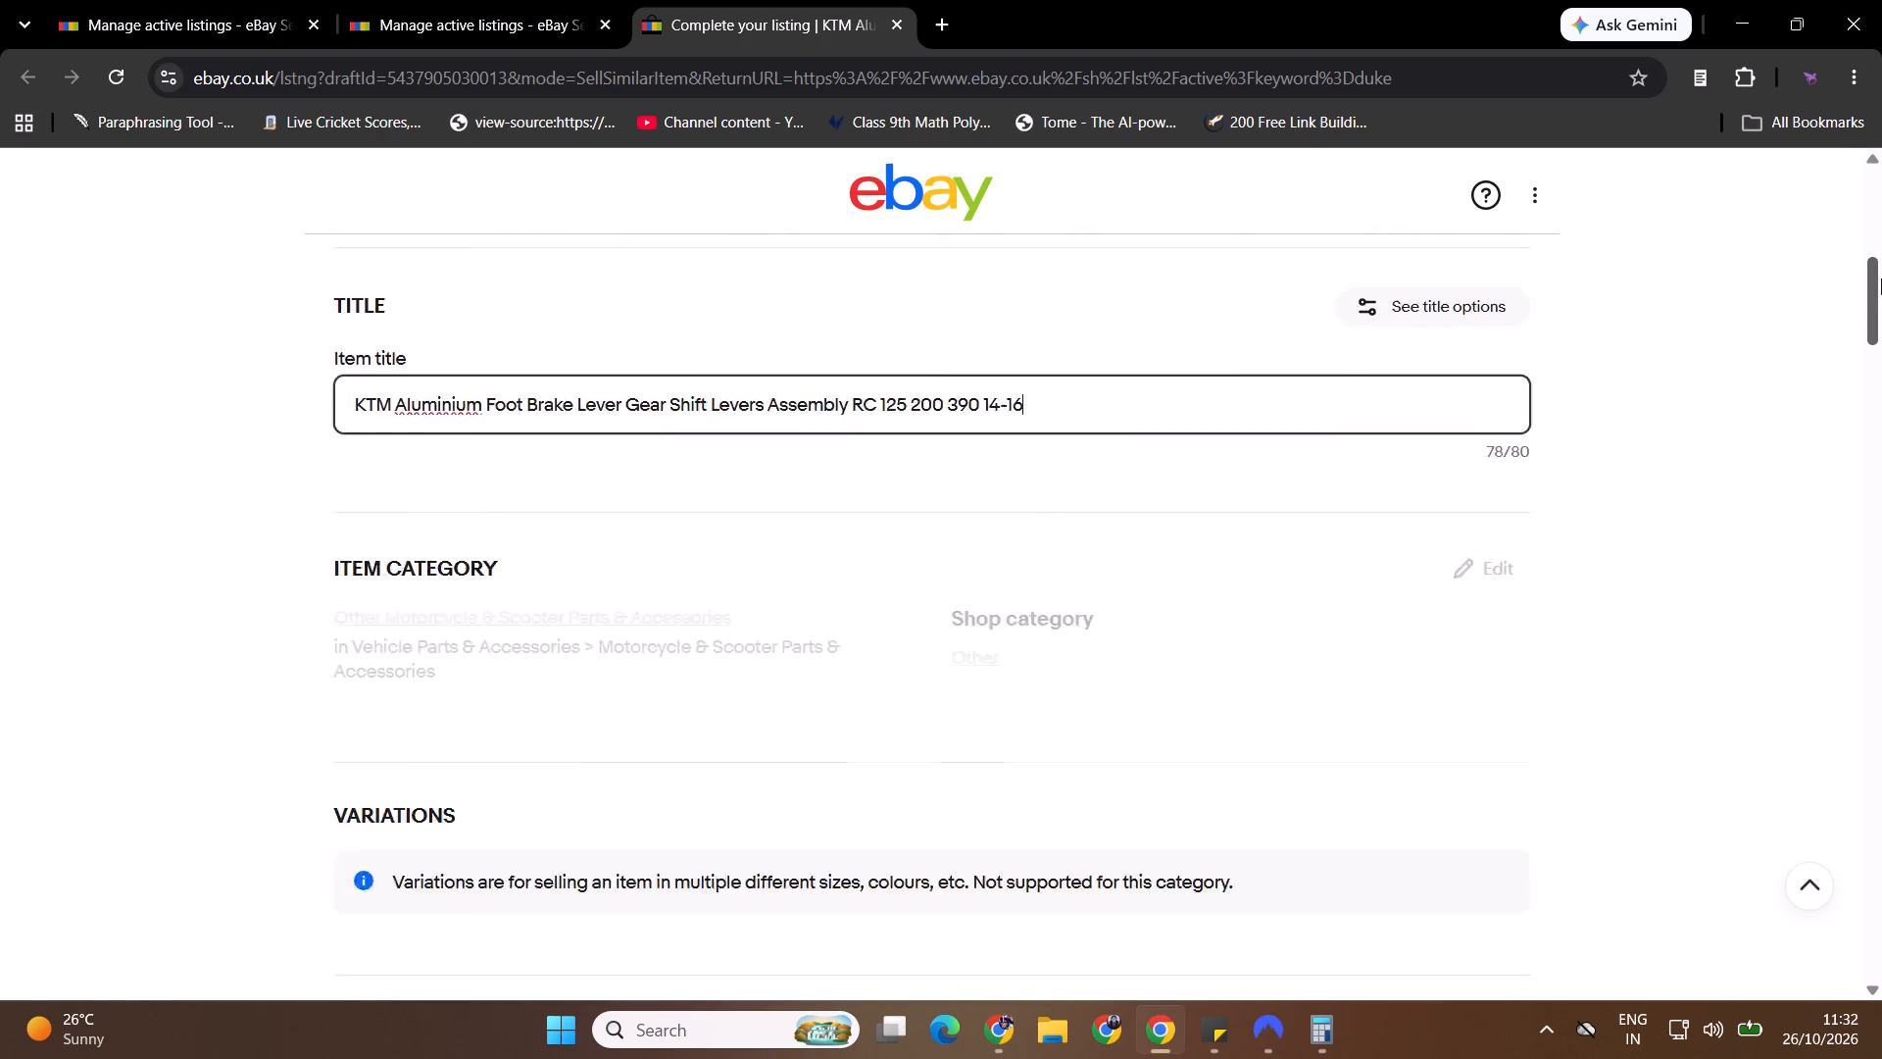
{"action": "left_click_drag", "start_coordinate": [1881, 278], "coordinate": [1881, 370]}
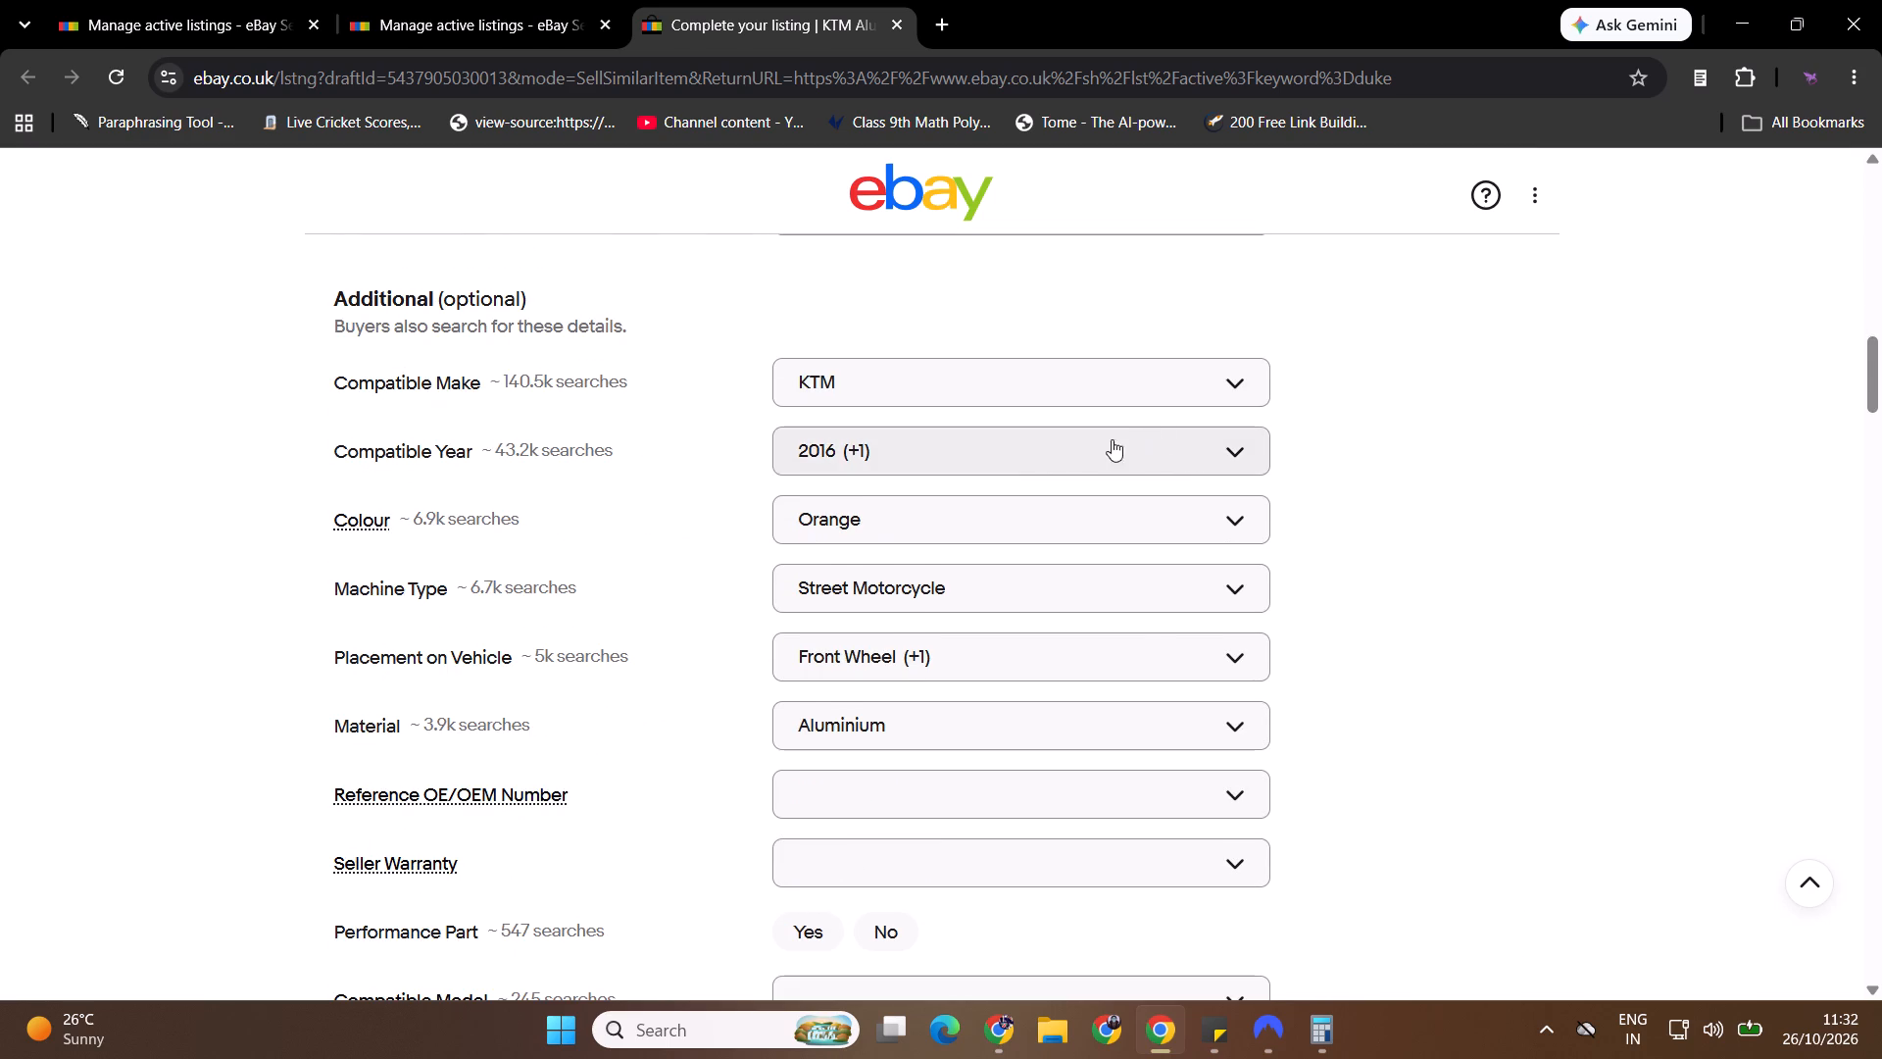
{"action": "left_click", "coordinate": [1018, 457]}
{"action": "left_click", "coordinate": [834, 618]}
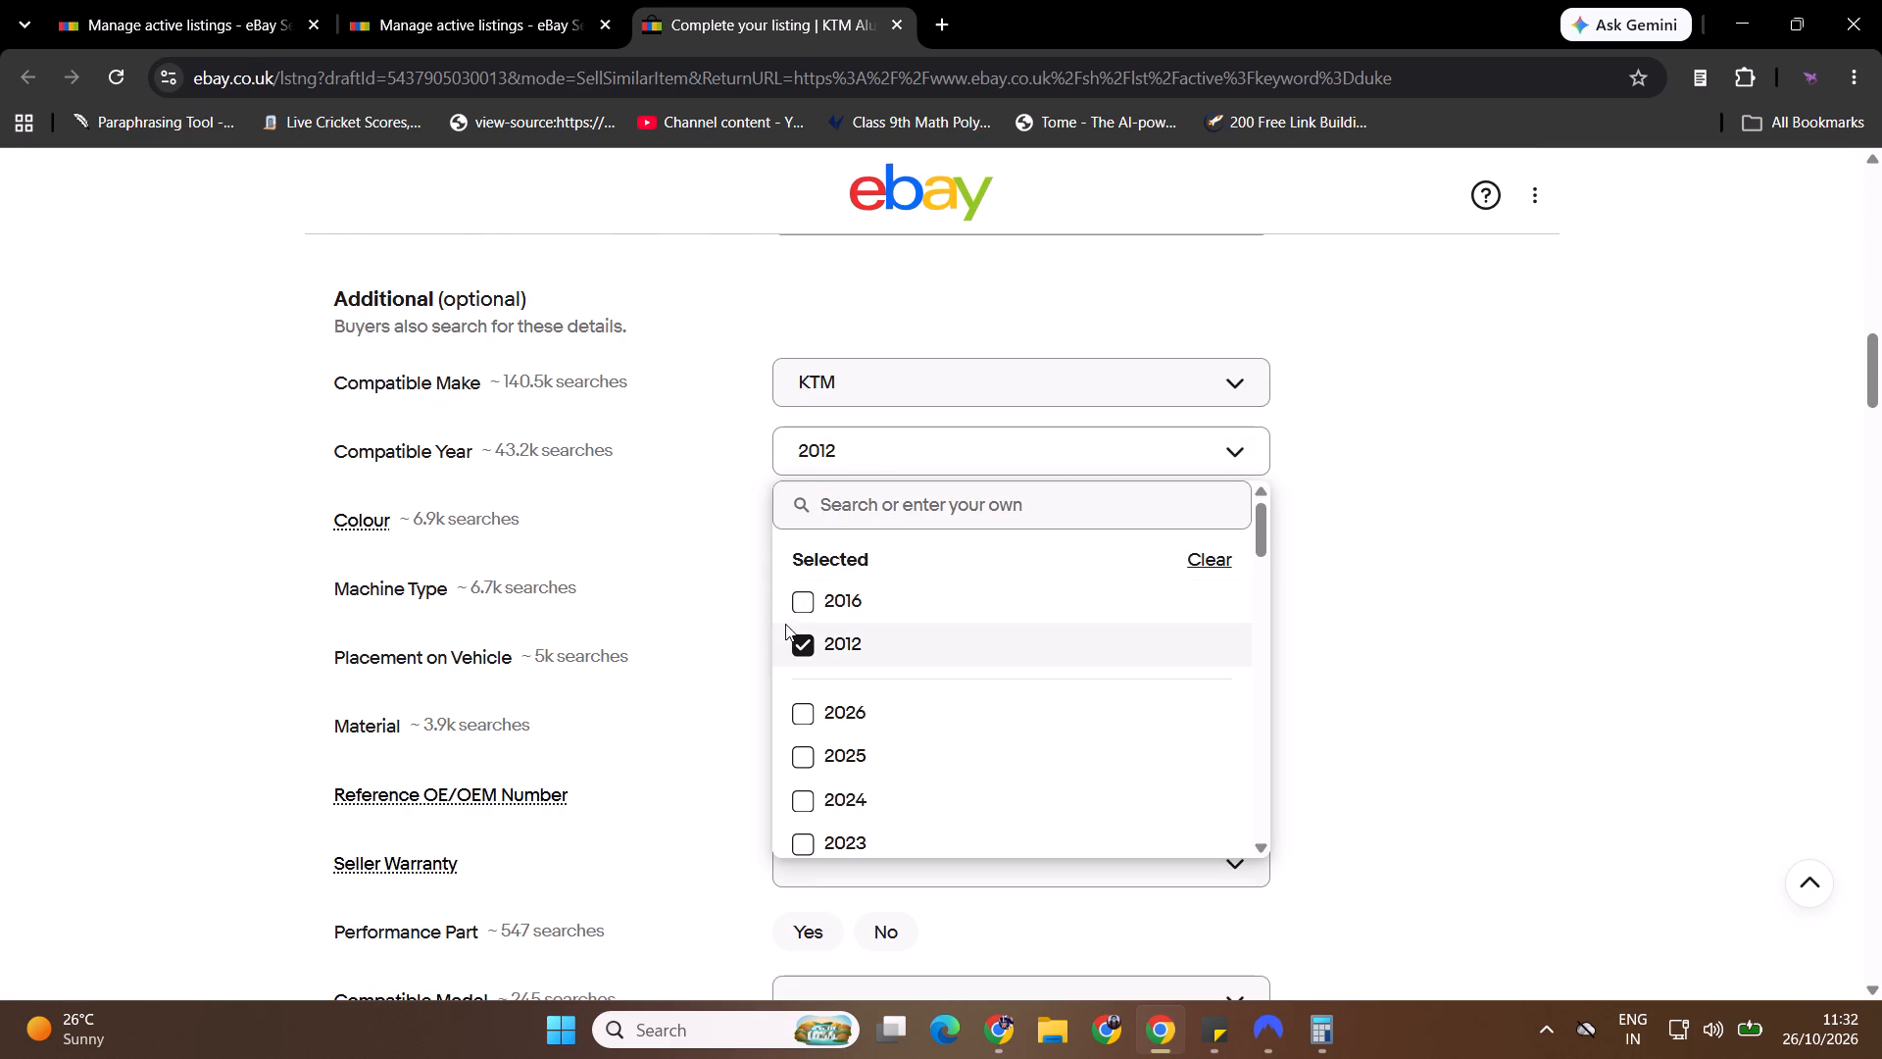
{"action": "left_click", "coordinate": [805, 645]}
{"action": "left_click", "coordinate": [819, 595]}
{"action": "left_click_drag", "start_coordinate": [1266, 535], "coordinate": [1266, 562]}
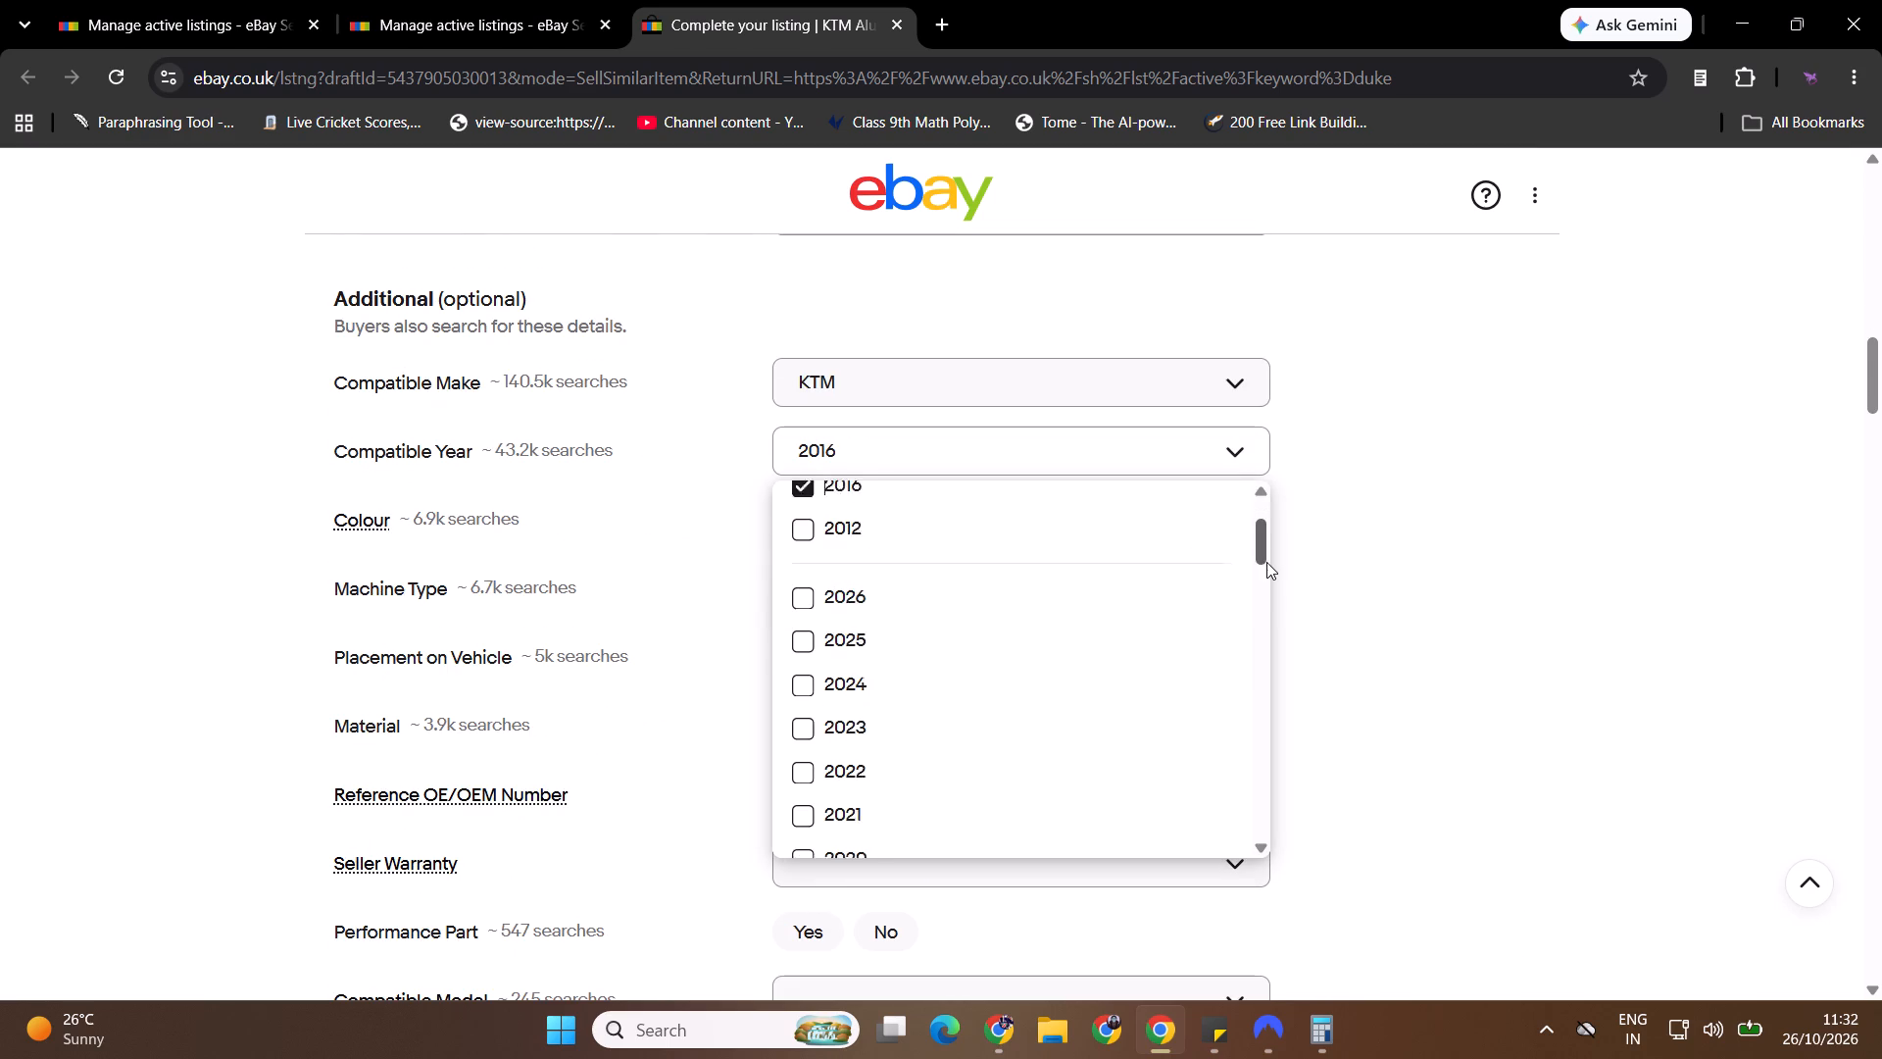
{"action": "left_click_drag", "start_coordinate": [1266, 562], "coordinate": [1267, 606]}
{"action": "left_click", "coordinate": [902, 700]}
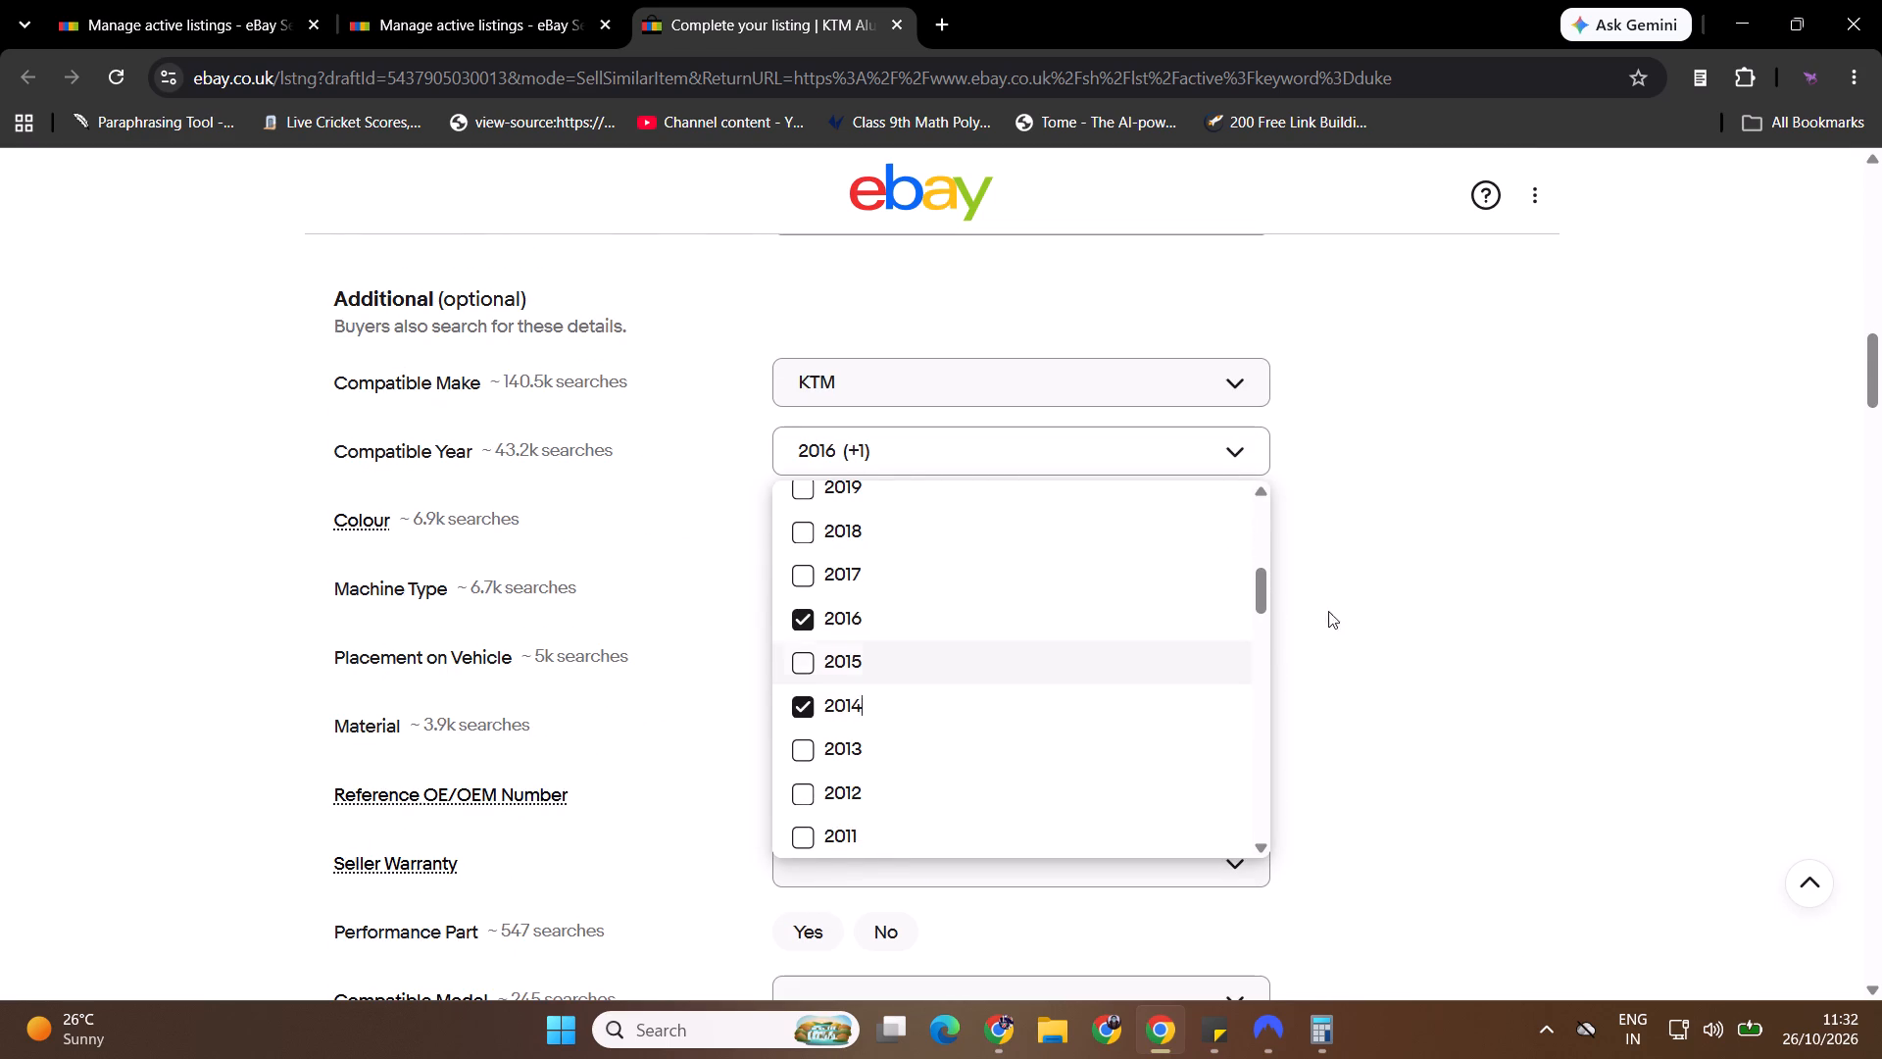
{"action": "left_click", "coordinate": [1362, 590]}
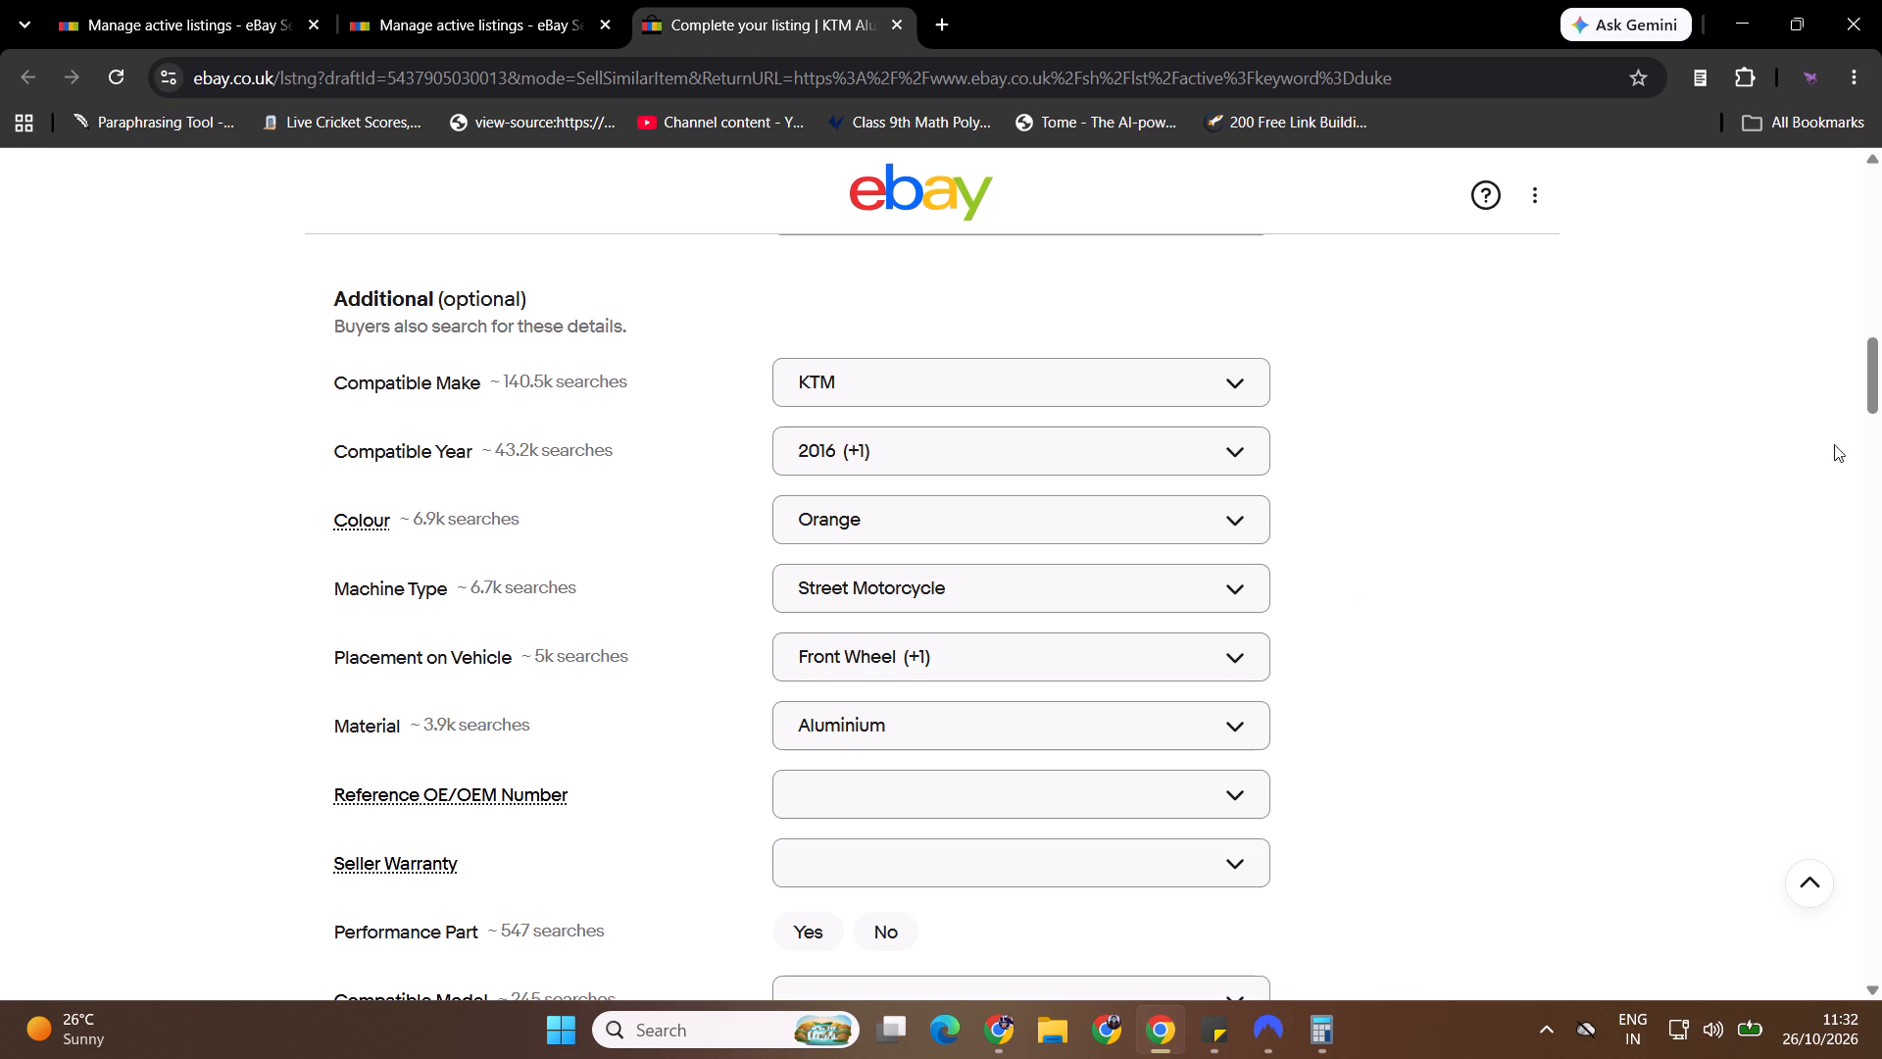
Publish the orange KTM RC foot brake lever listing with the displayed fees and close the confirmation.
{"action": "left_click_drag", "start_coordinate": [1881, 370], "coordinate": [1879, 470]}
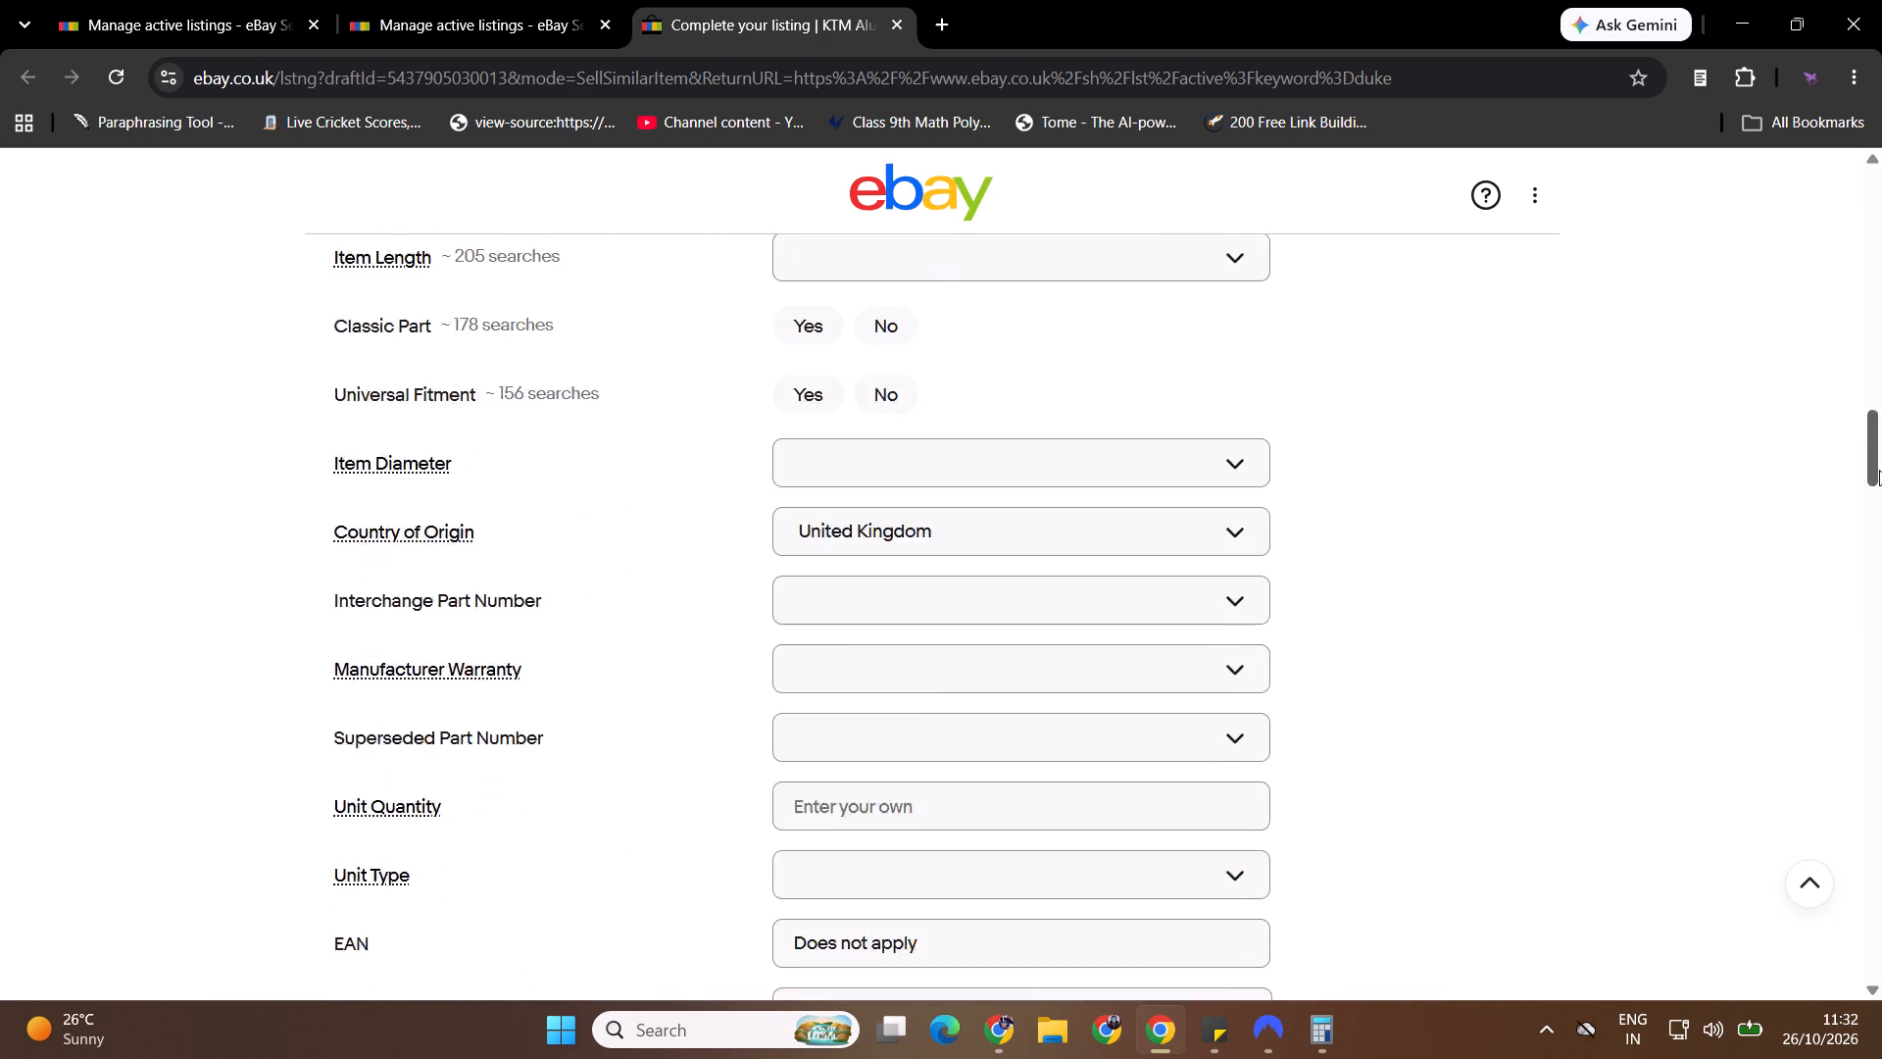
{"action": "left_click_drag", "start_coordinate": [1879, 470], "coordinate": [1869, 1058]}
{"action": "left_click", "coordinate": [985, 575]}
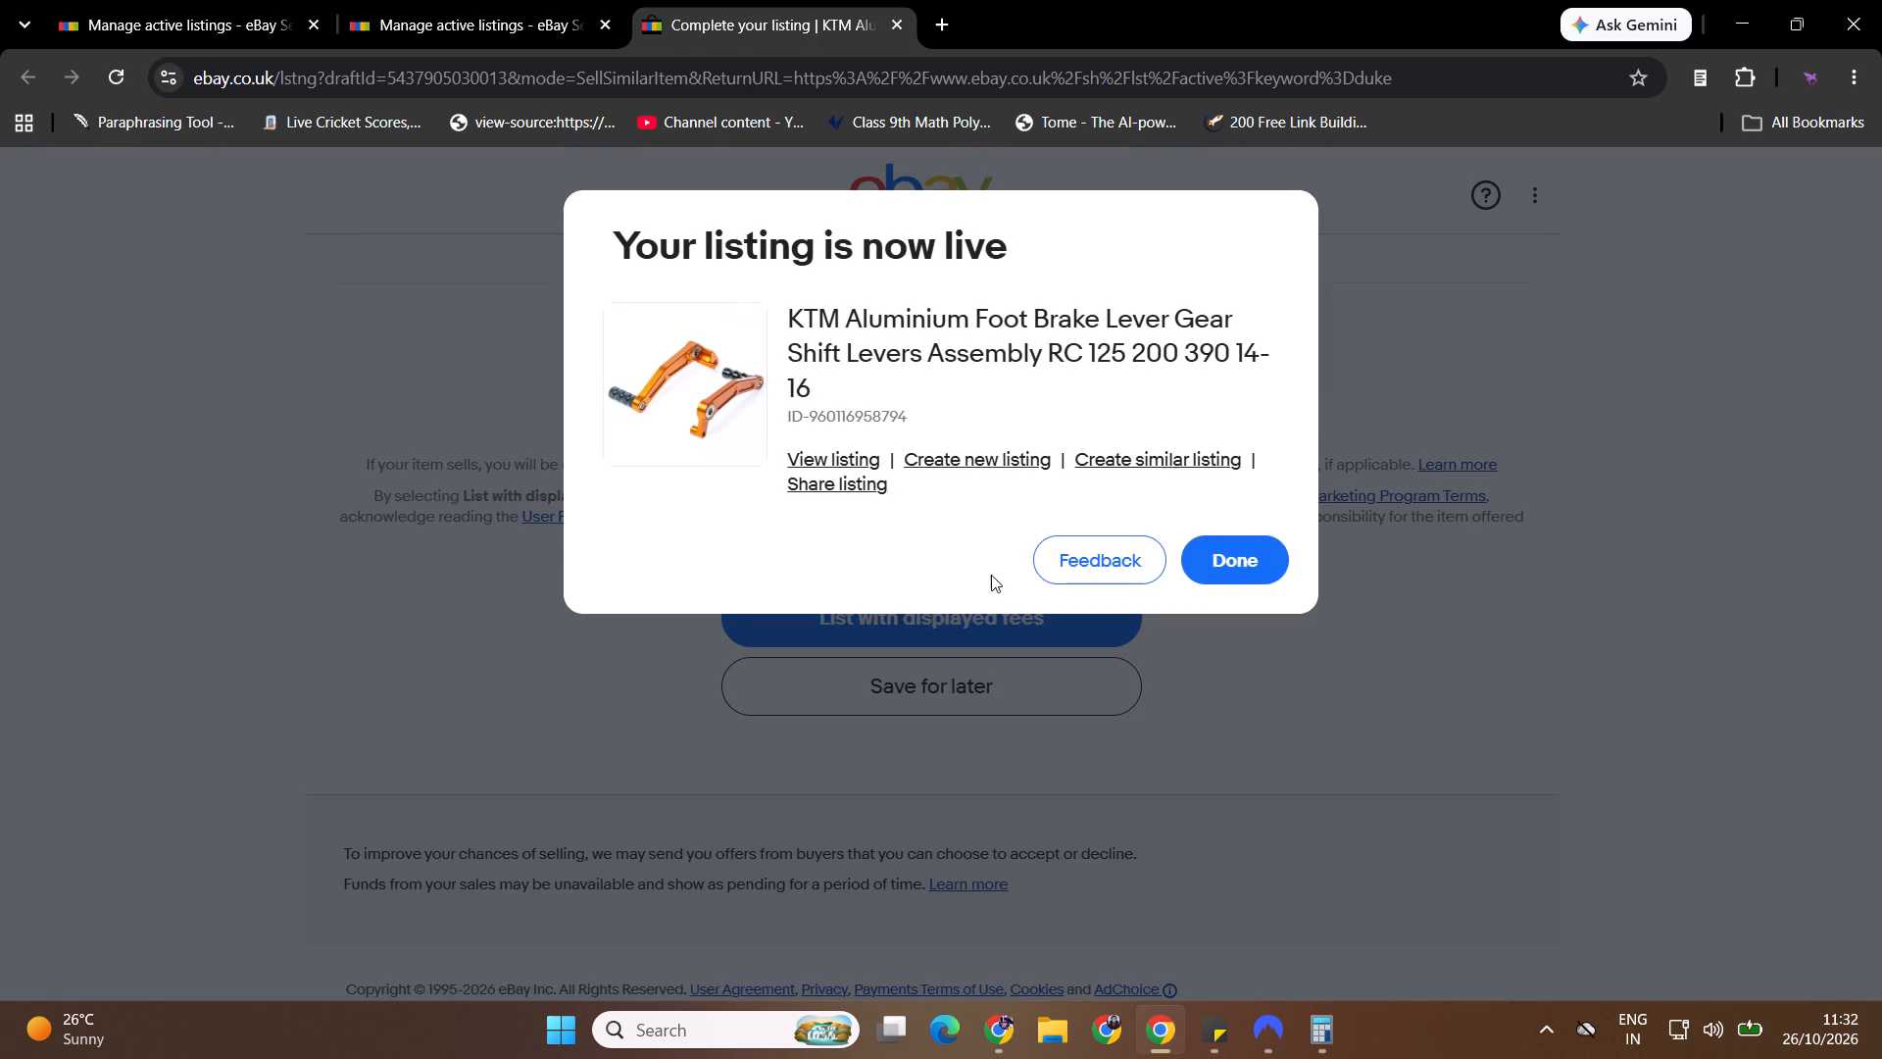
{"action": "left_click", "coordinate": [1251, 560]}
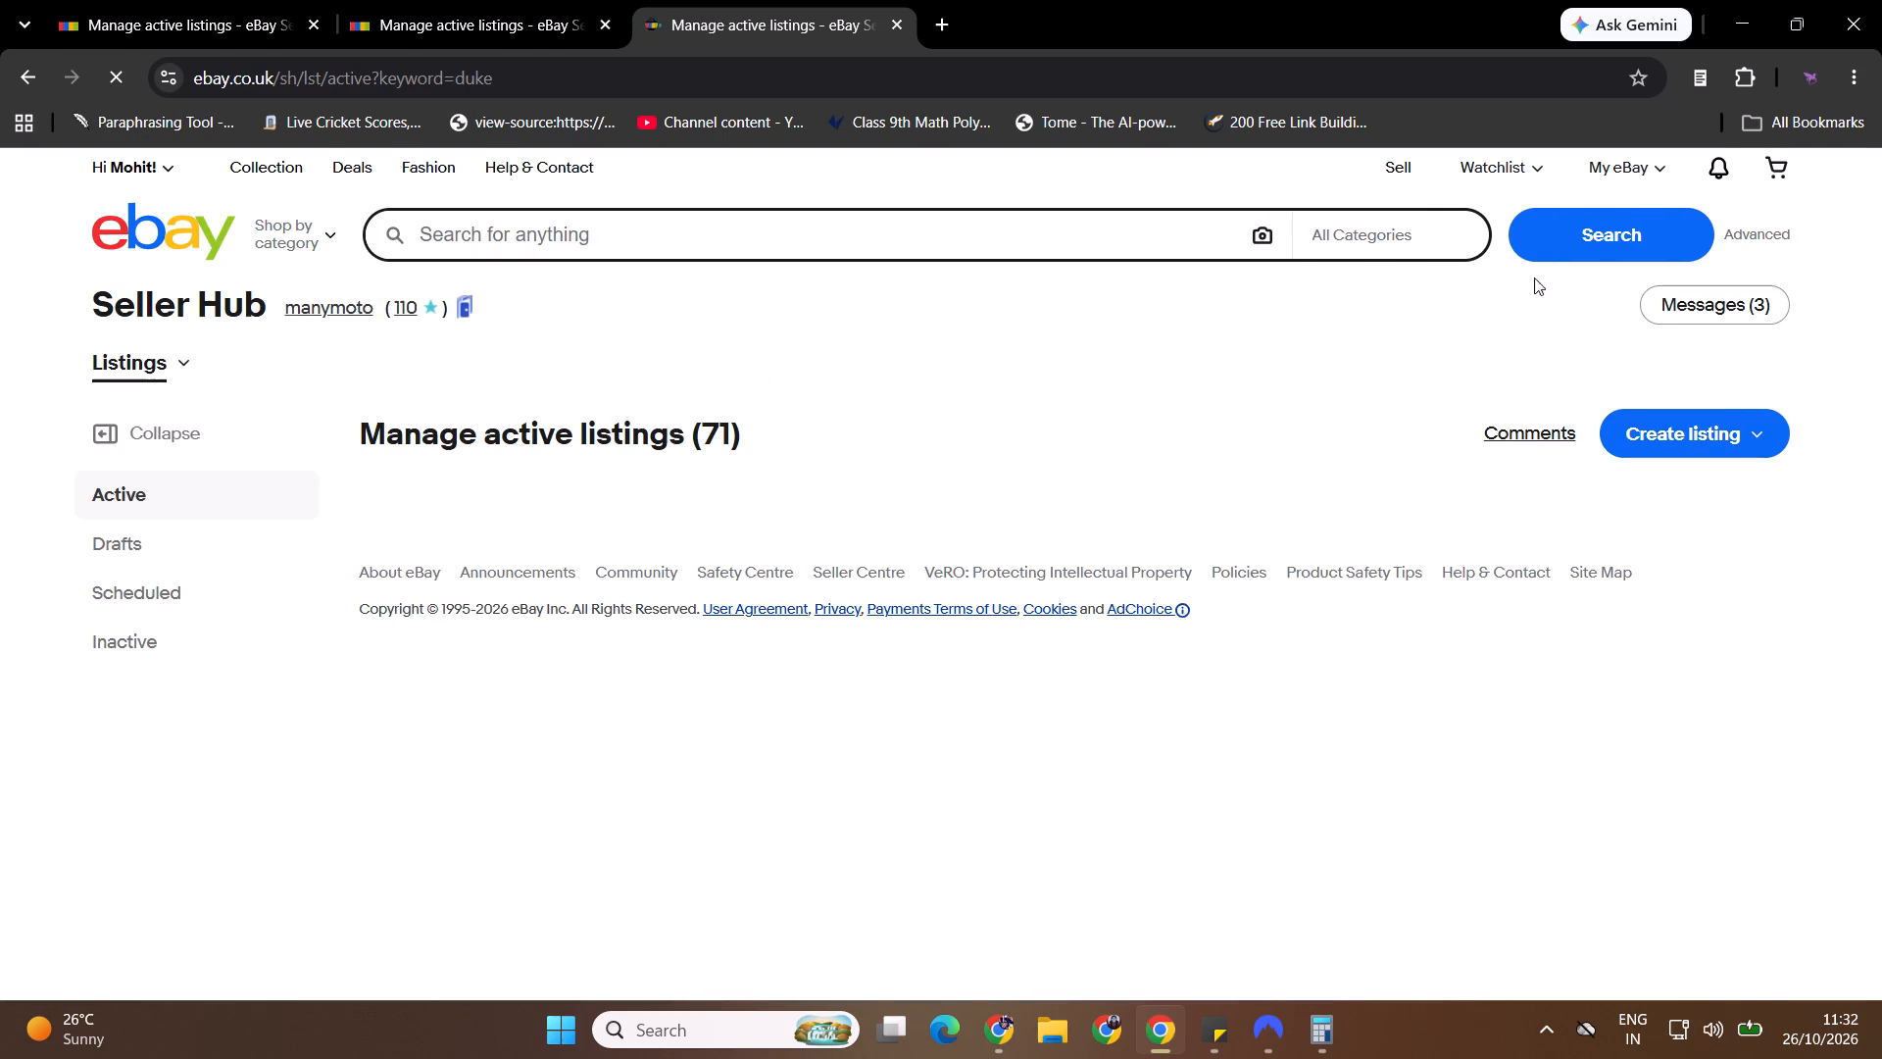
Search the active listings for RC.
{"action": "left_click_drag", "start_coordinate": [1881, 191], "coordinate": [1881, 819]}
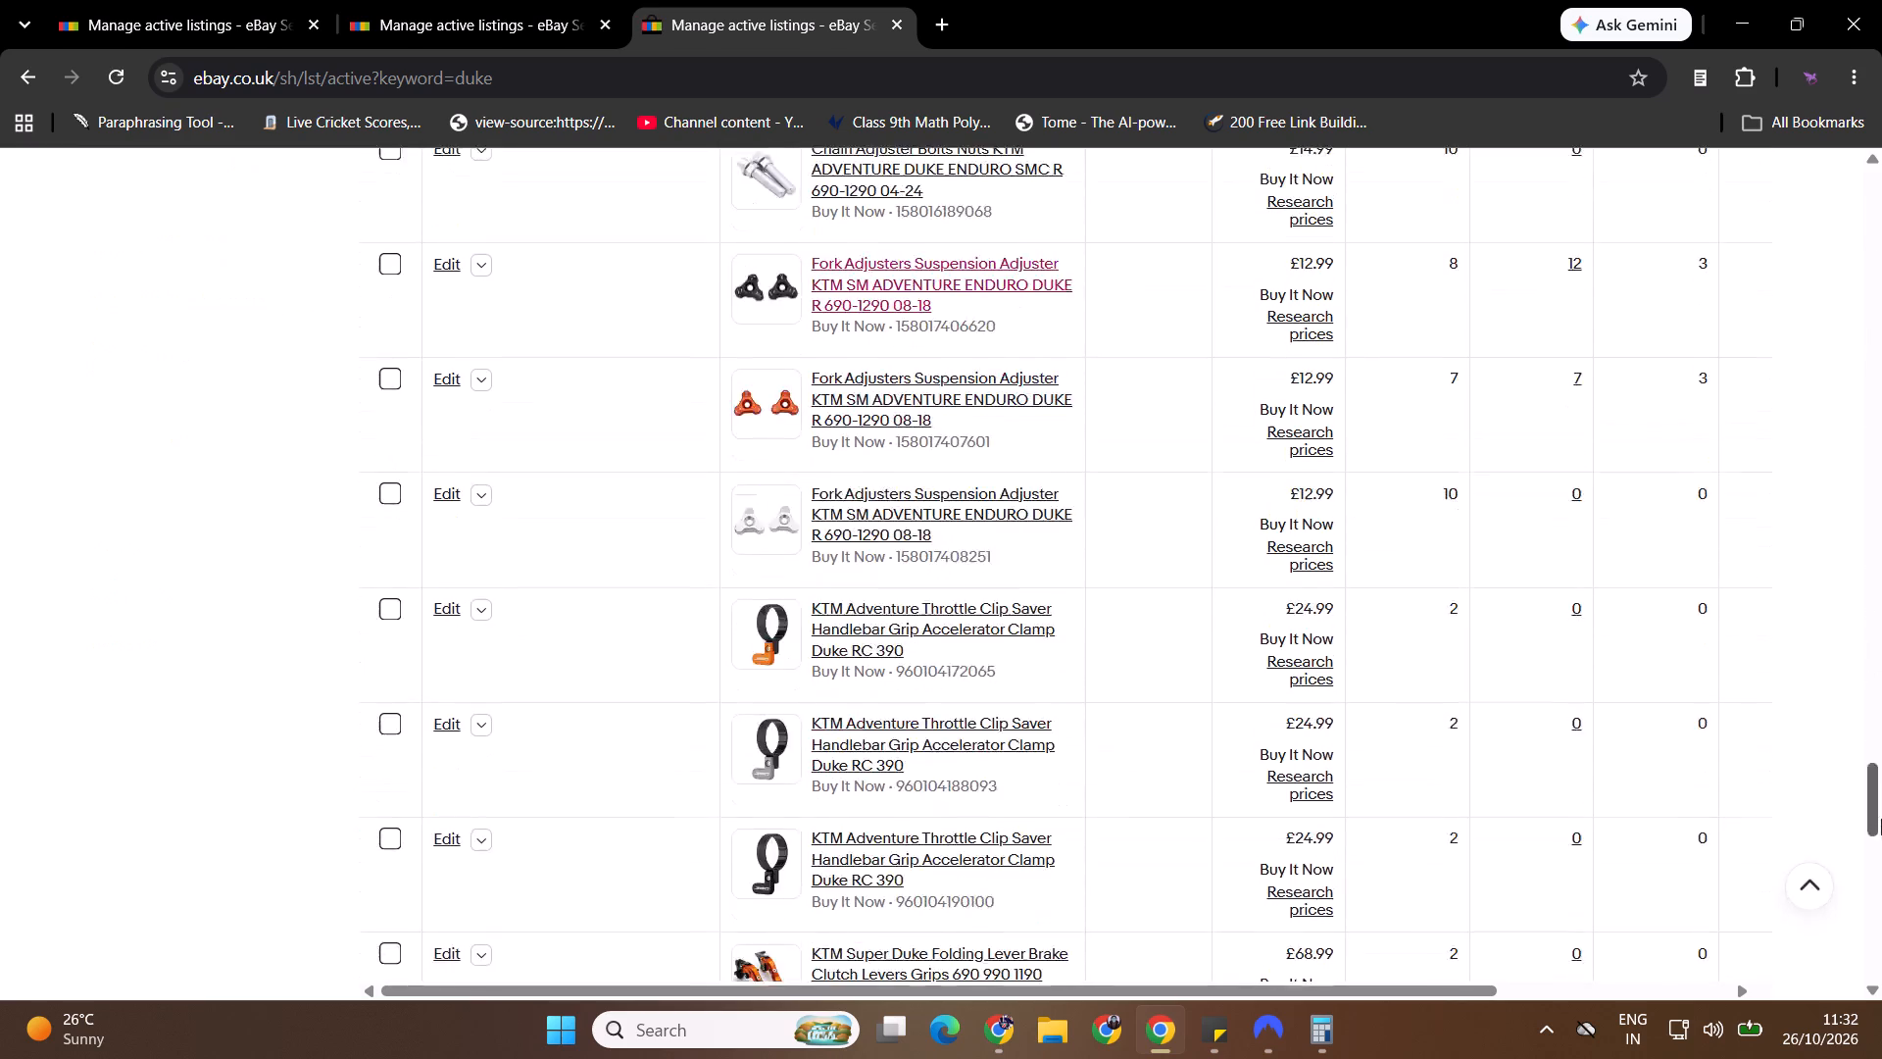
{"action": "left_click_drag", "start_coordinate": [1881, 819], "coordinate": [1881, 999]}
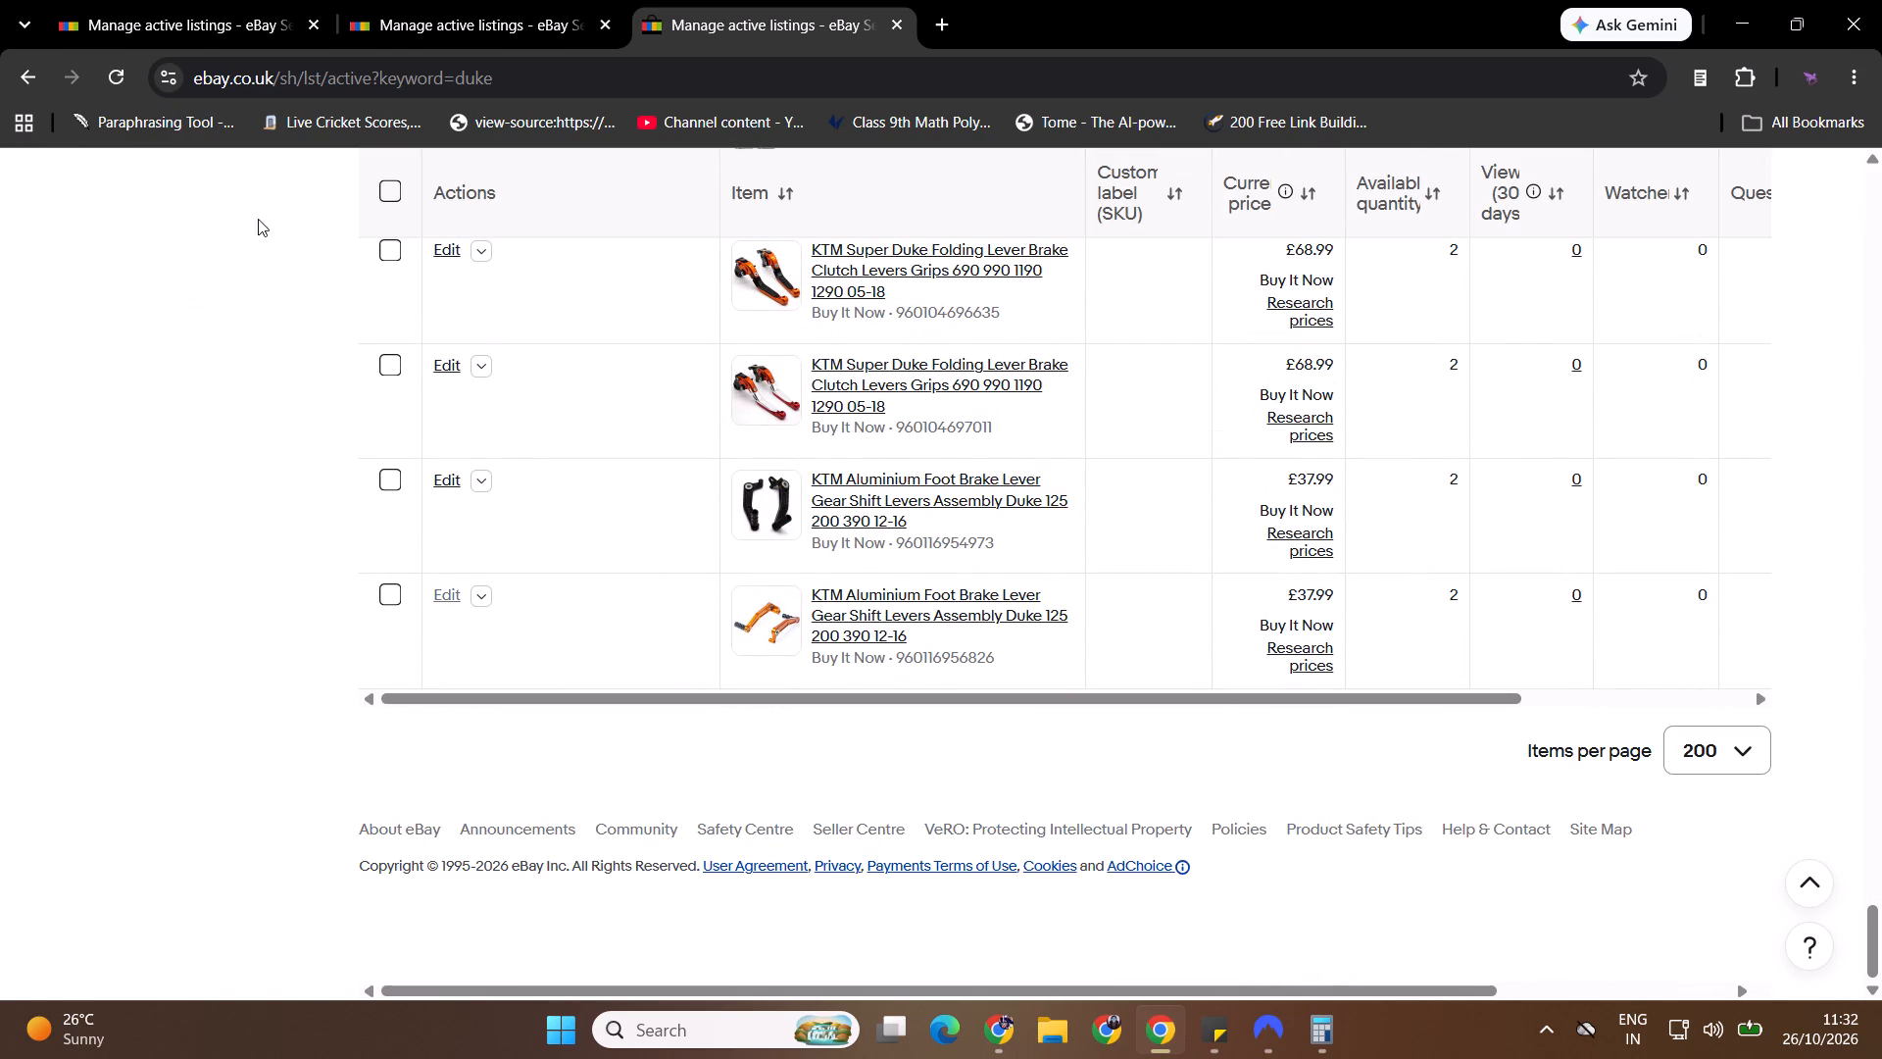
{"action": "left_click", "coordinate": [1881, 207]}
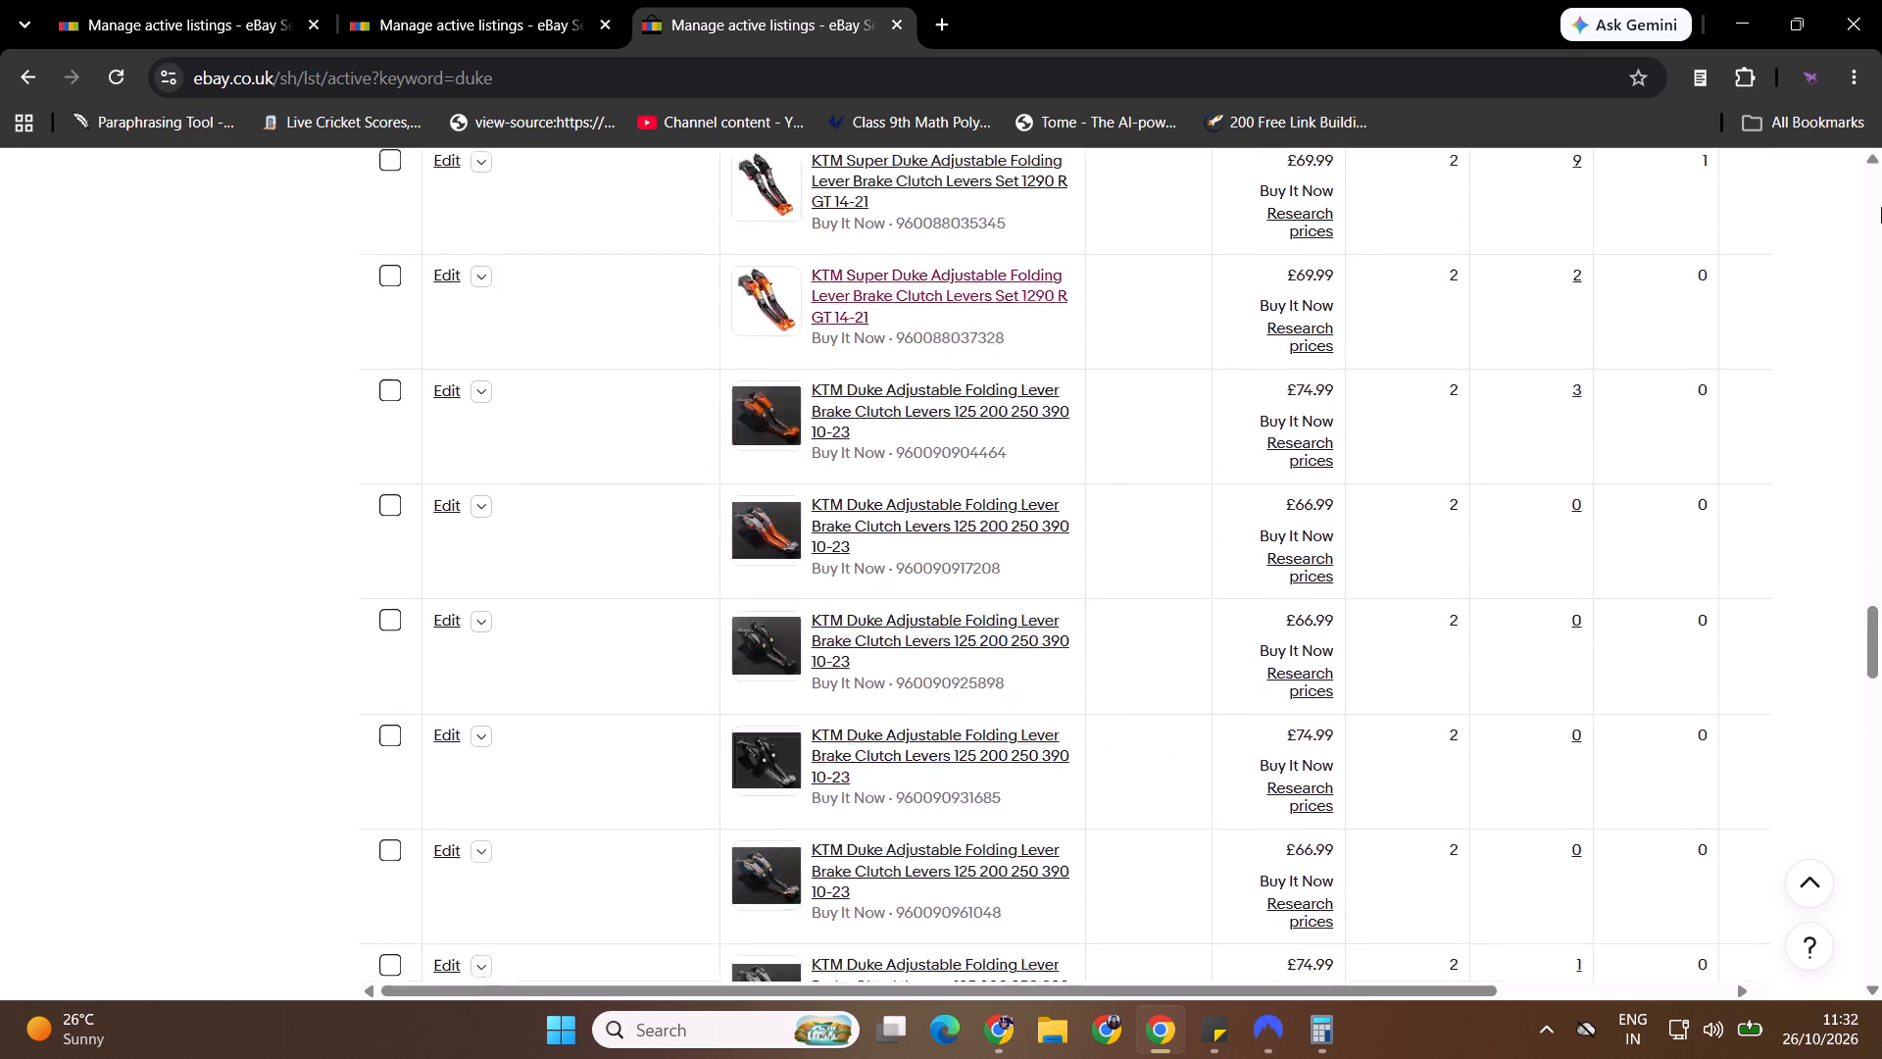
{"action": "left_click", "coordinate": [1881, 207]}
{"action": "left_click", "coordinate": [582, 449]}
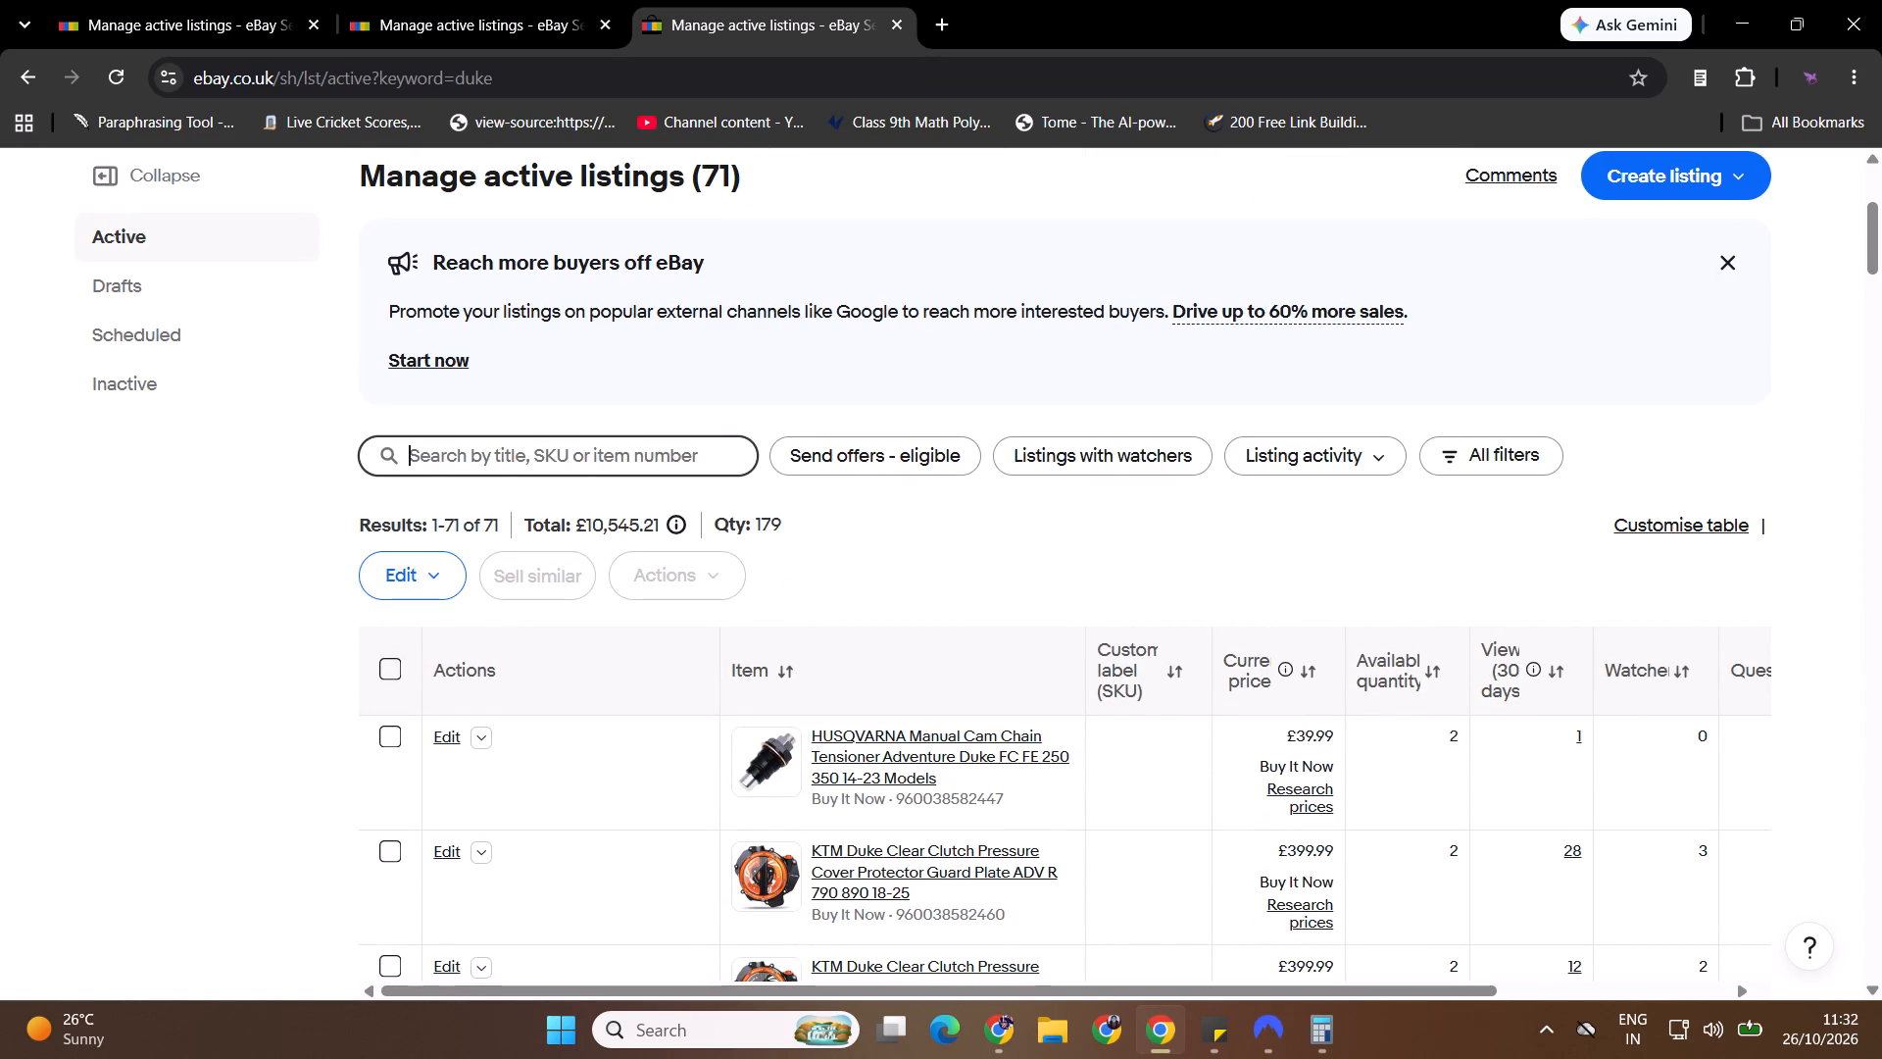
{"action": "key", "text": "shift+r"}
{"action": "key", "text": "shift+c"}
{"action": "key", "text": "Return"}
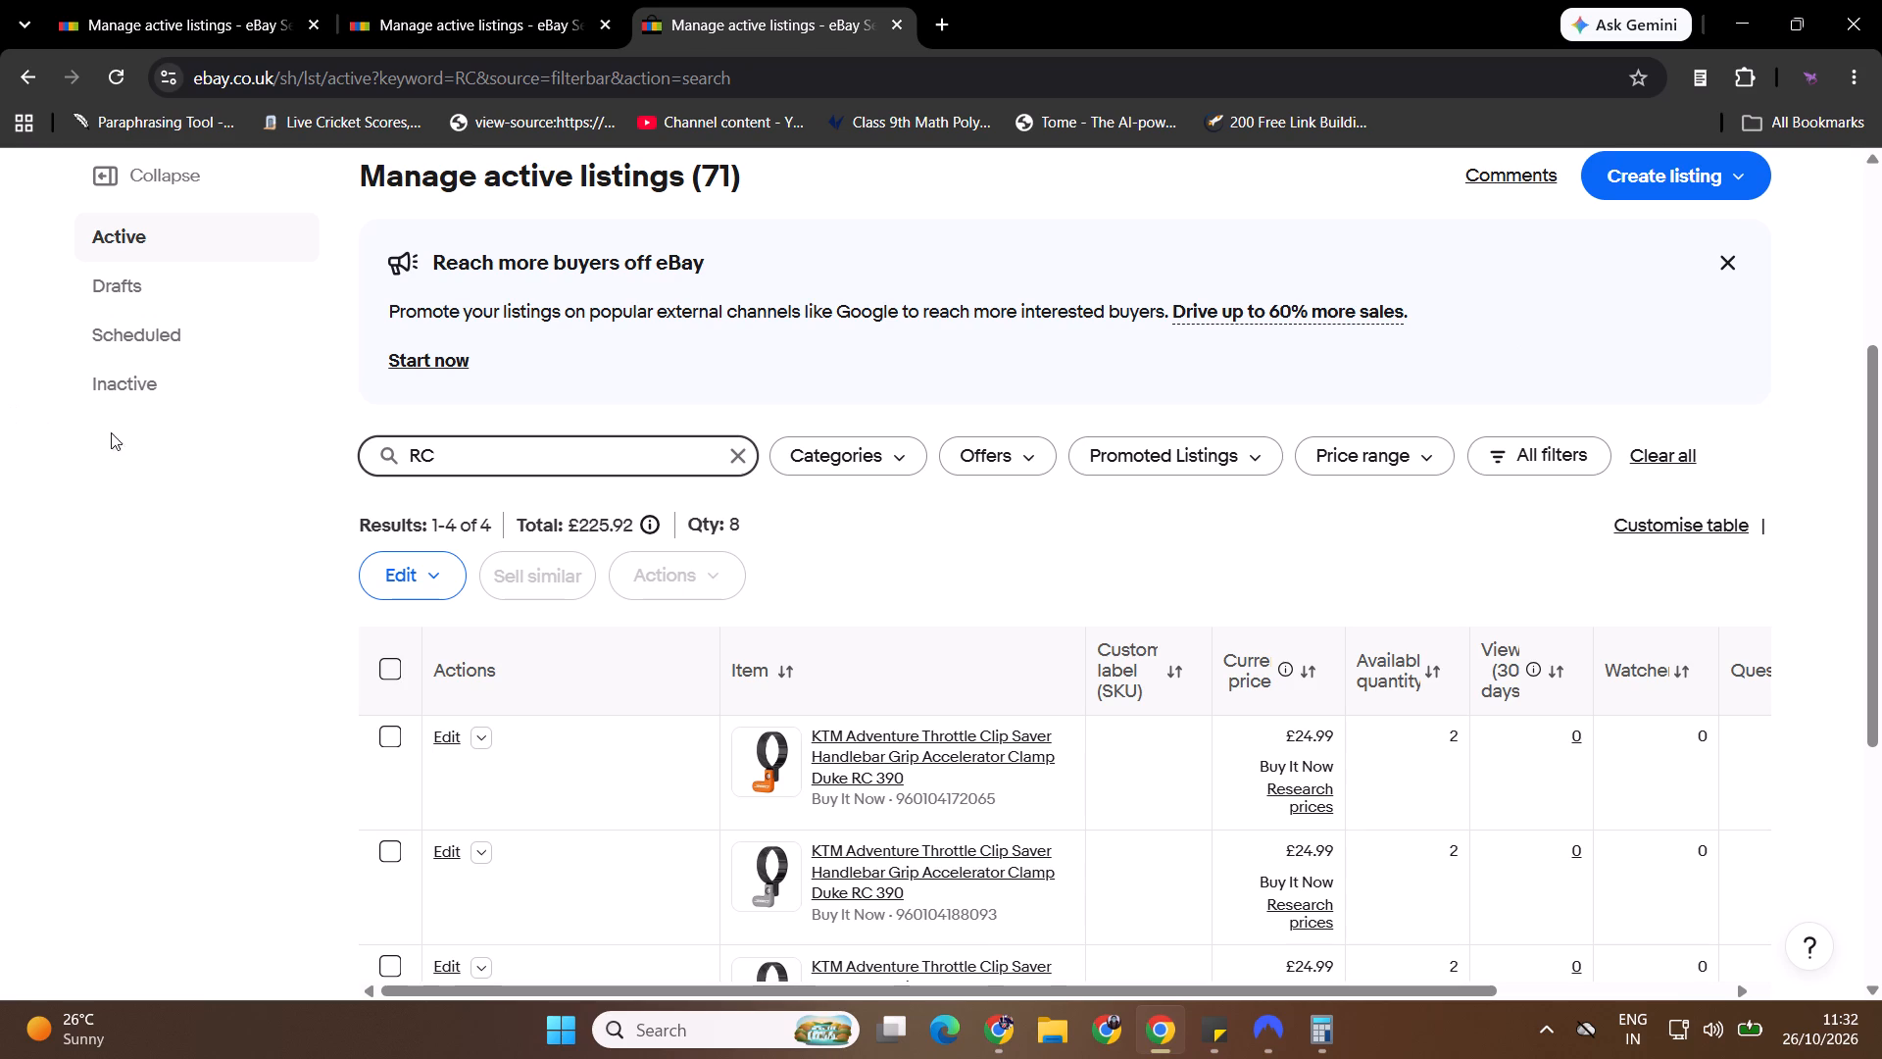
Open revise and Sell similar drafts from the orange KTM Aluminium Foot Brake Lever RC listing, and bring up the revise draft.
{"action": "middle_click", "coordinate": [191, 477]}
{"action": "left_click", "coordinate": [235, 750]}
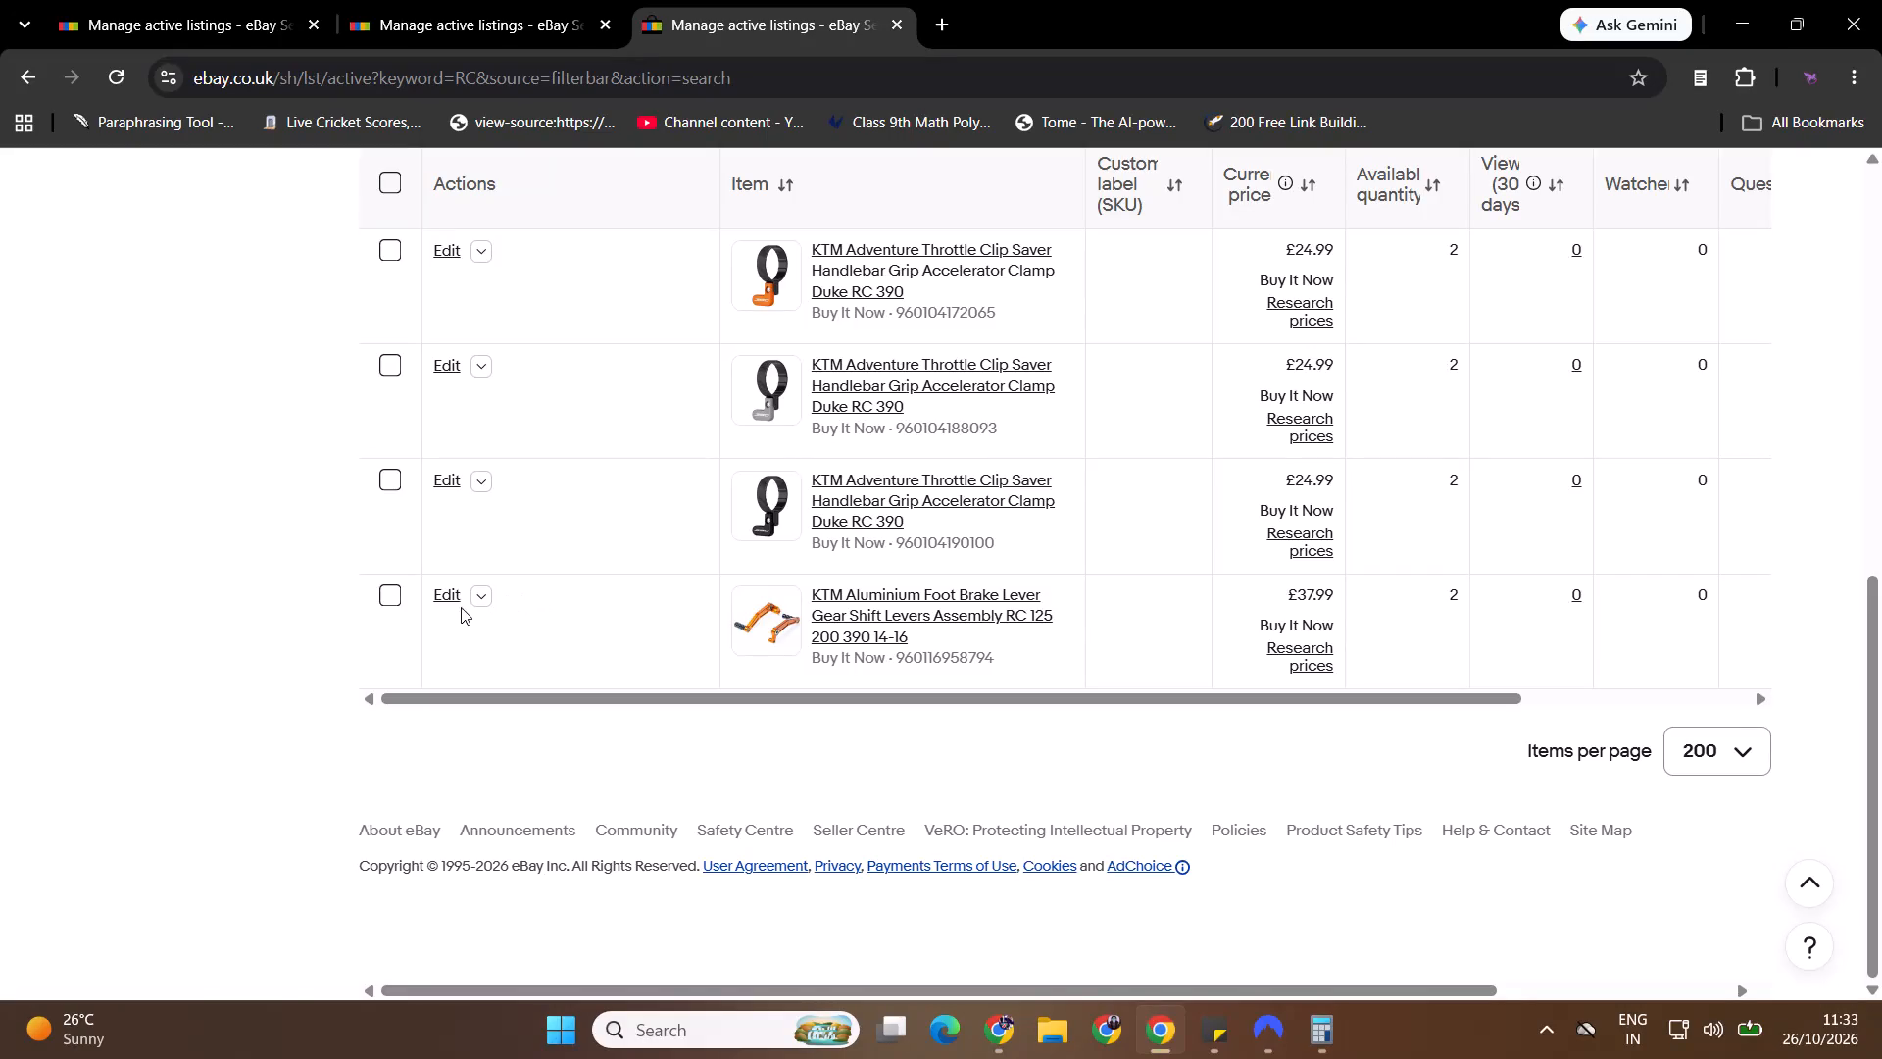
{"action": "left_click", "coordinate": [453, 597], "text": "ctrl"}
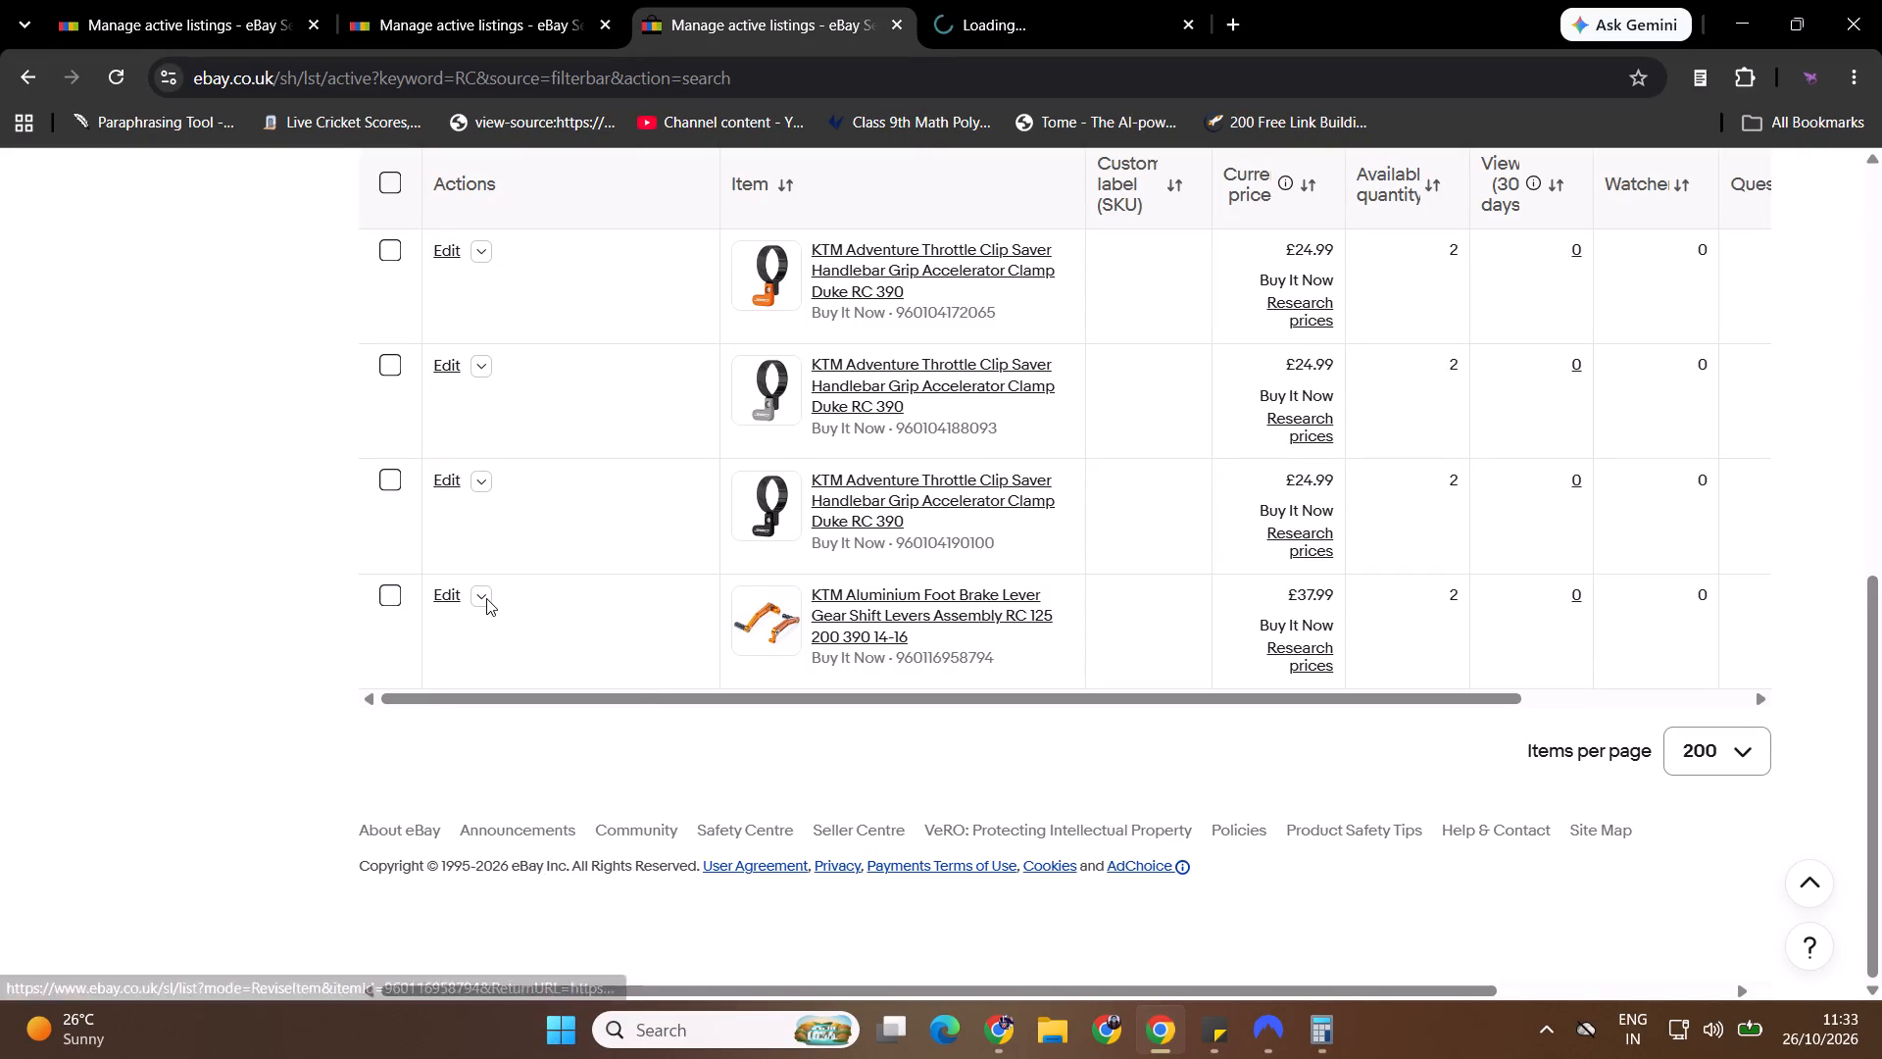
{"action": "left_click", "coordinate": [481, 597]}
{"action": "left_click", "coordinate": [497, 633], "text": "ctrl"}
{"action": "left_click", "coordinate": [1240, 0]}
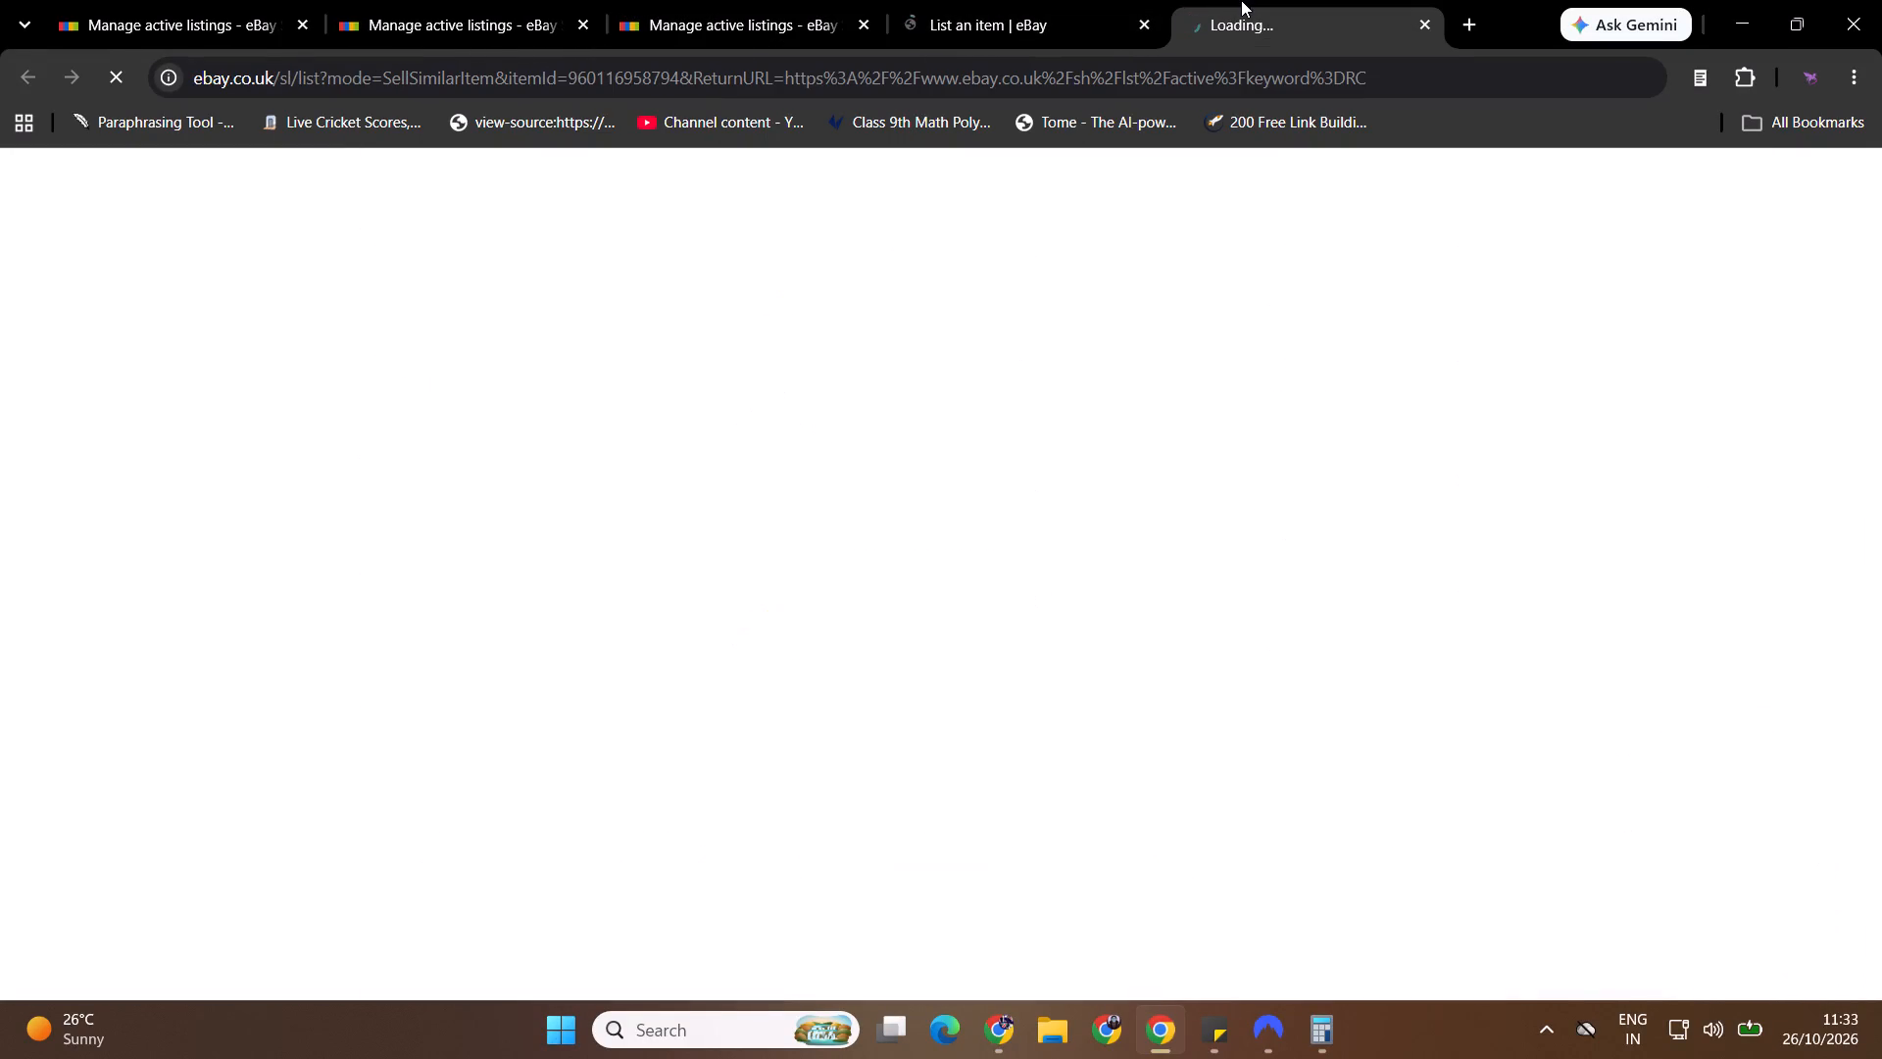
{"action": "left_click", "coordinate": [1067, 1]}
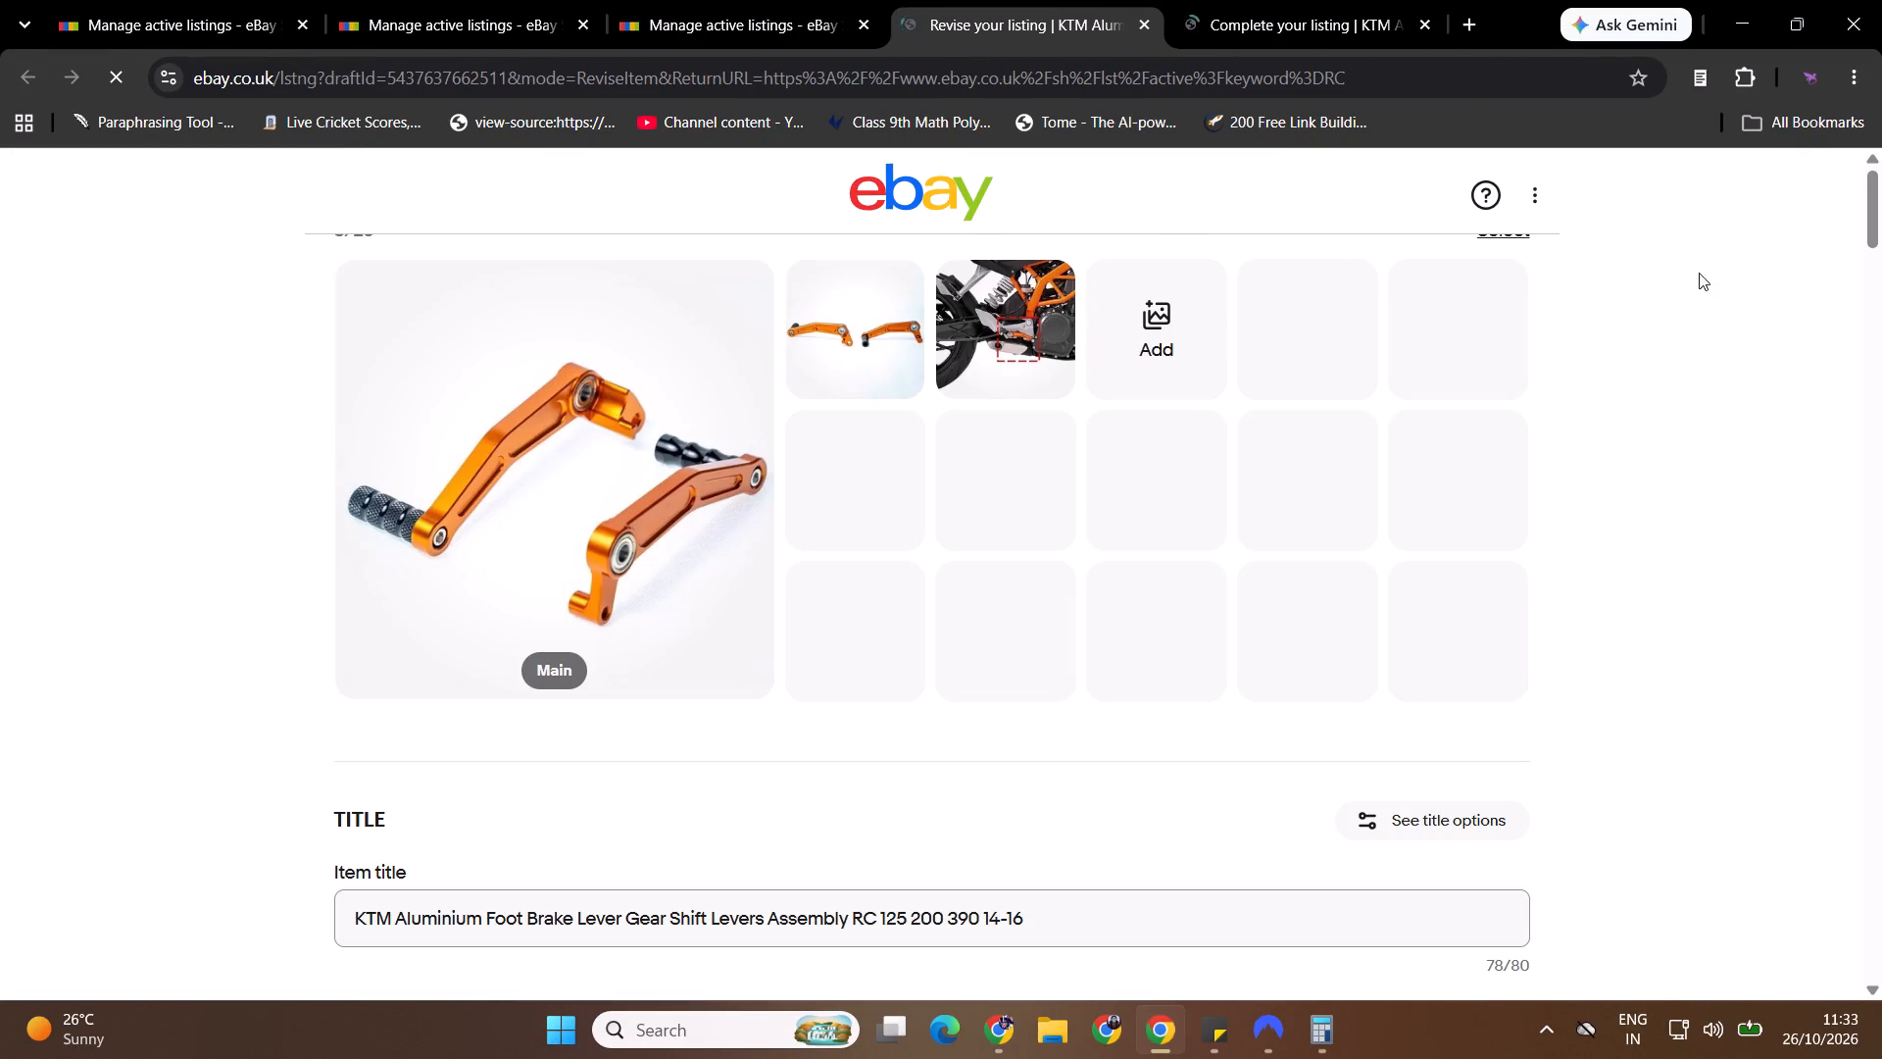
{"action": "left_click_drag", "start_coordinate": [1881, 200], "coordinate": [1876, 324]}
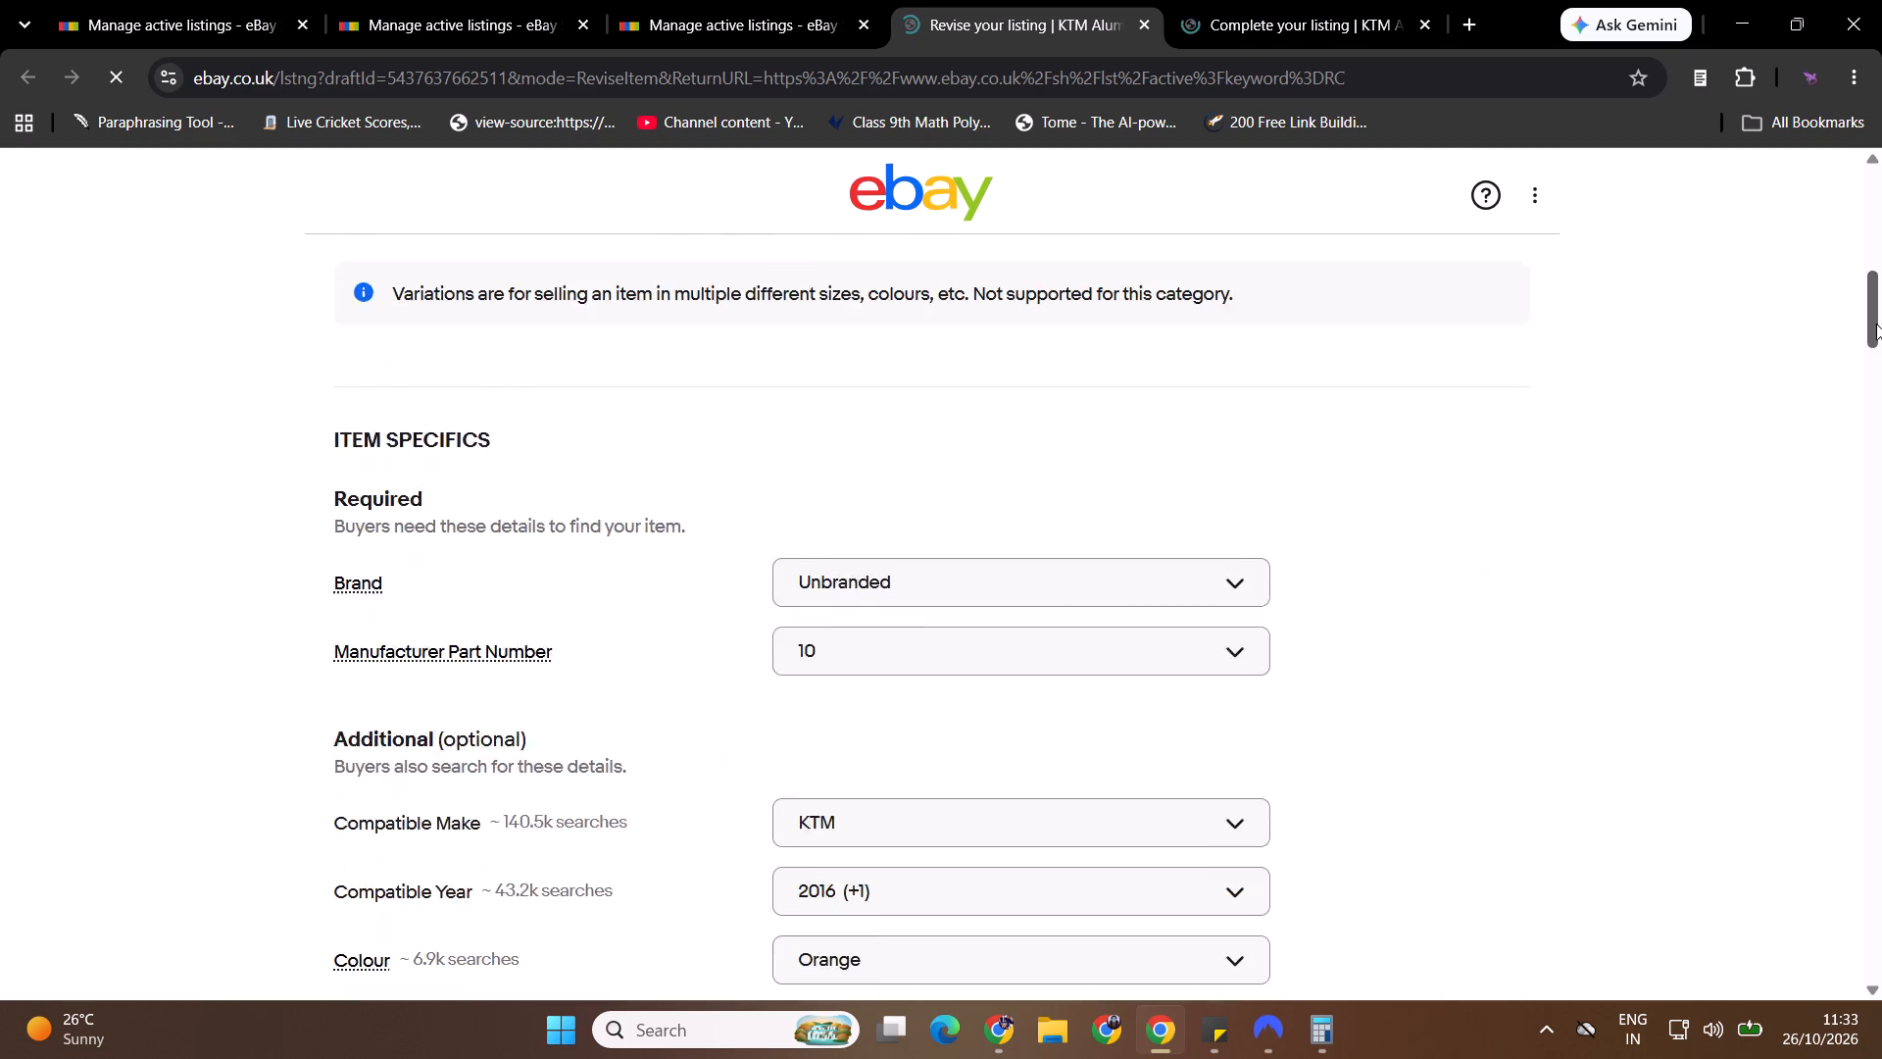
{"action": "left_click_drag", "start_coordinate": [1876, 324], "coordinate": [1876, 359]}
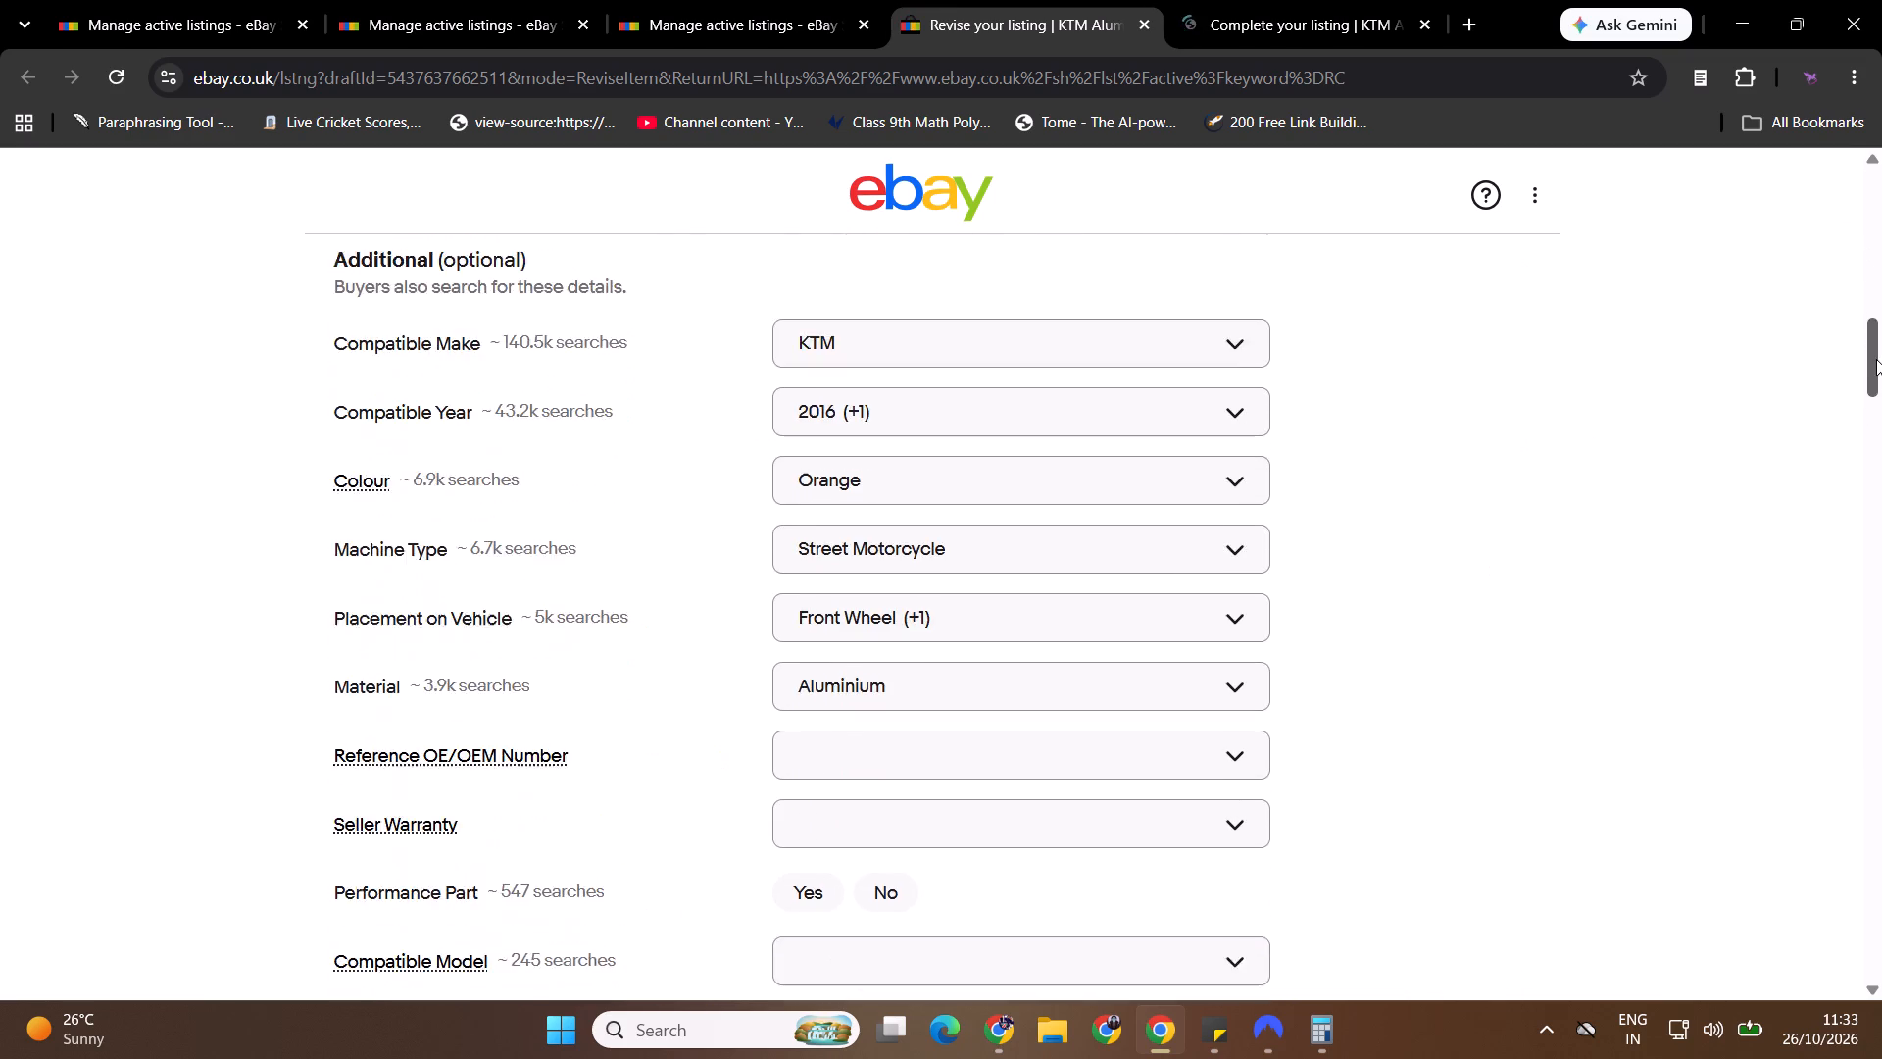
{"action": "left_click_drag", "start_coordinate": [1876, 359], "coordinate": [1881, 506]}
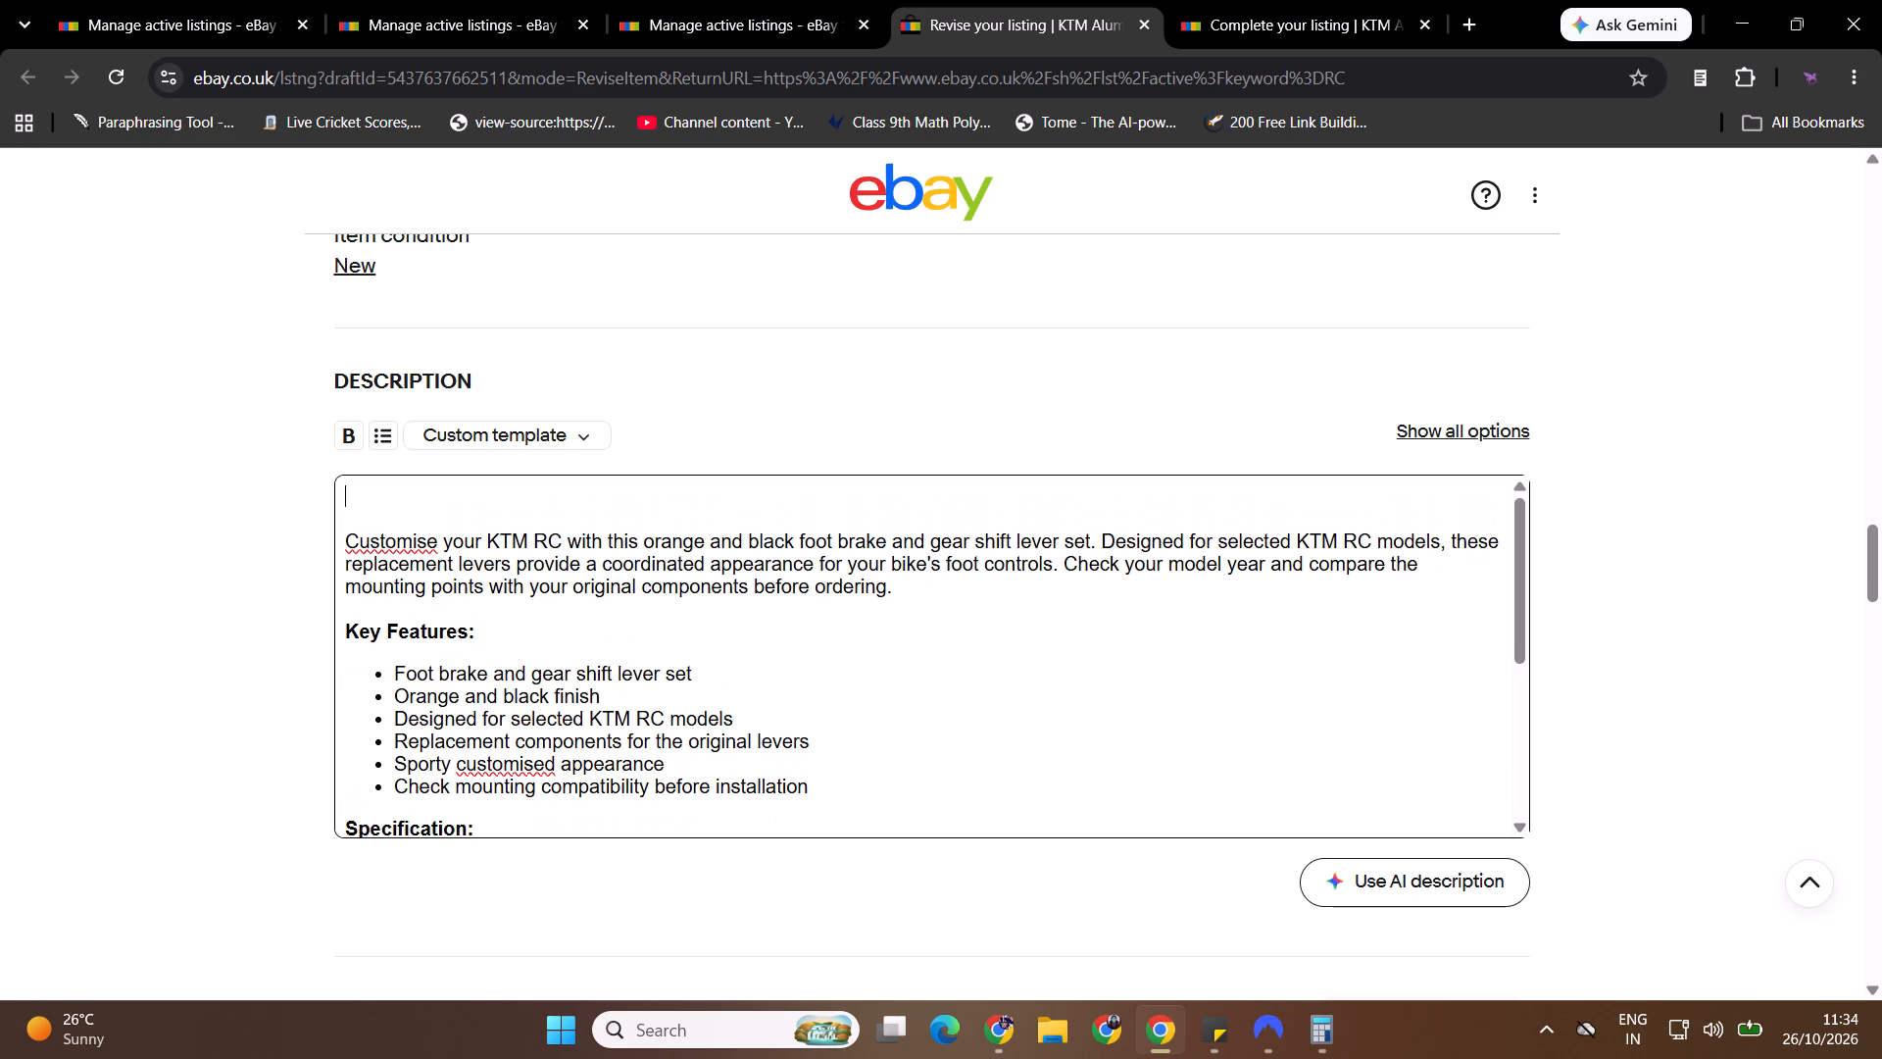
{"action": "middle_click", "coordinate": [799, 398]}
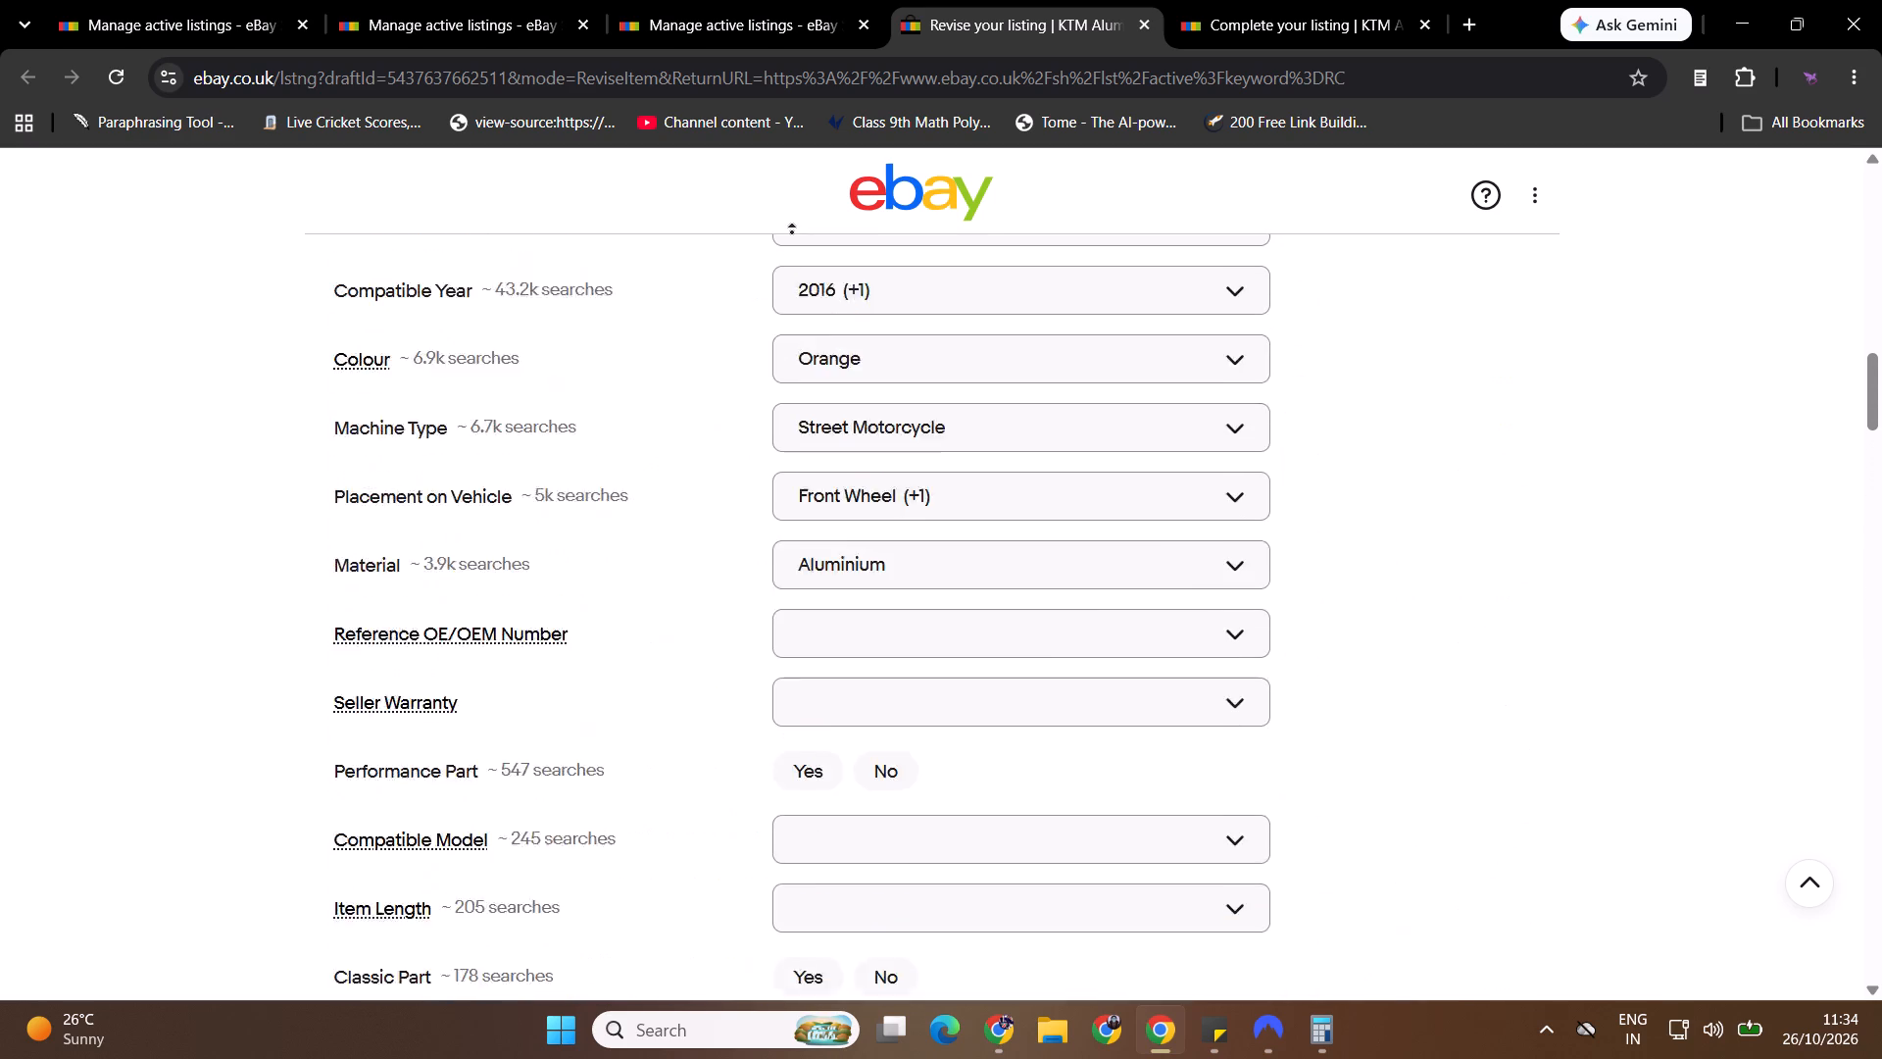
{"action": "left_click", "coordinate": [789, 276]}
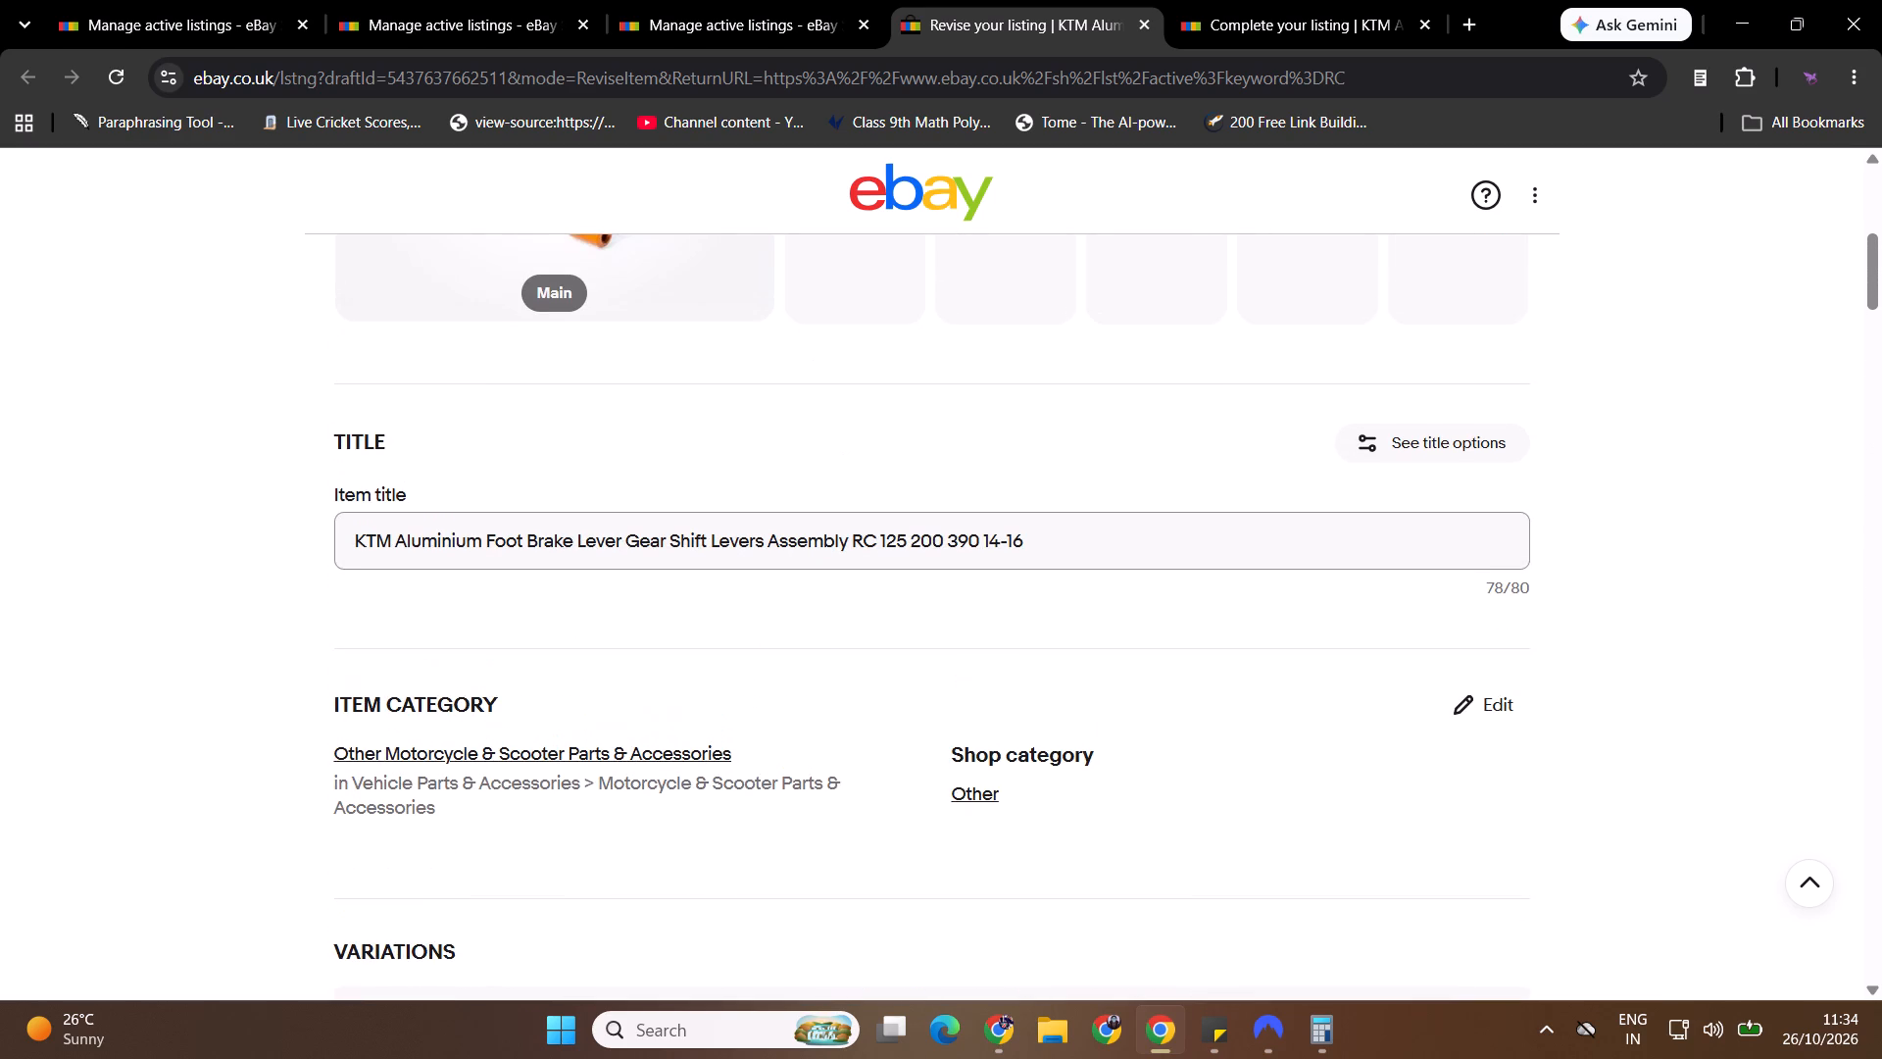
{"action": "triple_click", "coordinate": [876, 539], "text": "ctrl"}
{"action": "key", "text": "ctrl+c"}
{"action": "key", "text": "ctrl+c"}
{"action": "middle_click", "coordinate": [875, 662]}
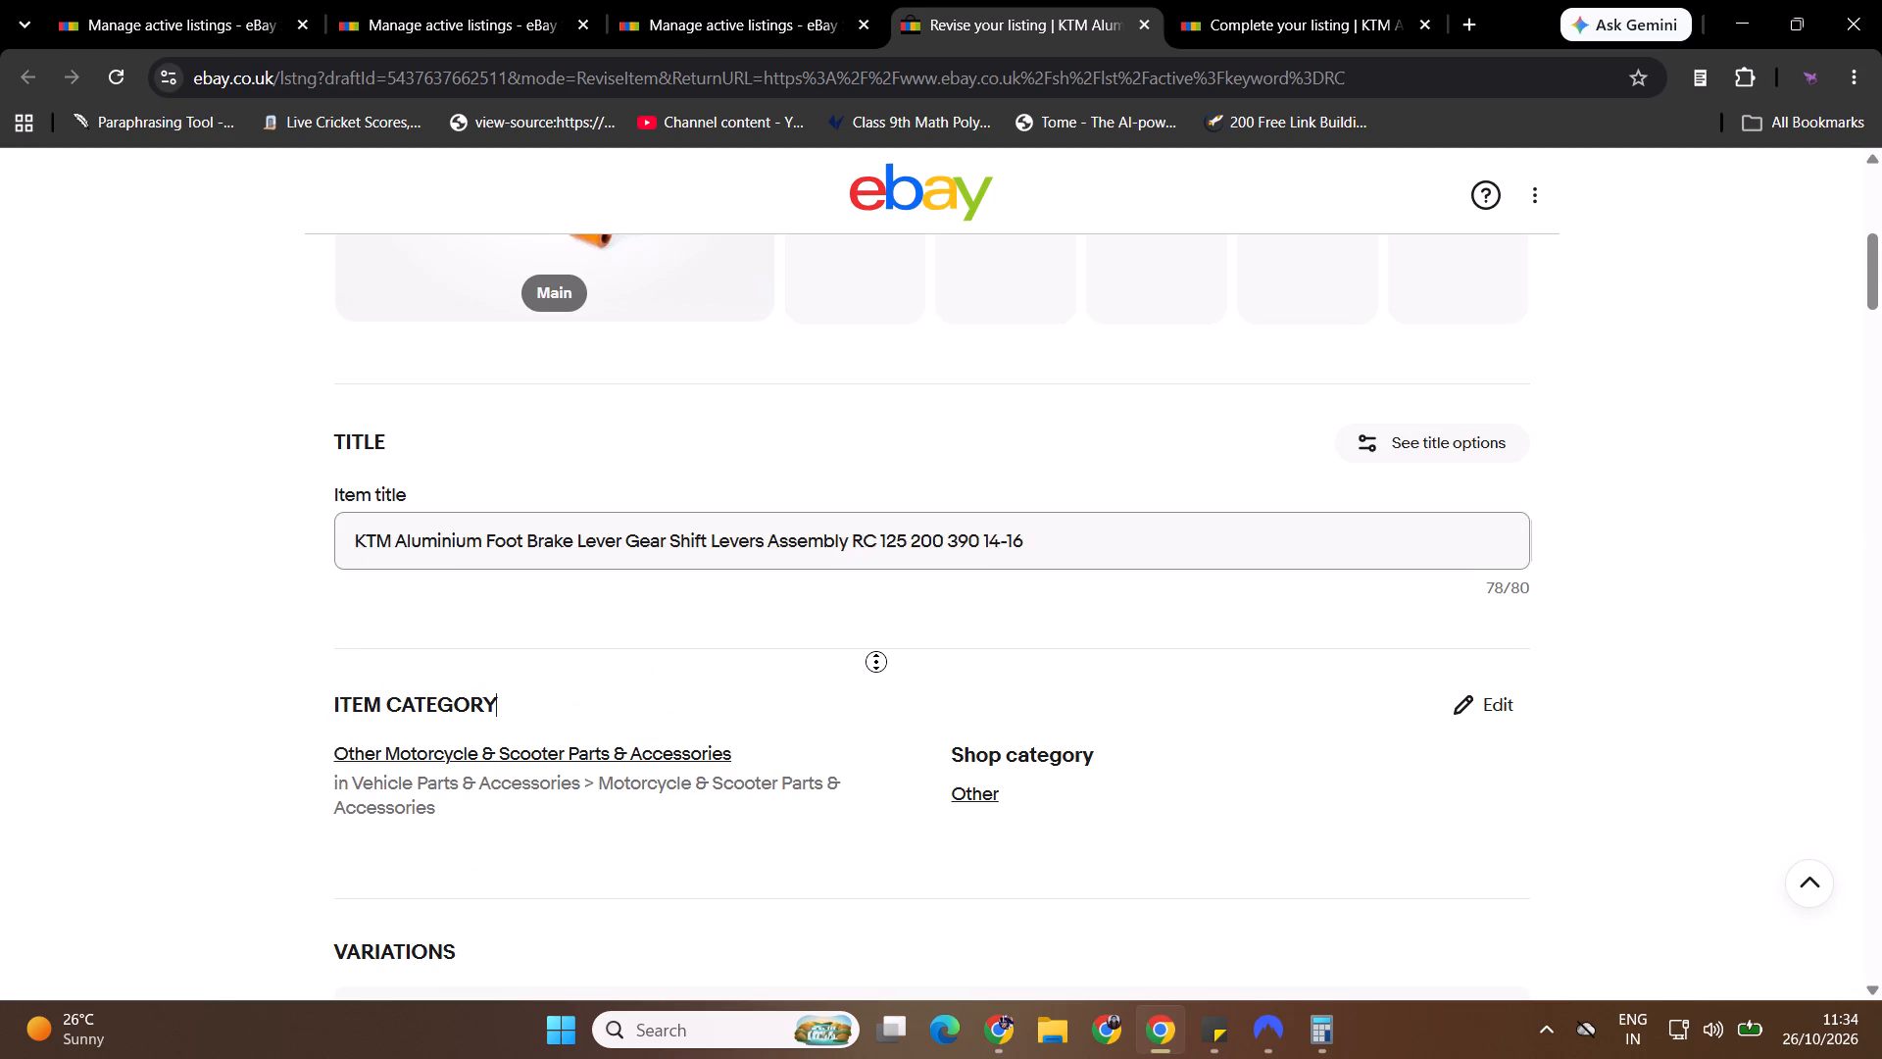
{"action": "left_click", "coordinate": [886, 907]}
{"action": "middle_click", "coordinate": [811, 750]}
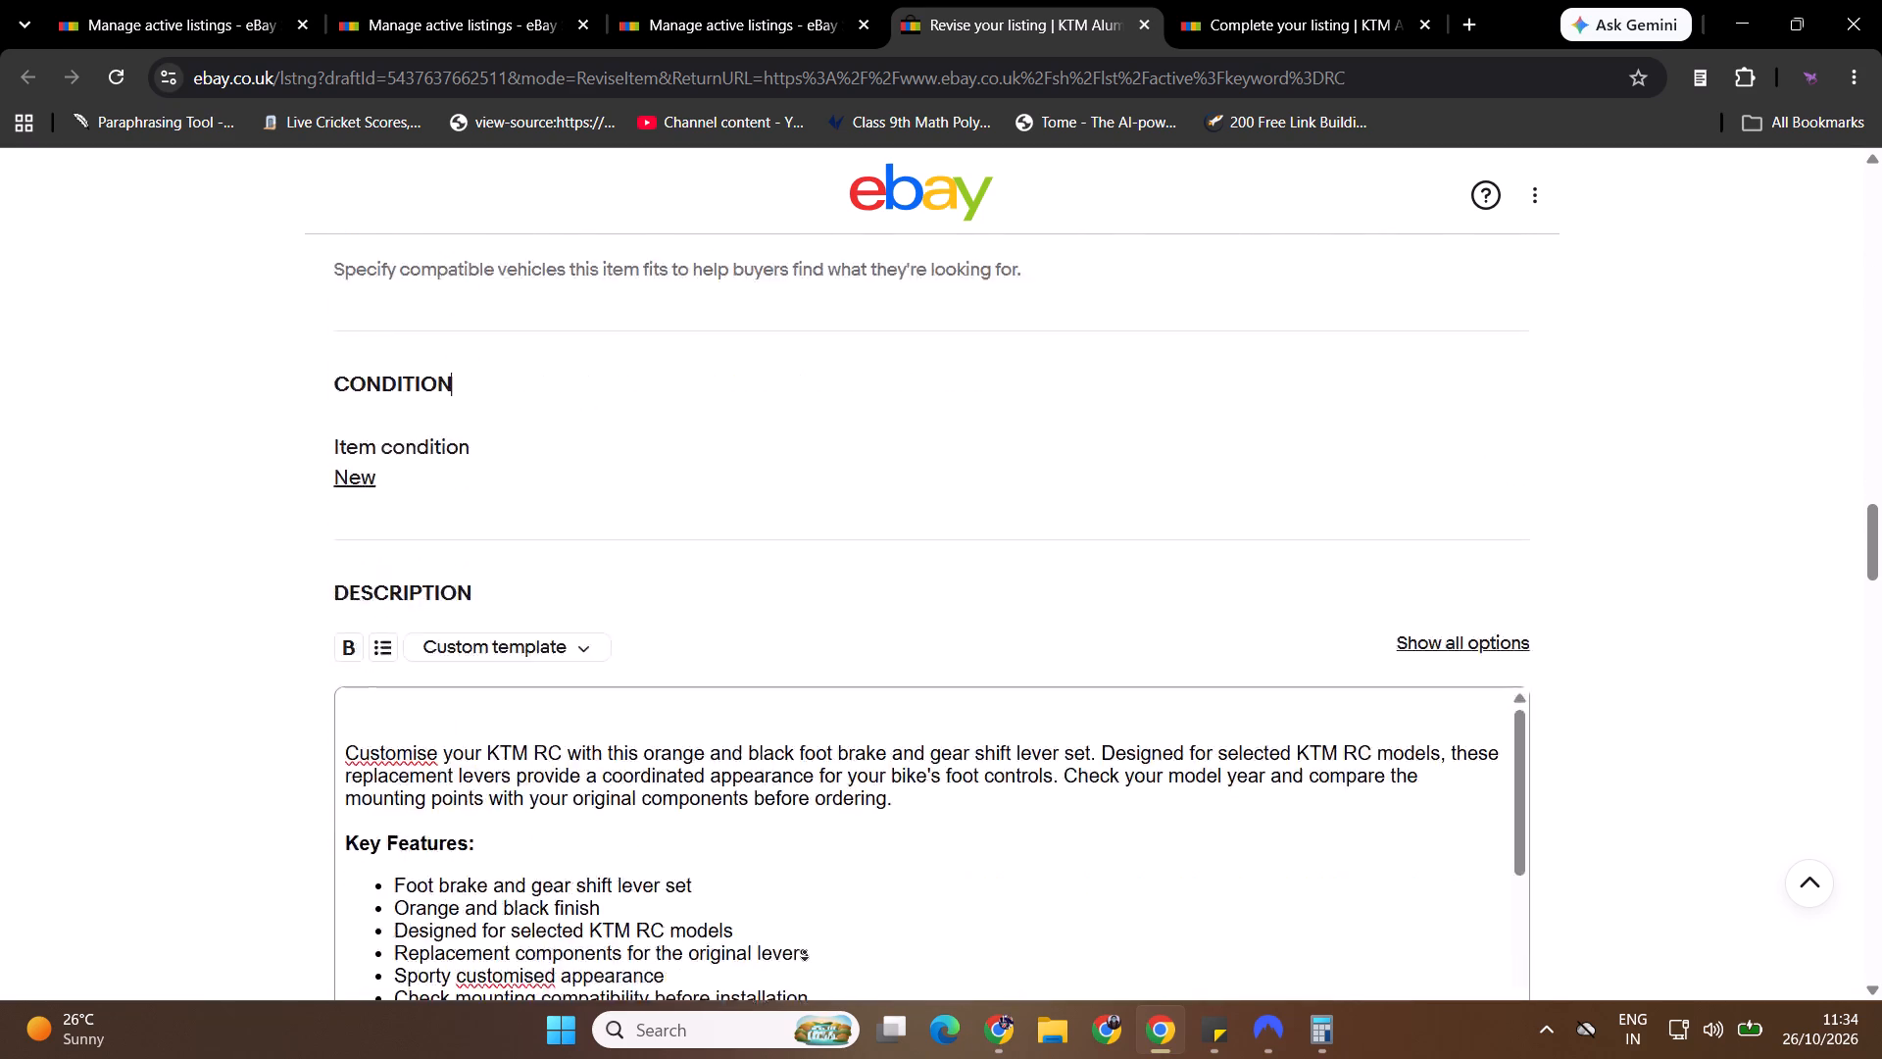
{"action": "left_click", "coordinate": [807, 950]}
{"action": "left_click", "coordinate": [730, 487], "text": "ctrl"}
{"action": "key", "text": "ctrl+v"}
{"action": "triple_click", "coordinate": [731, 487]}
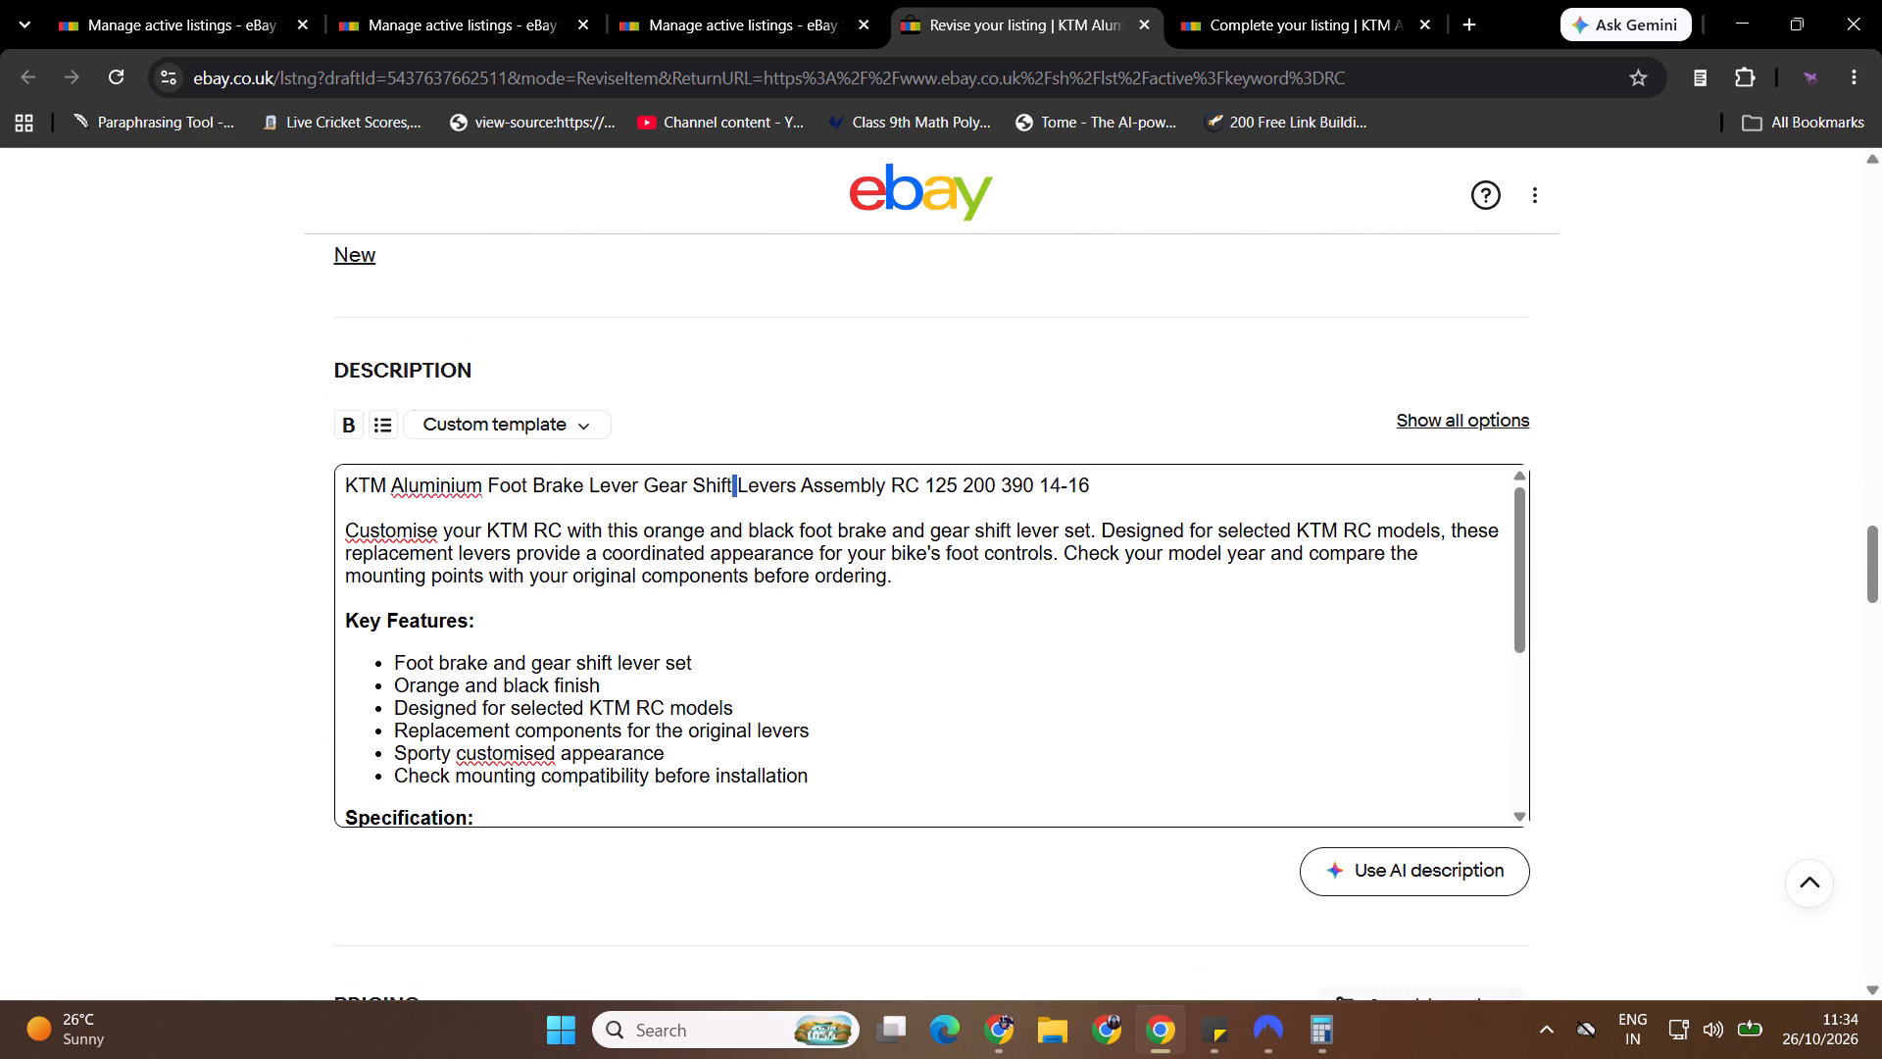
{"action": "key", "text": "ctrl+b"}
{"action": "left_click", "coordinate": [951, 679]}
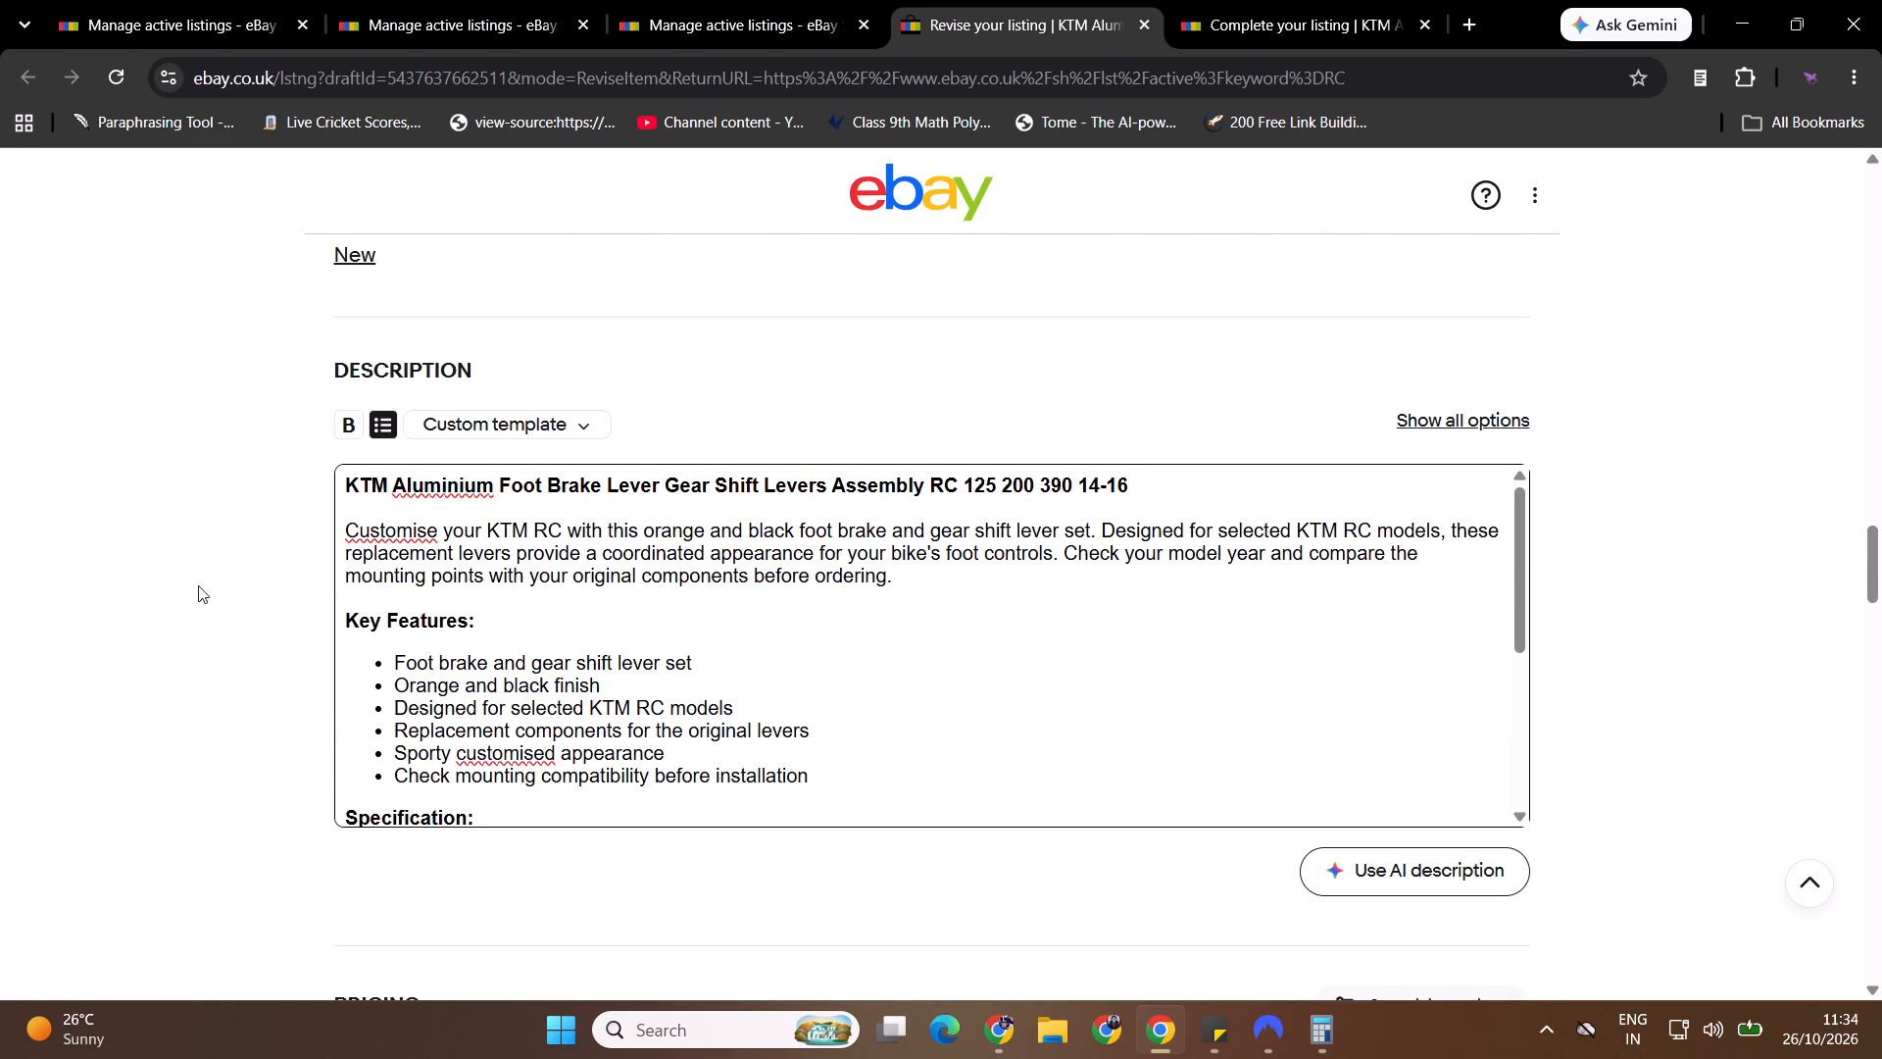
Review the revise draft from the pricing section to the listing fee, and back up to the photos.
{"action": "middle_click", "coordinate": [163, 515]}
{"action": "left_click", "coordinate": [205, 677]}
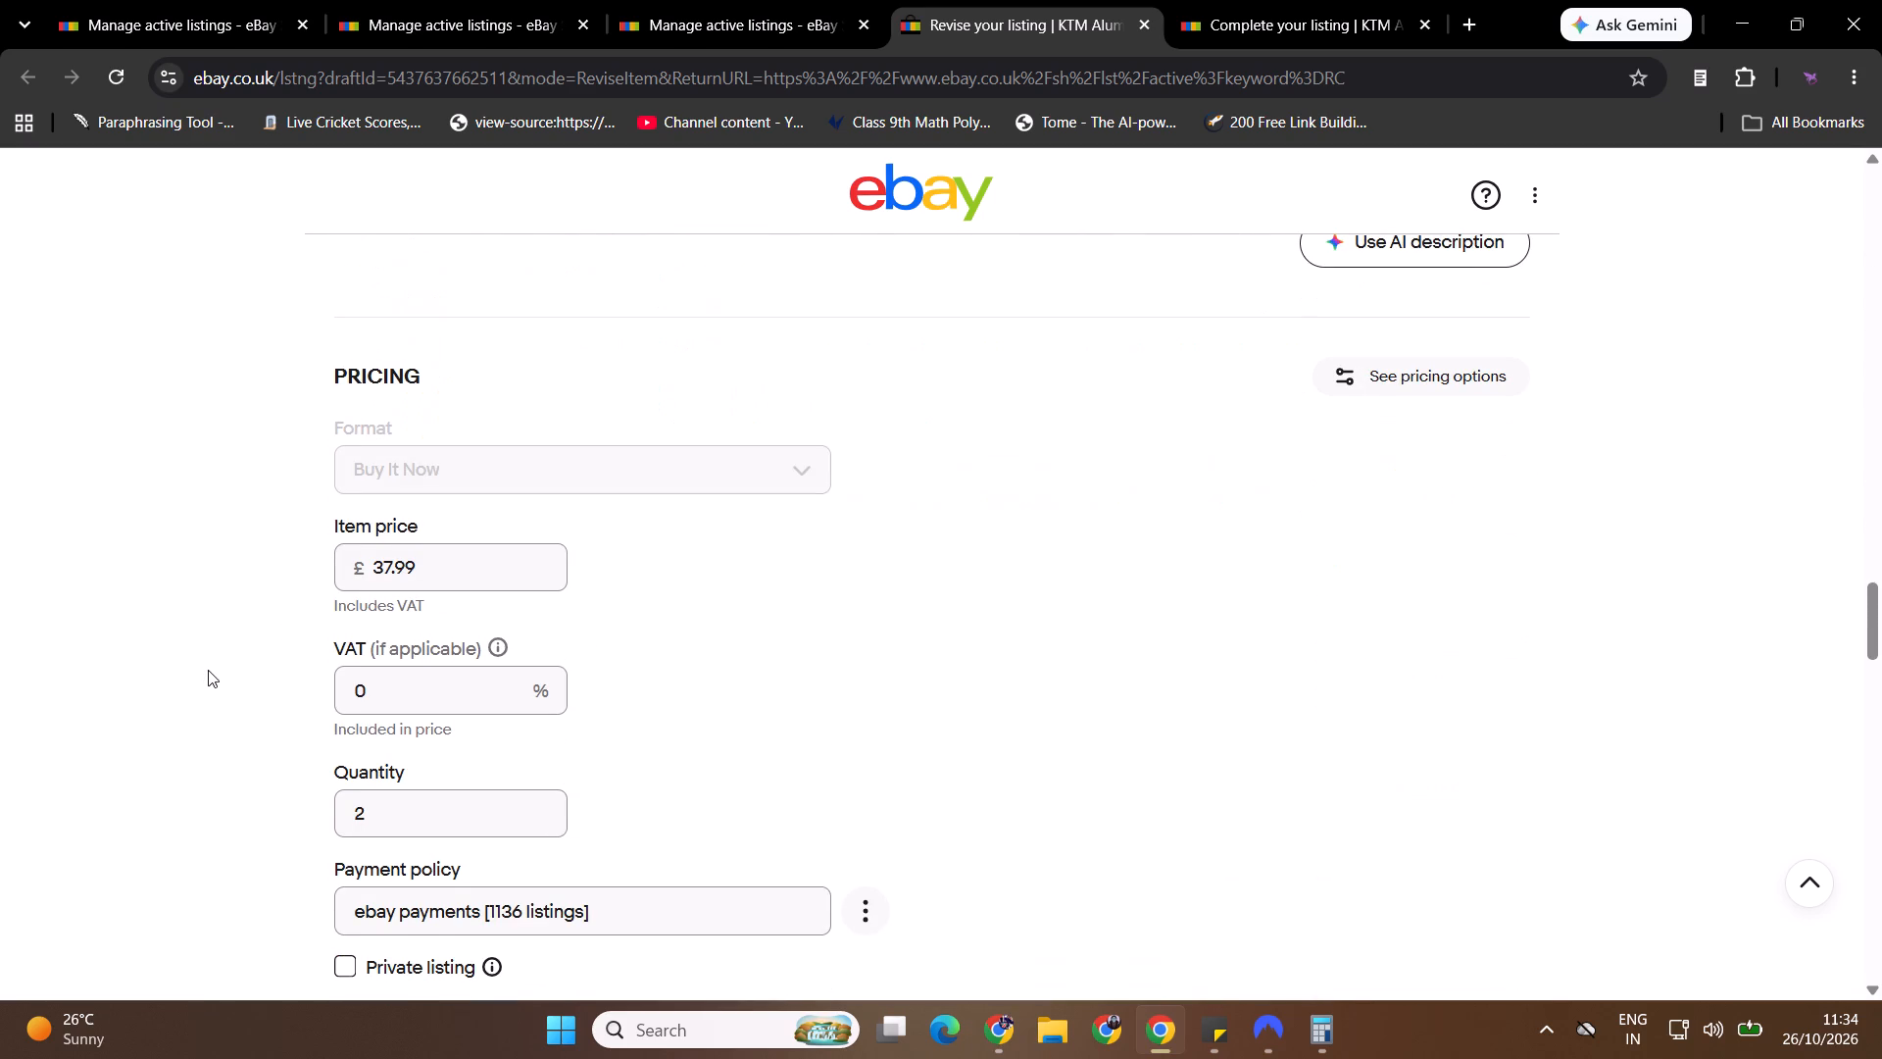
{"action": "middle_click", "coordinate": [1005, 594]}
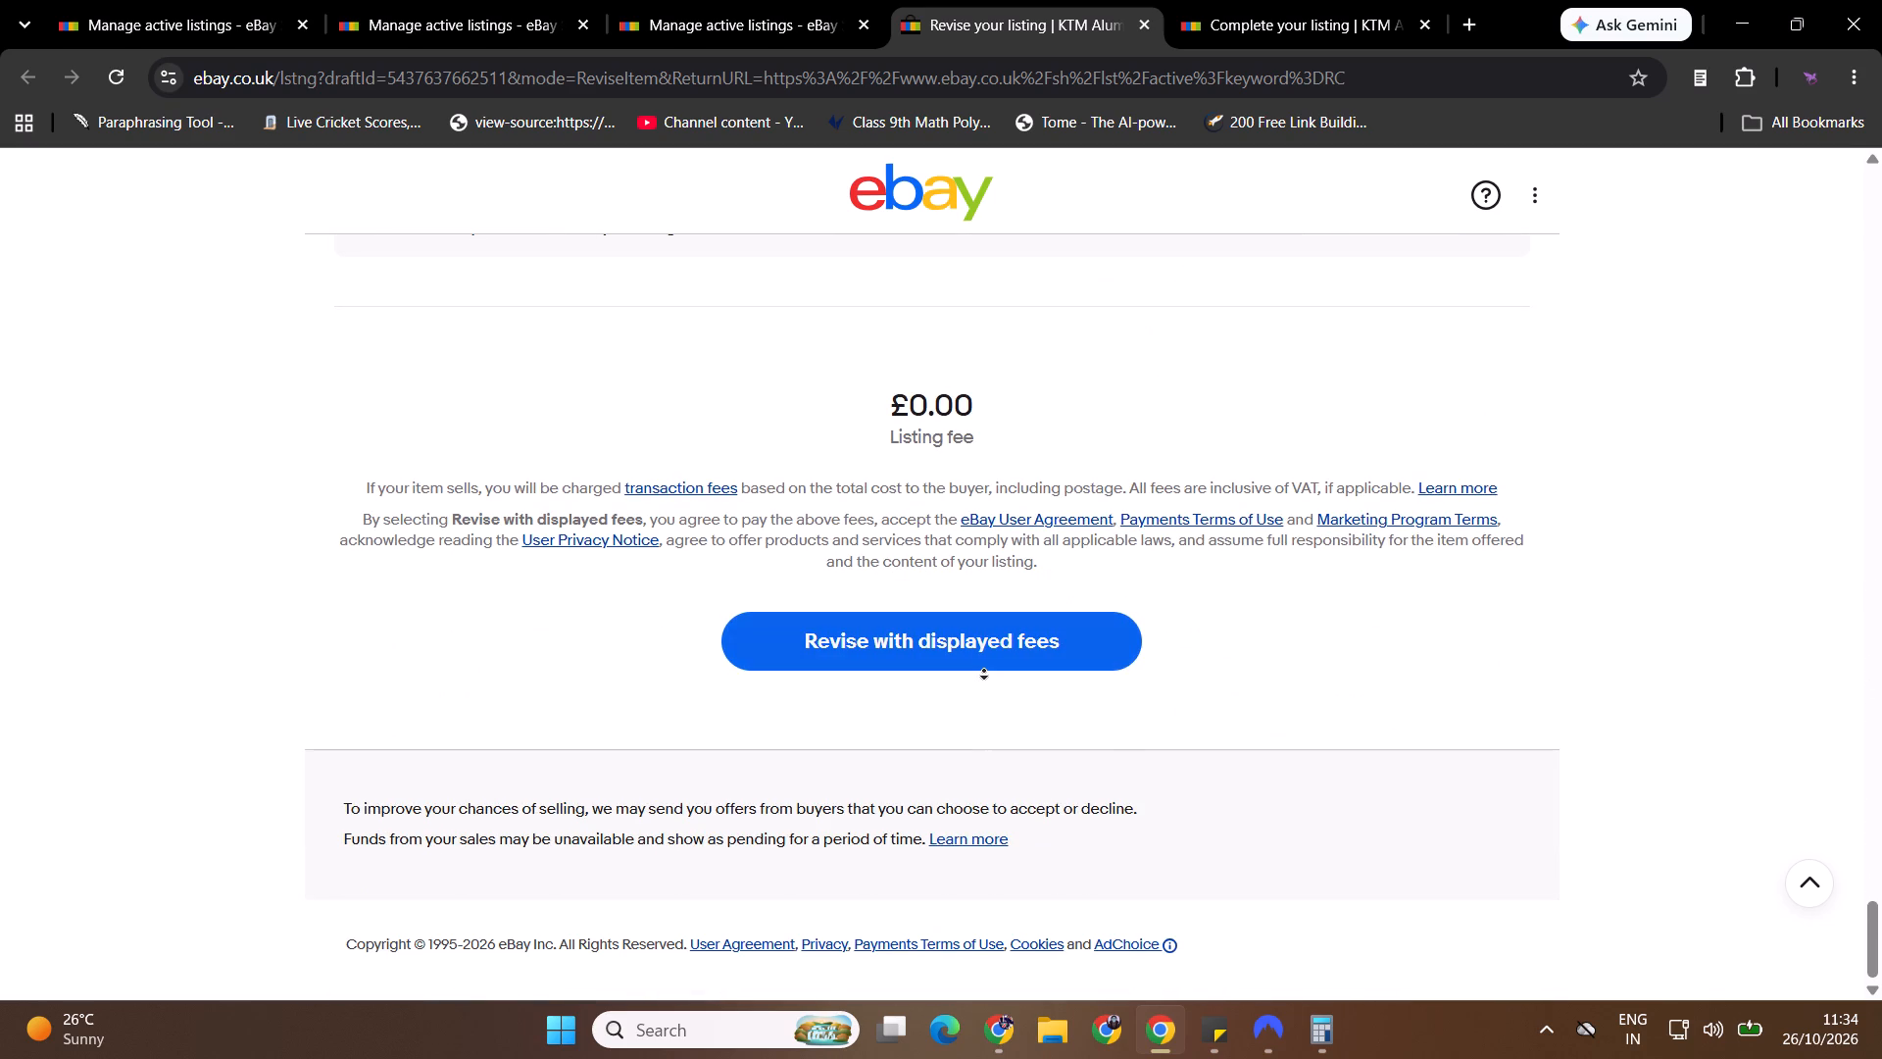
{"action": "middle_click", "coordinate": [984, 671]}
{"action": "middle_click", "coordinate": [1052, 581]}
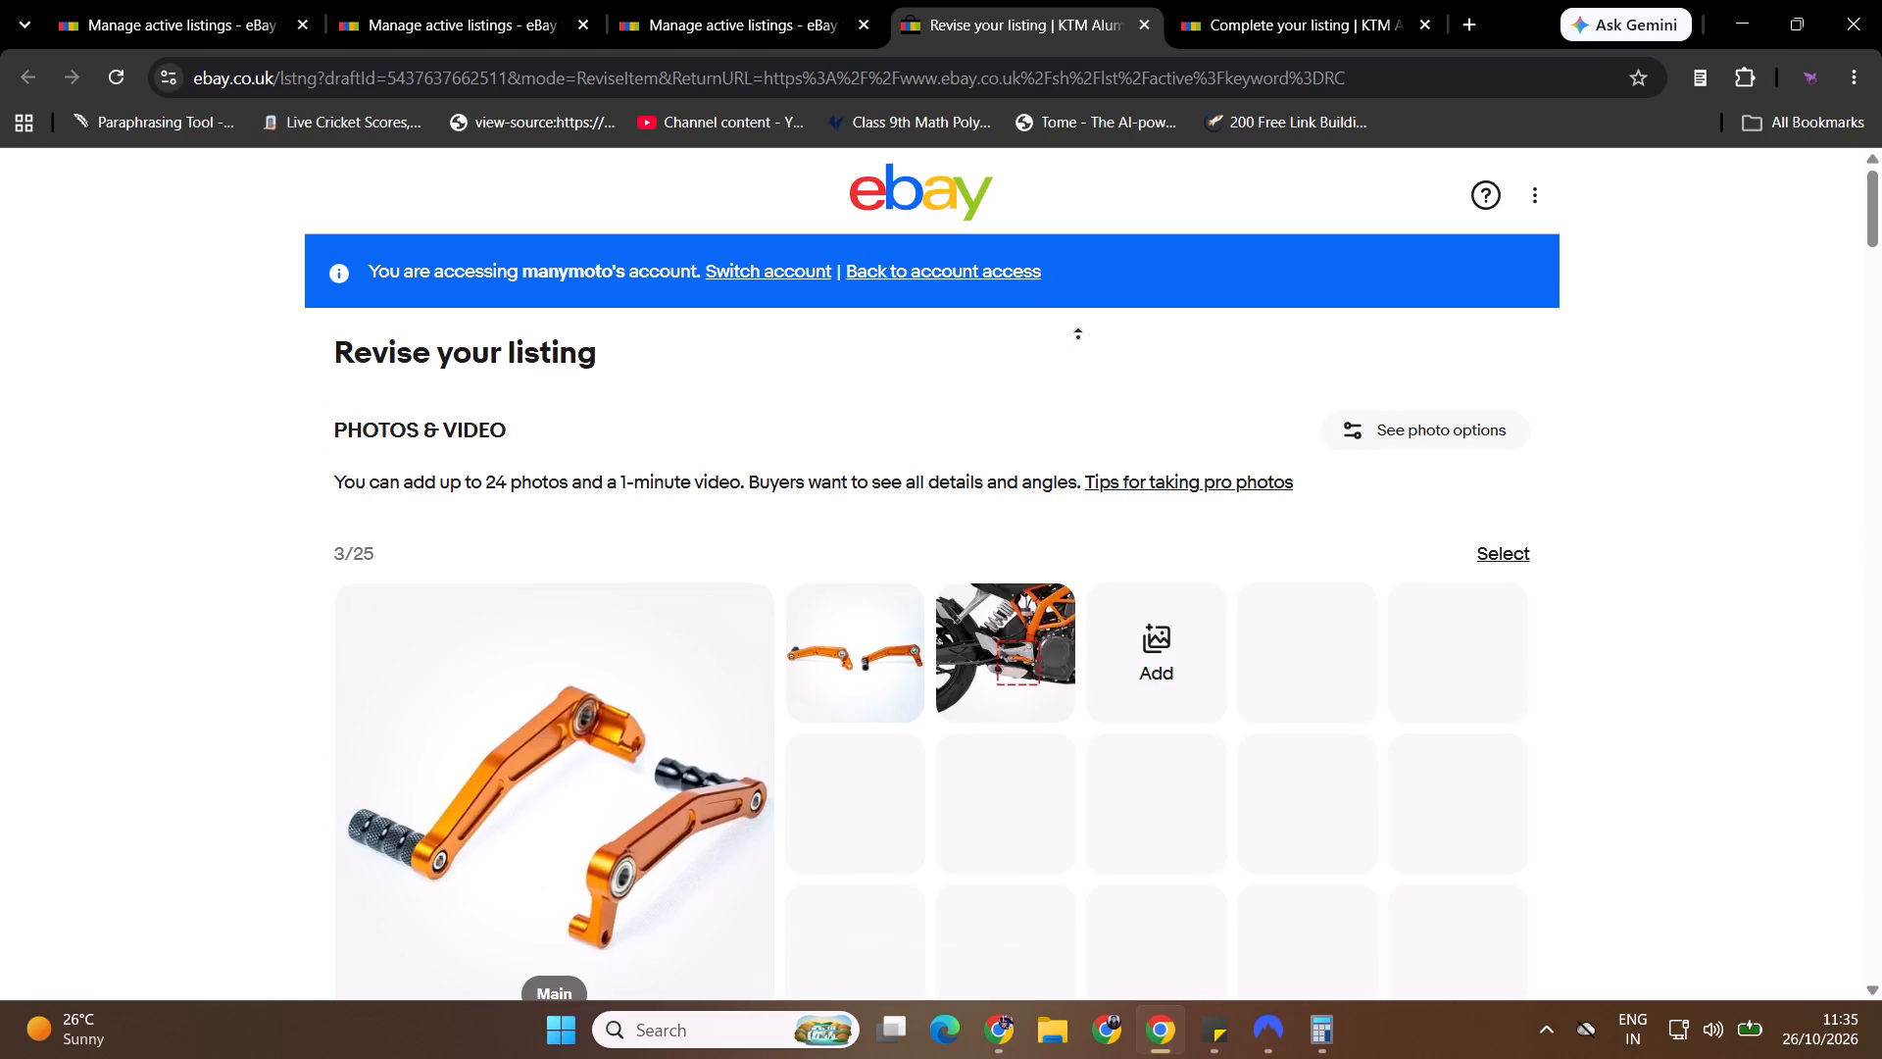
{"action": "middle_click", "coordinate": [905, 552]}
Copy the entire formatted description from the revise draft.
{"action": "middle_click", "coordinate": [854, 413]}
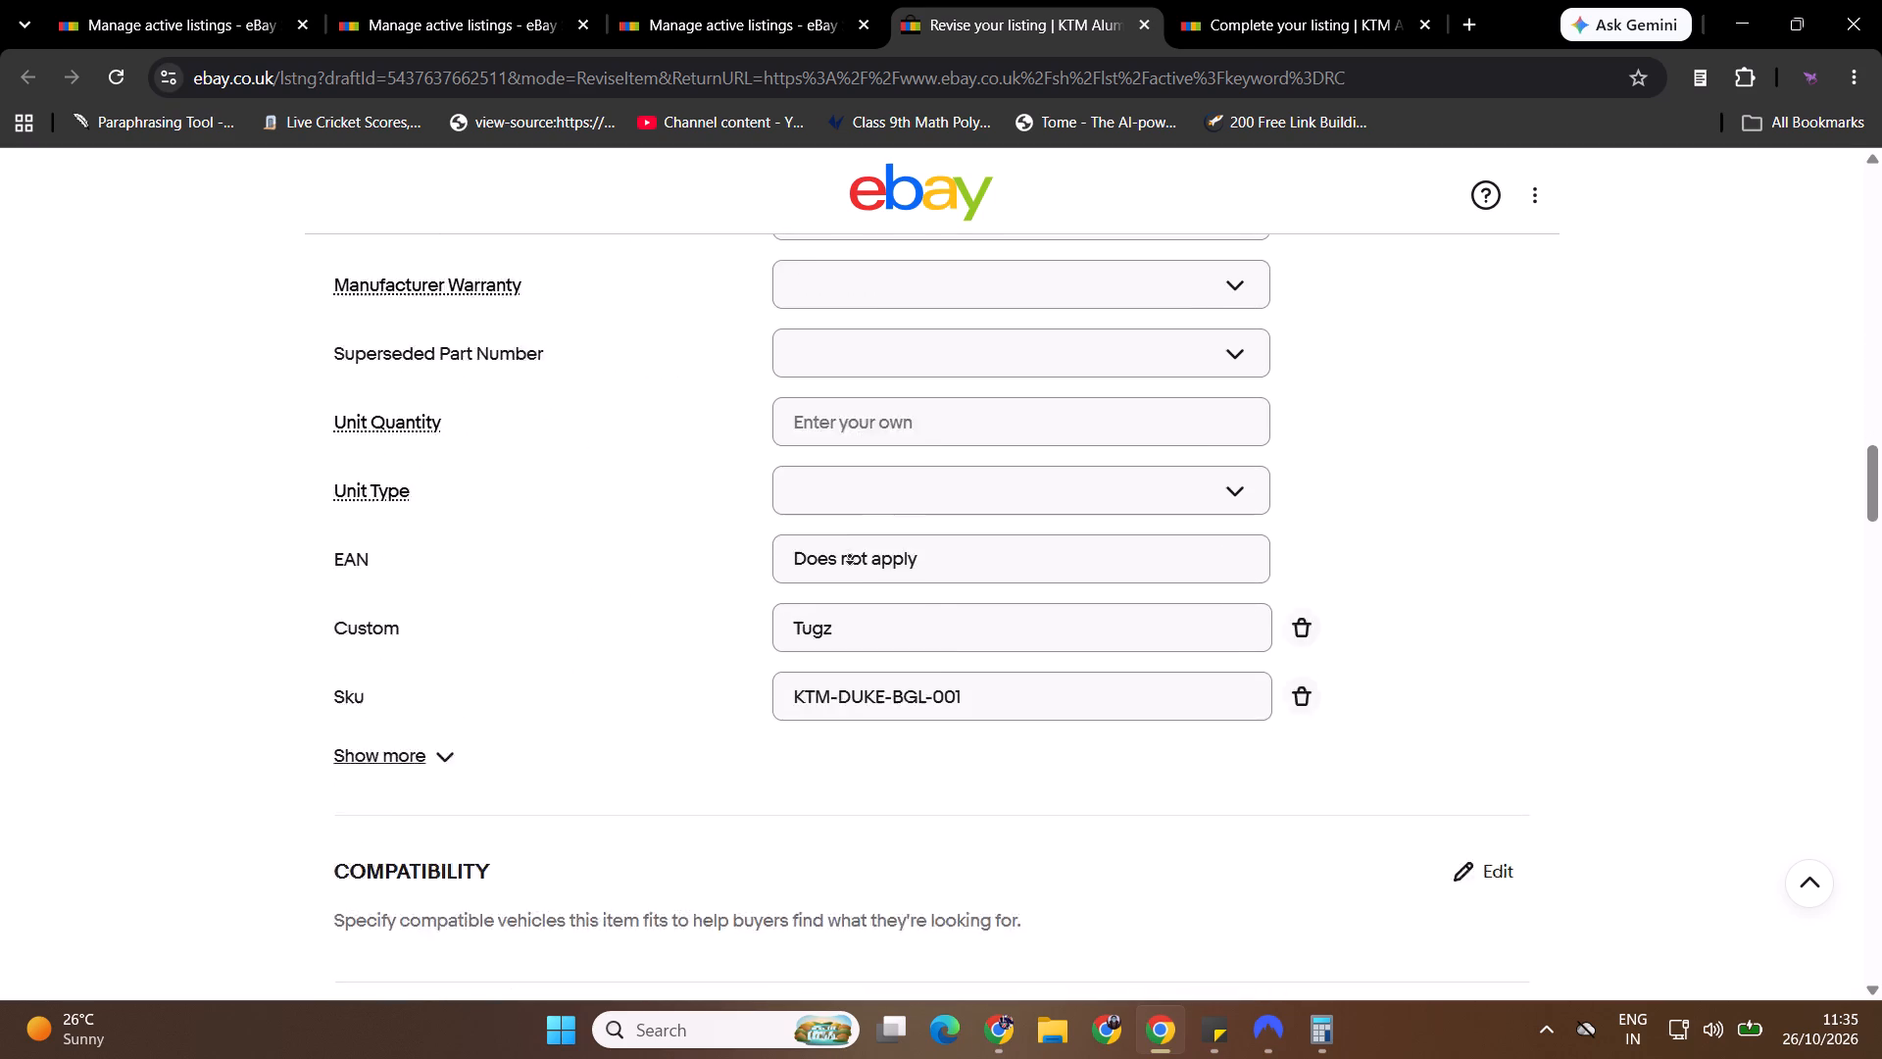
{"action": "double_click", "coordinate": [850, 556]}
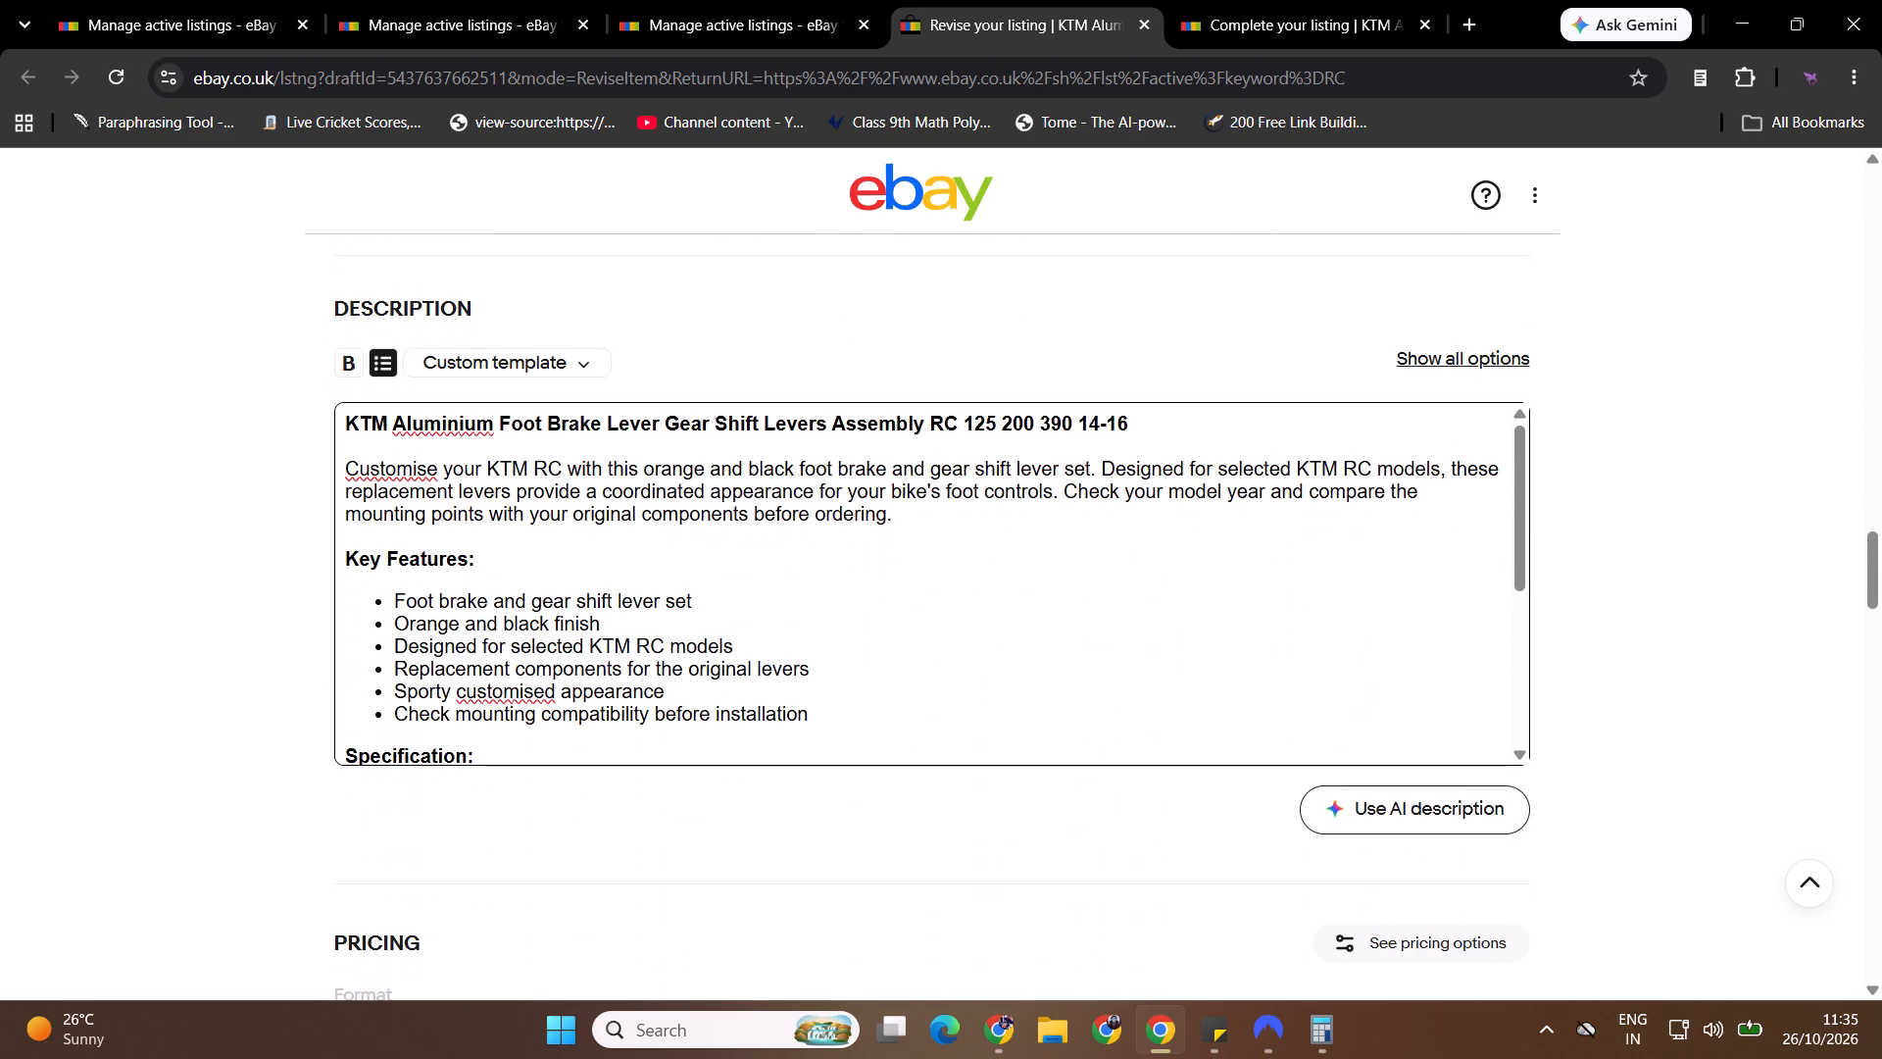
{"action": "key", "text": "ctrl+a"}
{"action": "key", "text": "ctrl+c"}
{"action": "key", "text": "ctrl+c"}
{"action": "key", "text": "ctrl+c"}
Delete the two orange lever photos from the similar RC listing draft, keeping the photo of the lever position on the bike.
{"action": "left_click", "coordinate": [1369, 0]}
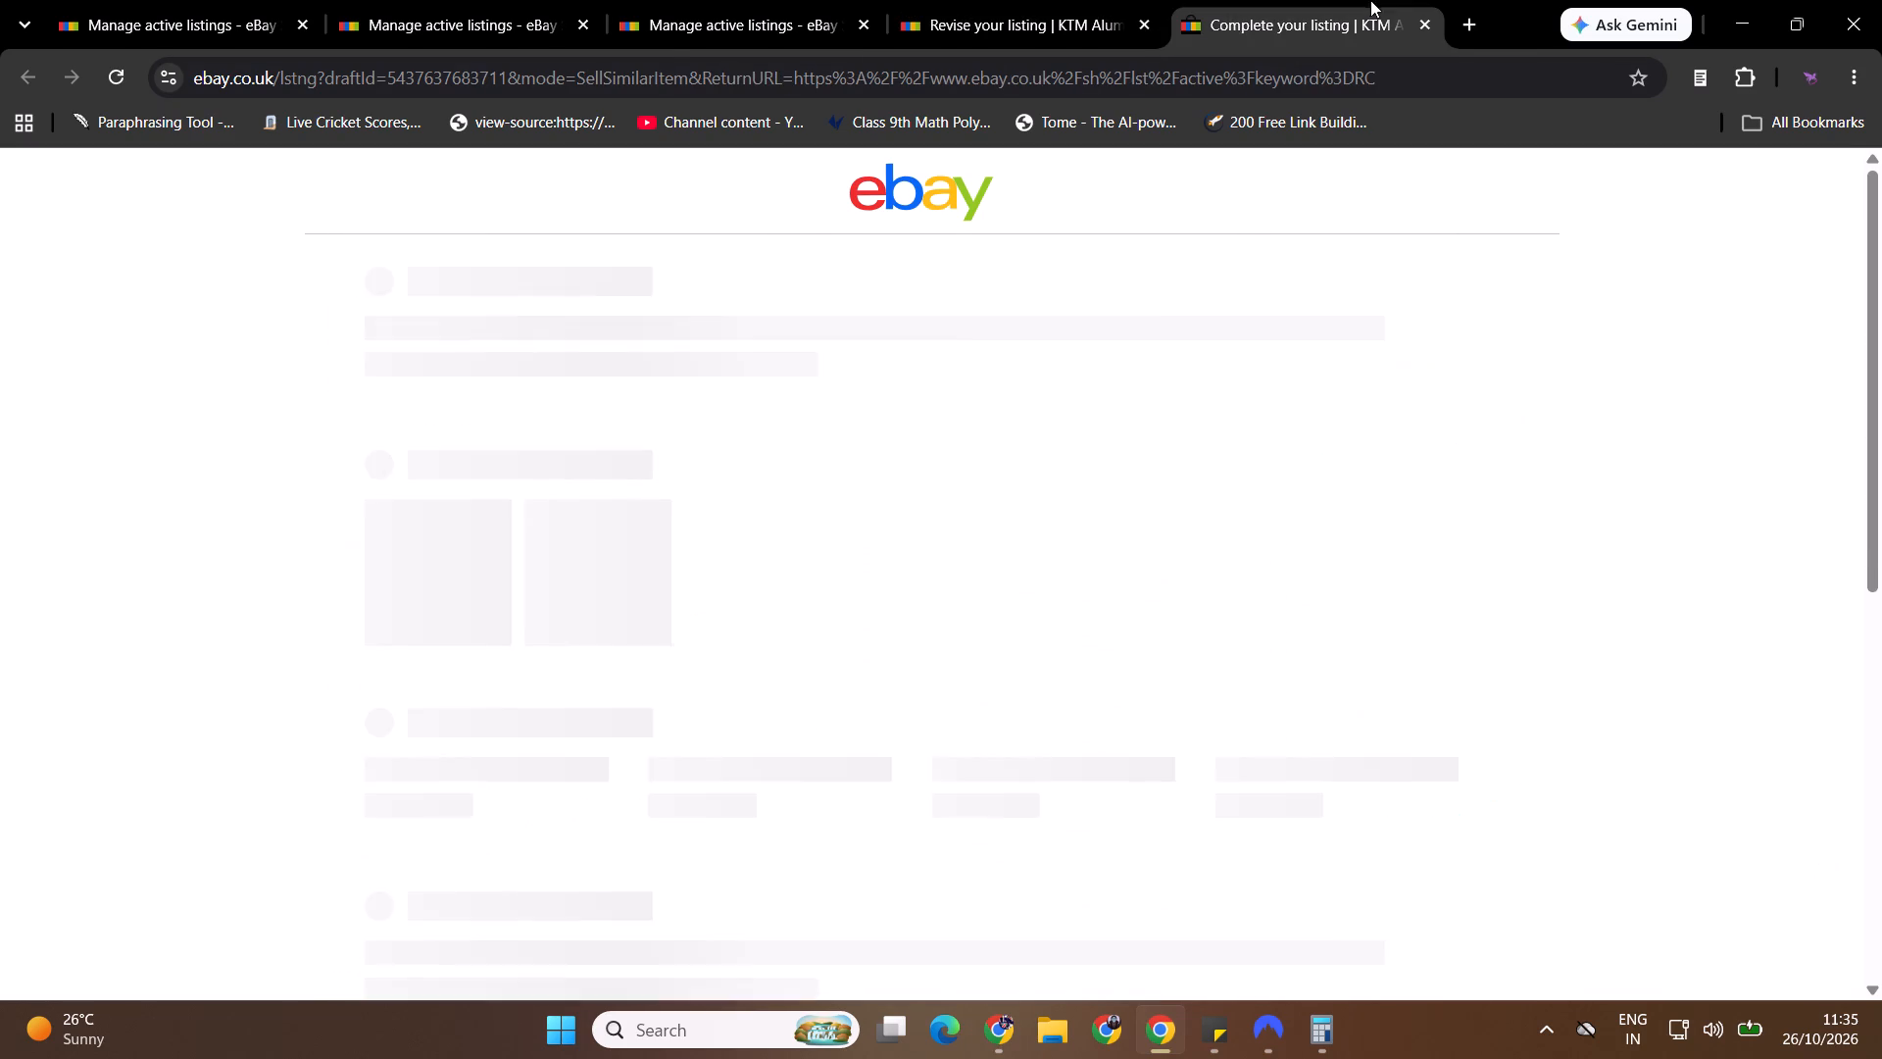
{"action": "left_click", "coordinate": [994, 0]}
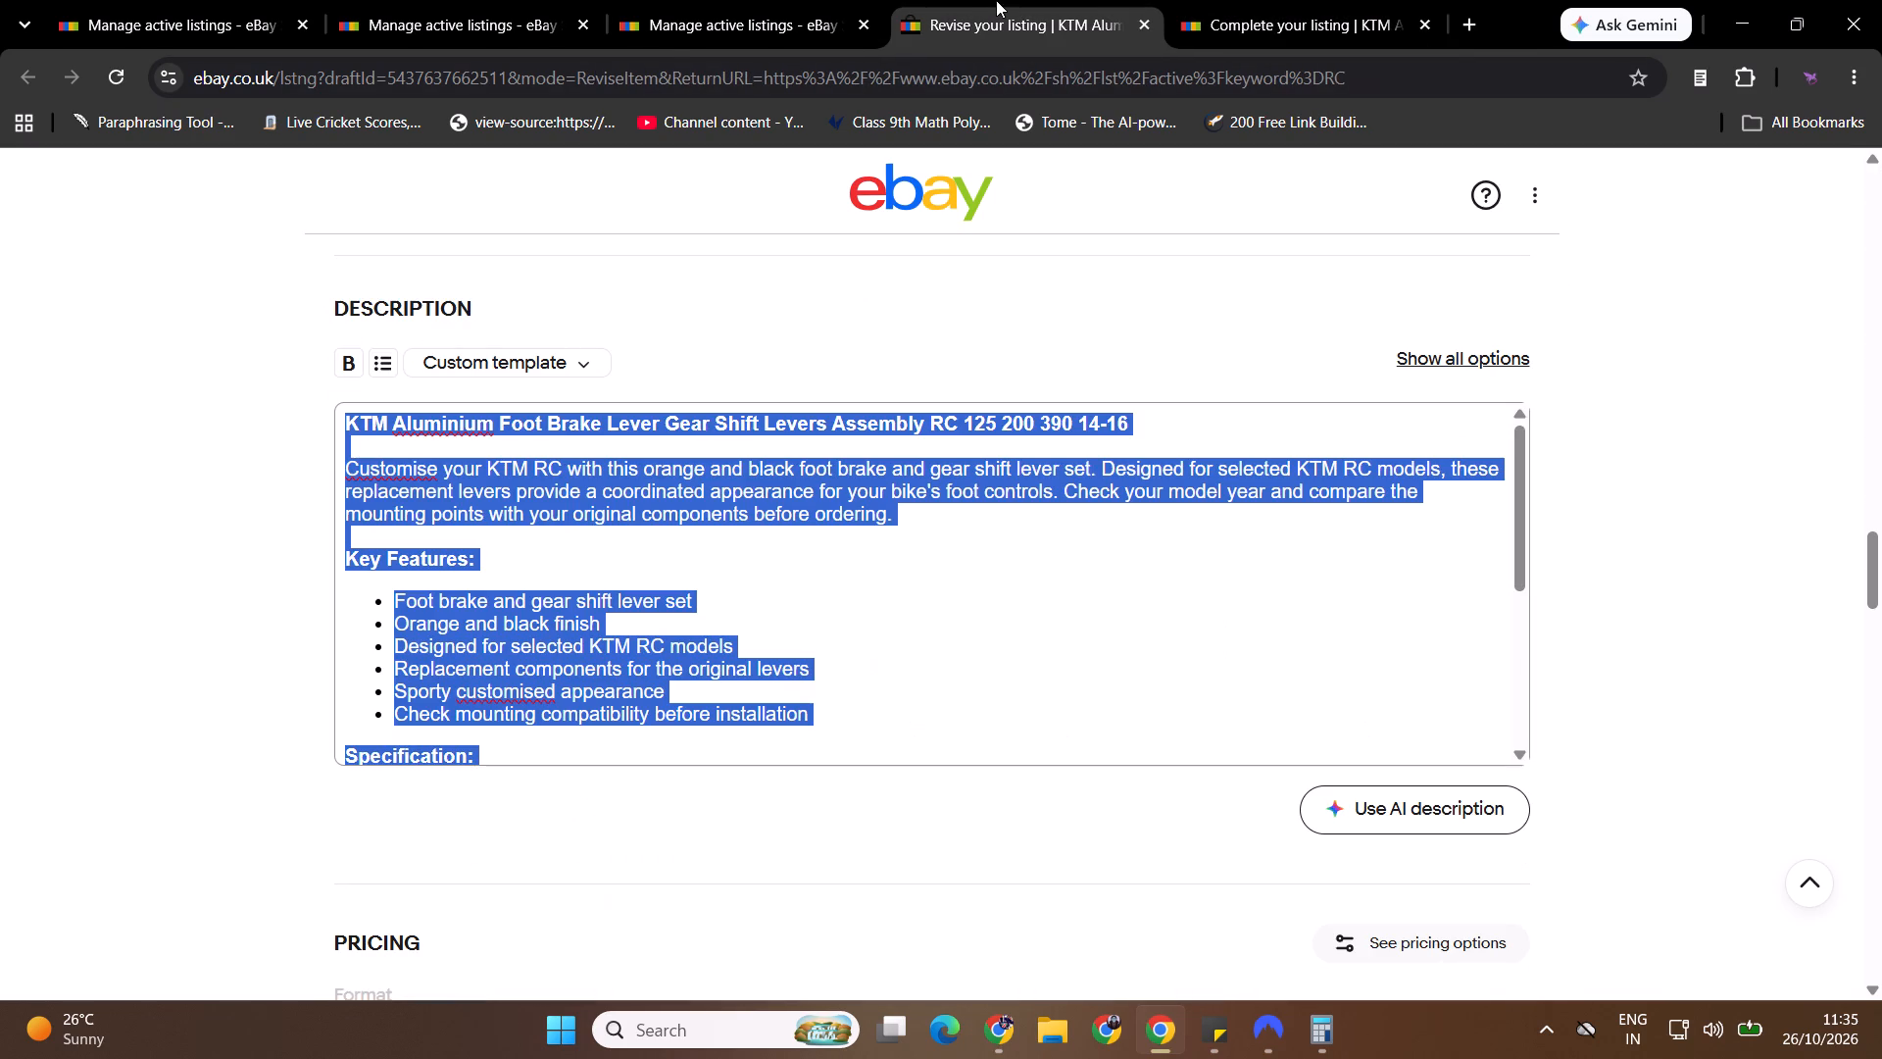
{"action": "left_click", "coordinate": [1881, 198]}
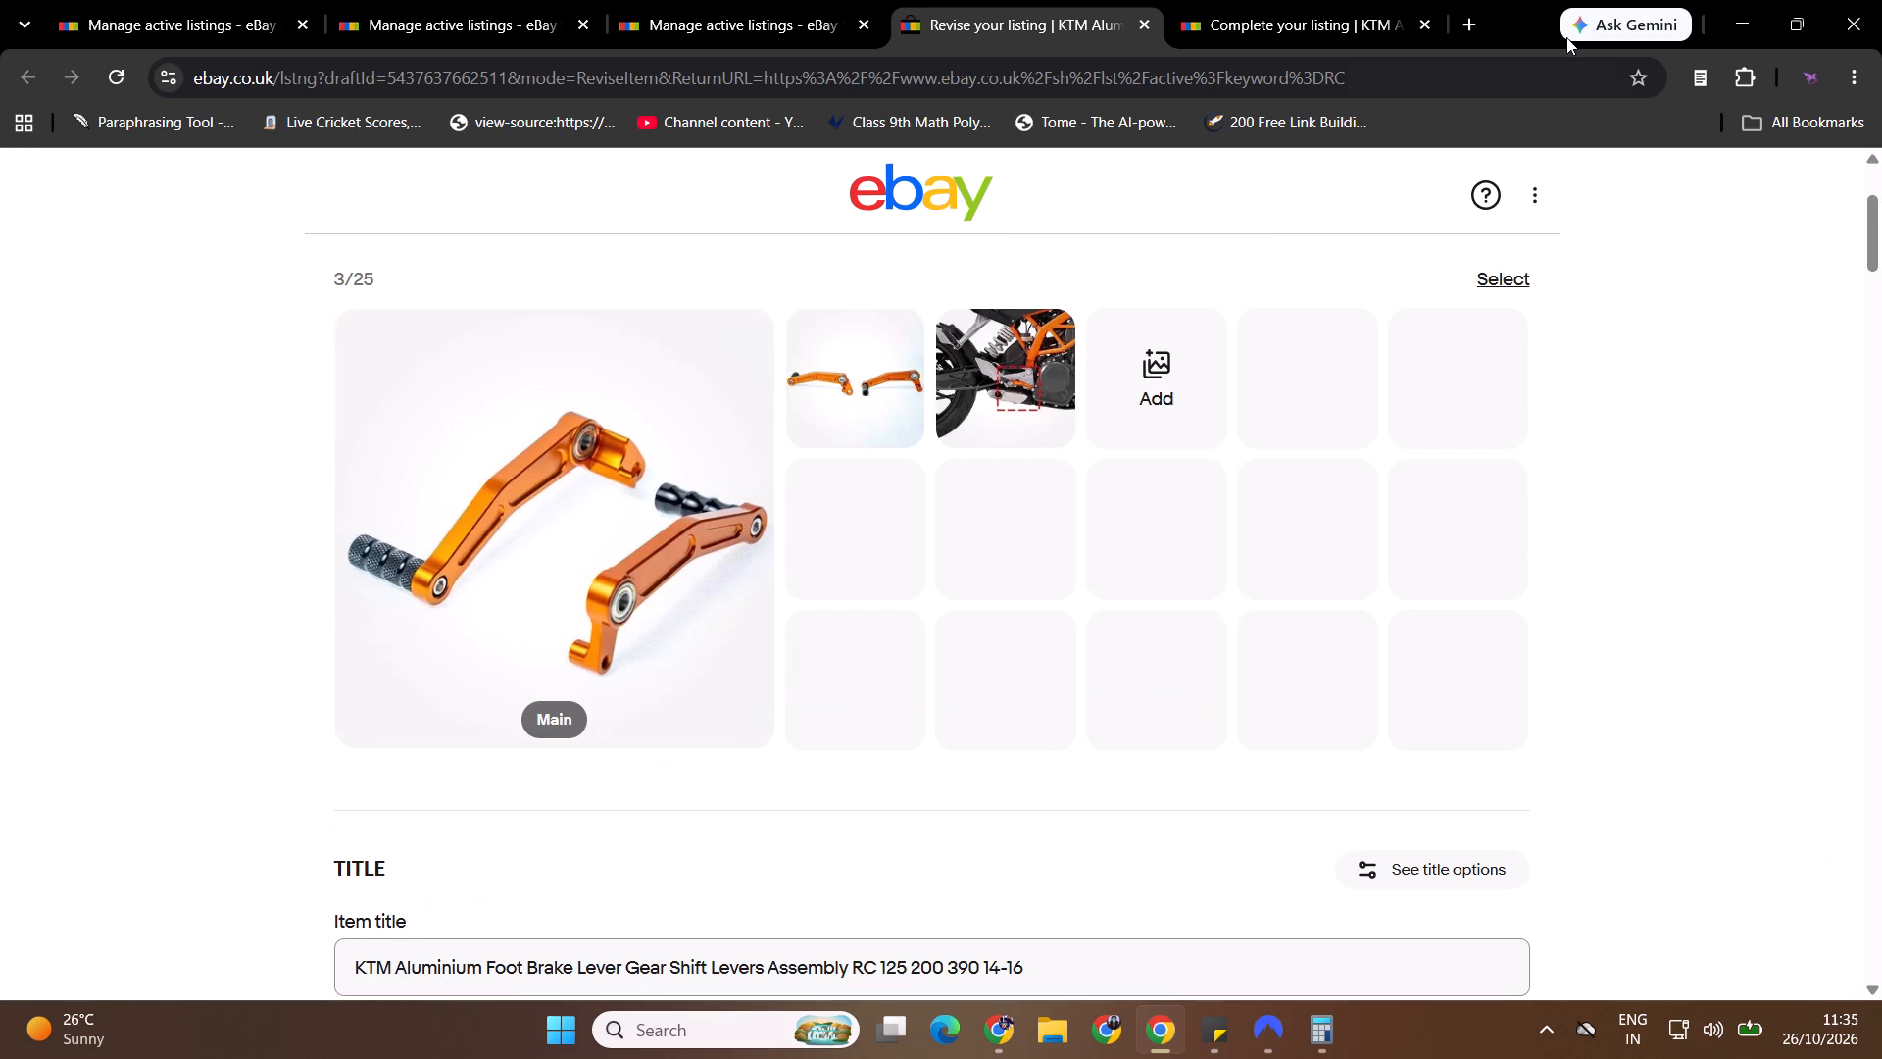
{"action": "left_click", "coordinate": [1288, 0]}
{"action": "left_click", "coordinate": [729, 632]}
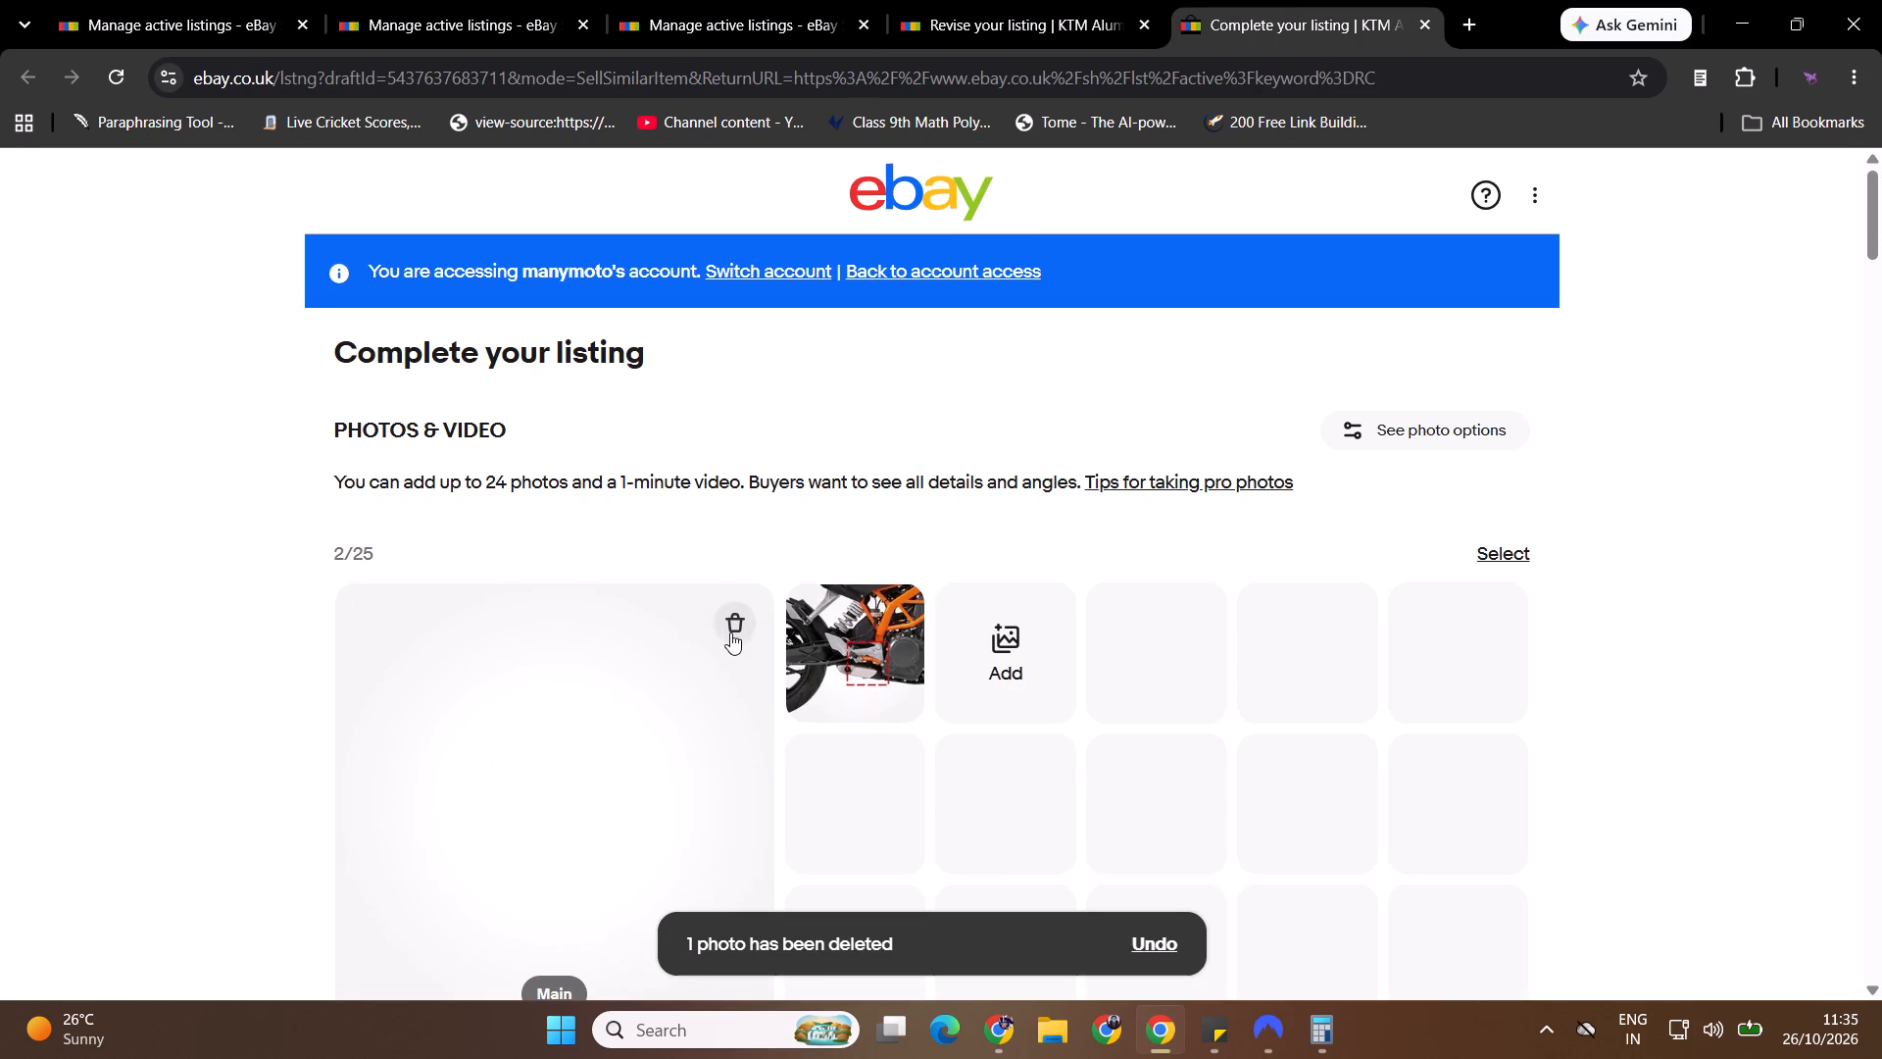
{"action": "left_click", "coordinate": [730, 632]}
Upload the two black lever set photos from the Downloads folder to the similar RC listing draft.
{"action": "left_click", "coordinate": [866, 658]}
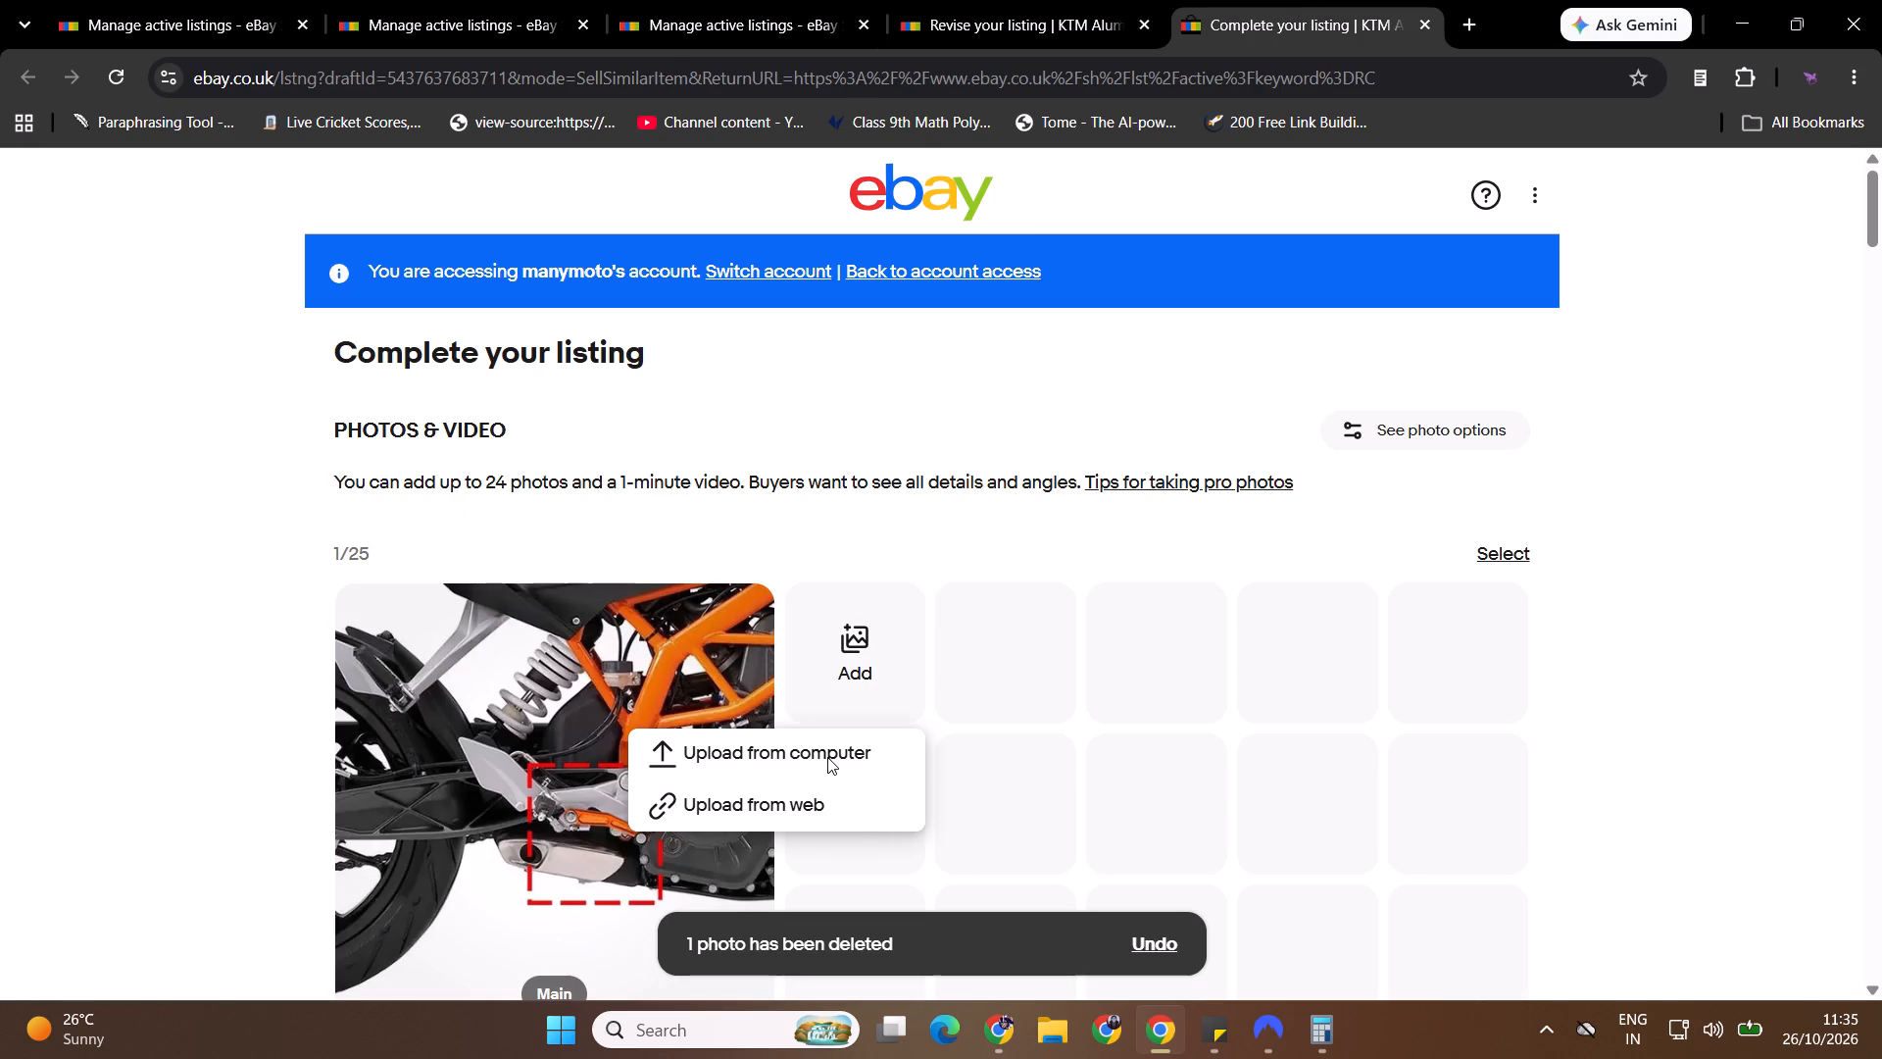
{"action": "left_click", "coordinate": [827, 757]}
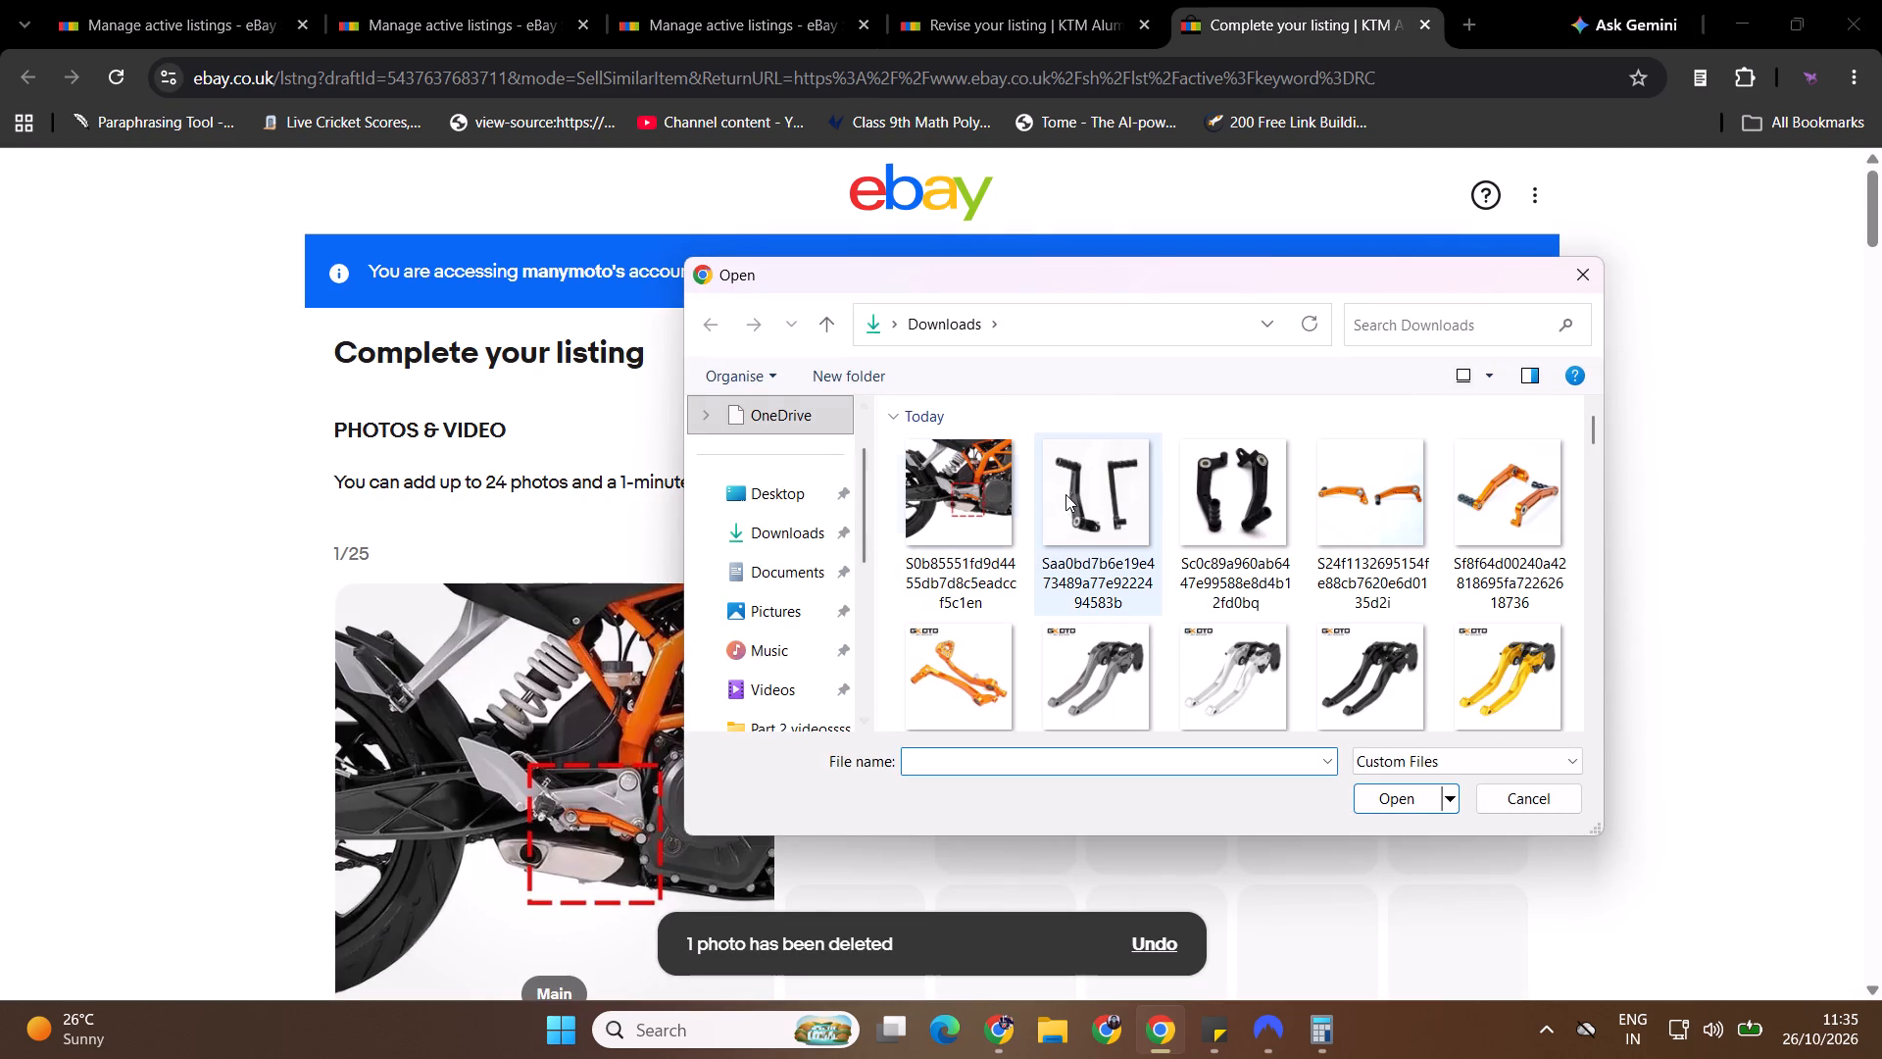
{"action": "left_click", "coordinate": [1089, 491]}
{"action": "left_click", "coordinate": [1191, 507], "text": "ctrl"}
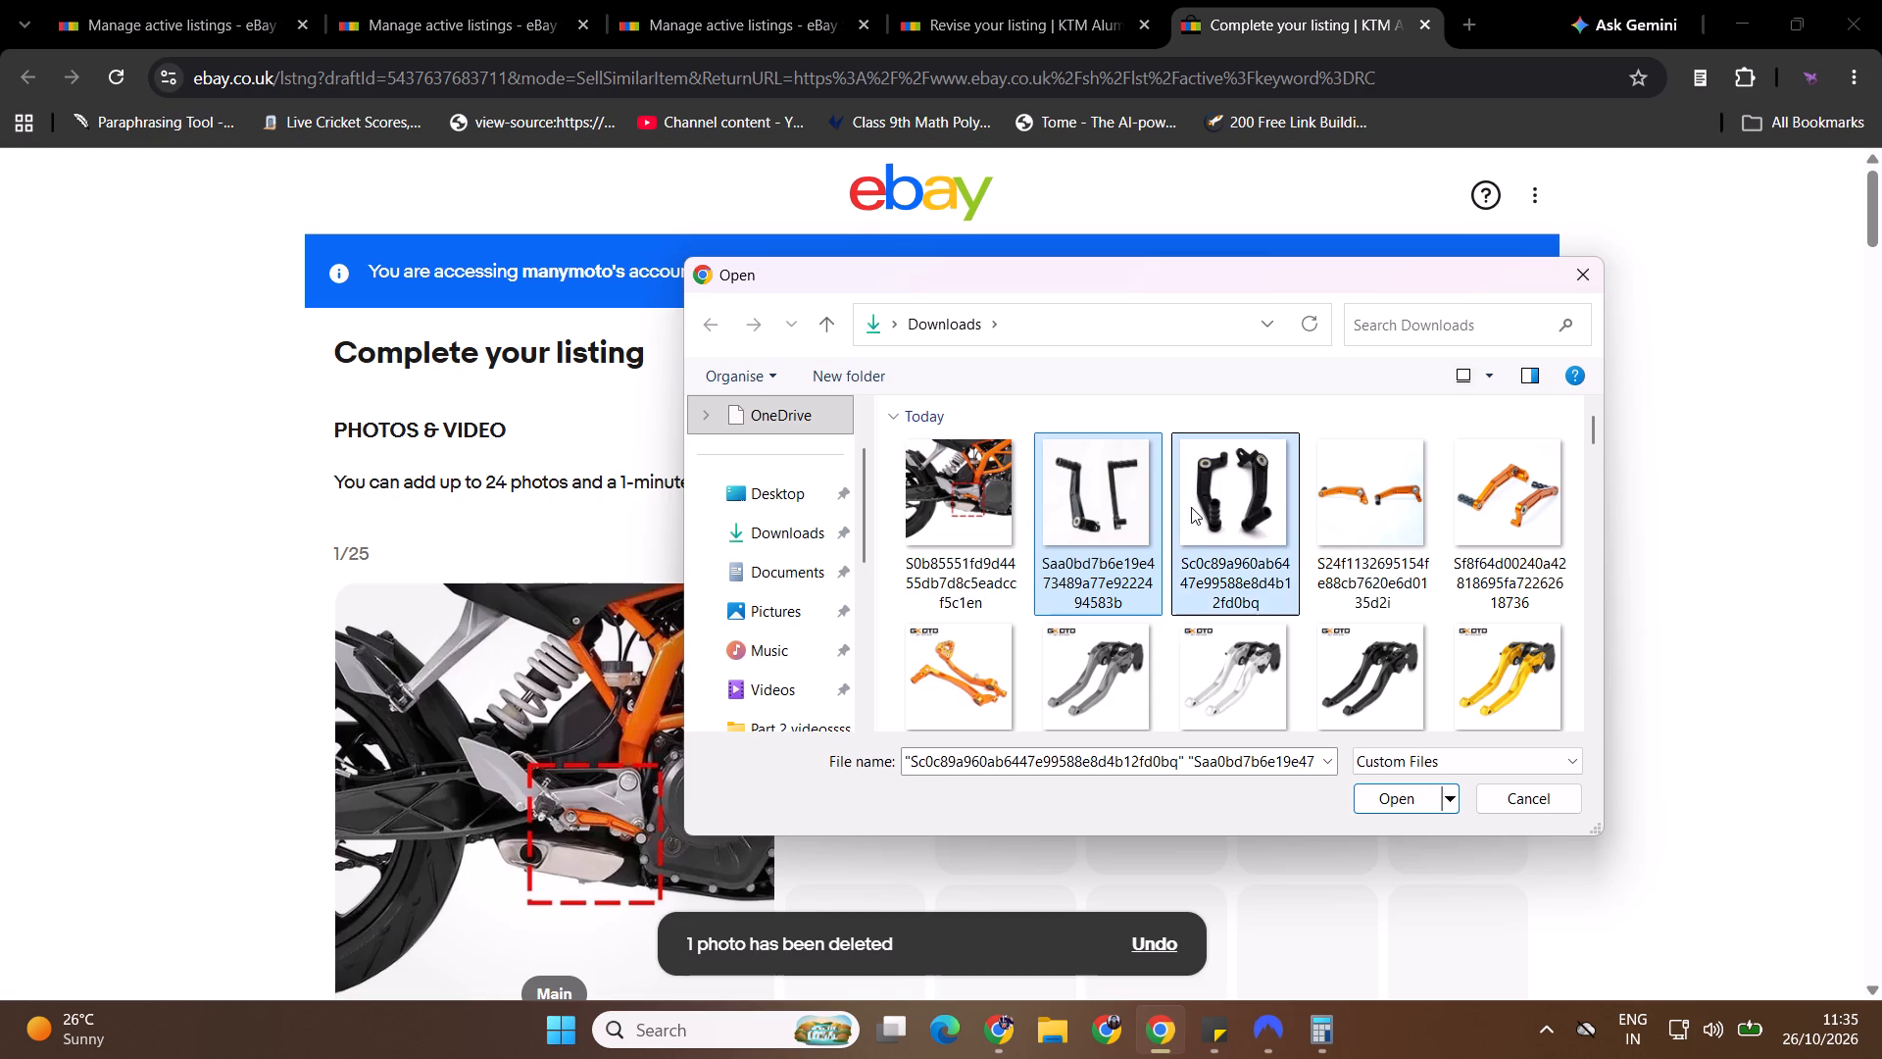
{"action": "left_click", "coordinate": [1388, 815]}
{"action": "left_click", "coordinate": [1411, 804]}
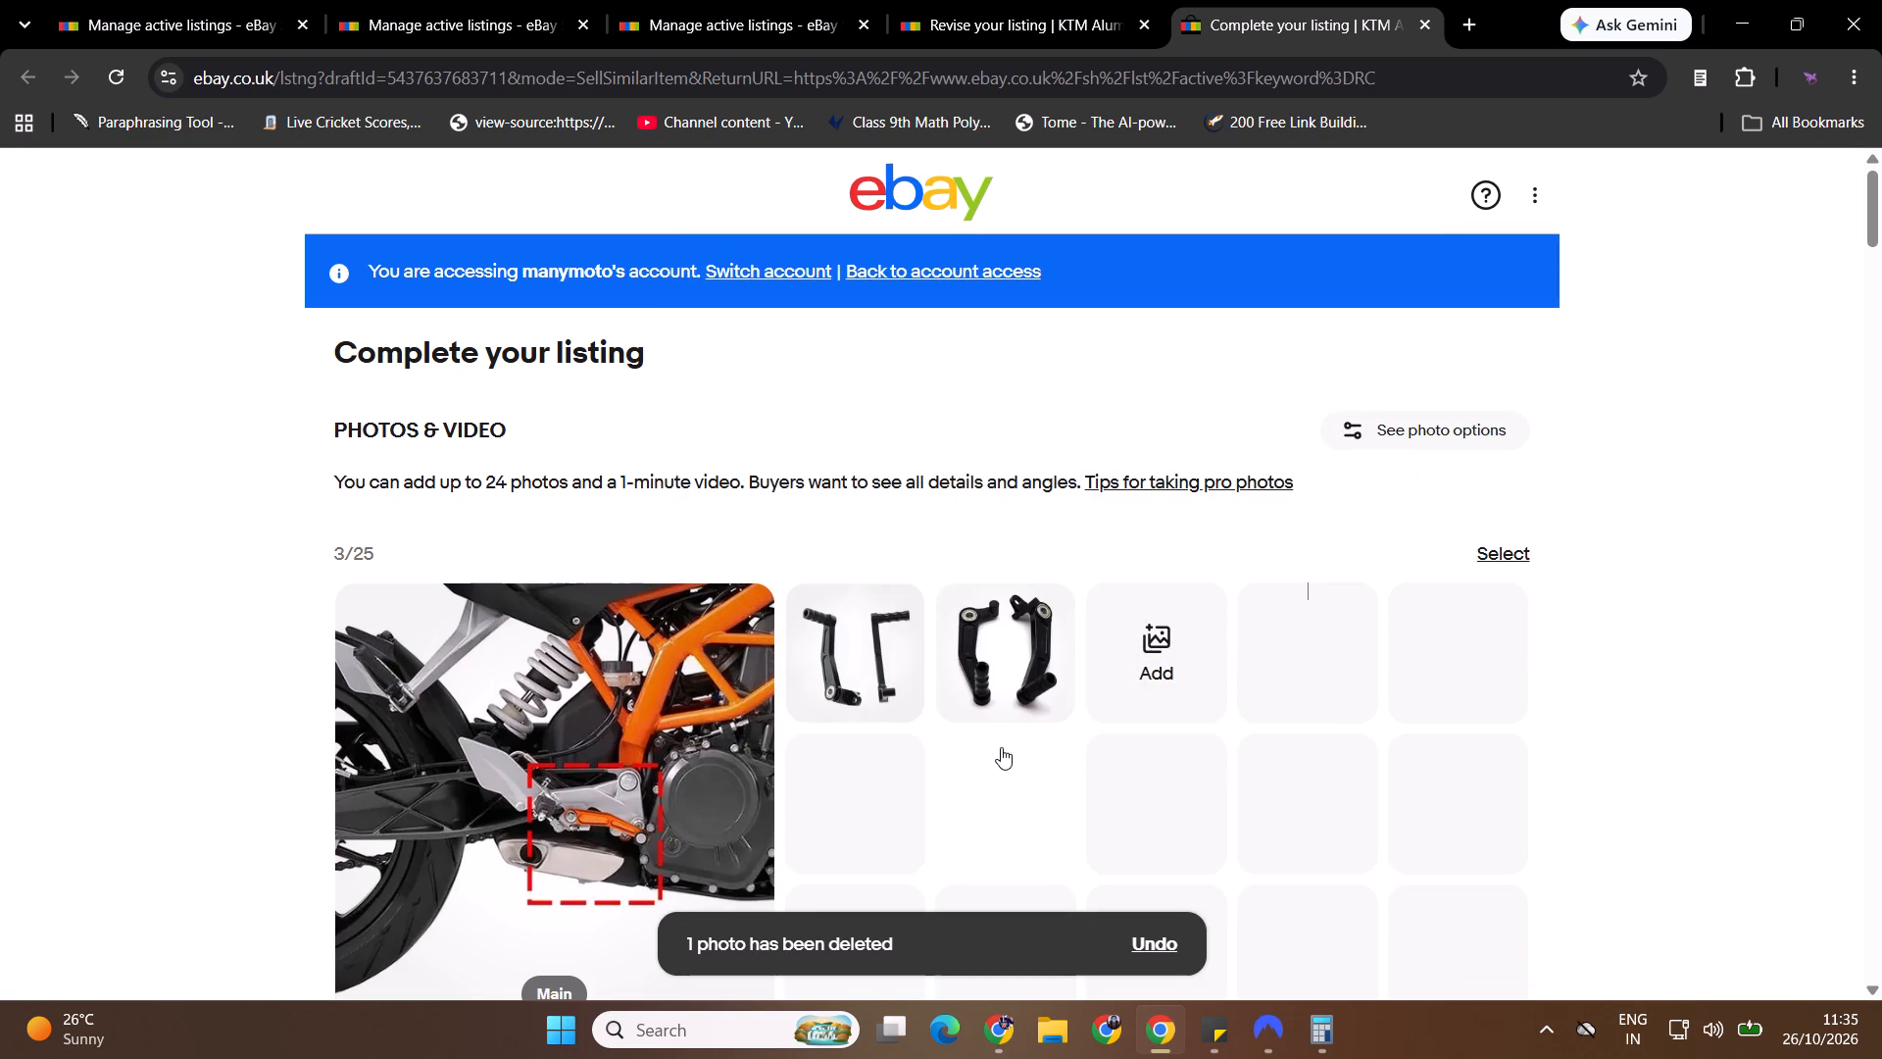
Reorder the photos with the black pair with ribbed pedals as main, the other black lever photo second and the bike photo last.
{"action": "left_click_drag", "start_coordinate": [975, 675], "coordinate": [974, 675]}
{"action": "left_click_drag", "start_coordinate": [974, 675], "coordinate": [628, 723]}
{"action": "left_click_drag", "start_coordinate": [995, 653], "coordinate": [853, 656]}
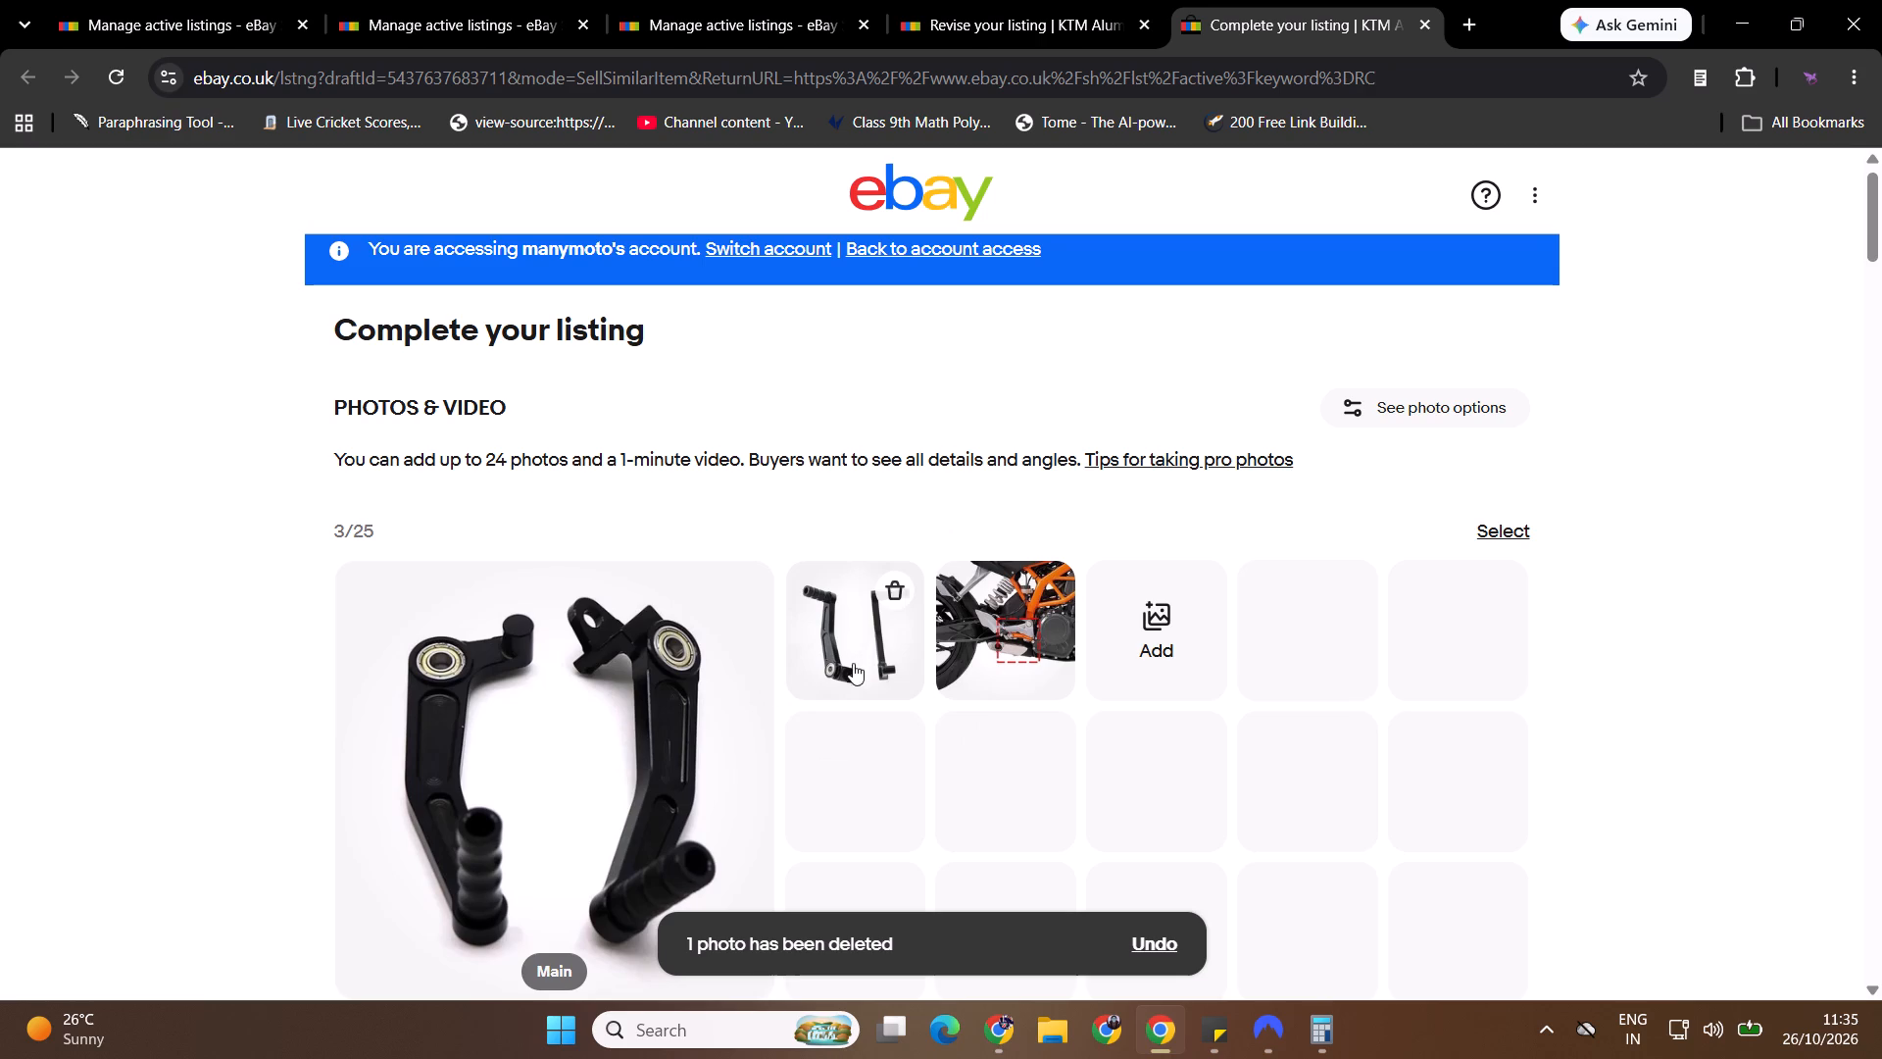
Set the Colour item specific to Black in the similar listing draft.
{"action": "middle_click", "coordinate": [258, 564]}
{"action": "left_click", "coordinate": [275, 683]}
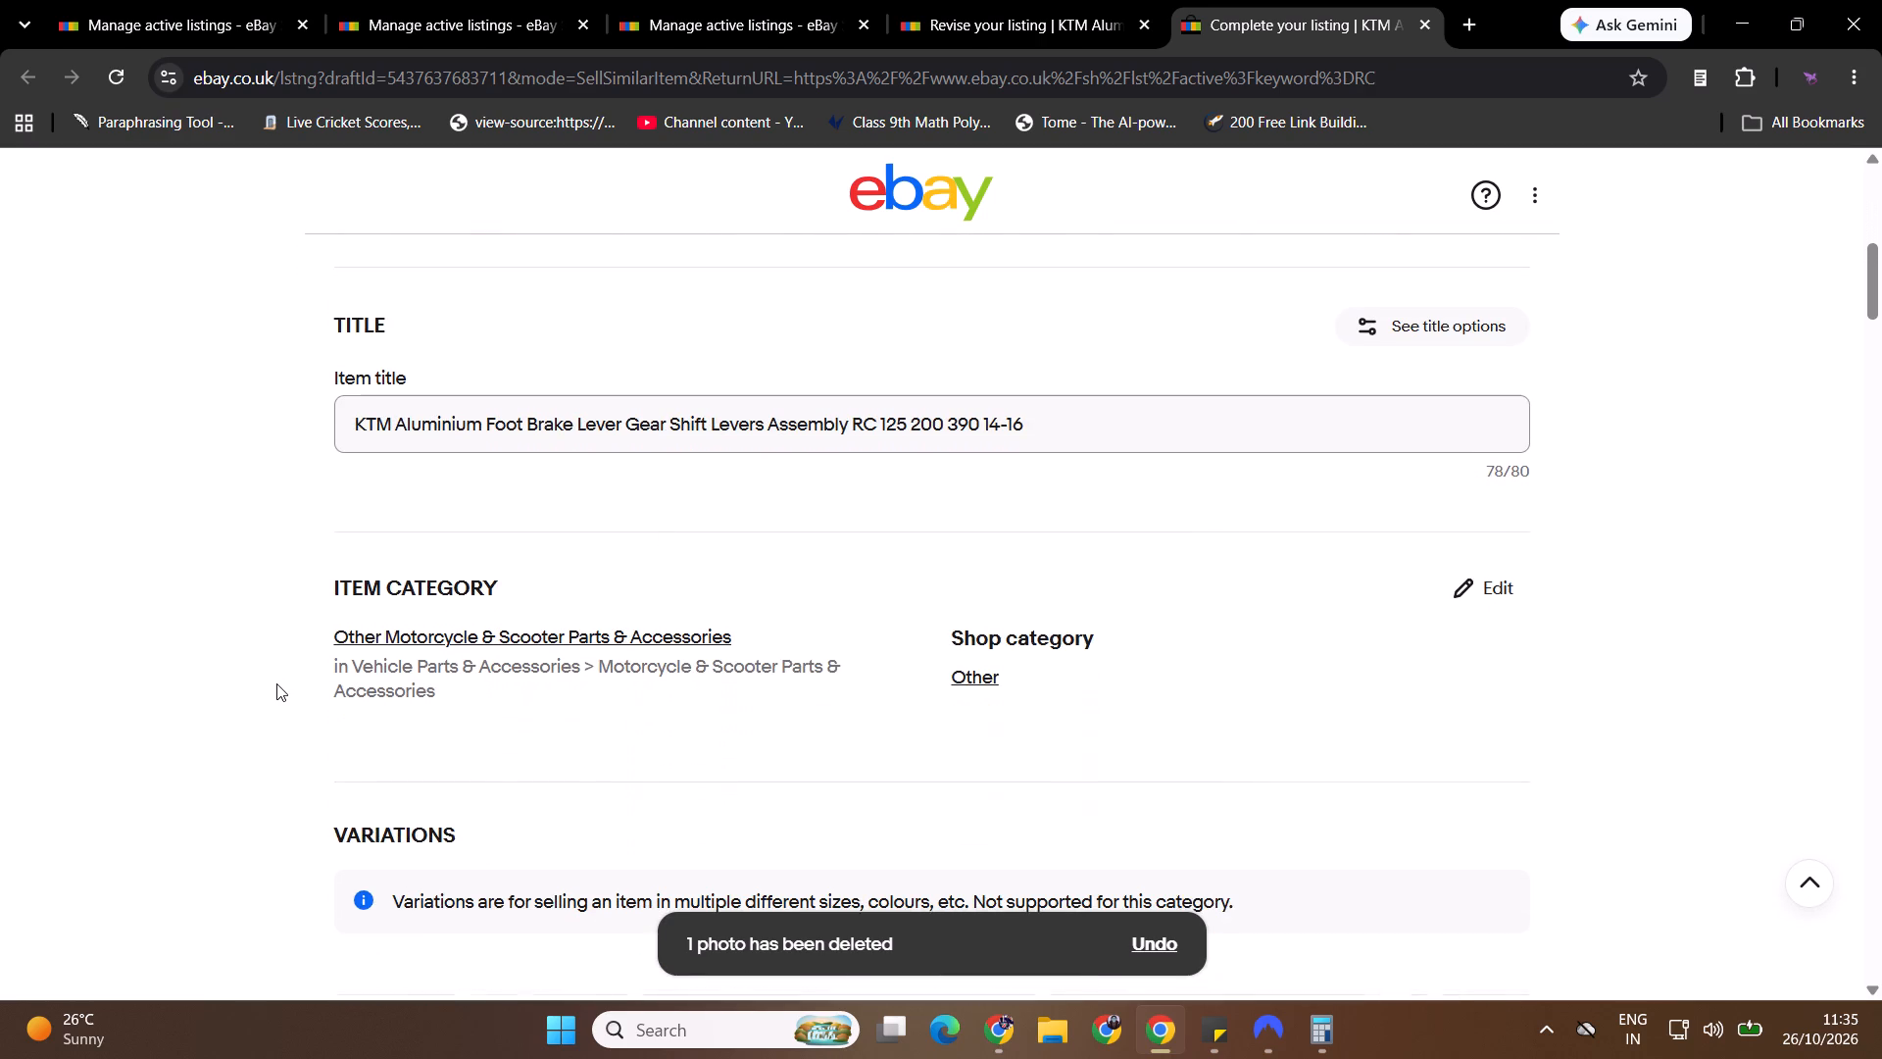
{"action": "middle_click", "coordinate": [272, 553]}
{"action": "left_click", "coordinate": [320, 755]}
{"action": "middle_click", "coordinate": [320, 757]}
{"action": "left_click", "coordinate": [280, 890]}
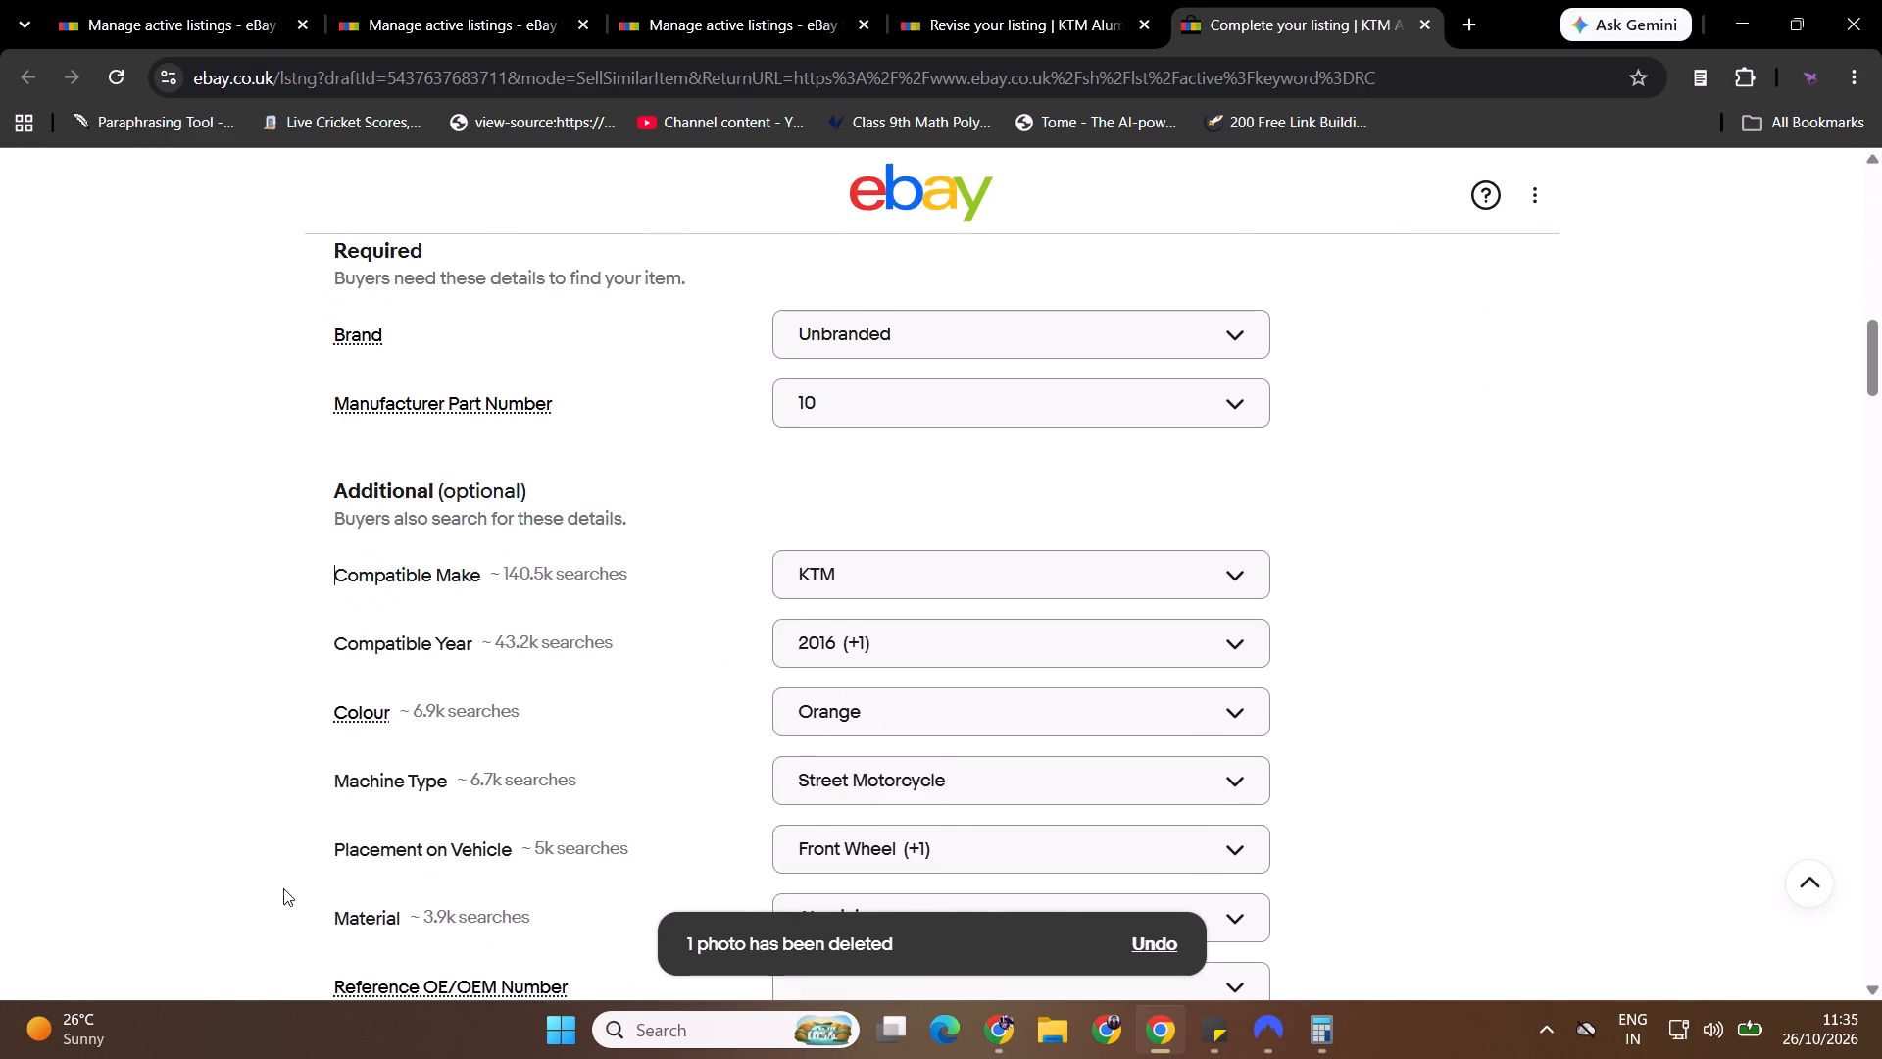
{"action": "left_click", "coordinate": [905, 701]}
{"action": "left_click", "coordinate": [859, 908]}
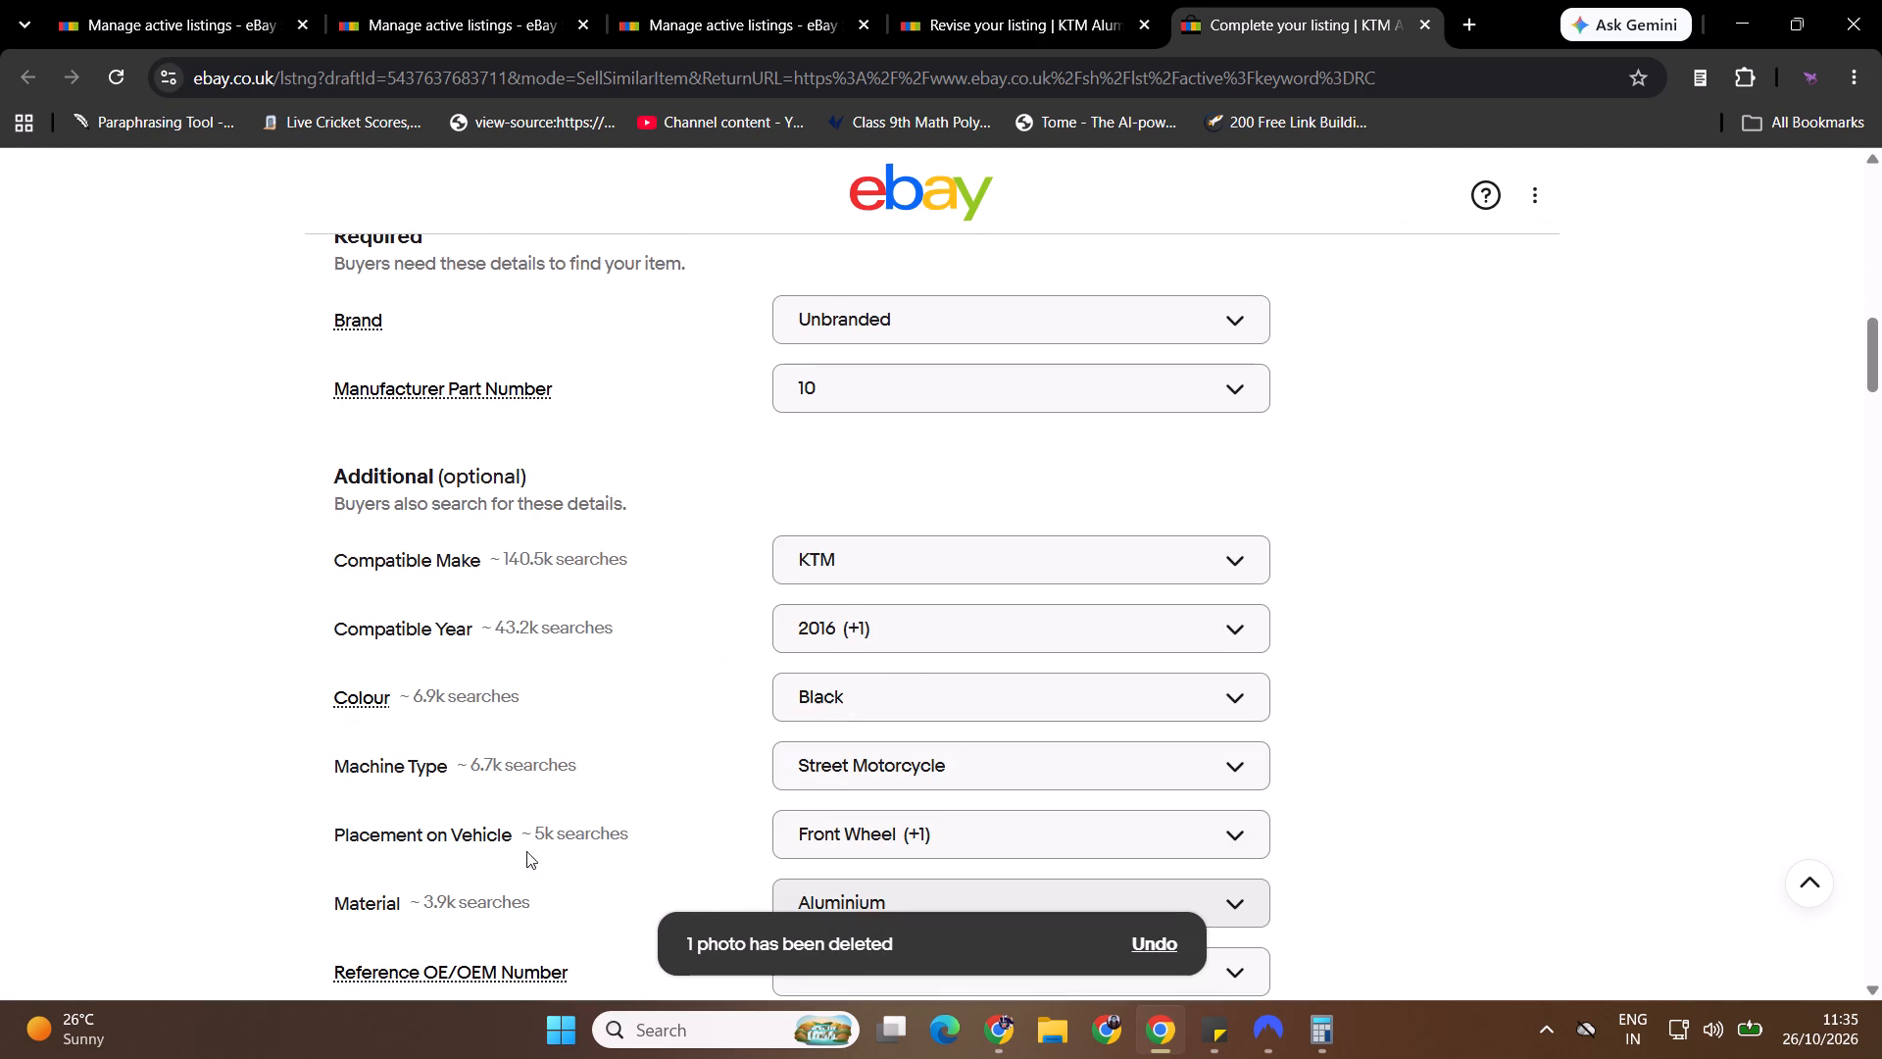
Replace the Duke description in the similar listing draft with the copied RC description and check it through to the package contents.
{"action": "middle_click", "coordinate": [164, 570]}
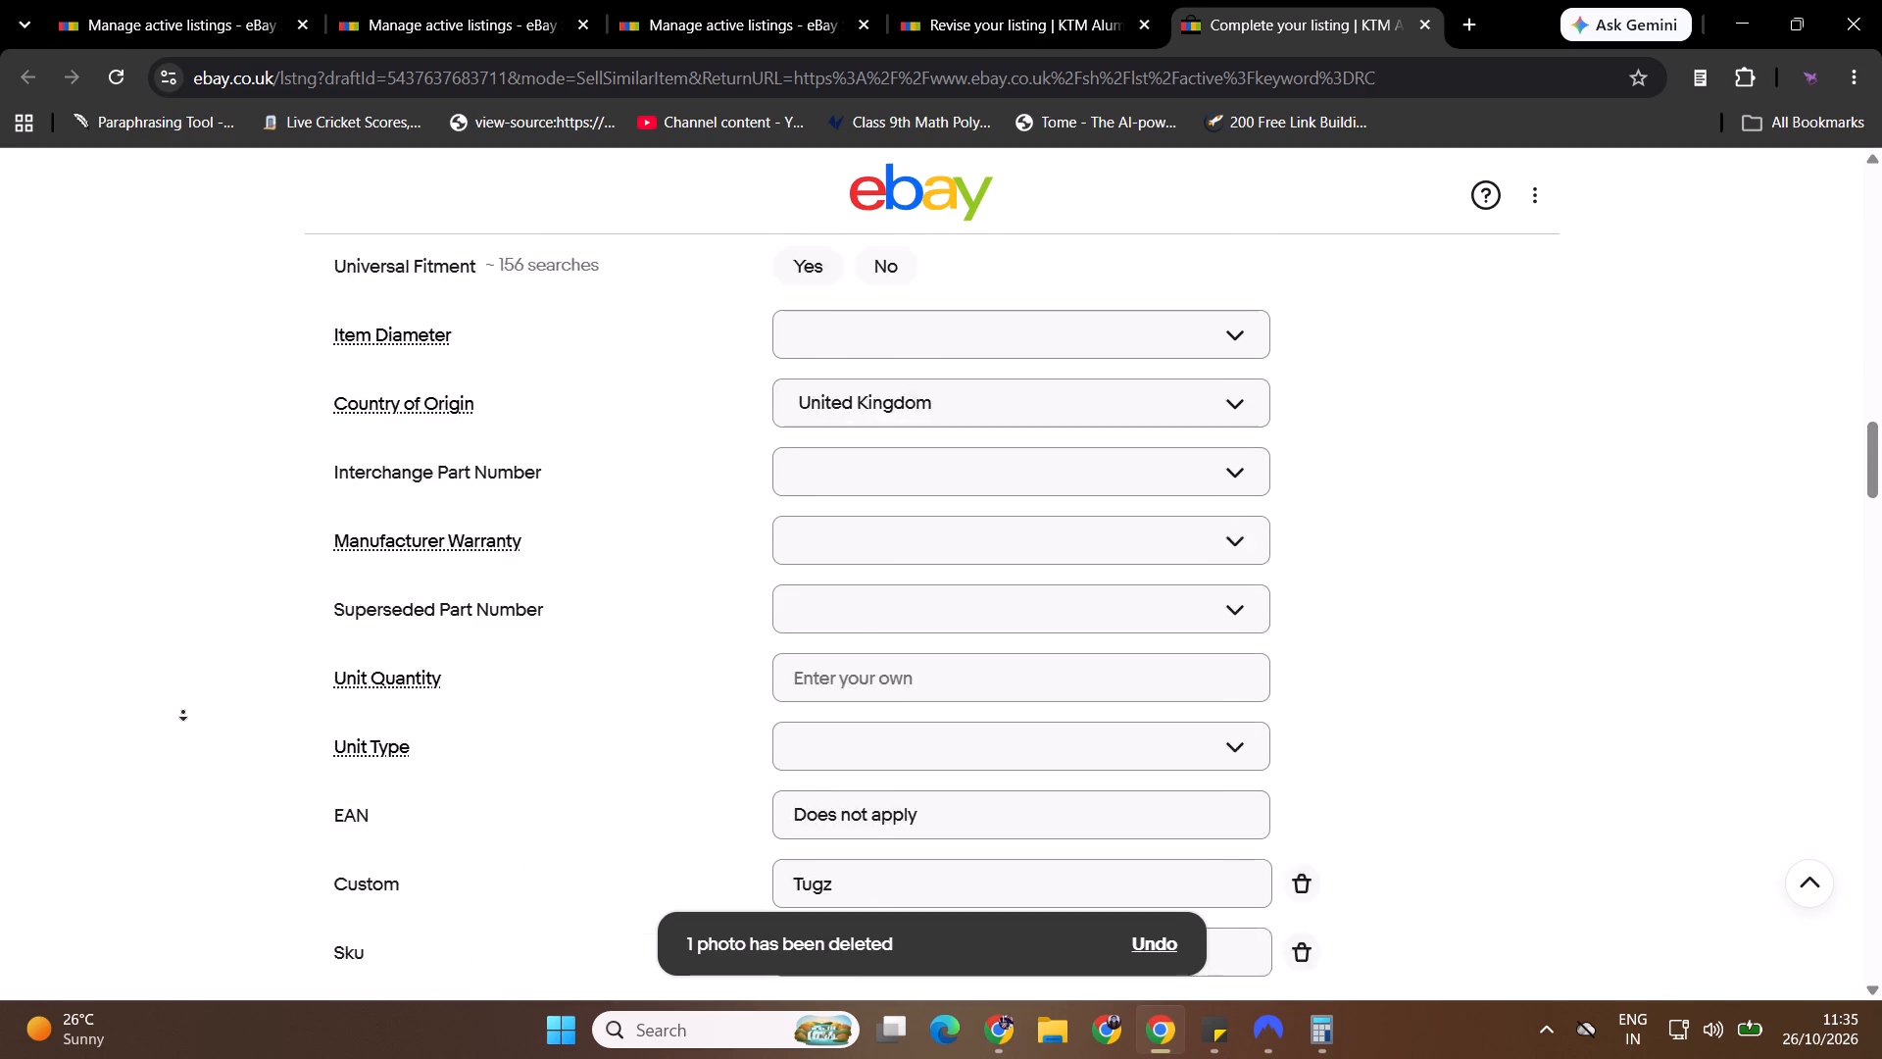
{"action": "left_click", "coordinate": [183, 712]}
{"action": "middle_click", "coordinate": [131, 572]}
{"action": "left_click", "coordinate": [184, 764]}
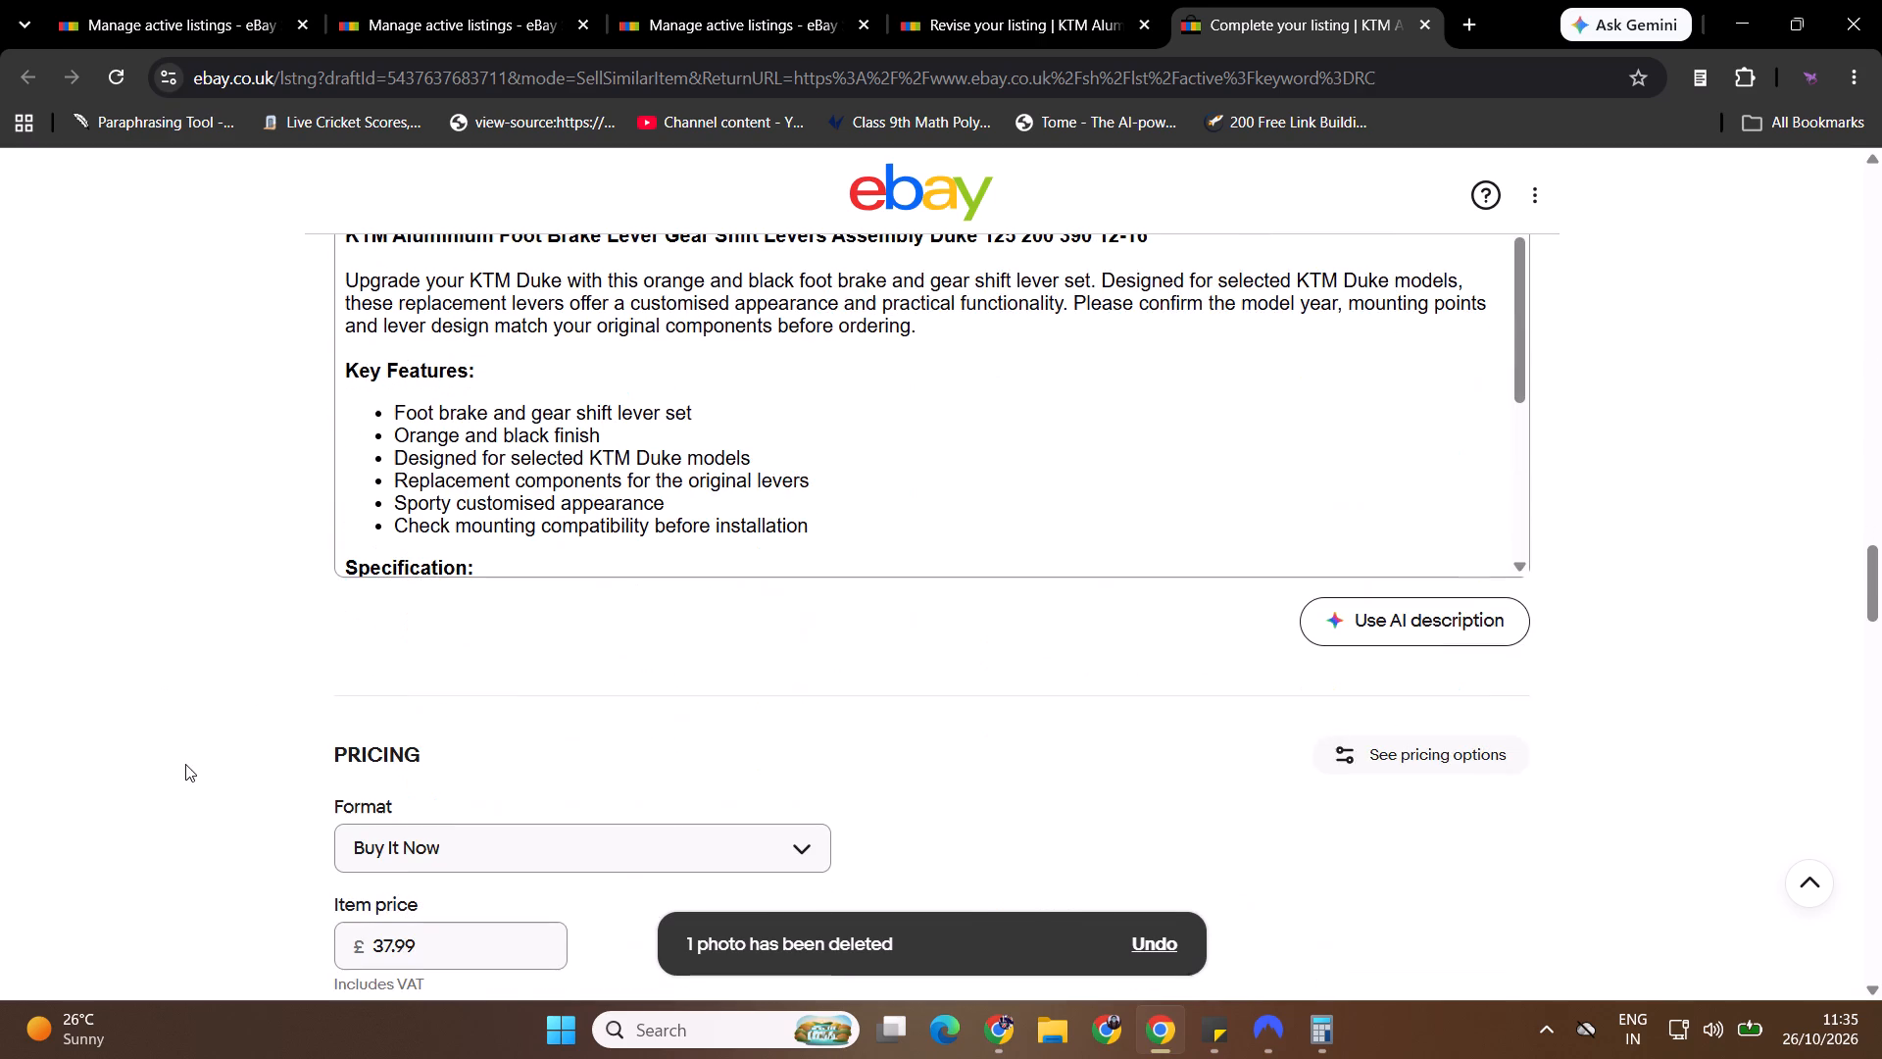
{"action": "left_click", "coordinate": [856, 477]}
{"action": "key", "text": "ctrl+a"}
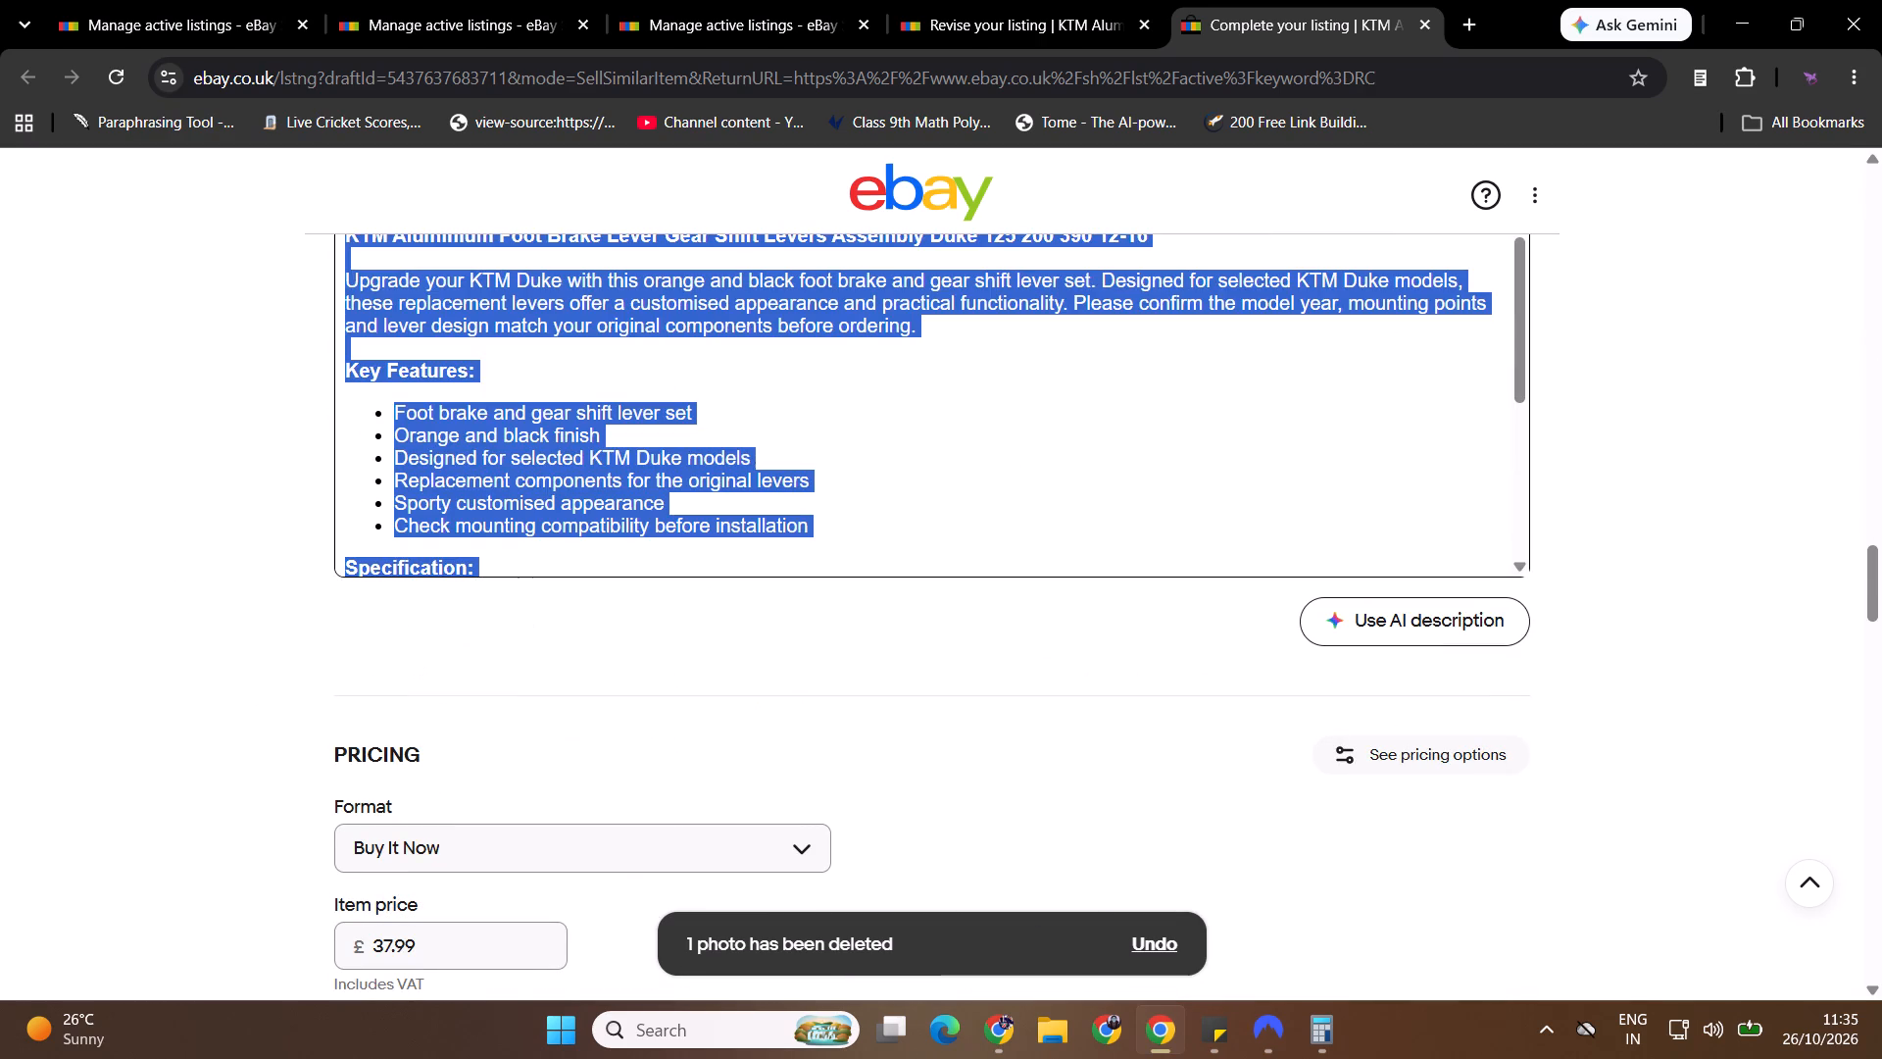
{"action": "key", "text": "ctrl+v"}
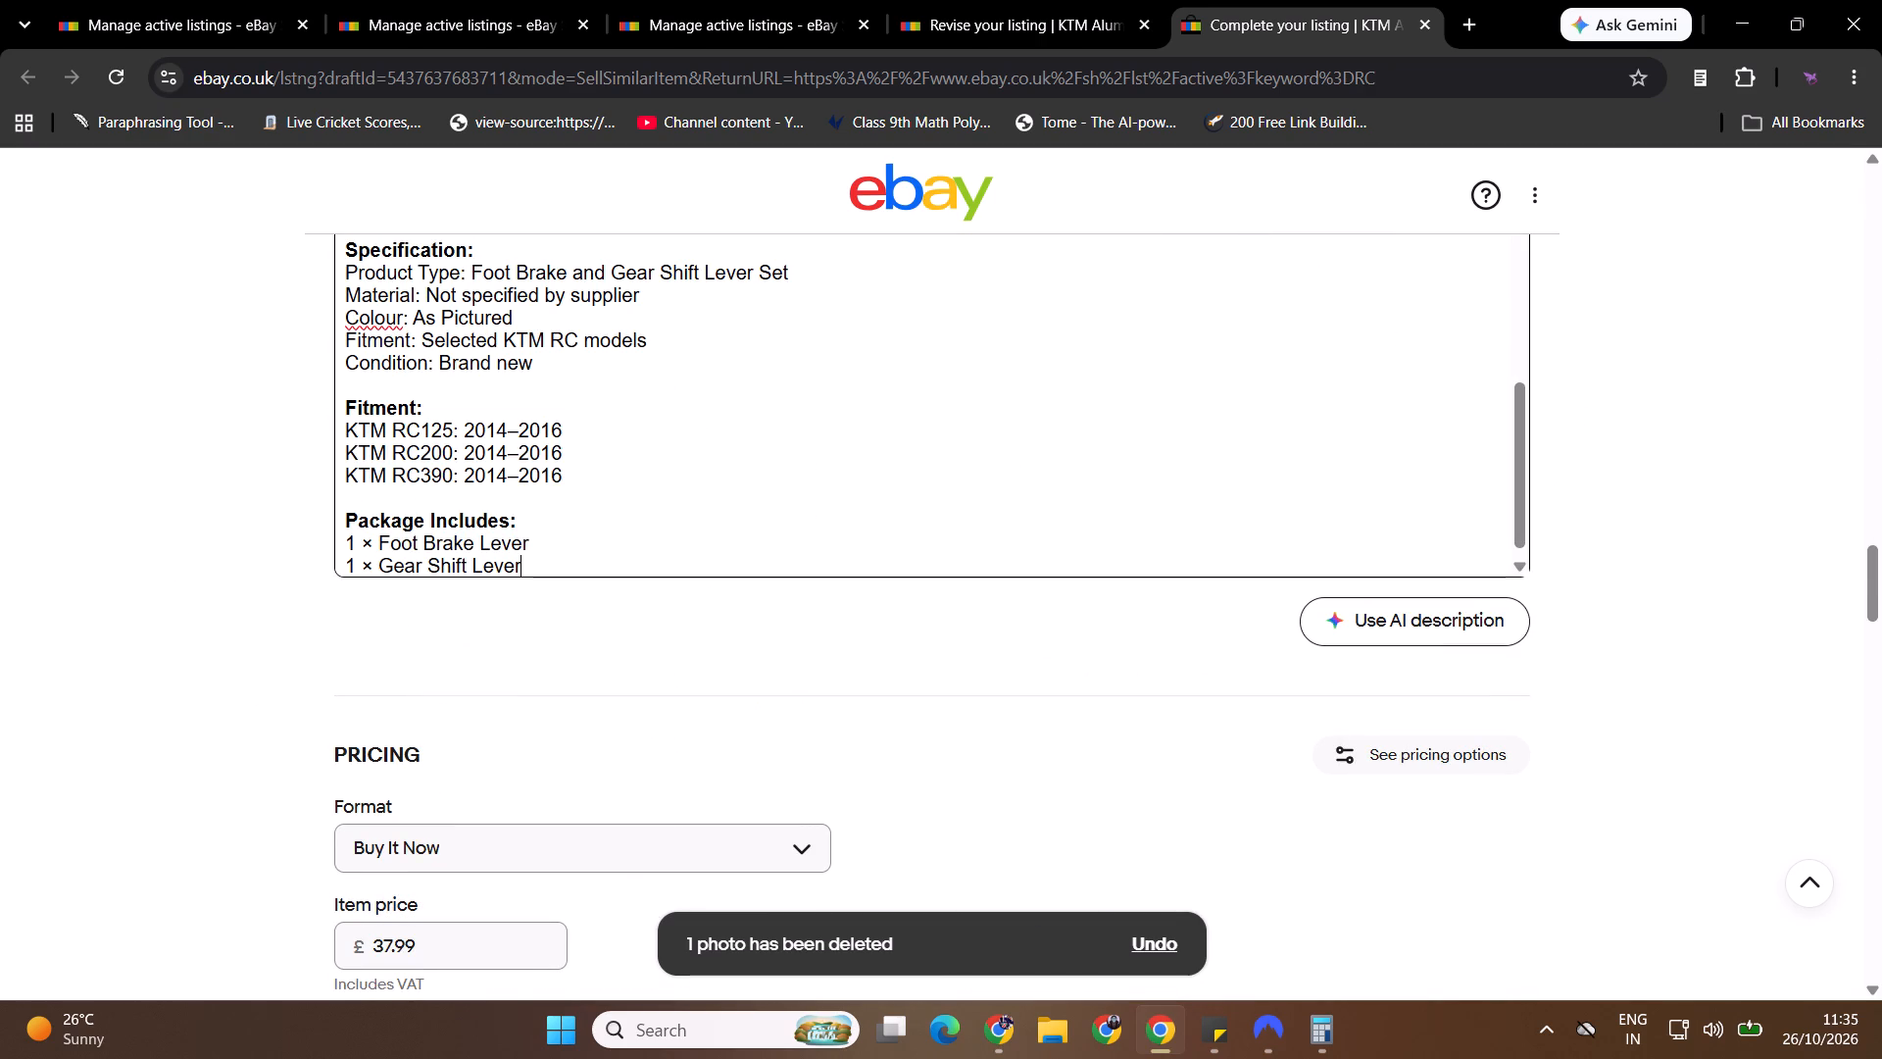
{"action": "left_click", "coordinate": [1521, 291]}
{"action": "left_click_drag", "start_coordinate": [1522, 291], "coordinate": [1521, 508]}
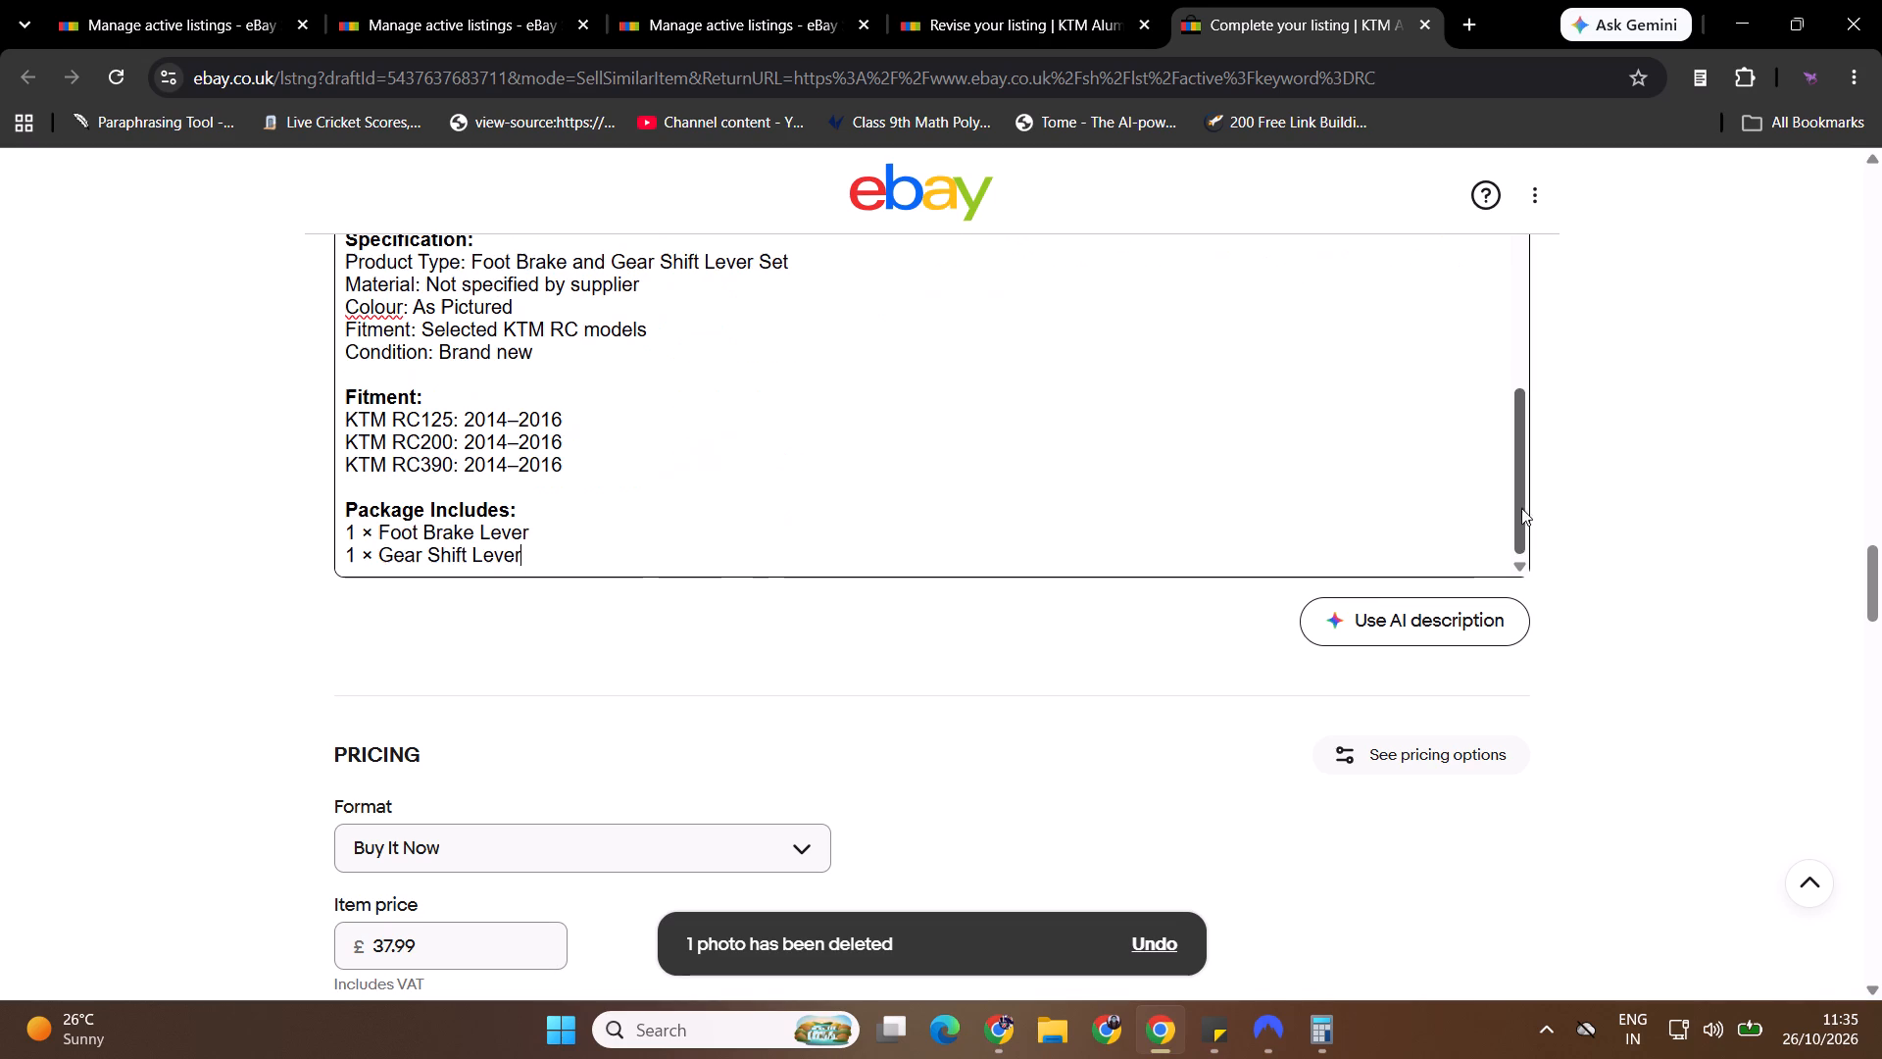
{"action": "left_click_drag", "start_coordinate": [1521, 508], "coordinate": [1521, 548]}
Submit the black RC lever listing with the displayed fees.
{"action": "middle_click", "coordinate": [253, 480]}
{"action": "left_click", "coordinate": [251, 662]}
{"action": "middle_click", "coordinate": [217, 546]}
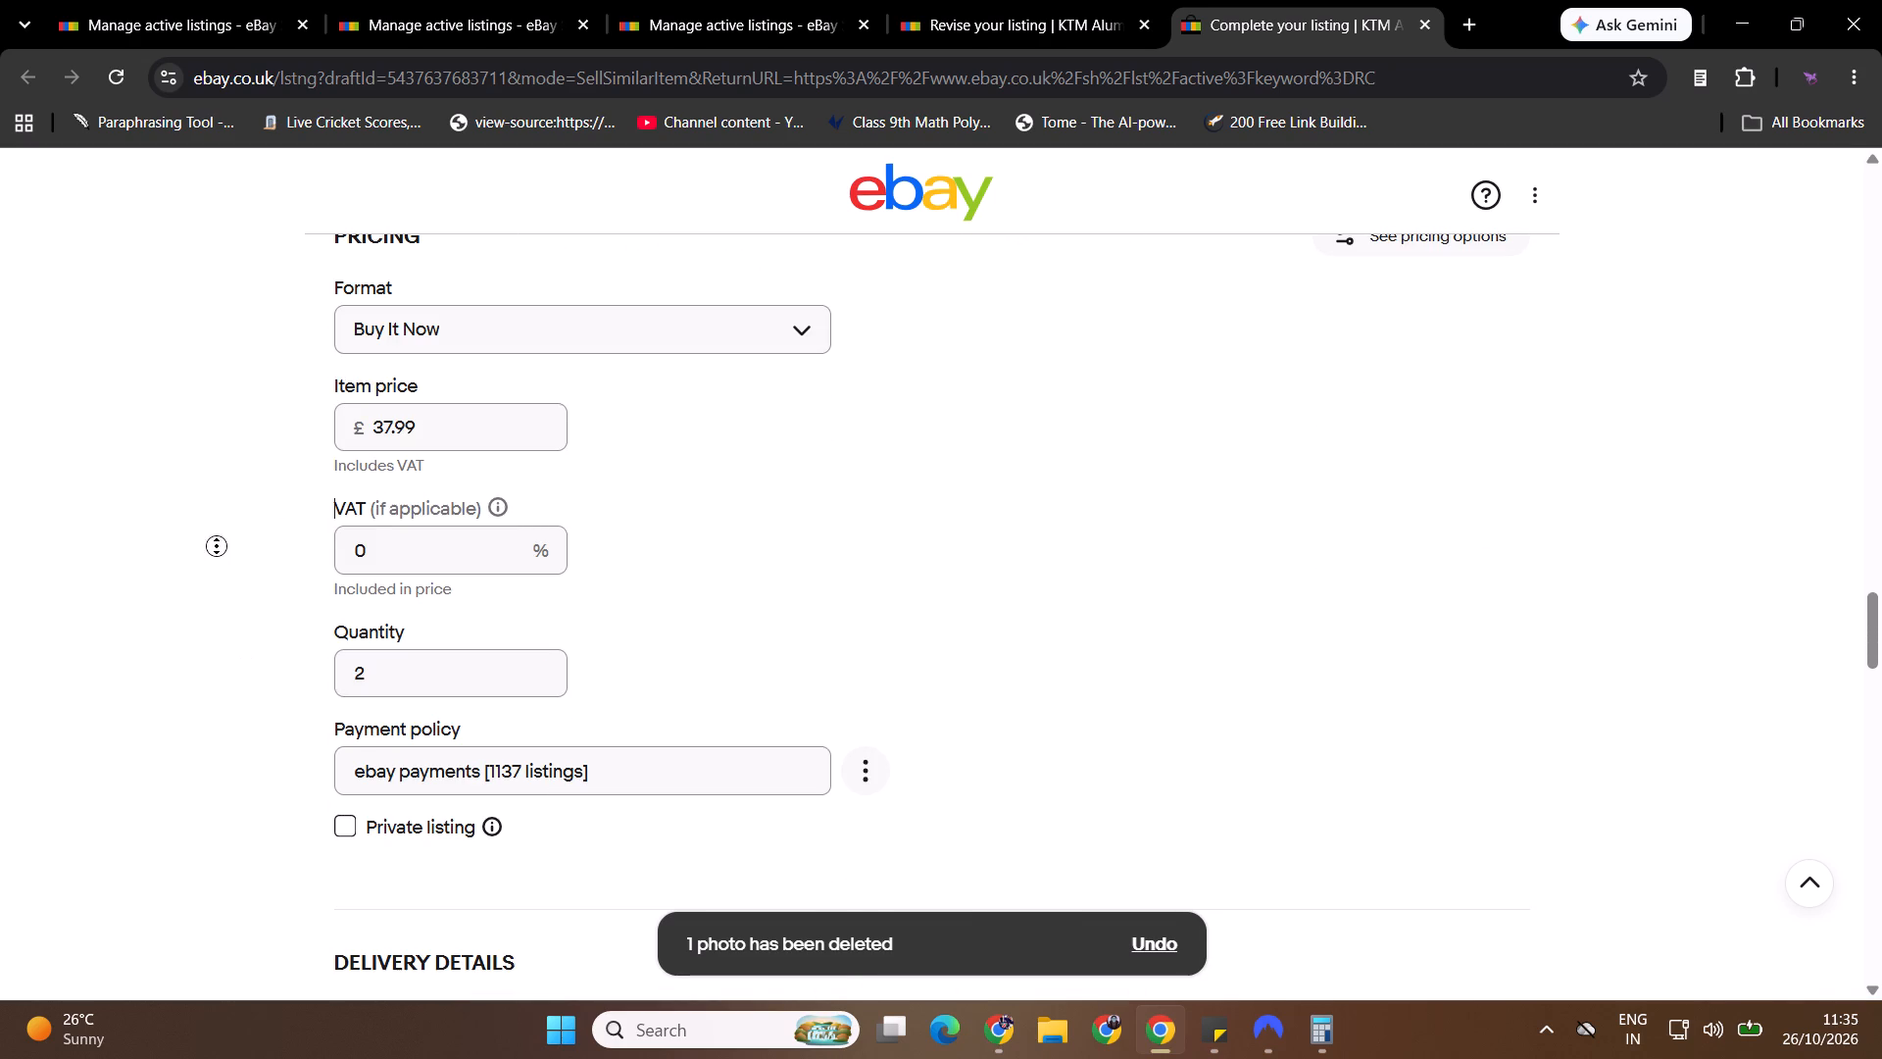
{"action": "left_click", "coordinate": [240, 862]}
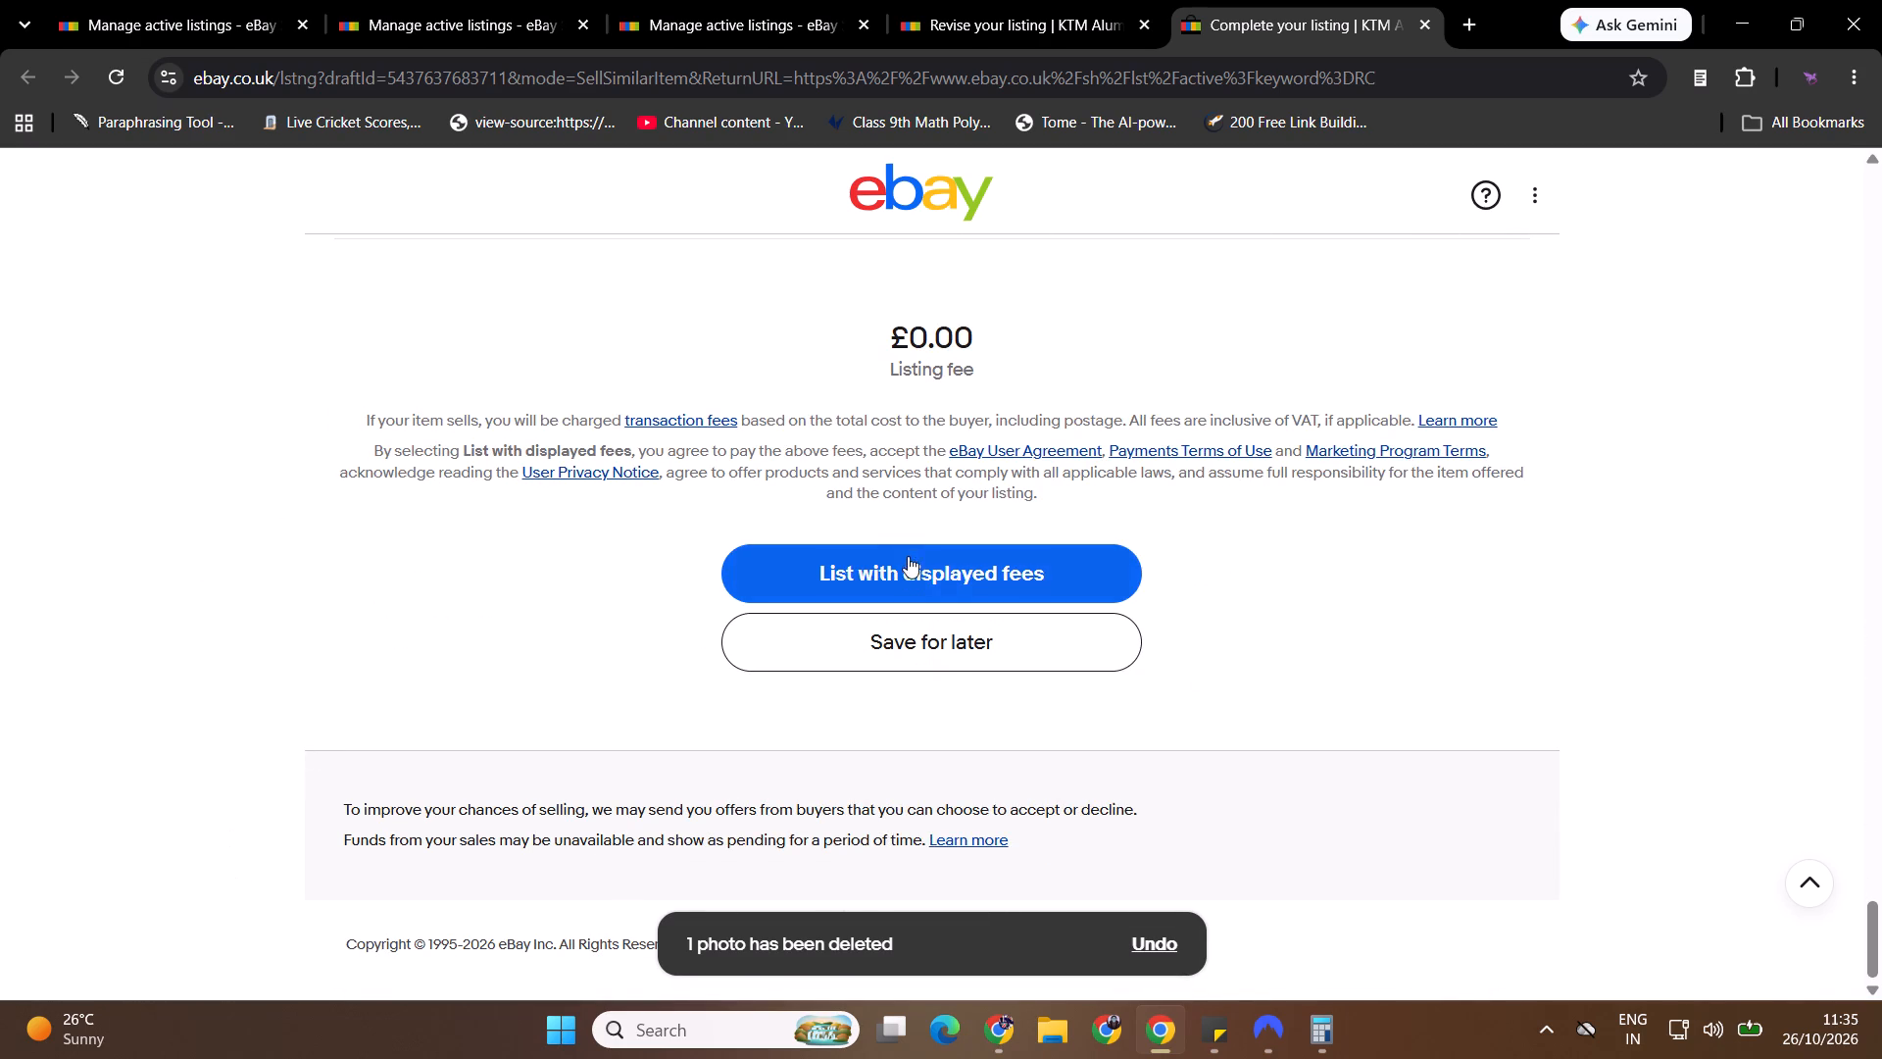
{"action": "left_click", "coordinate": [909, 561]}
Submit the revision of the orange RC lever listing with the displayed fees.
{"action": "left_click", "coordinate": [1102, 0]}
{"action": "middle_click", "coordinate": [993, 588]}
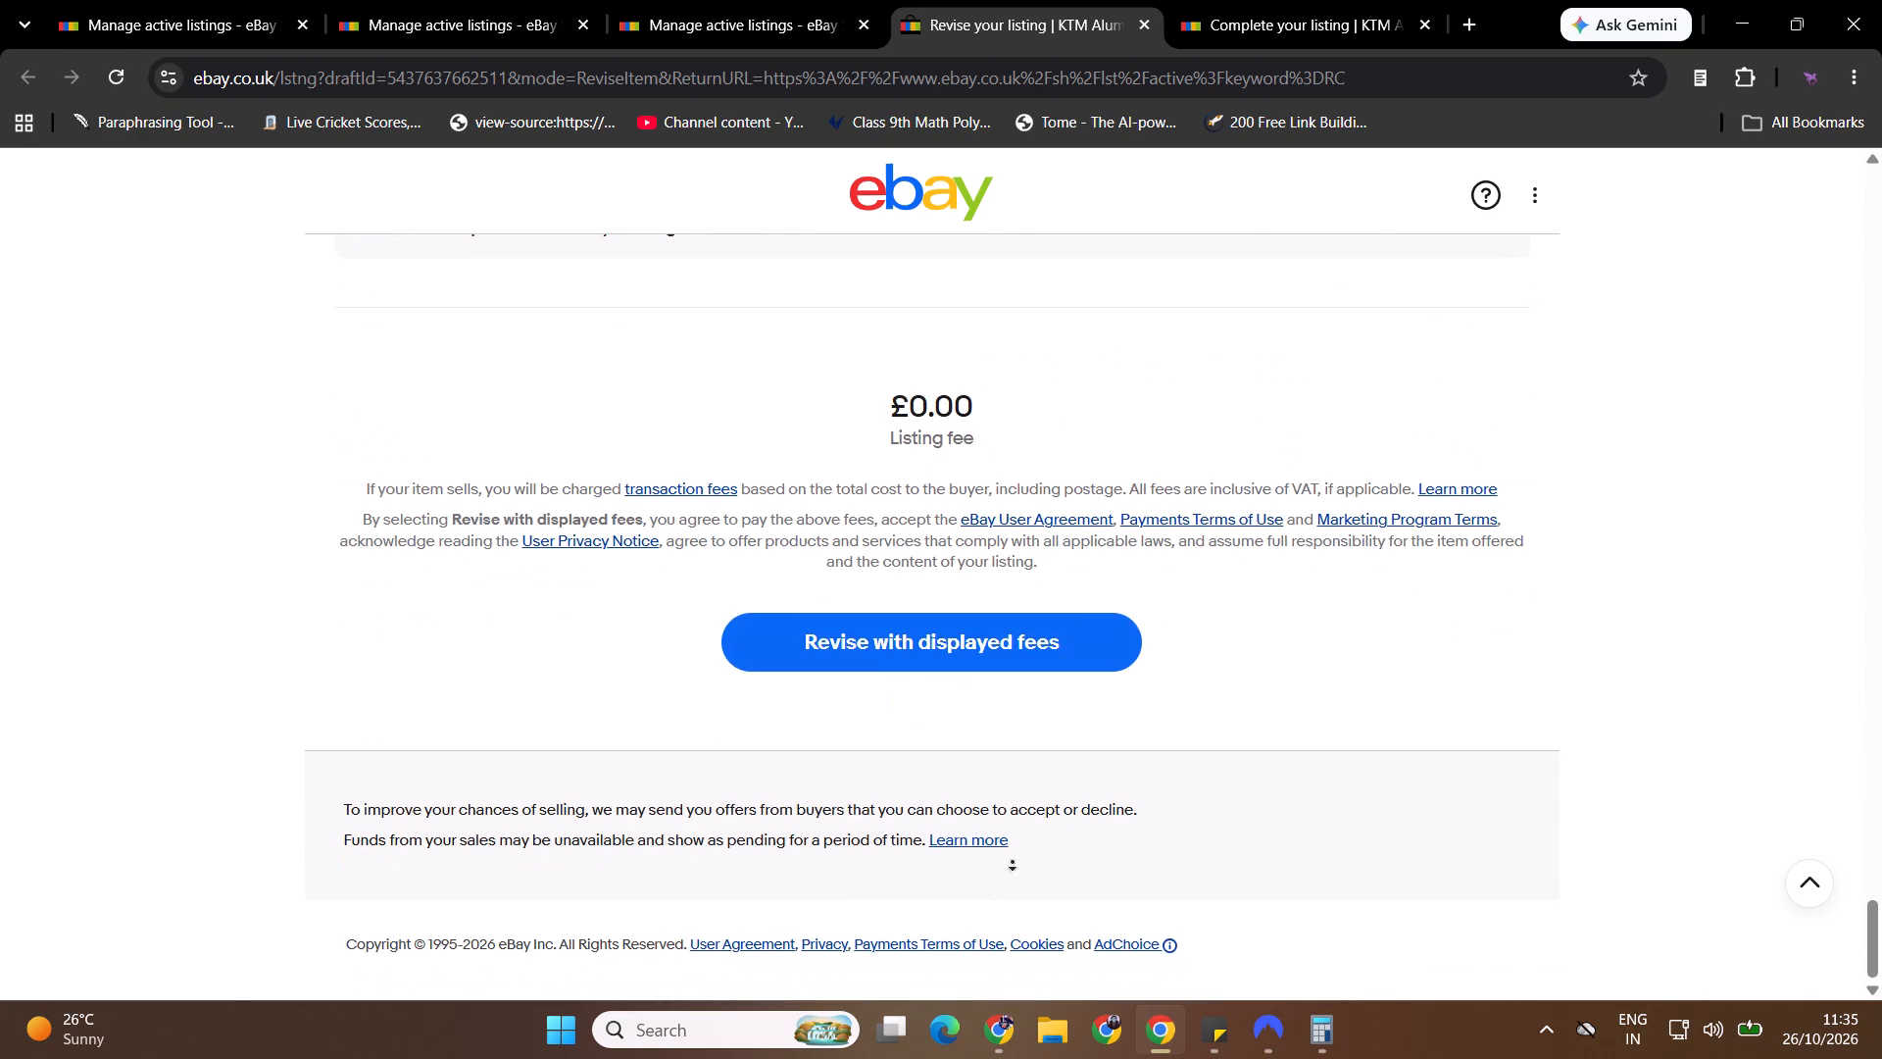
{"action": "left_click", "coordinate": [1256, 722]}
{"action": "left_click", "coordinate": [1019, 632]}
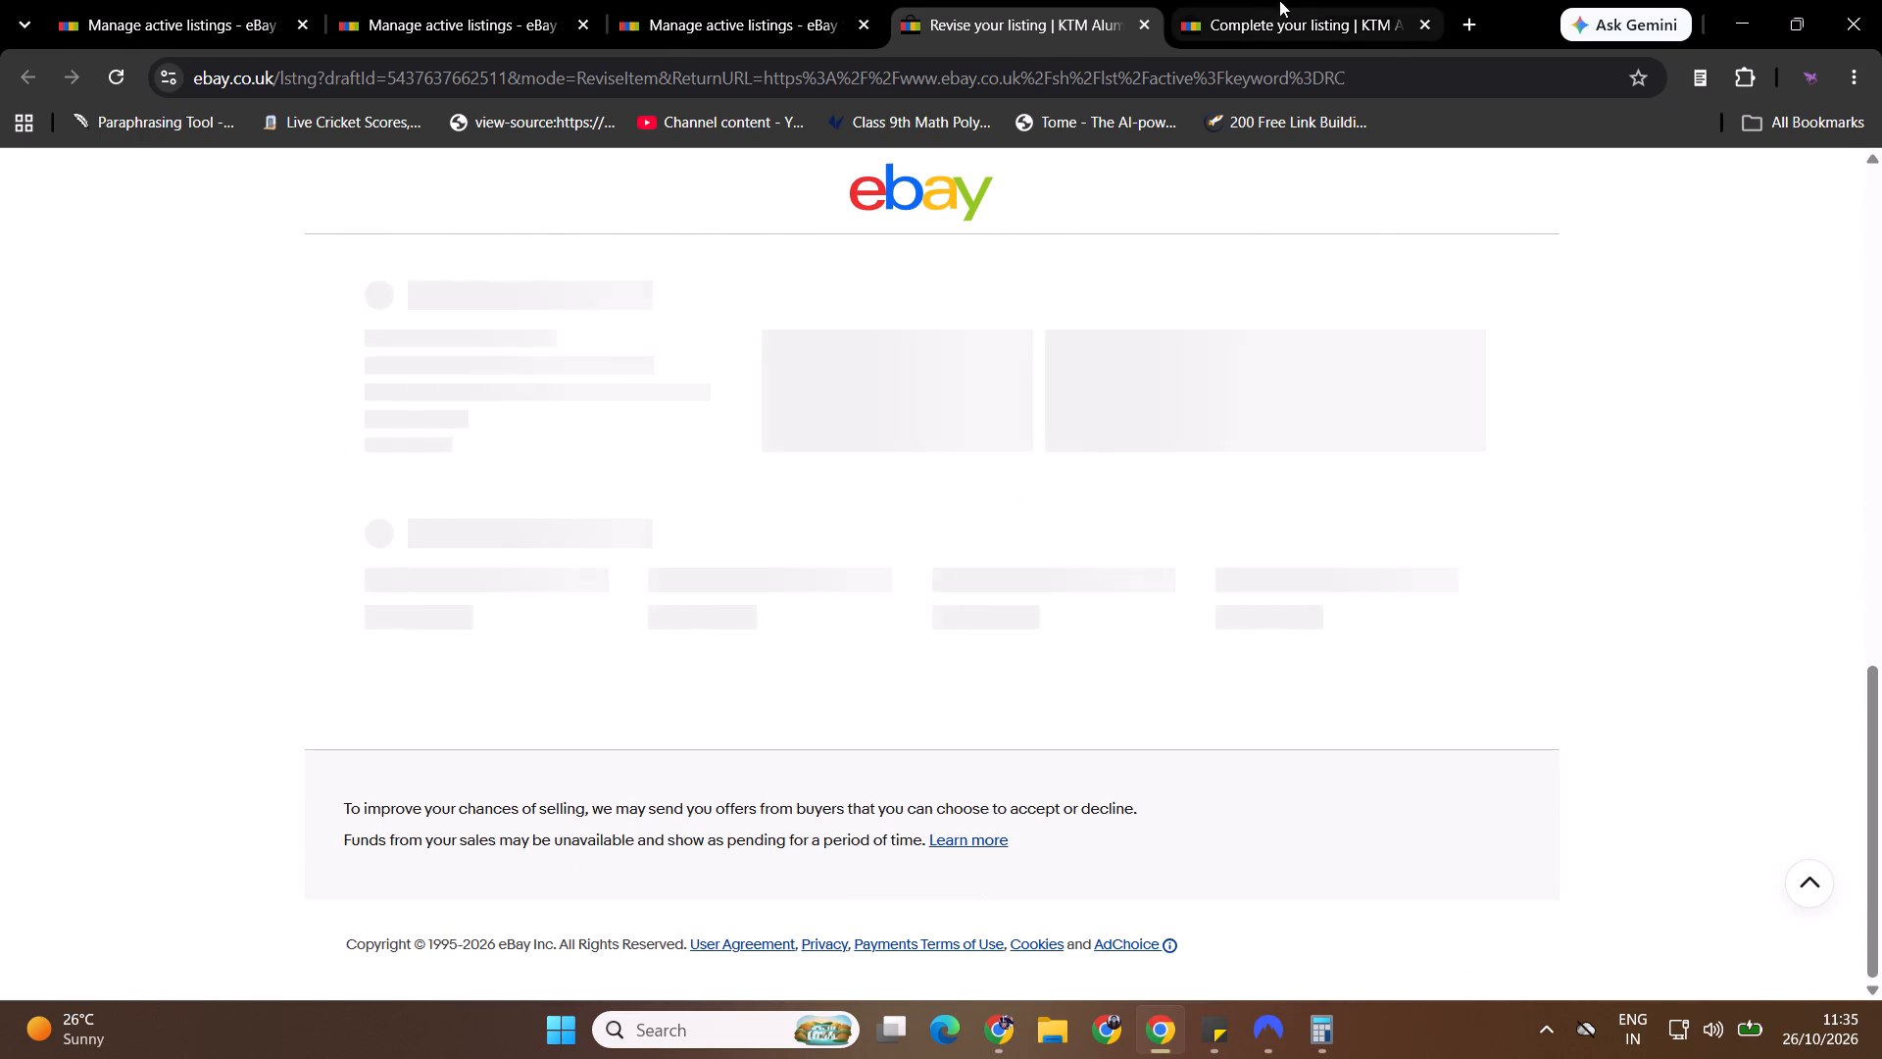
Dismiss the completion dialogs of the new black listing and the revised orange listing.
{"action": "left_click", "coordinate": [1323, 0]}
{"action": "left_click", "coordinate": [1247, 578]}
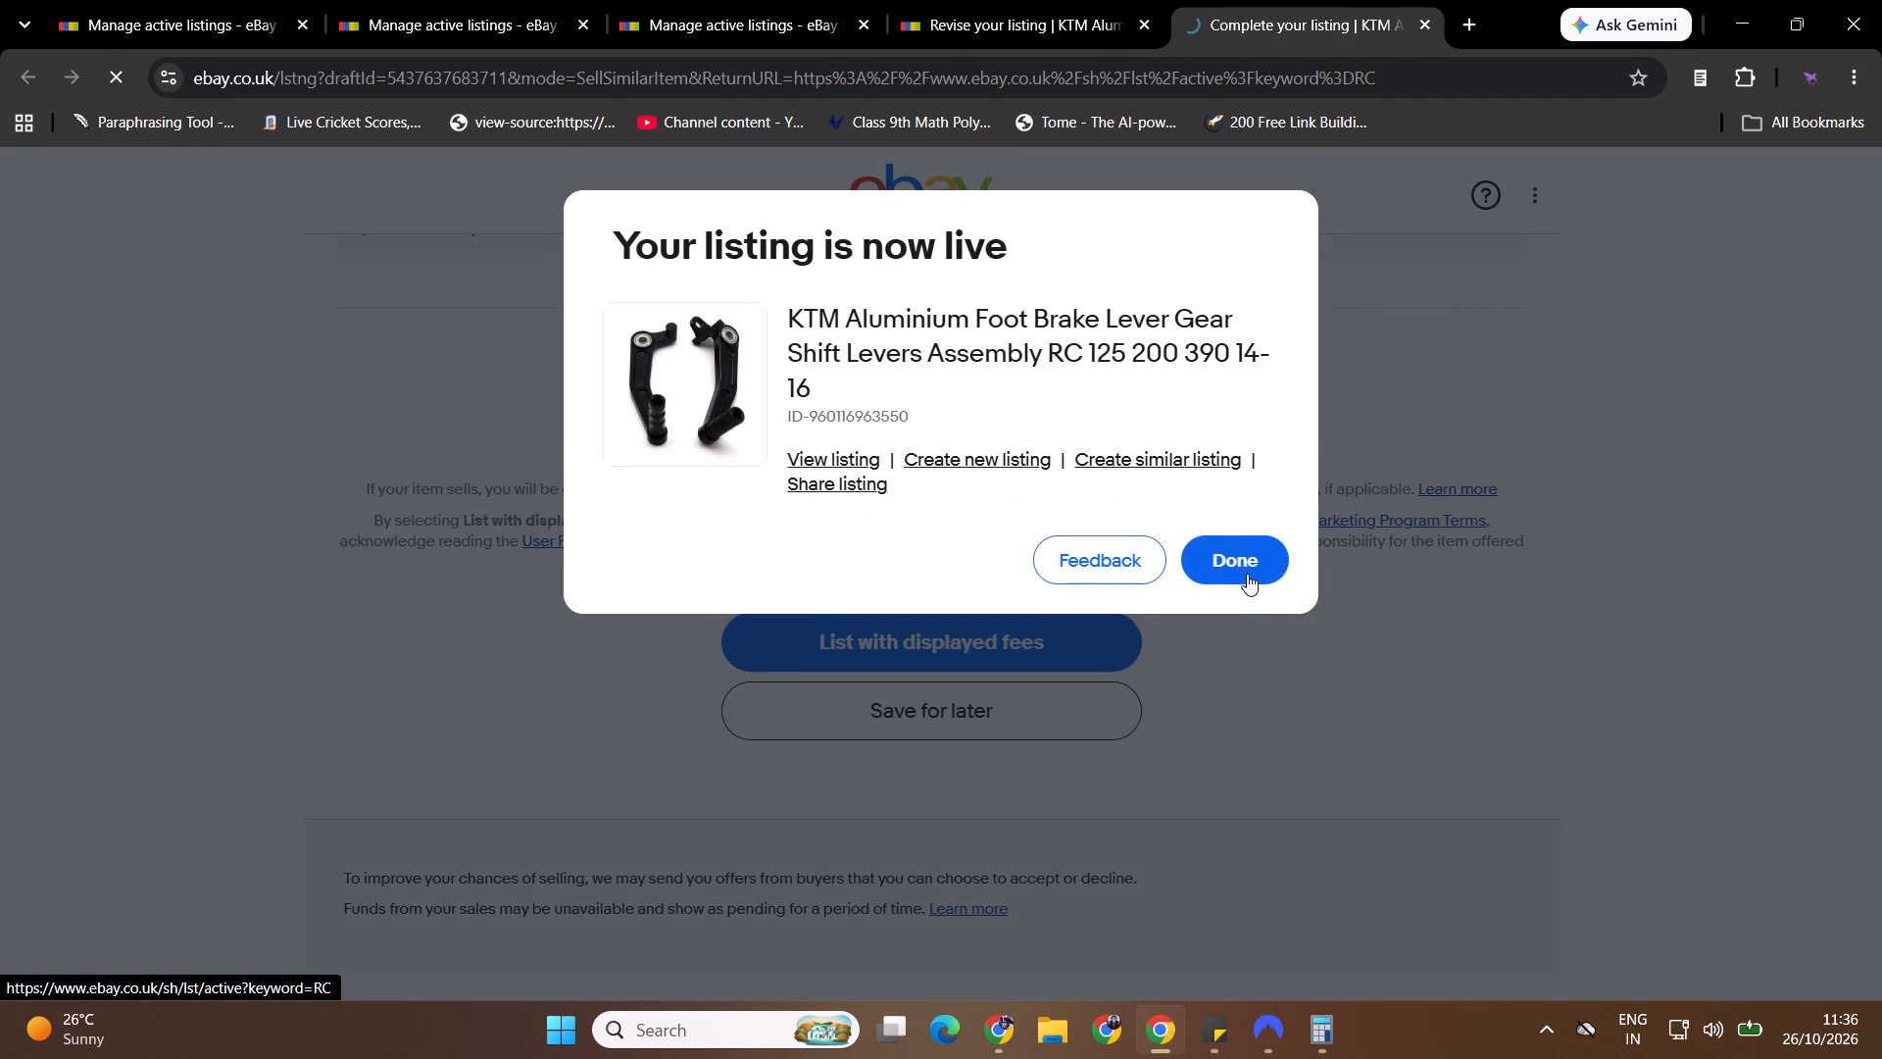
{"action": "left_click", "coordinate": [988, 4]}
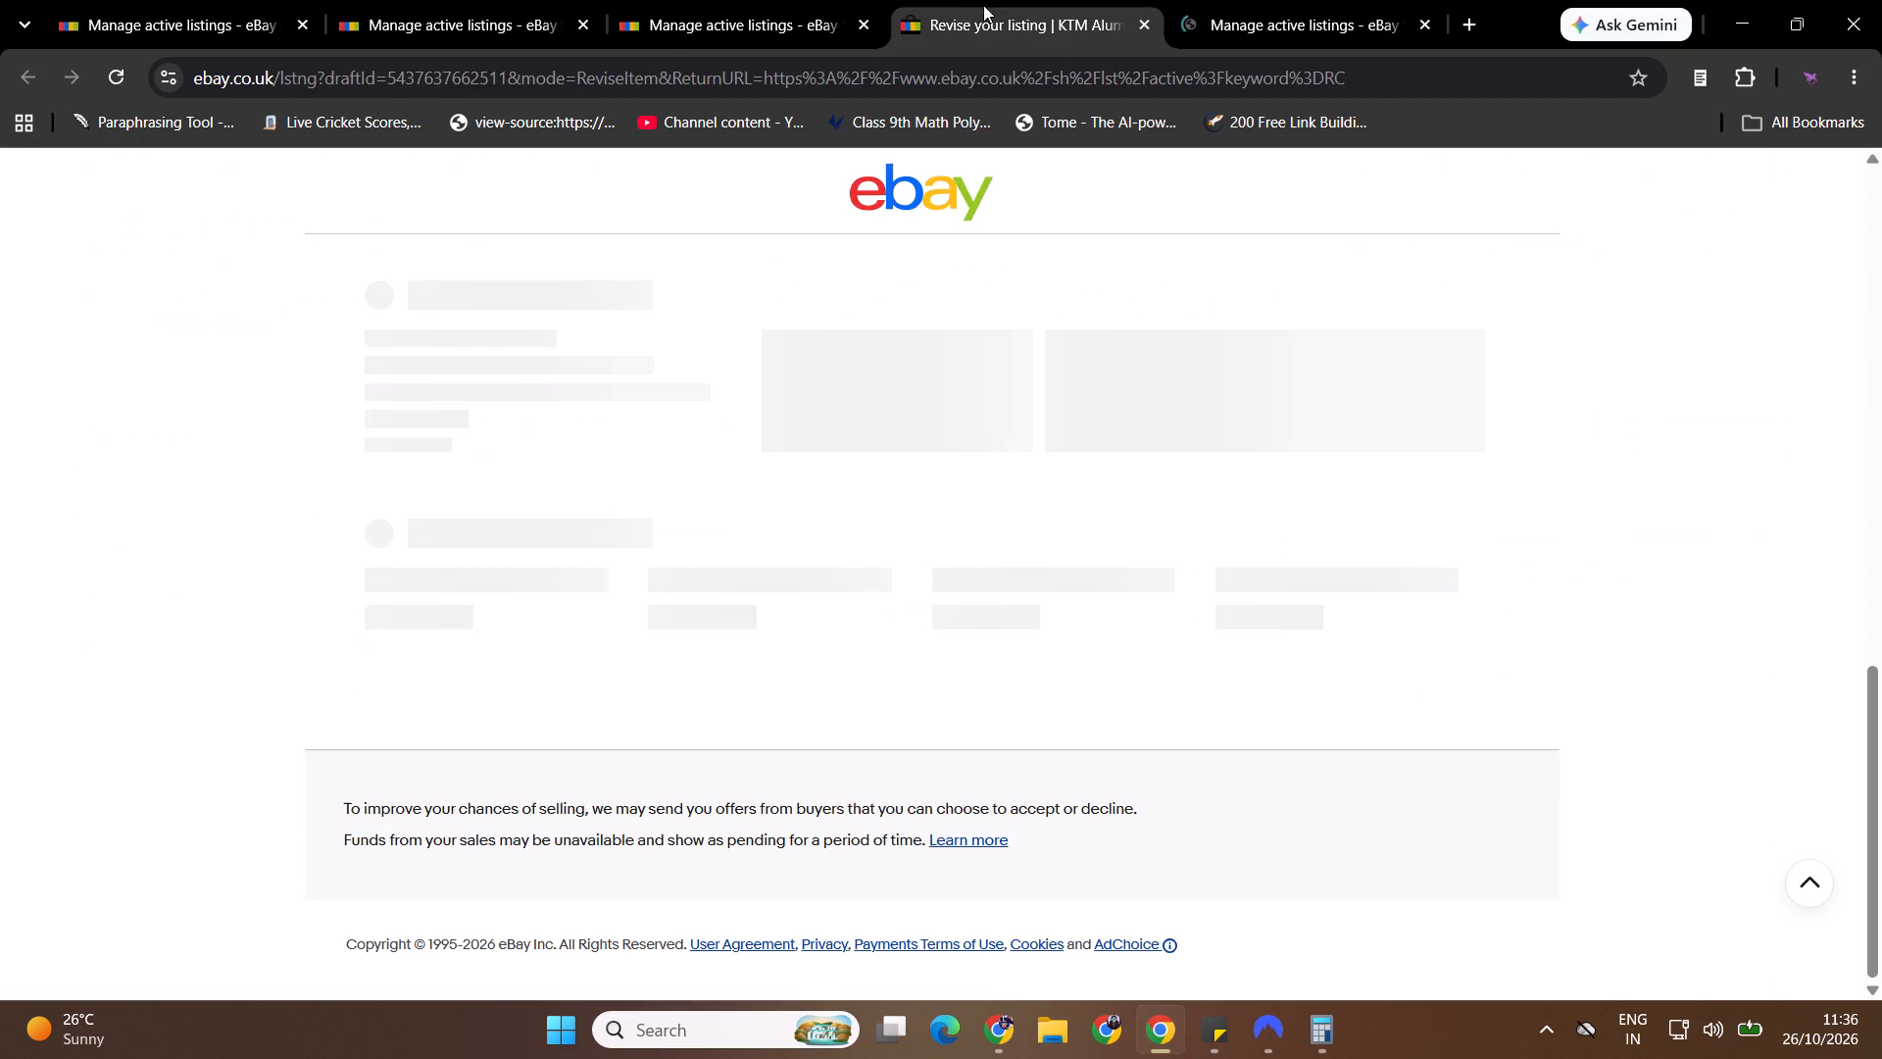
{"action": "left_click", "coordinate": [1247, 558]}
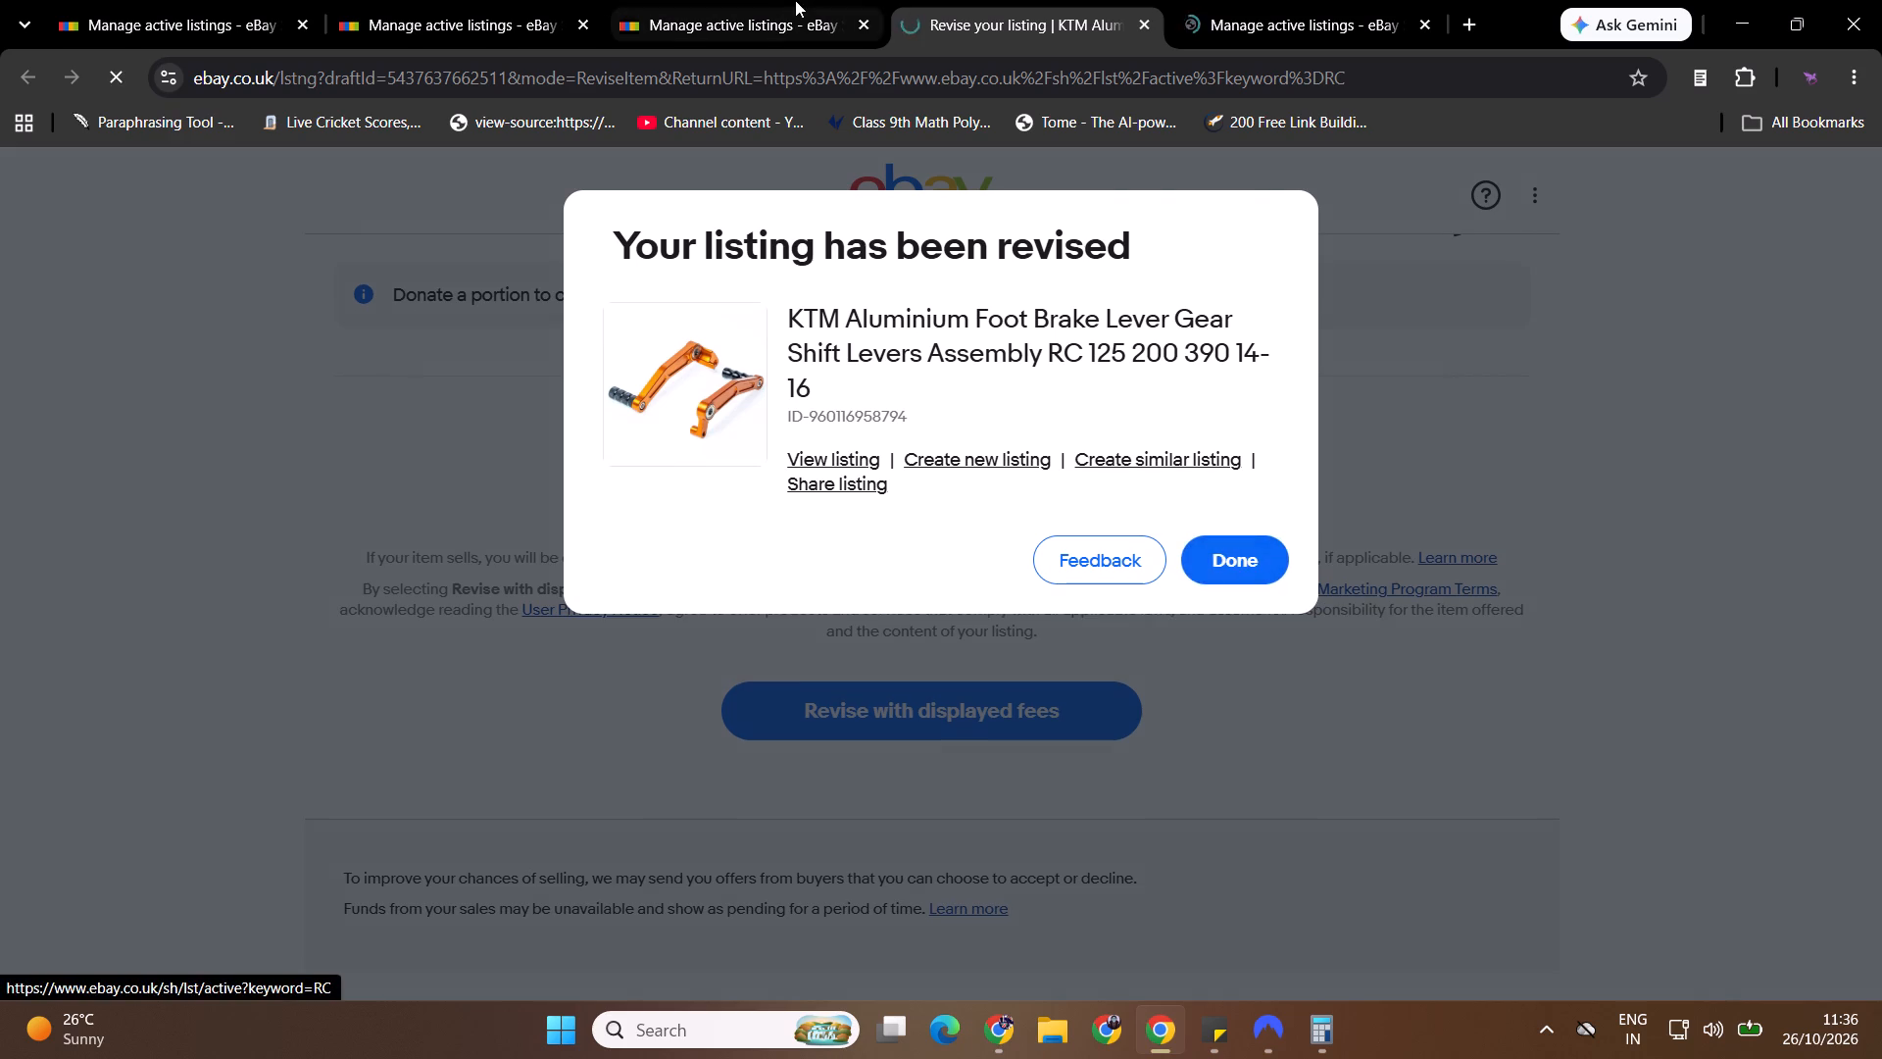
Close the duplicate active-listings tabs, keeping the full listings tab and one tab filtered by RC.
{"action": "left_click", "coordinate": [796, 0]}
{"action": "left_click", "coordinate": [866, 27]}
{"action": "left_click", "coordinate": [592, 29]}
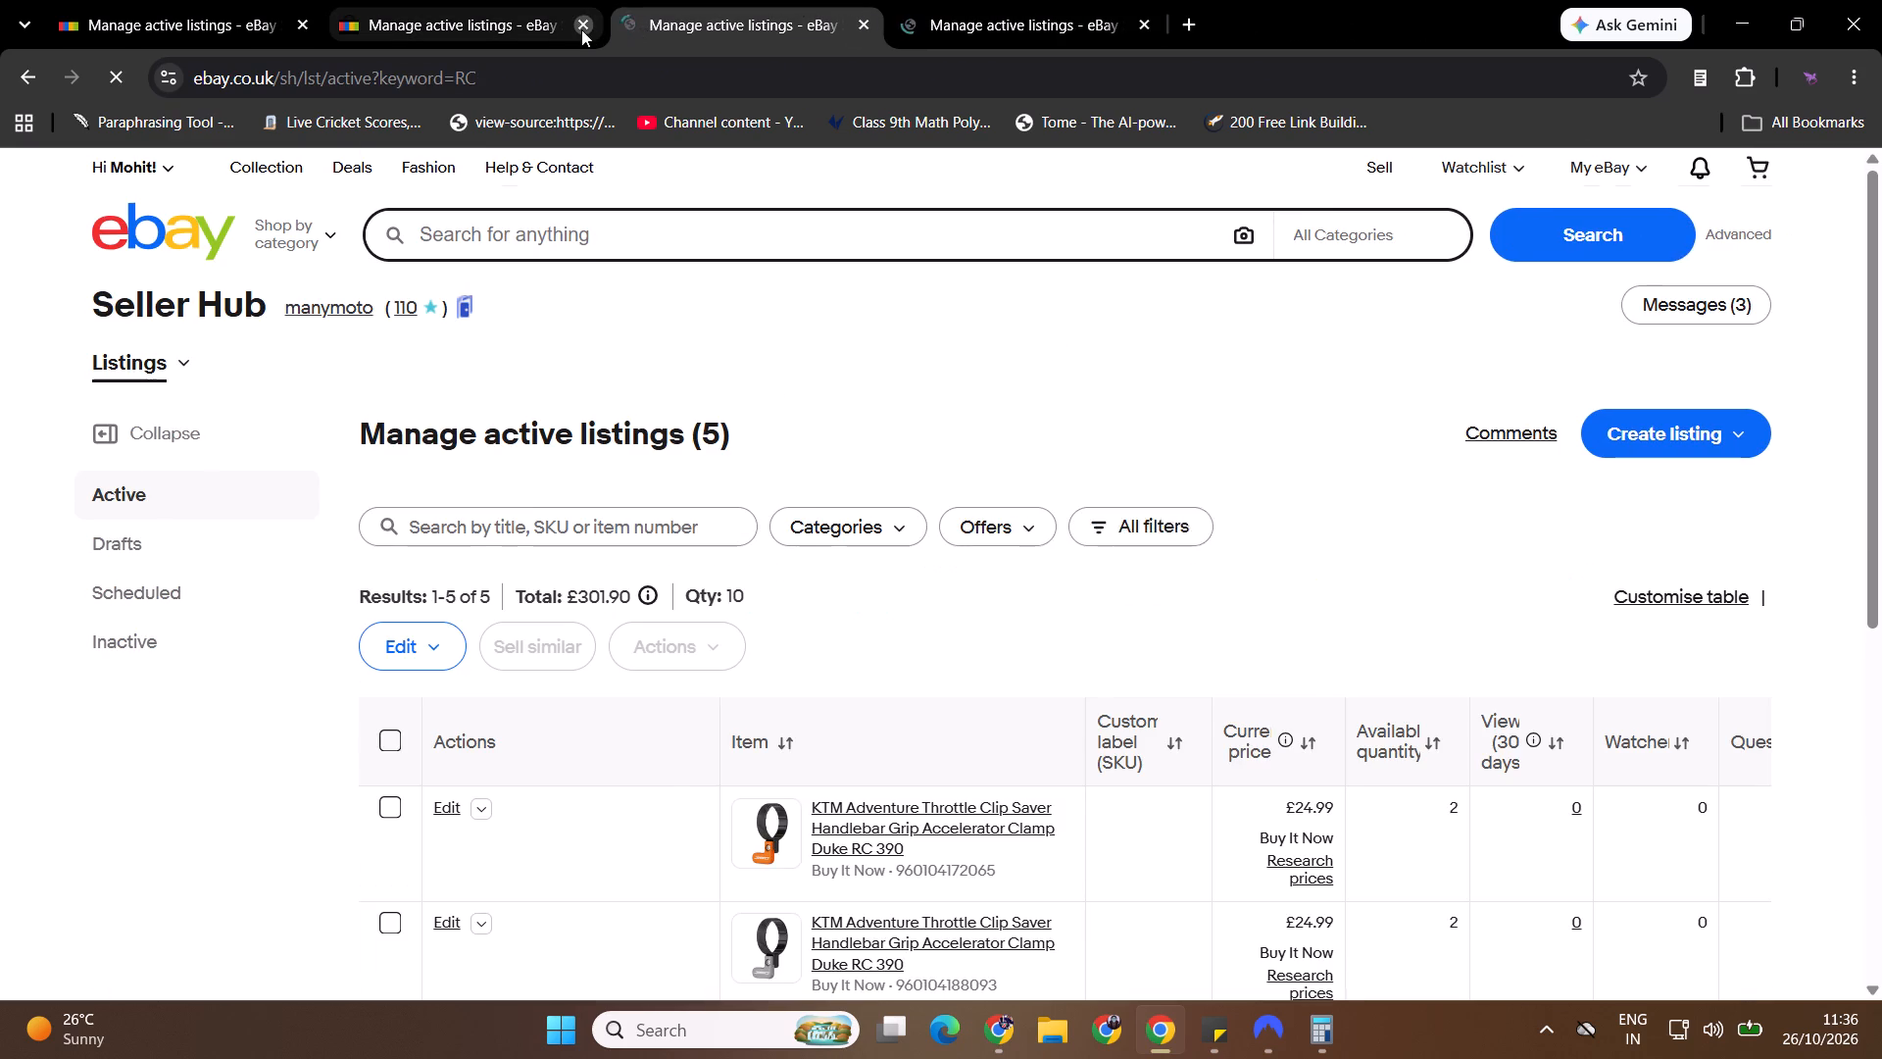
{"action": "left_click", "coordinate": [587, 28]}
{"action": "left_click", "coordinate": [730, 1]}
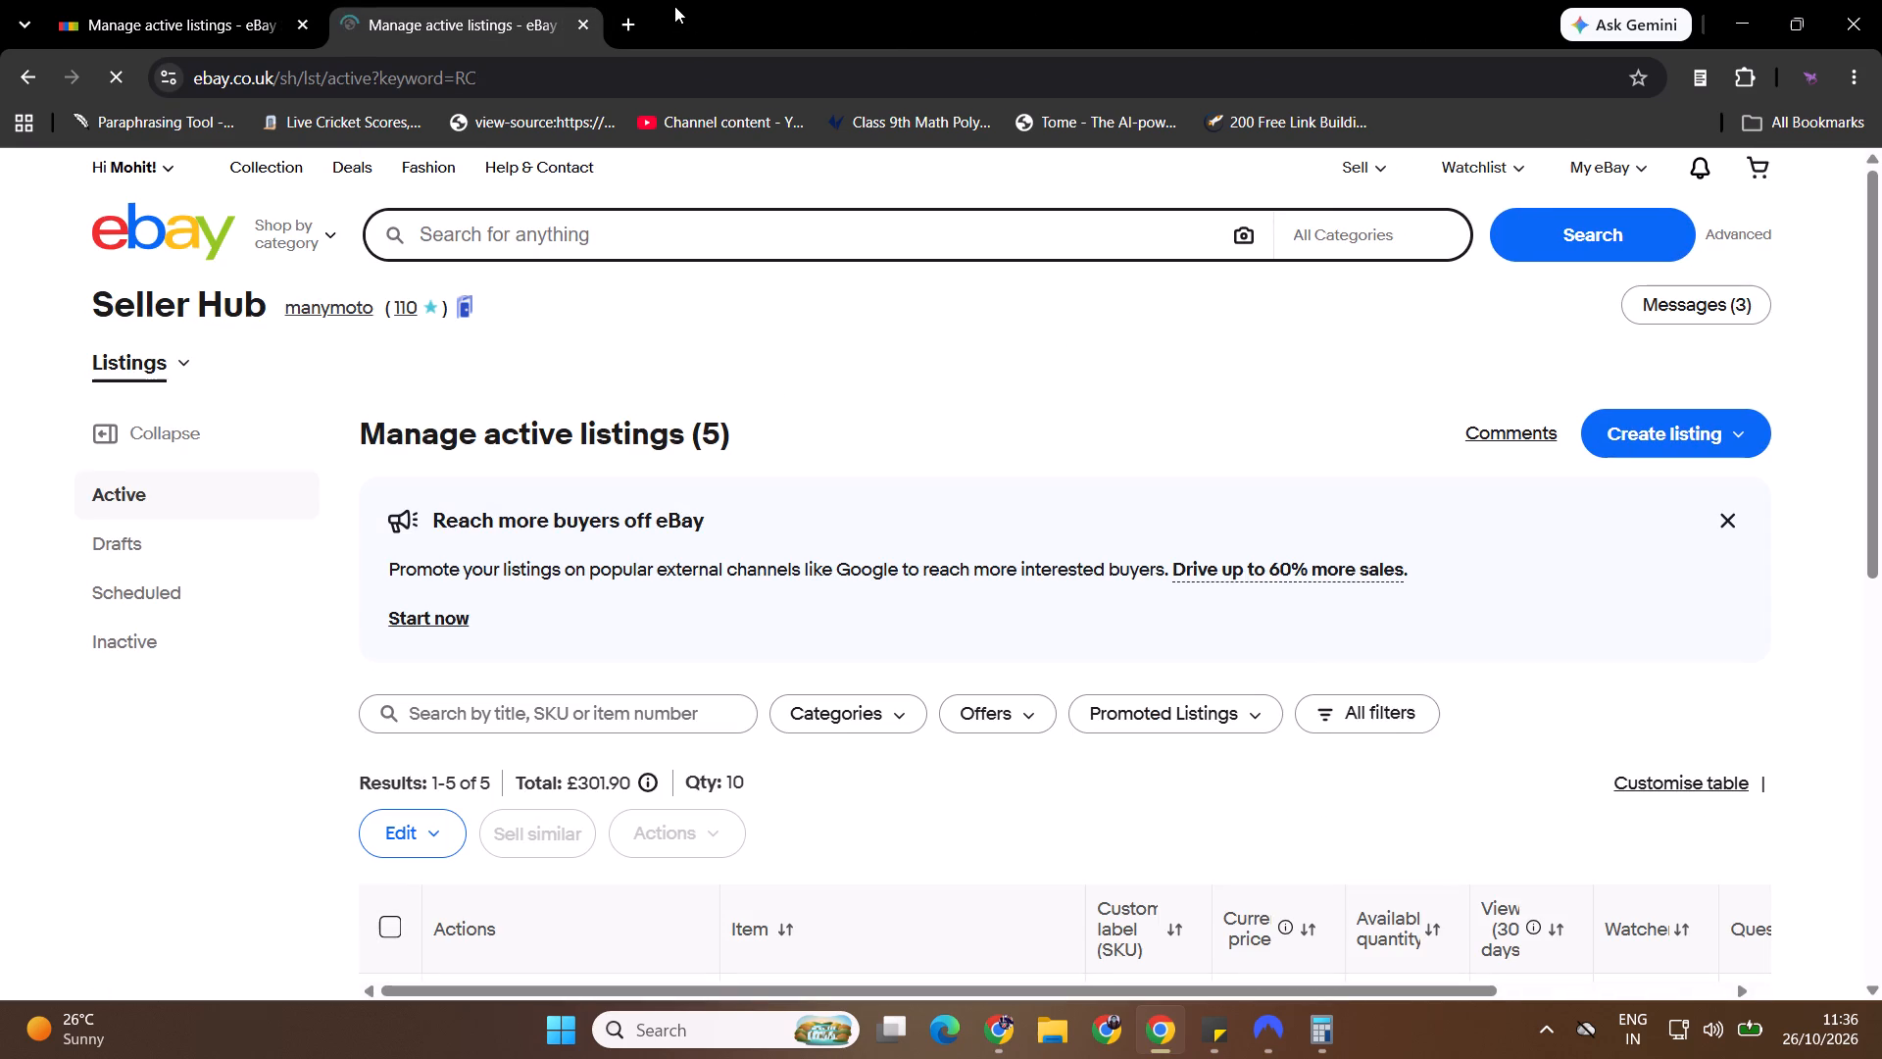
Review the lever listings in the RC-filtered active listings and look through the first page of all active listings.
{"action": "left_click_drag", "start_coordinate": [1879, 254], "coordinate": [1881, 714]}
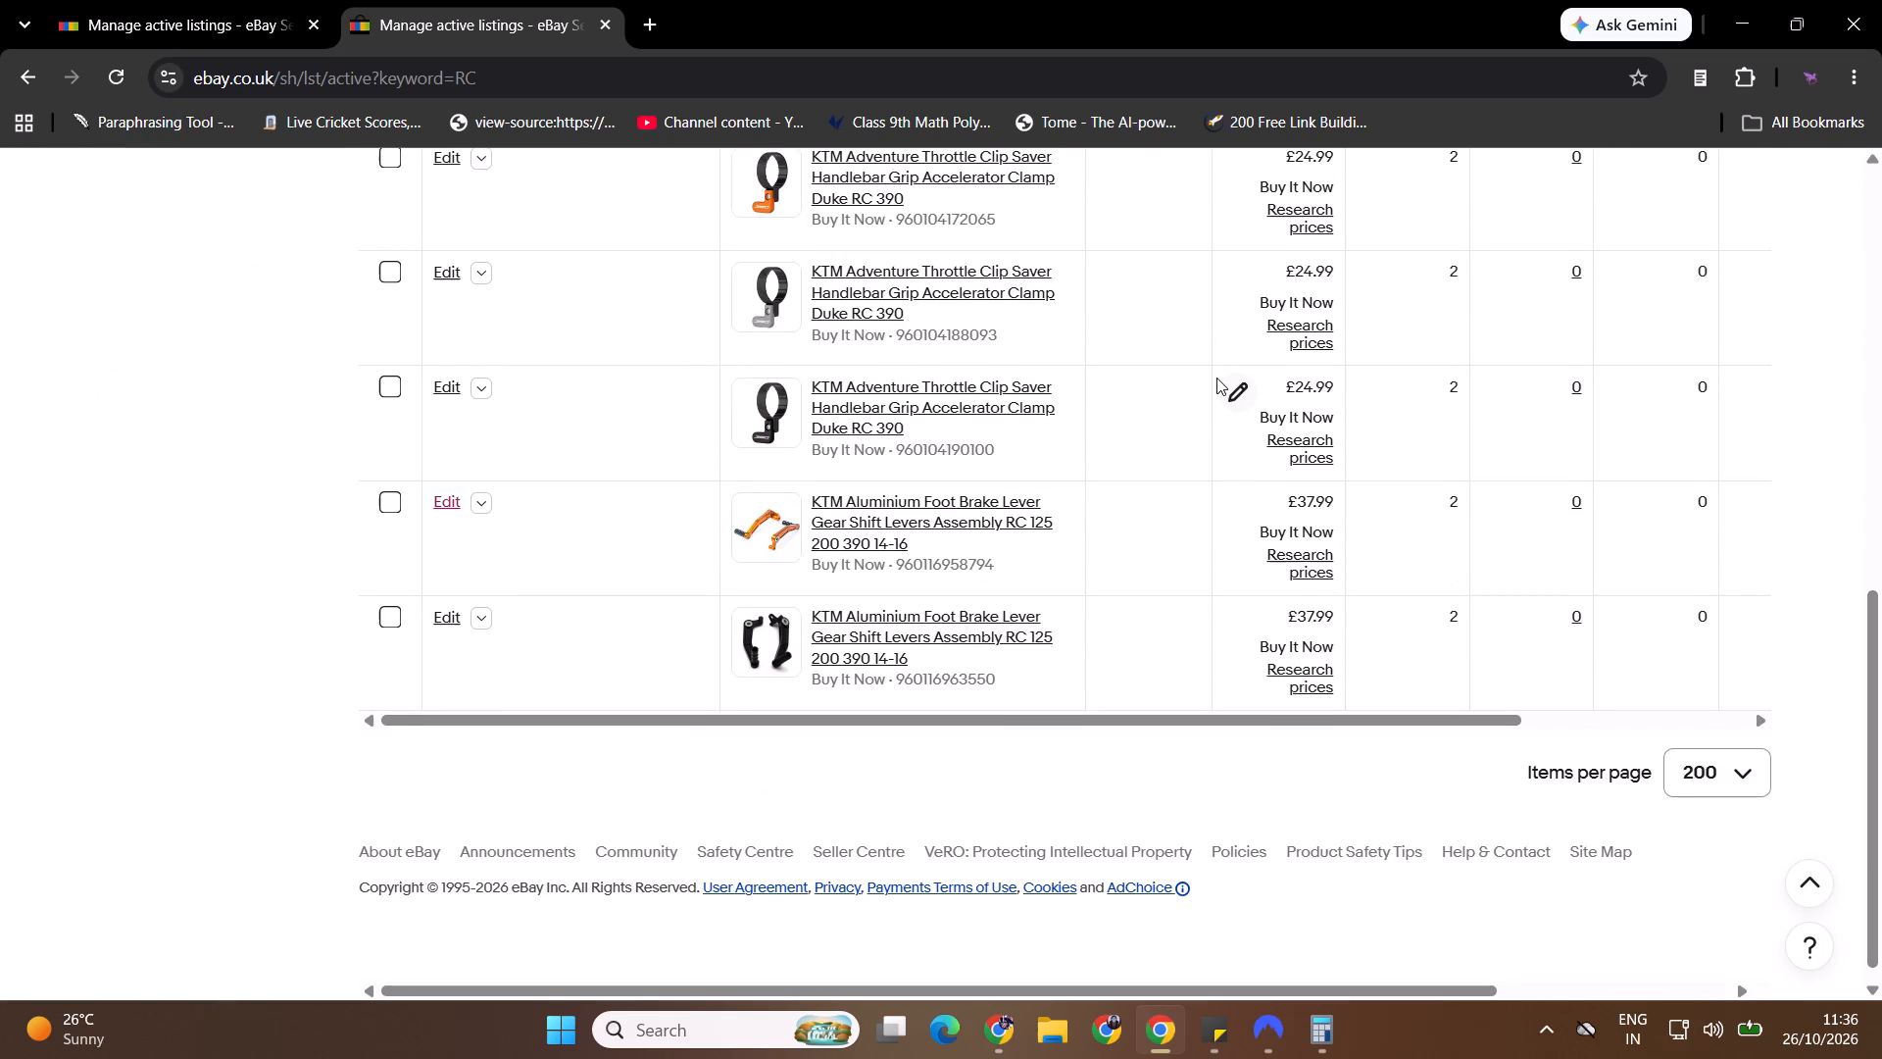
{"action": "left_click", "coordinate": [84, 0]}
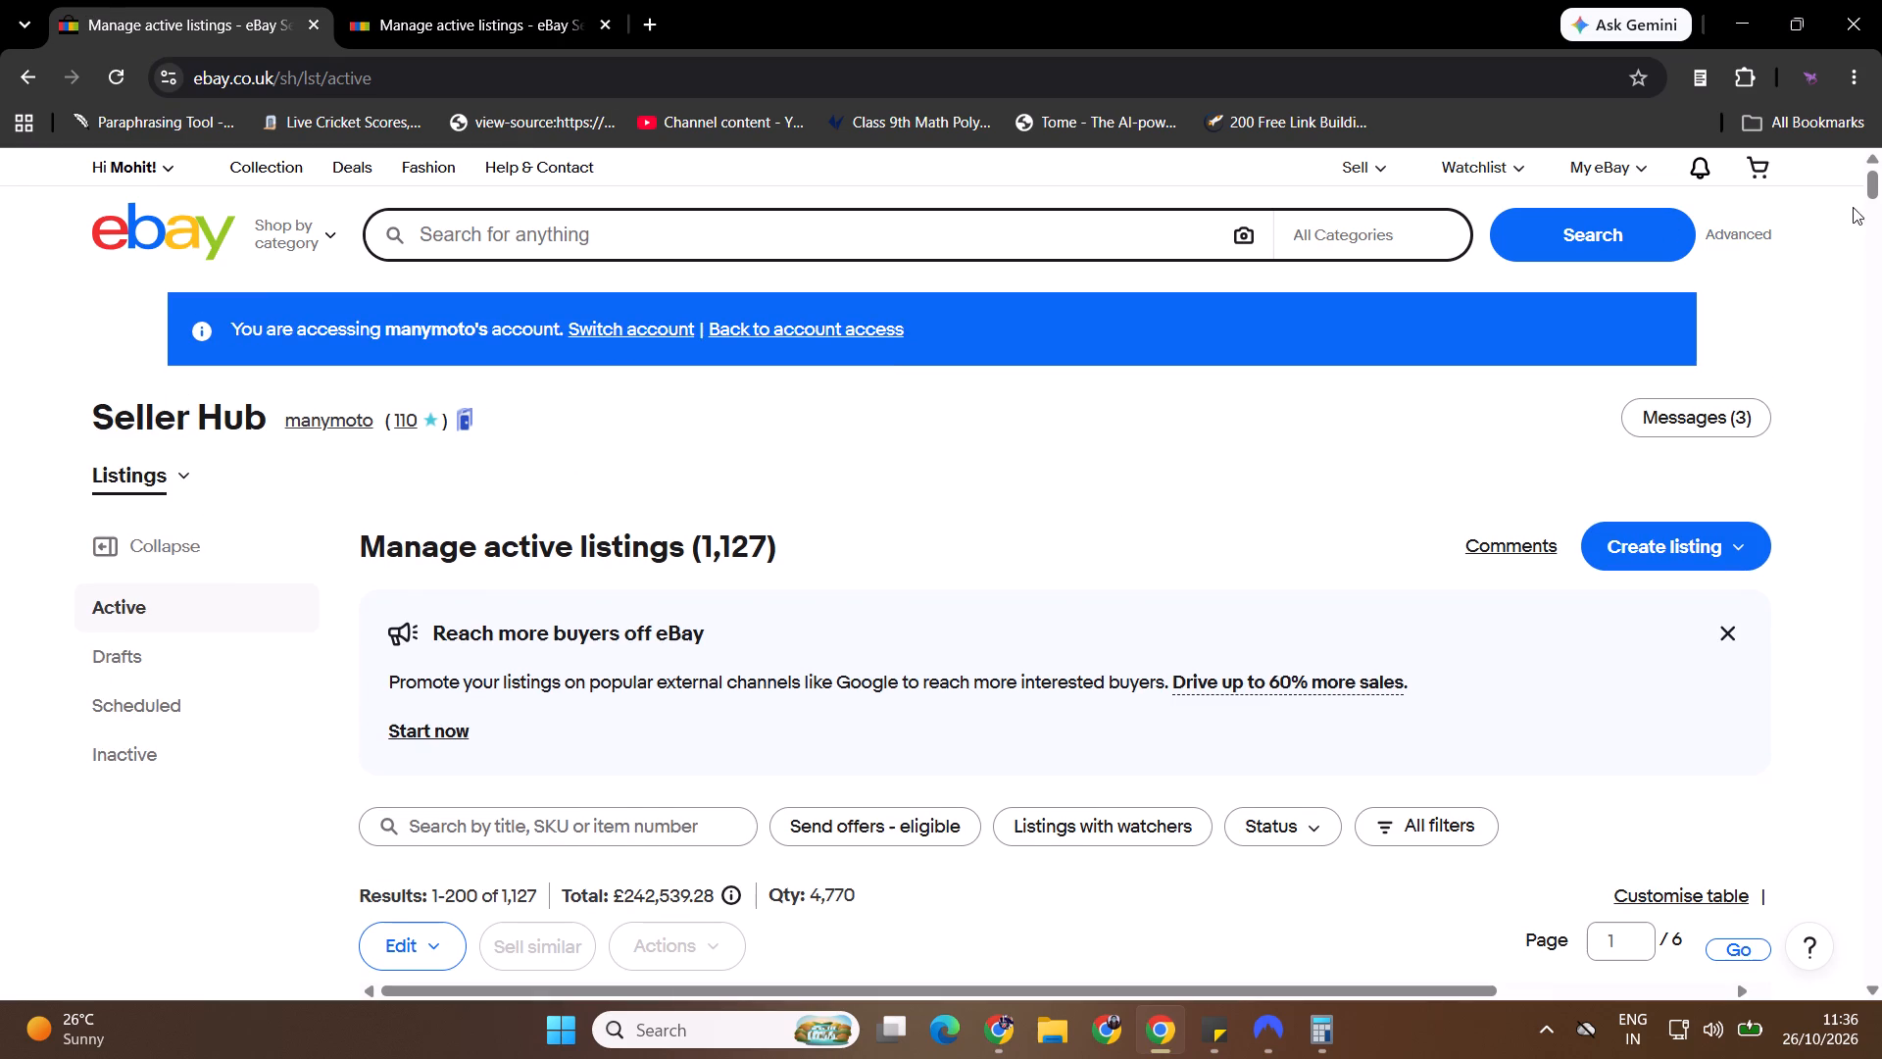
{"action": "left_click_drag", "start_coordinate": [1881, 183], "coordinate": [1881, 1050]}
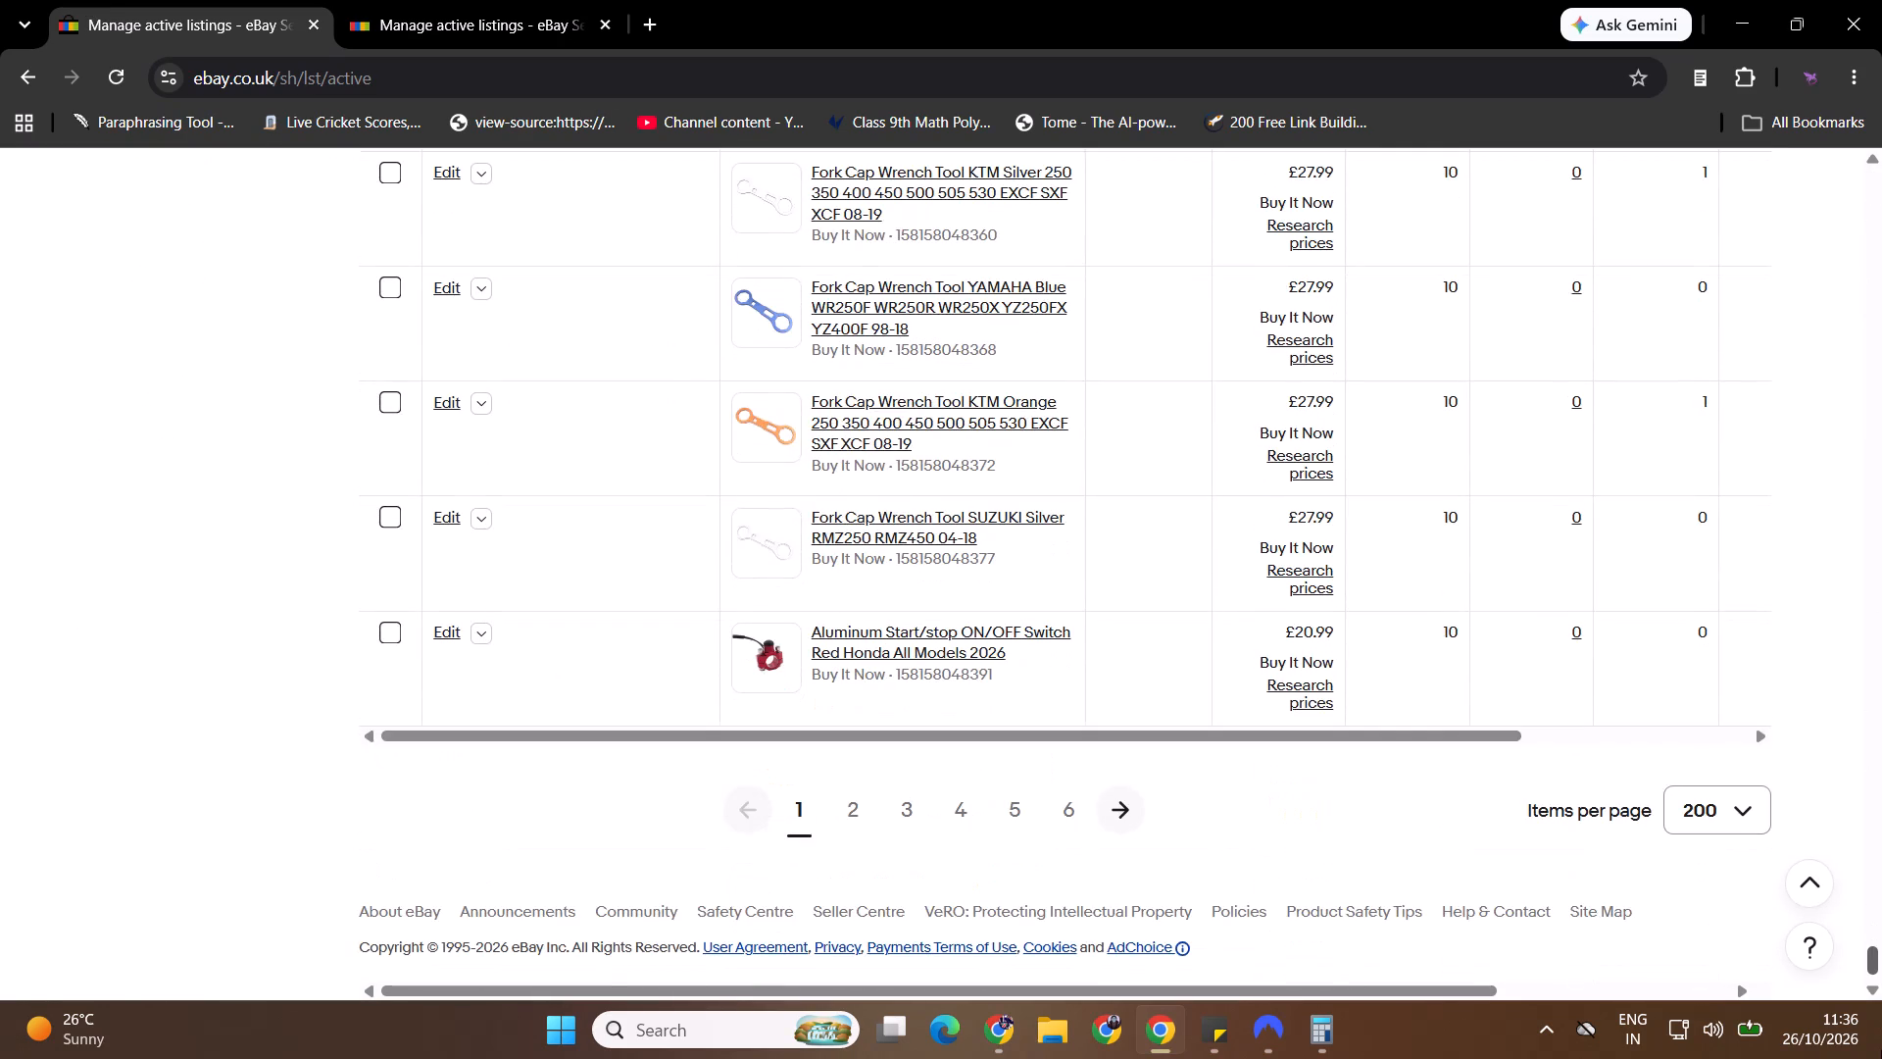
{"action": "left_click_drag", "start_coordinate": [1881, 1050], "coordinate": [1881, 172]}
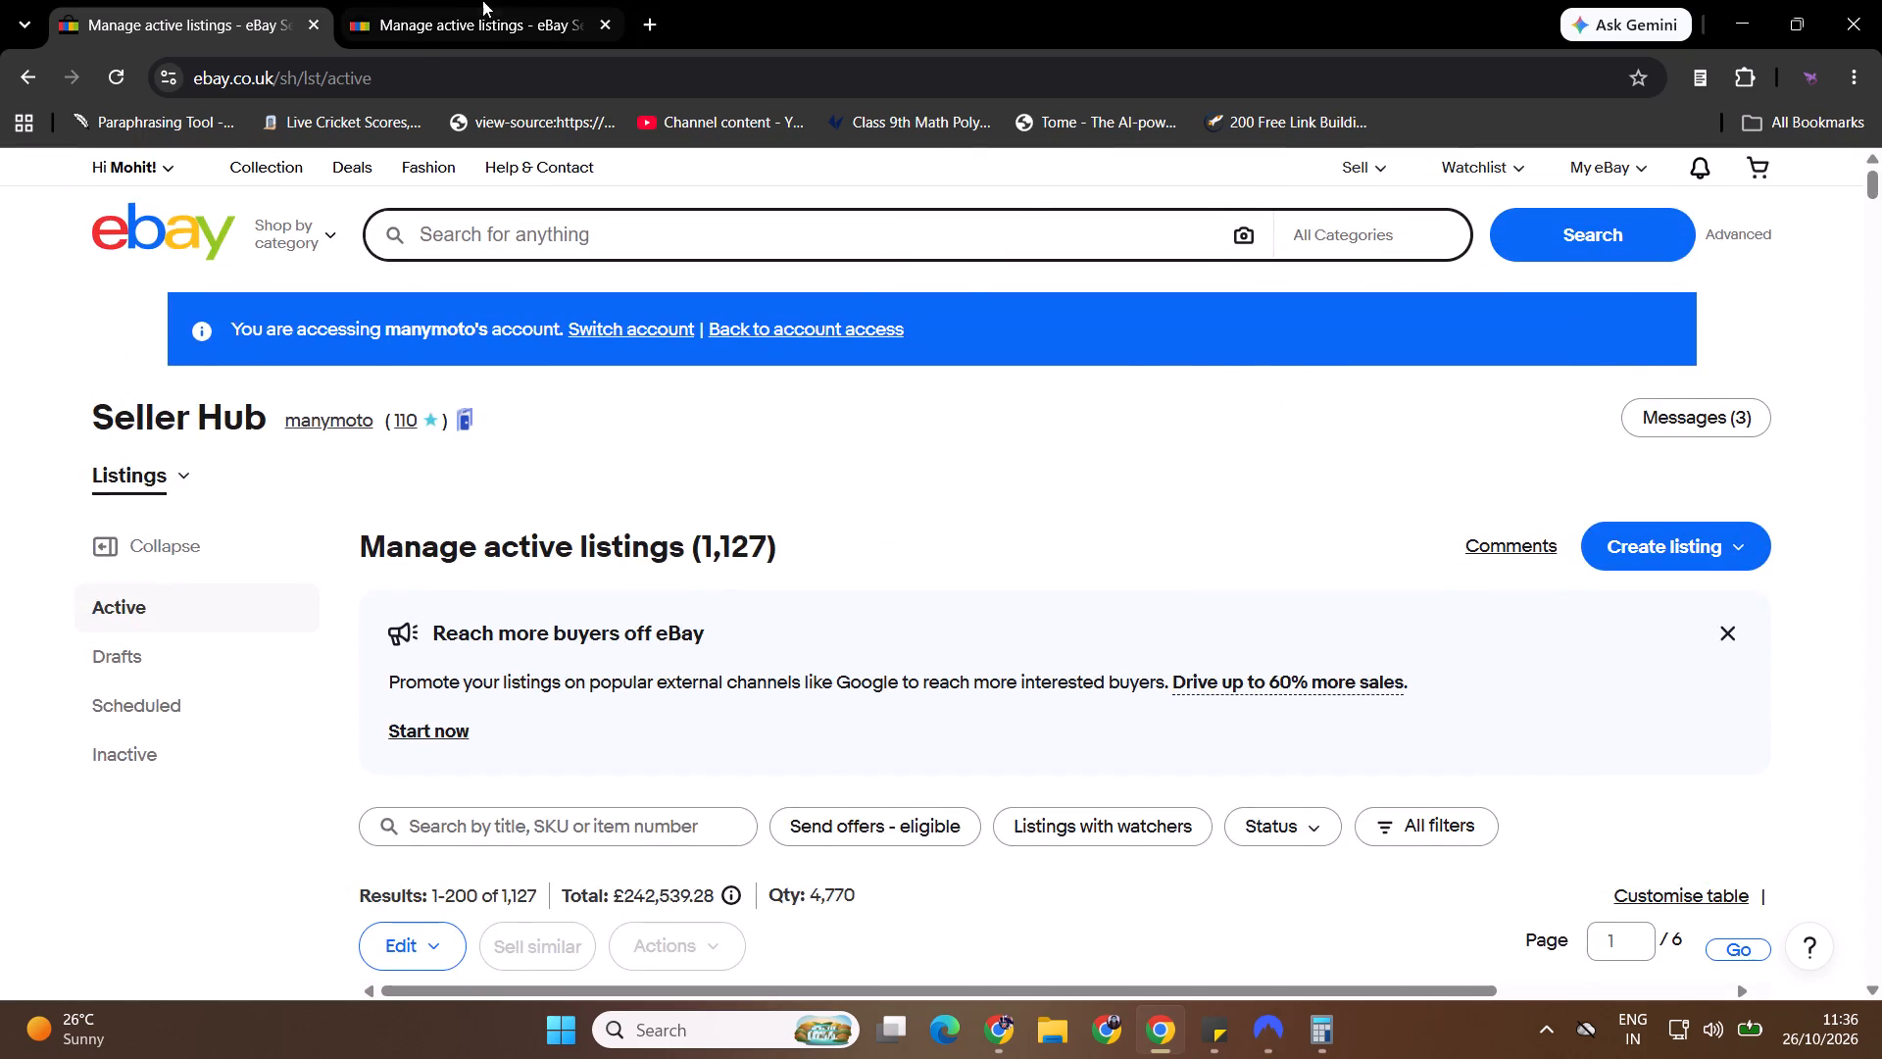
{"action": "left_click", "coordinate": [481, 0]}
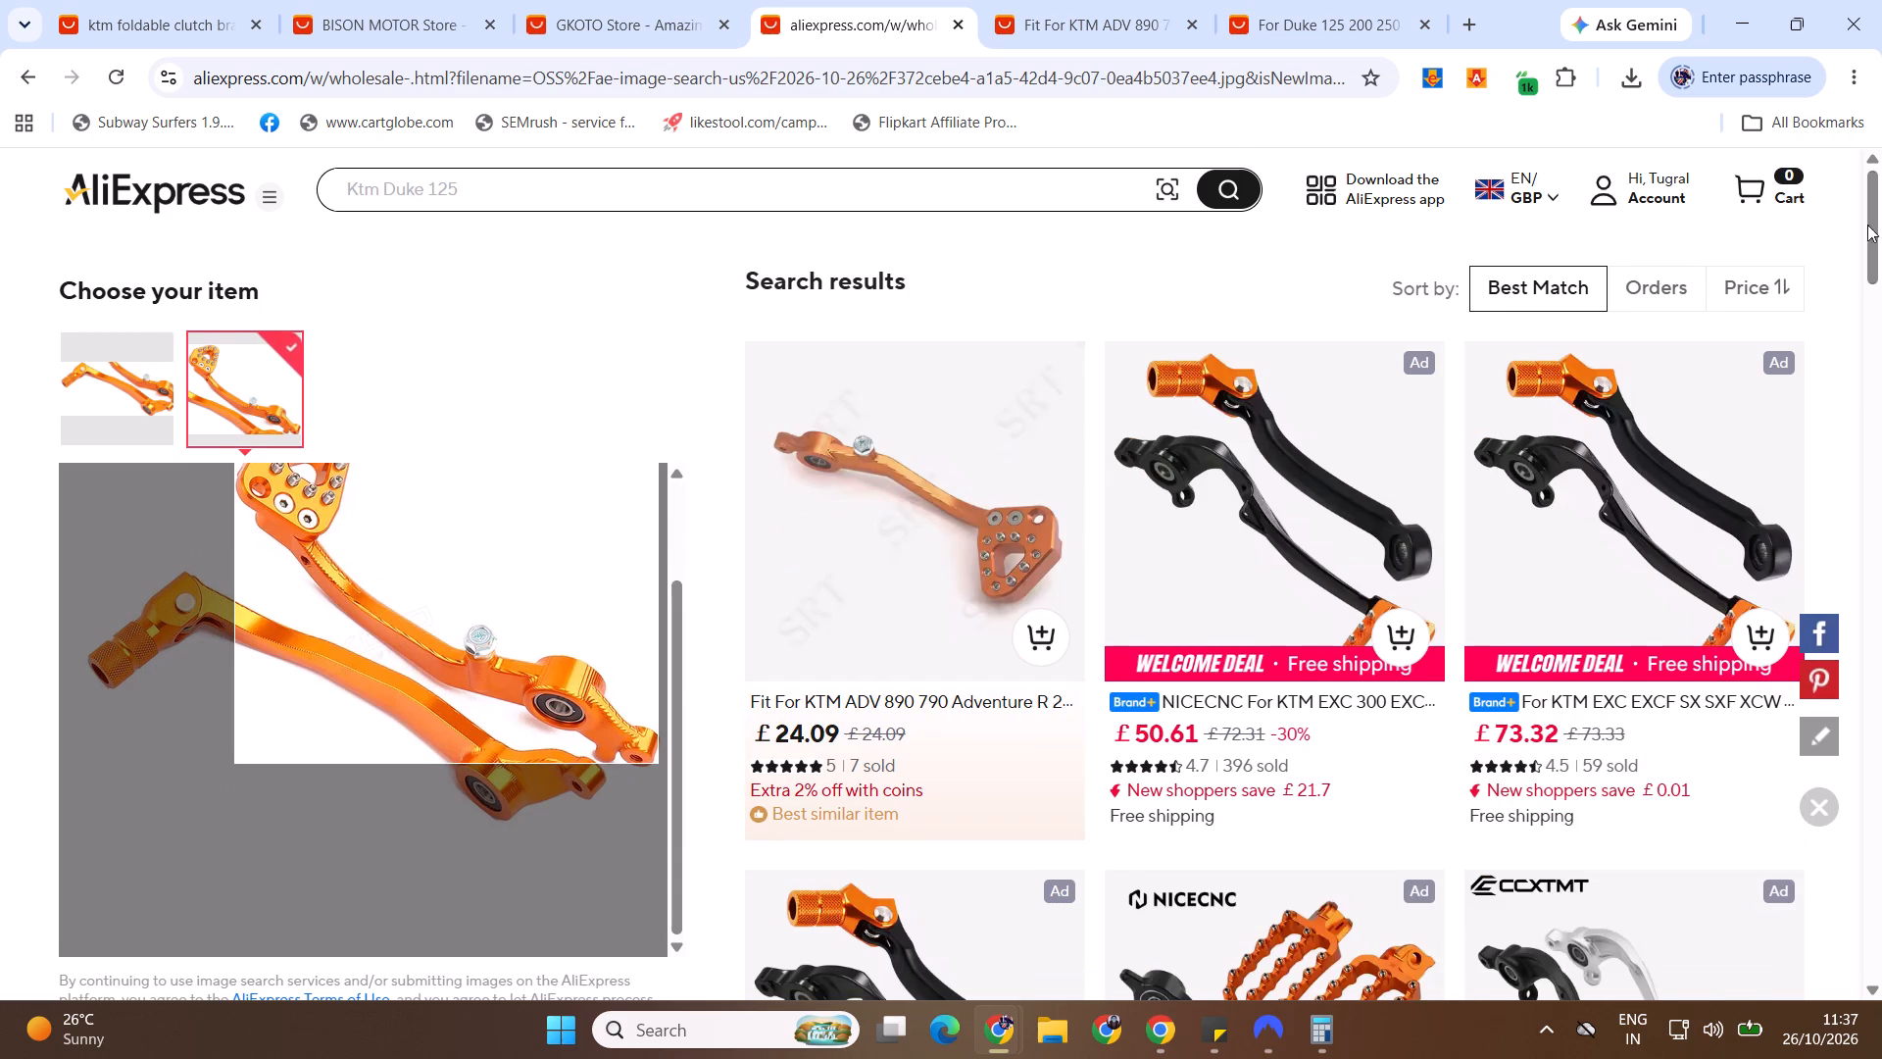
{"action": "left_click_drag", "start_coordinate": [1881, 223], "coordinate": [1881, 241]}
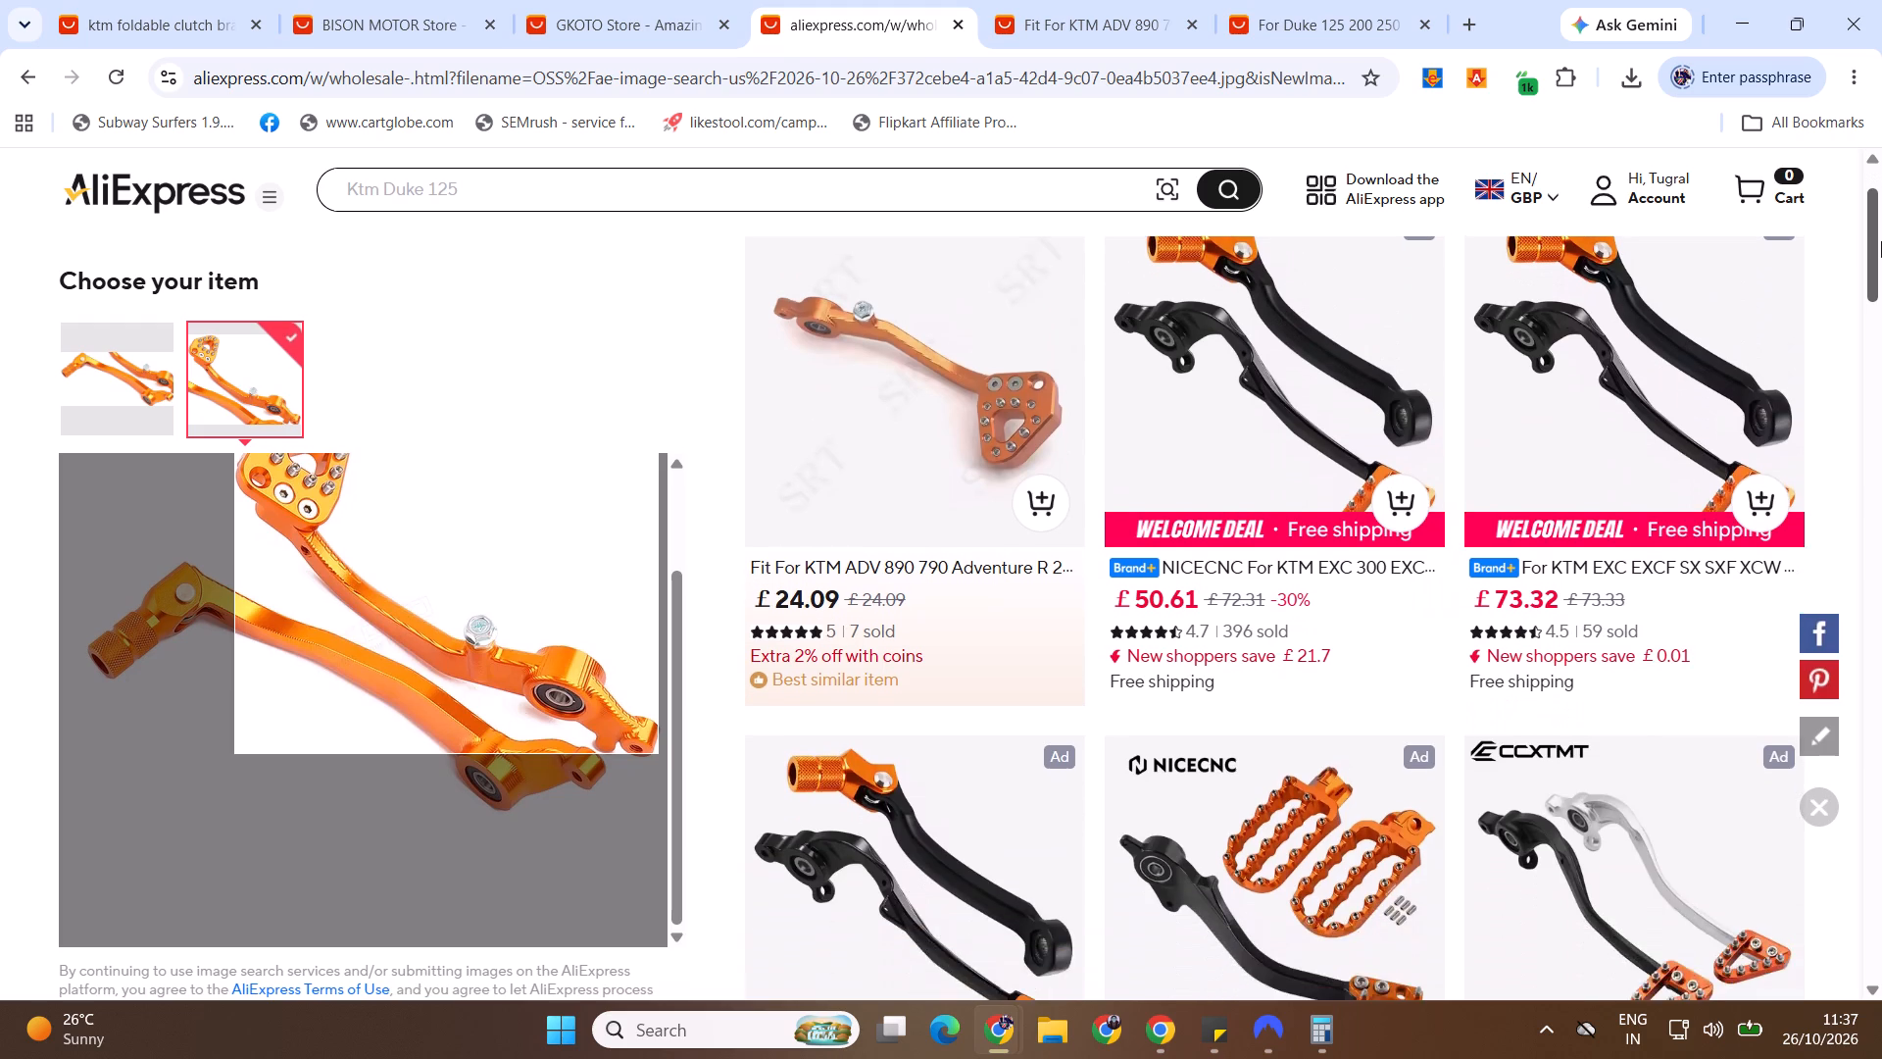
{"action": "left_click_drag", "start_coordinate": [1881, 241], "coordinate": [1874, 208]}
{"action": "middle_click", "coordinate": [899, 561]}
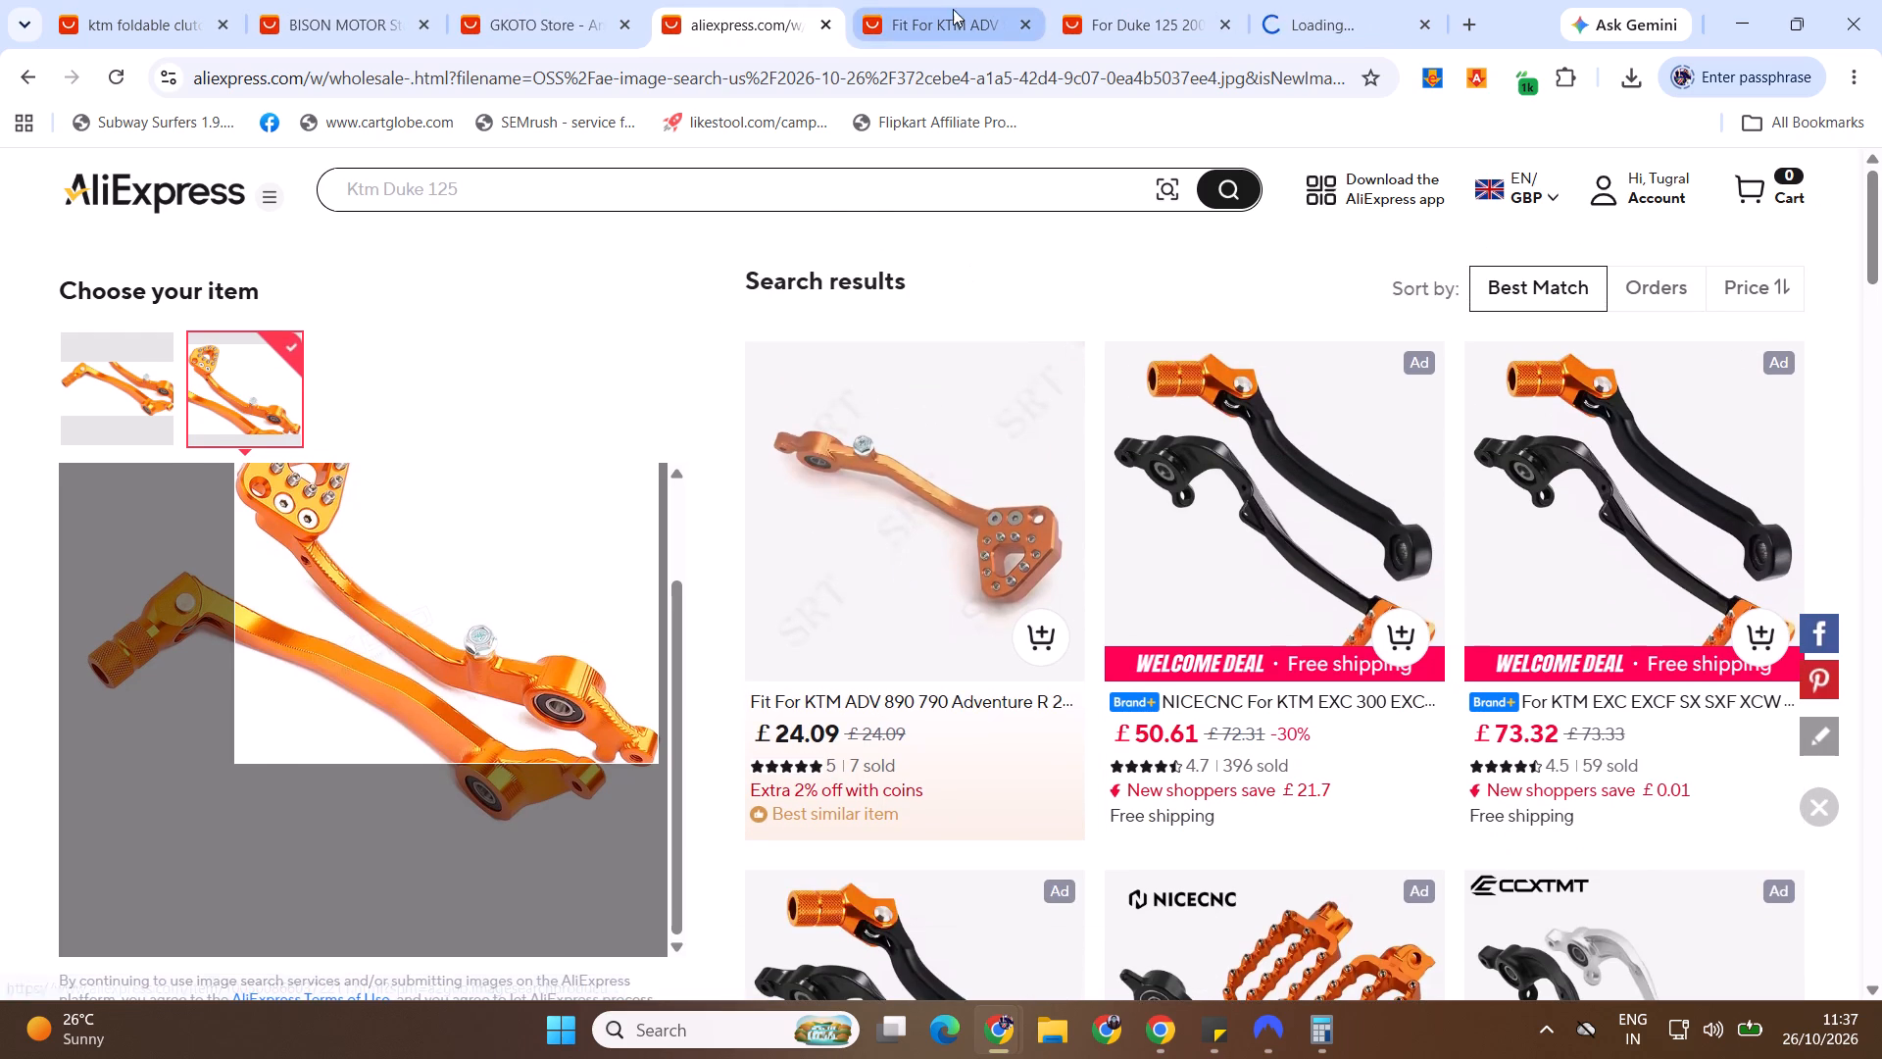
Examine the KTM ADV 890 790 gear shift lever page, including its black and orange variants, photos and description, against the brake lever search result.
{"action": "left_click", "coordinate": [25, 76]}
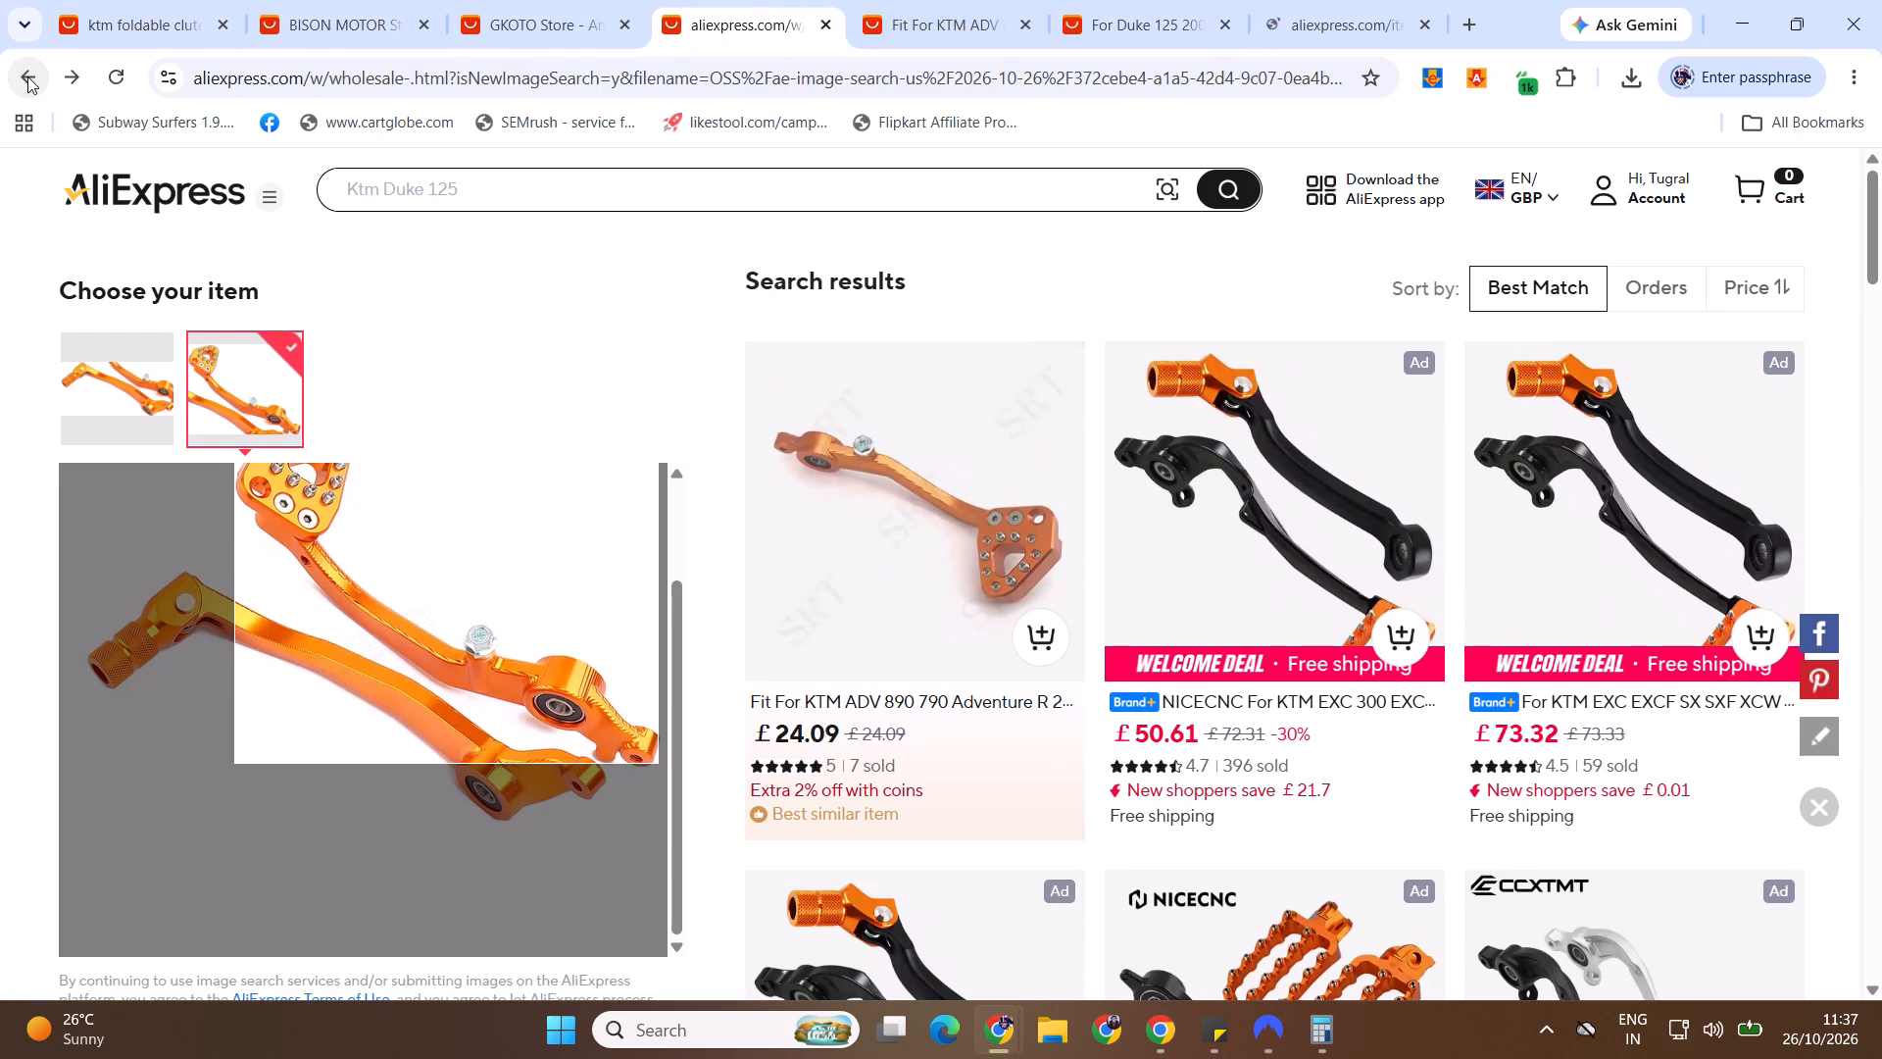
{"action": "left_click", "coordinate": [951, 32]}
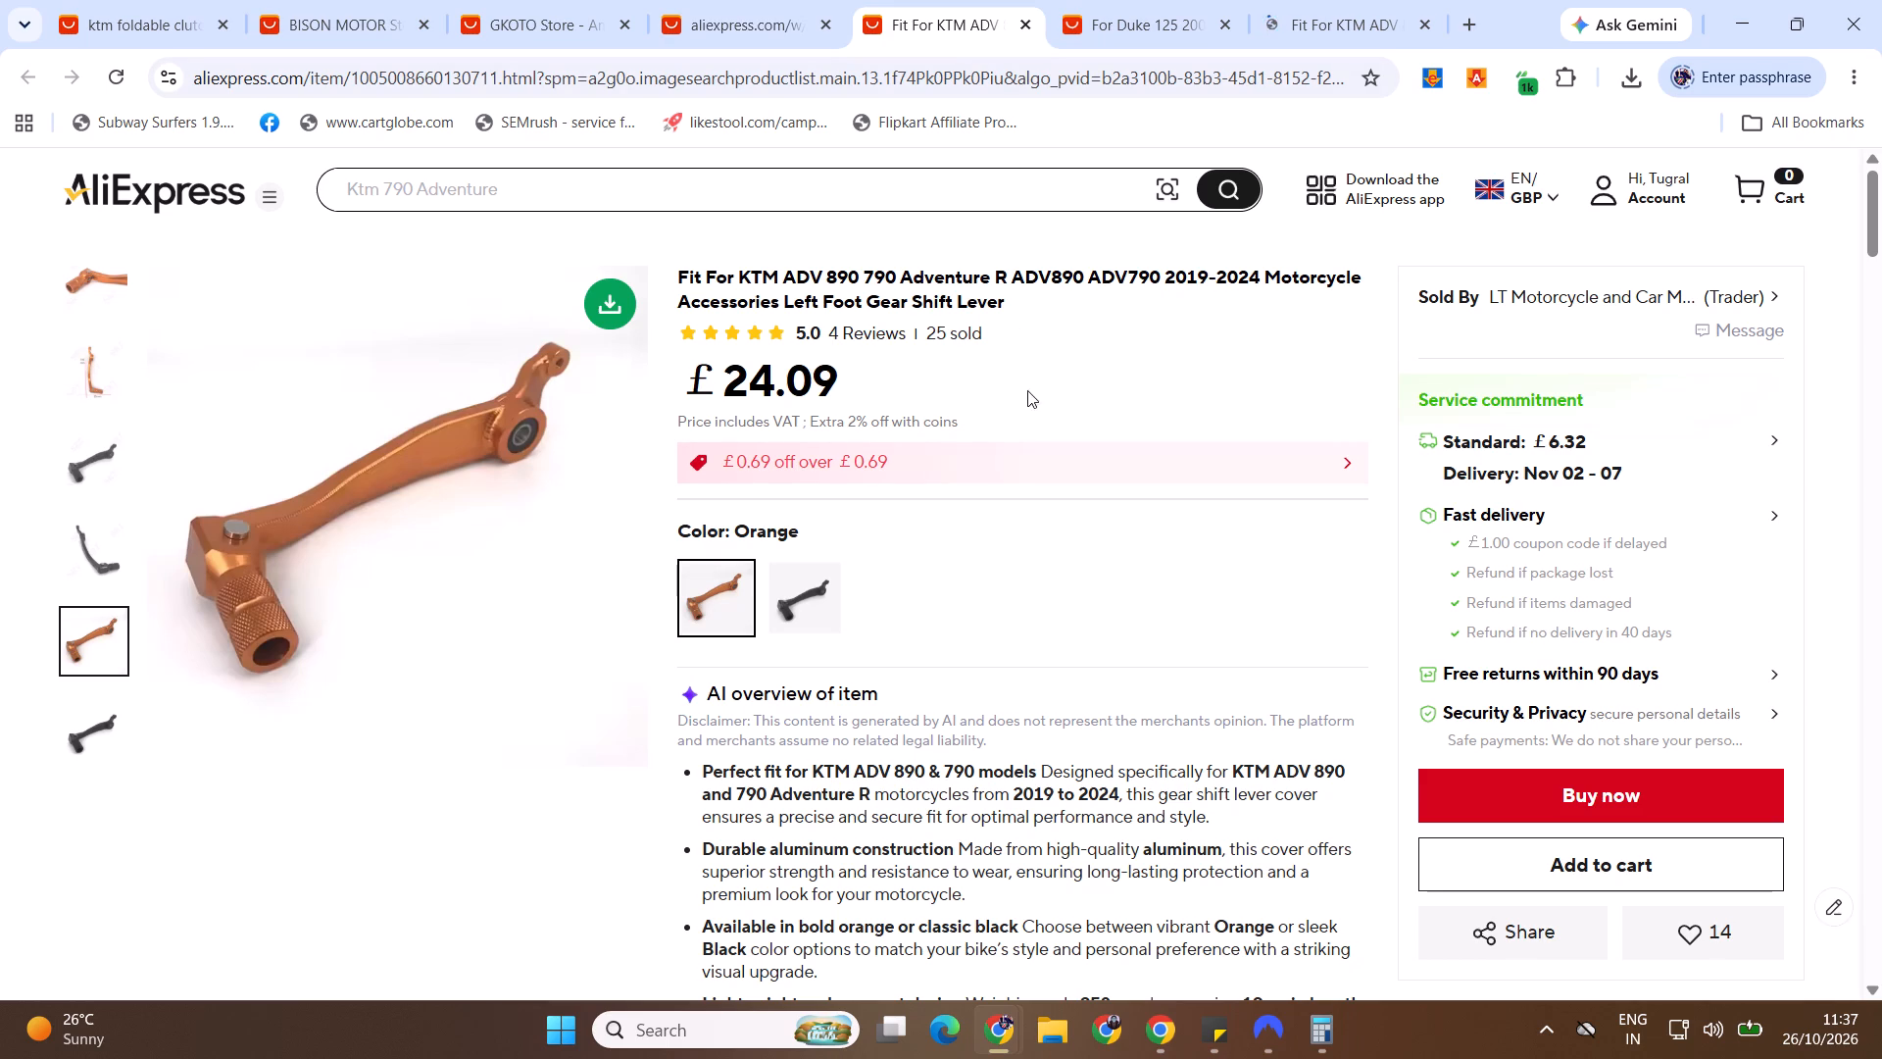
{"action": "left_click", "coordinate": [788, 594]}
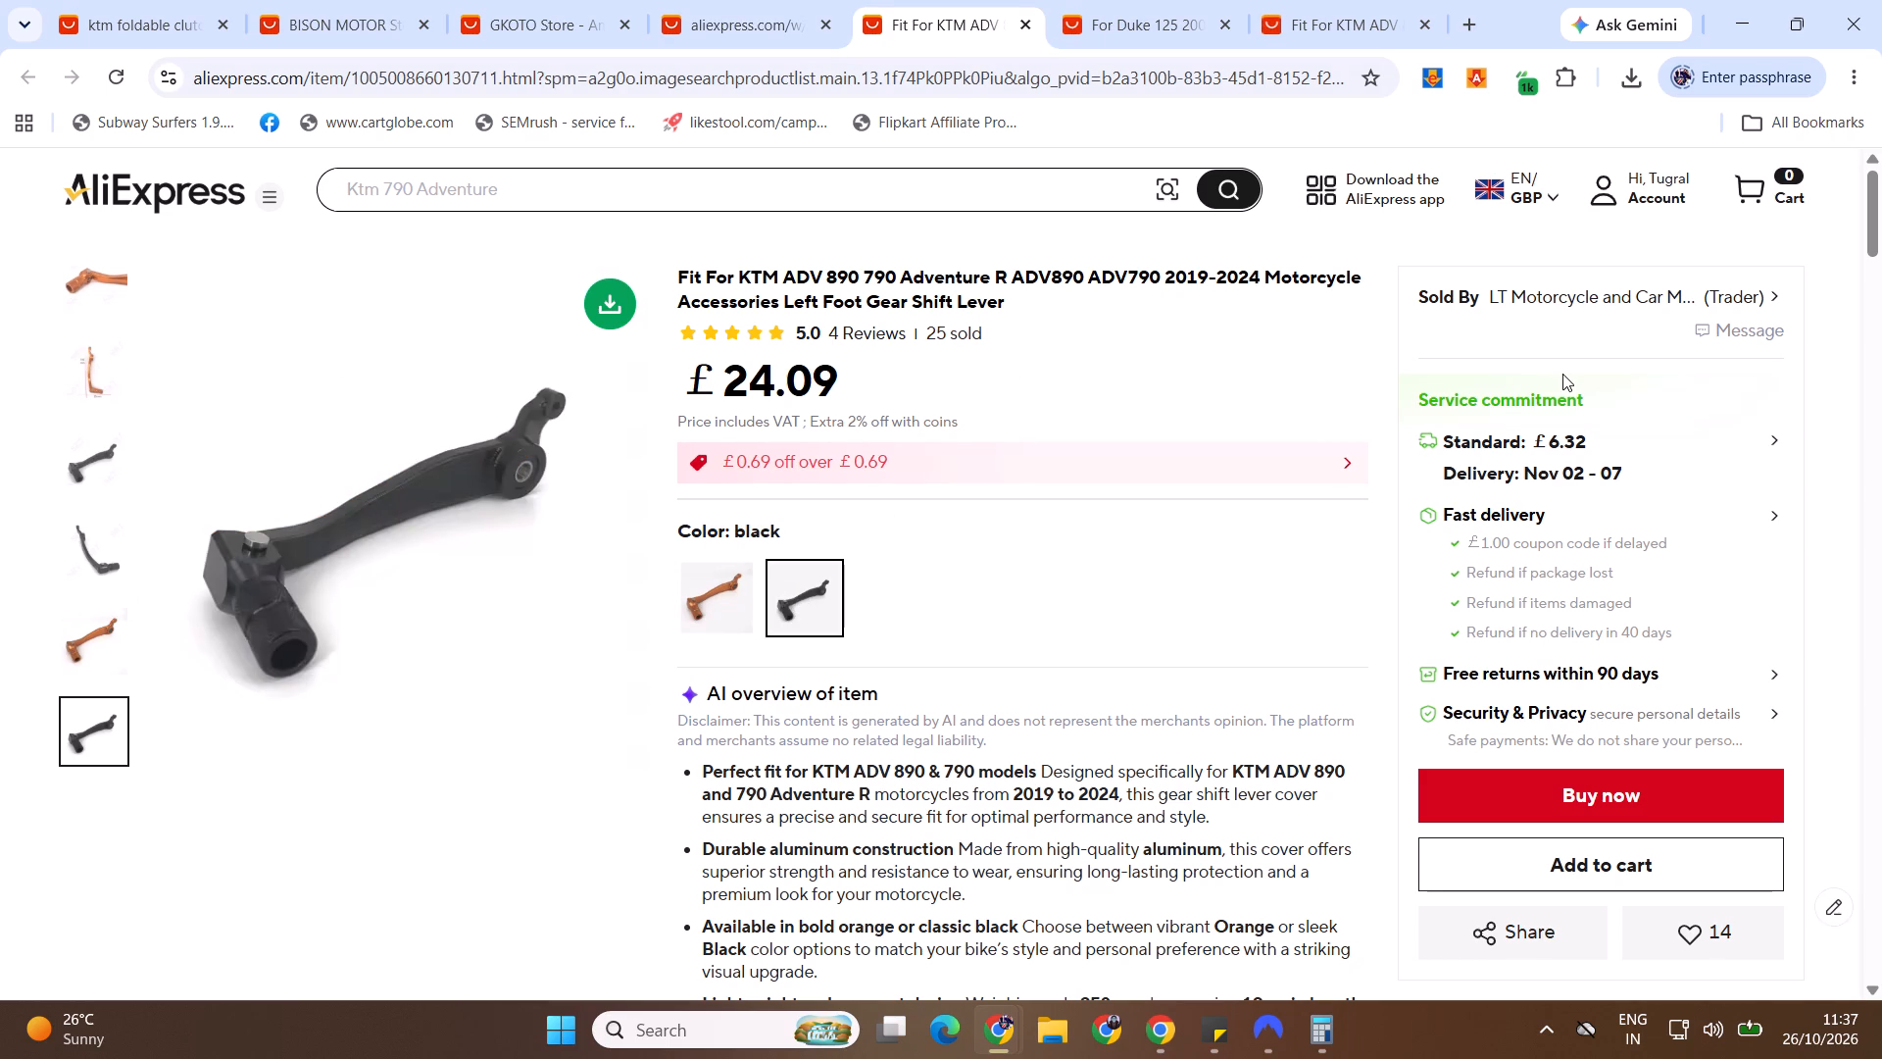
{"action": "left_click_drag", "start_coordinate": [1881, 191], "coordinate": [1881, 255]}
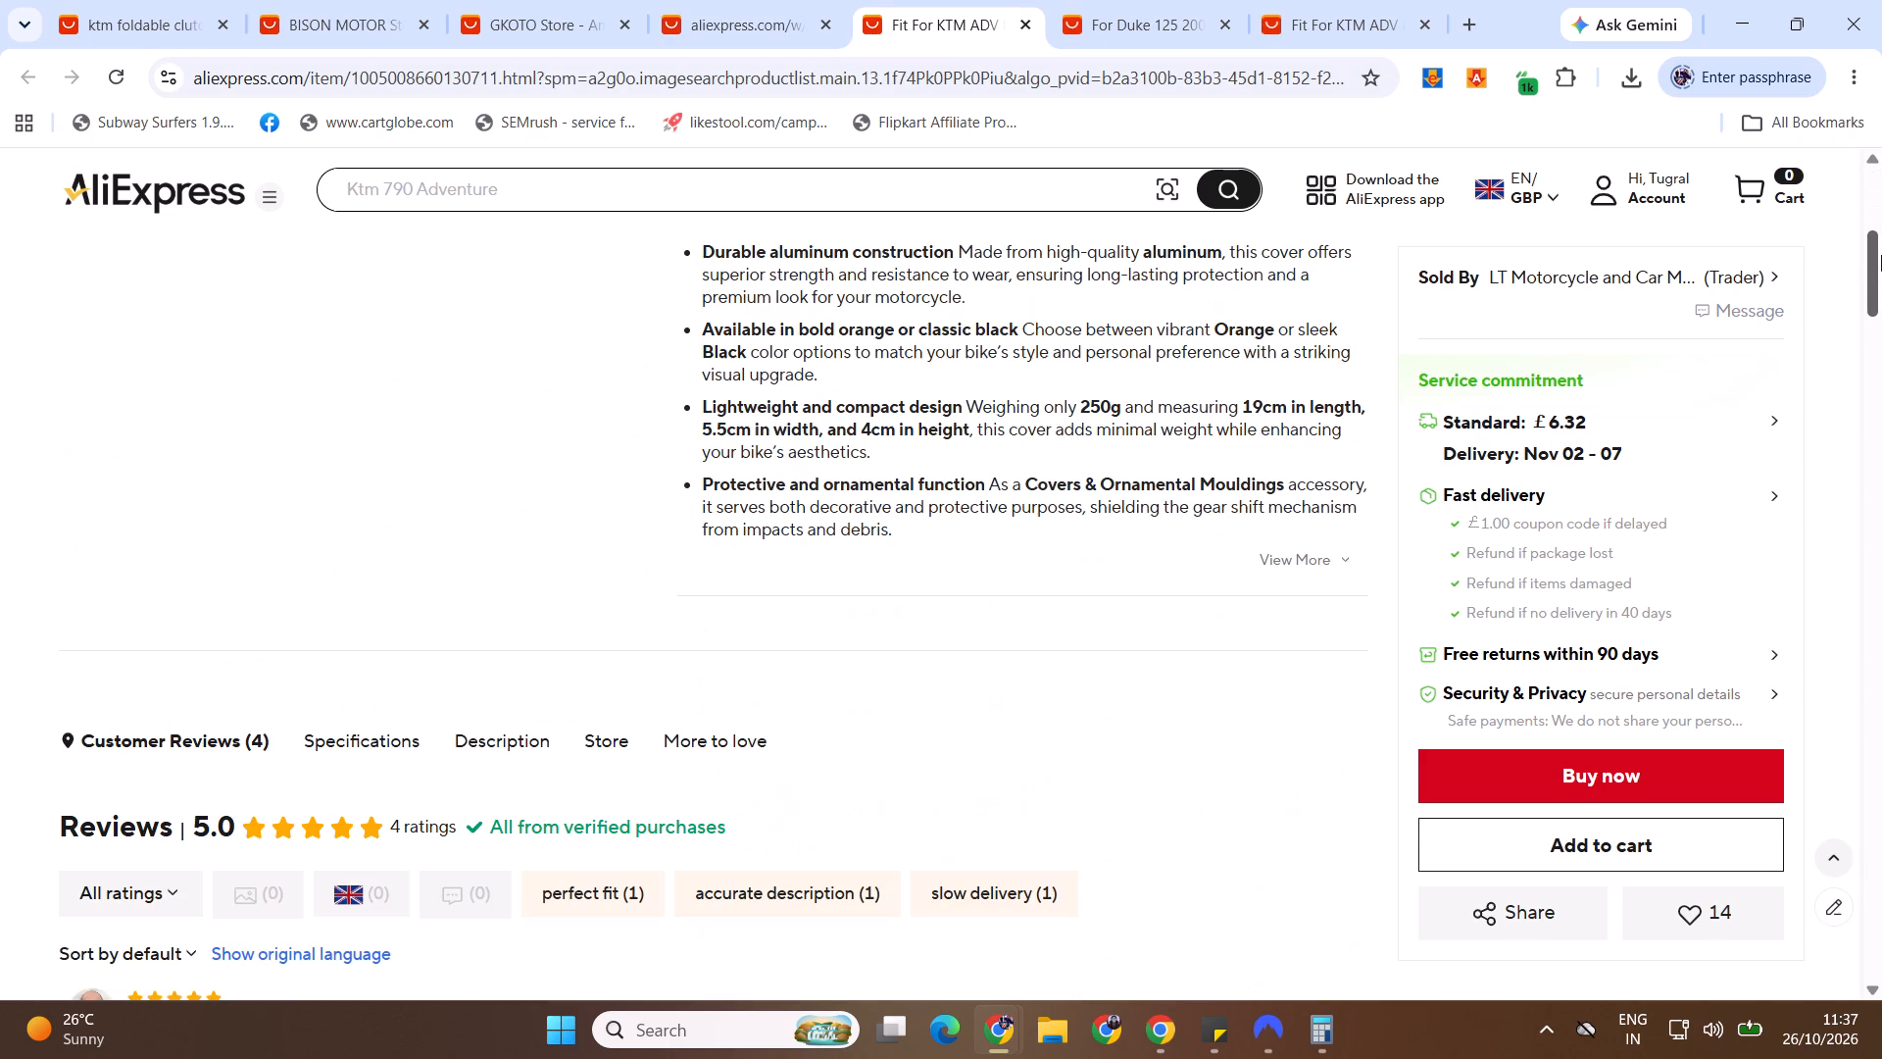
{"action": "left_click_drag", "start_coordinate": [1881, 255], "coordinate": [1881, 529]}
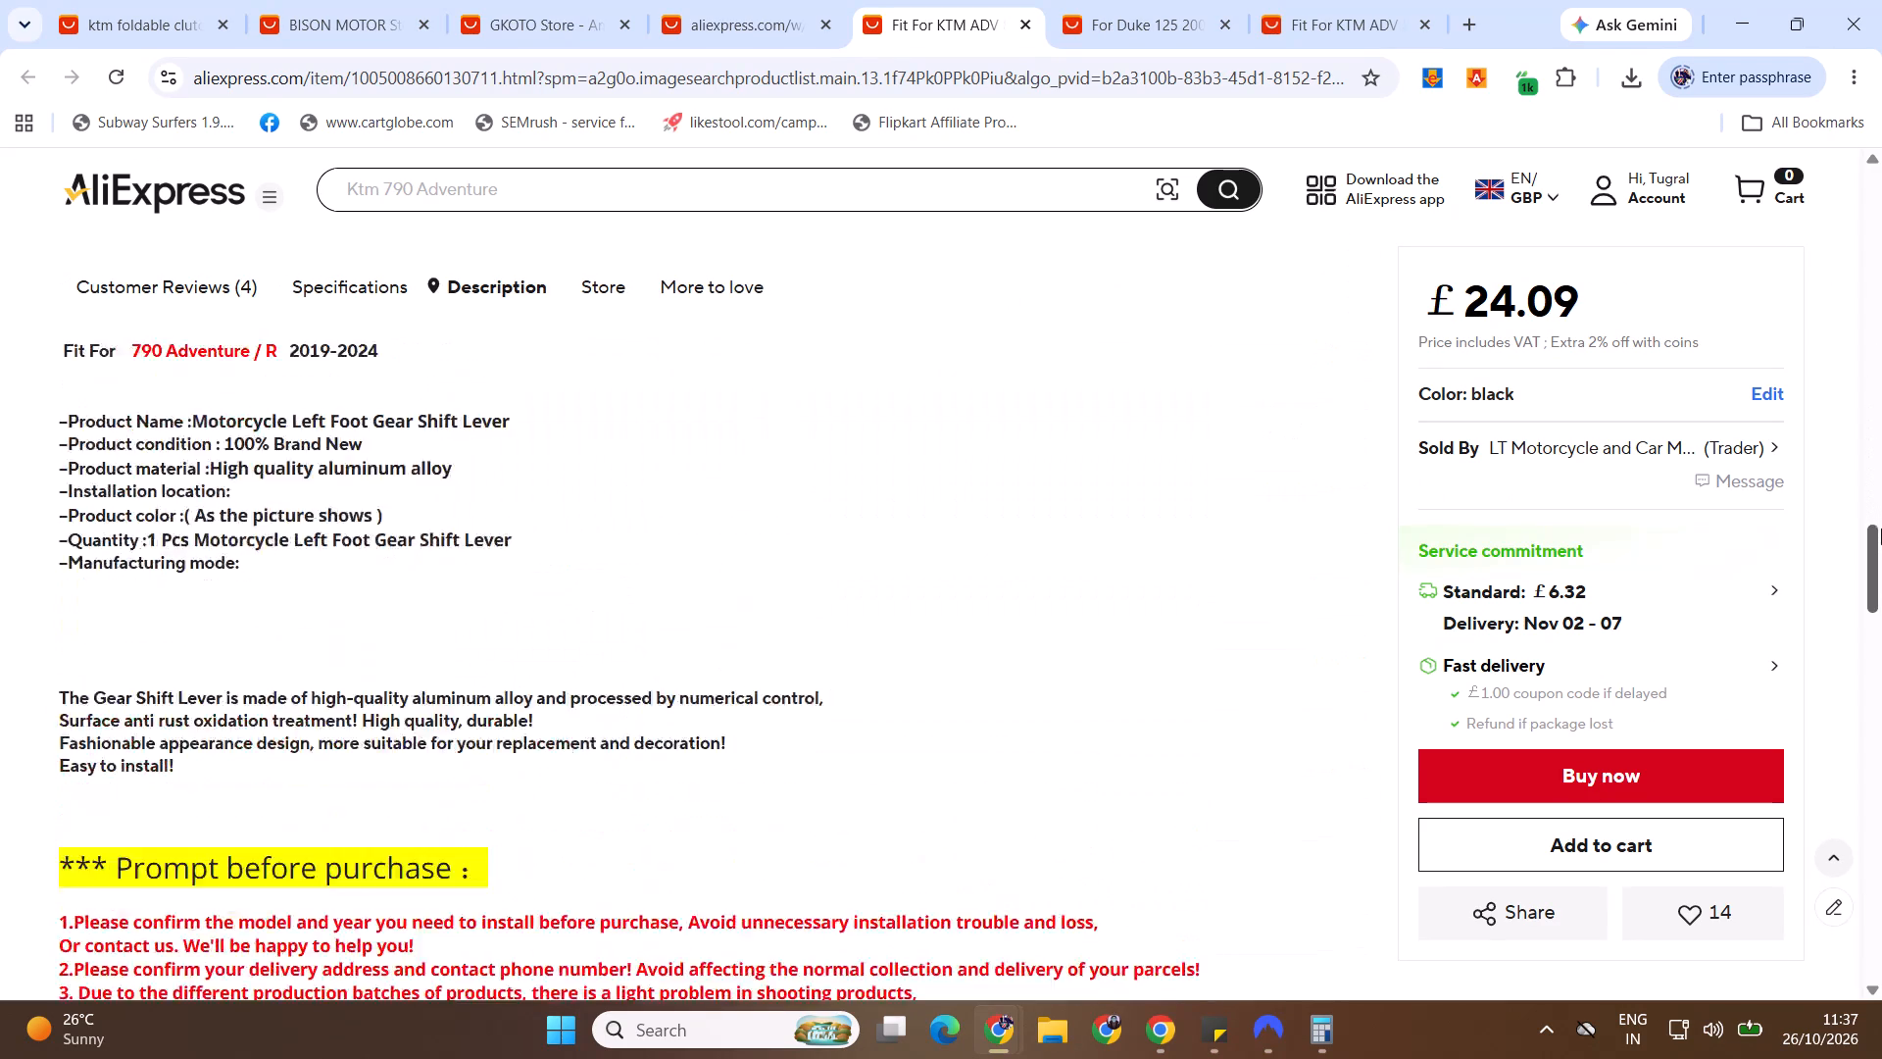
{"action": "left_click_drag", "start_coordinate": [1881, 529], "coordinate": [1881, 103]}
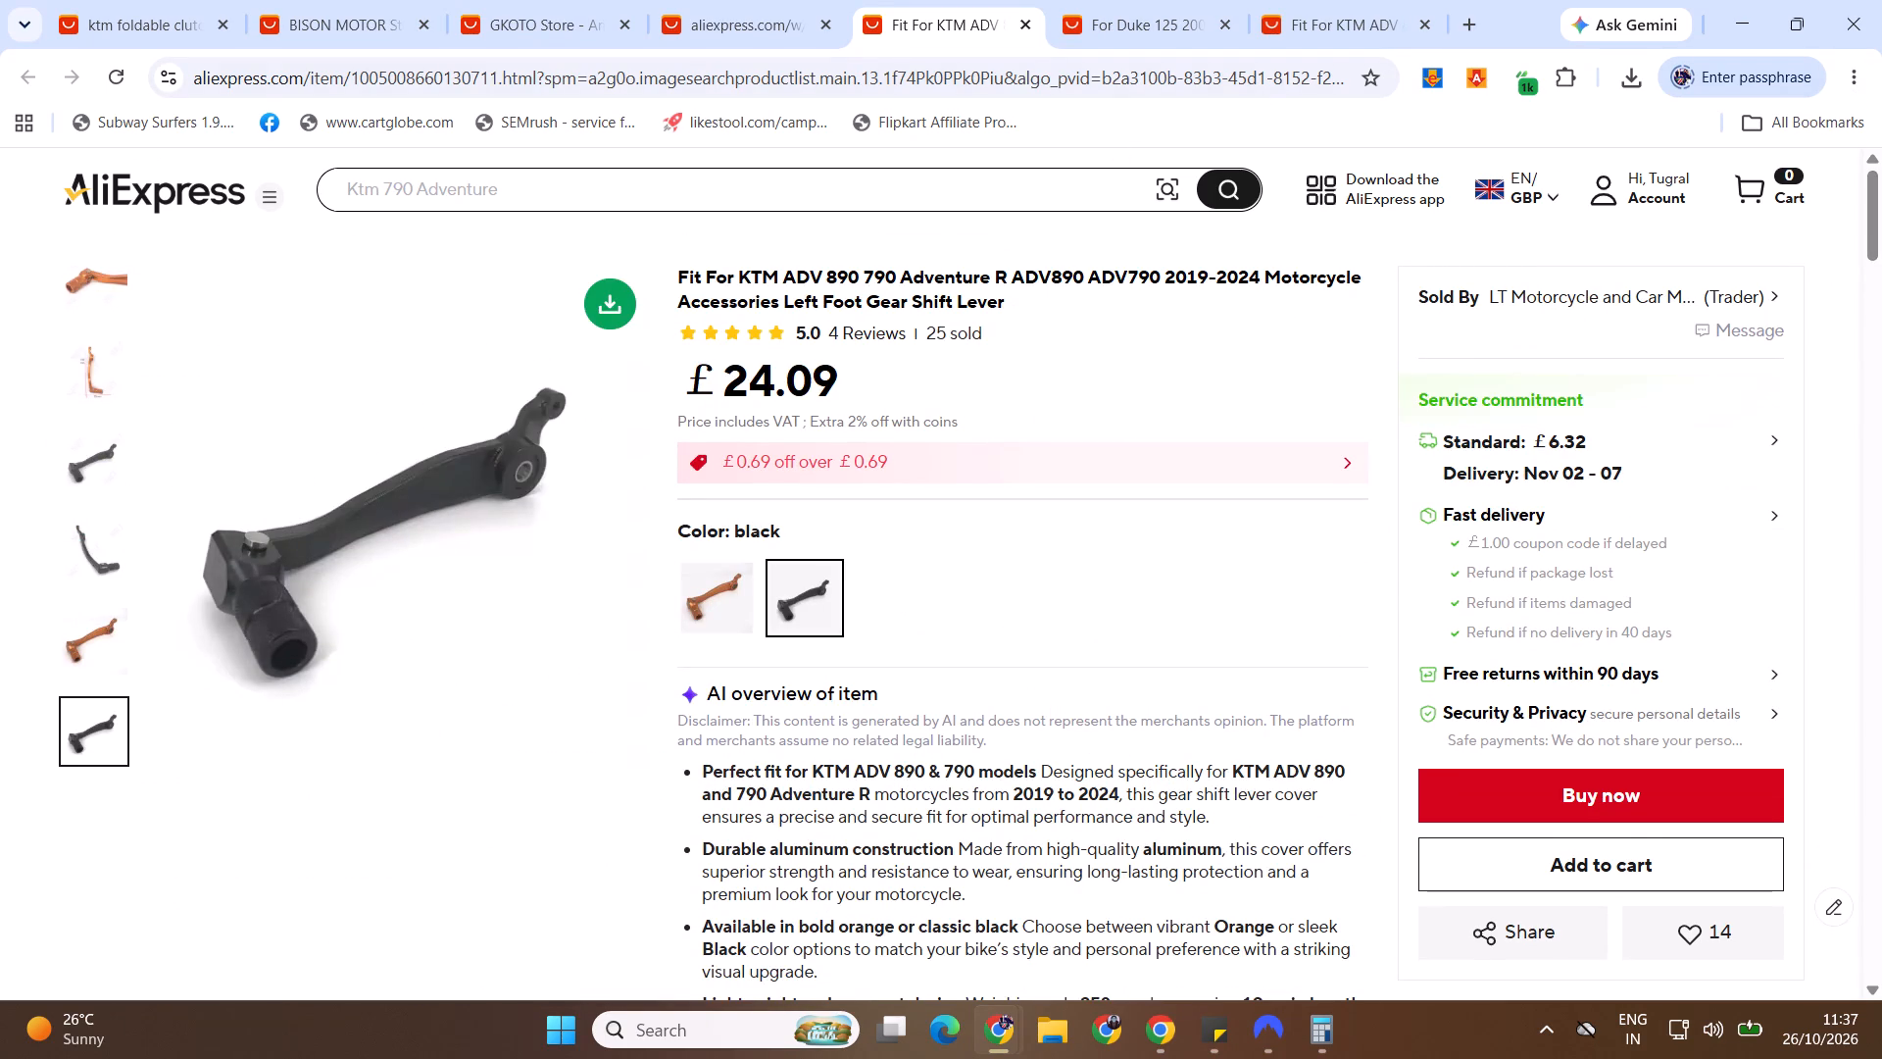
{"action": "left_click", "coordinate": [788, 0]}
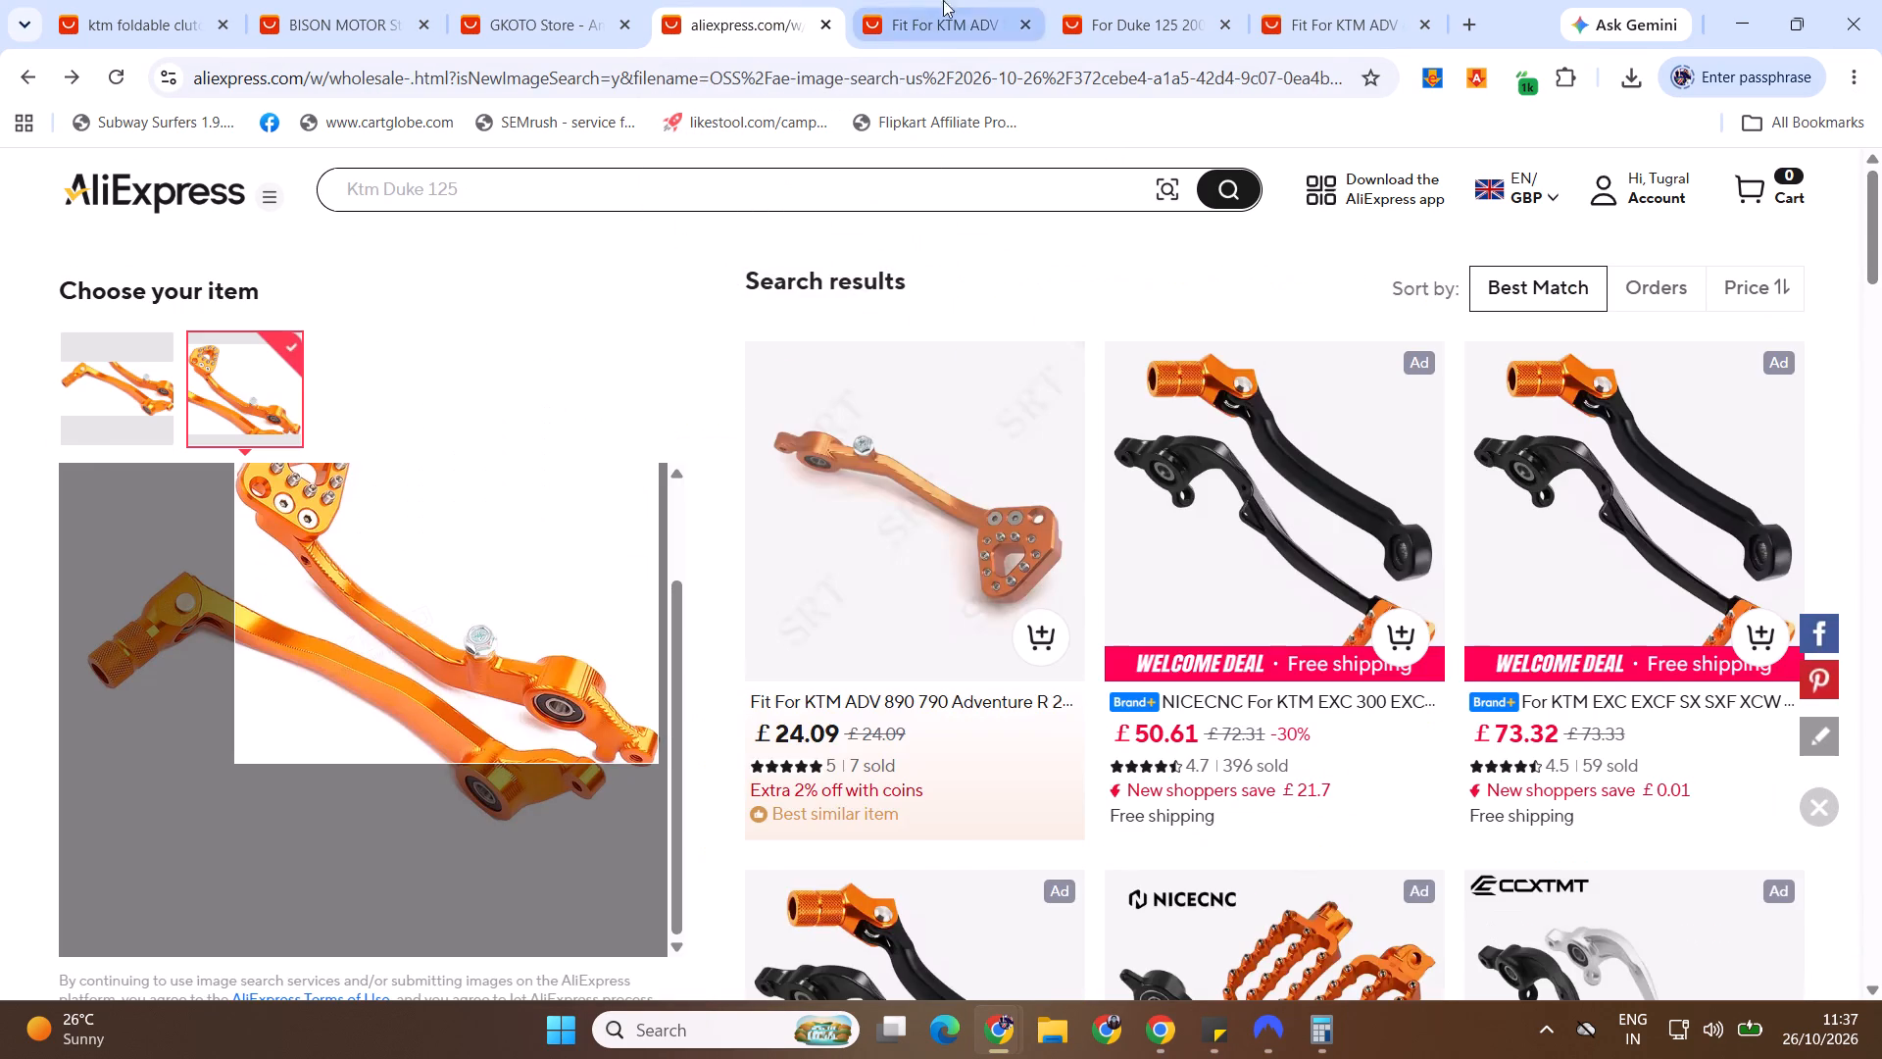
{"action": "left_click", "coordinate": [970, 5]}
{"action": "left_click", "coordinate": [727, 587]}
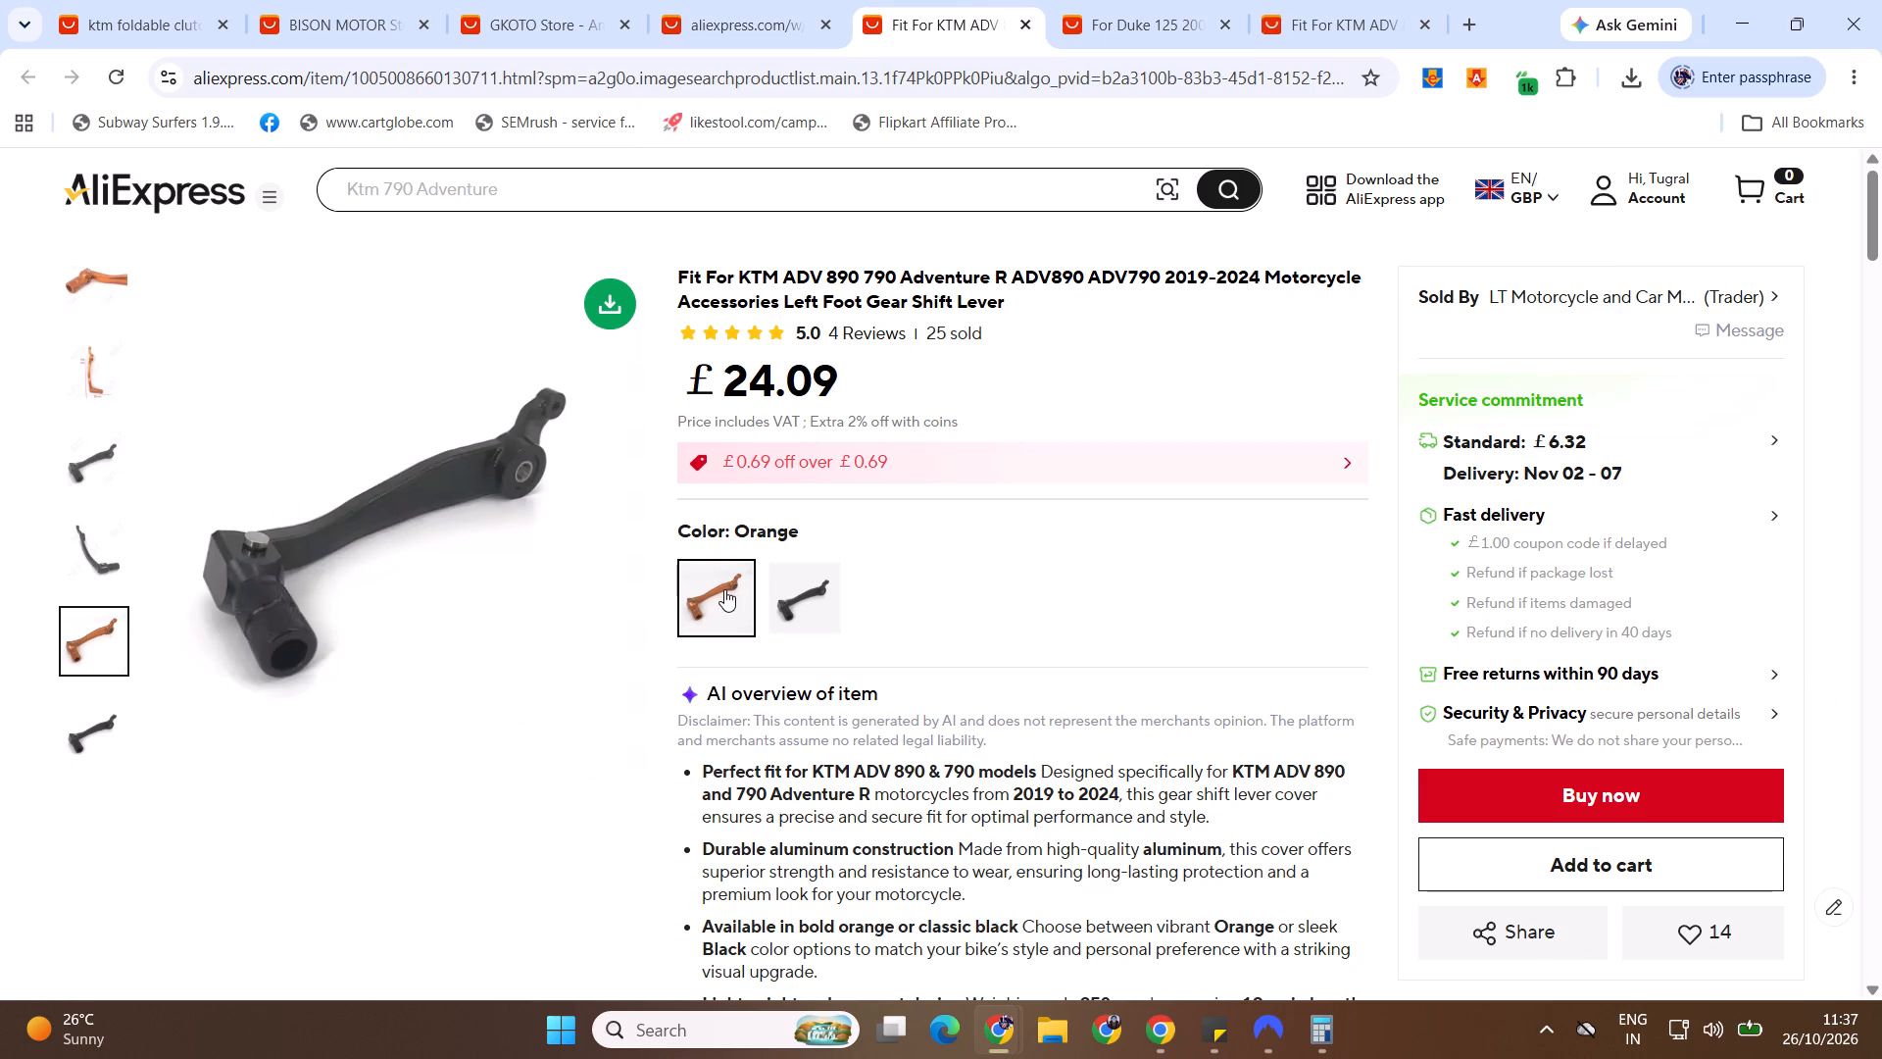
{"action": "left_click", "coordinate": [122, 294]}
{"action": "left_click", "coordinate": [116, 368]}
{"action": "left_click", "coordinate": [798, 0]}
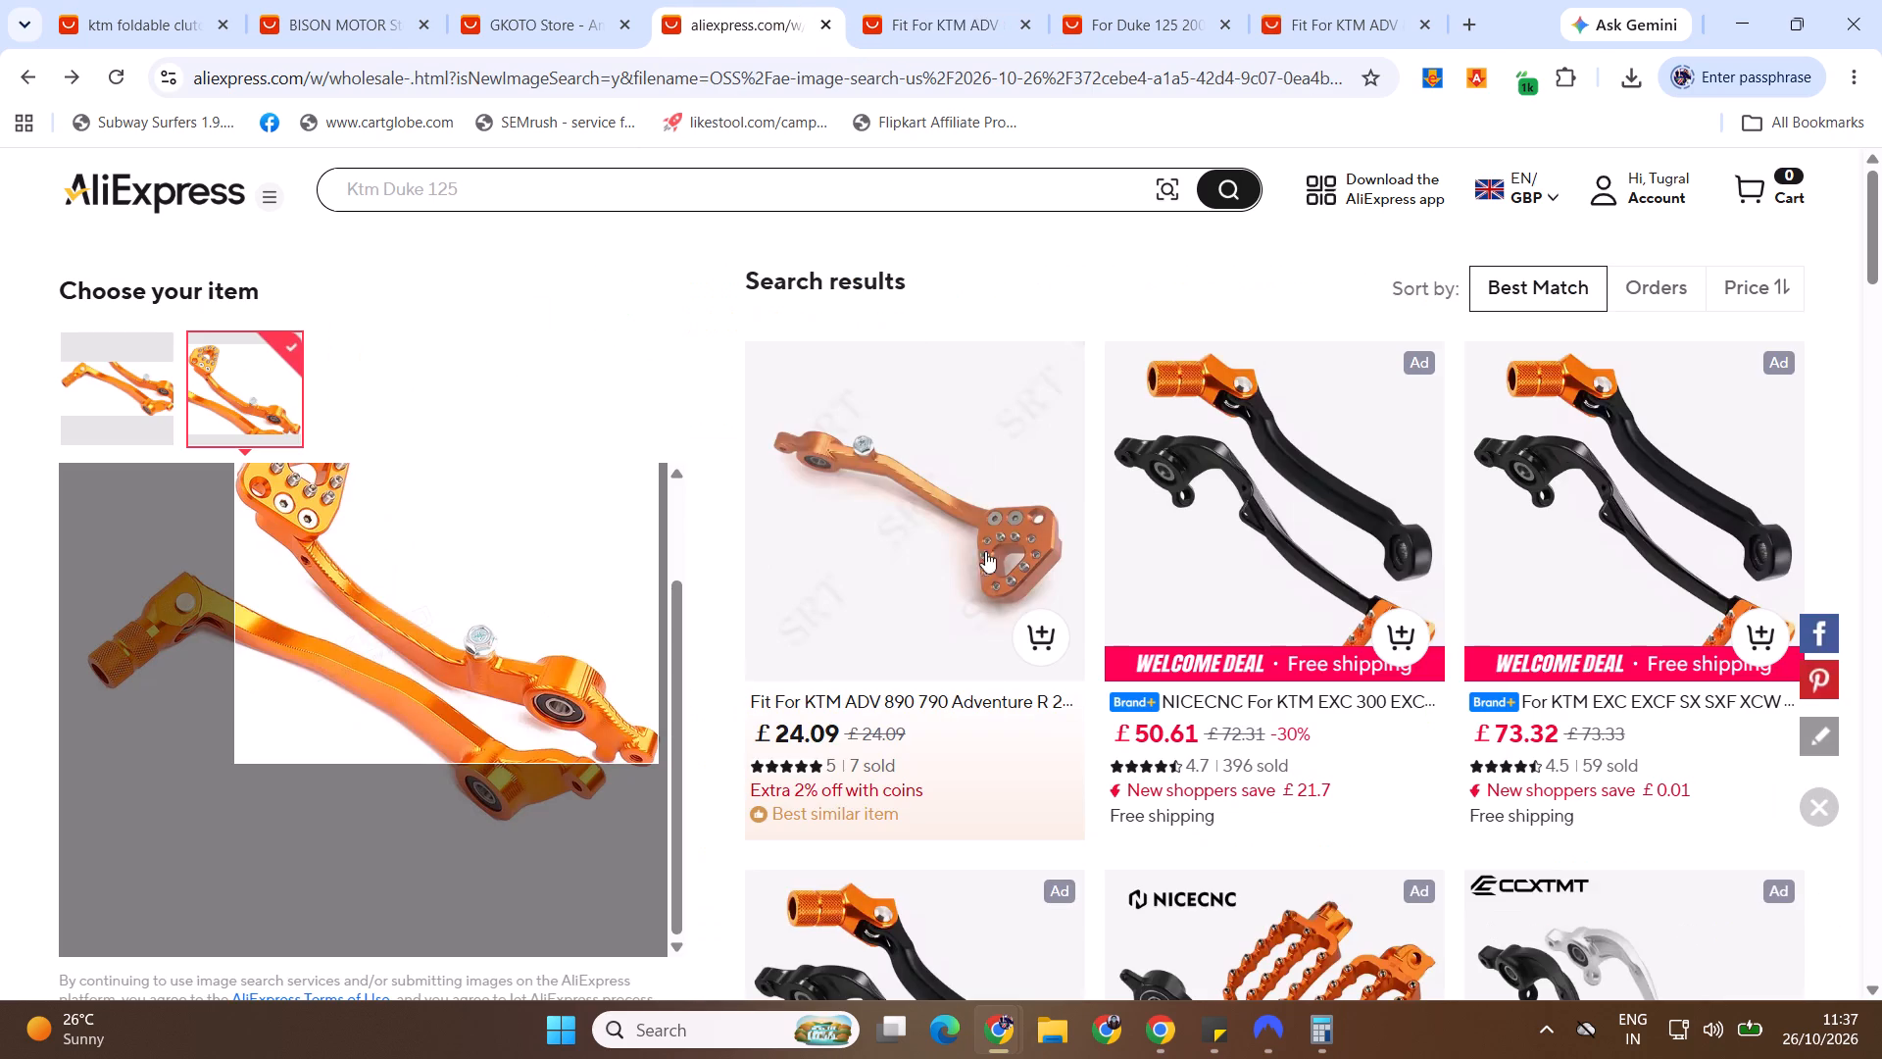
Close the gear shift lever tab and the duplicate brake lever tab, keeping one KTM ADV 890 790 rear brake lever page open.
{"action": "middle_click", "coordinate": [916, 573]}
{"action": "left_click", "coordinate": [880, 2]}
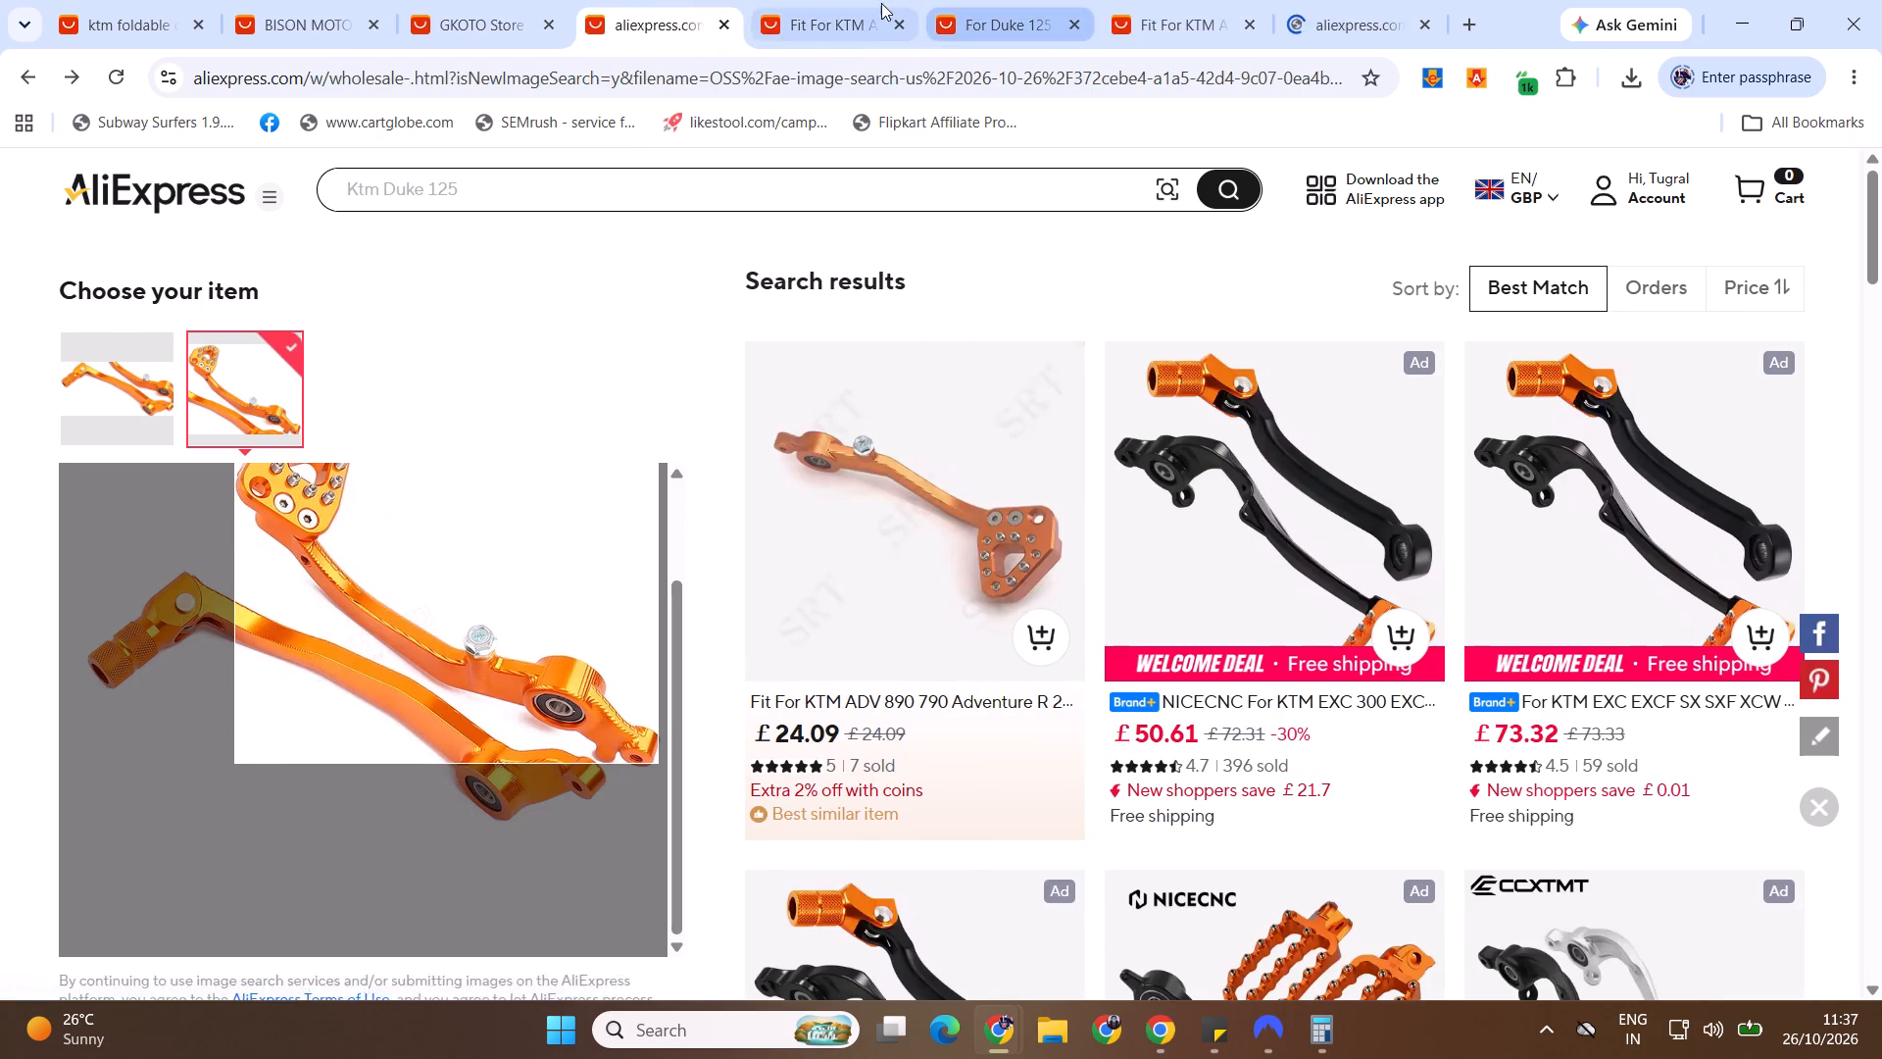
{"action": "left_click", "coordinate": [897, 24]}
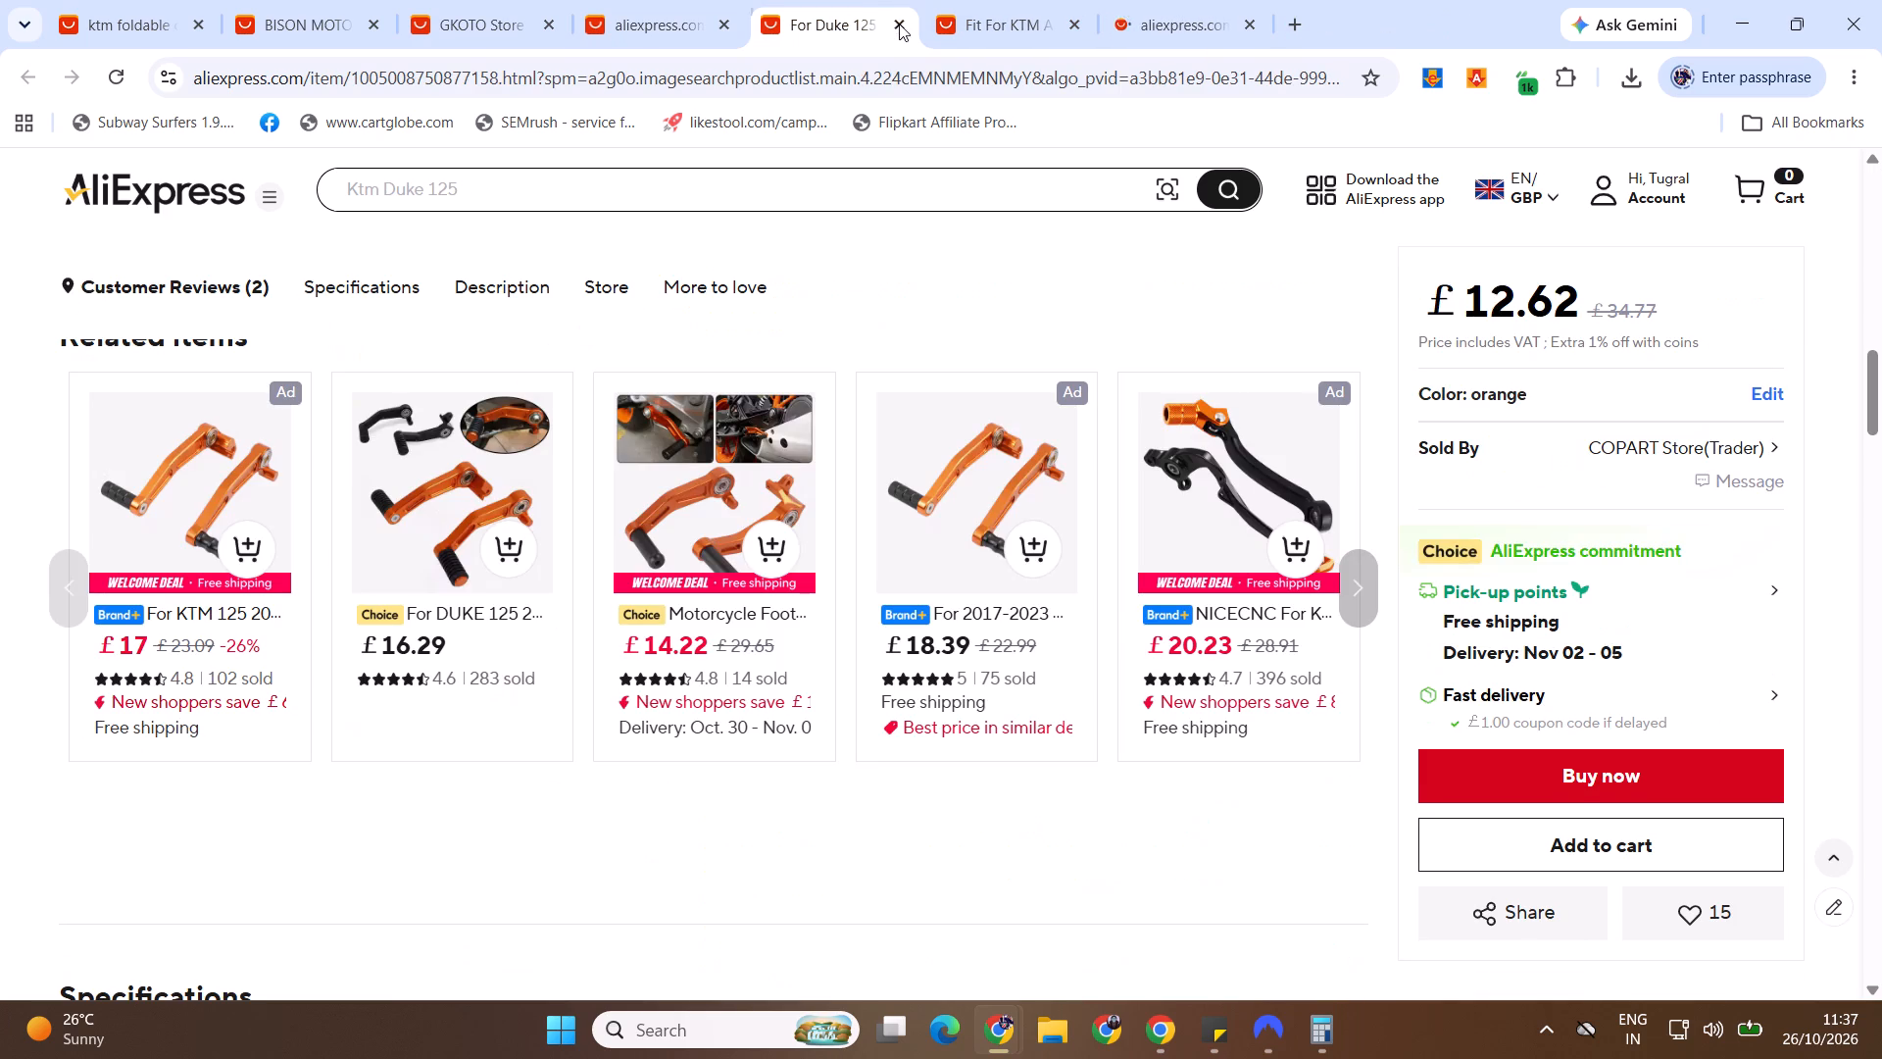
{"action": "left_click", "coordinate": [999, 41]}
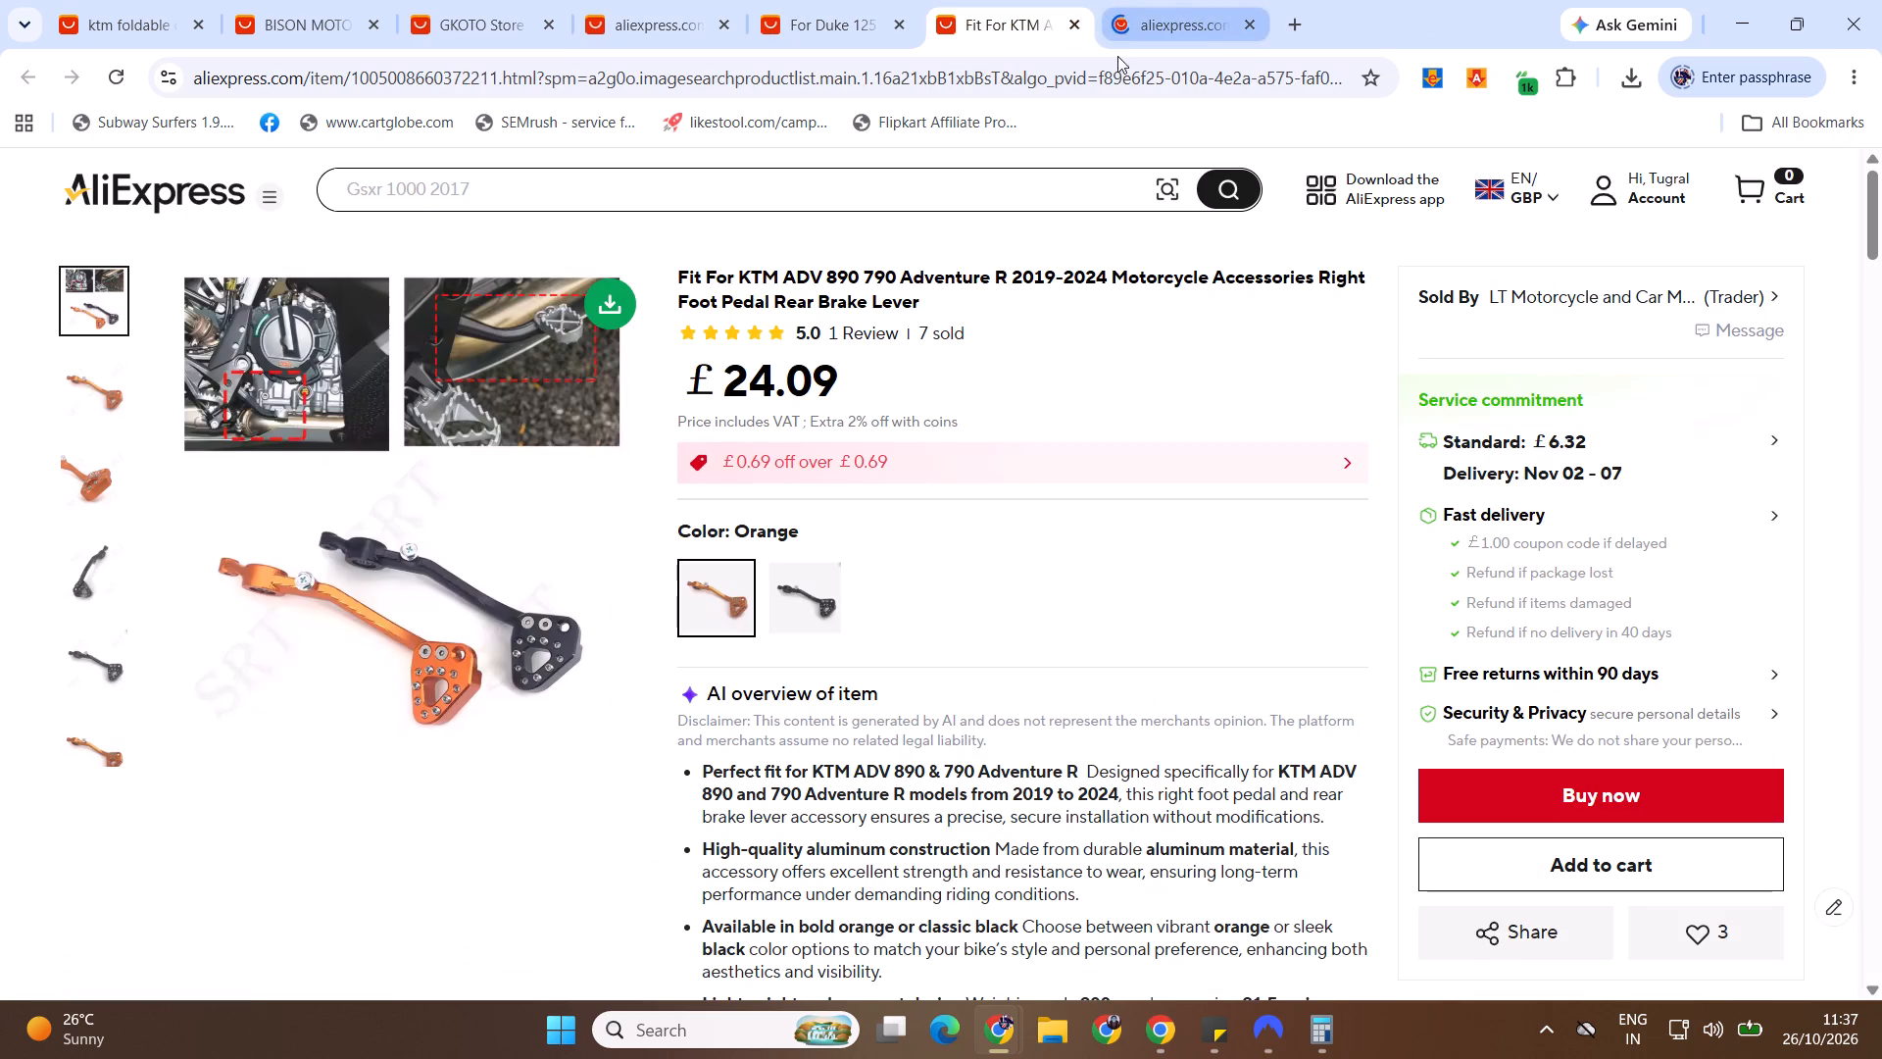
{"action": "left_click", "coordinate": [1141, 12]}
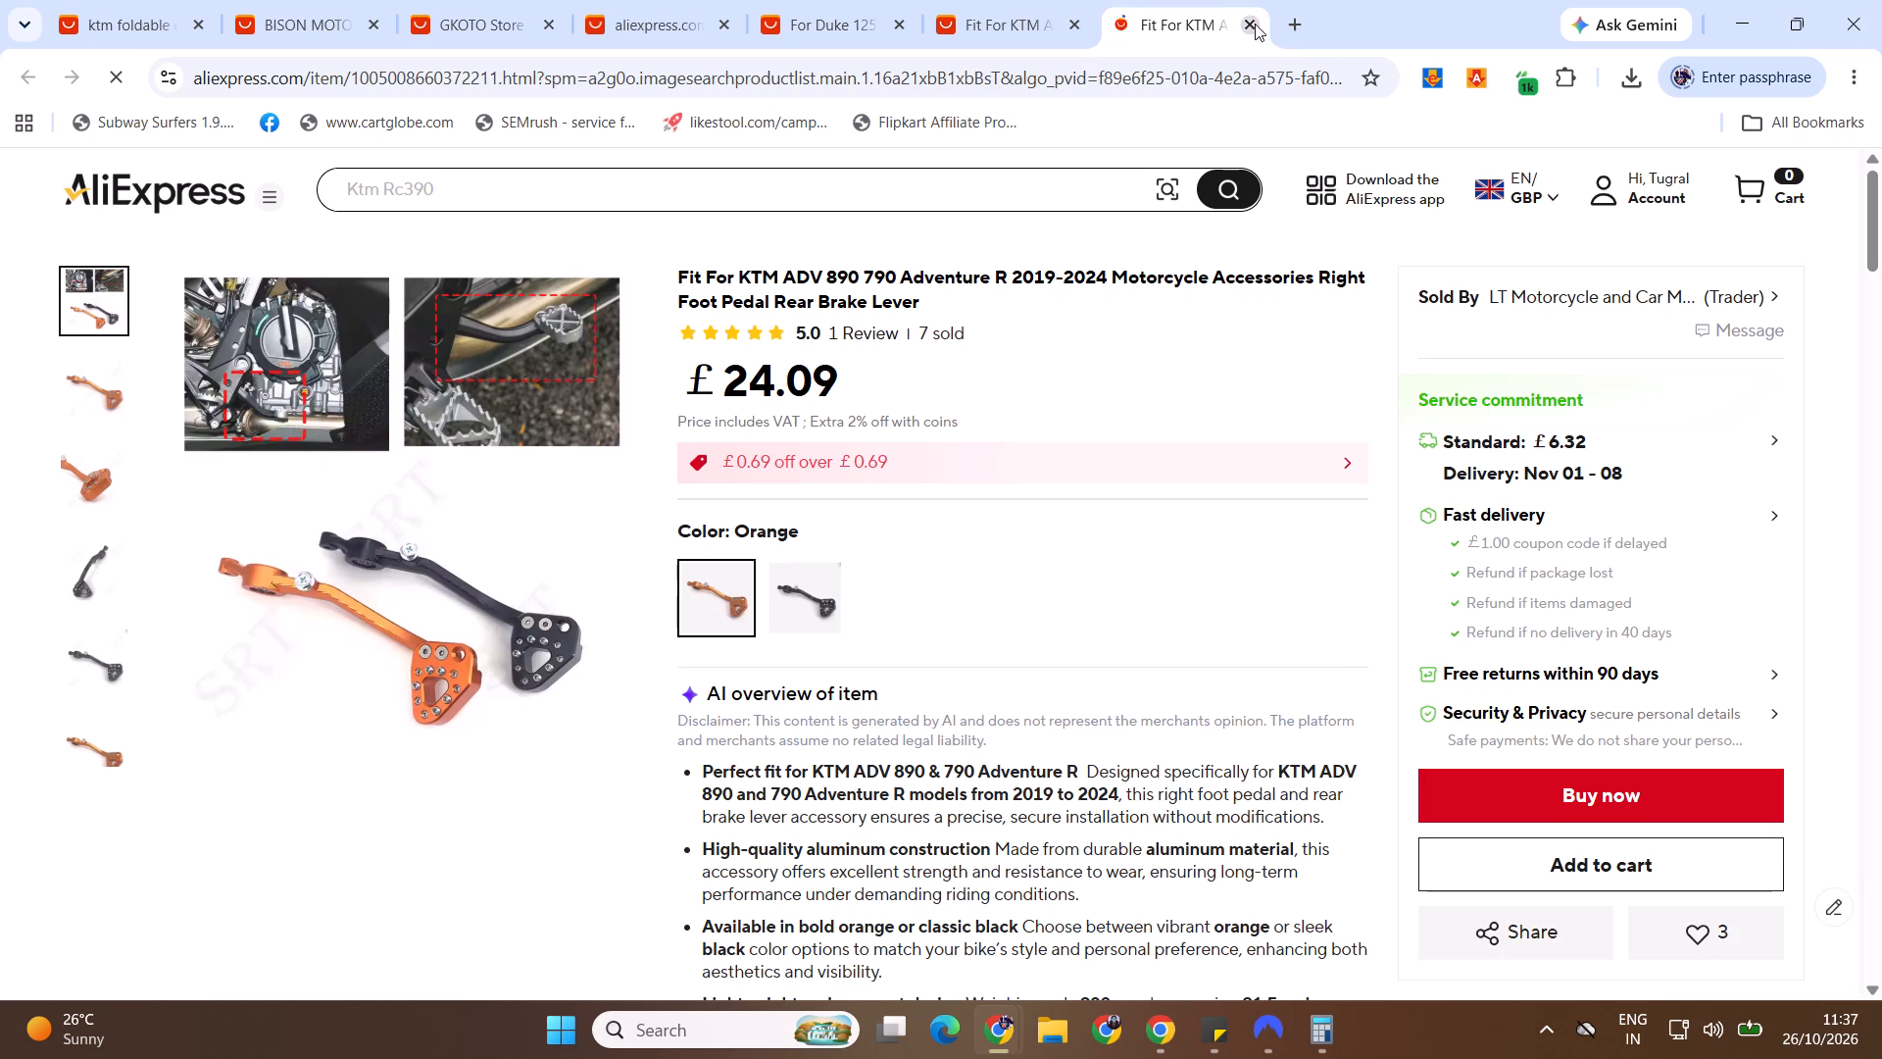
{"action": "left_click", "coordinate": [1244, 33]}
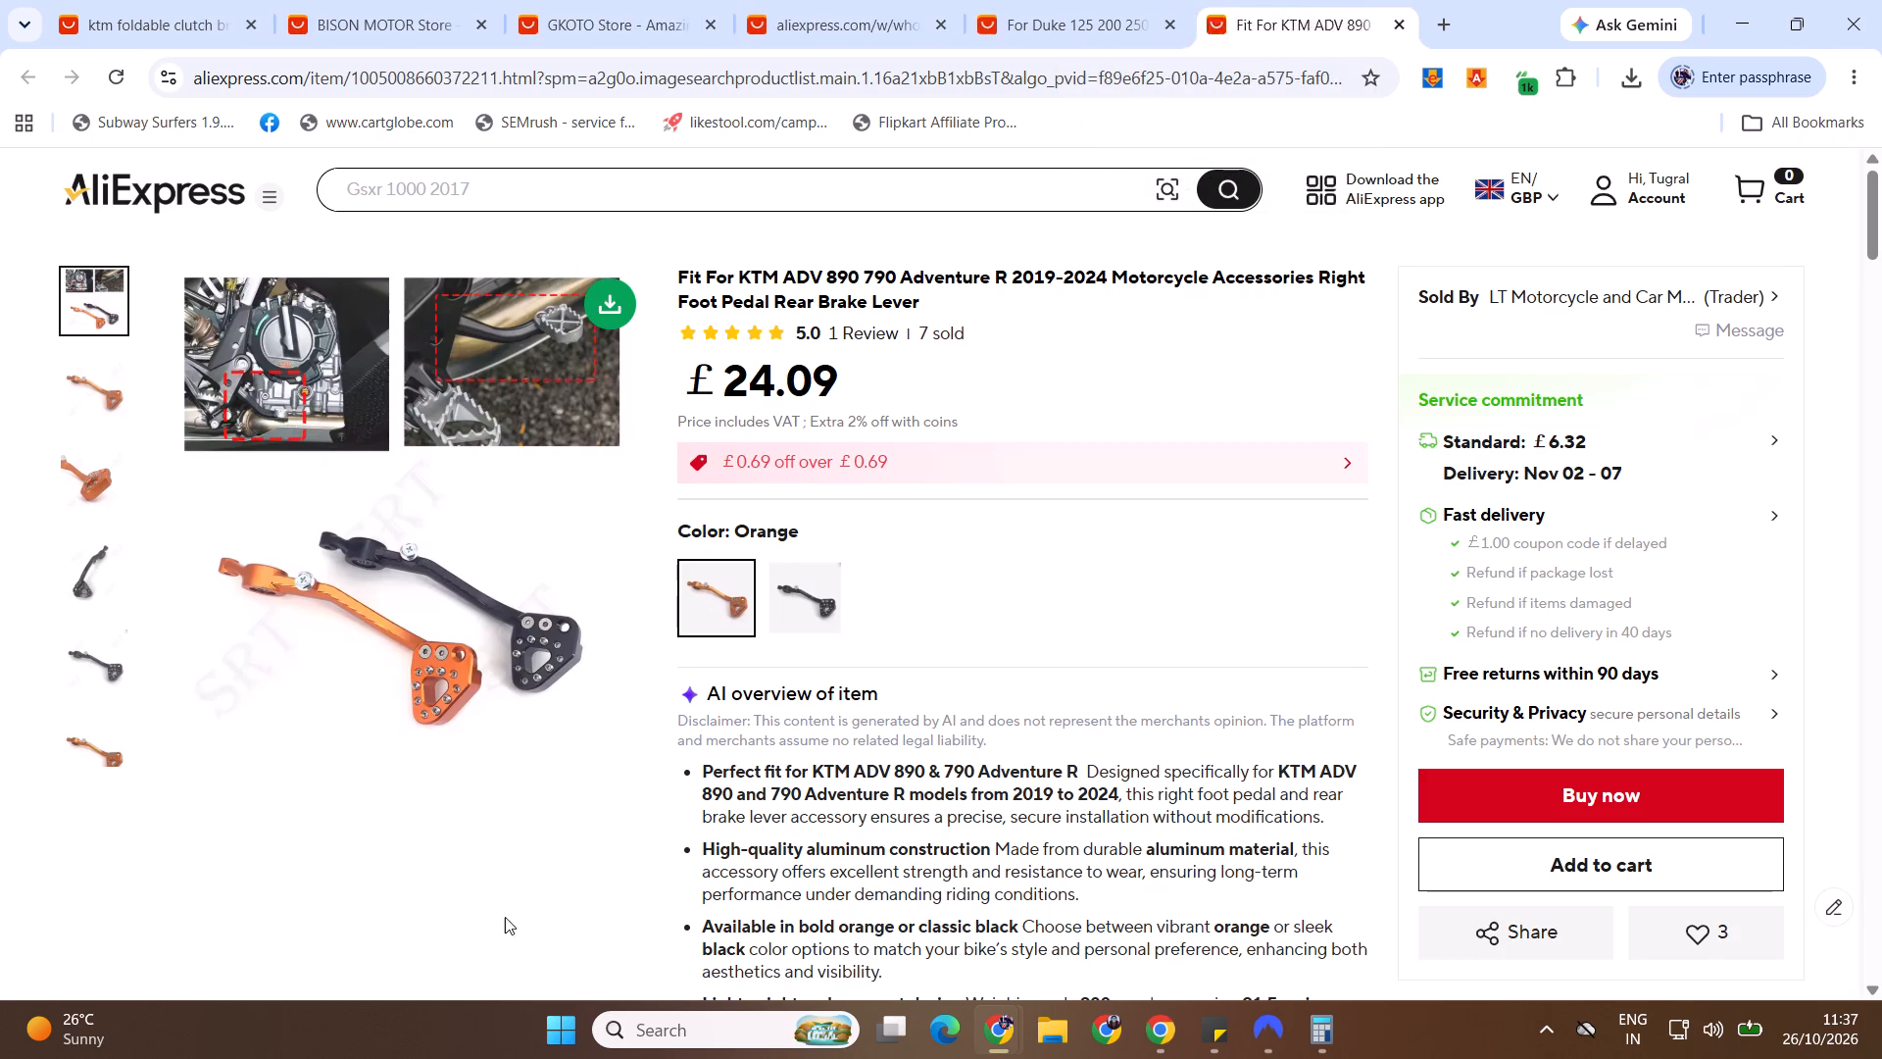
View the rear brake lever's black variant, select the orange variant, and copy the full product title.
{"action": "left_click", "coordinate": [779, 589]}
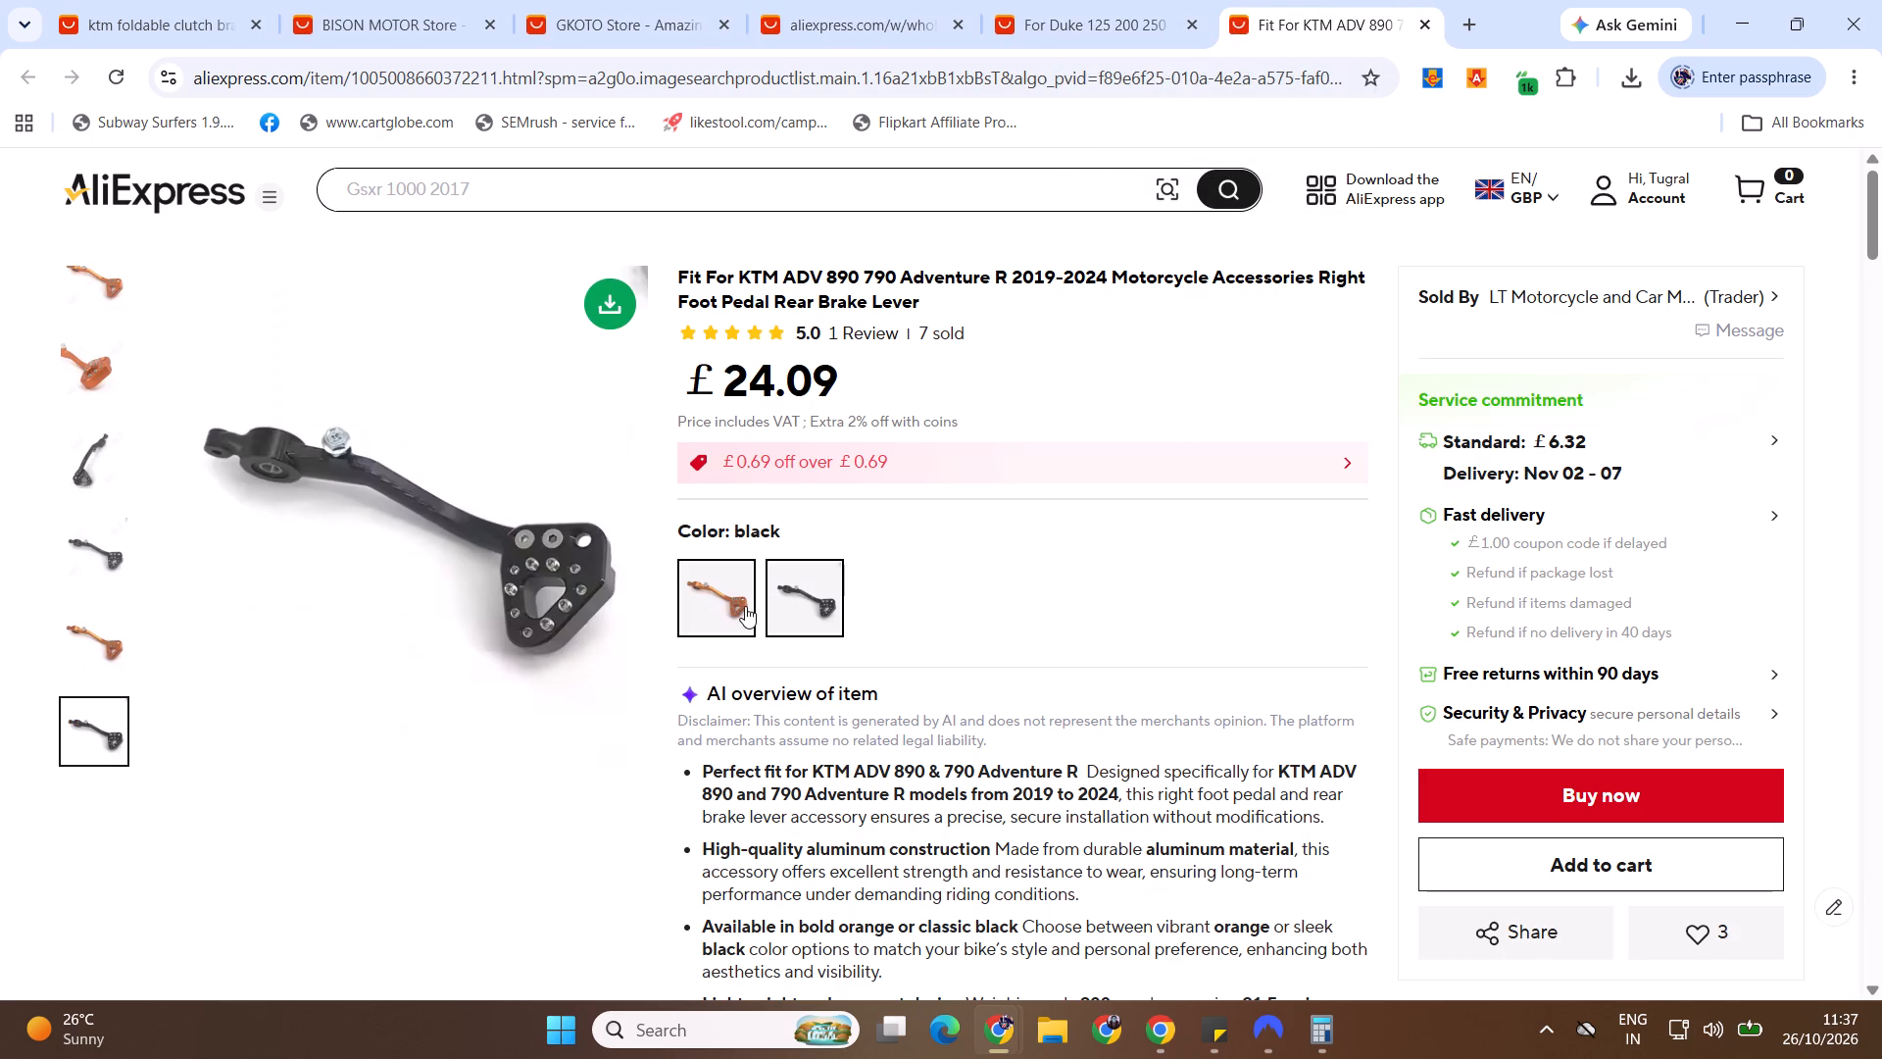
{"action": "left_click", "coordinate": [745, 606]}
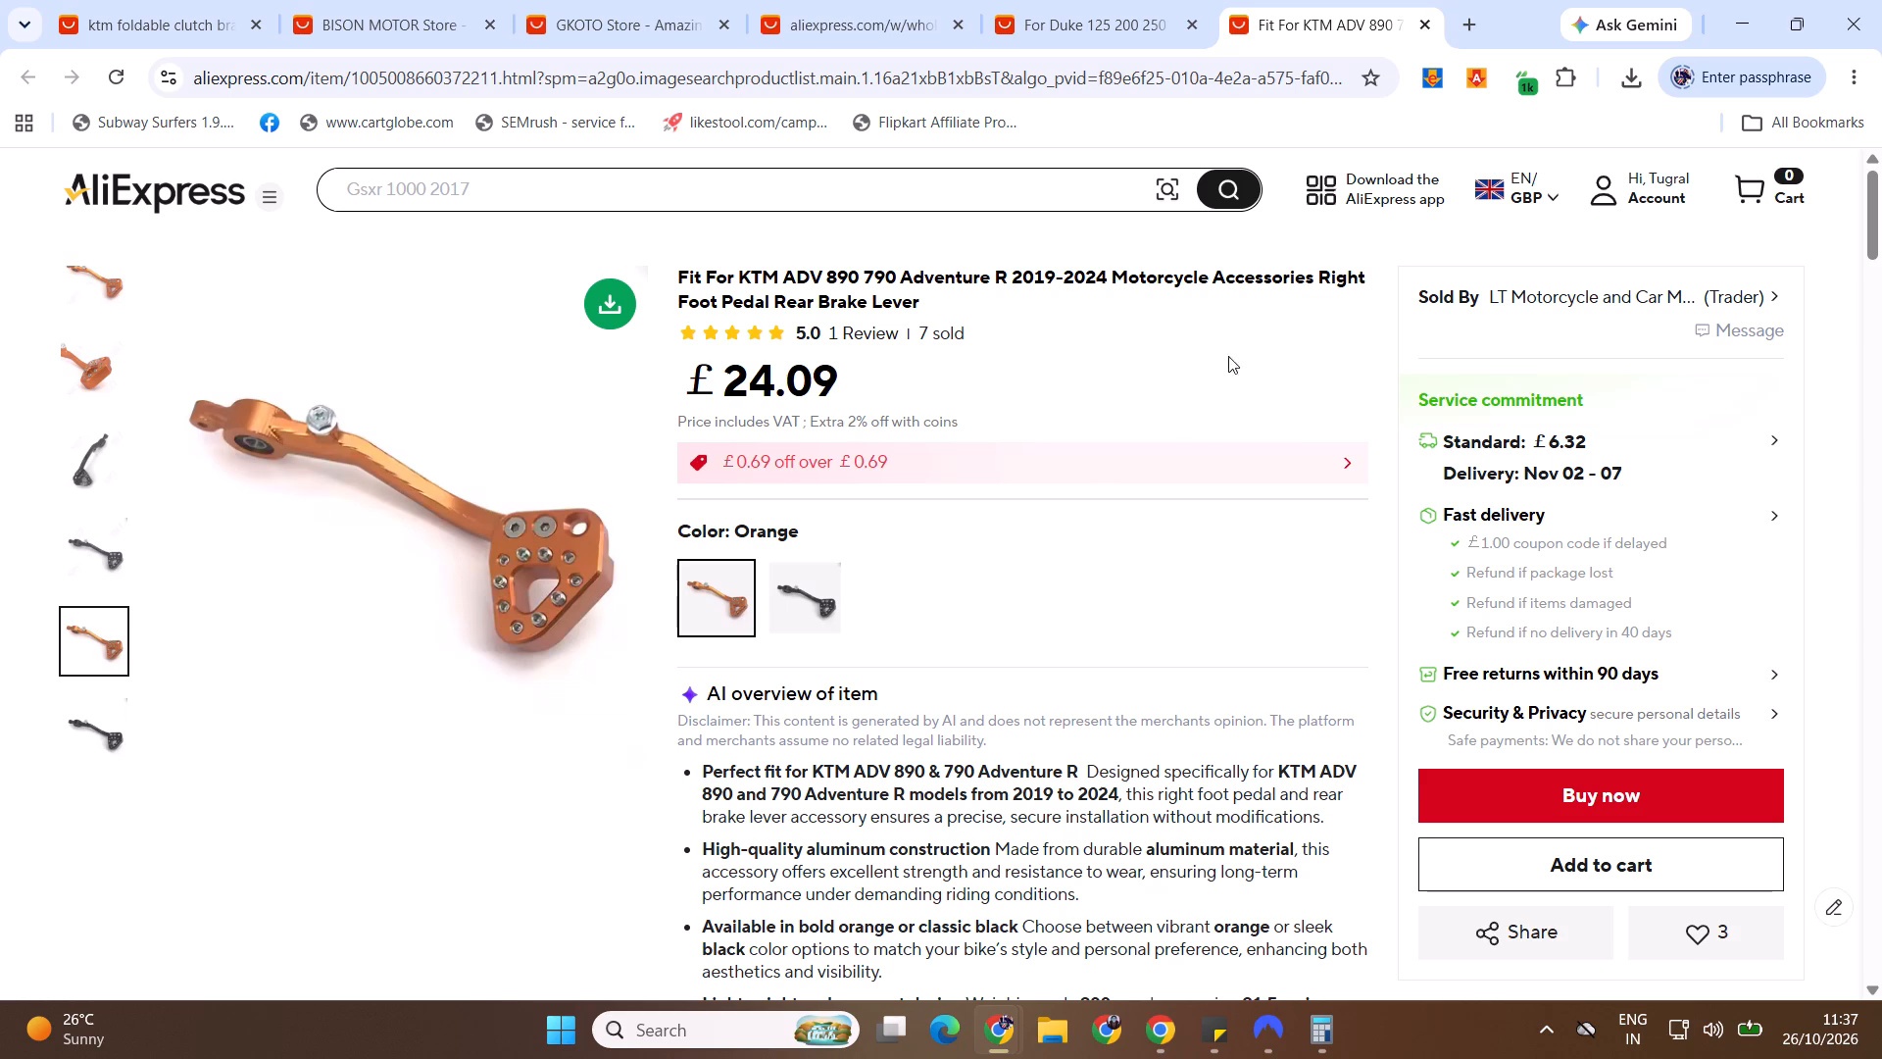
{"action": "triple_click", "coordinate": [883, 284]}
{"action": "key", "text": "ctrl+c"}
{"action": "key", "text": "ctrl+c"}
{"action": "key", "text": "ctrl+c"}
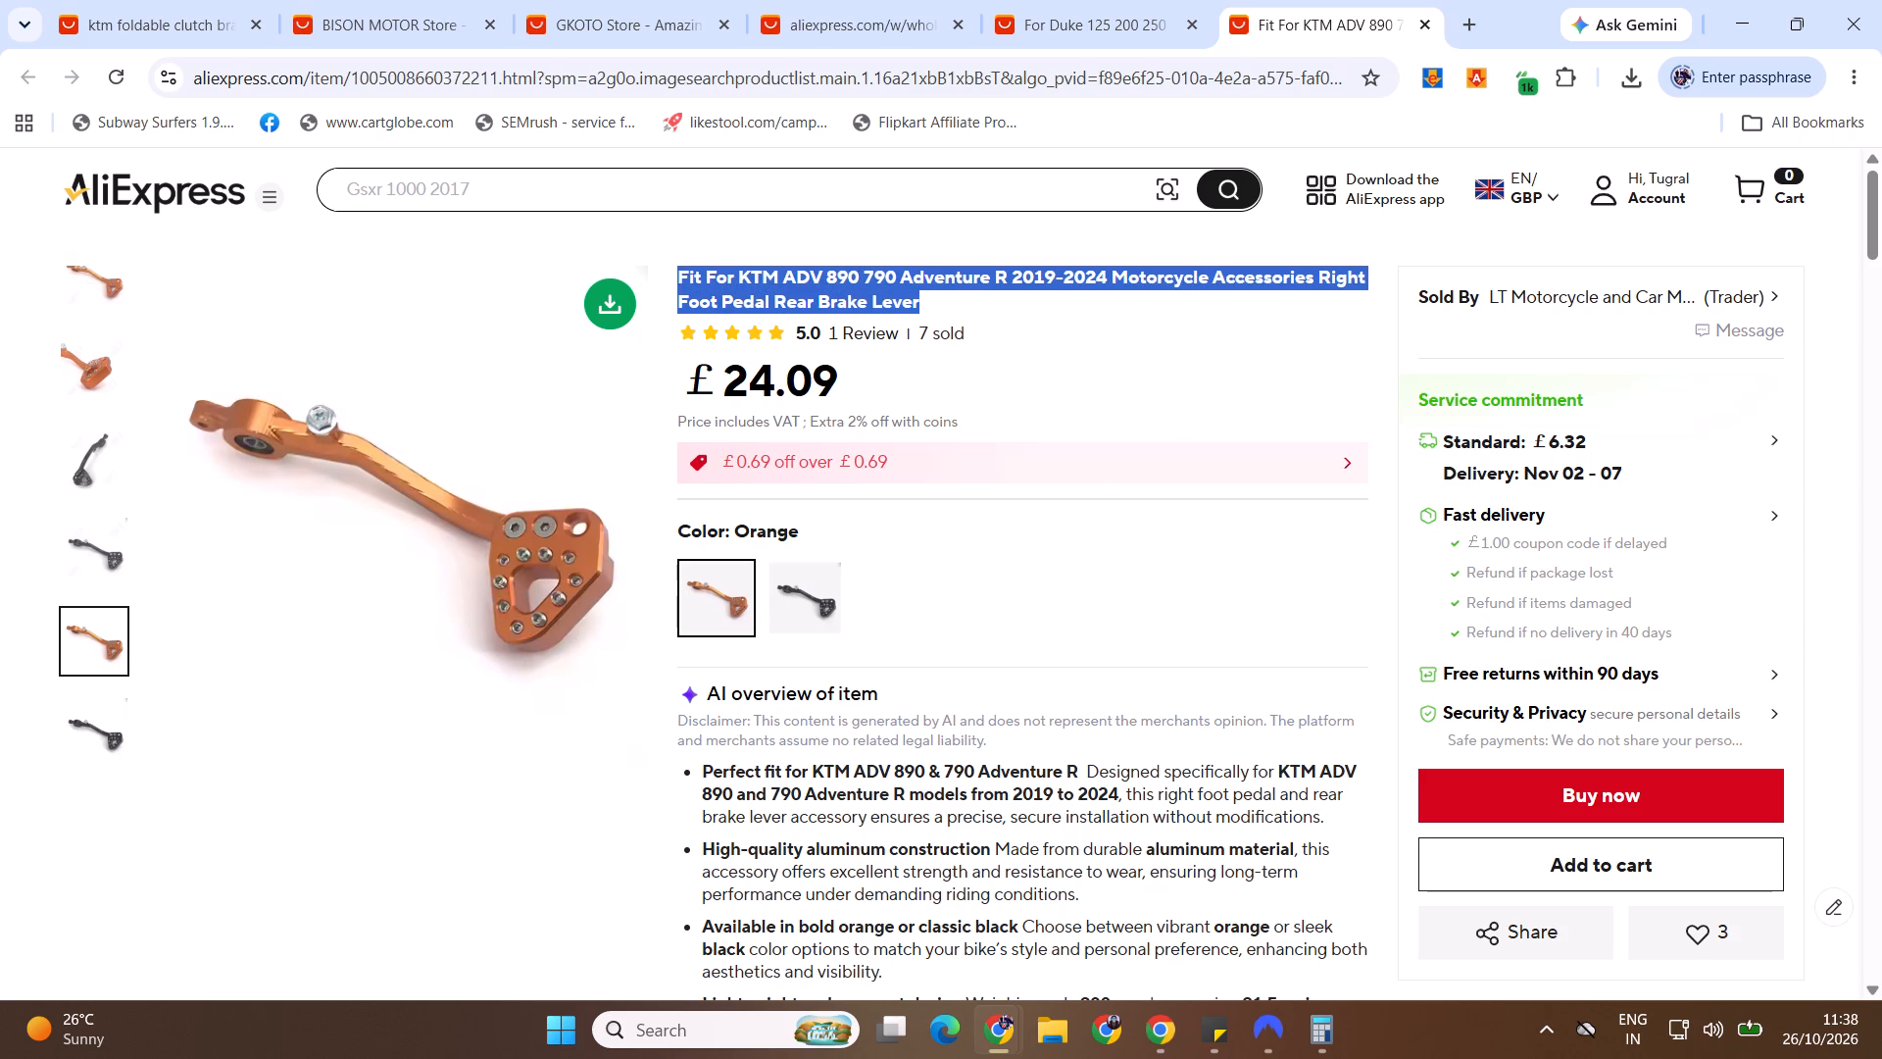
{"action": "key", "text": "ctrl+c"}
Check the brand colour list in Sticky Notes and return to the rear brake lever page on AliExpress.
{"action": "key", "text": "alt+Tab"}
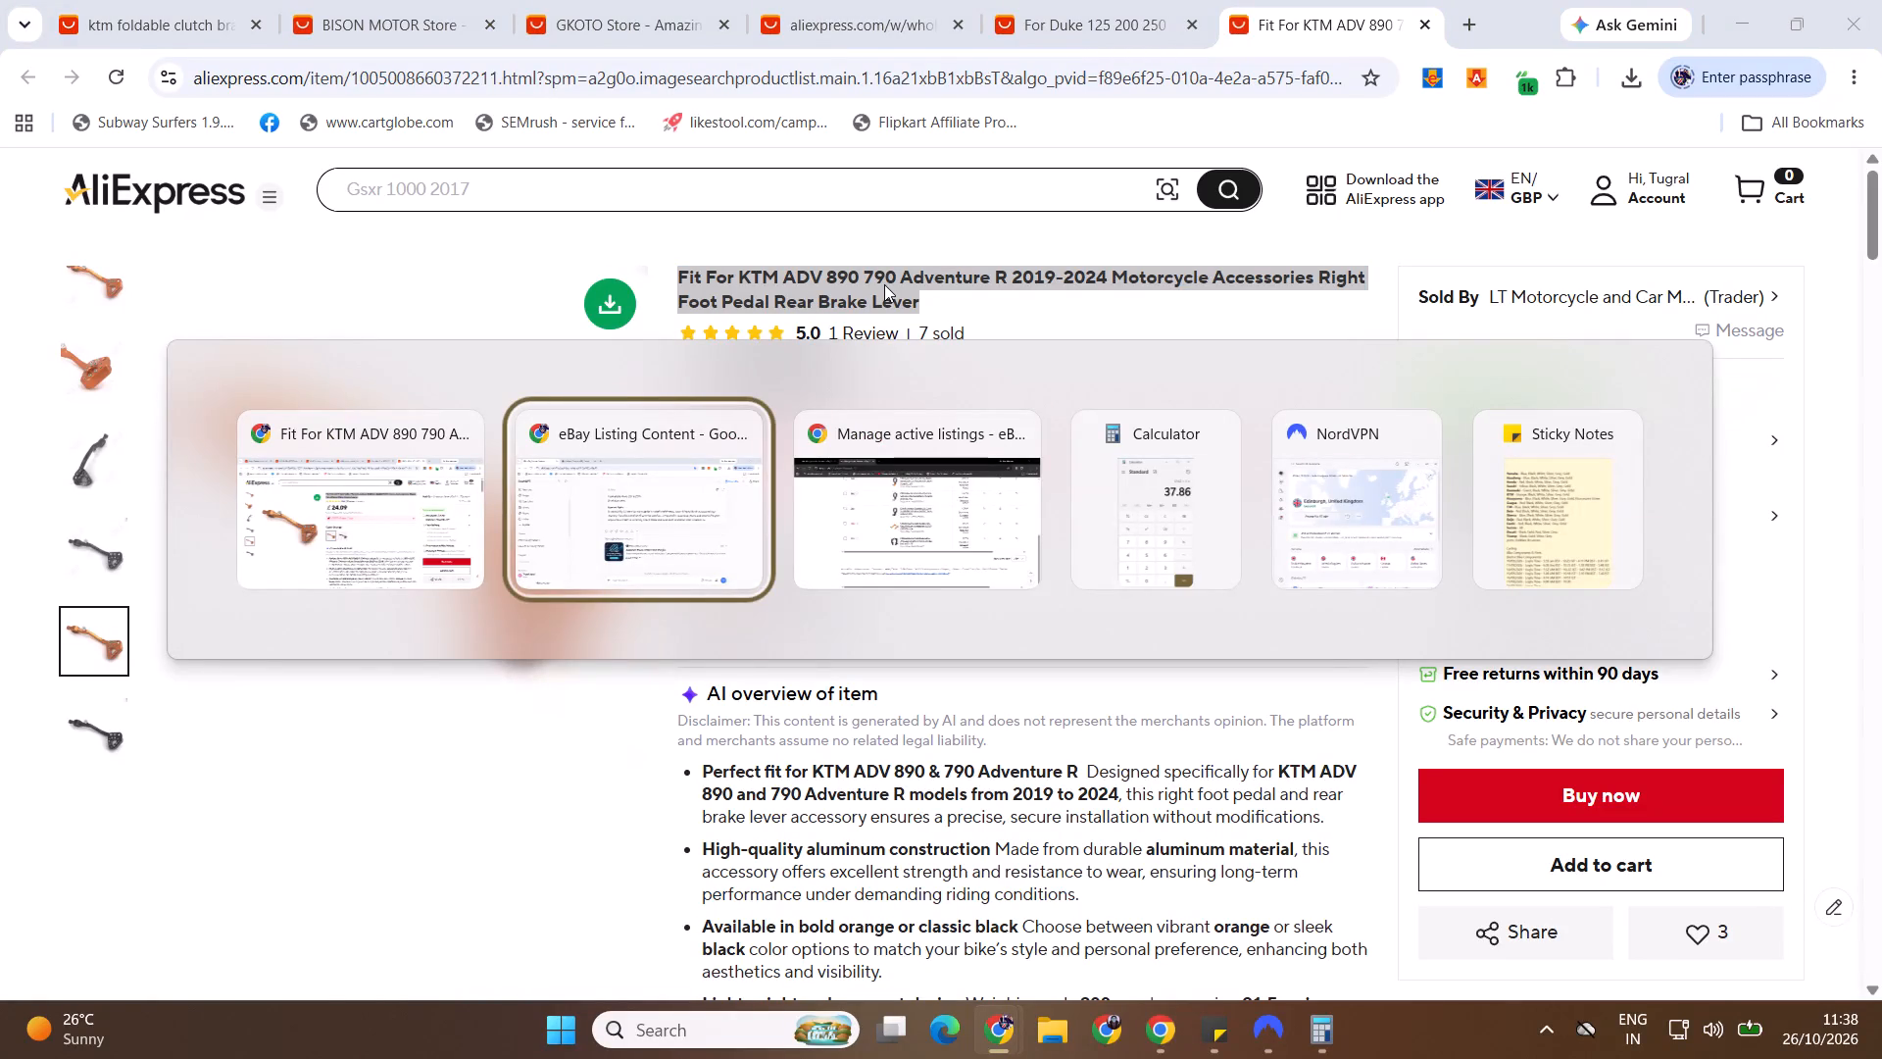
{"action": "key", "text": "alt+Tab"}
{"action": "key", "text": "alt+Tab"}
{"action": "key", "text": "alt+Tab"}
{"action": "key", "text": "alt+Tab"}
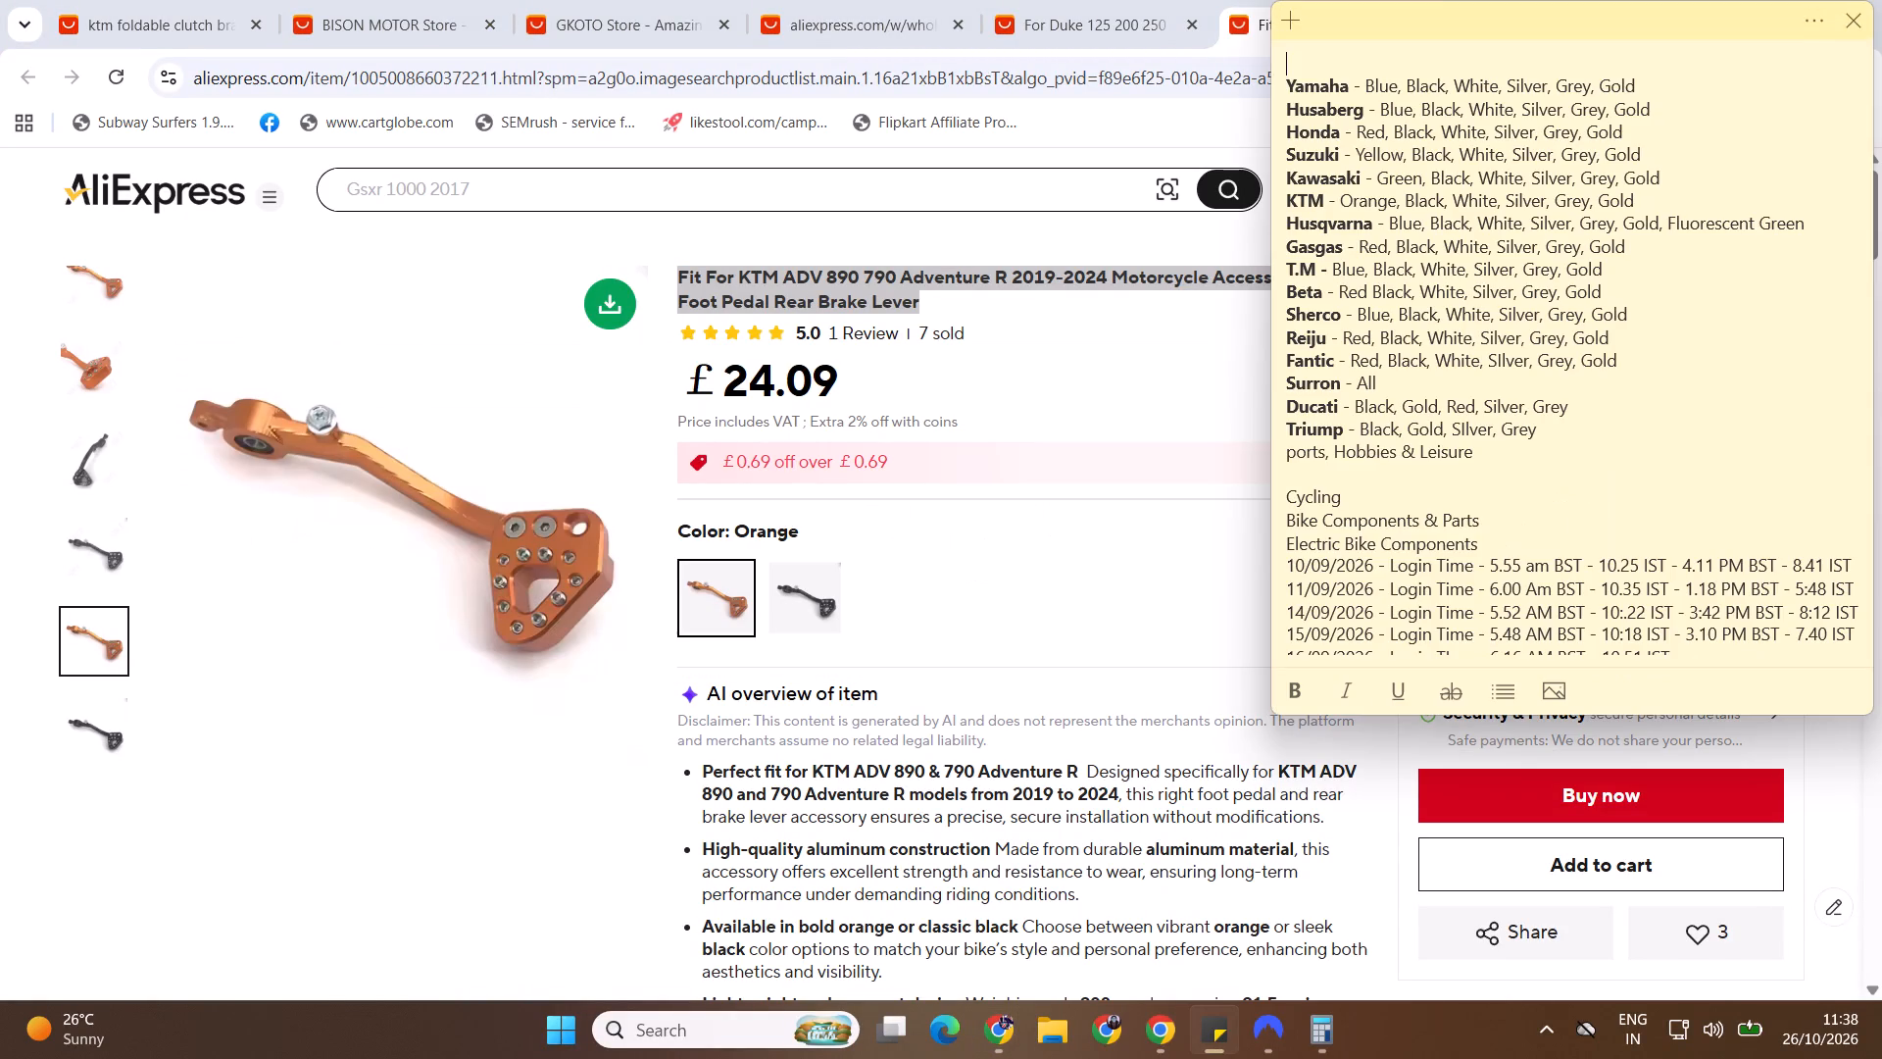
{"action": "key", "text": "alt+Tab"}
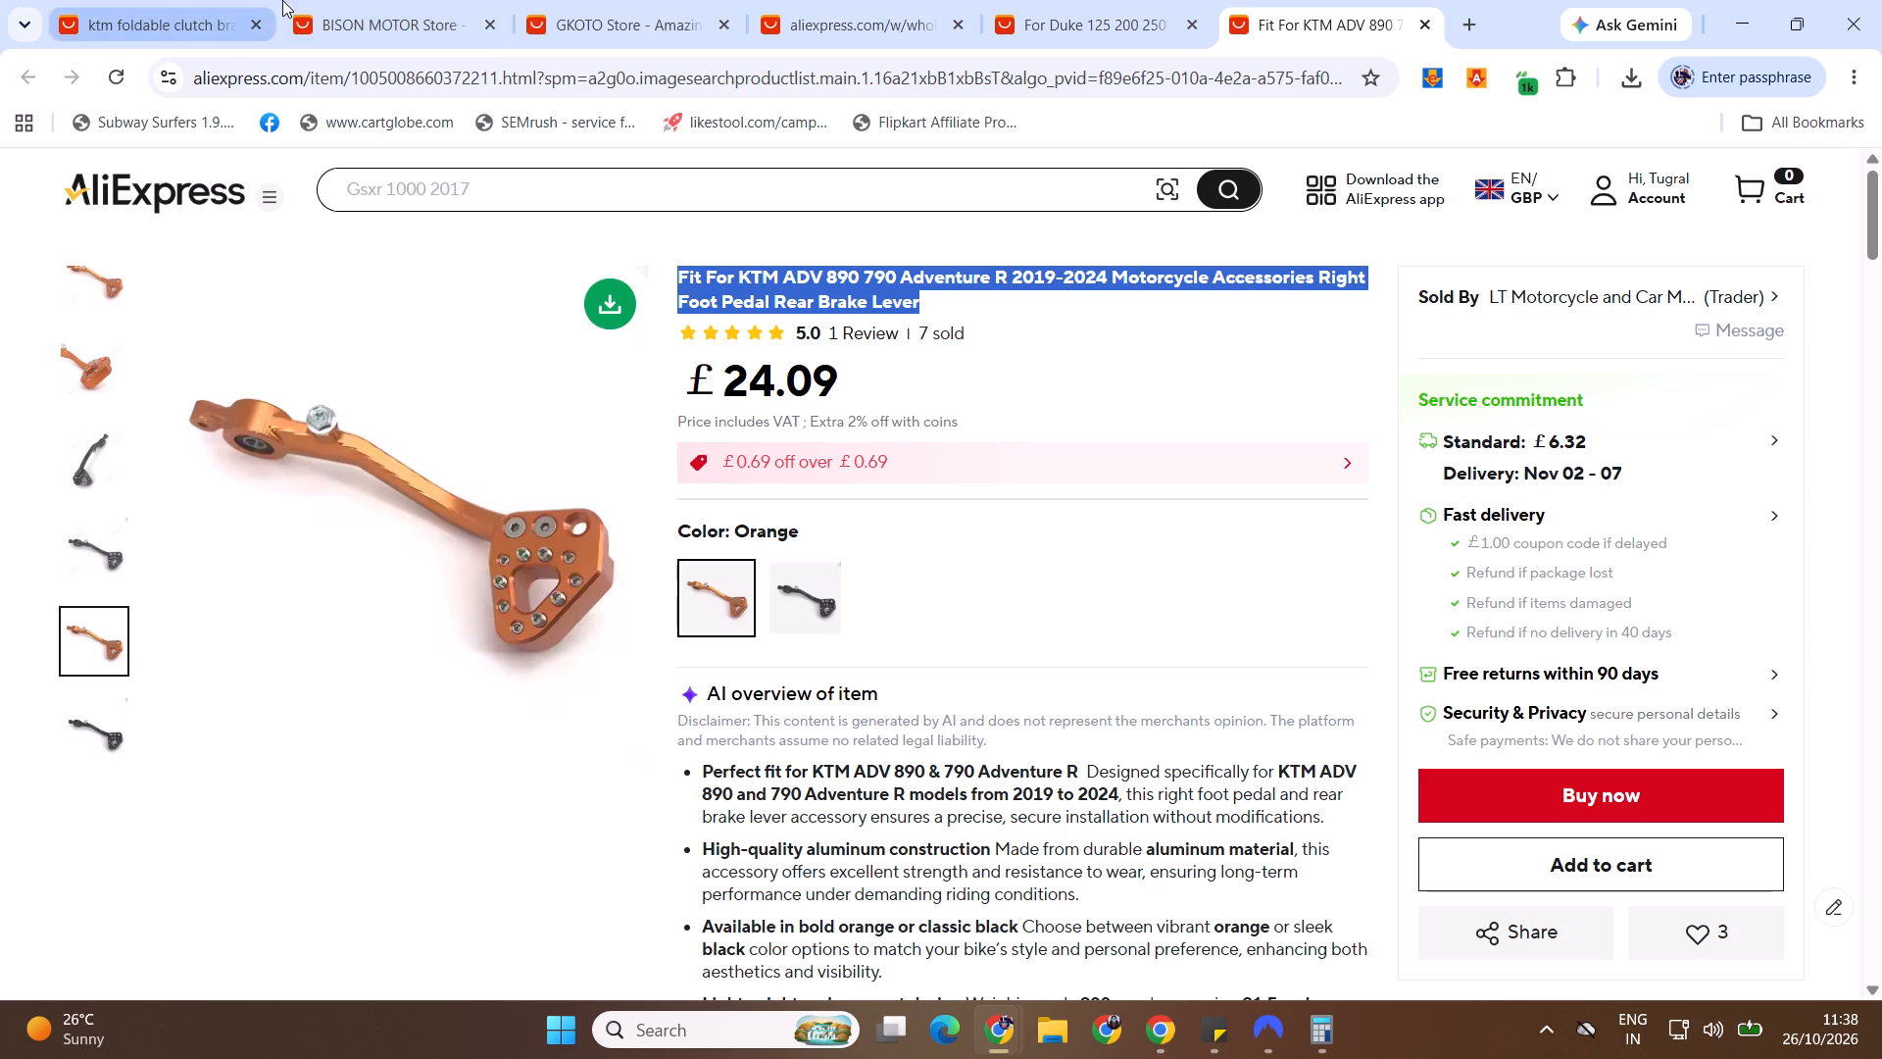
Download the rear brake lever's six individual orange and black product images, leaving out the combined collage image.
{"action": "left_click", "coordinate": [606, 308]}
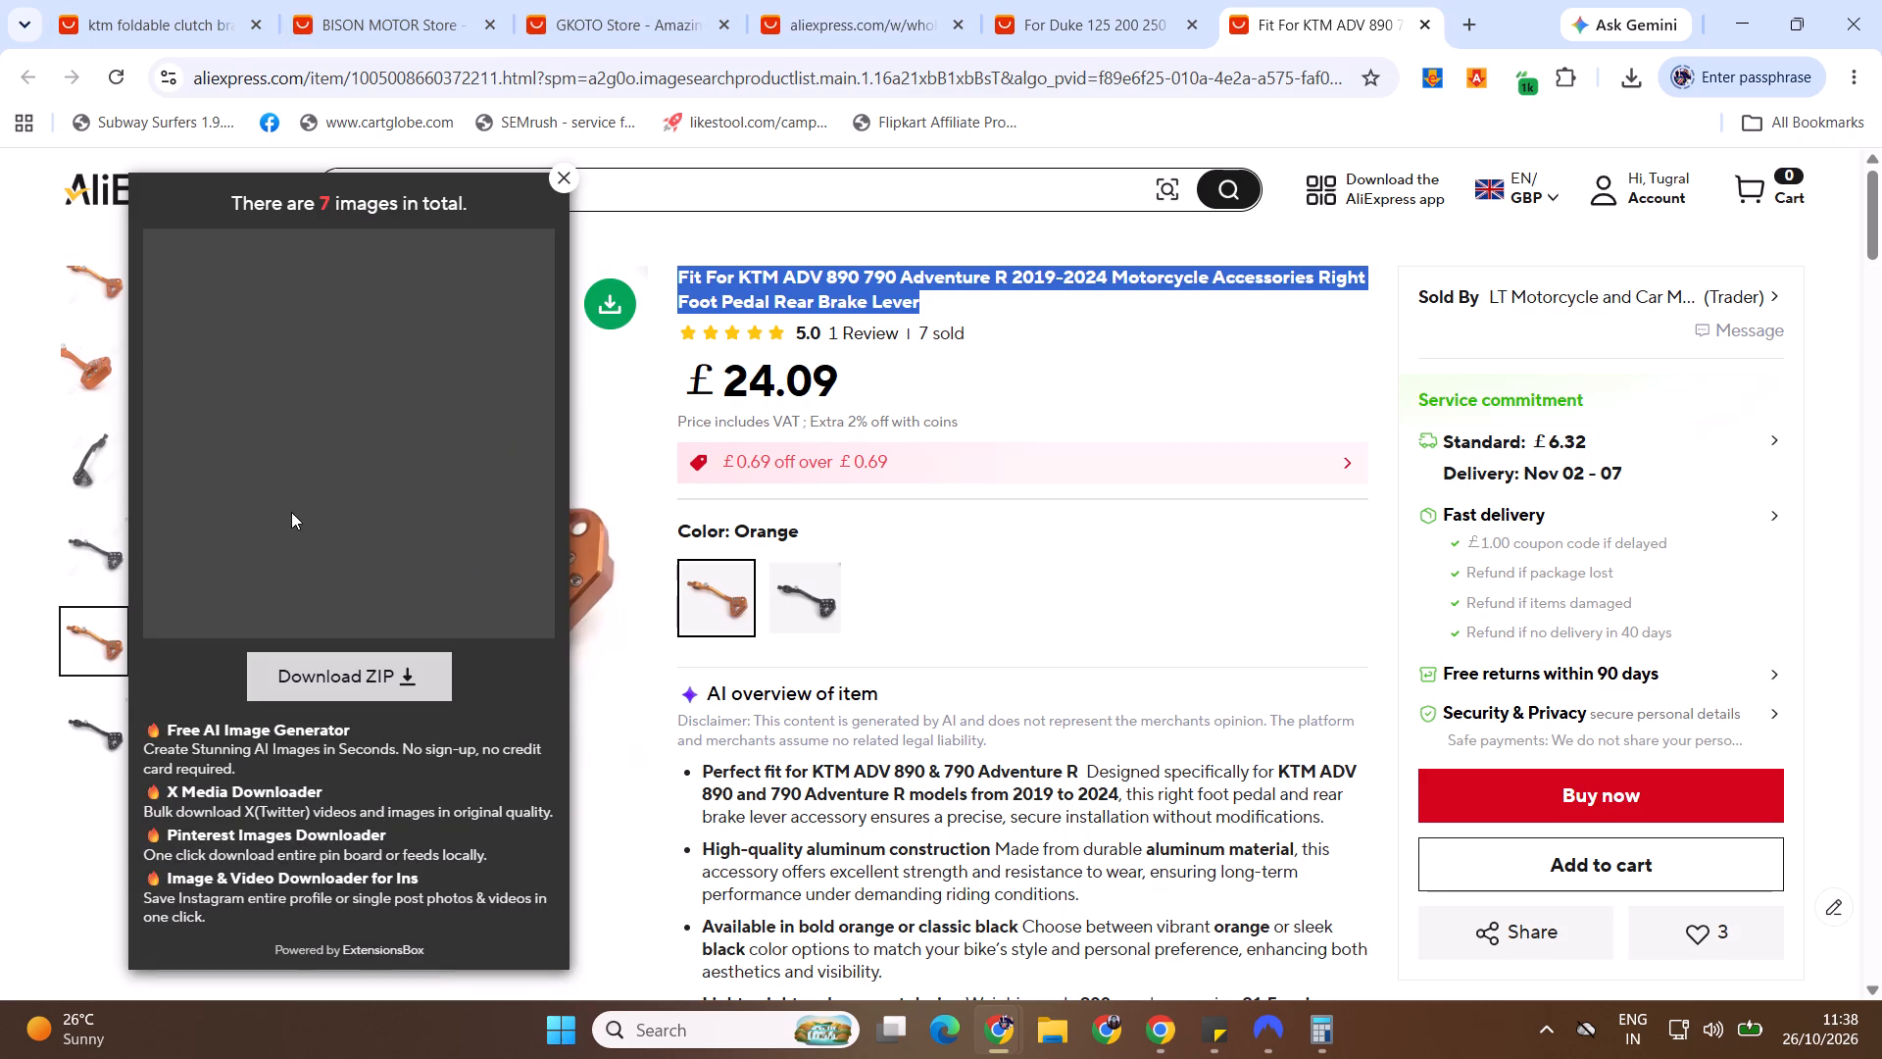
{"action": "left_click", "coordinate": [560, 181]}
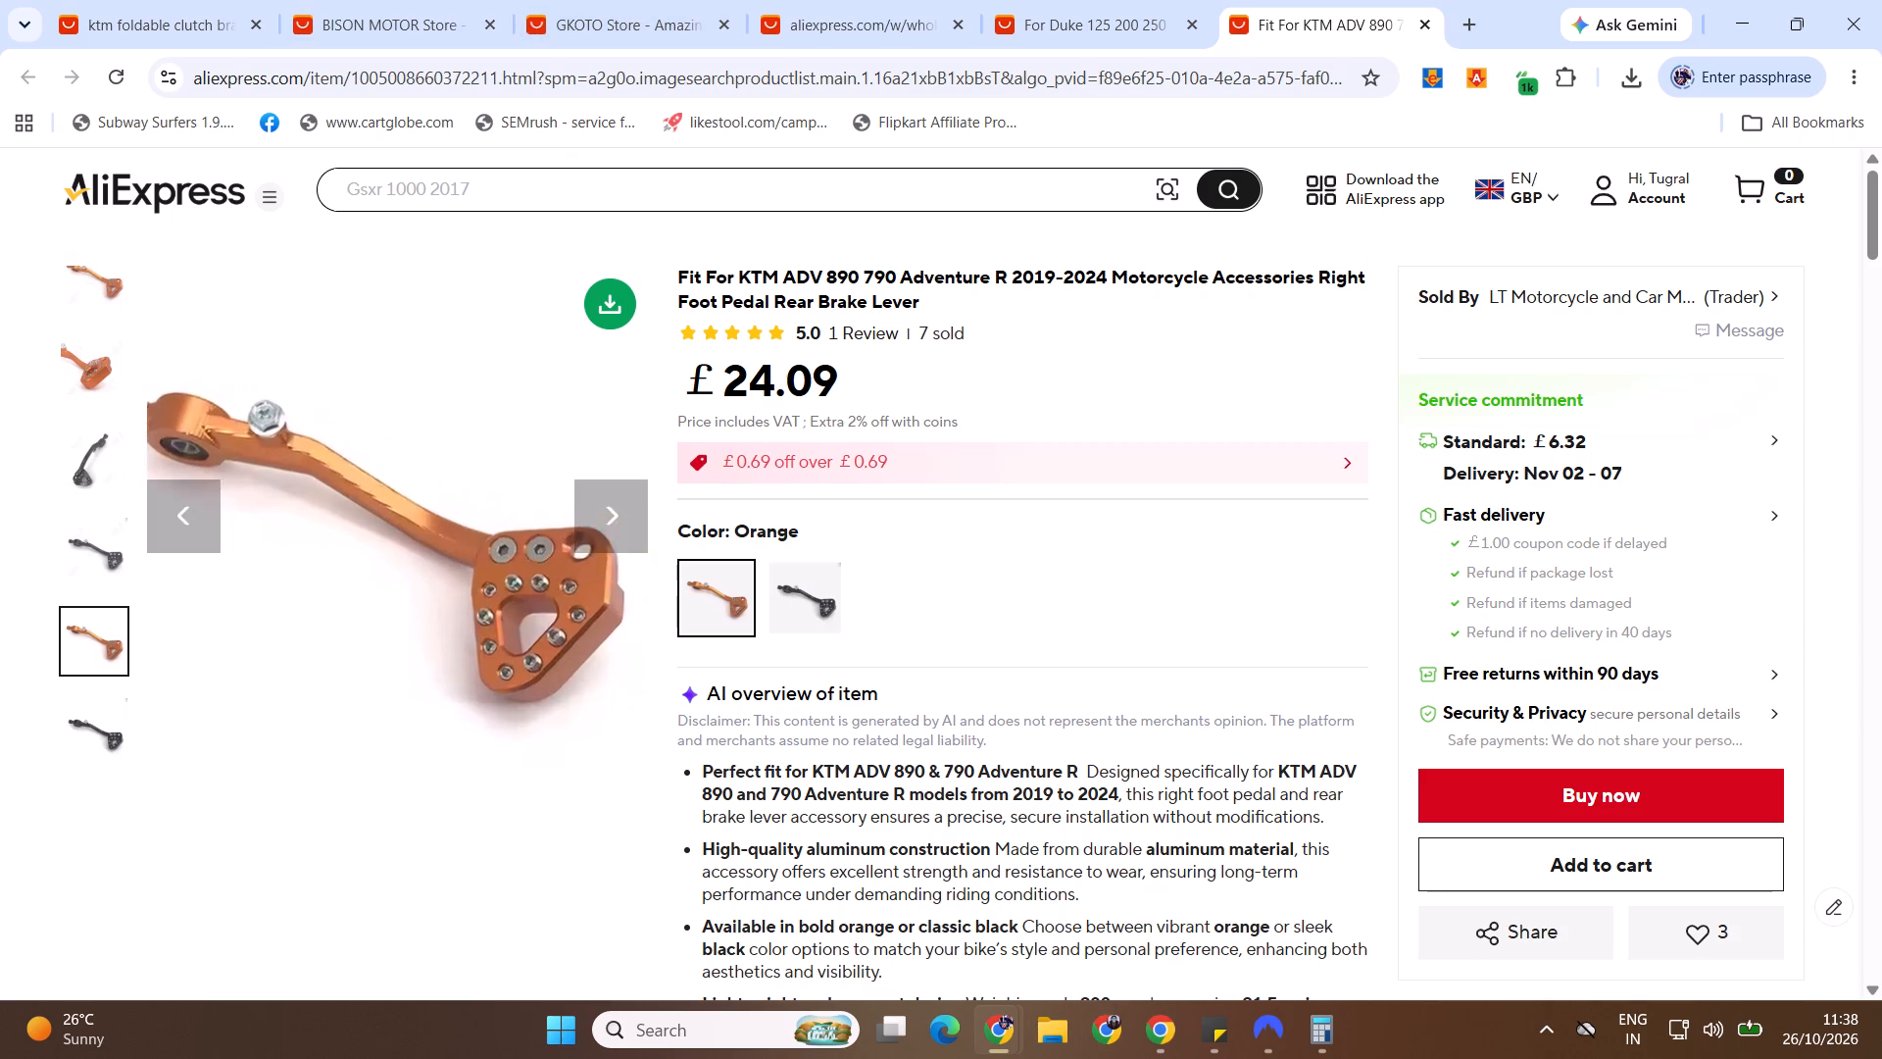
{"action": "left_click", "coordinate": [626, 292]}
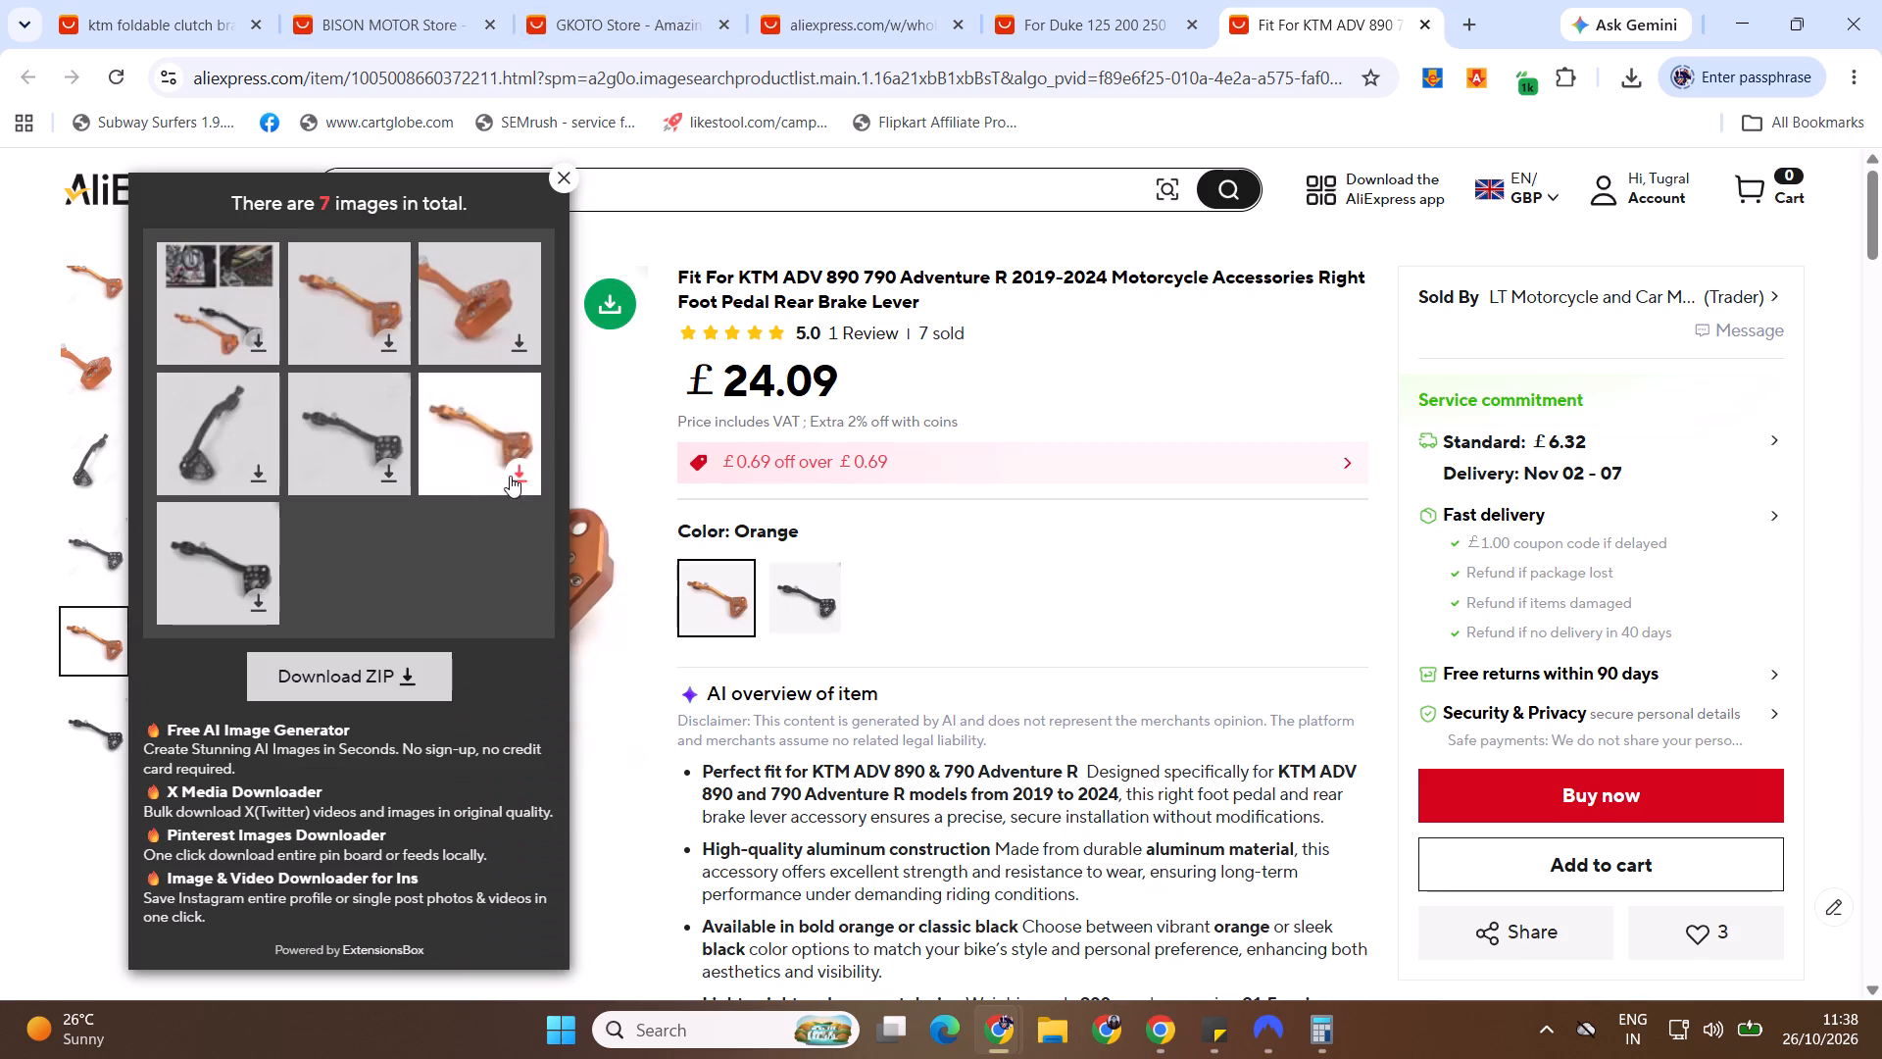
{"action": "left_click", "coordinate": [521, 470]}
{"action": "left_click", "coordinate": [526, 347]}
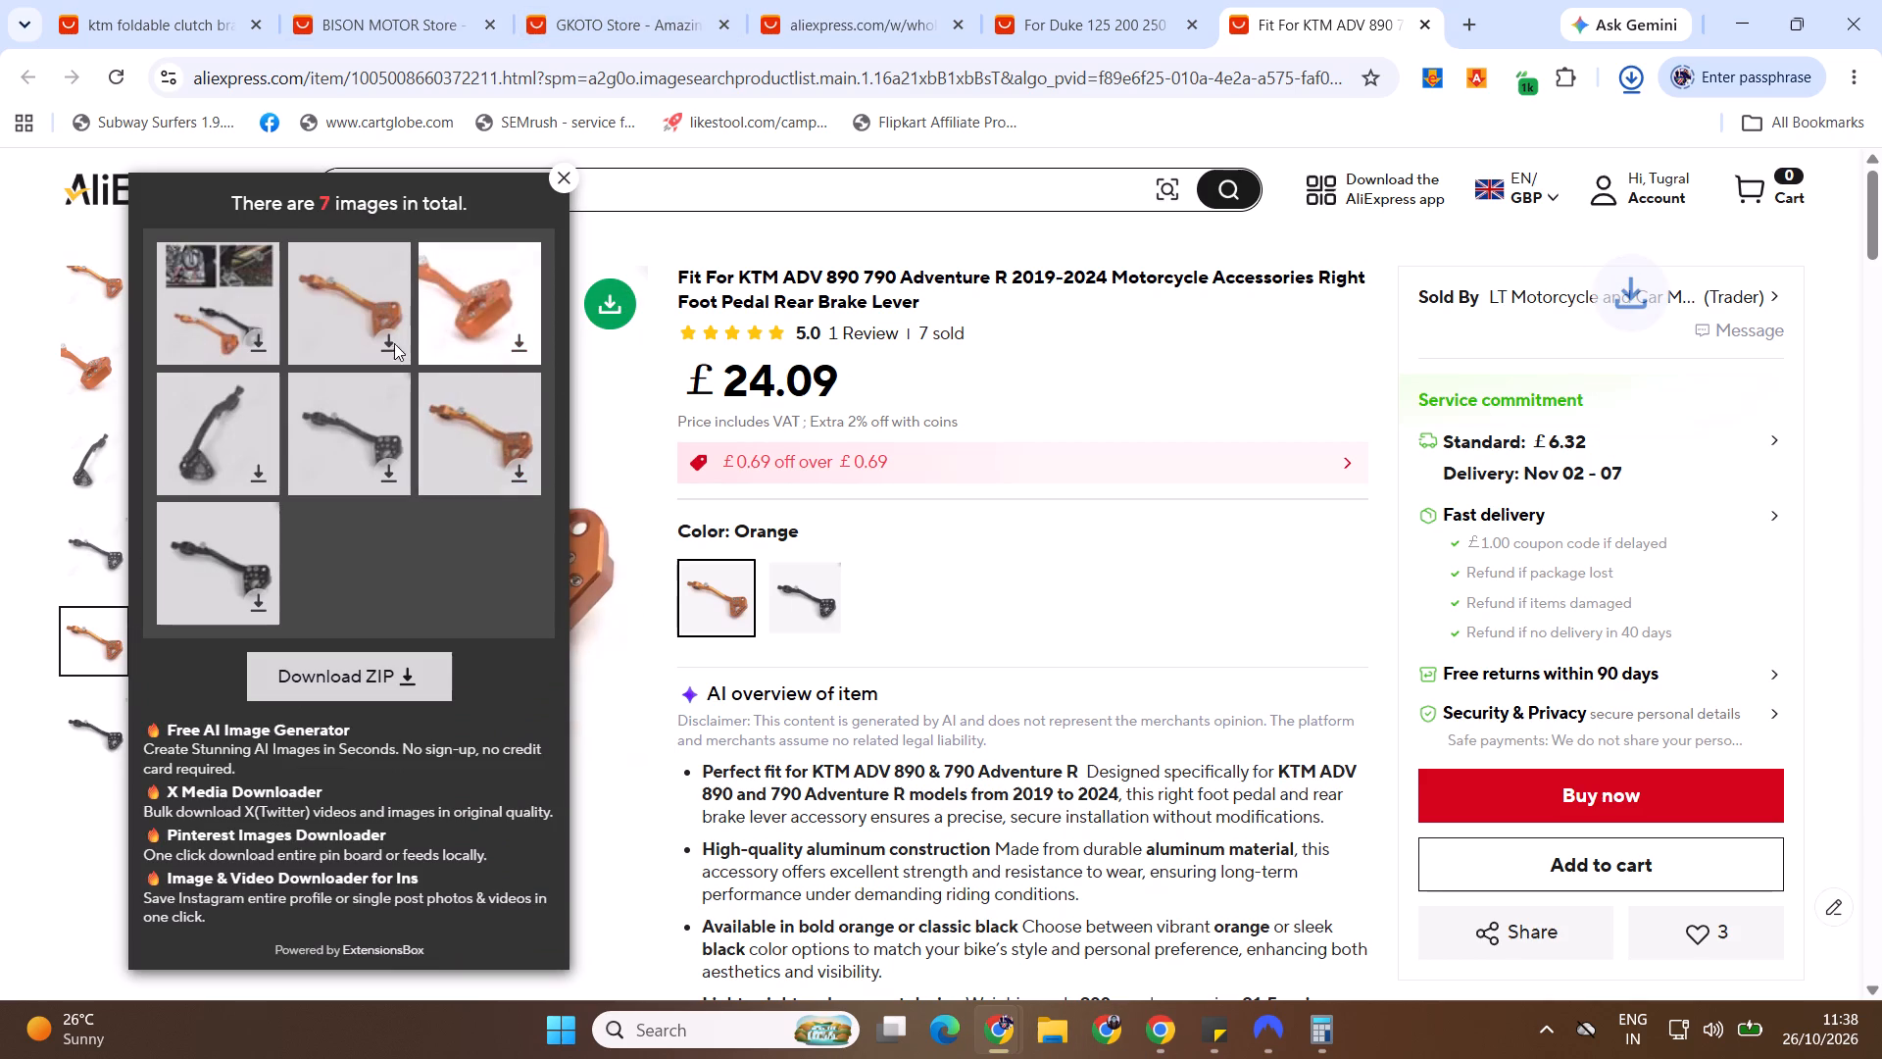
{"action": "left_click", "coordinate": [387, 346]}
{"action": "left_click", "coordinate": [390, 475]}
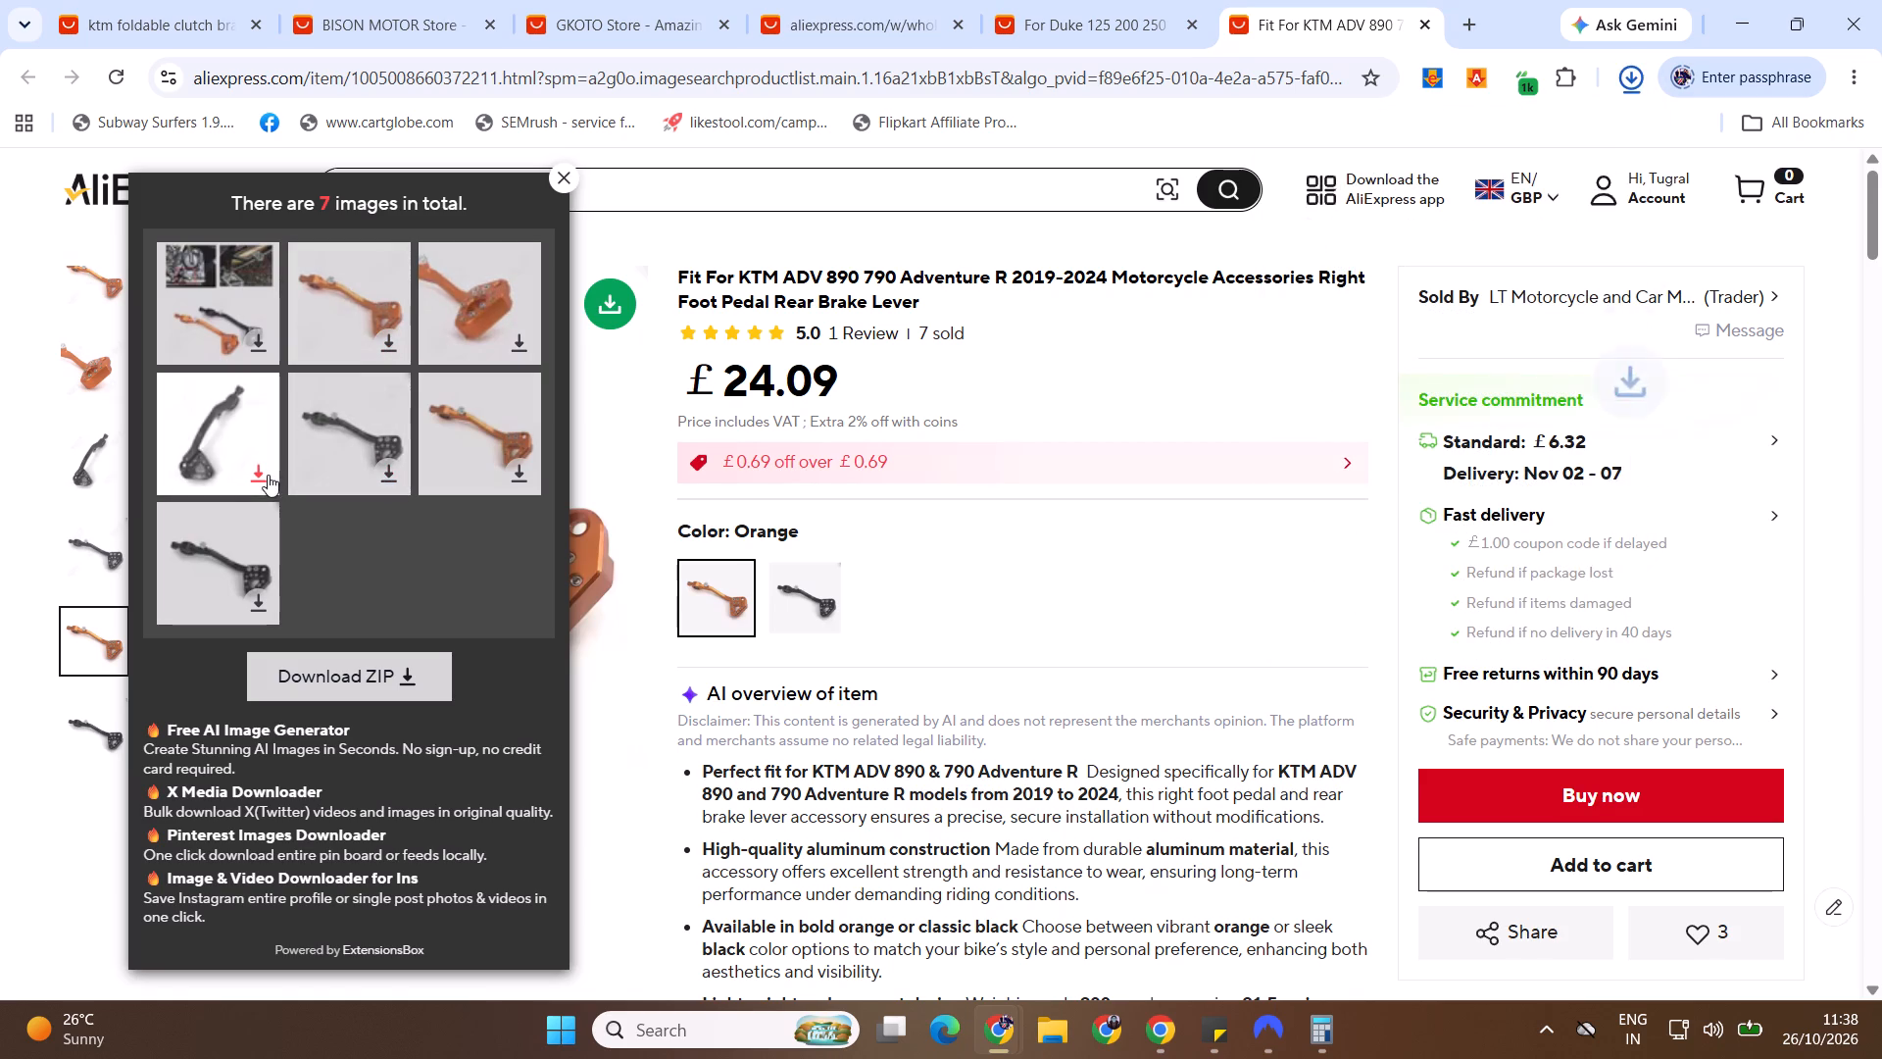
{"action": "left_click", "coordinate": [268, 475]}
{"action": "left_click", "coordinate": [260, 605]}
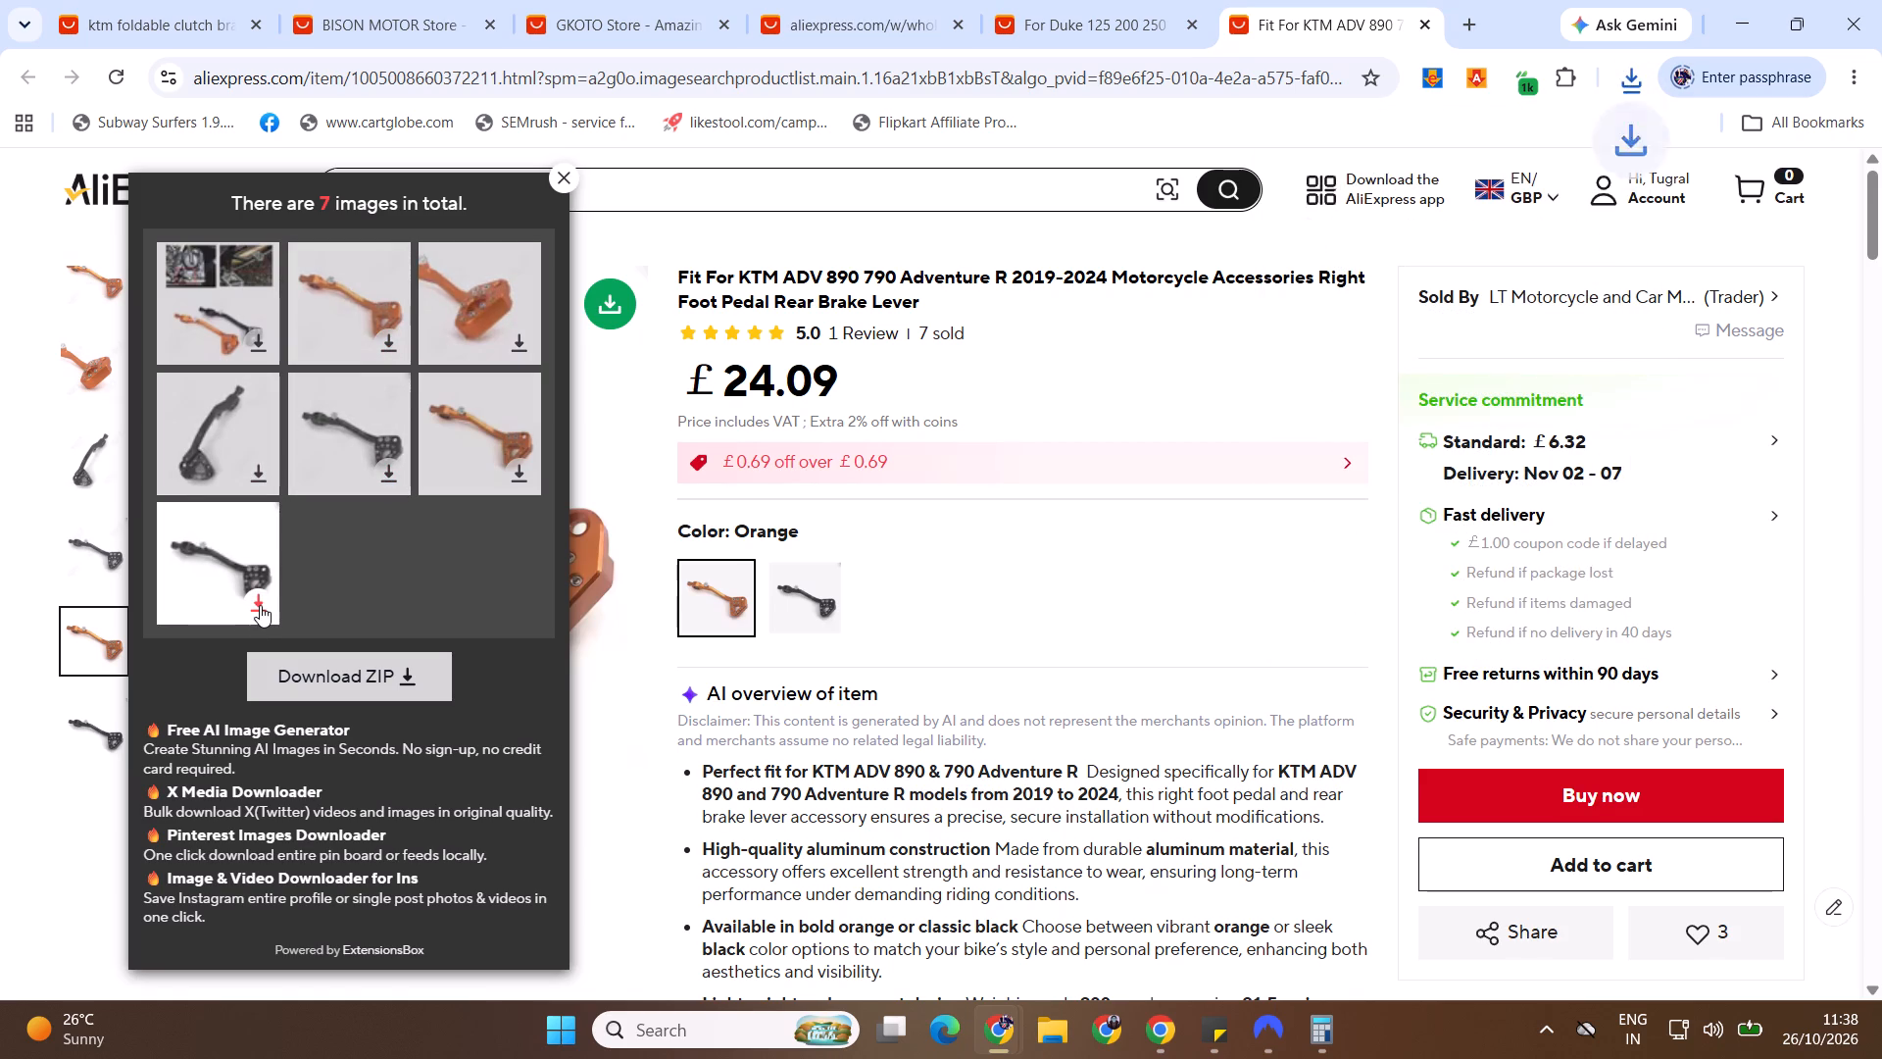
{"action": "triple_click", "coordinate": [1280, 277]}
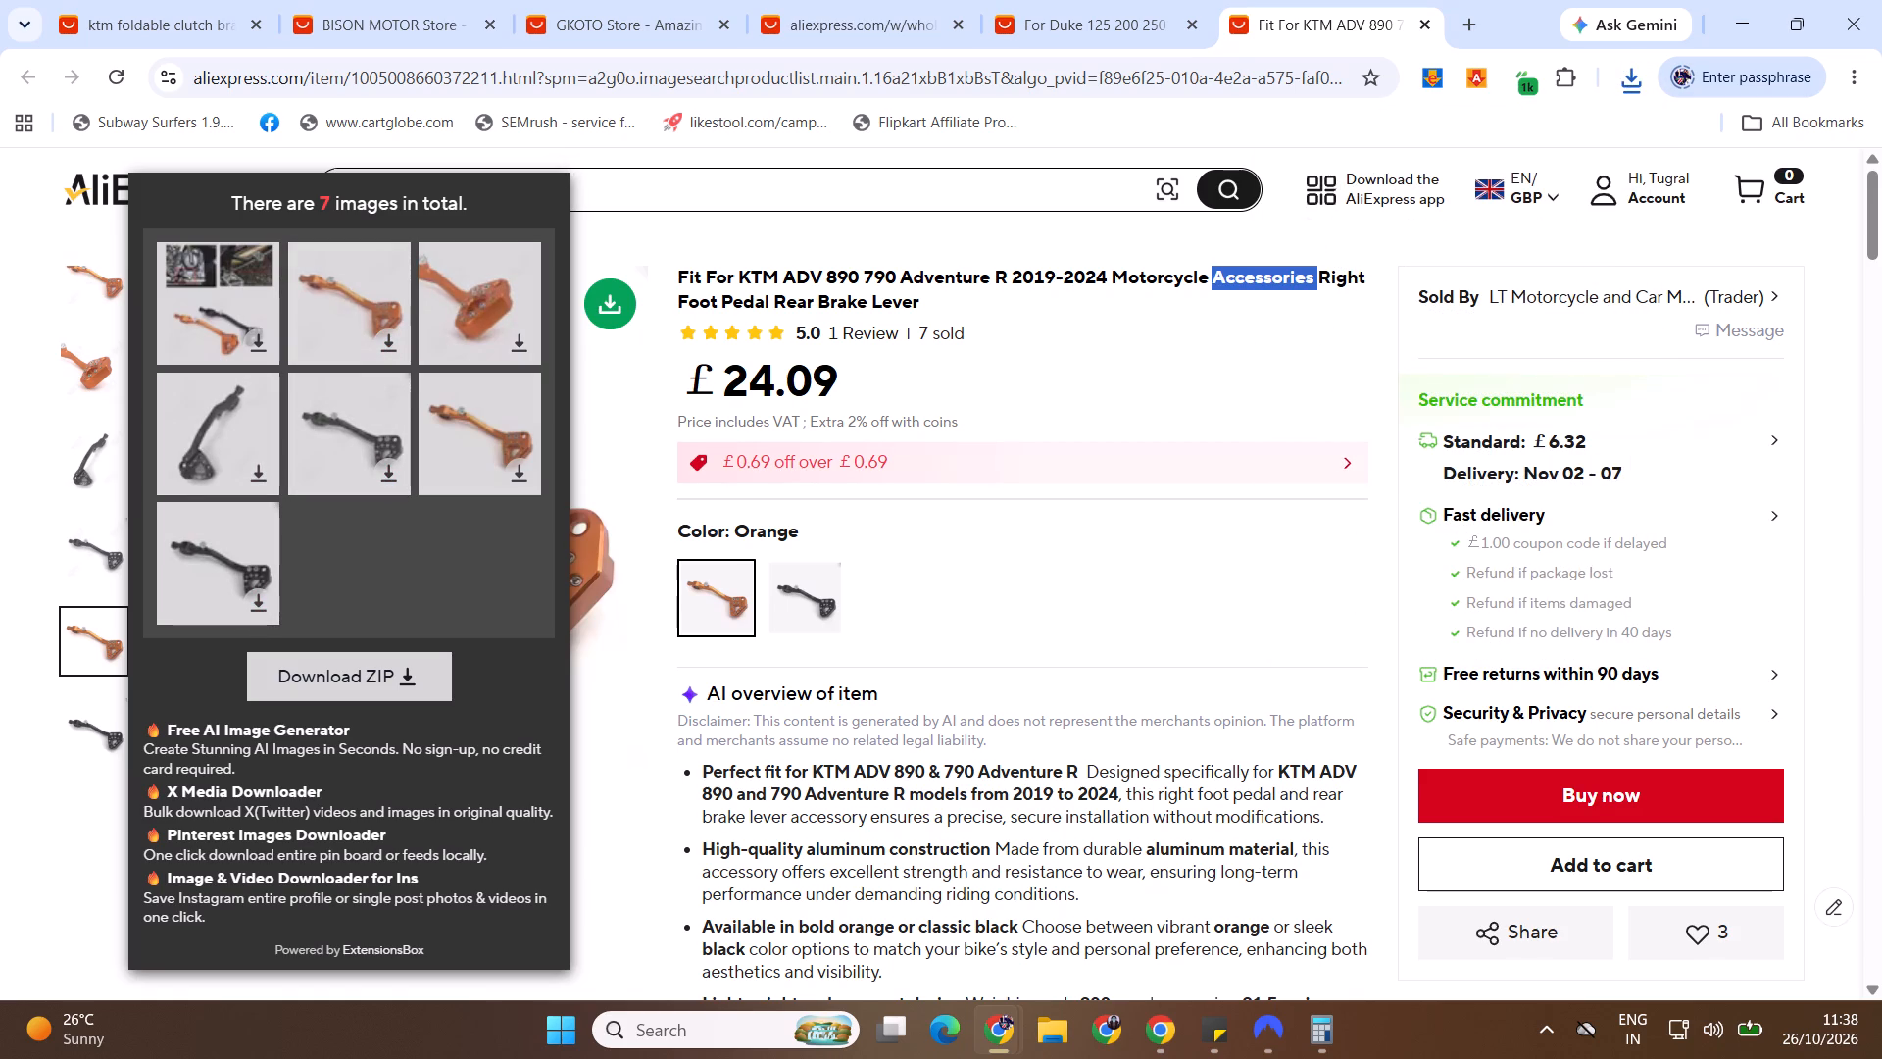
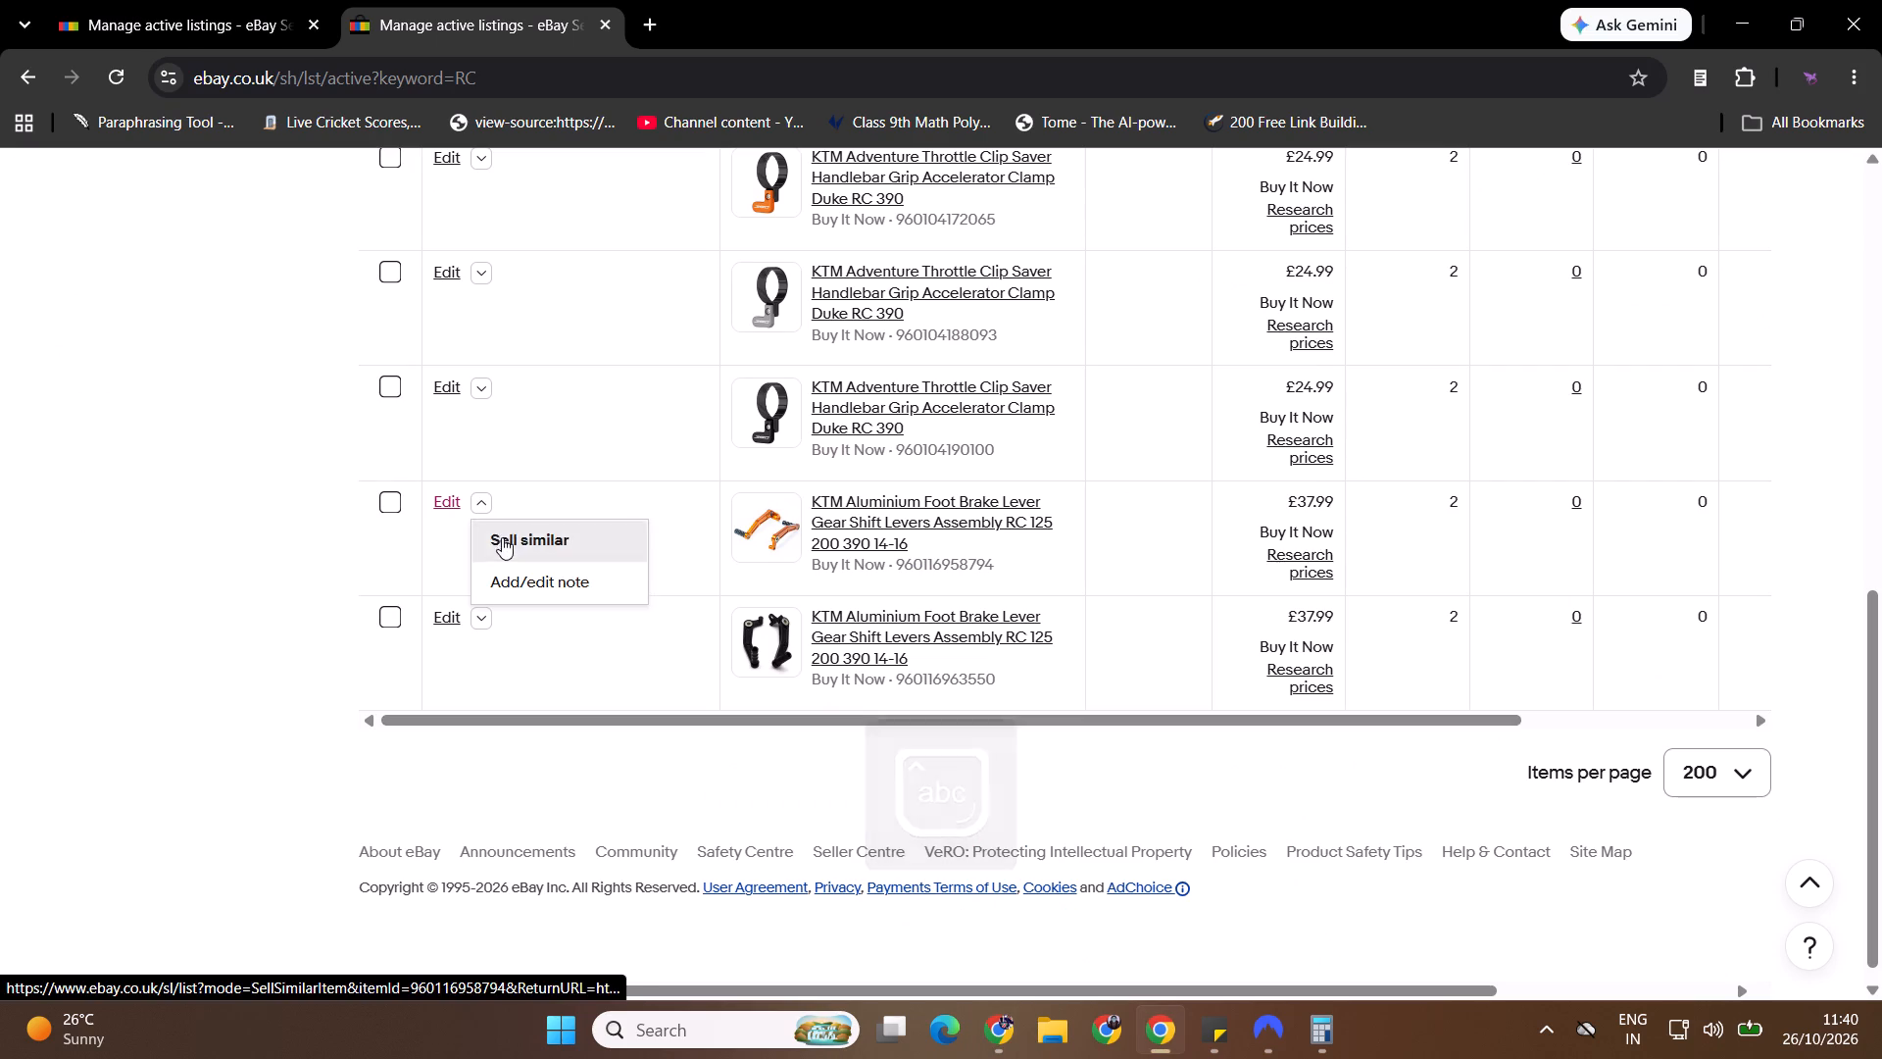
{"action": "left_click", "coordinate": [696, 0]}
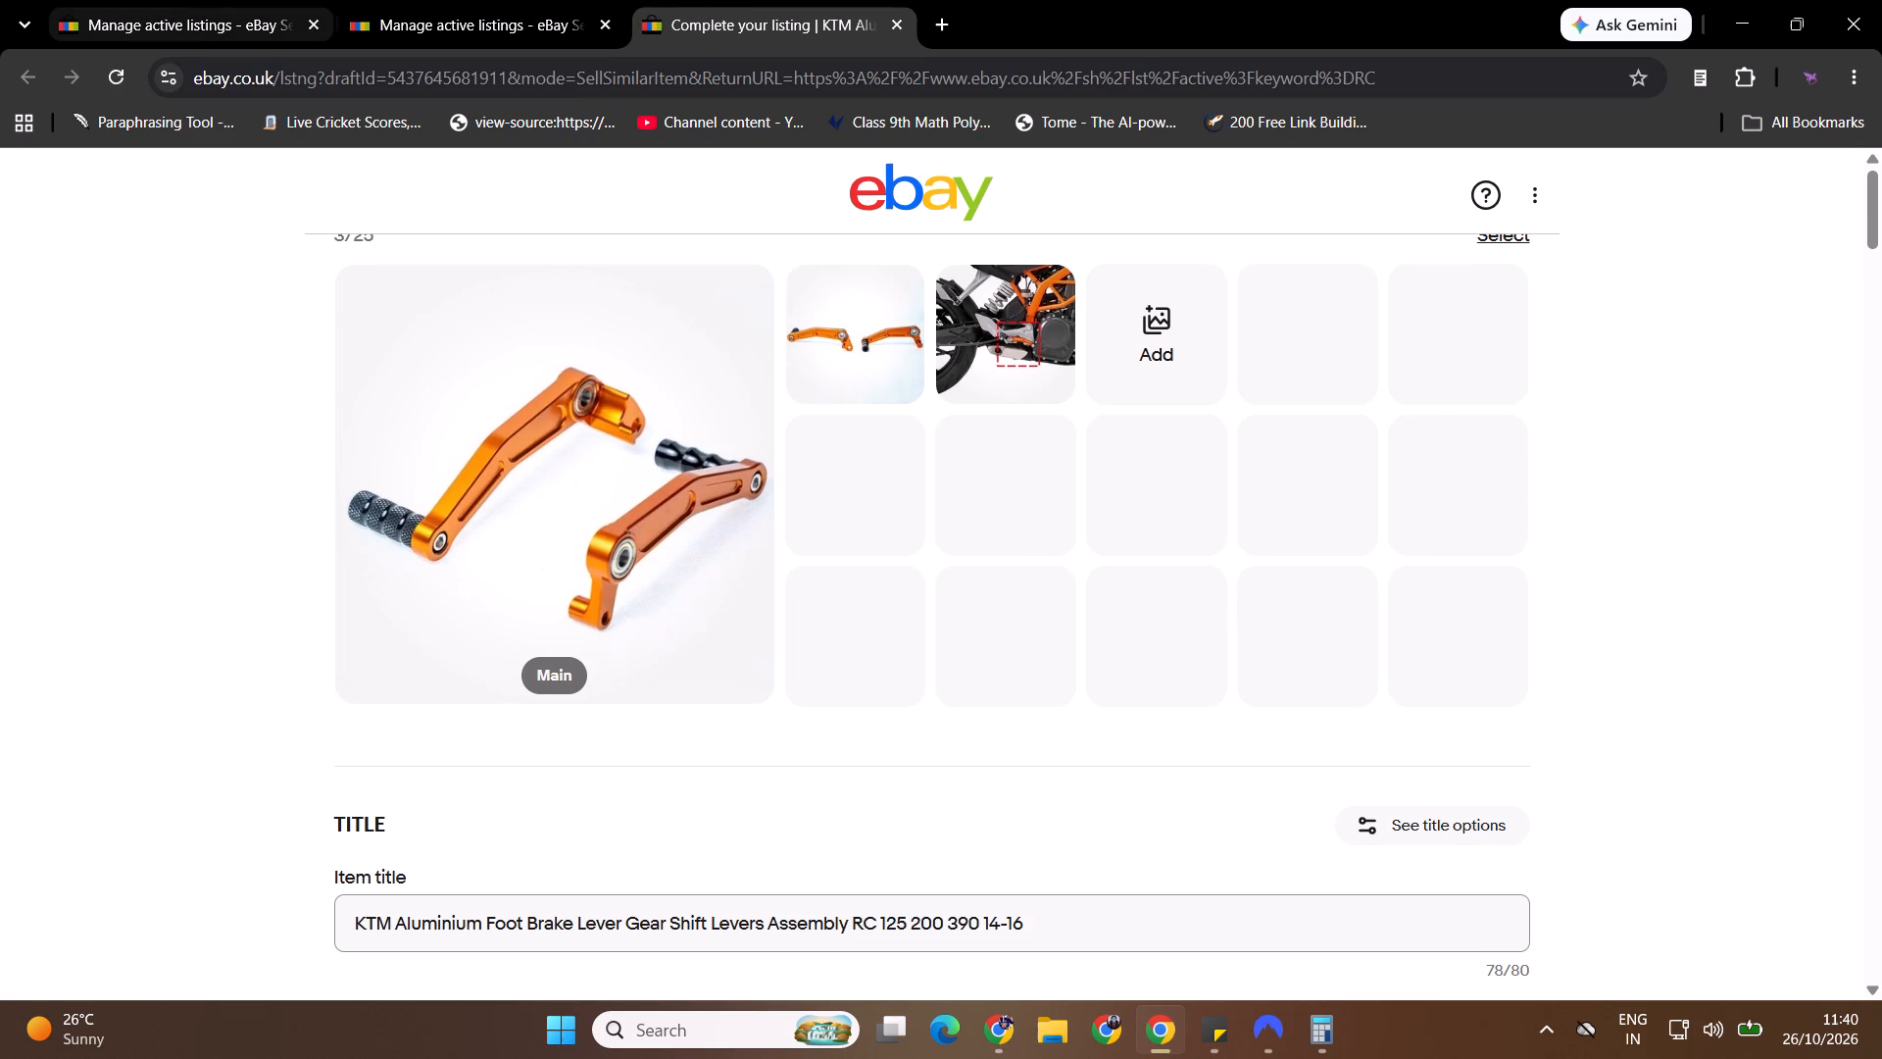
Replace the draft's three photos with the three downloaded black rear brake lever images.
{"action": "double_click", "coordinate": [739, 625]}
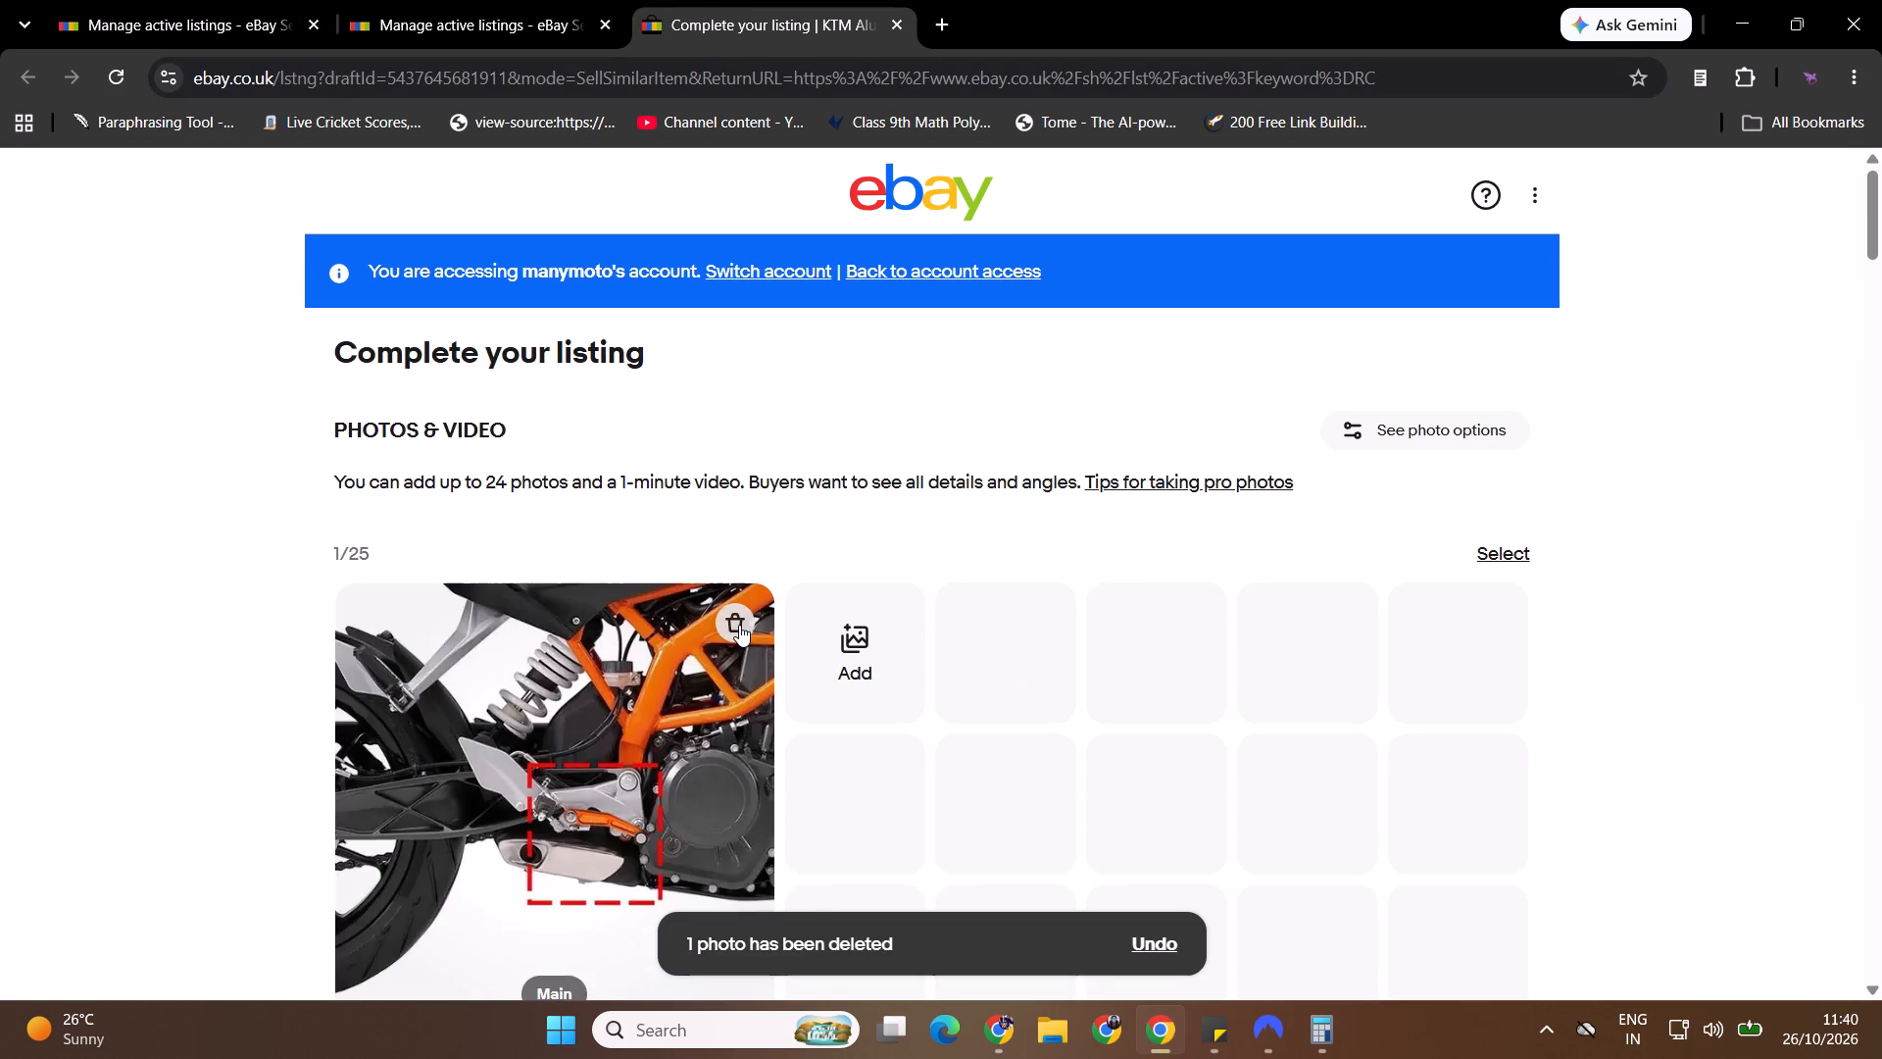
{"action": "left_click", "coordinate": [739, 625]}
{"action": "left_click", "coordinate": [869, 832]}
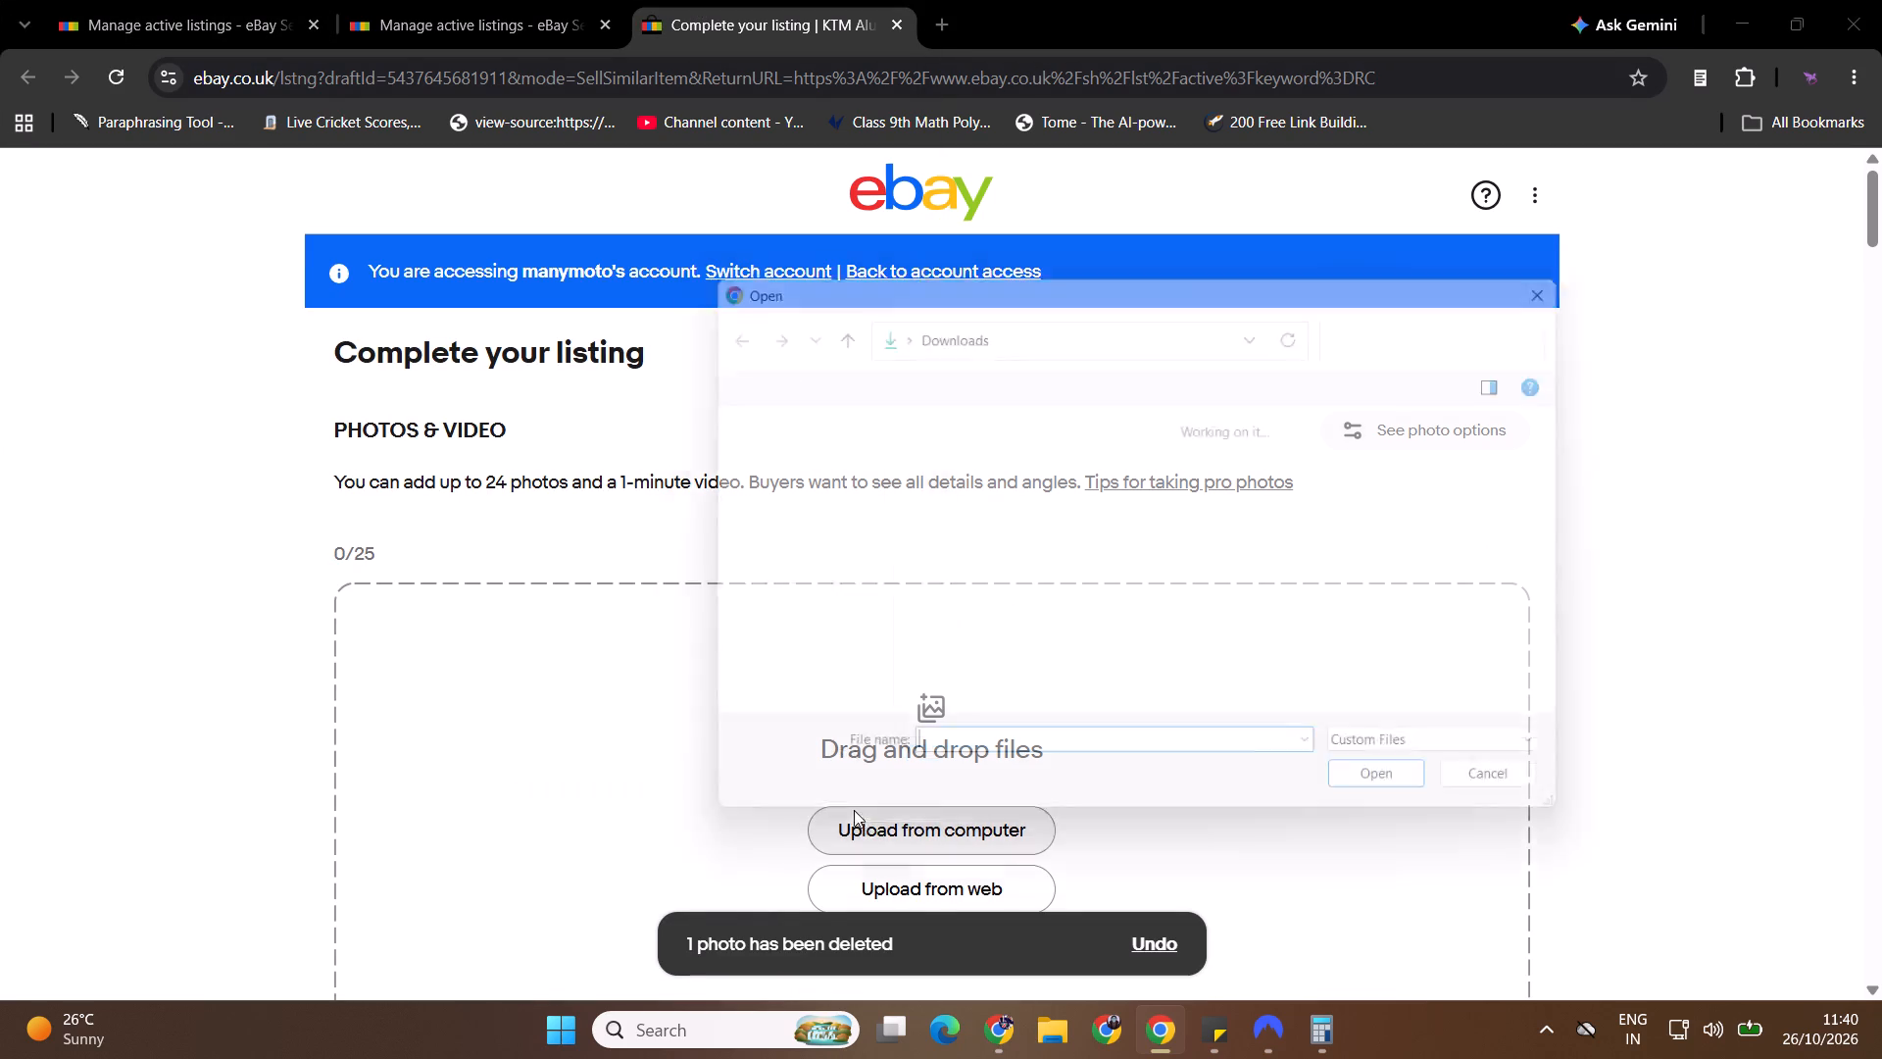
{"action": "left_click", "coordinate": [960, 535], "text": "ctrl"}
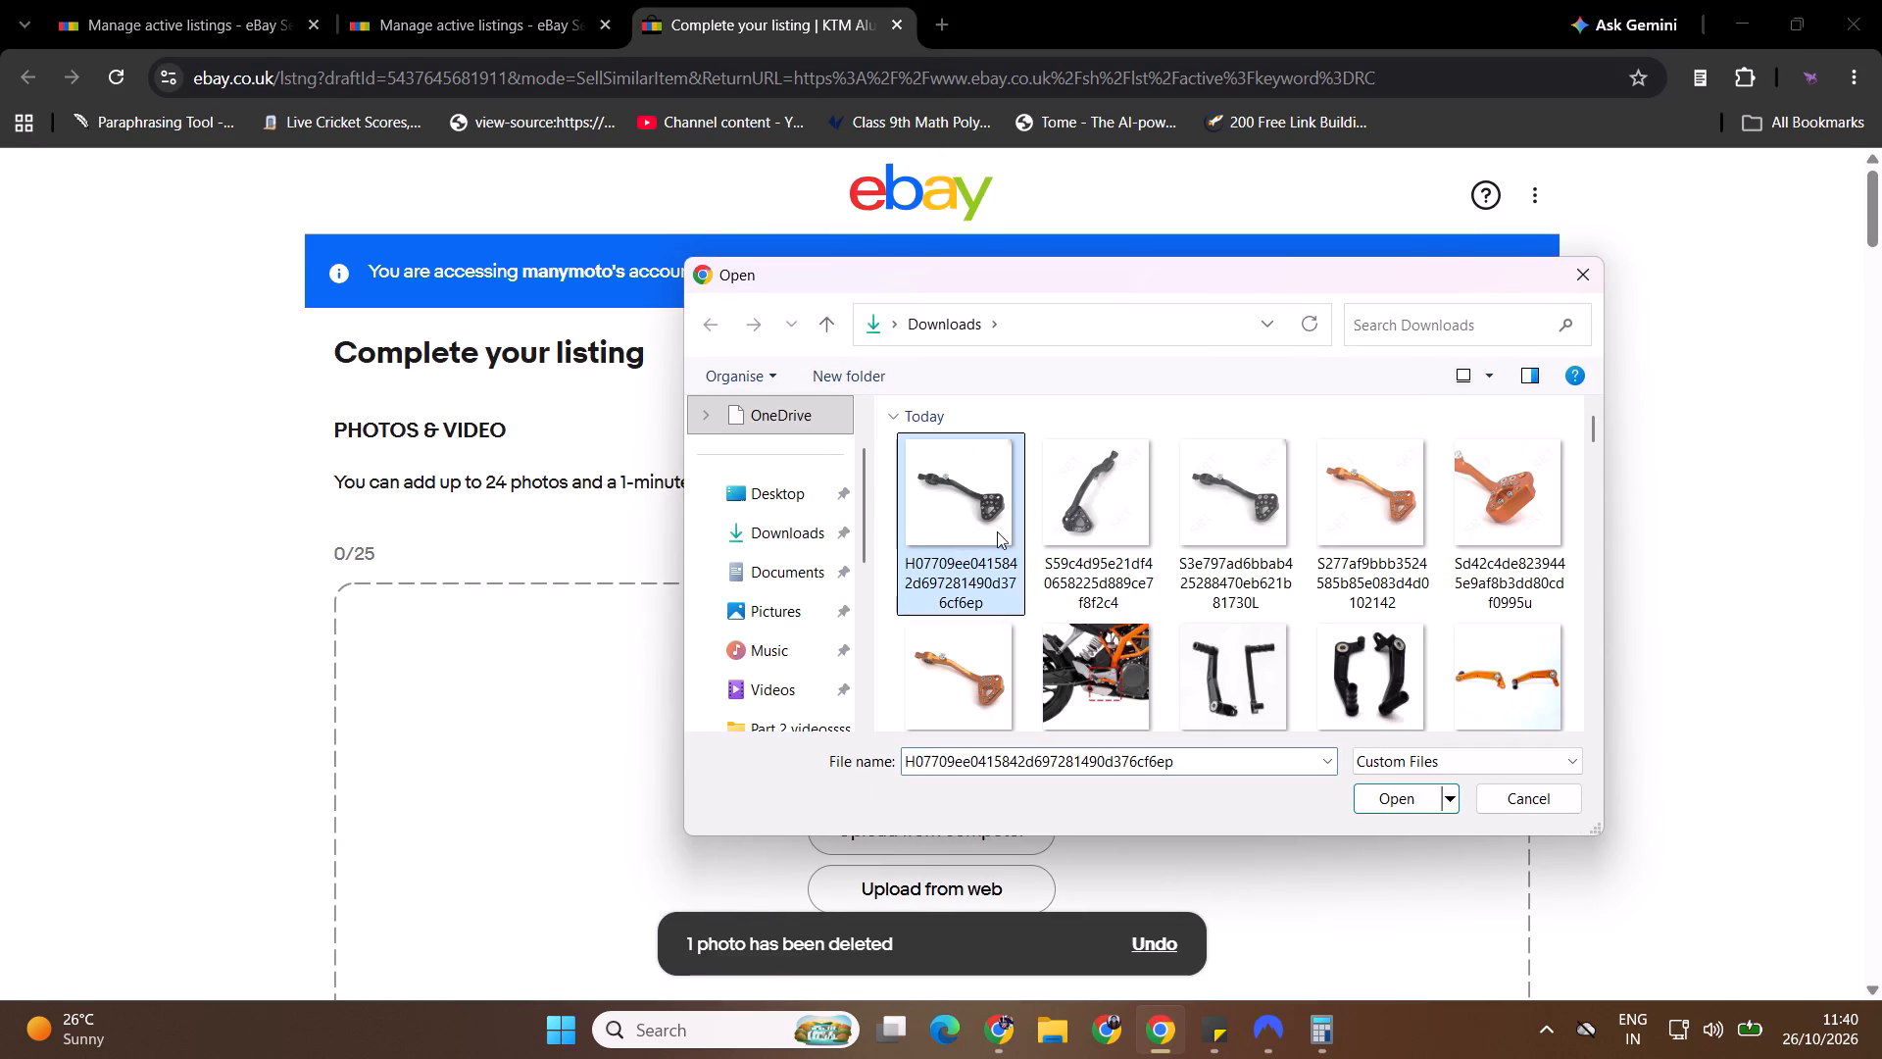
{"action": "left_click", "coordinate": [1068, 519], "text": "ctrl"}
{"action": "left_click", "coordinate": [1210, 523], "text": "ctrl"}
{"action": "left_click", "coordinate": [1386, 797]}
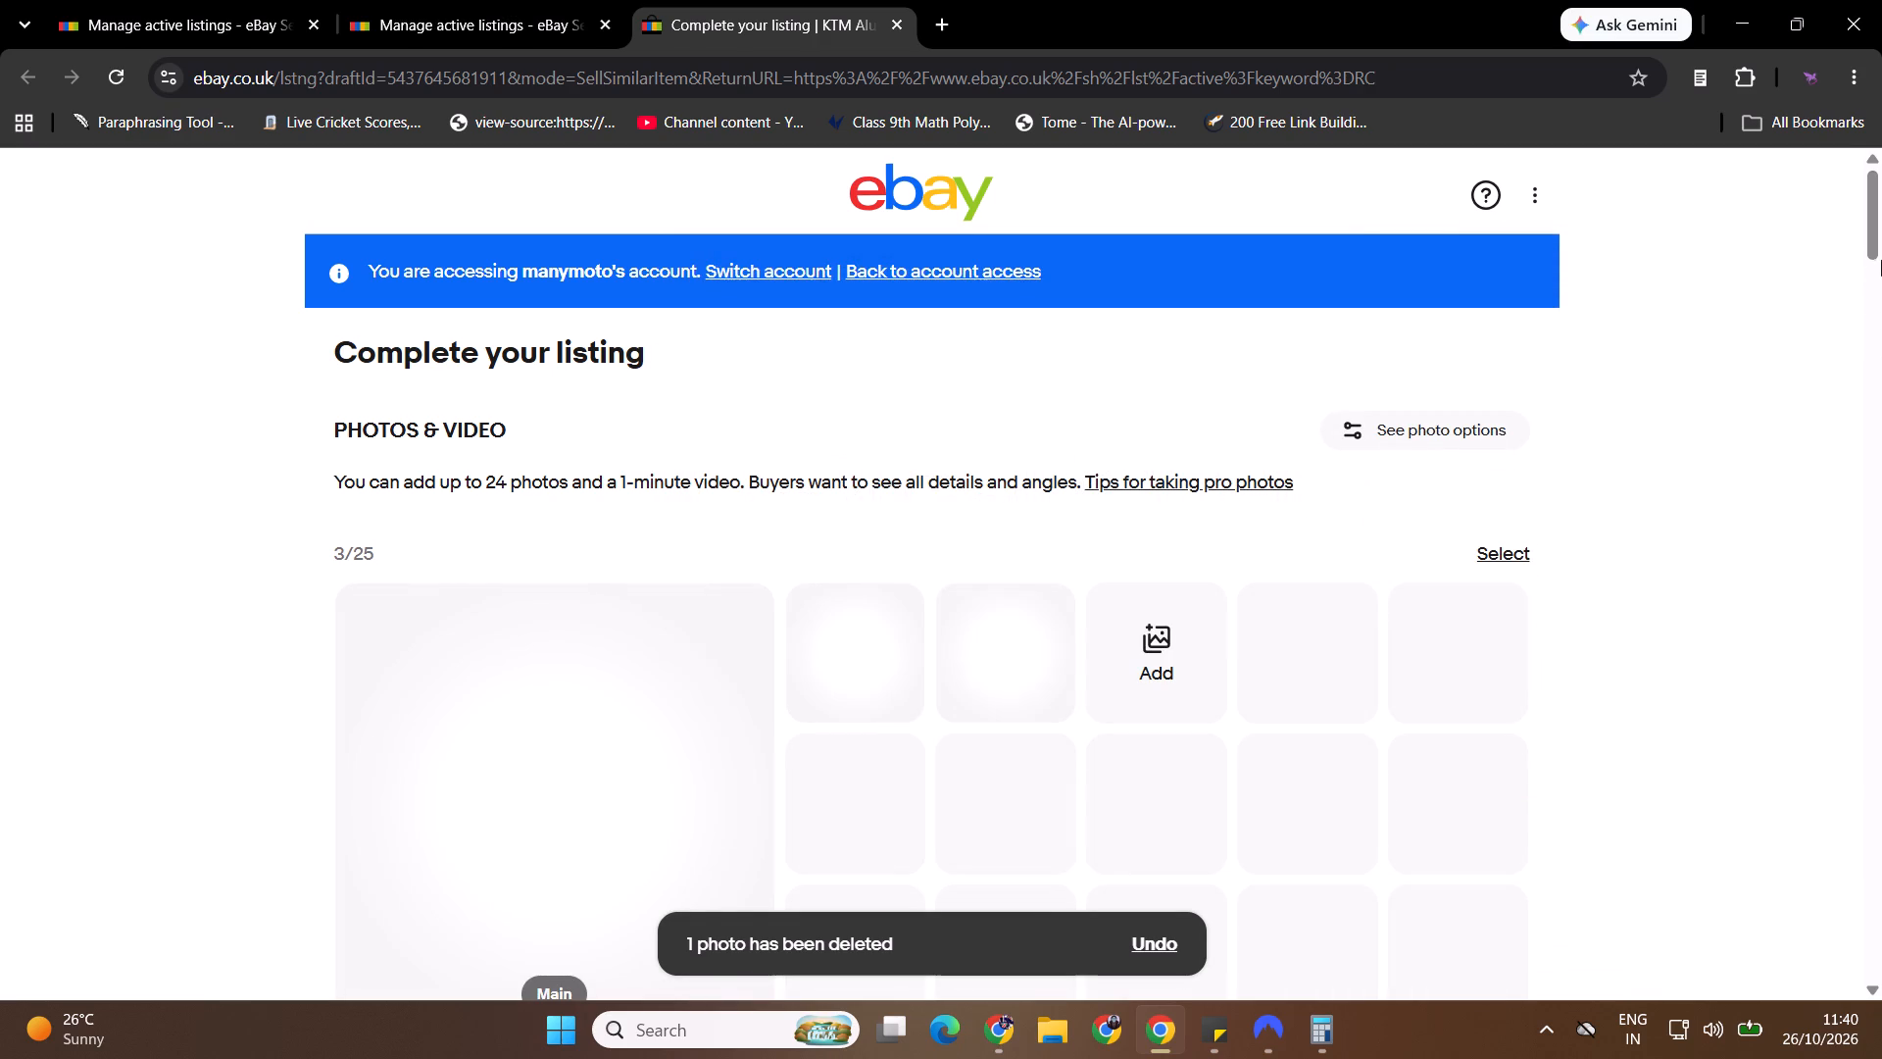
Reorder the photos with the unwatermarked black lever image as main, the watermarked horizontal view second and the upright view third.
{"action": "left_click_drag", "start_coordinate": [1881, 244], "coordinate": [1881, 260]}
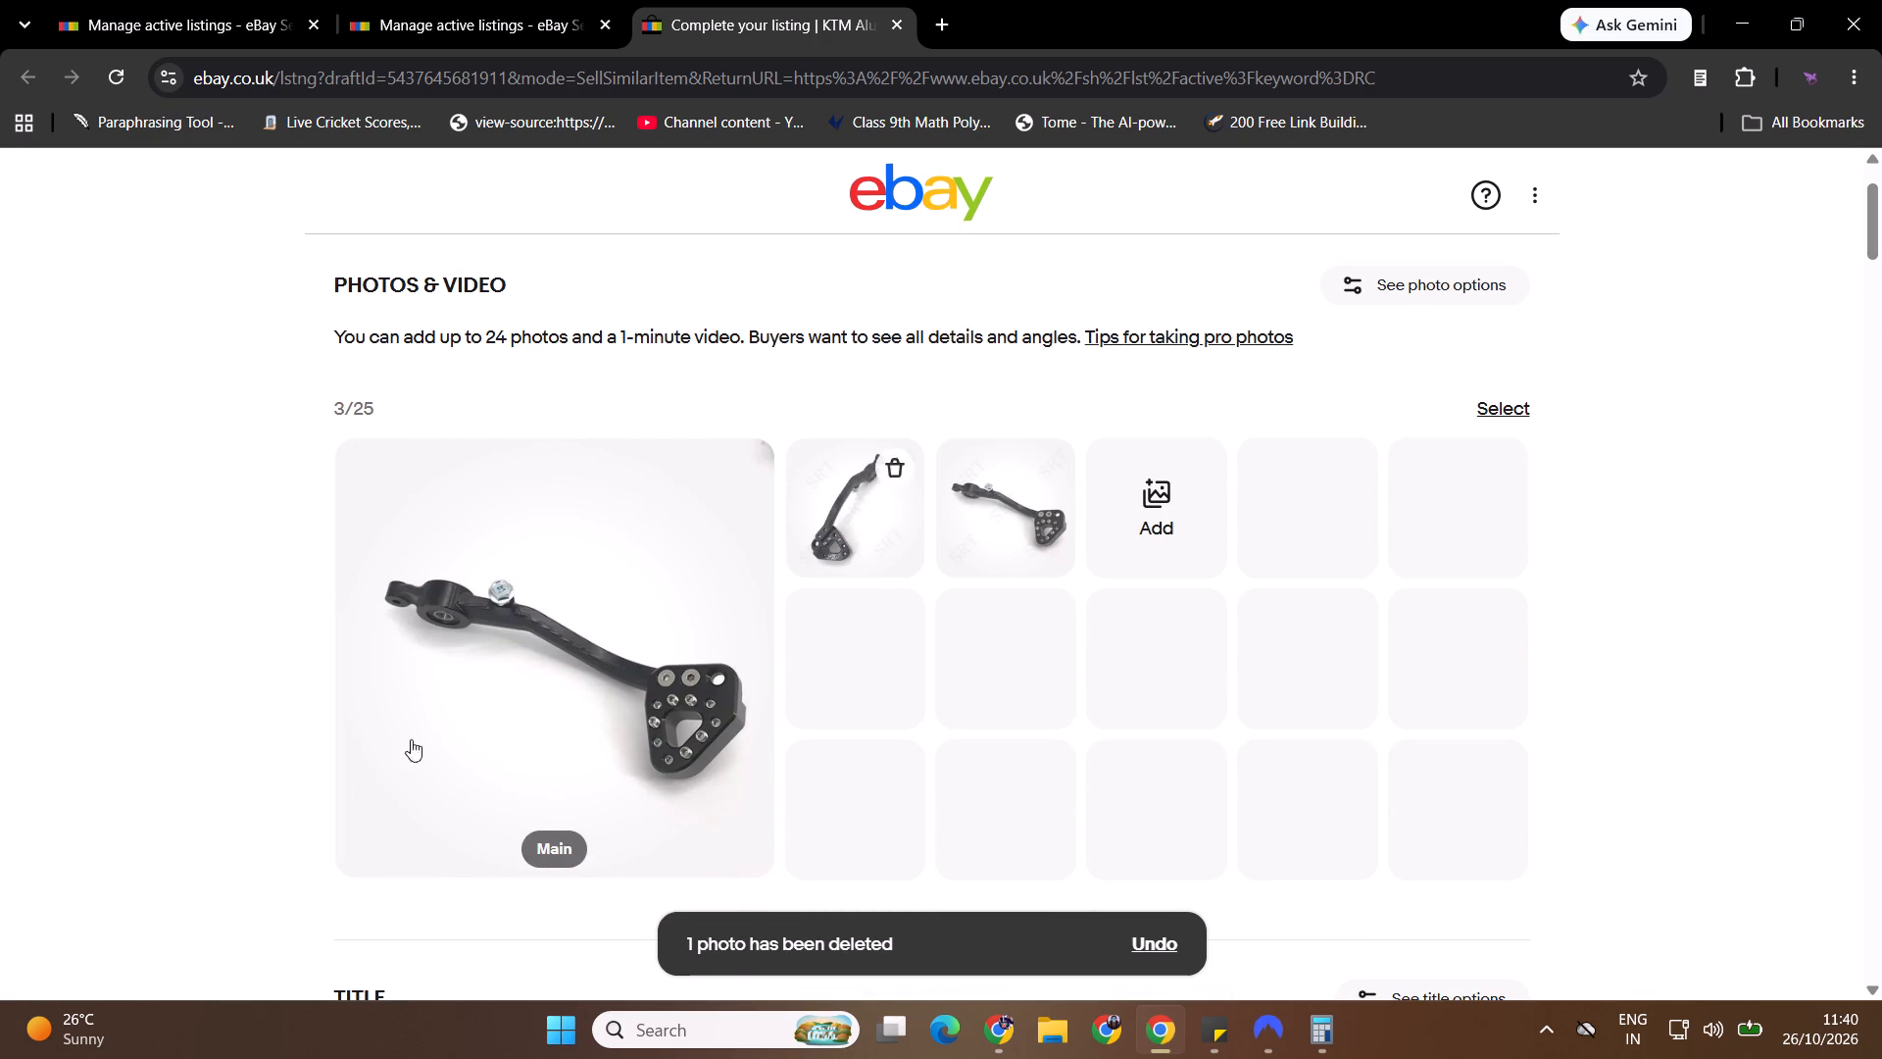
{"action": "left_click_drag", "start_coordinate": [994, 531], "coordinate": [636, 548]}
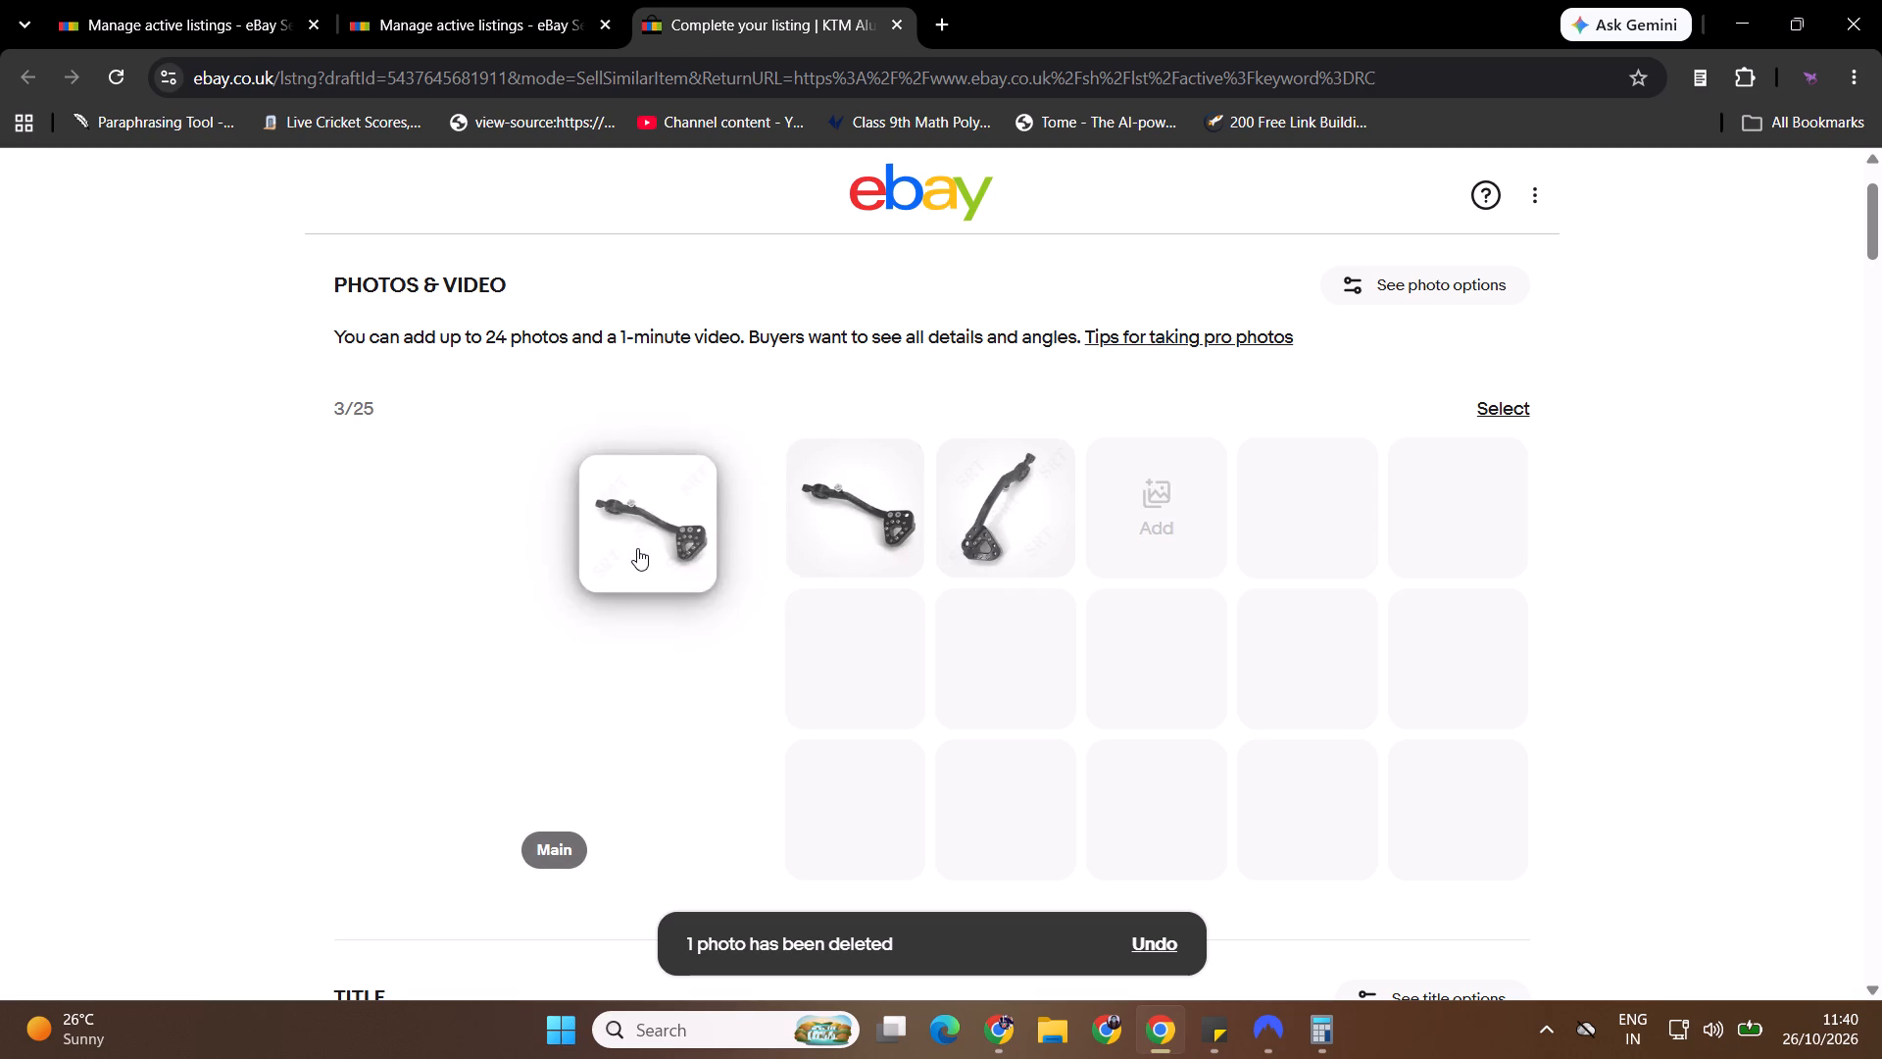
{"action": "left_click_drag", "start_coordinate": [977, 522], "coordinate": [625, 534]}
{"action": "left_click_drag", "start_coordinate": [898, 523], "coordinate": [746, 558]}
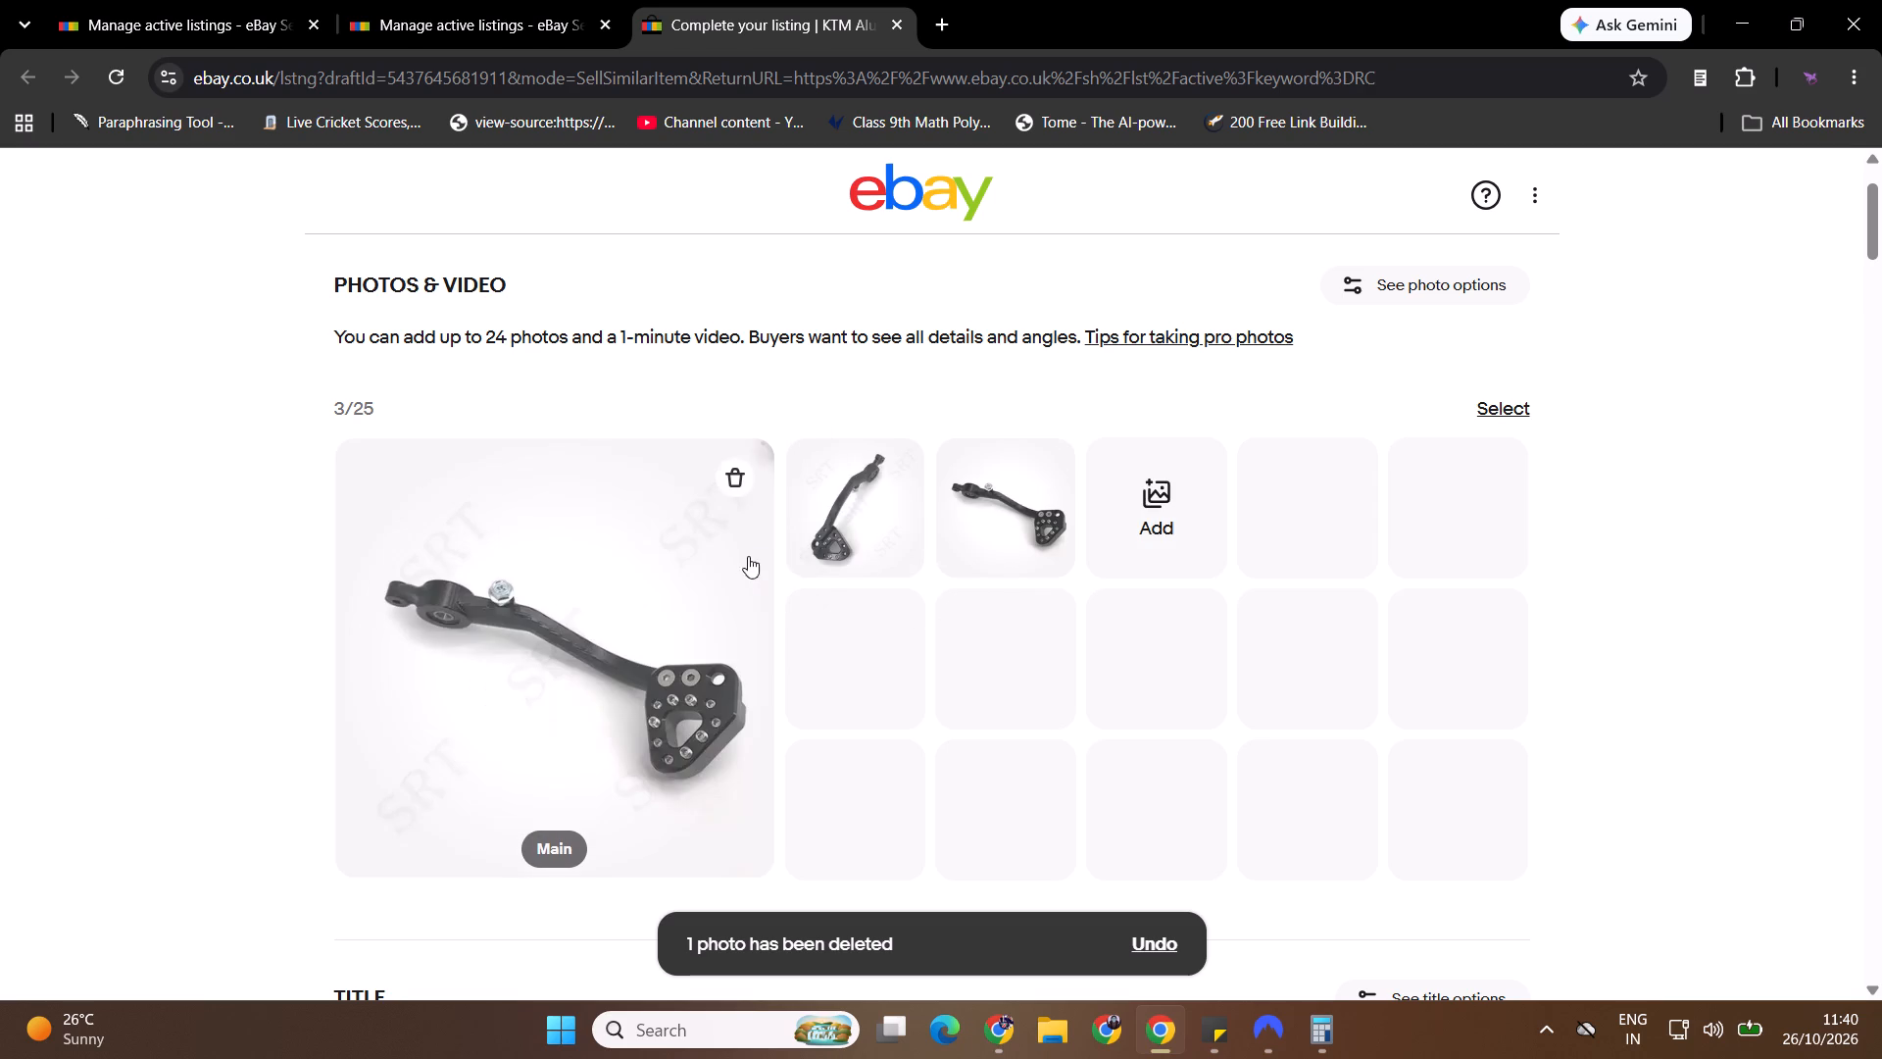
{"action": "left_click_drag", "start_coordinate": [997, 514], "coordinate": [686, 561]}
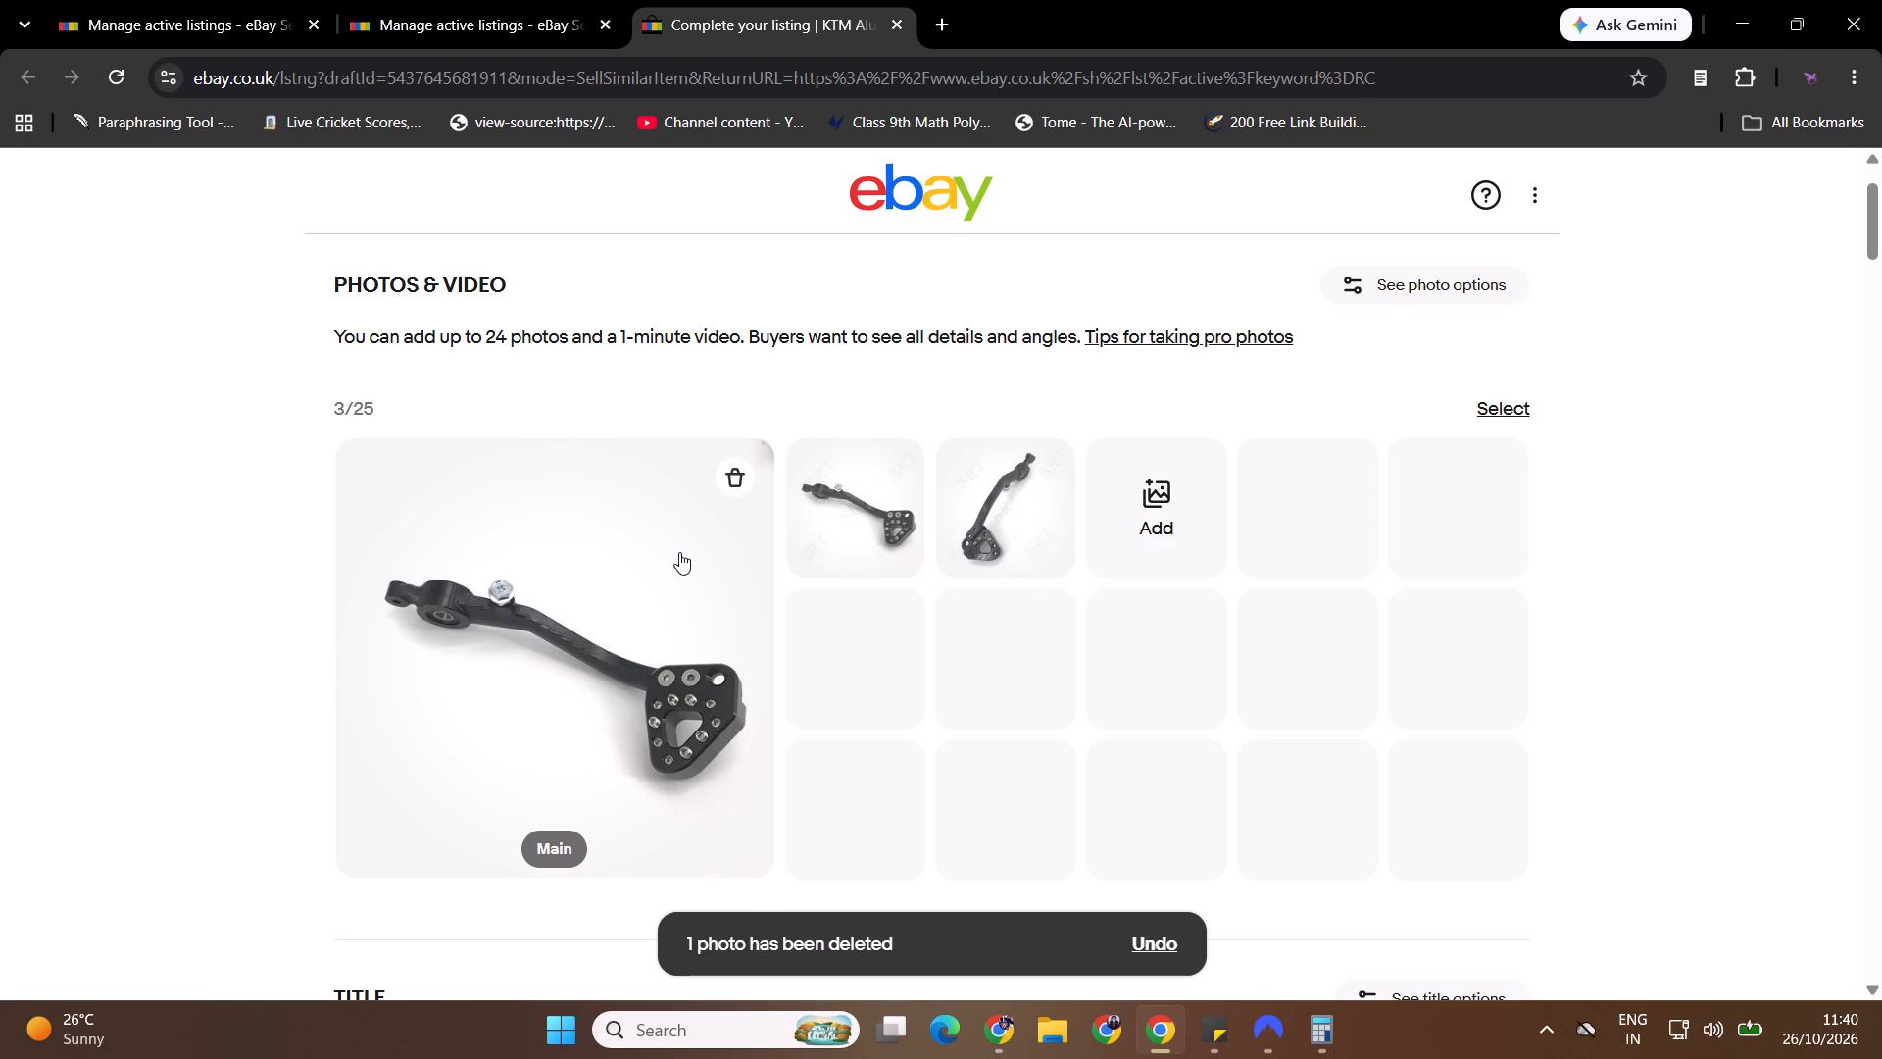
Replace the item title with the copied KTM 790 890 Adventure R rear brake lever title.
{"action": "middle_click", "coordinate": [125, 486]}
{"action": "left_click", "coordinate": [214, 648]}
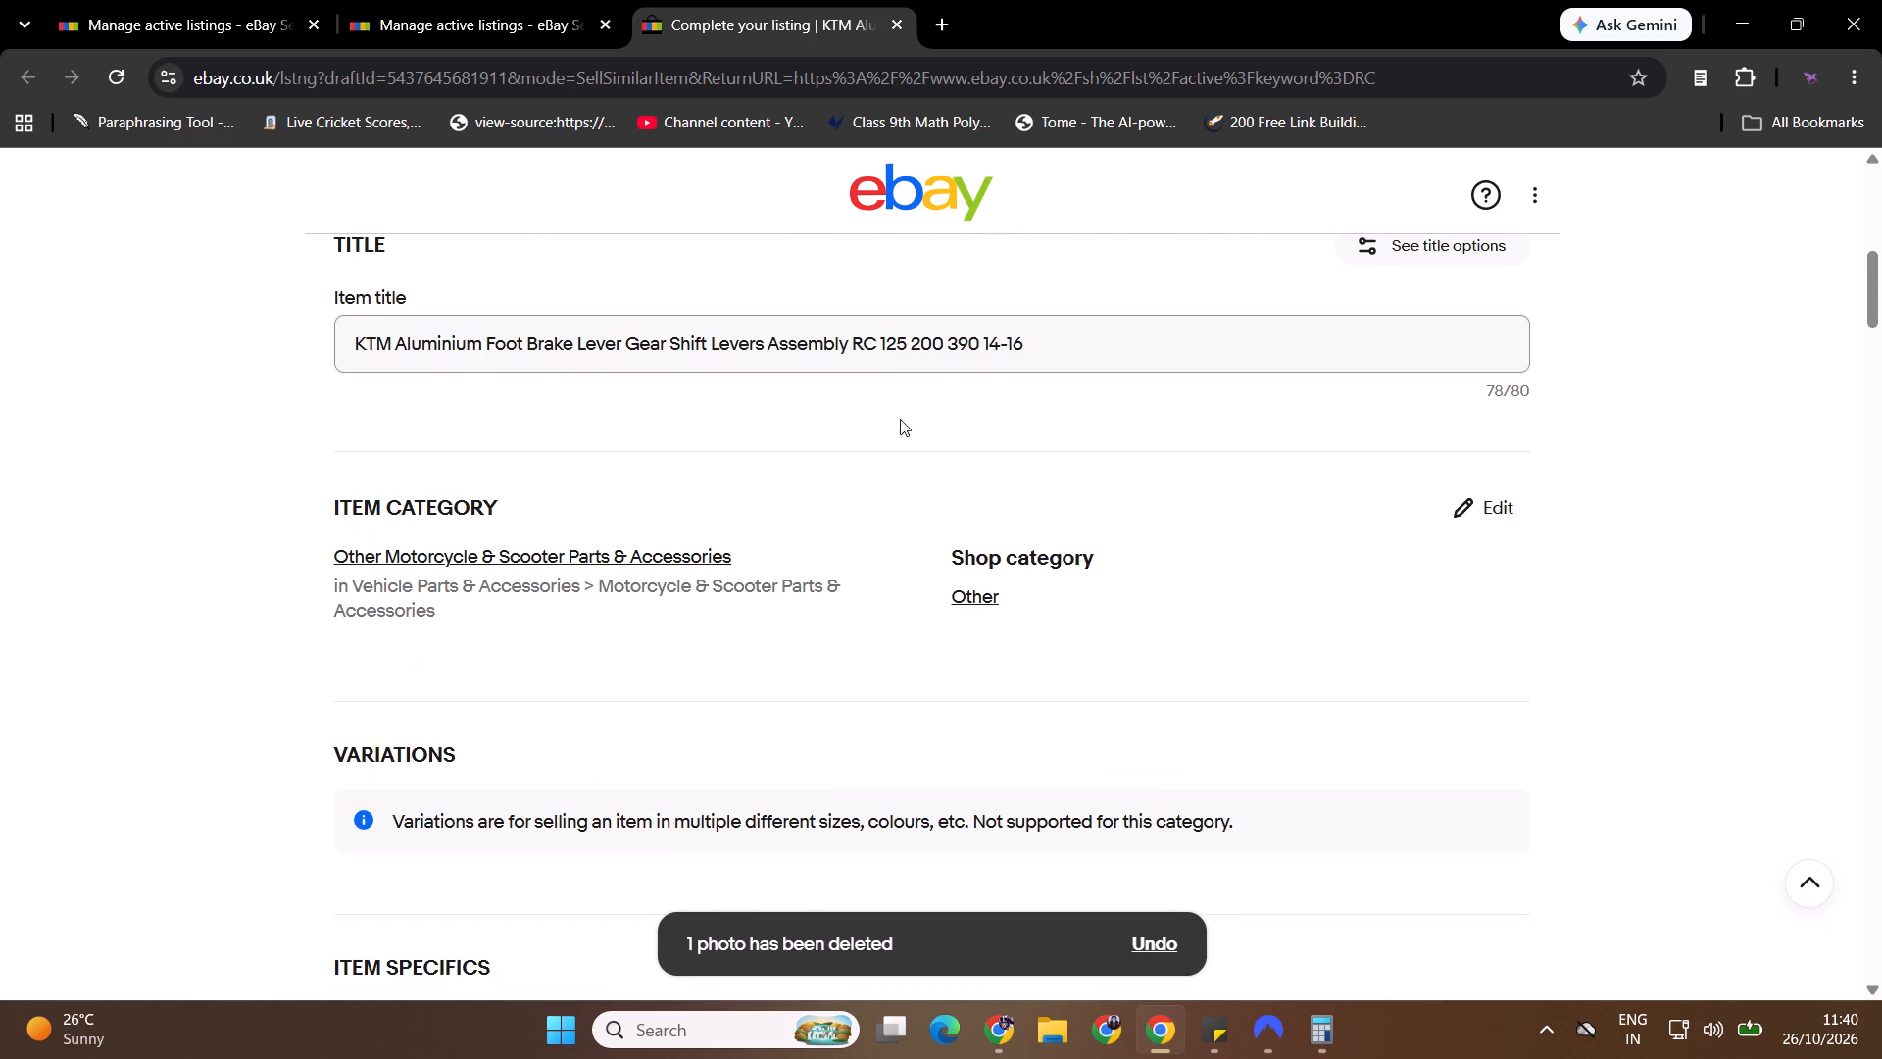
{"action": "left_click", "coordinate": [950, 350], "text": "ctrl"}
{"action": "key", "text": "ctrl+a"}
{"action": "key", "text": "ctrl+v"}
Move "790 890" from after KTM to the end of the item title.
{"action": "key", "text": "ctrl+Left"}
{"action": "key", "text": "ctrl+Left"}
{"action": "key", "text": "ctrl+Left"}
{"action": "key", "text": "ctrl+Left"}
{"action": "key", "text": "ctrl+Left"}
{"action": "key", "text": "ctrl+Left"}
{"action": "key", "text": "ctrl+Left"}
{"action": "key", "text": "ctrl+Left"}
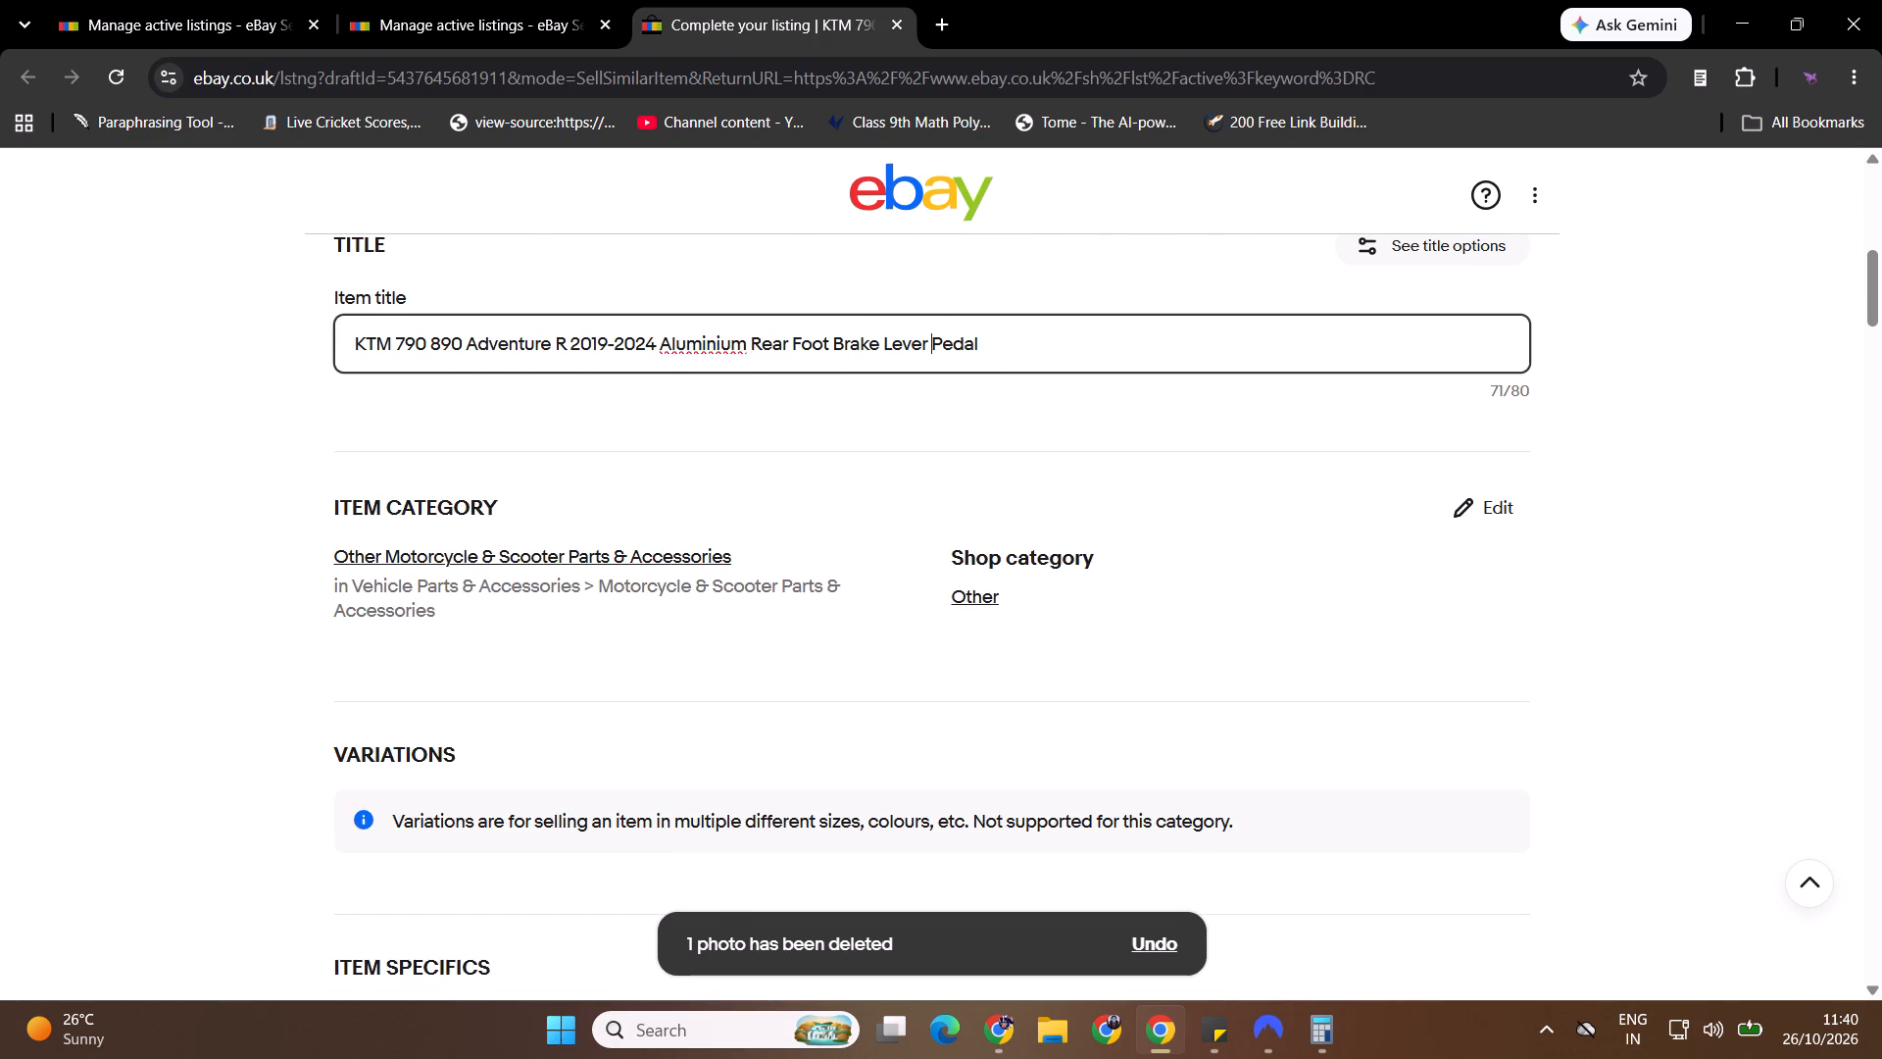
{"action": "key", "text": "ctrl+Left"}
{"action": "key", "text": "ctrl+Left"}
{"action": "key", "text": "ctrl+Left"}
{"action": "key", "text": "ctrl+shift+Left"}
{"action": "key", "text": "ctrl+shift+Left"}
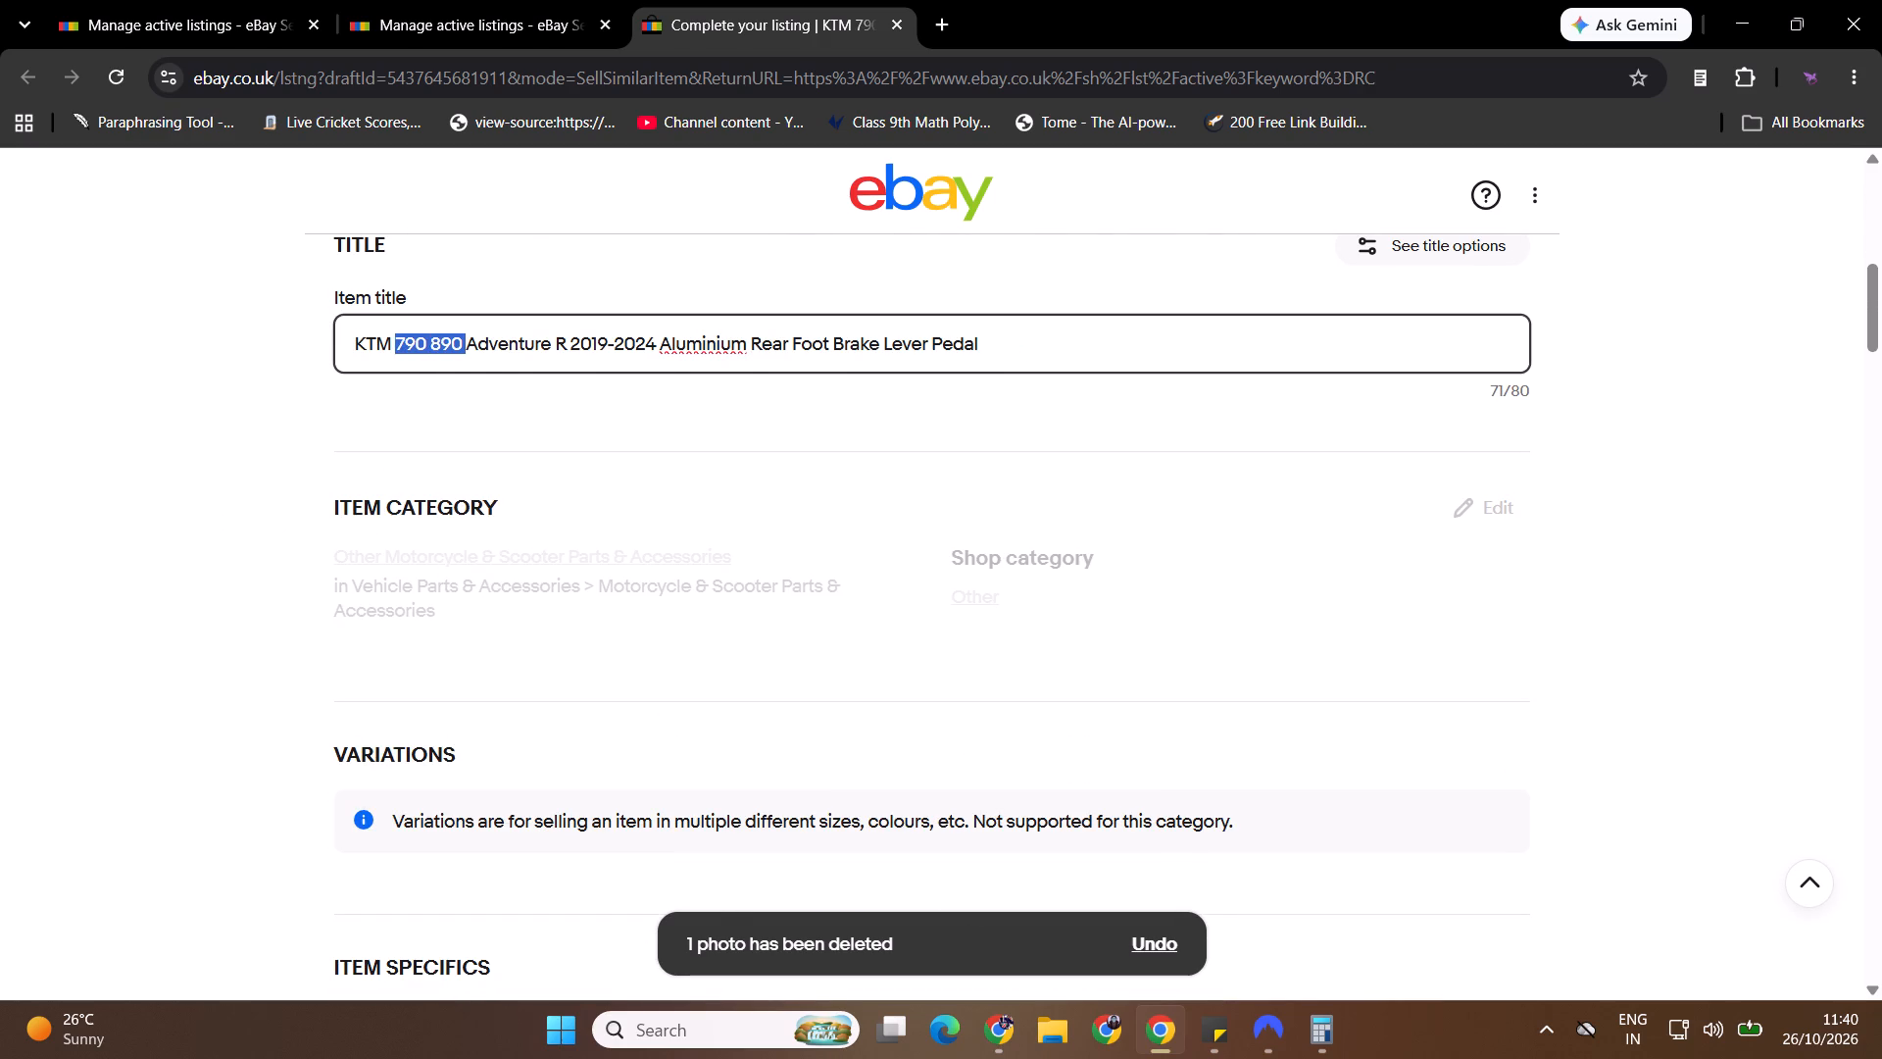
{"action": "key", "text": "ctrl+x"}
{"action": "key", "text": "ctrl+Right"}
{"action": "key", "text": "ctrl+Right"}
{"action": "key", "text": "ctrl+Right"}
{"action": "key", "text": "ctrl+Right"}
{"action": "key", "text": "ctrl+Right"}
{"action": "key", "text": "ctrl+Right"}
{"action": "key", "text": "ctrl+Right"}
{"action": "key", "text": "ctrl+Right"}
{"action": "key", "text": "ctrl+Right"}
{"action": "key", "text": "ctrl+Right"}
{"action": "key", "text": "ctrl+Right"}
{"action": "key", "text": "ctrl+Right"}
{"action": "key", "text": "ctrl+Right"}
{"action": "key", "text": "ctrl+Right"}
{"action": "key", "text": "ctrl+Right"}
{"action": "key", "text": "ctrl+Right"}
{"action": "key", "text": "ctrl+Right"}
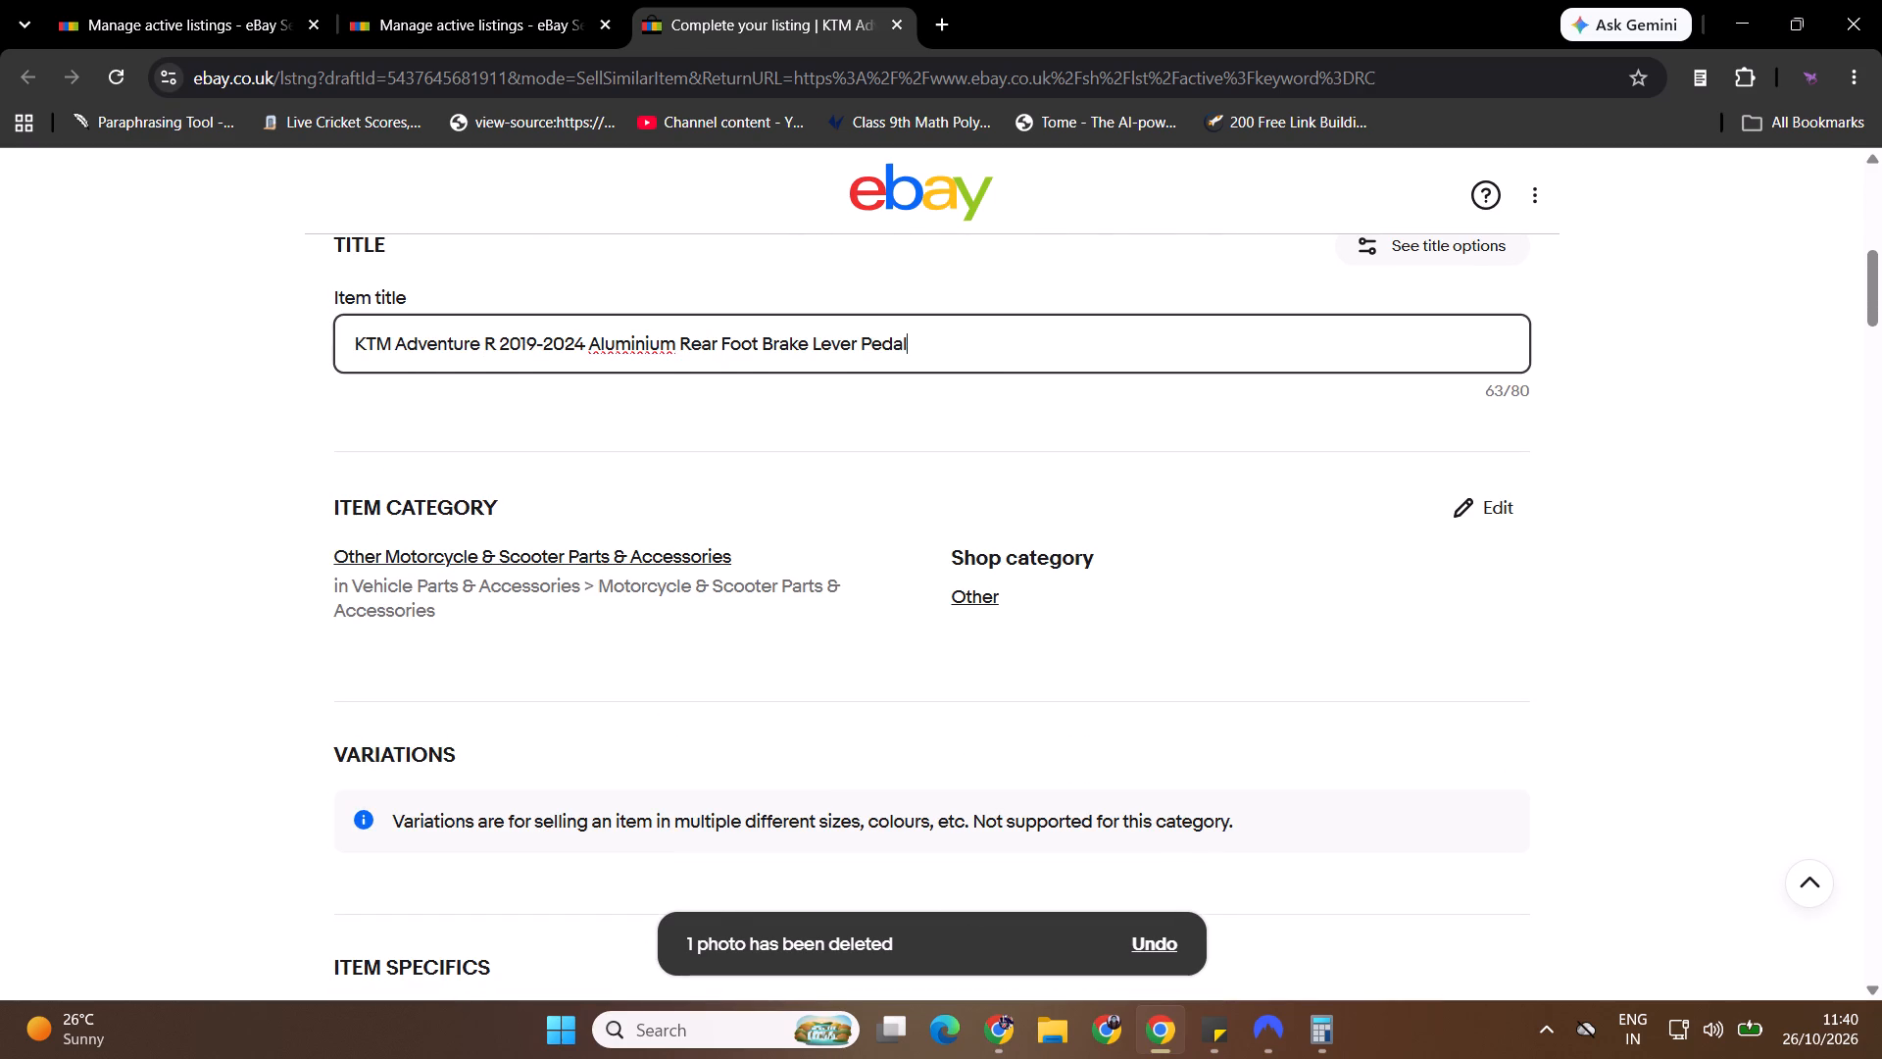
{"action": "key", "text": "space"}
{"action": "key", "text": "ctrl+v"}
Move "R 2019-2024" from after Adventure to the end of the item title, following 890.
{"action": "key", "text": "ctrl+Left"}
{"action": "key", "text": "ctrl+Left"}
{"action": "key", "text": "ctrl+Left"}
{"action": "key", "text": "ctrl+Left"}
{"action": "key", "text": "ctrl+Left"}
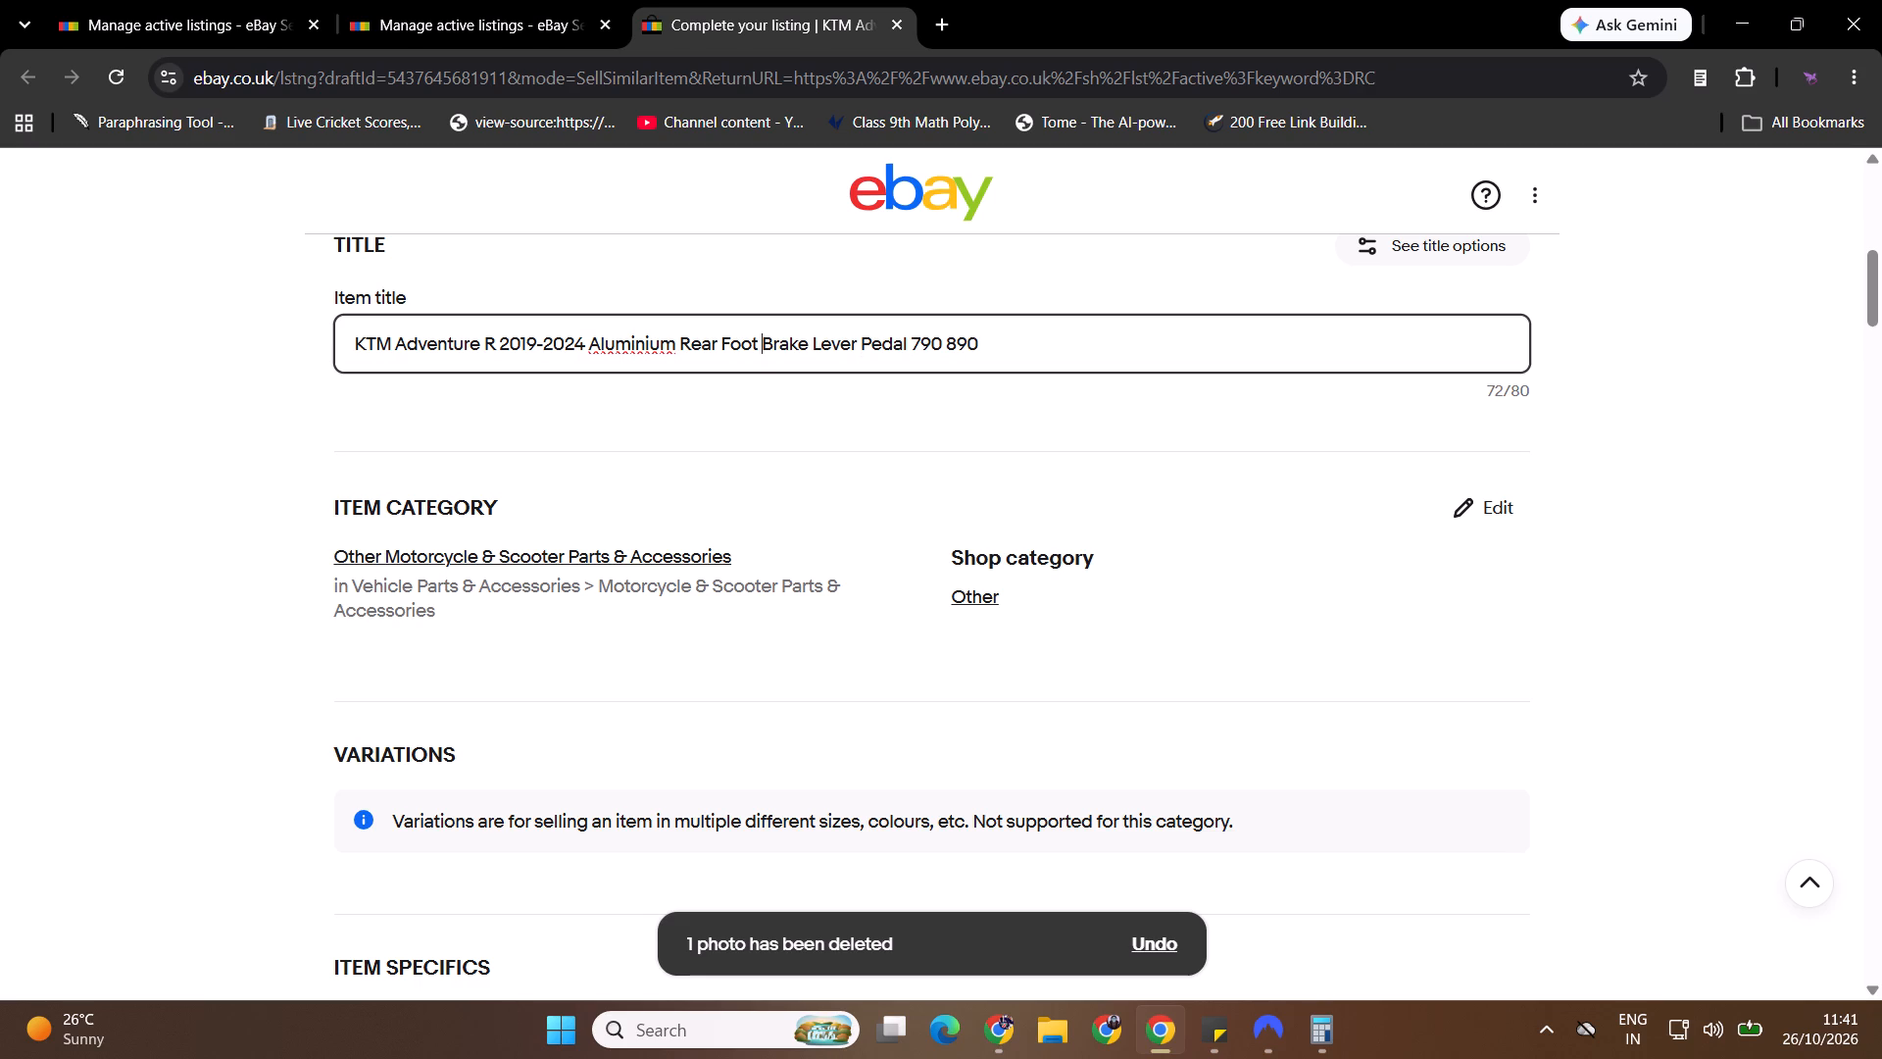
{"action": "key", "text": "ctrl+Left"}
{"action": "key", "text": "ctrl+Left"}
{"action": "key", "text": "ctrl+Left"}
{"action": "key", "text": "ctrl+Left"}
{"action": "key", "text": "ctrl+Right"}
{"action": "key", "text": "ctrl+shift+Left"}
{"action": "key", "text": "ctrl+shift+Left"}
{"action": "key", "text": "ctrl+shift+Left"}
{"action": "key", "text": "ctrl+shift+Left"}
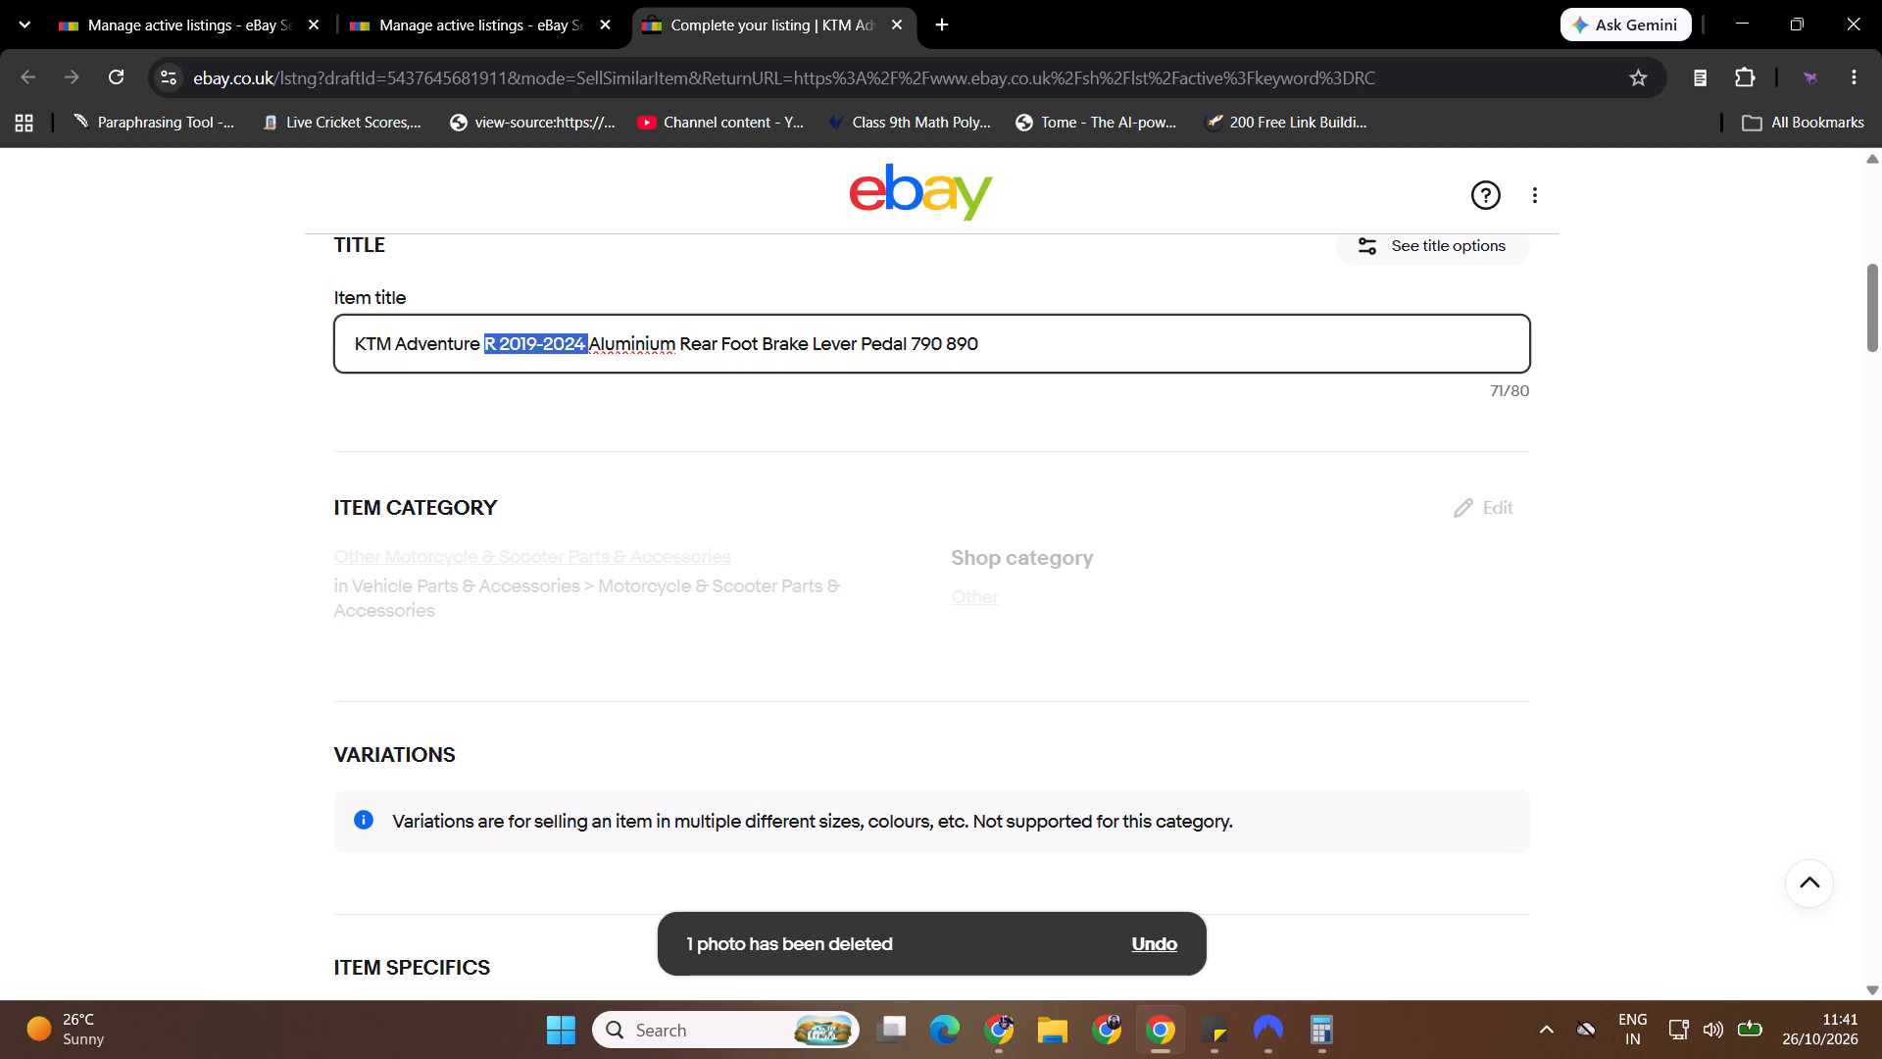
{"action": "key", "text": "ctrl+x"}
{"action": "key", "text": "ctrl+Right"}
{"action": "key", "text": "ctrl+Right"}
{"action": "key", "text": "ctrl+Right"}
{"action": "key", "text": "ctrl+Right"}
{"action": "key", "text": "ctrl+Right"}
{"action": "key", "text": "ctrl+Right"}
{"action": "key", "text": "ctrl+Right"}
{"action": "key", "text": "ctrl+Right"}
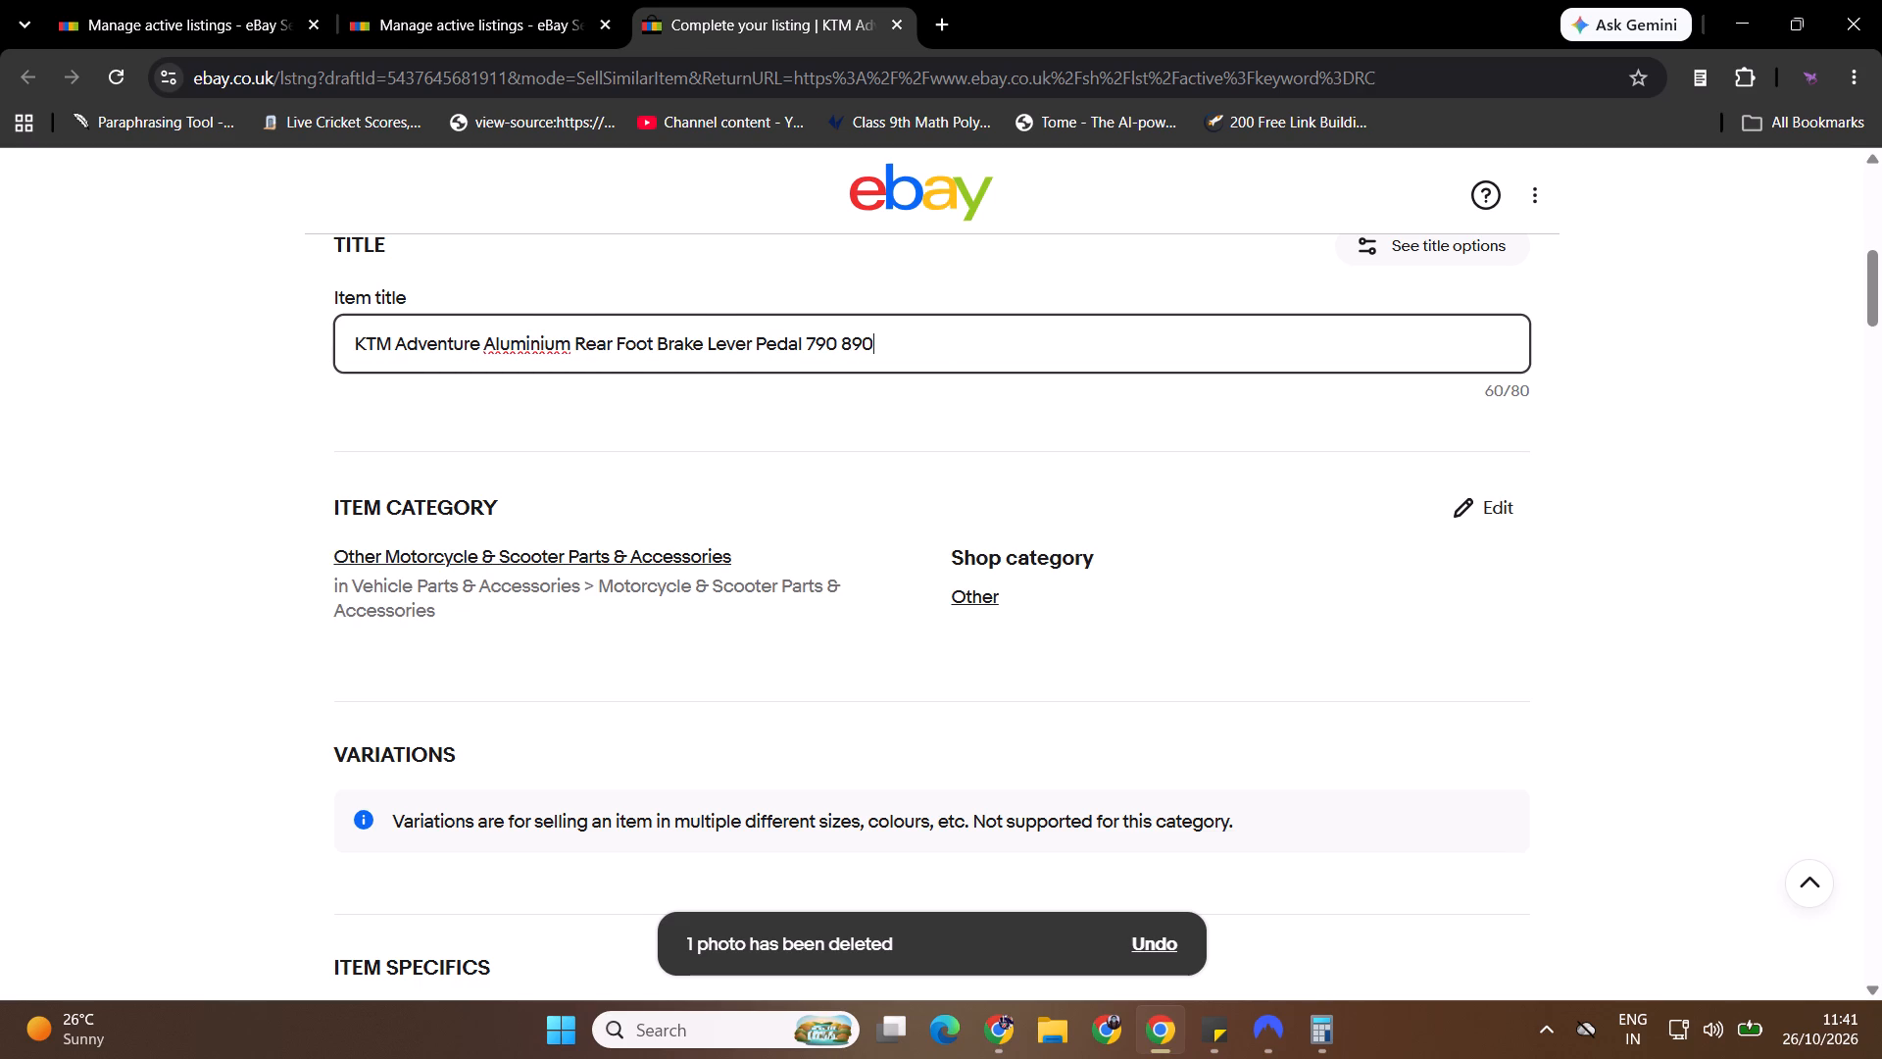
{"action": "key", "text": "space"}
{"action": "key", "text": "ctrl+v"}
Shorten the year range at the end of the item title to 19-24.
{"action": "key", "text": "Left"}
{"action": "key", "text": "Left"}
{"action": "key", "text": "Left"}
{"action": "key", "text": "BackSpace"}
{"action": "key", "text": "BackSpace"}
{"action": "key", "text": "Left"}
{"action": "key", "text": "Left"}
{"action": "key", "text": "Left"}
{"action": "key", "text": "BackSpace"}
{"action": "key", "text": "BackSpace"}
Insert the word "Levers" between Foot and Brake in the item title.
{"action": "key", "text": "ctrl+Left"}
{"action": "key", "text": "ctrl+Left"}
{"action": "key", "text": "ctrl+Left"}
{"action": "key", "text": "ctrl+Left"}
{"action": "key", "text": "ctrl+Left"}
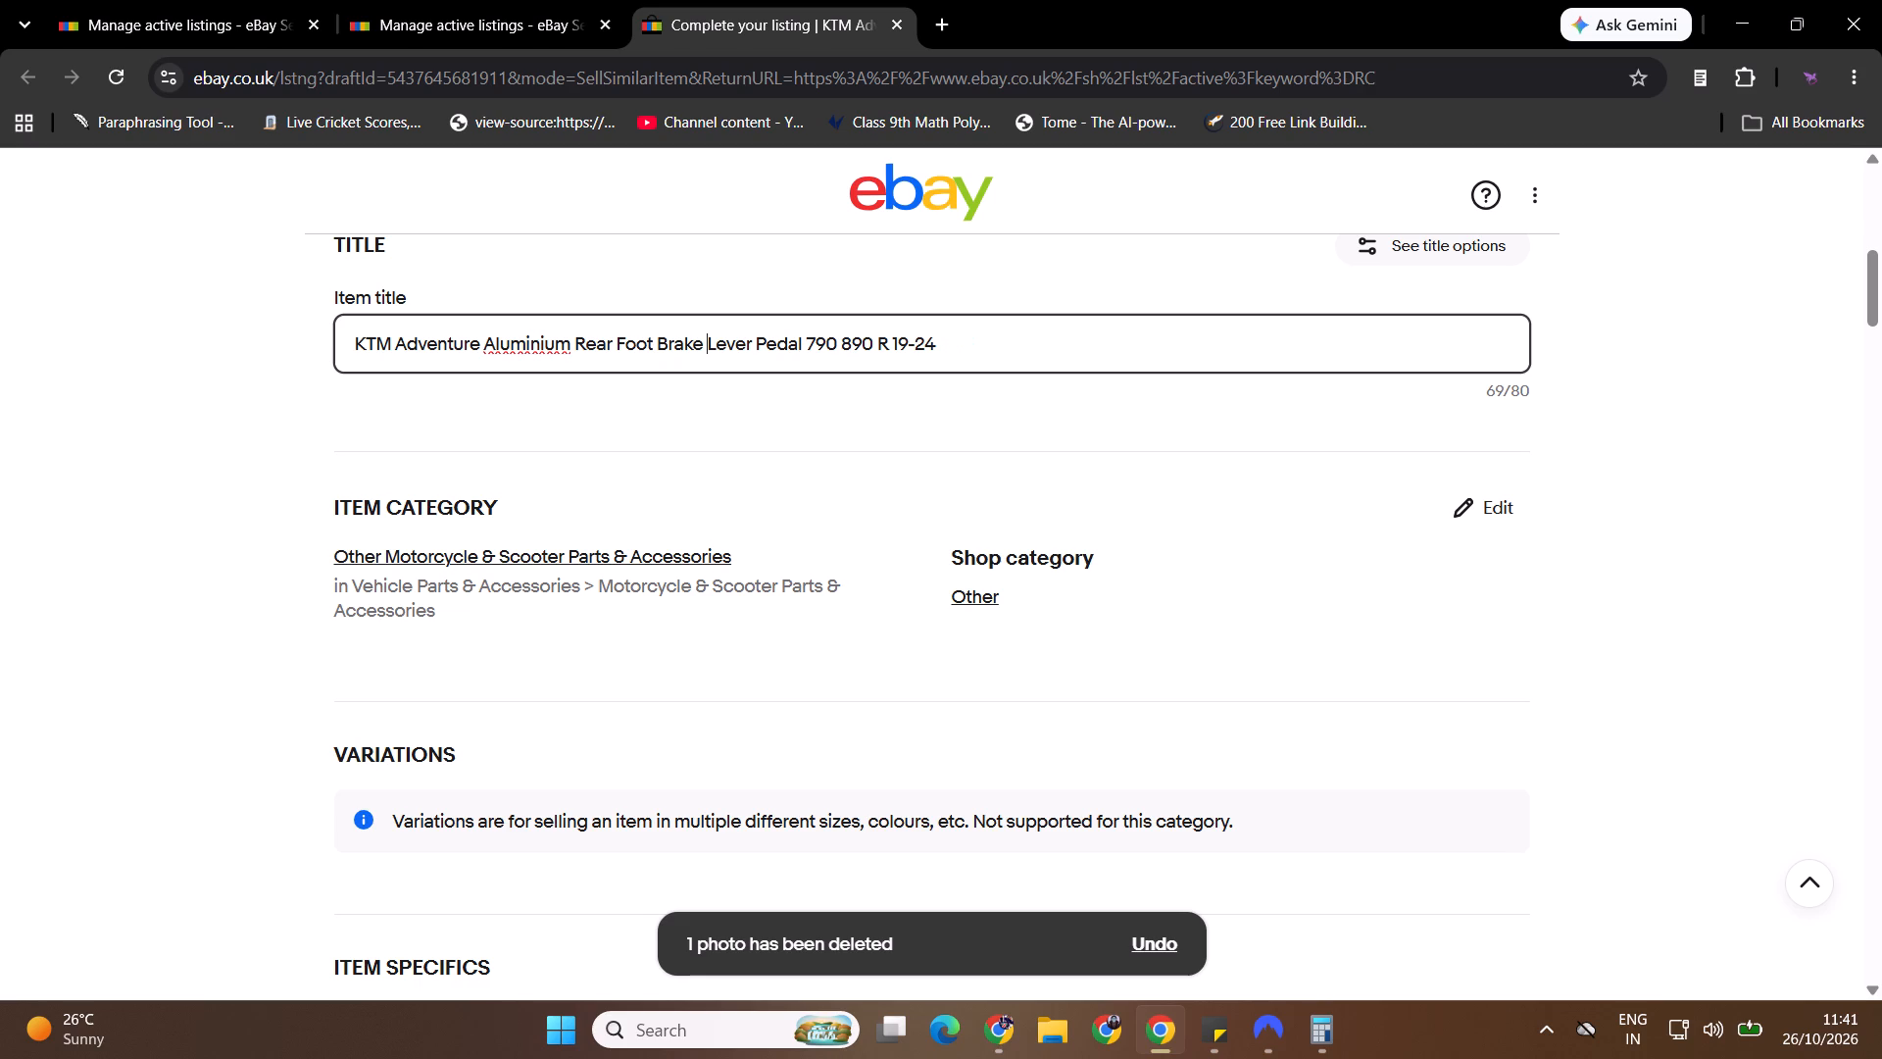
{"action": "key", "text": "ctrl+Left"}
{"action": "key", "text": "ctrl+Left"}
{"action": "key", "text": "ctrl+Left"}
{"action": "key", "text": "ctrl+Left"}
{"action": "key", "text": "ctrl+Left"}
{"action": "key", "text": "ctrl+Right"}
{"action": "key", "text": "ctrl+Right"}
{"action": "key", "text": "ctrl+Right"}
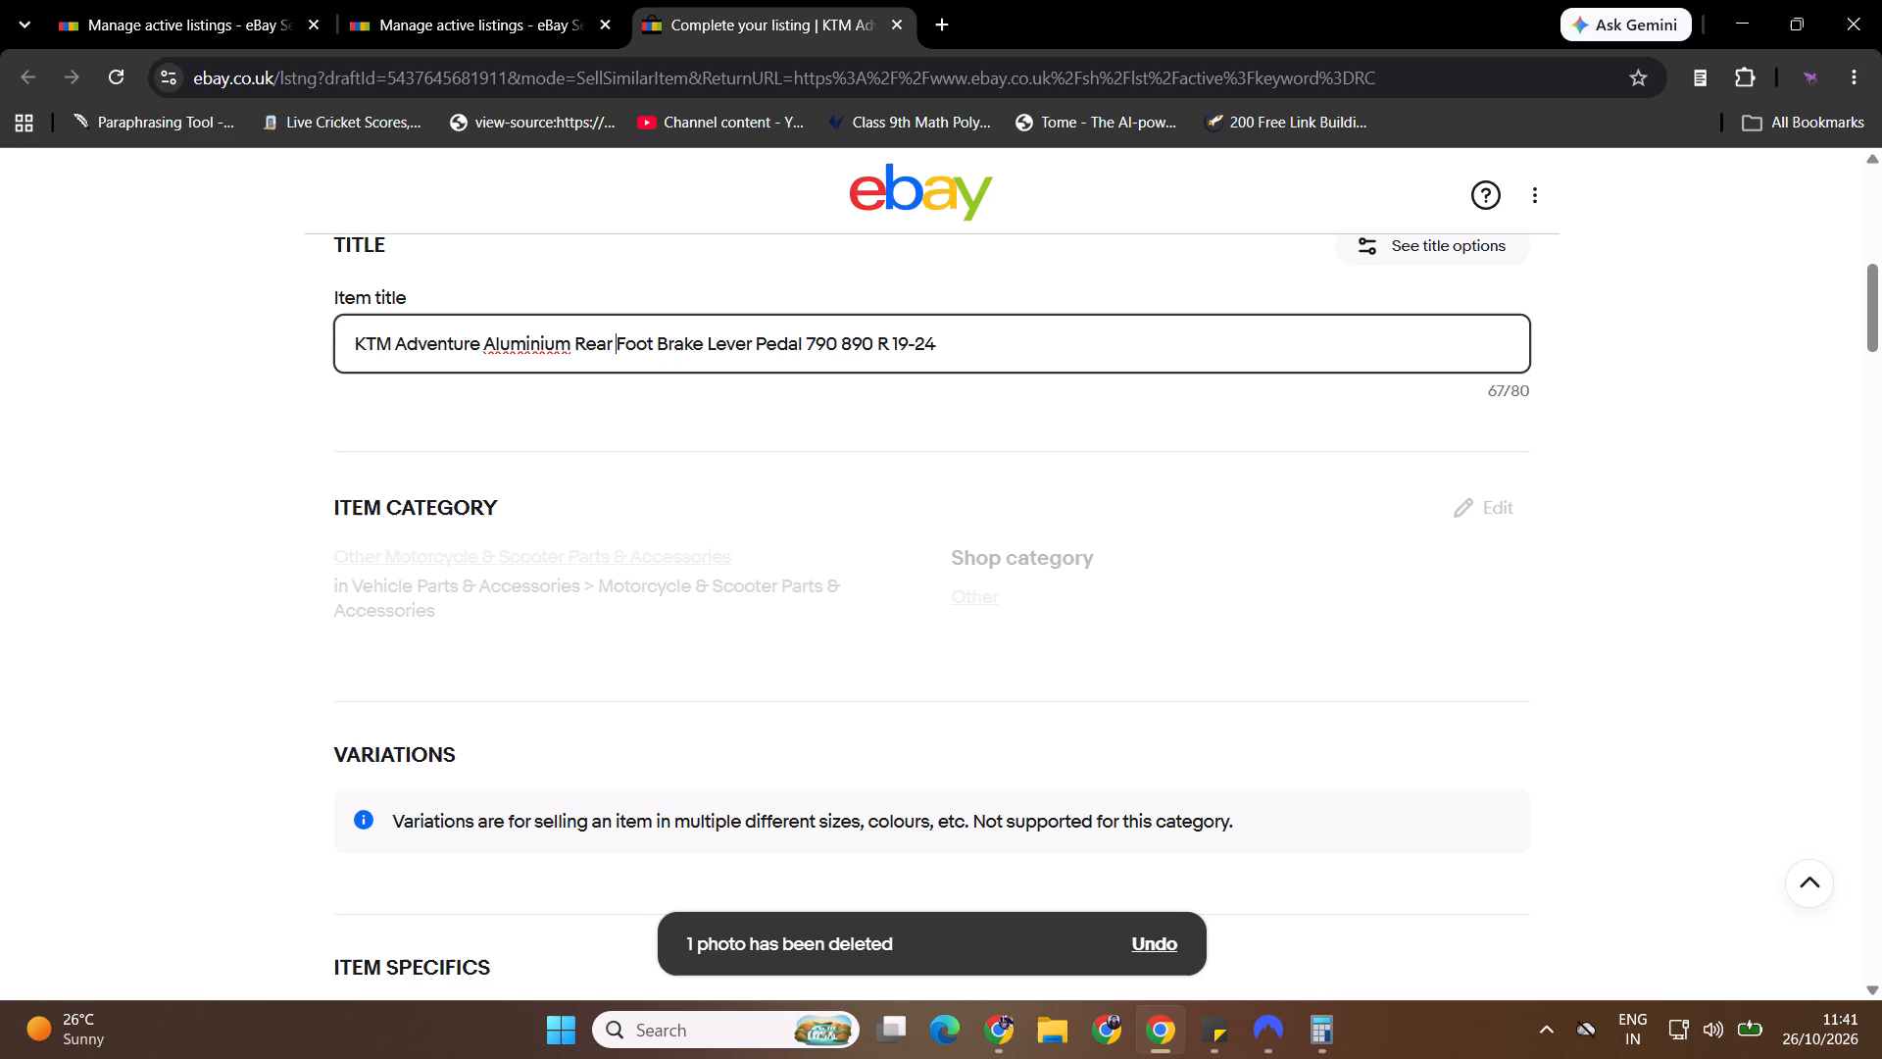
{"action": "key", "text": "ctrl+Right"}
{"action": "key", "text": "ctrl+Right"}
{"action": "key", "text": "ctrl+Right"}
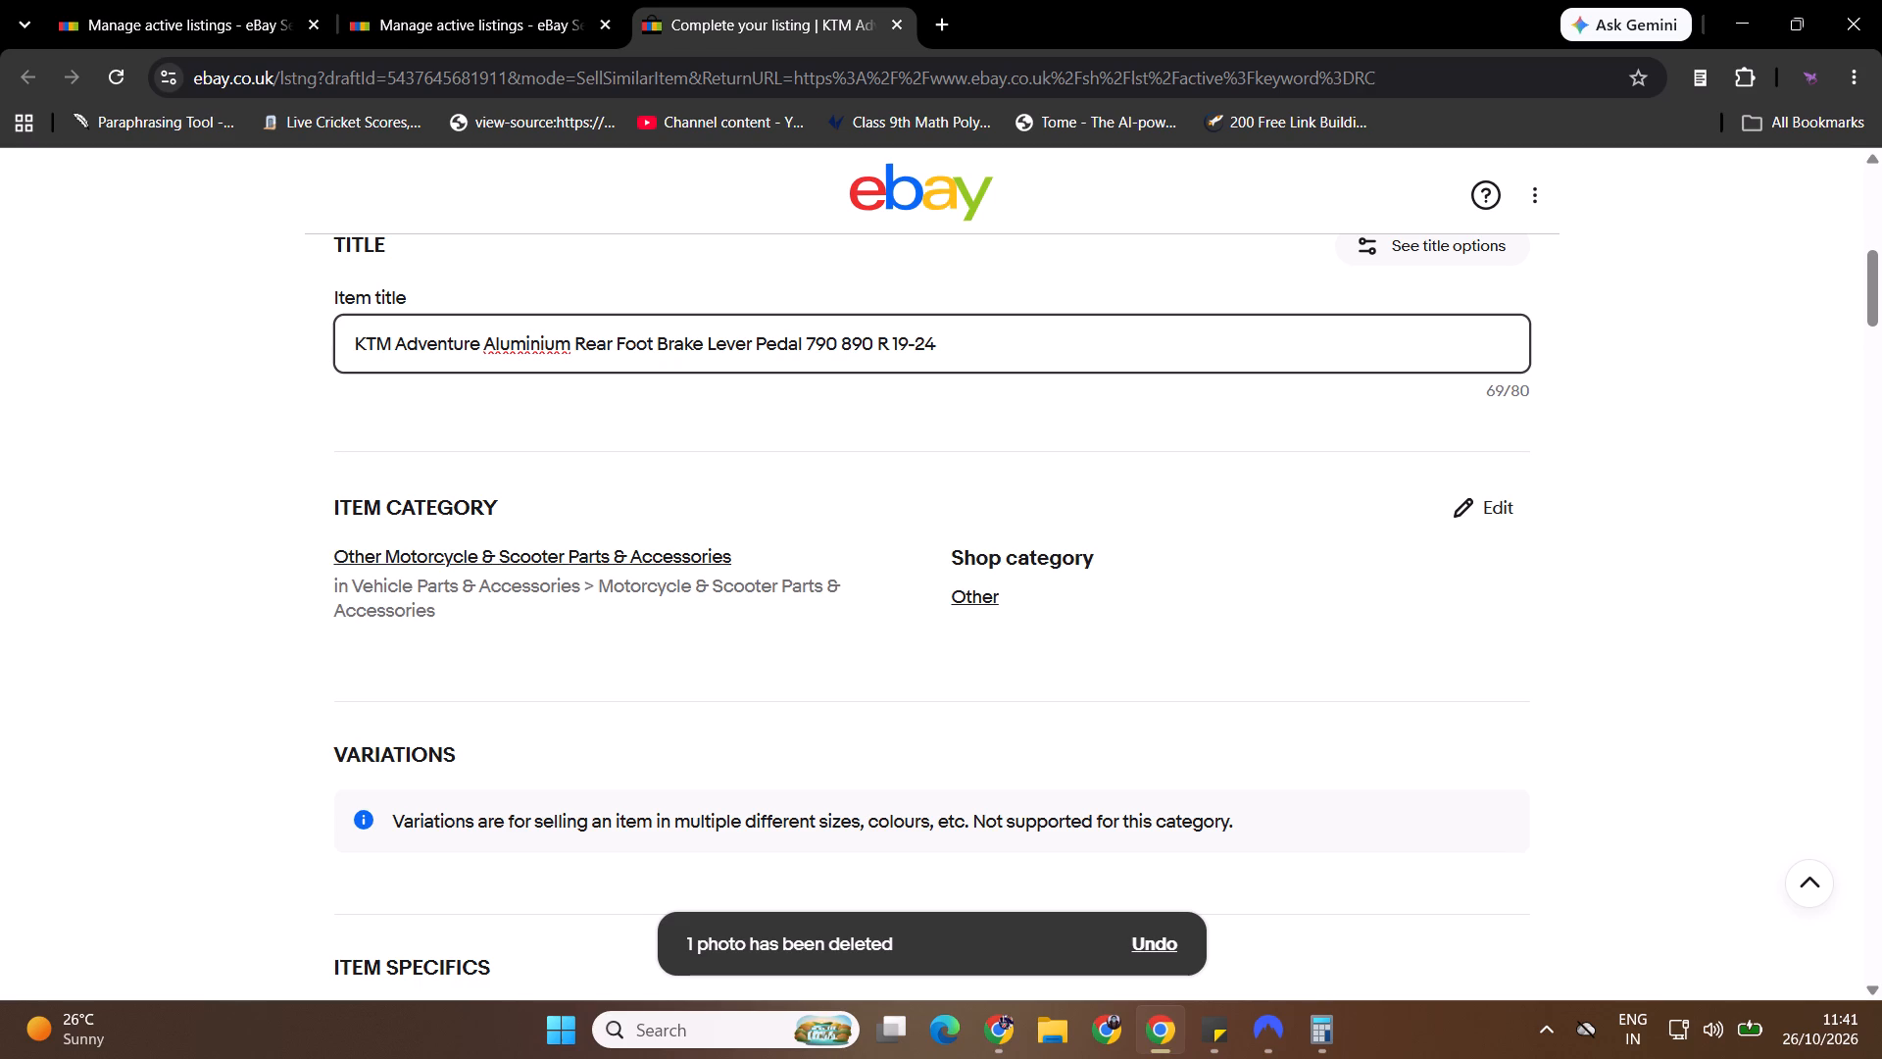
{"action": "key", "text": "ctrl+Right"}
{"action": "key", "text": "ctrl+Left"}
{"action": "key", "text": "ctrl+Left"}
{"action": "key", "text": "ctrl+Left"}
{"action": "type", "text": "levers"}
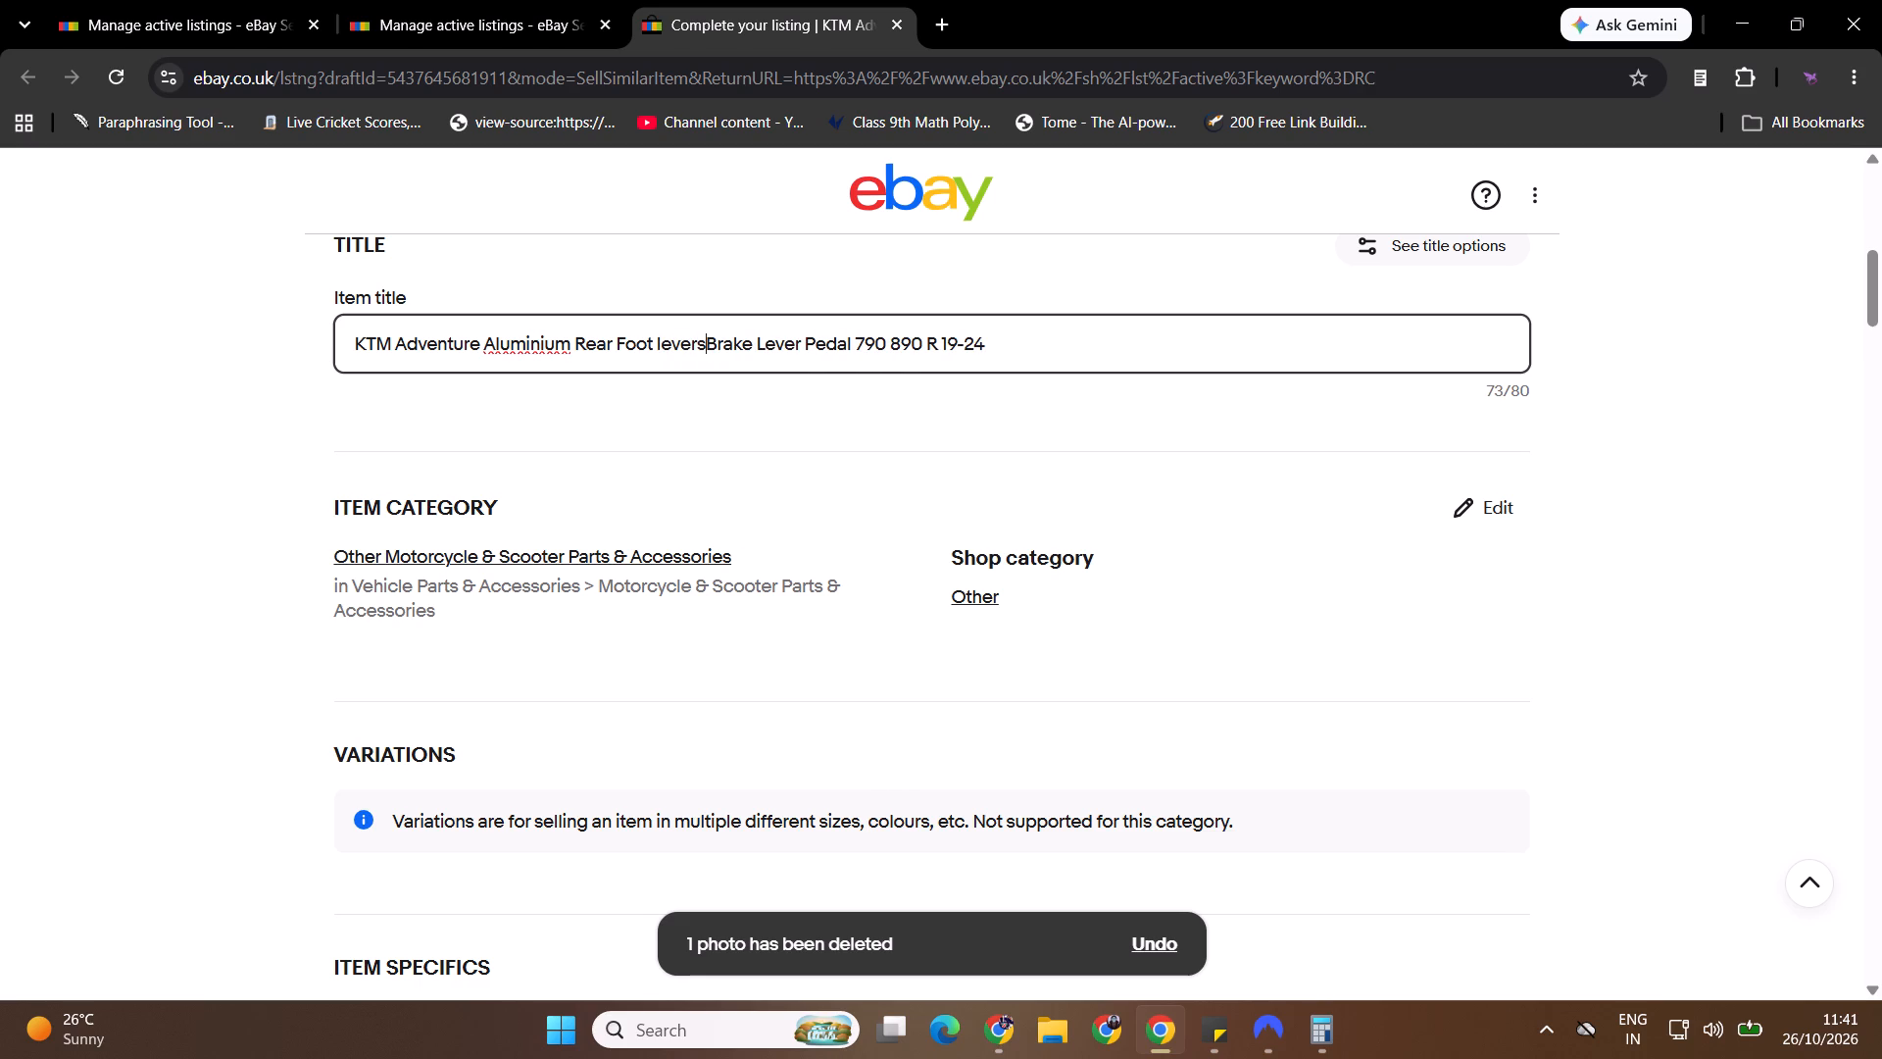
{"action": "key", "text": "space"}
{"action": "key", "text": "ctrl+Left"}
{"action": "key", "text": "Delete"}
{"action": "key", "text": "shift+l"}
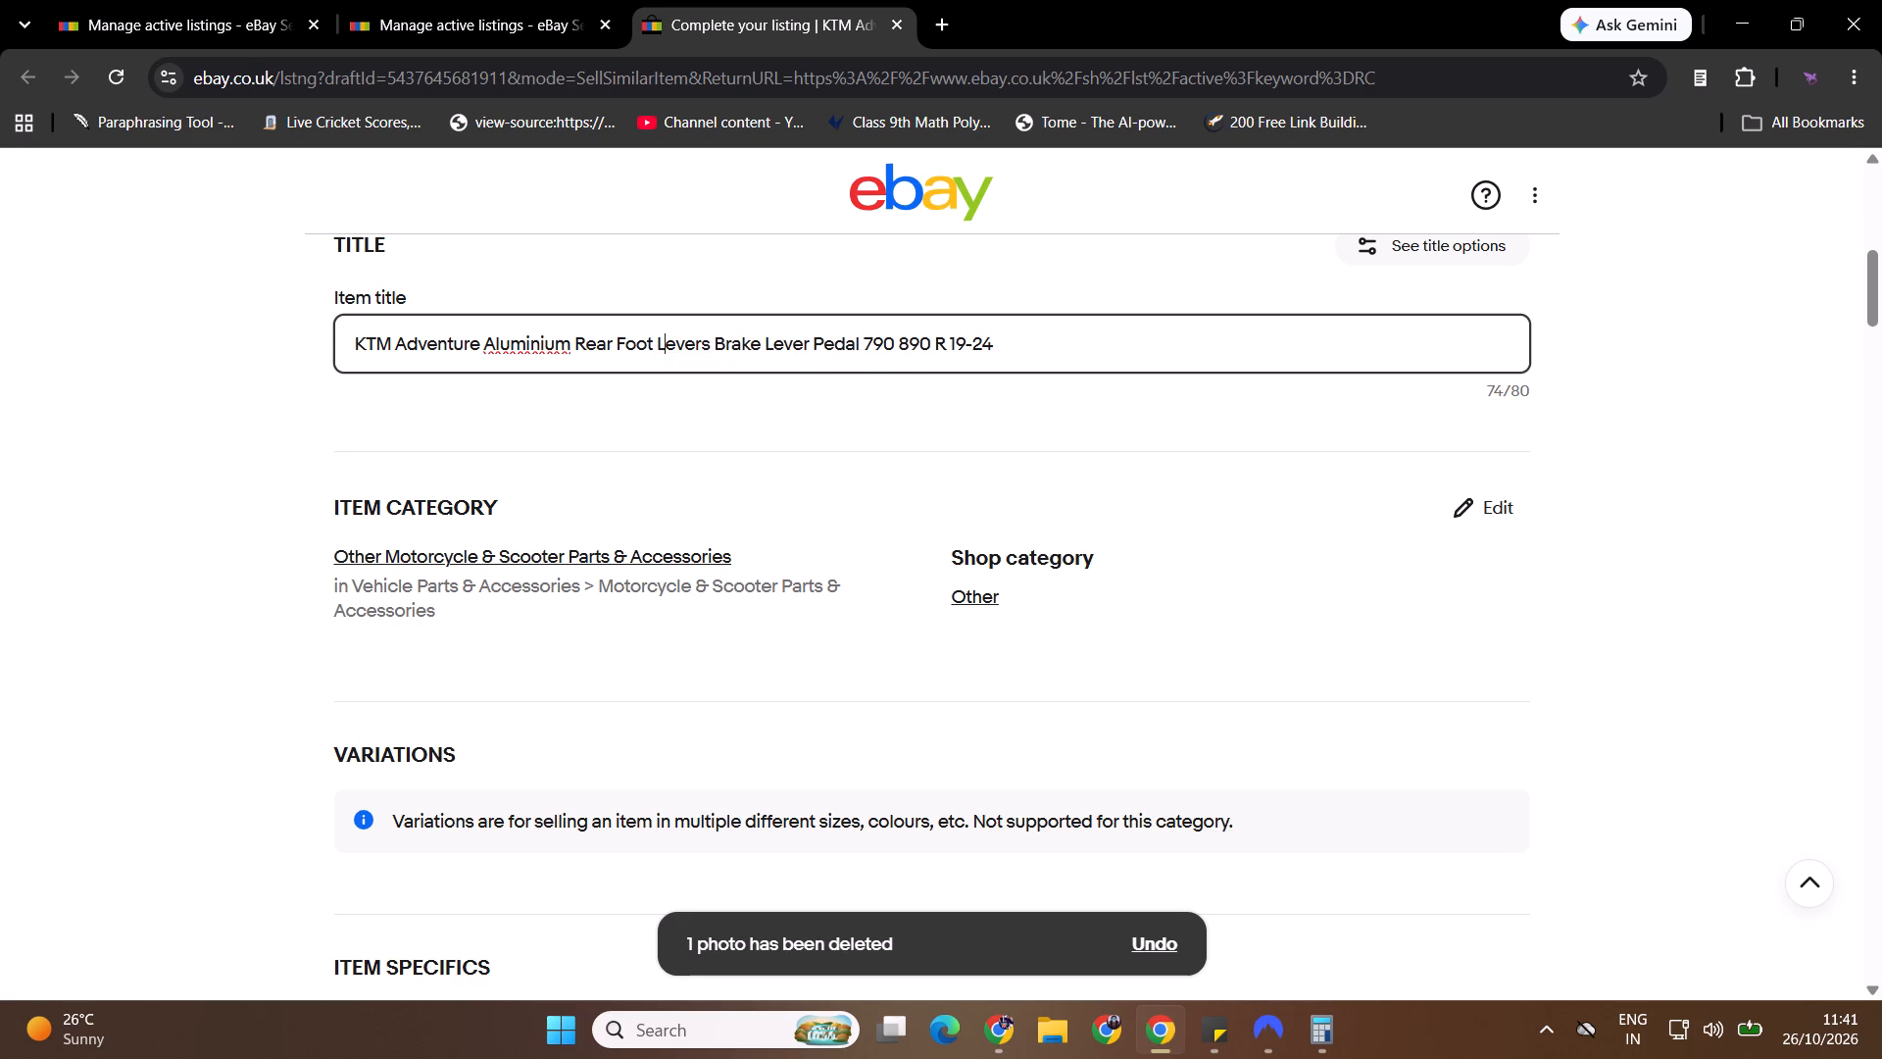
{"action": "key", "text": "ctrl+Right"}
{"action": "key", "text": "ctrl+Right"}
{"action": "key", "text": "ctrl+Right"}
{"action": "key", "text": "ctrl+Right"}
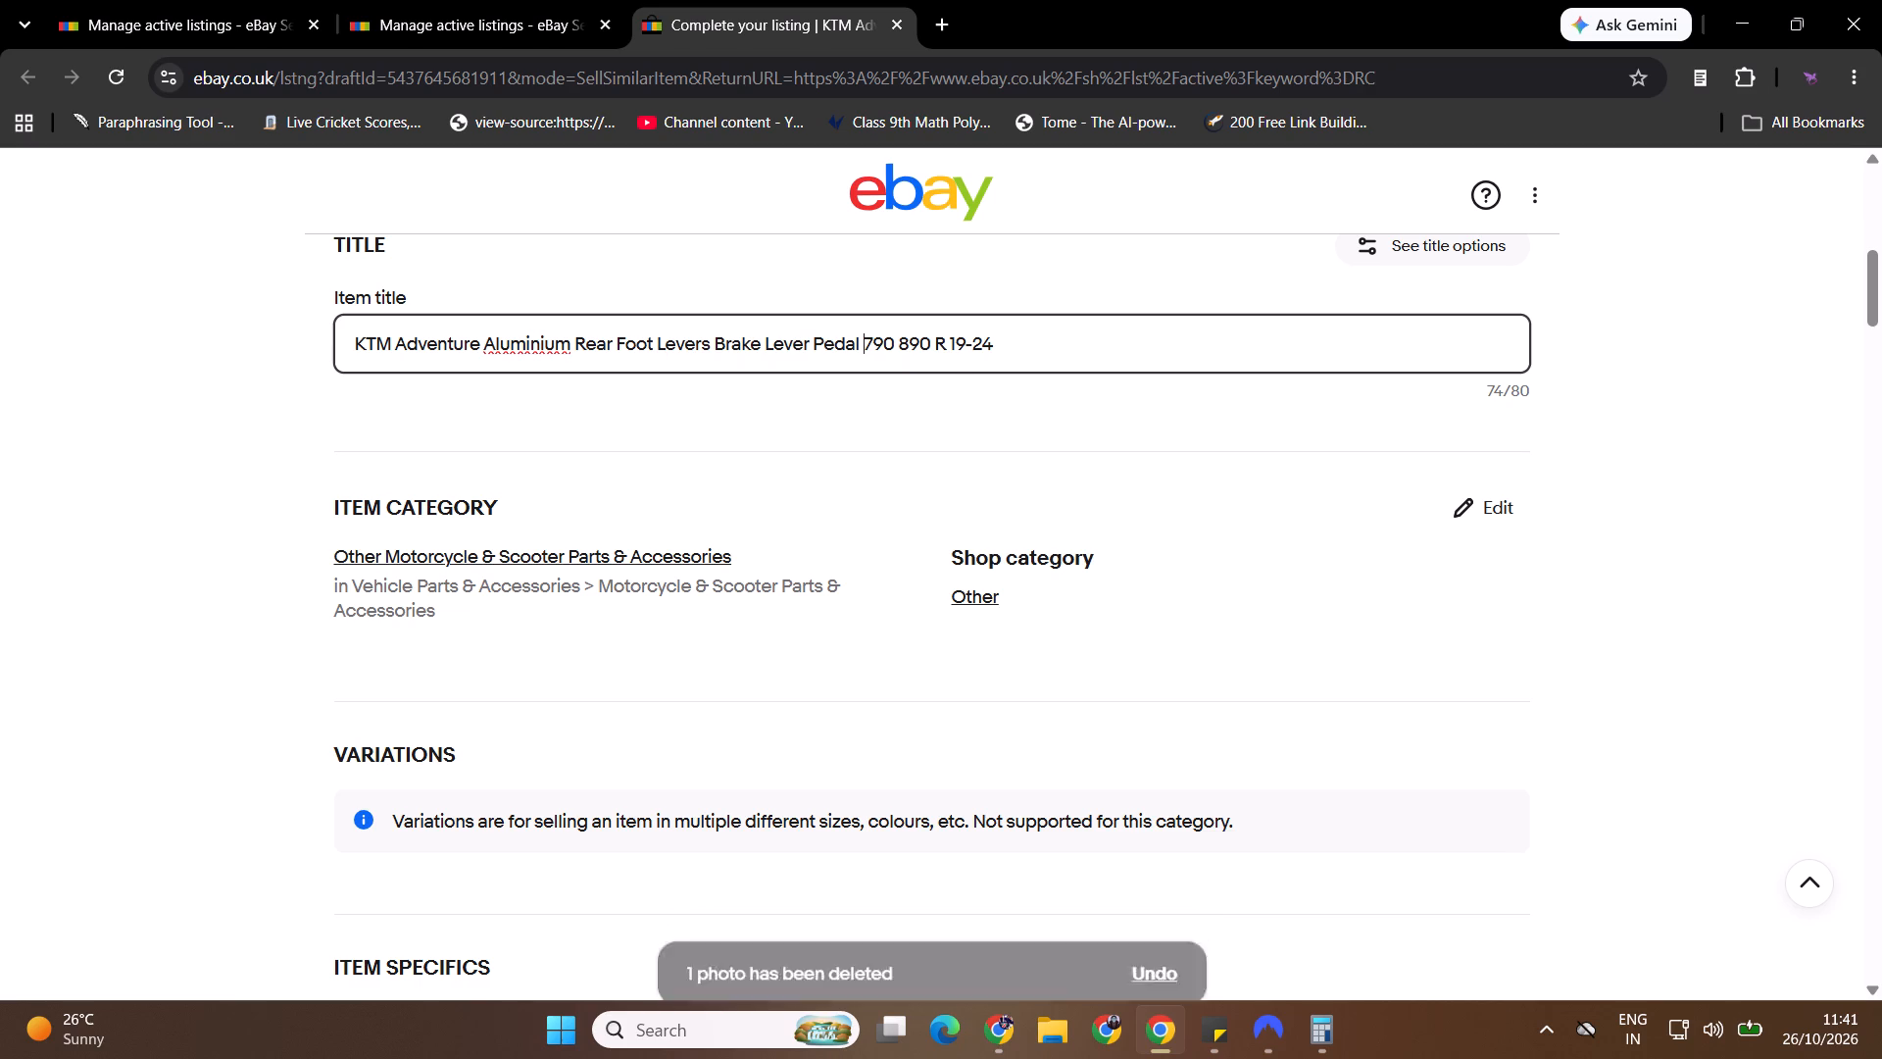
Check the lever's AliExpress product page, return to the eBay draft and remove the spaces trailing after 19-24 in the title.
{"action": "key", "text": "alt+Tab"}
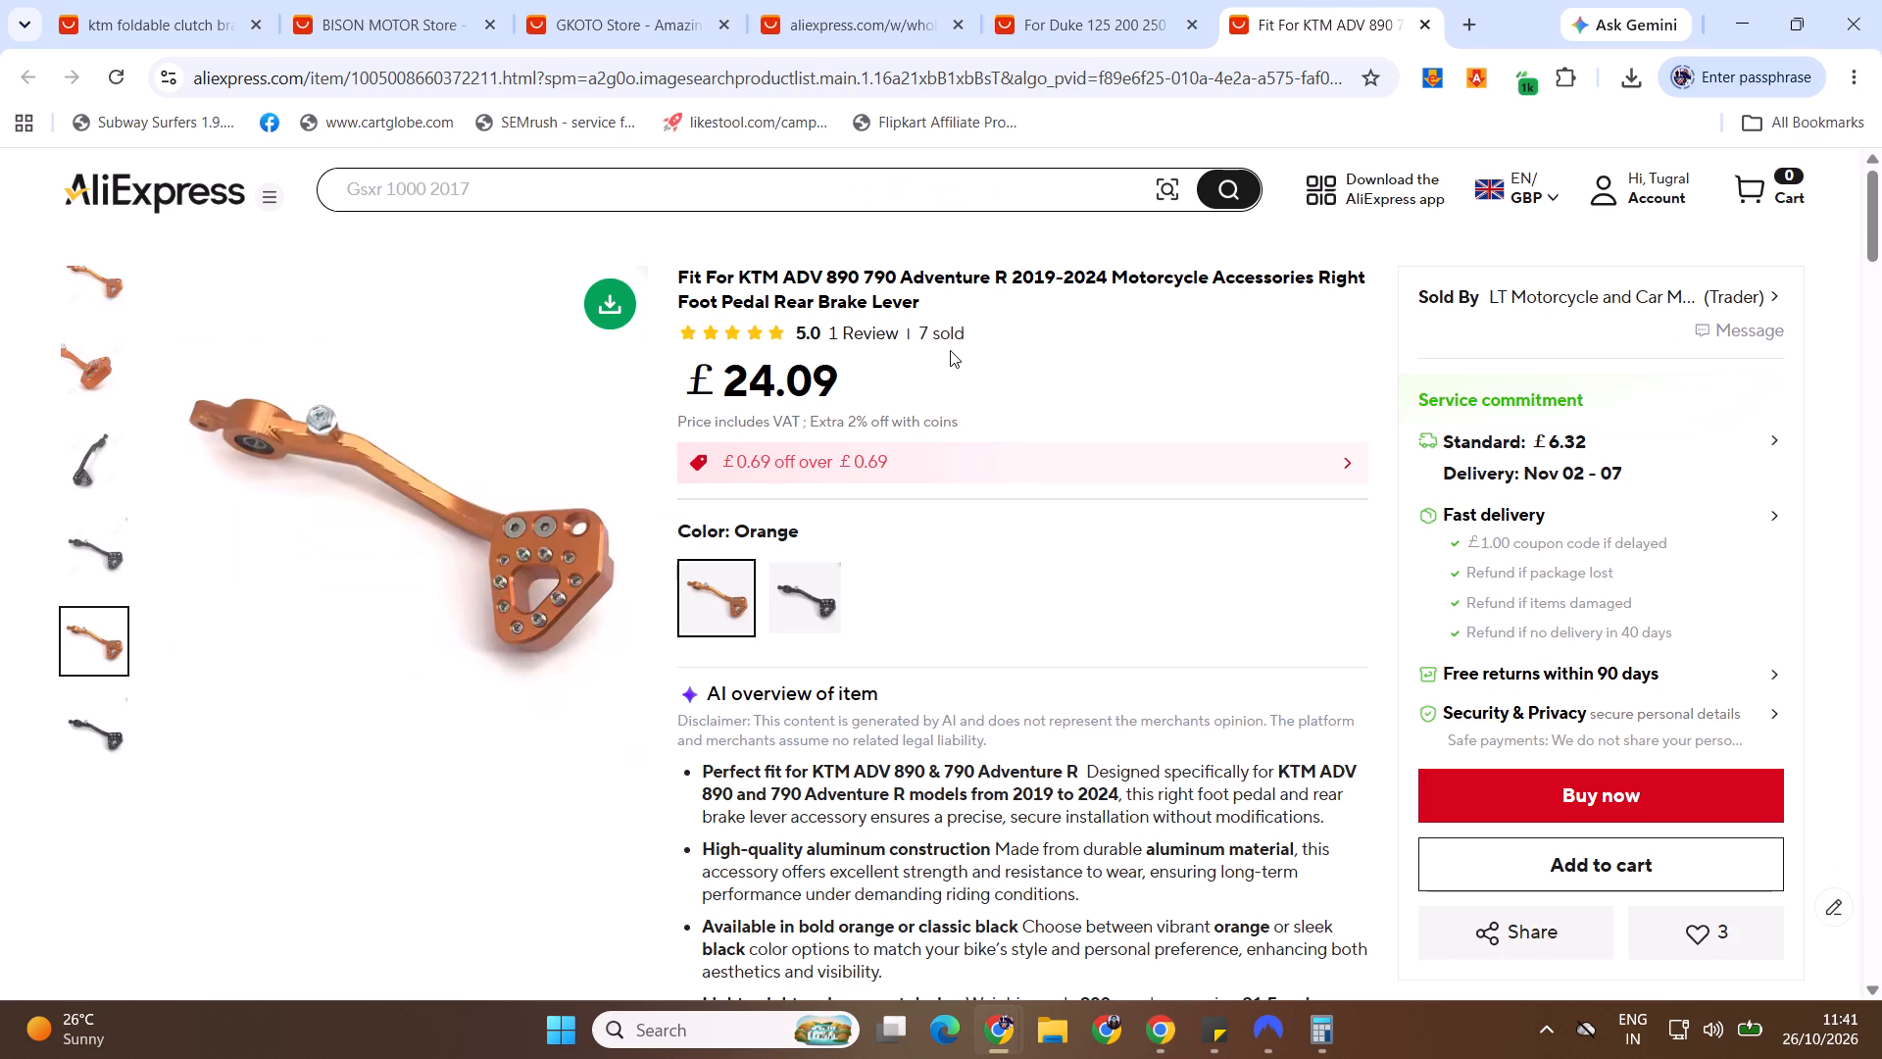
{"action": "key", "text": "alt+Tab"}
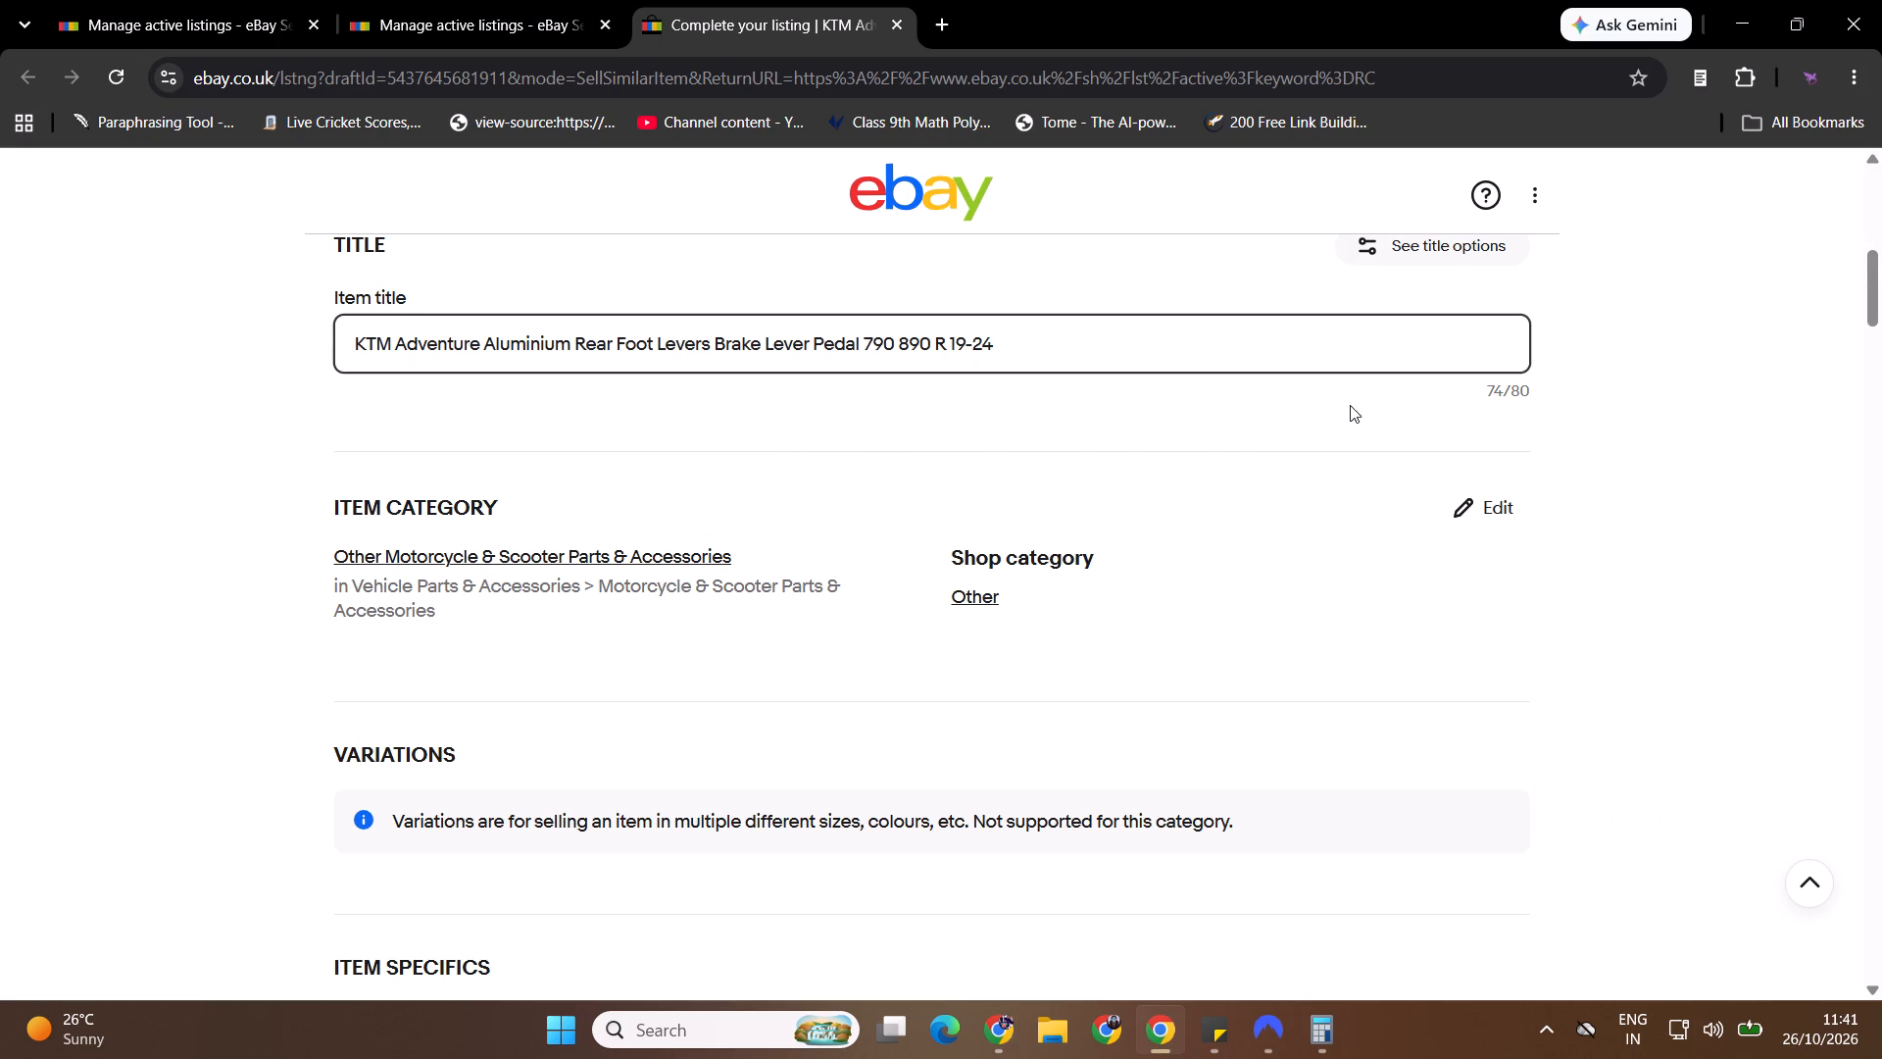
{"action": "left_click", "coordinate": [1880, 296]}
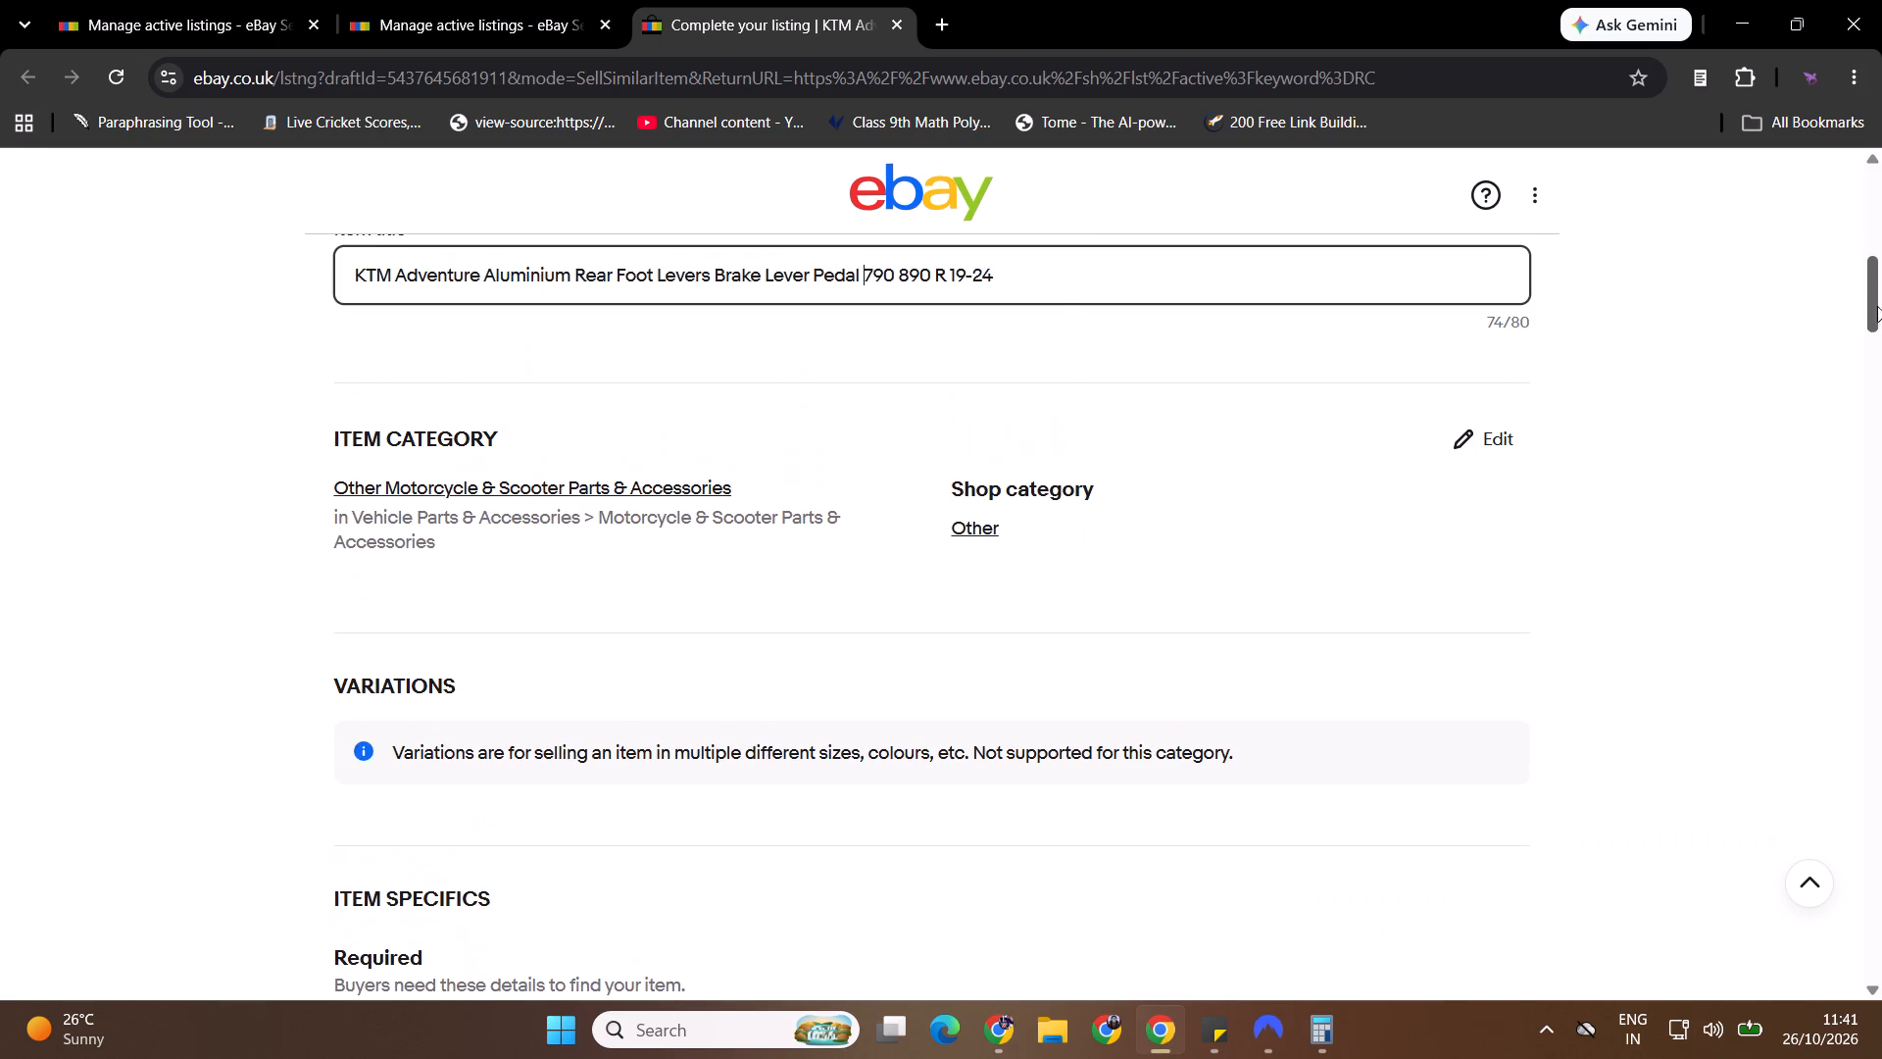
{"action": "left_click", "coordinate": [1042, 274]}
{"action": "key", "text": "BackSpace"}
{"action": "key", "text": "BackSpace"}
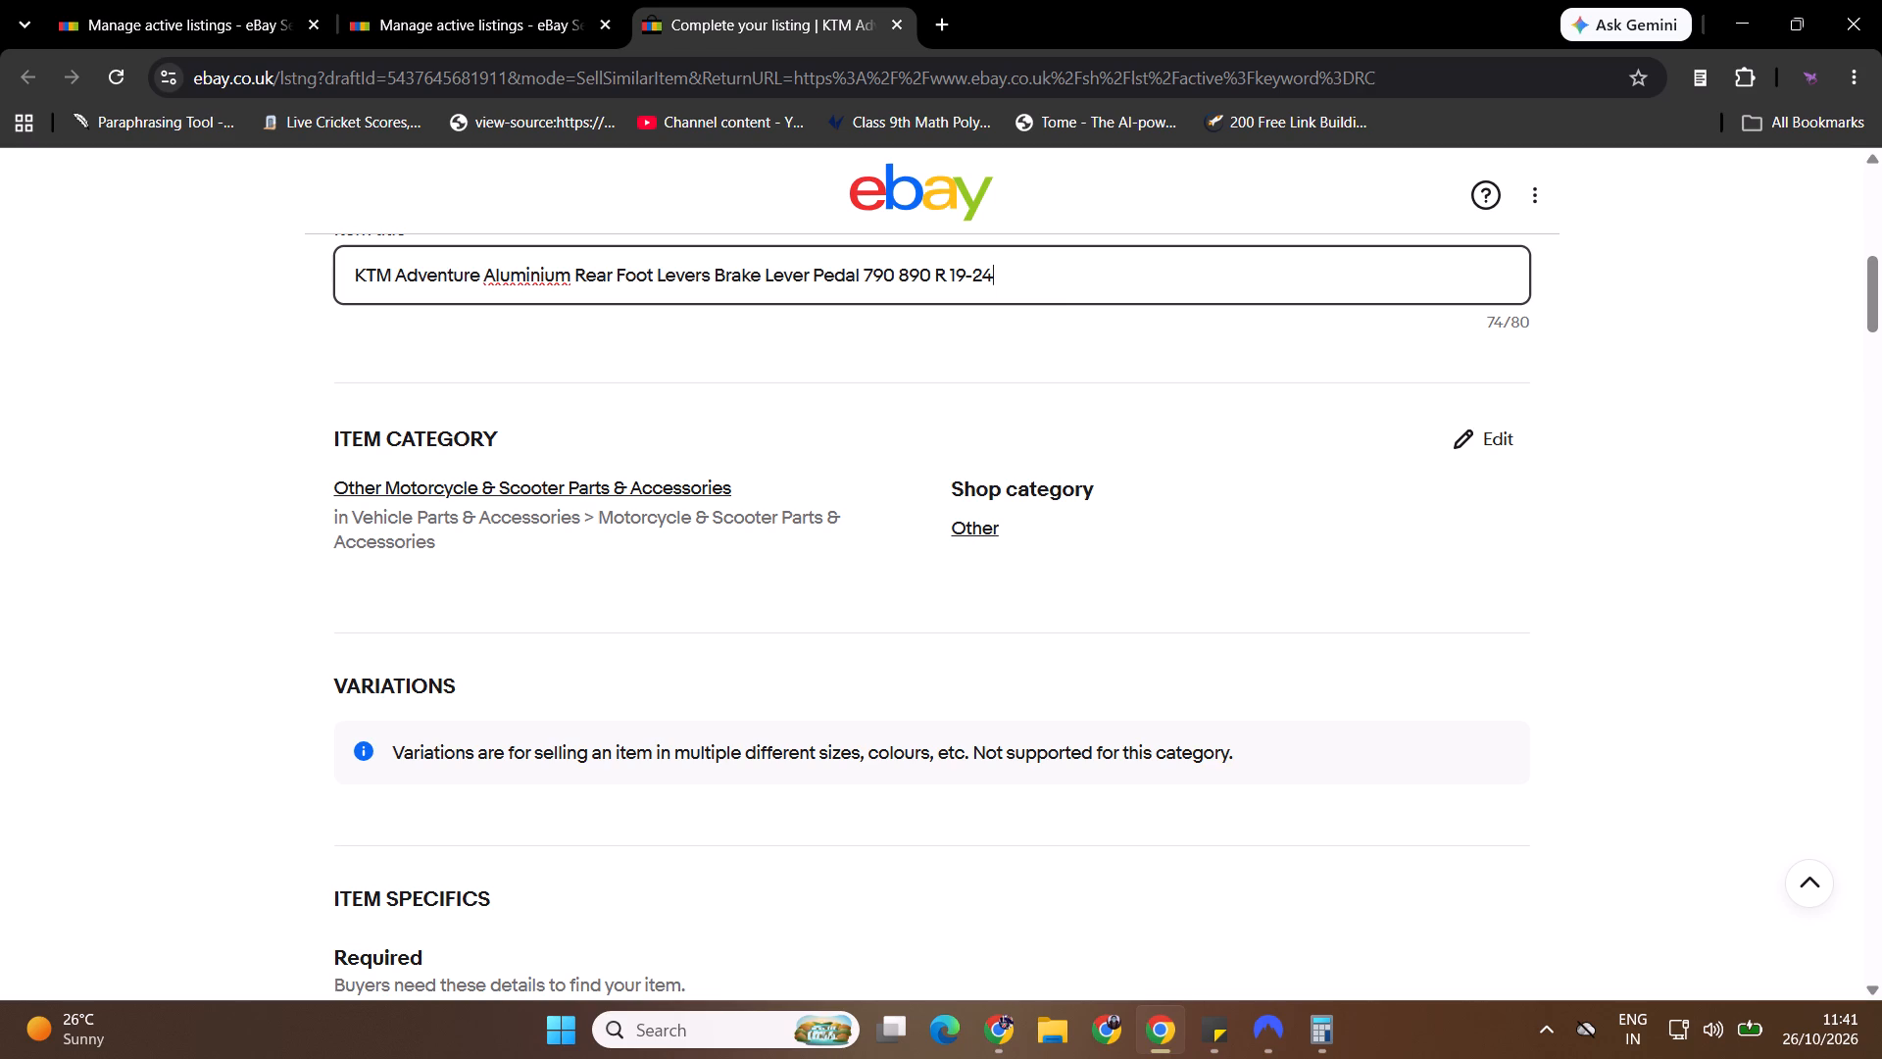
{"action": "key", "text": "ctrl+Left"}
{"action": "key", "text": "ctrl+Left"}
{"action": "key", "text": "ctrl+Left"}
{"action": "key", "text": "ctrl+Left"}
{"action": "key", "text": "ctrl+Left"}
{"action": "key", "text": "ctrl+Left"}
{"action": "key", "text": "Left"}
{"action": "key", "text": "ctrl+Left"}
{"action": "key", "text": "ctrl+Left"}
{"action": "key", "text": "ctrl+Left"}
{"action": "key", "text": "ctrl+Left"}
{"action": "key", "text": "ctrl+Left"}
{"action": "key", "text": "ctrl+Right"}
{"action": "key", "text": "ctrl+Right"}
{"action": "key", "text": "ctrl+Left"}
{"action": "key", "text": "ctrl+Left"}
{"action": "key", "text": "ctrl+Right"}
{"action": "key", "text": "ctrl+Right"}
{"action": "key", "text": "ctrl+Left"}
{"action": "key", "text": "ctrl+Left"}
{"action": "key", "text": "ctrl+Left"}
Append the word Model to the end of the item title, after 19-24.
{"action": "key", "text": "ctrl+Right"}
{"action": "key", "text": "ctrl+Right"}
{"action": "key", "text": "ctrl+Right"}
{"action": "key", "text": "ctrl+Right"}
{"action": "key", "text": "ctrl+Right"}
{"action": "key", "text": "ctrl+Right"}
{"action": "key", "text": "ctrl+Right"}
{"action": "key", "text": "ctrl+Right"}
{"action": "key", "text": "ctrl+Right"}
{"action": "key", "text": "ctrl+Right"}
{"action": "key", "text": "ctrl+Right"}
{"action": "key", "text": "ctrl+Right"}
{"action": "key", "text": "space"}
{"action": "type", "text": "Models"}
In the item specifics, replace the compatible years 2016 and 2014 with 2024 and 2019.
{"action": "left_click_drag", "start_coordinate": [1881, 261], "coordinate": [1881, 295]}
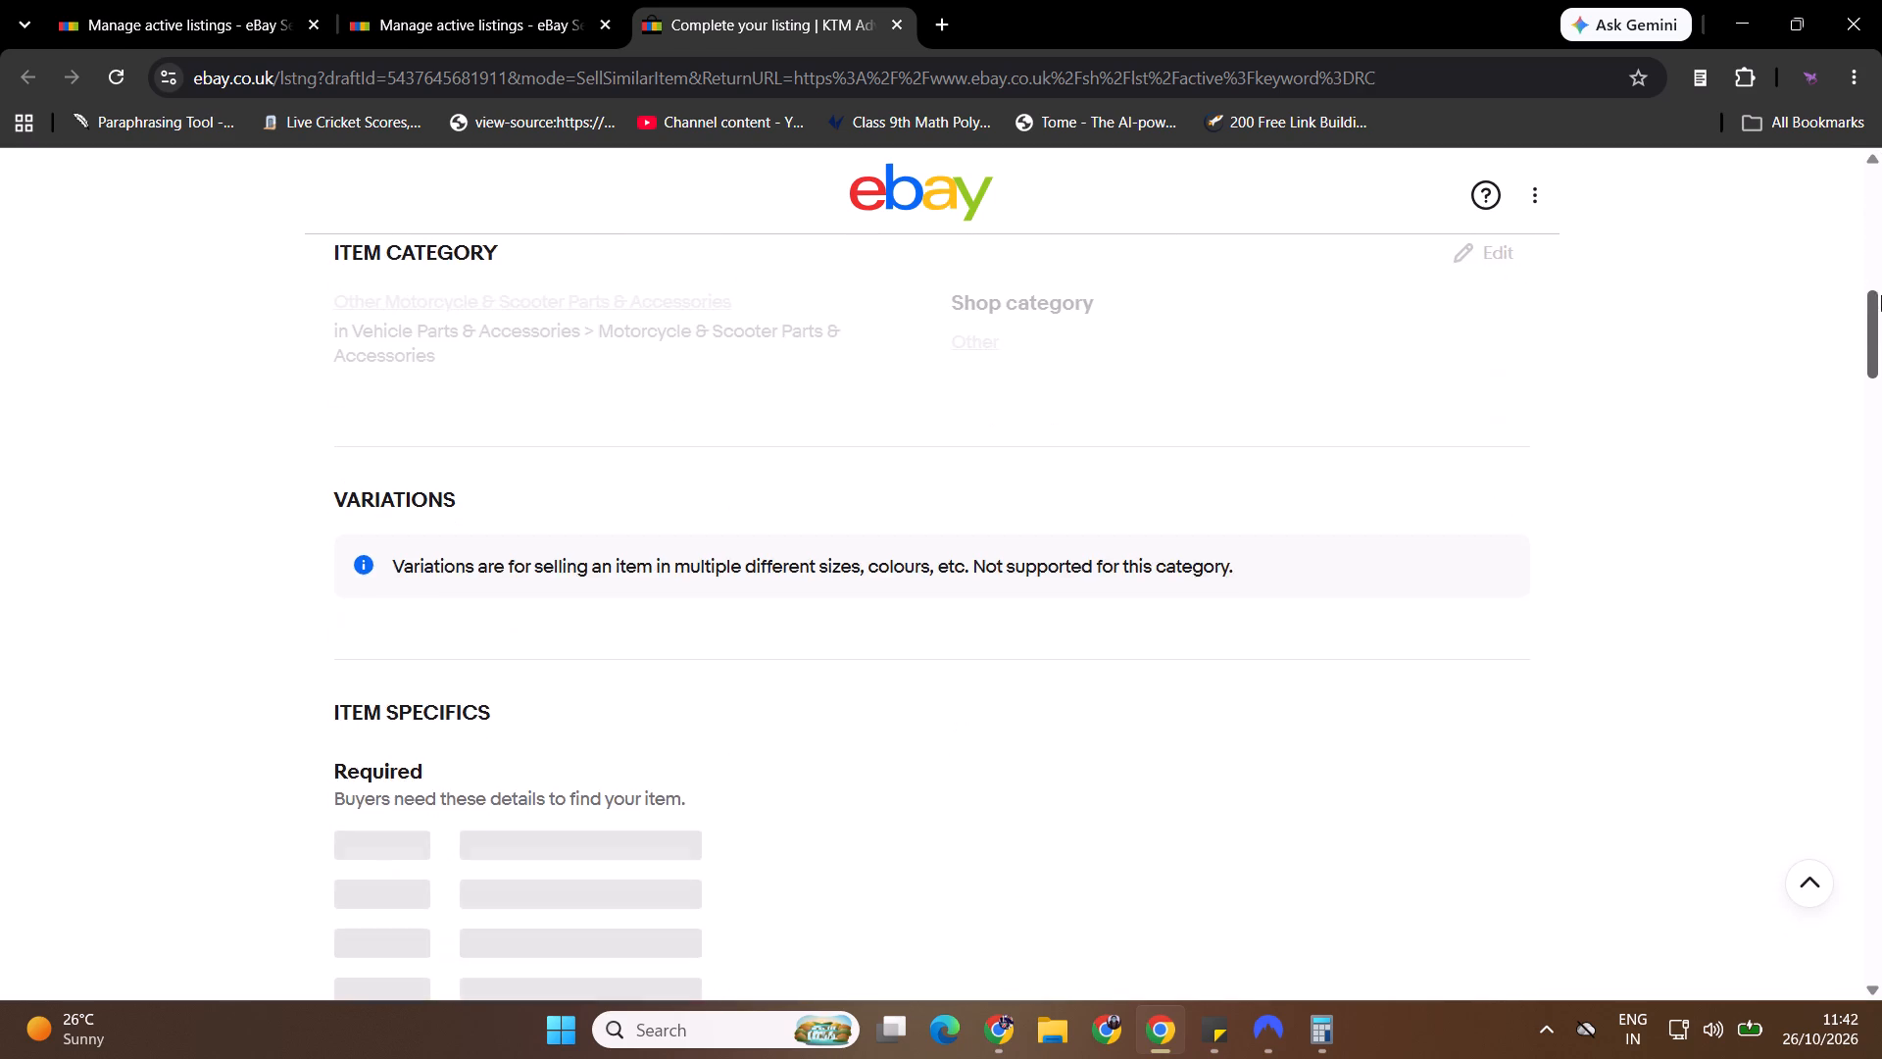
{"action": "left_click_drag", "start_coordinate": [1881, 295], "coordinate": [1878, 360]}
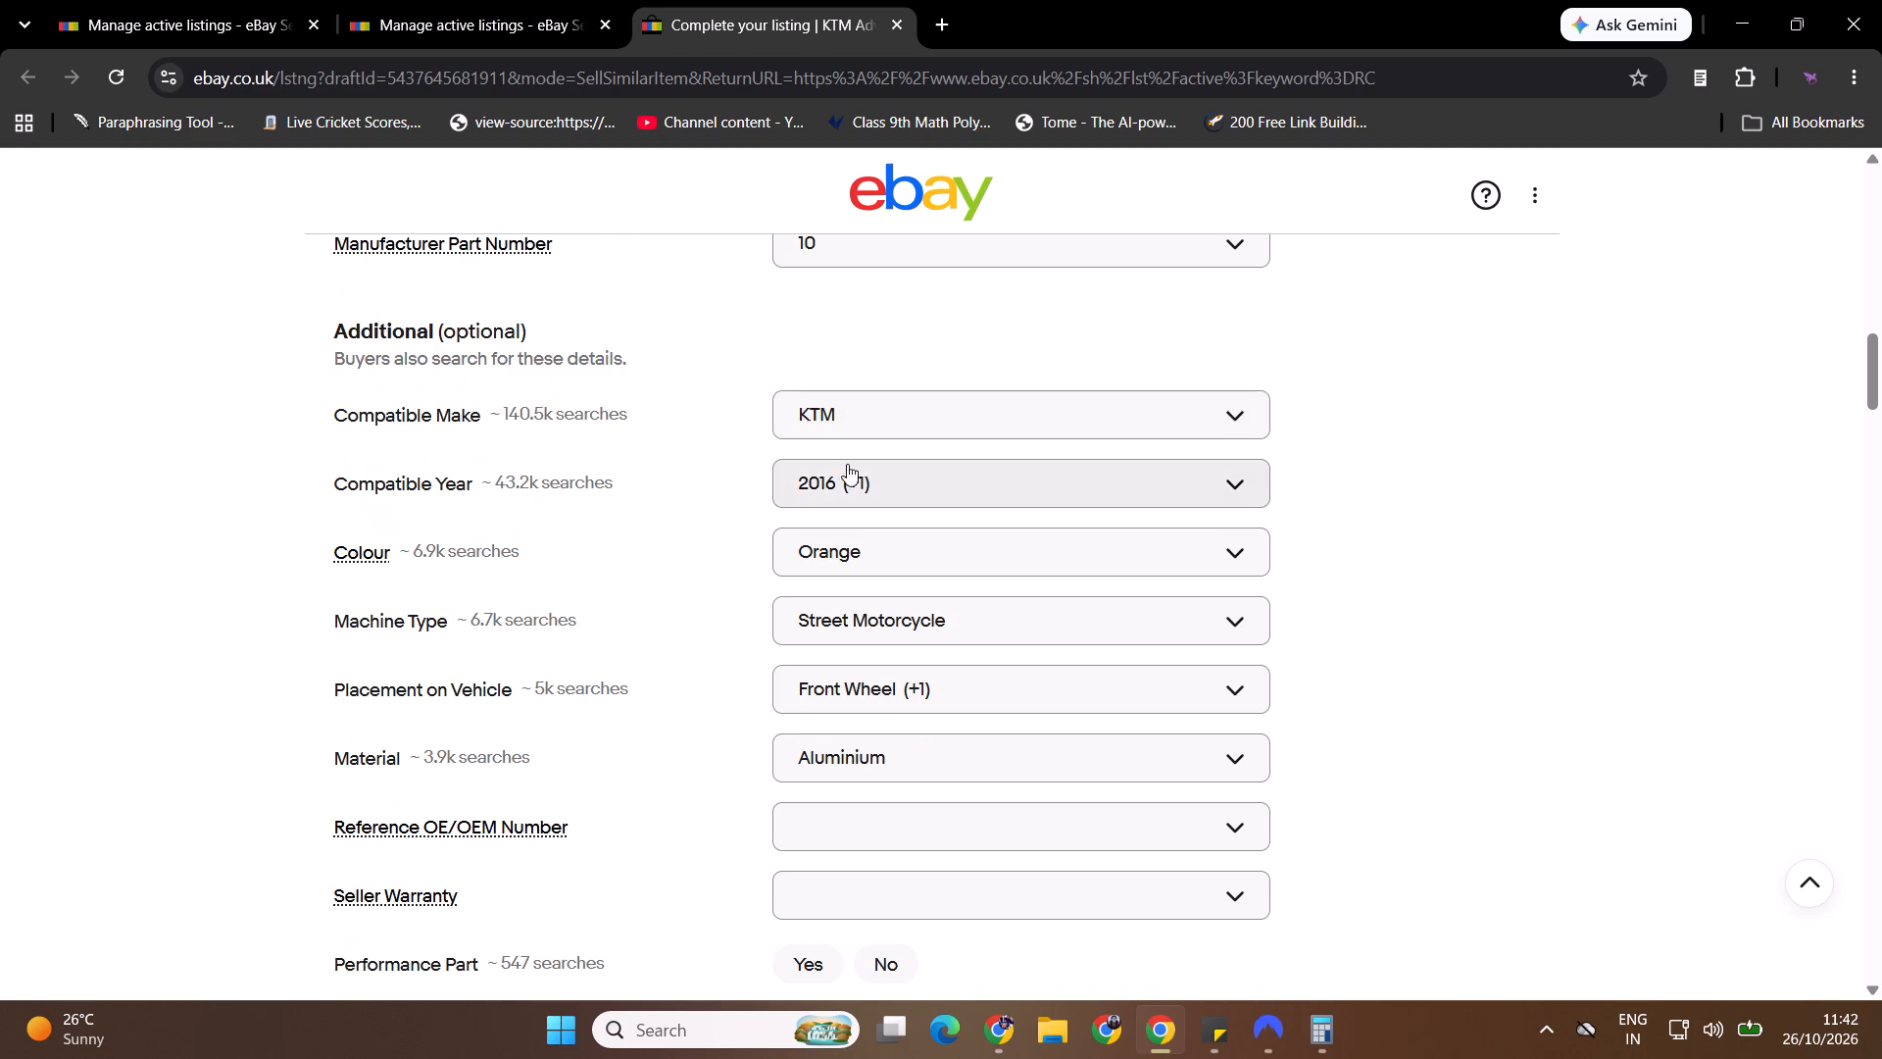
{"action": "left_click", "coordinate": [1881, 365]}
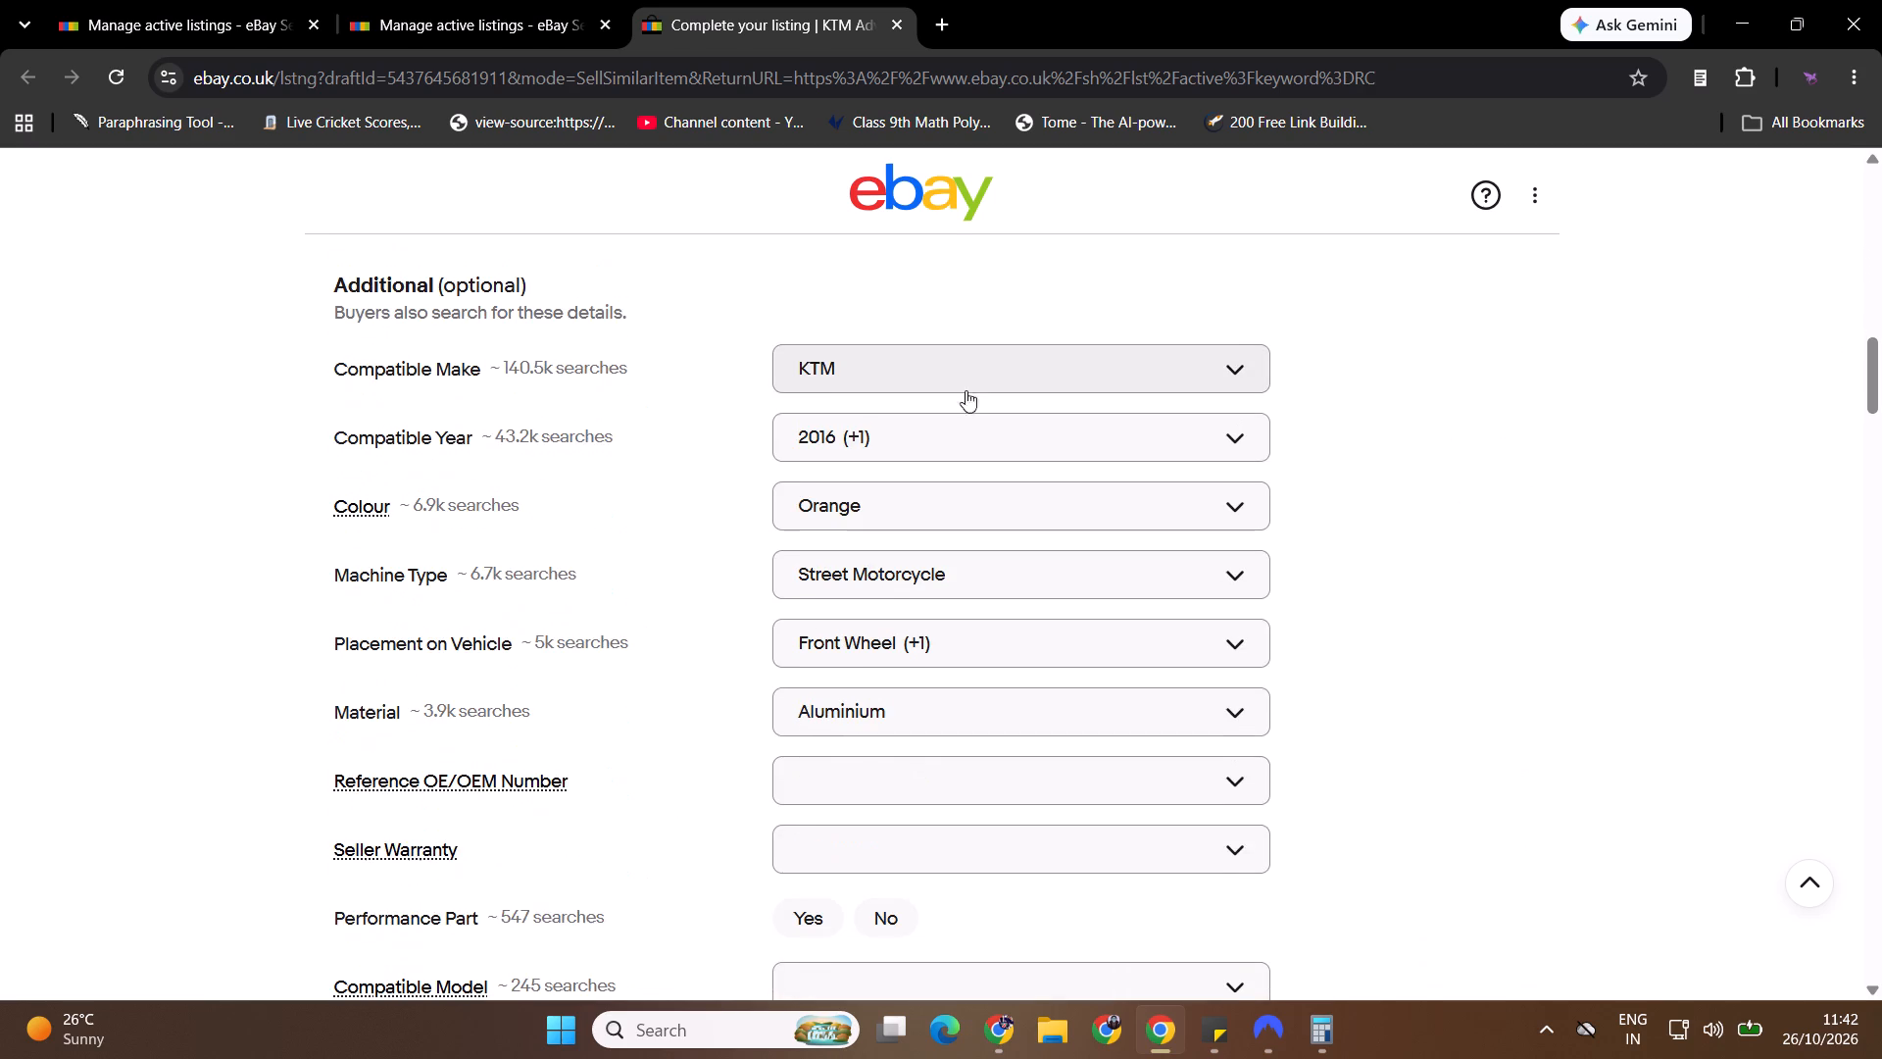
{"action": "left_click", "coordinate": [852, 424]}
{"action": "left_click", "coordinate": [870, 587]}
{"action": "left_click", "coordinate": [854, 644]}
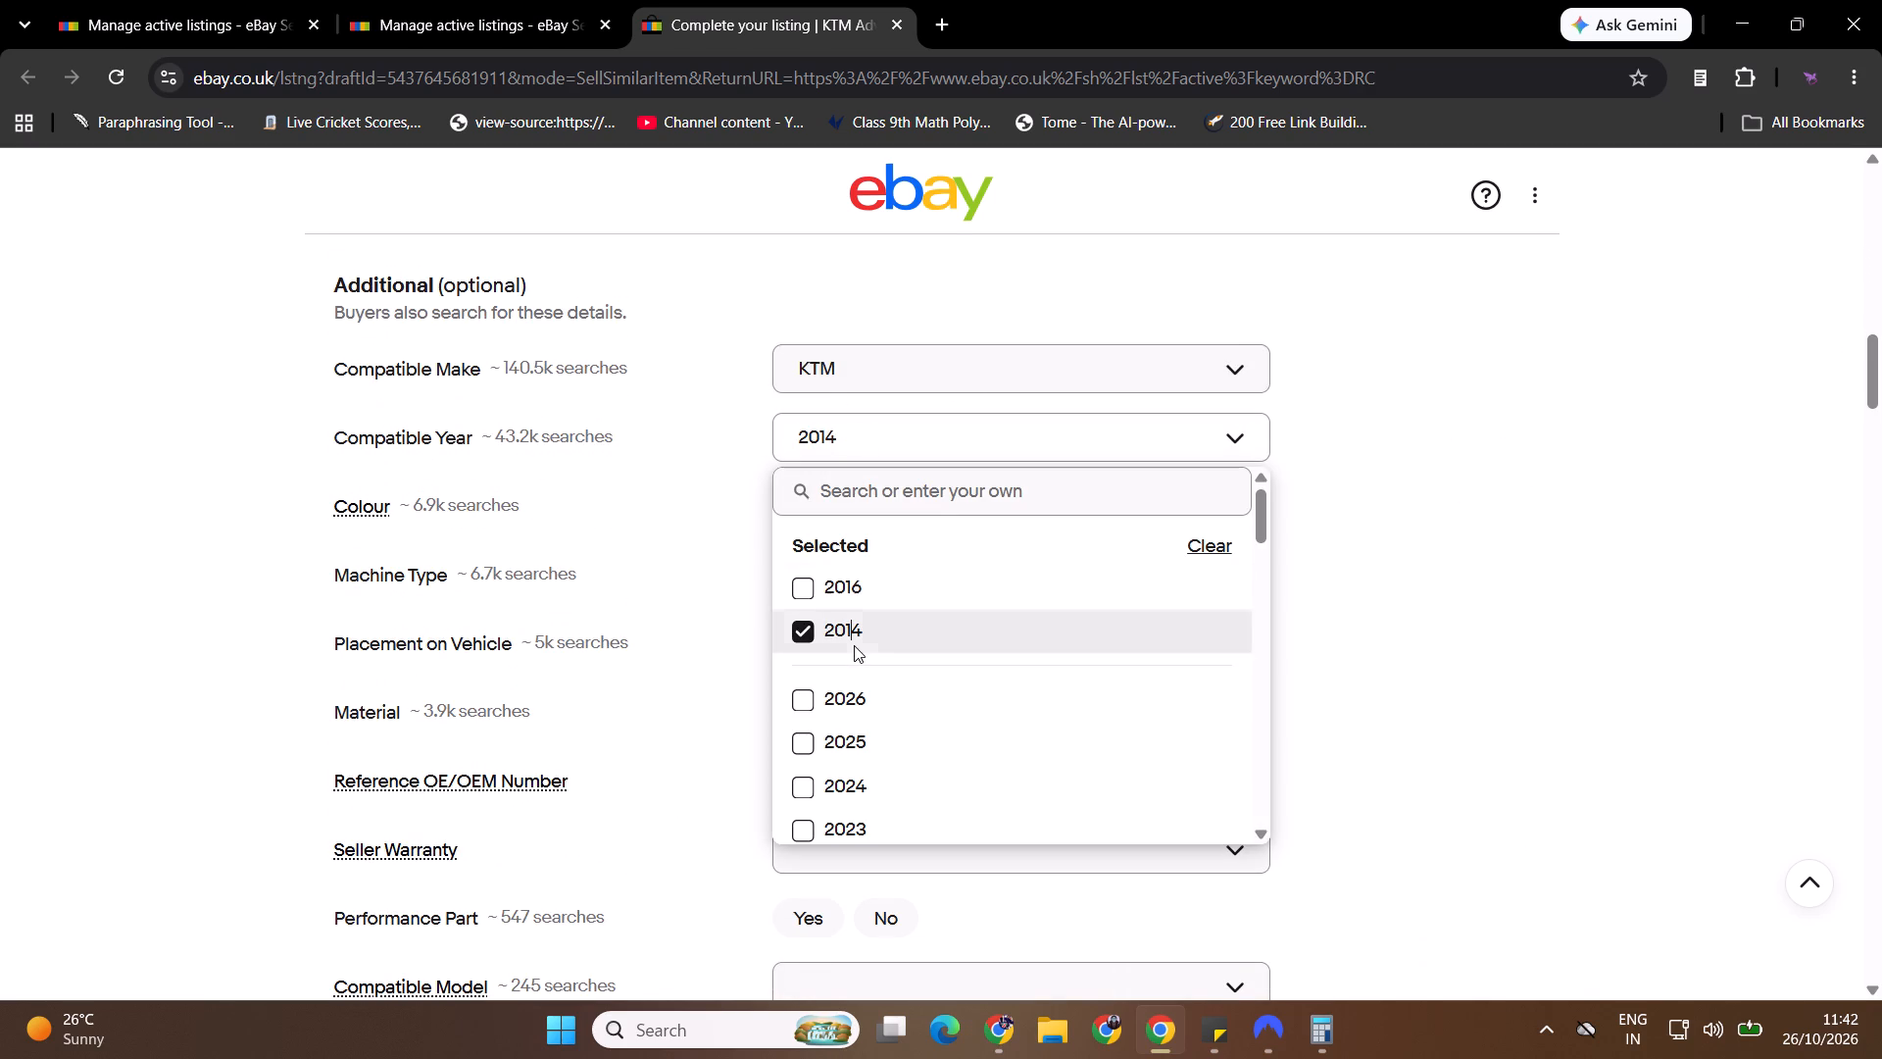
{"action": "left_click", "coordinate": [815, 785]}
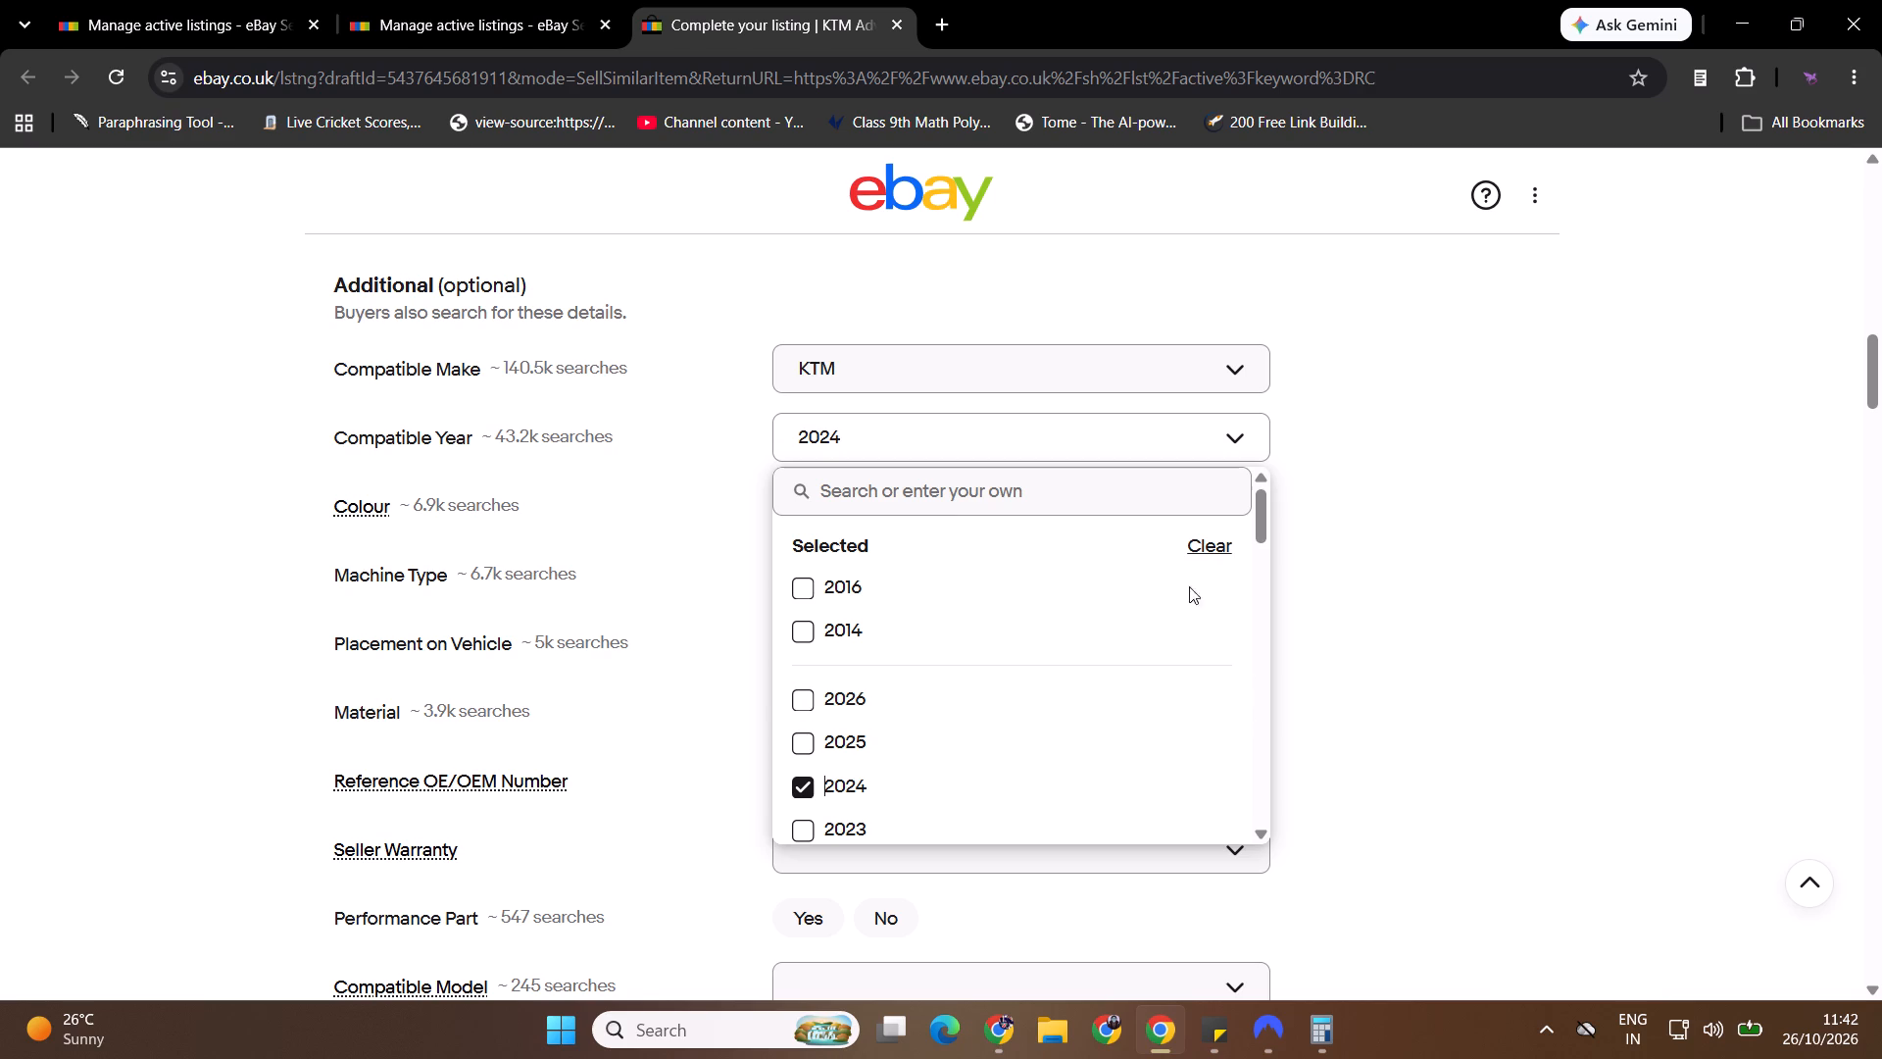
{"action": "left_click_drag", "start_coordinate": [1267, 525], "coordinate": [1271, 568]}
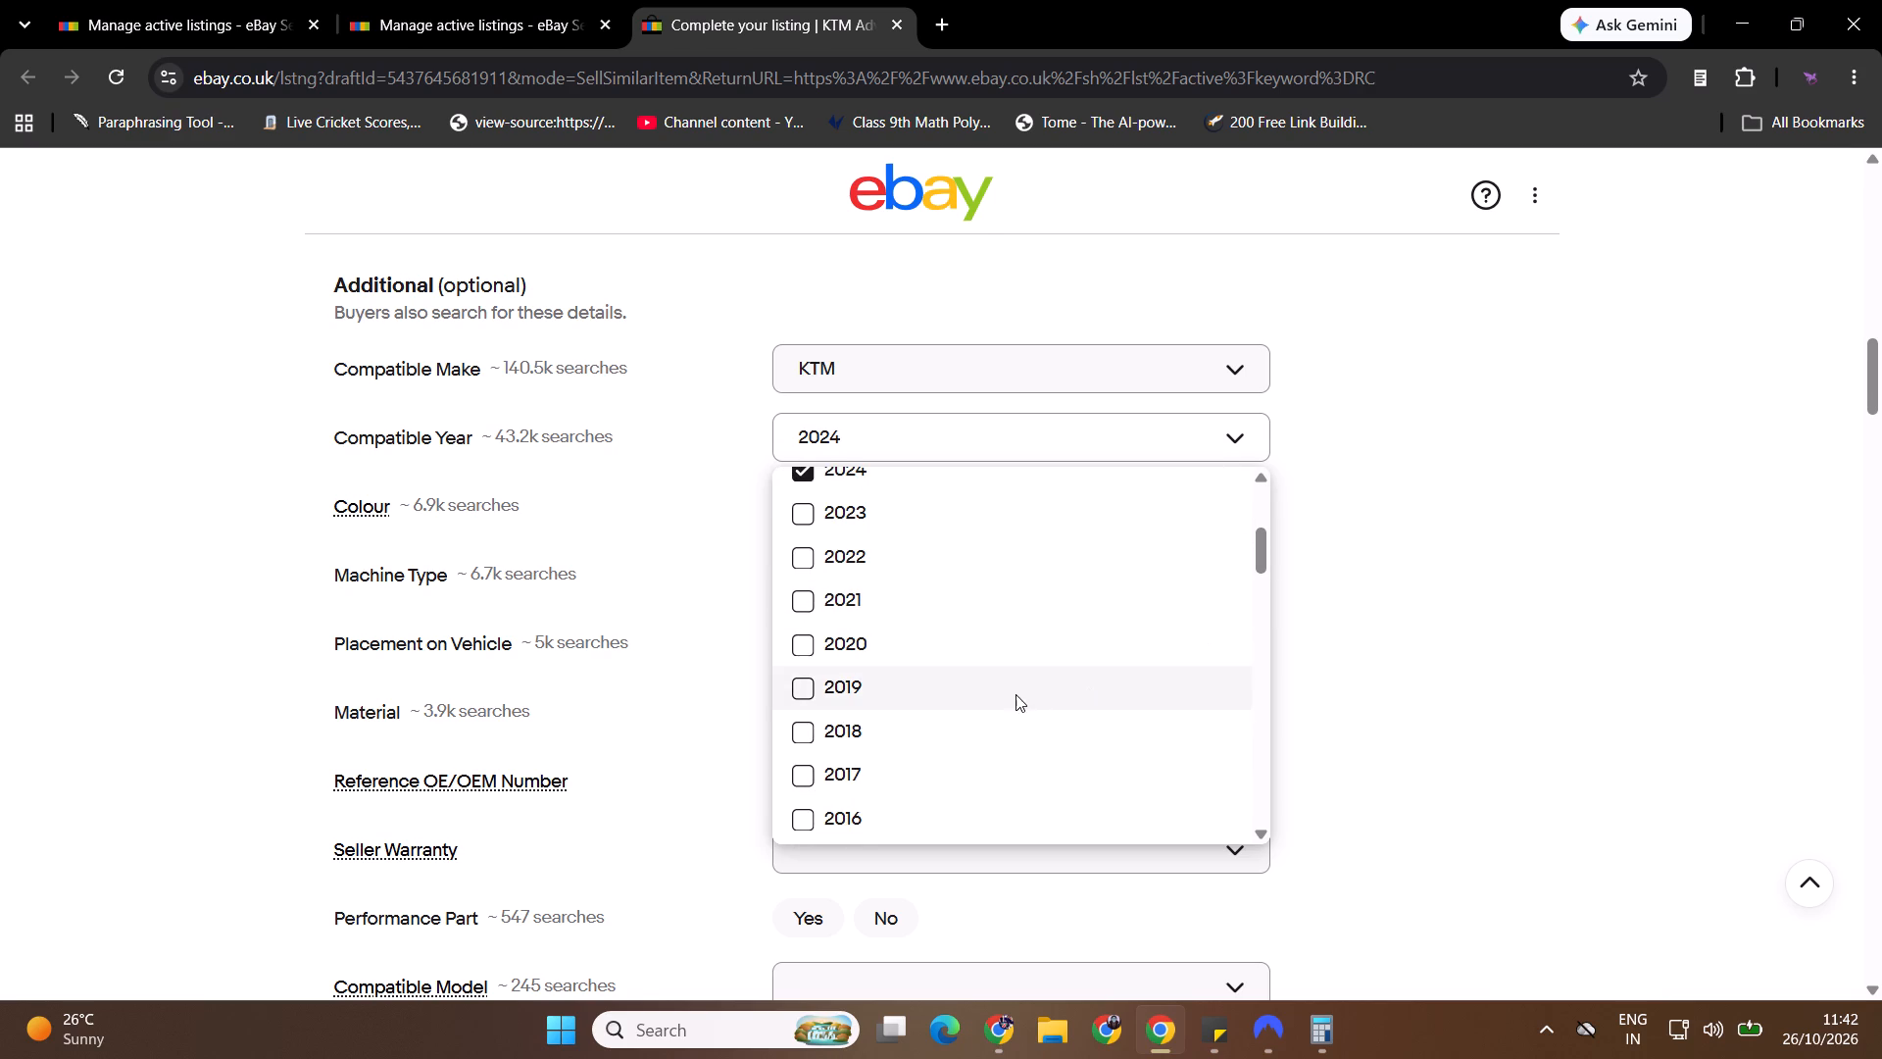
{"action": "left_click", "coordinate": [969, 689]}
{"action": "left_click", "coordinate": [1395, 449]}
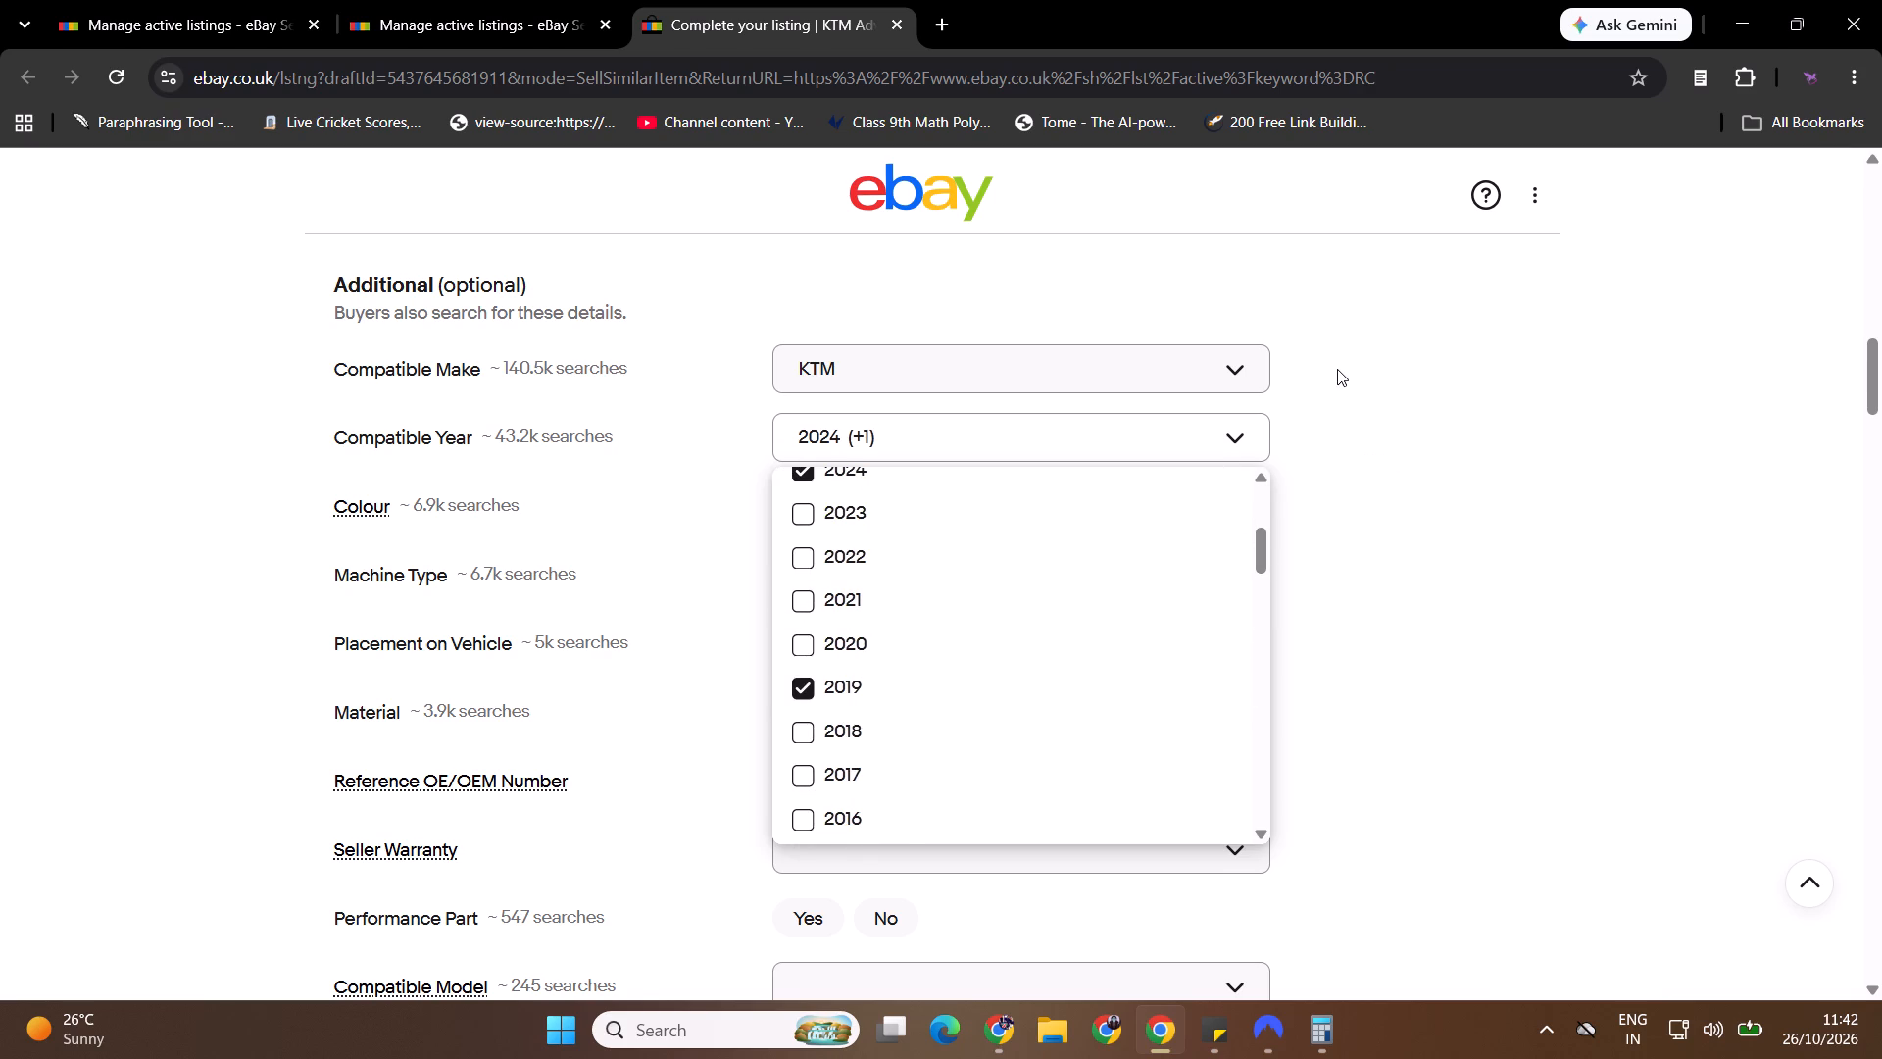
{"action": "left_click", "coordinate": [1337, 369]}
Set the item's colour to Black in the item specifics.
{"action": "left_click", "coordinate": [930, 517]}
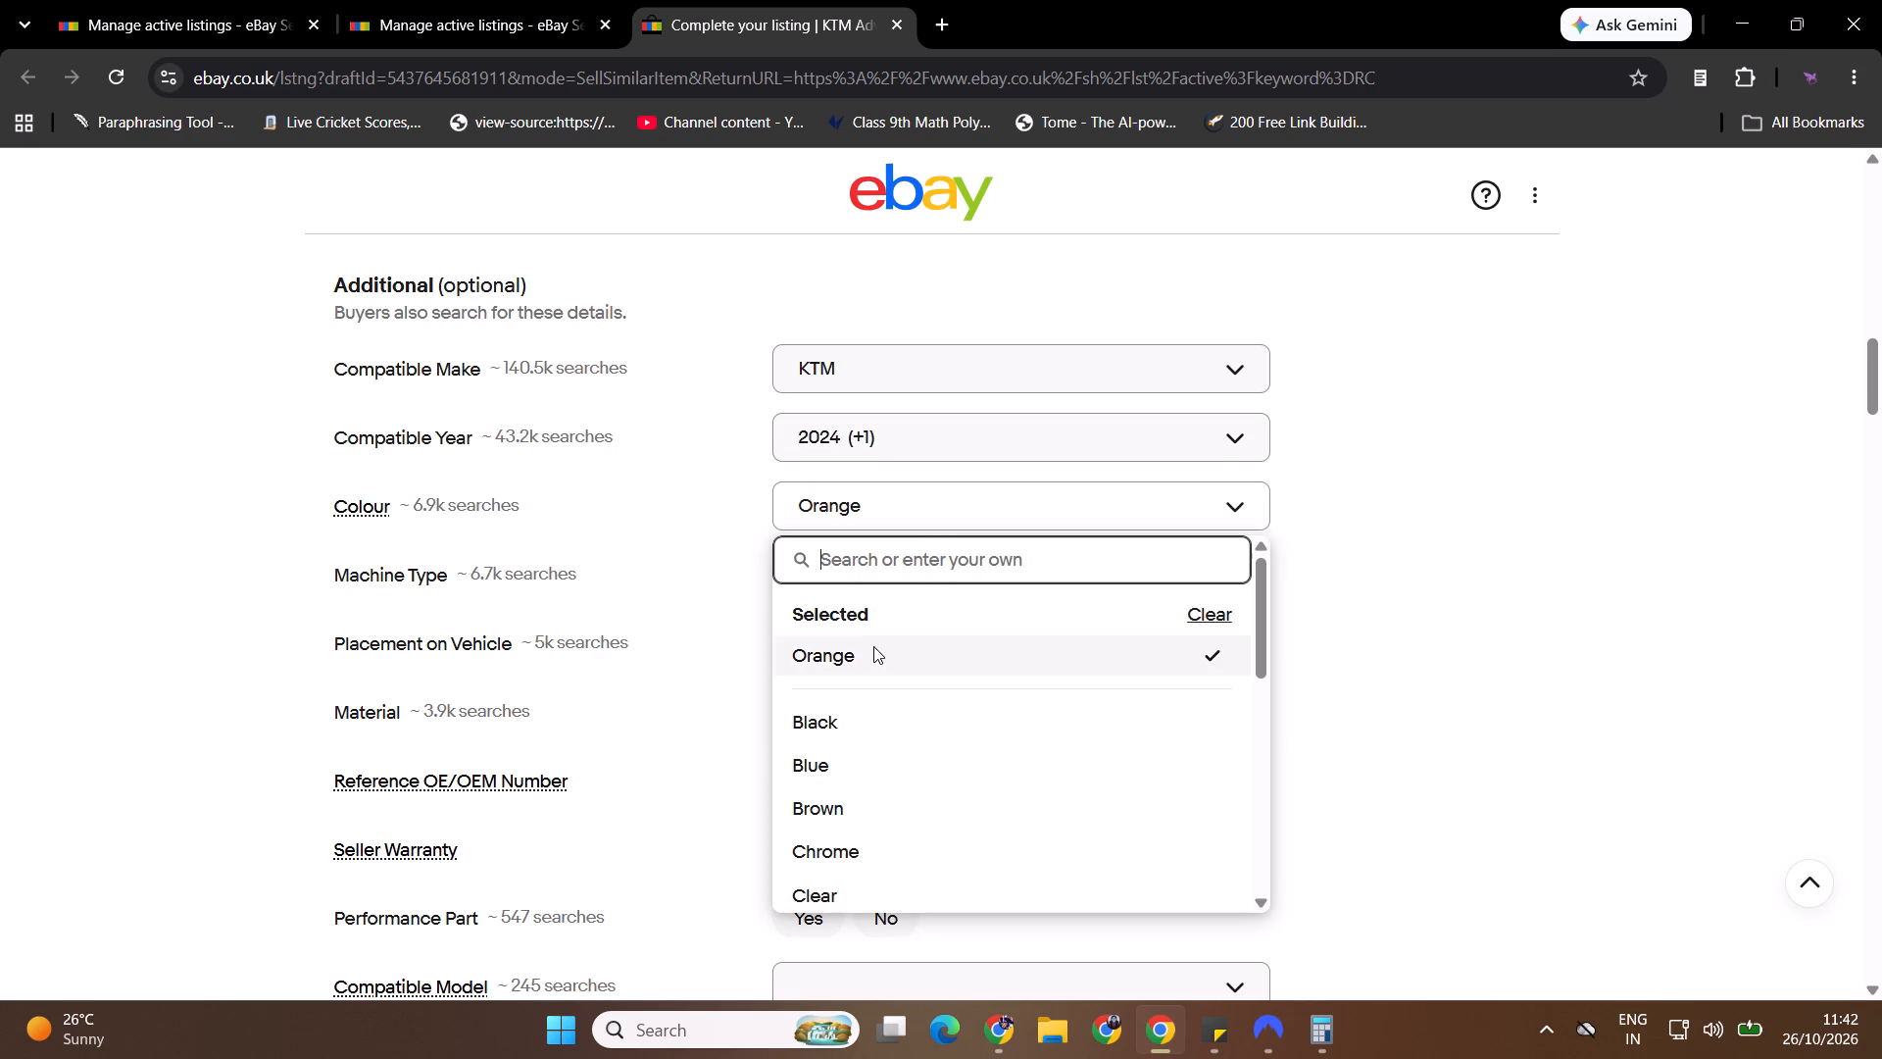
{"action": "left_click", "coordinate": [863, 718]}
Recheck the item title, then deselect Front Wheel under Placement on Vehicle, keeping only Rear Wheel.
{"action": "middle_click", "coordinate": [1347, 355]}
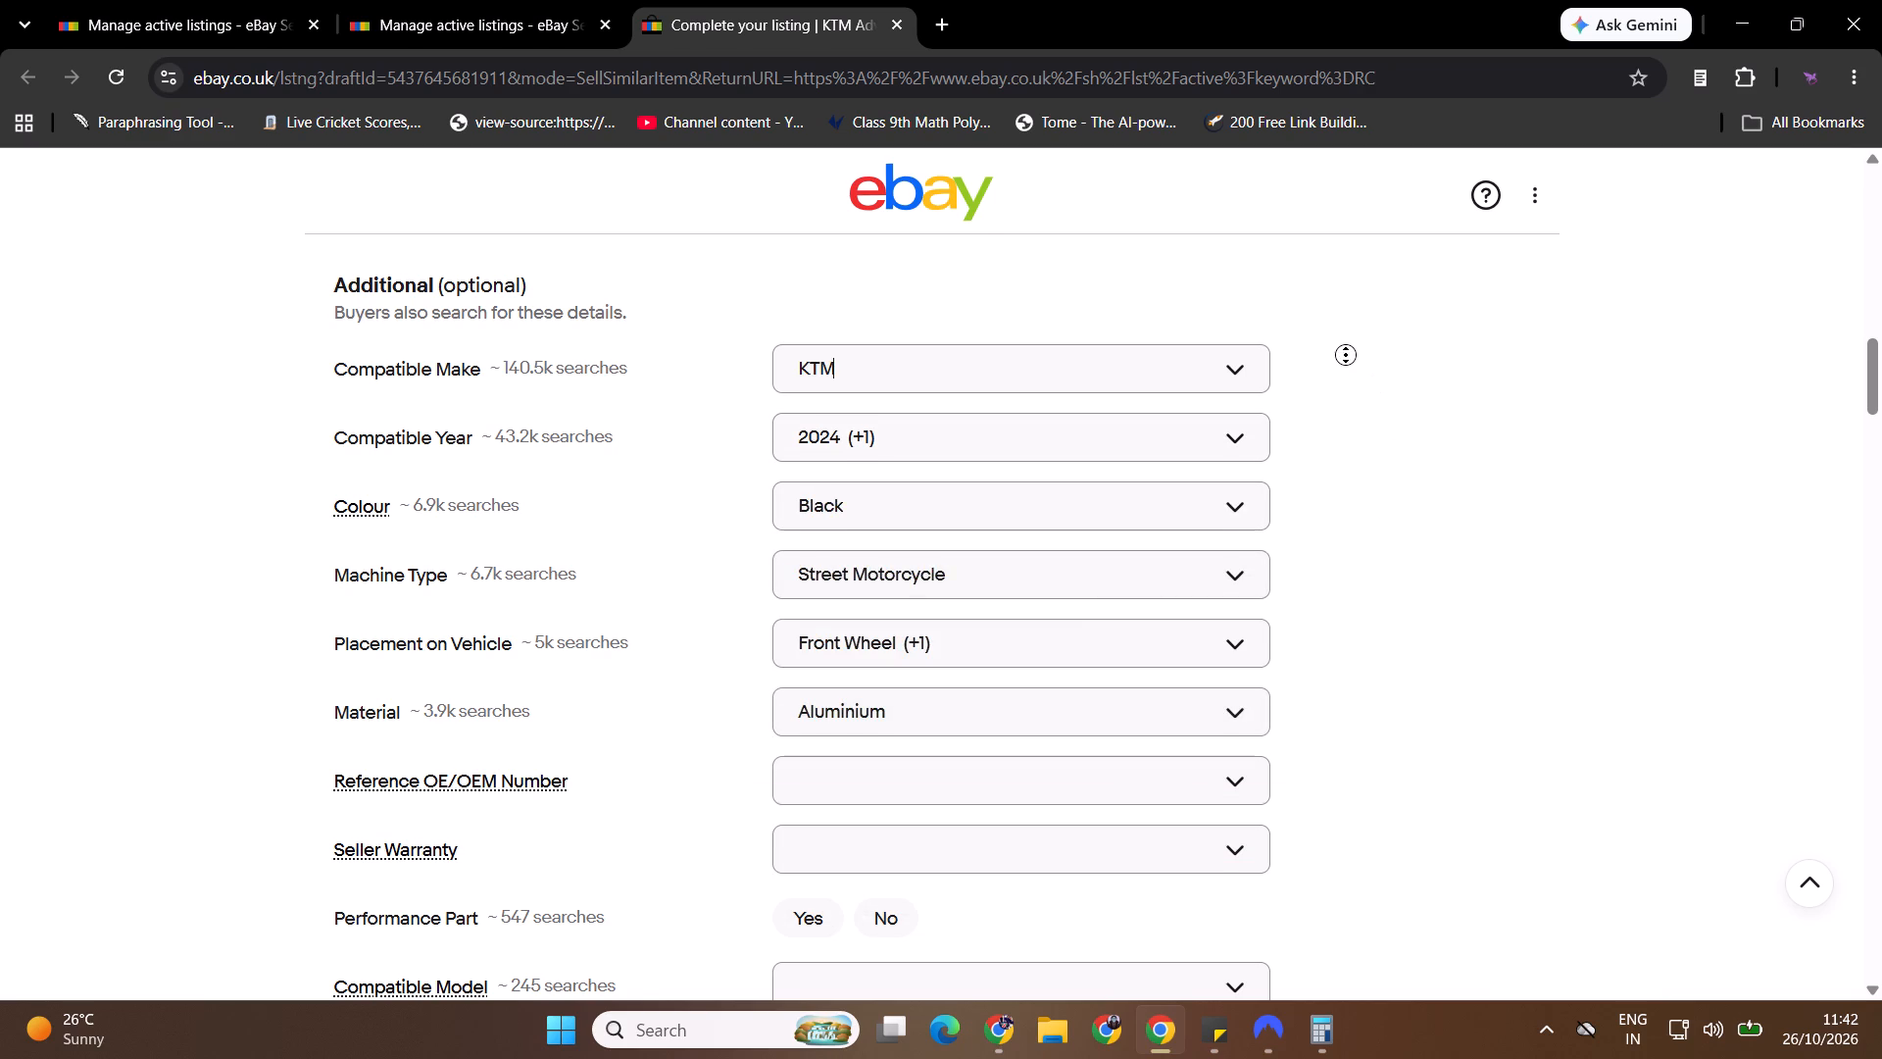
{"action": "left_click", "coordinate": [1339, 421]}
{"action": "middle_click", "coordinate": [1339, 423]}
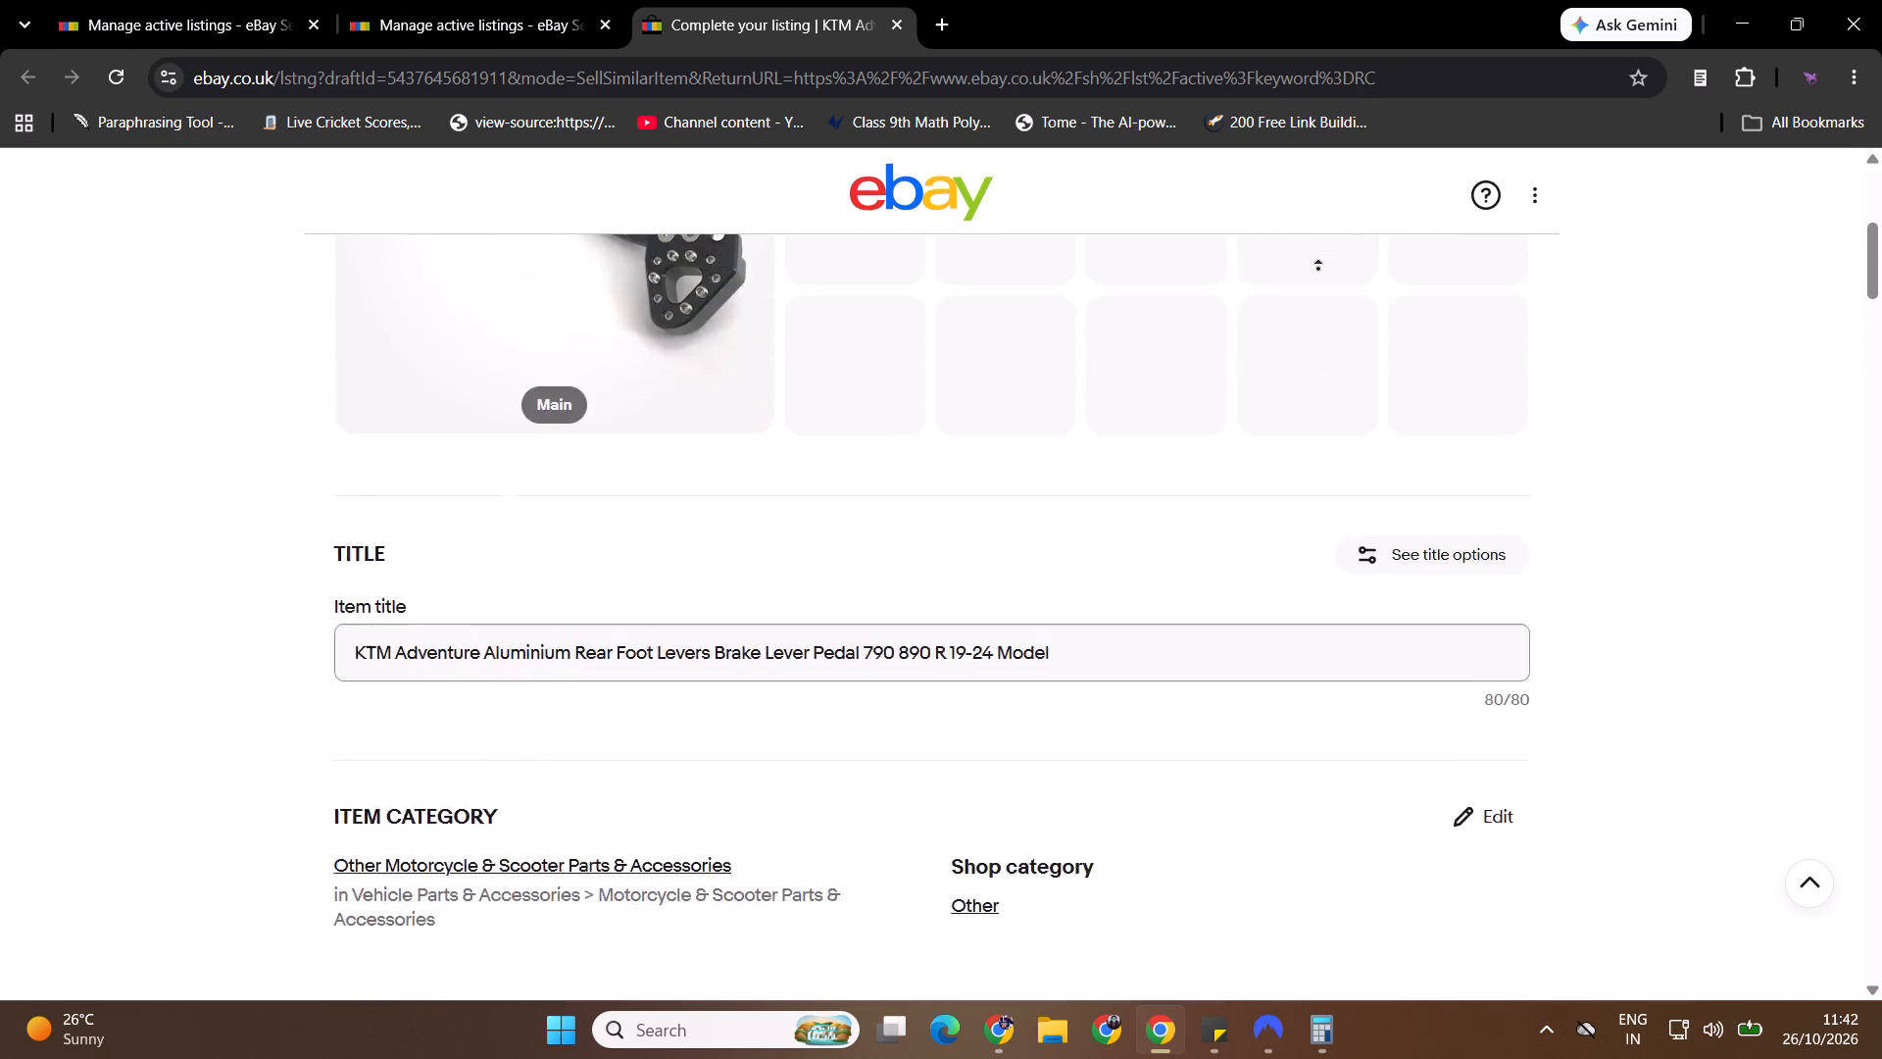
{"action": "middle_click", "coordinate": [1302, 365]}
{"action": "middle_click", "coordinate": [1283, 371]}
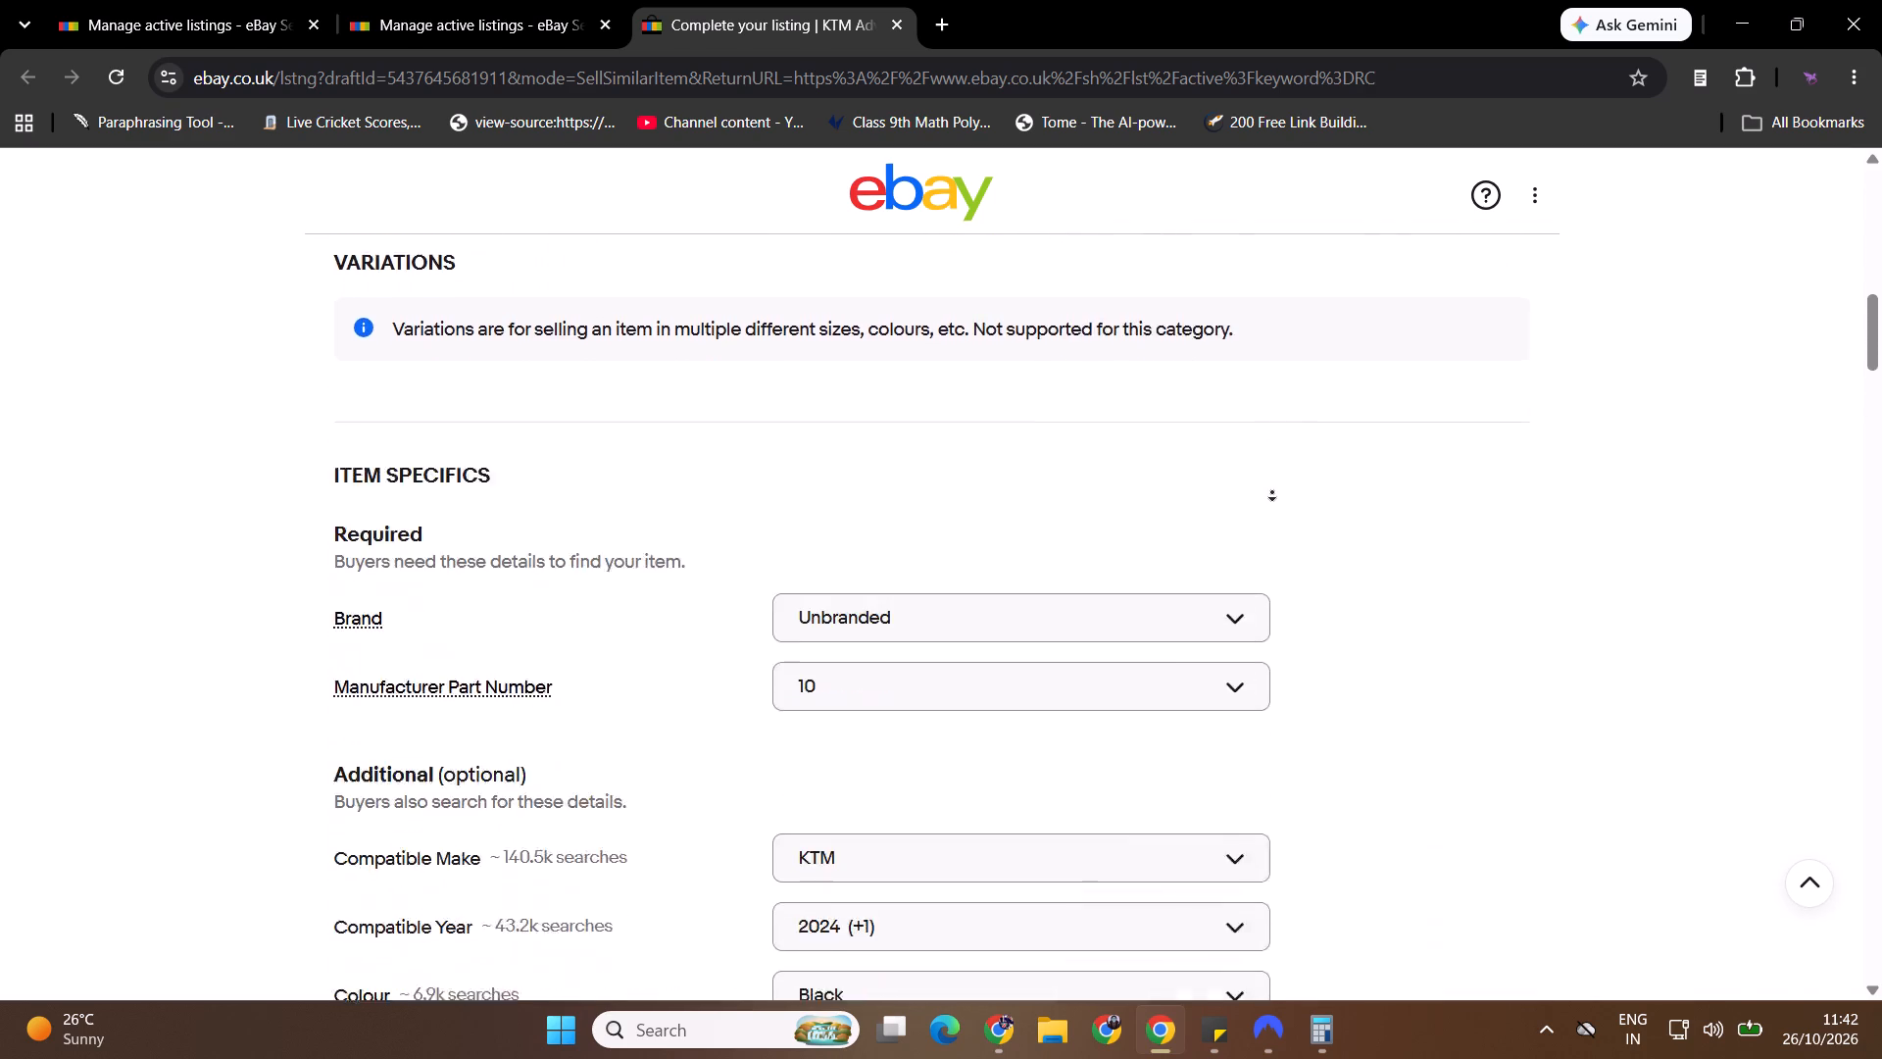
{"action": "left_click", "coordinate": [1272, 492]}
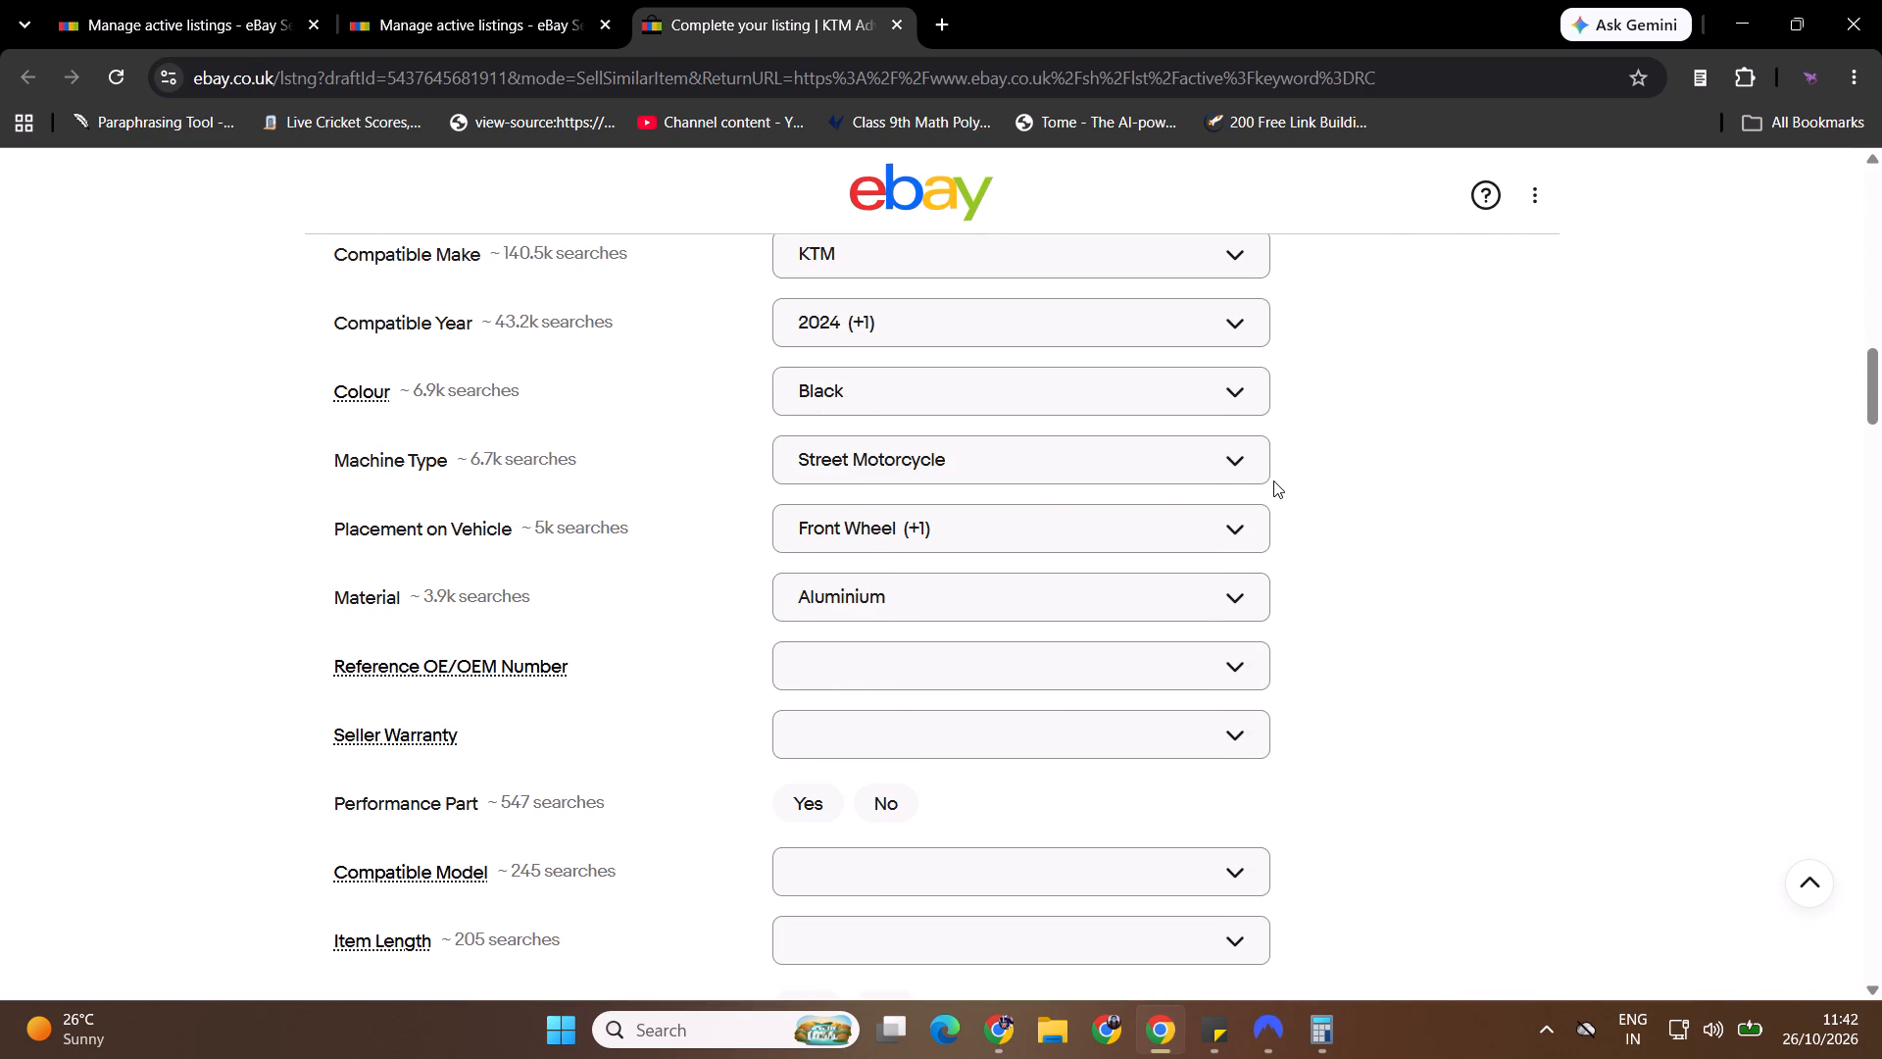
{"action": "left_click", "coordinate": [979, 539]}
{"action": "left_click", "coordinate": [850, 674]}
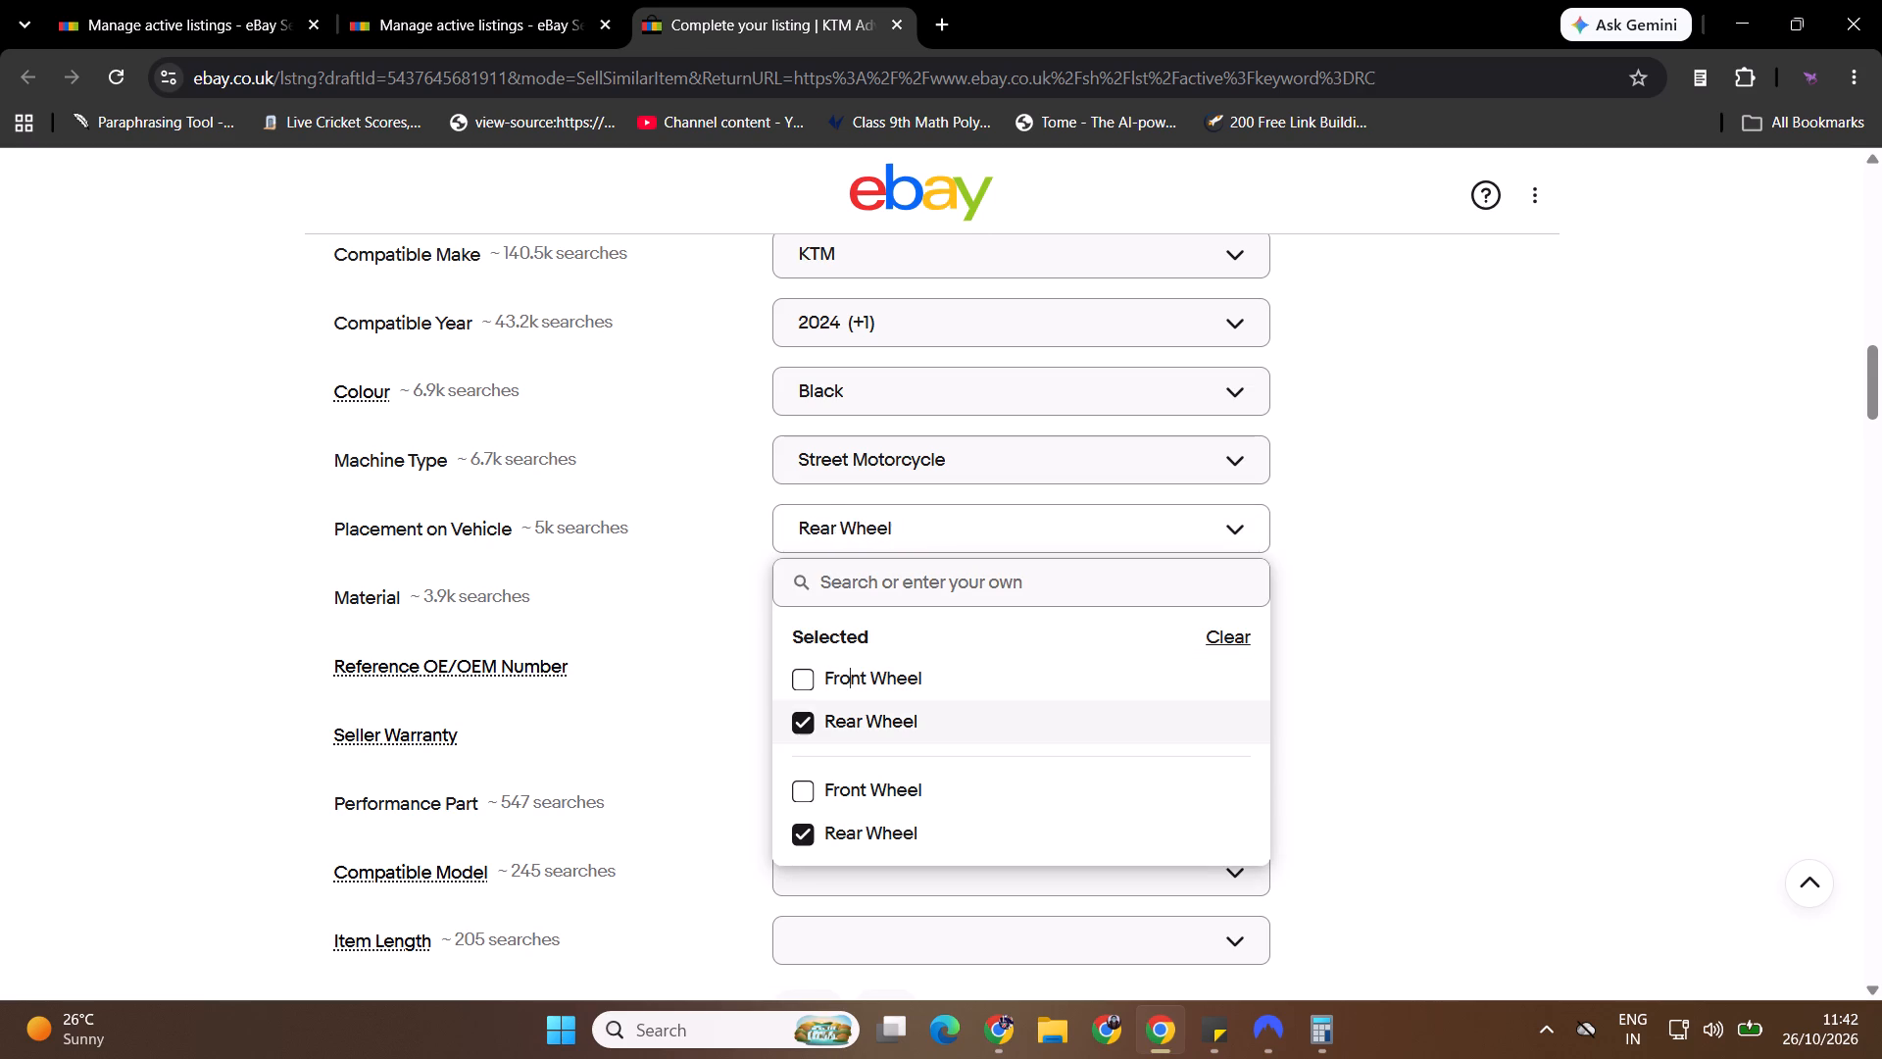
{"action": "left_click", "coordinate": [1279, 576]}
{"action": "middle_click", "coordinate": [1282, 564]}
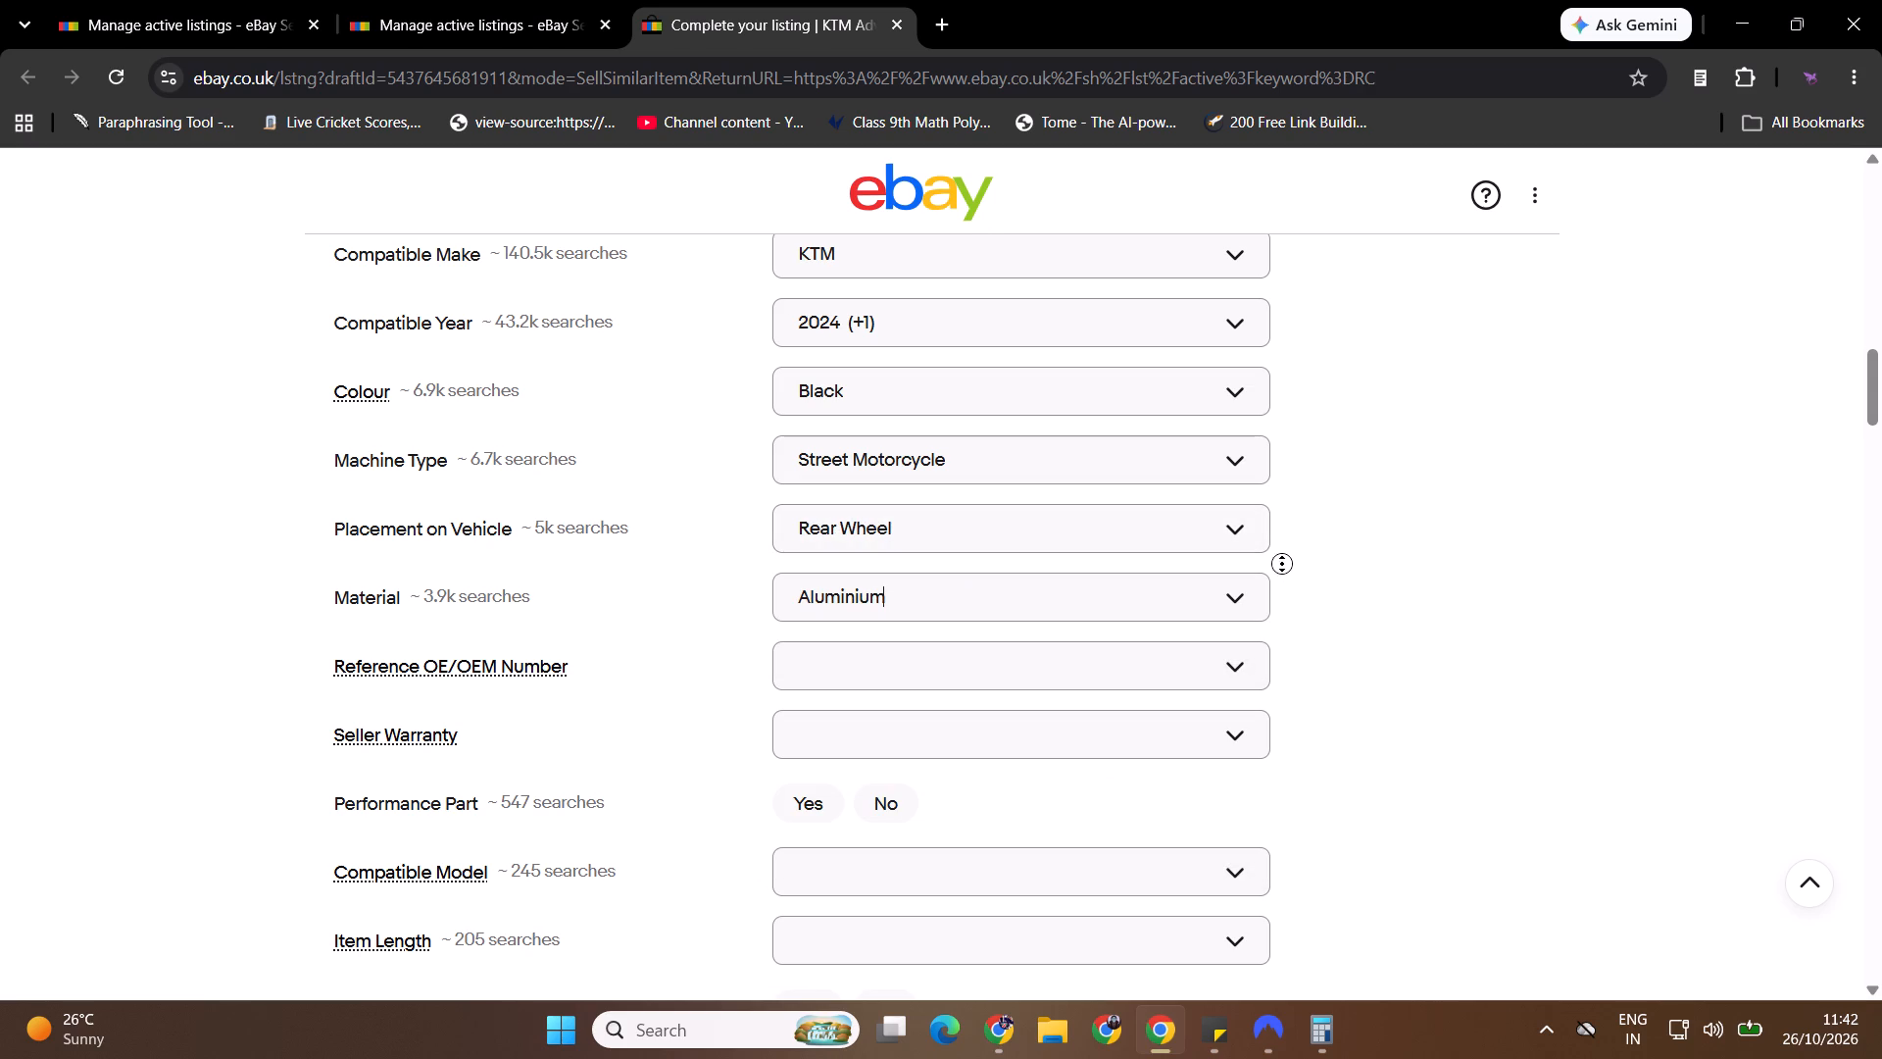
{"action": "left_click", "coordinate": [1306, 686]}
{"action": "key", "text": "alt+Tab"}
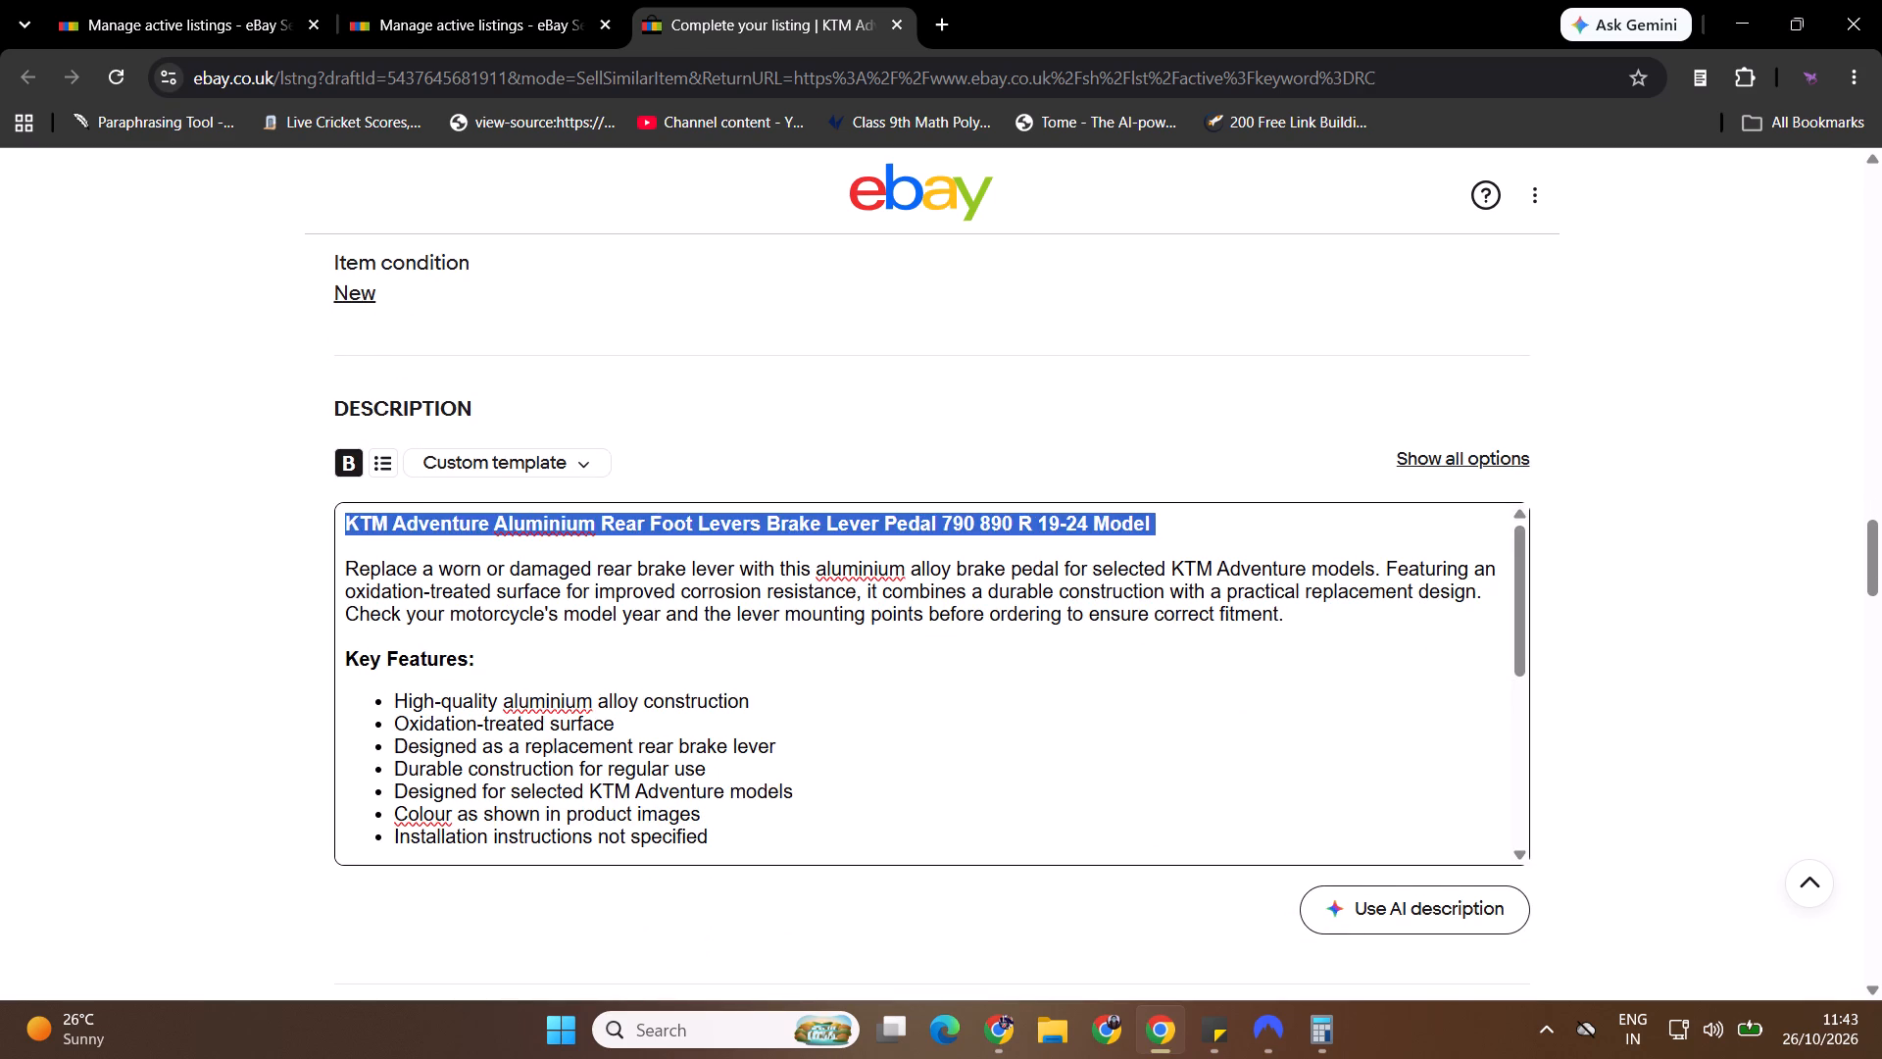
{"action": "left_click", "coordinate": [721, 672]}
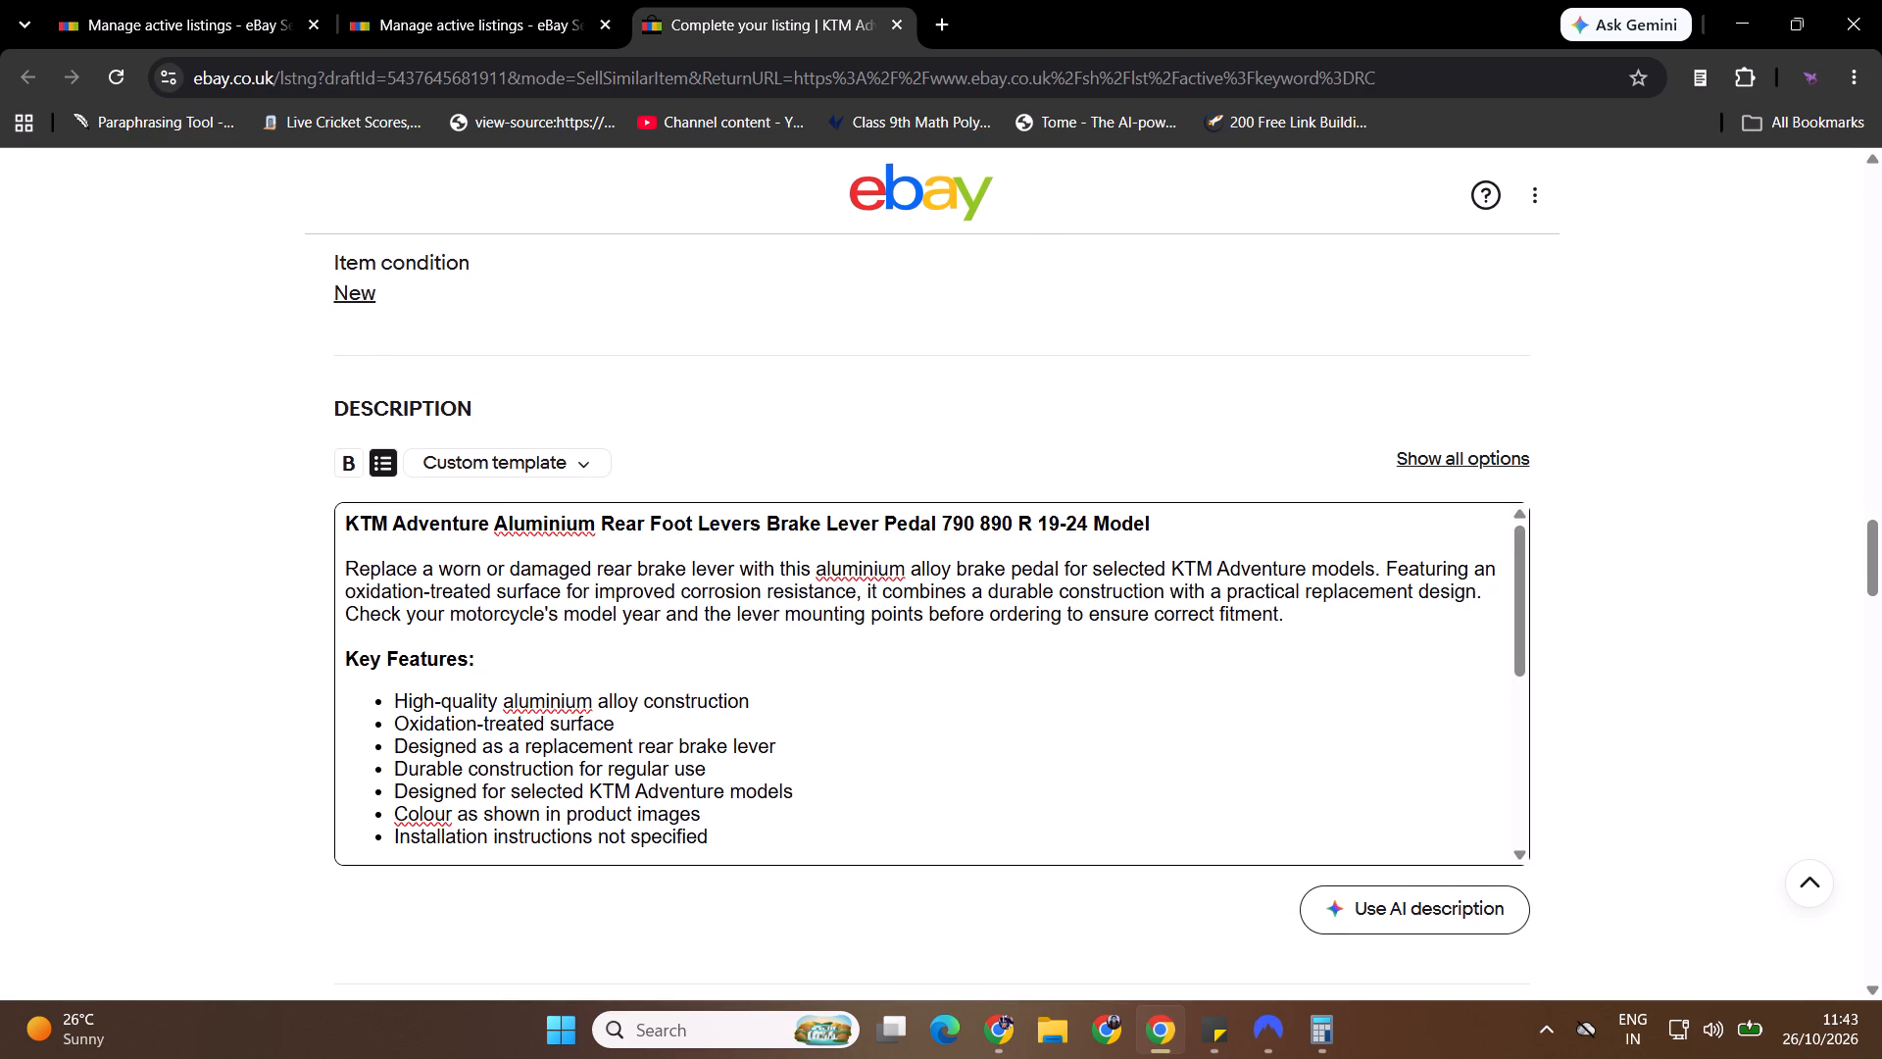
Switch to the AliExpress rear brake lever page, select the black colour, and calculate 24.09 × 2.5 in Calculator.
{"action": "middle_click", "coordinate": [723, 637]}
{"action": "middle_click", "coordinate": [184, 536]}
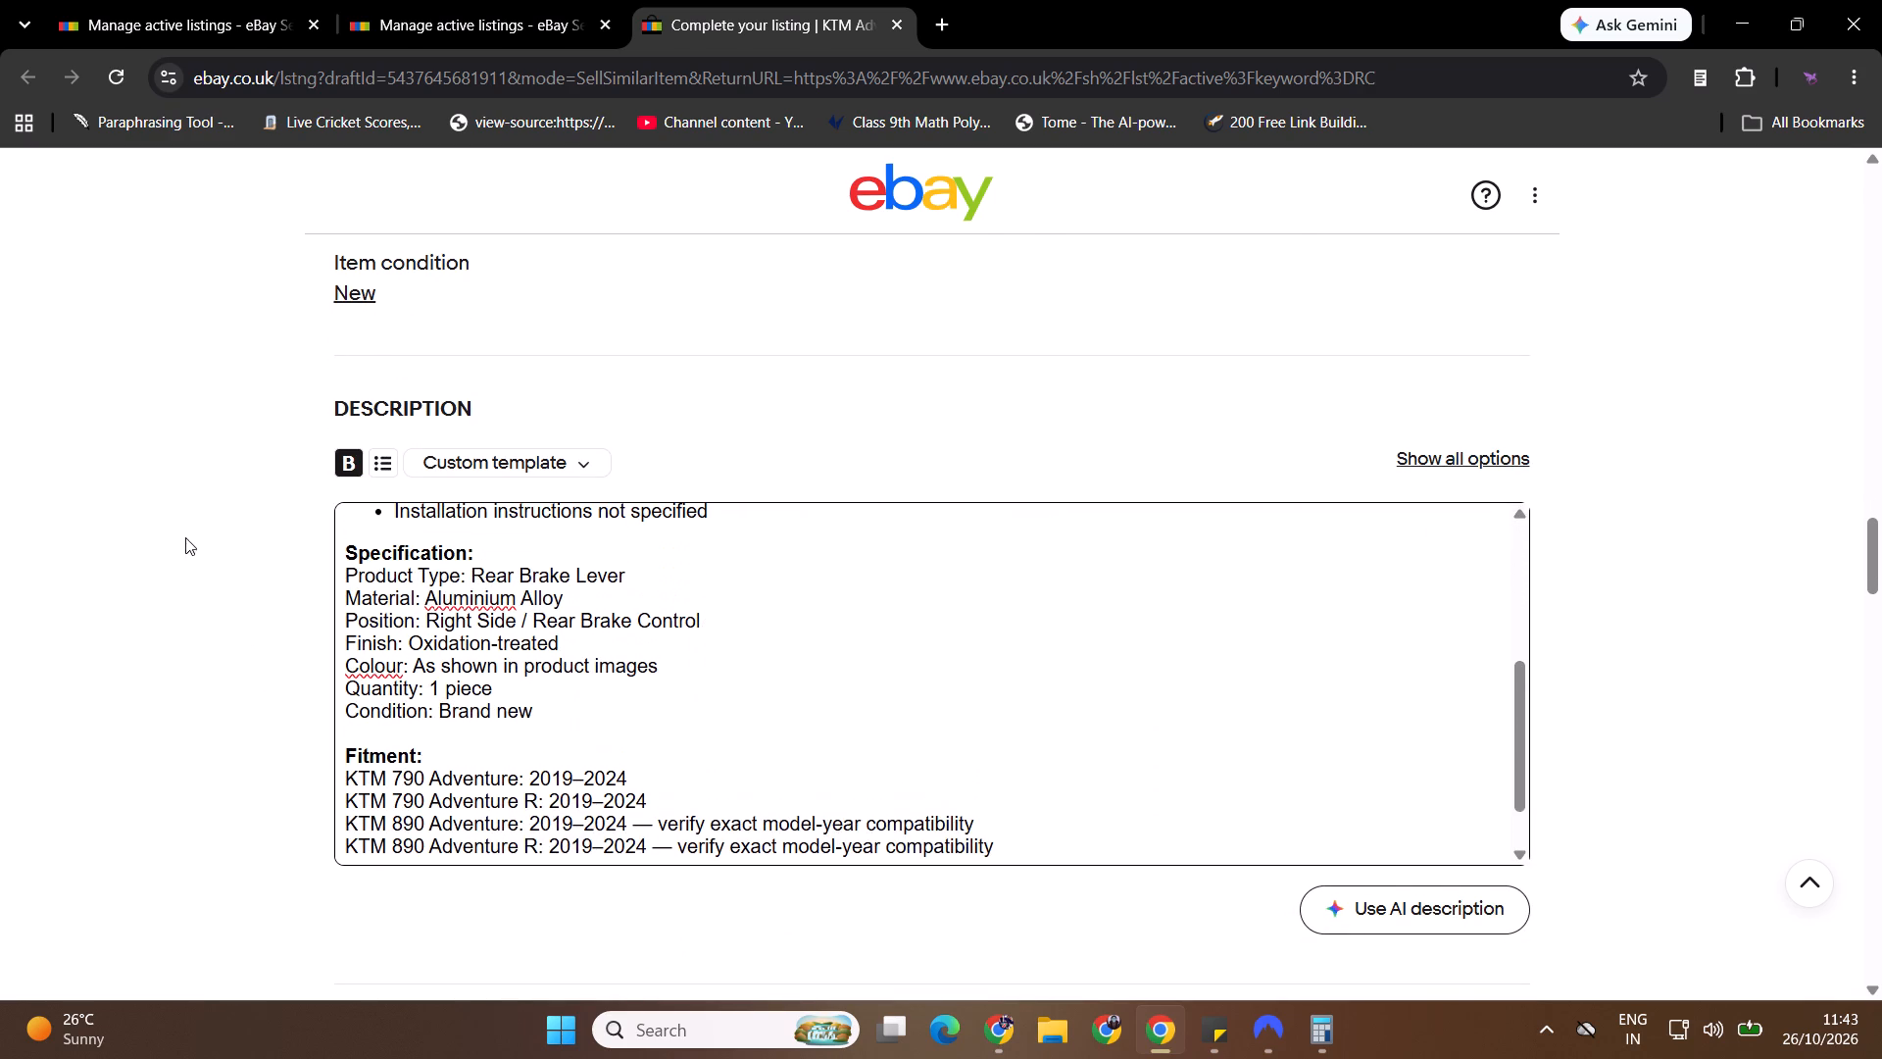
{"action": "middle_click", "coordinate": [216, 708]}
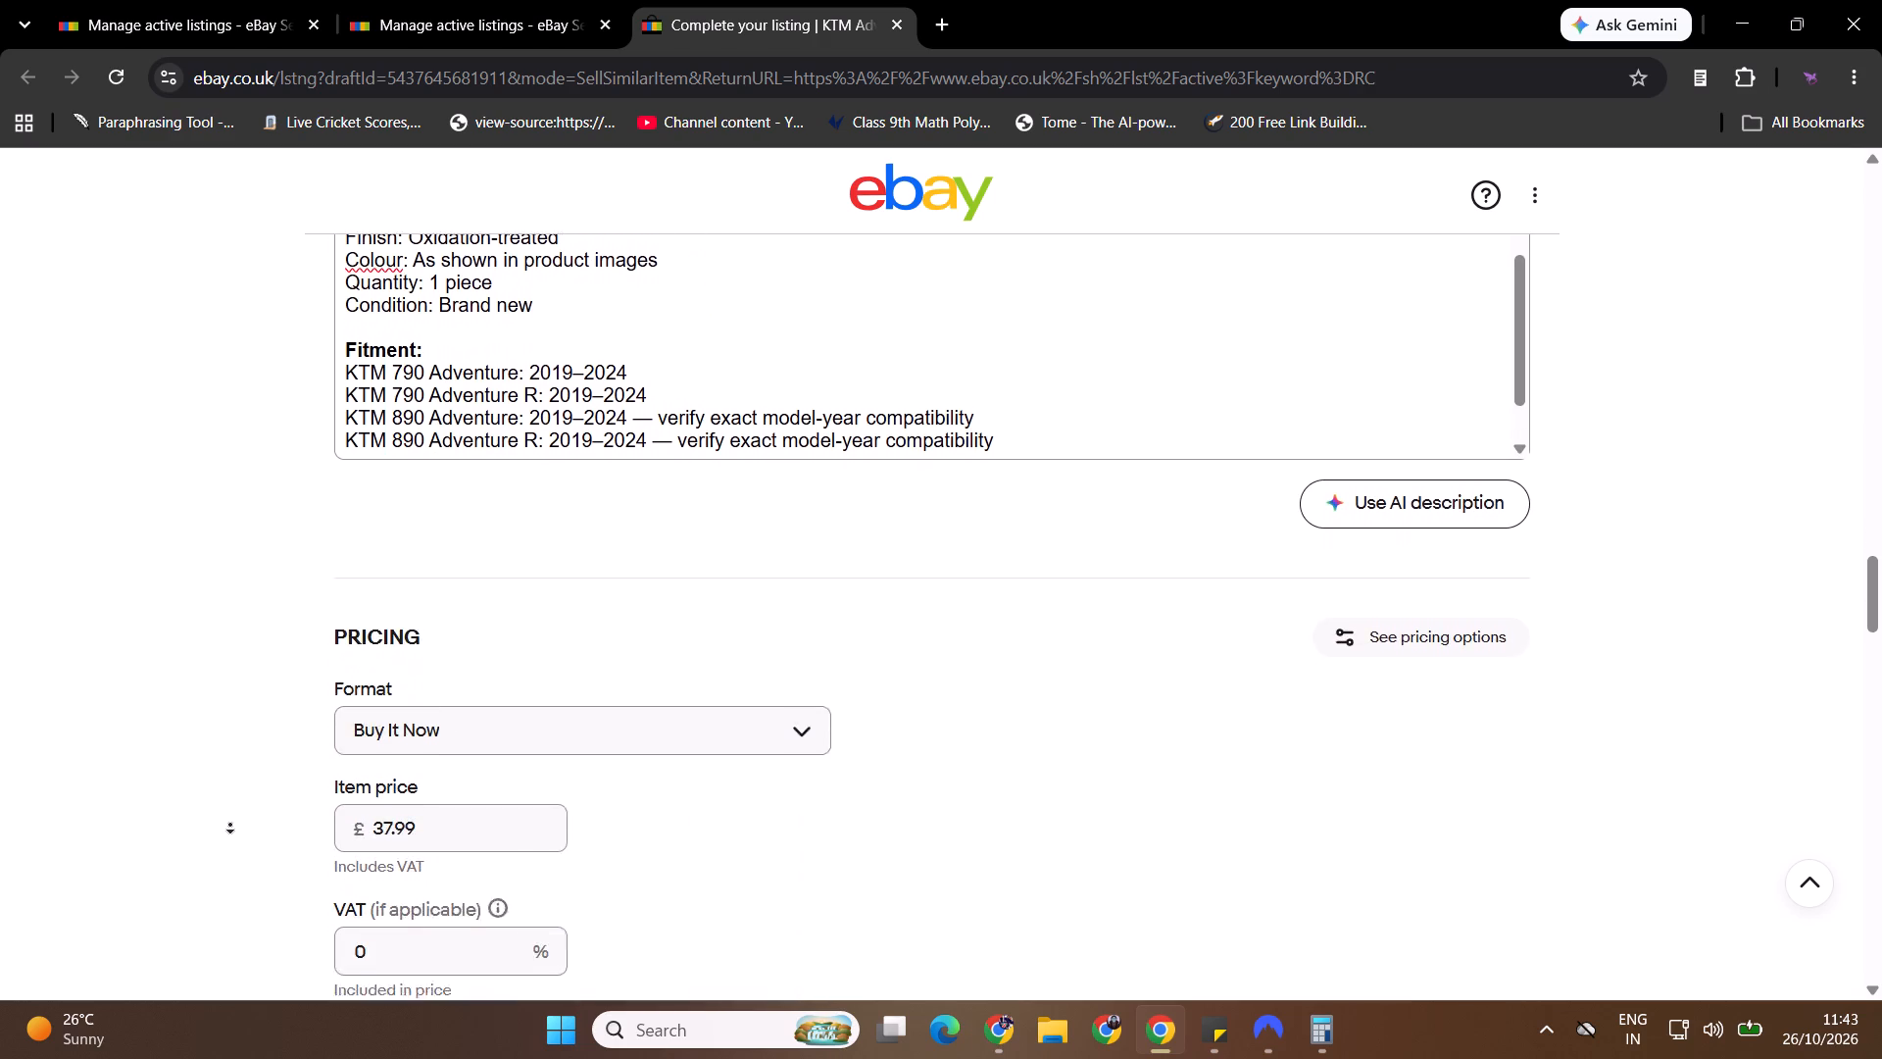
{"action": "left_click", "coordinate": [230, 825]}
{"action": "key", "text": "alt+Tab"}
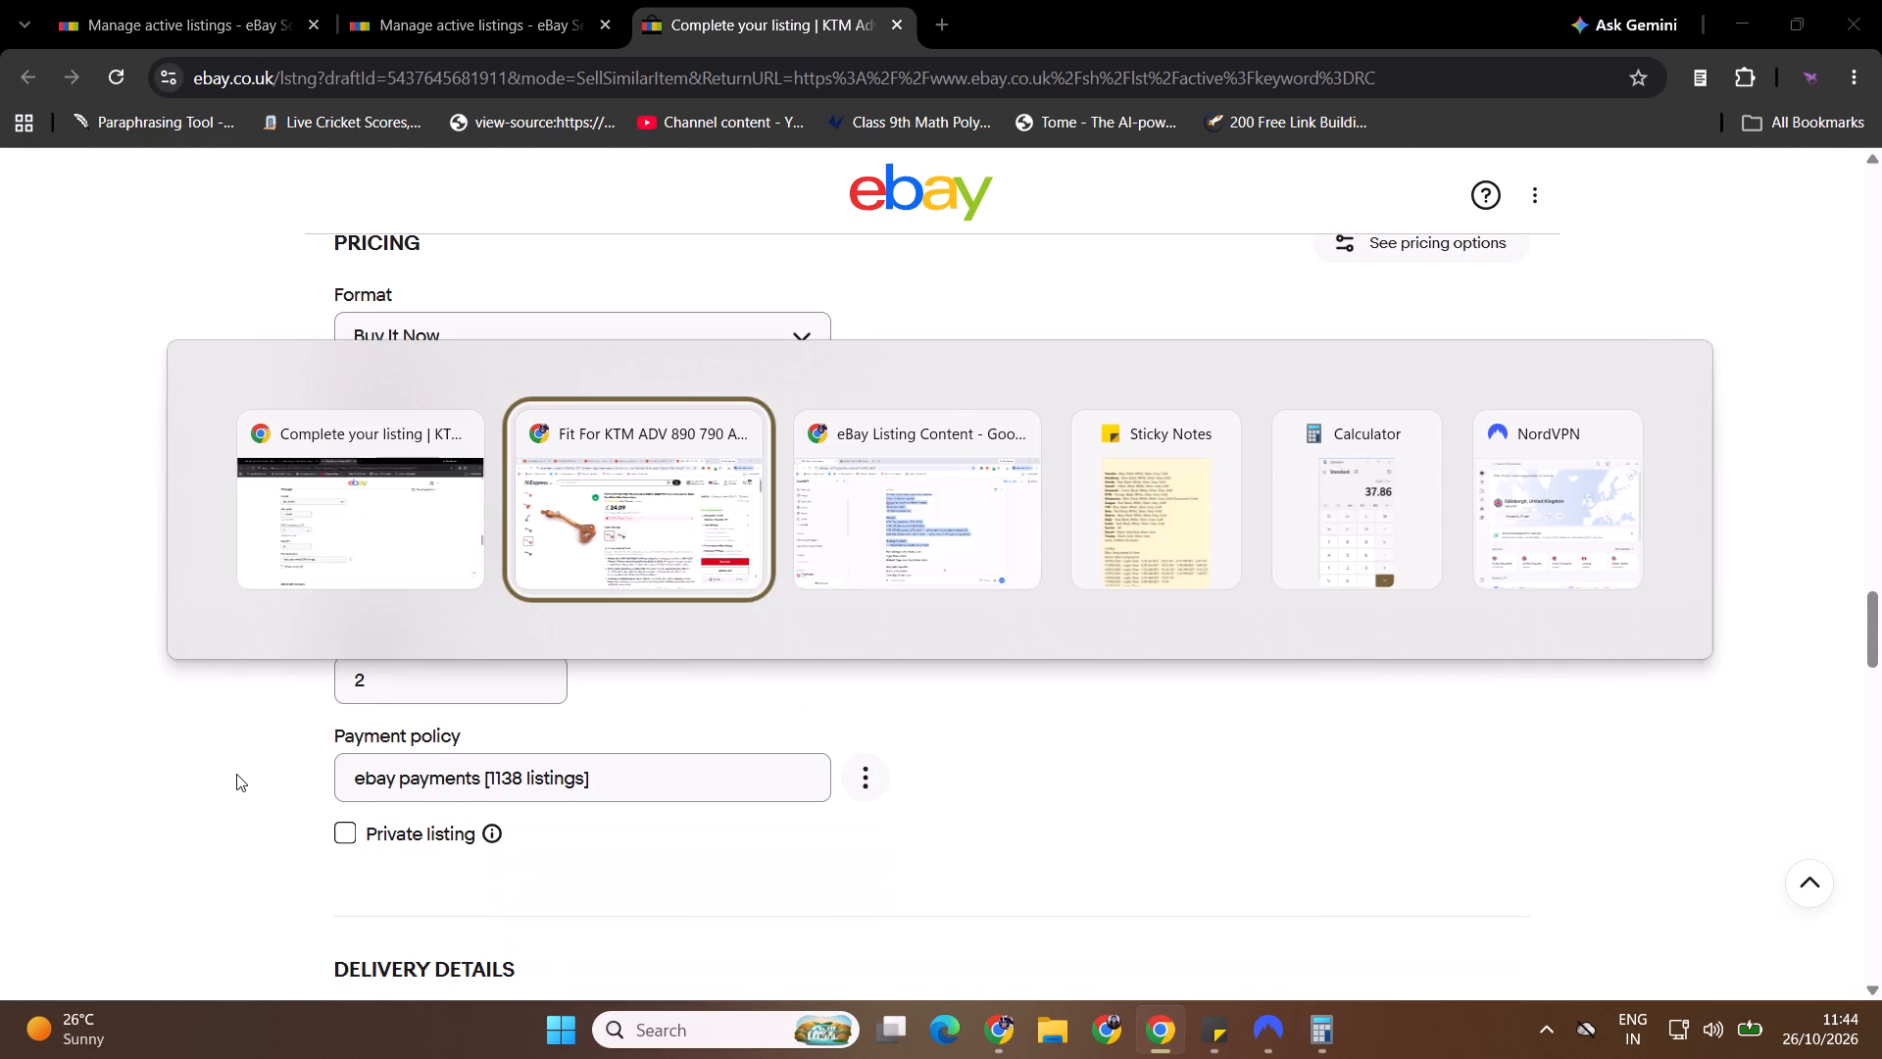
{"action": "left_click", "coordinate": [804, 623]}
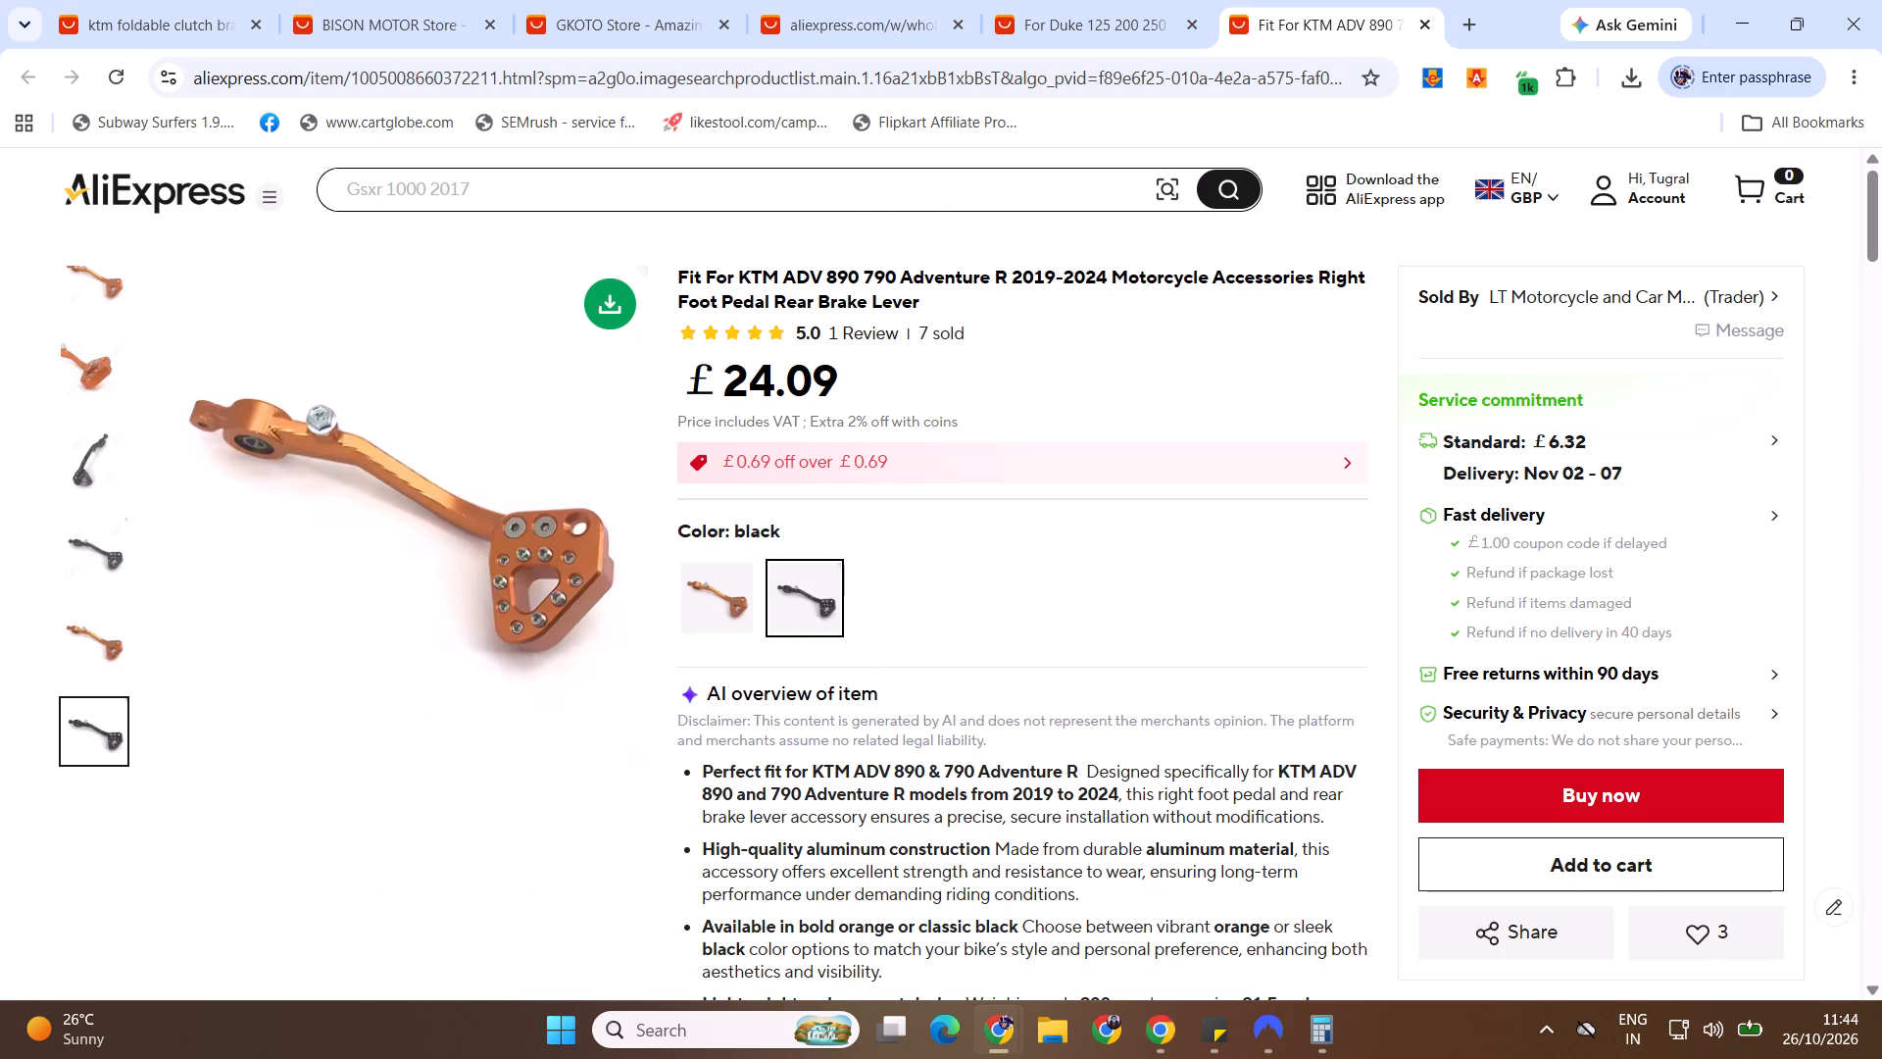
{"action": "left_click", "coordinate": [1309, 1024]}
{"action": "key", "text": "Escape"}
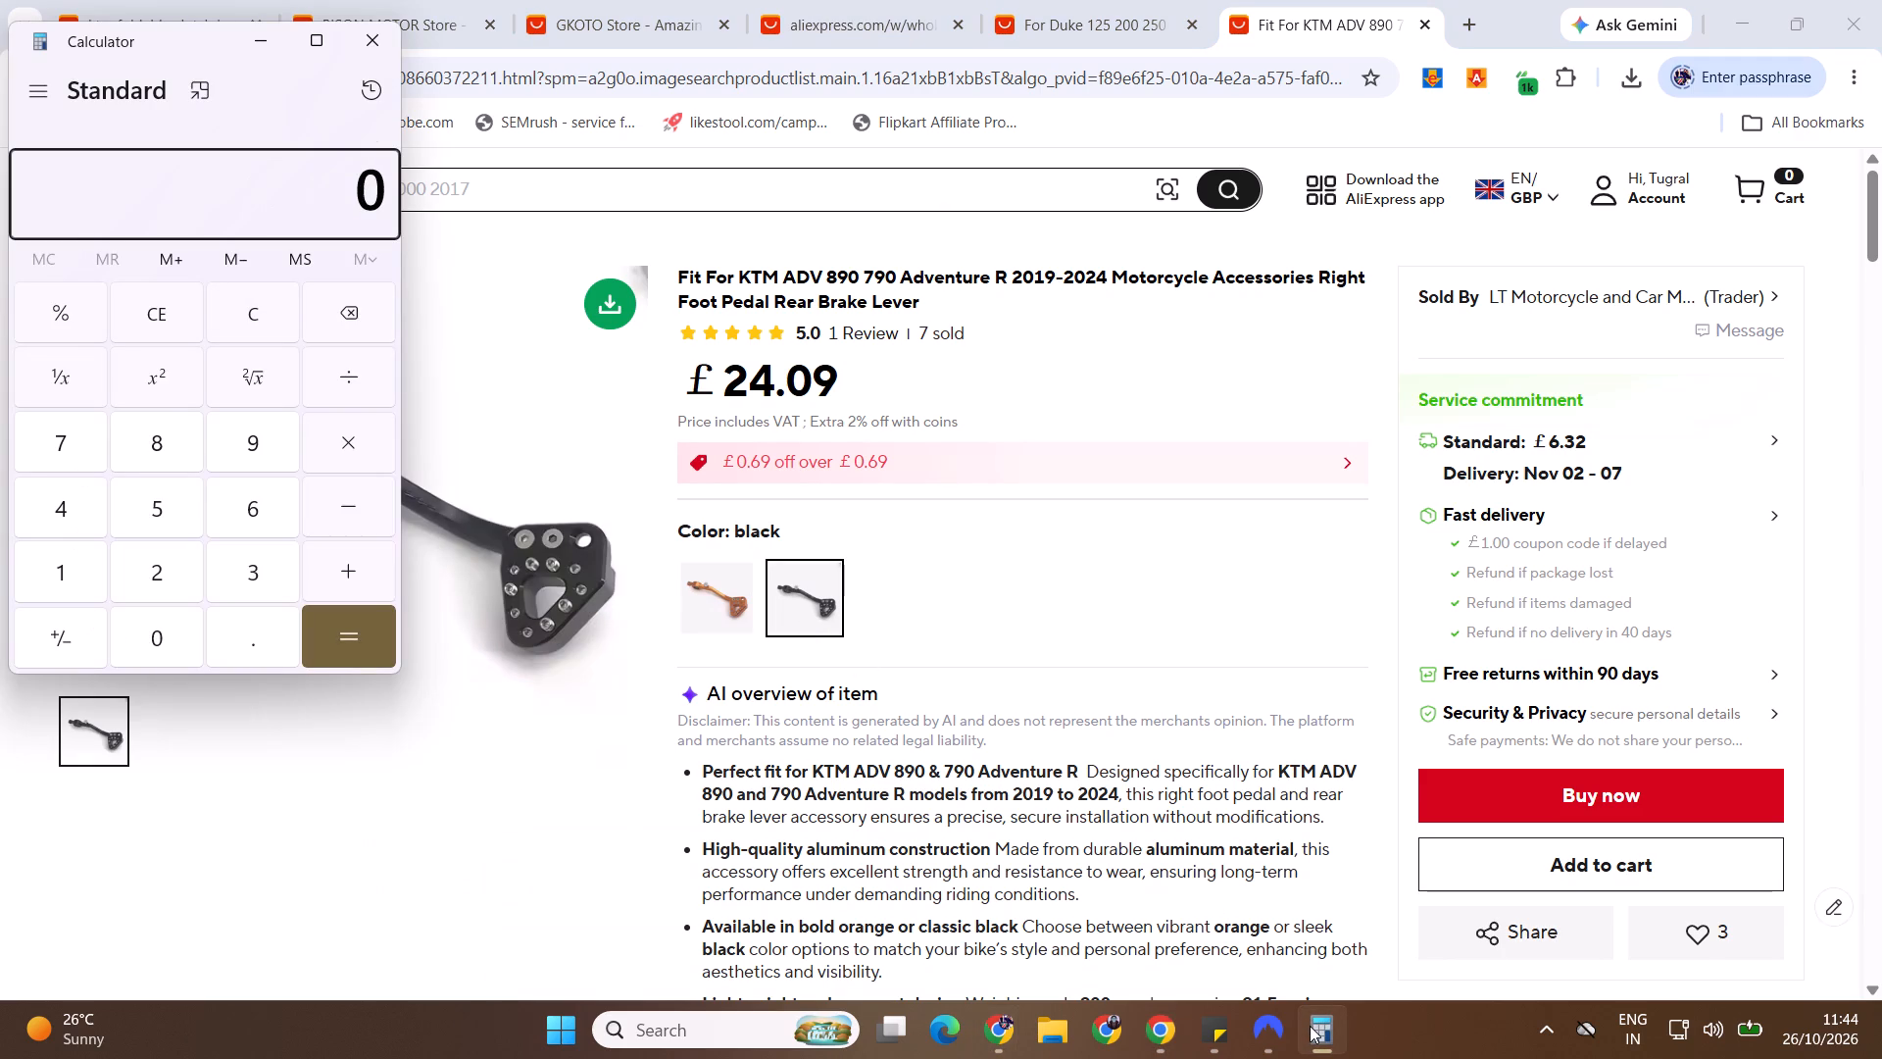
{"action": "type", "text": "240"}
{"action": "key", "text": "BackSpace"}
{"action": "type", "text": ".09*2.5"}
{"action": "key", "text": "Return"}
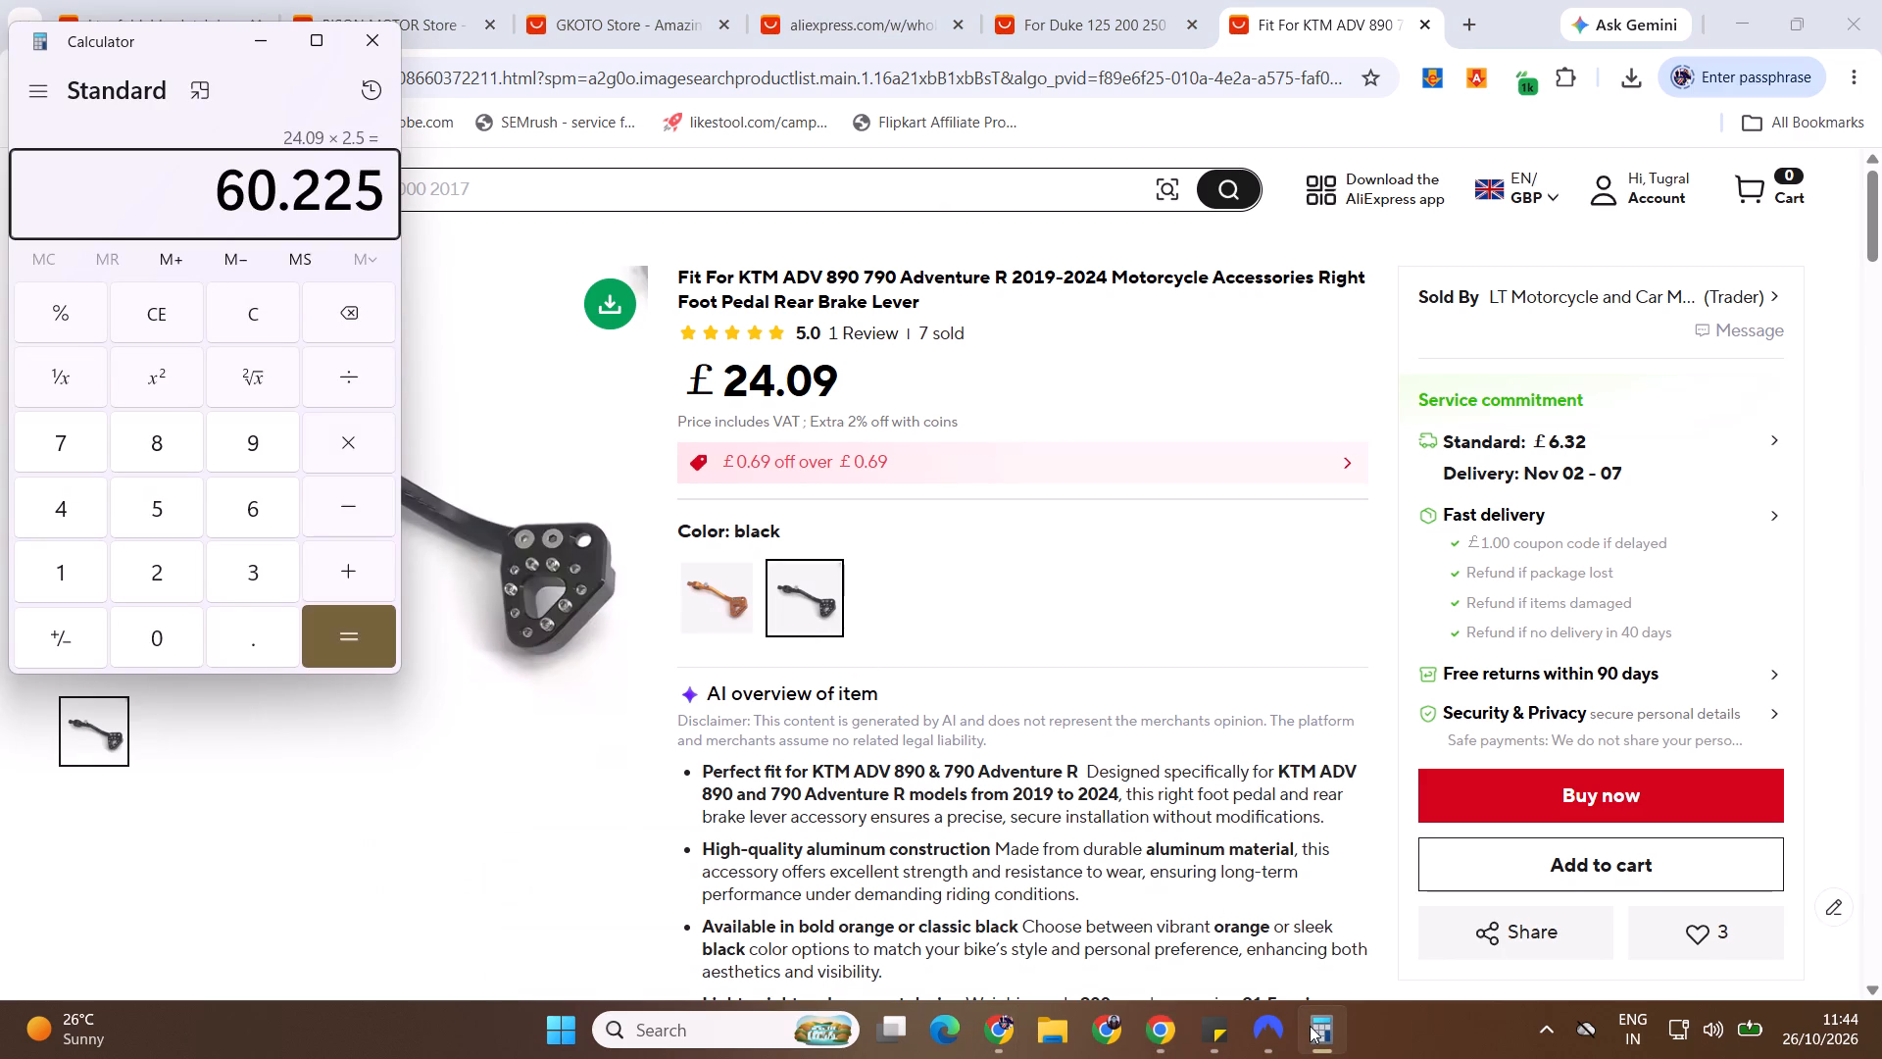
Return to the eBay draft and examine the prices of similar sold listings in Pricing research.
{"action": "key", "text": "alt+Tab"}
{"action": "key", "text": "alt+Tab"}
{"action": "key", "text": "alt+Tab"}
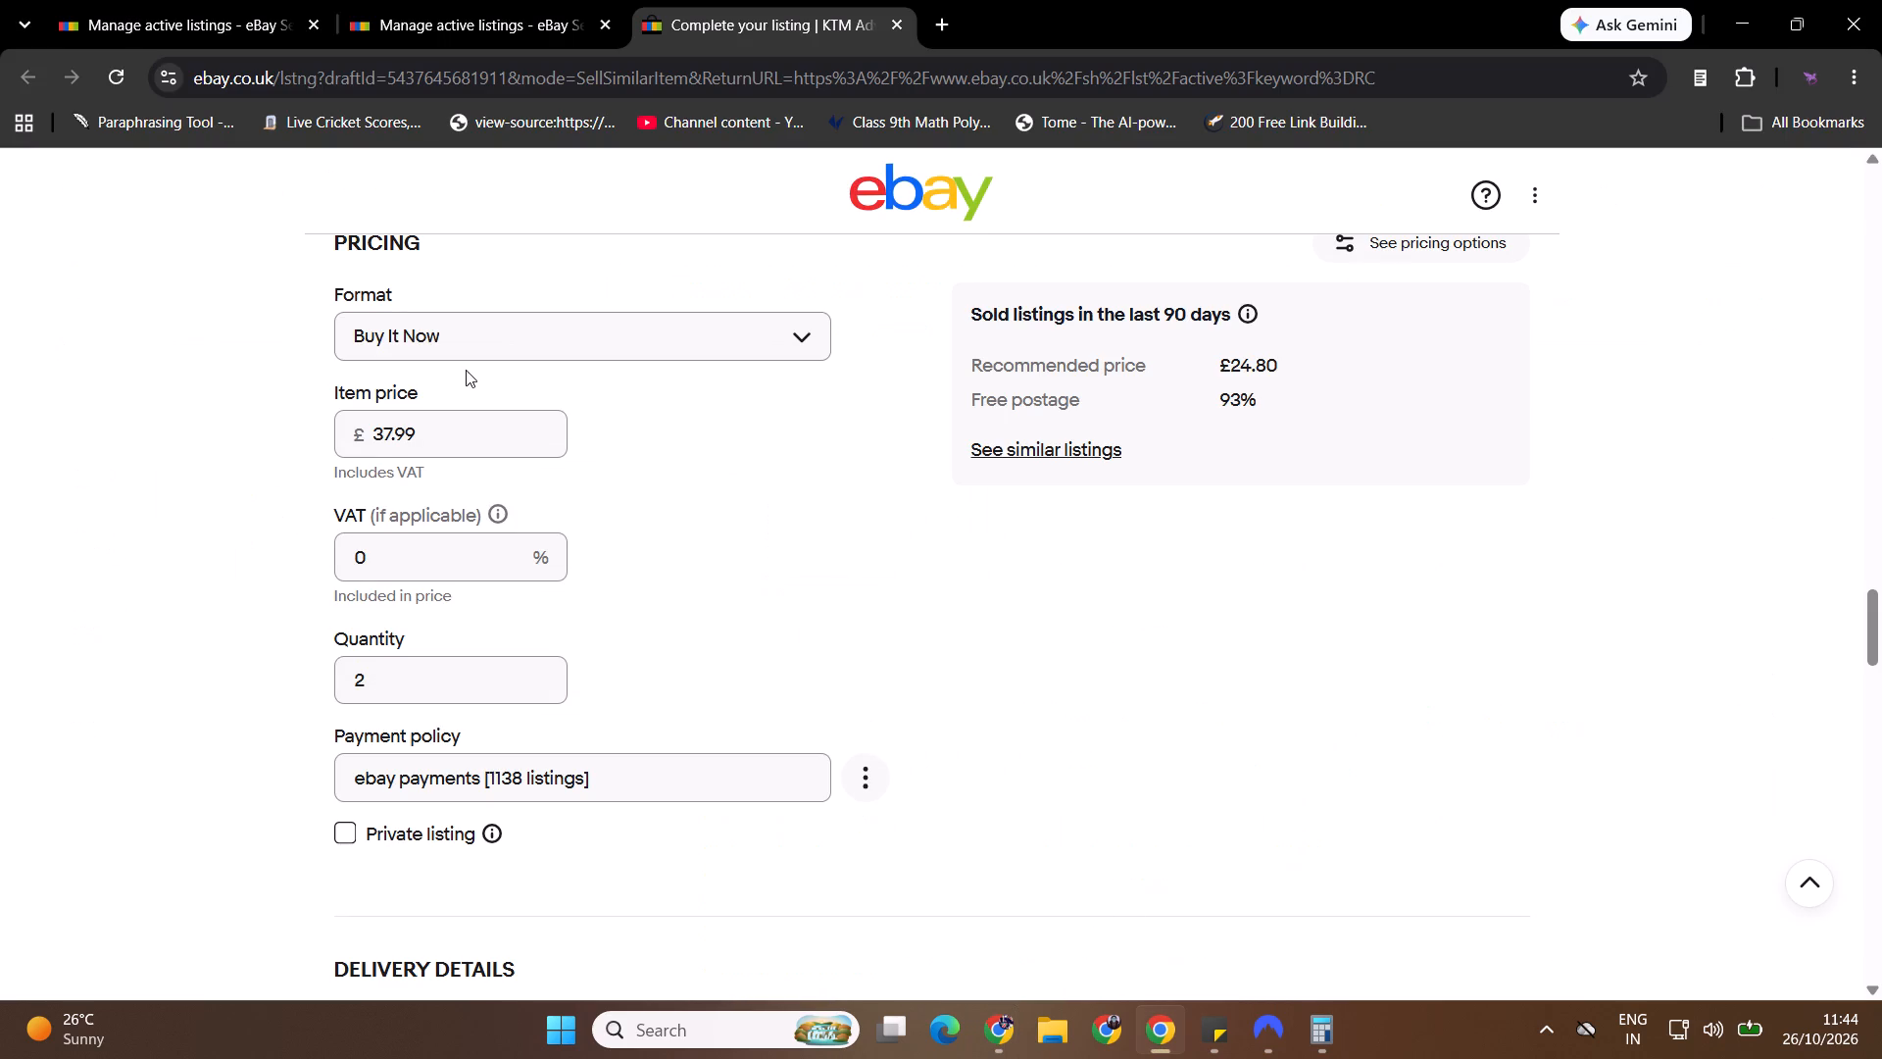
{"action": "left_click", "coordinate": [1104, 449]}
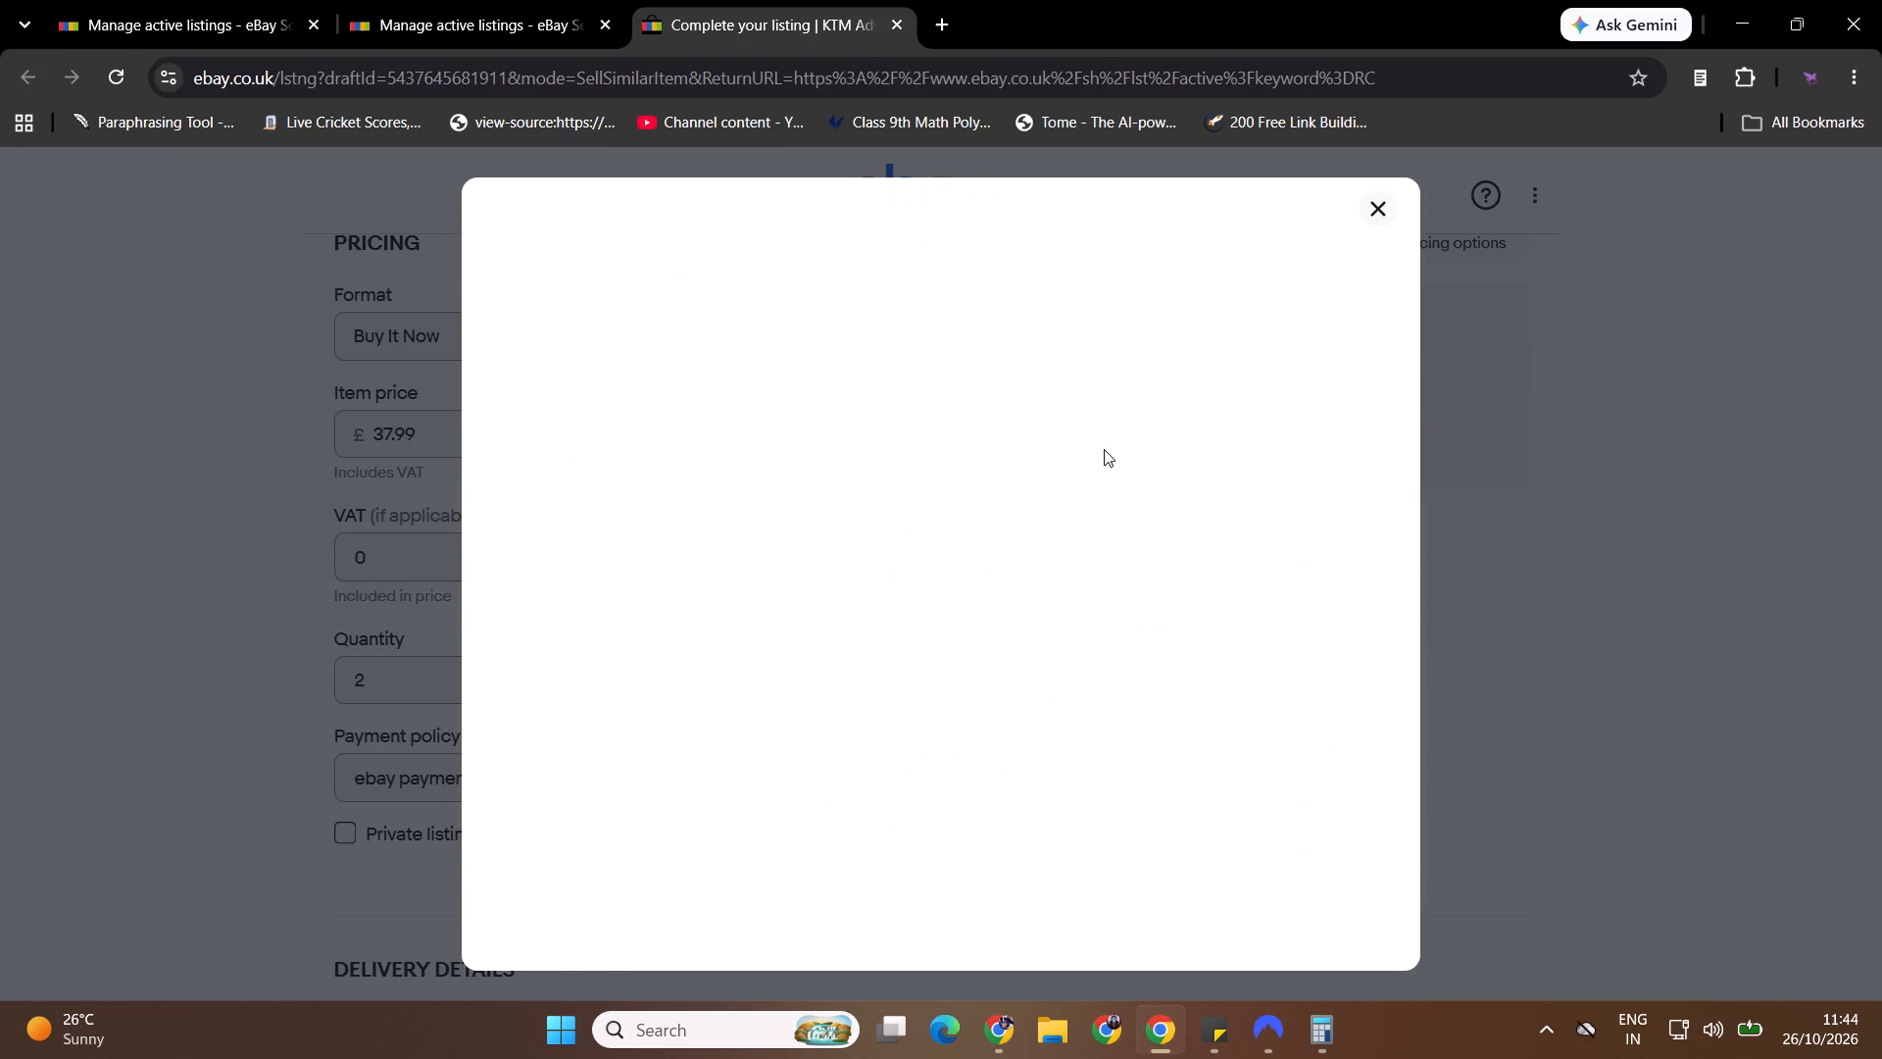
{"action": "left_click_drag", "start_coordinate": [1410, 309], "coordinate": [1411, 317]}
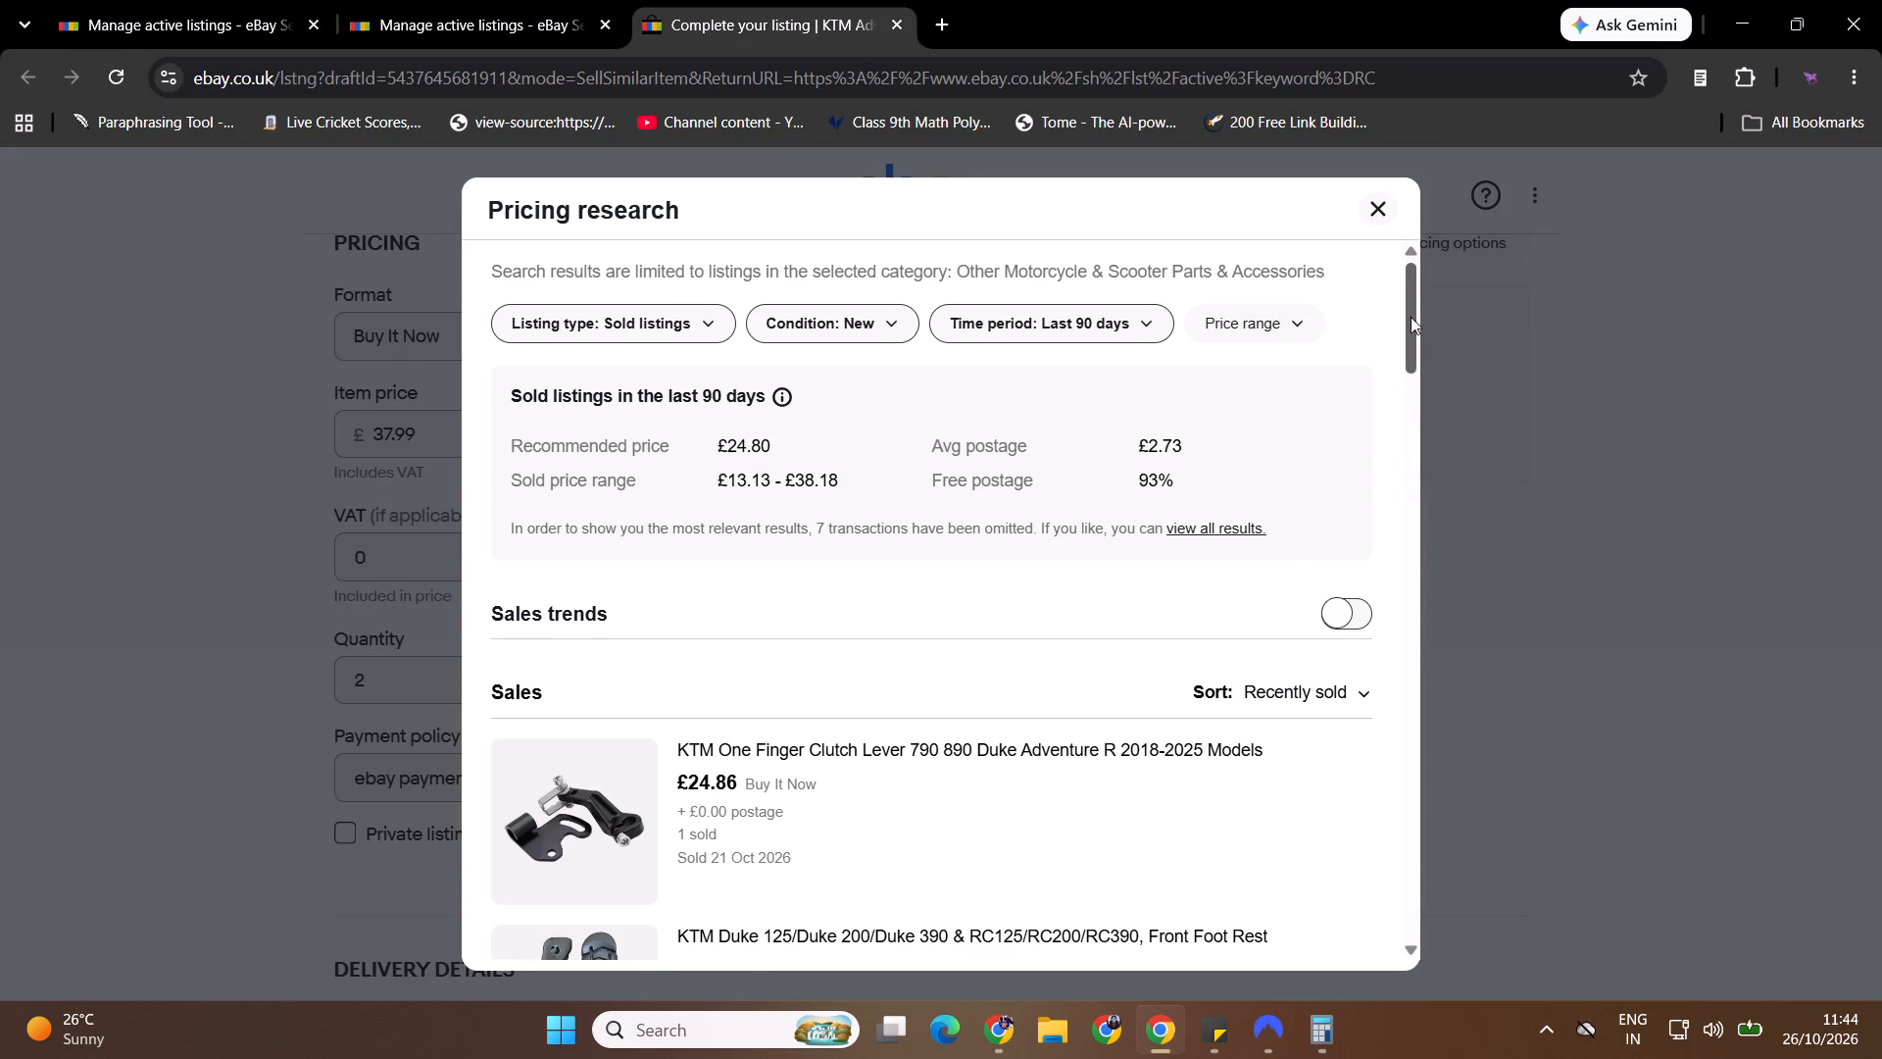
{"action": "left_click_drag", "start_coordinate": [1411, 317], "coordinate": [1432, 523]}
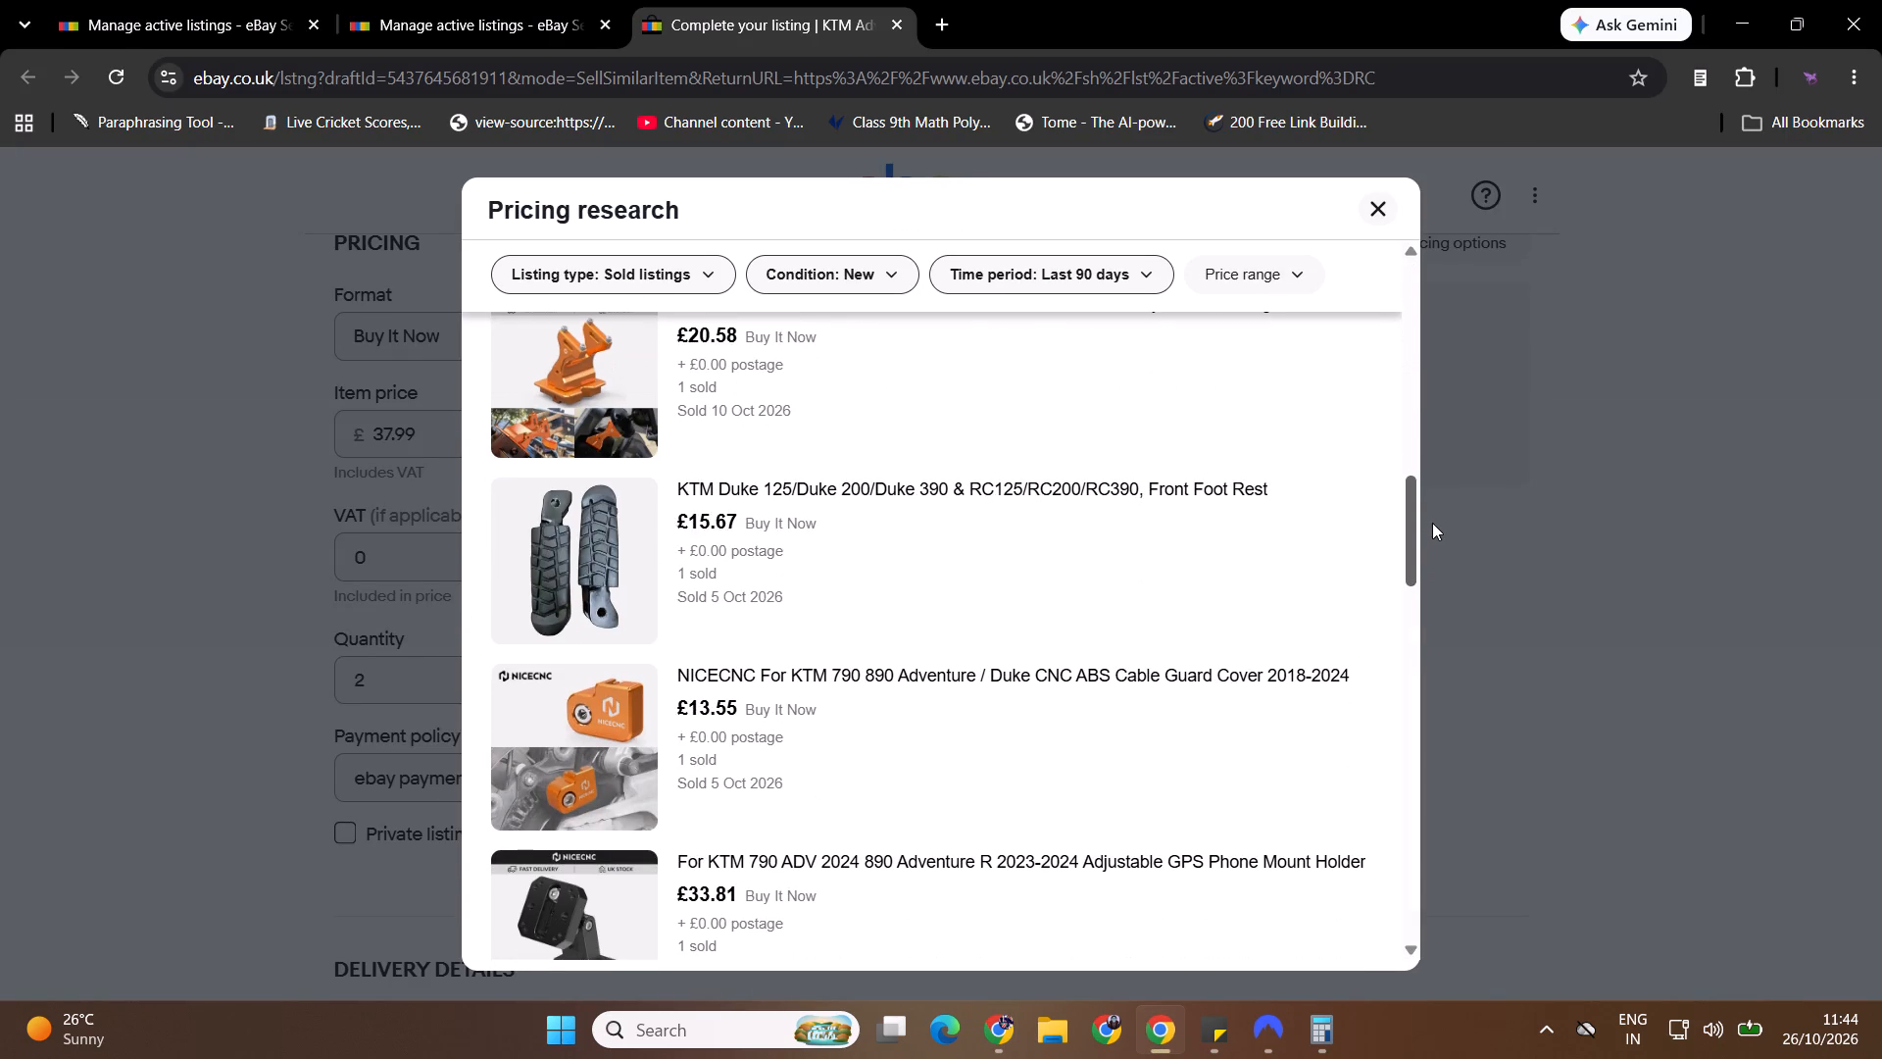
{"action": "left_click_drag", "start_coordinate": [1432, 523], "coordinate": [1438, 512]}
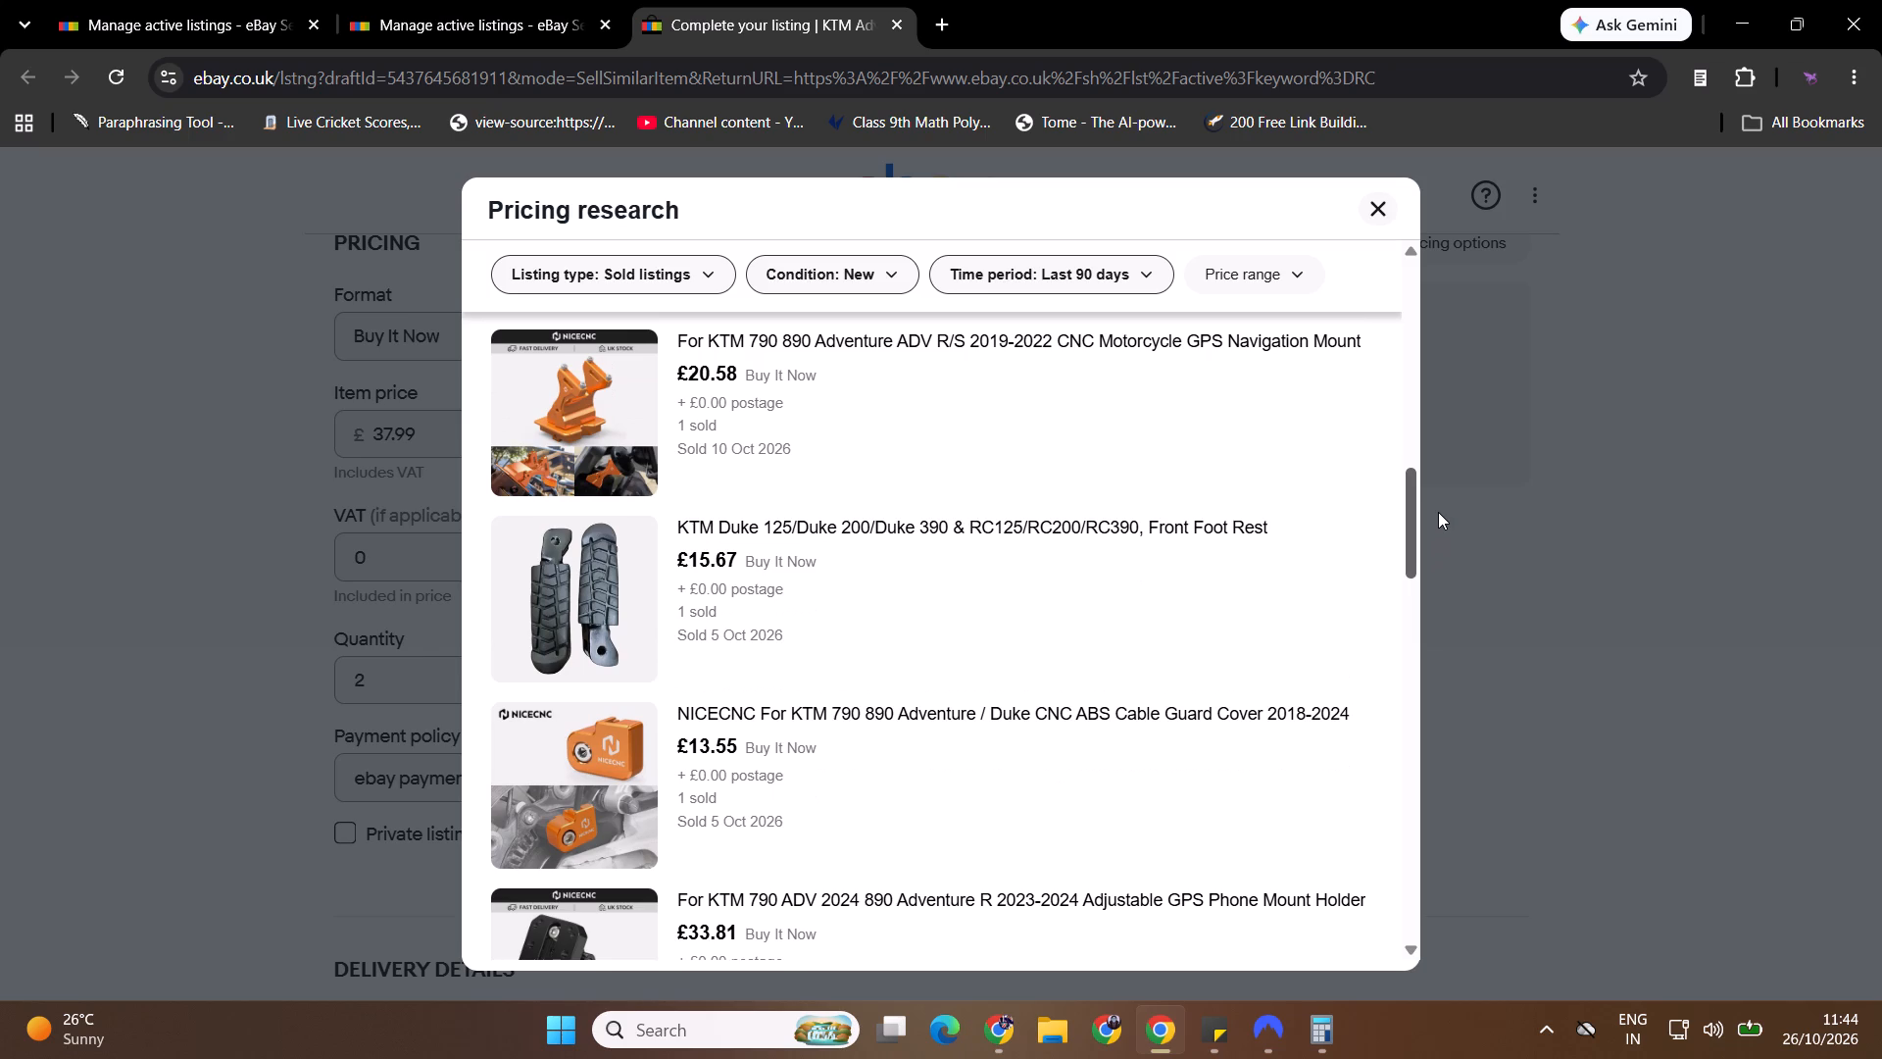
{"action": "left_click_drag", "start_coordinate": [1438, 512], "coordinate": [1438, 545]}
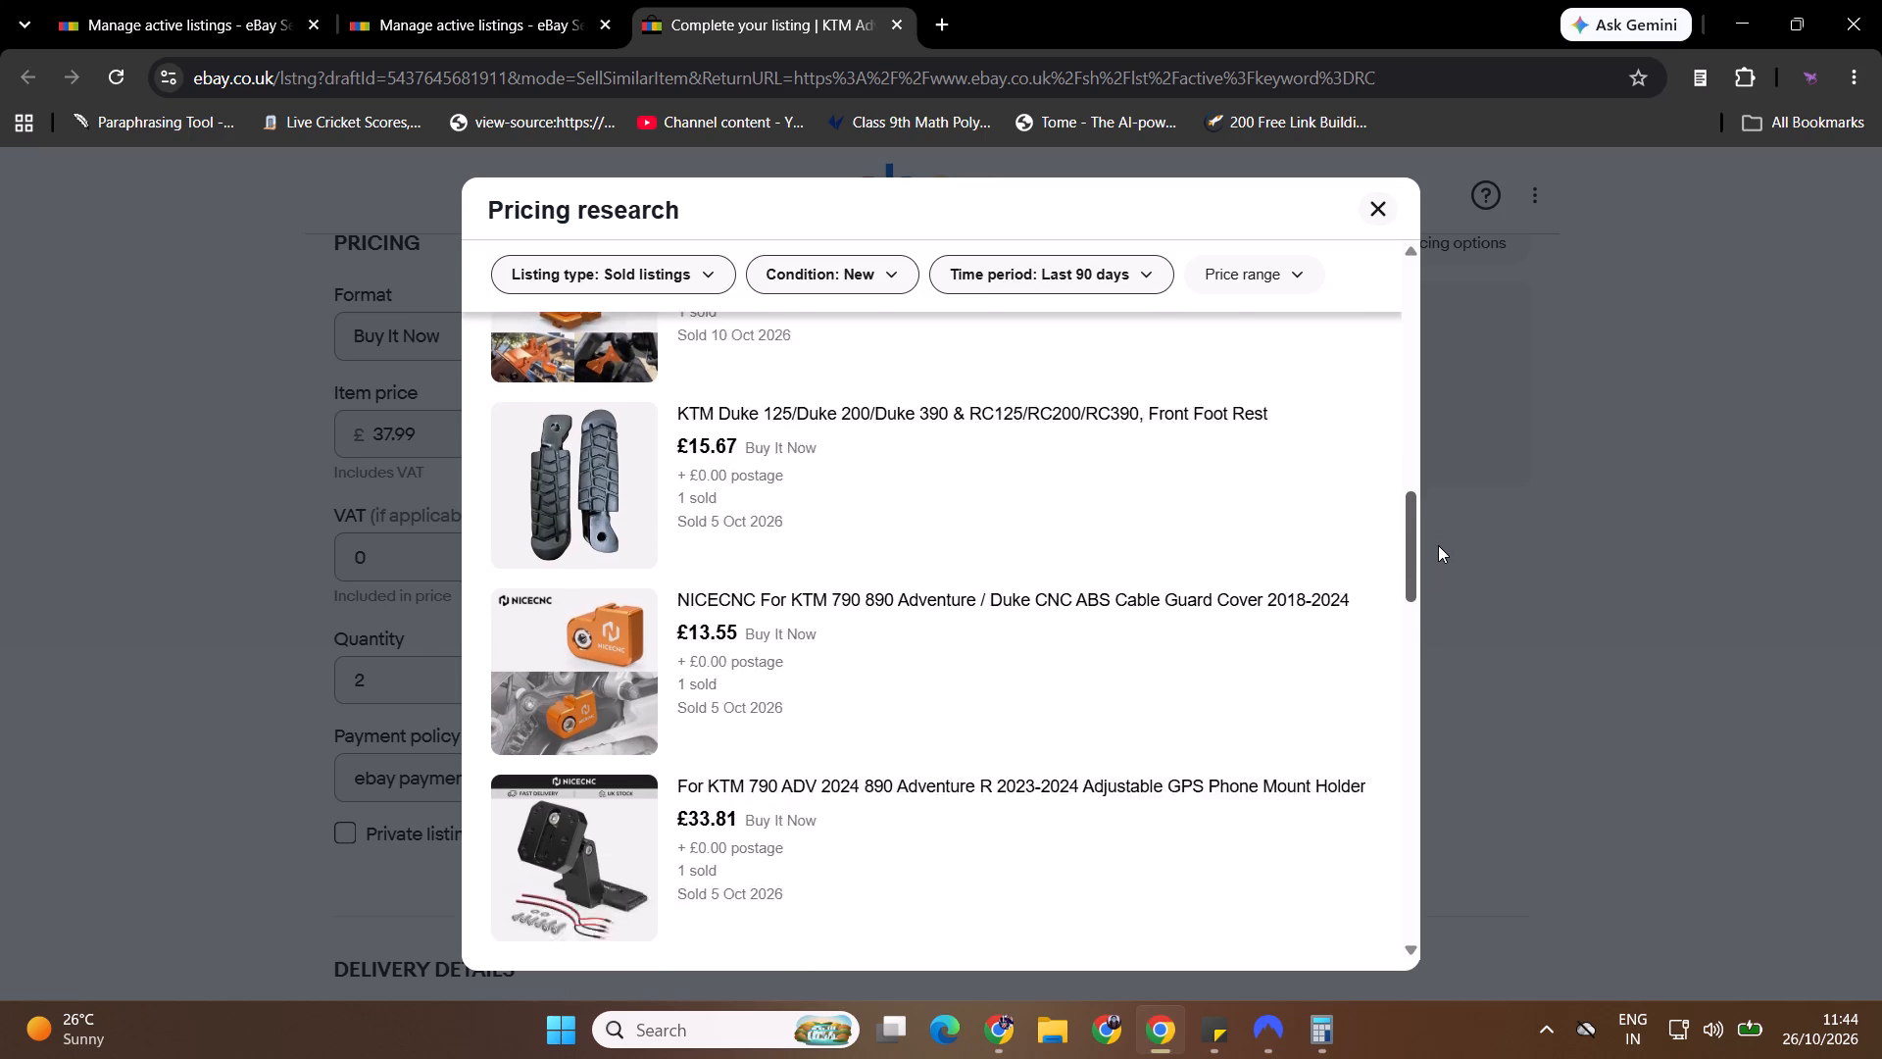
{"action": "left_click_drag", "start_coordinate": [1438, 545], "coordinate": [1431, 777]}
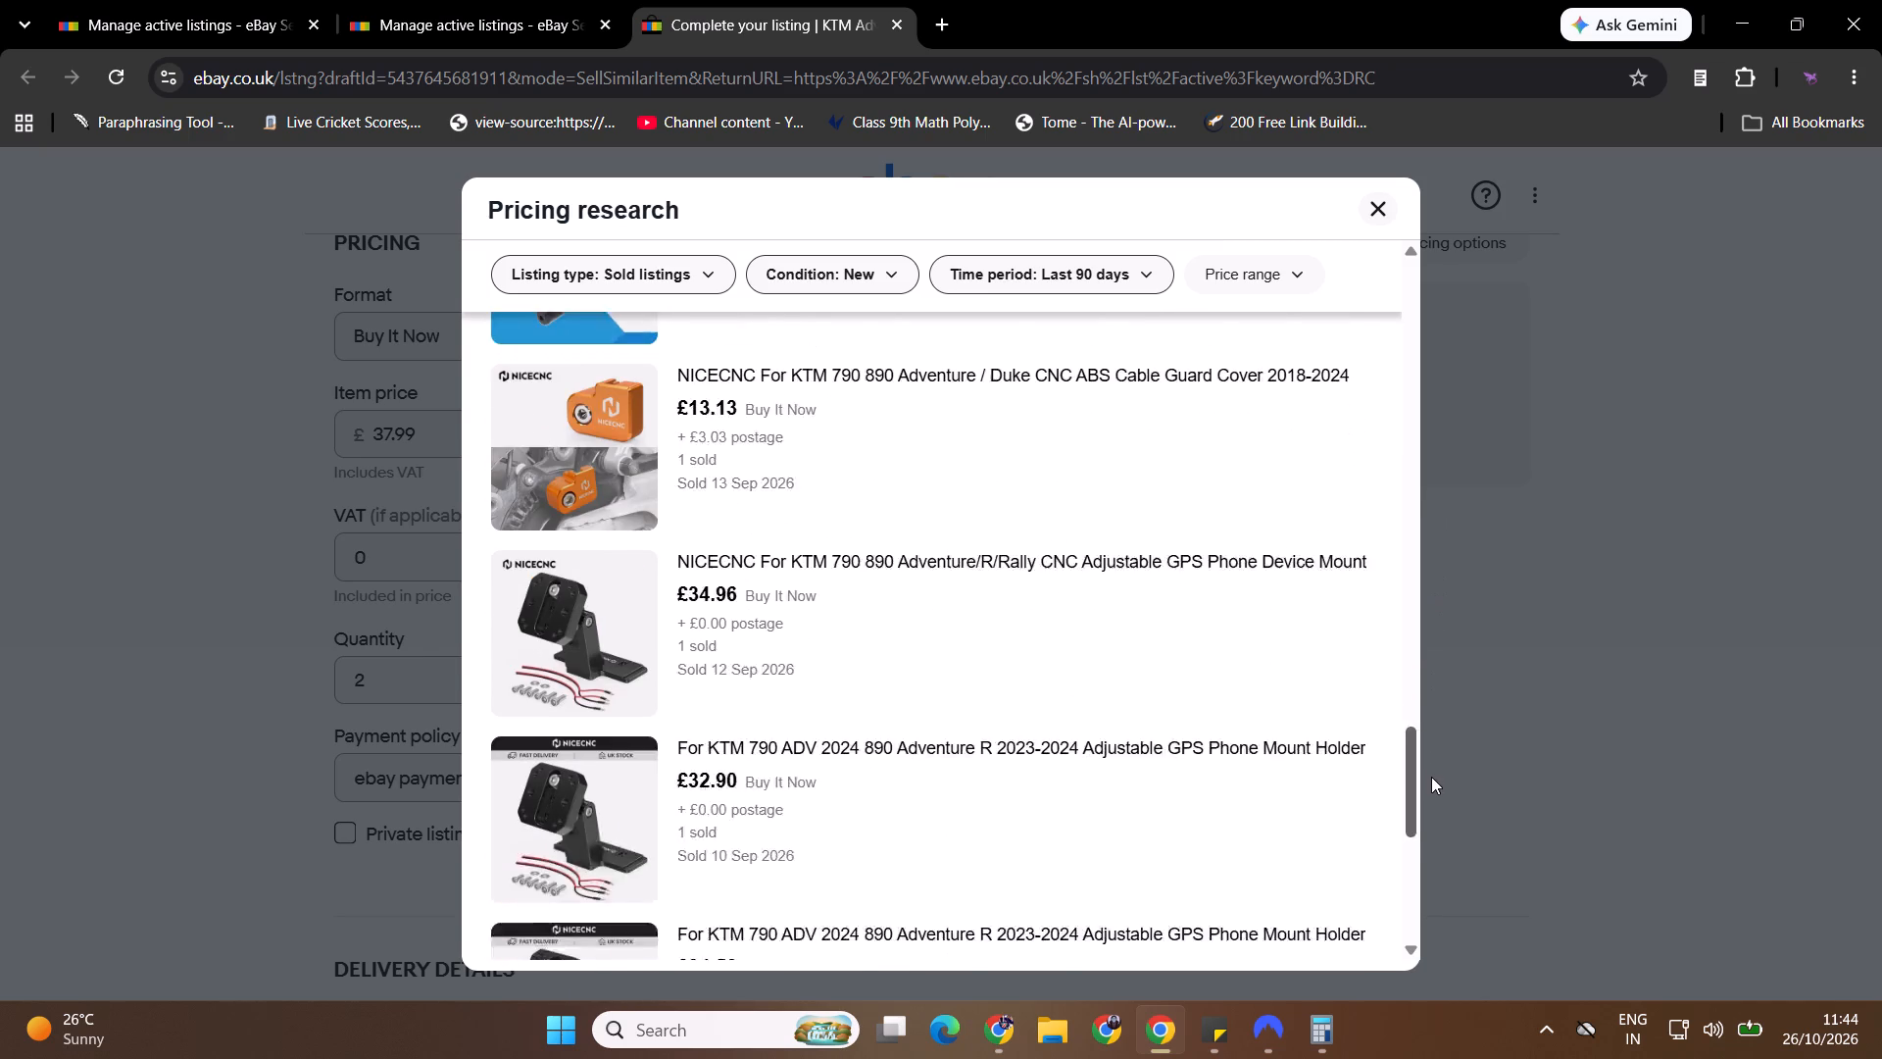
{"action": "left_click_drag", "start_coordinate": [1431, 777], "coordinate": [1439, 957]}
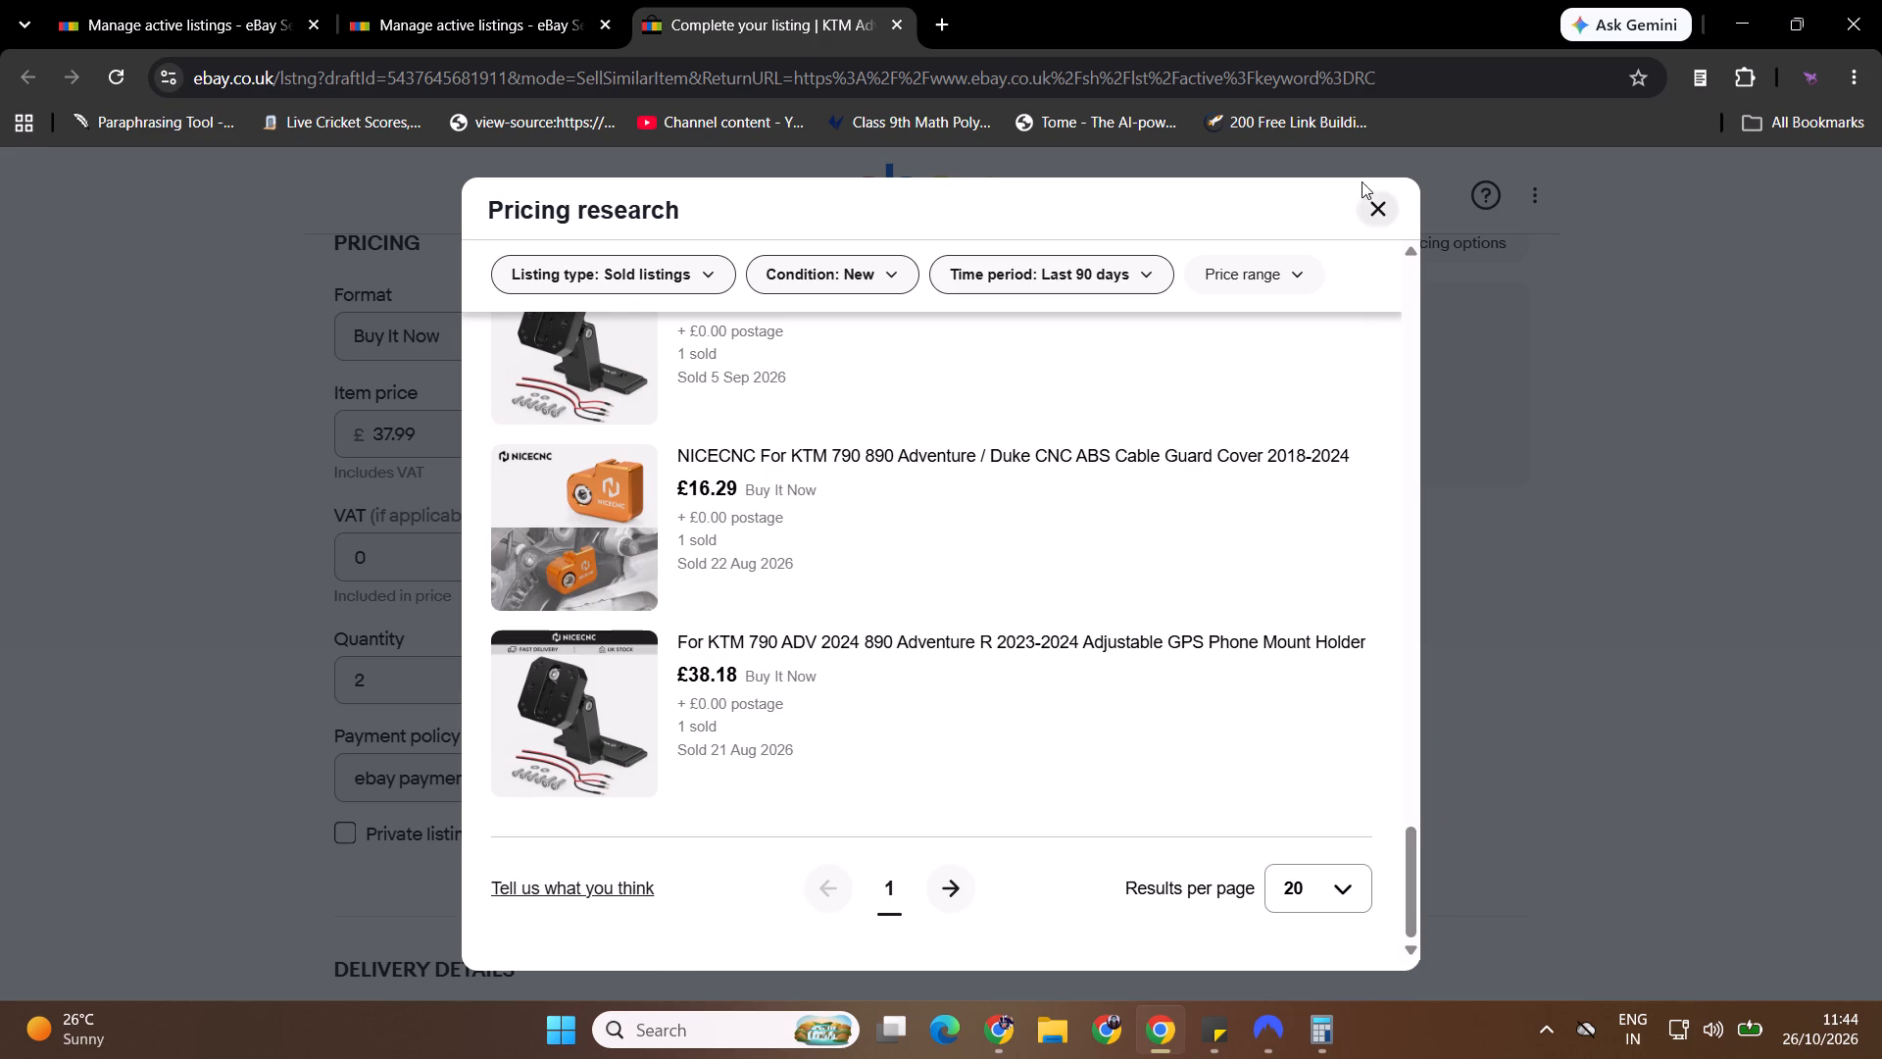
{"action": "left_click", "coordinate": [1380, 216]}
Set the black brake lever draft's item price to £59.99.
{"action": "double_click", "coordinate": [471, 427]}
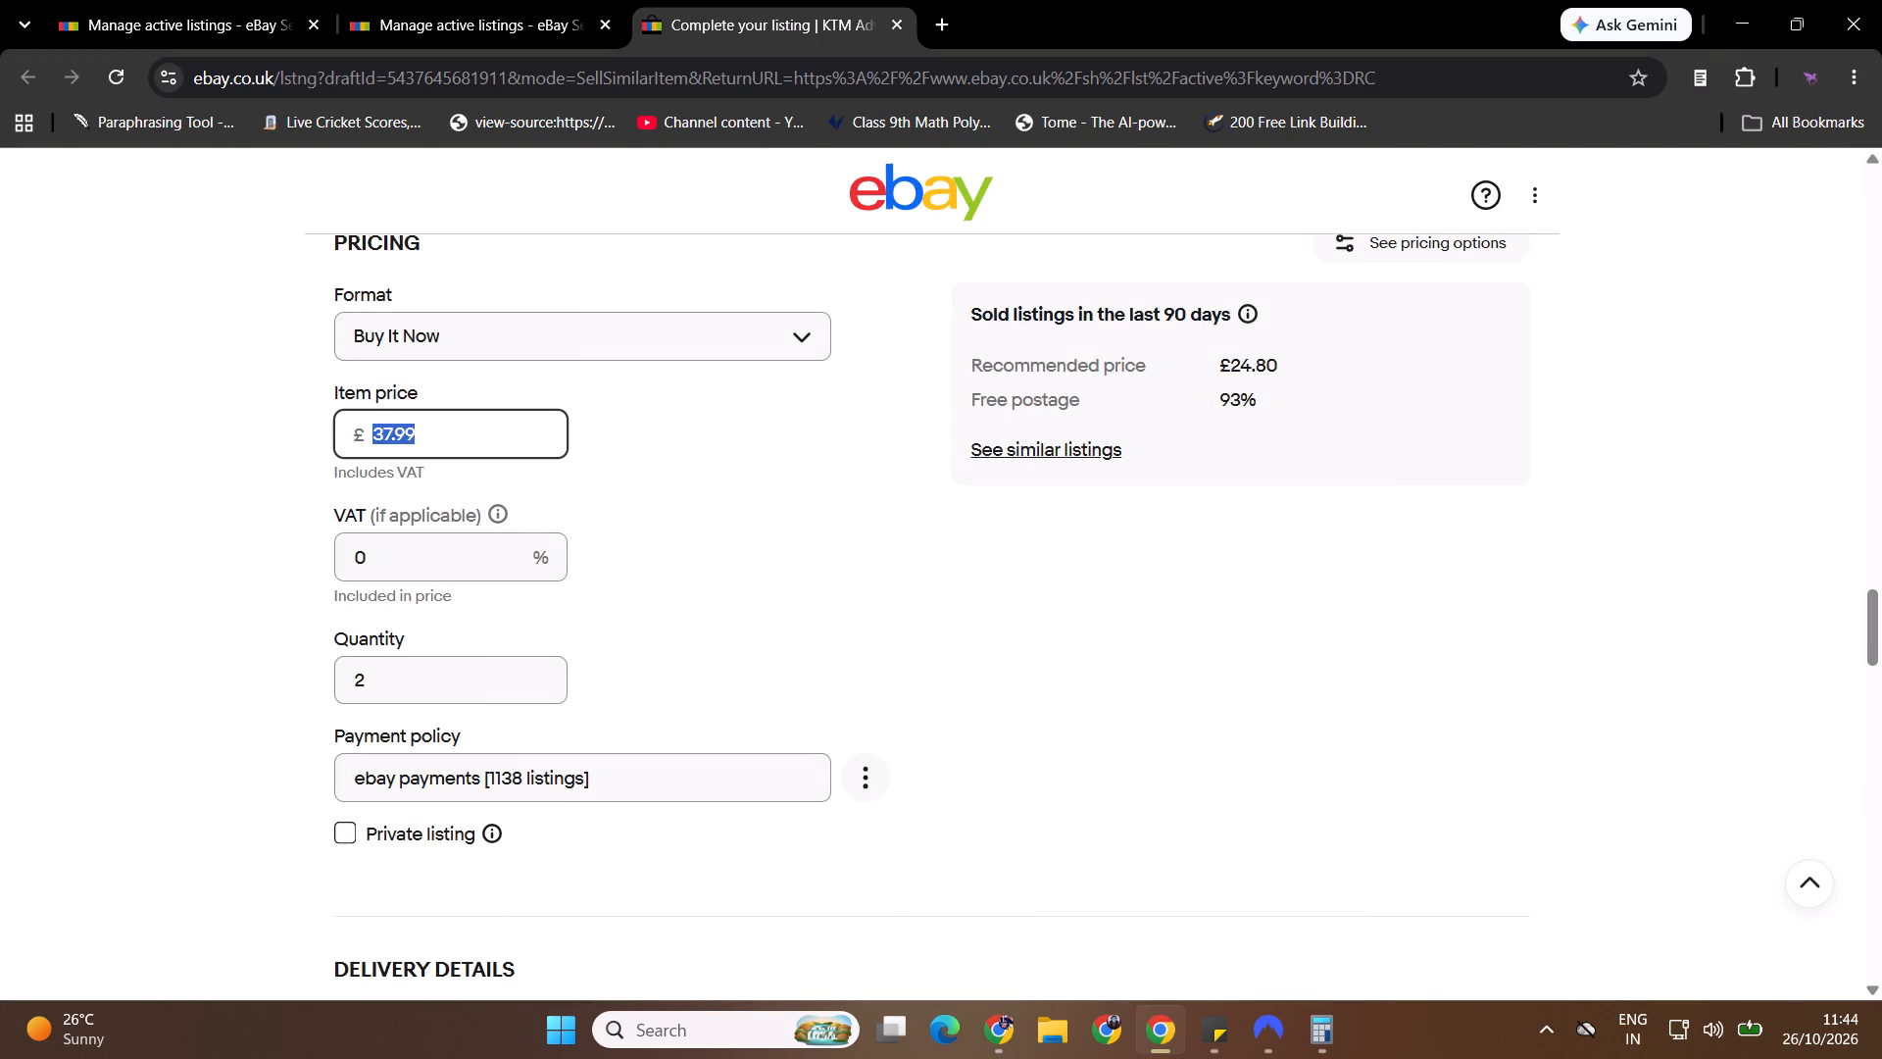
{"action": "type", "text": "59.99"}
{"action": "left_click", "coordinate": [673, 572]}
Publish the black brake lever listing with the displayed fees and finish back at the active listings.
{"action": "middle_click", "coordinate": [1079, 488]}
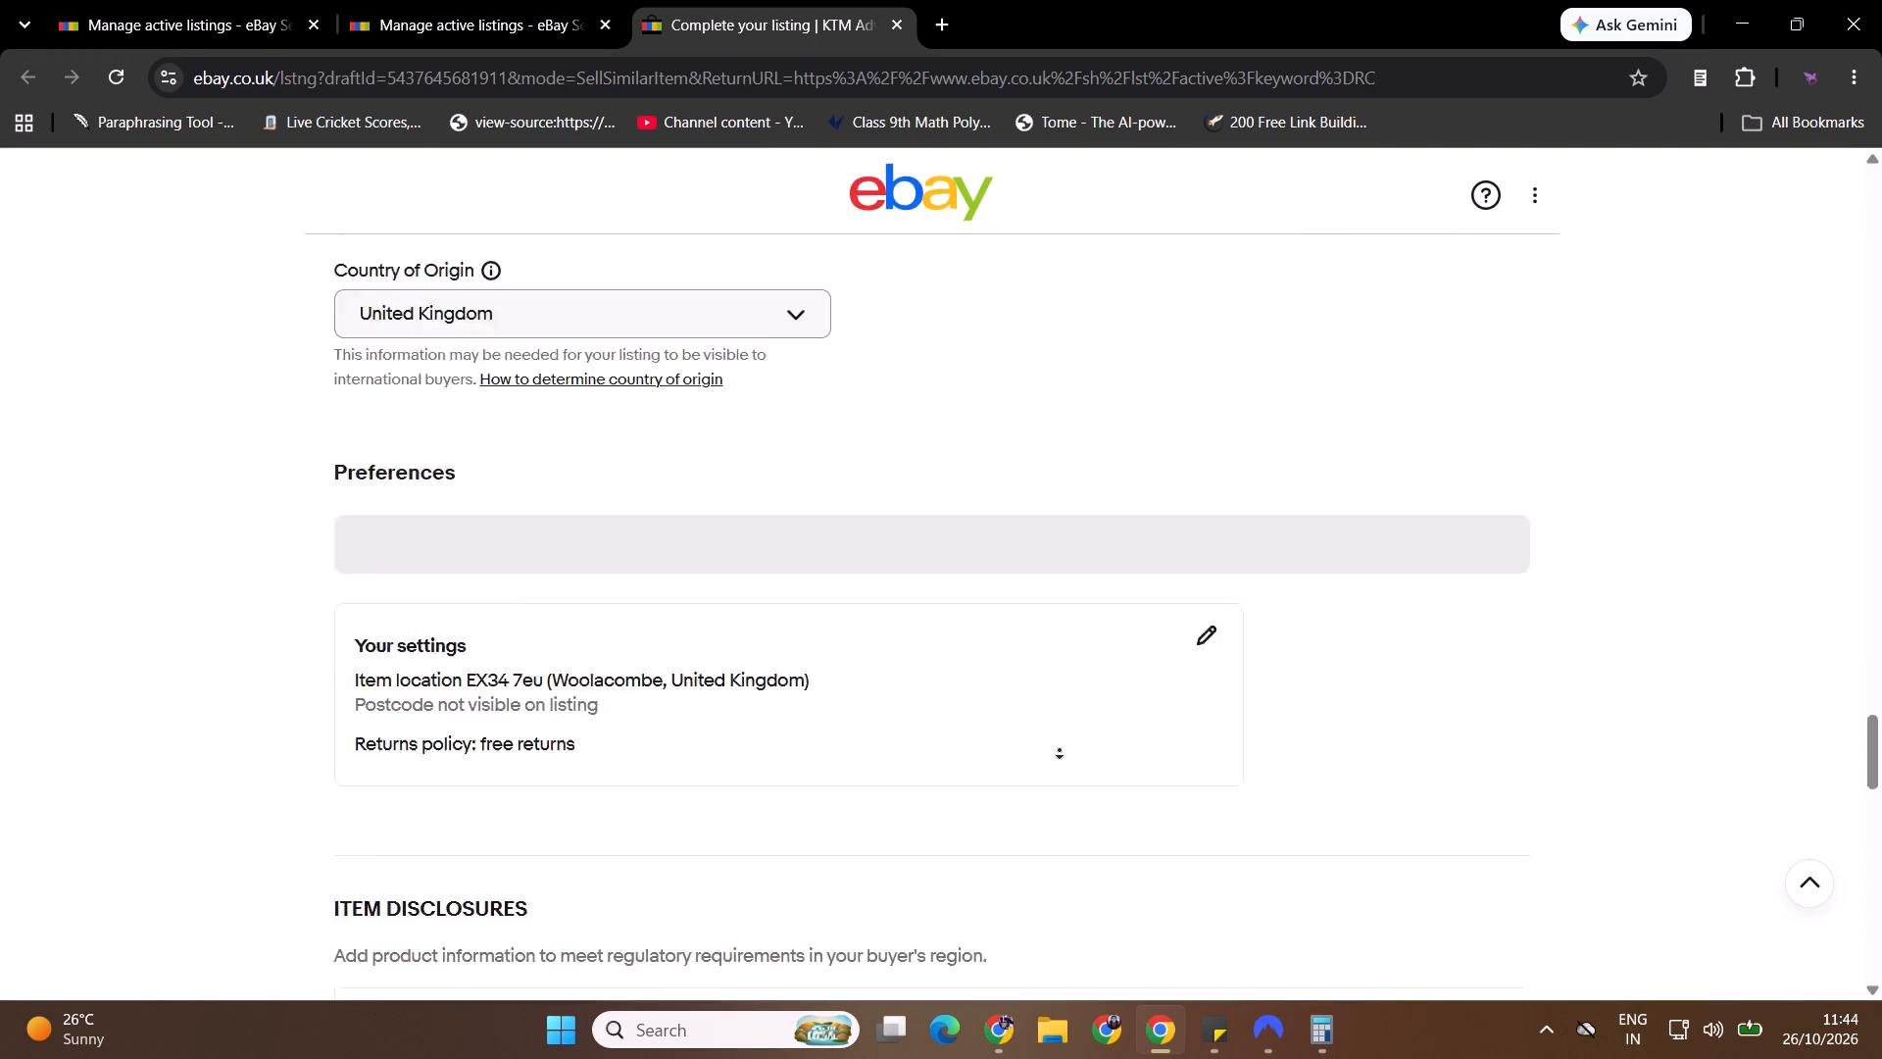
{"action": "left_click", "coordinate": [1257, 686]}
{"action": "left_click", "coordinate": [997, 583]}
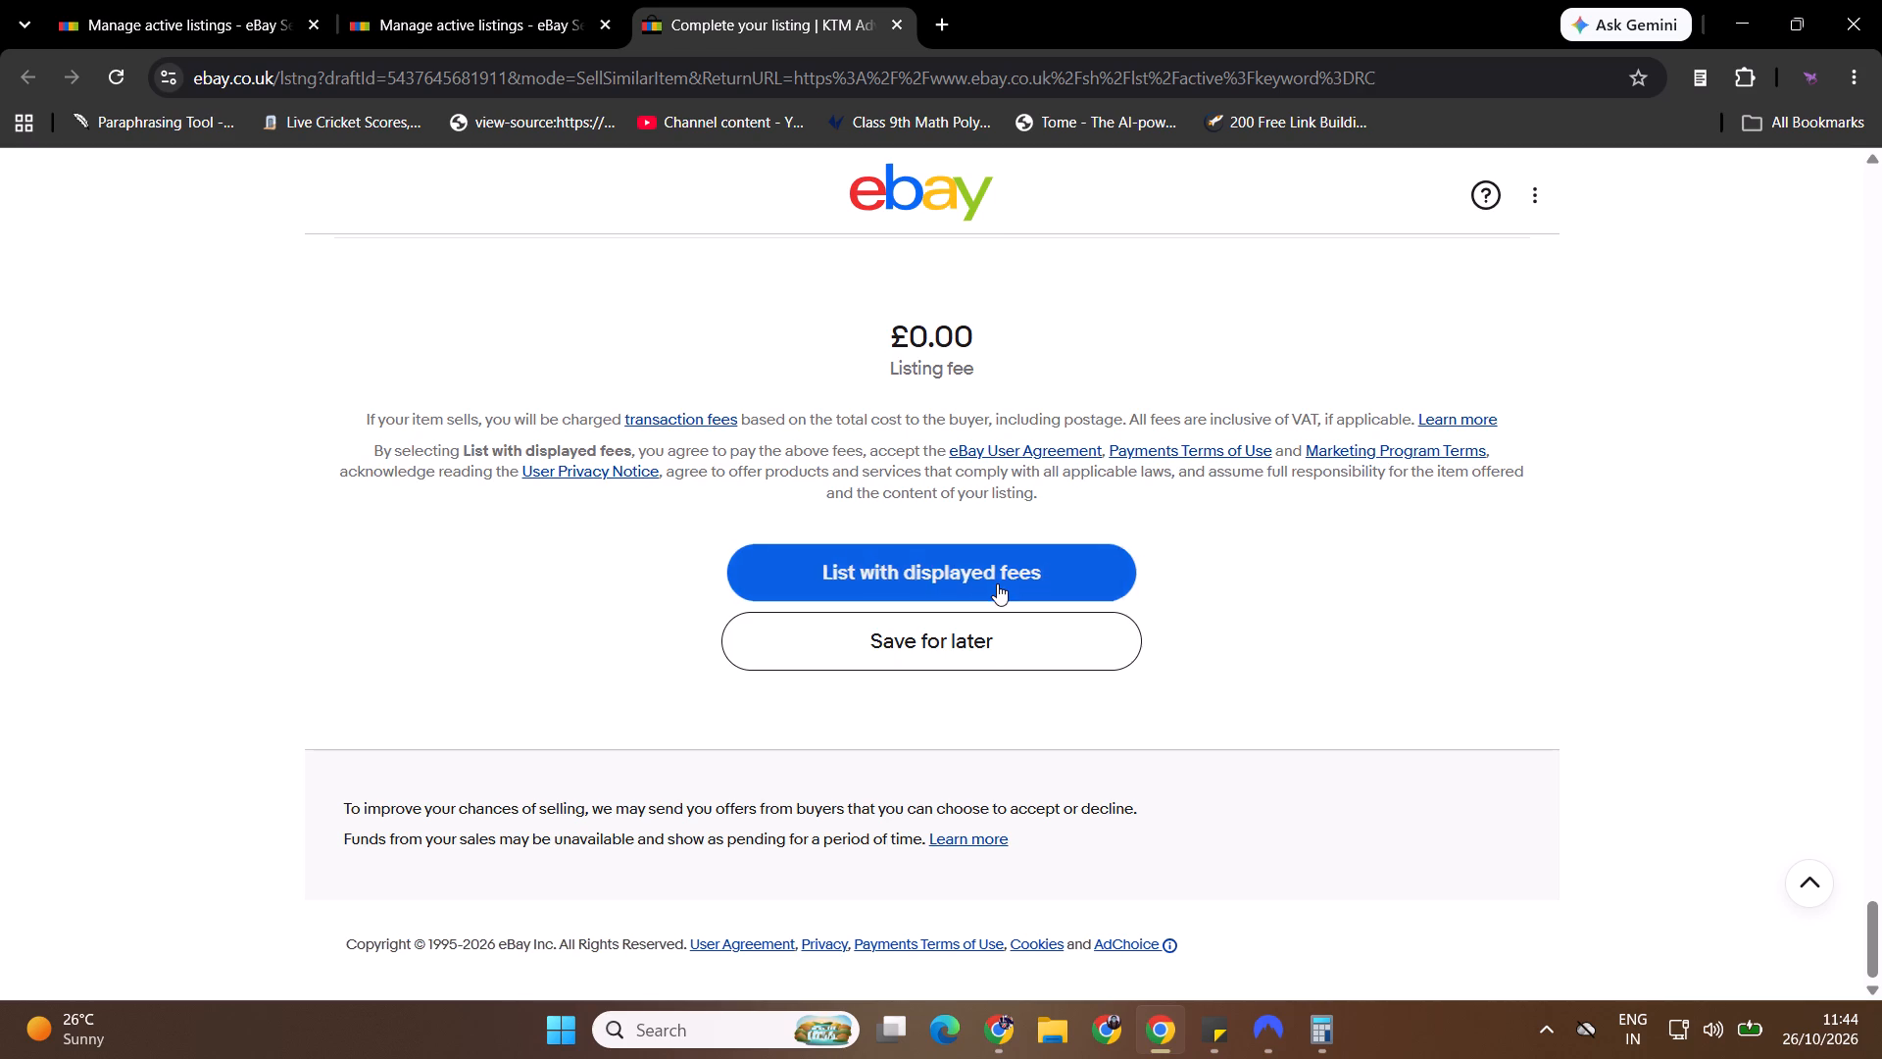
{"action": "left_click", "coordinate": [550, 0]}
{"action": "left_click", "coordinate": [679, 0]}
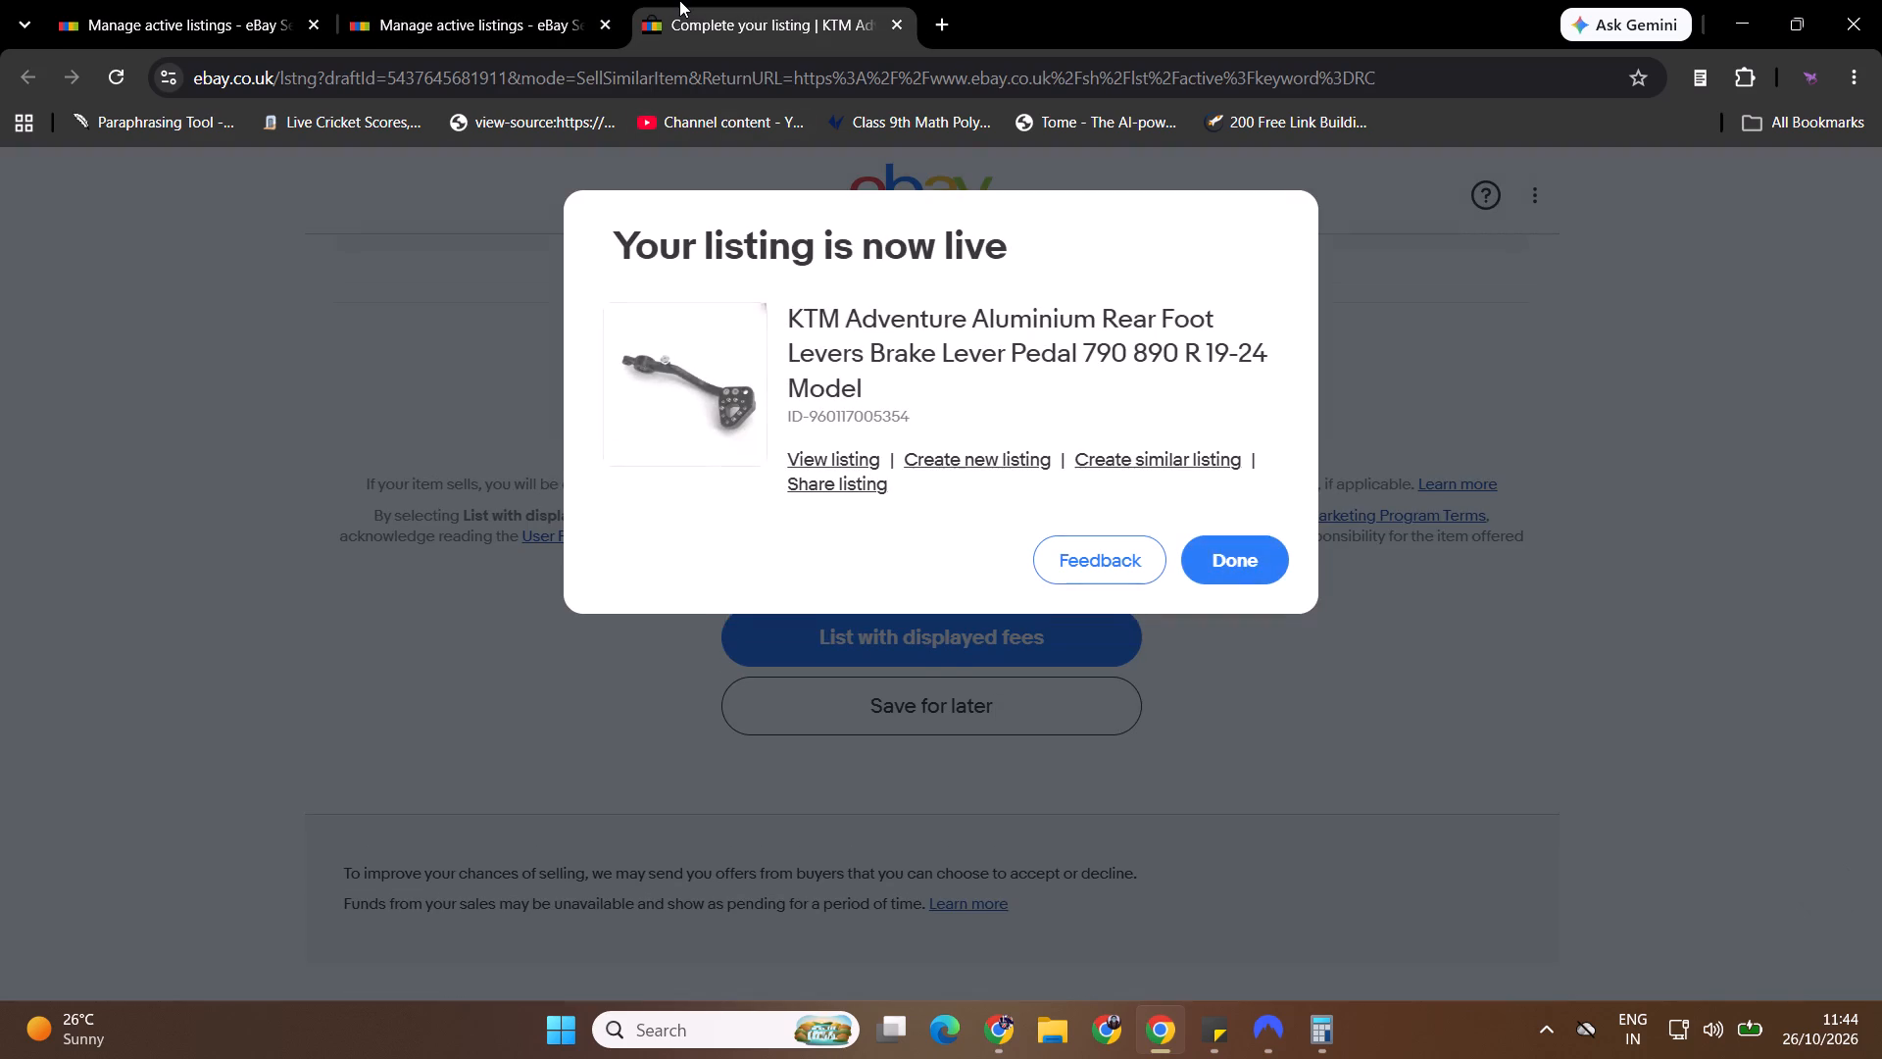
{"action": "left_click", "coordinate": [1242, 567]}
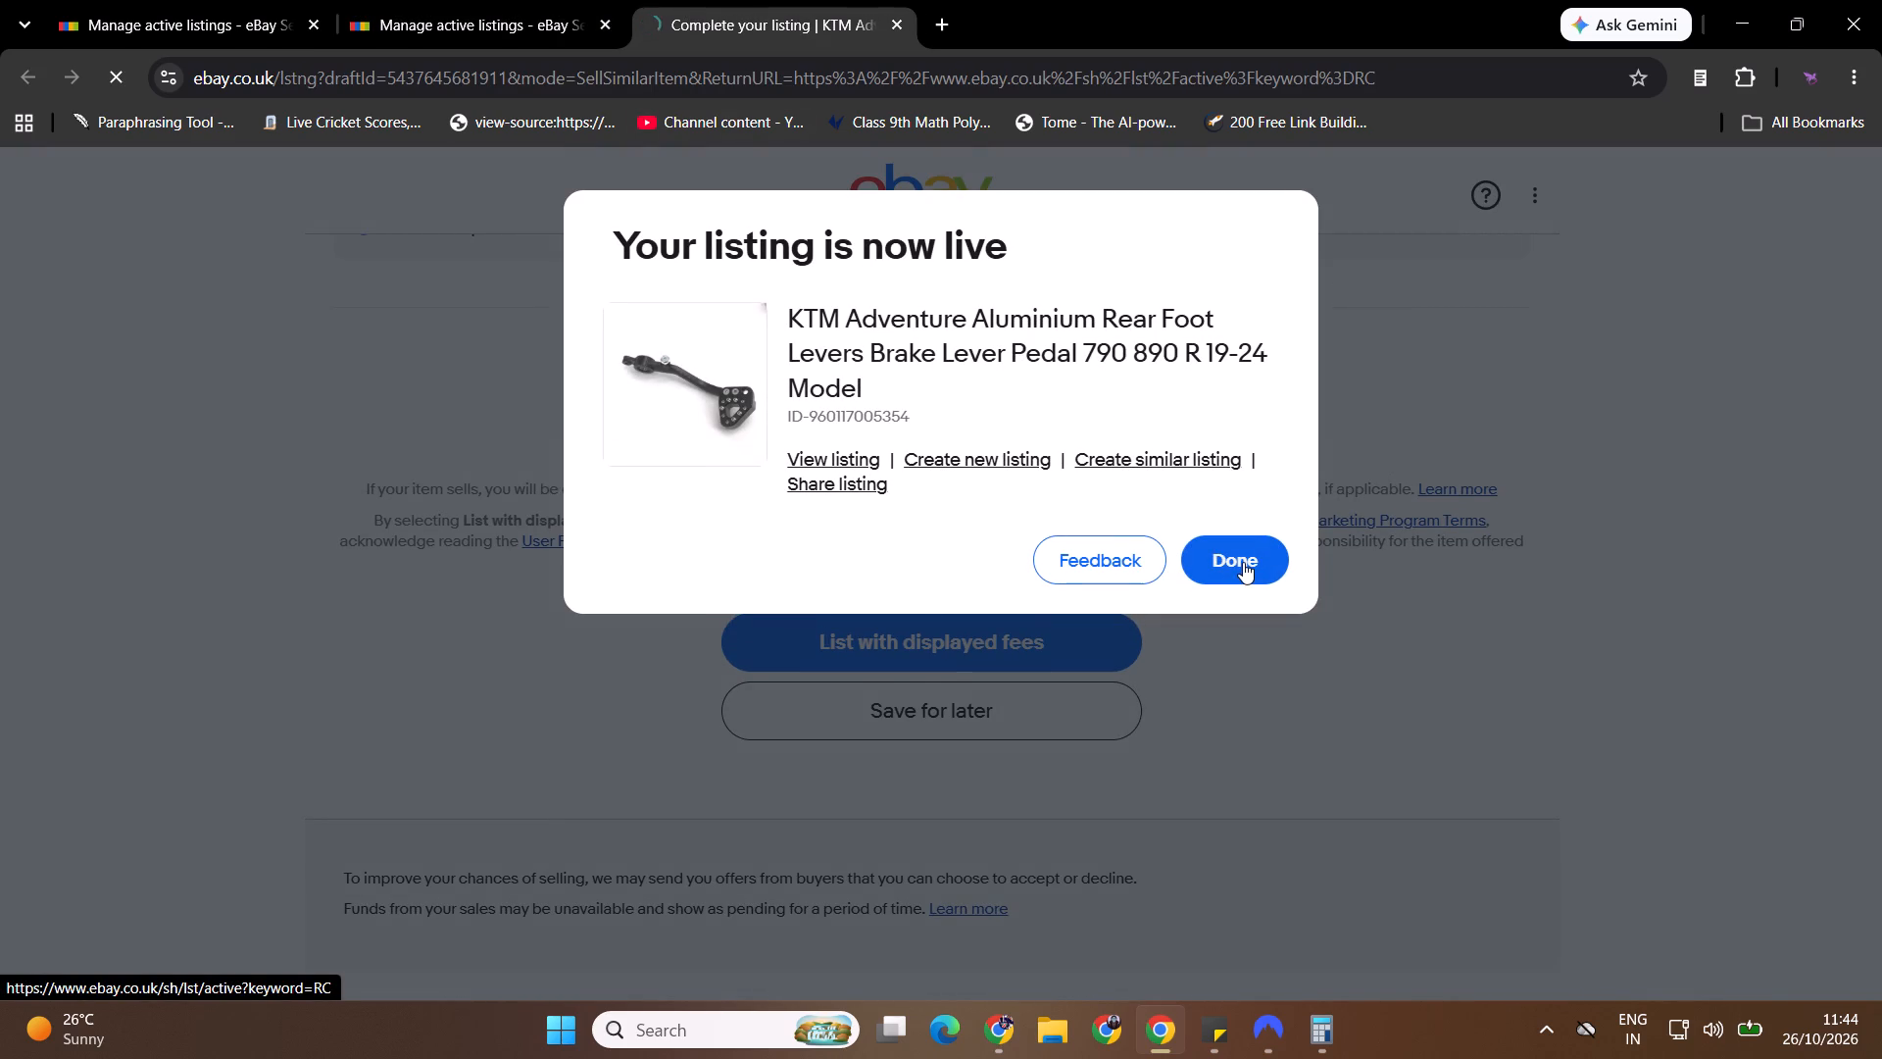
Search the active eBay listings for "adventure".
{"action": "middle_click", "coordinate": [666, 364]}
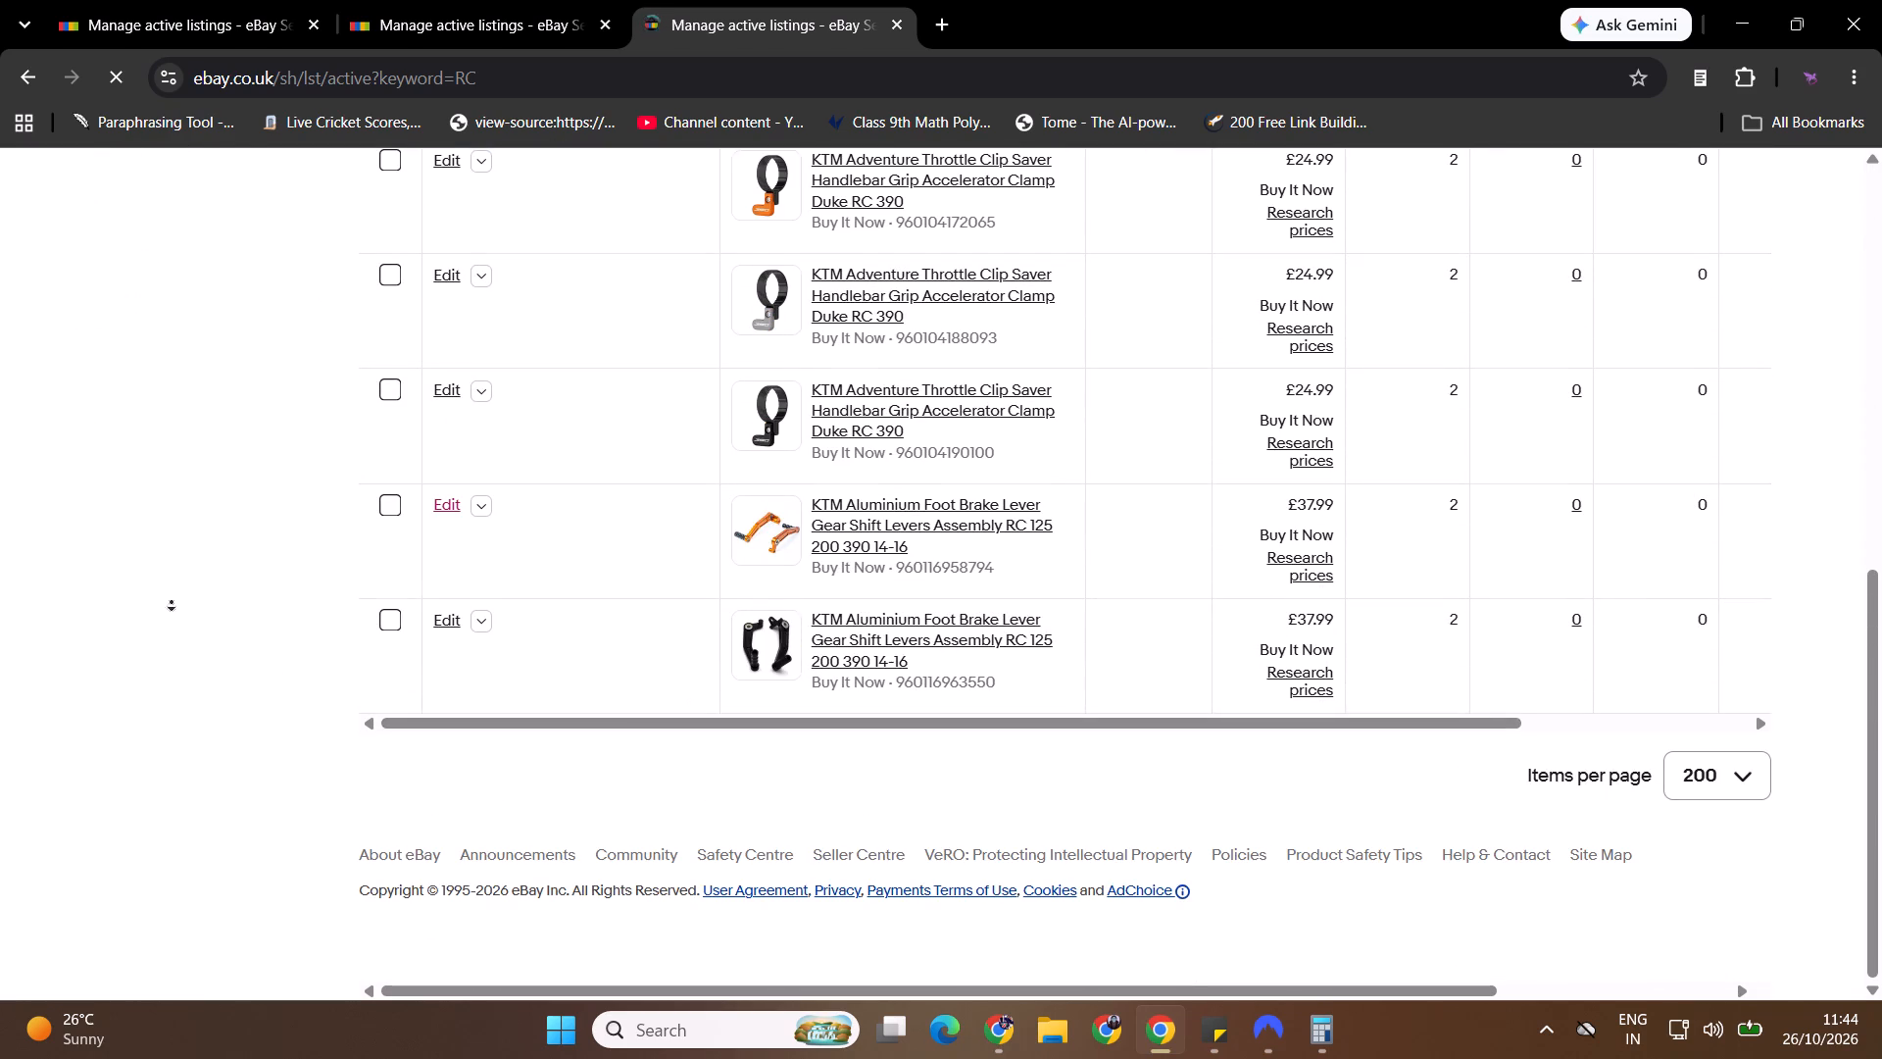
{"action": "middle_click", "coordinate": [162, 553]}
{"action": "middle_click", "coordinate": [209, 285]}
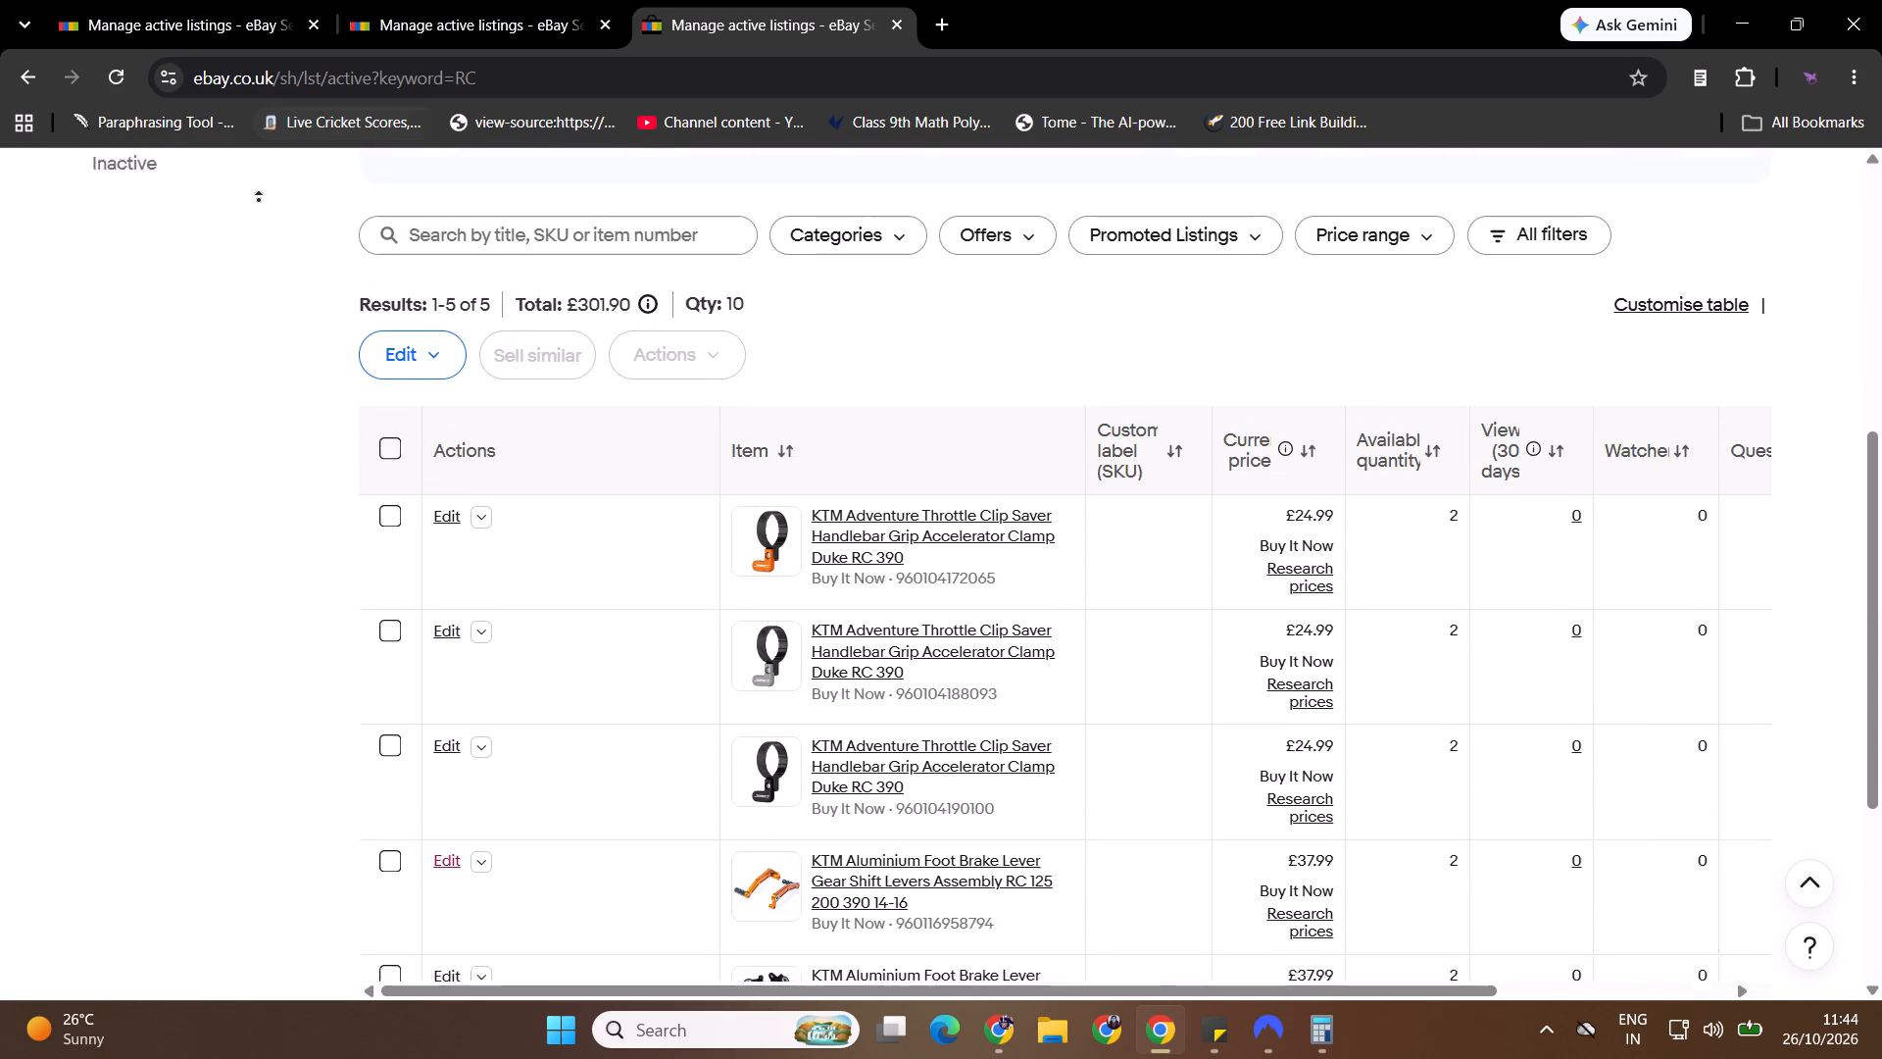
{"action": "left_click", "coordinate": [257, 269]}
{"action": "left_click", "coordinate": [456, 262]}
{"action": "type", "text": "adventure"}
{"action": "key", "text": "Return"}
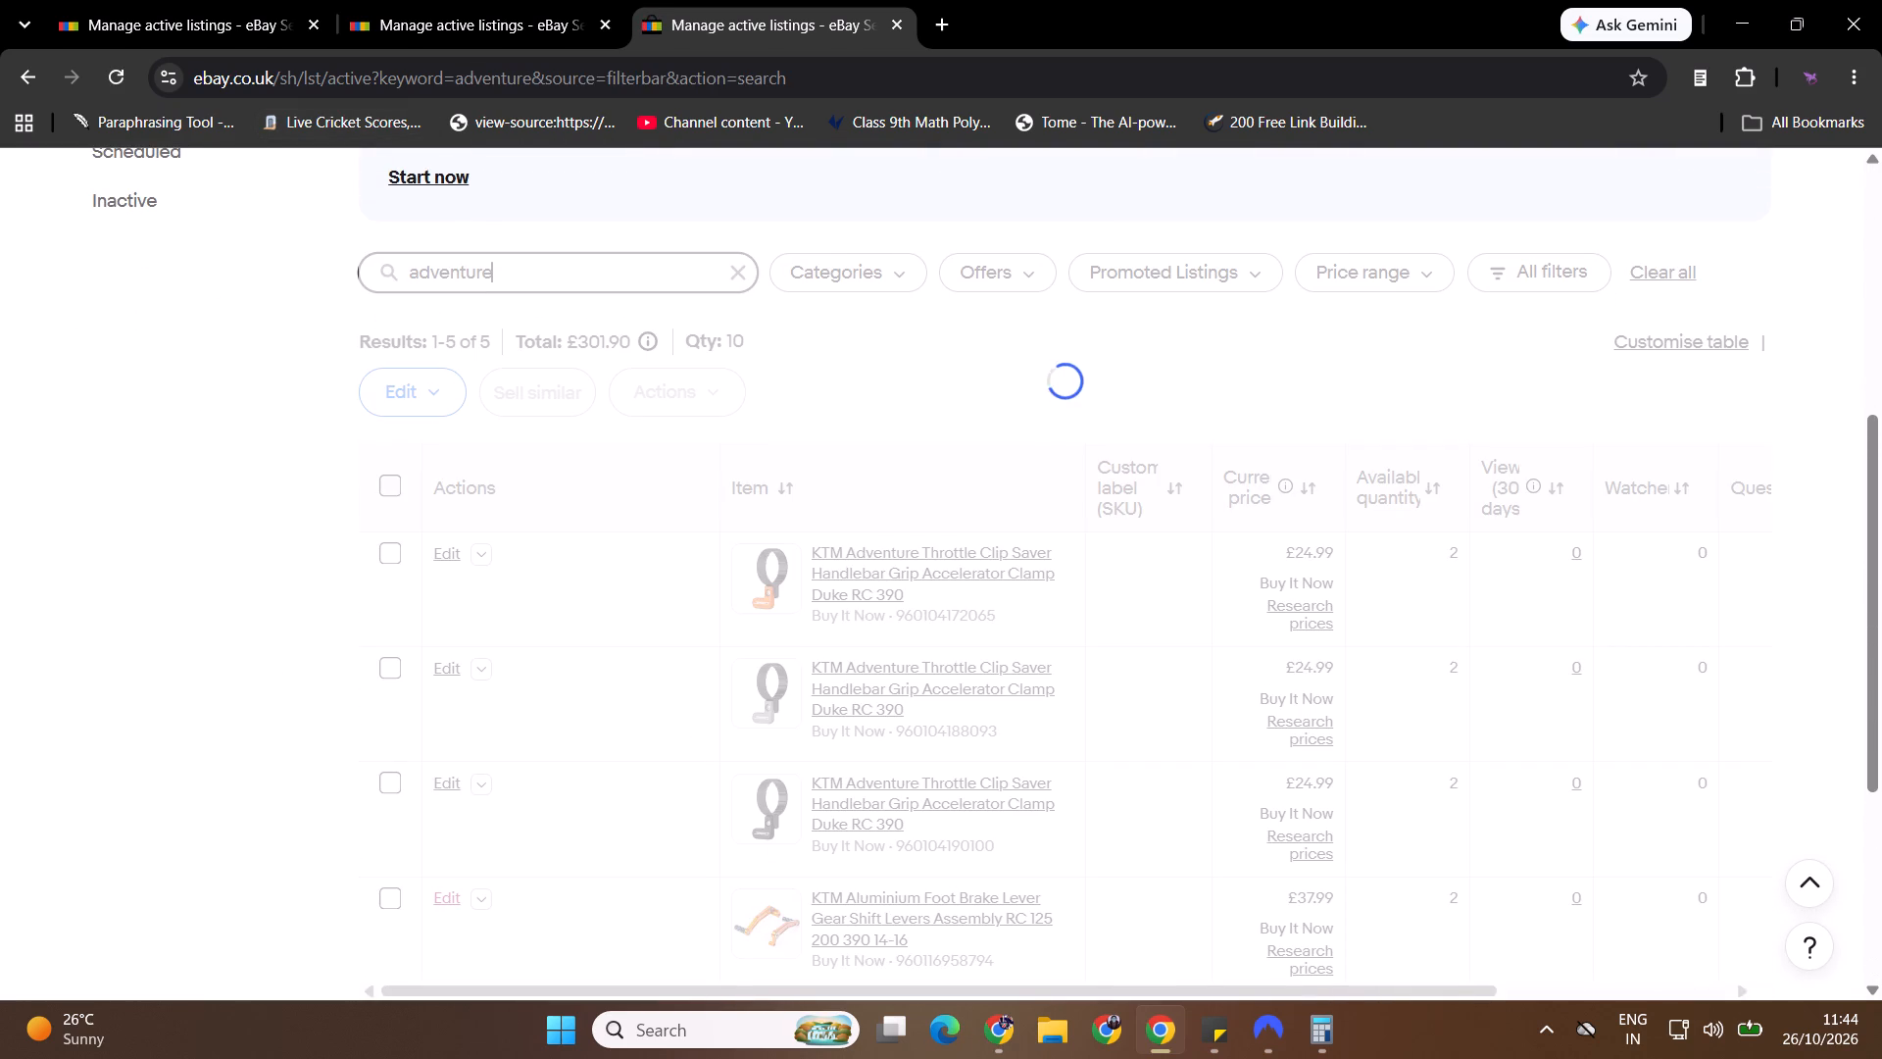
Create a sell-similar draft from the KTM Adventure rear brake lever listing and open it in its own tab.
{"action": "middle_click", "coordinate": [294, 325]}
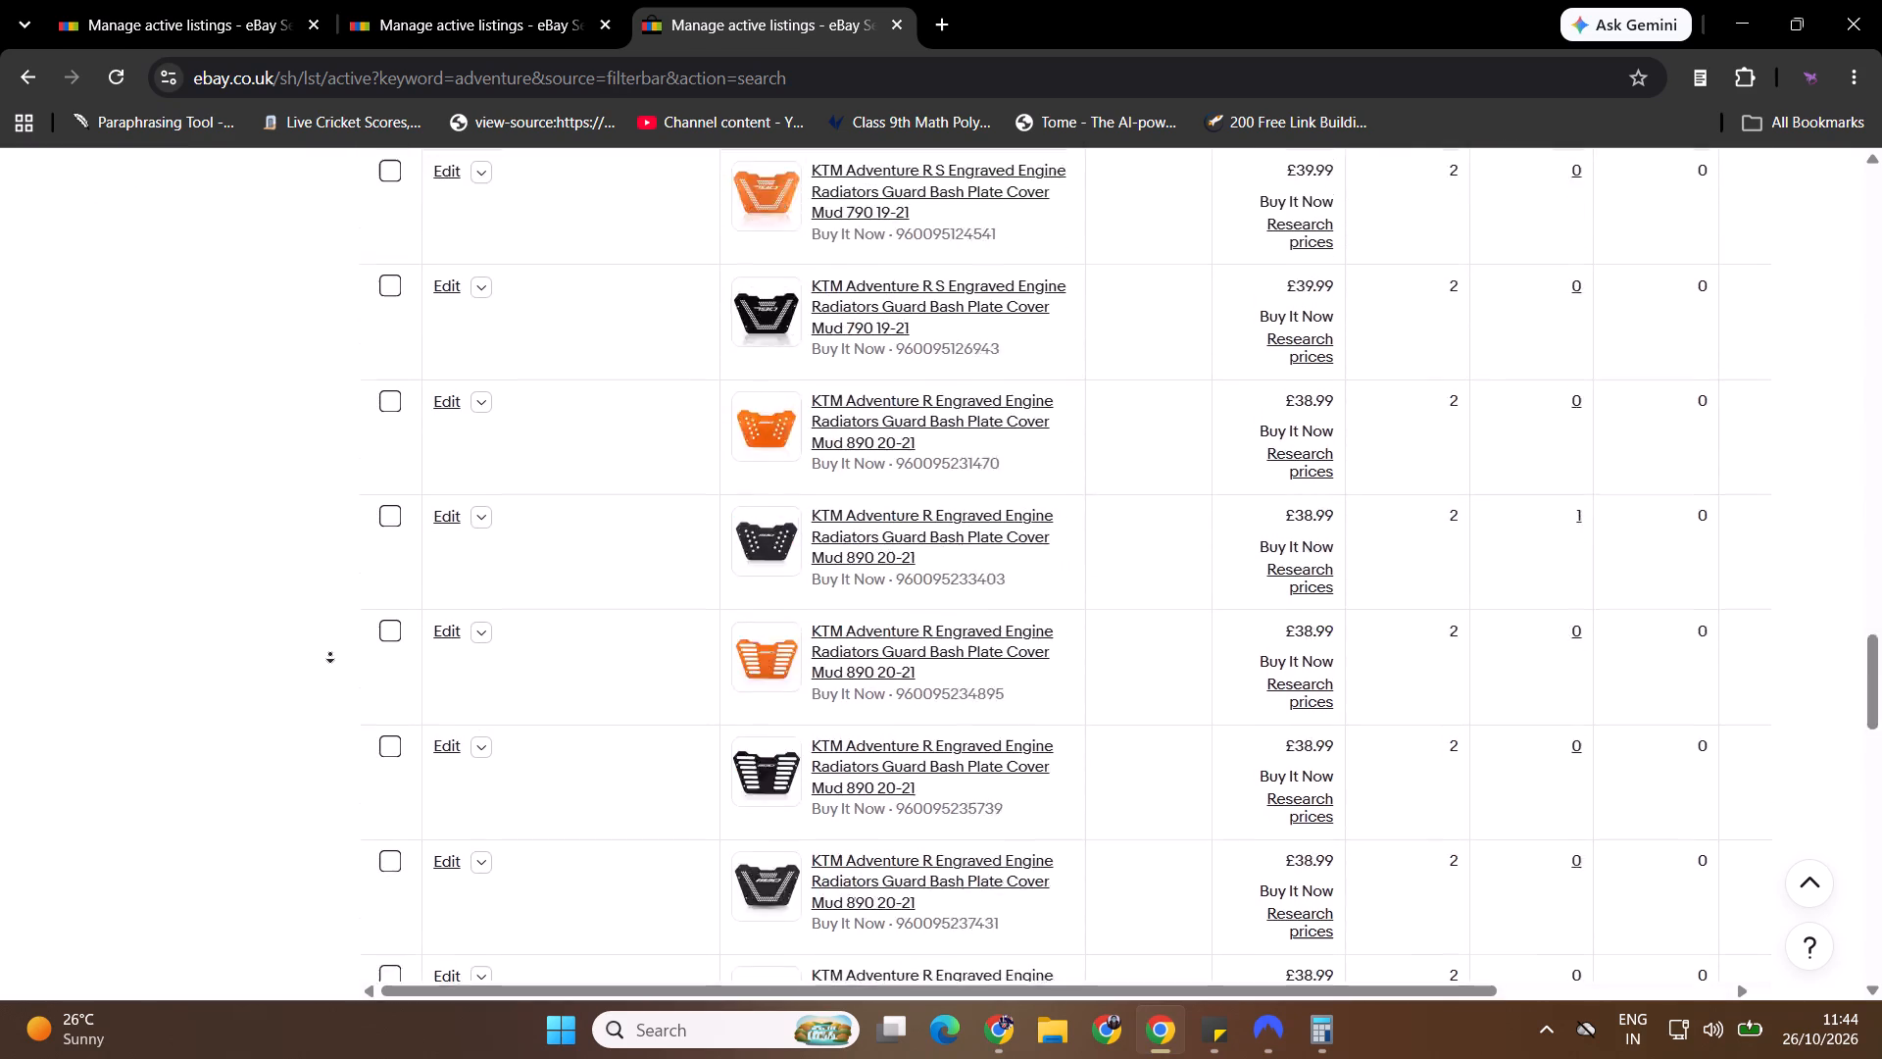
{"action": "left_click", "coordinate": [330, 654]}
{"action": "left_click", "coordinate": [477, 601]}
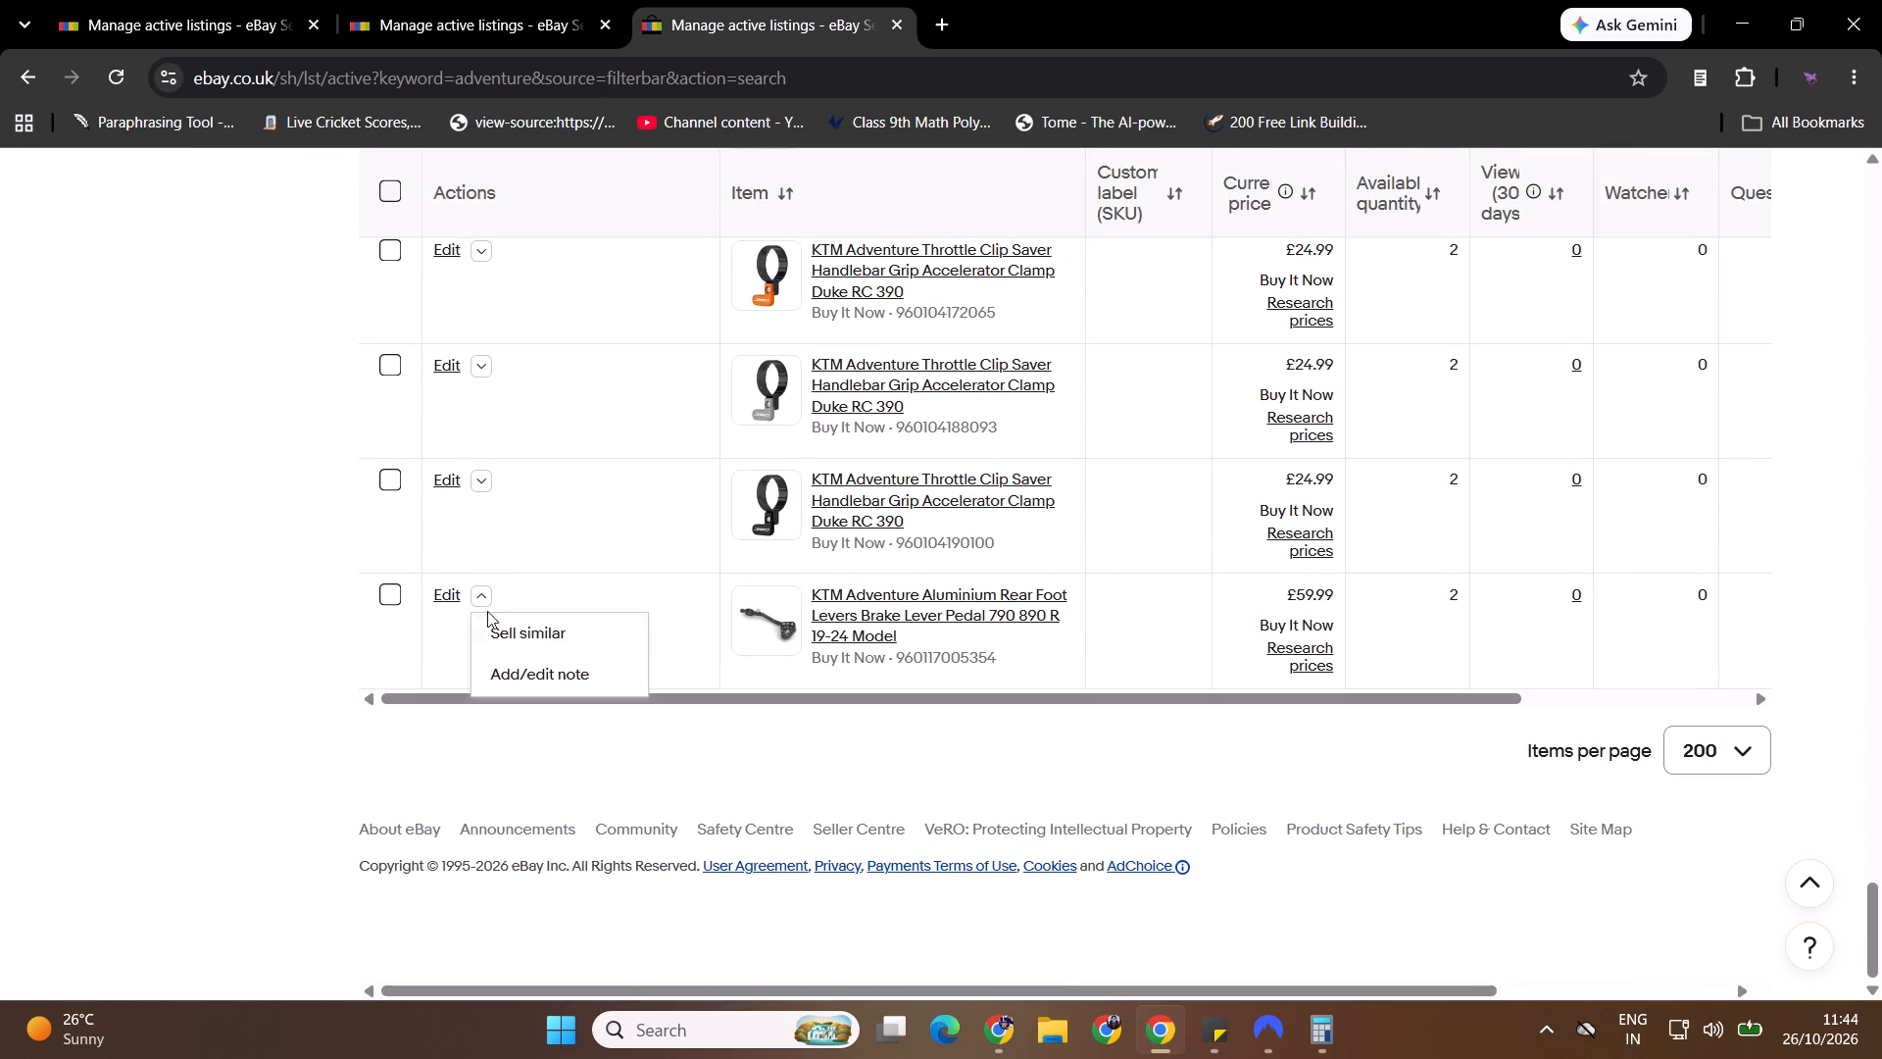
{"action": "middle_click", "coordinate": [518, 629]}
{"action": "left_click", "coordinate": [1073, 0]}
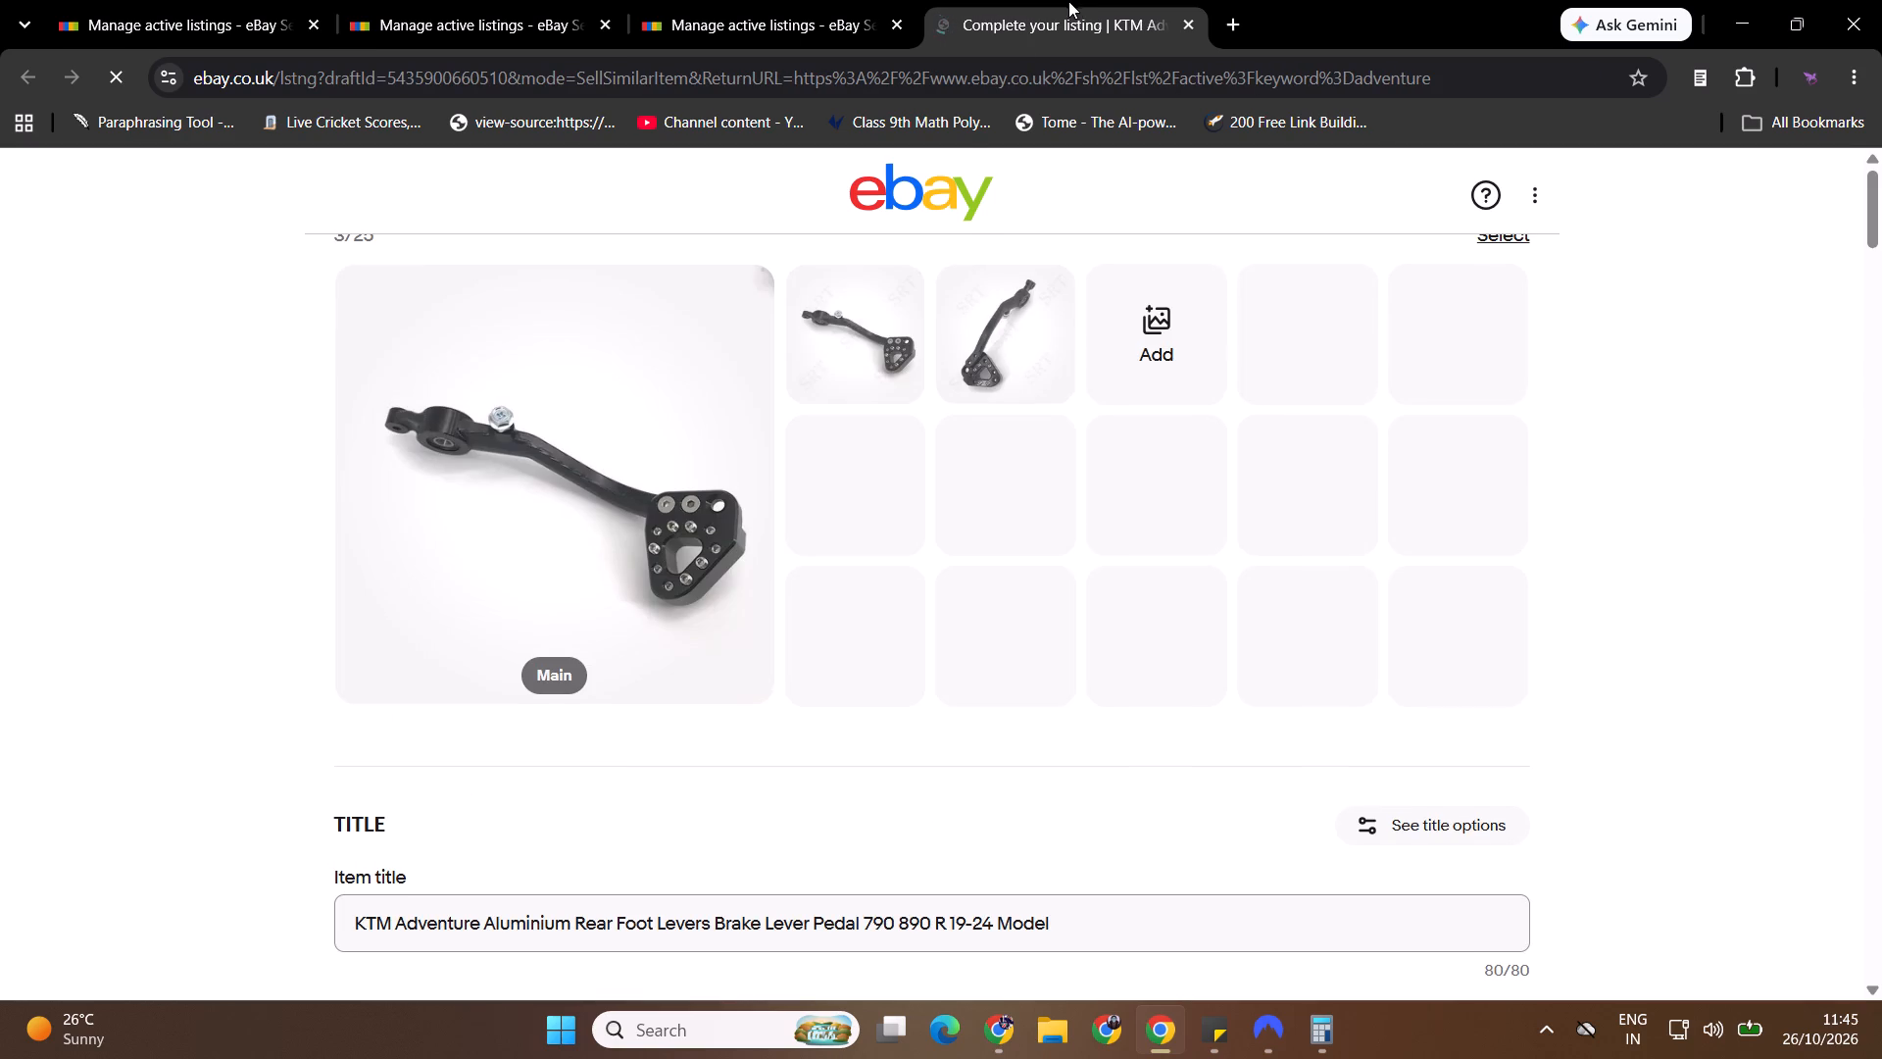
Replace the draft's three black lever photos with the three orange brake lever photos from the Downloads folder.
{"action": "triple_click", "coordinate": [732, 292]}
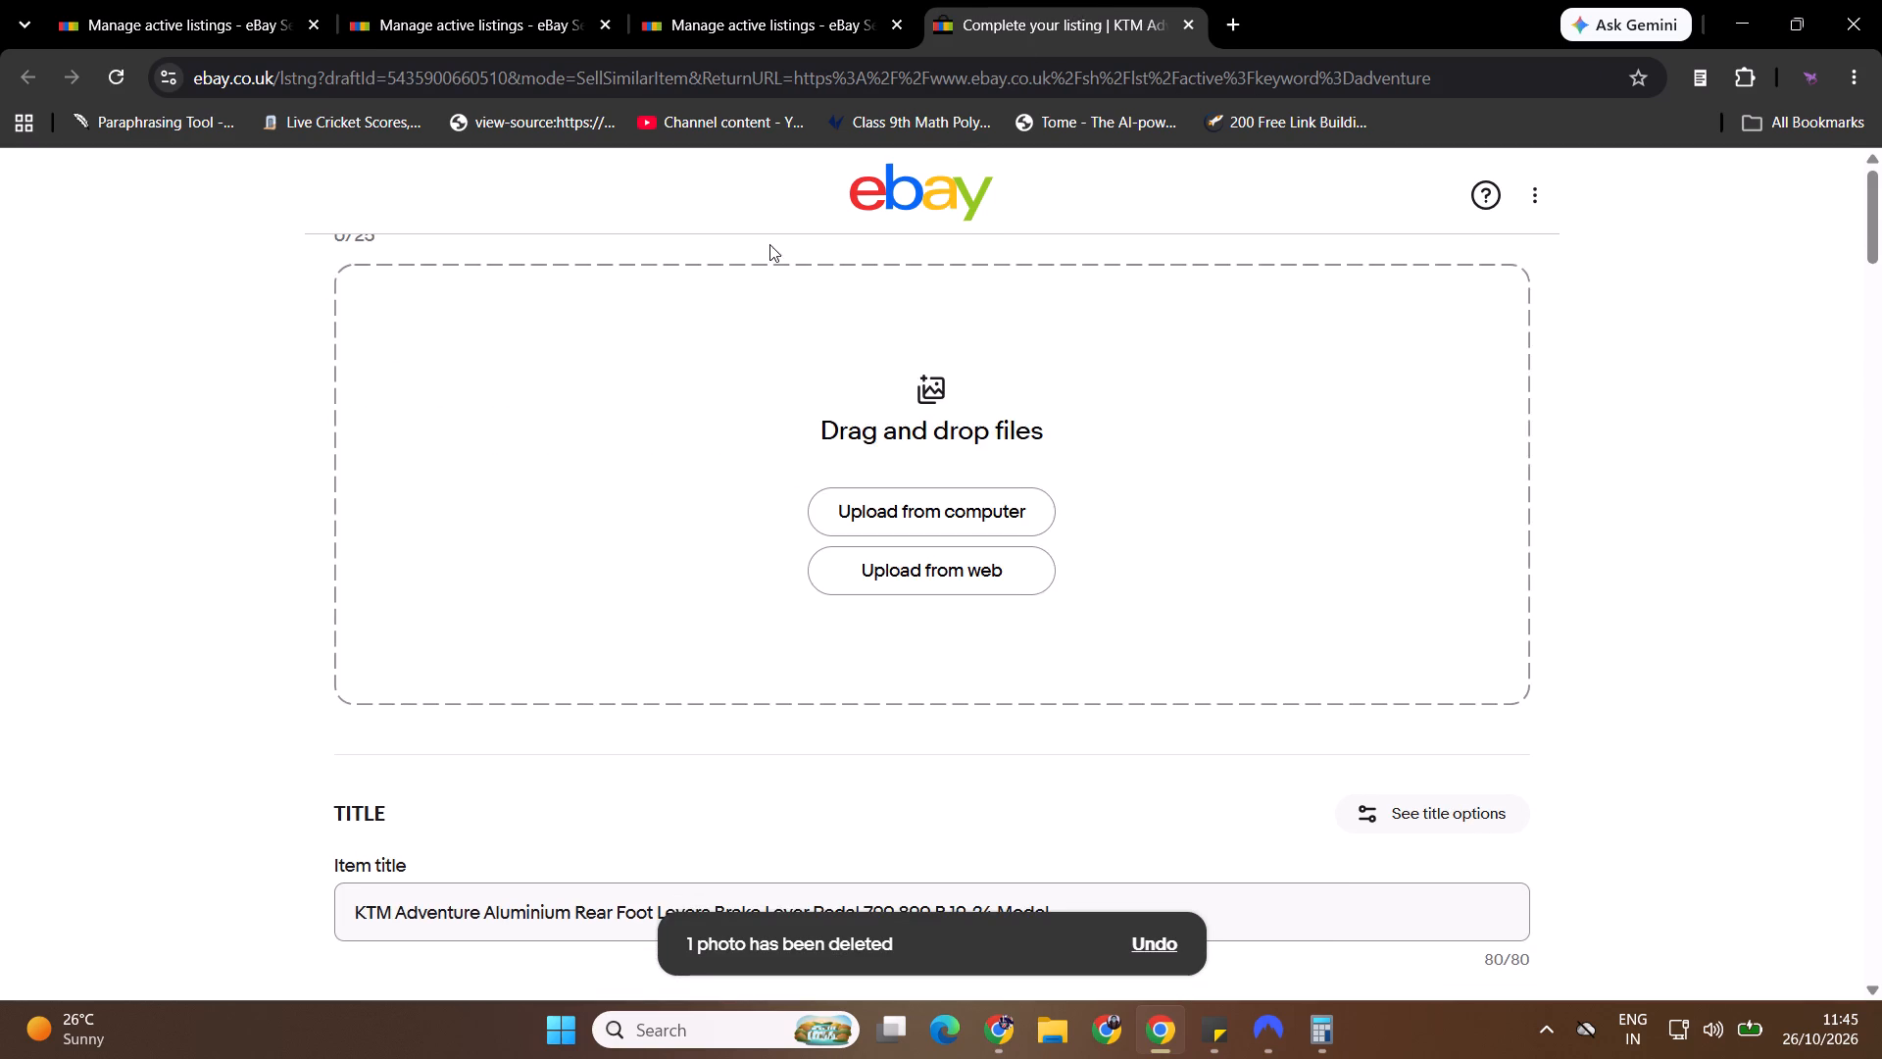
{"action": "left_click", "coordinate": [904, 866]}
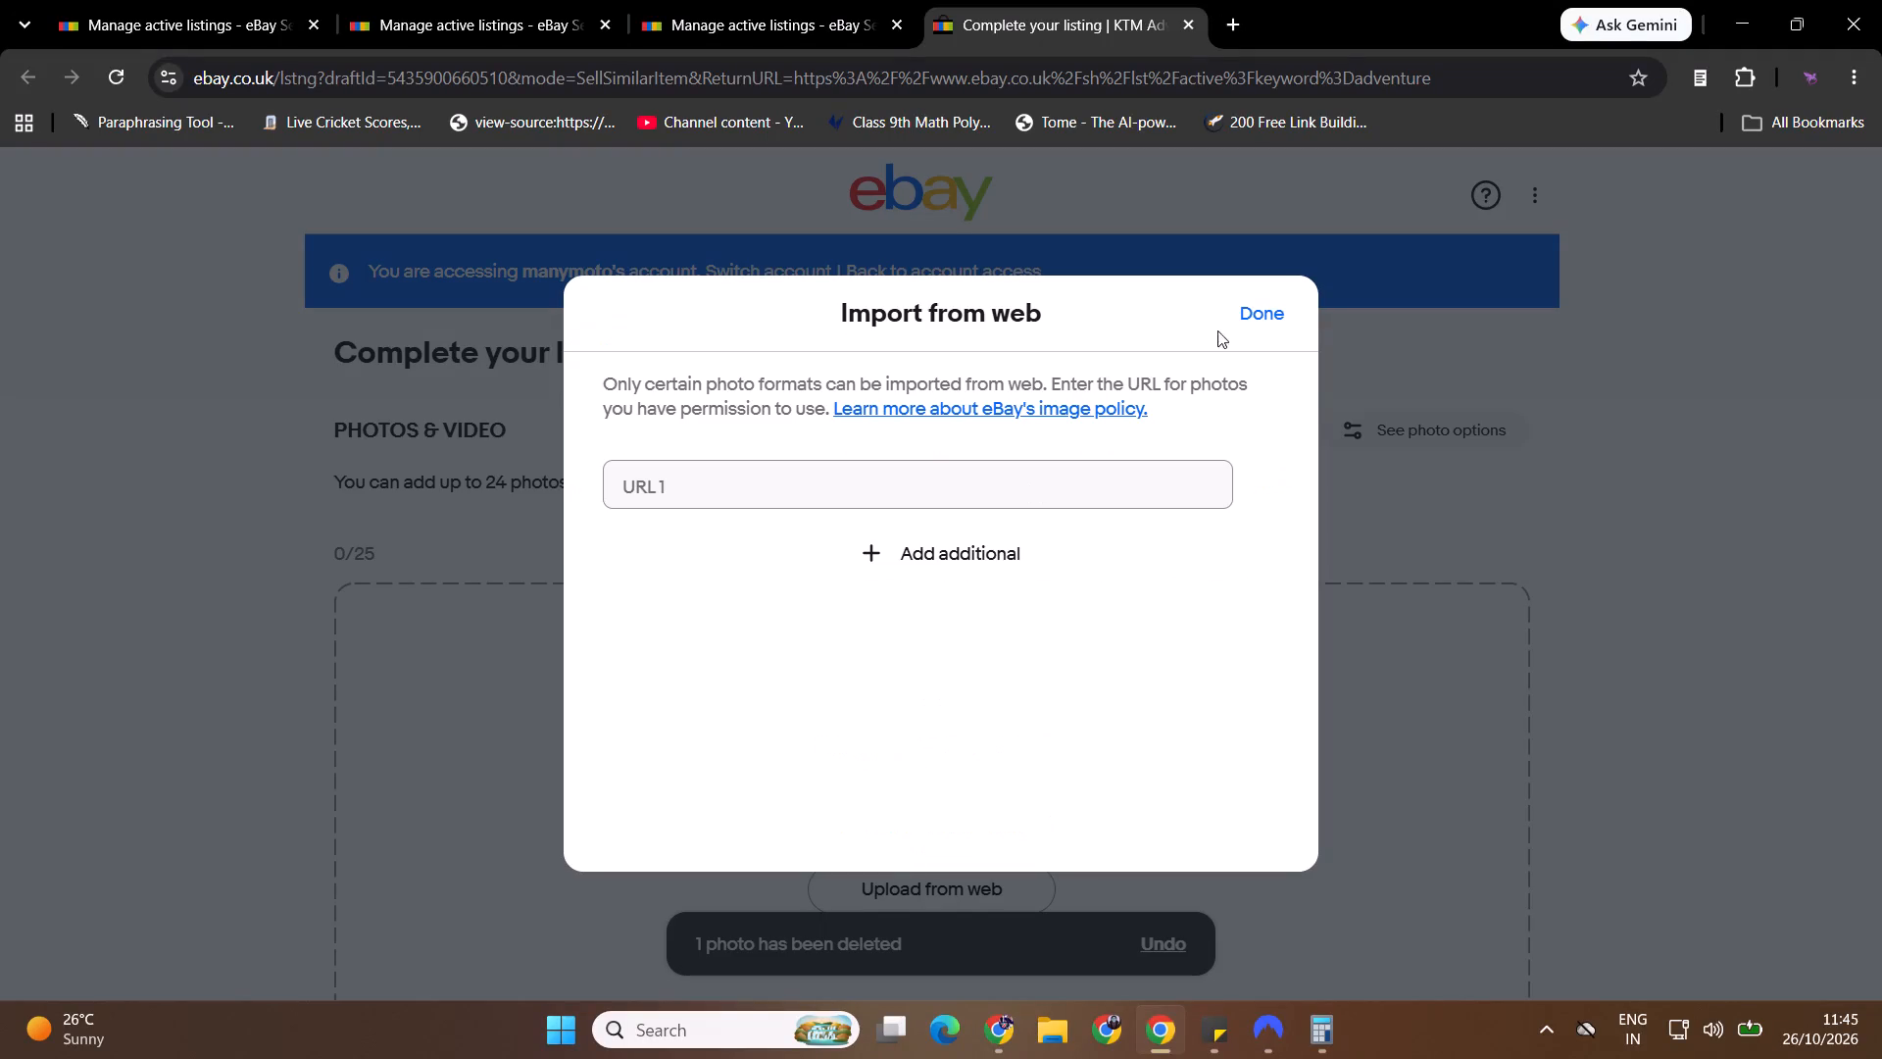
{"action": "left_click", "coordinate": [1270, 326]}
{"action": "left_click", "coordinate": [947, 814]}
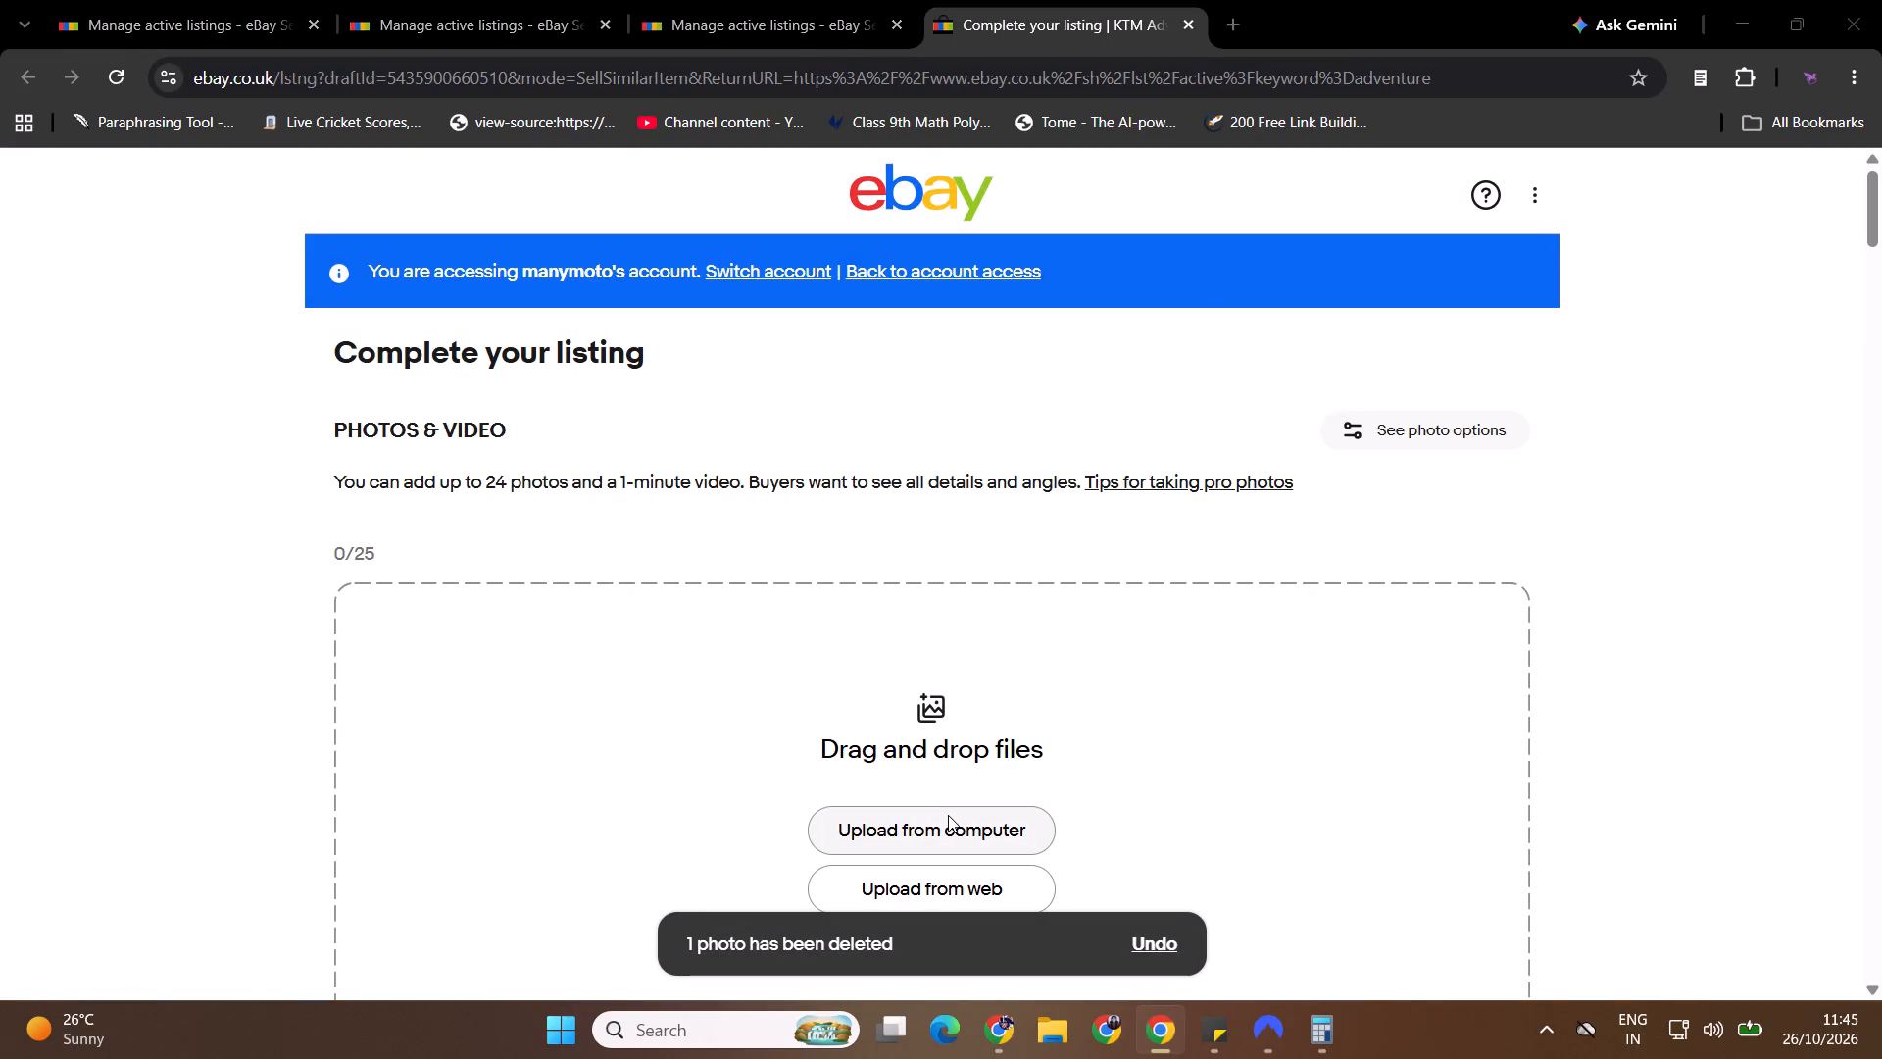
{"action": "left_click", "coordinate": [1356, 492]}
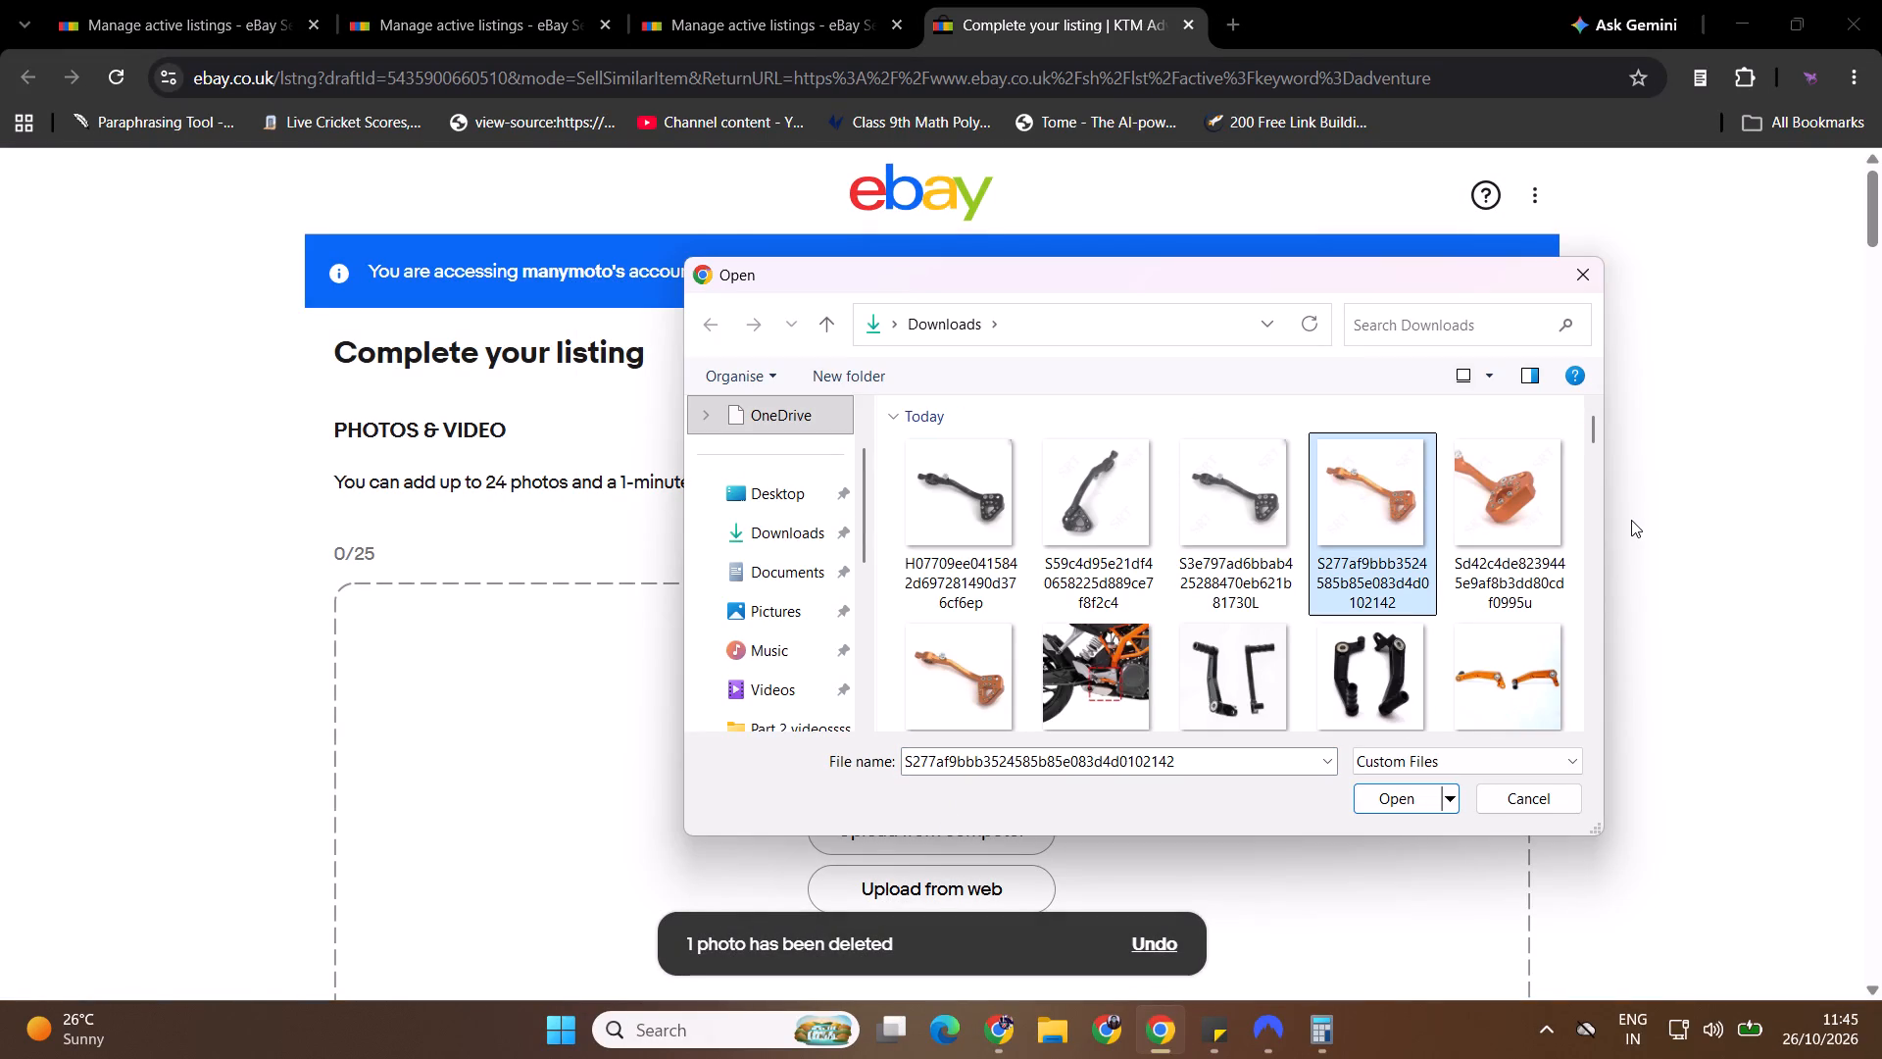
{"action": "left_click", "coordinate": [1474, 485], "text": "ctrl"}
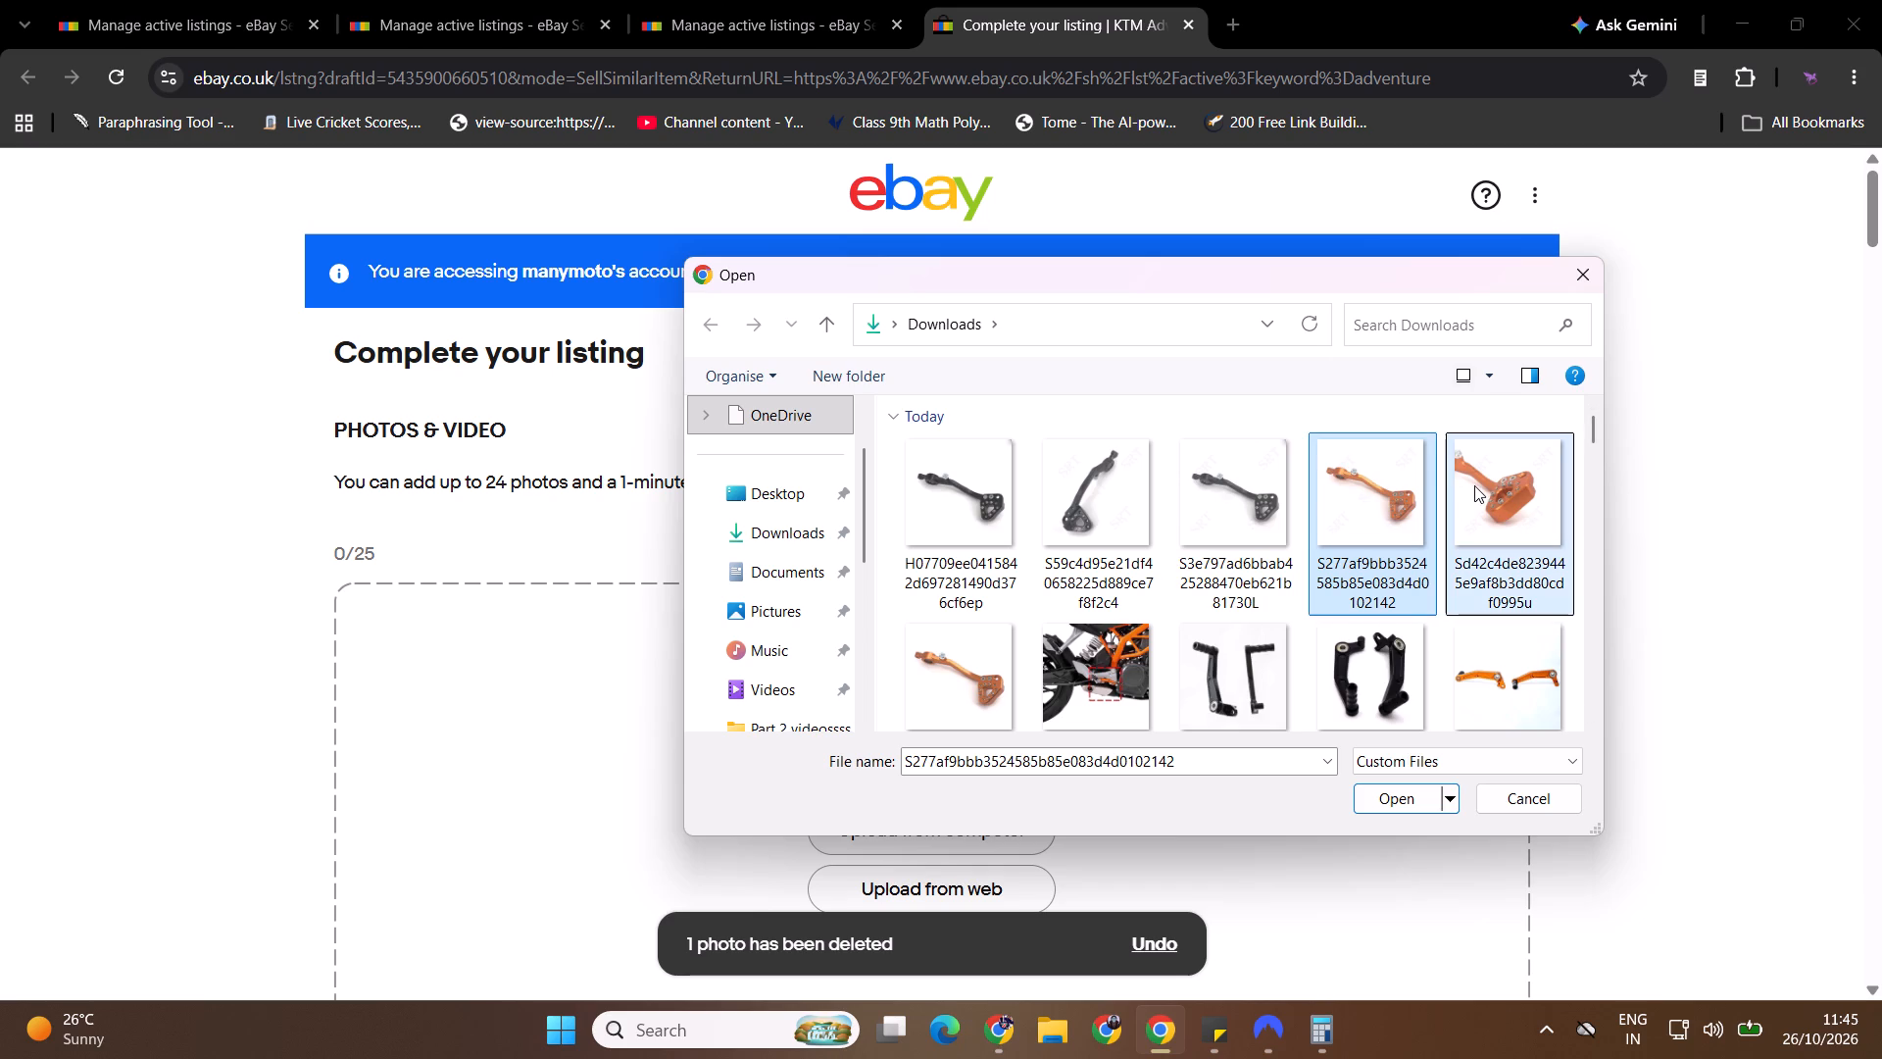
{"action": "left_click", "coordinate": [949, 684], "text": "ctrl"}
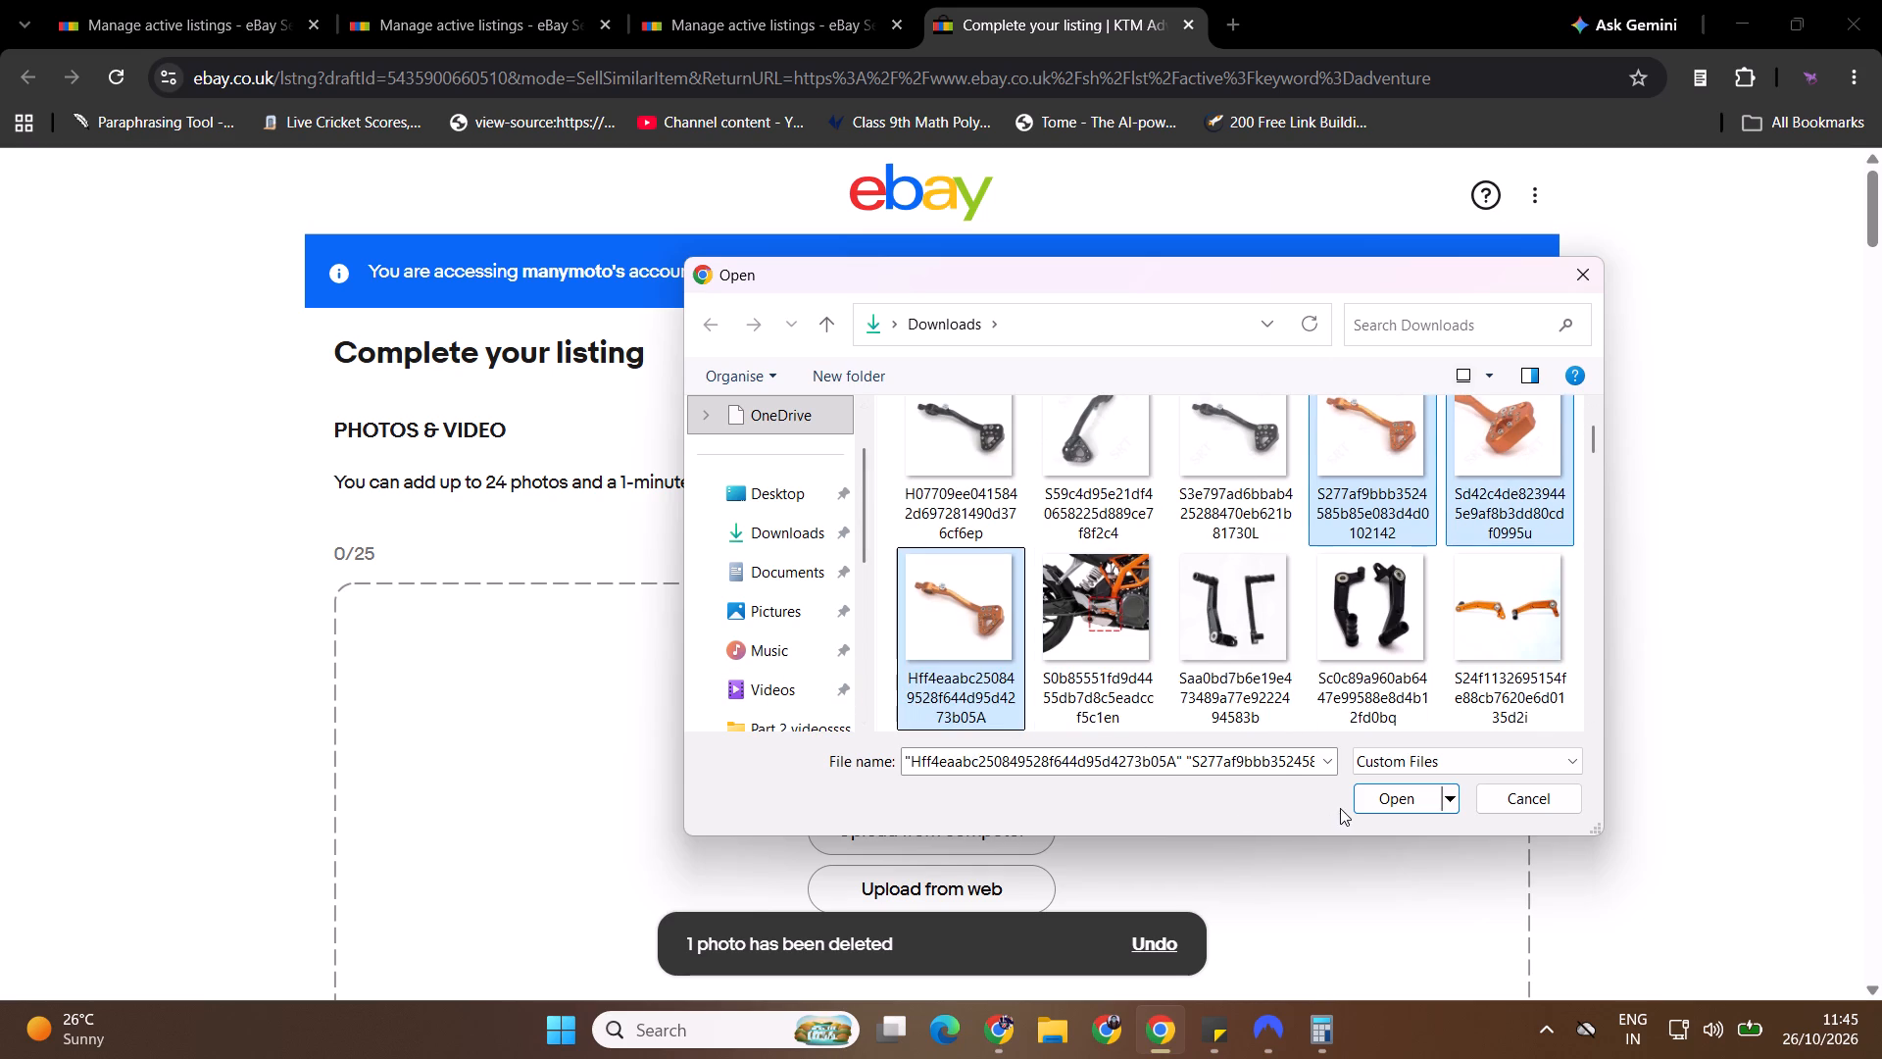
{"action": "left_click", "coordinate": [1362, 798]}
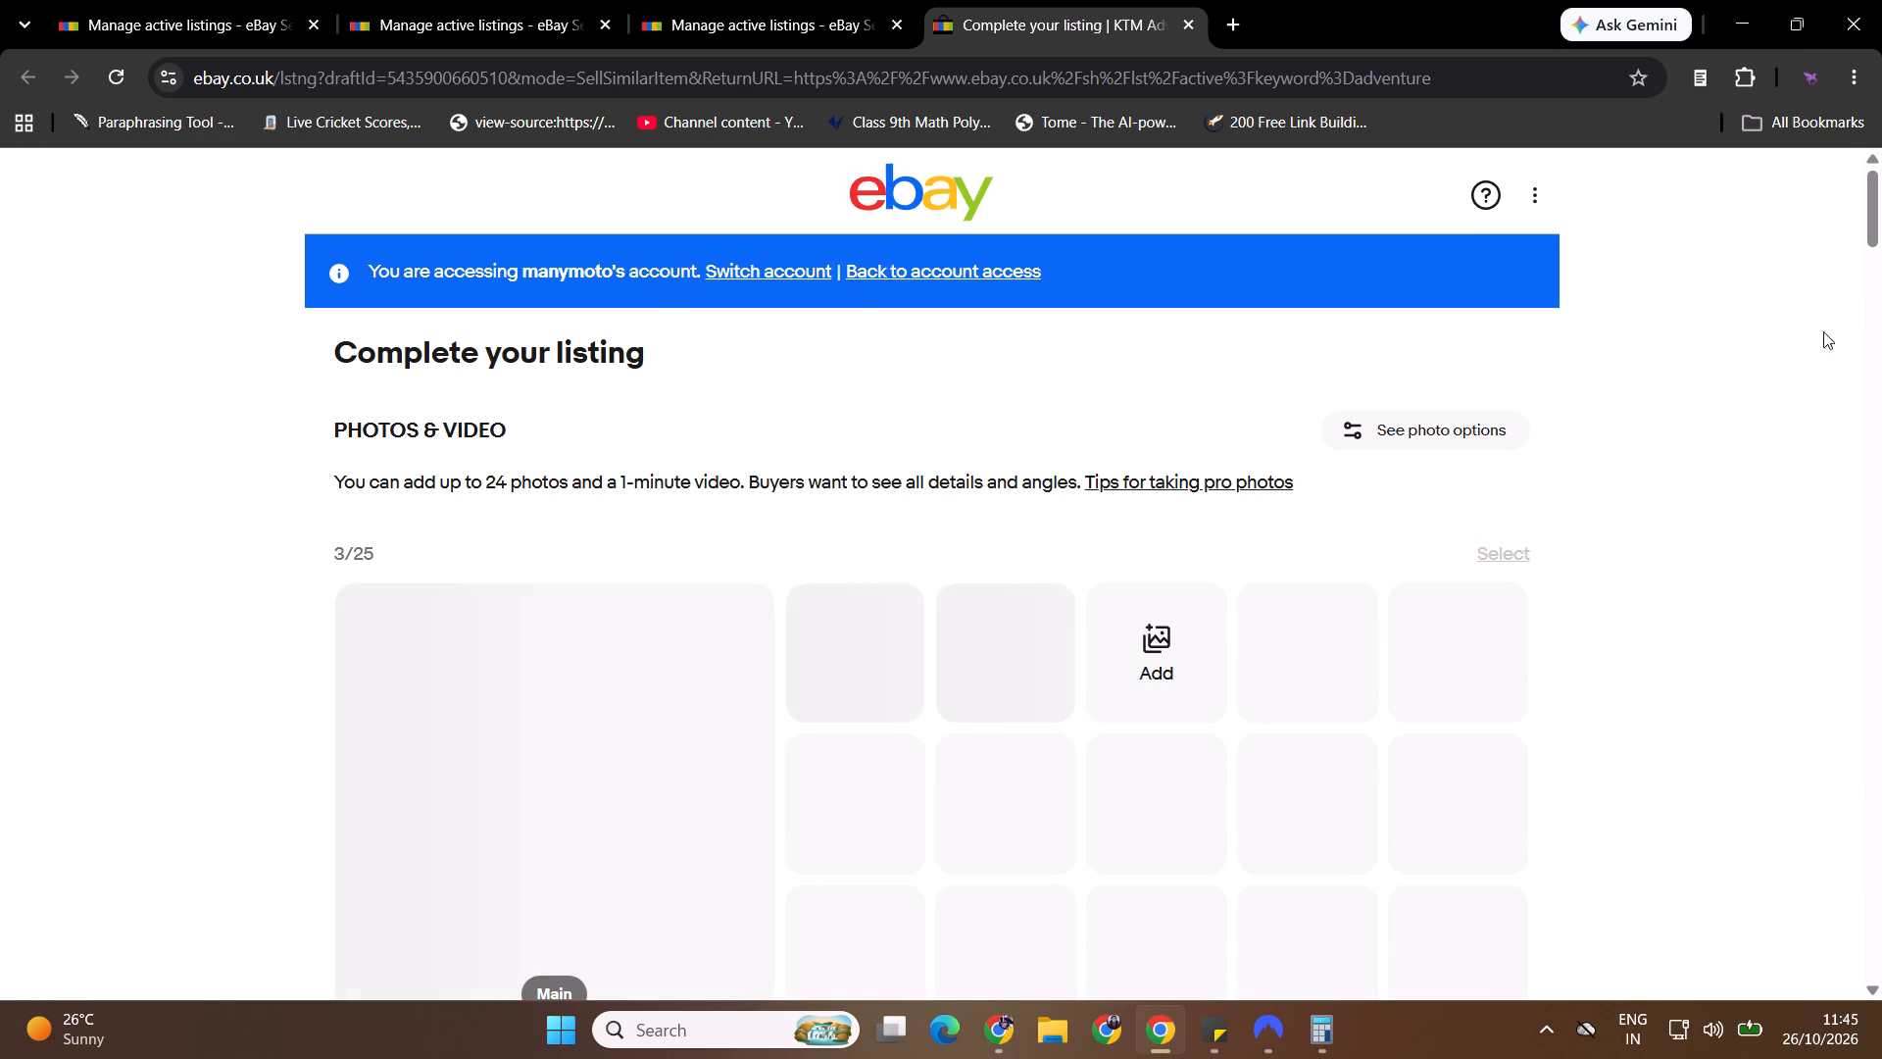
Set the draft's Colour item specific to Orange.
{"action": "left_click_drag", "start_coordinate": [1874, 203], "coordinate": [1877, 221]}
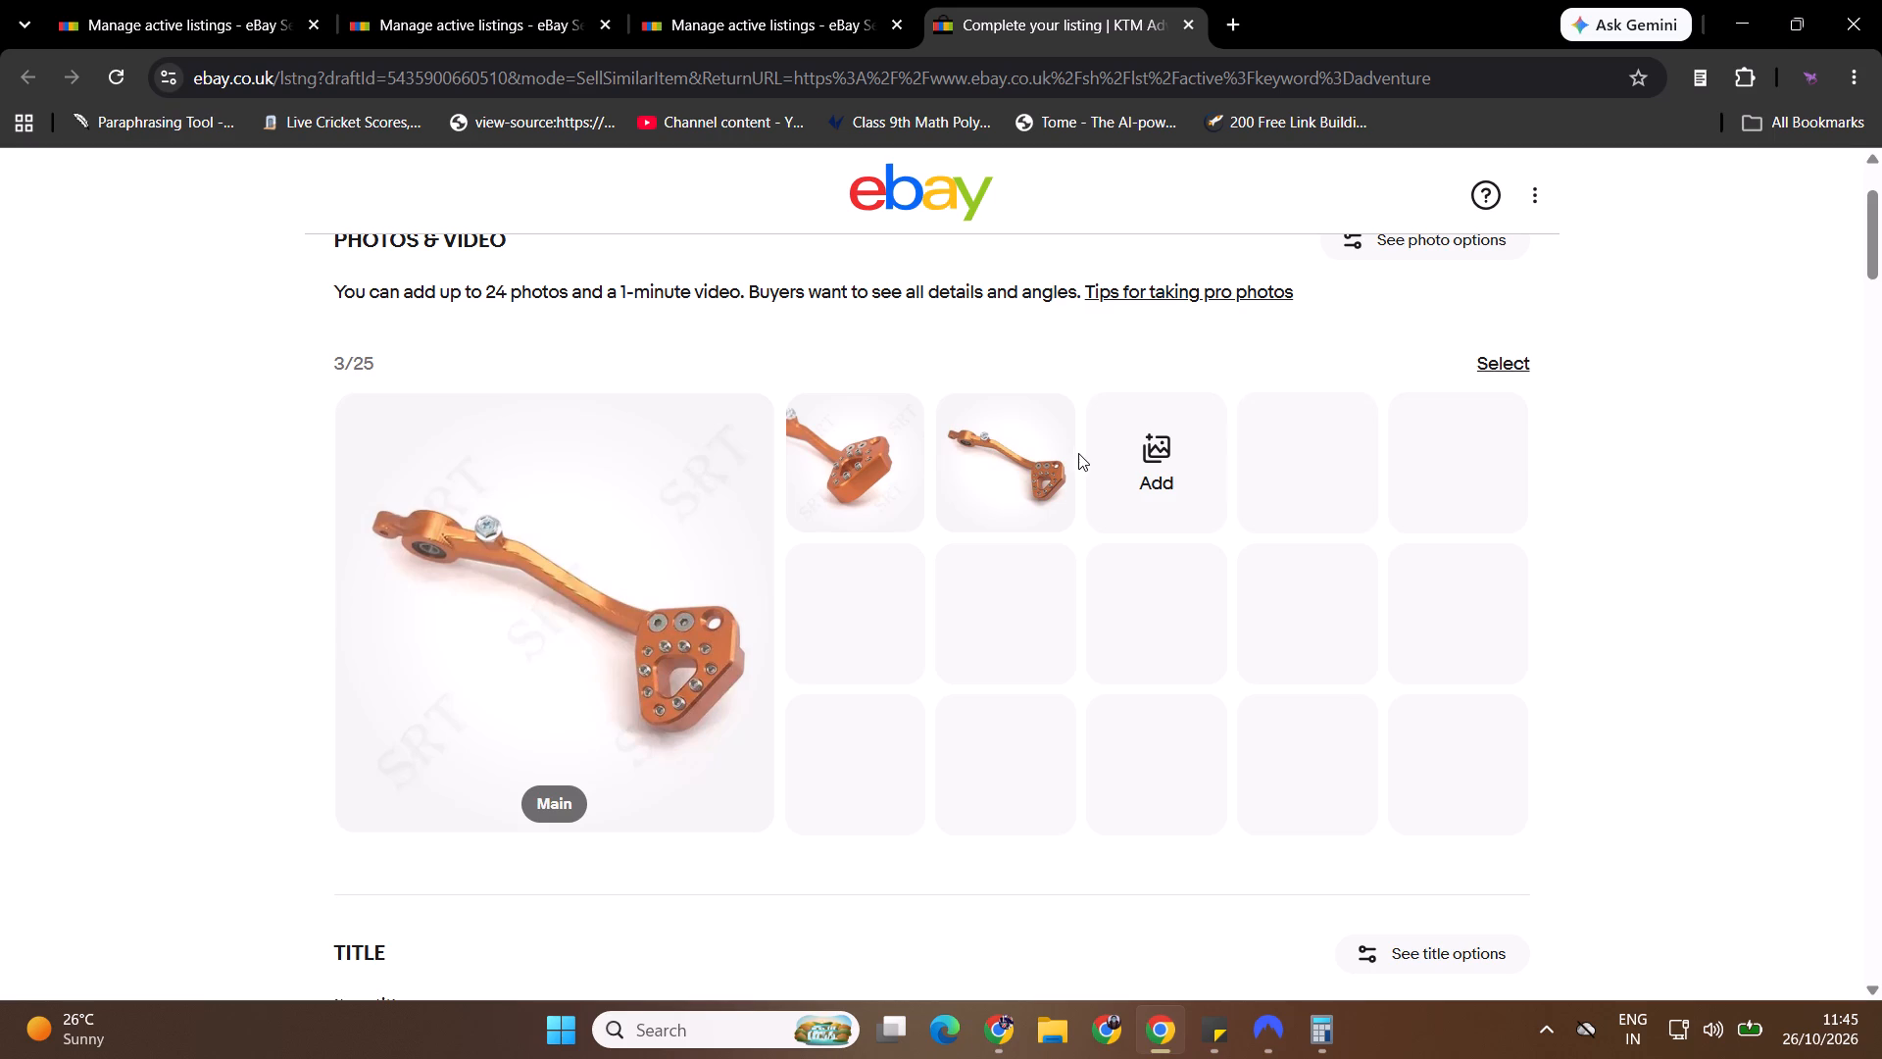
{"action": "middle_click", "coordinate": [234, 402]}
{"action": "left_click", "coordinate": [218, 512]}
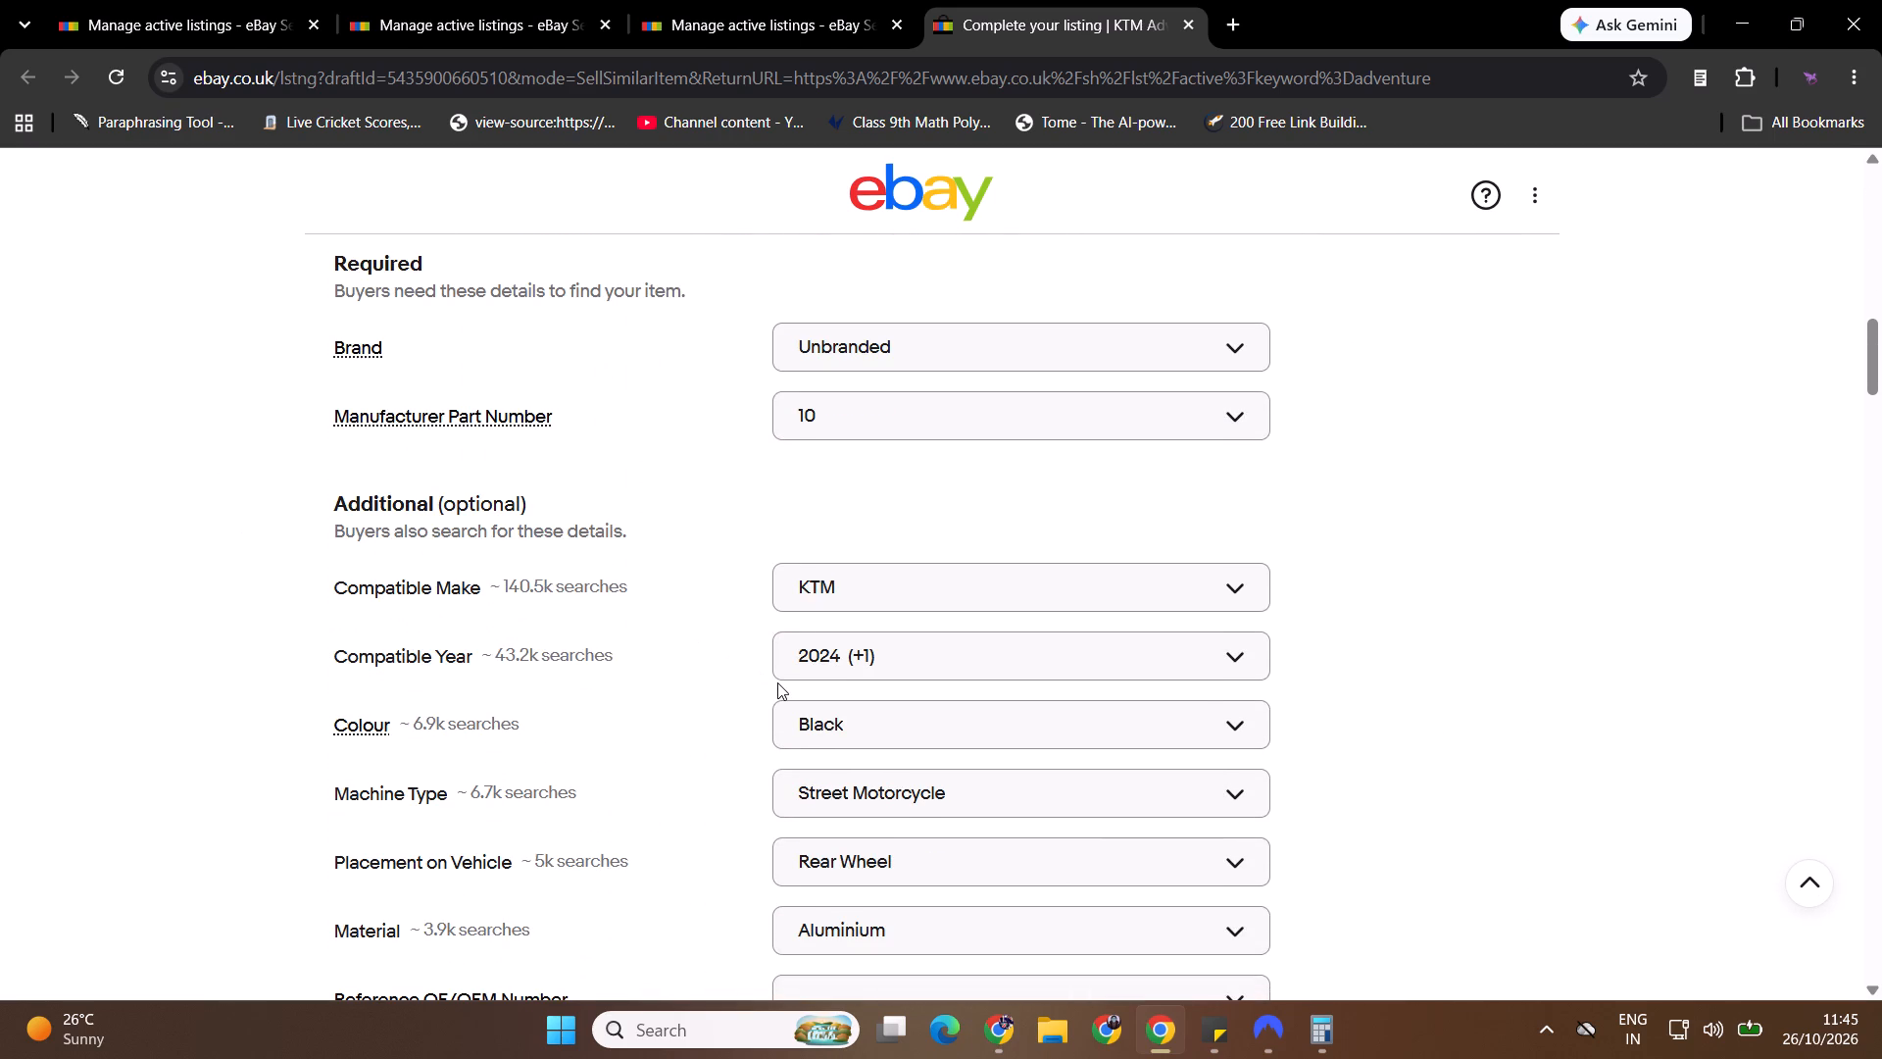
{"action": "left_click", "coordinate": [862, 721]}
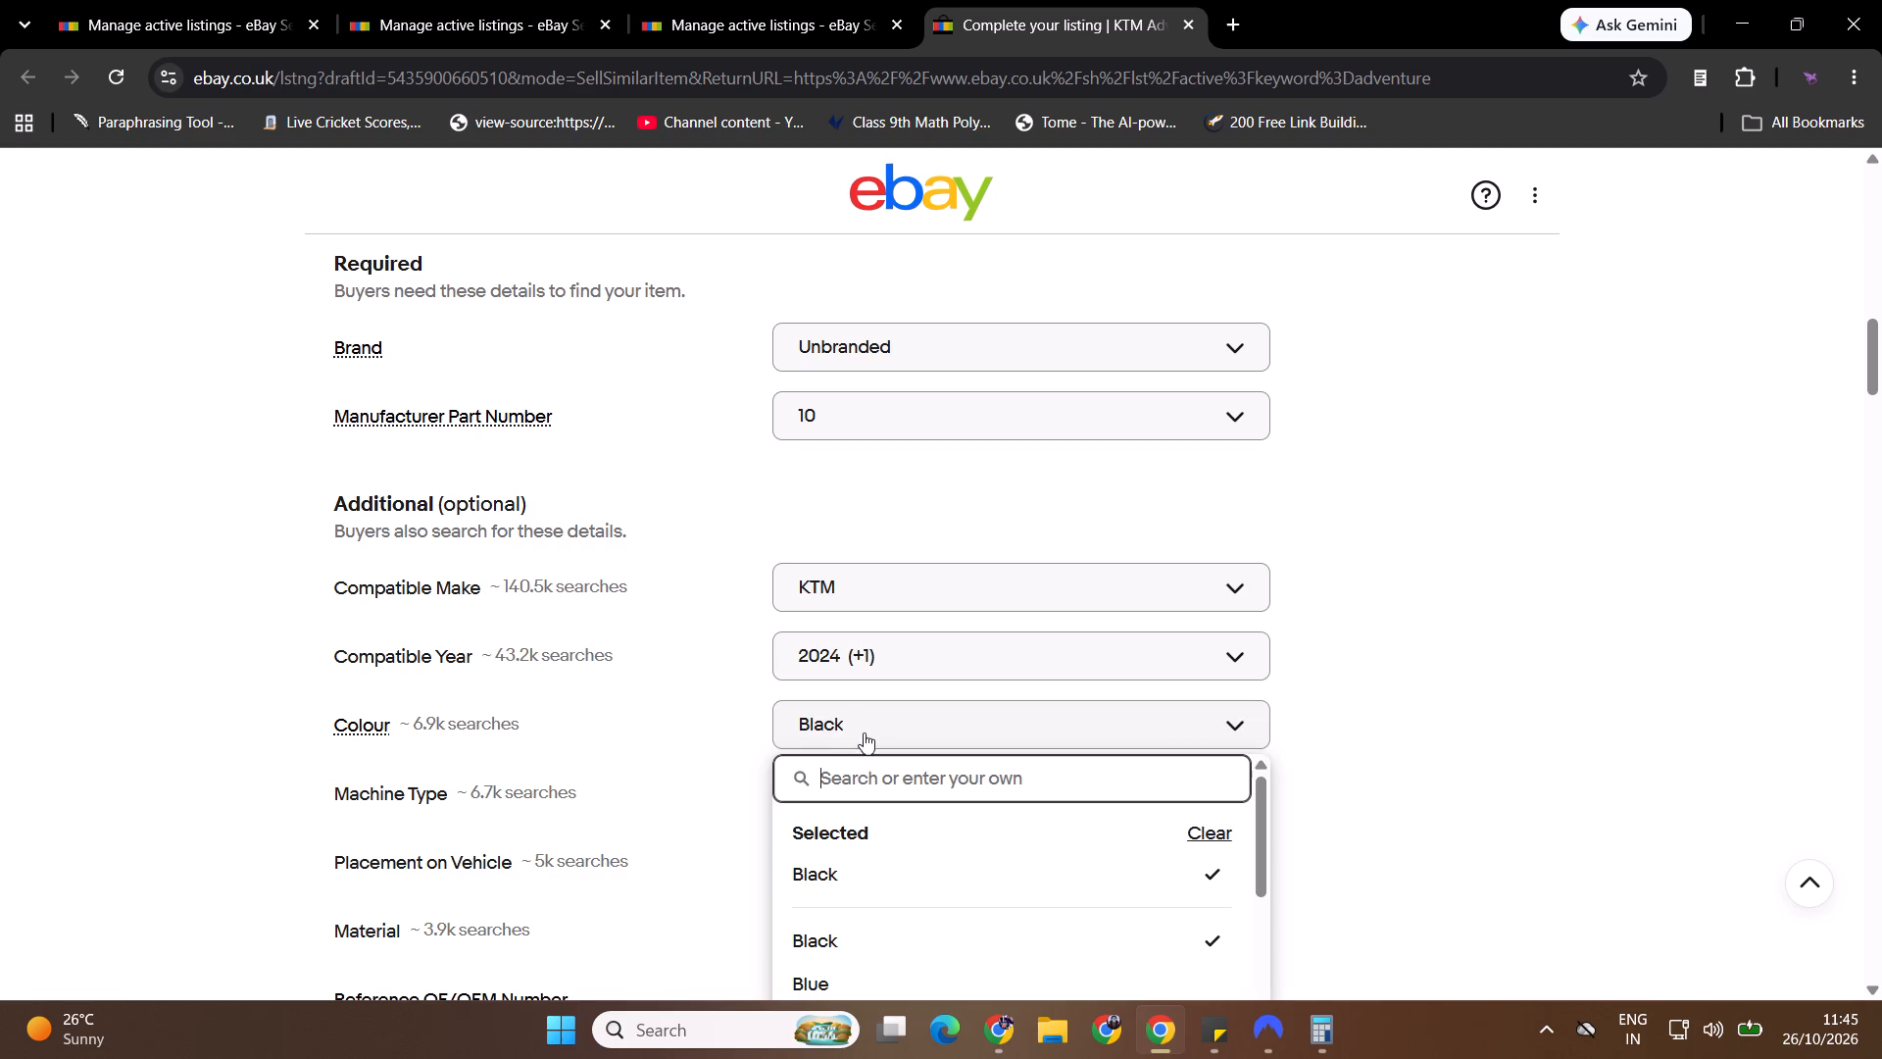
{"action": "middle_click", "coordinate": [66, 560]}
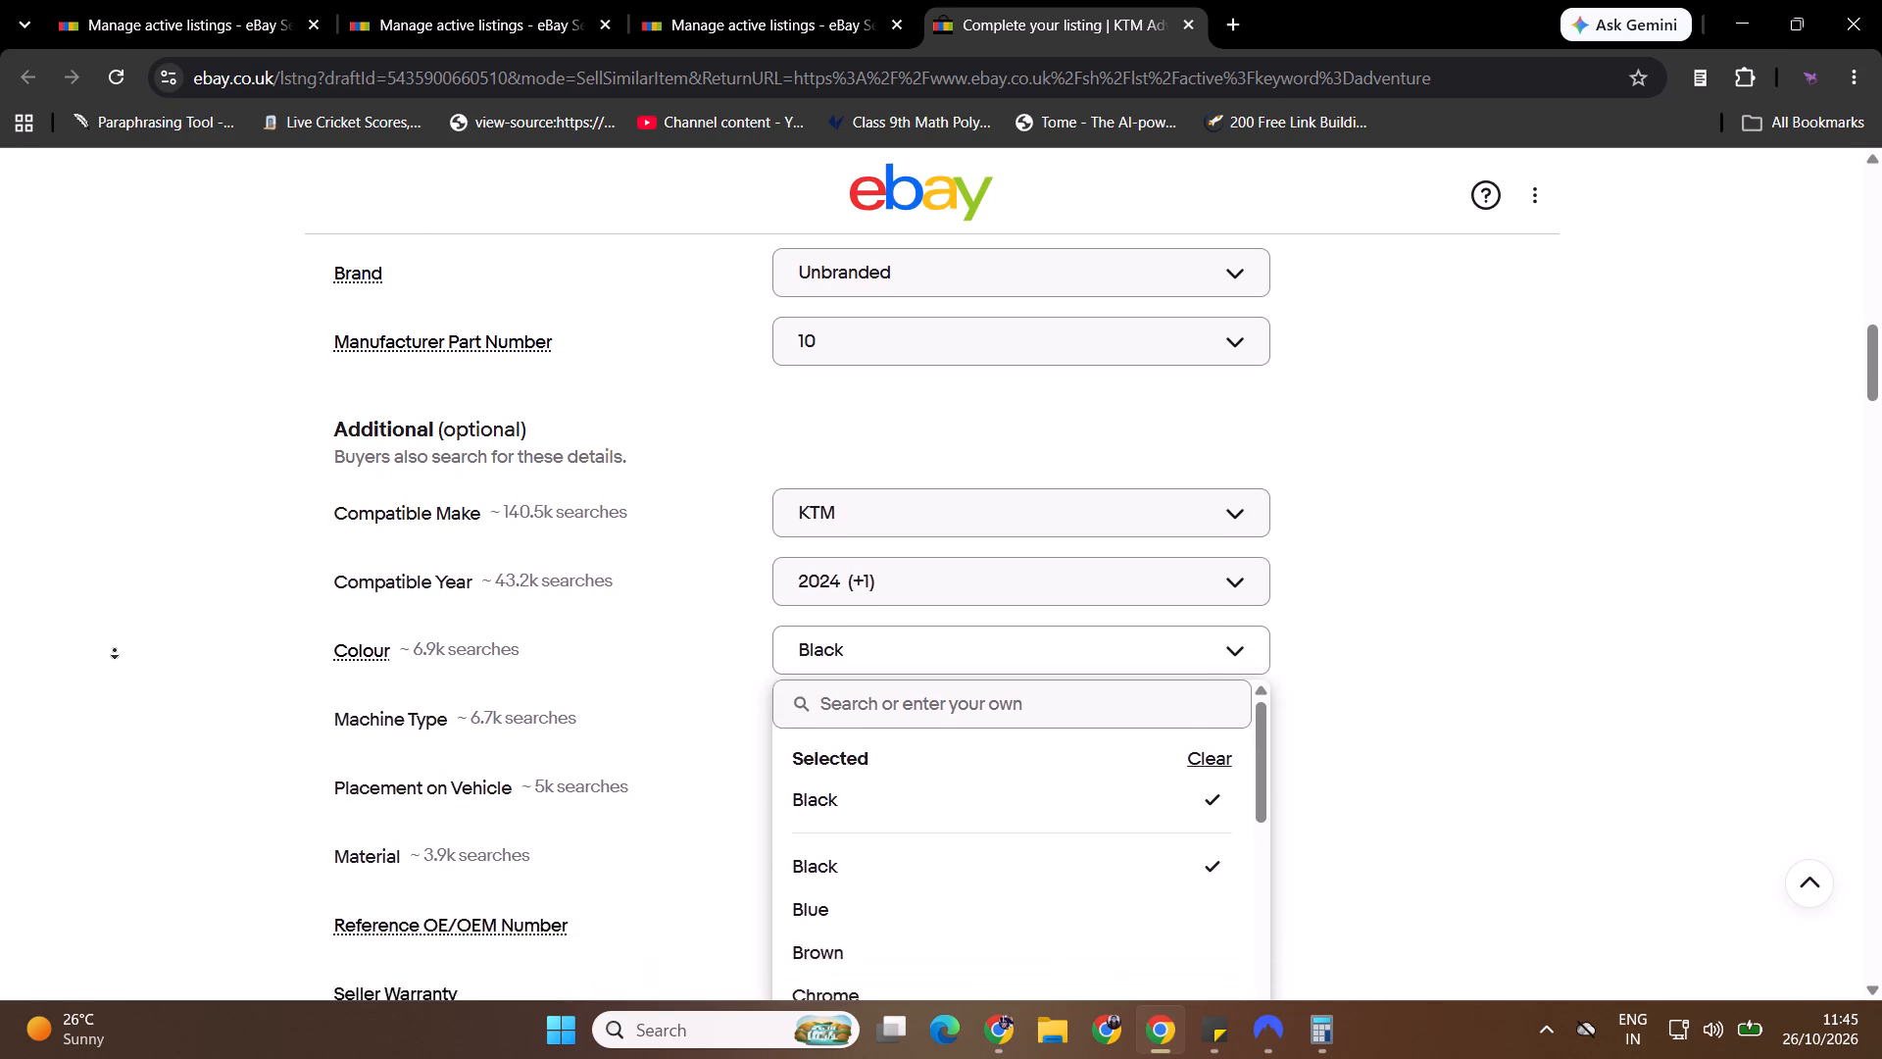
{"action": "left_click", "coordinate": [116, 655]}
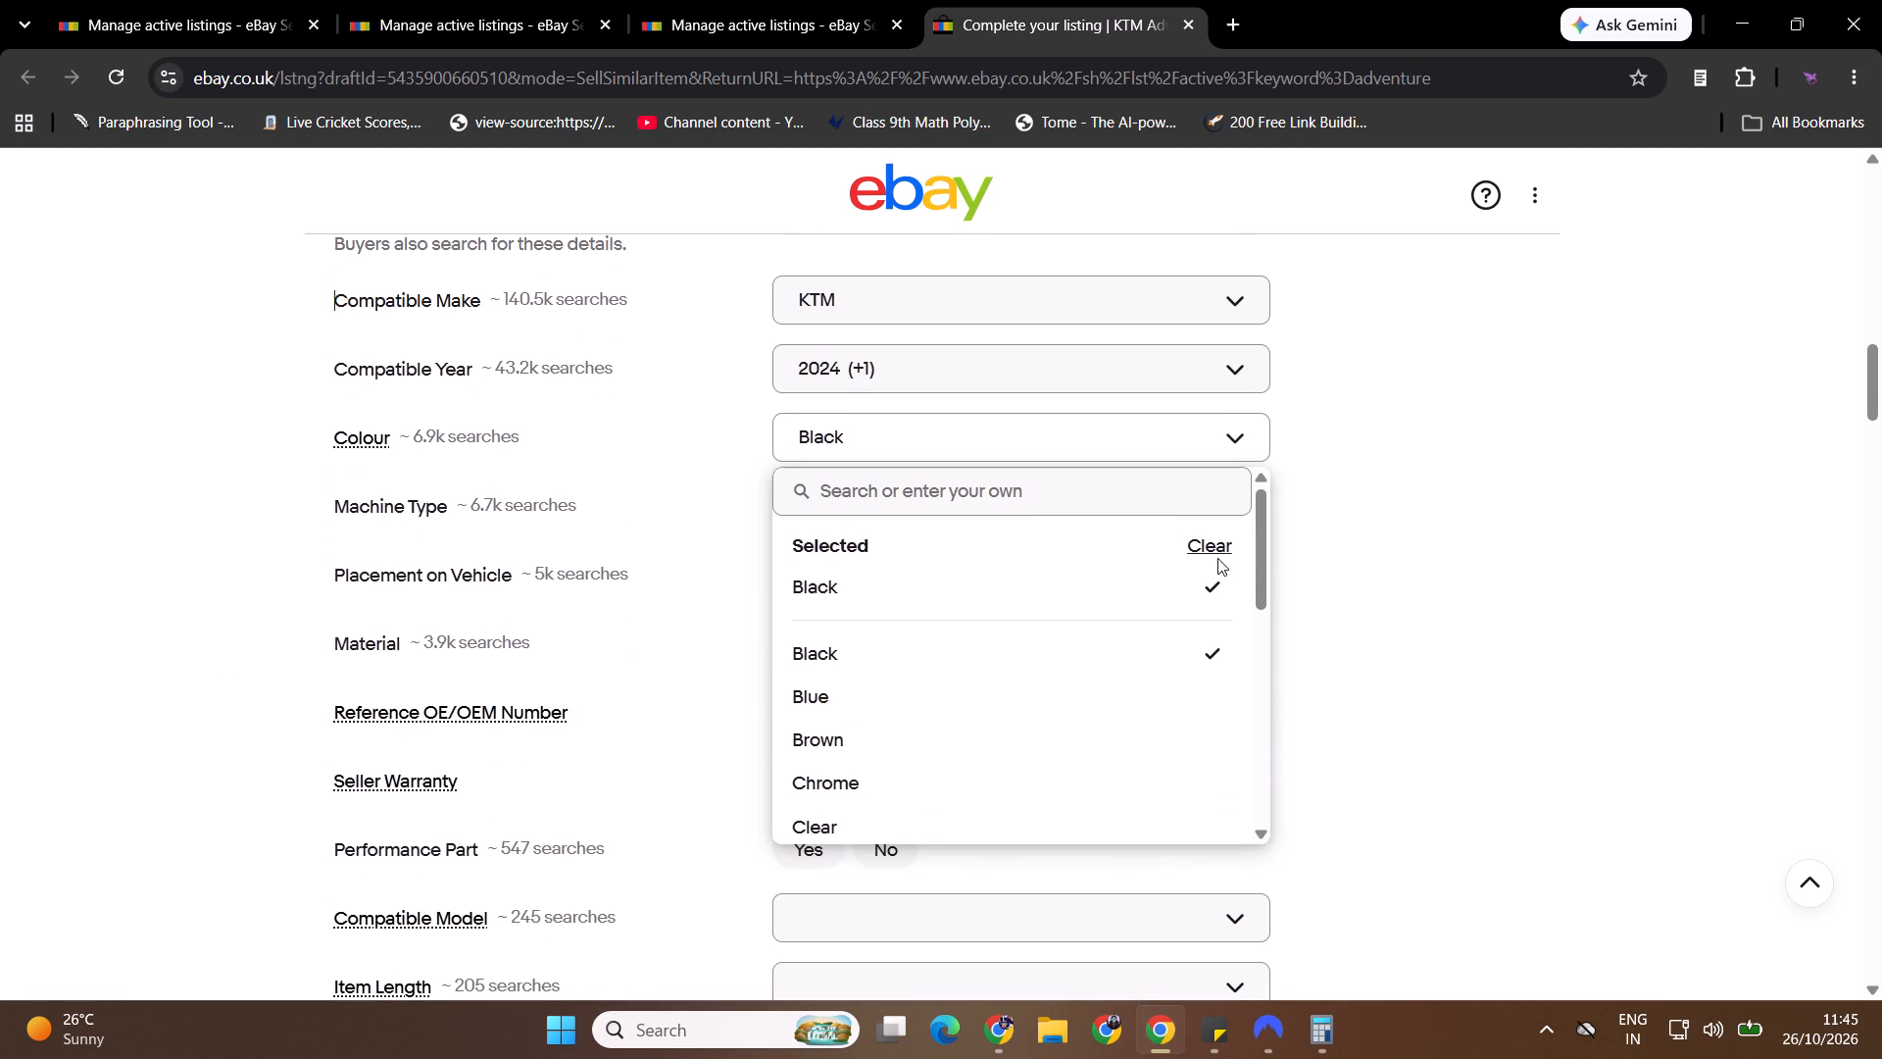
{"action": "left_click_drag", "start_coordinate": [1263, 544], "coordinate": [1263, 558]}
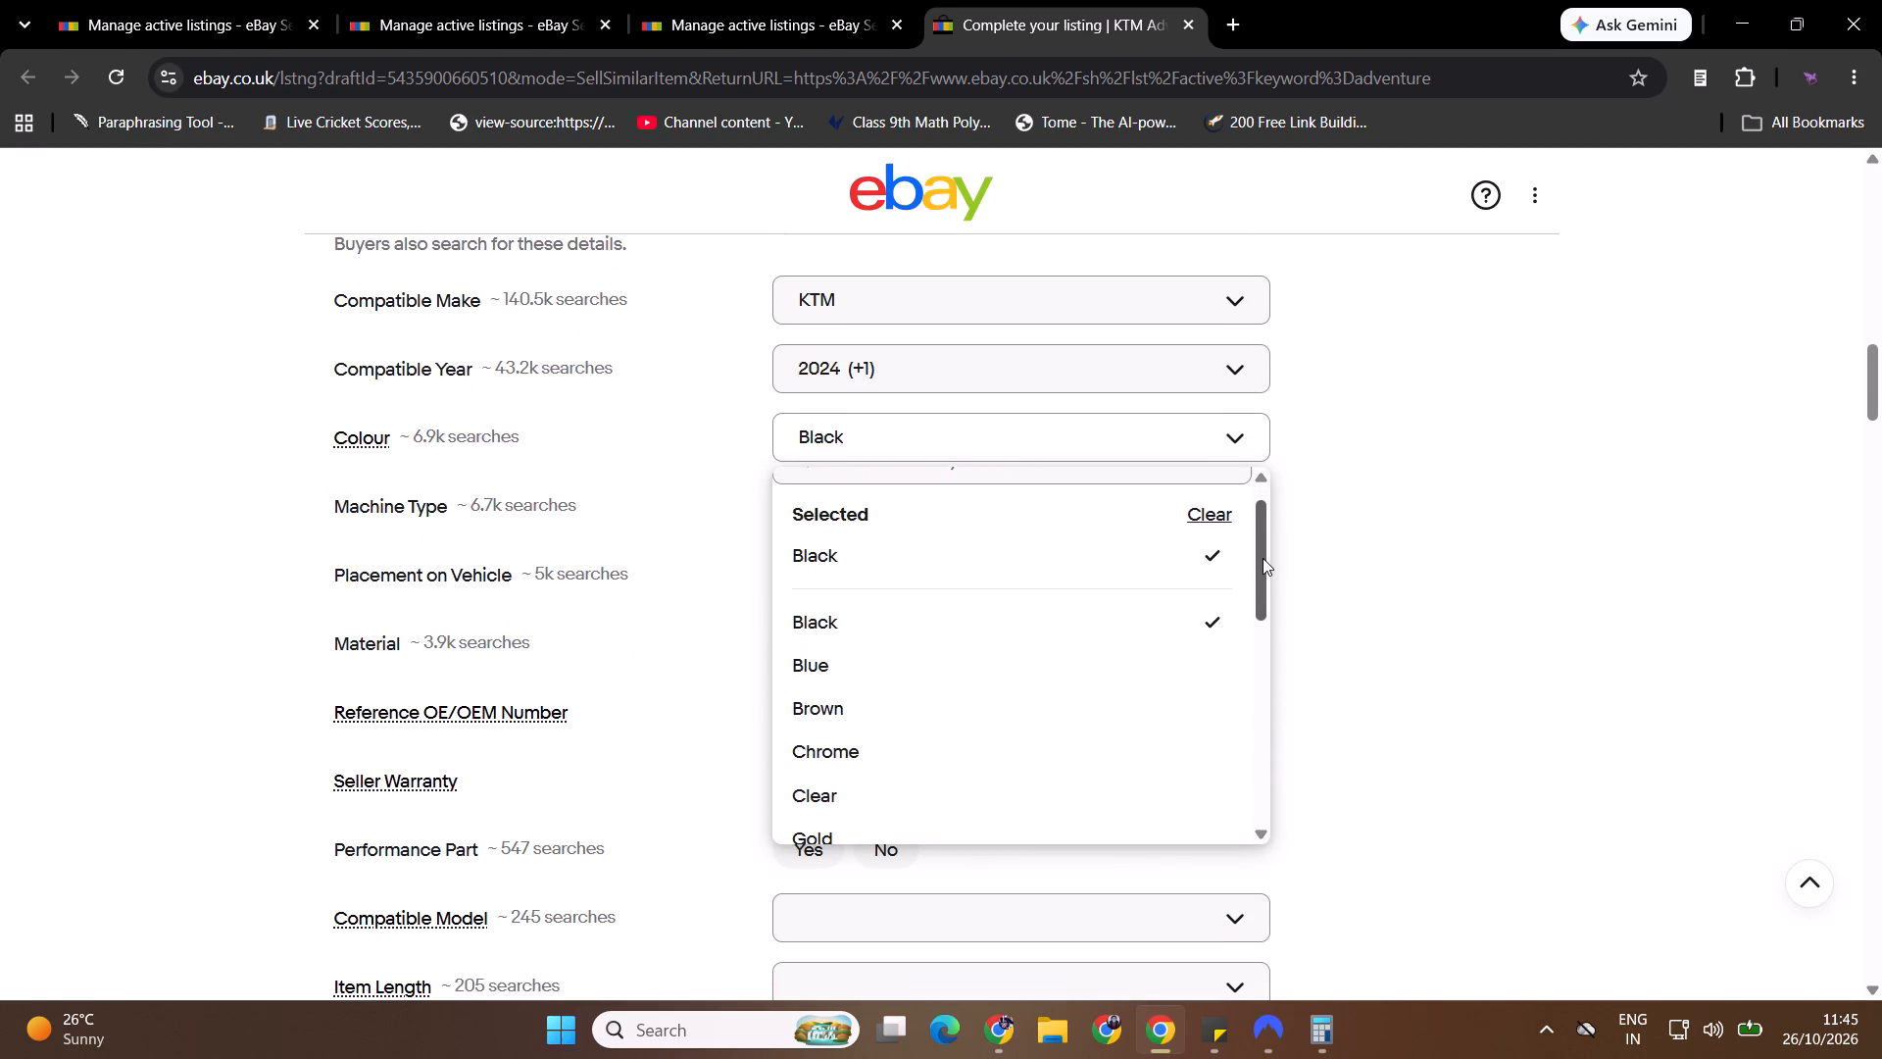
{"action": "left_click_drag", "start_coordinate": [1263, 558], "coordinate": [1254, 610]}
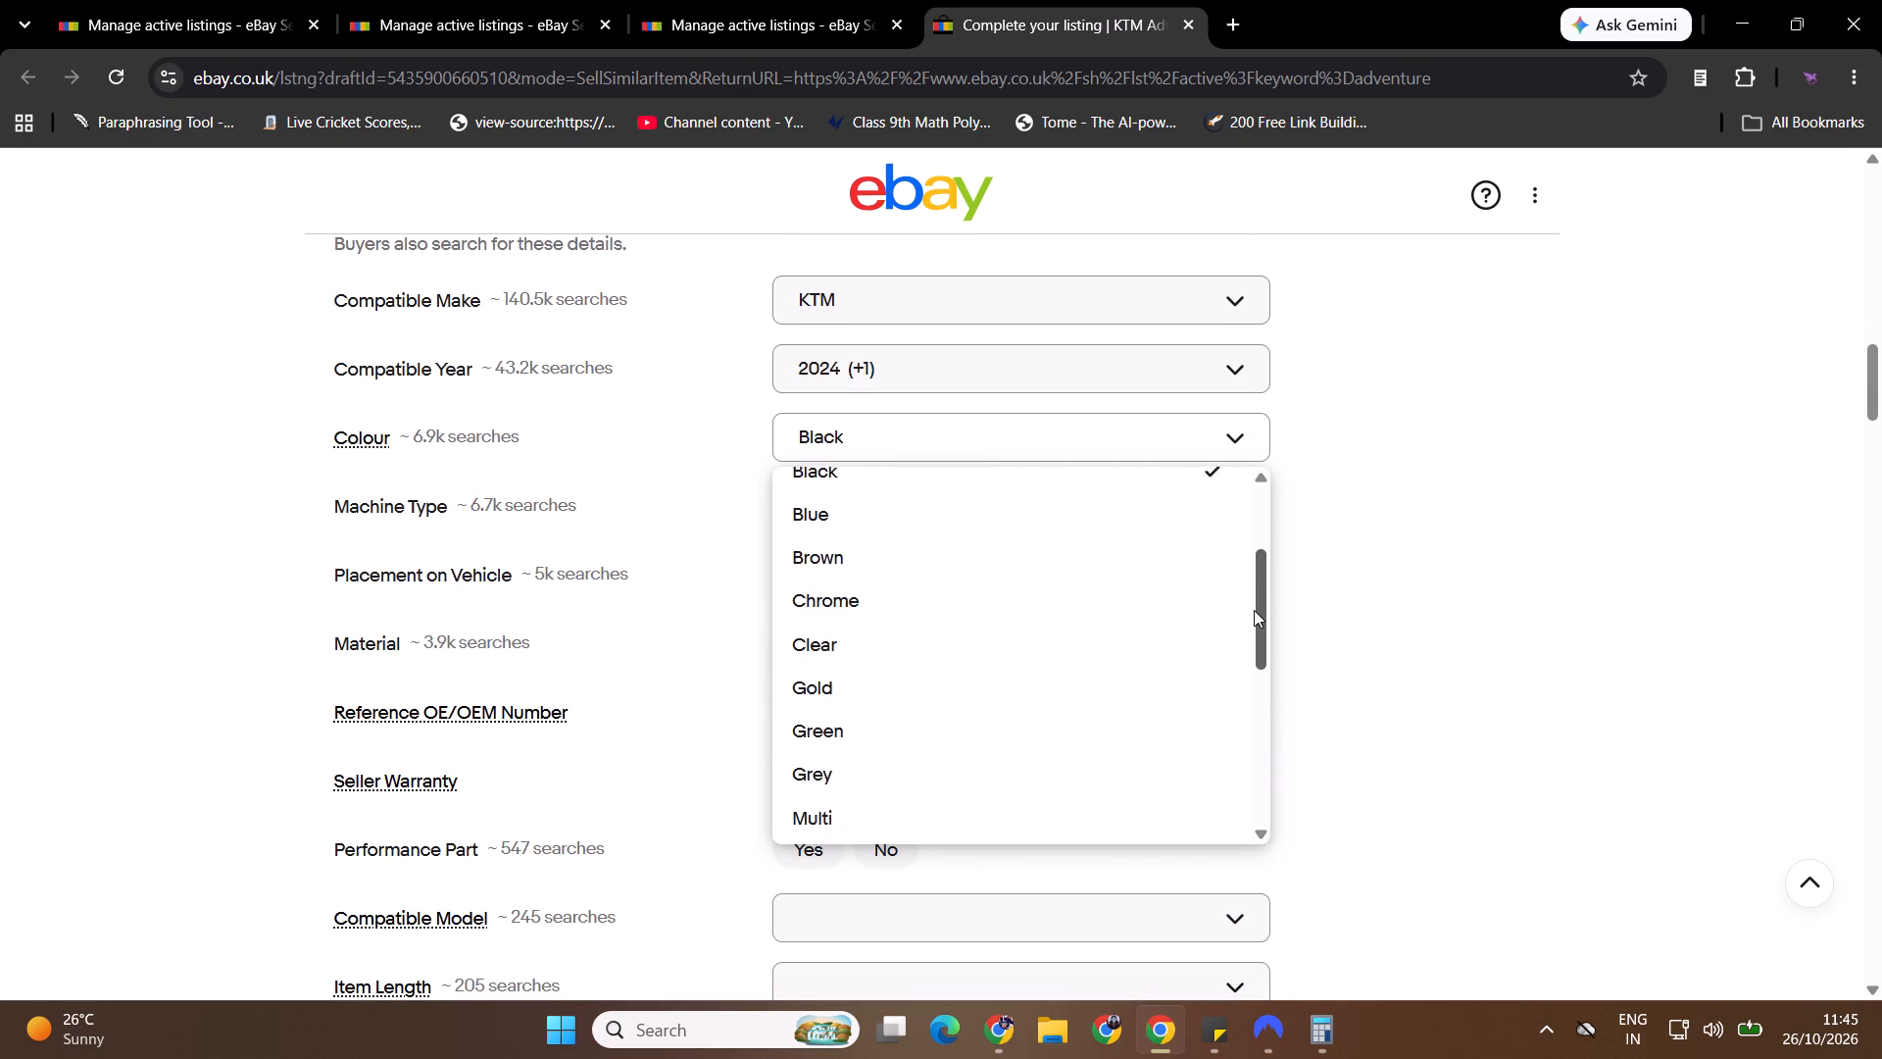
{"action": "left_click_drag", "start_coordinate": [1254, 610], "coordinate": [1253, 650]}
{"action": "left_click", "coordinate": [1109, 728]}
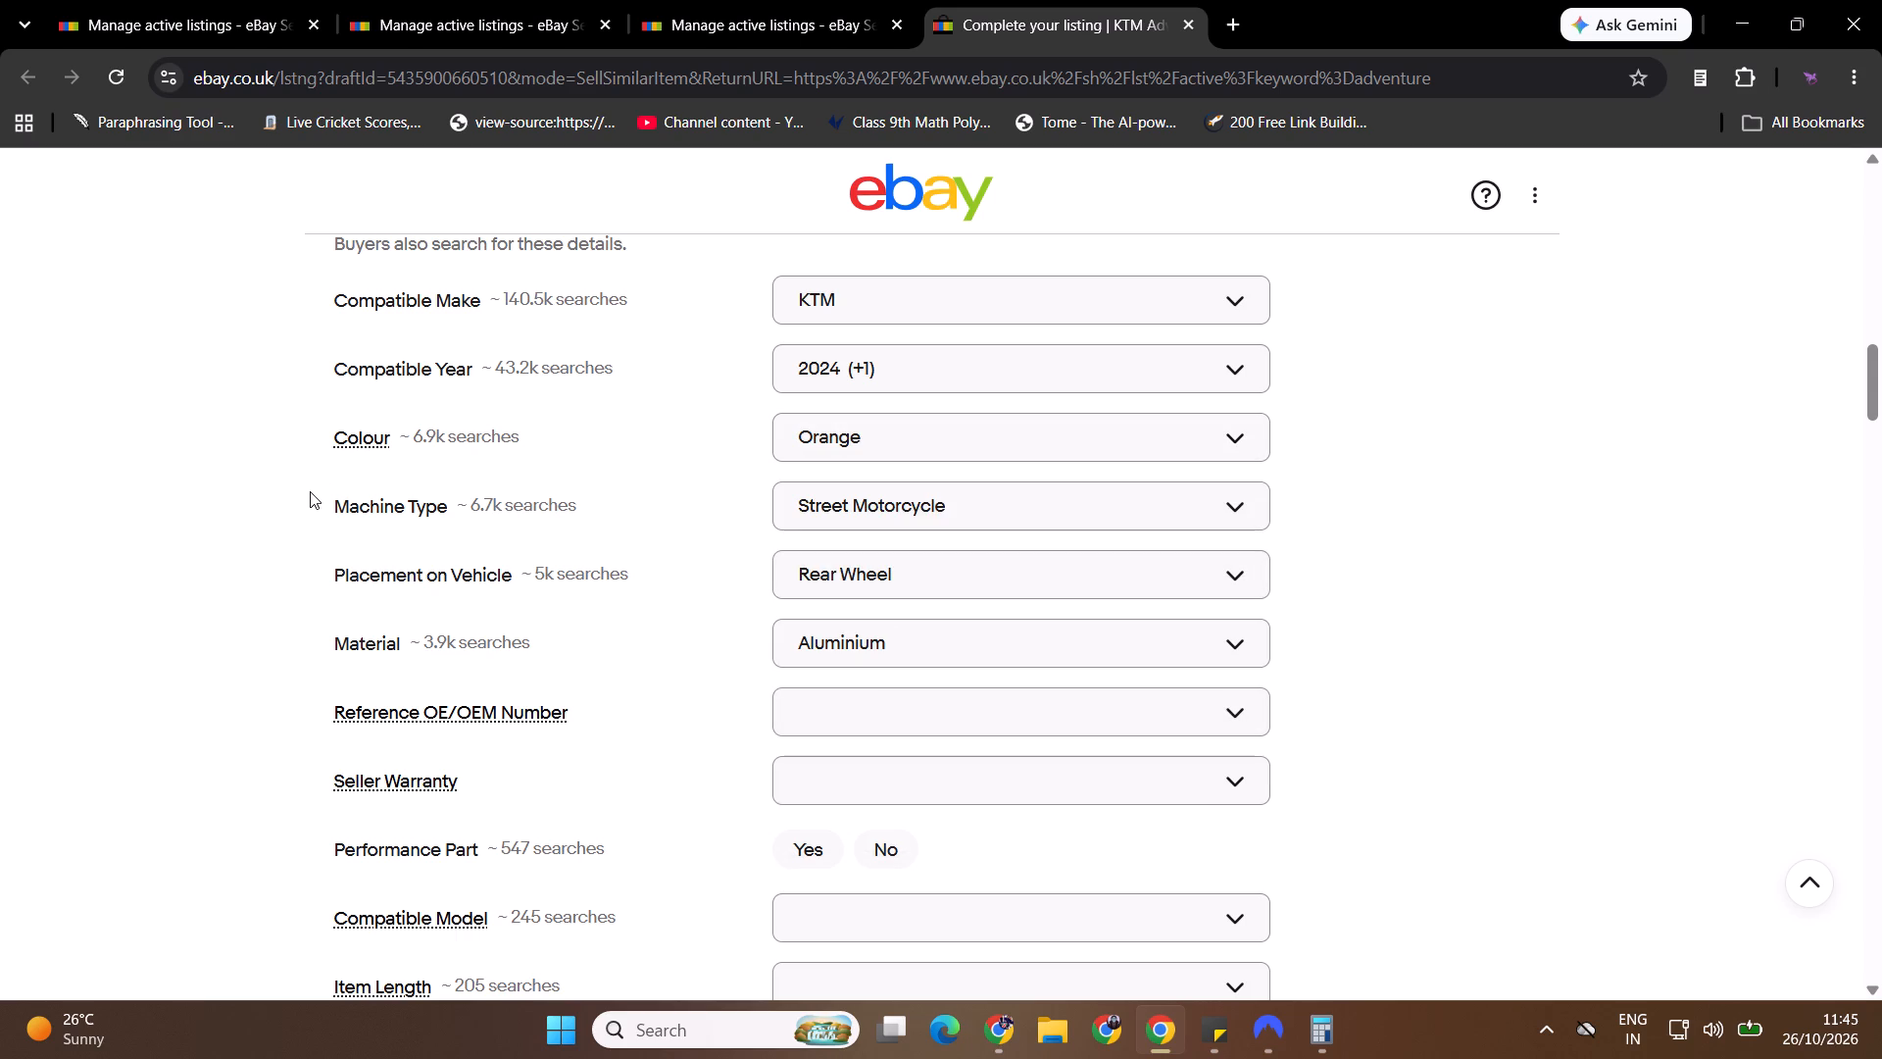
Review the draft's remaining item specifics and its description, including the specification, fitment and package contents.
{"action": "middle_click", "coordinate": [263, 452]}
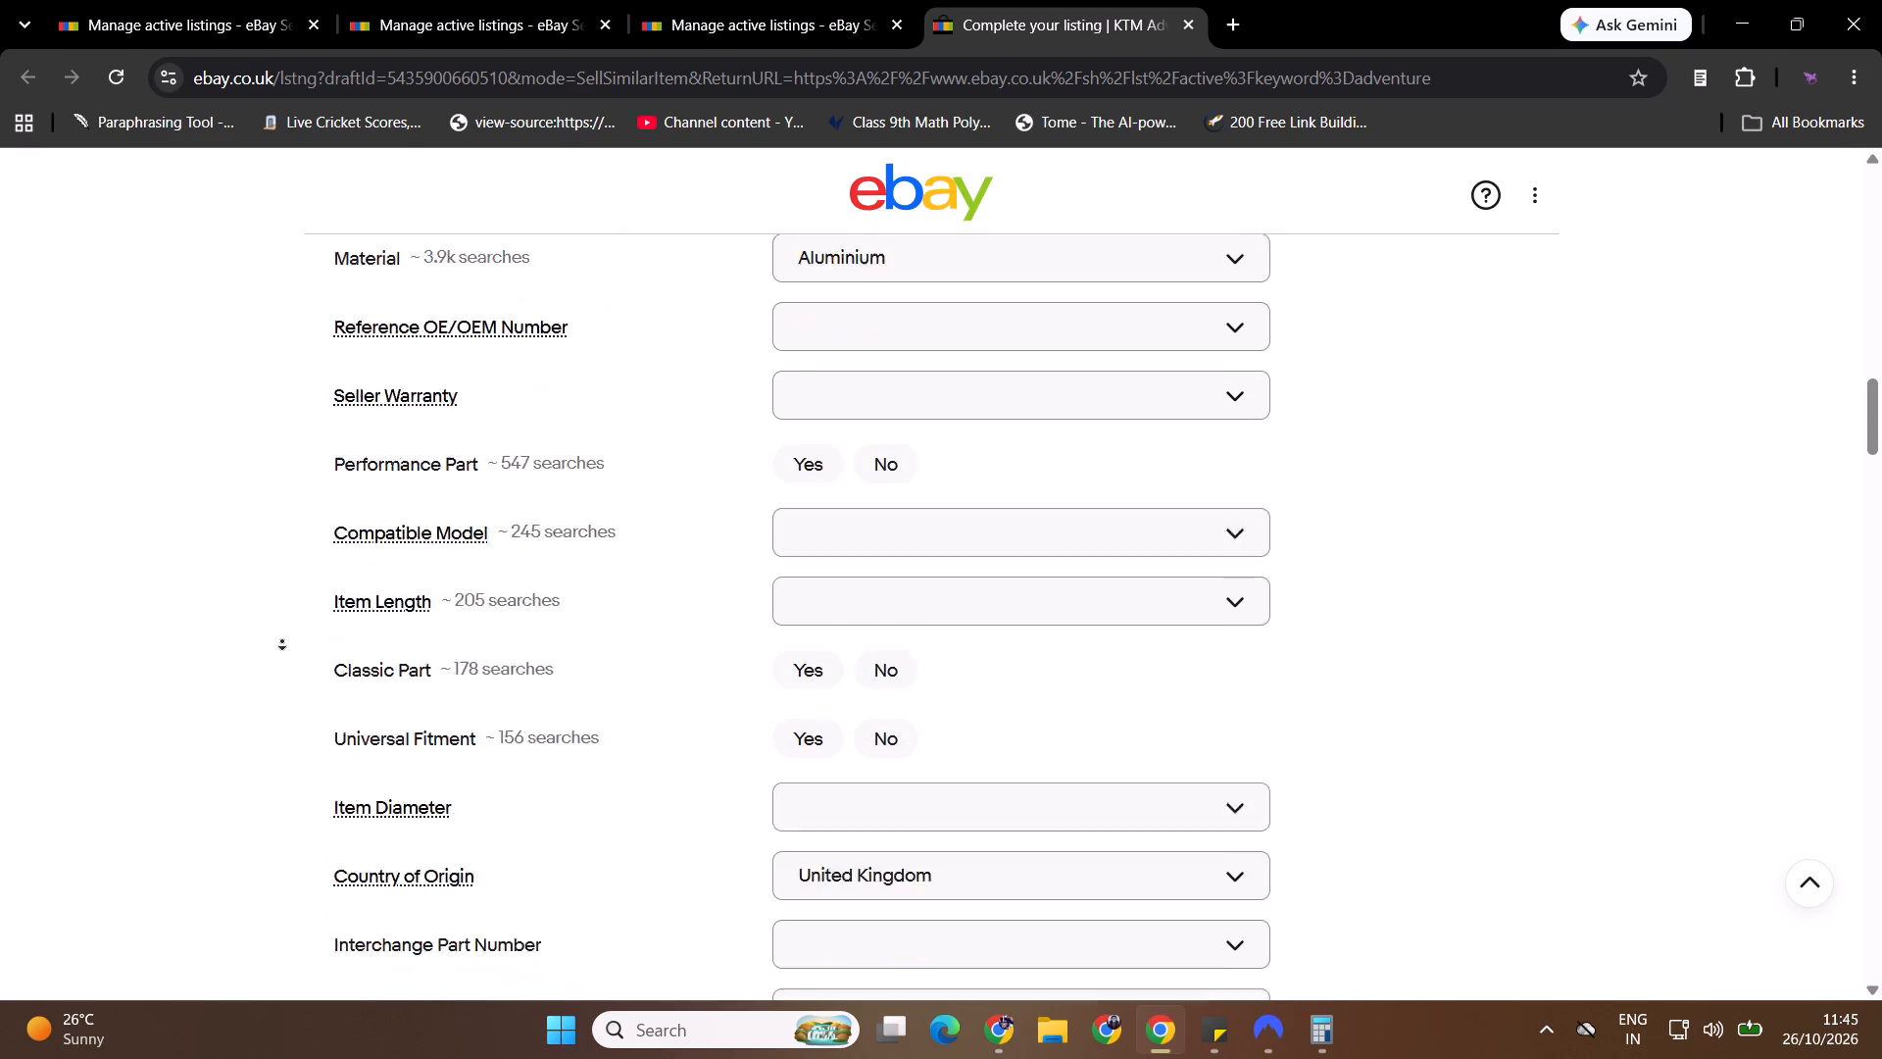
{"action": "left_click", "coordinate": [282, 641]}
{"action": "middle_click", "coordinate": [256, 638]}
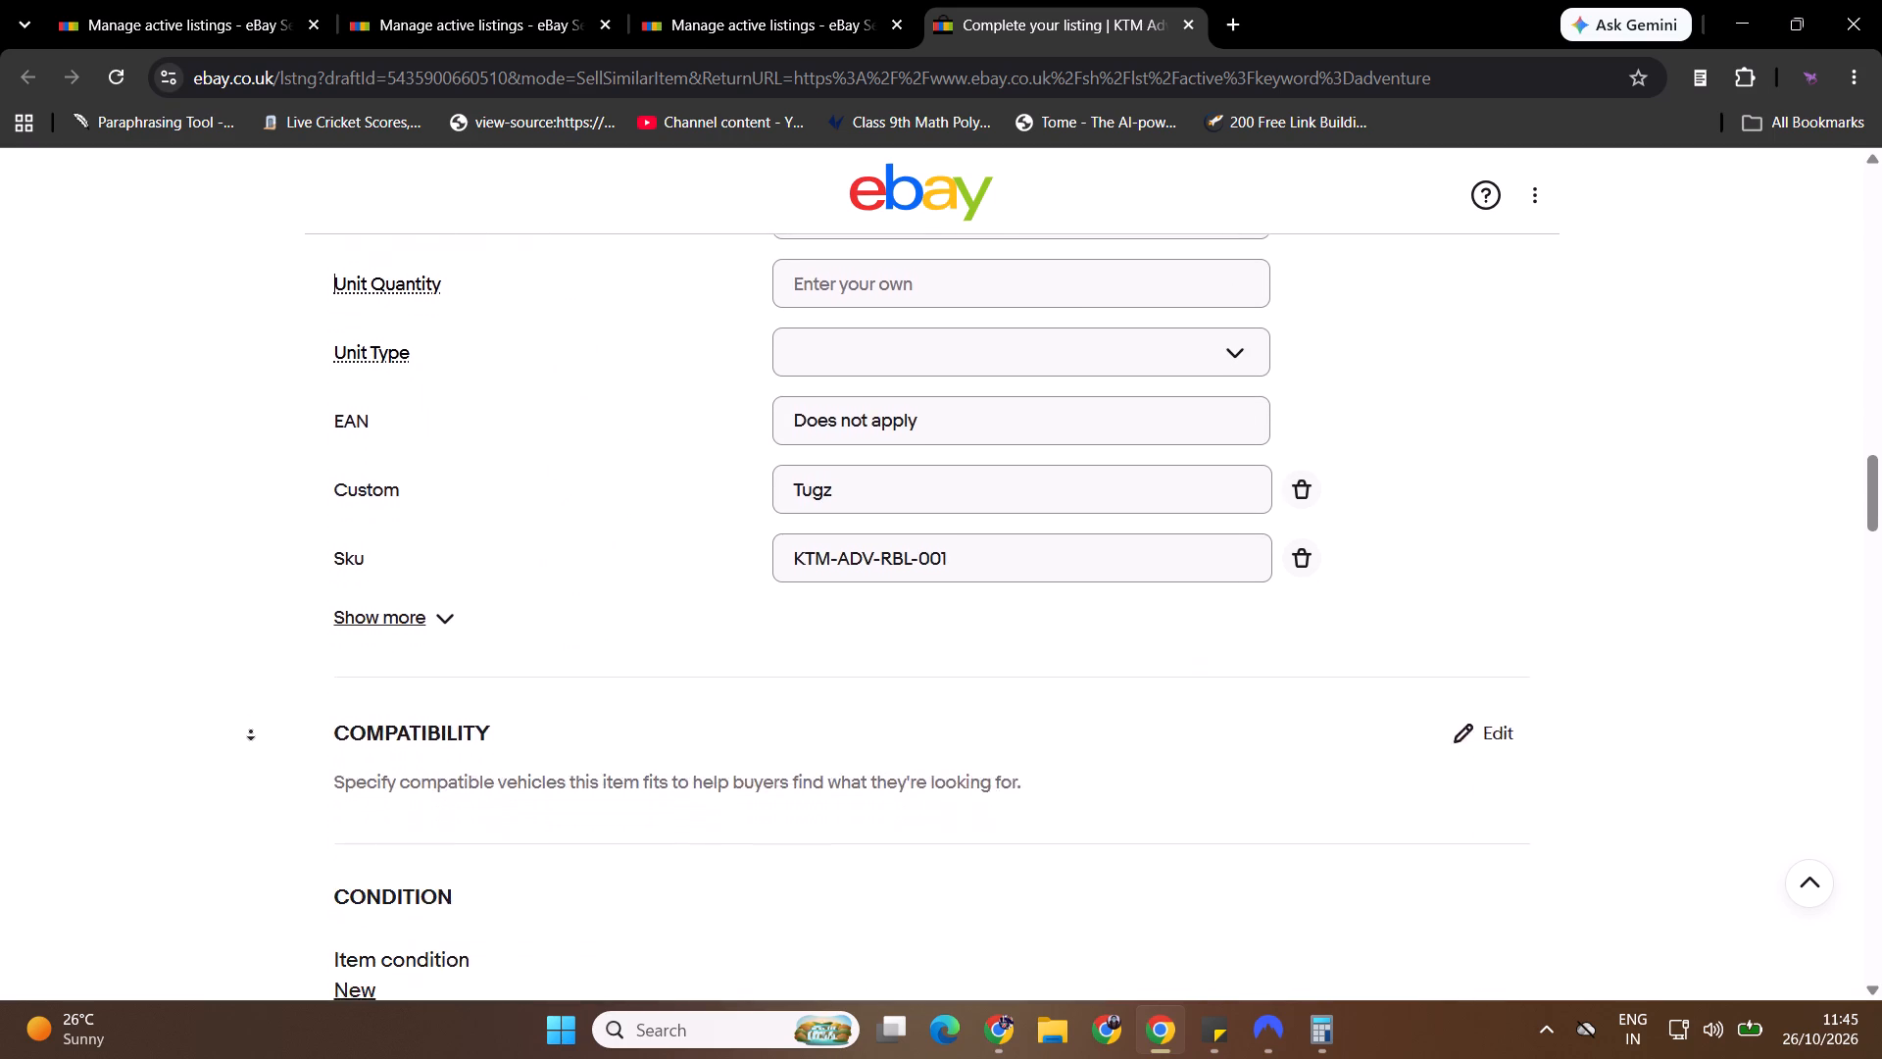
{"action": "left_click", "coordinate": [251, 731]}
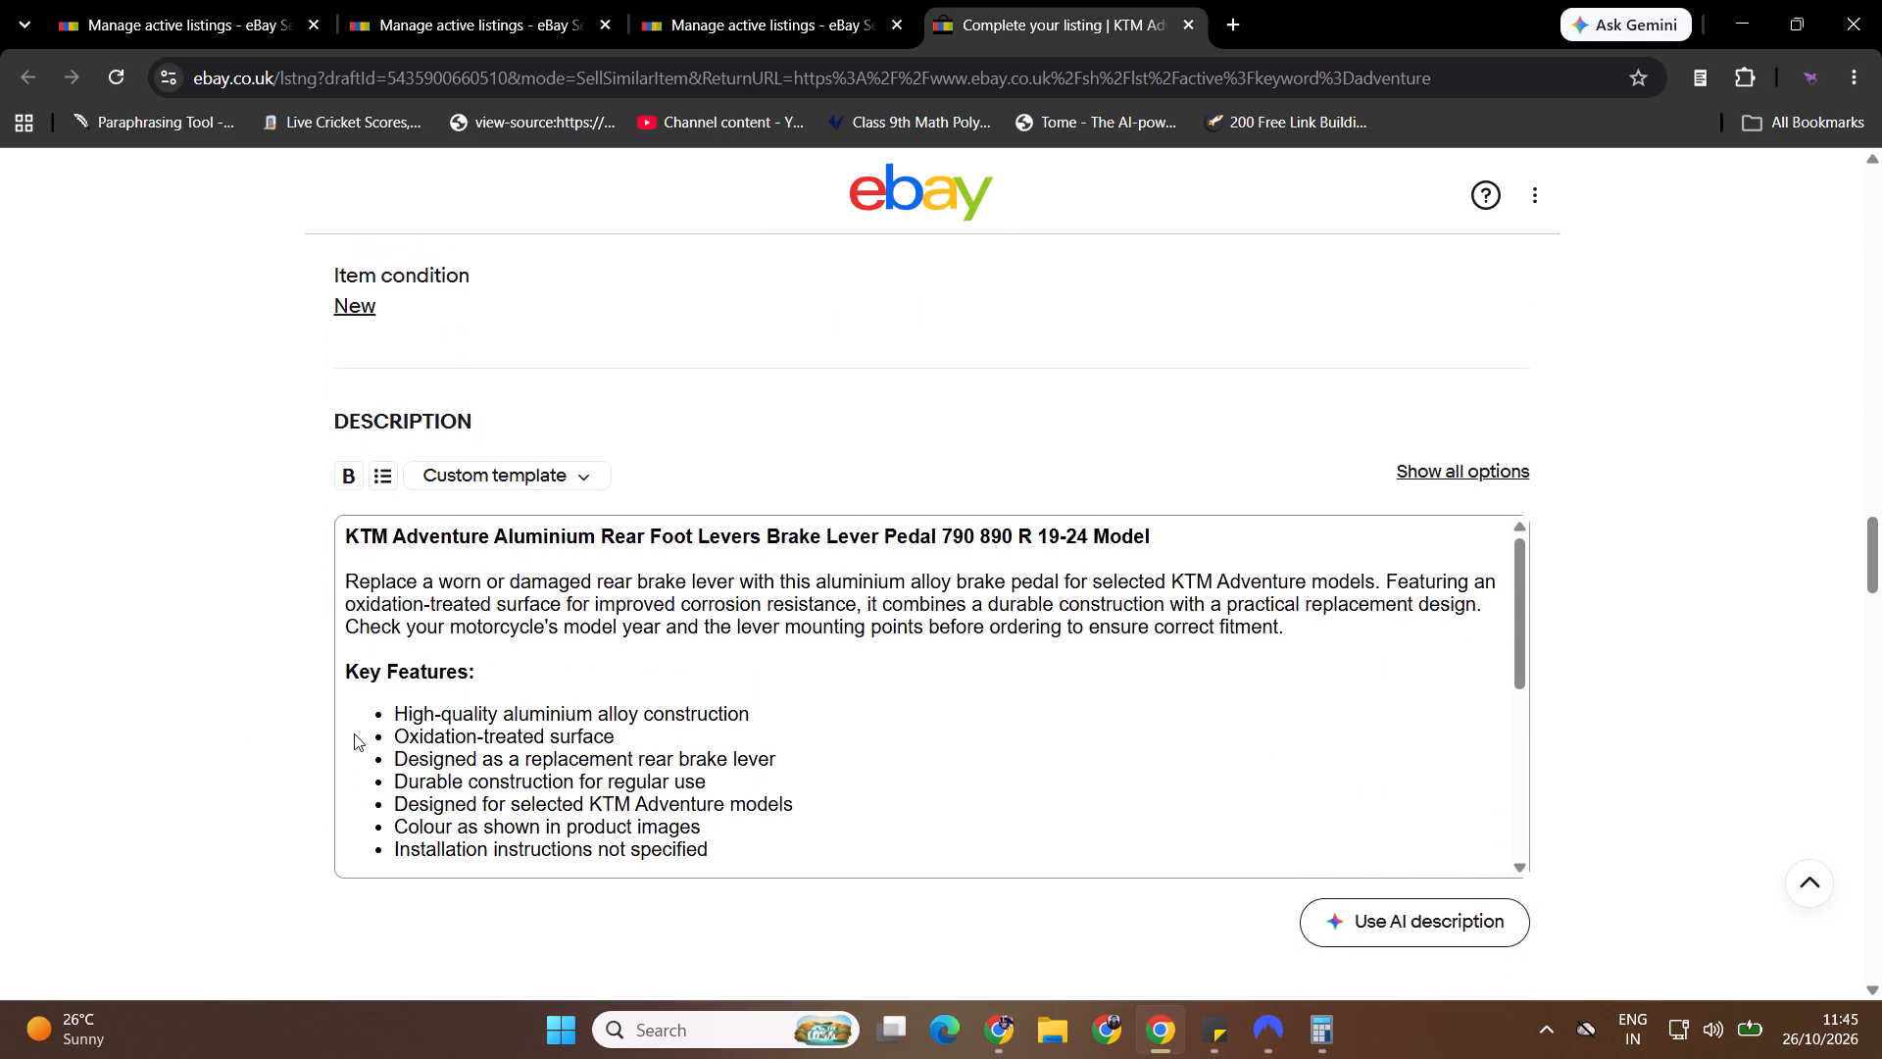
{"action": "middle_click", "coordinate": [916, 630]}
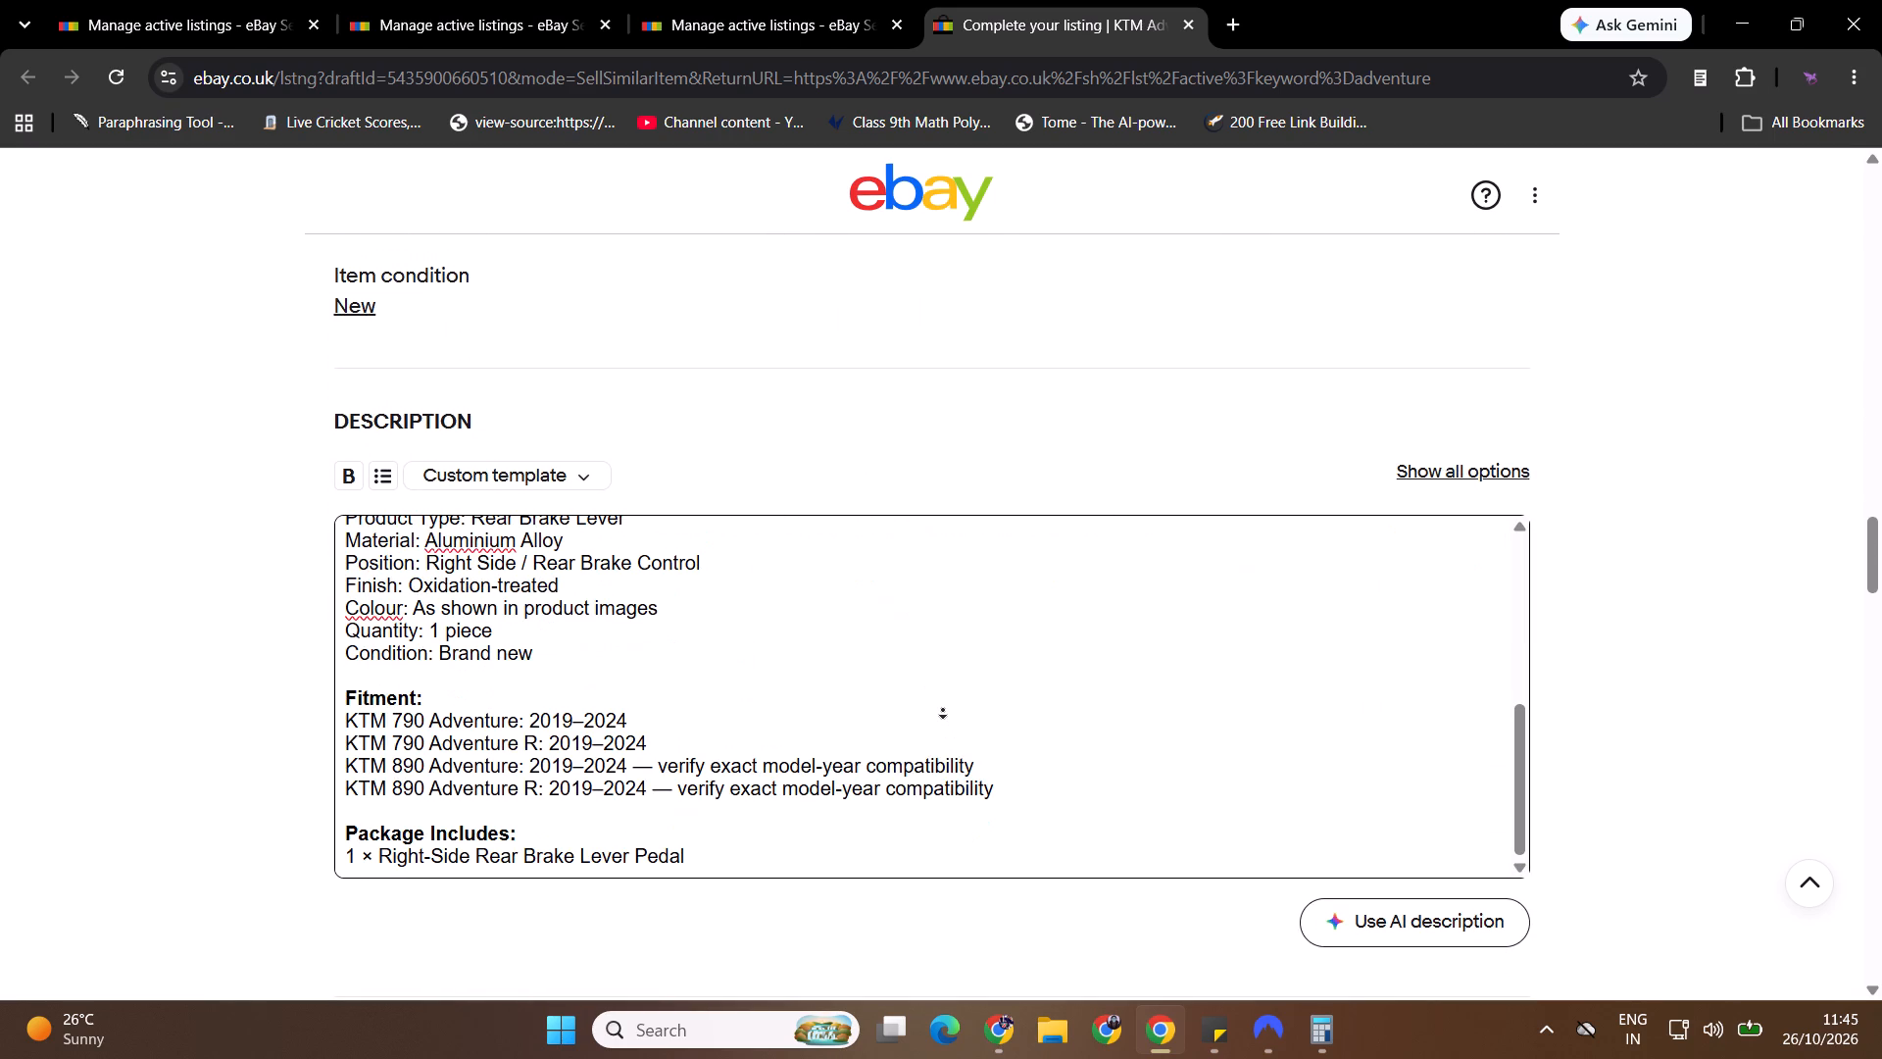
{"action": "left_click", "coordinate": [943, 710]}
{"action": "middle_click", "coordinate": [943, 710]}
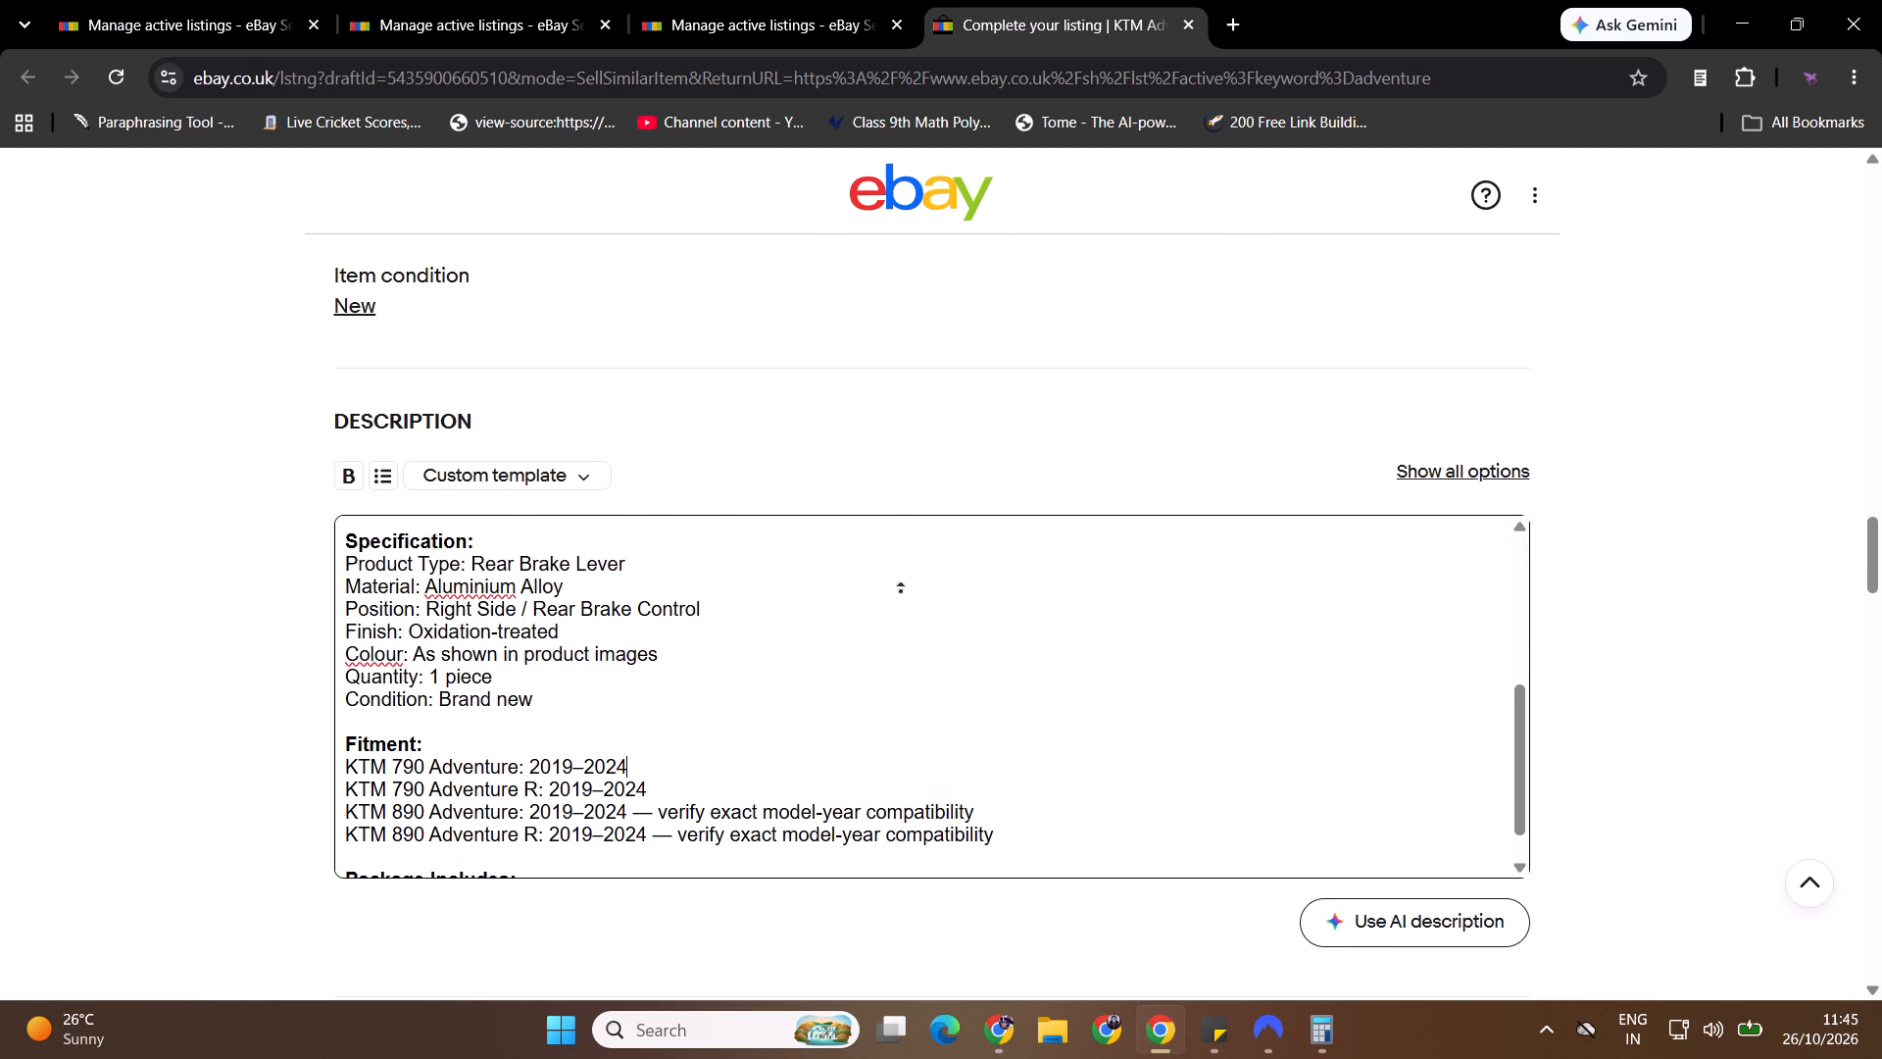
{"action": "left_click", "coordinate": [901, 591]}
{"action": "middle_click_drag", "start_coordinate": [899, 596], "coordinate": [910, 601]}
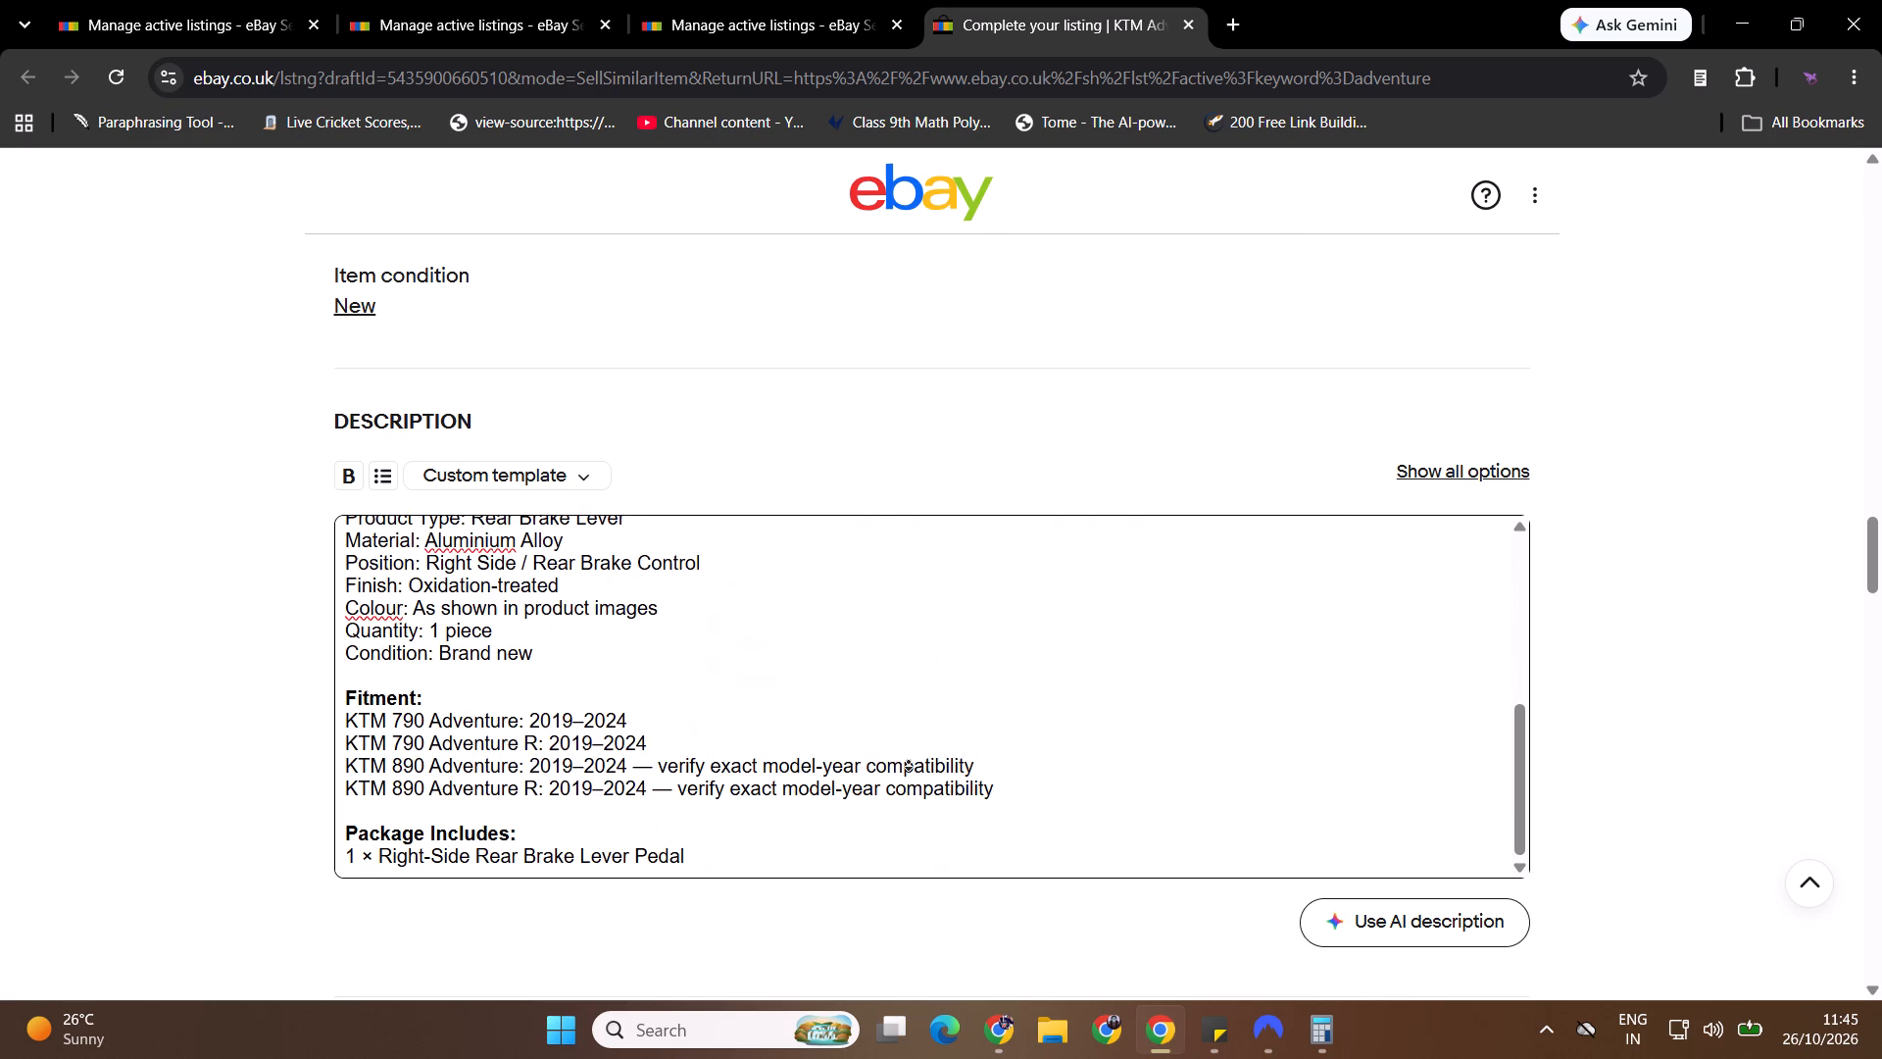
{"action": "left_click", "coordinate": [909, 762]}
{"action": "middle_click", "coordinate": [247, 399]}
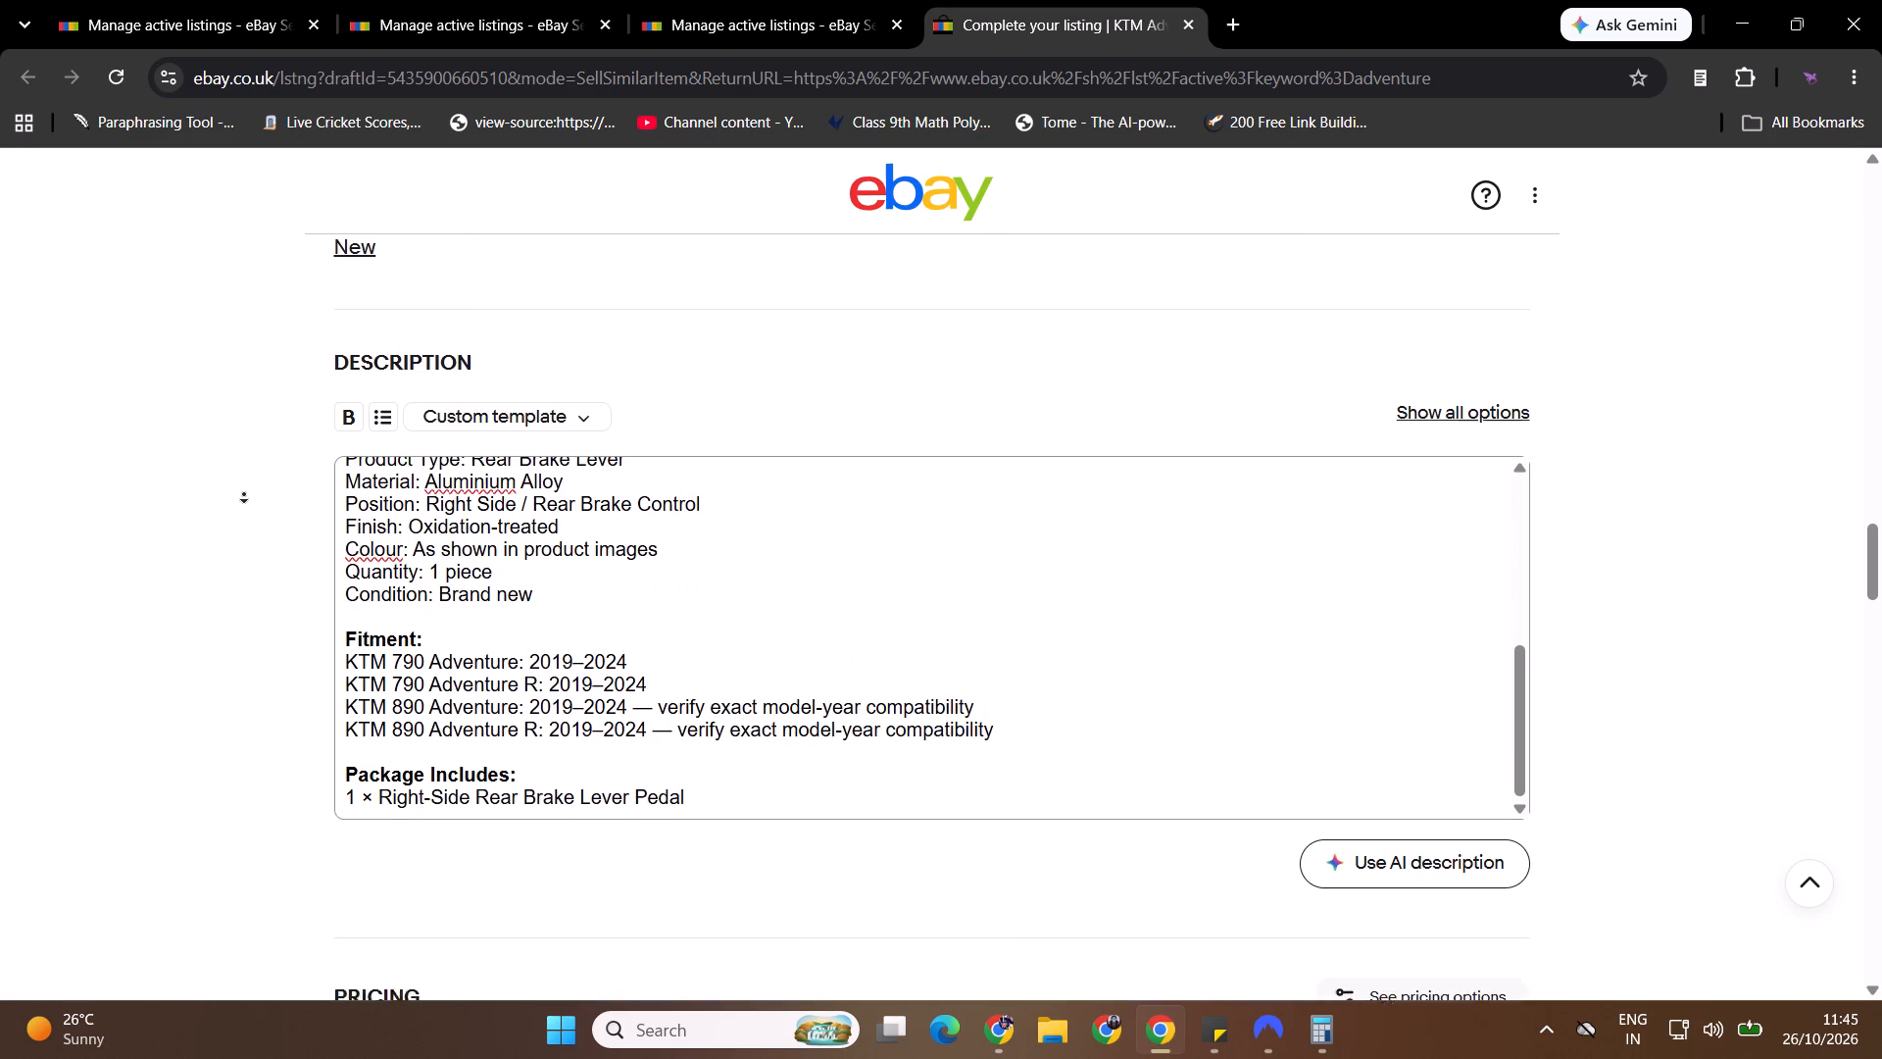
{"action": "left_click", "coordinate": [244, 494]}
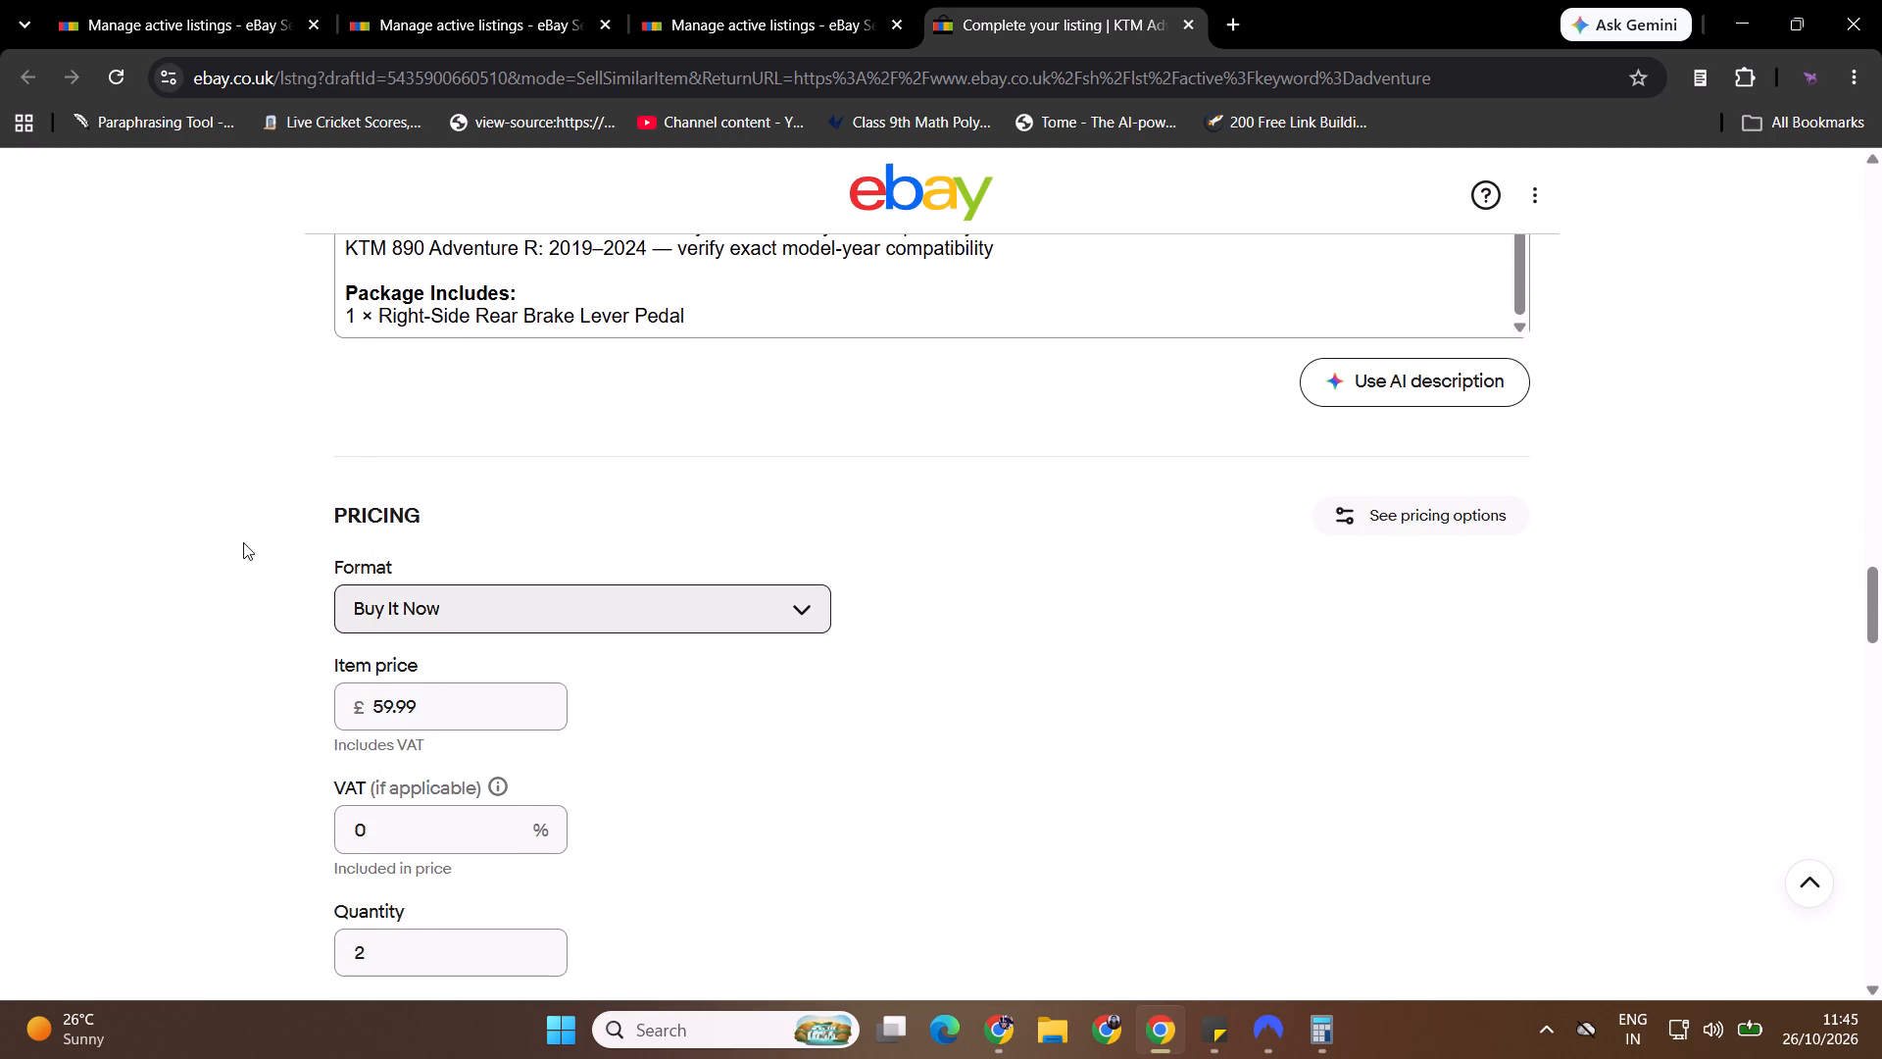
Publish the orange brake lever listing with the displayed fees, closing the two spare active-listings tabs and returning to the active listings.
{"action": "middle_click", "coordinate": [229, 529]}
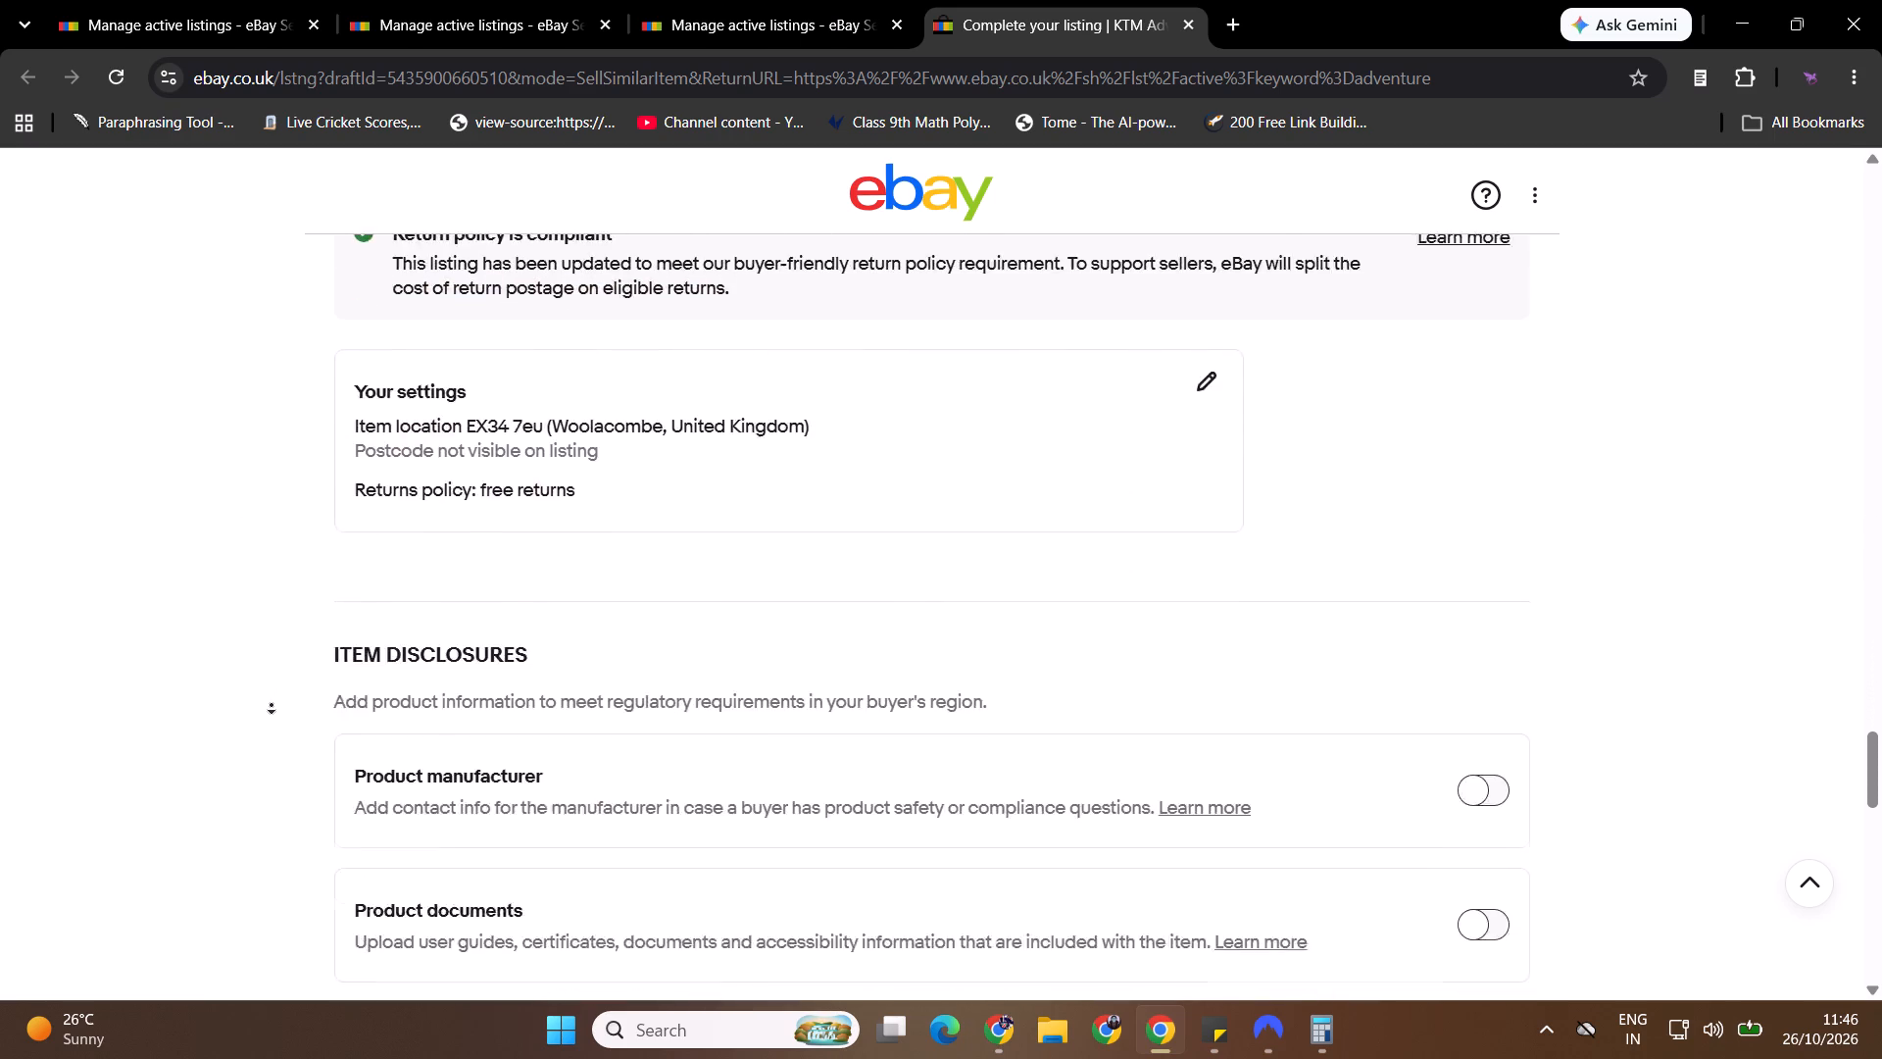
{"action": "left_click", "coordinate": [272, 705]}
{"action": "middle_click", "coordinate": [201, 549]}
{"action": "left_click", "coordinate": [273, 863]}
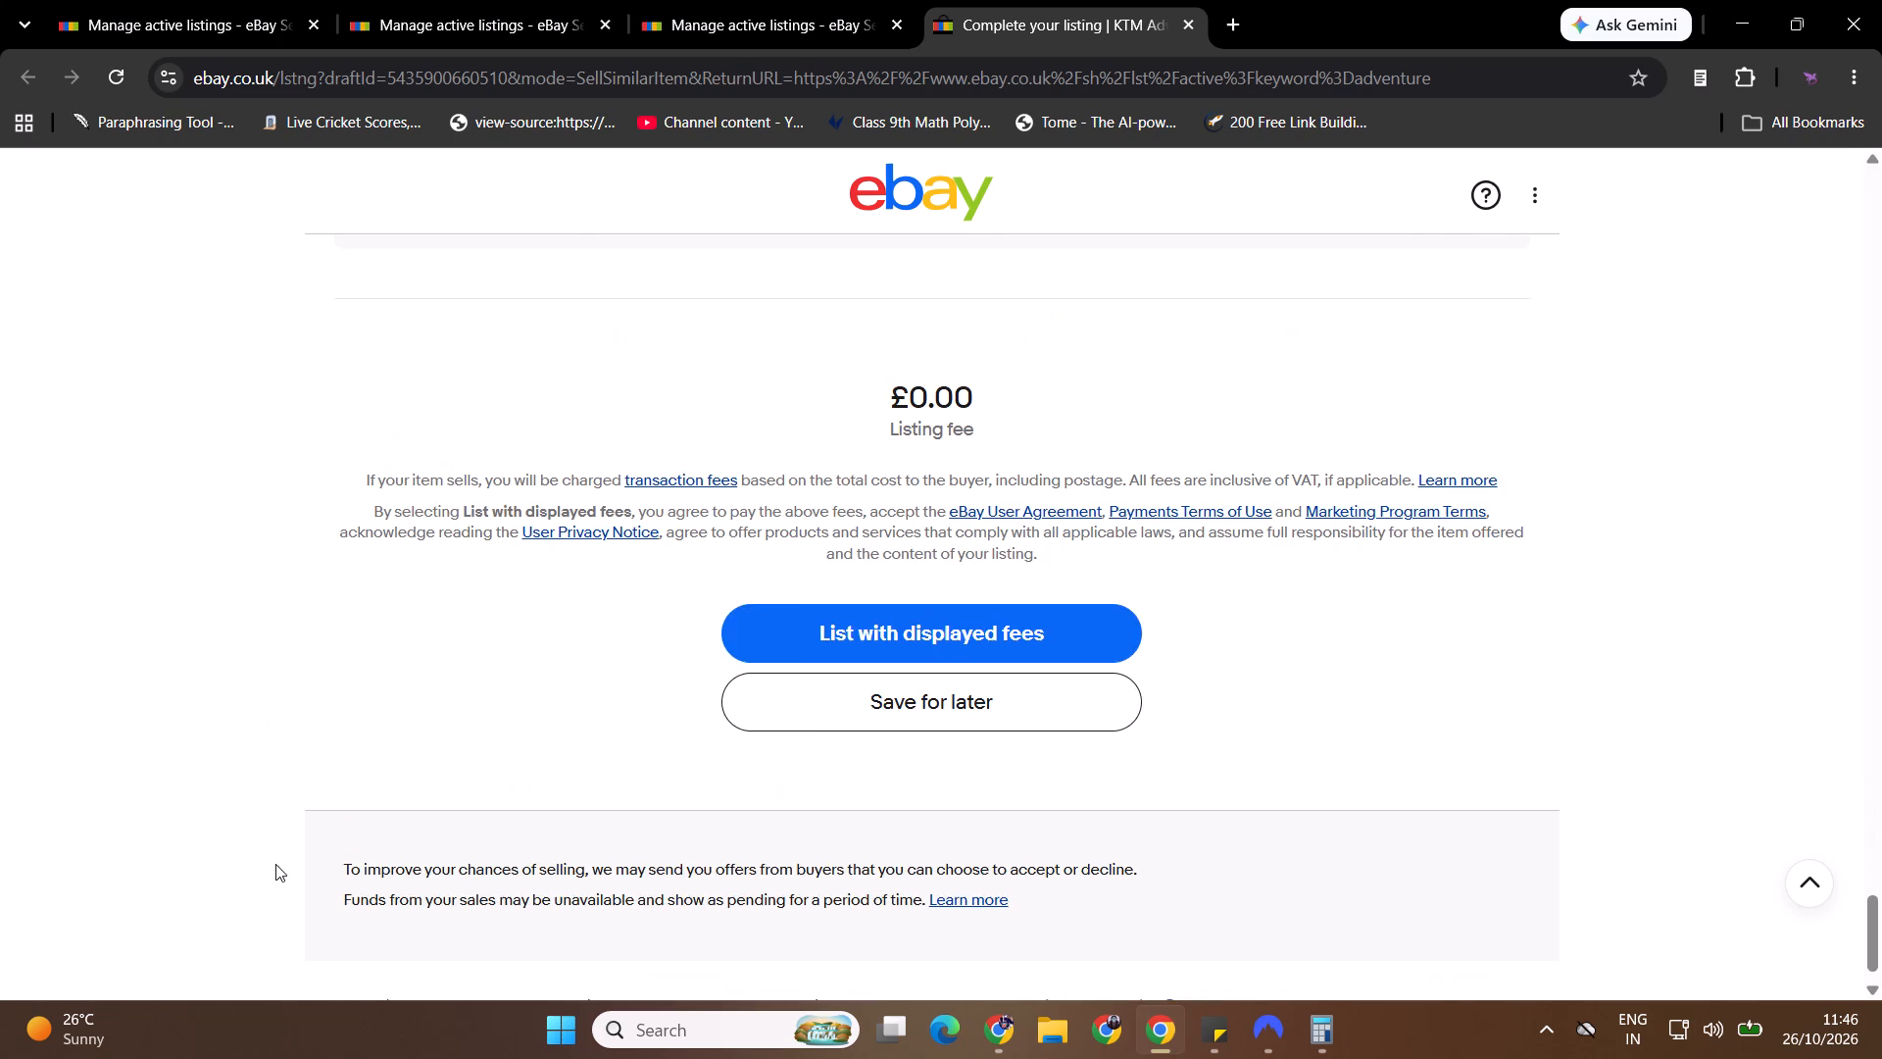
{"action": "left_click", "coordinate": [1007, 563]}
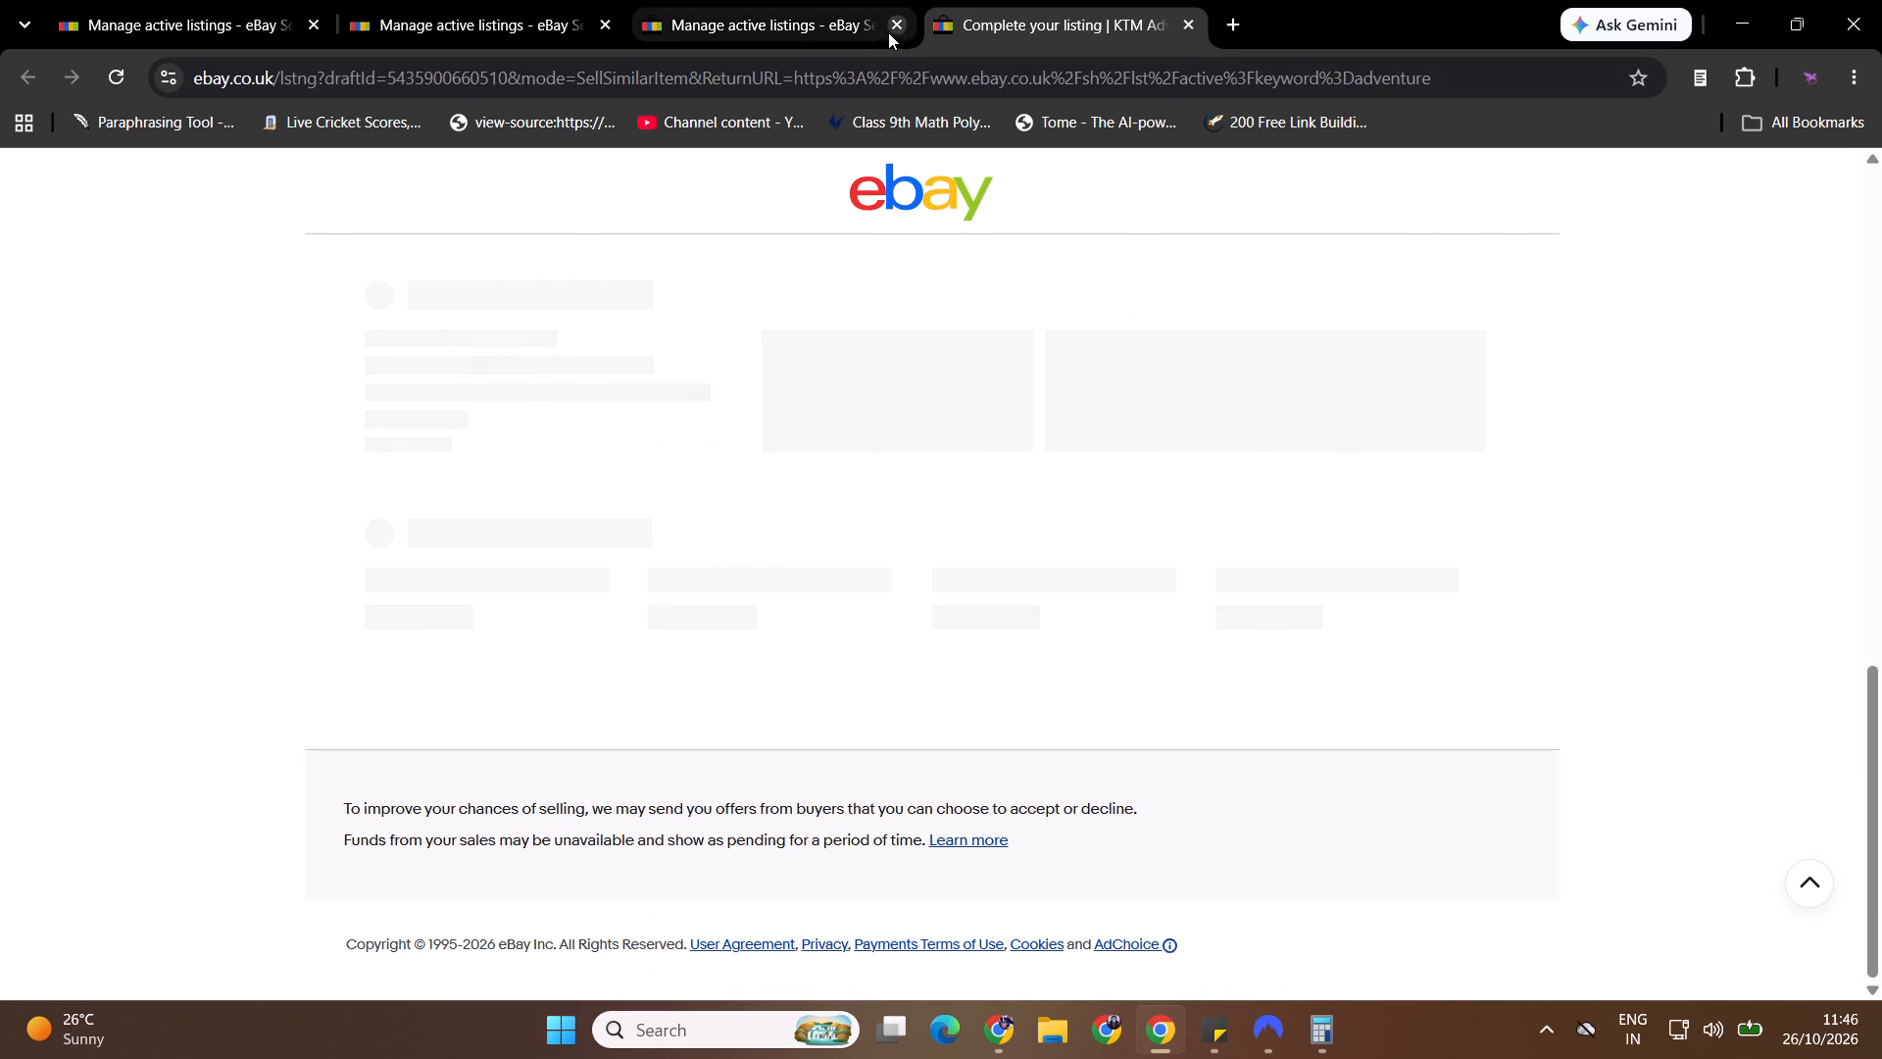
{"action": "left_click", "coordinate": [895, 27]}
{"action": "left_click", "coordinate": [612, 24]}
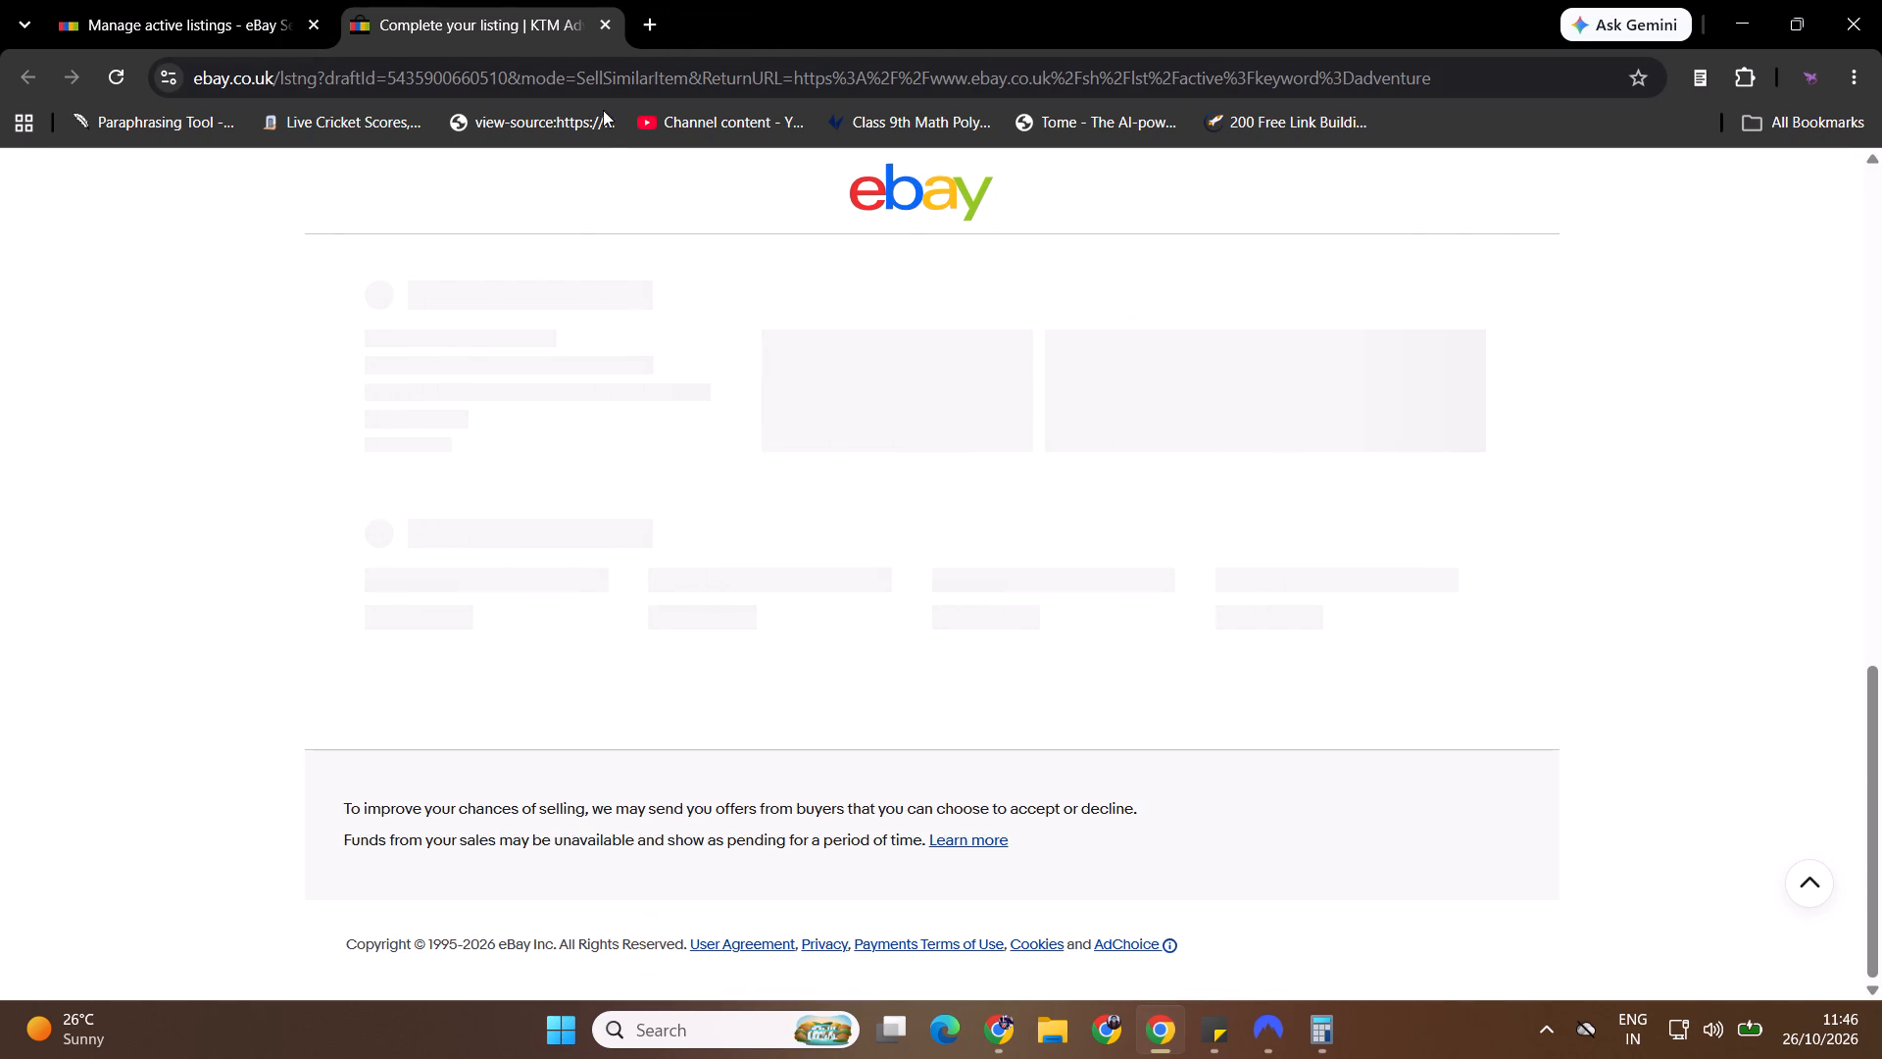
{"action": "left_click", "coordinate": [1254, 559]}
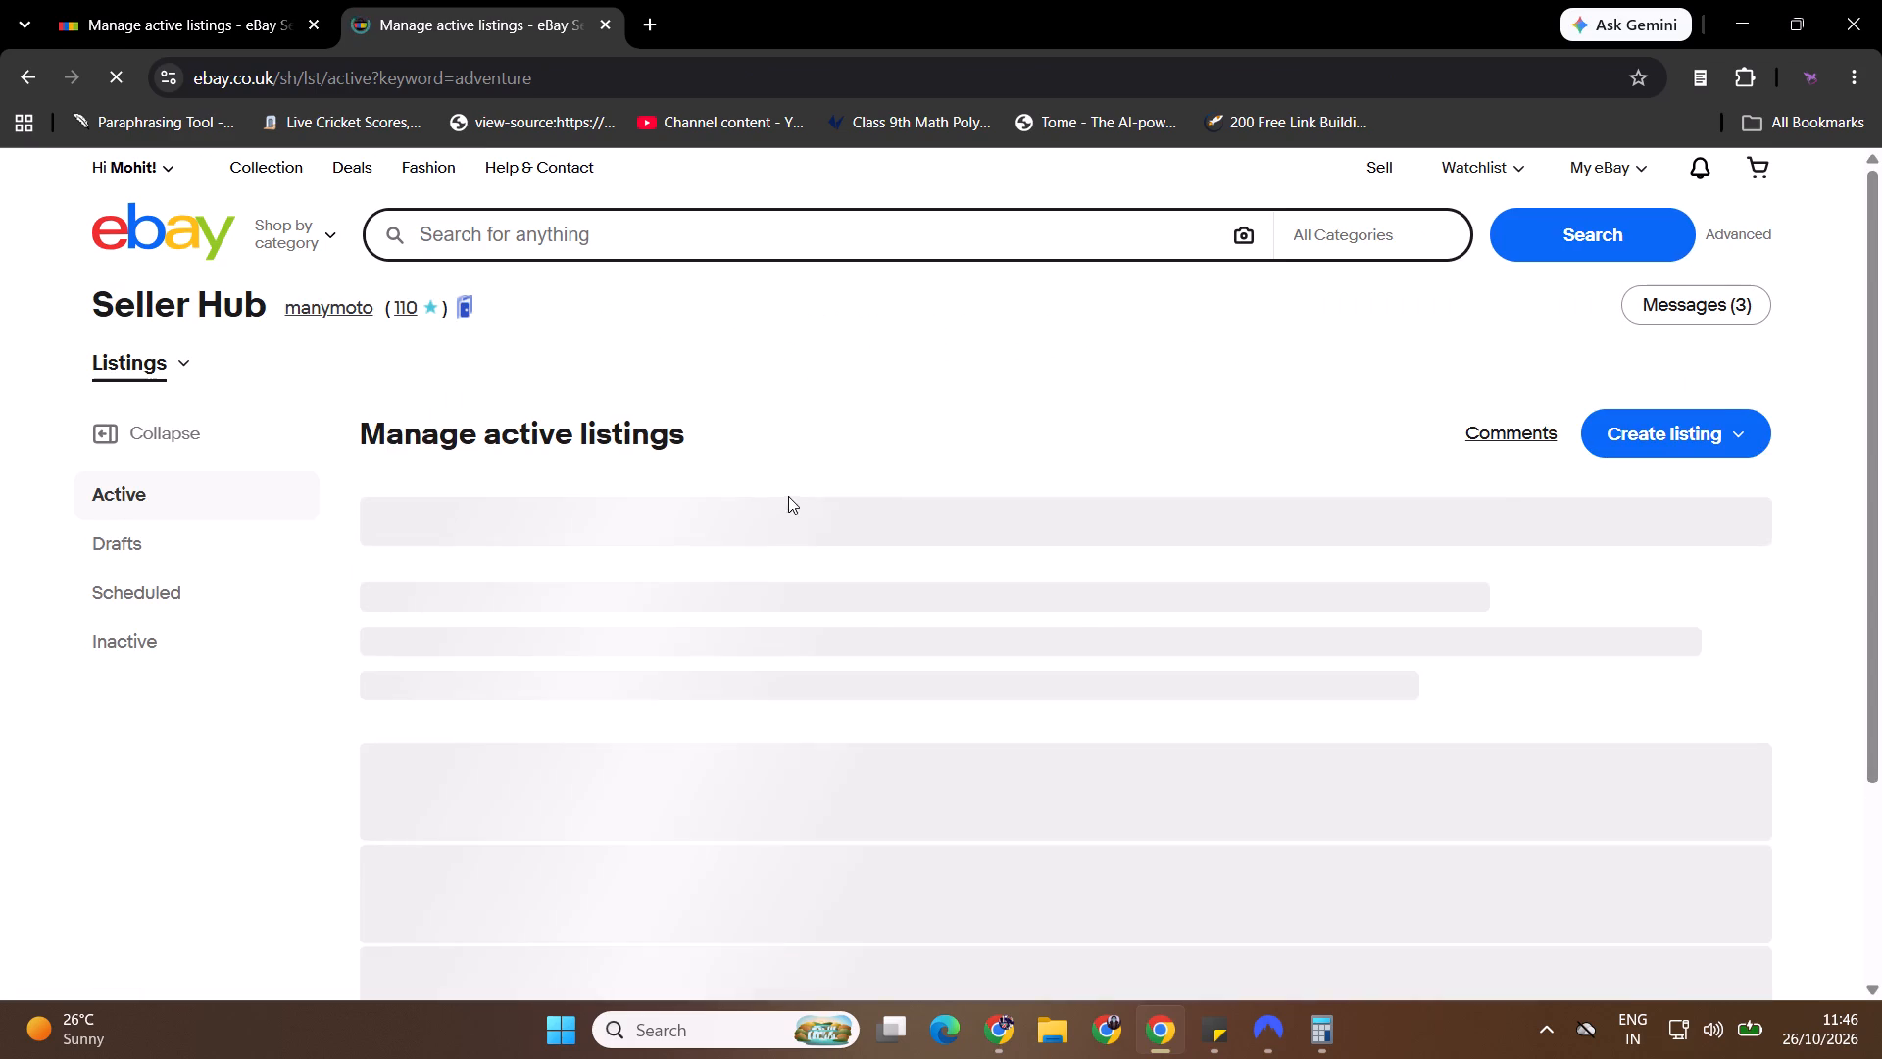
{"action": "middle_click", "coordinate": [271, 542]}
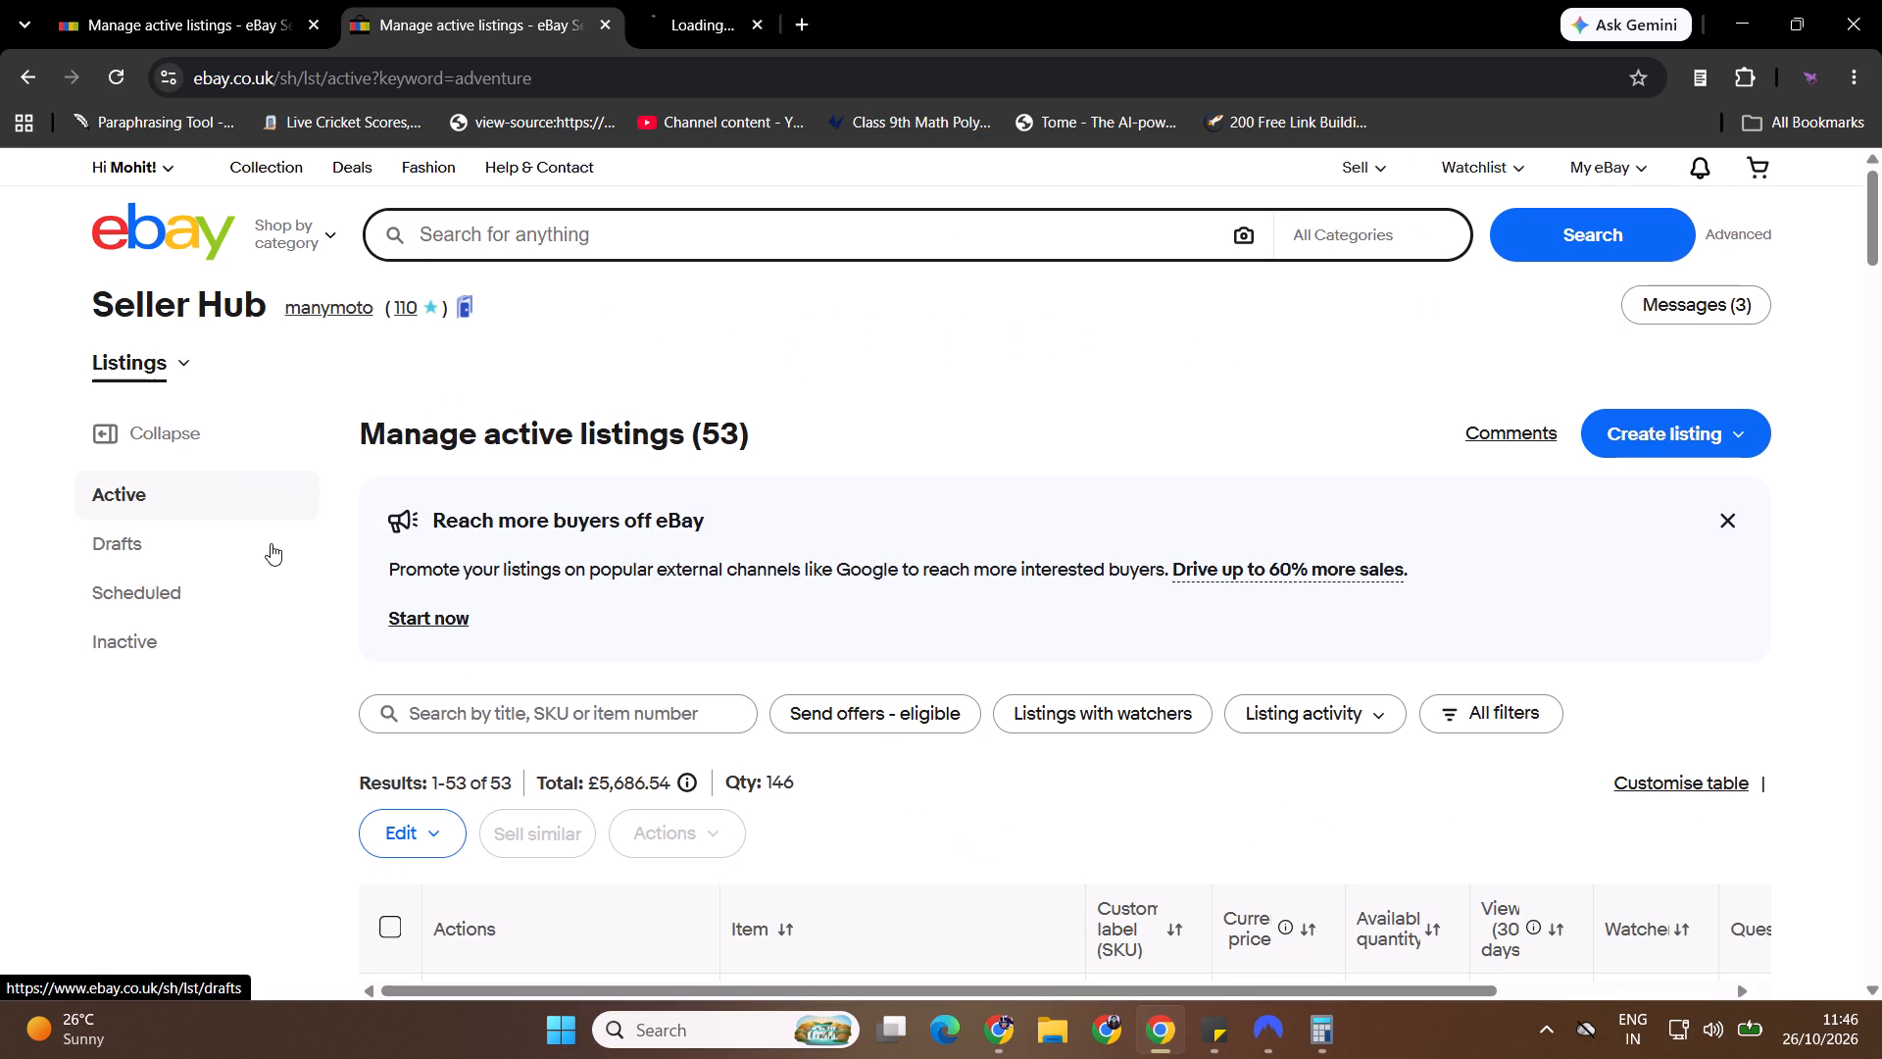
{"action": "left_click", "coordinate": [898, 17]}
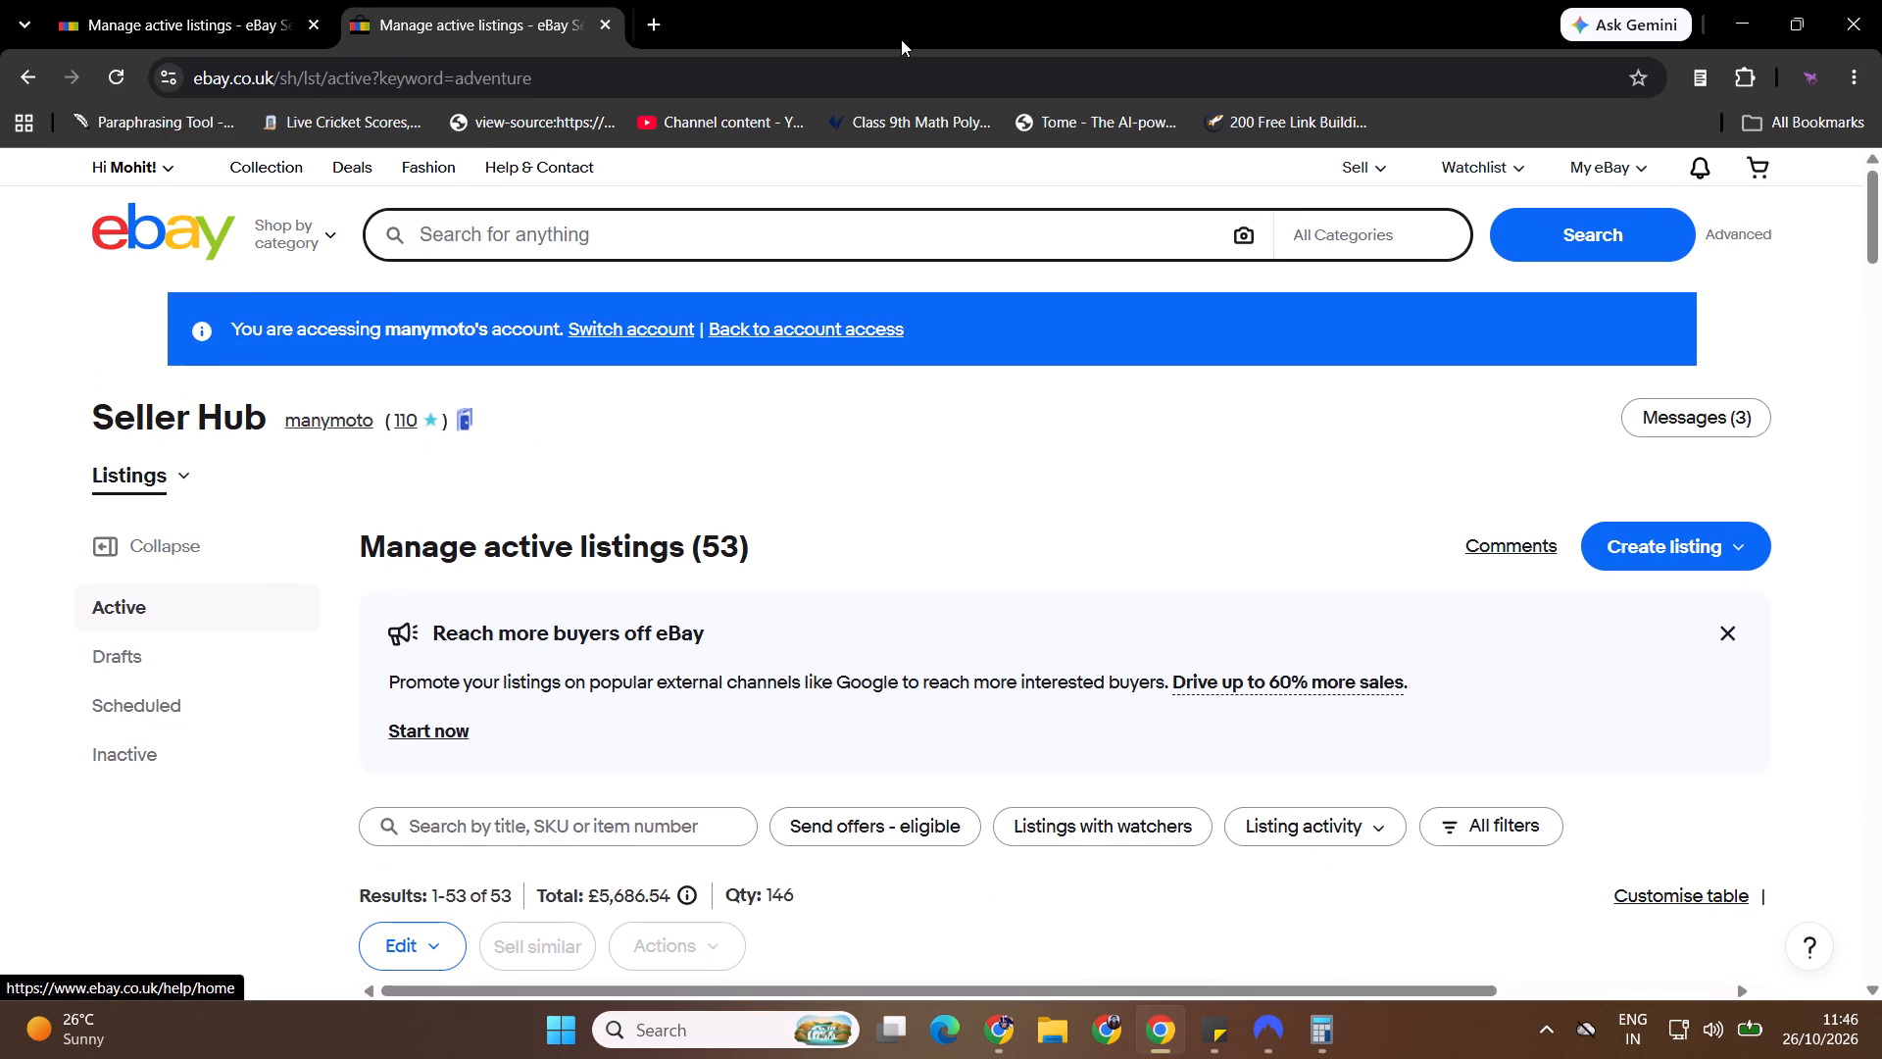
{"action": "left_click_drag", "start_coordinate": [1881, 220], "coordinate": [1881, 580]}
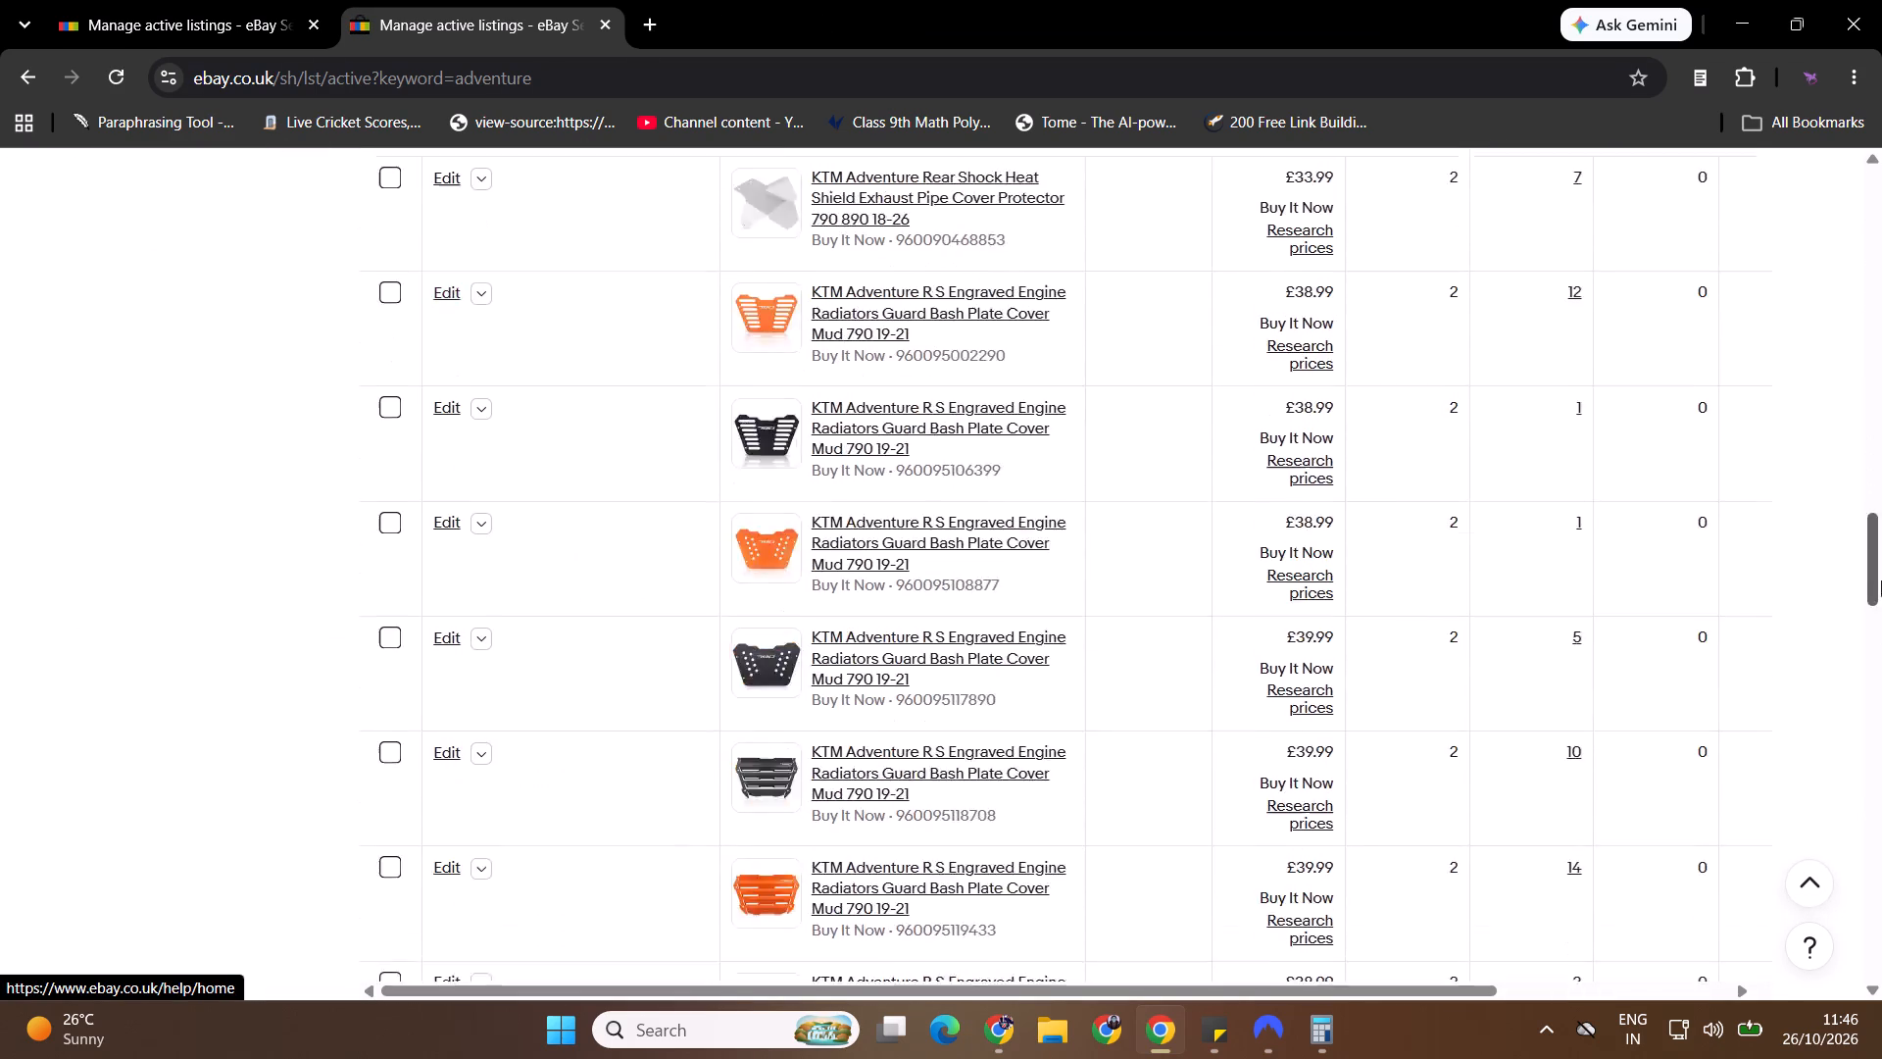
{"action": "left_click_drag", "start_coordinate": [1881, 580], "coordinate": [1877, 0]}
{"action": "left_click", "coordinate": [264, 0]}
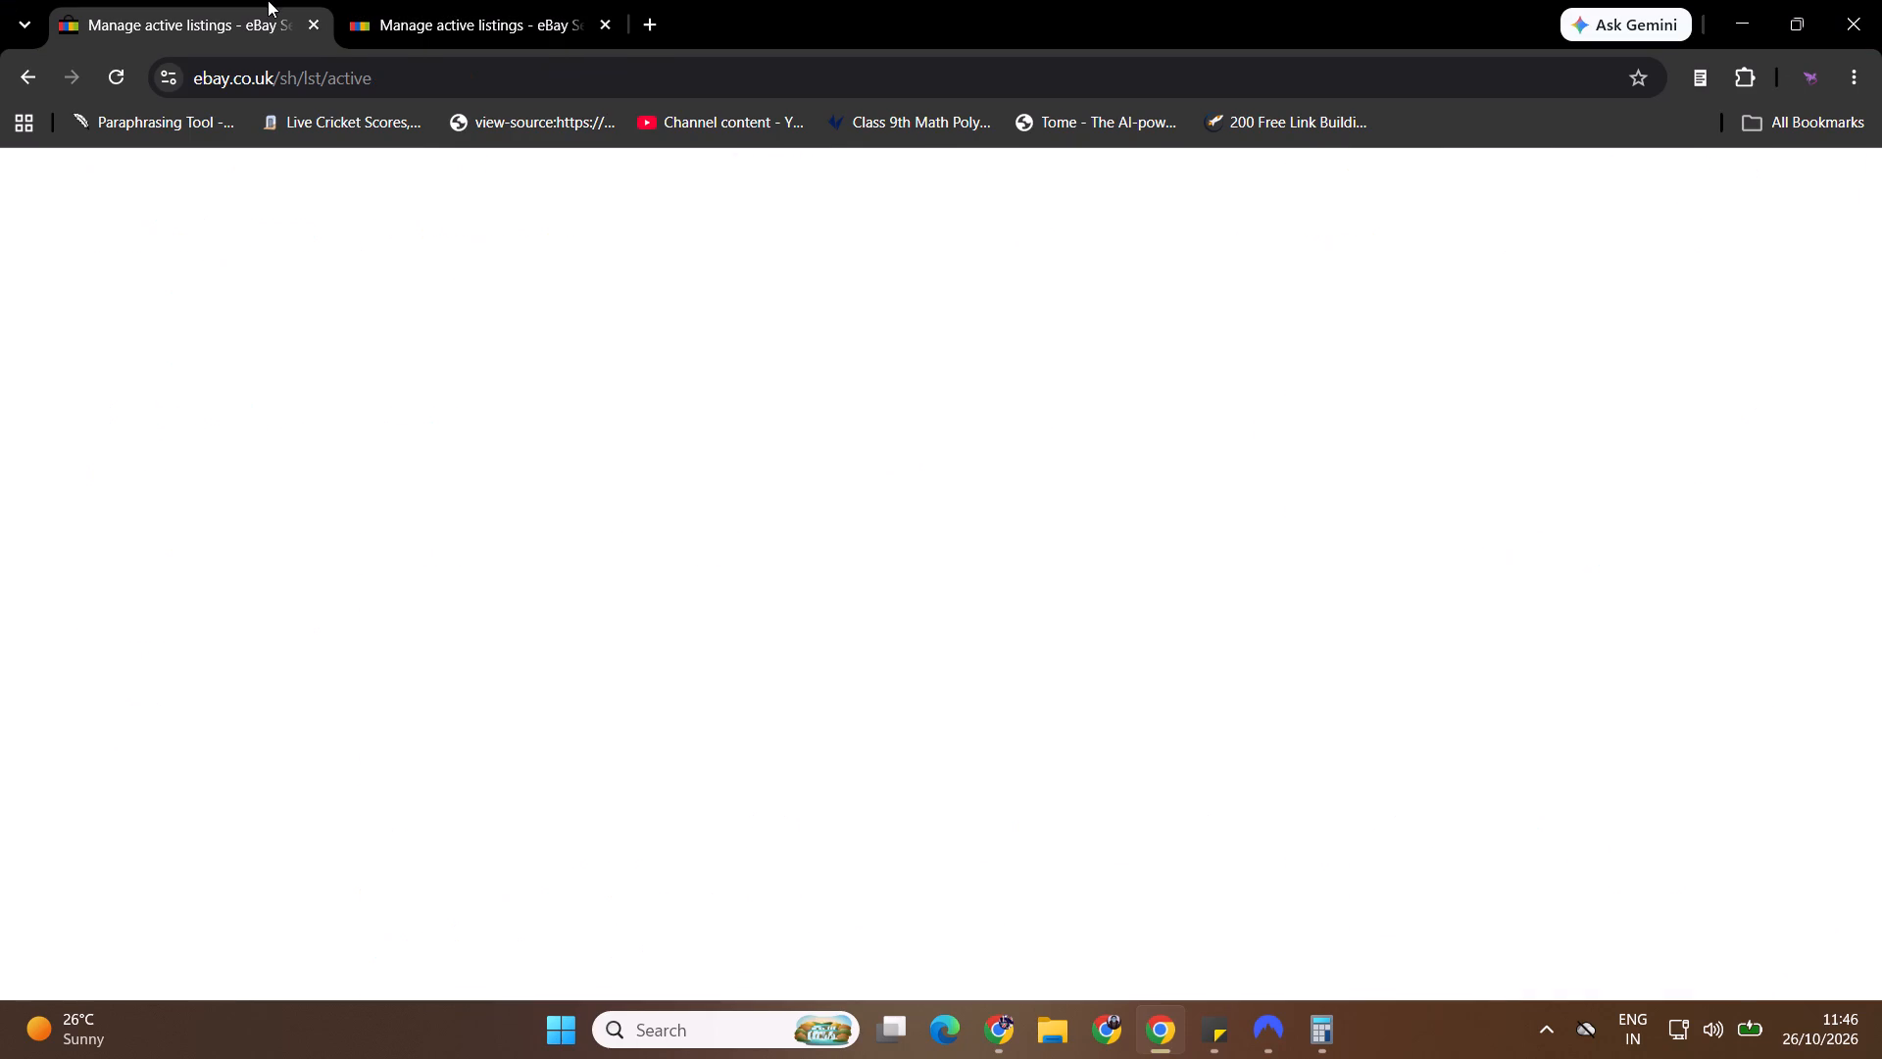
Switch to AliExpress and open the full product list of the KTM brake lever seller's store.
{"action": "key", "text": "alt+Tab"}
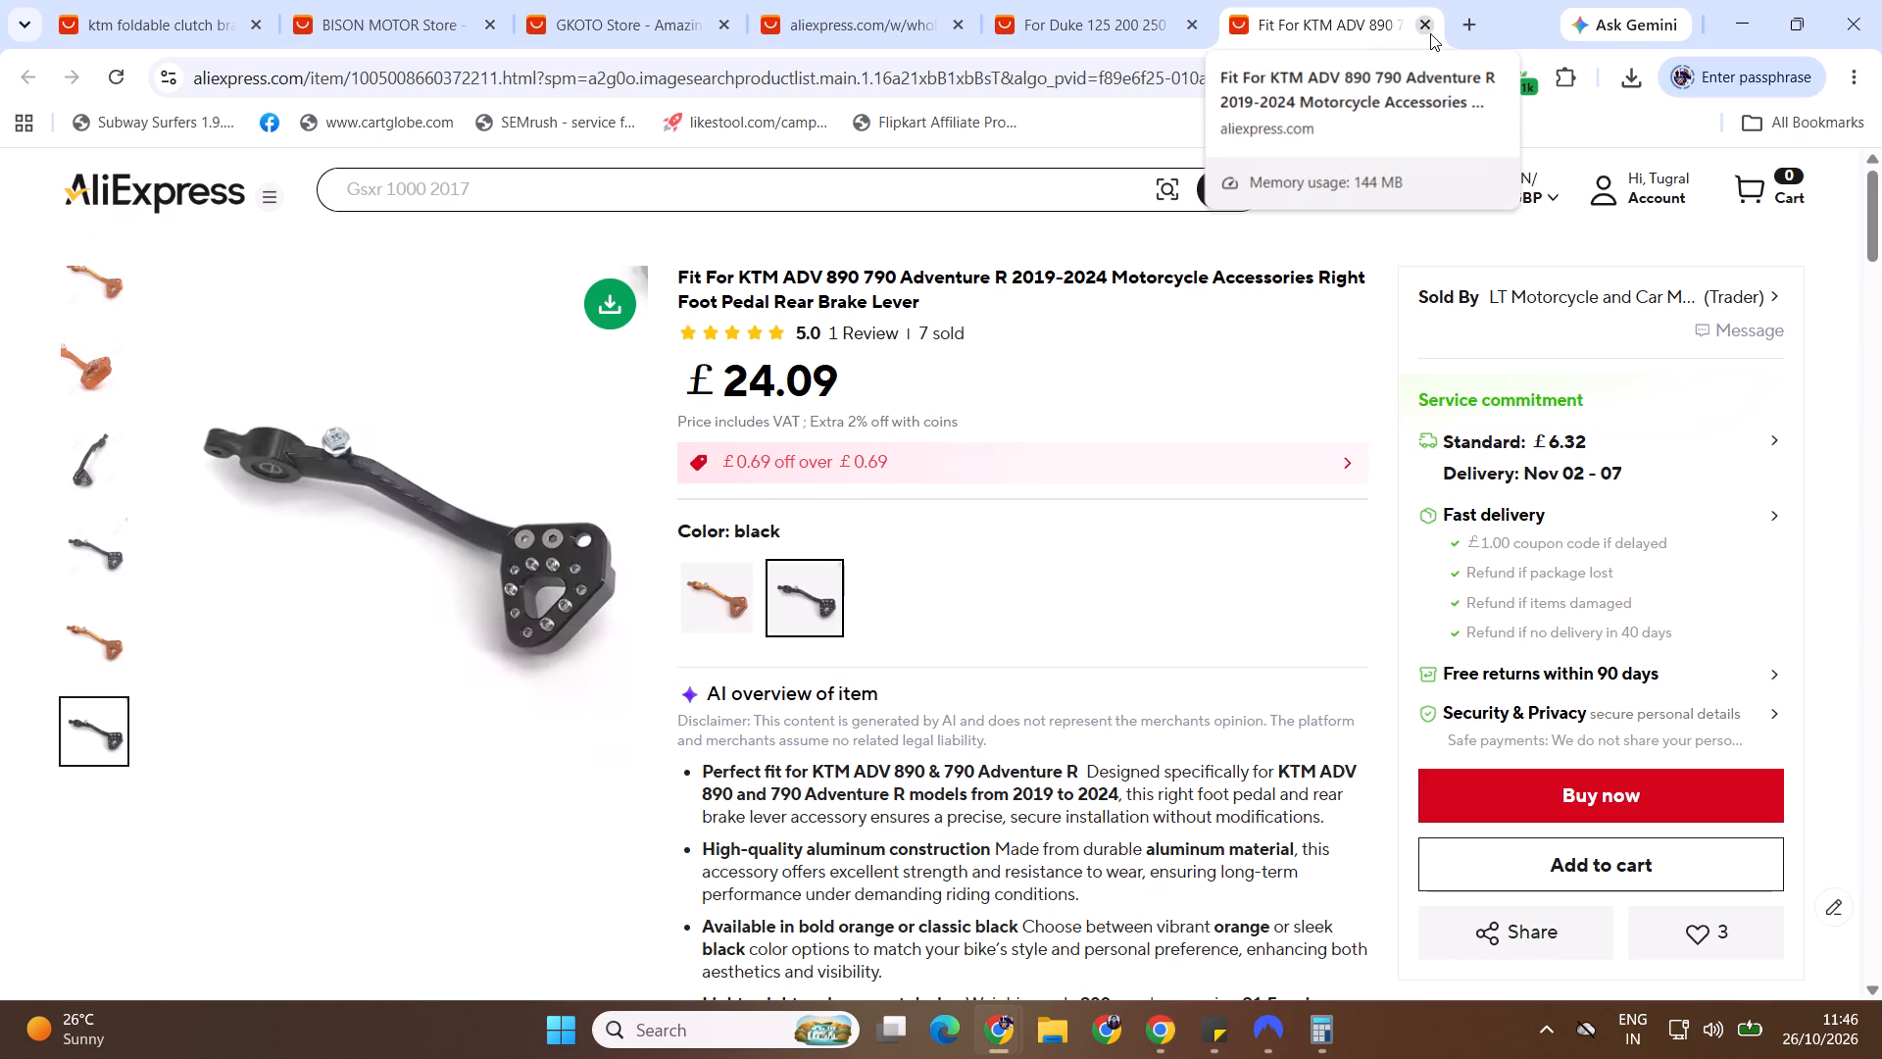
{"action": "left_click", "coordinate": [1549, 300]}
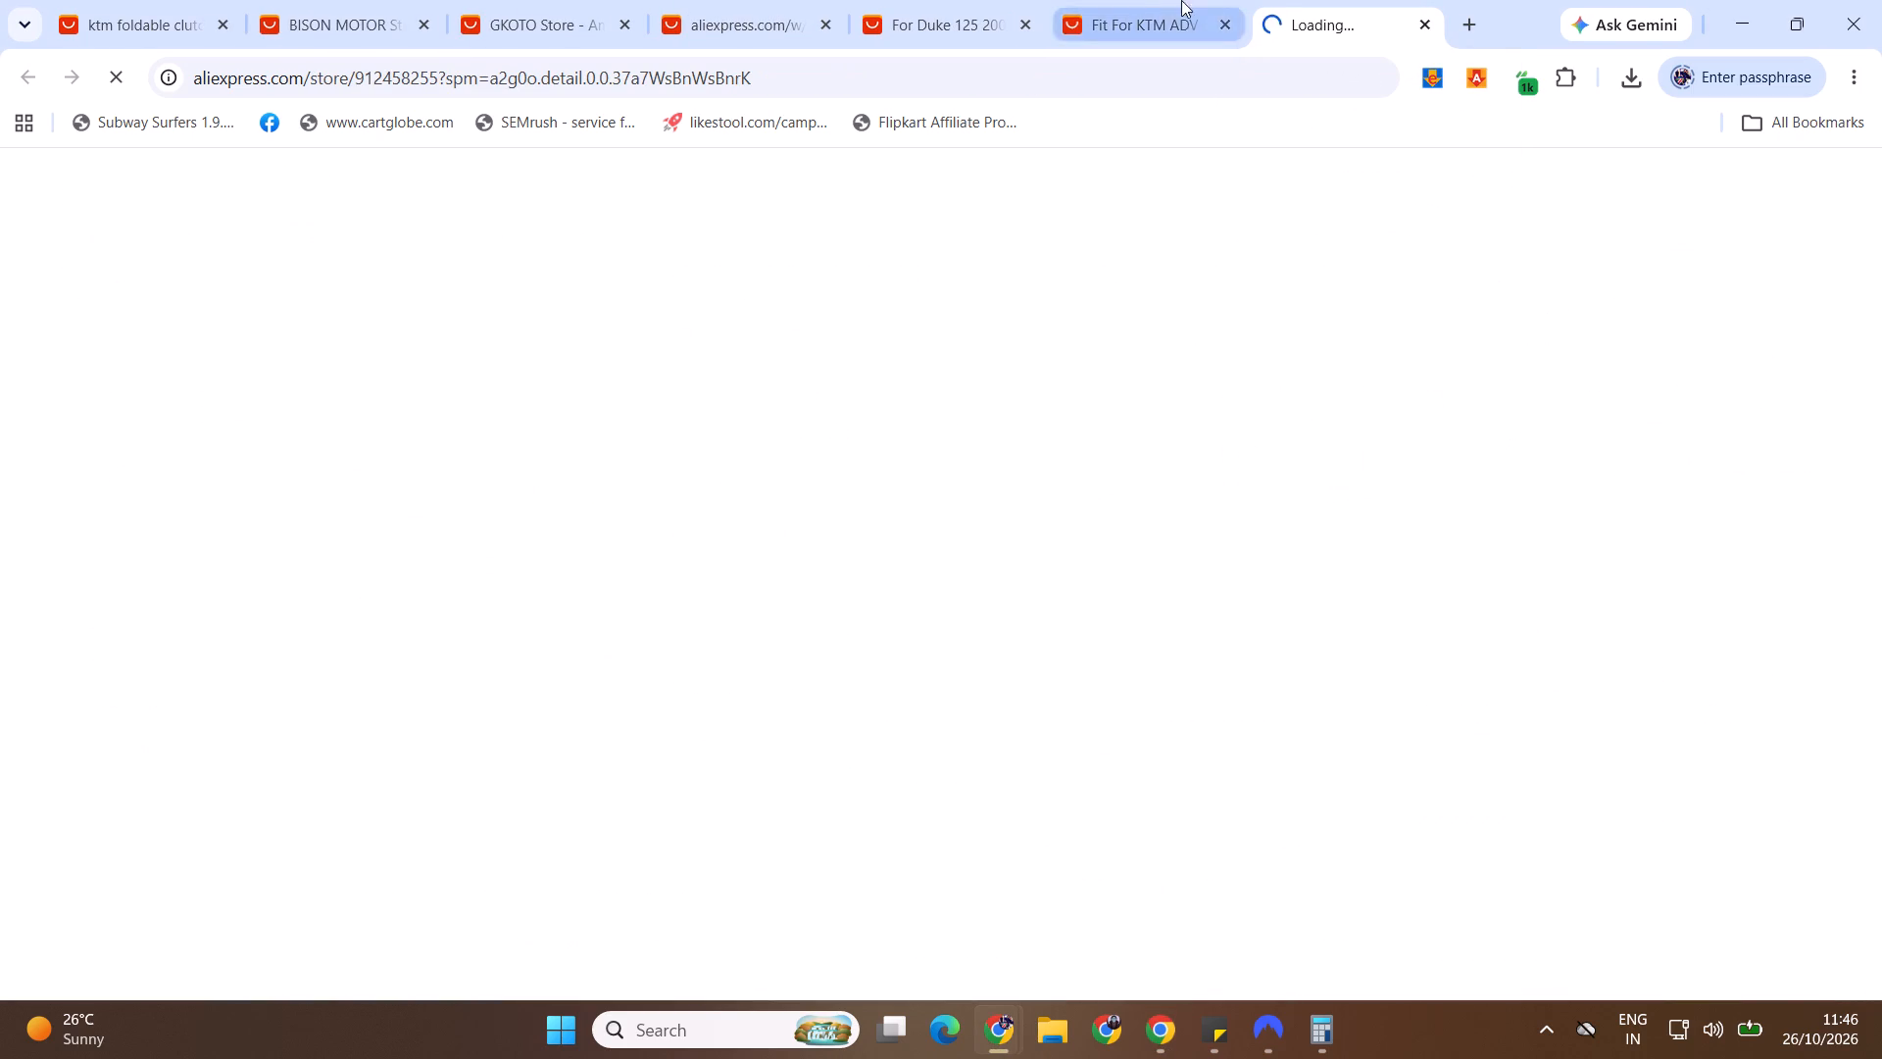
{"action": "left_click", "coordinate": [1162, 0]}
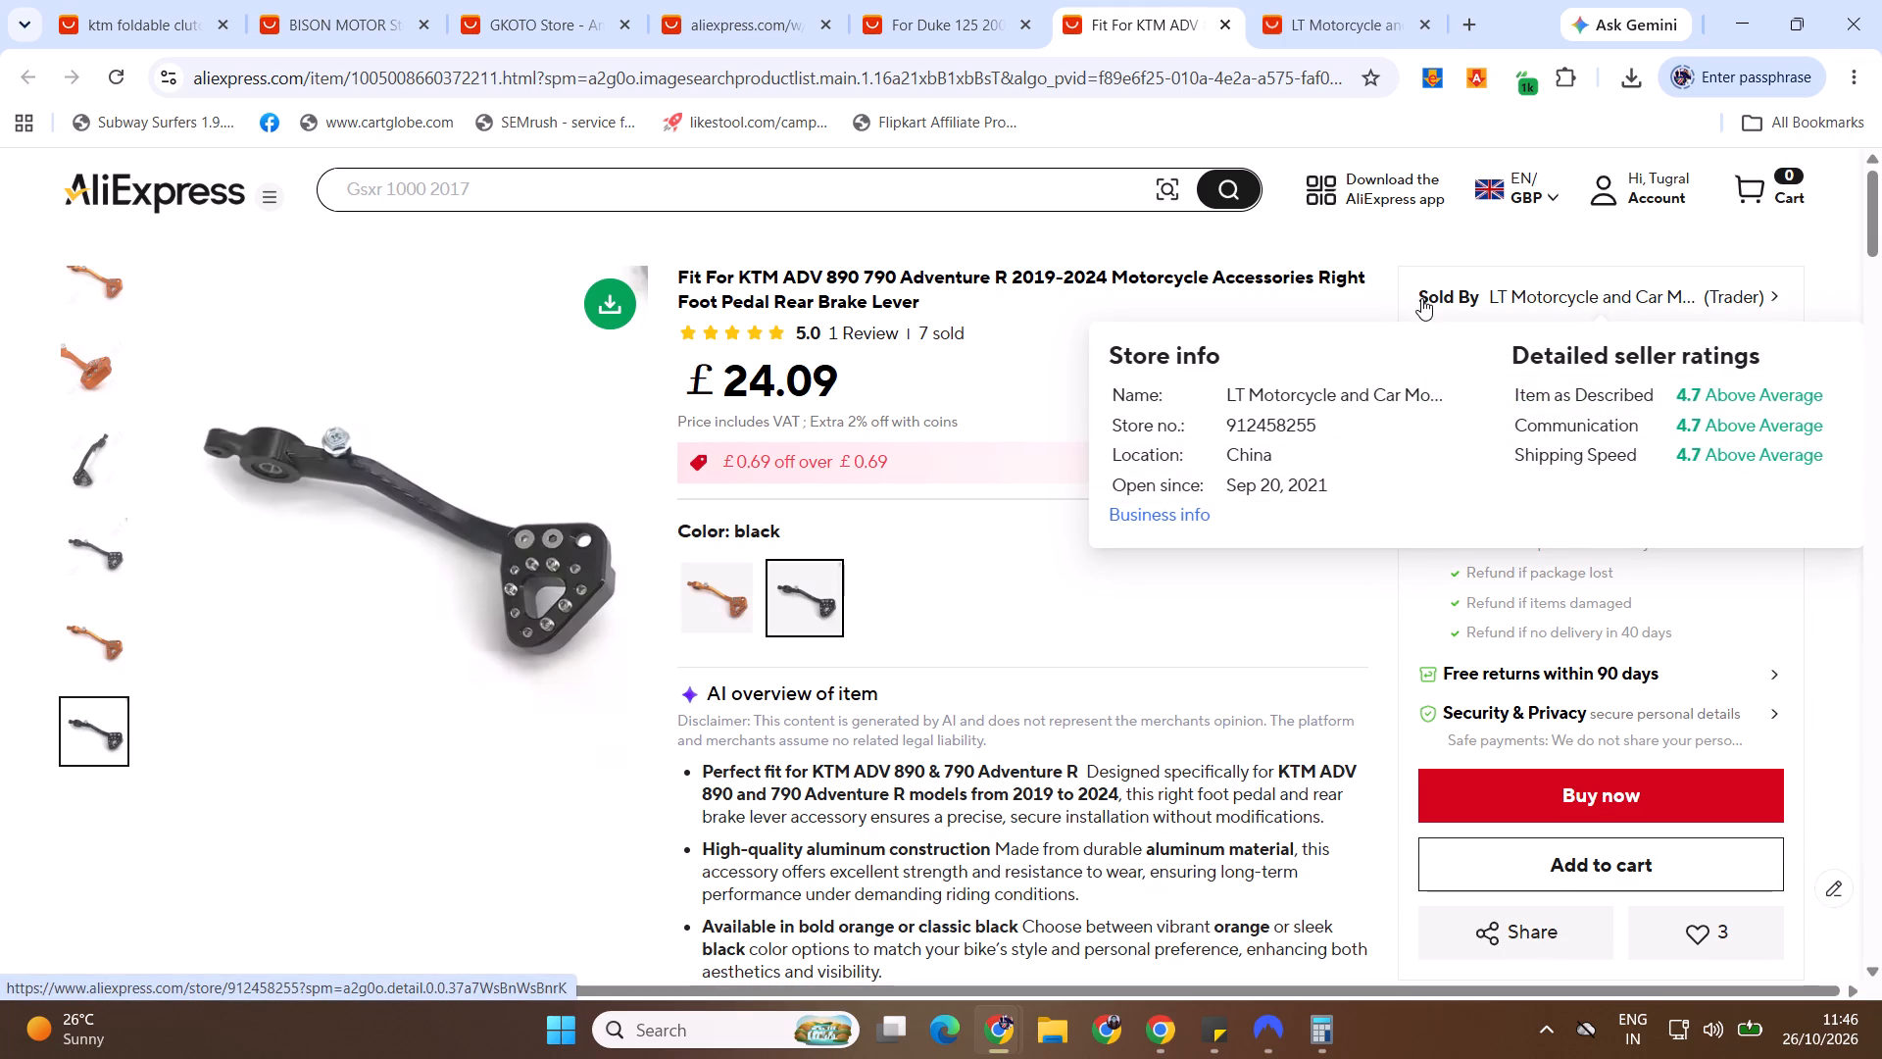
{"action": "left_click", "coordinate": [1364, 14]}
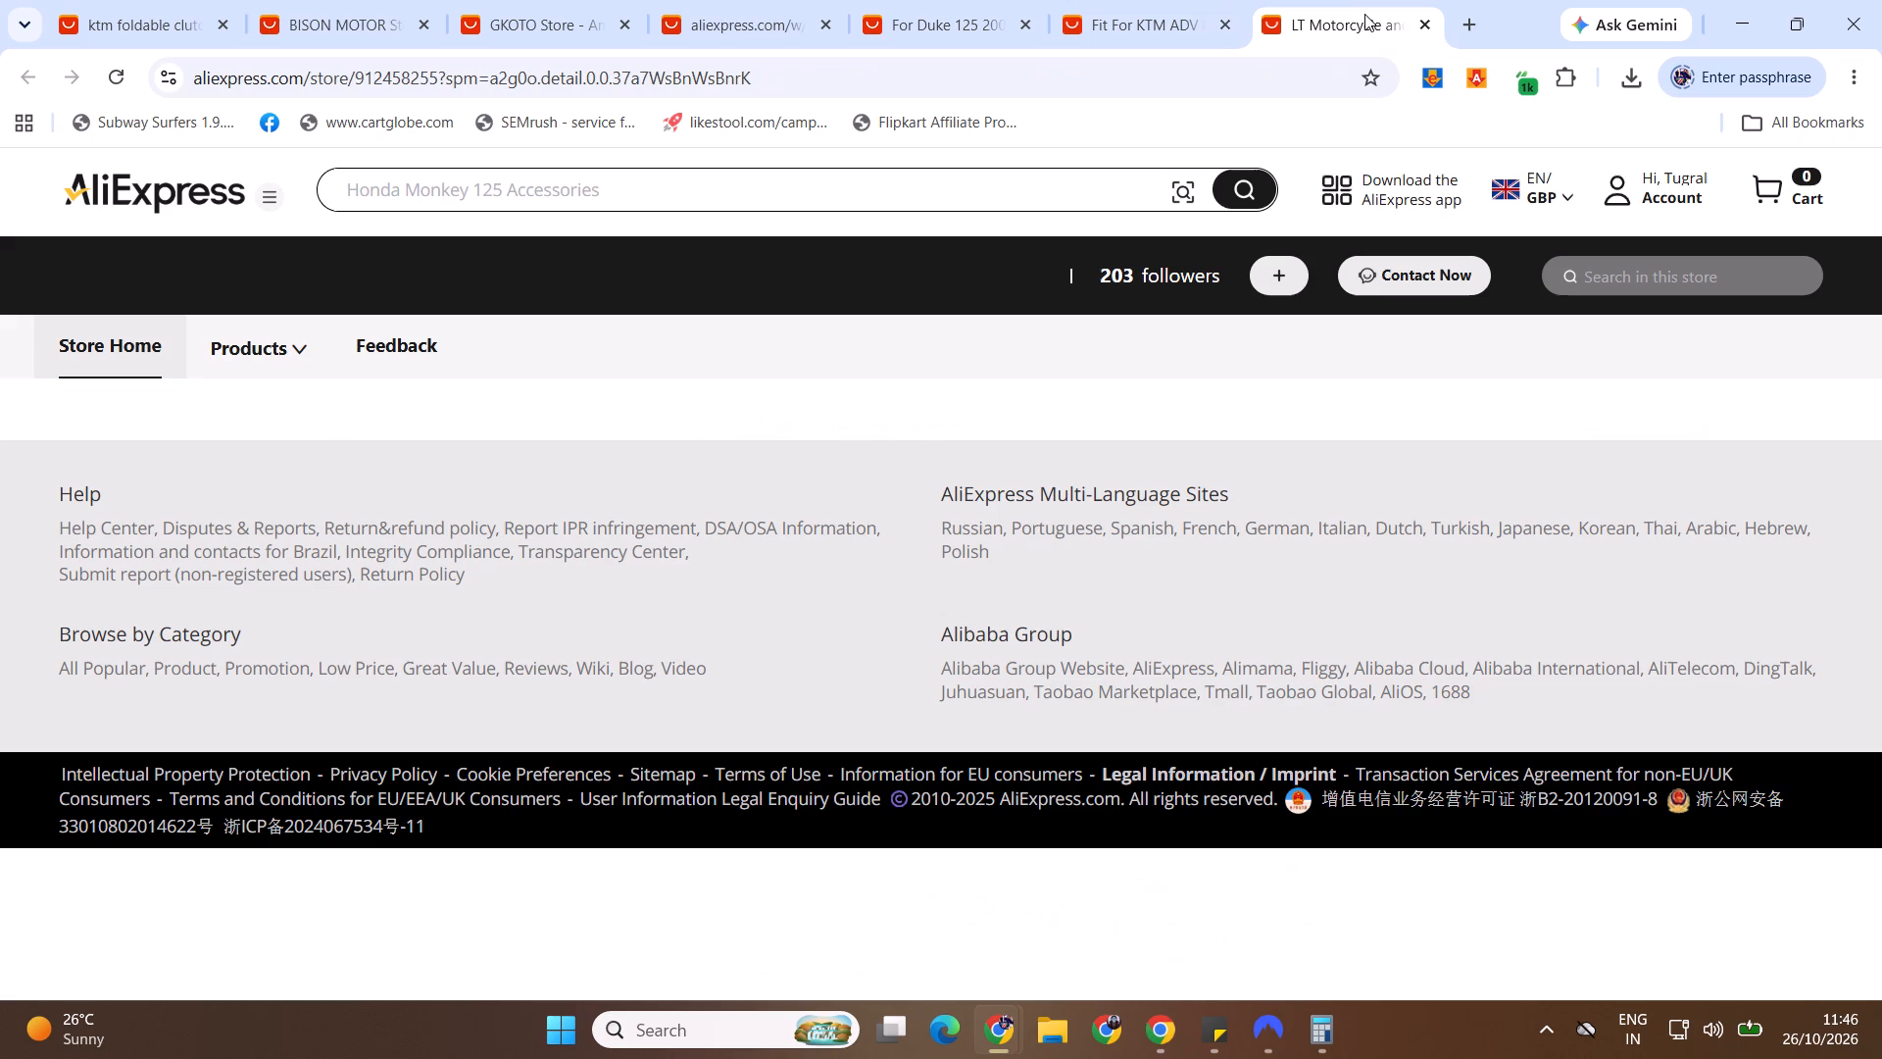
{"action": "left_click", "coordinate": [249, 338]}
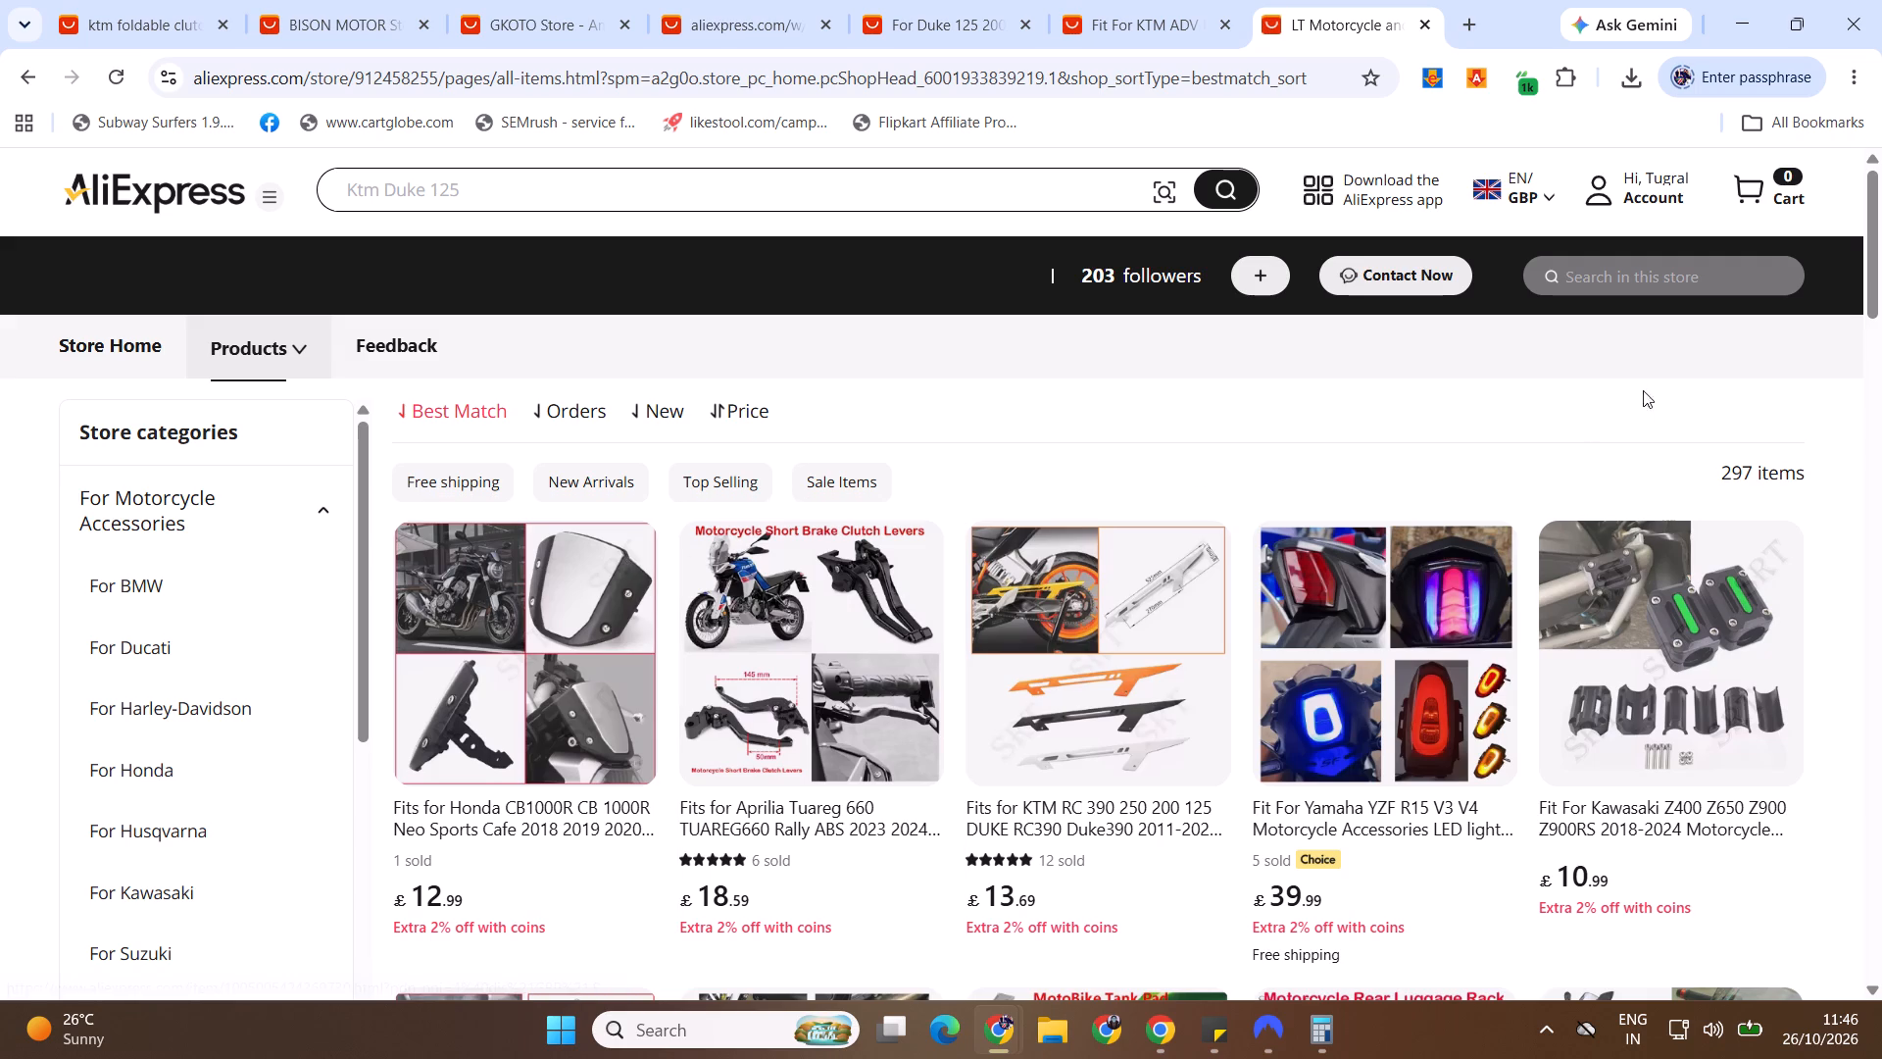
Look through the store's motorcycle products, their prices and sold quantities, for the next part to list.
{"action": "left_click_drag", "start_coordinate": [1881, 233], "coordinate": [1881, 300]}
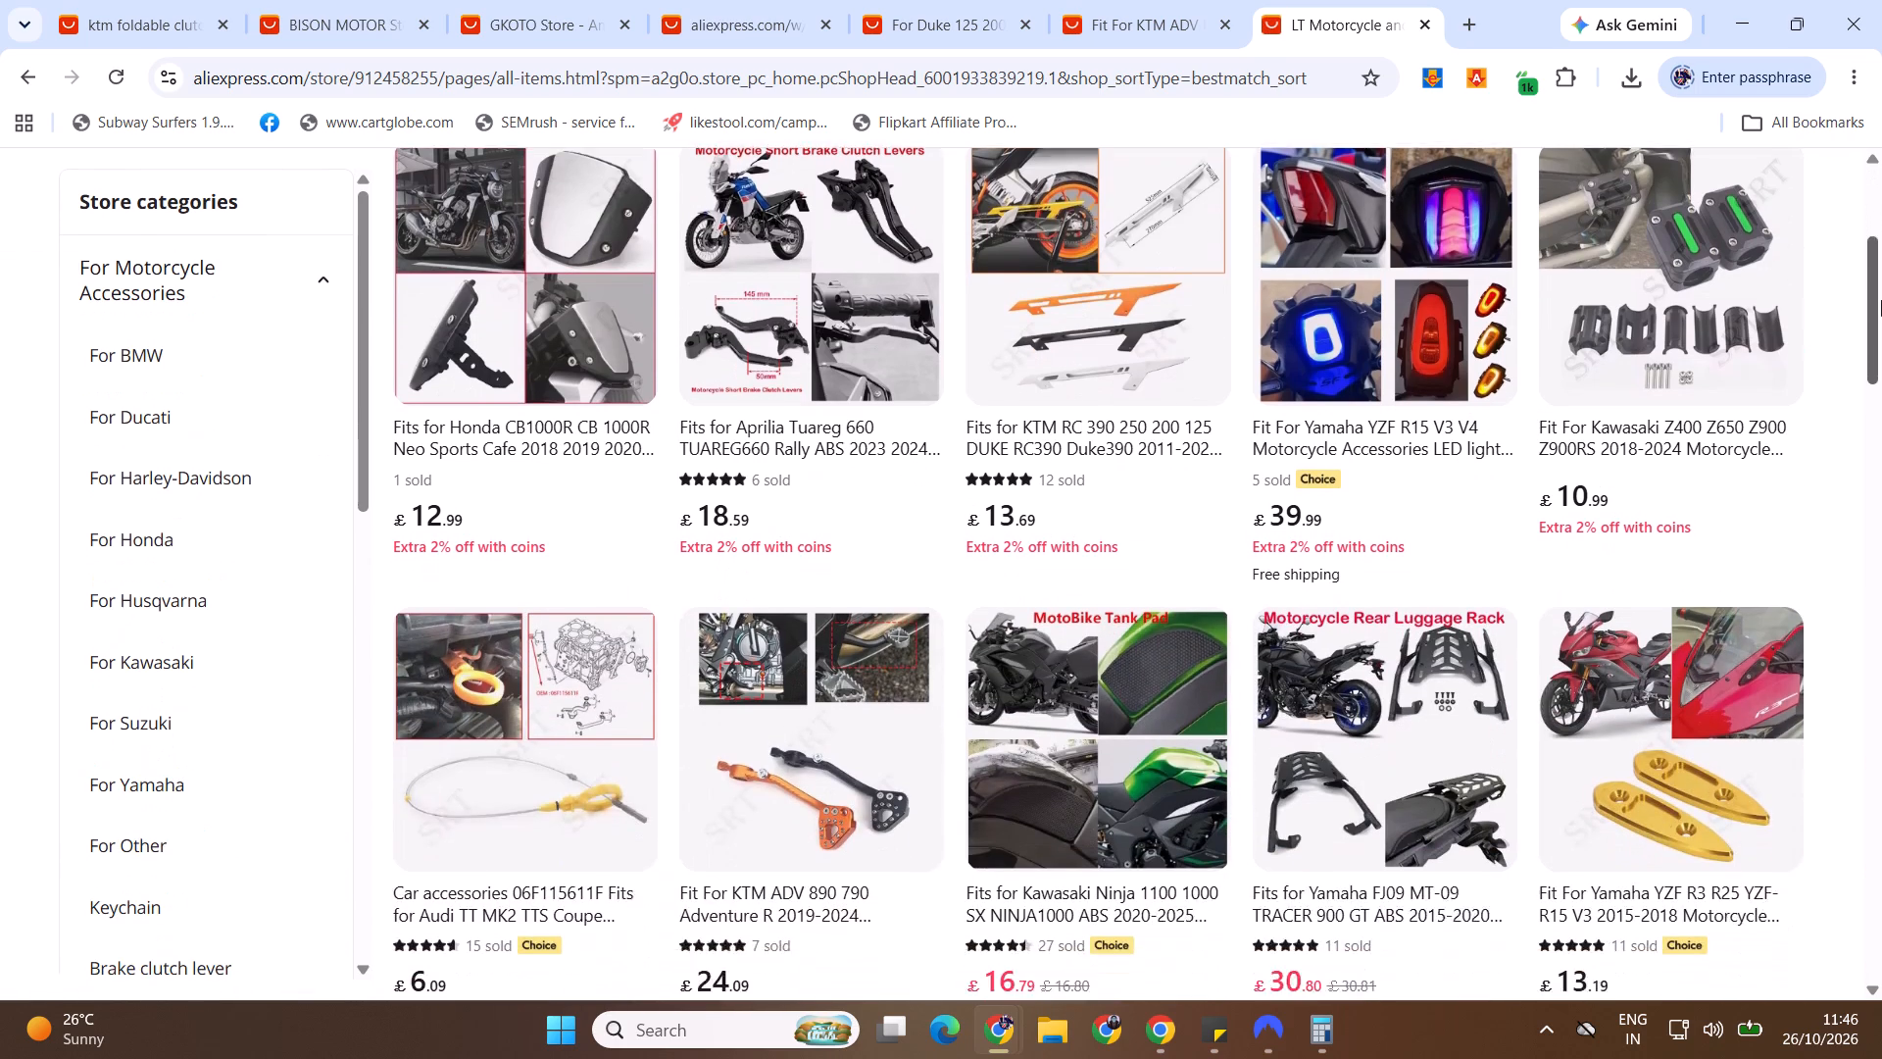
{"action": "left_click_drag", "start_coordinate": [1881, 300], "coordinate": [1881, 293]}
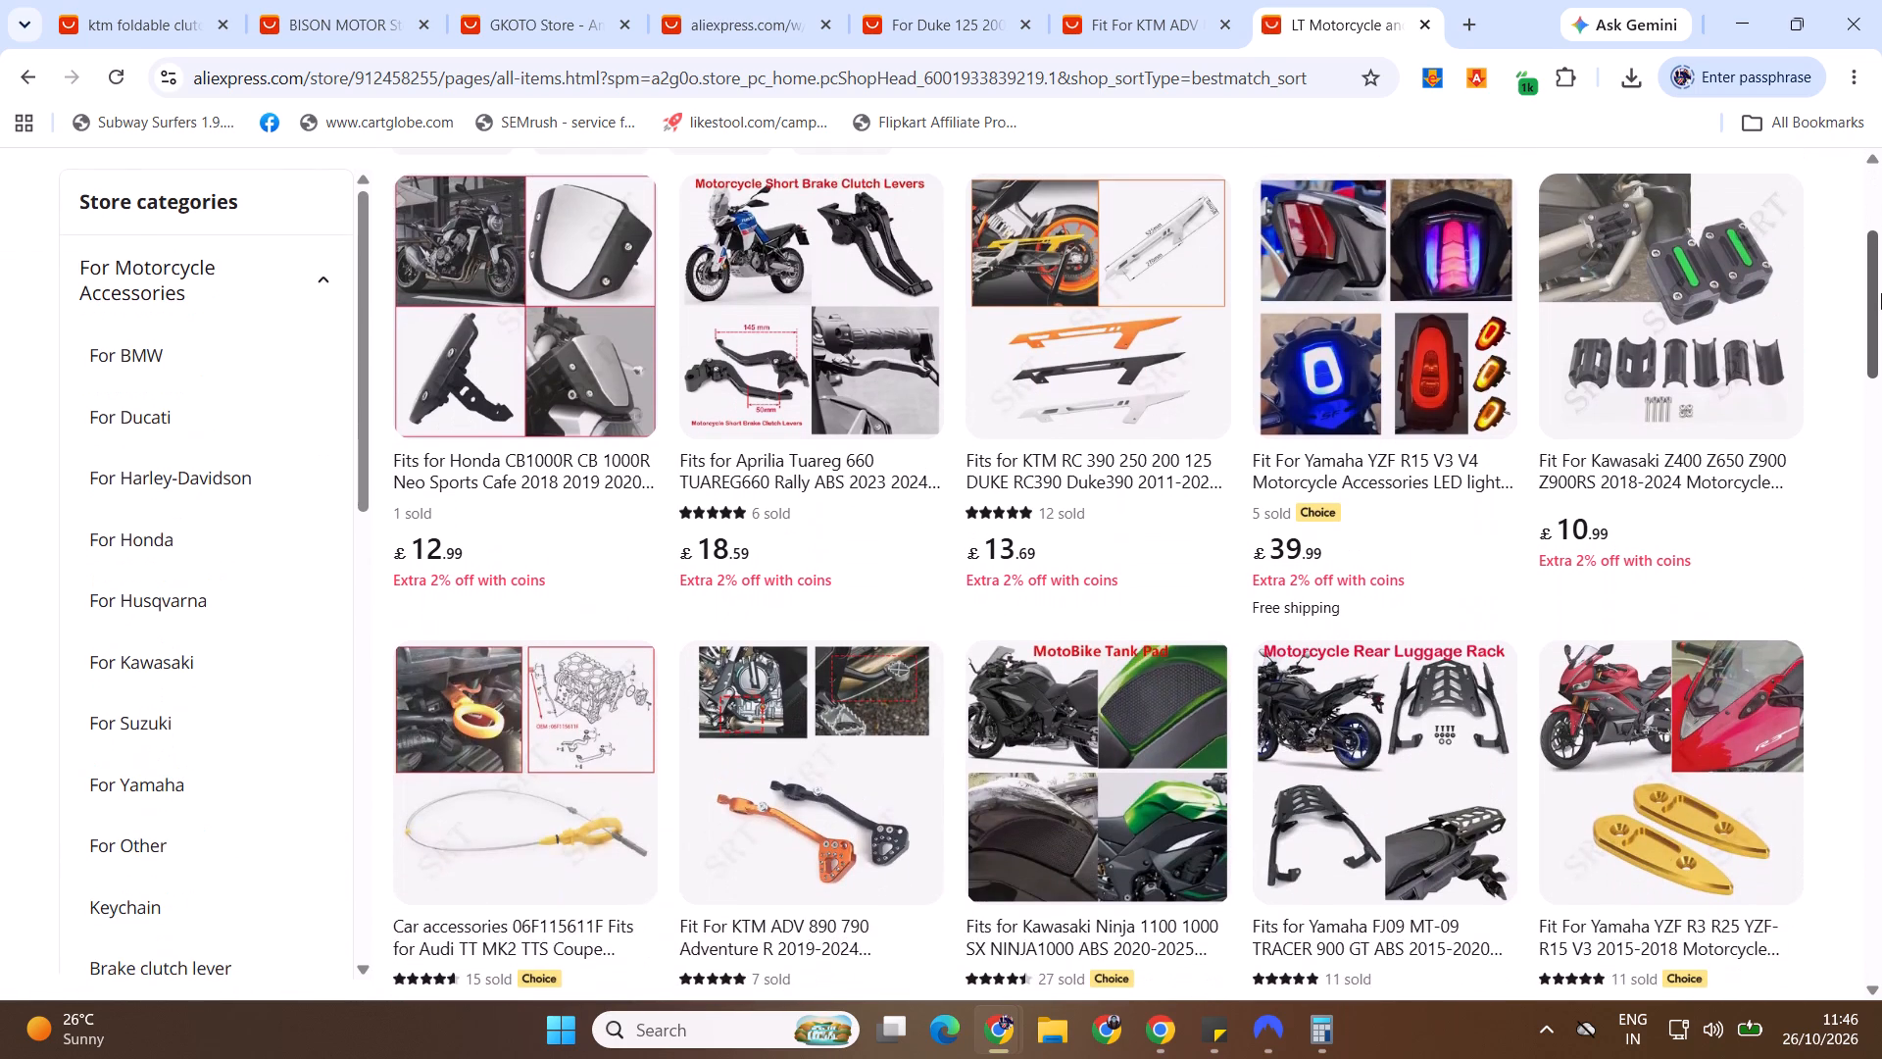
{"action": "left_click_drag", "start_coordinate": [1881, 293], "coordinate": [1881, 315]}
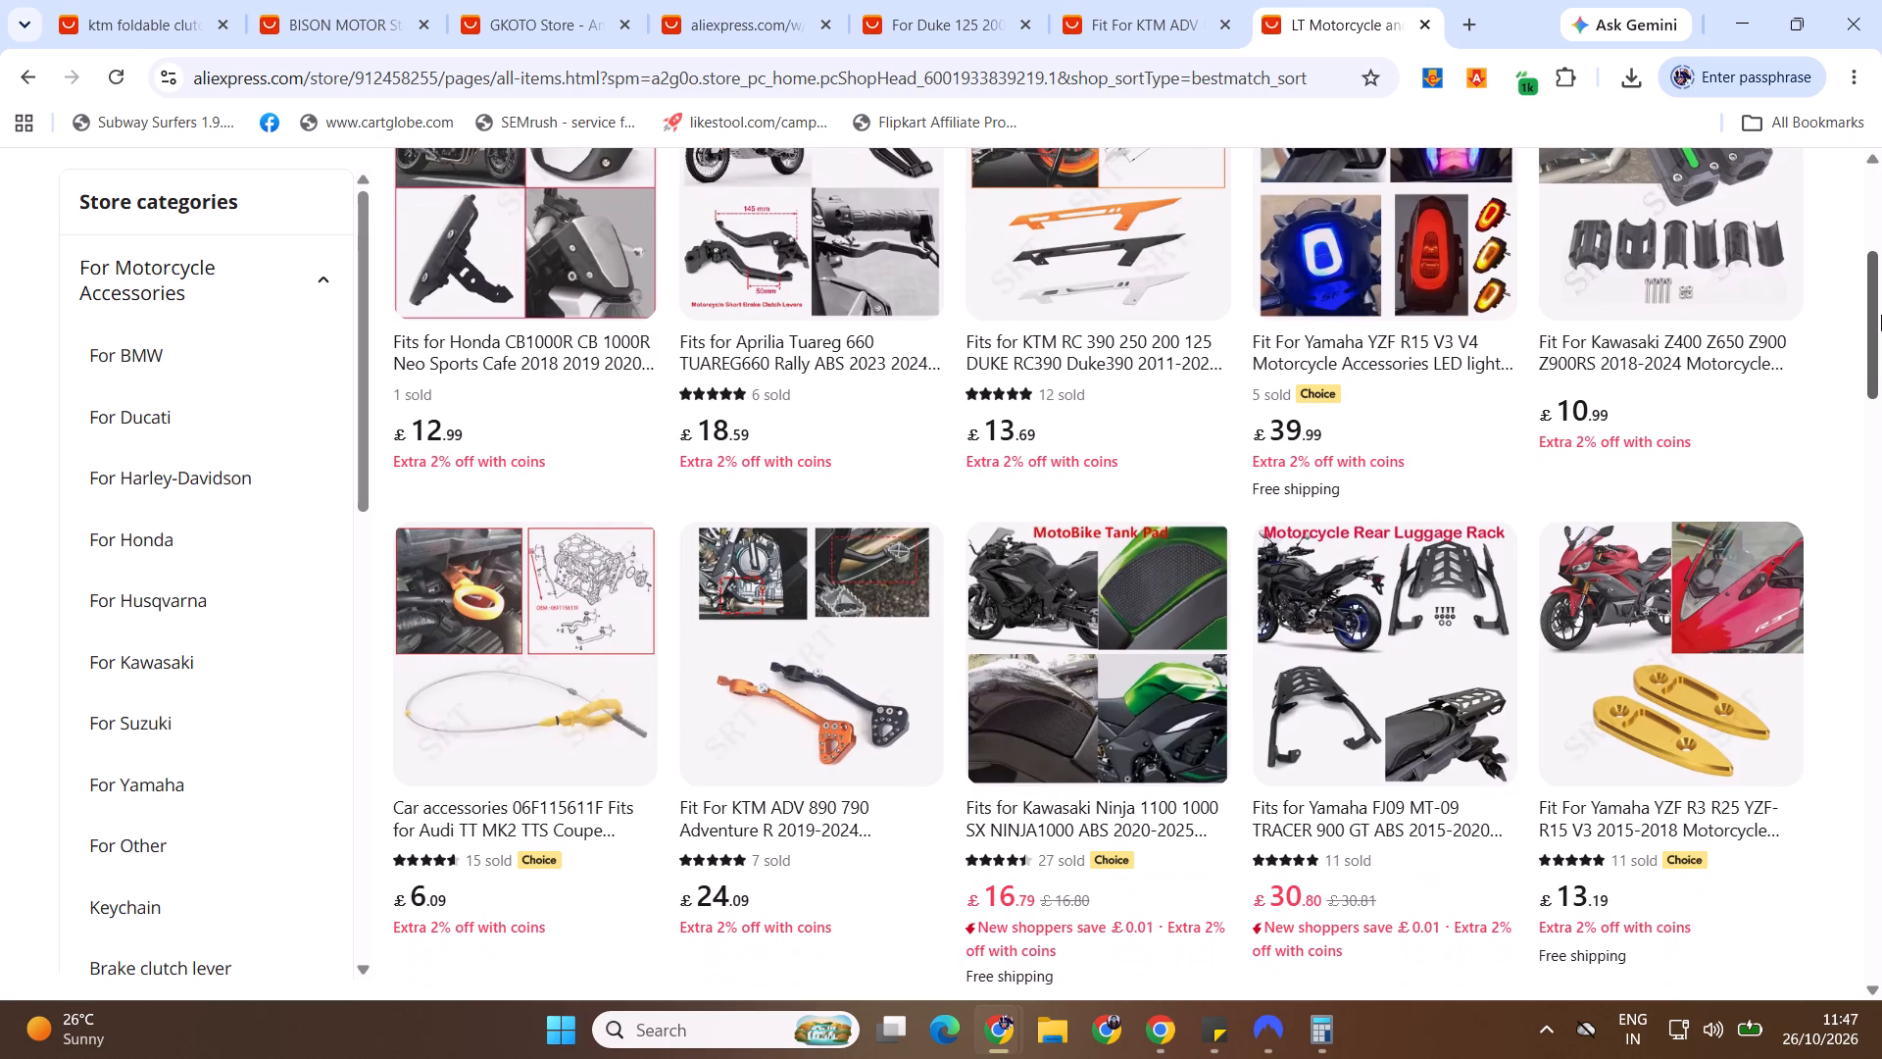
{"action": "left_click_drag", "start_coordinate": [1881, 315], "coordinate": [1881, 306]}
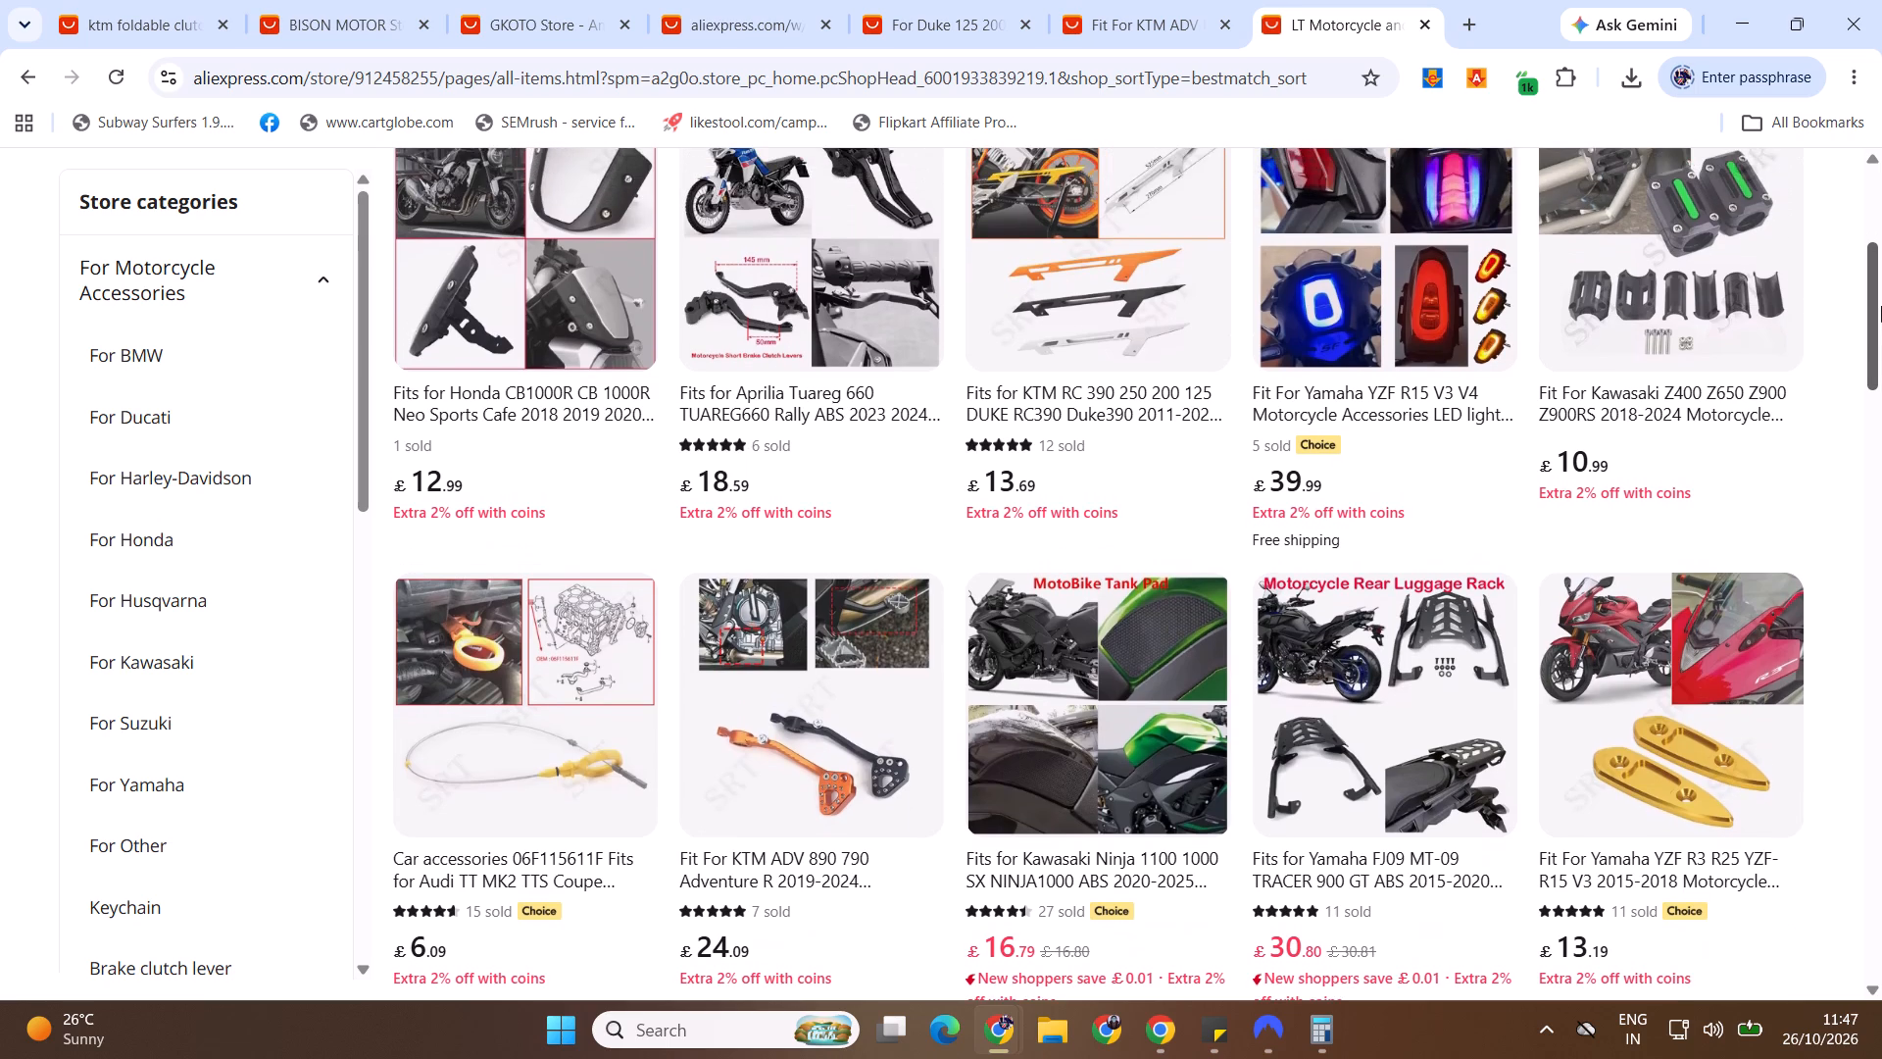
{"action": "left_click_drag", "start_coordinate": [1881, 306], "coordinate": [1881, 286]}
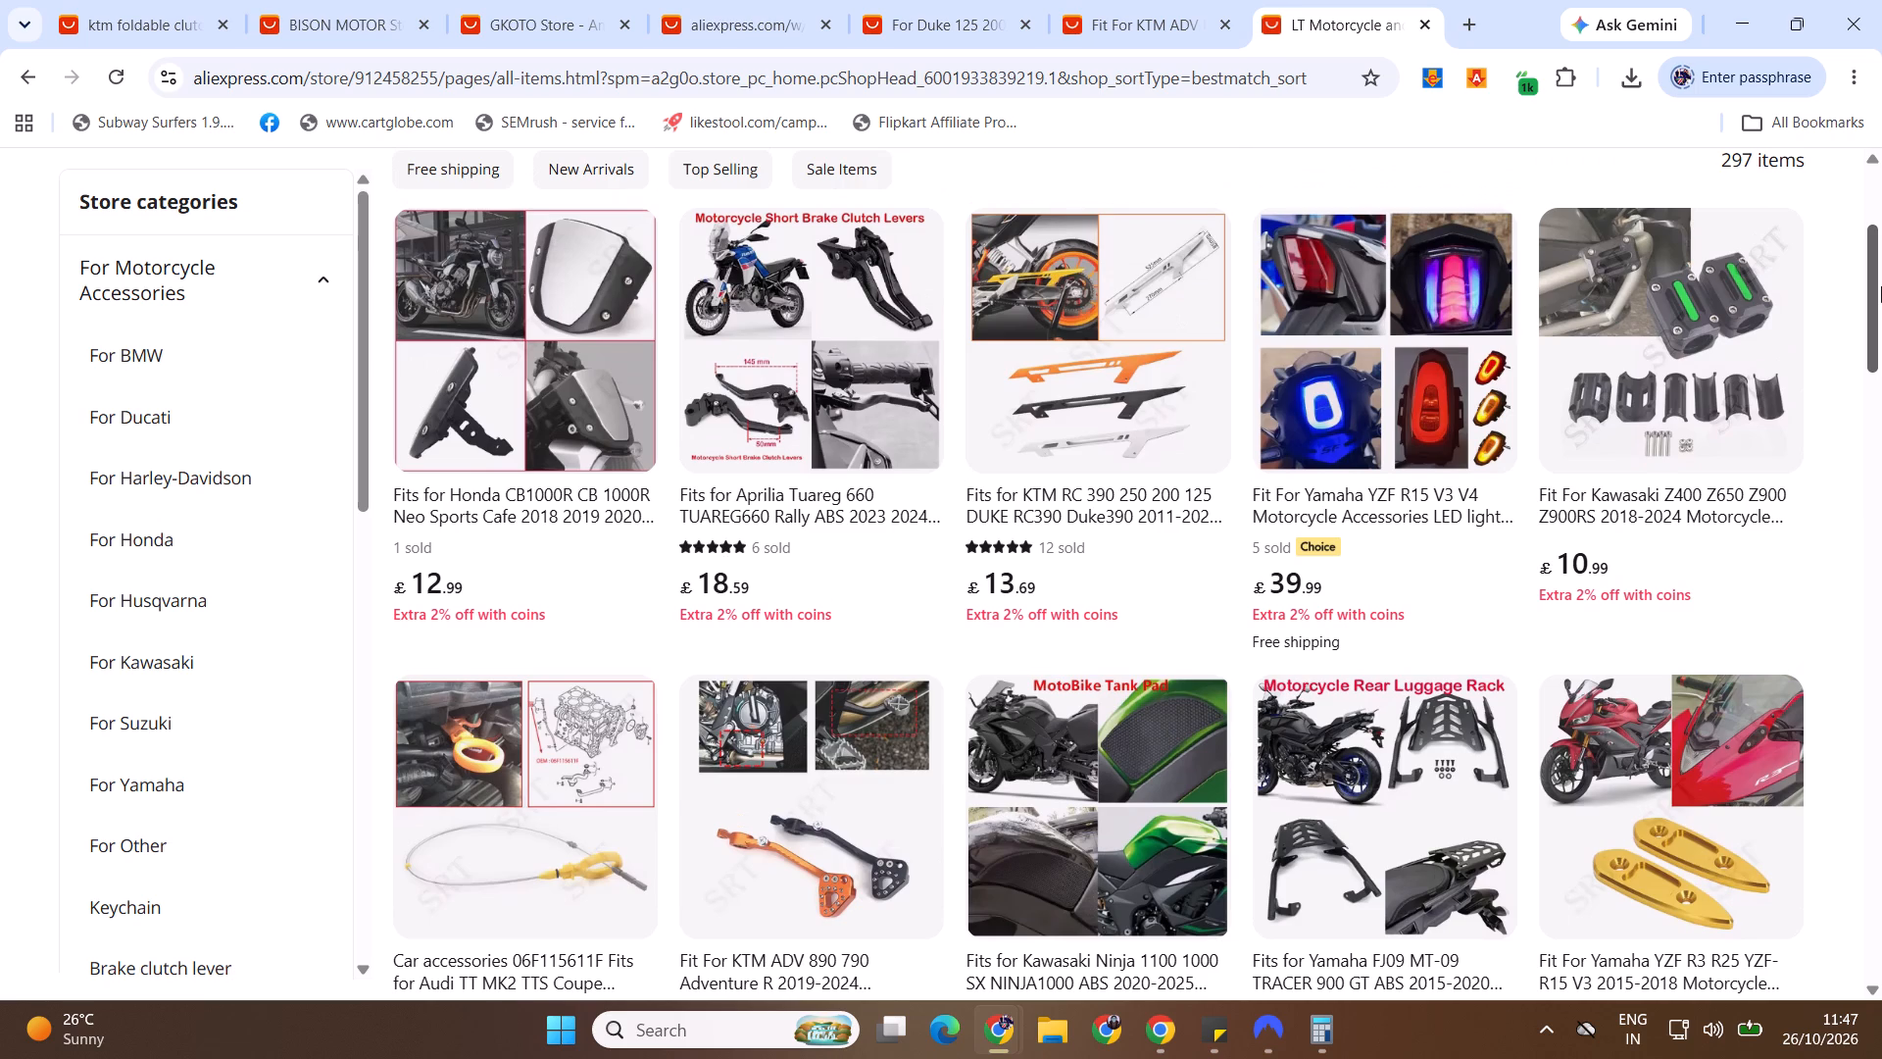
{"action": "left_click_drag", "start_coordinate": [1881, 286], "coordinate": [1879, 316]}
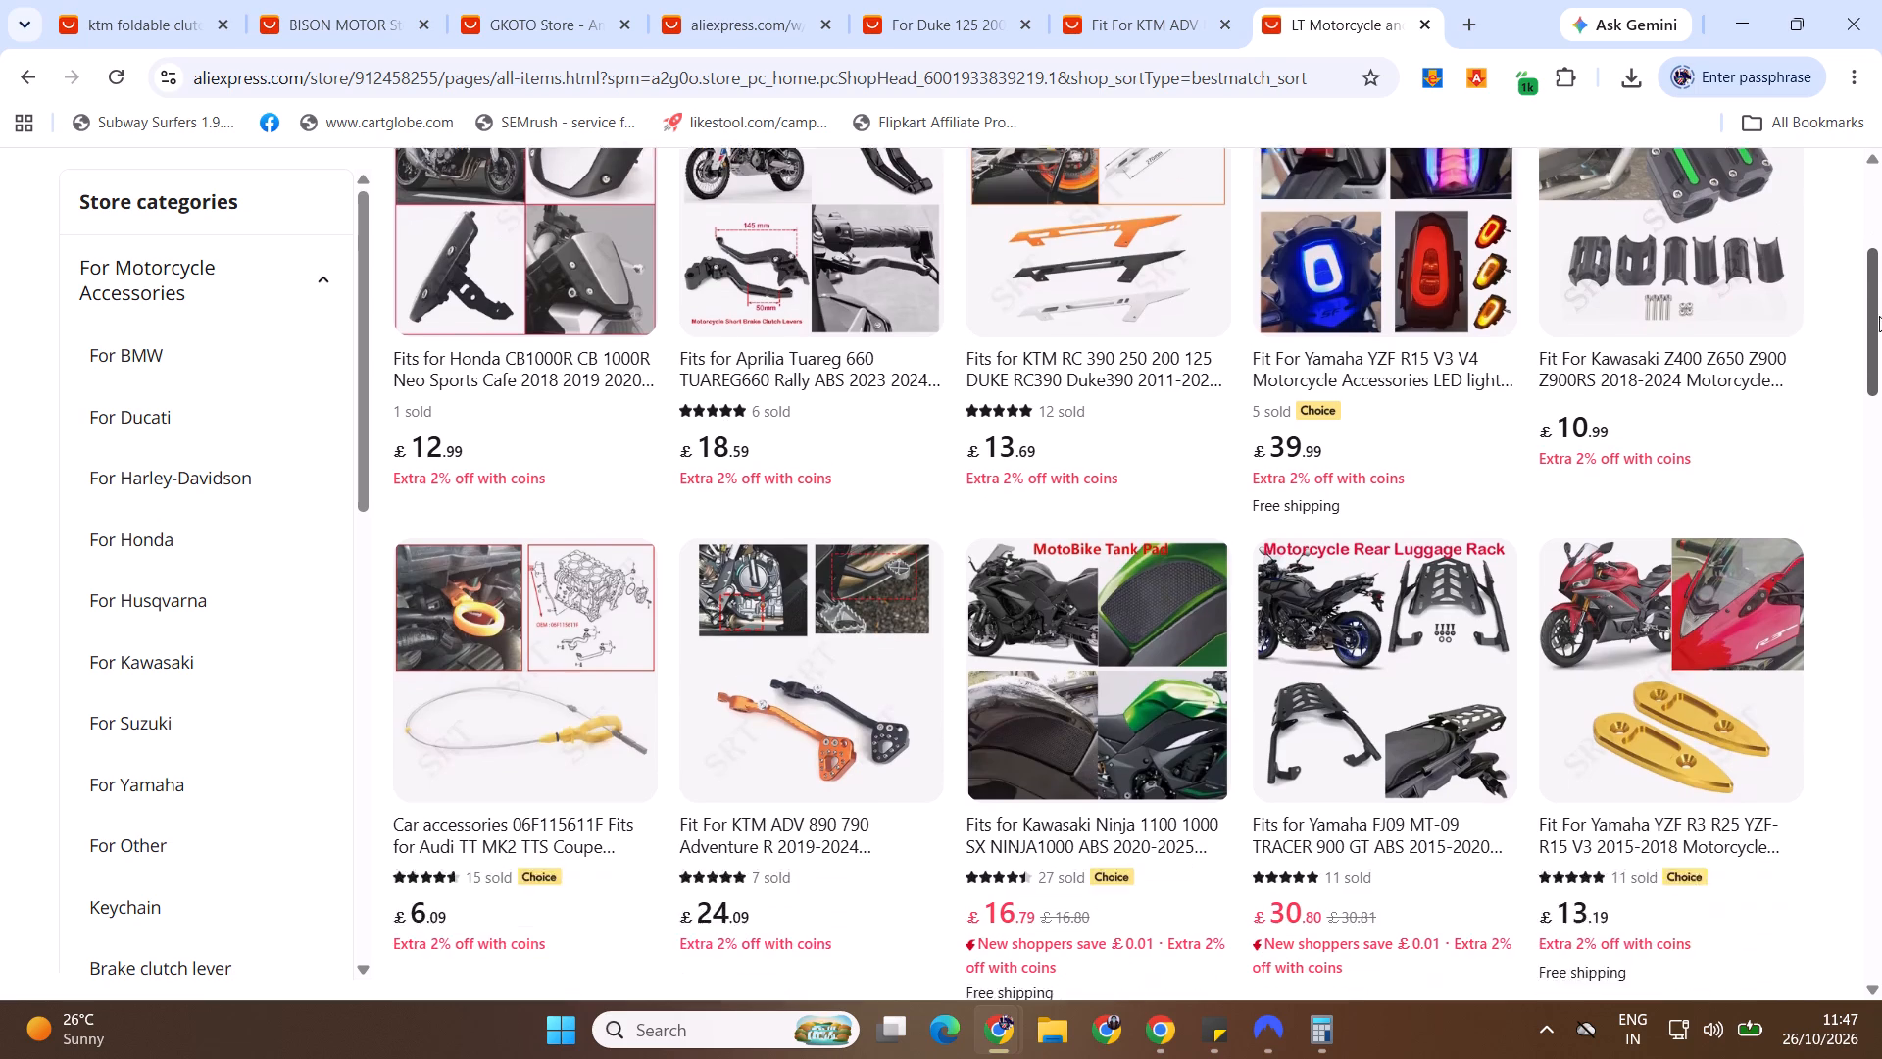
{"action": "left_click_drag", "start_coordinate": [1879, 316], "coordinate": [1881, 378]}
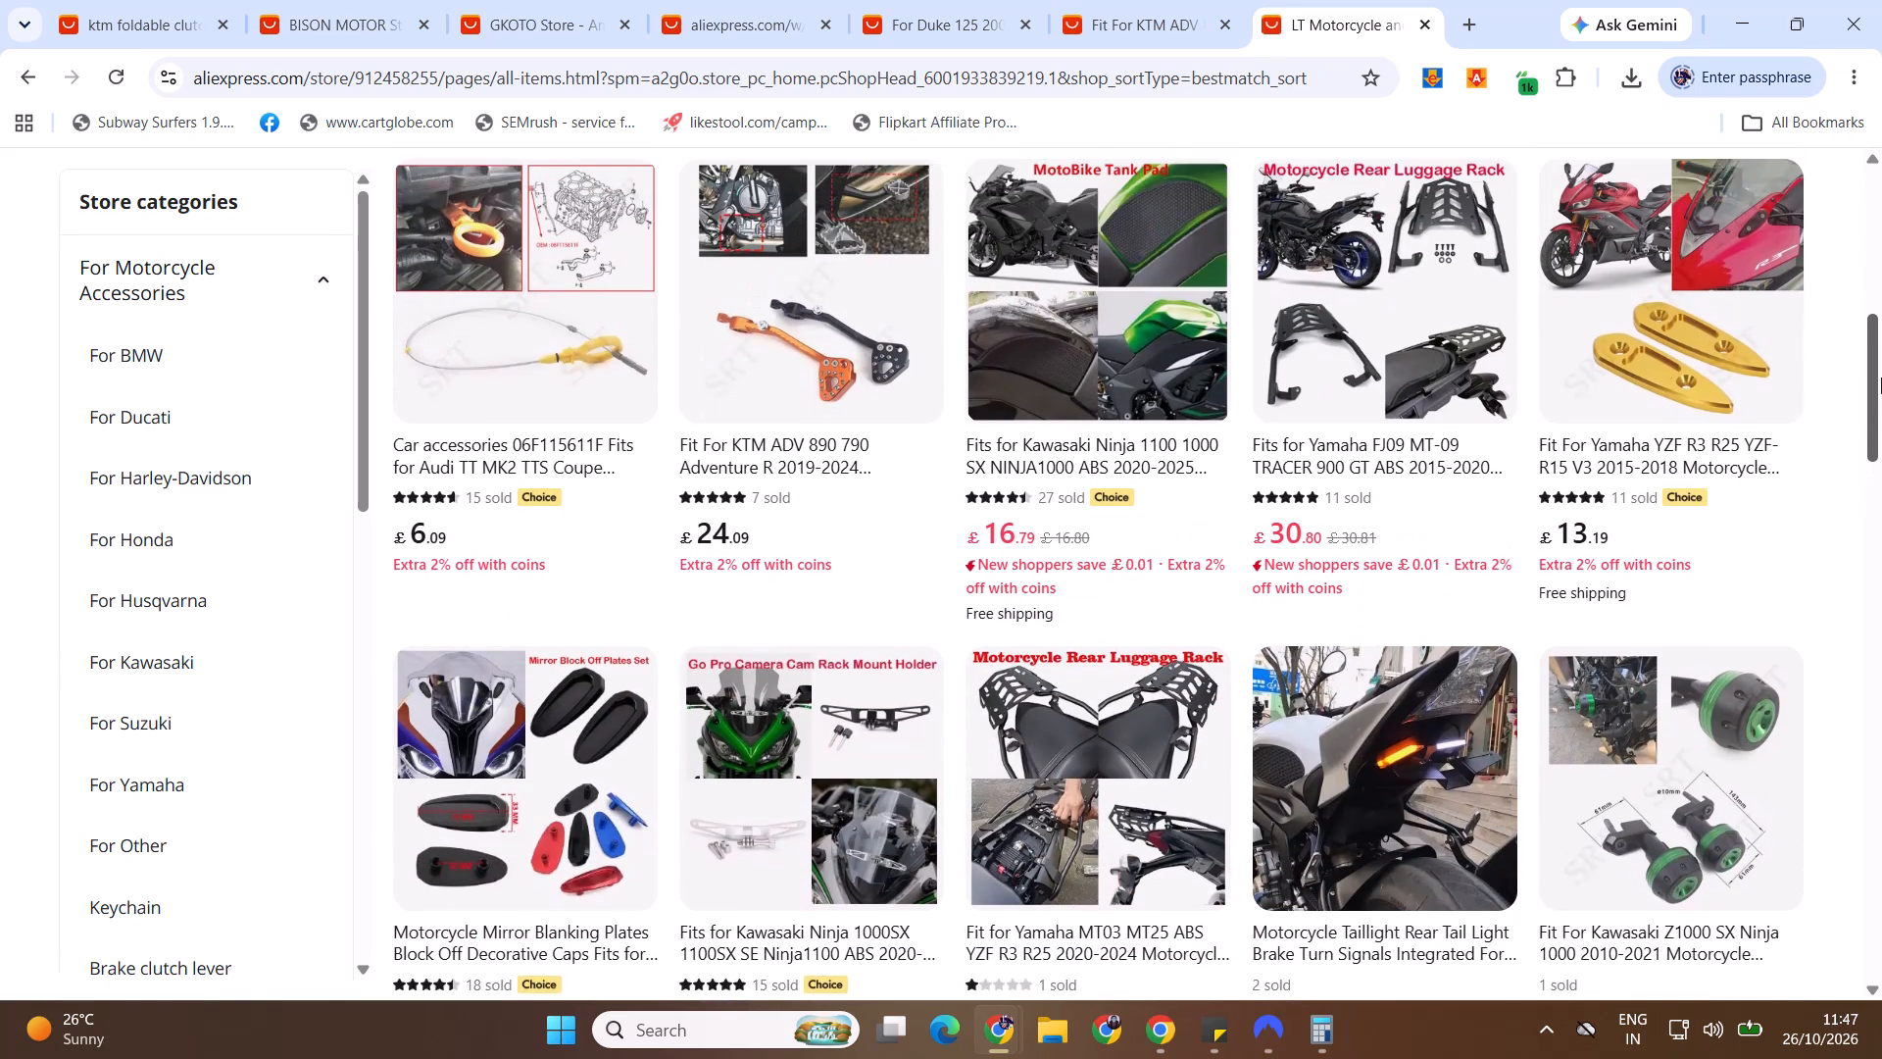
{"action": "left_click_drag", "start_coordinate": [1881, 378], "coordinate": [1877, 450]}
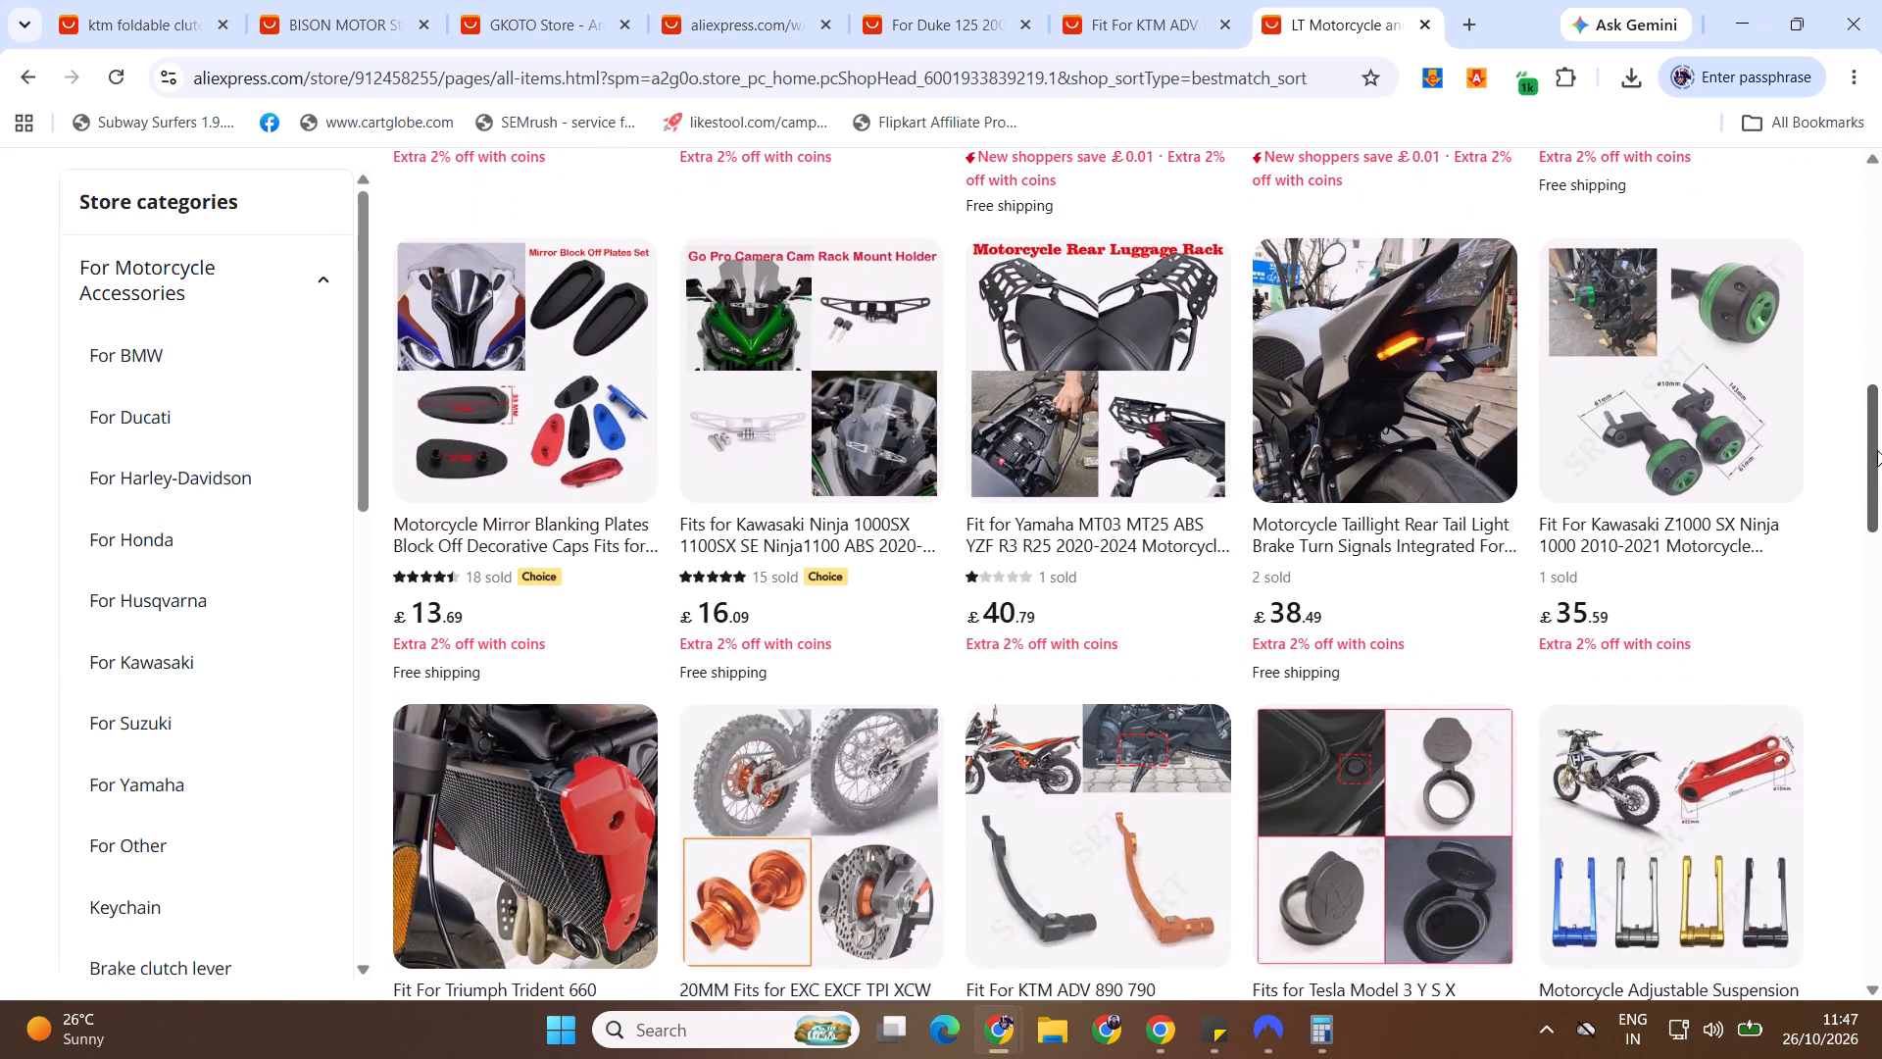
{"action": "left_click_drag", "start_coordinate": [1877, 450], "coordinate": [1877, 467]}
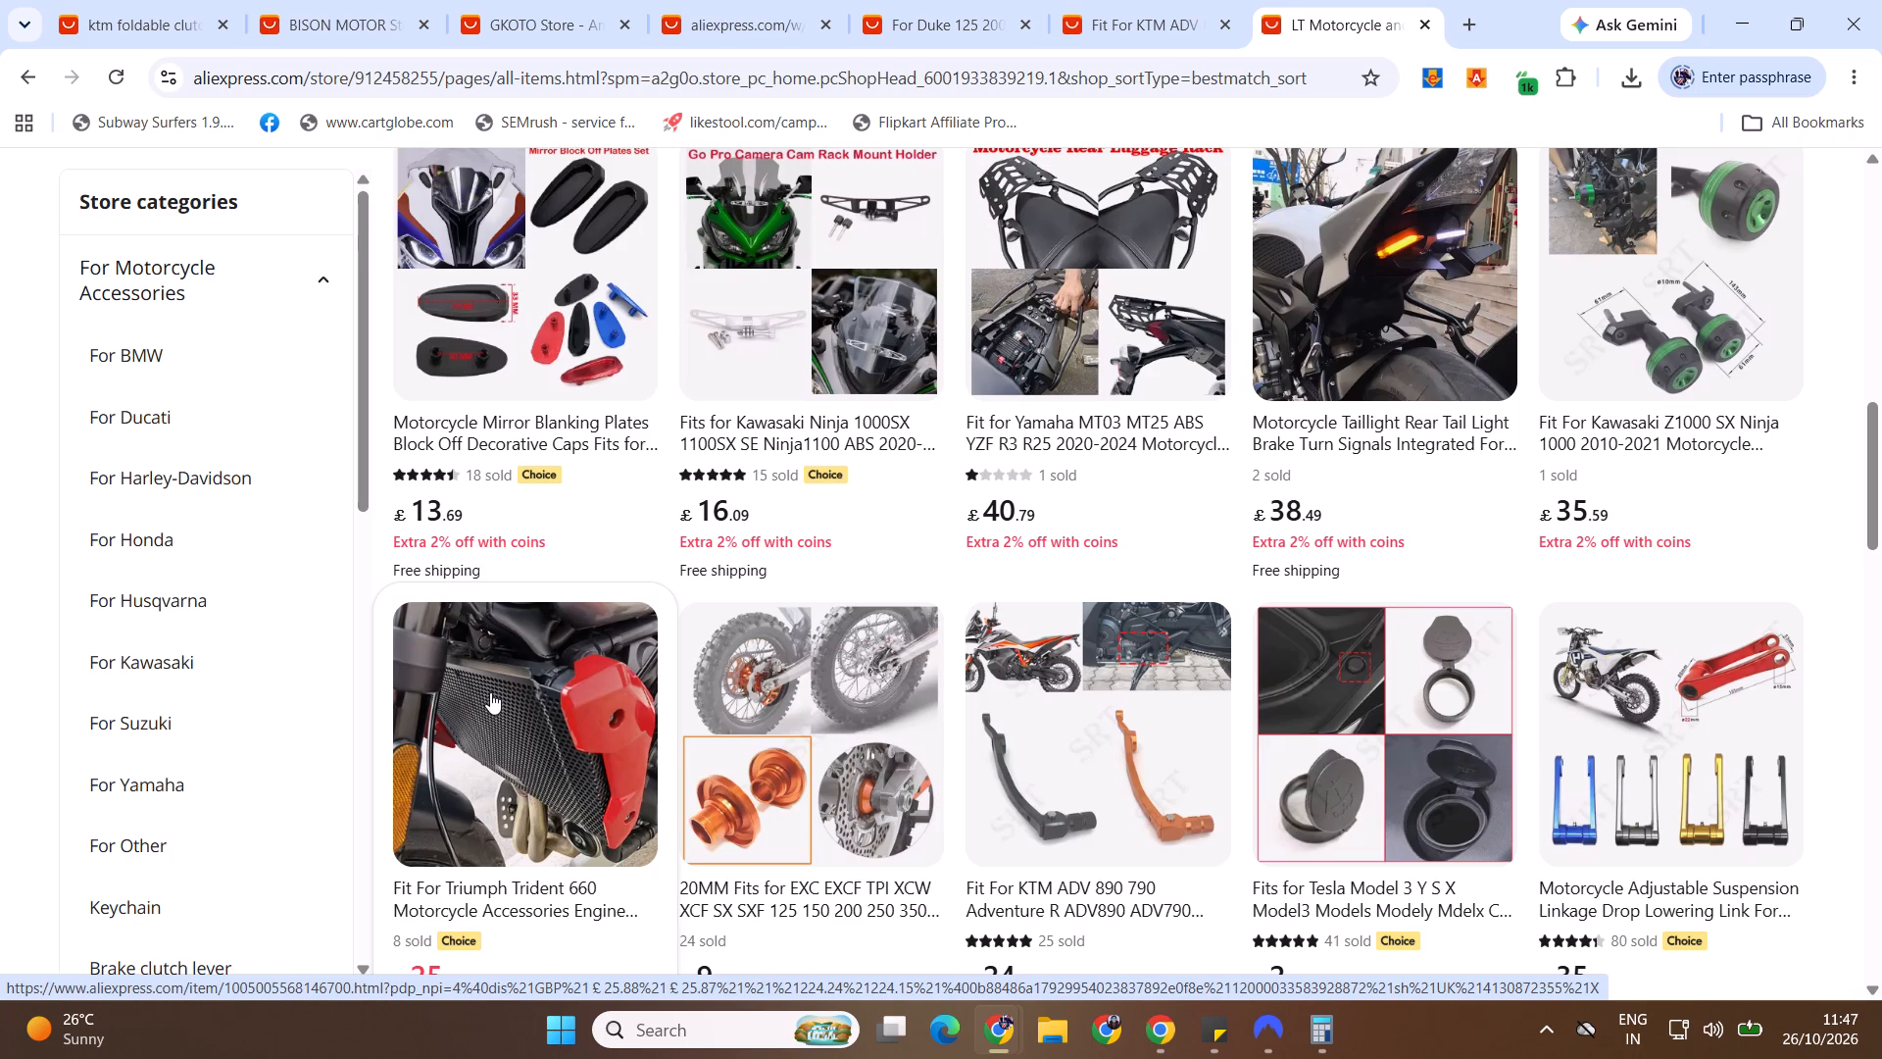
{"action": "left_click_drag", "start_coordinate": [1881, 497], "coordinate": [1881, 512]}
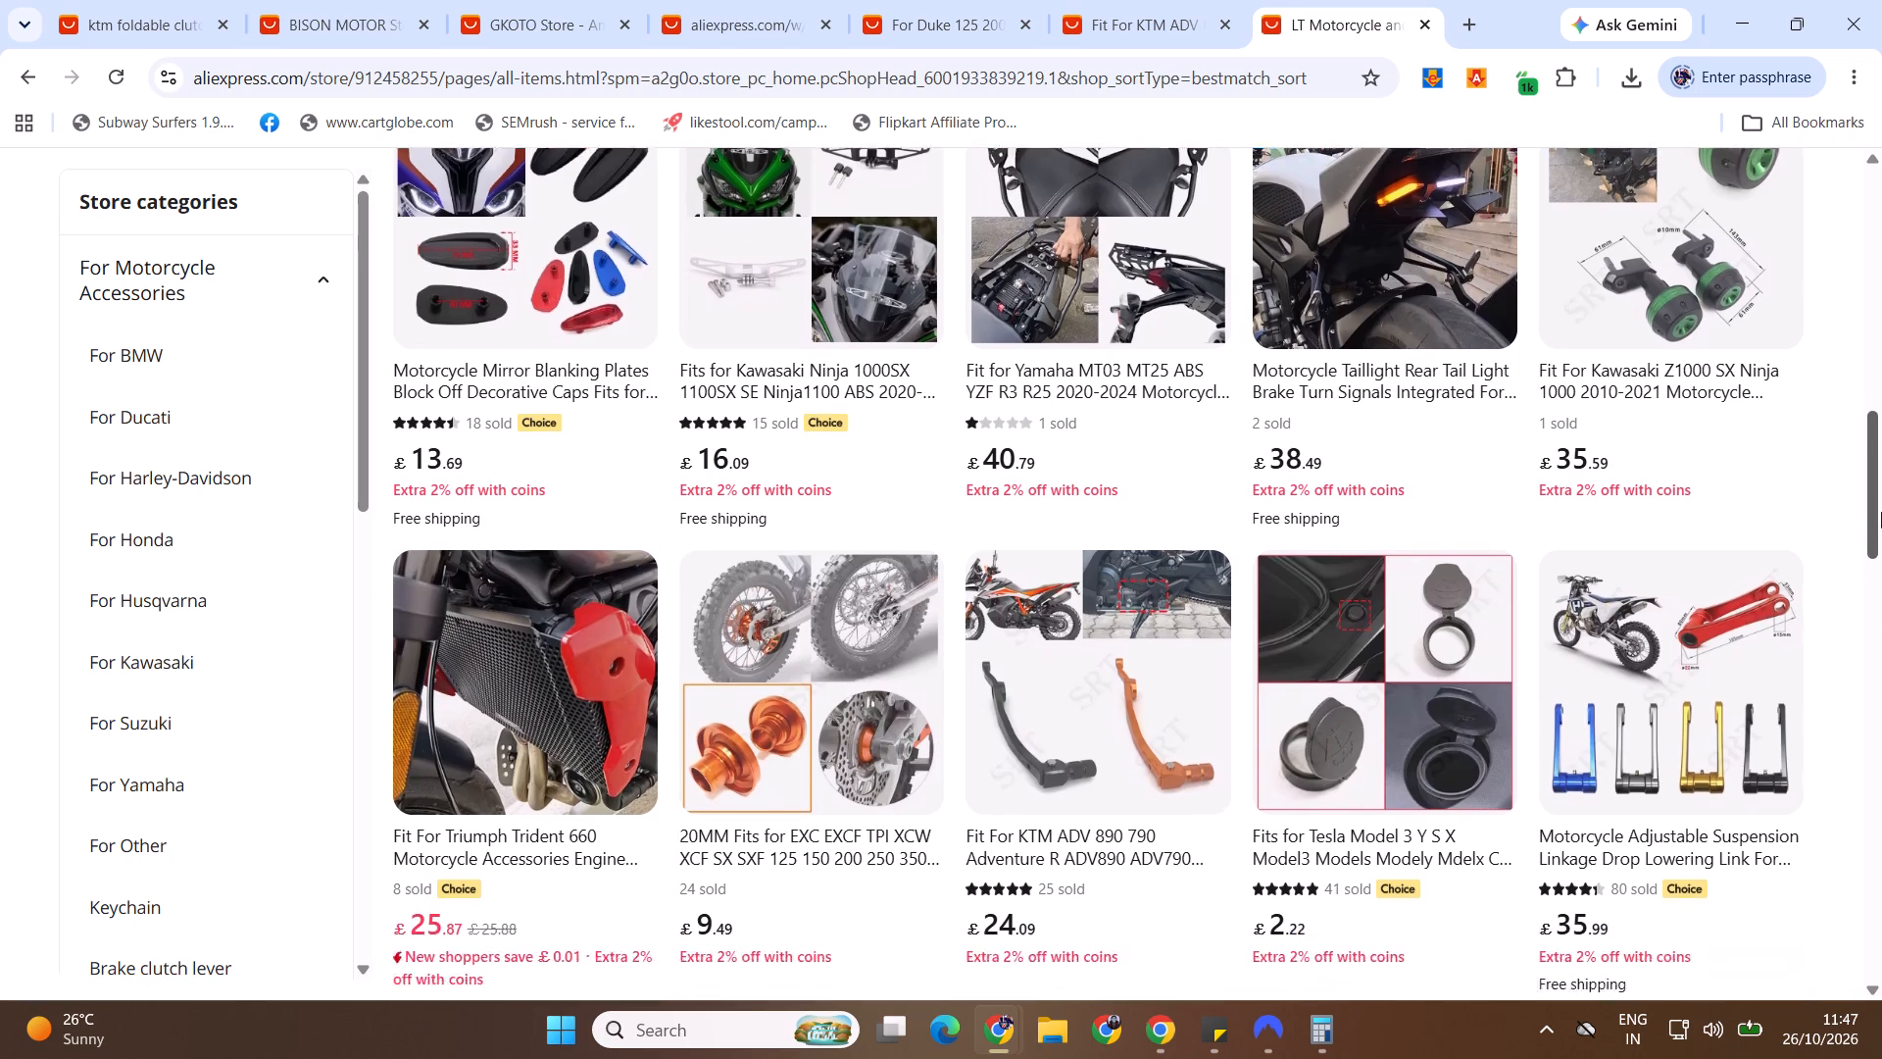
{"action": "left_click_drag", "start_coordinate": [1881, 512], "coordinate": [1881, 590]}
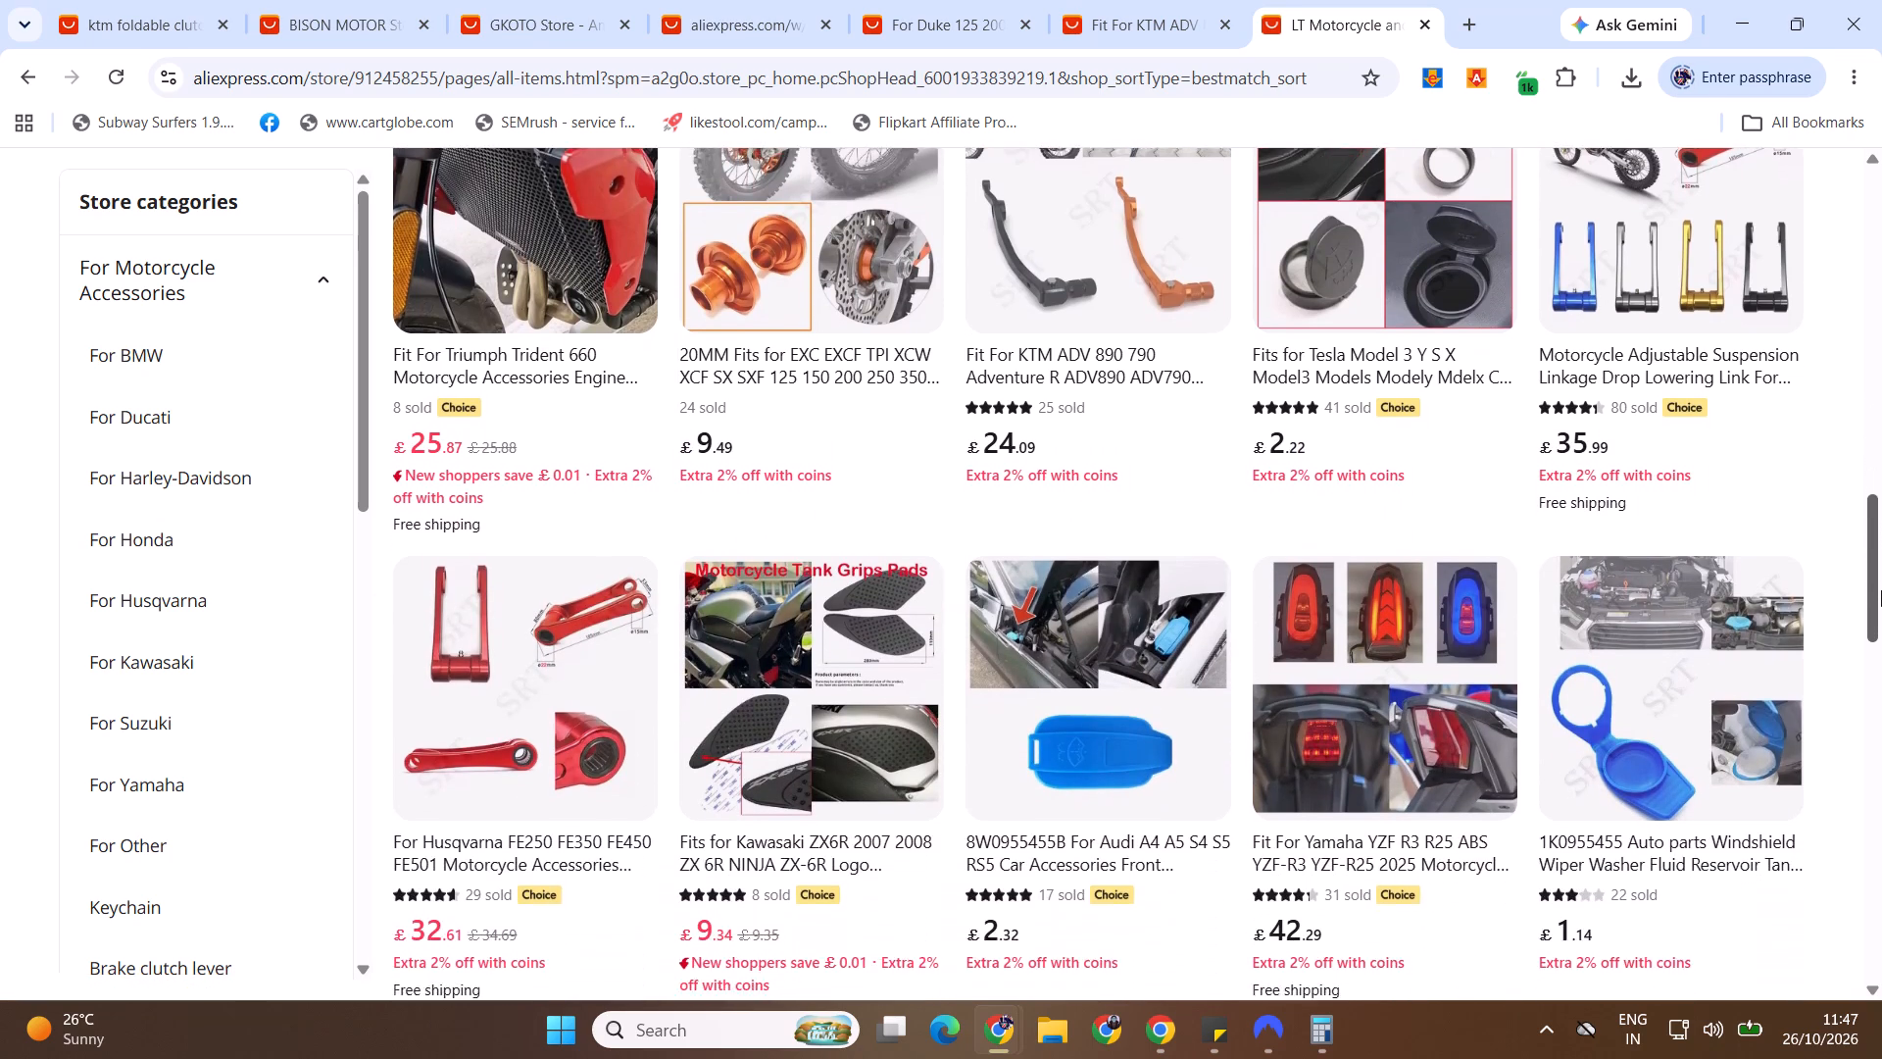
{"action": "left_click_drag", "start_coordinate": [1881, 590], "coordinate": [1881, 581]}
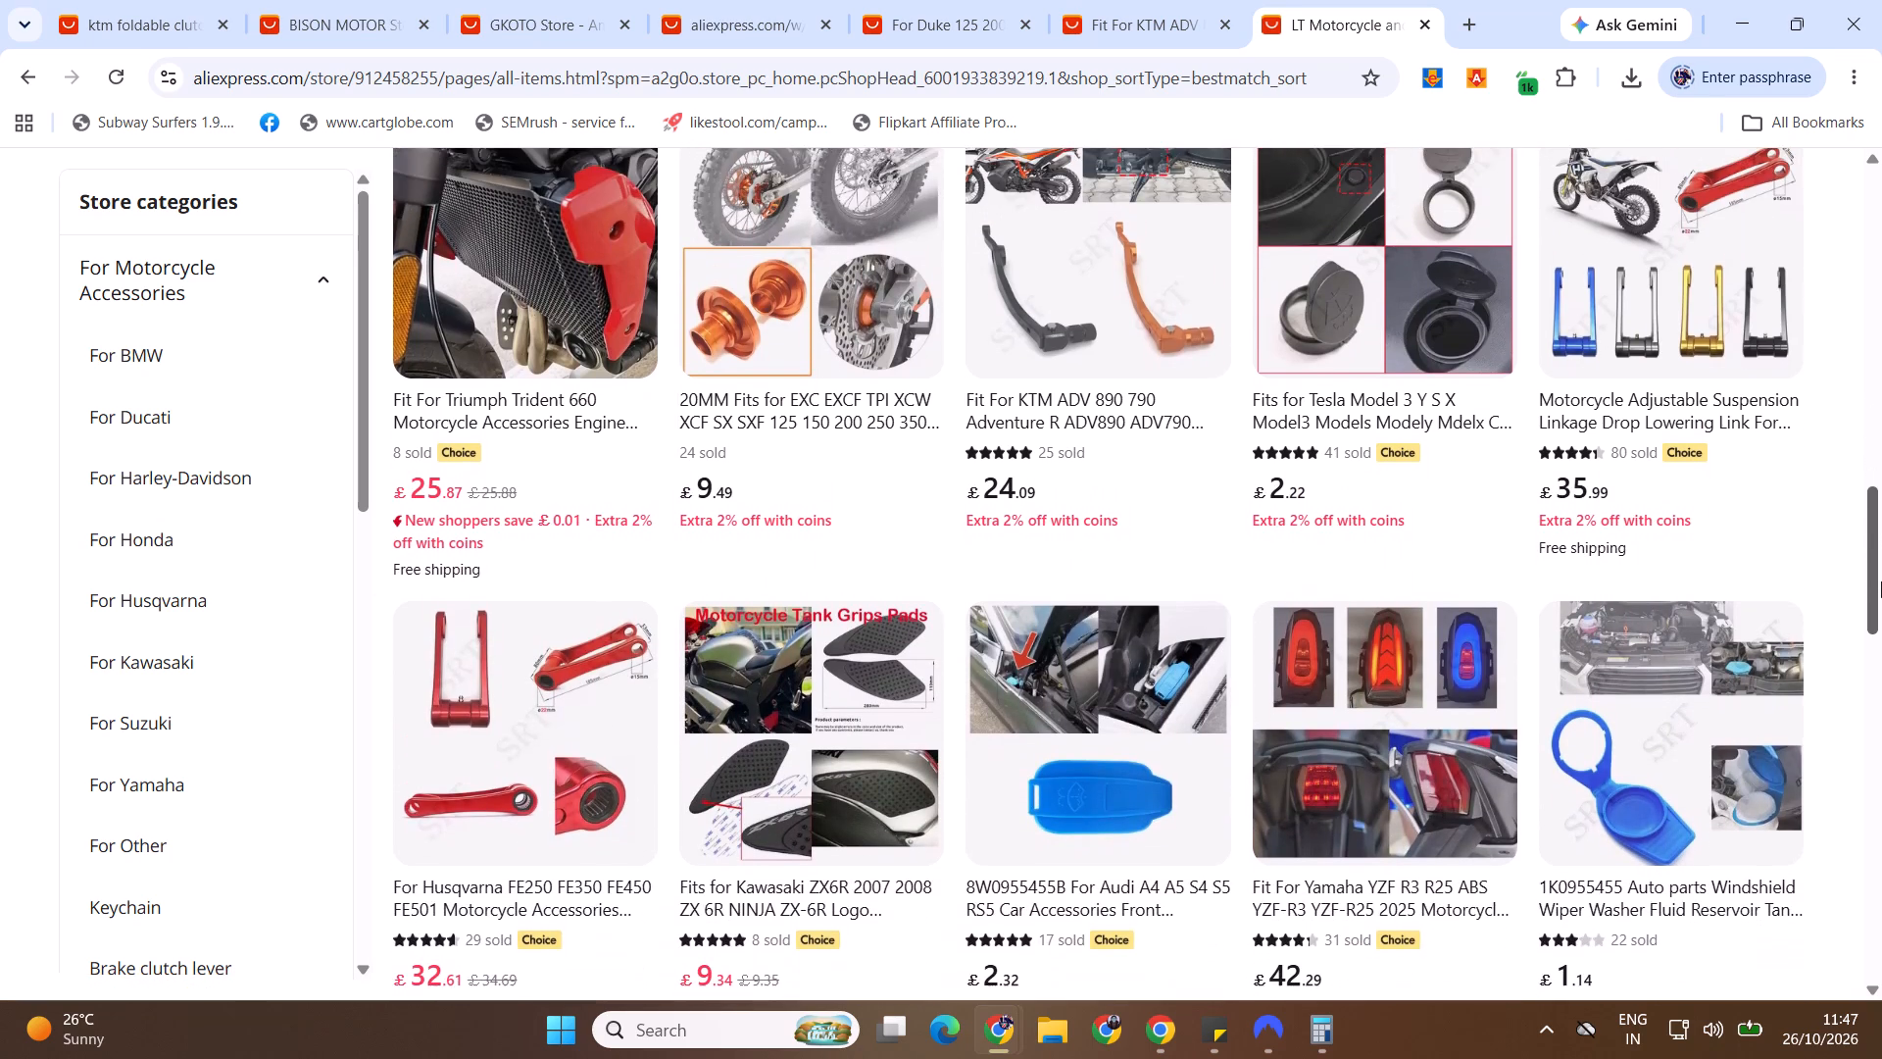
{"action": "left_click_drag", "start_coordinate": [1881, 581], "coordinate": [1880, 568]}
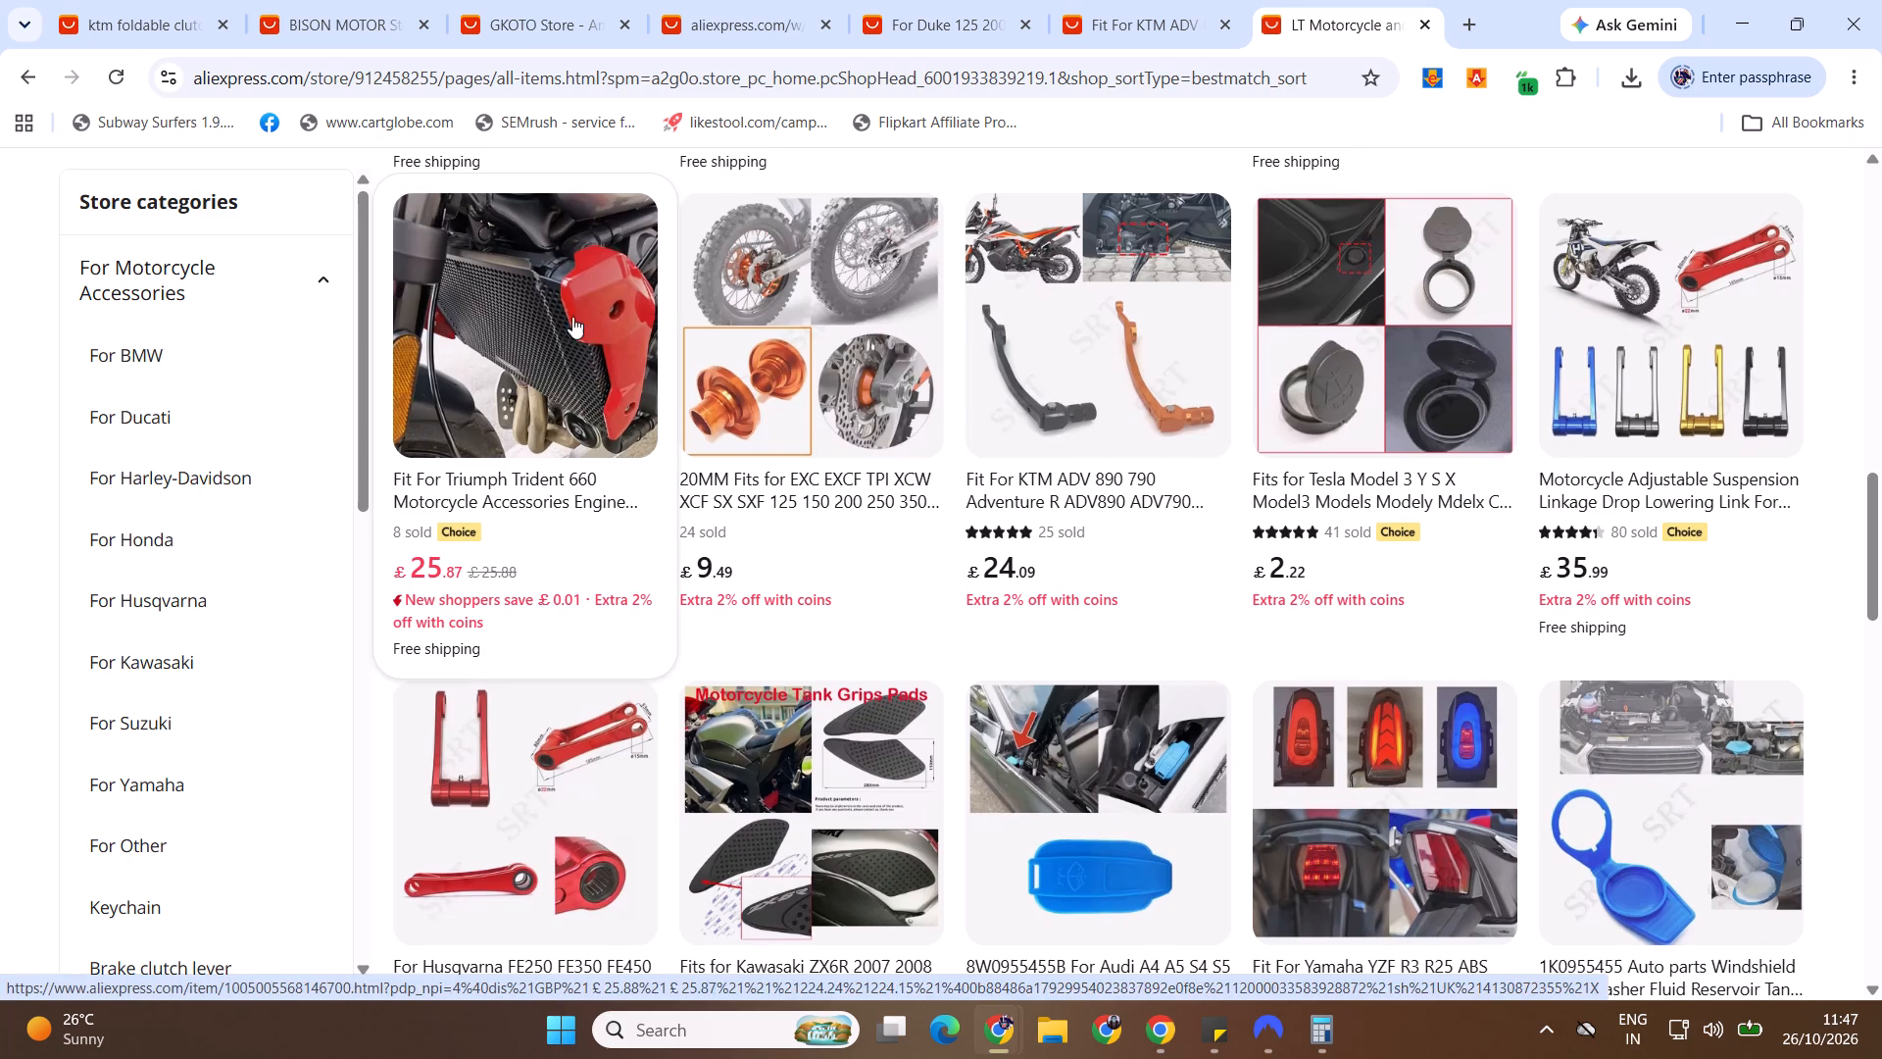
Inspect the Triumph Trident 660 radiator grille guard product page in a new tab and close it.
{"action": "middle_click", "coordinate": [608, 324]}
{"action": "left_click", "coordinate": [1347, 17]}
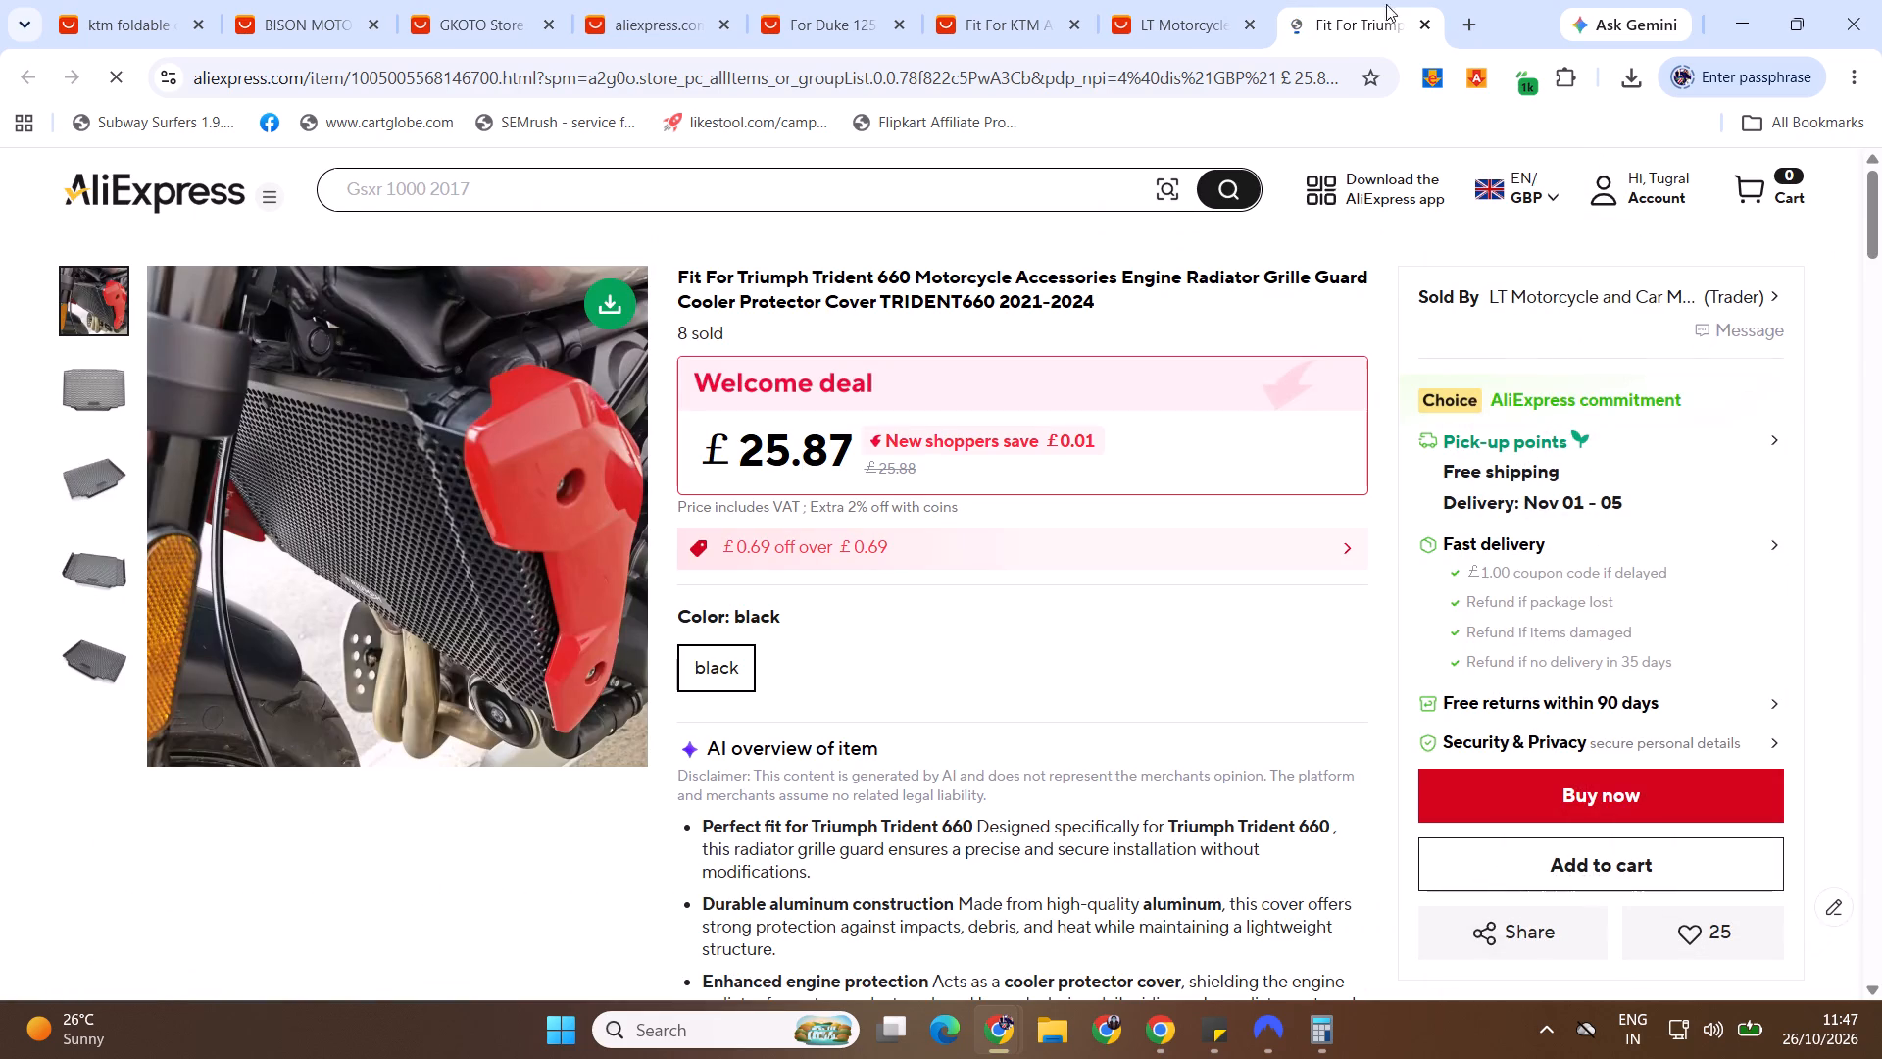
{"action": "left_click", "coordinate": [1426, 24]}
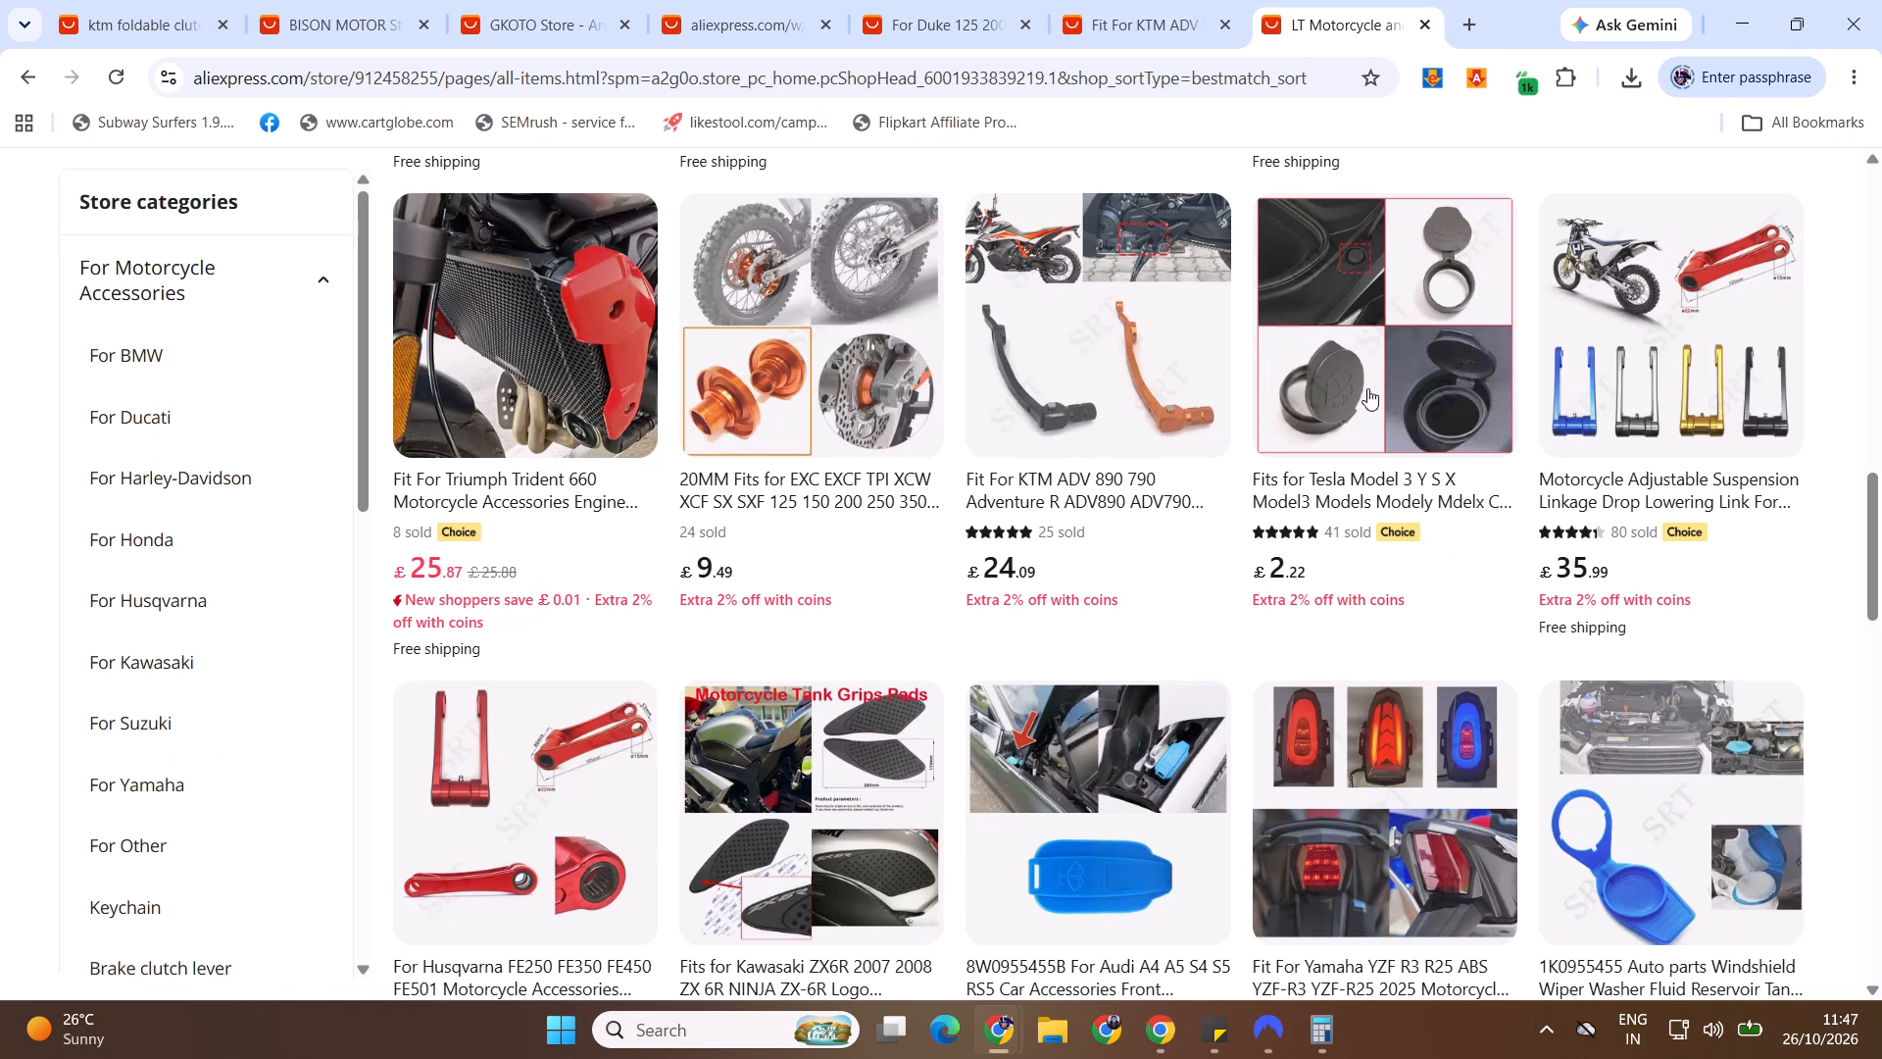
Open the Husqvarna adjustable suspension lowering link in a new tab and check its Black, Red, yellow and Blue colour options.
{"action": "middle_click", "coordinate": [1710, 321]}
{"action": "left_click", "coordinate": [1372, 11]}
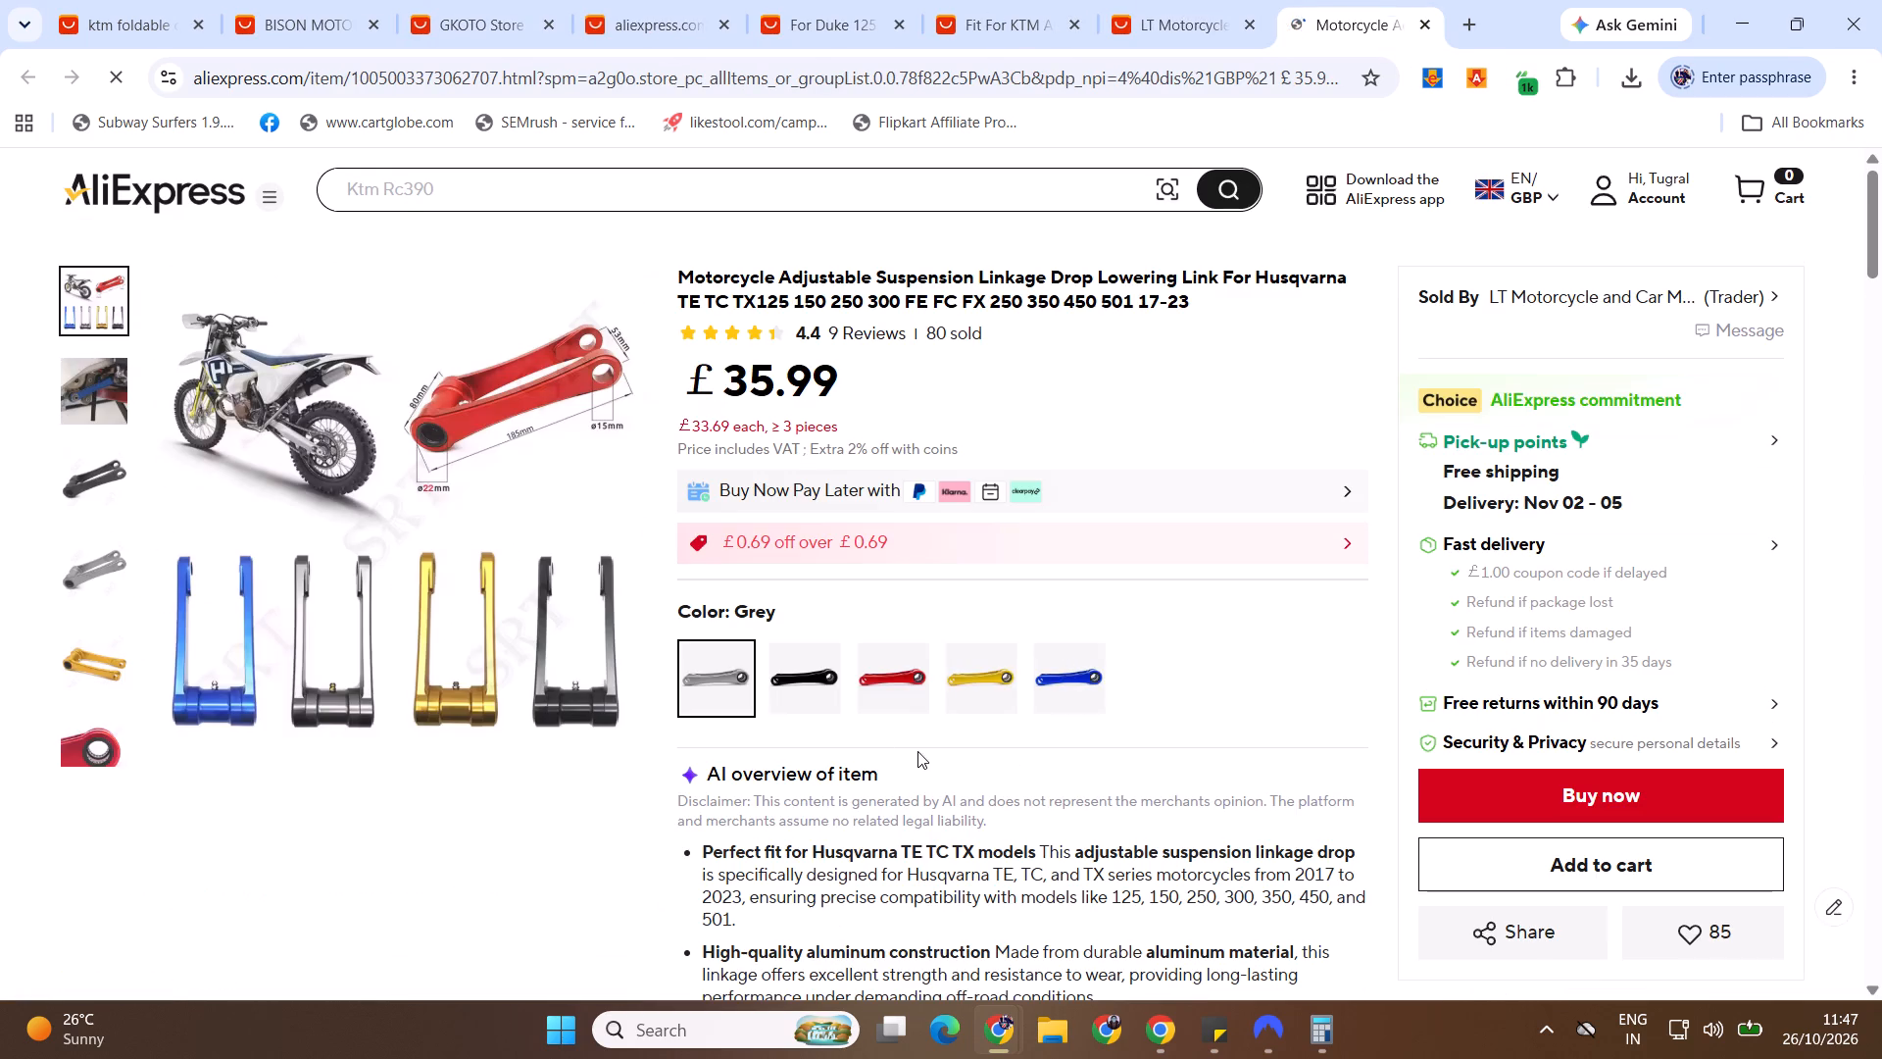
{"action": "left_click", "coordinate": [780, 678]}
{"action": "left_click", "coordinate": [866, 666]}
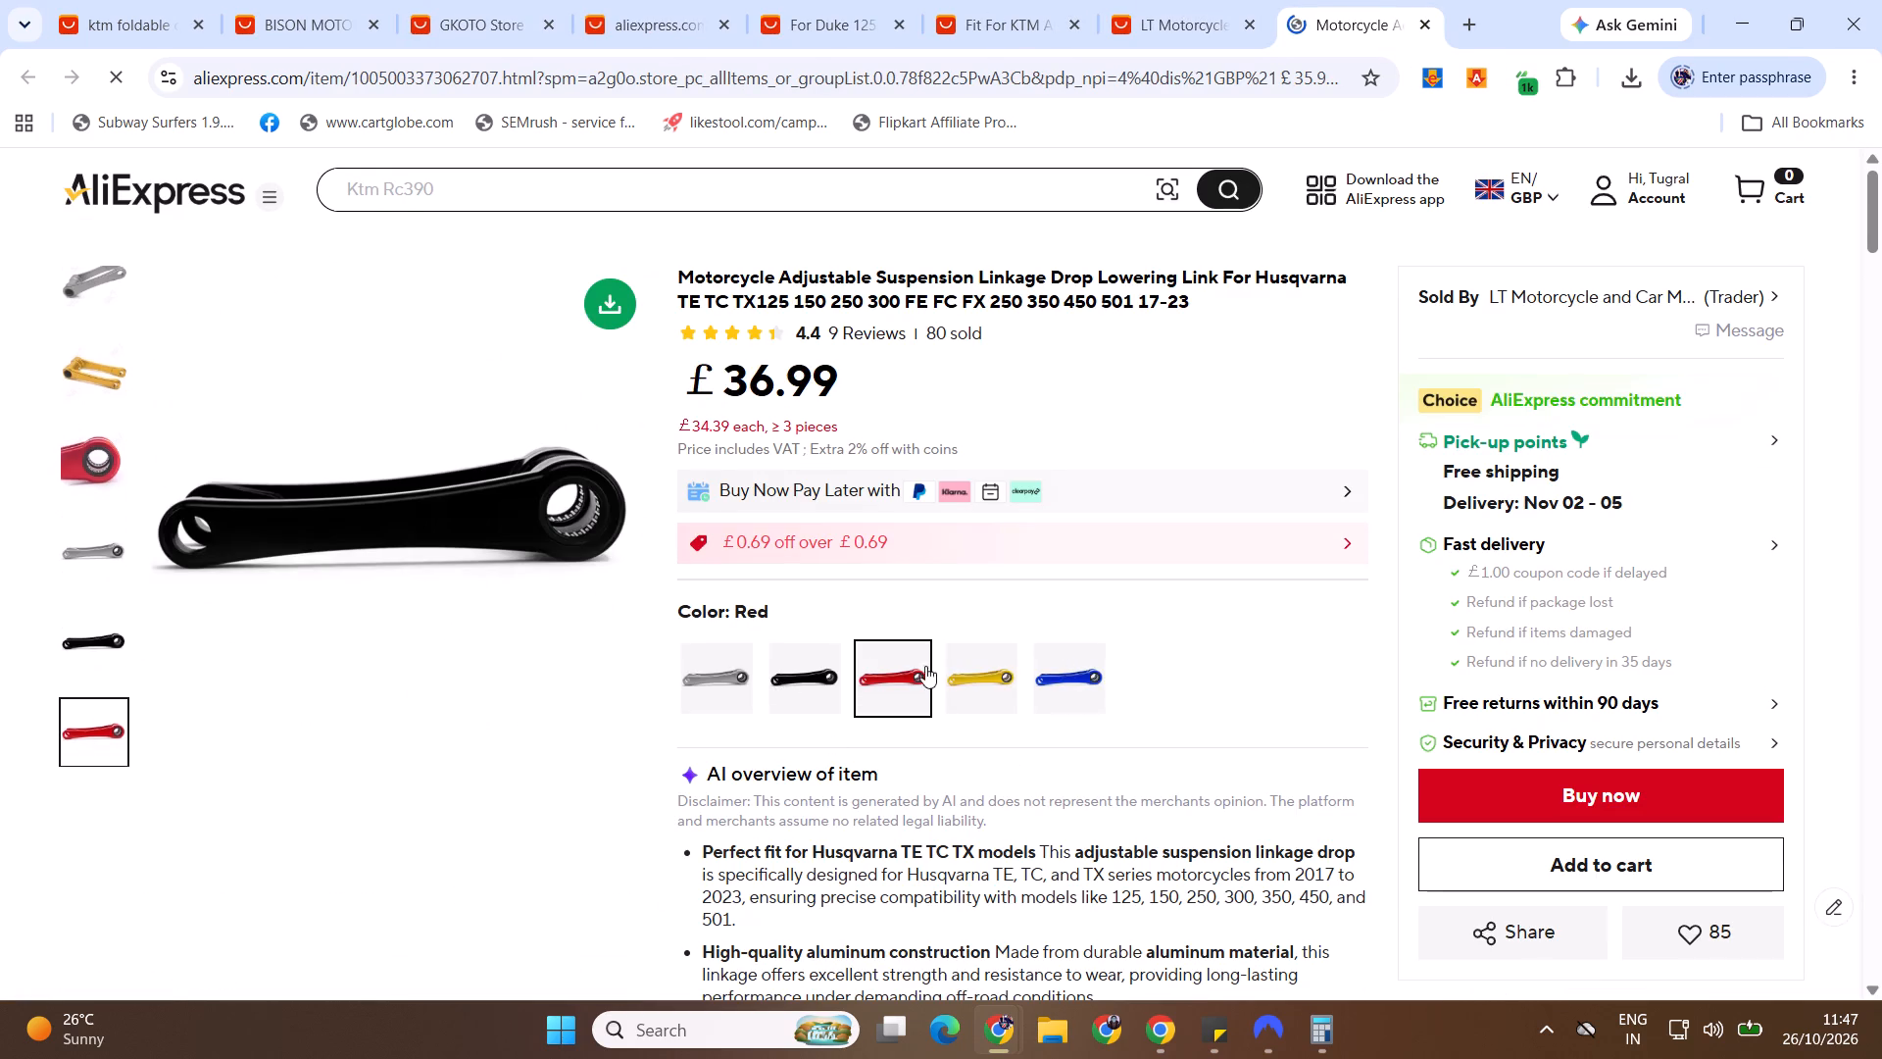
{"action": "left_click", "coordinate": [991, 680]}
{"action": "left_click", "coordinate": [1066, 686]}
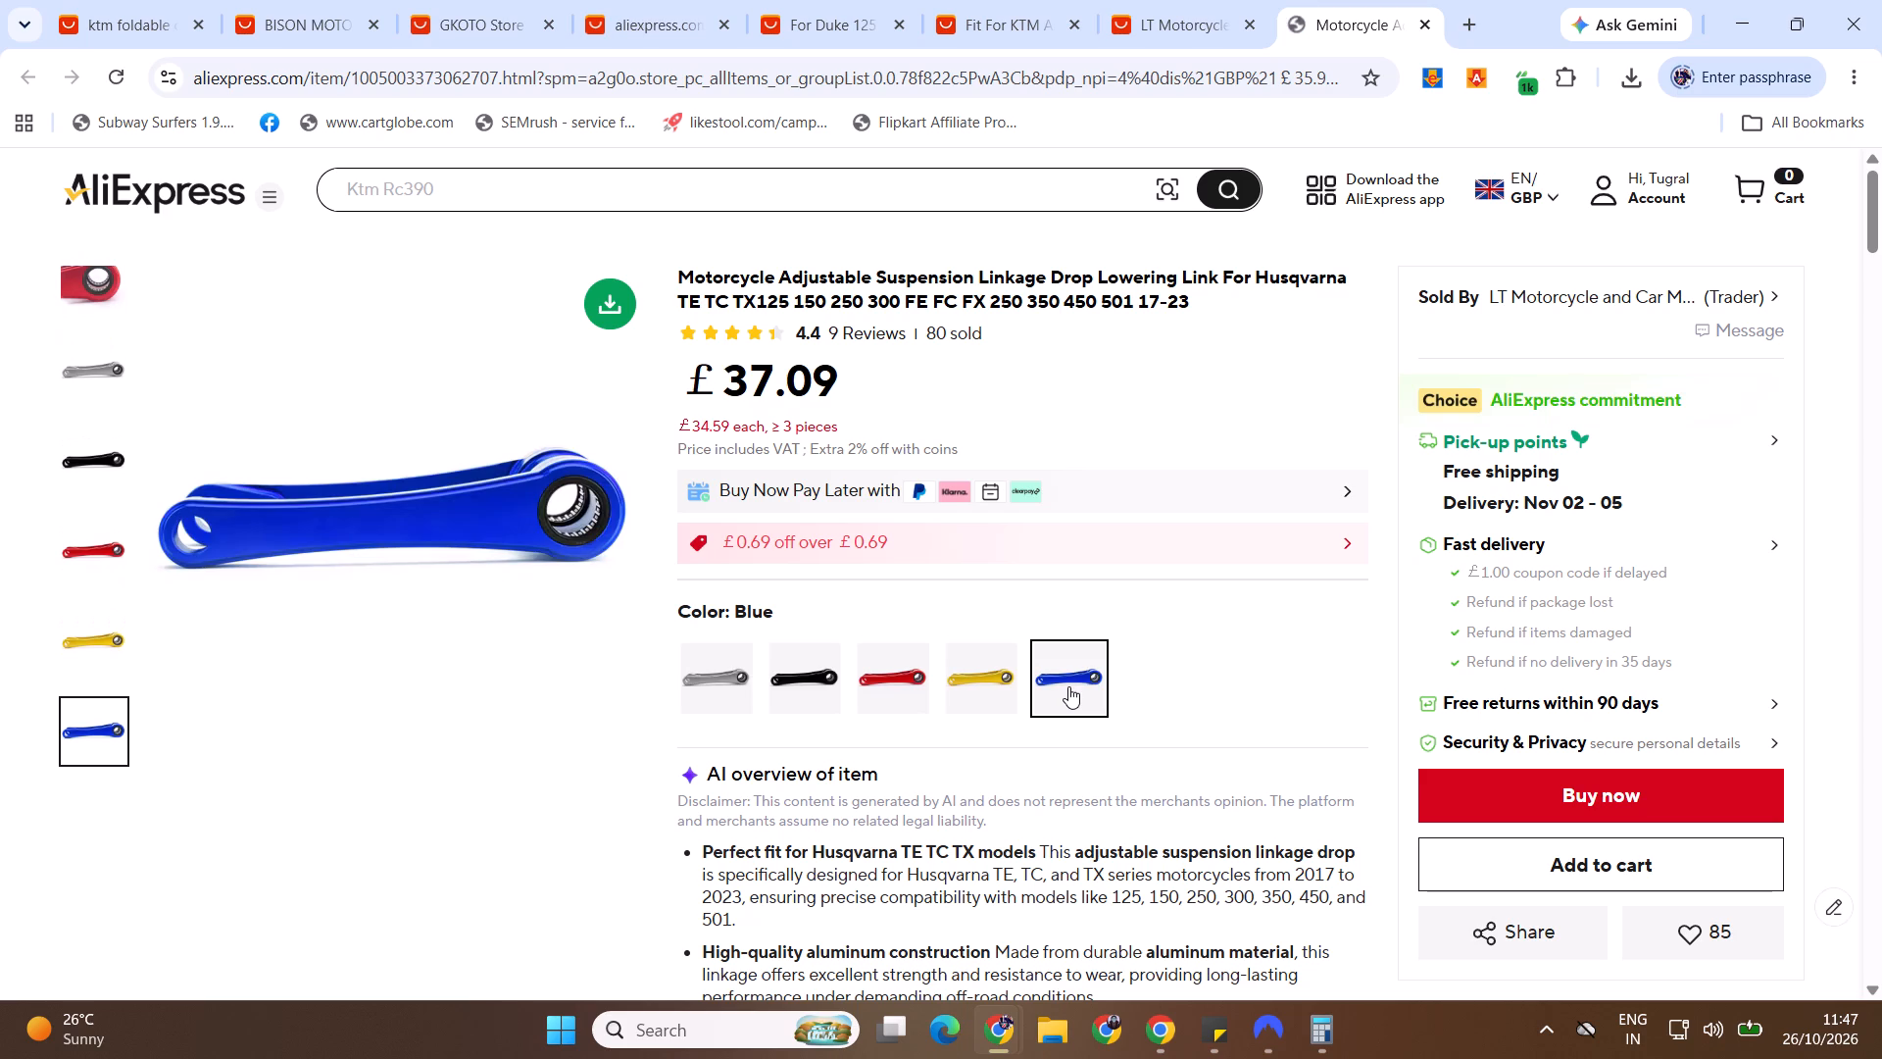
{"action": "key", "text": "alt+Tab"}
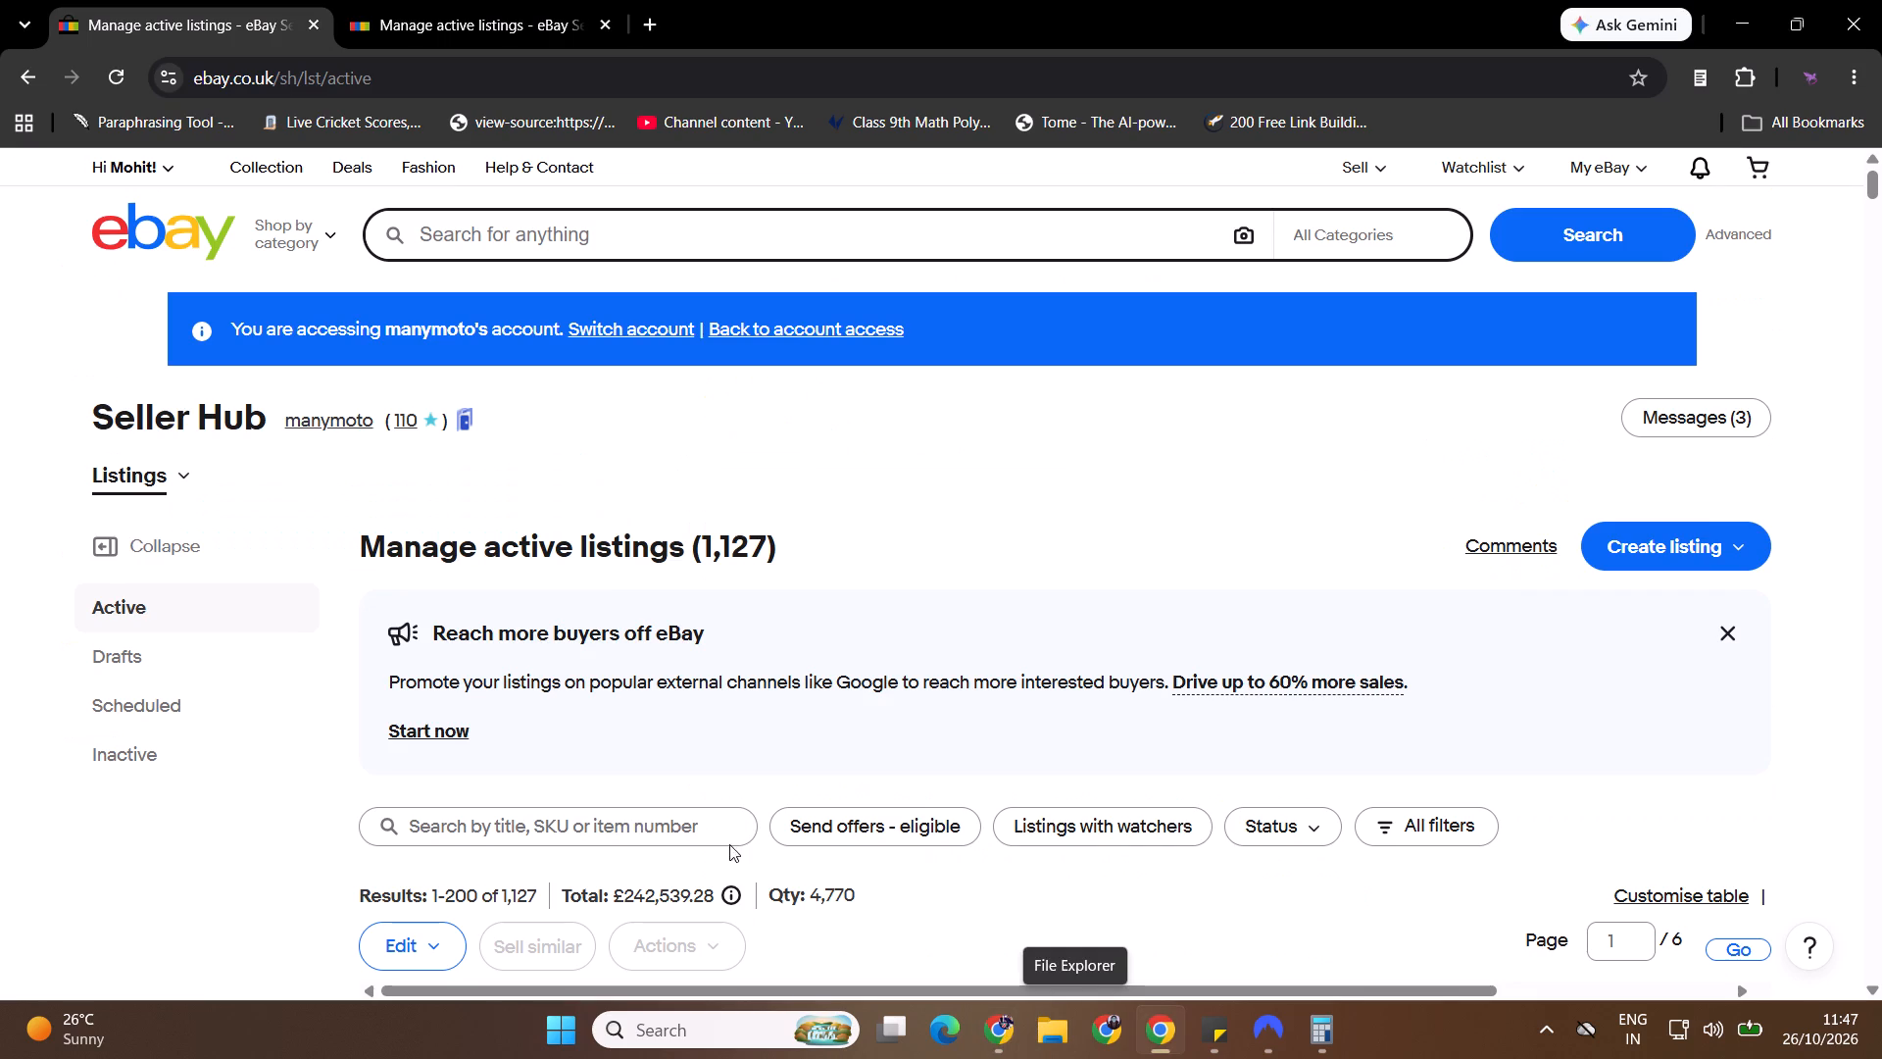
{"action": "key", "text": "alt+Tab"}
Download the blue lowering link photo from the product's image set and close the image downloader.
{"action": "left_click", "coordinate": [617, 306]}
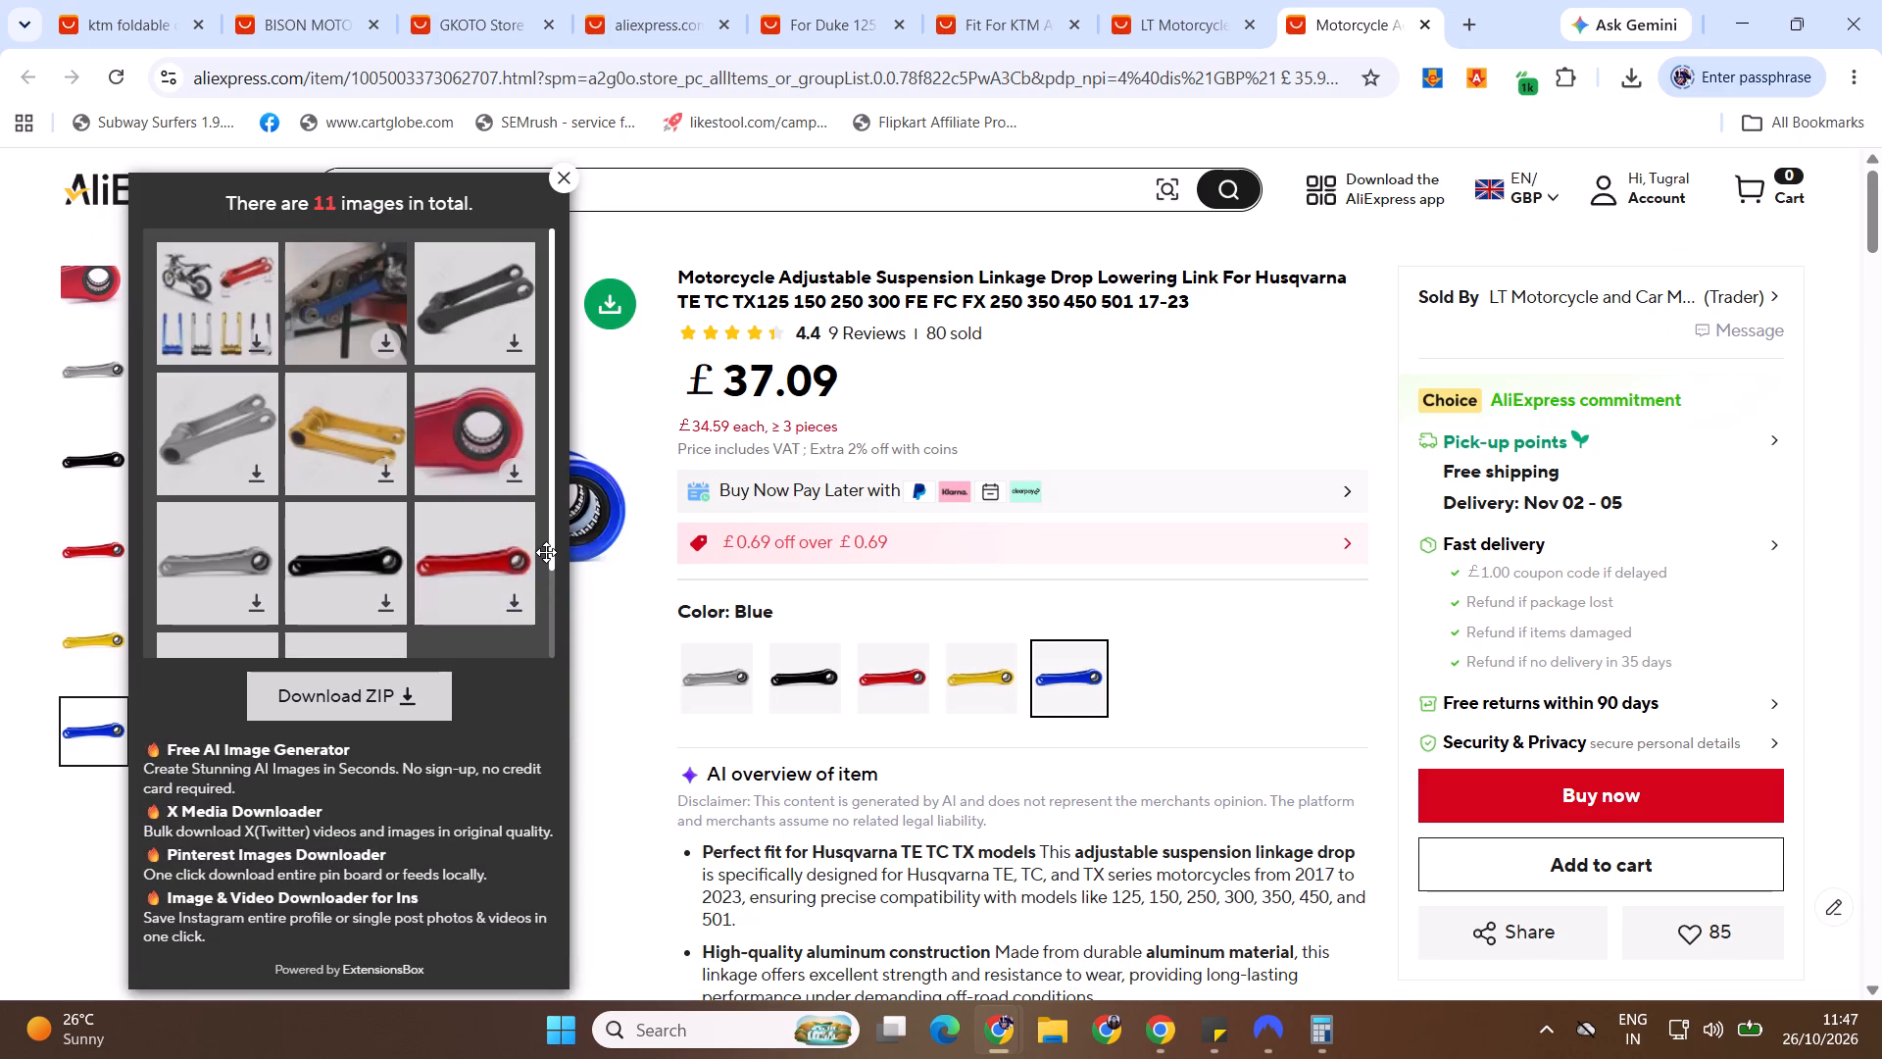
{"action": "left_click_drag", "start_coordinate": [546, 550], "coordinate": [545, 623]}
{"action": "left_click", "coordinate": [553, 615]}
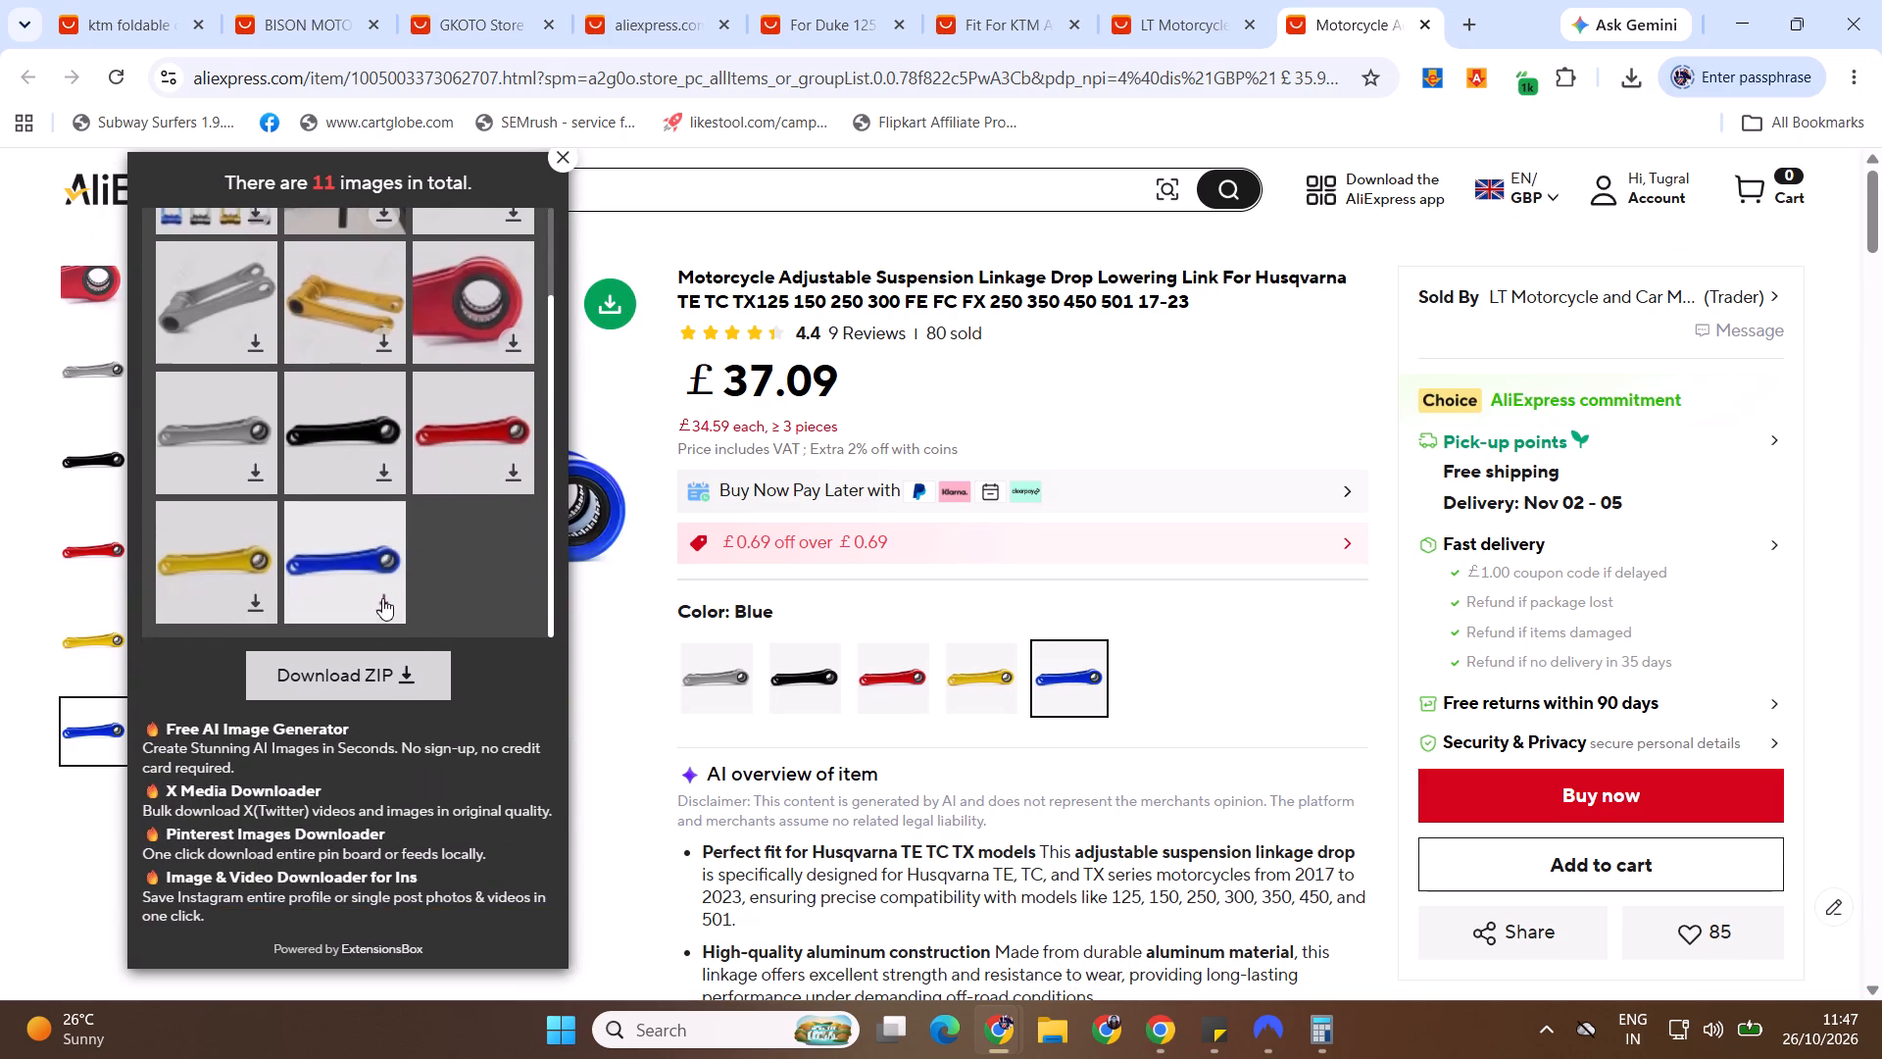
{"action": "left_click", "coordinate": [384, 601]}
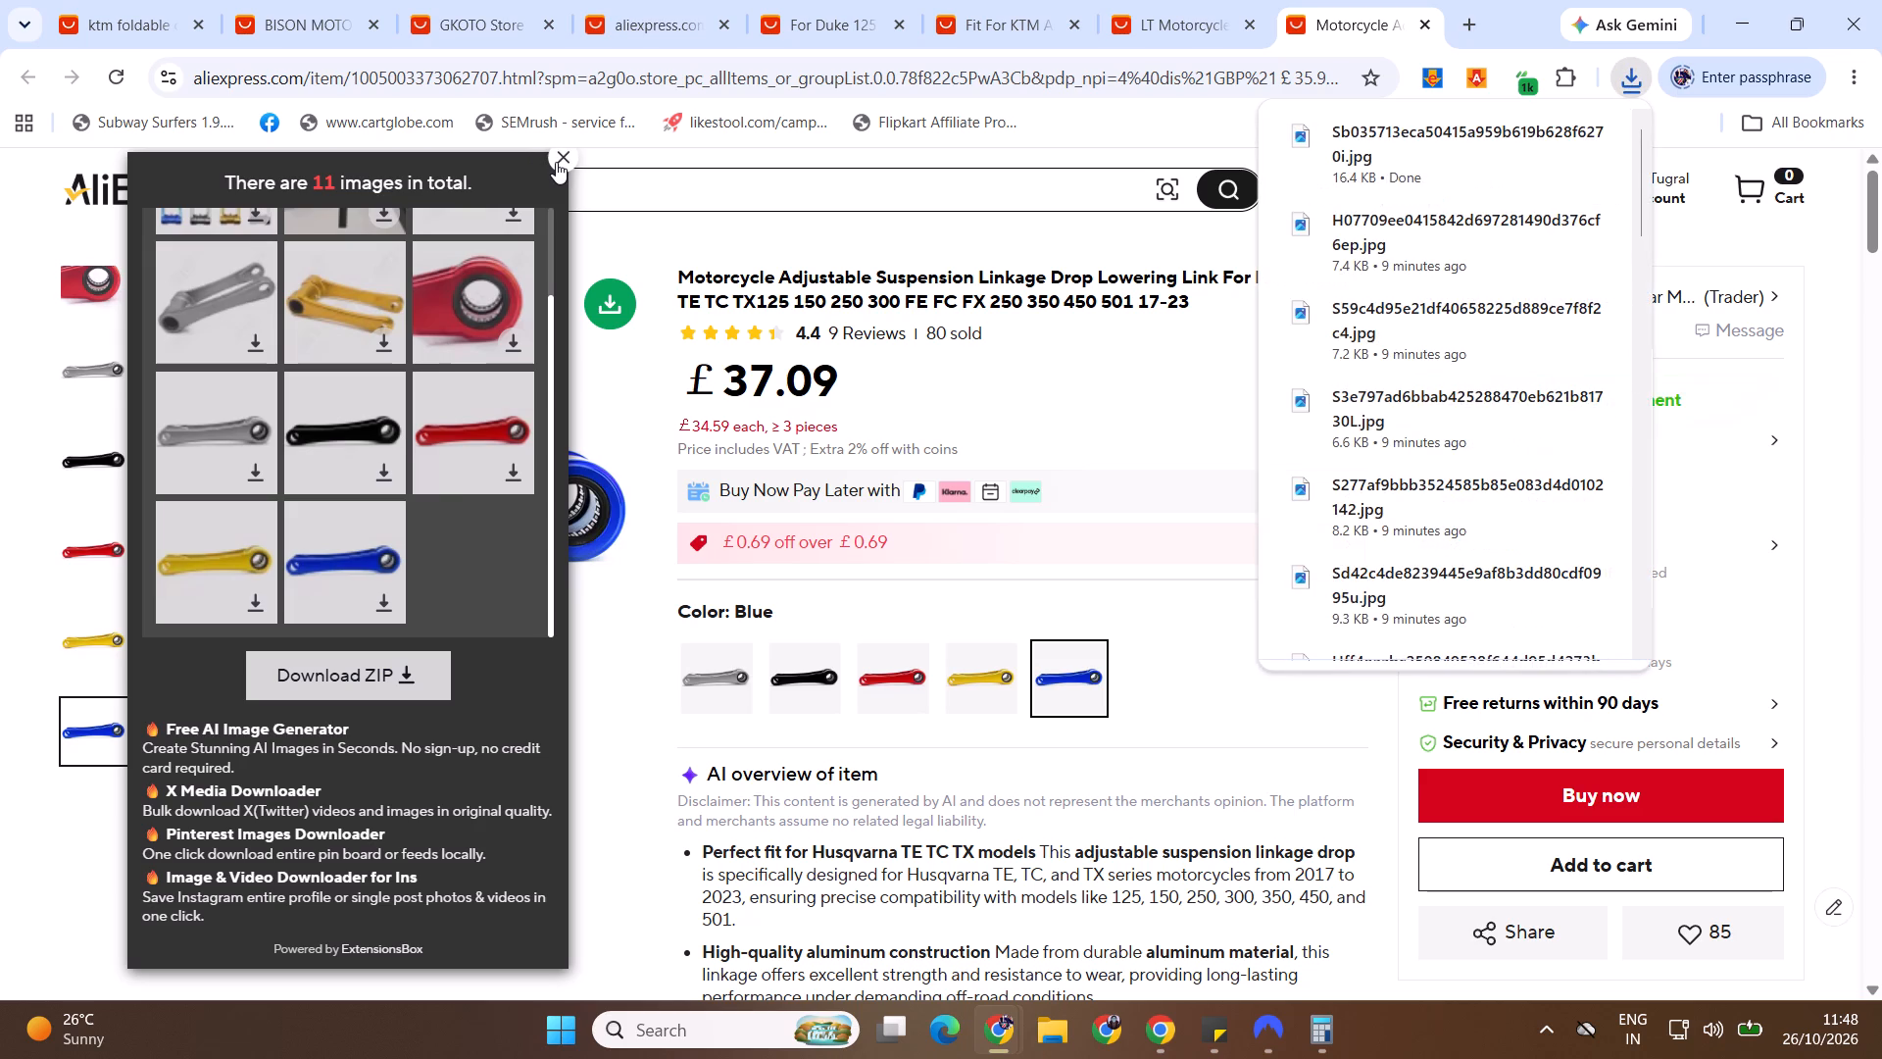
{"action": "left_click", "coordinate": [556, 162]}
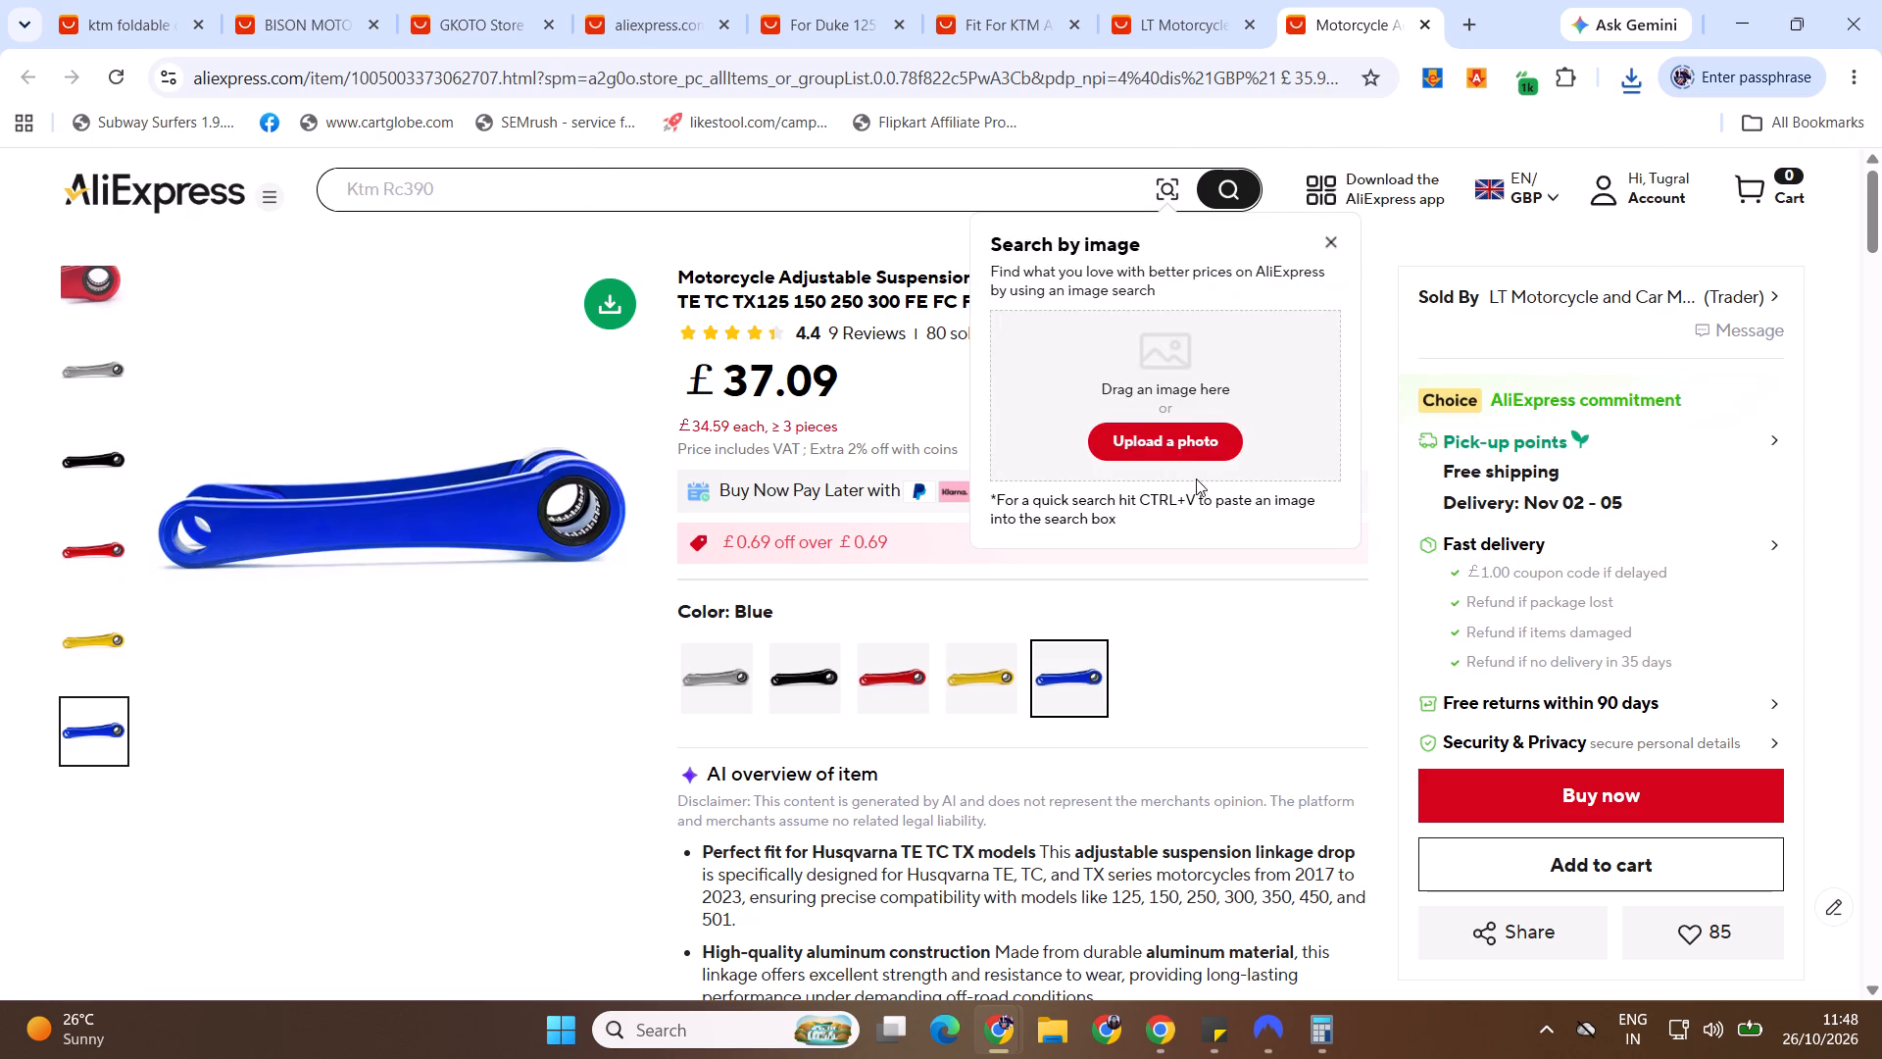
Search AliExpress by image using the downloaded blue lowering link photo from the Downloads folder.
{"action": "left_click", "coordinate": [1192, 436]}
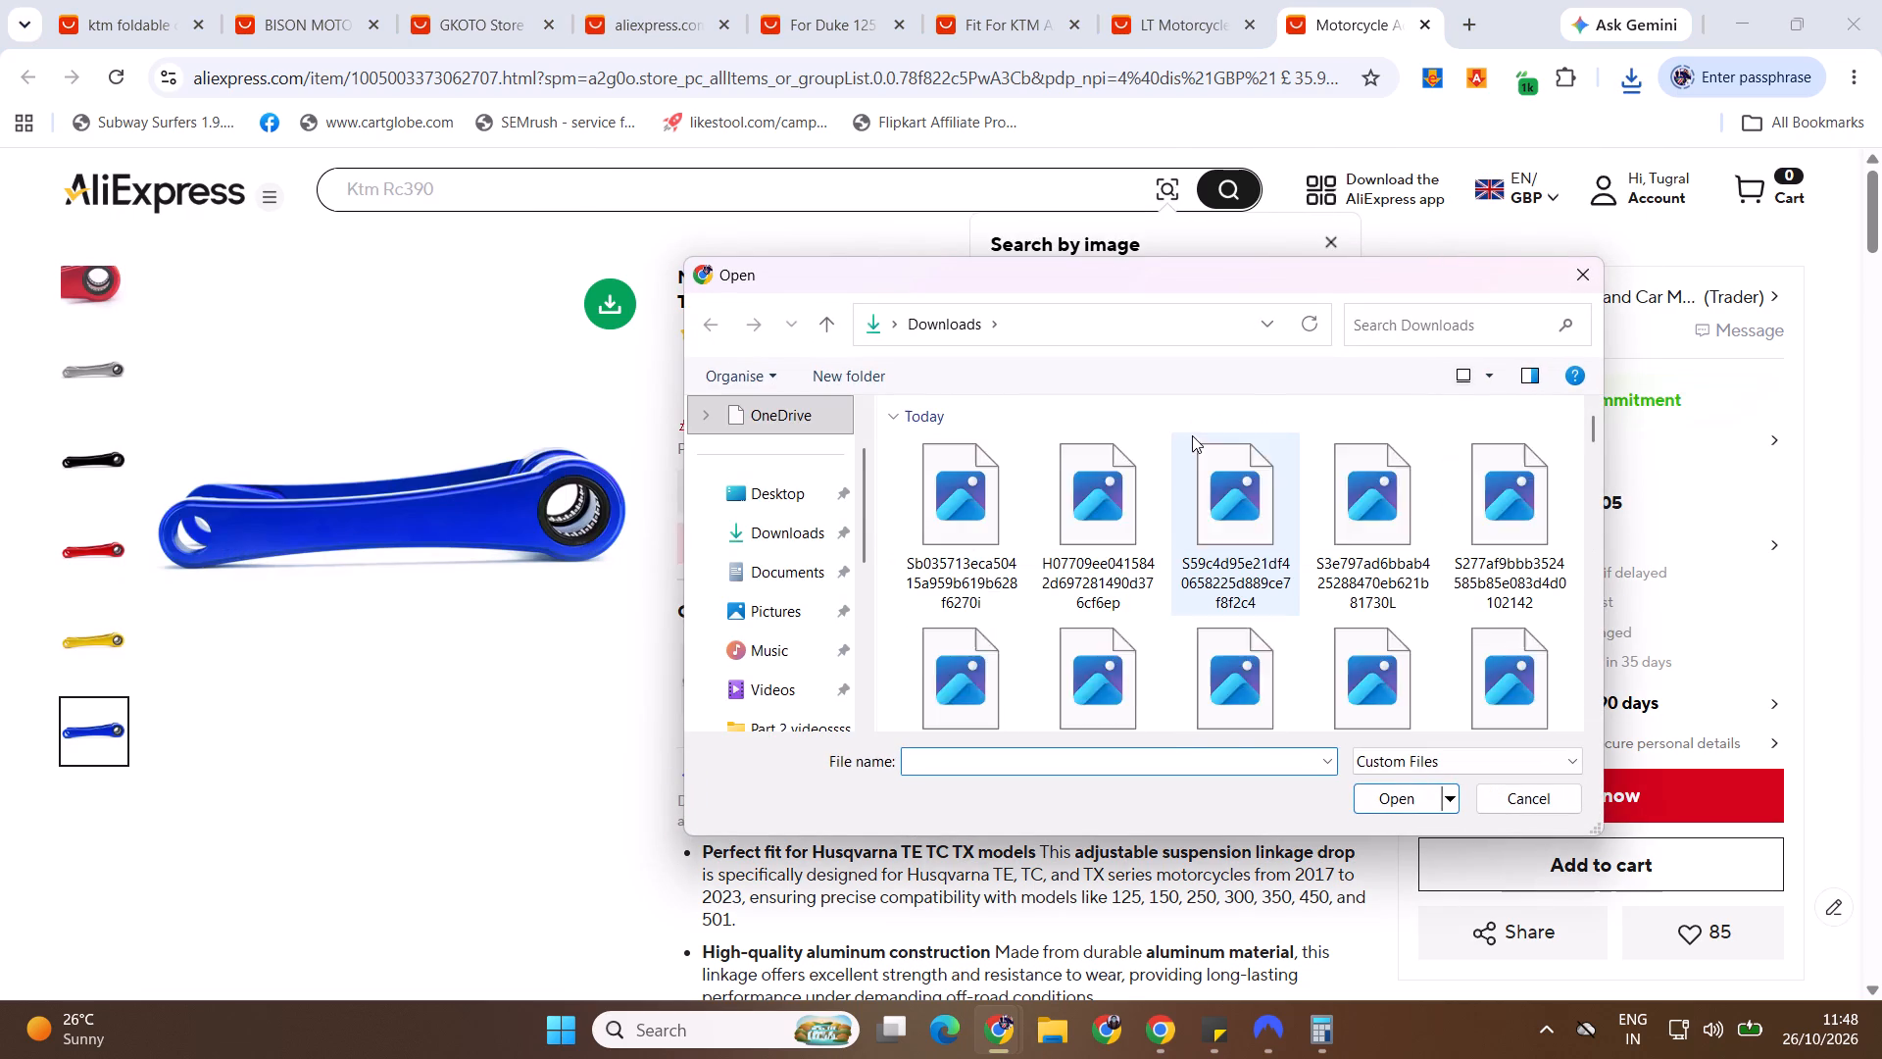
{"action": "left_click", "coordinate": [949, 514]}
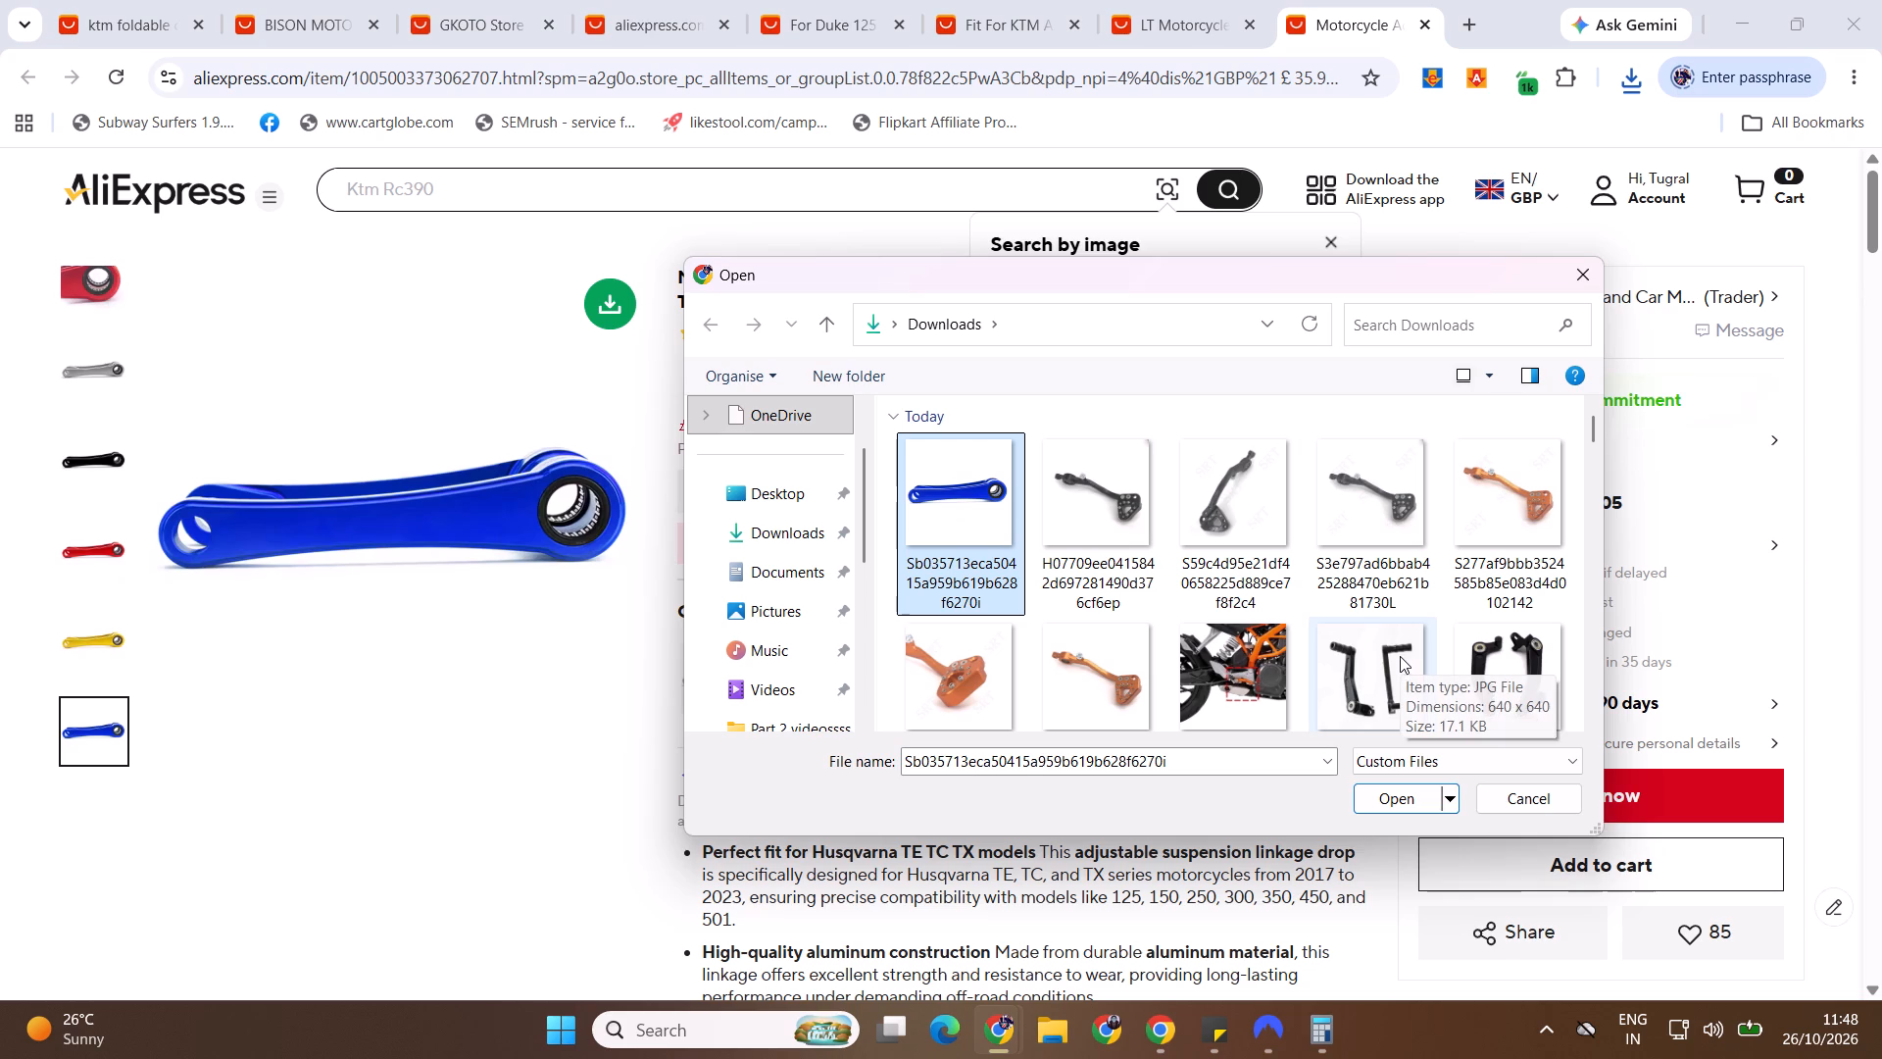
{"action": "left_click", "coordinate": [1416, 799]}
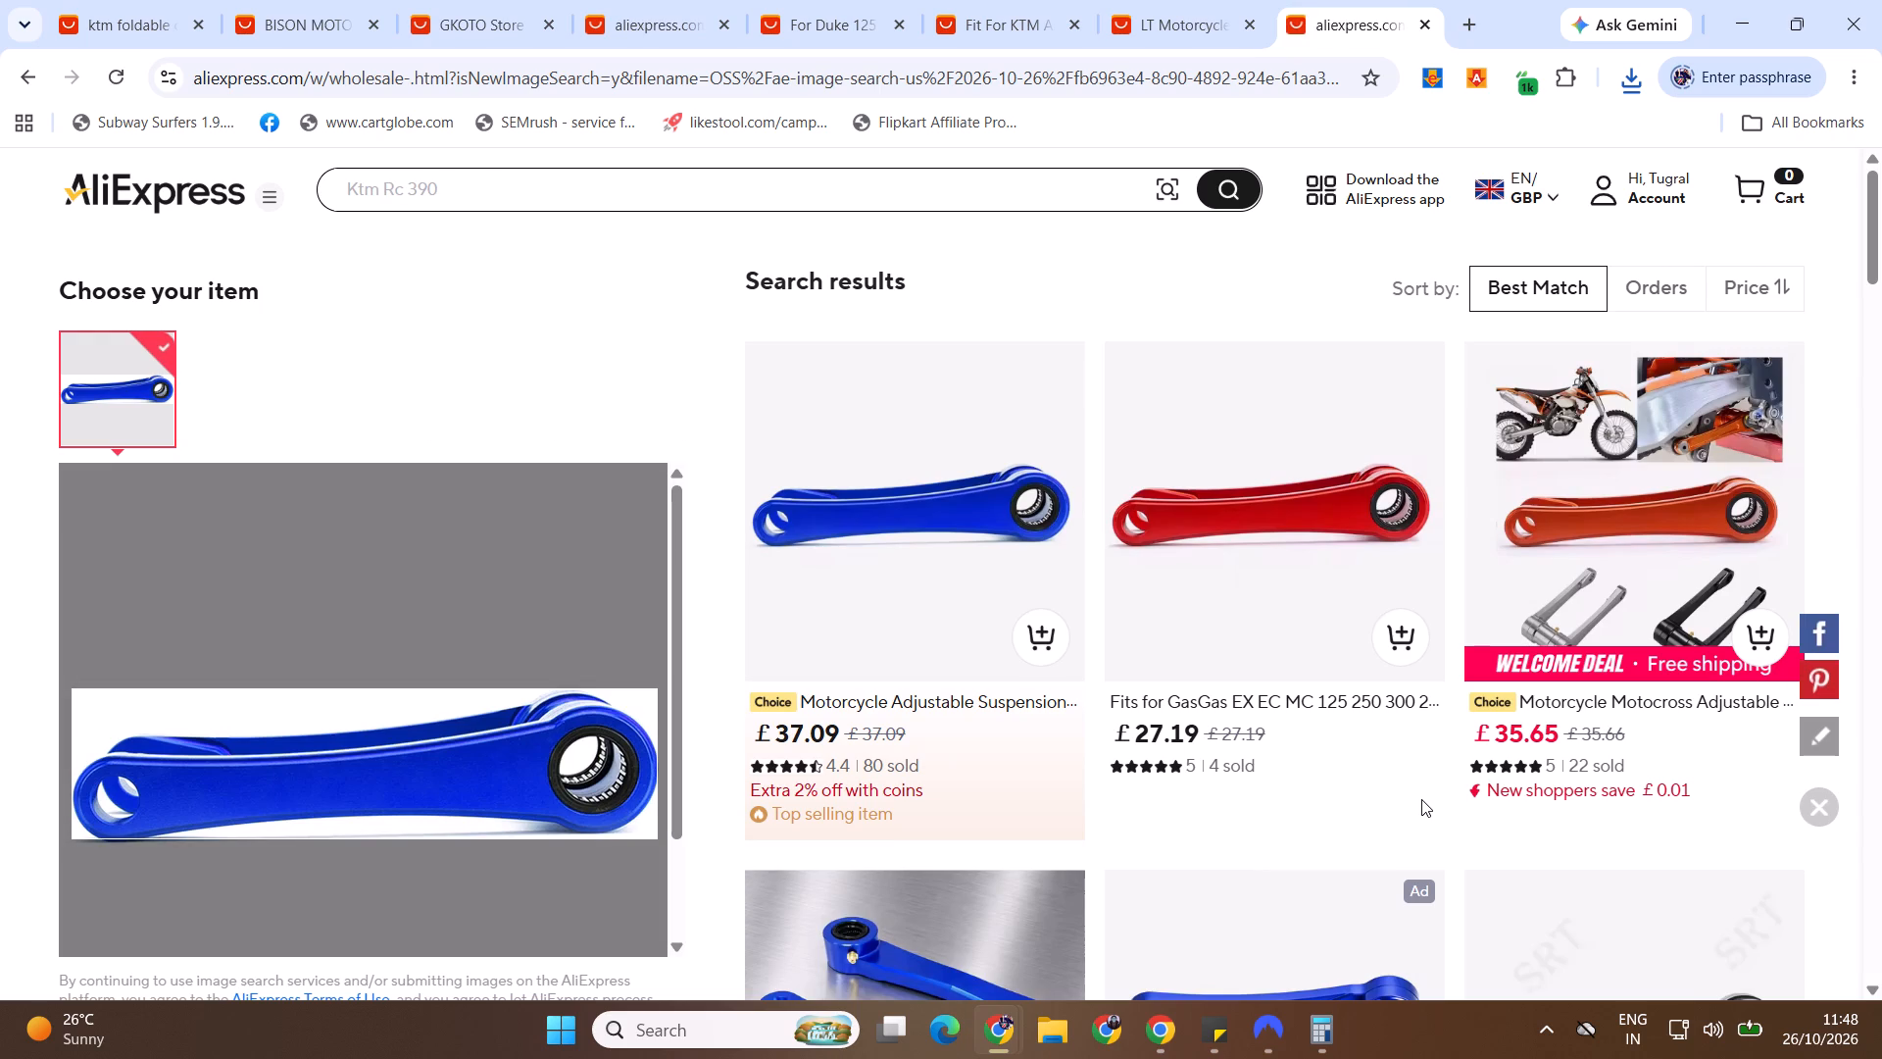
Open the red GasGas EX EC MC lowering link result, check its black, Red and Grey options, and close its tab.
{"action": "middle_click", "coordinate": [1235, 507]}
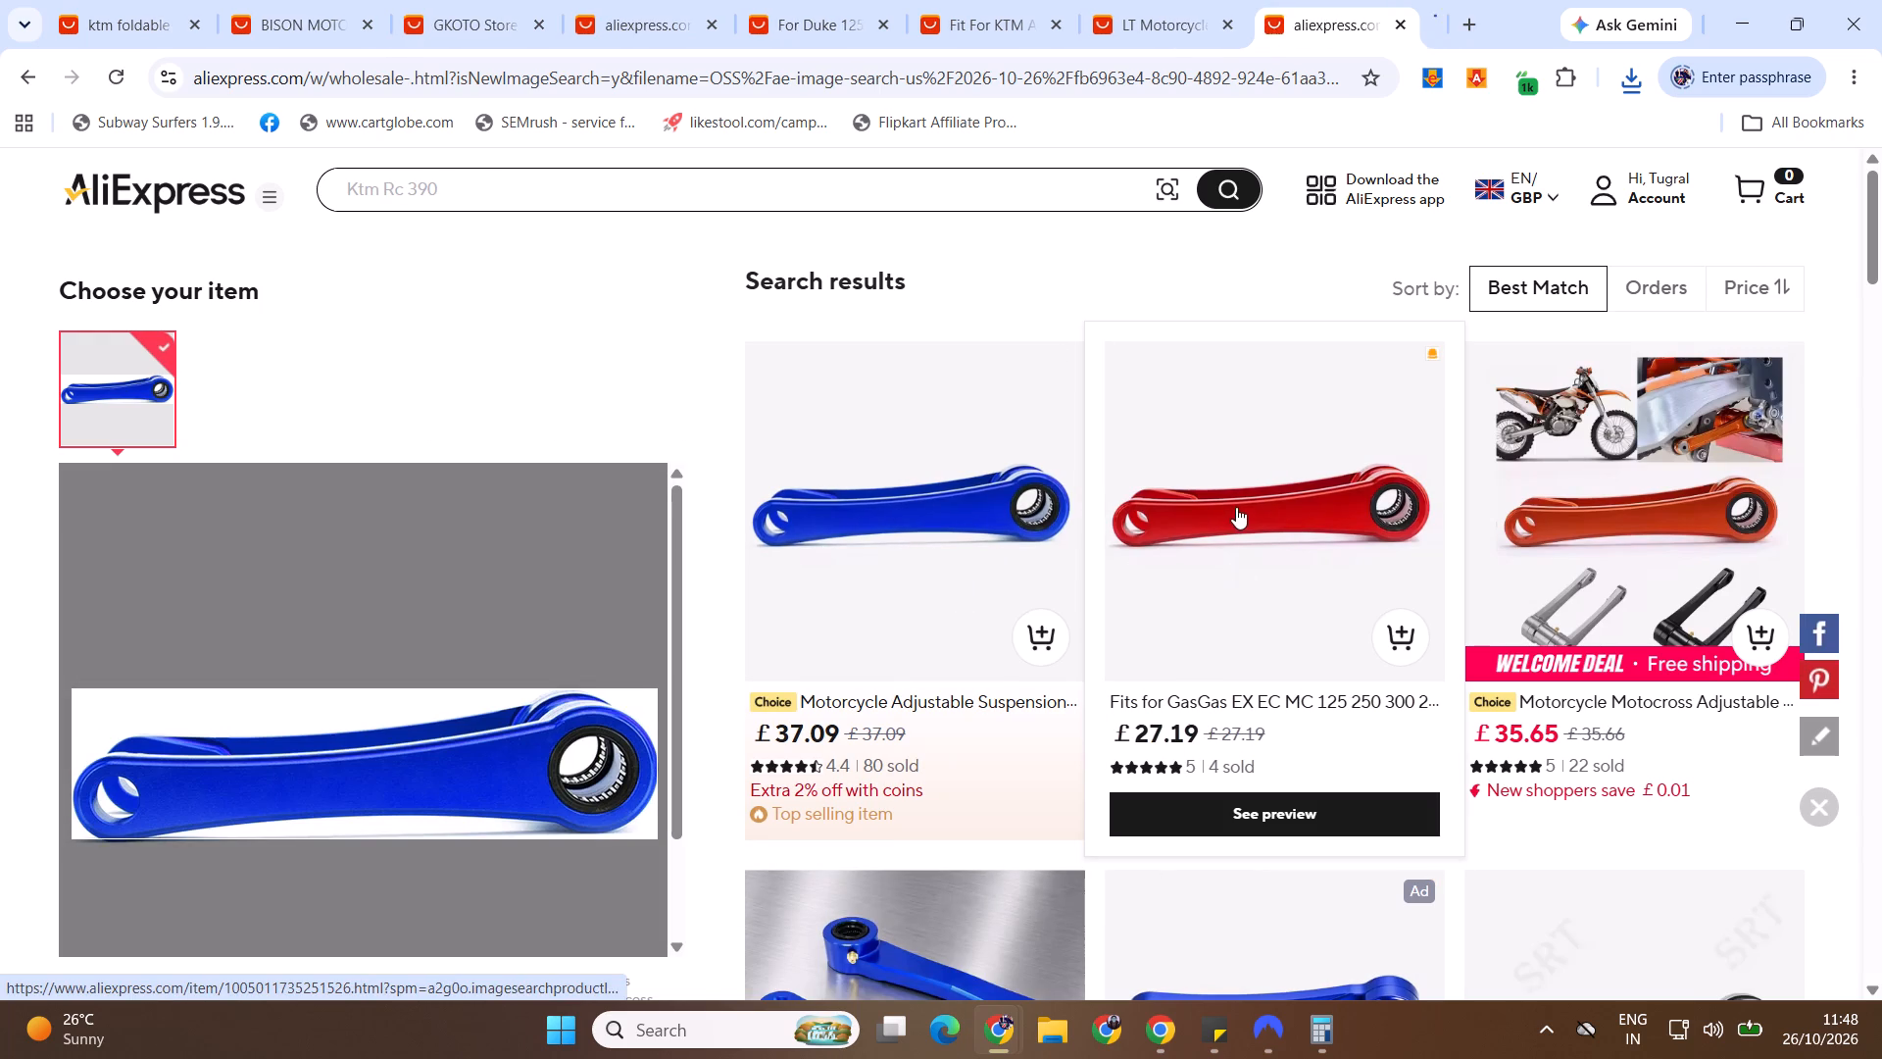
{"action": "left_click", "coordinate": [1332, 12]}
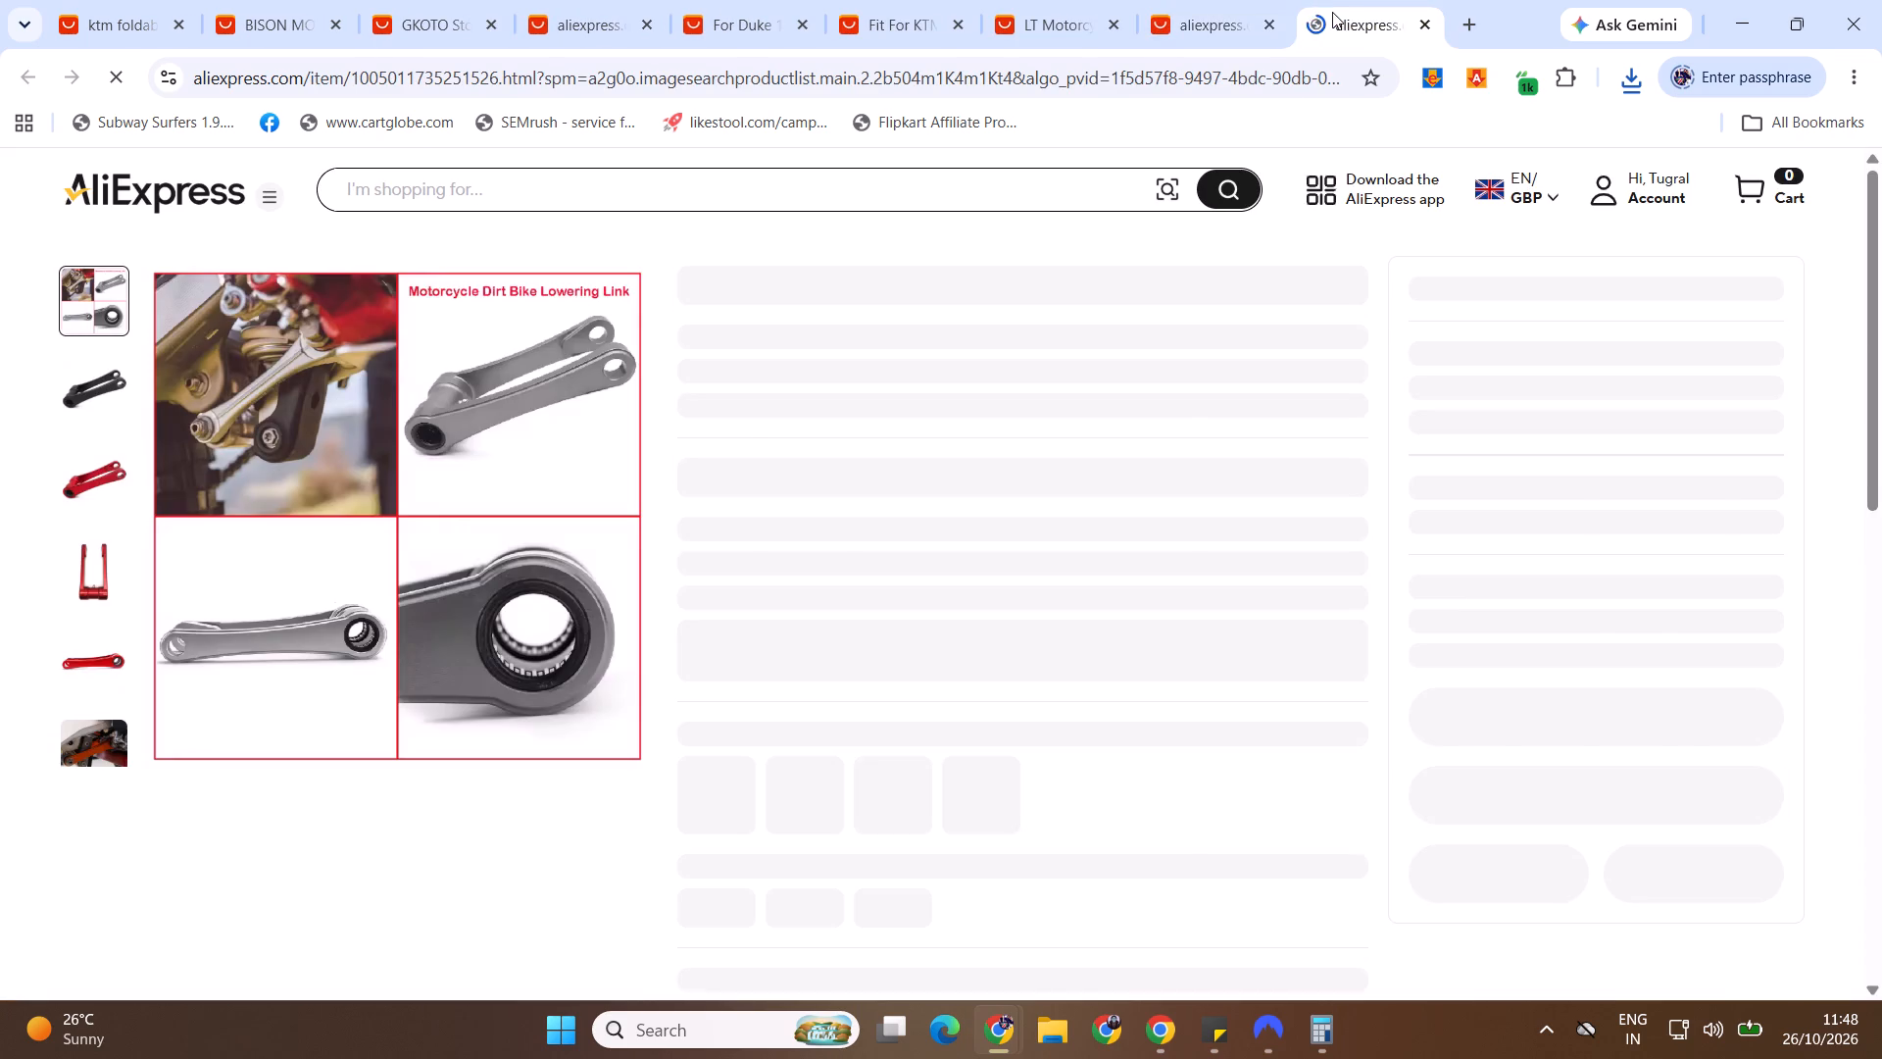
{"action": "left_click", "coordinate": [755, 594]}
{"action": "left_click", "coordinate": [716, 571]}
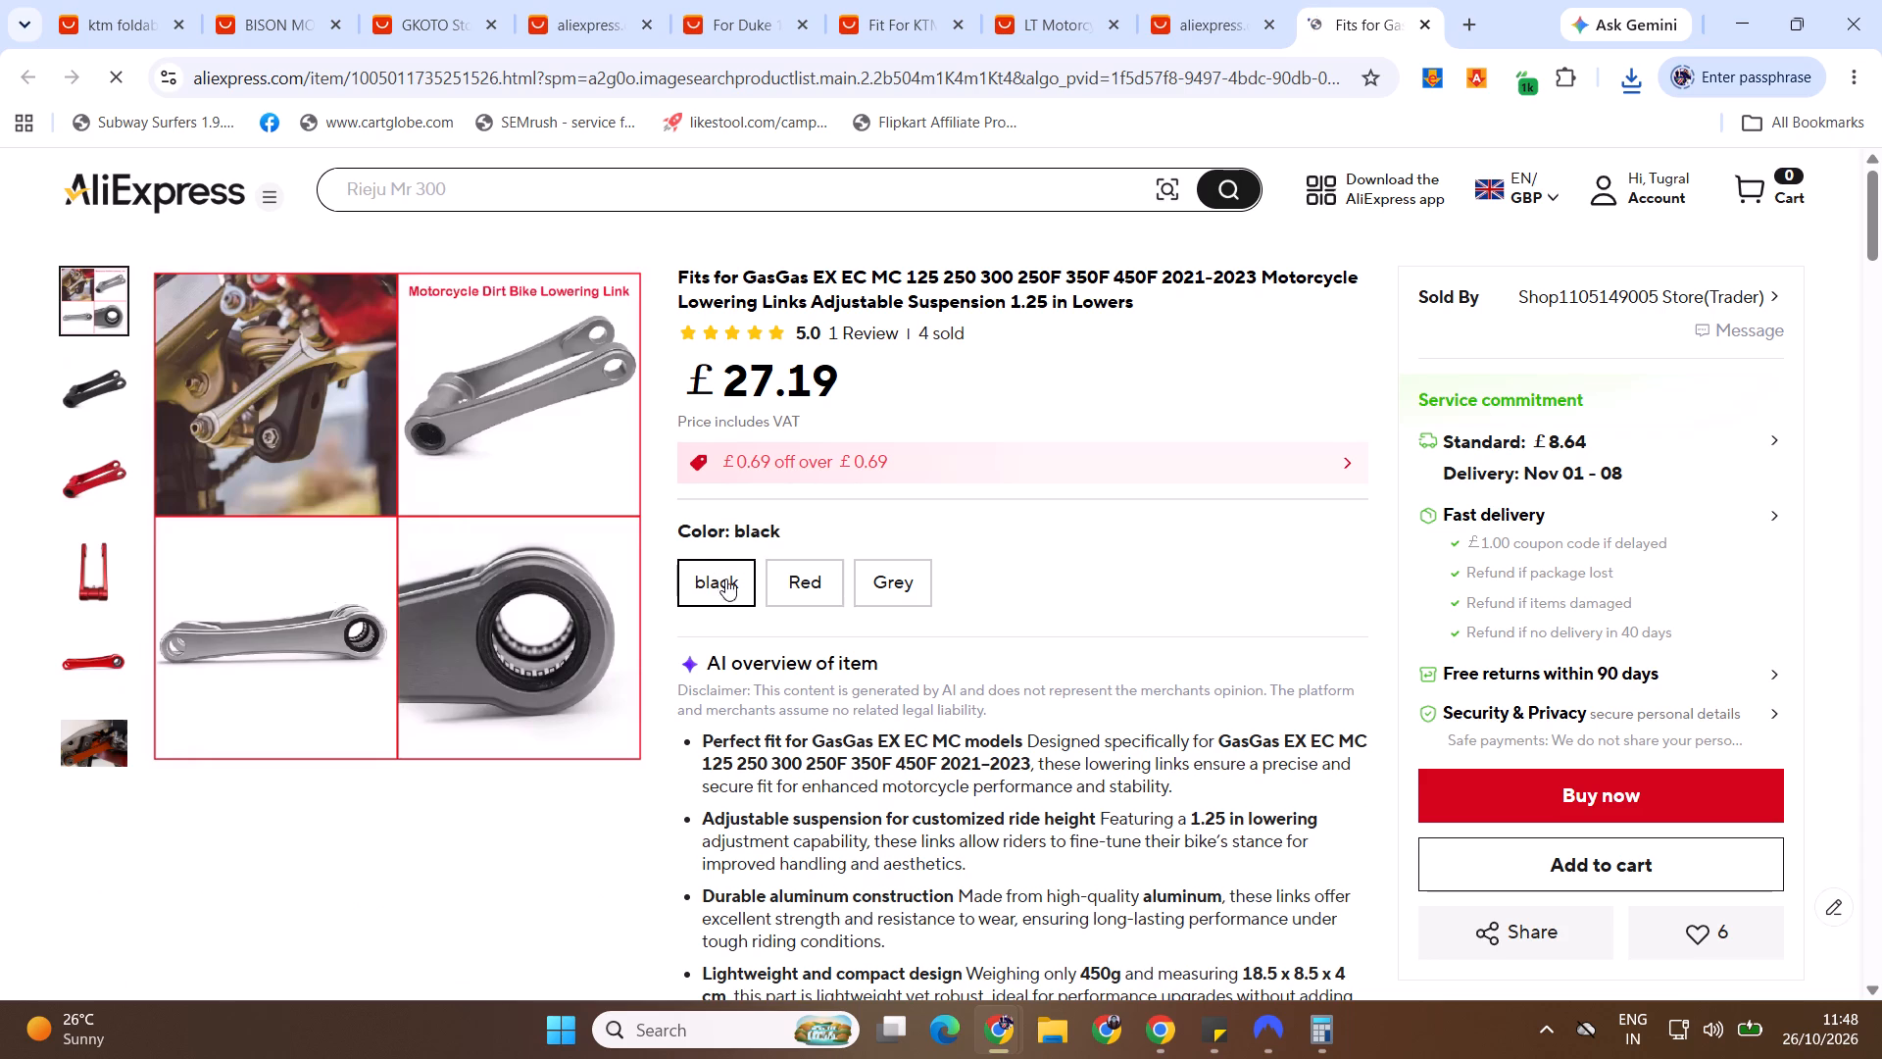
{"action": "left_click", "coordinate": [842, 579]}
{"action": "left_click", "coordinate": [880, 586]}
{"action": "left_click", "coordinate": [1416, 21]}
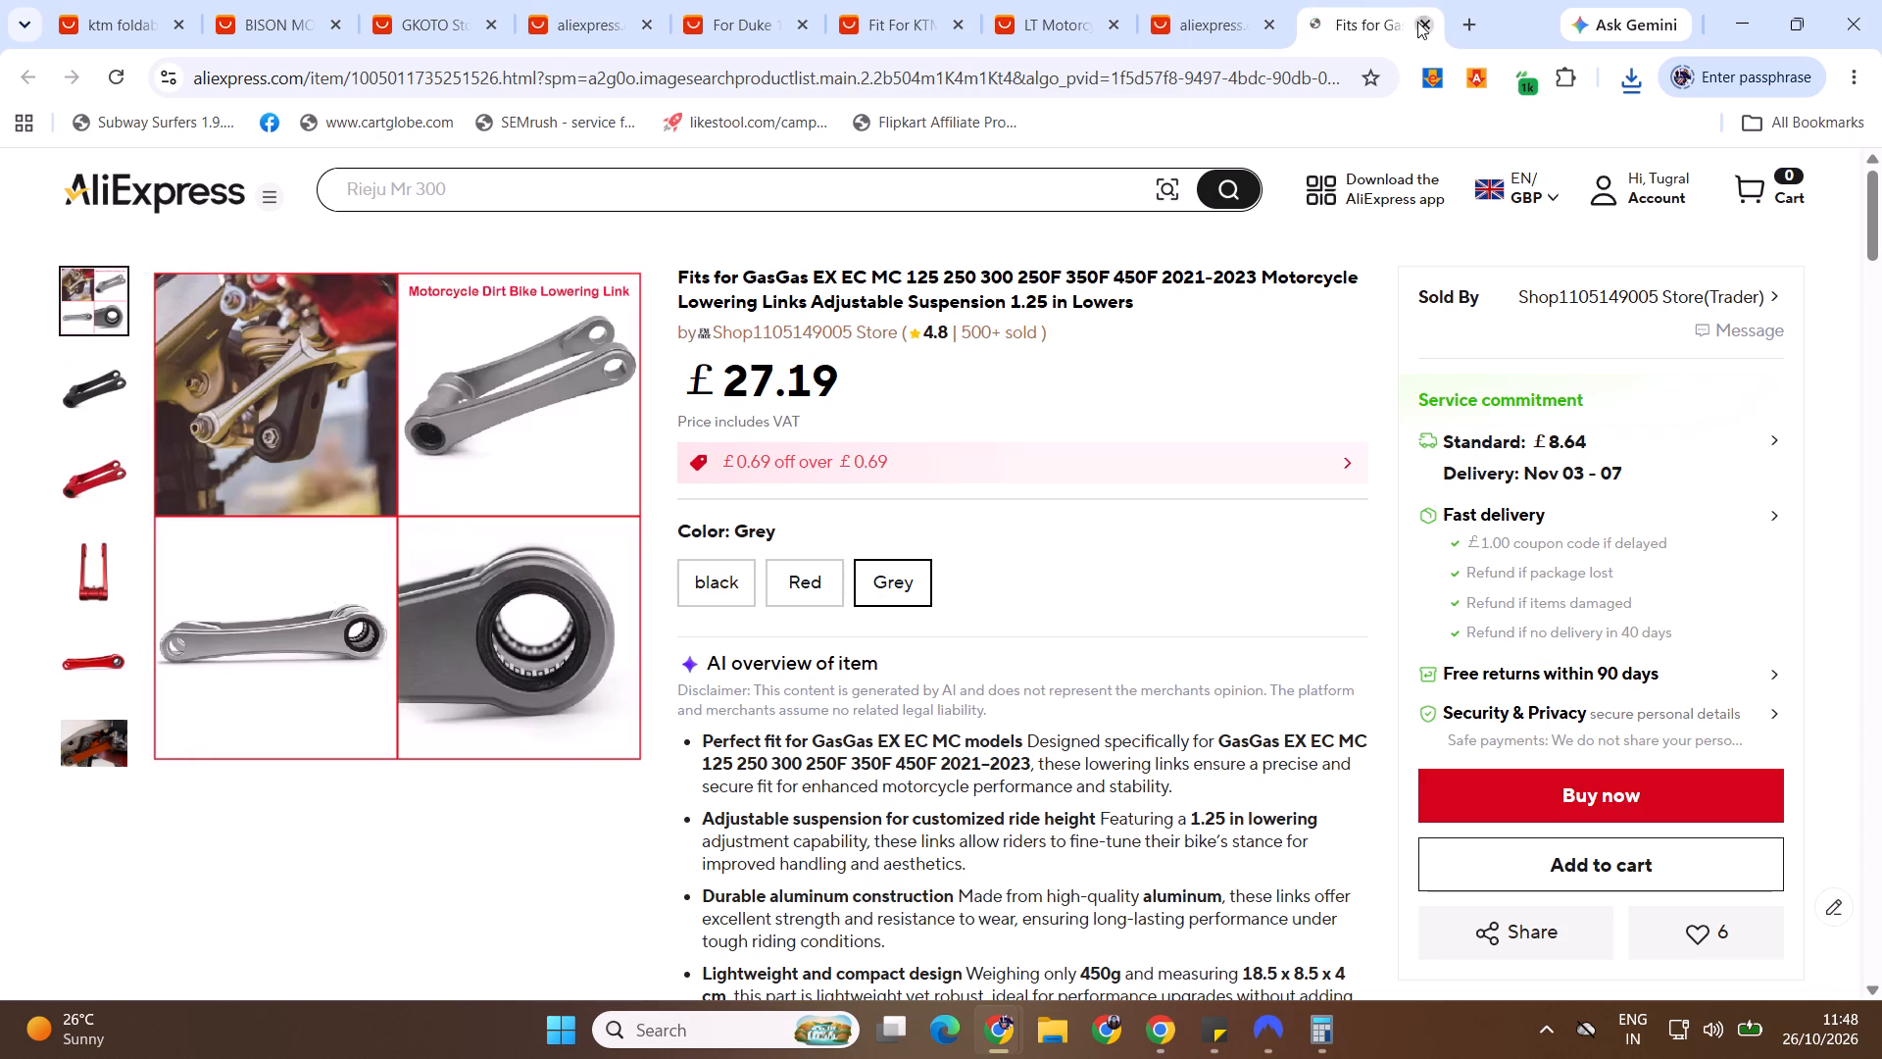
Look through the AliExpress image-search results for further sellers of similar lowering links.
{"action": "left_click_drag", "start_coordinate": [1881, 230], "coordinate": [1881, 248]}
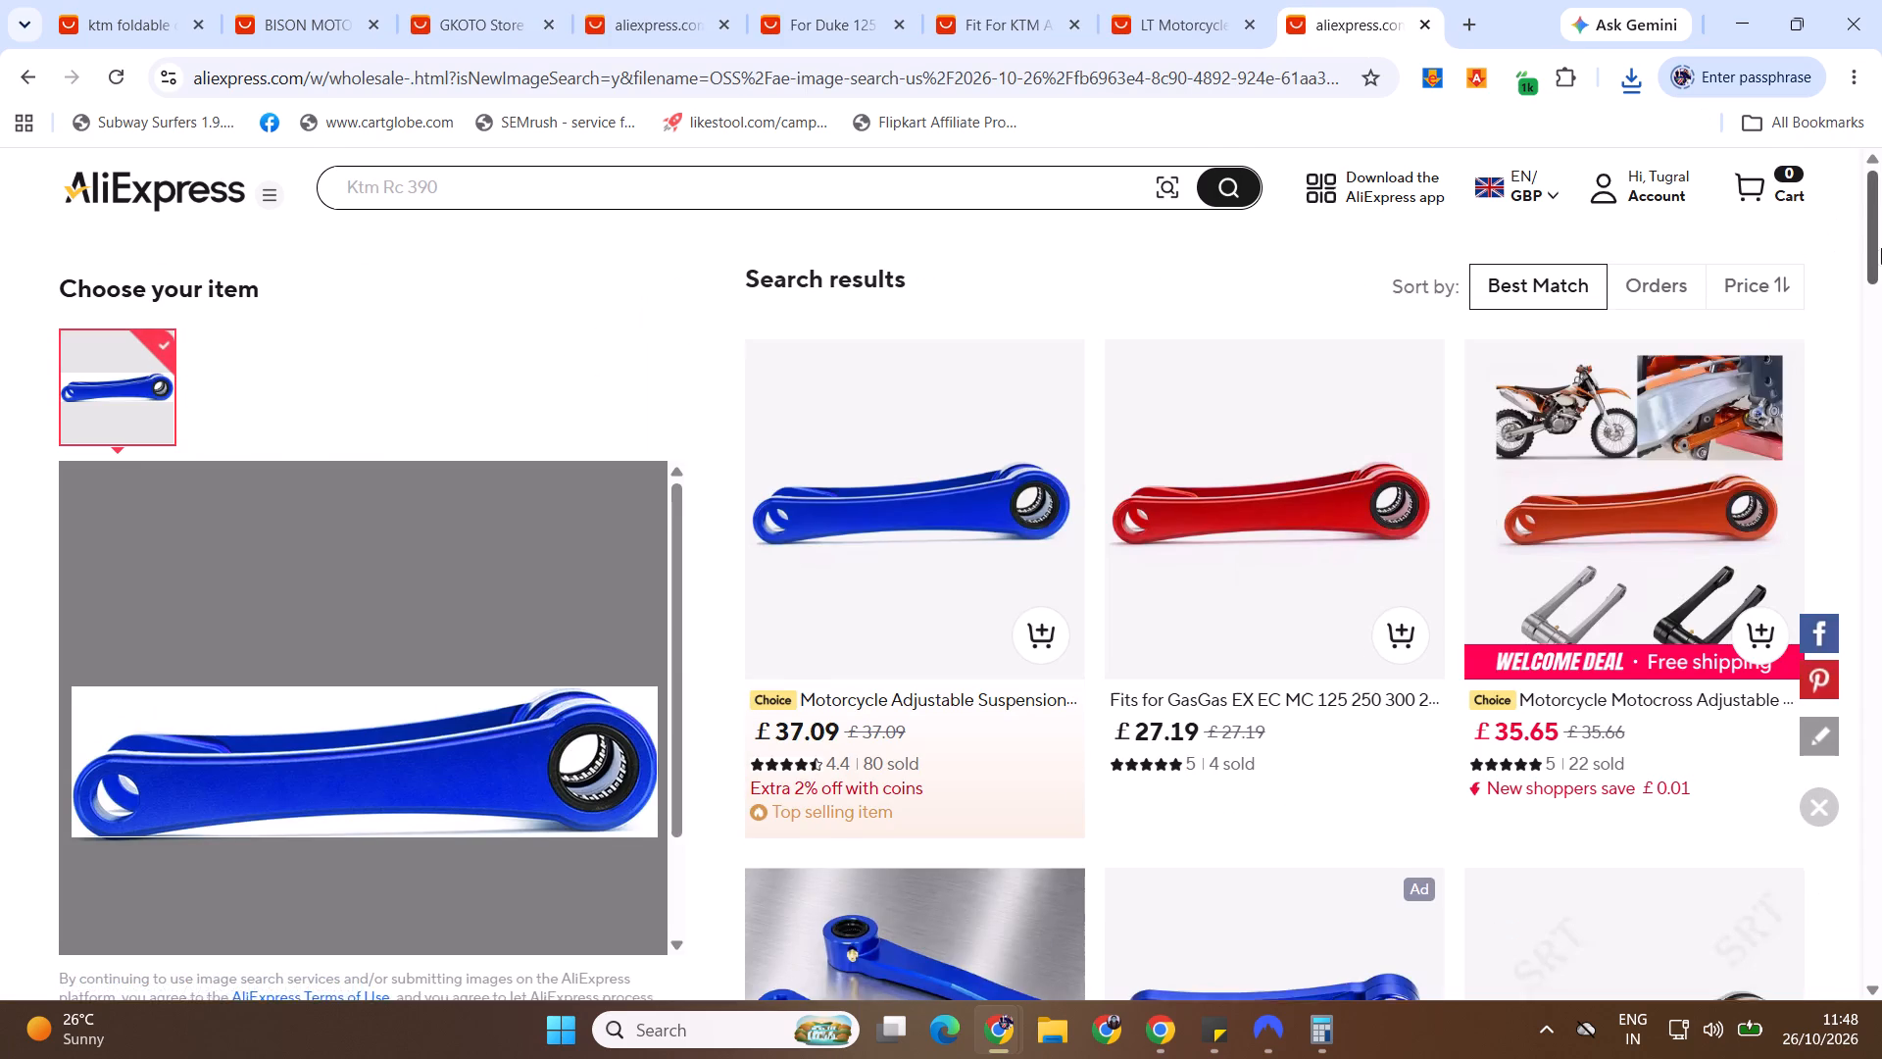
{"action": "left_click_drag", "start_coordinate": [1881, 248], "coordinate": [1881, 293]}
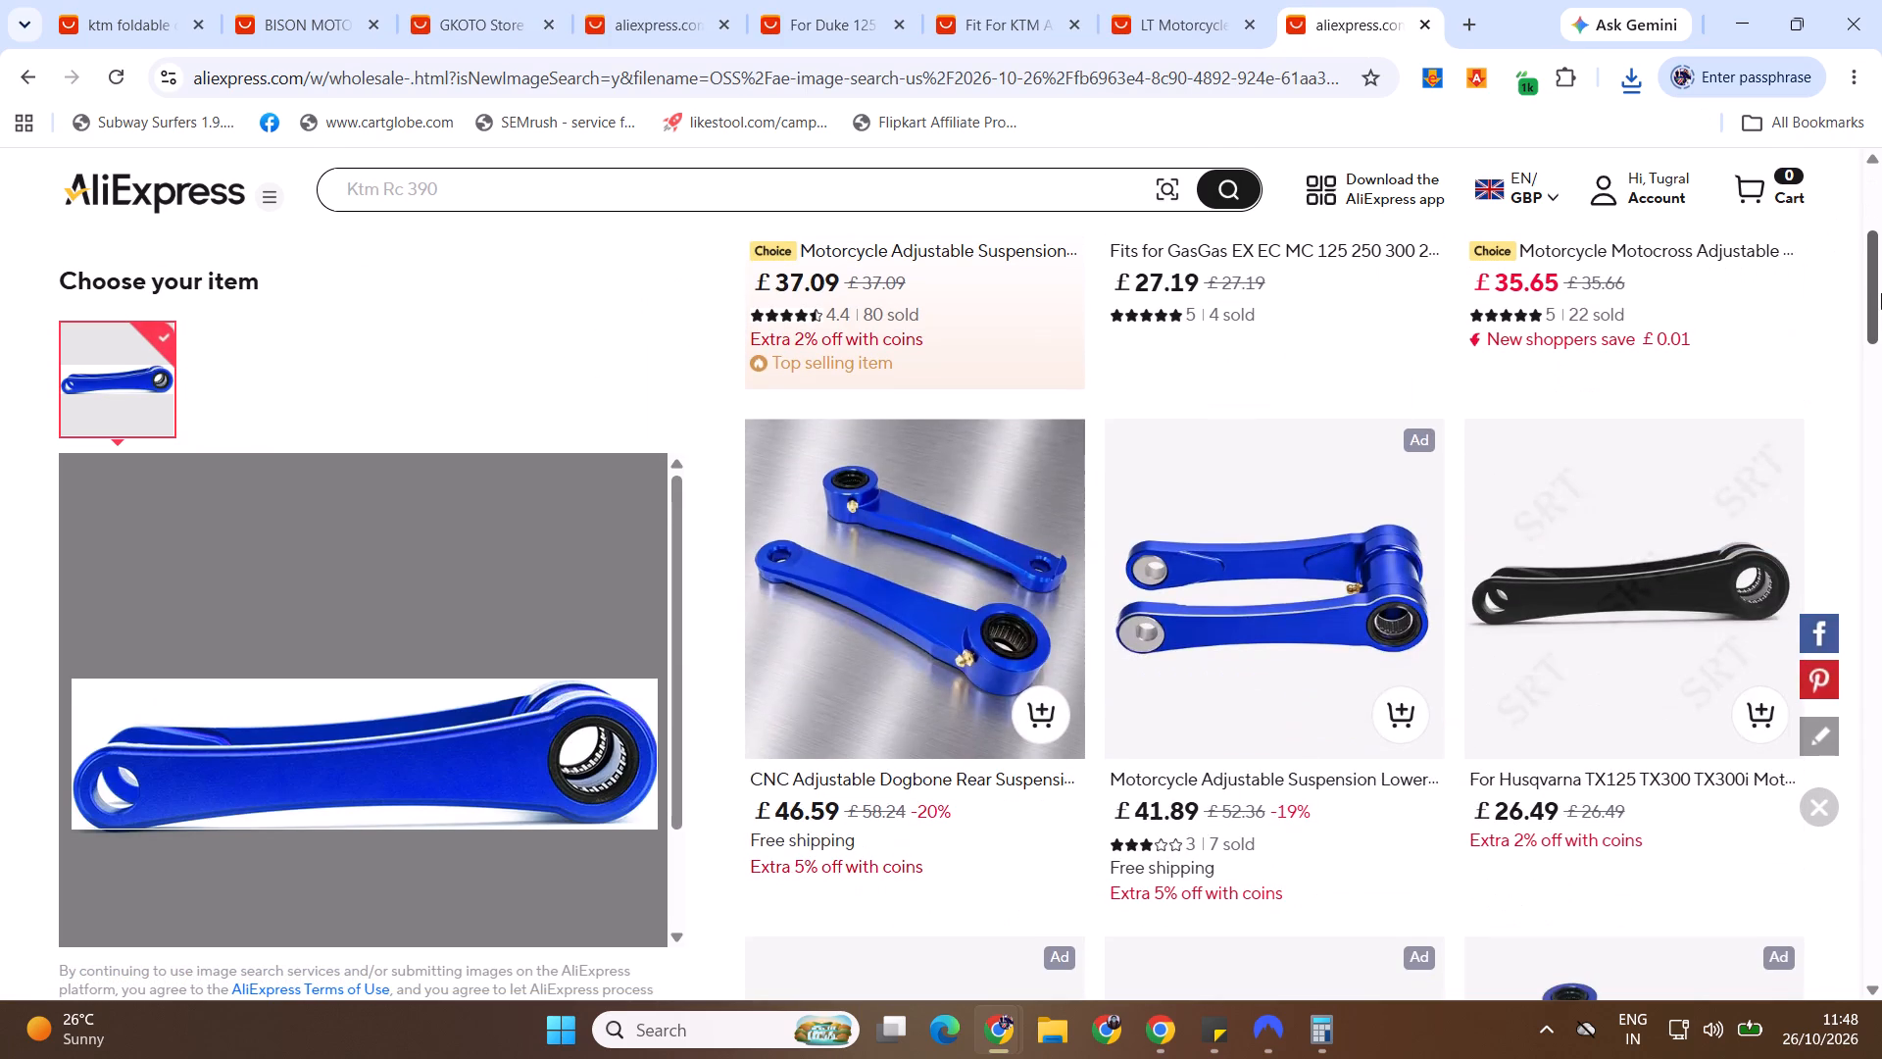
{"action": "left_click_drag", "start_coordinate": [1881, 293], "coordinate": [1881, 345]}
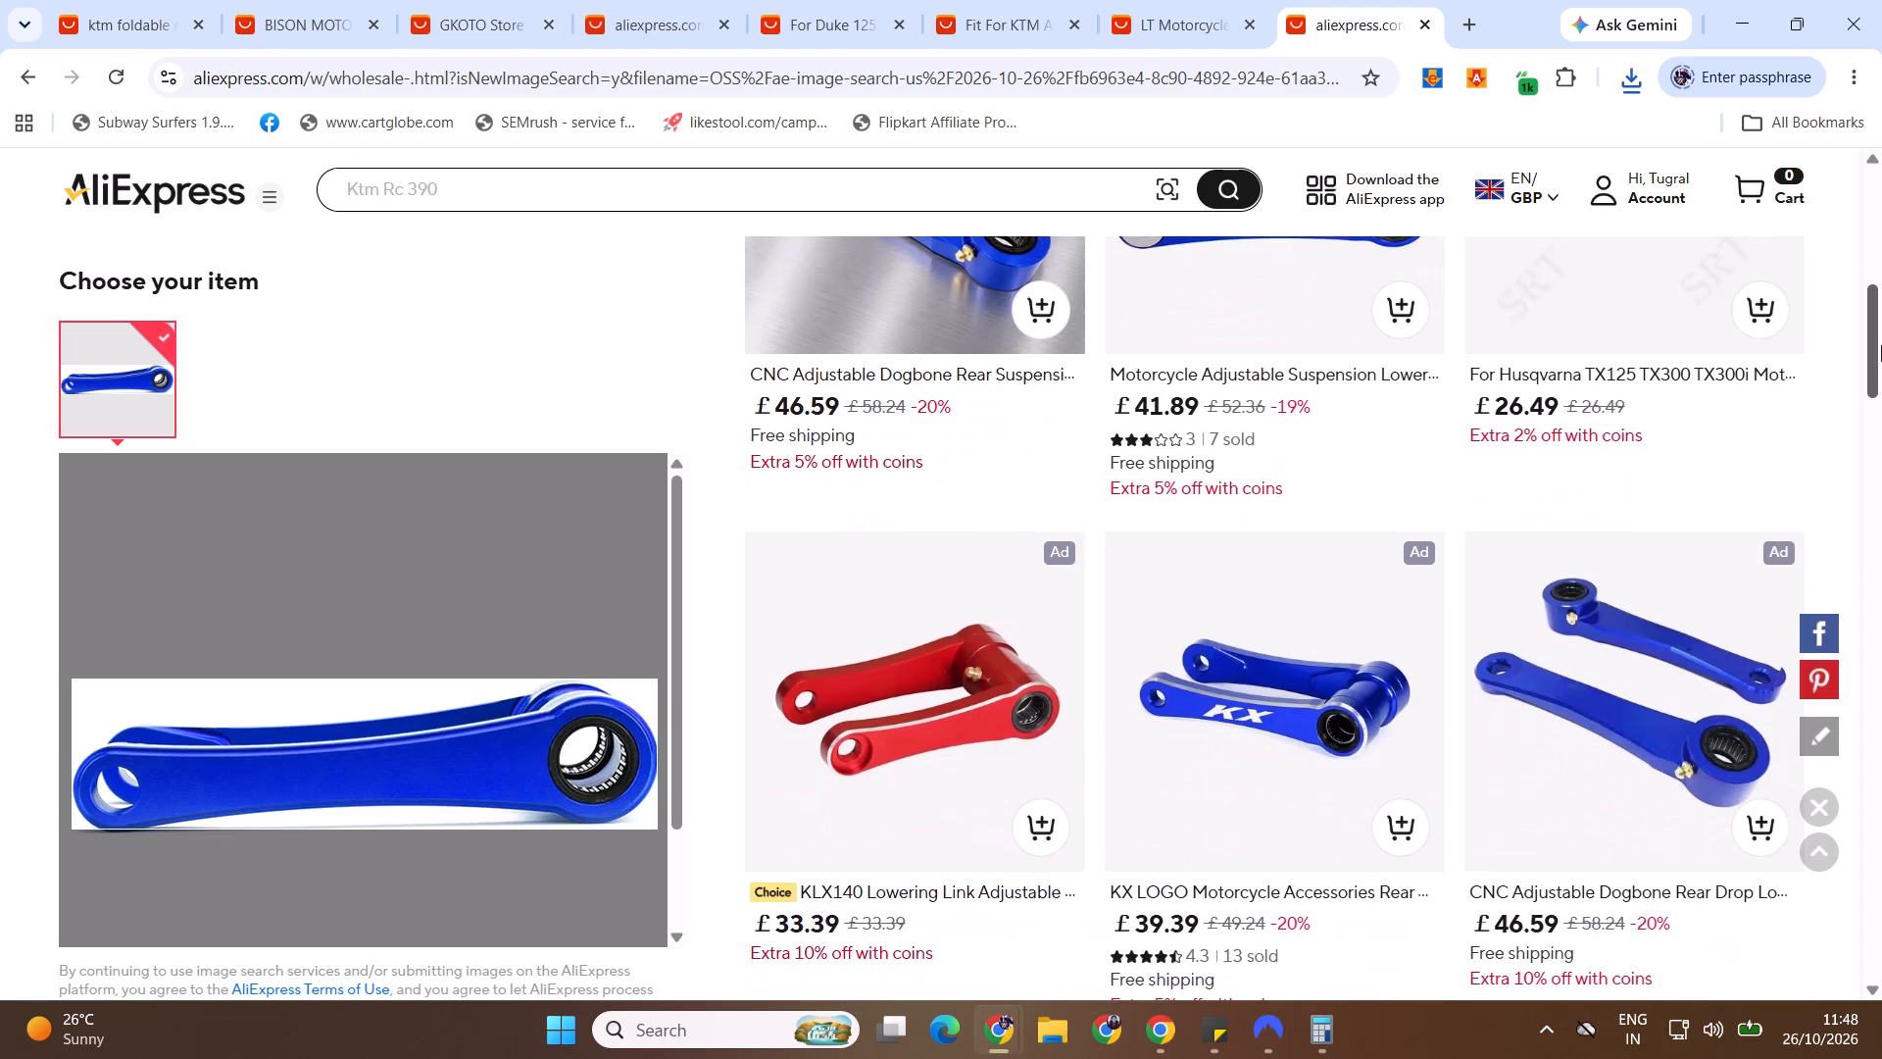
{"action": "left_click_drag", "start_coordinate": [1881, 345], "coordinate": [1881, 394]}
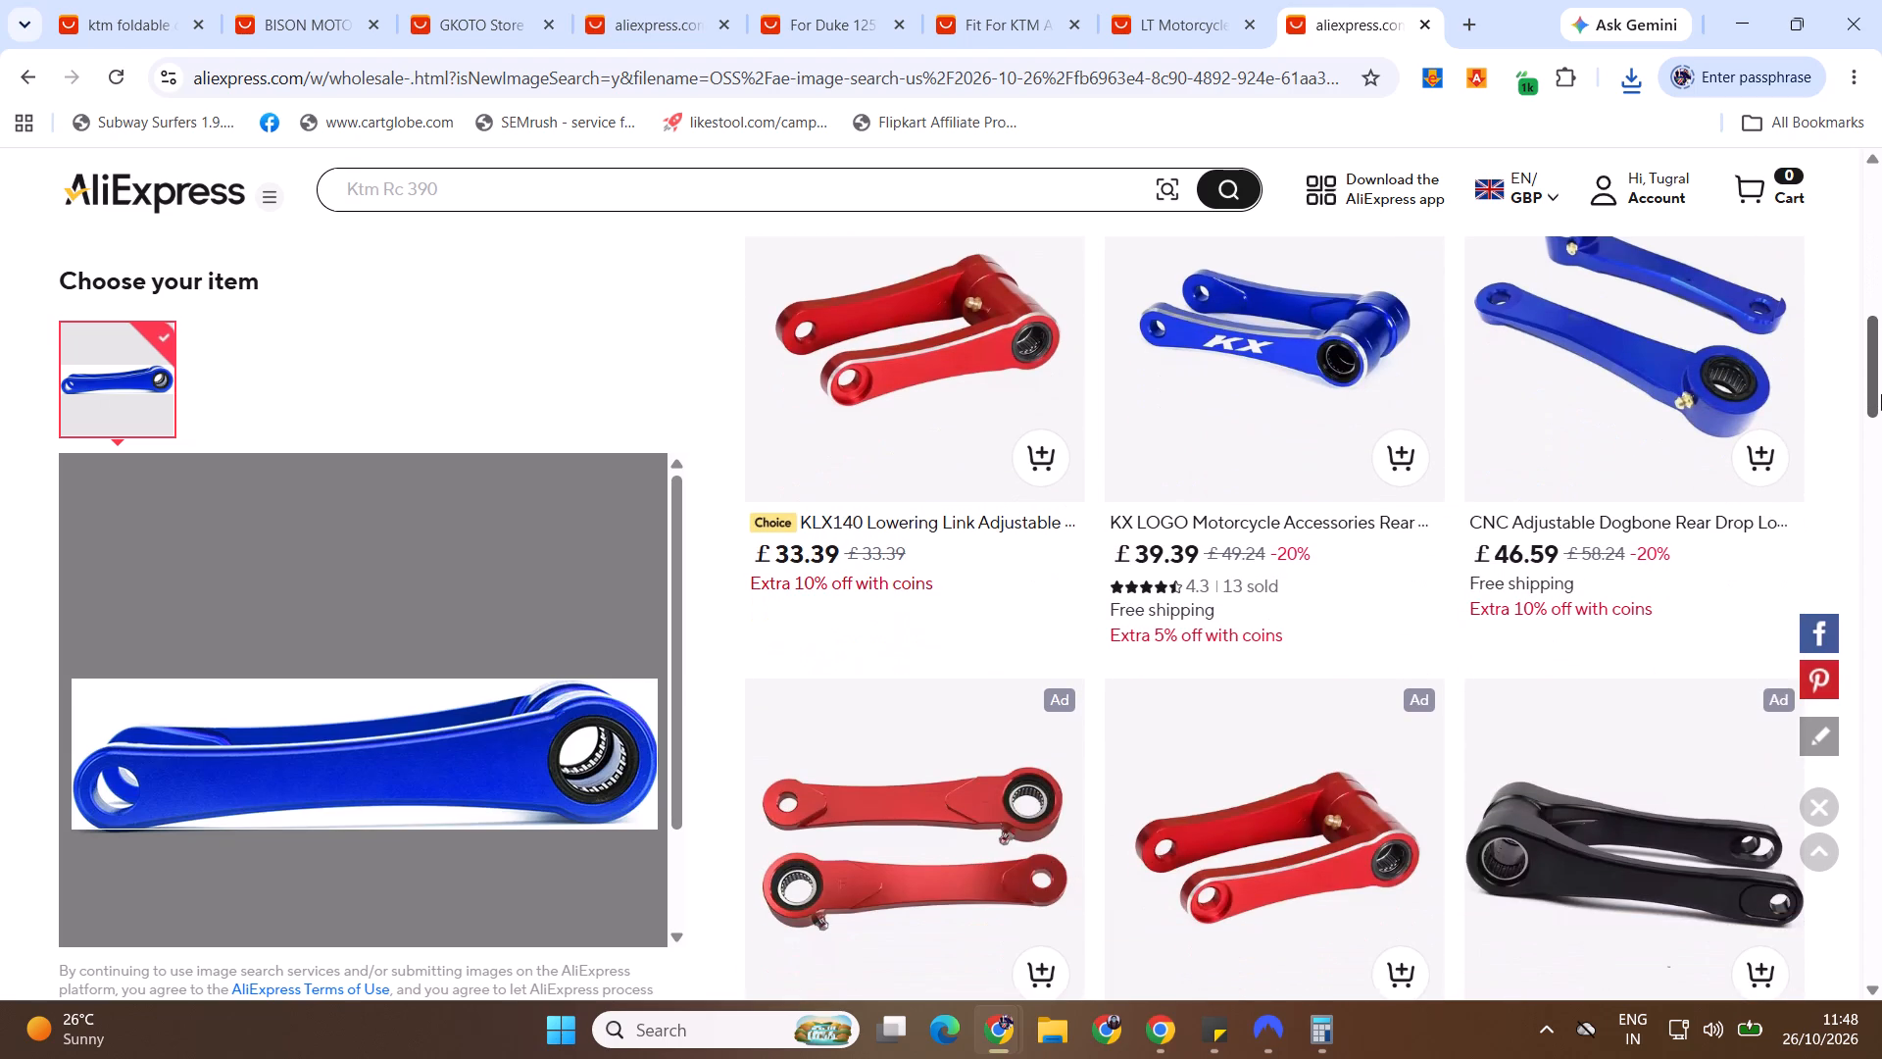
{"action": "left_click_drag", "start_coordinate": [1881, 394], "coordinate": [1881, 428]}
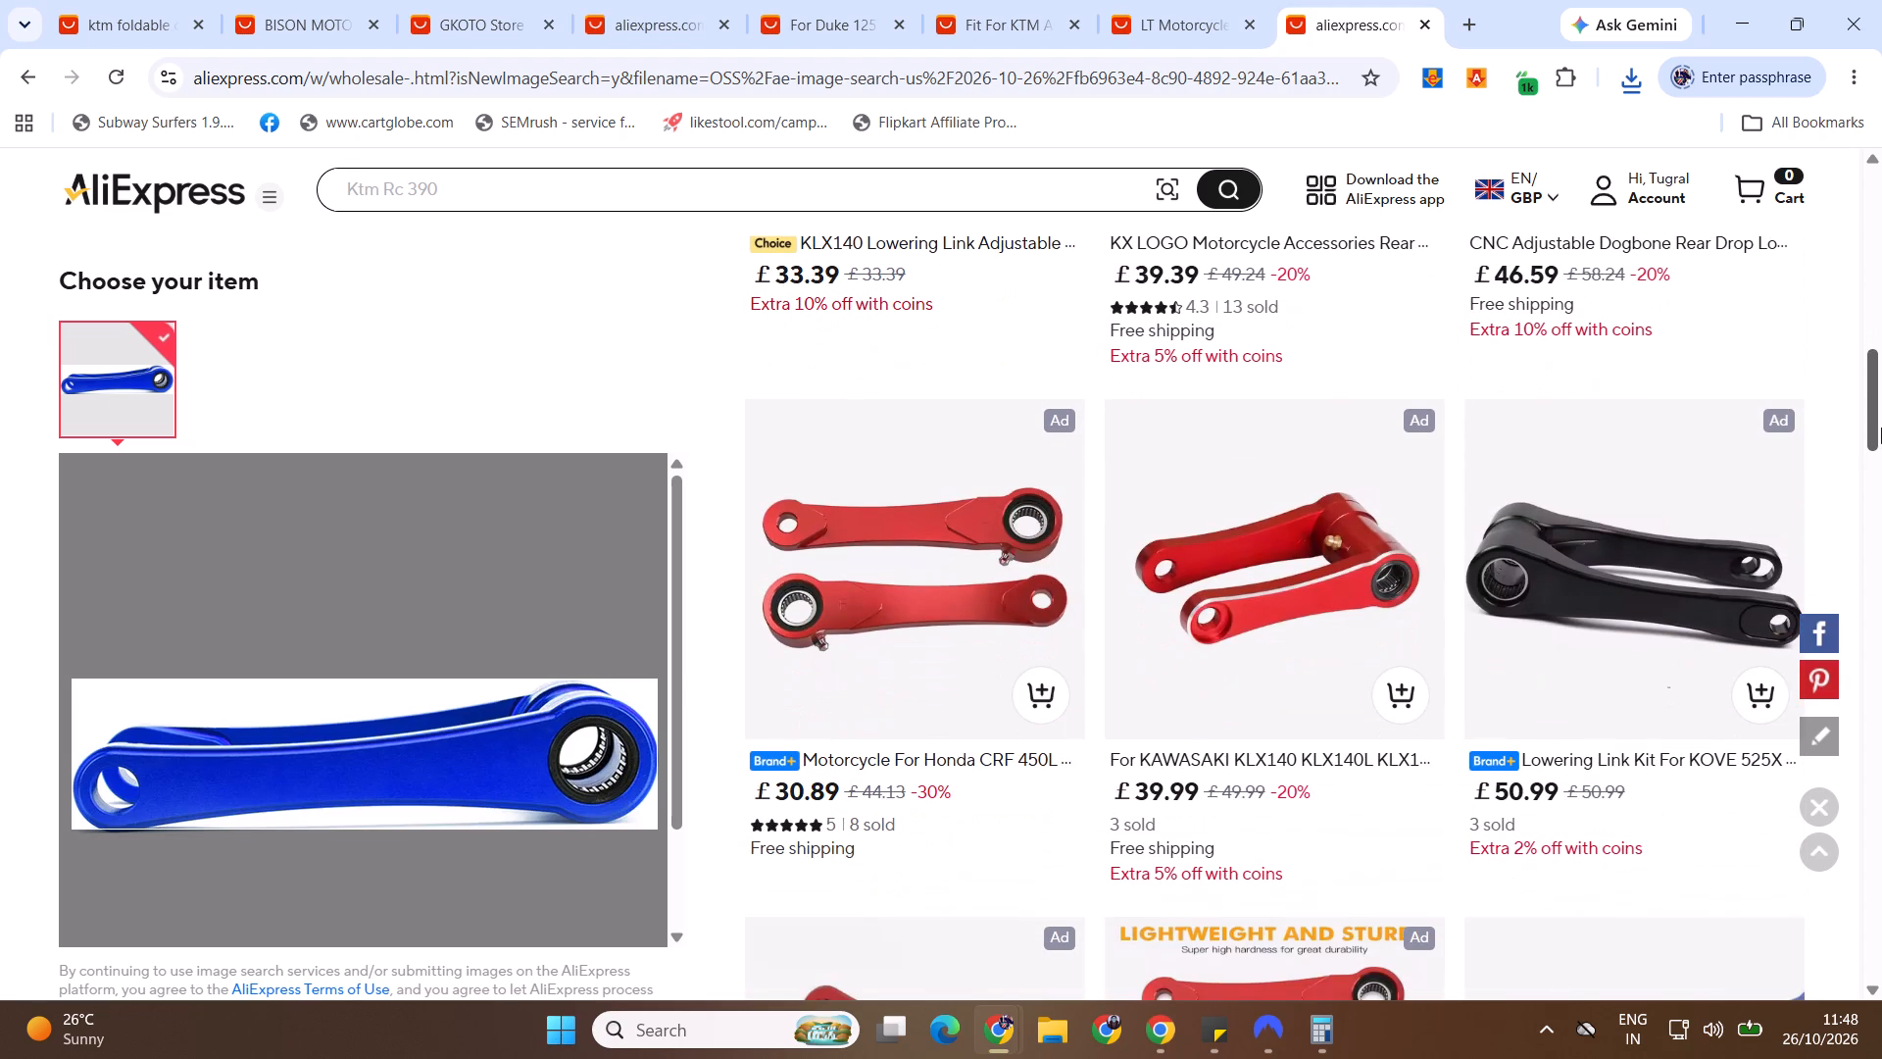
{"action": "left_click_drag", "start_coordinate": [1881, 428], "coordinate": [1881, 482]}
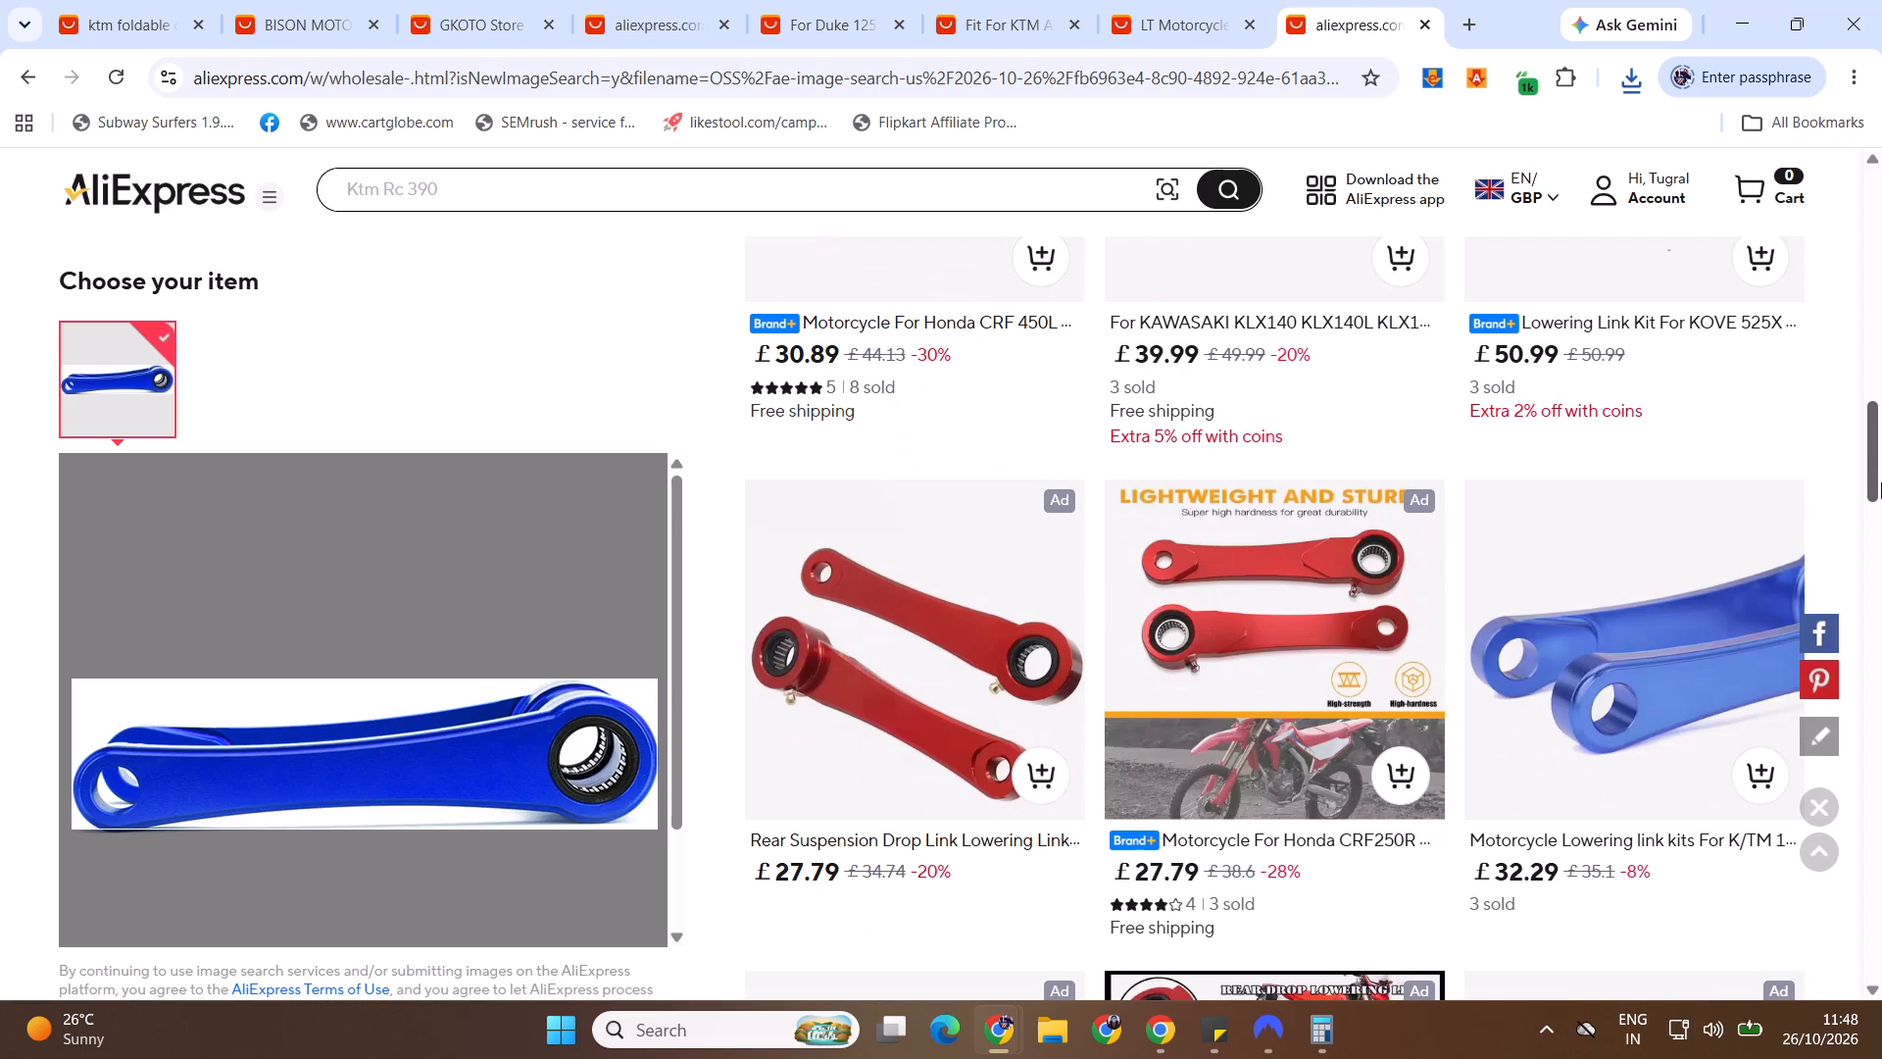
{"action": "left_click_drag", "start_coordinate": [1881, 482], "coordinate": [1881, 525]}
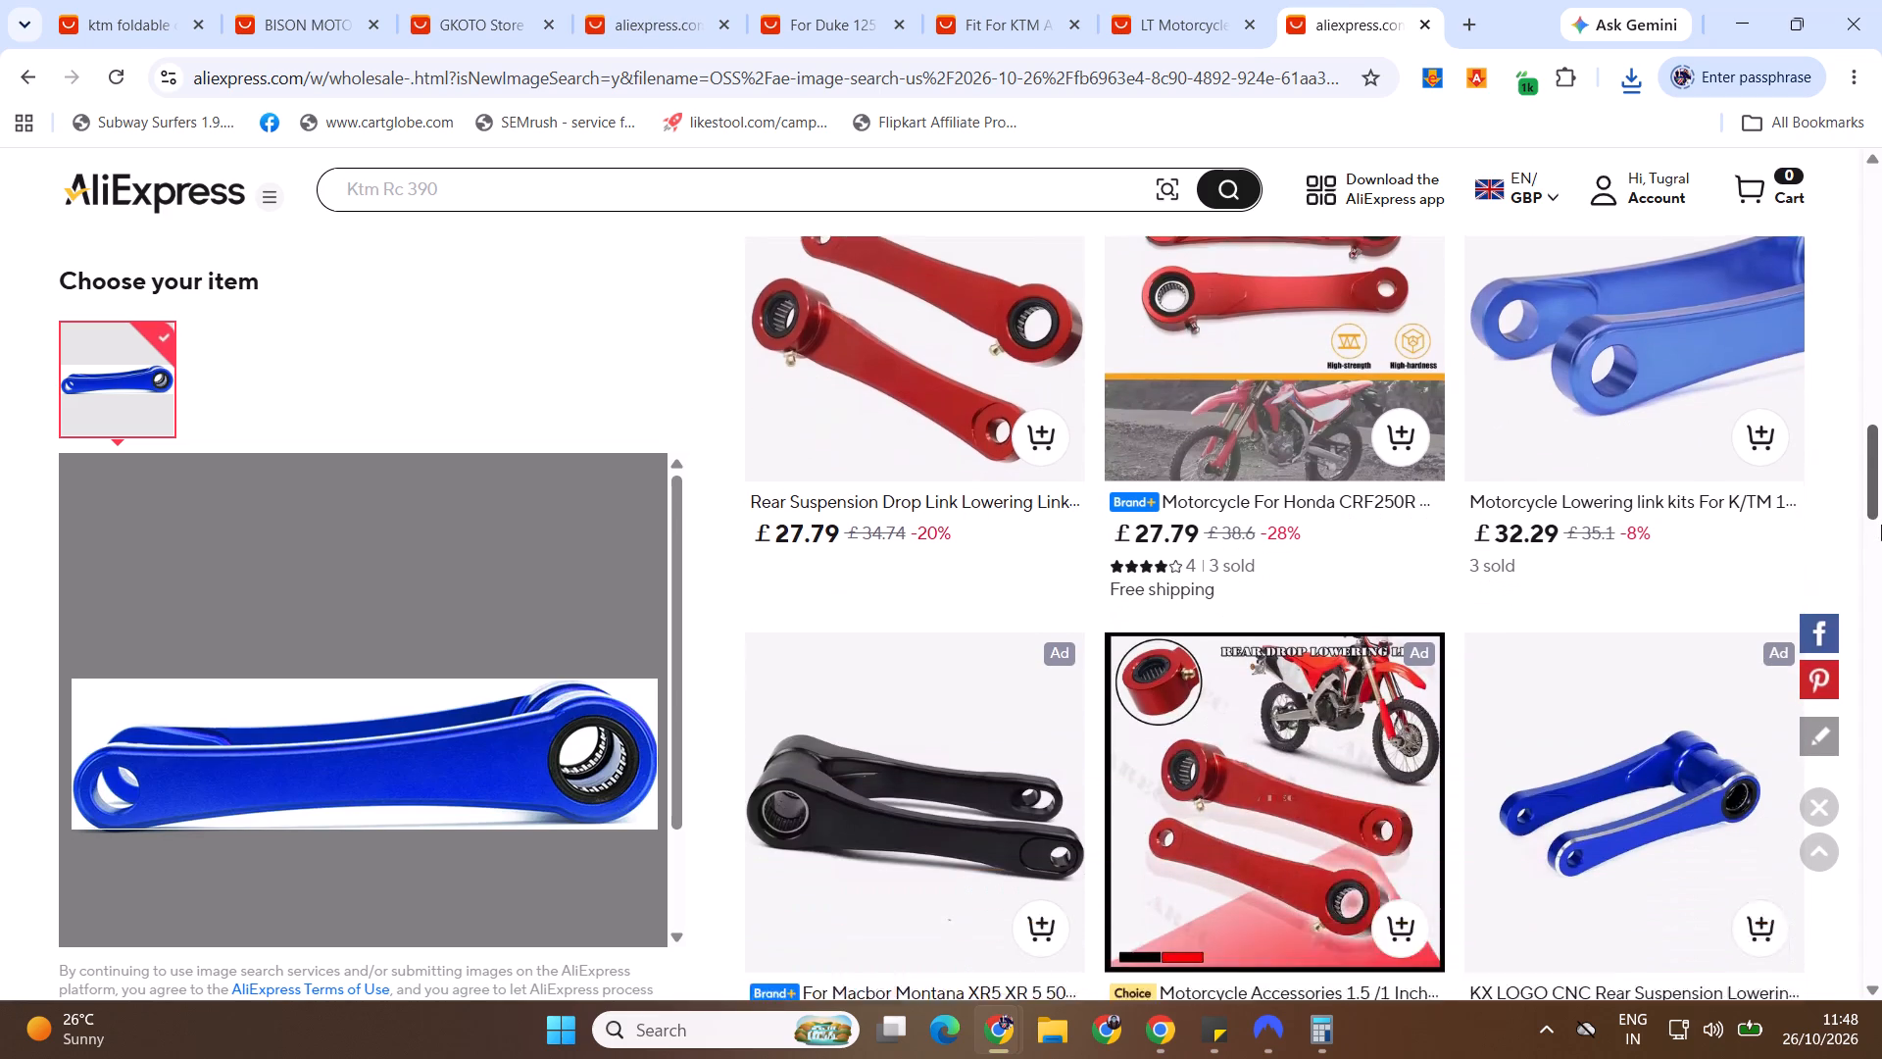
{"action": "left_click_drag", "start_coordinate": [1881, 525], "coordinate": [1828, 71]}
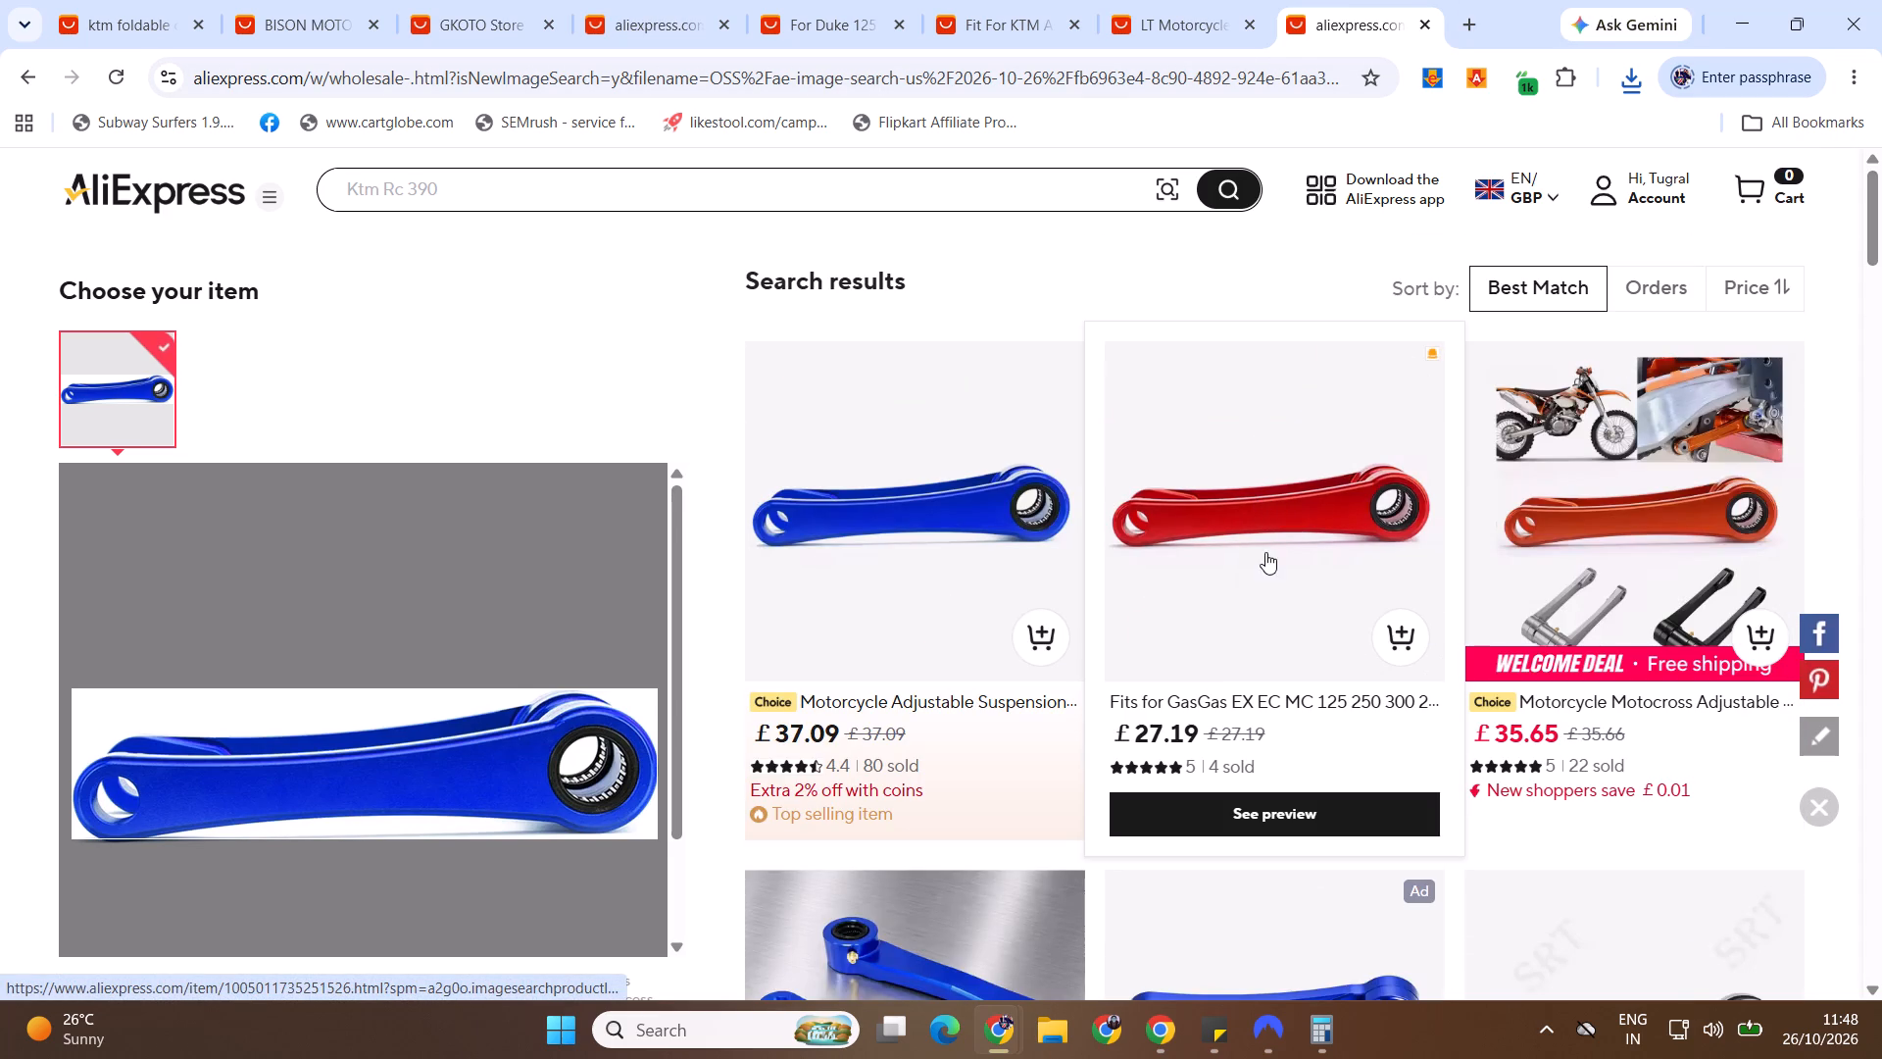
Reopen the red GasGas EX EC MC lowering link result and check its Red and black options and product photos.
{"action": "middle_click", "coordinate": [1265, 552]}
{"action": "left_click", "coordinate": [1349, 32]}
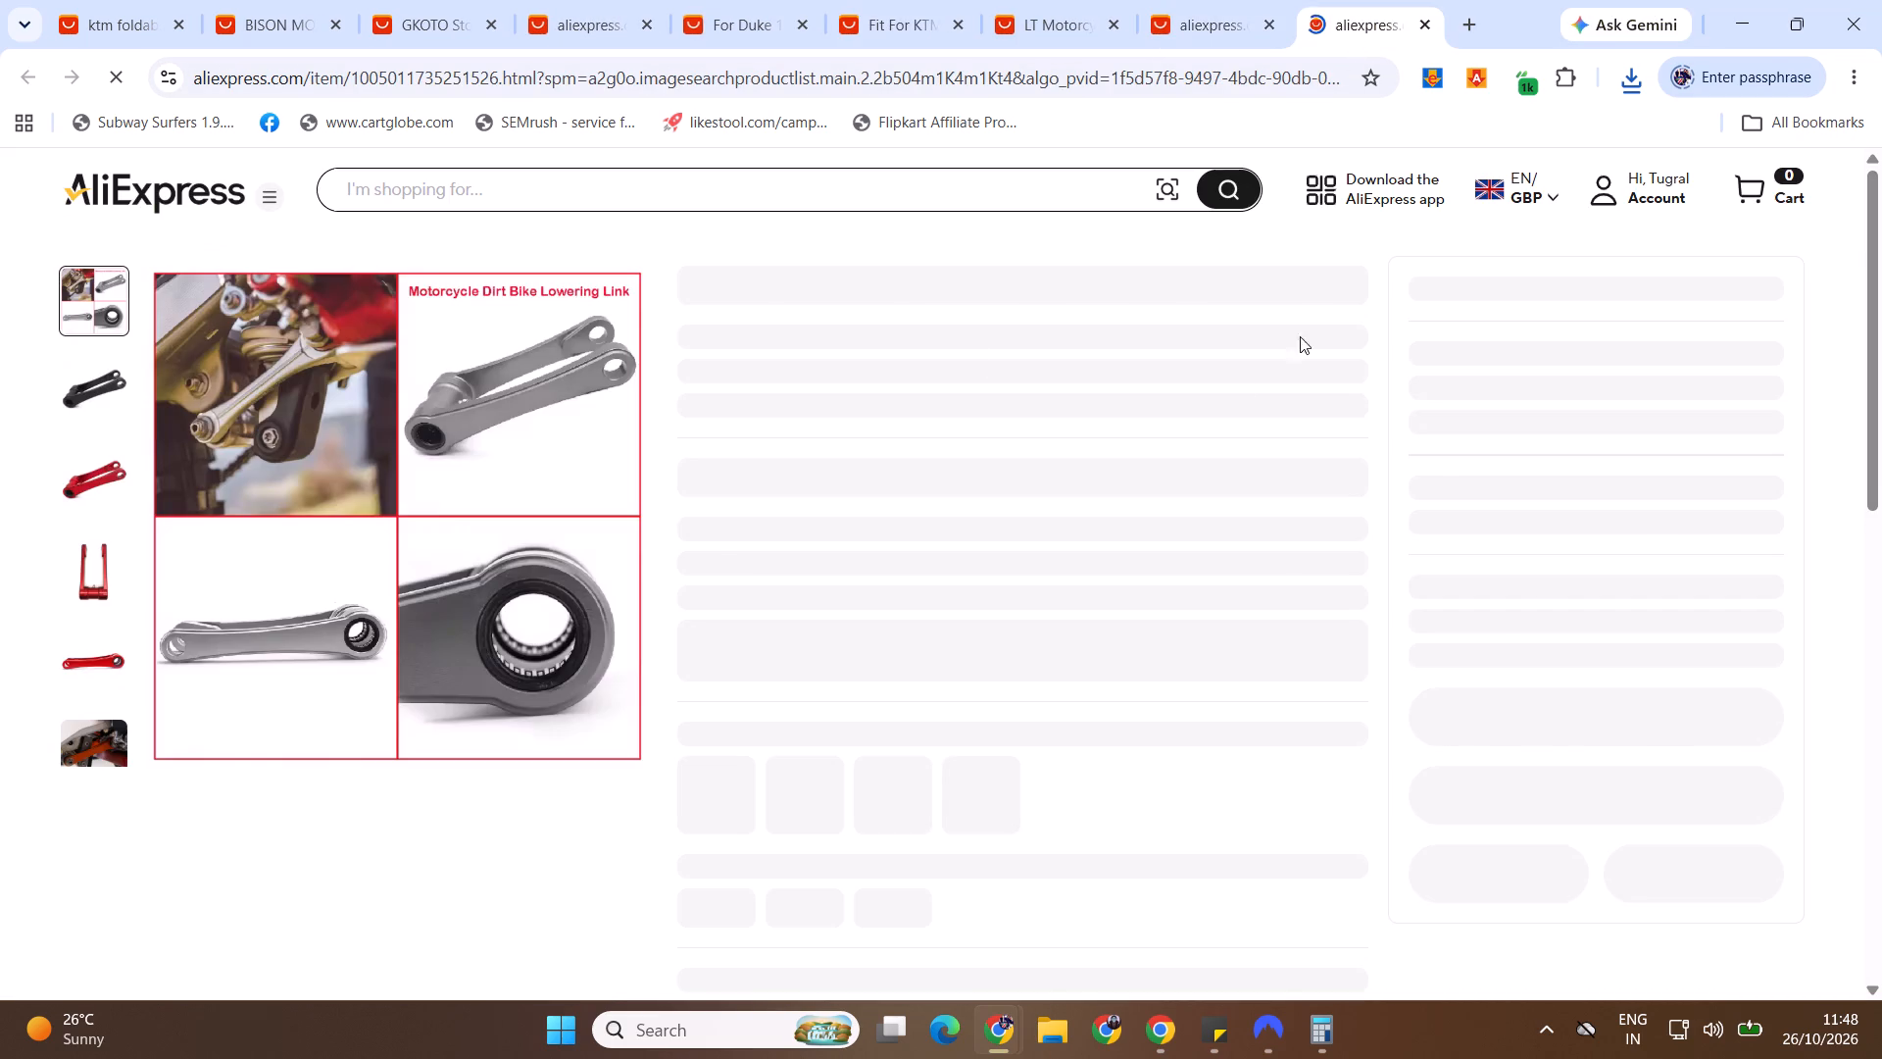
{"action": "left_click", "coordinate": [809, 595]}
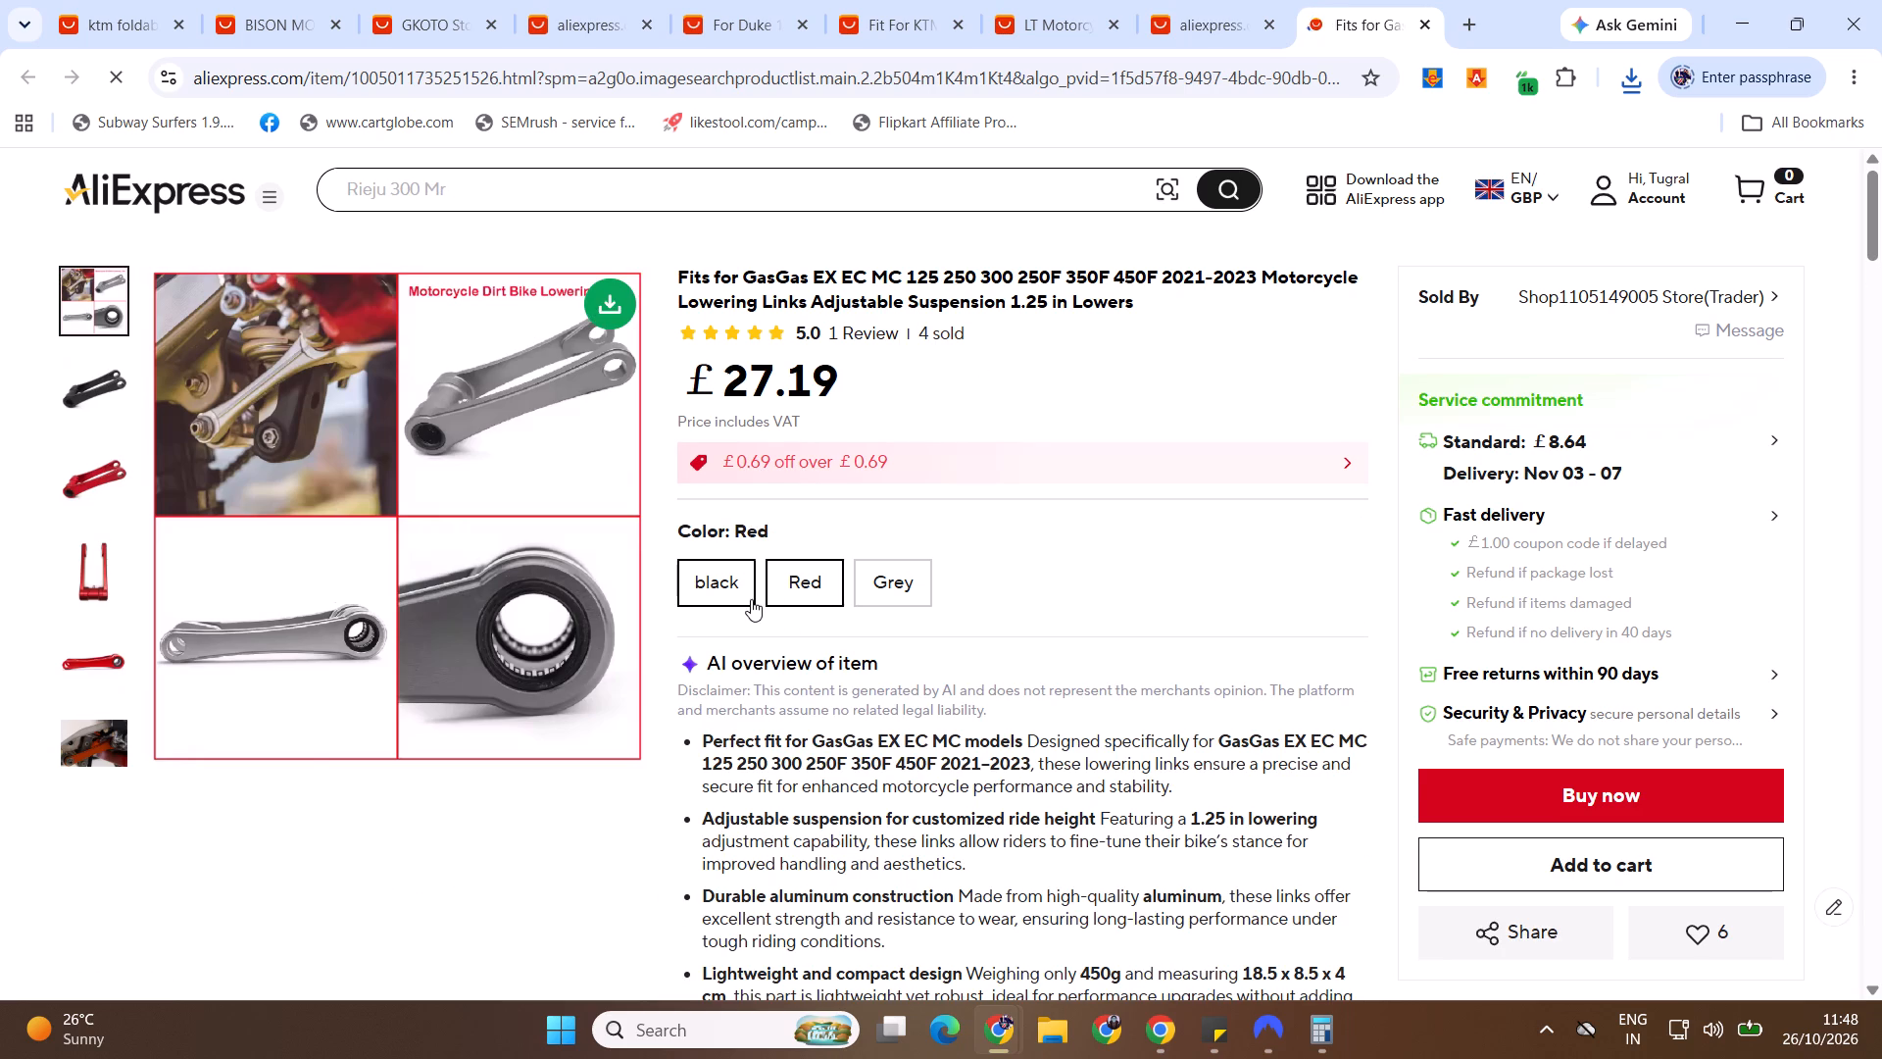
{"action": "left_click", "coordinate": [751, 599]}
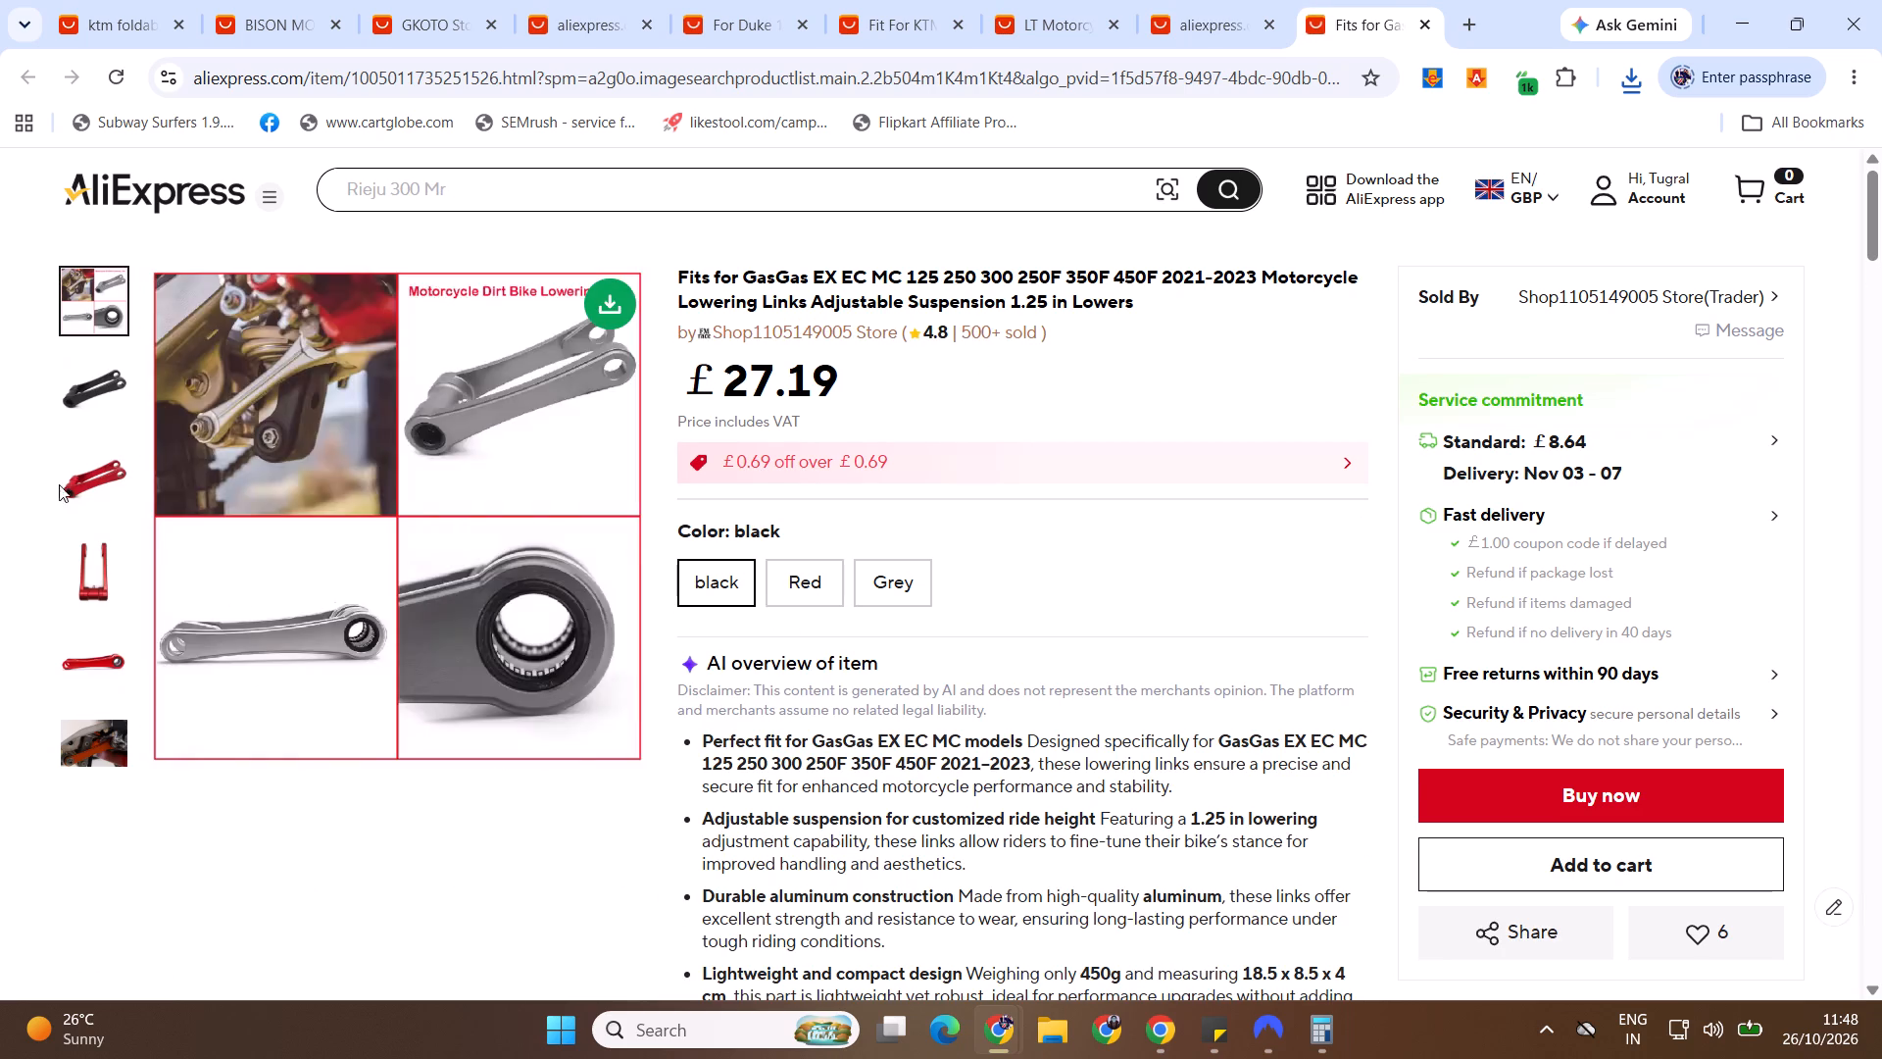
{"action": "left_click", "coordinate": [59, 484]}
{"action": "left_click", "coordinate": [87, 391]}
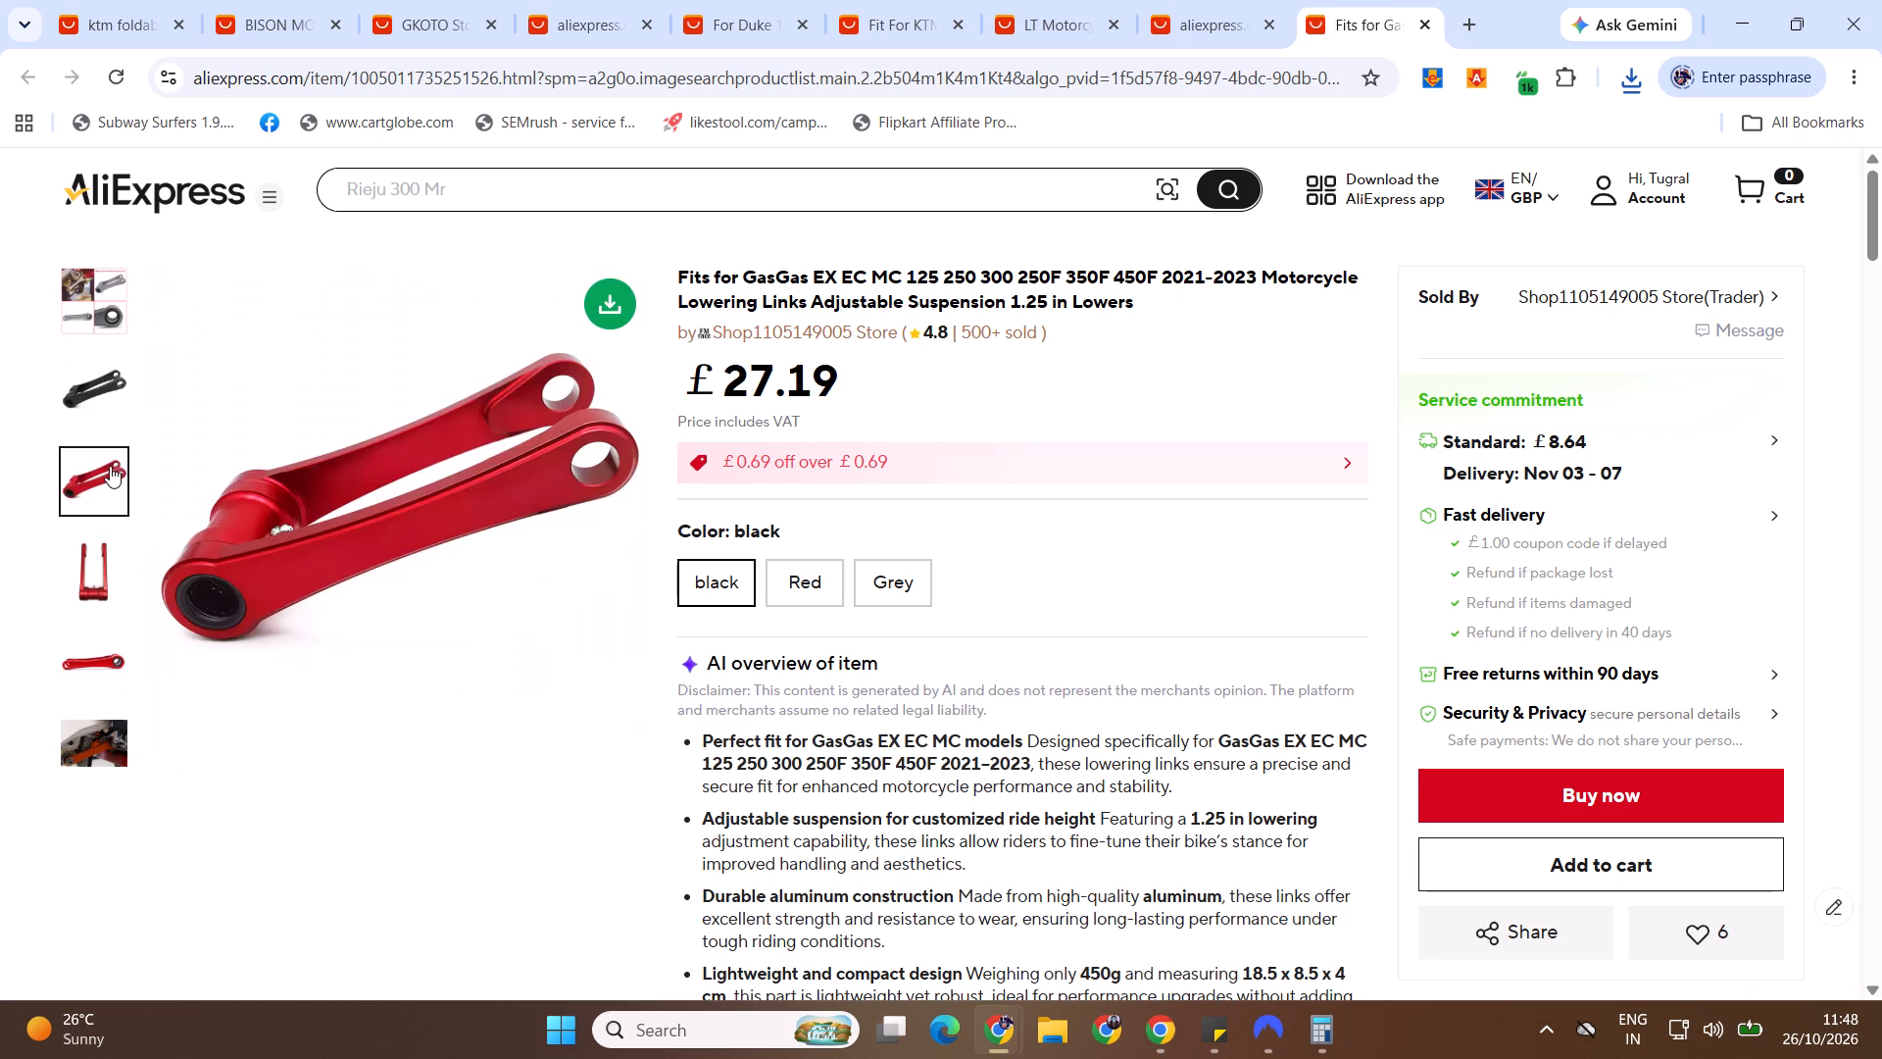
Switch to the eBay Seller Hub, search the active listings for "gasgas" and look through the listed items.
{"action": "key", "text": "alt+Tab"}
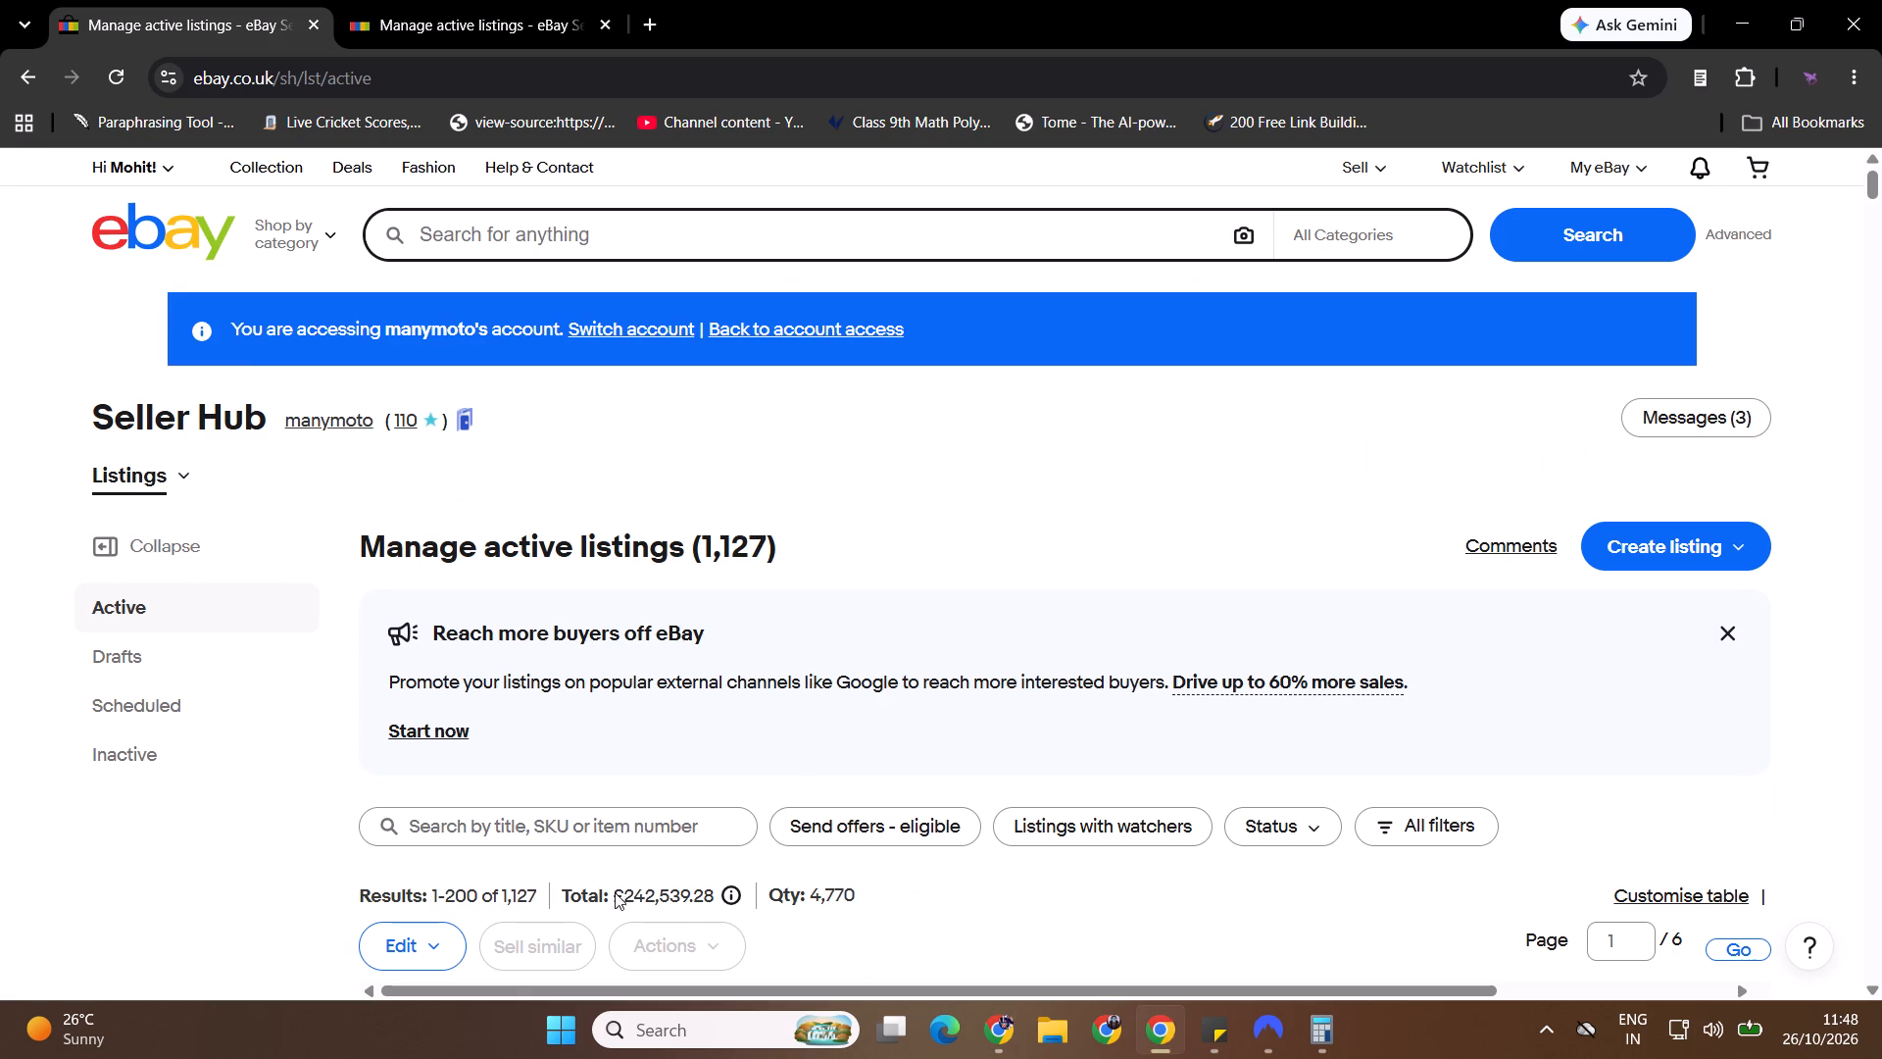
{"action": "left_click", "coordinate": [634, 826]}
{"action": "type", "text": "ga"}
{"action": "key", "text": "s"}
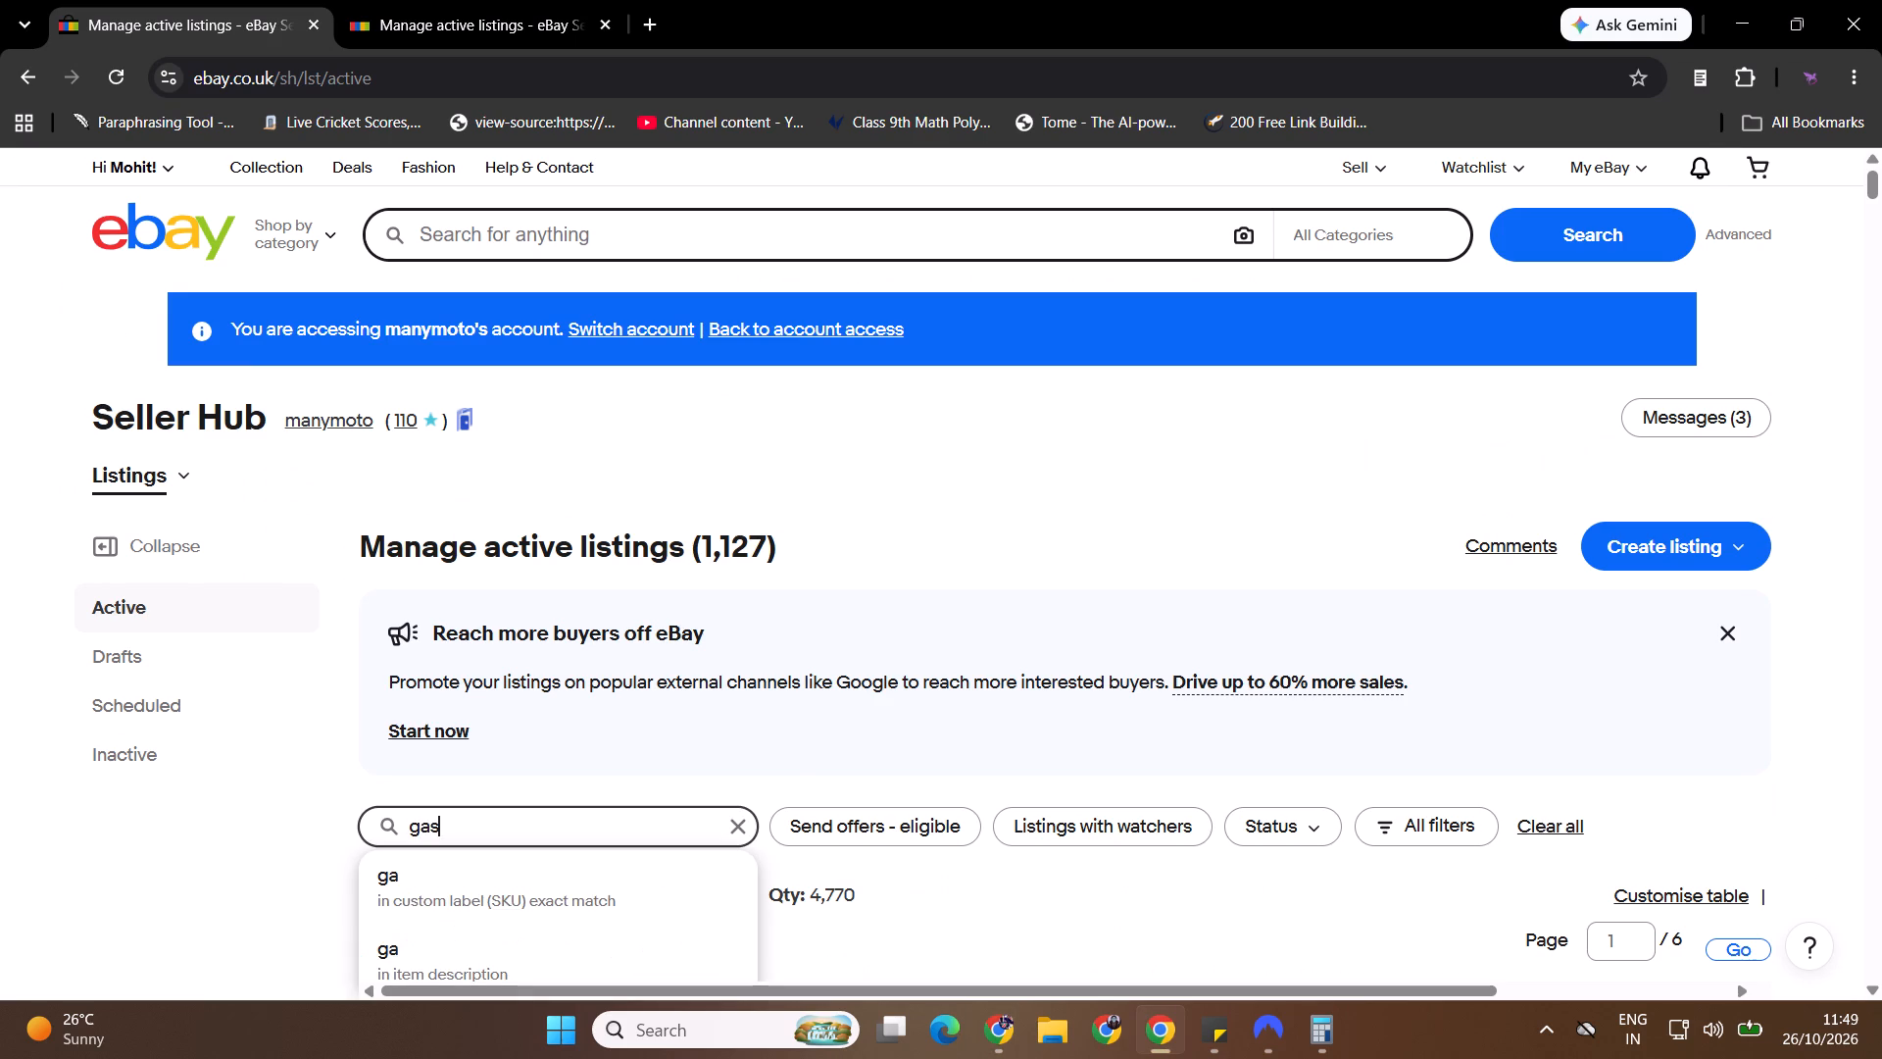
{"action": "type", "text": "ga"}
{"action": "key", "text": "s"}
{"action": "key", "text": "Return"}
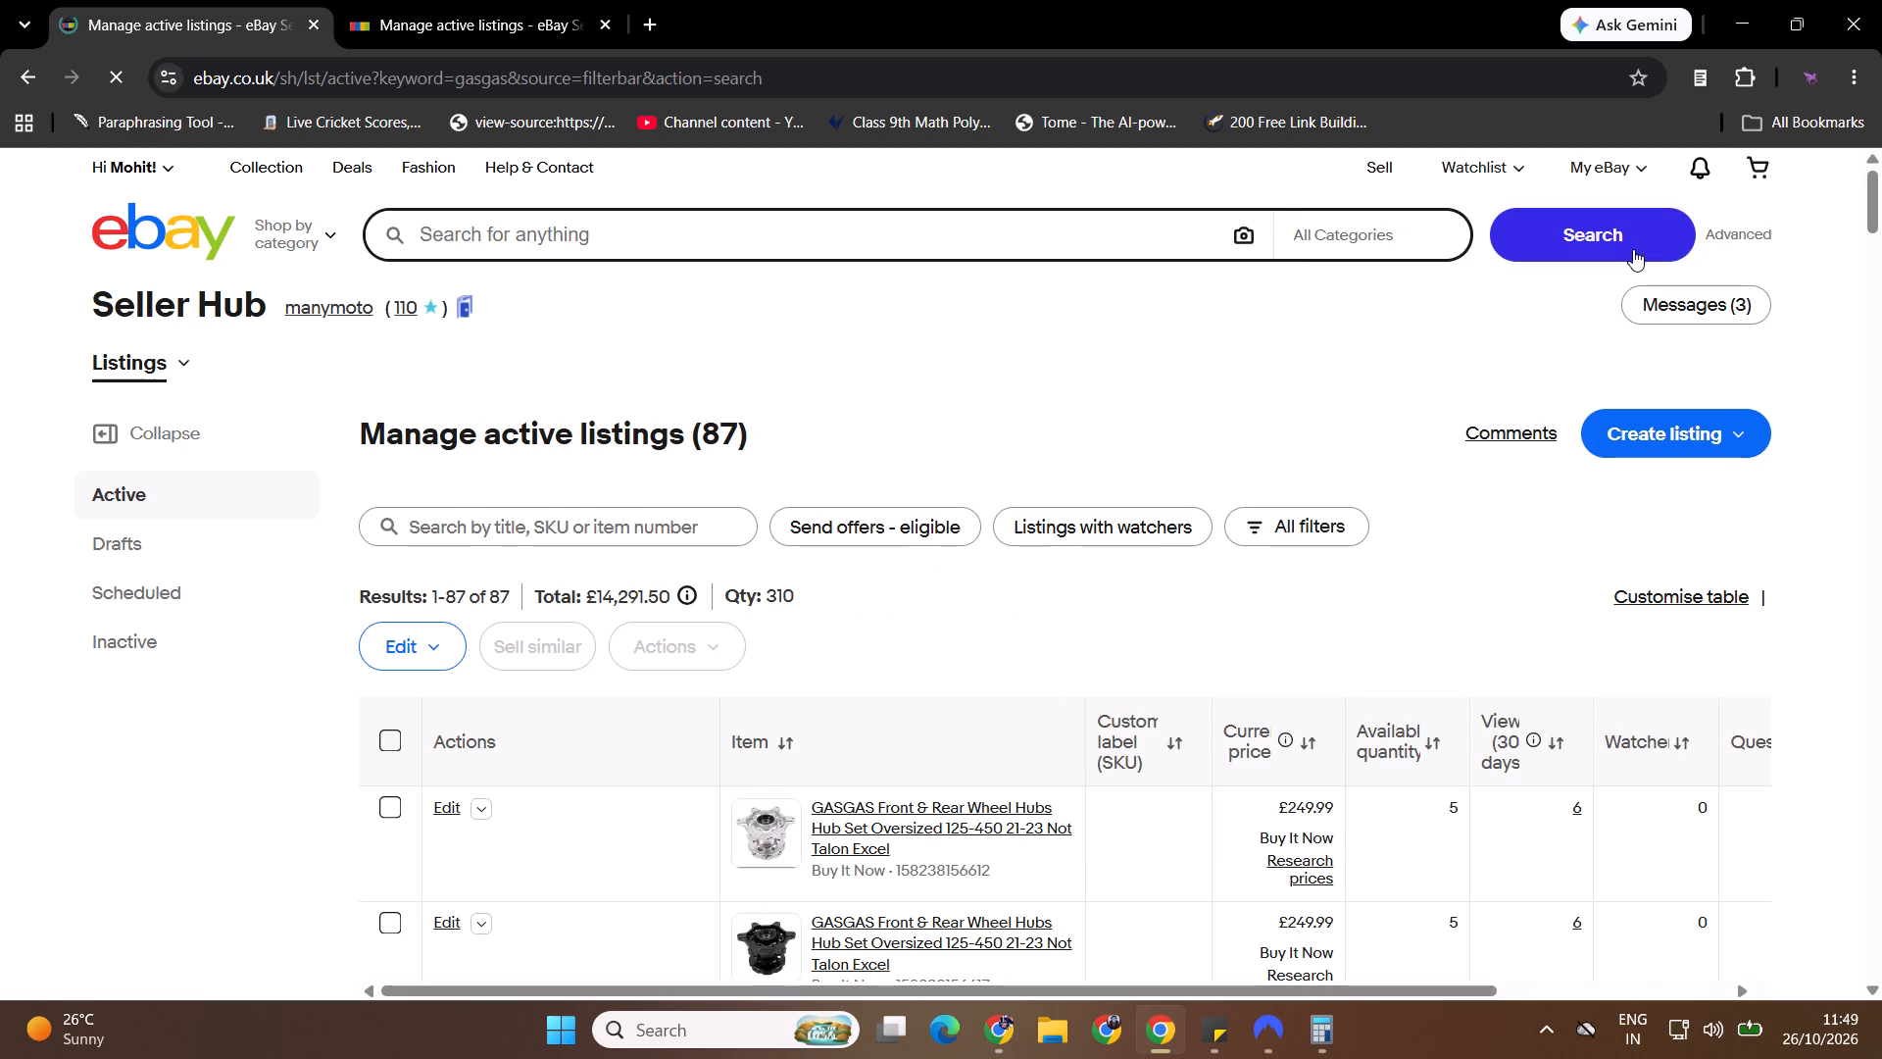
{"action": "left_click_drag", "start_coordinate": [1881, 197], "coordinate": [1881, 225]}
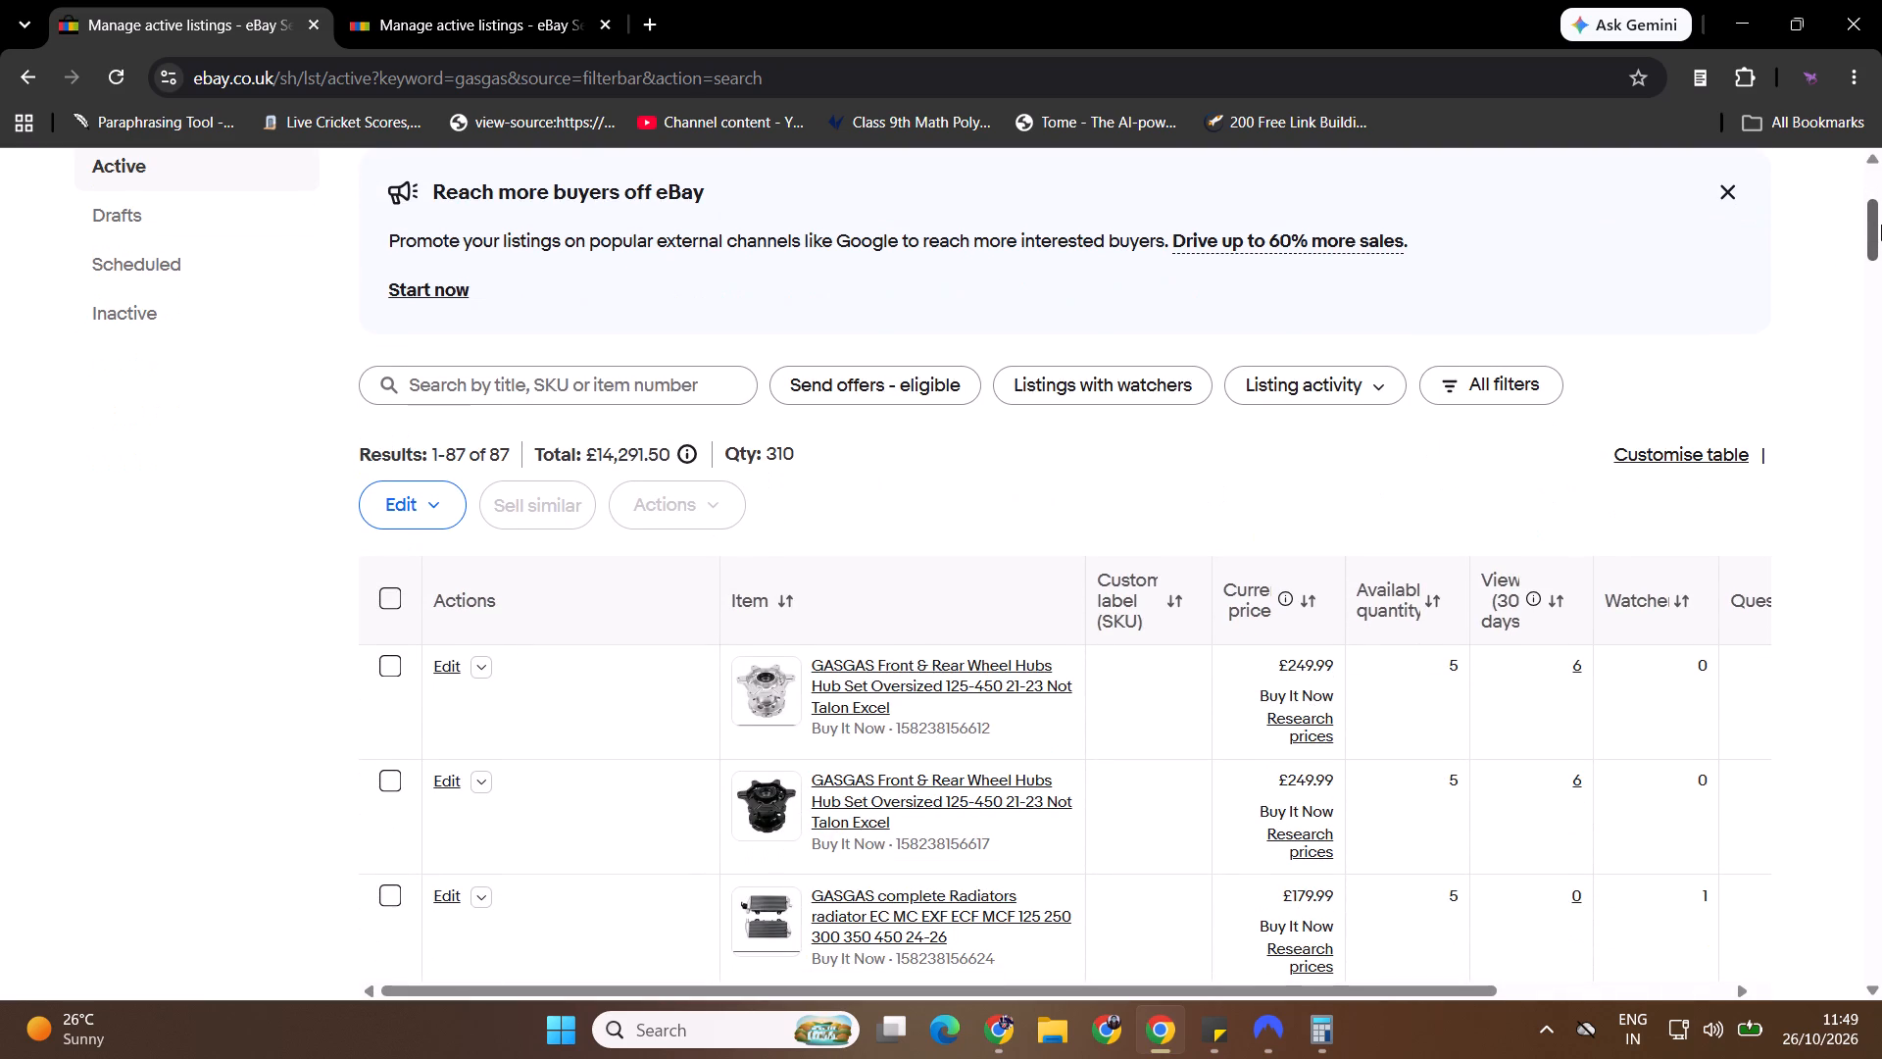
{"action": "left_click_drag", "start_coordinate": [1881, 225], "coordinate": [1881, 359]}
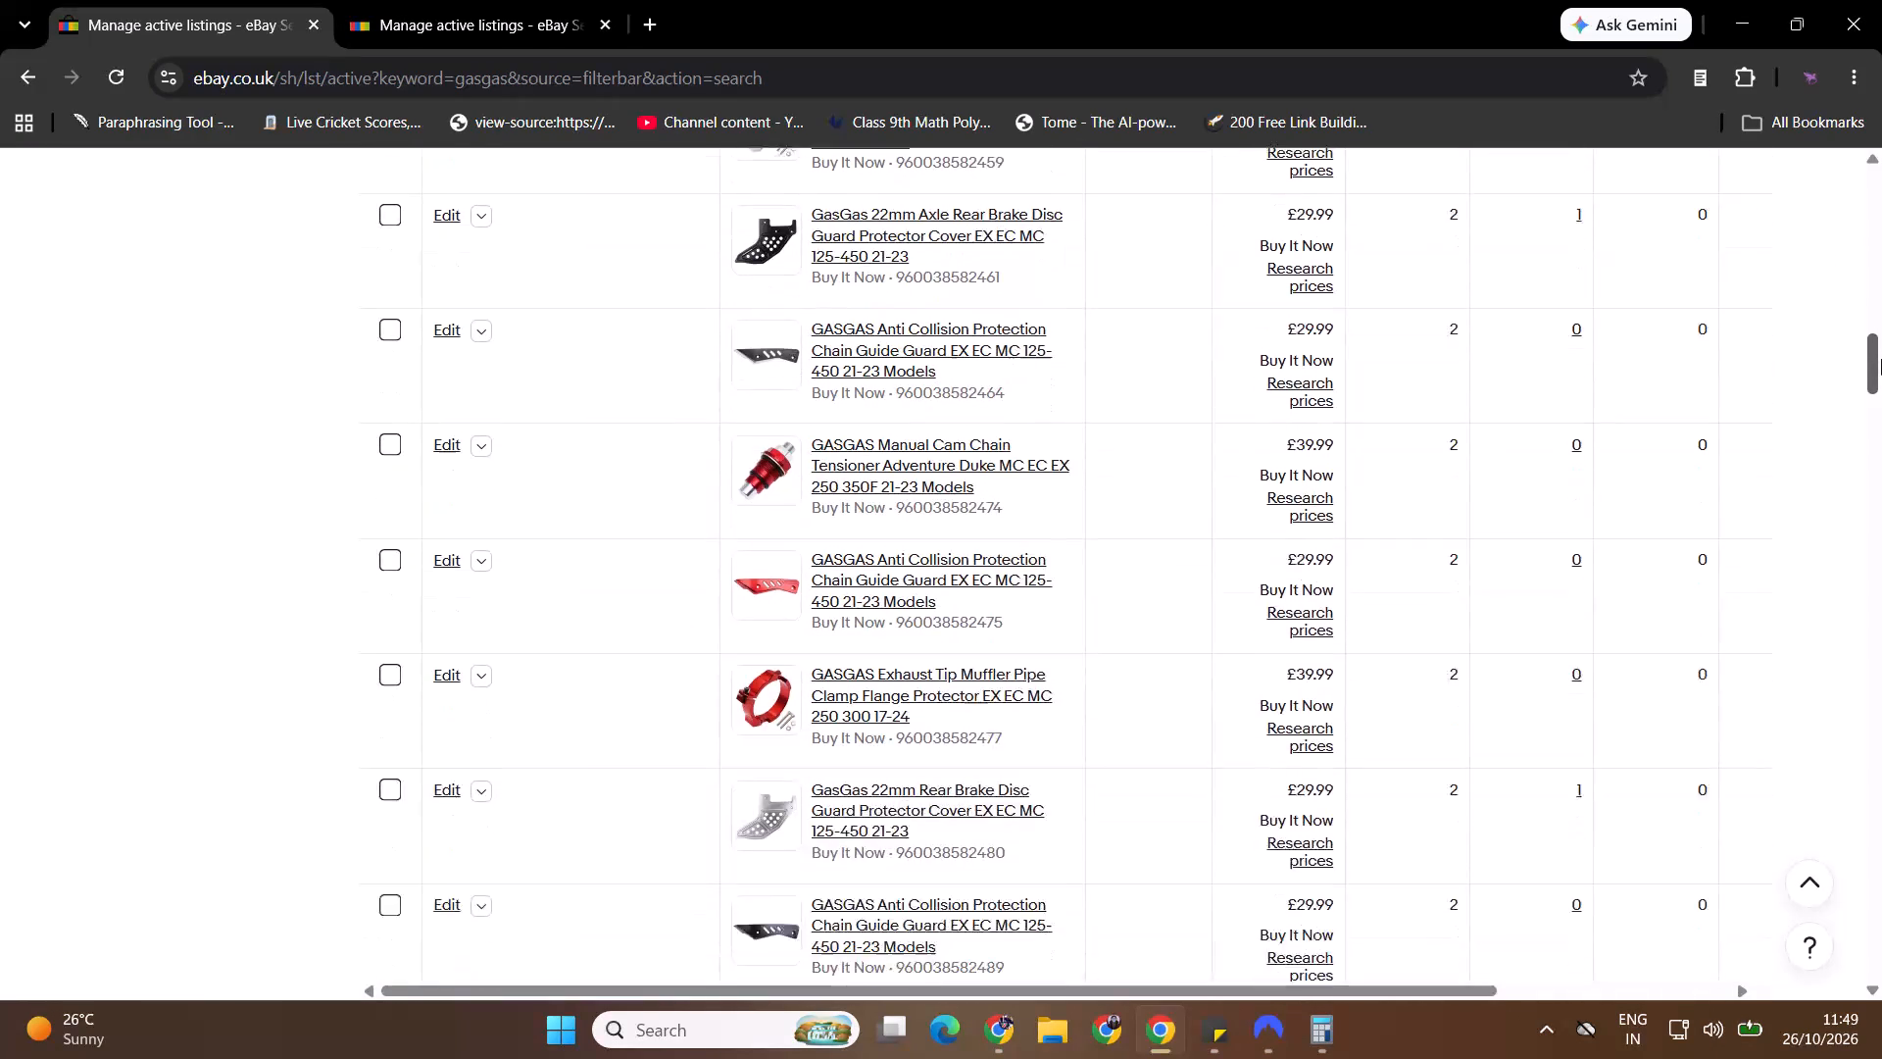
{"action": "left_click_drag", "start_coordinate": [1881, 359], "coordinate": [1875, 492]}
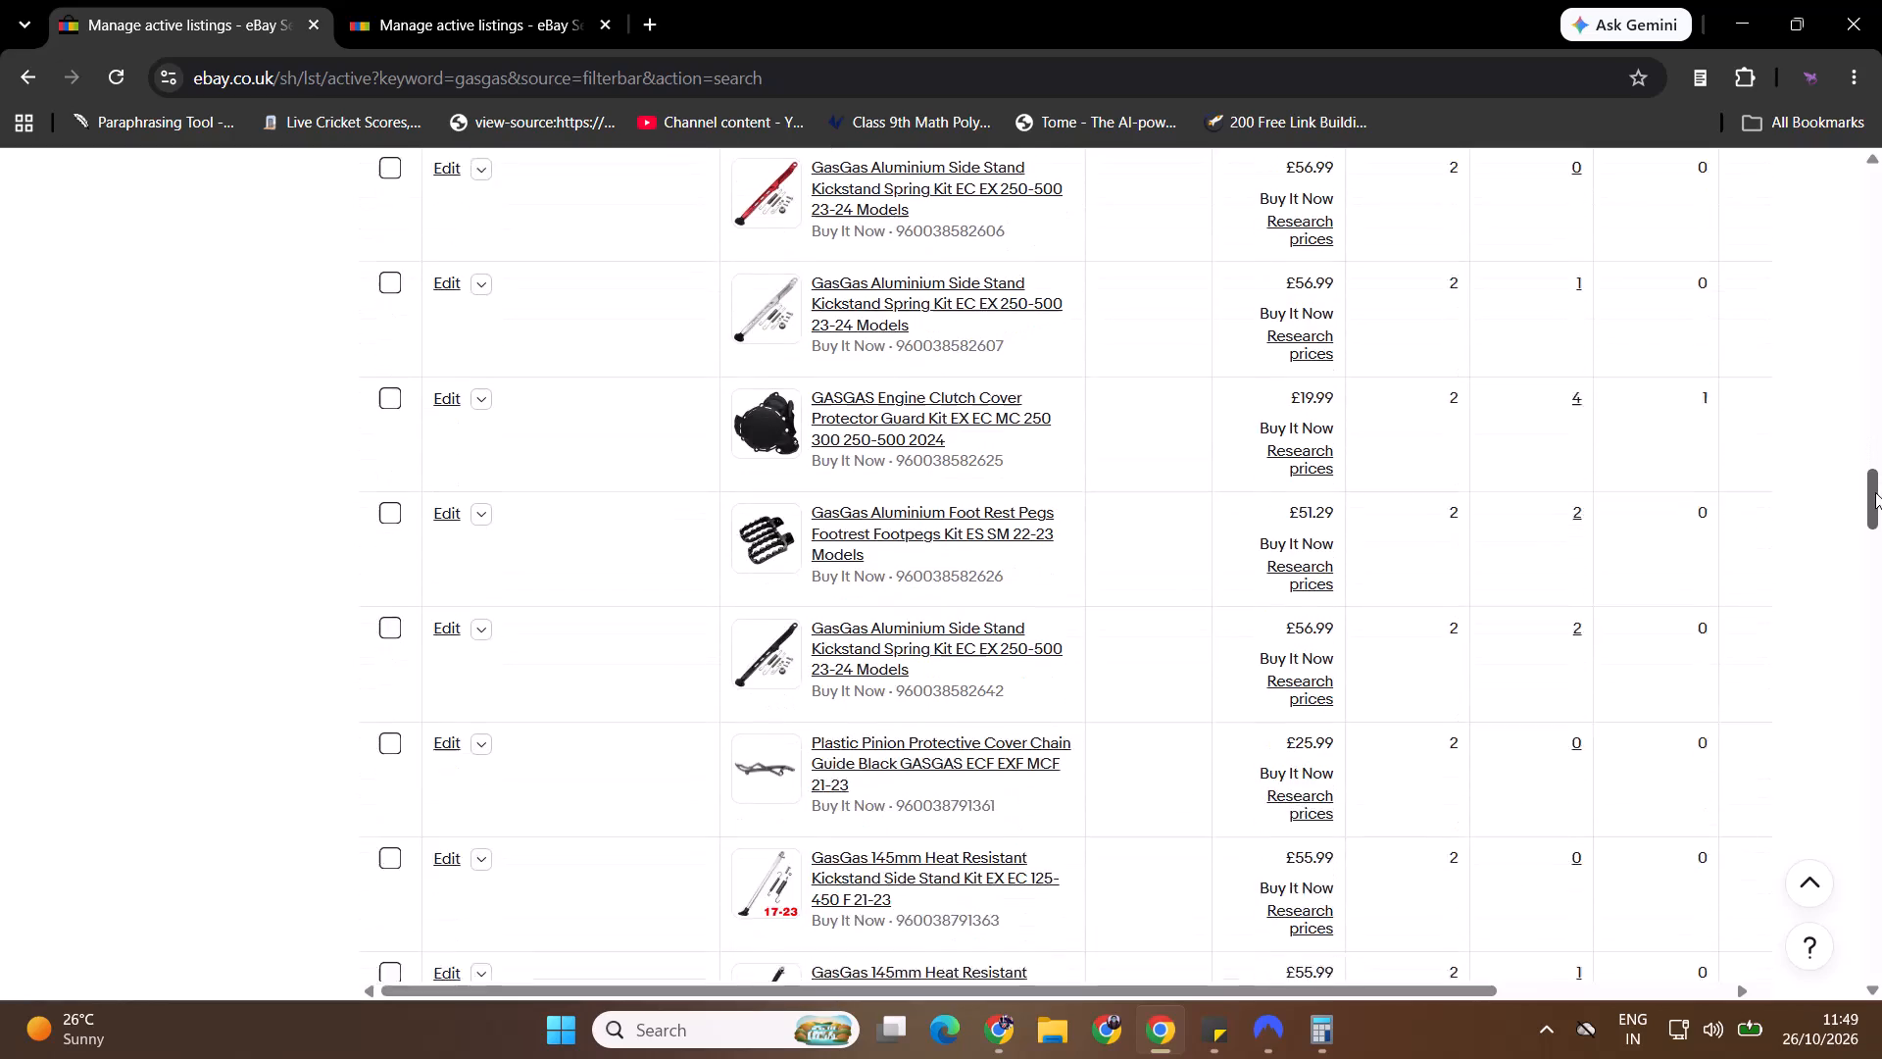
{"action": "left_click_drag", "start_coordinate": [1875, 492], "coordinate": [1881, 642]}
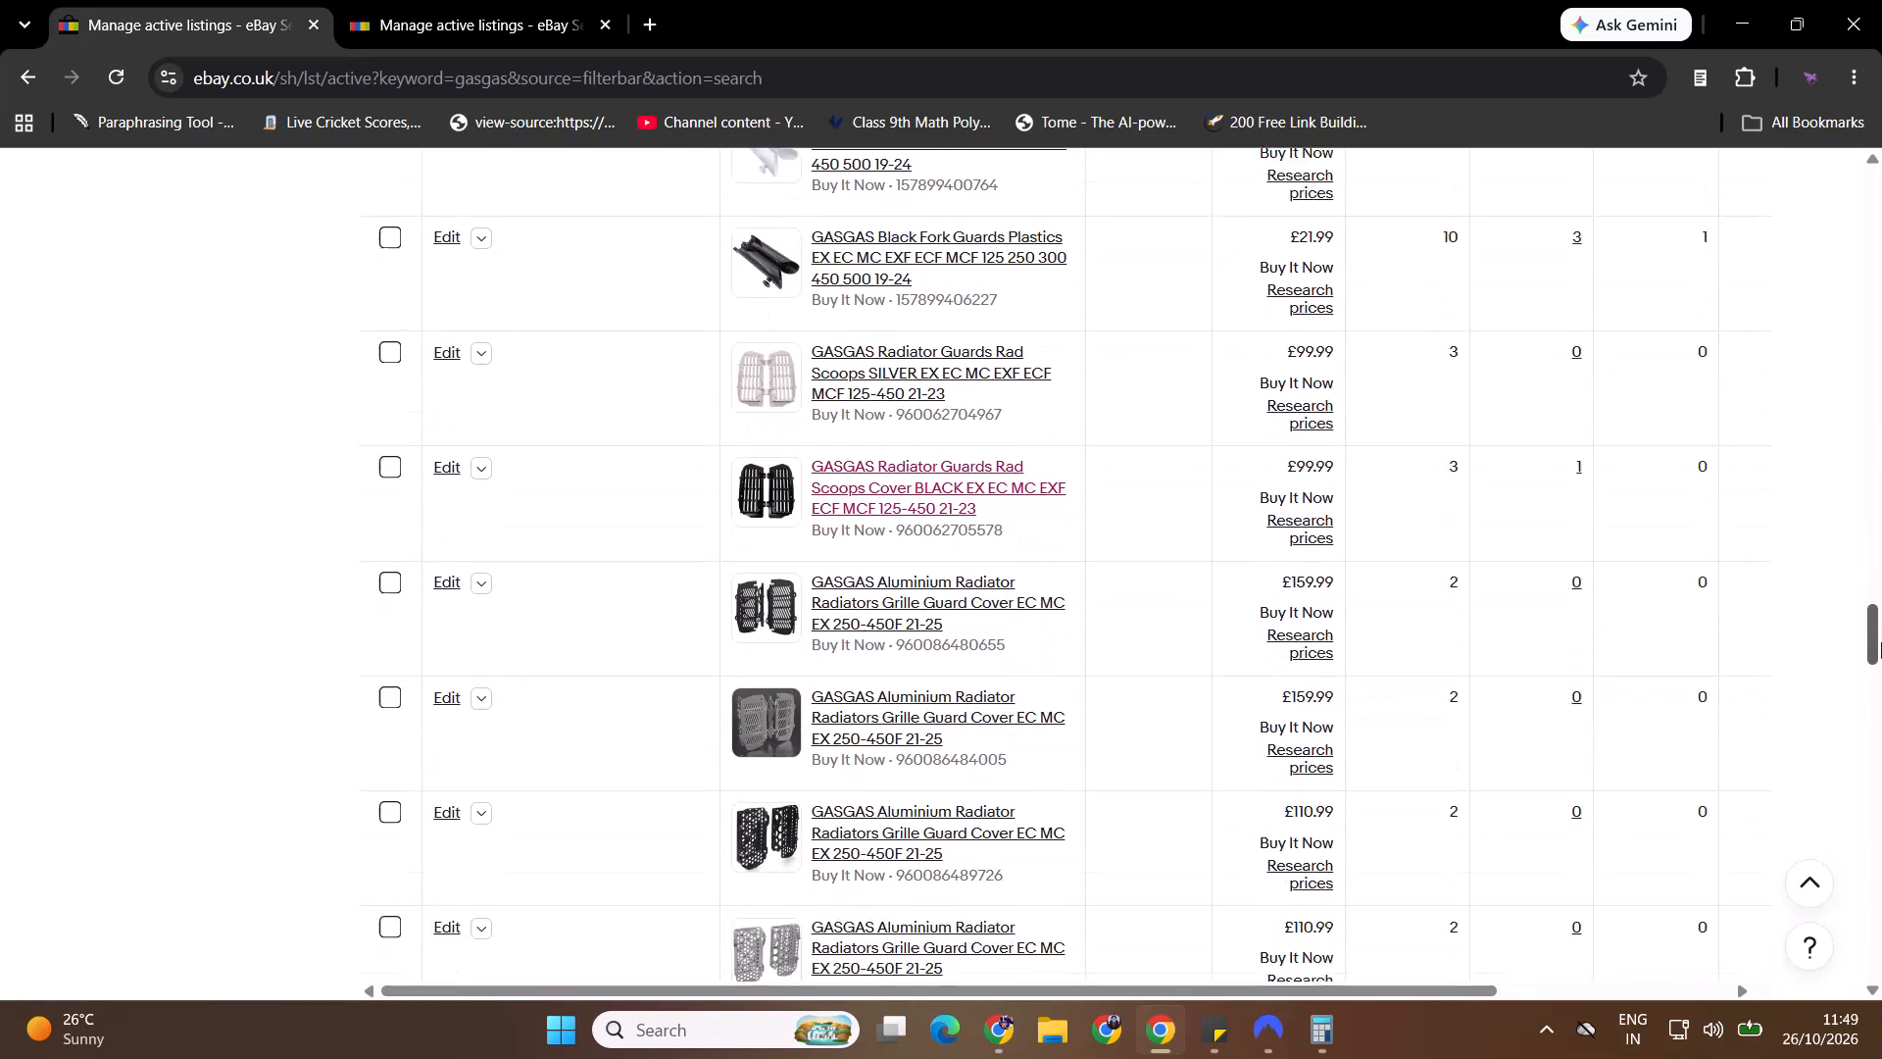
{"action": "left_click_drag", "start_coordinate": [1881, 642], "coordinate": [1881, 801]}
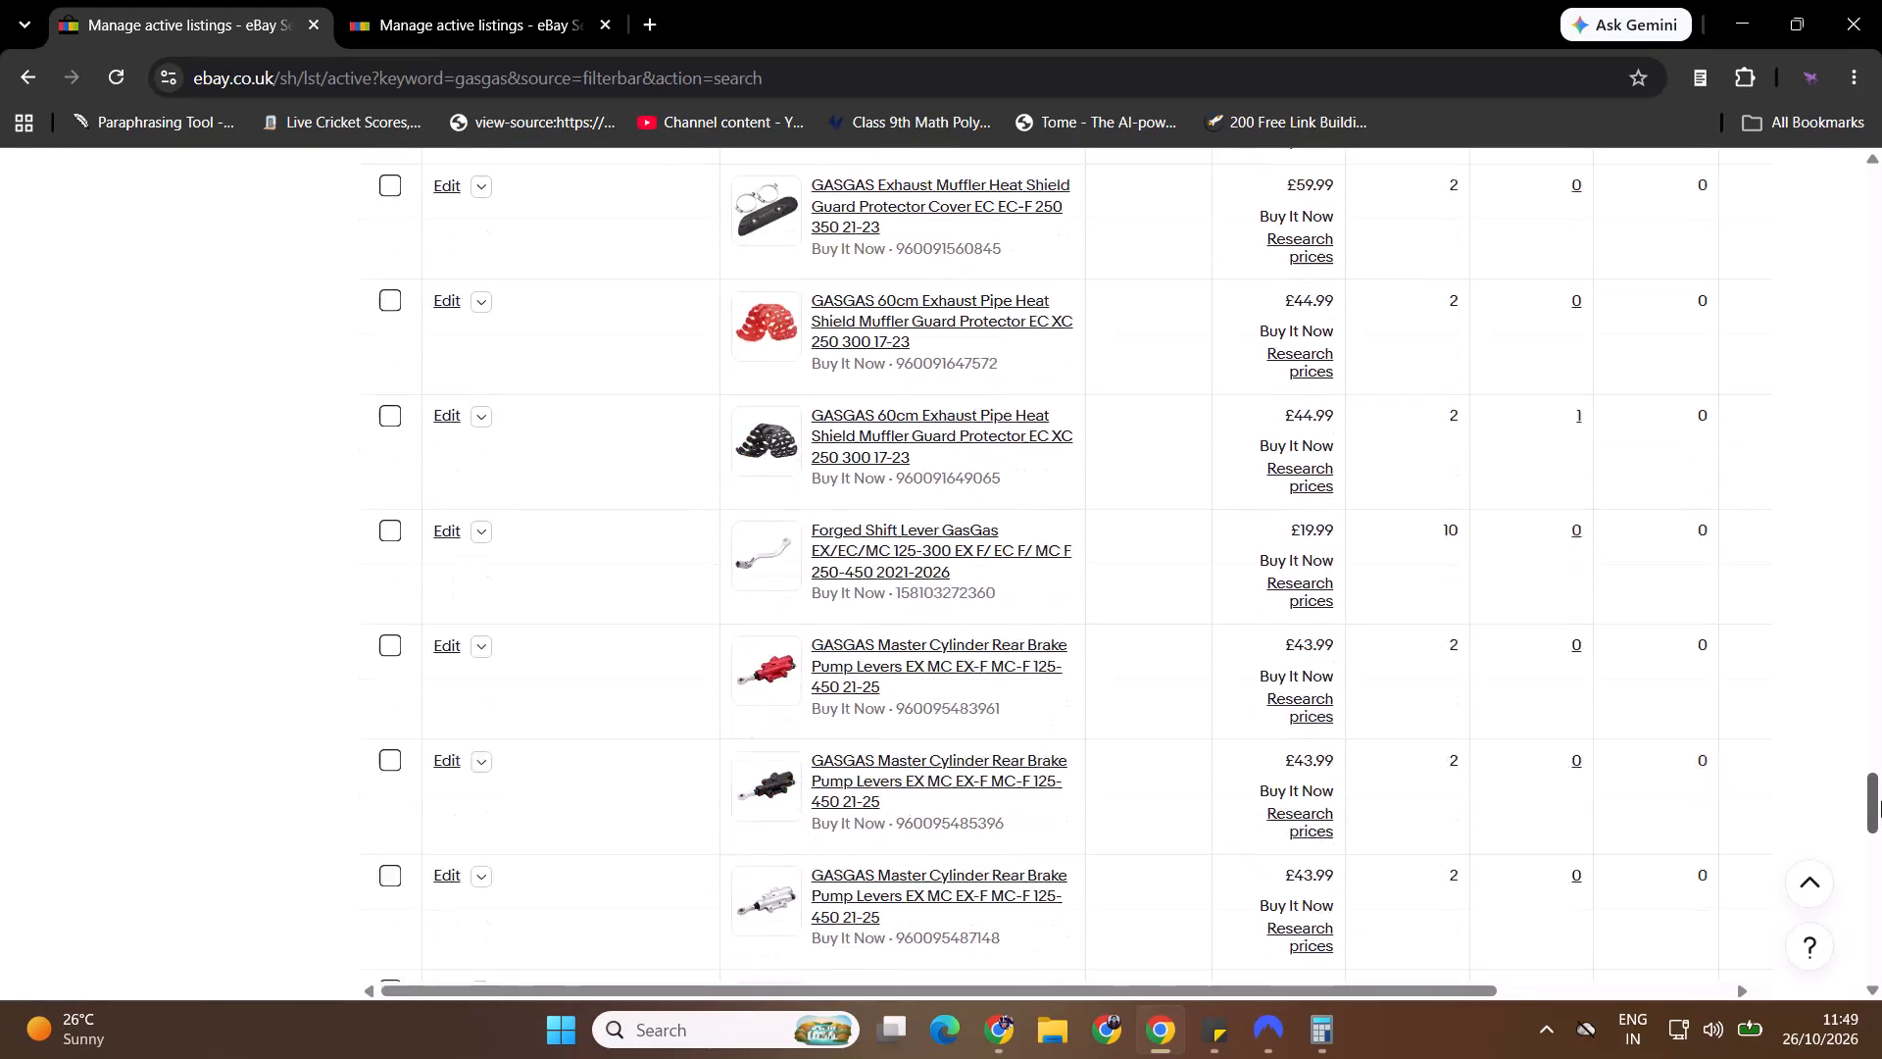
{"action": "left_click_drag", "start_coordinate": [1881, 801], "coordinate": [1878, 928]}
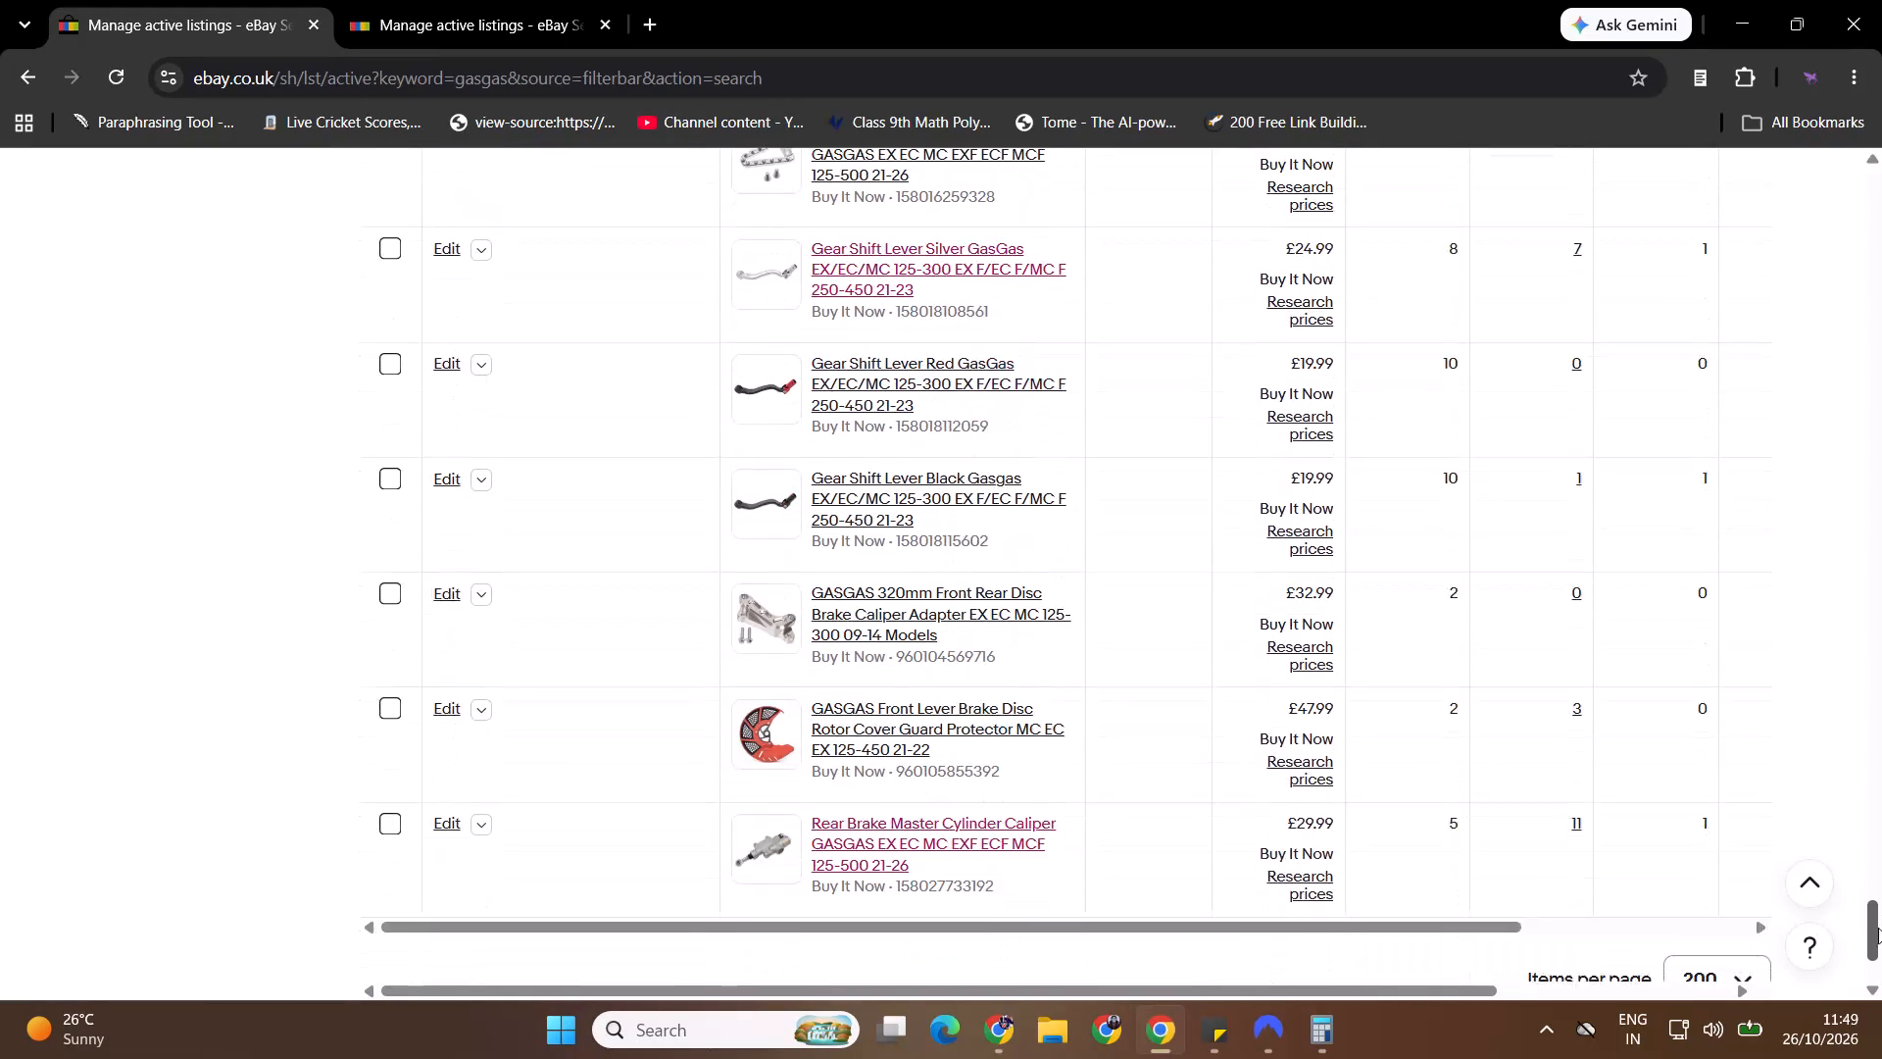
{"action": "left_click_drag", "start_coordinate": [1878, 928], "coordinate": [1875, 926]}
{"action": "key", "text": "alt+Tab"}
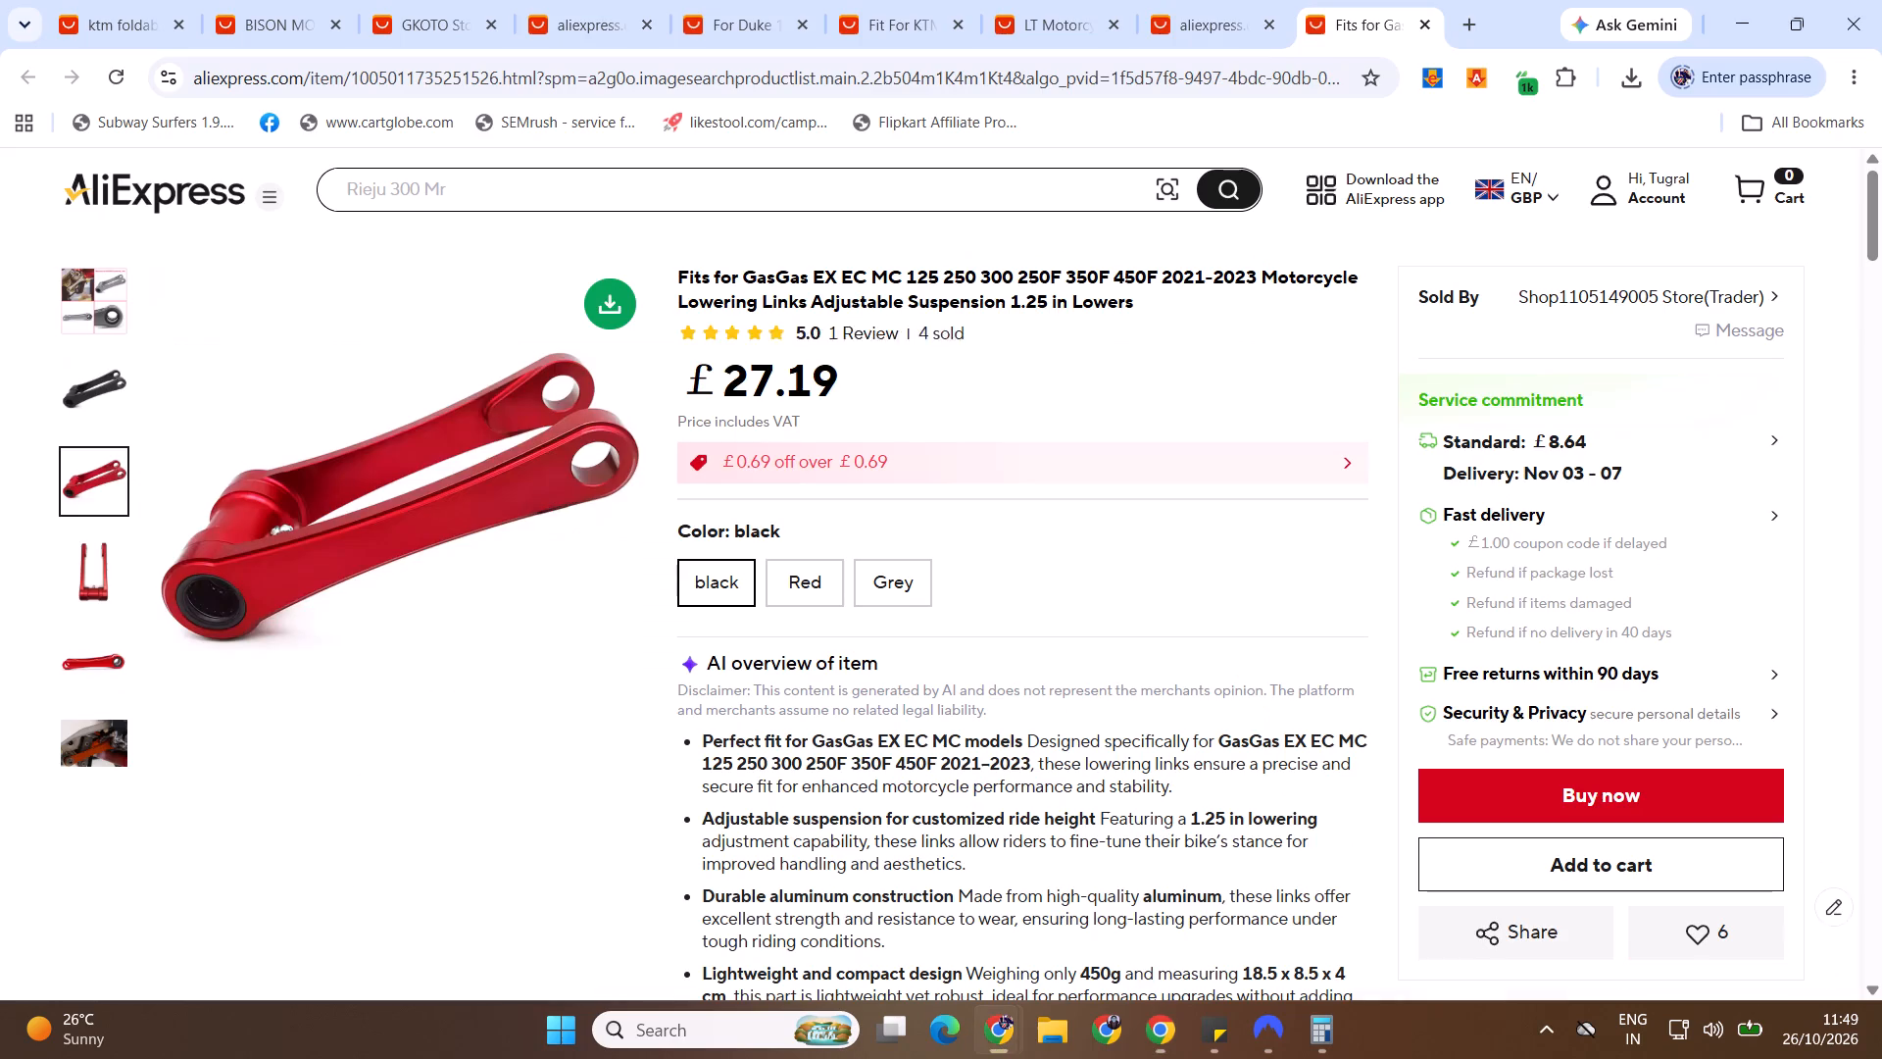
{"action": "triple_click", "coordinate": [971, 282]}
{"action": "key", "text": "ctrl+c"}
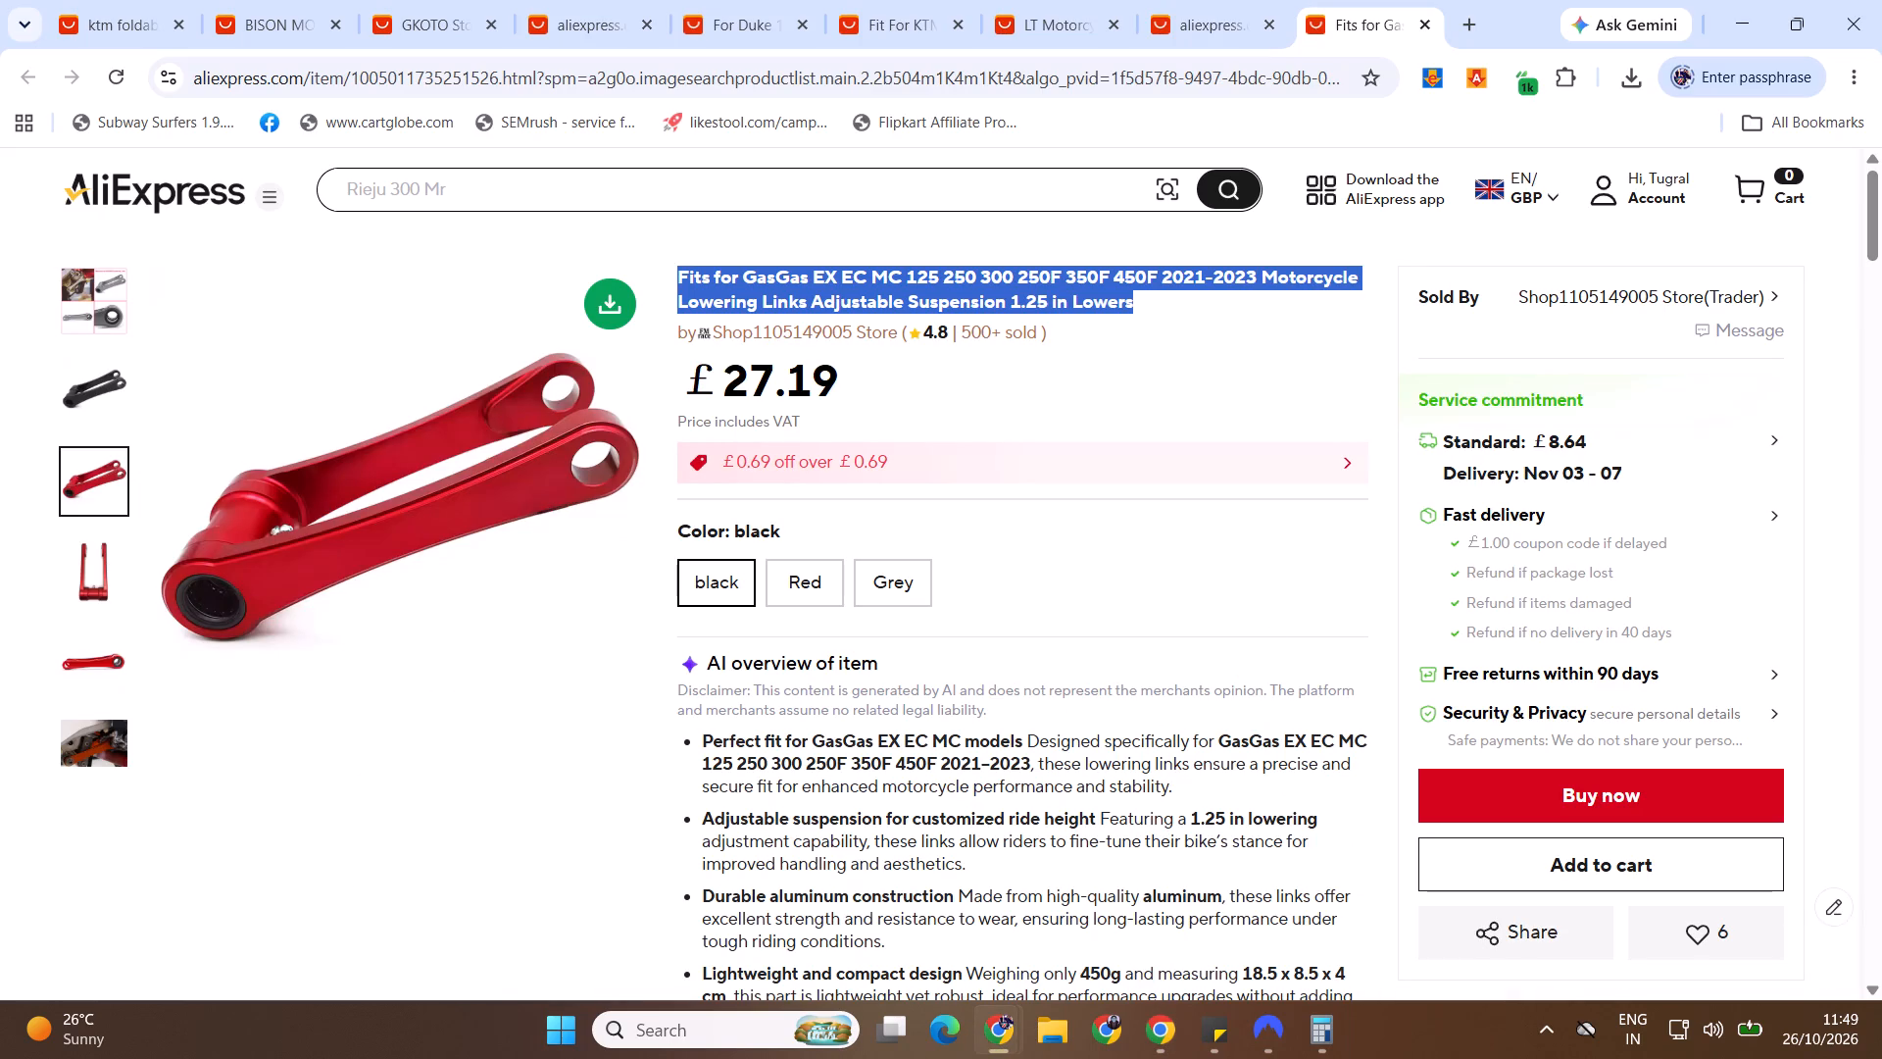
{"action": "key", "text": "ctrl+c"}
{"action": "key", "text": "ctrl+c"}
{"action": "key", "text": "ctrl+c"}
{"action": "key", "text": "alt+Tab"}
{"action": "key", "text": "alt+Tab"}
{"action": "key", "text": "alt+Tab"}
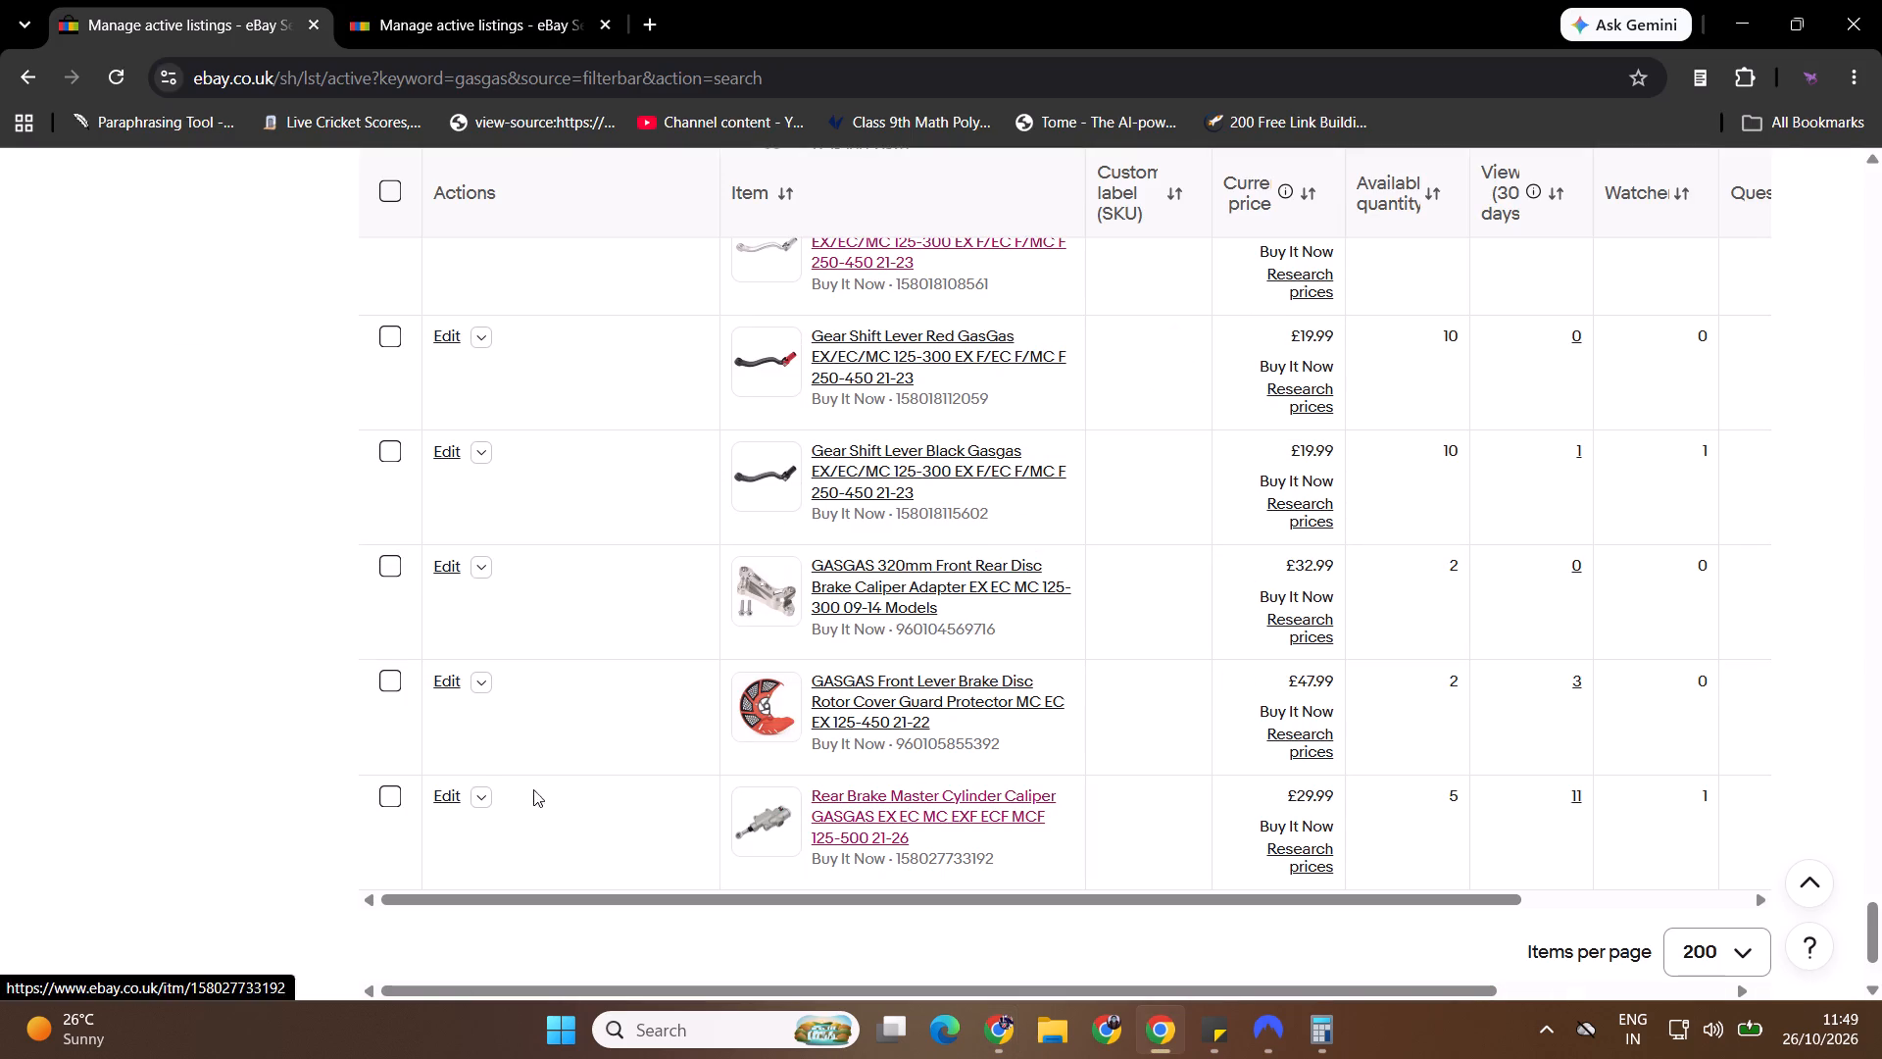
{"action": "left_click", "coordinate": [480, 794]}
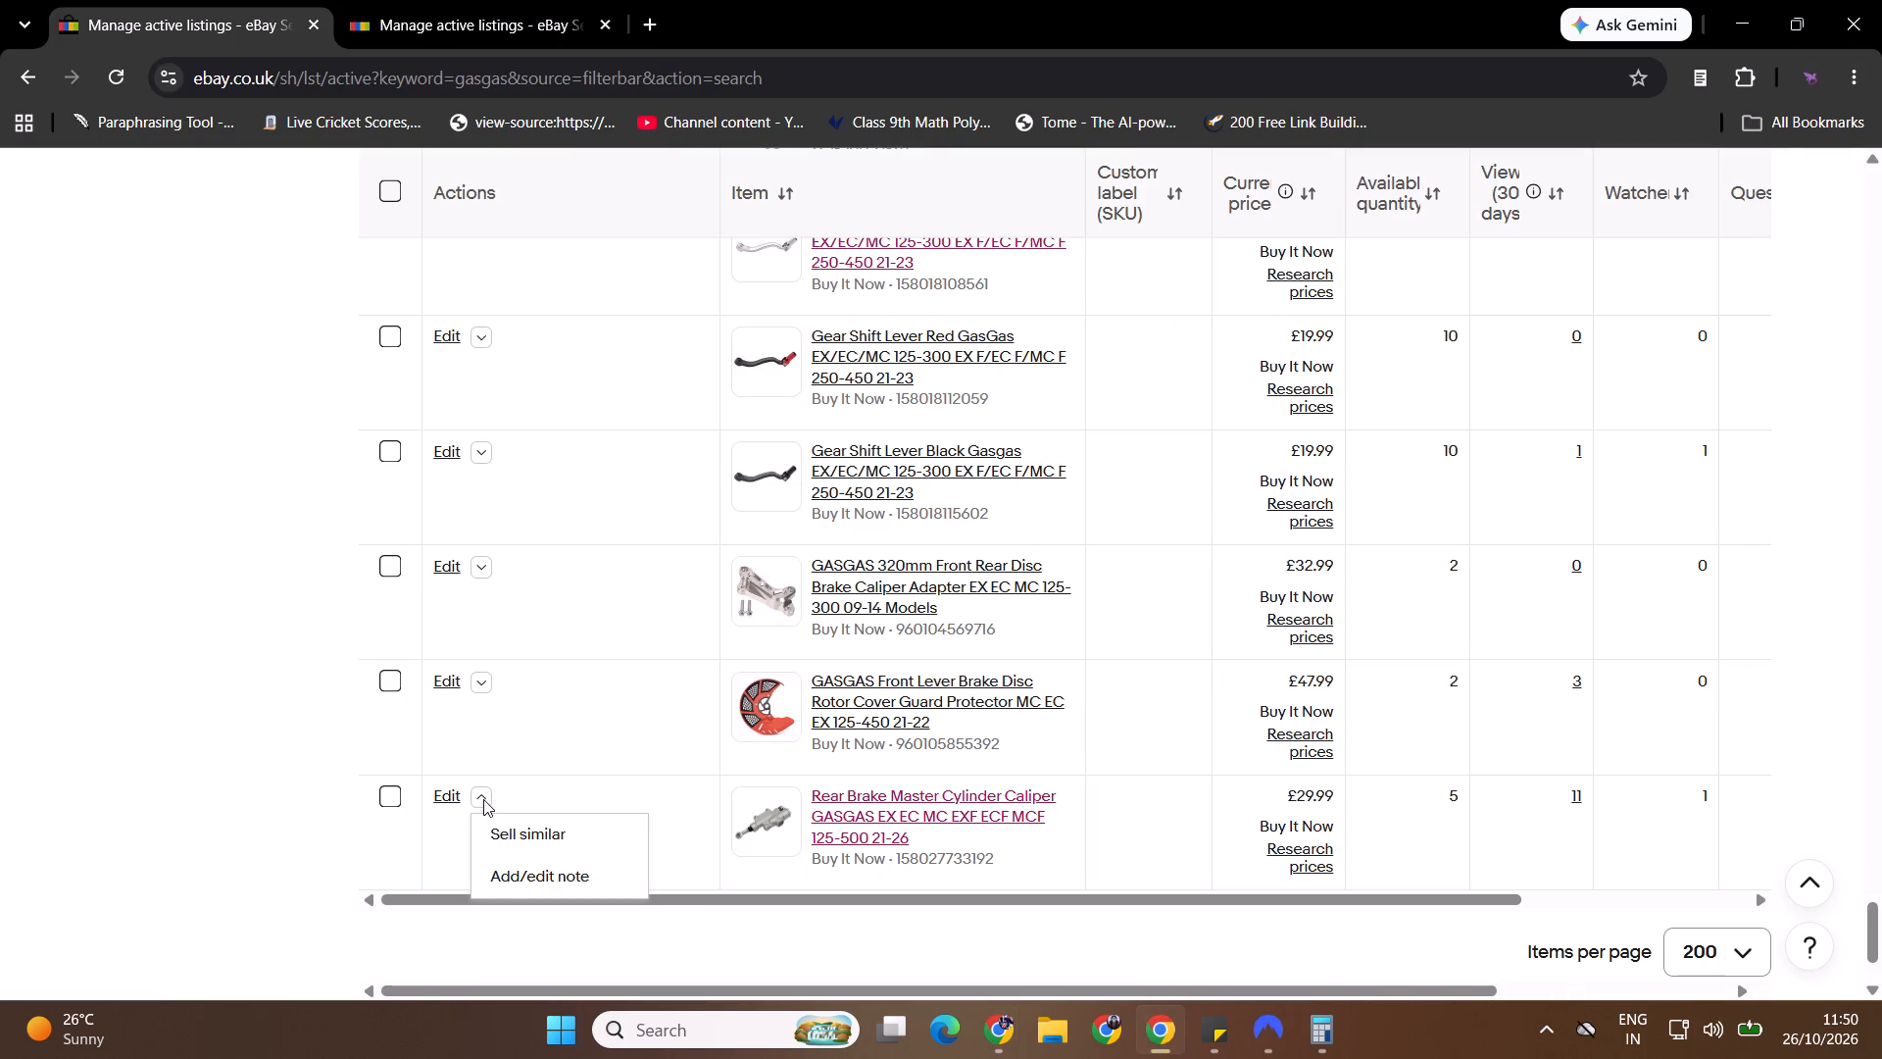
{"action": "left_click", "coordinate": [479, 445]}
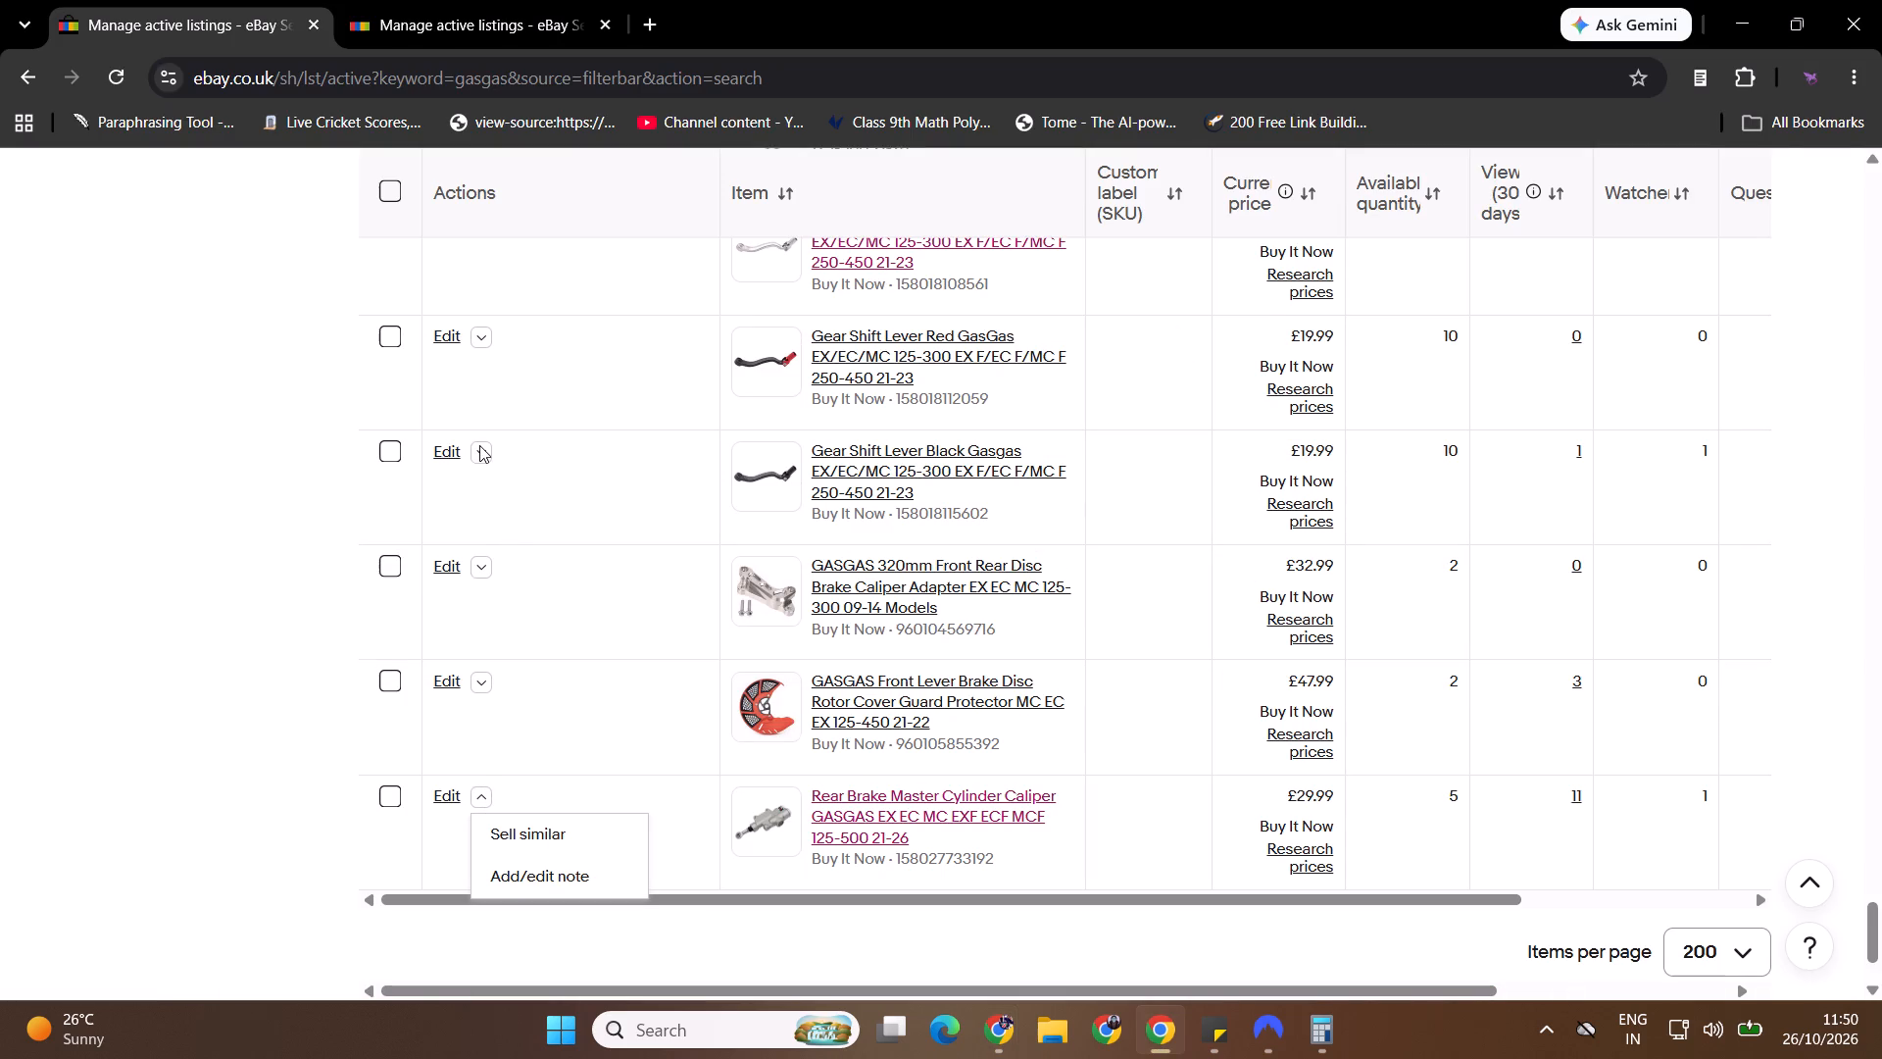
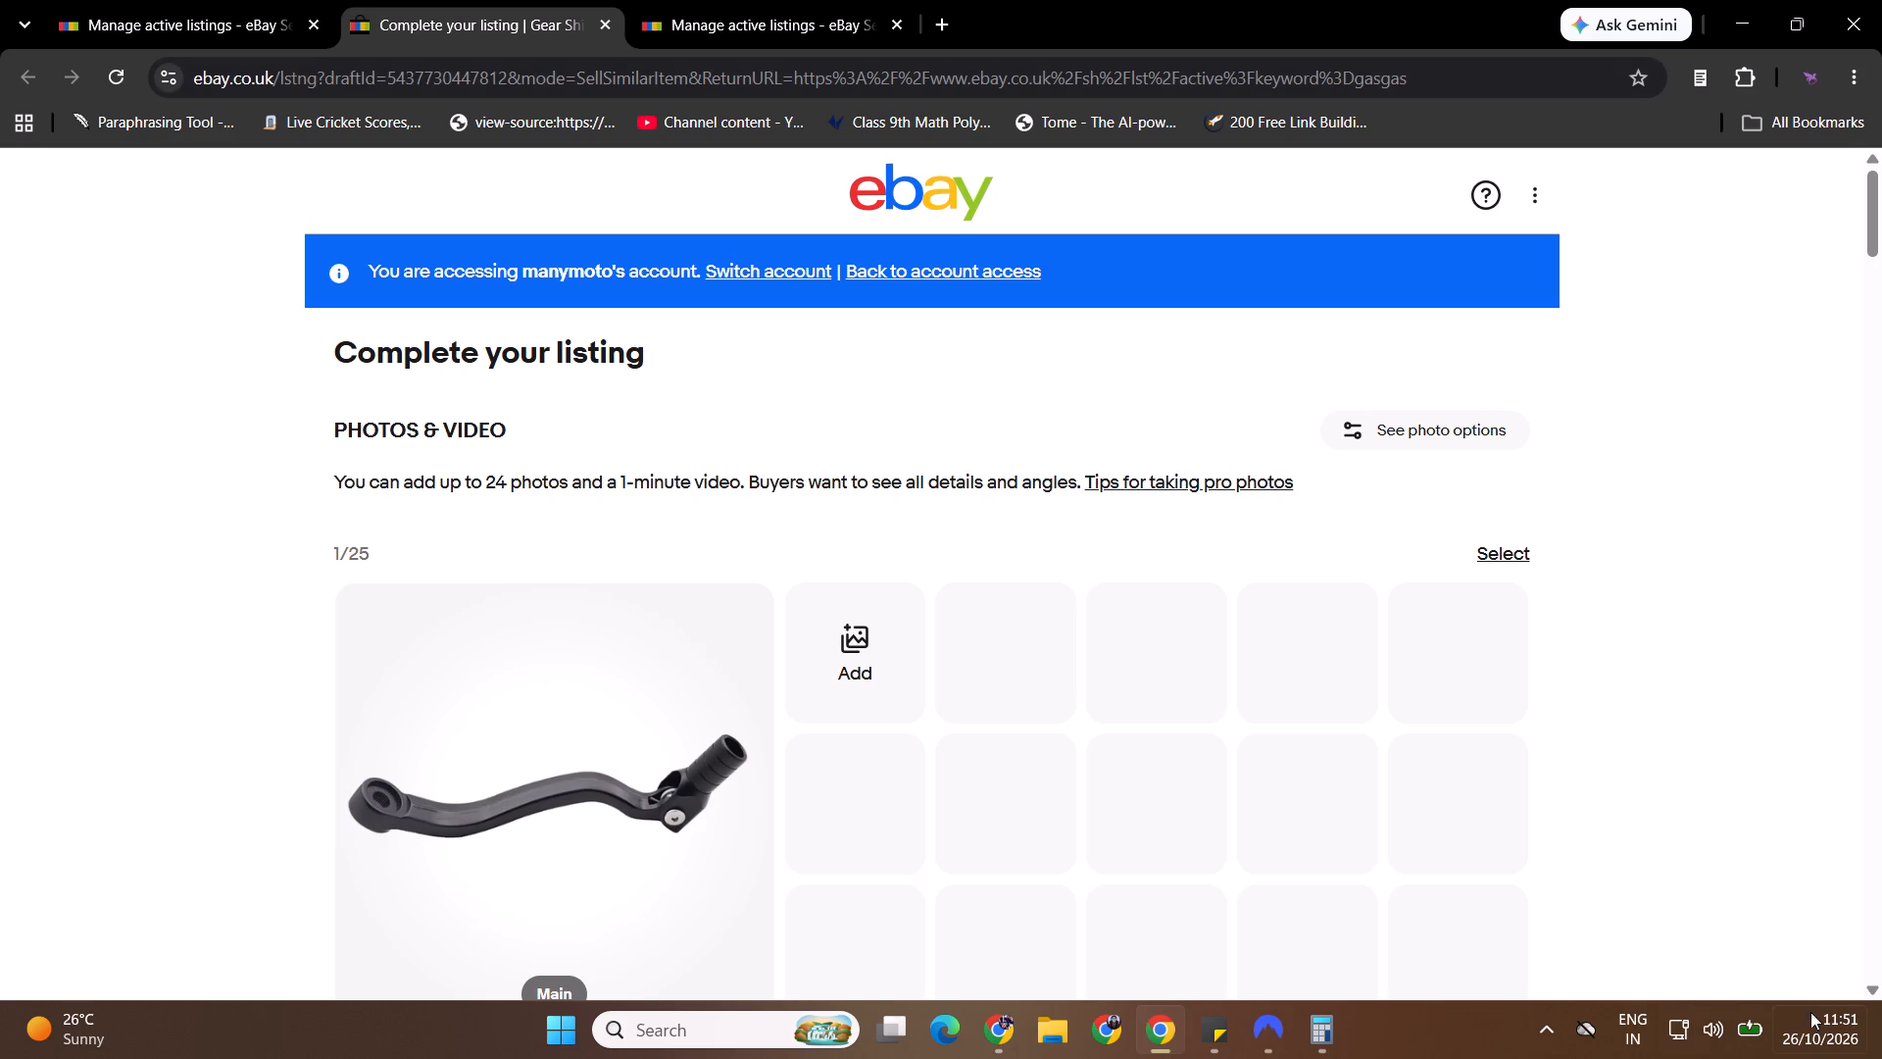
Delete the existing main photo of the black gear shift lever from the listing.
{"action": "left_click", "coordinate": [737, 626]}
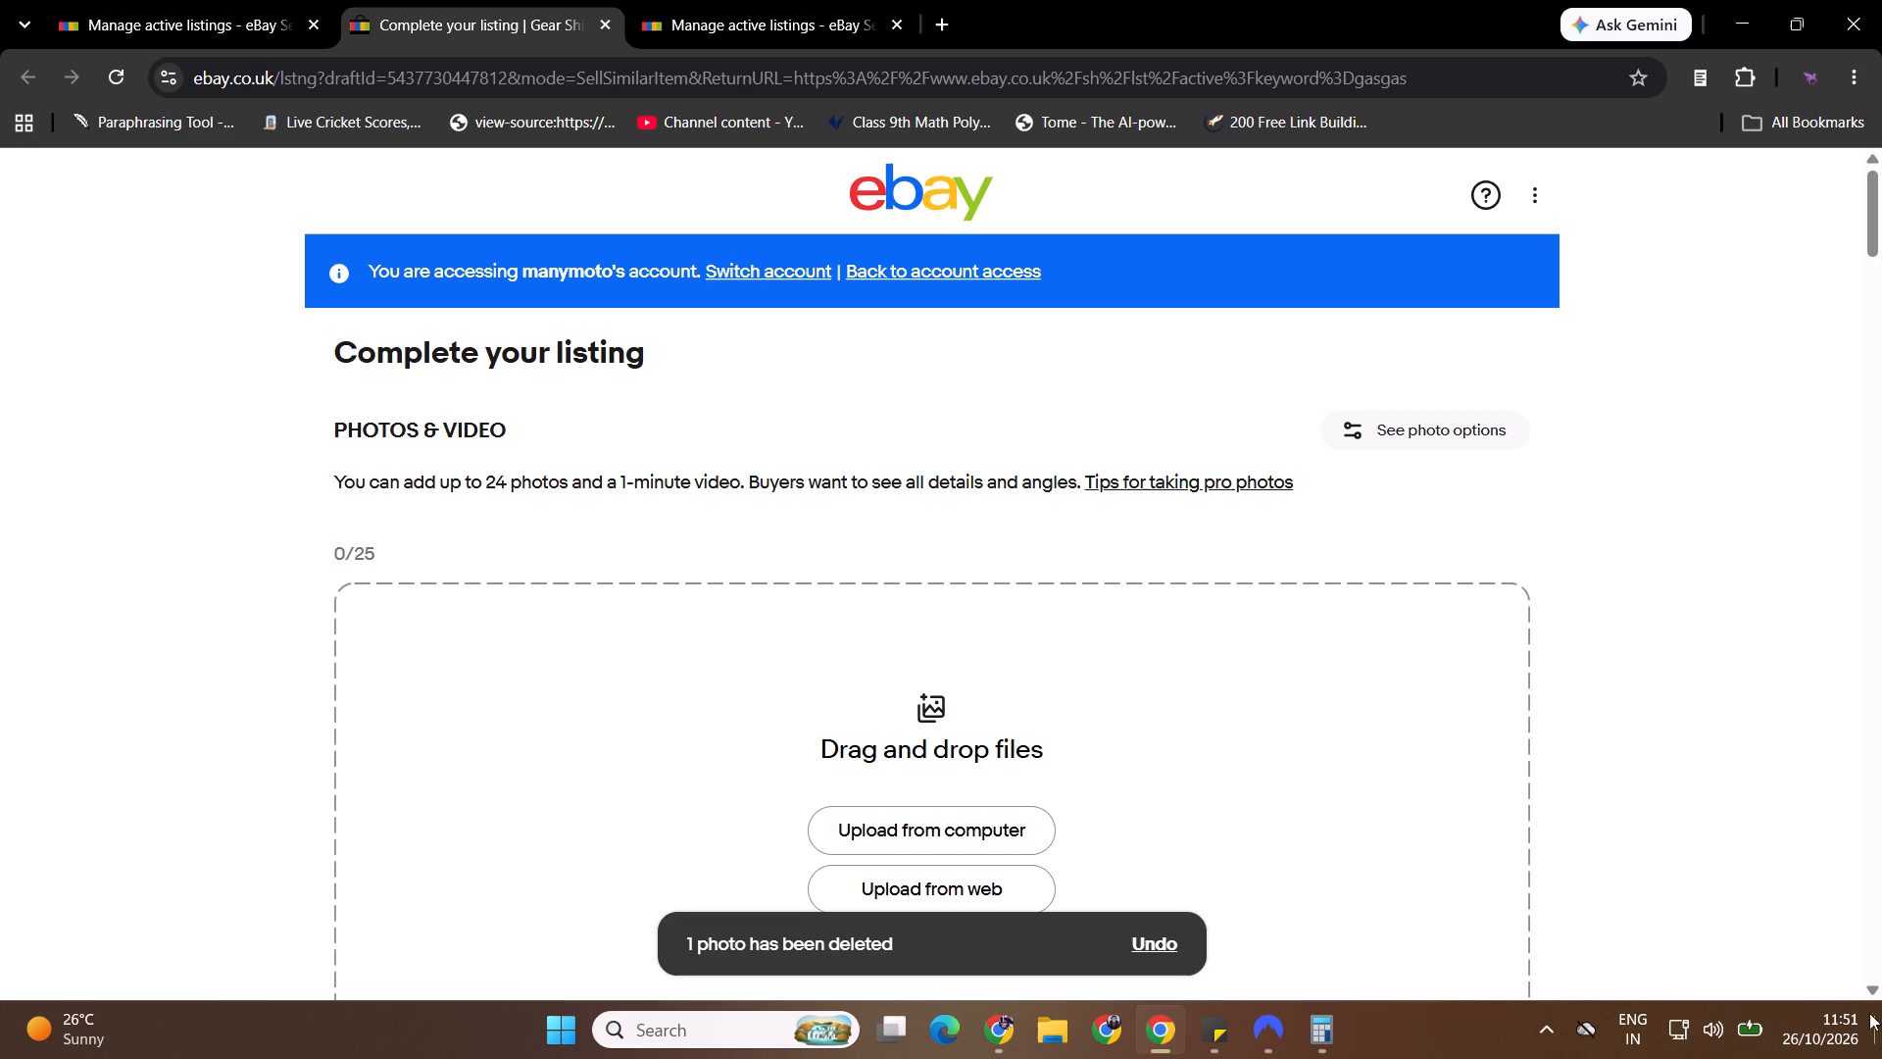
Open the Windows Bluetooth device settings and turn Bluetooth off.
{"action": "left_click", "coordinate": [1677, 1044]}
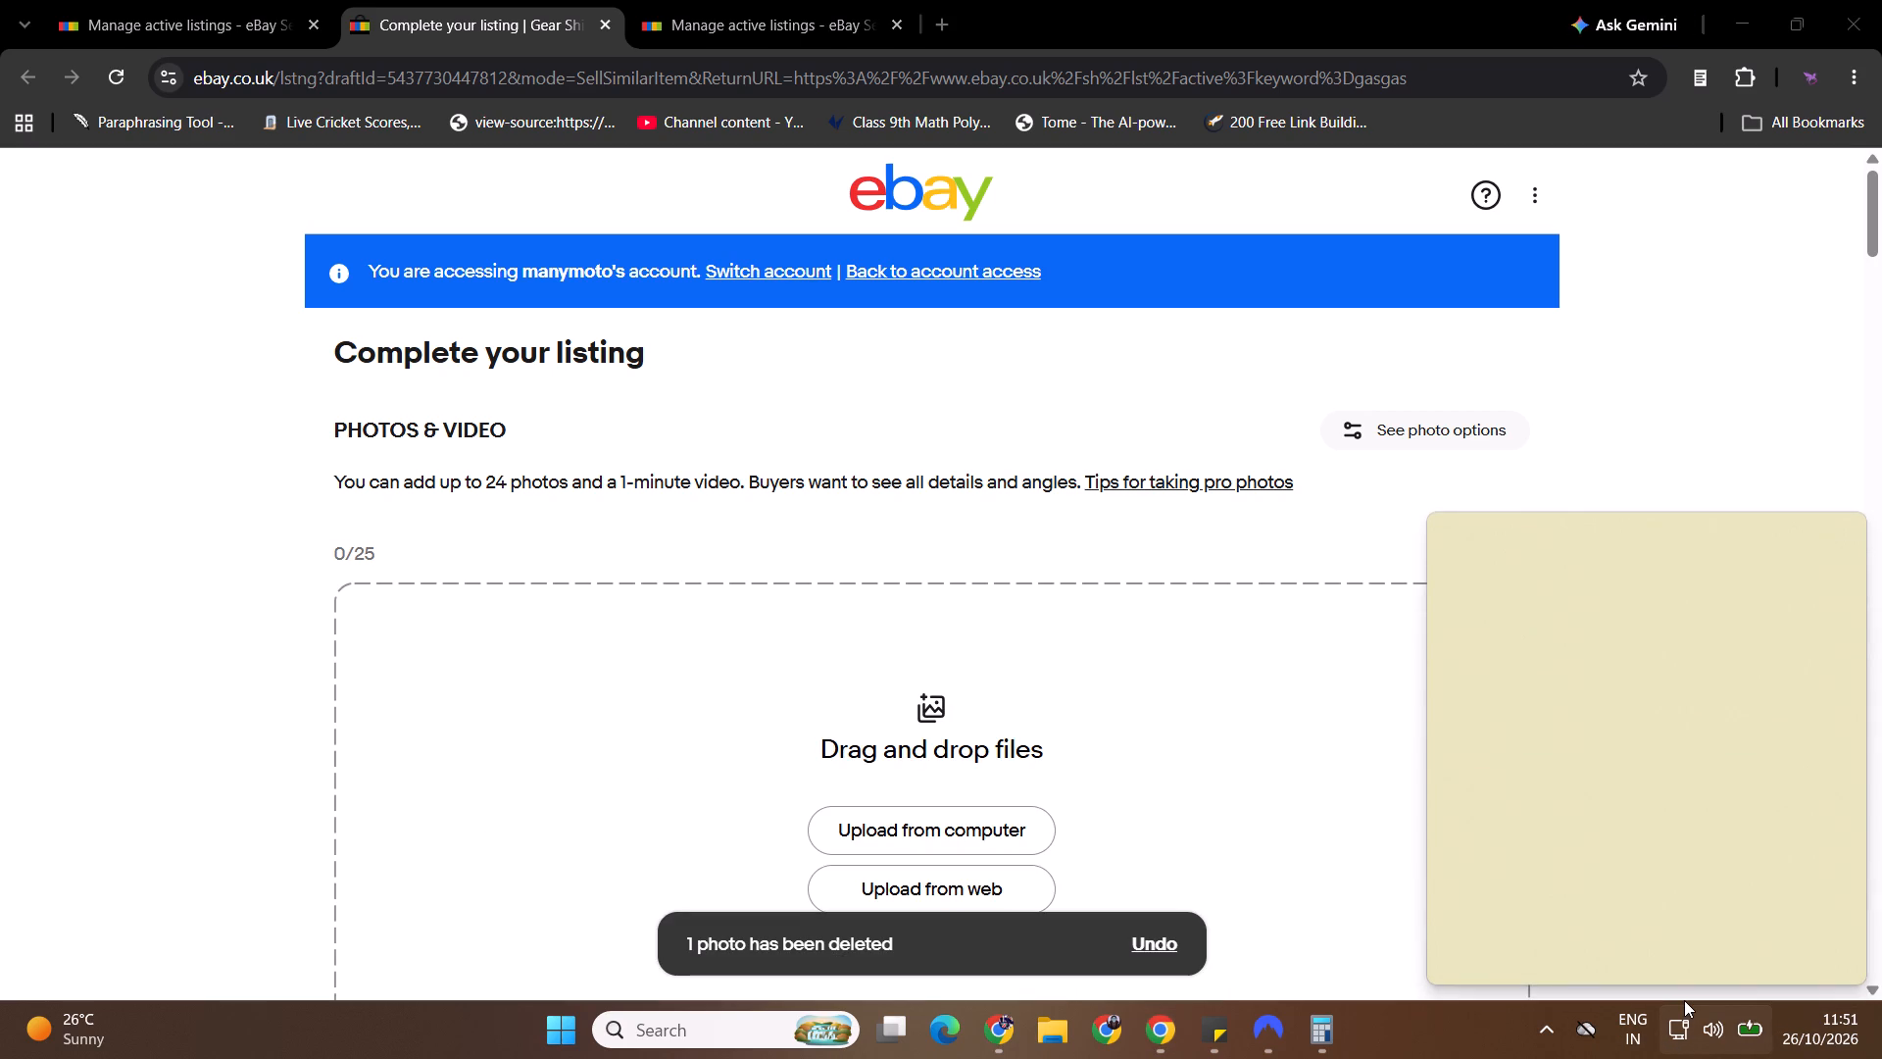
{"action": "left_click", "coordinate": [1677, 586]}
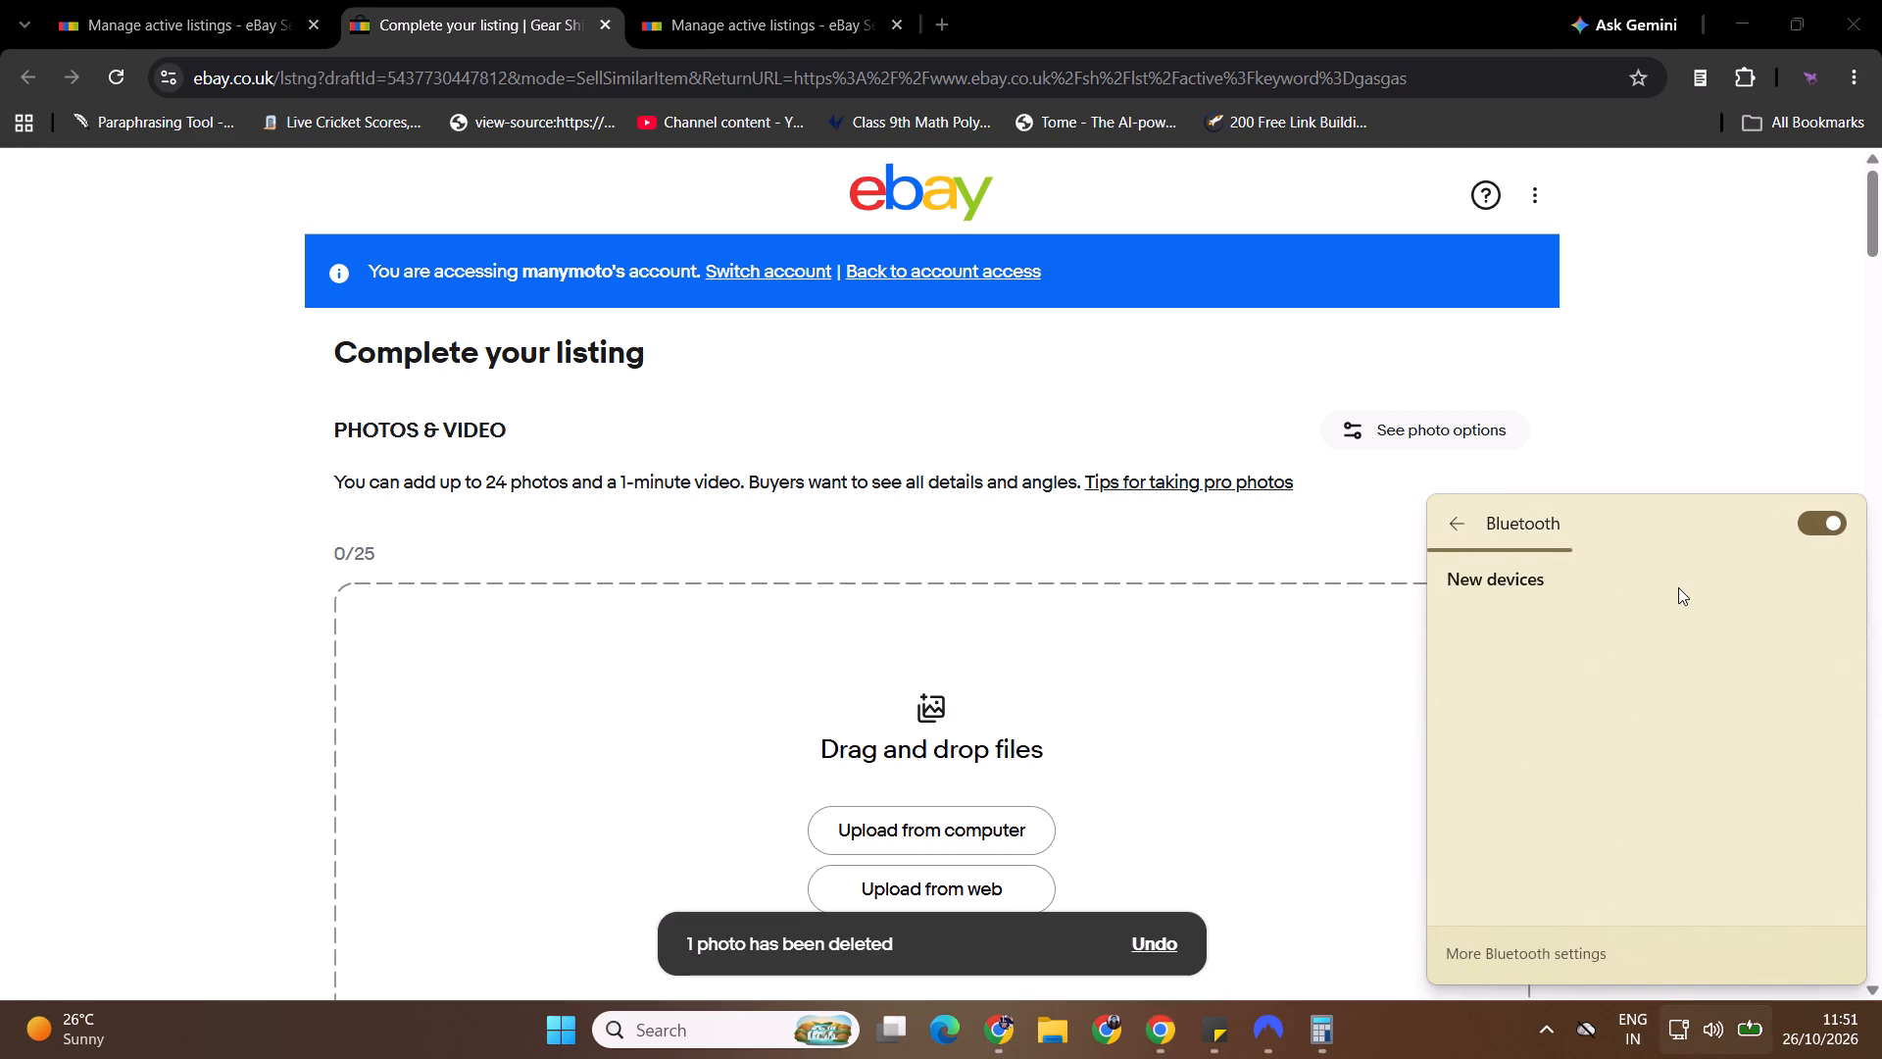
{"action": "left_click", "coordinate": [1591, 850]}
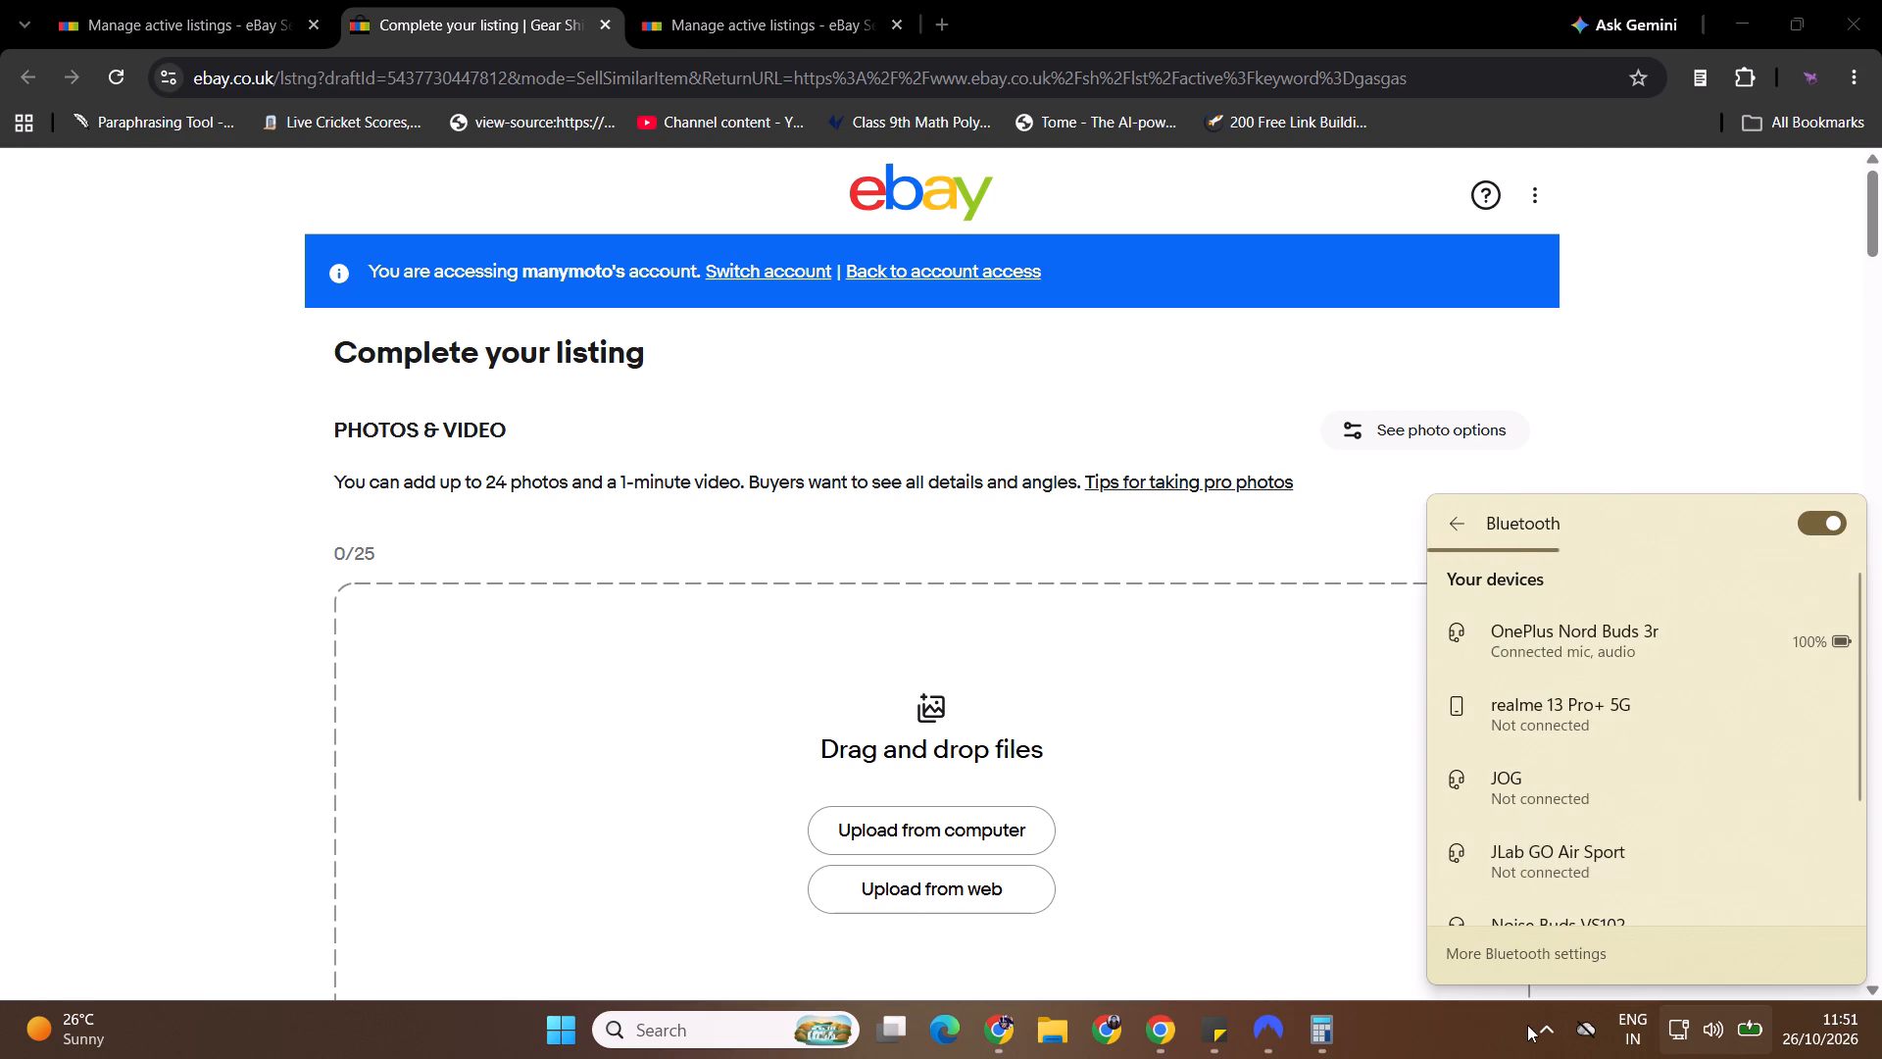
{"action": "left_click", "coordinate": [1826, 519]}
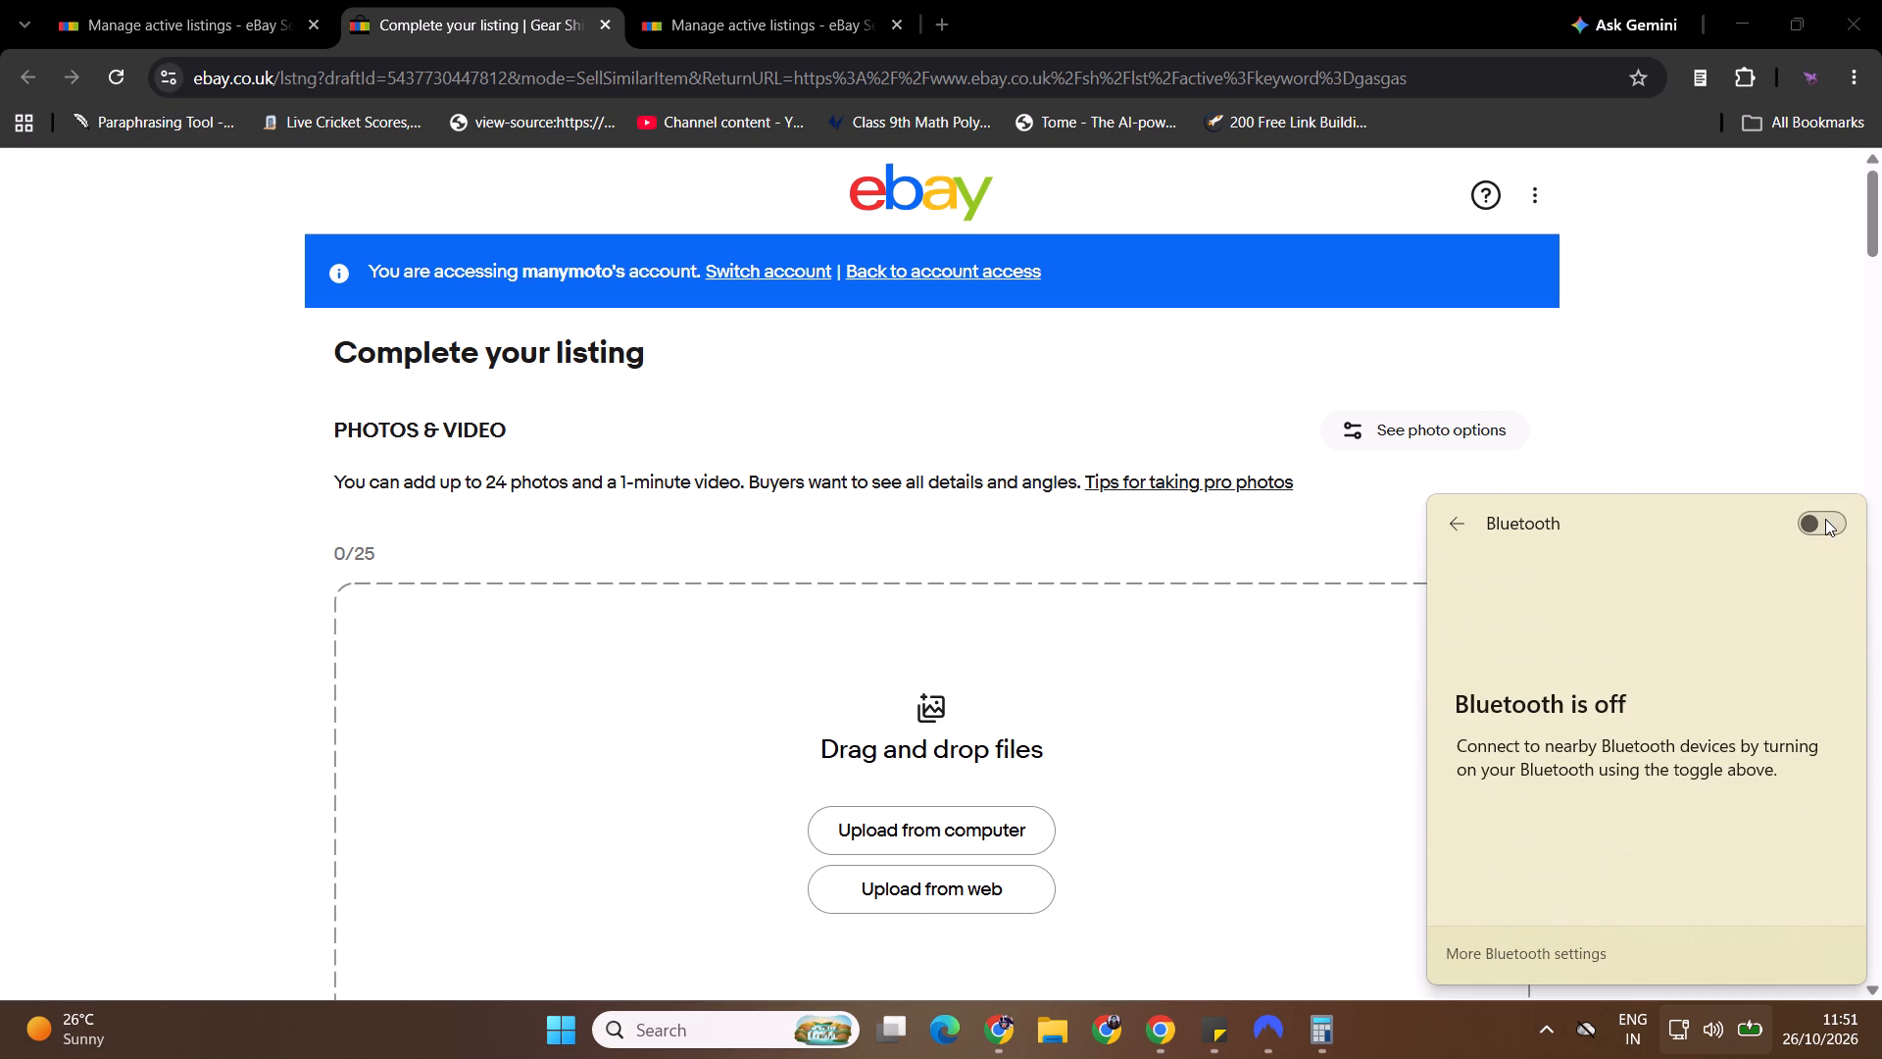
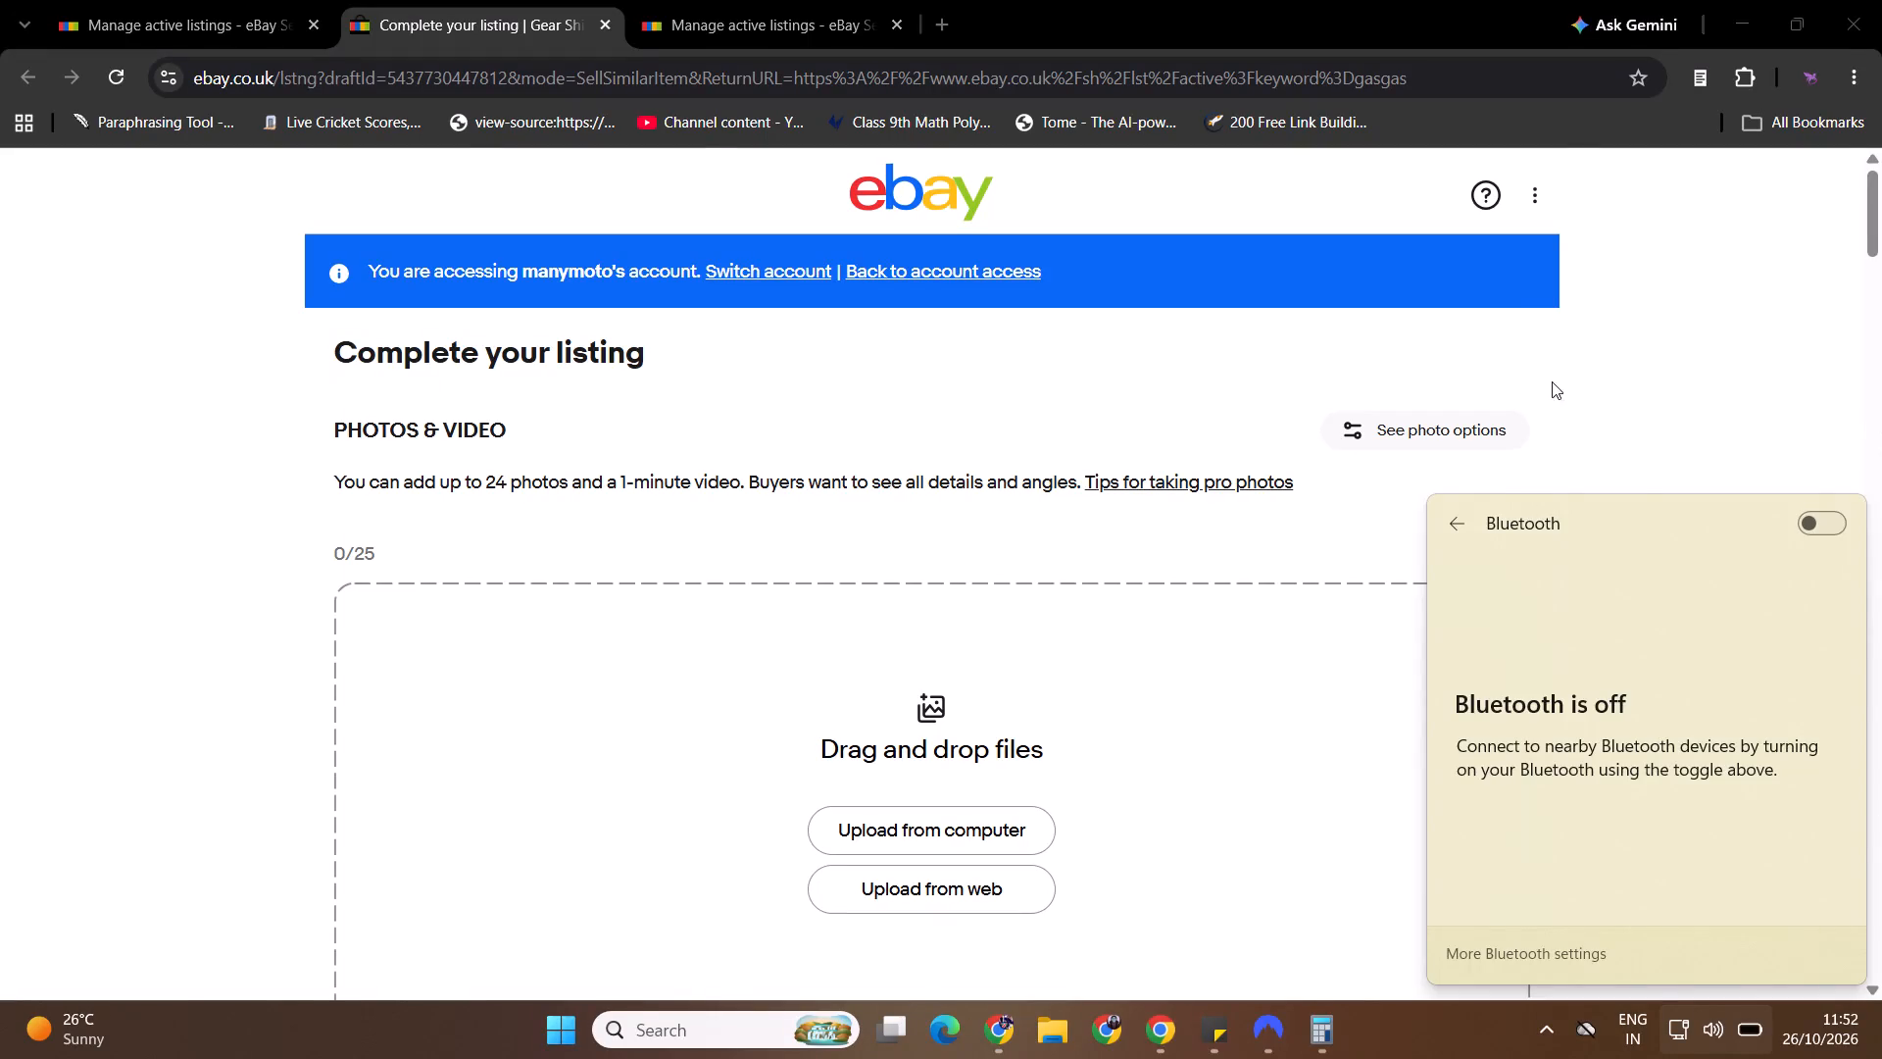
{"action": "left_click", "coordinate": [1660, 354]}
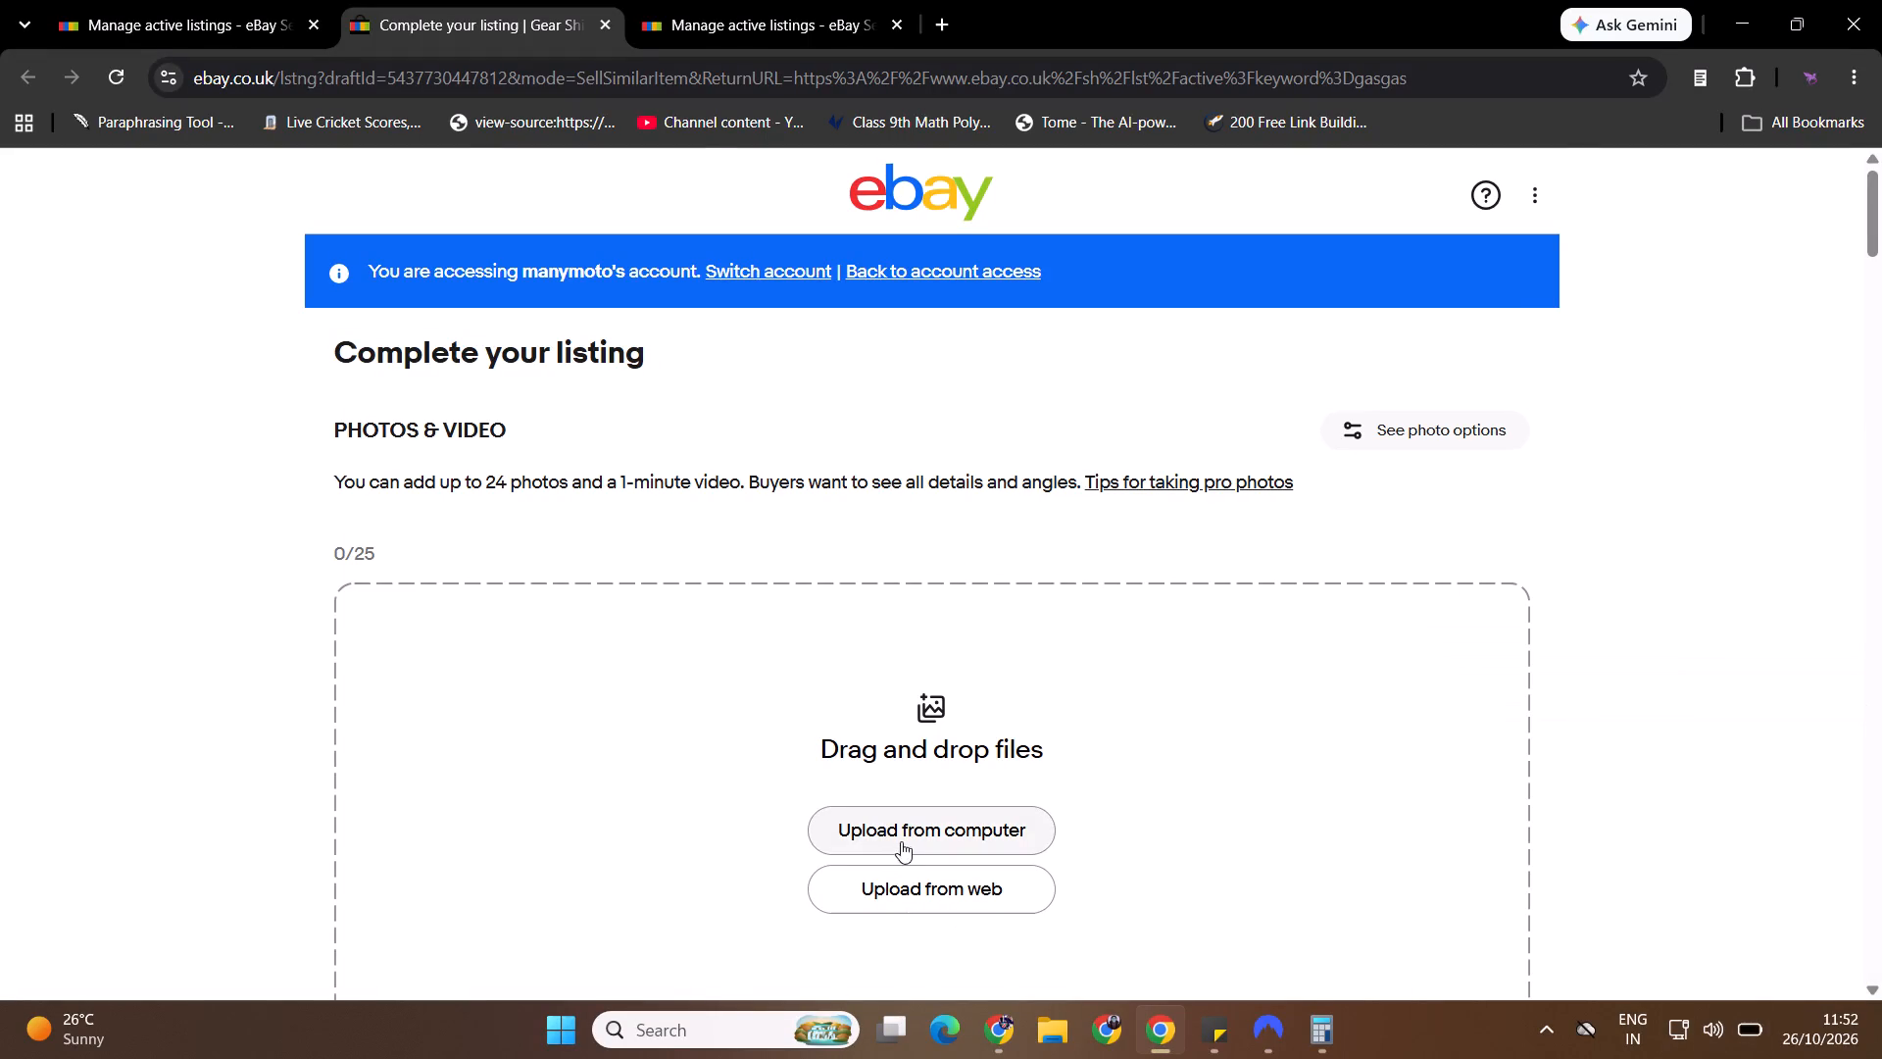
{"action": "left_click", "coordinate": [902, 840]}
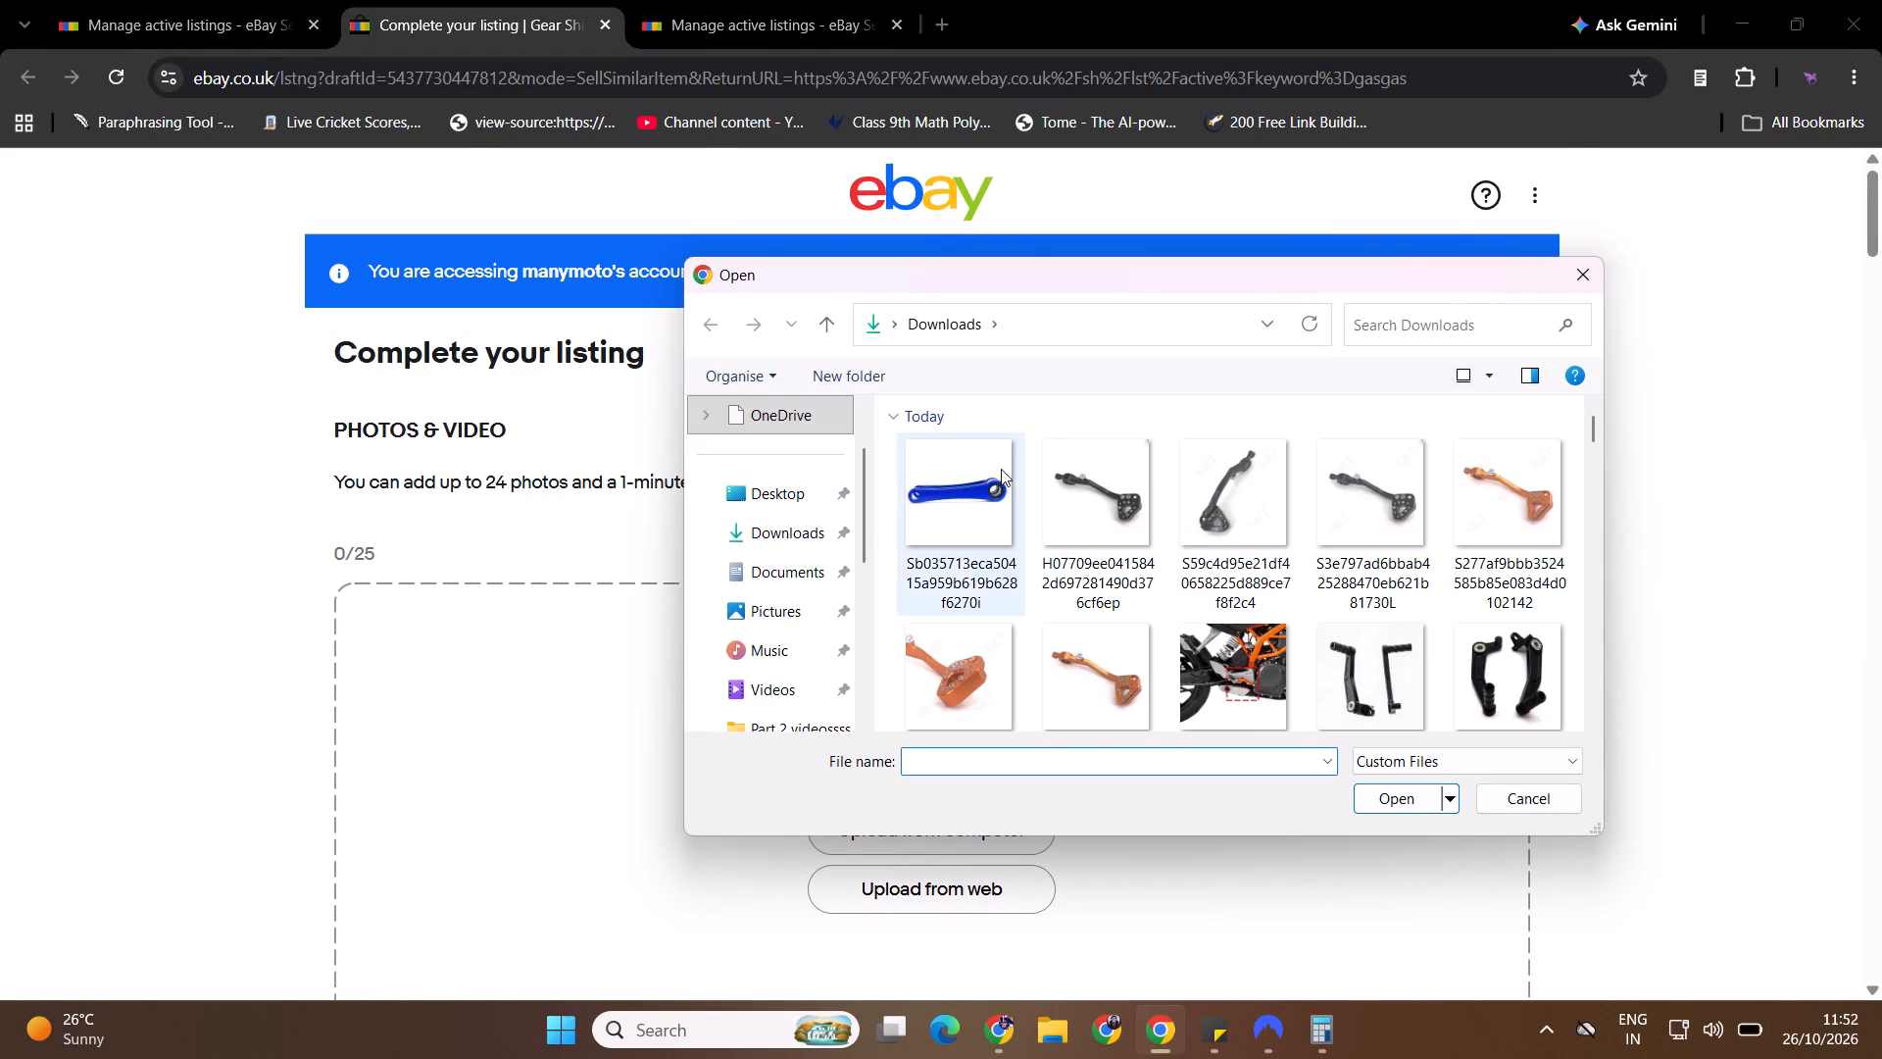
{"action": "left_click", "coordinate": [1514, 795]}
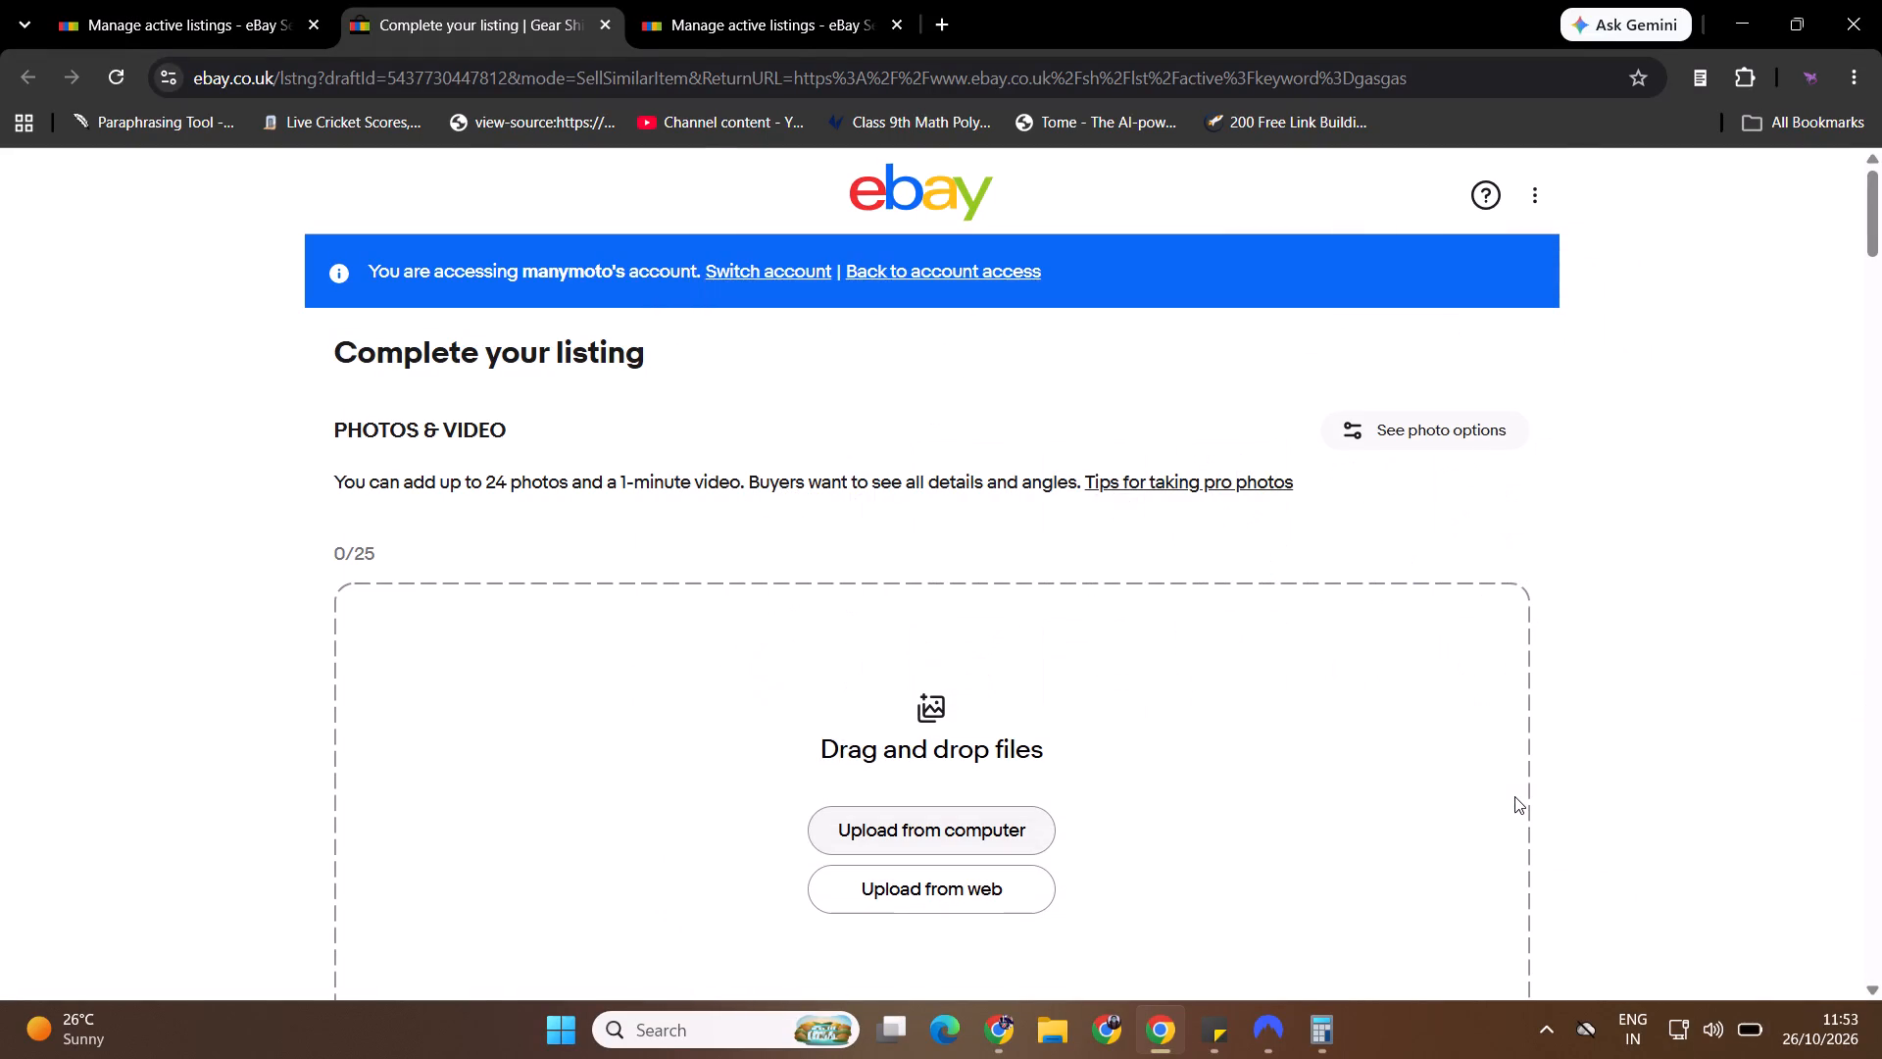
Switch to the AliExpress GasGas lowering link page and download the collage, the black link photo and the three red link photos.
{"action": "key", "text": "alt+Tab"}
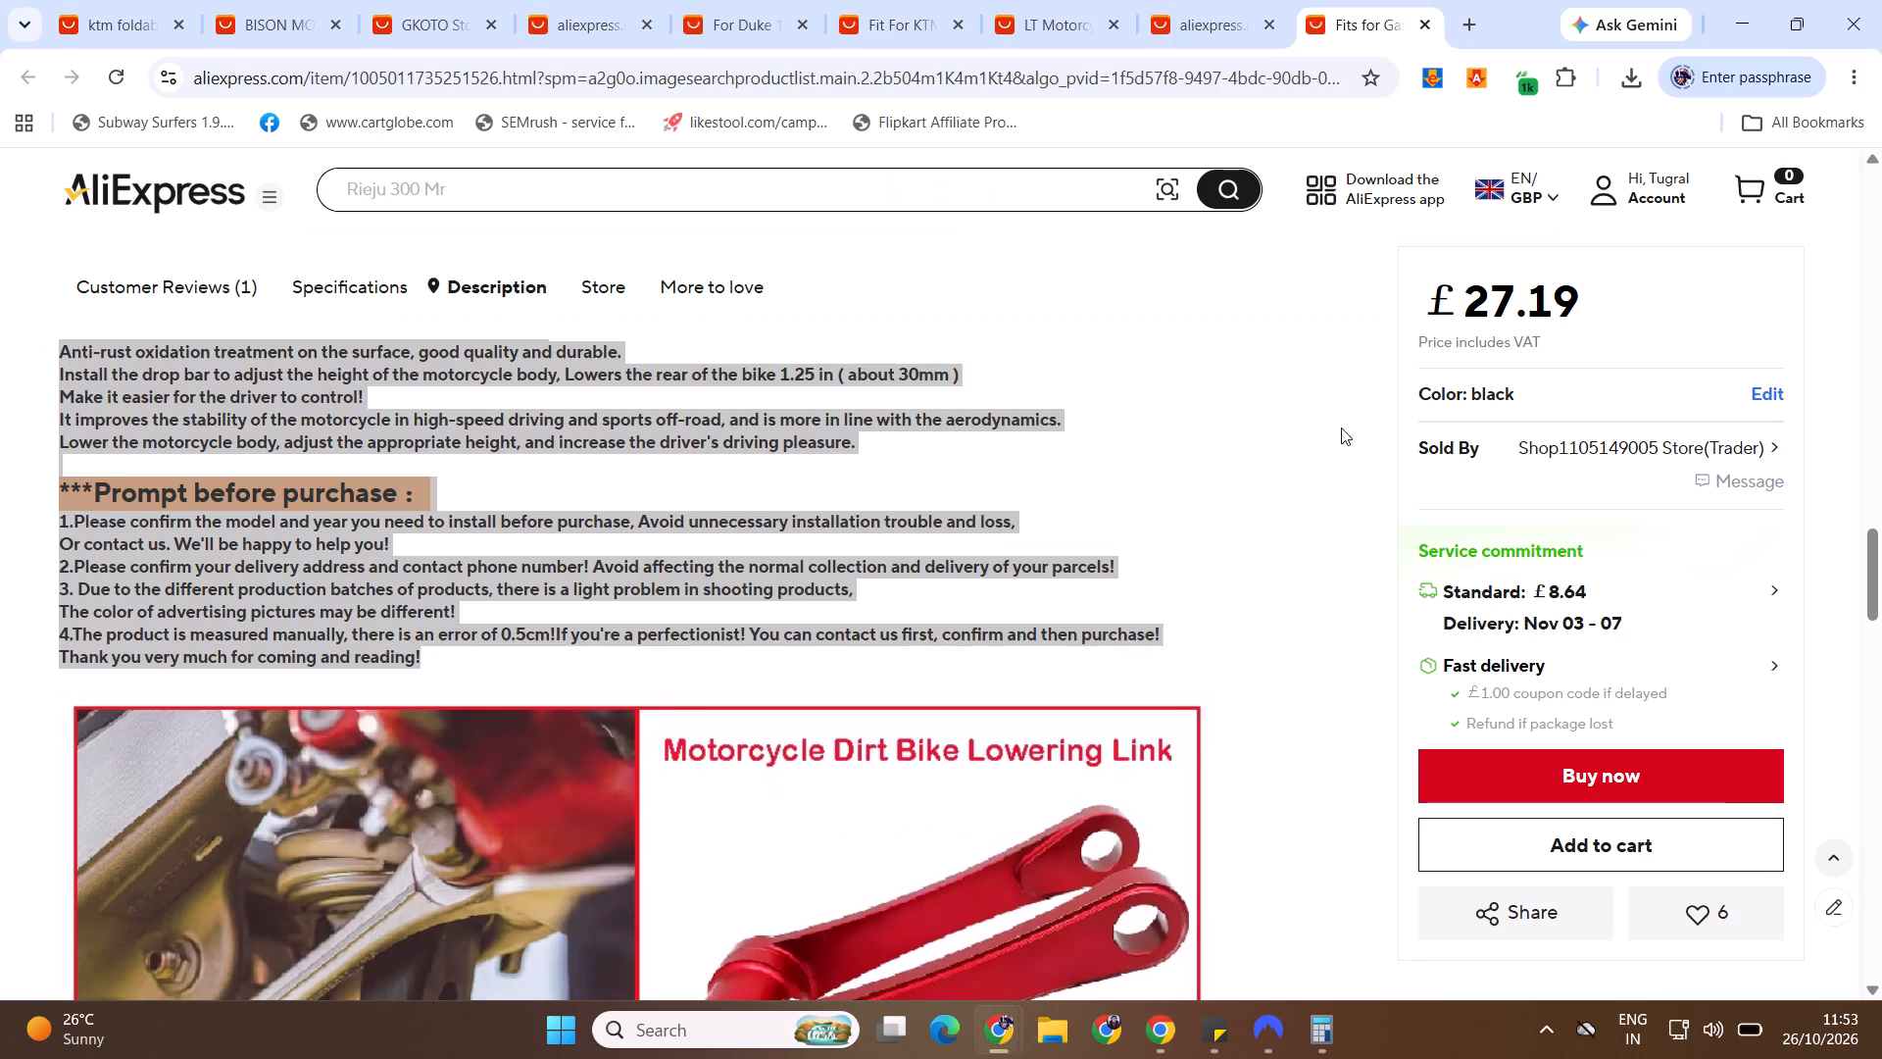
{"action": "left_click", "coordinate": [1881, 219]}
{"action": "left_click_drag", "start_coordinate": [1880, 218], "coordinate": [1878, 110]}
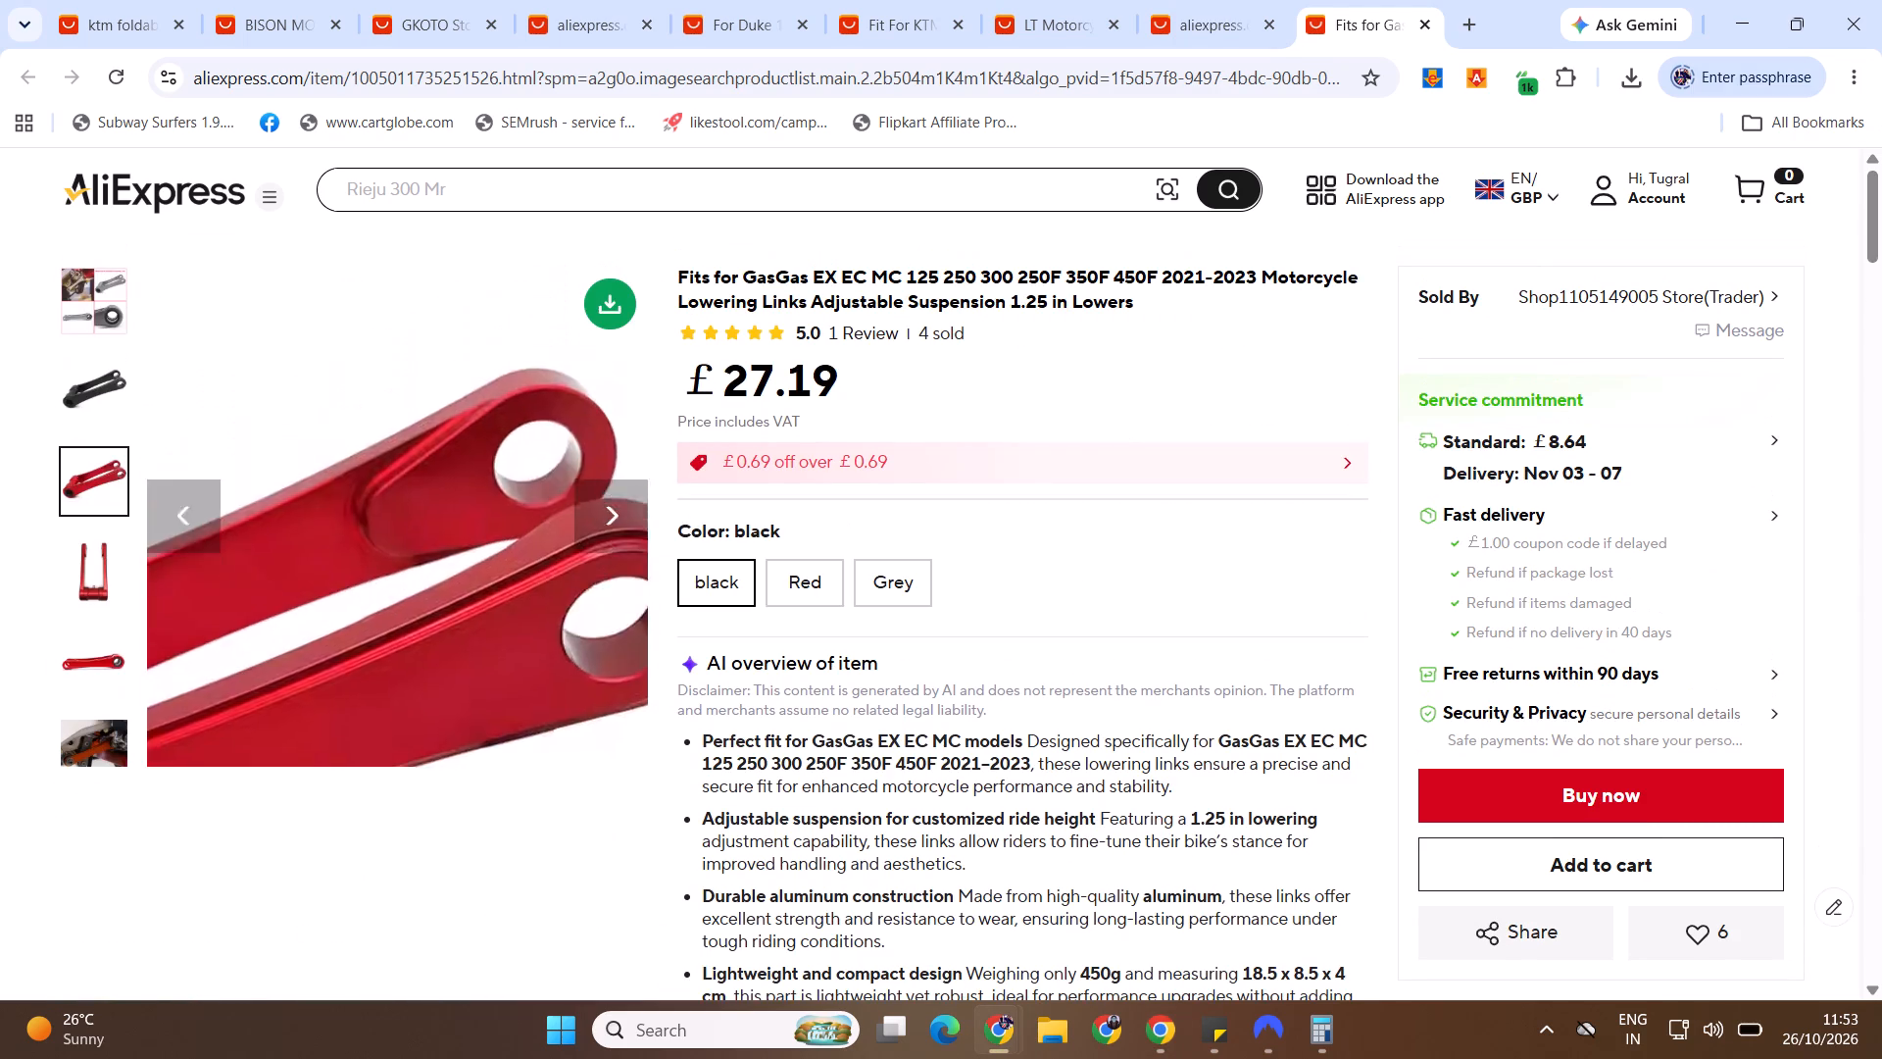
{"action": "left_click", "coordinate": [619, 283]}
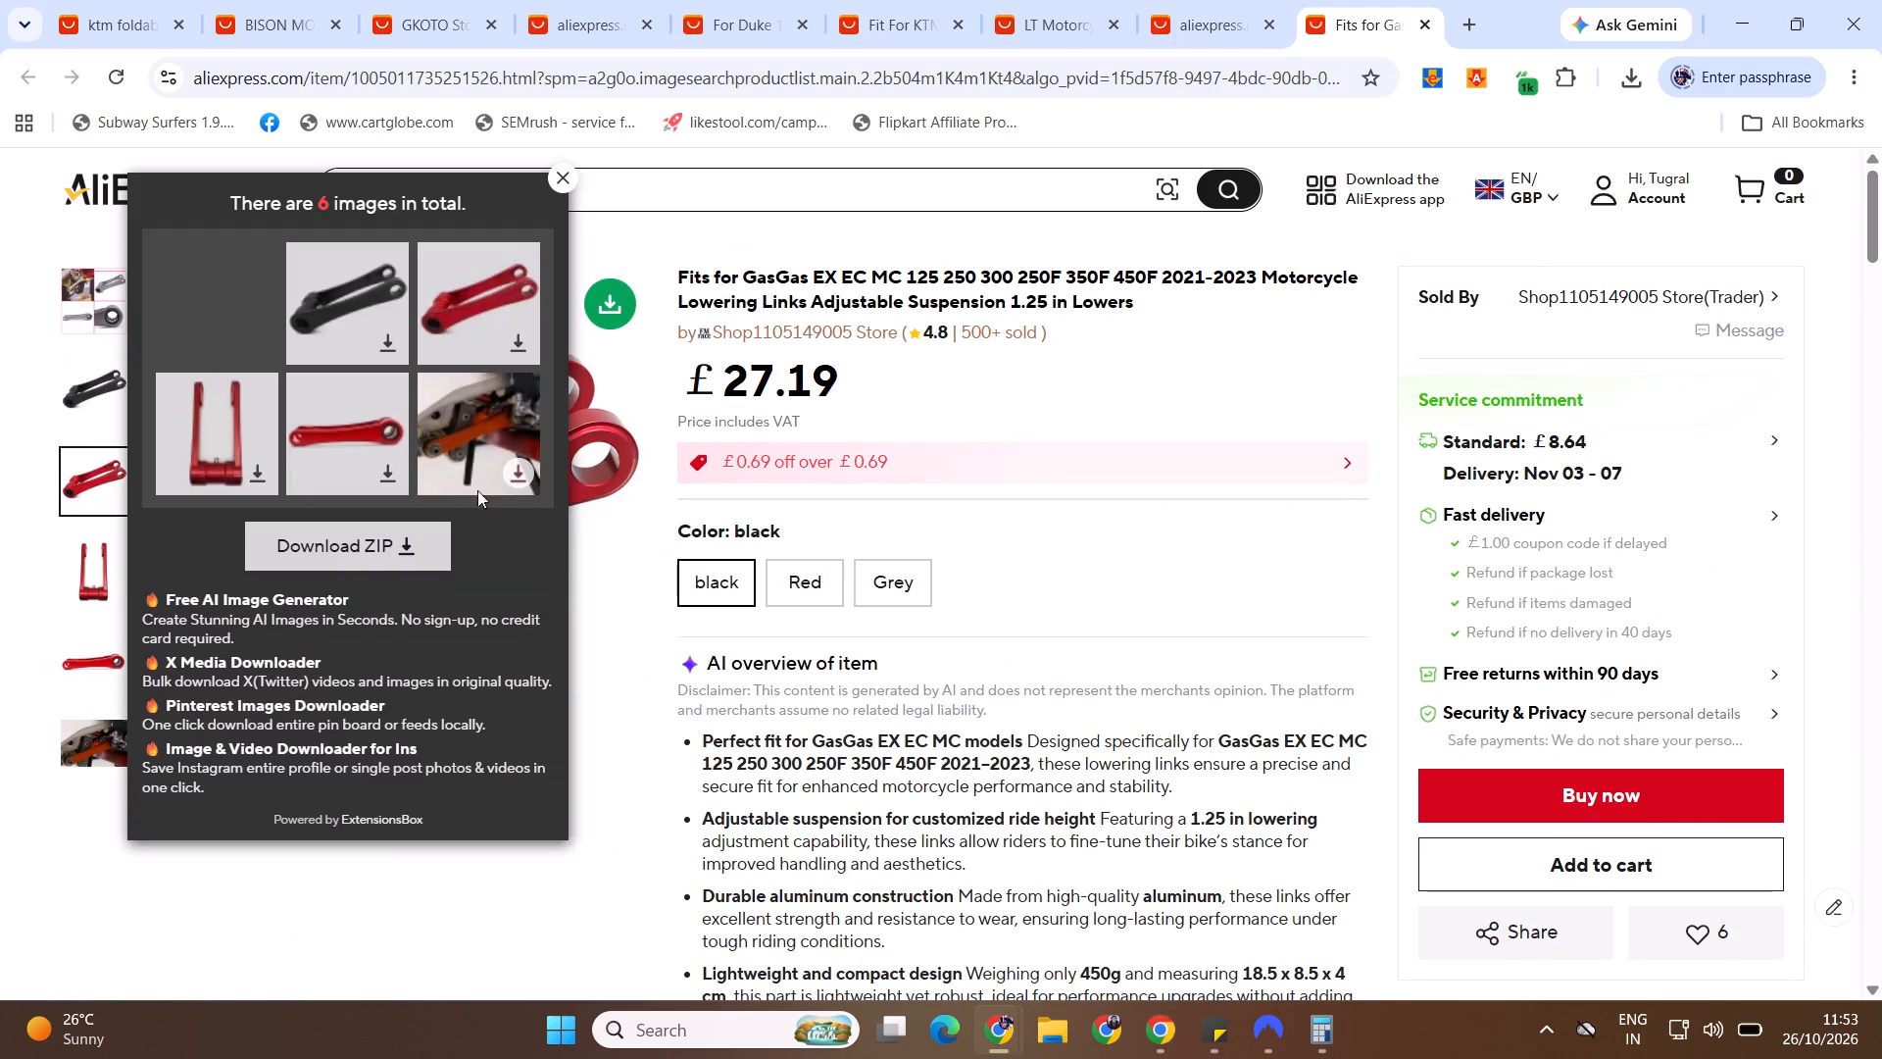
{"action": "left_click", "coordinate": [257, 476]}
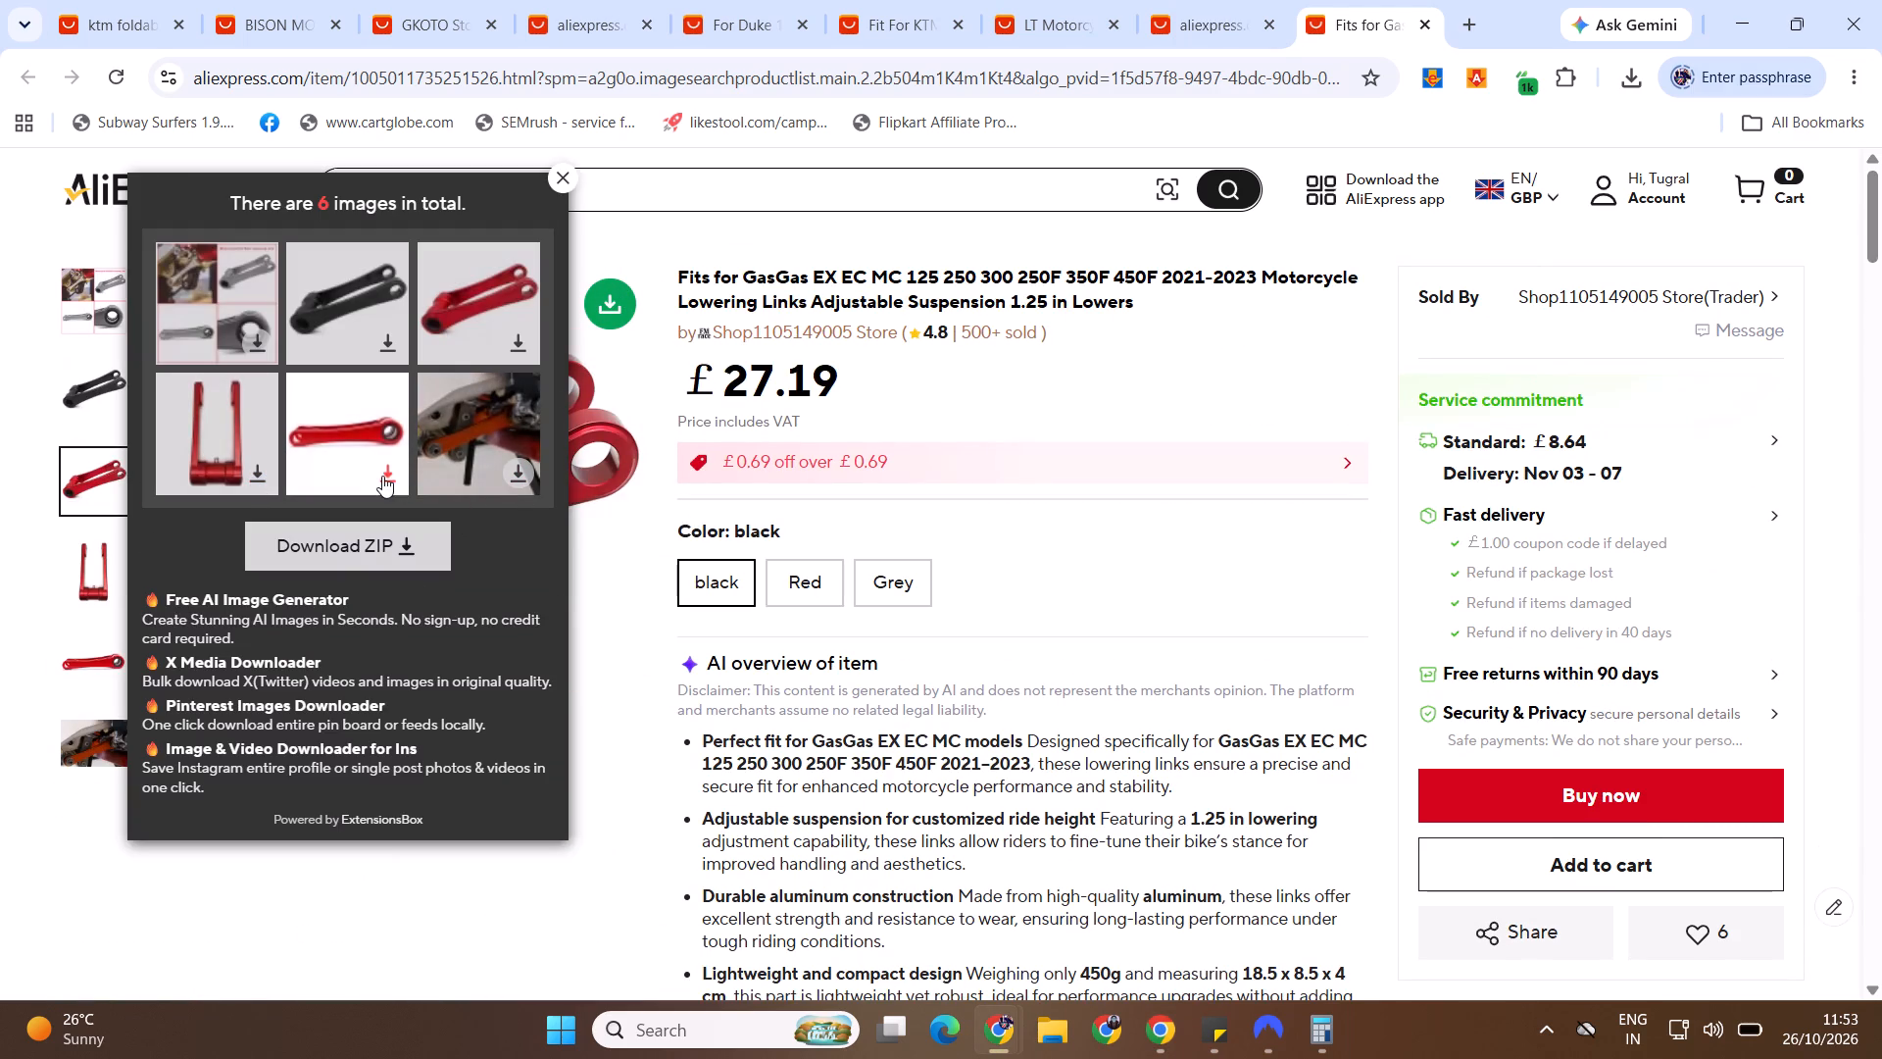
{"action": "left_click", "coordinate": [382, 476]}
{"action": "left_click", "coordinate": [389, 347]}
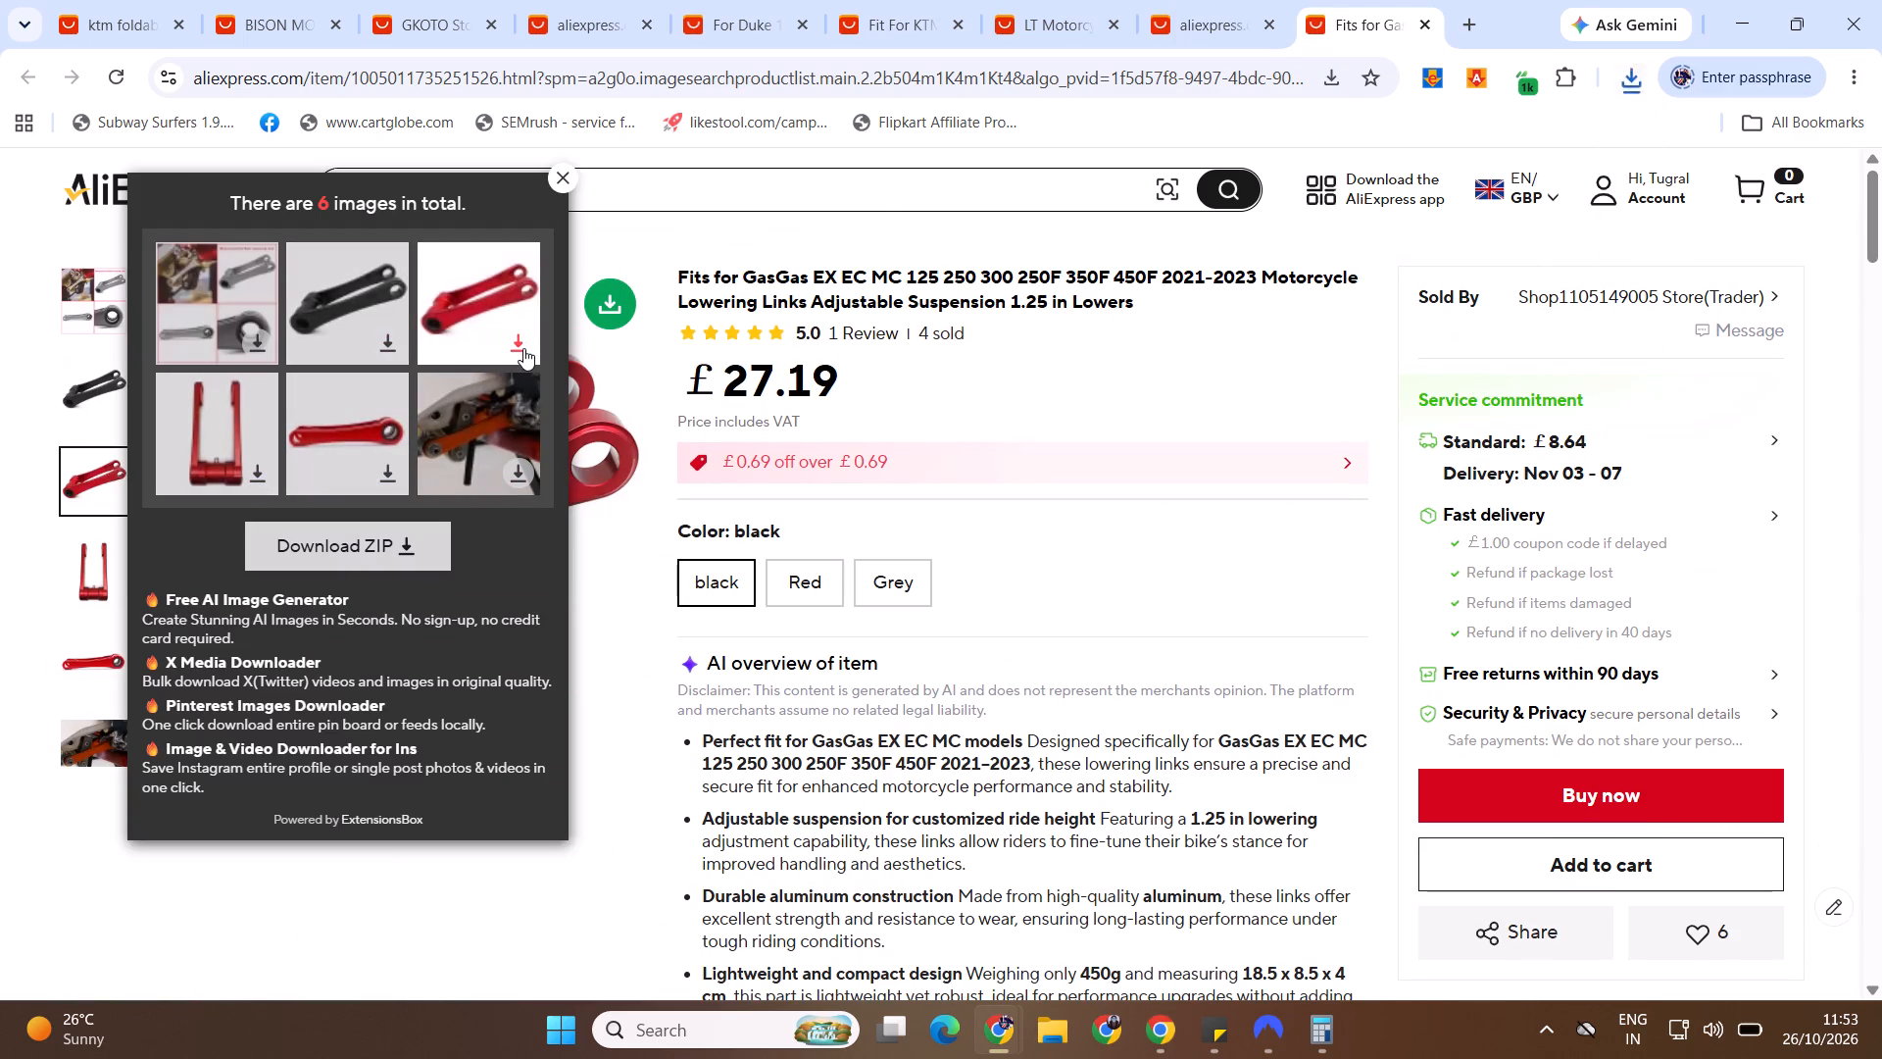
{"action": "left_click", "coordinate": [523, 349]}
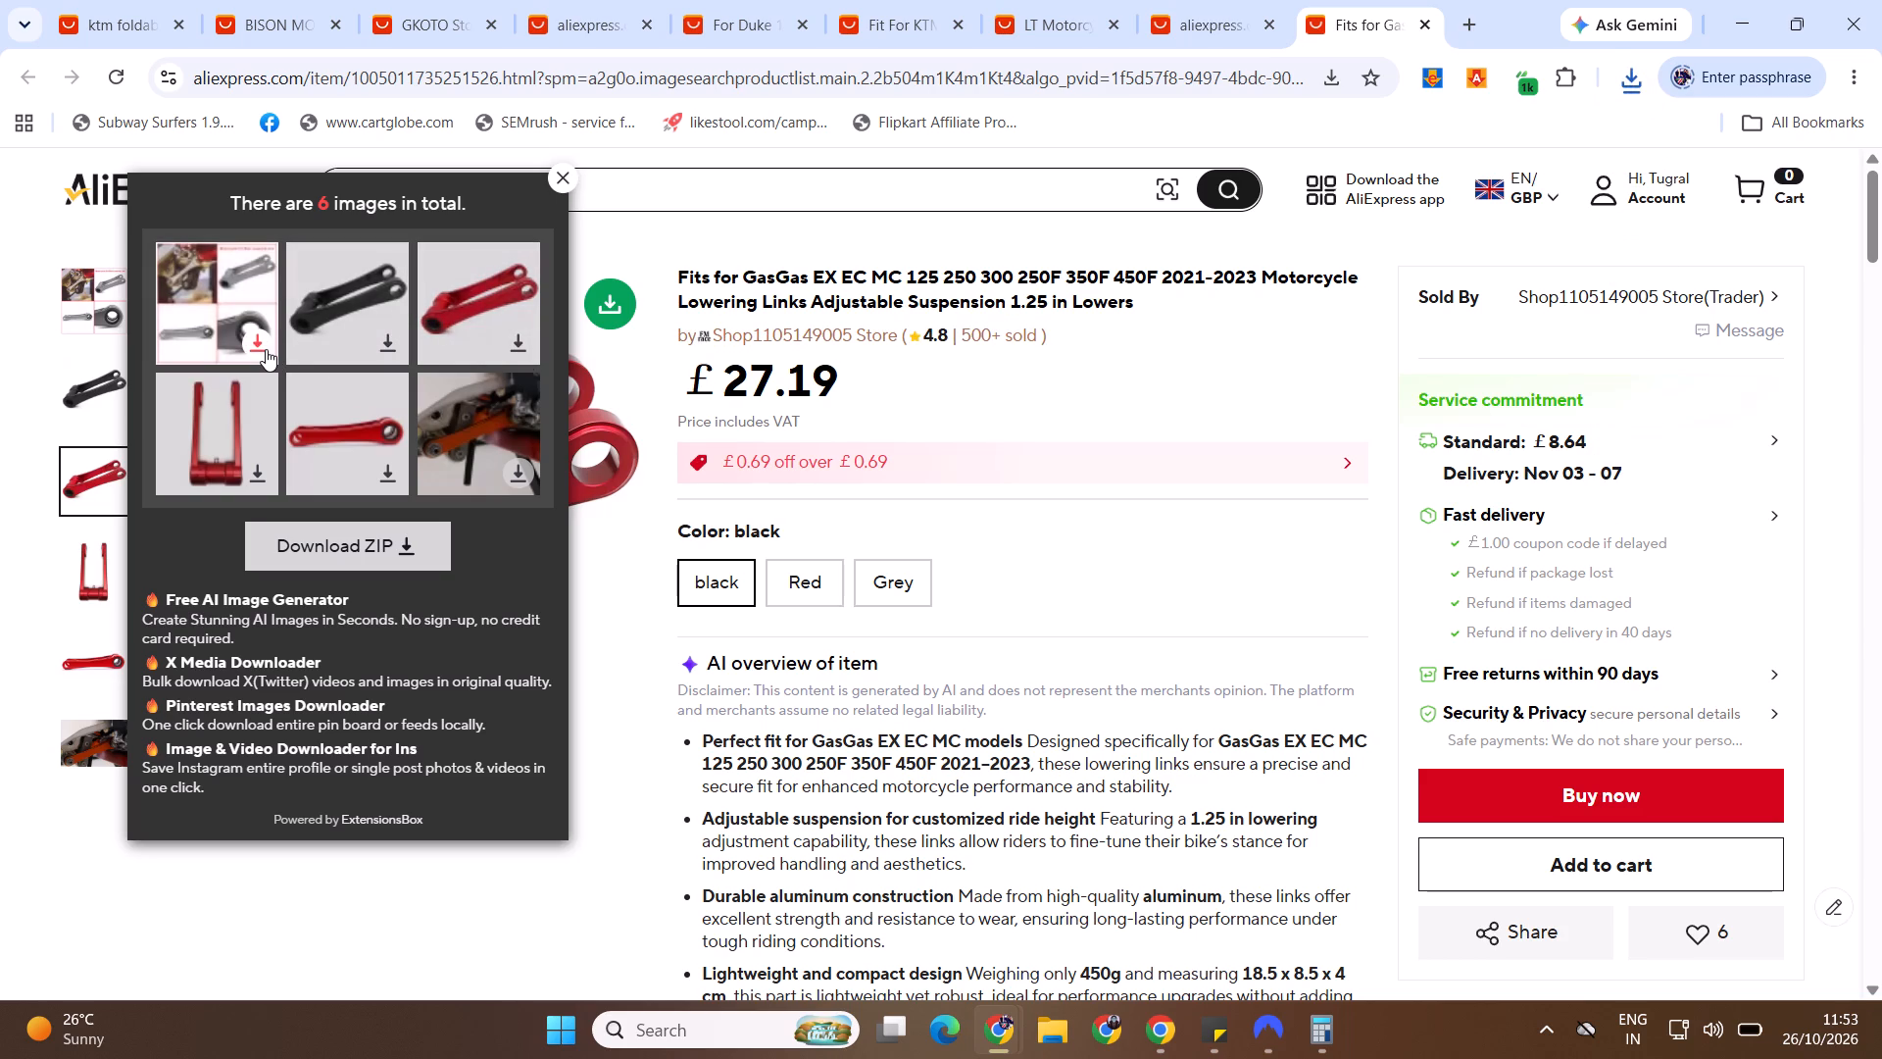
{"action": "left_click", "coordinate": [267, 349]}
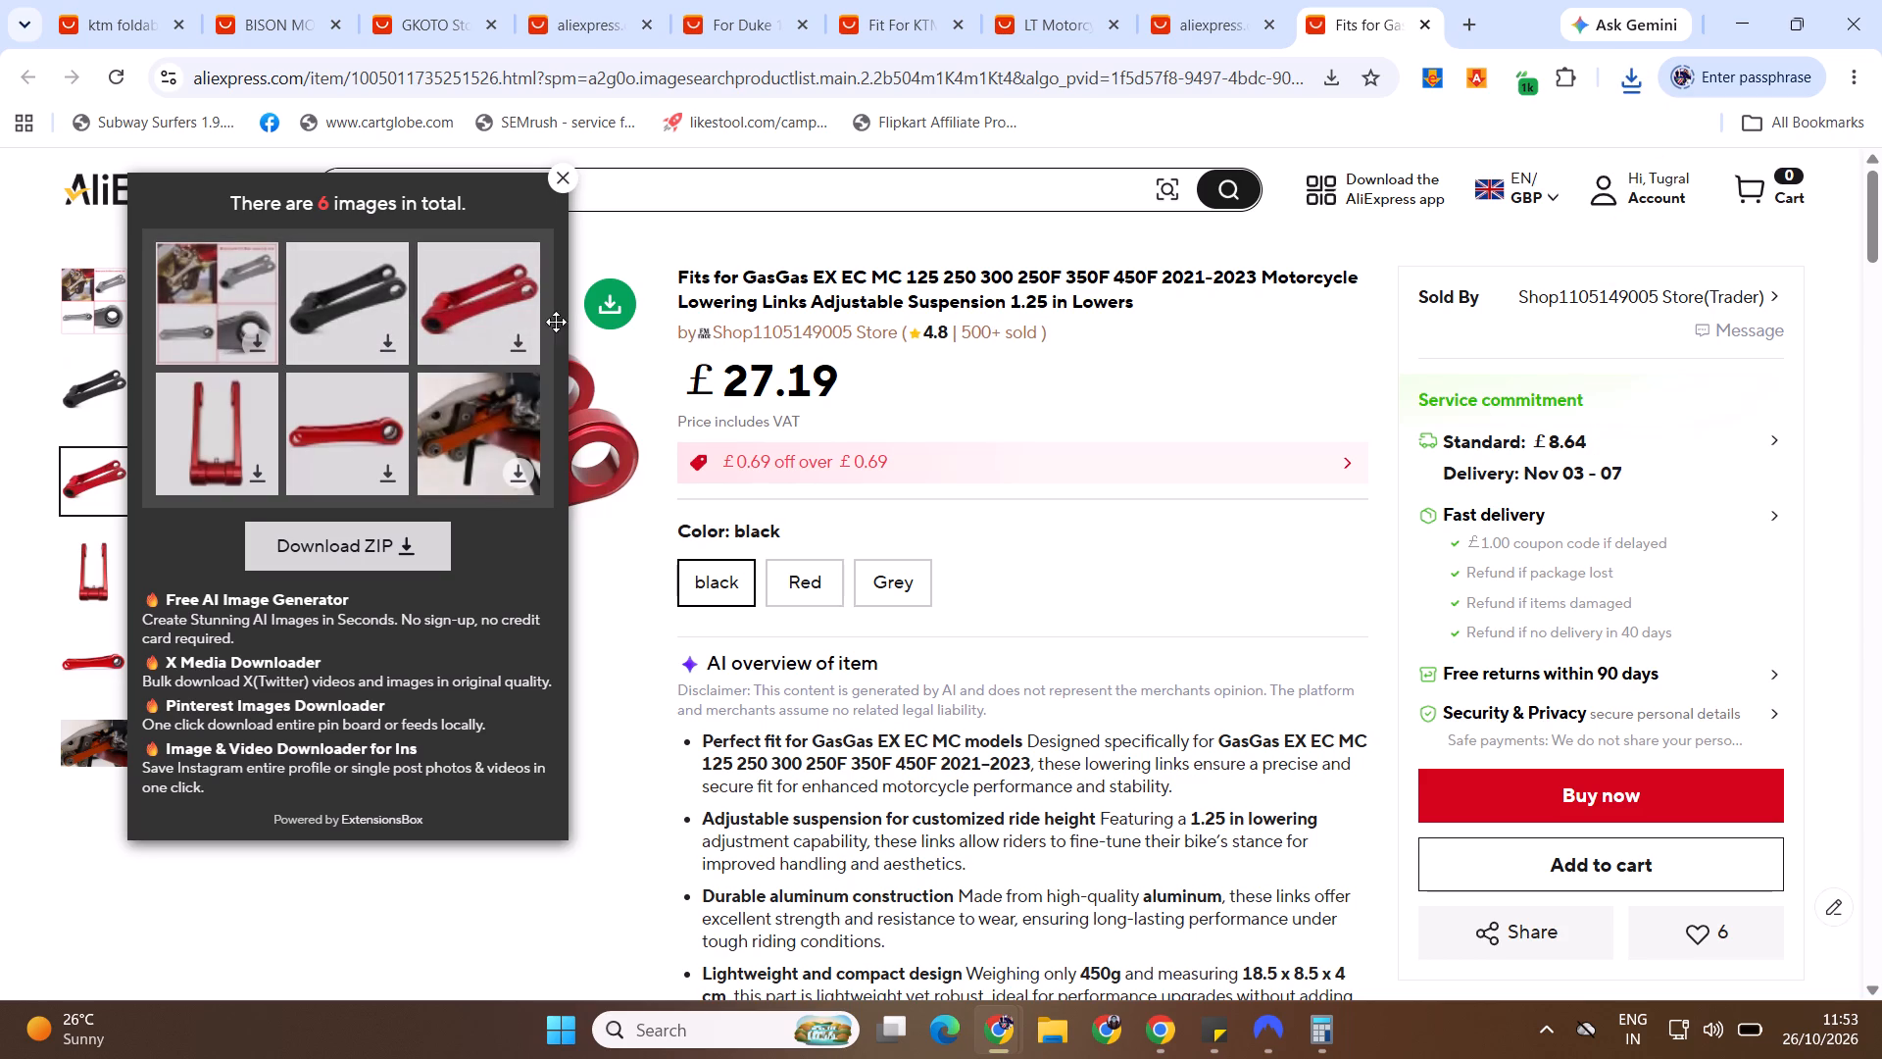
{"action": "left_click", "coordinate": [570, 178]}
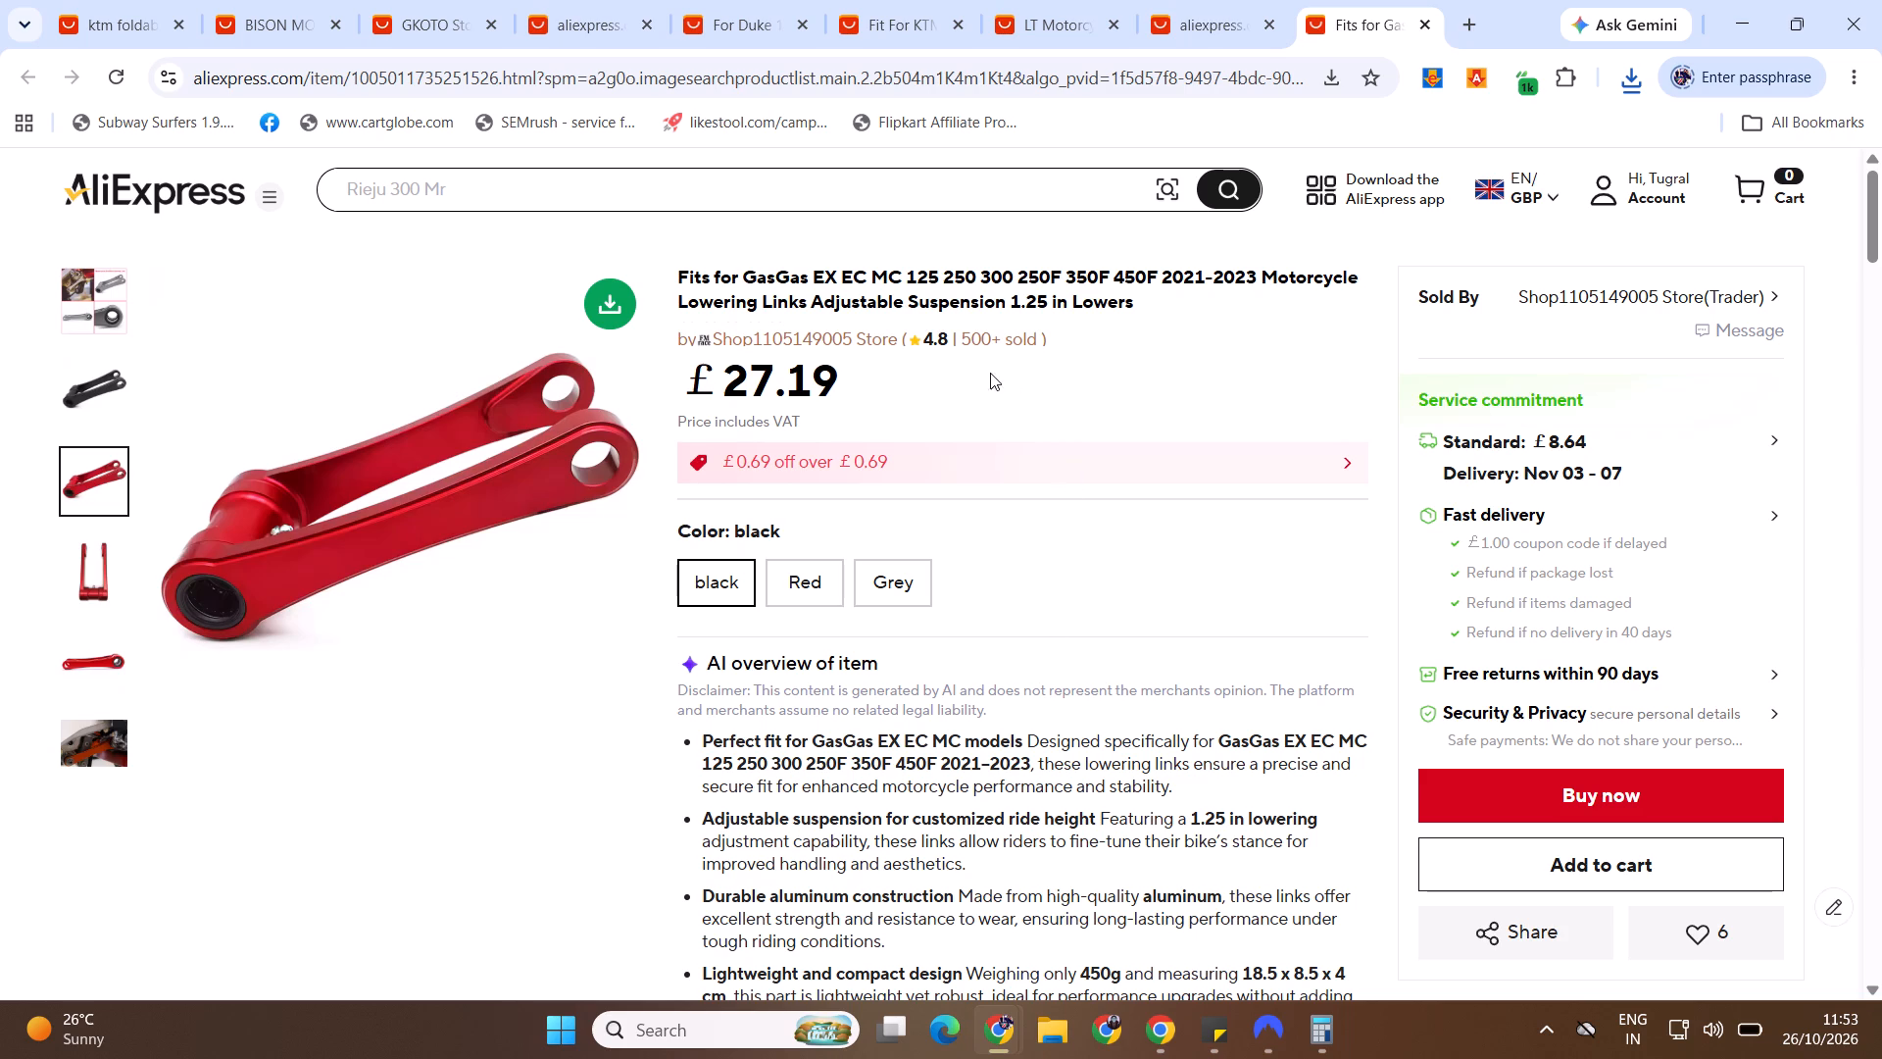
Check the Red and Grey colour options of the GasGas lowering link.
{"action": "left_click", "coordinate": [807, 588]}
{"action": "left_click", "coordinate": [920, 594]}
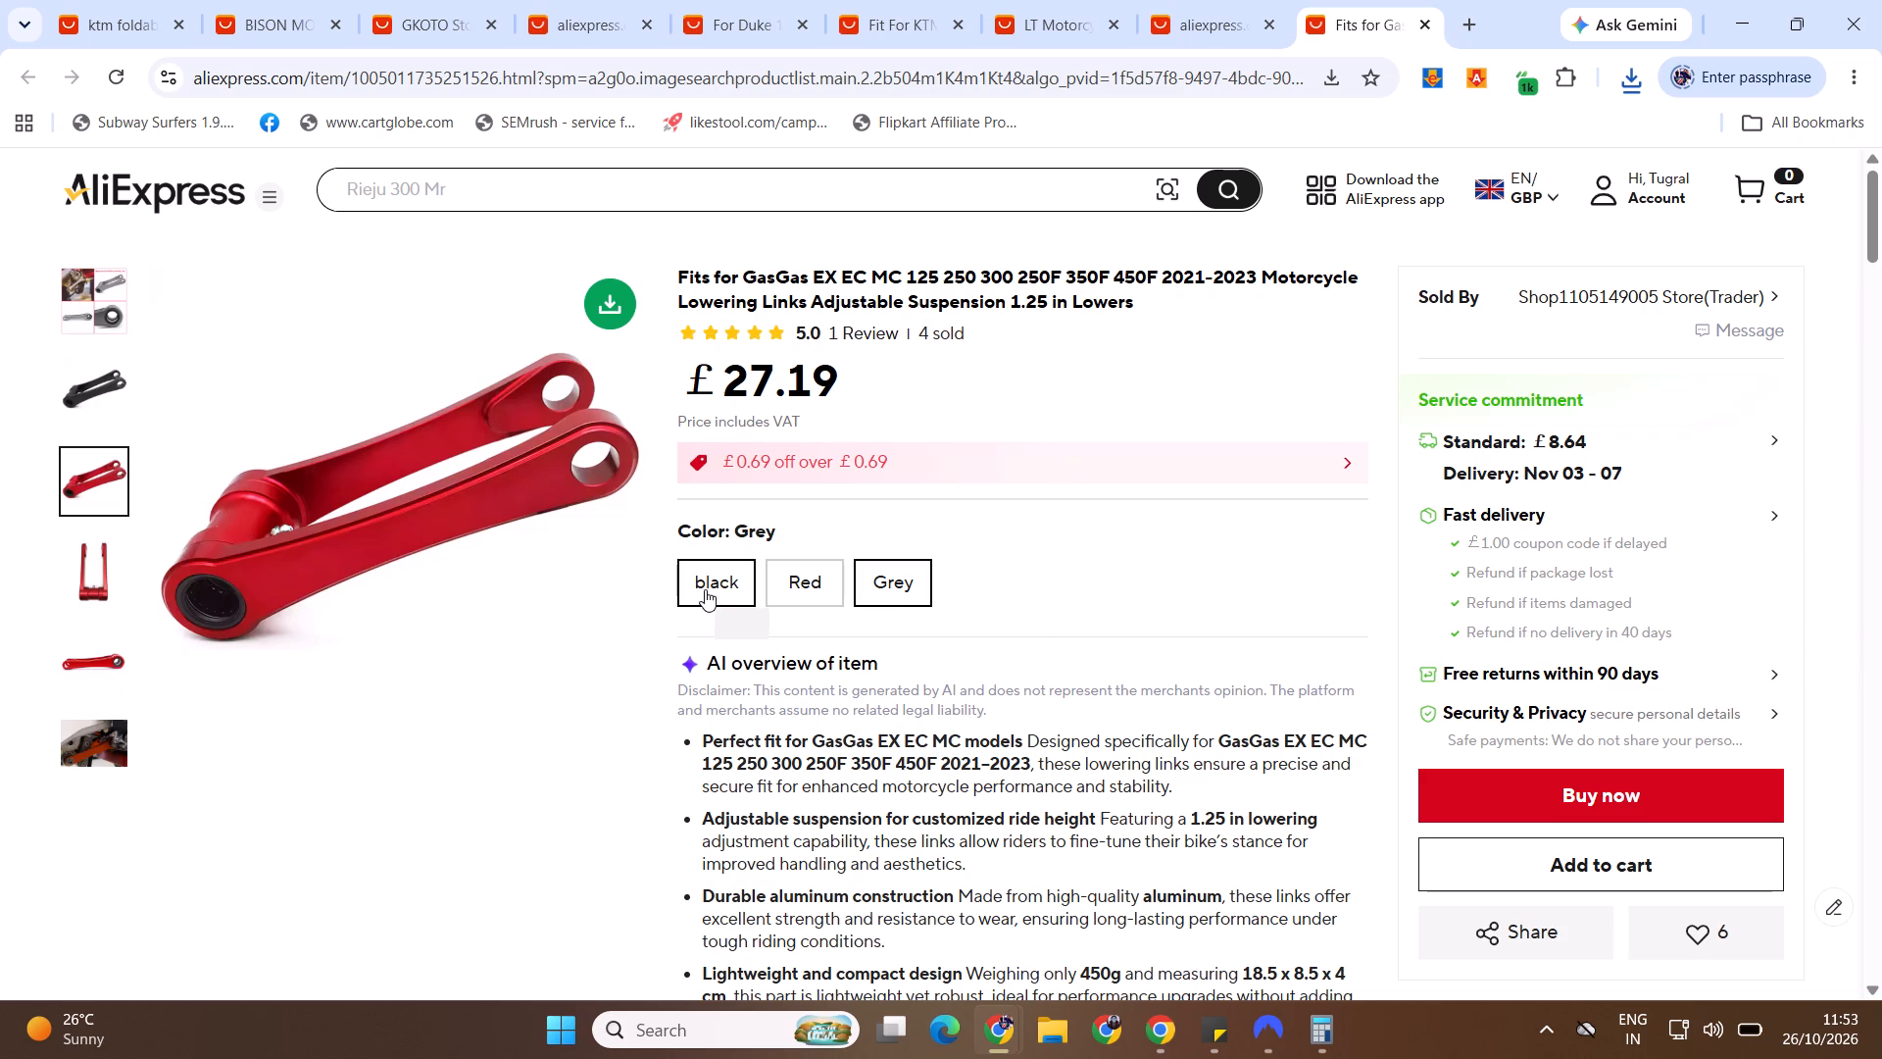
Browse the AliExpress image search results and open the blue KX LOGO rear suspension lowering link in its own tab.
{"action": "left_click", "coordinate": [1207, 19]}
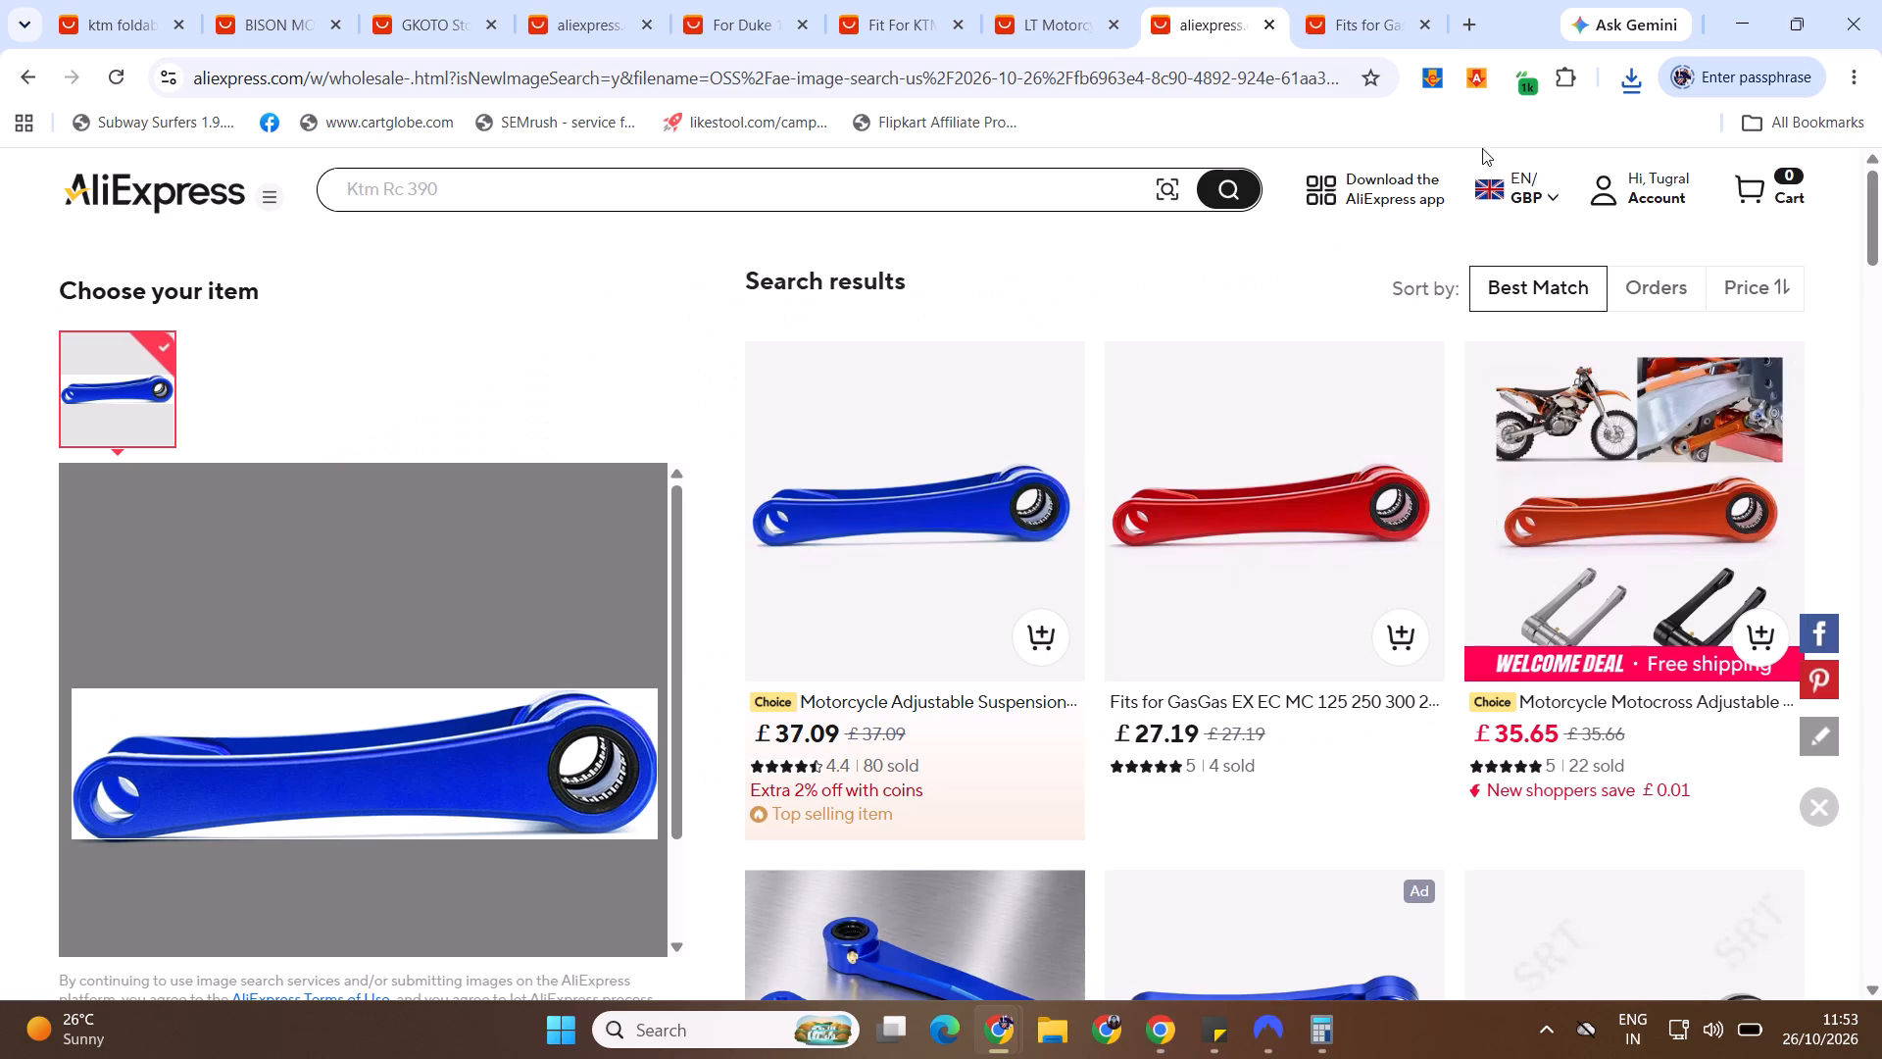
{"action": "left_click_drag", "start_coordinate": [1881, 235], "coordinate": [1881, 302]}
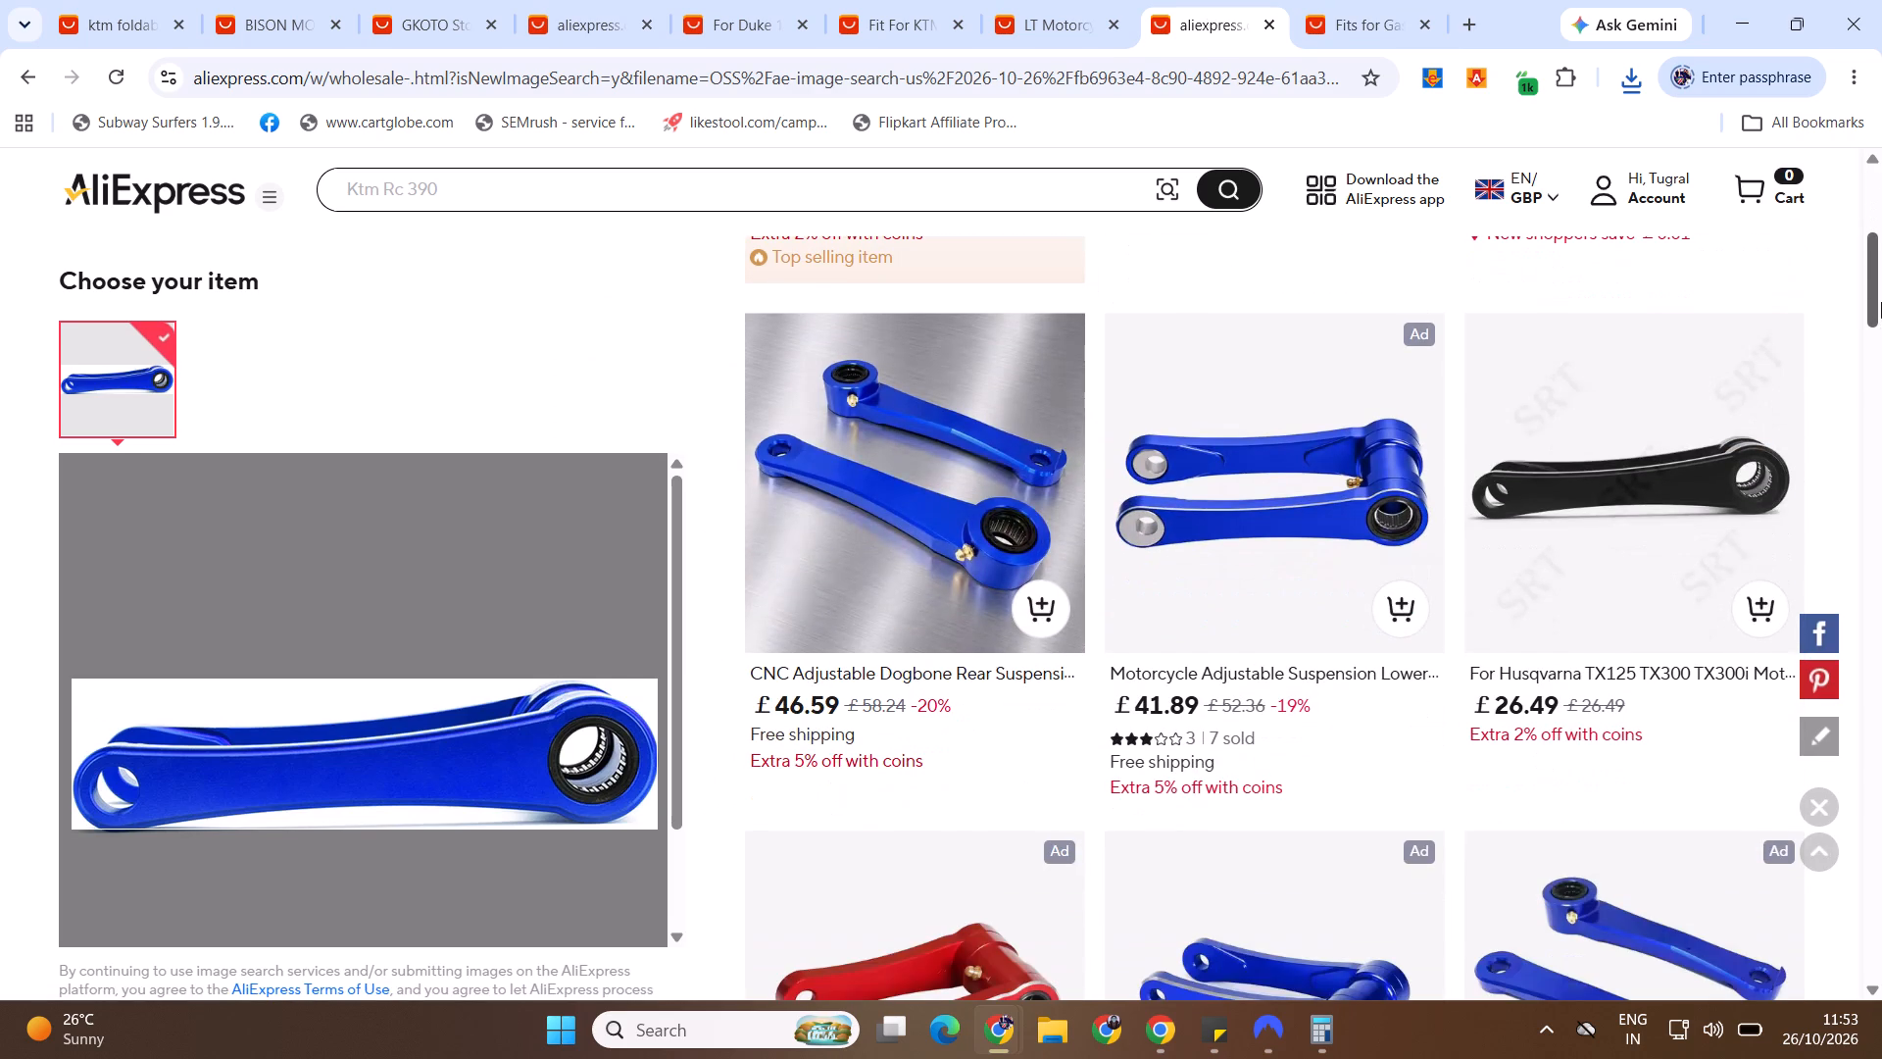
{"action": "left_click_drag", "start_coordinate": [1881, 302], "coordinate": [1881, 360]}
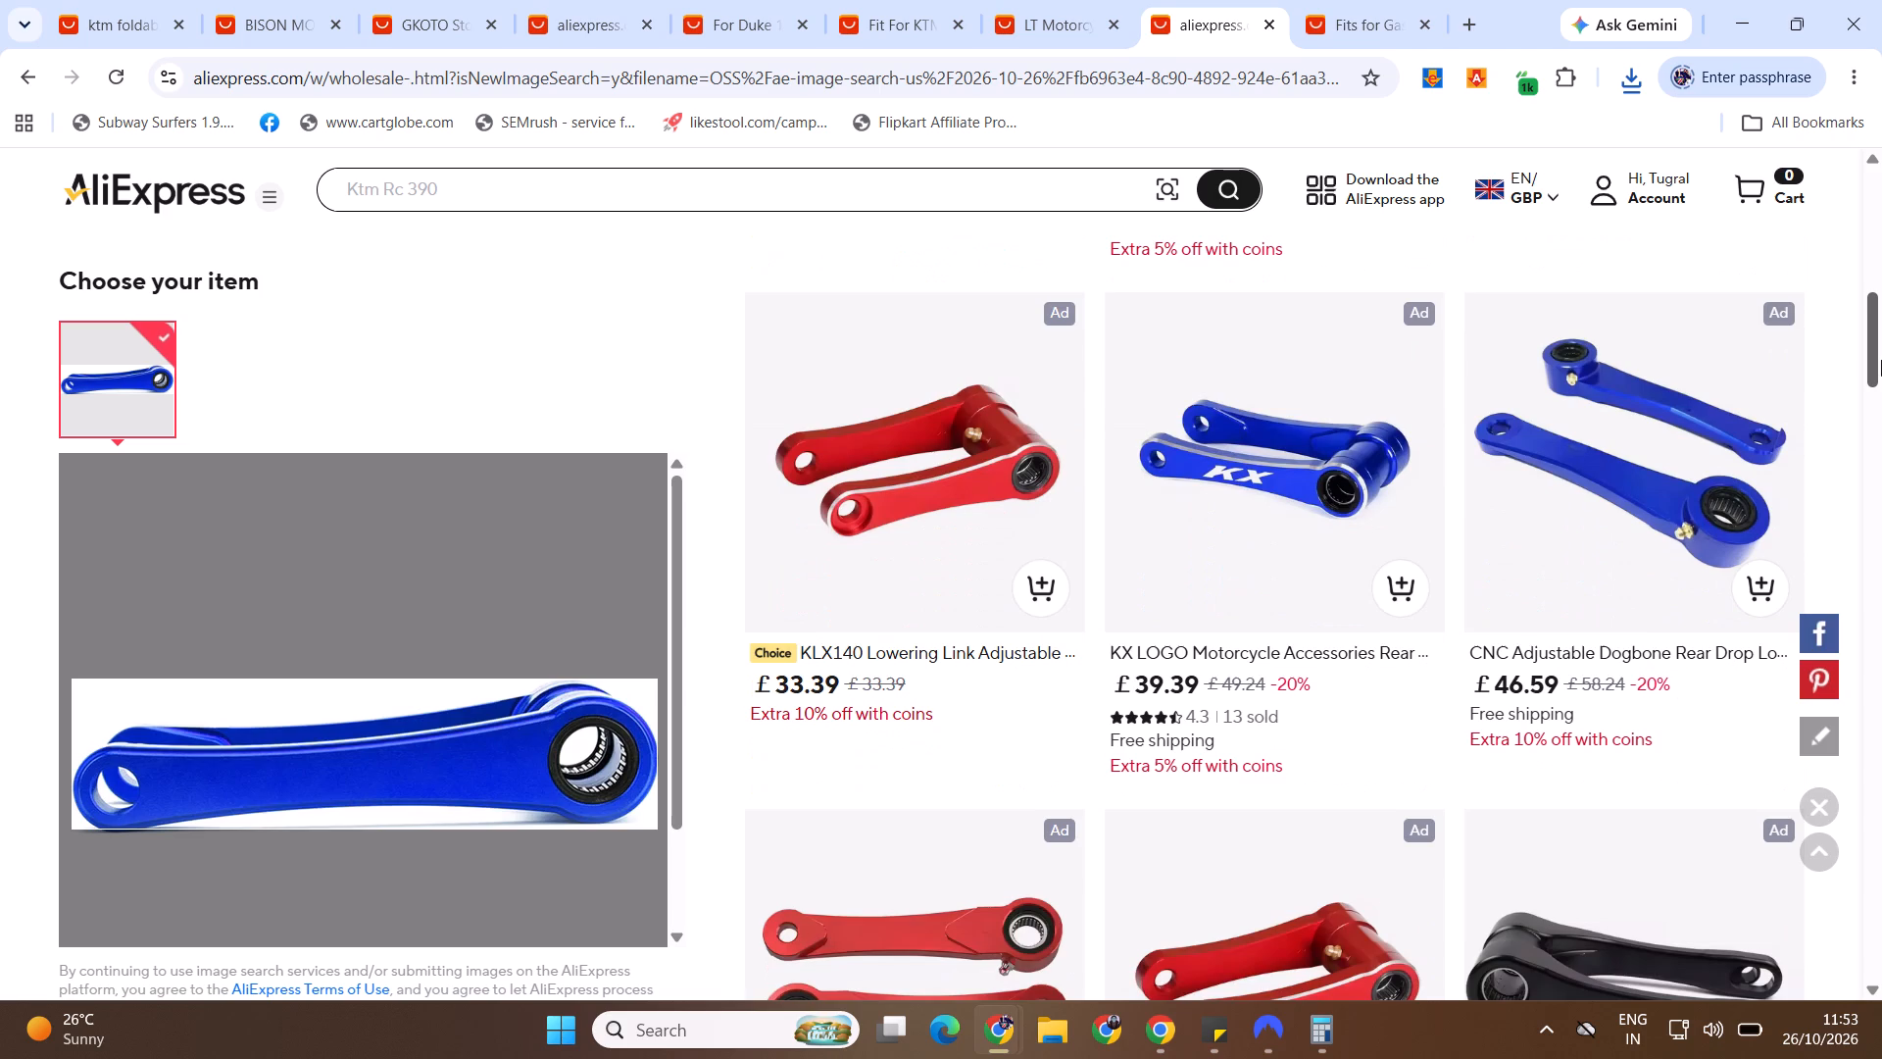
{"action": "left_click_drag", "start_coordinate": [1881, 360], "coordinate": [1874, 362]}
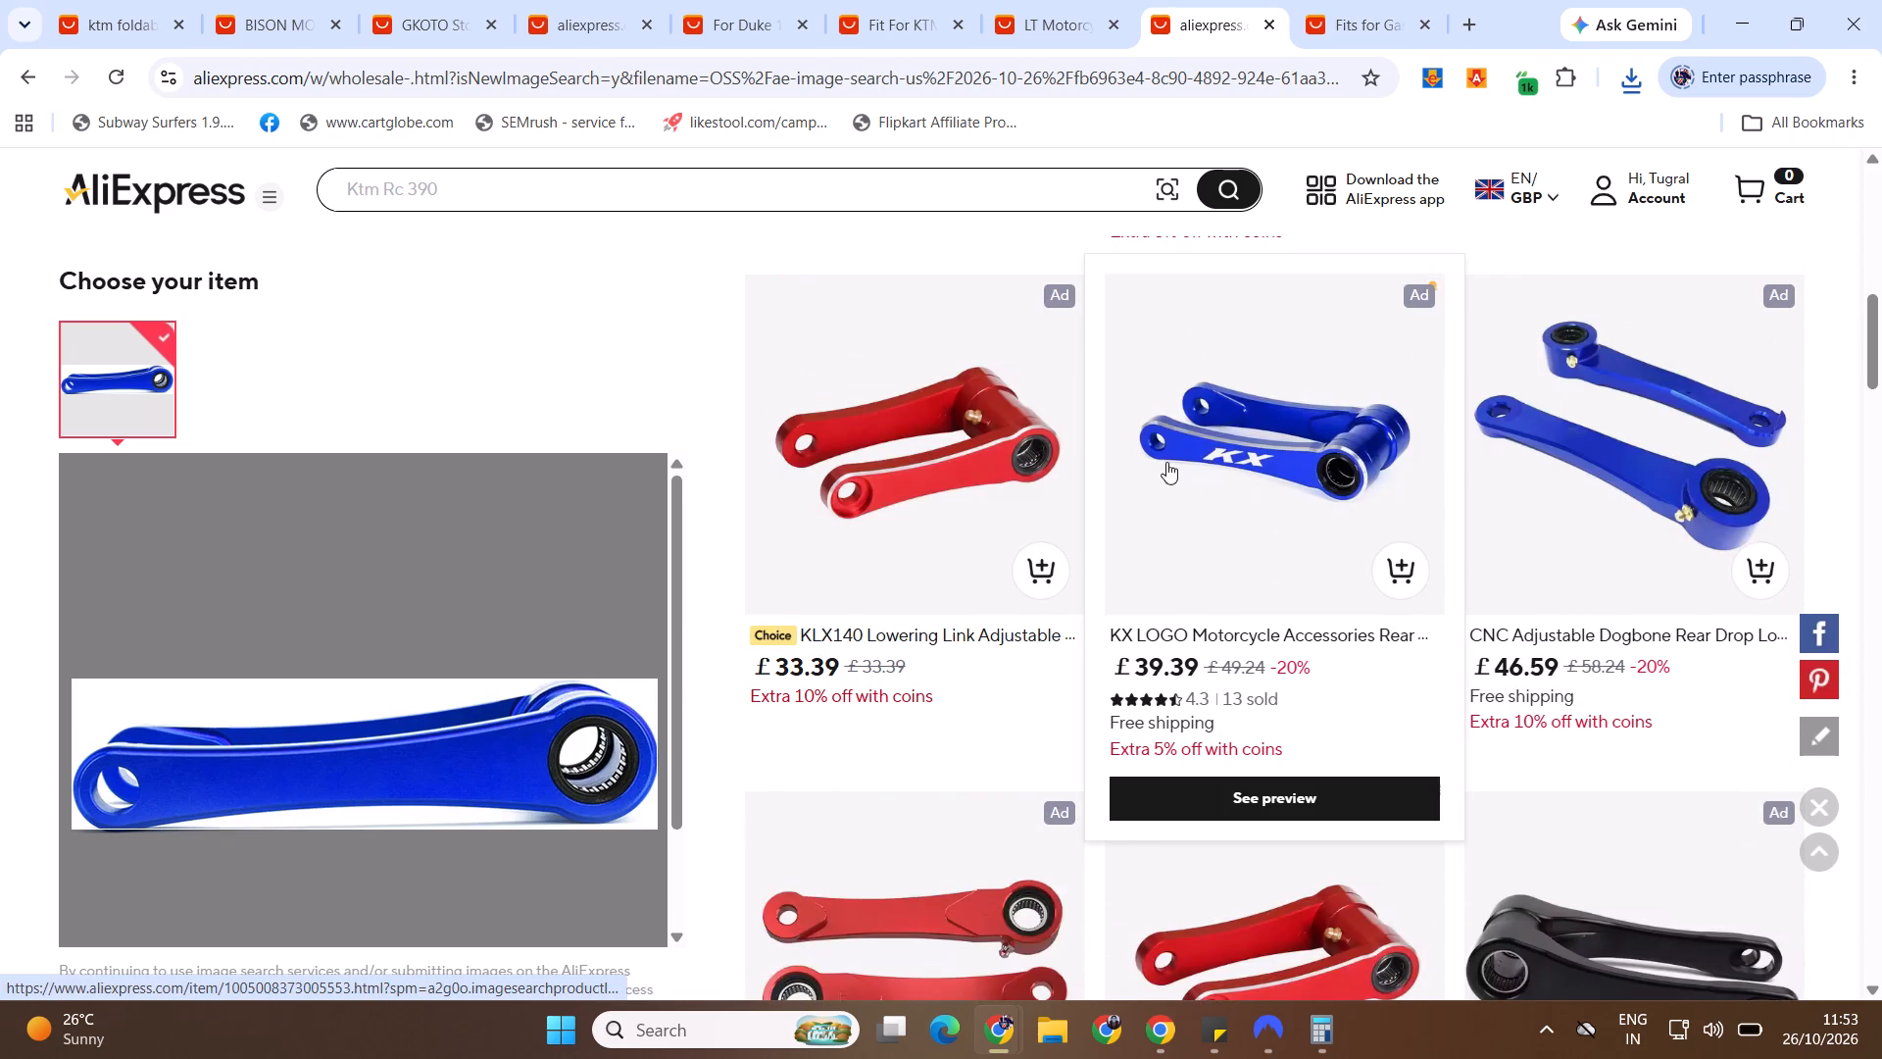
{"action": "left_click", "coordinate": [1206, 463], "text": "ctrl"}
{"action": "left_click", "coordinate": [1256, 20]}
{"action": "left_click", "coordinate": [1316, 8]}
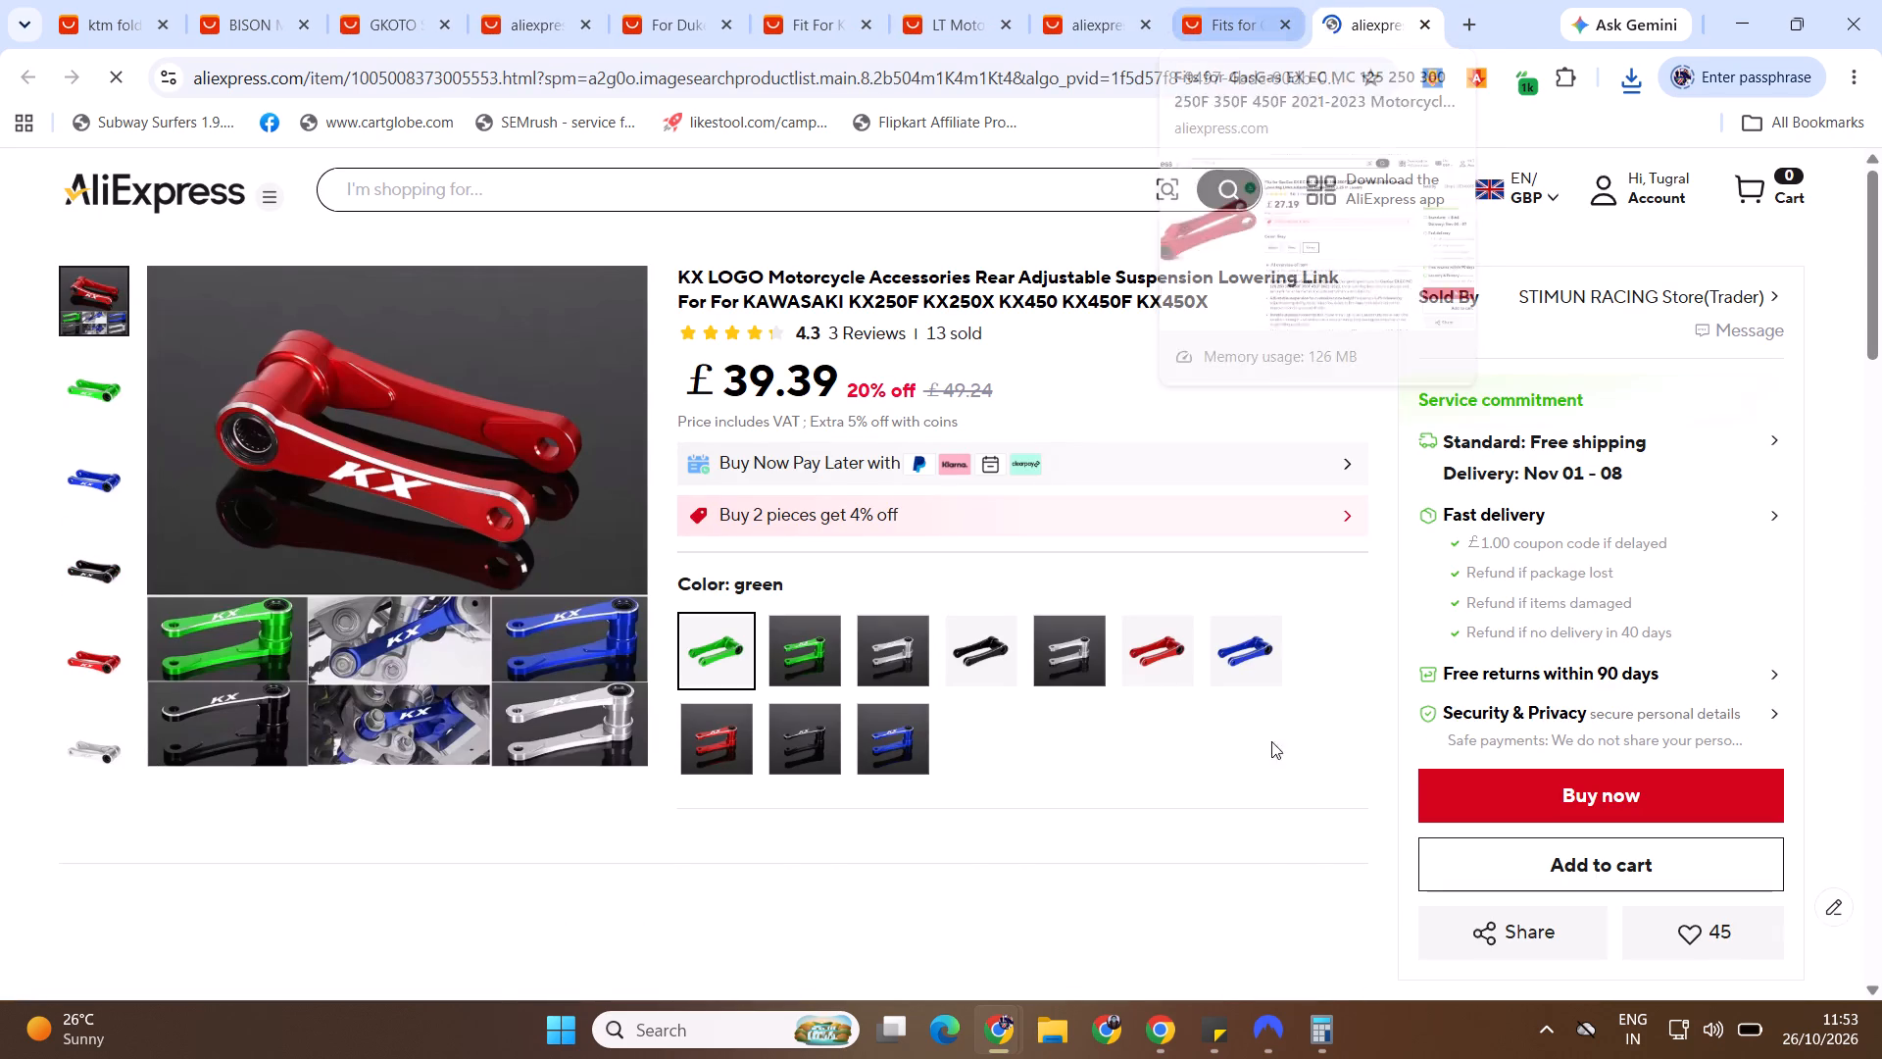
Look through the KX lowering link's colour variants, including the green, black, blue and red ones, and close its page.
{"action": "left_click", "coordinate": [743, 643]}
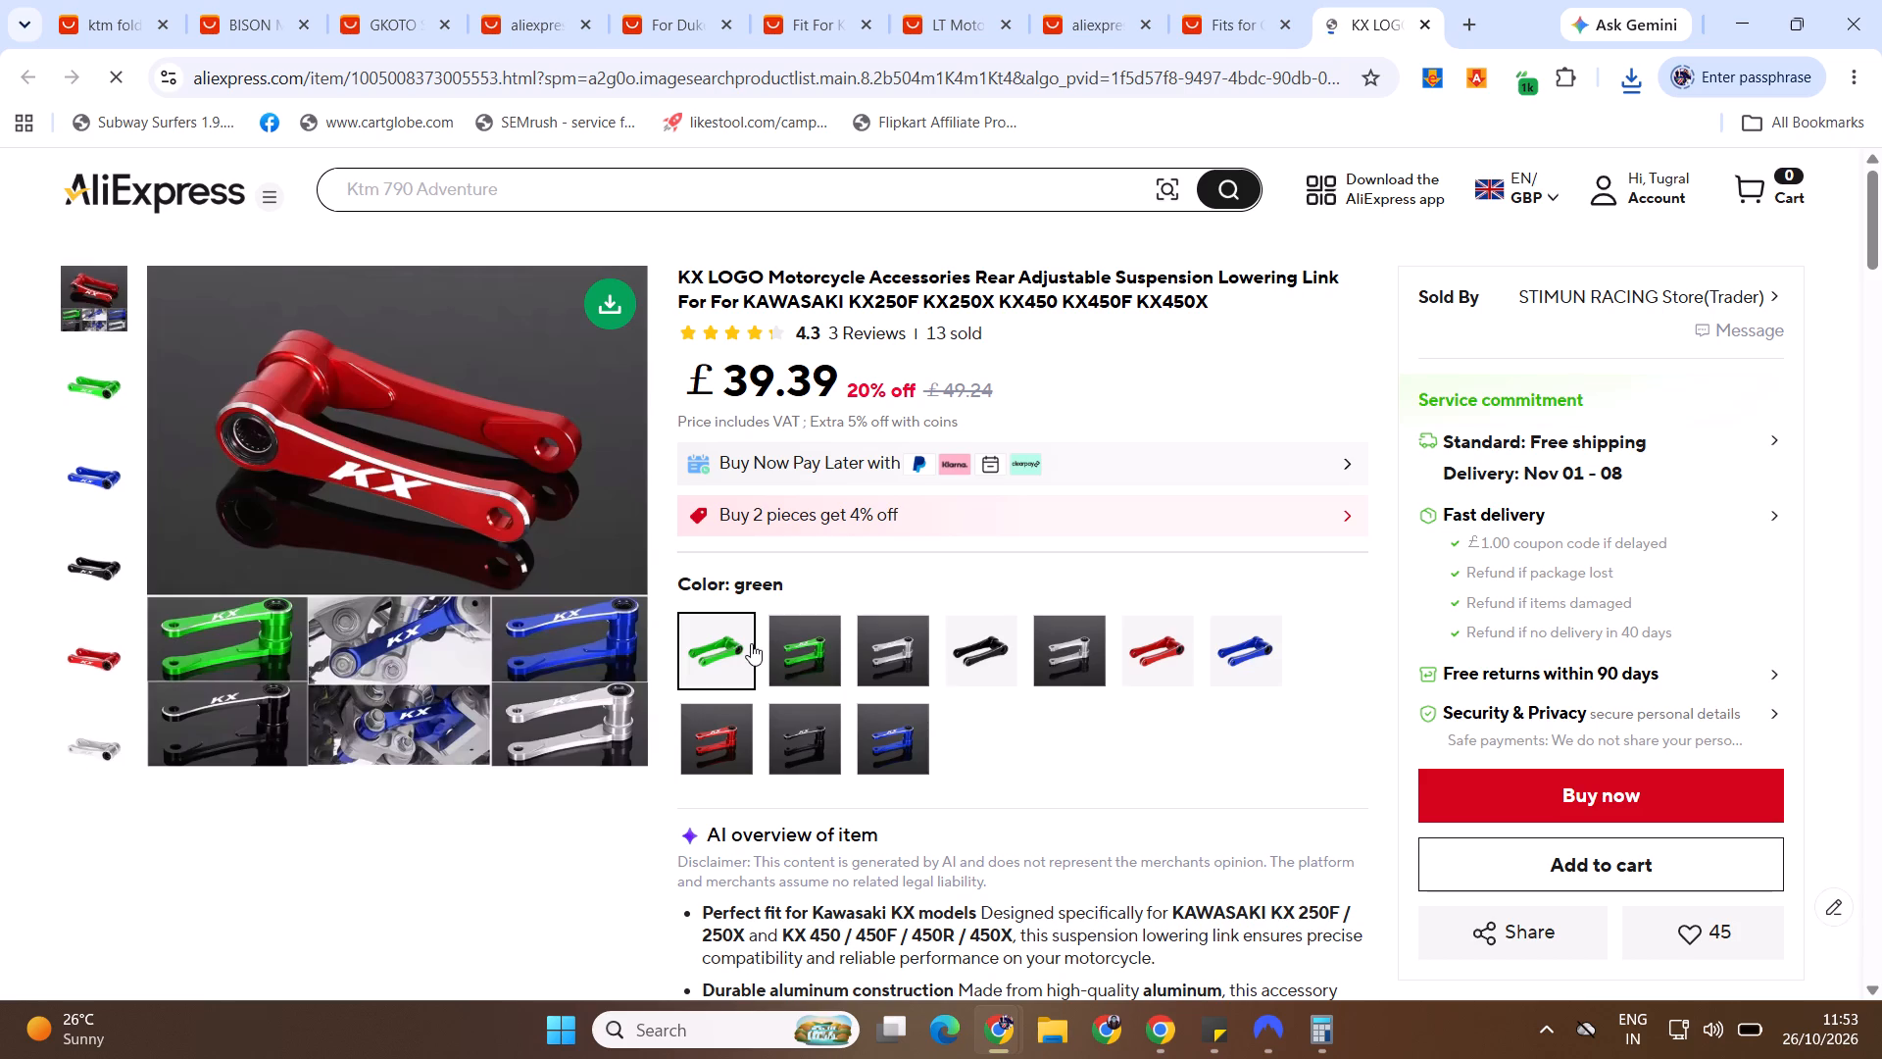
{"action": "left_click", "coordinate": [817, 642]}
{"action": "left_click", "coordinate": [884, 655]}
{"action": "left_click", "coordinate": [970, 664]}
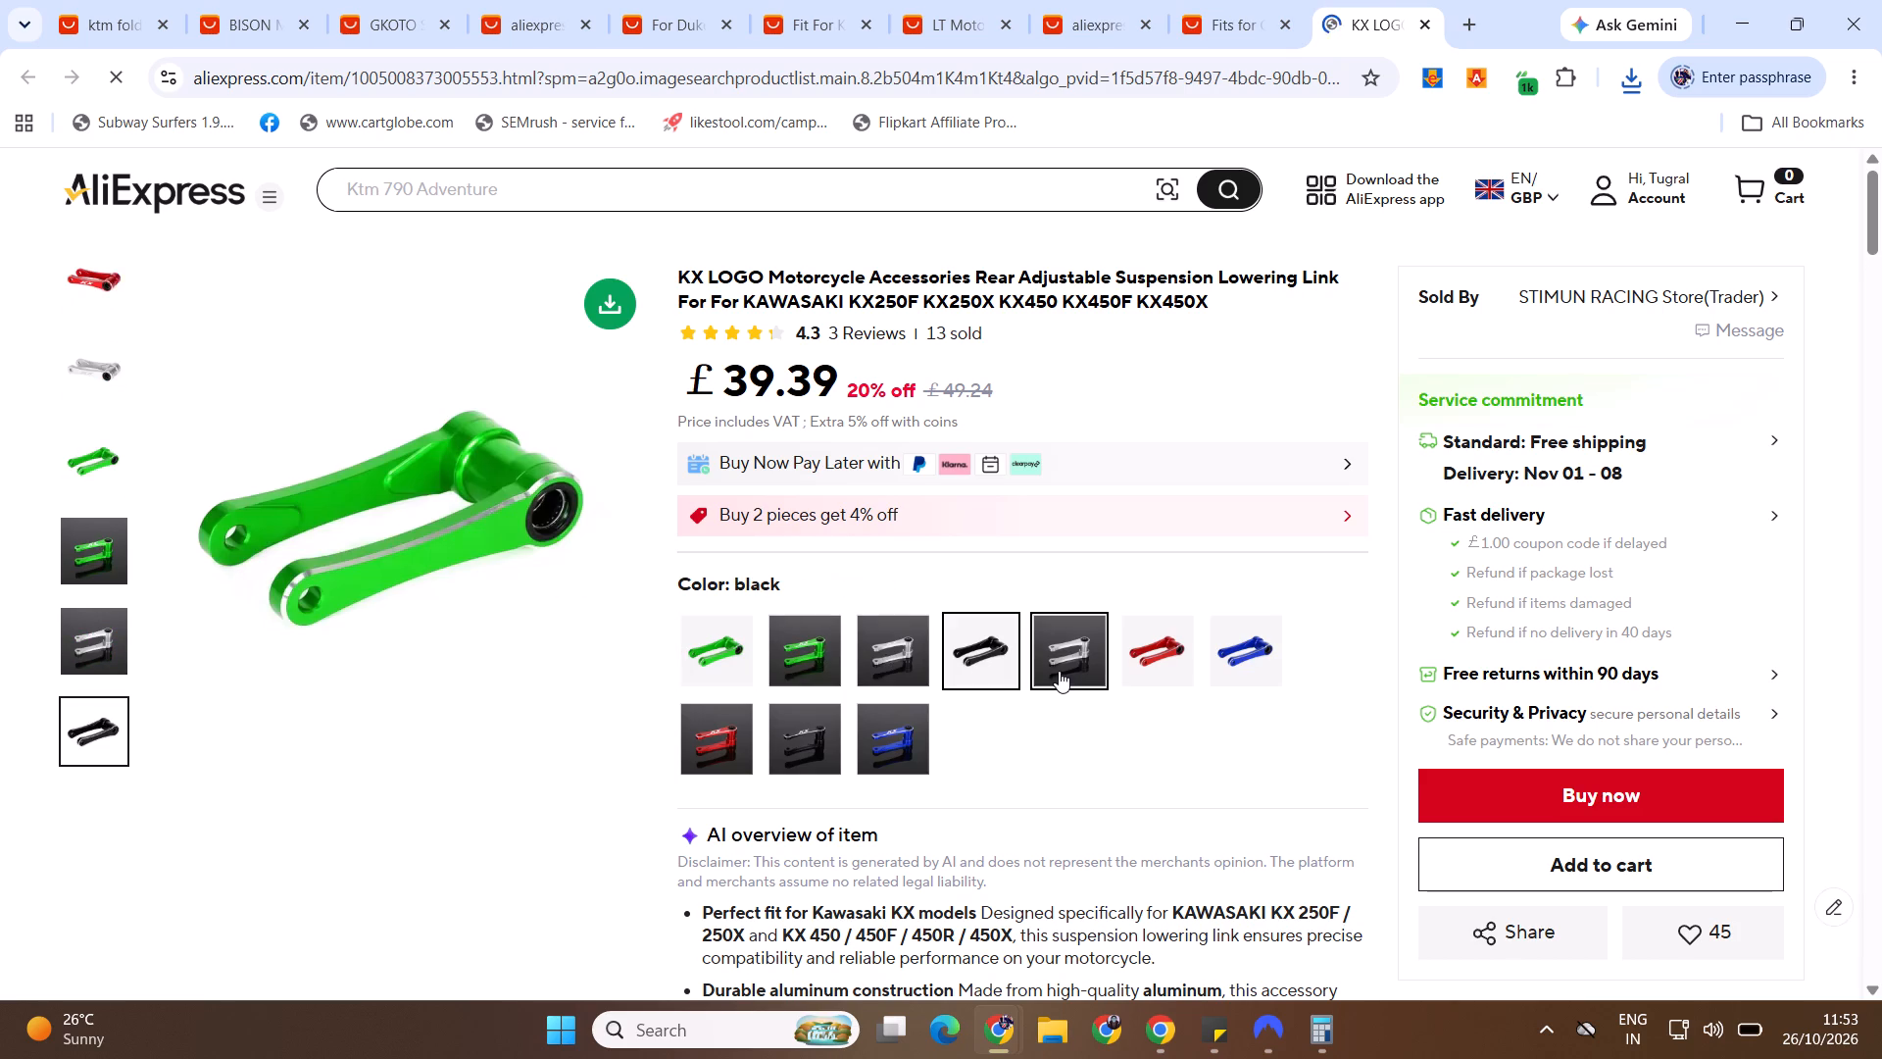
{"action": "left_click", "coordinate": [1066, 671]}
{"action": "left_click", "coordinate": [1148, 670]}
{"action": "left_click", "coordinate": [1265, 670]}
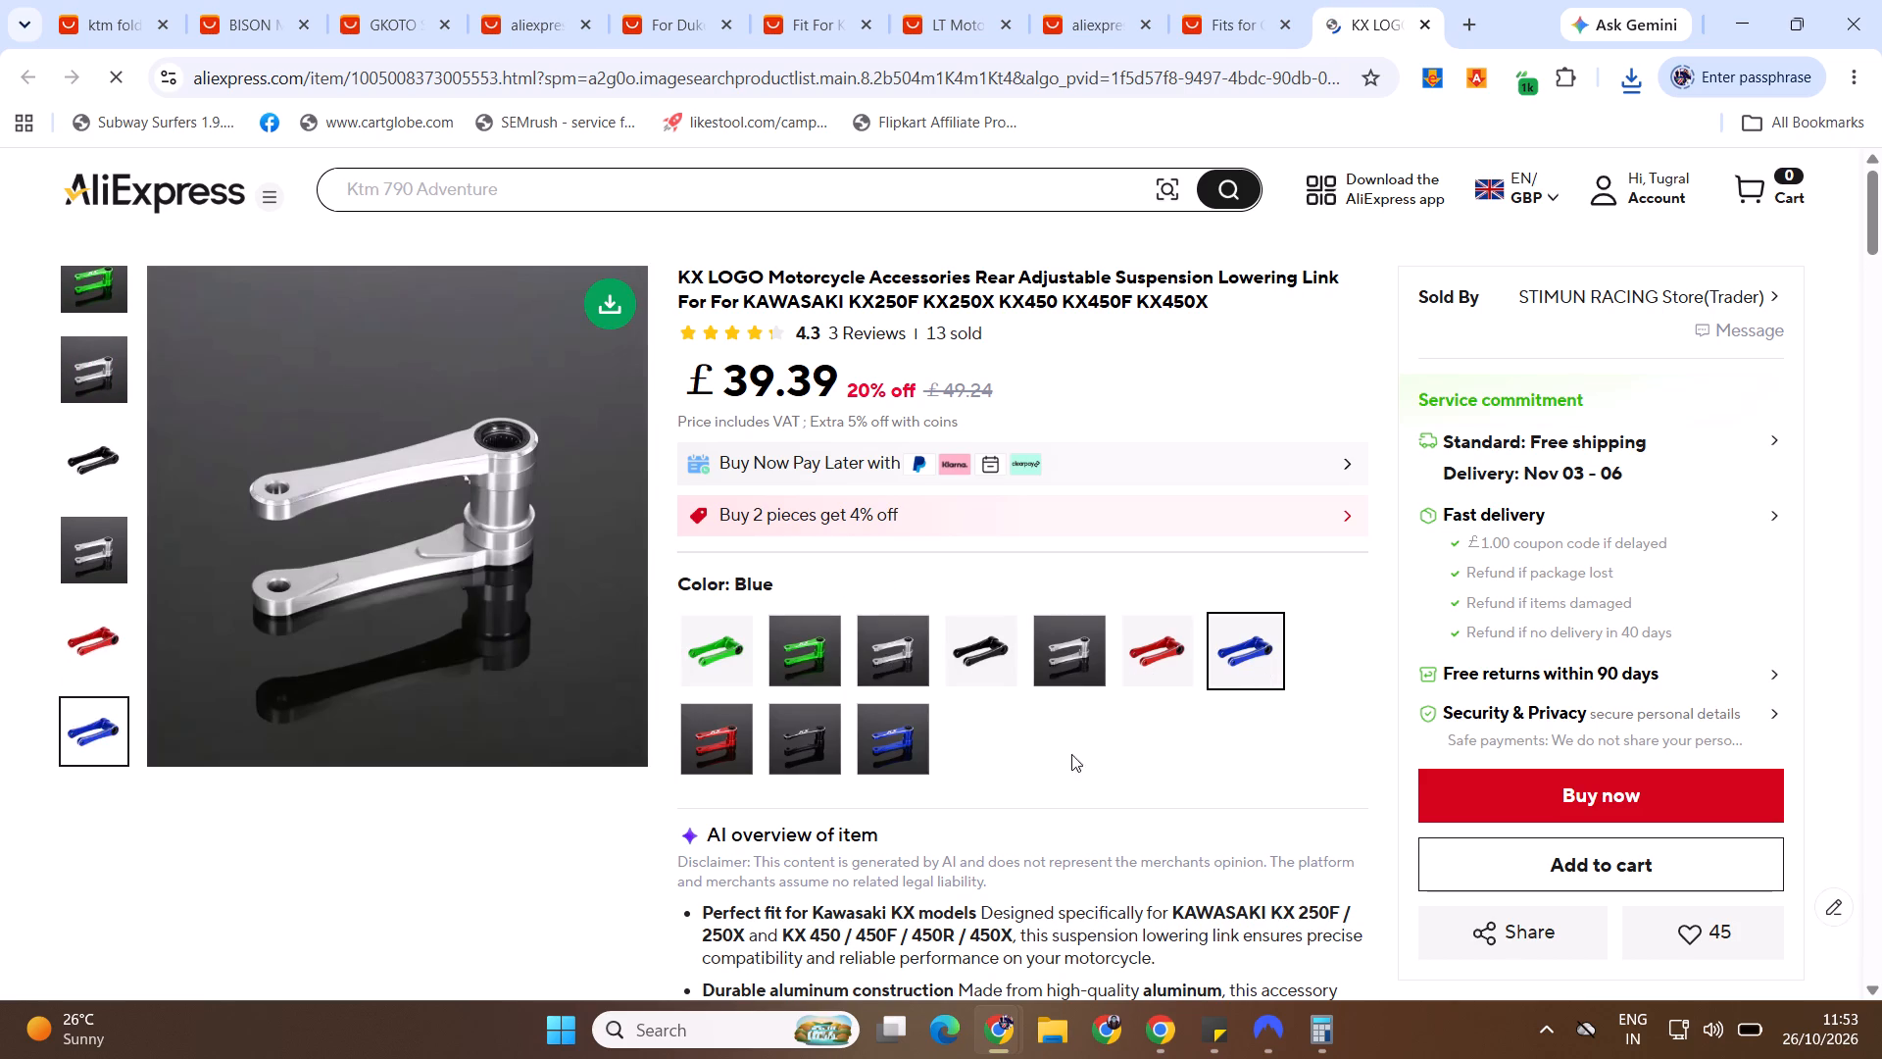
{"action": "left_click", "coordinate": [809, 757]}
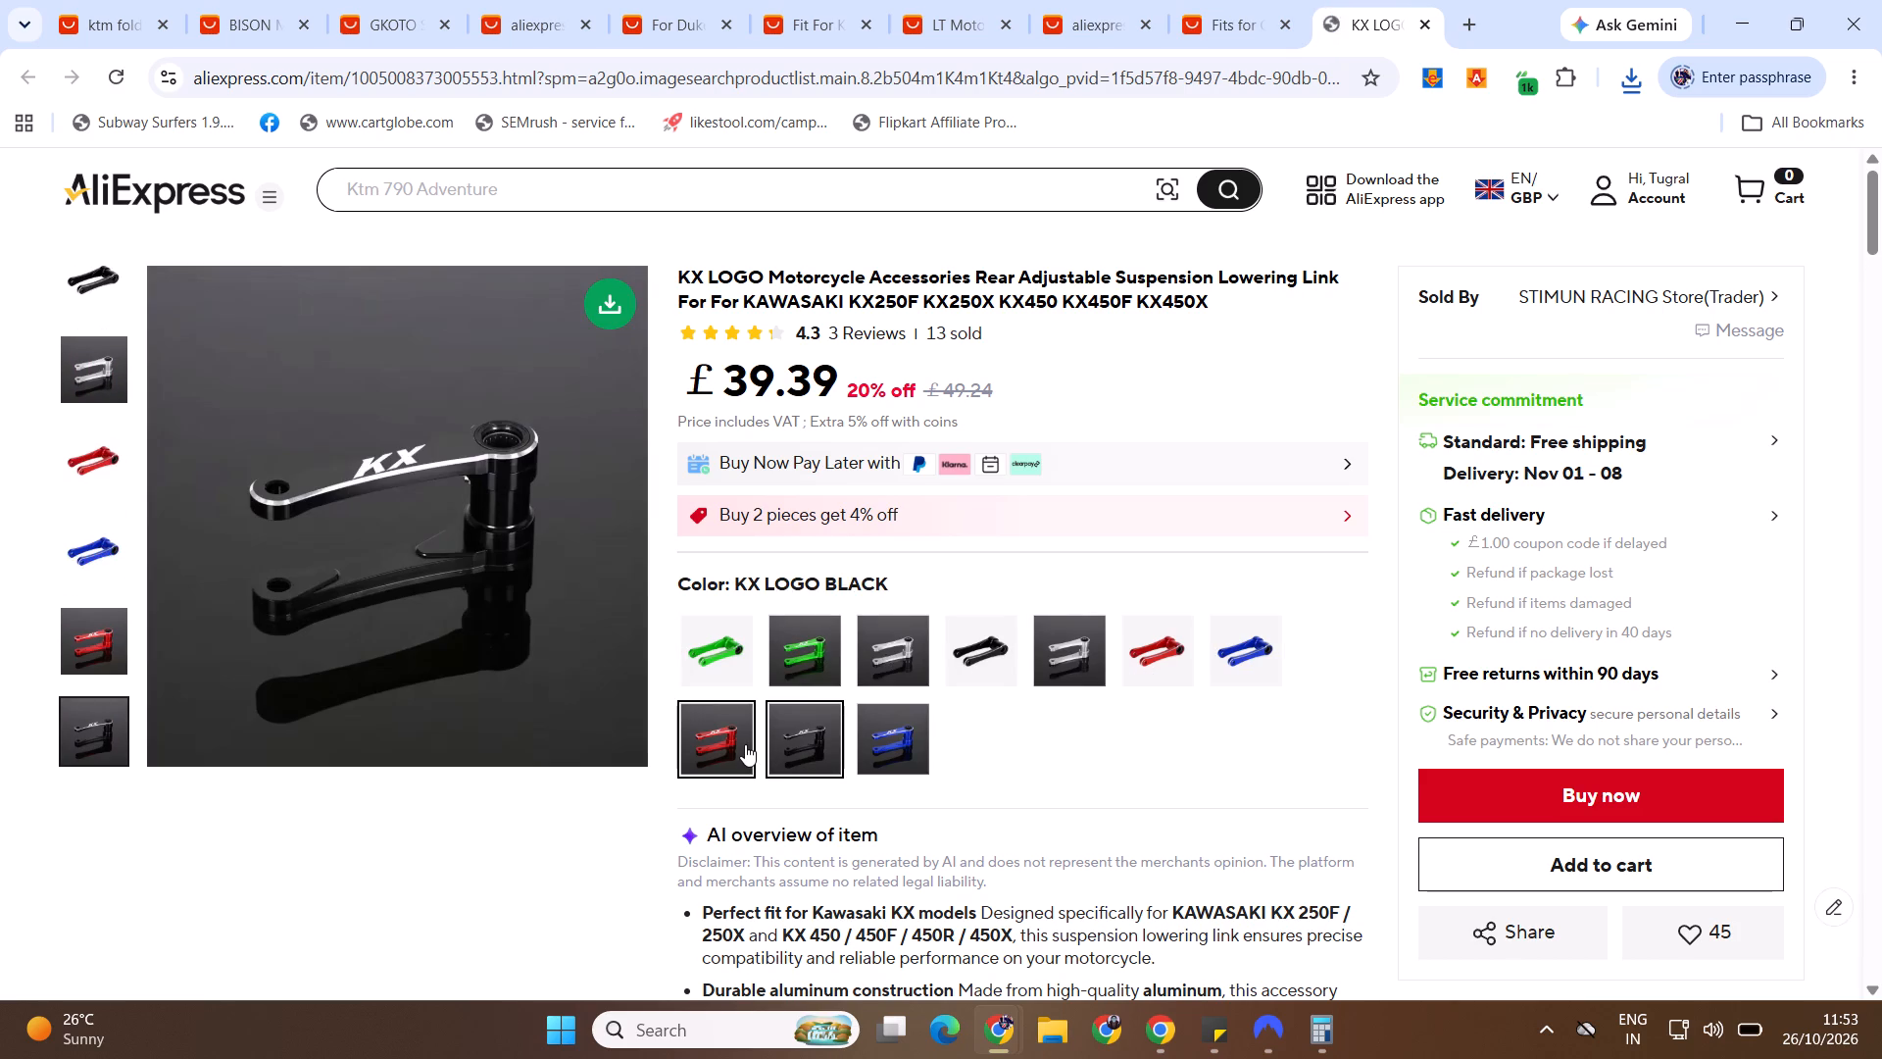
{"action": "left_click", "coordinate": [745, 744]}
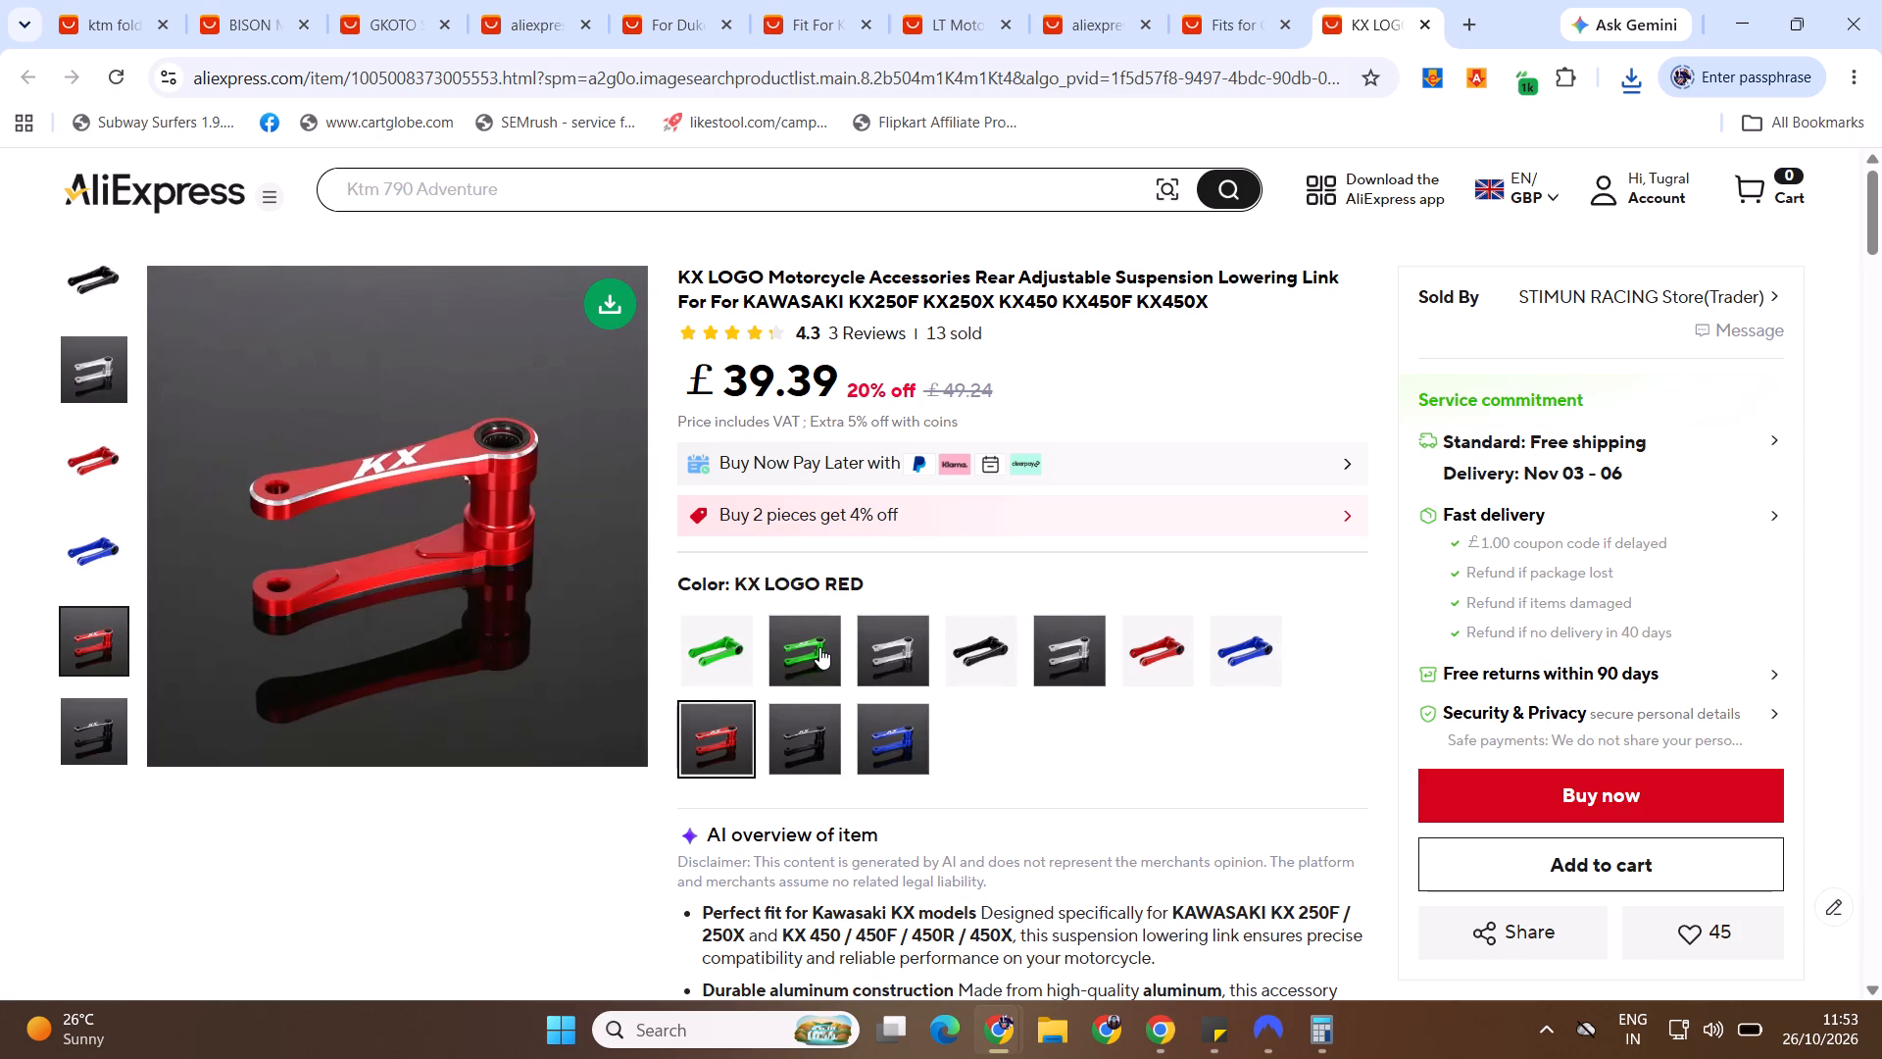
{"action": "left_click", "coordinate": [819, 647]}
{"action": "left_click", "coordinate": [997, 657]}
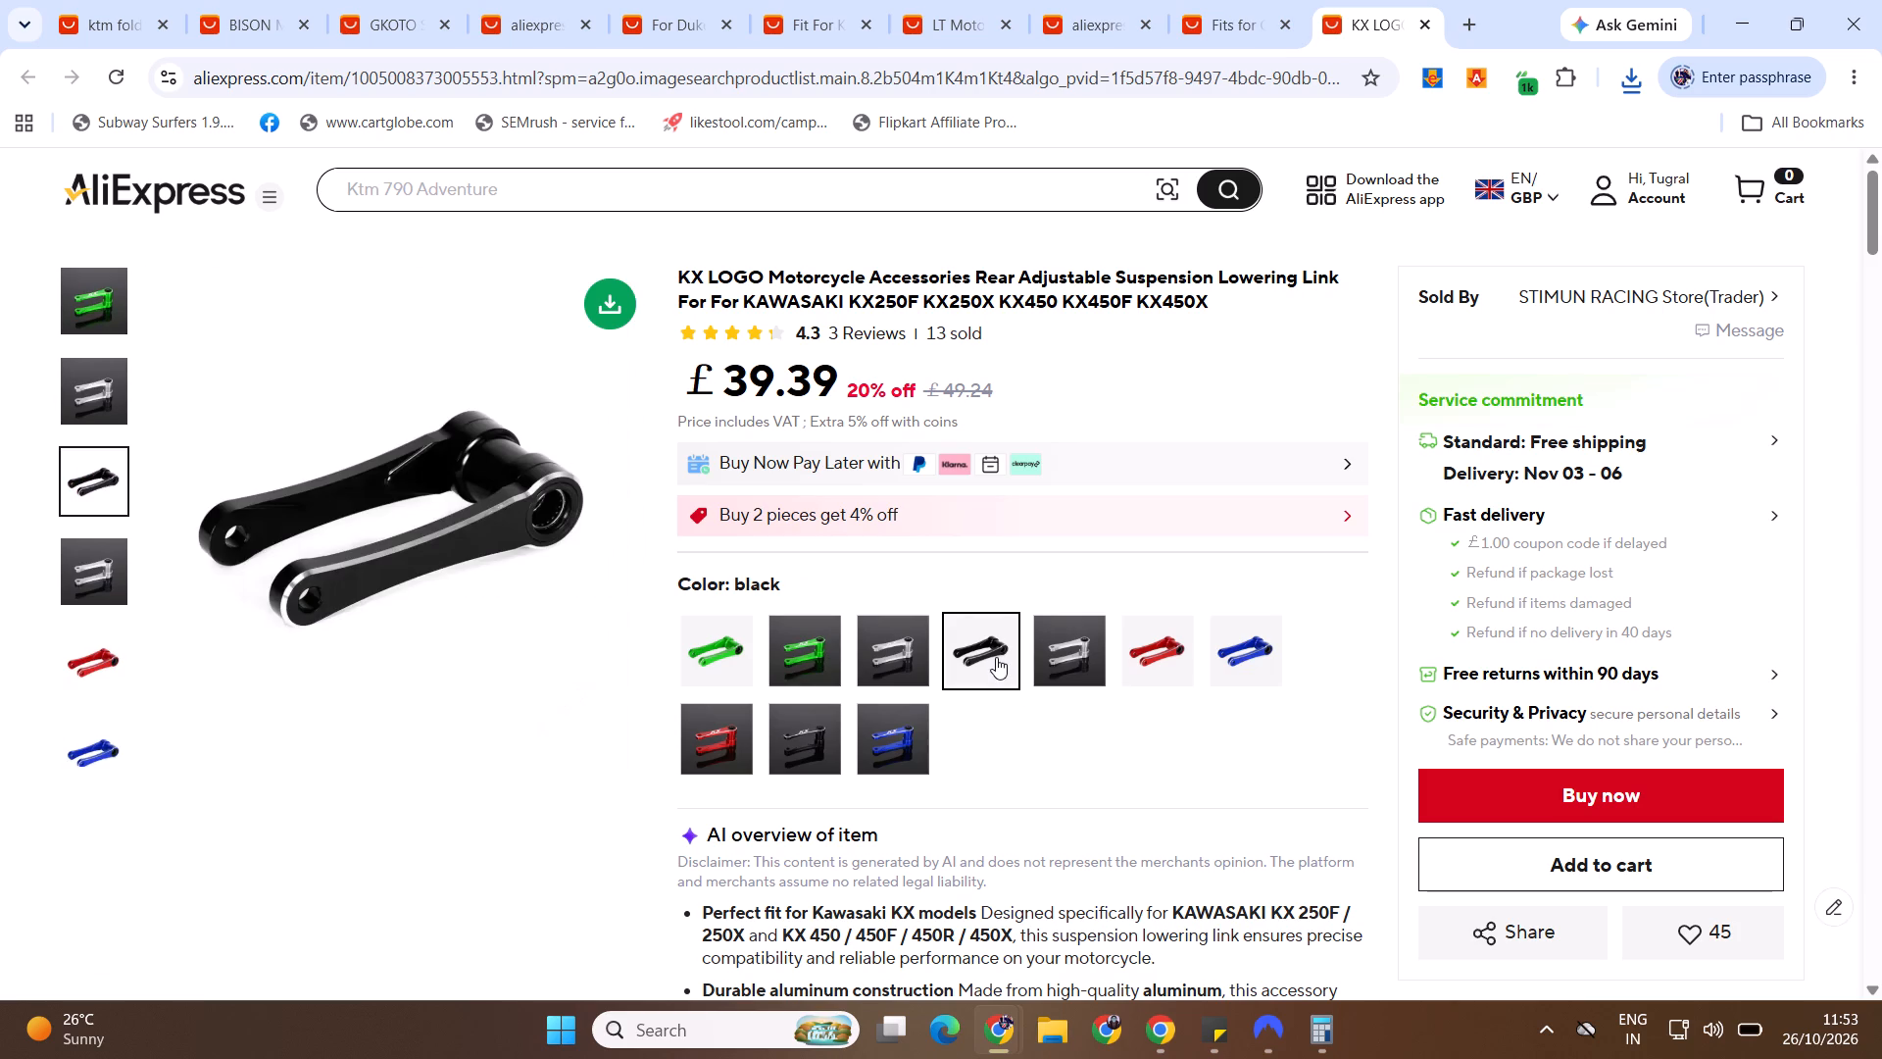
{"action": "left_click", "coordinate": [1414, 18]}
{"action": "left_click", "coordinate": [1416, 24]}
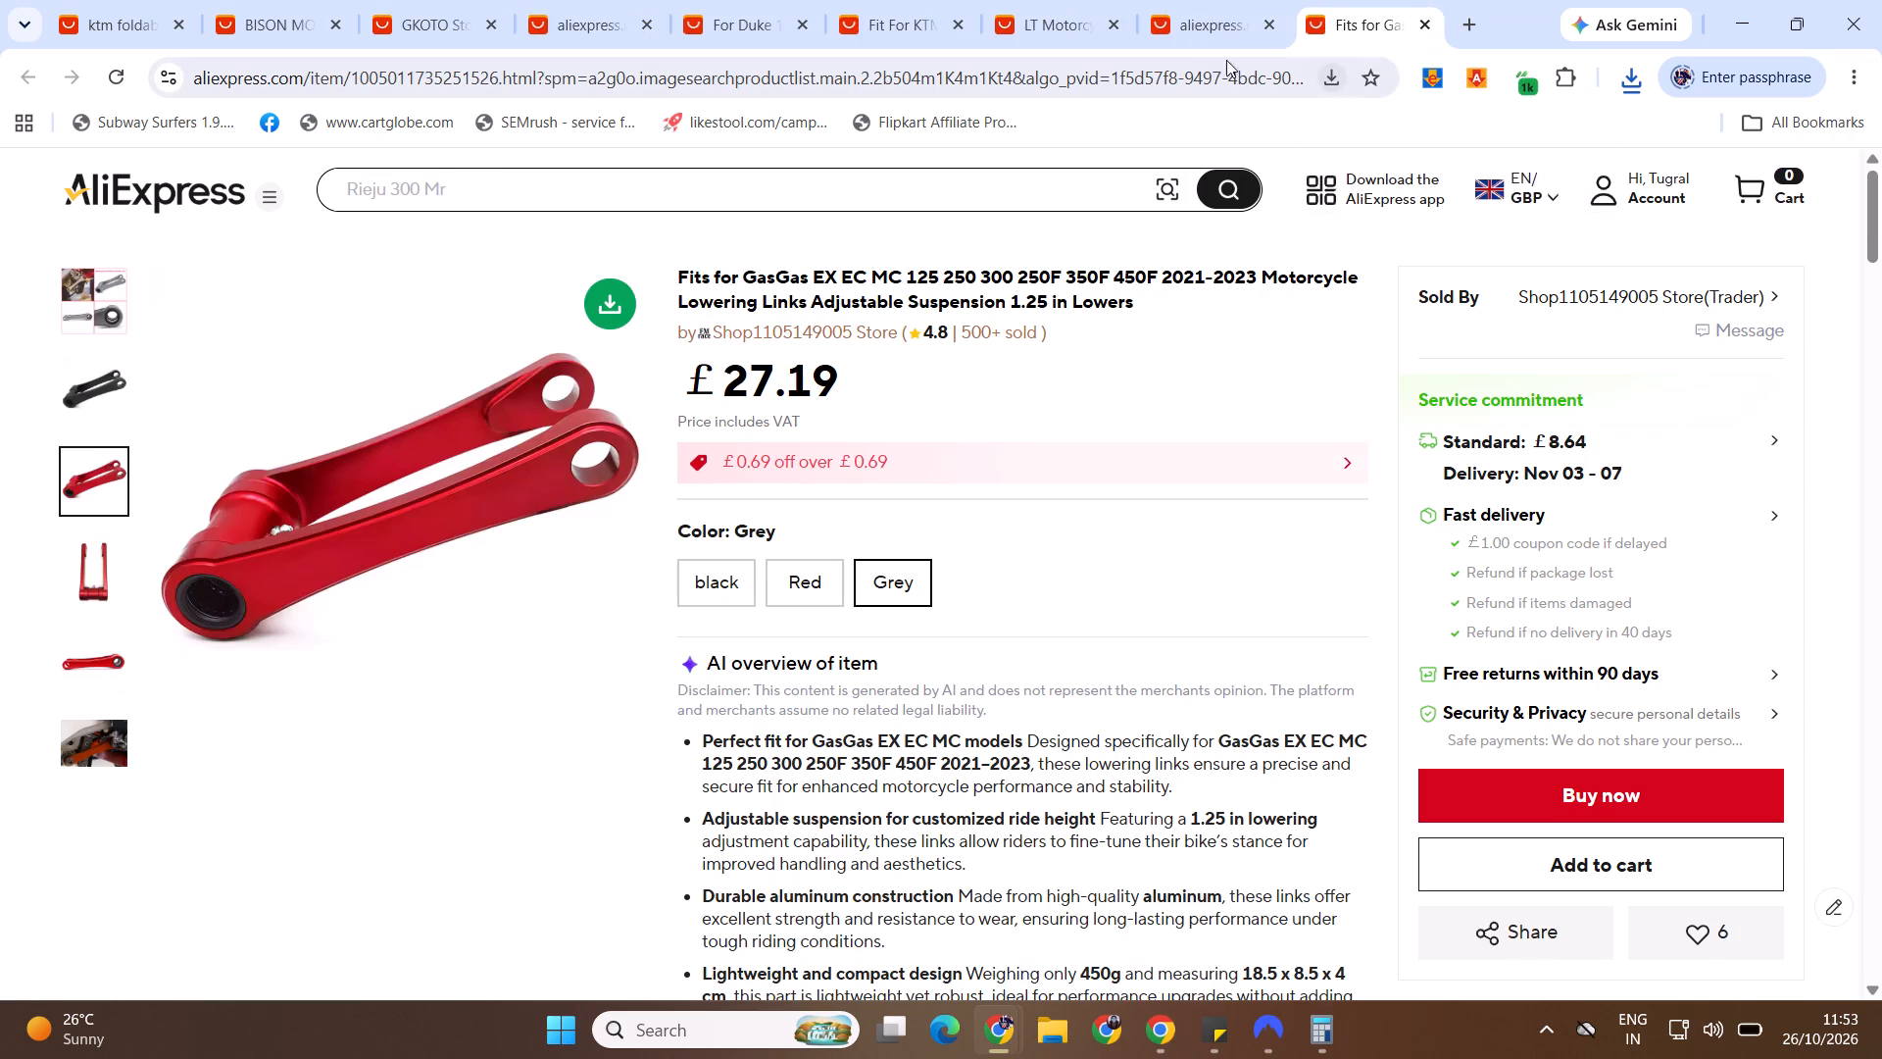
Return to the image search results and open the blue Motorcycle Adjustable Suspension lowering link listing in a new tab.
{"action": "left_click", "coordinate": [1204, 32]}
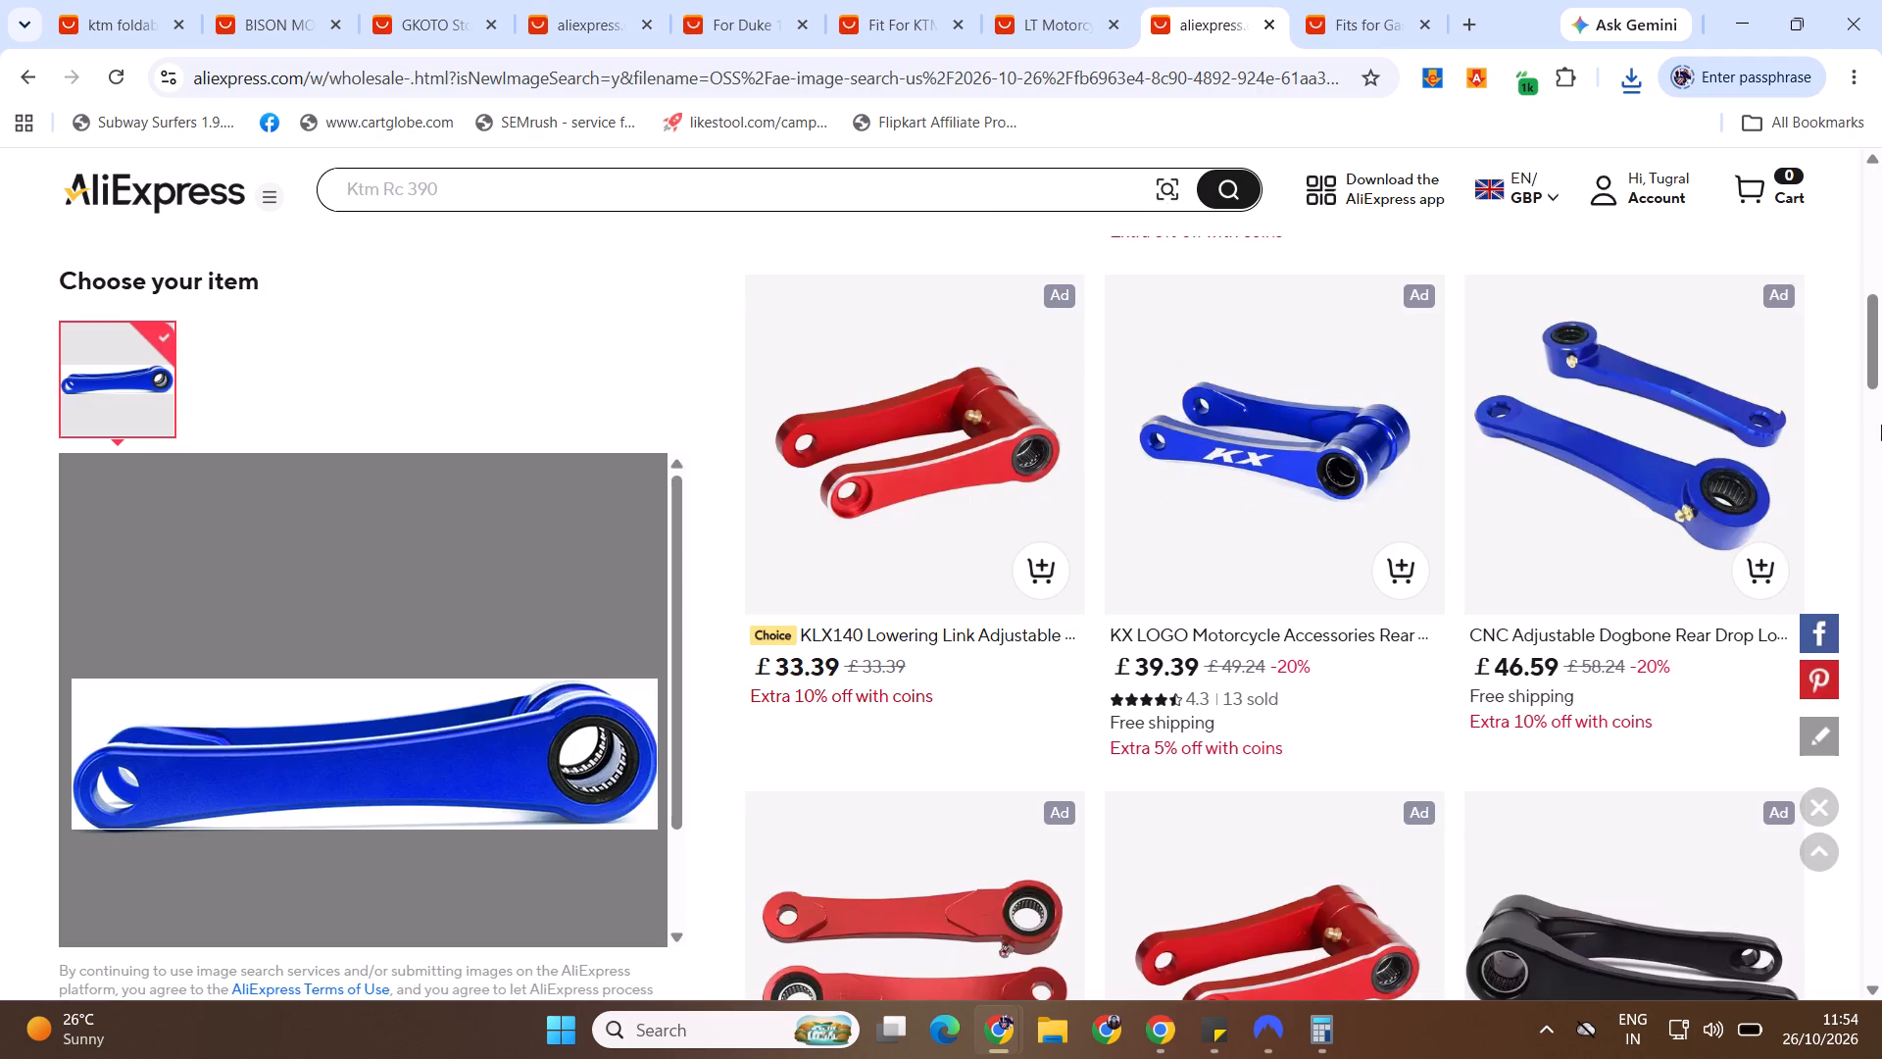
{"action": "left_click_drag", "start_coordinate": [1881, 288], "coordinate": [1881, 221]}
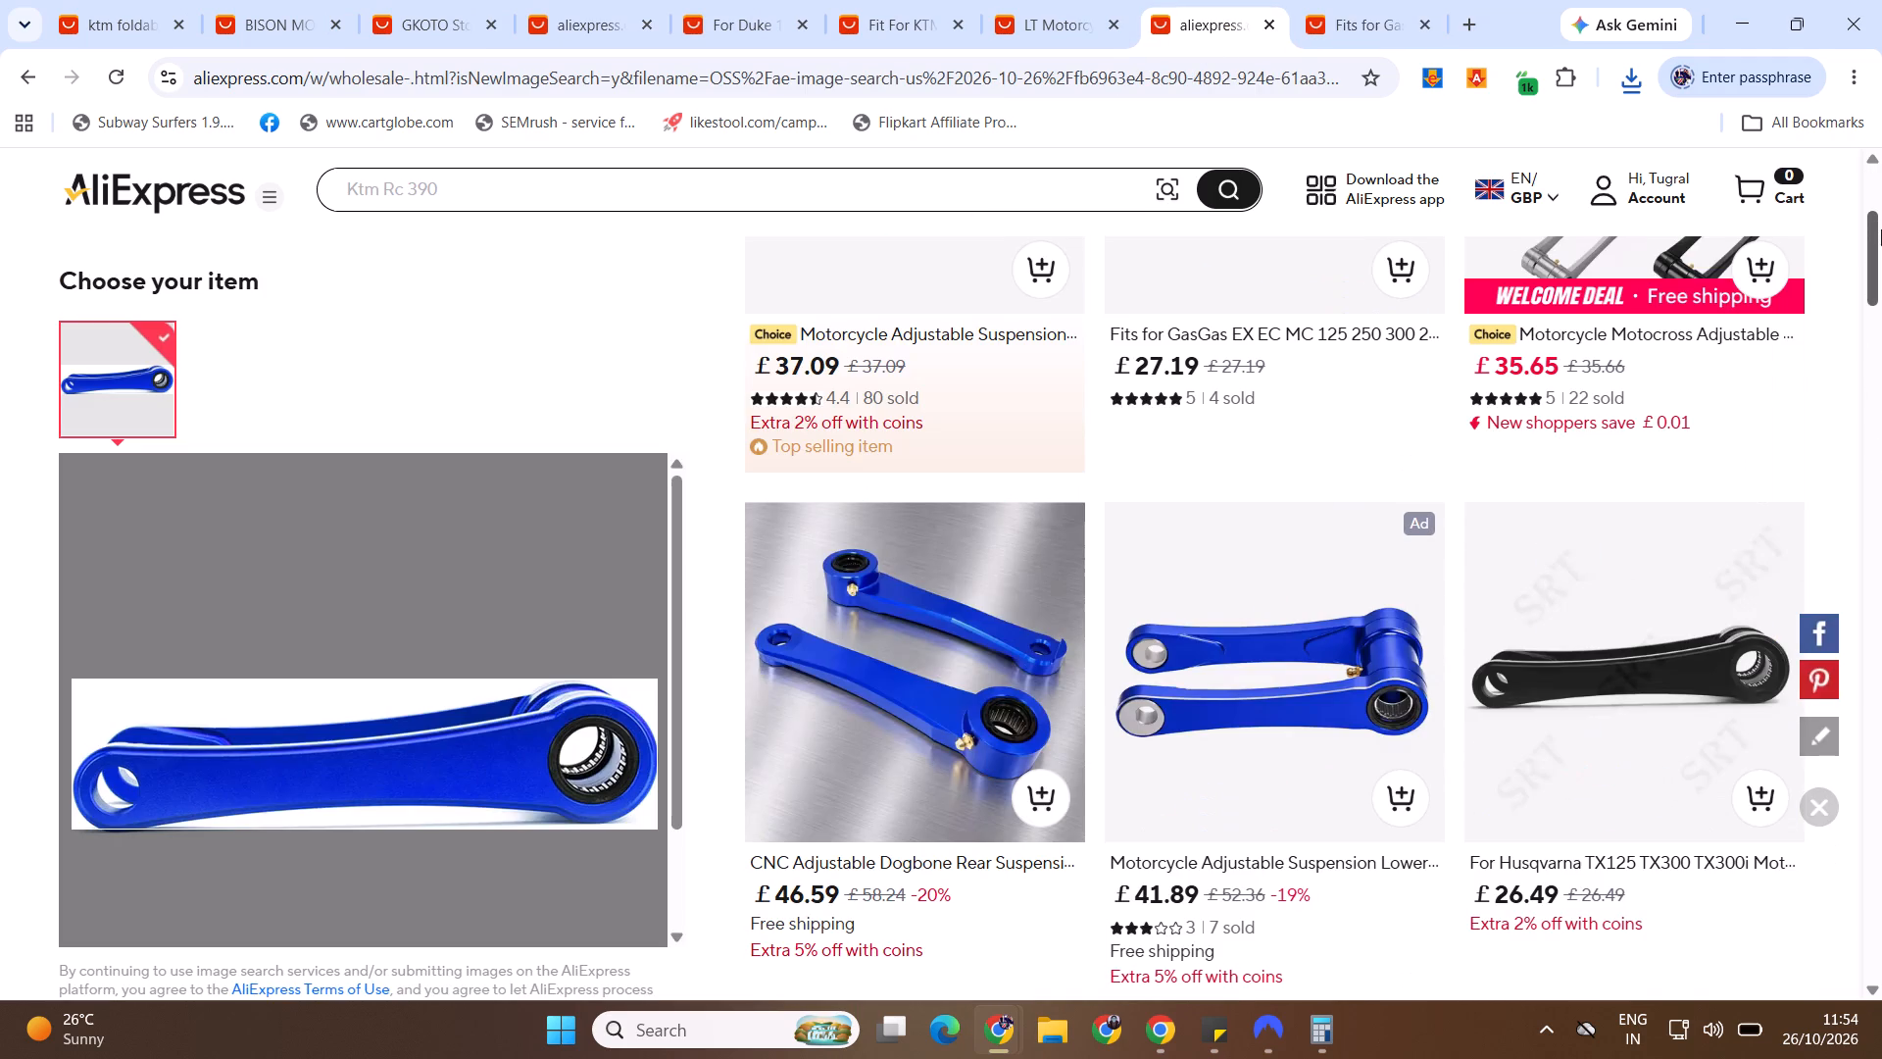
{"action": "left_click", "coordinate": [1881, 229]}
{"action": "left_click_drag", "start_coordinate": [1875, 243], "coordinate": [1877, 238]}
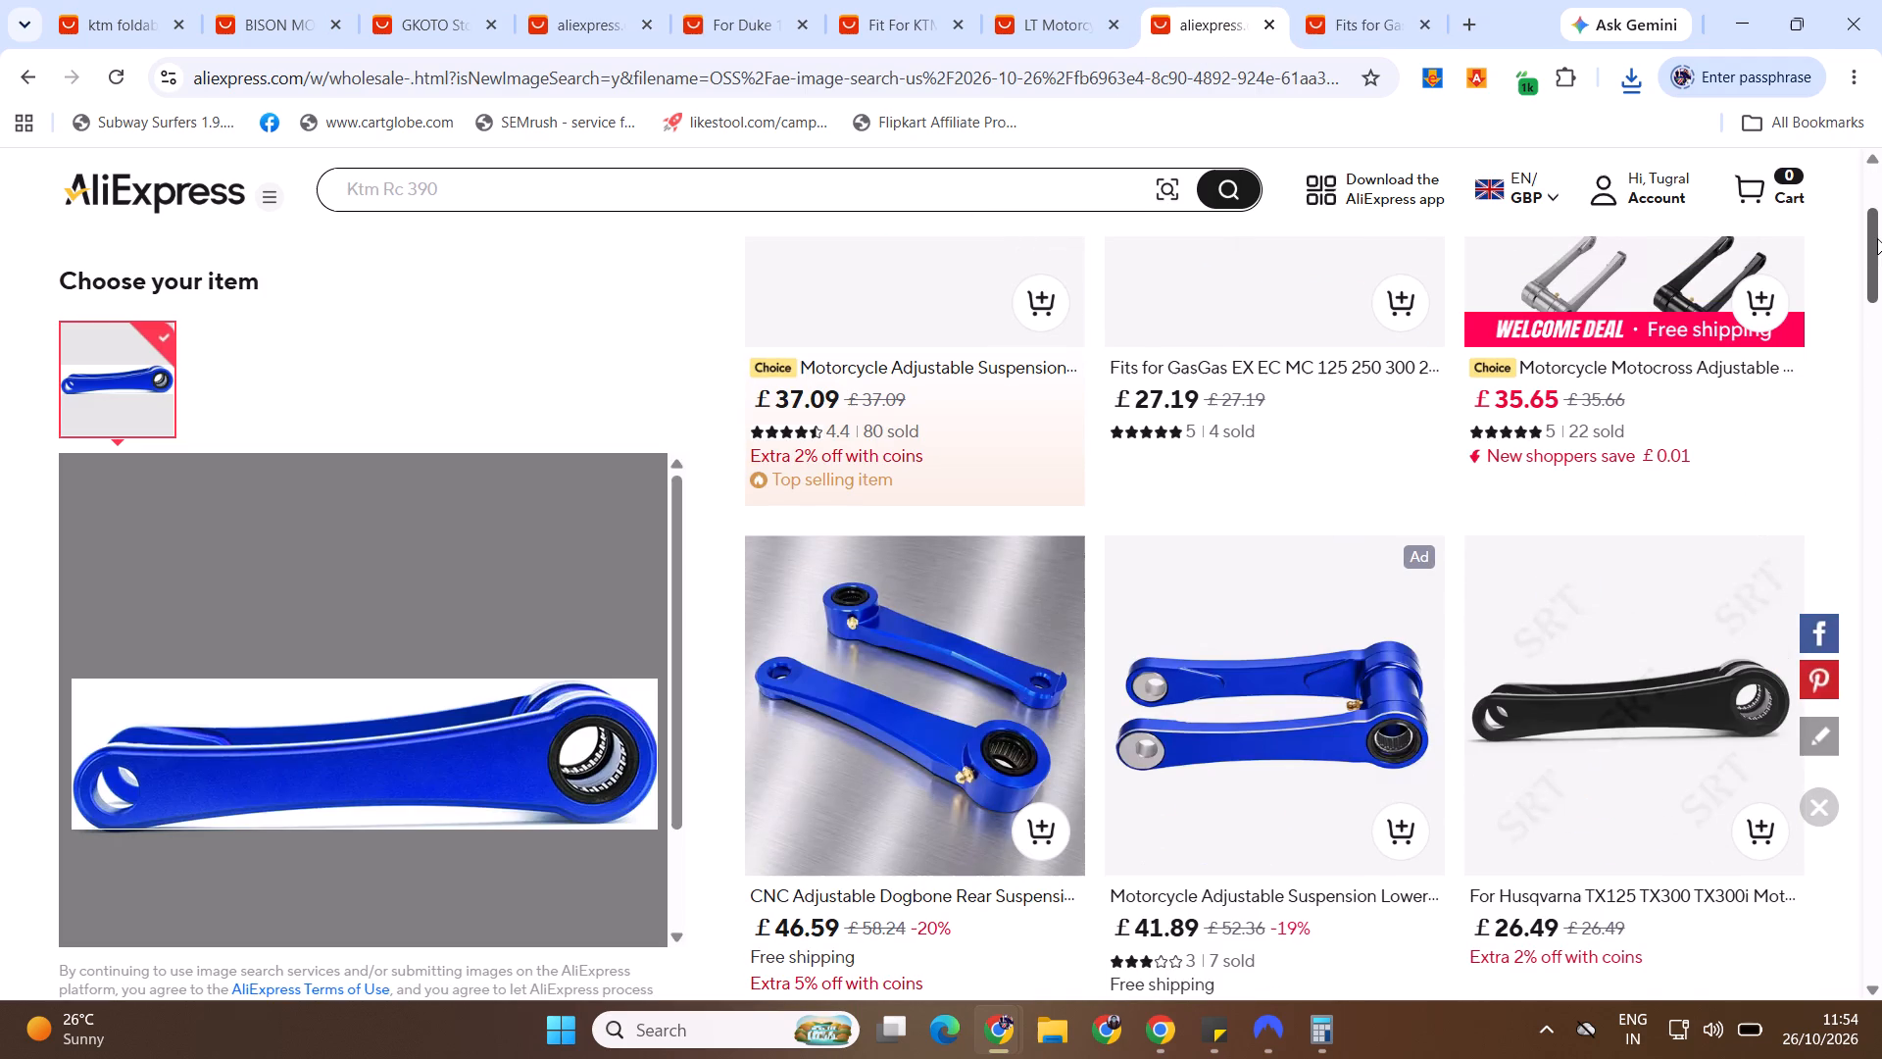
{"action": "left_click_drag", "start_coordinate": [1877, 238], "coordinate": [1881, 201]}
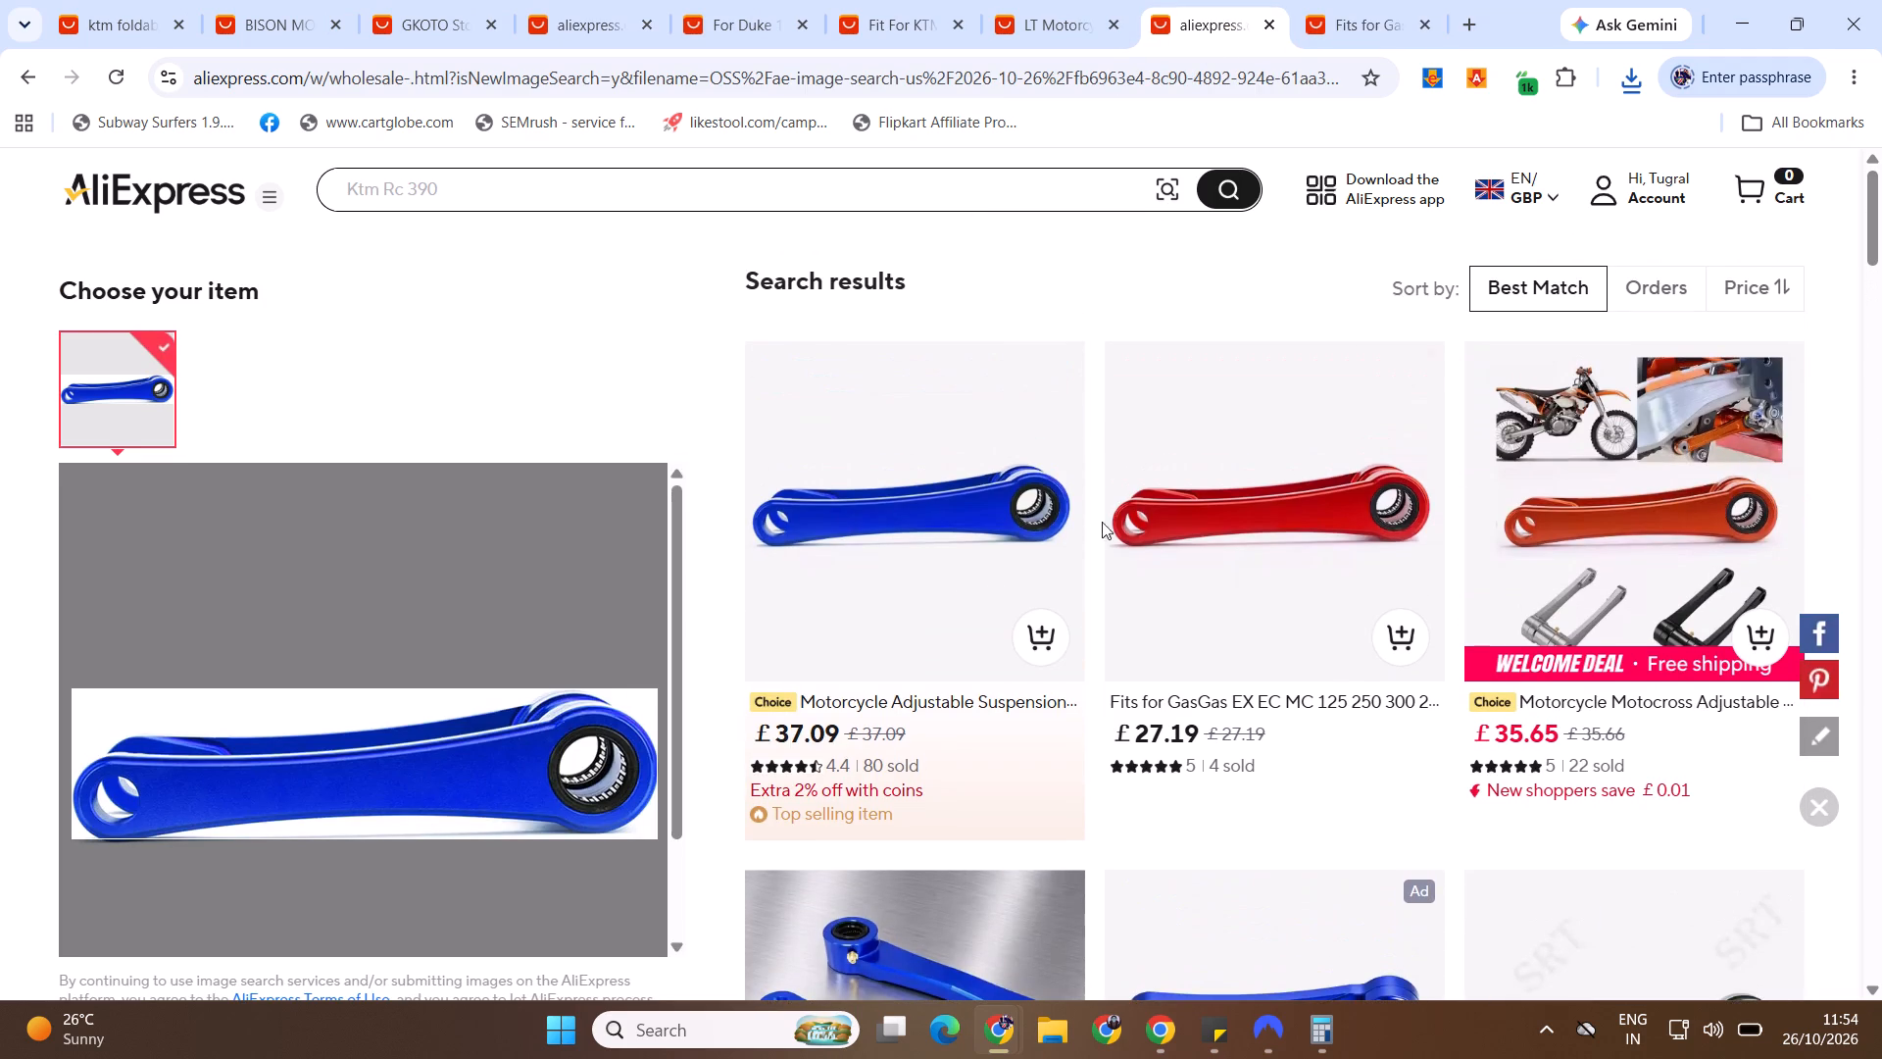
{"action": "middle_click", "coordinate": [868, 511]}
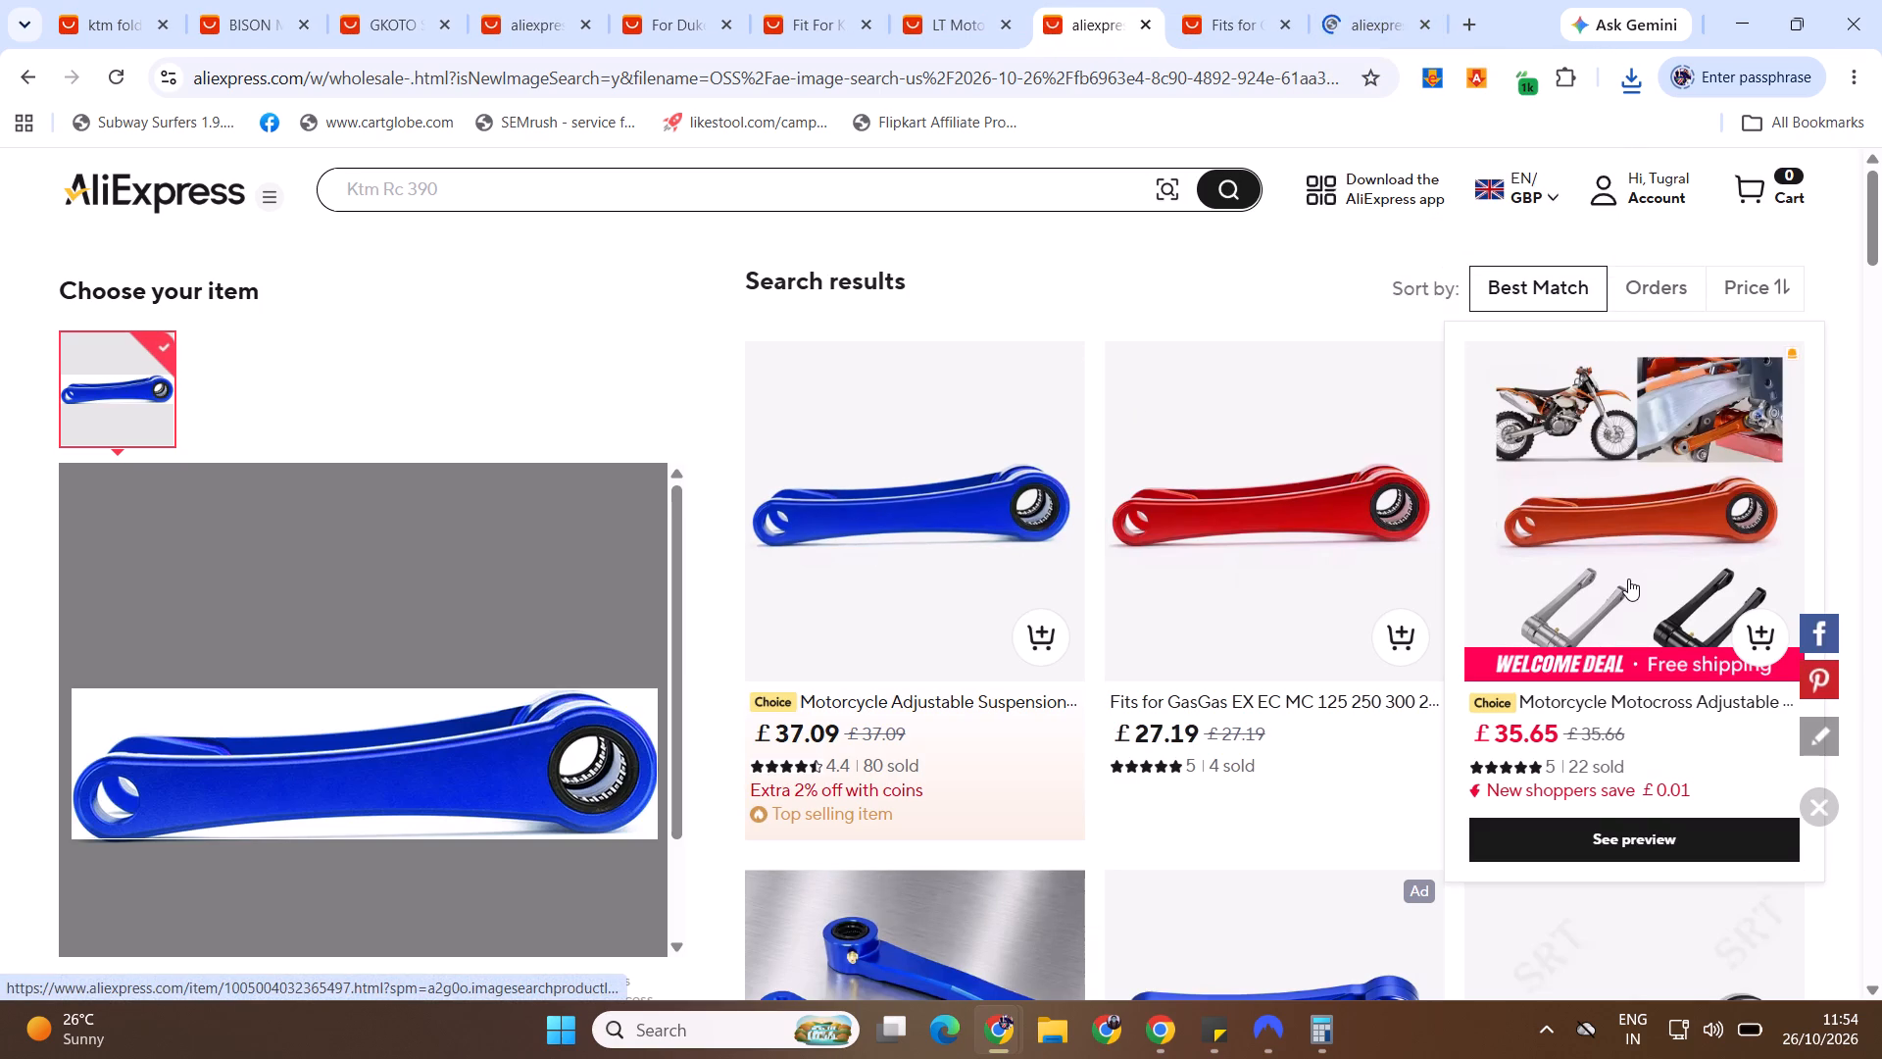
{"action": "left_click", "coordinate": [1337, 8]}
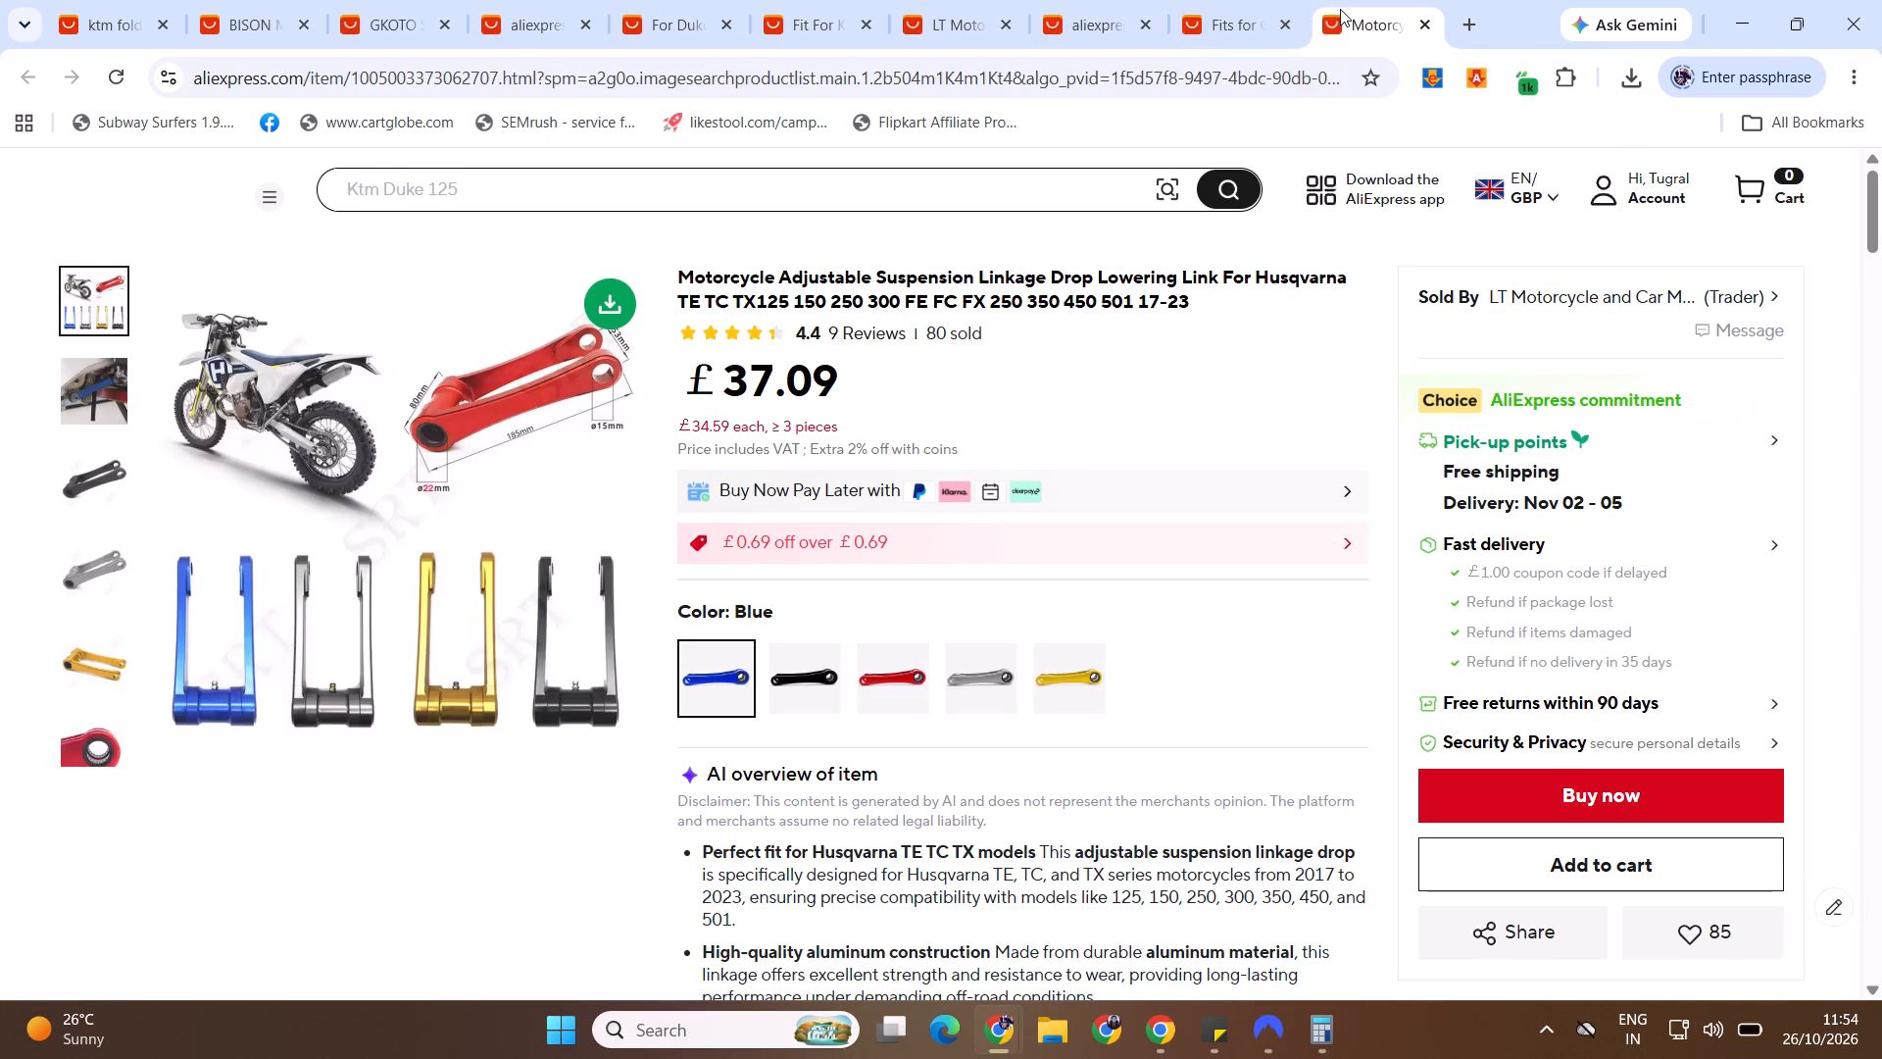
Examine the applicable models and product details in the blue lowering link's description.
{"action": "left_click_drag", "start_coordinate": [1881, 223], "coordinate": [1881, 512]}
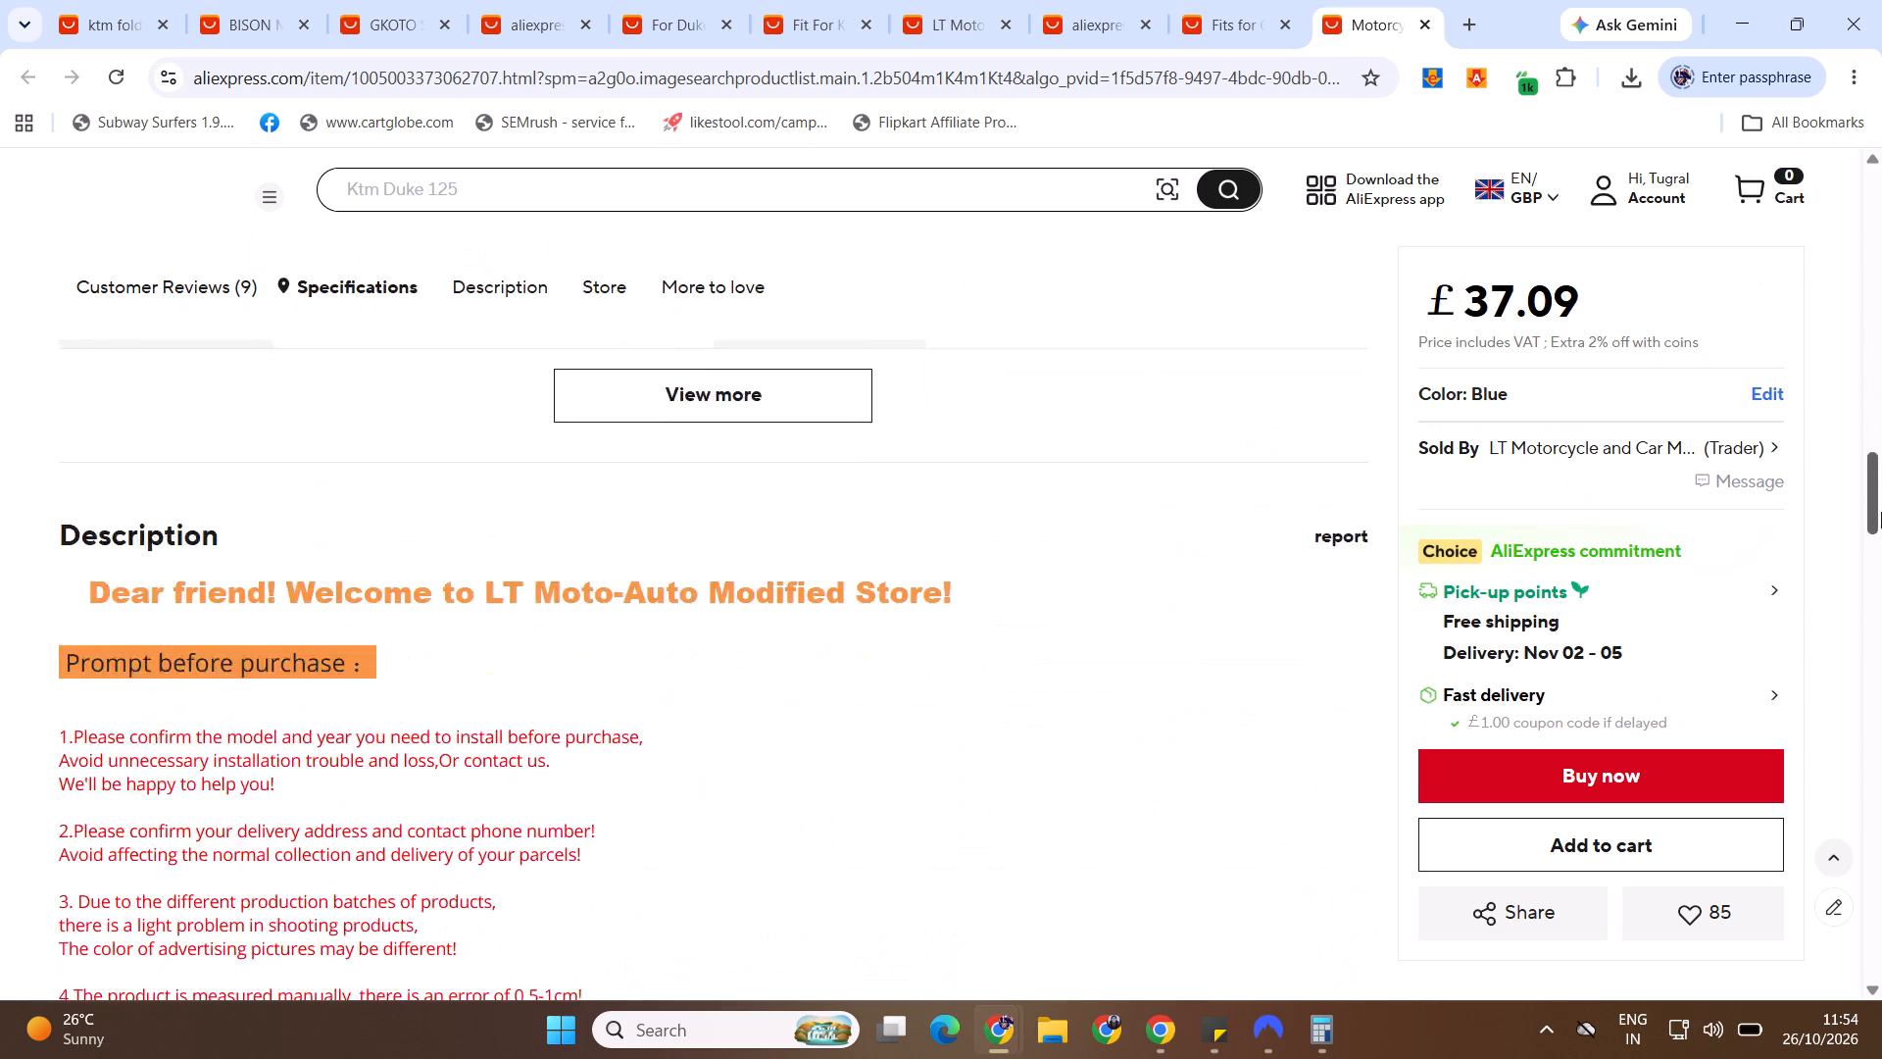
{"action": "left_click_drag", "start_coordinate": [1881, 512], "coordinate": [1881, 602]}
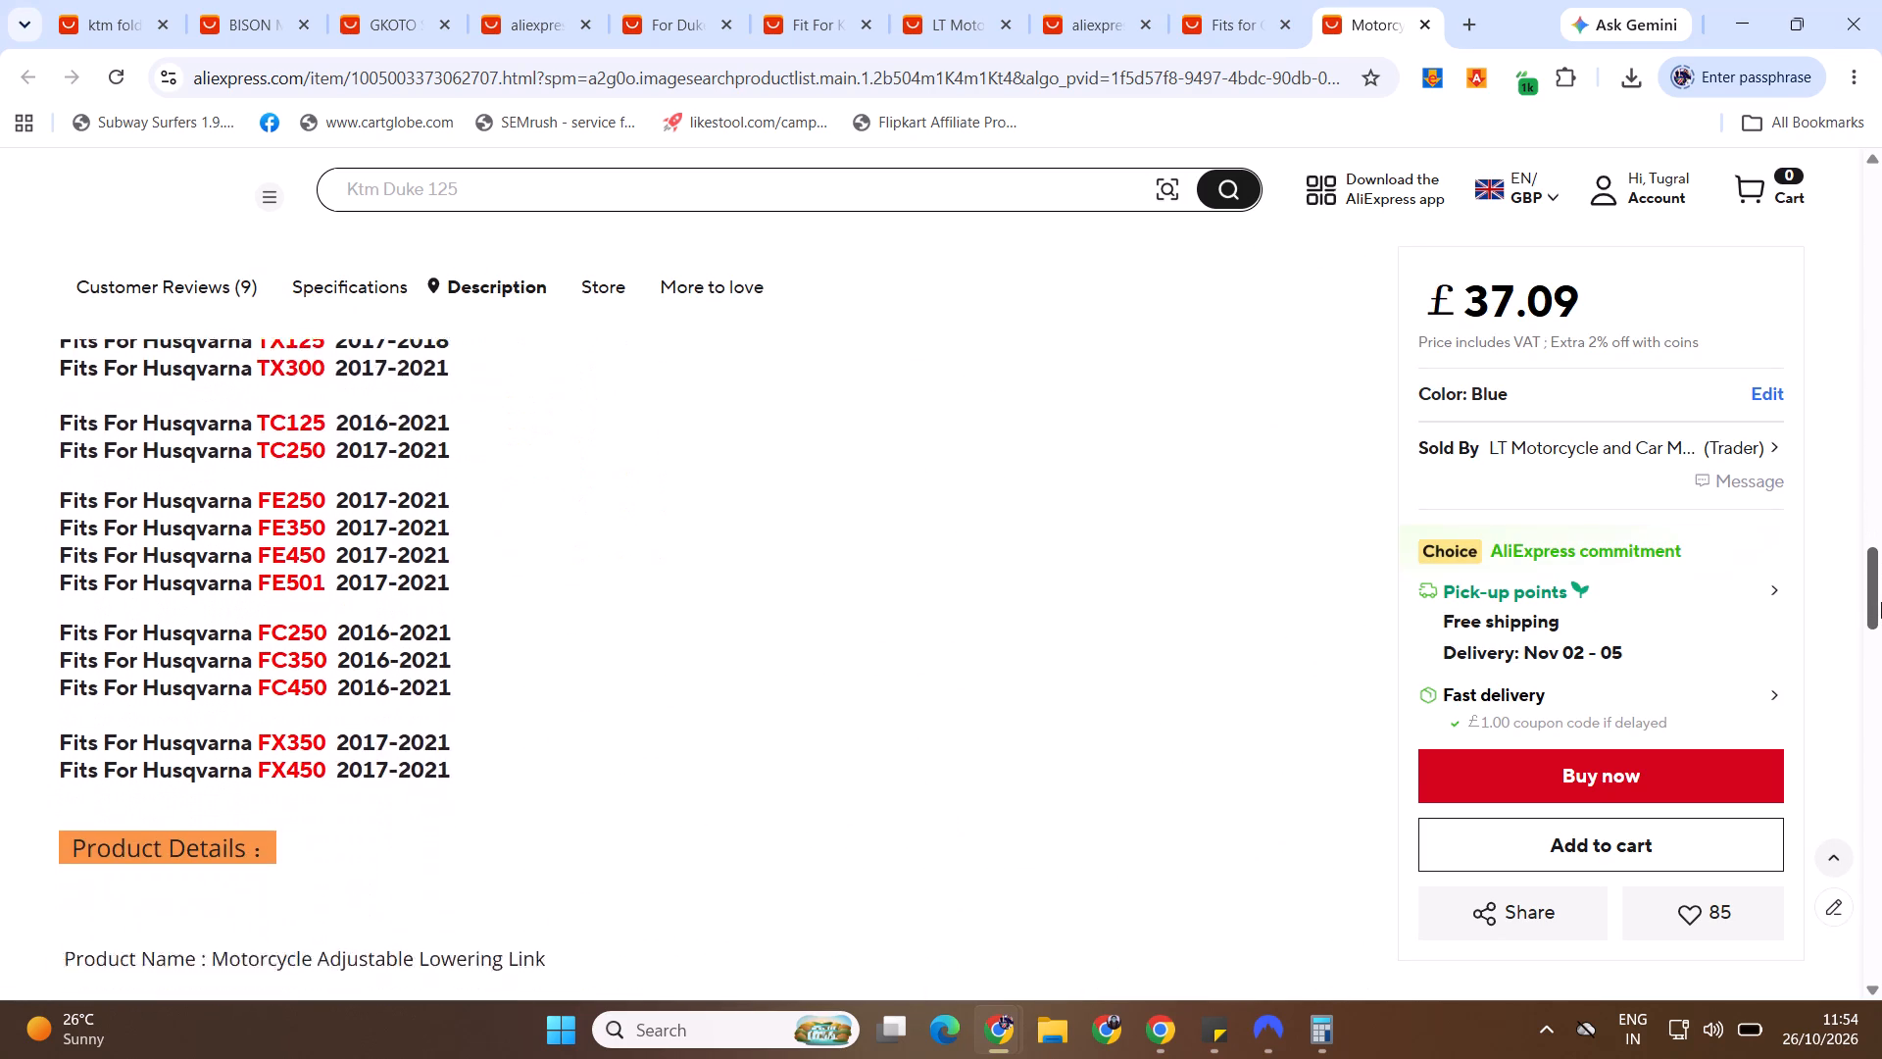
{"action": "left_click_drag", "start_coordinate": [1881, 602], "coordinate": [1877, 618]}
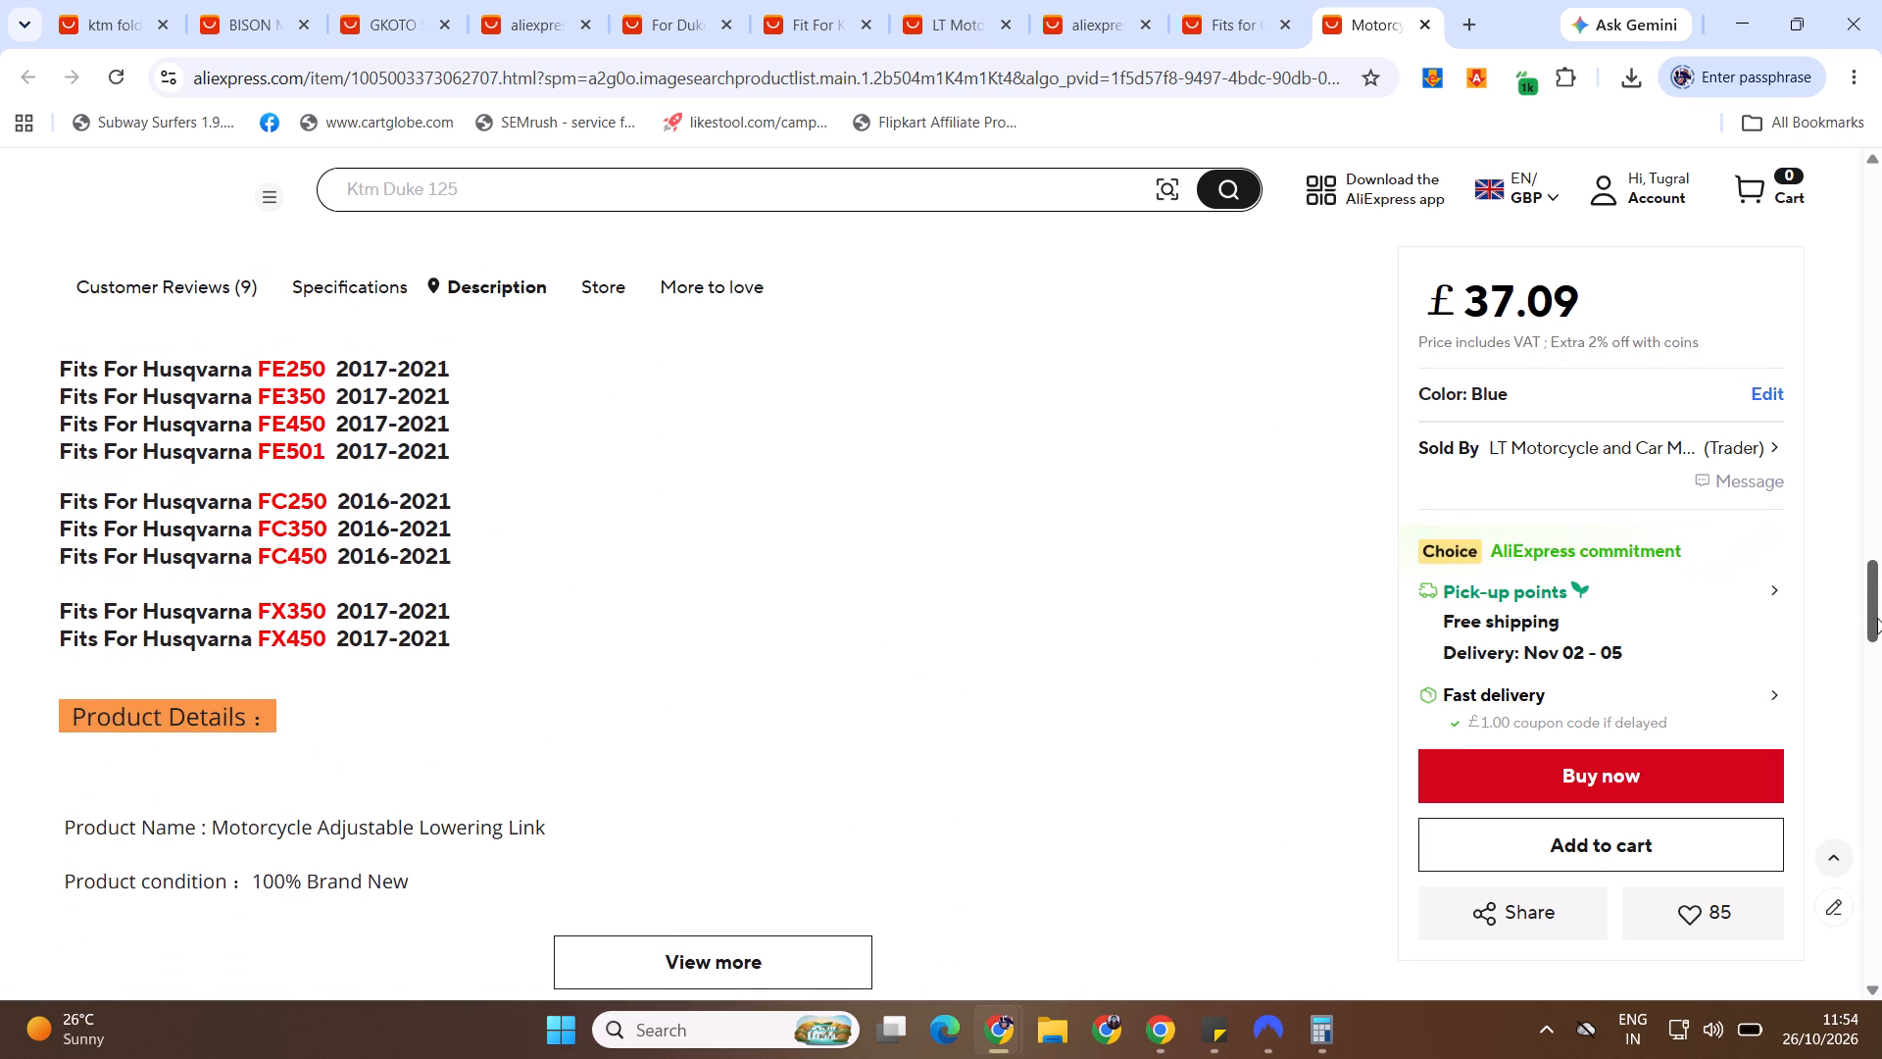
{"action": "left_click_drag", "start_coordinate": [1877, 618], "coordinate": [1881, 571]}
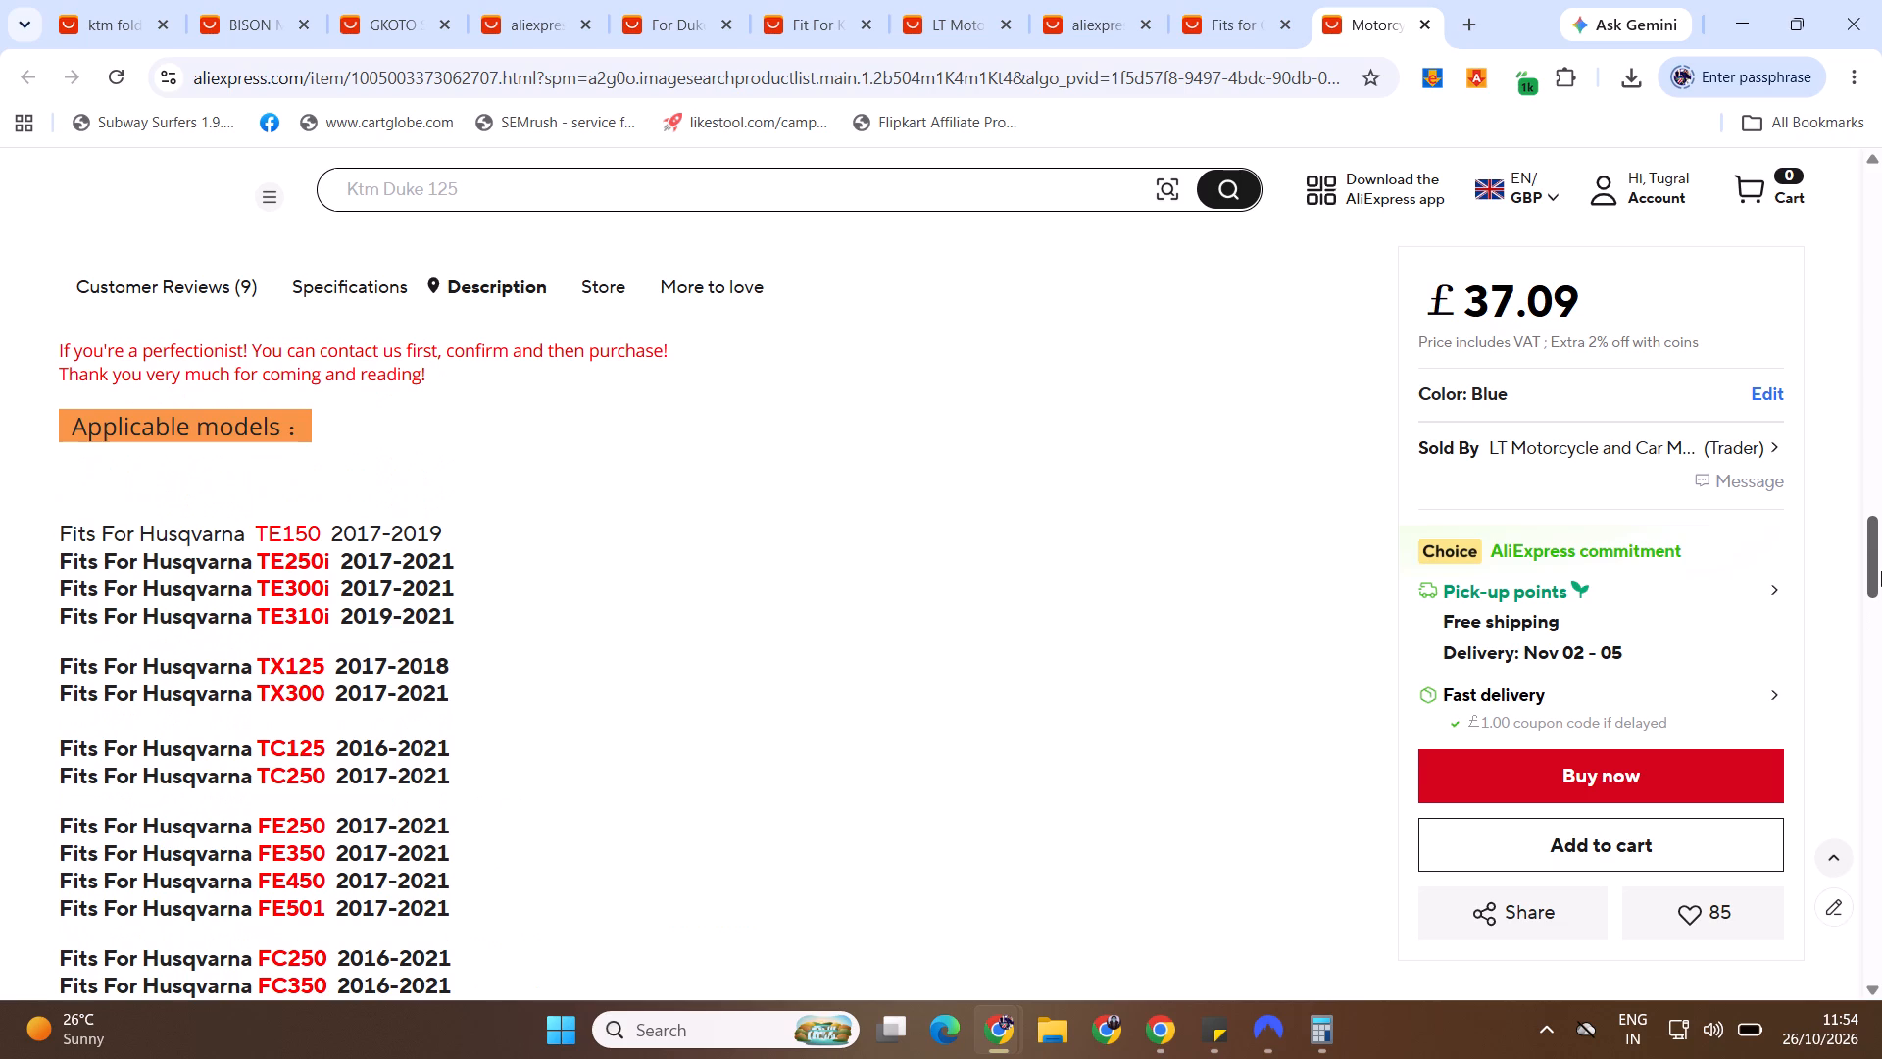
{"action": "left_click_drag", "start_coordinate": [1881, 571], "coordinate": [1881, 436]}
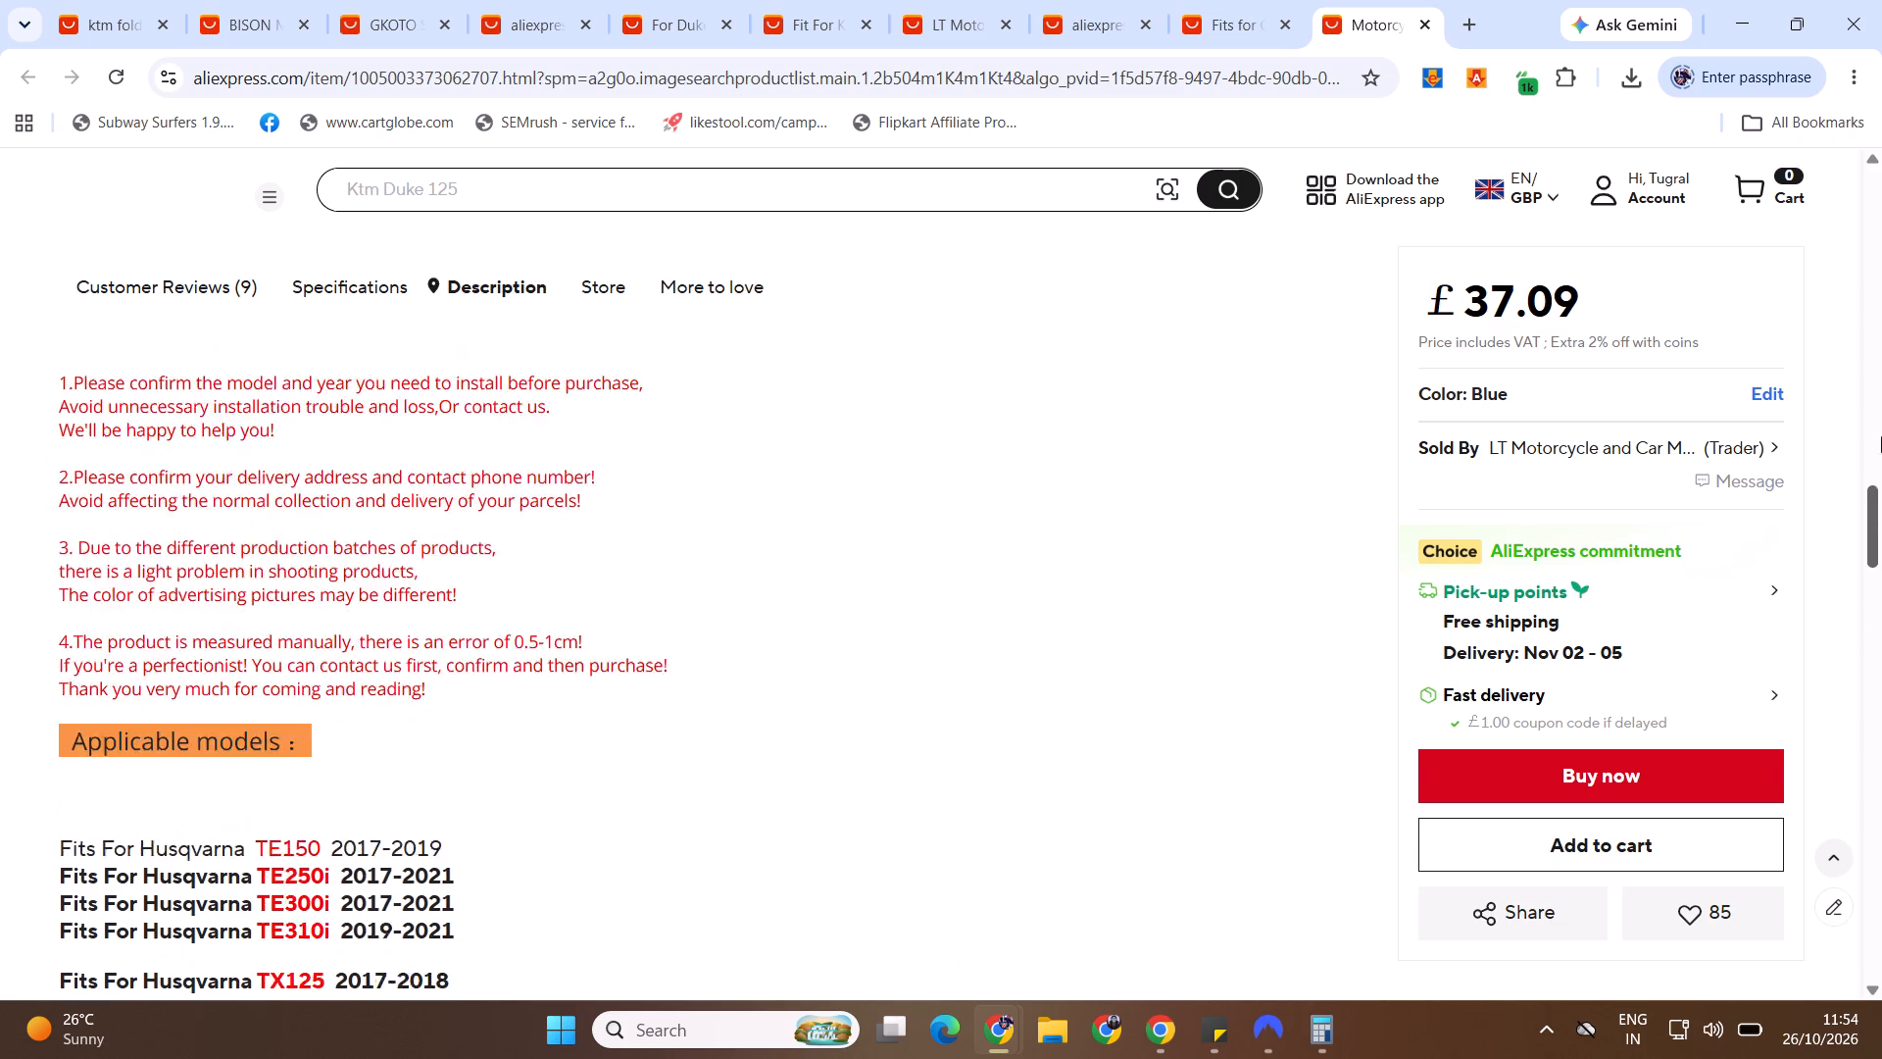
Look through the black, red, grey and gold colour variants of the Husqvarna suspension lowering link.
{"action": "left_click_drag", "start_coordinate": [1881, 436], "coordinate": [1881, 187]}
{"action": "left_click", "coordinate": [796, 694]}
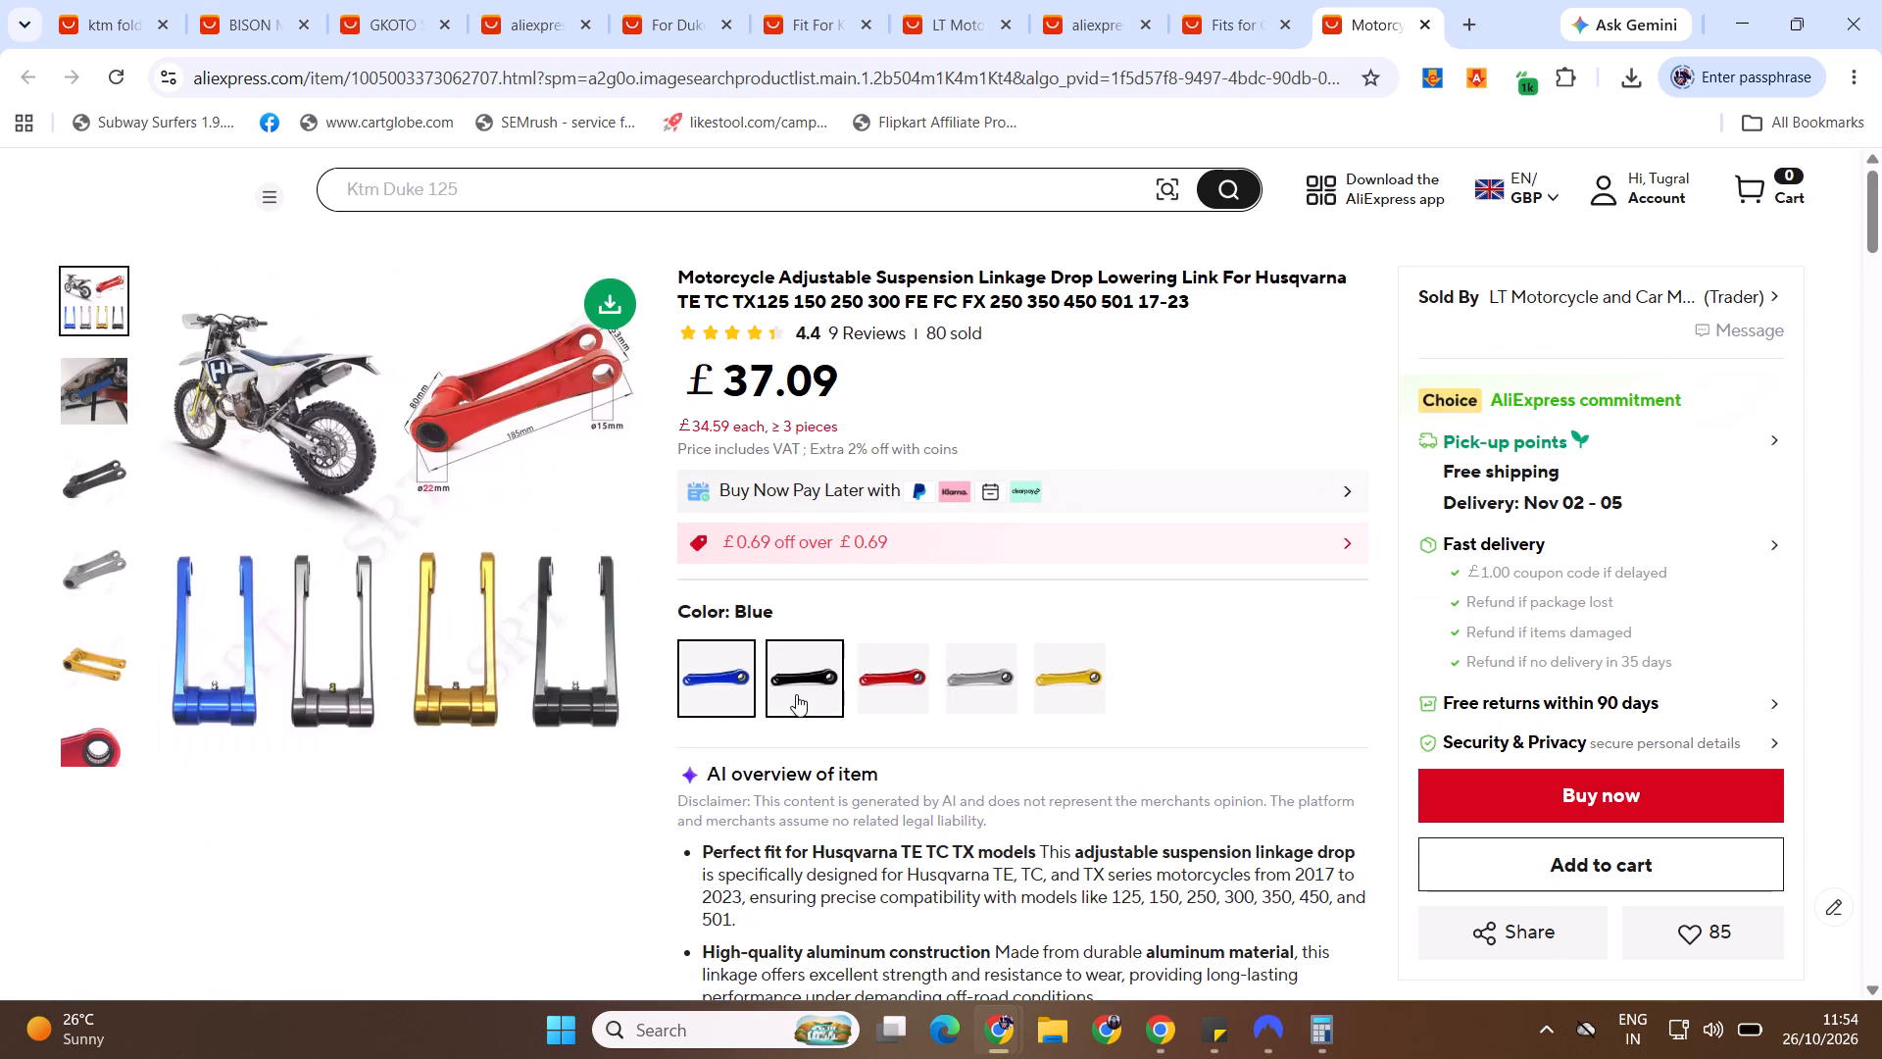
{"action": "left_click", "coordinate": [909, 695]}
{"action": "left_click", "coordinate": [1010, 693]}
{"action": "left_click", "coordinate": [1063, 688]}
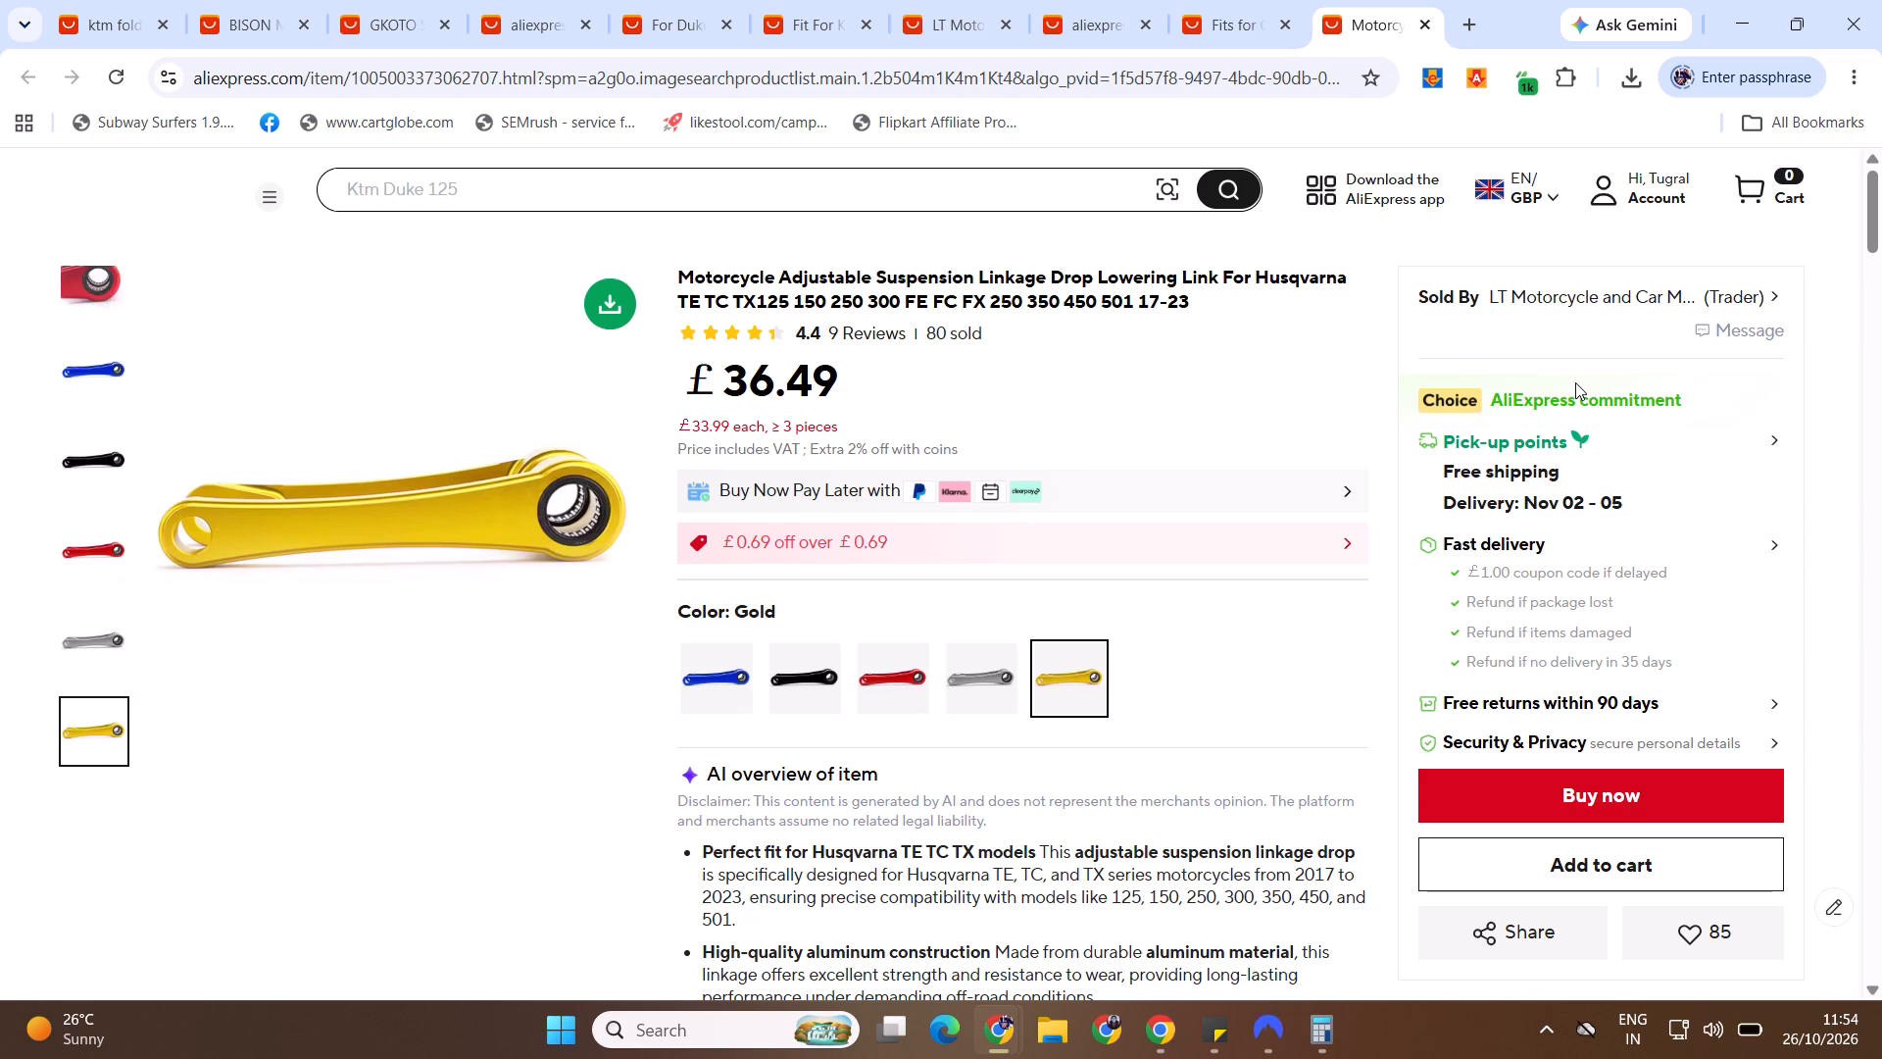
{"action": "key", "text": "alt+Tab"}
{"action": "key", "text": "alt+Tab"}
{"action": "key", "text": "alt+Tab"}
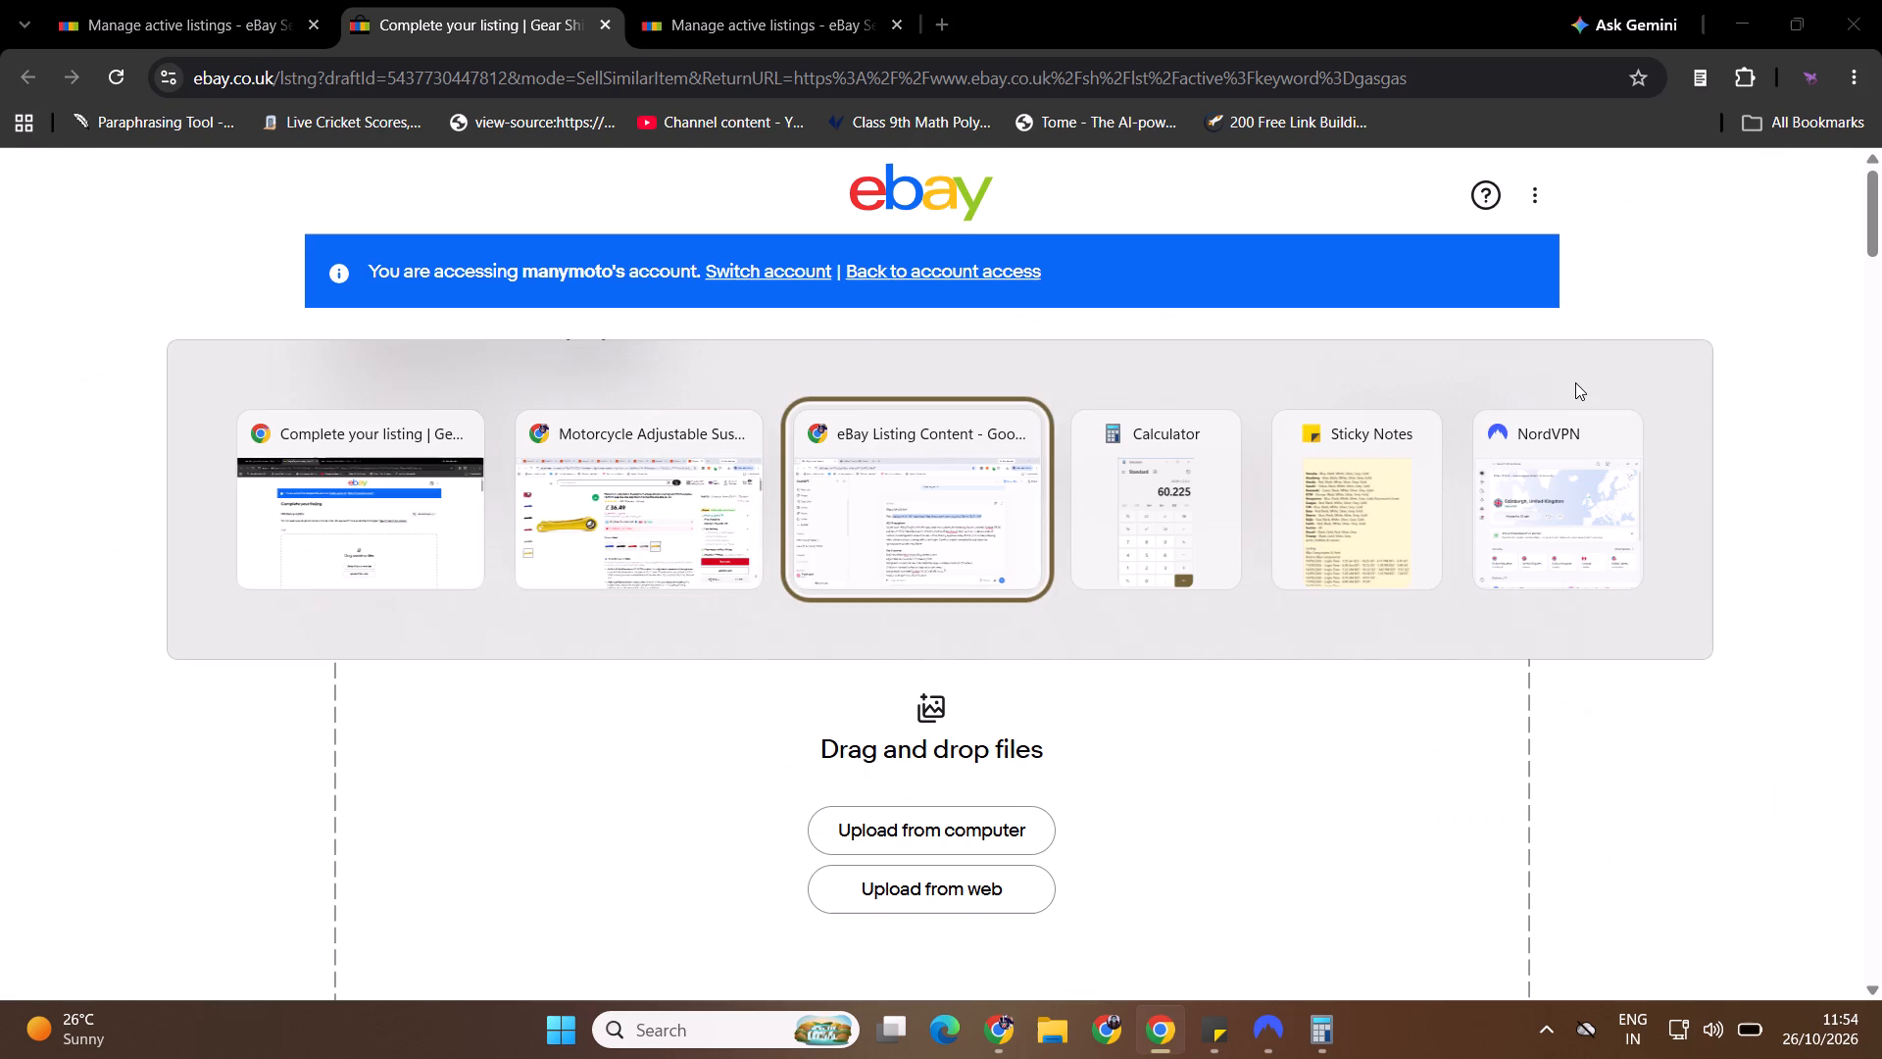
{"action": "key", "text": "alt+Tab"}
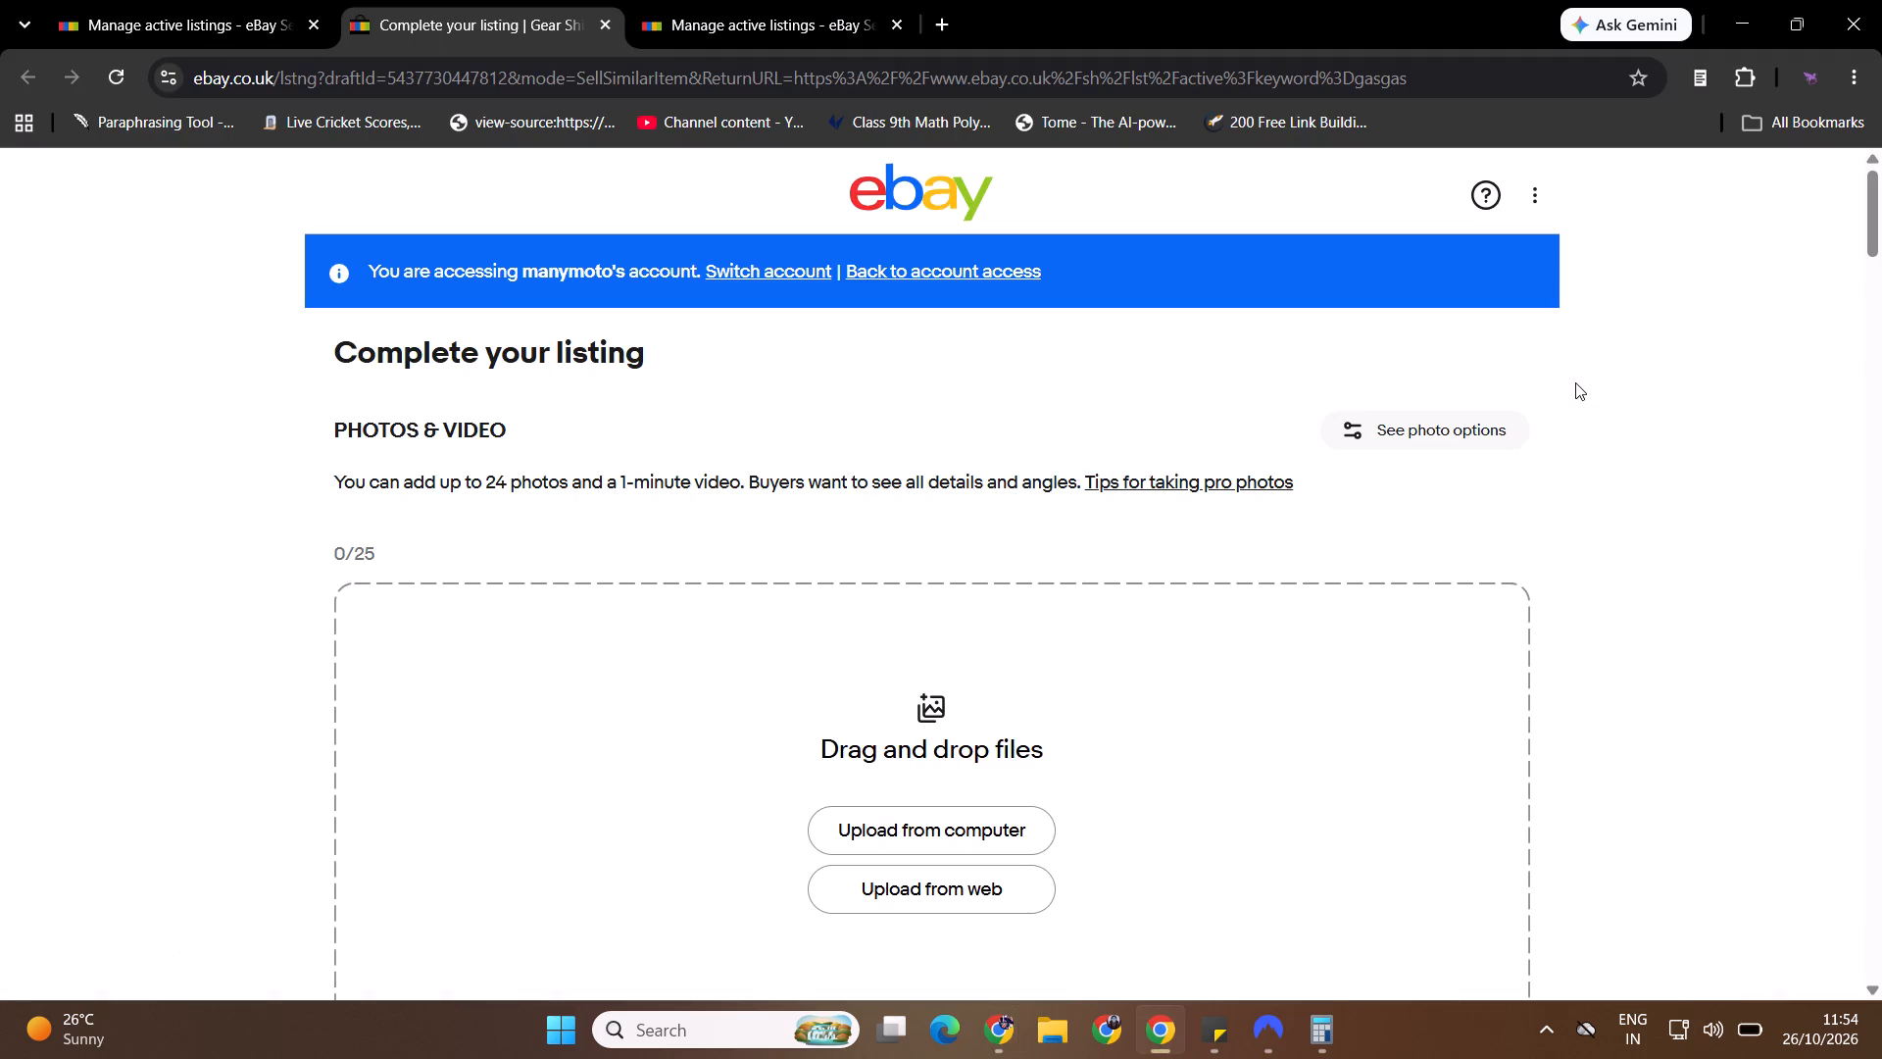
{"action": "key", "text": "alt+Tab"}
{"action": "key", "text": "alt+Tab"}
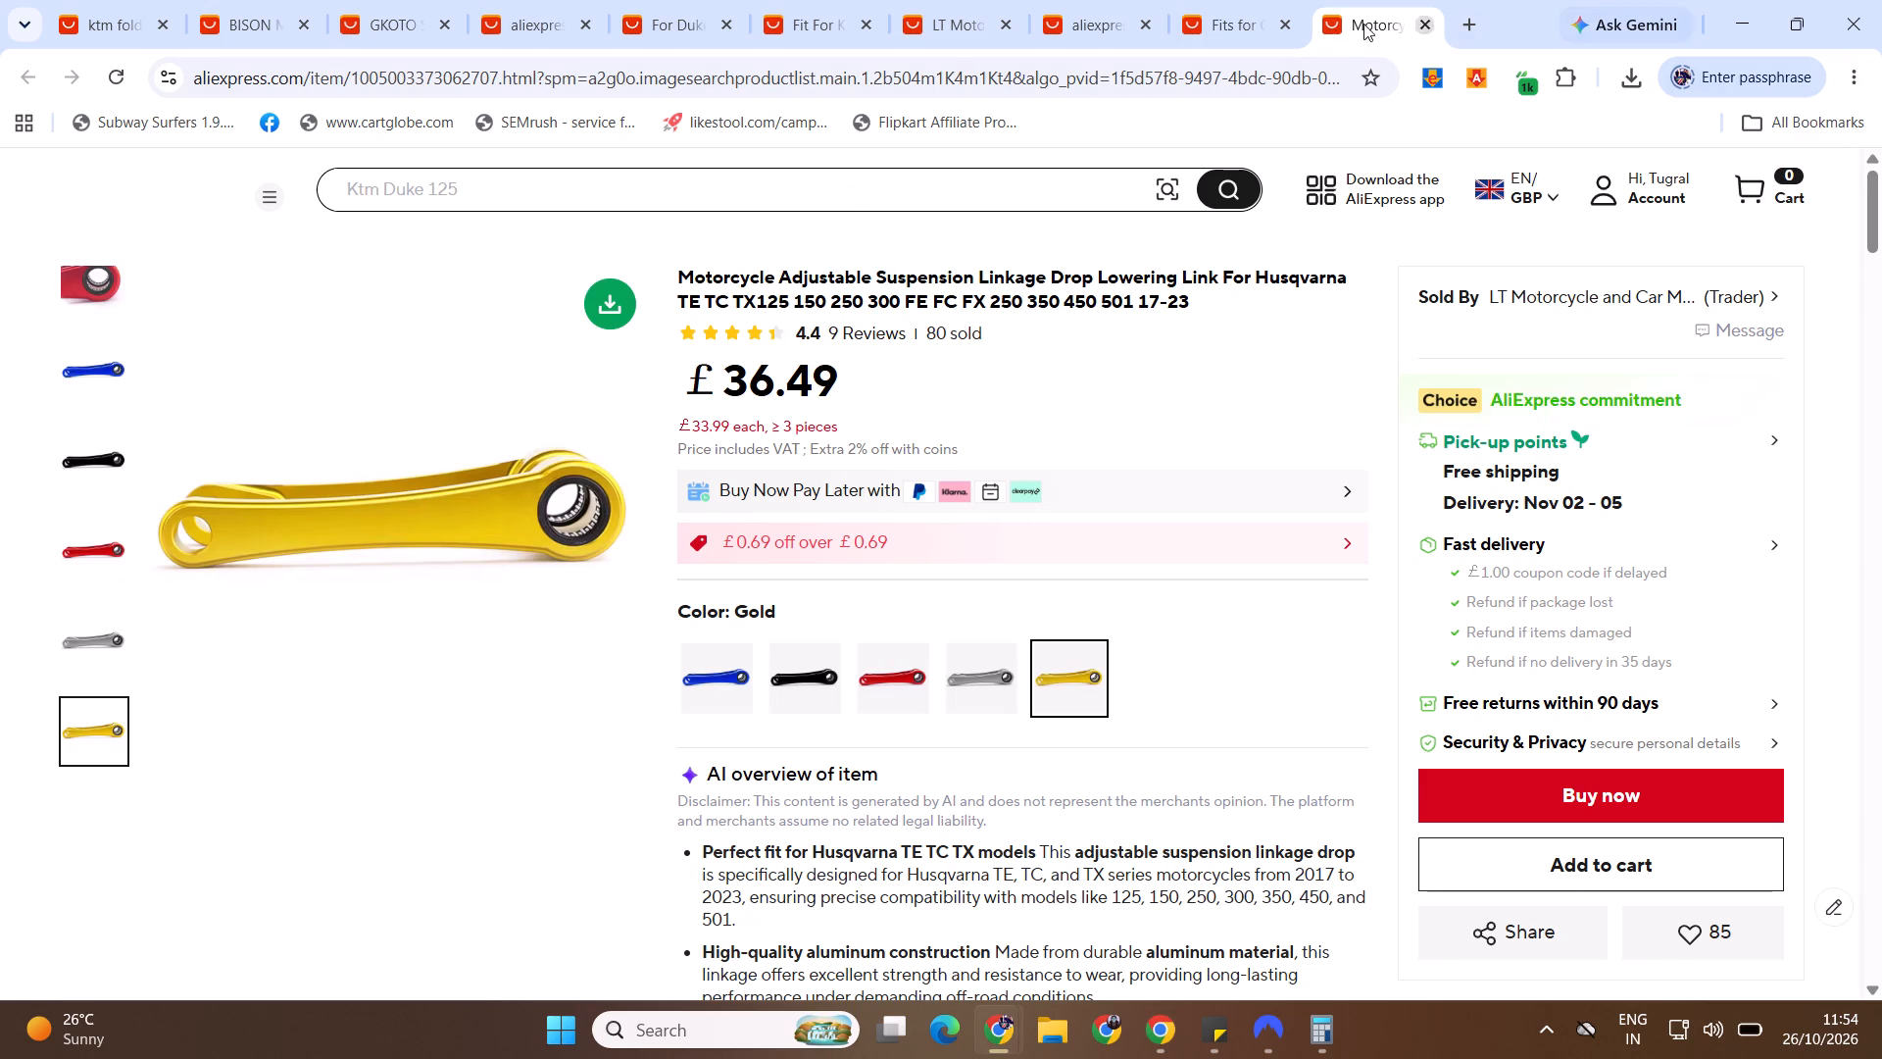
From the GasGas lowering links listing, run an image search with the downloaded red lowering link photo and look over the matches.
{"action": "left_click", "coordinate": [1213, 0]}
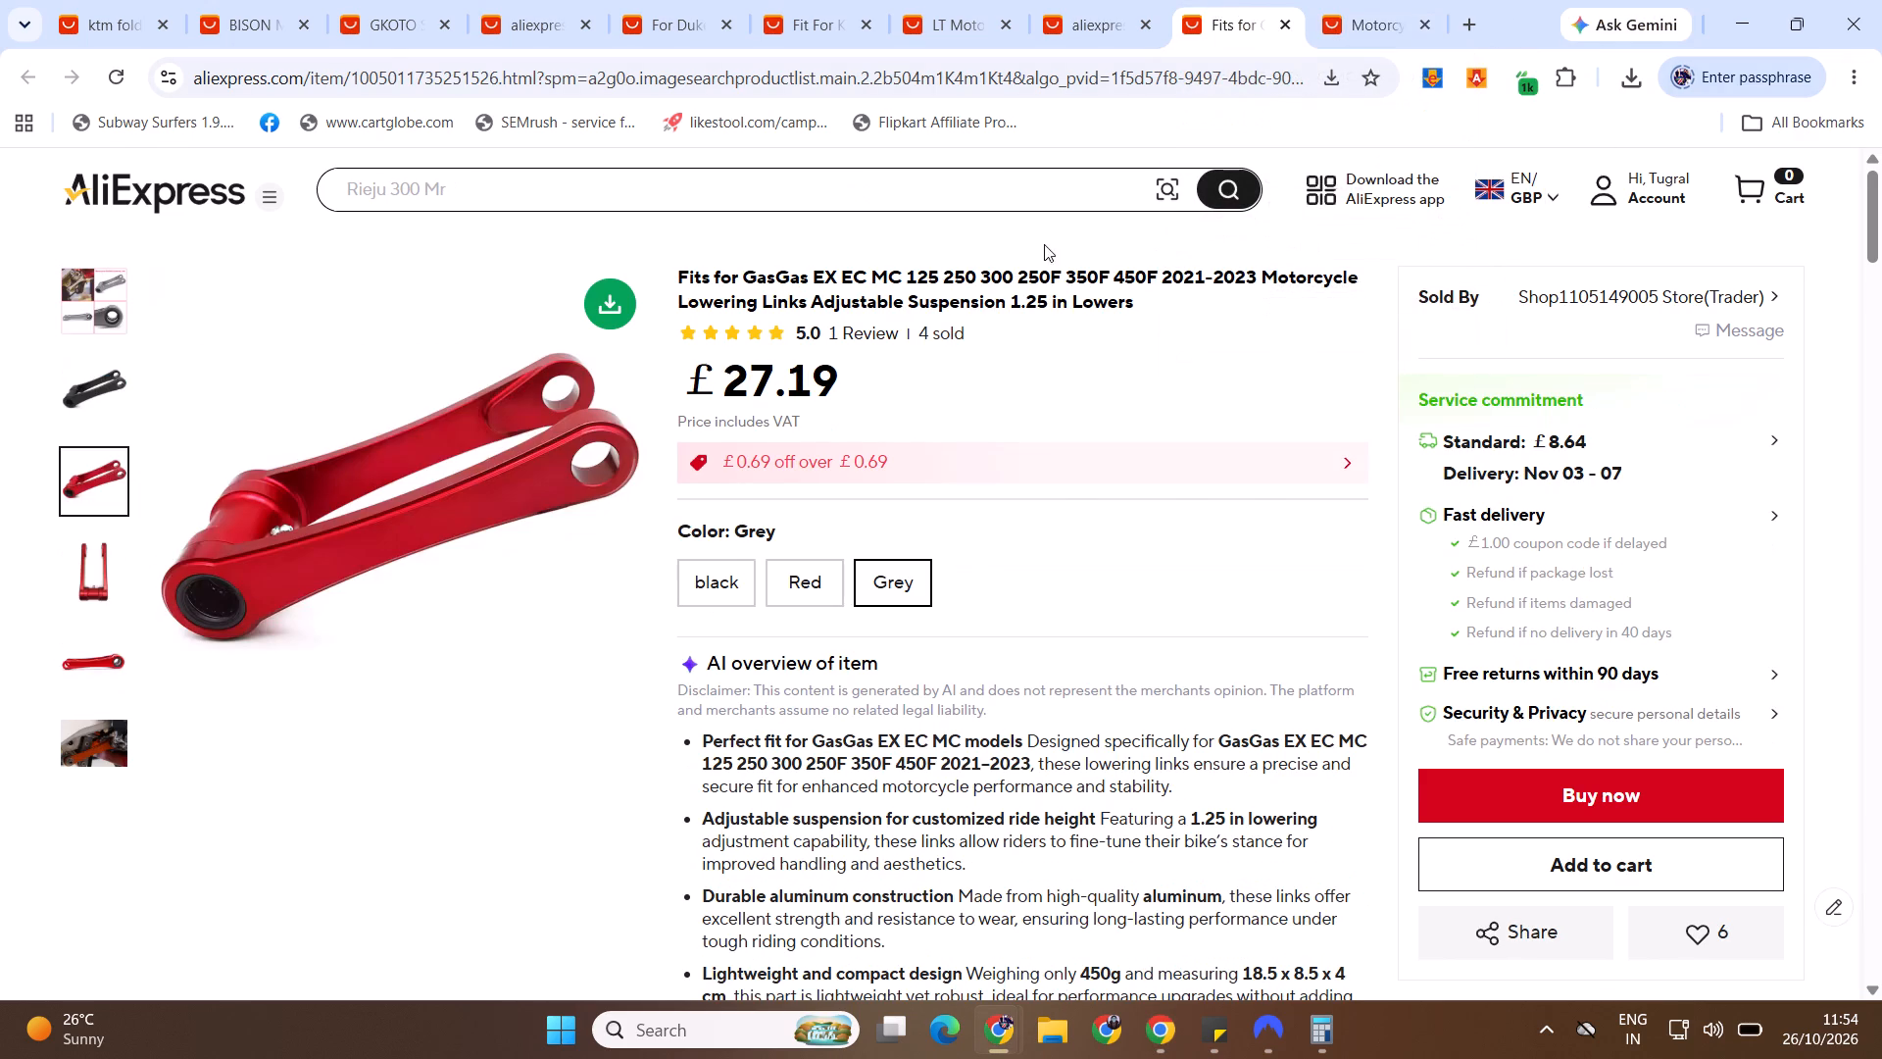
{"action": "left_click", "coordinate": [1163, 202]}
{"action": "left_click", "coordinate": [1169, 438]}
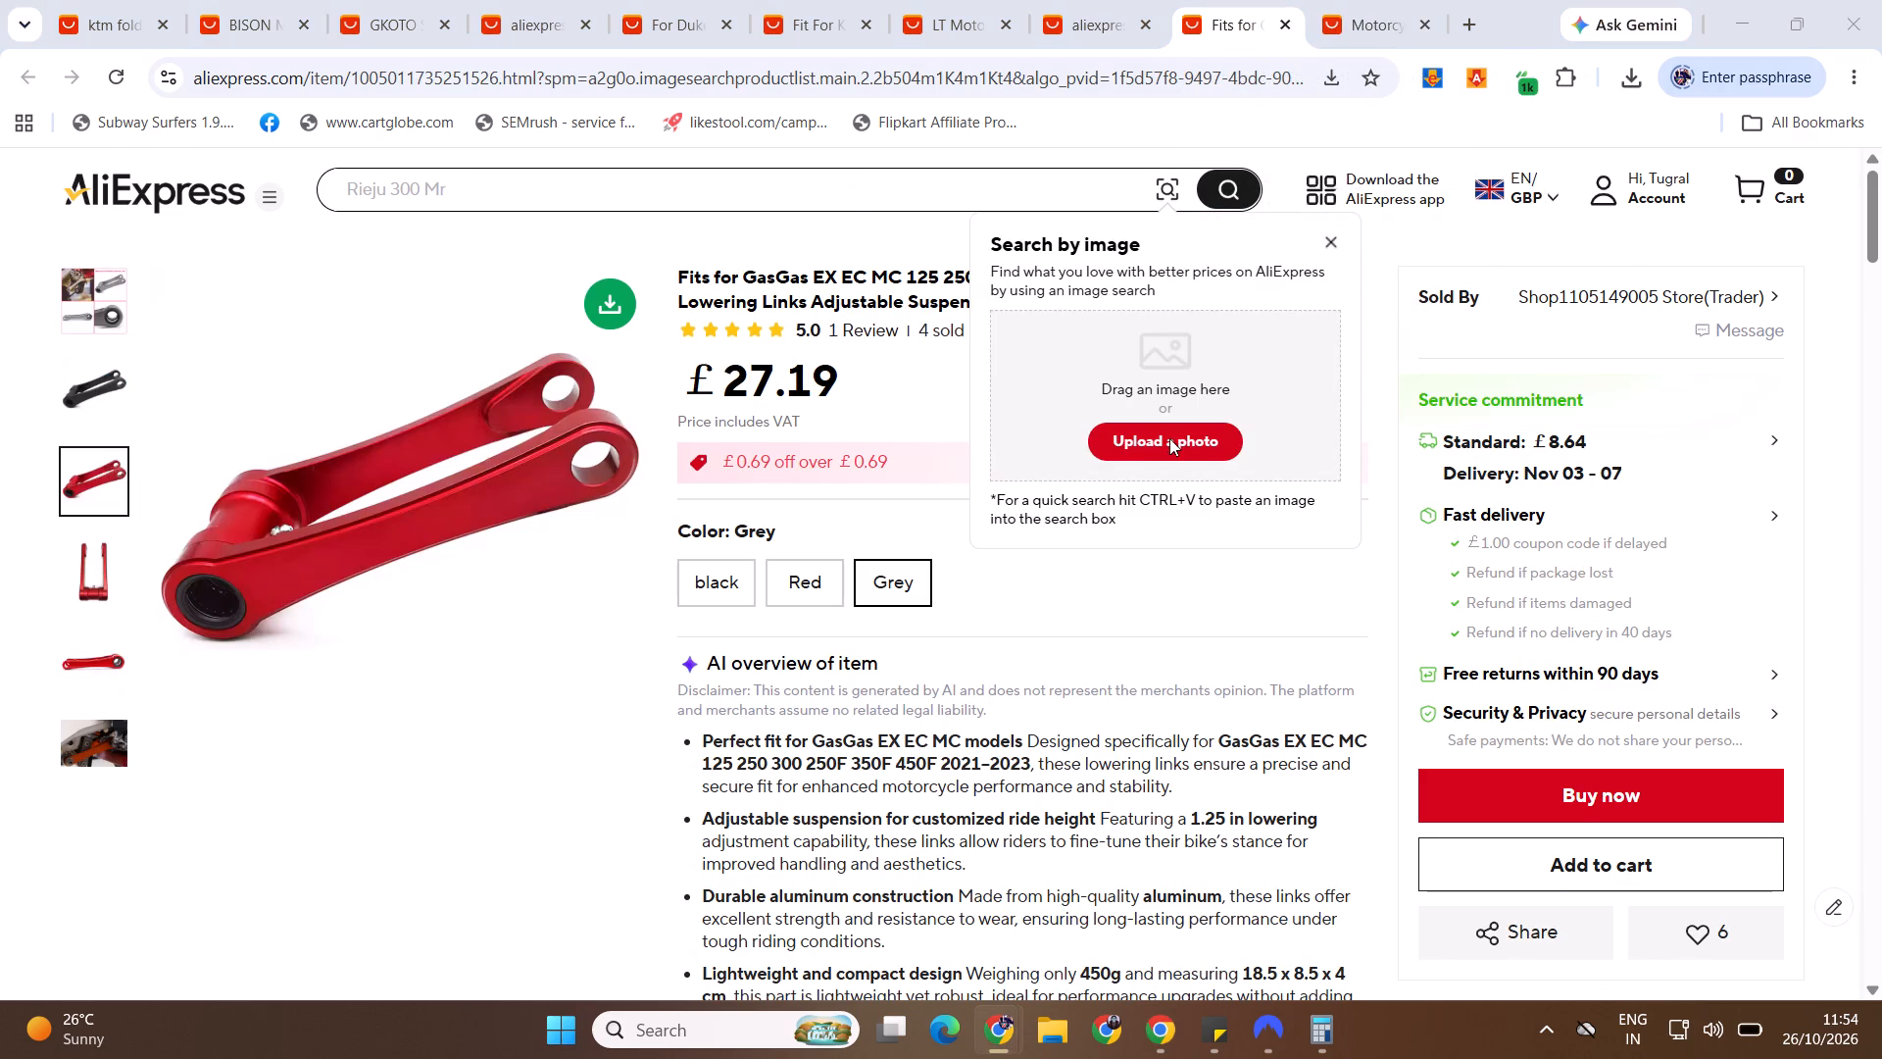
{"action": "left_click", "coordinate": [1067, 519]}
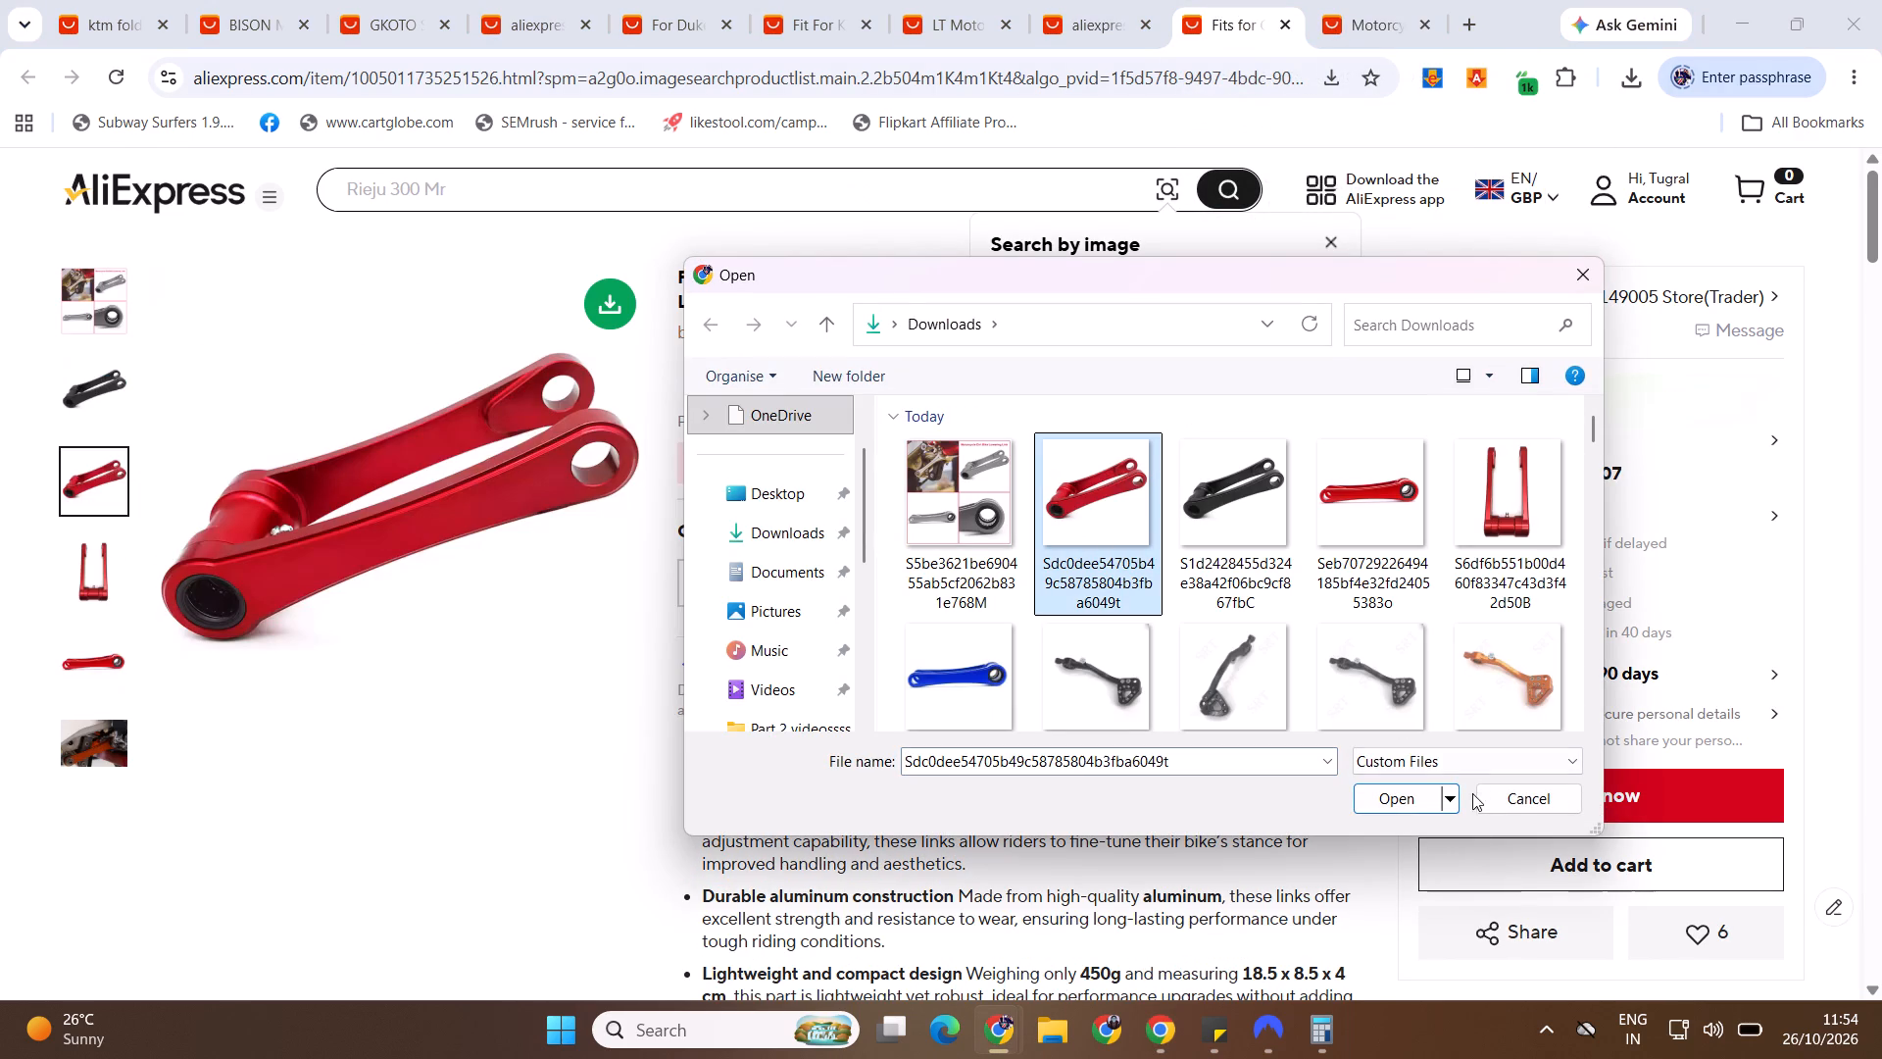
{"action": "left_click", "coordinate": [1398, 804]}
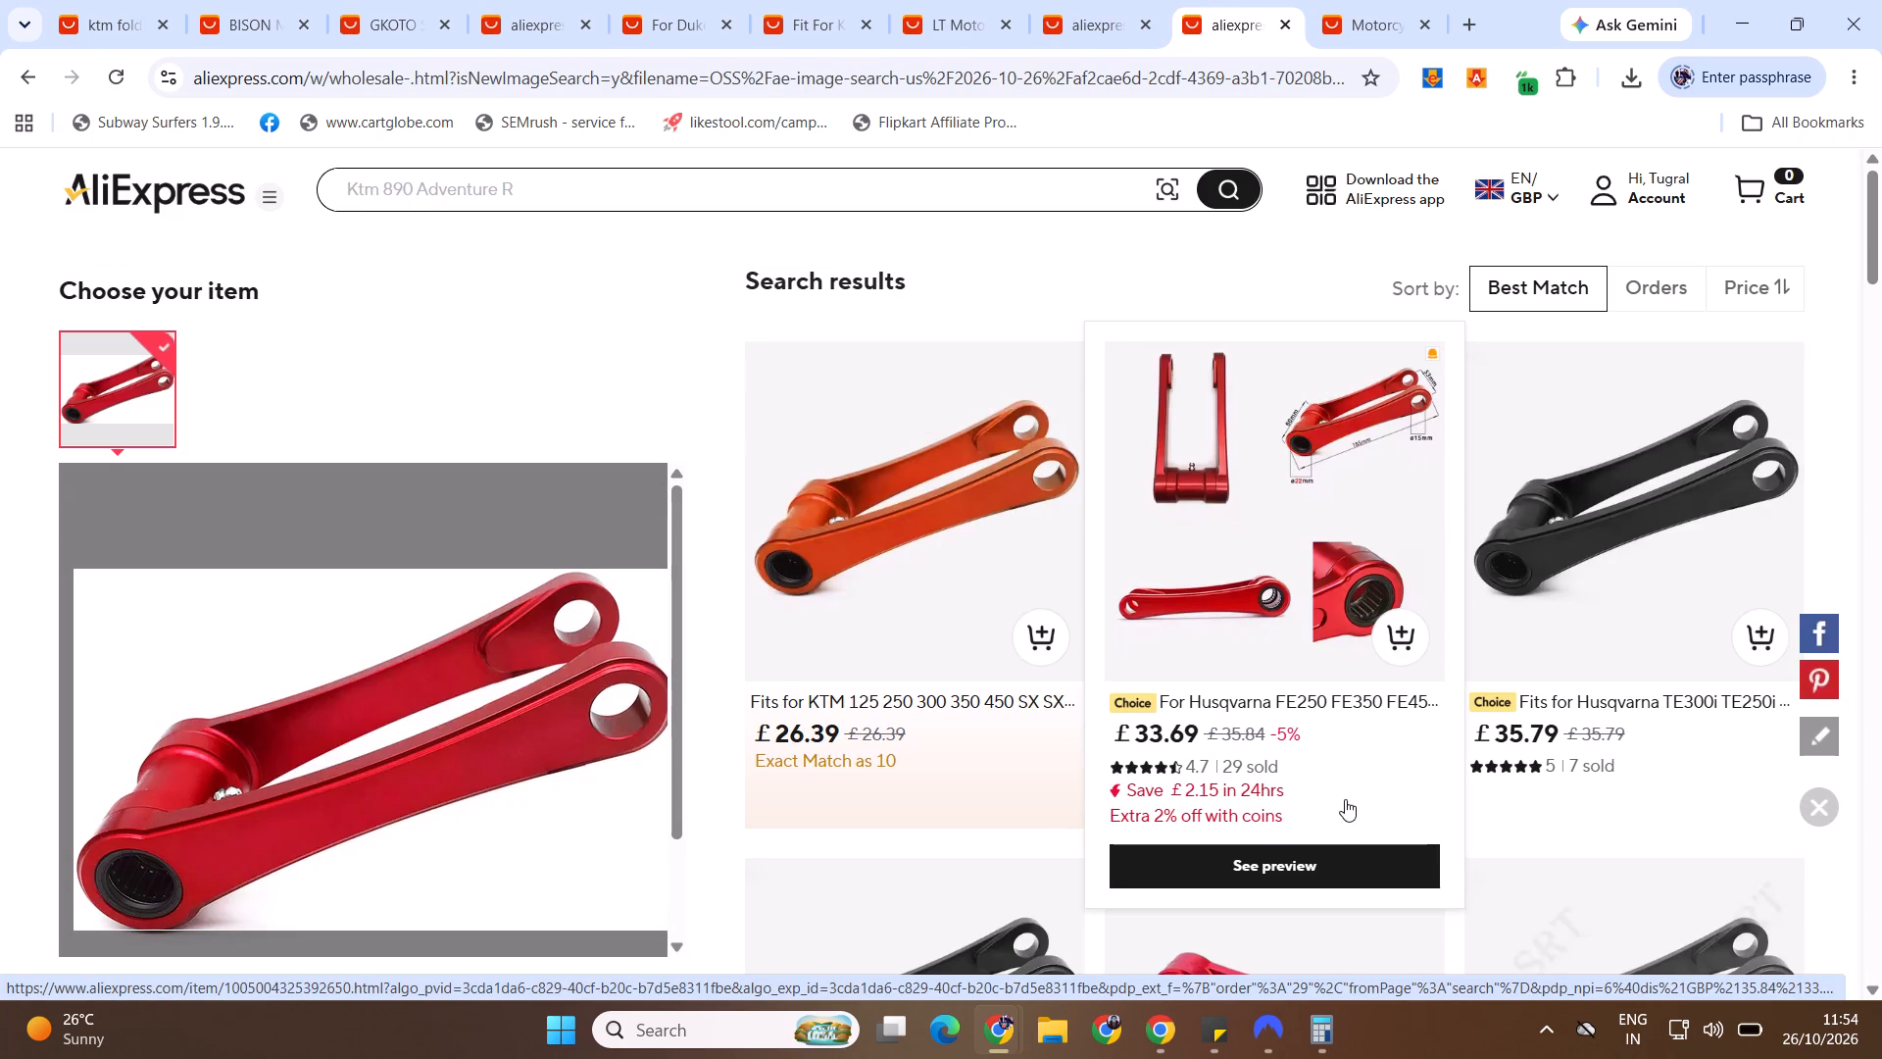
{"action": "left_click_drag", "start_coordinate": [1881, 268], "coordinate": [1881, 330]}
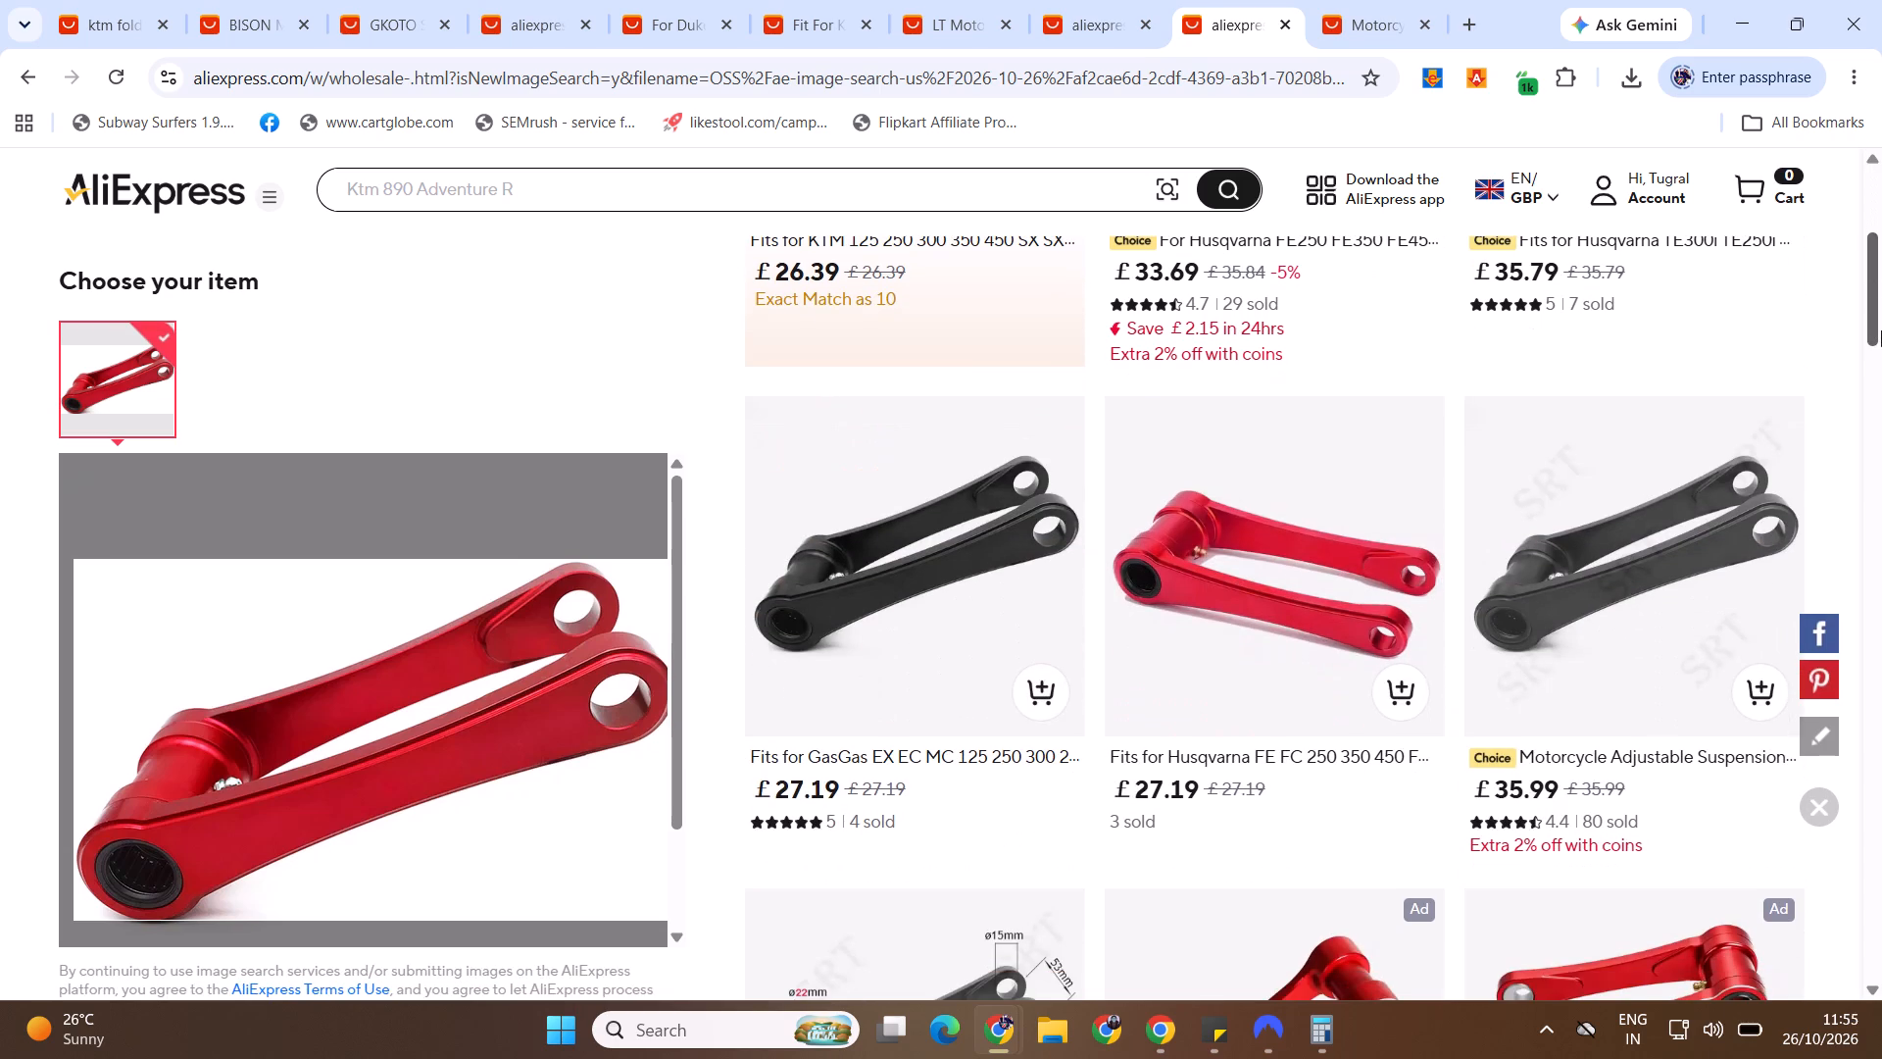
{"action": "left_click_drag", "start_coordinate": [1881, 330], "coordinate": [1881, 376]}
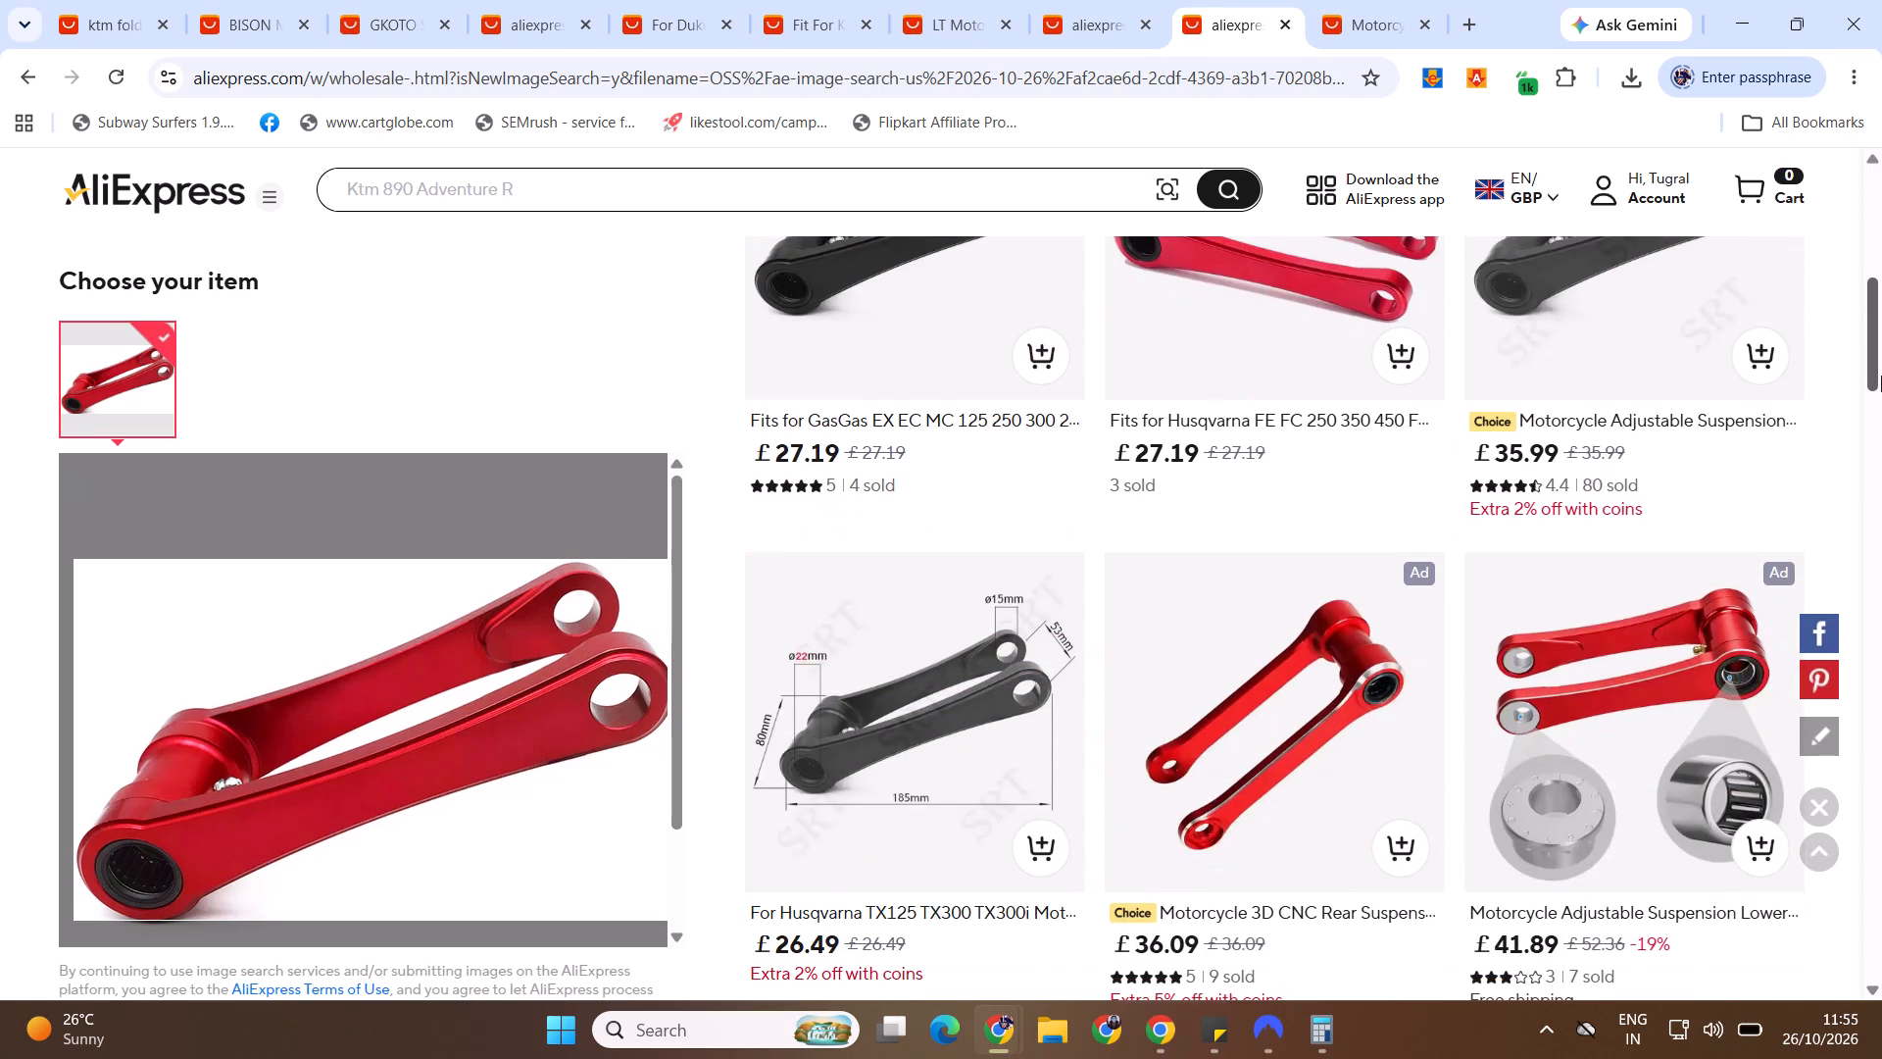
{"action": "left_click_drag", "start_coordinate": [1881, 376], "coordinate": [1880, 425]}
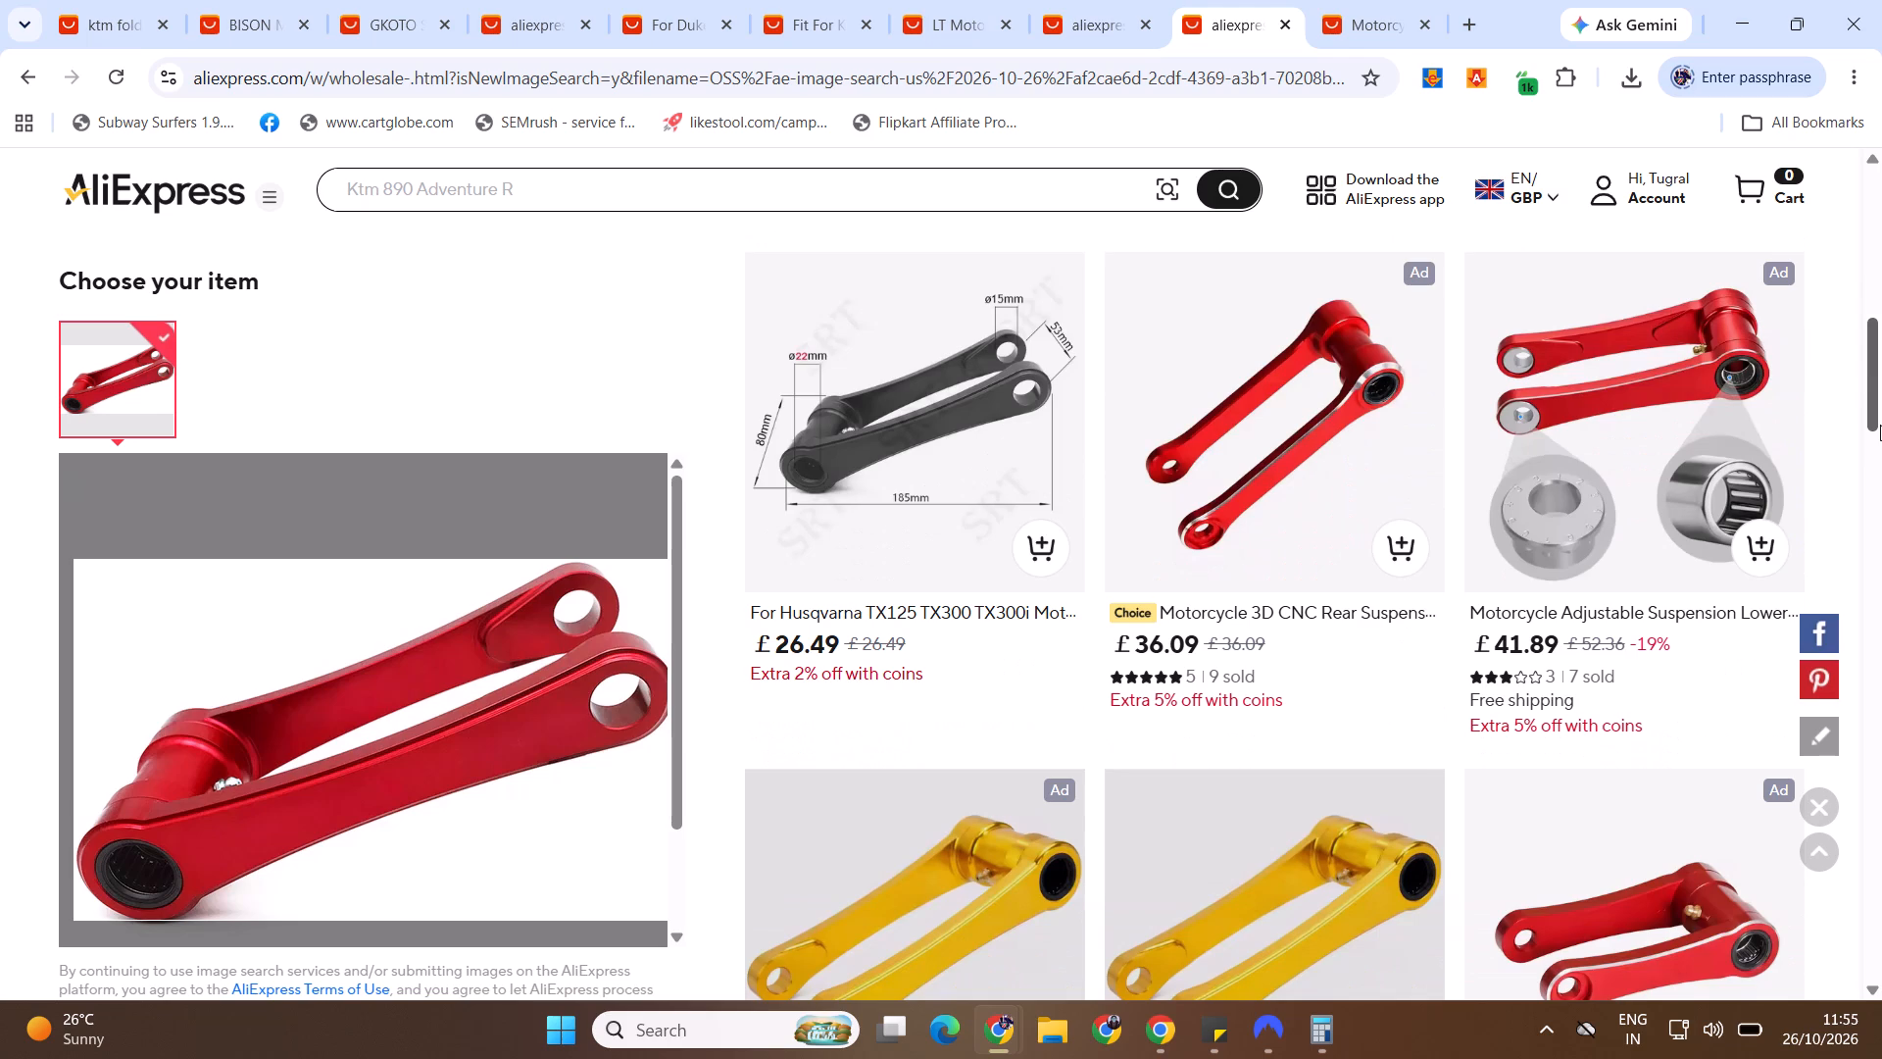
{"action": "left_click_drag", "start_coordinate": [1880, 425], "coordinate": [1881, 339]}
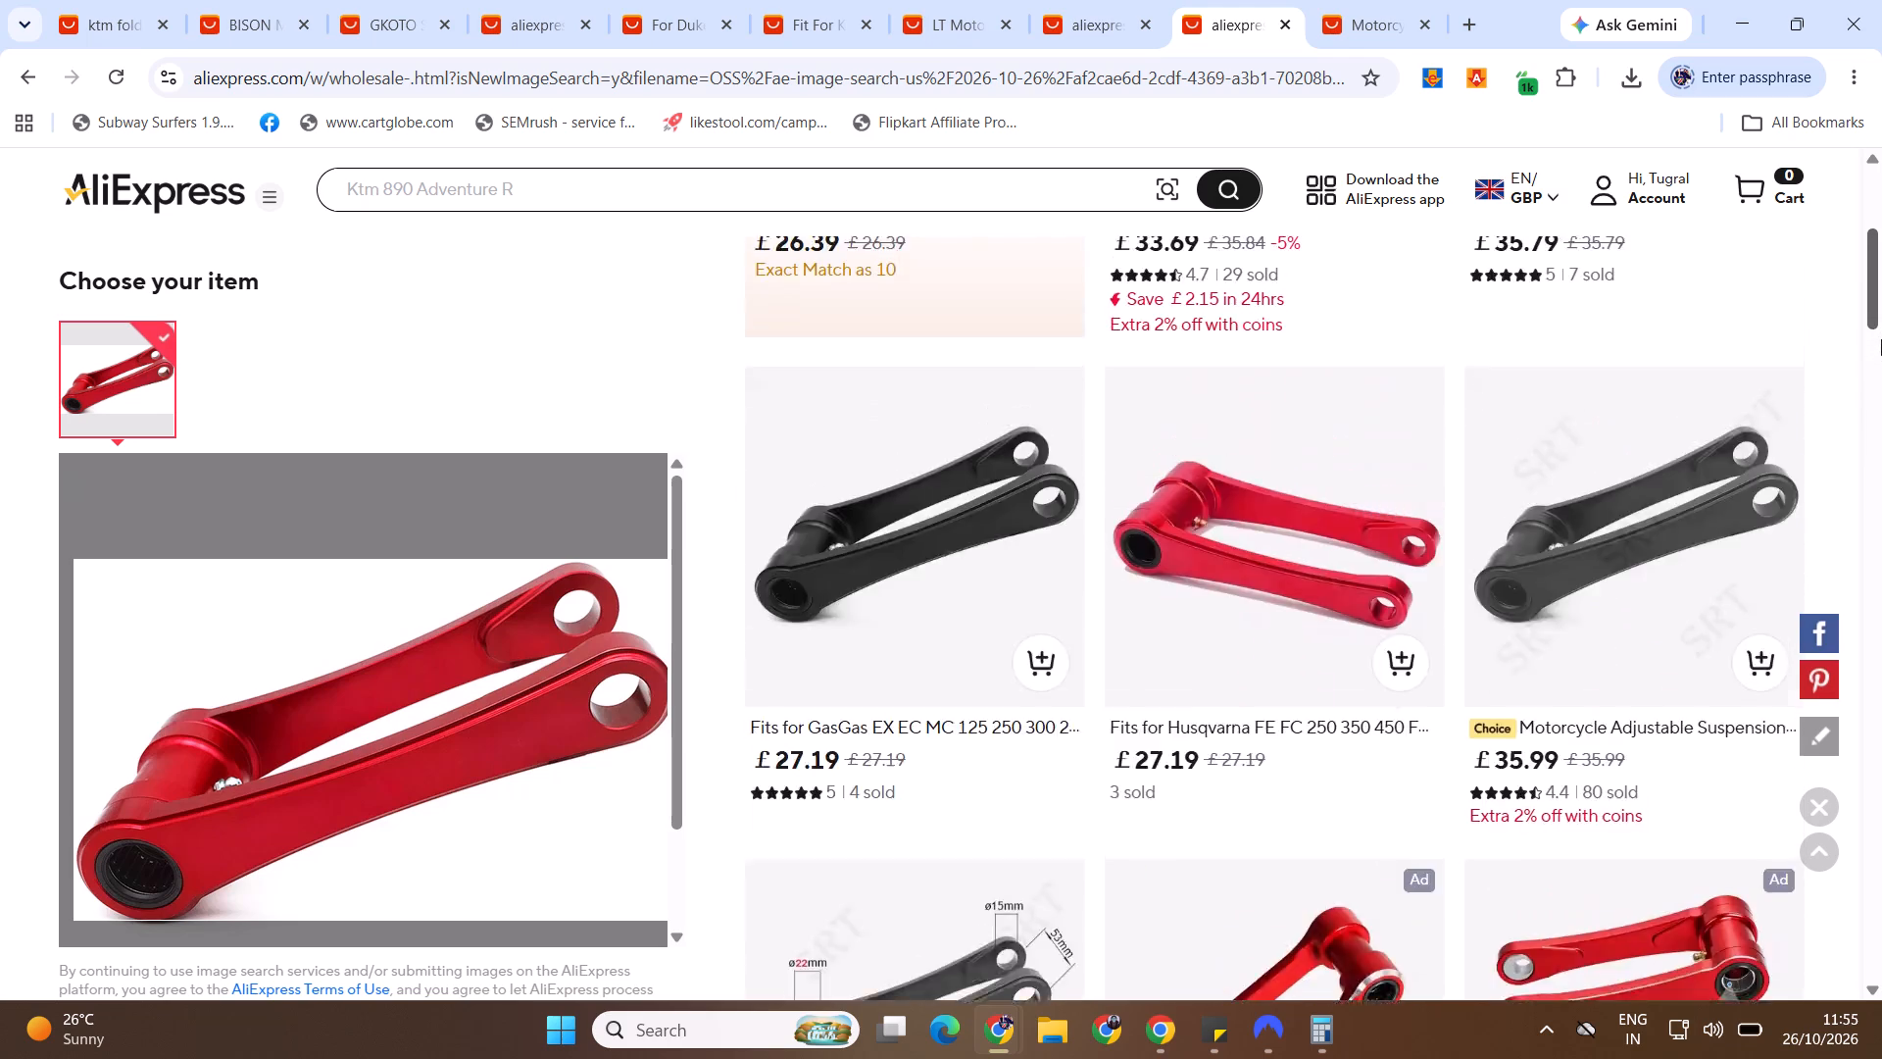
{"action": "left_click_drag", "start_coordinate": [1881, 339], "coordinate": [1881, 239]}
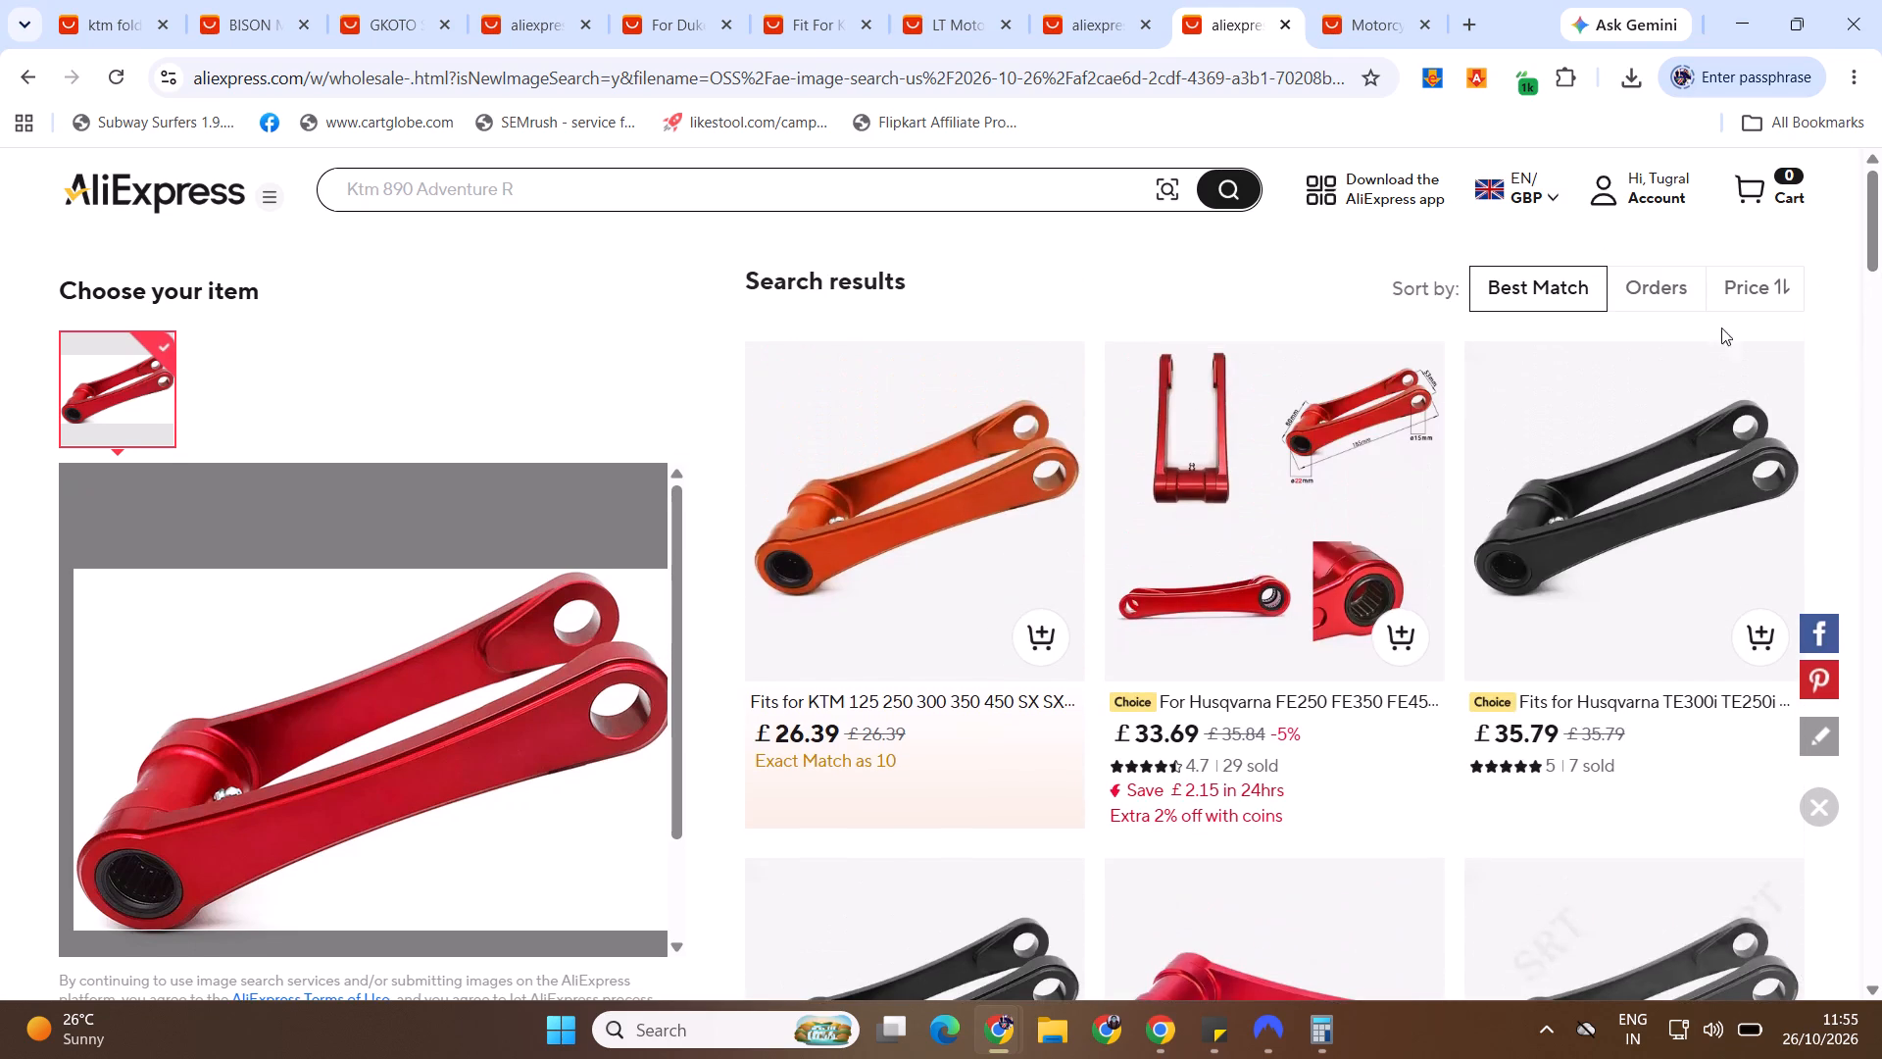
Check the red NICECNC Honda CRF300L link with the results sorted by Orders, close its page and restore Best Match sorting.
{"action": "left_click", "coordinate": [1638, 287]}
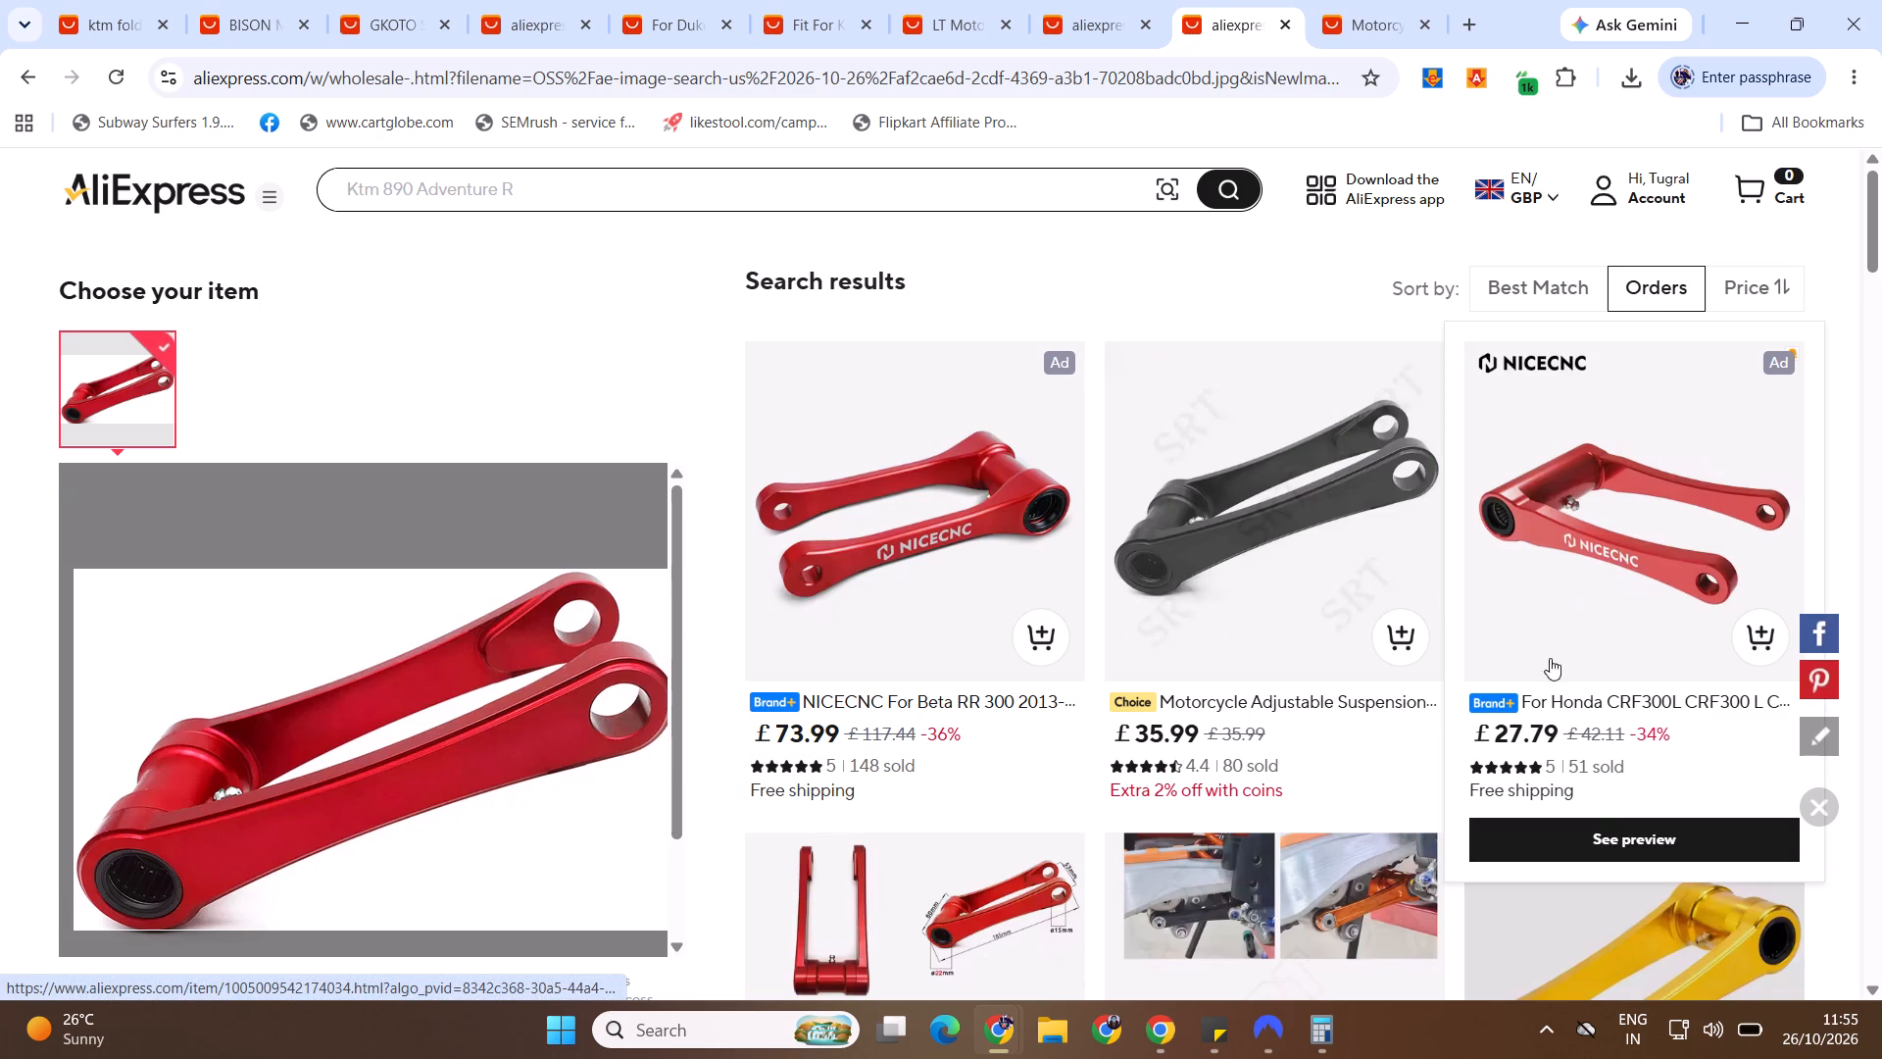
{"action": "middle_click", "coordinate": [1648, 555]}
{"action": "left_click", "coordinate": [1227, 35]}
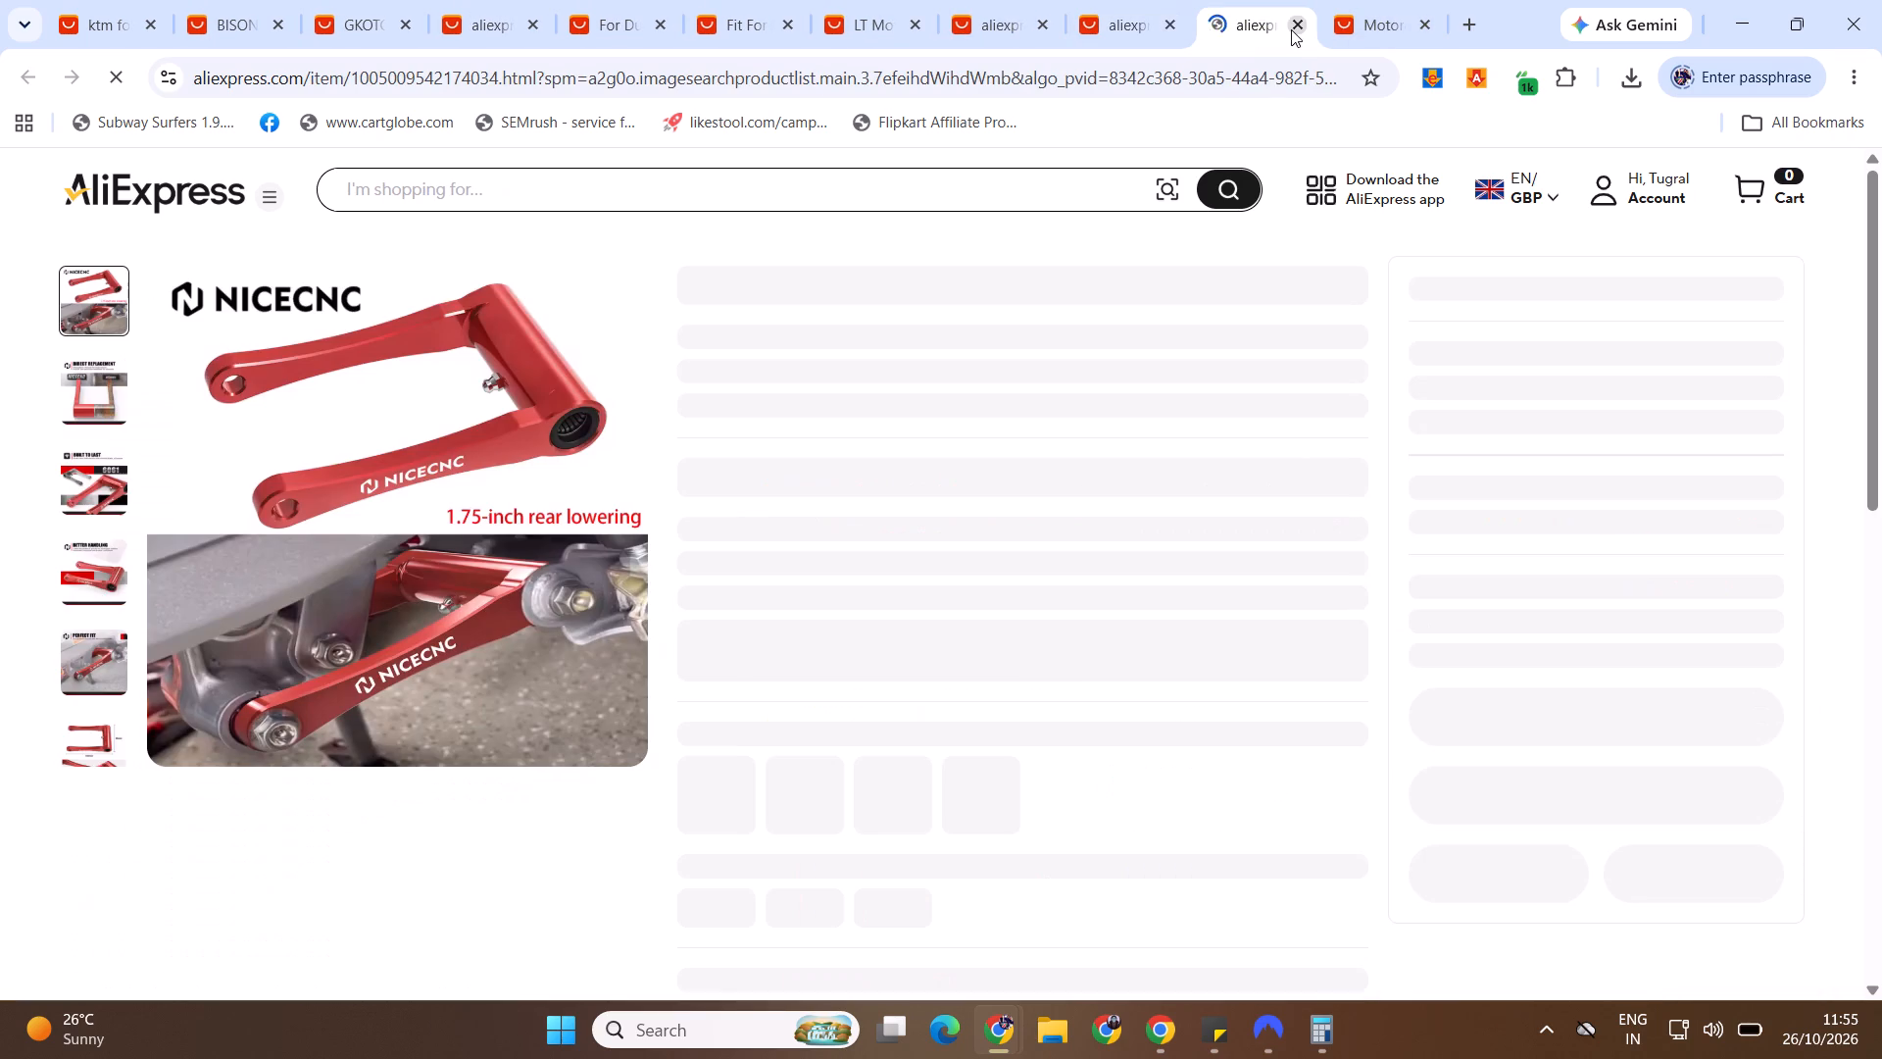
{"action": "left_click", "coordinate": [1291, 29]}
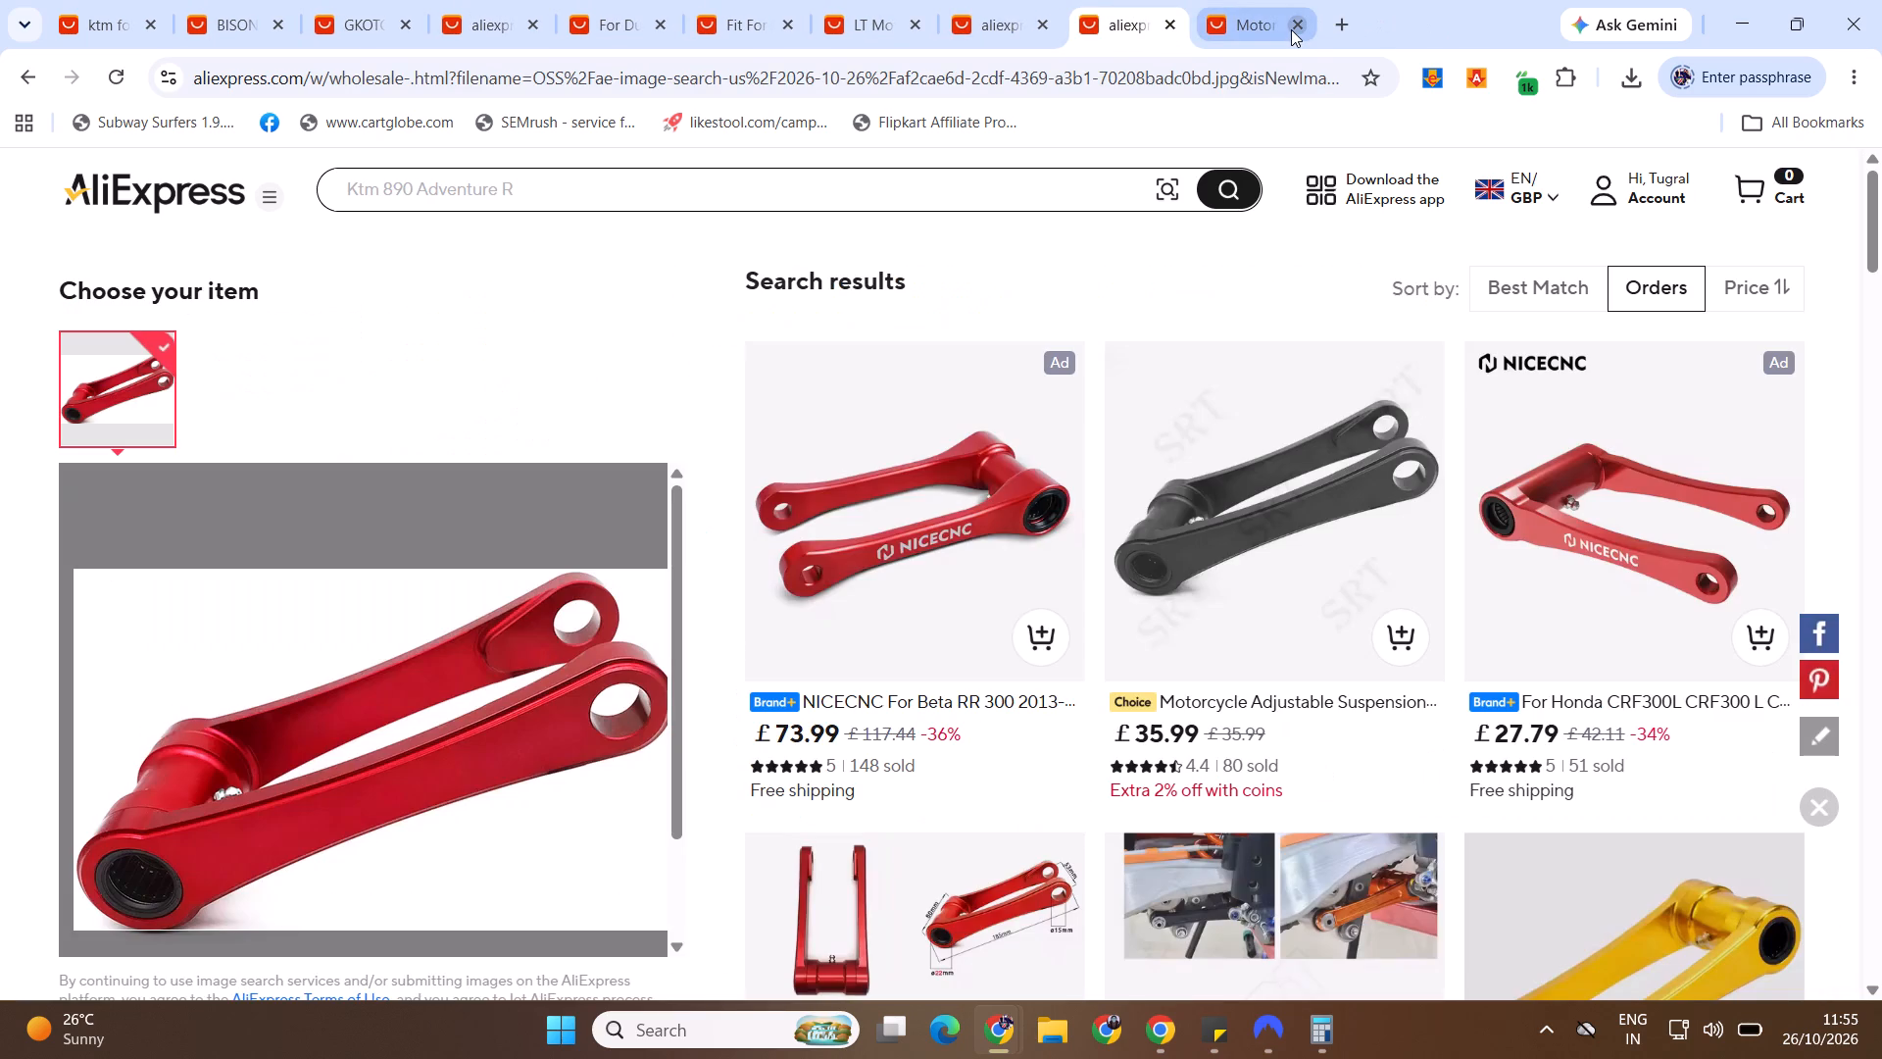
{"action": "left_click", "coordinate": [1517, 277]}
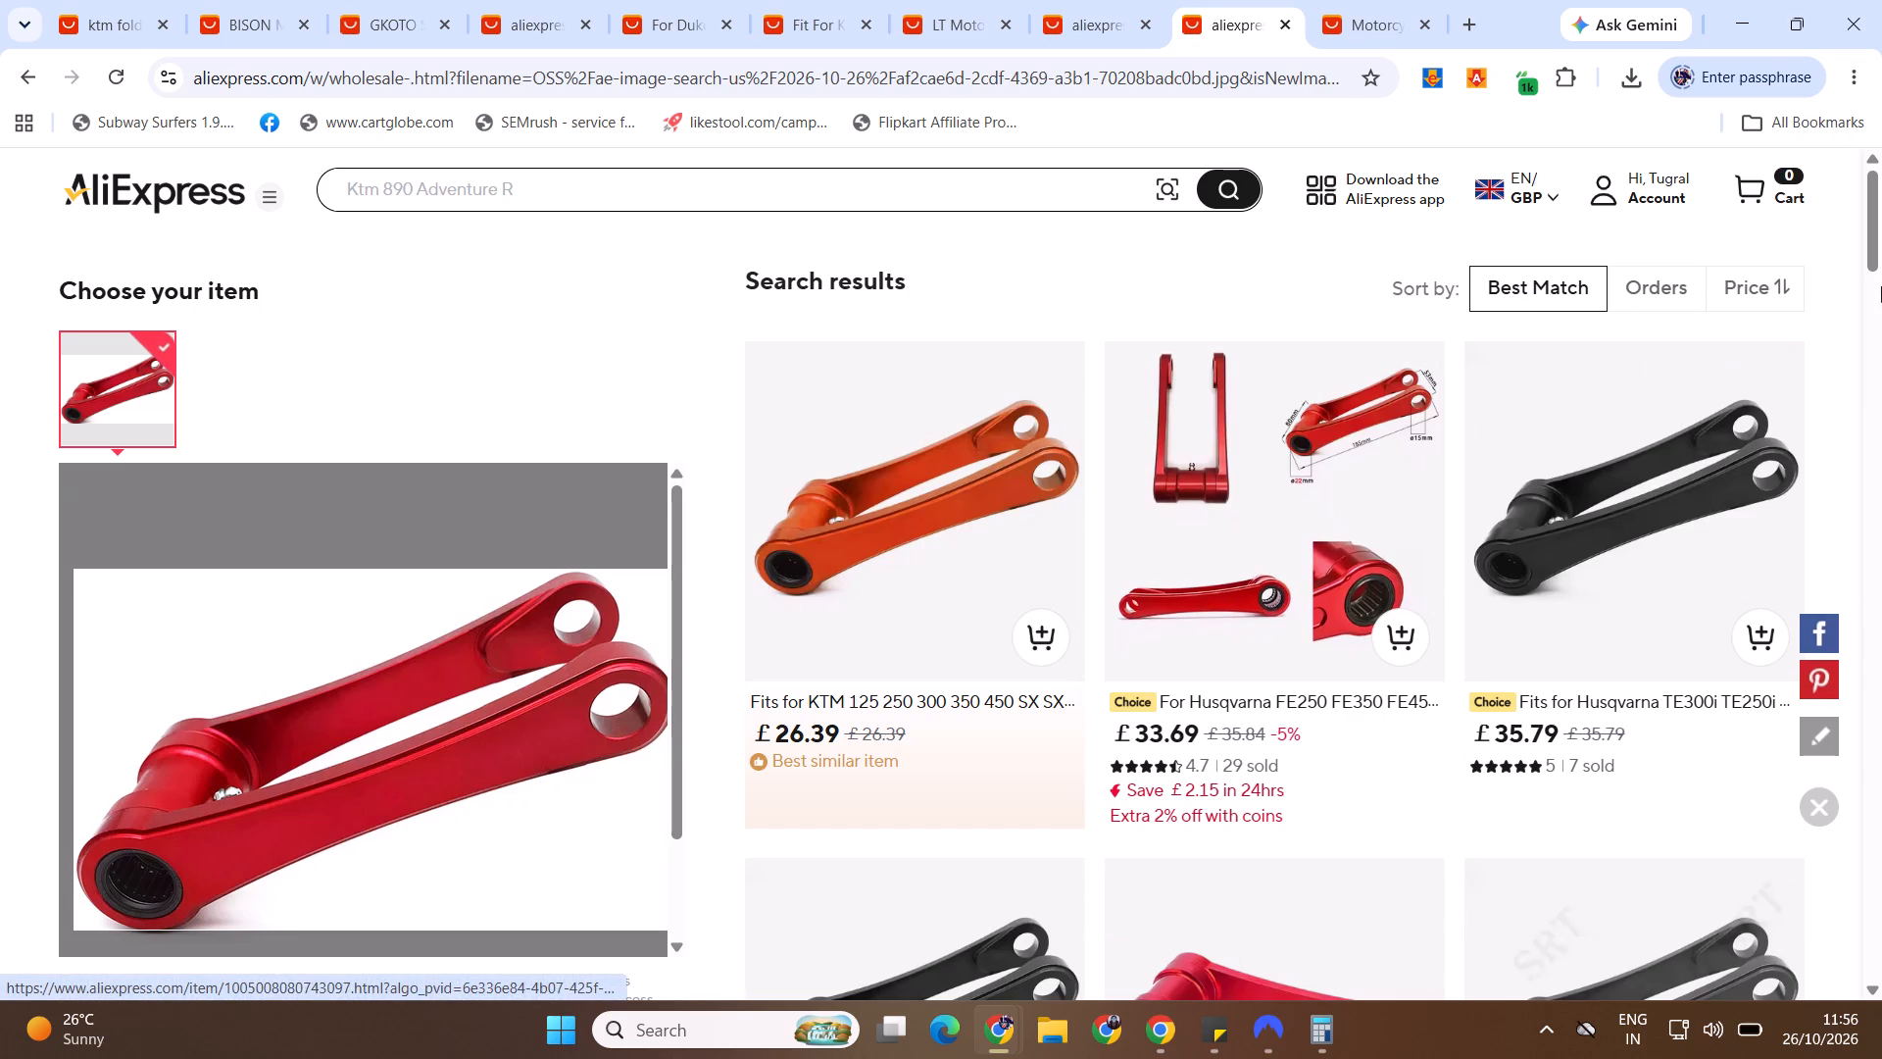
Browse the image search results and open the orange Motorcycle Motocross Adjustable Suspension Lowering Links listing in a new tab.
{"action": "left_click_drag", "start_coordinate": [1881, 207], "coordinate": [1881, 266]}
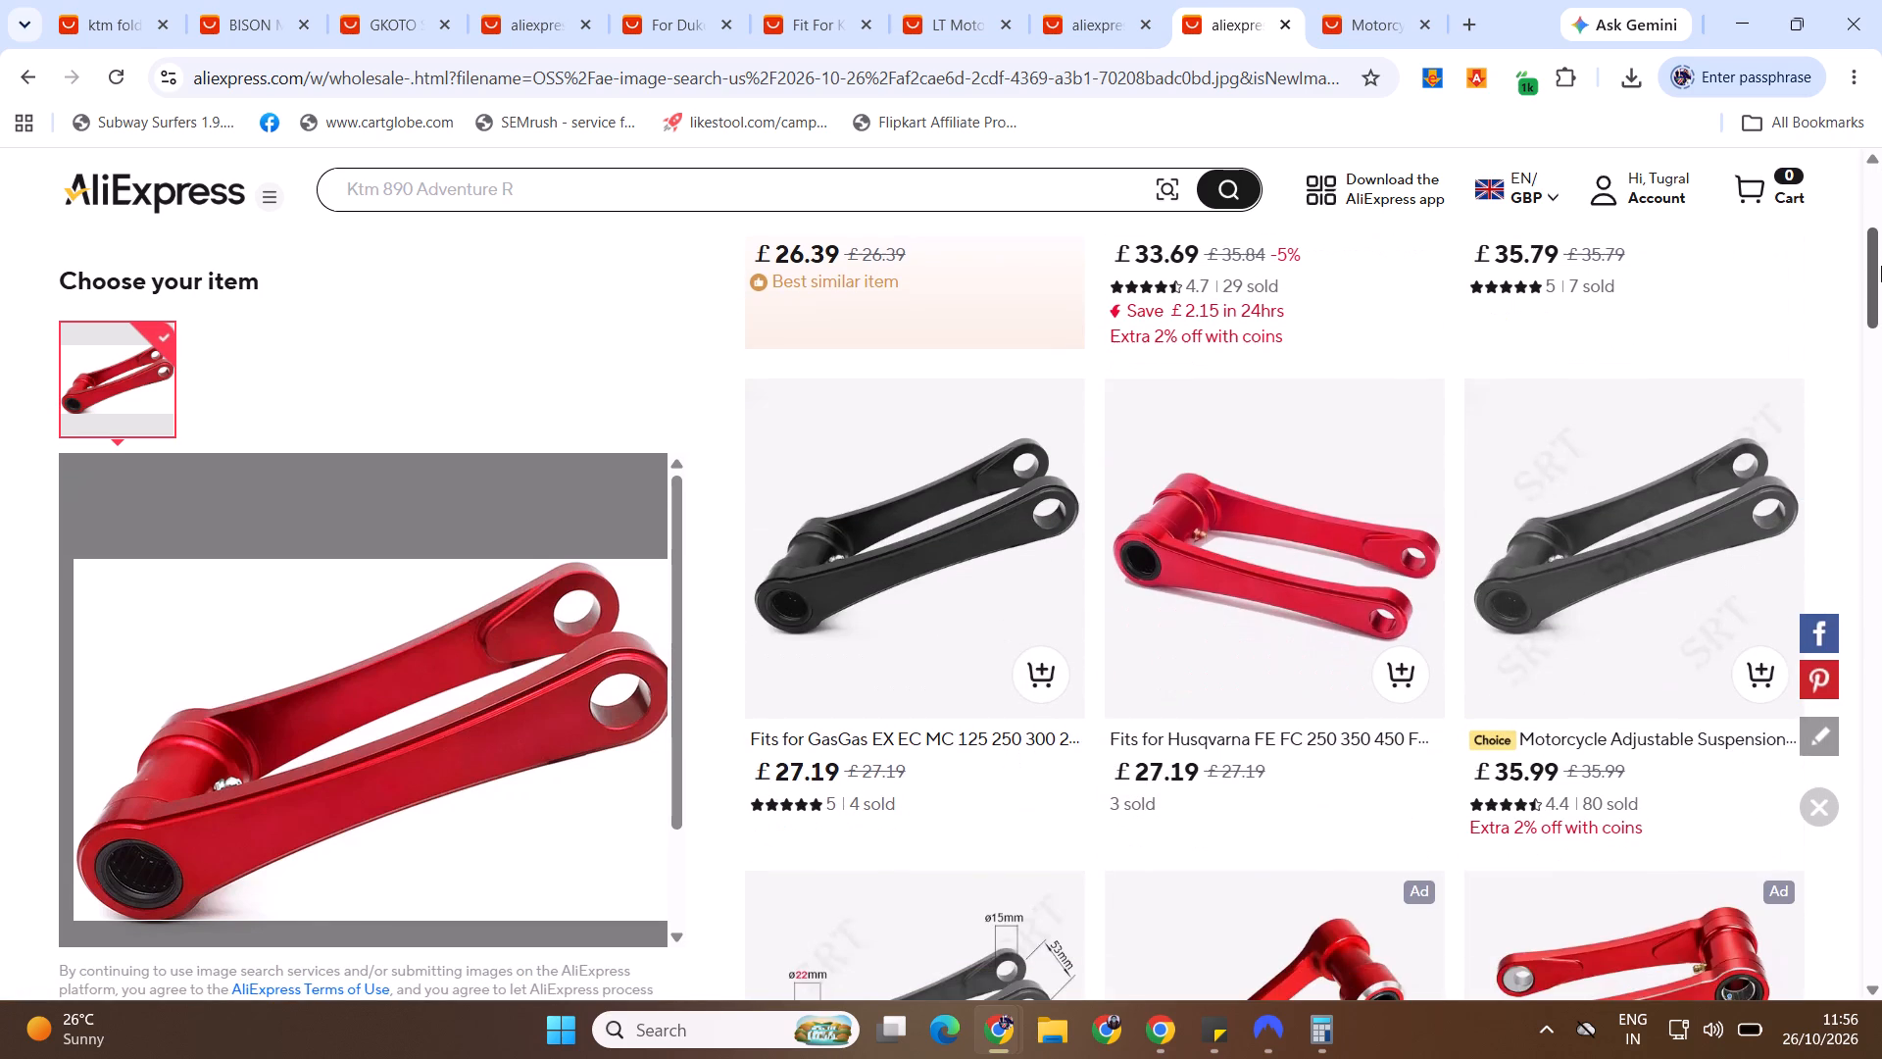
{"action": "left_click_drag", "start_coordinate": [1881, 266], "coordinate": [1881, 375]}
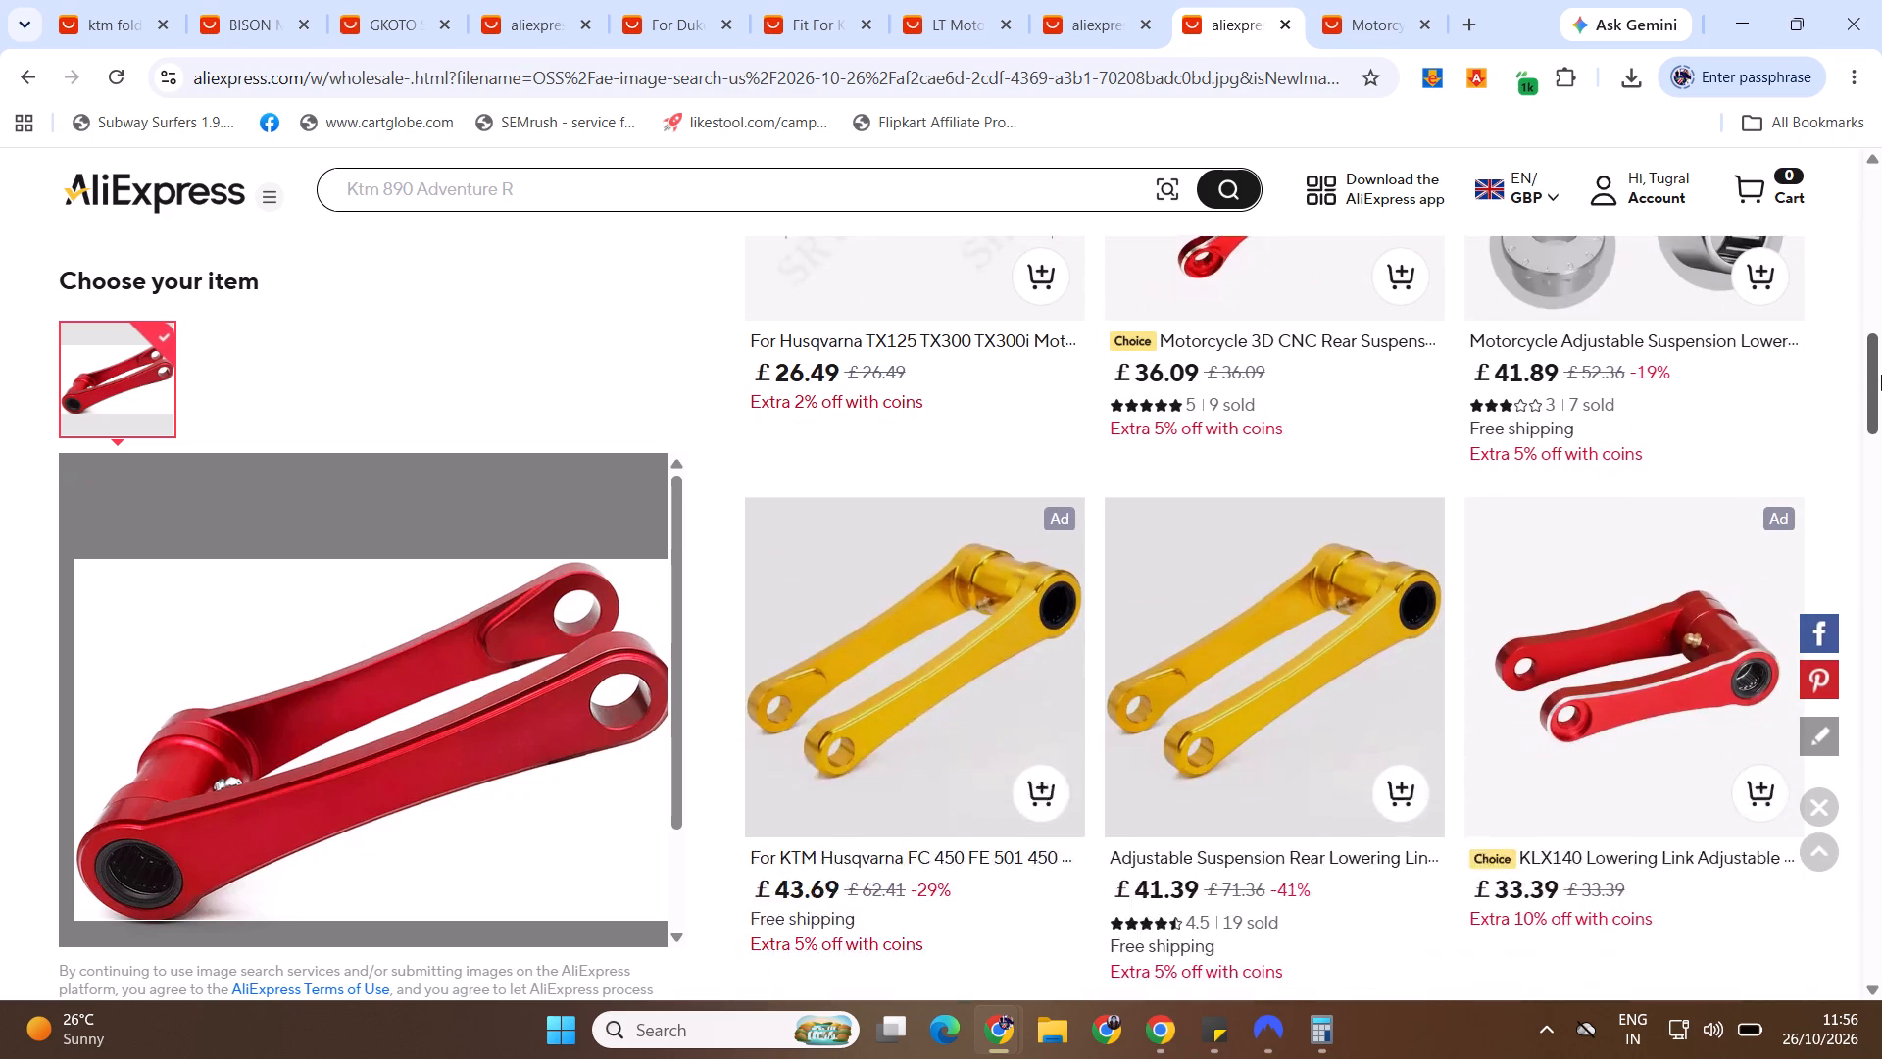
{"action": "left_click_drag", "start_coordinate": [1881, 375], "coordinate": [1881, 381]}
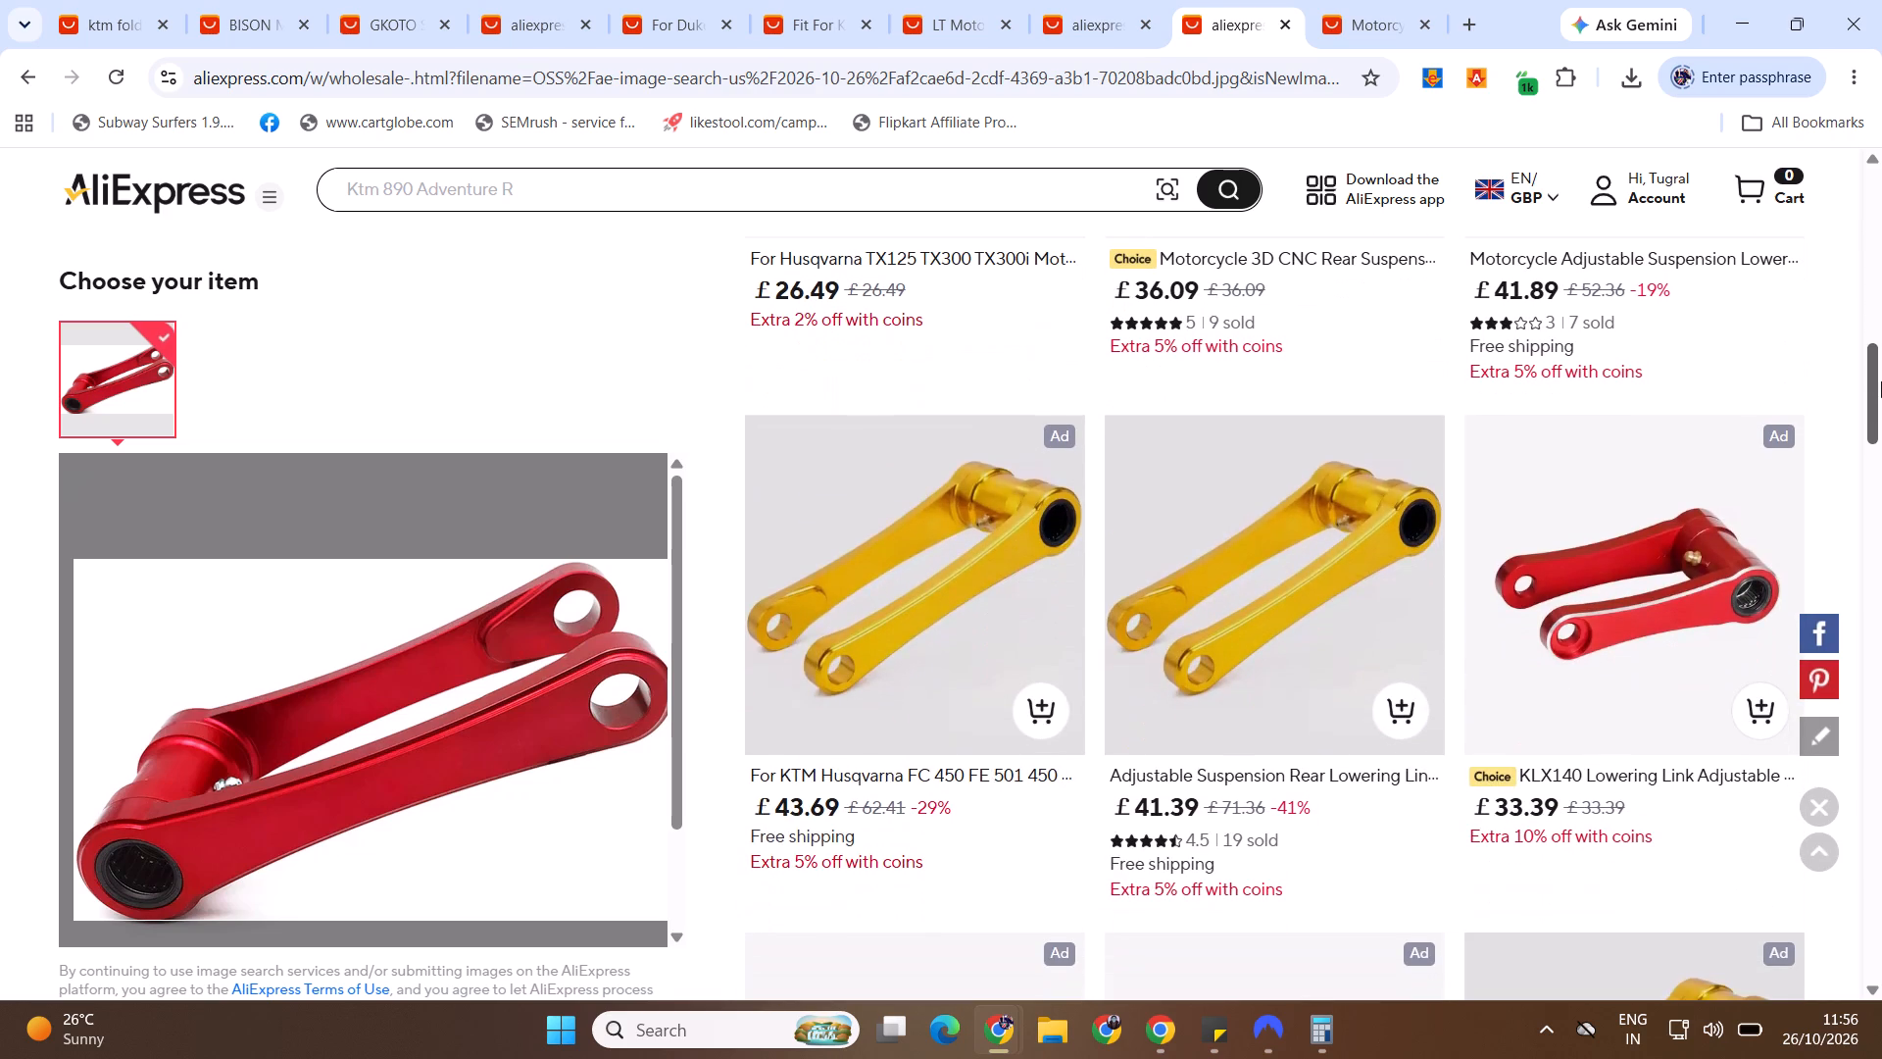
{"action": "left_click_drag", "start_coordinate": [1881, 381], "coordinate": [1881, 405]}
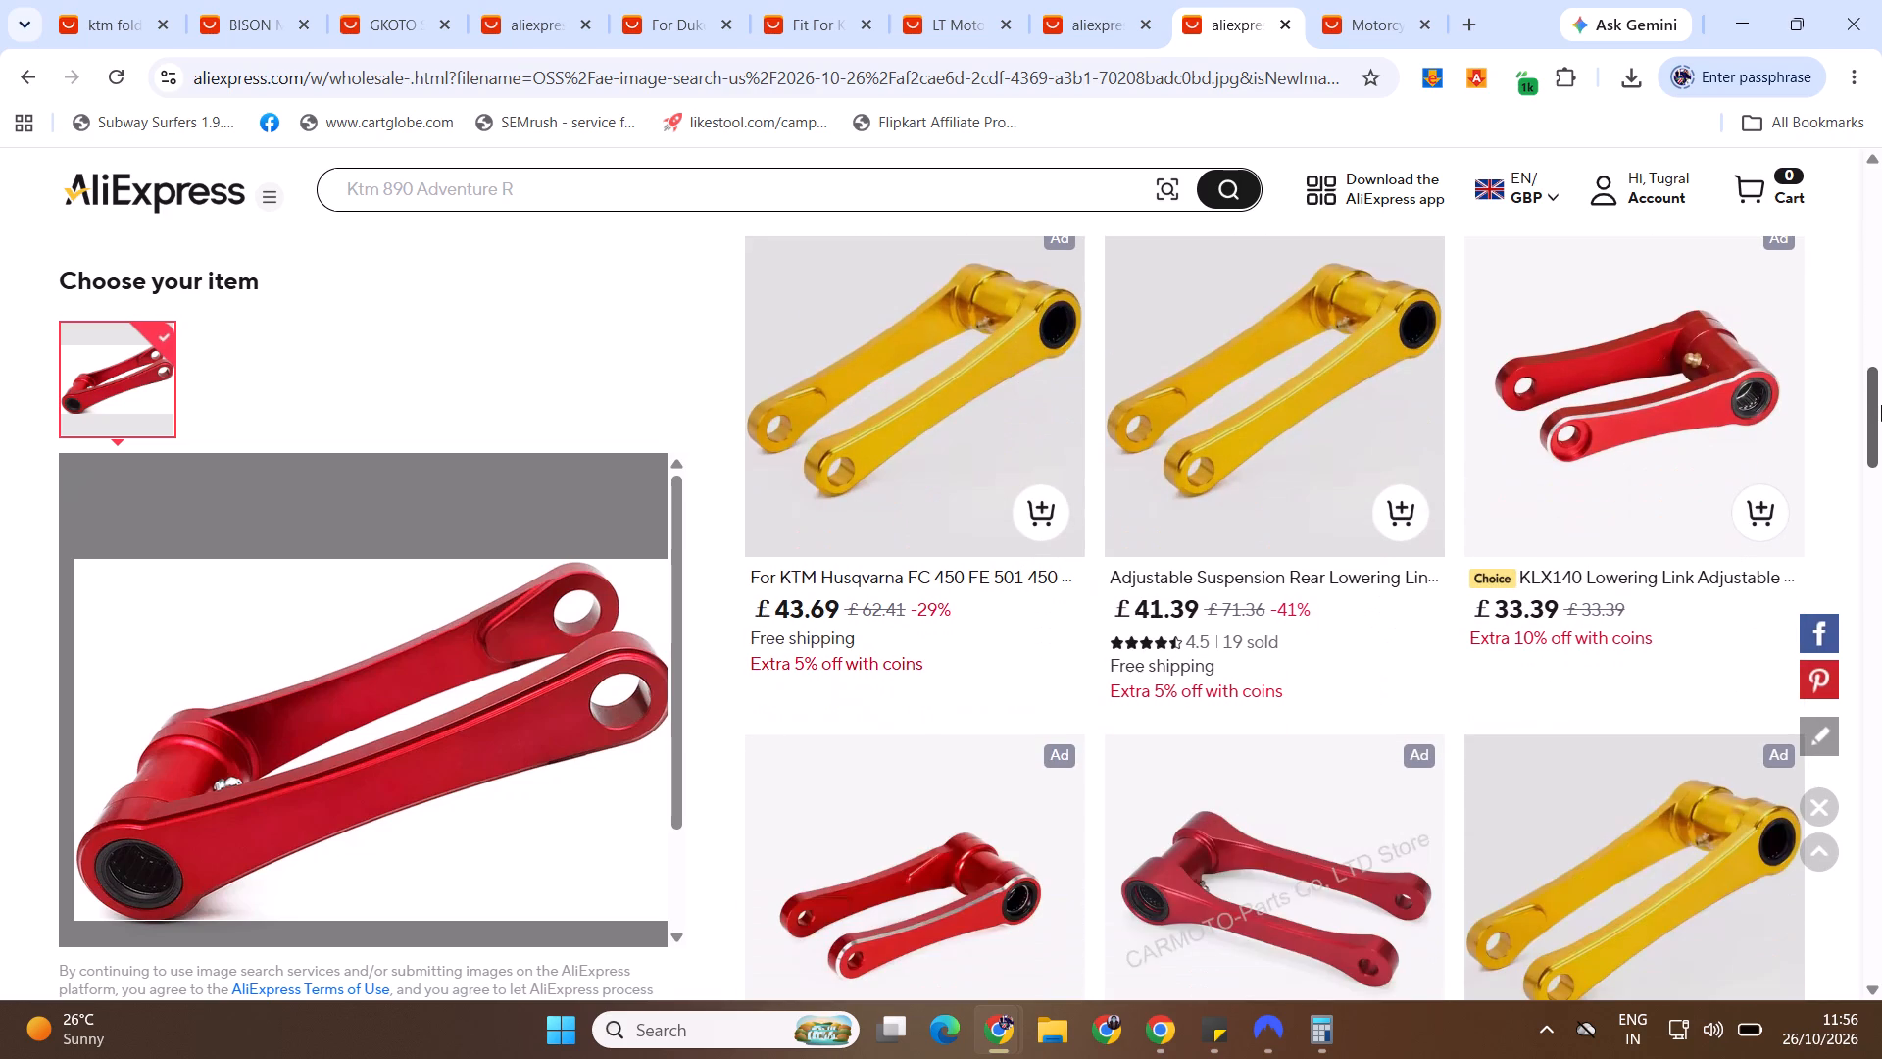
{"action": "left_click_drag", "start_coordinate": [1881, 405], "coordinate": [1881, 450]}
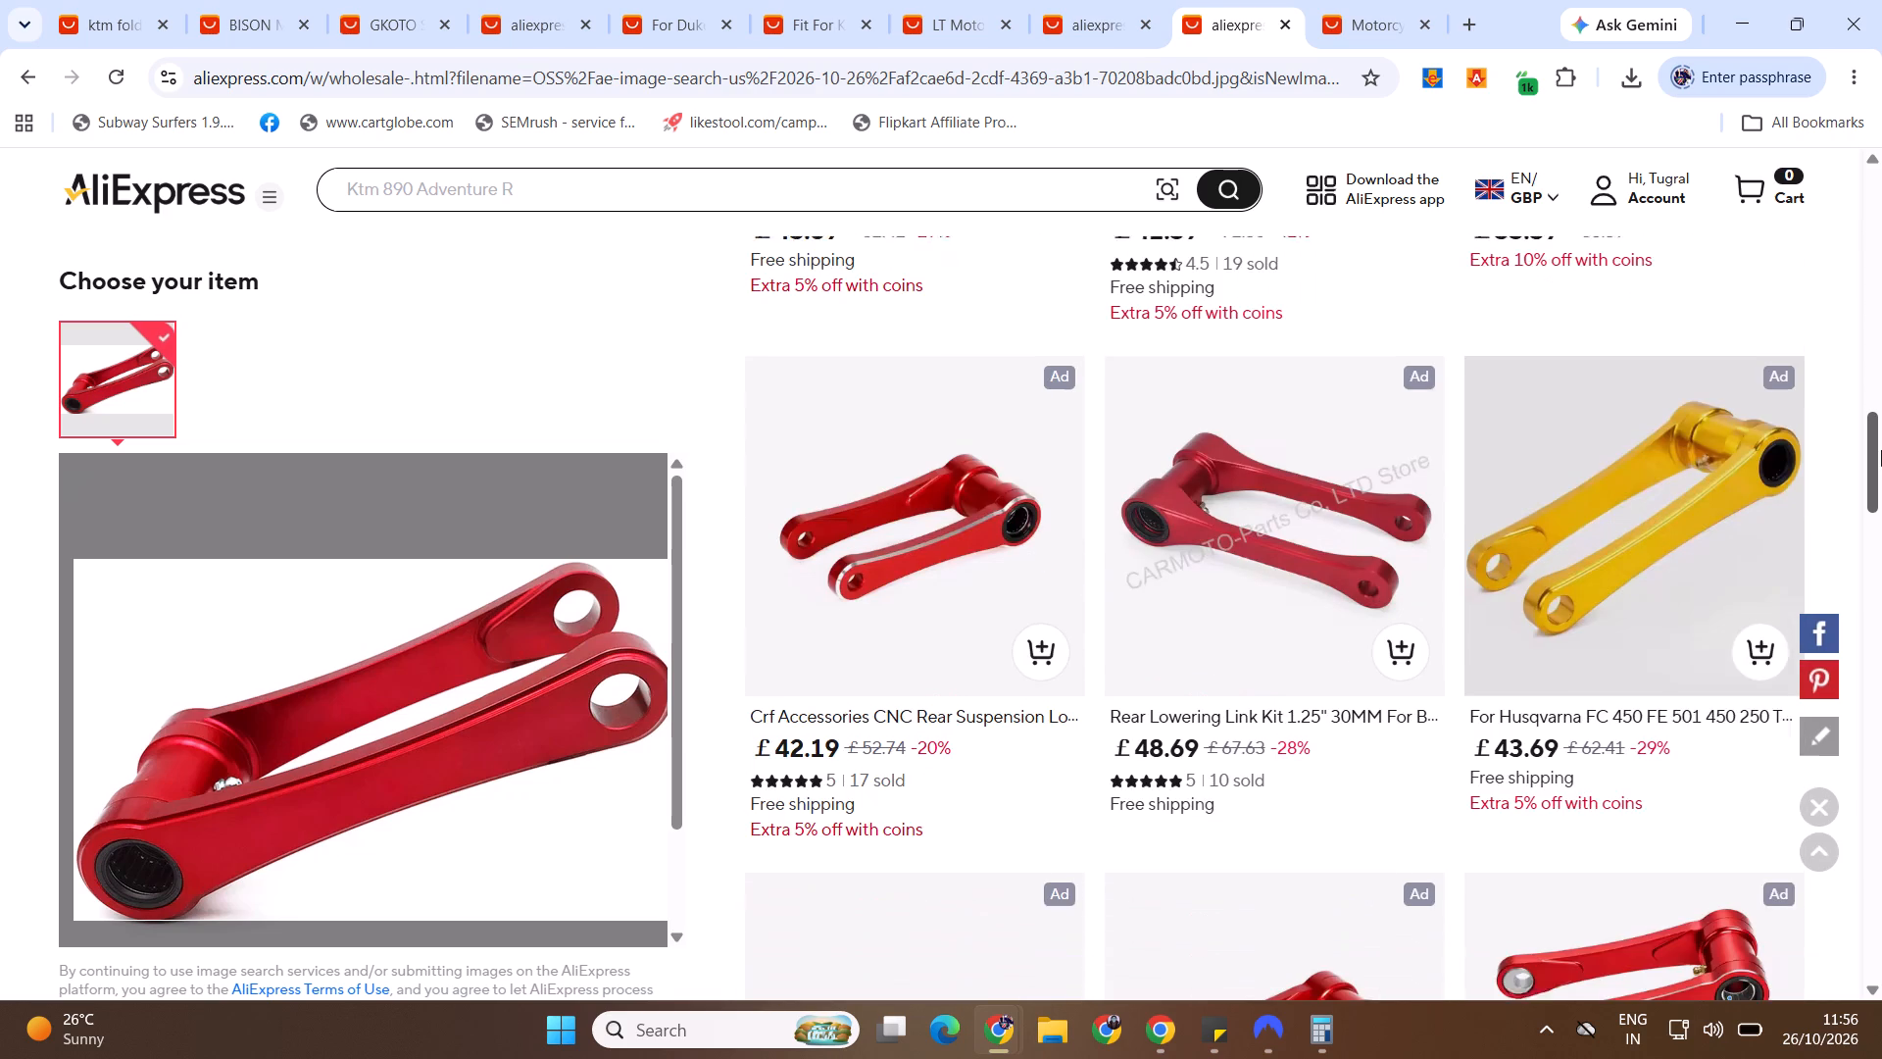
{"action": "left_click_drag", "start_coordinate": [1881, 450], "coordinate": [1881, 505]}
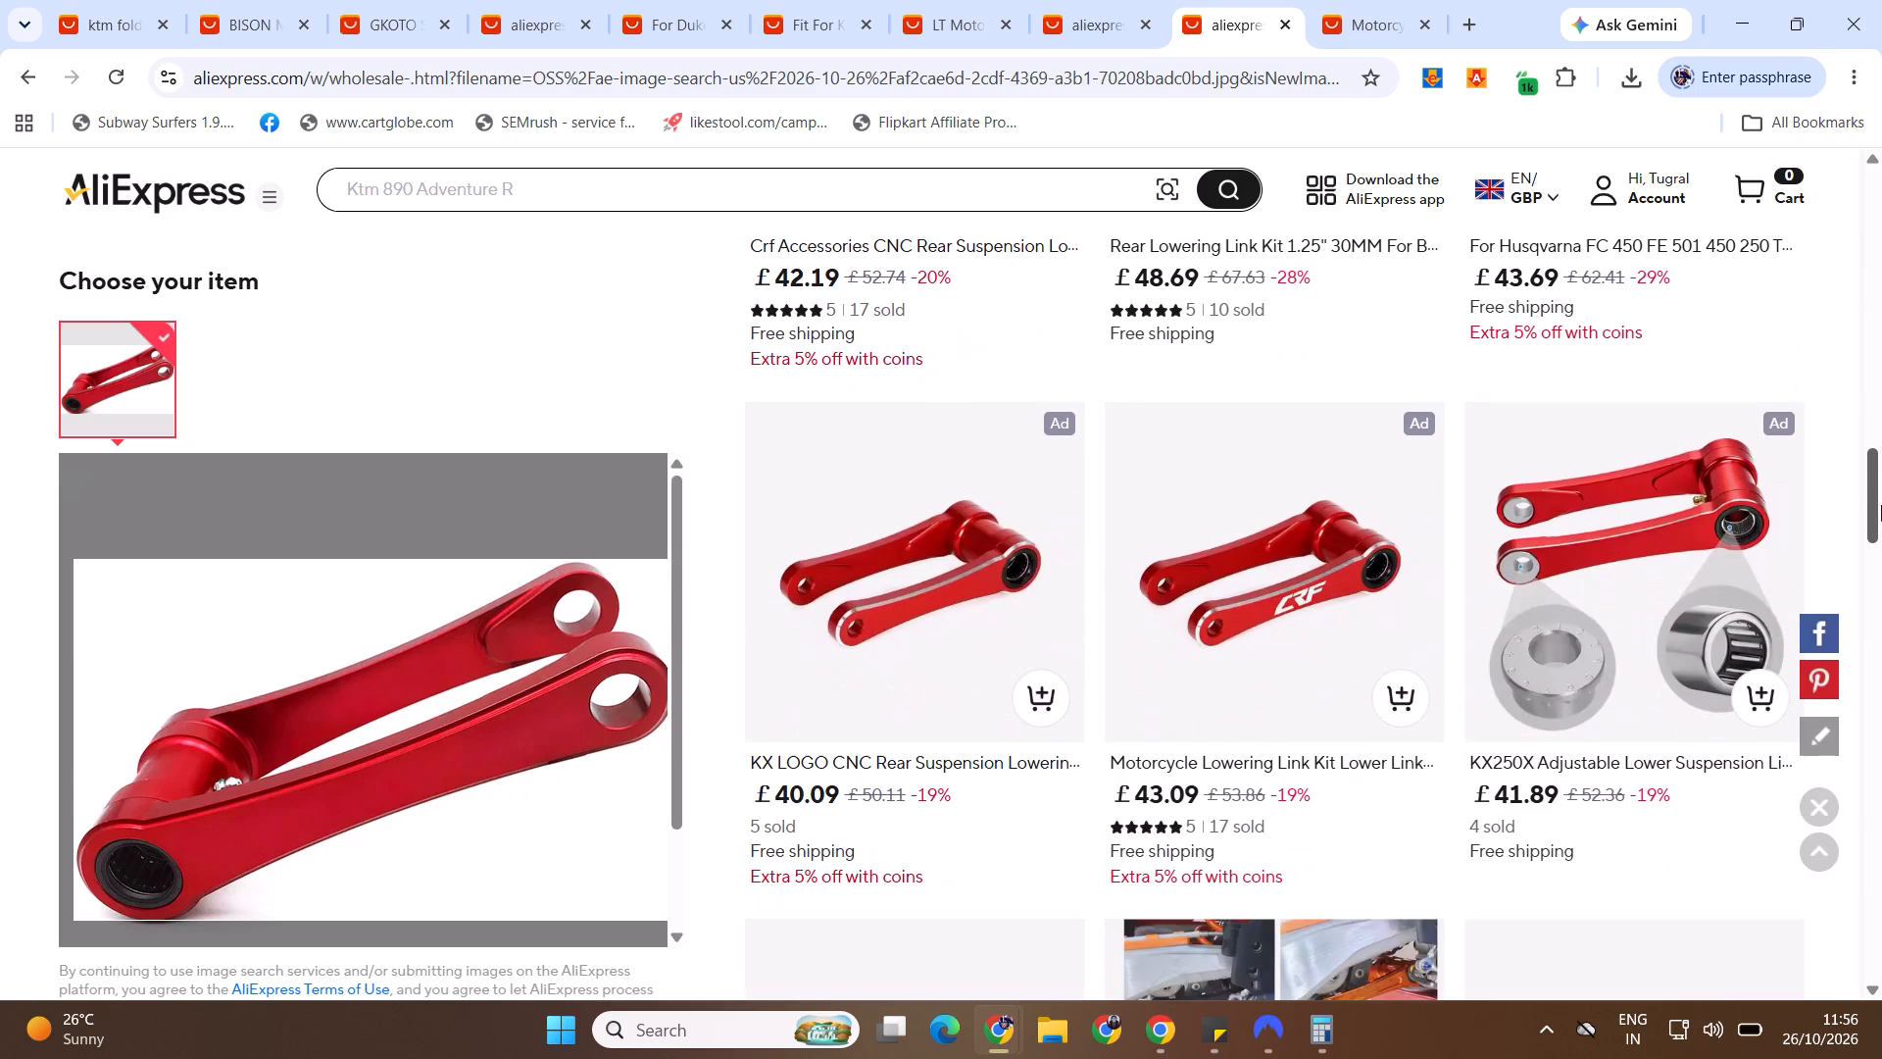
{"action": "left_click_drag", "start_coordinate": [1881, 505], "coordinate": [1881, 560]}
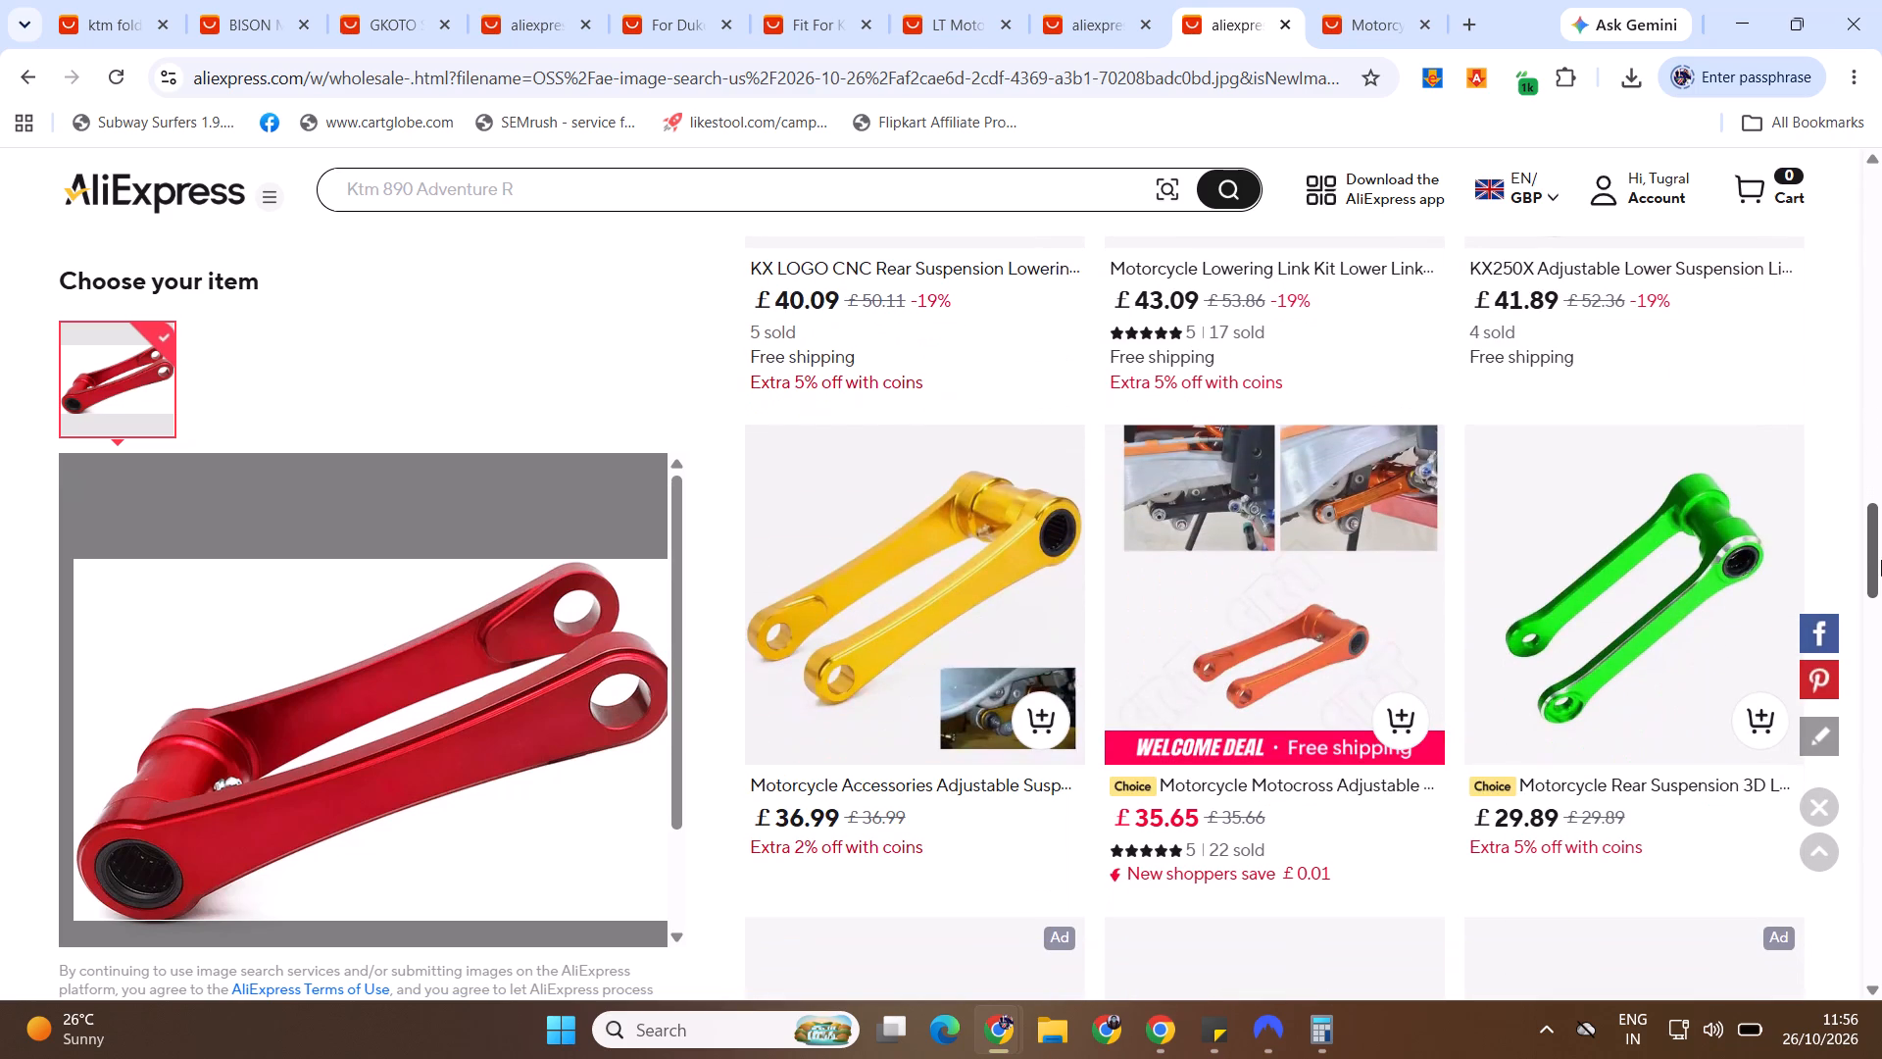
{"action": "left_click_drag", "start_coordinate": [1881, 560], "coordinate": [1881, 596]}
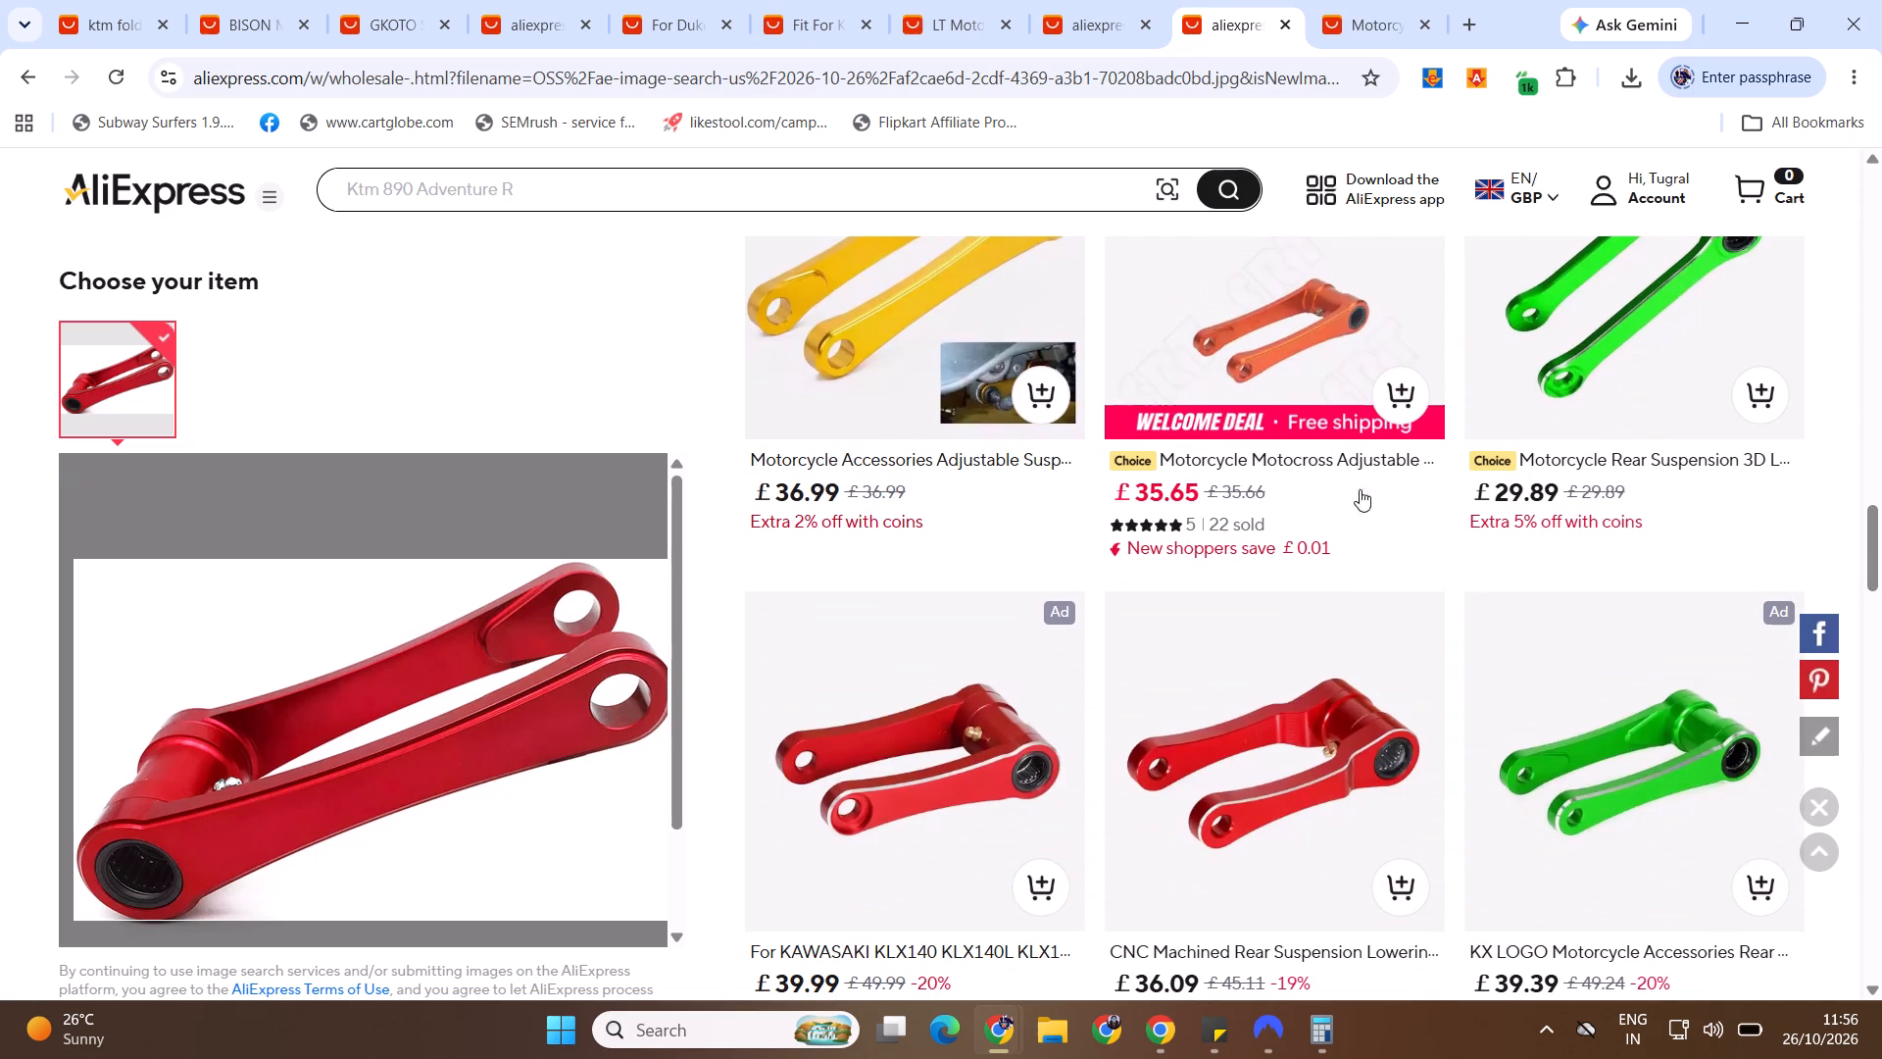
{"action": "middle_click", "coordinate": [1264, 371]}
{"action": "left_click", "coordinate": [1237, 22]}
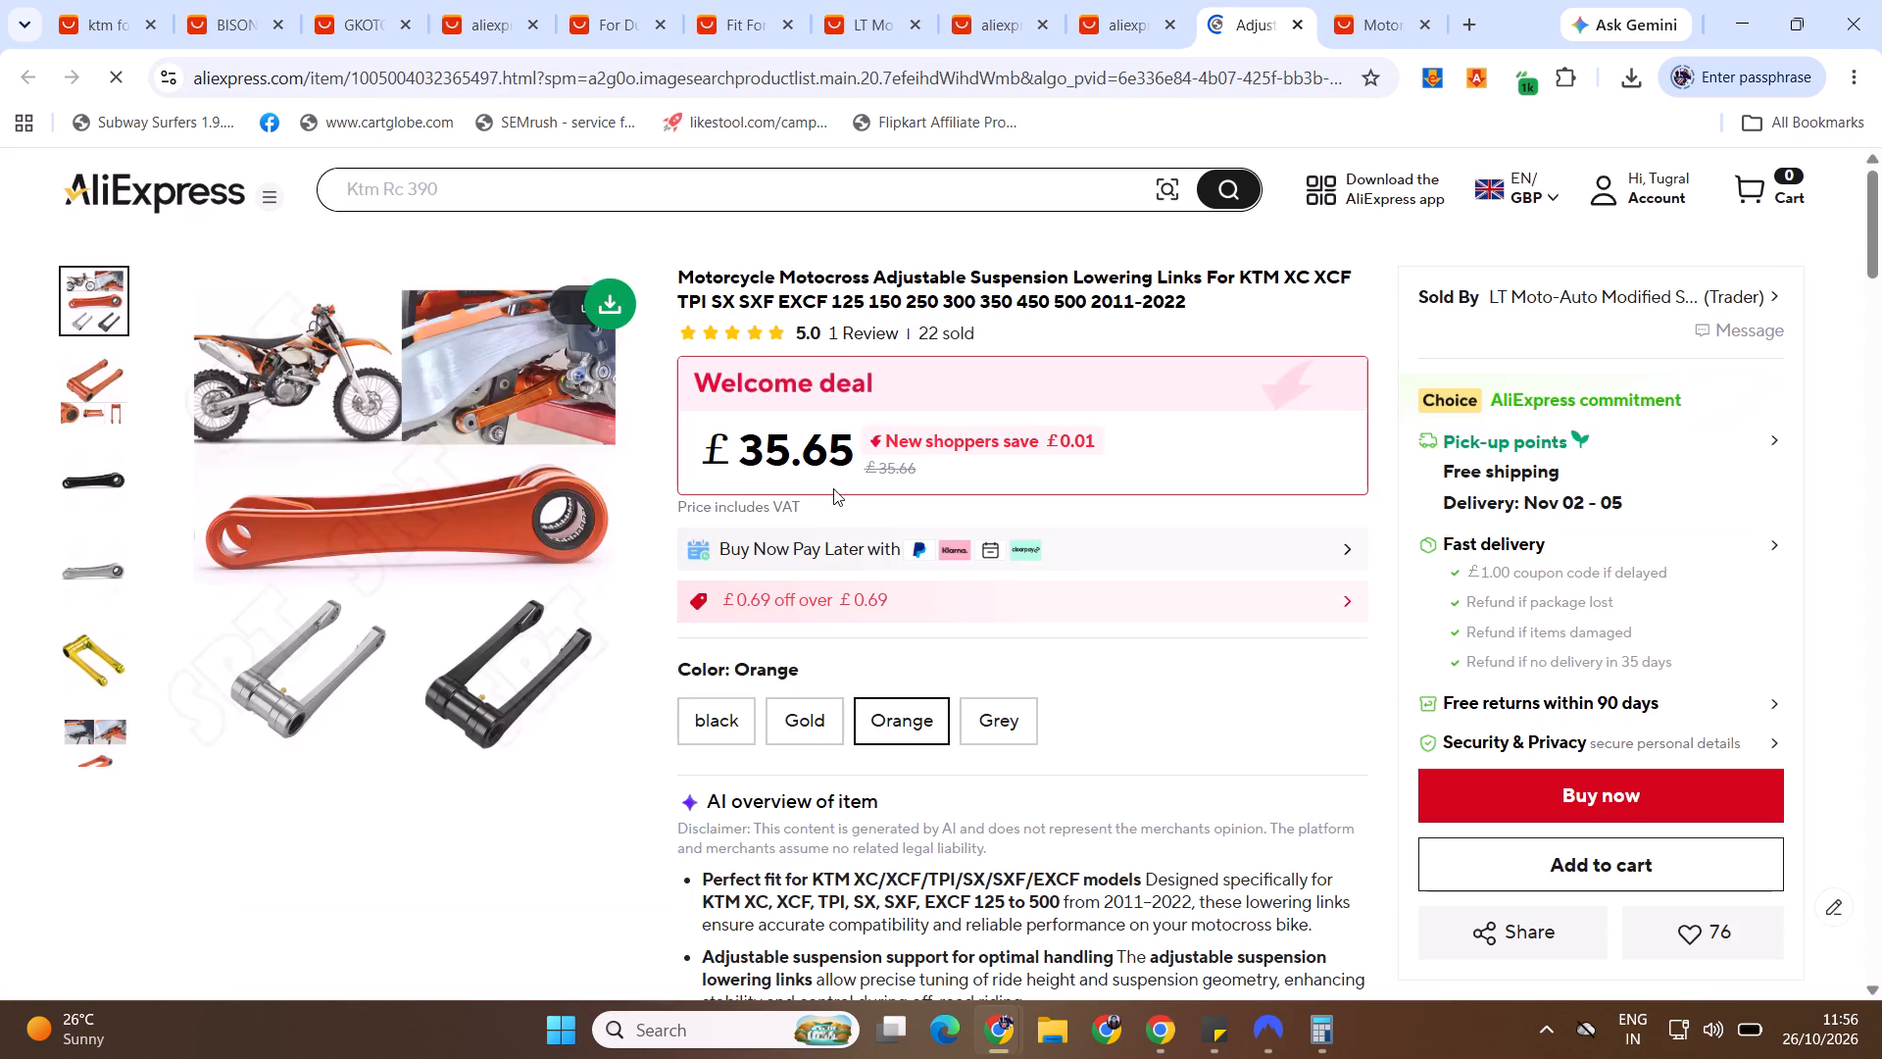
Select the Grey colour of the KTM lowering links and download the grey link's product photo.
{"action": "left_click", "coordinate": [744, 694]}
{"action": "left_click", "coordinate": [741, 708]}
{"action": "left_click", "coordinate": [998, 724]}
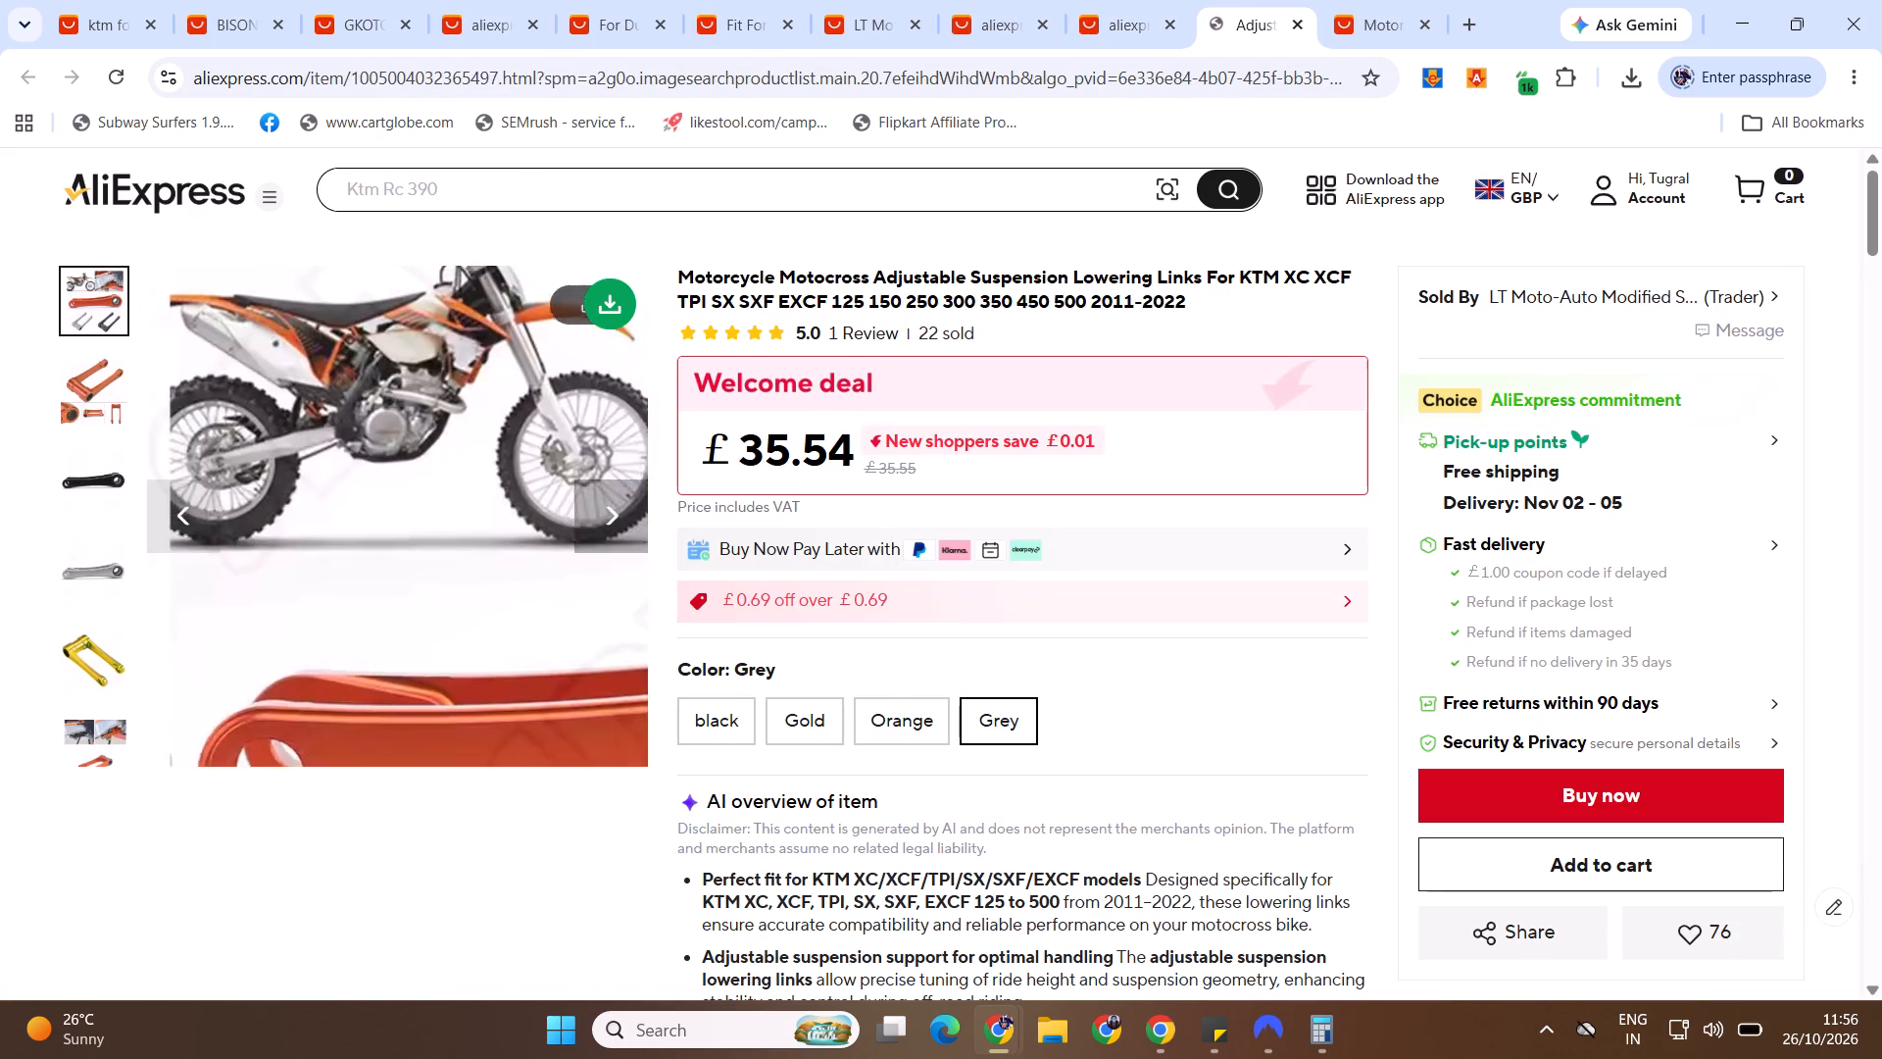
{"action": "left_click", "coordinate": [624, 315]}
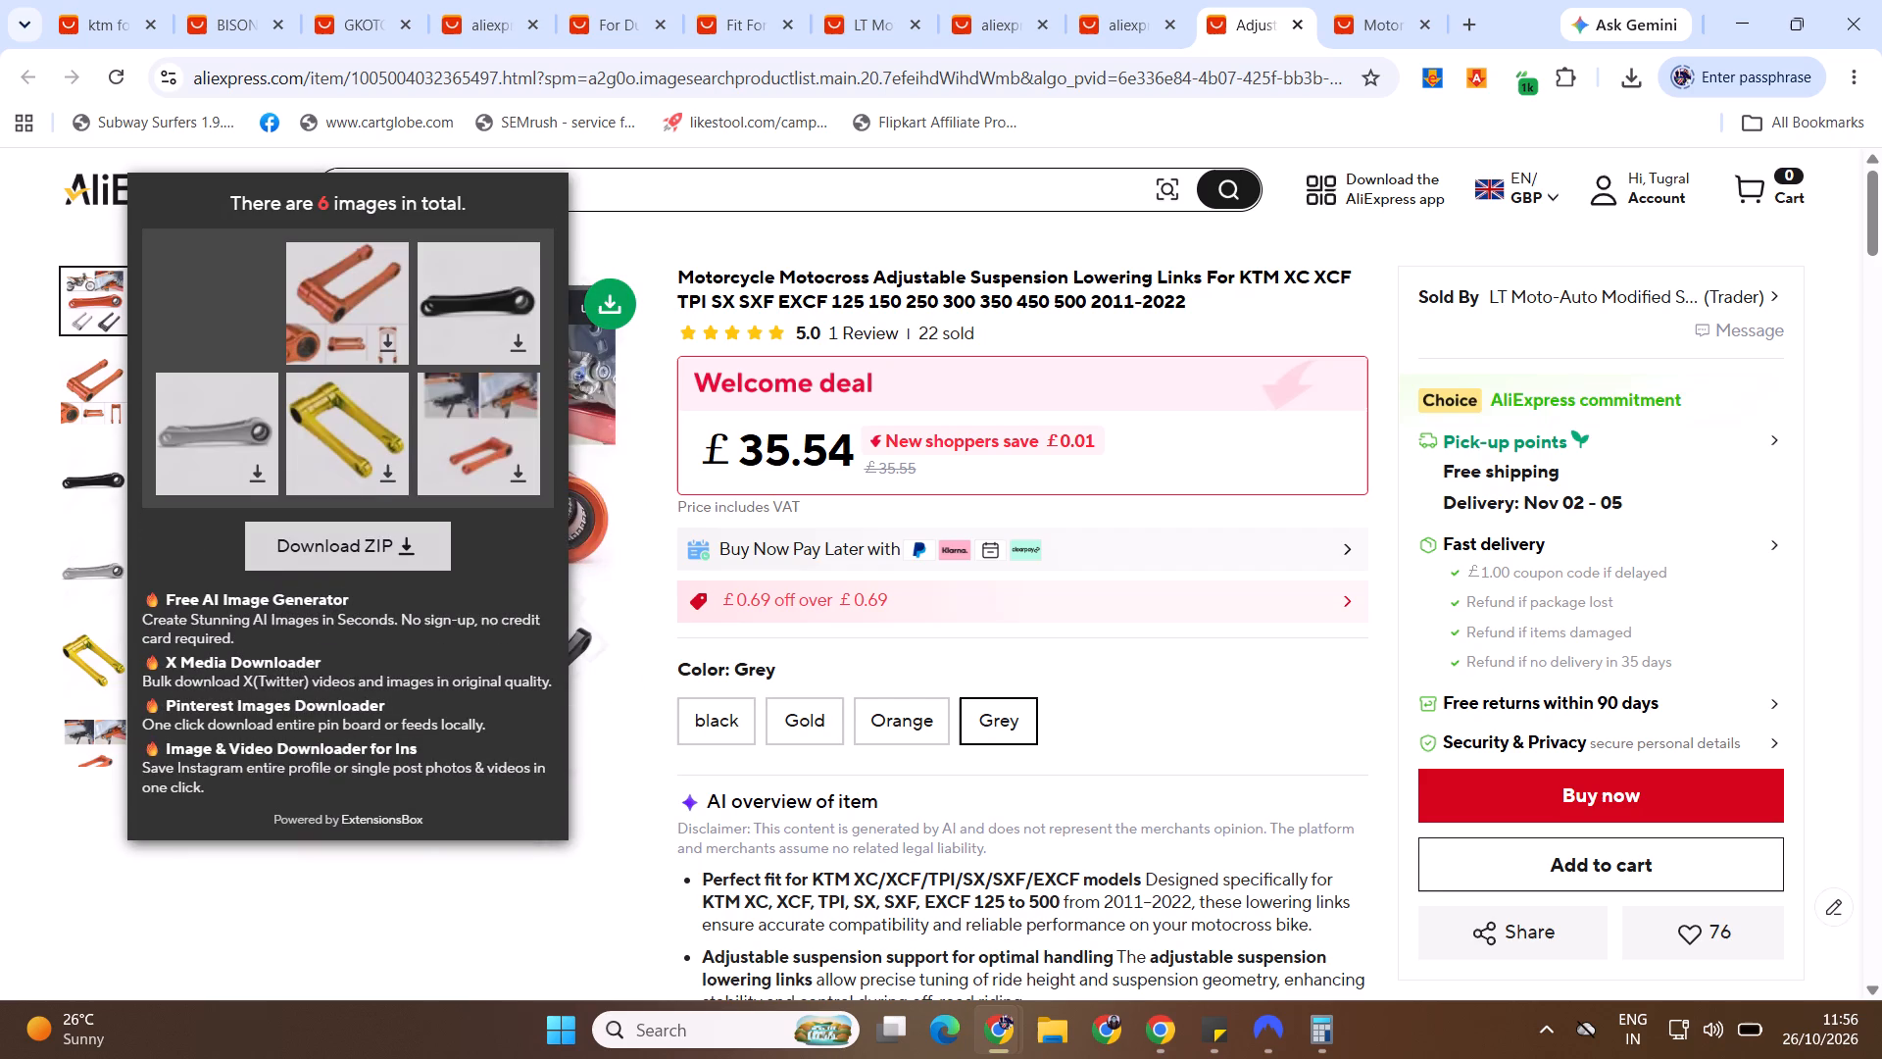
{"action": "left_click", "coordinate": [260, 468]}
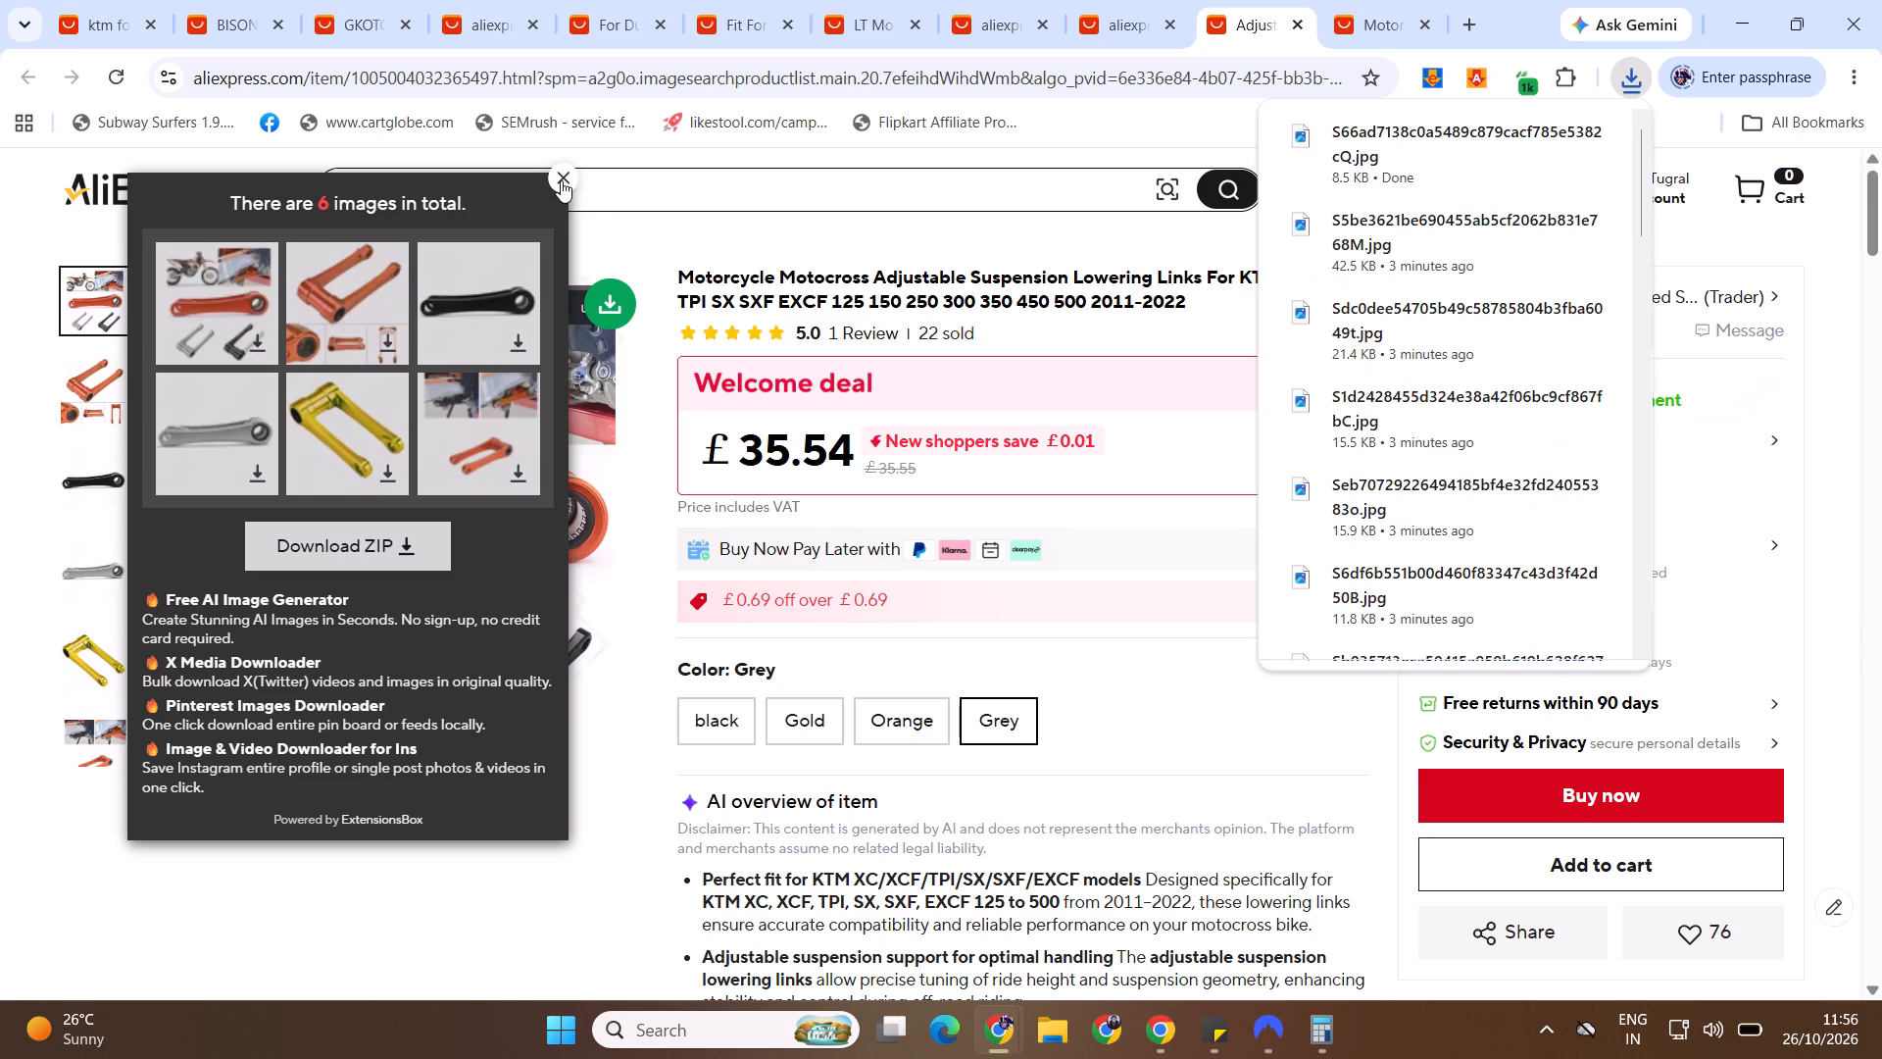
{"action": "left_click", "coordinate": [561, 180]}
Examine the applicable models, product details, features and pictures in the full description of the KTM lowering links listing.
{"action": "left_click_drag", "start_coordinate": [1881, 230], "coordinate": [1881, 486]}
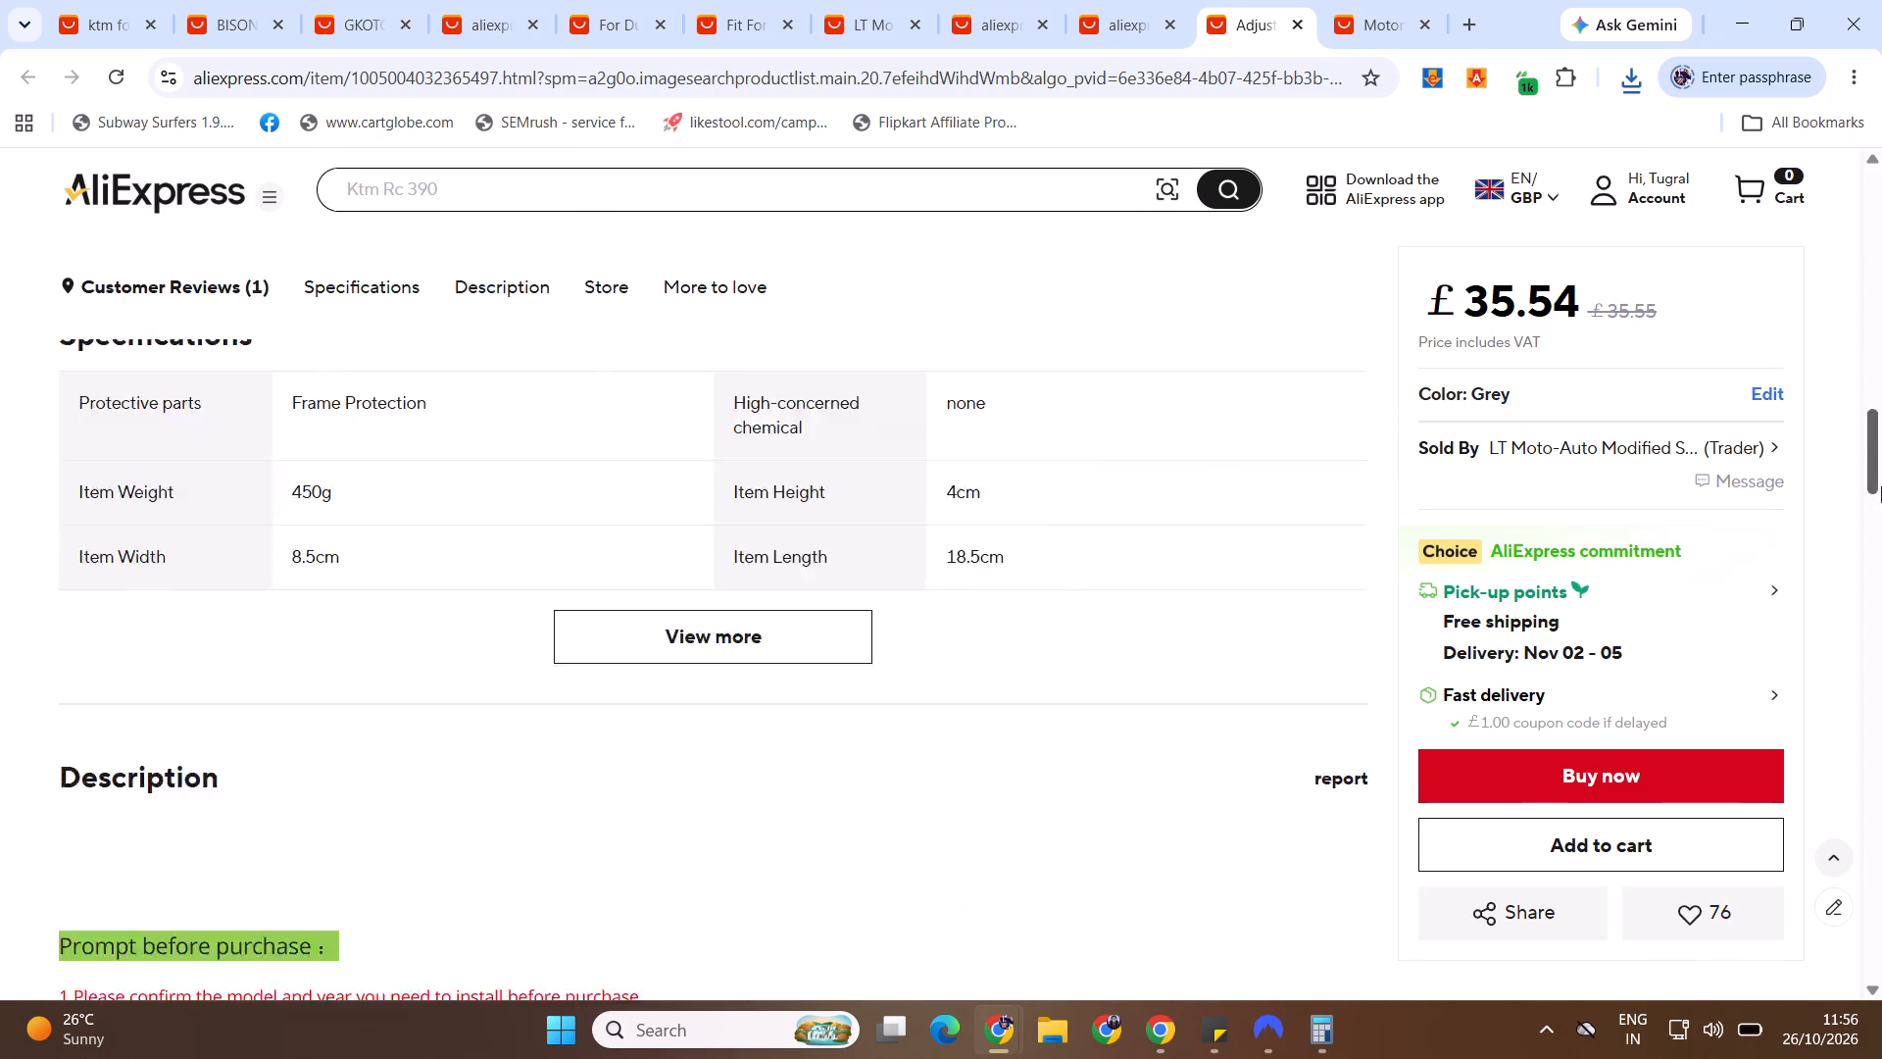
{"action": "left_click_drag", "start_coordinate": [1881, 486], "coordinate": [1880, 592]}
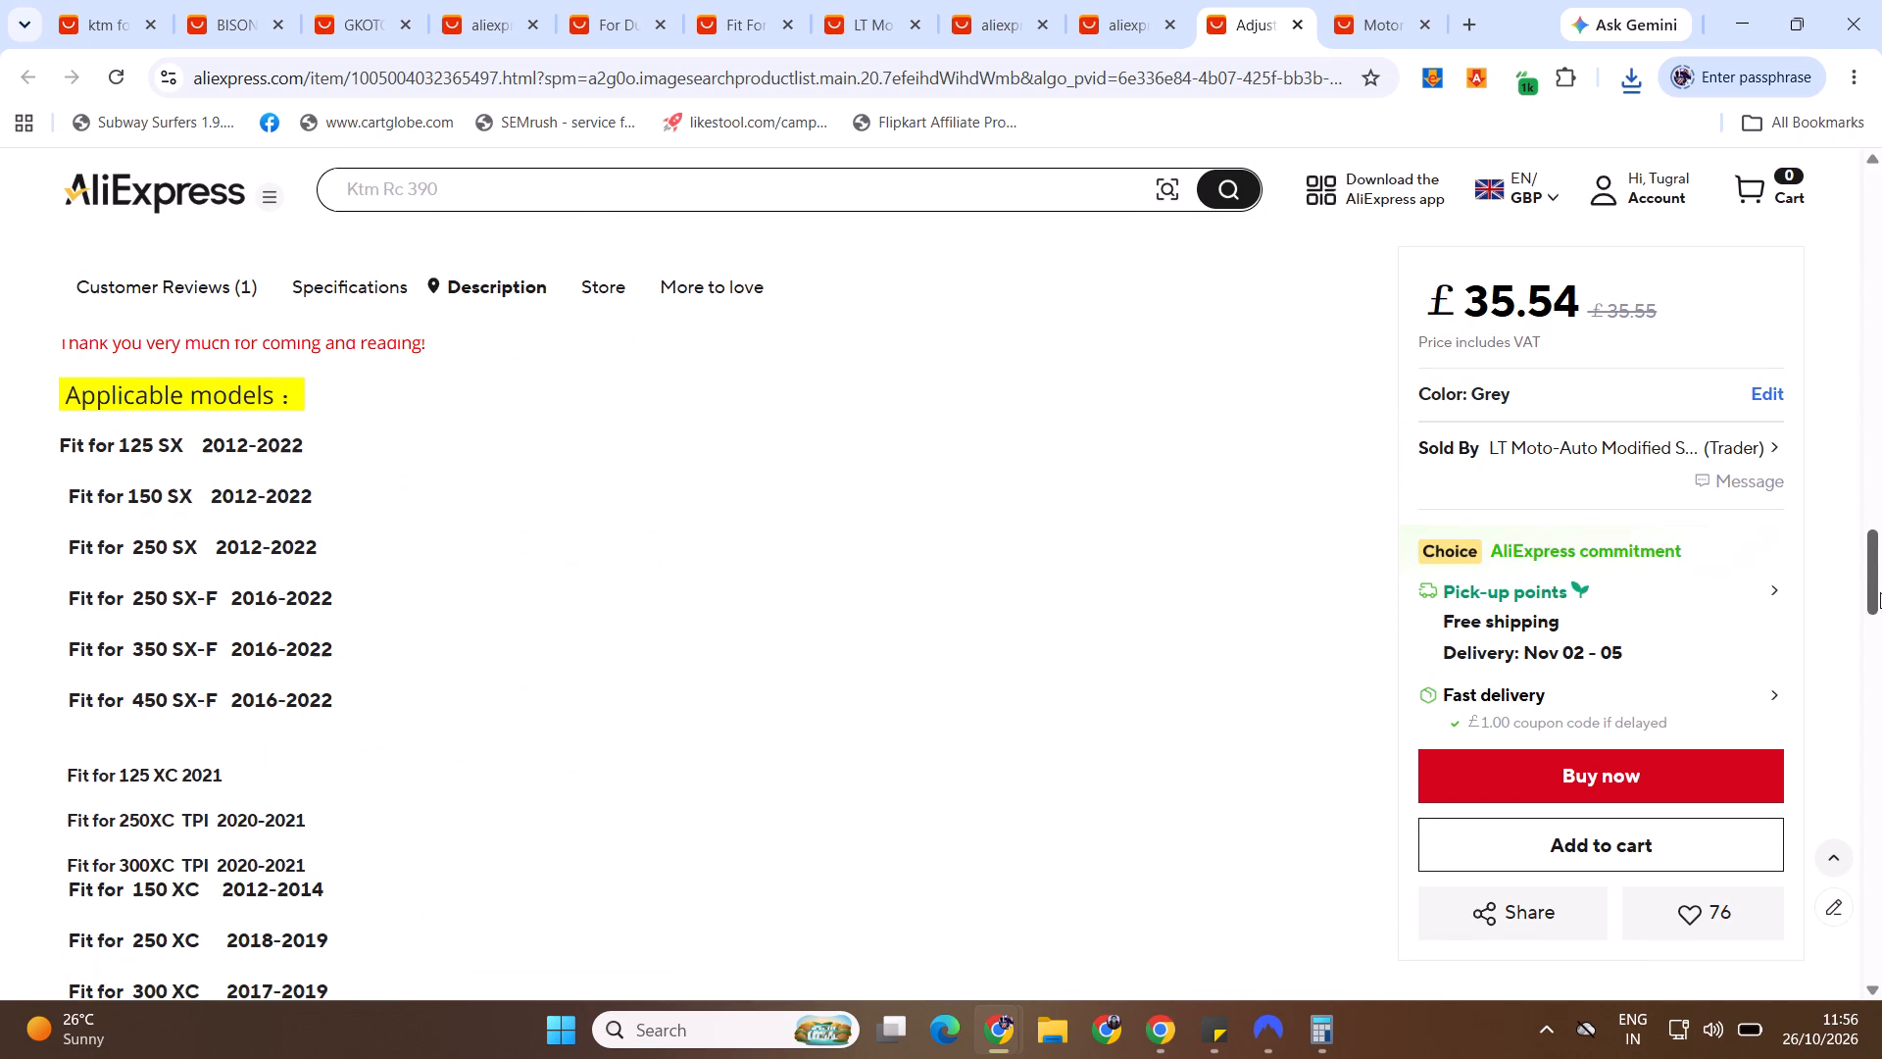
{"action": "left_click_drag", "start_coordinate": [1880, 592], "coordinate": [1881, 616]}
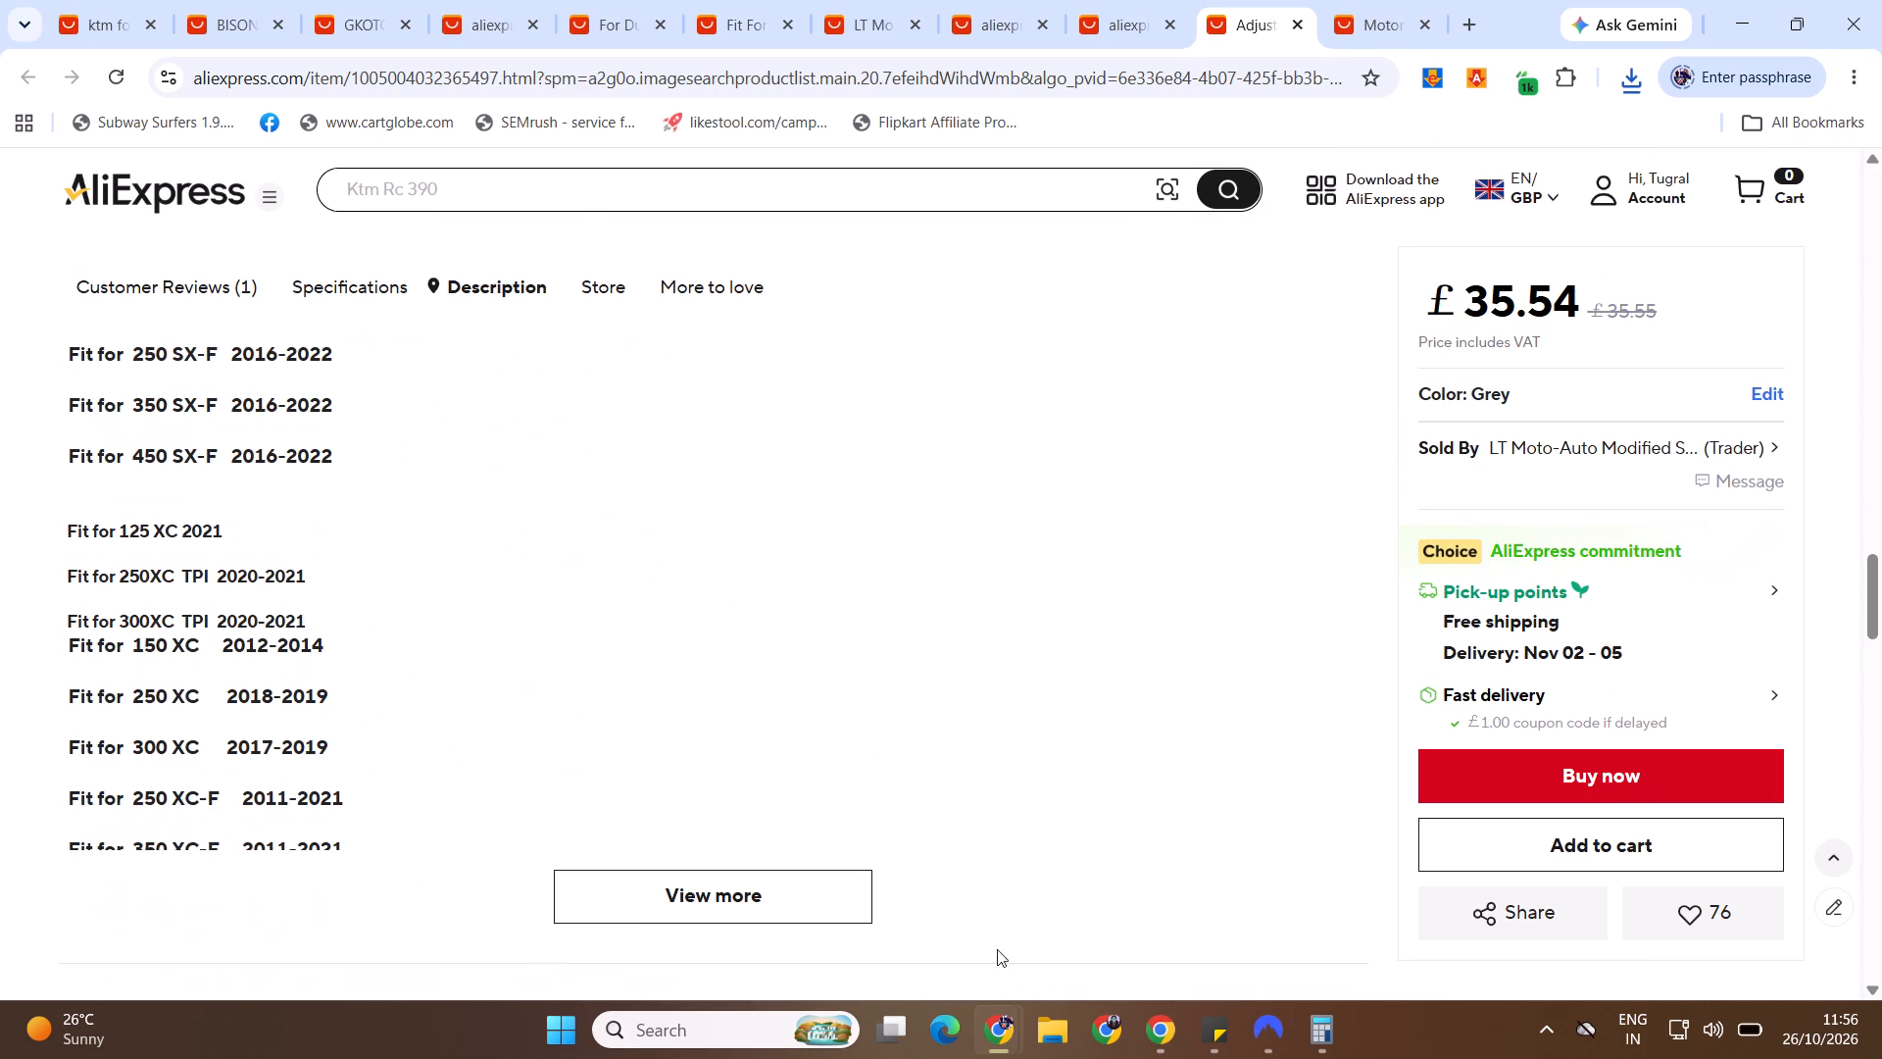
{"action": "left_click", "coordinate": [624, 913]}
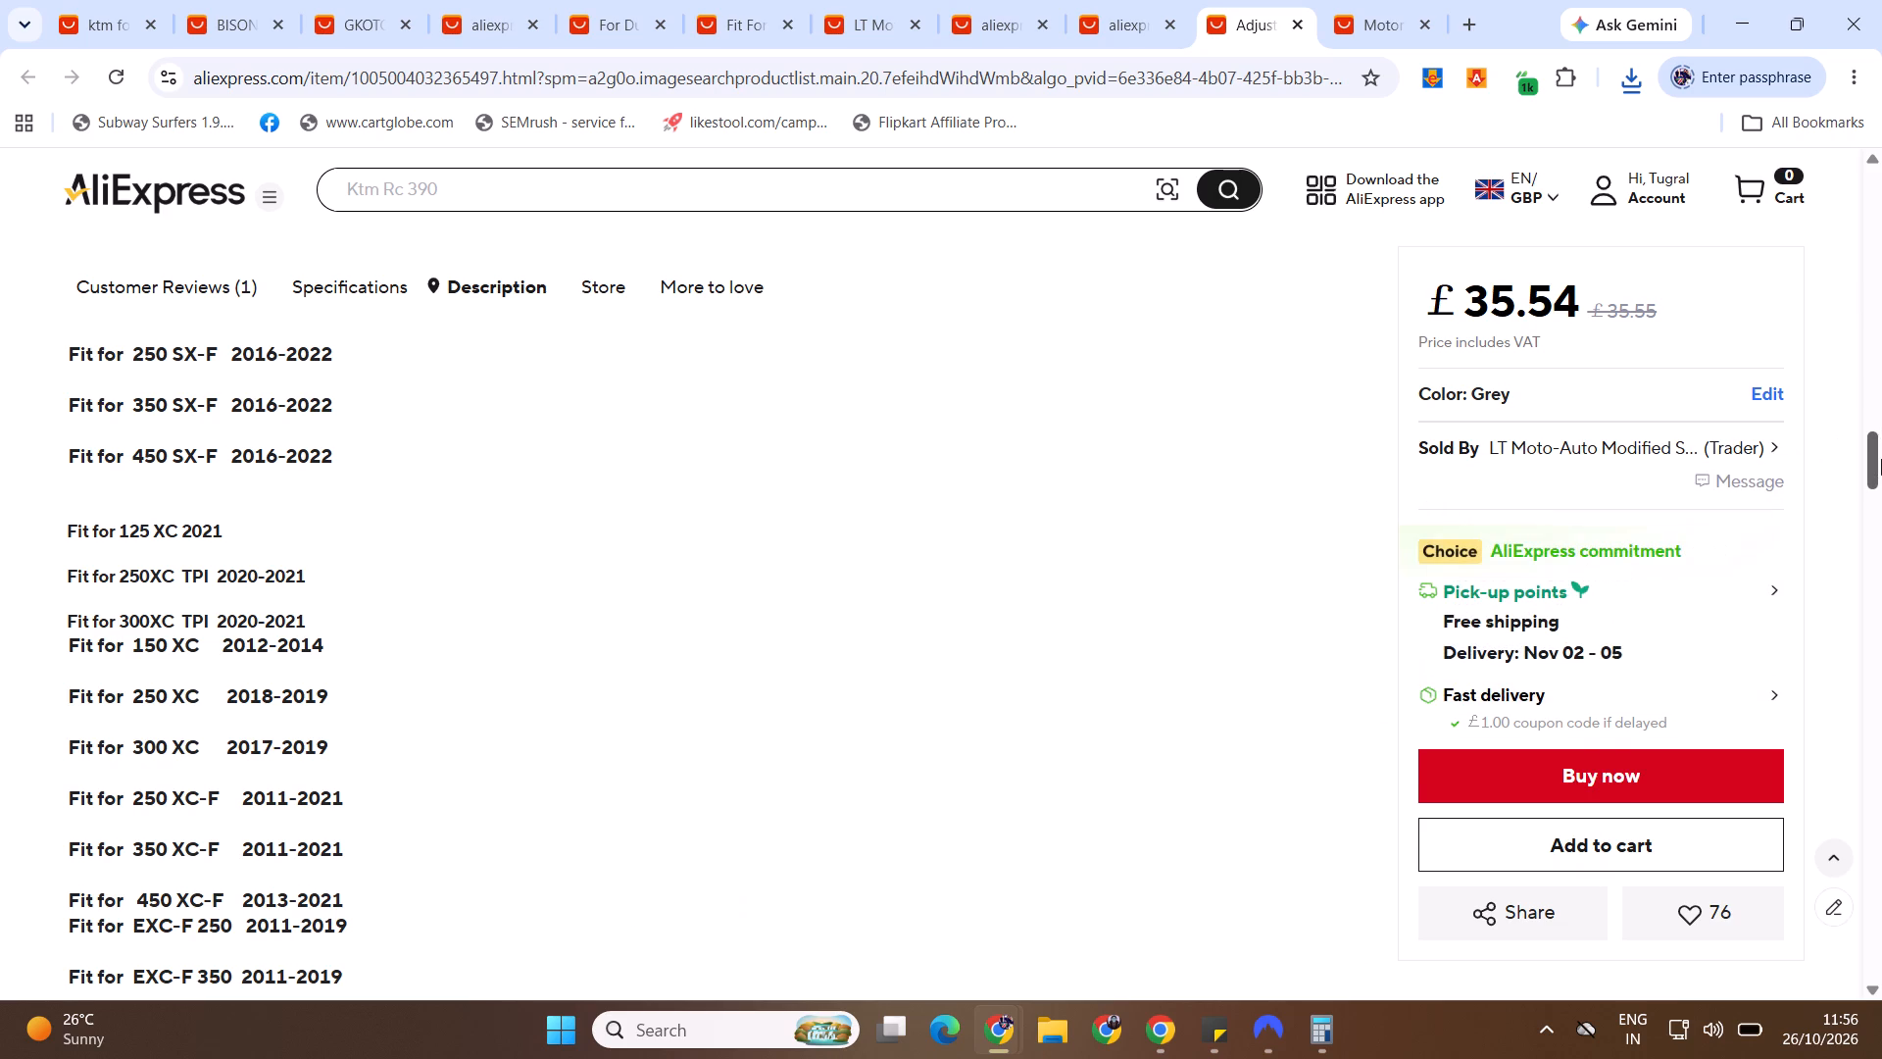
{"action": "left_click_drag", "start_coordinate": [1881, 459], "coordinate": [1881, 468]}
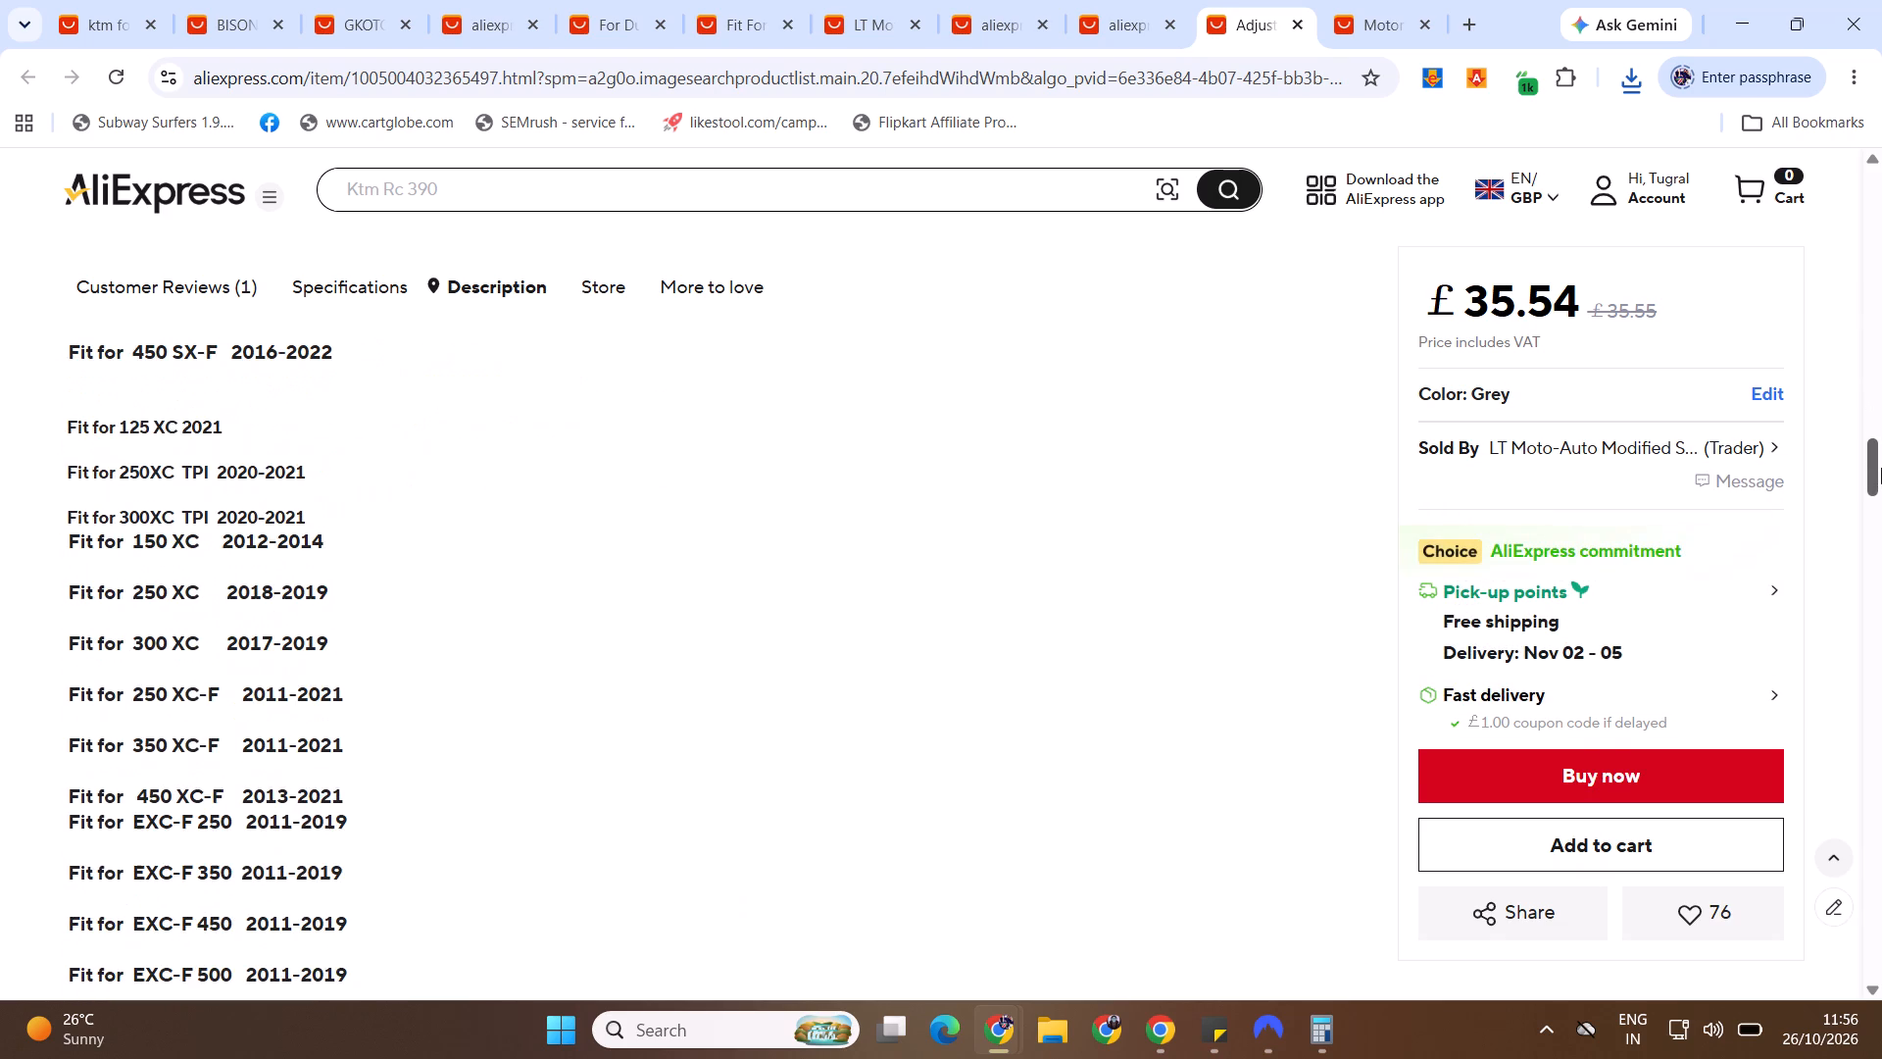
{"action": "left_click_drag", "start_coordinate": [1881, 468], "coordinate": [1881, 499]}
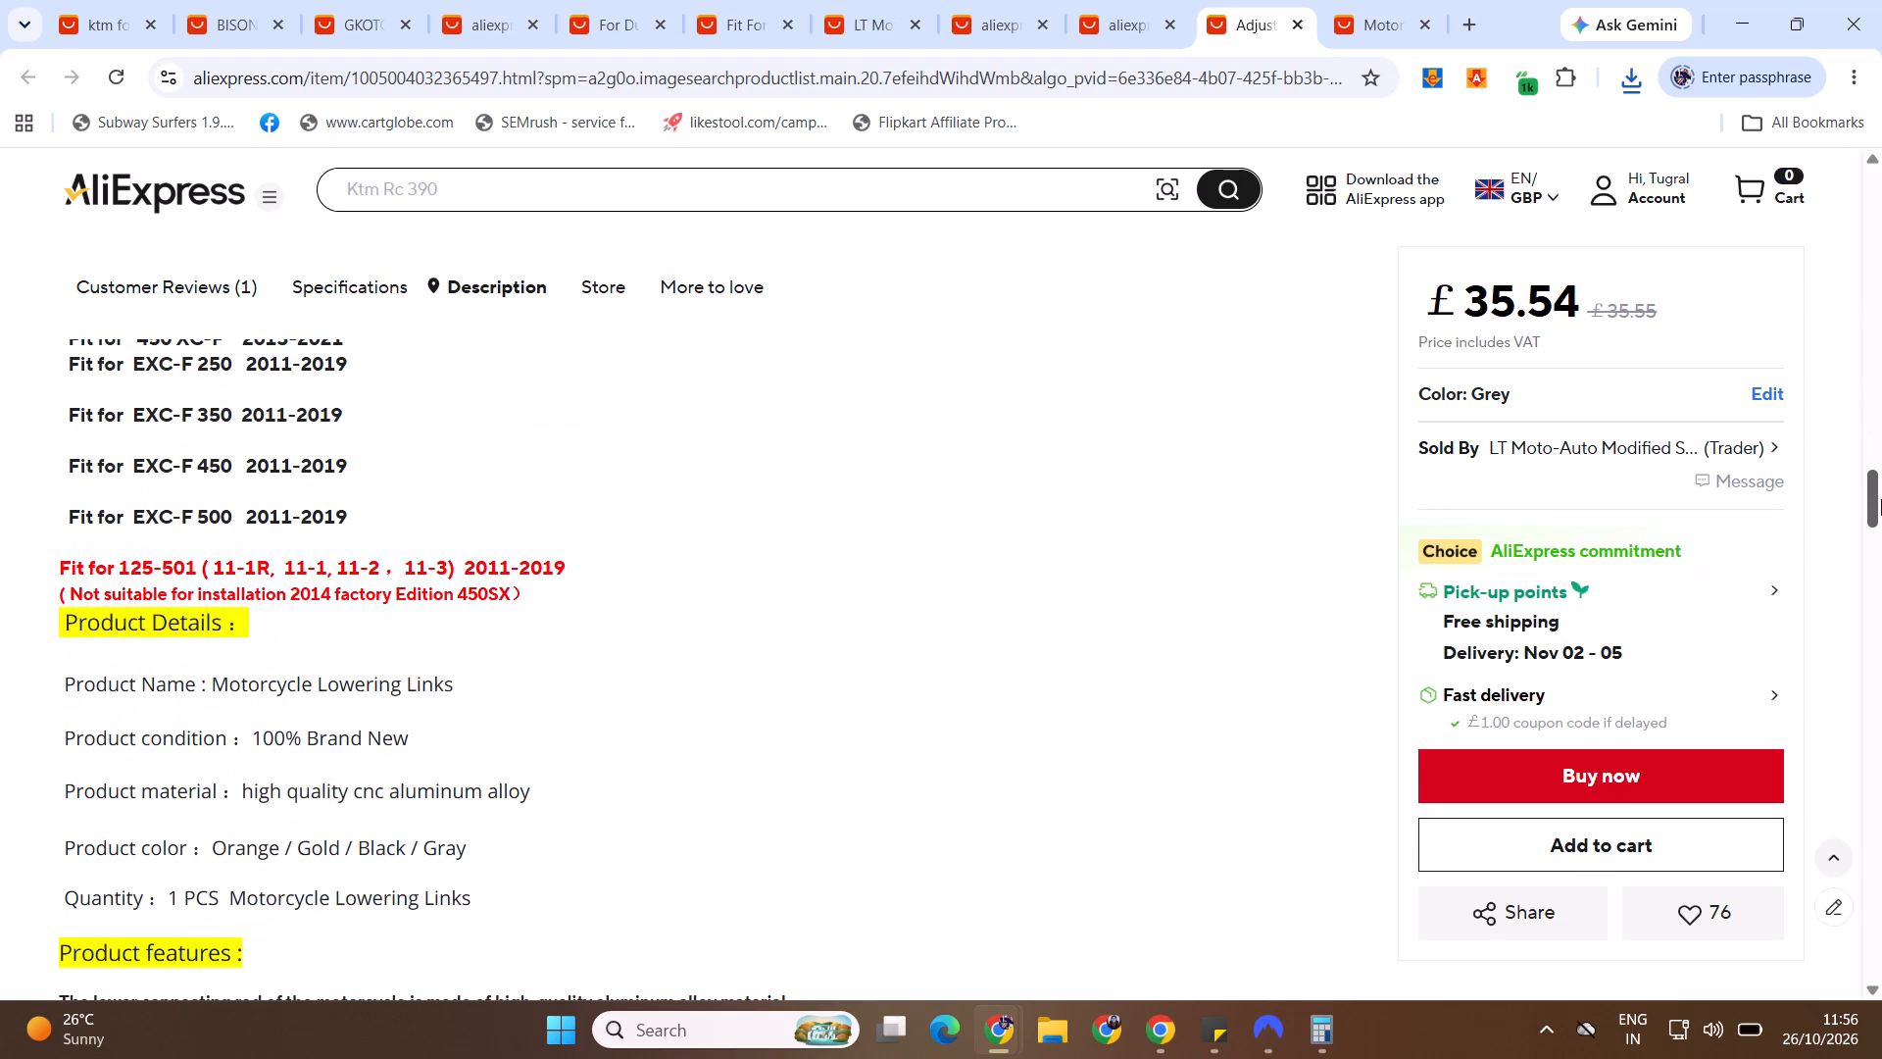
{"action": "left_click_drag", "start_coordinate": [1881, 499], "coordinate": [1878, 524]}
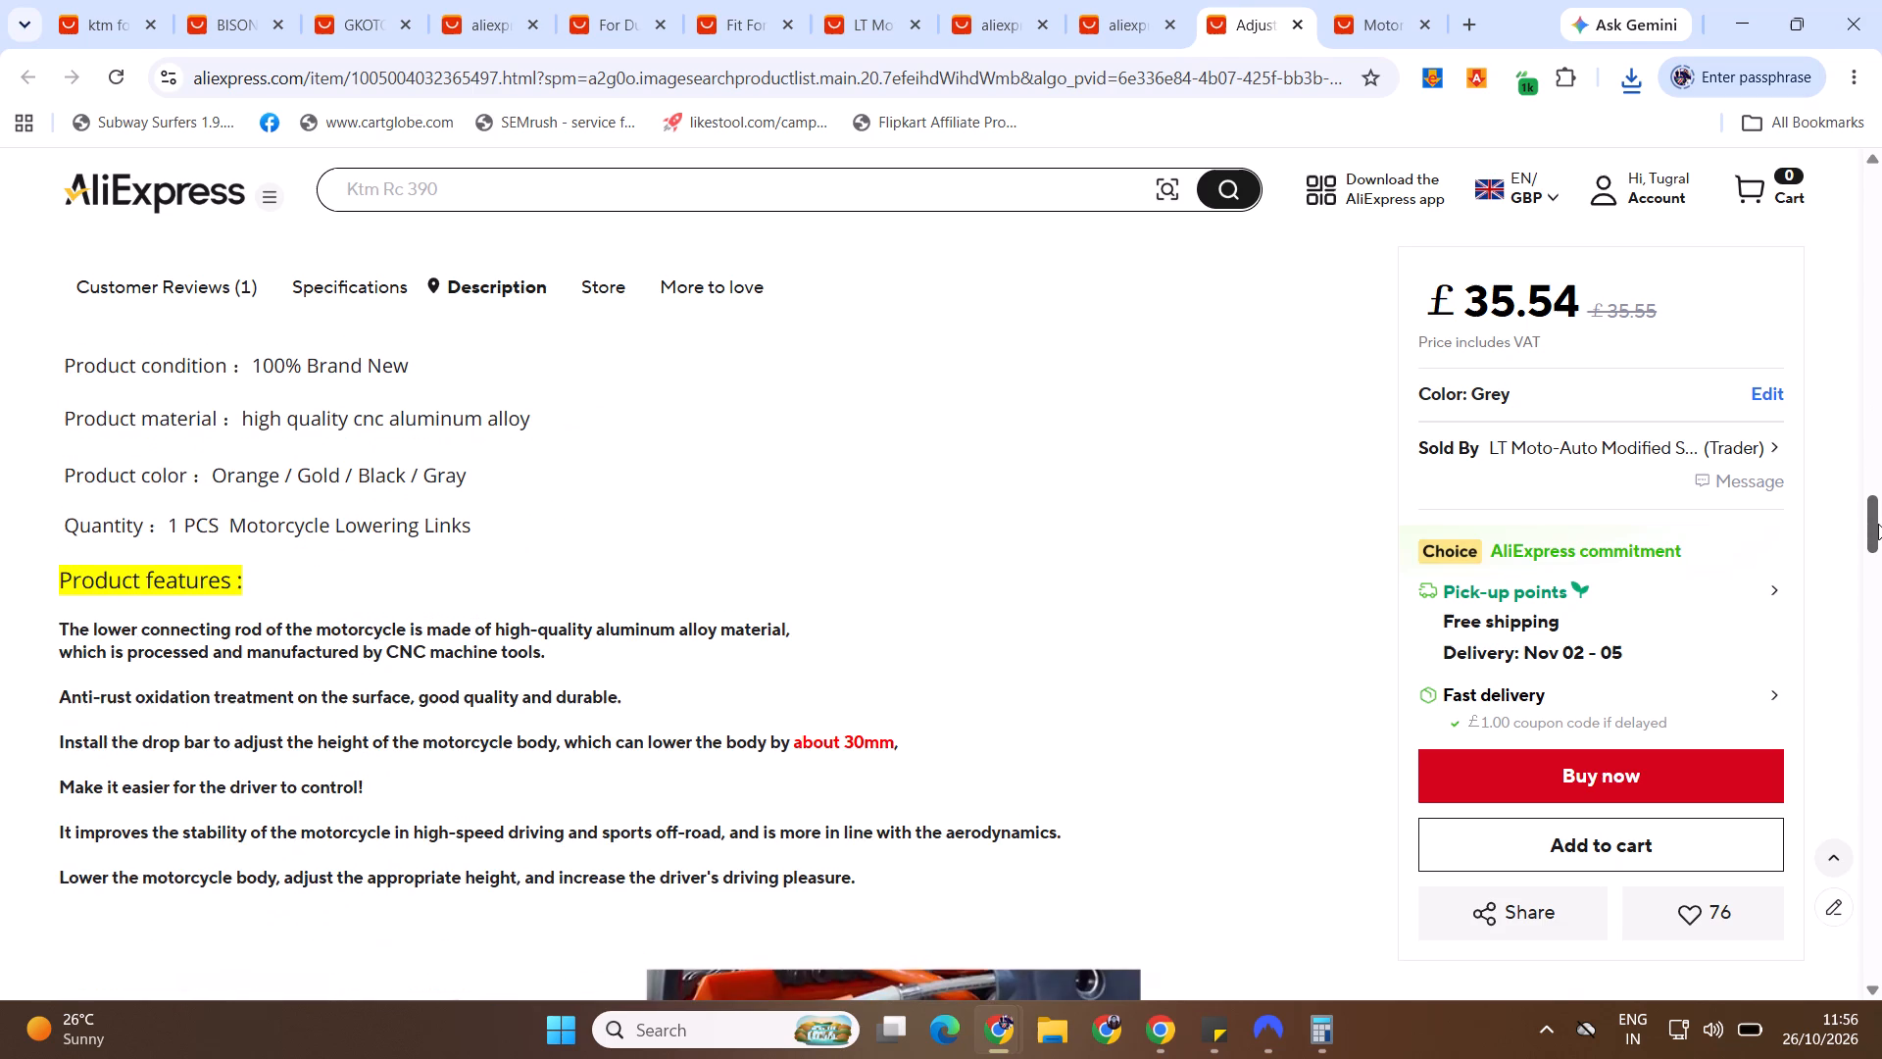
{"action": "left_click_drag", "start_coordinate": [1878, 524], "coordinate": [1881, 467]}
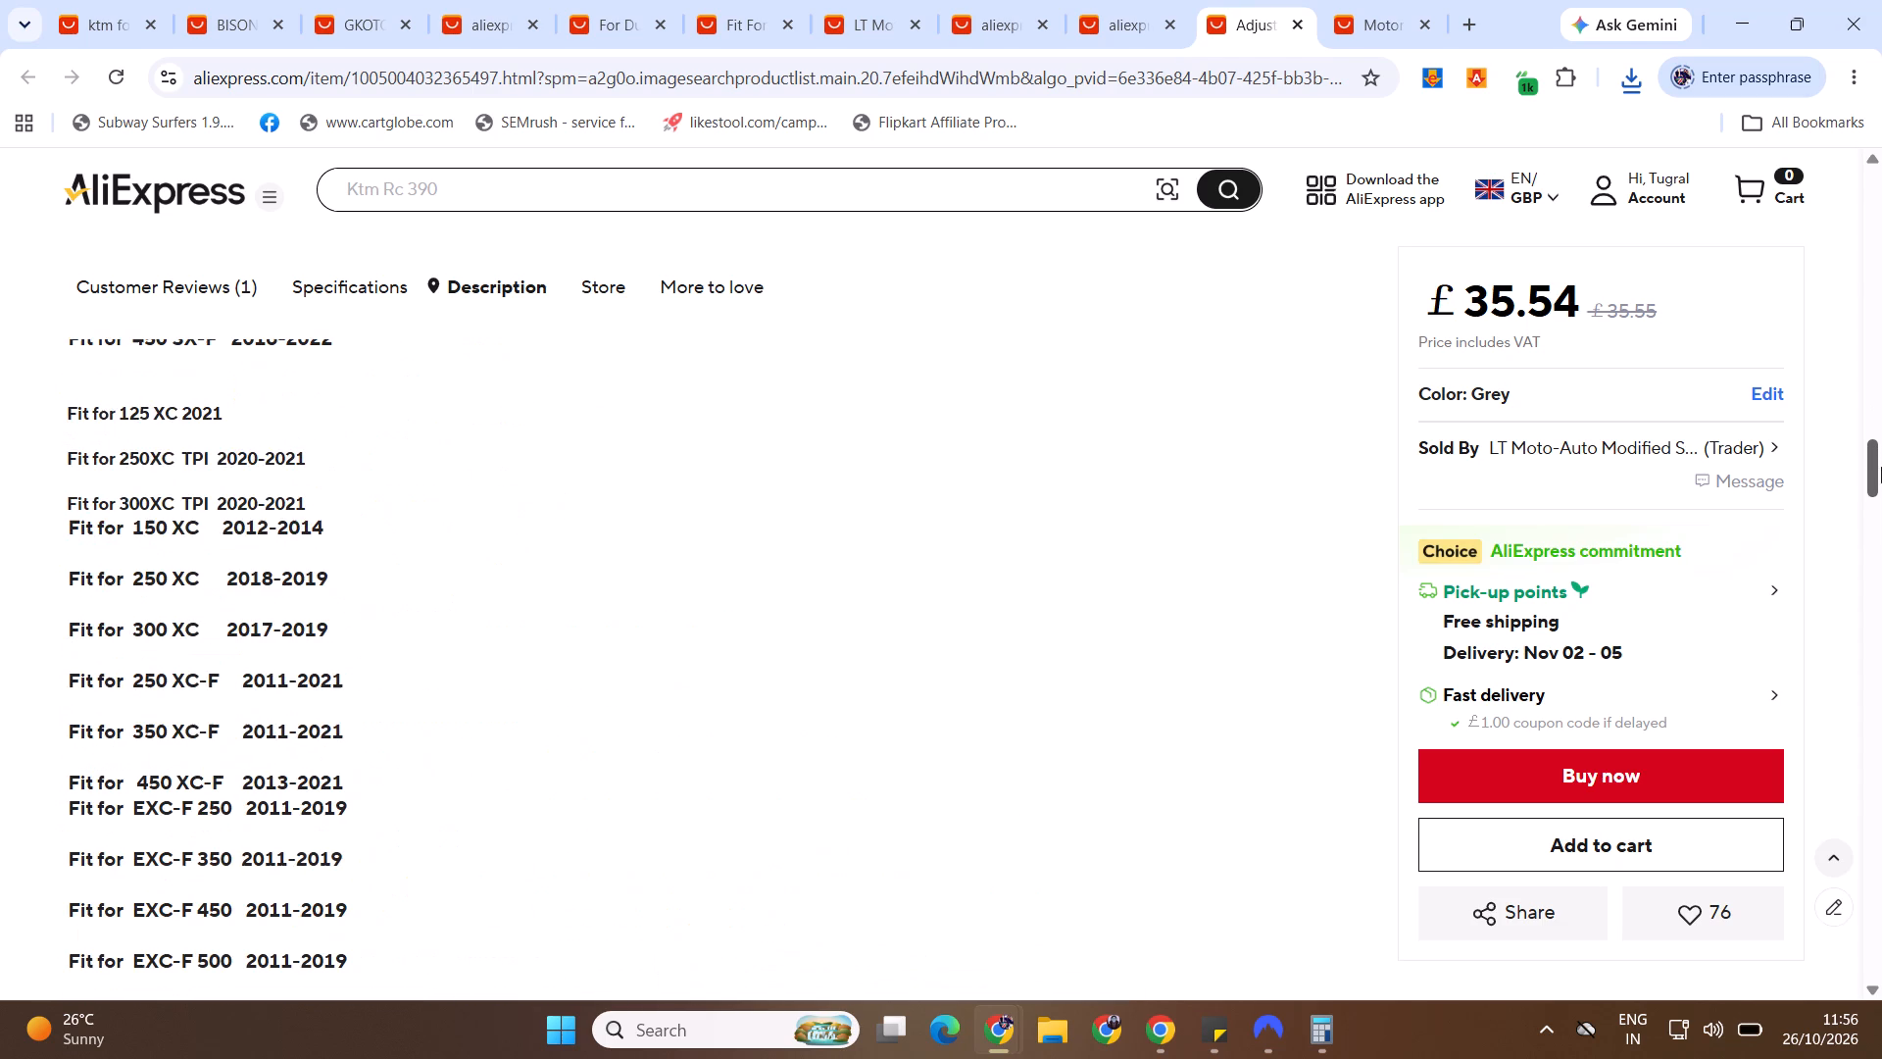
{"action": "left_click_drag", "start_coordinate": [1881, 467], "coordinate": [1881, 499]}
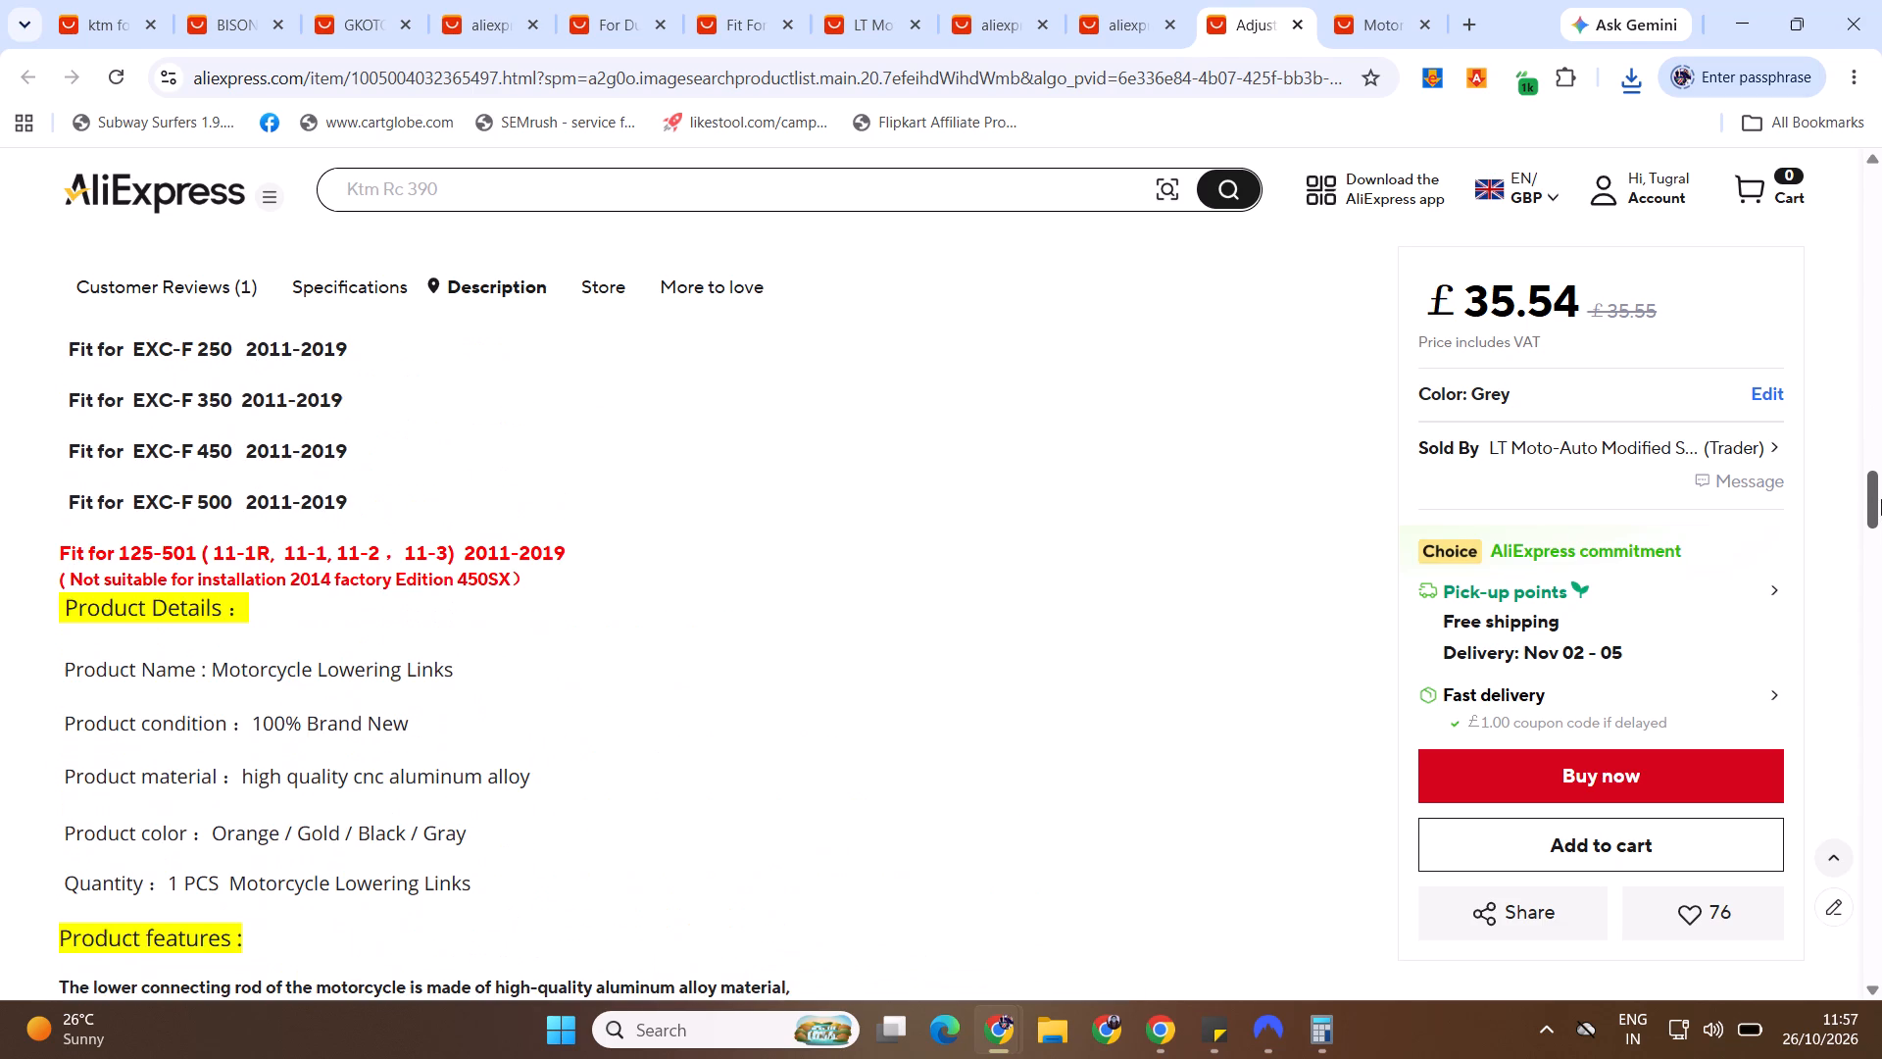
{"action": "left_click_drag", "start_coordinate": [1881, 499], "coordinate": [1881, 570]}
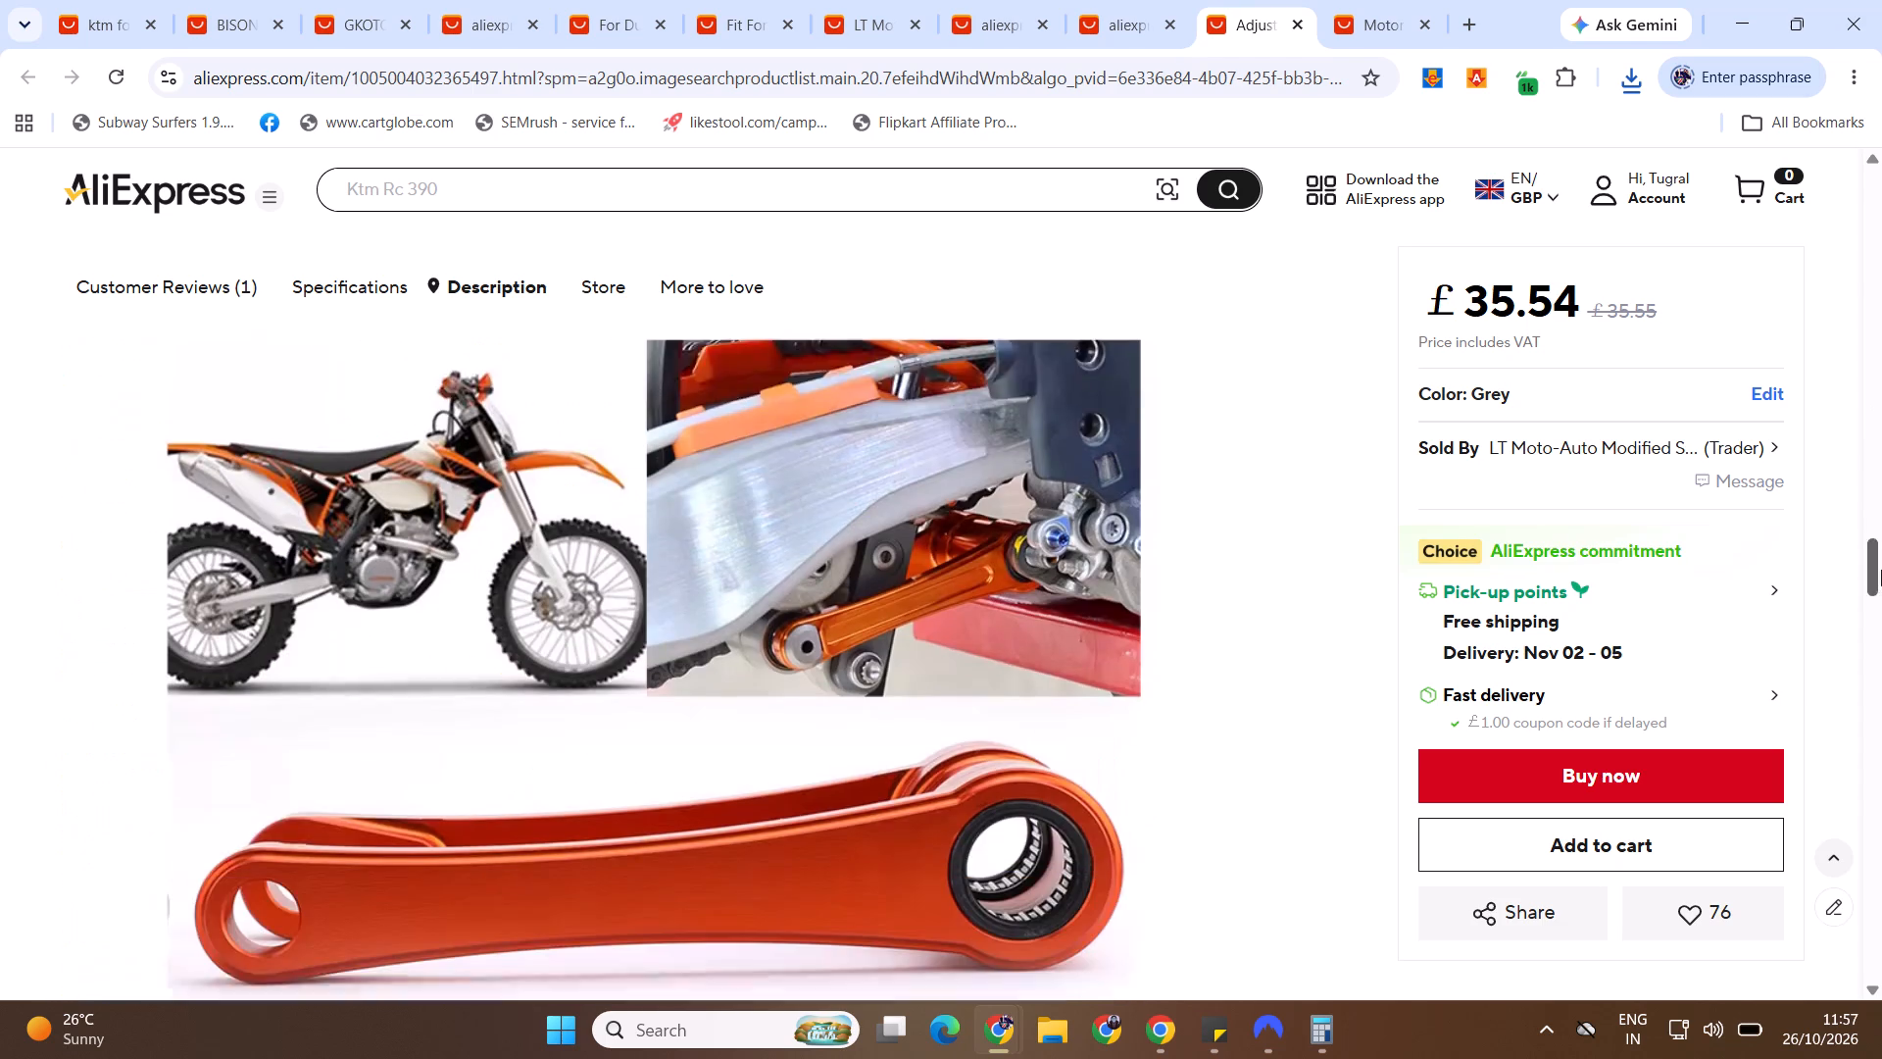
{"action": "left_click_drag", "start_coordinate": [1881, 570], "coordinate": [1881, 183]}
Check the fitment list in the description of the Husqvarna TE TC TX drop lowering link listing.
{"action": "left_click", "coordinate": [1394, 25]}
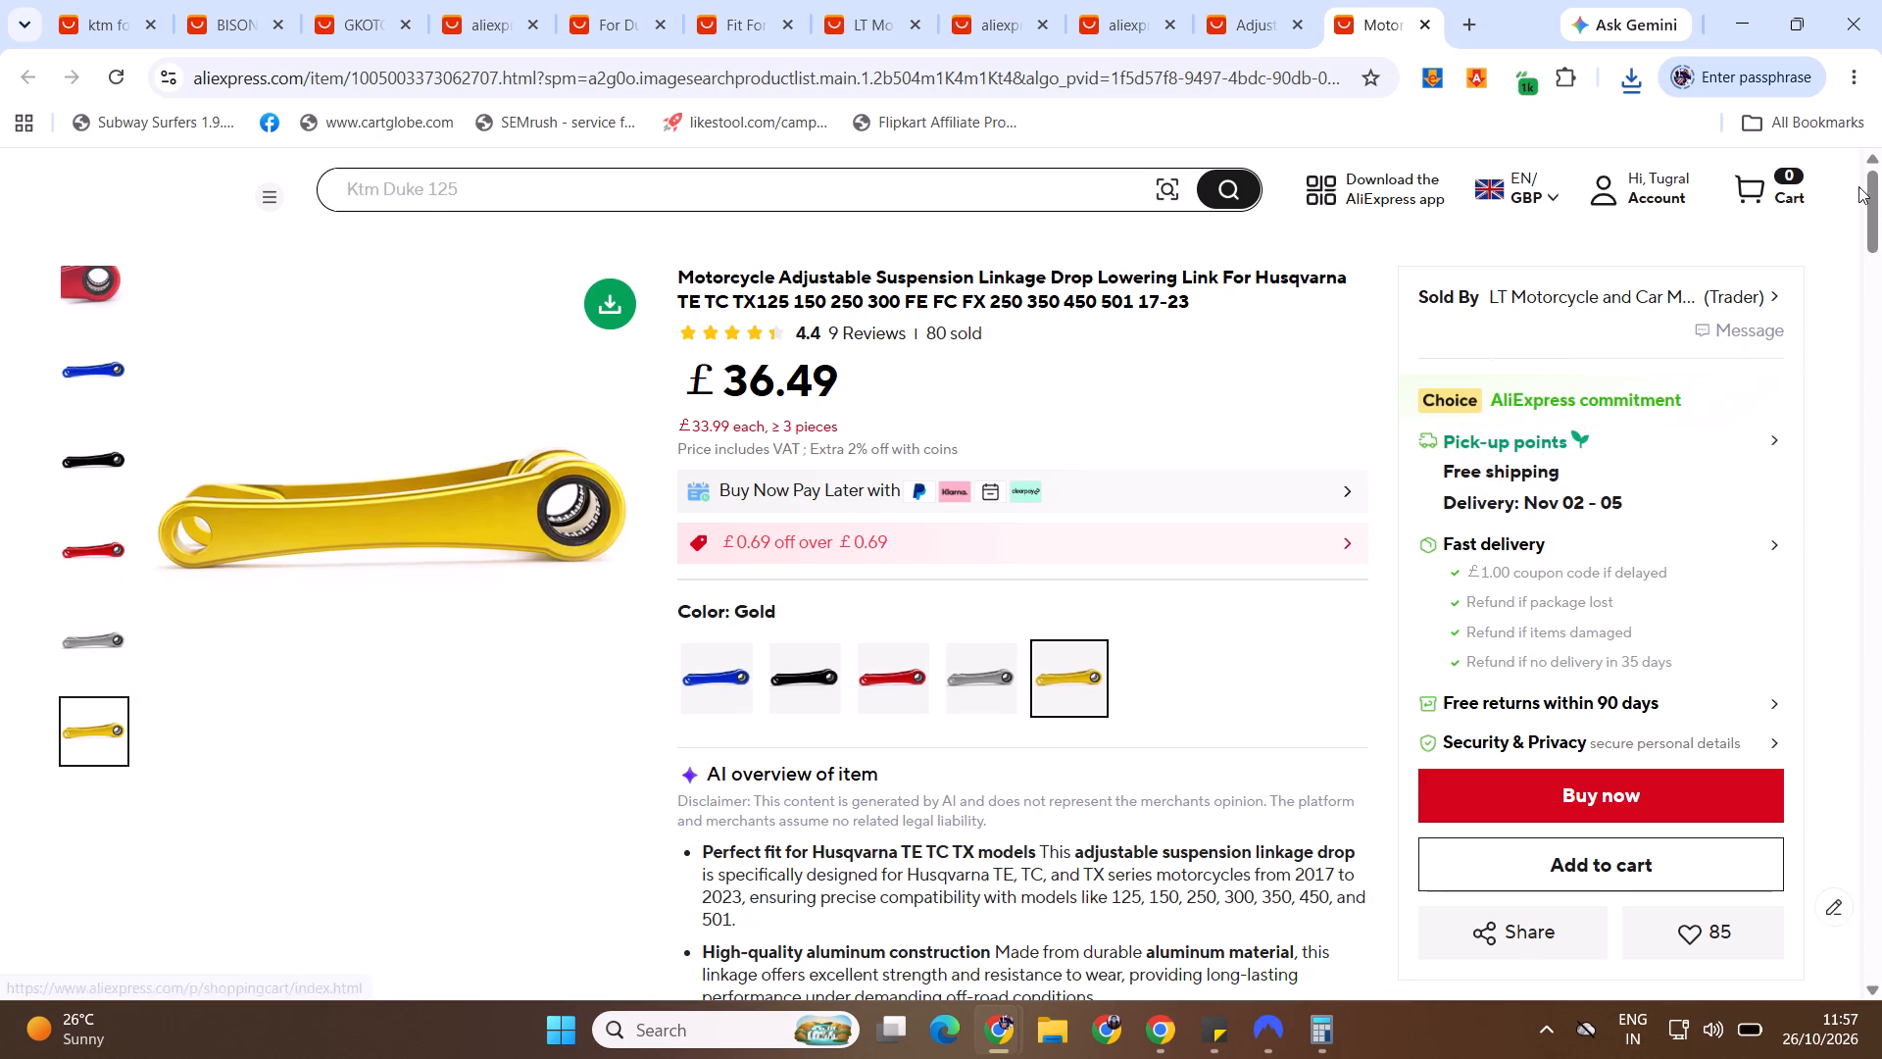
{"action": "left_click_drag", "start_coordinate": [1881, 212], "coordinate": [1881, 489]}
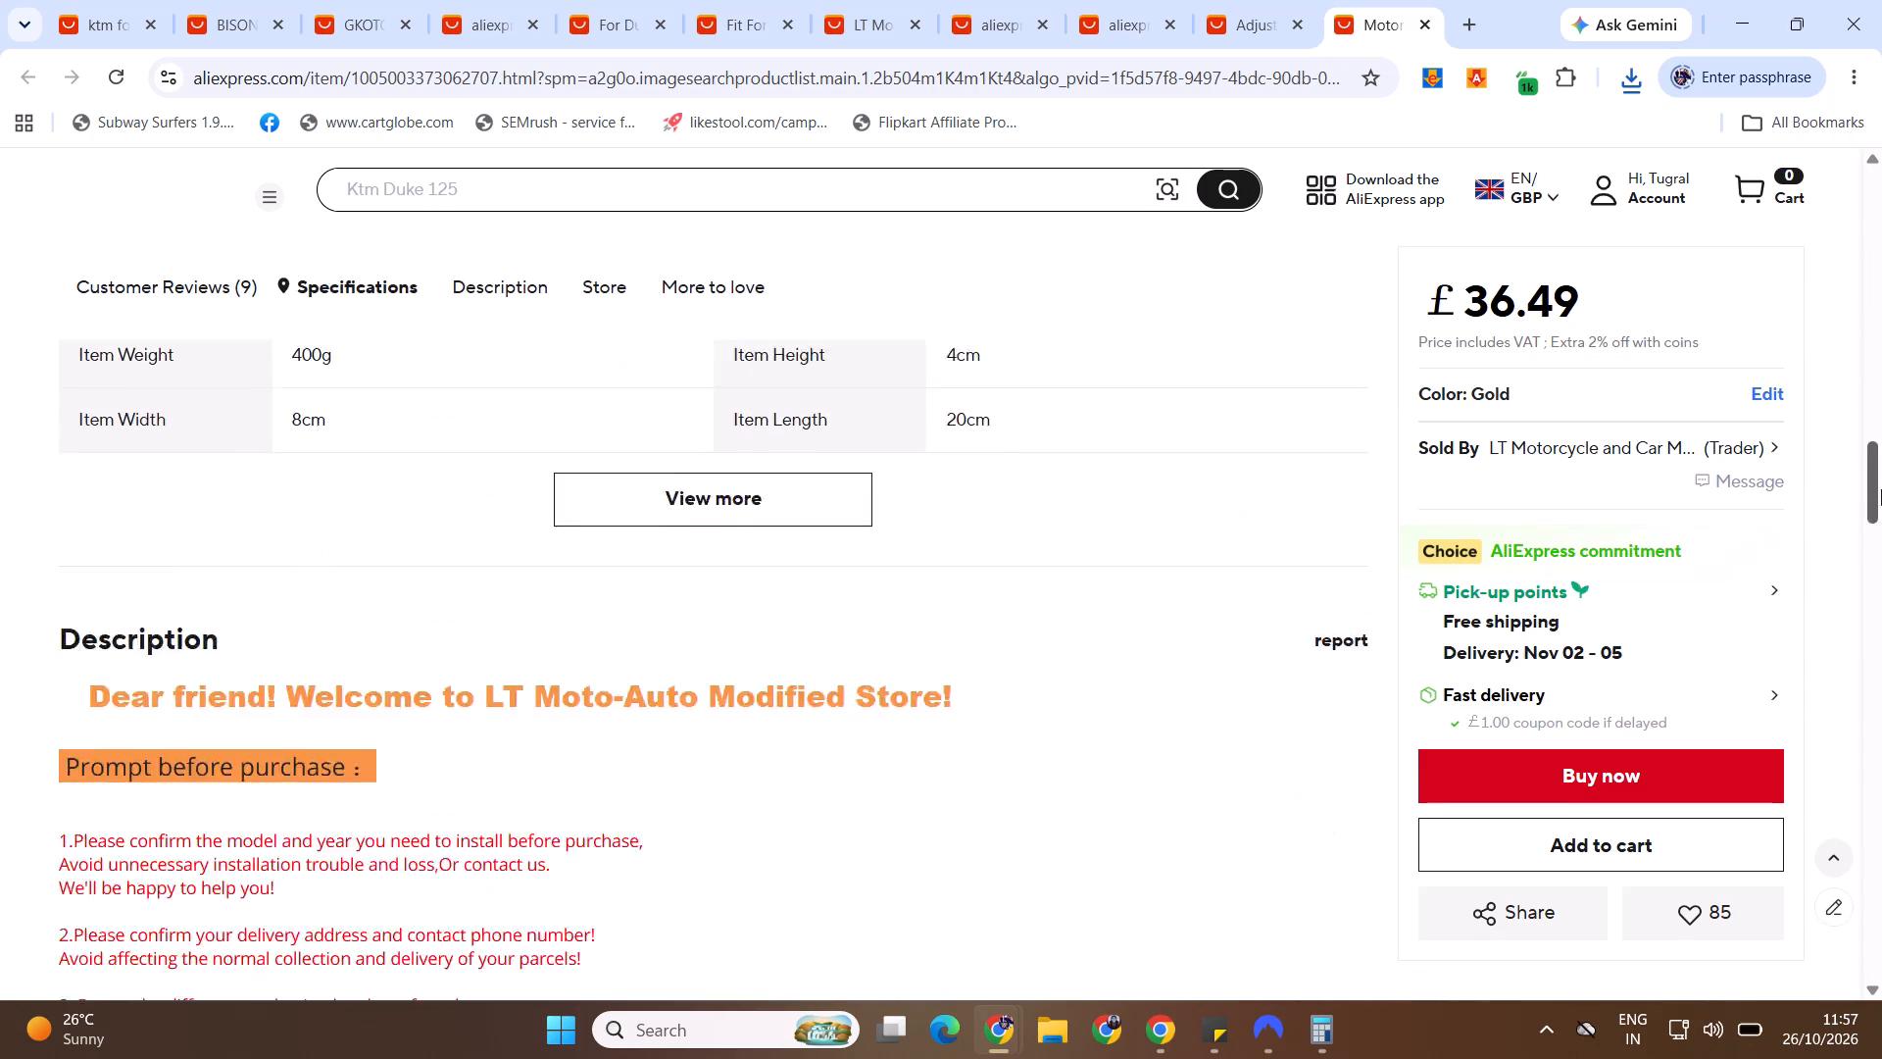
{"action": "left_click_drag", "start_coordinate": [1881, 489], "coordinate": [1863, 599]}
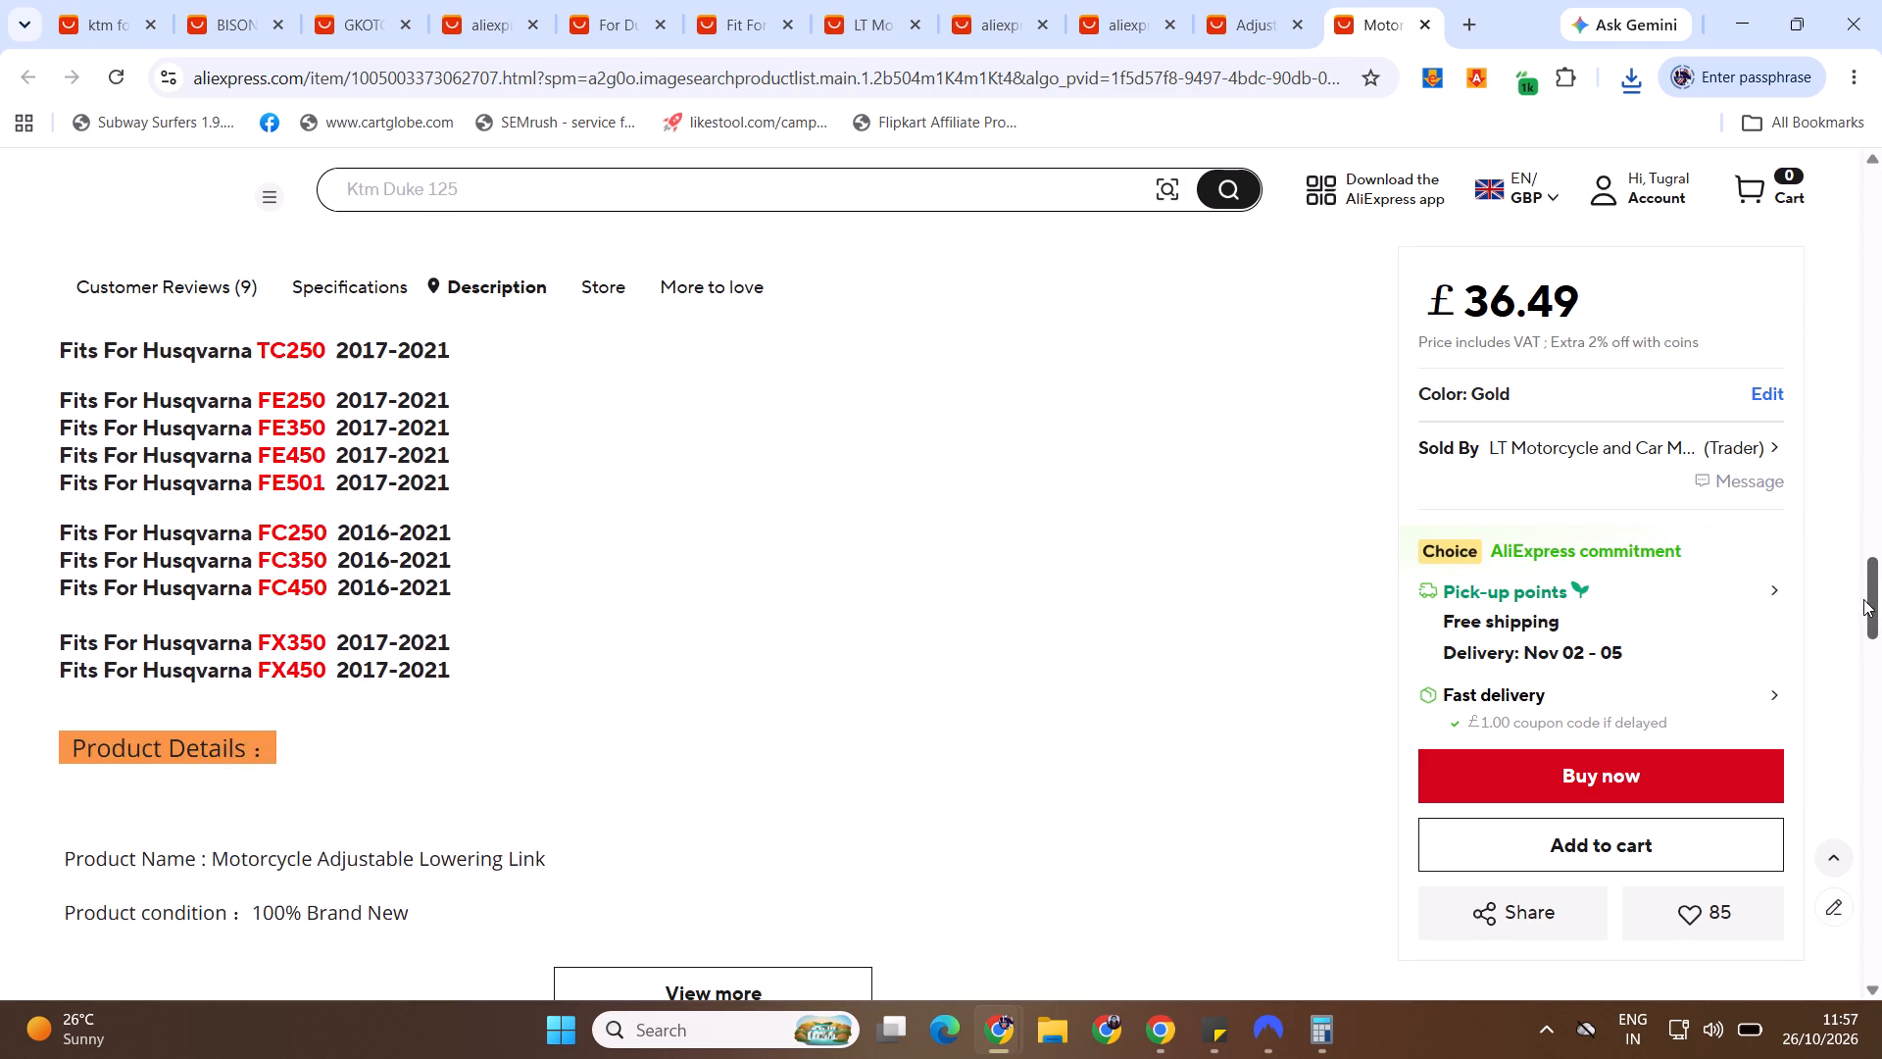
{"action": "left_click_drag", "start_coordinate": [1863, 599], "coordinate": [1881, 60]}
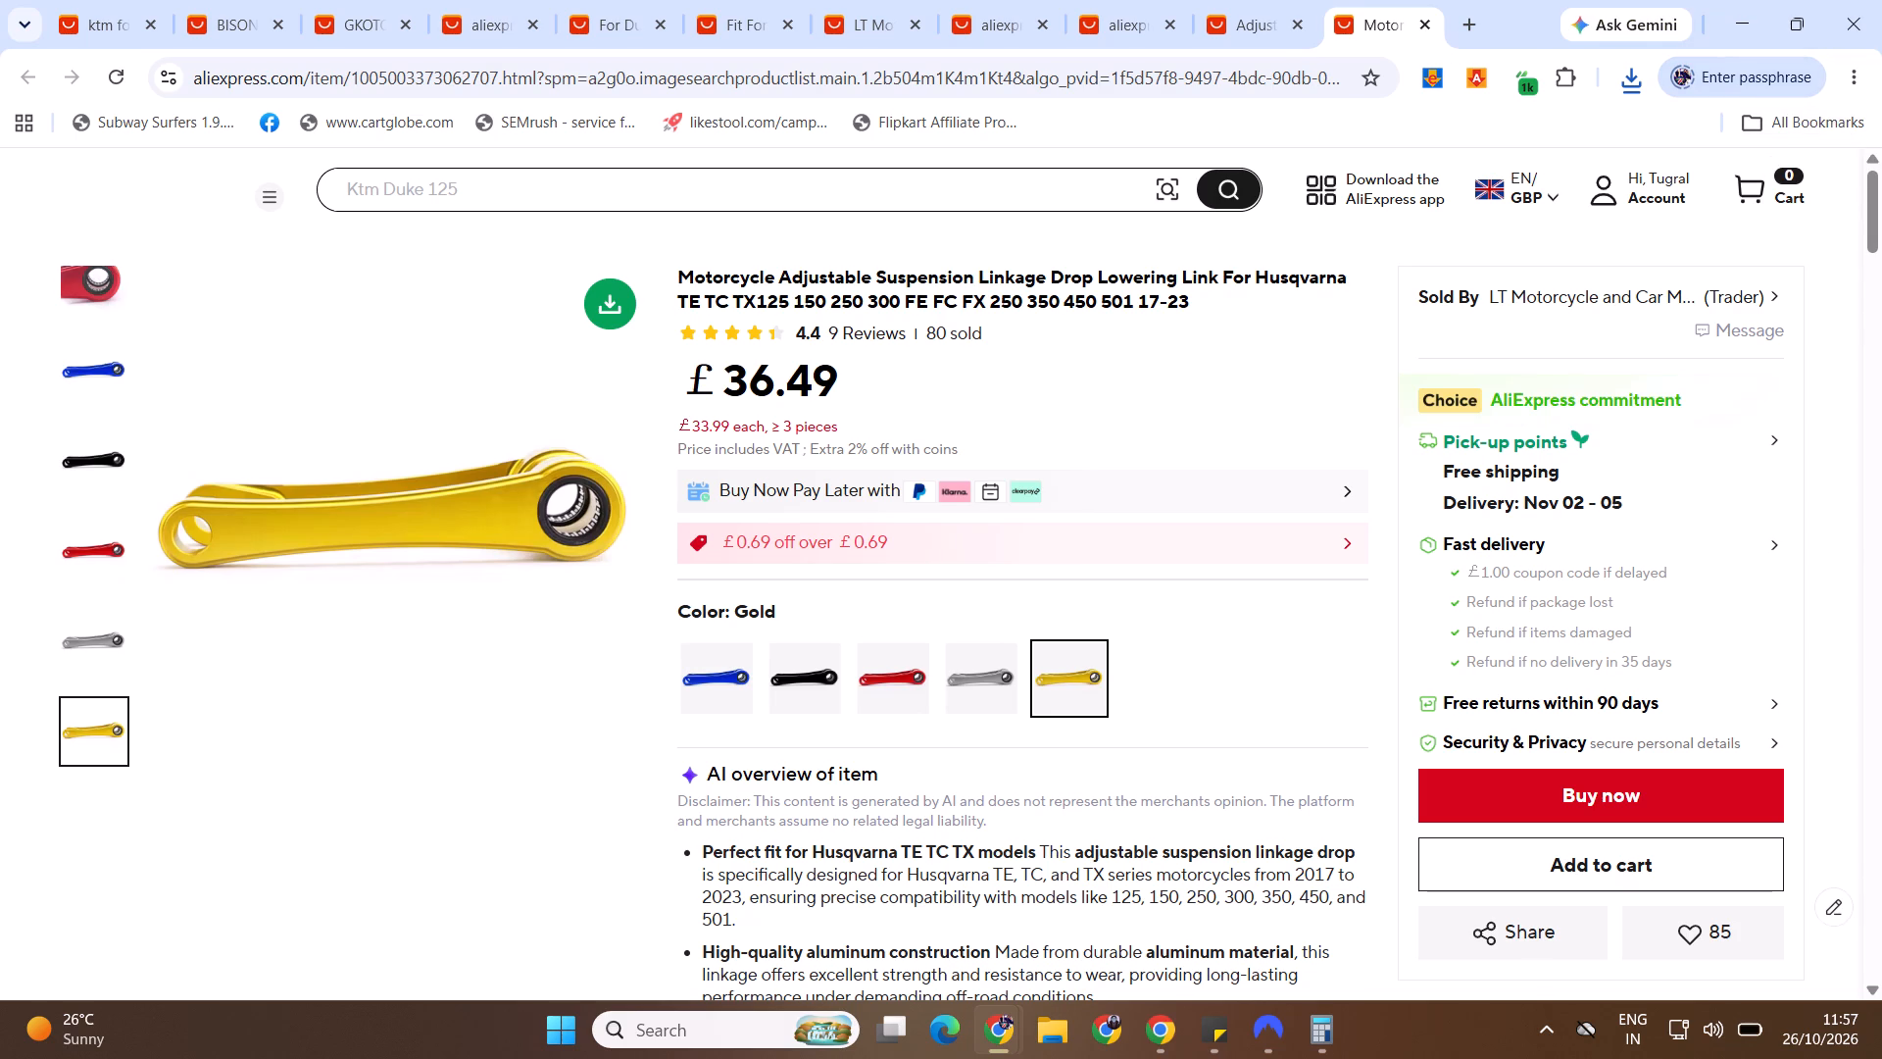
Switch to the eBay Seller Hub, search the active listings for "suspension" and look through the matches.
{"action": "key", "text": "alt+Tab"}
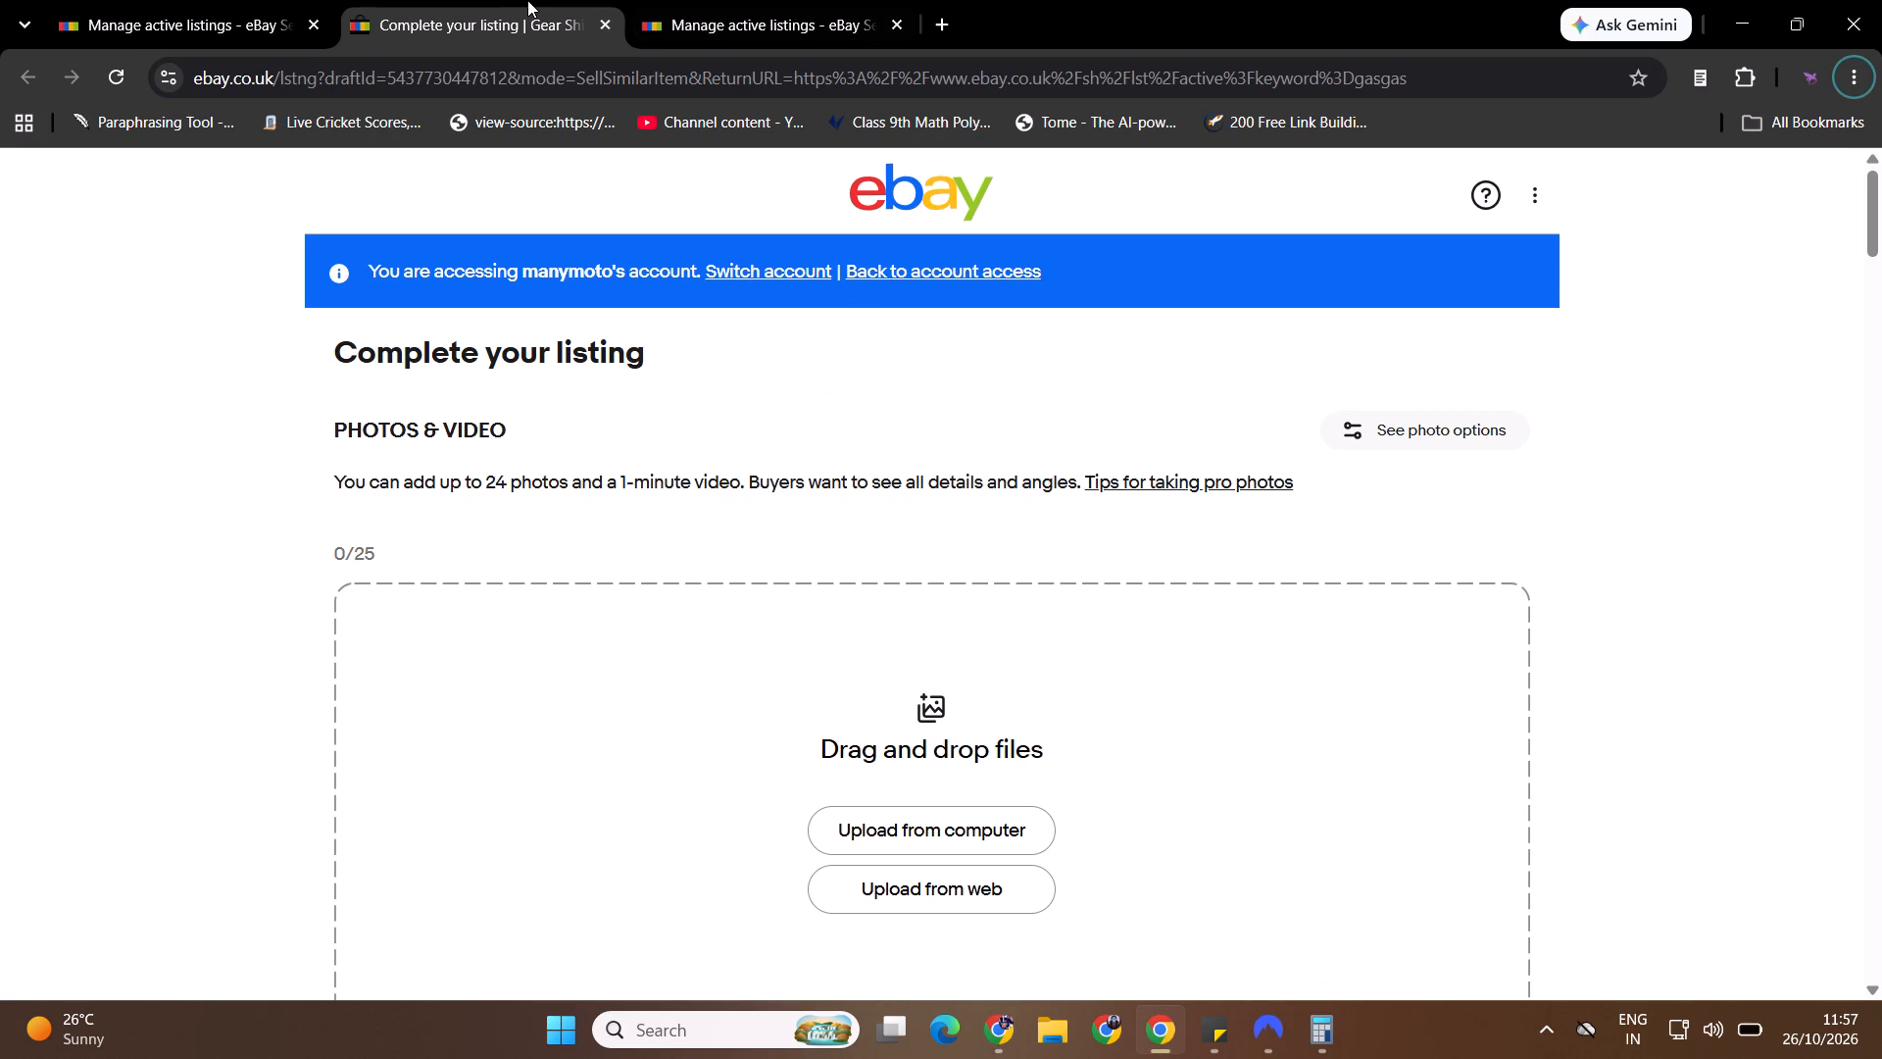
{"action": "left_click_drag", "start_coordinate": [741, 1], "coordinate": [496, 0]}
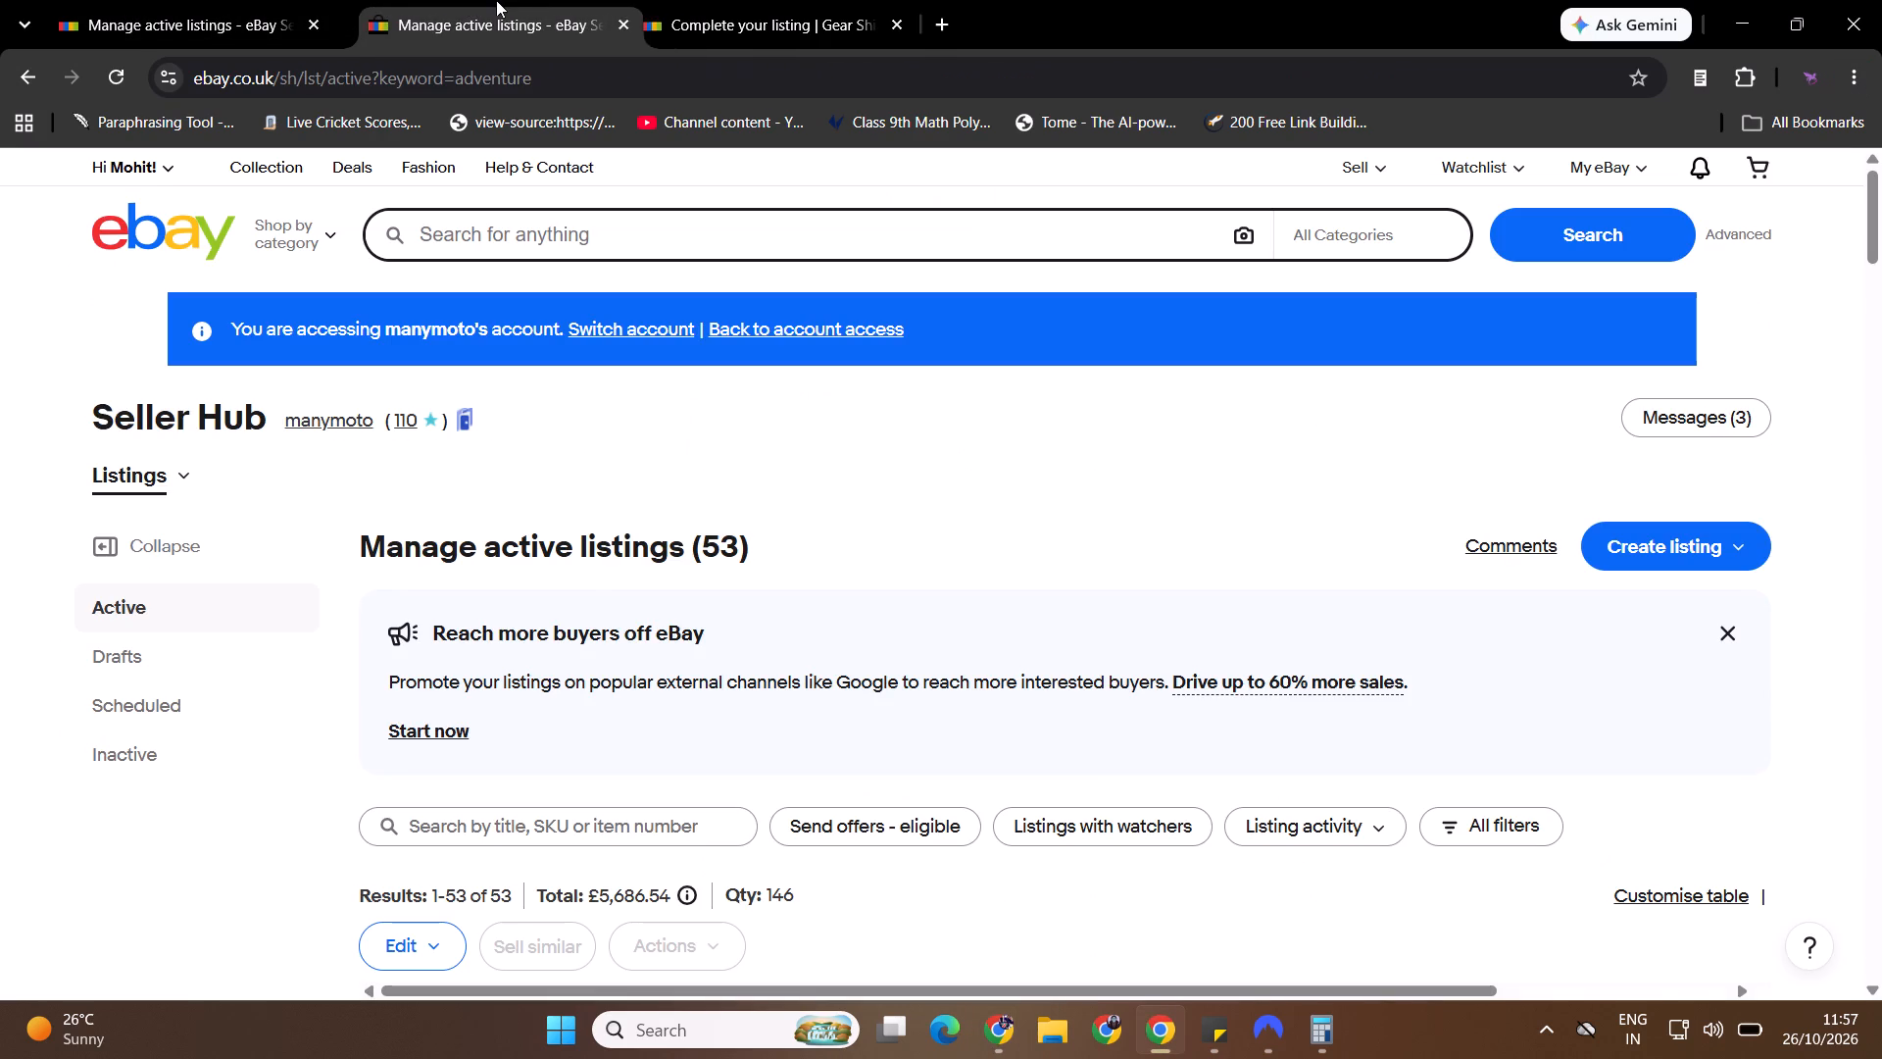
{"action": "left_click", "coordinate": [580, 826]}
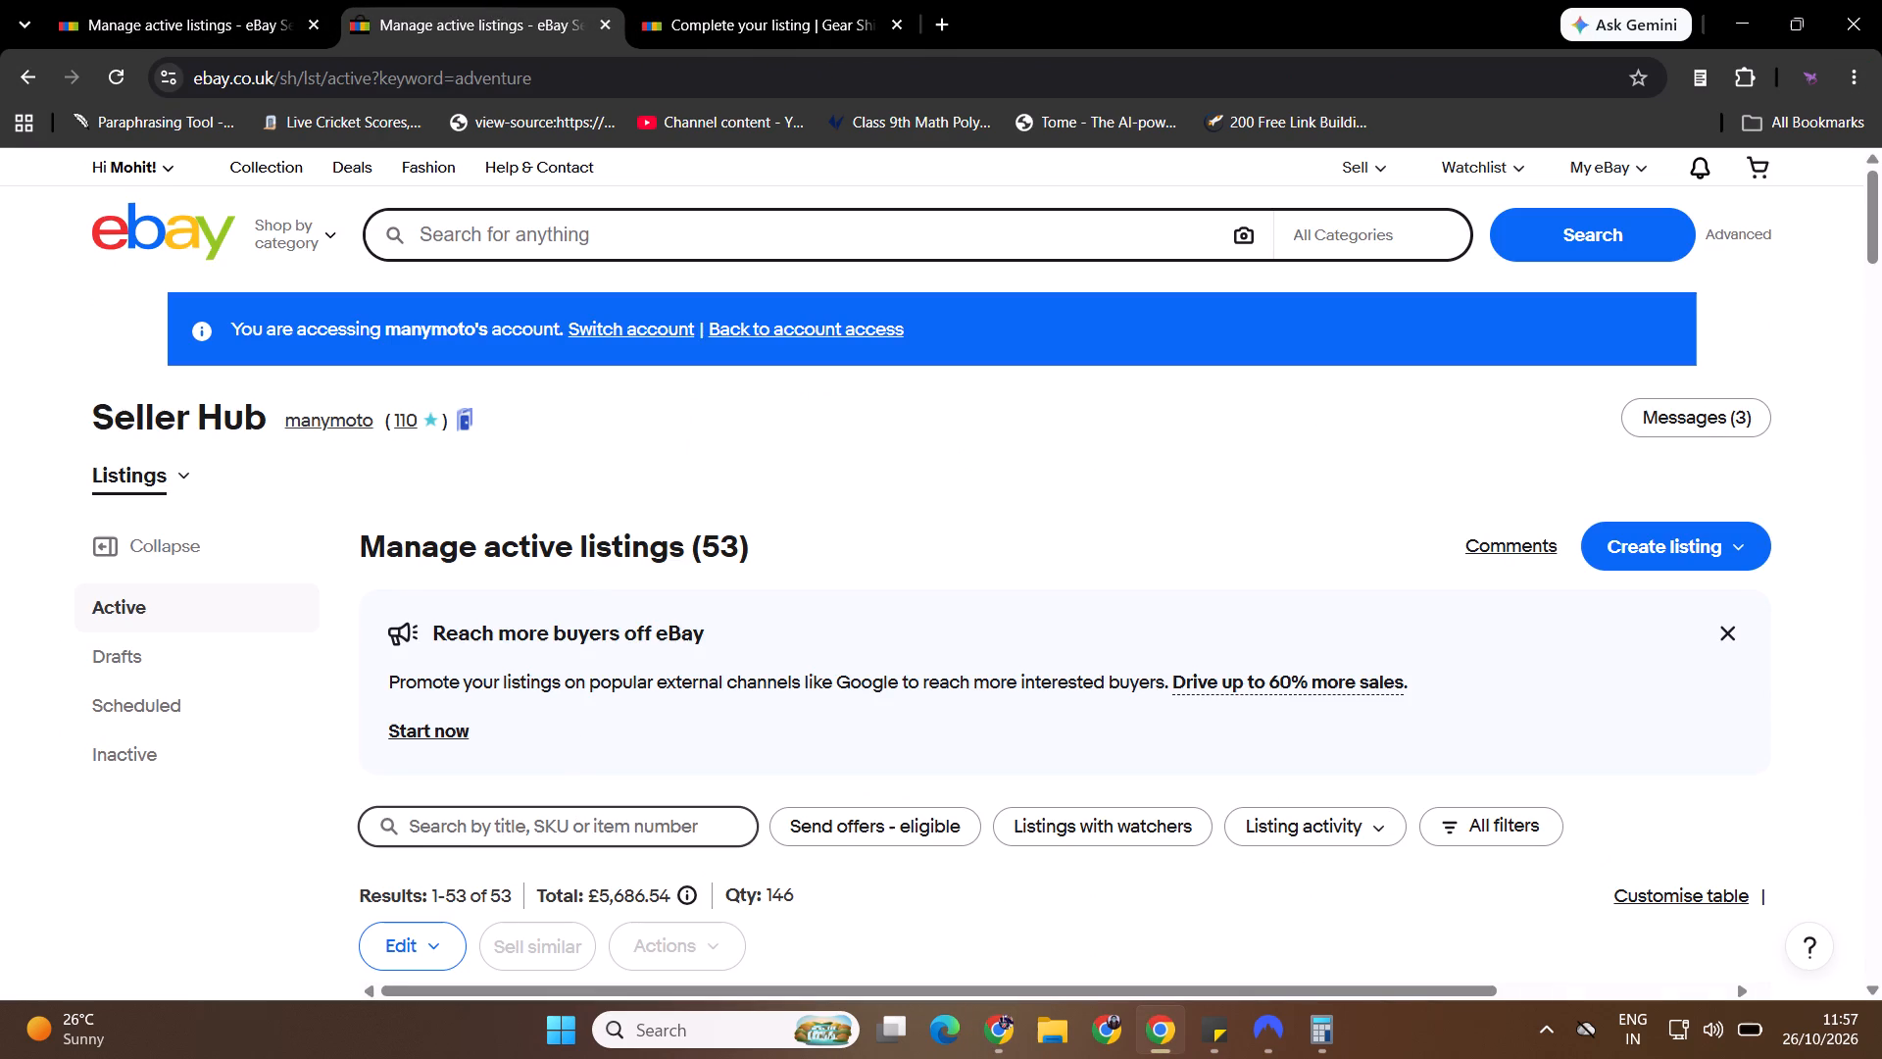
{"action": "key", "text": "h"}
{"action": "key", "text": "BackSpace"}
{"action": "type", "text": "susp"}
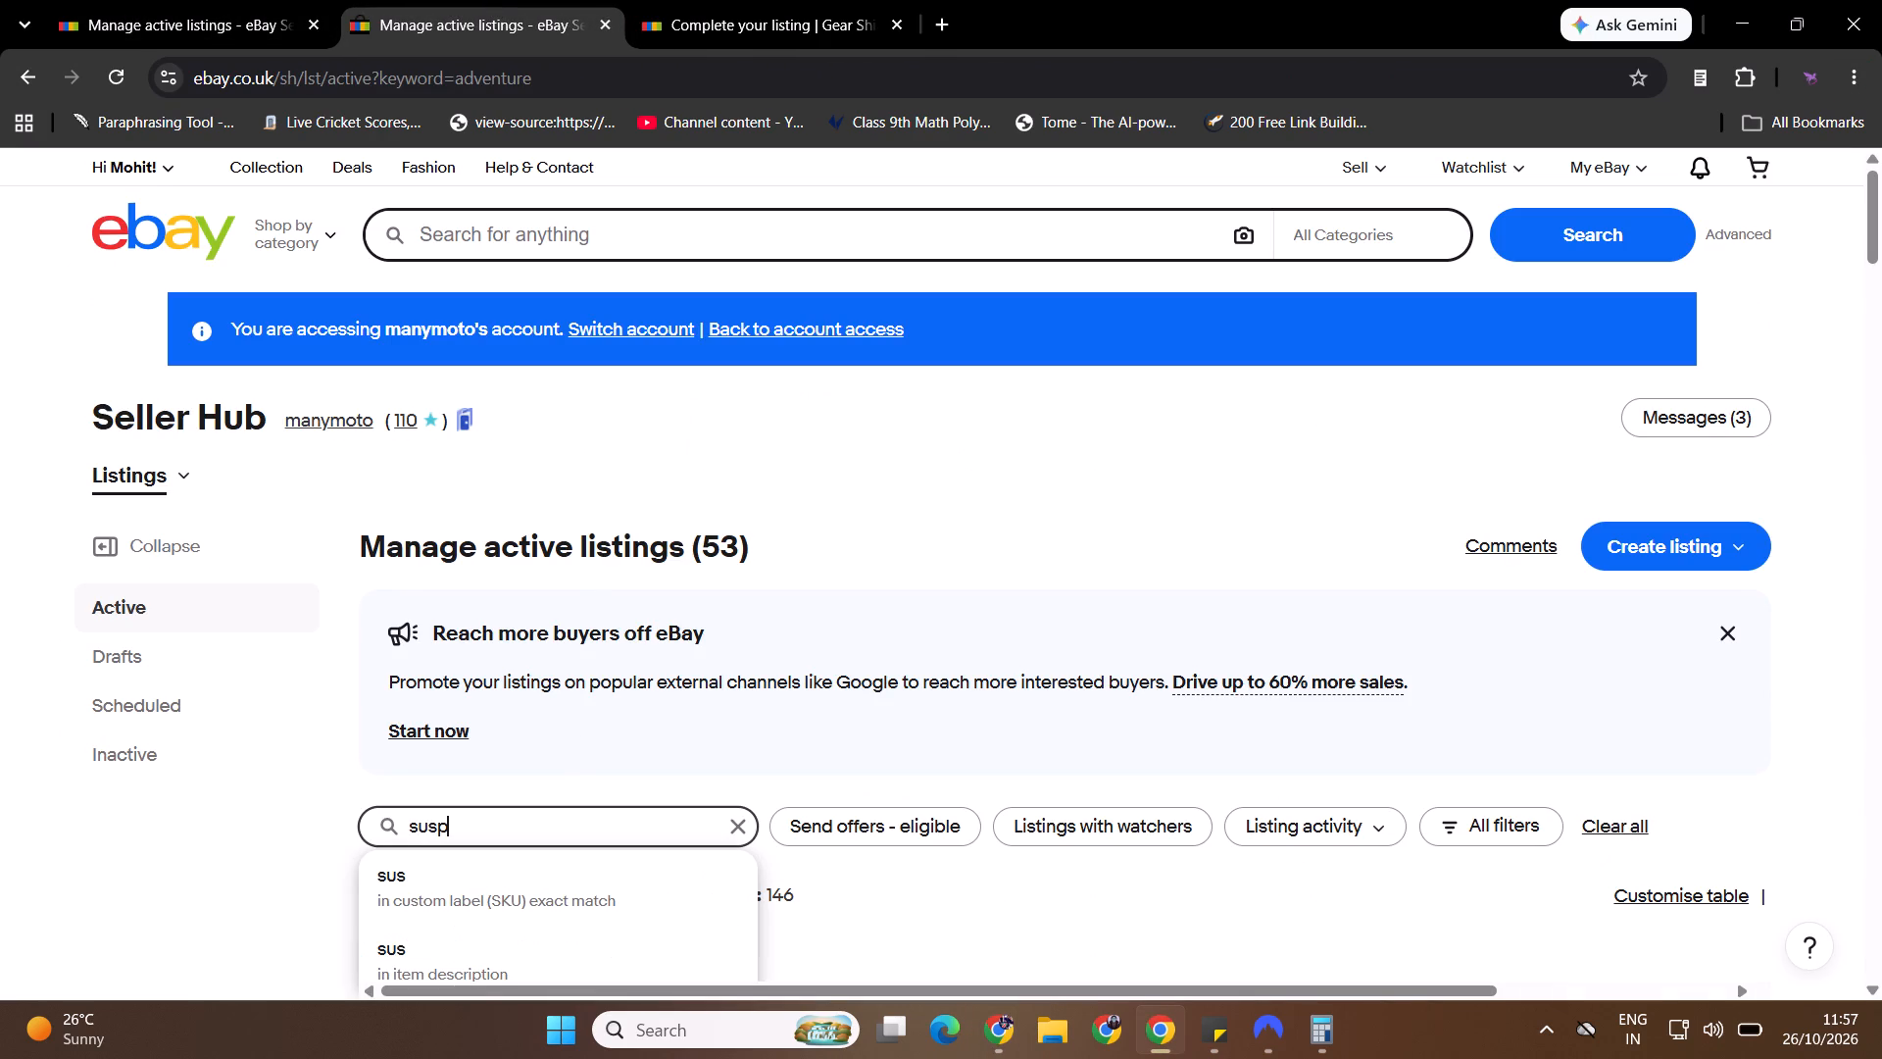
{"action": "type", "text": "ension"}
{"action": "key", "text": "Return"}
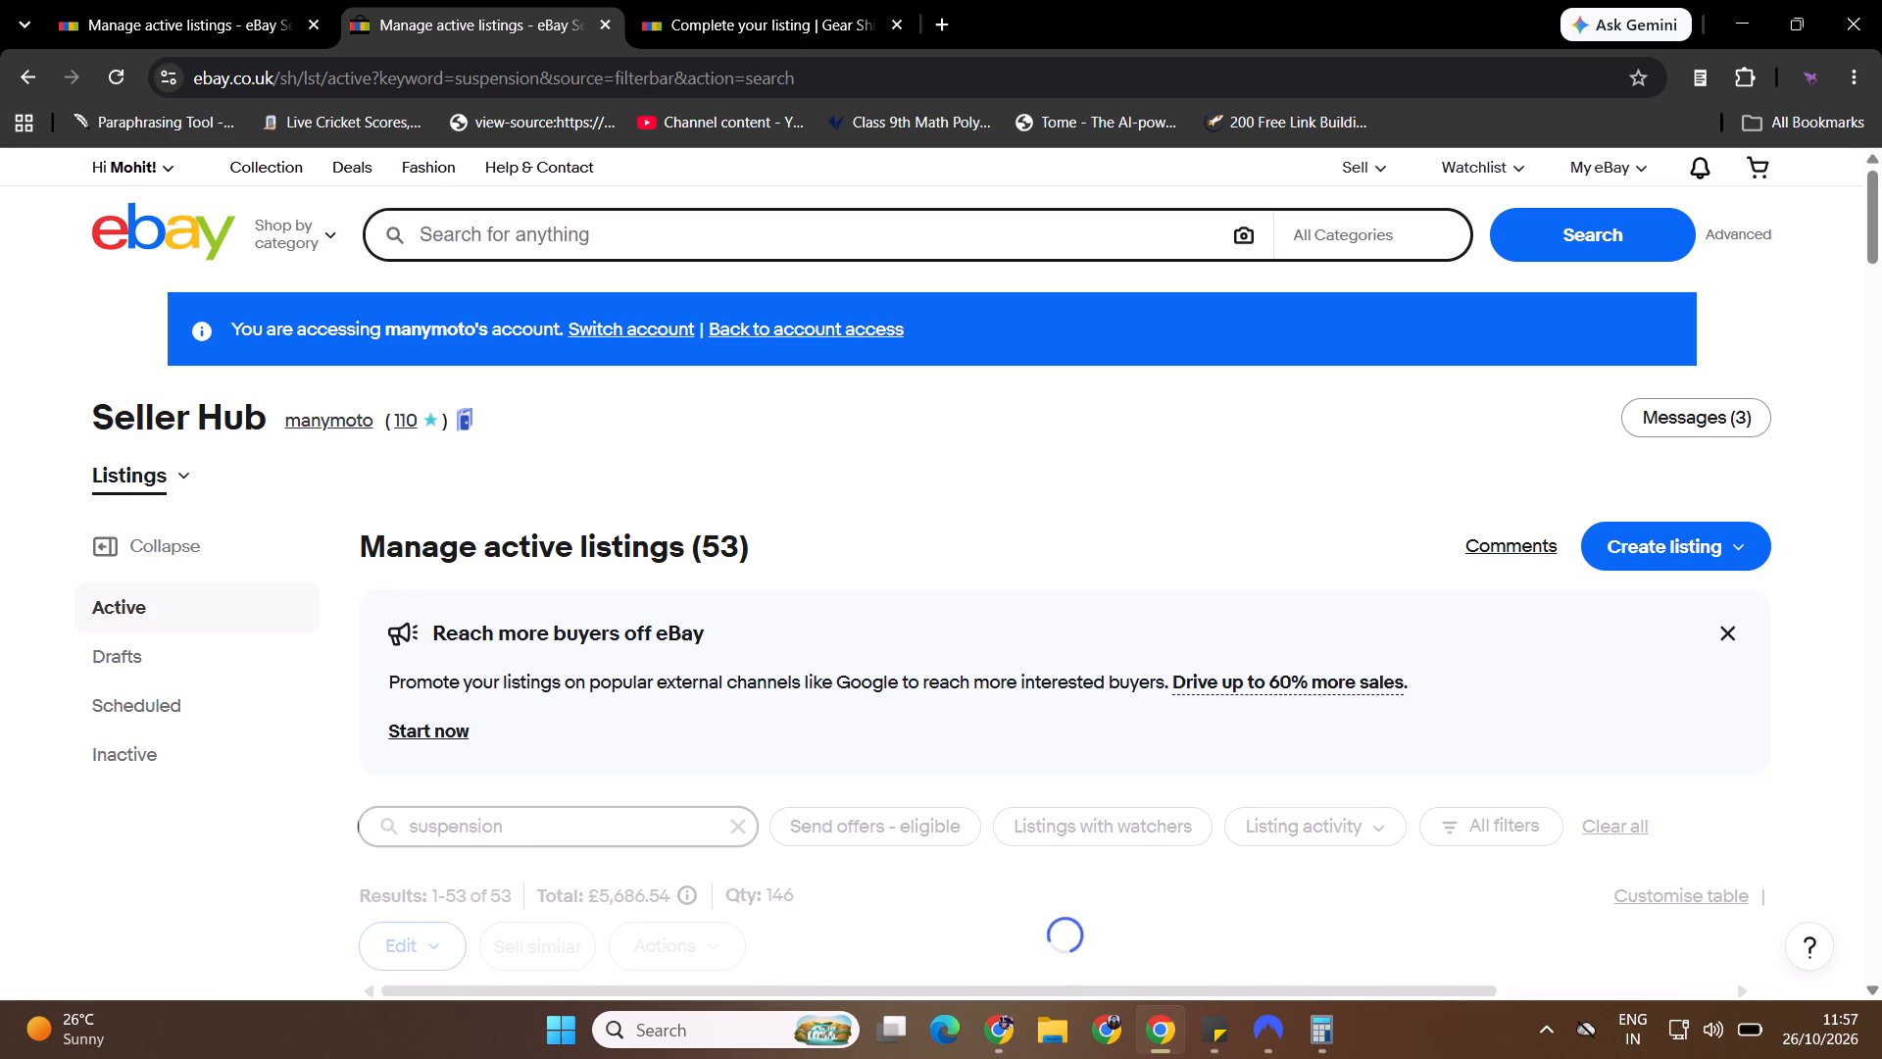
{"action": "left_click_drag", "start_coordinate": [1871, 229], "coordinate": [1880, 323]}
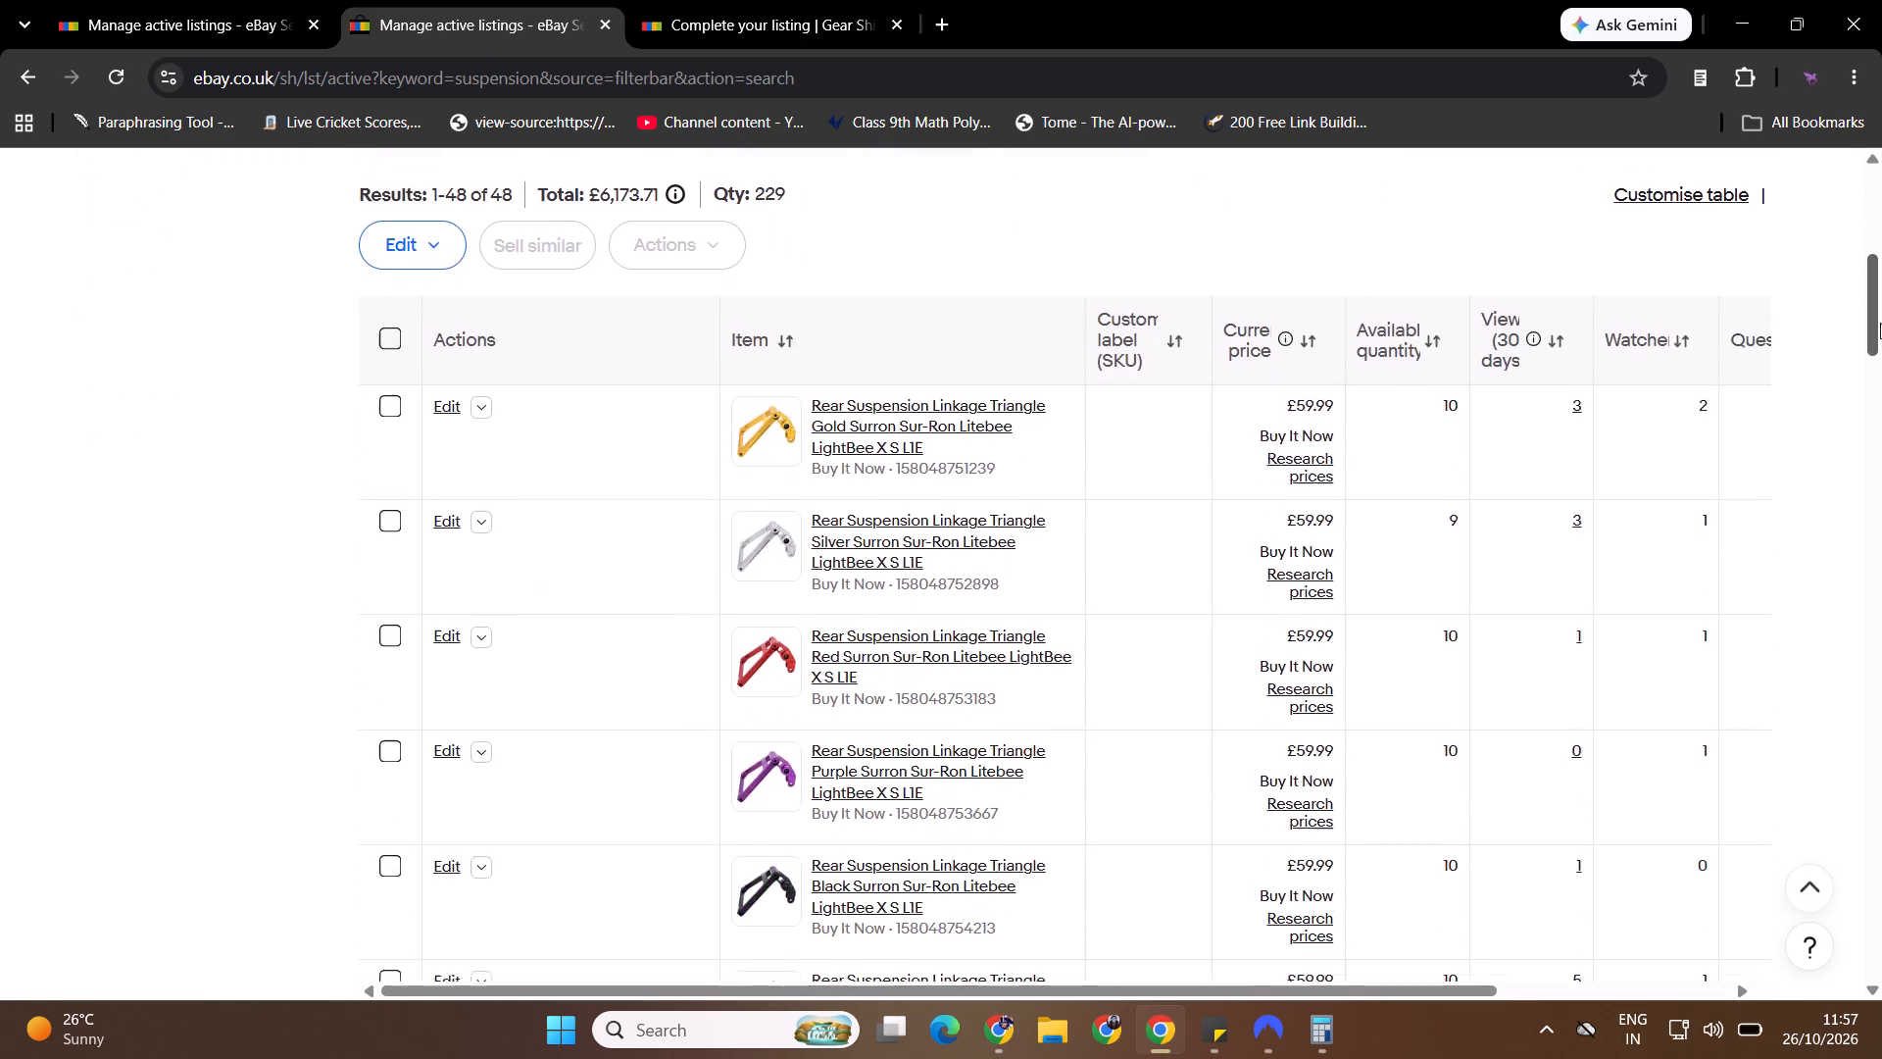
{"action": "left_click_drag", "start_coordinate": [1880, 323], "coordinate": [1881, 621]}
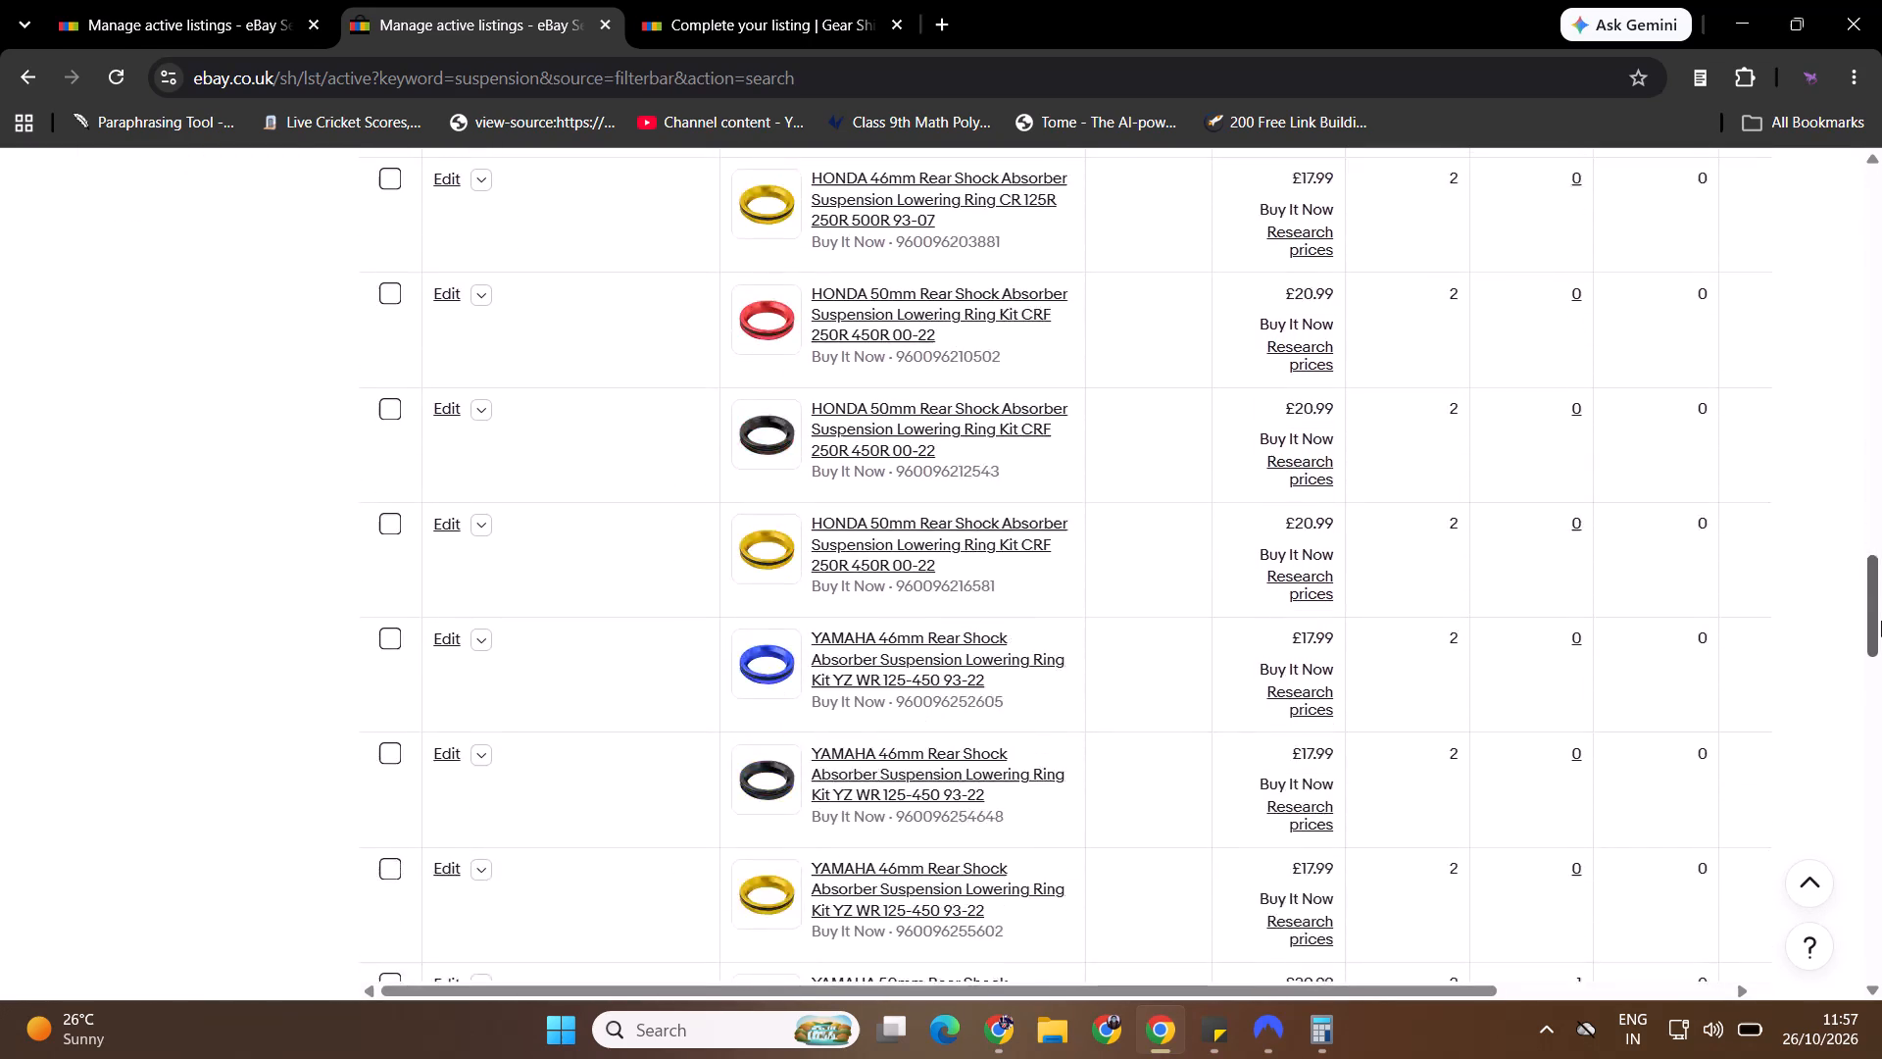
{"action": "left_click_drag", "start_coordinate": [1881, 621], "coordinate": [1881, 912]}
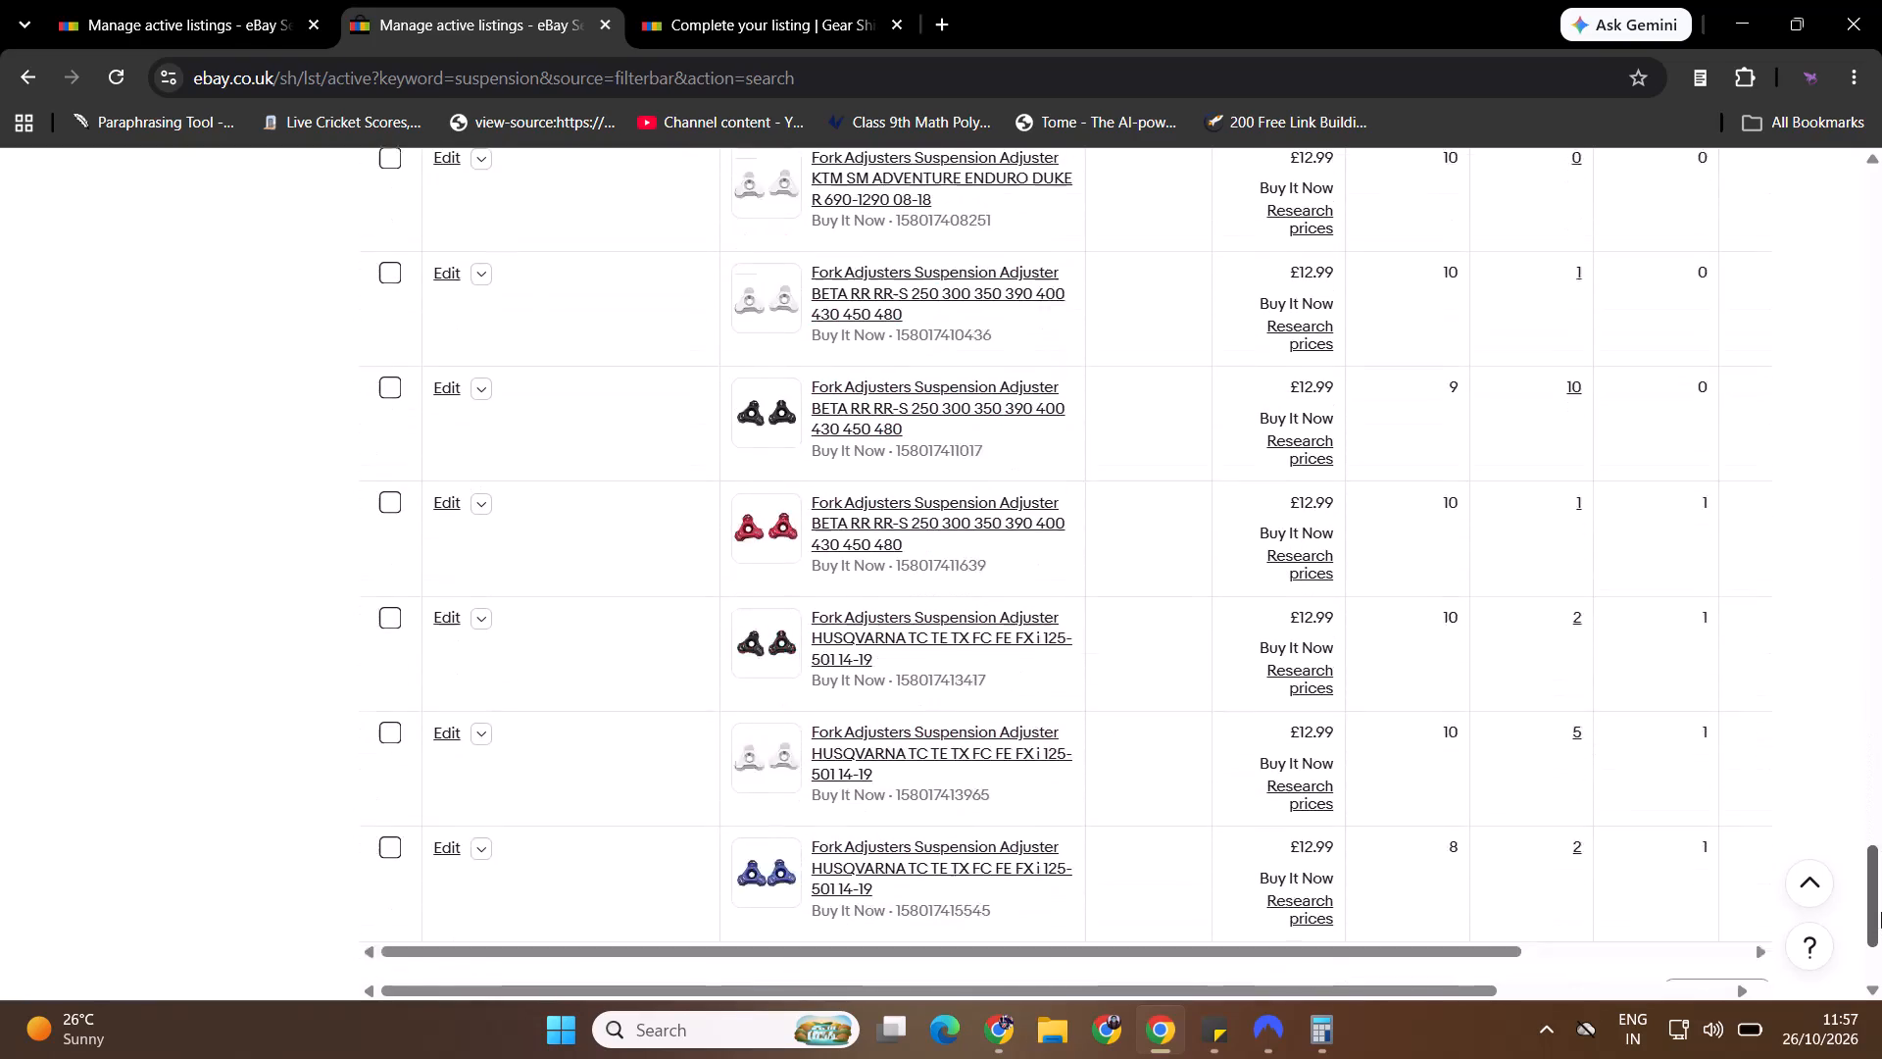
{"action": "left_click_drag", "start_coordinate": [1881, 912], "coordinate": [1881, 277]}
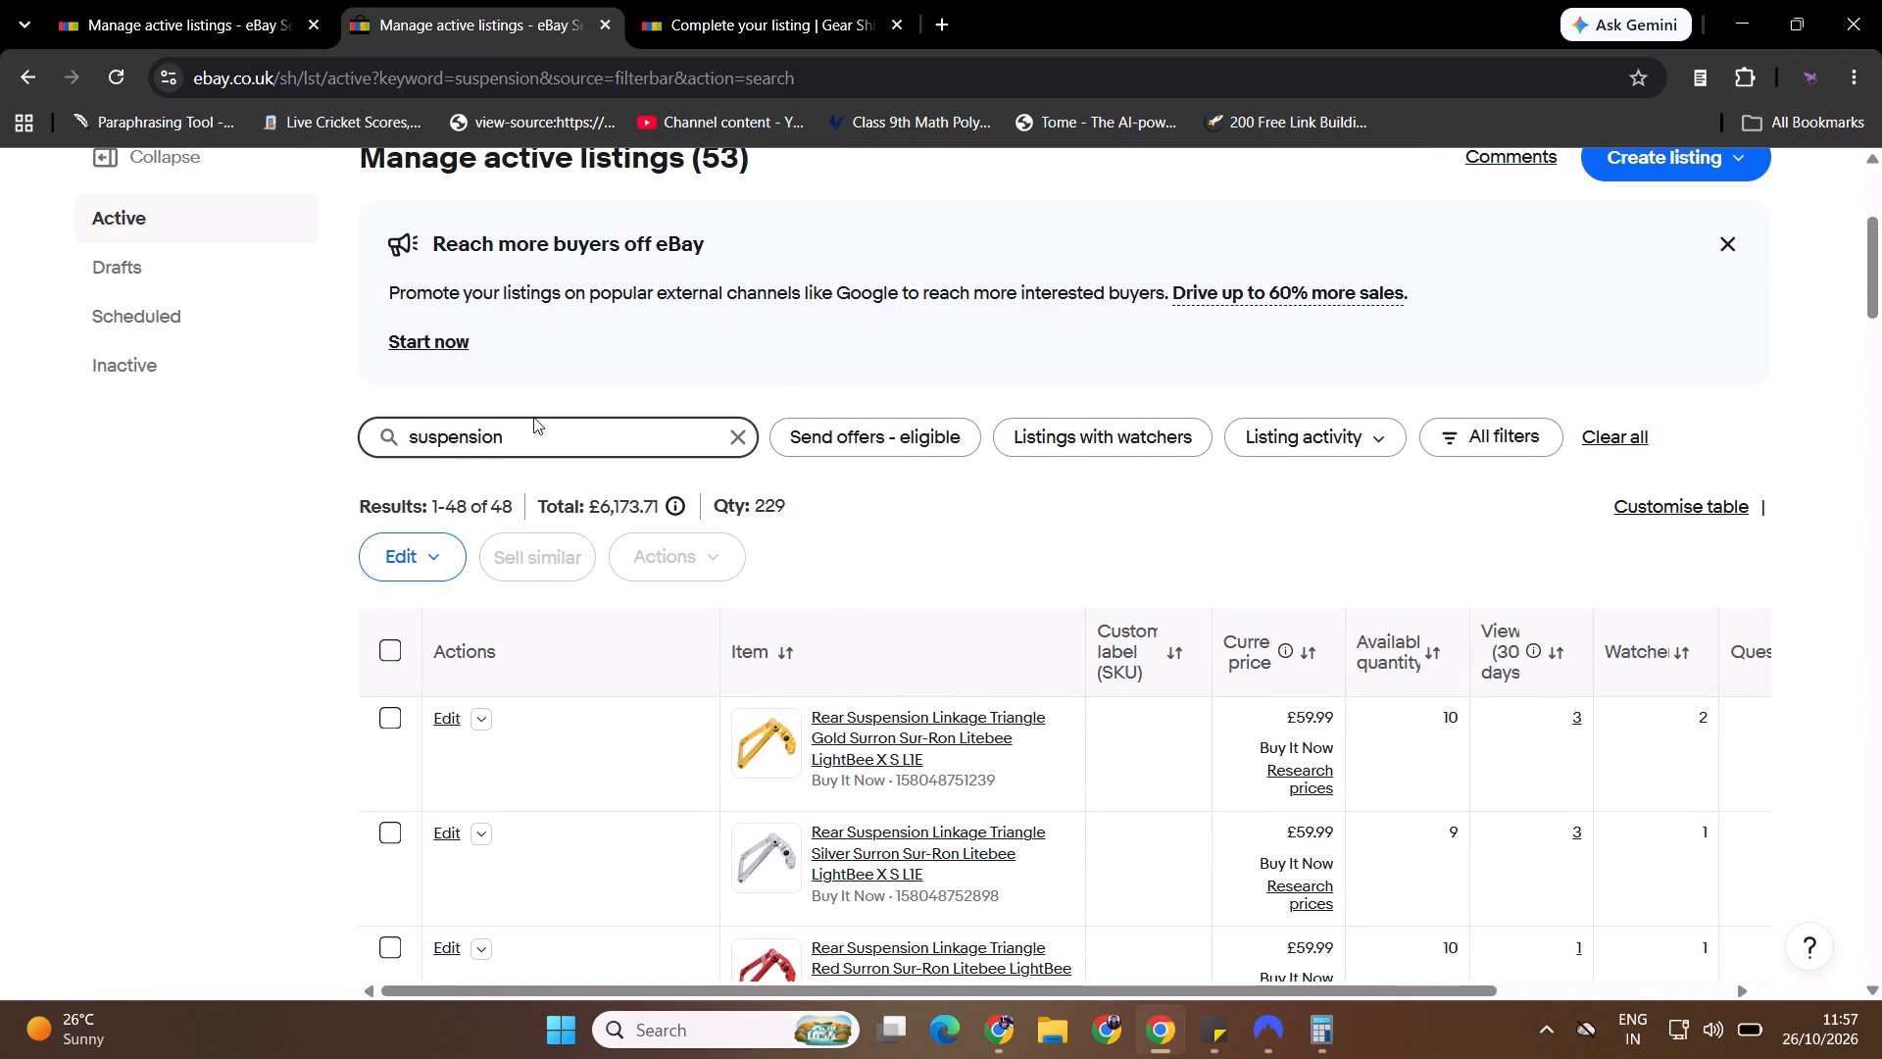
Search the active eBay listings for "linkage" instead and look through the matching items.
{"action": "double_click", "coordinate": [534, 417]}
{"action": "double_click", "coordinate": [535, 431]}
{"action": "type", "text": "lin"}
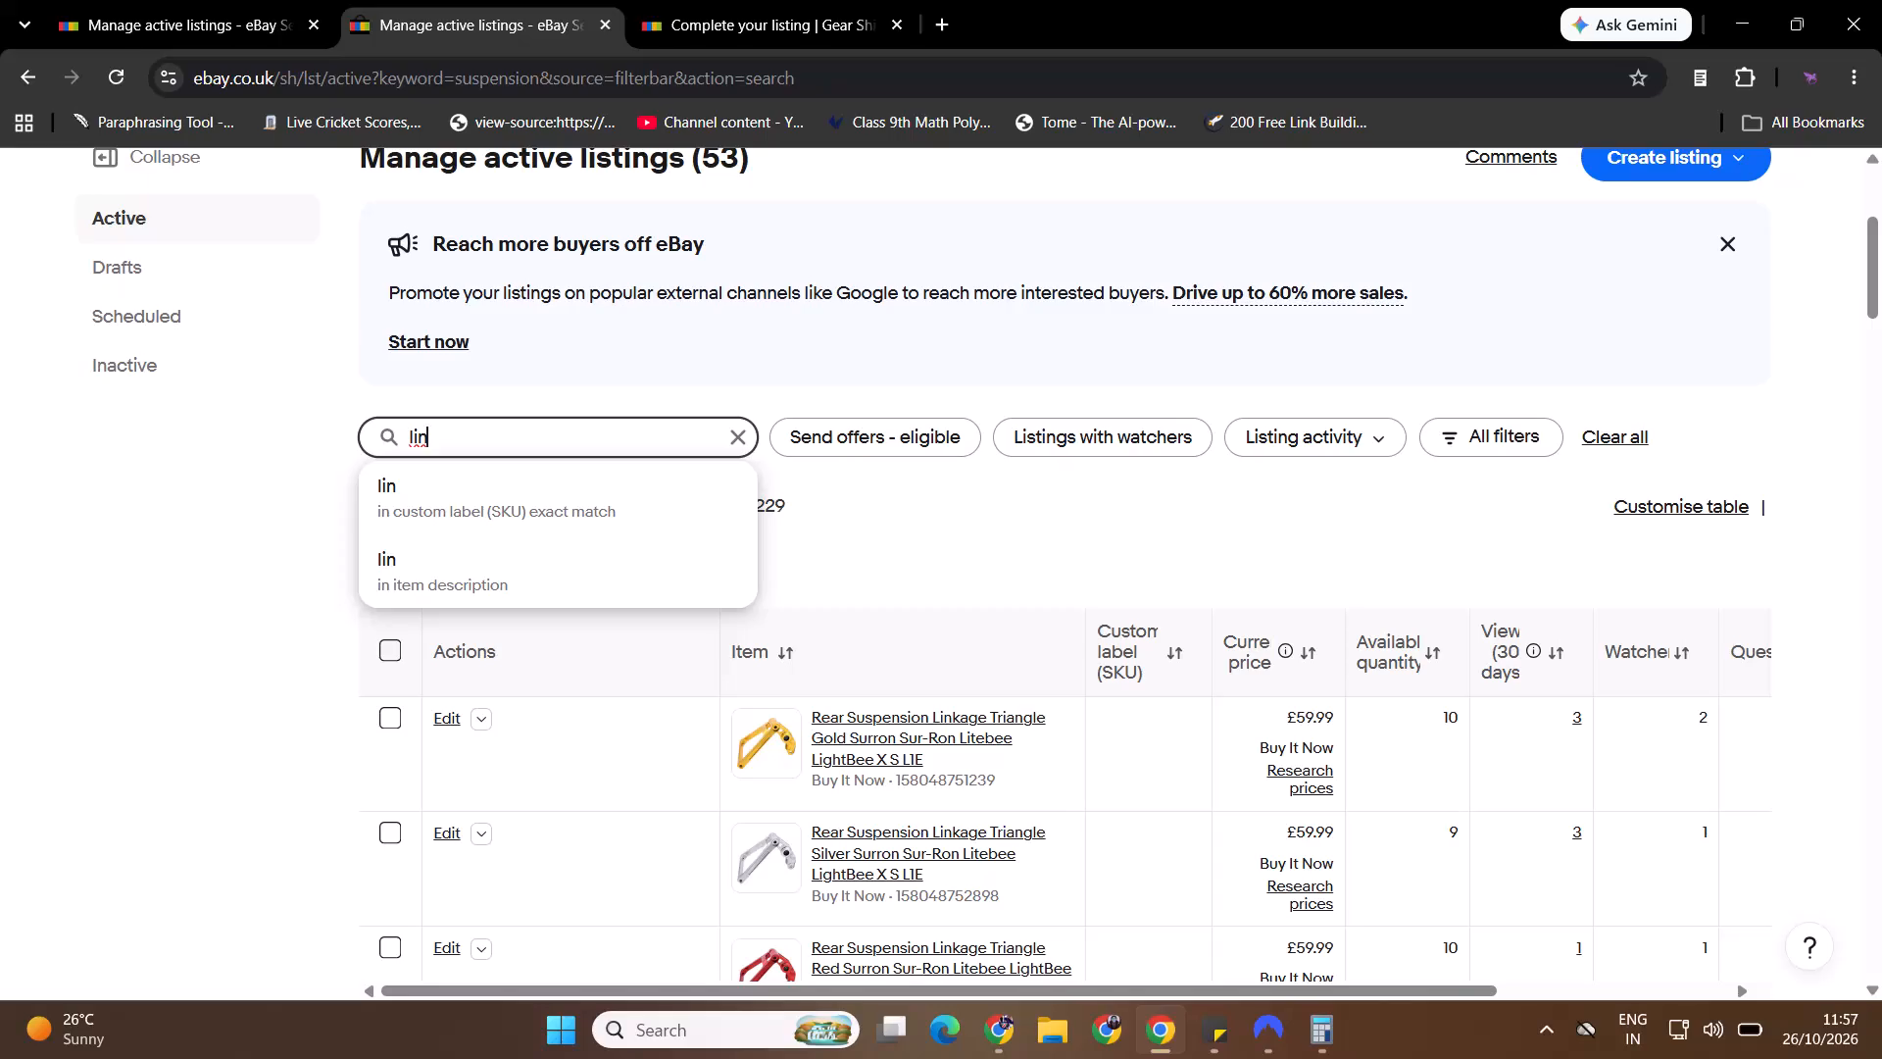
{"action": "type", "text": "kage"}
{"action": "key", "text": "Return"}
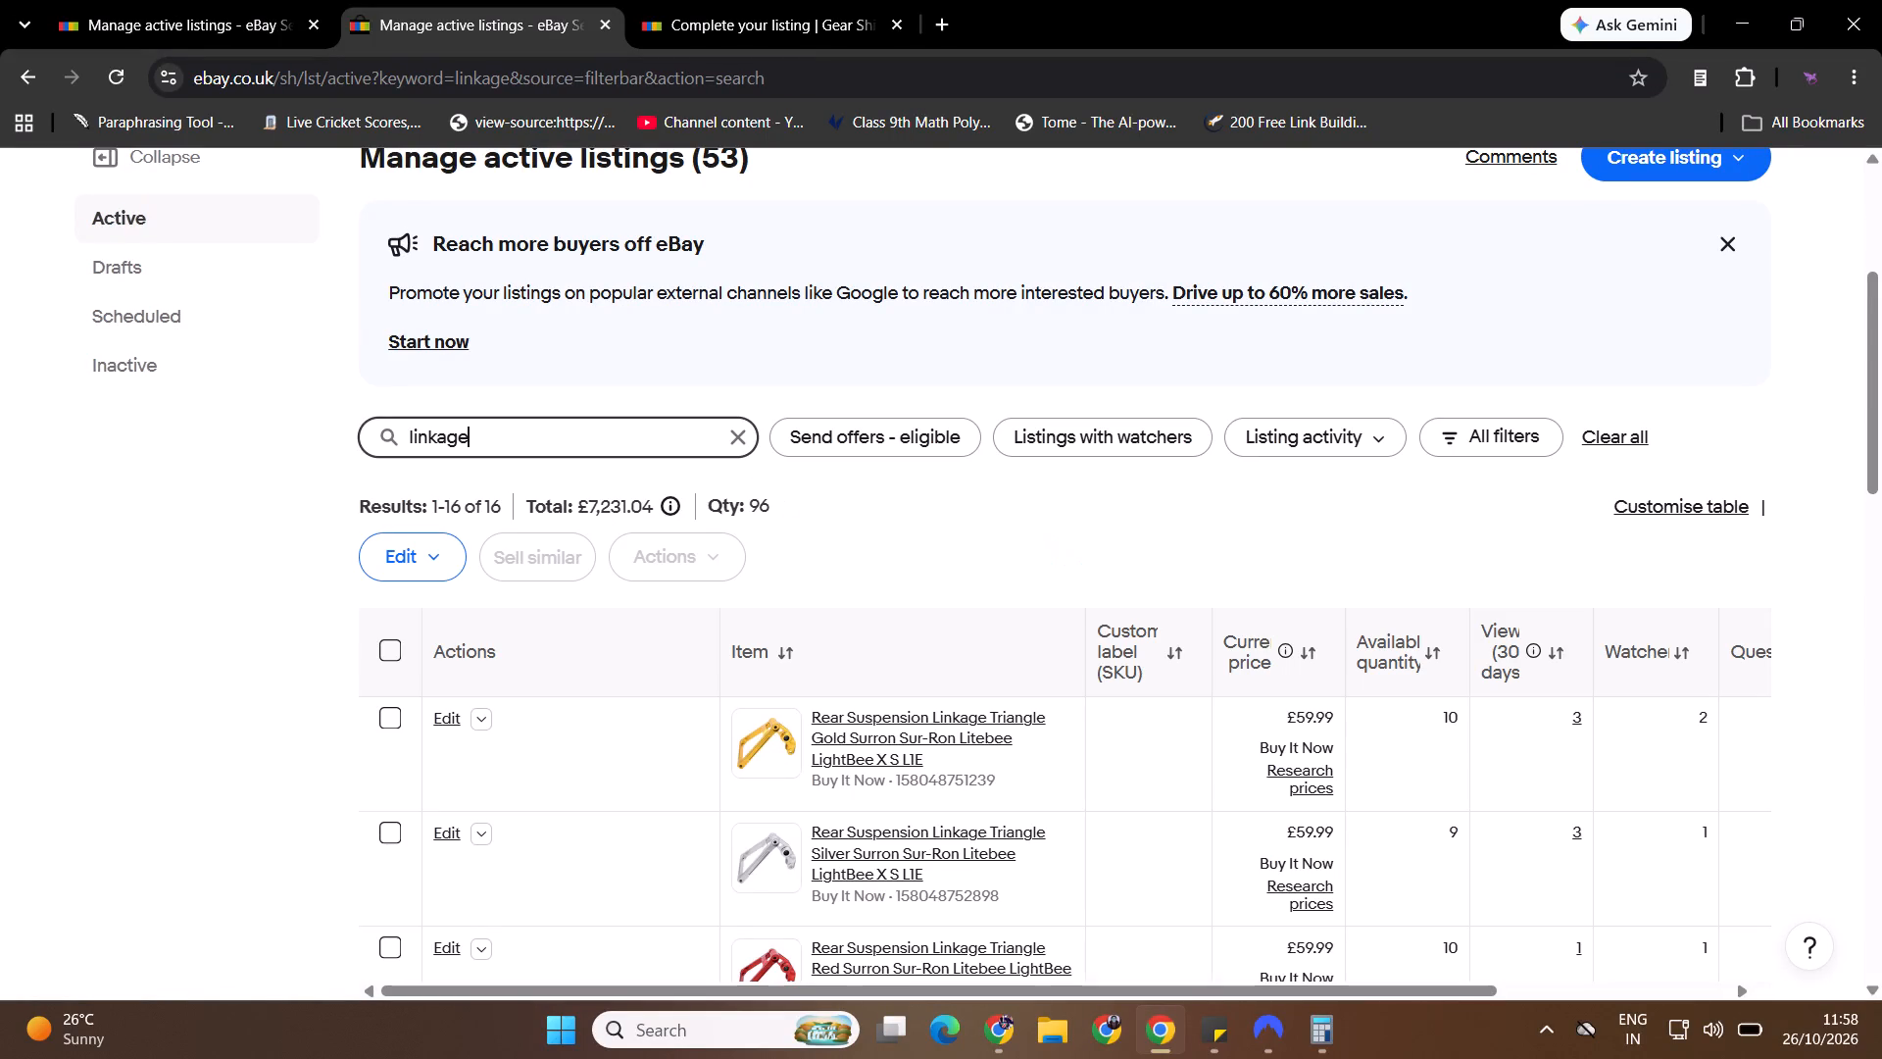
{"action": "left_click_drag", "start_coordinate": [1881, 397], "coordinate": [1881, 648]}
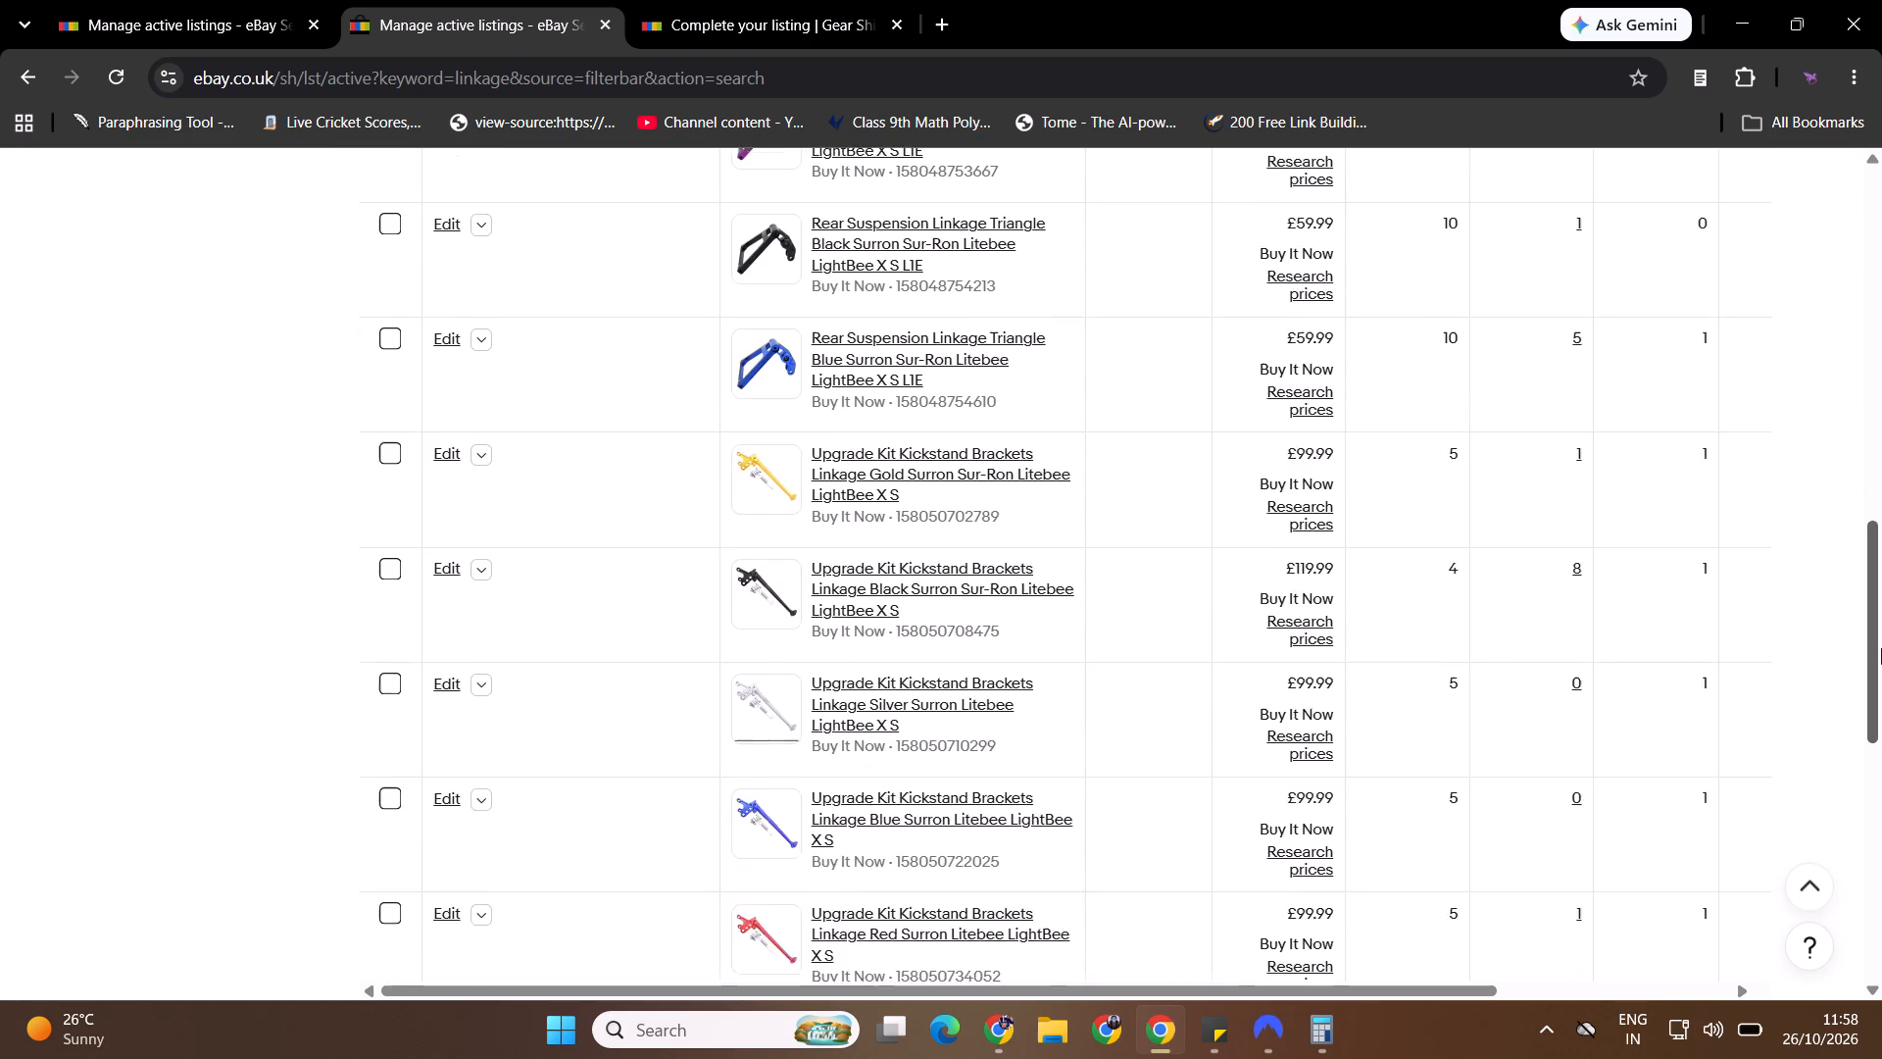
{"action": "left_click_drag", "start_coordinate": [1881, 648], "coordinate": [1881, 839]}
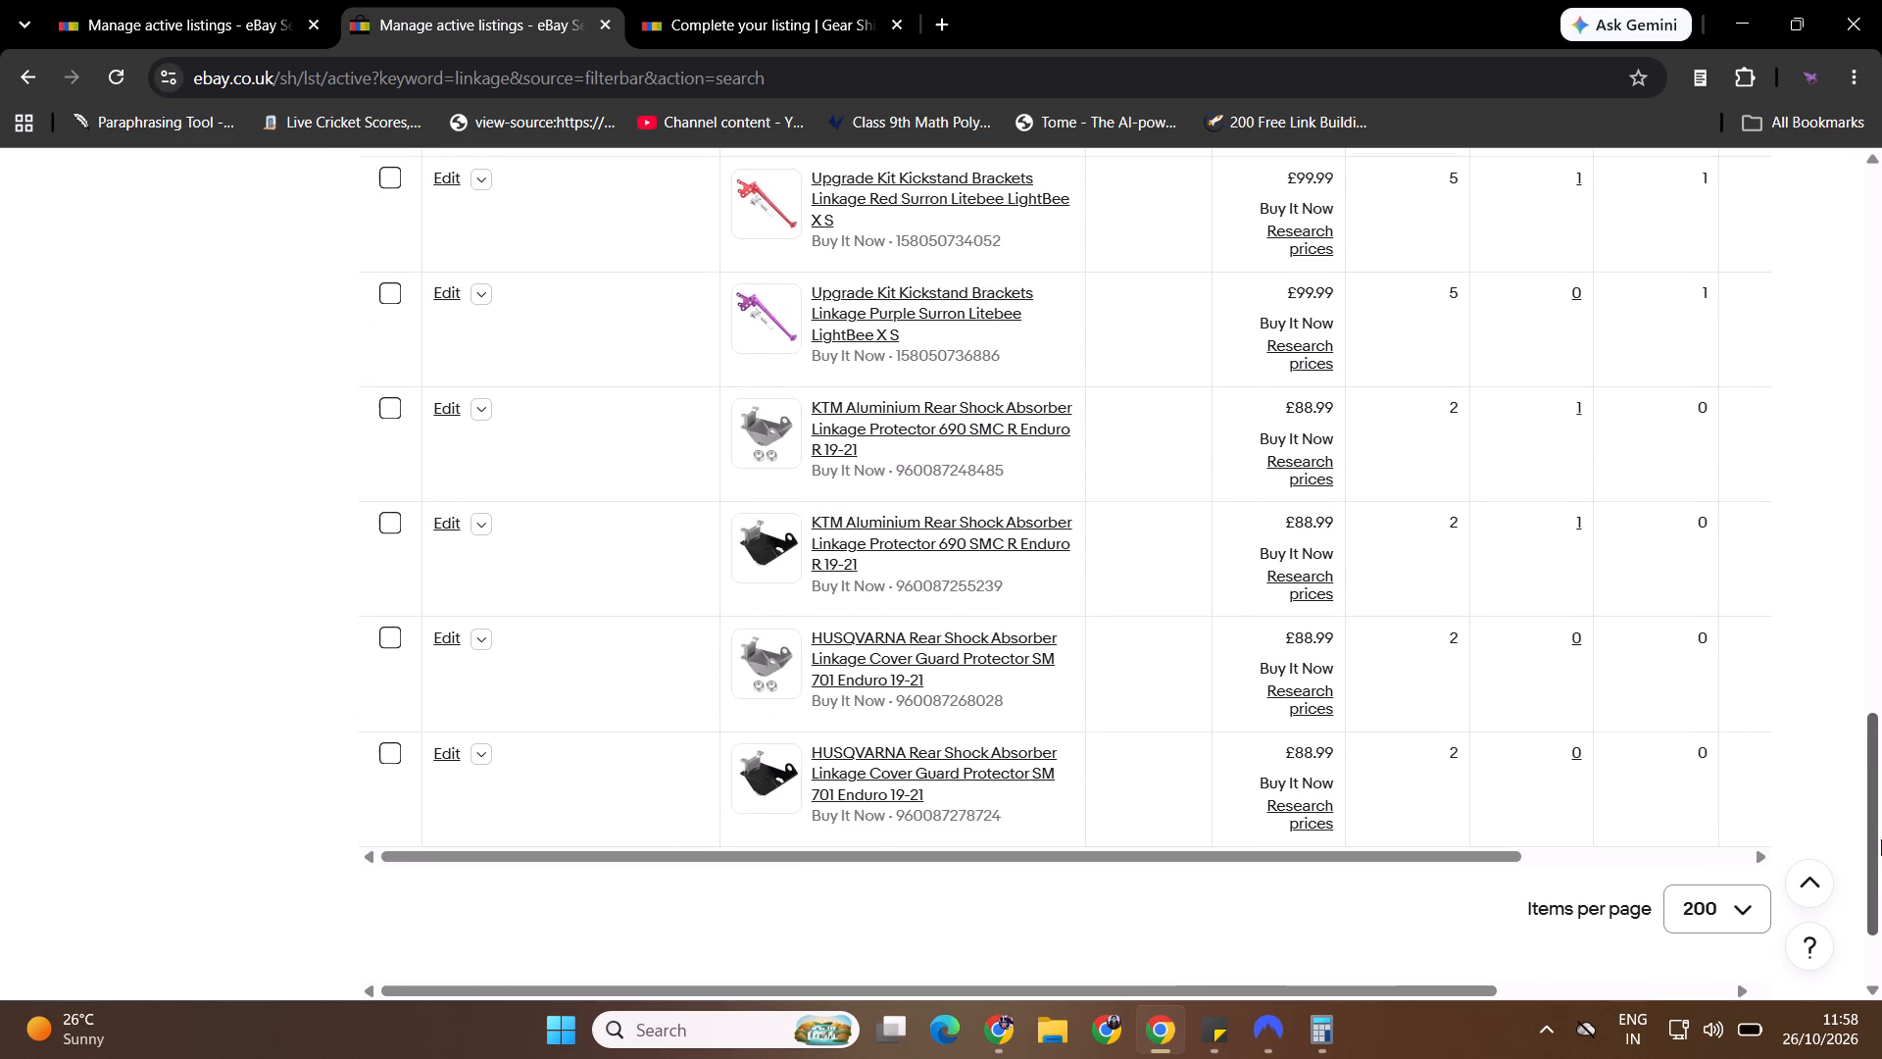
{"action": "left_click_drag", "start_coordinate": [1881, 839], "coordinate": [1881, 303]}
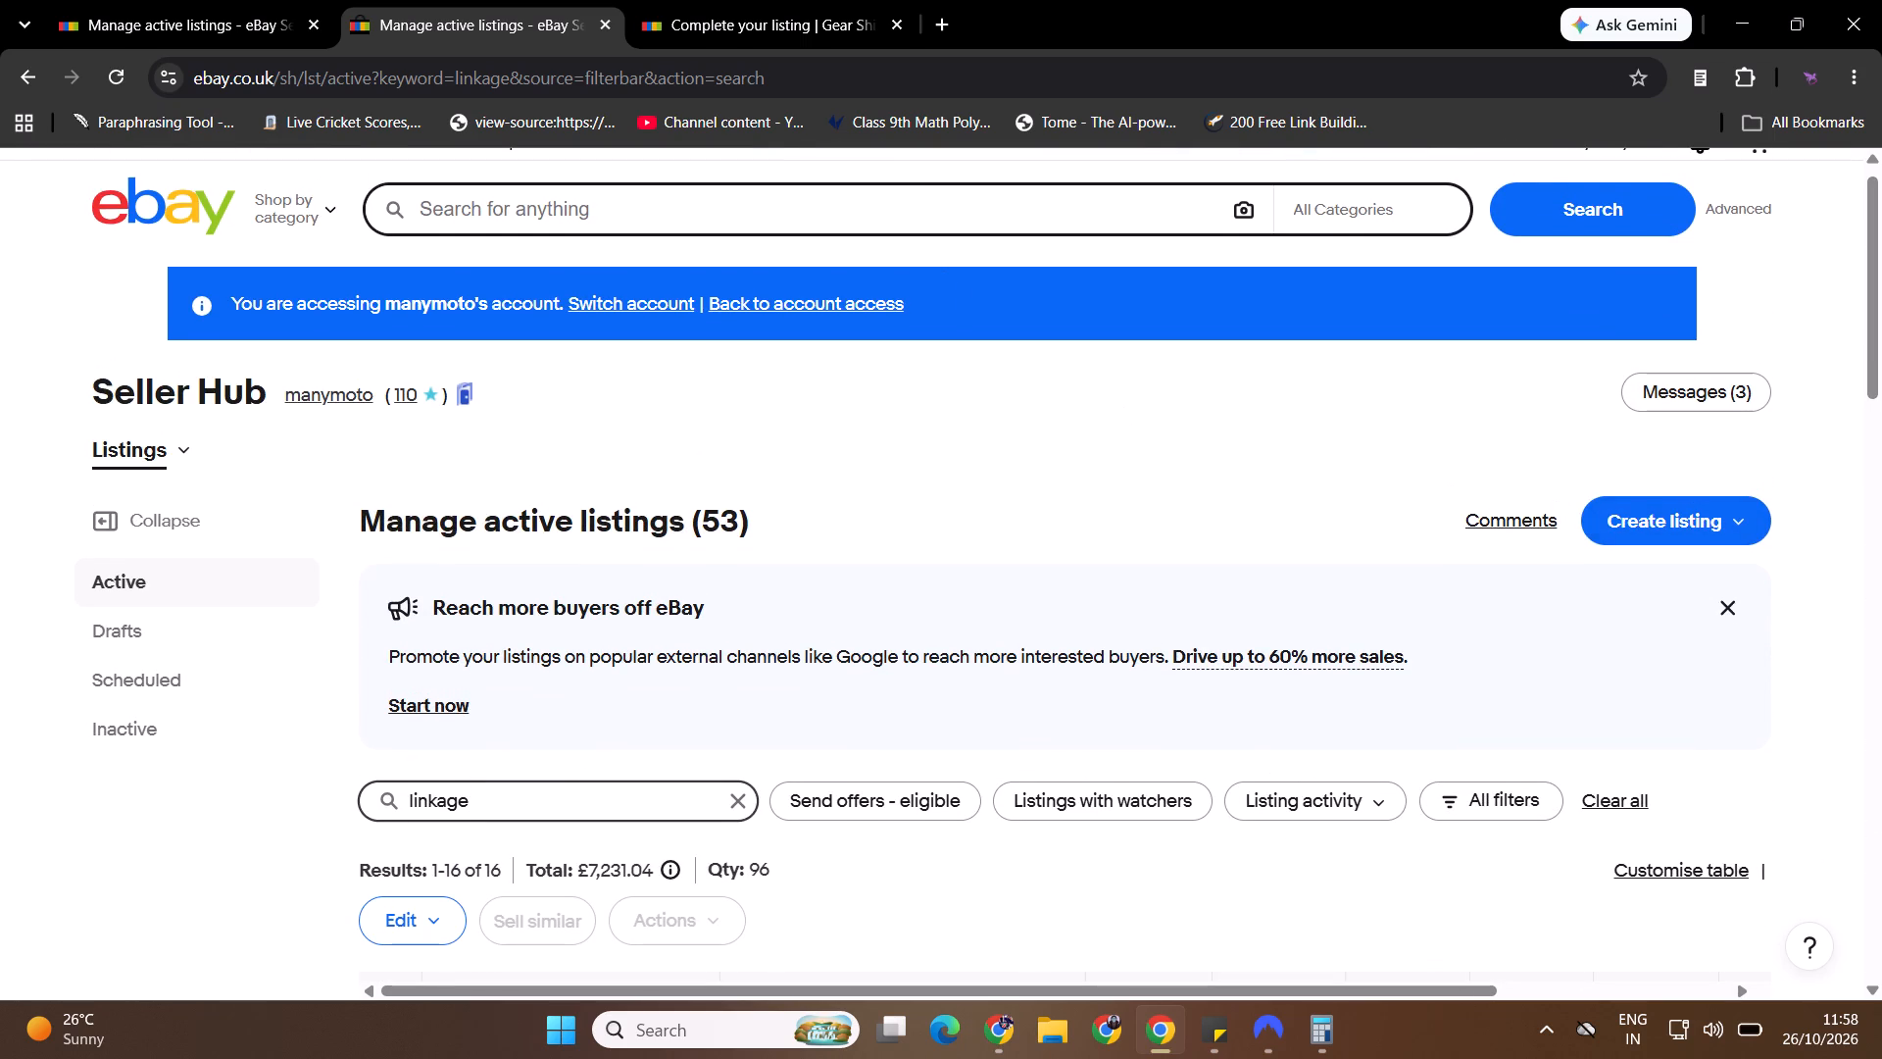
{"action": "key", "text": "alt+Tab"}
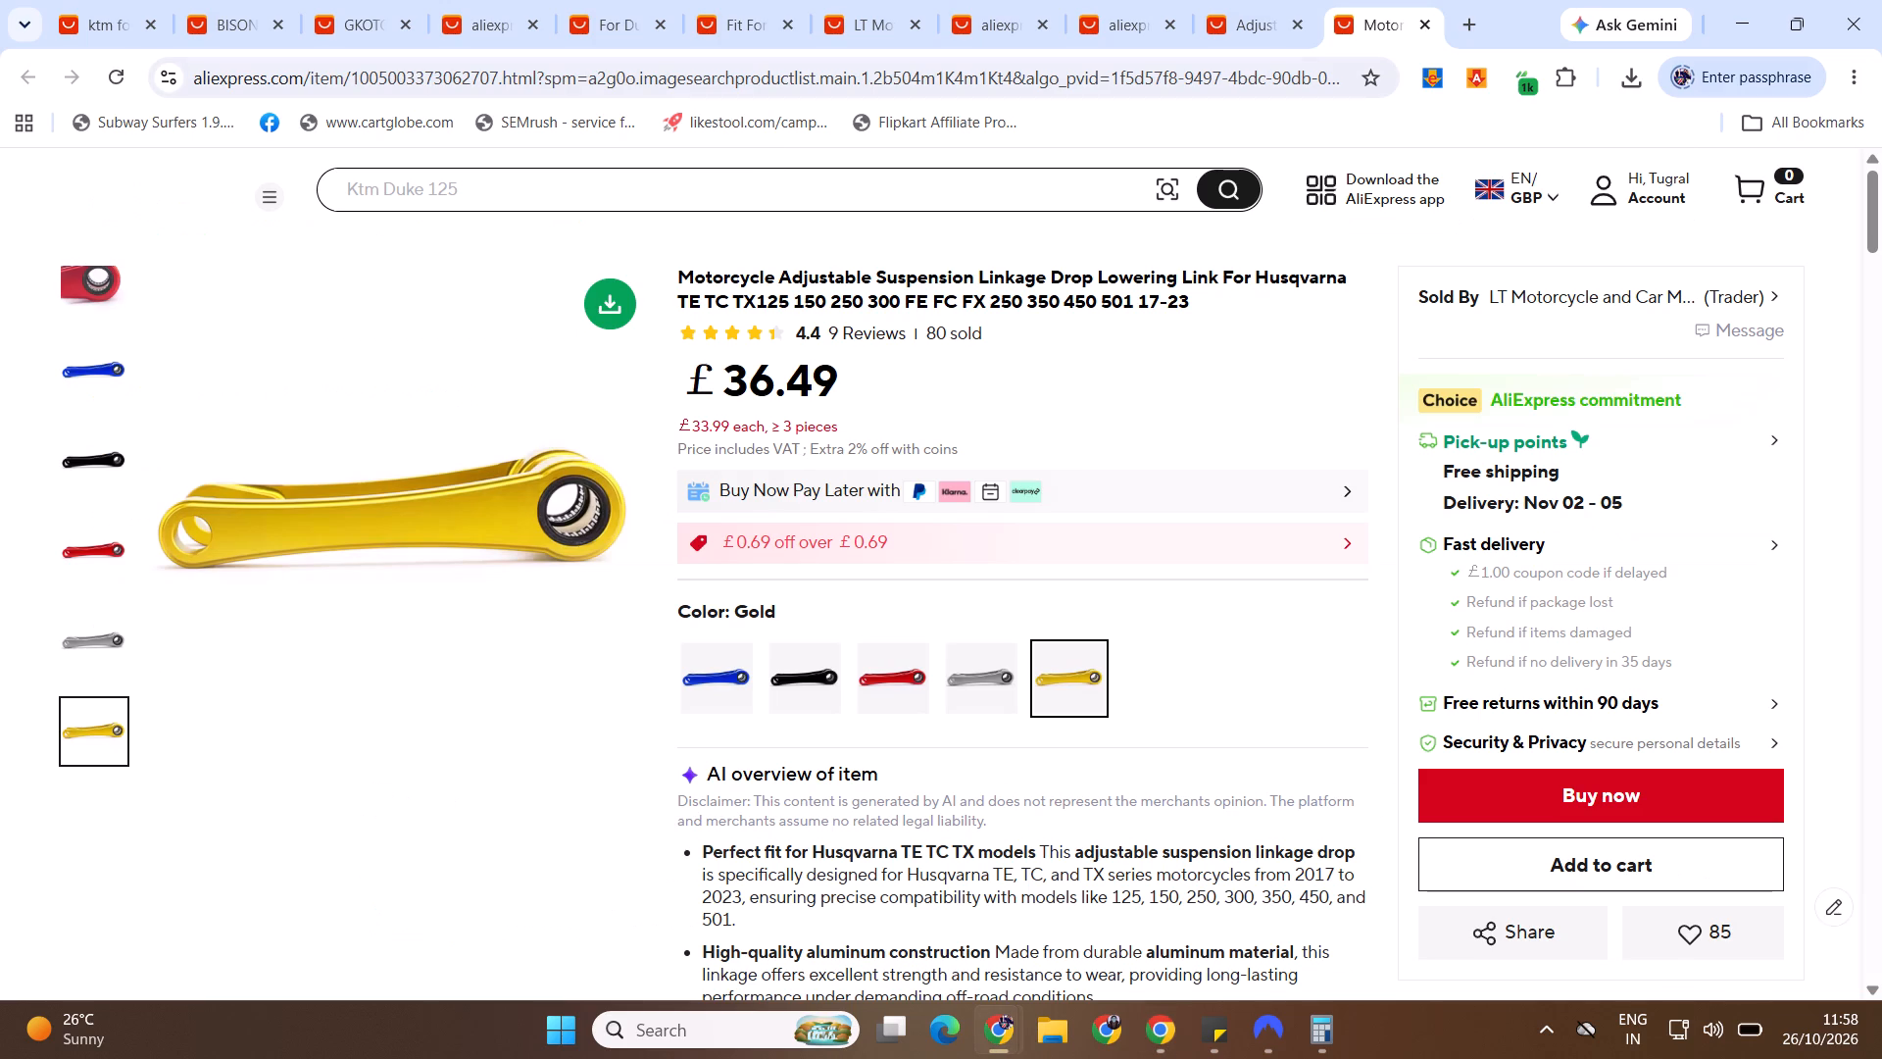
{"action": "triple_click", "coordinate": [899, 291]}
{"action": "key", "text": "ctrl+c"}
{"action": "key", "text": "ctrl+c"}
{"action": "key", "text": "ctrl+c"}
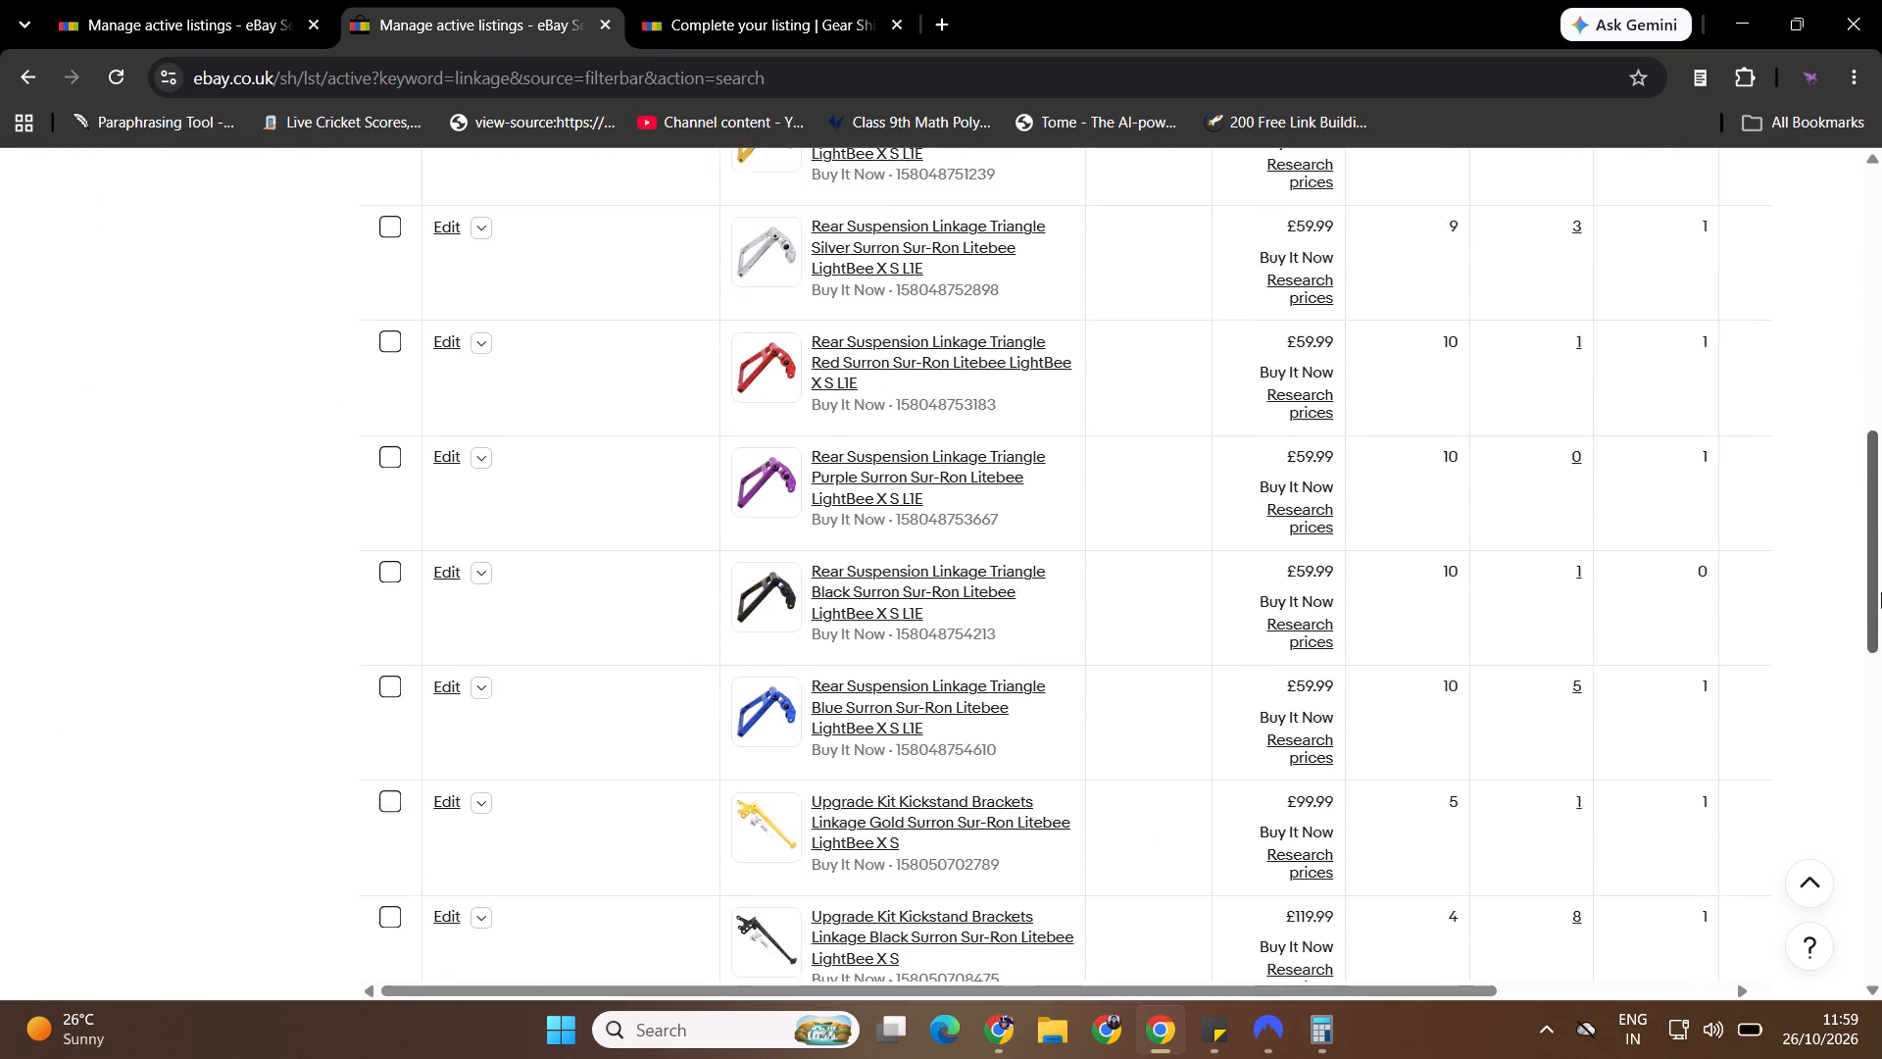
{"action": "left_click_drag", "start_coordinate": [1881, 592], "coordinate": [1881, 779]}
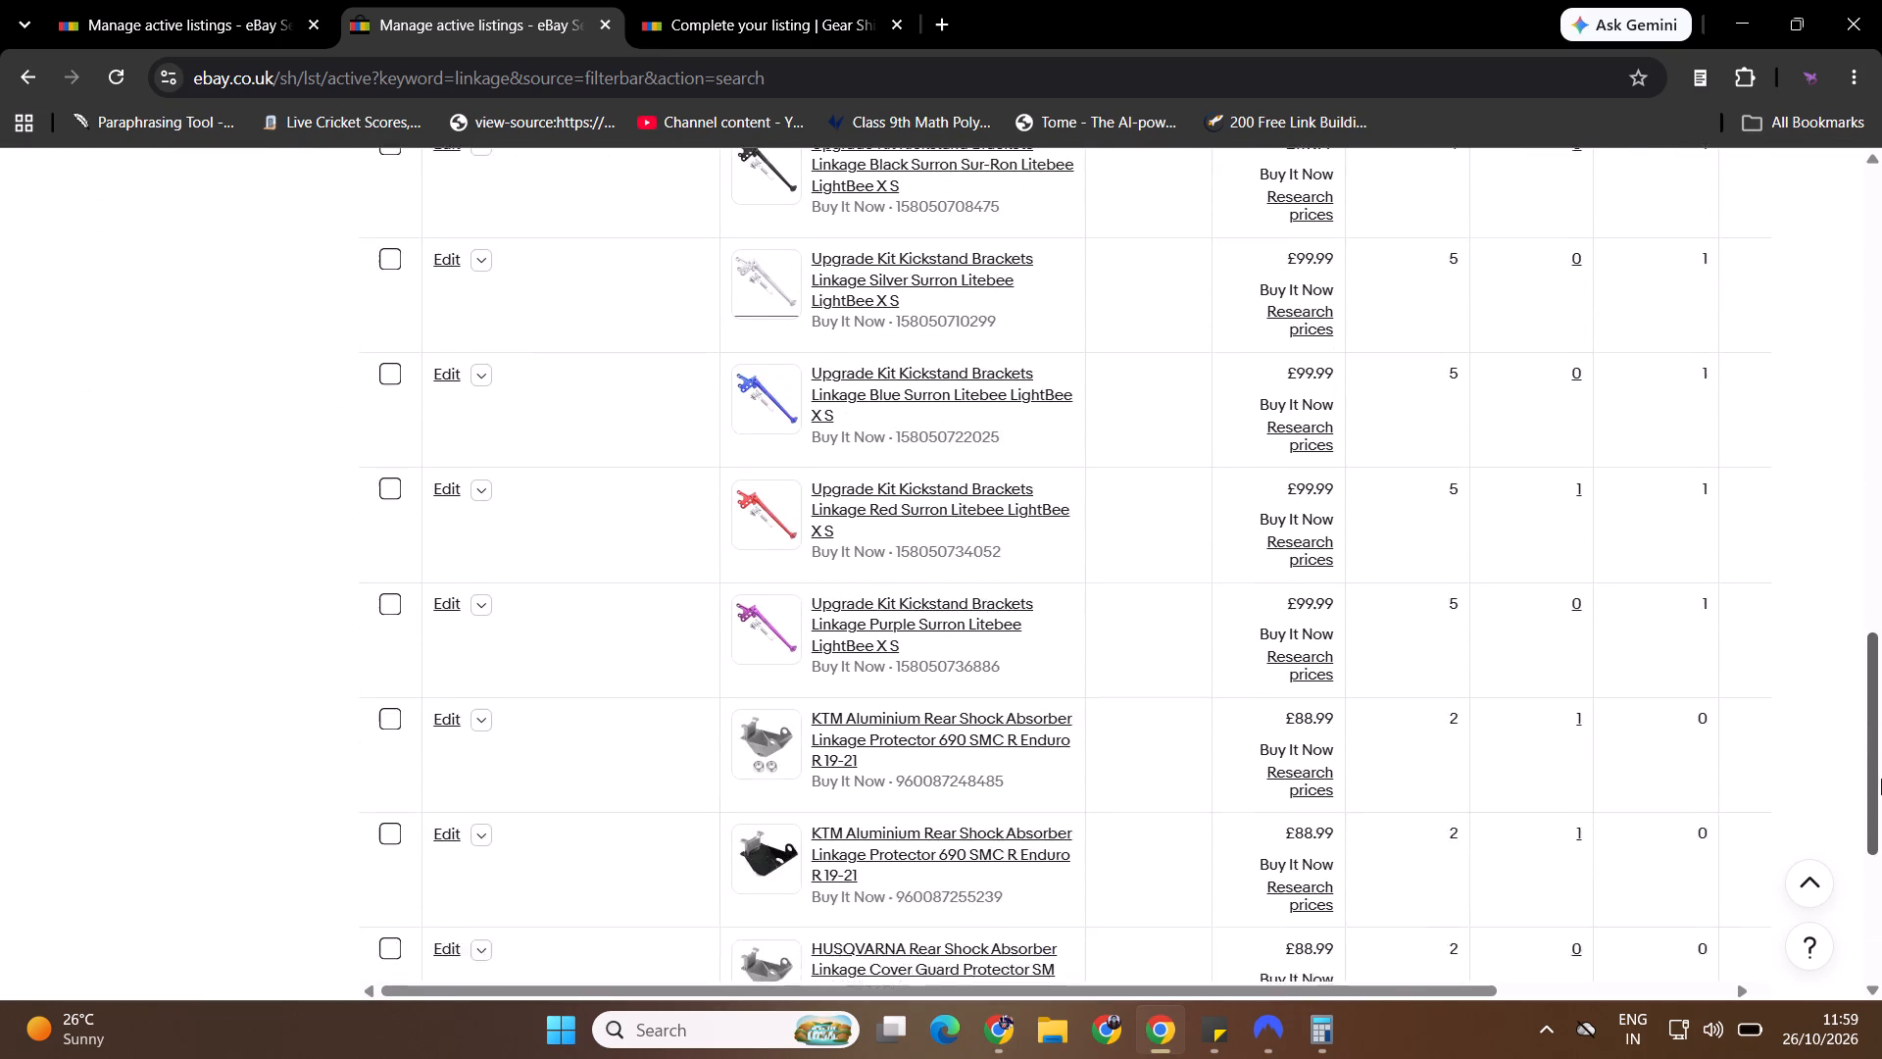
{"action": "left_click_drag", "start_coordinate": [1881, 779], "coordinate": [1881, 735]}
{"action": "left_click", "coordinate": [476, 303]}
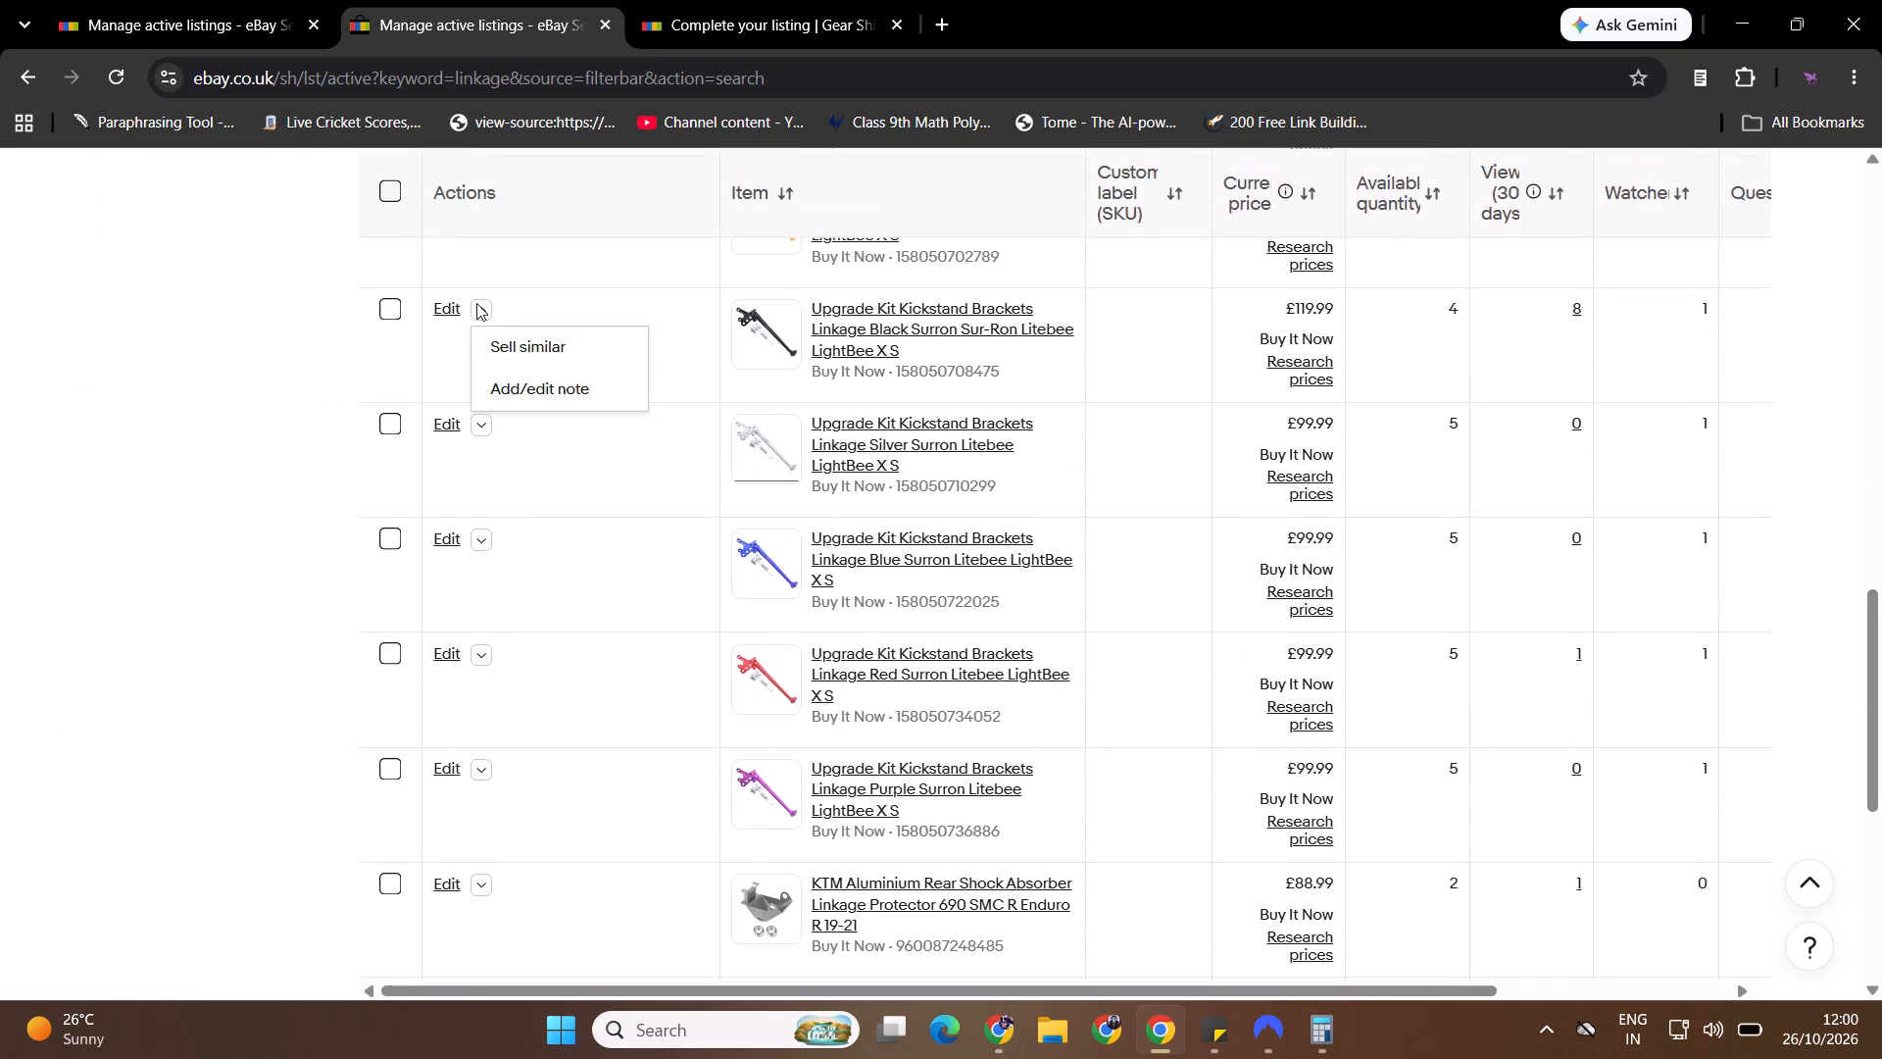
In the GasGas gear shift lever draft listing, upload the blue side view, on-bike photo, colour overview and red close-up from Downloads.
{"action": "left_click", "coordinate": [676, 0]}
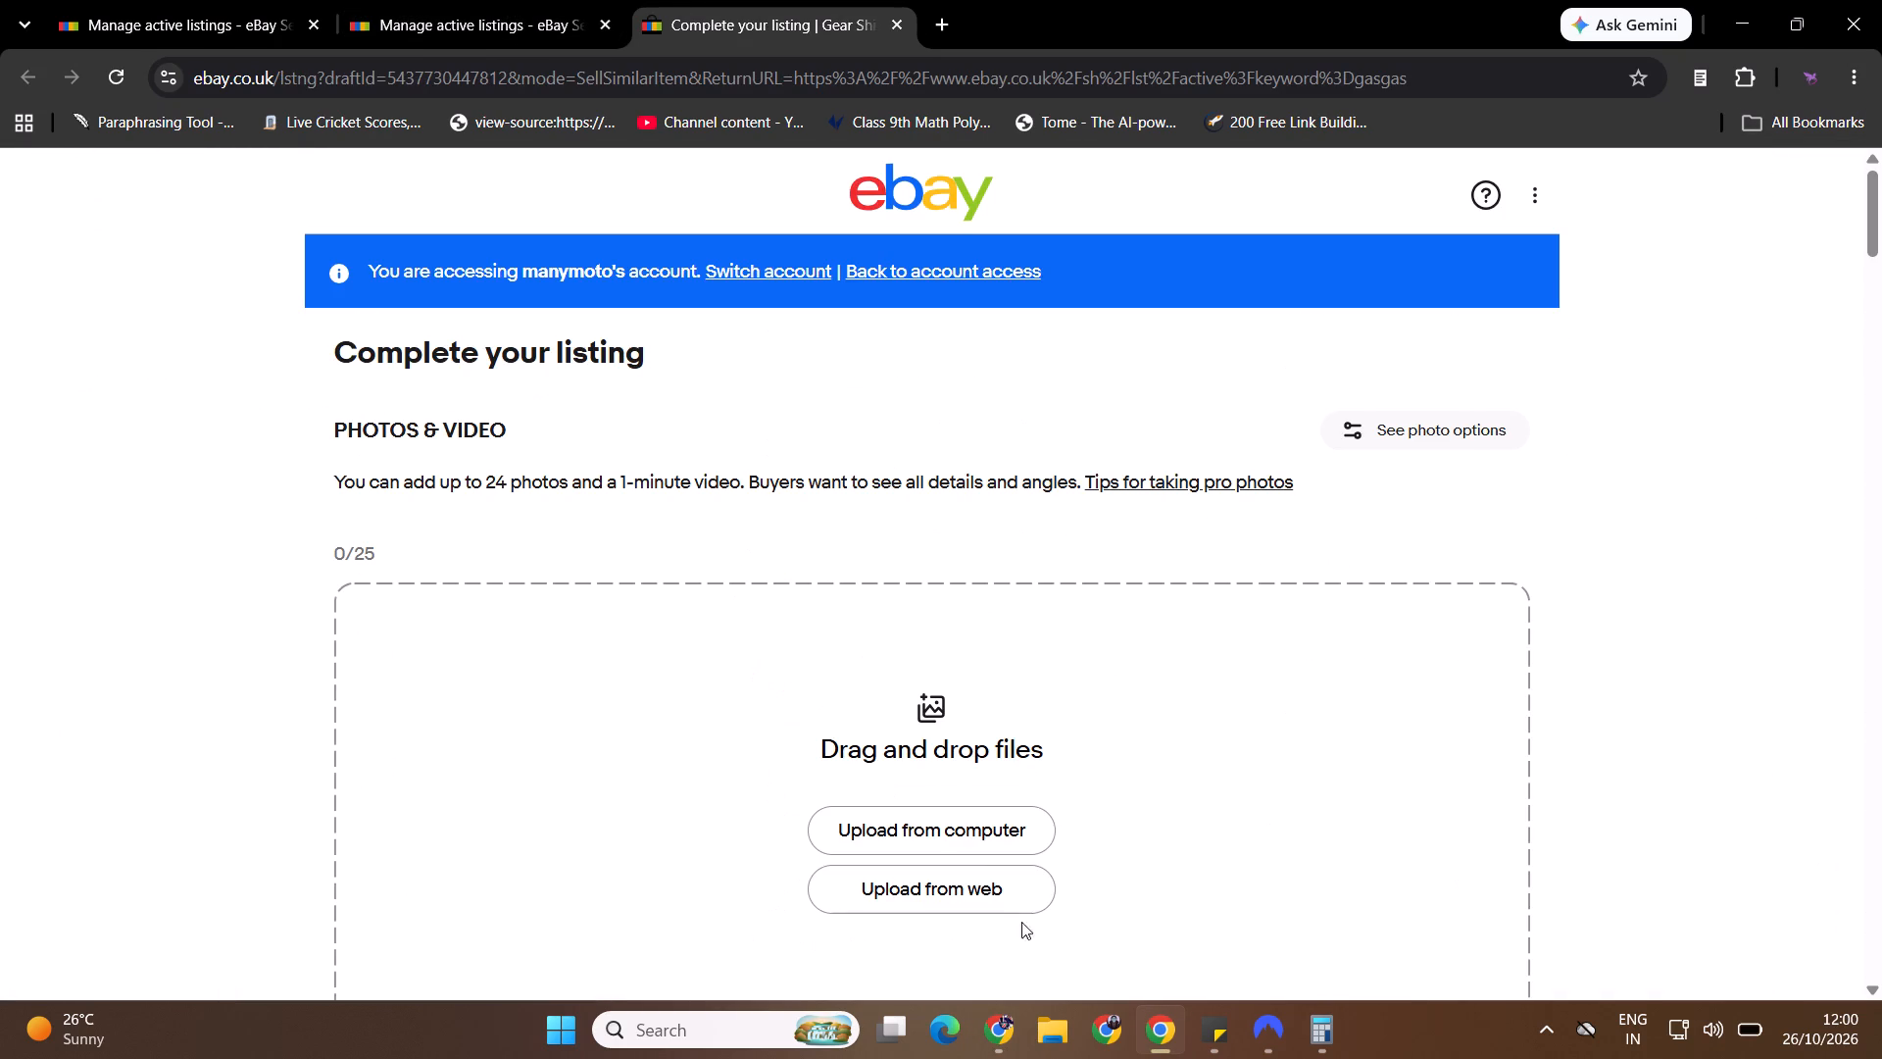
{"action": "left_click", "coordinate": [918, 825]}
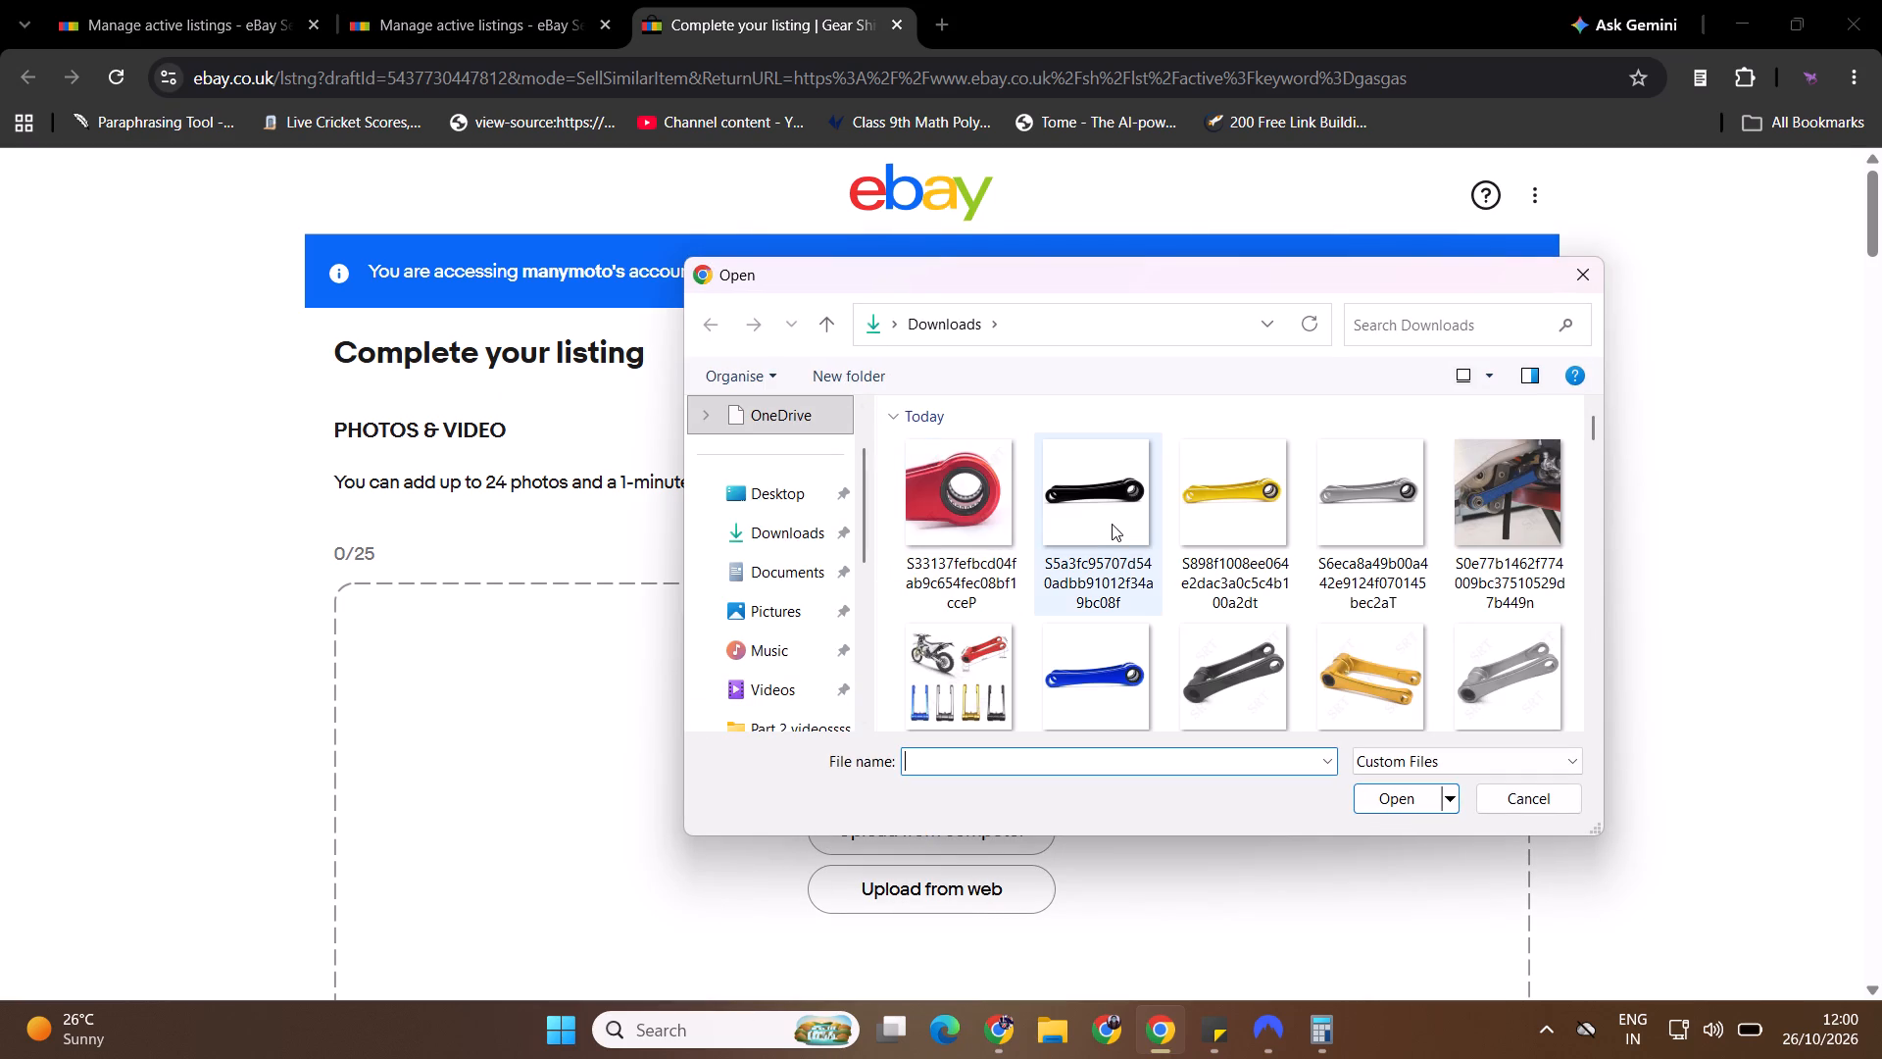
{"action": "left_click", "coordinate": [1121, 647]}
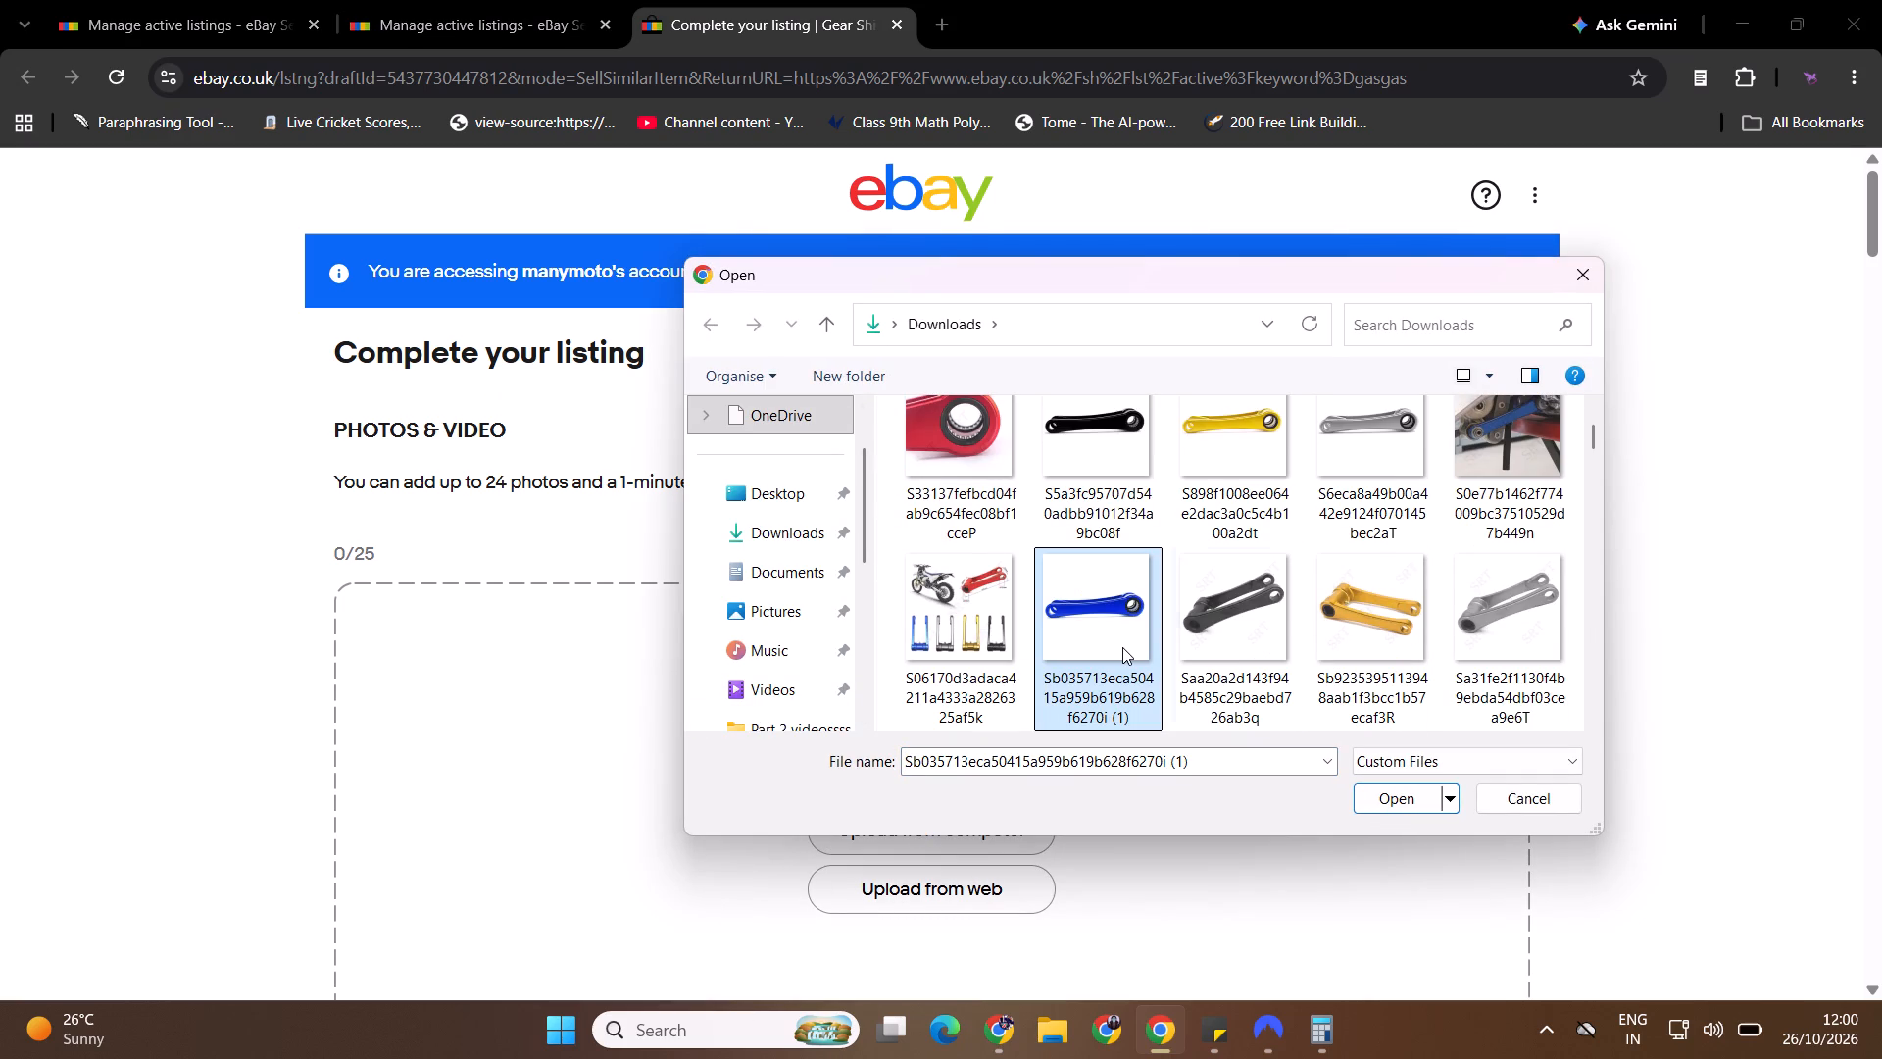
{"action": "left_click", "coordinate": [1504, 429], "text": "ctrl"}
{"action": "left_click", "coordinate": [990, 633], "text": "ctrl"}
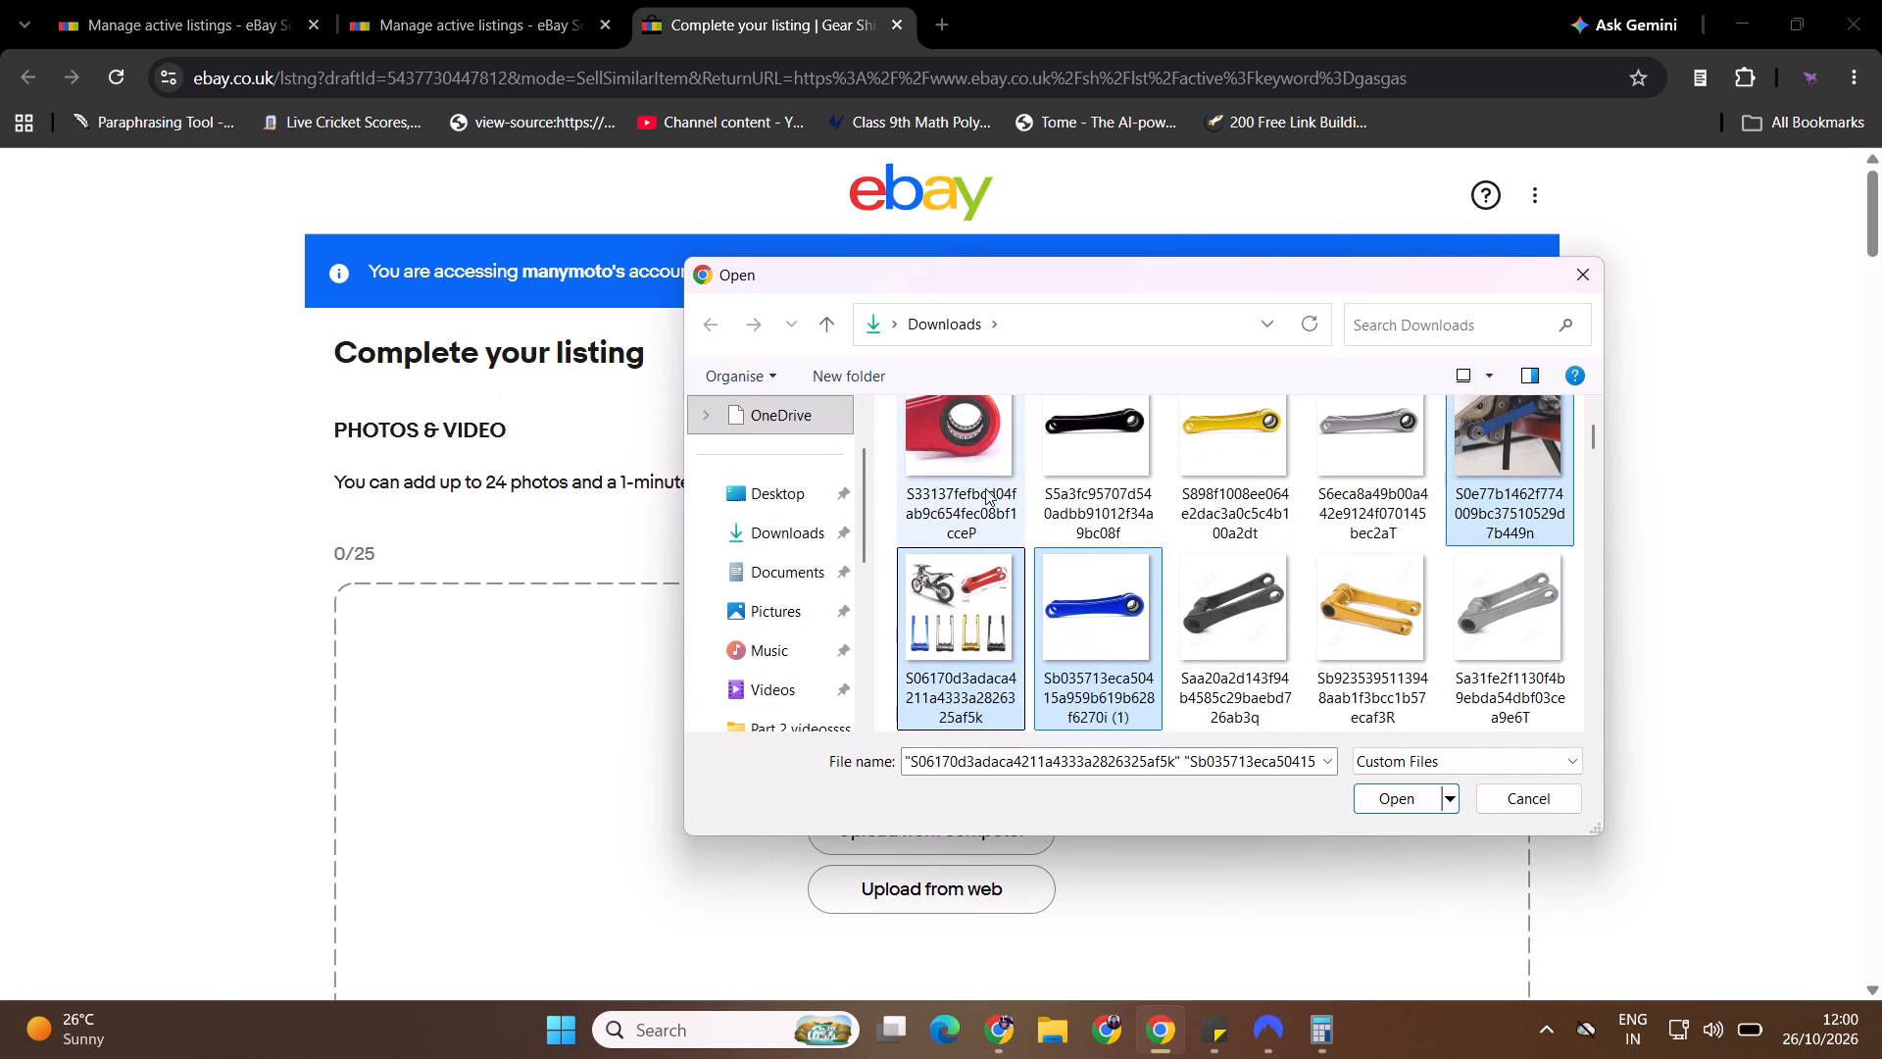
{"action": "left_click", "coordinate": [983, 452], "text": "ctrl"}
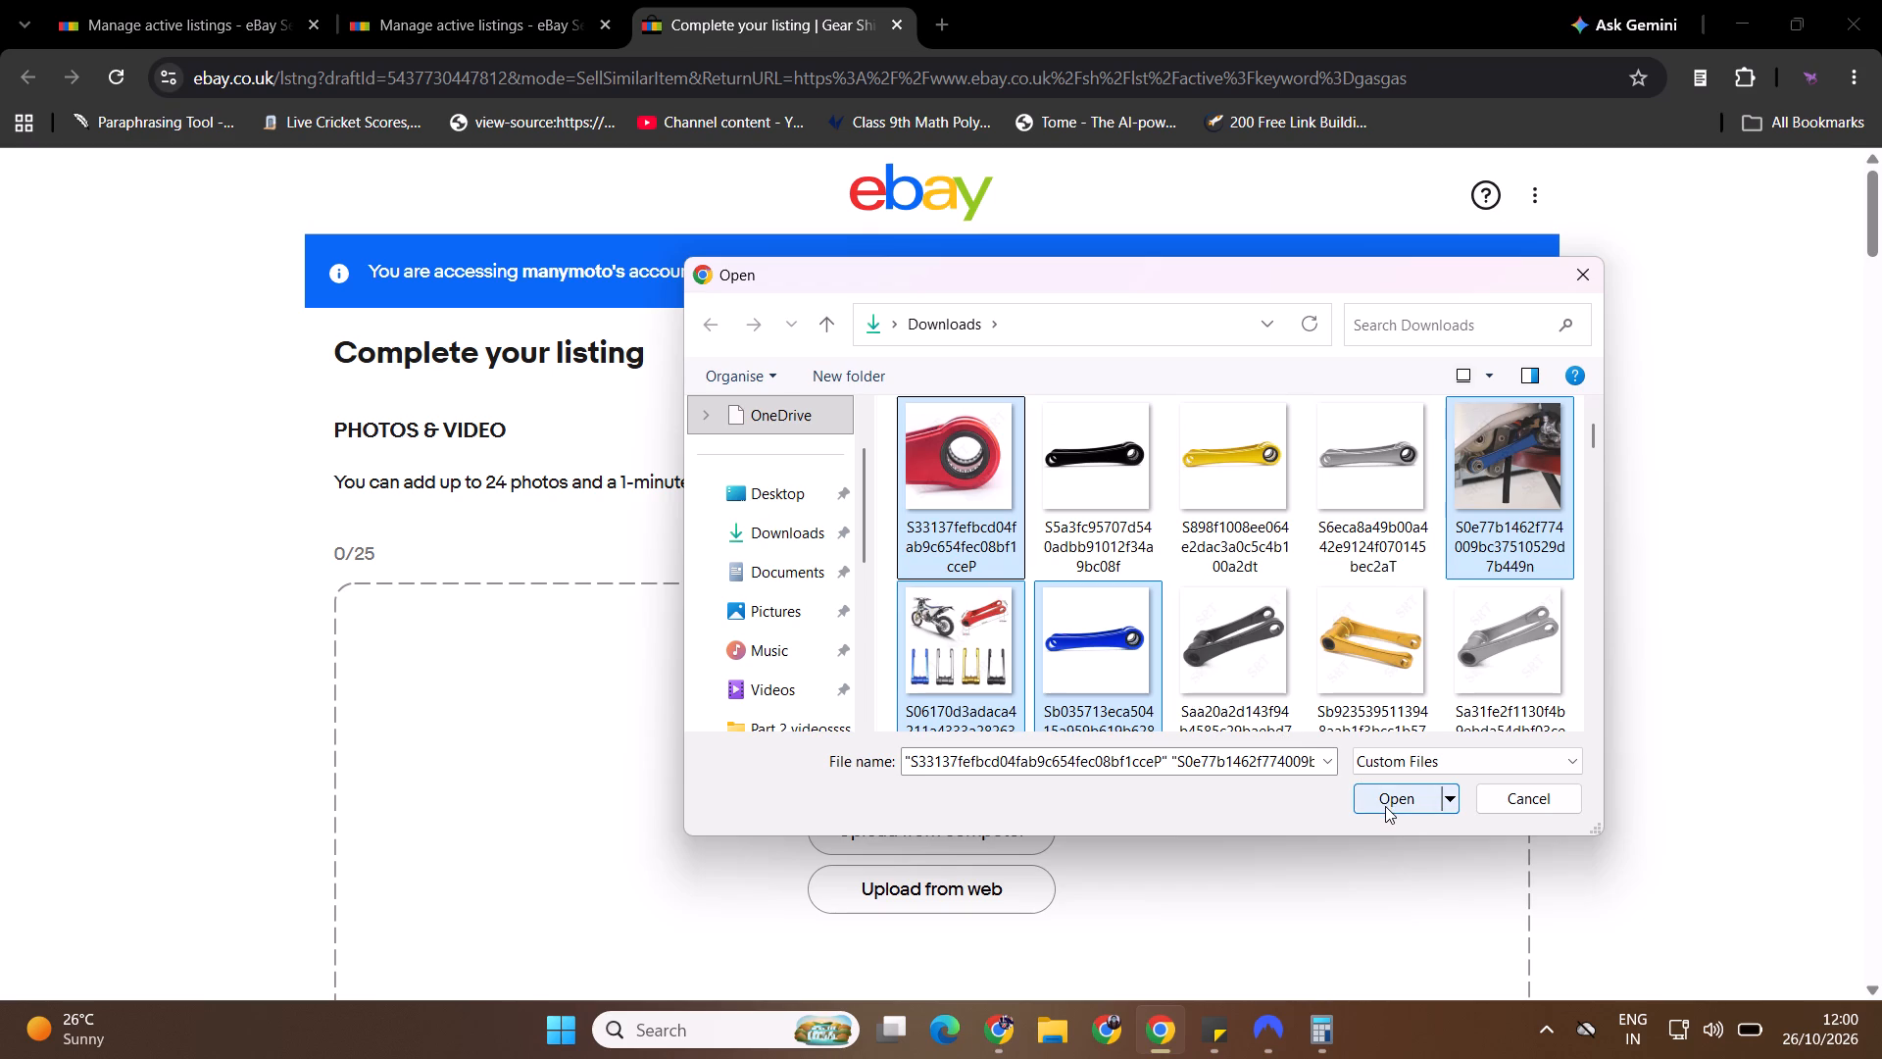
{"action": "left_click", "coordinate": [1385, 806]}
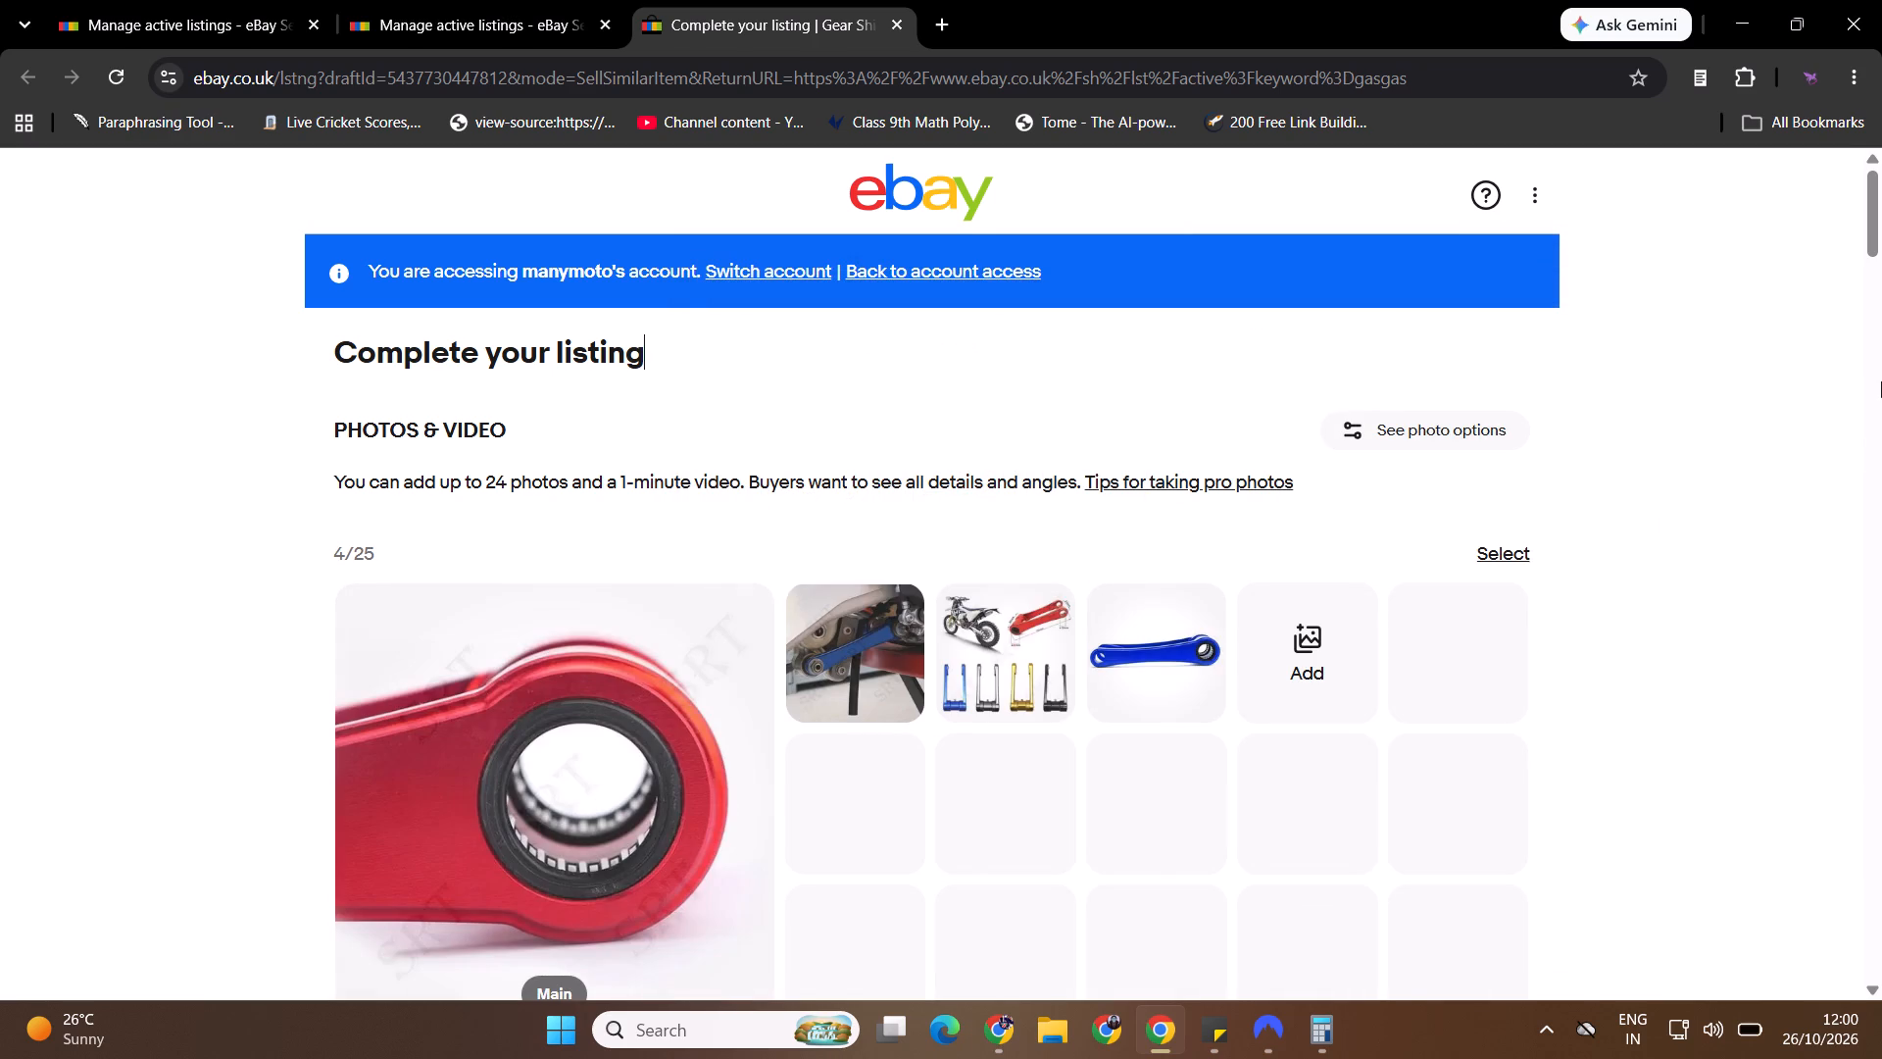
Reorder the listing photos so the blue link is the main image and the on-bike photo comes second.
{"action": "left_click", "coordinate": [1874, 237]}
{"action": "left_click_drag", "start_coordinate": [1876, 231], "coordinate": [1874, 266]}
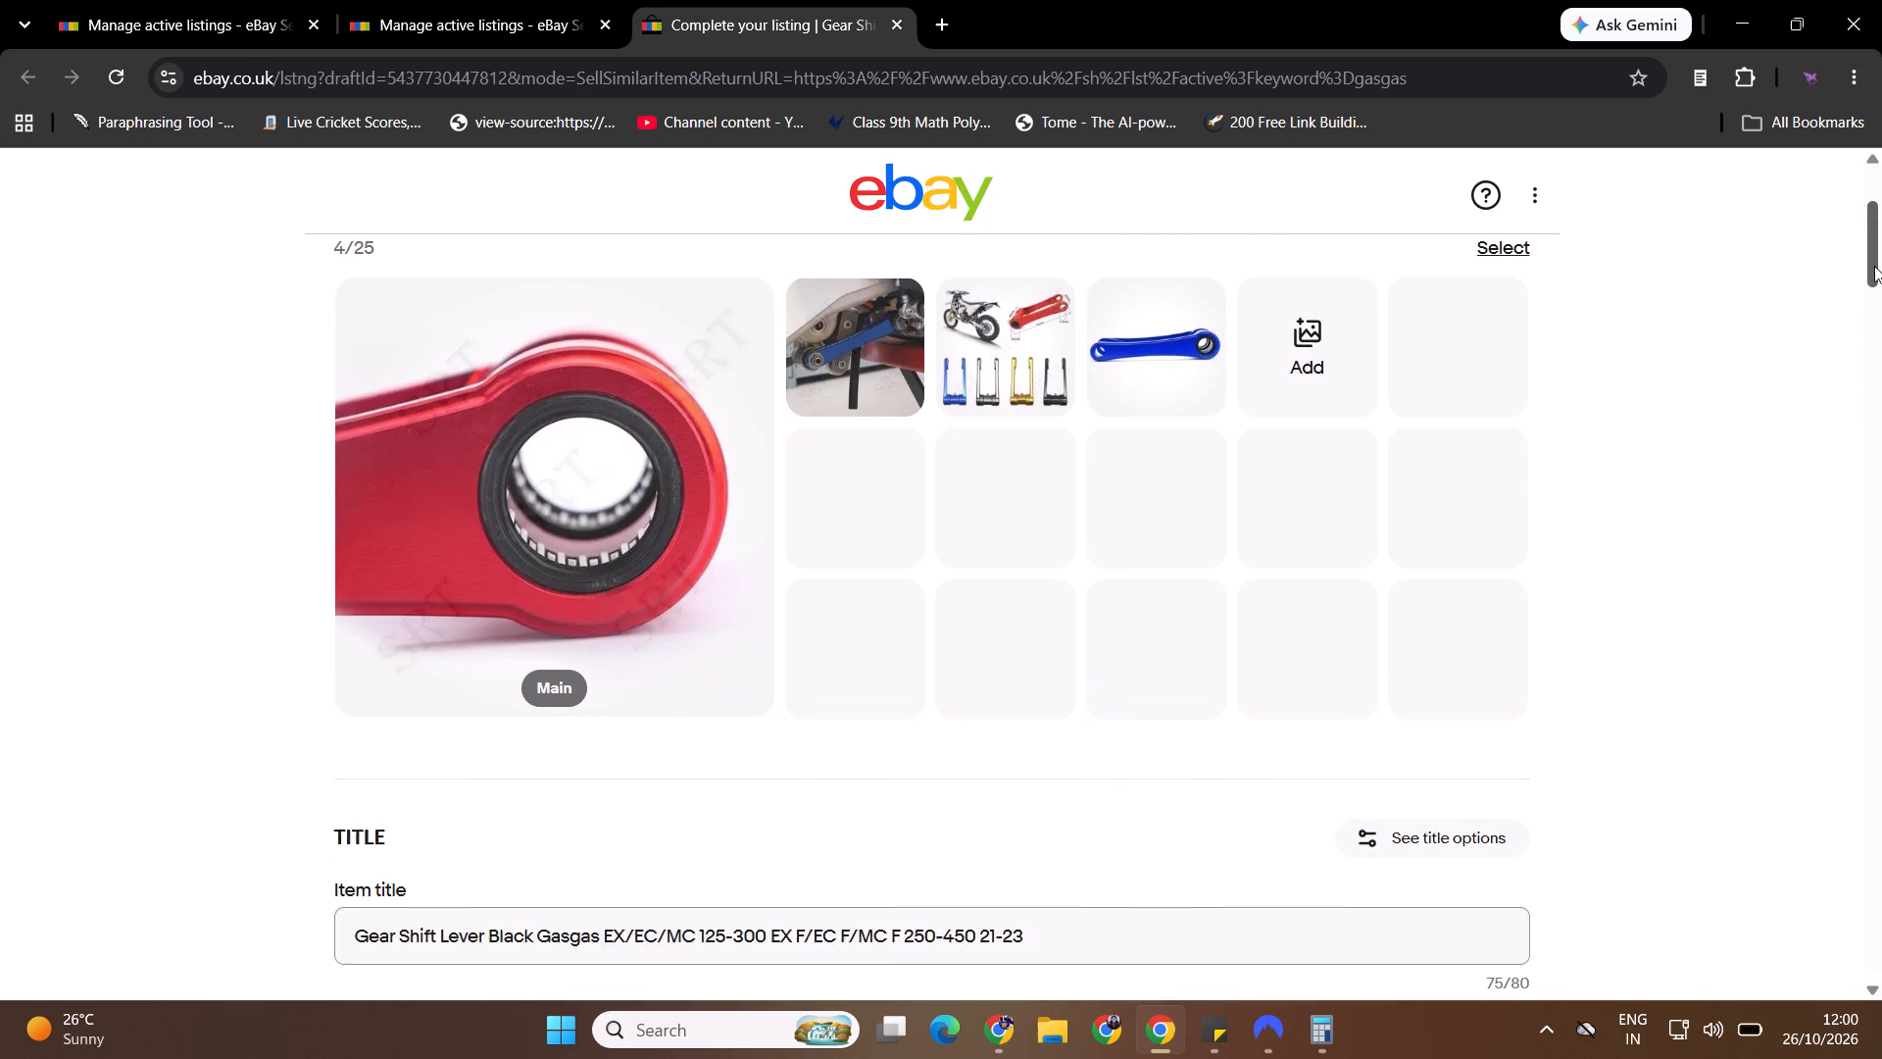
{"action": "left_click_drag", "start_coordinate": [1874, 266], "coordinate": [1874, 270]}
{"action": "left_click_drag", "start_coordinate": [1162, 298], "coordinate": [531, 461]}
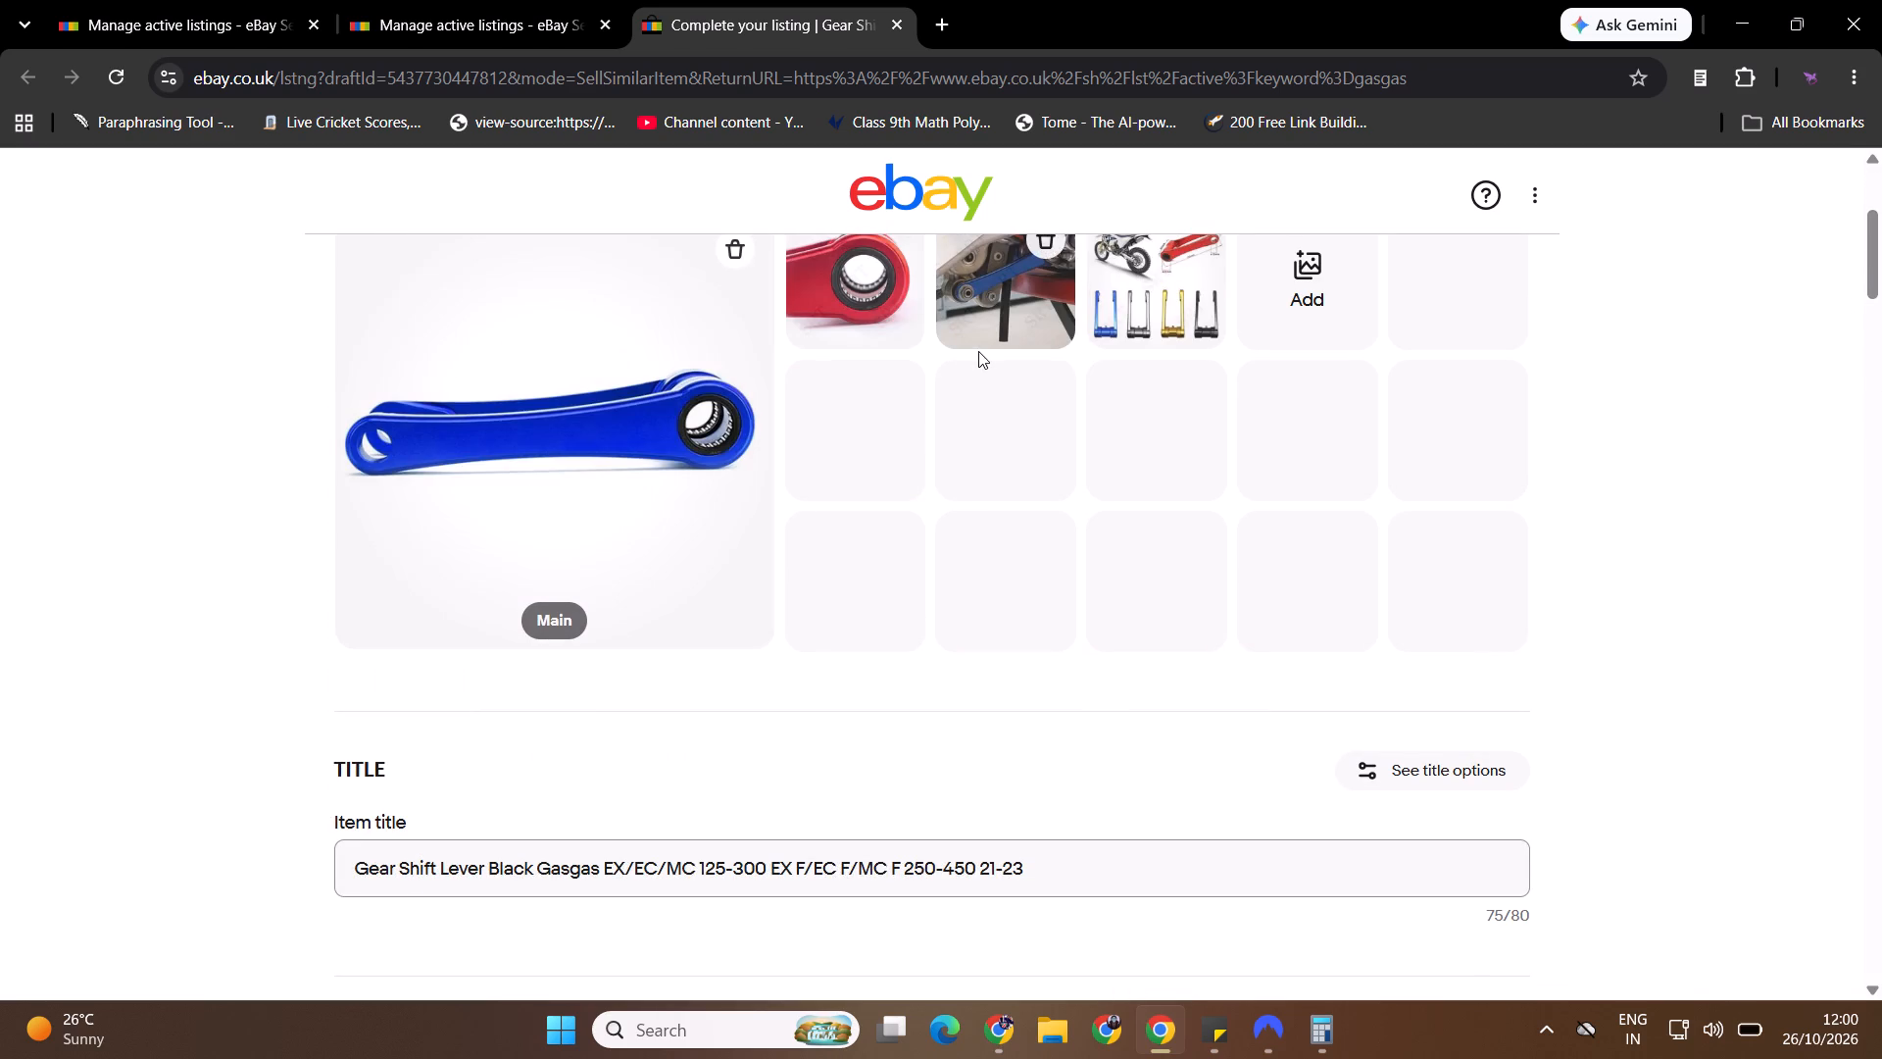
{"action": "left_click_drag", "start_coordinate": [978, 351], "coordinate": [806, 335]}
{"action": "left_click_drag", "start_coordinate": [1005, 293], "coordinate": [831, 303]}
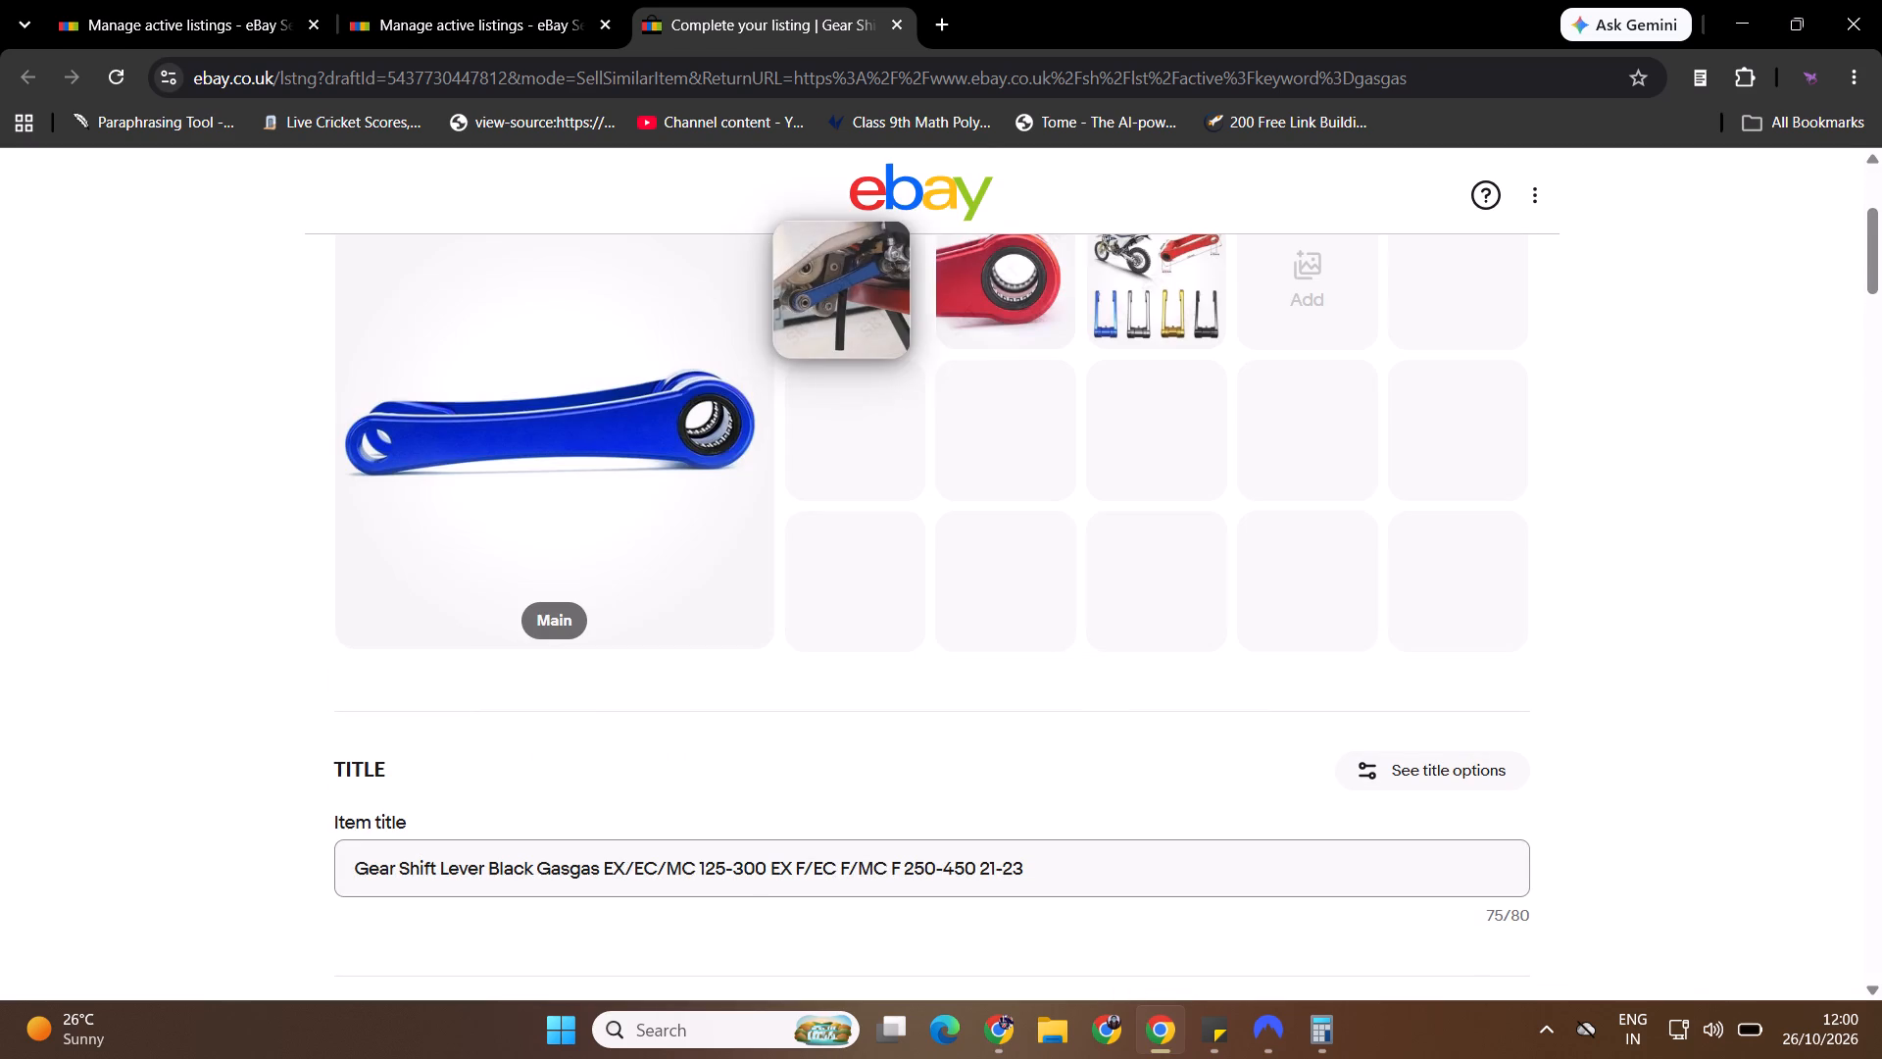
{"action": "left_click", "coordinate": [863, 308]}
Look through the four uploaded photos in the photo editor, starting from the main image, and close it.
{"action": "left_click_drag", "start_coordinate": [1881, 244], "coordinate": [1881, 213]}
{"action": "left_click", "coordinate": [635, 610]}
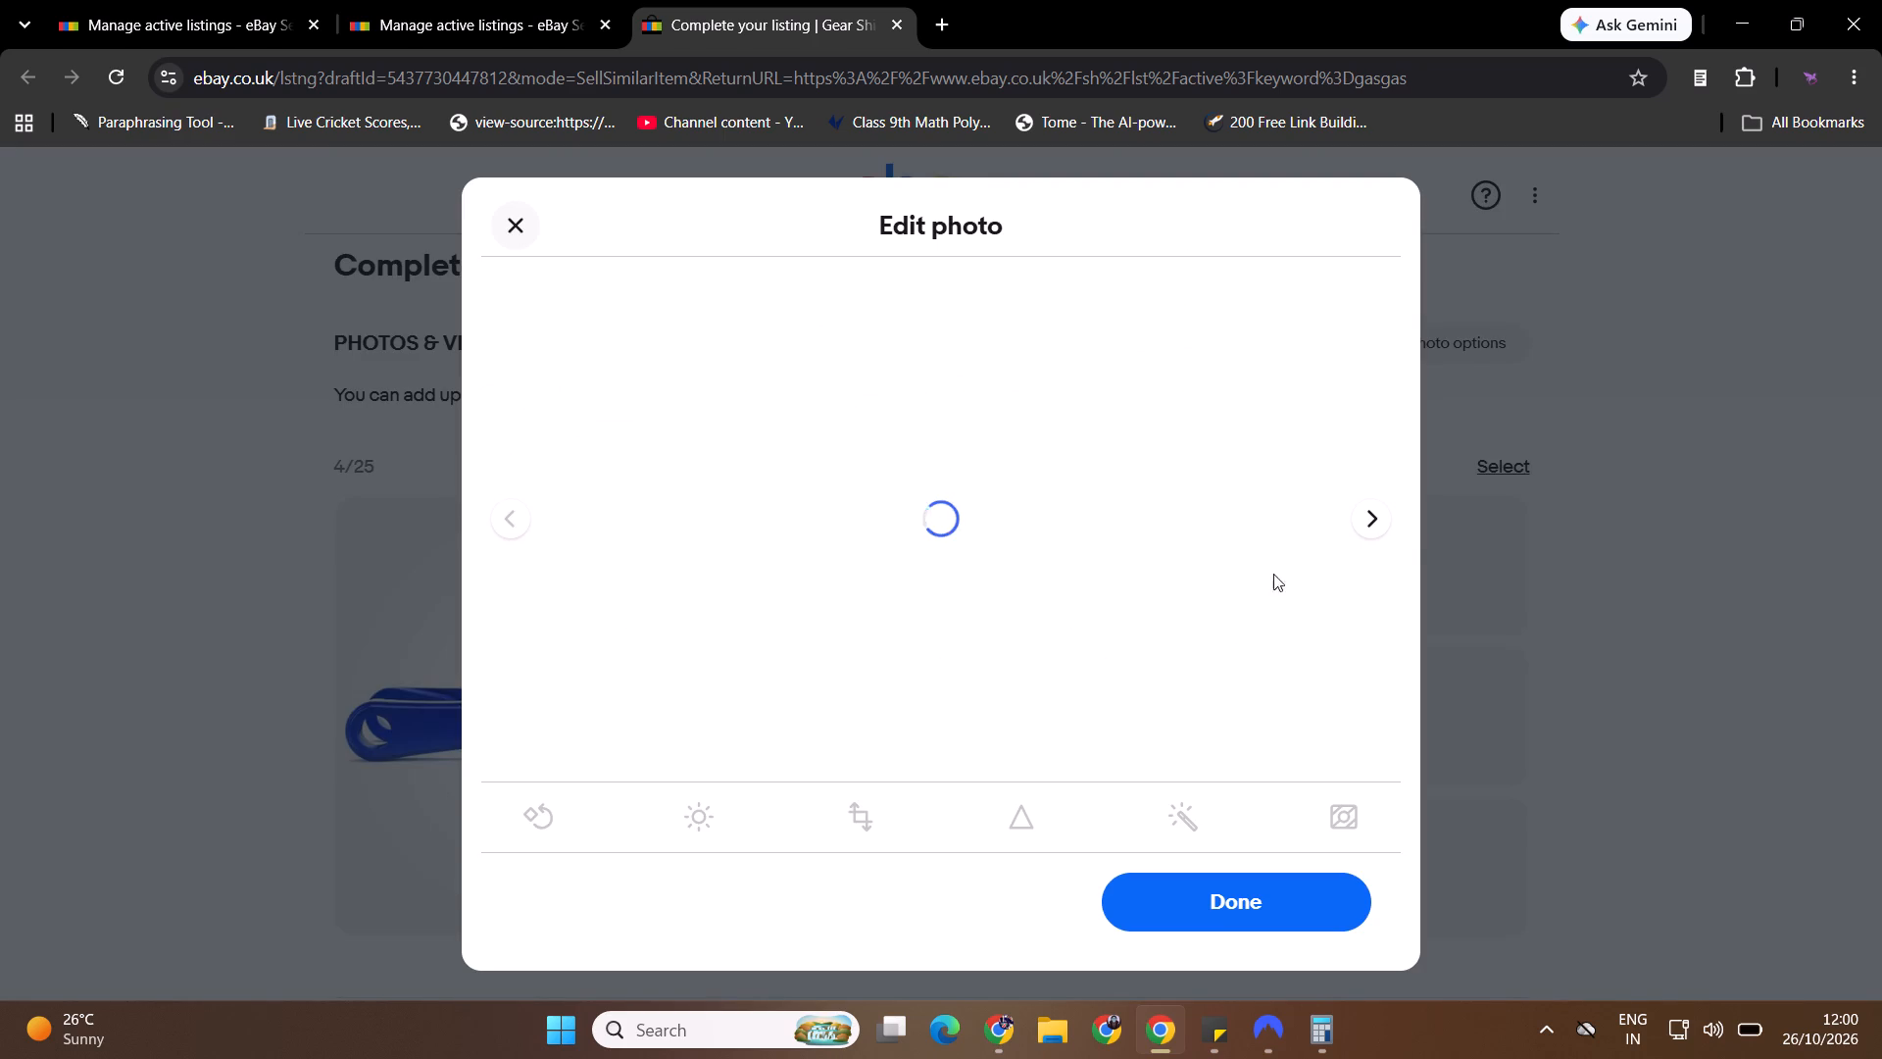
{"action": "left_click", "coordinate": [1384, 519]}
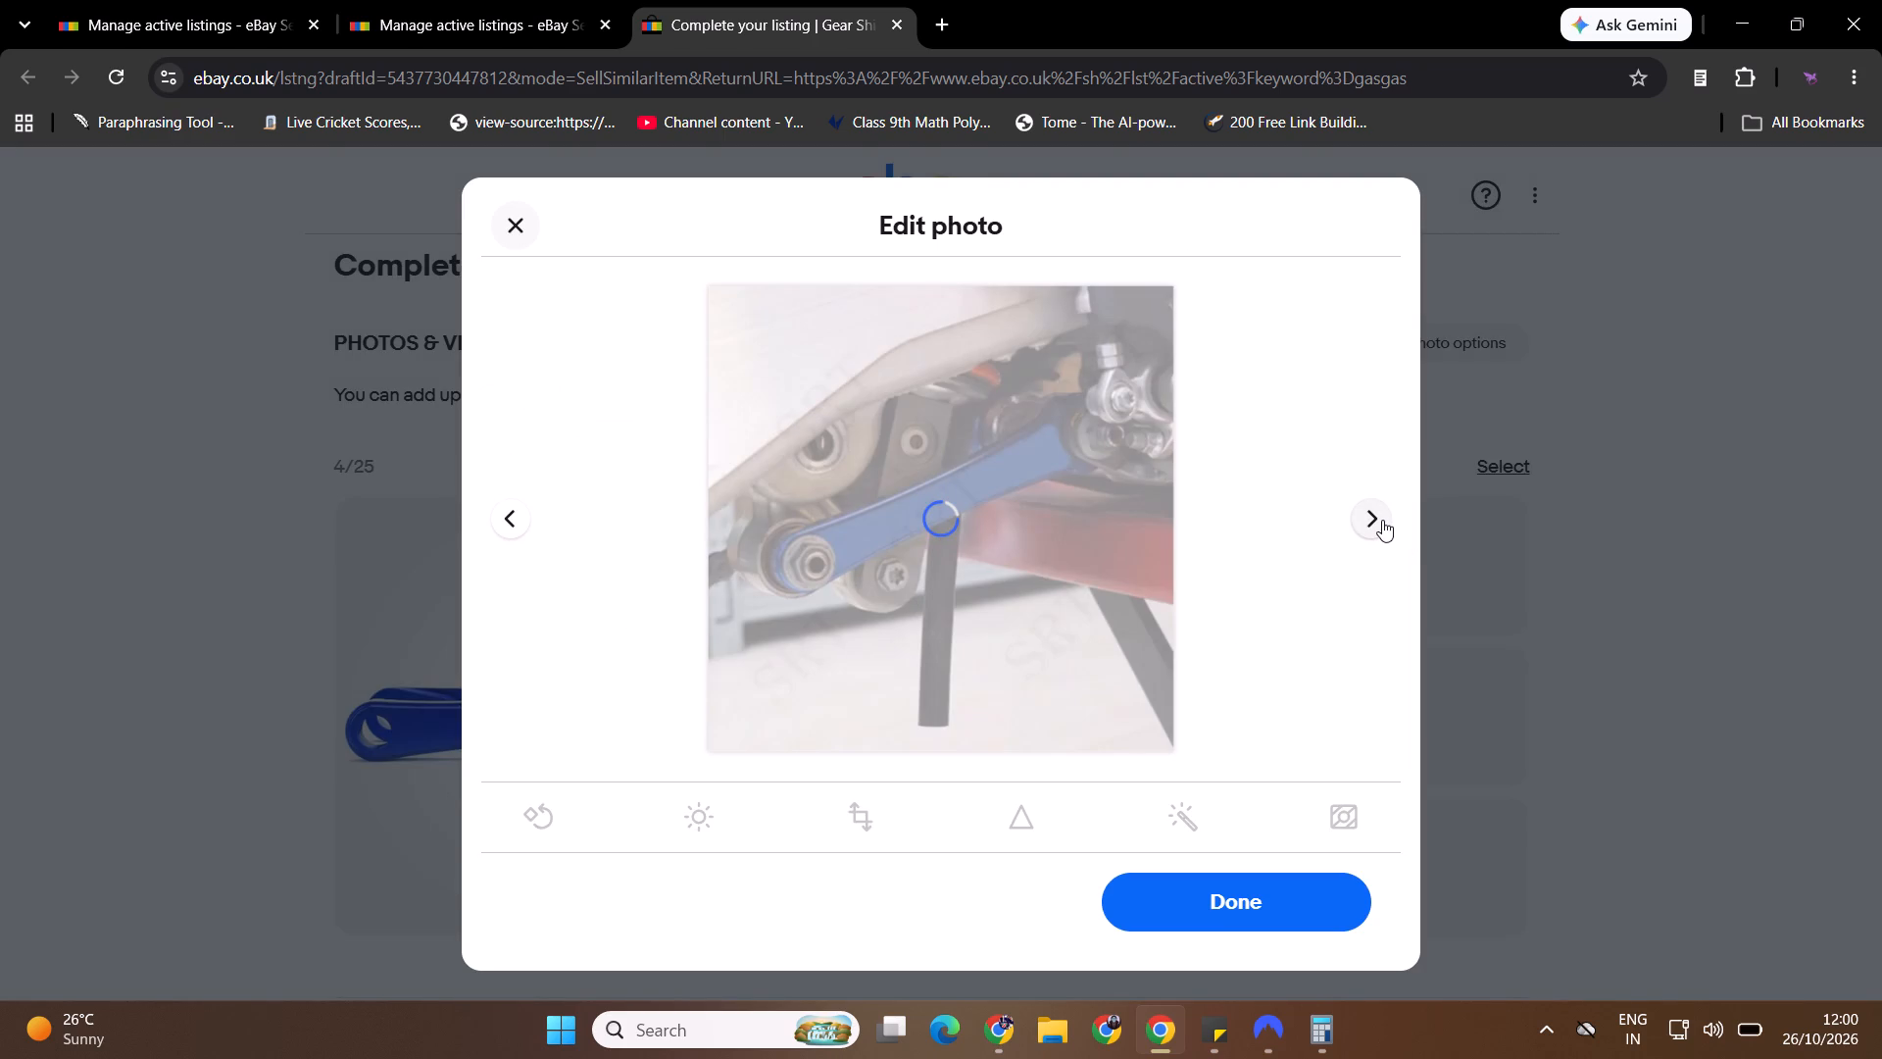
{"action": "left_click", "coordinate": [1382, 520]}
{"action": "left_click", "coordinate": [1382, 522]}
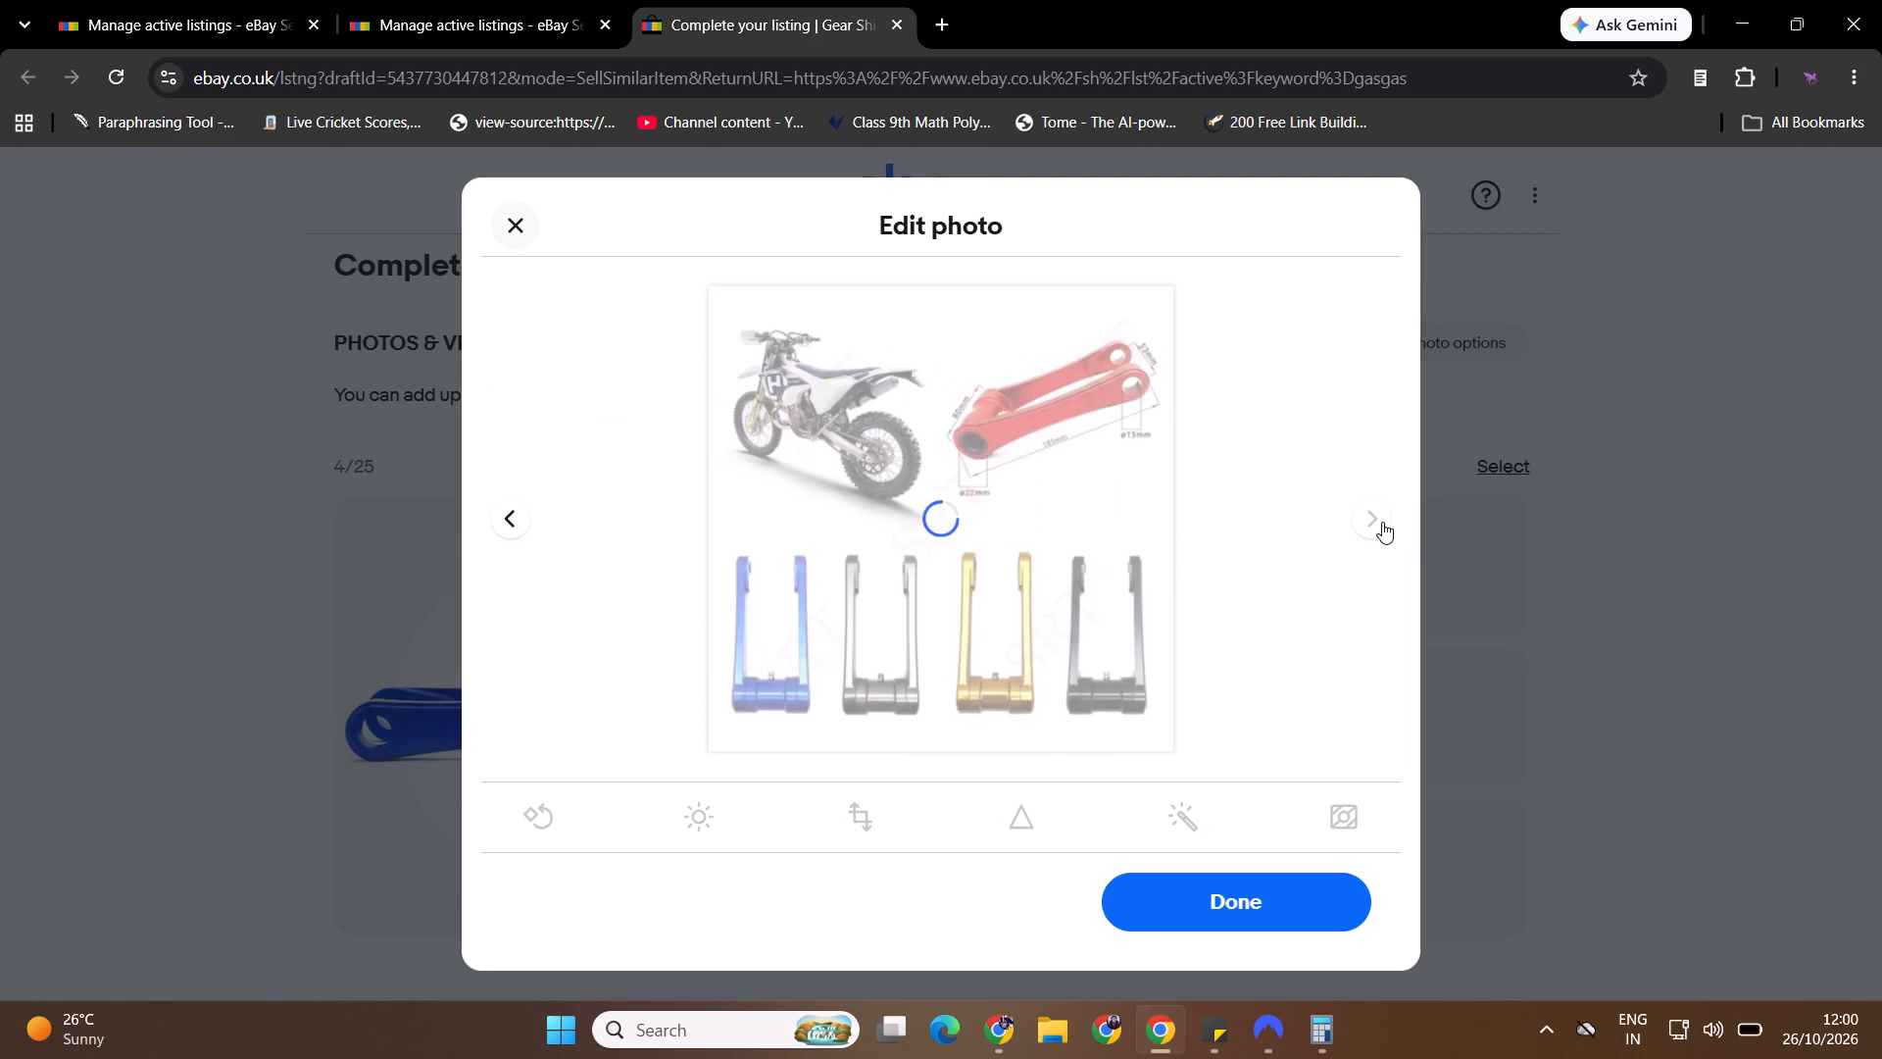
{"action": "left_click", "coordinate": [1183, 913]}
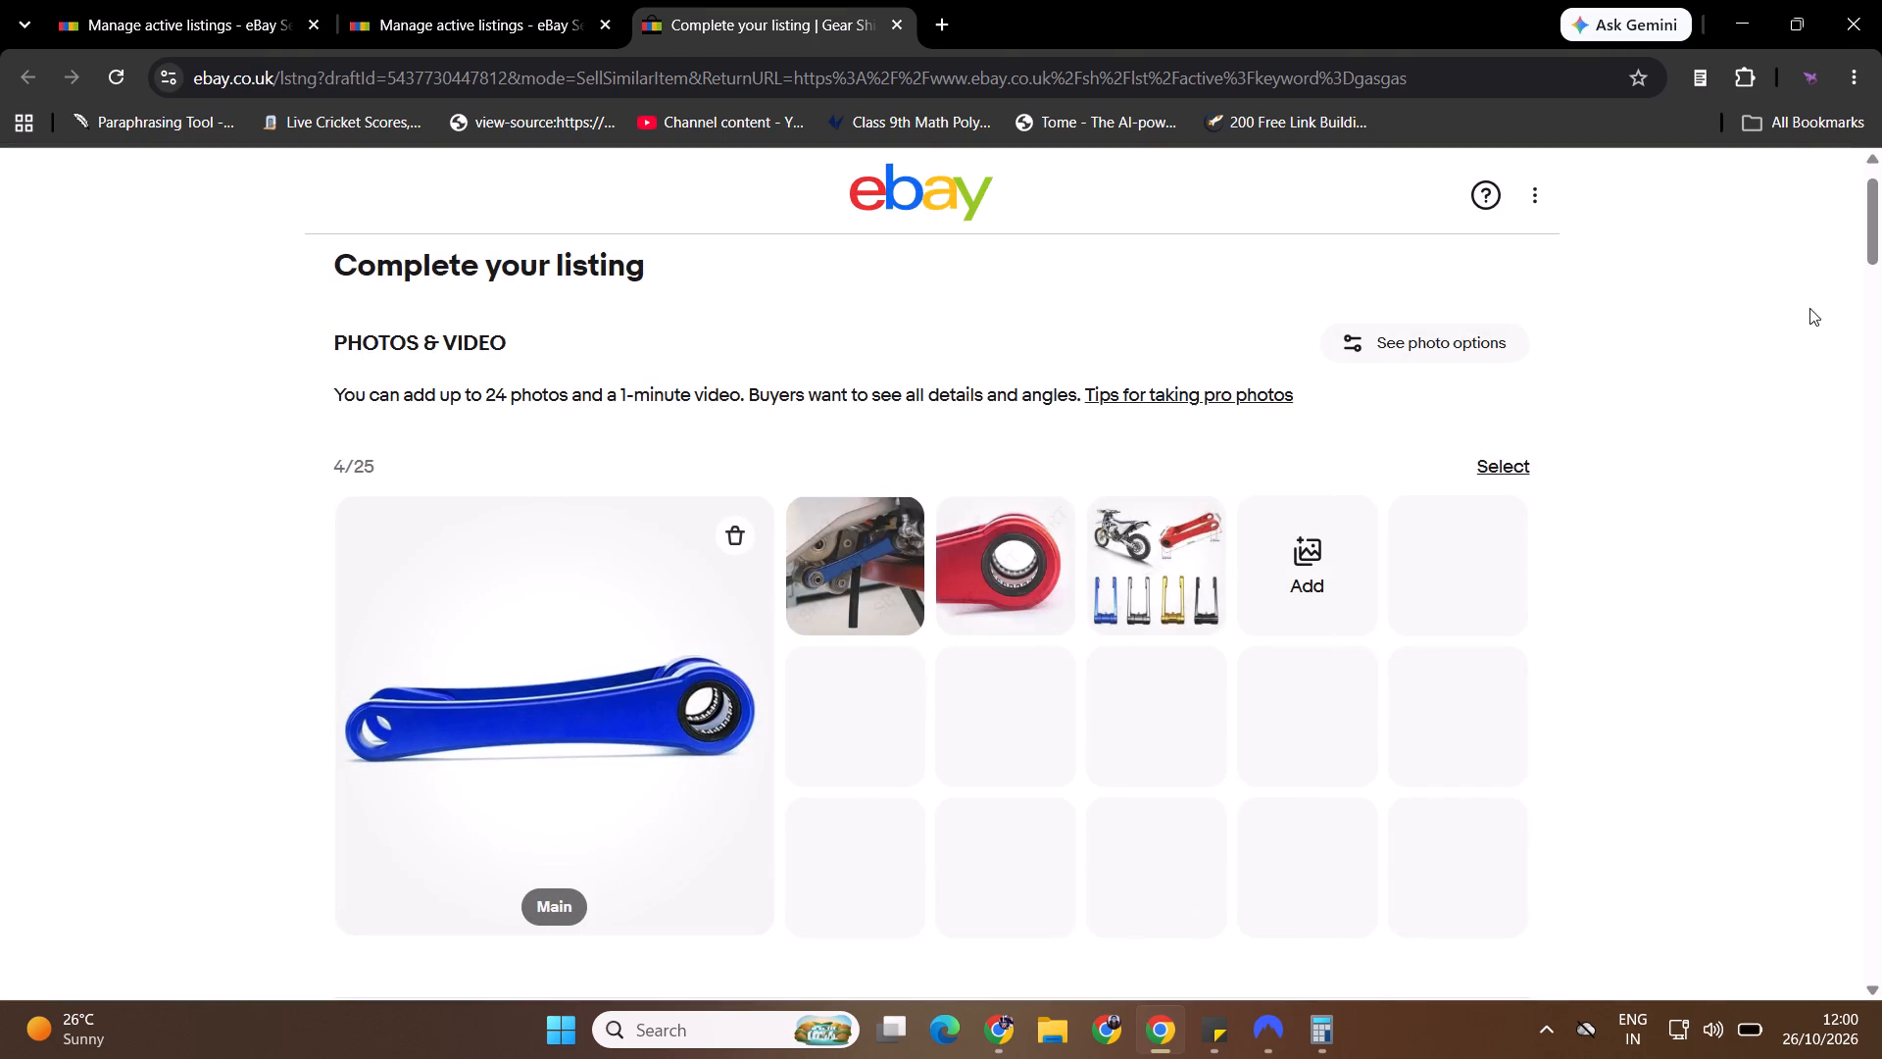
{"action": "left_click_drag", "start_coordinate": [1881, 247], "coordinate": [1881, 324]}
{"action": "left_click", "coordinate": [1186, 415]}
{"action": "key", "text": "ctrl+a"}
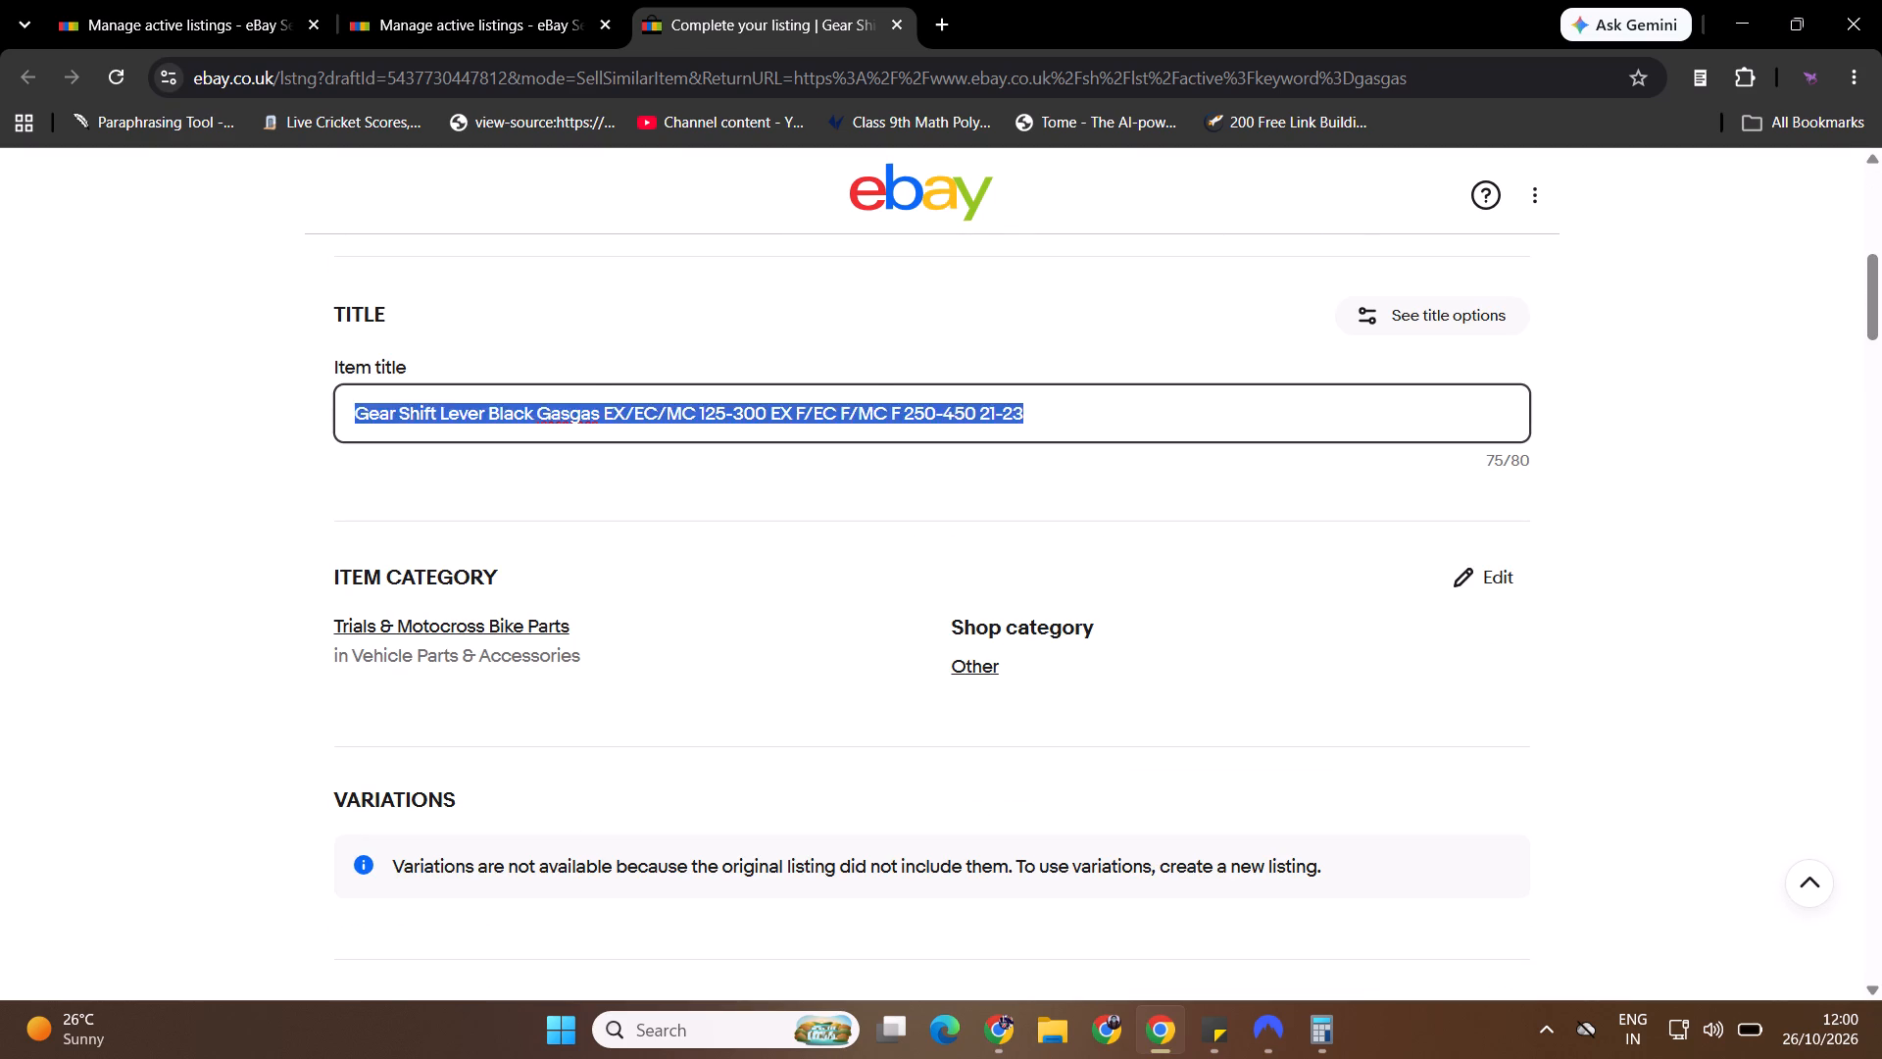
{"action": "key", "text": "ctrl+v"}
Shorten the year range at the end of the item title to "16-21".
{"action": "key", "text": "Left"}
{"action": "key", "text": "Left"}
{"action": "key", "text": "Right"}
{"action": "key", "text": "Right"}
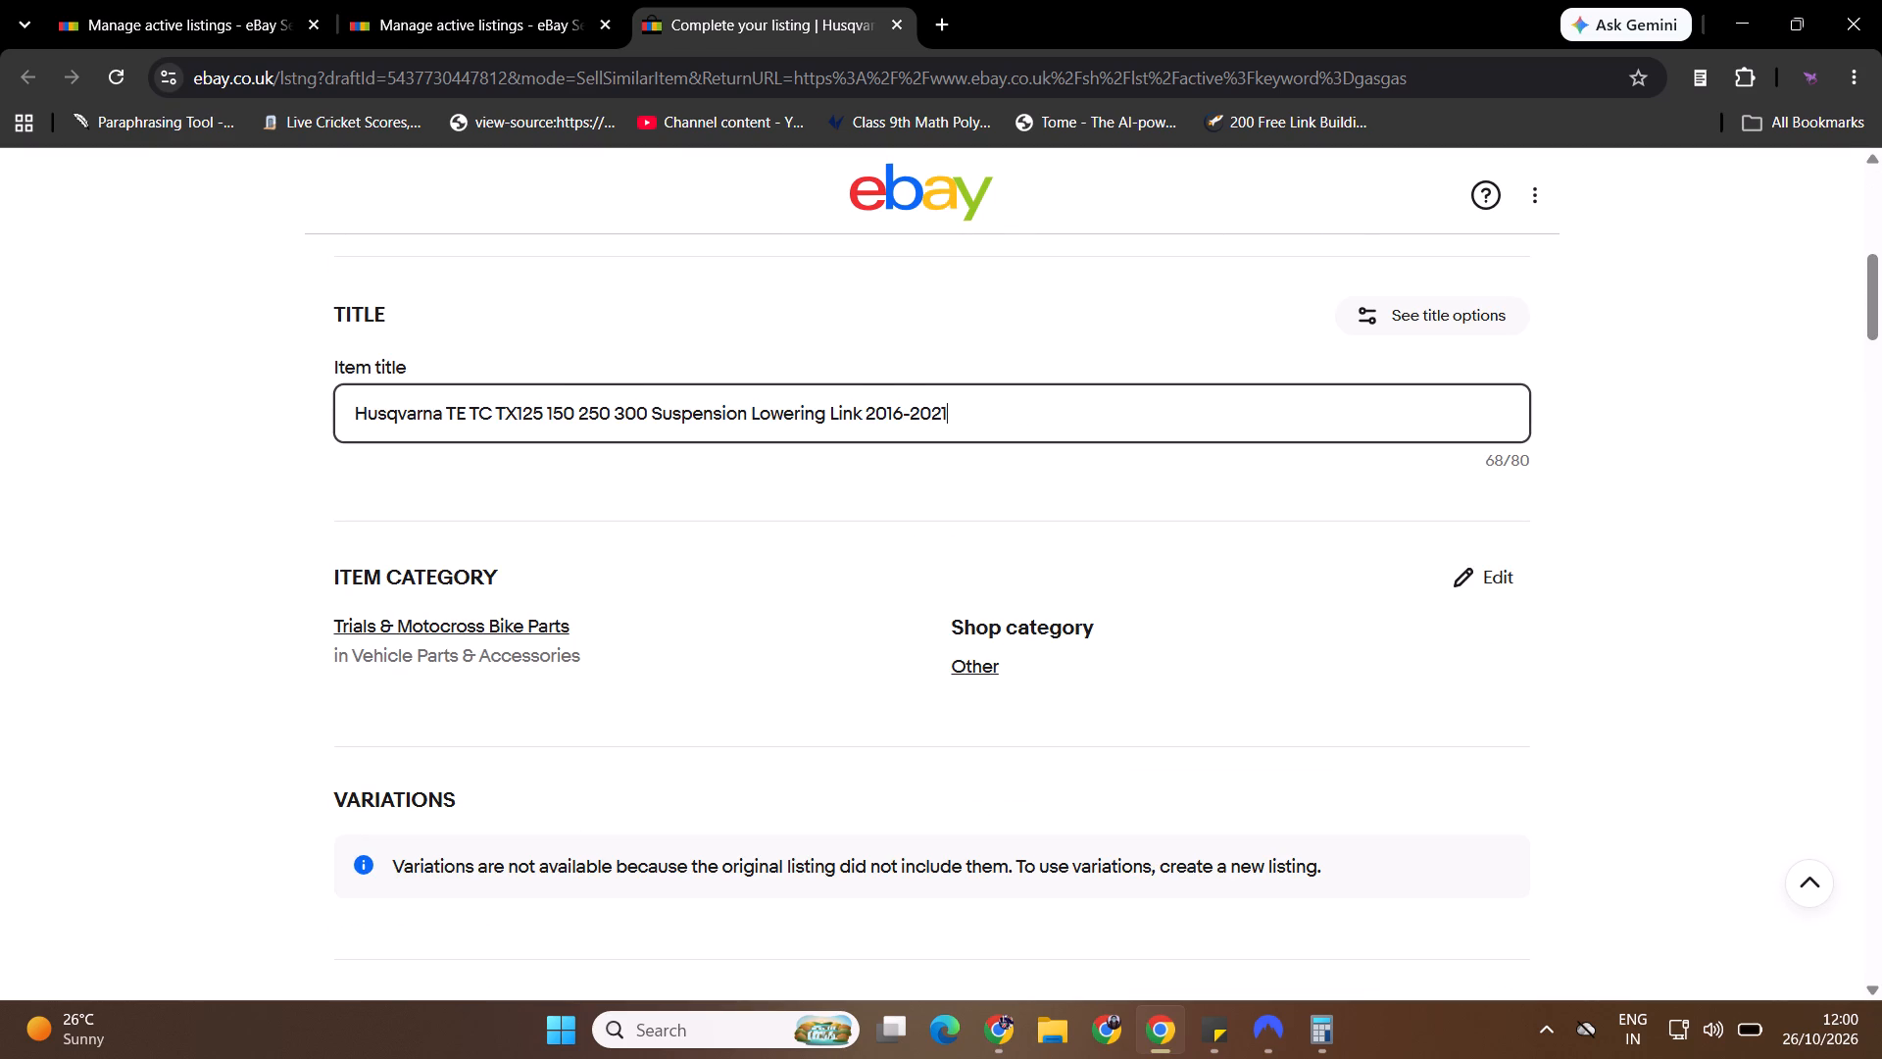
{"action": "key", "text": "Right"}
{"action": "key", "text": "Right"}
{"action": "key", "text": "Left"}
{"action": "key", "text": "Left"}
{"action": "key", "text": "Left"}
{"action": "key", "text": "Right"}
{"action": "key", "text": "BackSpace"}
{"action": "key", "text": "BackSpace"}
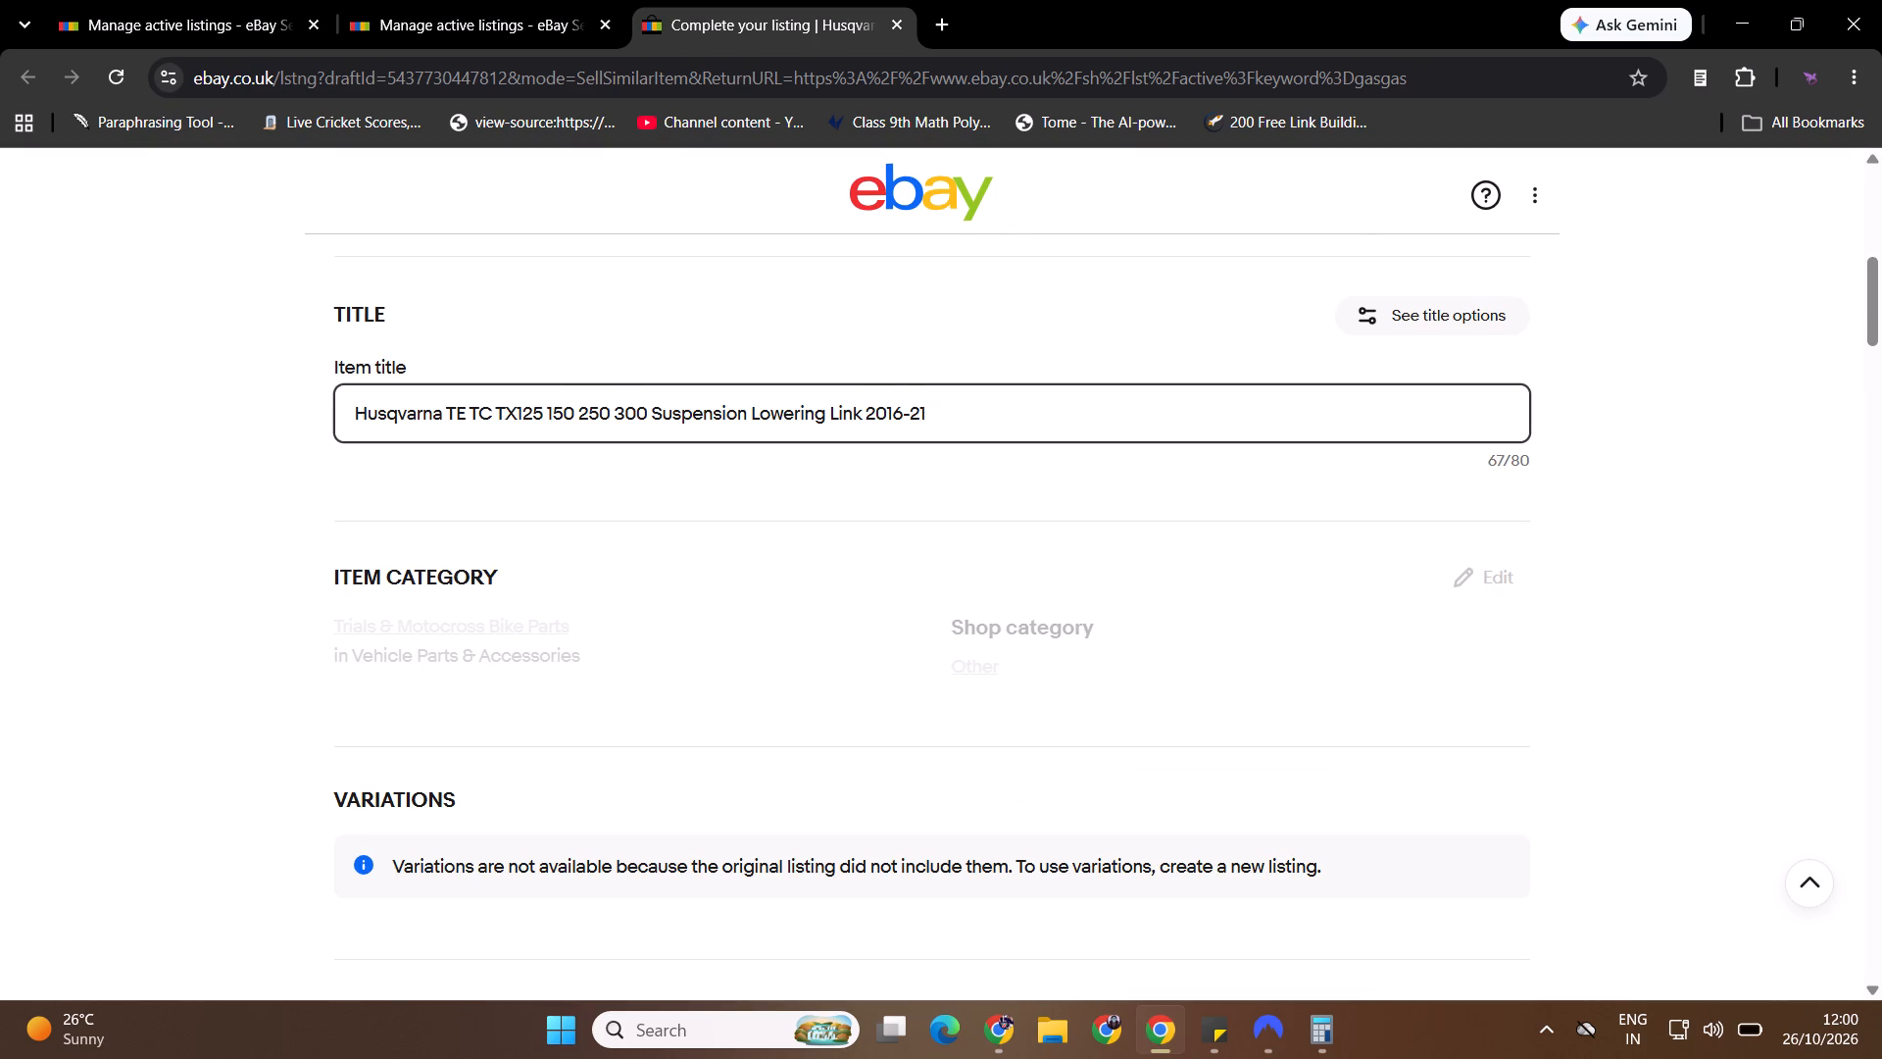
{"action": "key", "text": "Left"}
{"action": "key", "text": "Left"}
{"action": "key", "text": "Left"}
{"action": "key", "text": "BackSpace"}
{"action": "key", "text": "BackSpace"}
{"action": "key", "text": "ctrl+Left"}
{"action": "key", "text": "ctrl+Left"}
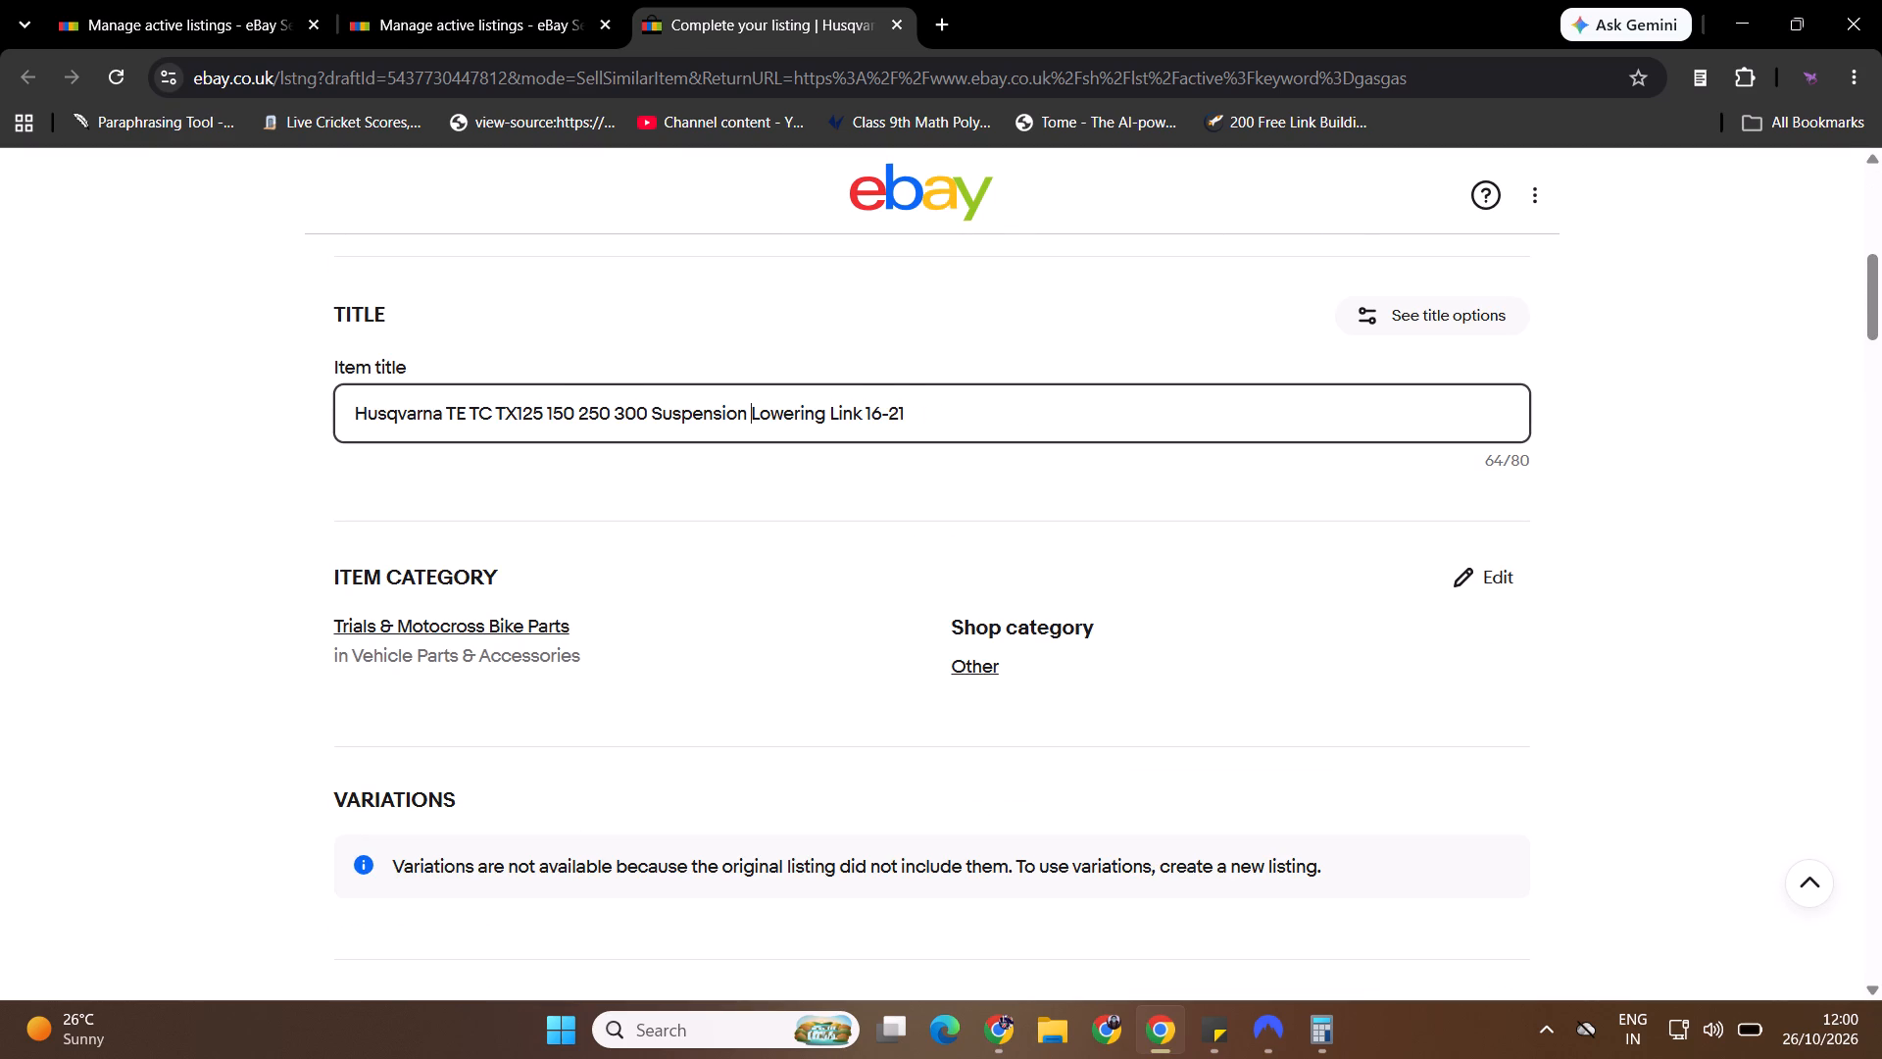
{"action": "key", "text": "ctrl+Left"}
{"action": "key", "text": "ctrl+Left"}
{"action": "key", "text": "ctrl+Right"}
{"action": "key", "text": "ctrl+shift+Left"}
{"action": "key", "text": "ctrl+shift+Left"}
{"action": "key", "text": "ctrl+shift+Left"}
{"action": "key", "text": "ctrl+shift+Left"}
{"action": "key", "text": "ctrl+shift+Left"}
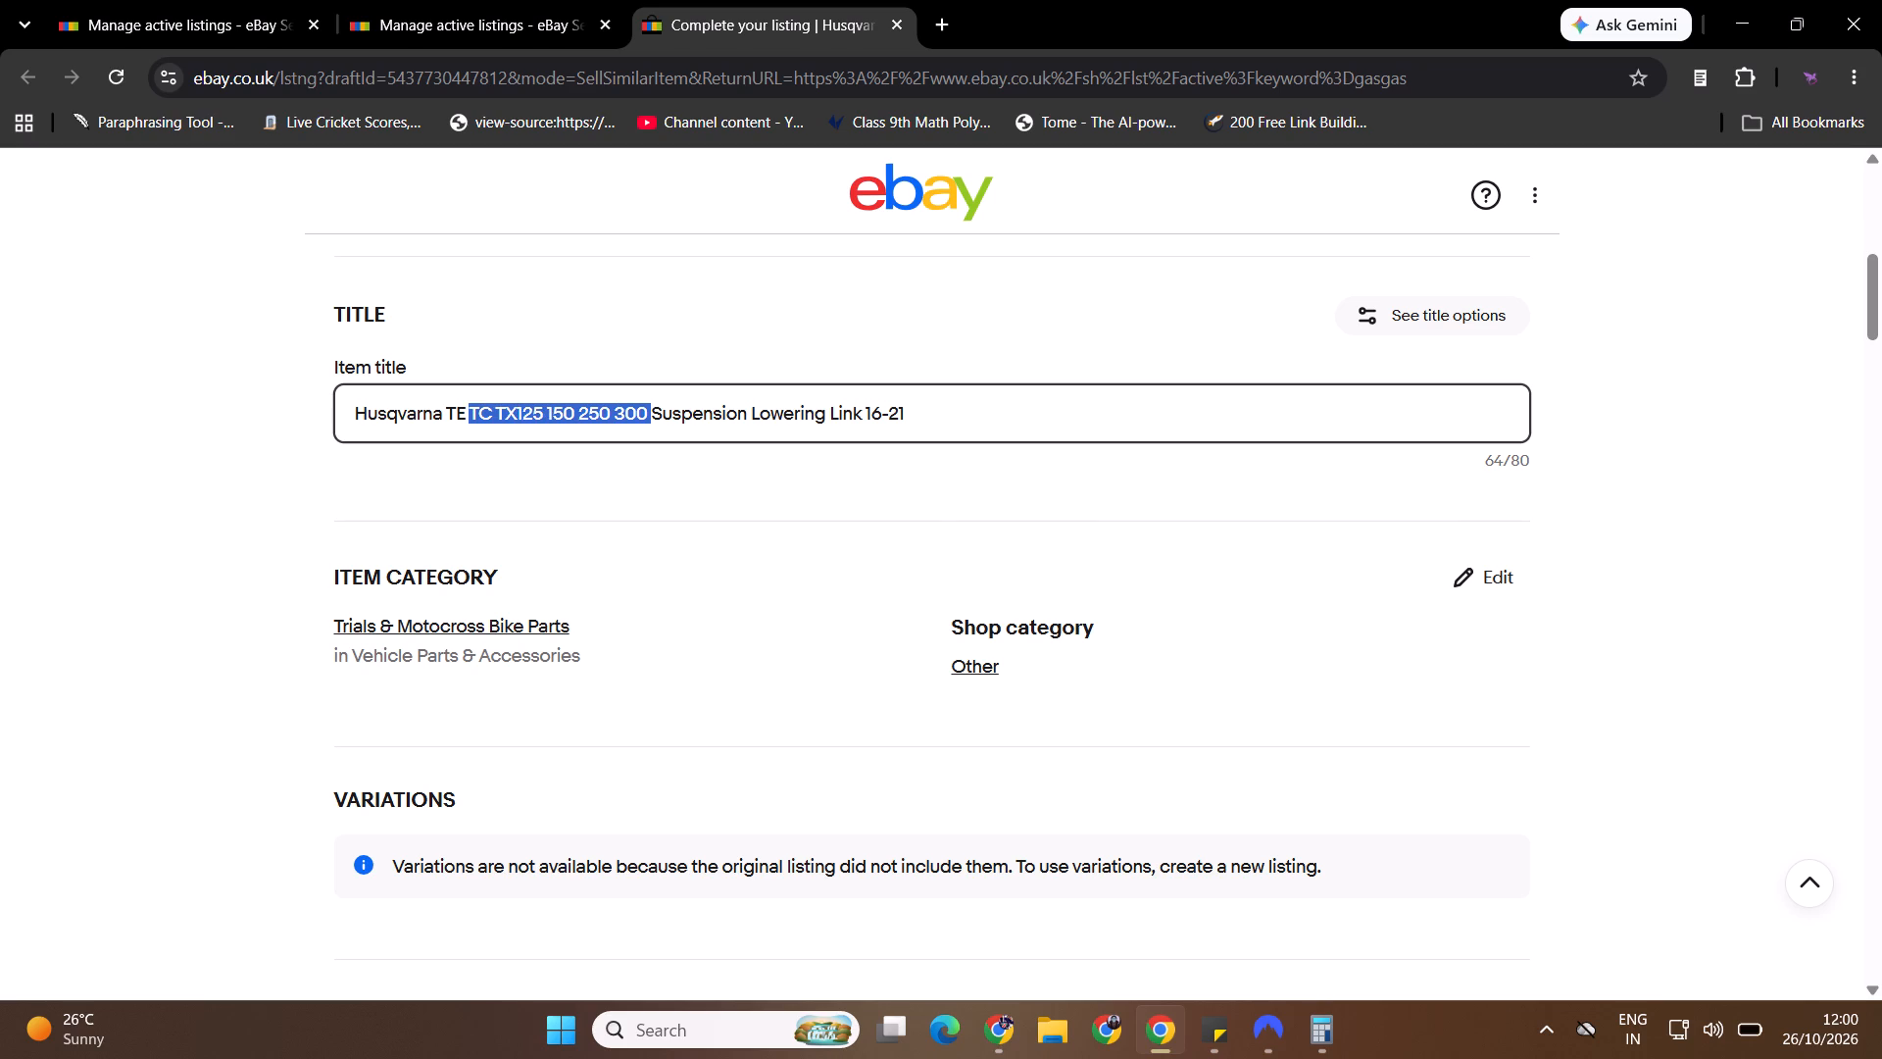
{"action": "key", "text": "ctrl+shift+Left"}
{"action": "key", "text": "ctrl+x"}
{"action": "key", "text": "ctrl+shift+Left"}
{"action": "type", "text": "HUSQVARNA"}
{"action": "key", "text": "space"}
{"action": "key", "text": "ctrl+Right"}
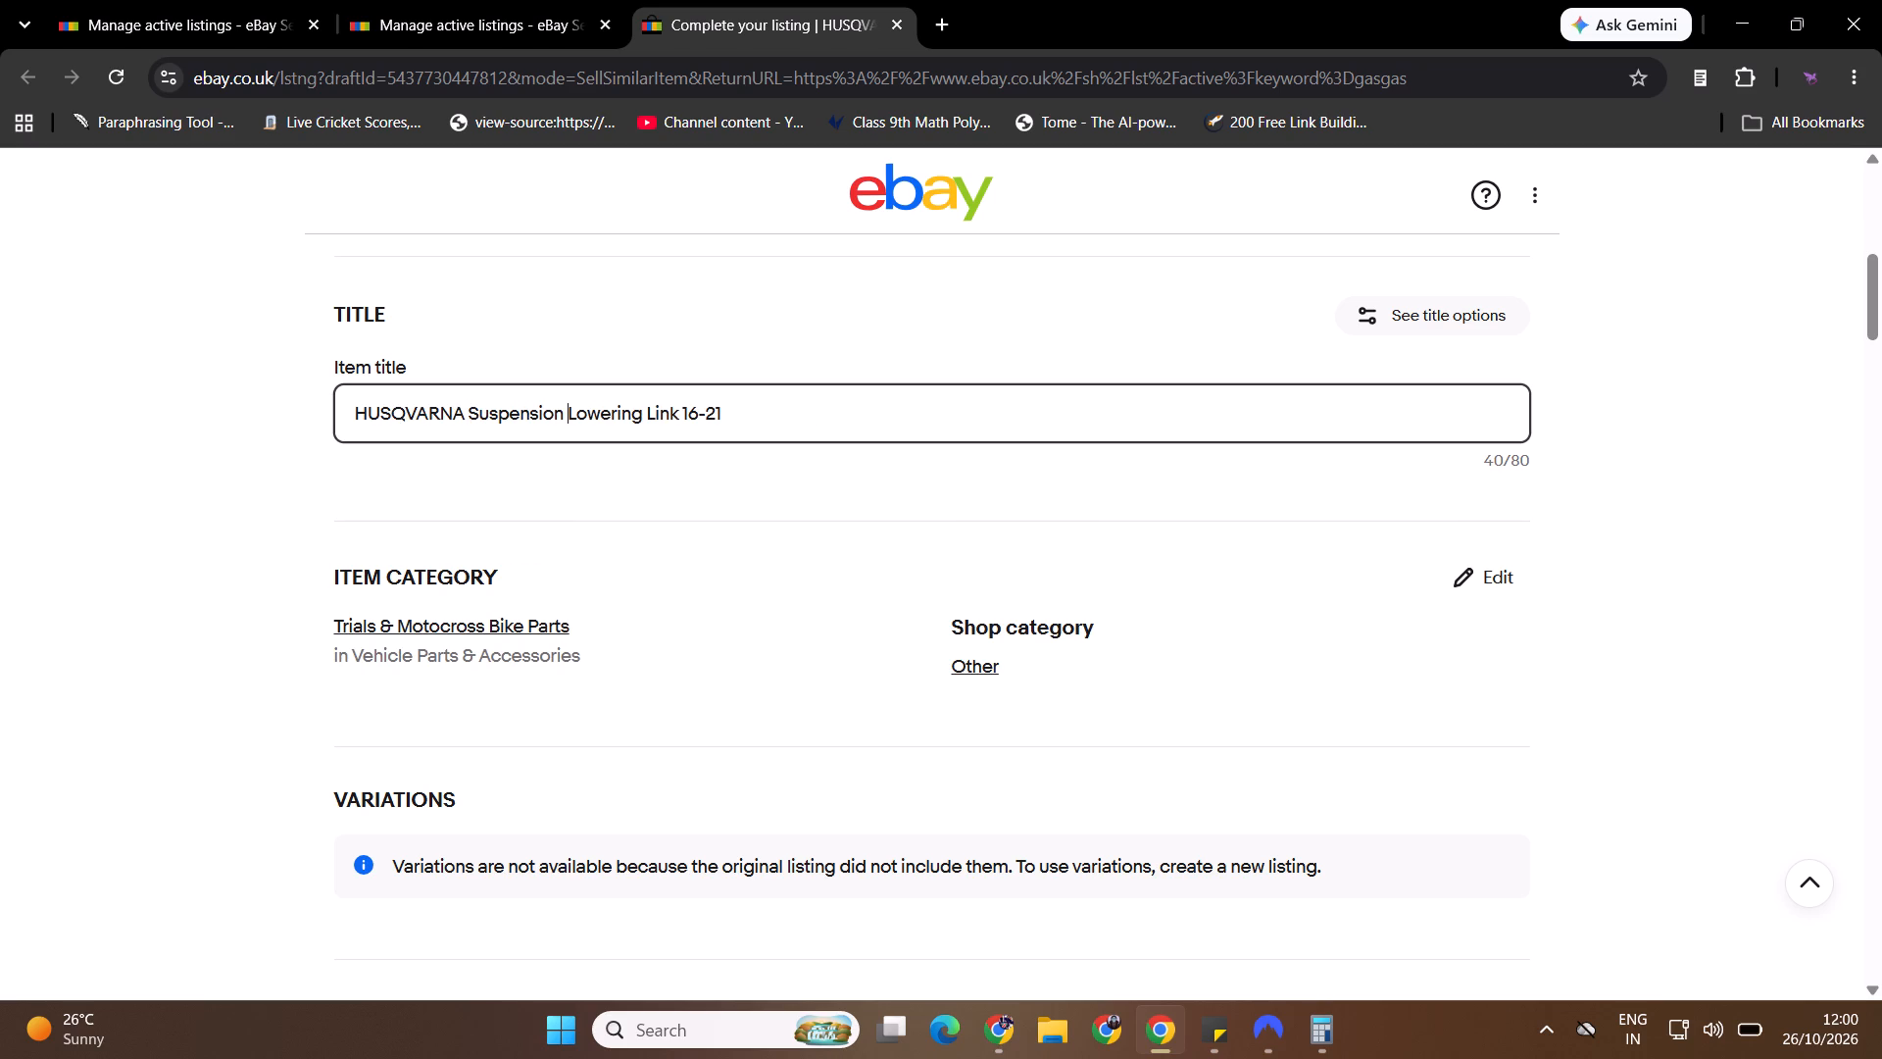
{"action": "key", "text": "ctrl+Right"}
{"action": "key", "text": "ctrl+Right"}
{"action": "key", "text": "ctrl+v"}
Insert a space between "TX" and "125" in the item title.
{"action": "key", "text": "Left"}
{"action": "key", "text": "Left"}
{"action": "key", "text": "Left"}
{"action": "key", "text": "Left"}
{"action": "key", "text": "Left"}
{"action": "key", "text": "Left"}
{"action": "key", "text": "Left"}
{"action": "key", "text": "Left"}
{"action": "key", "text": "Left"}
{"action": "key", "text": "Left"}
{"action": "key", "text": "Left"}
{"action": "key", "text": "Left"}
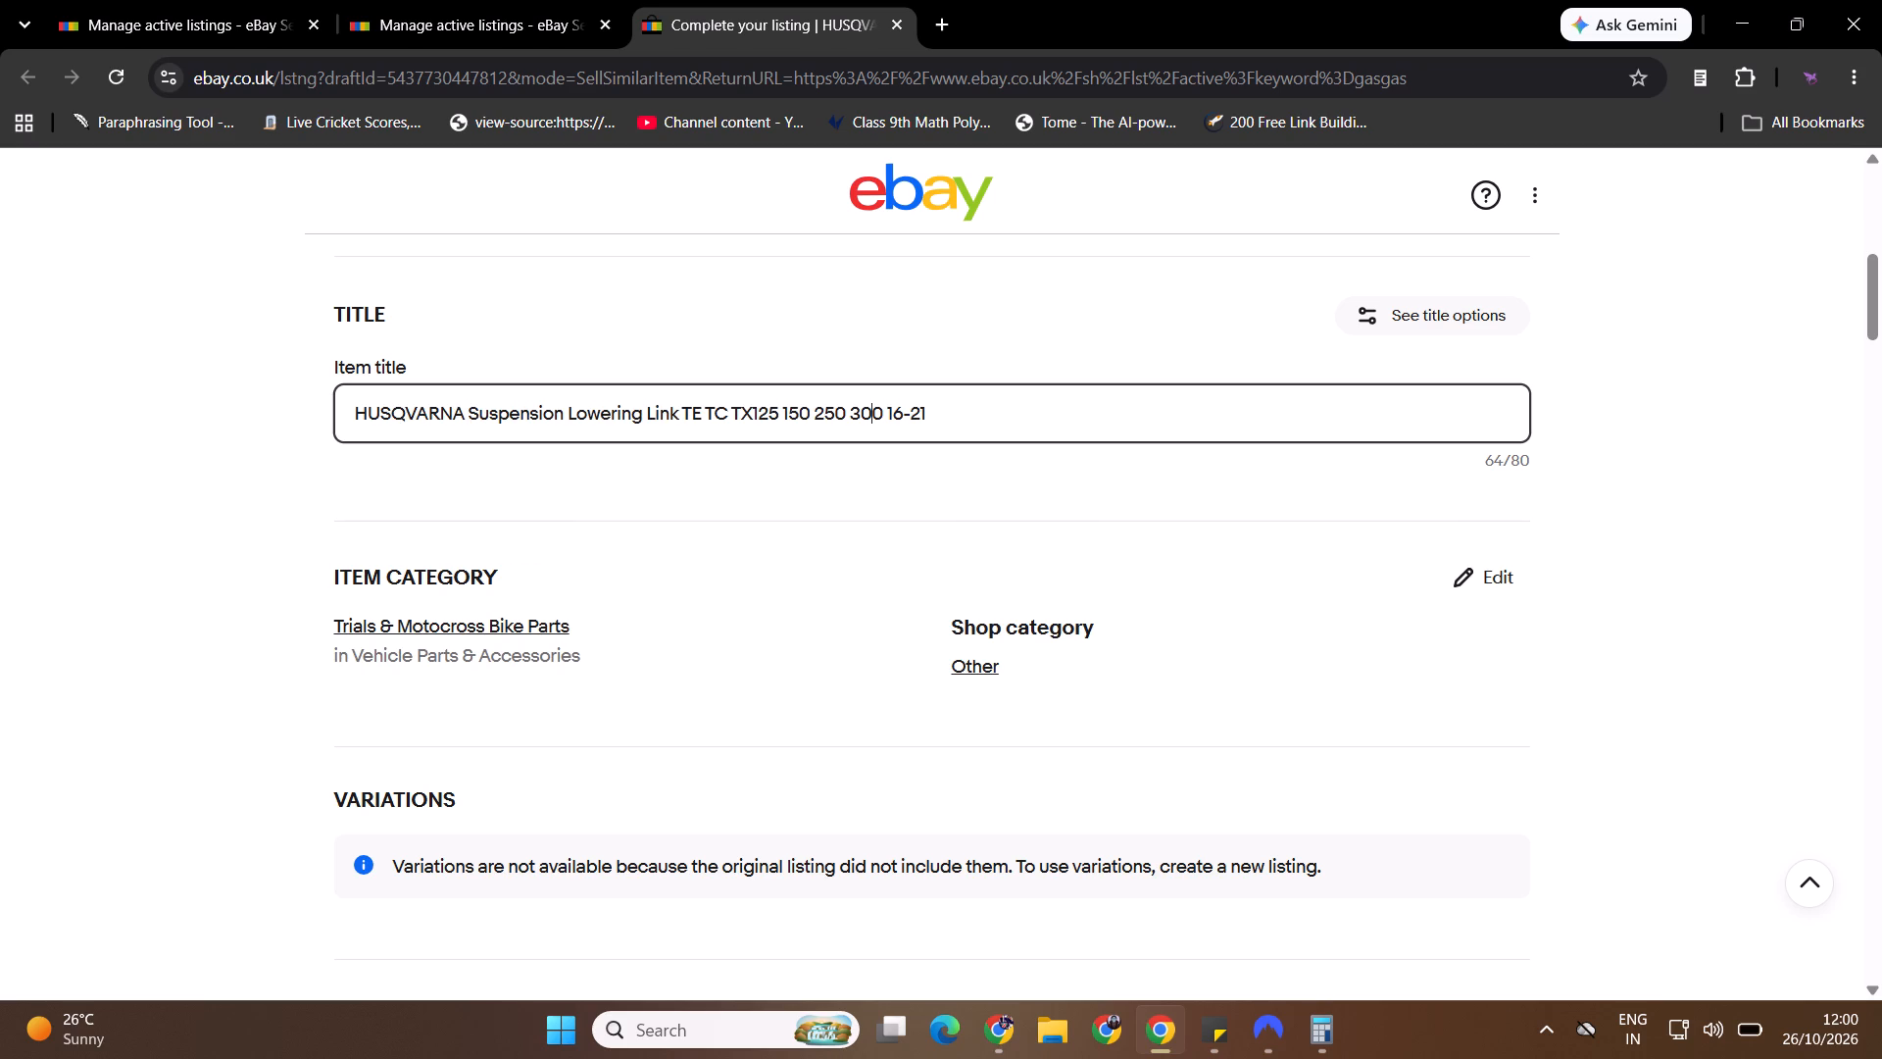
{"action": "key", "text": "Left"}
{"action": "key", "text": "Left"}
{"action": "key", "text": "Left"}
{"action": "key", "text": "Left"}
{"action": "key", "text": "space"}
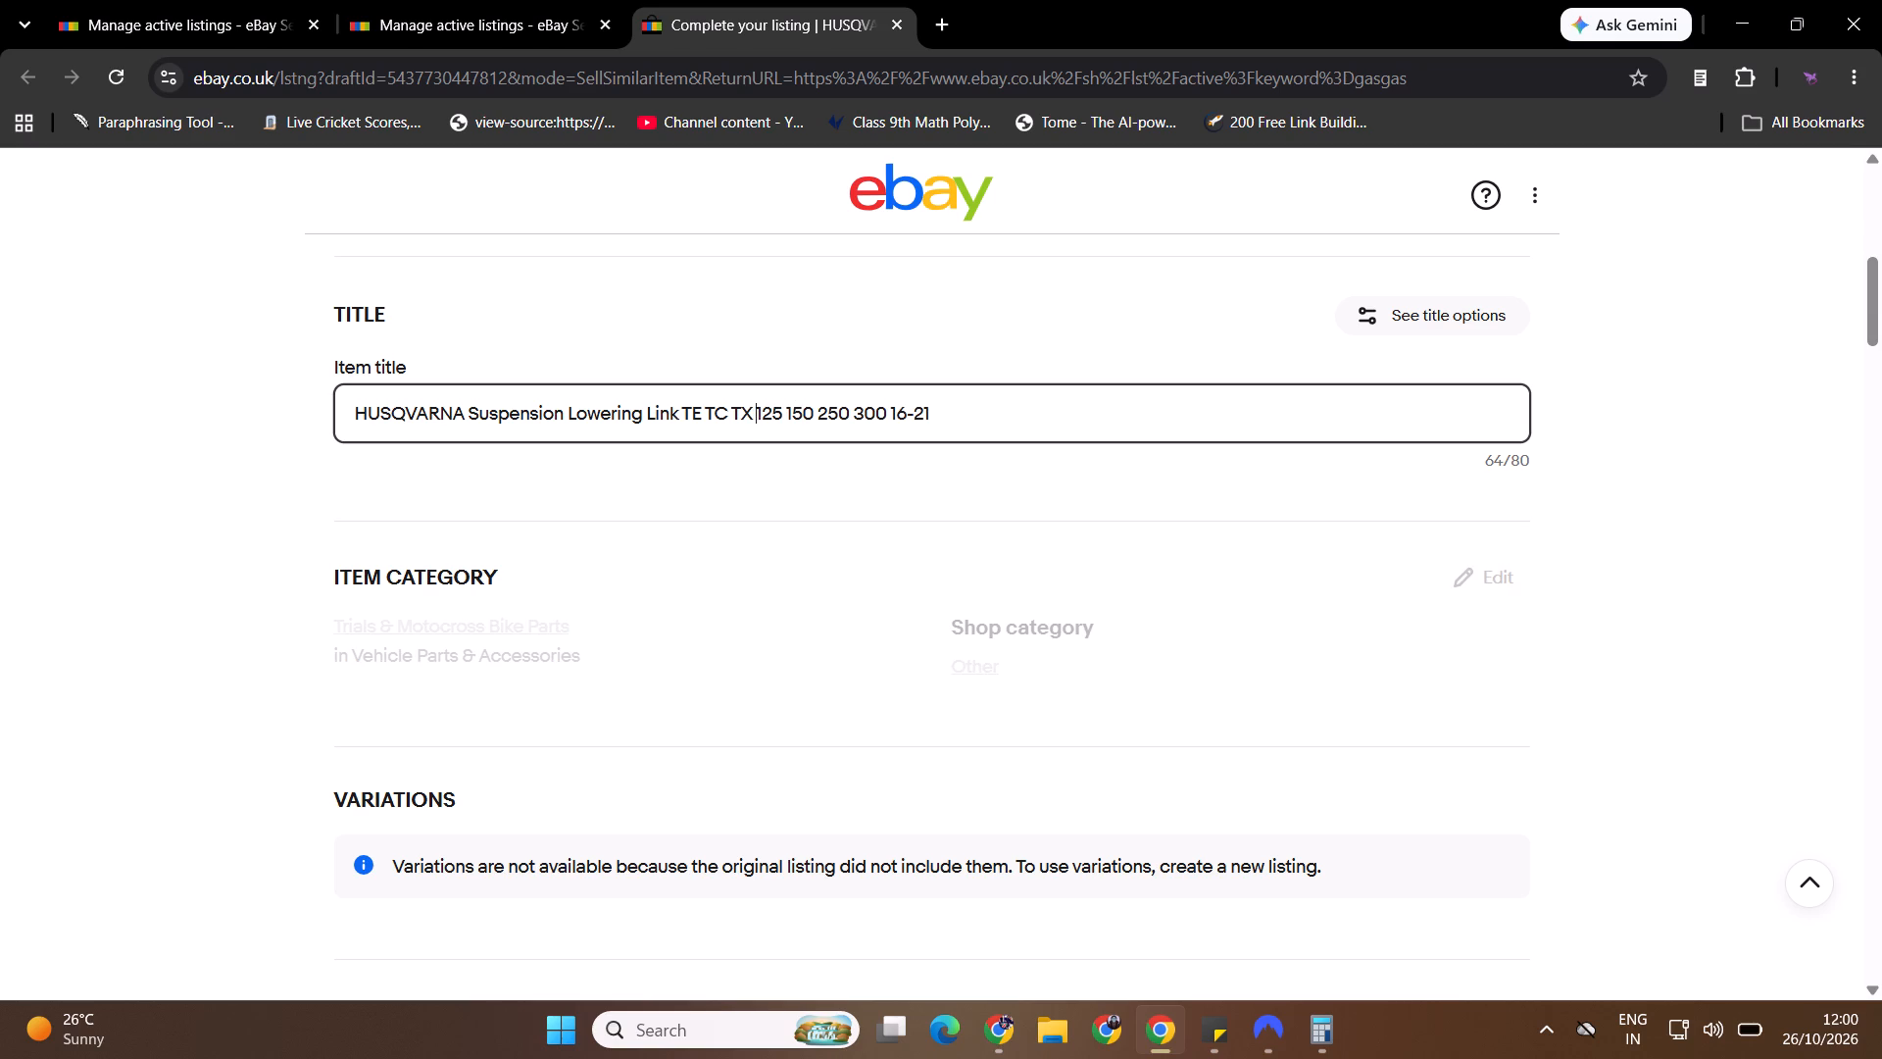
Check the title wording and the applicable Husqvarna models and years on the AliExpress product page.
{"action": "key", "text": "ctrl+Left"}
{"action": "key", "text": "ctrl+Left"}
{"action": "key", "text": "ctrl+Left"}
{"action": "key", "text": "ctrl+Left"}
{"action": "key", "text": "alt+Tab"}
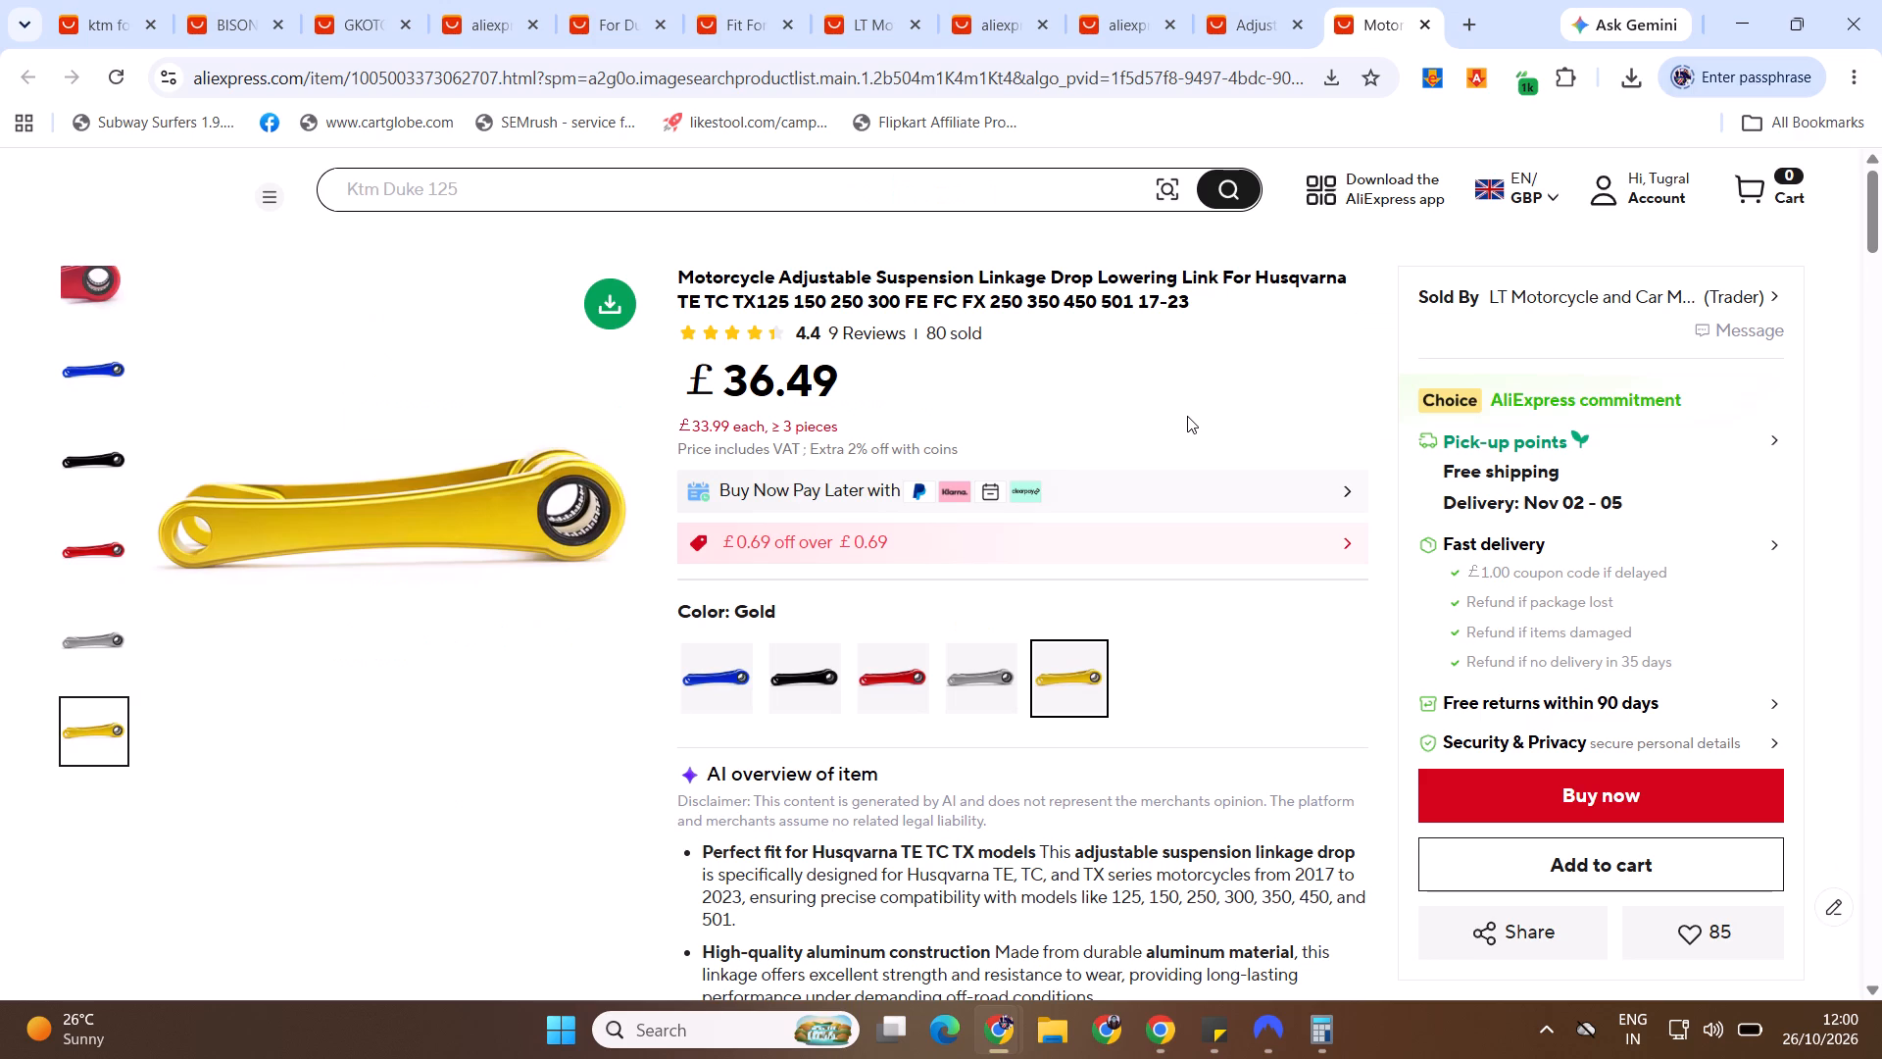
{"action": "left_click_drag", "start_coordinate": [1862, 231], "coordinate": [1875, 325]}
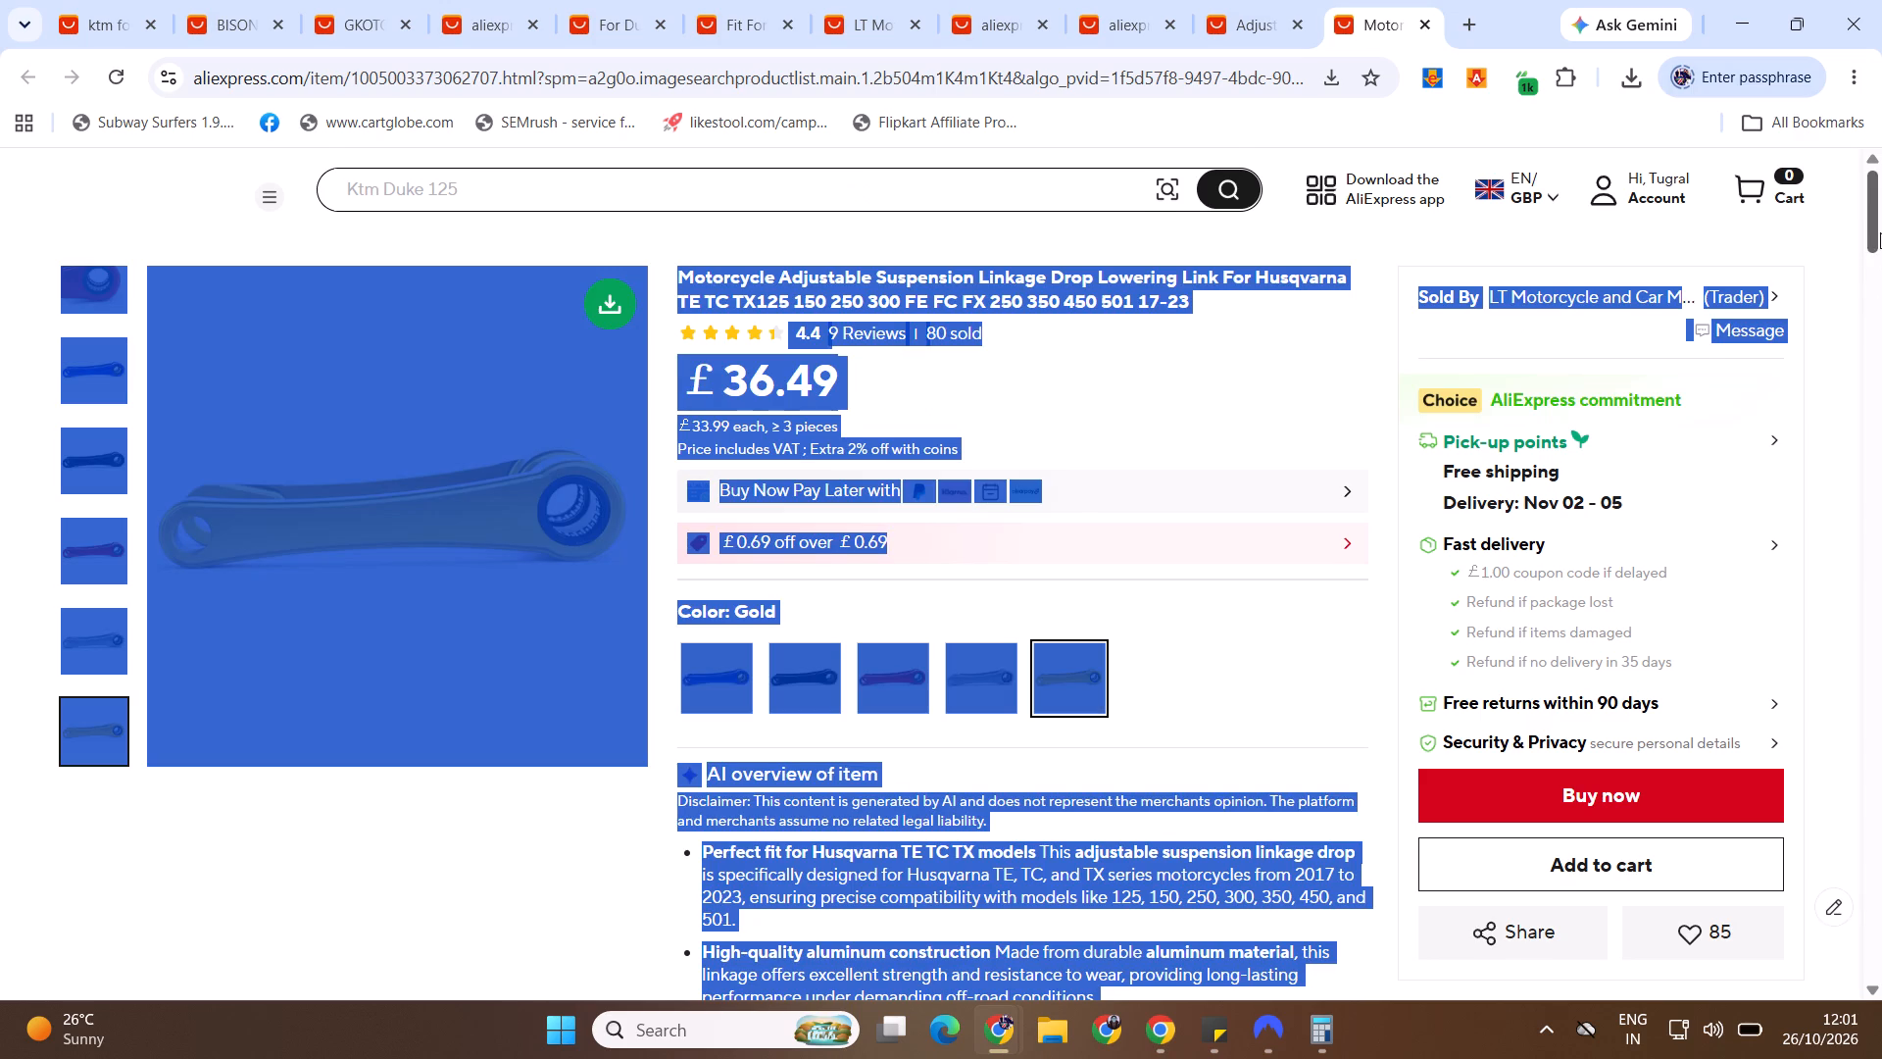
{"action": "left_click_drag", "start_coordinate": [1881, 227], "coordinate": [1881, 561]}
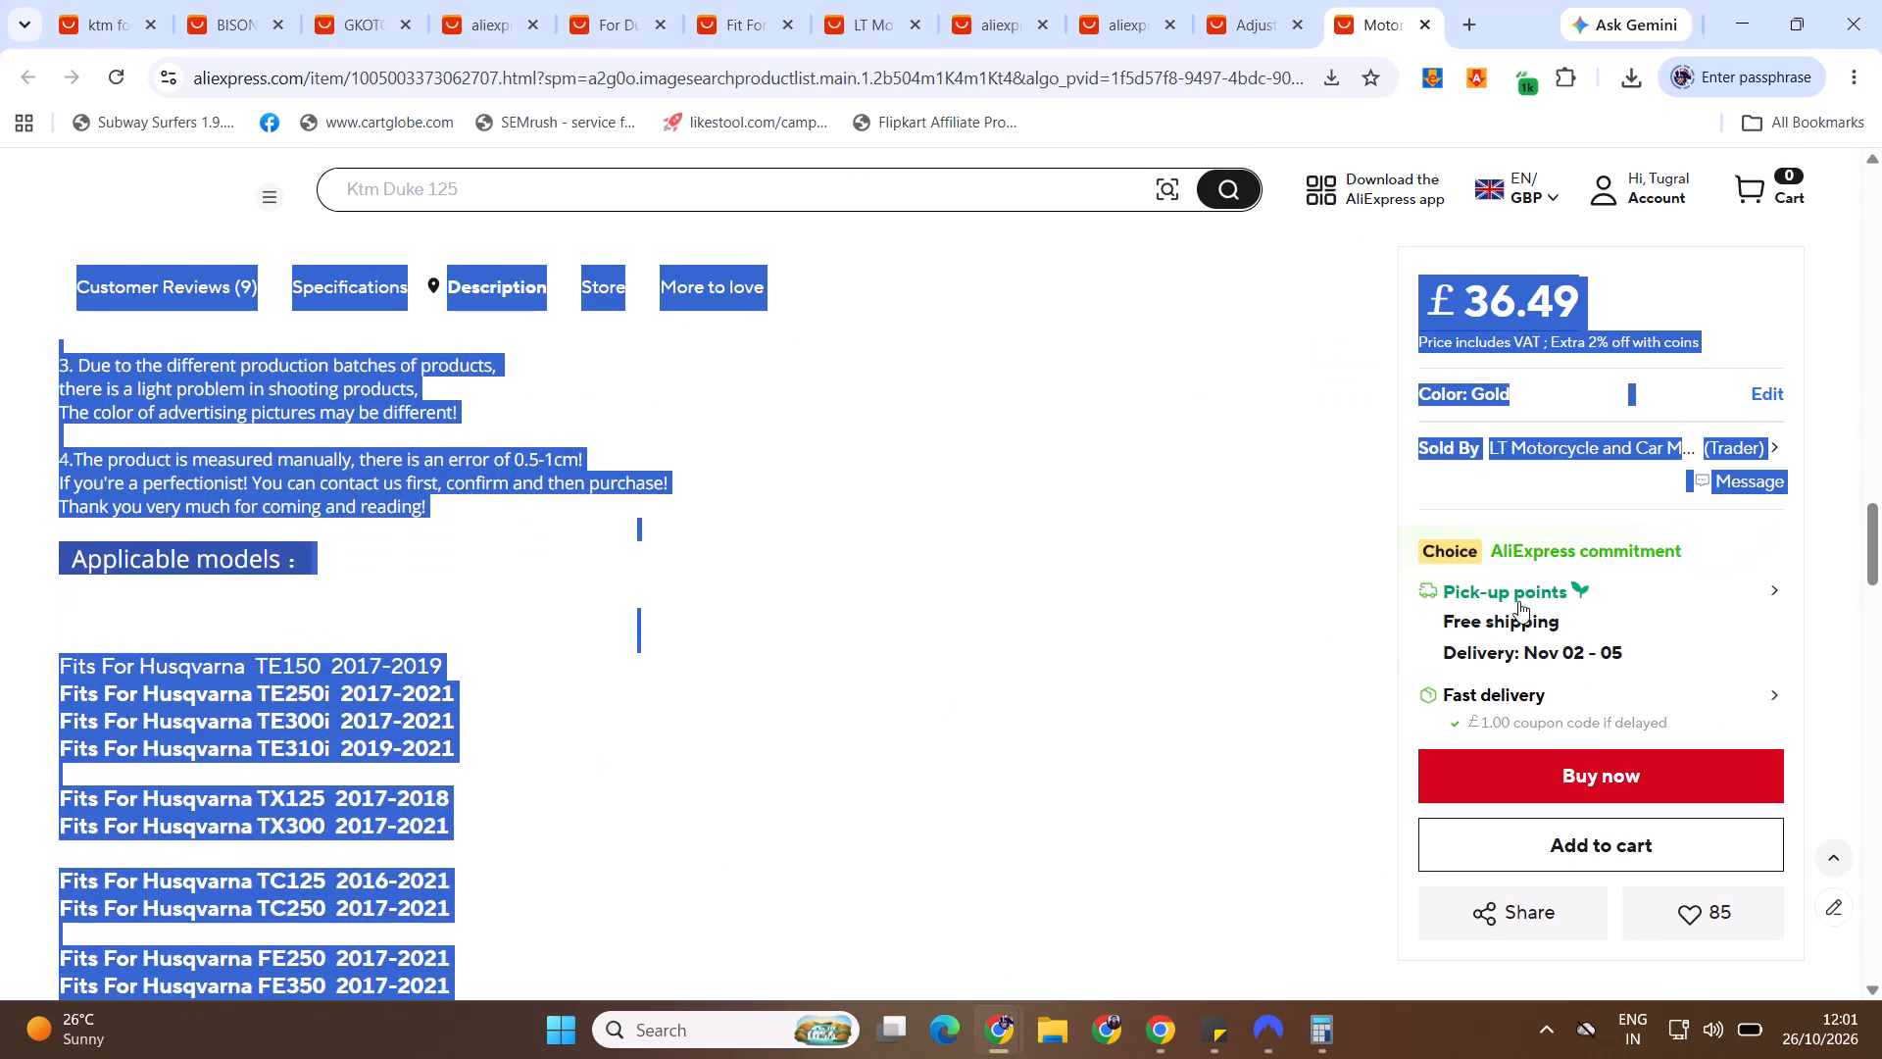
{"action": "left_click", "coordinate": [1085, 607]}
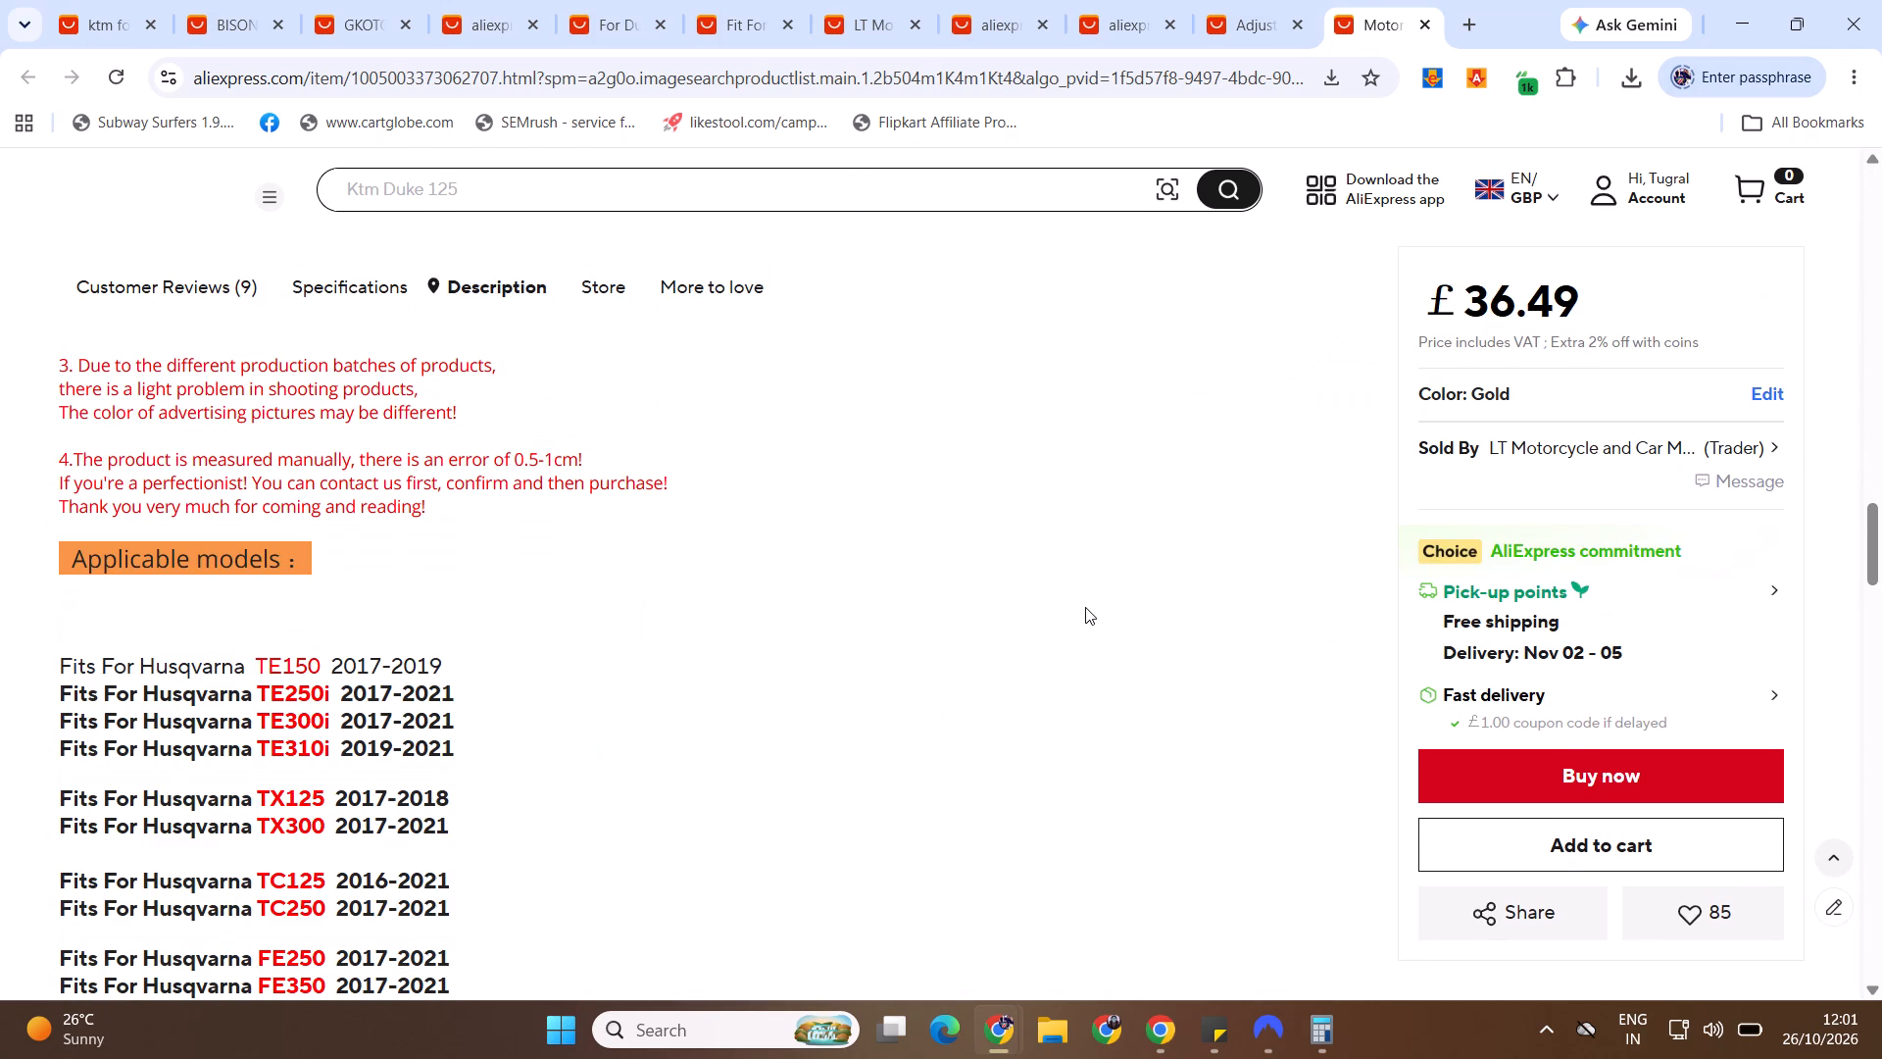
{"action": "left_click", "coordinate": [1879, 546]}
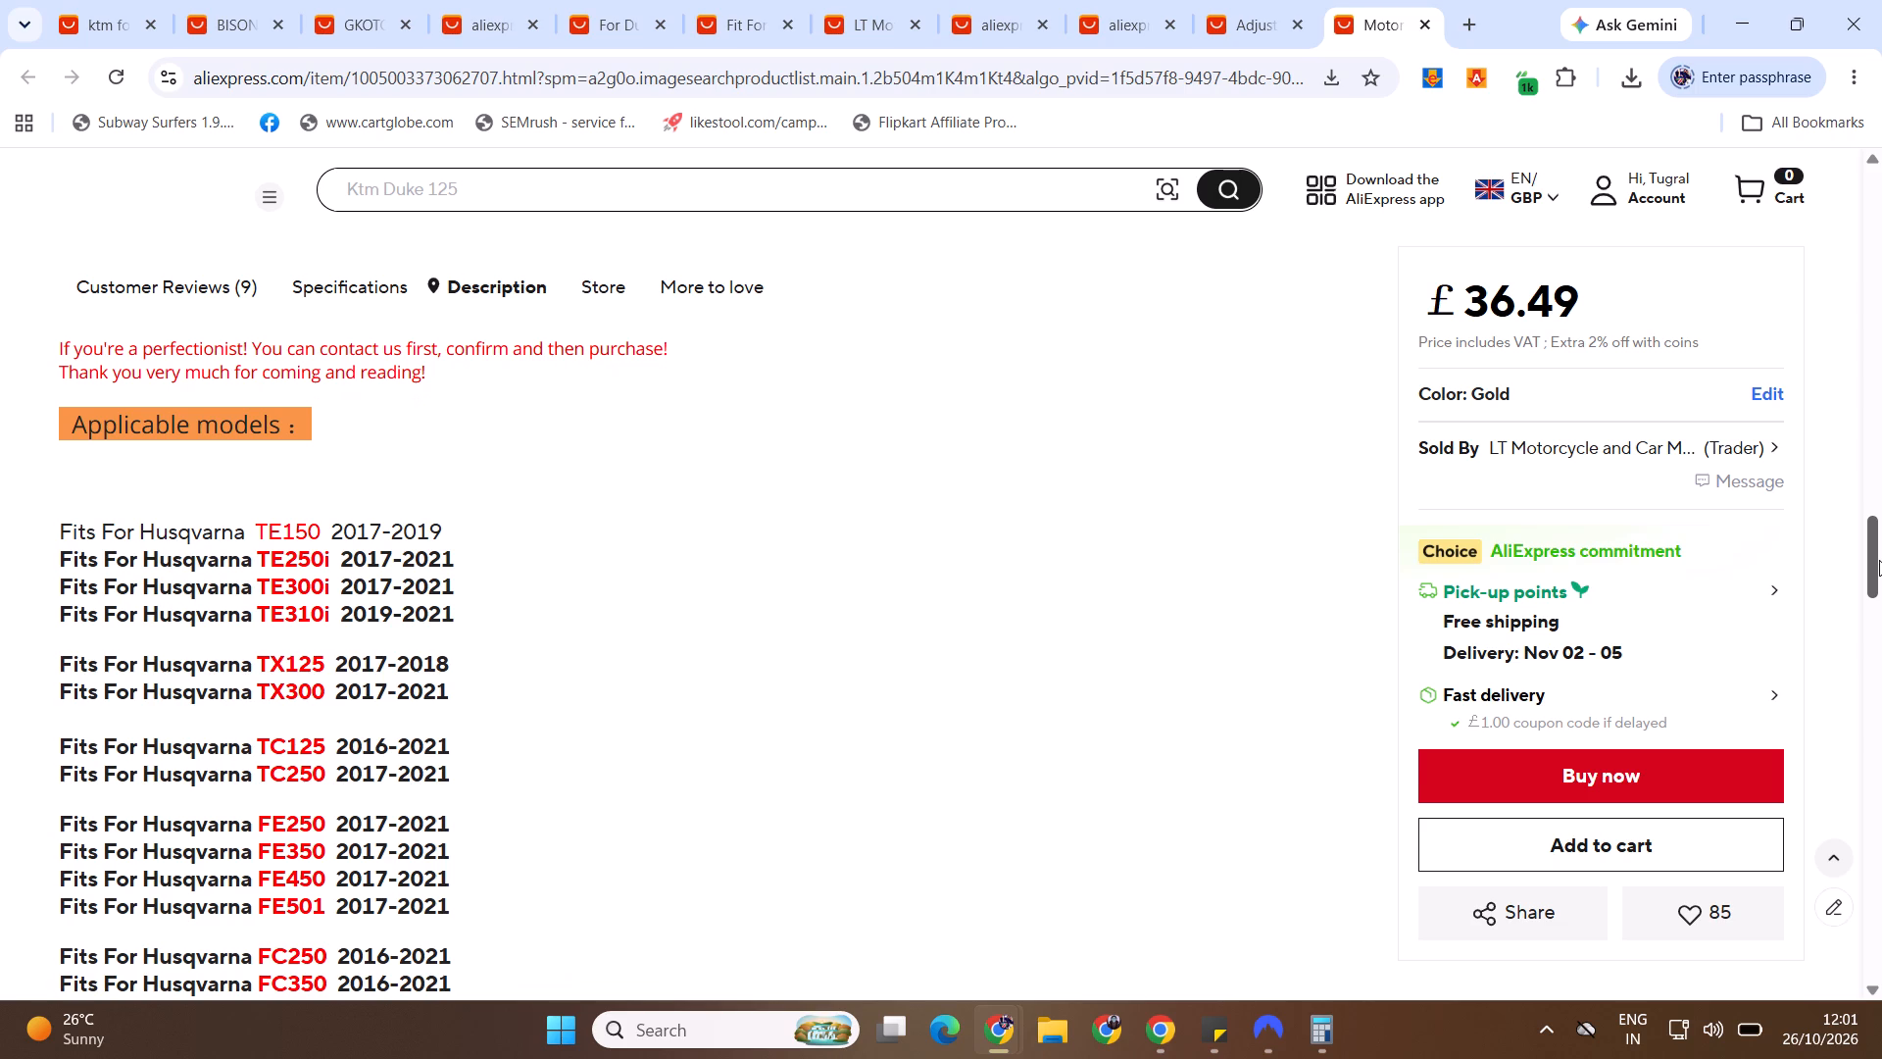
{"action": "left_click_drag", "start_coordinate": [1879, 560], "coordinate": [1881, 312]}
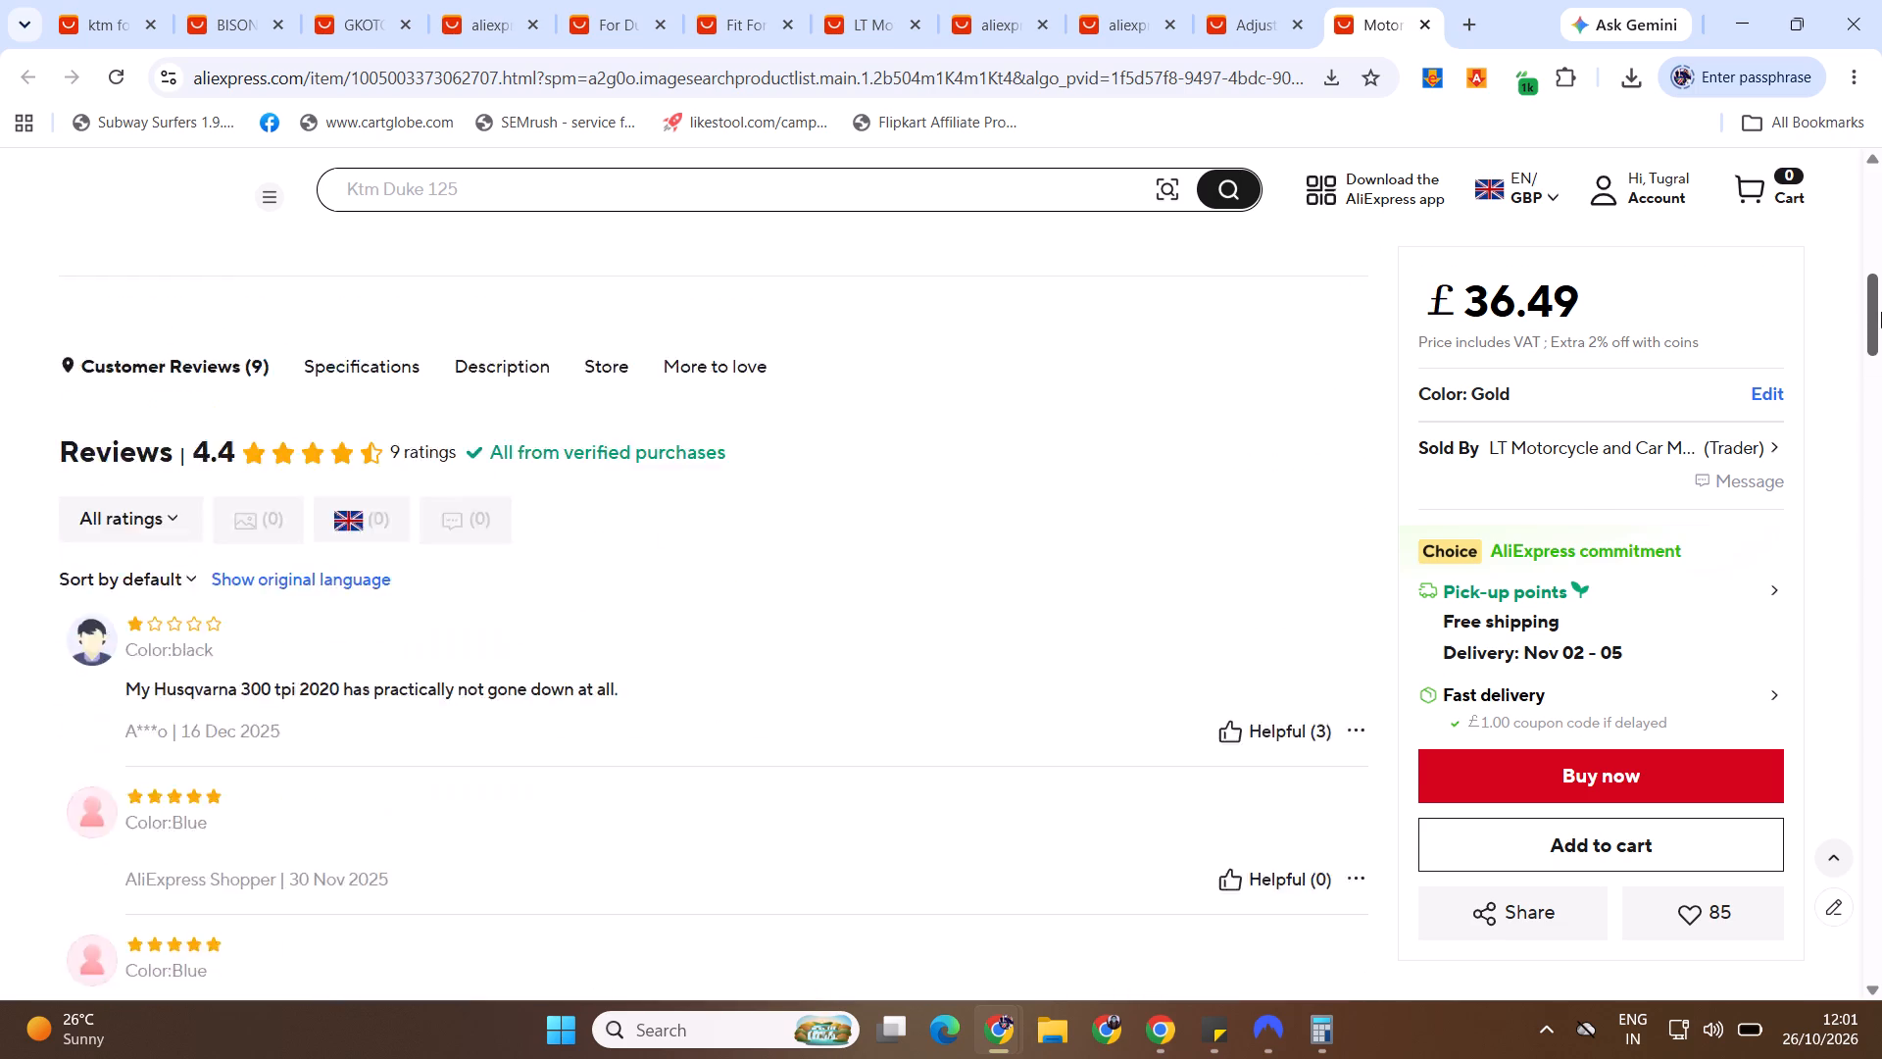
{"action": "left_click_drag", "start_coordinate": [1881, 312], "coordinate": [1881, 205]}
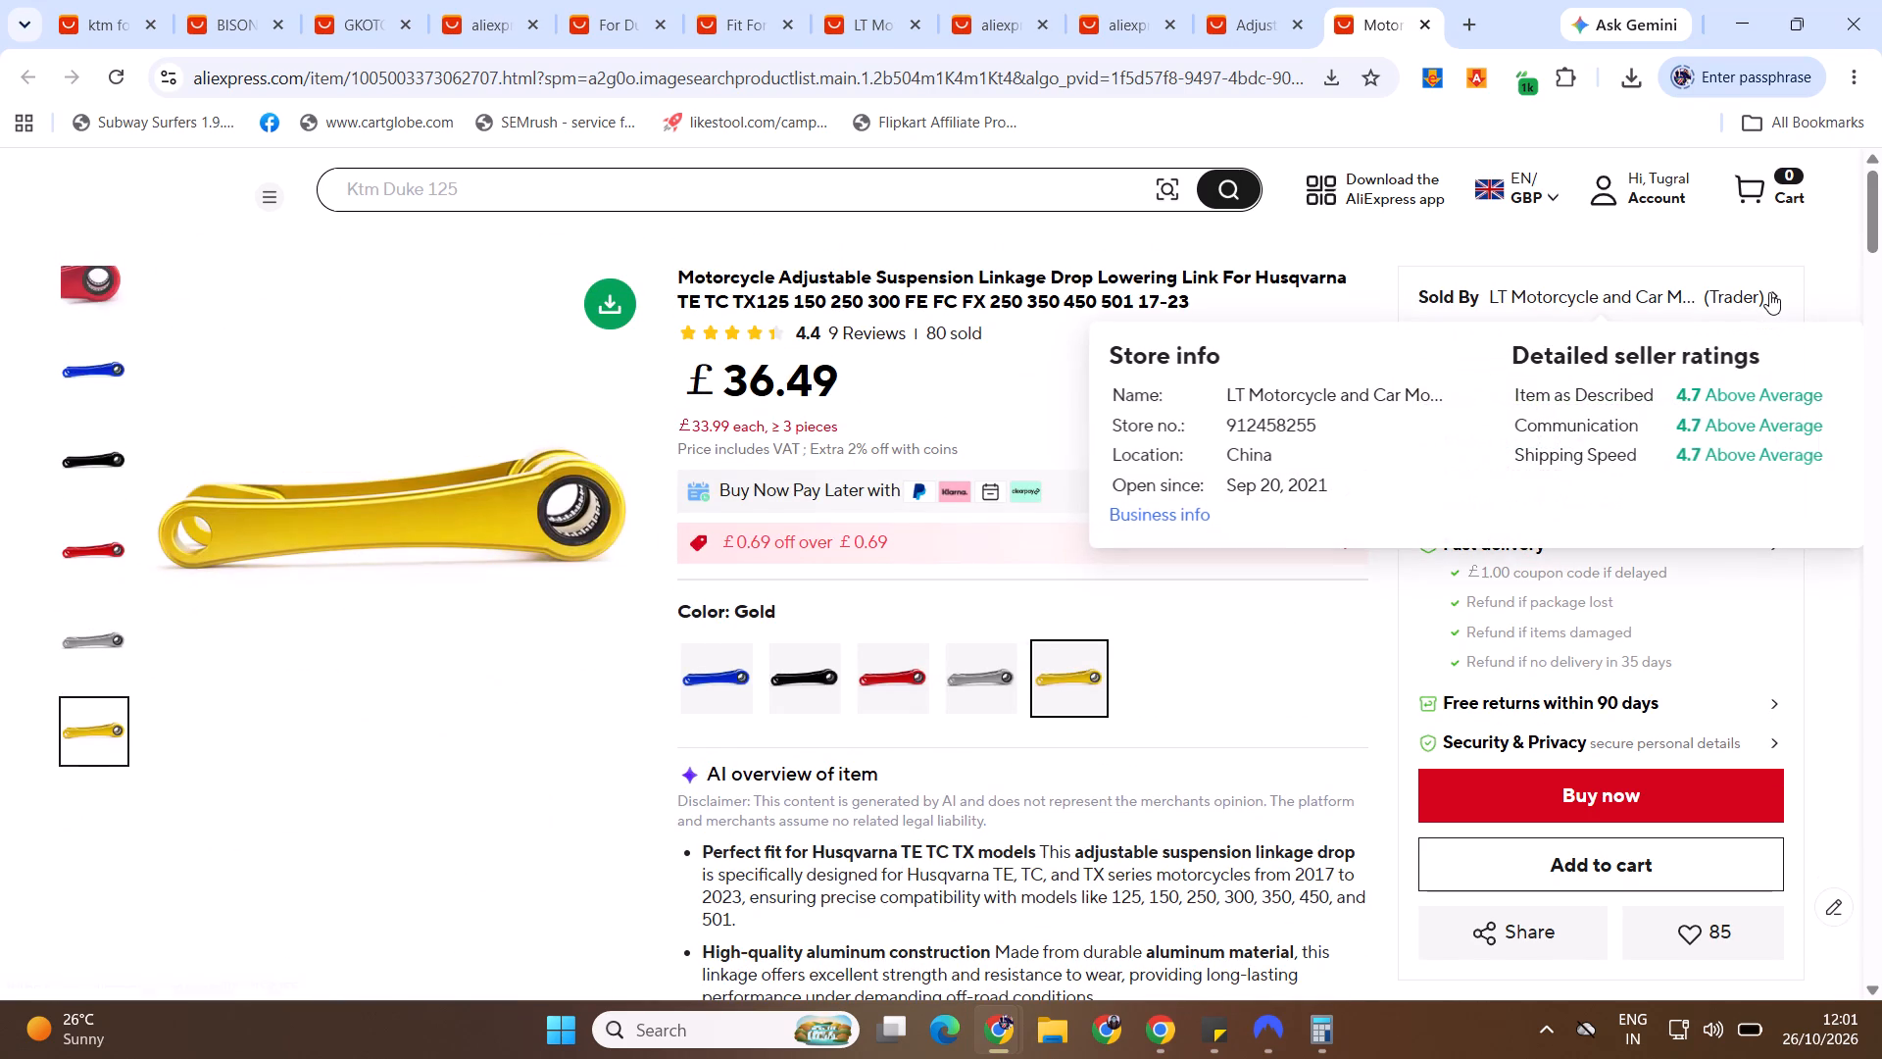
{"action": "key", "text": "alt+Tab"}
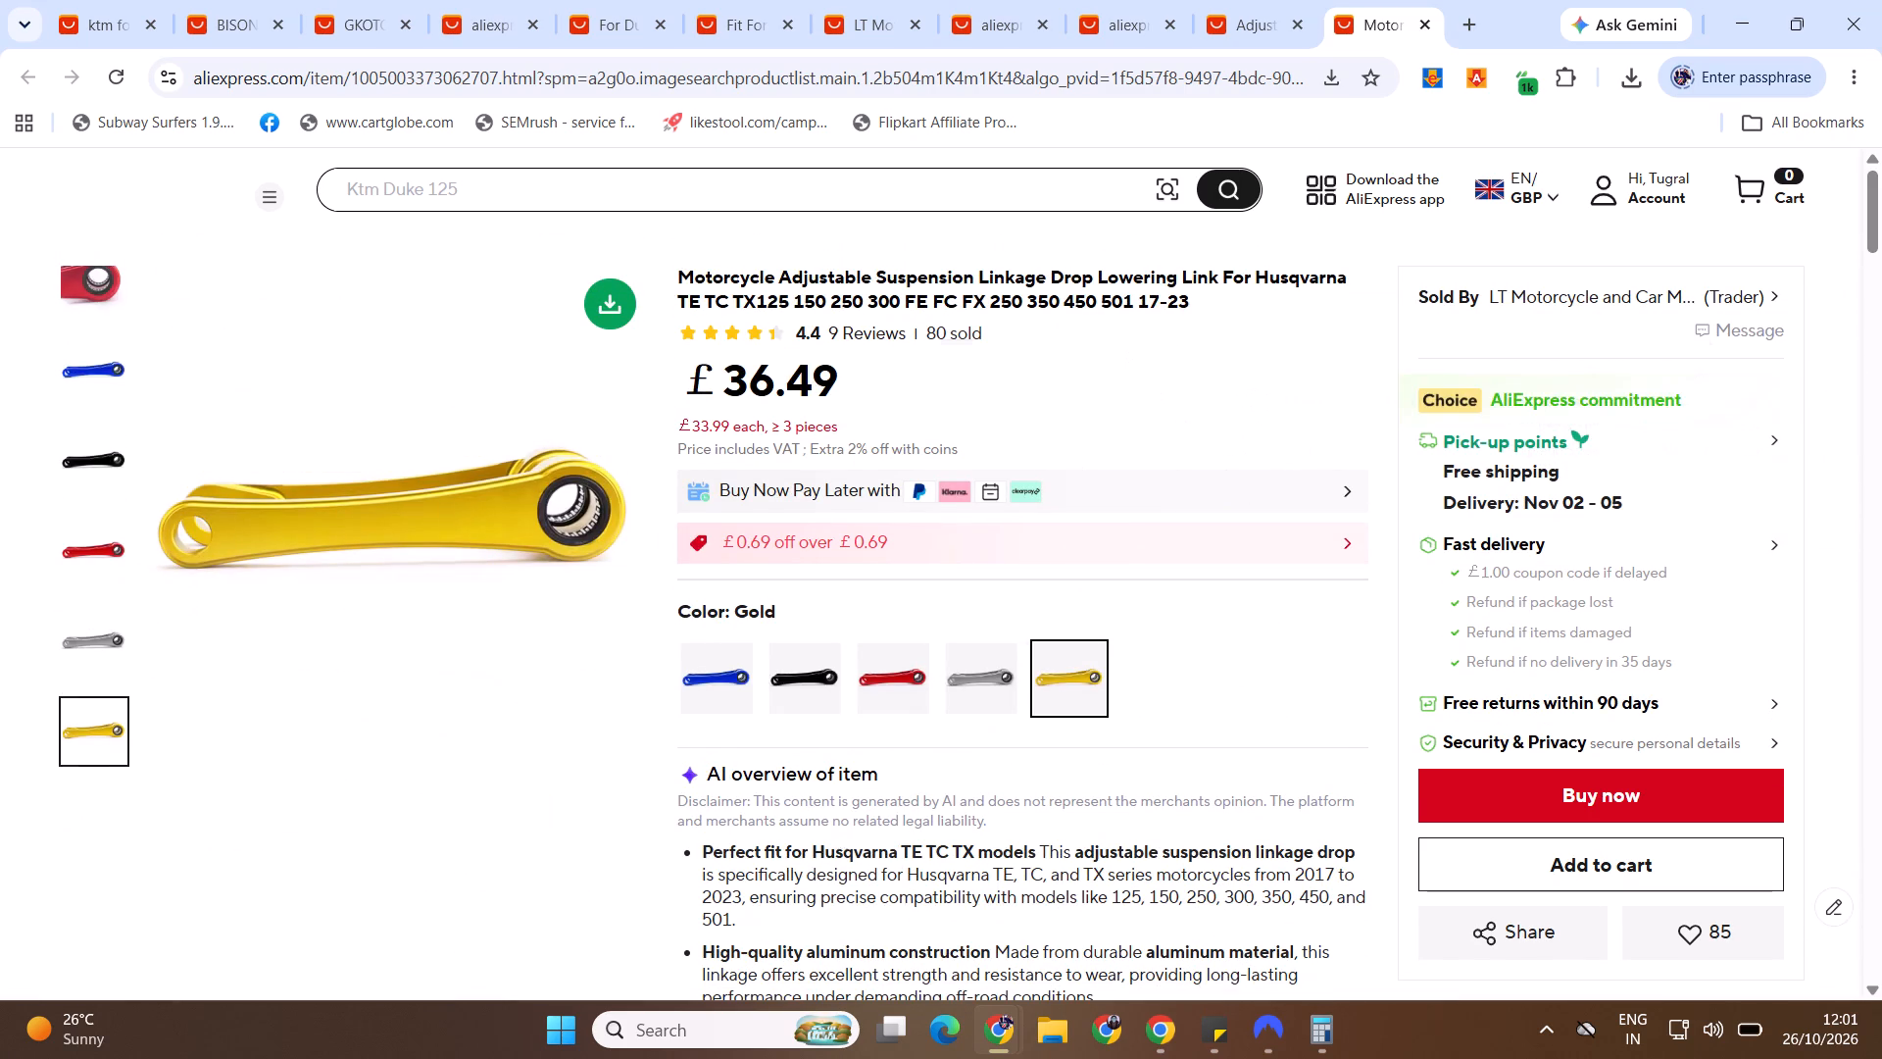
Insert "Linkage" before "Lowering" in the eBay item title, using the AliExpress title as reference.
{"action": "left_click", "coordinate": [967, 416]}
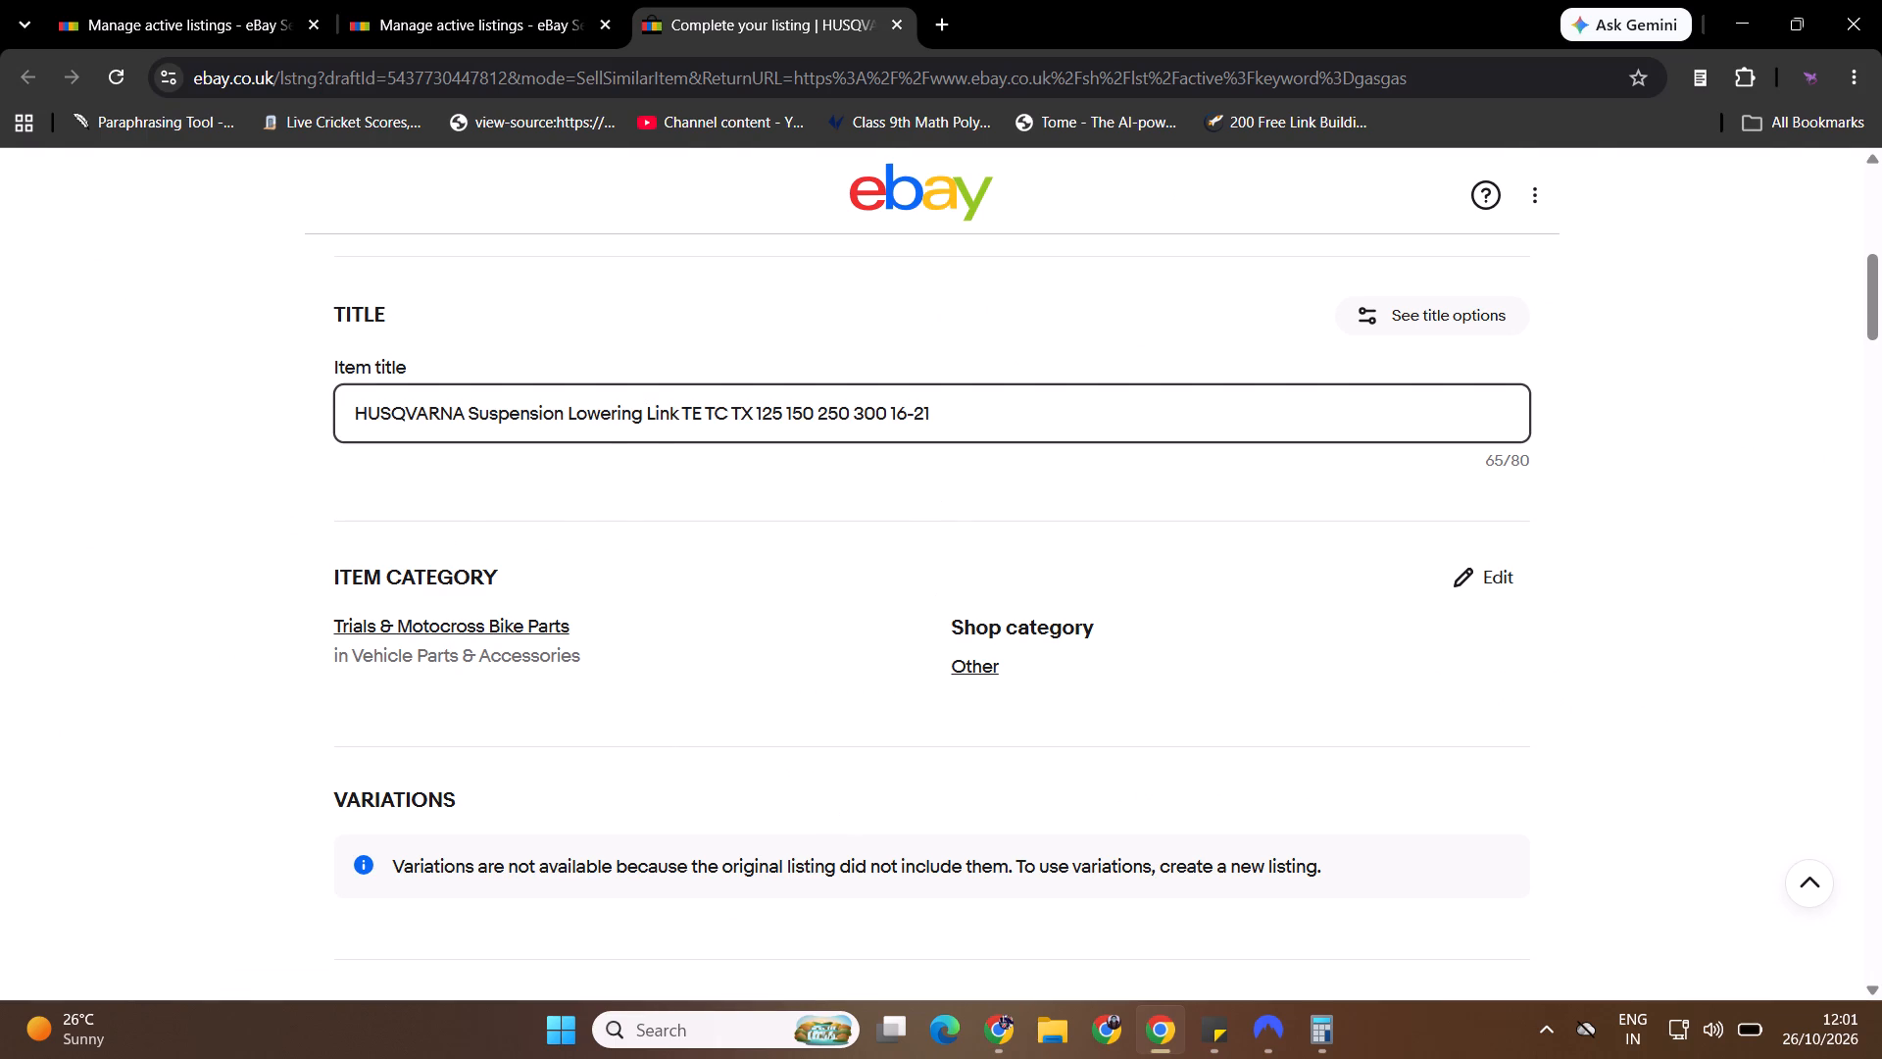
{"action": "key", "text": "alt+Tab"}
{"action": "key", "text": "alt+Tab"}
{"action": "key", "text": "alt+Tab"}
{"action": "key", "text": "alt+Tab"}
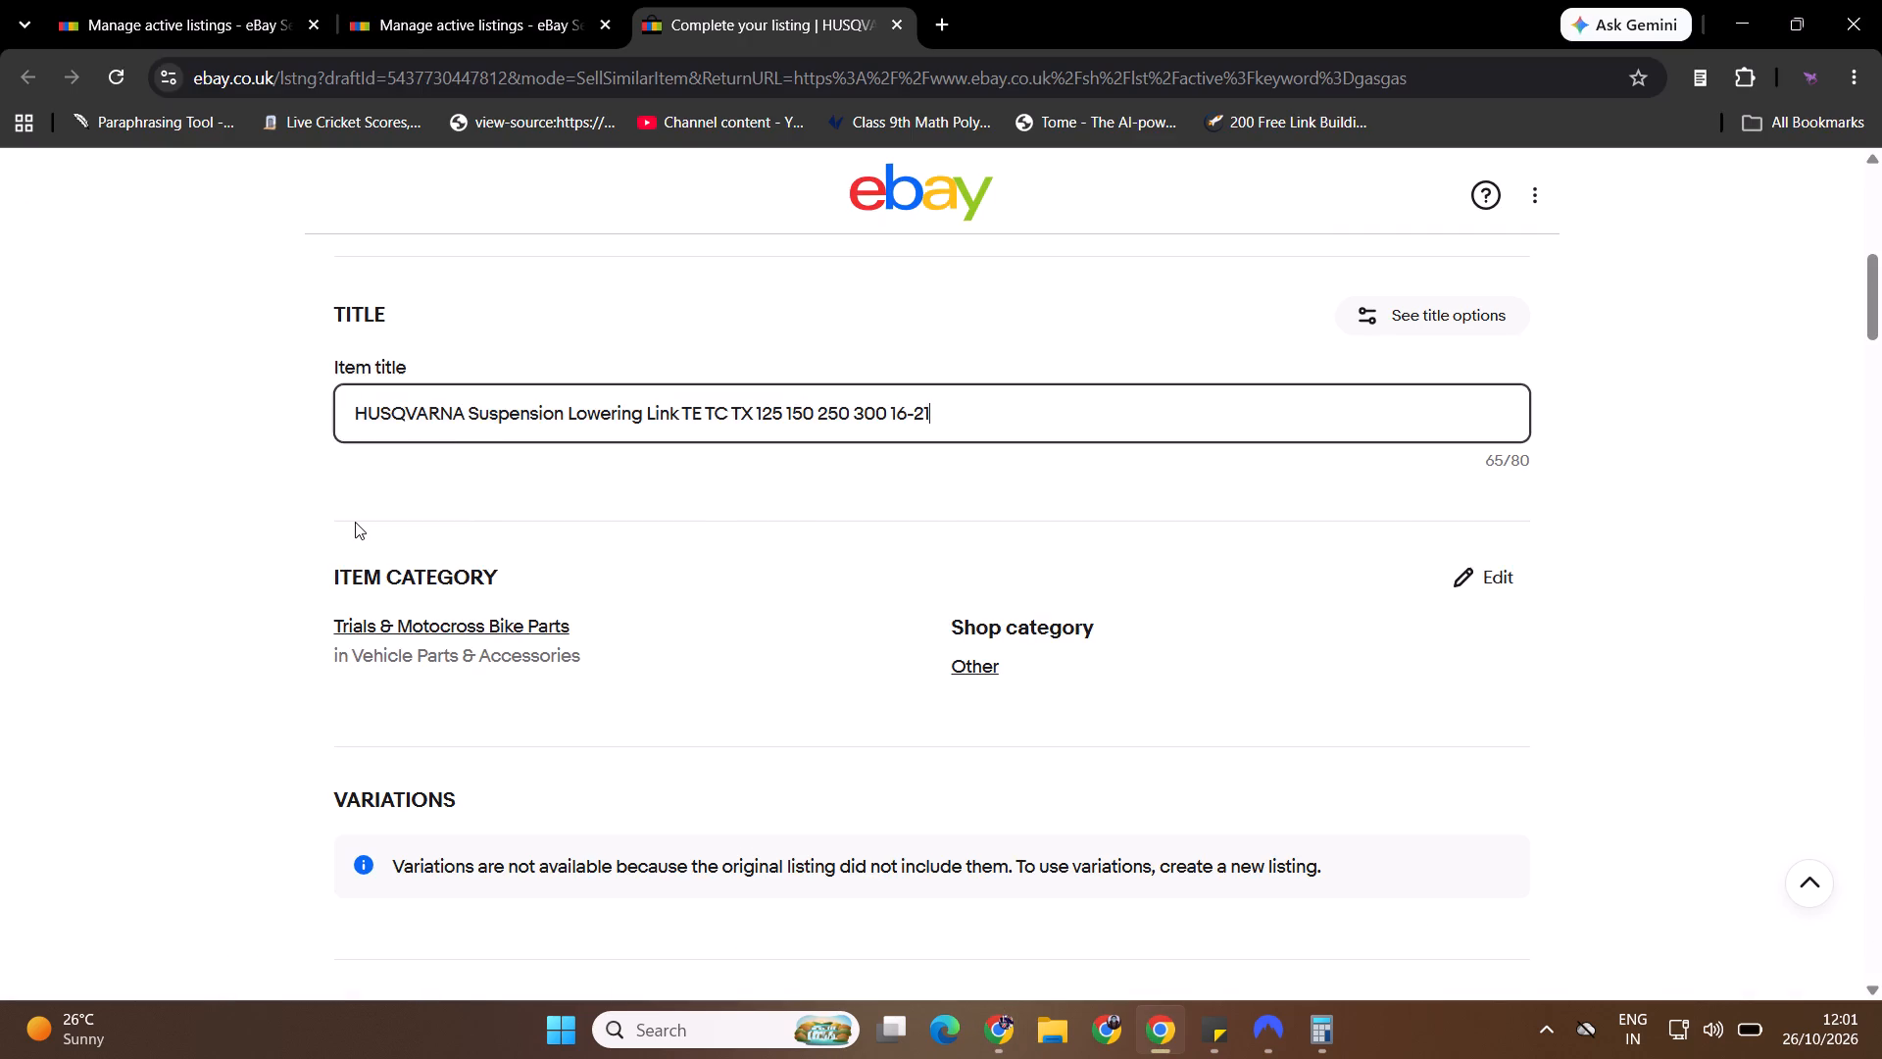
{"action": "key", "text": "alt+Tab"}
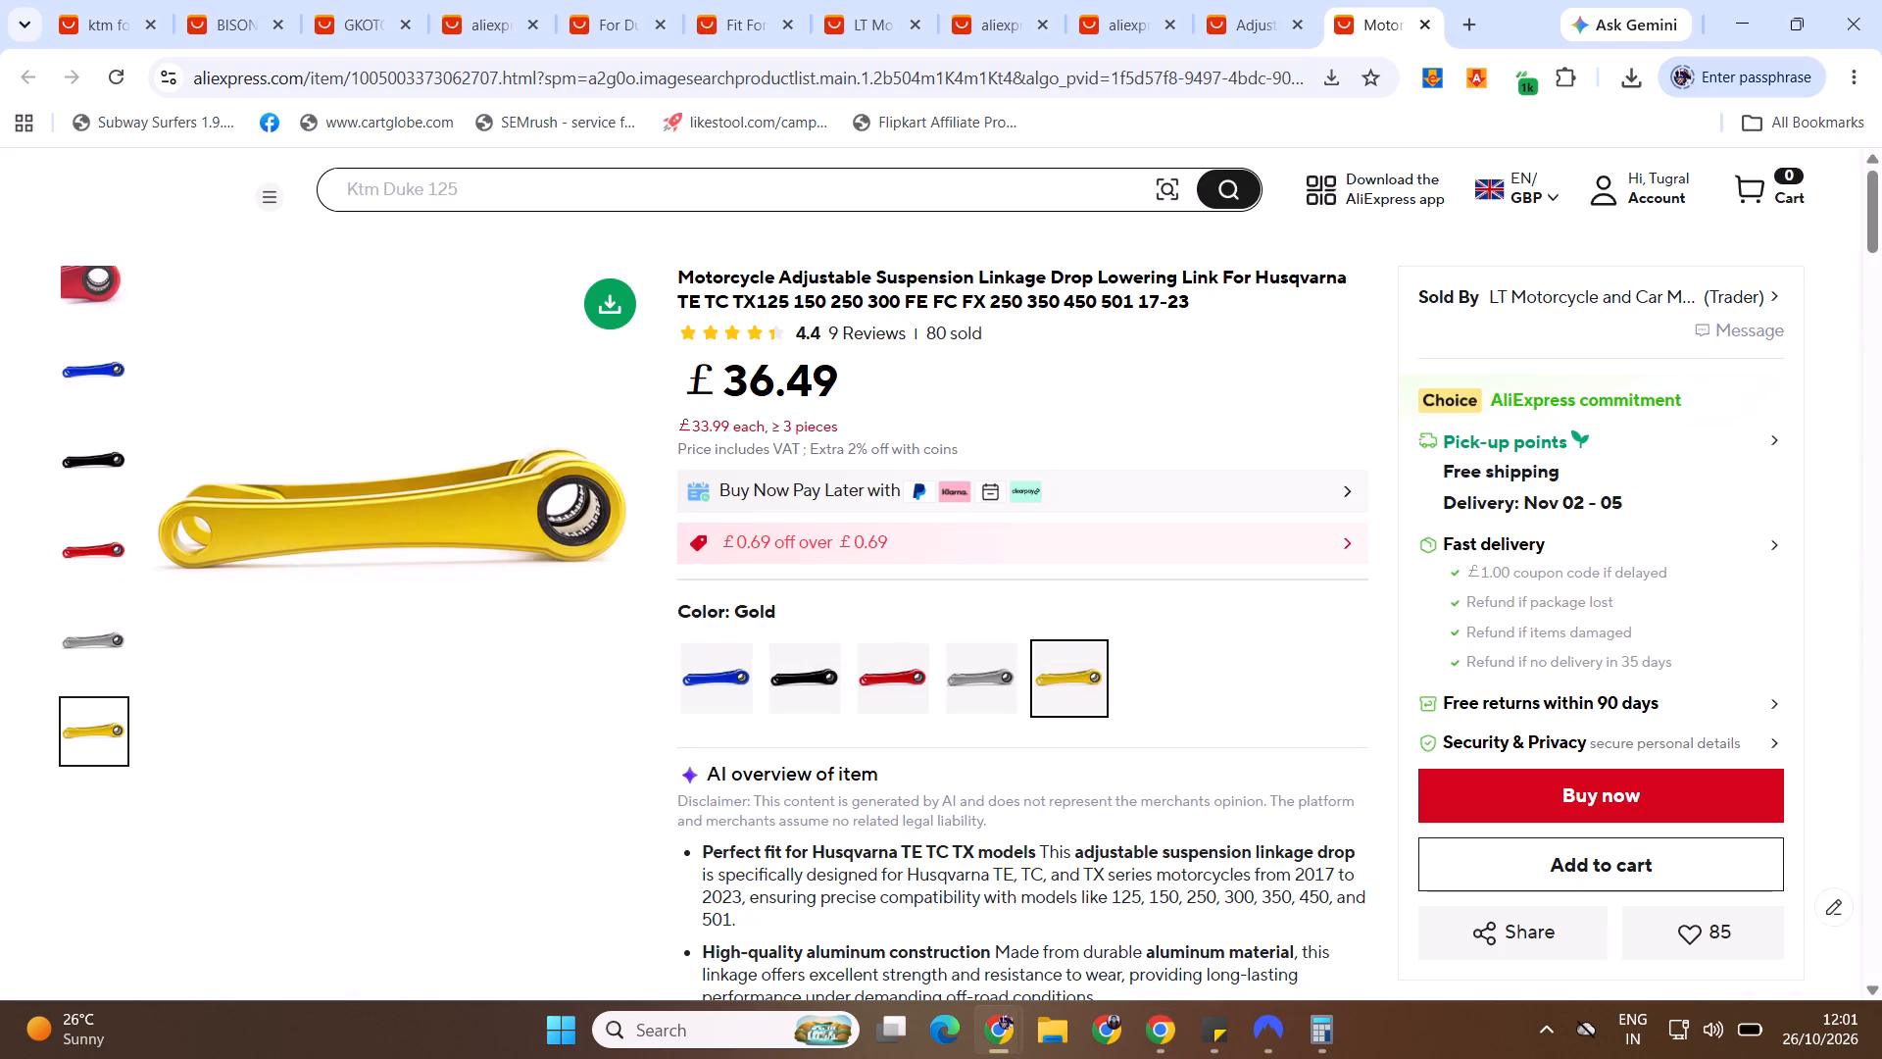
{"action": "key", "text": "alt+Tab"}
{"action": "left_click", "coordinate": [586, 413]}
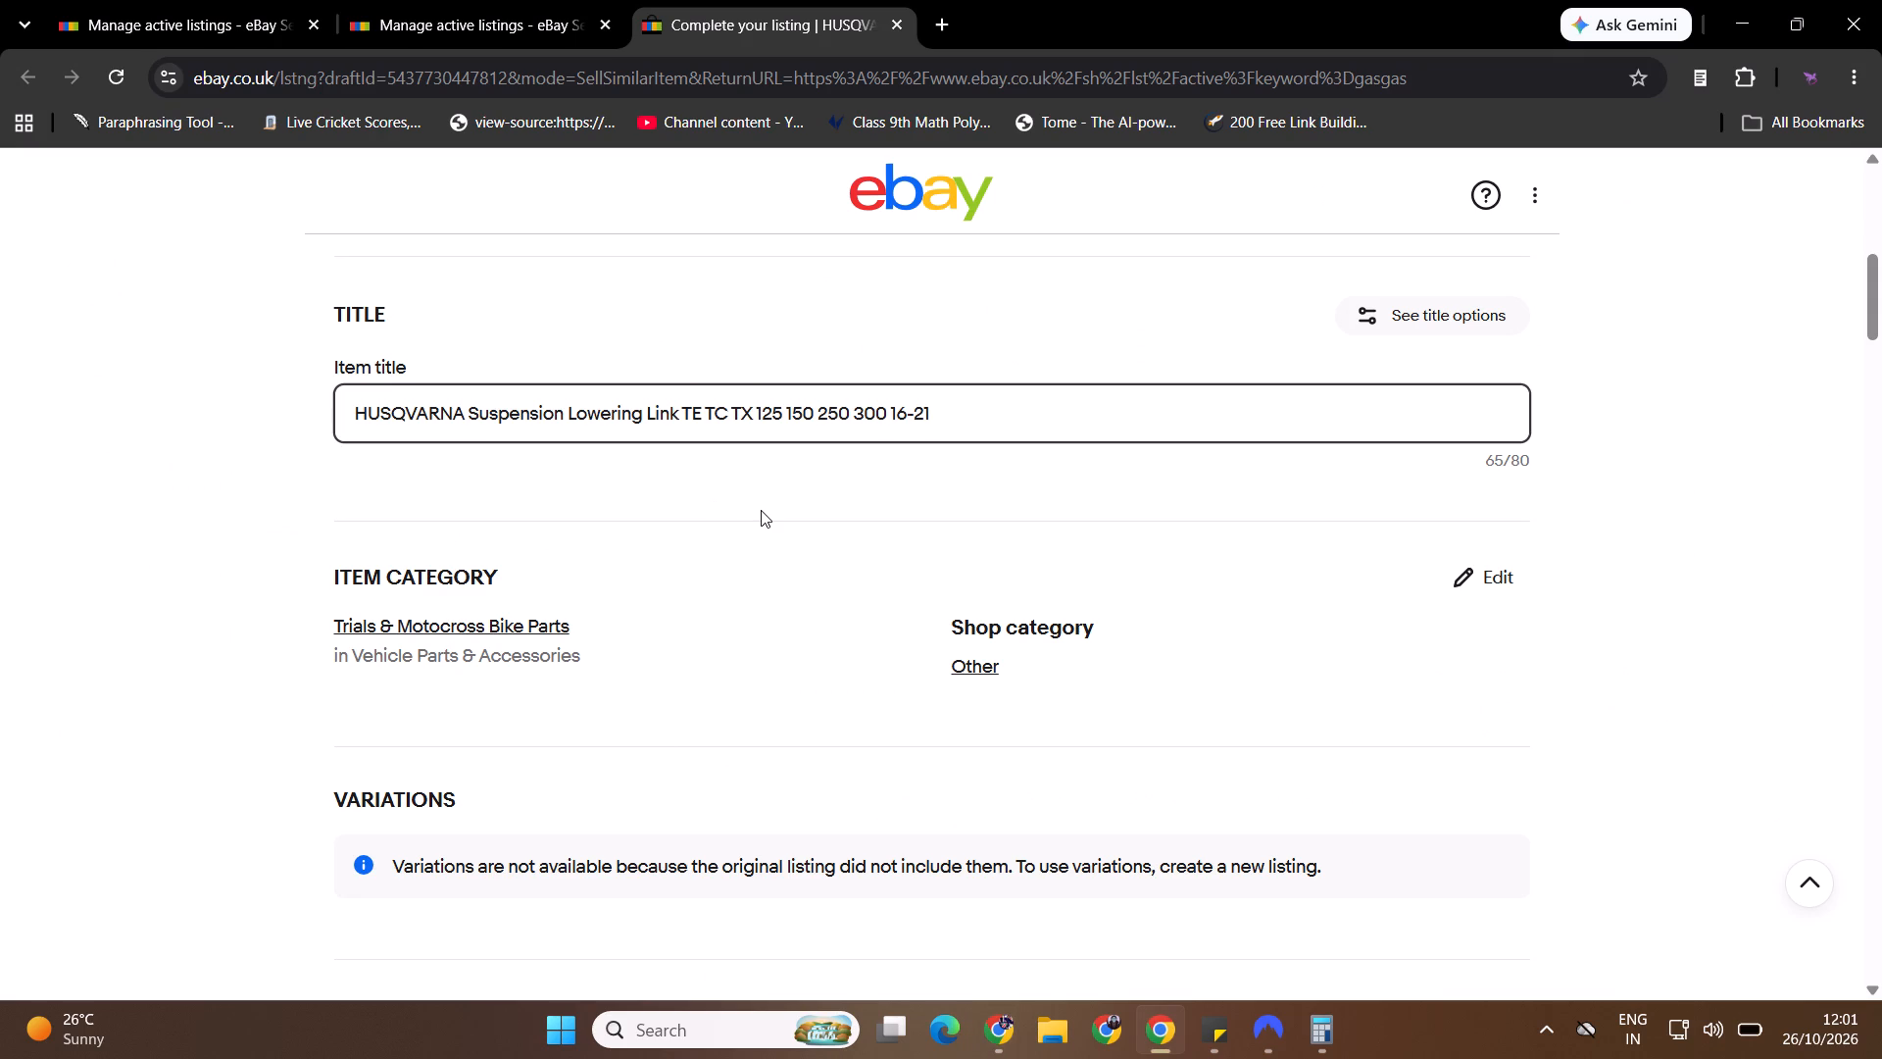
{"action": "key", "text": "ctrl+Left"}
{"action": "type", "text": "Linkage"}
{"action": "key", "text": "space"}
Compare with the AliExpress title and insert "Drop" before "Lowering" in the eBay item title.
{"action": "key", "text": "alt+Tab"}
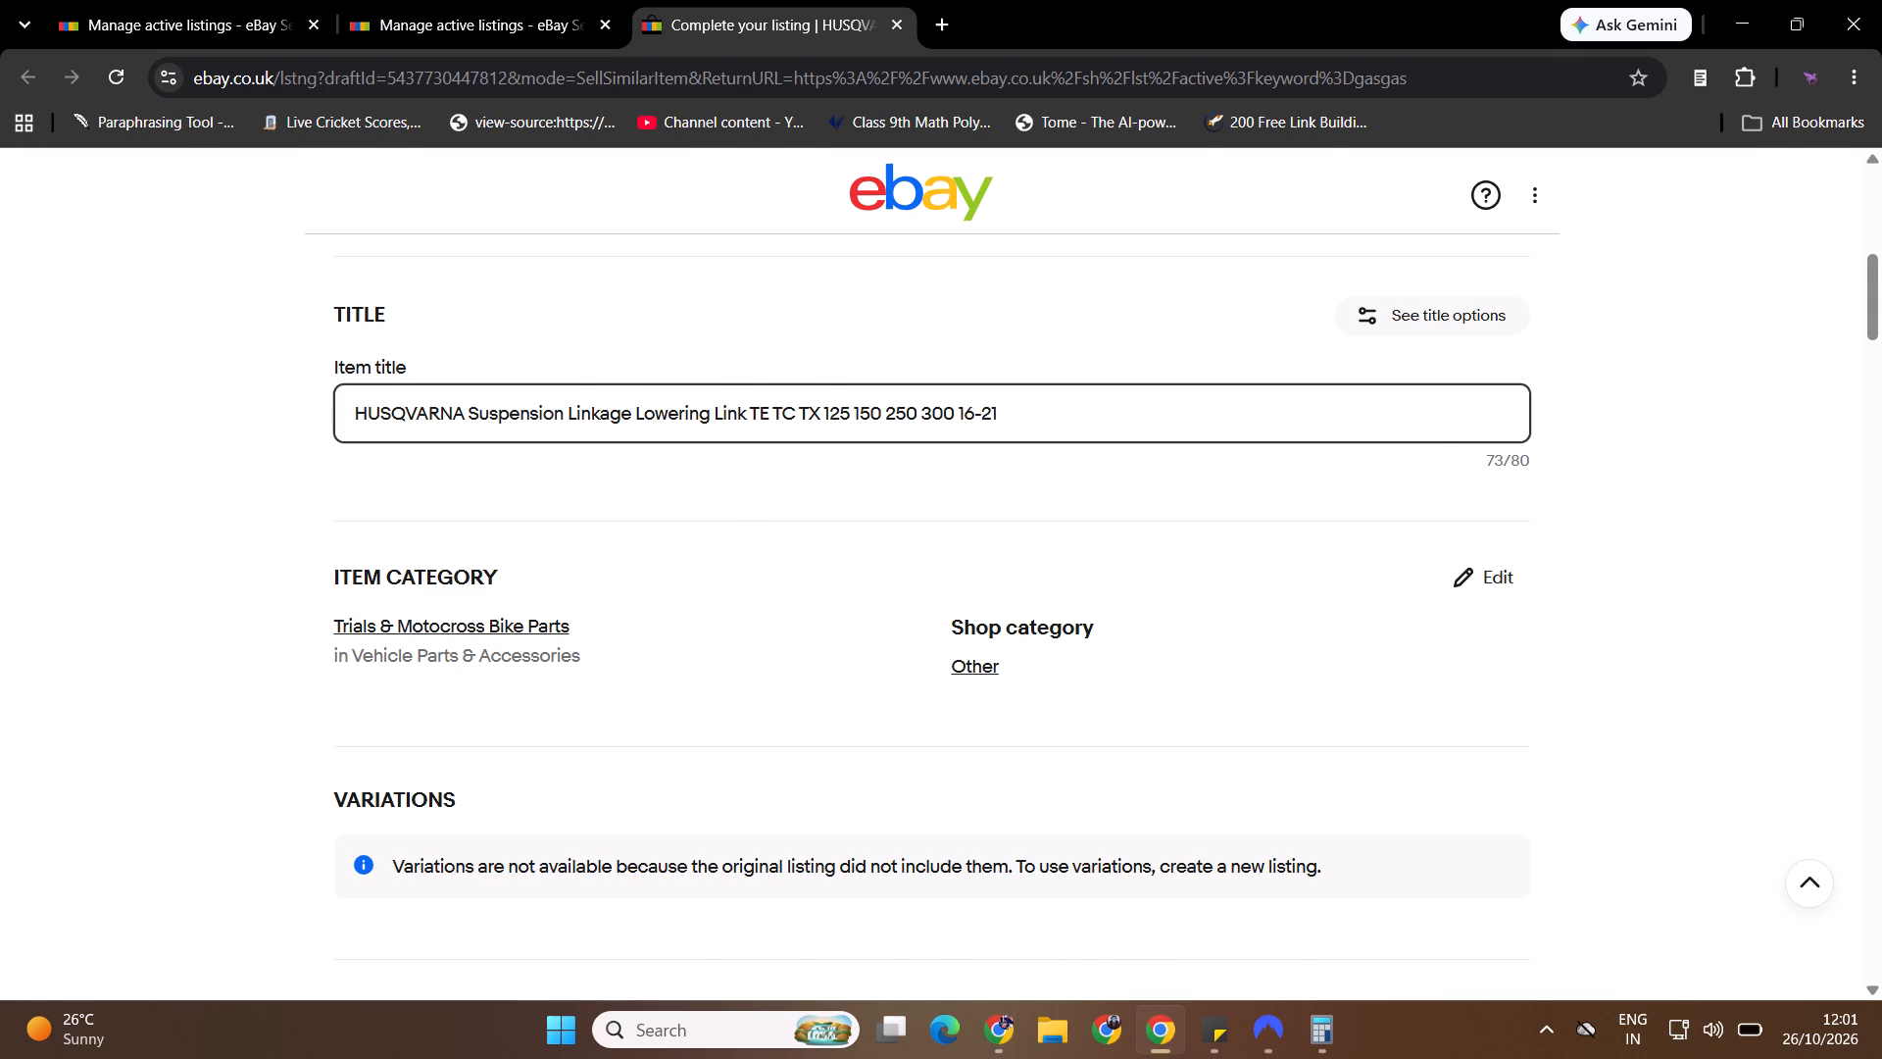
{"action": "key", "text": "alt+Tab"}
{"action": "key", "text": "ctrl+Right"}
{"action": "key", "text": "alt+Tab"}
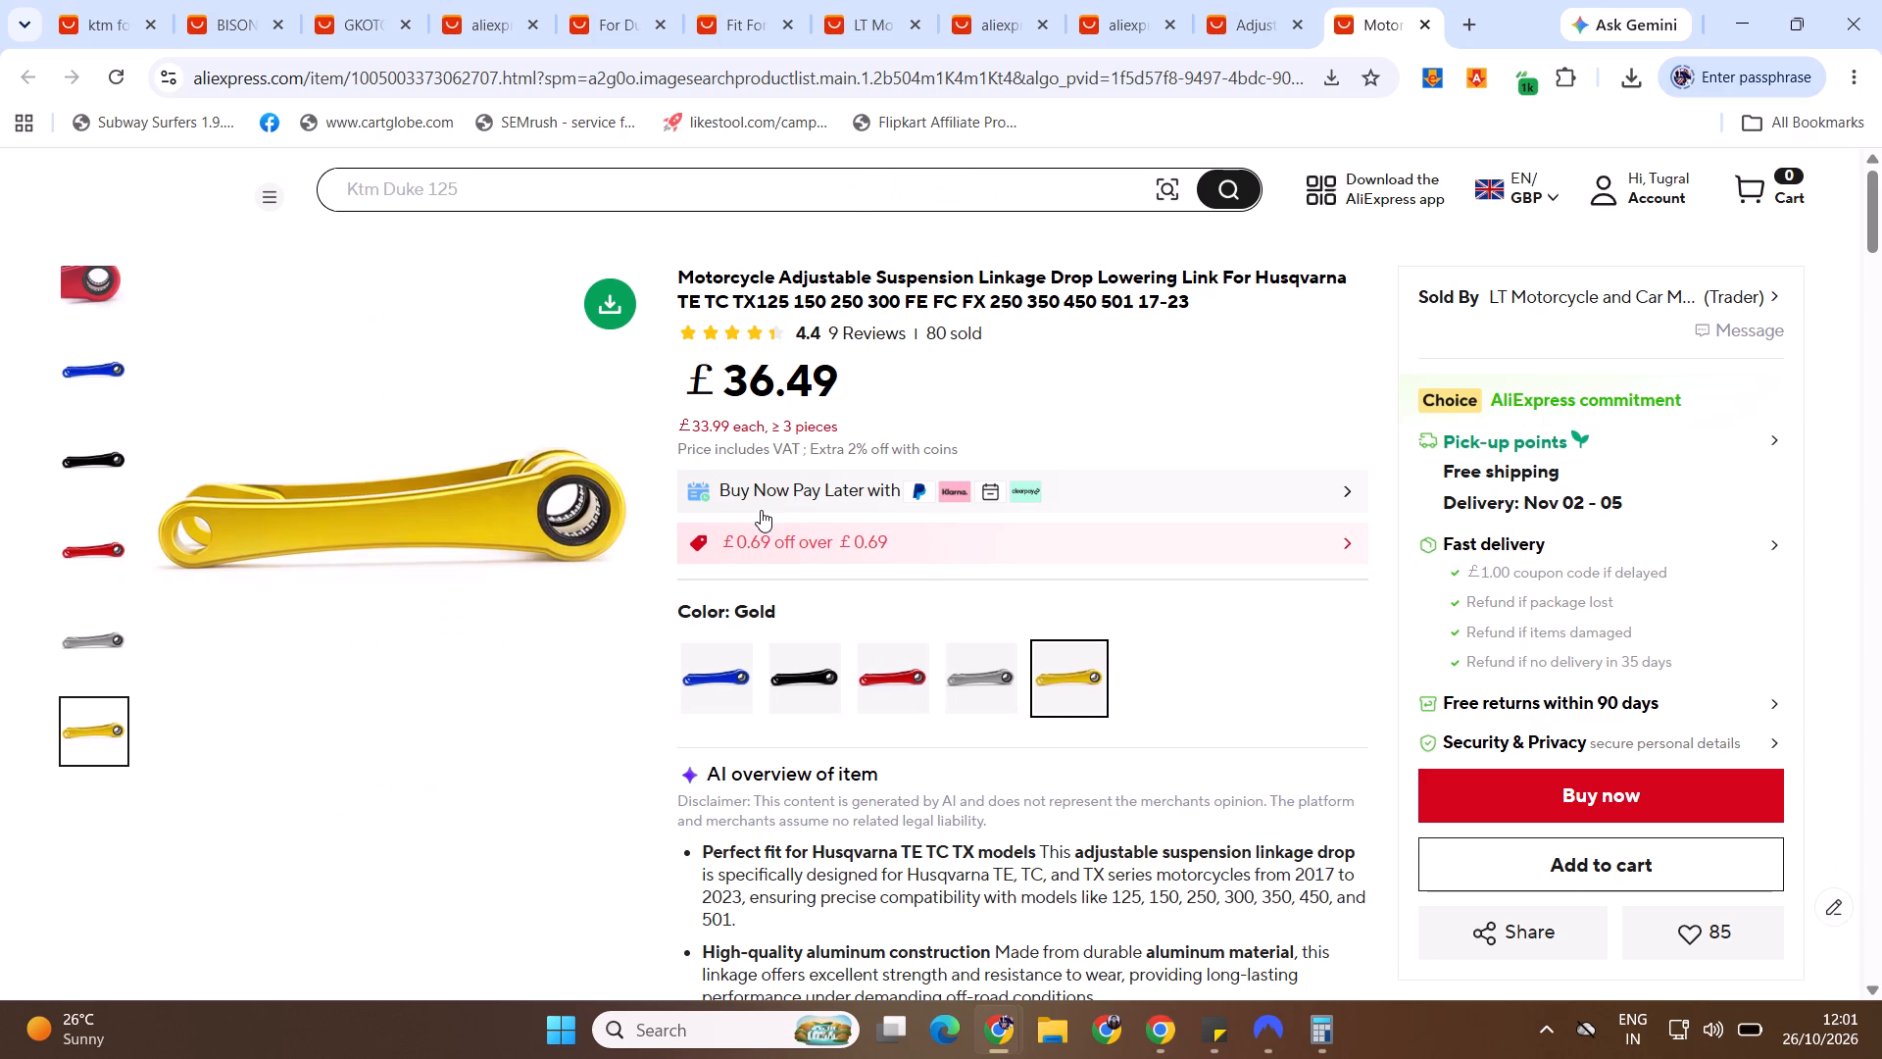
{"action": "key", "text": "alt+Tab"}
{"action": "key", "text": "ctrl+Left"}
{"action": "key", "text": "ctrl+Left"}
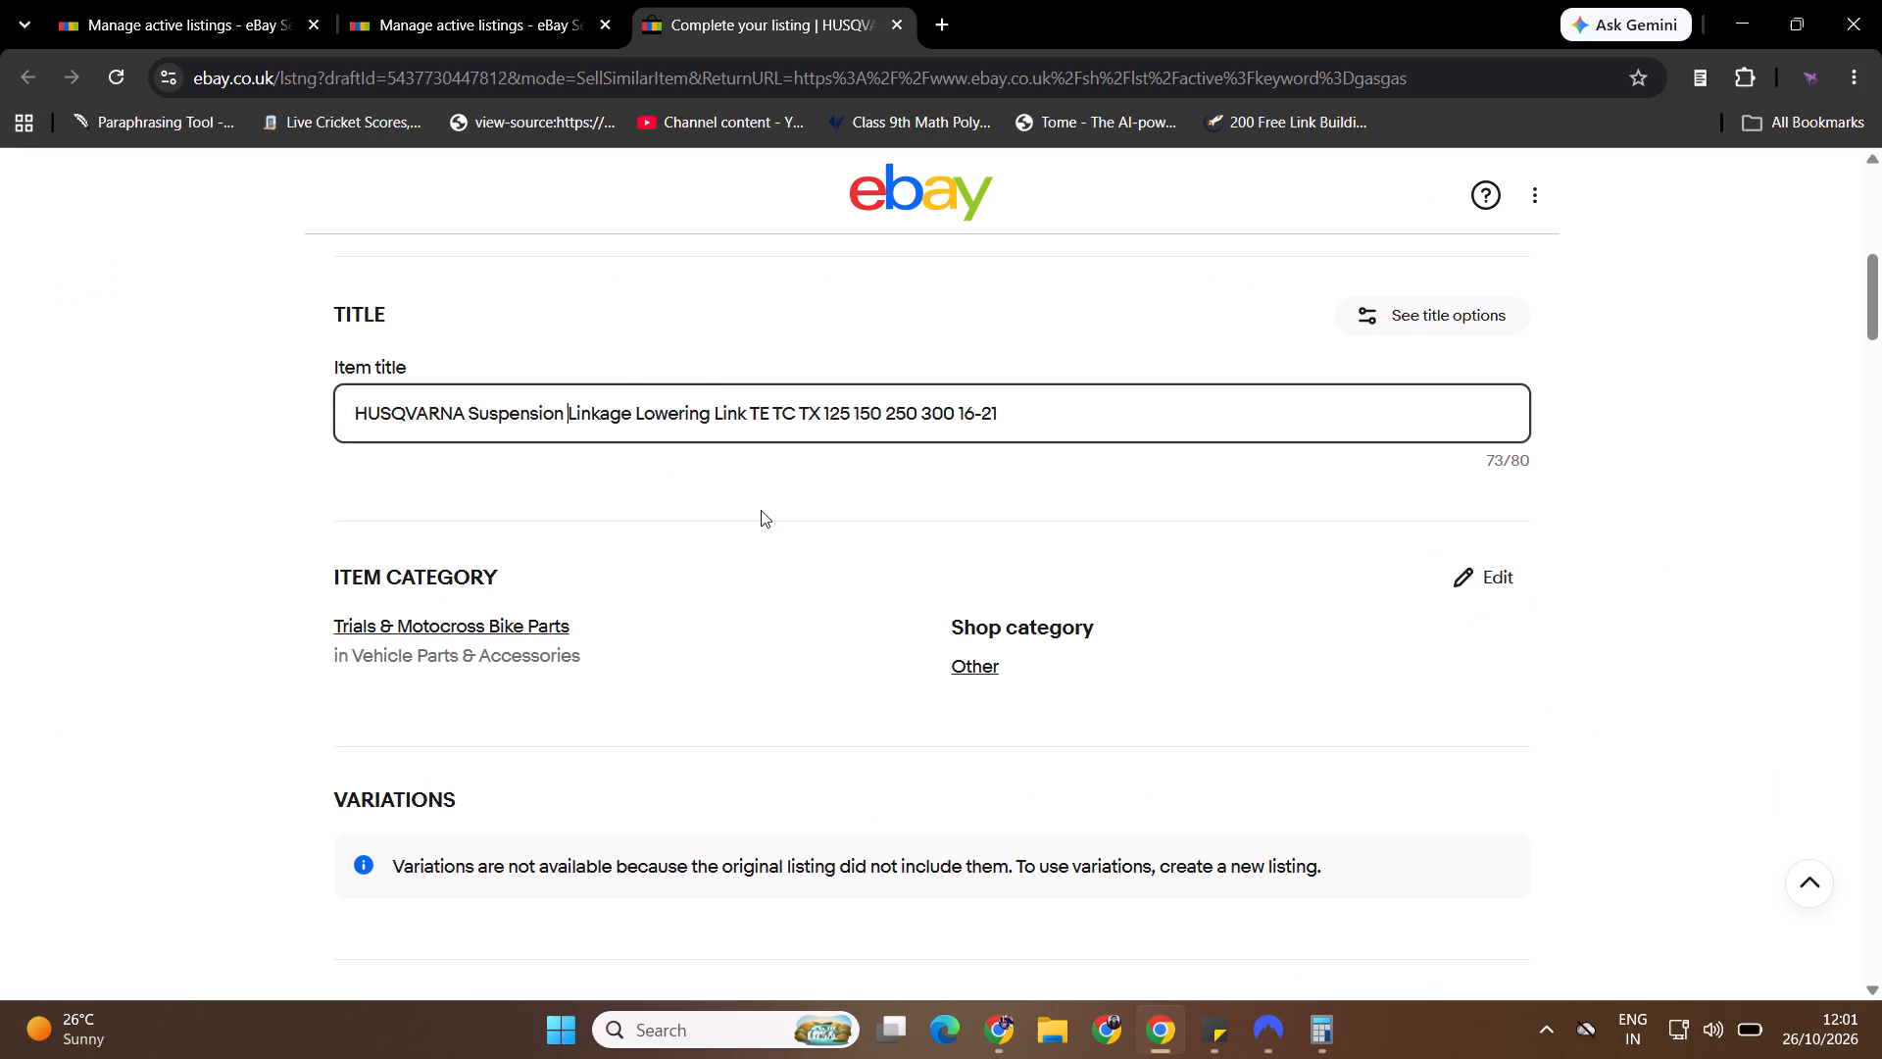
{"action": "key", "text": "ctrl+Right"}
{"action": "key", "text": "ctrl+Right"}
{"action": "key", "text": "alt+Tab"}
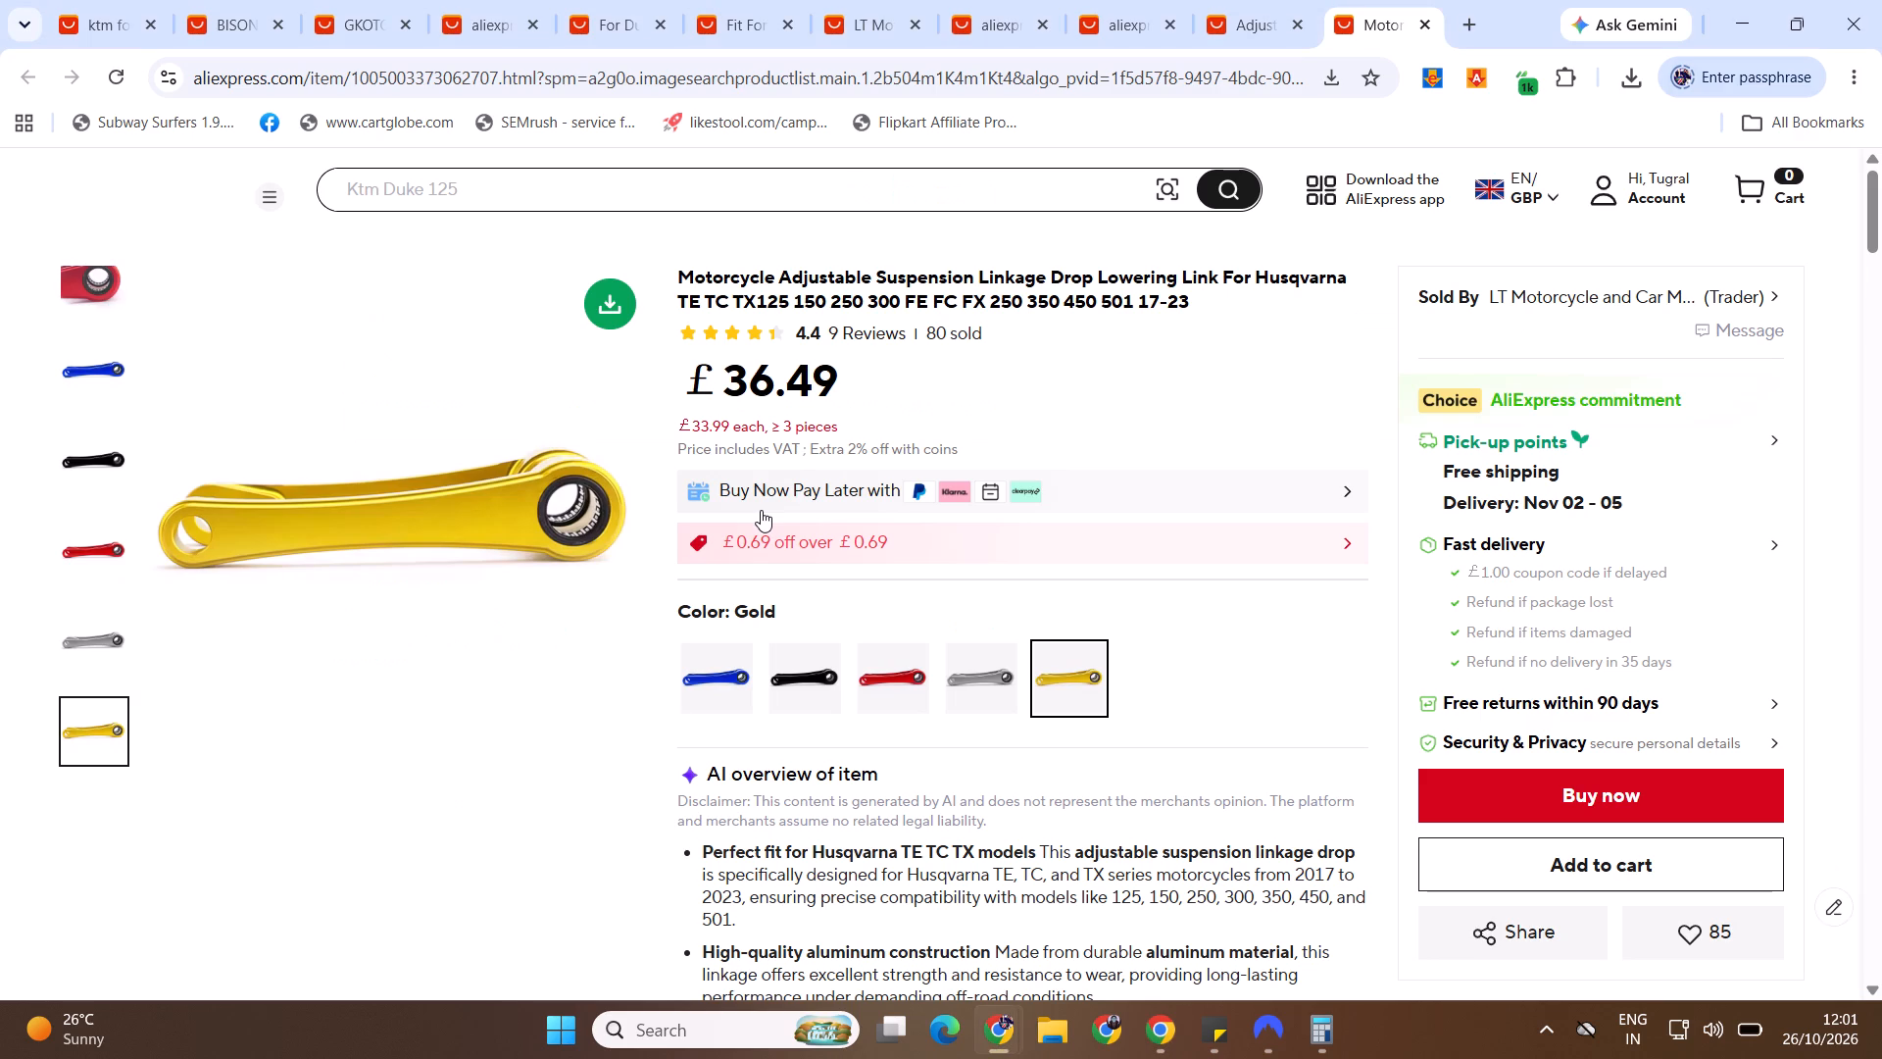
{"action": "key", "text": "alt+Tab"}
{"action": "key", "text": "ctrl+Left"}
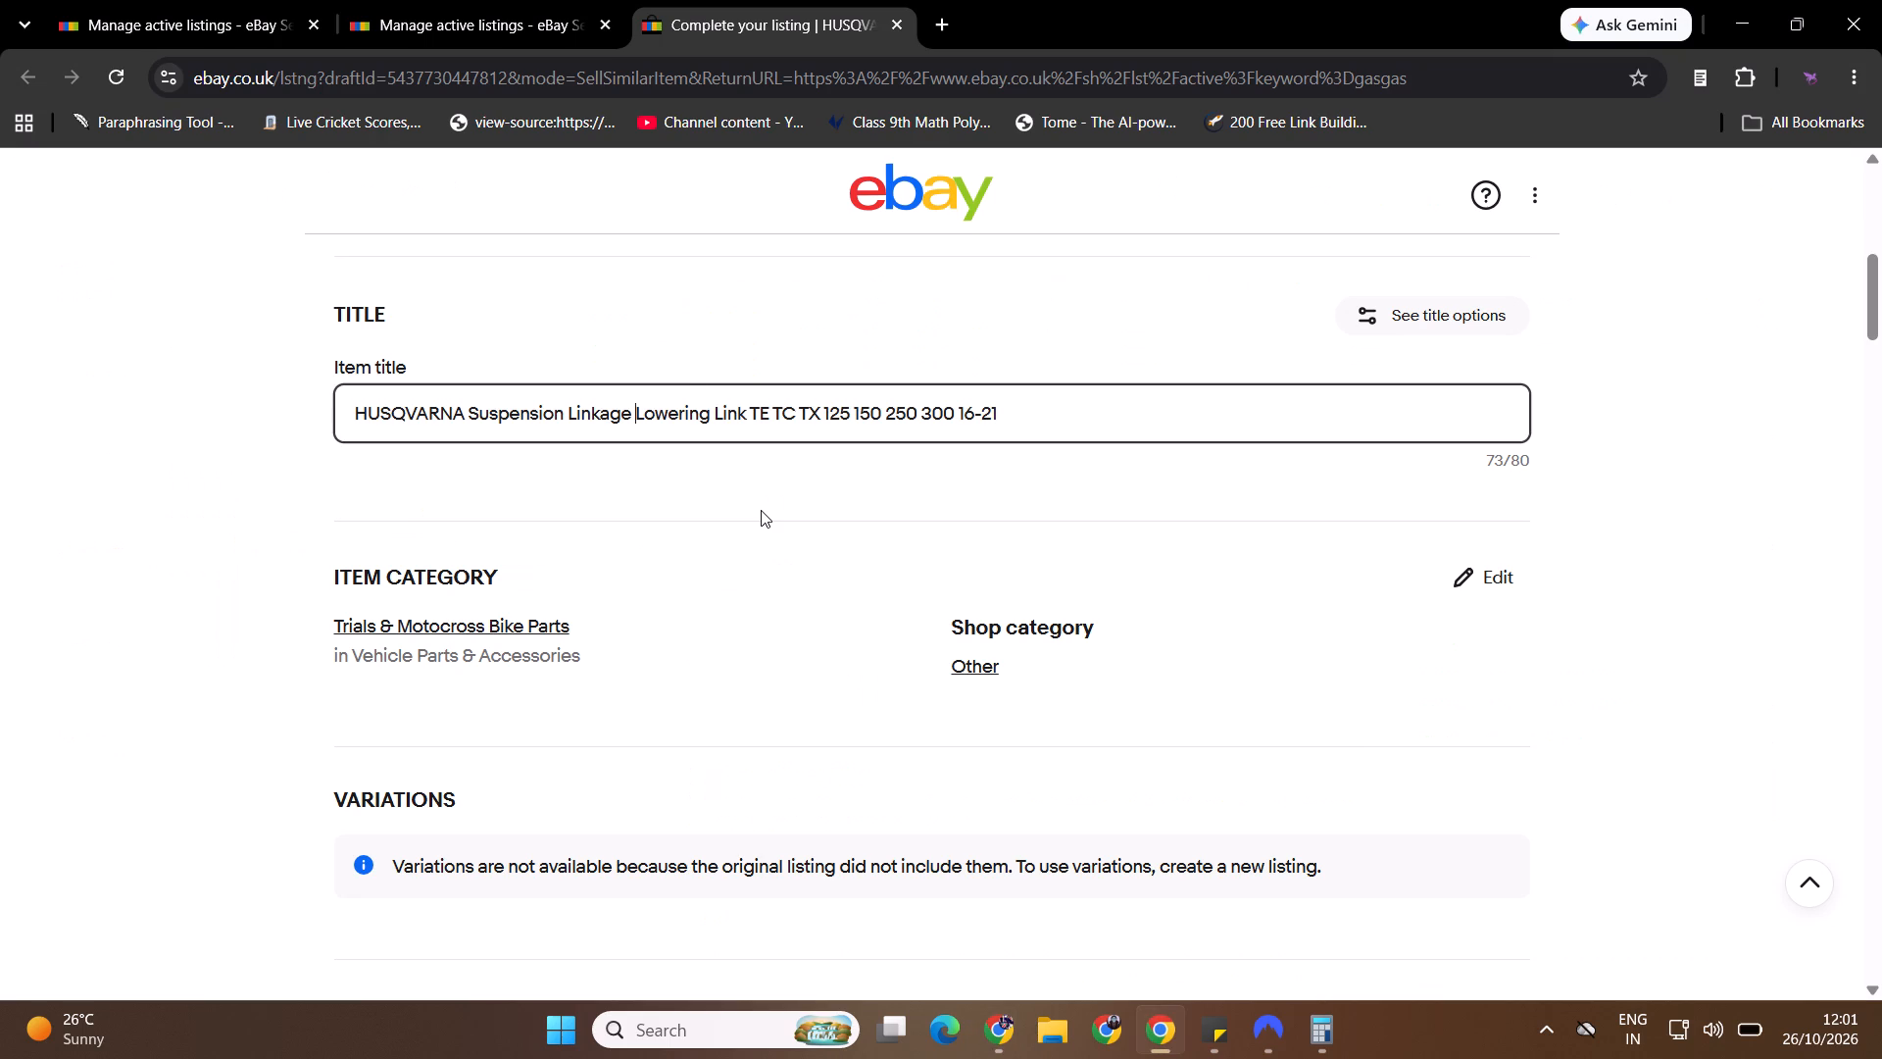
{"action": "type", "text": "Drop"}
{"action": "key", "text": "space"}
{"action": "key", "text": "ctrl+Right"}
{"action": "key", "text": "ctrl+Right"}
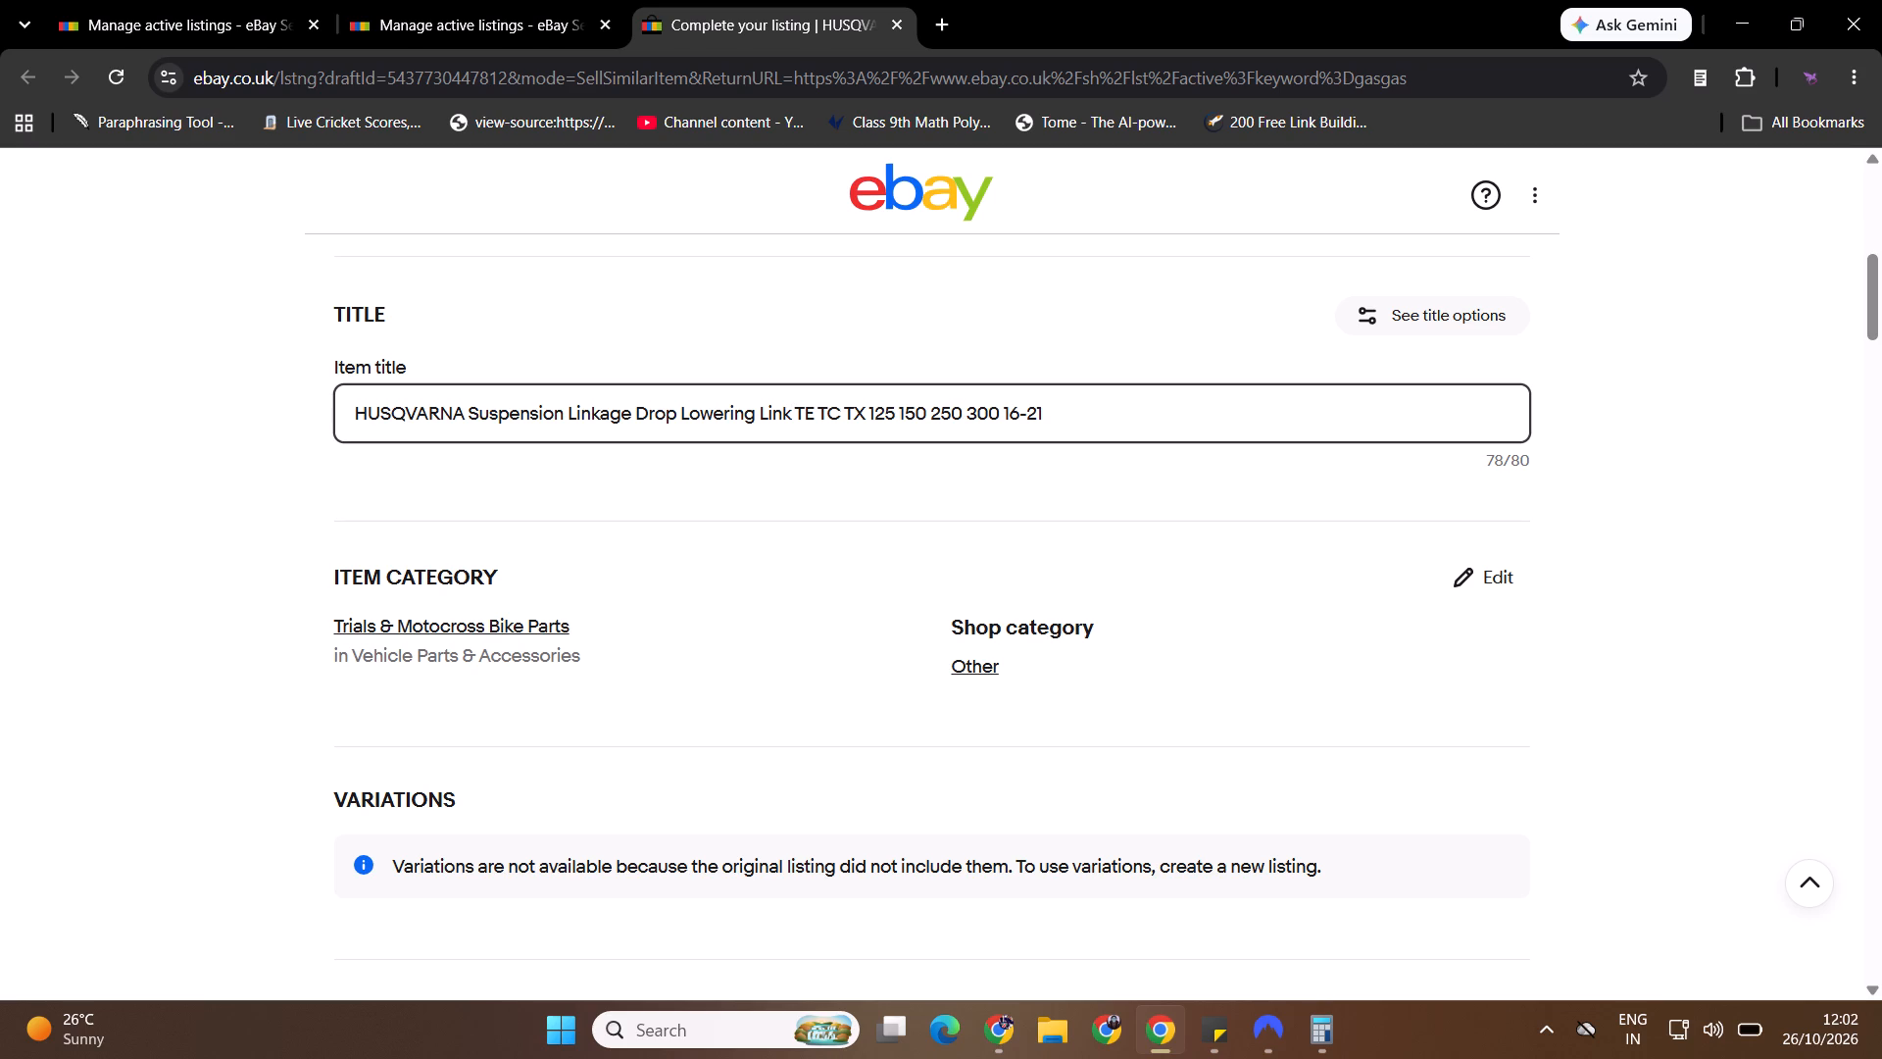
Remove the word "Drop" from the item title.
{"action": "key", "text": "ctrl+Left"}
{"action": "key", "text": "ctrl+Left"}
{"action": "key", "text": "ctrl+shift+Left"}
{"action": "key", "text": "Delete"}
Insert "Shock" before "Suspension" in the item title.
{"action": "key", "text": "ctrl+Left"}
{"action": "key", "text": "ctrl+Left"}
{"action": "type", "text": "Shock"}
{"action": "key", "text": "space"}
{"action": "key", "text": "ctrl+Right"}
{"action": "key", "text": "ctrl+Right"}
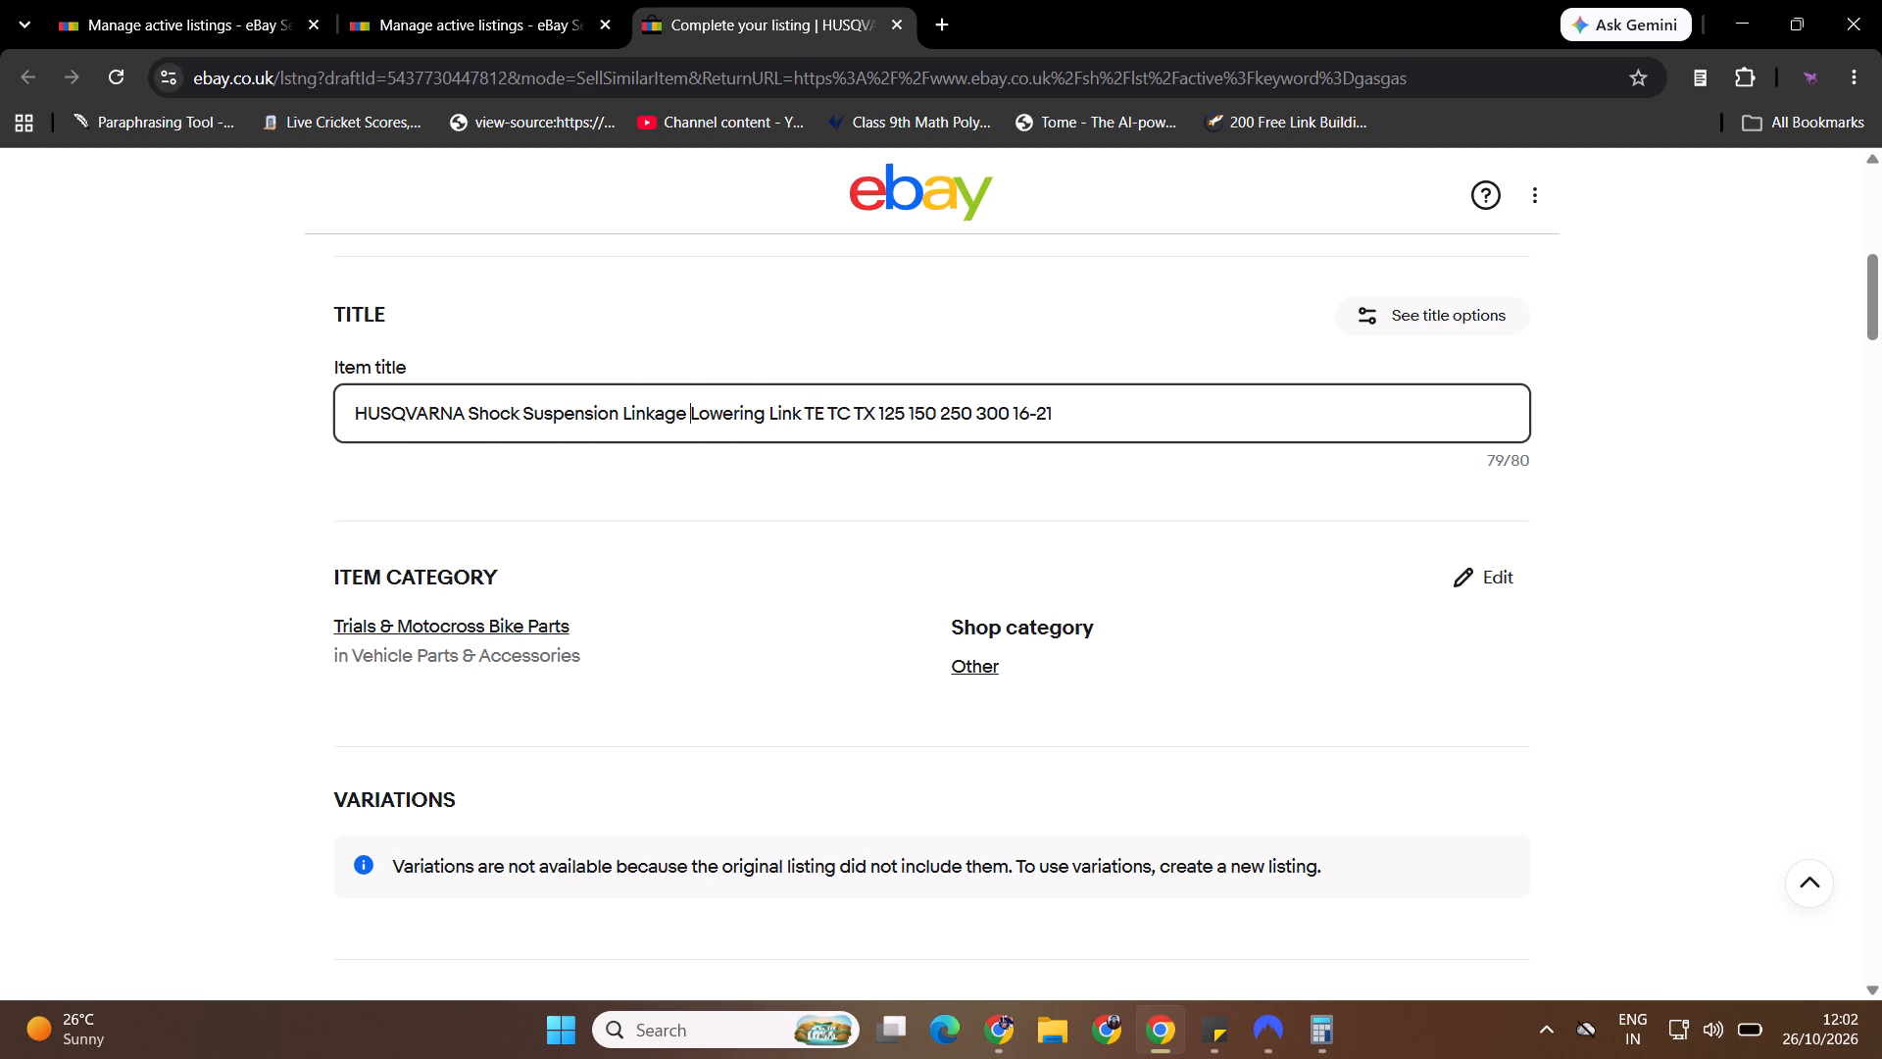
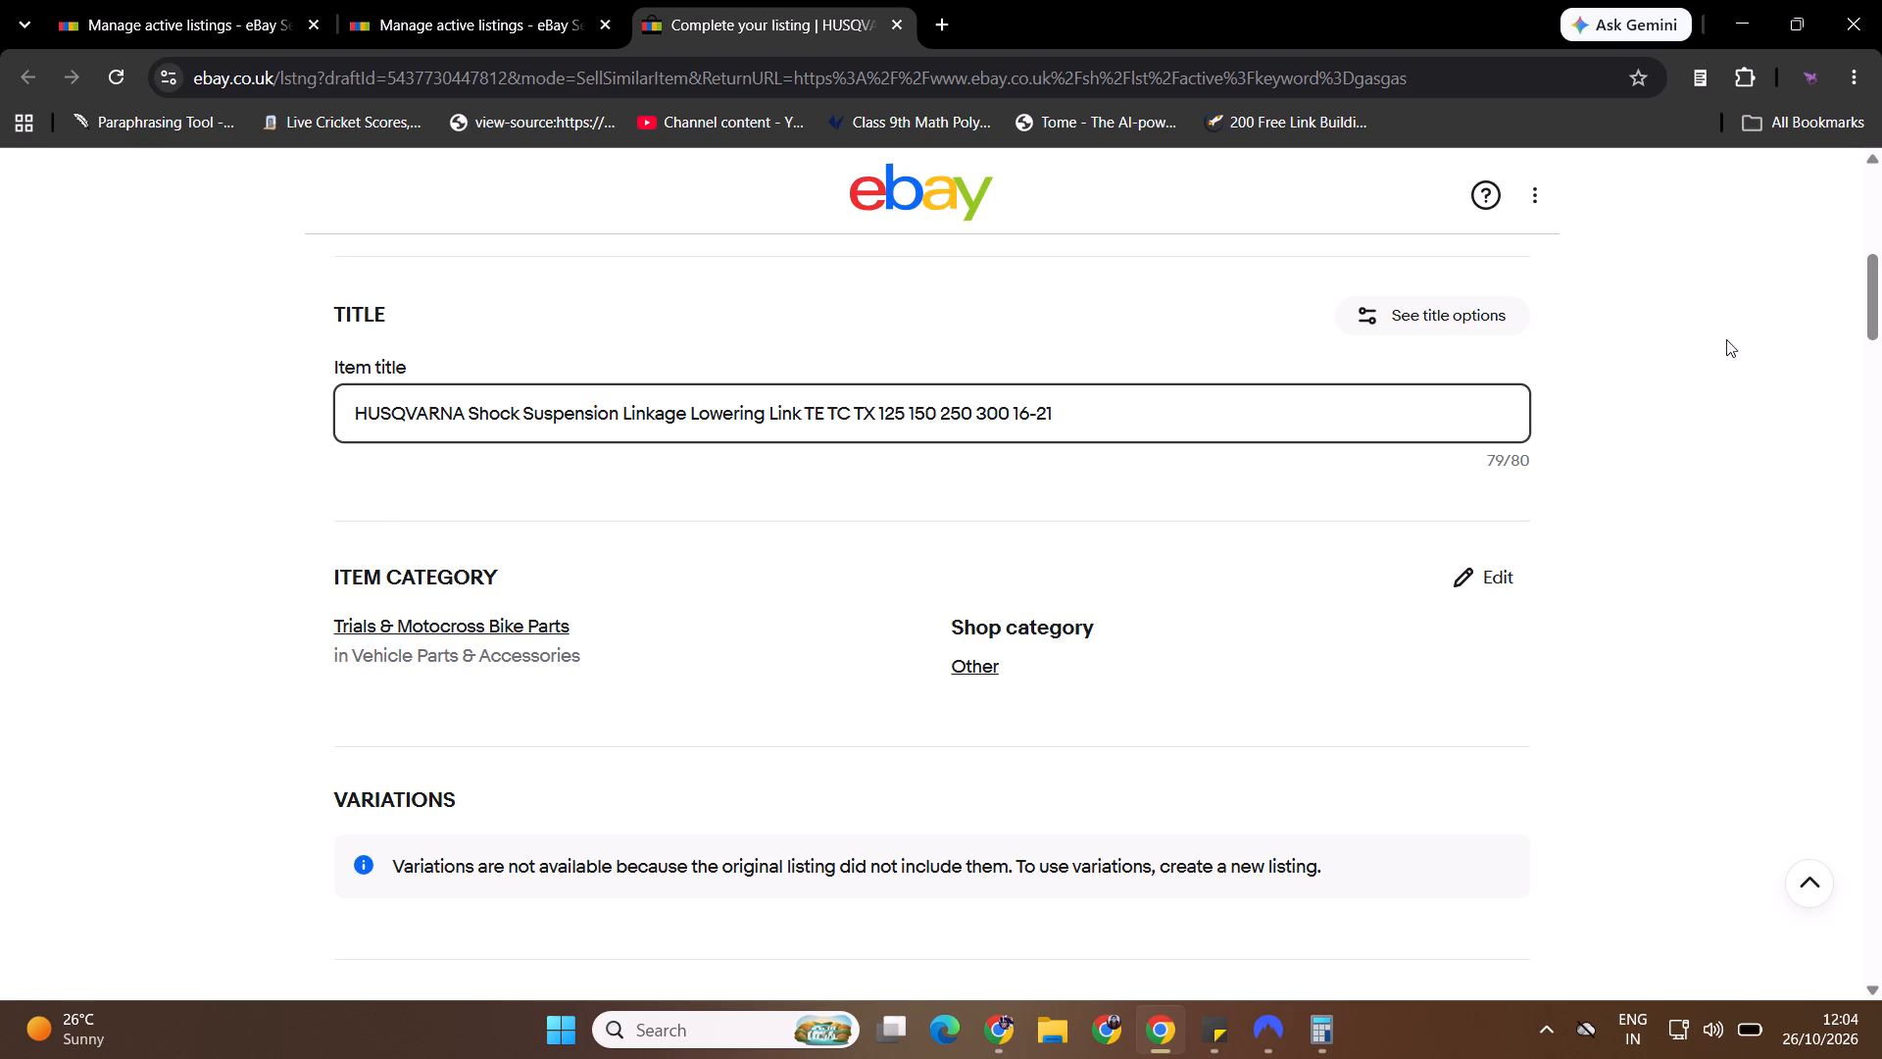
Replace the Model/Series selections in the item specifics with the custom values TE, TC and TX.
{"action": "left_click_drag", "start_coordinate": [1881, 289], "coordinate": [1879, 379]}
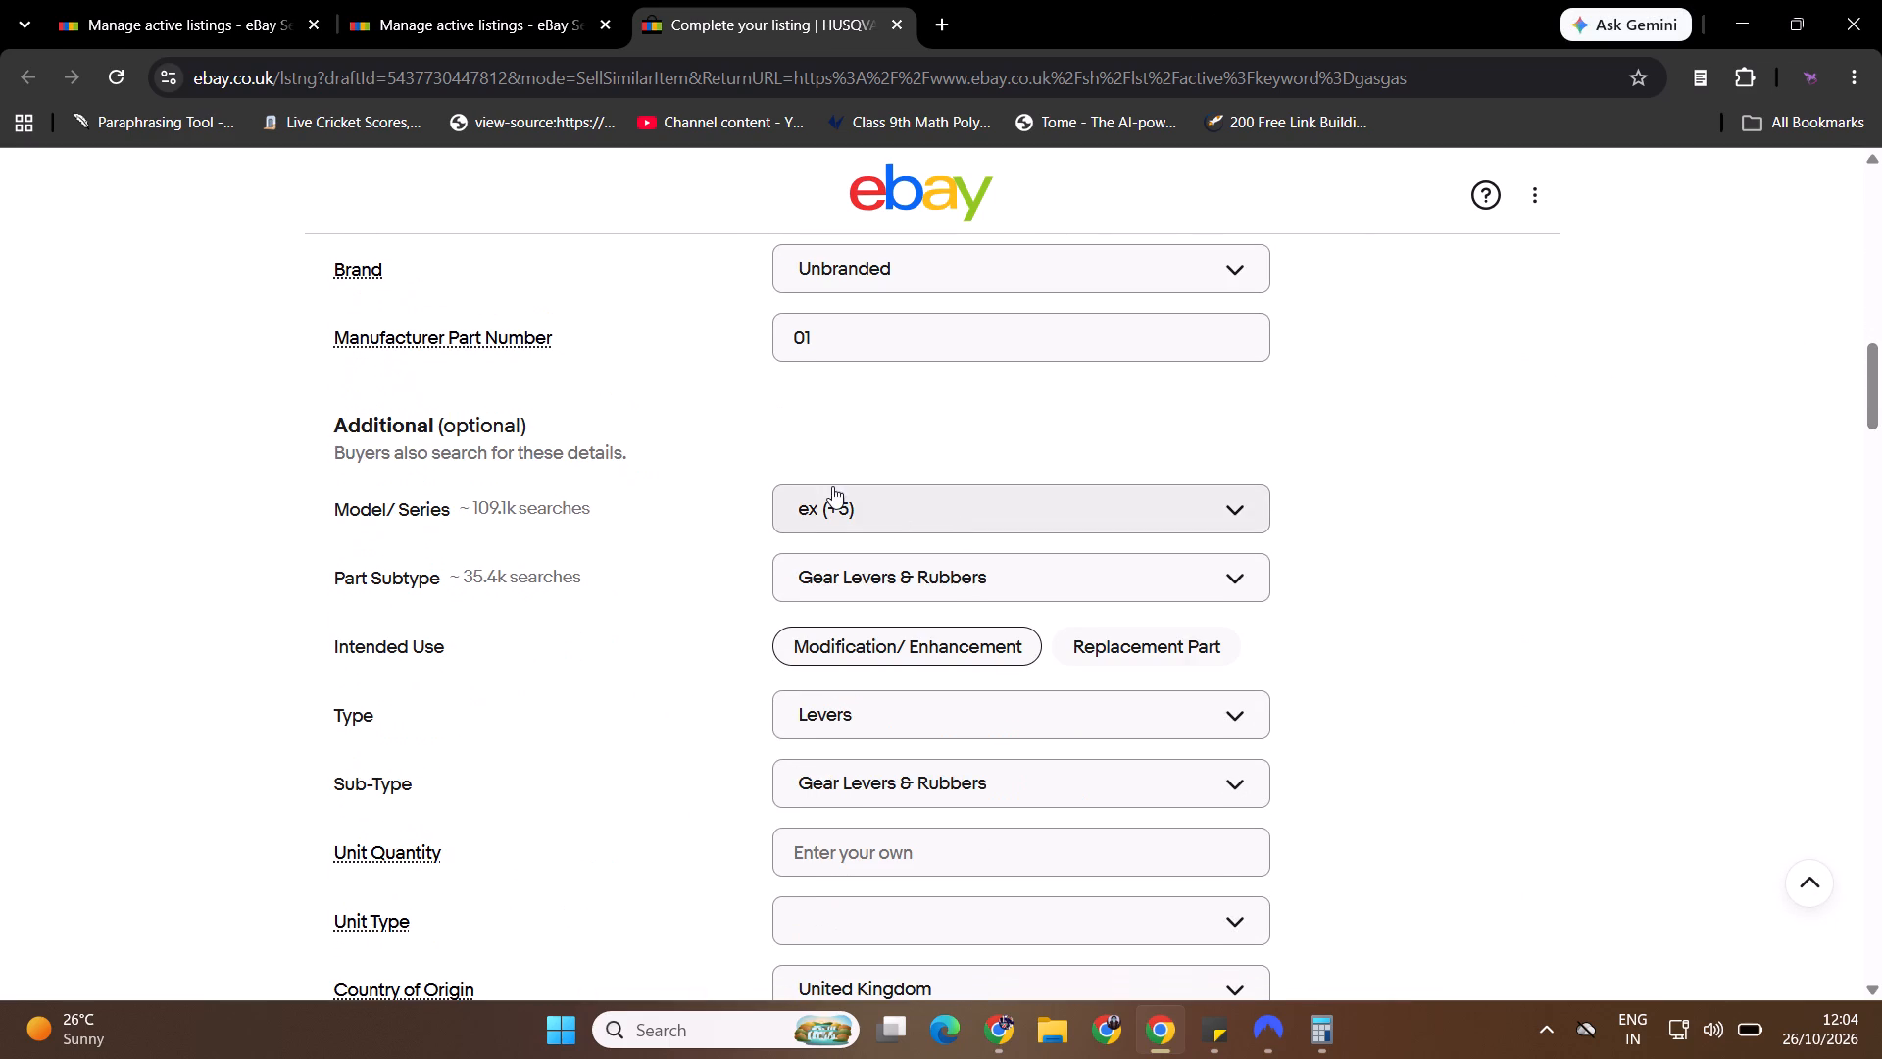
{"action": "left_click", "coordinate": [887, 519]}
{"action": "left_click", "coordinate": [1220, 622]}
{"action": "left_click", "coordinate": [1881, 369]}
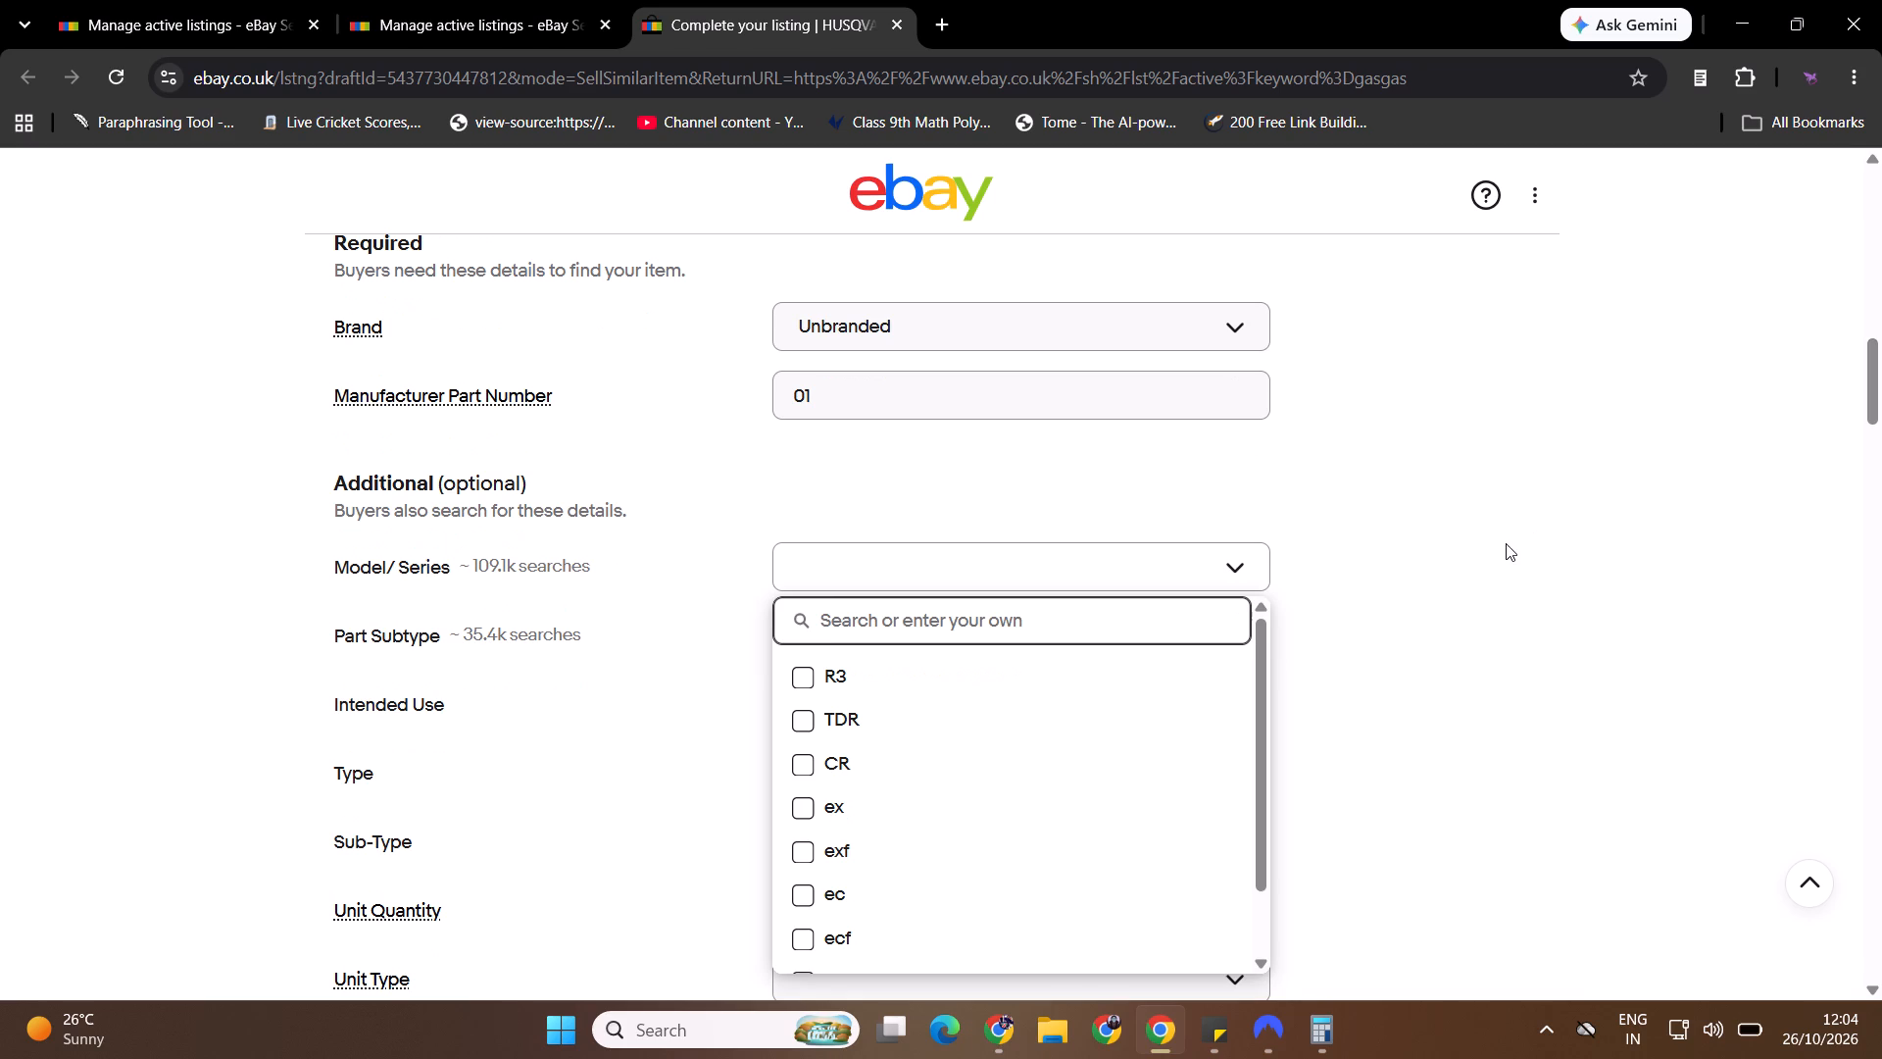
{"action": "type", "text": "TE"}
{"action": "left_click", "coordinate": [827, 718]}
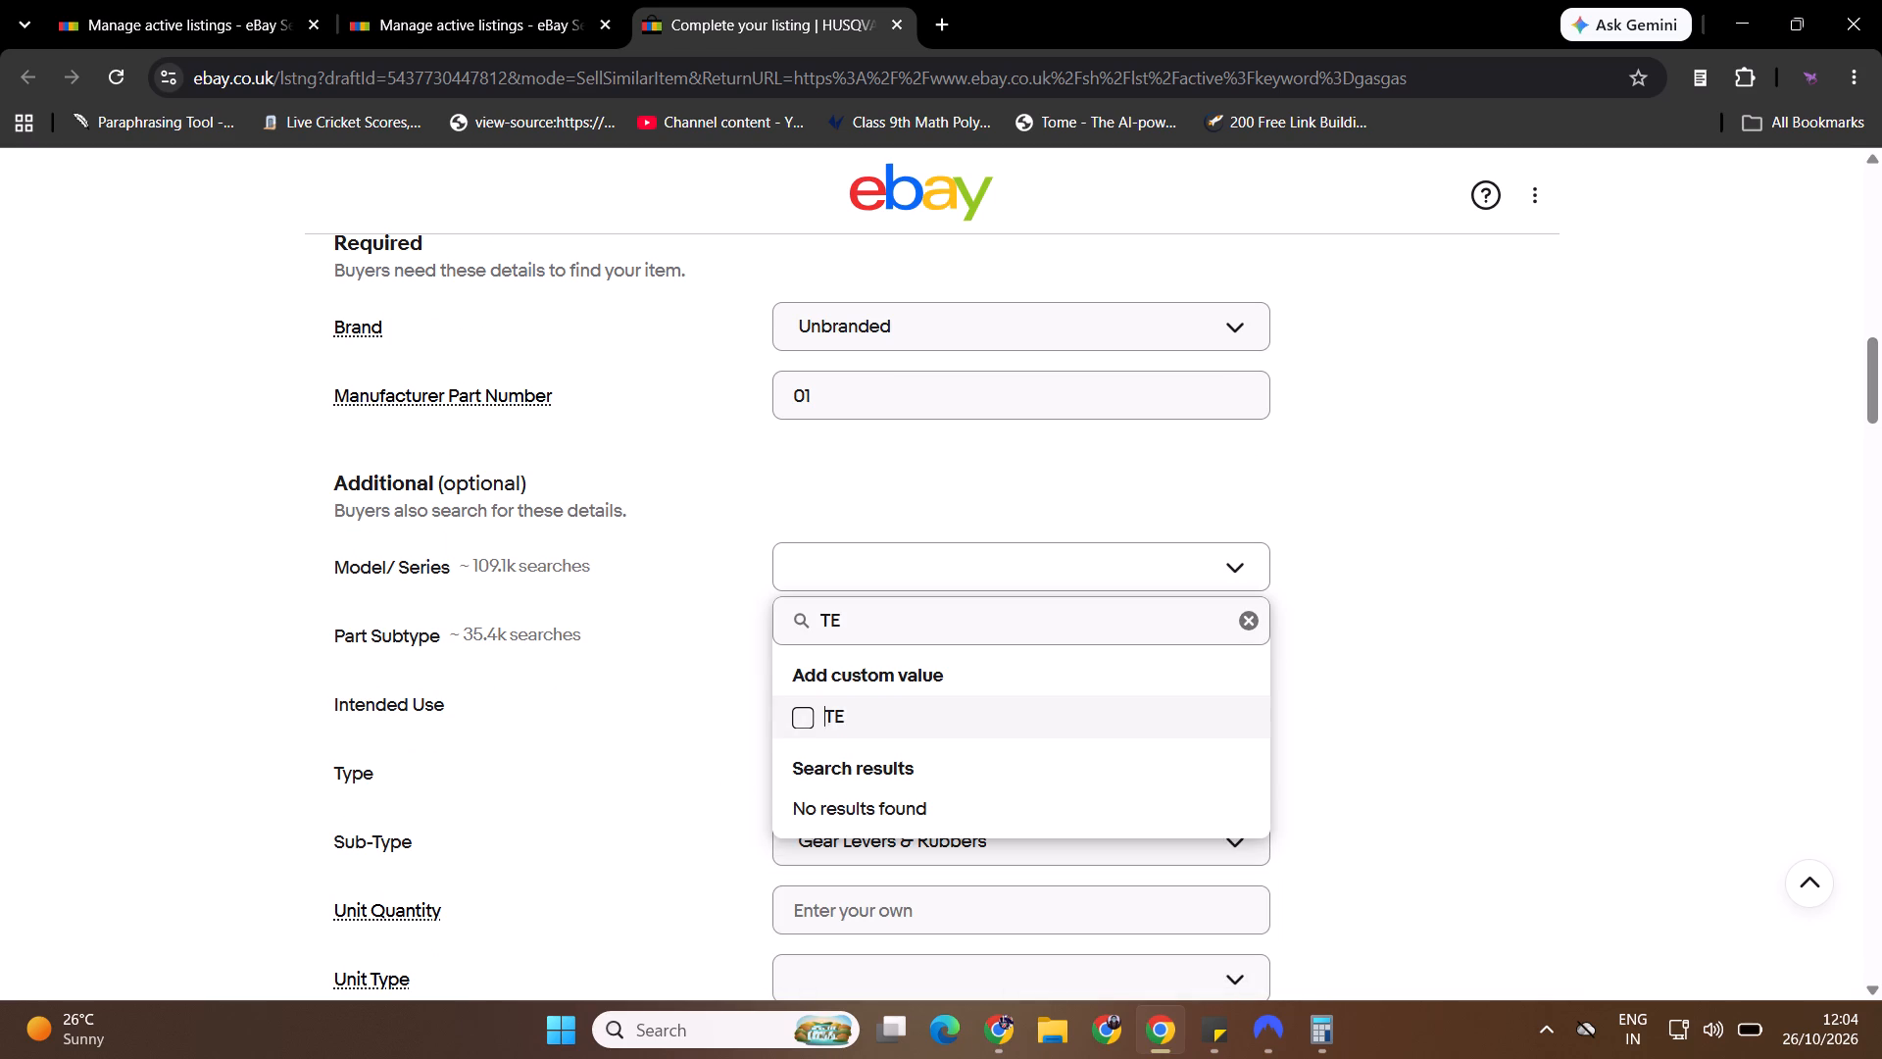
{"action": "double_click", "coordinate": [864, 609]}
{"action": "type", "text": "TC"}
{"action": "double_click", "coordinate": [839, 705]}
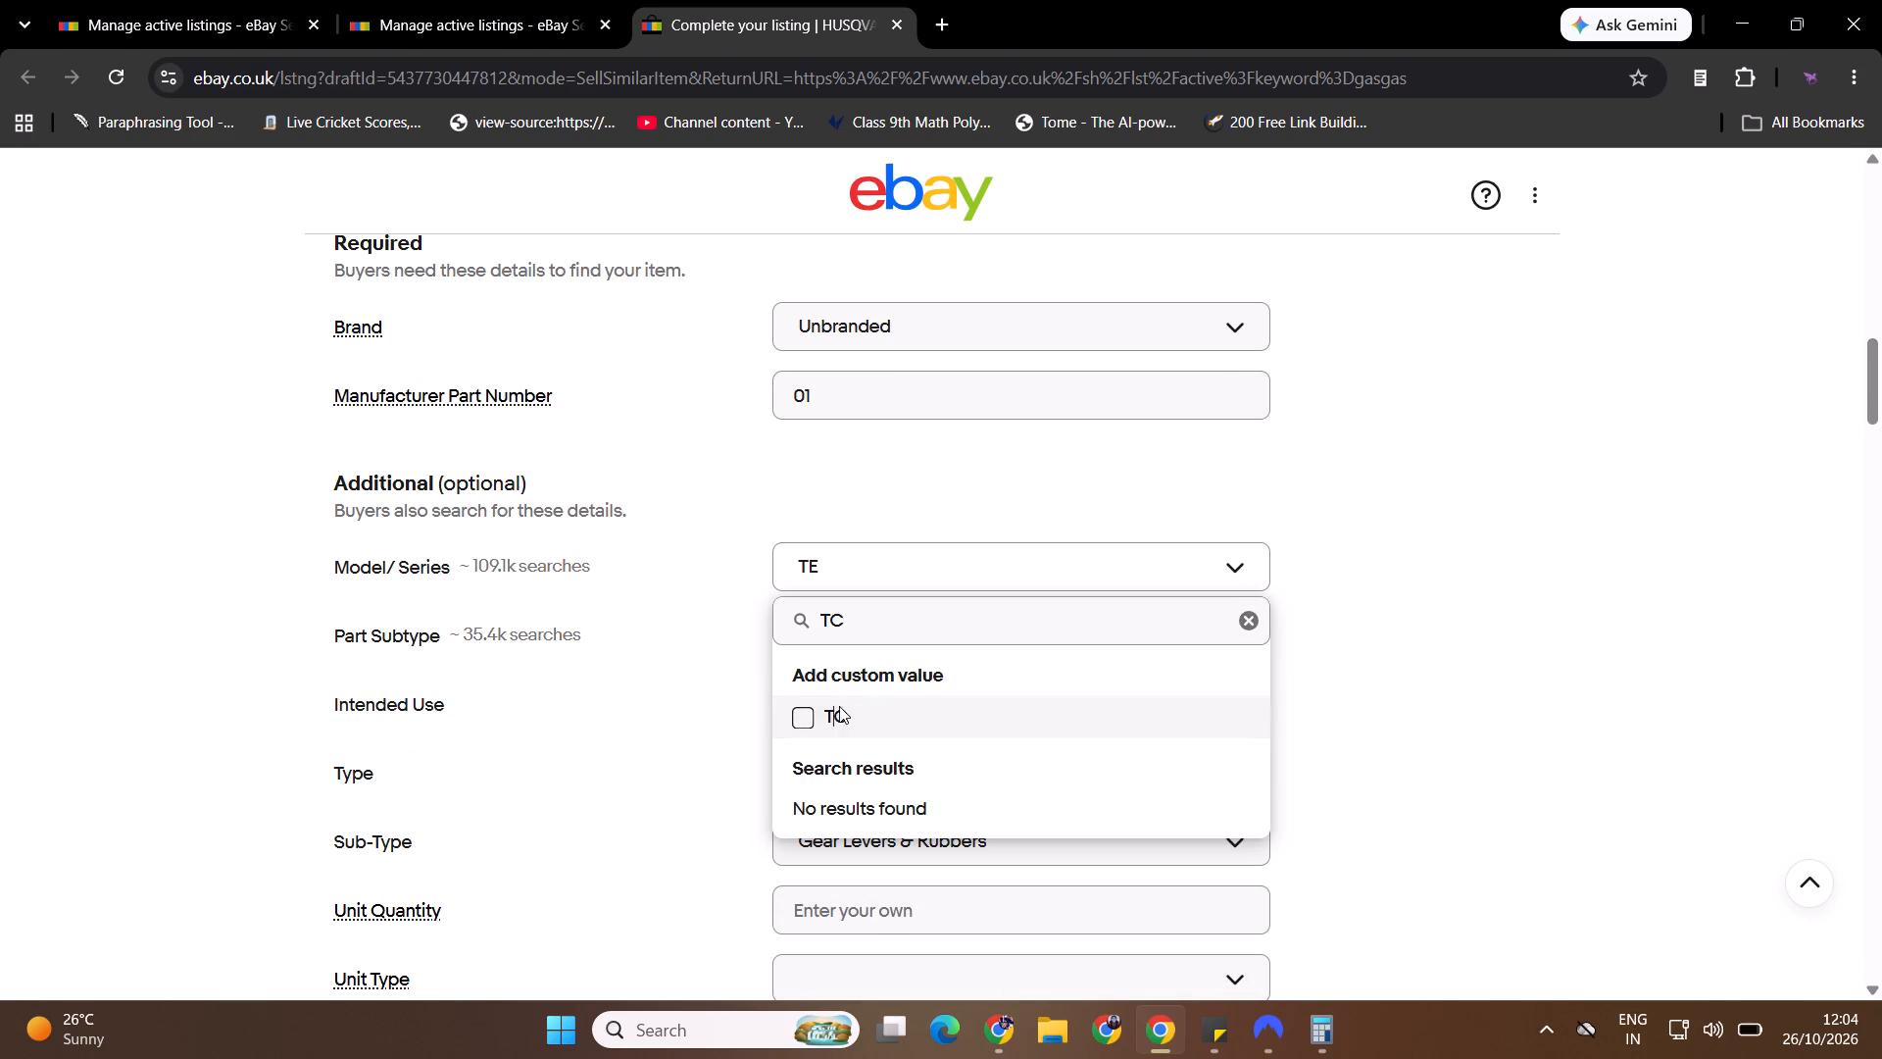
{"action": "left_click", "coordinate": [837, 717]}
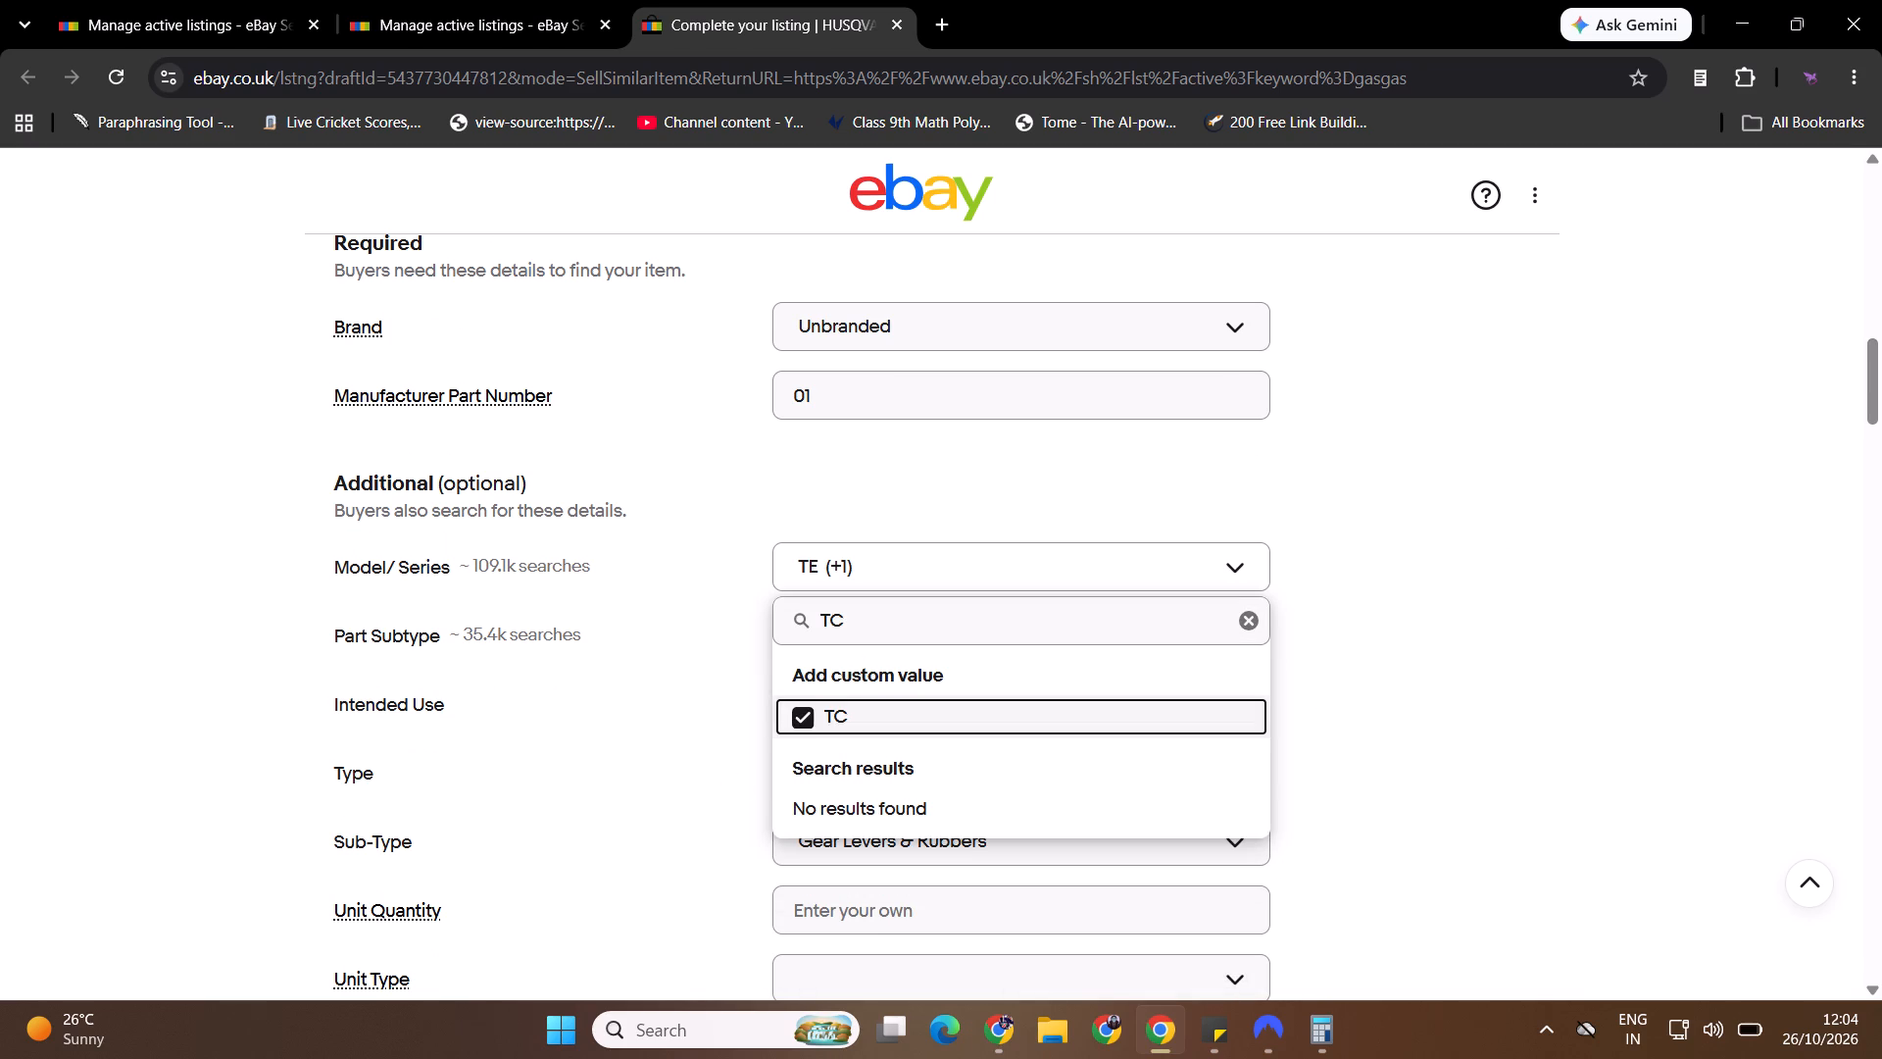
{"action": "double_click", "coordinate": [874, 617]}
{"action": "key", "text": "shift+t"}
{"action": "key", "text": "shift+x"}
{"action": "left_click", "coordinate": [866, 700]}
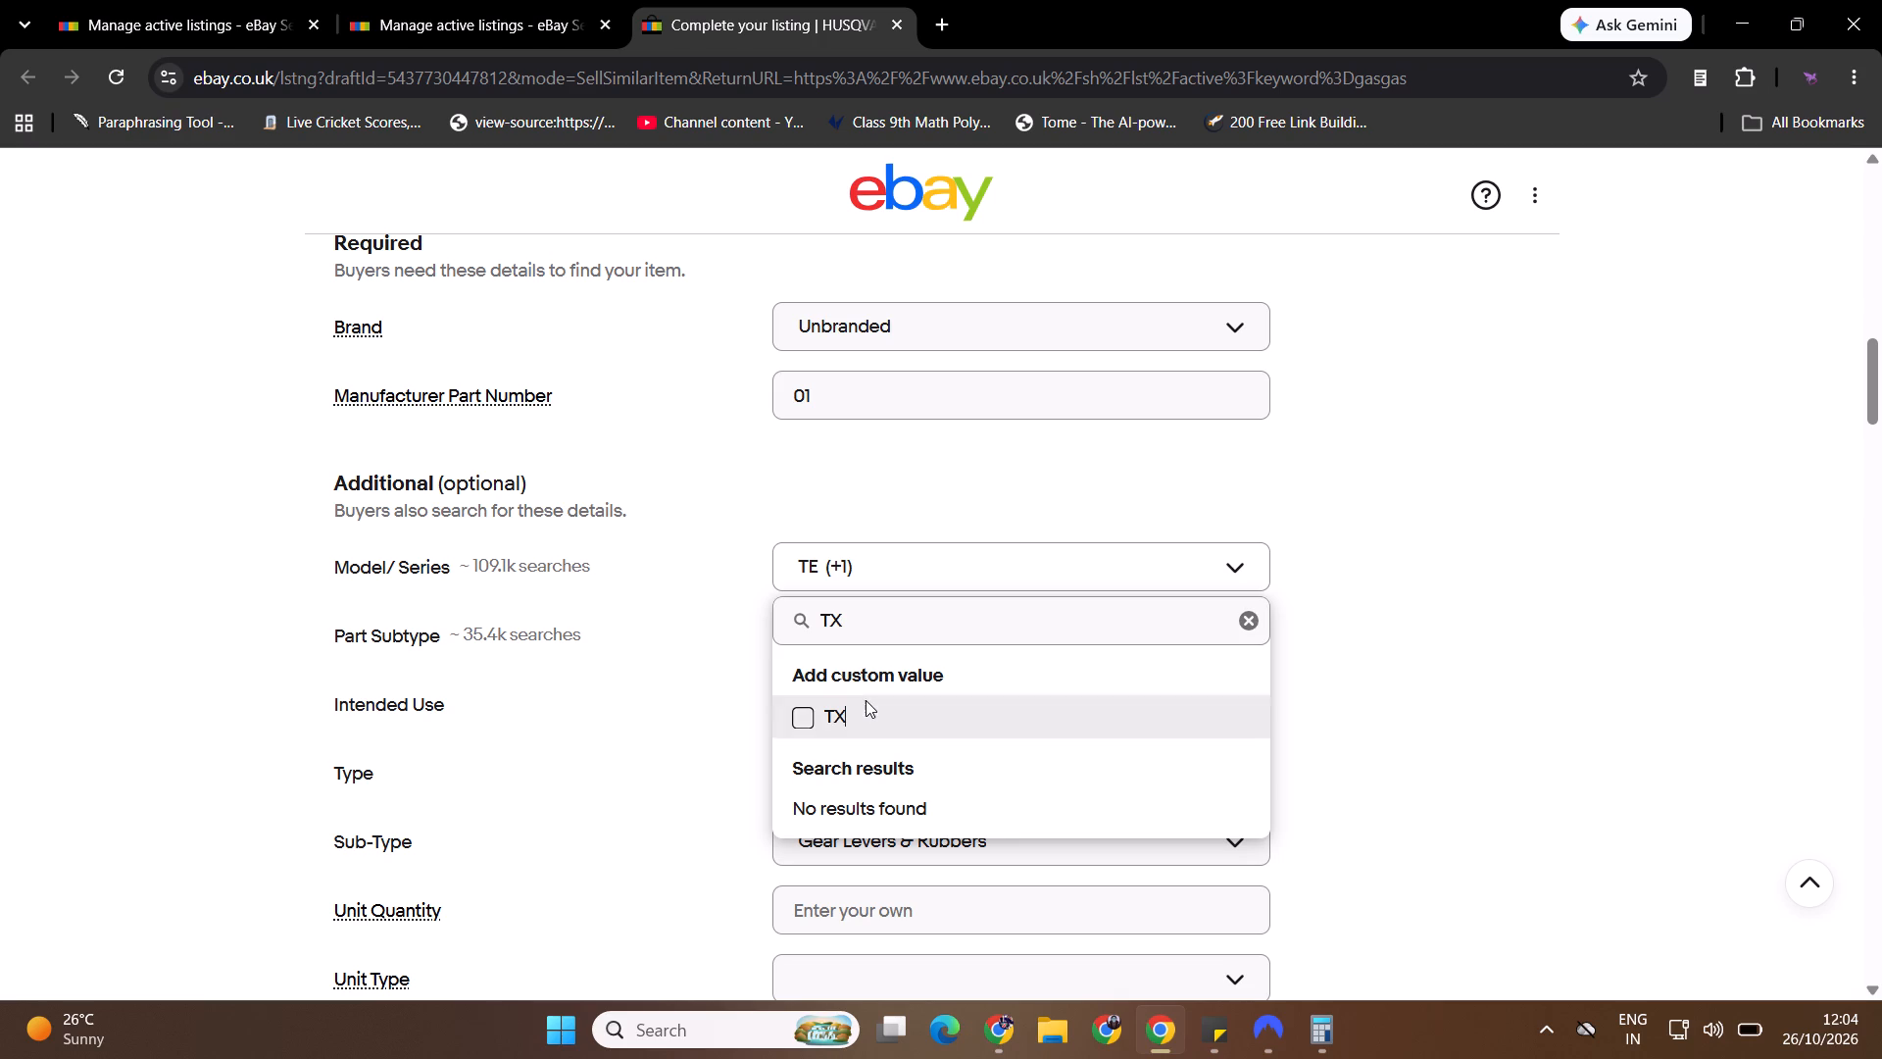
{"action": "left_click", "coordinate": [1534, 595]}
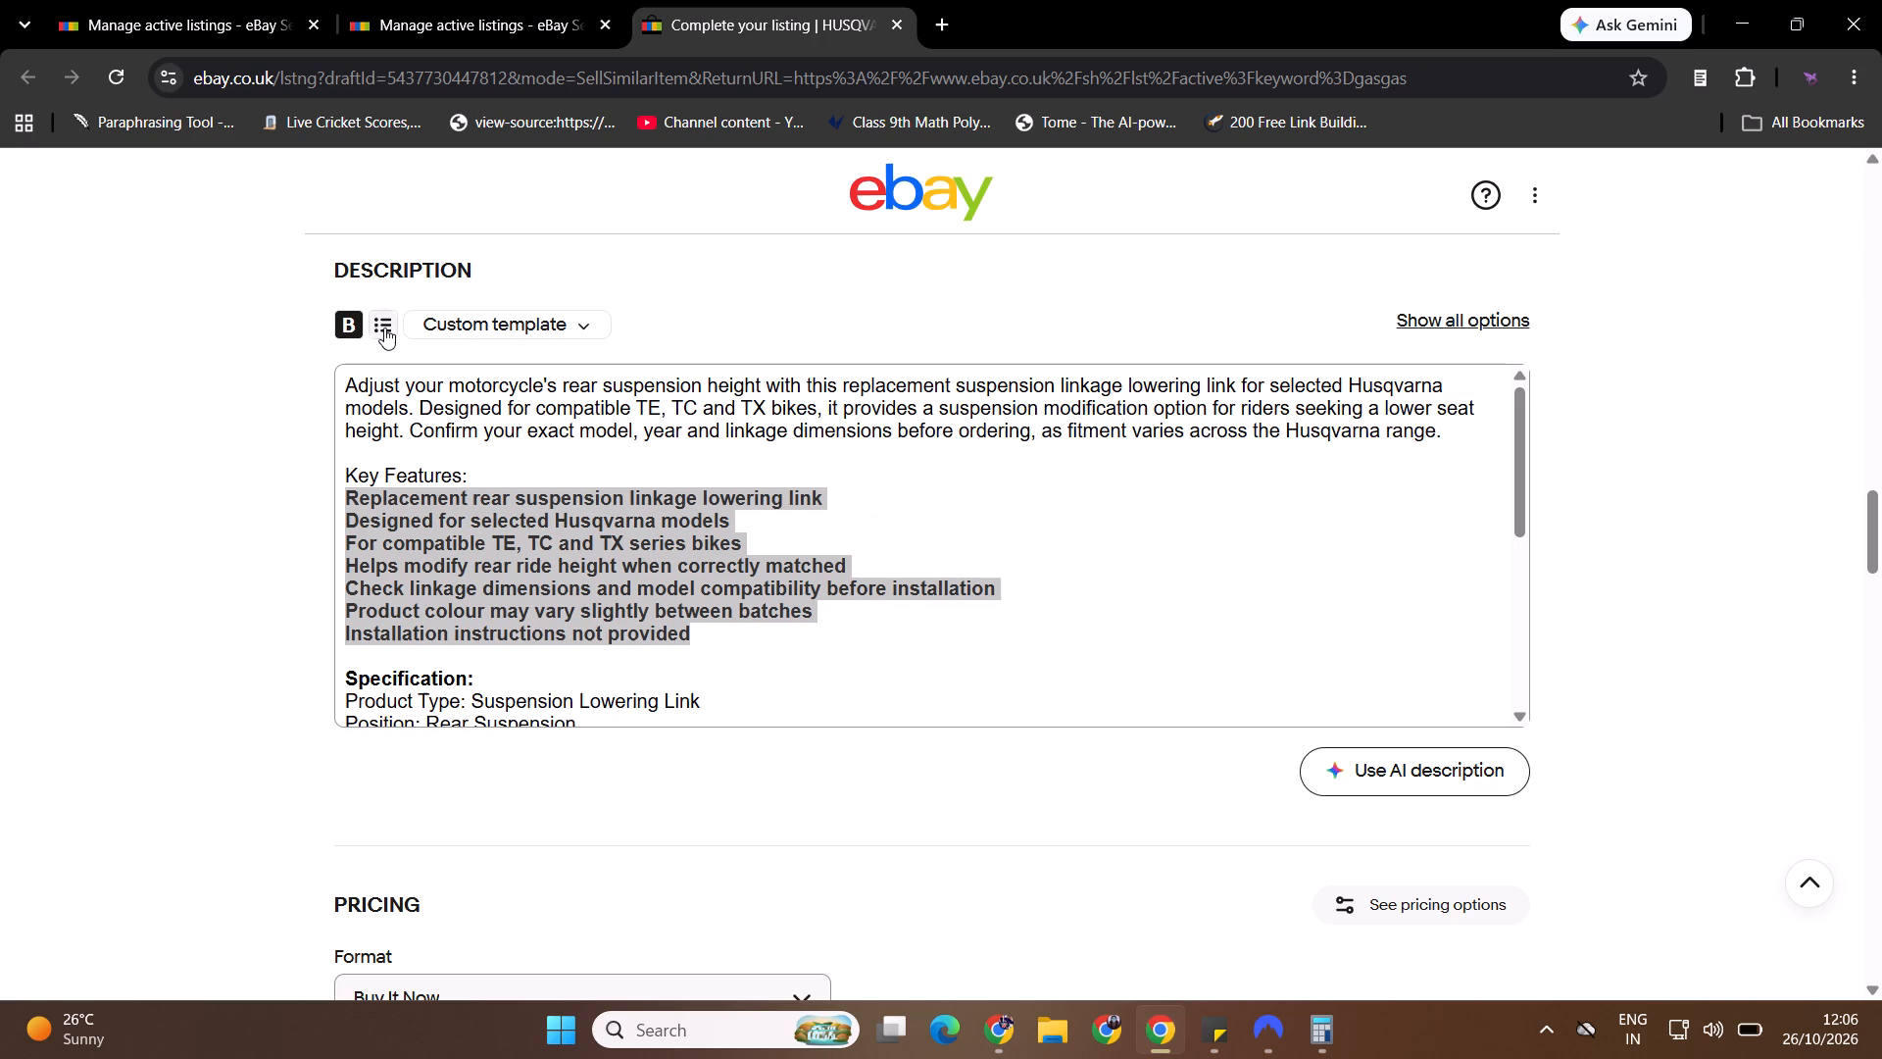
{"action": "key", "text": "ctrl+b"}
{"action": "left_click", "coordinate": [378, 499]}
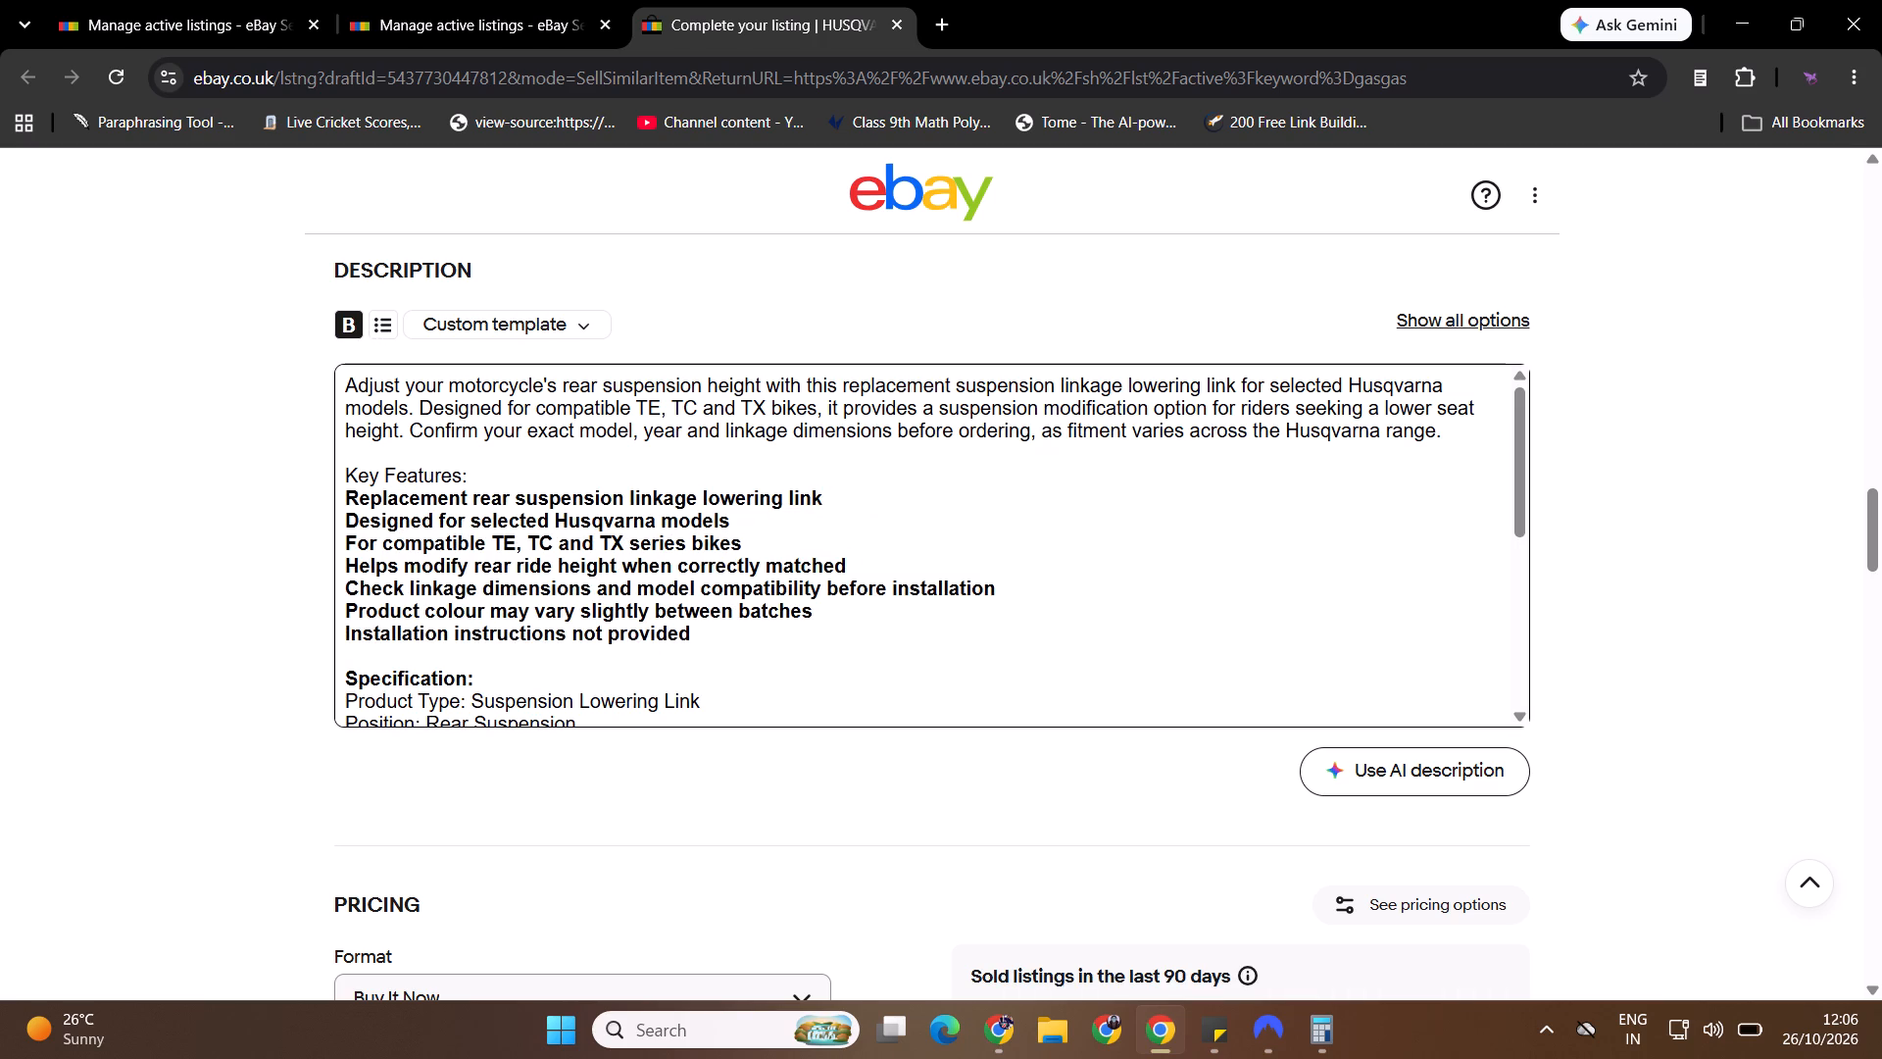
{"action": "left_click_drag", "start_coordinate": [347, 495], "coordinate": [704, 629]}
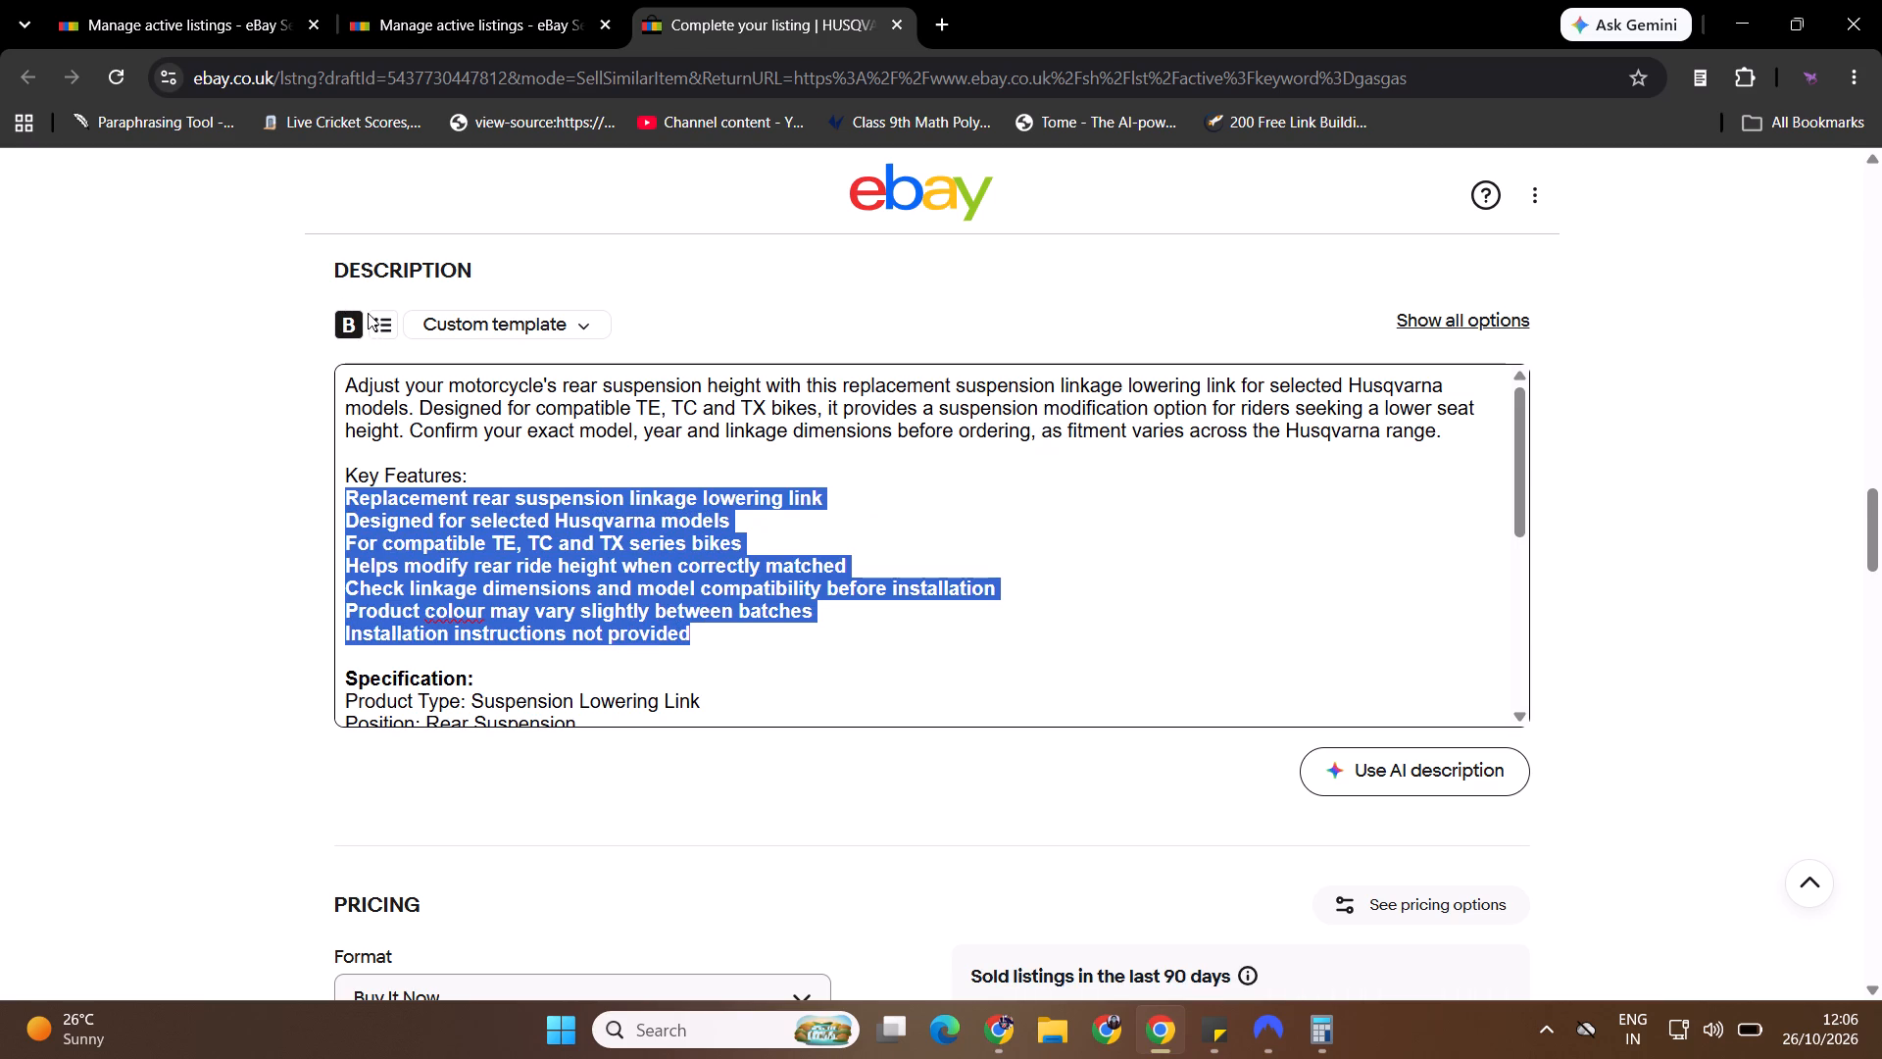
{"action": "key", "text": "ctrl+b"}
{"action": "left_click", "coordinate": [383, 328]}
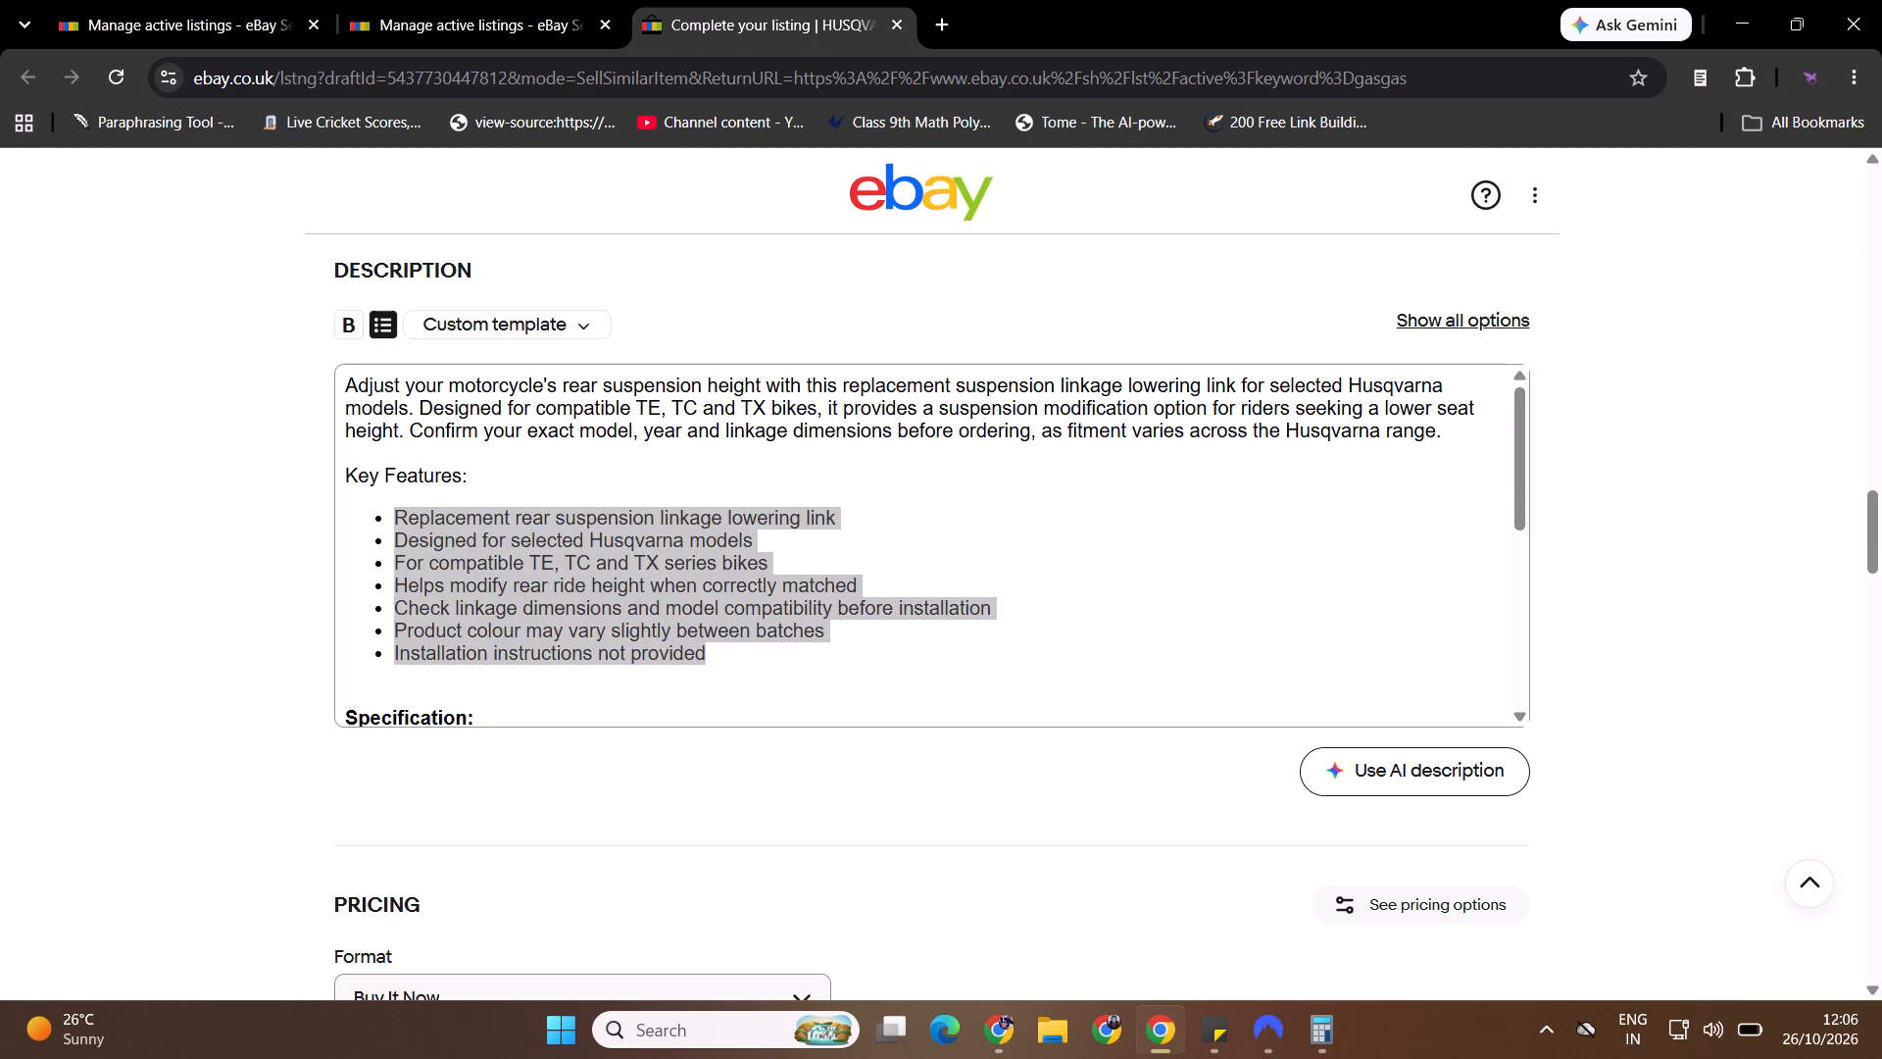
Make the "Key Features:" heading bold.
{"action": "triple_click", "coordinate": [420, 480]}
{"action": "key", "text": "ctrl+b"}
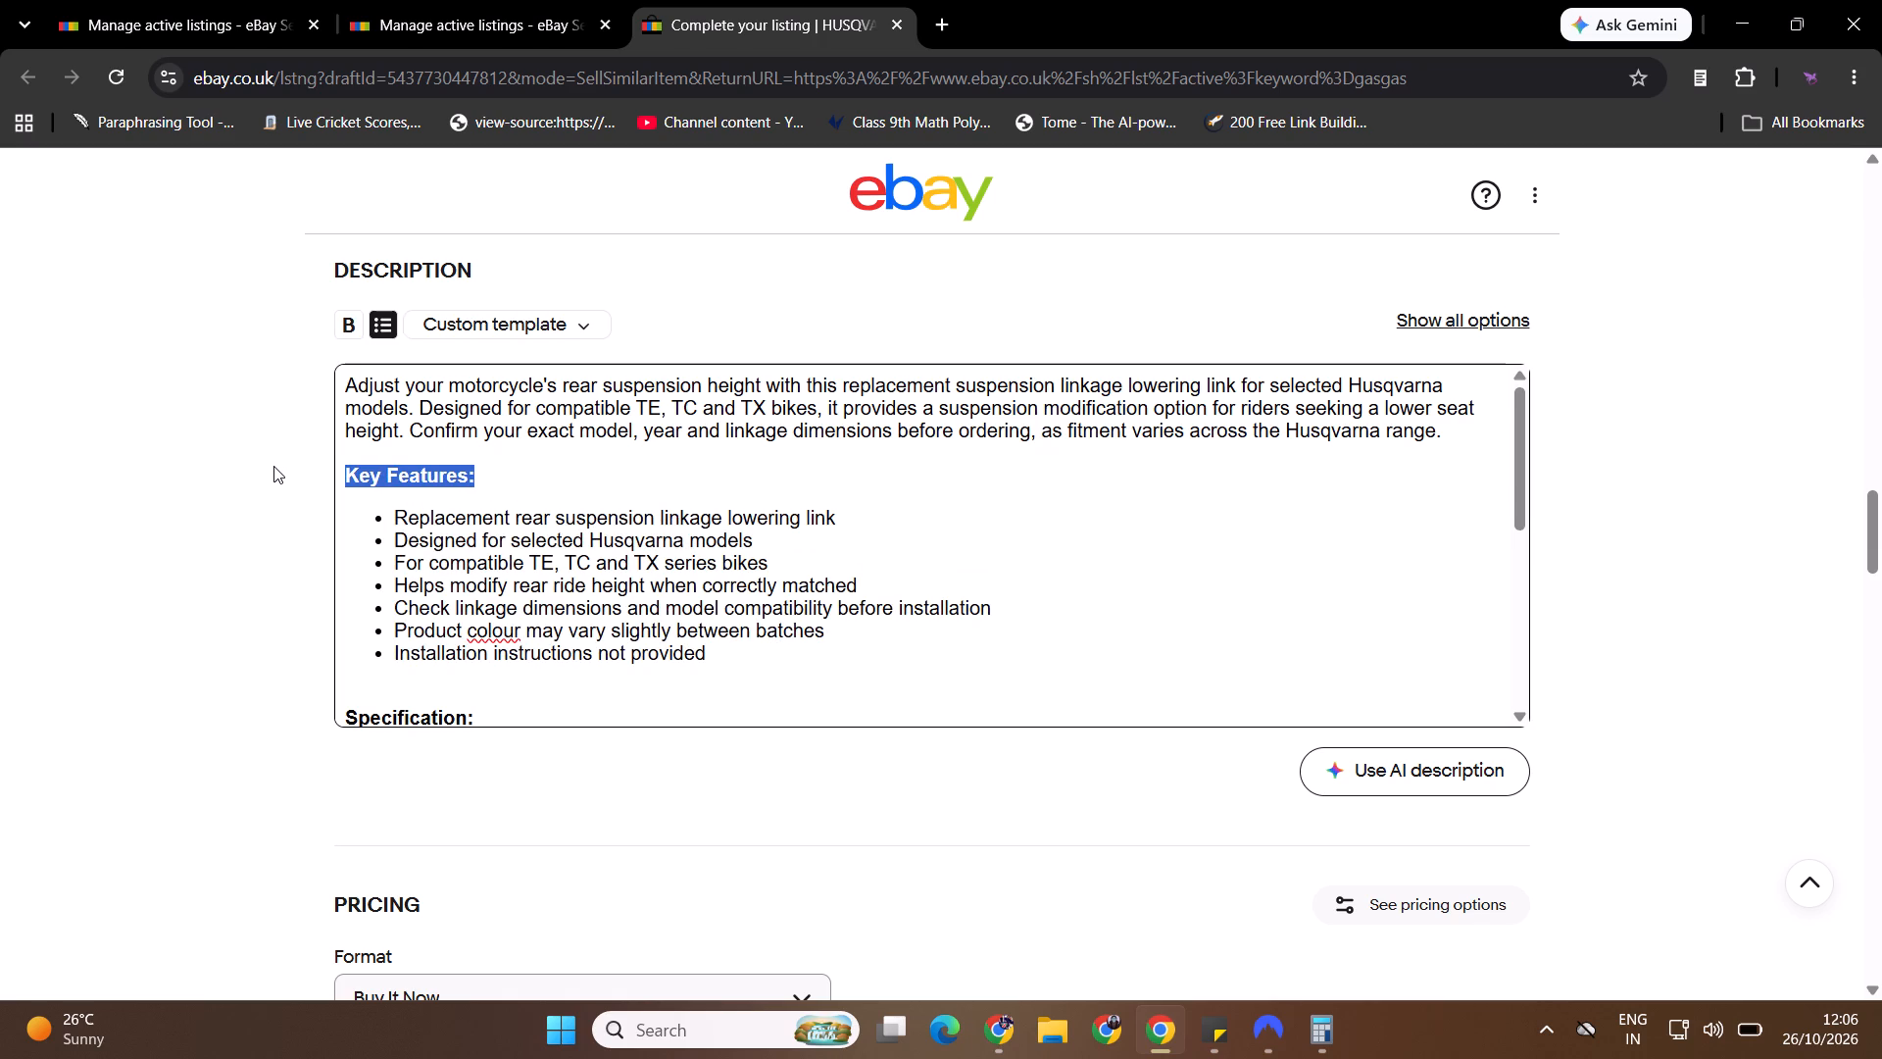
Delete the extra blank line between the bulleted feature list and the "Specification:" heading.
{"action": "left_click", "coordinate": [441, 691]}
{"action": "key", "text": "BackSpace"}
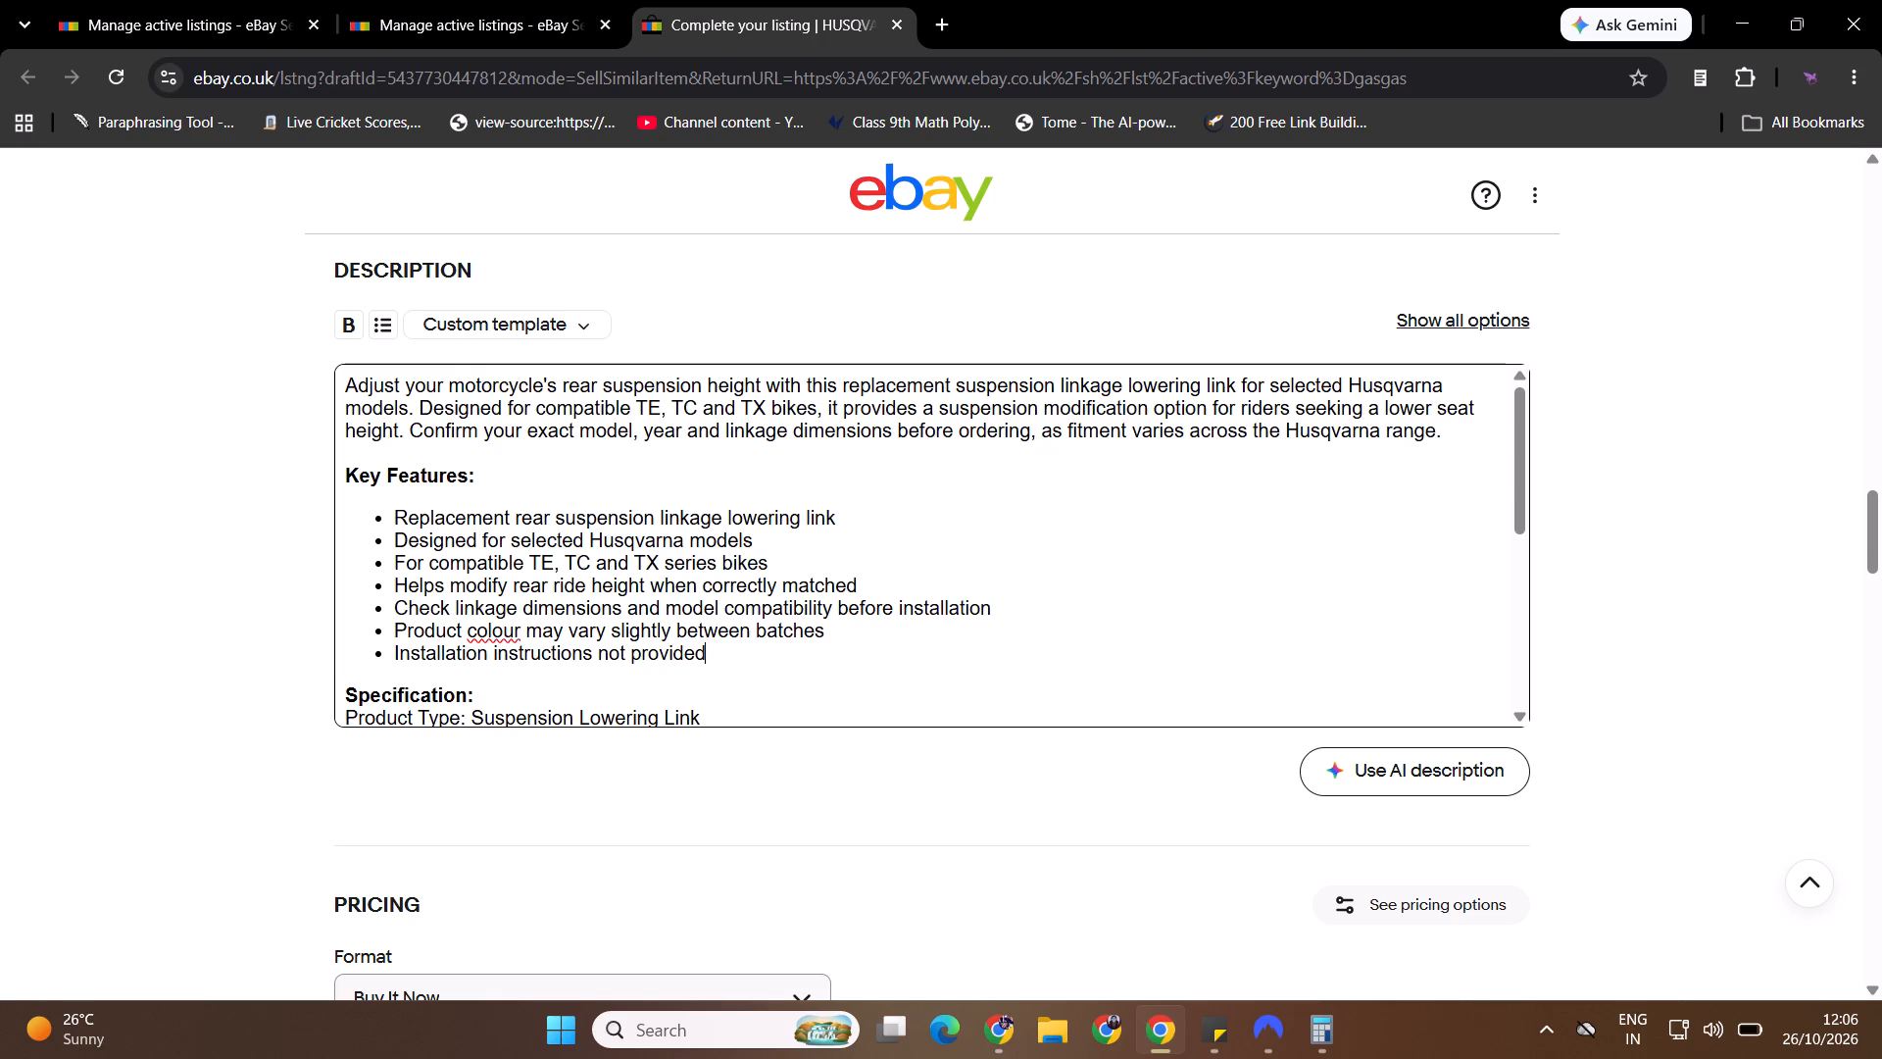
Insert two line breaks above the opening description paragraph and place the cursor on the empty first line.
{"action": "left_click", "coordinate": [343, 387]}
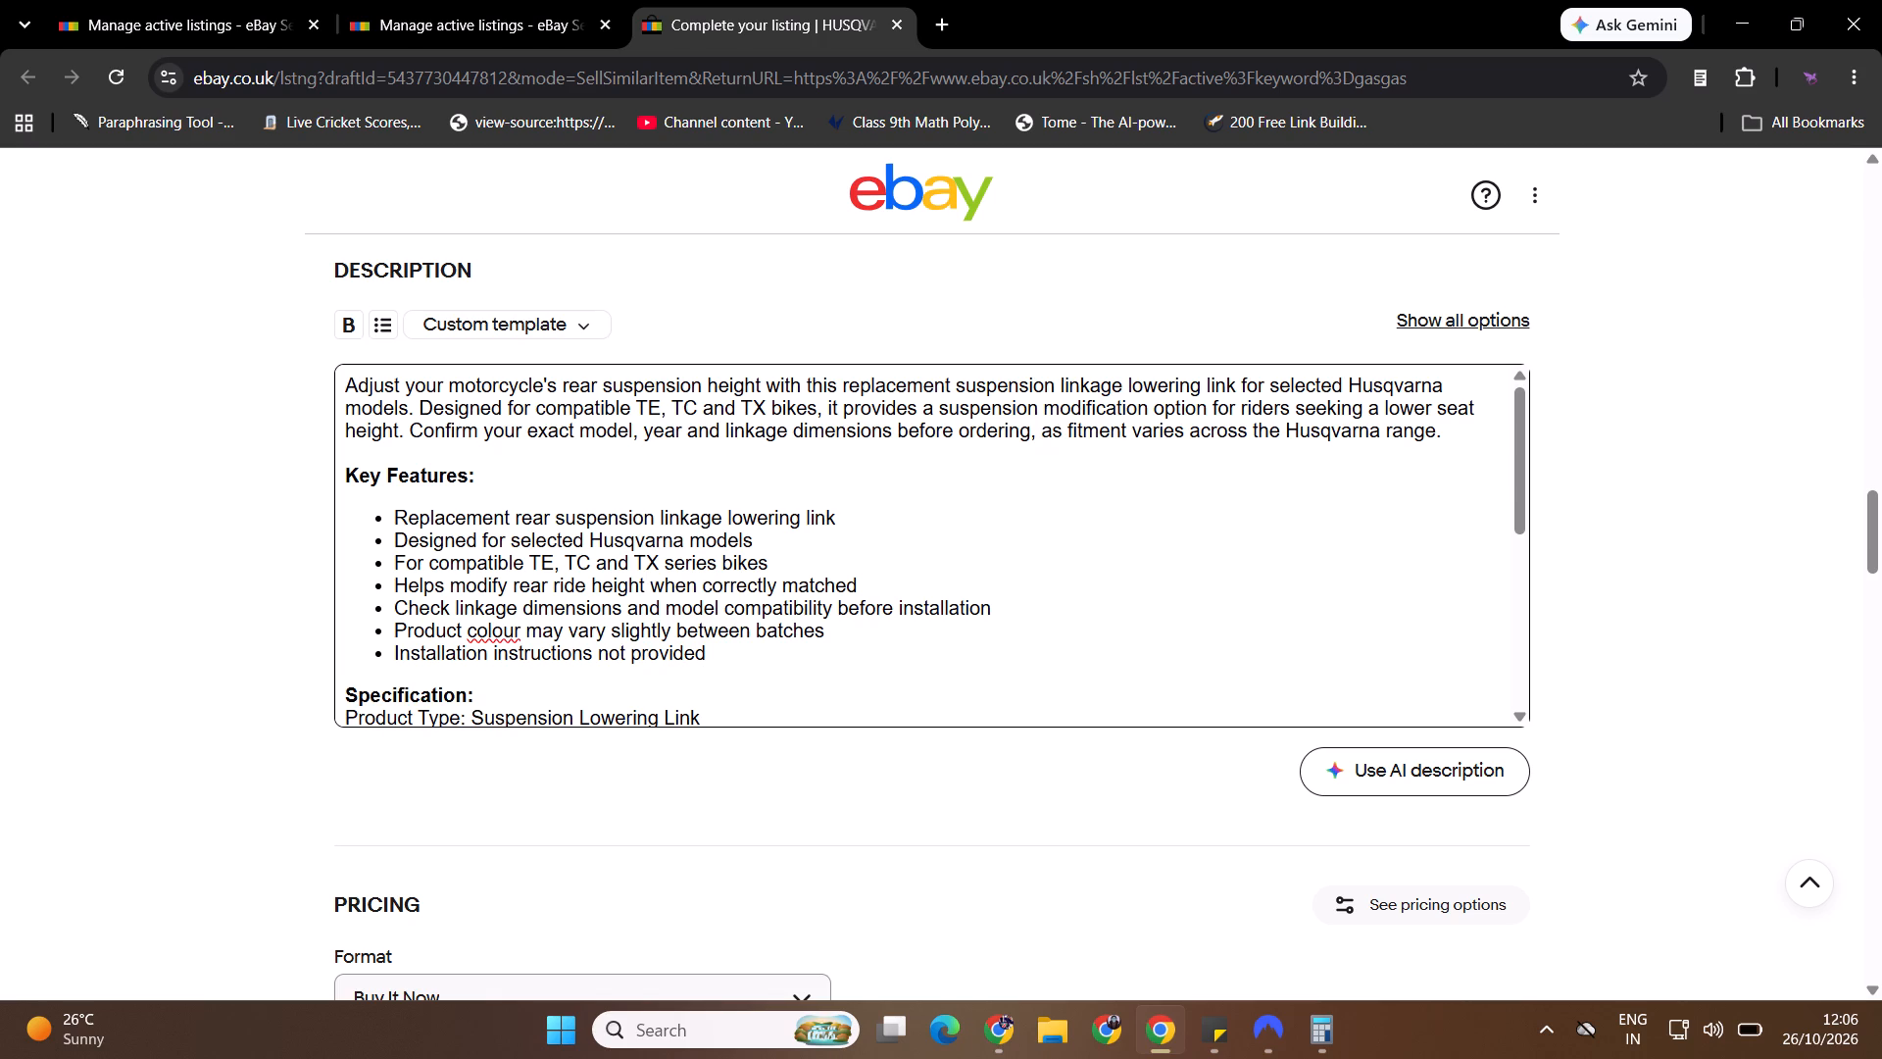
{"action": "key", "text": "shift+Return"}
{"action": "key", "text": "shift+Return"}
{"action": "key", "text": "Up"}
{"action": "key", "text": "Up"}
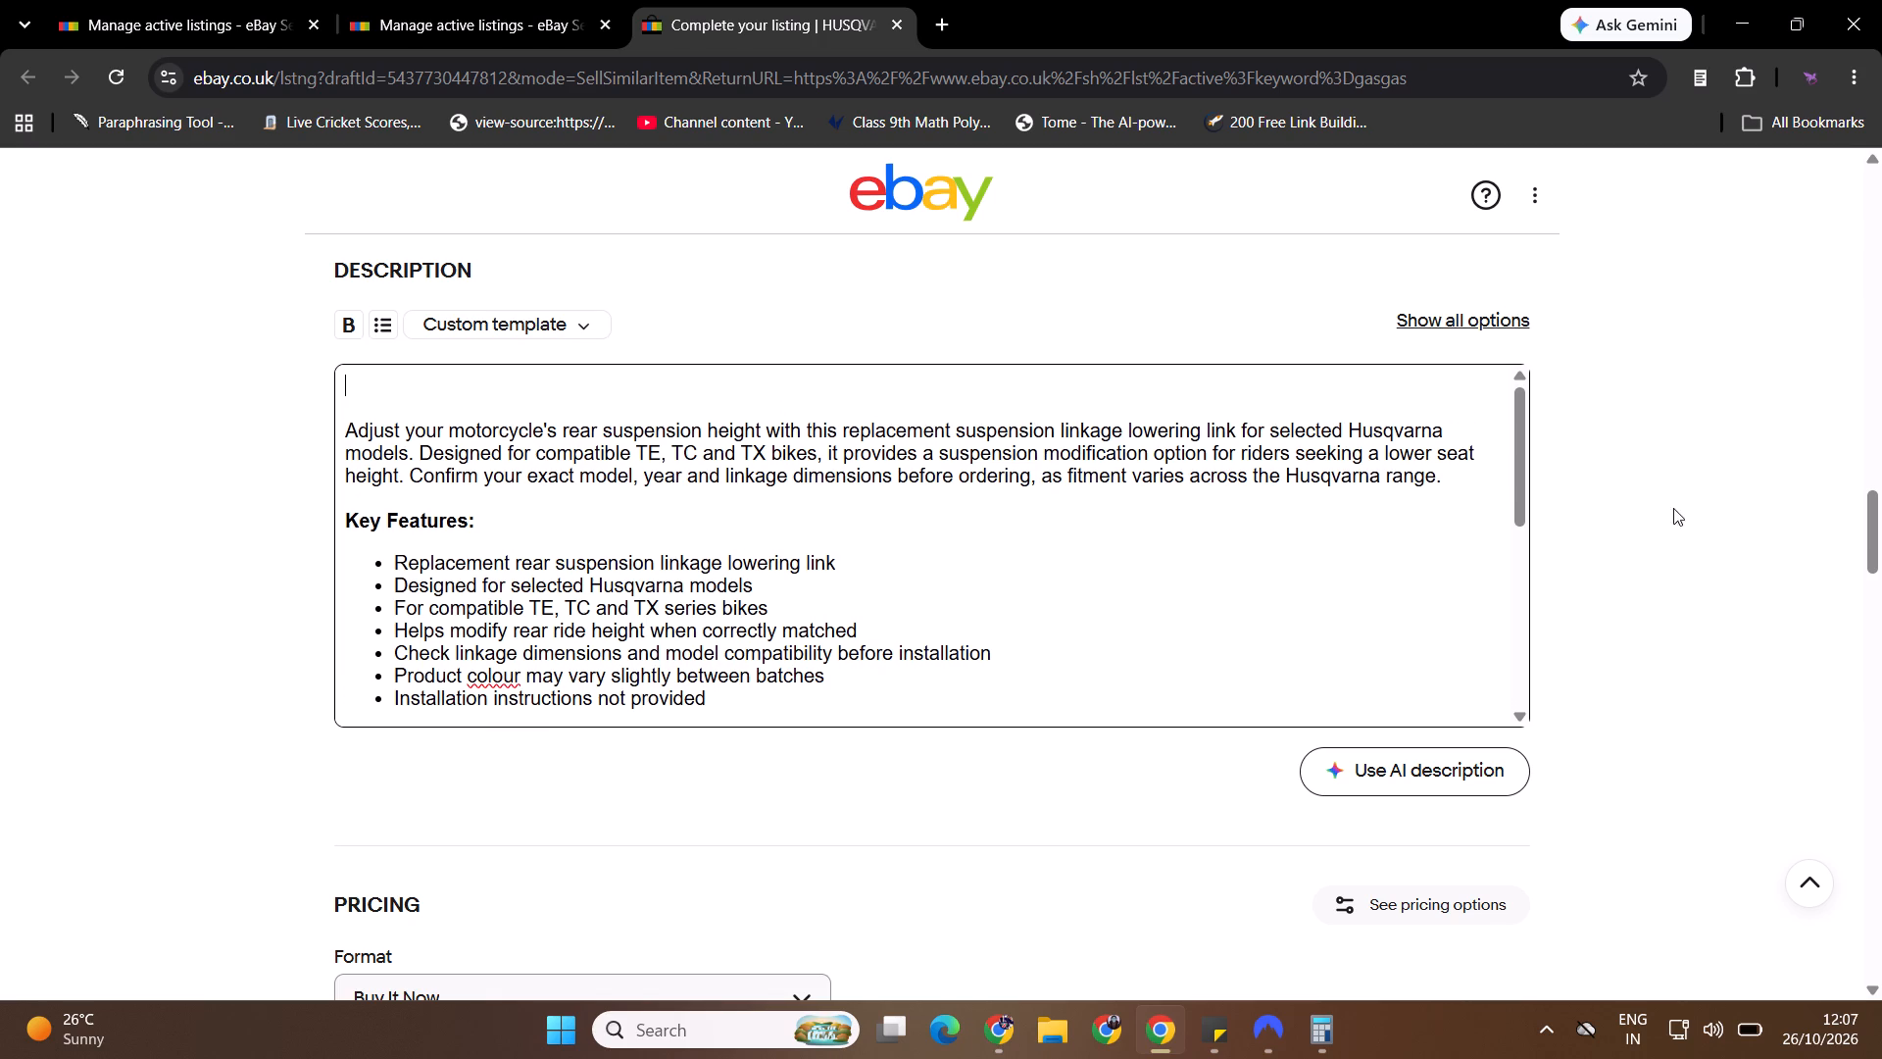
Copy the full item title onto the empty first line of the description and make it bold.
{"action": "left_click_drag", "start_coordinate": [1881, 534], "coordinate": [1881, 268]}
{"action": "left_click", "coordinate": [1183, 686], "text": "ctrl"}
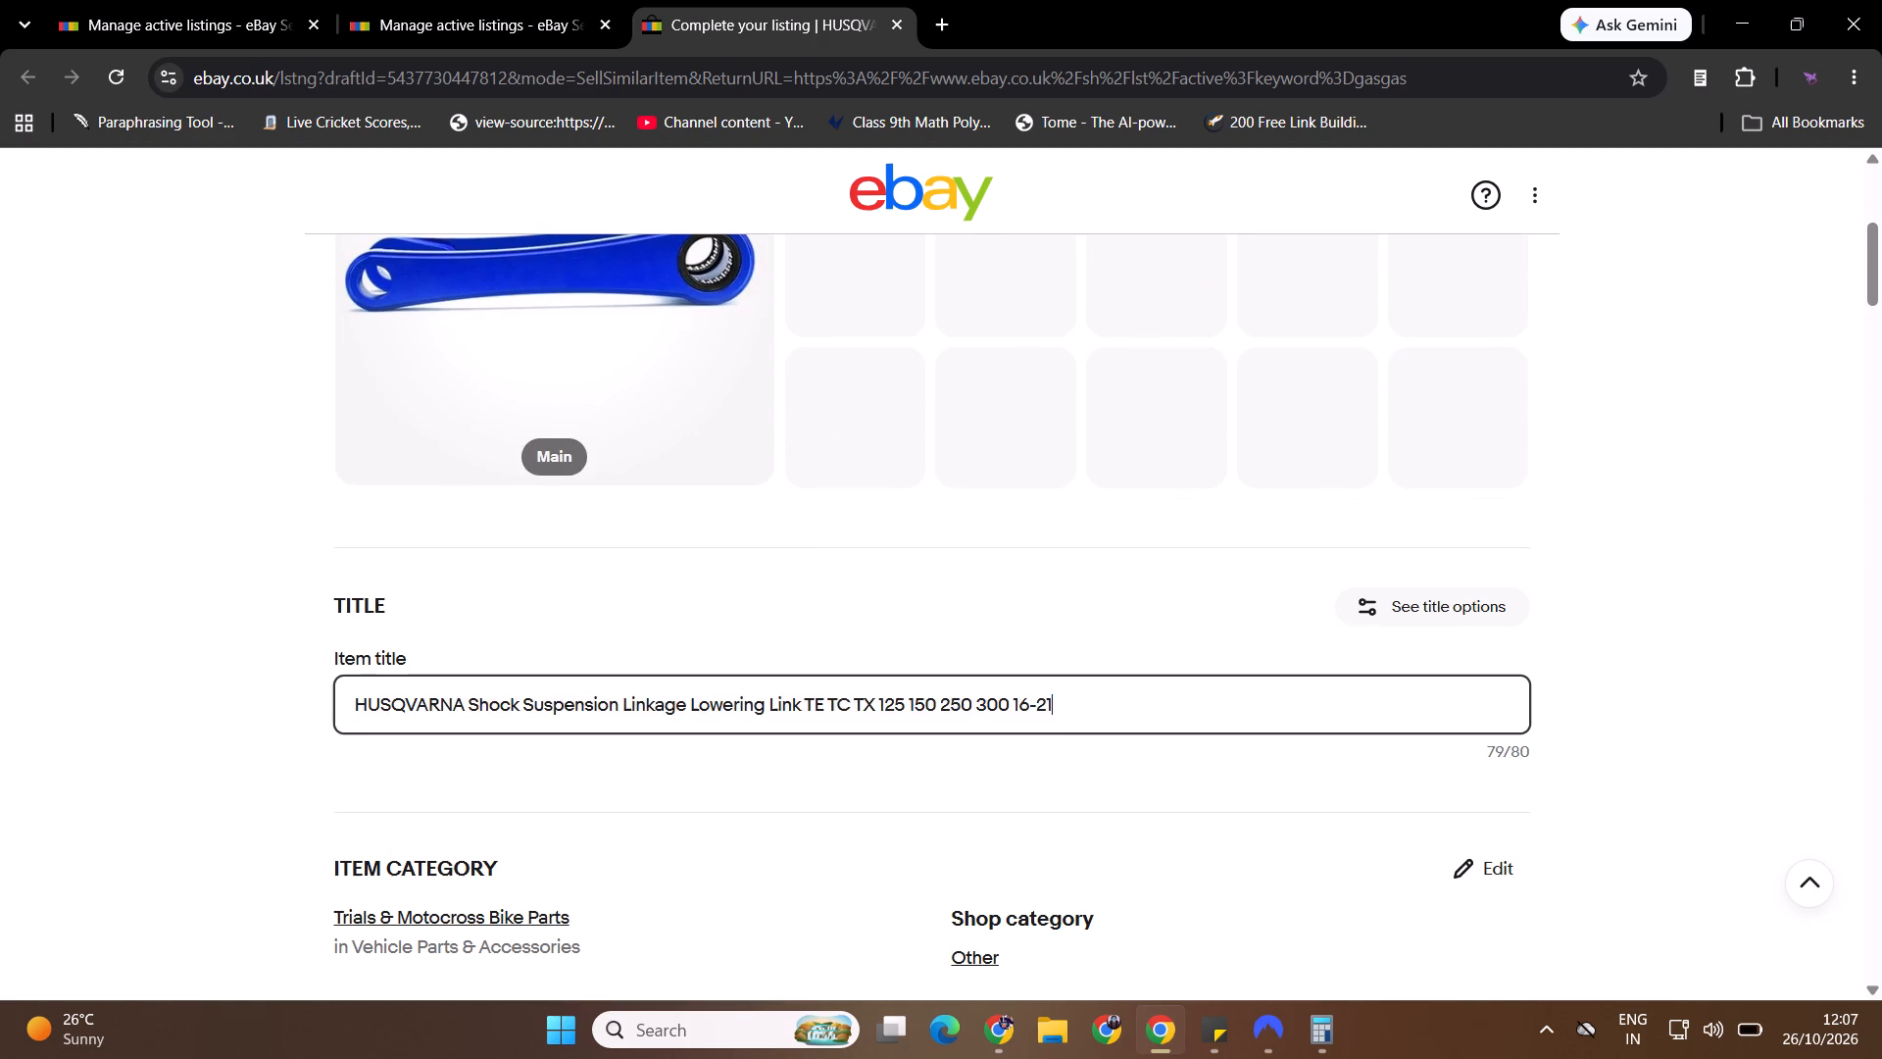
{"action": "key", "text": "ctrl+a"}
{"action": "key", "text": "ctrl+c"}
{"action": "left_click_drag", "start_coordinate": [1881, 253], "coordinate": [1880, 435]}
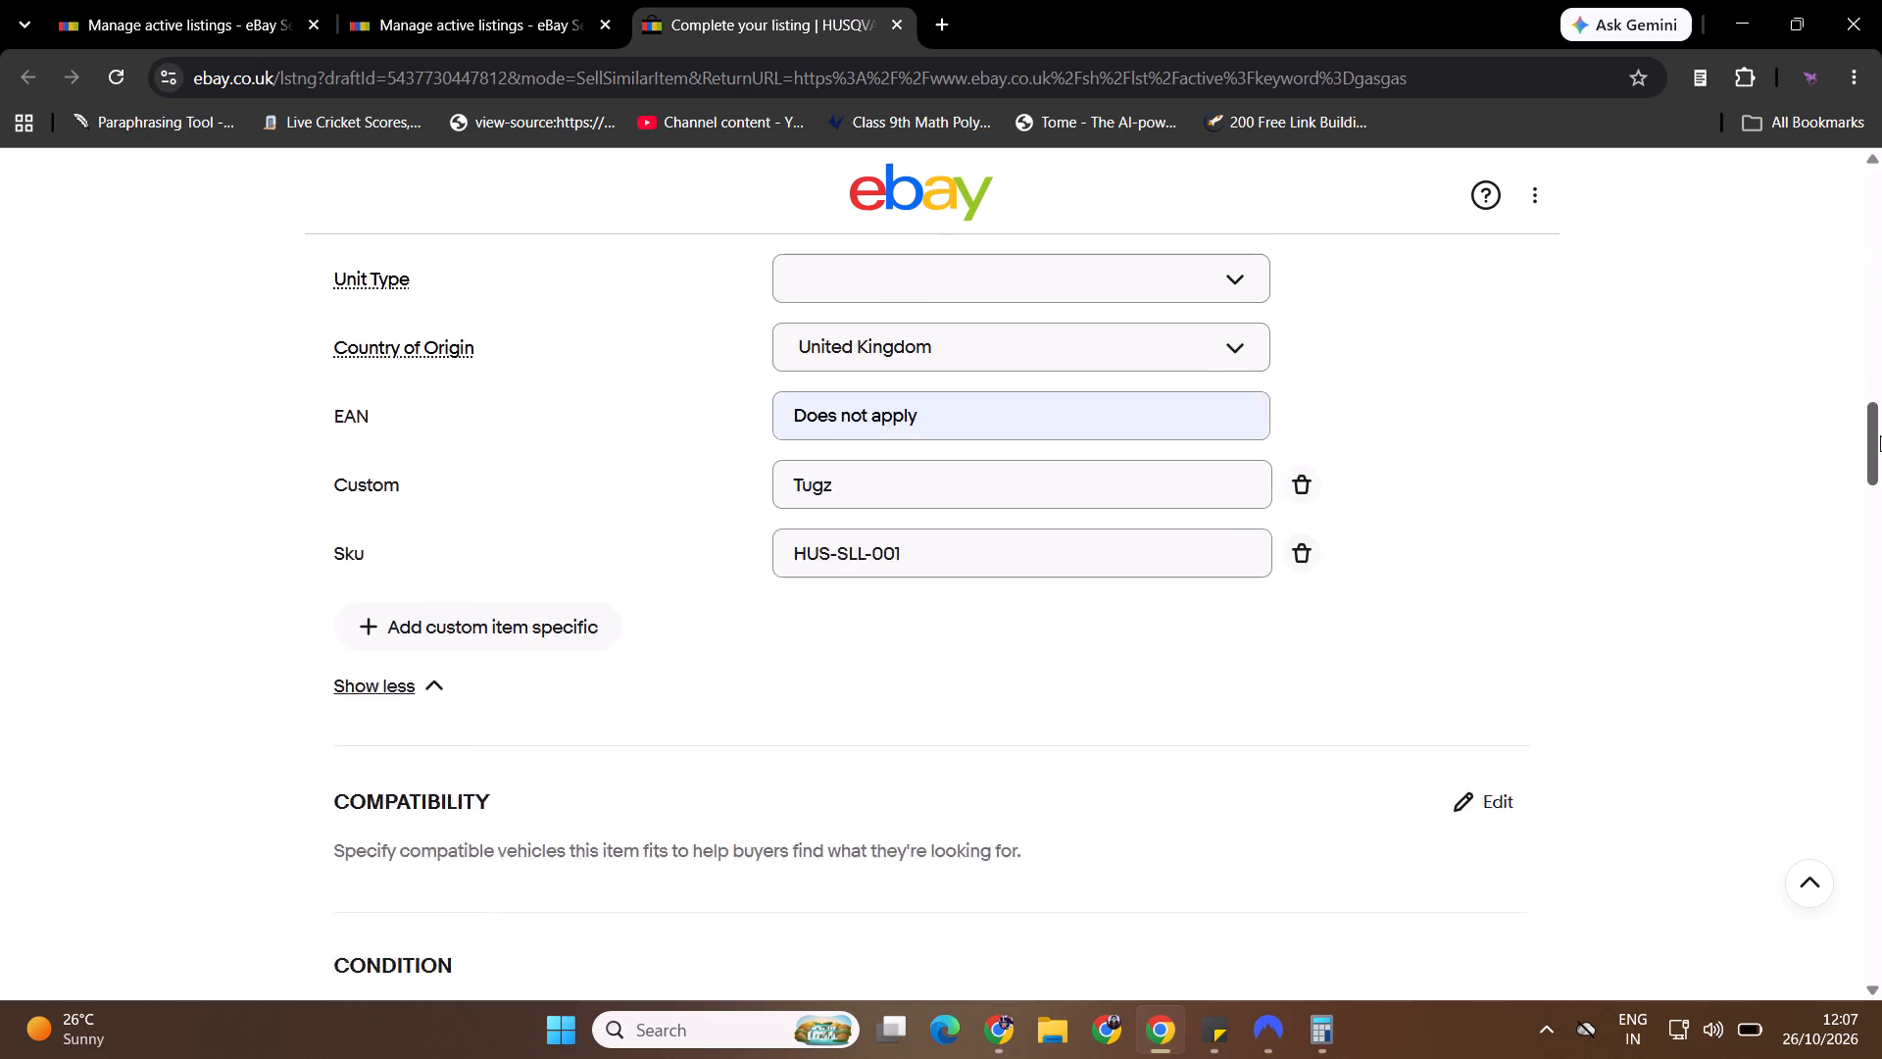
{"action": "left_click_drag", "start_coordinate": [1880, 435], "coordinate": [1881, 513]}
{"action": "left_click", "coordinate": [897, 477]}
{"action": "key", "text": "ctrl+v"}
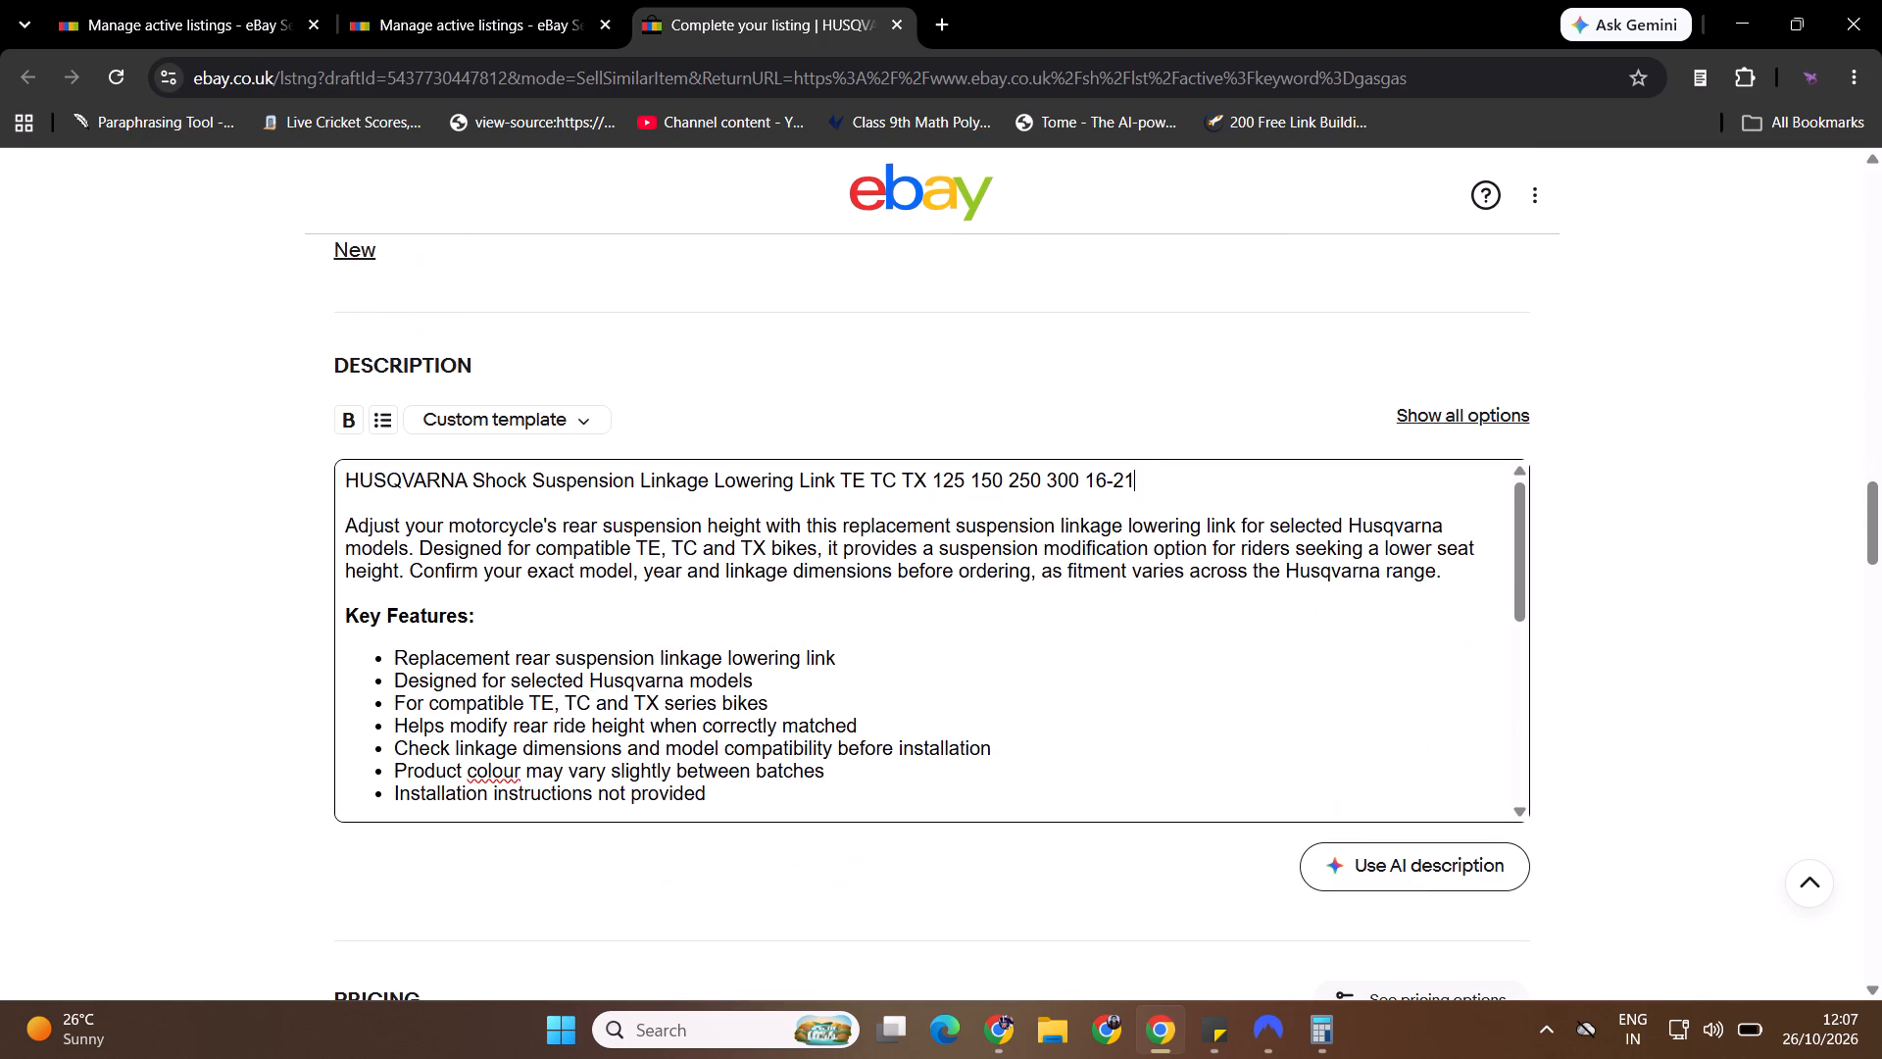
{"action": "triple_click", "coordinate": [894, 477]}
{"action": "key", "text": "ctrl+b"}
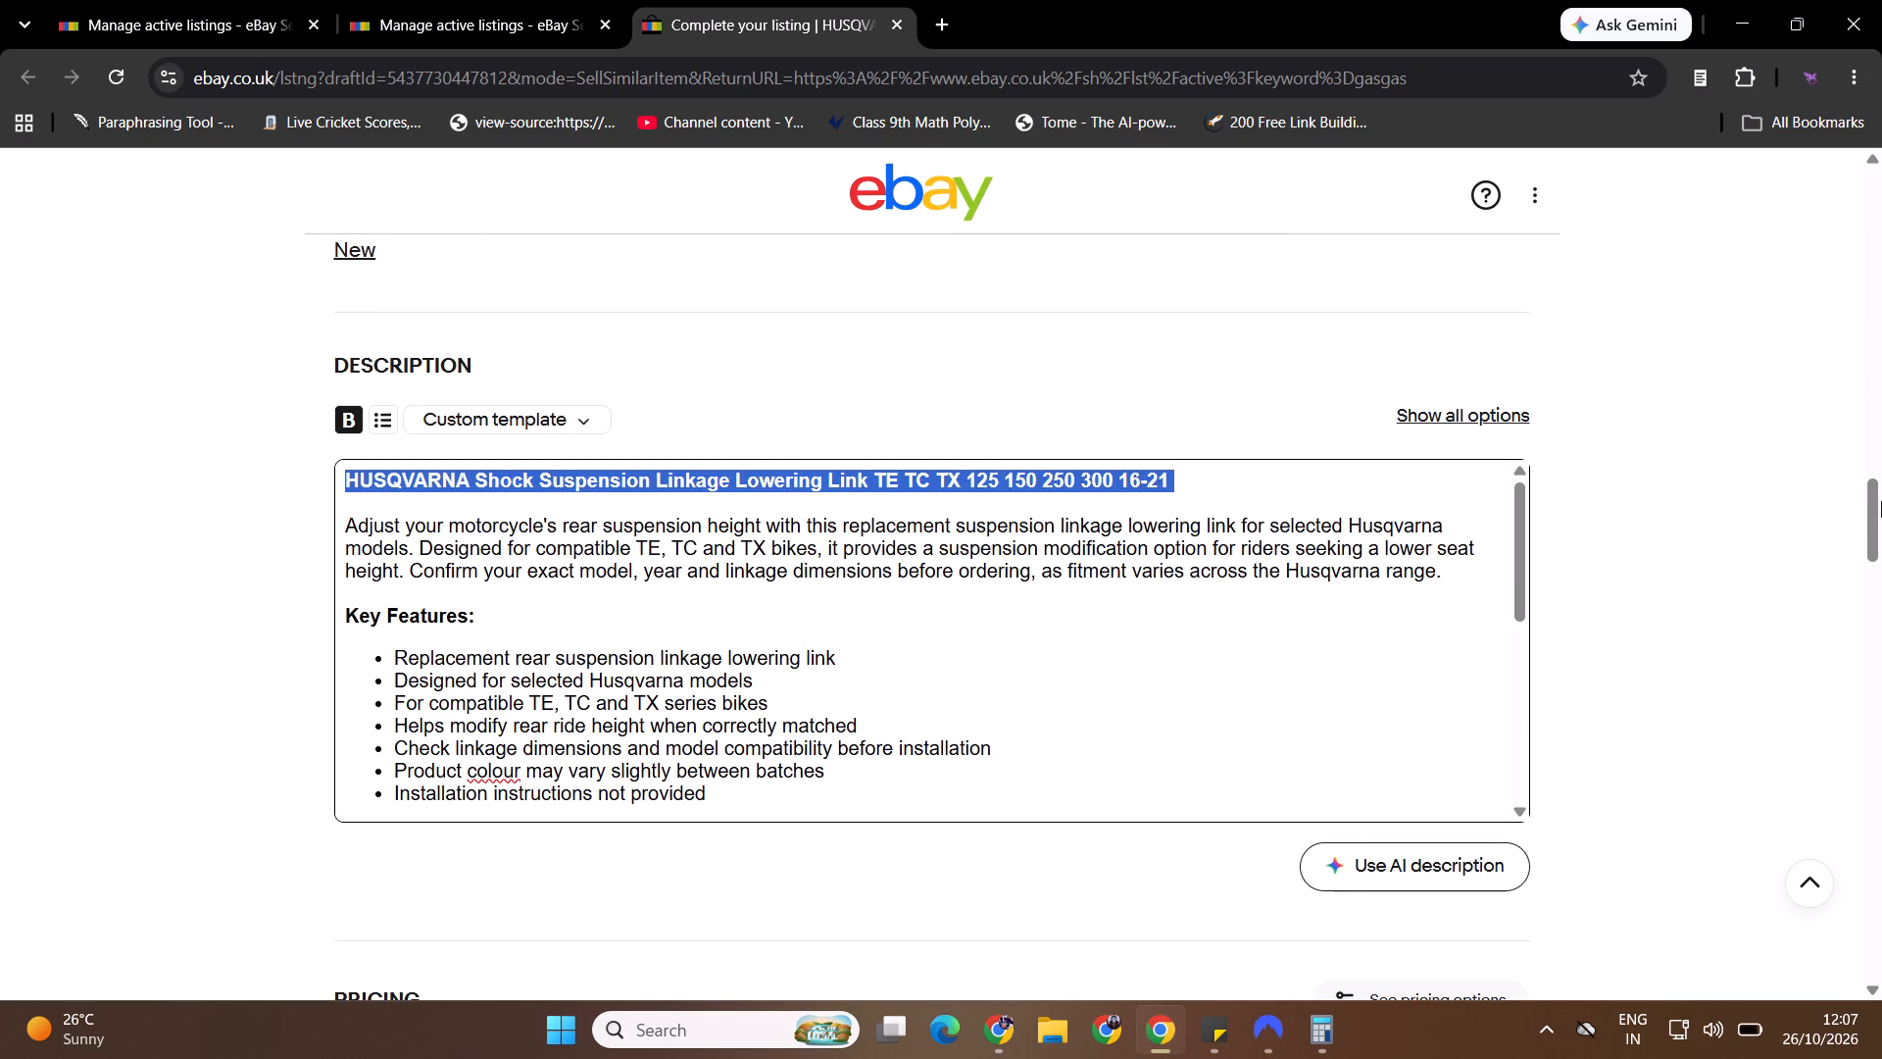
Calculate double the AliExpress supplier price, 36.49 × 2, in Calculator.
{"action": "left_click_drag", "start_coordinate": [1881, 507], "coordinate": [1881, 566]}
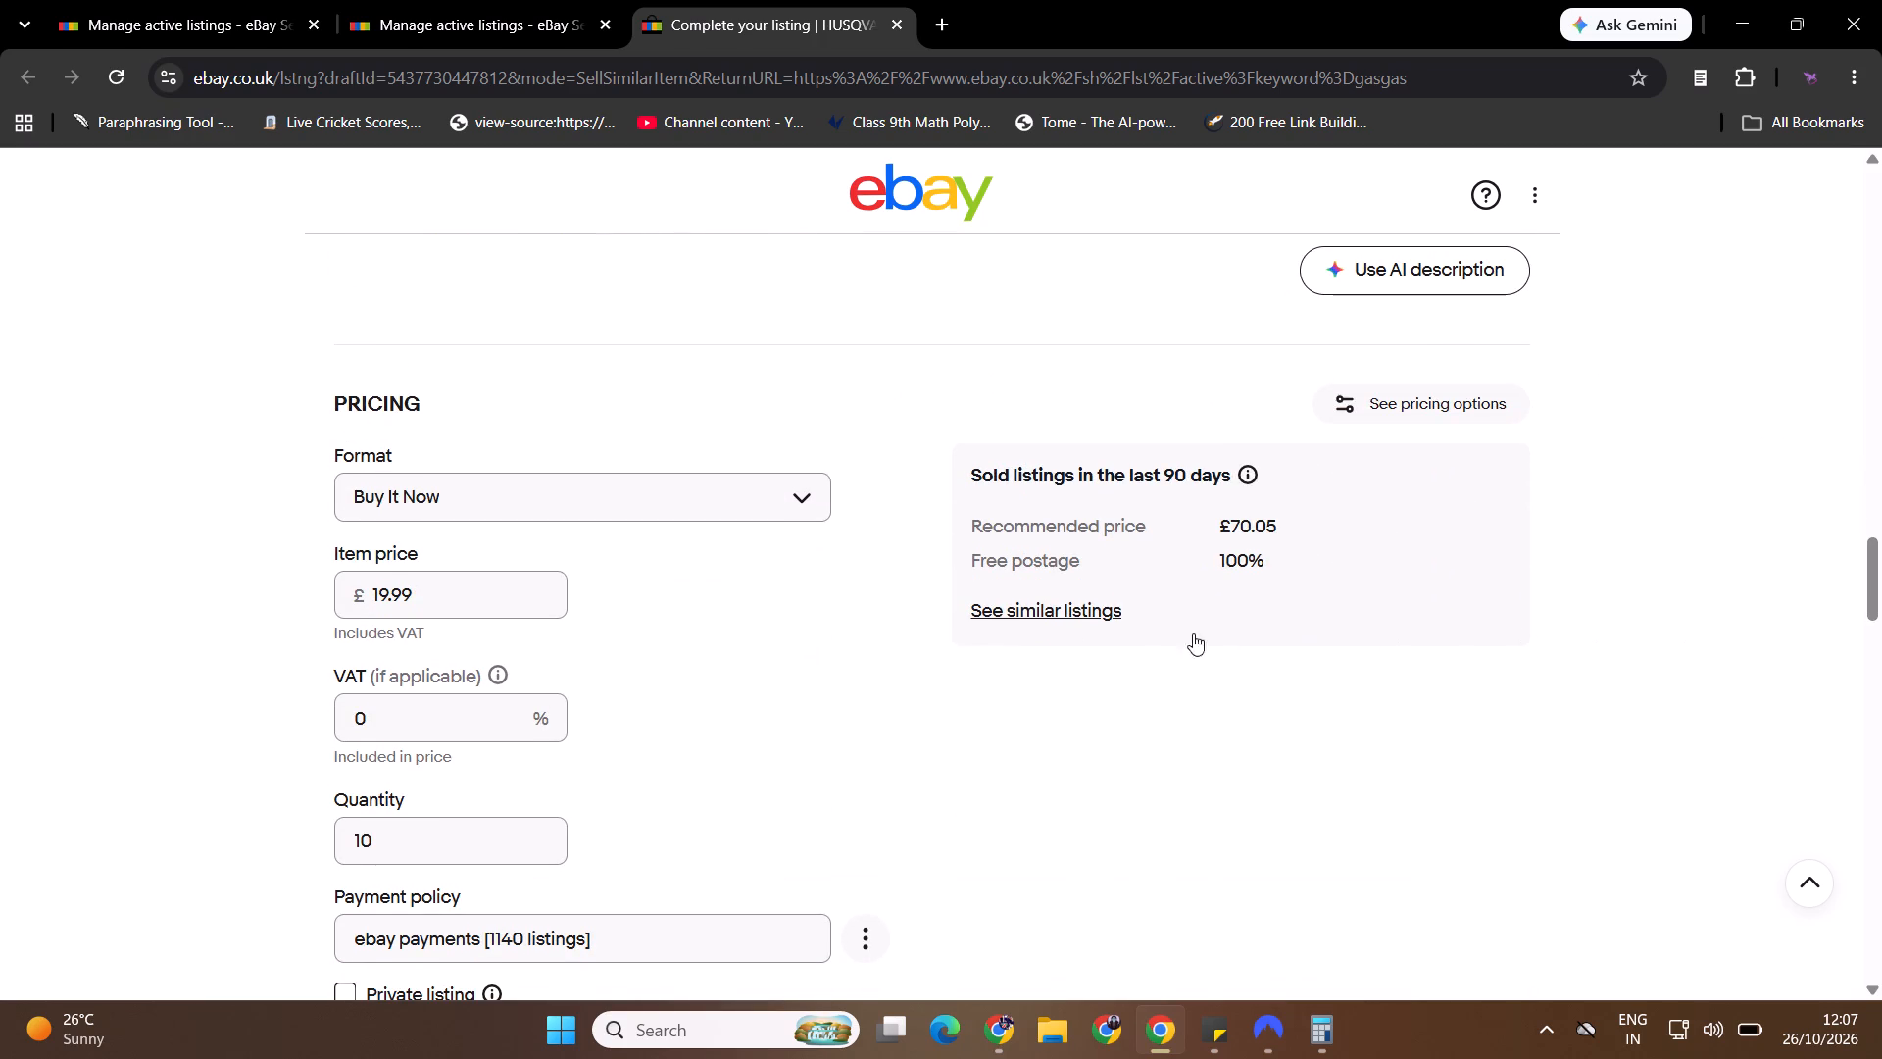
{"action": "left_click", "coordinate": [1065, 606]}
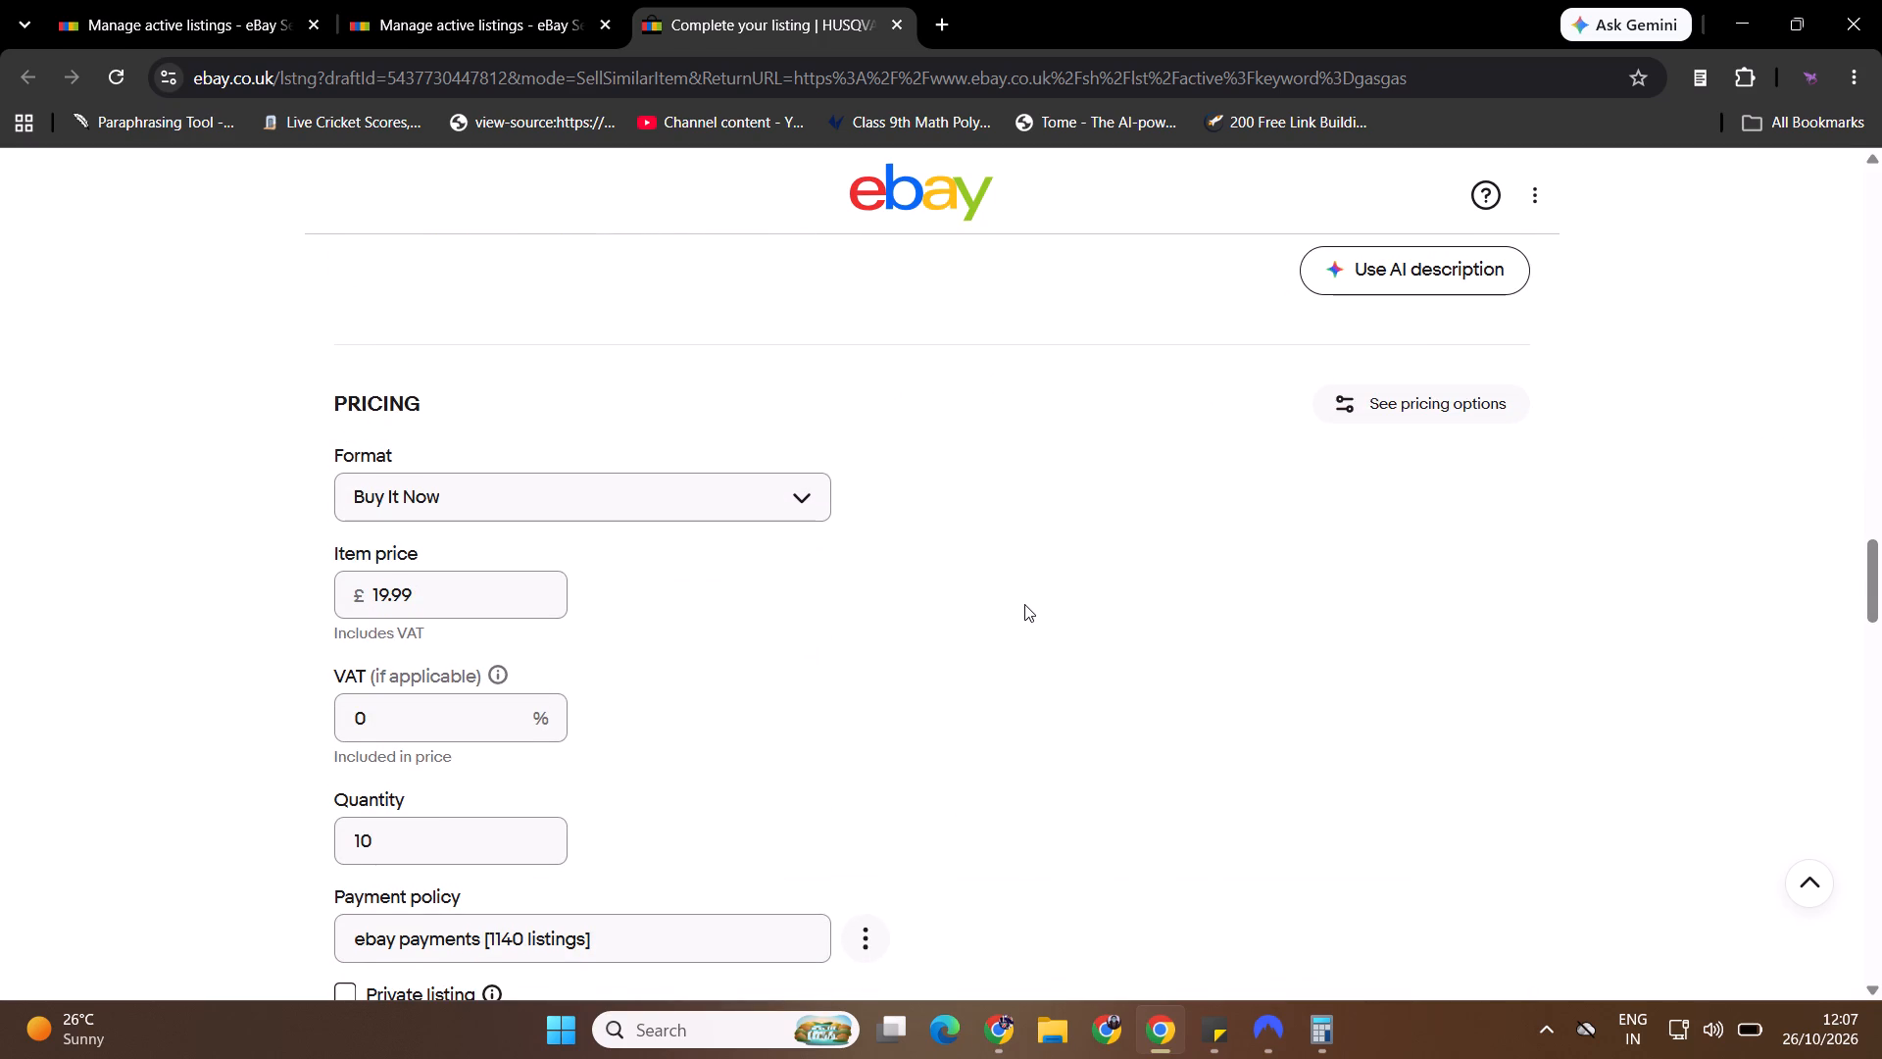
{"action": "key", "text": "alt+Tab"}
{"action": "key", "text": "alt+Tab"}
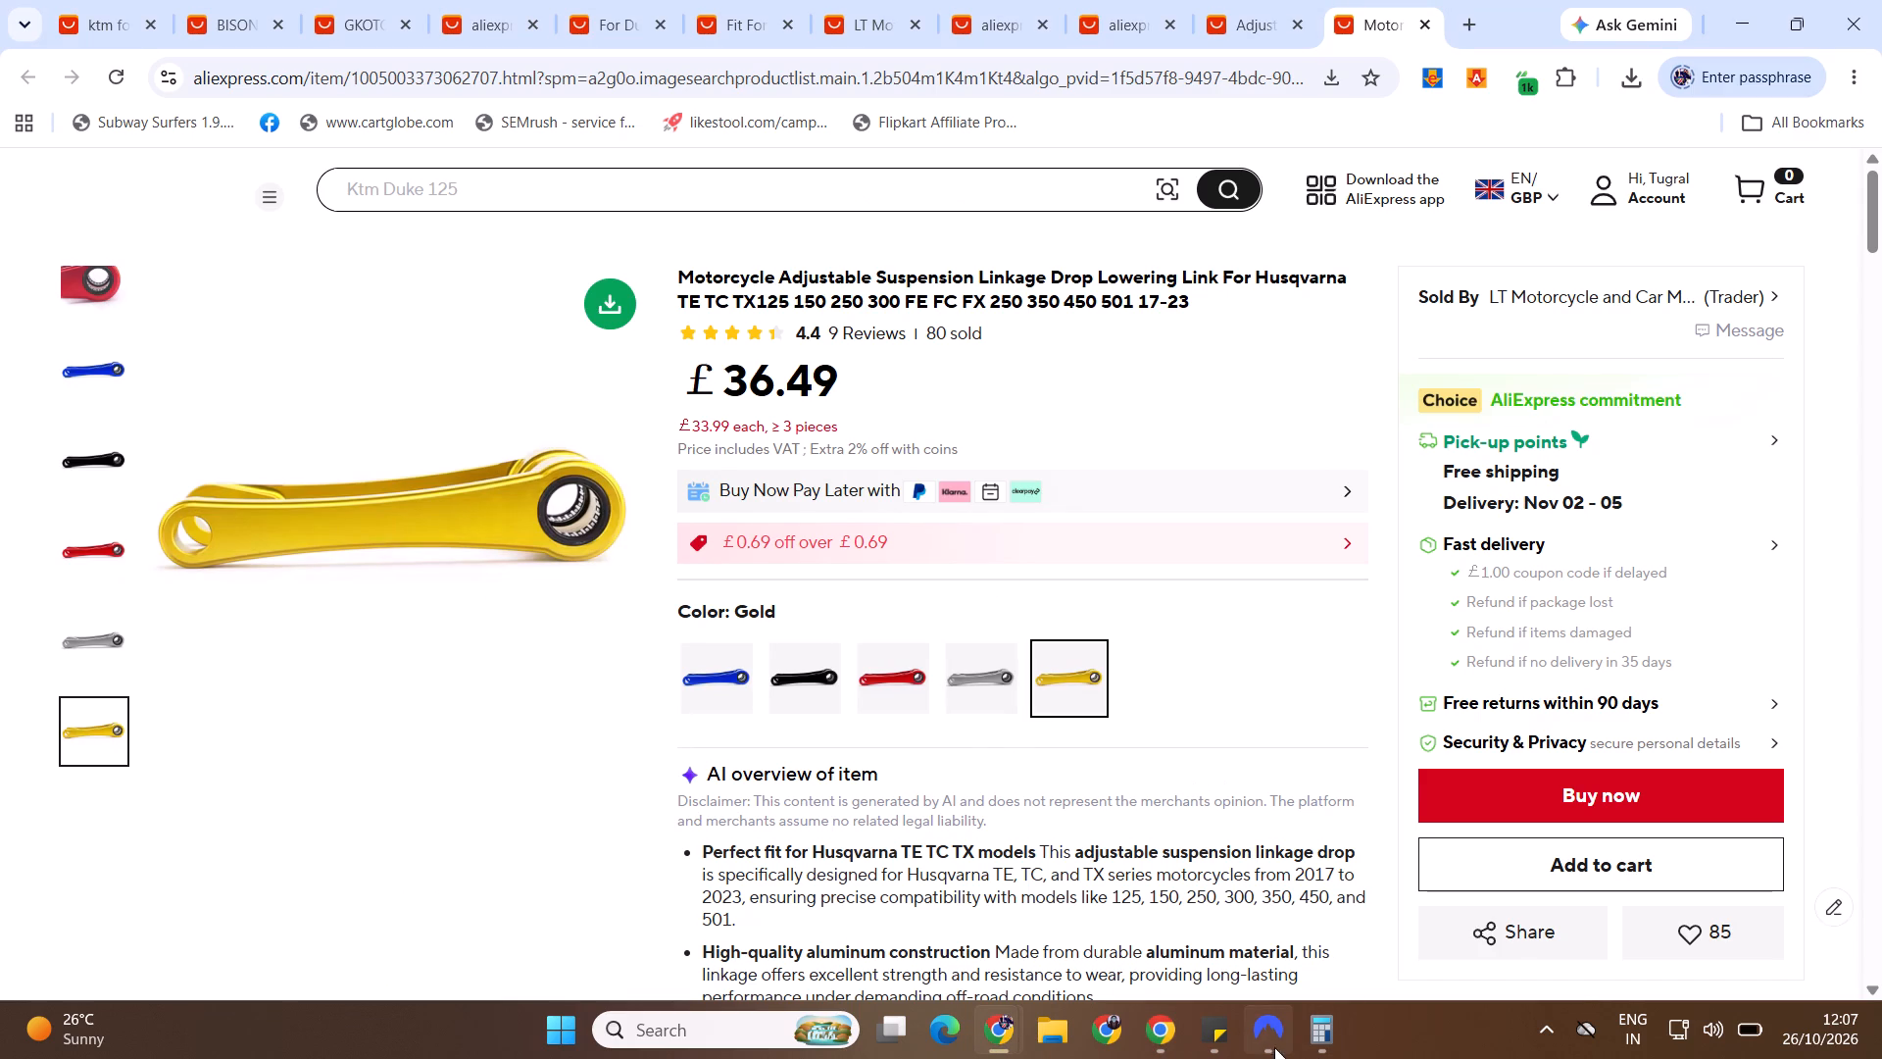
{"action": "left_click", "coordinate": [1300, 1032]}
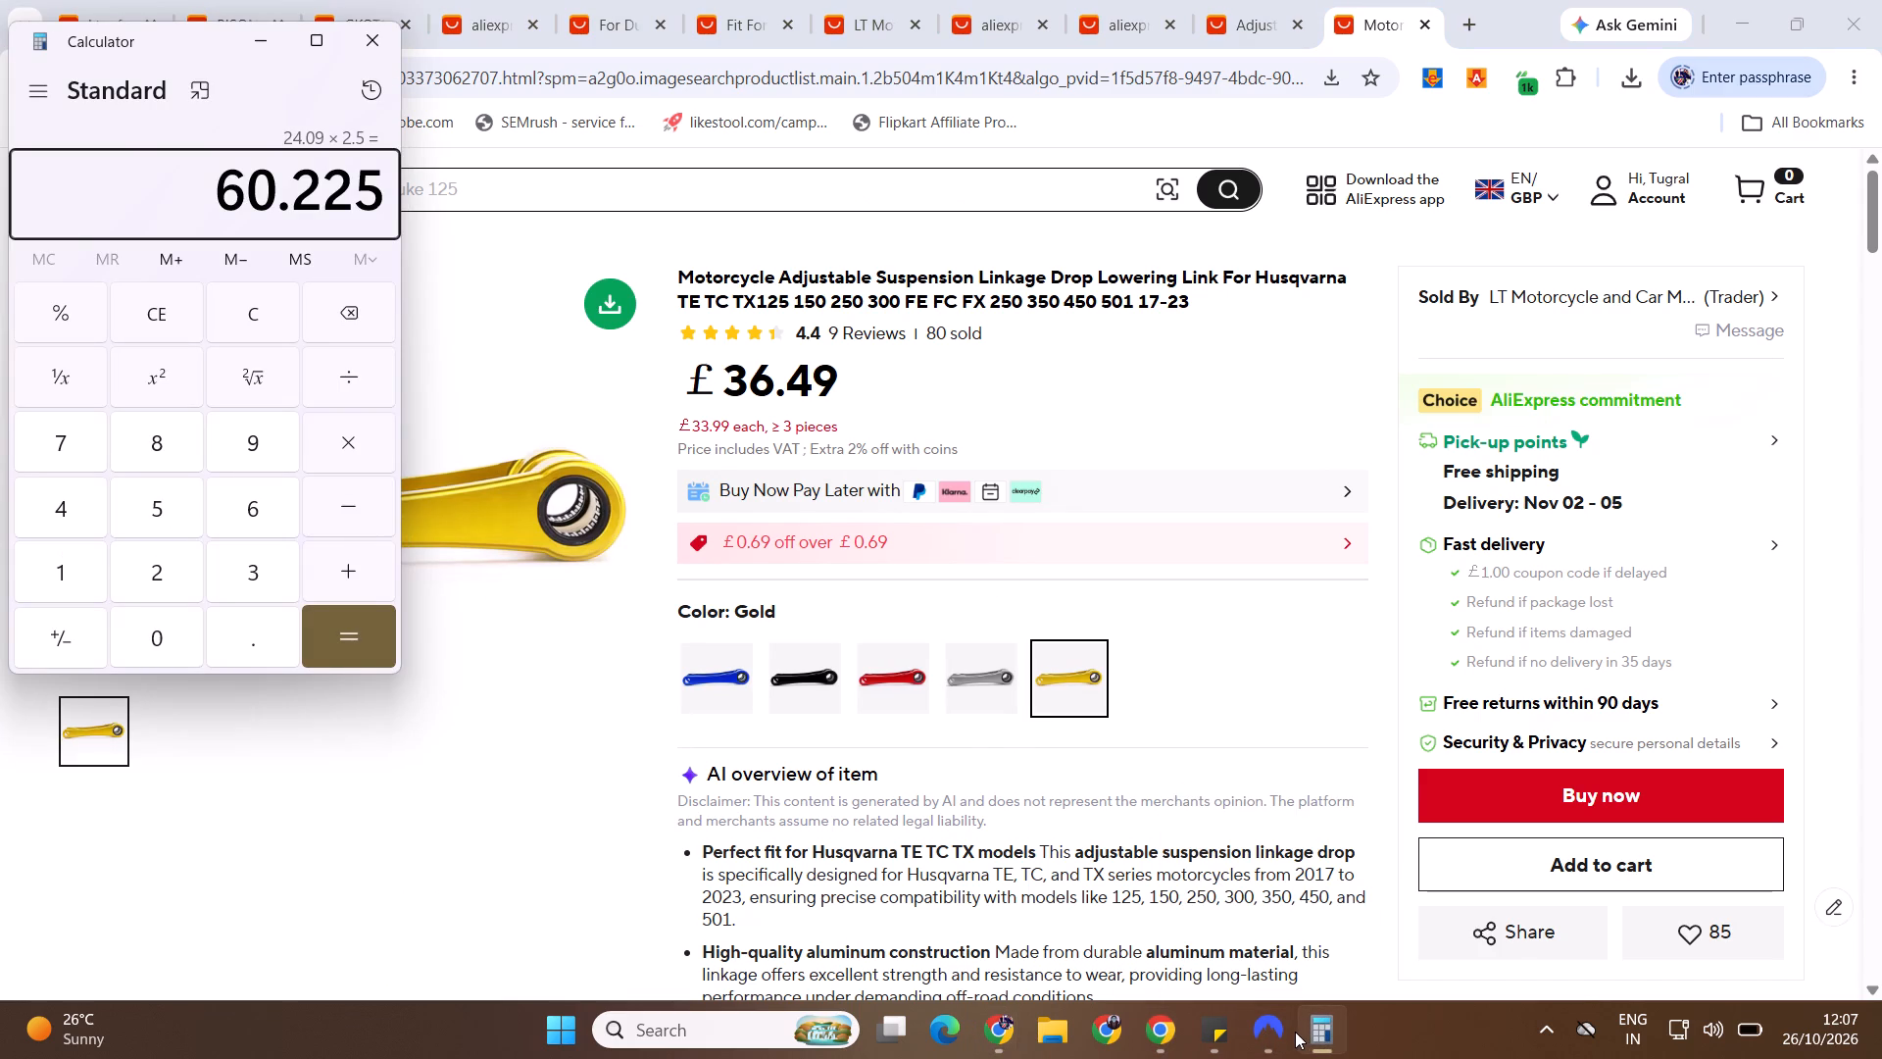
{"action": "key", "text": "Escape"}
{"action": "type", "text": "36.49*2"}
{"action": "key", "text": "Return"}
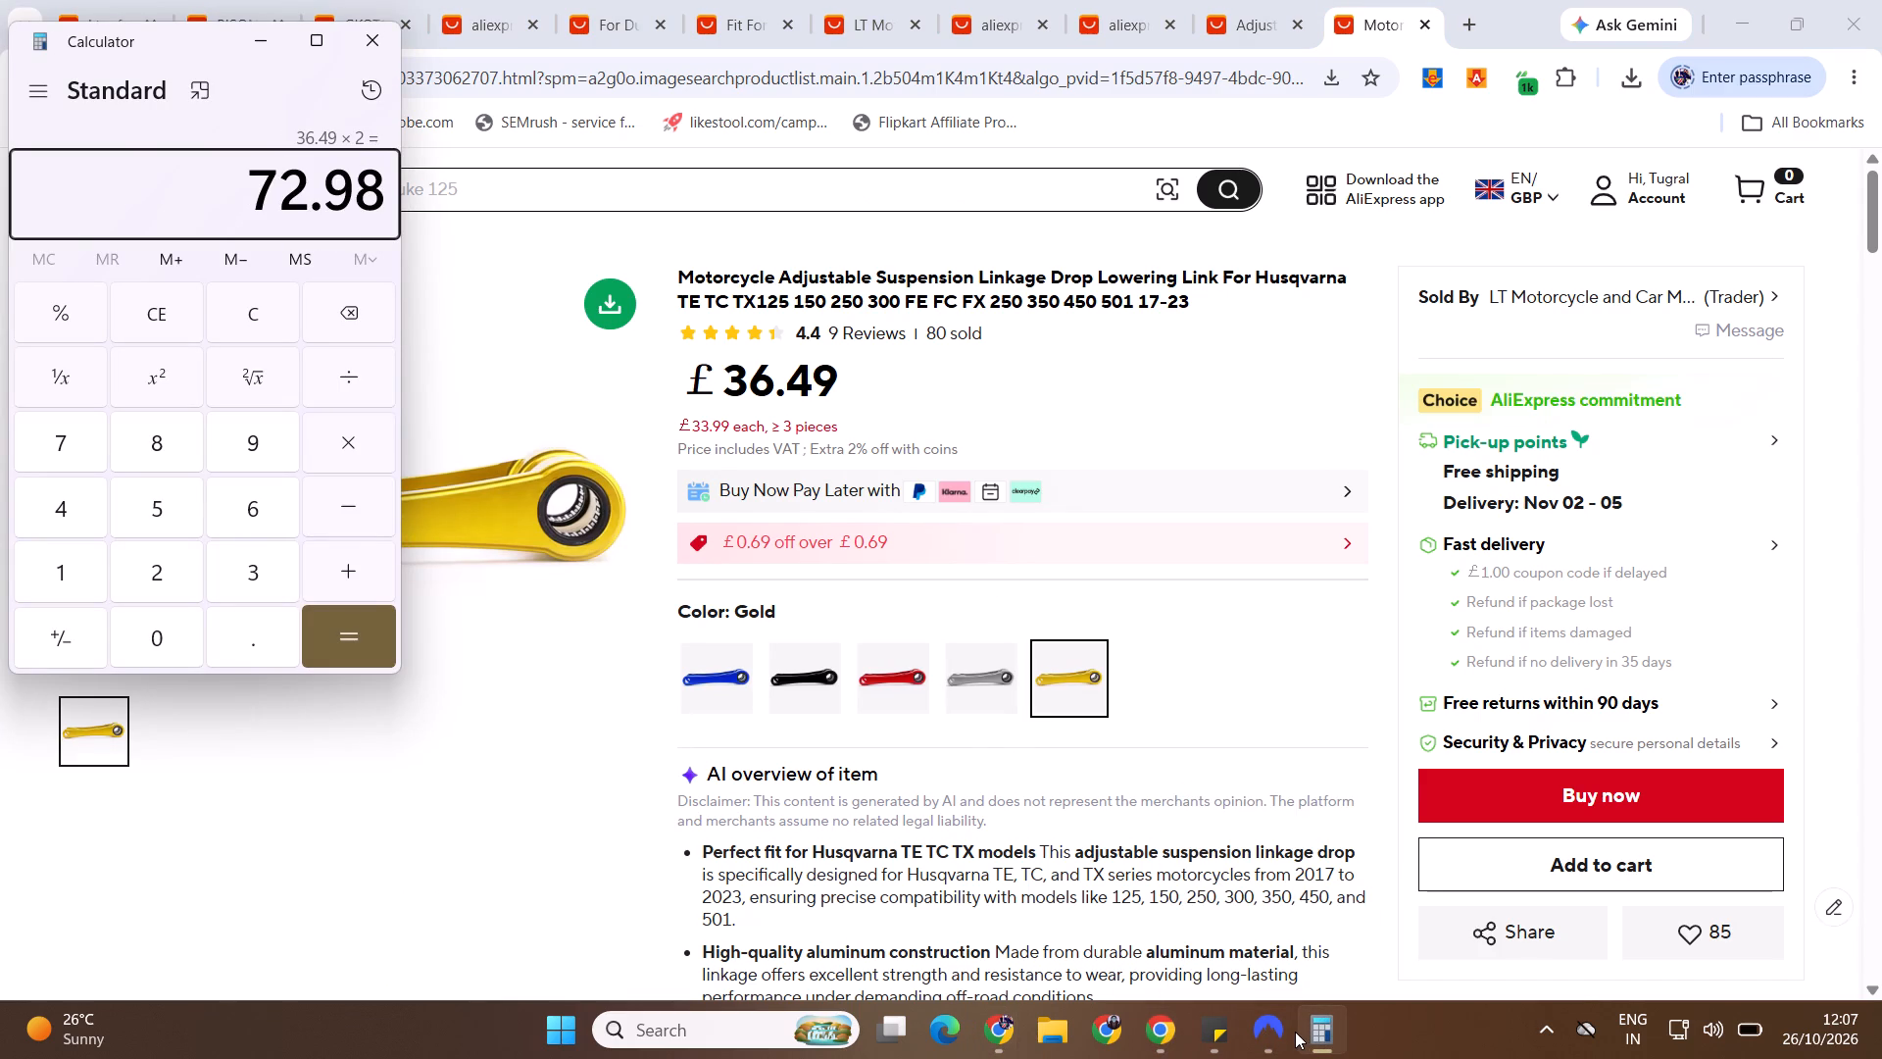
{"action": "key", "text": "alt+Tab"}
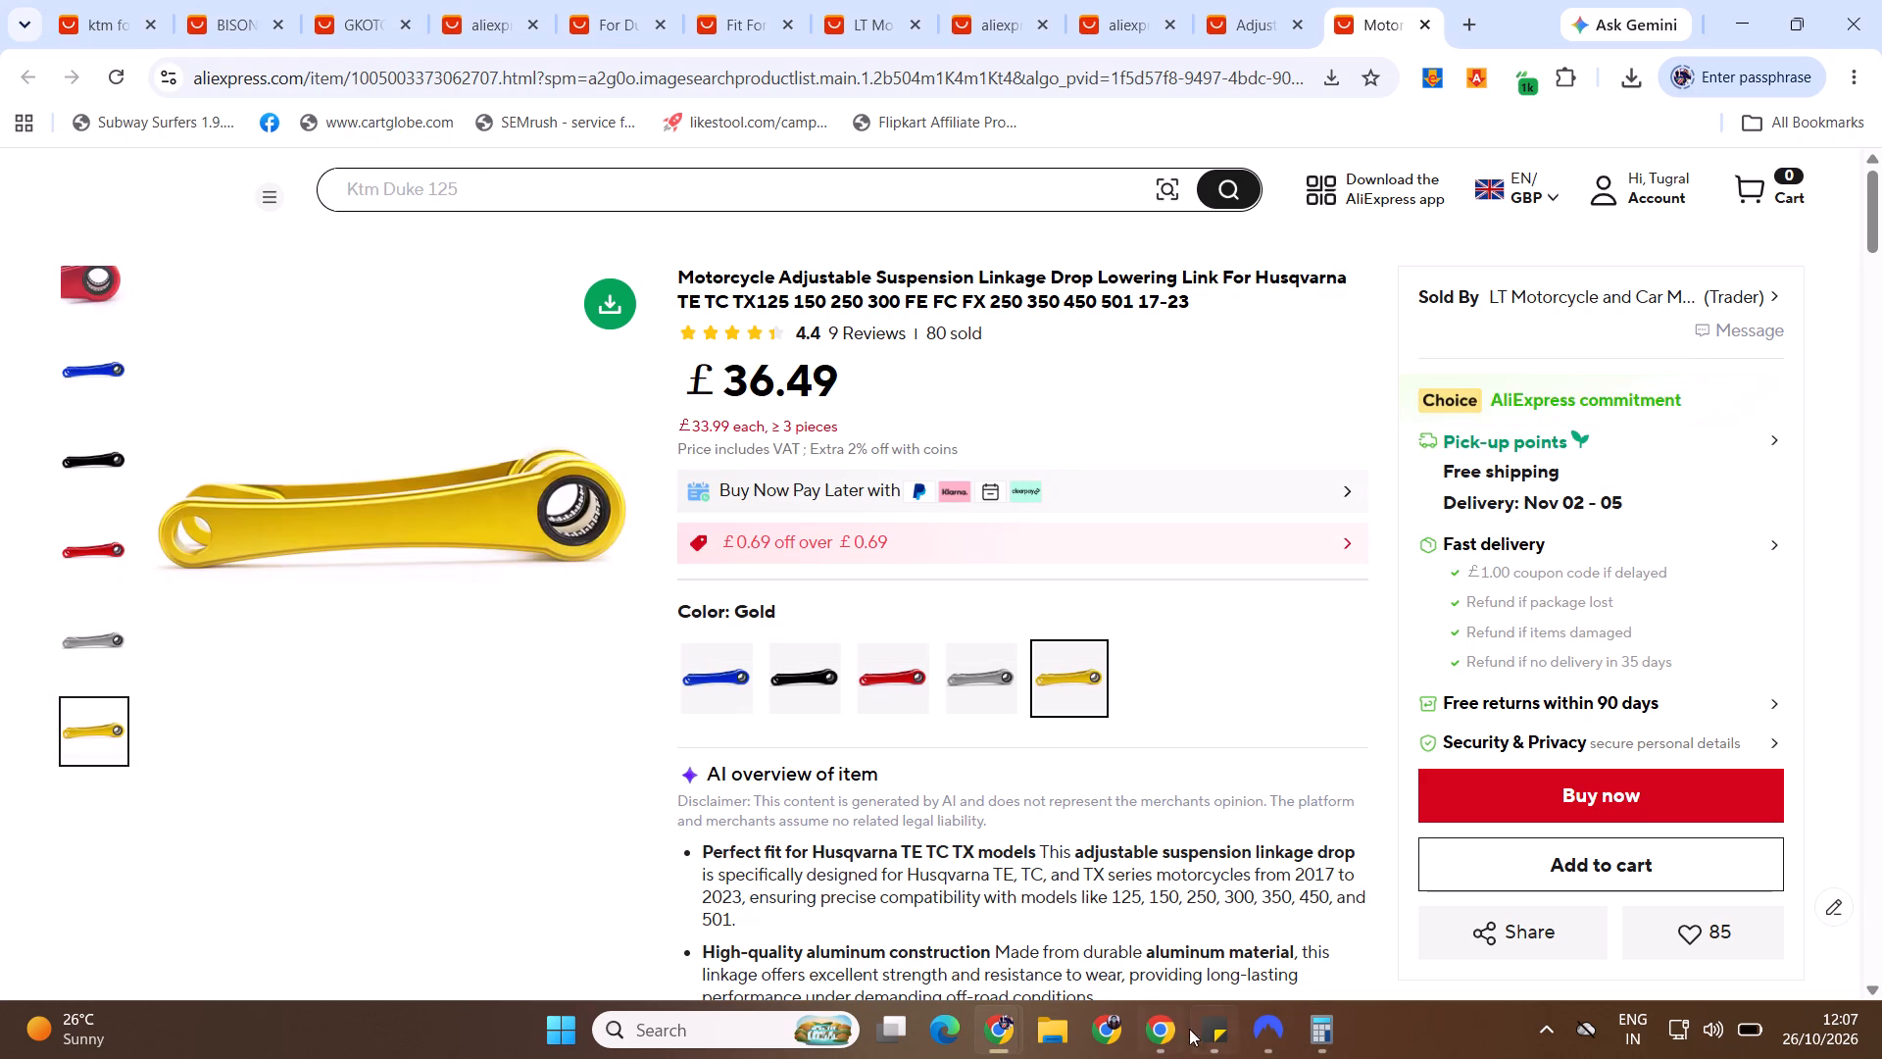
Examine similar sold listings in eBay's pricing research, including the price and photos of the blue HUSQVARNA Lowering Link Linkage Arm listing.
{"action": "key", "text": "alt+Tab"}
{"action": "key", "text": "alt+Tab"}
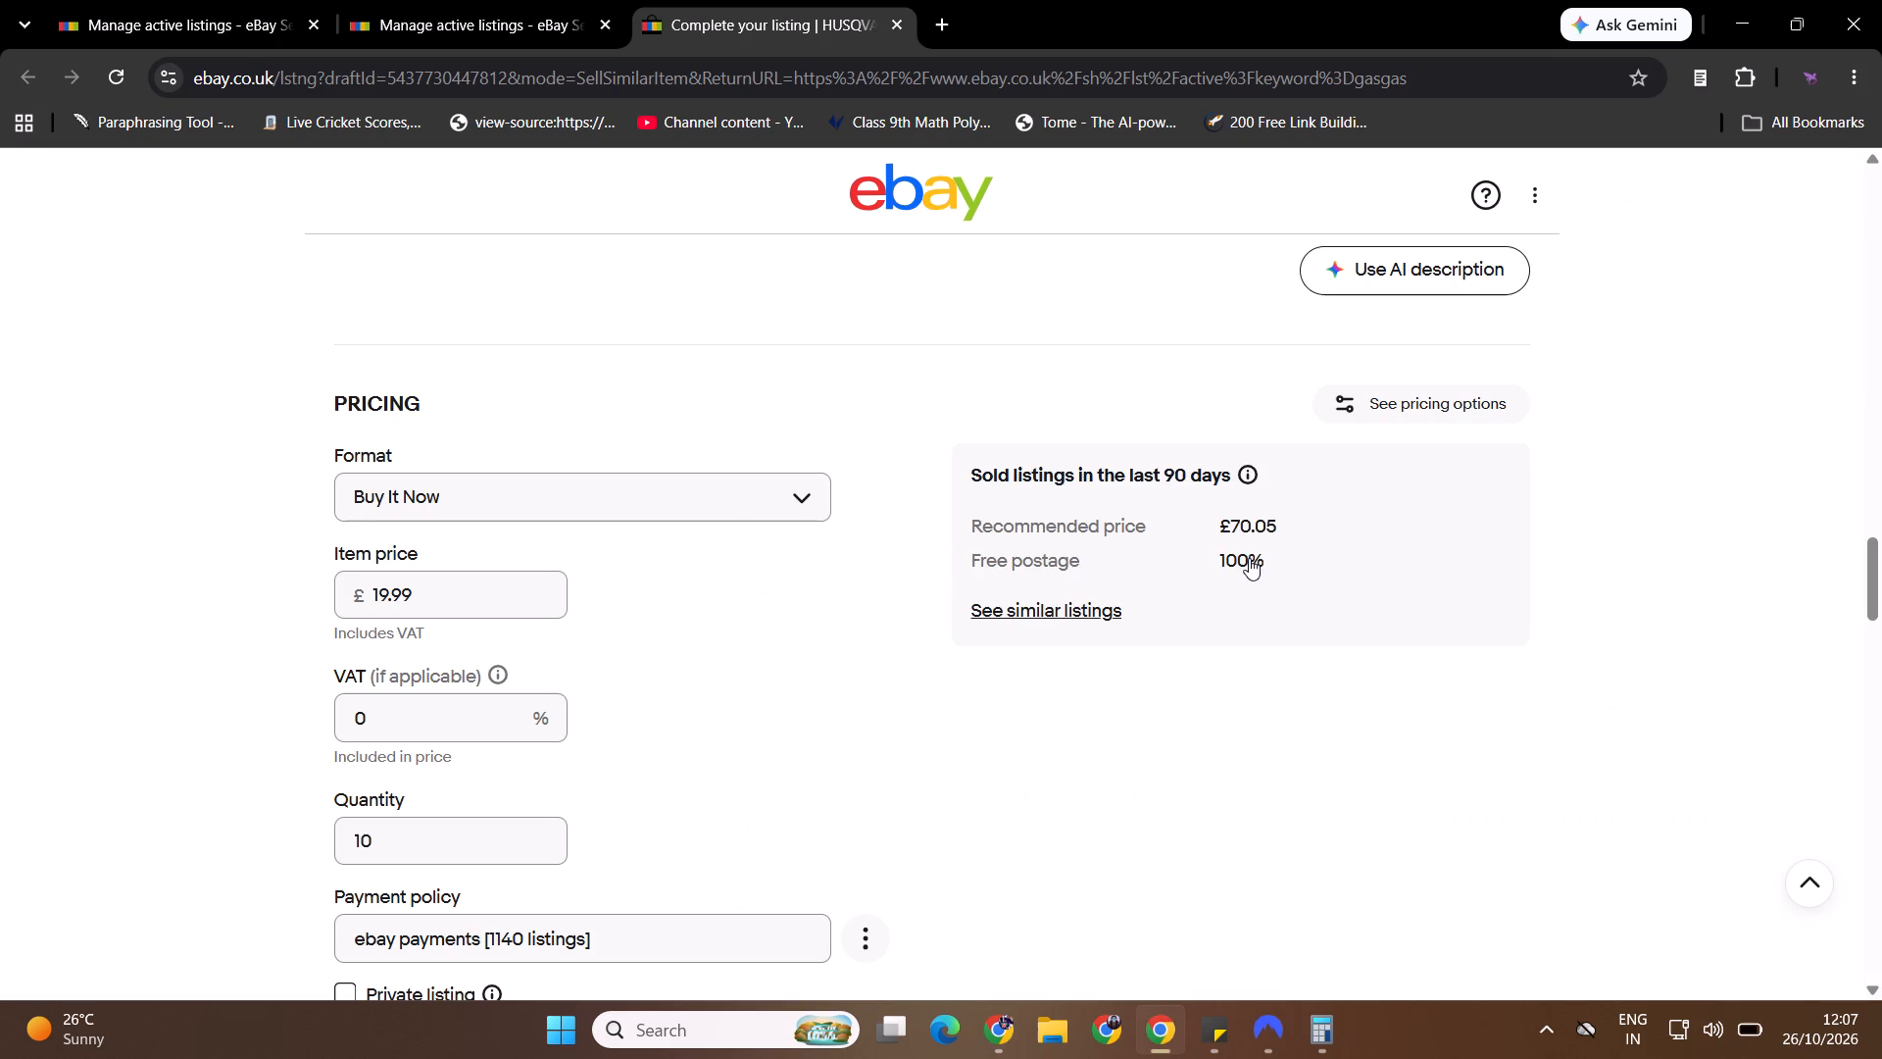
{"action": "left_click", "coordinate": [1111, 613]}
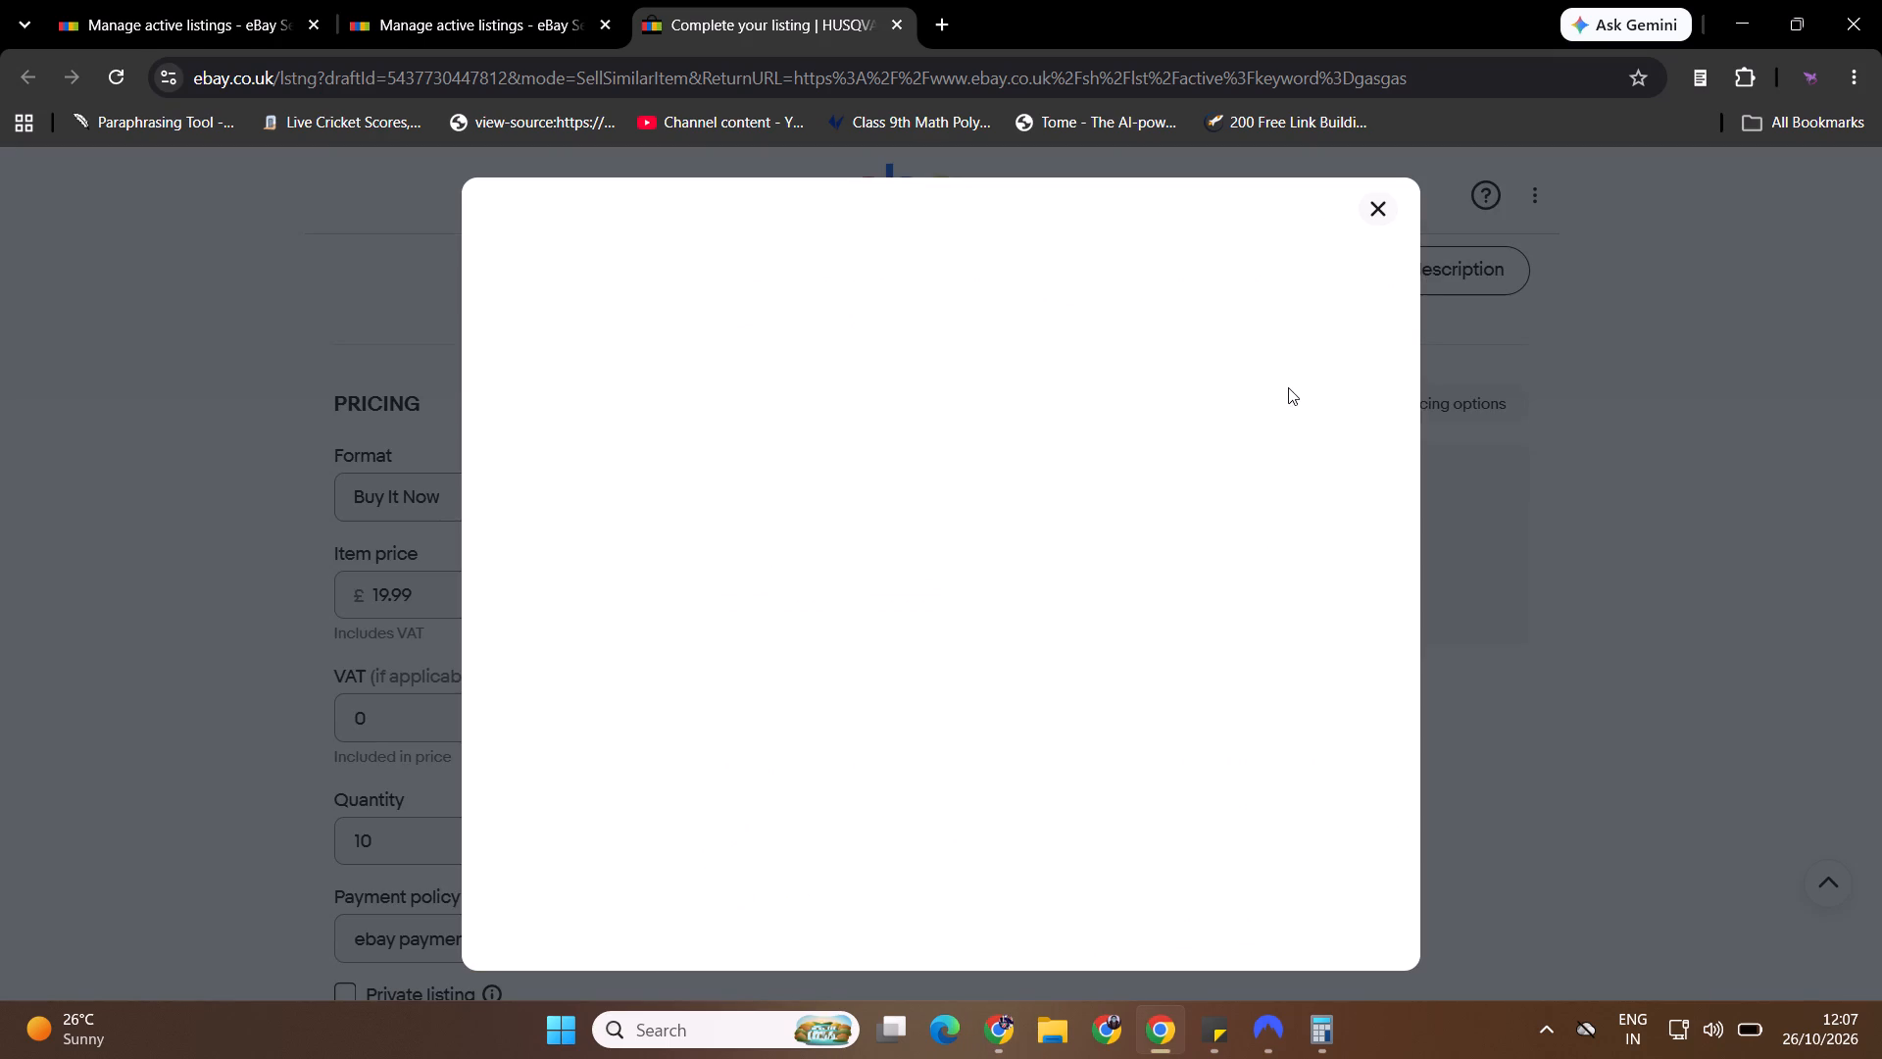
{"action": "left_click_drag", "start_coordinate": [1411, 315], "coordinate": [1413, 358]}
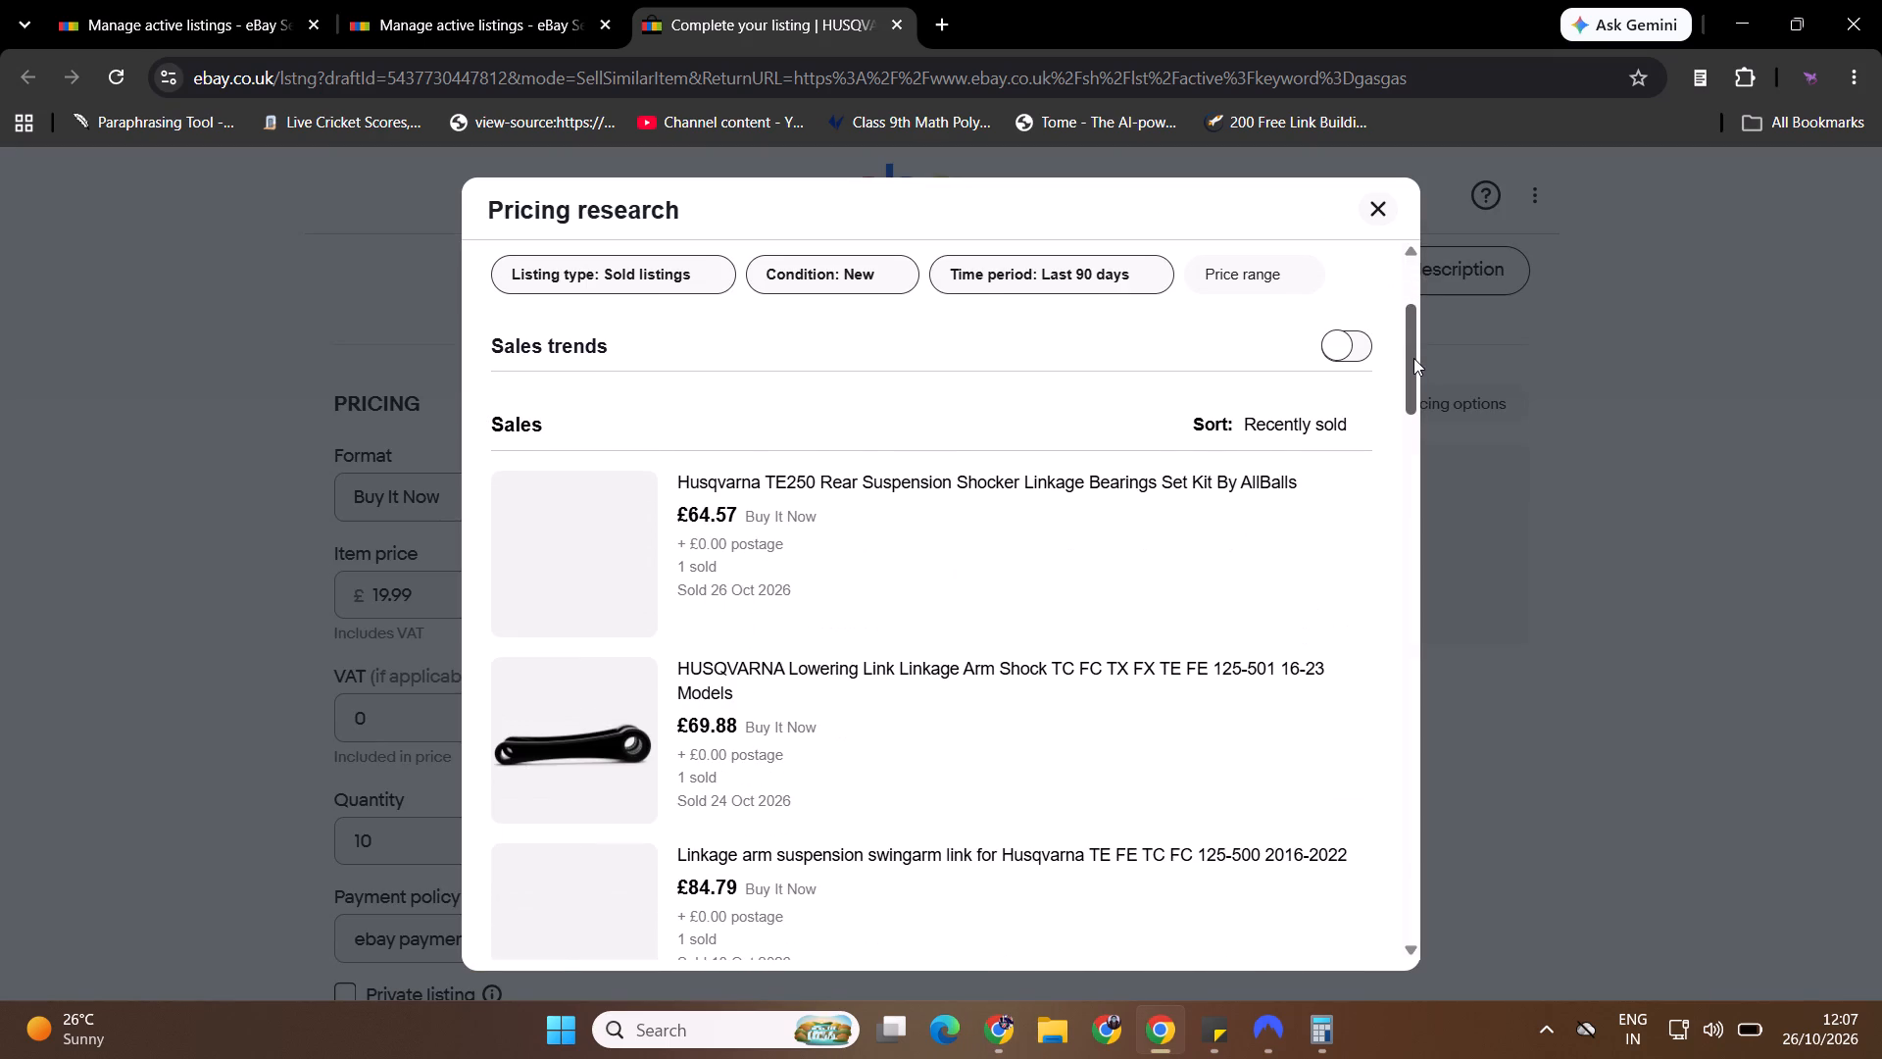
{"action": "left_click_drag", "start_coordinate": [1413, 358], "coordinate": [1417, 484]}
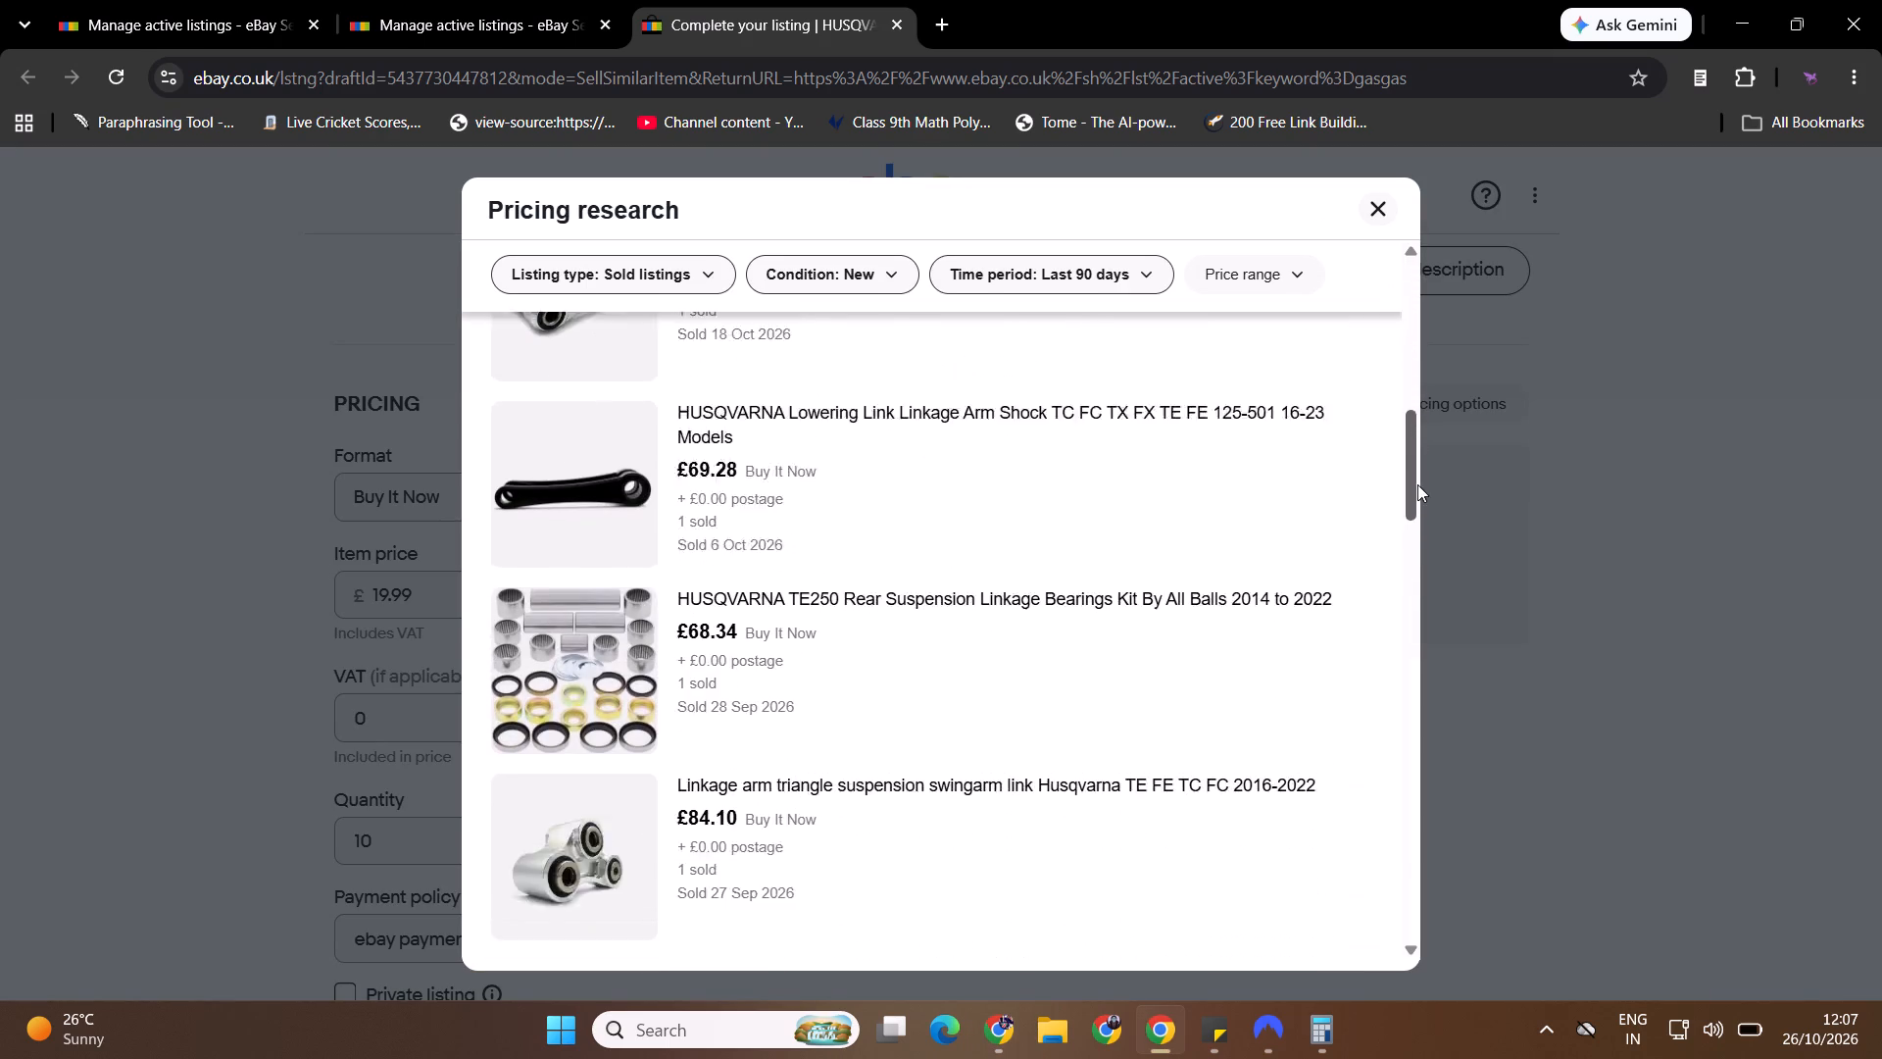
{"action": "left_click_drag", "start_coordinate": [1417, 484], "coordinate": [1426, 720]}
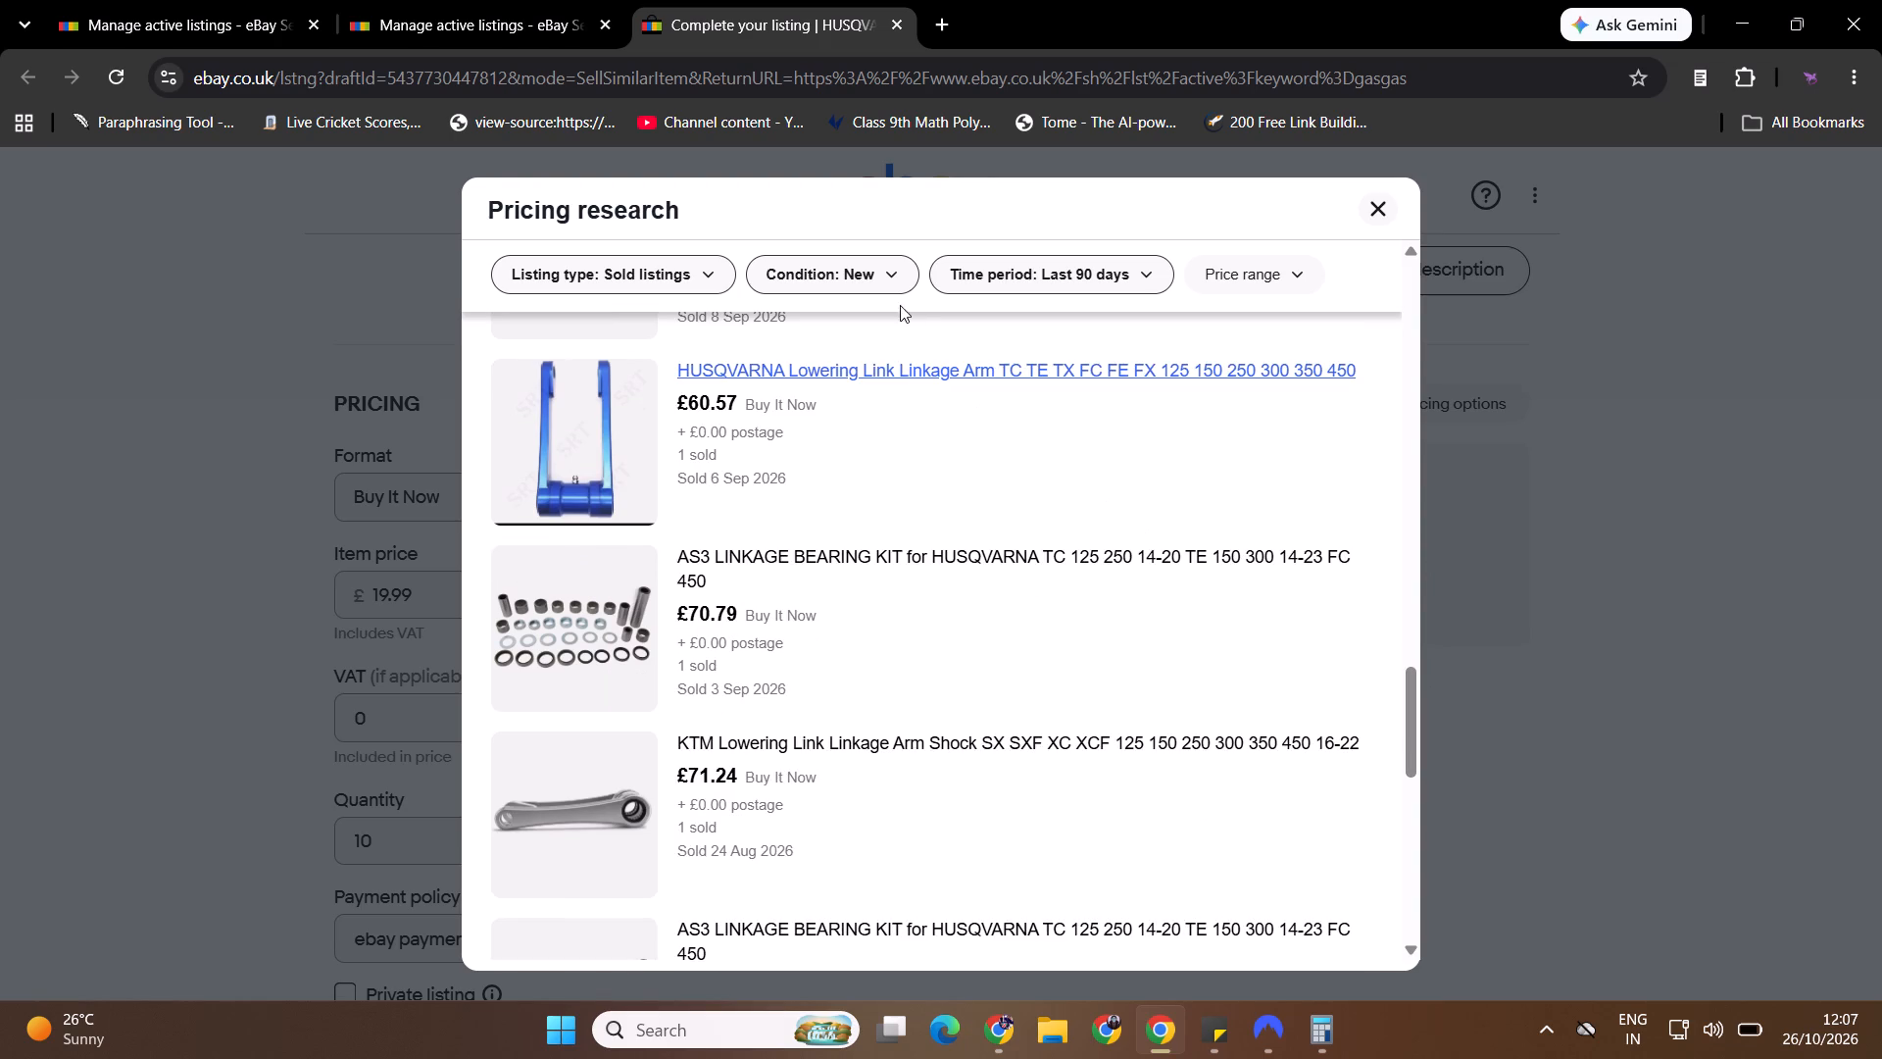
{"action": "middle_click", "coordinate": [900, 375]}
{"action": "left_click", "coordinate": [979, 18]}
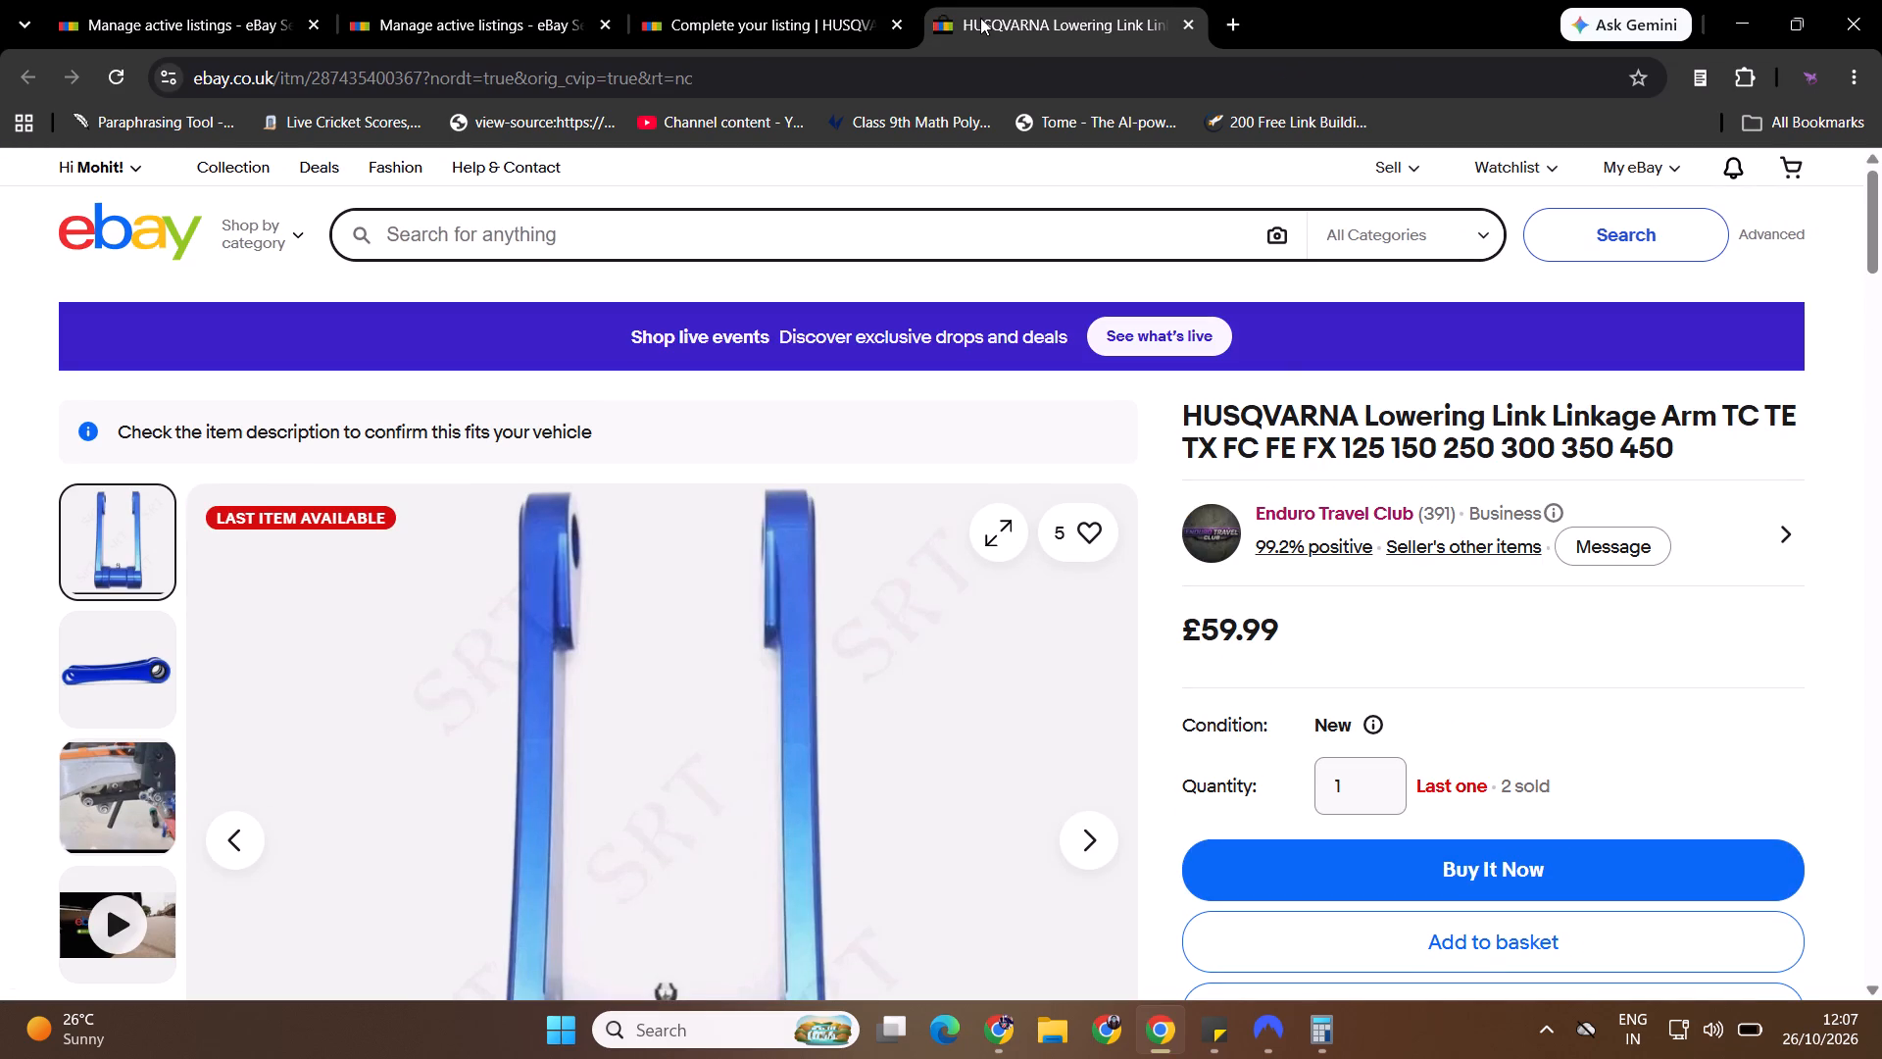
{"action": "left_click", "coordinate": [1881, 257]}
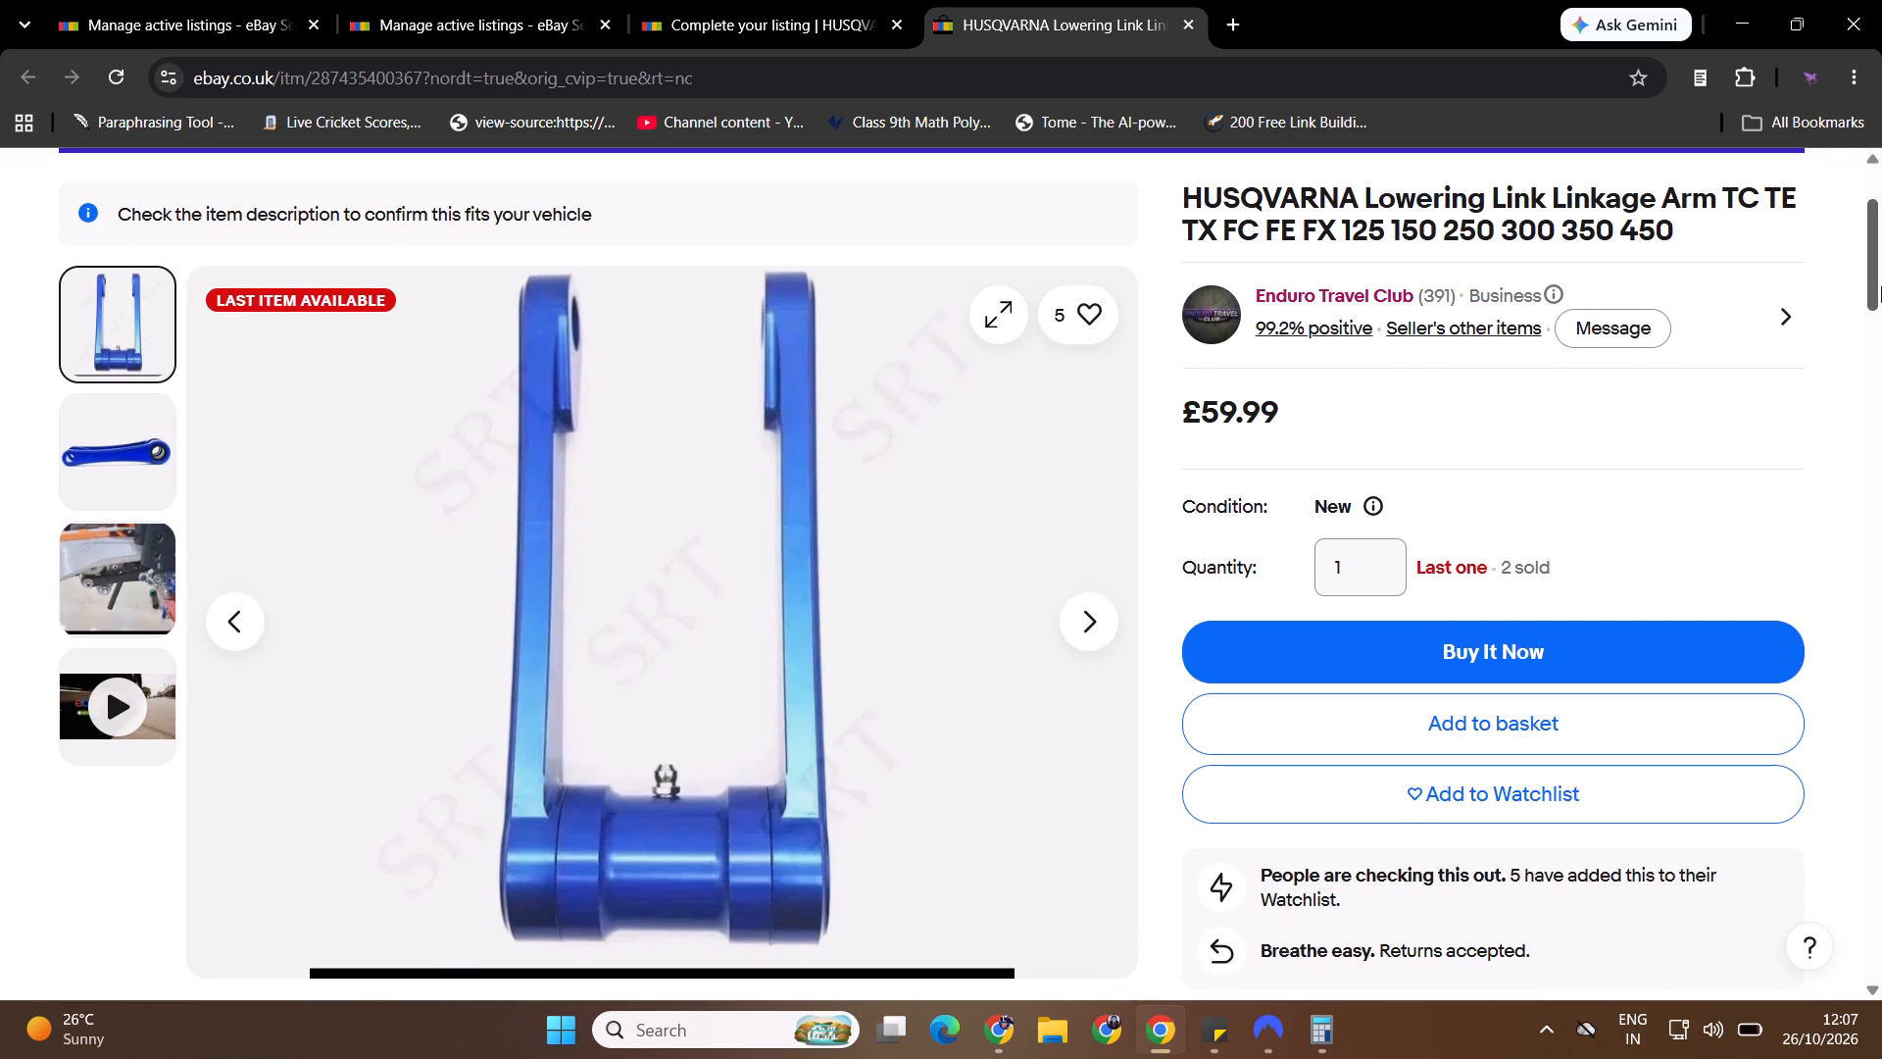
{"action": "left_click", "coordinate": [117, 386]}
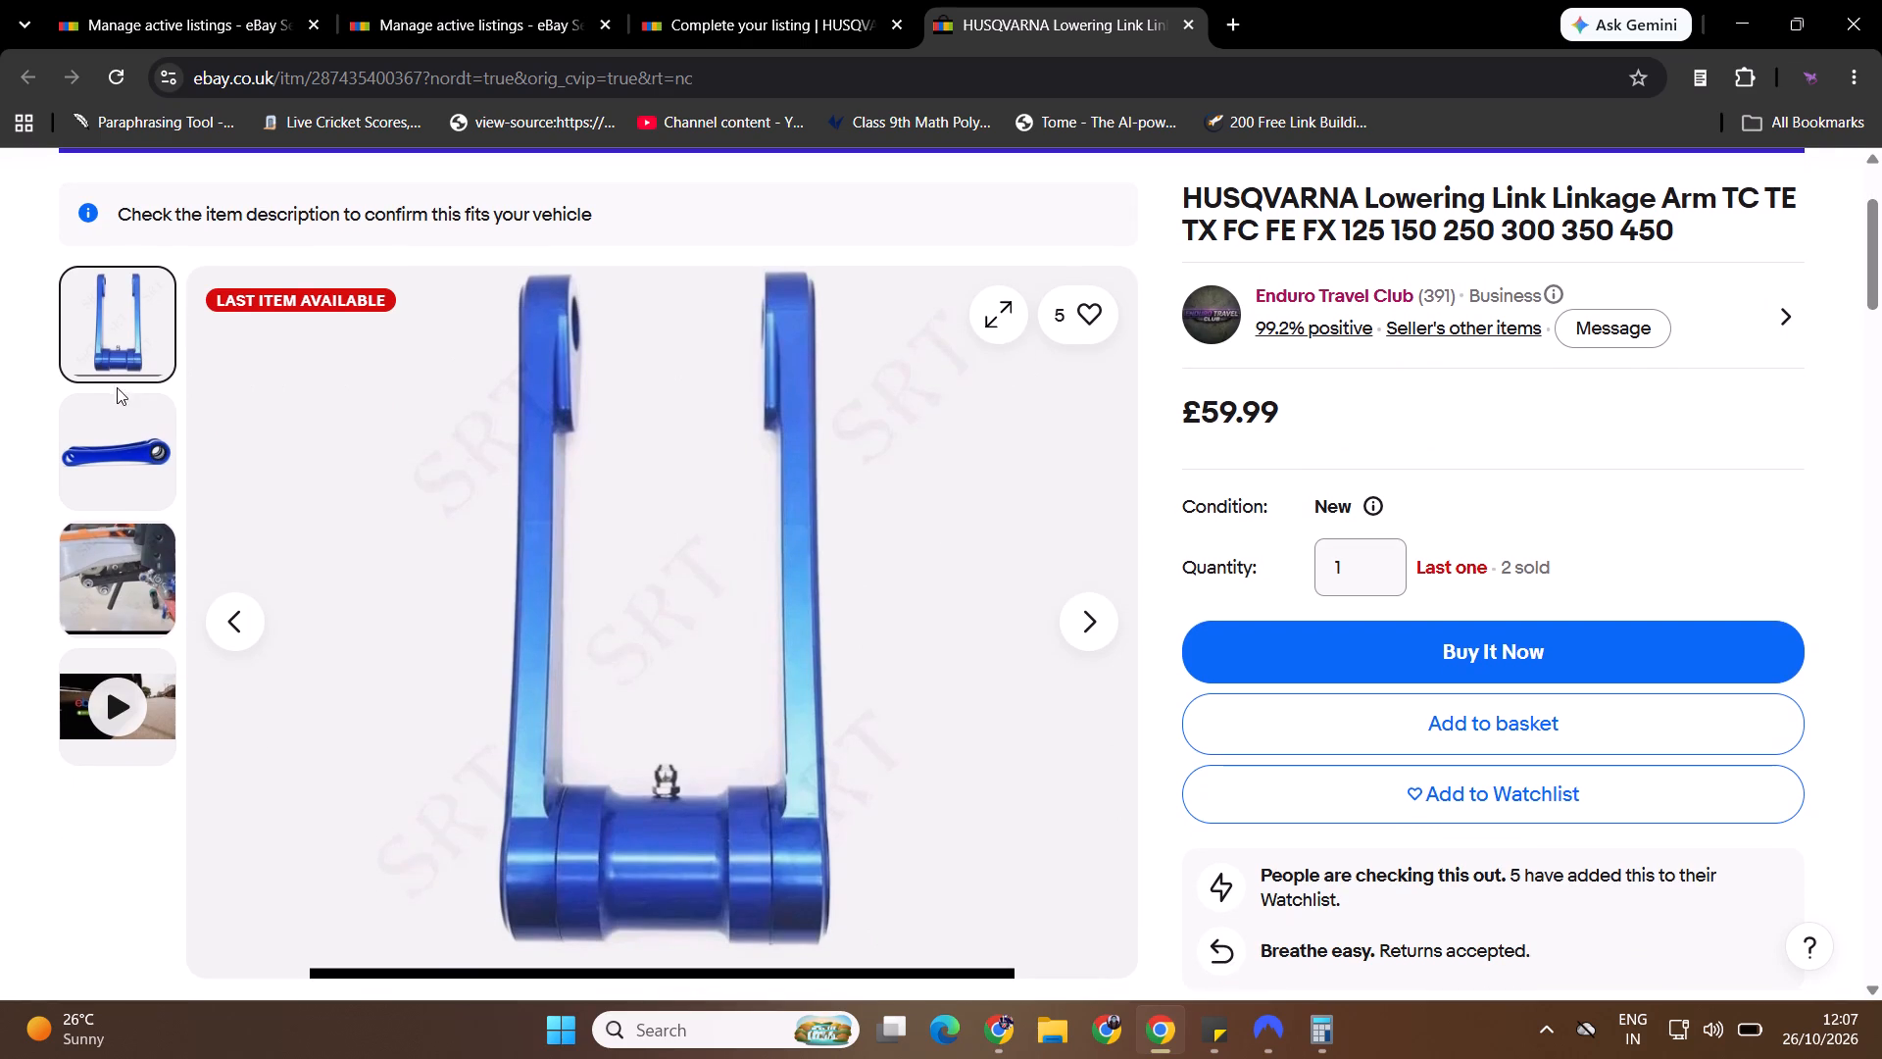
{"action": "left_click", "coordinate": [126, 460]}
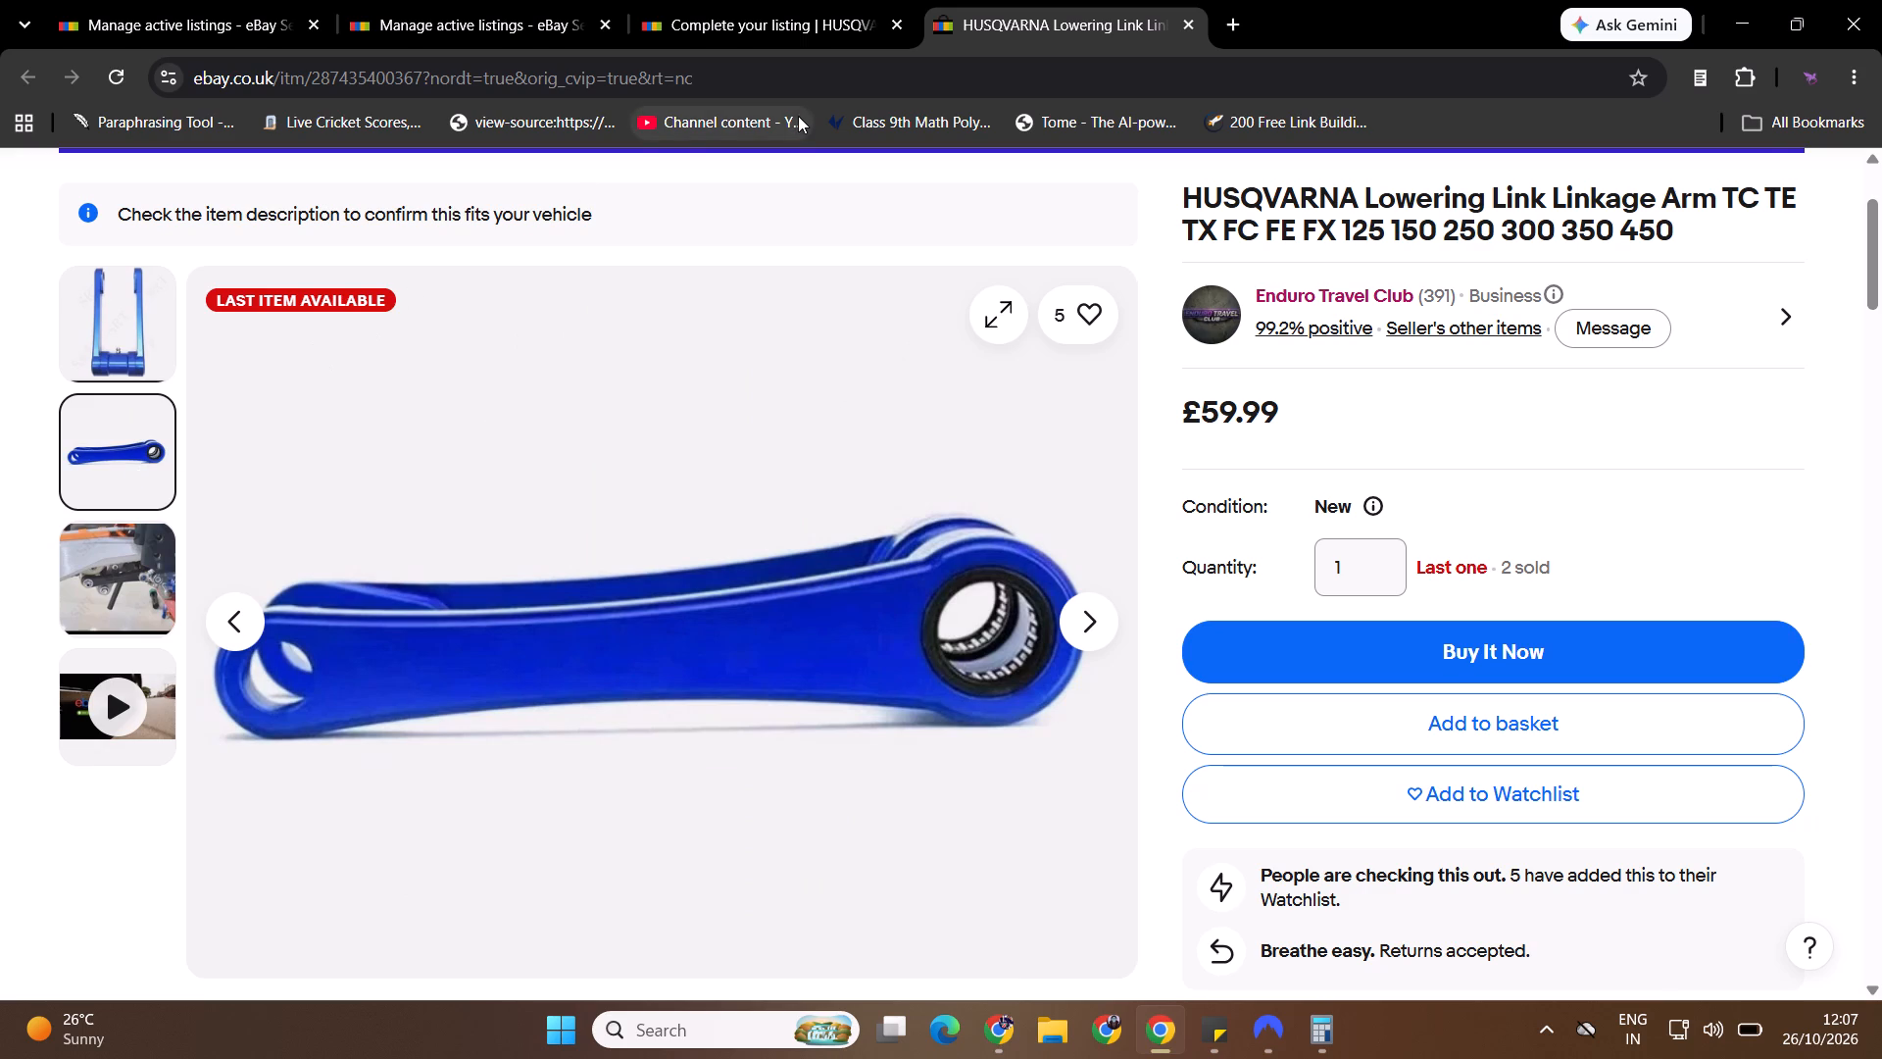
{"action": "left_click", "coordinate": [1183, 22]}
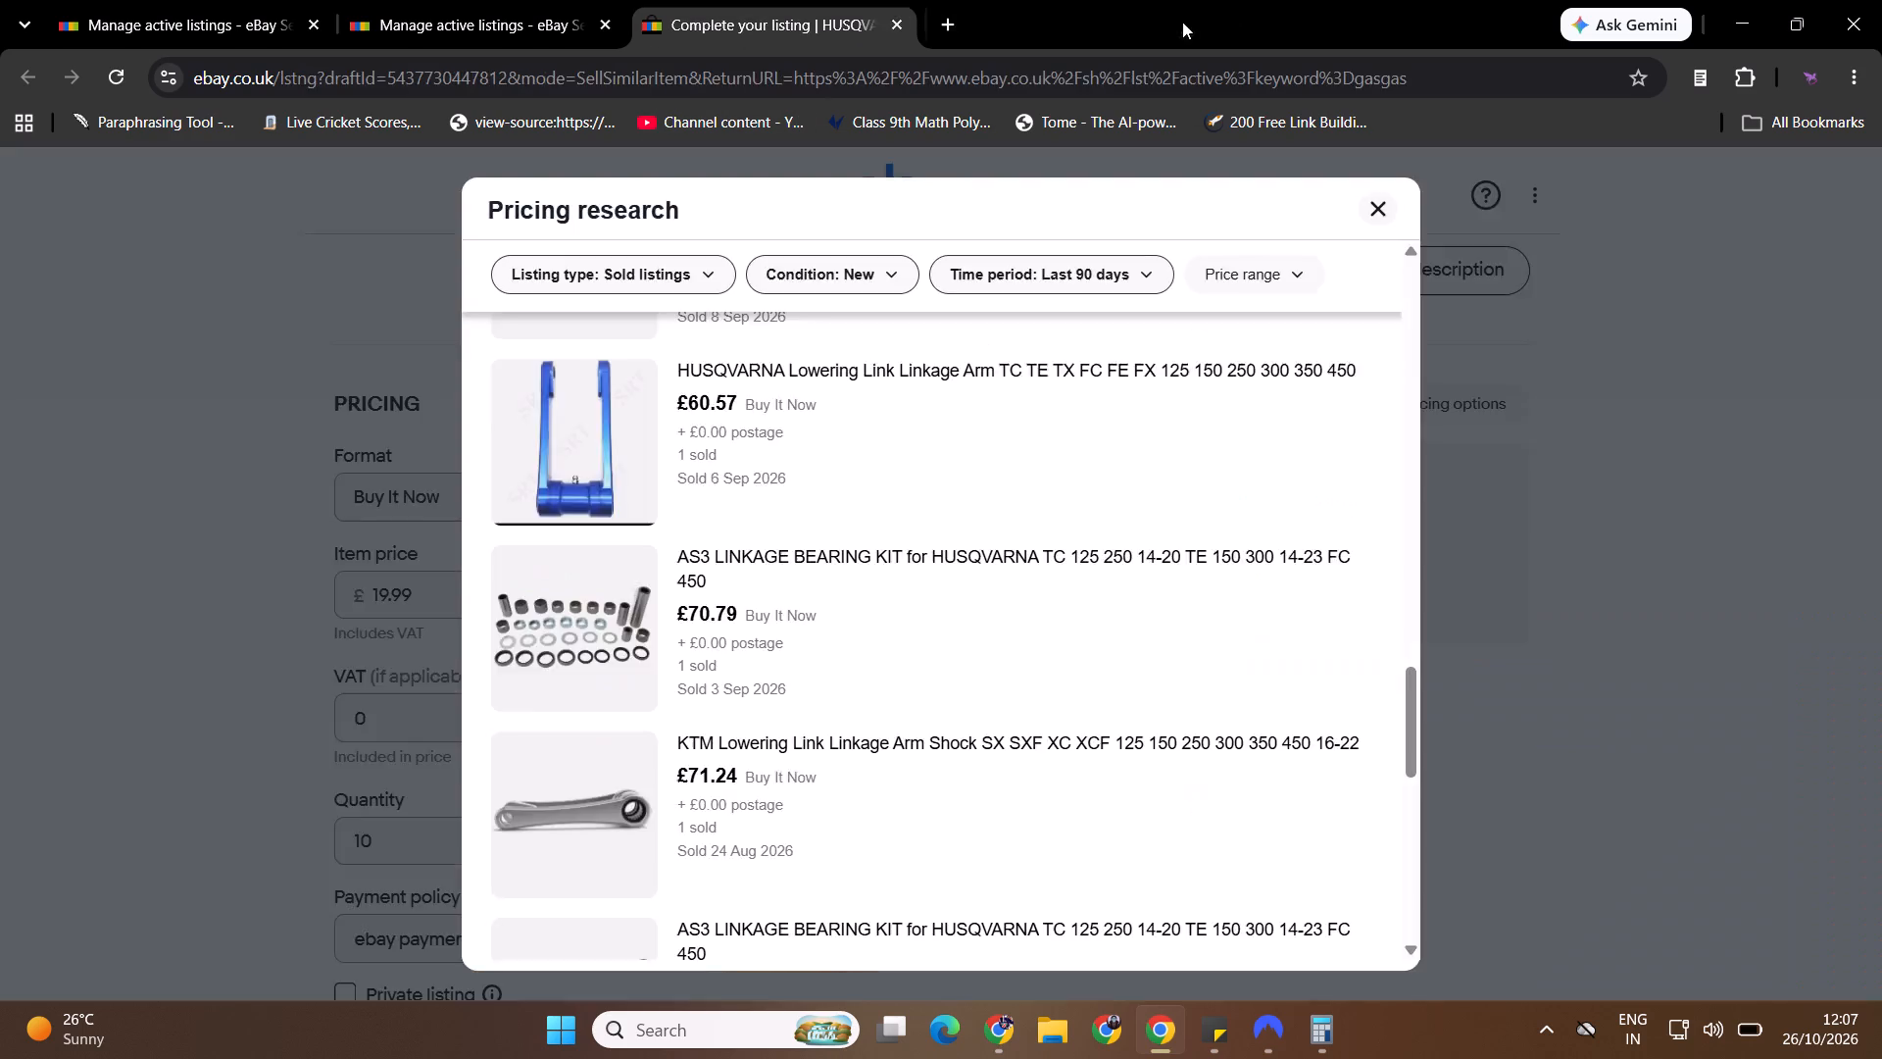
{"action": "left_click_drag", "start_coordinate": [1402, 698], "coordinate": [1411, 756]}
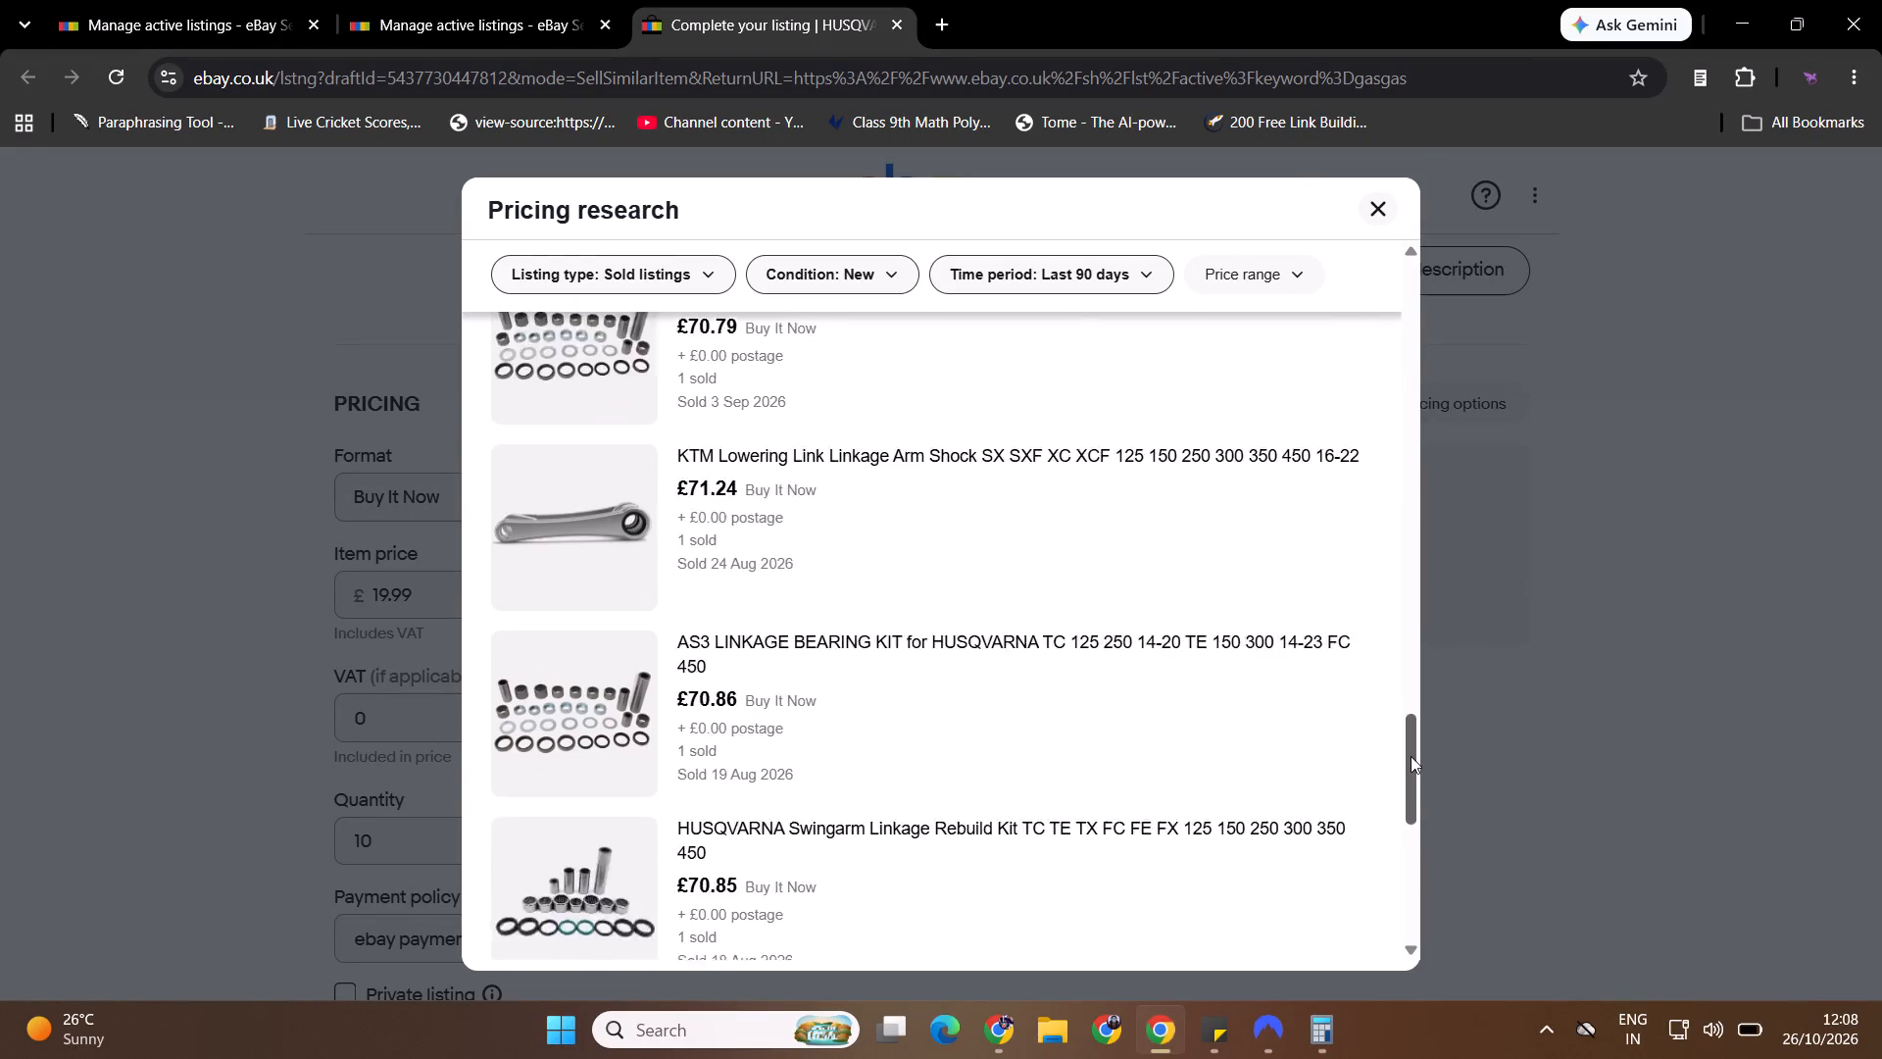
{"action": "left_click_drag", "start_coordinate": [1411, 756], "coordinate": [1414, 731]}
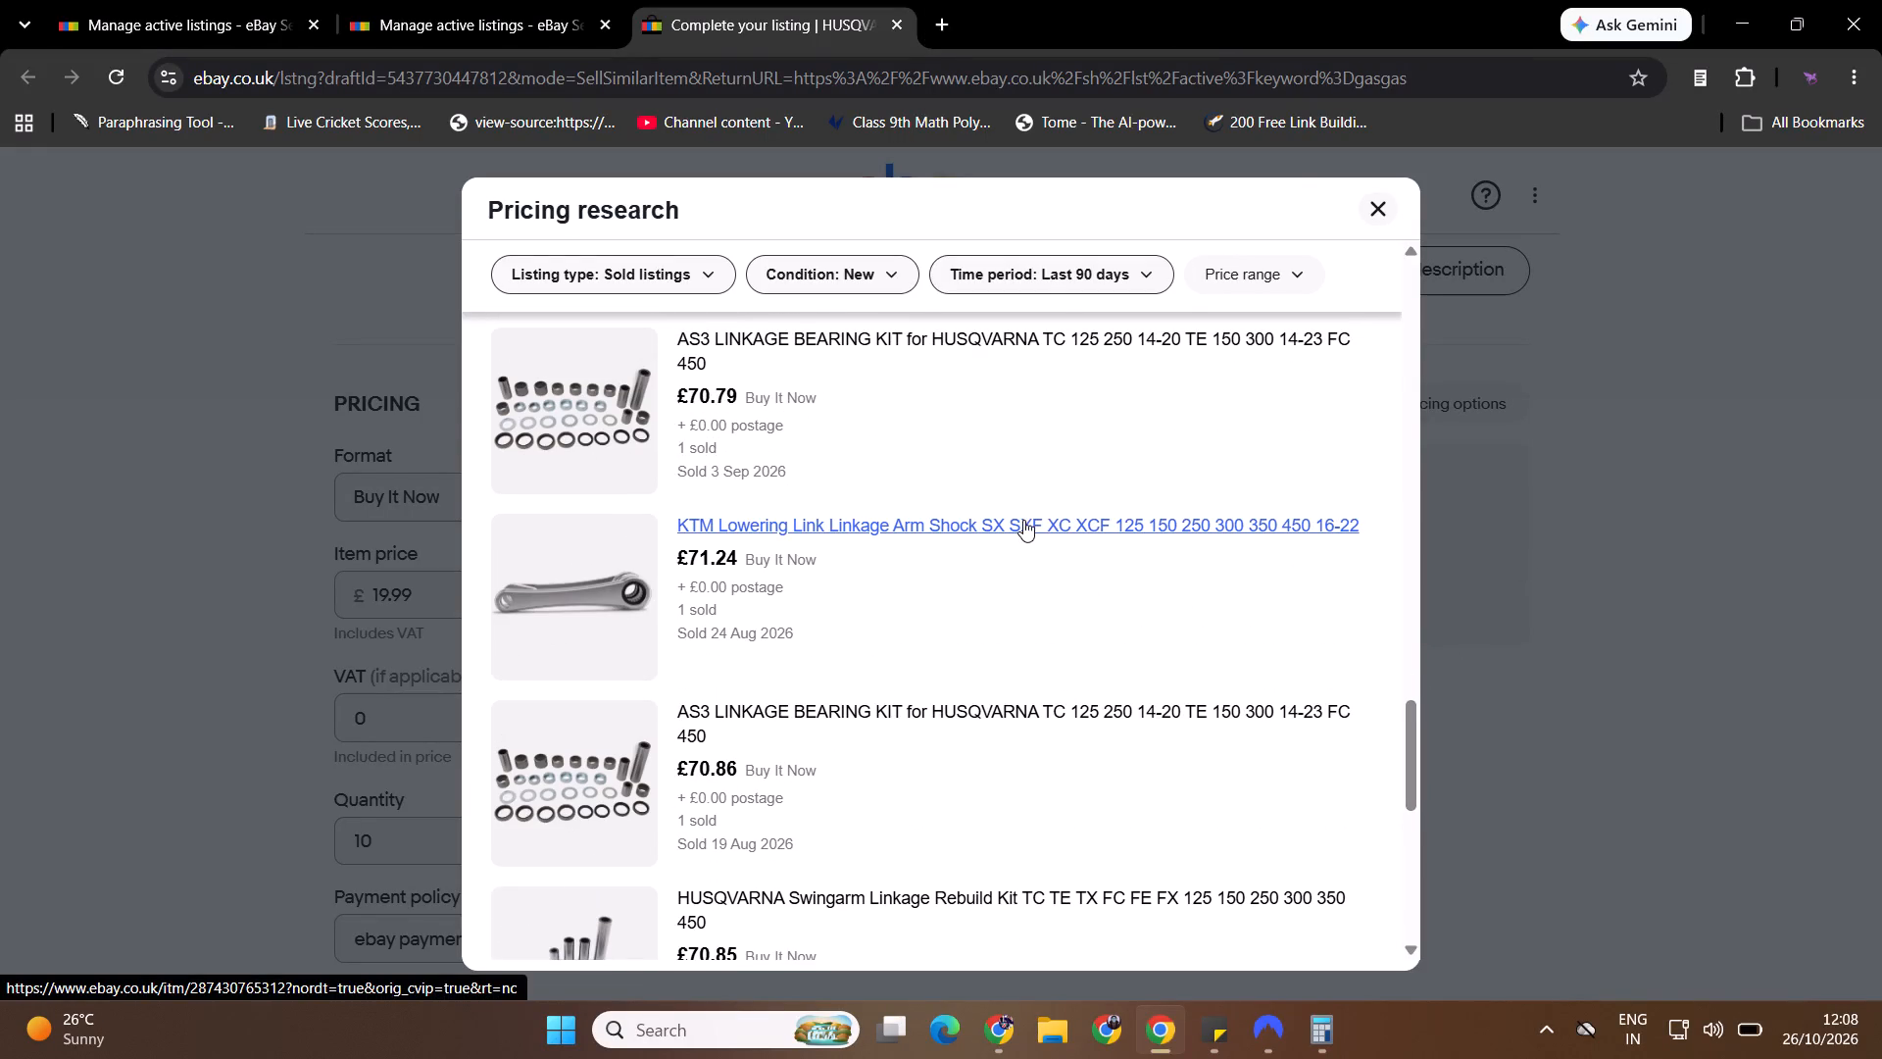
{"action": "left_click", "coordinate": [1380, 205]}
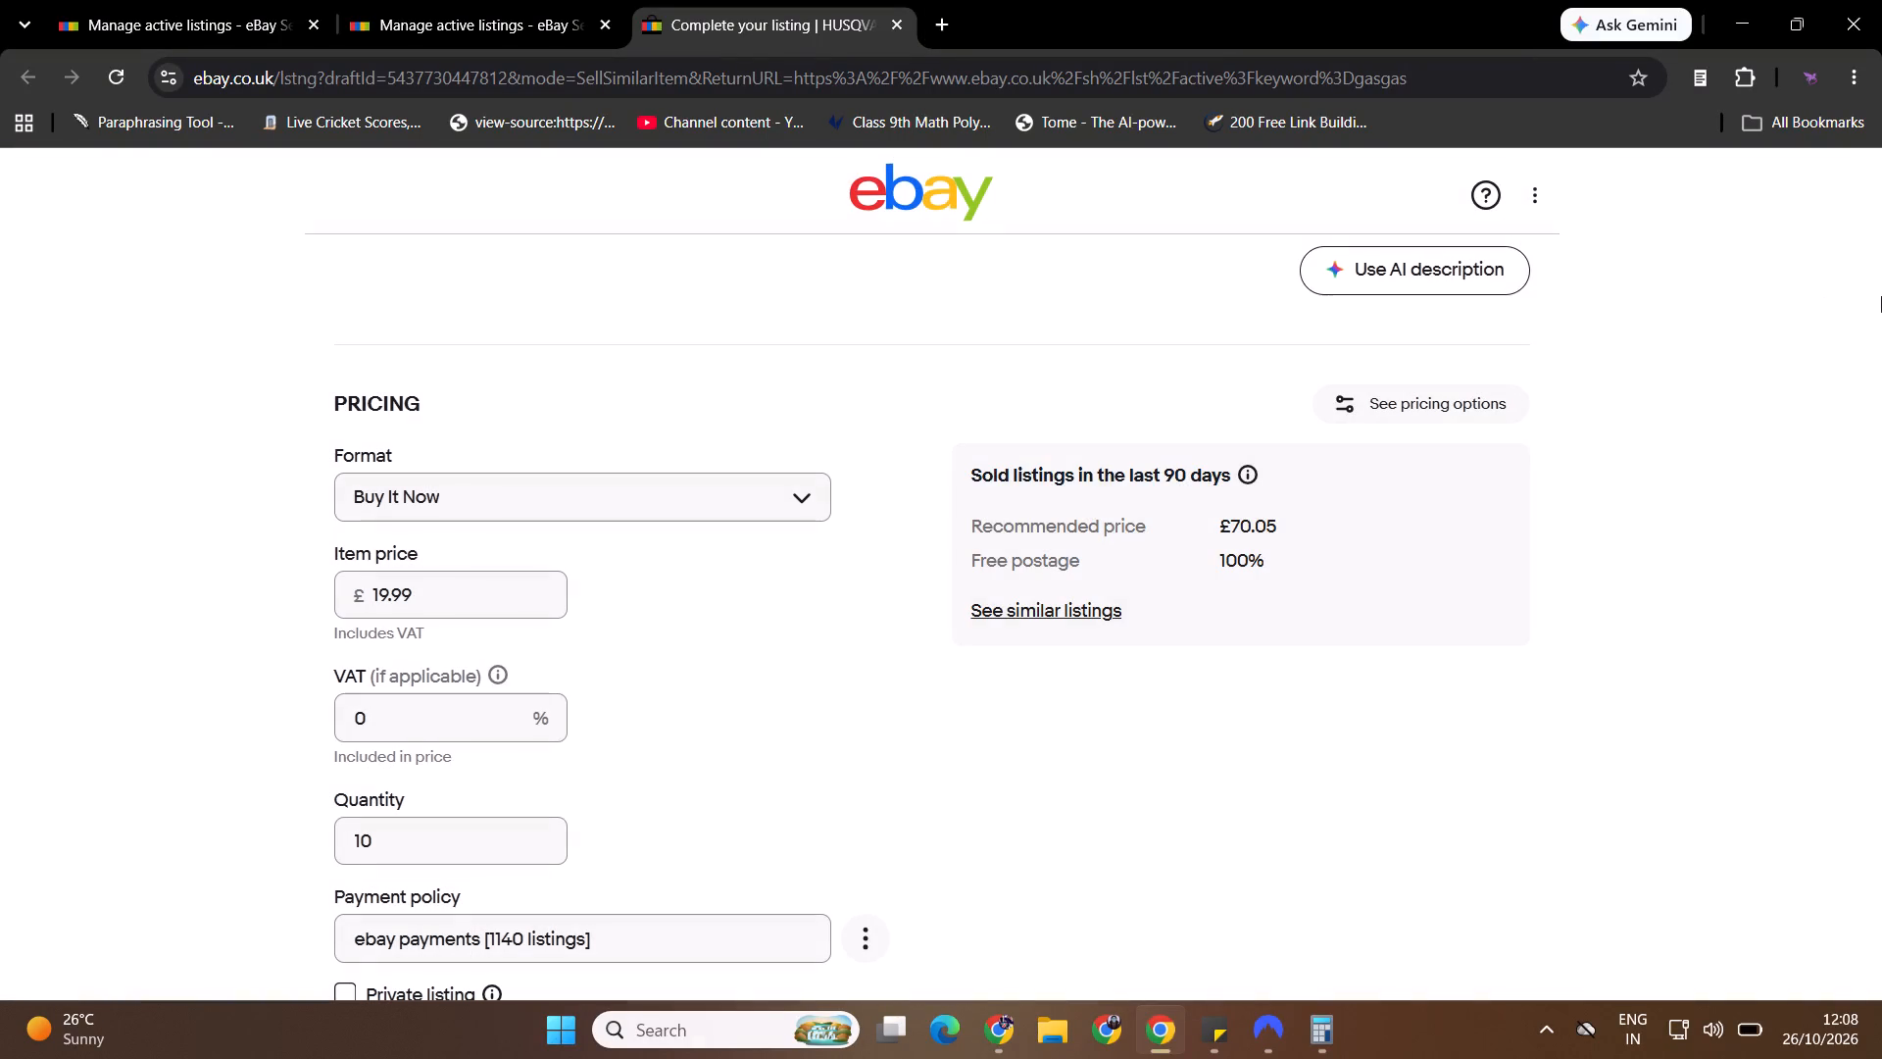
Replace the separate engine sizes in the item title with the range 125-300.
{"action": "left_click", "coordinate": [1881, 296]}
{"action": "left_click_drag", "start_coordinate": [1874, 585], "coordinate": [1881, 269]}
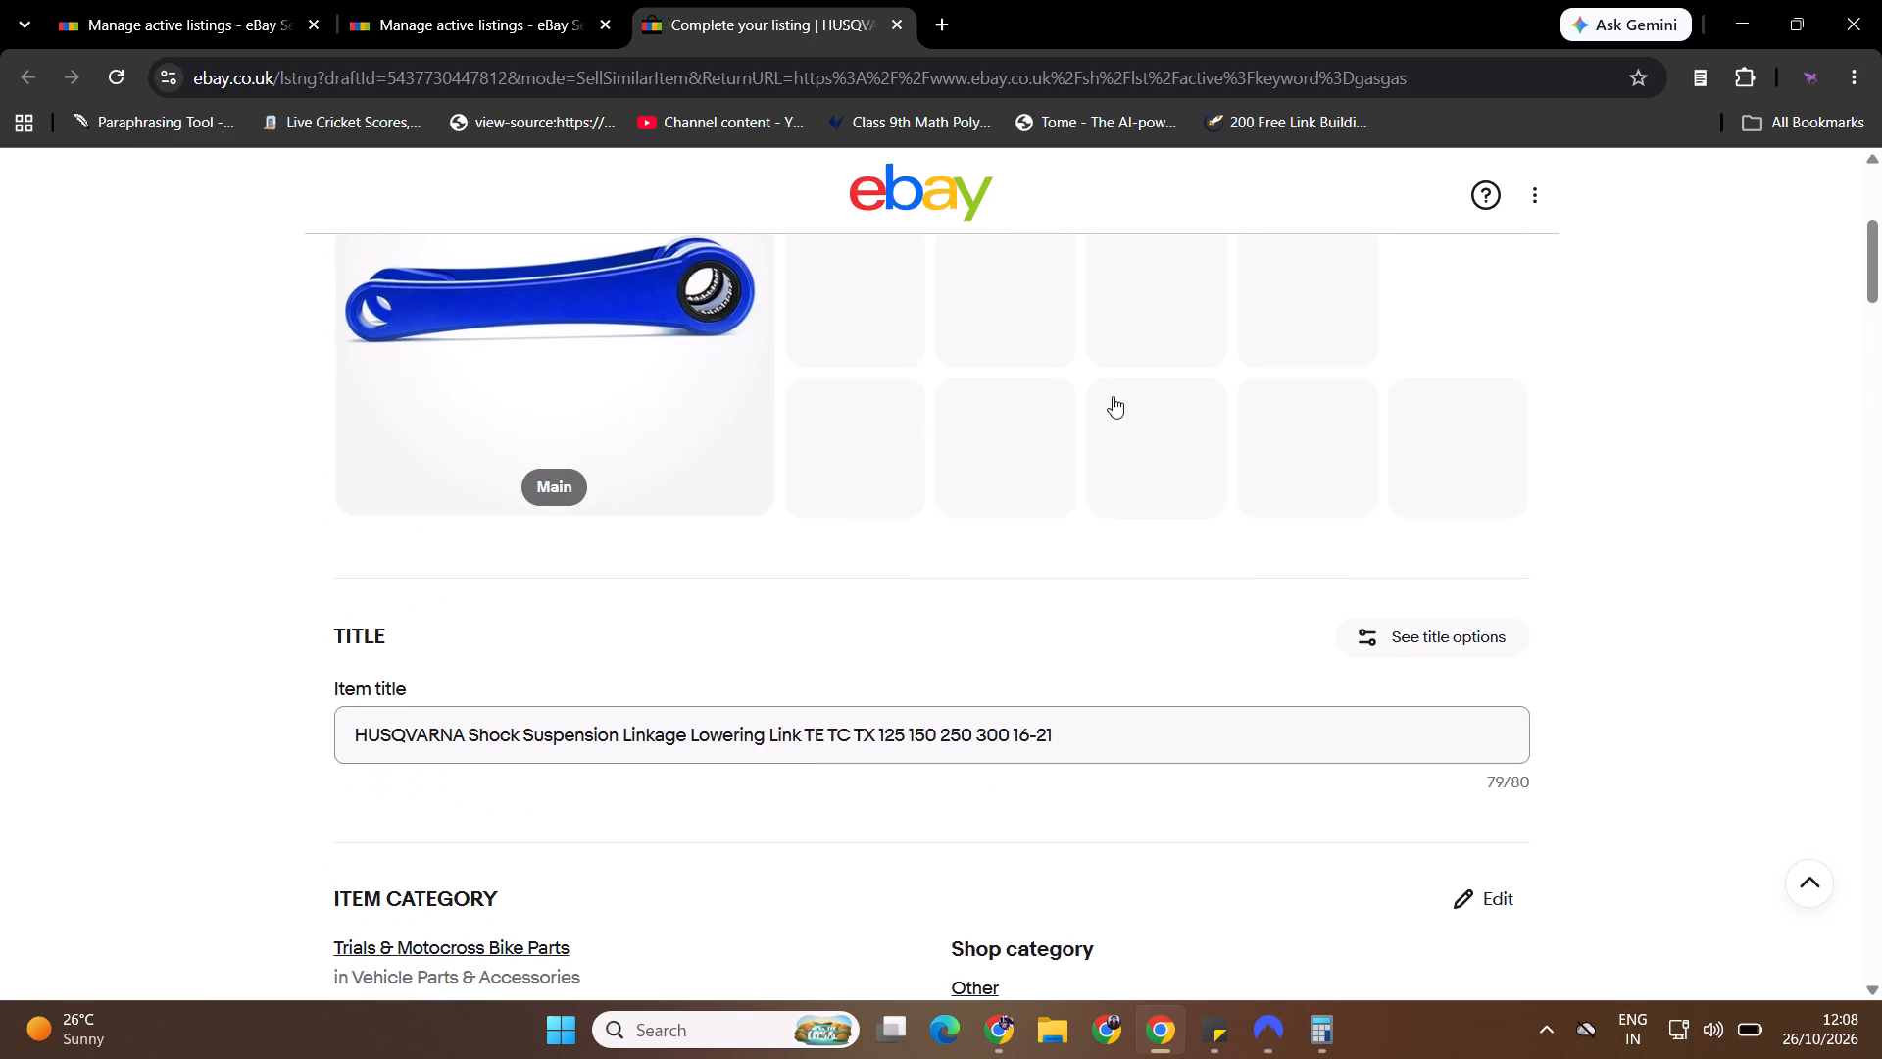
{"action": "left_click", "coordinate": [594, 755]}
{"action": "left_click", "coordinate": [472, 732]}
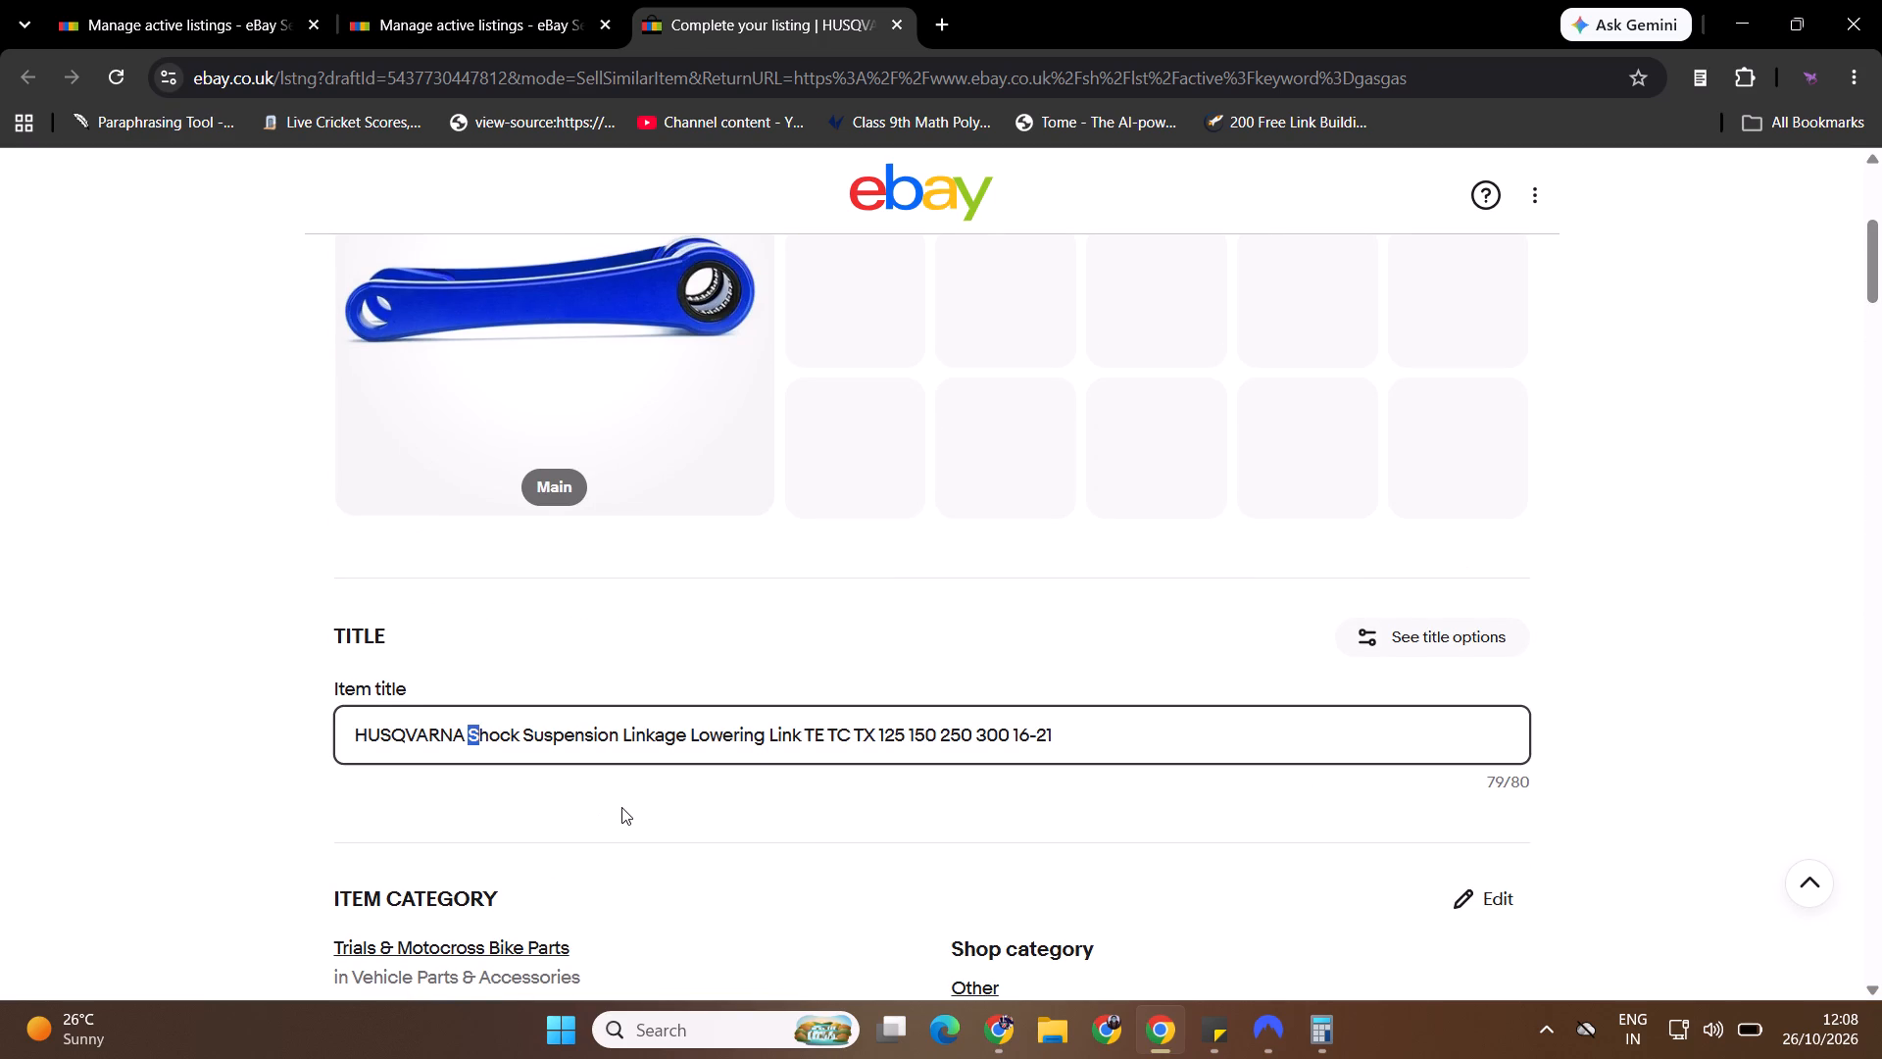
{"action": "key", "text": "ctrl+Right"}
{"action": "key", "text": "ctrl+Right"}
{"action": "key", "text": "ctrl+Right"}
{"action": "key", "text": "ctrl+Right"}
{"action": "key", "text": "ctrl+Right"}
{"action": "key", "text": "ctrl+Right"}
{"action": "key", "text": "ctrl+Right"}
{"action": "key", "text": "ctrl+Left"}
{"action": "key", "text": "ctrl+Right"}
{"action": "key", "text": "ctrl+Right"}
{"action": "key", "text": "ctrl+Left"}
{"action": "key", "text": "ctrl+Left"}
{"action": "key", "text": "ctrl+Left"}
{"action": "key", "text": "ctrl+Left"}
{"action": "key", "text": "ctrl+Left"}
{"action": "key", "text": "ctrl+Left"}
{"action": "key", "text": "ctrl+Left"}
{"action": "key", "text": "ctrl+Left"}
{"action": "key", "text": "ctrl+Left"}
{"action": "key", "text": "ctrl+Right"}
{"action": "key", "text": "ctrl+Right"}
{"action": "key", "text": "ctrl+Right"}
{"action": "key", "text": "ctrl+Right"}
{"action": "key", "text": "ctrl+Right"}
{"action": "key", "text": "ctrl+Right"}
{"action": "key", "text": "ctrl+Right"}
{"action": "key", "text": "ctrl+Right"}
{"action": "key", "text": "ctrl+Right"}
{"action": "key", "text": "ctrl+Right"}
{"action": "key", "text": "ctrl+Right"}
{"action": "key", "text": "ctrl+Left"}
{"action": "key", "text": "ctrl+shift+Right"}
{"action": "key", "text": "ctrl+shift+Right"}
{"action": "key", "text": "Delete"}
{"action": "key", "text": "BackSpace"}
{"action": "key", "text": "BackSpace"}
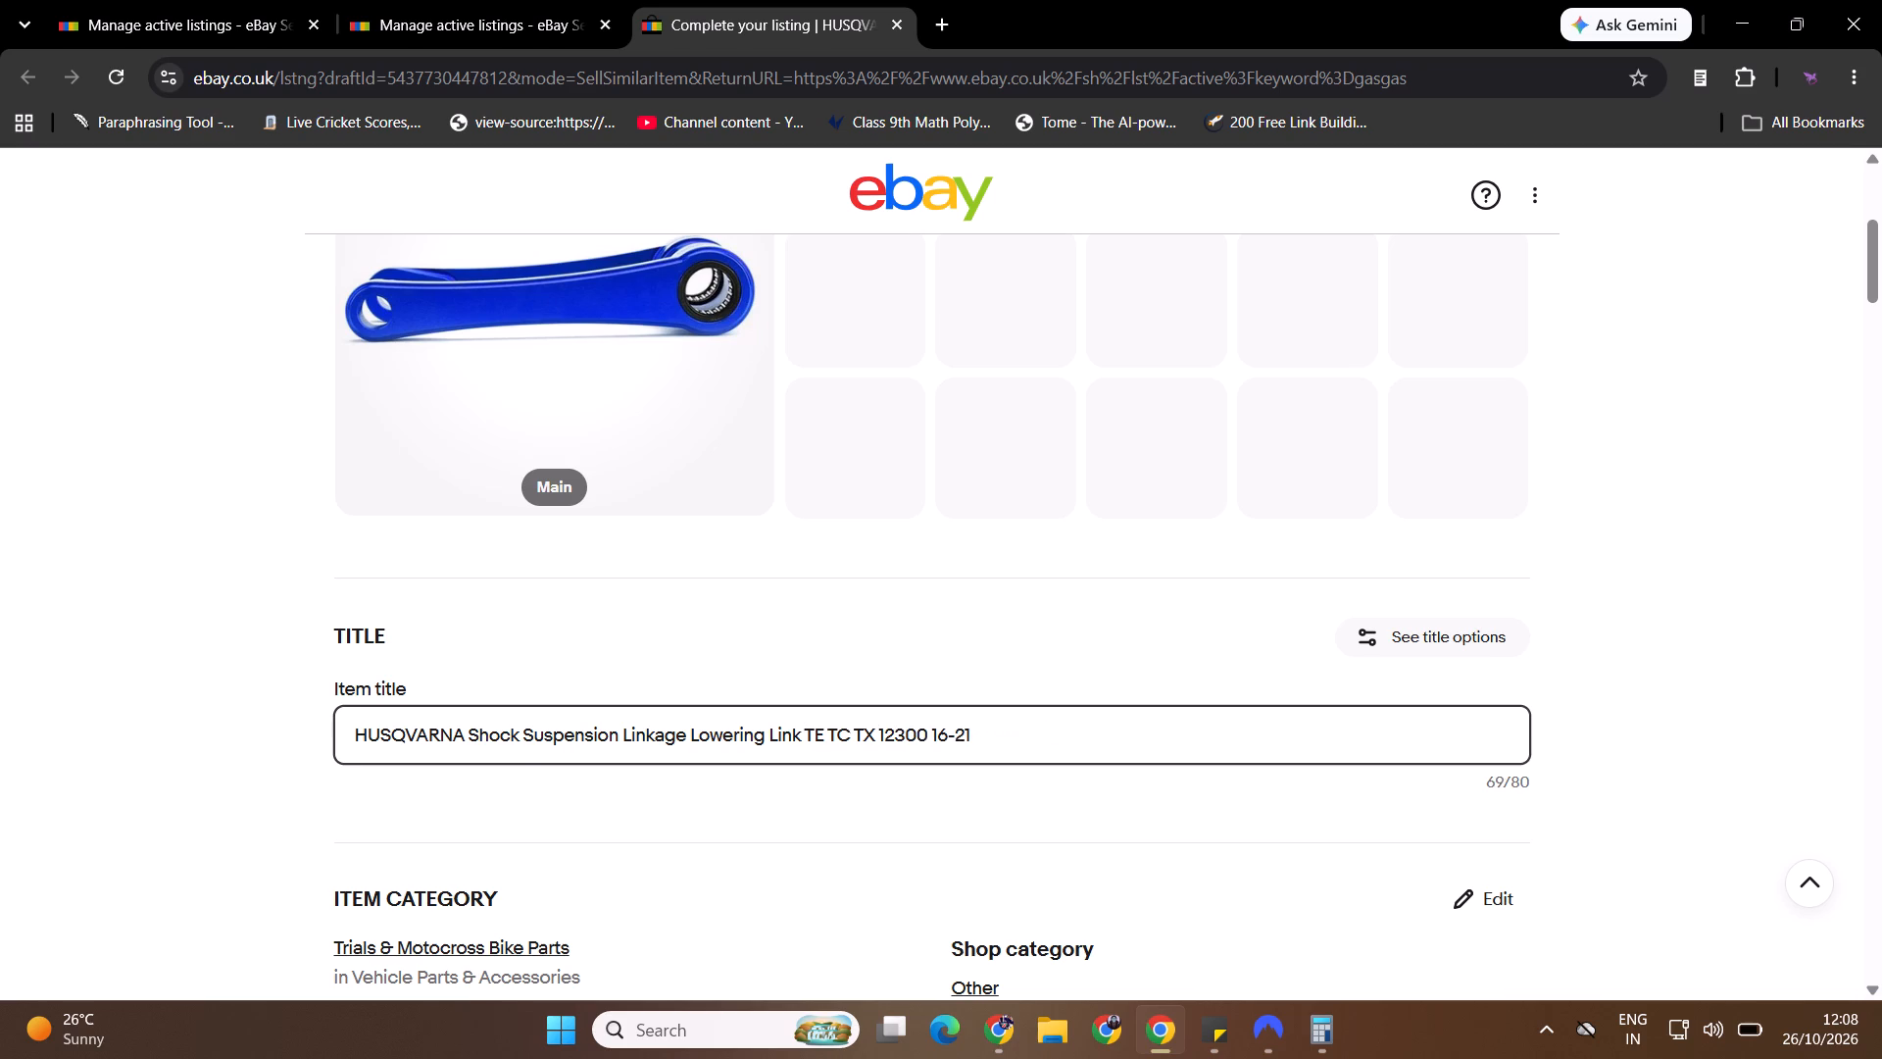
{"action": "key", "text": "BackSpace"}
{"action": "key", "text": "BackSpace"}
{"action": "type", "text": "125-"}
Insert the word "Arm" between "HUSQVARNA" and "Shock" in the item title.
{"action": "key", "text": "ctrl+Left"}
{"action": "key", "text": "ctrl+Left"}
{"action": "key", "text": "ctrl+Left"}
{"action": "key", "text": "ctrl+Left"}
{"action": "key", "text": "ctrl+Left"}
{"action": "key", "text": "ctrl+Left"}
{"action": "key", "text": "ctrl+Left"}
{"action": "key", "text": "ctrl+Left"}
{"action": "key", "text": "ctrl+Left"}
{"action": "key", "text": "ctrl+Left"}
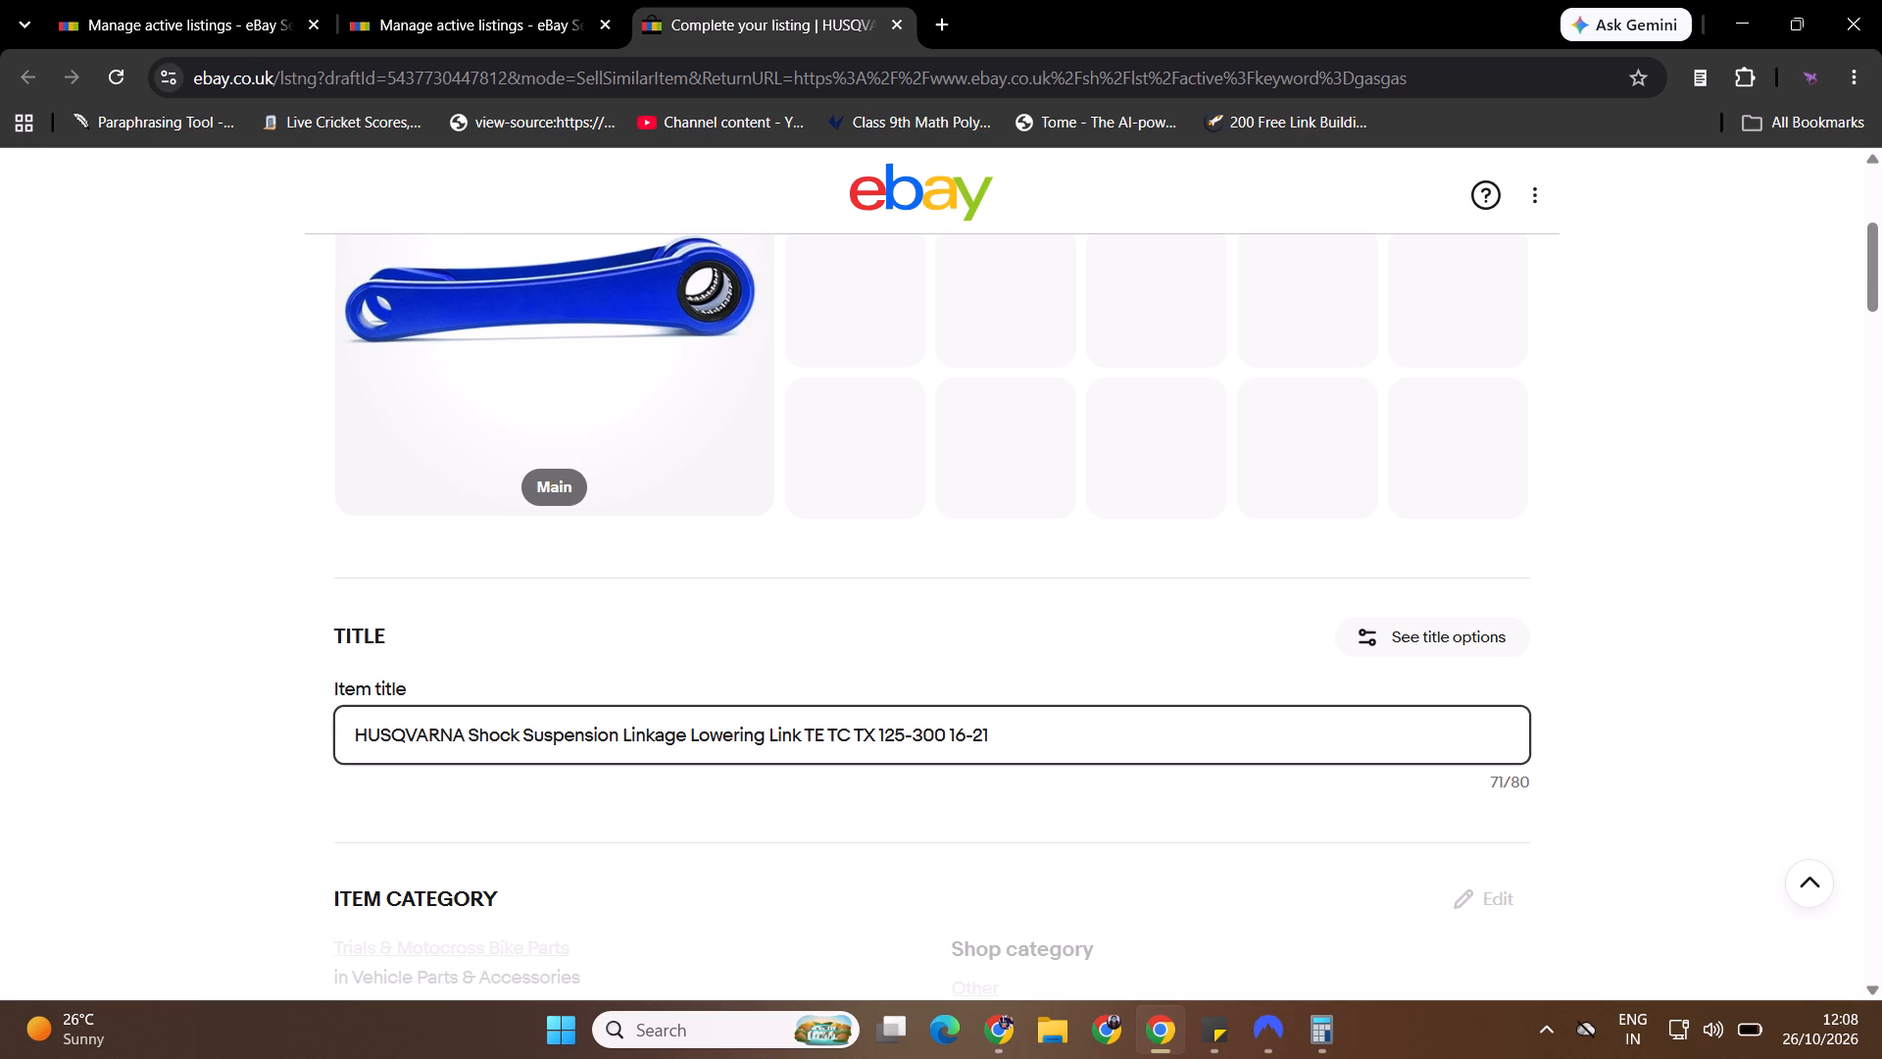
{"action": "type", "text": "Arm"}
{"action": "key", "text": "space"}
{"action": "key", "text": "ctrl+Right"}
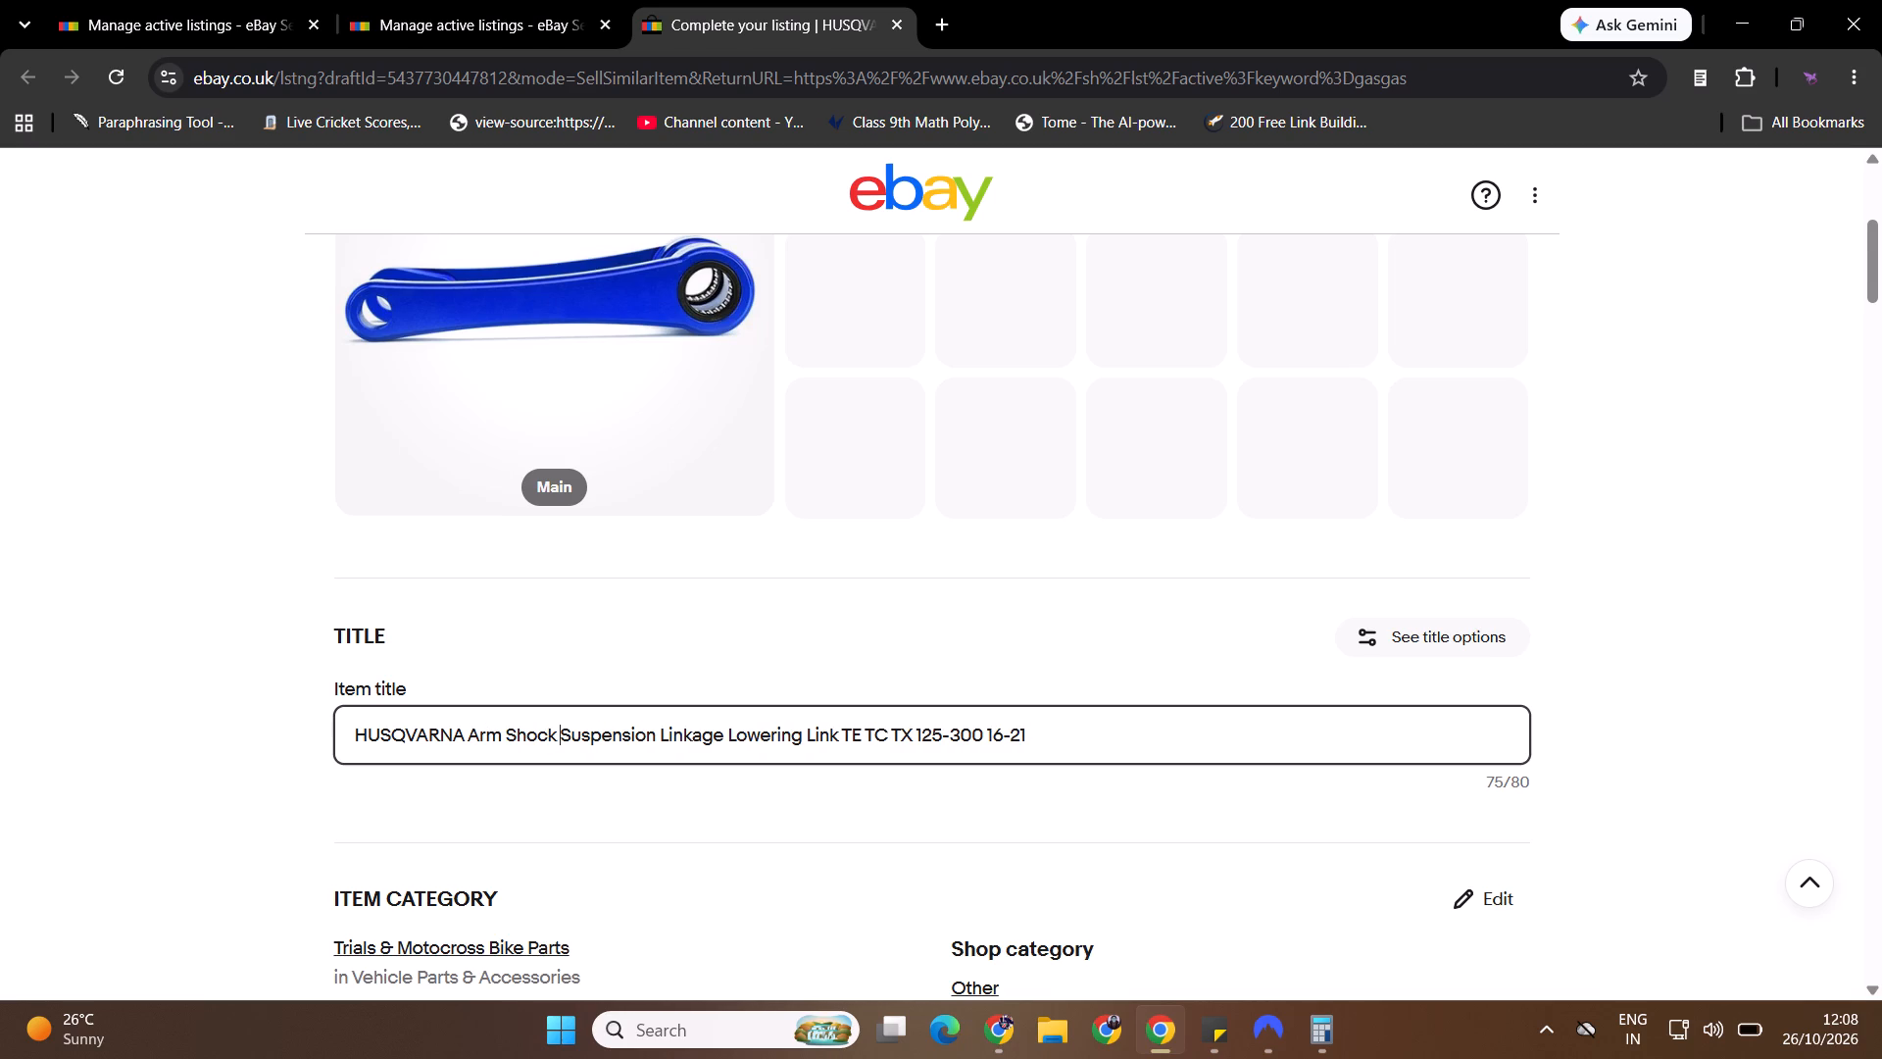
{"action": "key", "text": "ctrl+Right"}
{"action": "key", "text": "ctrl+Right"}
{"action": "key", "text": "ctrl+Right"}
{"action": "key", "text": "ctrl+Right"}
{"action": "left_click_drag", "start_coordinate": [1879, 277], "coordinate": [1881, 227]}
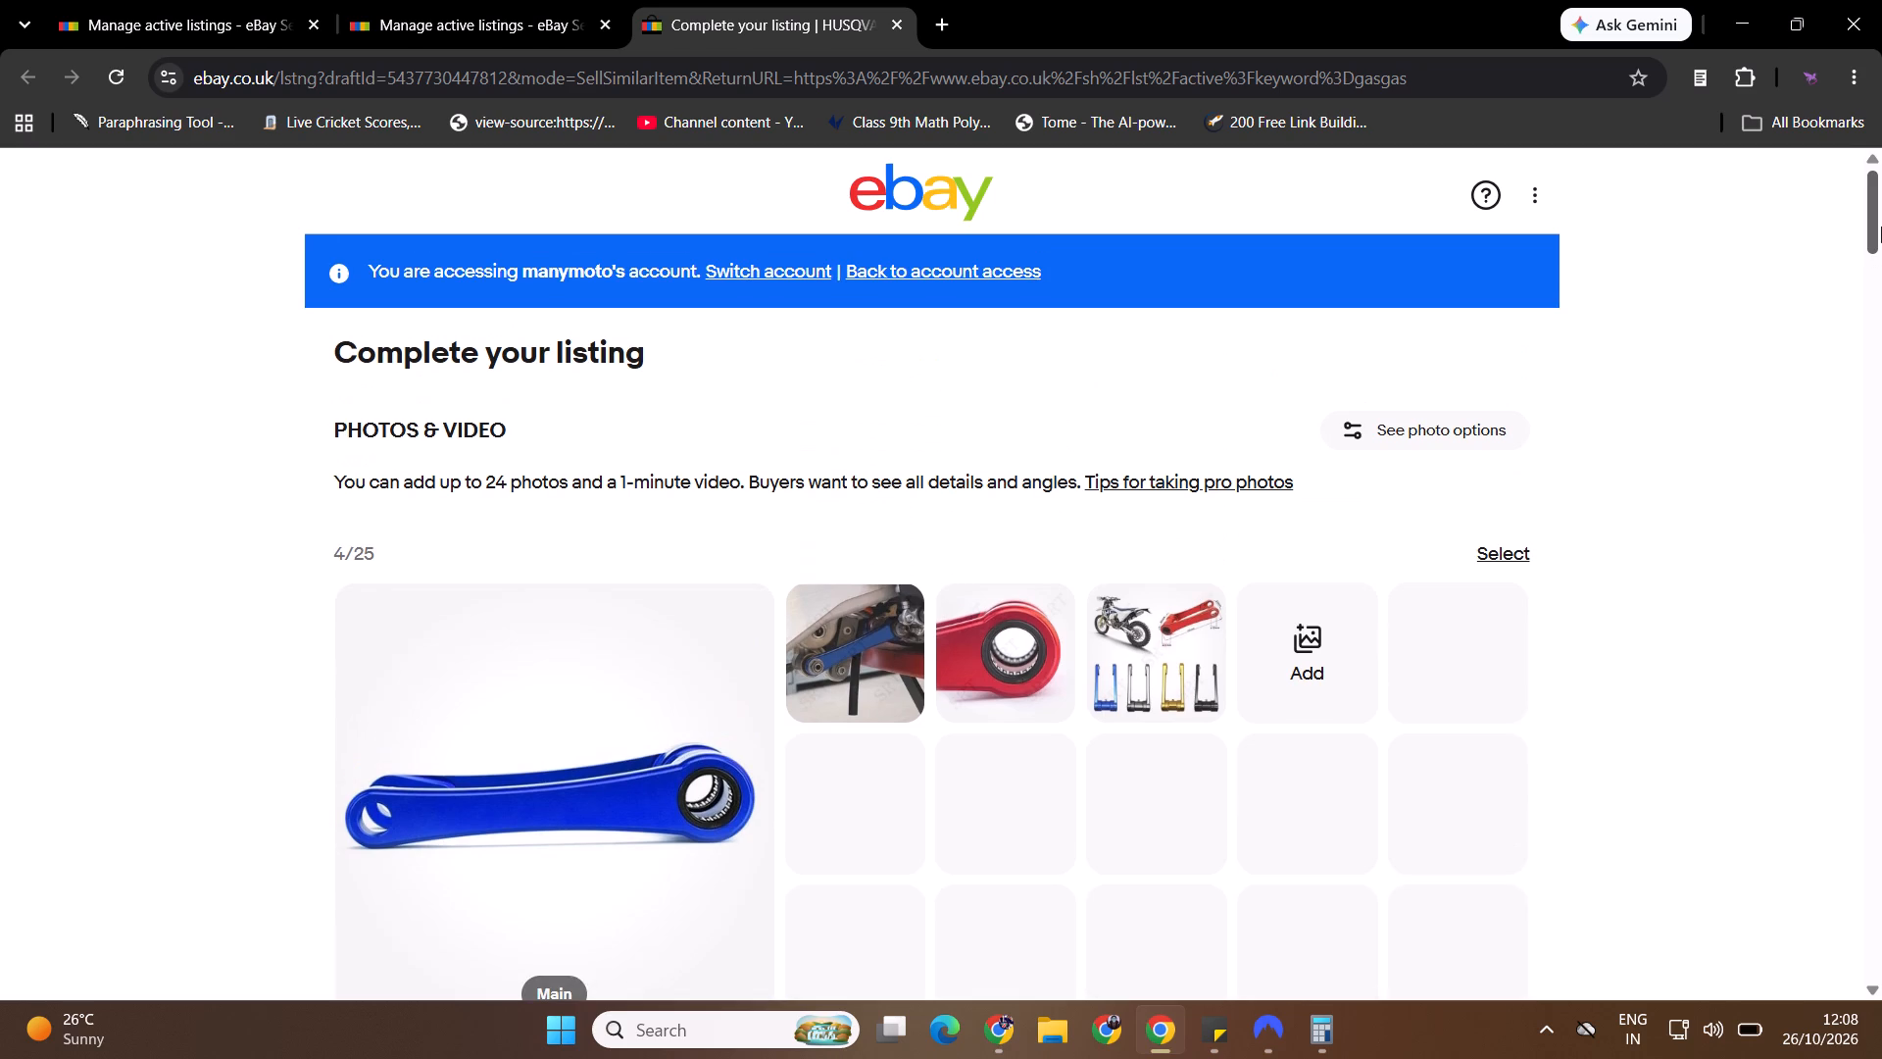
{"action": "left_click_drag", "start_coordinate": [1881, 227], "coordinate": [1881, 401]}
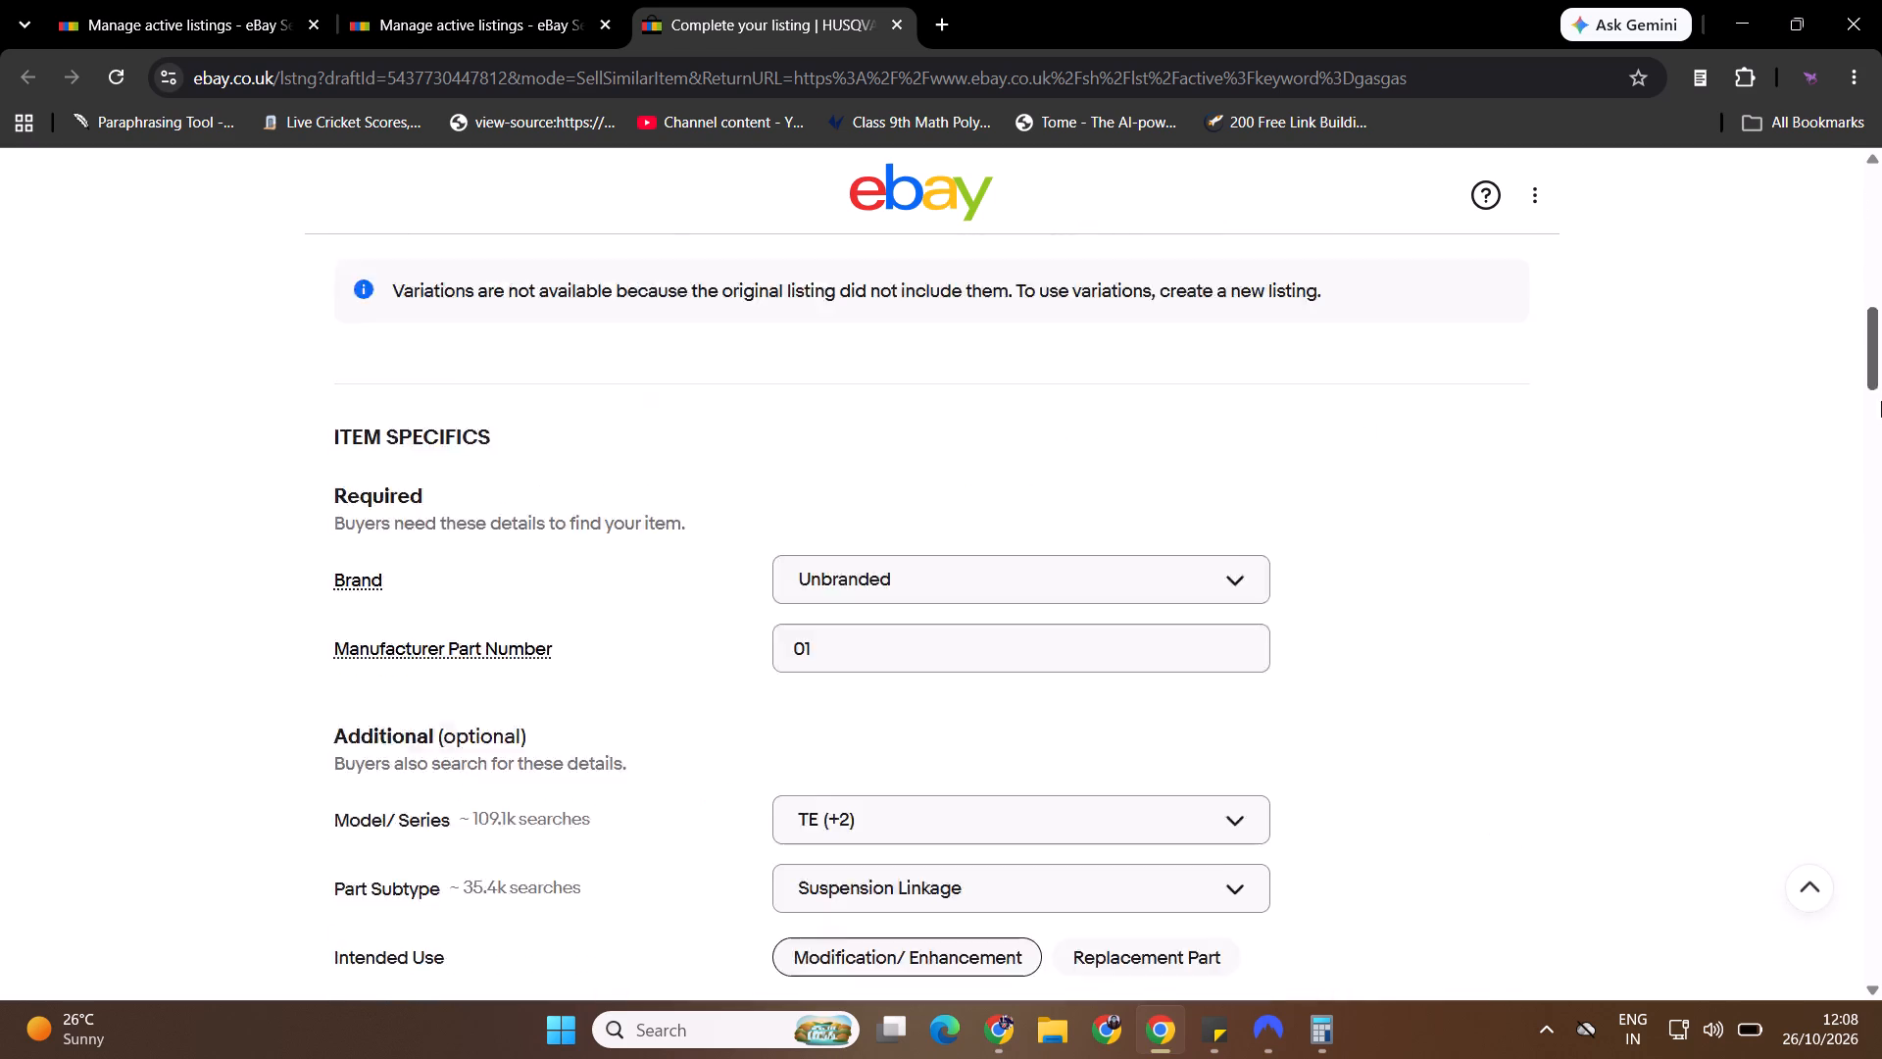
Set the Husqvarna listing's item price to £72.99 and its quantity to 2.
{"action": "left_click_drag", "start_coordinate": [1881, 401], "coordinate": [1881, 470]}
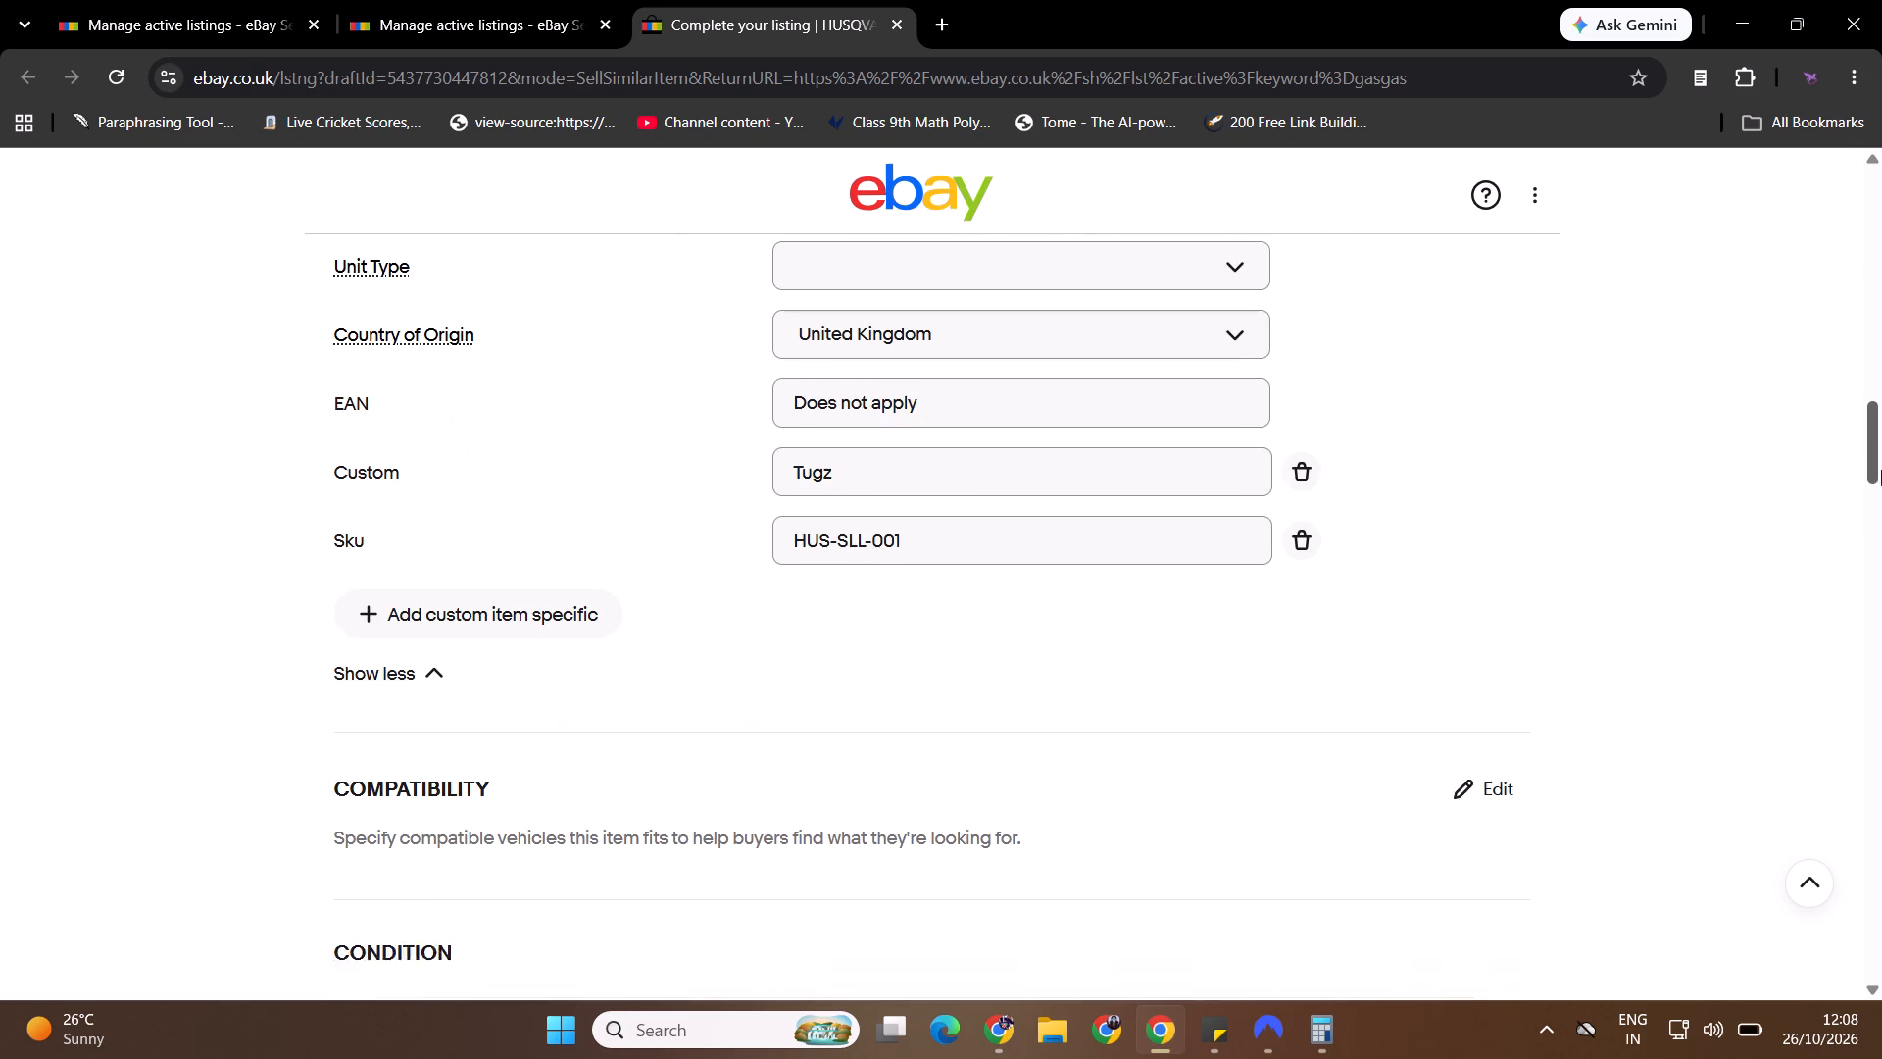
{"action": "left_click_drag", "start_coordinate": [1881, 470], "coordinate": [1881, 570]}
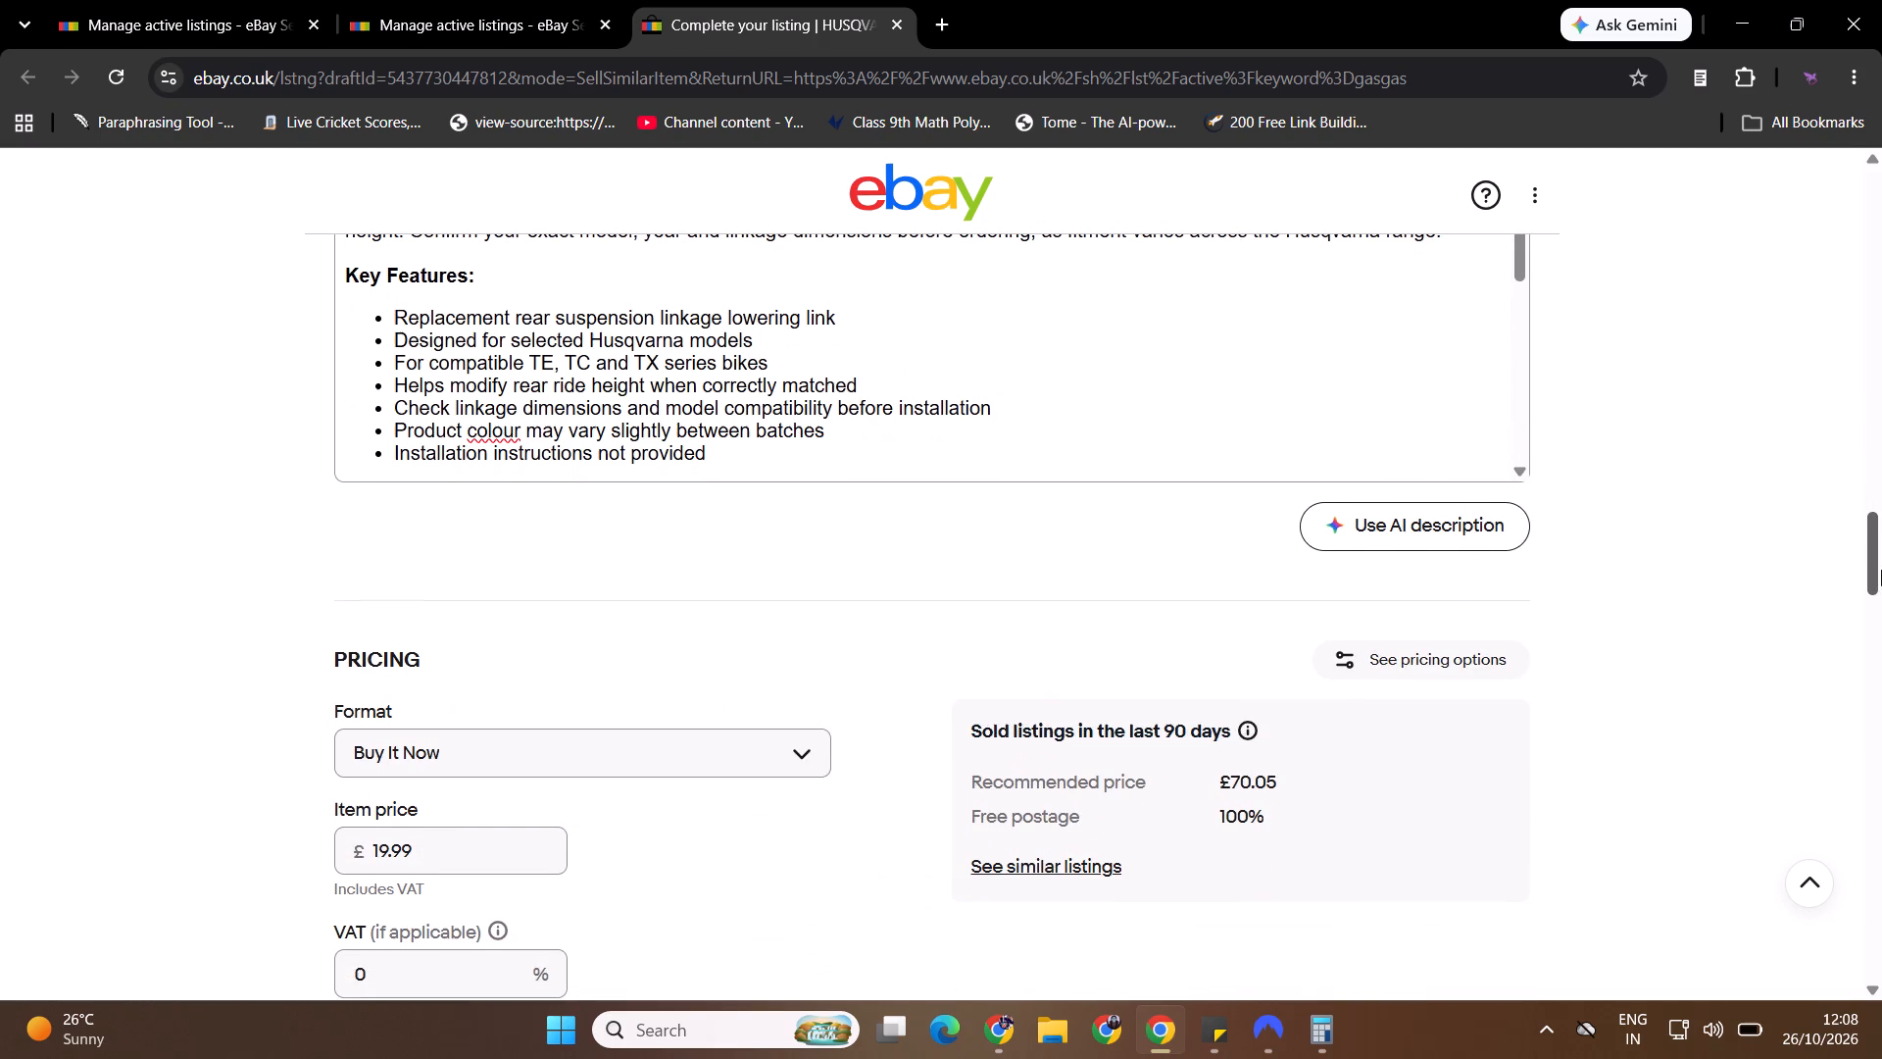
{"action": "left_click_drag", "start_coordinate": [1881, 570], "coordinate": [1881, 589]}
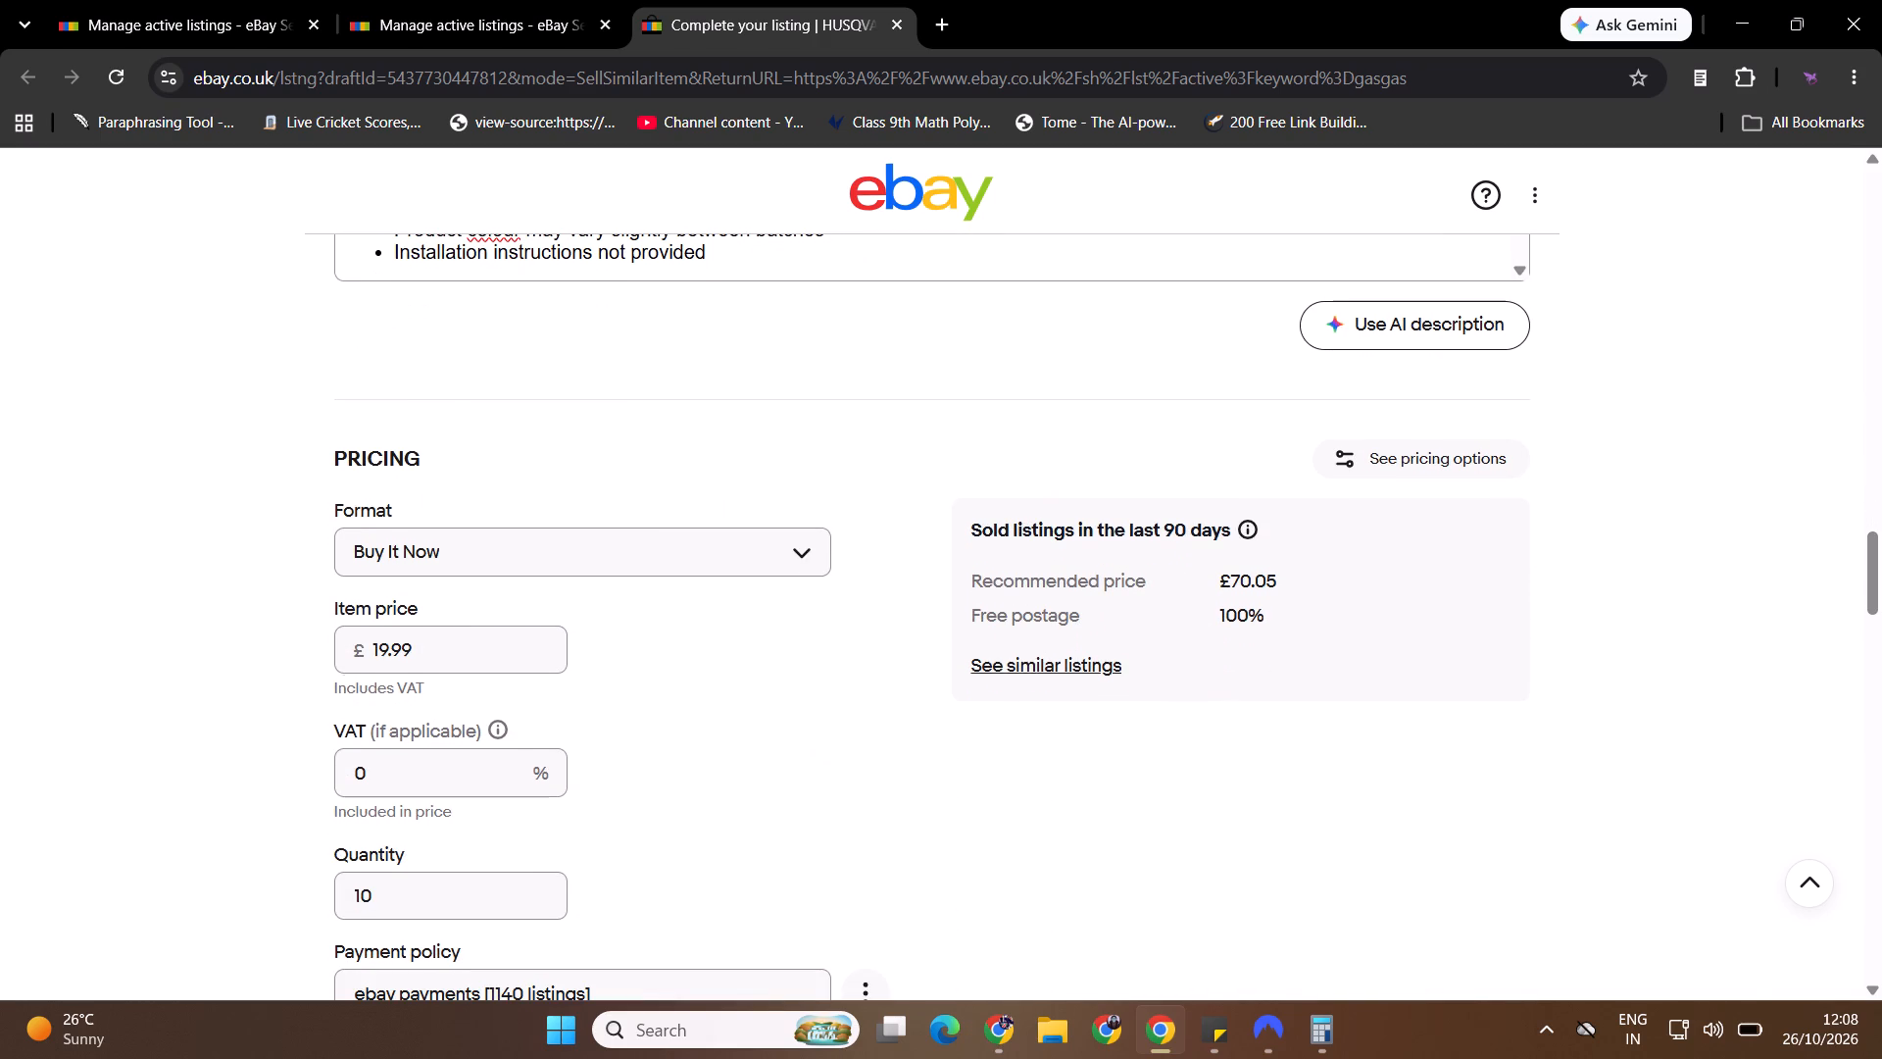
{"action": "double_click", "coordinate": [460, 656]}
{"action": "type", "text": "72.99"}
{"action": "left_click", "coordinate": [478, 899]}
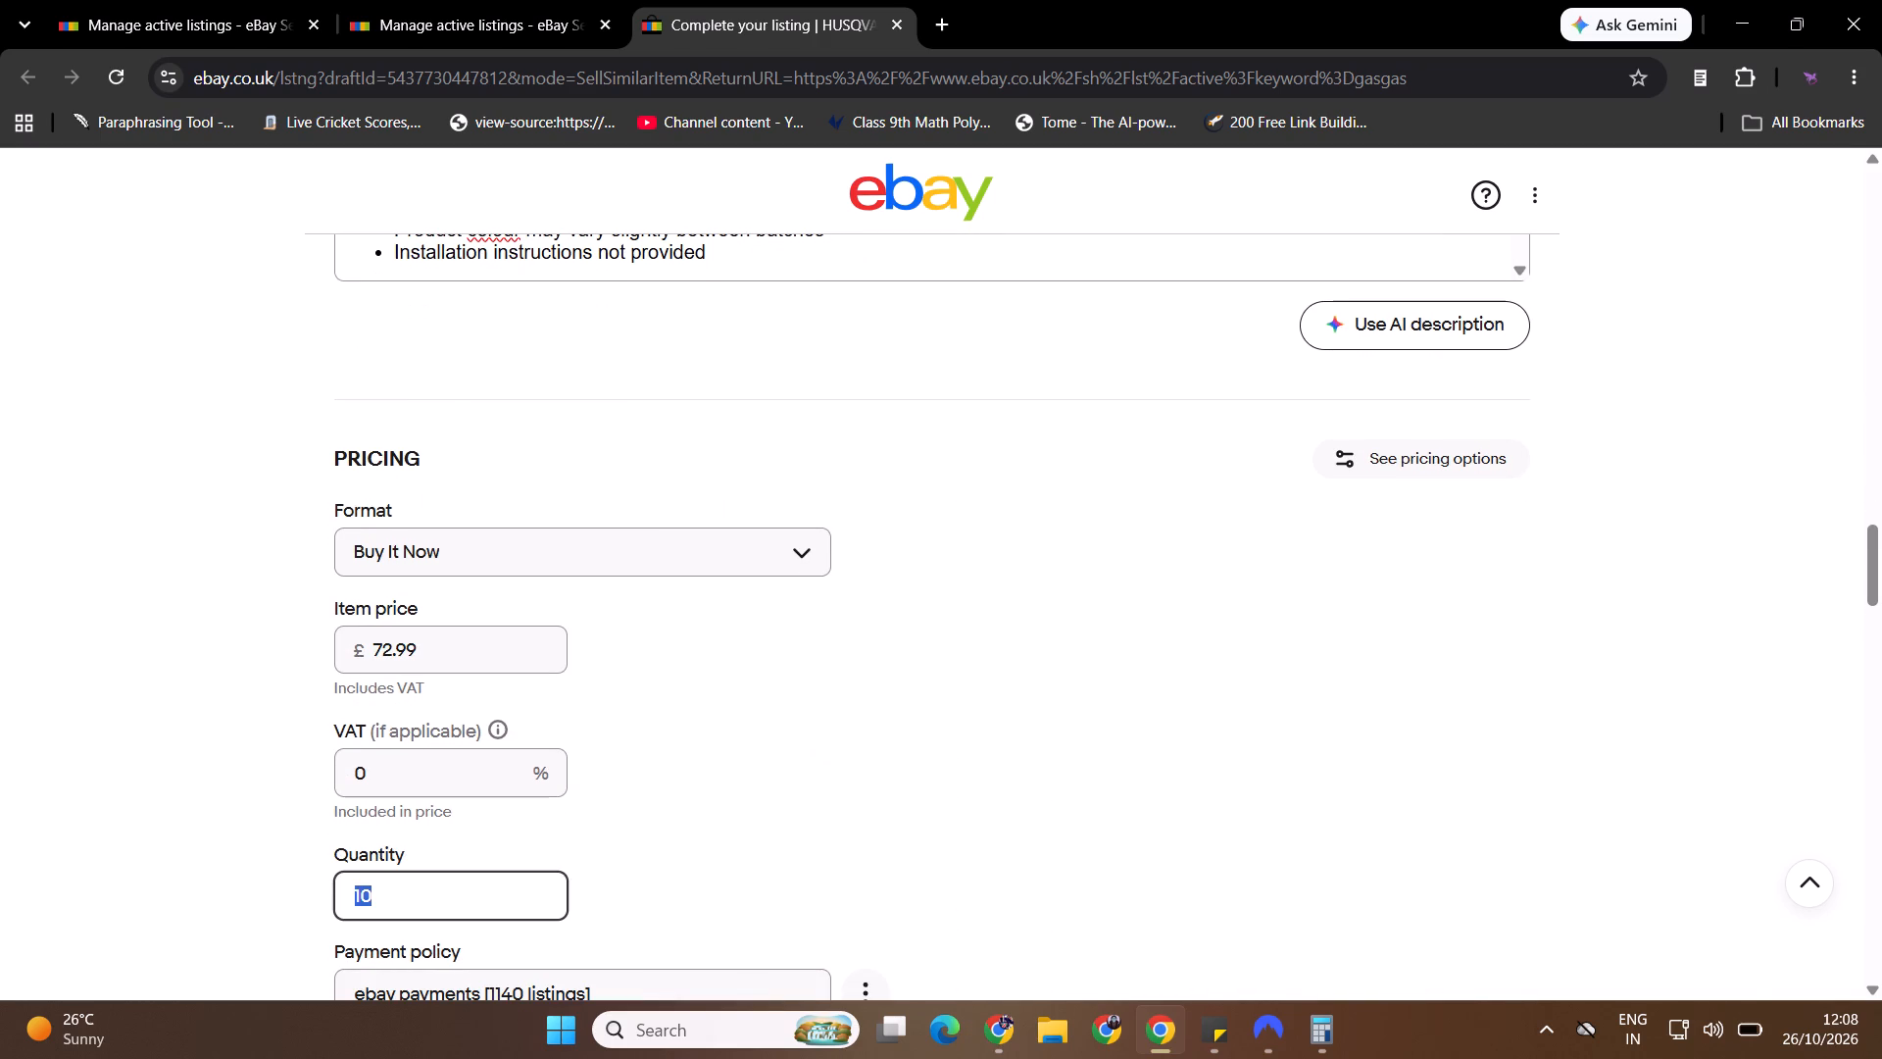
{"action": "key", "text": "2"}
{"action": "left_click", "coordinate": [812, 894]}
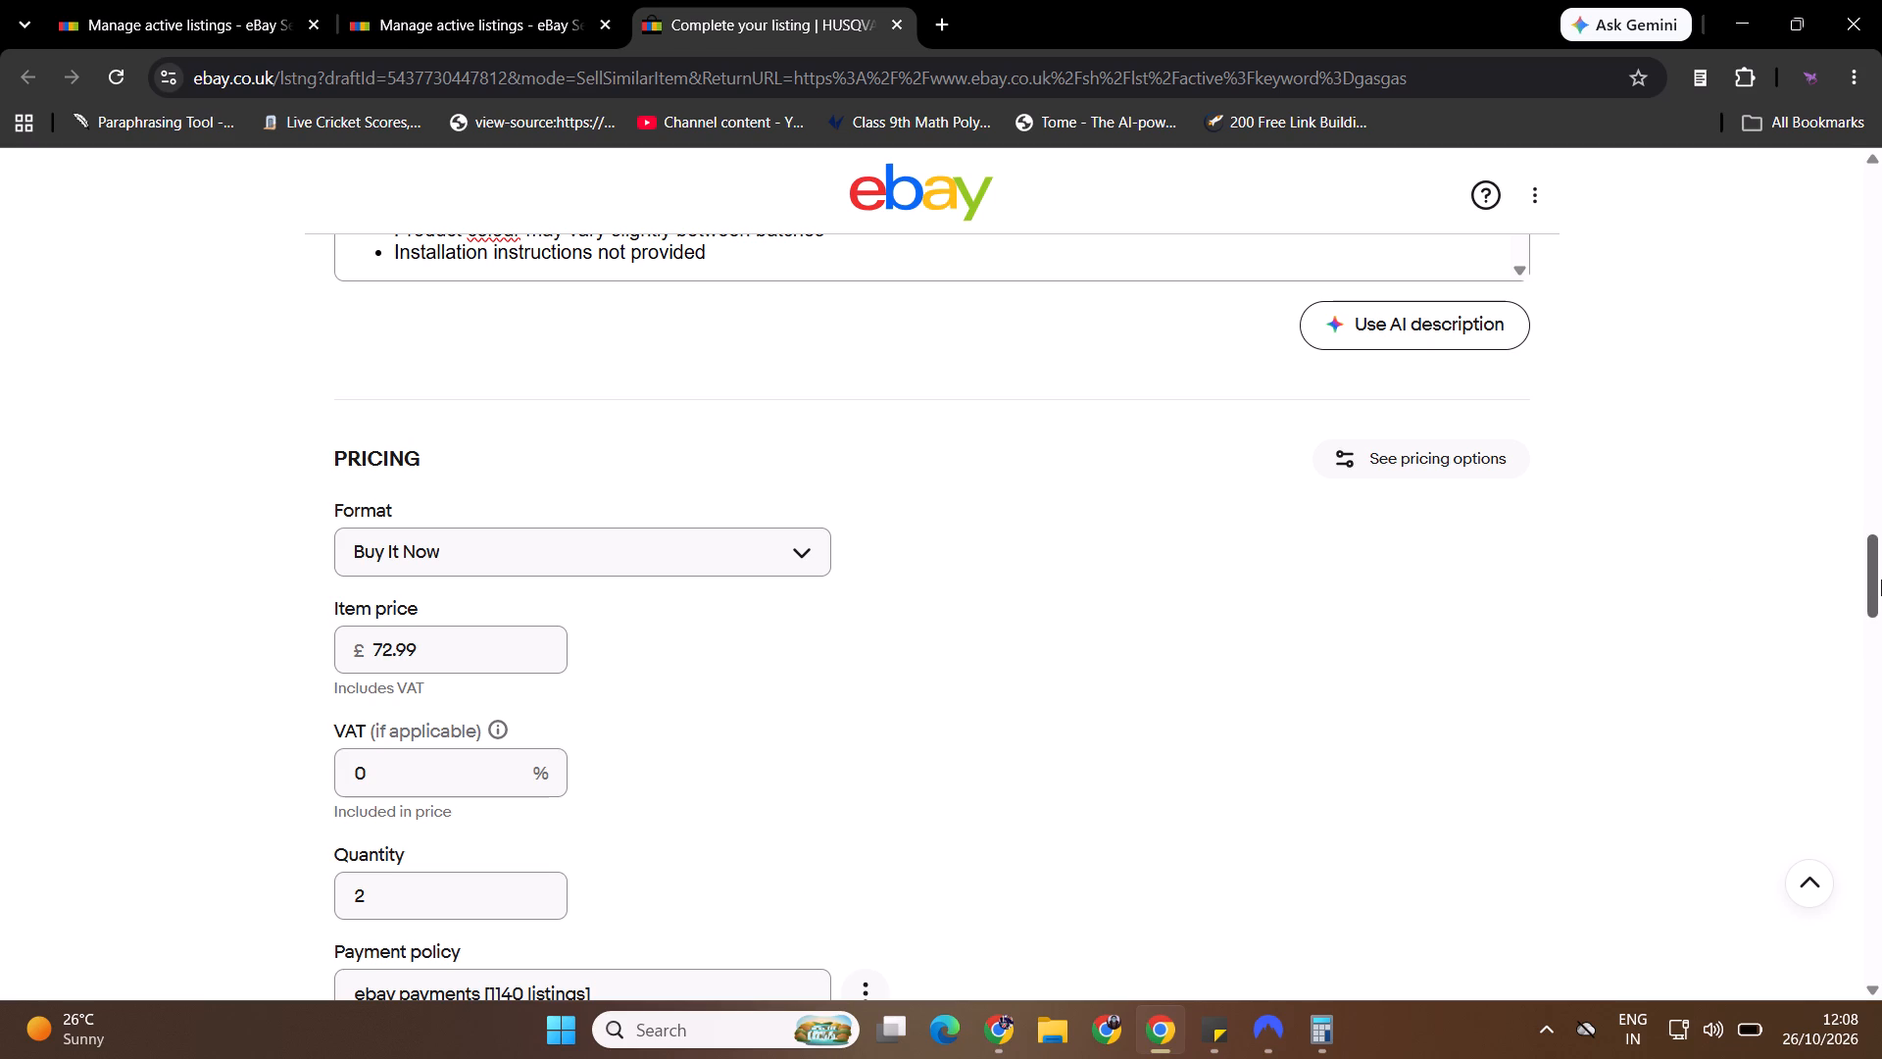
Publish the Husqvarna lowering link listing with the displayed fees and finish the listing form.
{"action": "left_click_drag", "start_coordinate": [1881, 583], "coordinate": [1879, 1058]}
{"action": "left_click", "coordinate": [970, 577]}
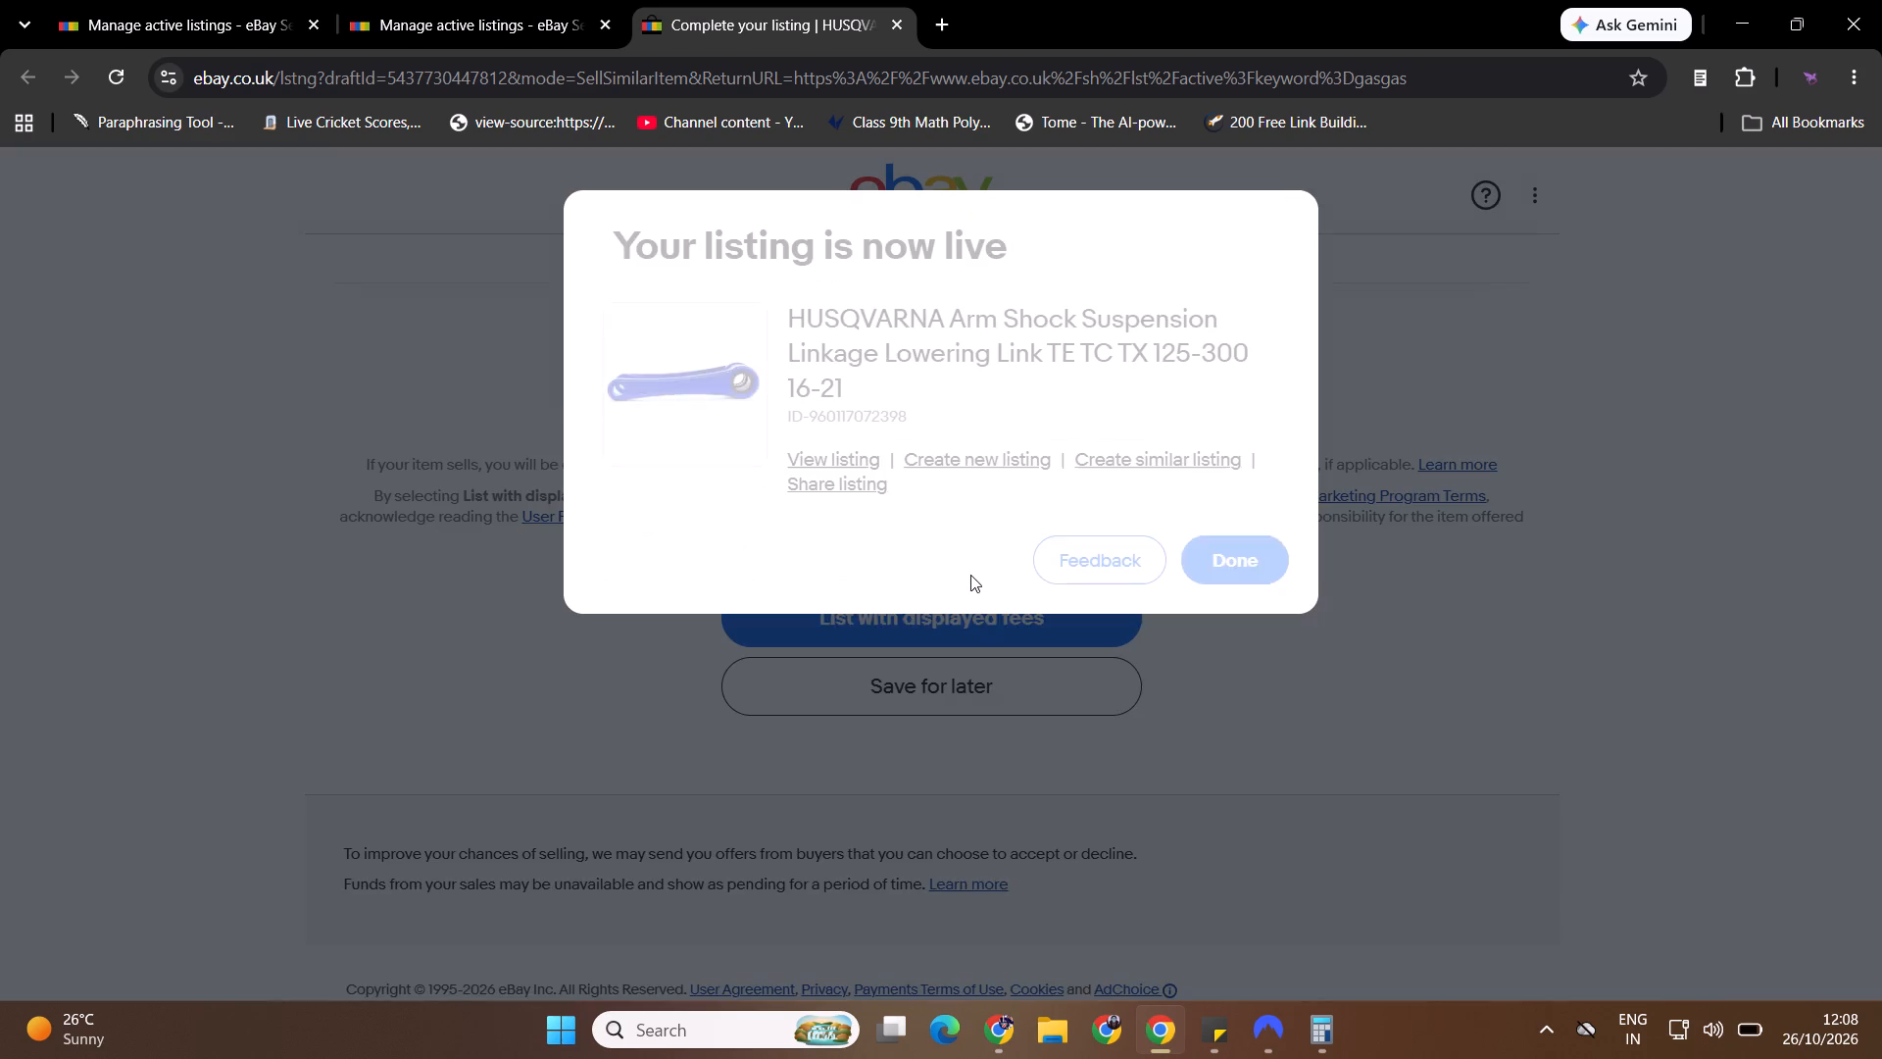
{"action": "left_click", "coordinate": [1251, 567]}
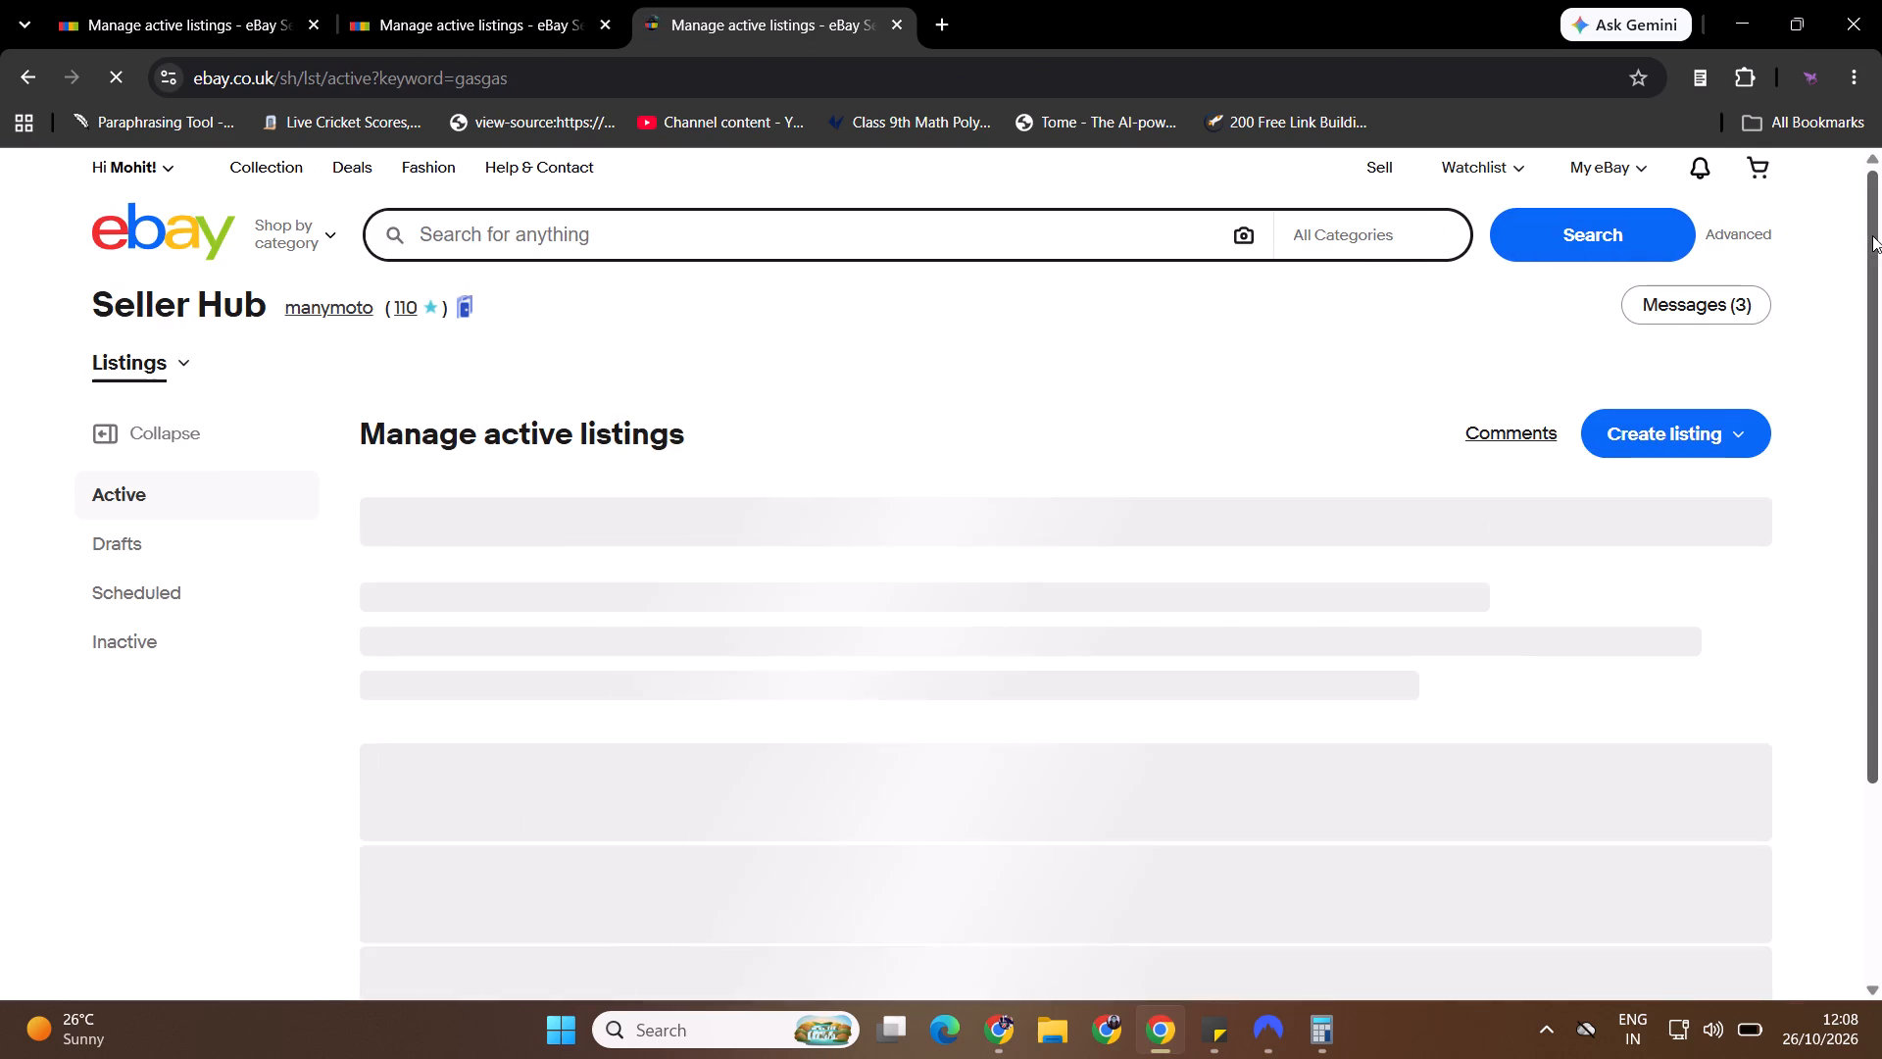
Look for the new Husqvarna listing in the refreshed active listings filtered by "linkage", and close the extra tab filtered by "gasgas".
{"action": "left_click_drag", "start_coordinate": [1873, 212], "coordinate": [1881, 834]}
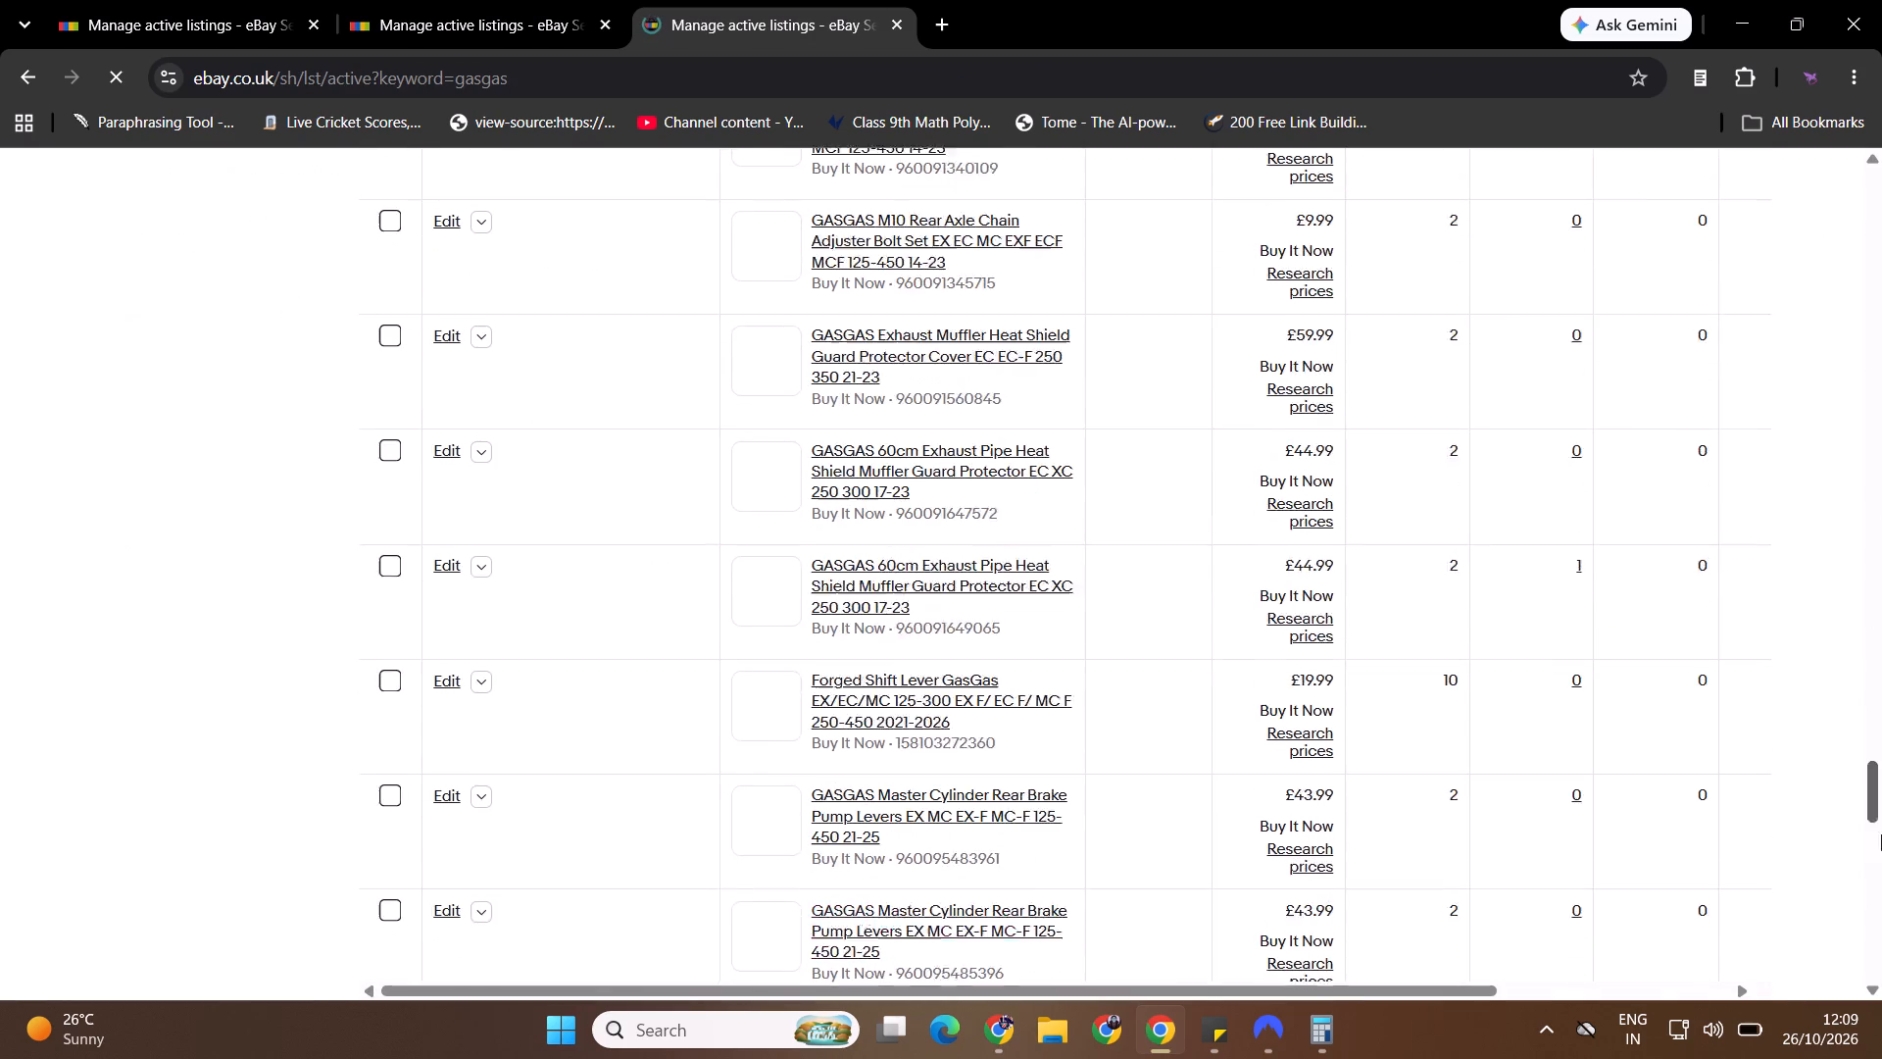
{"action": "left_click_drag", "start_coordinate": [1881, 834], "coordinate": [1881, 1058]}
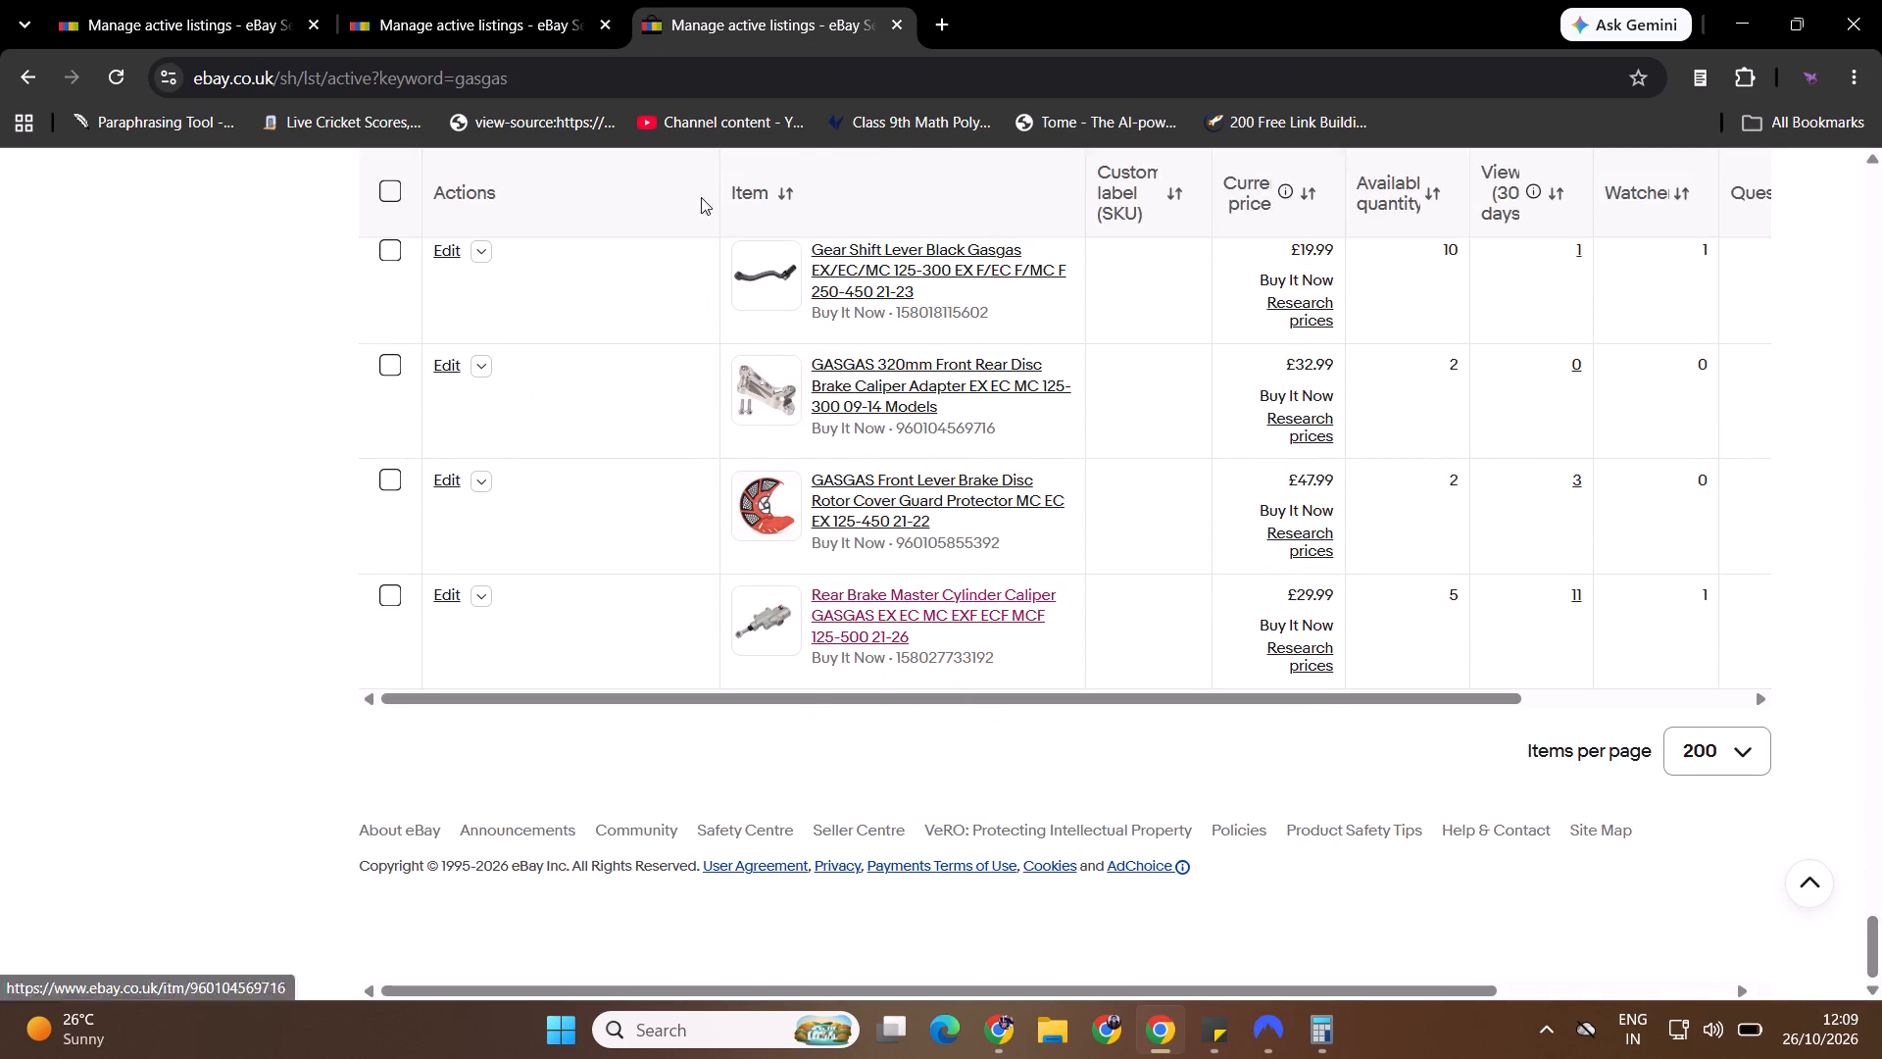
{"action": "left_click", "coordinate": [523, 0]}
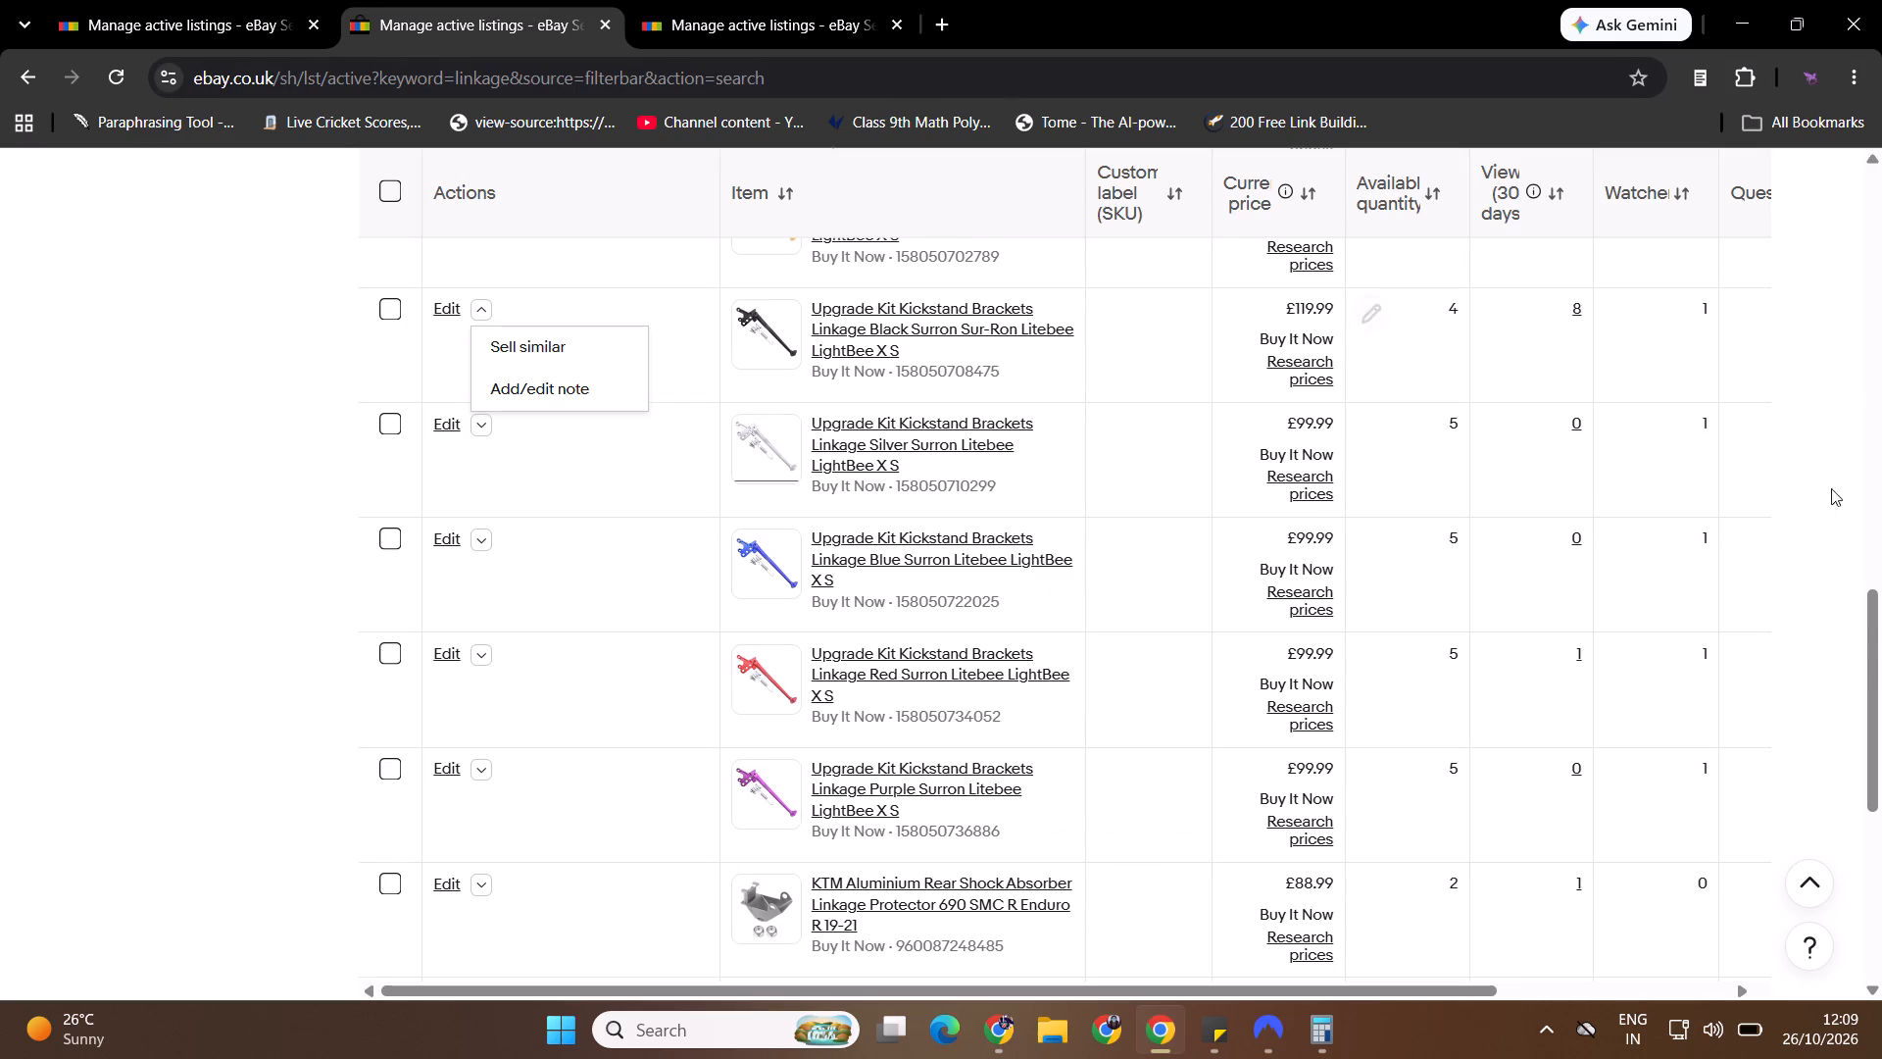
{"action": "left_click_drag", "start_coordinate": [1881, 664], "coordinate": [1881, 794]}
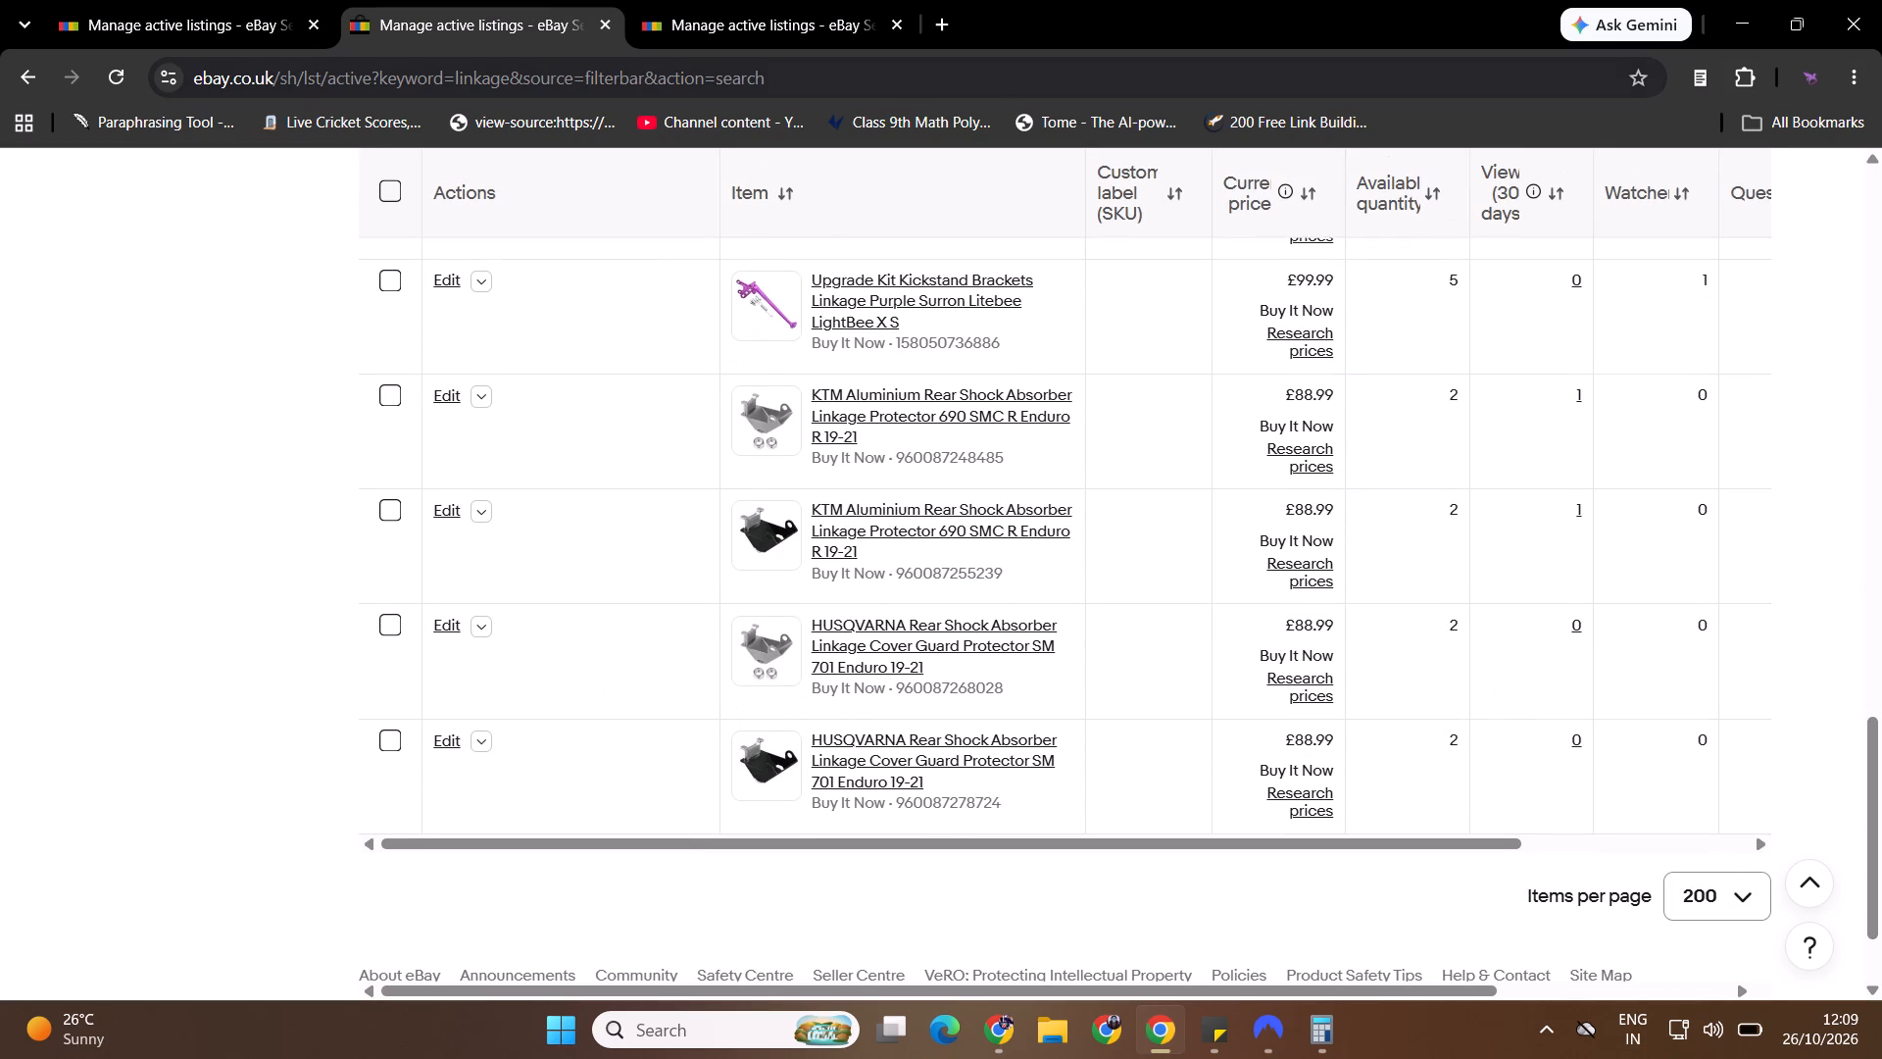
{"action": "left_click", "coordinate": [116, 75]}
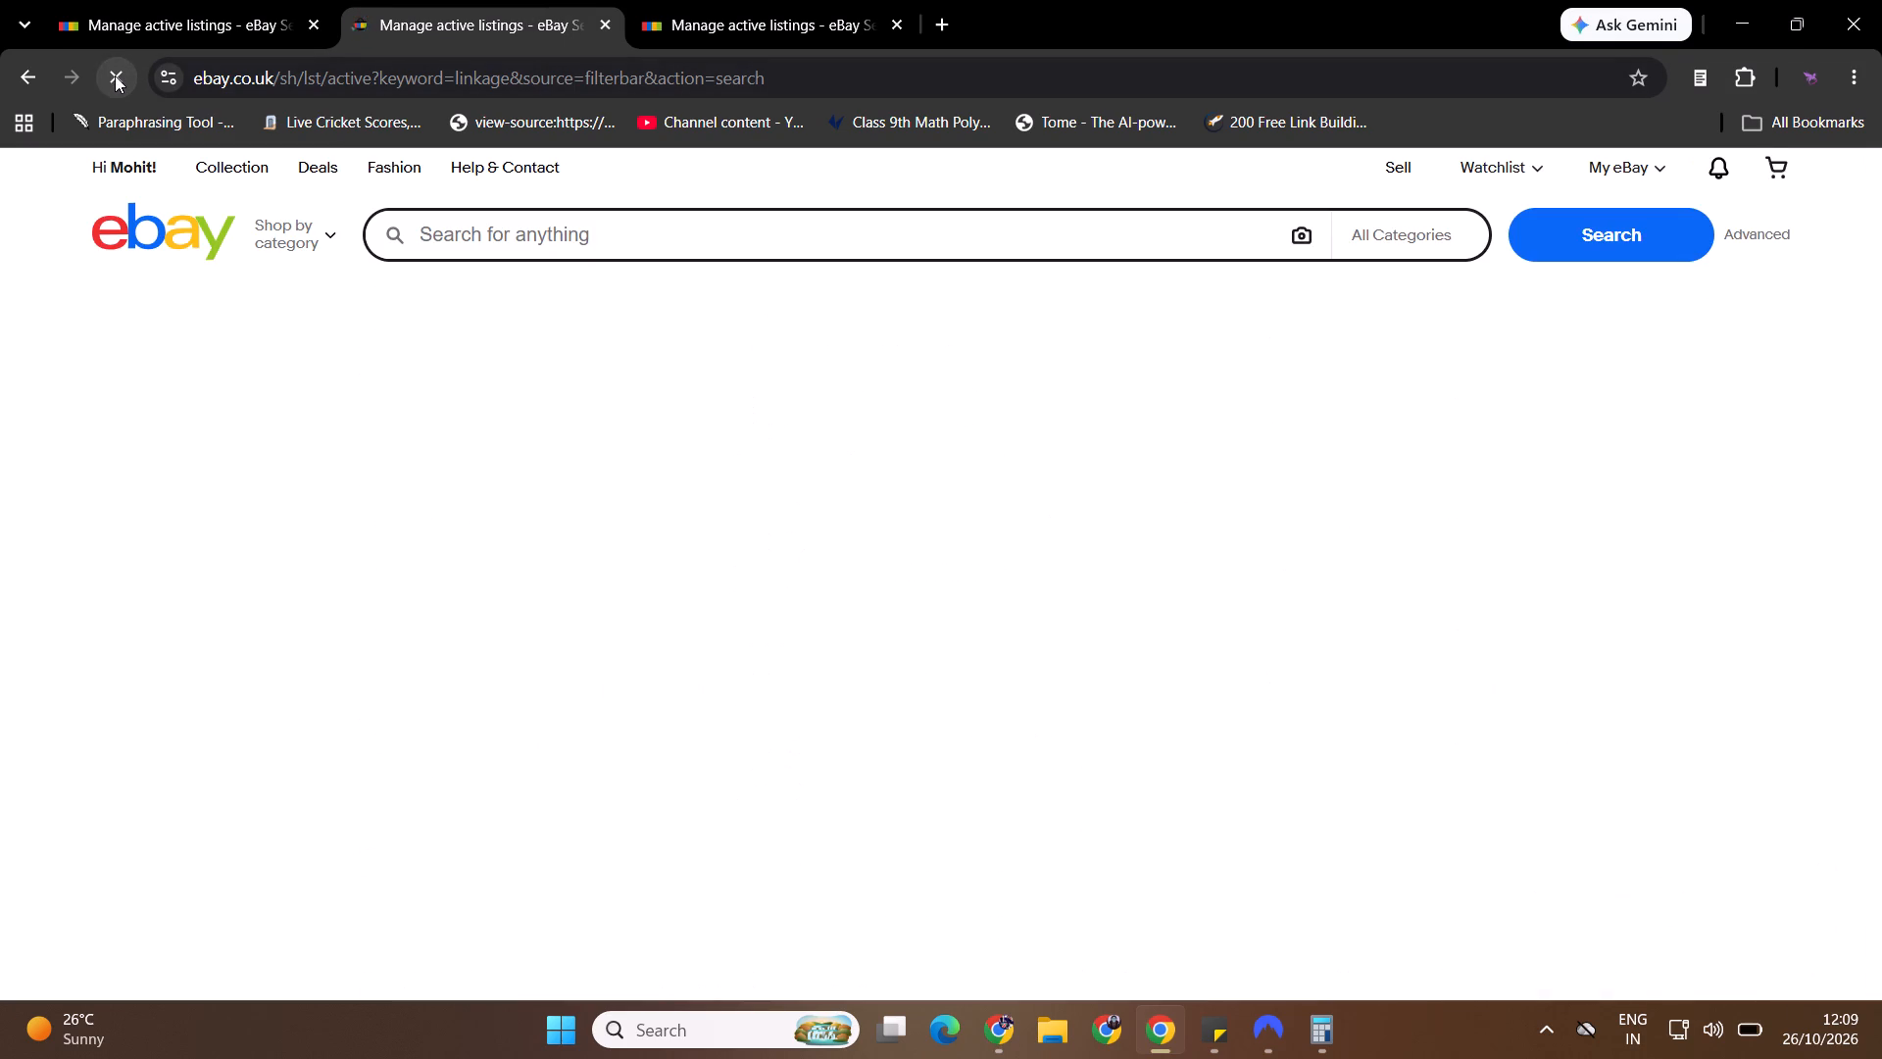
{"action": "left_click_drag", "start_coordinate": [1881, 277], "coordinate": [1881, 502]}
{"action": "left_click_drag", "start_coordinate": [1881, 522], "coordinate": [1881, 798]}
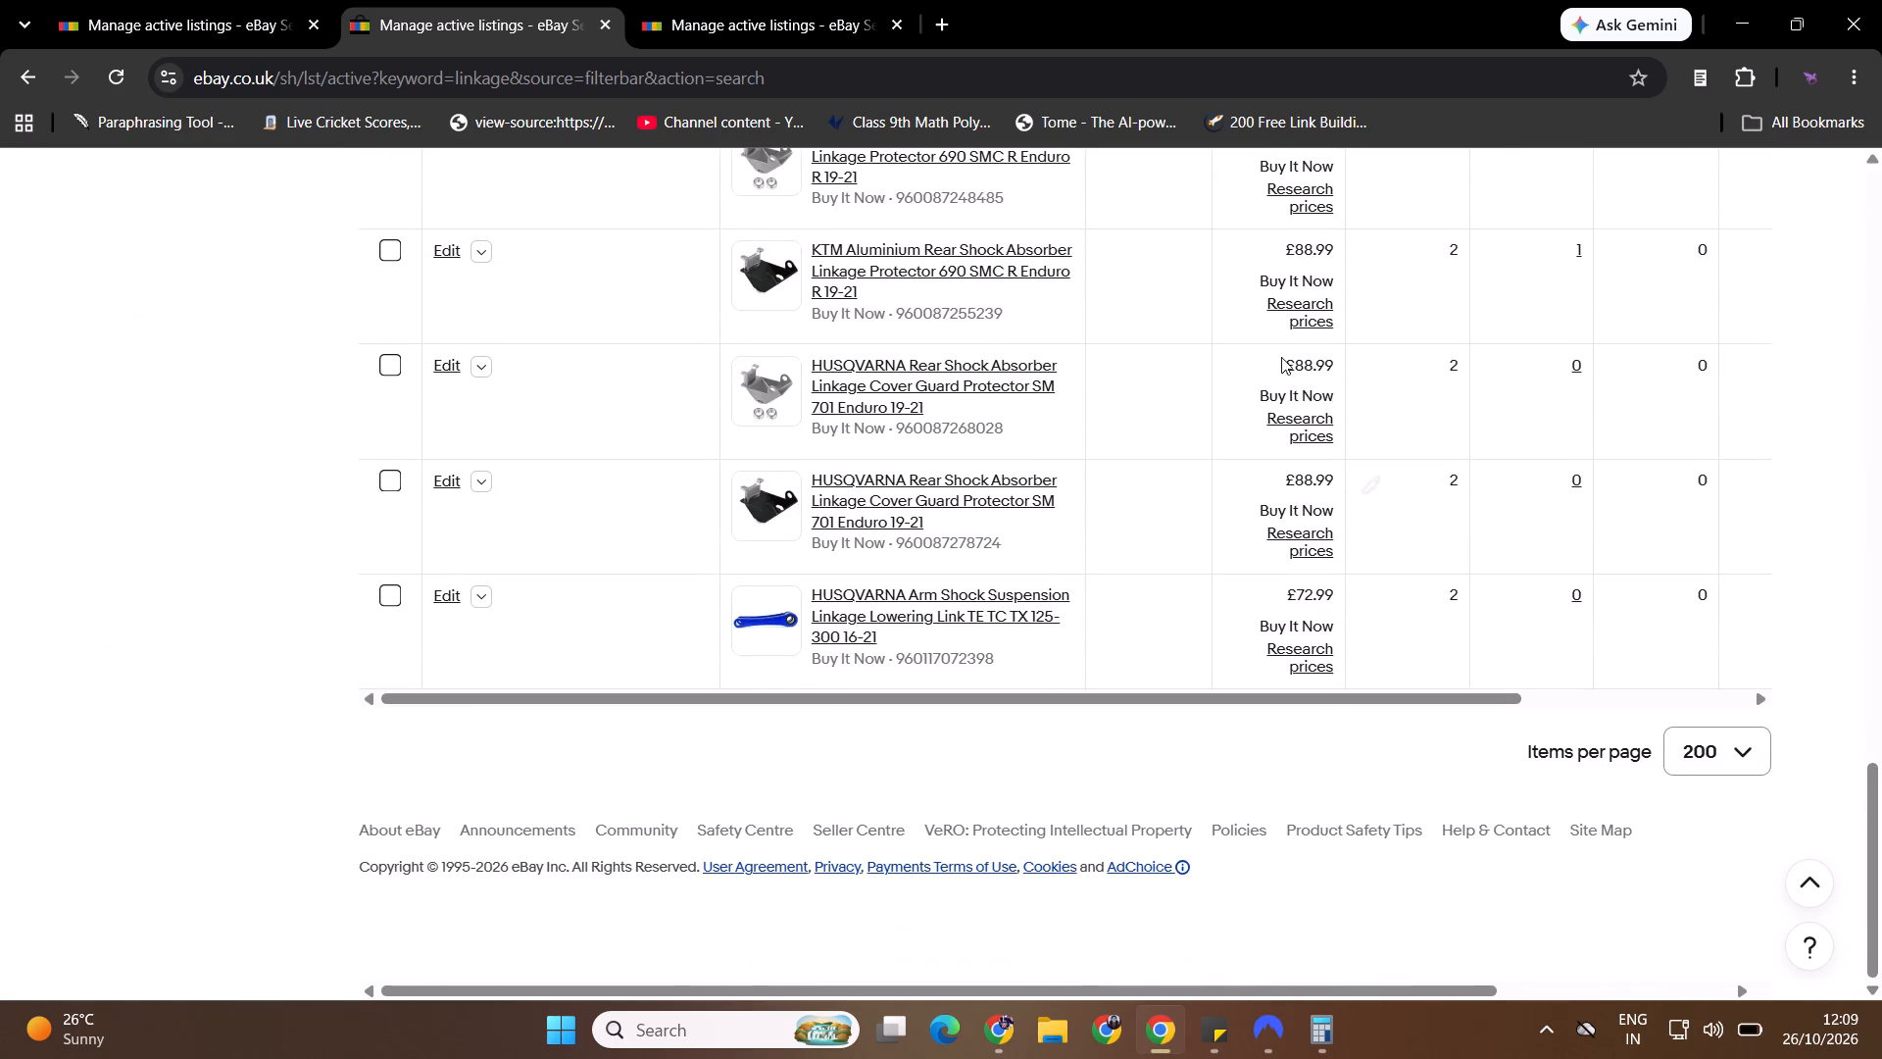
{"action": "left_click", "coordinate": [903, 21]}
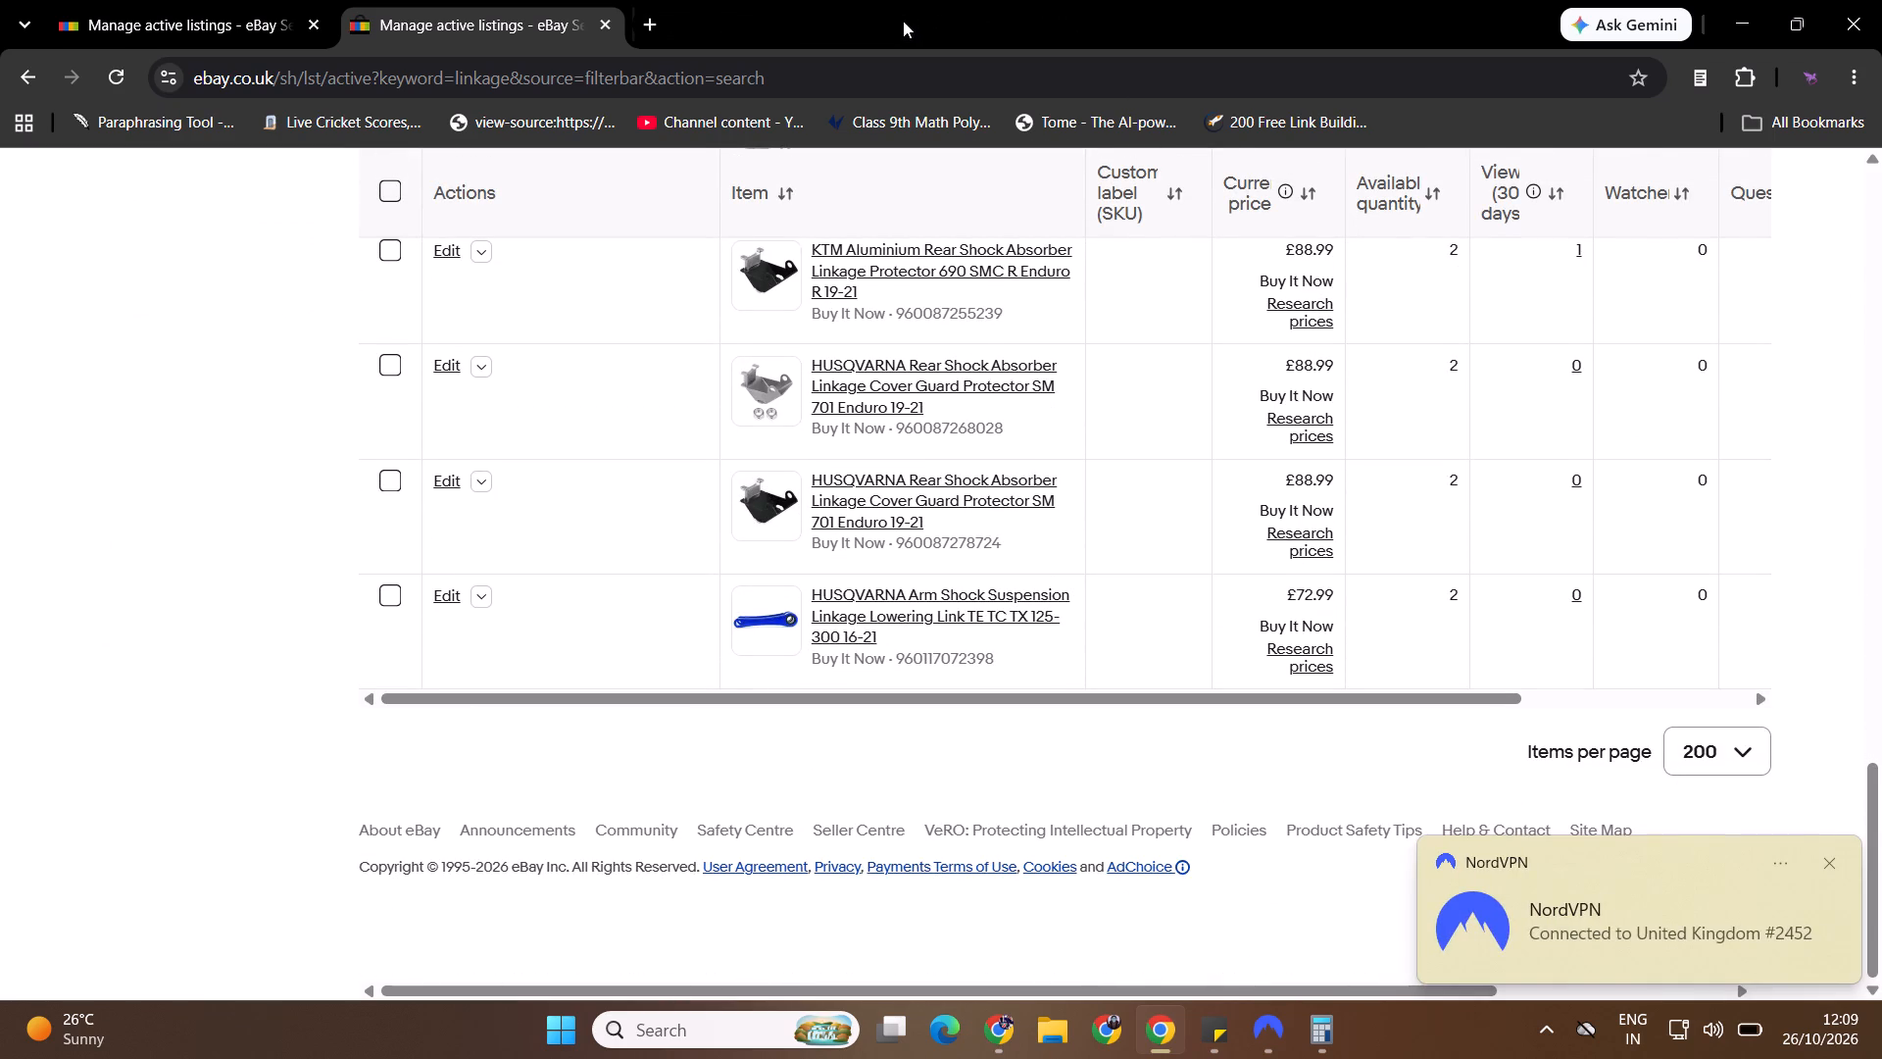
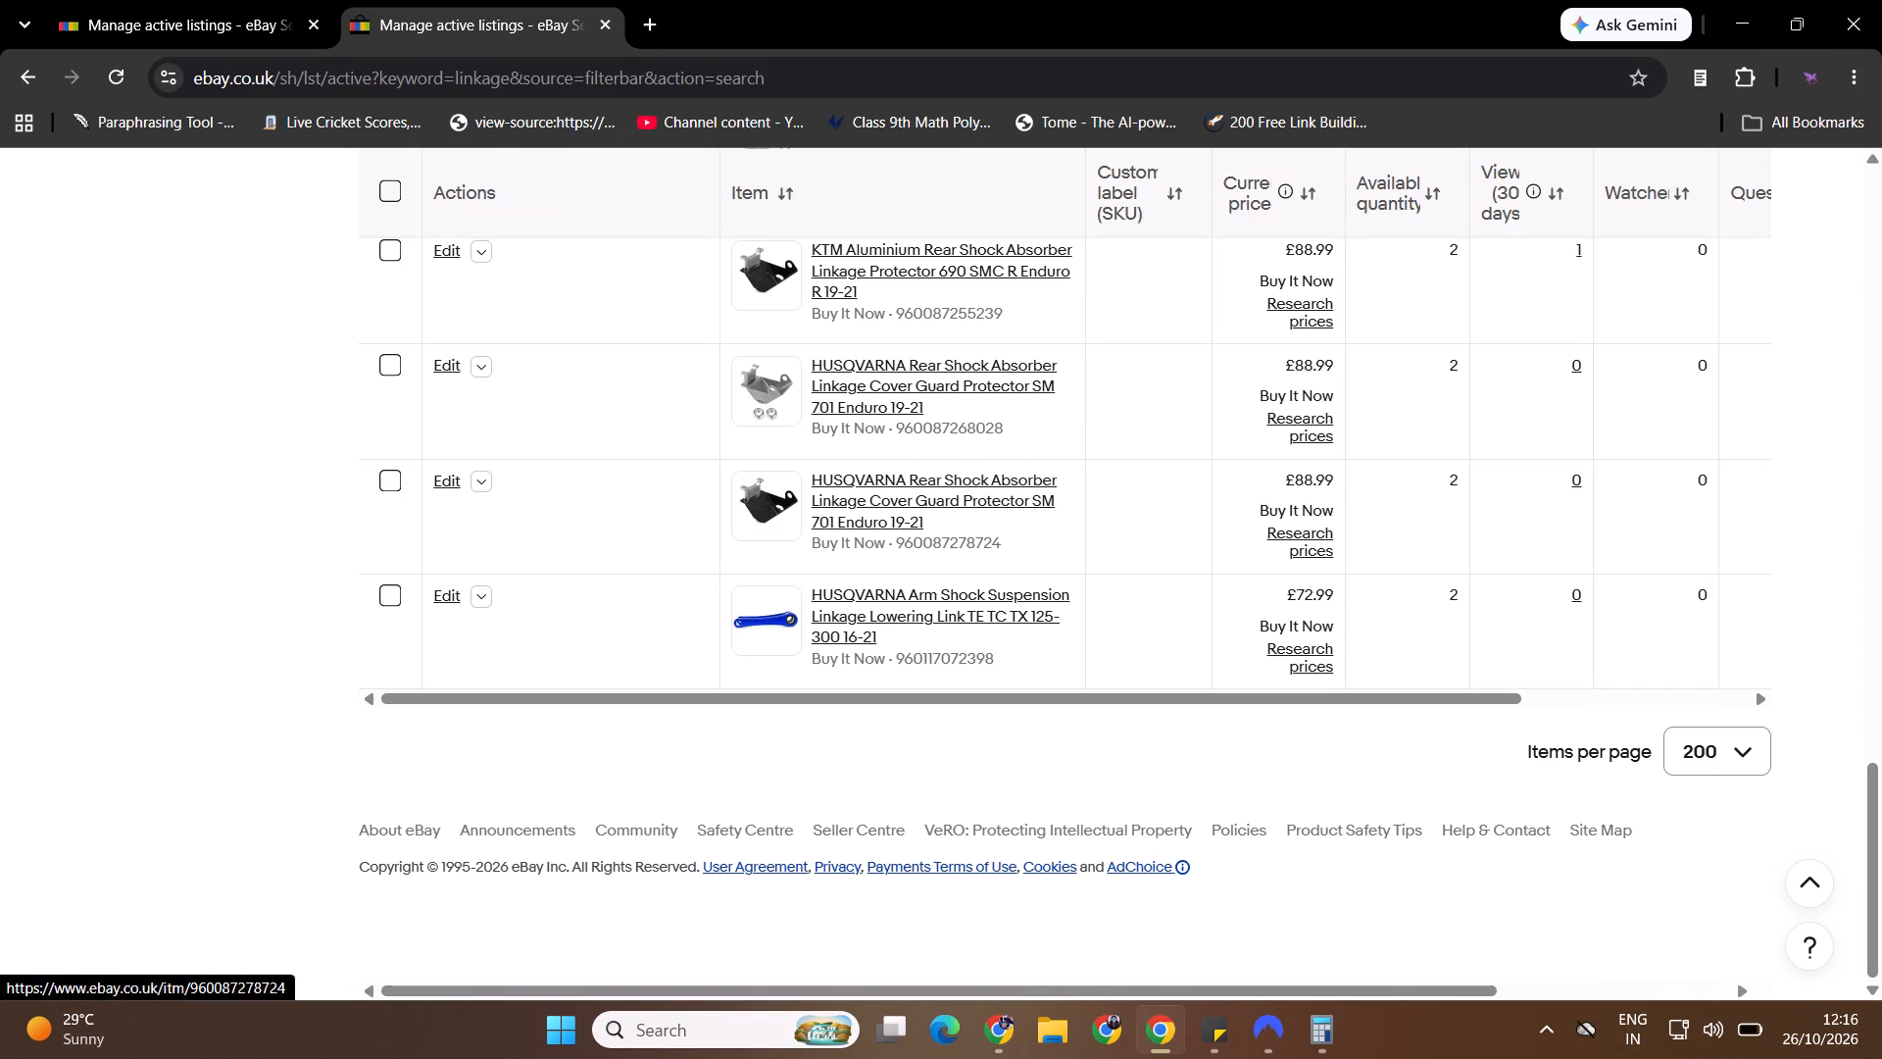
Refresh the active listings filtered by "linkage" and start a Sell similar draft from the £72.99 HUSQVARNA Arm Shock listing.
{"action": "left_click", "coordinate": [109, 70]}
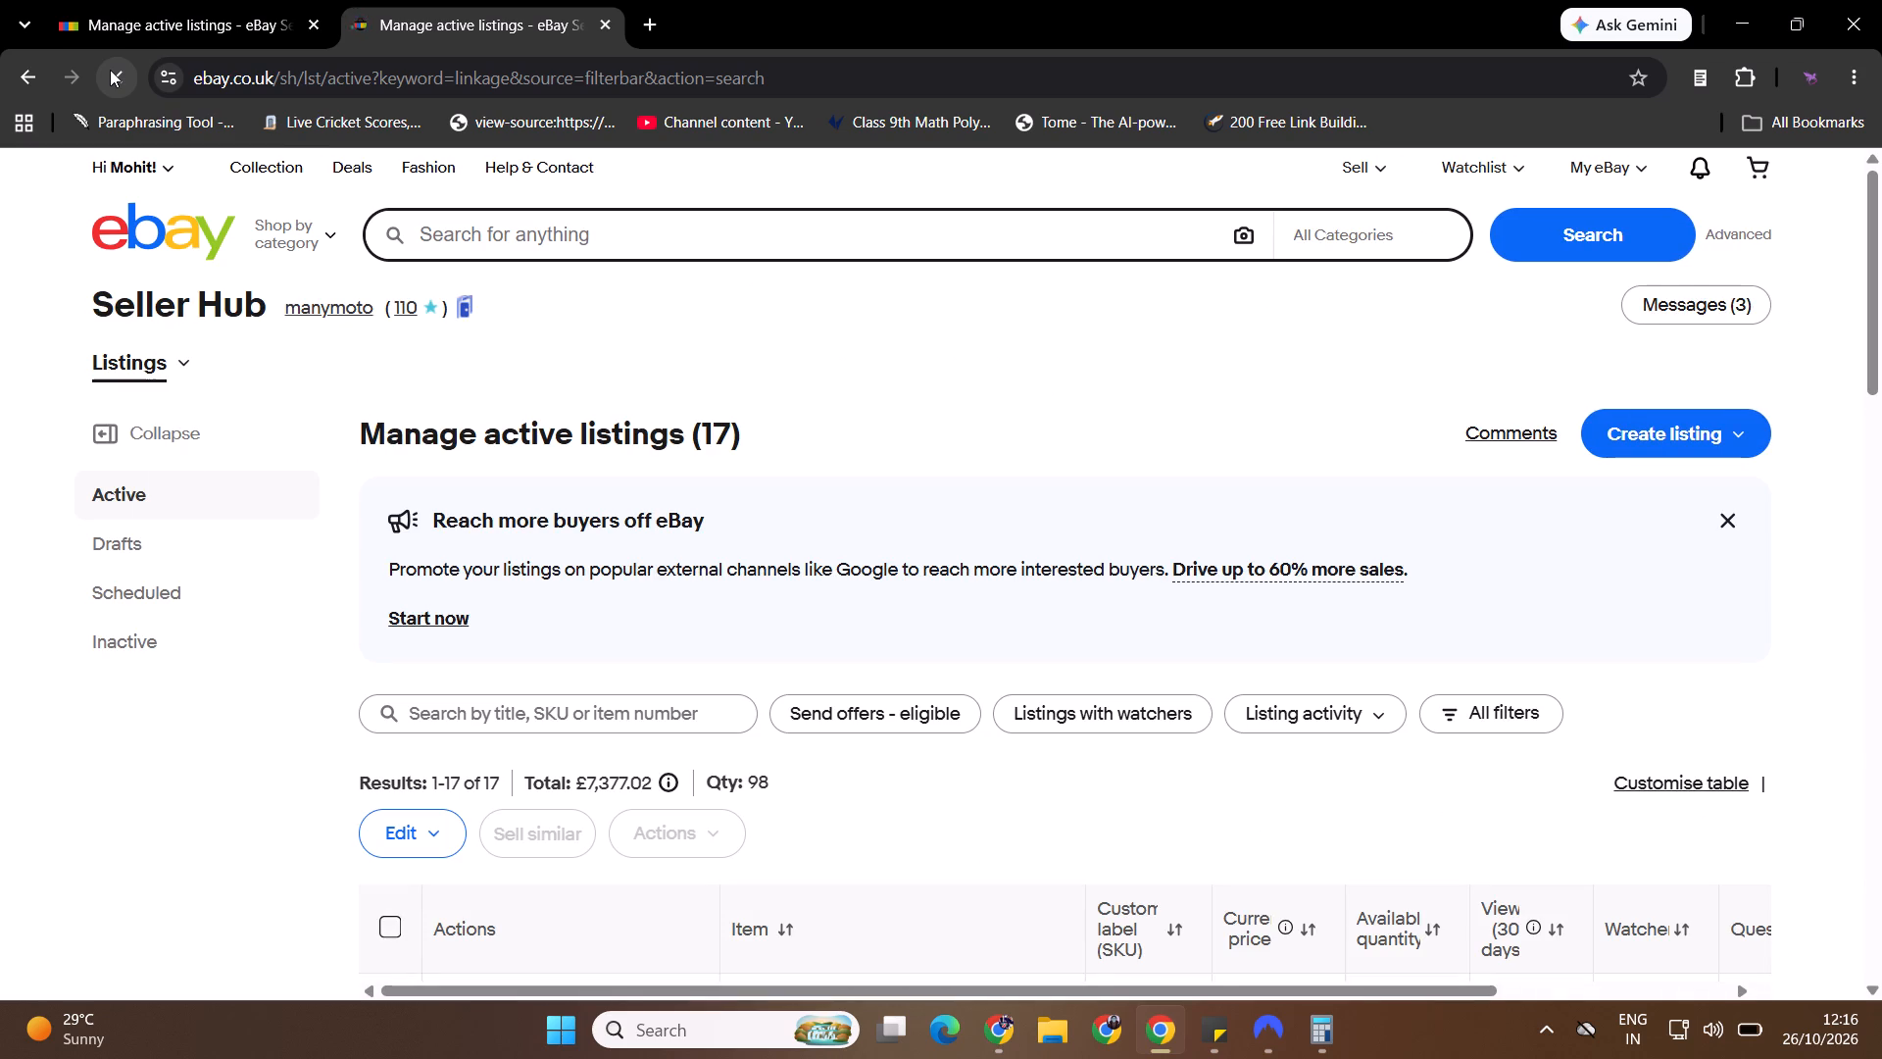
{"action": "left_click_drag", "start_coordinate": [1881, 334], "coordinate": [1881, 644]}
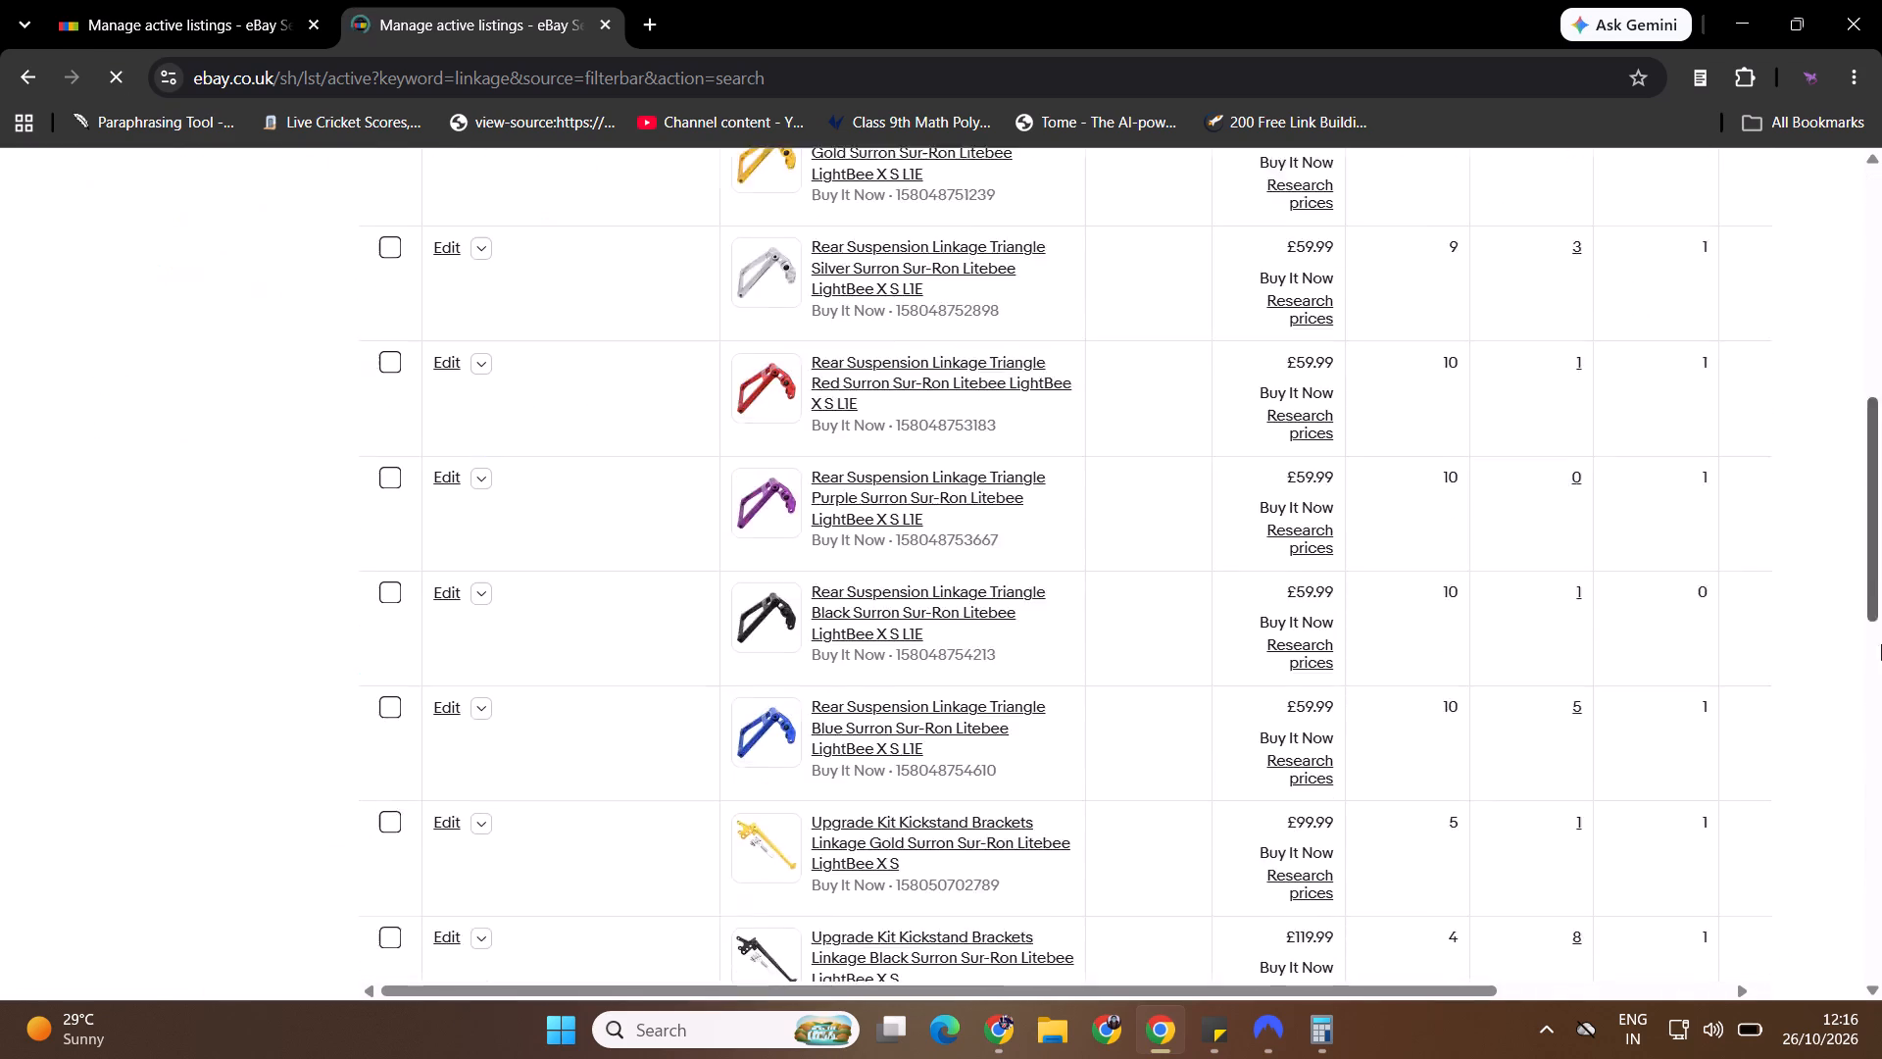
{"action": "left_click_drag", "start_coordinate": [1881, 644], "coordinate": [1881, 1058]}
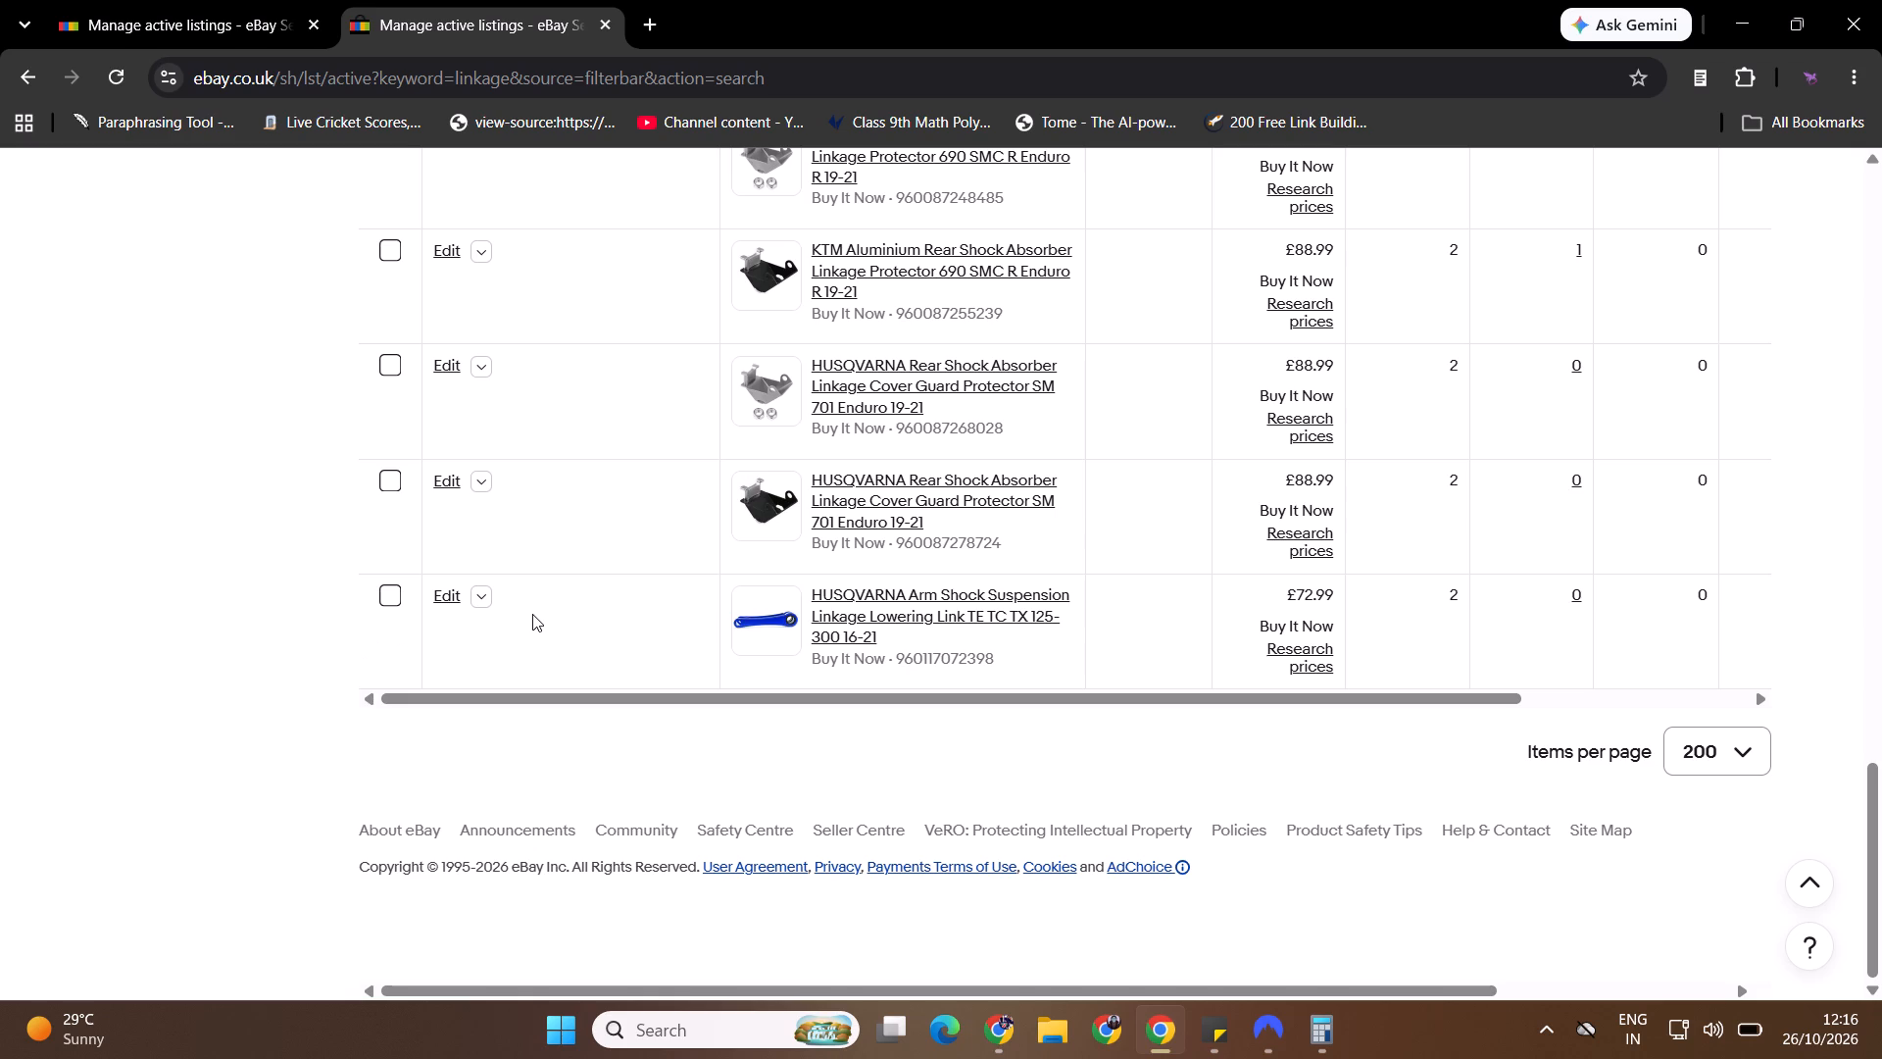
{"action": "left_click", "coordinate": [481, 595]}
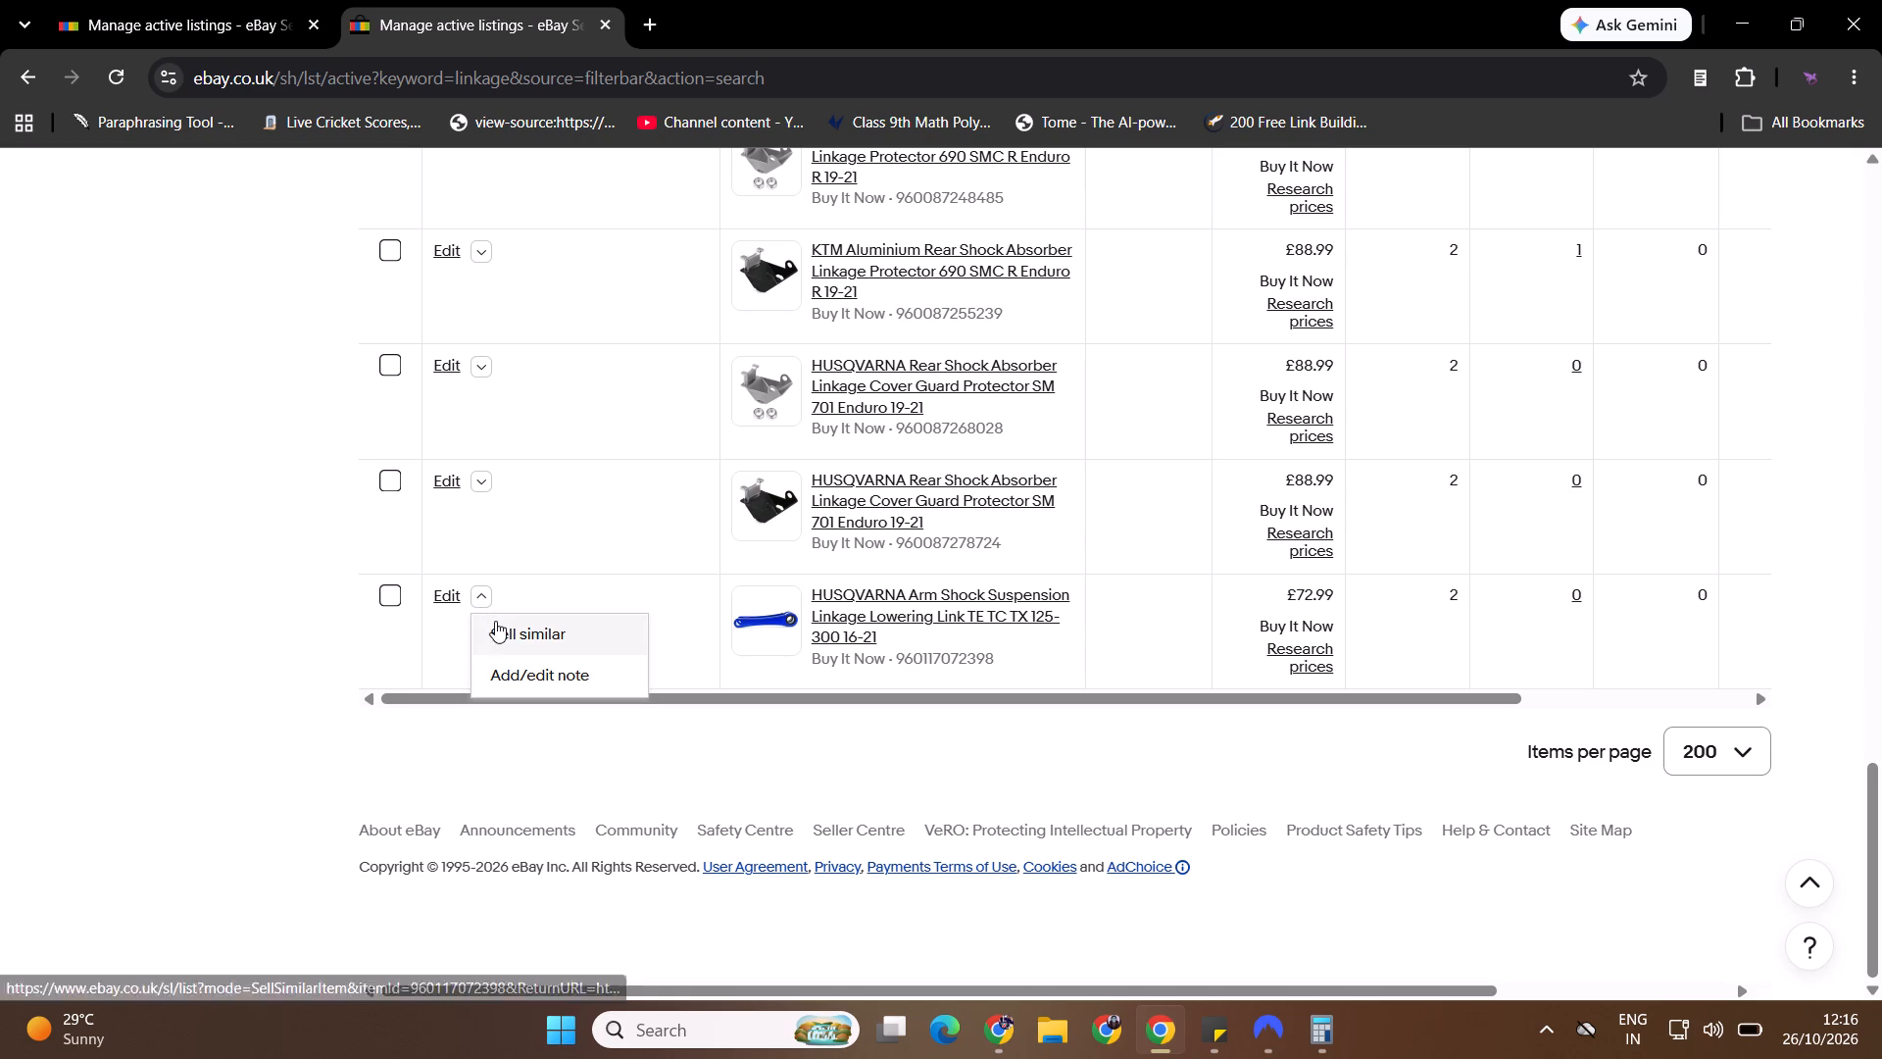
{"action": "middle_click", "coordinate": [498, 640]}
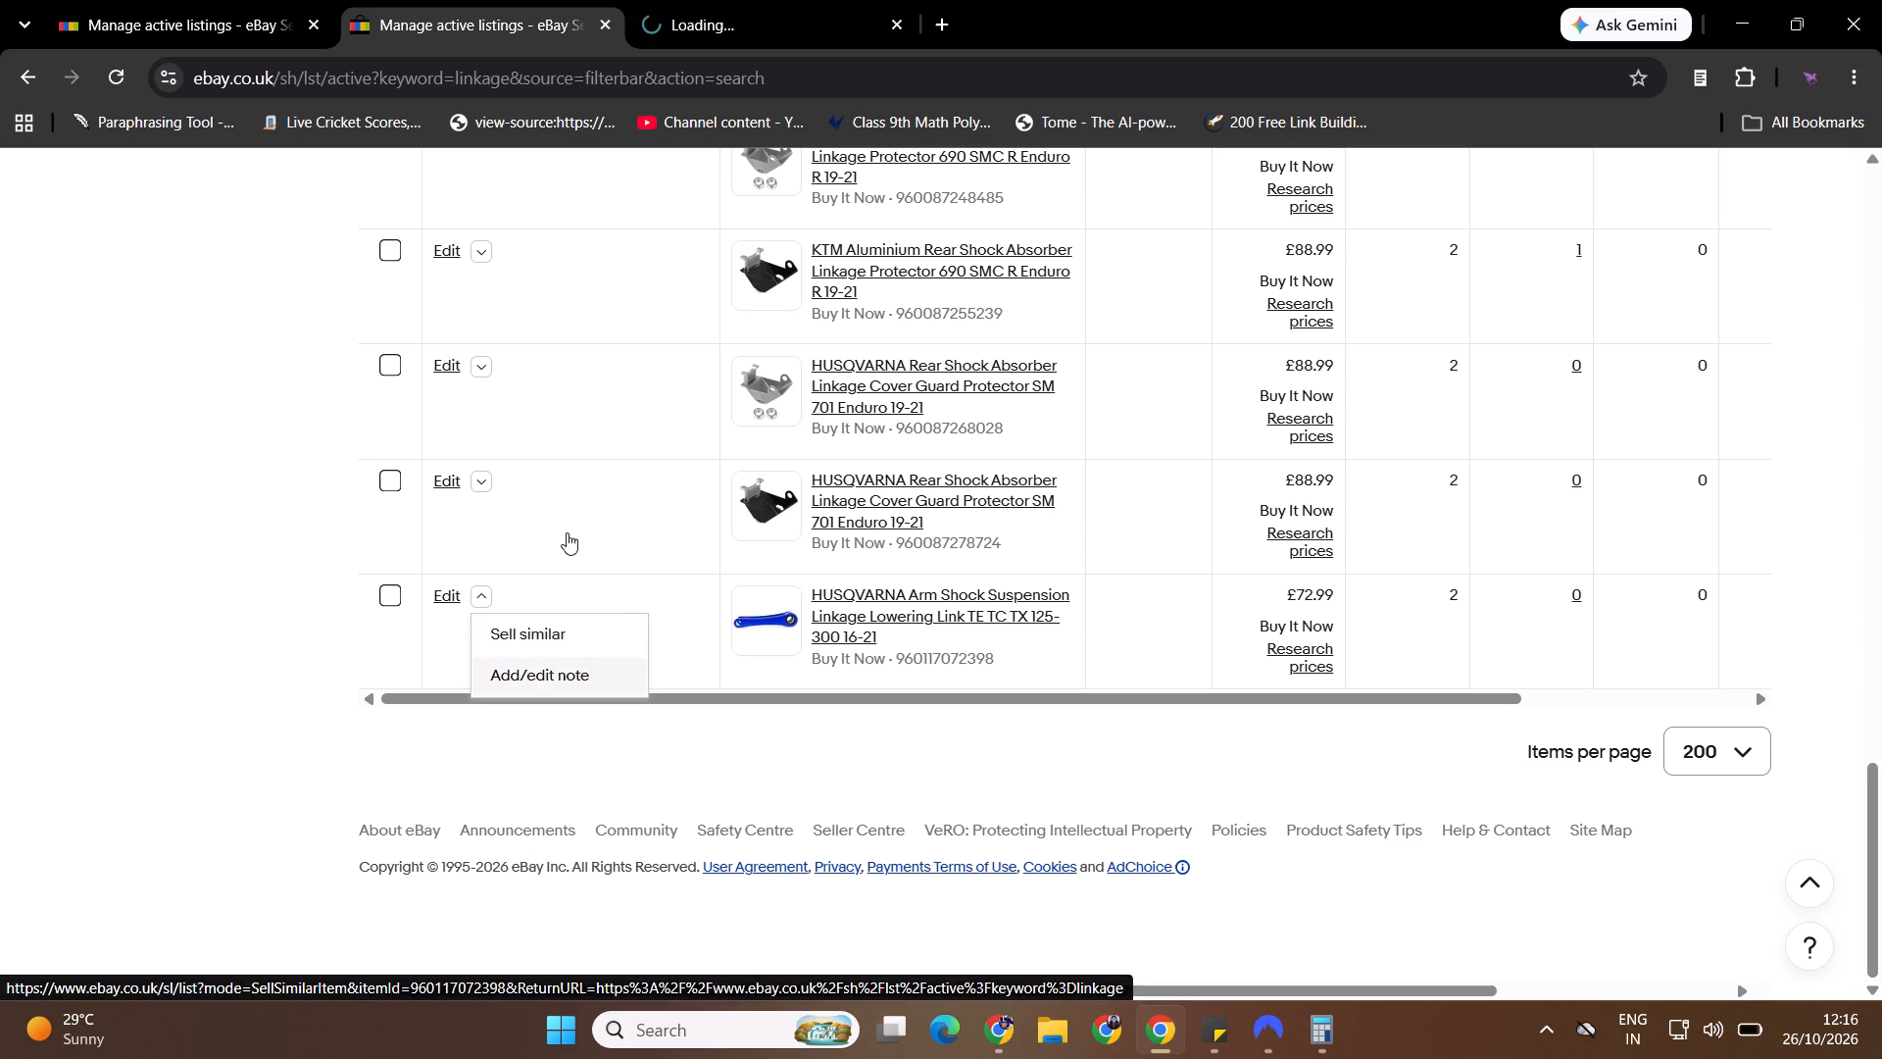
{"action": "left_click", "coordinate": [692, 0]}
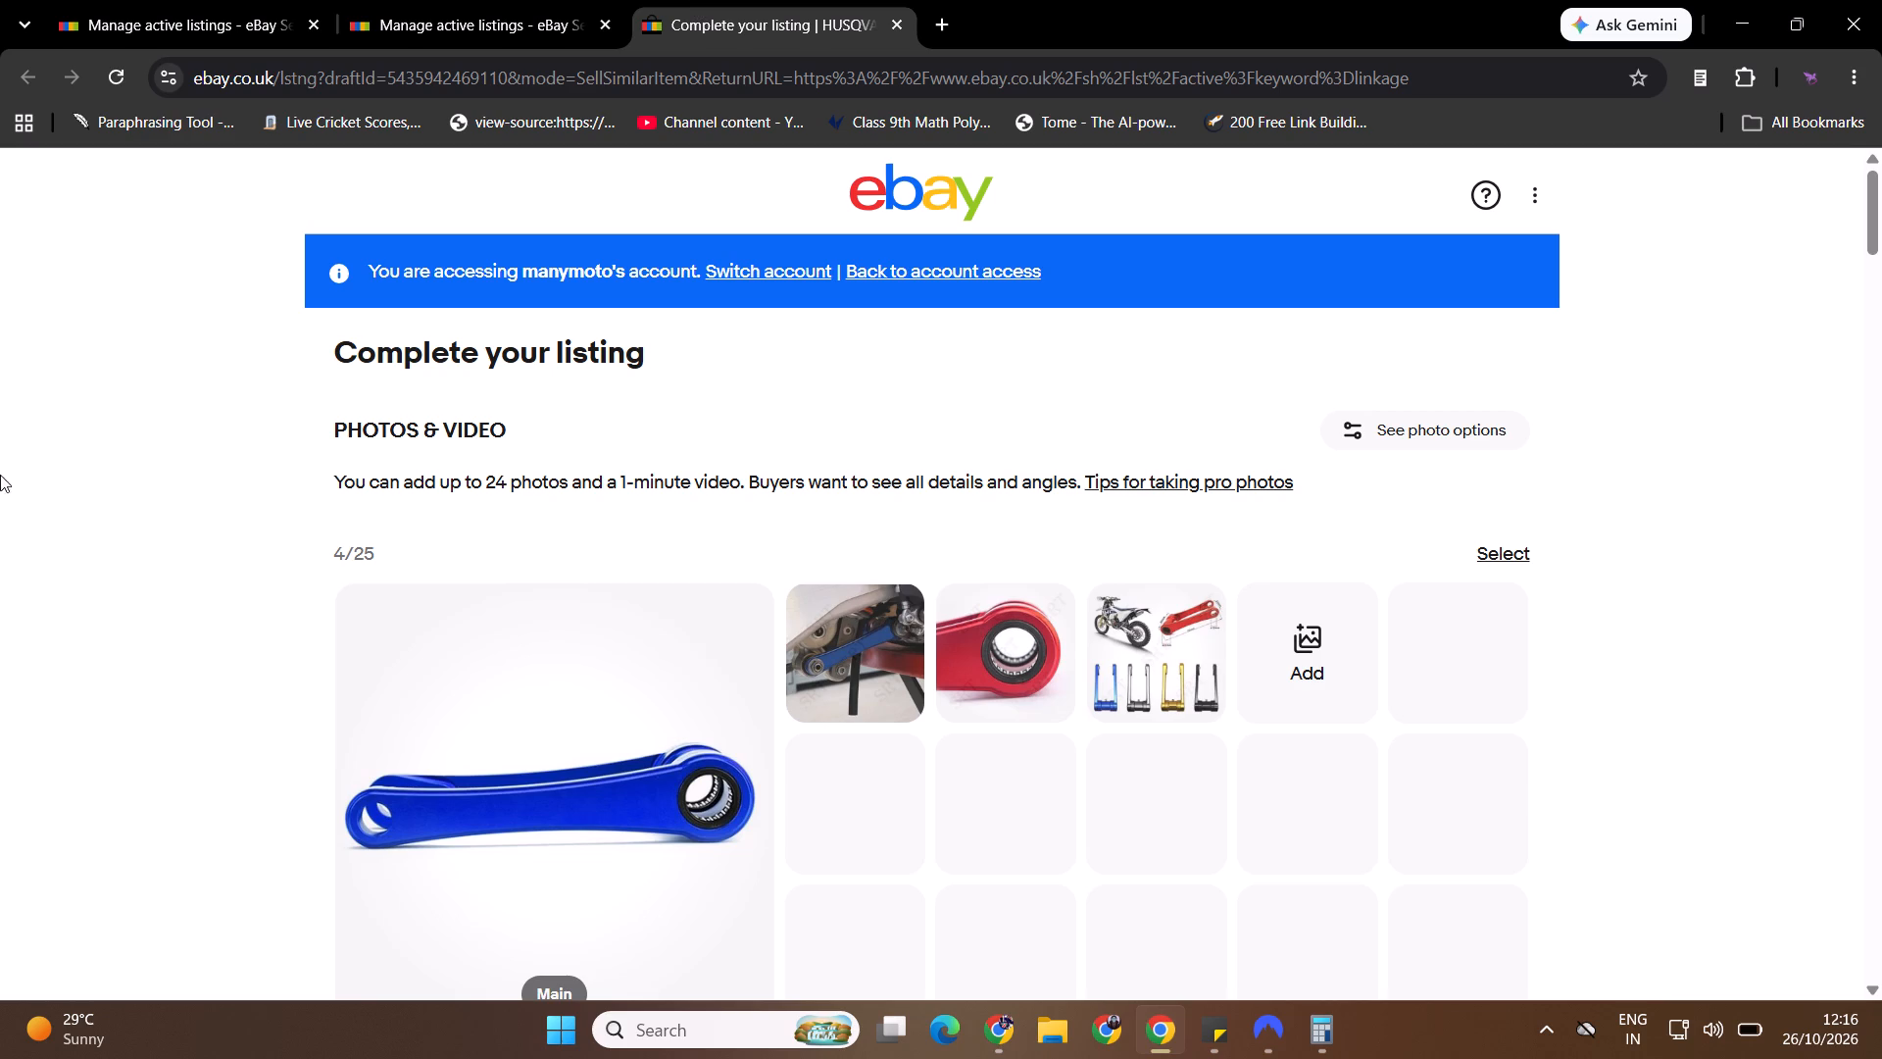
Delete the draft's blue main photo and upload the two black lowering link photos from Downloads.
{"action": "left_click", "coordinate": [741, 632]}
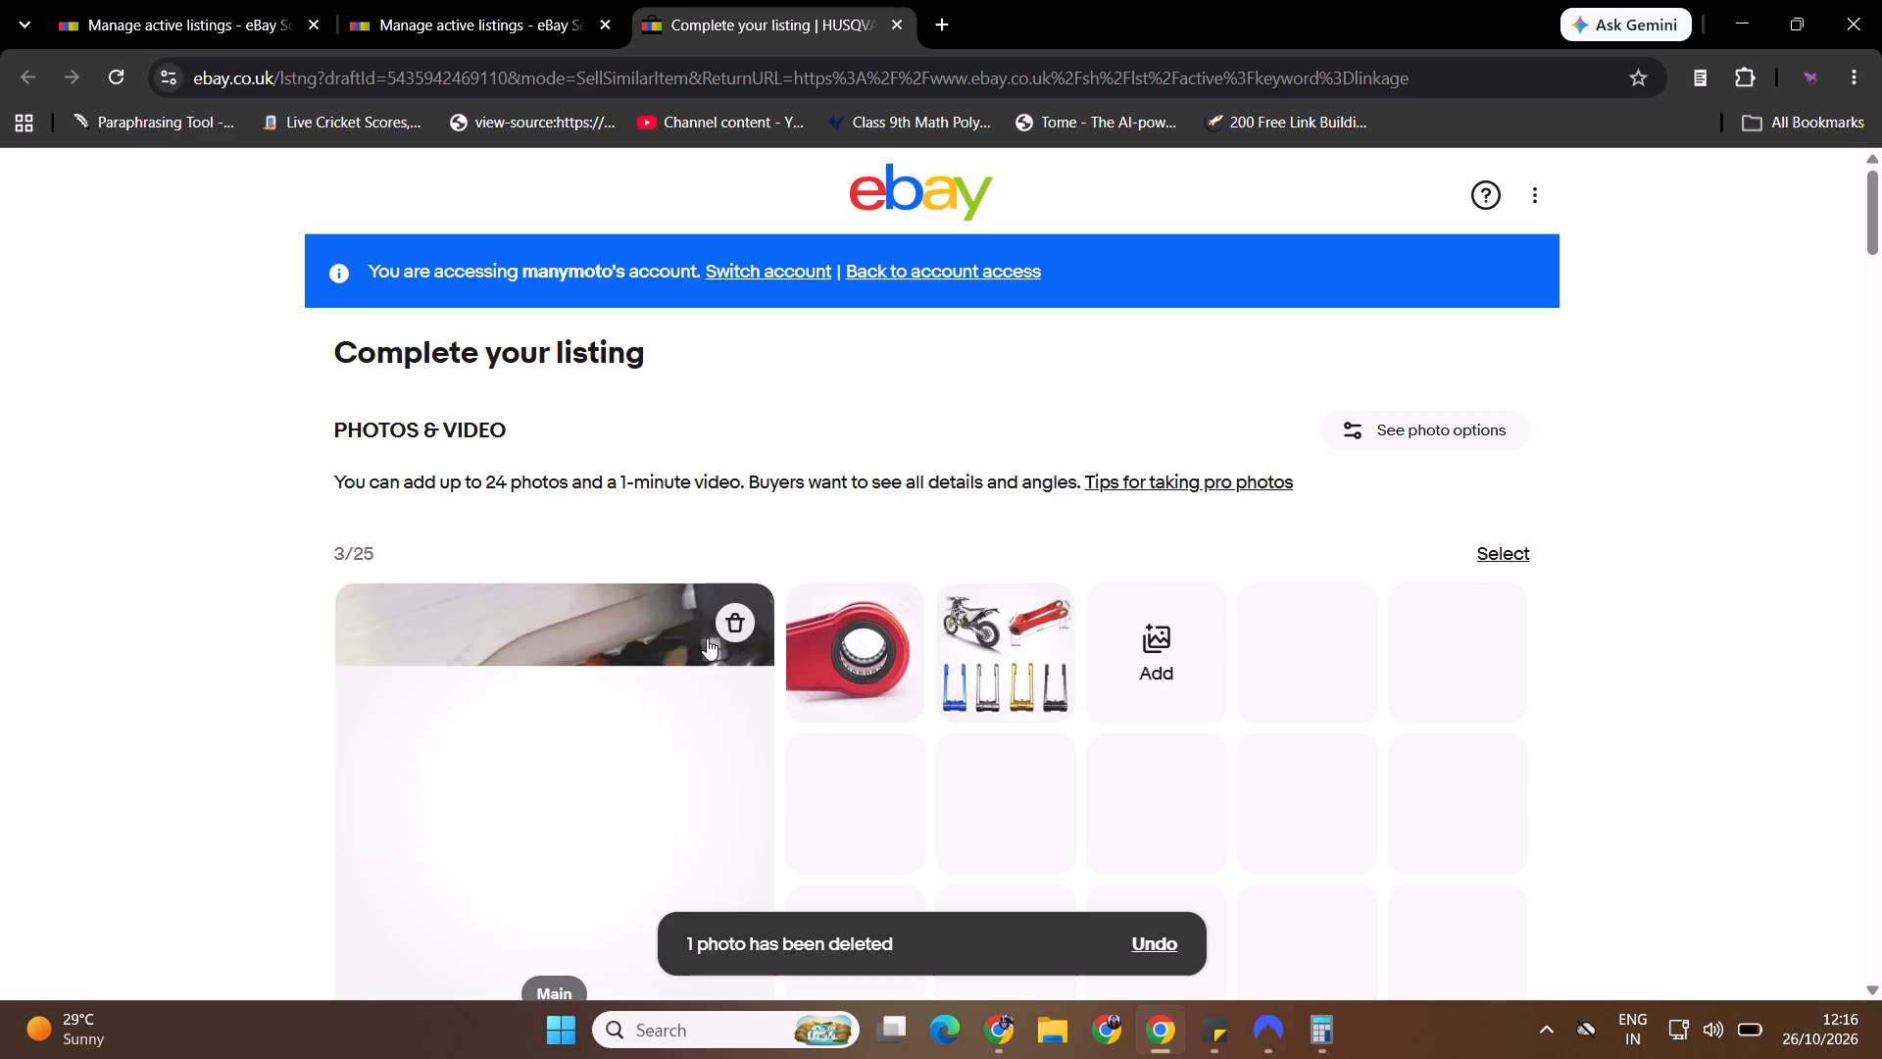
{"action": "left_click", "coordinate": [1135, 666]}
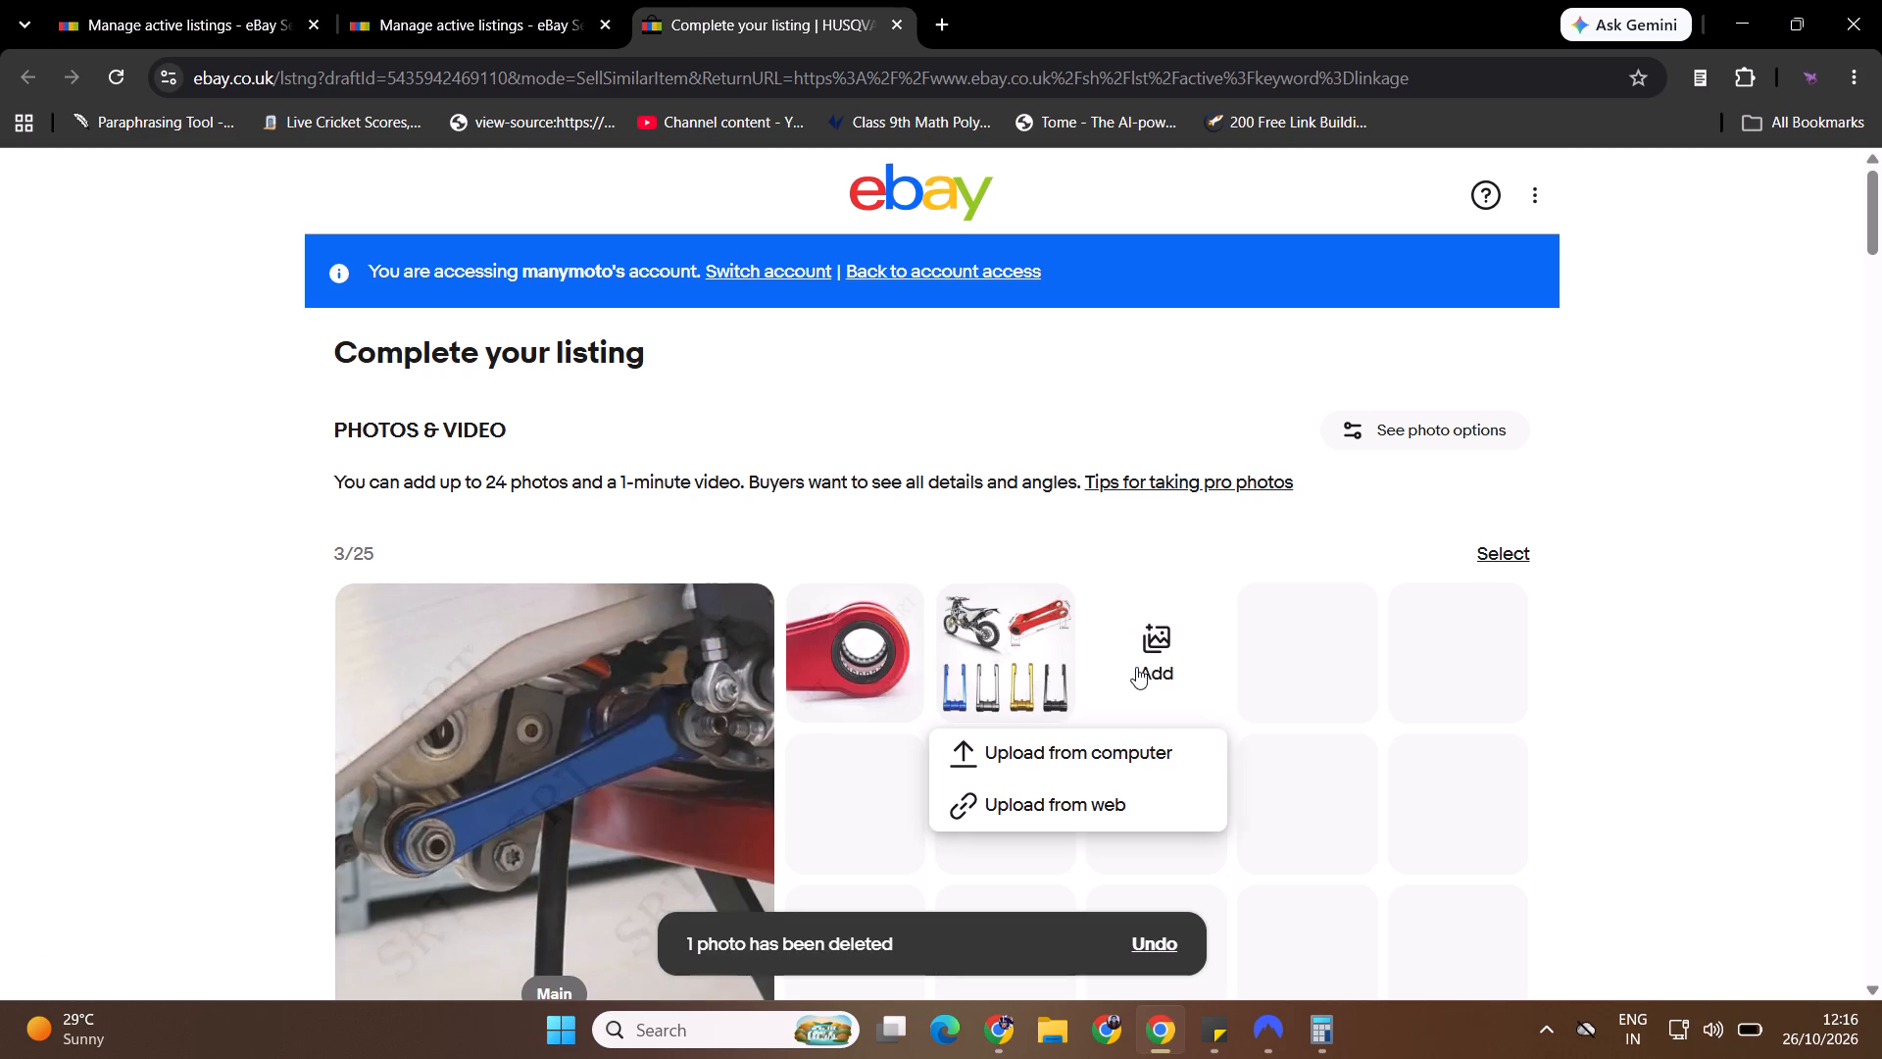
{"action": "left_click", "coordinate": [1093, 757]}
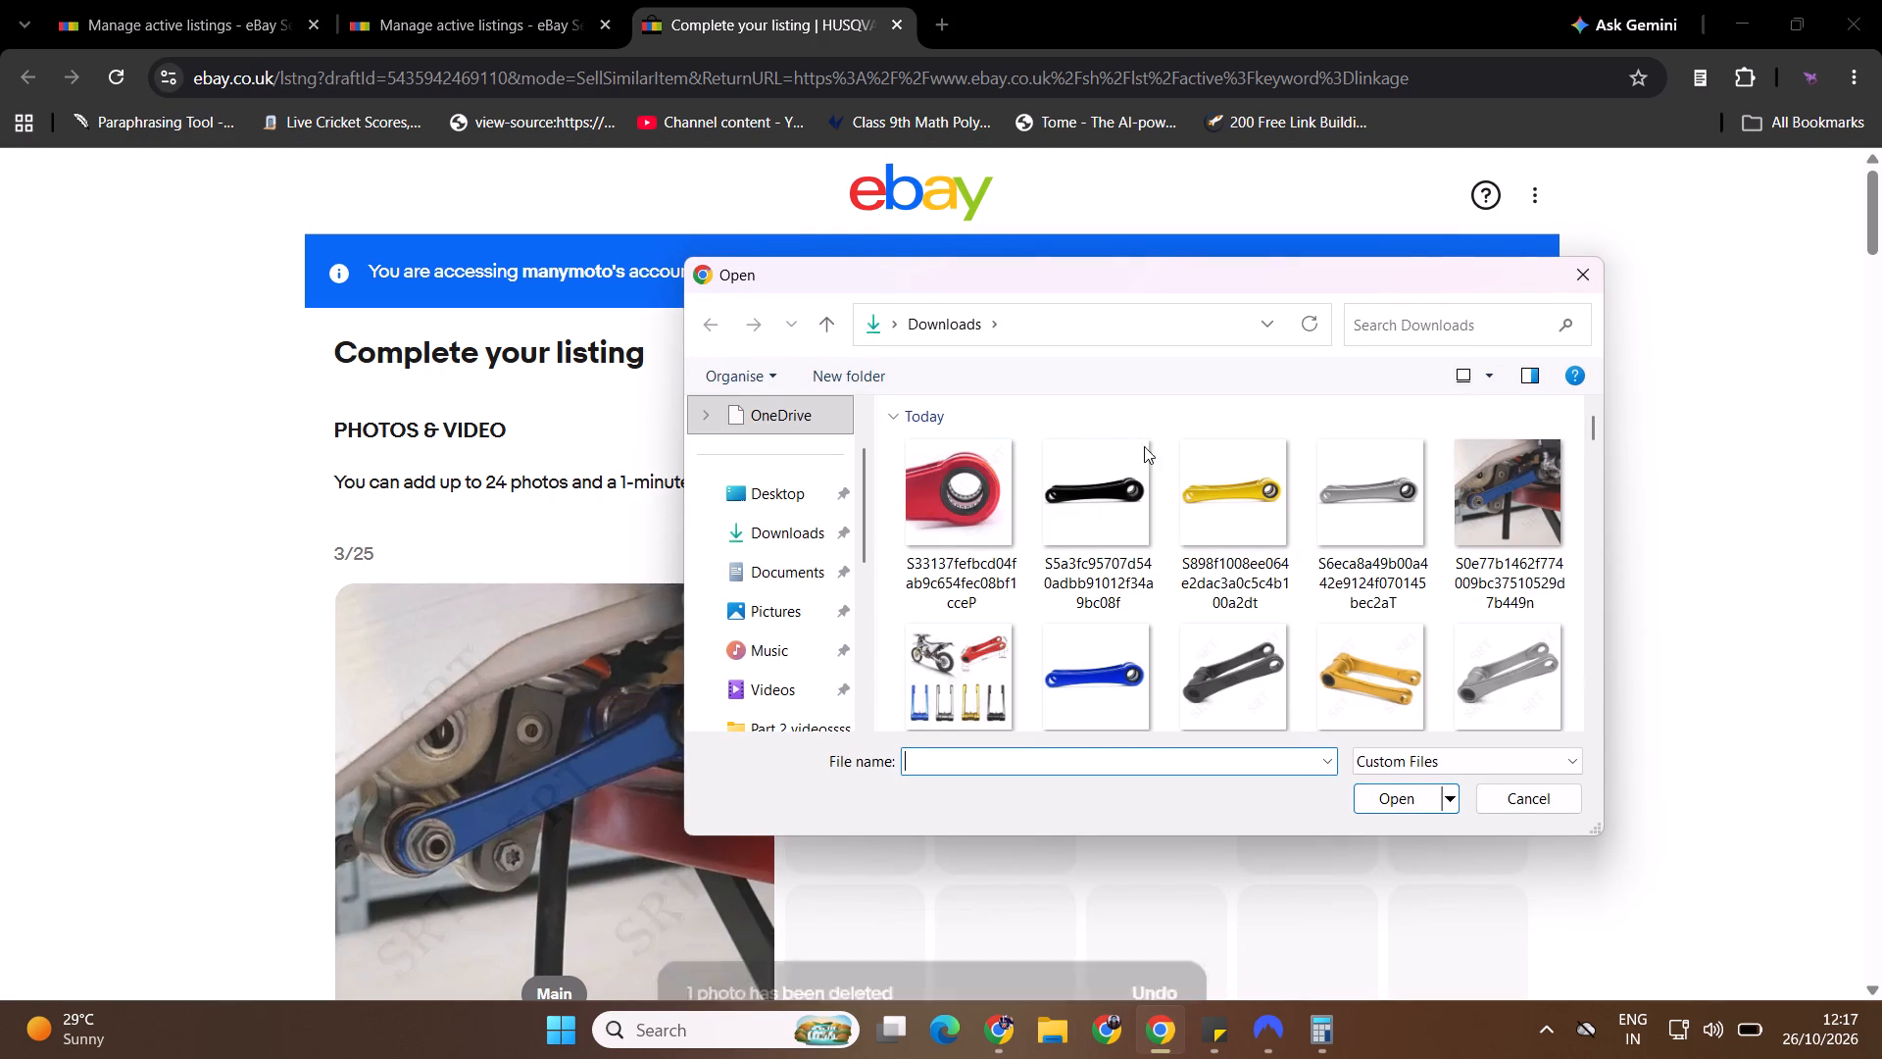
{"action": "left_click", "coordinate": [1126, 479]}
{"action": "left_click", "coordinate": [1212, 635], "text": "ctrl"}
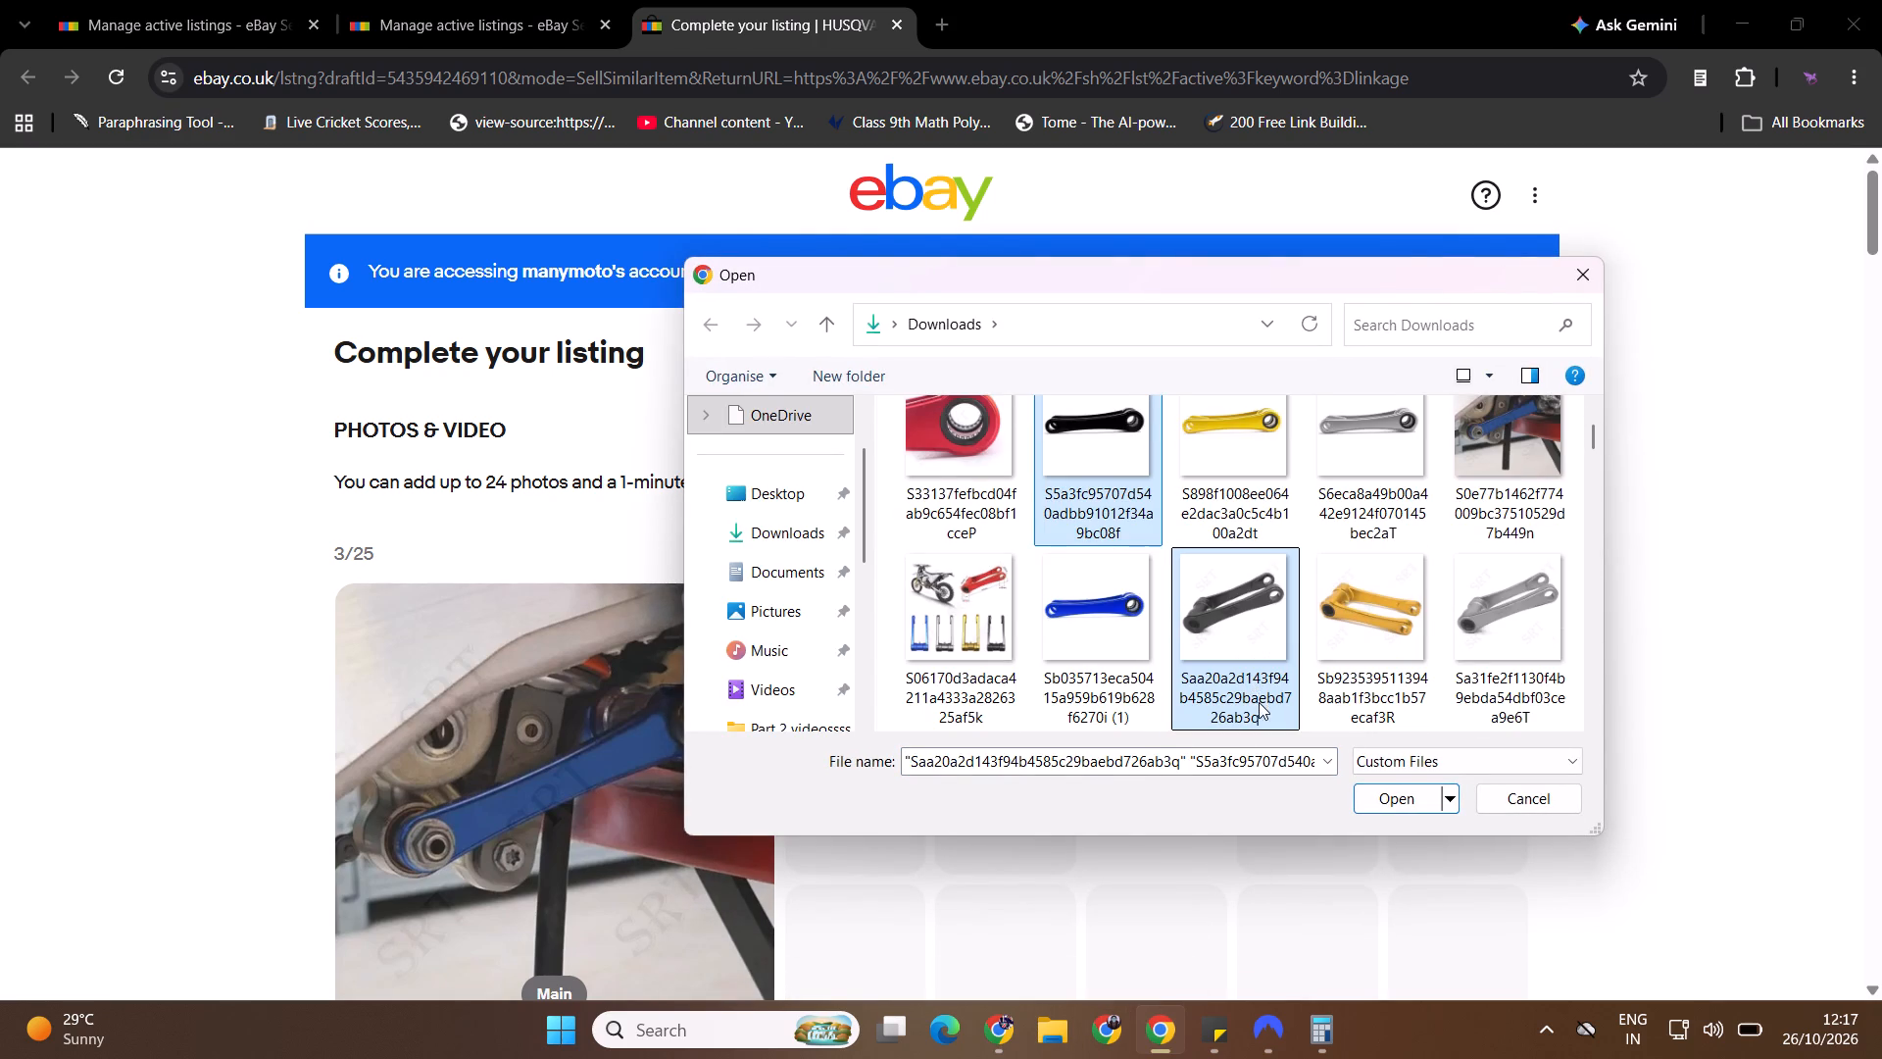
{"action": "left_click", "coordinate": [1420, 813]}
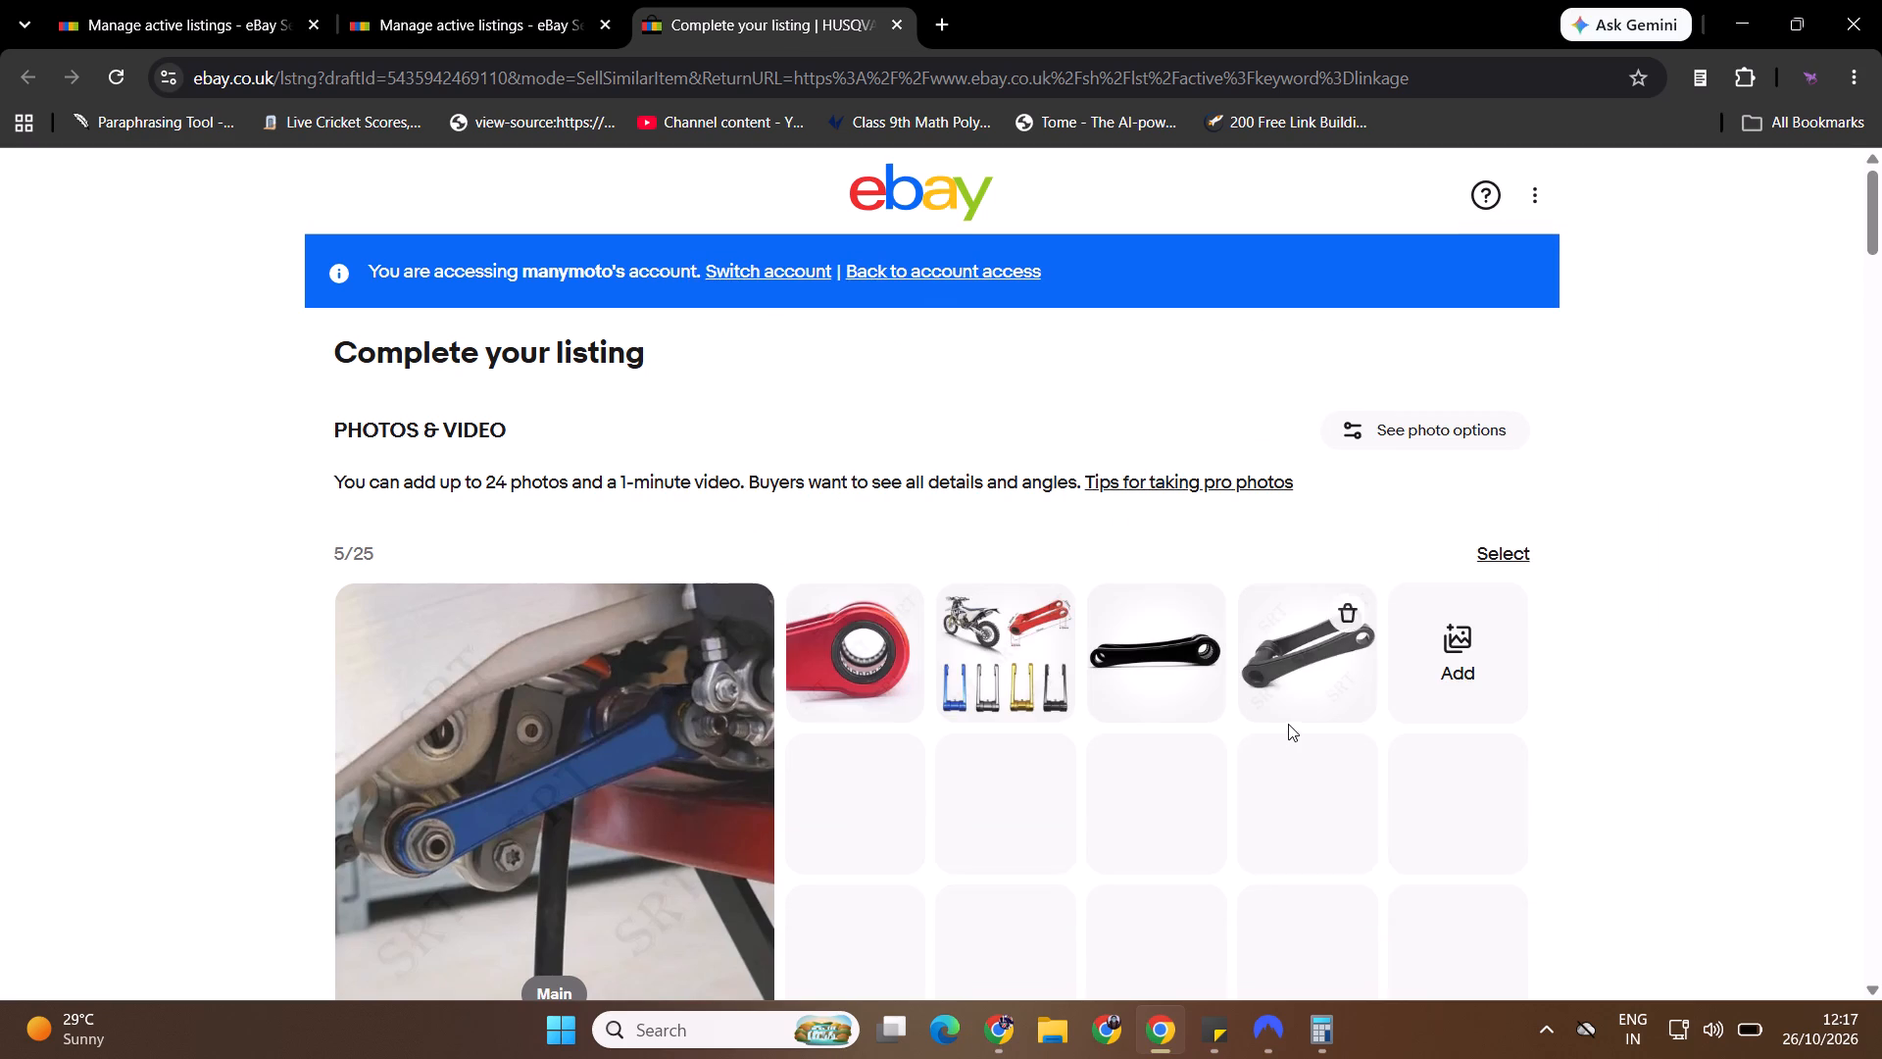
Reorder the photos so the black side view is the main image and the angled black view is second.
{"action": "left_click_drag", "start_coordinate": [1181, 665], "coordinate": [625, 742]}
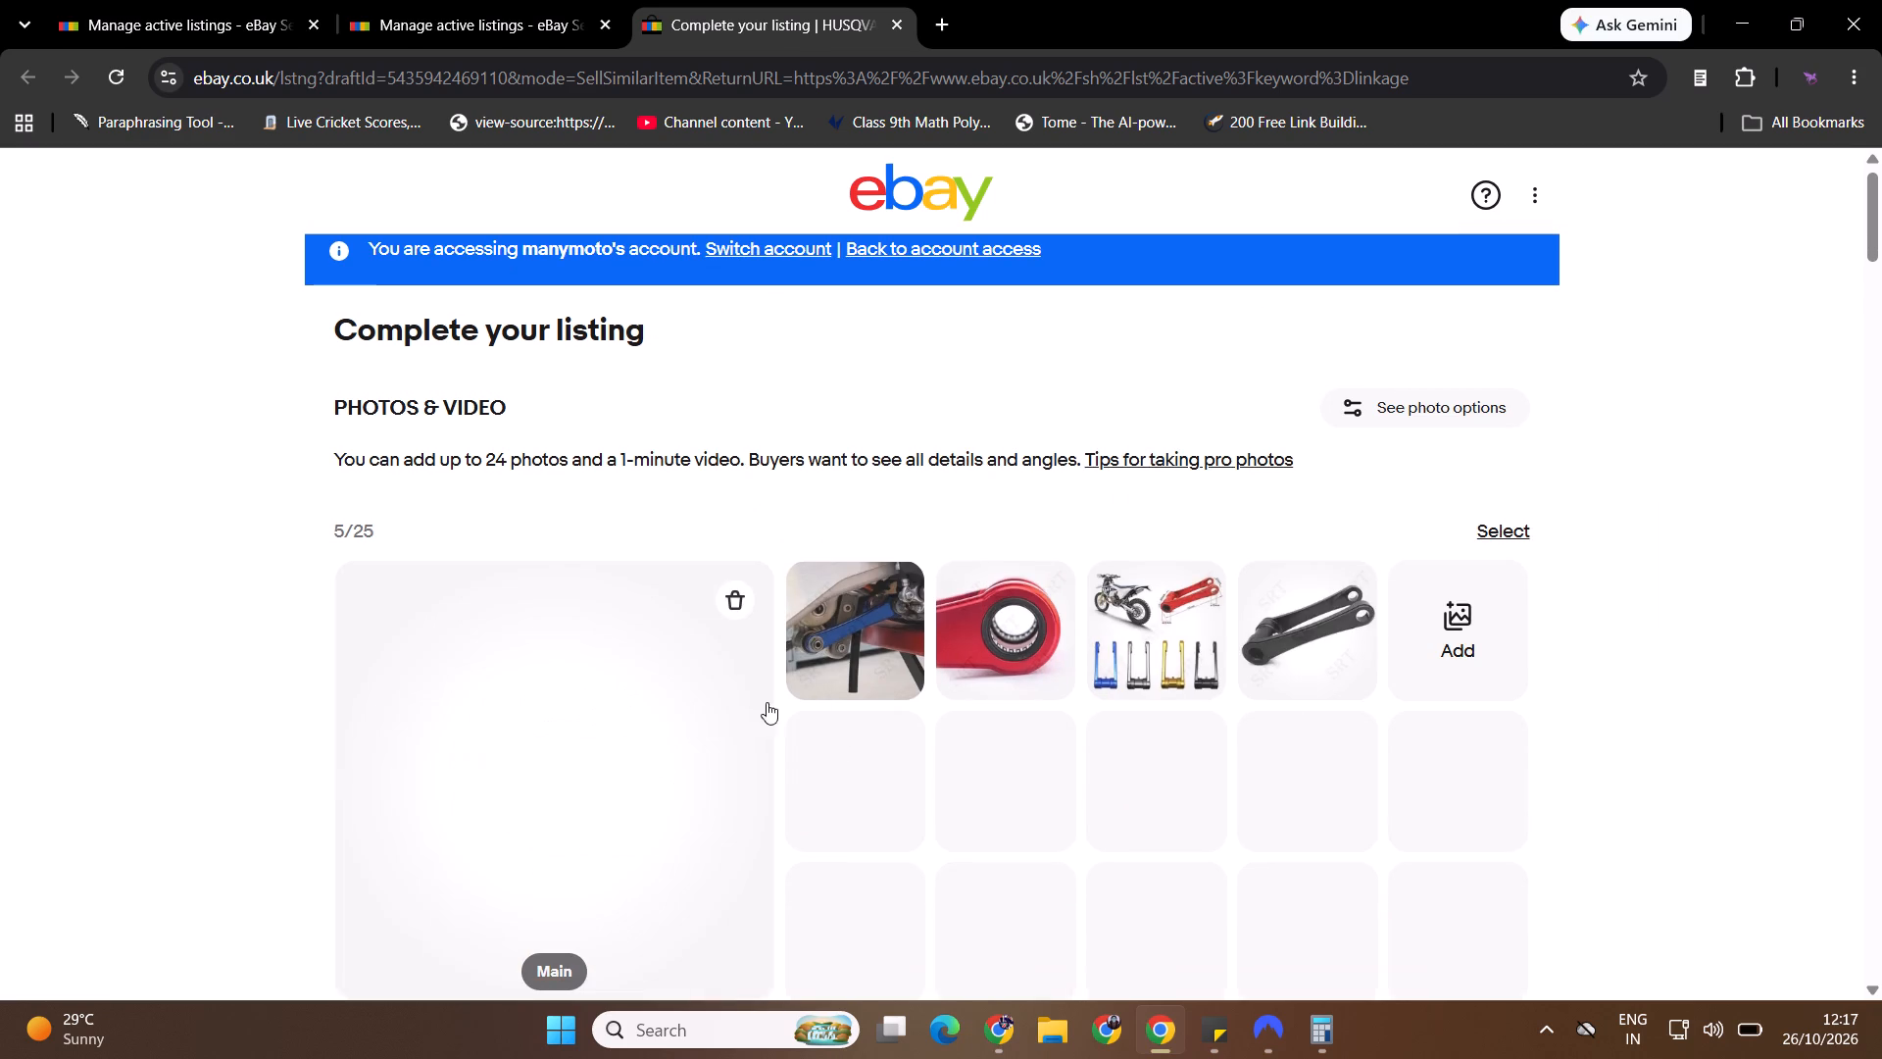
{"action": "left_click_drag", "start_coordinate": [1267, 615], "coordinate": [1267, 613]}
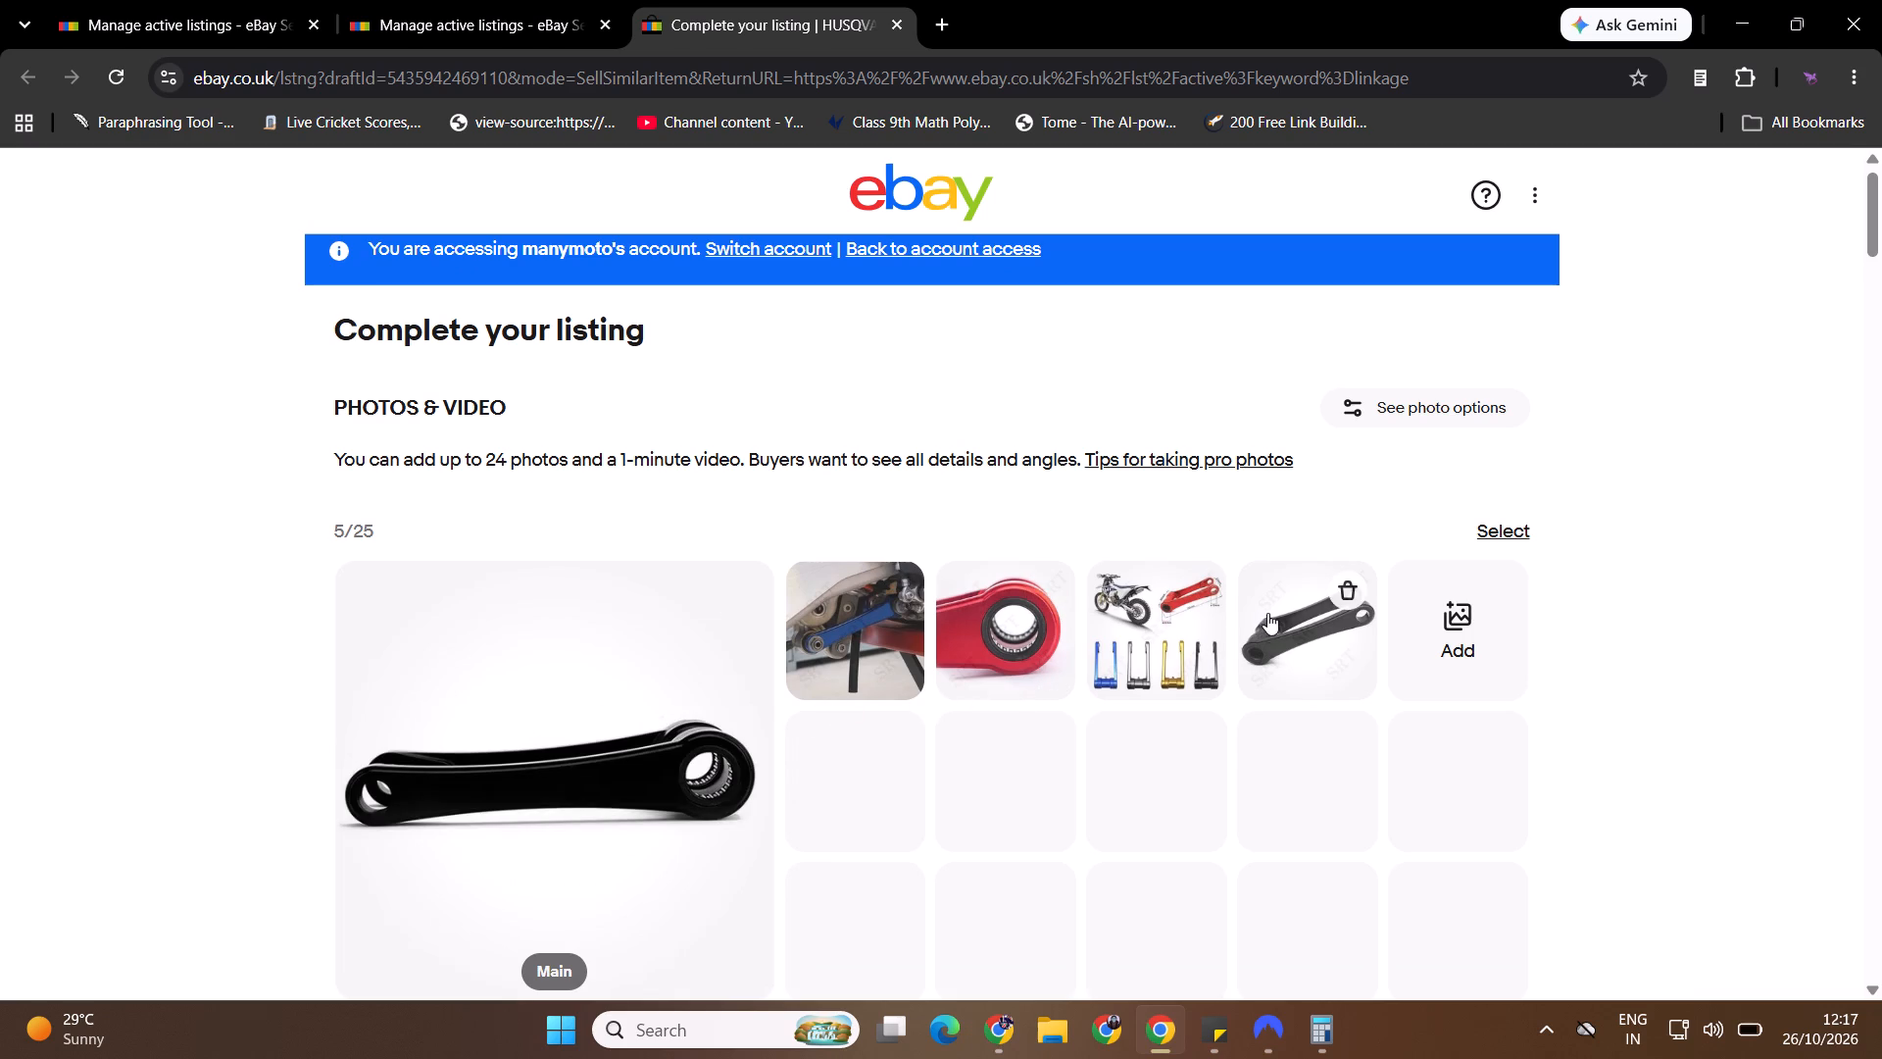
{"action": "left_click_drag", "start_coordinate": [1267, 613], "coordinate": [851, 648]}
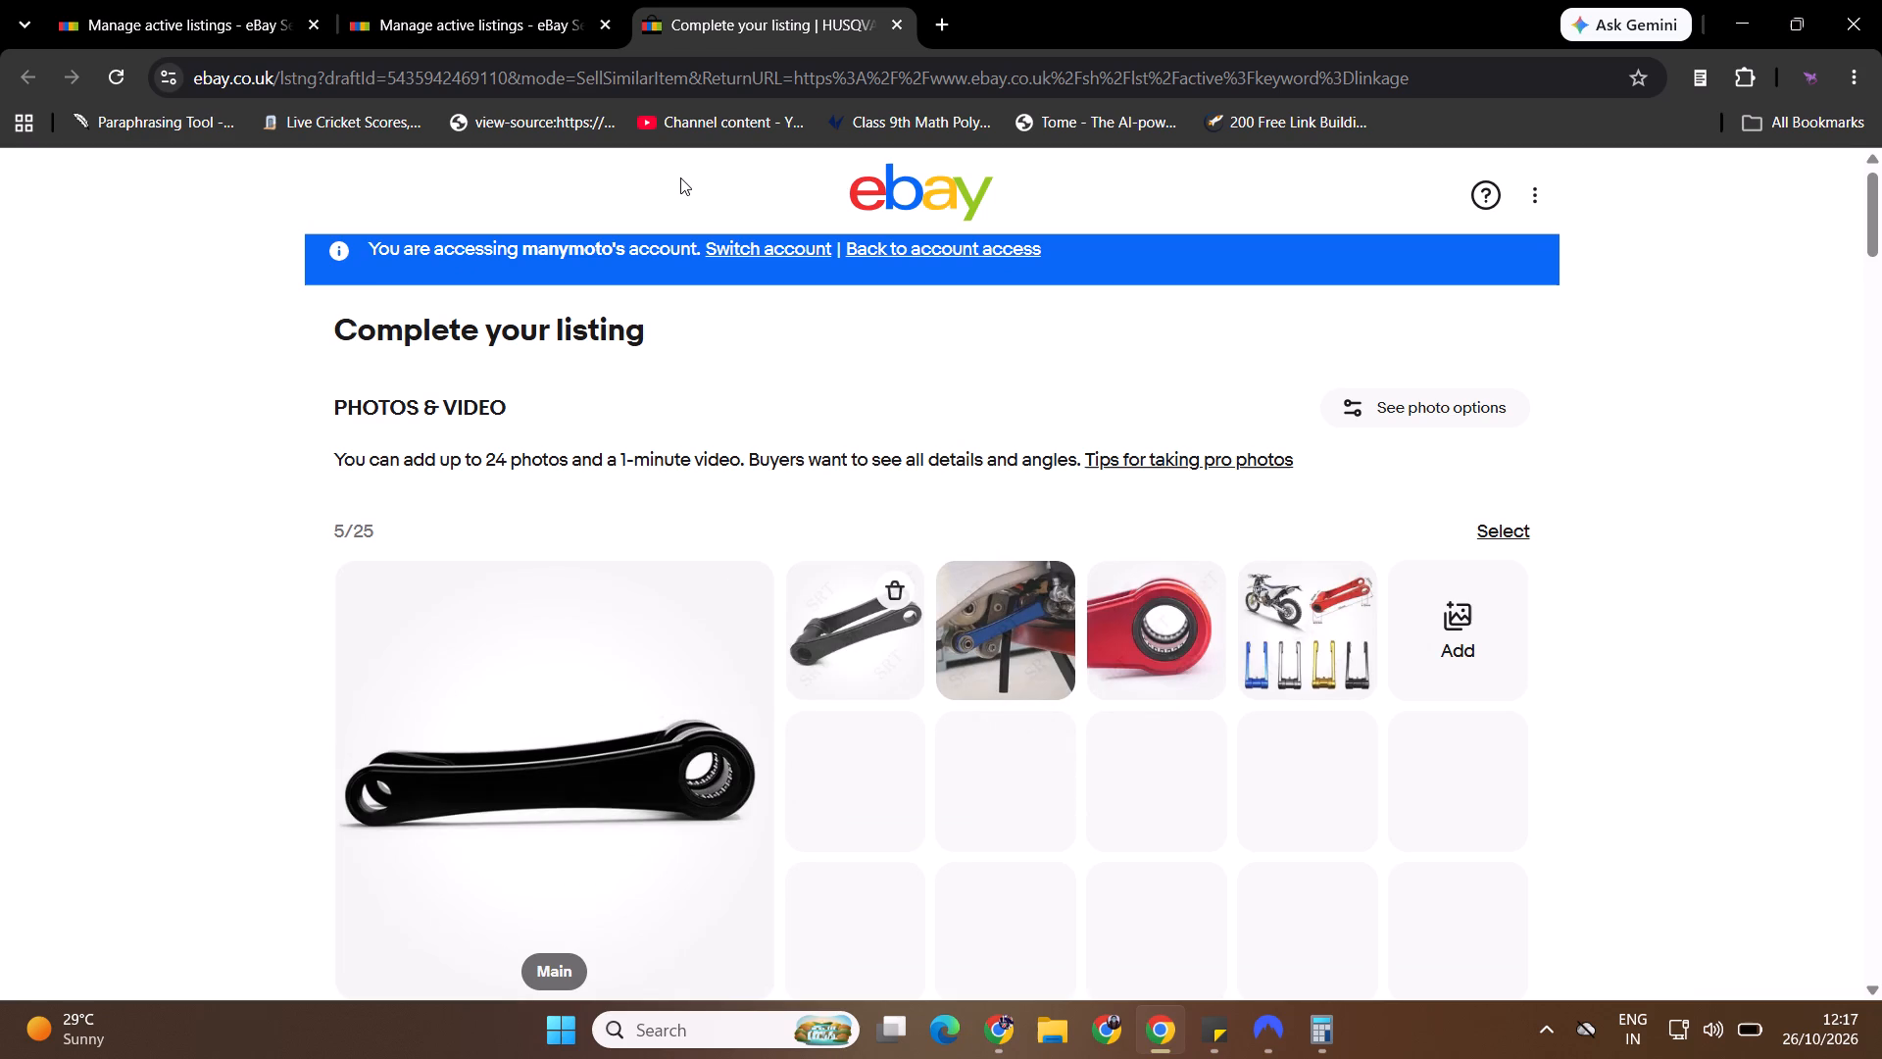
Switch to the AliExpress image search results for the red lowering link and sort them by price, lowest first.
{"action": "key", "text": "alt+Tab"}
{"action": "left_click", "coordinate": [1133, 7]}
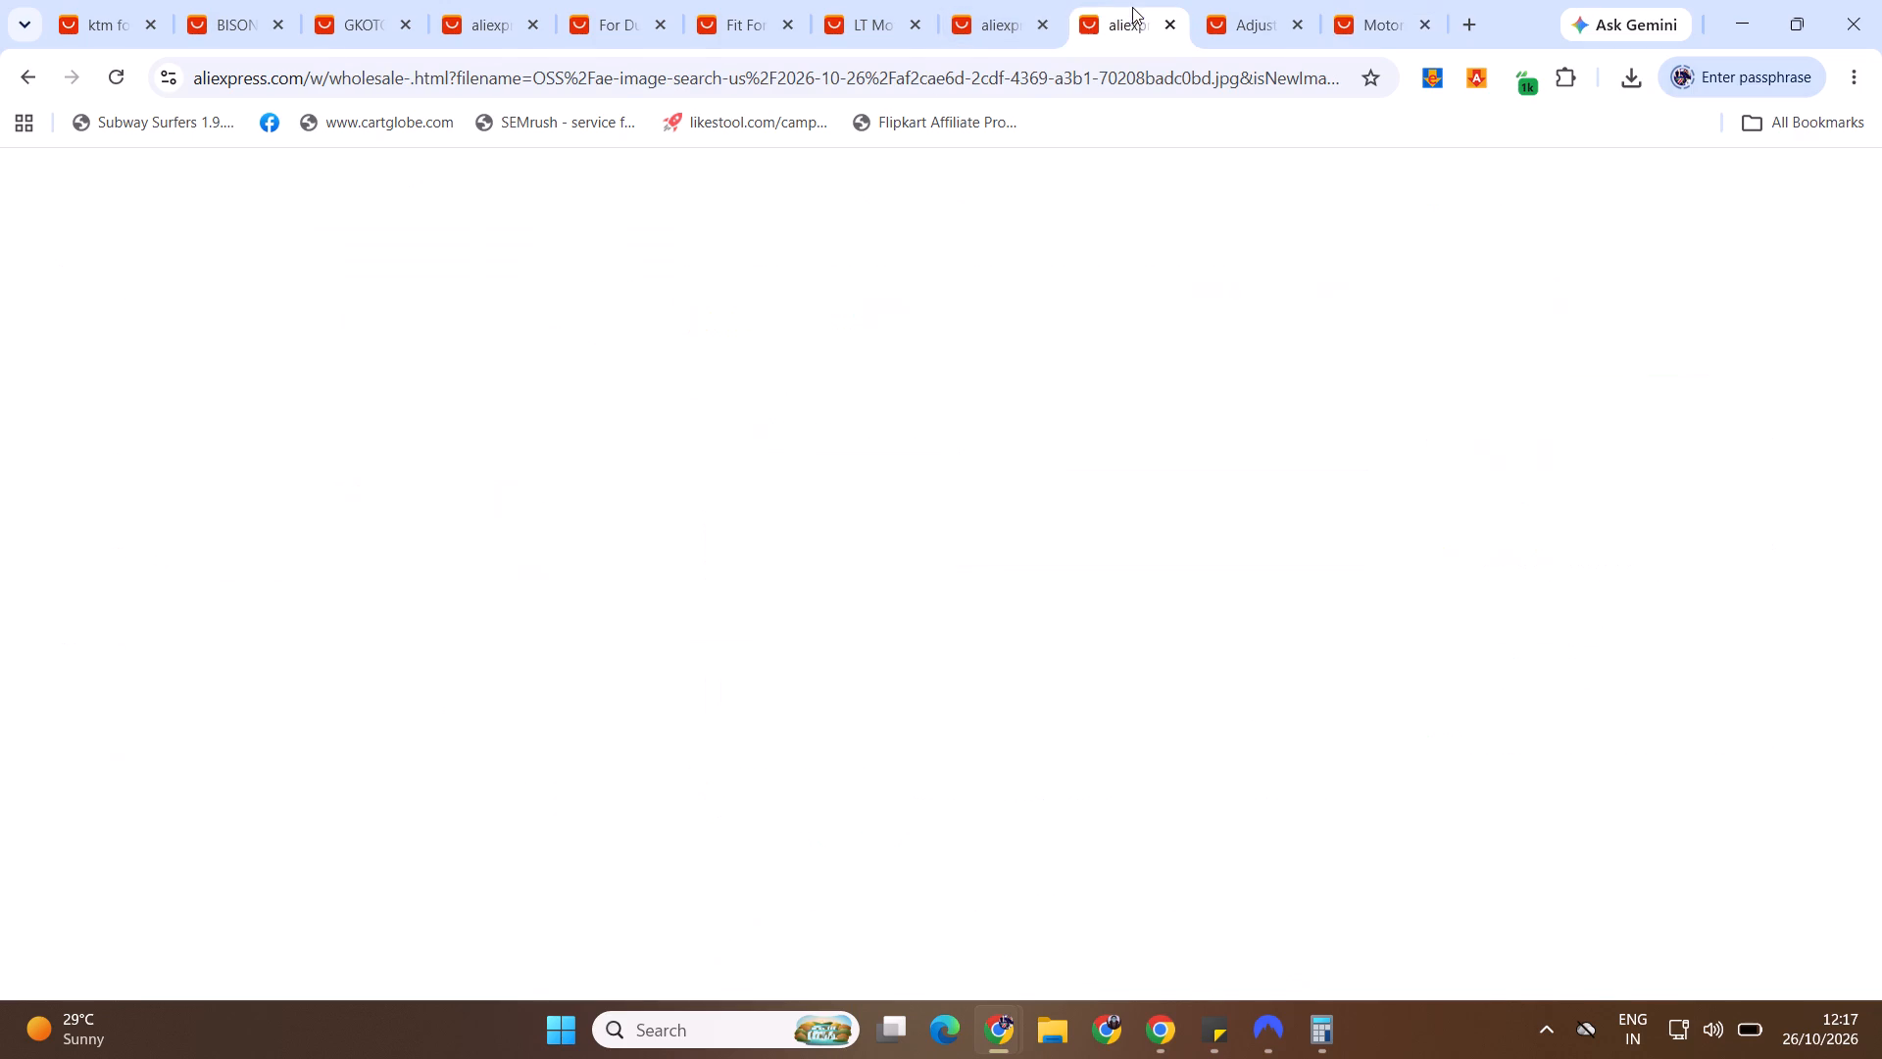
{"action": "left_click", "coordinate": [1830, 310]}
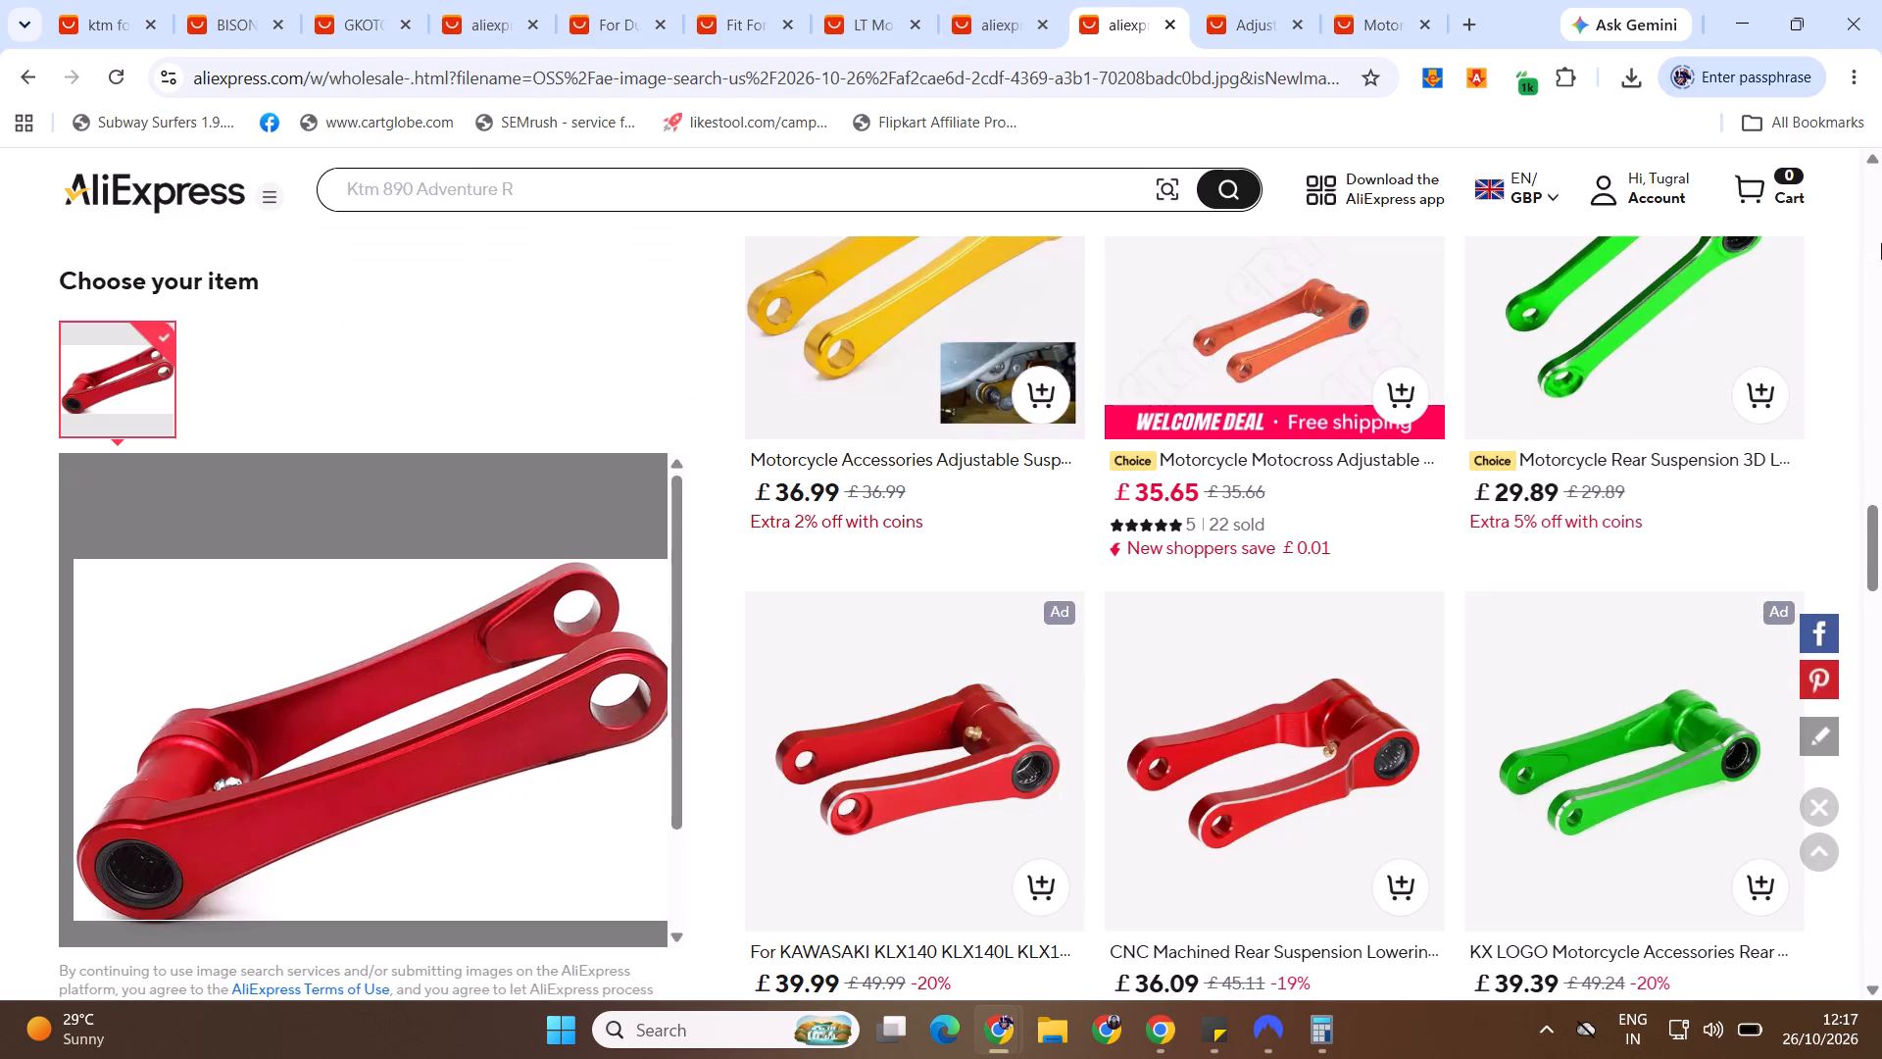
{"action": "left_click", "coordinate": [1881, 243]}
{"action": "left_click_drag", "start_coordinate": [1881, 243], "coordinate": [1881, 184]}
{"action": "left_click", "coordinate": [1765, 280]}
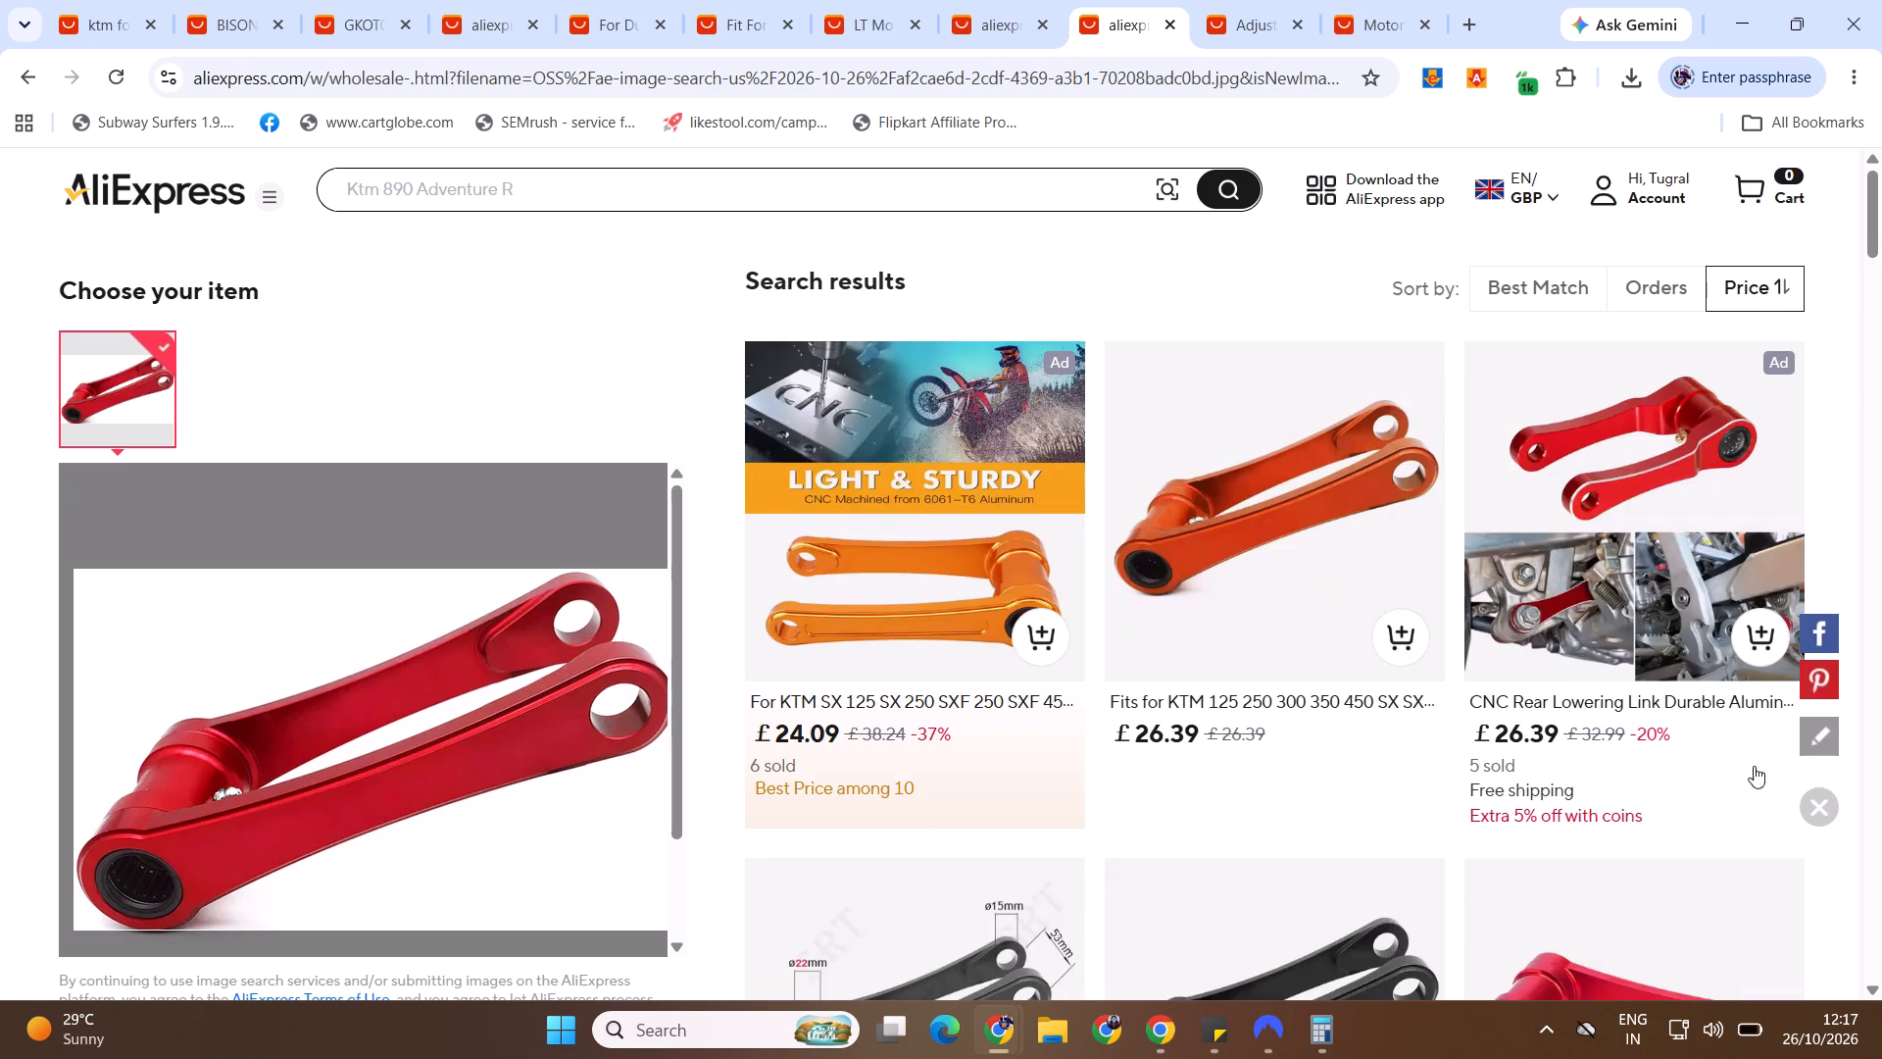
Check the low-priced KTM SX, GasGas EX EC MC and Husqvarna FE FC lowering link product pages, closing each one.
{"action": "middle_click", "coordinate": [892, 540]}
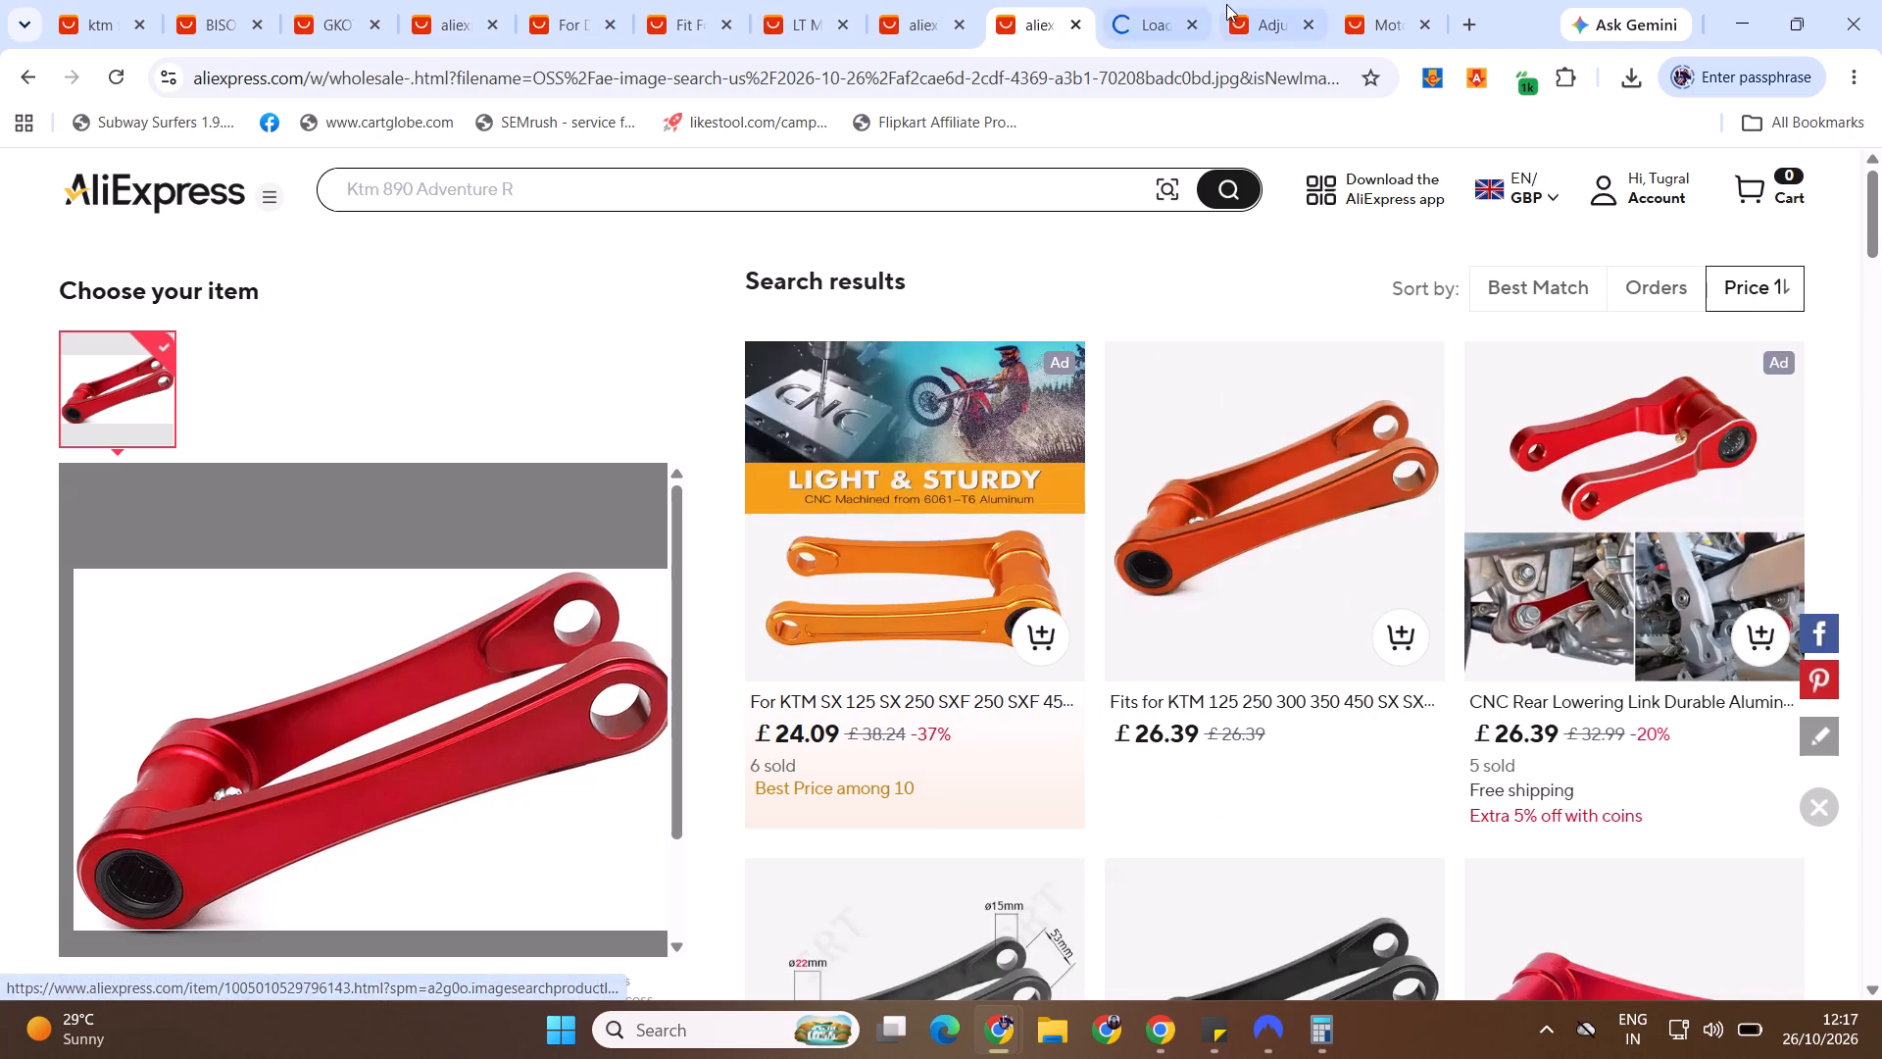
{"action": "left_click", "coordinate": [1102, 29]}
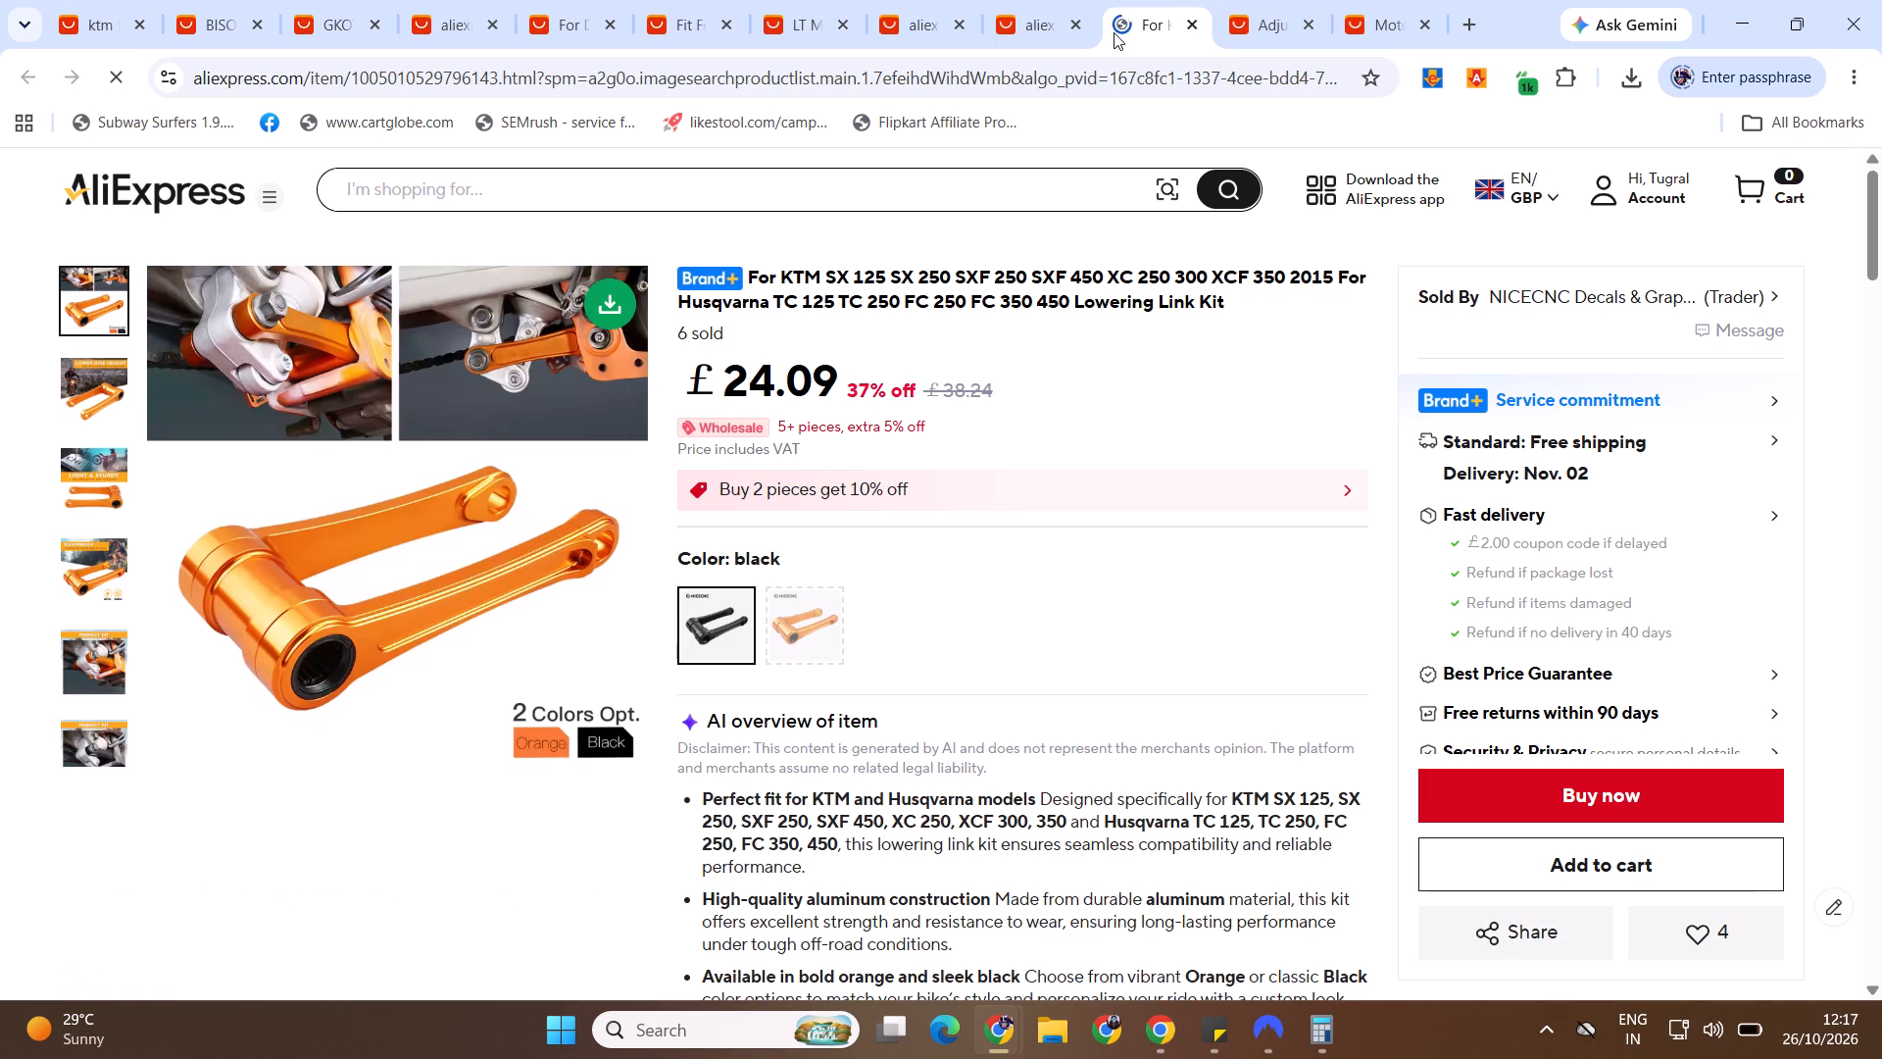
{"action": "left_click", "coordinate": [1190, 28]}
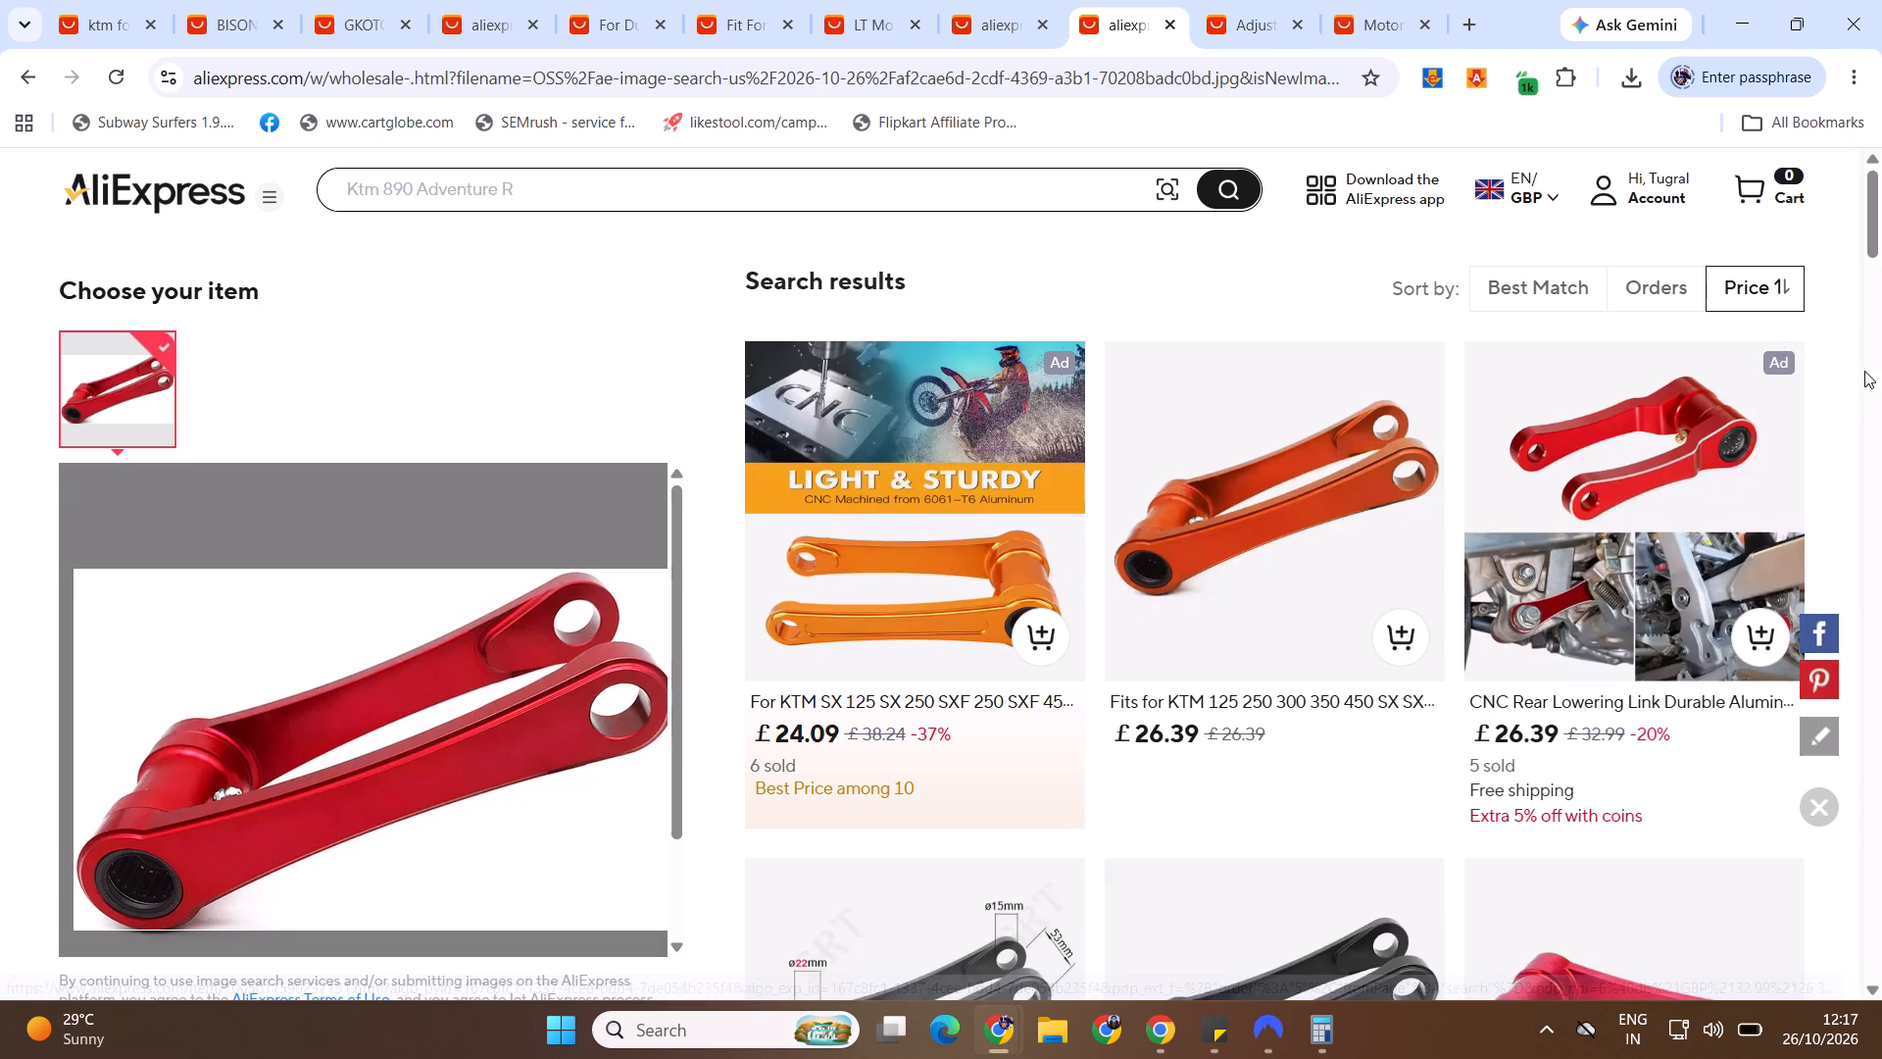
{"action": "left_click_drag", "start_coordinate": [1880, 215], "coordinate": [1881, 272]}
{"action": "middle_click", "coordinate": [1304, 494]}
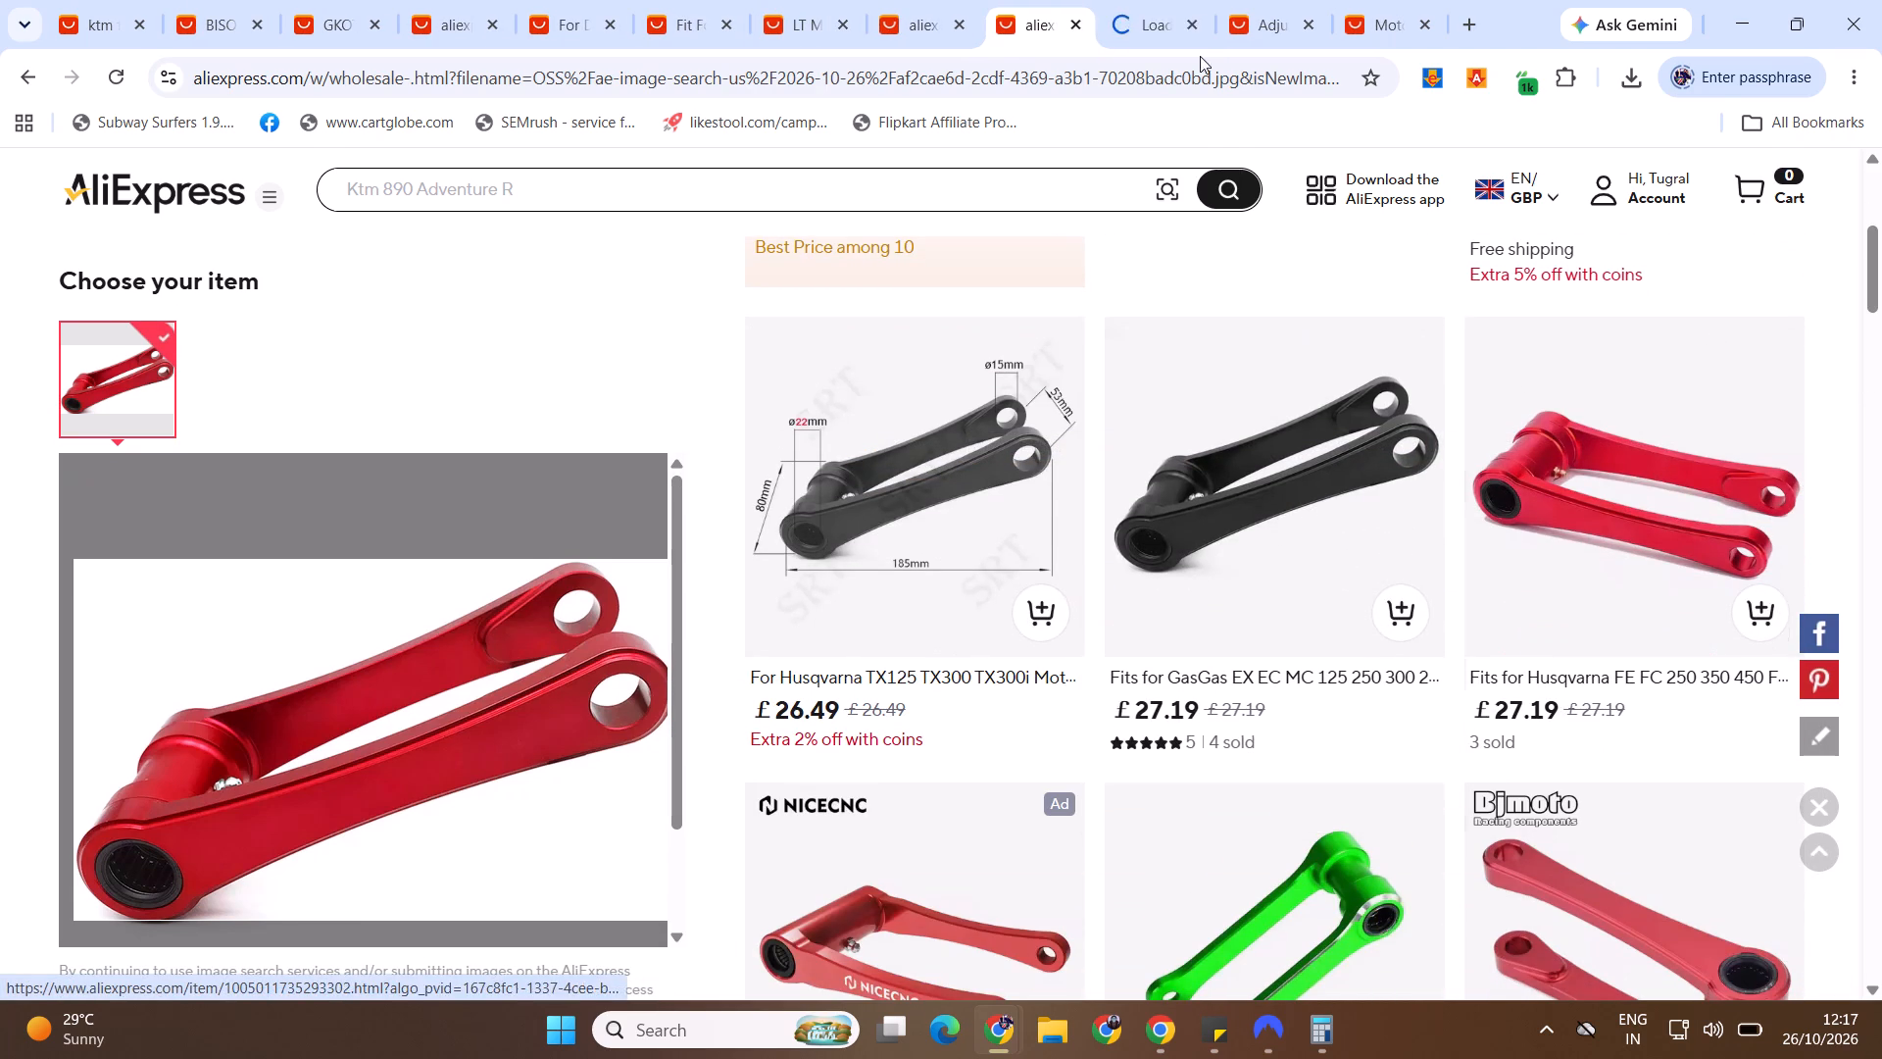
{"action": "left_click", "coordinate": [1158, 27]}
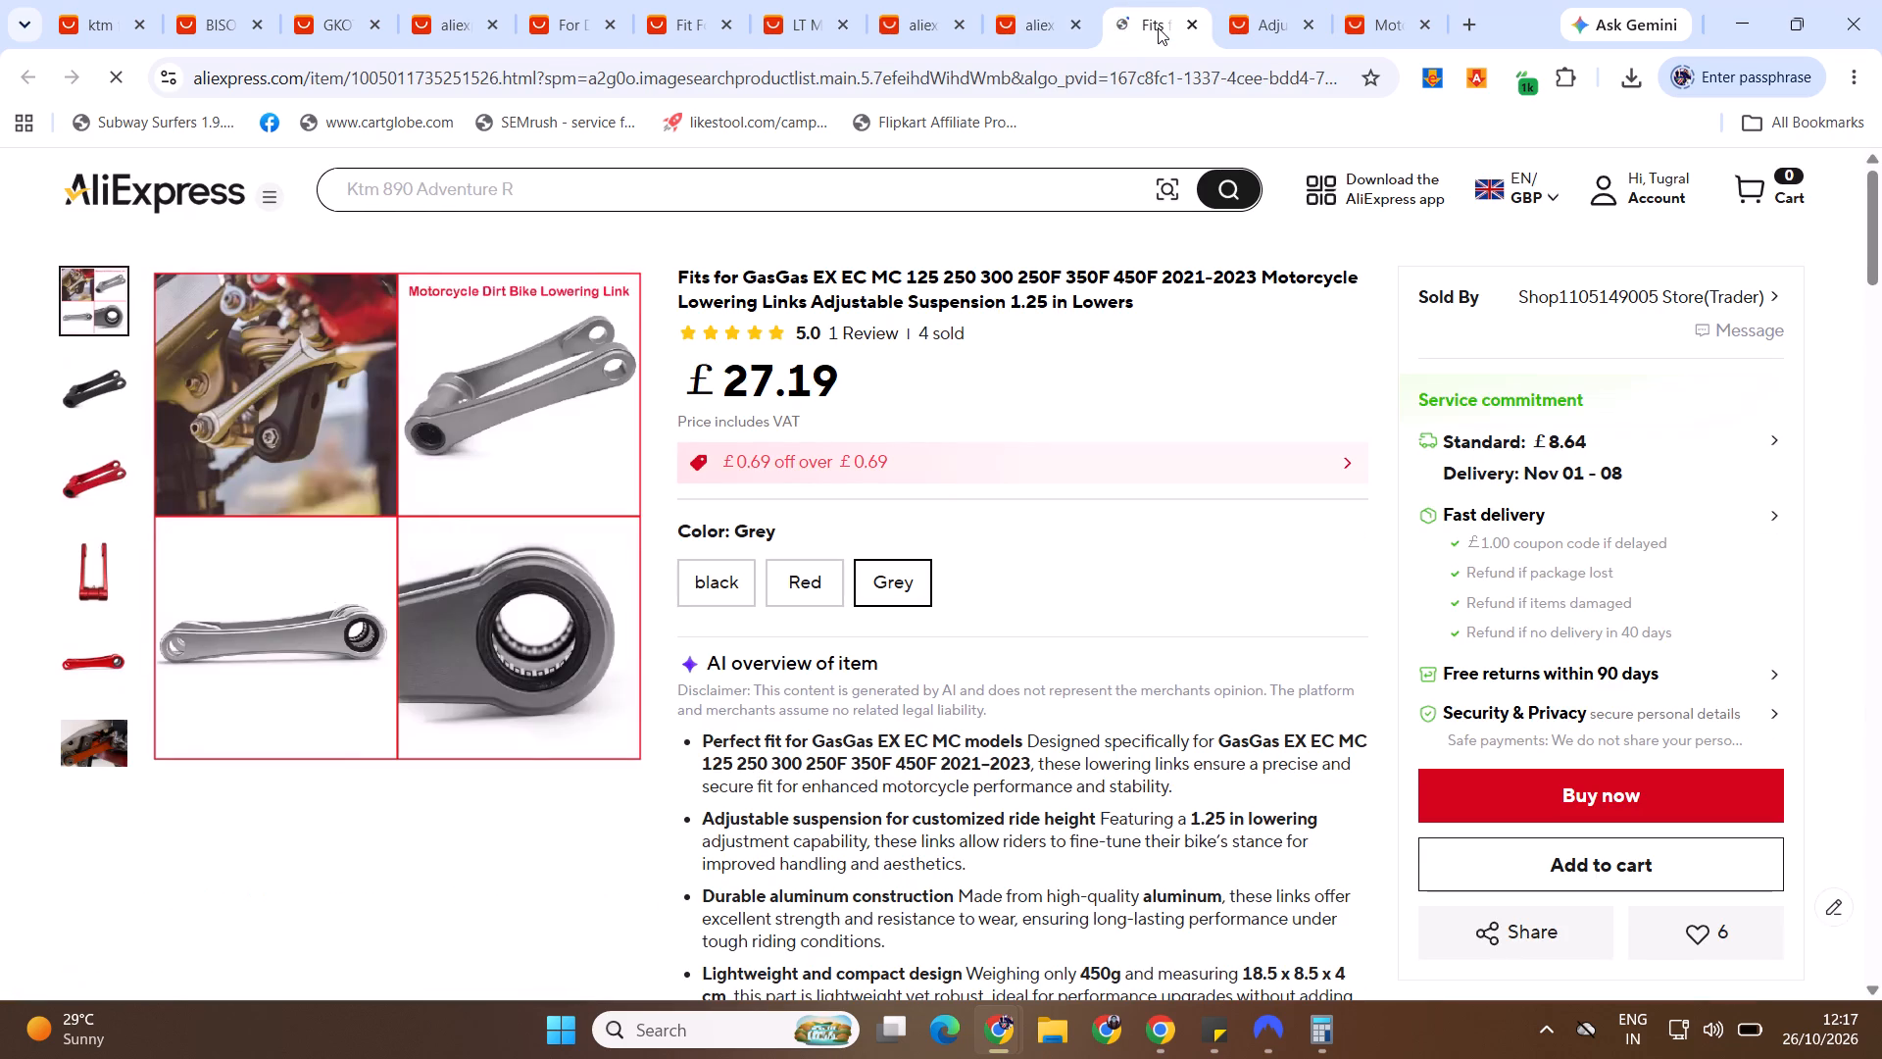
{"action": "left_click", "coordinate": [1195, 29]}
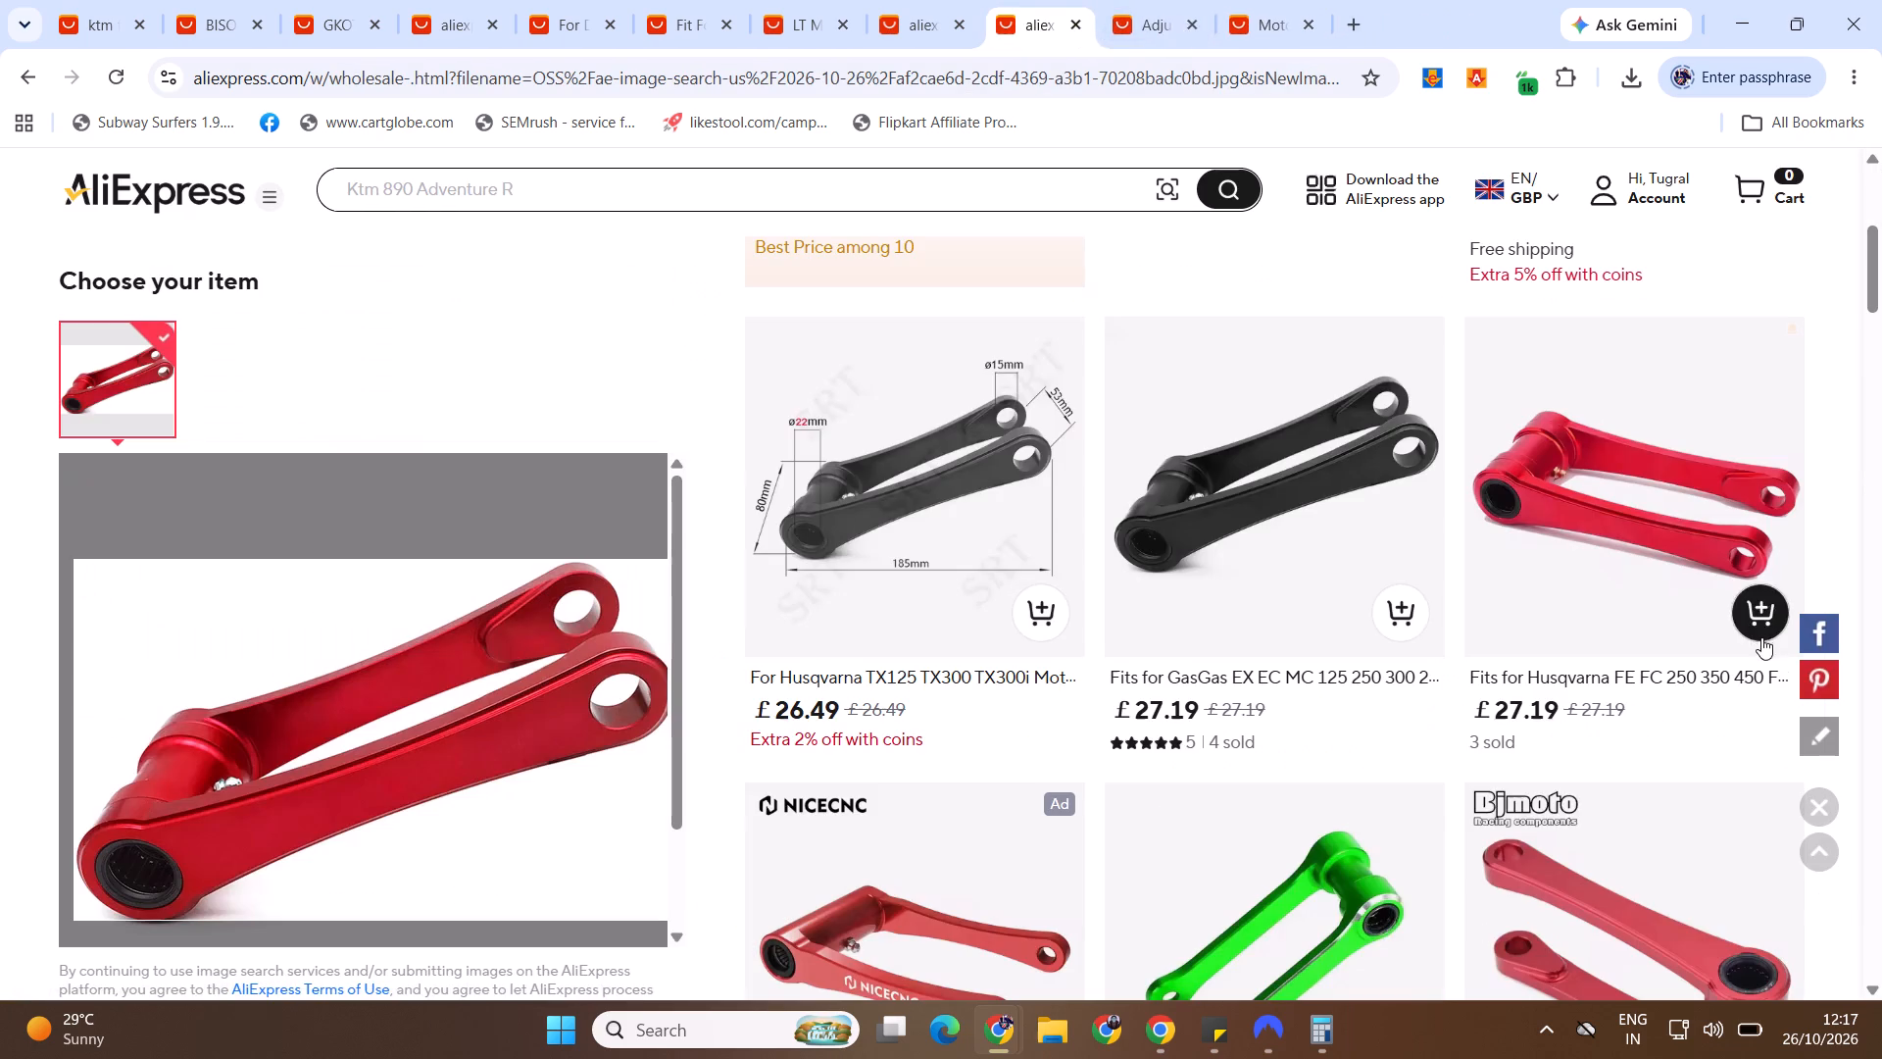
{"action": "middle_click", "coordinate": [1639, 455]}
{"action": "left_click", "coordinate": [1160, 25]}
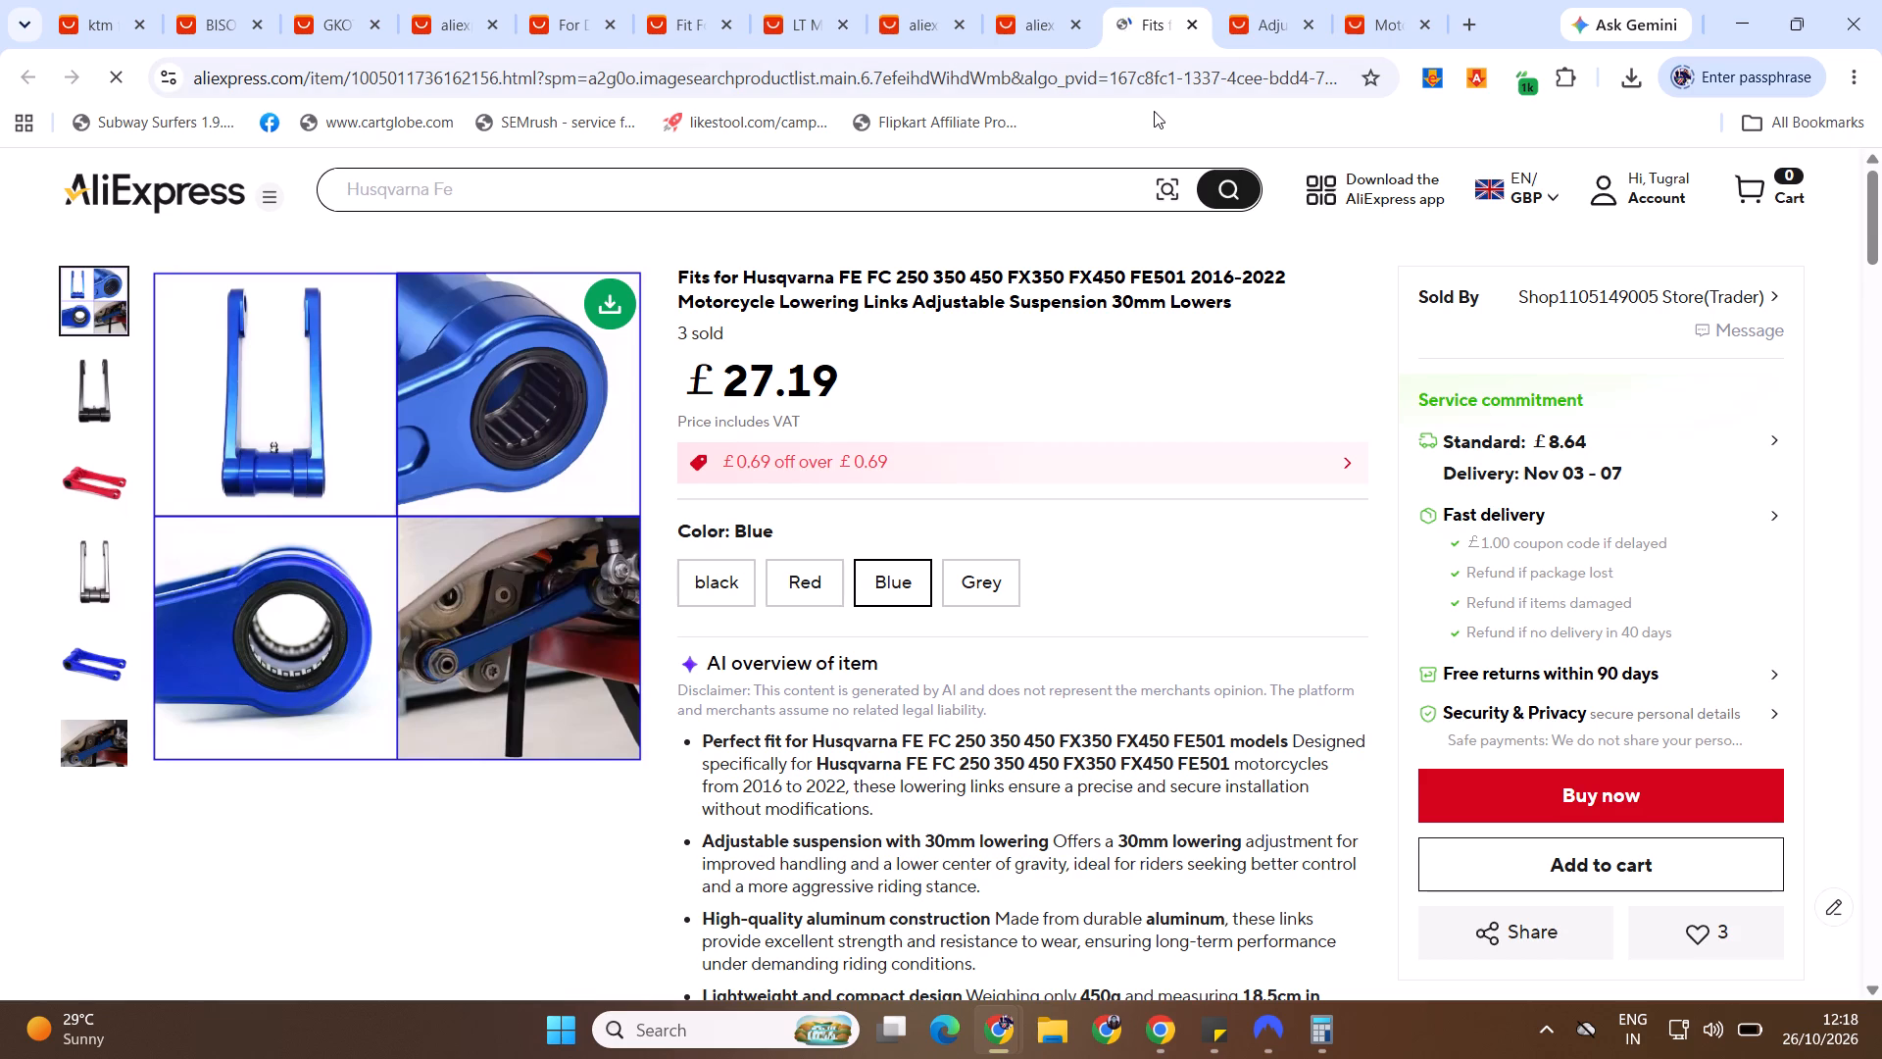
{"action": "left_click", "coordinate": [1200, 28]}
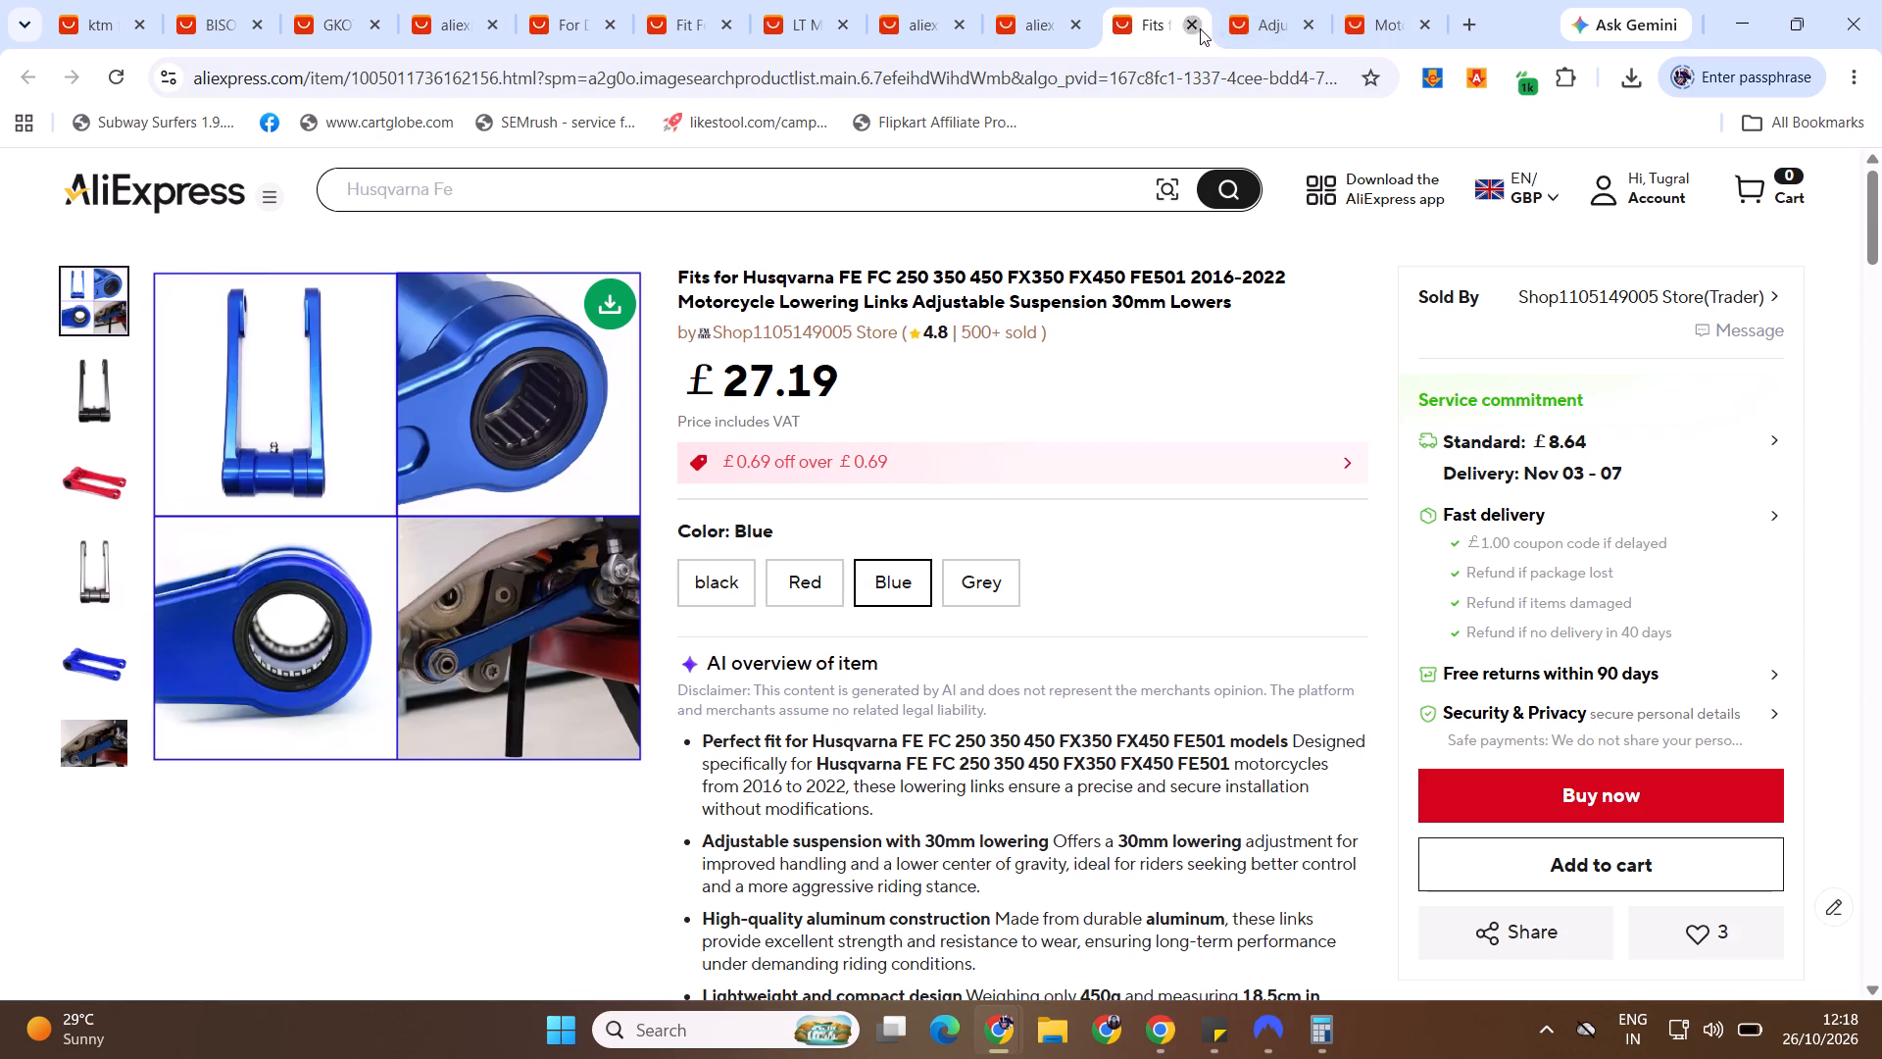
Examine the rest of the price-sorted lowering link results, and go to the already open KTM XC XCF lowering links product page.
{"action": "left_click_drag", "start_coordinate": [1881, 286], "coordinate": [1878, 336]}
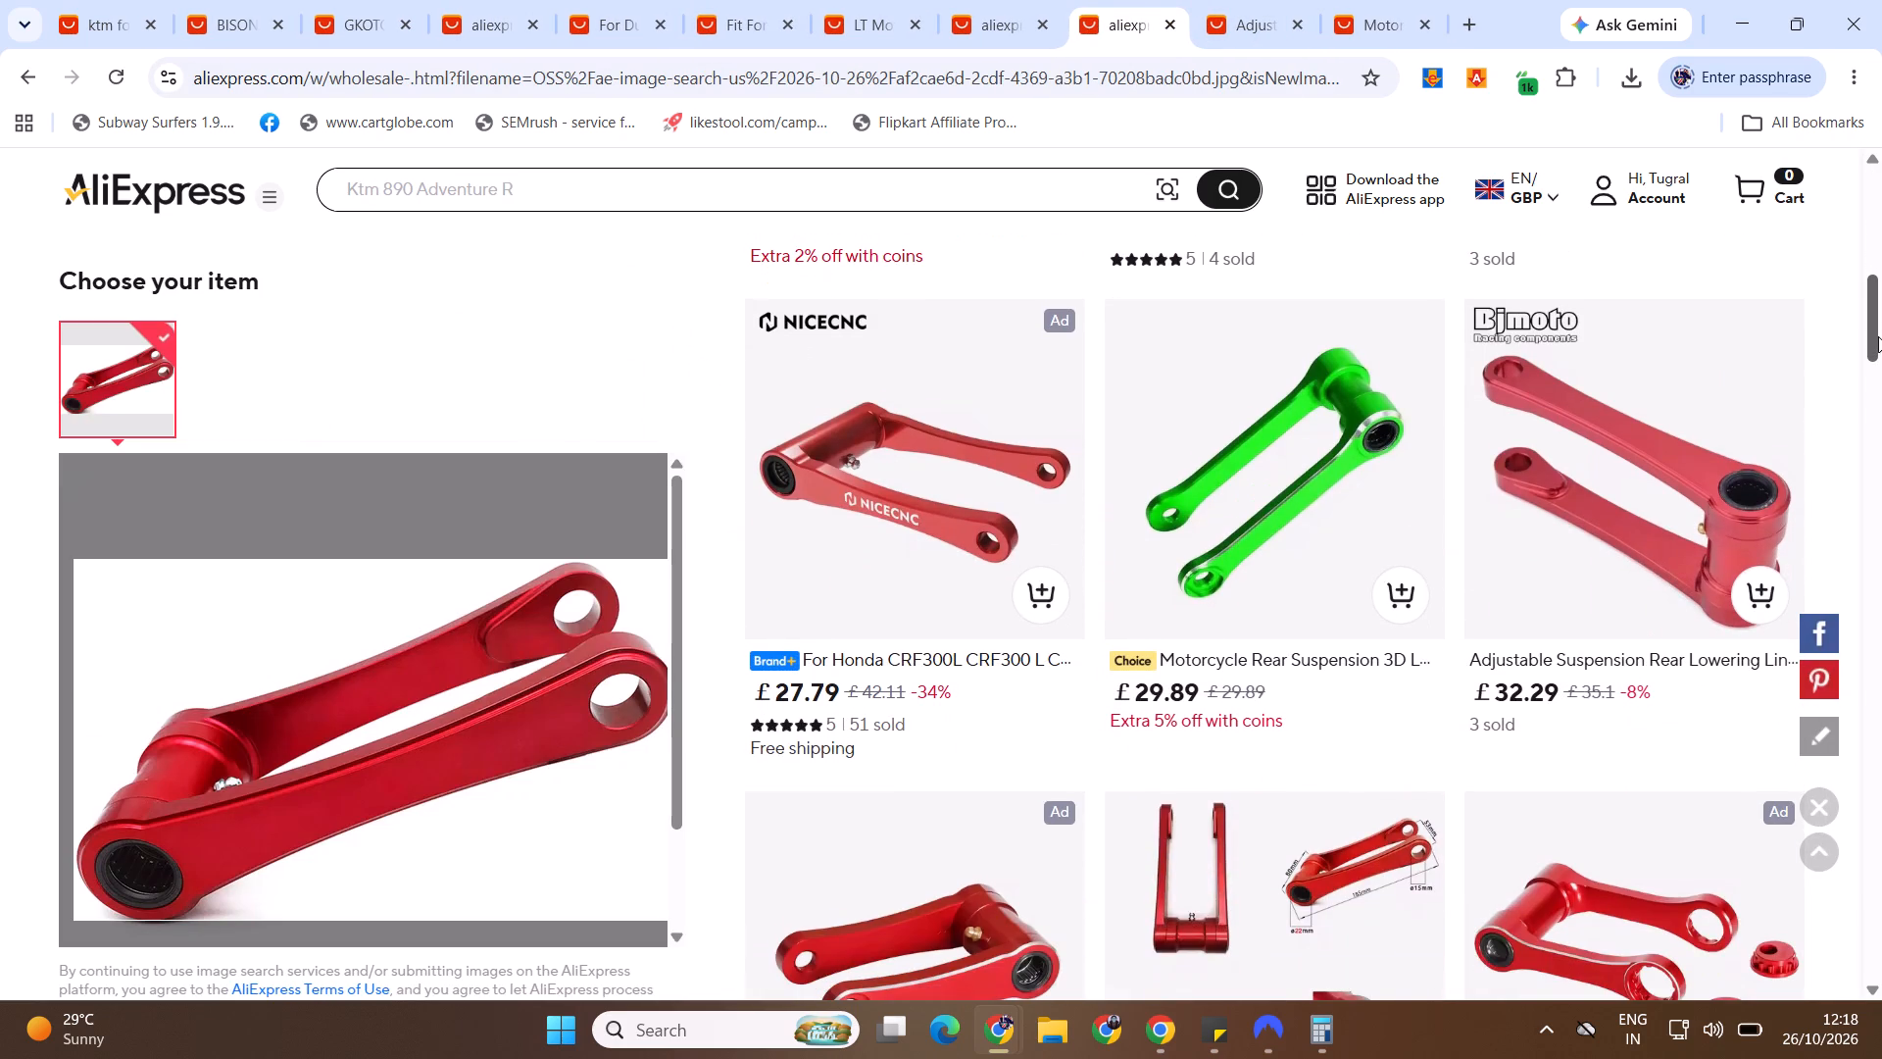
{"action": "left_click_drag", "start_coordinate": [1878, 336], "coordinate": [1870, 416]}
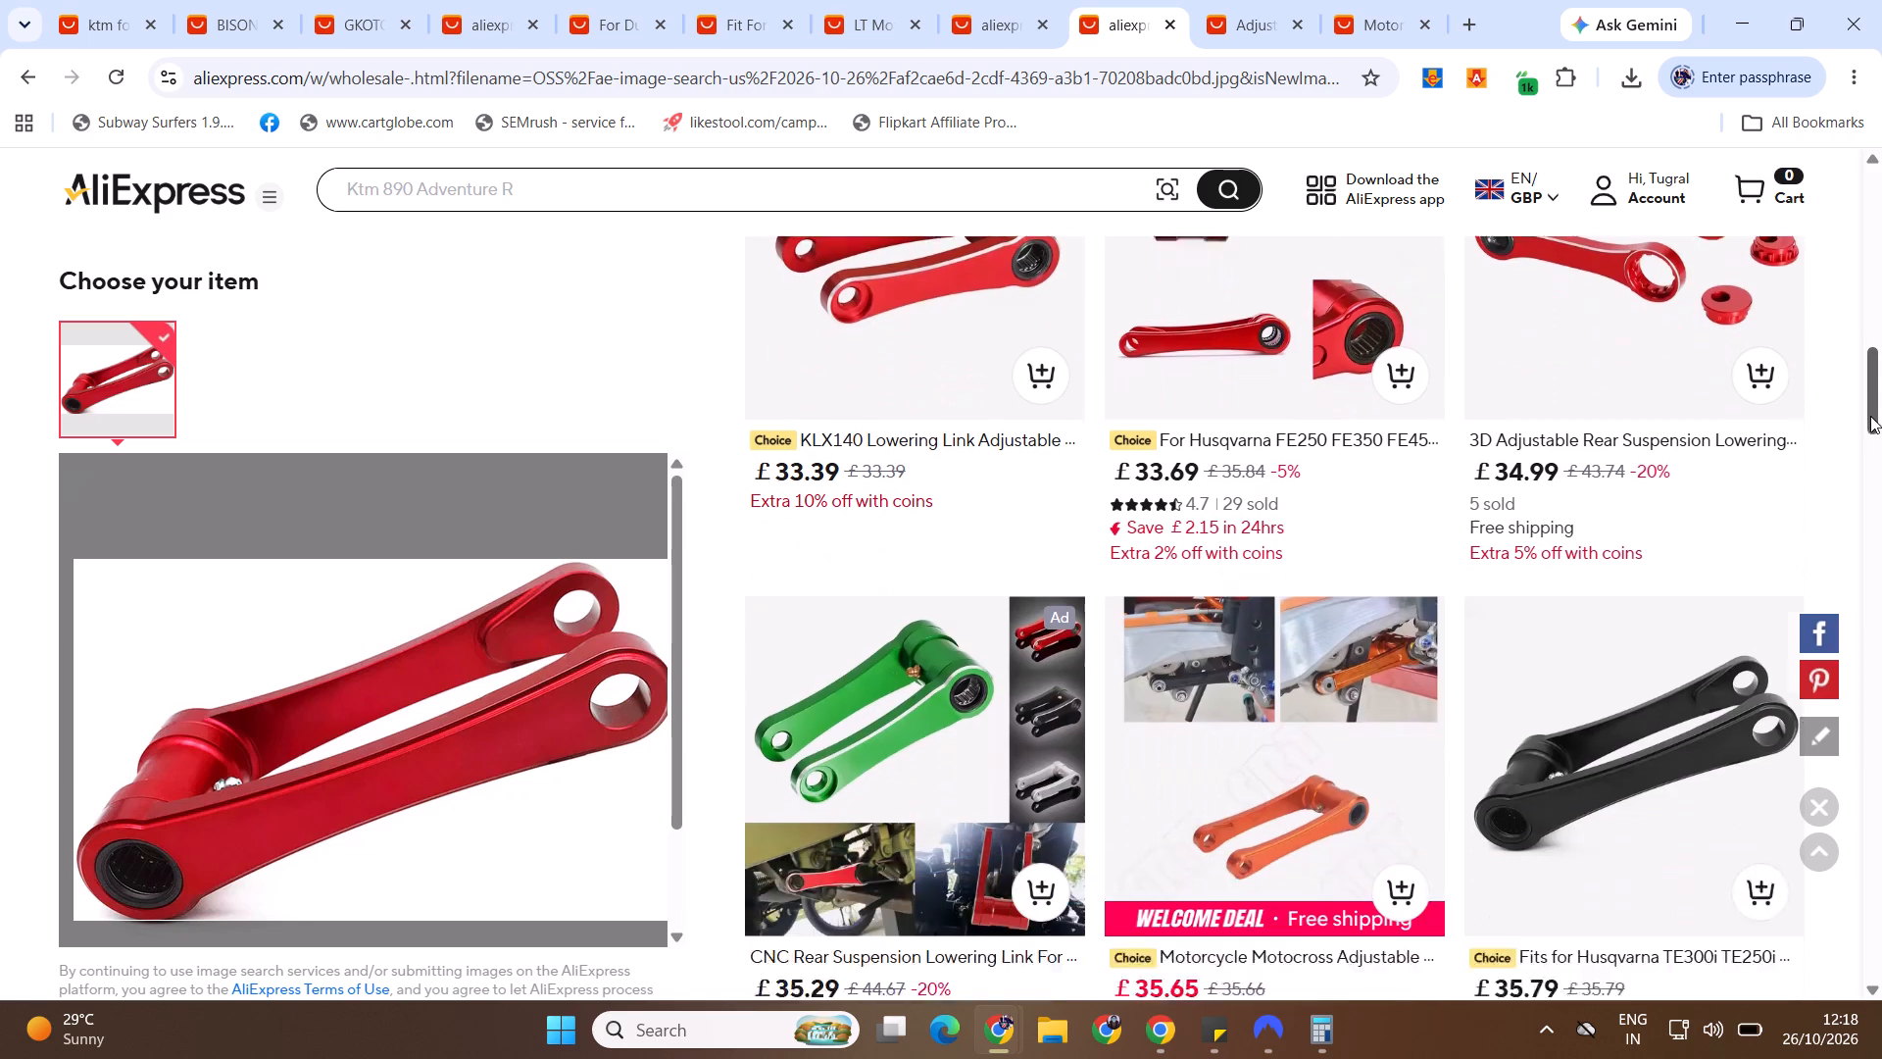
{"action": "left_click_drag", "start_coordinate": [1870, 416], "coordinate": [1870, 433]}
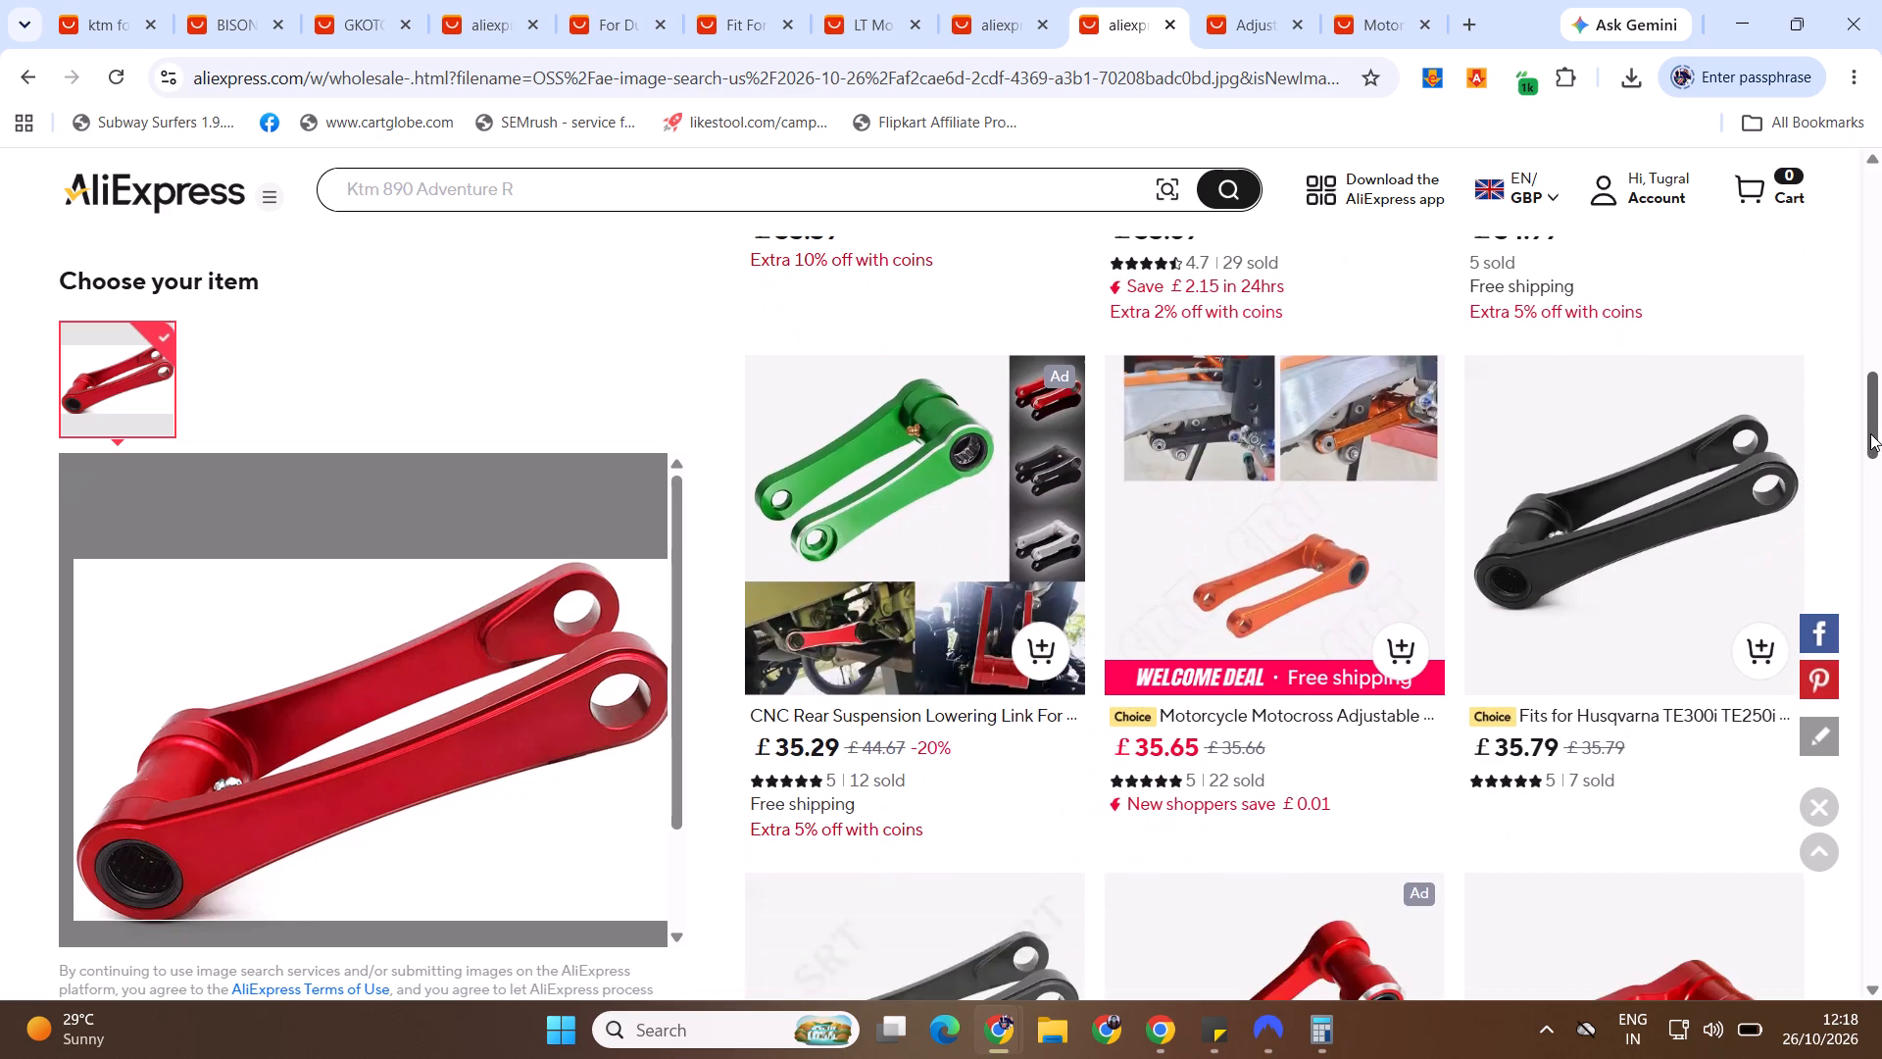
{"action": "left_click_drag", "start_coordinate": [1870, 433], "coordinate": [1866, 485]}
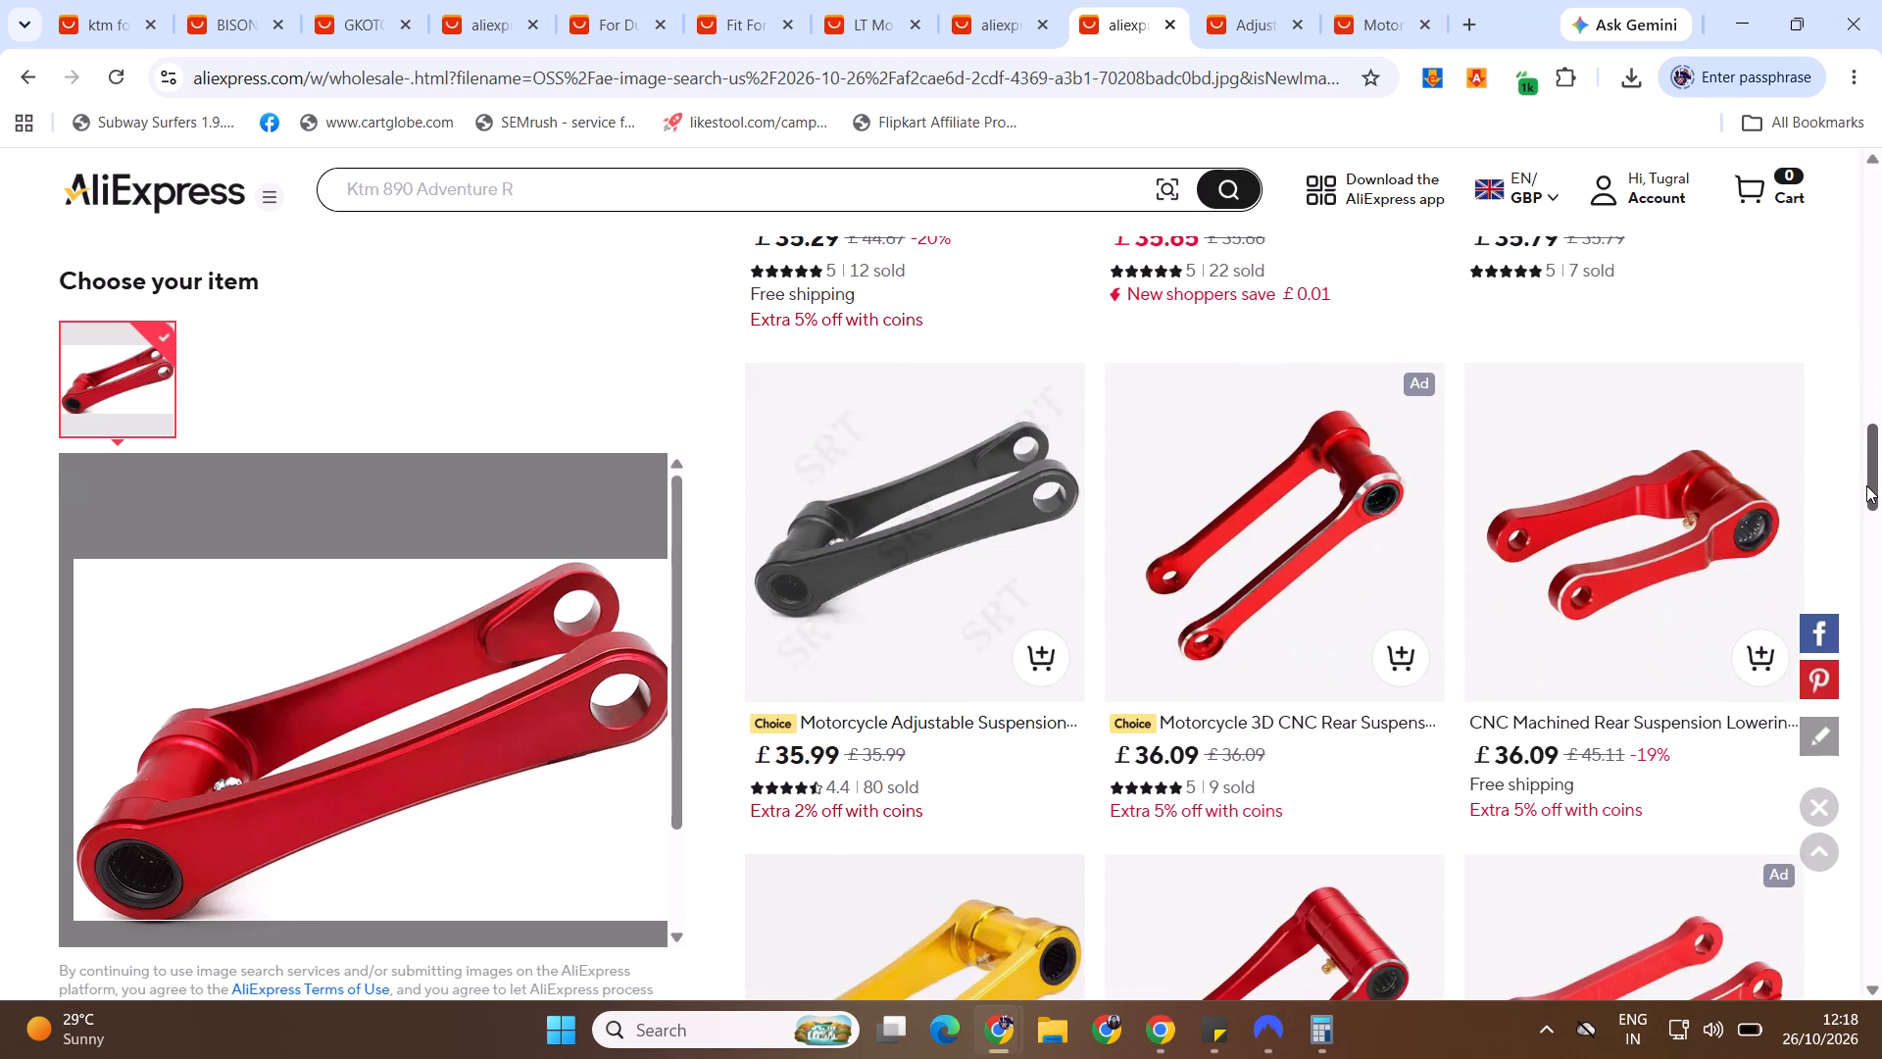
{"action": "left_click_drag", "start_coordinate": [1866, 485], "coordinate": [1867, 531]}
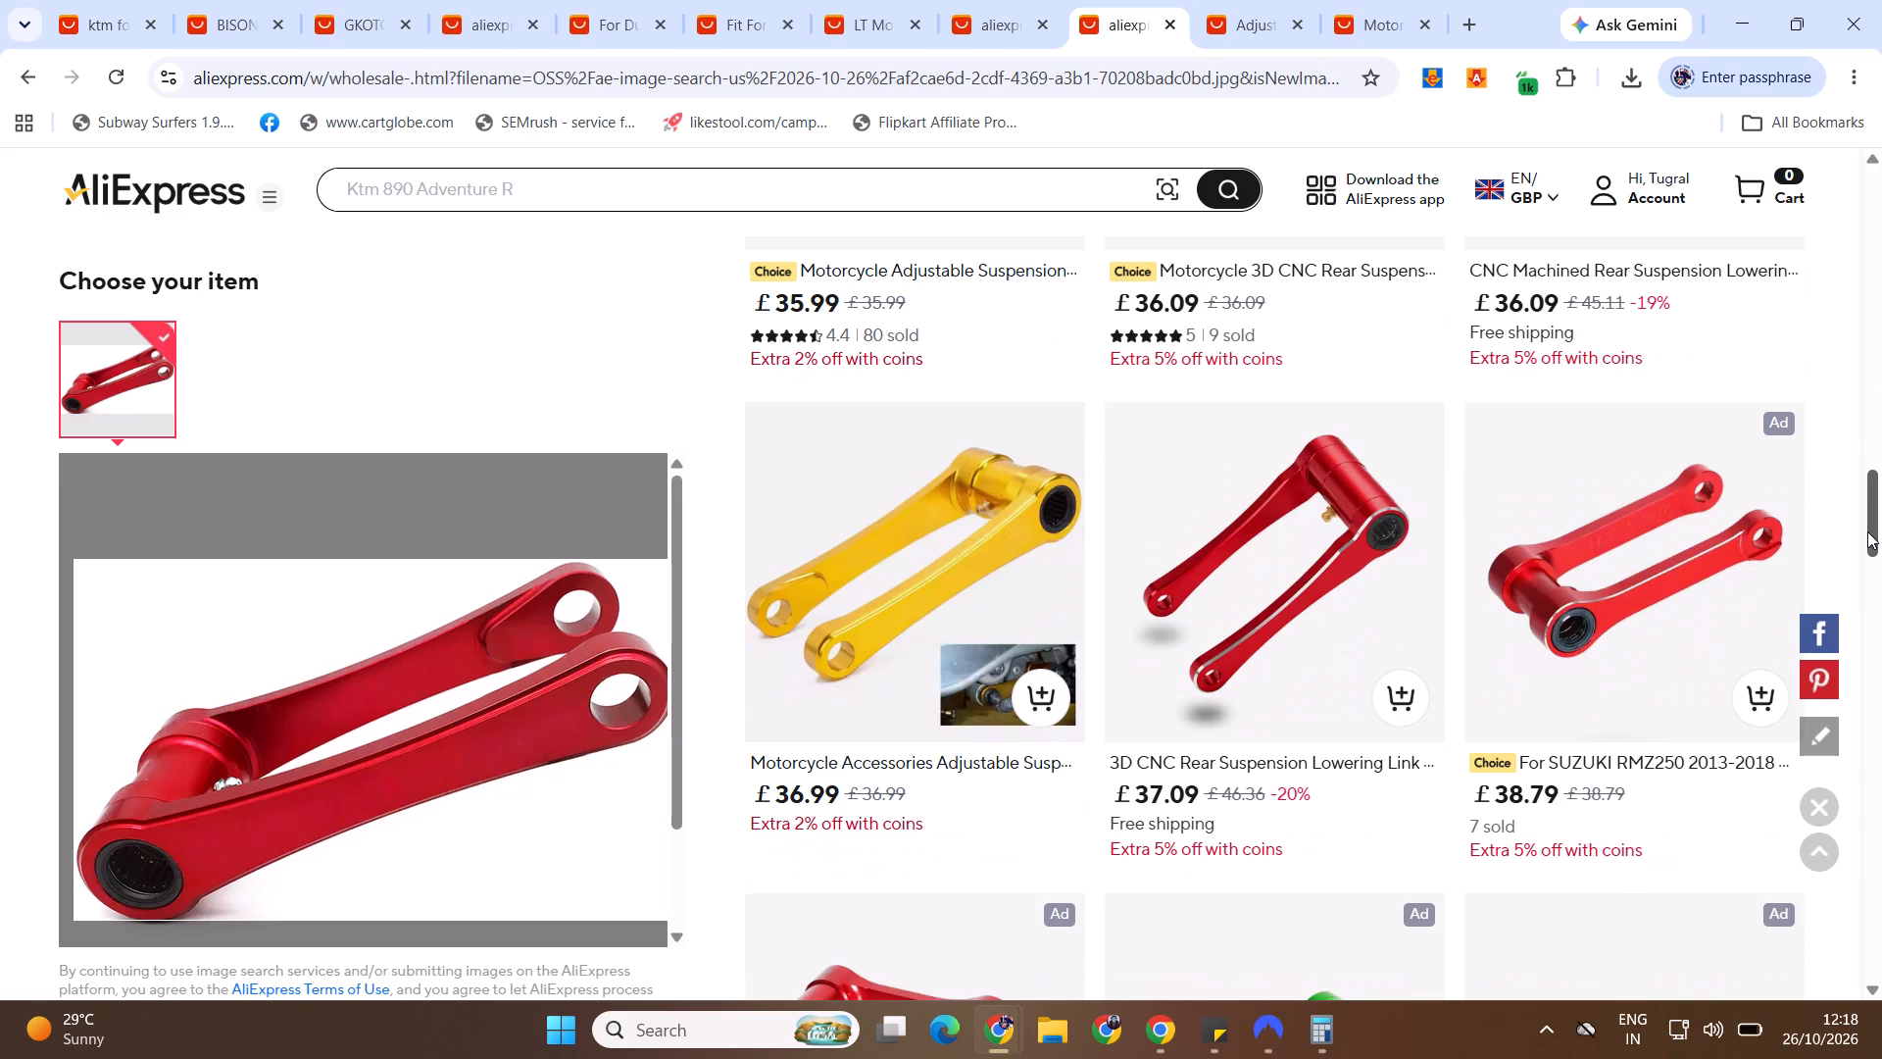
{"action": "left_click_drag", "start_coordinate": [1867, 531], "coordinate": [1867, 532]}
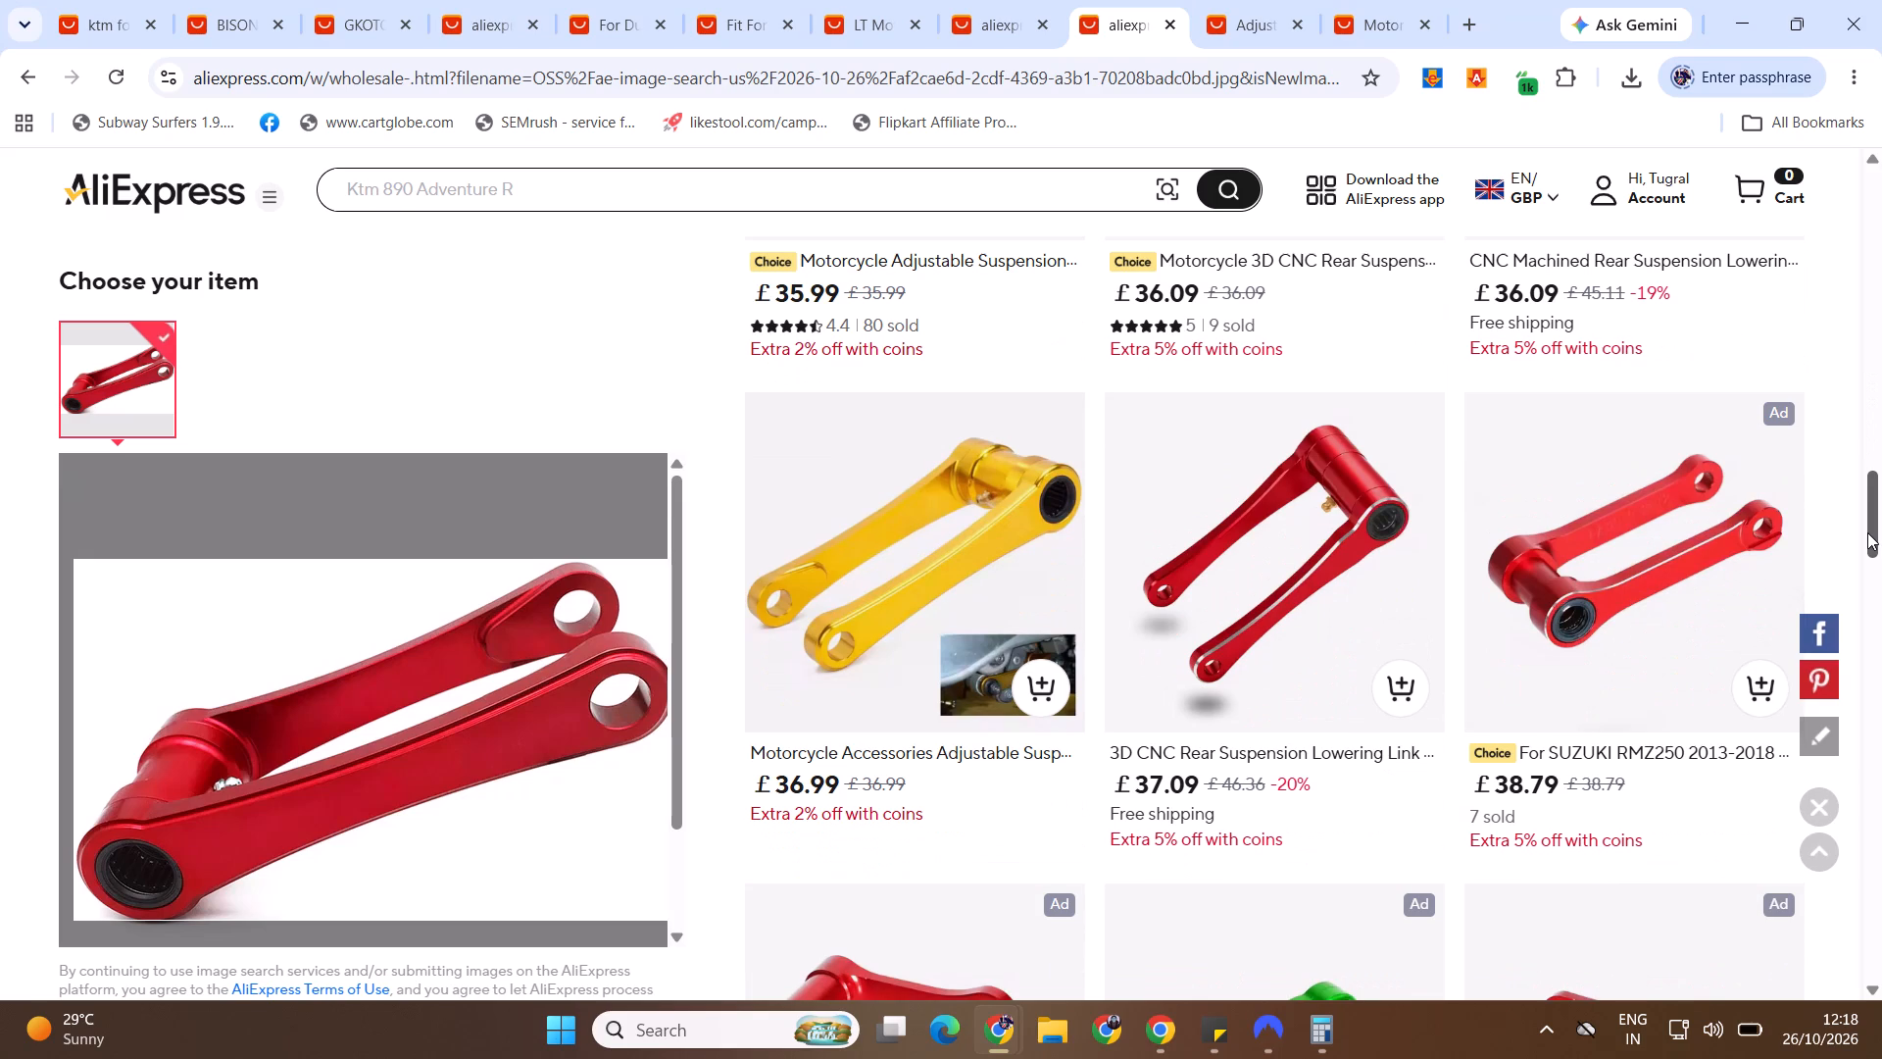
{"action": "left_click_drag", "start_coordinate": [1867, 532], "coordinate": [1867, 569]}
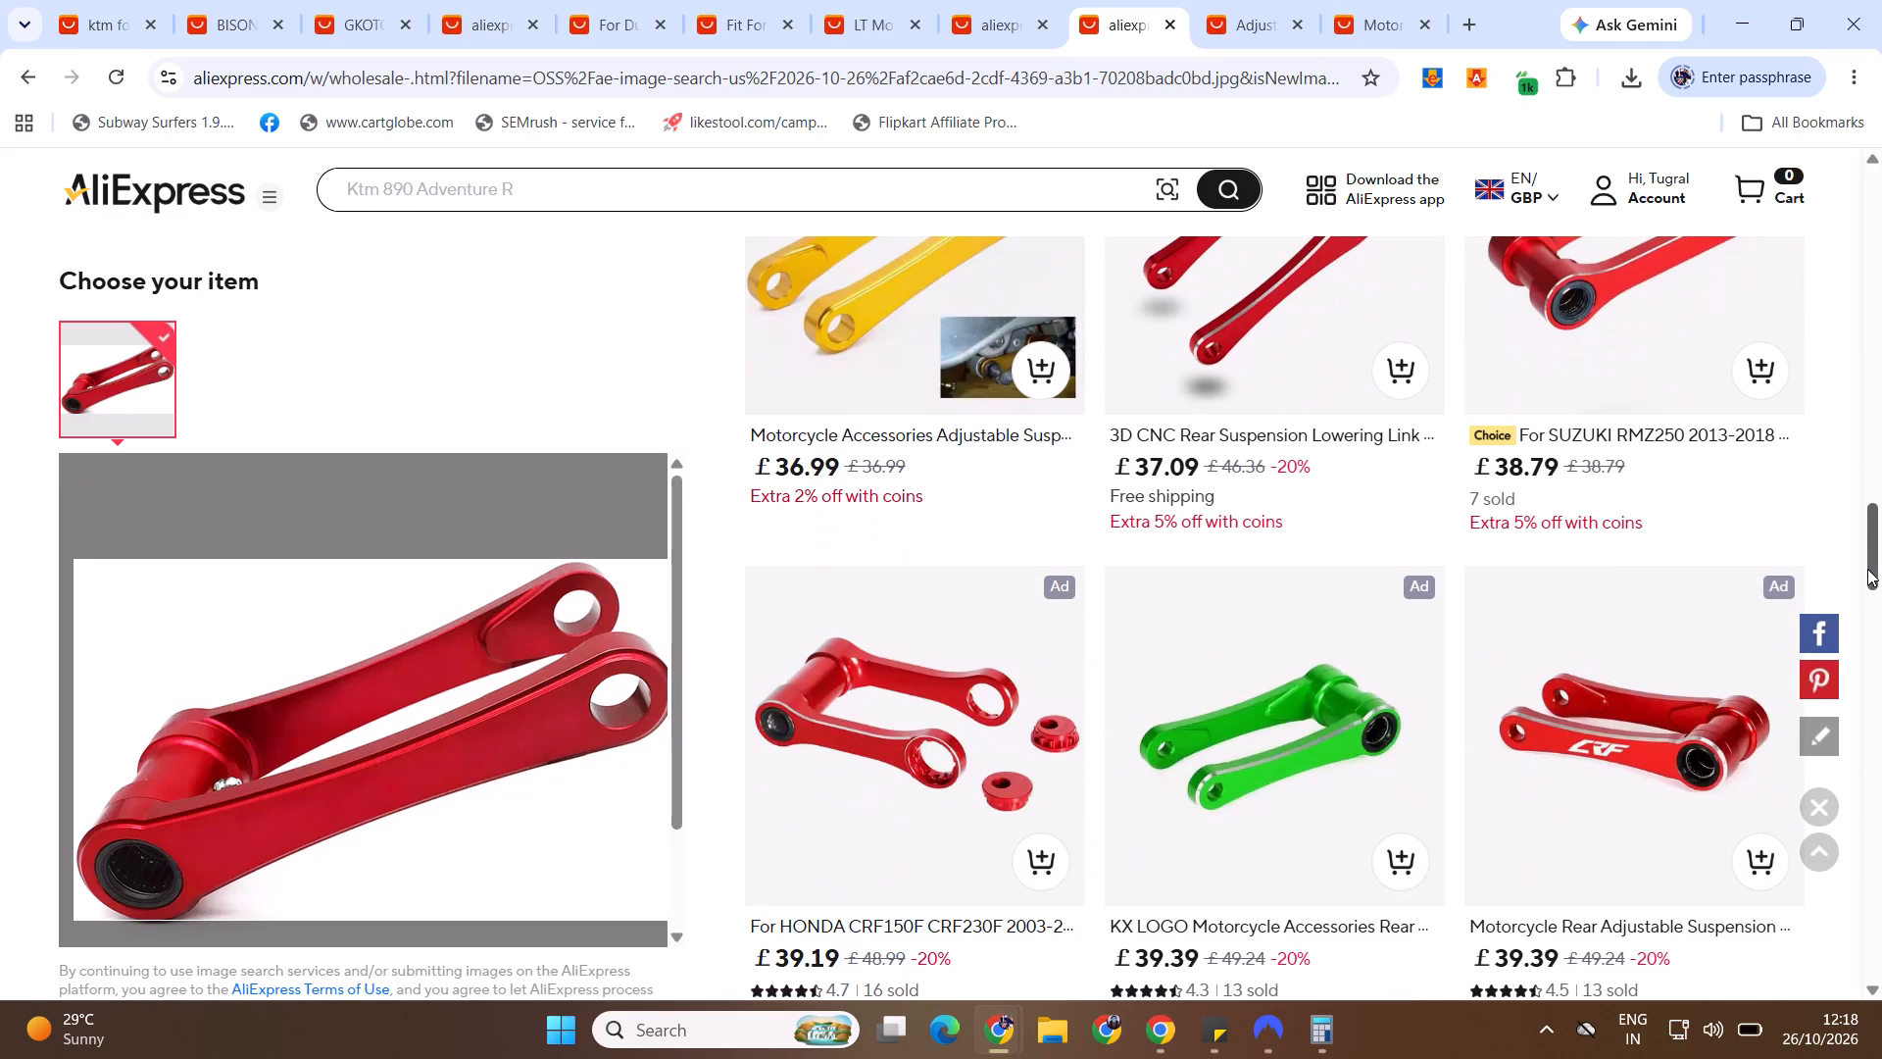
{"action": "left_click_drag", "start_coordinate": [1867, 569], "coordinate": [1868, 568]}
{"action": "left_click_drag", "start_coordinate": [1868, 568], "coordinate": [1881, 0]}
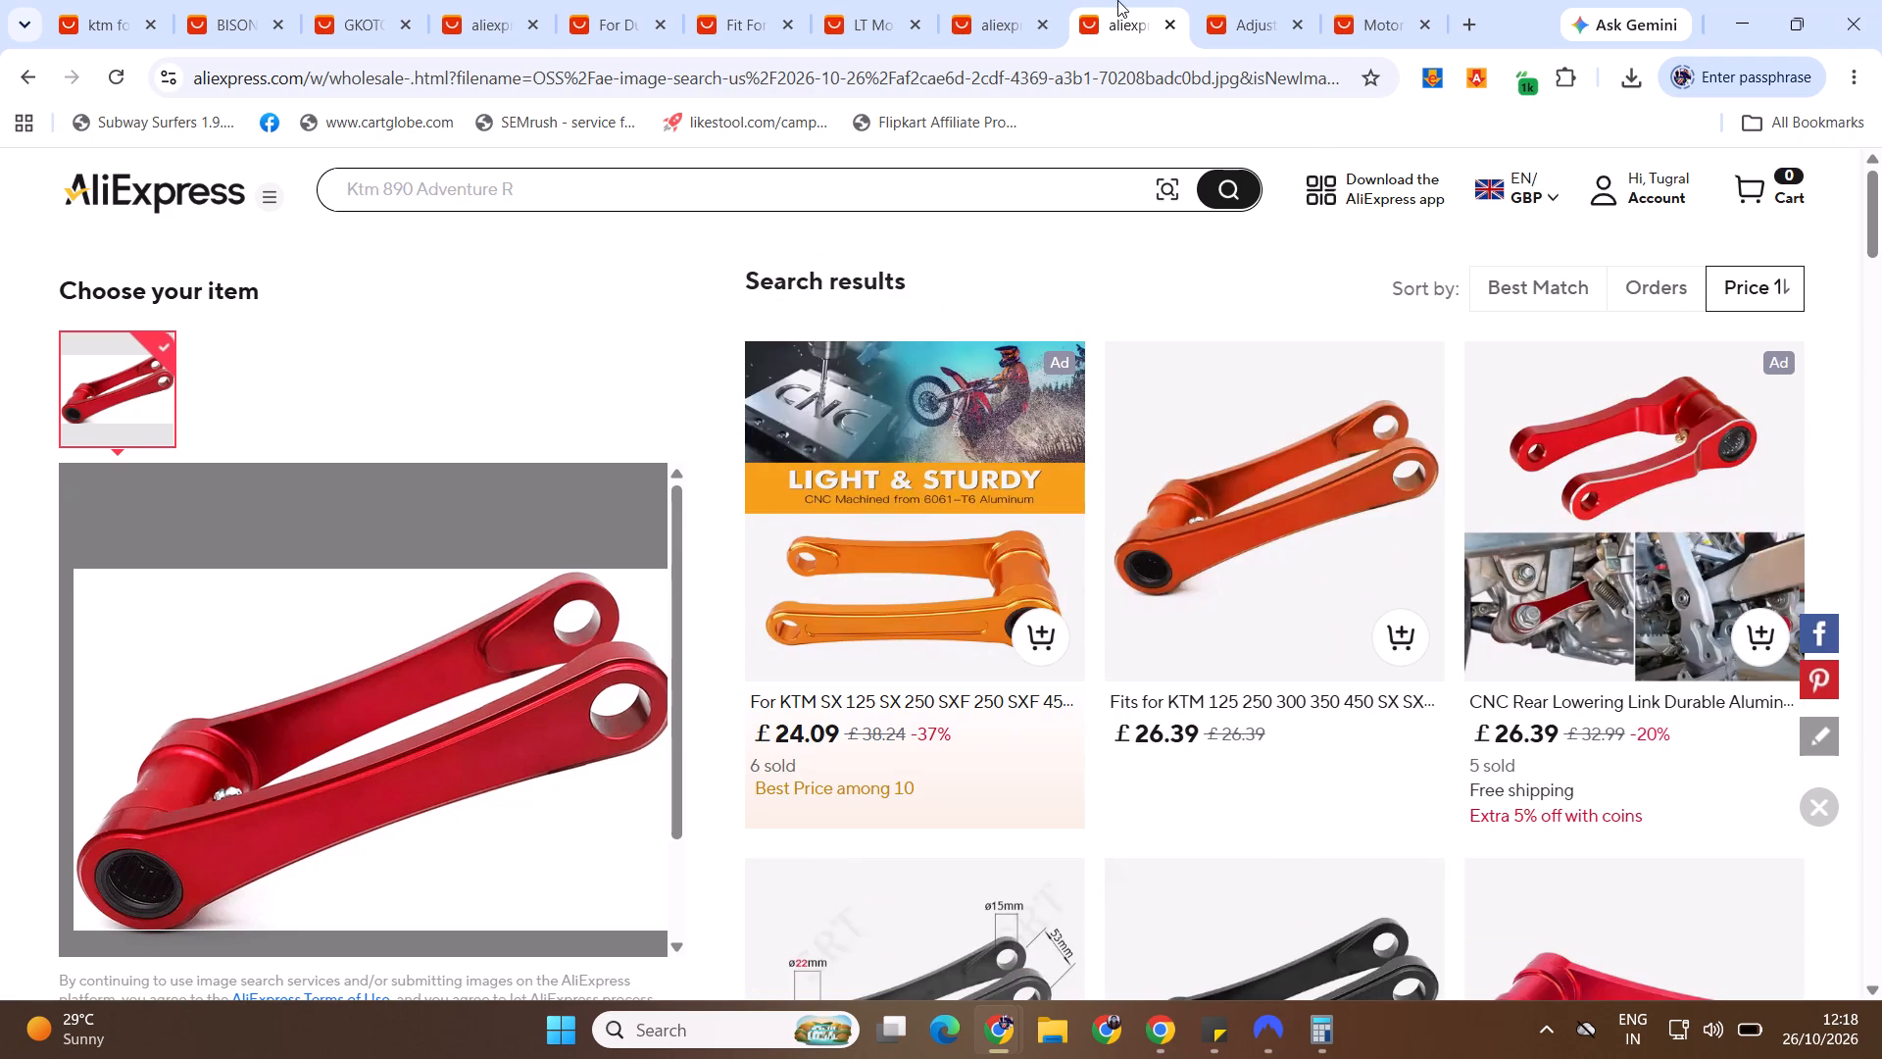
{"action": "left_click", "coordinate": [1258, 4]}
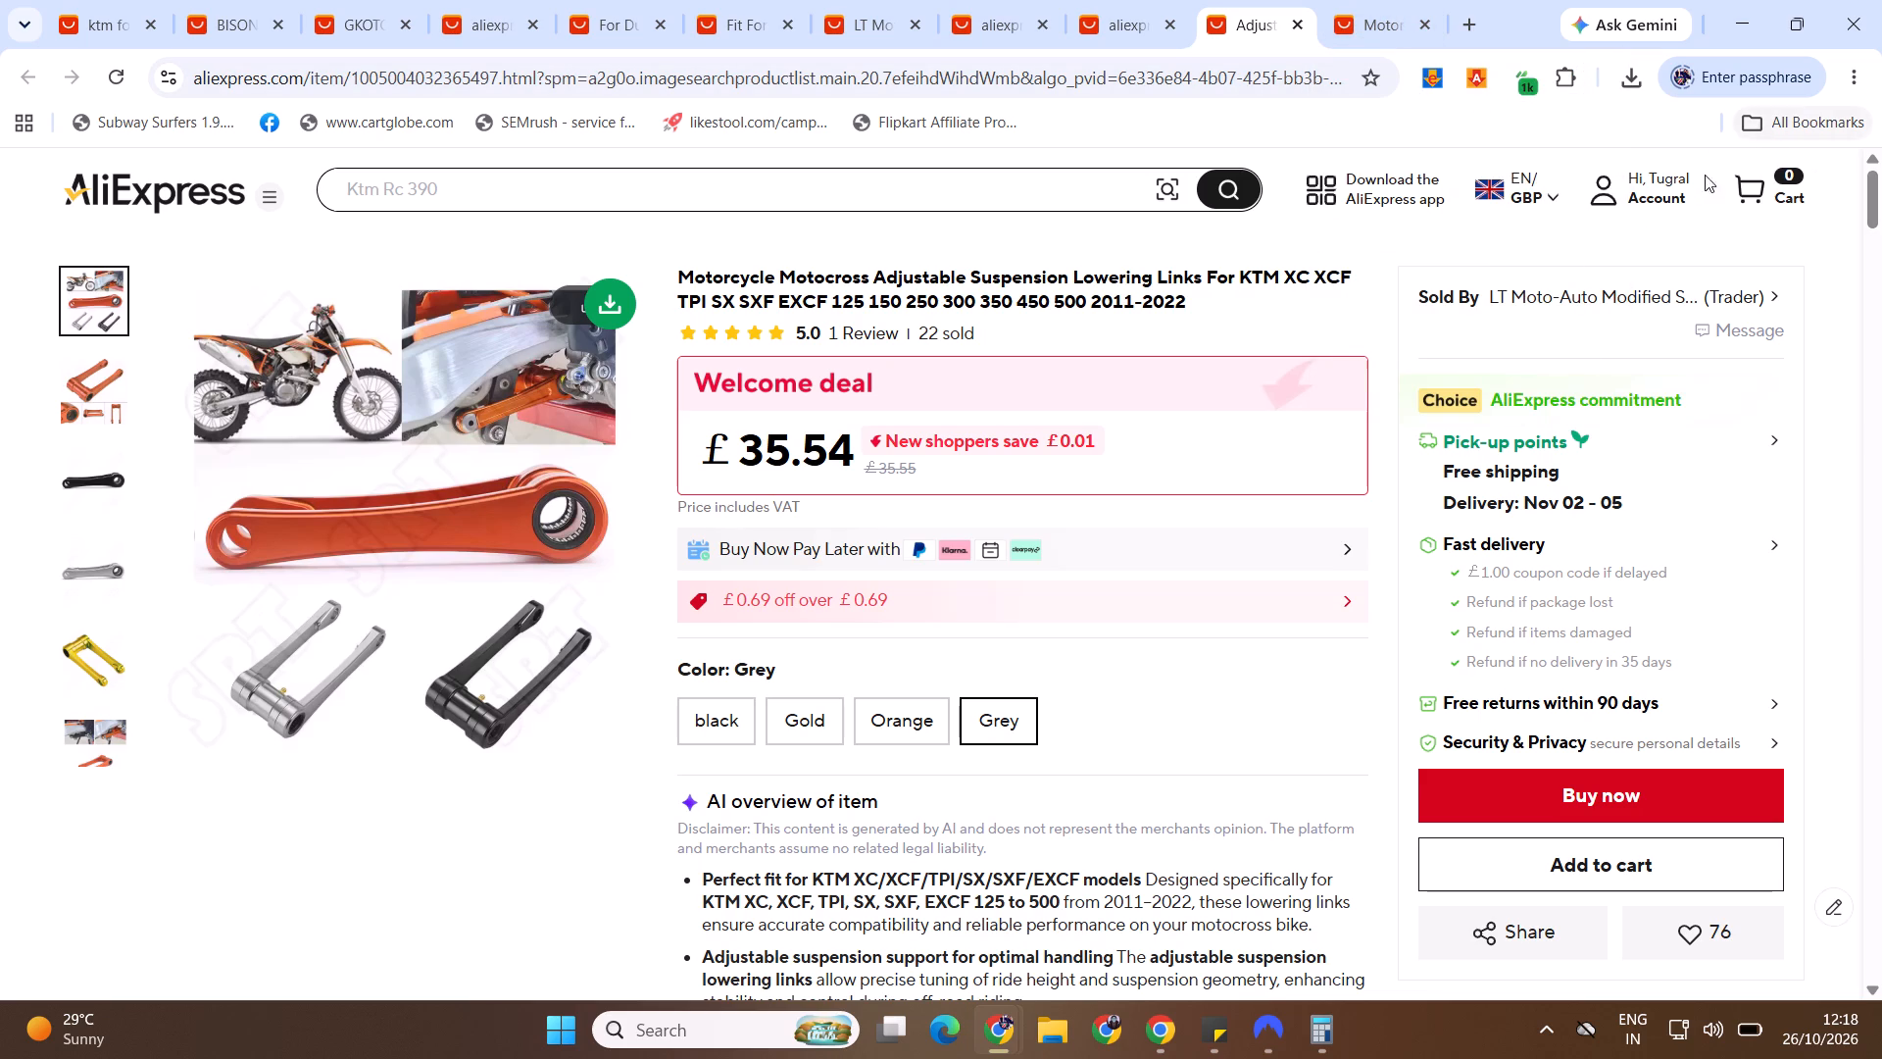
Check the description of the KTM XC XCF lowering links, and go to the already open Husqvarna TE TC TX lowering link product page.
{"action": "left_click_drag", "start_coordinate": [1881, 209], "coordinate": [1881, 420]}
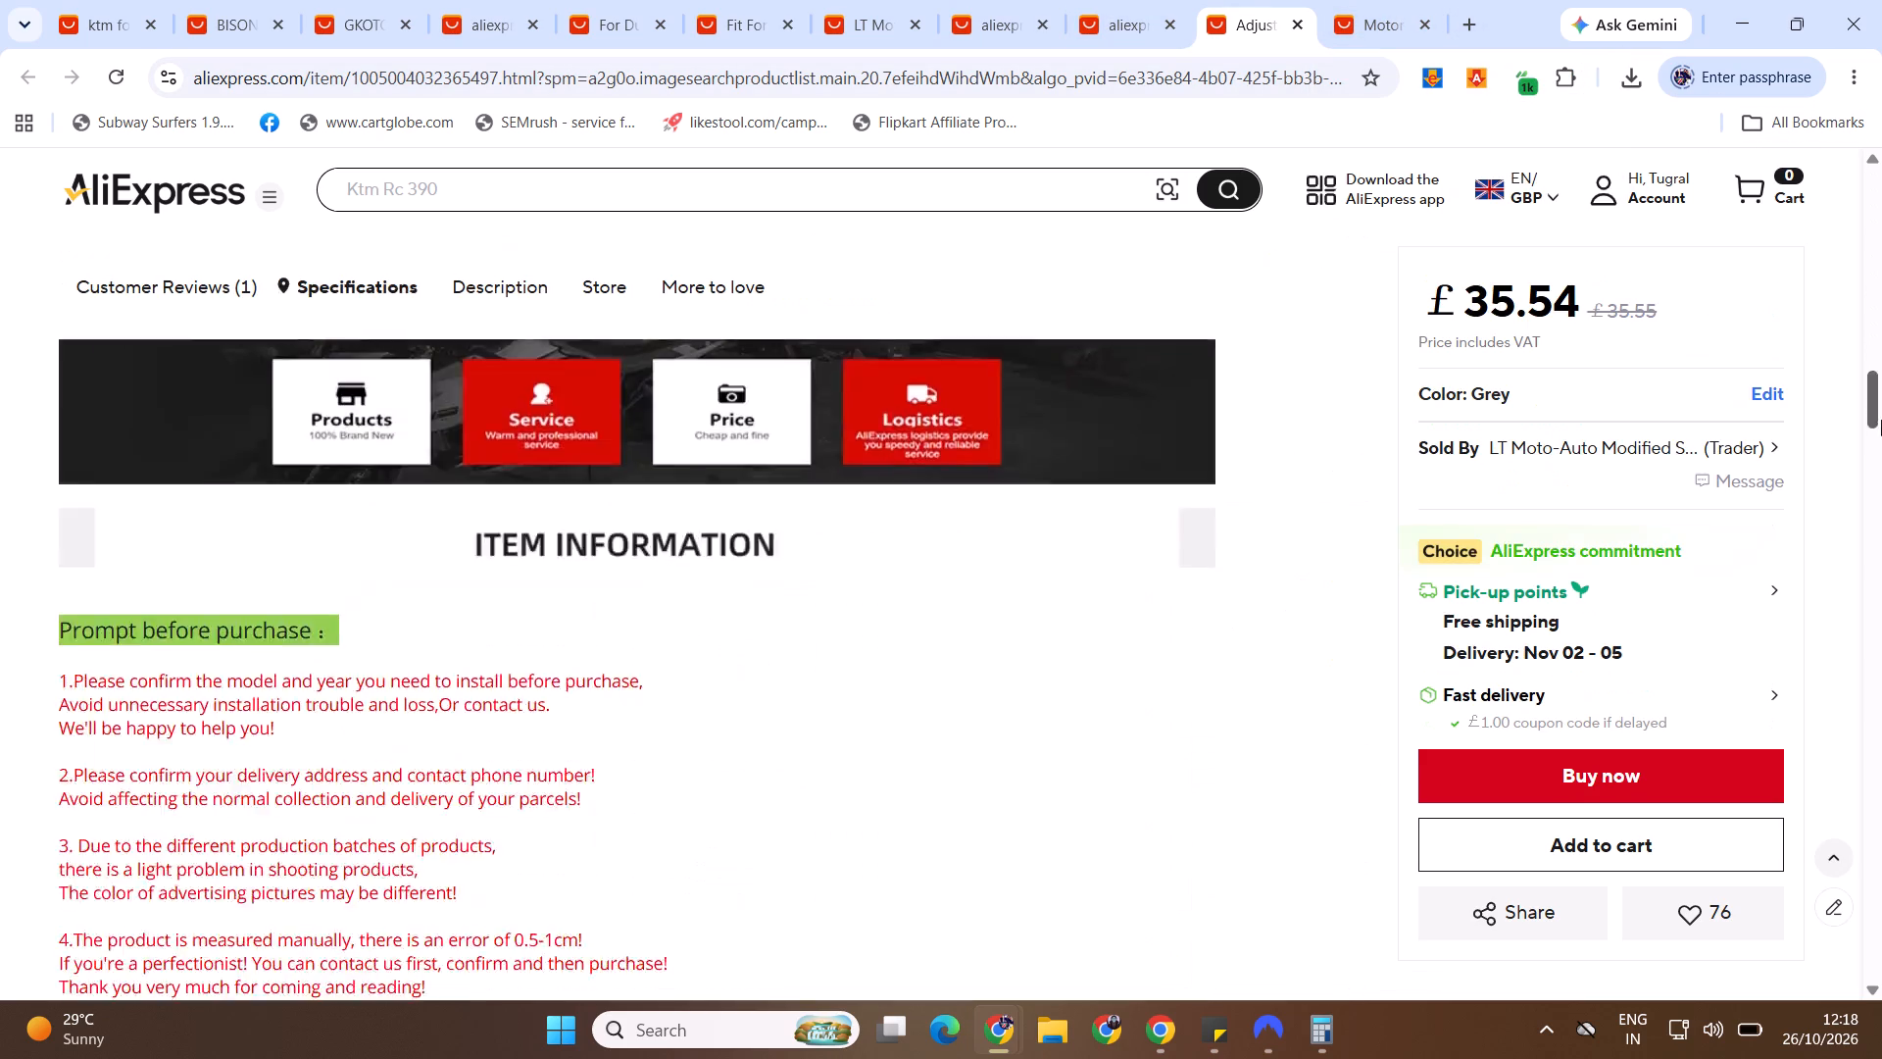
{"action": "left_click_drag", "start_coordinate": [1881, 420], "coordinate": [1879, 520]}
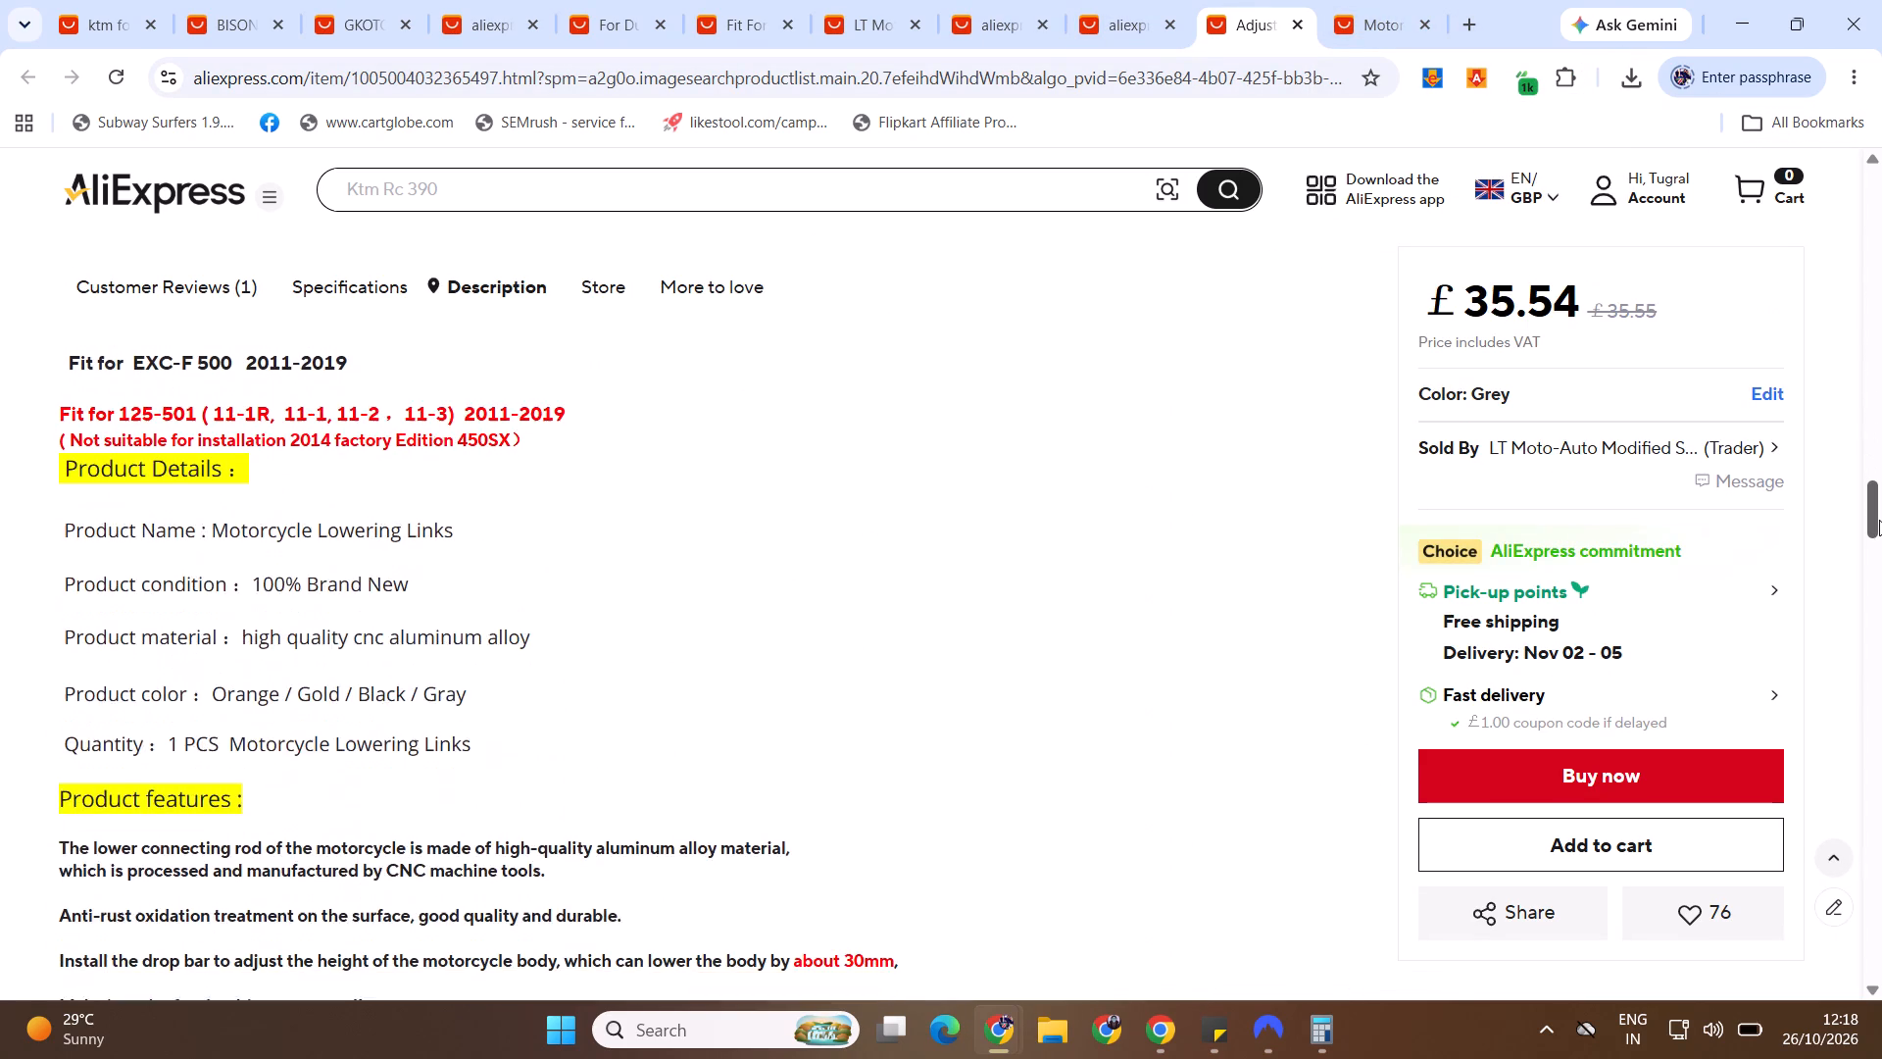
{"action": "left_click_drag", "start_coordinate": [1879, 520], "coordinate": [1858, 75]}
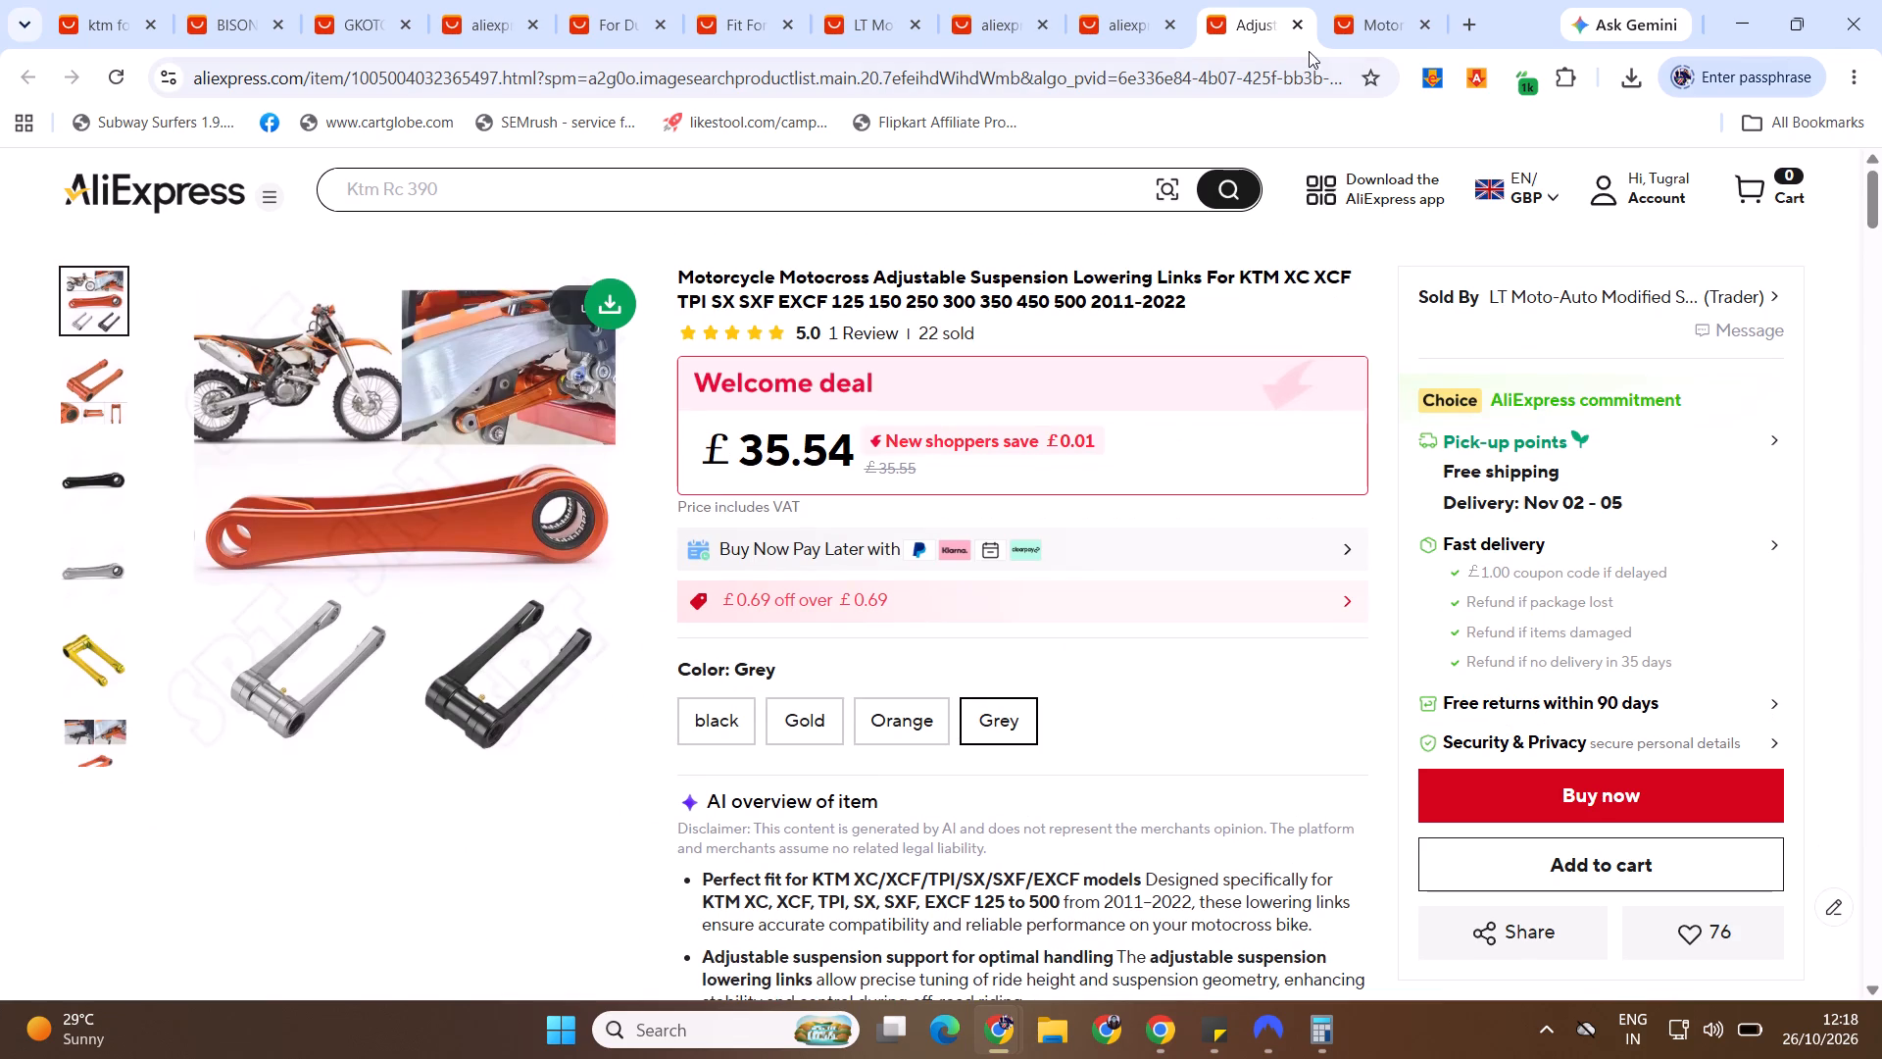
{"action": "left_click", "coordinate": [1349, 16]}
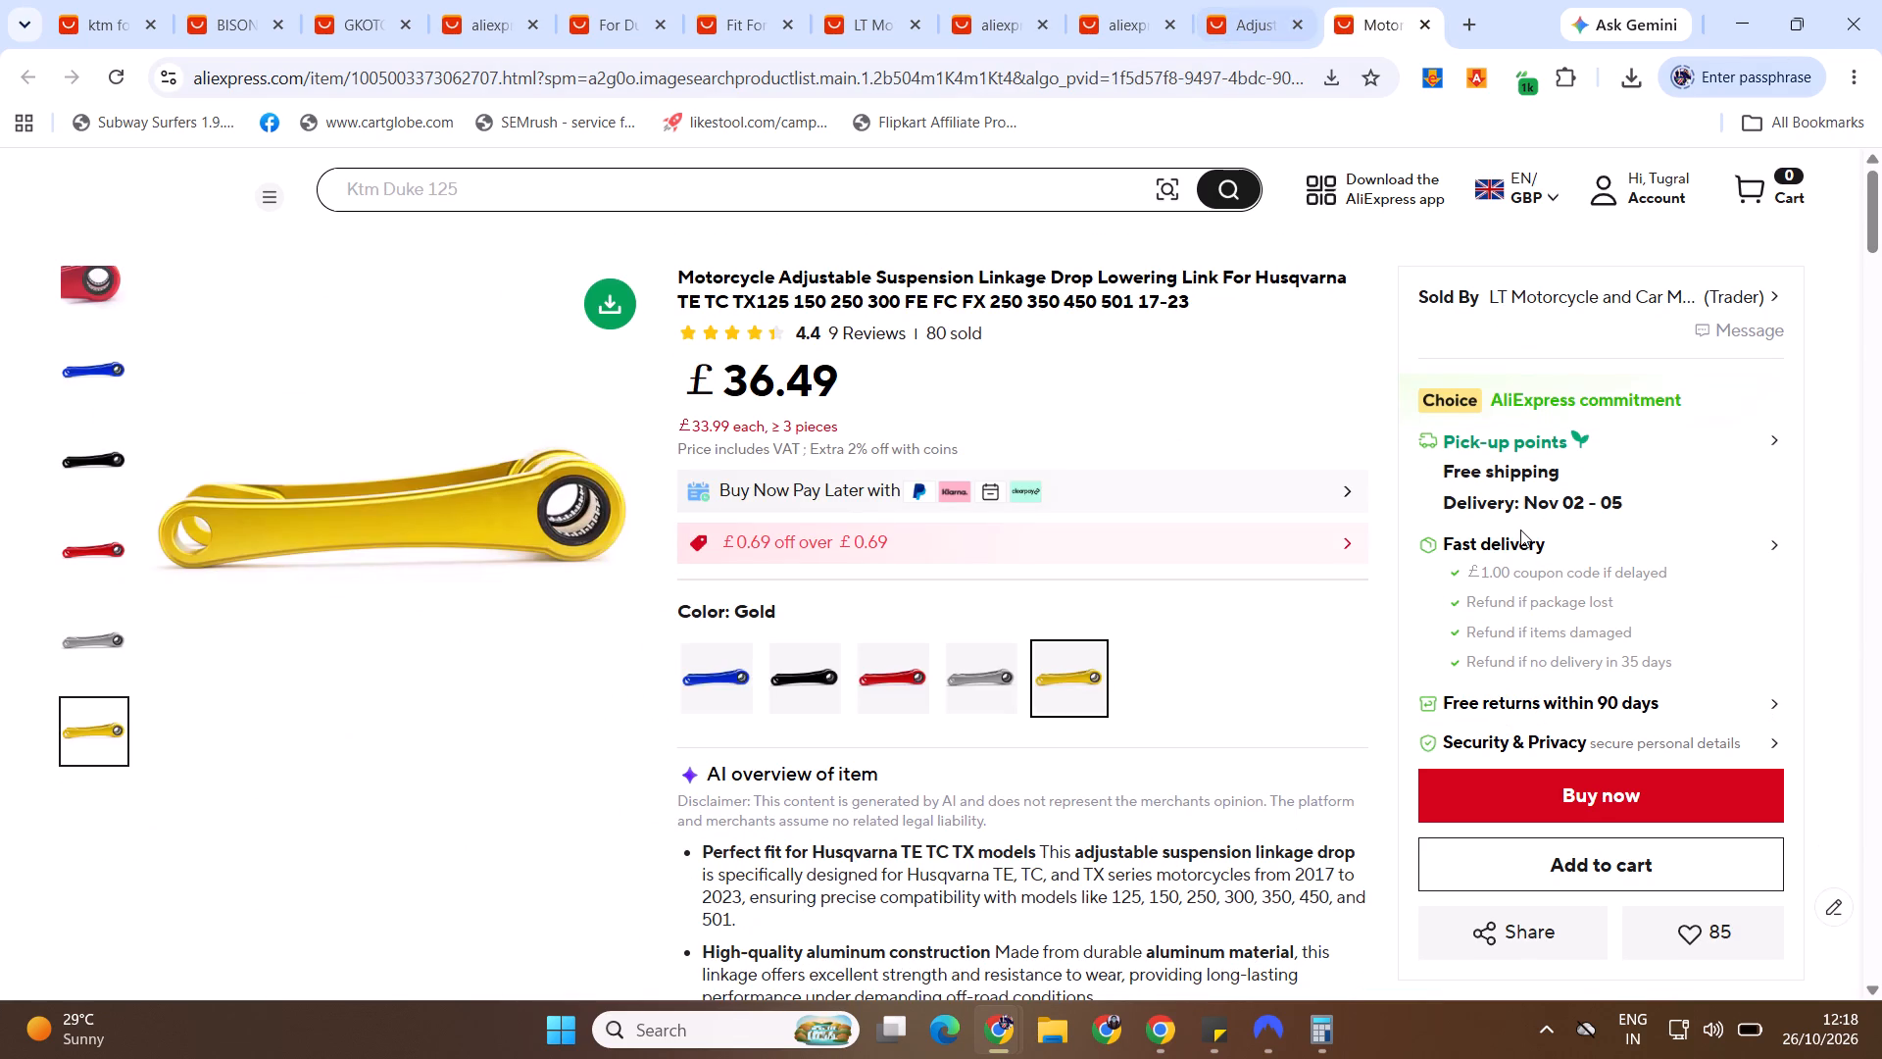
Switch to the eBay draft listing, set the description's Colour specification to Black, and review the fitment list below it.
{"action": "key", "text": "alt+Tab"}
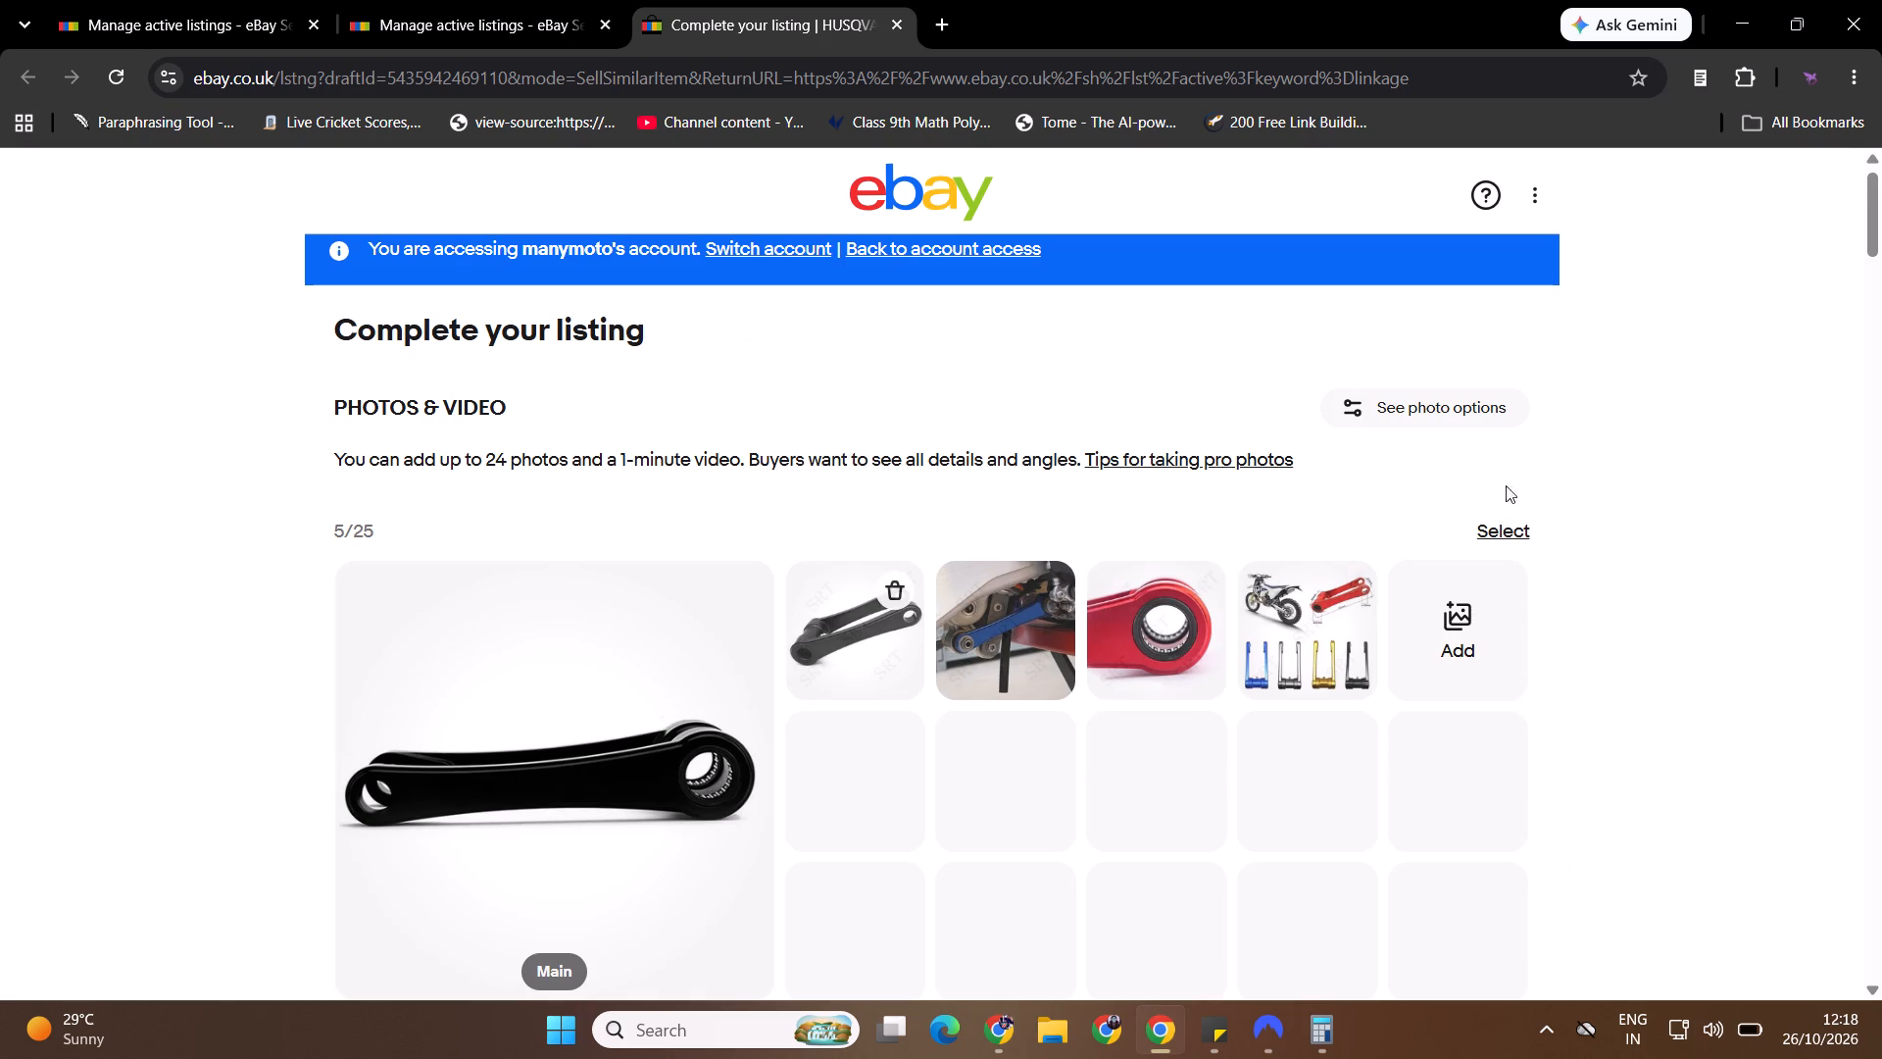
{"action": "left_click_drag", "start_coordinate": [1881, 240], "coordinate": [1881, 270]}
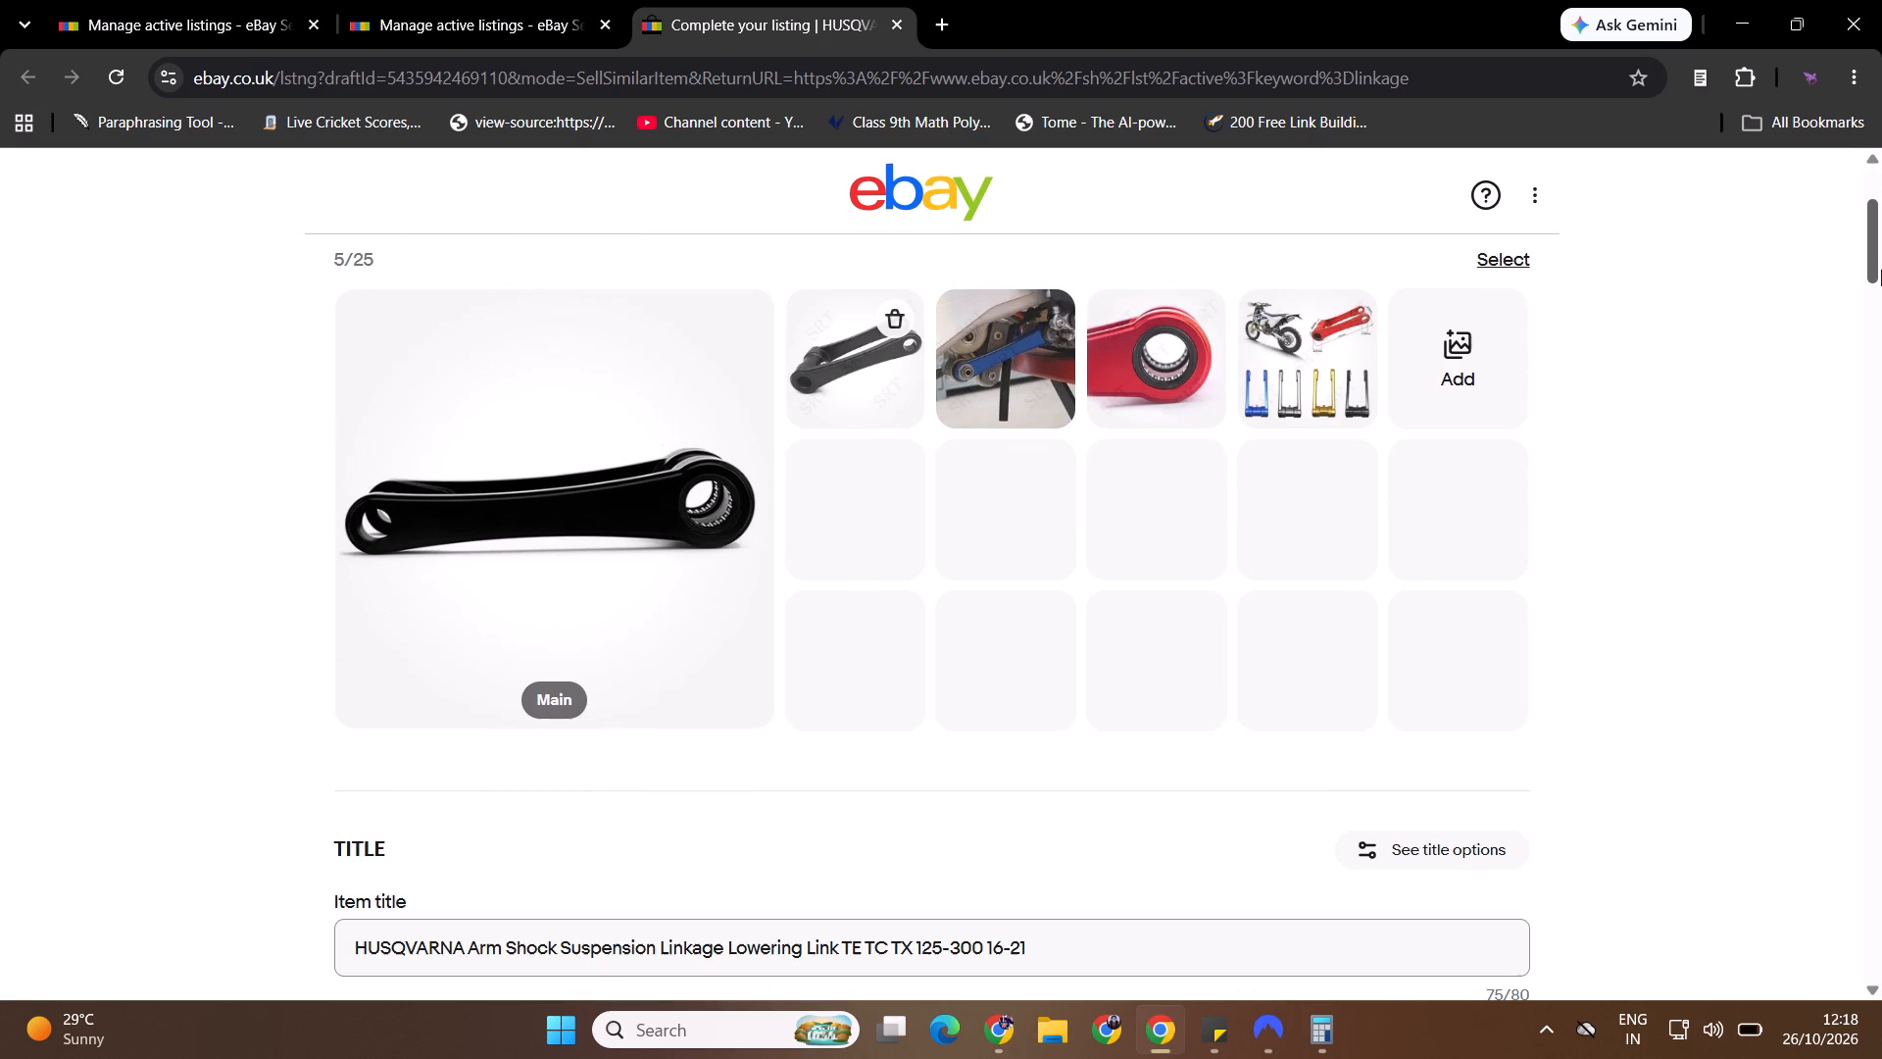
{"action": "left_click_drag", "start_coordinate": [1881, 270], "coordinate": [1881, 398]}
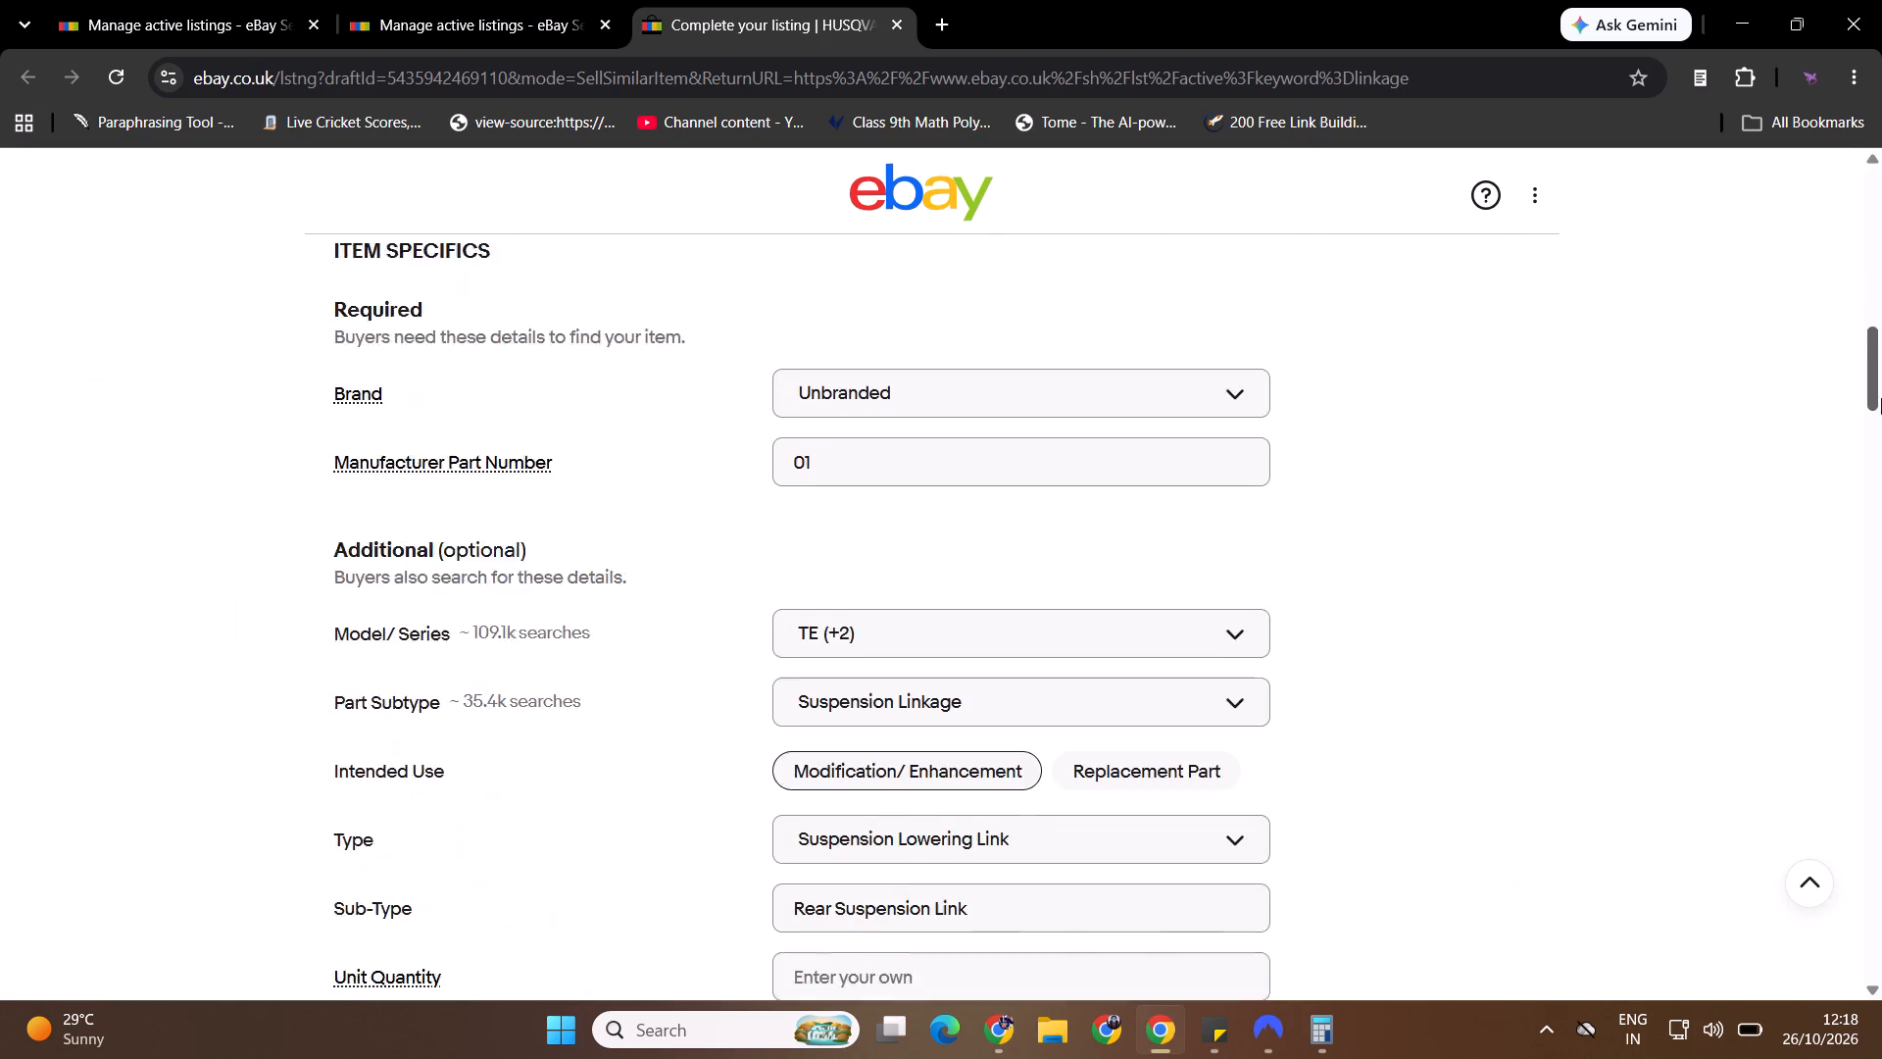
{"action": "left_click_drag", "start_coordinate": [1881, 398], "coordinate": [1881, 413]}
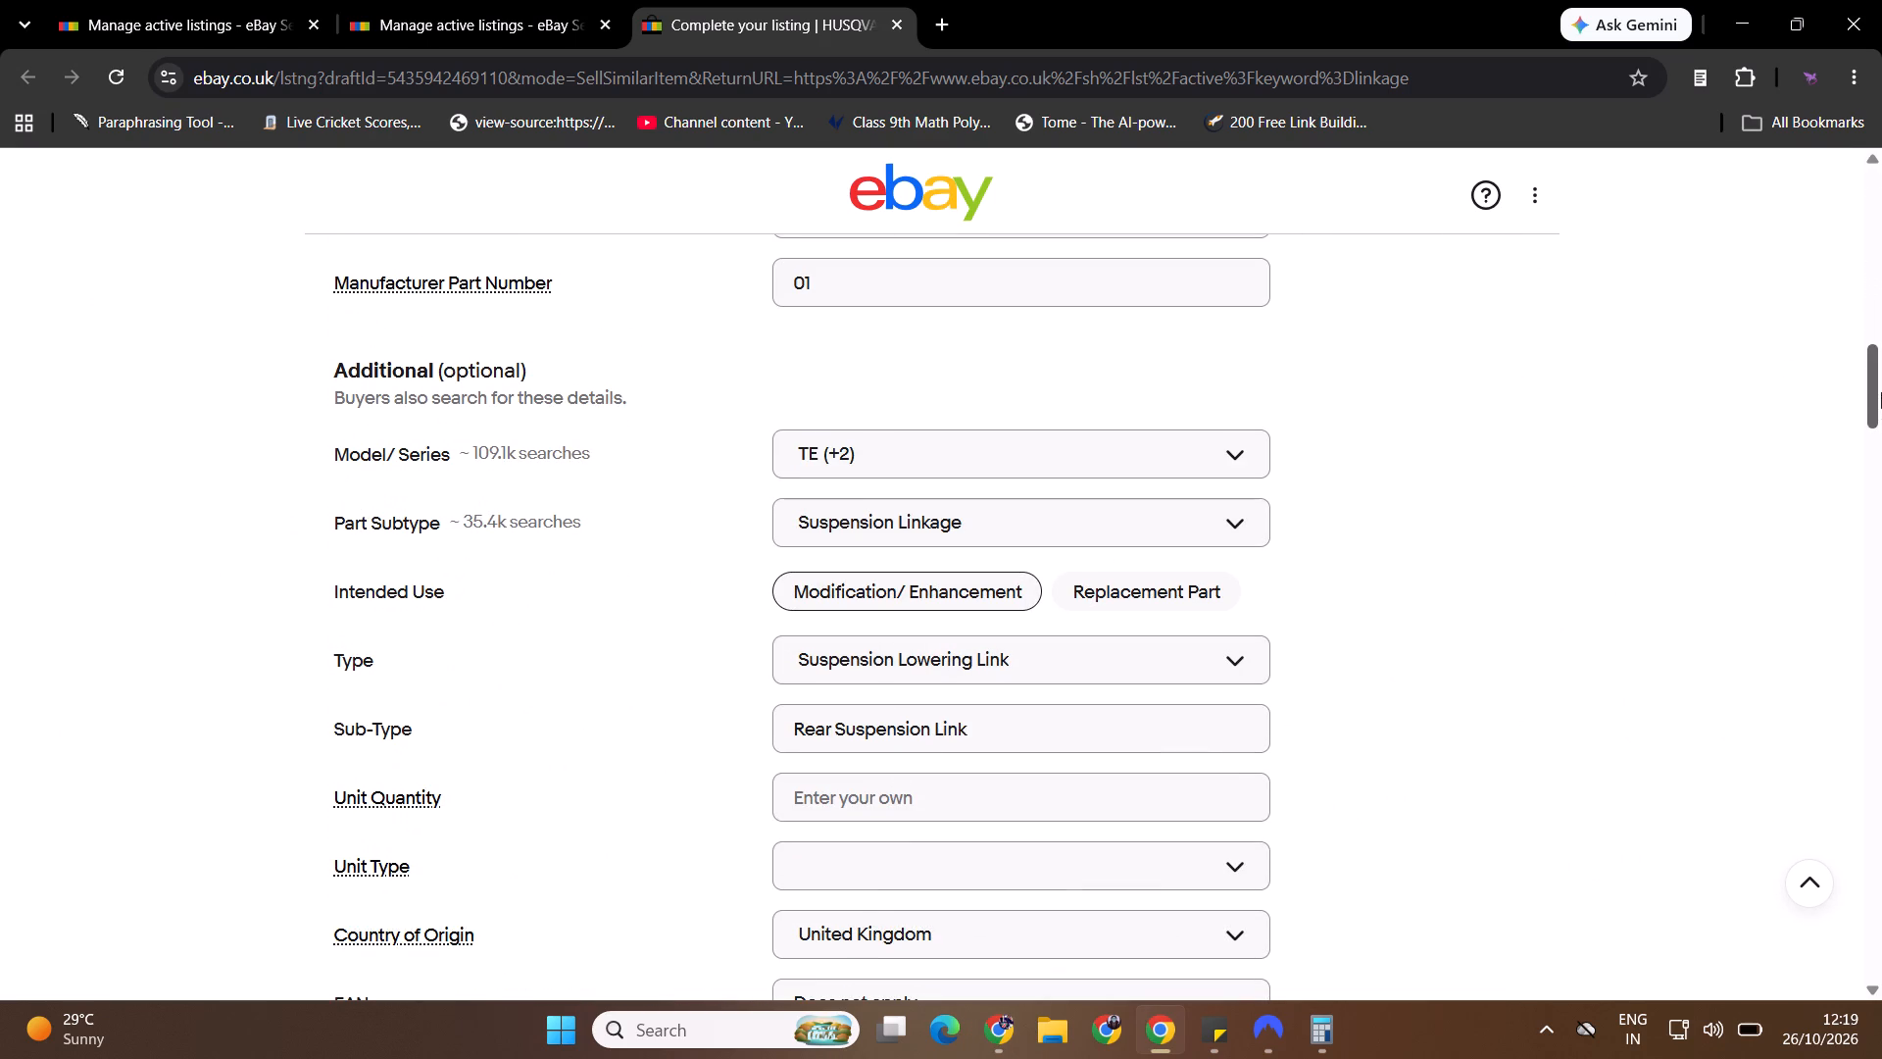
{"action": "left_click_drag", "start_coordinate": [1881, 392], "coordinate": [1878, 525]}
{"action": "left_click_drag", "start_coordinate": [1512, 504], "coordinate": [1514, 510]}
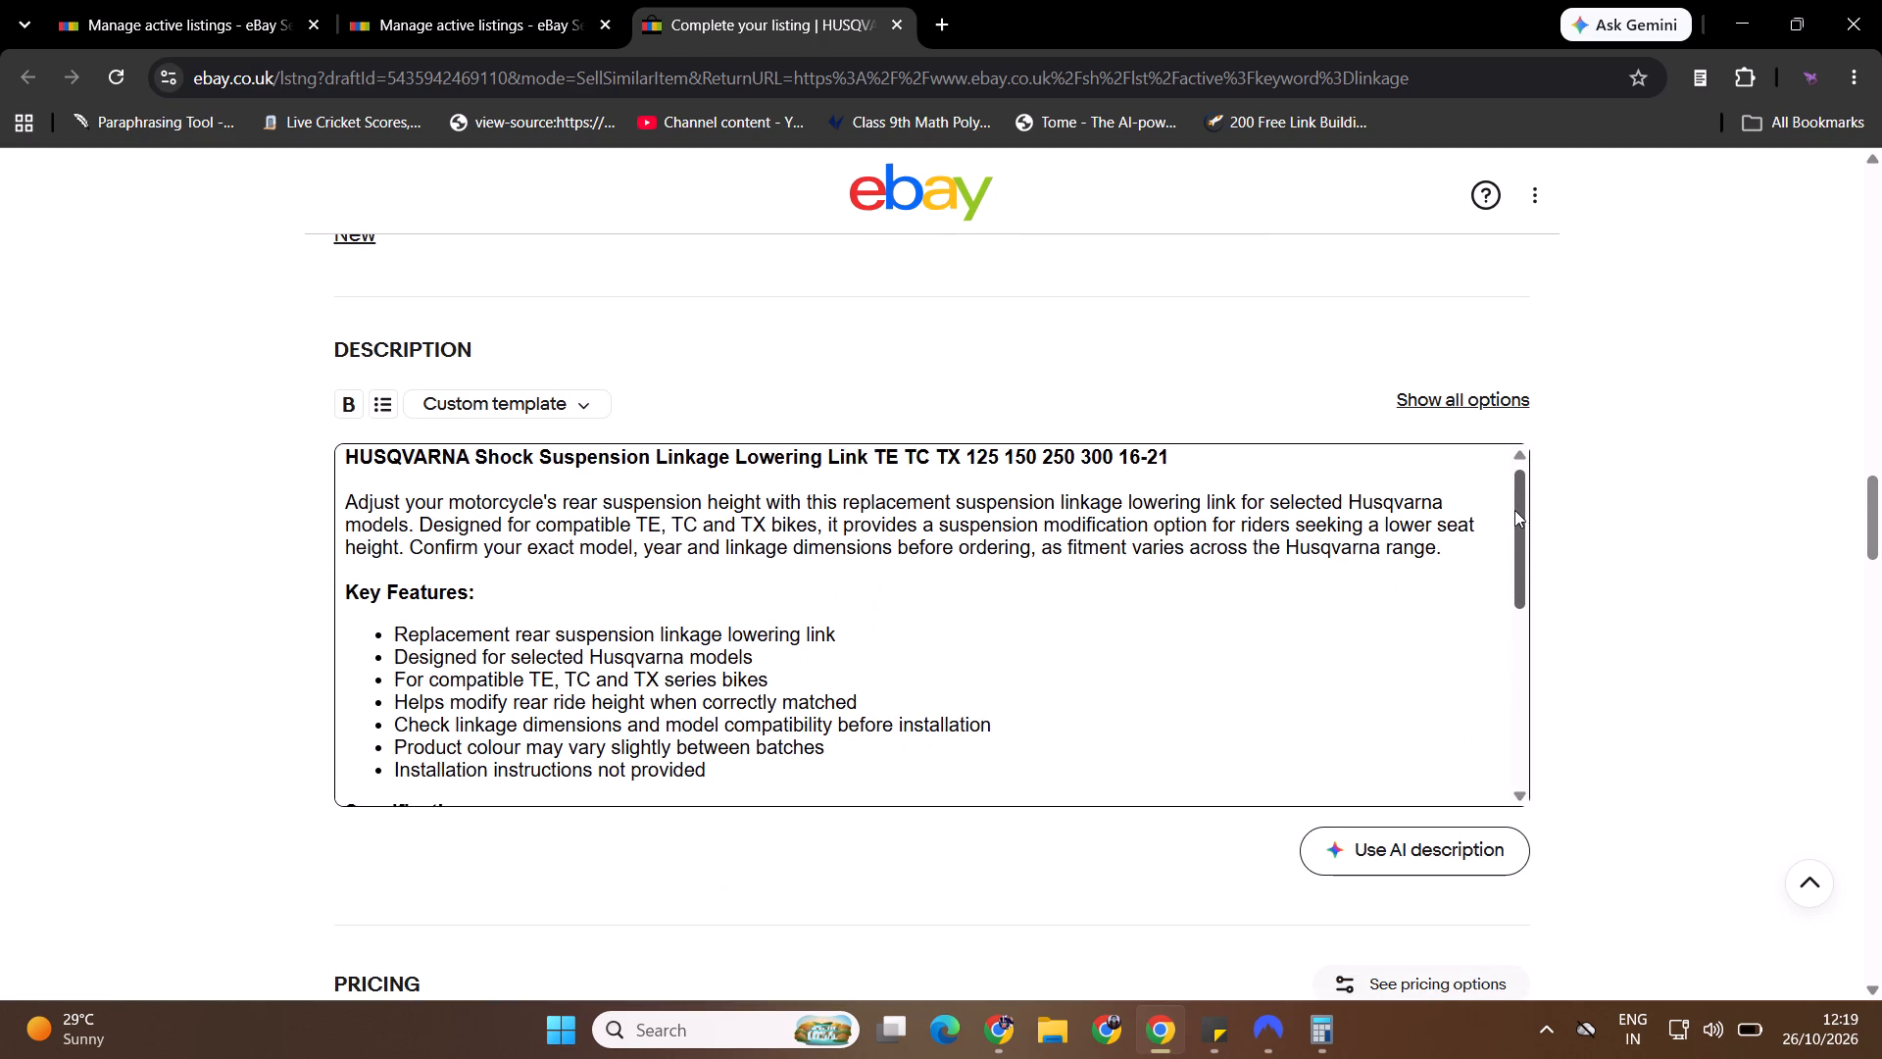
{"action": "left_click_drag", "start_coordinate": [1514, 510], "coordinate": [1535, 631]}
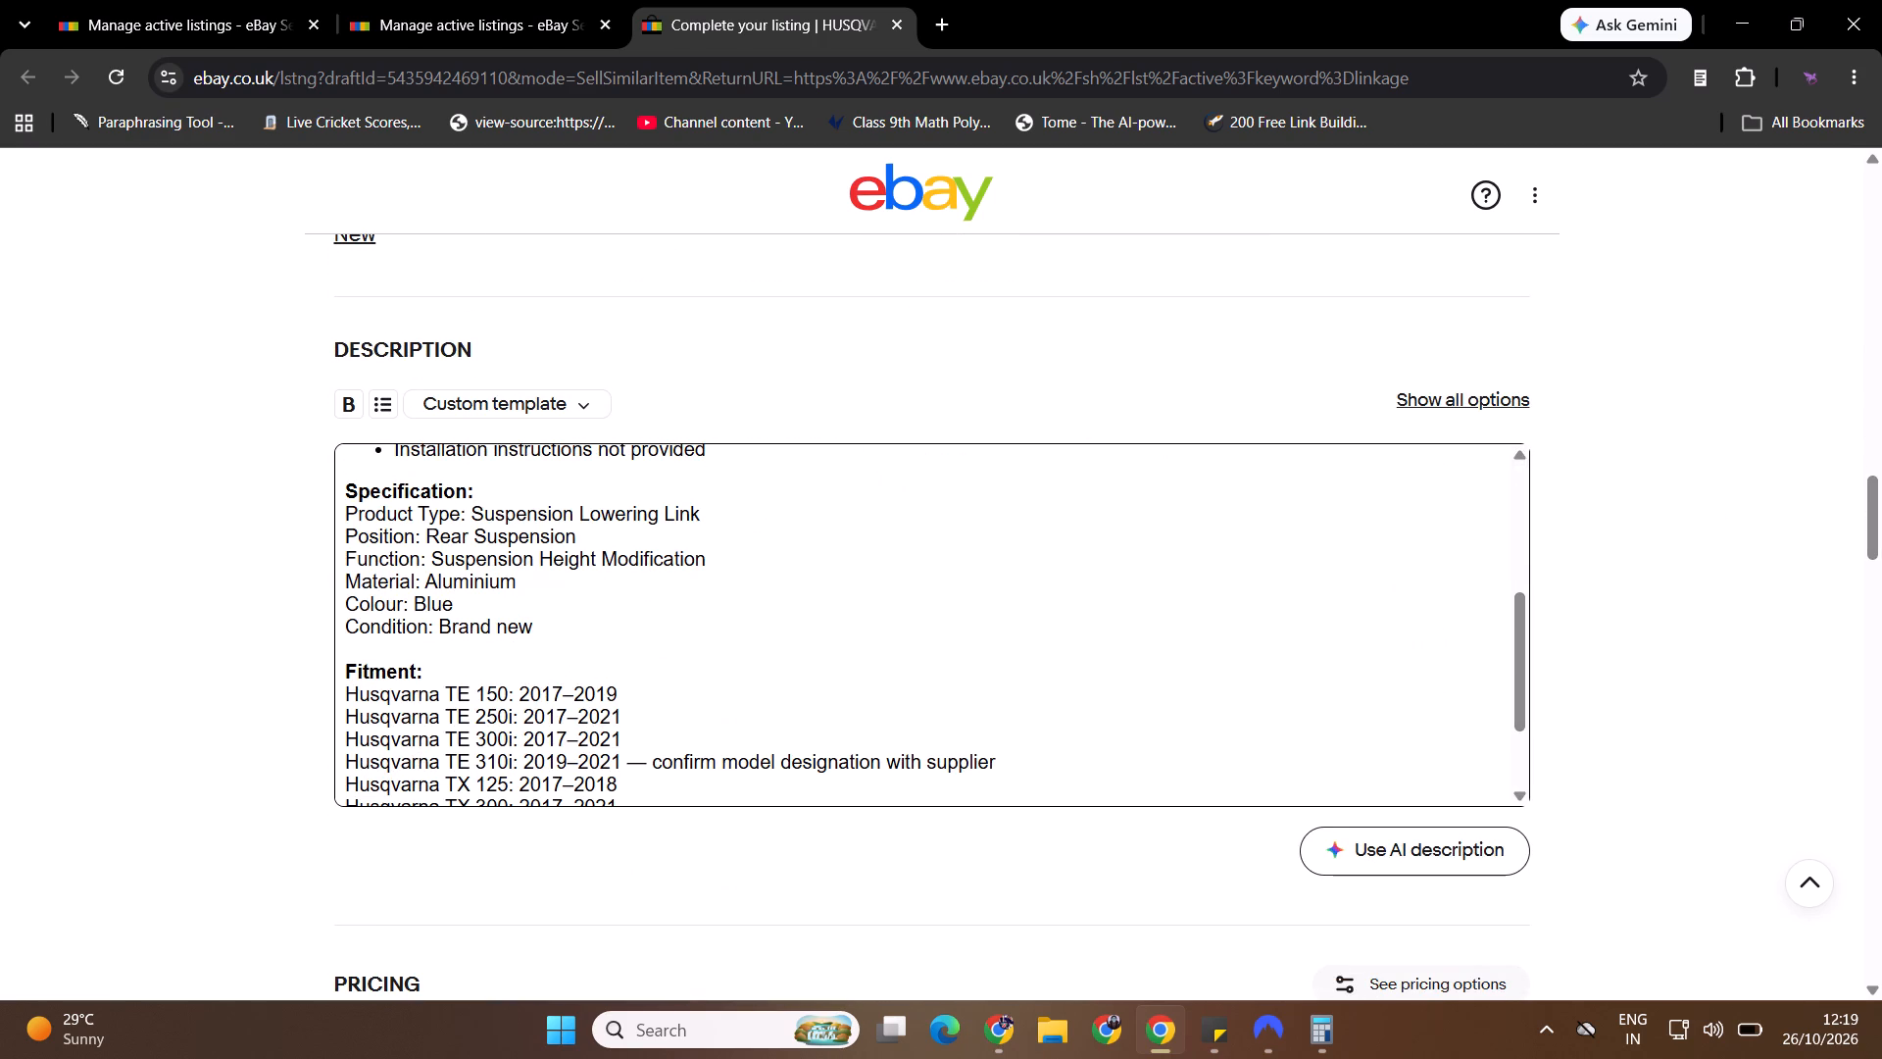
{"action": "double_click", "coordinate": [439, 608]}
{"action": "type", "text": "Blaac"}
{"action": "key", "text": "BackSpace"}
{"action": "key", "text": "BackSpace"}
{"action": "type", "text": "ck"}
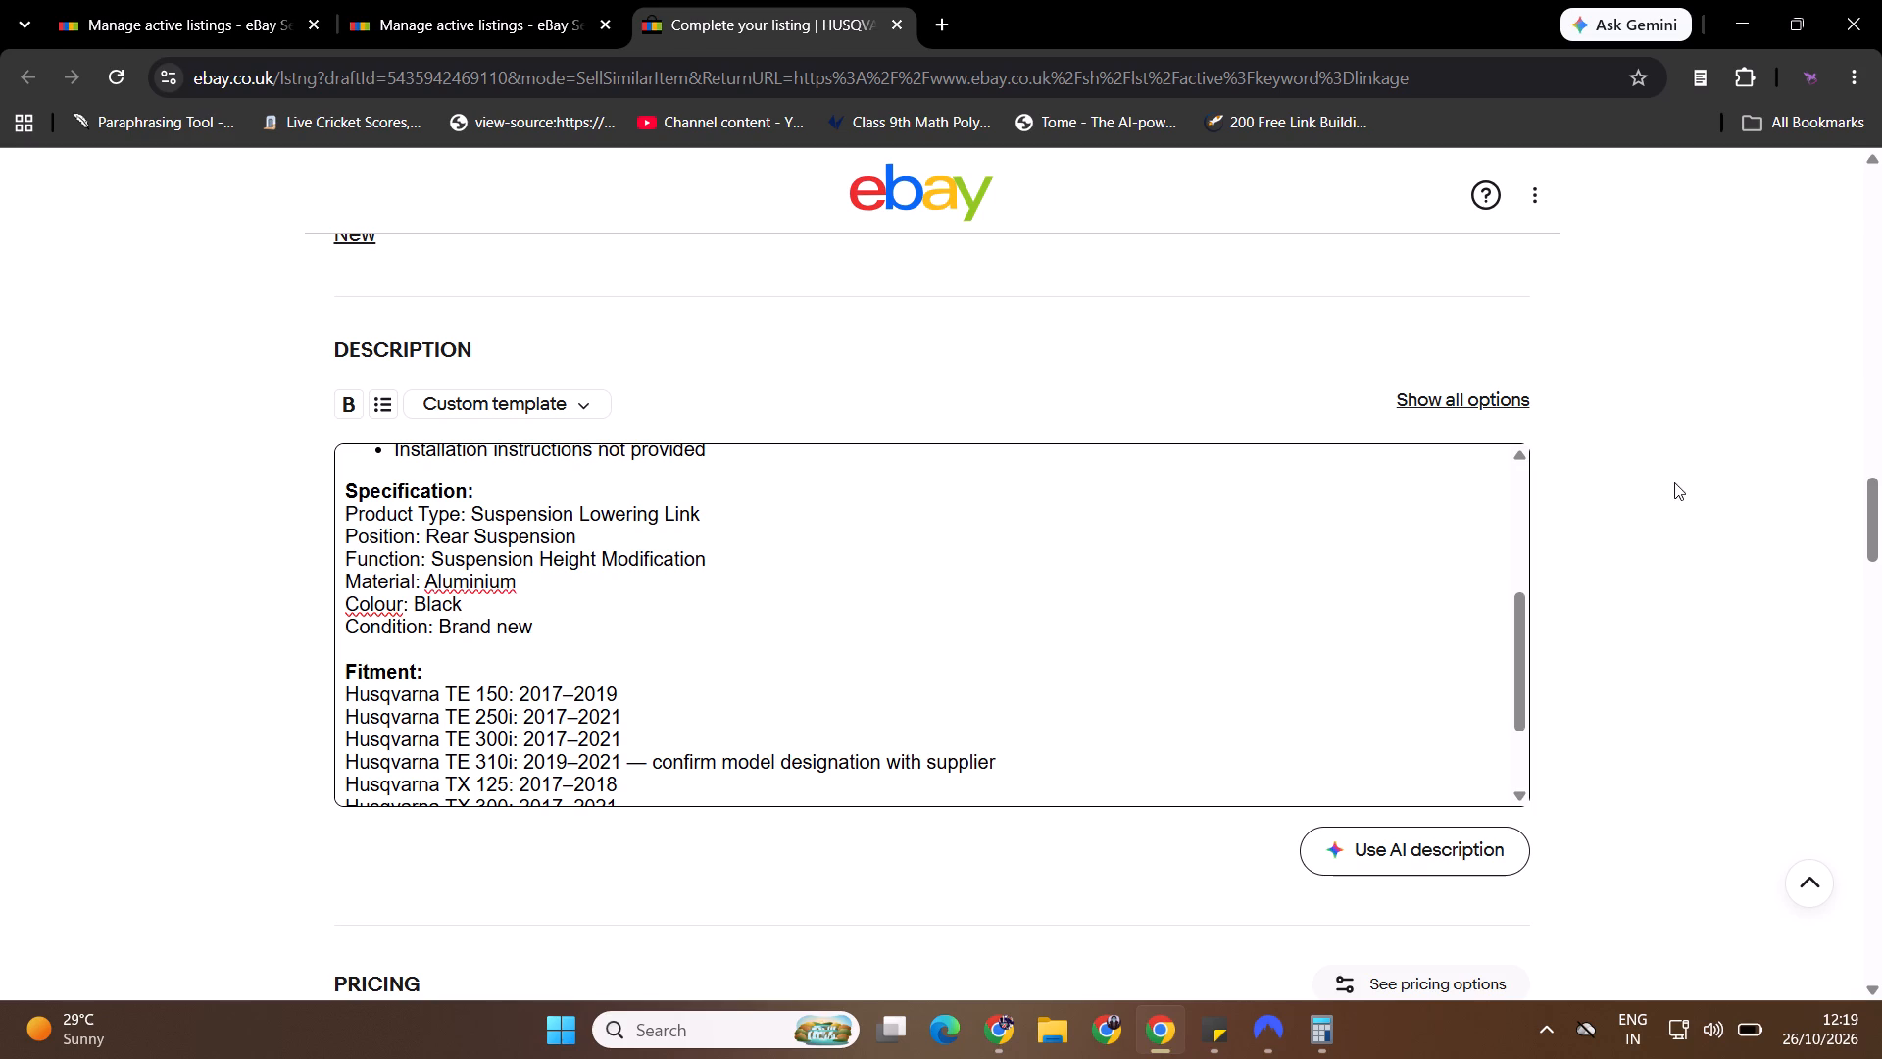
{"action": "left_click_drag", "start_coordinate": [1518, 616], "coordinate": [1520, 617]}
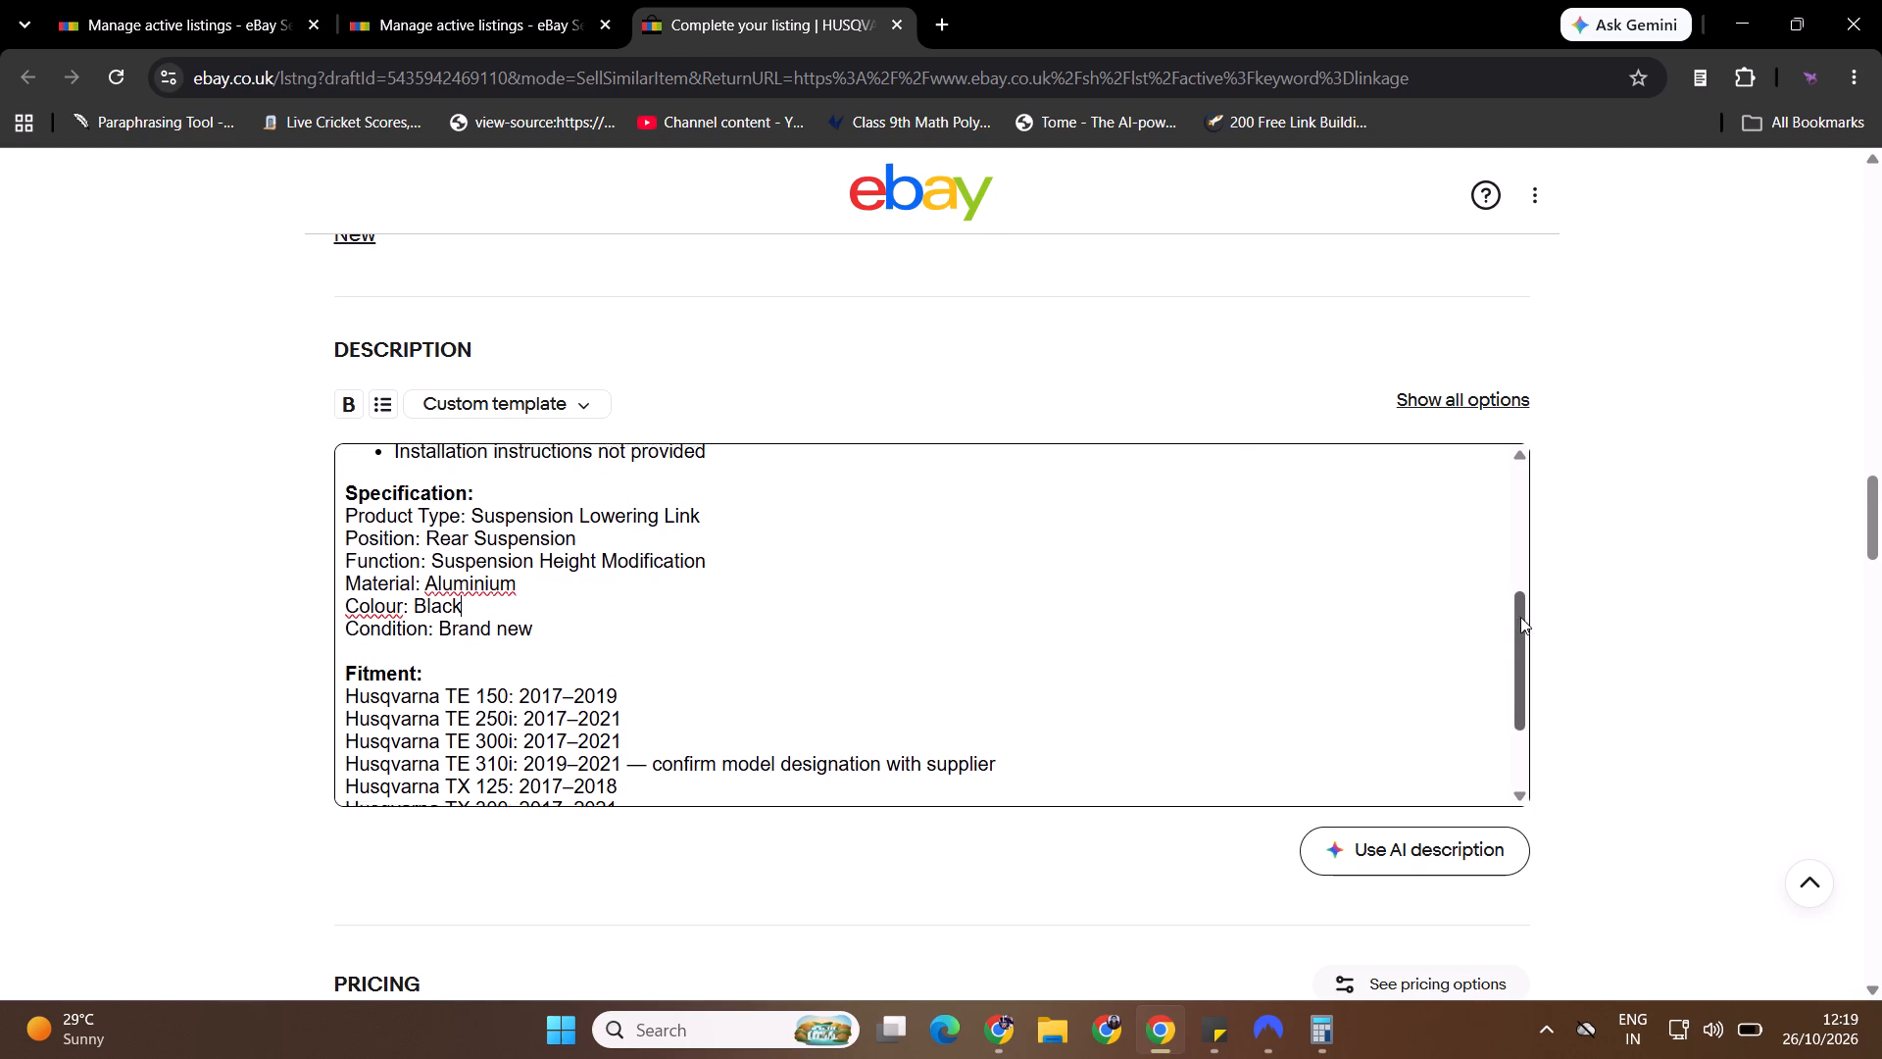
{"action": "left_click_drag", "start_coordinate": [1520, 617], "coordinate": [1528, 694]}
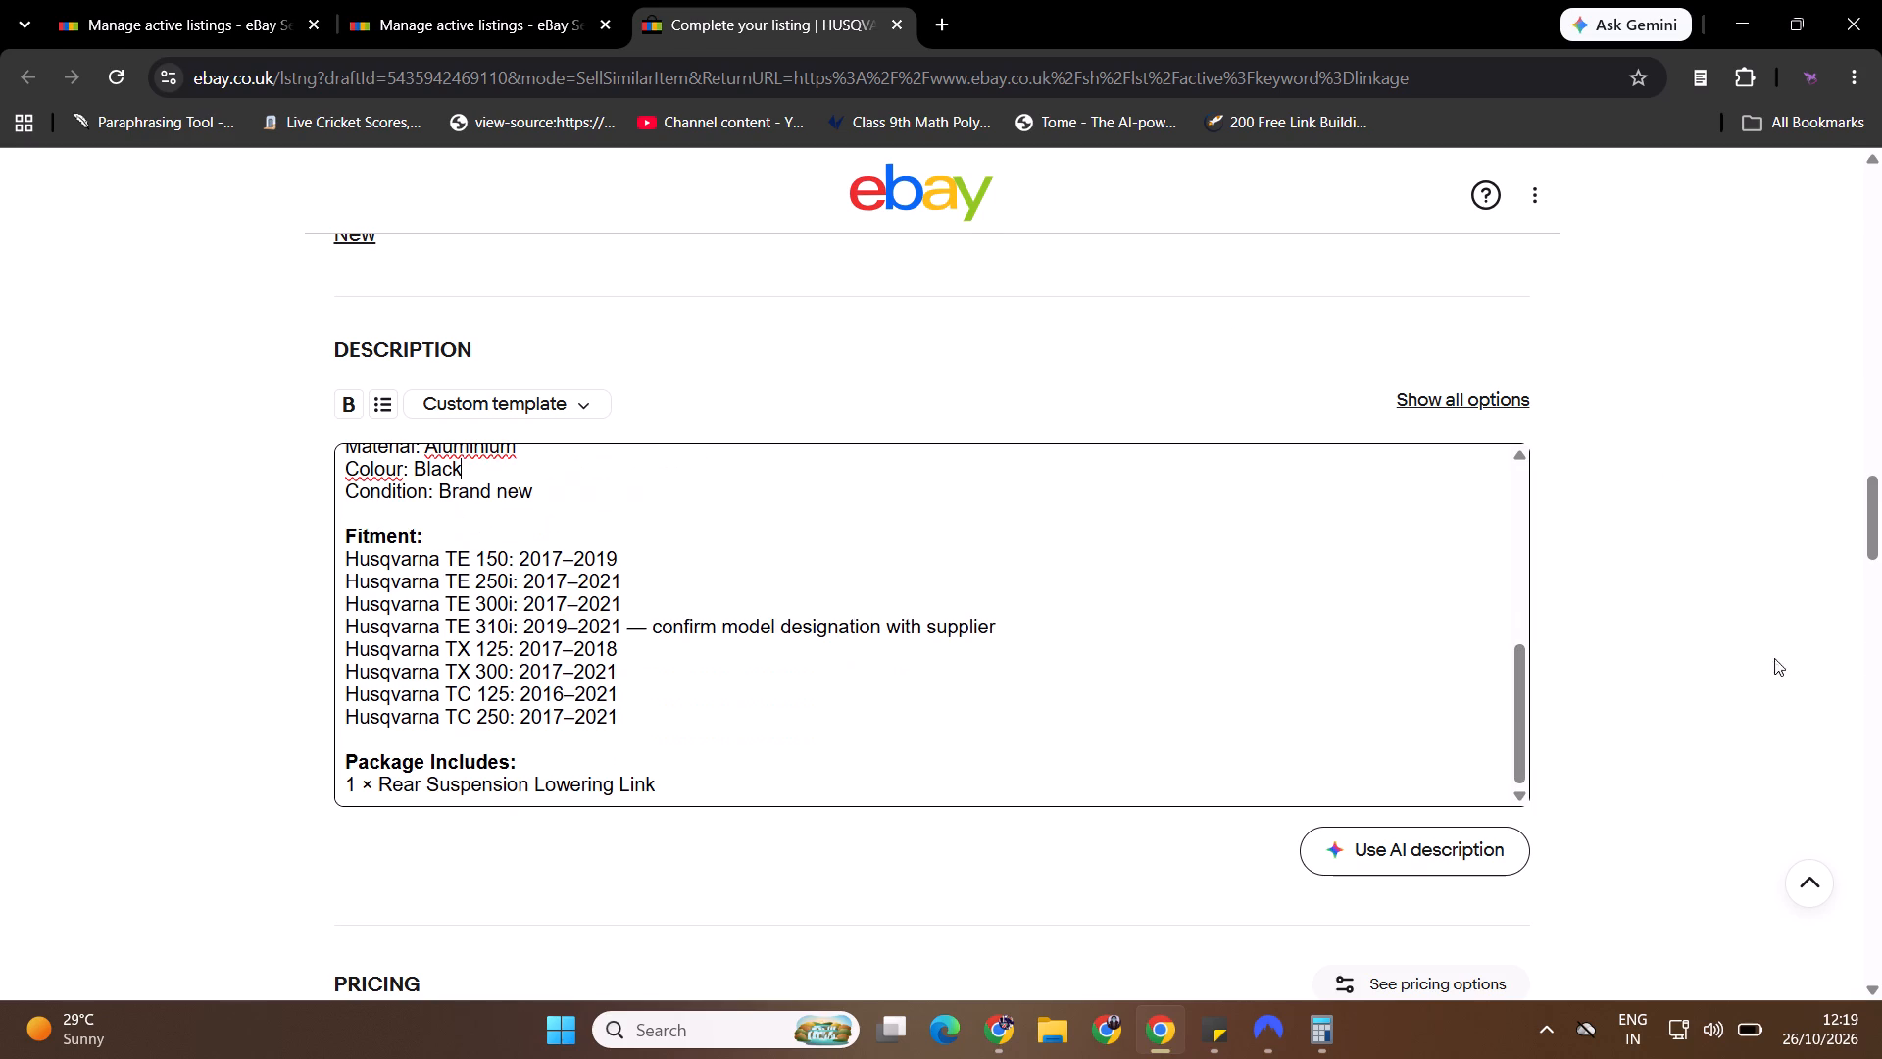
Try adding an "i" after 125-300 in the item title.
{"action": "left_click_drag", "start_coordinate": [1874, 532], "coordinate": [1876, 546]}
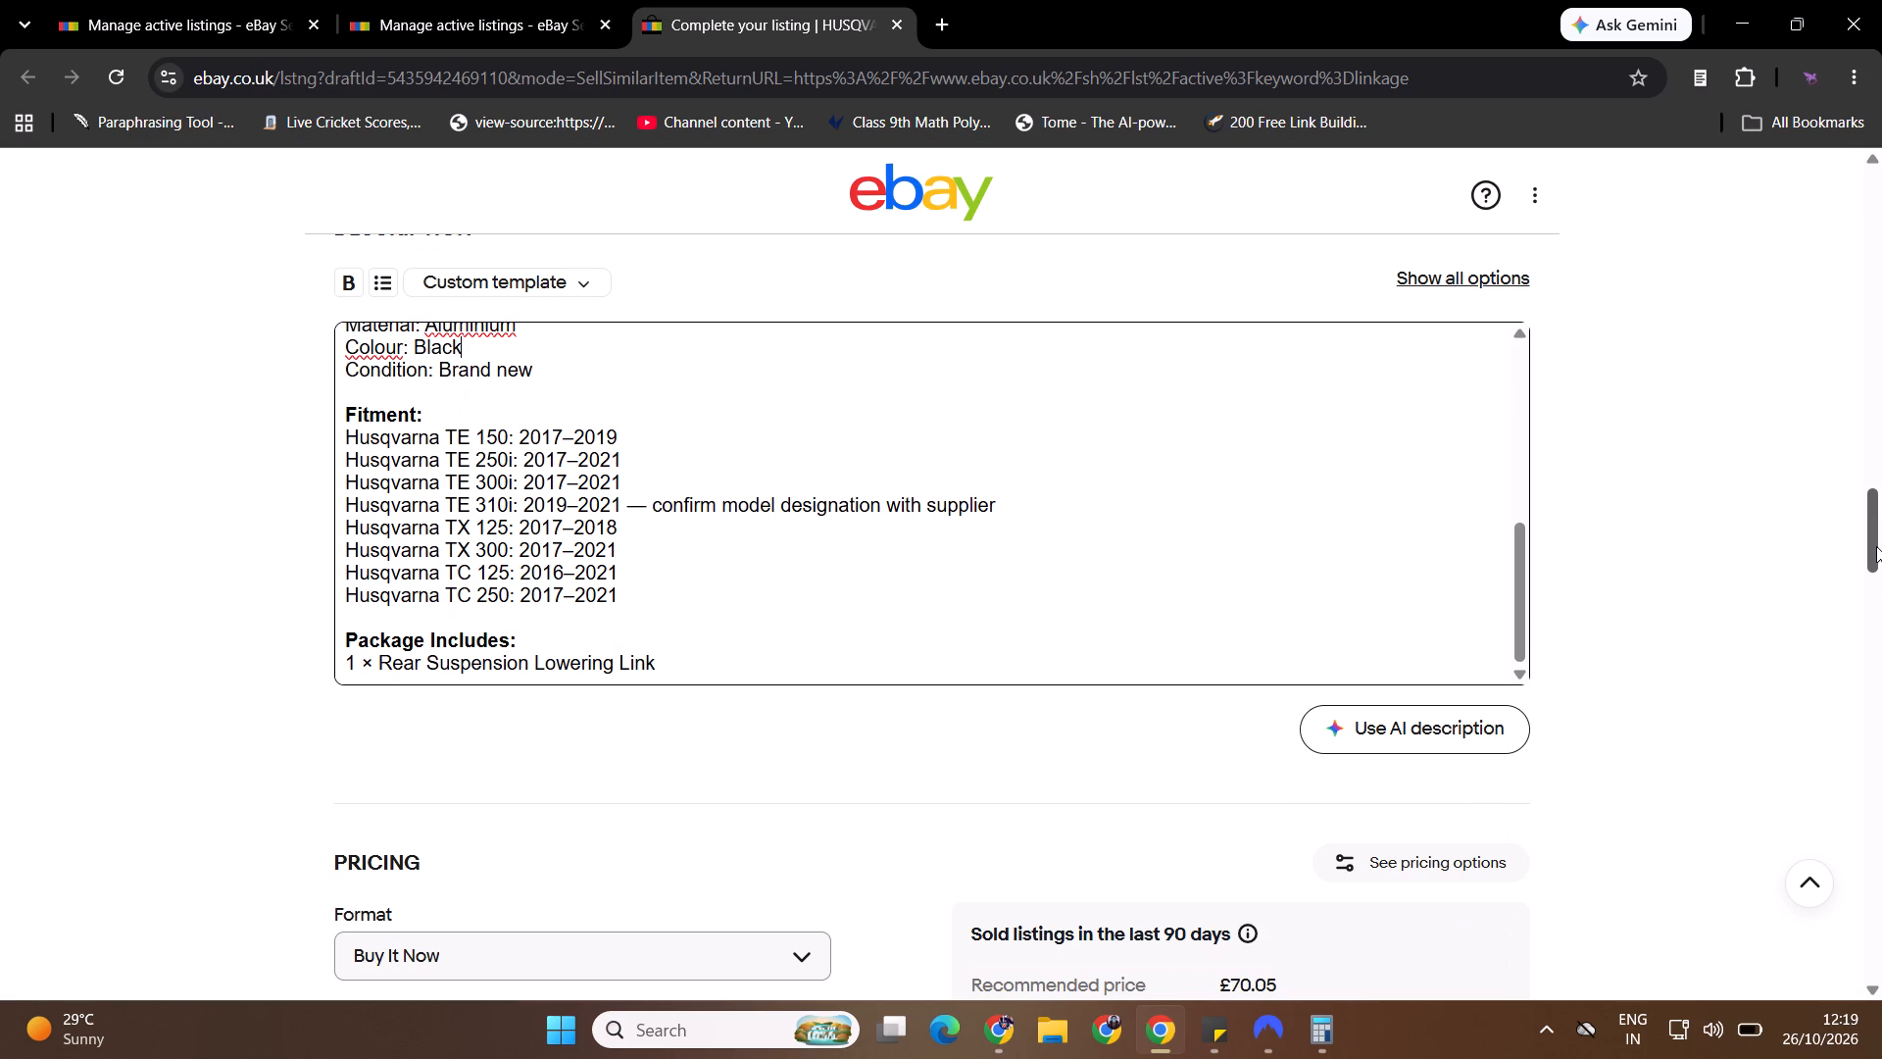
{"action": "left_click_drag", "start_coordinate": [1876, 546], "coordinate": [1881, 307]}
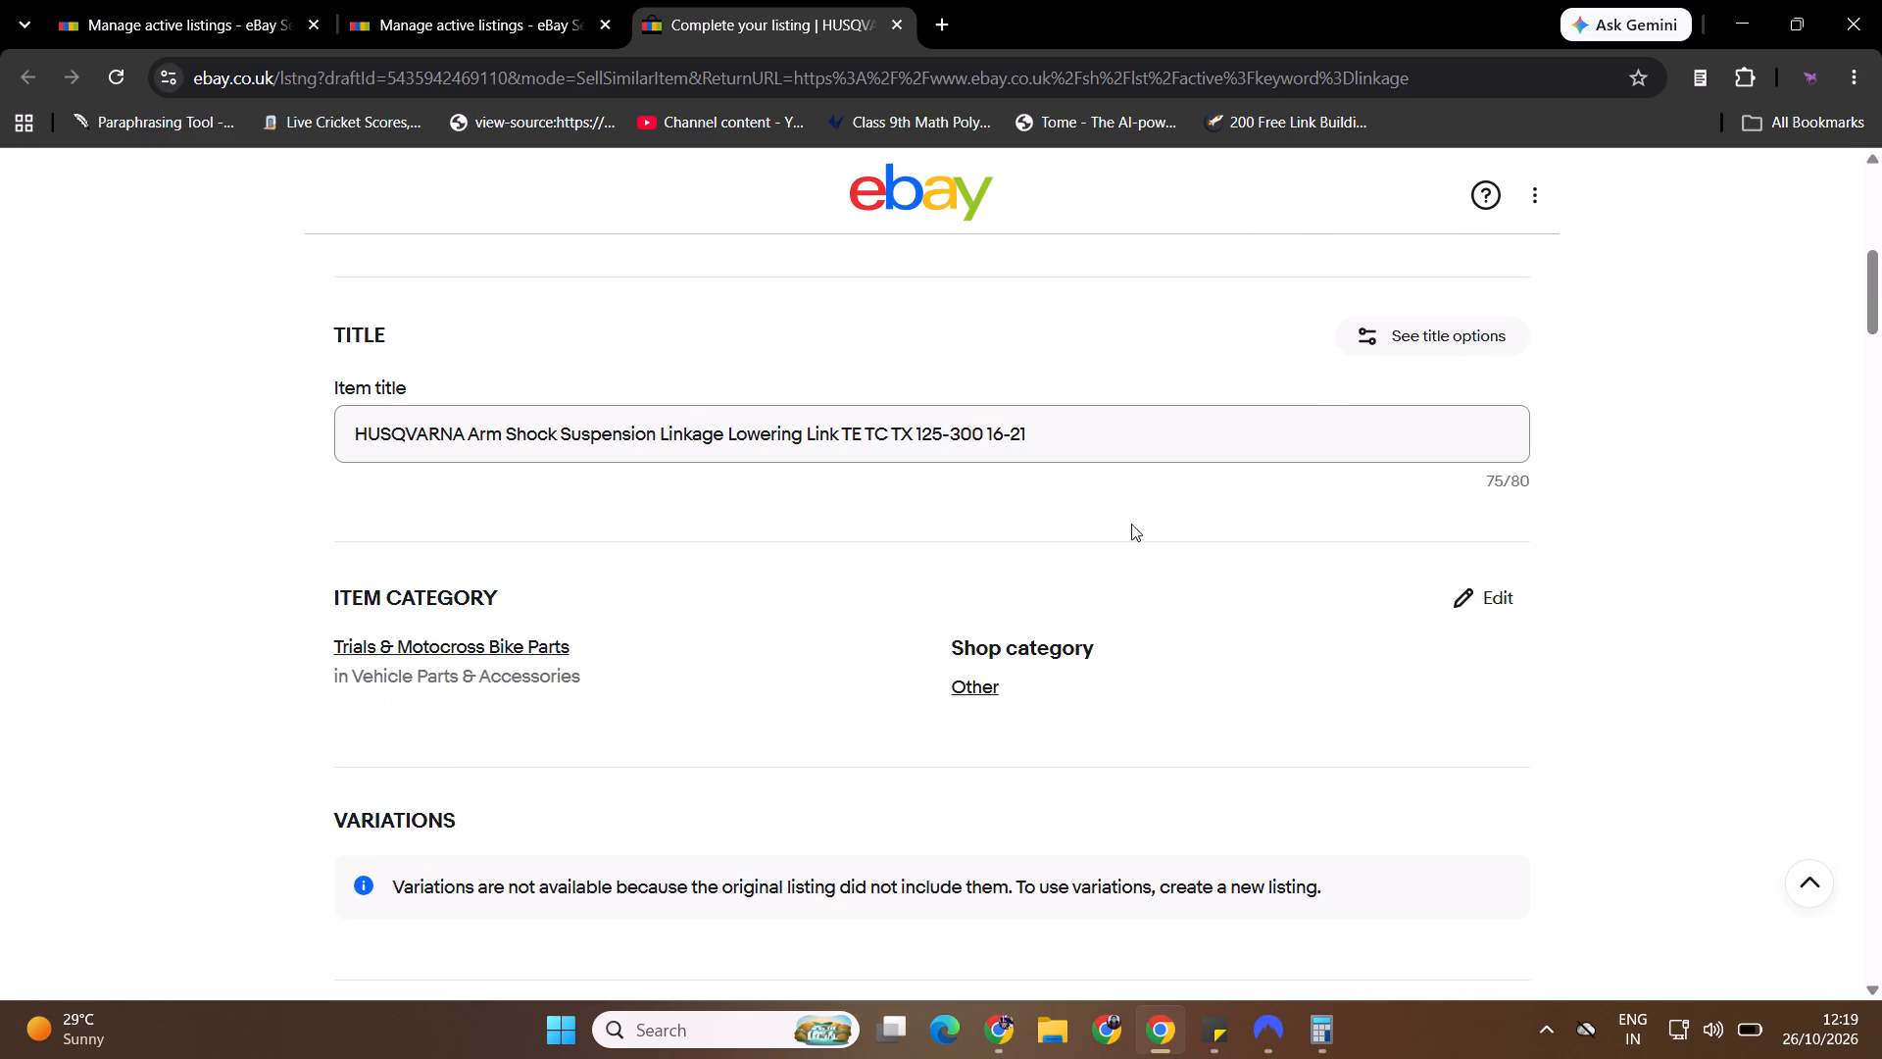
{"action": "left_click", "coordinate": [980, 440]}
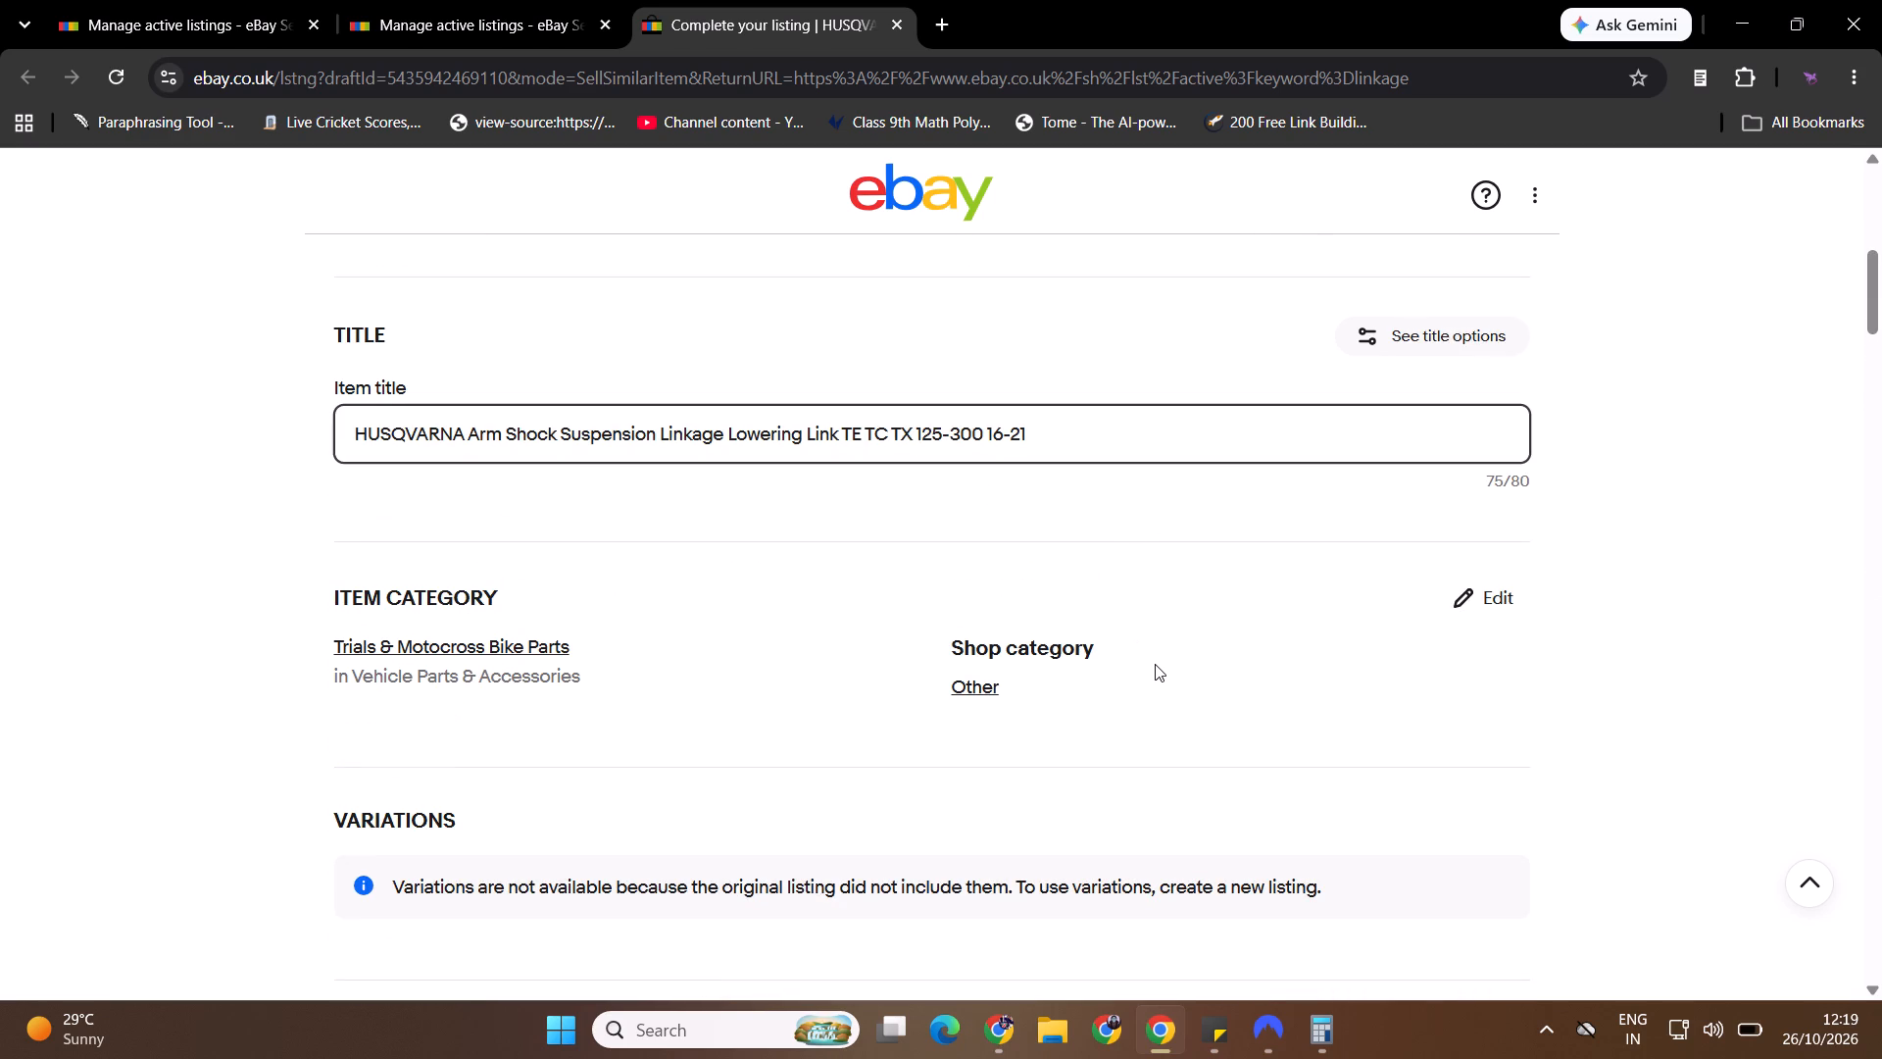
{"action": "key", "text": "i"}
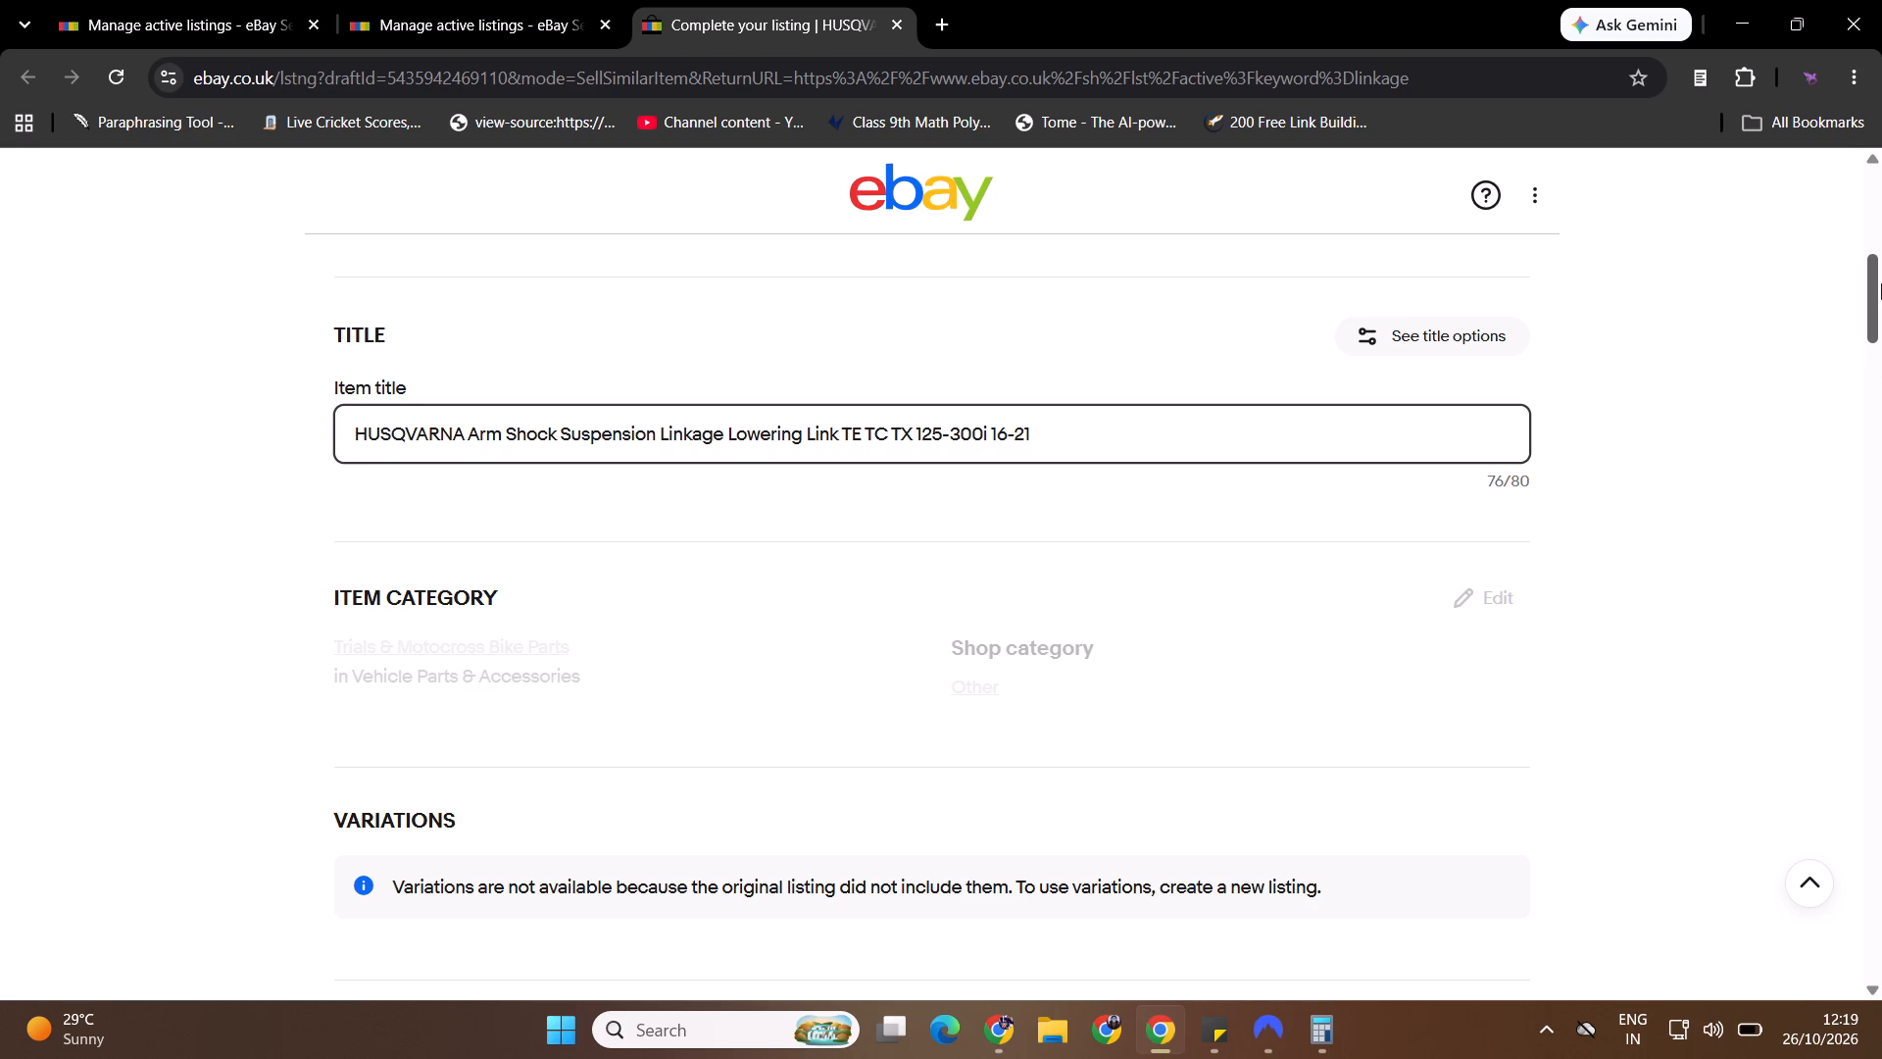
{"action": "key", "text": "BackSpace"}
Publish the black Husqvarna lowering link listing with the displayed fees and return to the active listings.
{"action": "left_click_drag", "start_coordinate": [1881, 286], "coordinate": [1881, 130]}
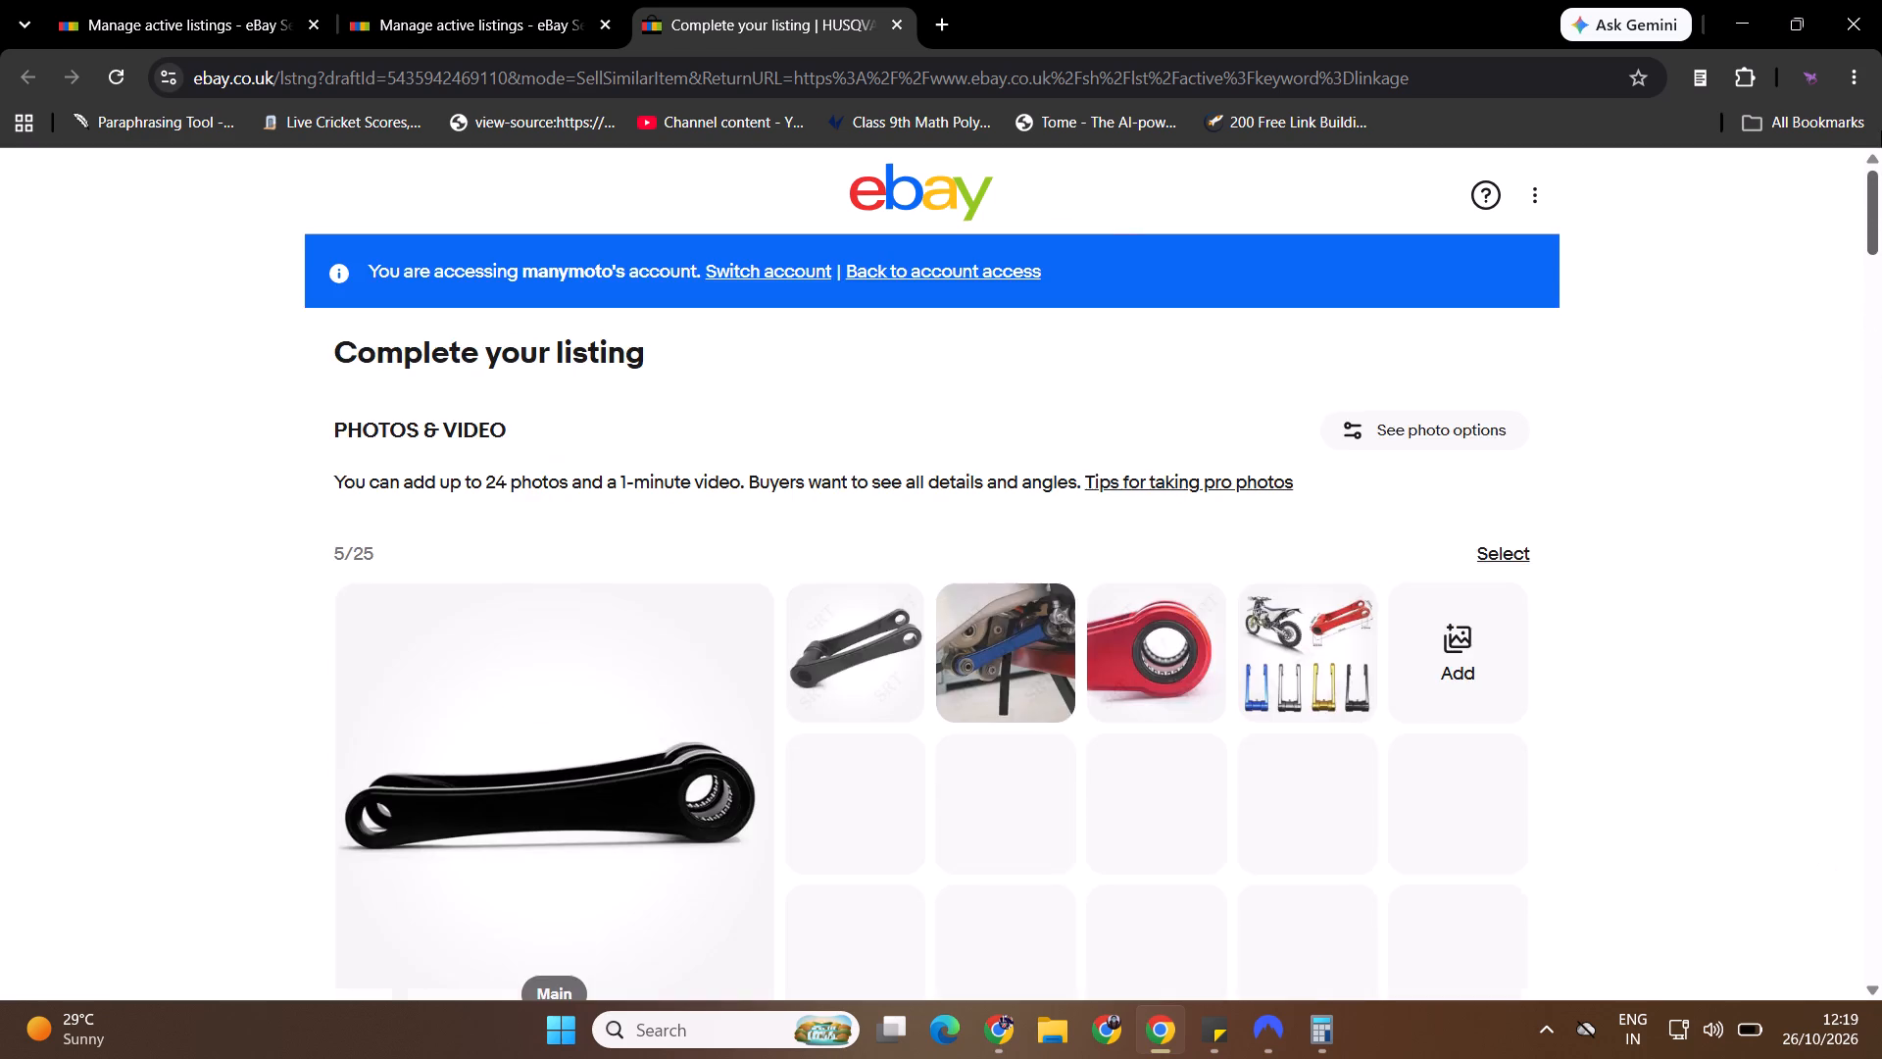
{"action": "left_click_drag", "start_coordinate": [1881, 130], "coordinate": [1881, 591]}
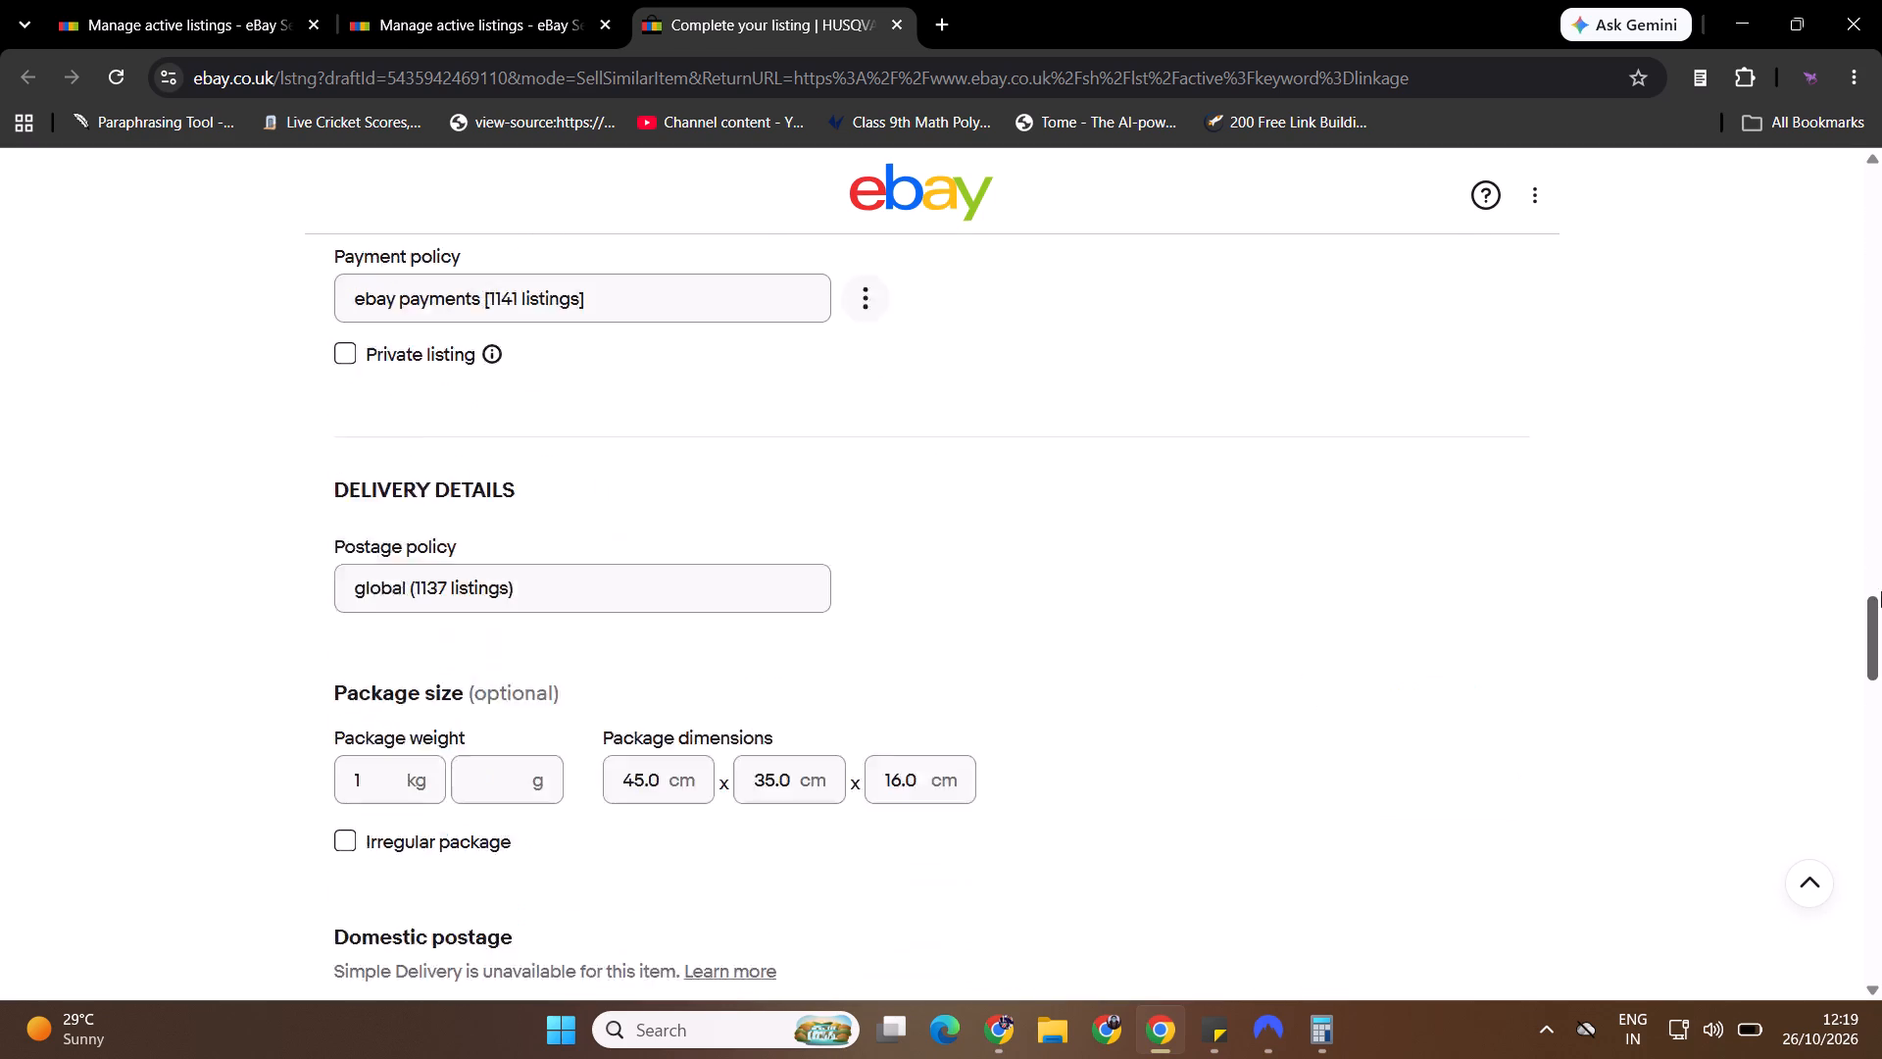
{"action": "left_click_drag", "start_coordinate": [1881, 591], "coordinate": [1881, 1058]}
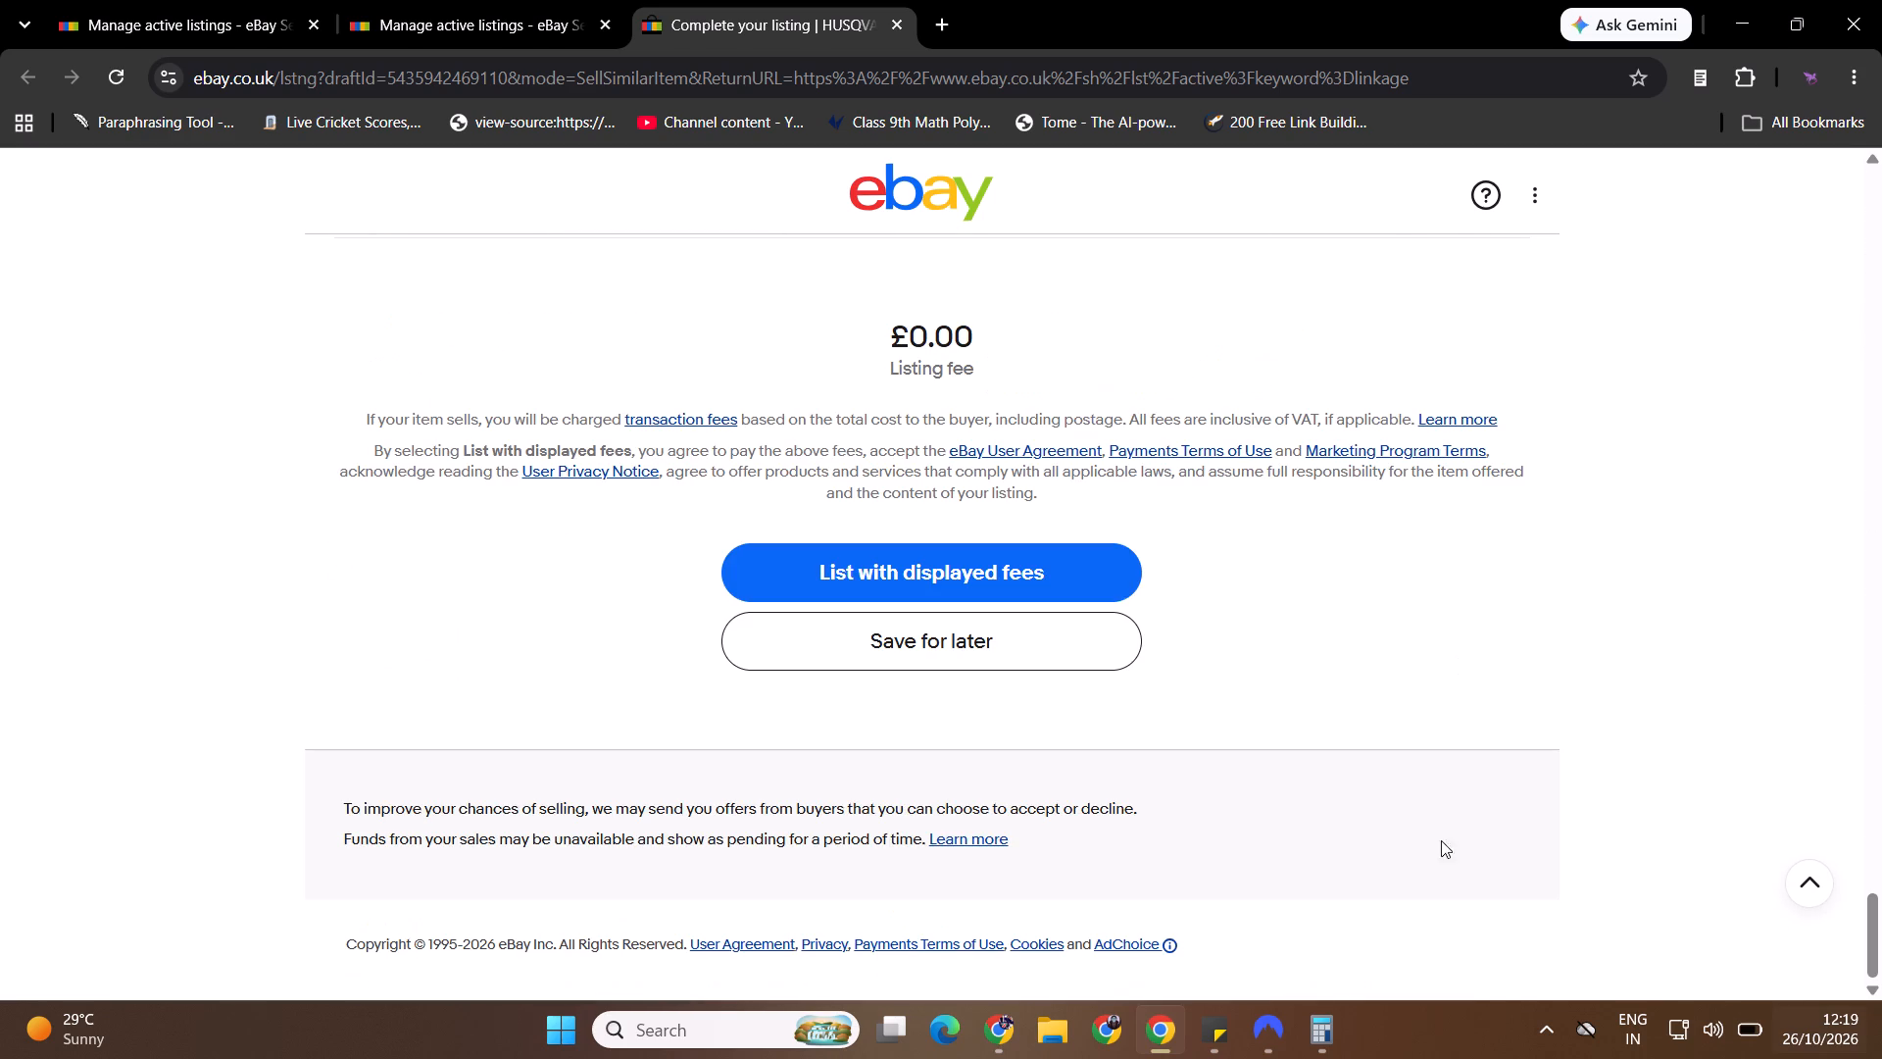
{"action": "left_click", "coordinate": [1060, 576]}
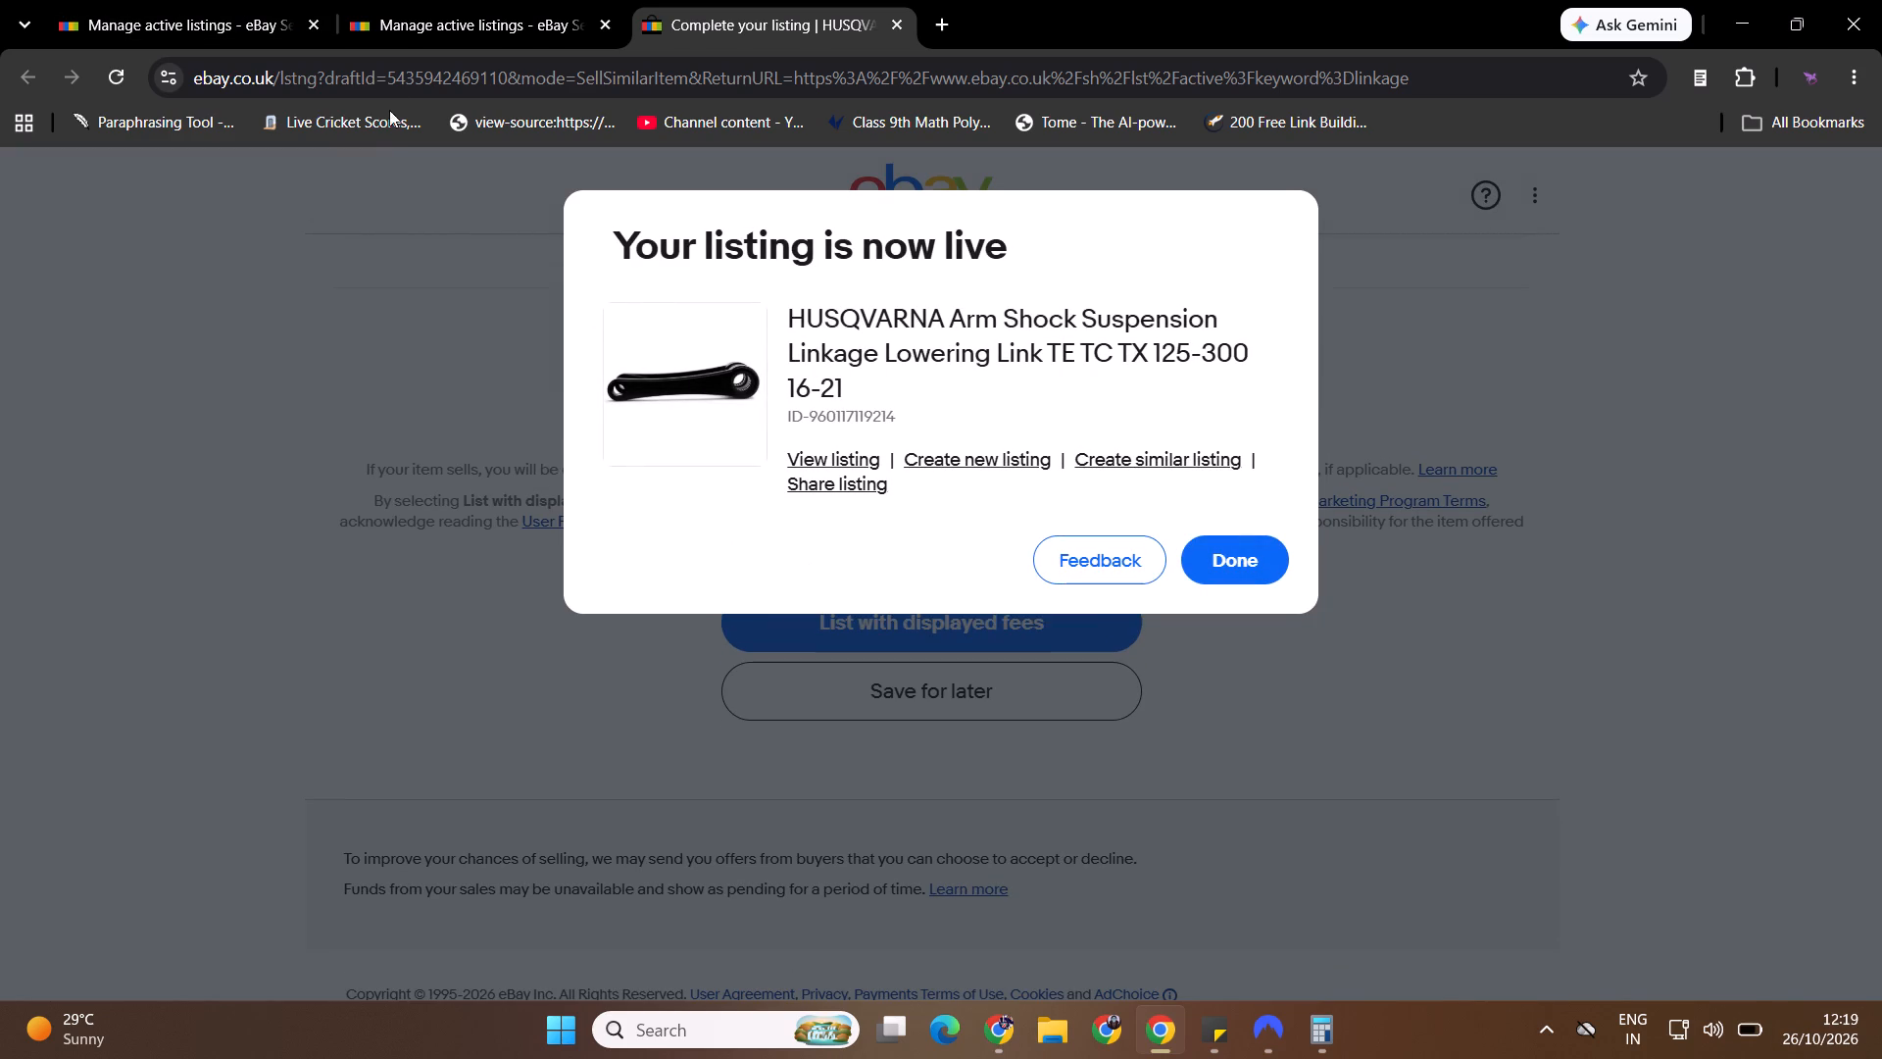
{"action": "left_click", "coordinate": [1246, 568]}
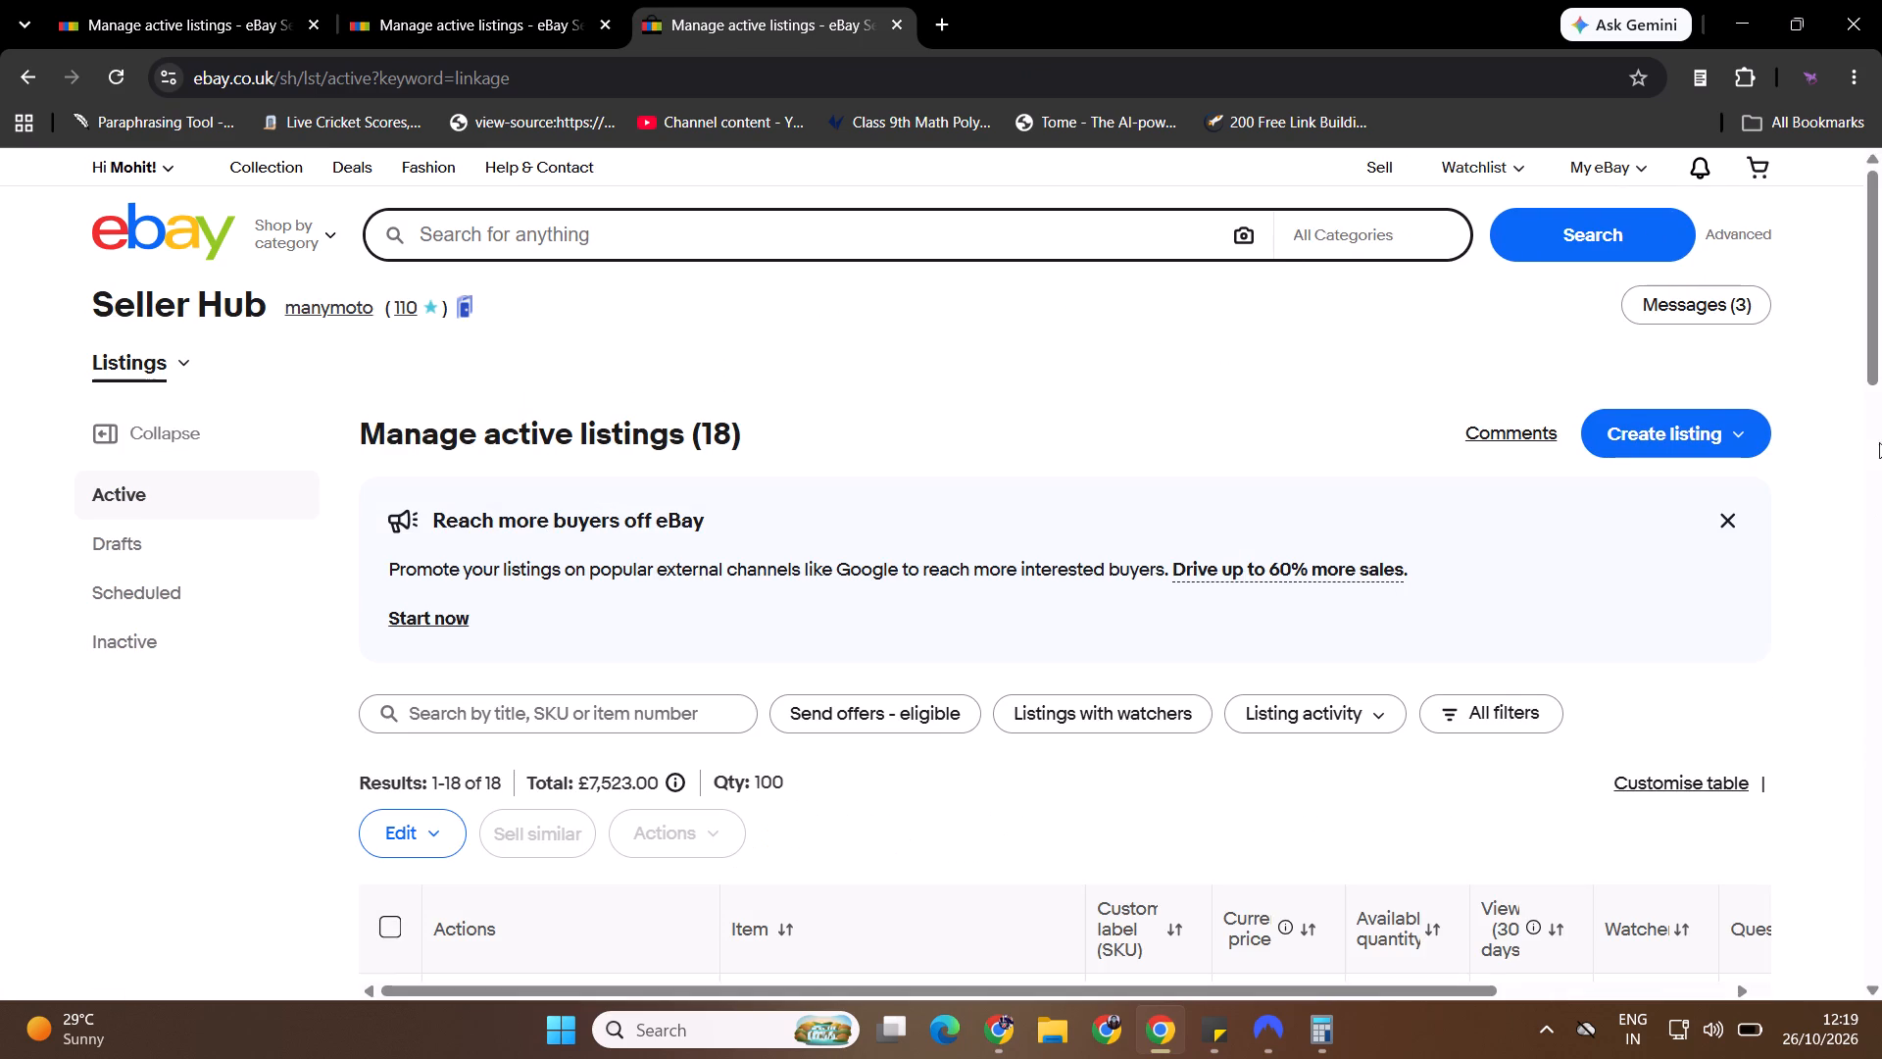
Create a similar listing from the black Husqvarna lowering link in a new tab and go to its draft.
{"action": "left_click_drag", "start_coordinate": [1881, 287], "coordinate": [1878, 1058]}
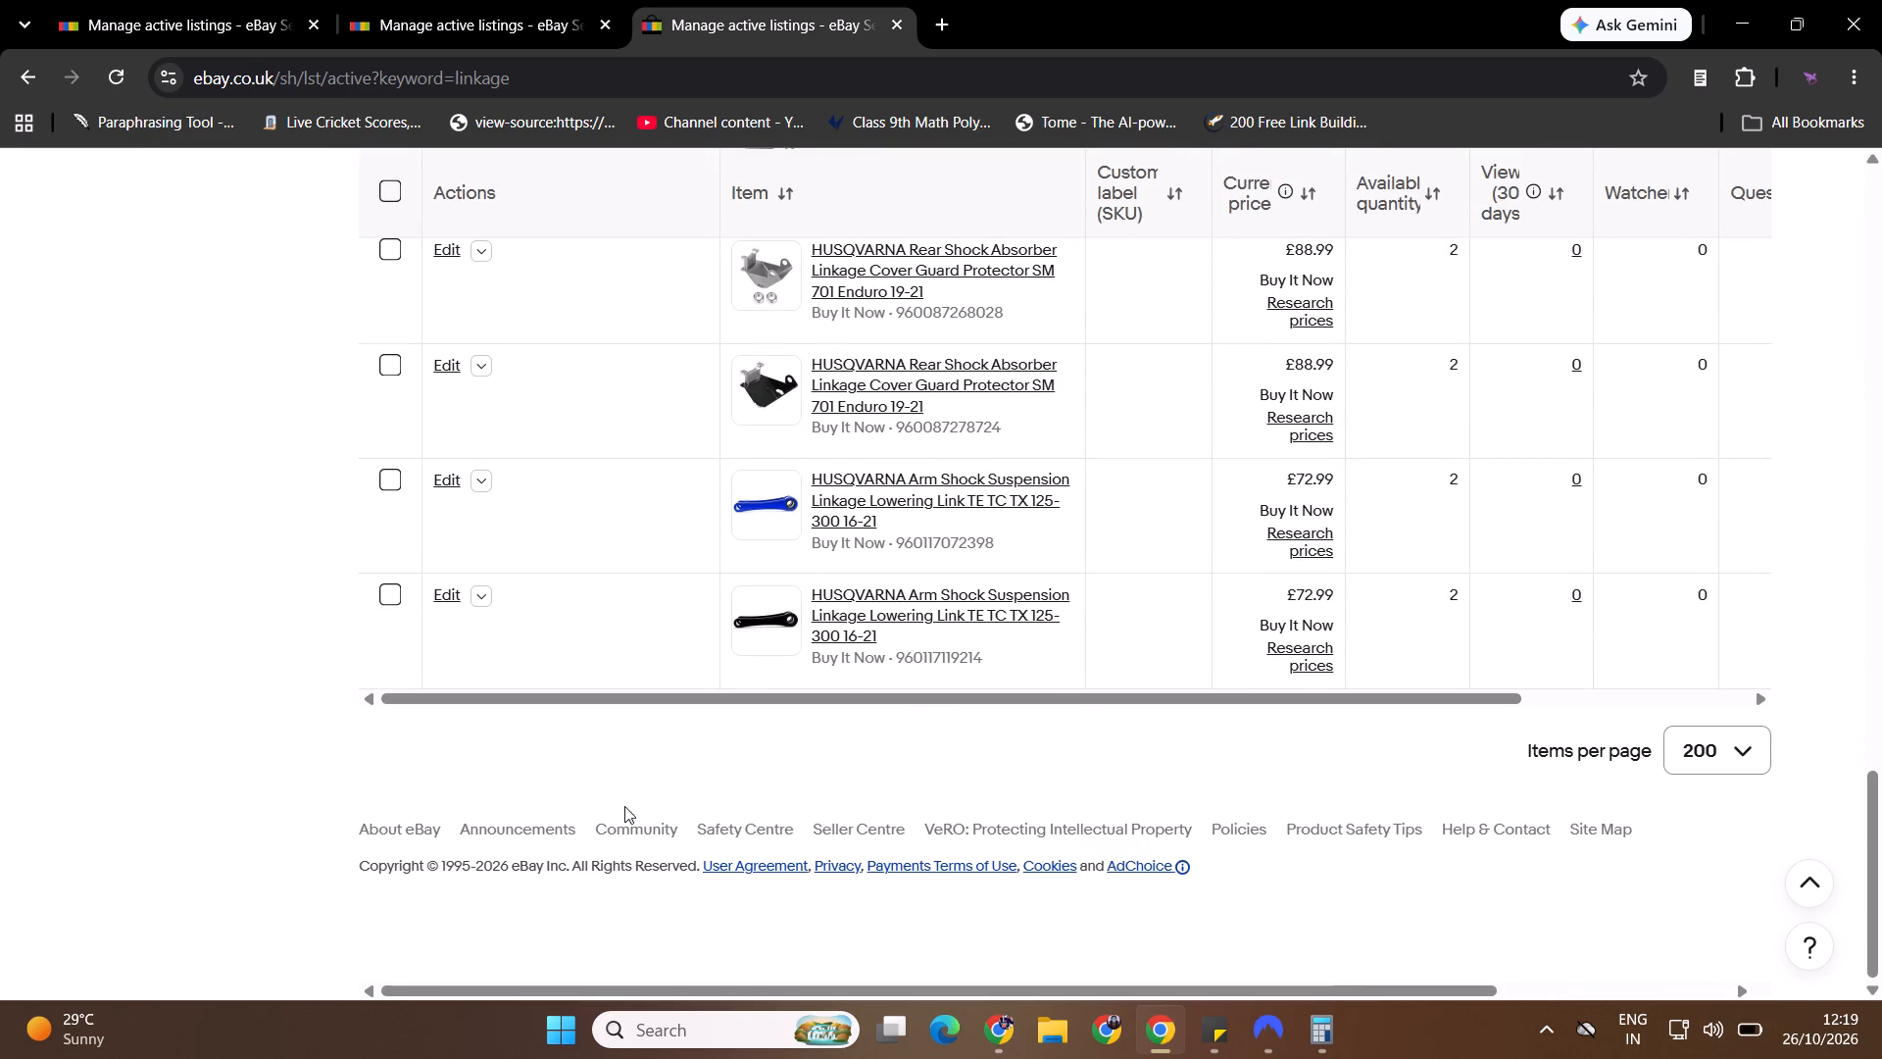
{"action": "left_click", "coordinate": [485, 593]}
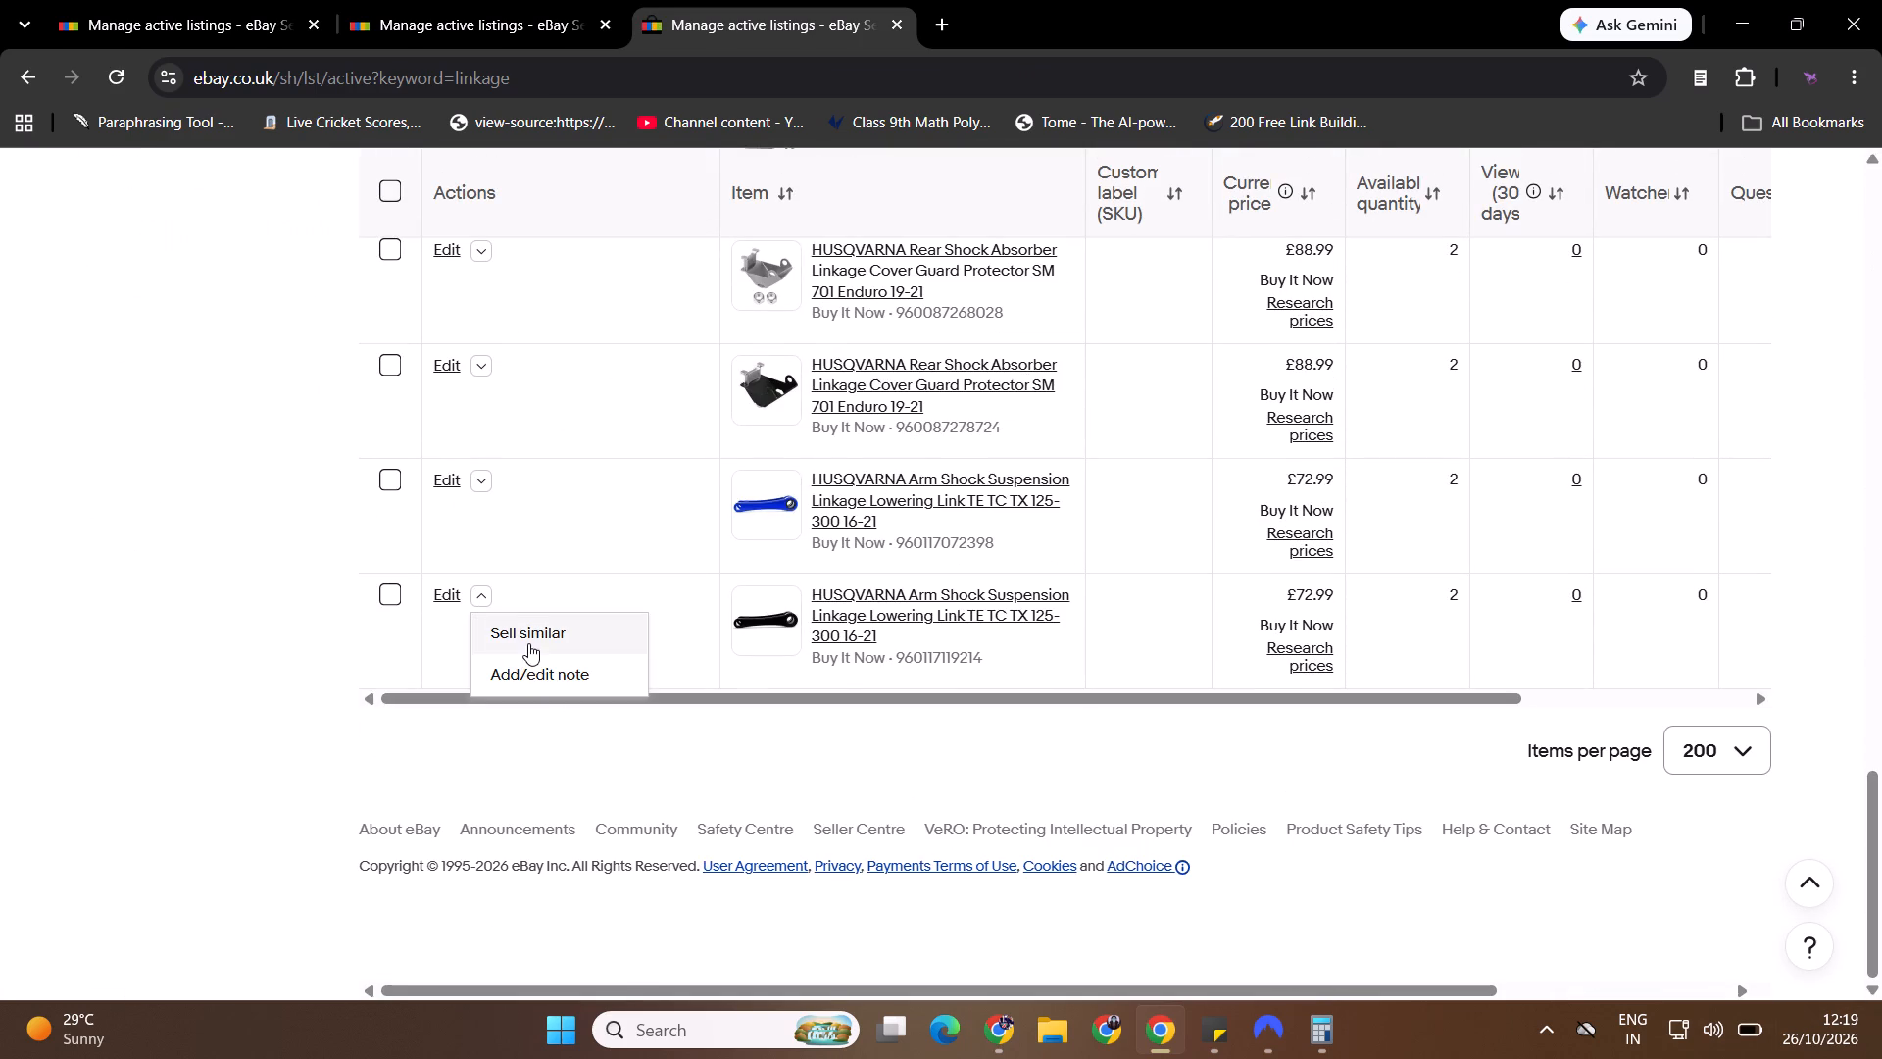
{"action": "middle_click", "coordinate": [528, 633]}
{"action": "left_click", "coordinate": [1005, 0]}
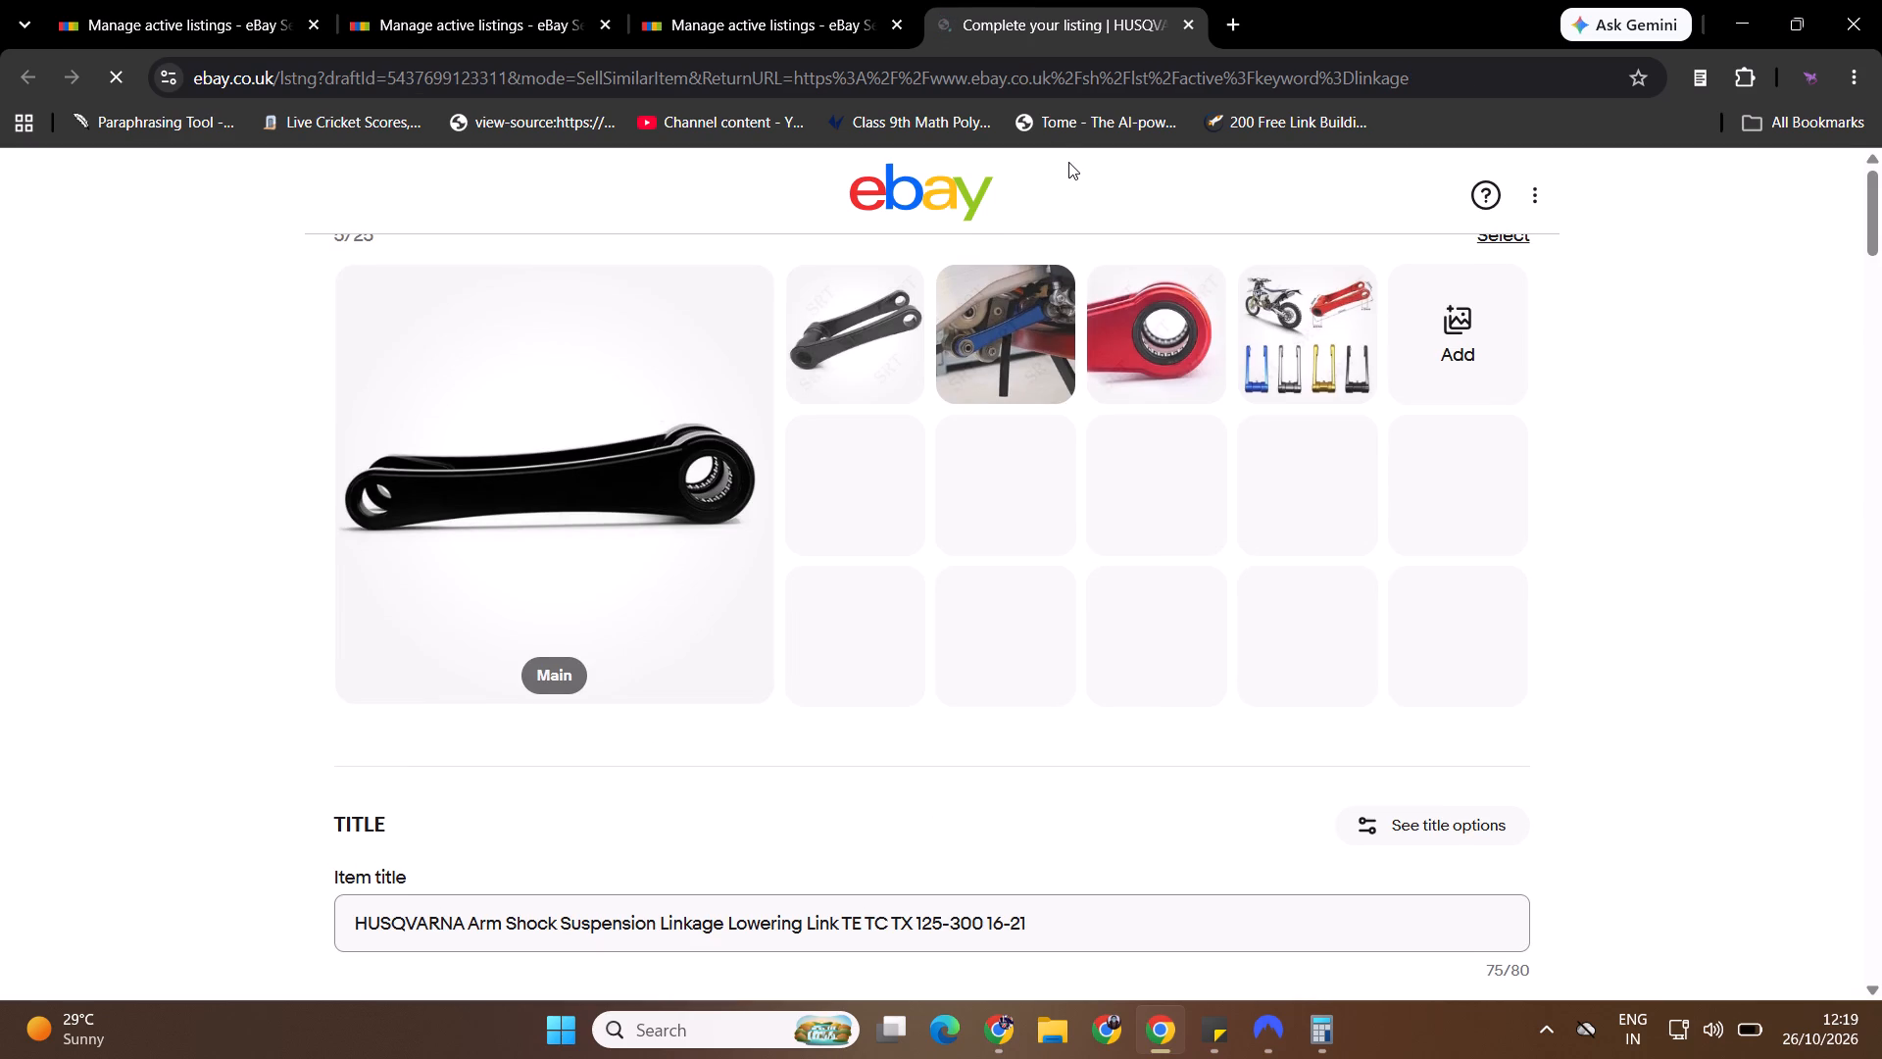
Delete the black side view and the angled black view from the new draft's photos.
{"action": "left_click", "coordinate": [725, 313]}
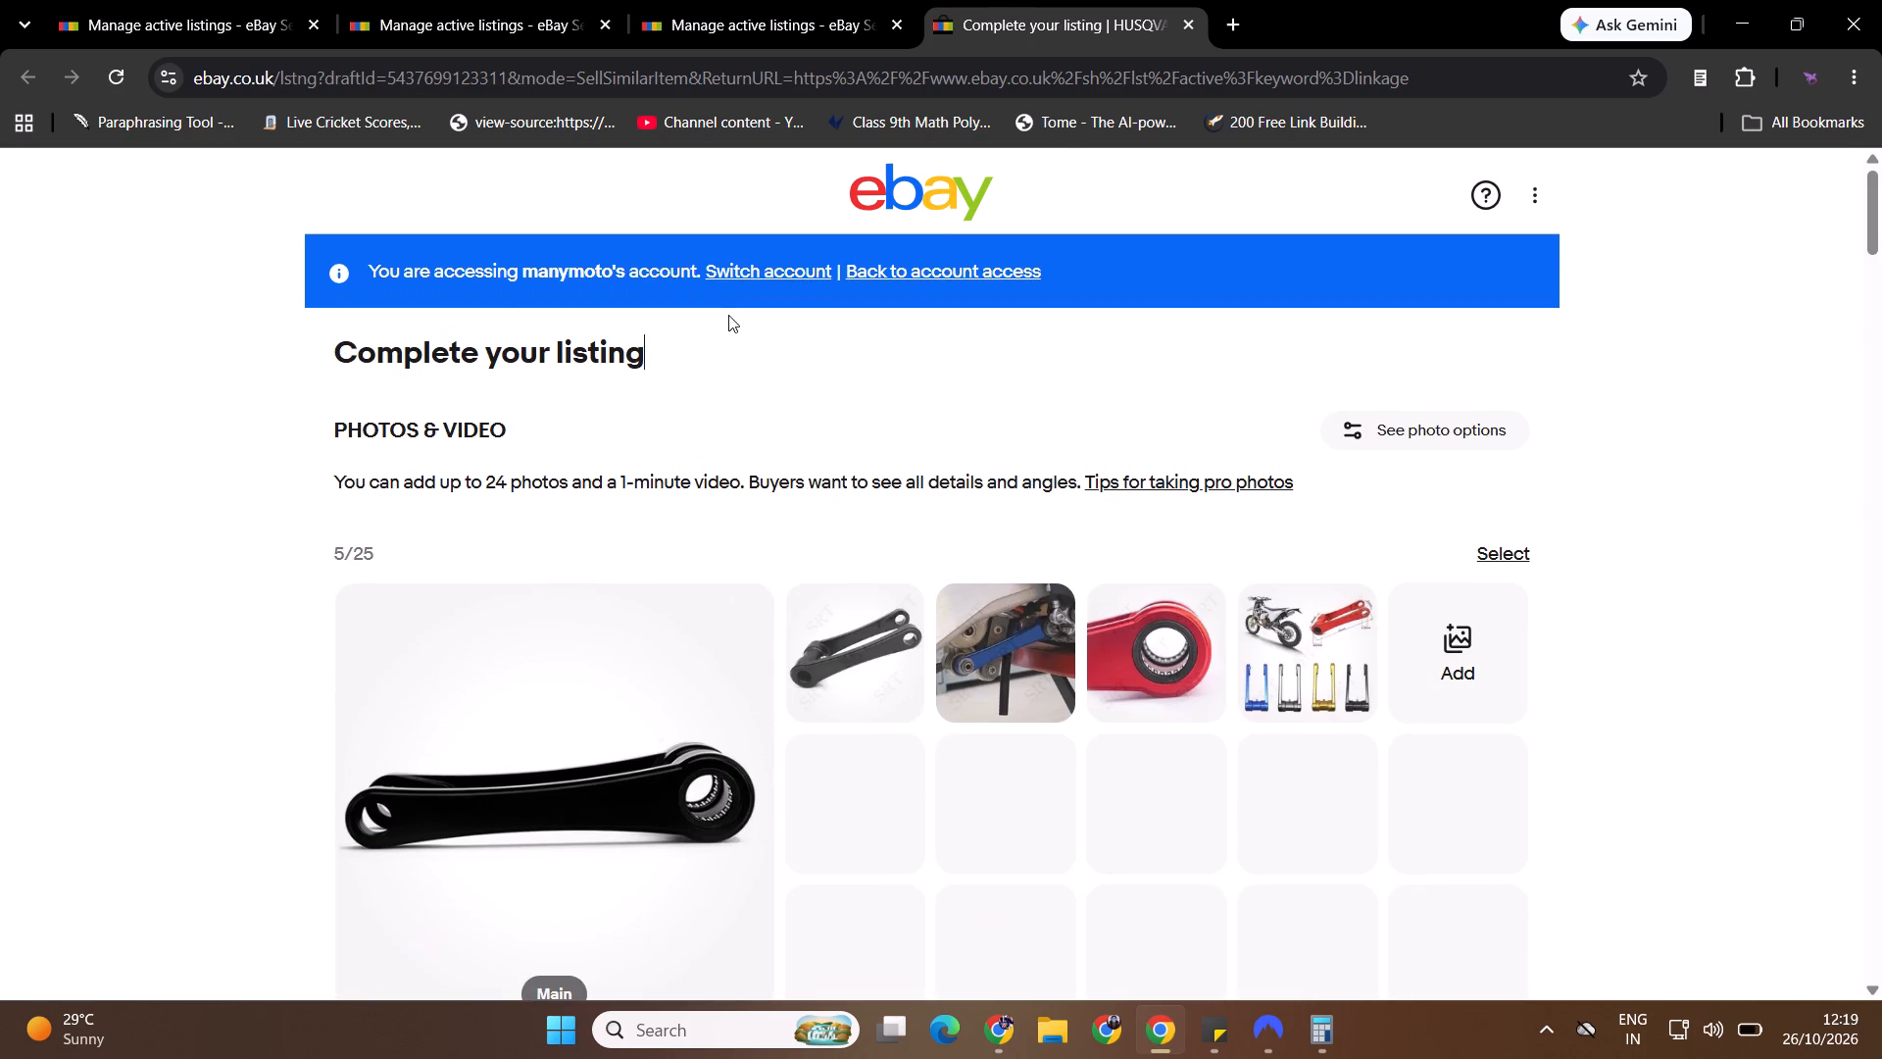
{"action": "left_click", "coordinate": [729, 621]}
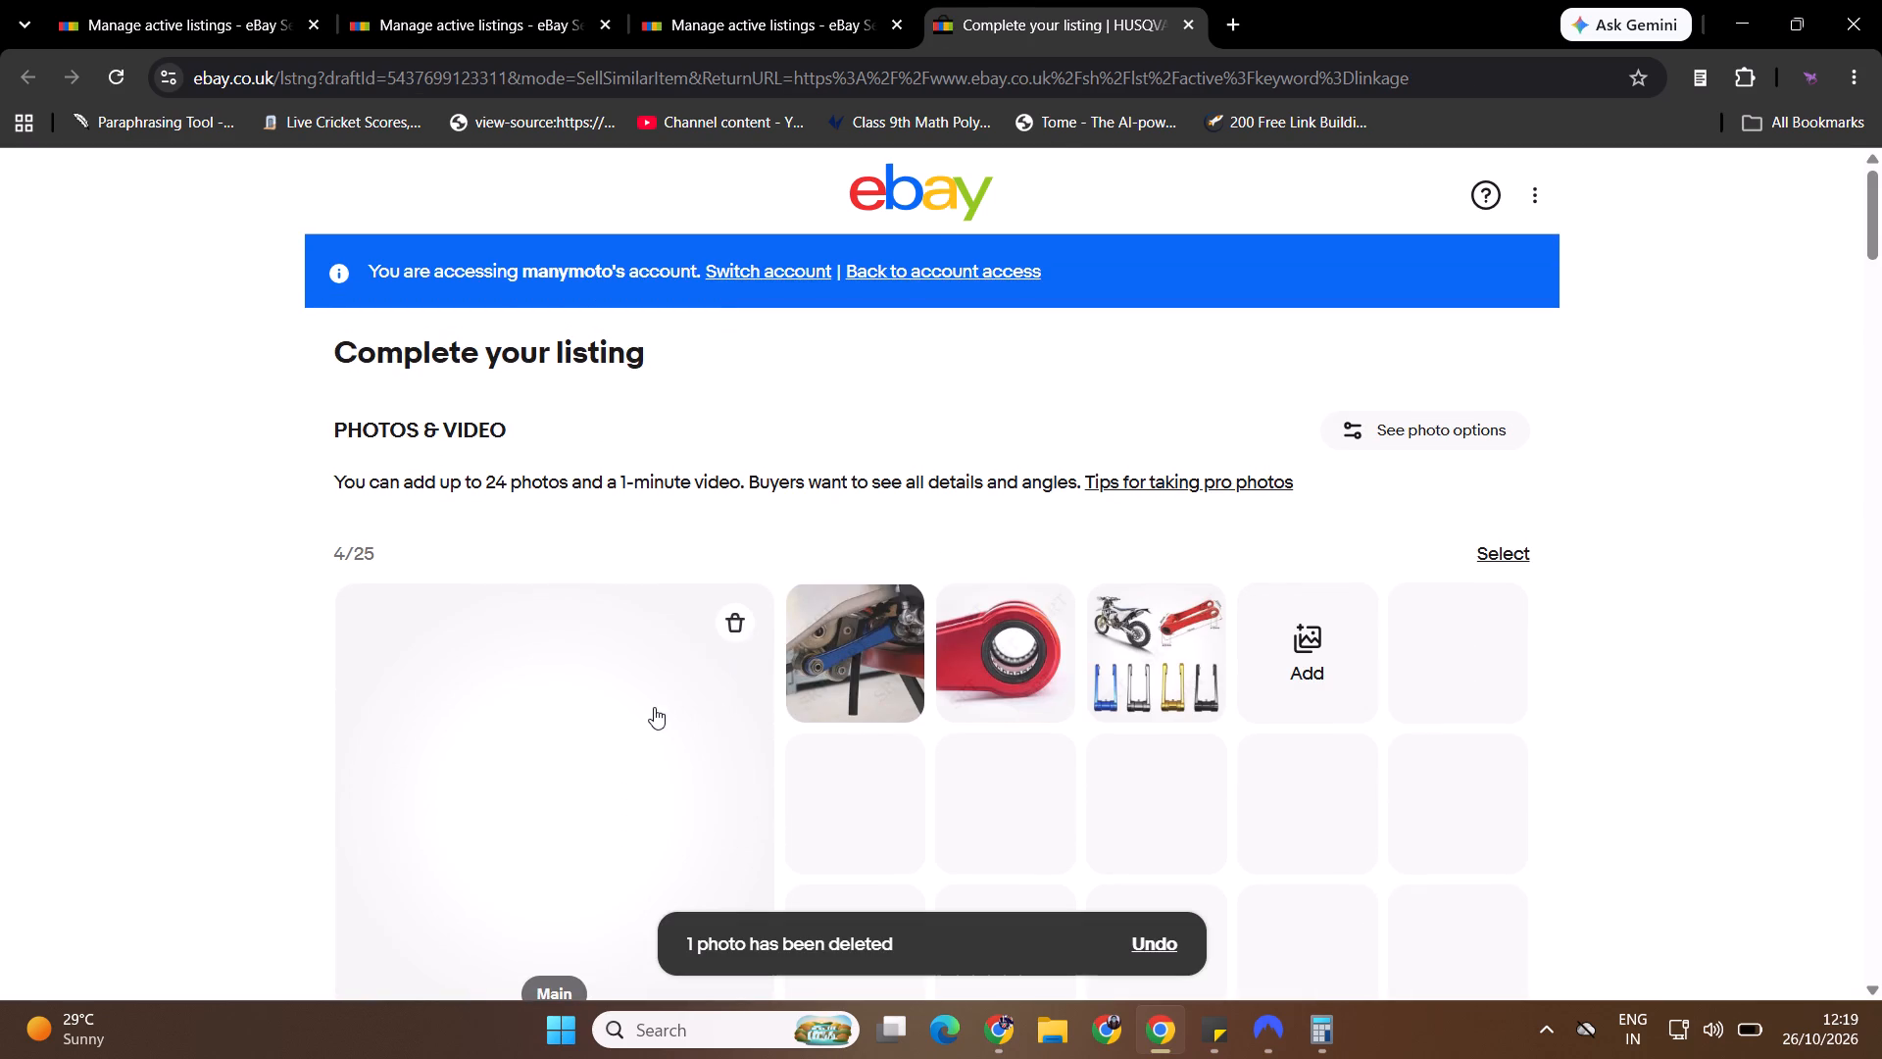
{"action": "left_click", "coordinate": [731, 637]}
Upload the gold side view and angled gold view of the lowering link from the Downloads folder to the listing photos.
{"action": "left_click", "coordinate": [1146, 651]}
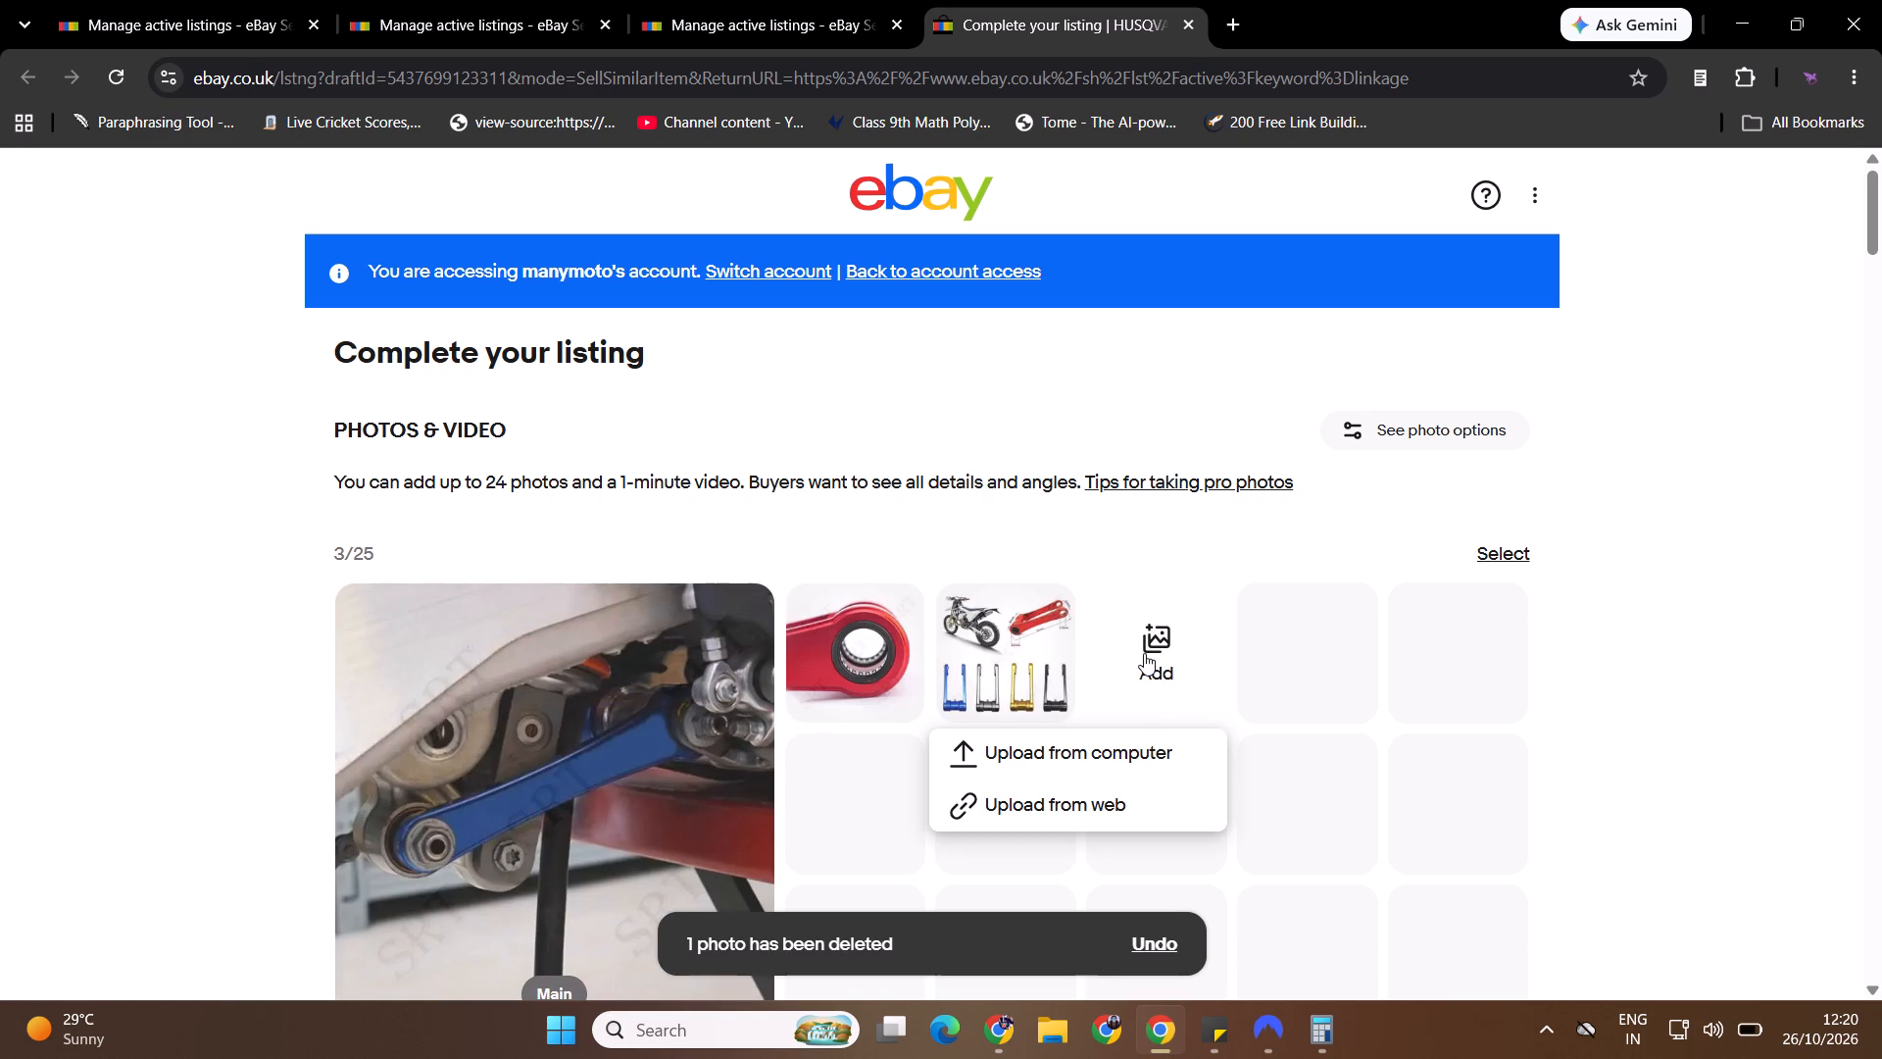
{"action": "left_click", "coordinate": [1091, 748]}
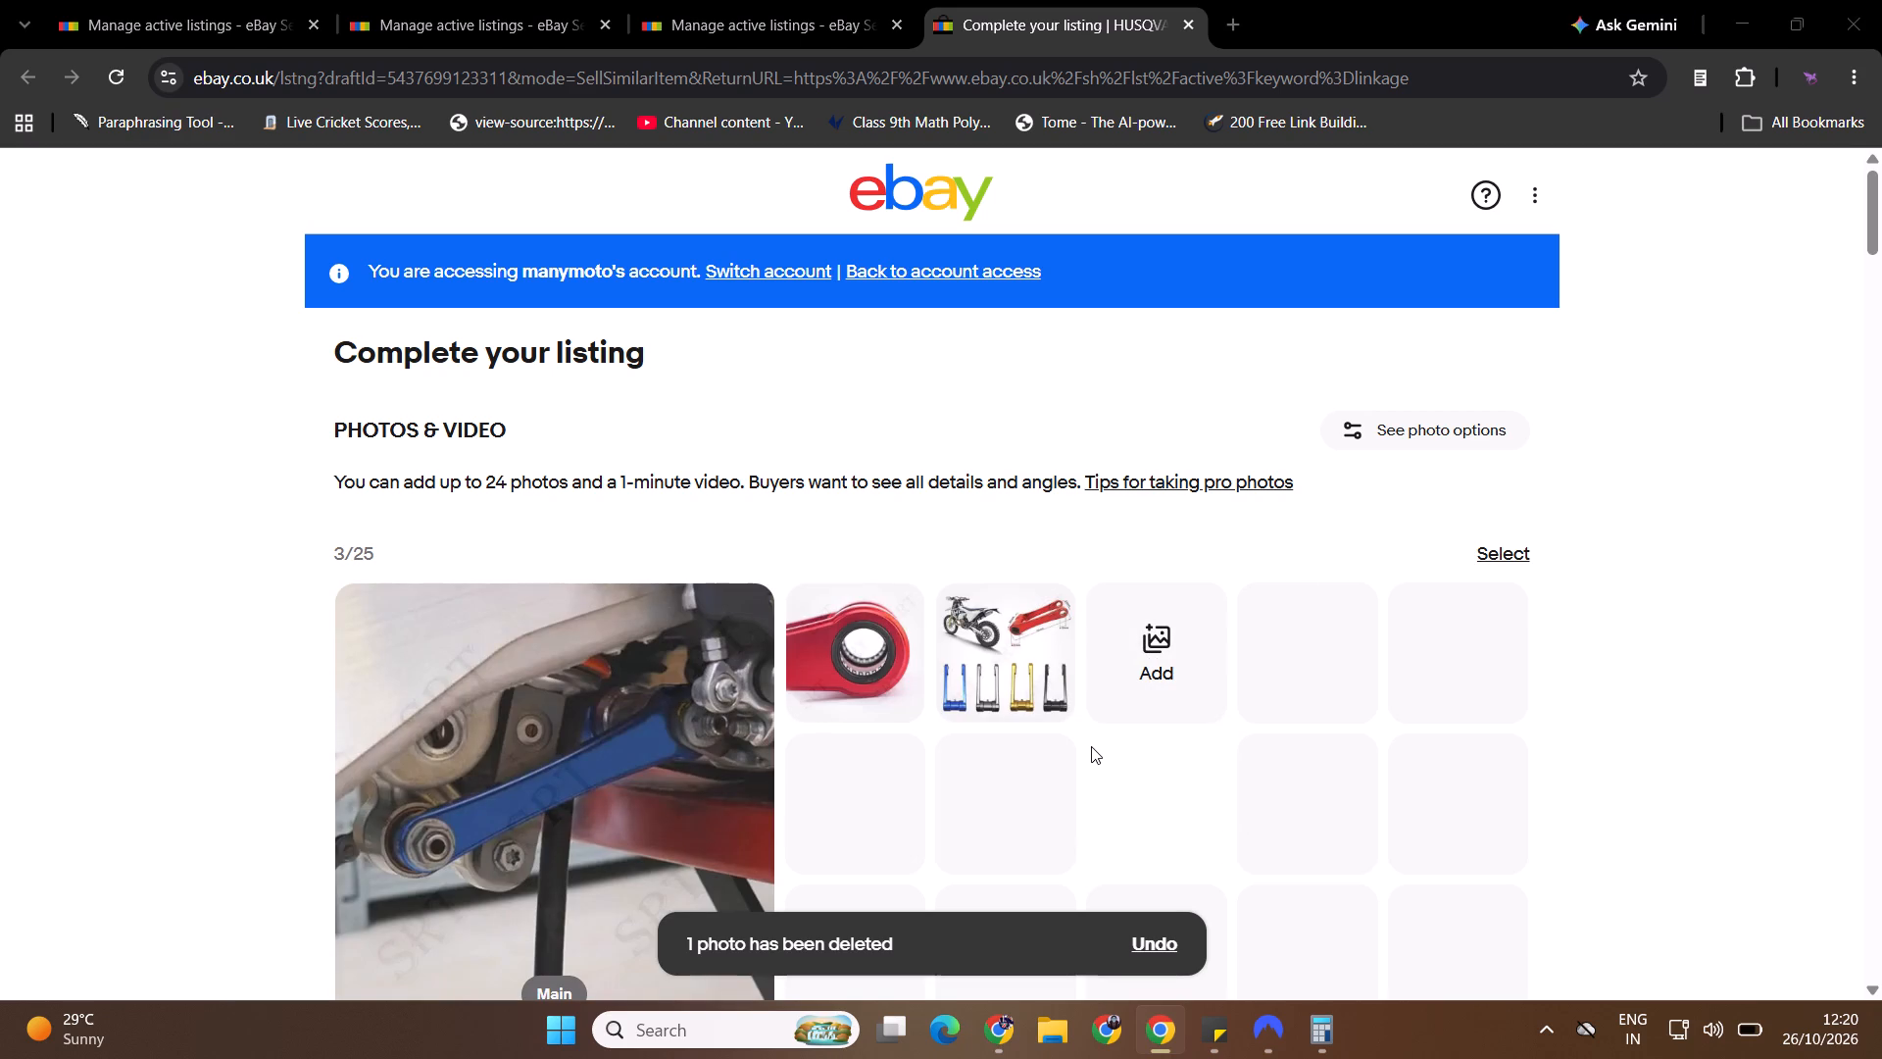
{"action": "left_click", "coordinate": [1351, 496]}
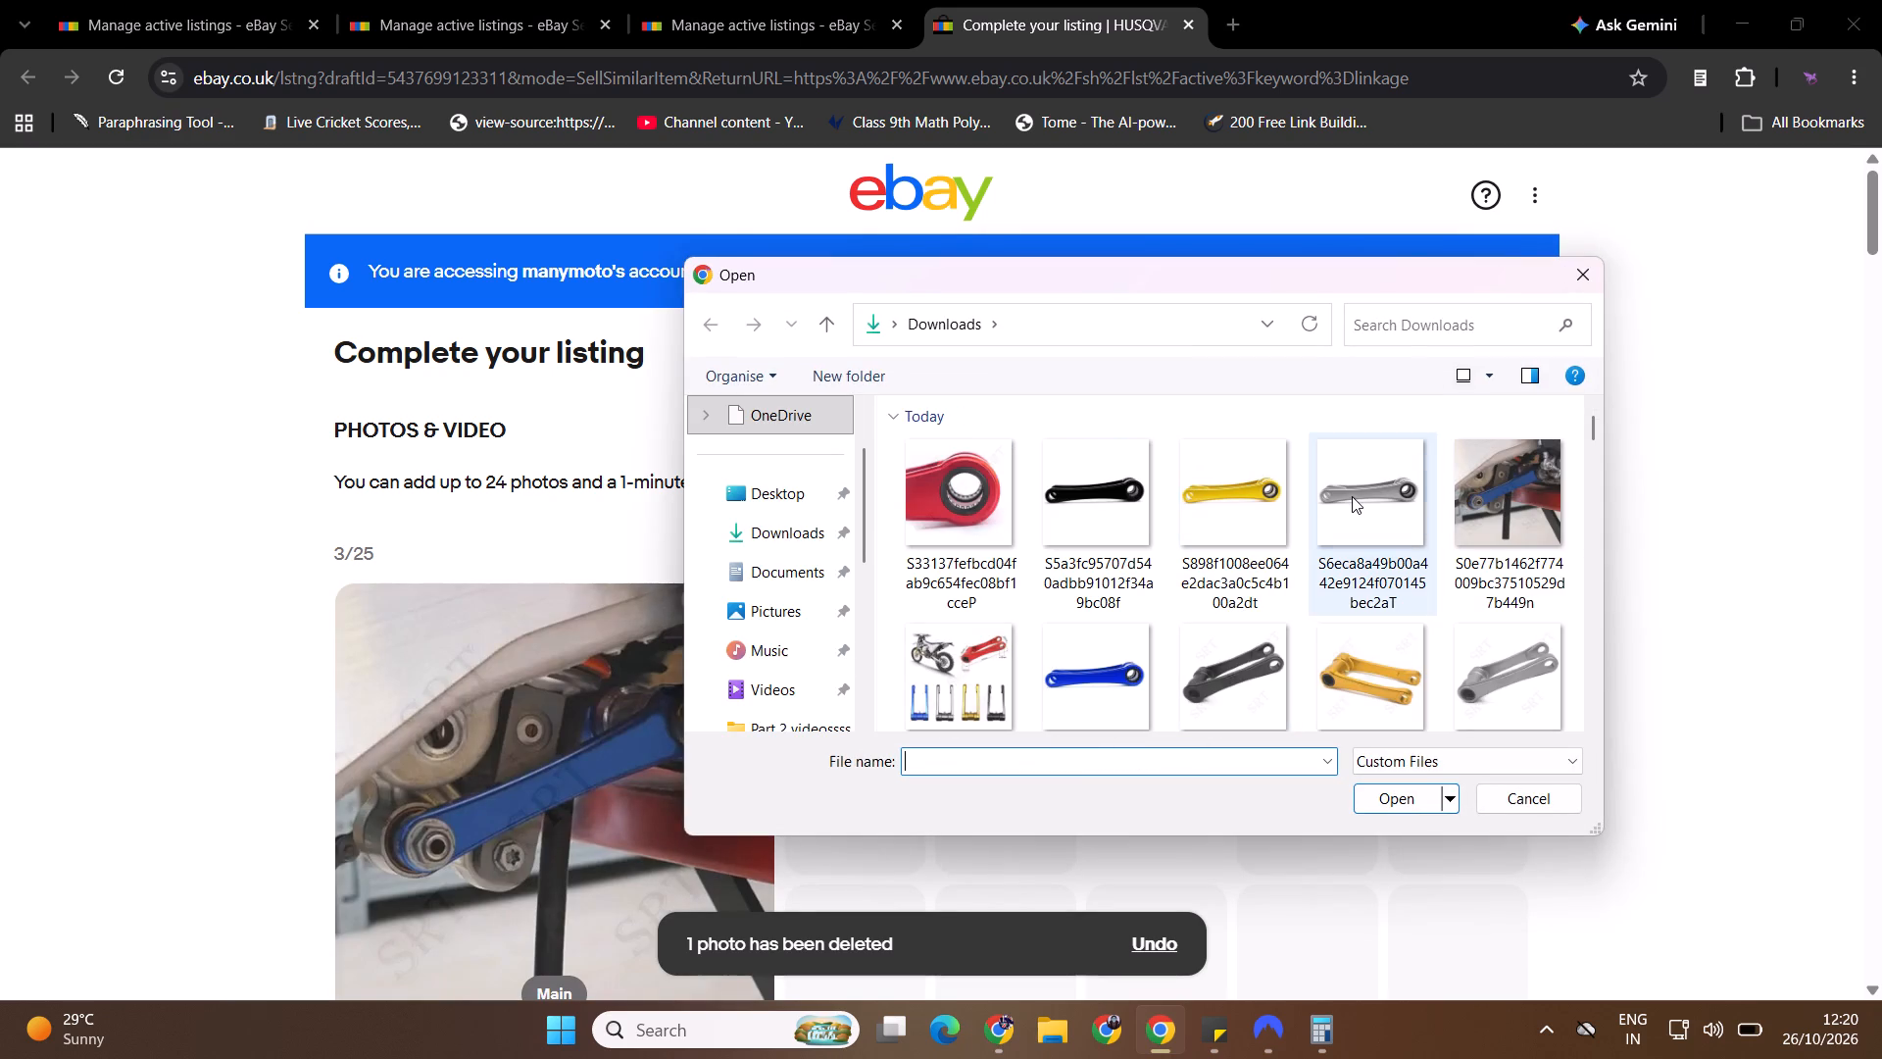
{"action": "left_click", "coordinate": [1252, 535]}
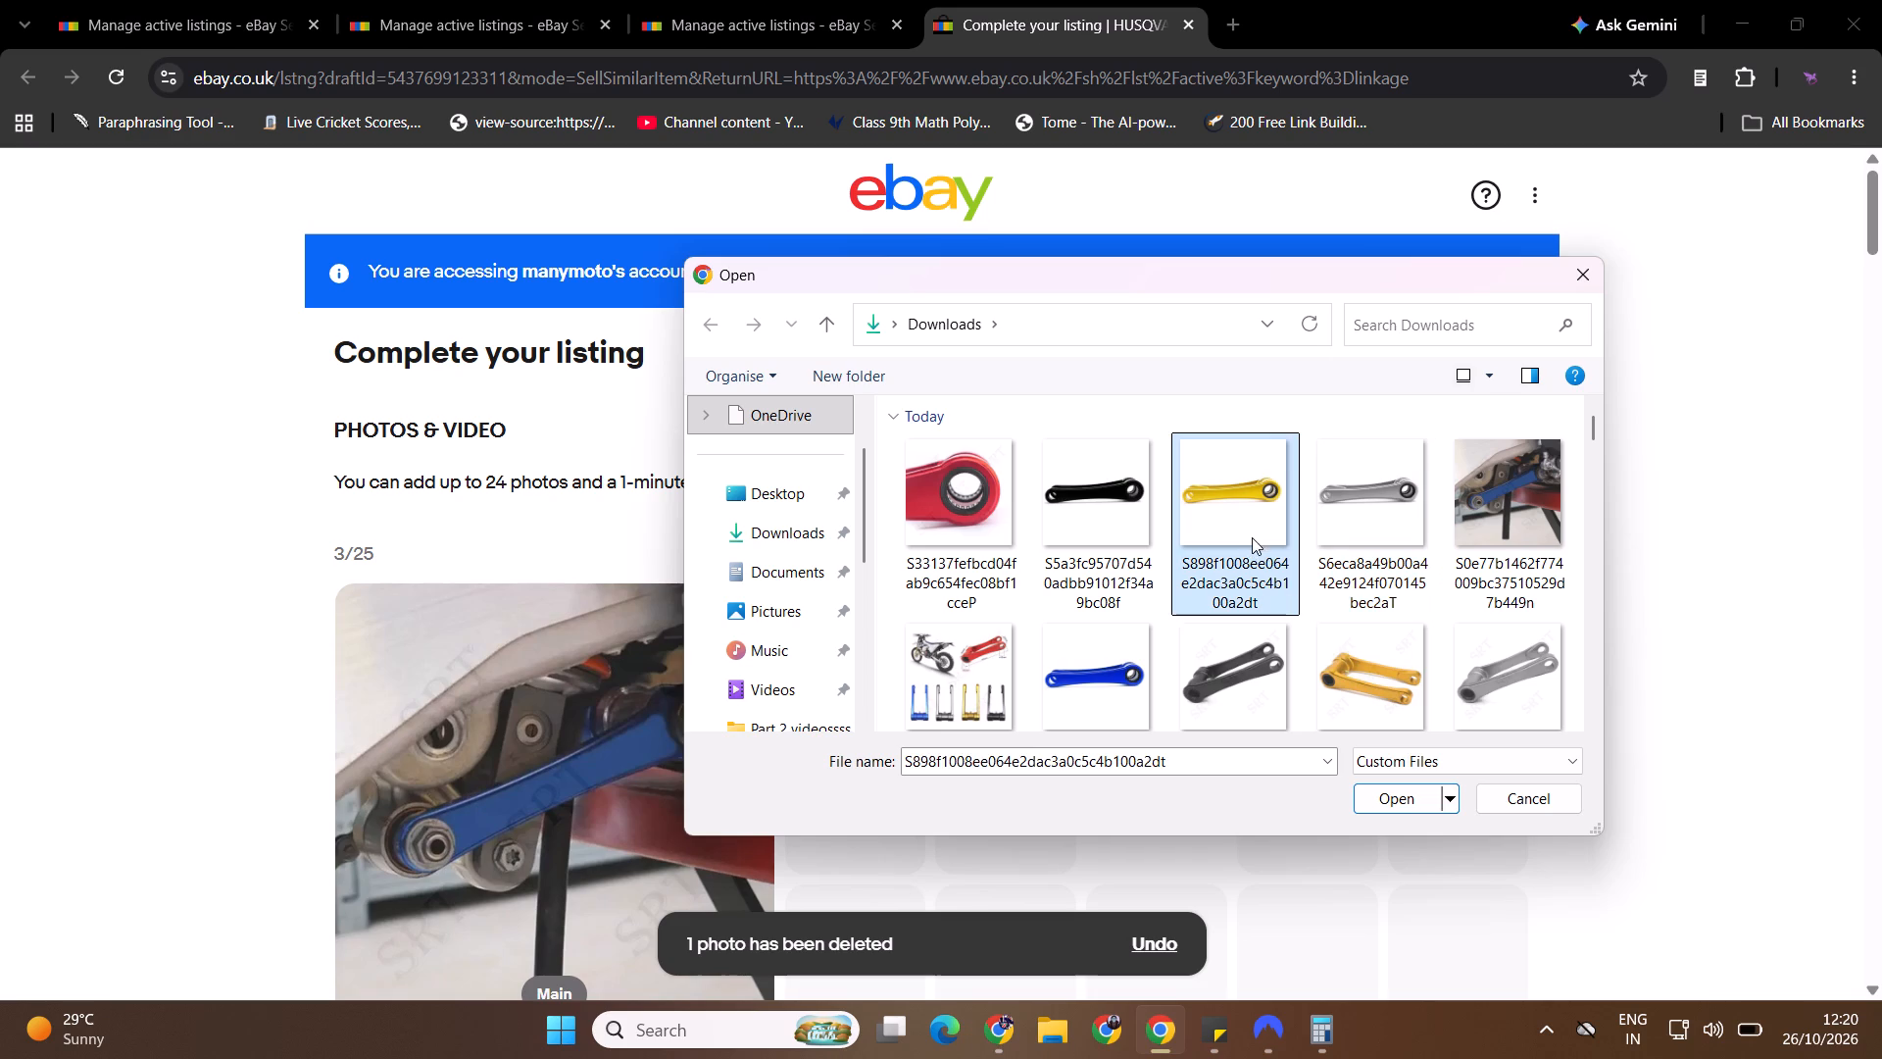
{"action": "left_click", "coordinate": [1376, 684], "text": "ctrl"}
{"action": "left_click", "coordinate": [1418, 815]}
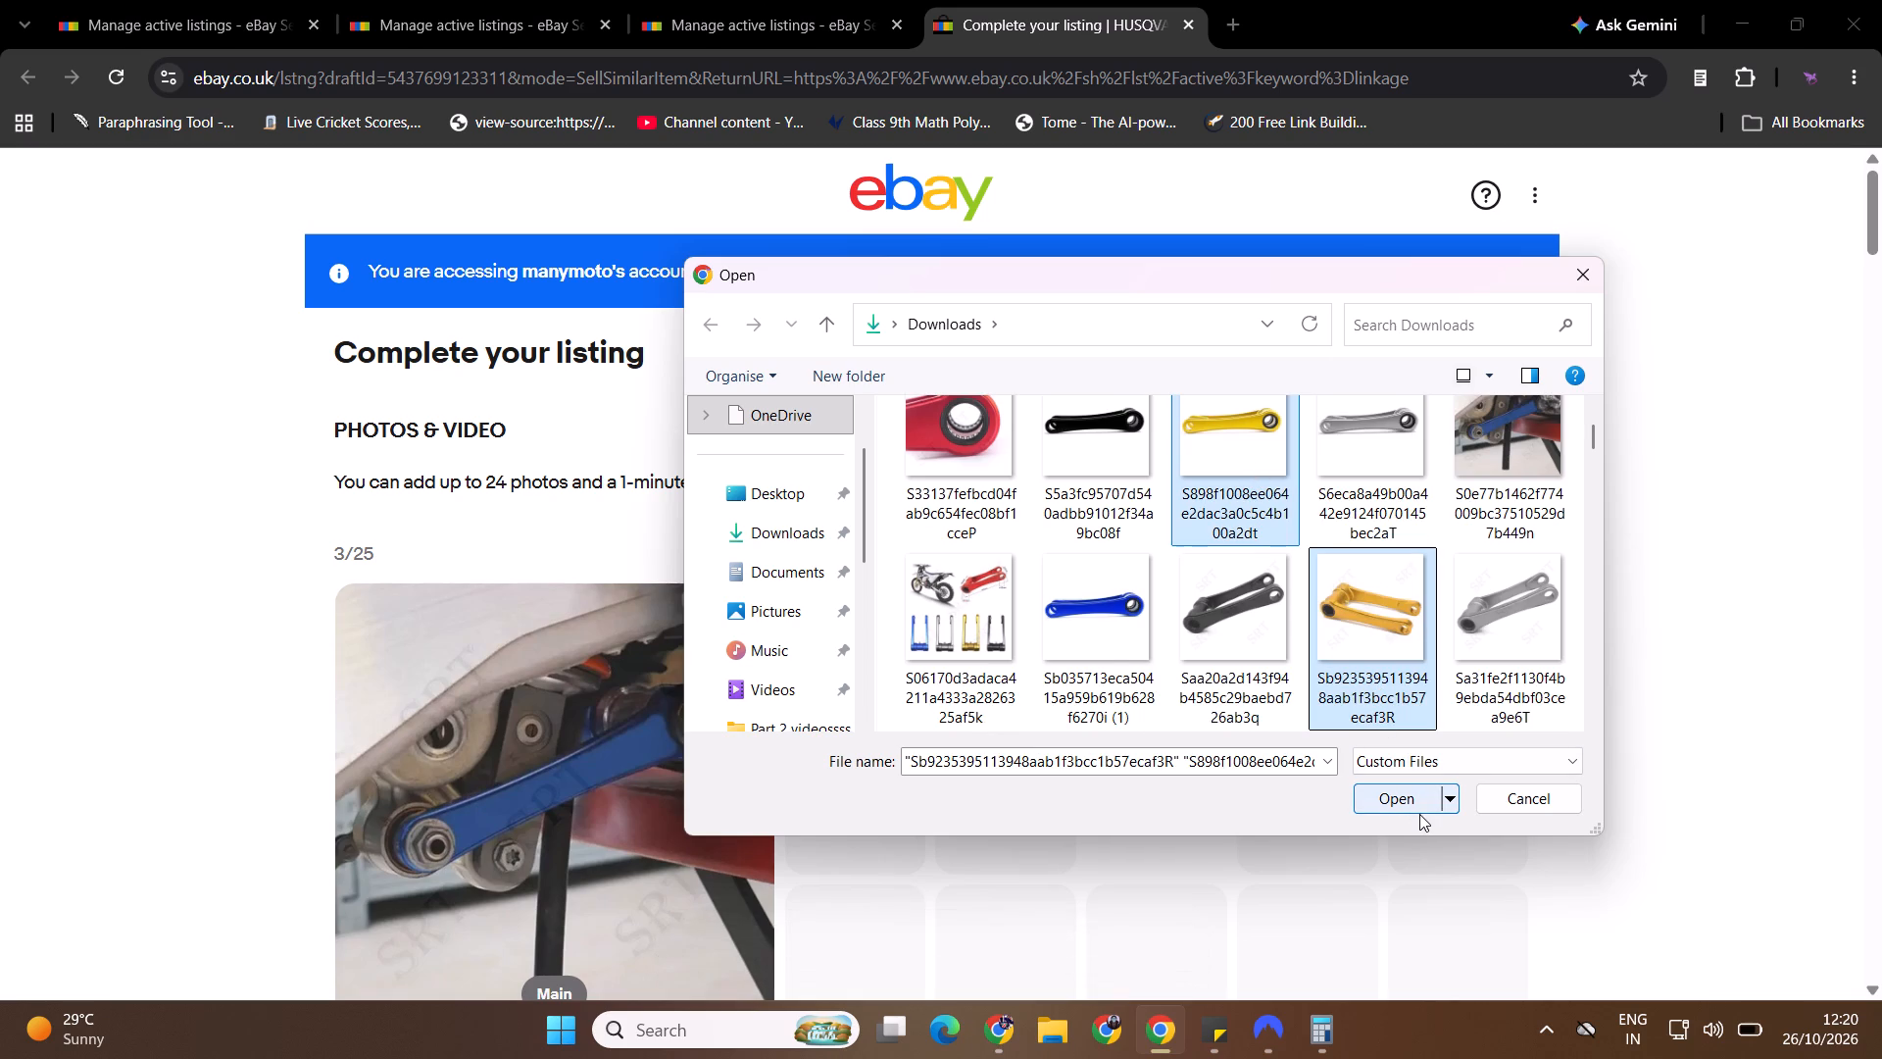
{"action": "left_click", "coordinate": [1421, 801]}
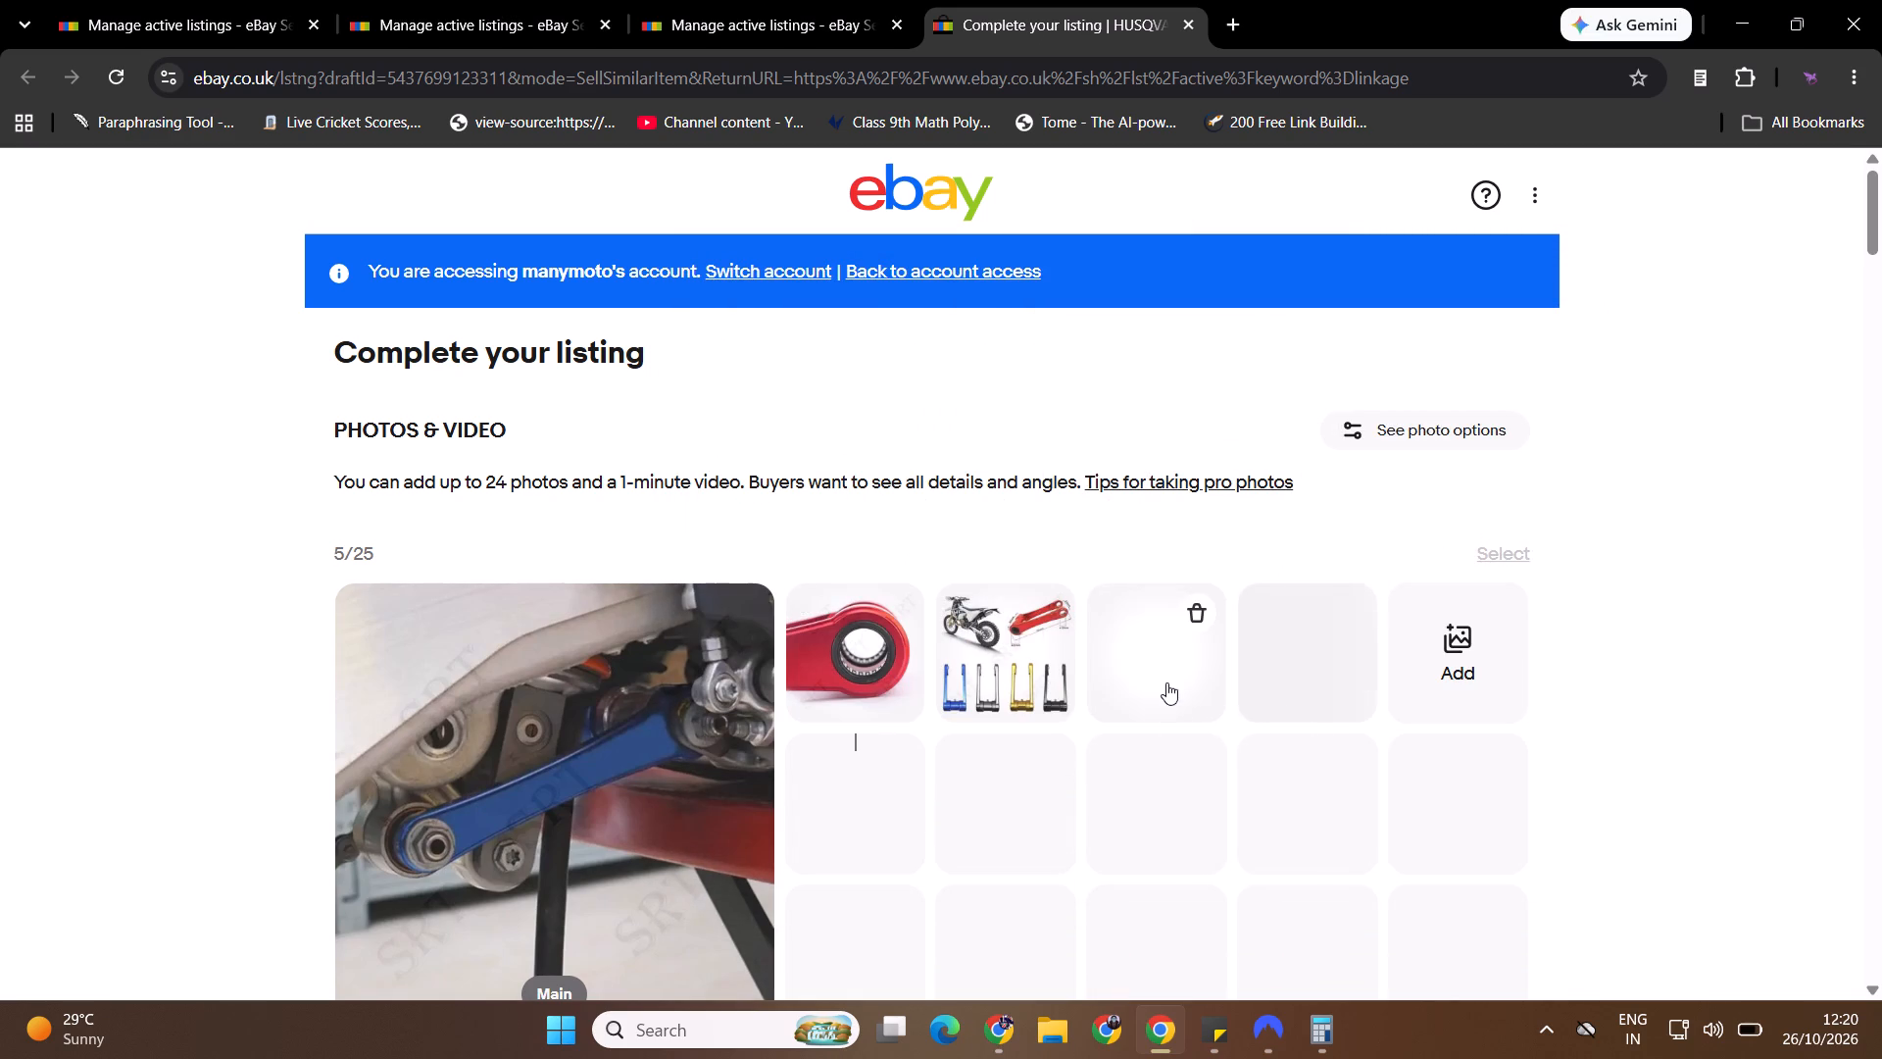
Make the gold side view the main photo and delete the angled gold view from the listing's photos.
{"action": "left_click_drag", "start_coordinate": [1224, 653], "coordinate": [520, 744]}
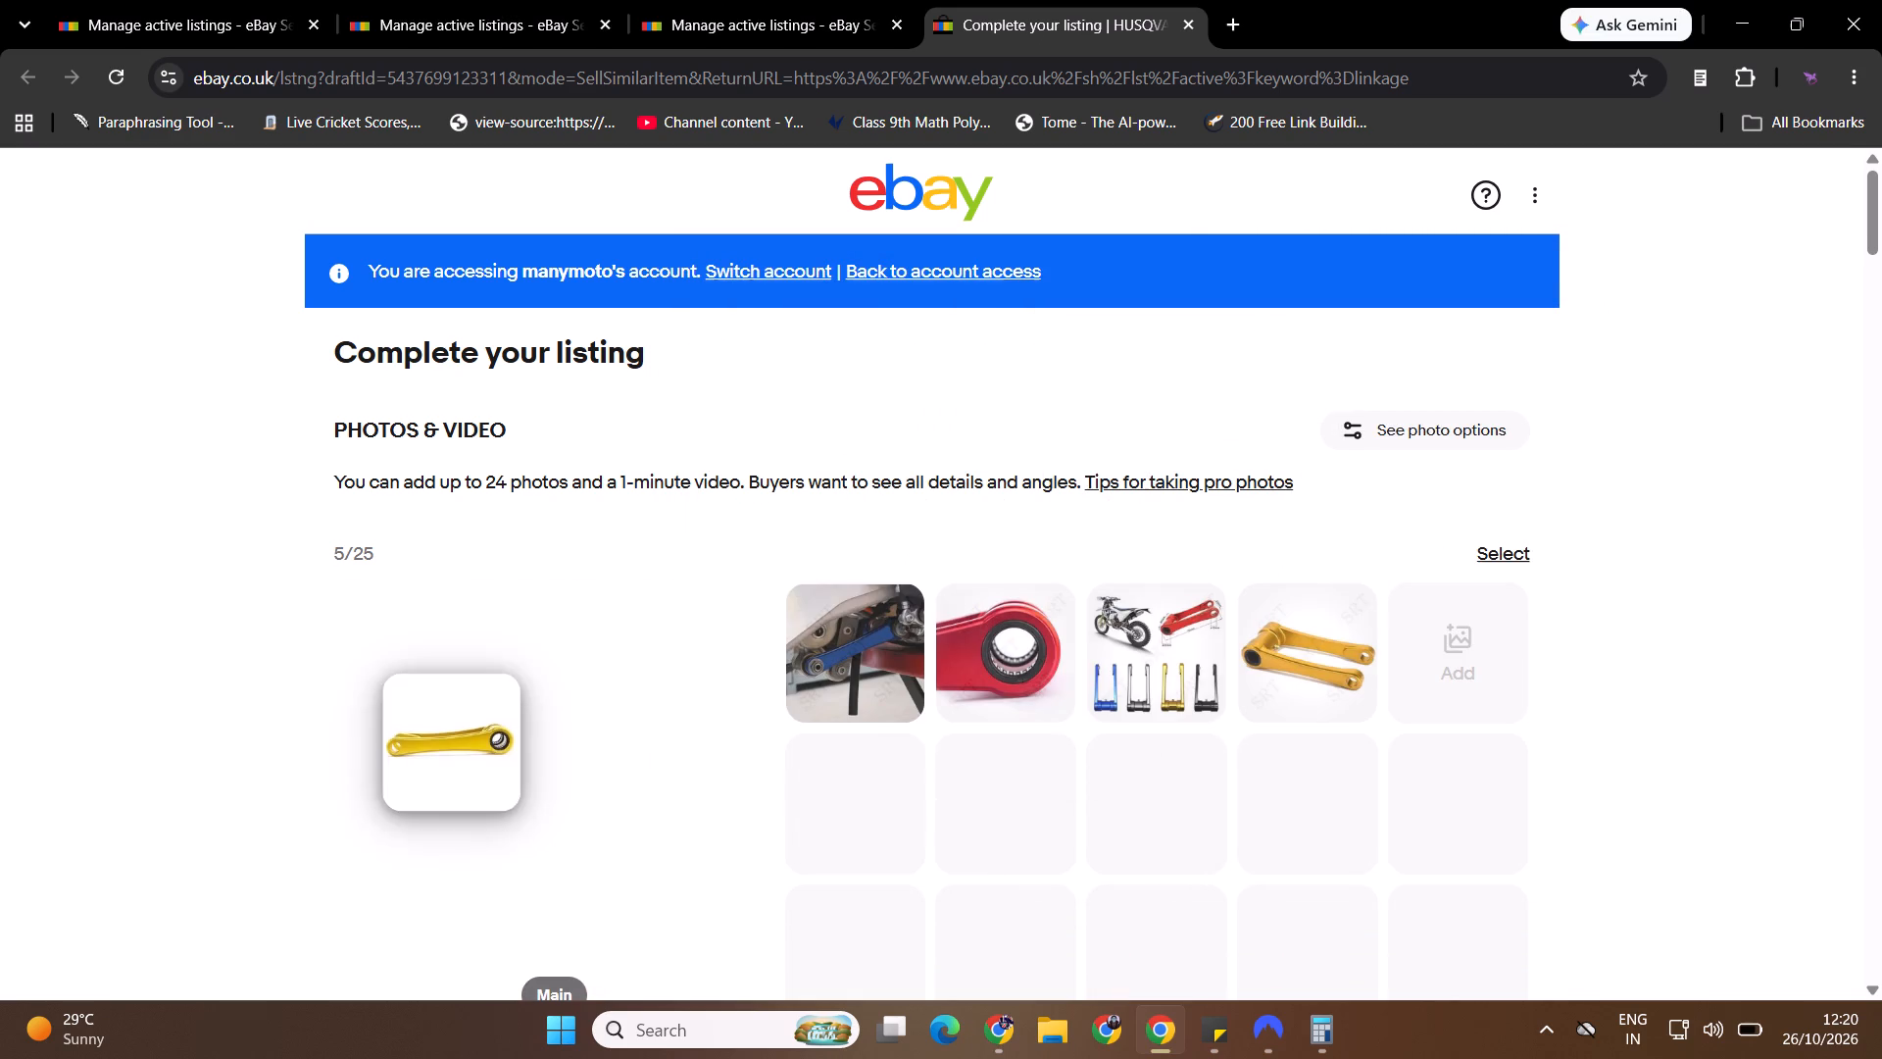
{"action": "left_click_drag", "start_coordinate": [520, 744], "coordinate": [517, 747]}
{"action": "left_click_drag", "start_coordinate": [1306, 629], "coordinate": [732, 704]}
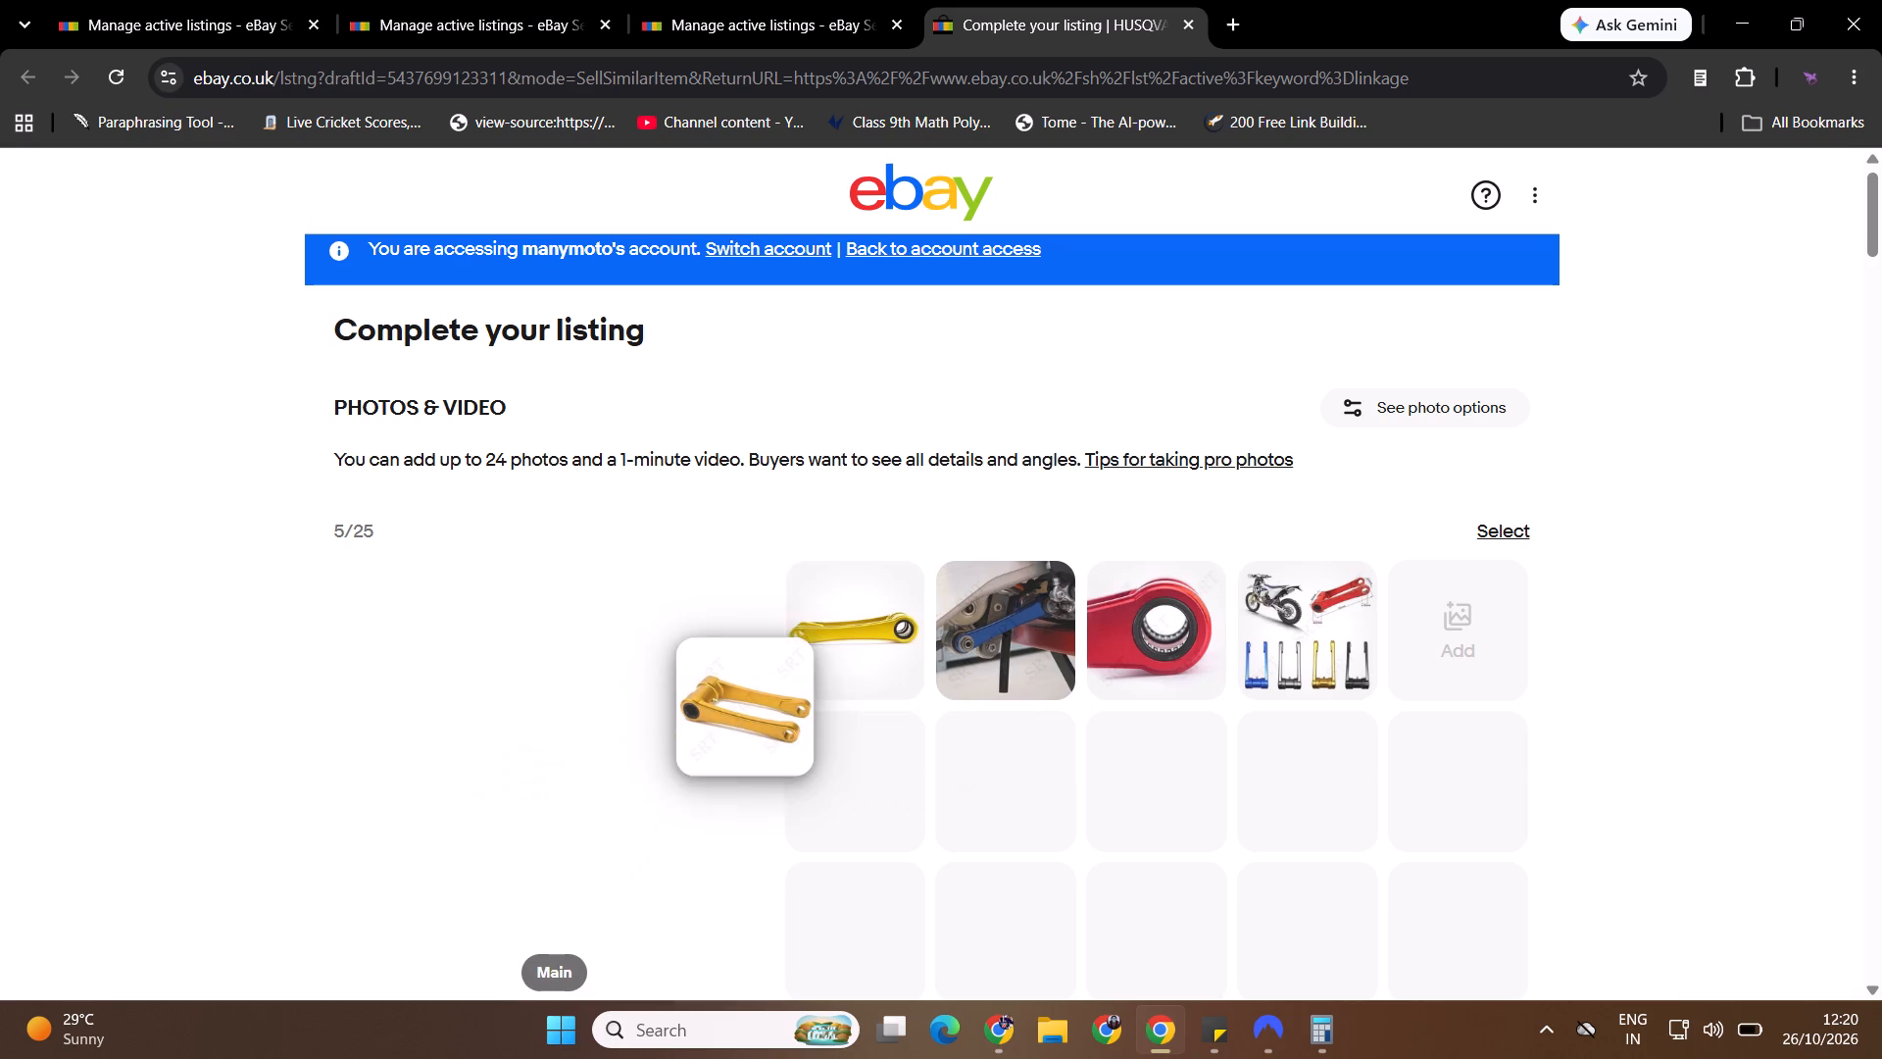
{"action": "left_click_drag", "start_coordinate": [732, 704], "coordinate": [720, 704]}
{"action": "left_click", "coordinate": [681, 728]}
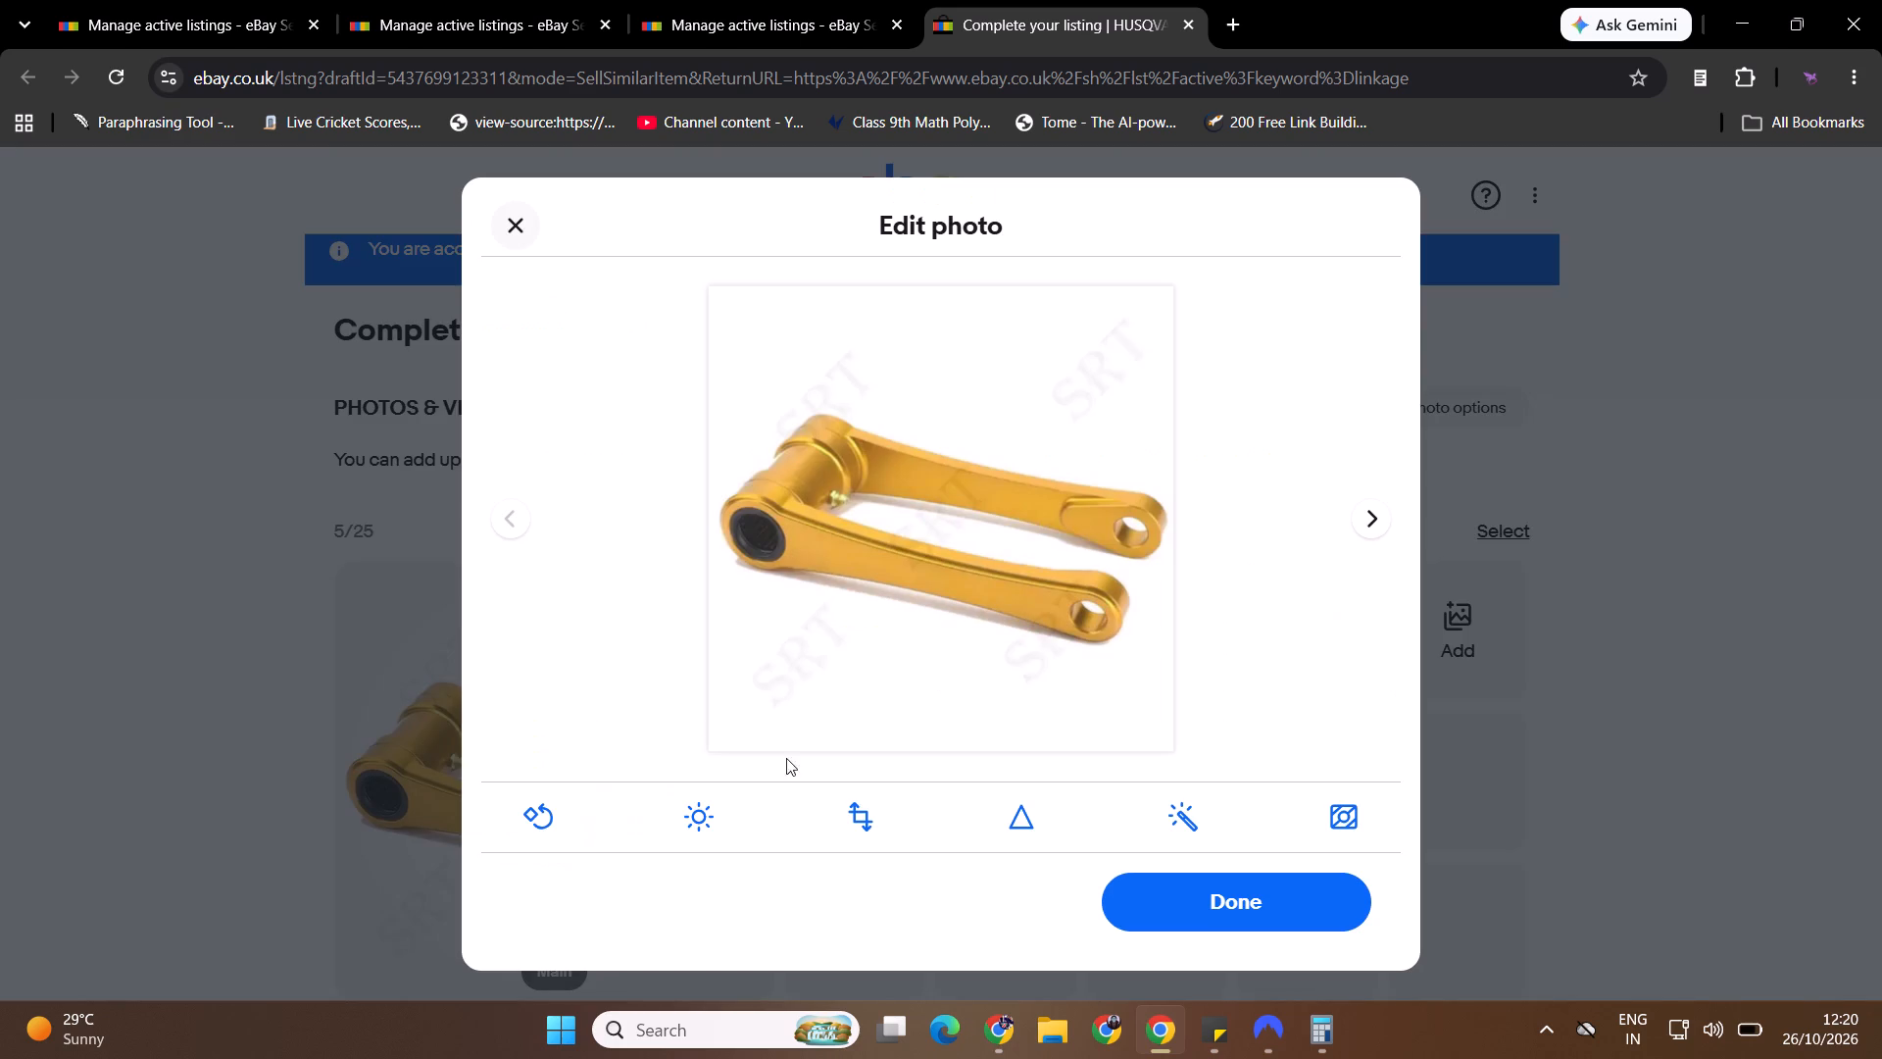
{"action": "left_click", "coordinate": [1176, 908]}
{"action": "left_click_drag", "start_coordinate": [858, 662], "coordinate": [717, 720]}
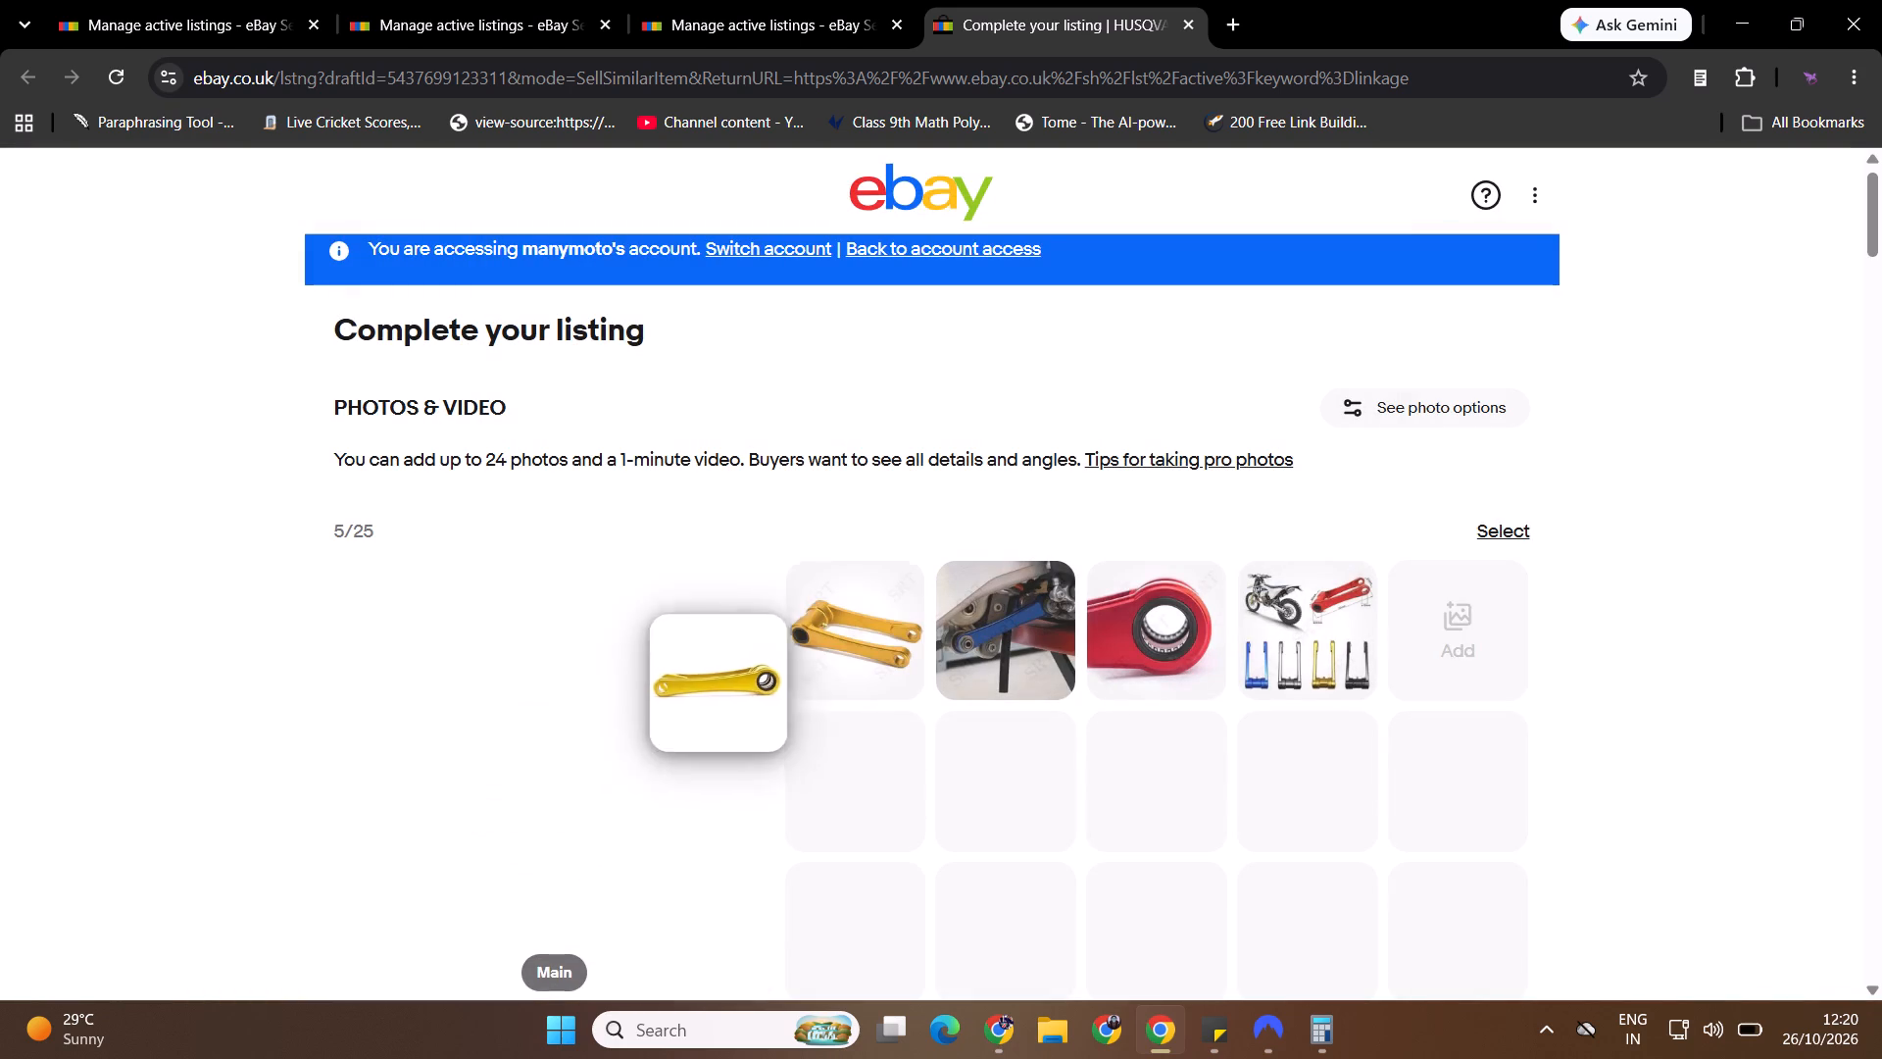
{"action": "left_click_drag", "start_coordinate": [717, 720], "coordinate": [677, 743]}
{"action": "left_click", "coordinate": [889, 595]}
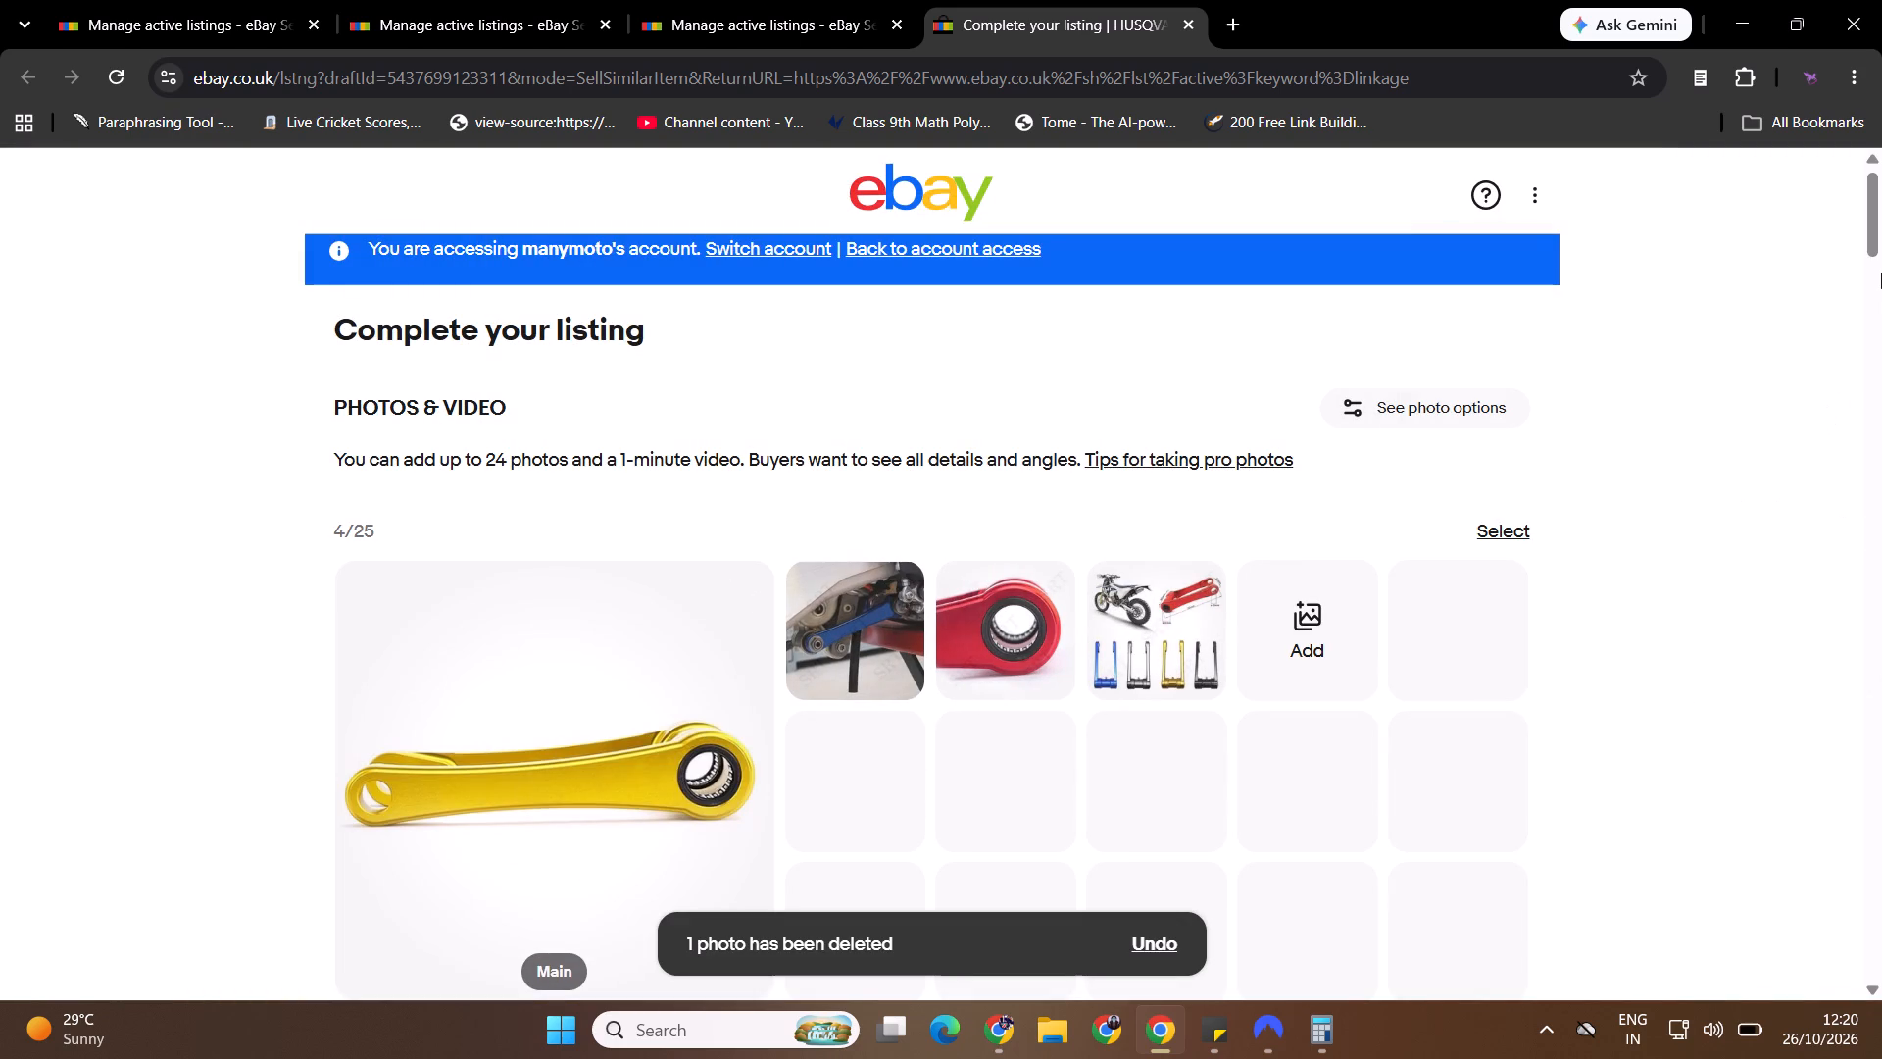
Change the colour in the description's specification to Gold.
{"action": "left_click_drag", "start_coordinate": [1881, 231], "coordinate": [1881, 370]}
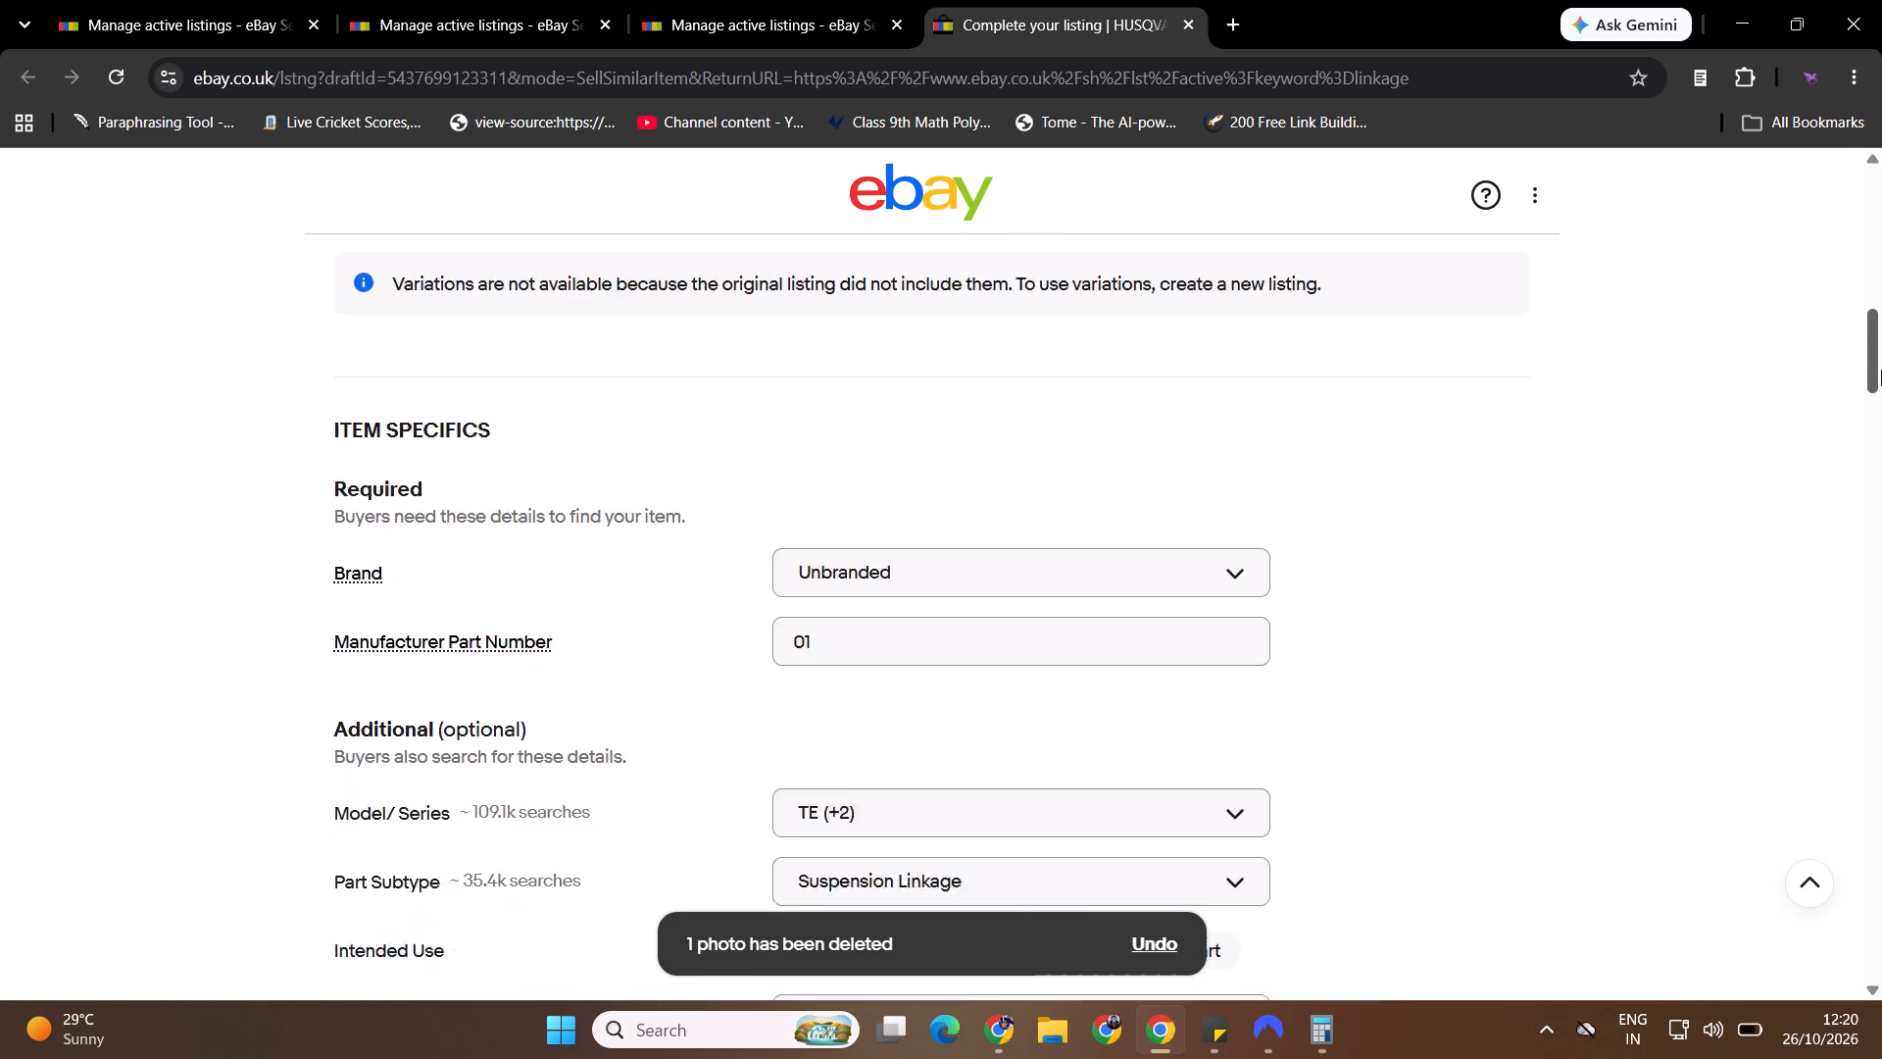
{"action": "left_click_drag", "start_coordinate": [1881, 370], "coordinate": [1881, 570]}
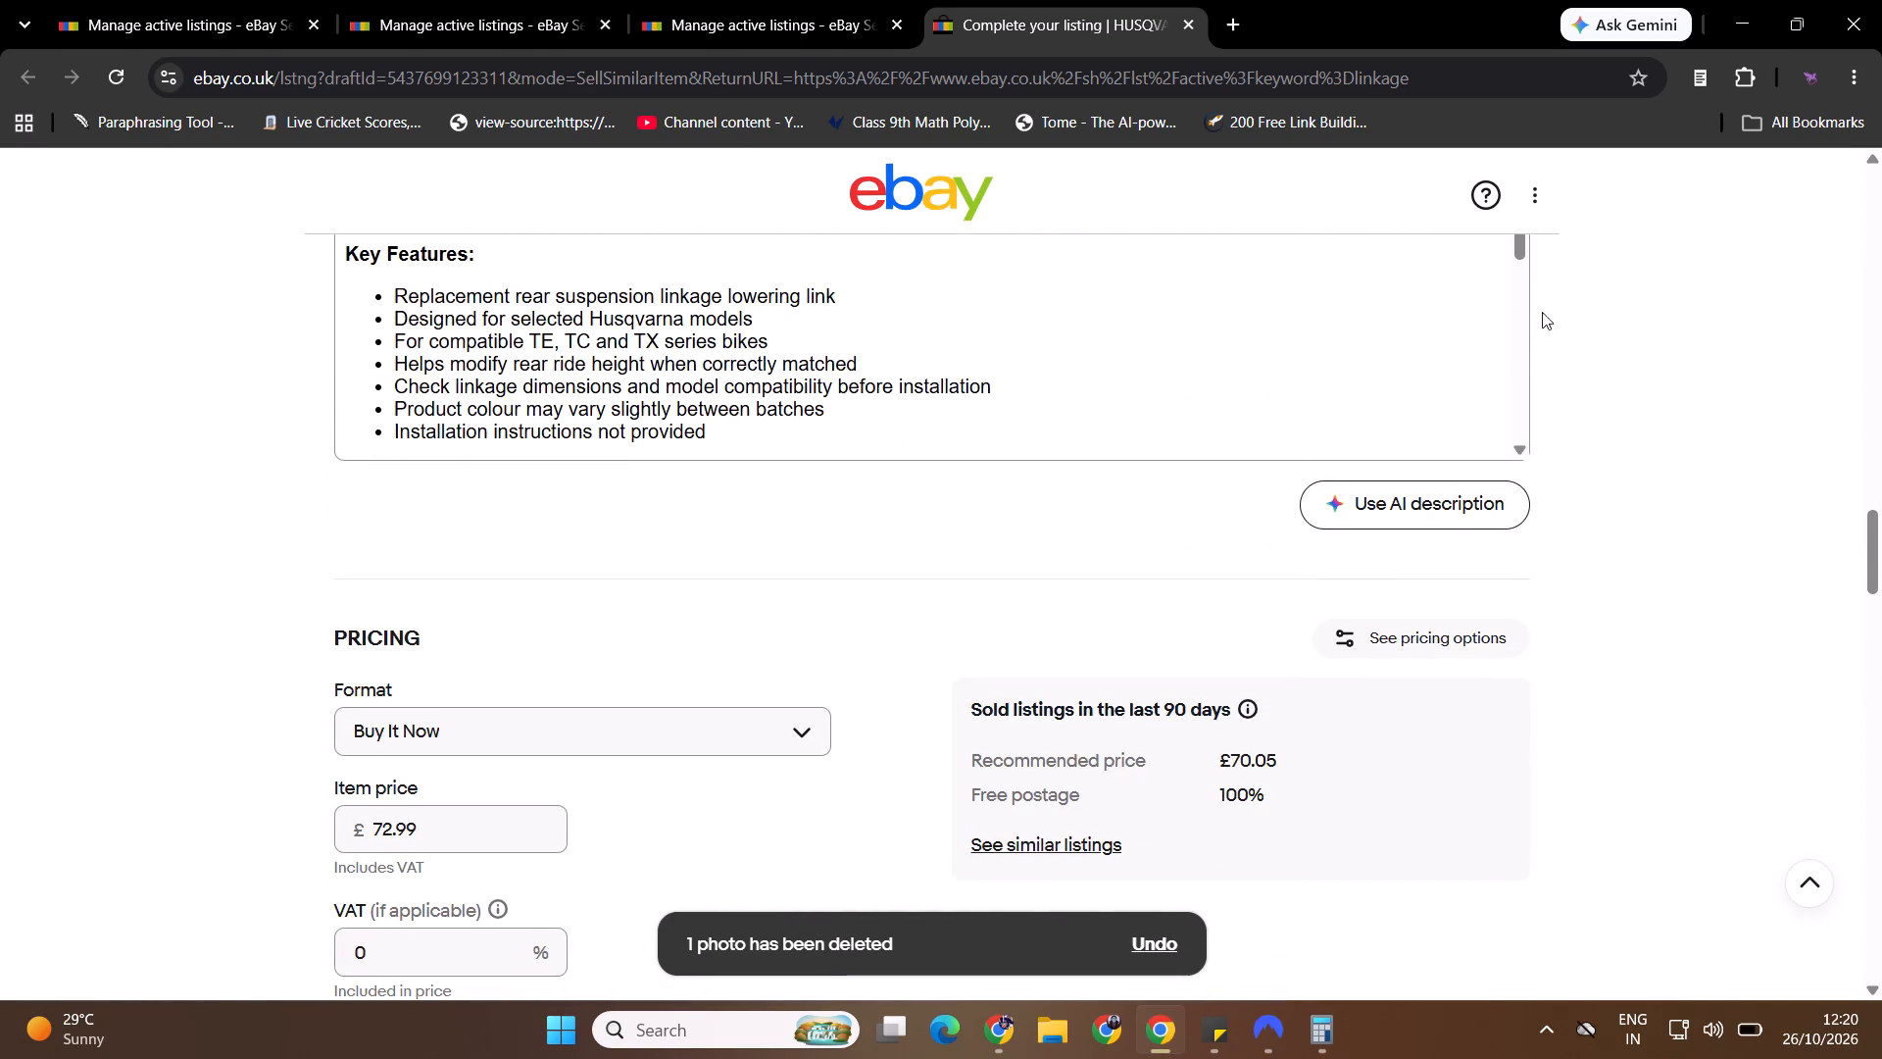
{"action": "left_click_drag", "start_coordinate": [1524, 246], "coordinate": [1540, 328]}
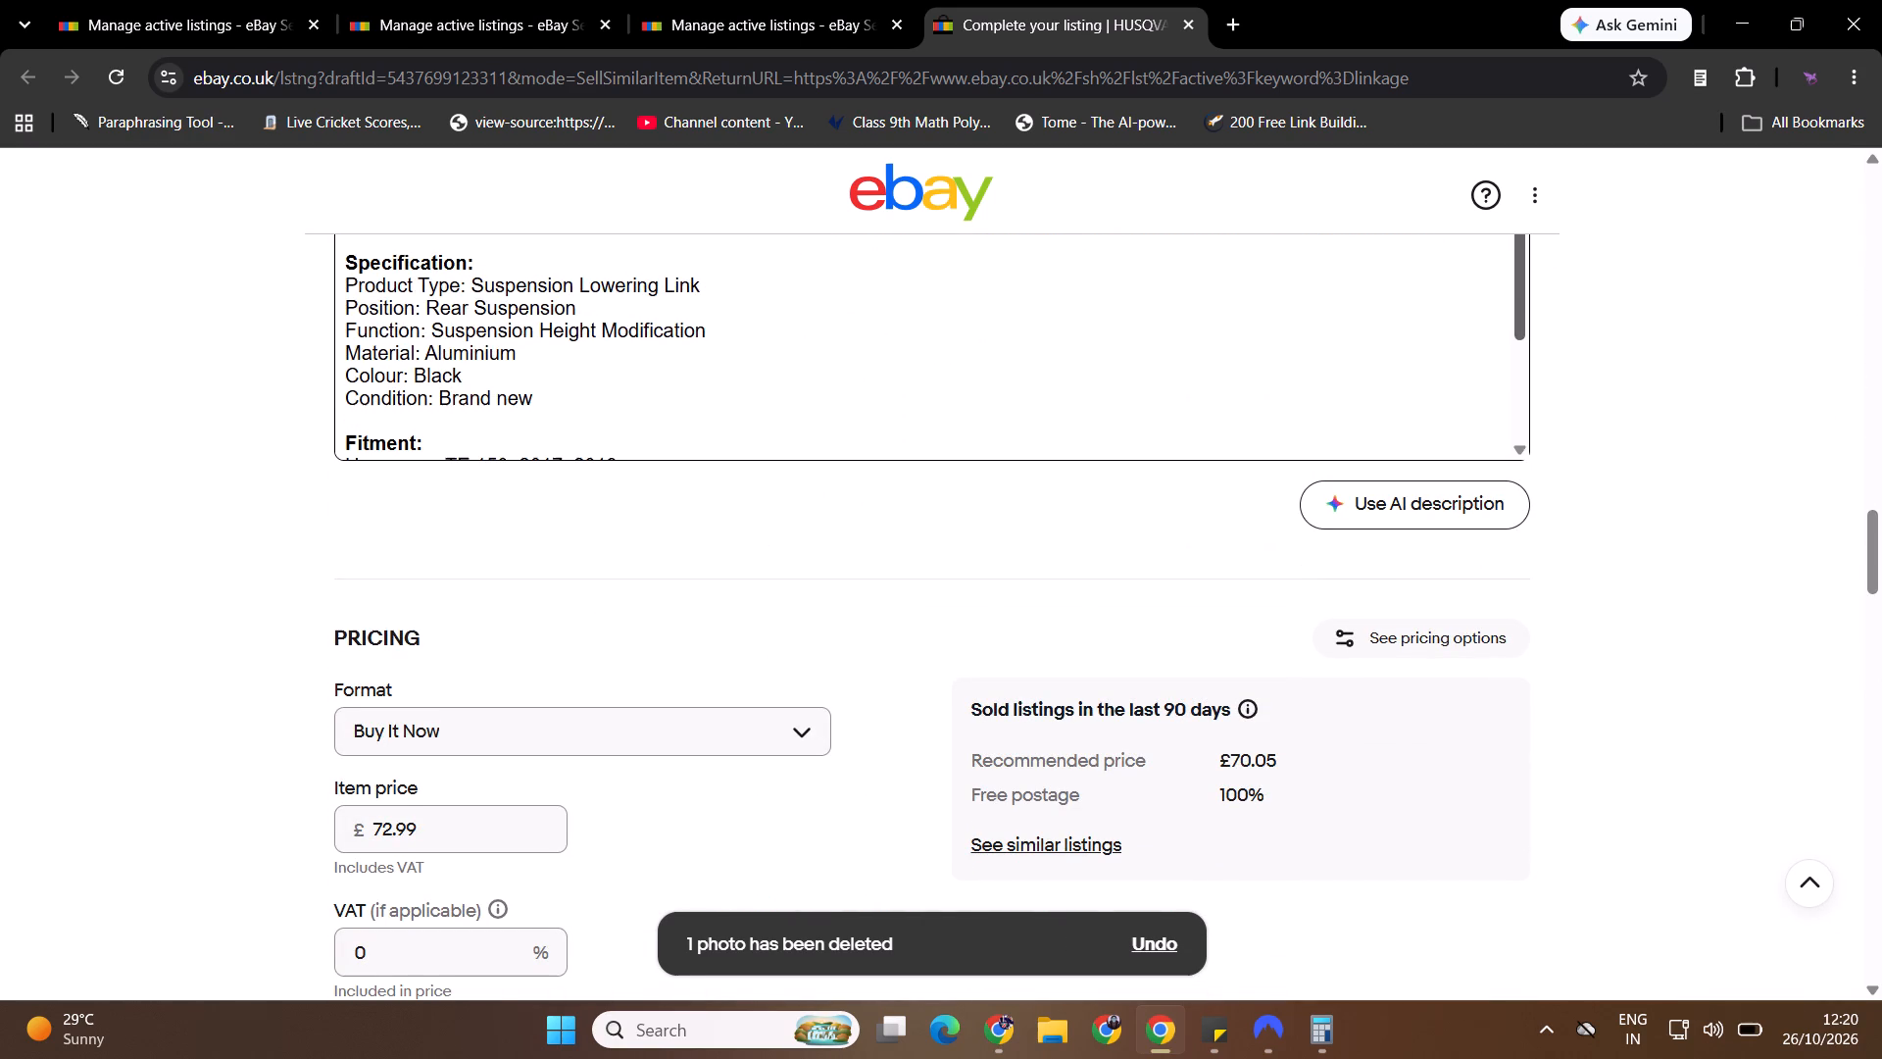
{"action": "left_click", "coordinate": [421, 372]}
{"action": "left_click", "coordinate": [421, 372]}
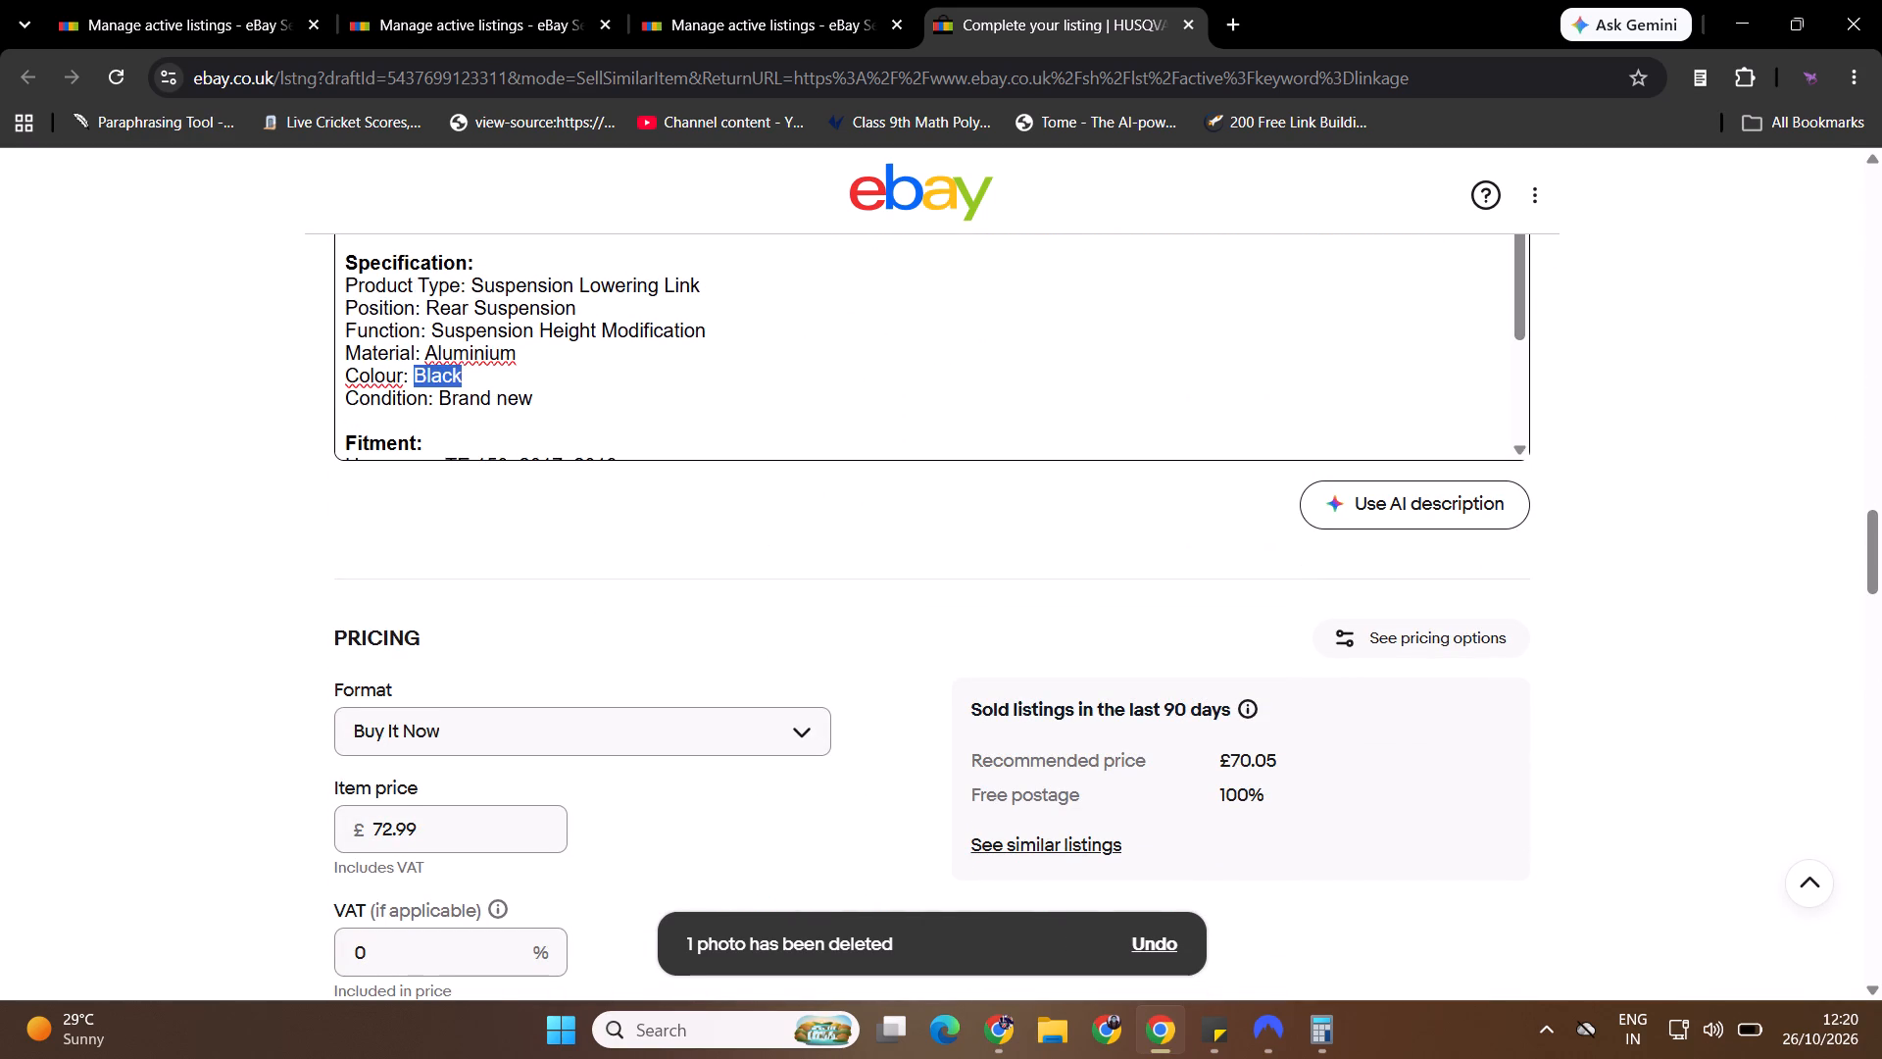
{"action": "type", "text": "Gold"}
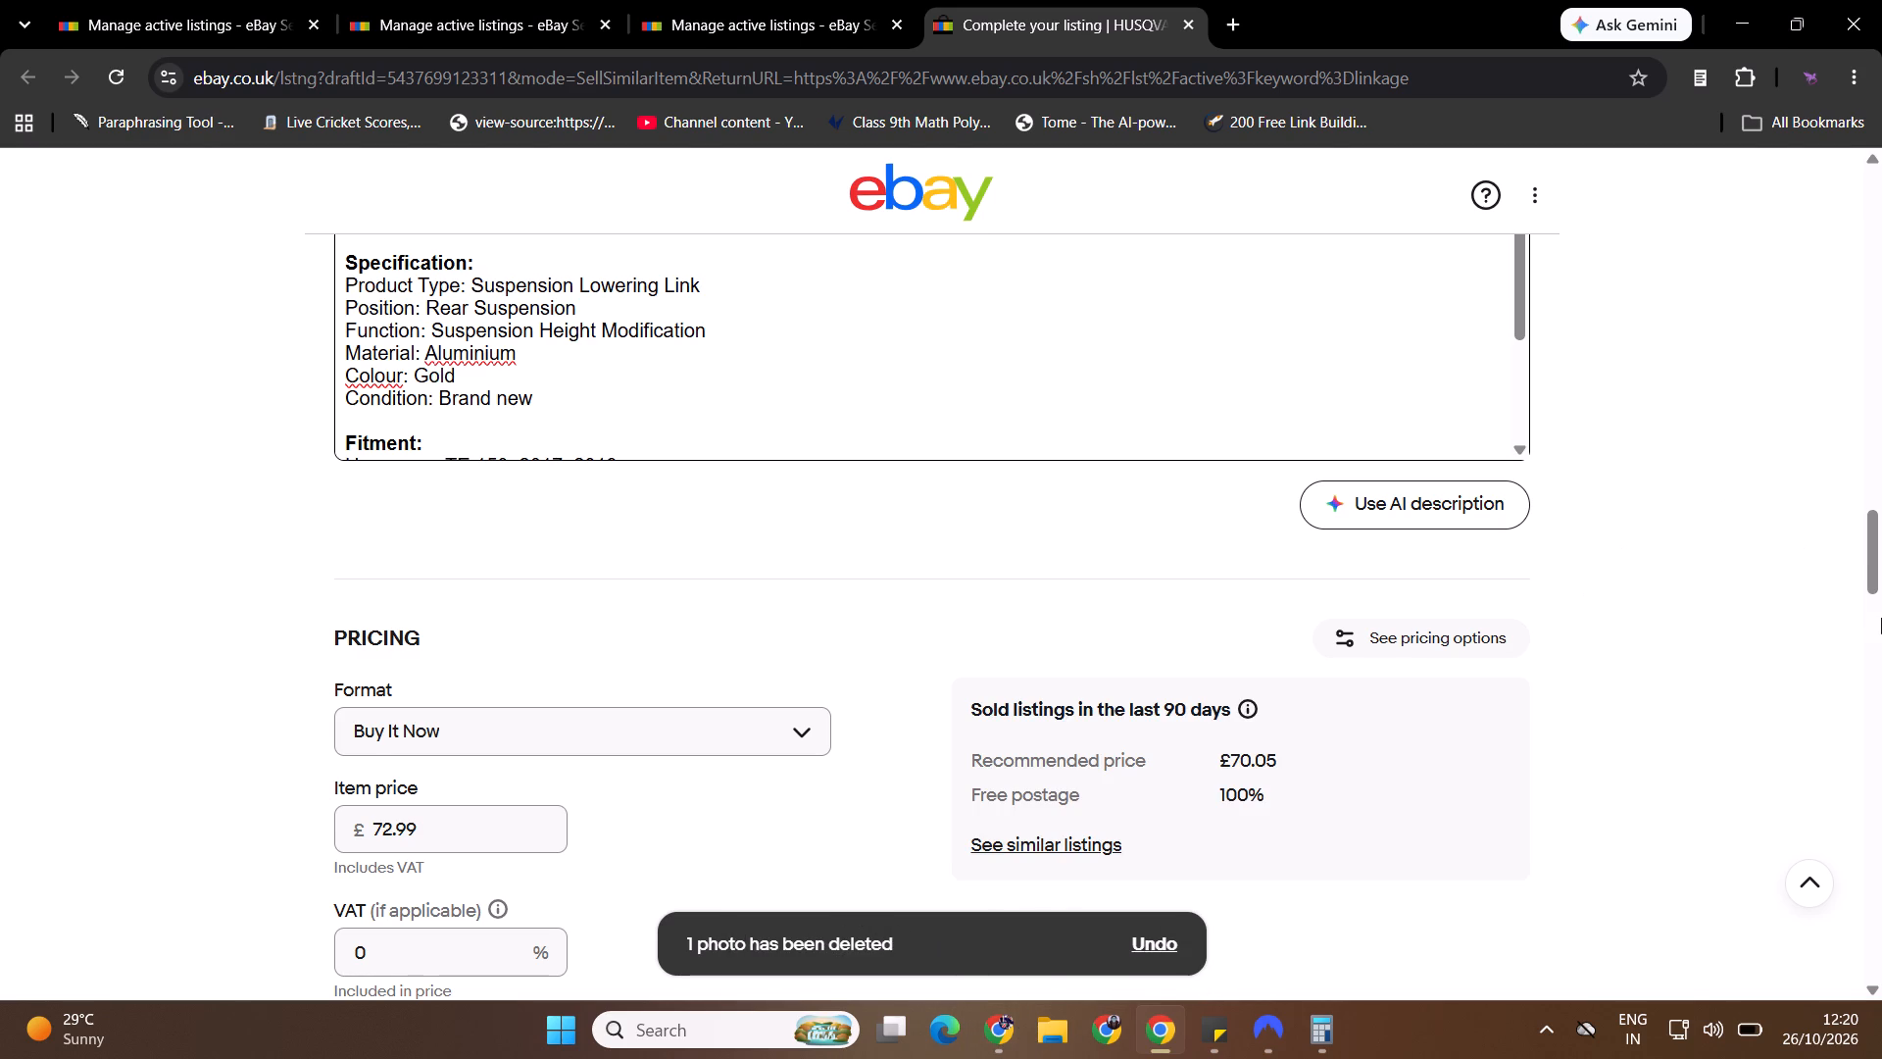
Check the AliExpress supplier's prices for the red and blue variants of the Husqvarna lowering link.
{"action": "key", "text": "alt+Tab"}
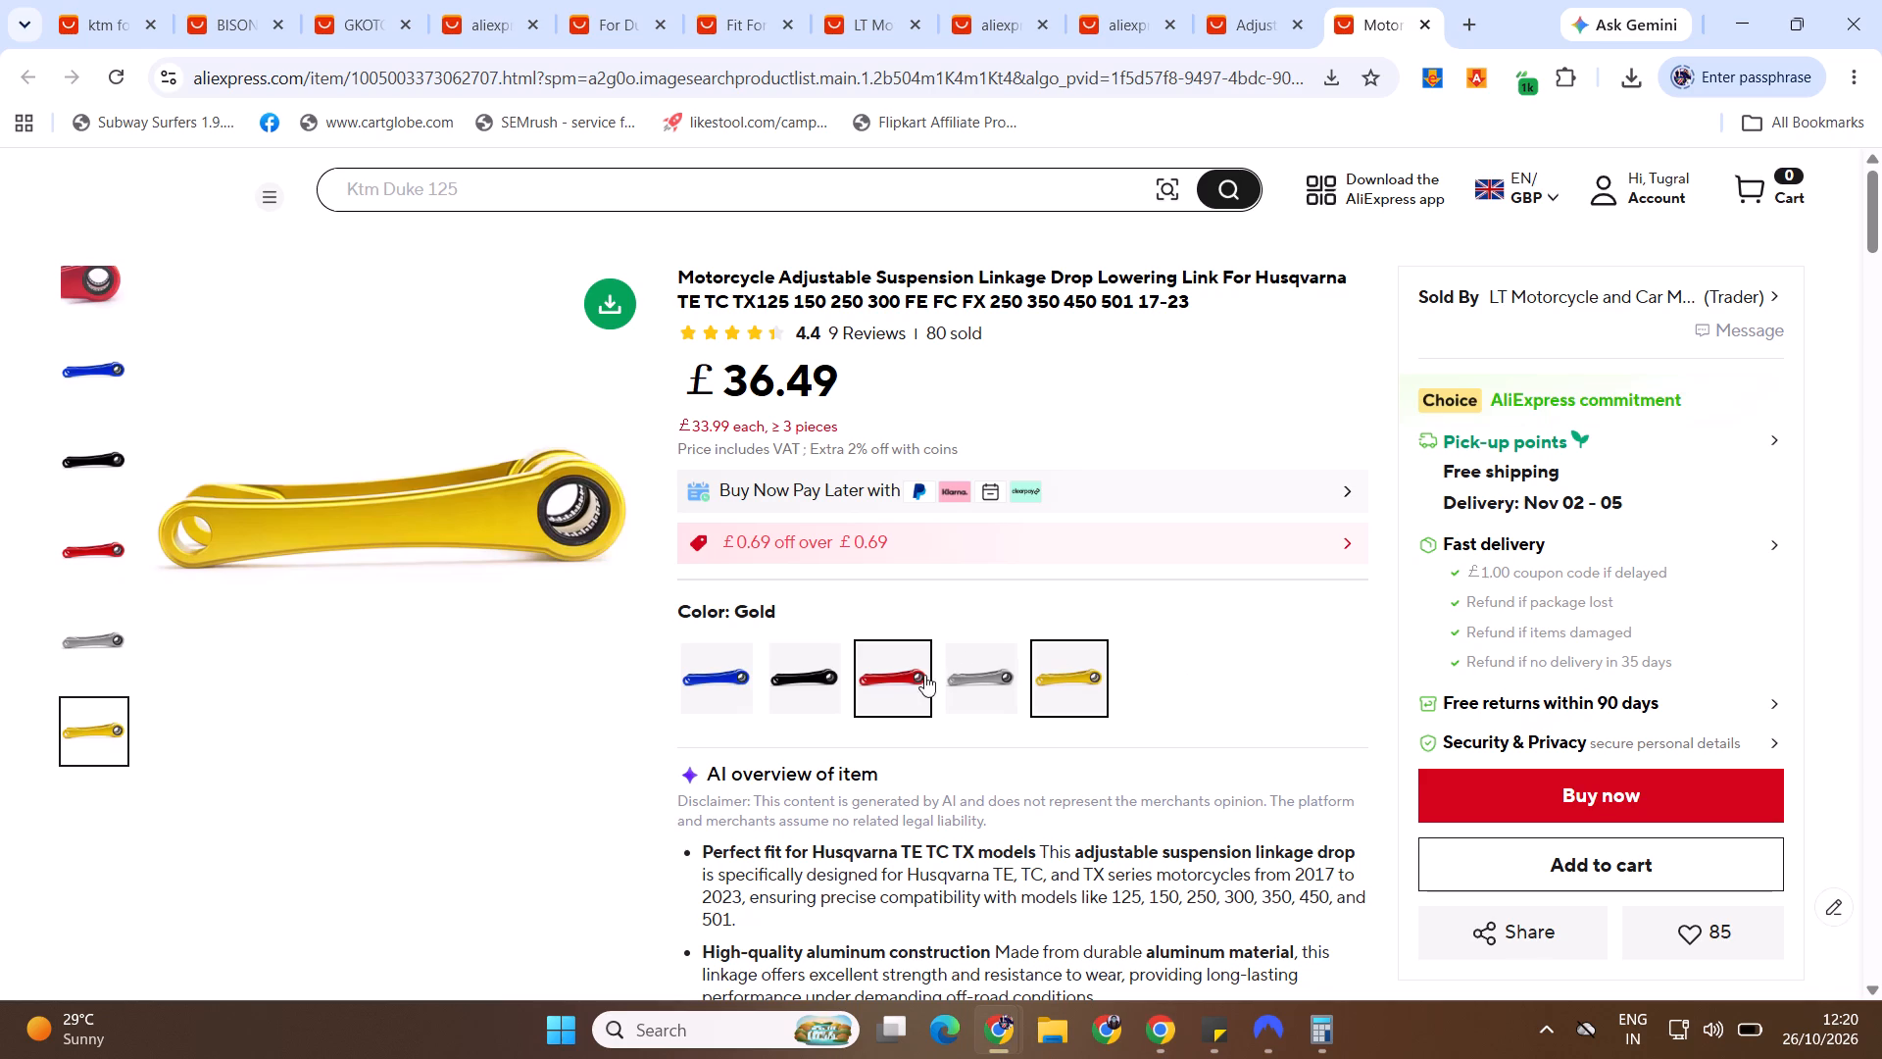
{"action": "left_click", "coordinate": [914, 680]}
{"action": "left_click", "coordinate": [743, 678]}
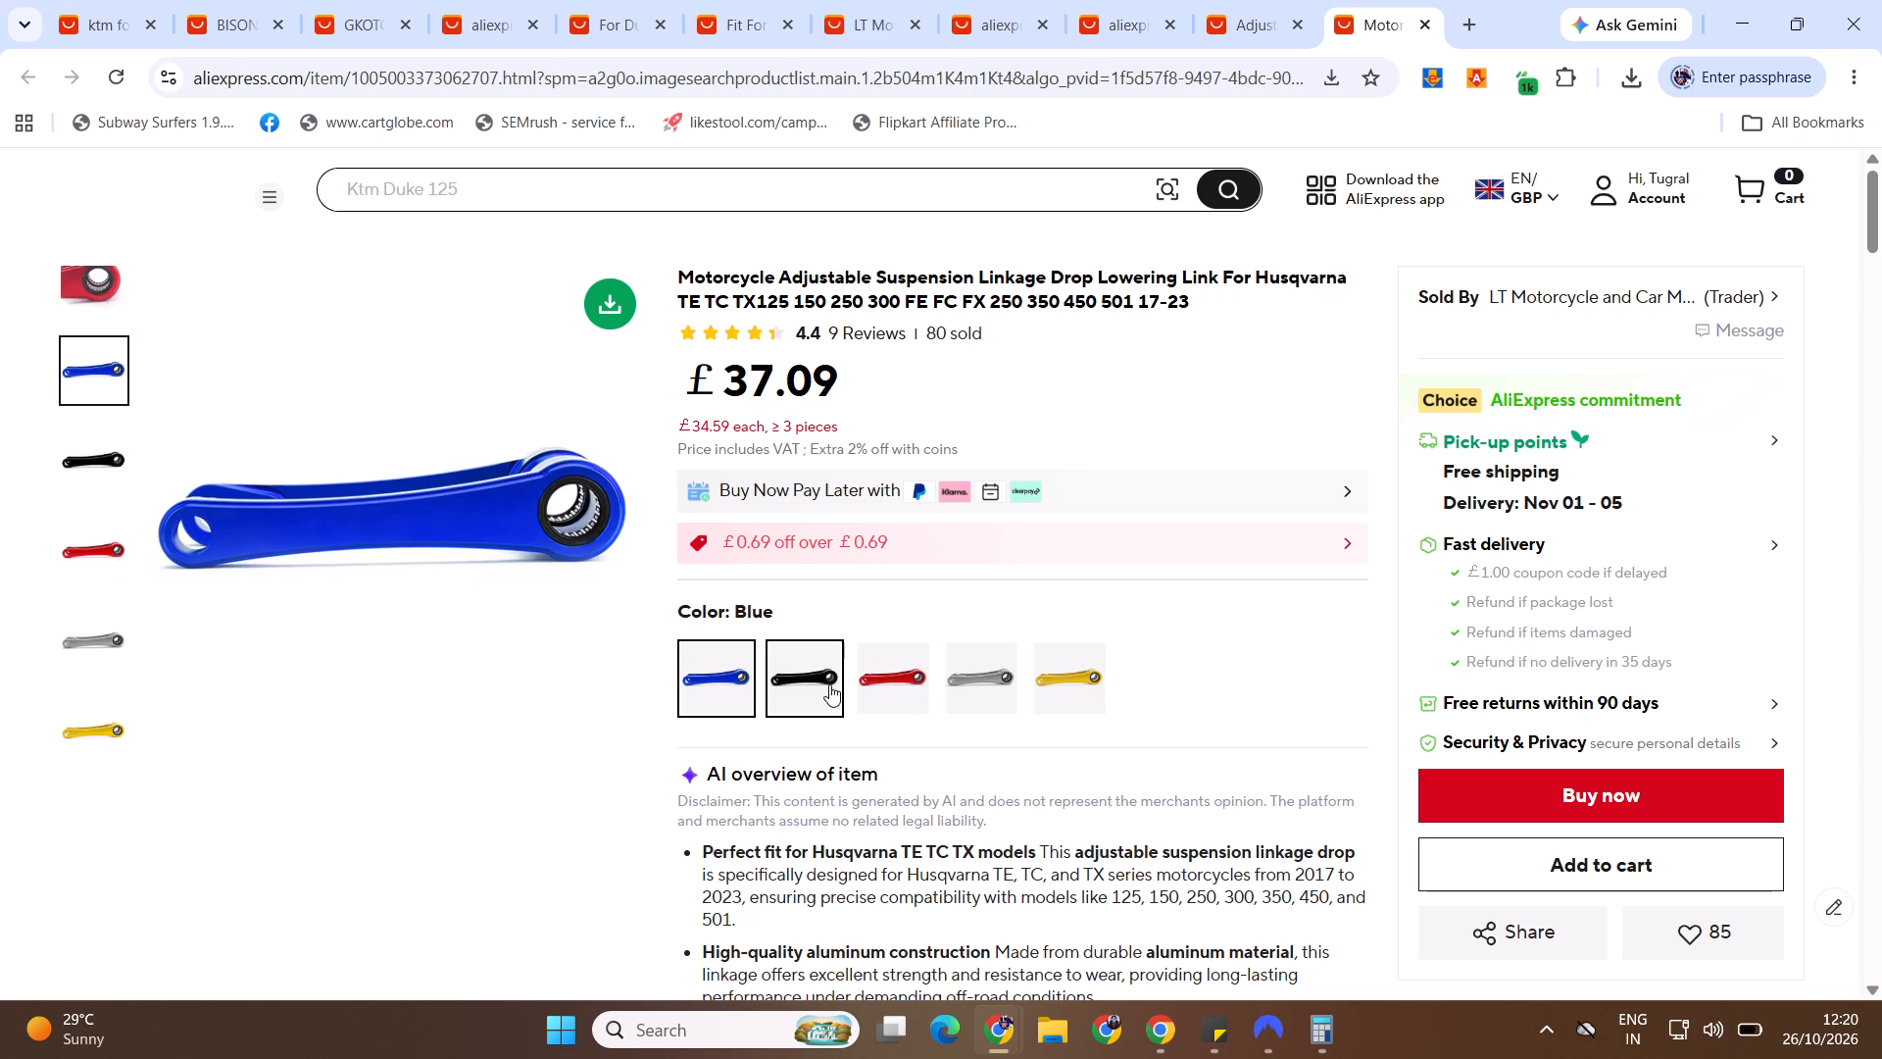
{"action": "key", "text": "space"}
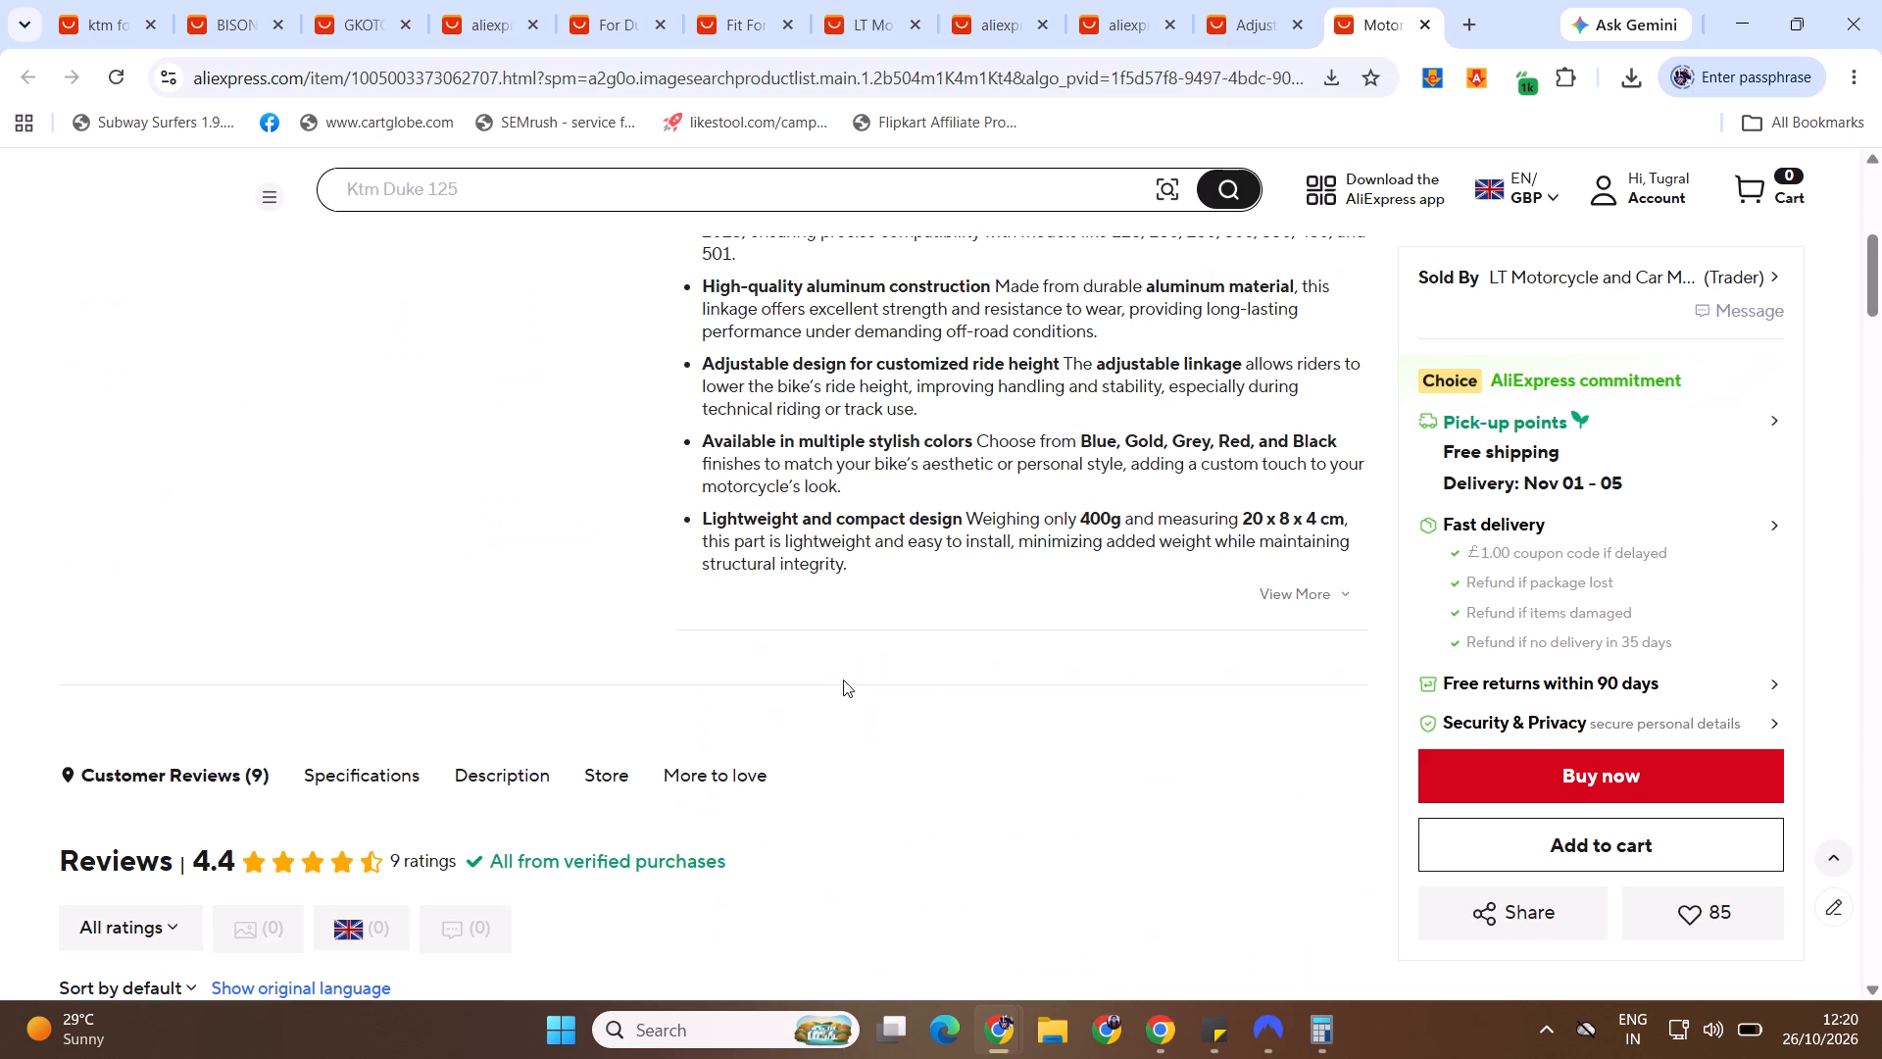
{"action": "left_click_drag", "start_coordinate": [1881, 279], "coordinate": [1881, 179]}
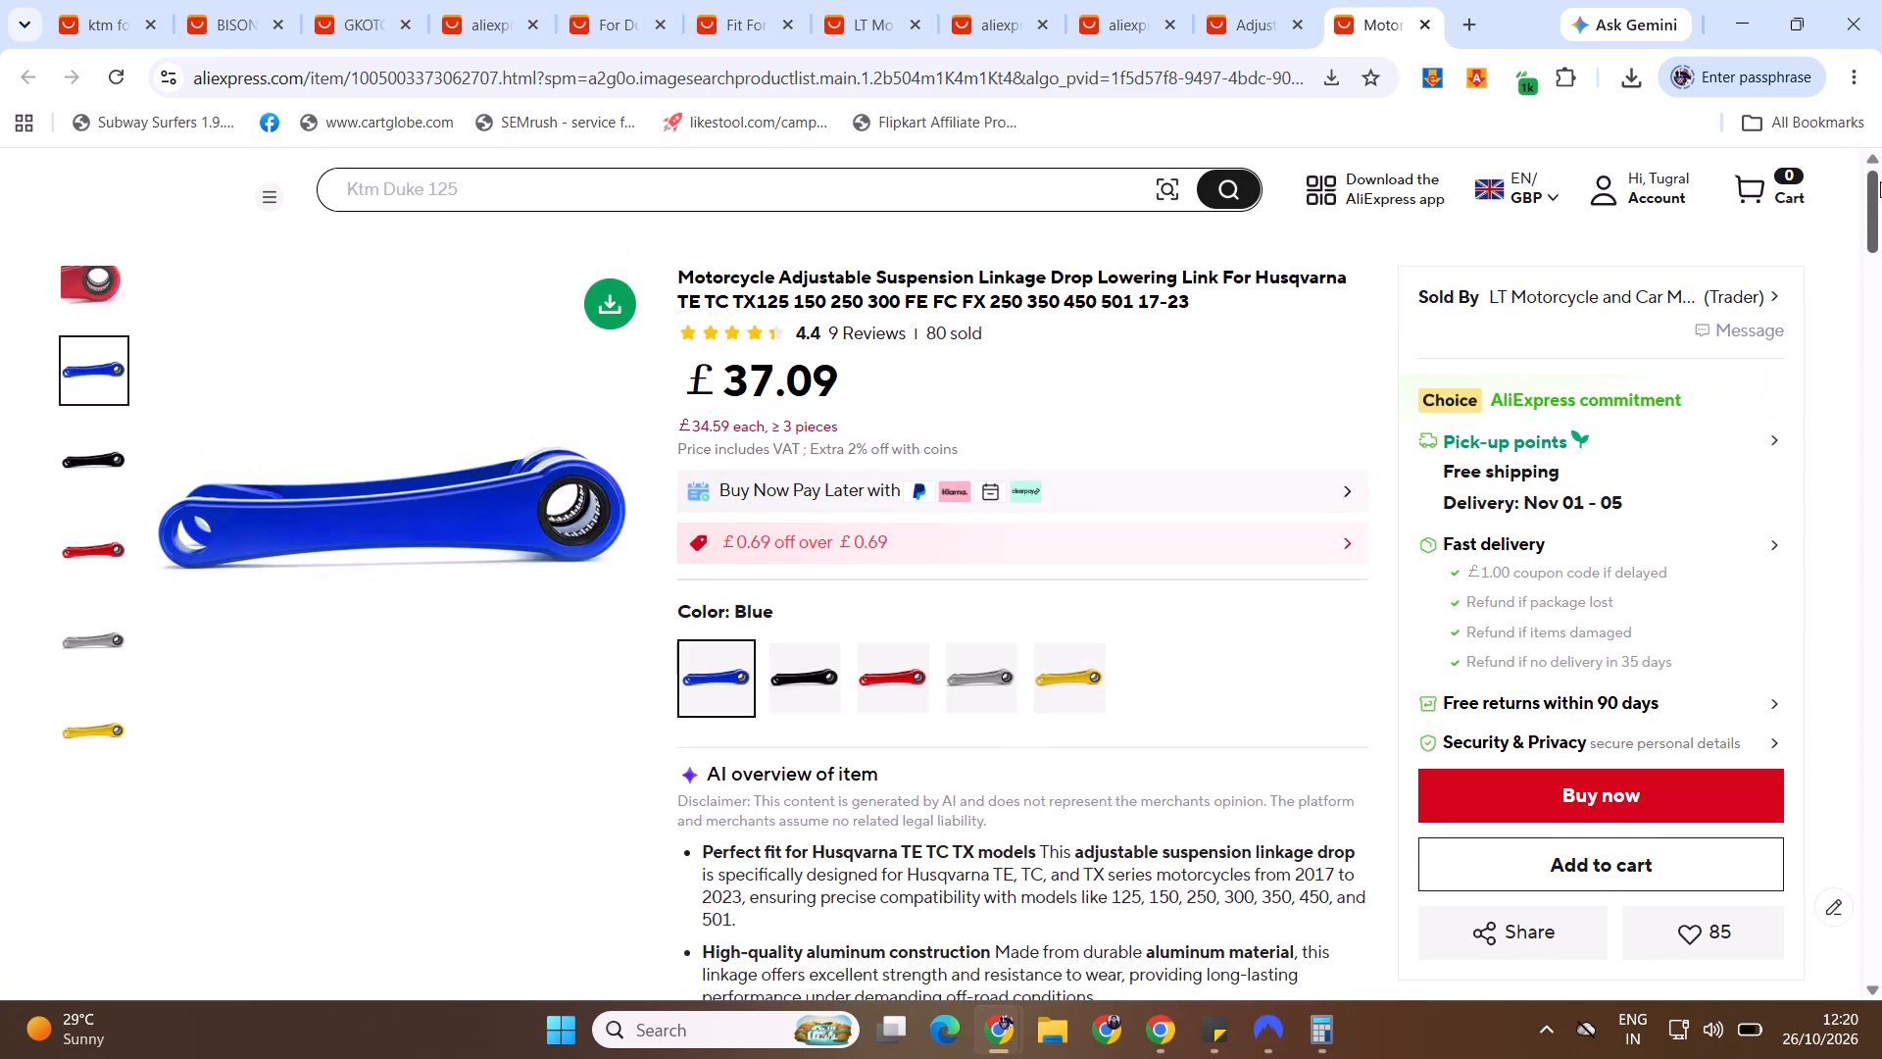
{"action": "key", "text": "alt+Tab"}
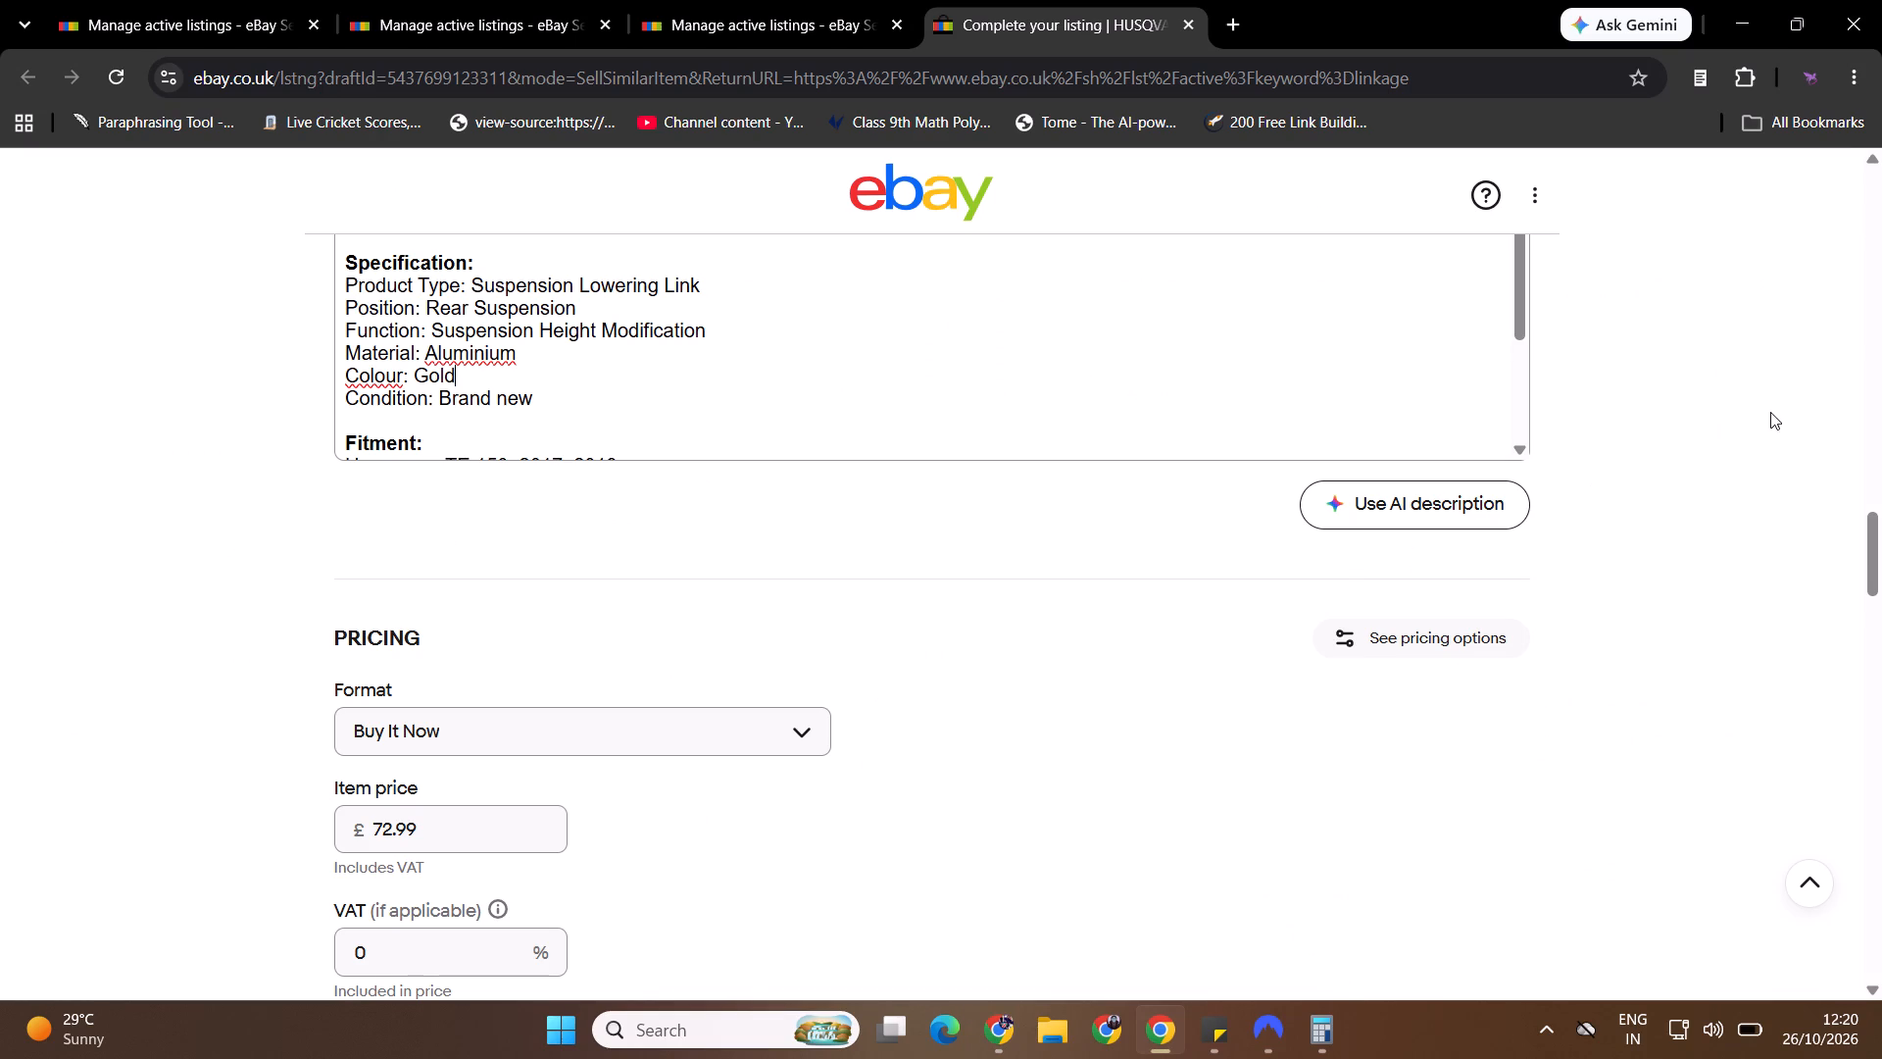
Publish the gold Husqvarna lowering link listing with the displayed fees and return to the active listings.
{"action": "left_click_drag", "start_coordinate": [1513, 286], "coordinate": [1554, 516]}
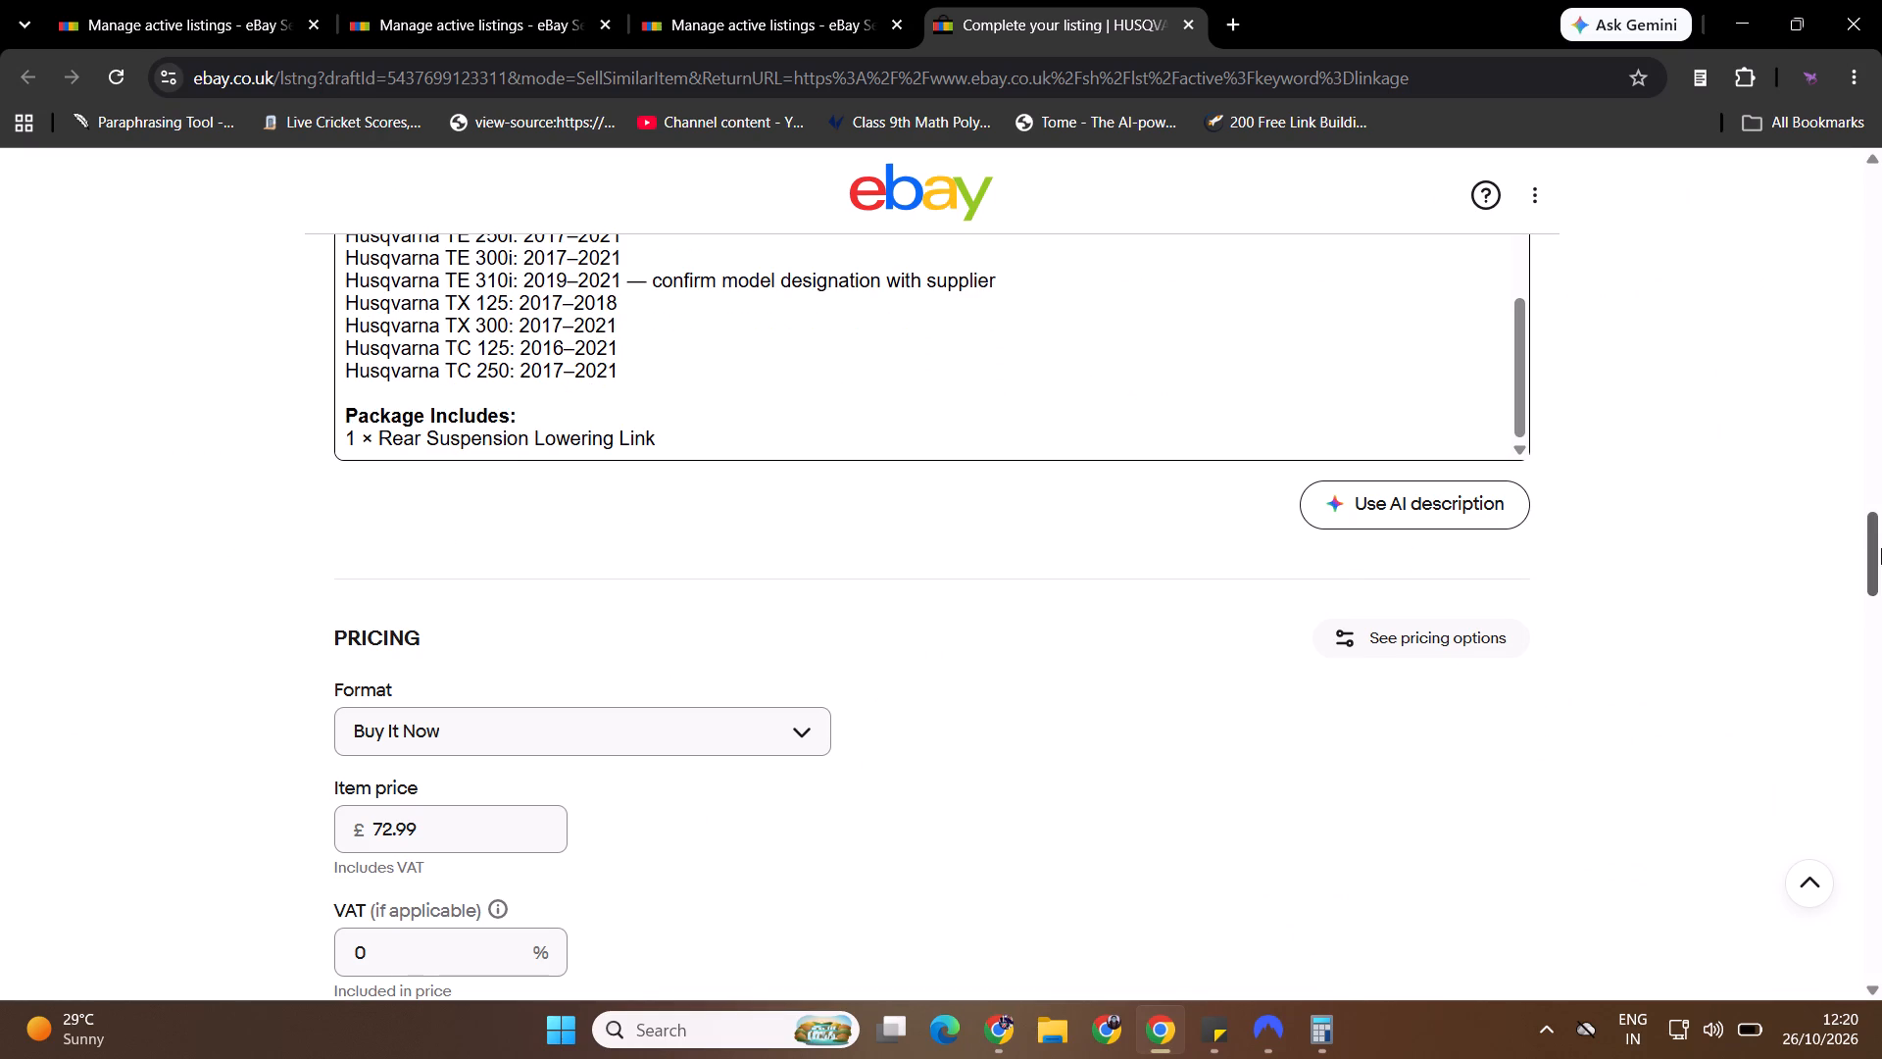
{"action": "left_click_drag", "start_coordinate": [1881, 528], "coordinate": [1881, 206]}
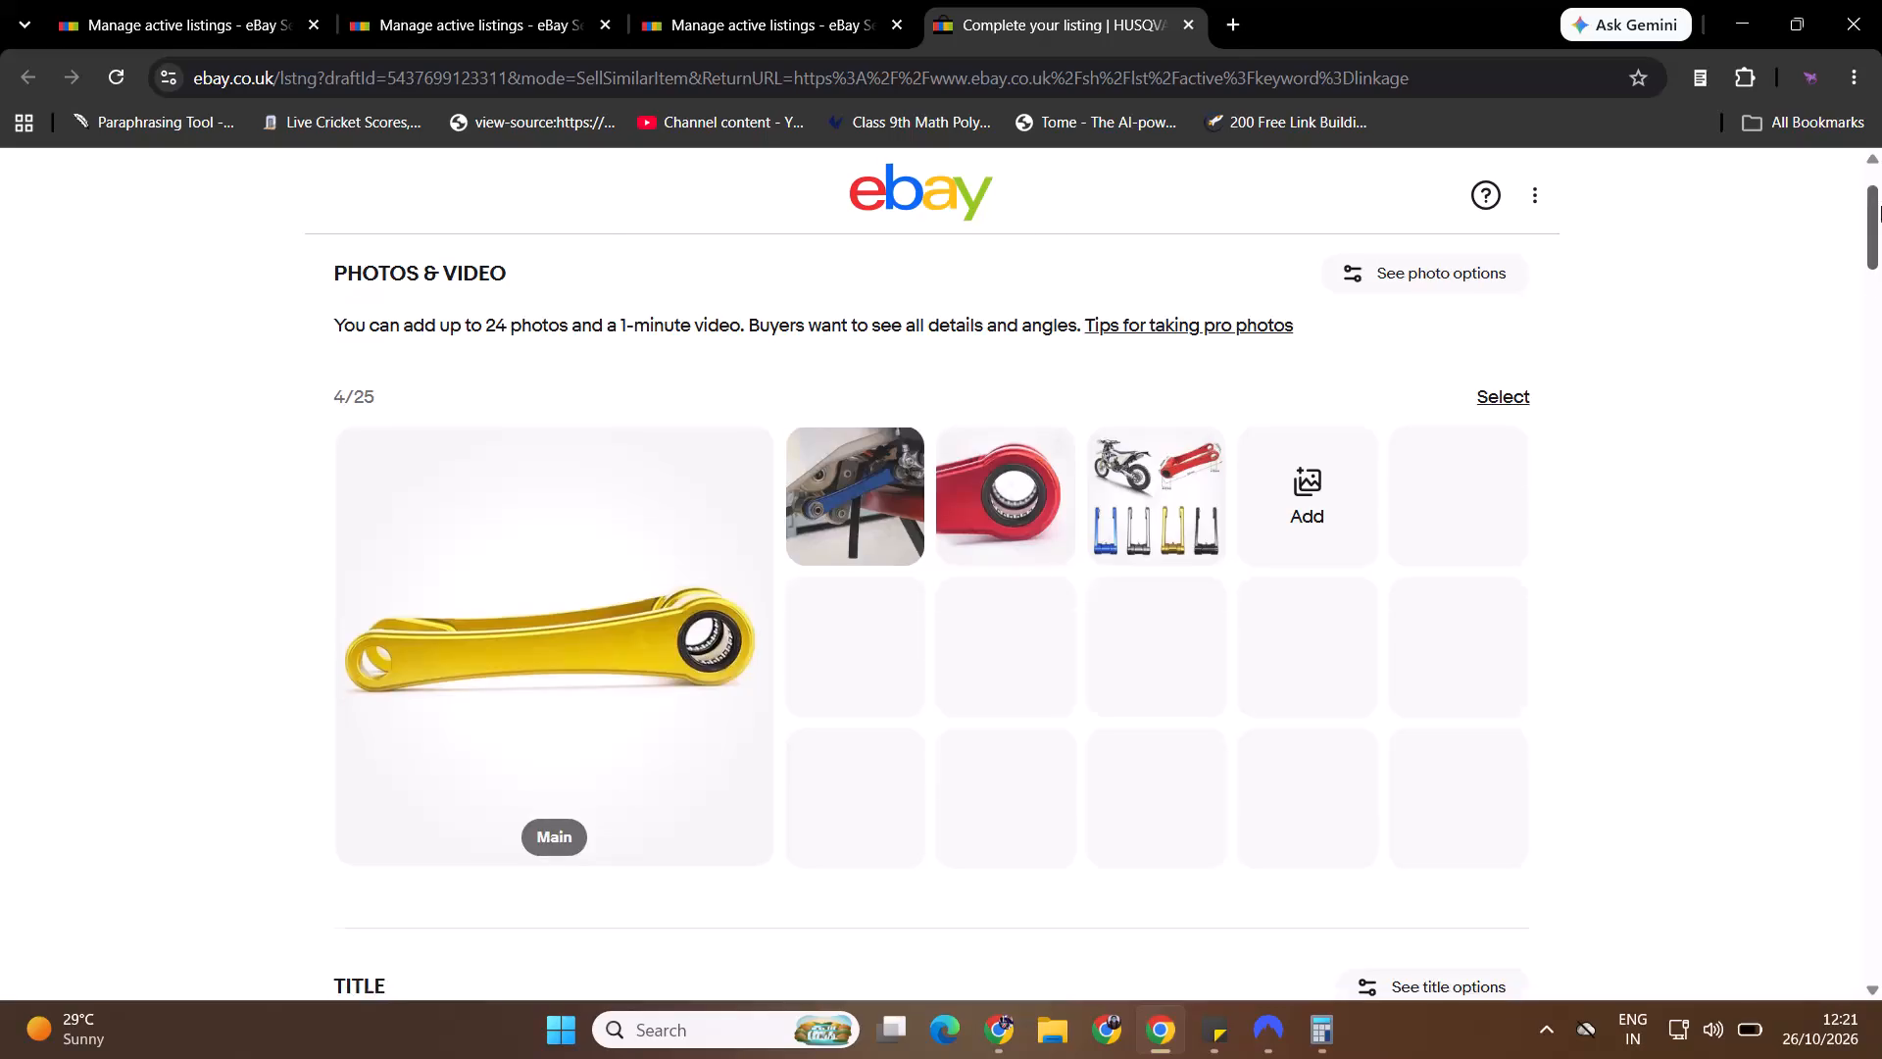
{"action": "left_click_drag", "start_coordinate": [1881, 206], "coordinate": [1847, 1058]}
{"action": "left_click", "coordinate": [969, 573]}
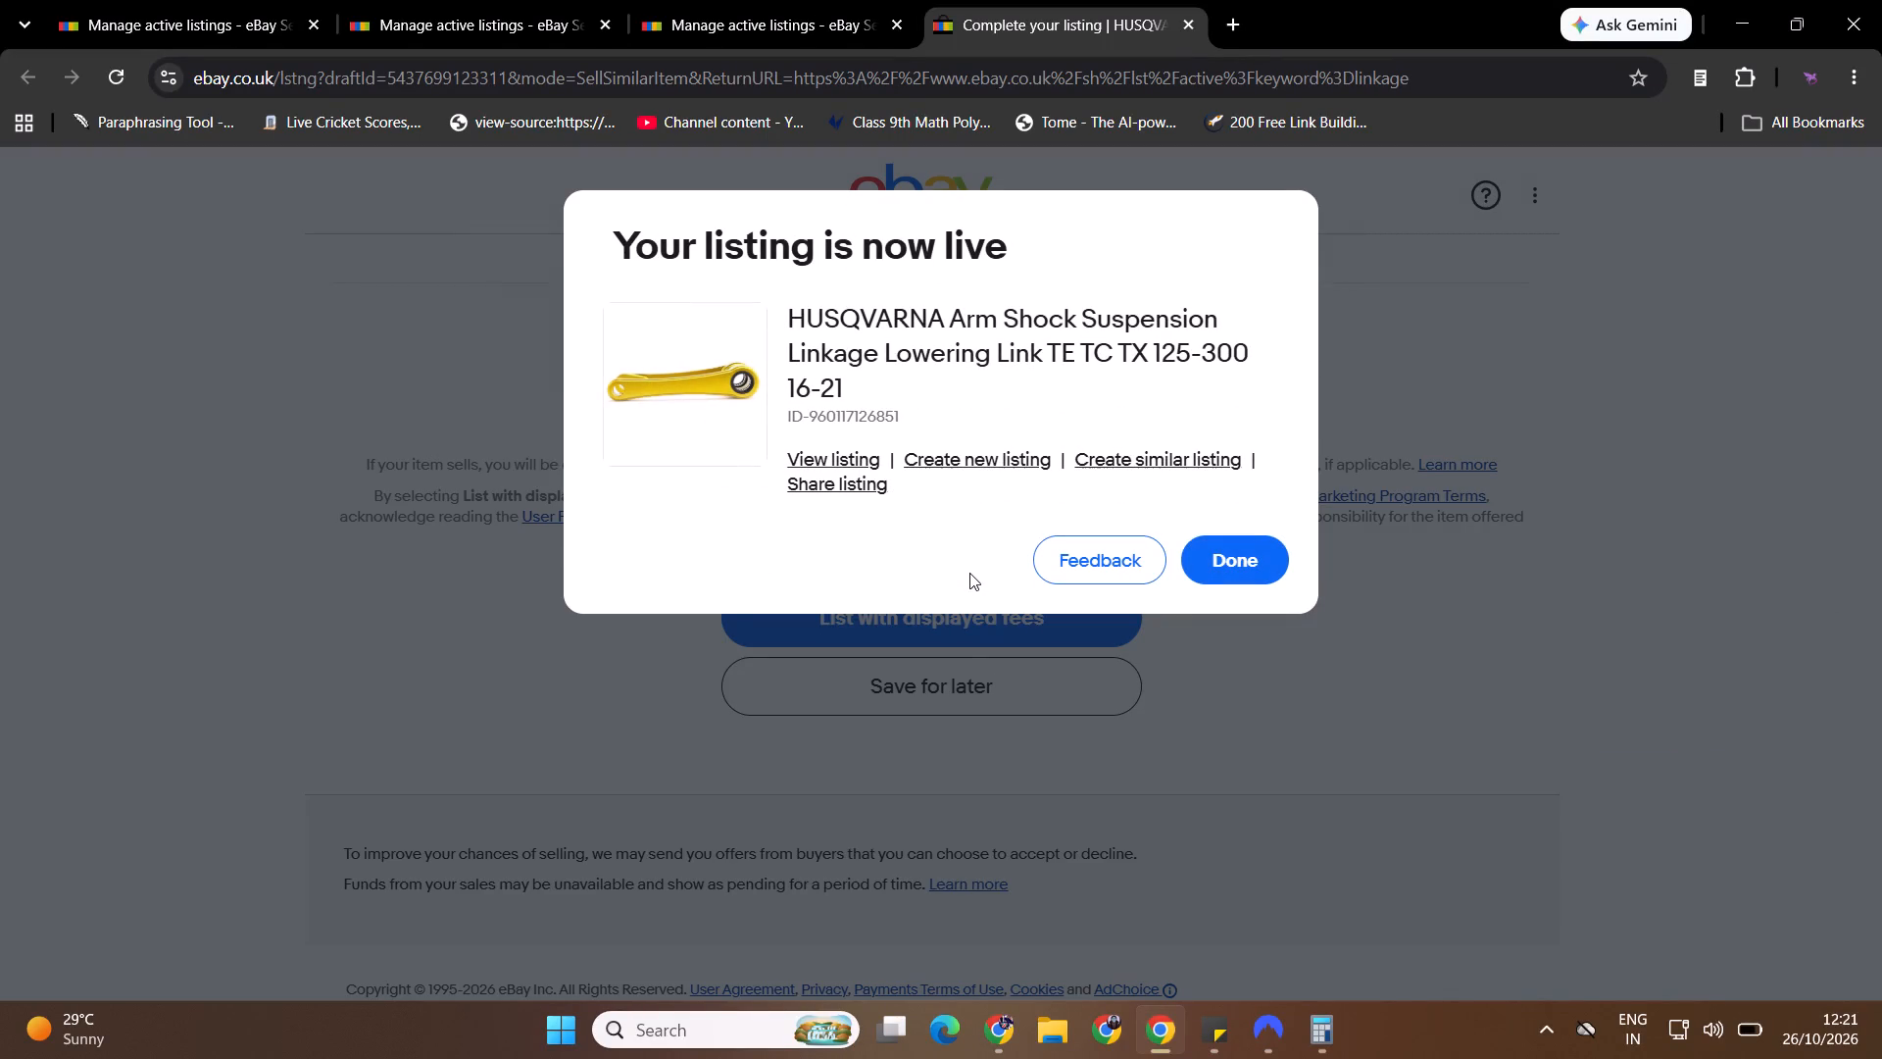
{"action": "left_click", "coordinate": [1235, 557]}
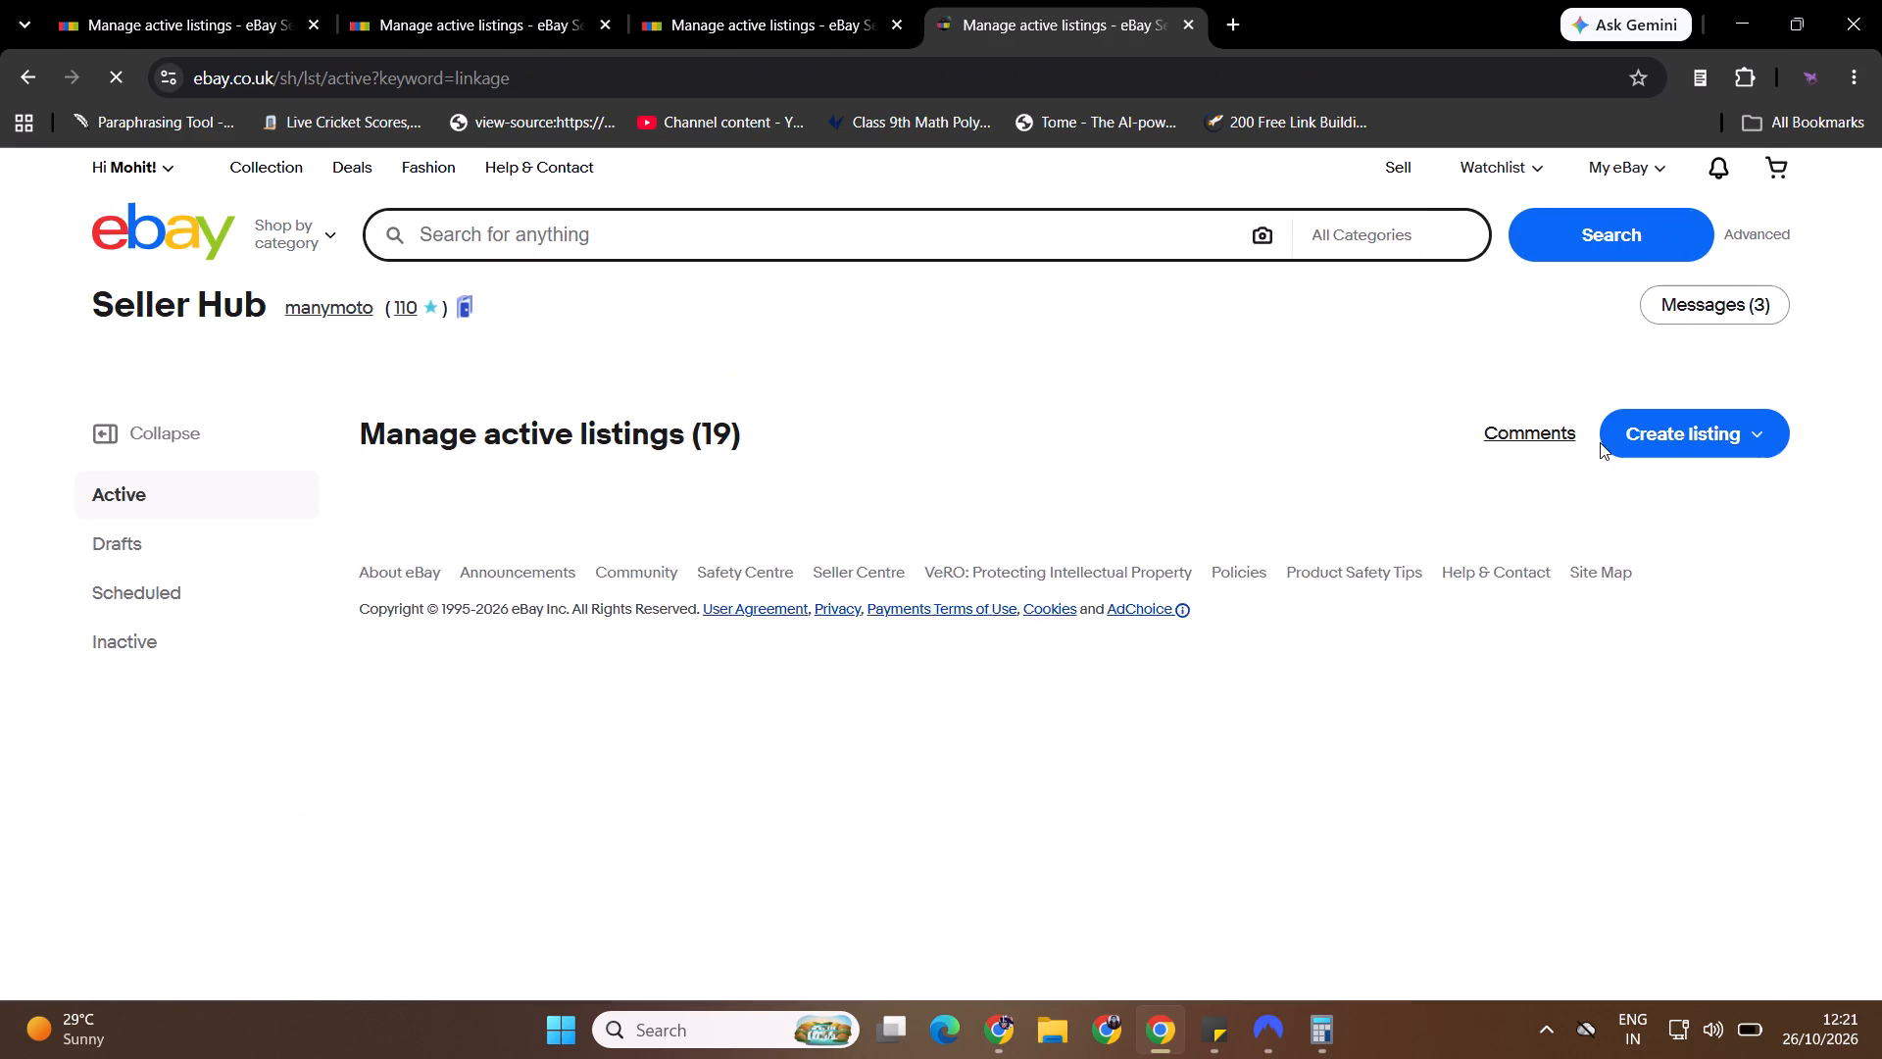
Revise the black Husqvarna lowering link listing by deleting its angled black photo, and submit the revision with the displayed fees.
{"action": "left_click_drag", "start_coordinate": [1881, 257], "coordinate": [1870, 1035]}
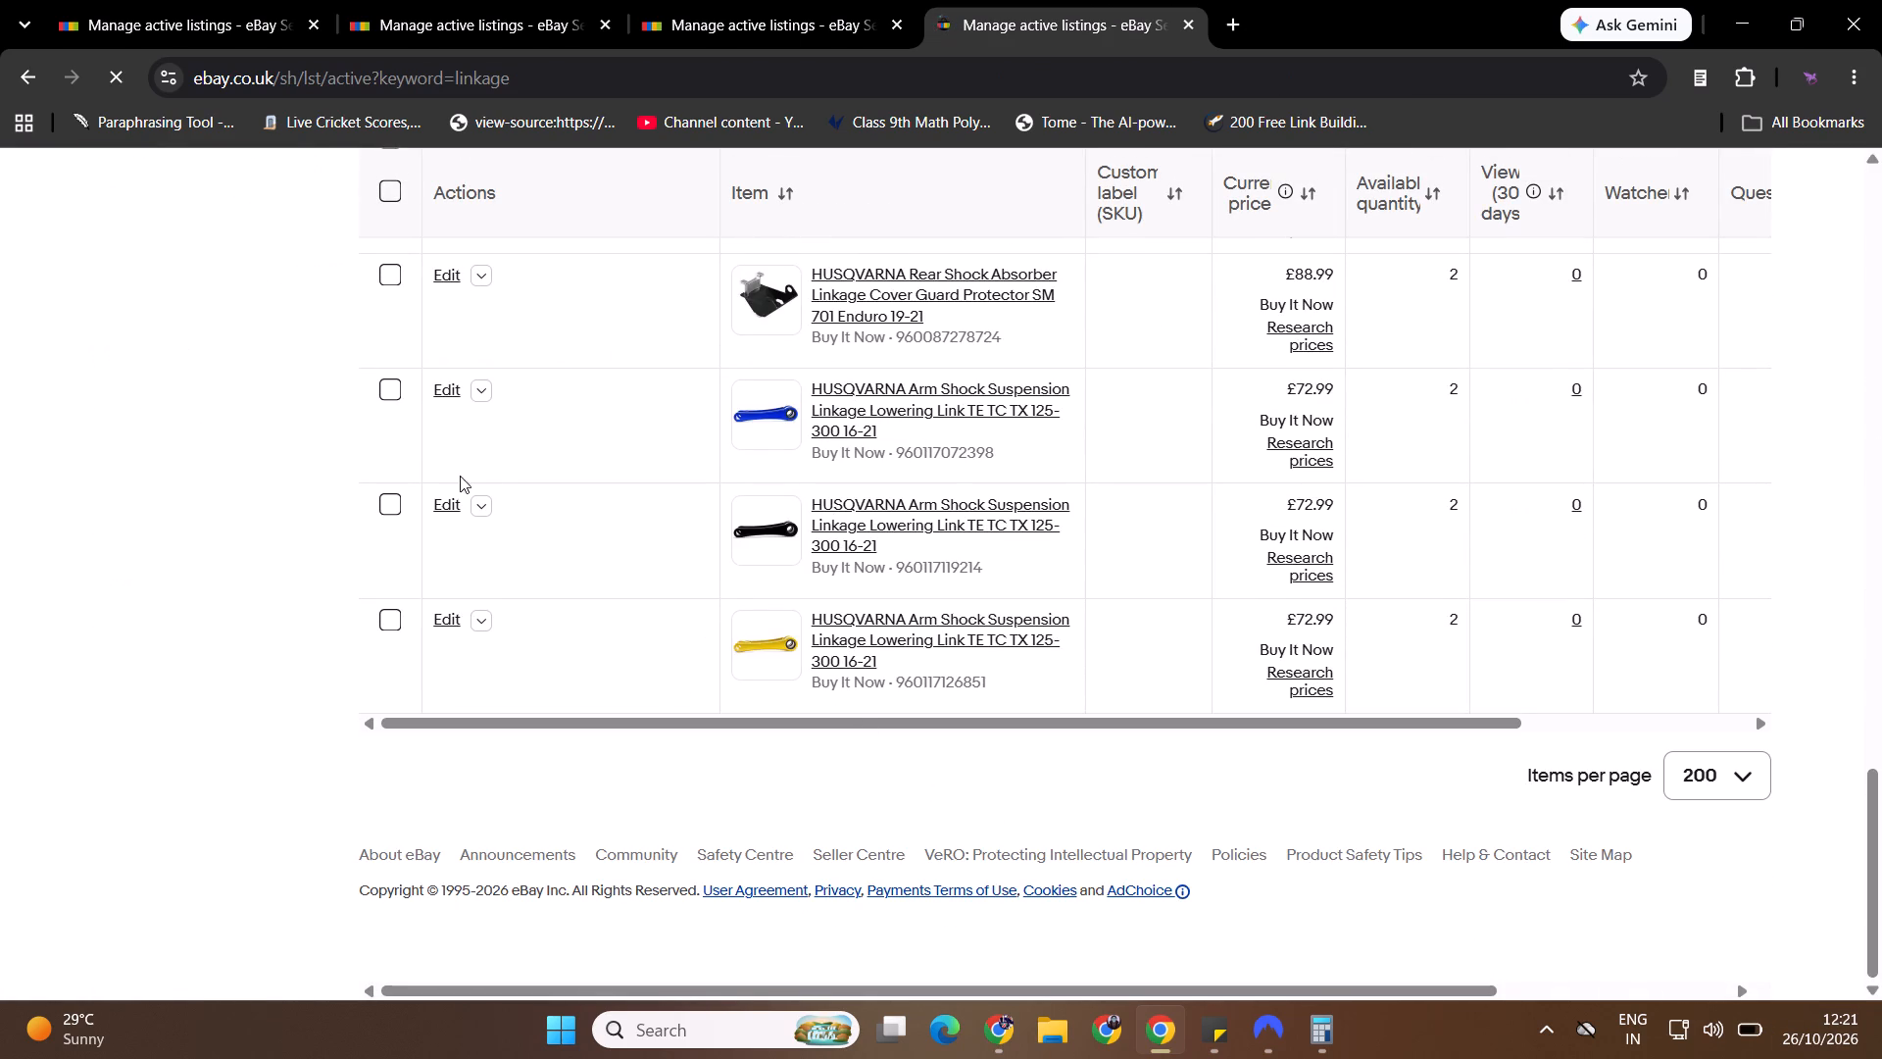
{"action": "middle_click", "coordinate": [451, 504]}
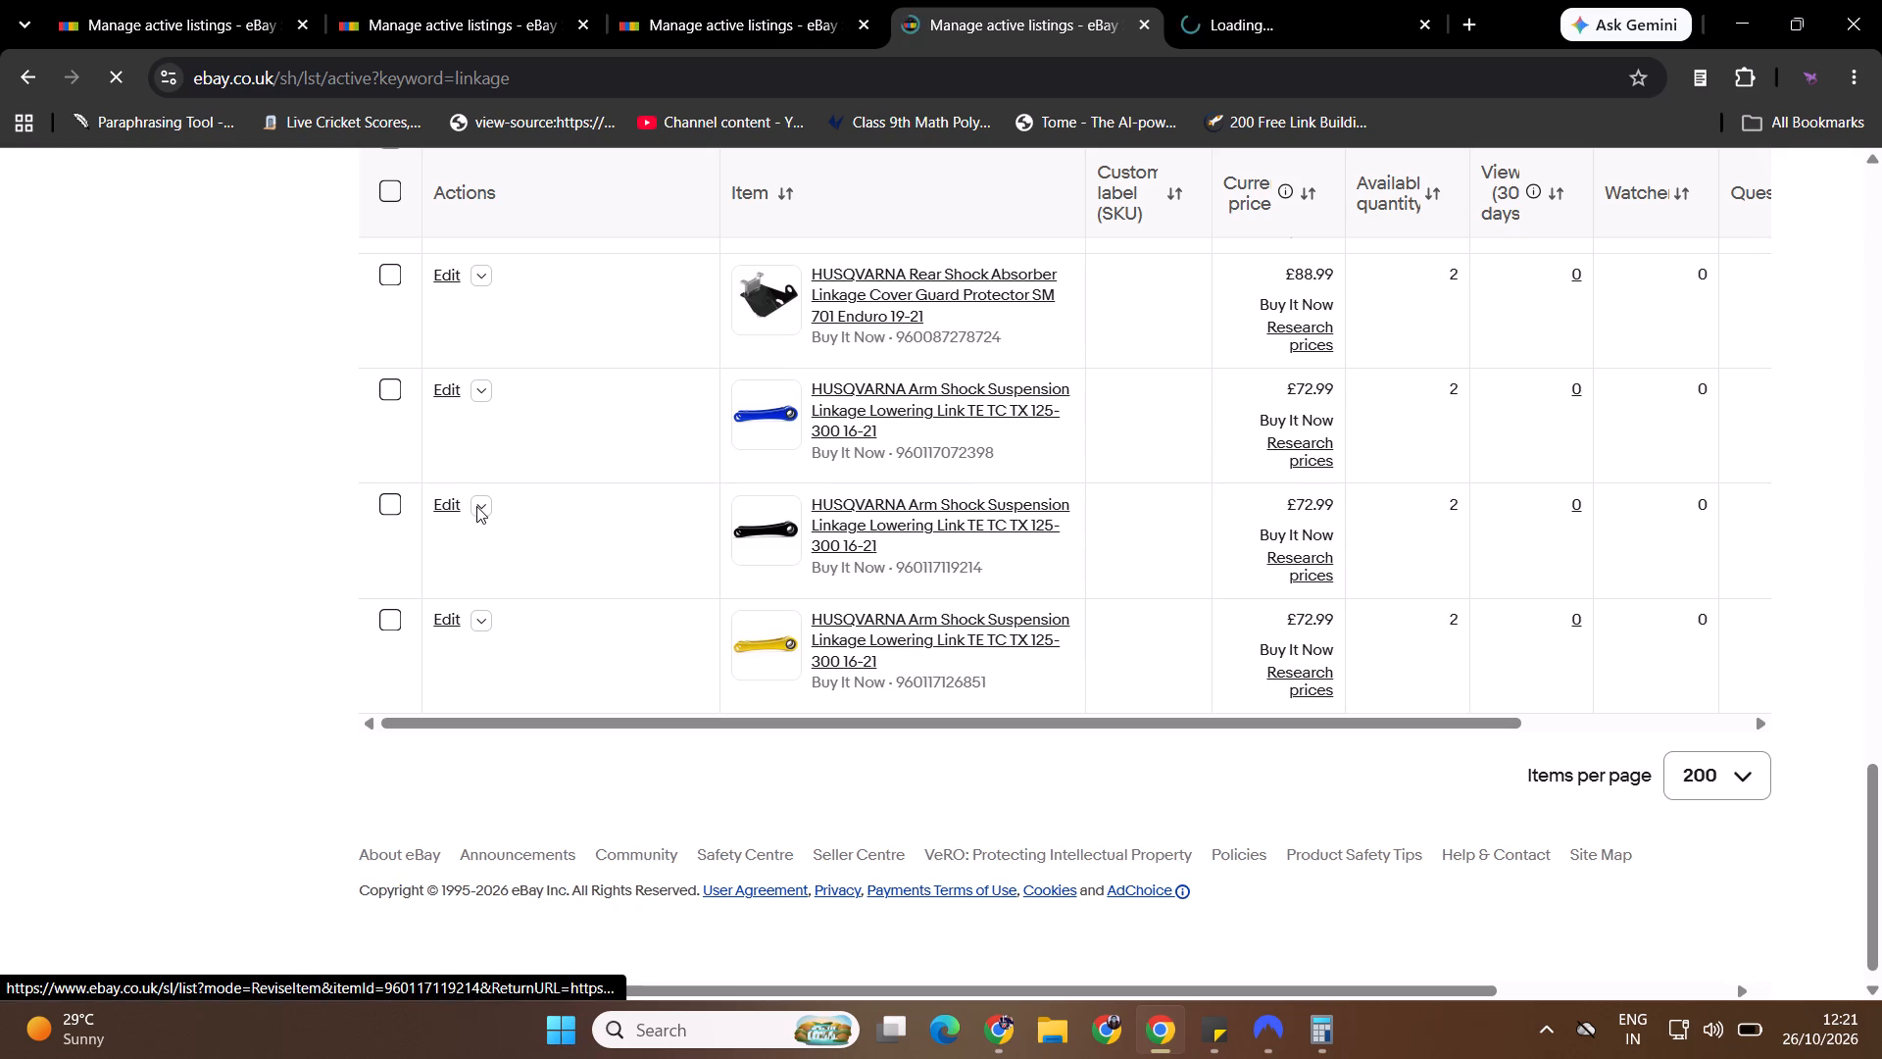
{"action": "left_click", "coordinate": [1248, 8]}
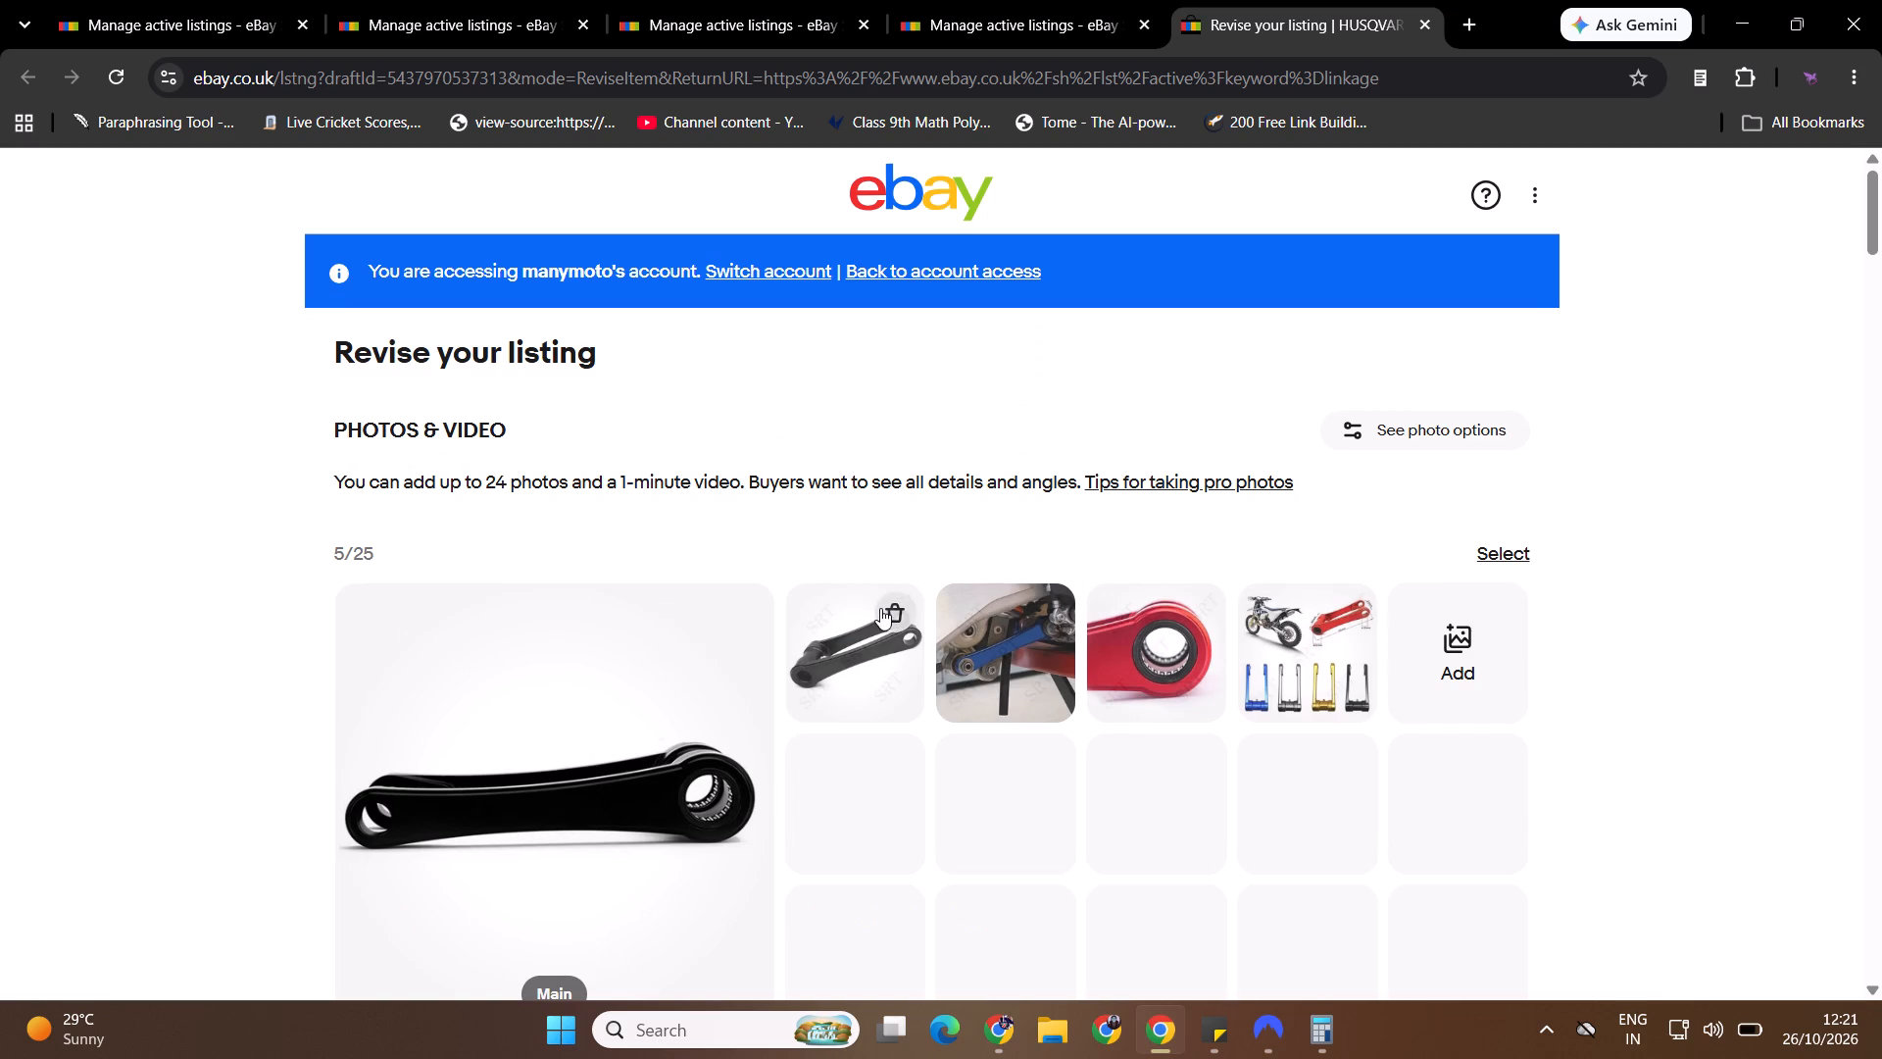
{"action": "left_click", "coordinate": [886, 613]}
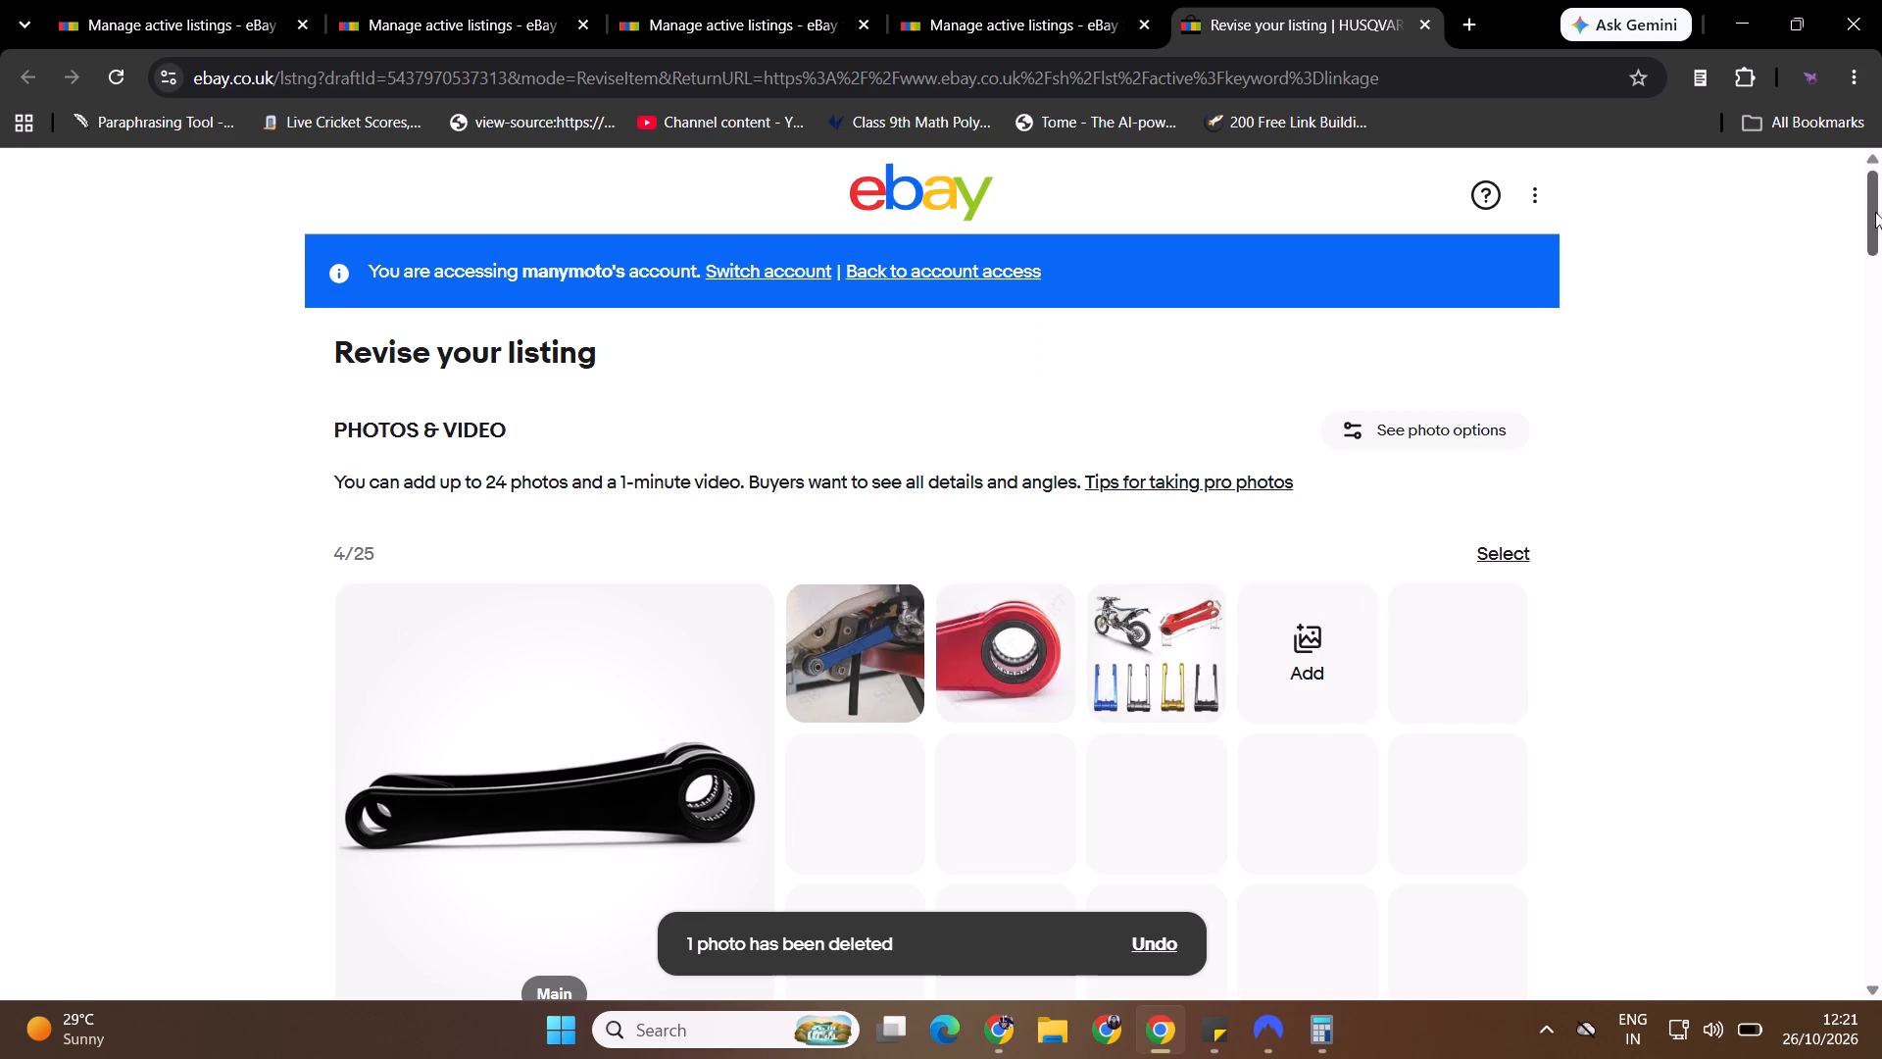
{"action": "left_click_drag", "start_coordinate": [1881, 213], "coordinate": [1881, 1012]}
{"action": "left_click", "coordinate": [962, 653]}
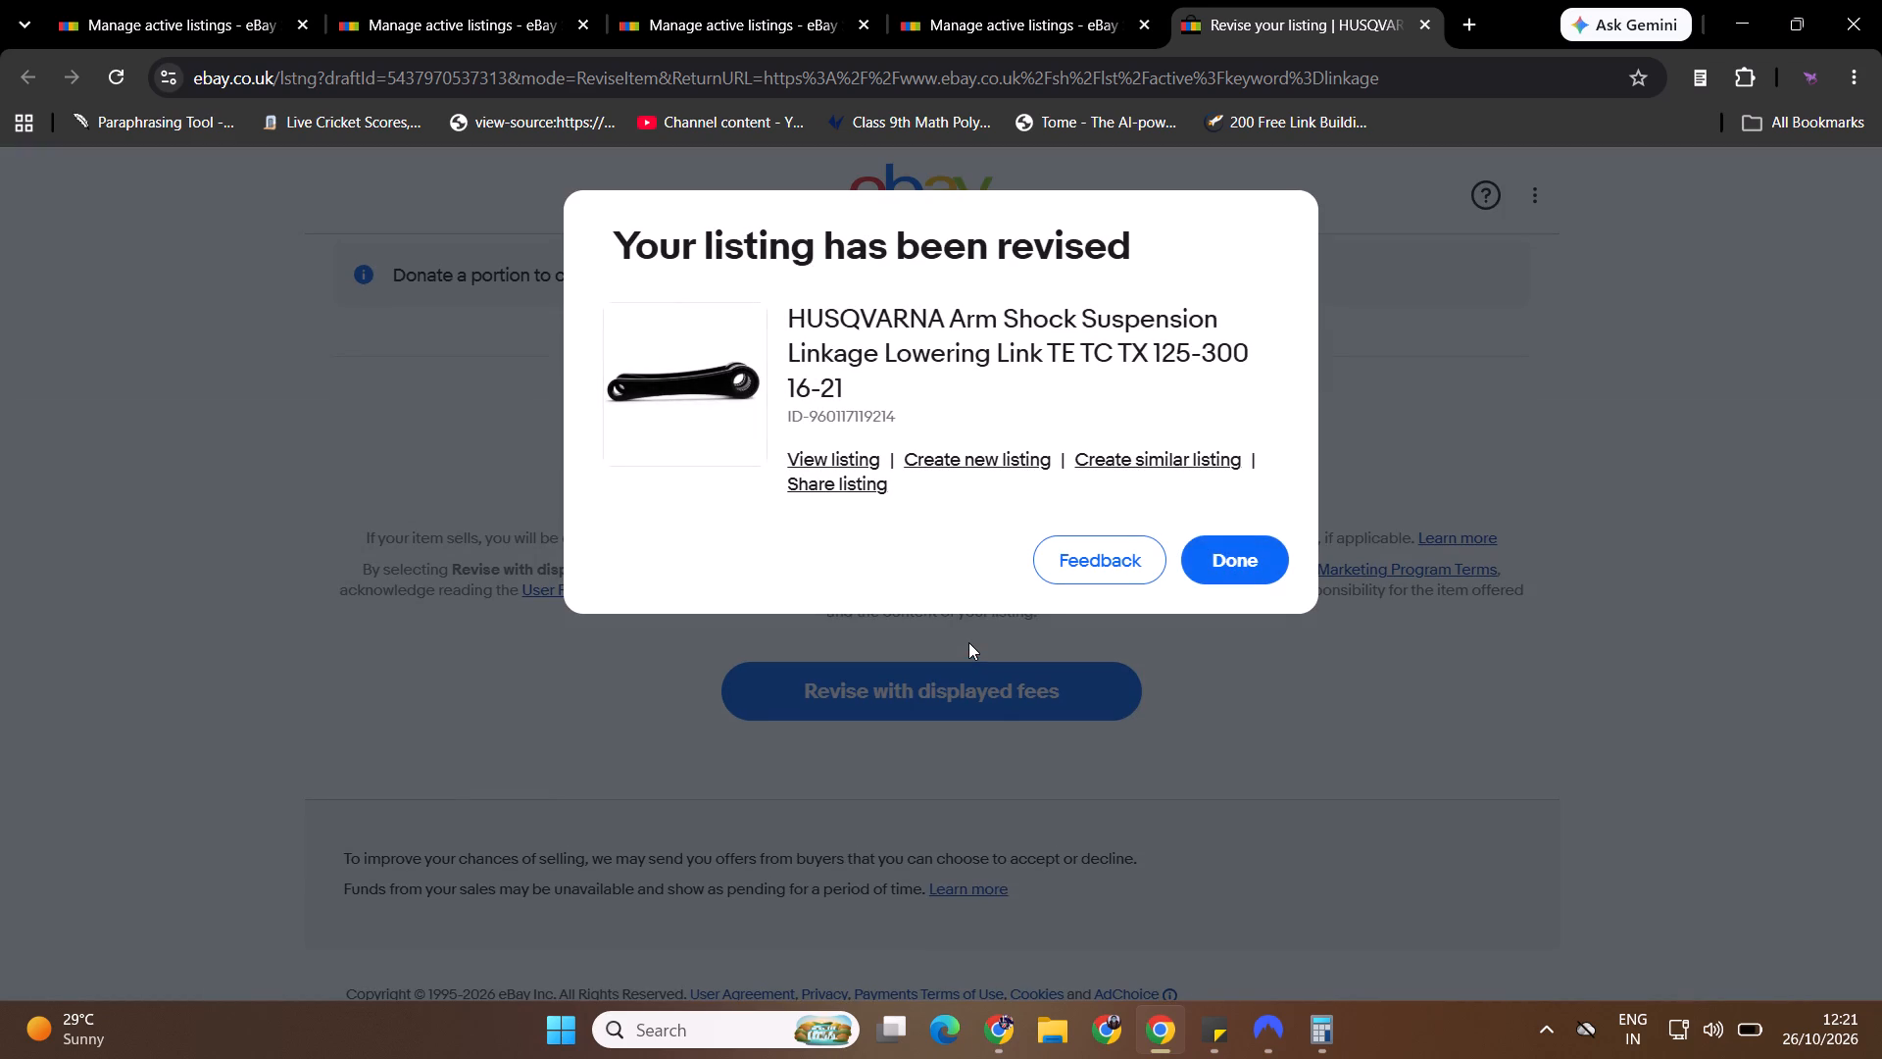
{"action": "left_click", "coordinate": [1227, 552]}
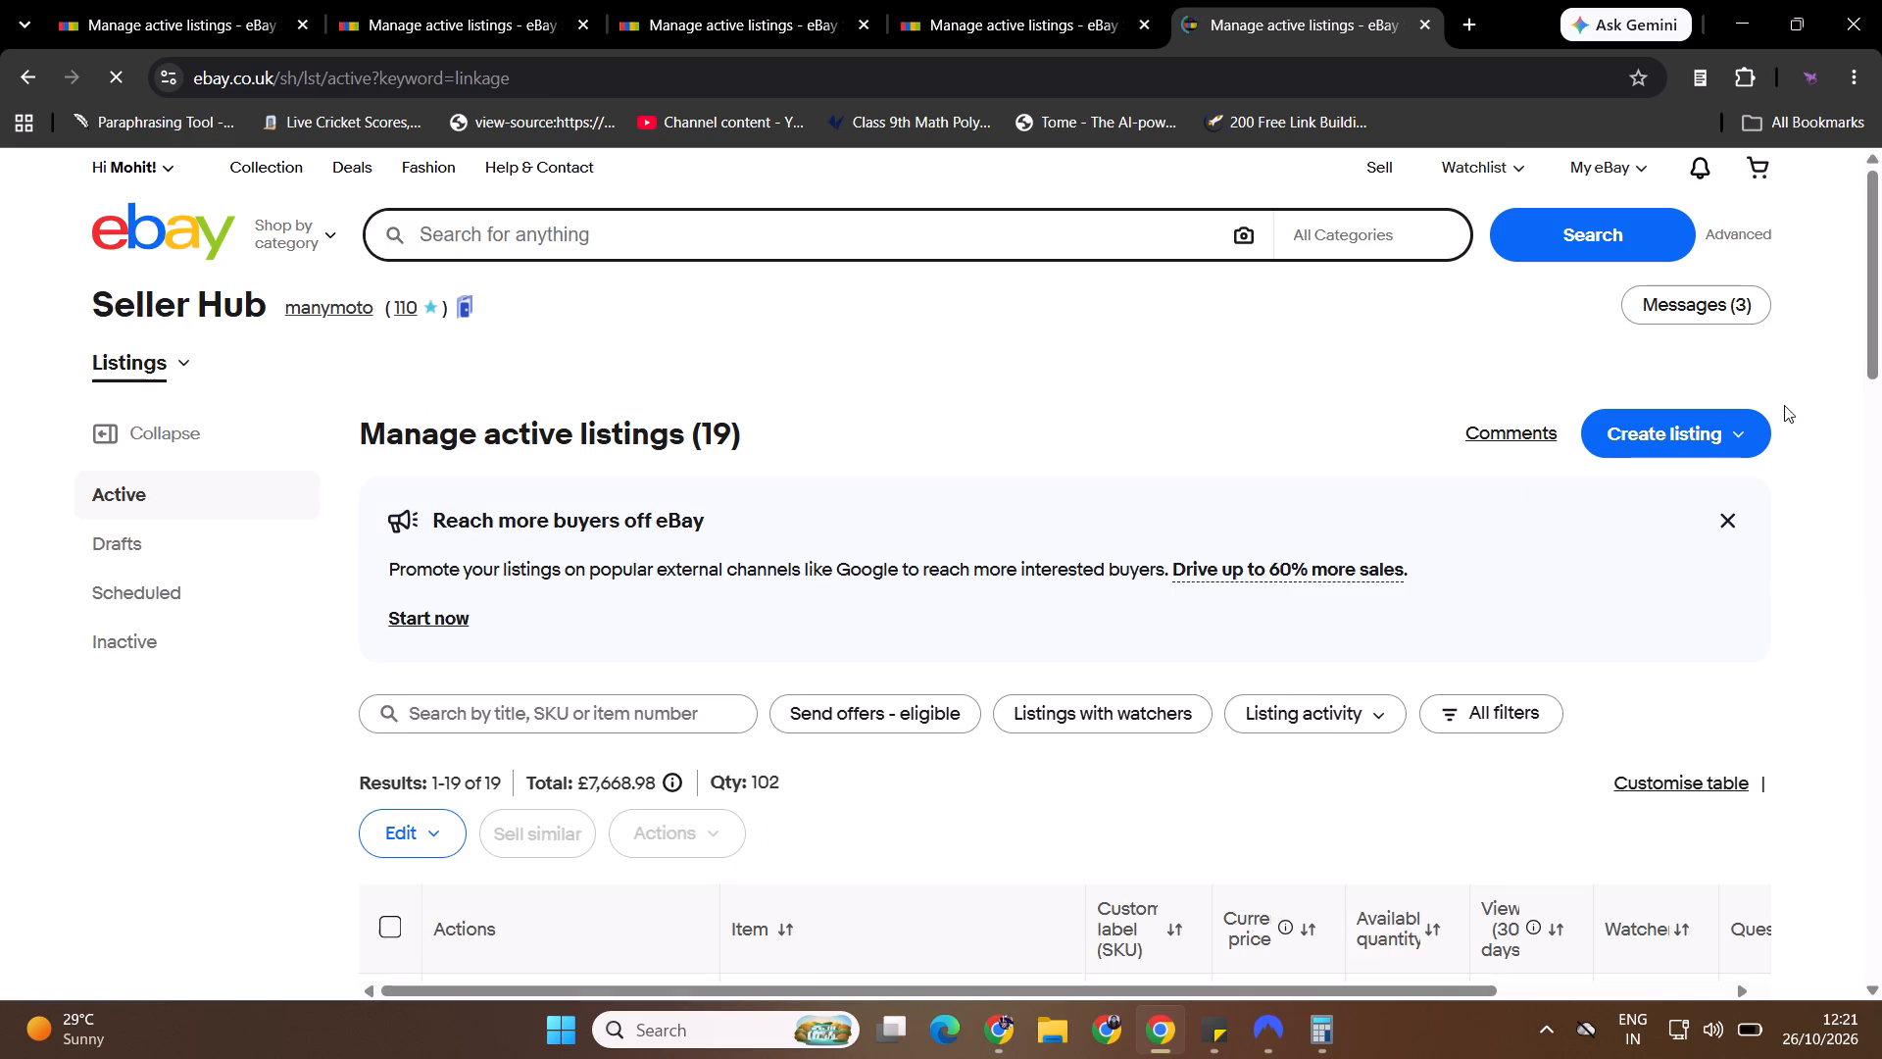
Create a similar listing from the gold Husqvarna lowering link in a new tab and go to its draft.
{"action": "left_click_drag", "start_coordinate": [1881, 283], "coordinate": [1881, 1031]}
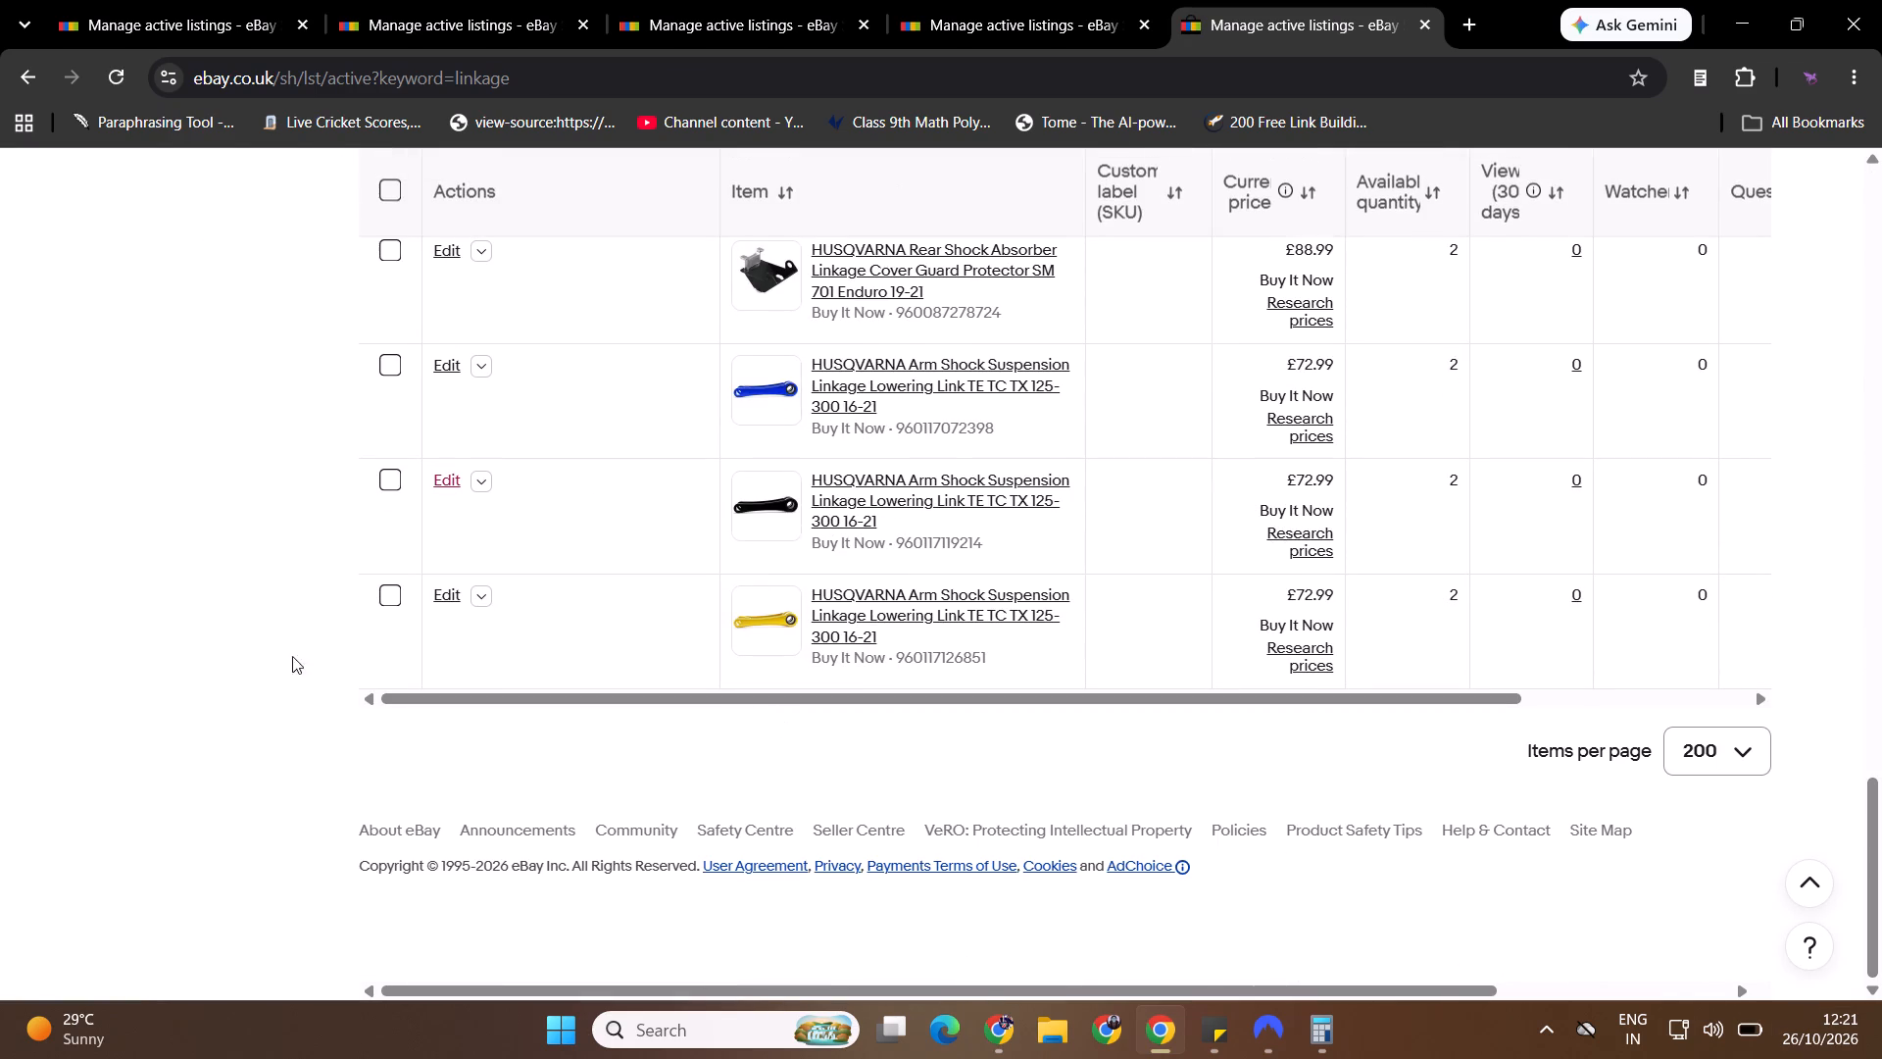
{"action": "left_click", "coordinate": [484, 599]}
{"action": "middle_click", "coordinate": [501, 630]}
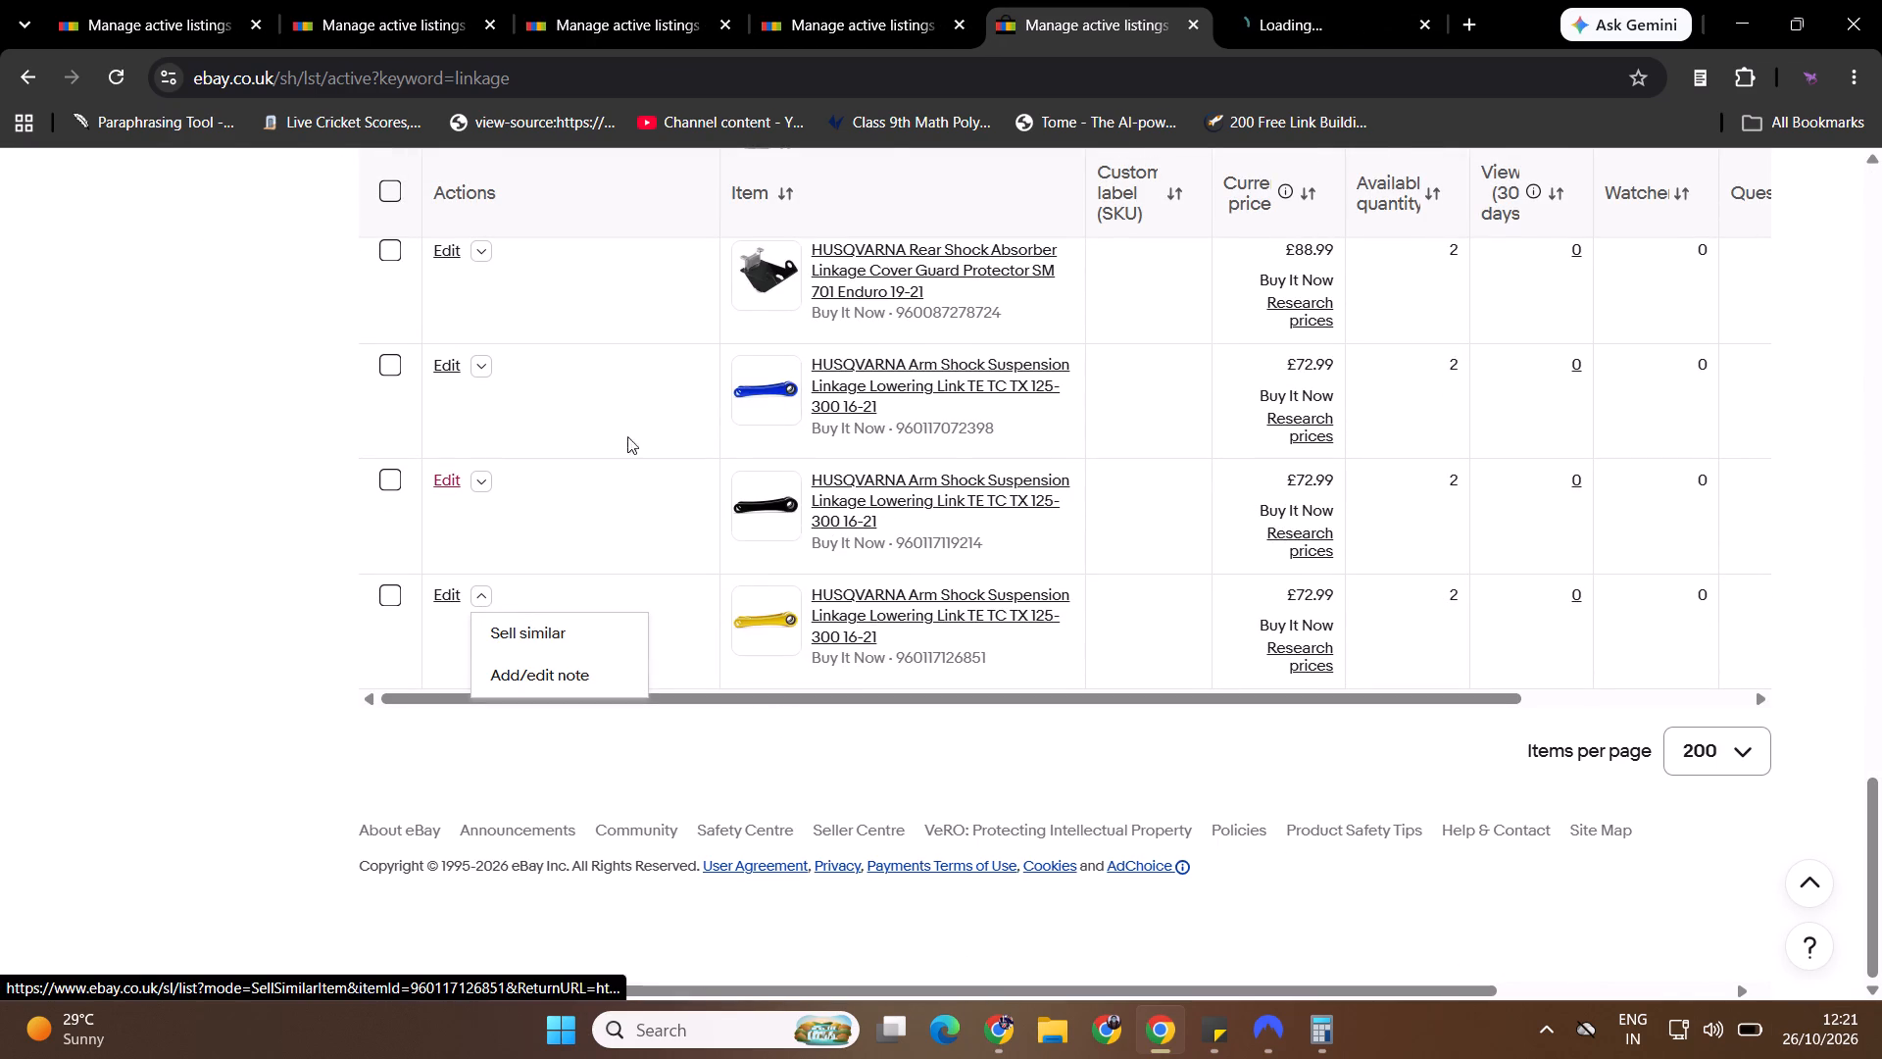
{"action": "left_click", "coordinate": [1214, 35]}
{"action": "left_click", "coordinate": [1277, 26]}
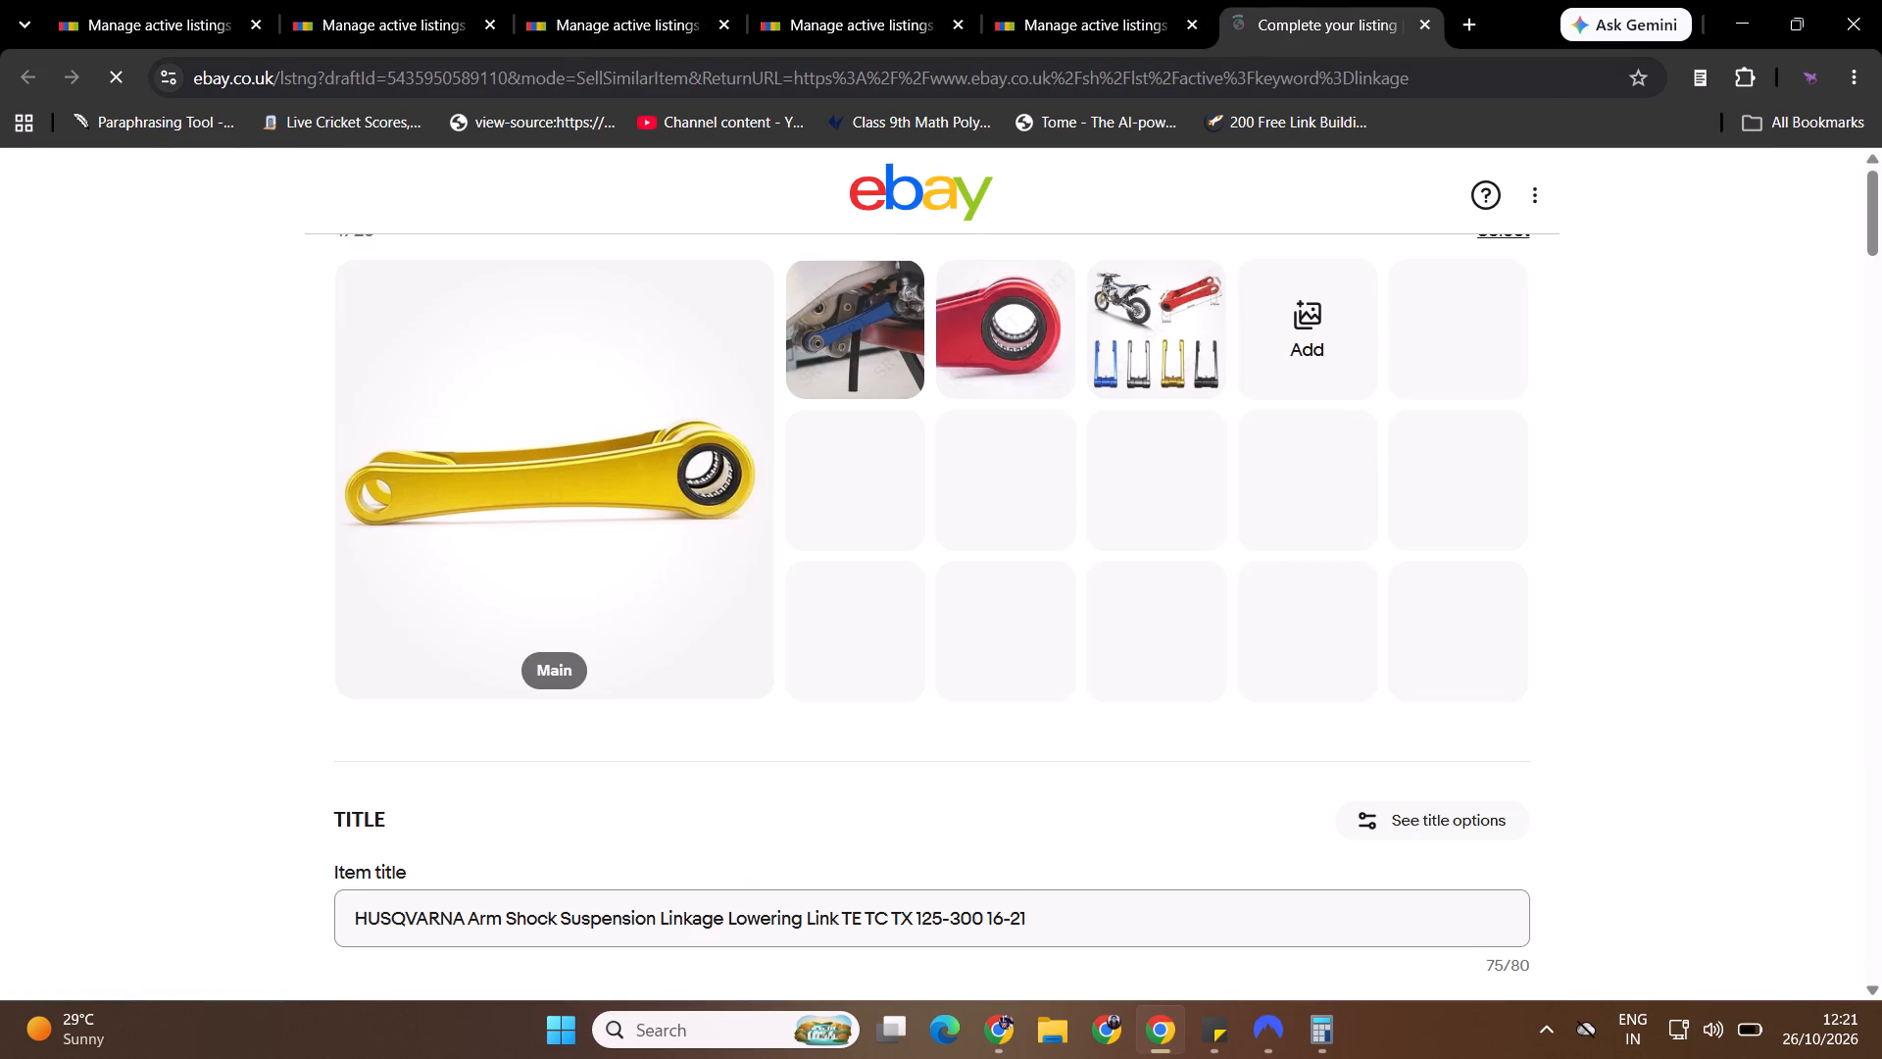
Replace the gold side view in the draft's photos with the grey side view and angled grey view from the Downloads folder.
{"action": "left_click", "coordinate": [739, 306]}
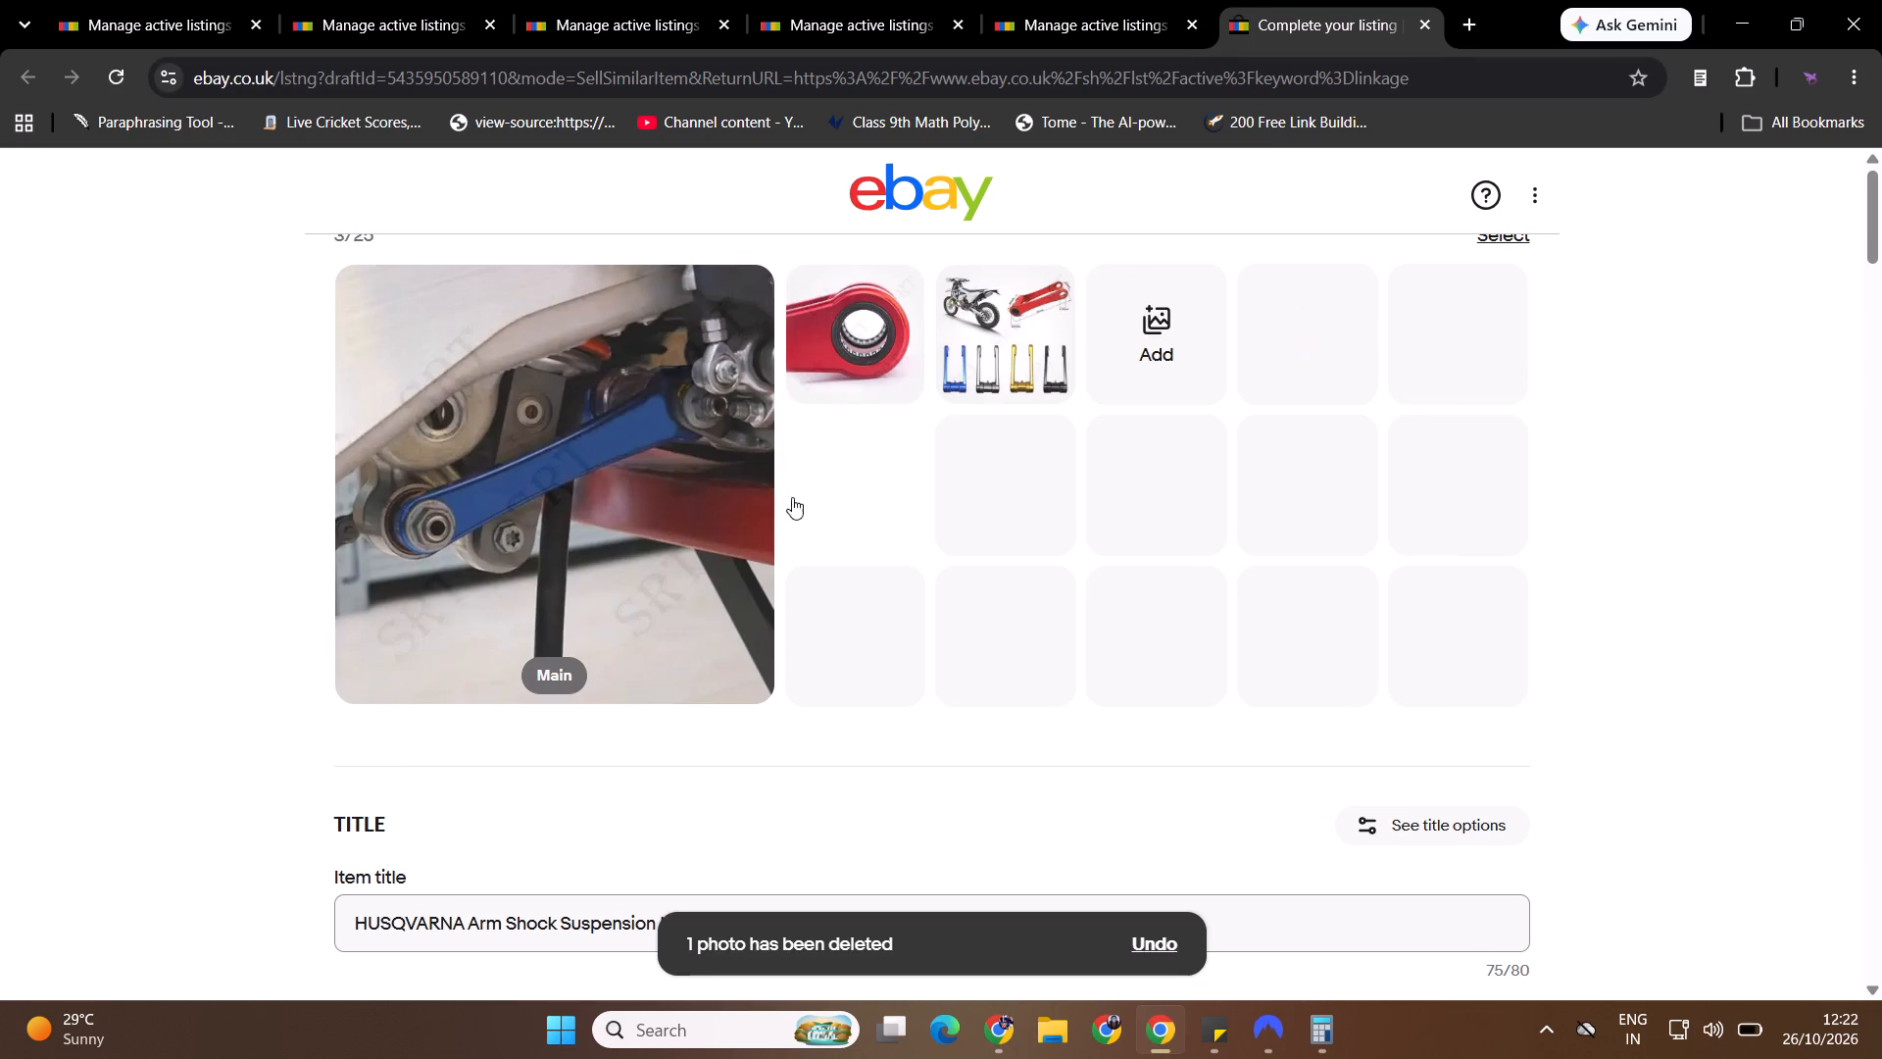
{"action": "left_click", "coordinate": [1156, 337]}
{"action": "left_click", "coordinate": [1166, 636]}
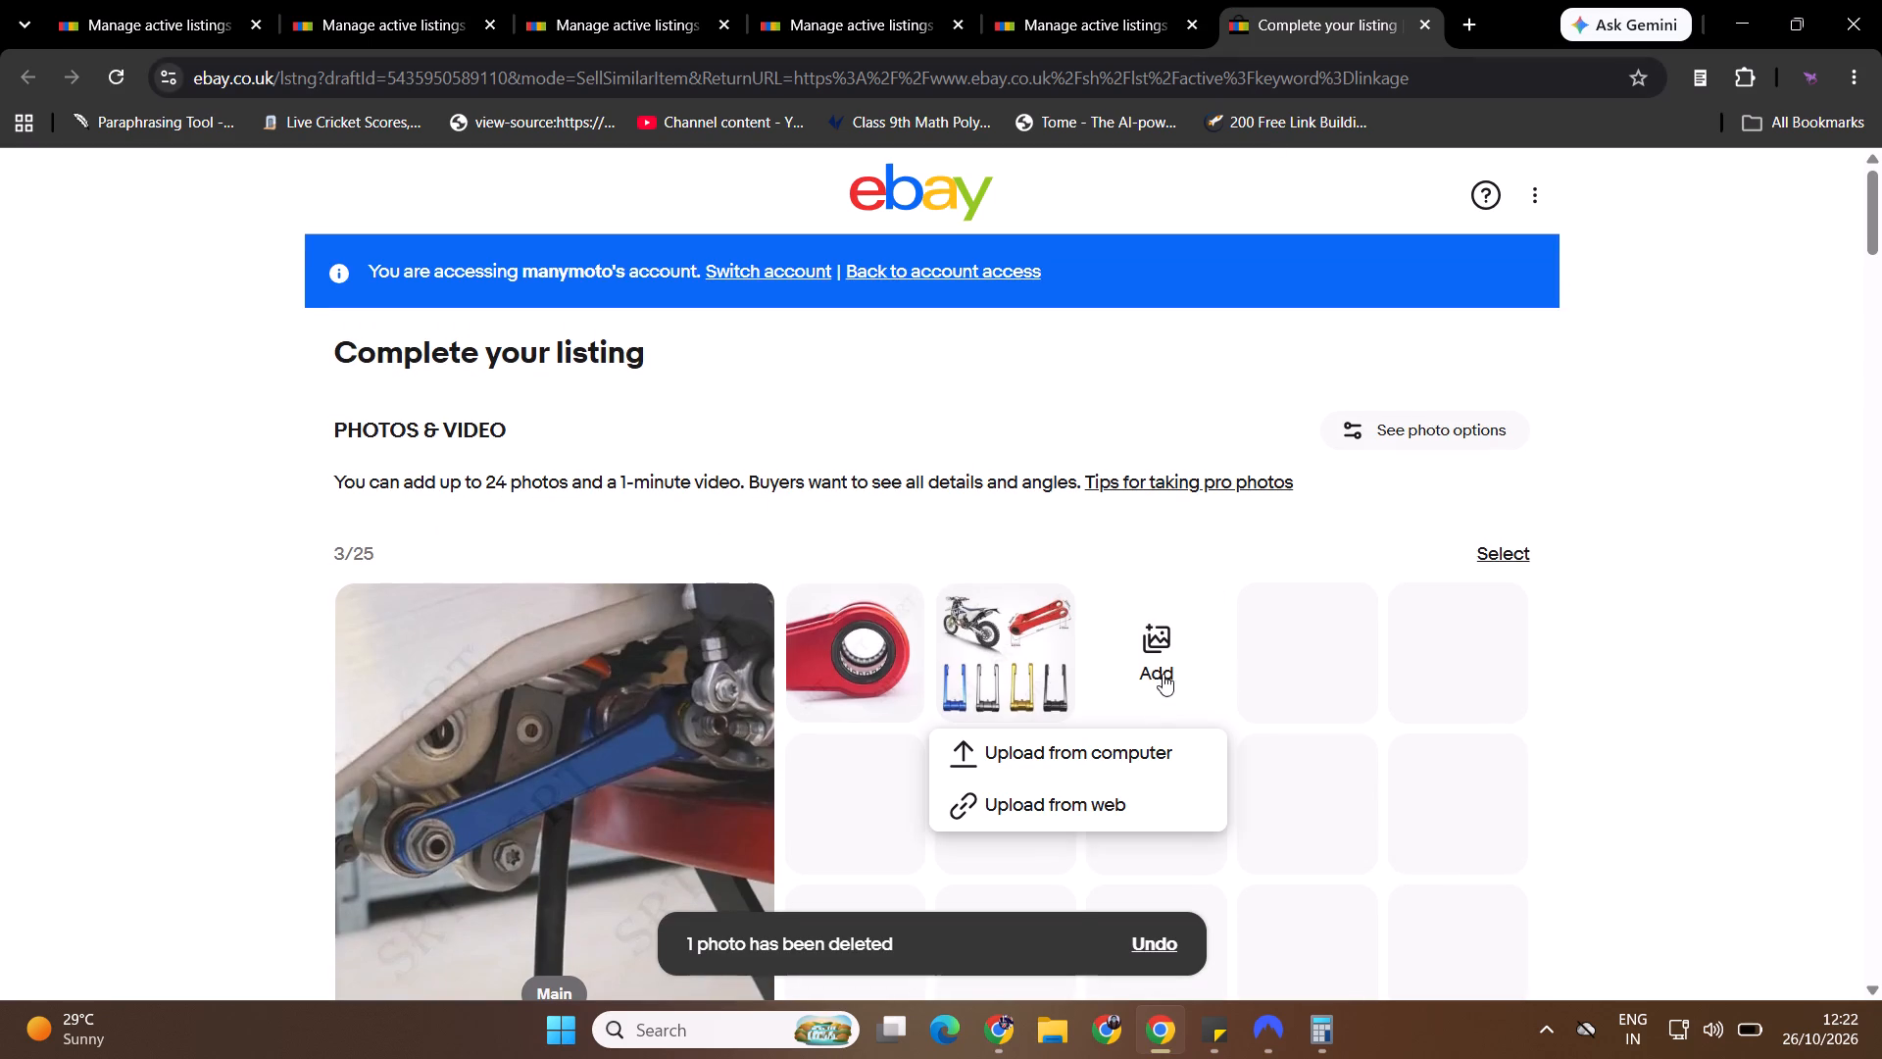
{"action": "left_click", "coordinate": [1141, 760]}
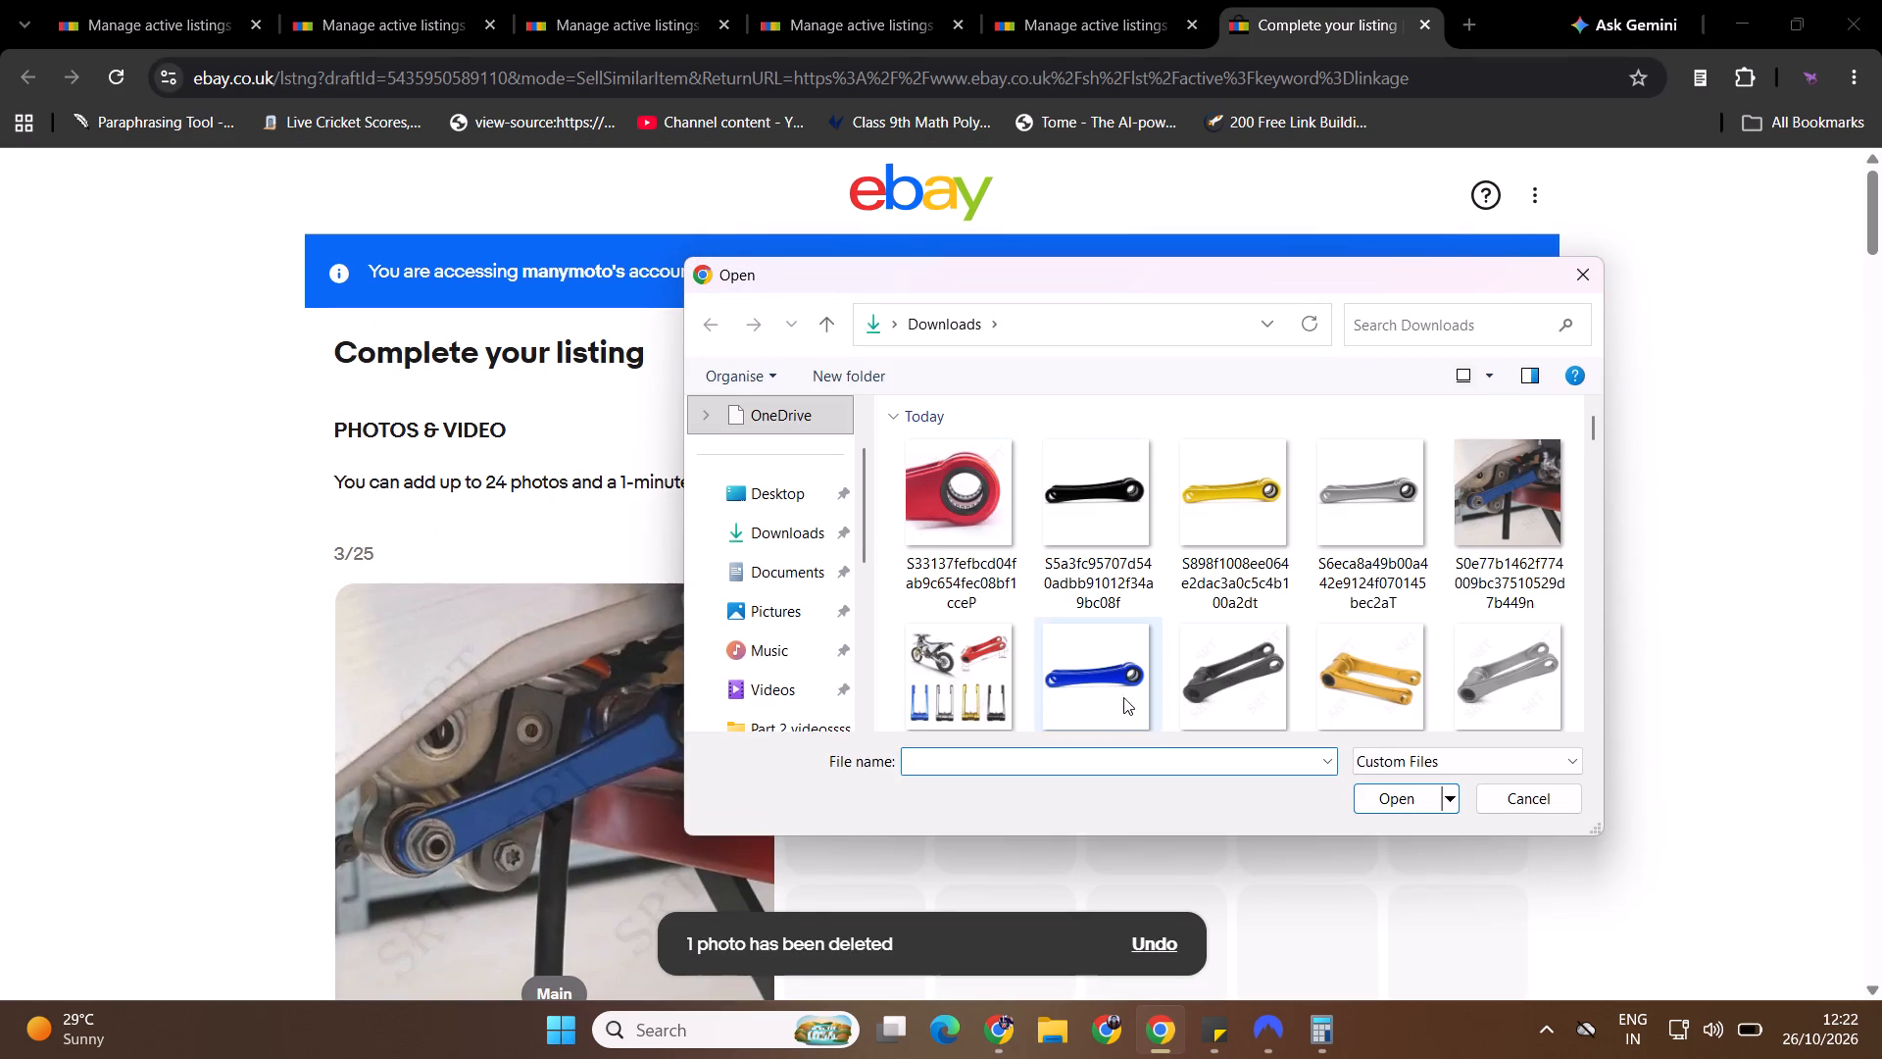
{"action": "left_click", "coordinate": [1357, 488]}
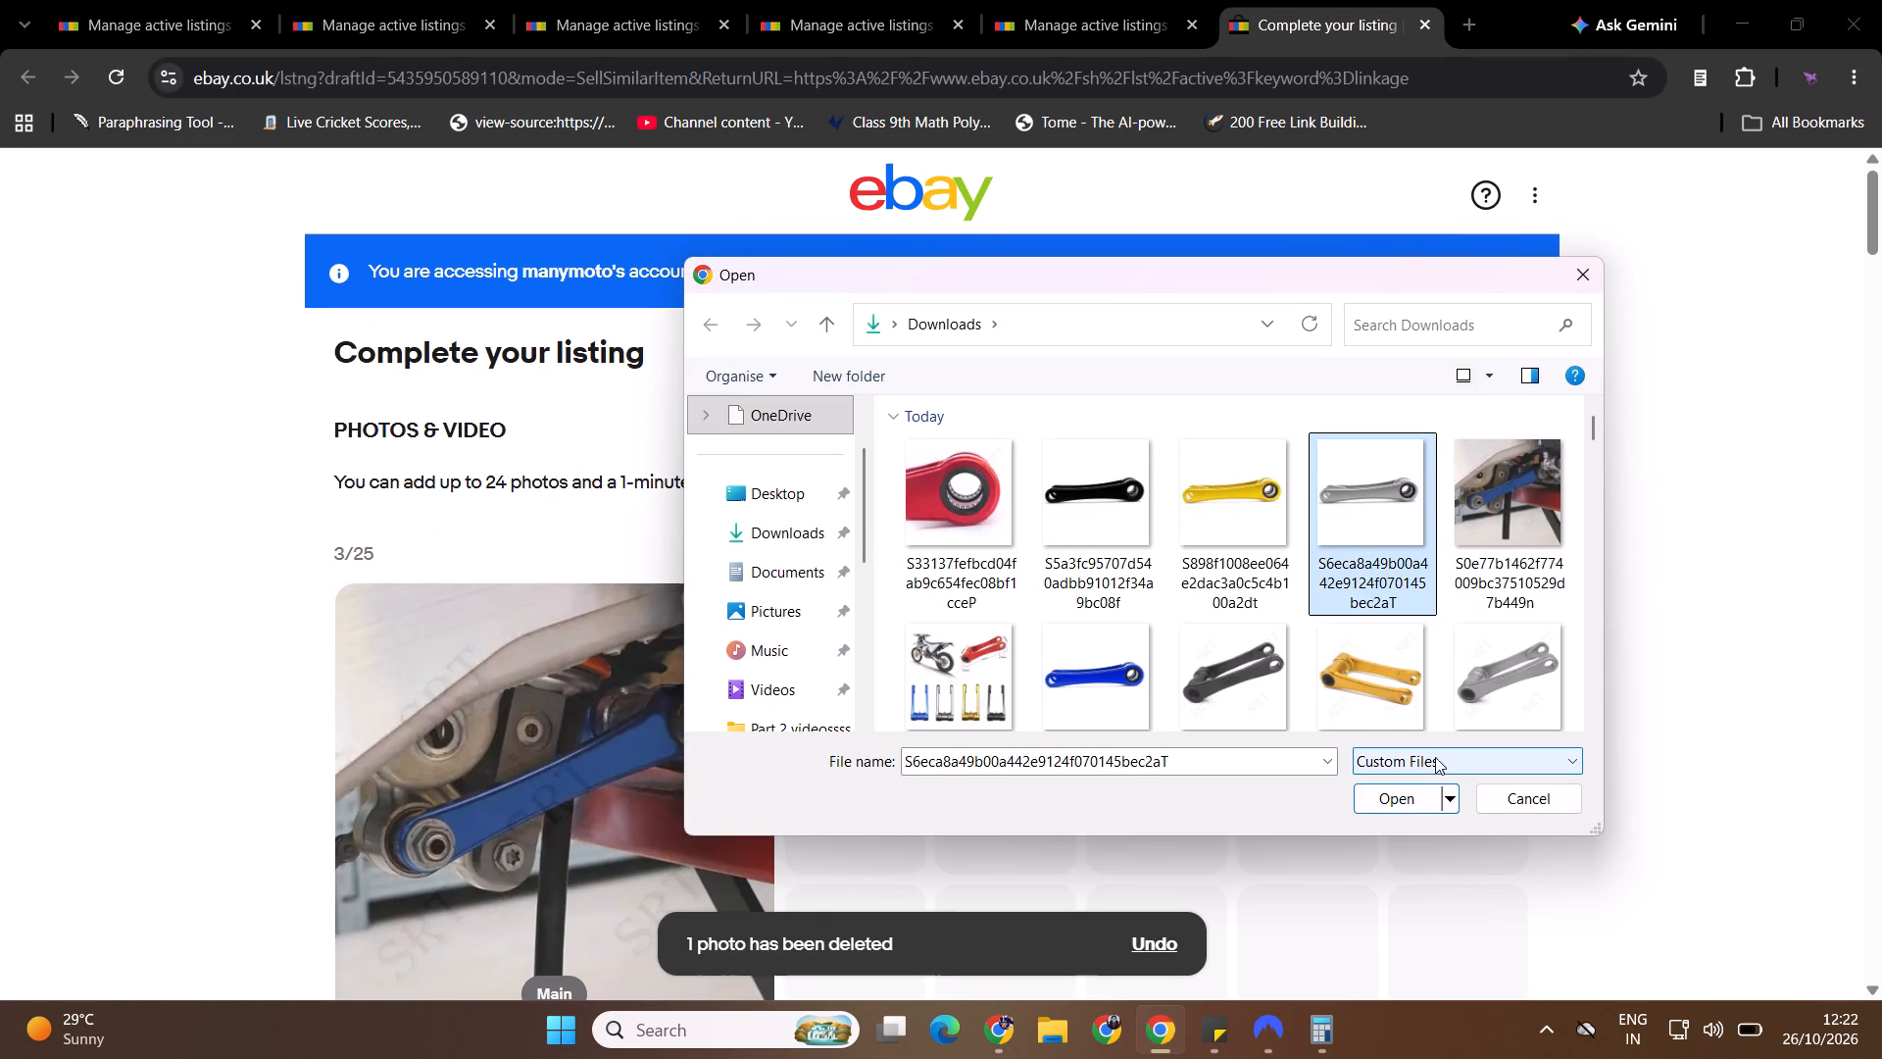
{"action": "left_click", "coordinate": [1546, 680], "text": "ctrl"}
{"action": "left_click", "coordinate": [1419, 800]}
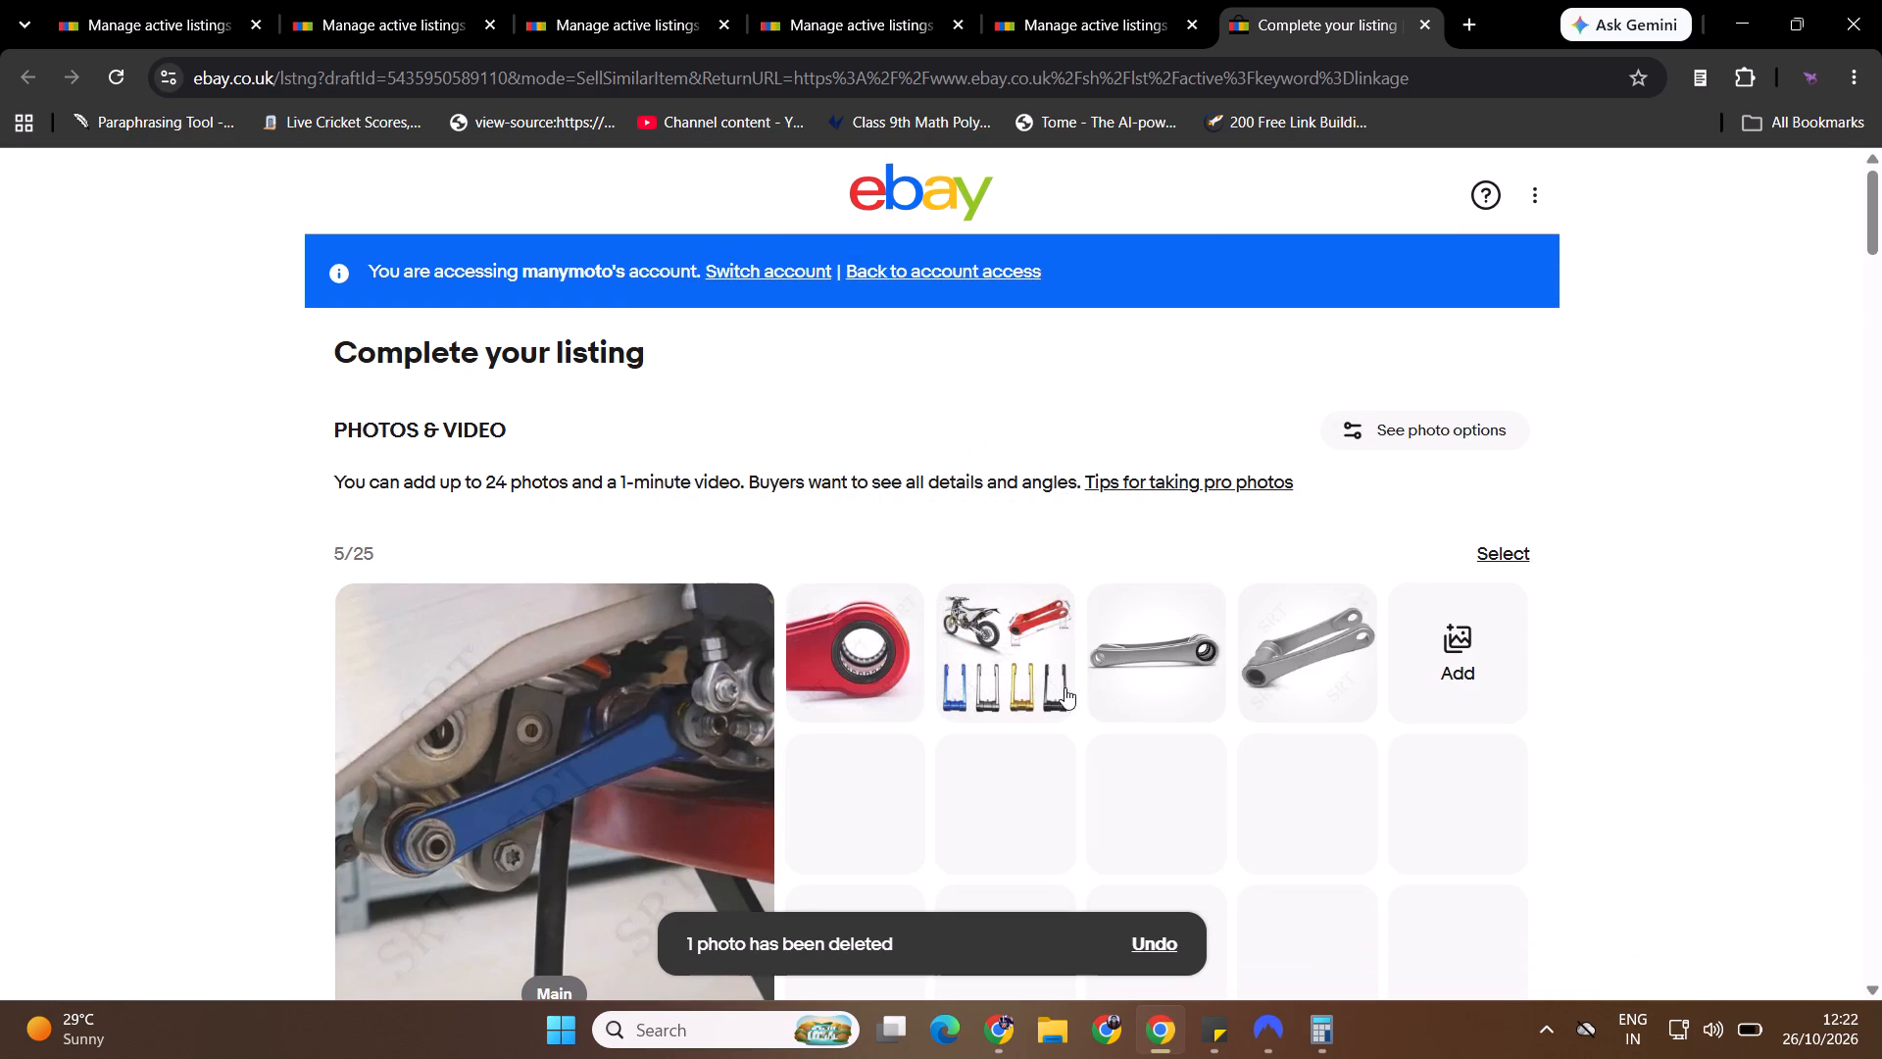
Reorder the photos so the grey side view is the main photo and the angled grey view comes second.
{"action": "left_click_drag", "start_coordinate": [1131, 667], "coordinate": [629, 717]}
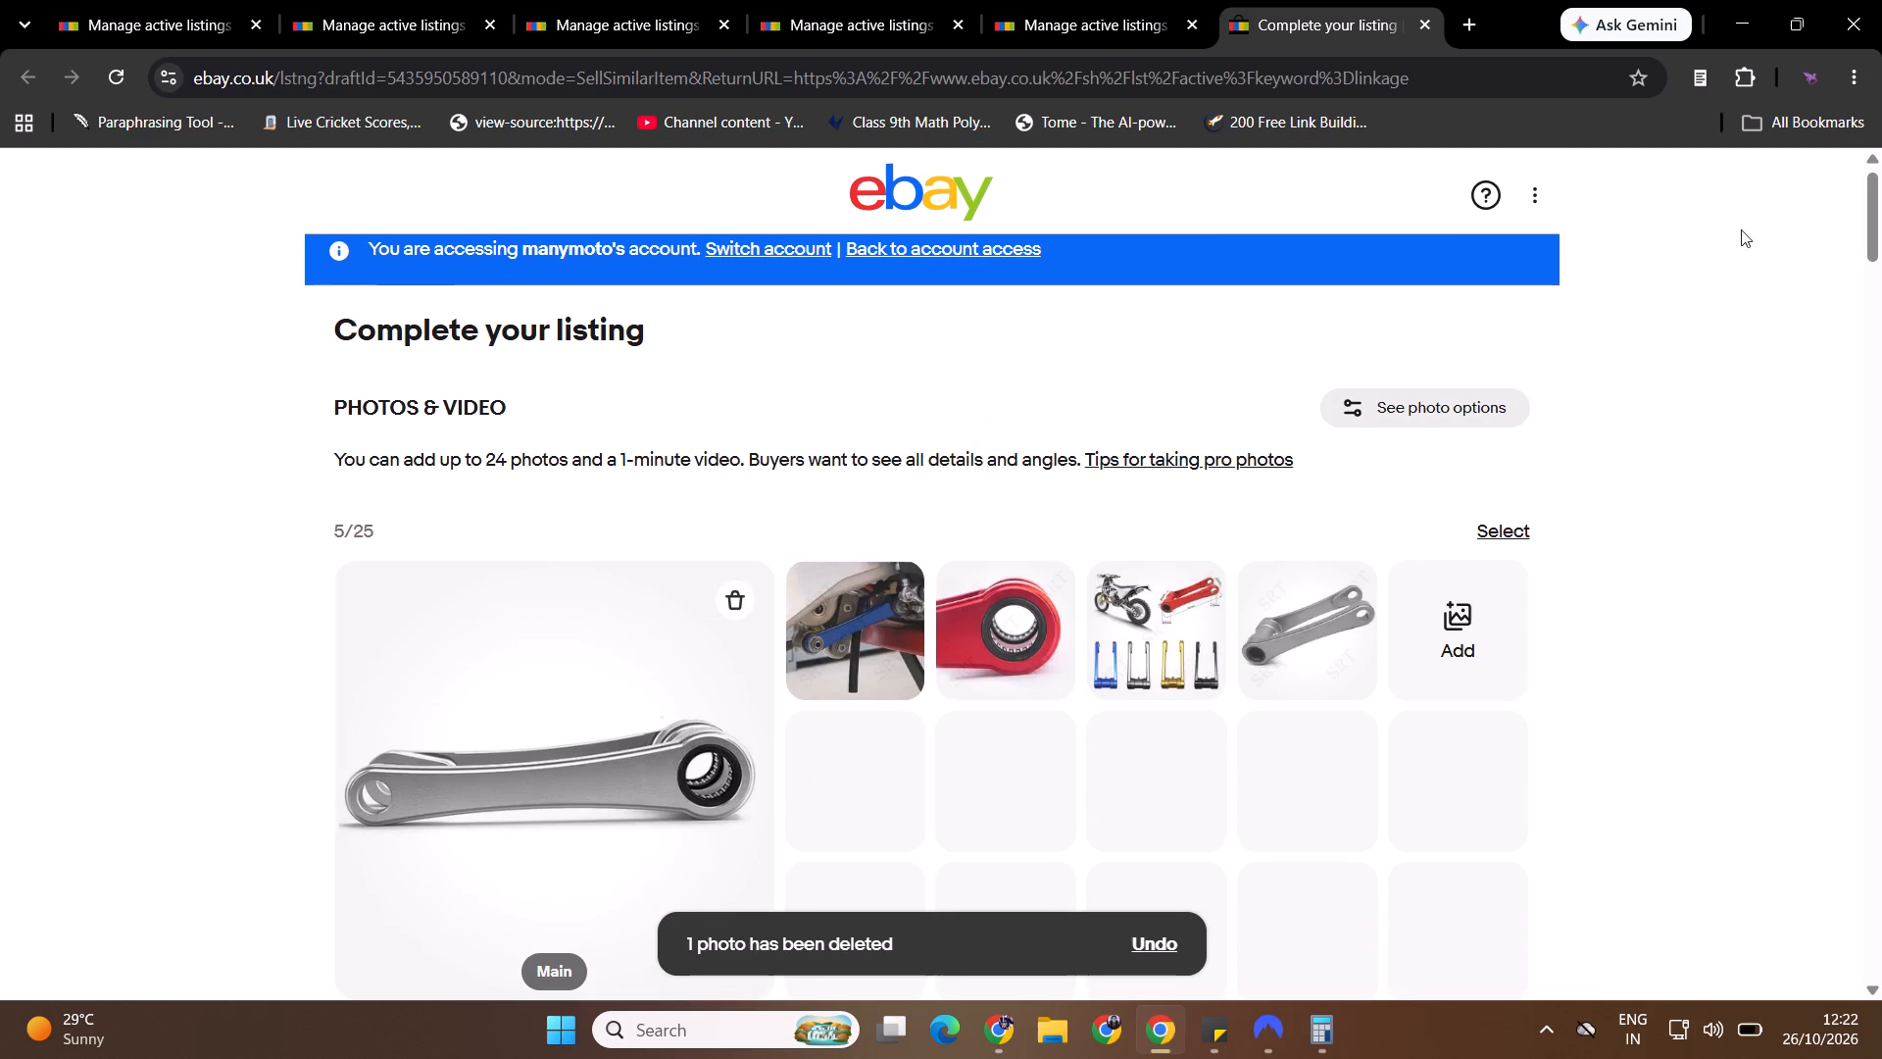
{"action": "left_click_drag", "start_coordinate": [1320, 622], "coordinate": [847, 638]}
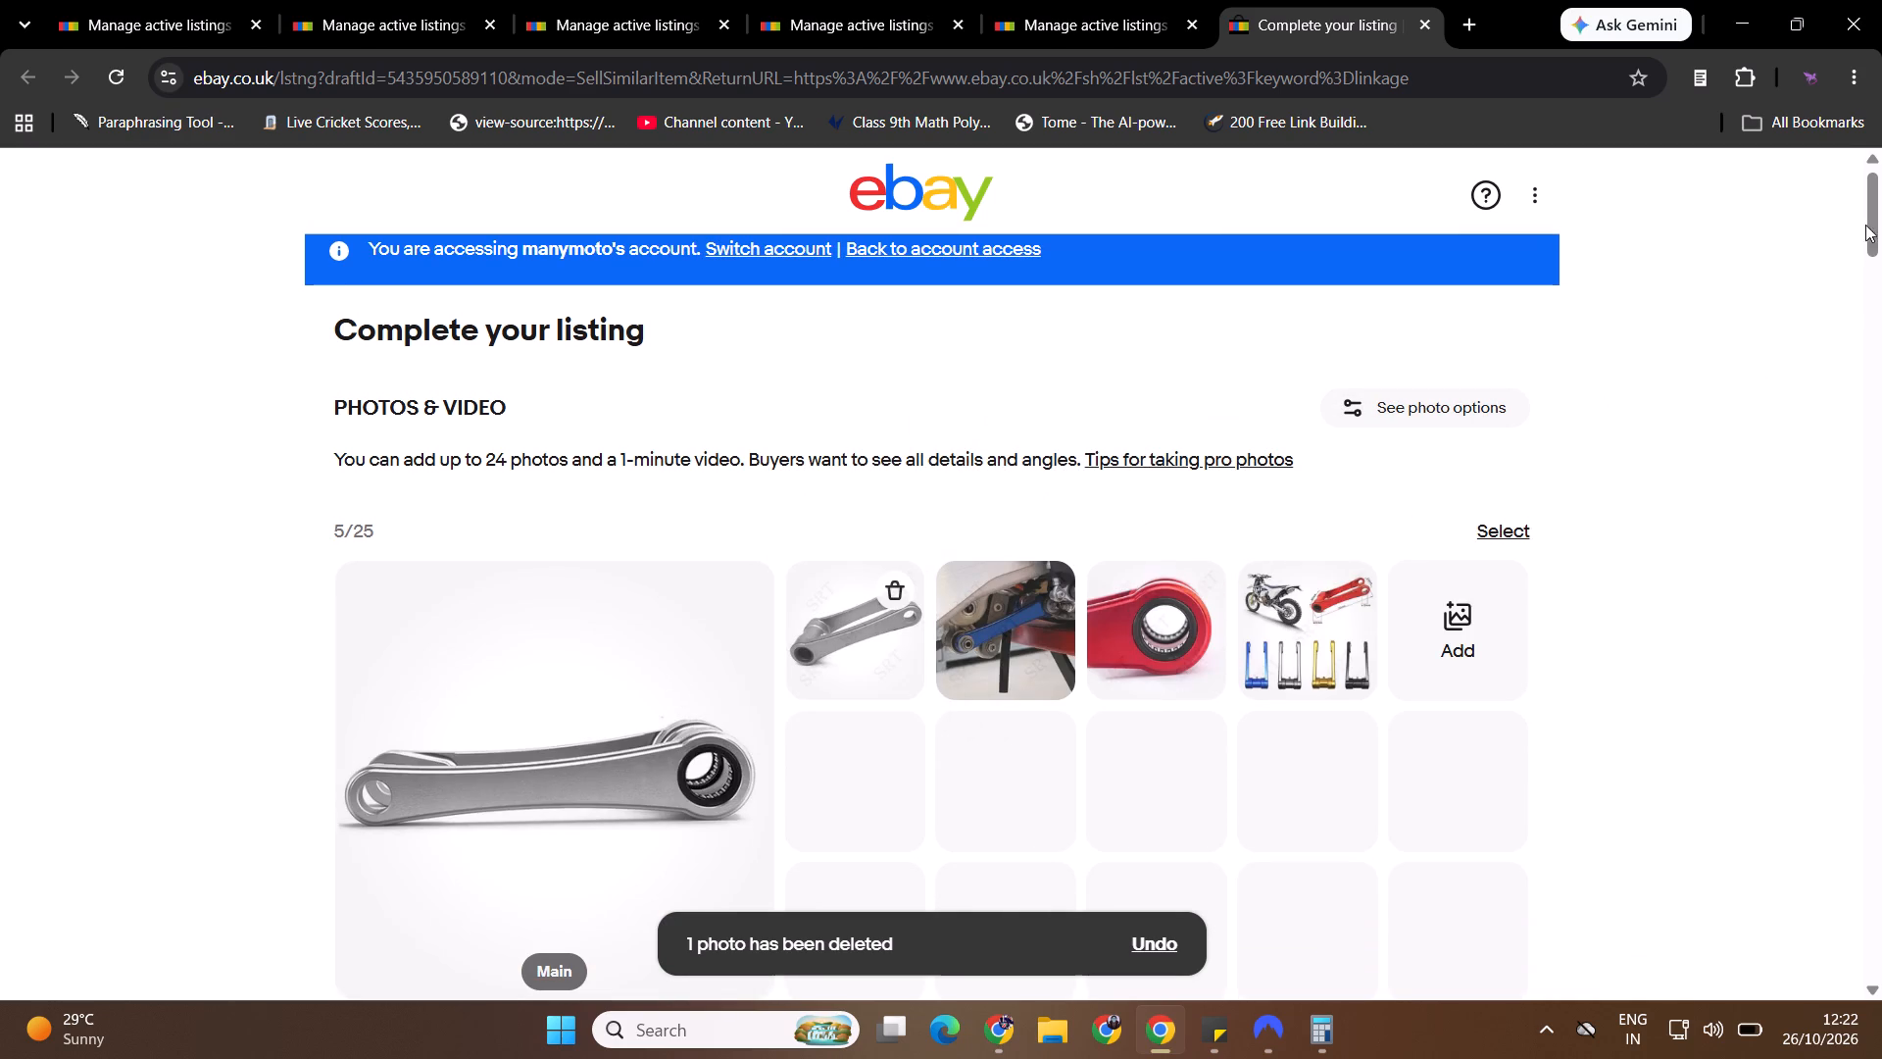
Check the AliExpress supplier's price for the grey variant, then return to the draft's description.
{"action": "left_click_drag", "start_coordinate": [1880, 218], "coordinate": [1881, 548]}
{"action": "left_click_drag", "start_coordinate": [1522, 287], "coordinate": [1529, 483]}
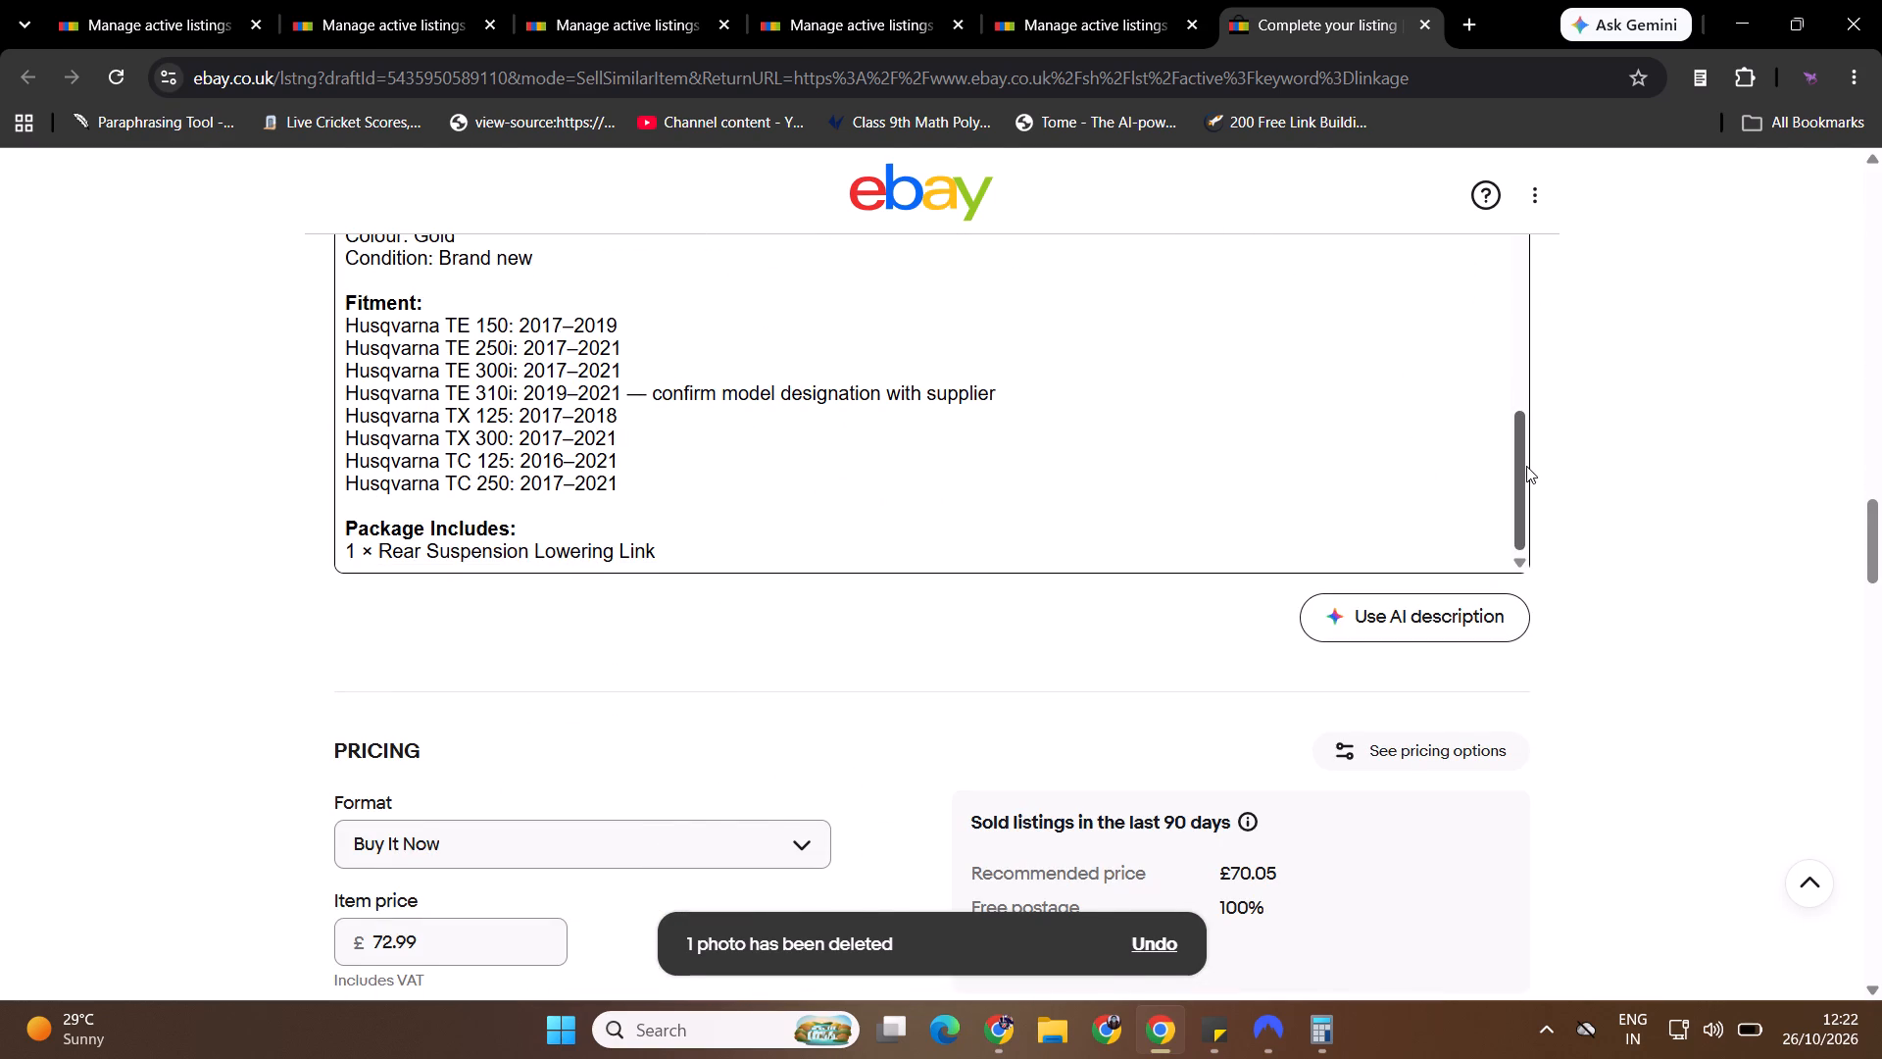
{"action": "key", "text": "alt+Tab"}
{"action": "left_click", "coordinate": [972, 681]}
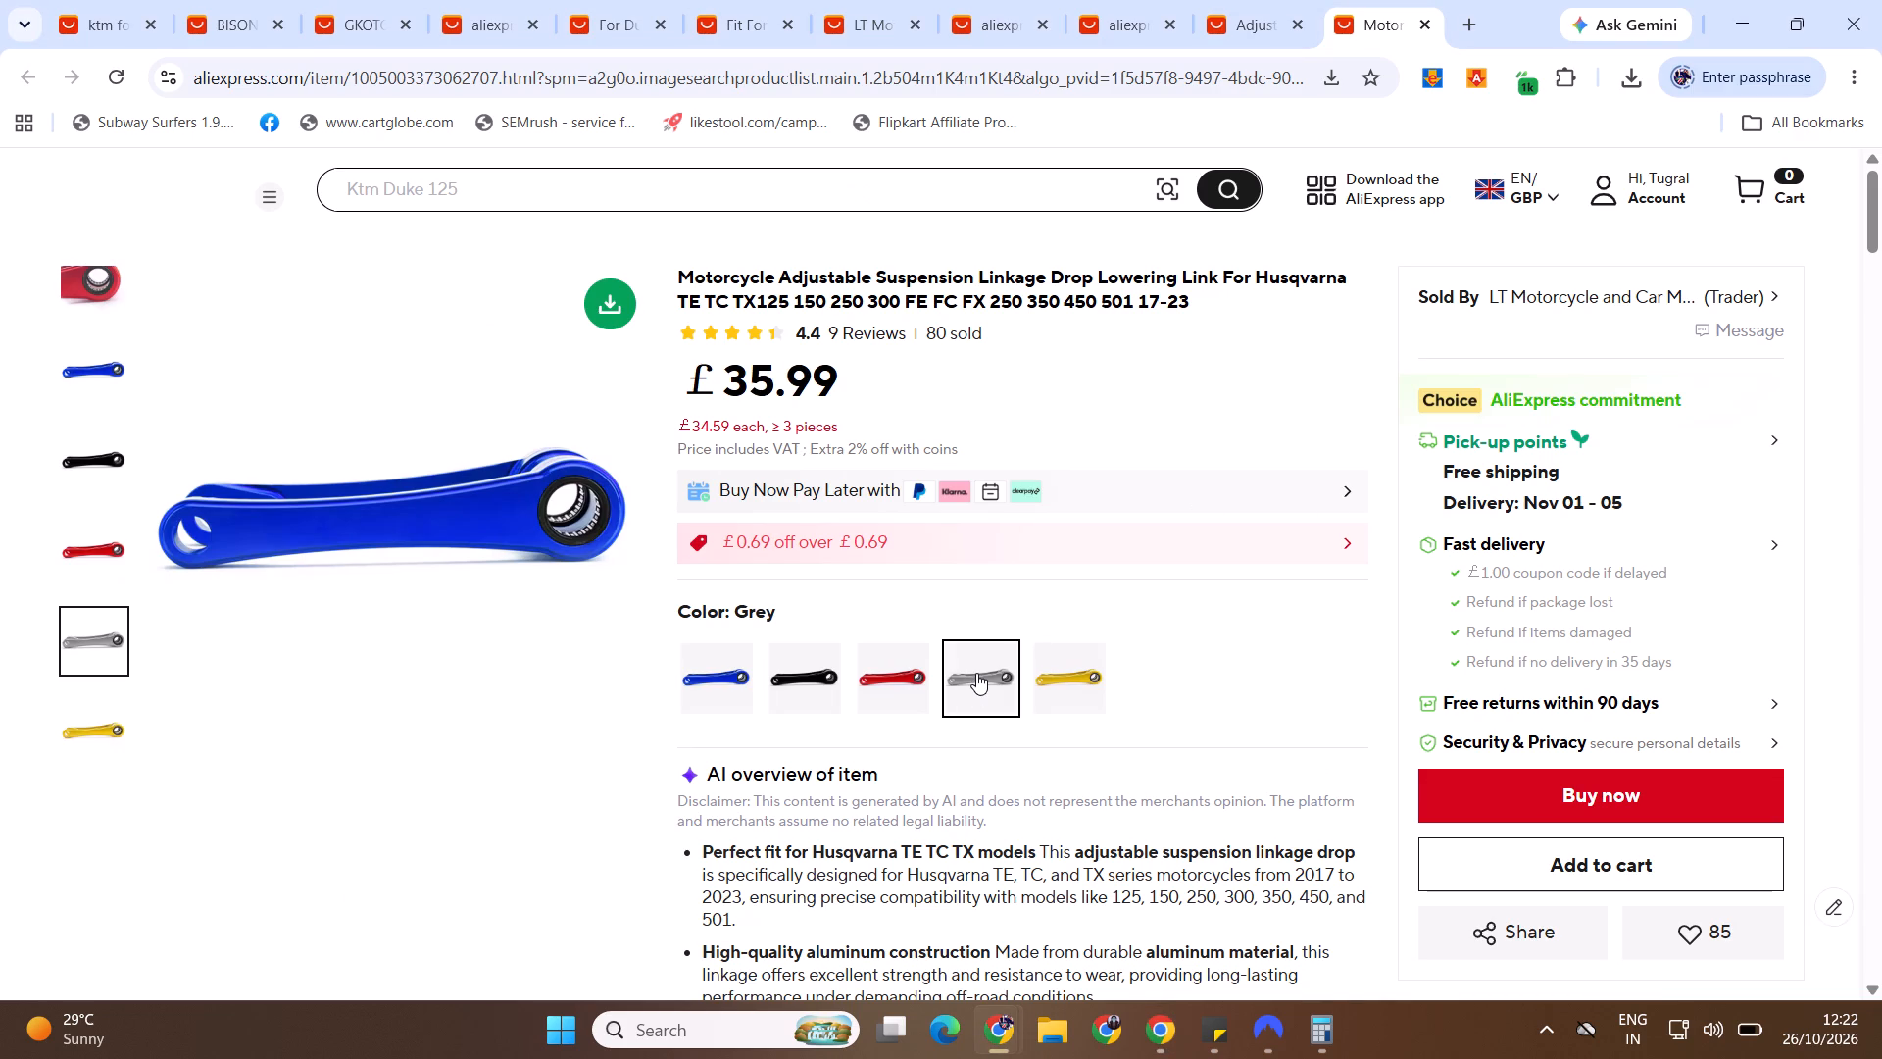
{"action": "key", "text": "alt+Tab"}
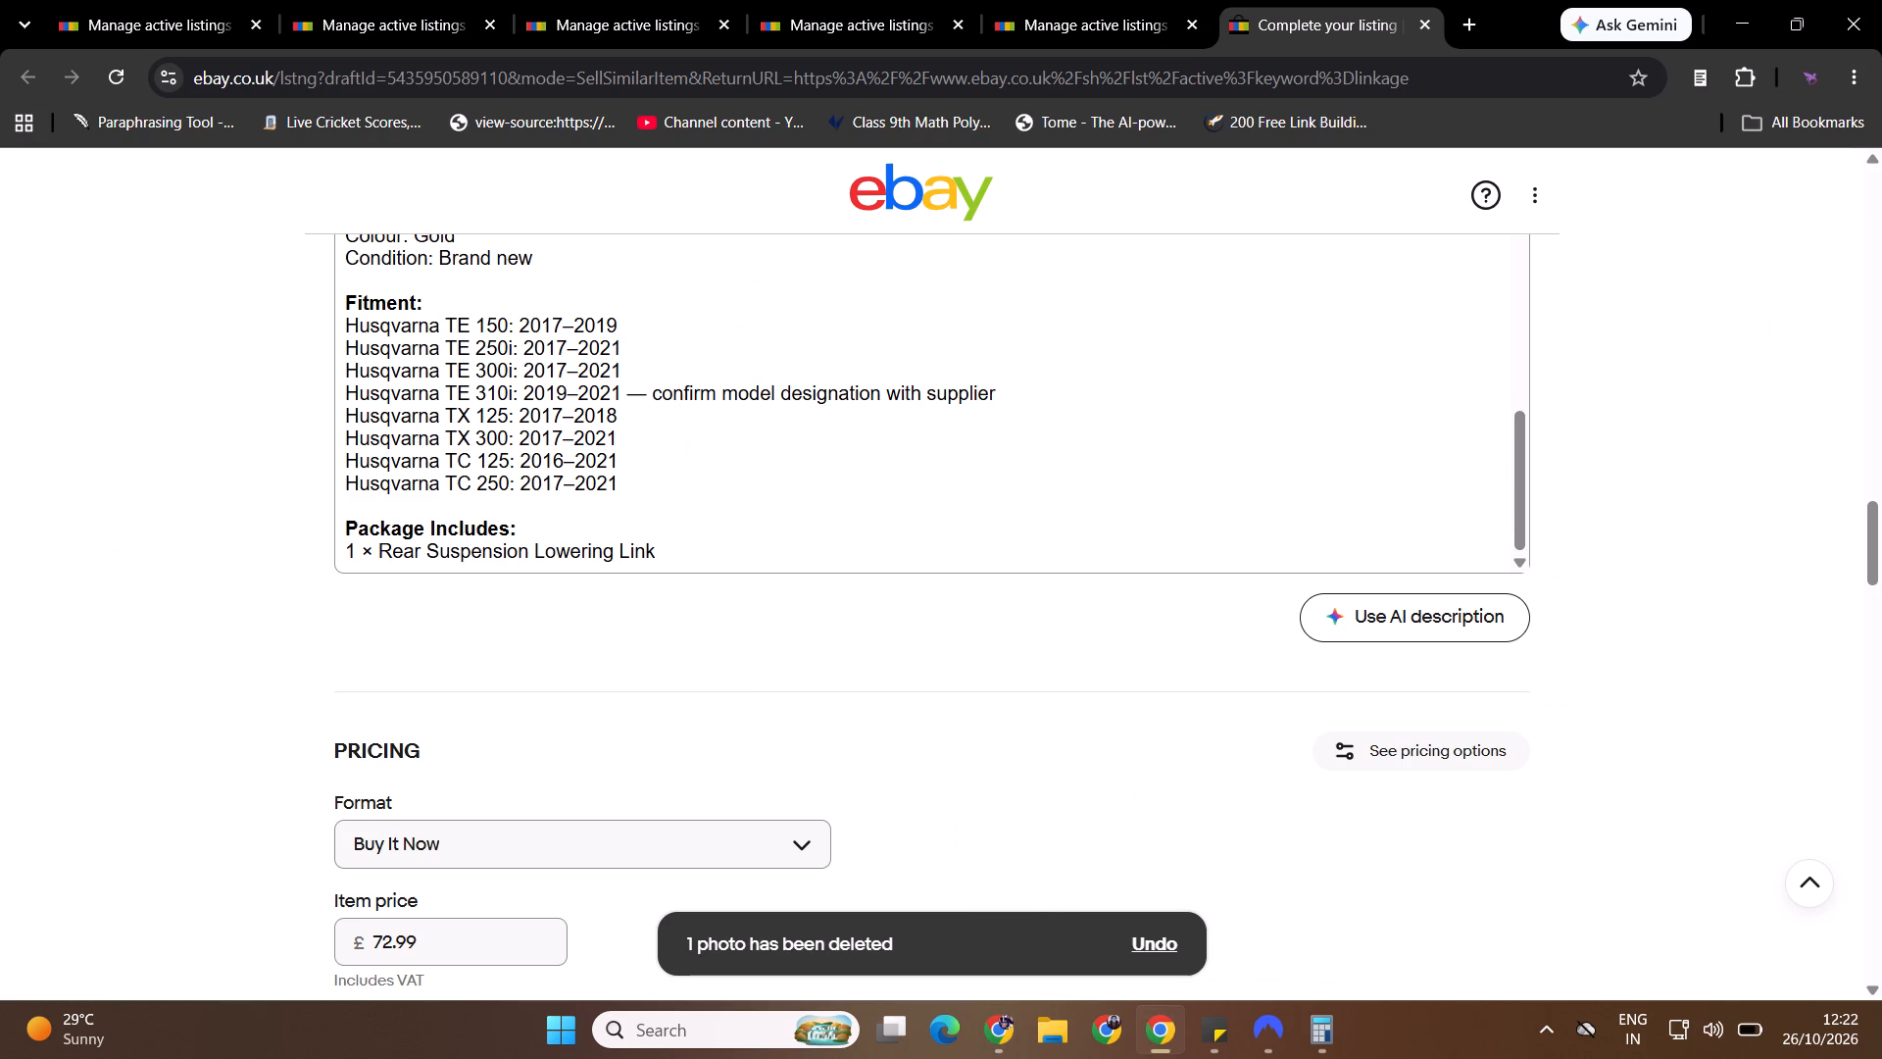
Change the colour in the description's specification to Grey.
{"action": "left_click_drag", "start_coordinate": [1523, 463], "coordinate": [1528, 424]}
{"action": "double_click", "coordinate": [440, 340]}
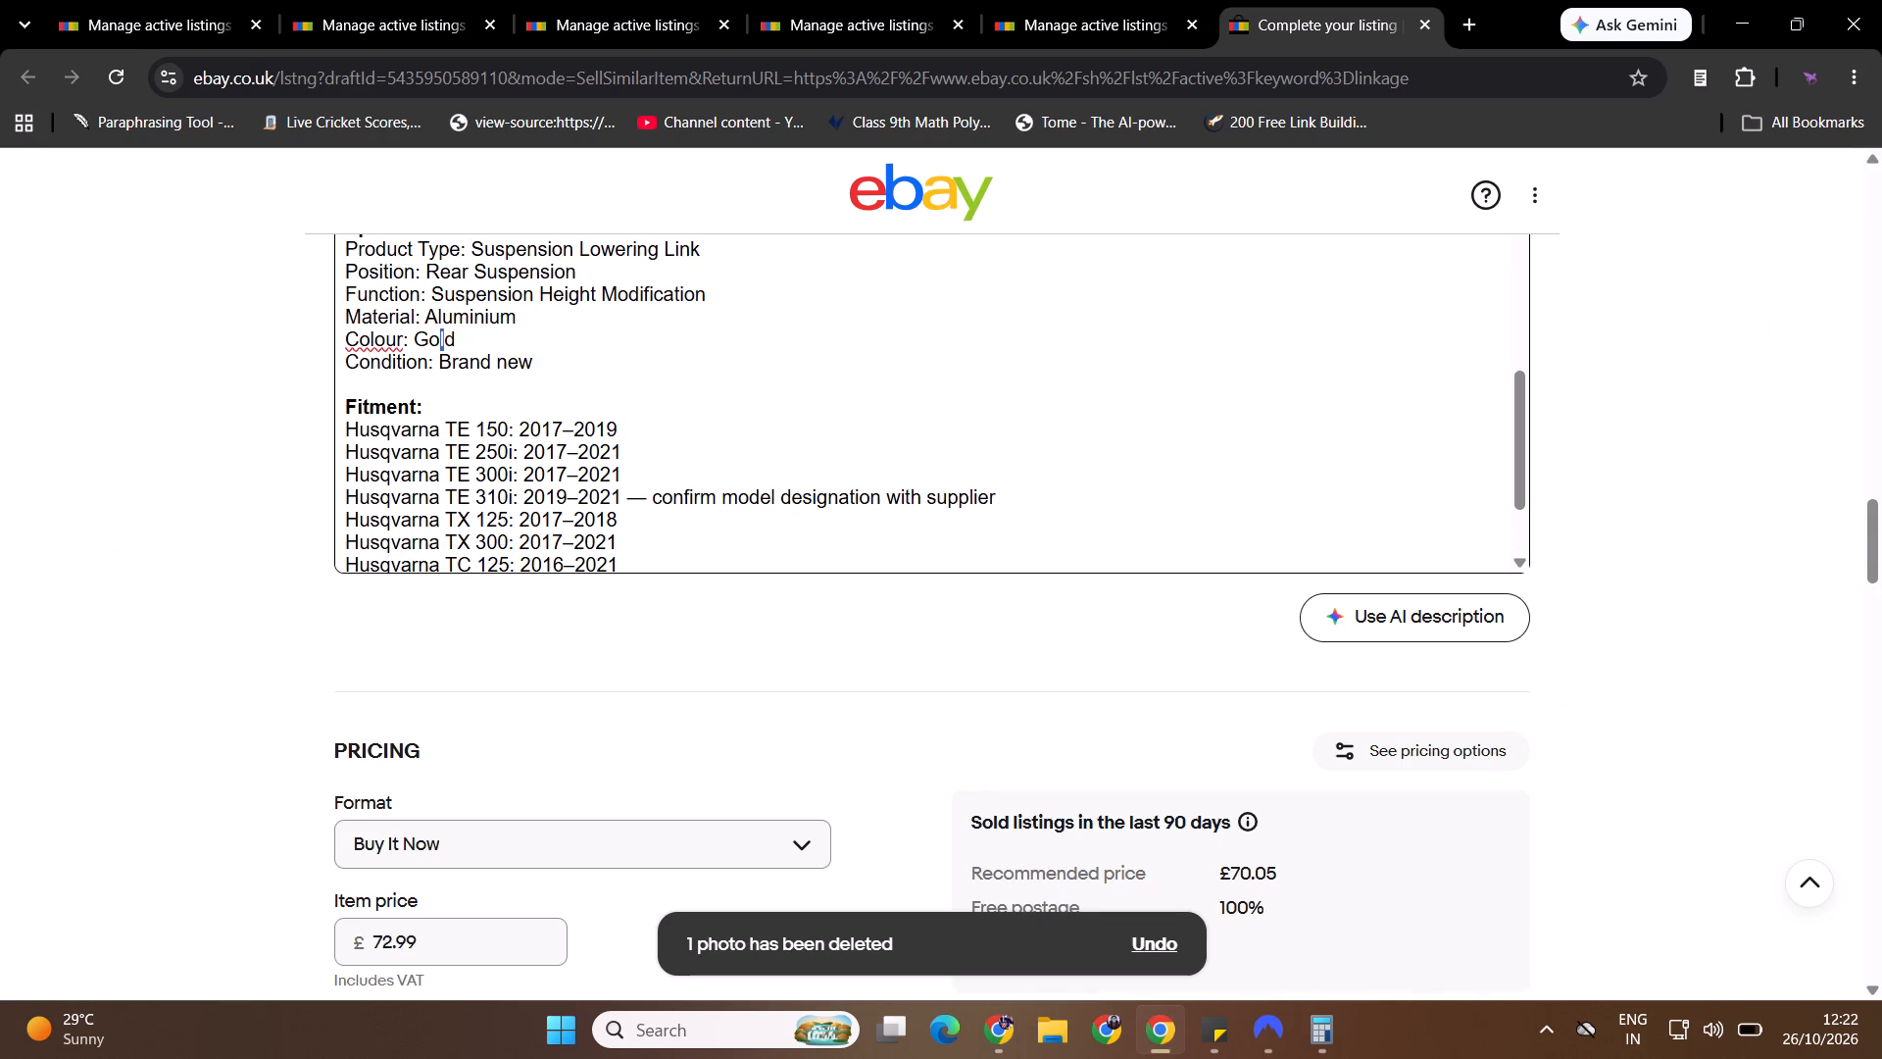
{"action": "double_click", "coordinate": [445, 339]}
{"action": "type", "text": "Grey"}
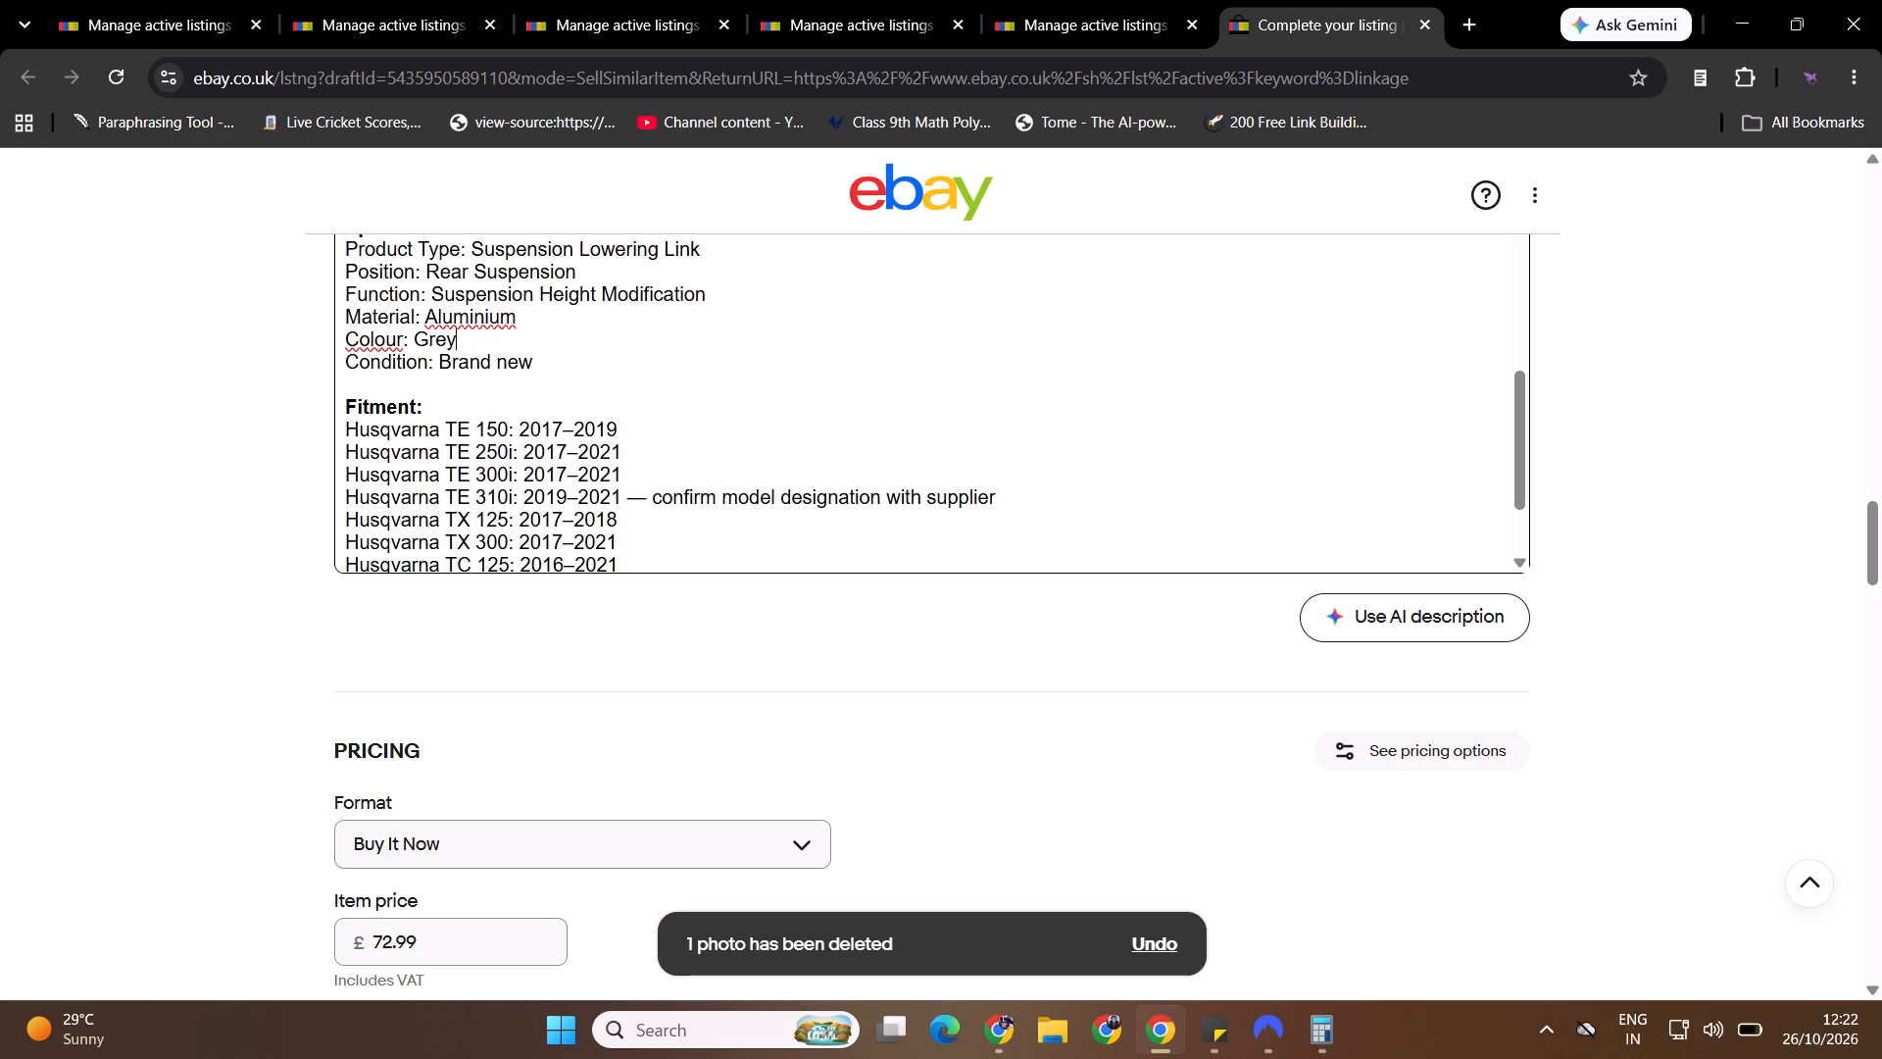
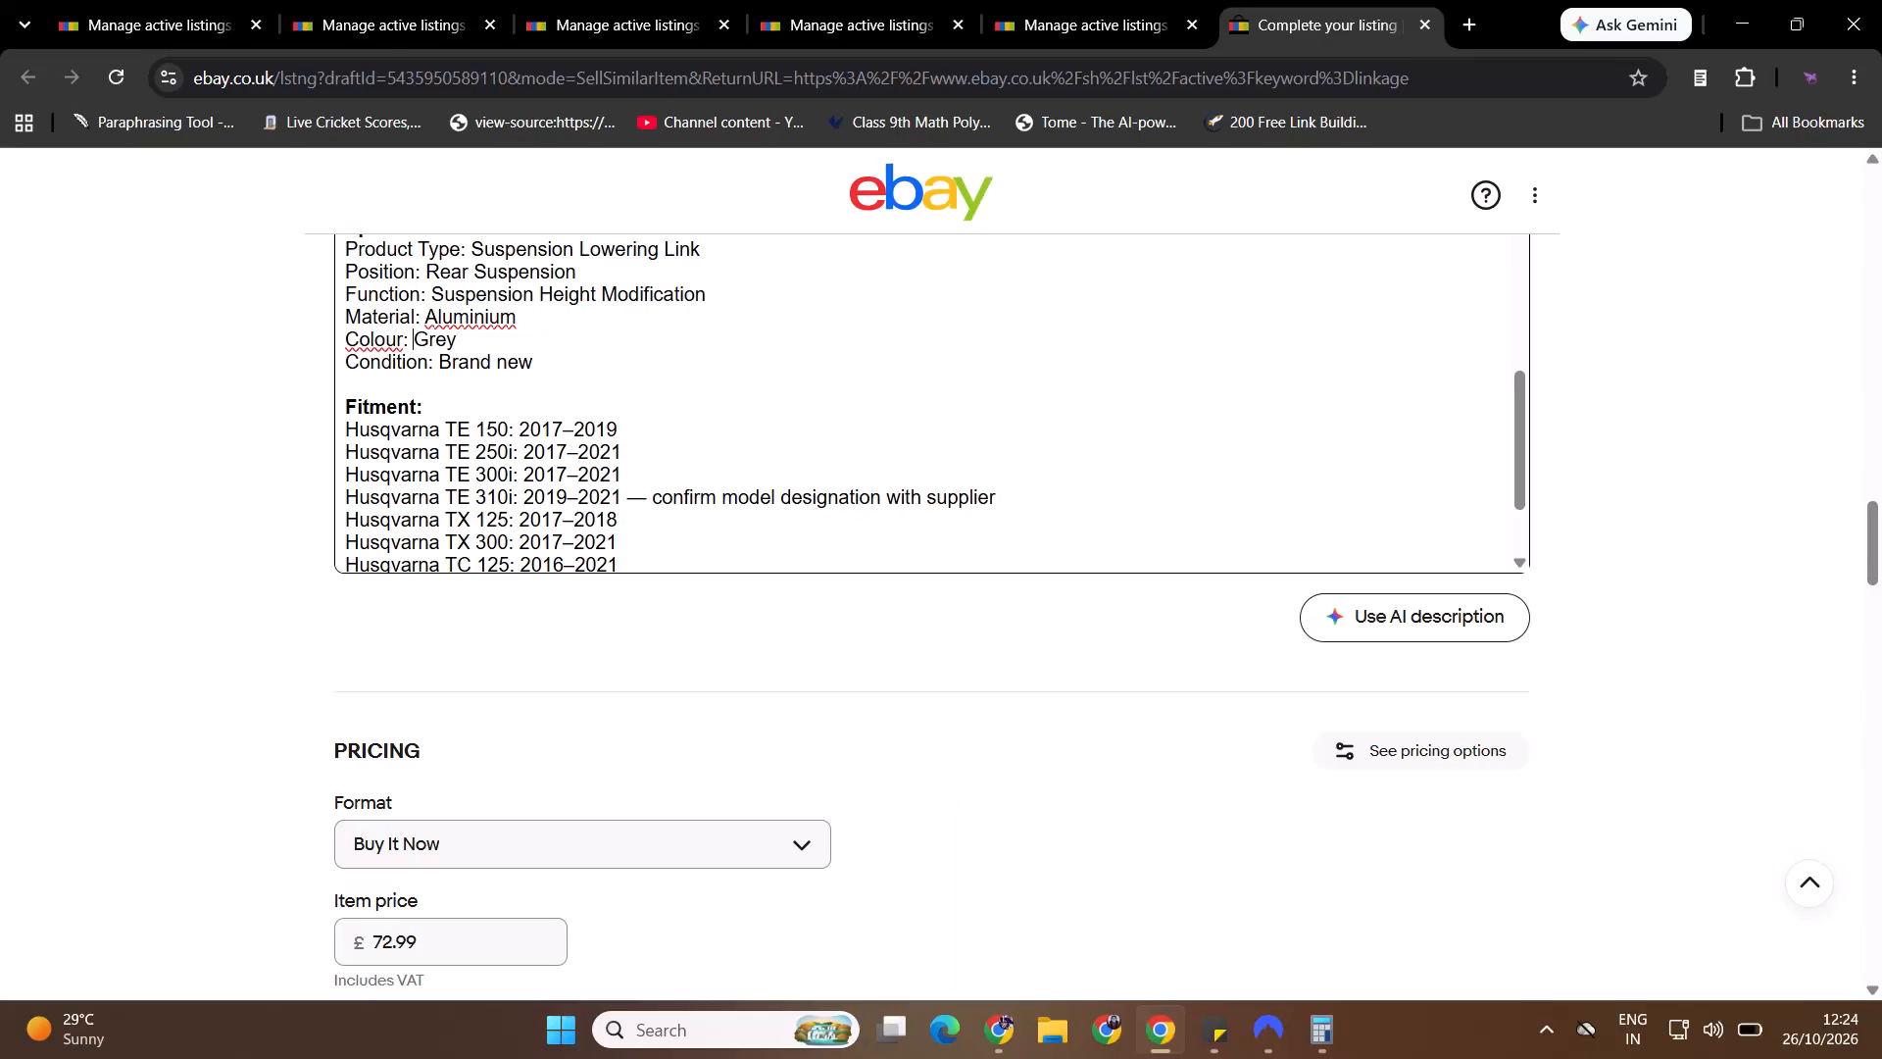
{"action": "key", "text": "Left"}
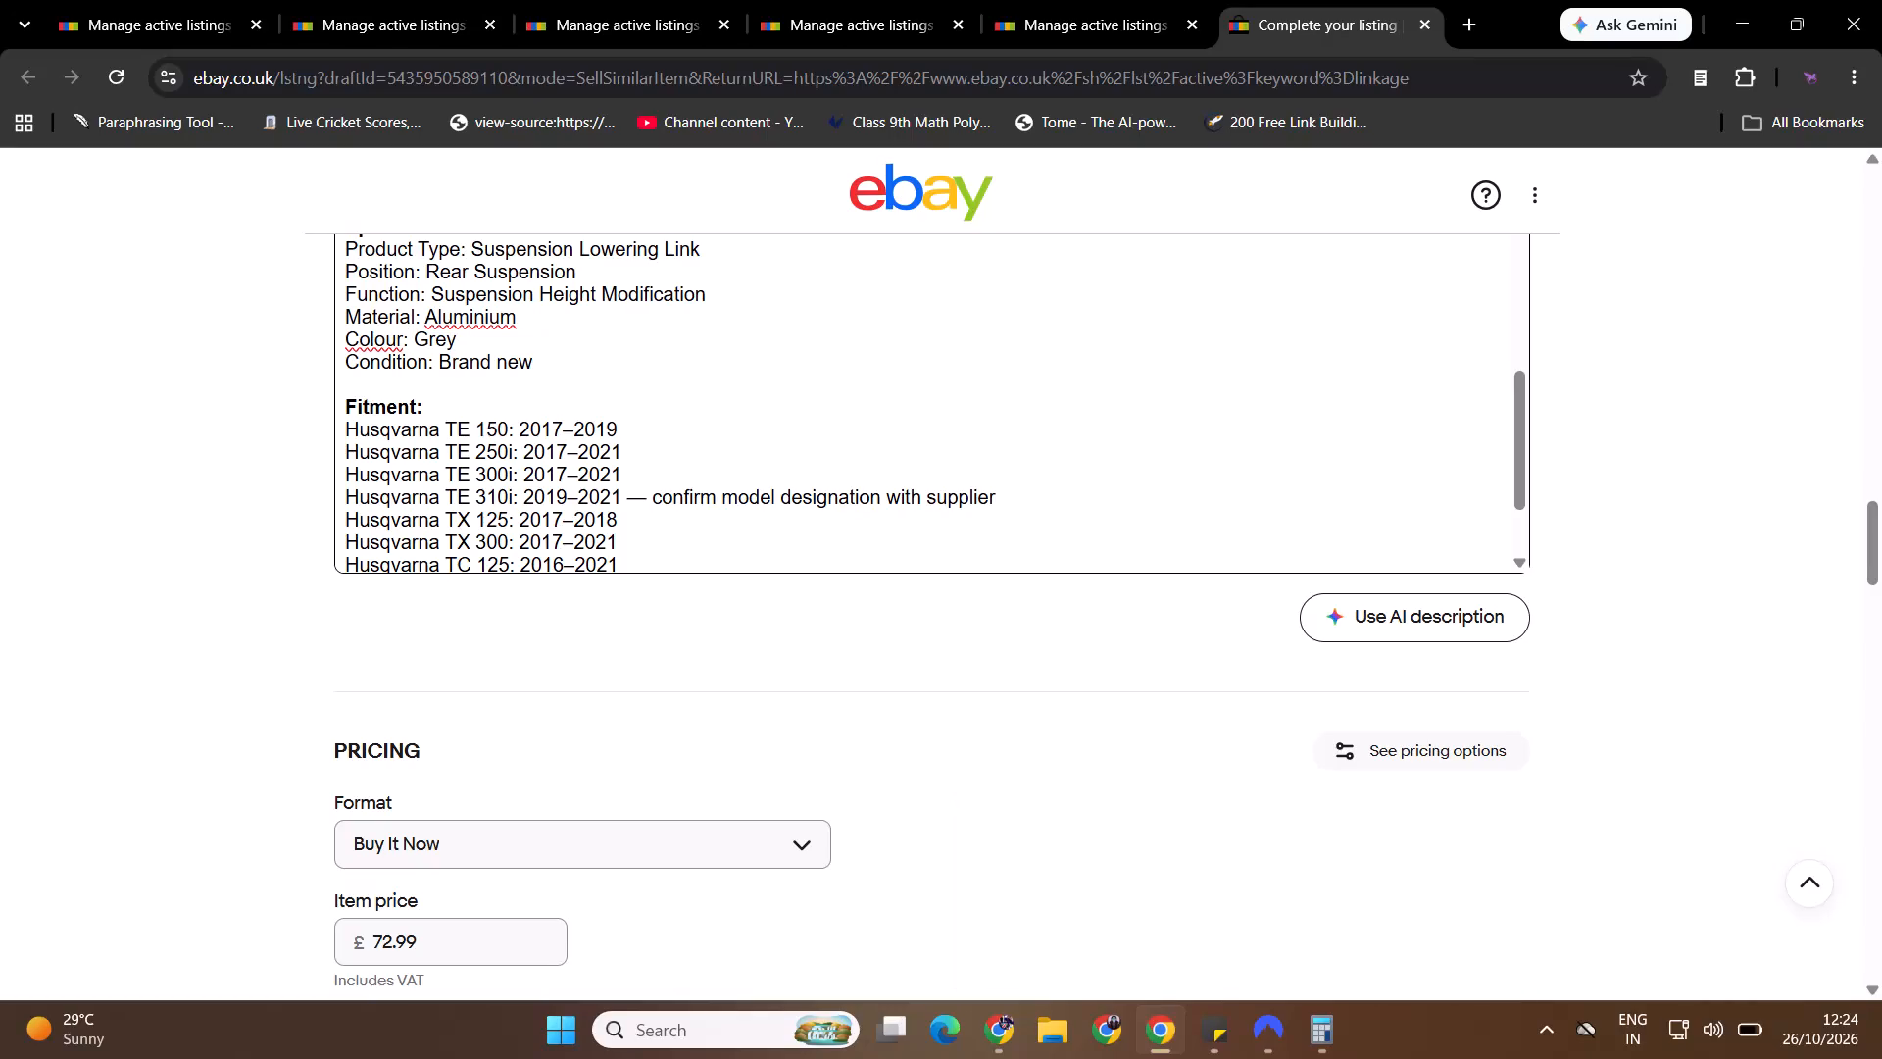
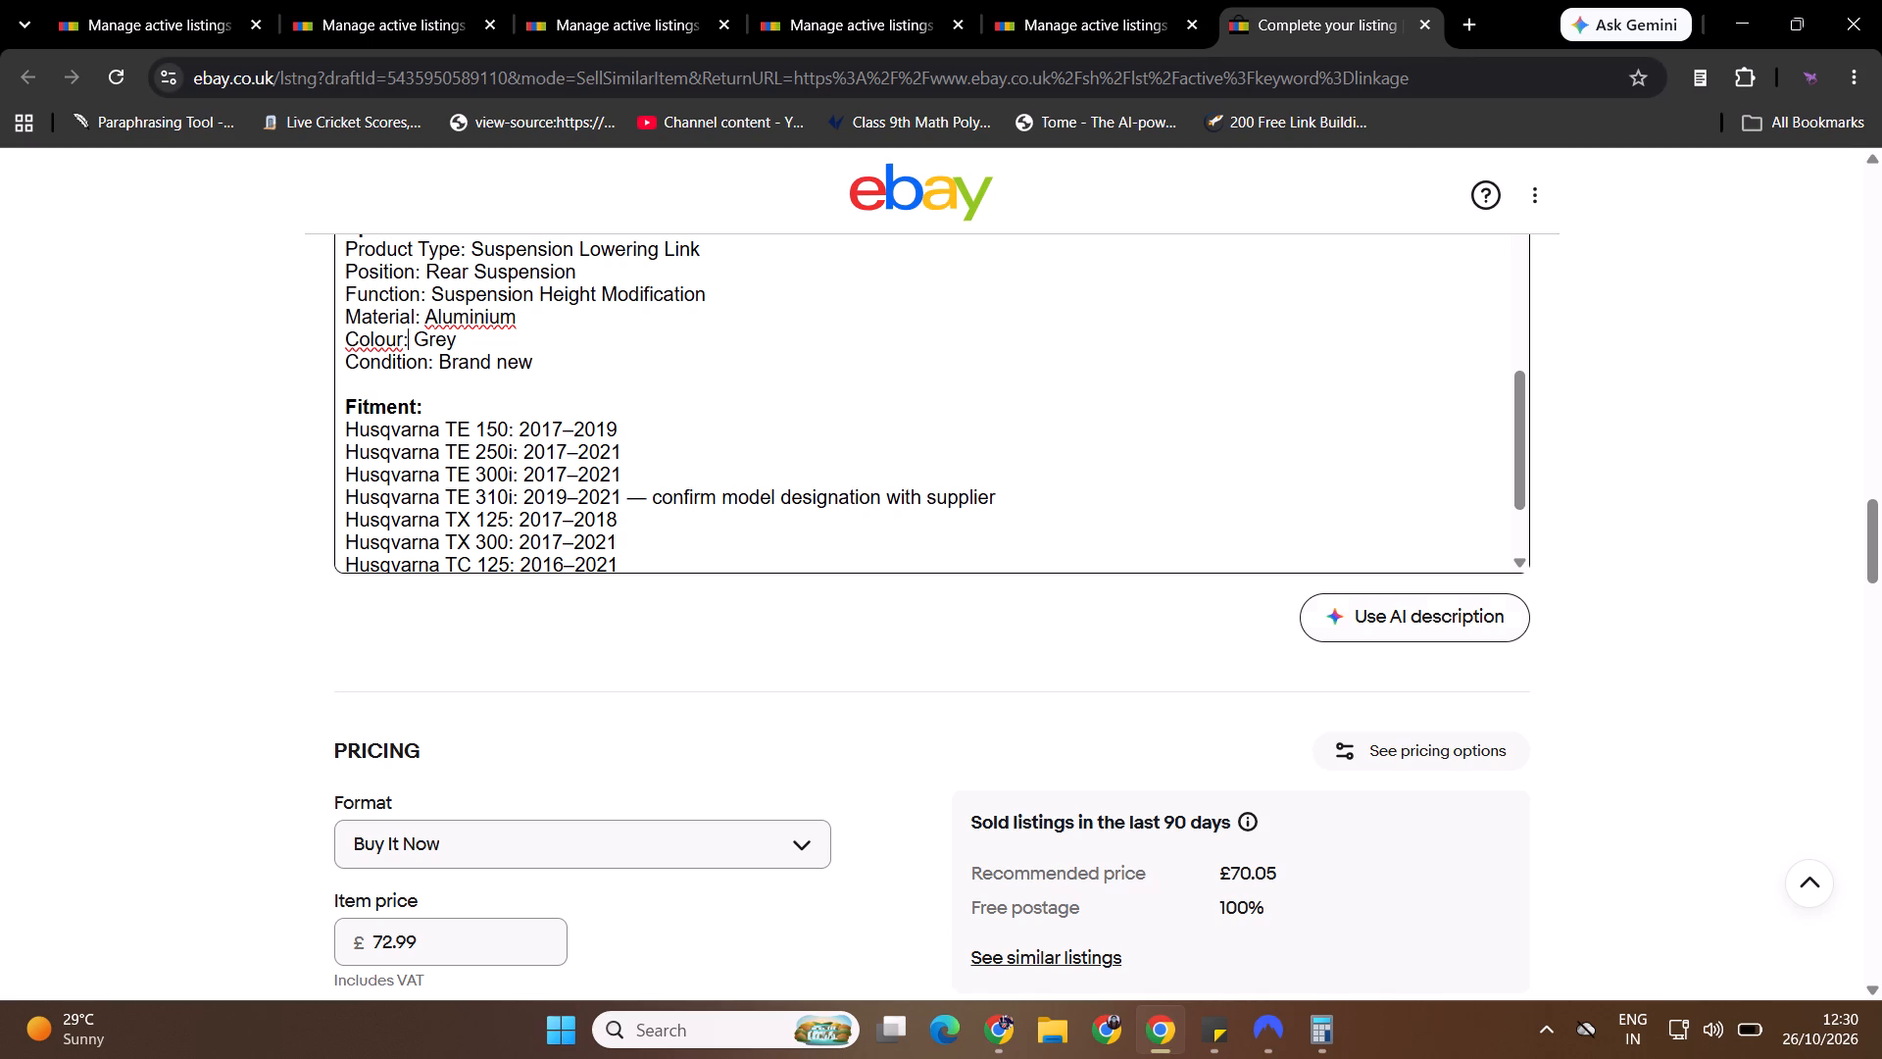
Review the Husqvarna lowering link's full description, then check the listing's pricing, quantity, payment and postage settings.
{"action": "left_click_drag", "start_coordinate": [1521, 461], "coordinate": [1535, 376]}
{"action": "left_click", "coordinate": [1522, 262]}
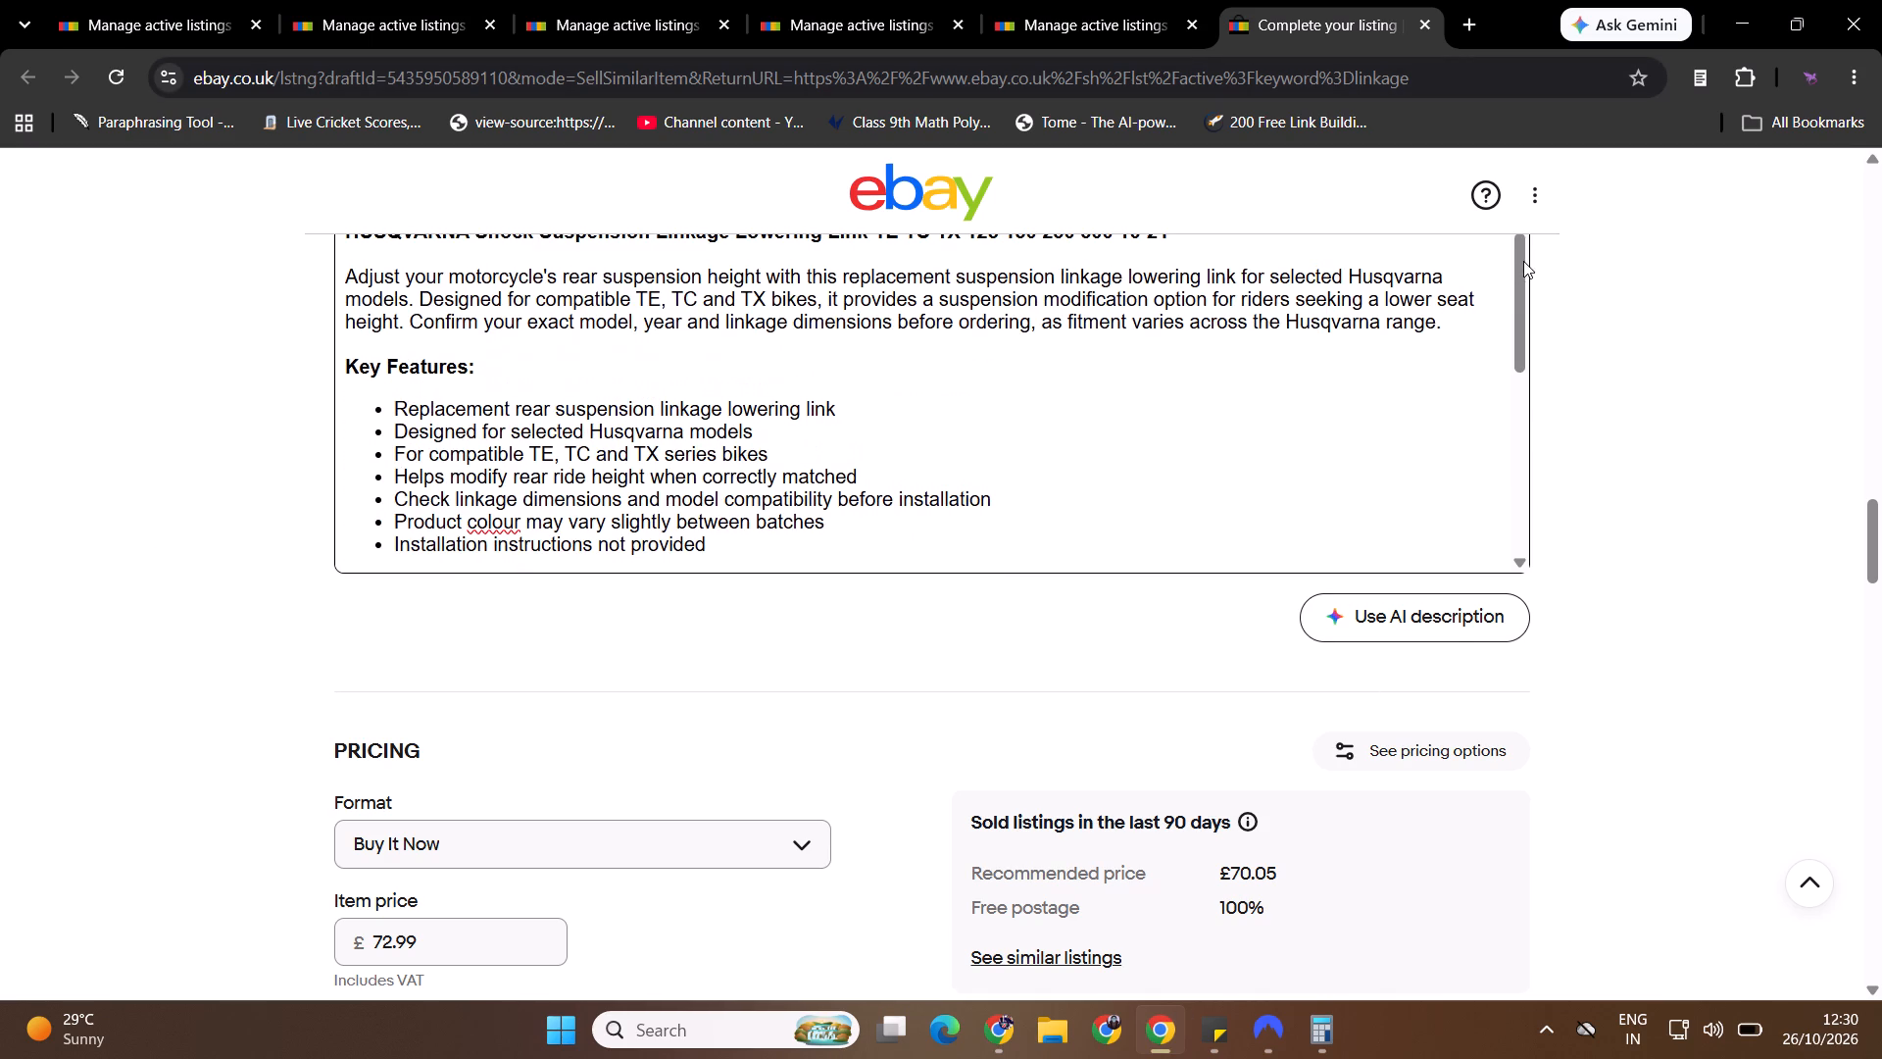
{"action": "left_click", "coordinate": [1881, 572]}
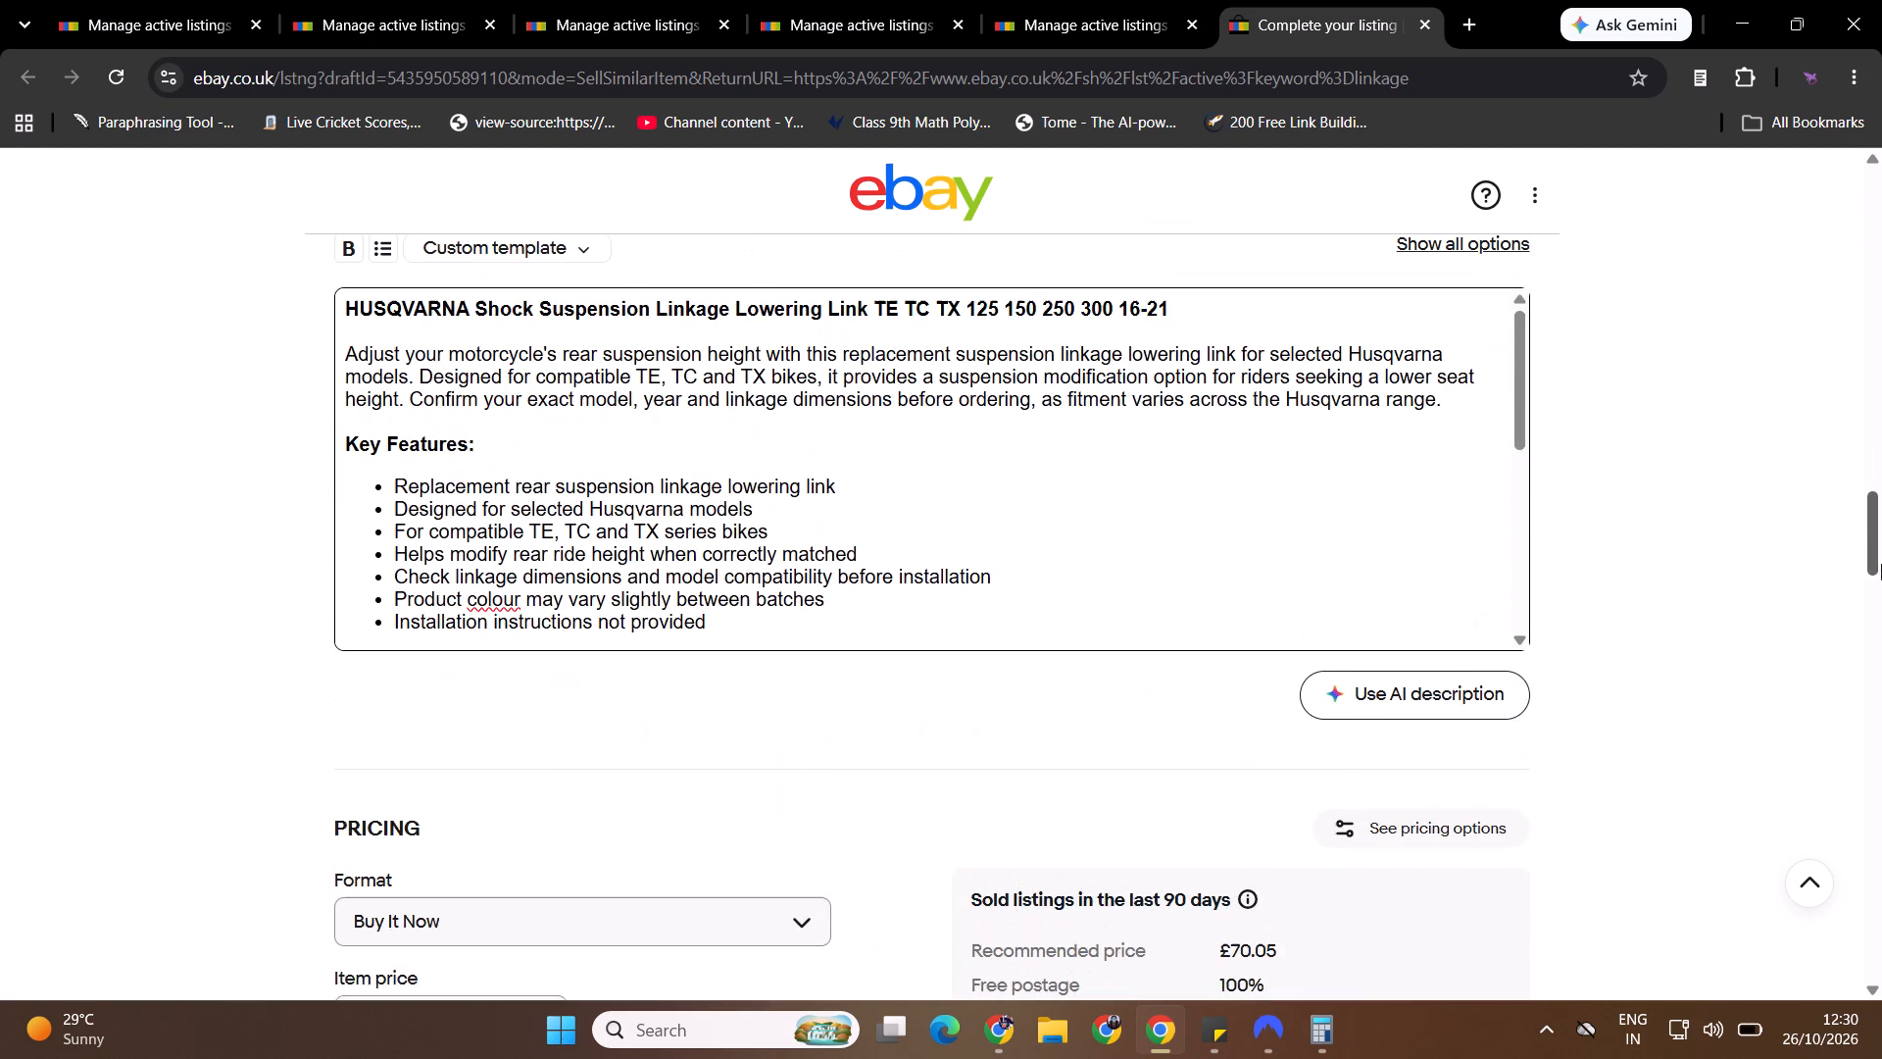
{"action": "left_click_drag", "start_coordinate": [1521, 387], "coordinate": [1530, 479]}
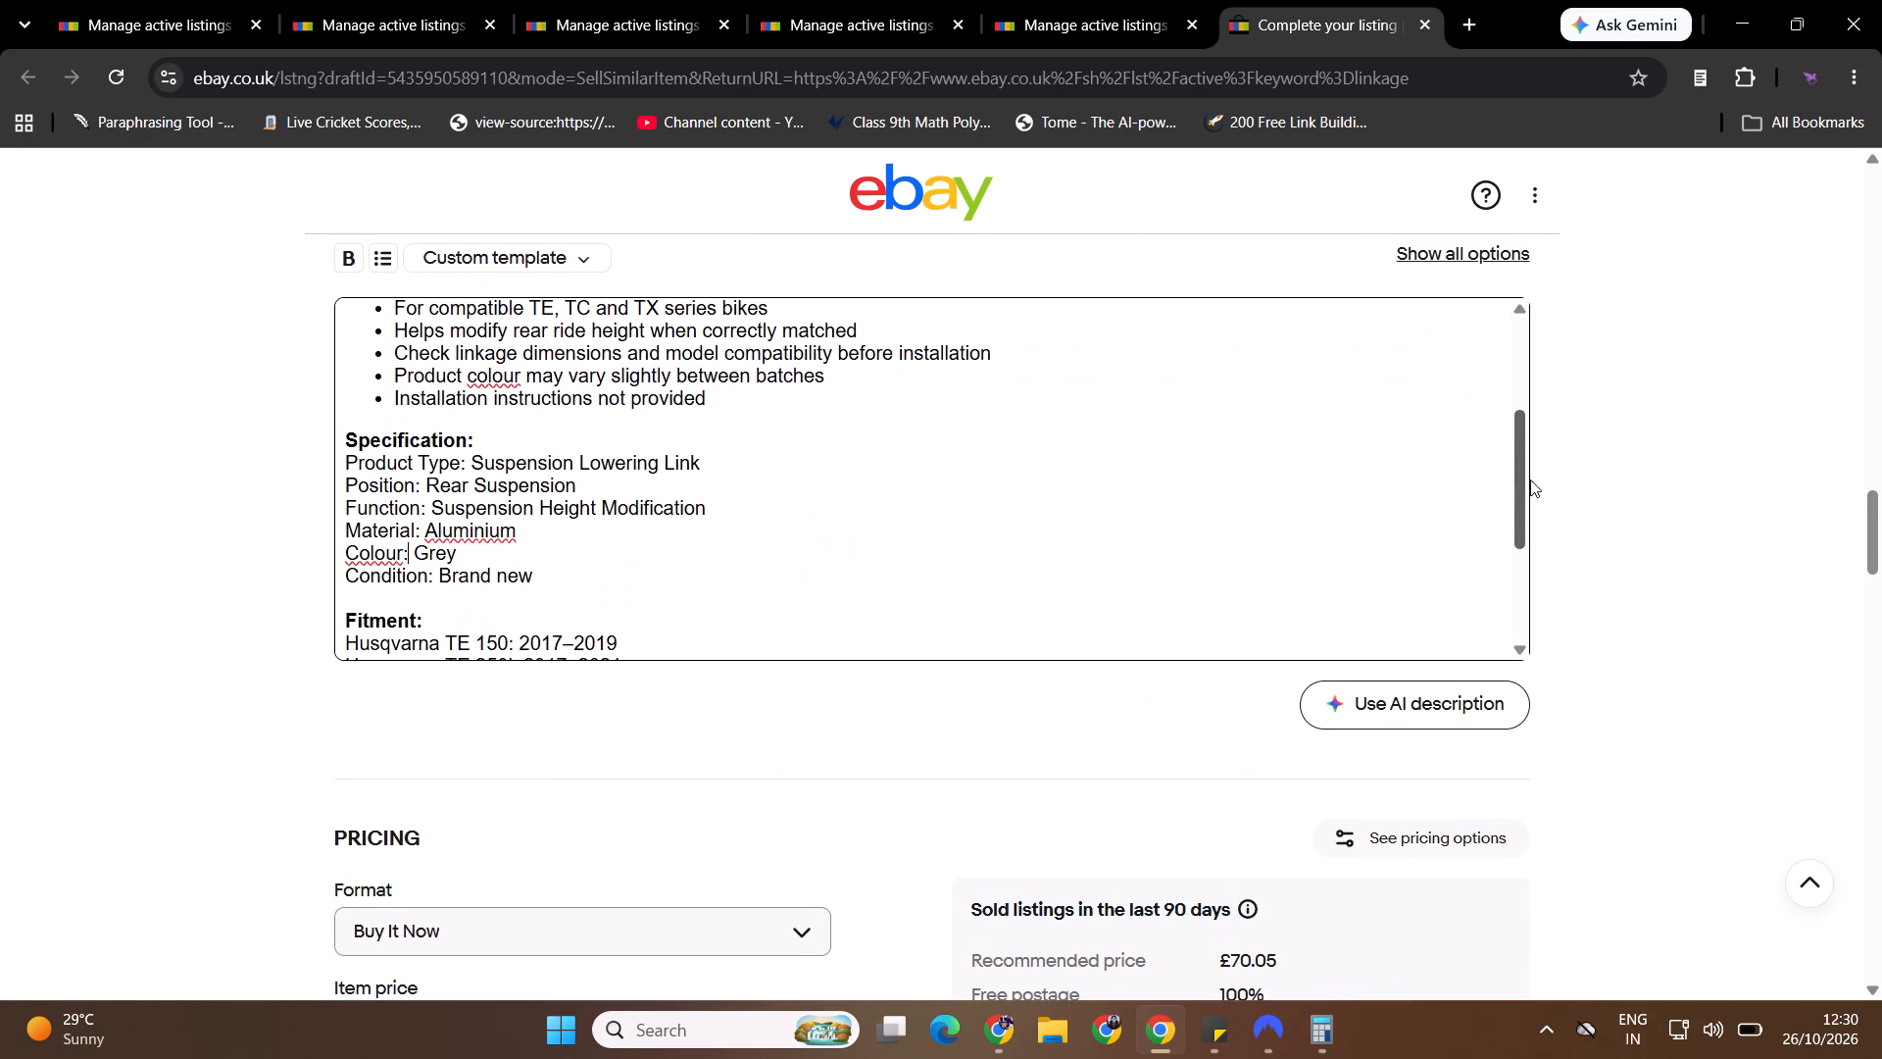
{"action": "left_click_drag", "start_coordinate": [1530, 479], "coordinate": [1557, 665]}
{"action": "left_click_drag", "start_coordinate": [1881, 549], "coordinate": [1881, 586]}
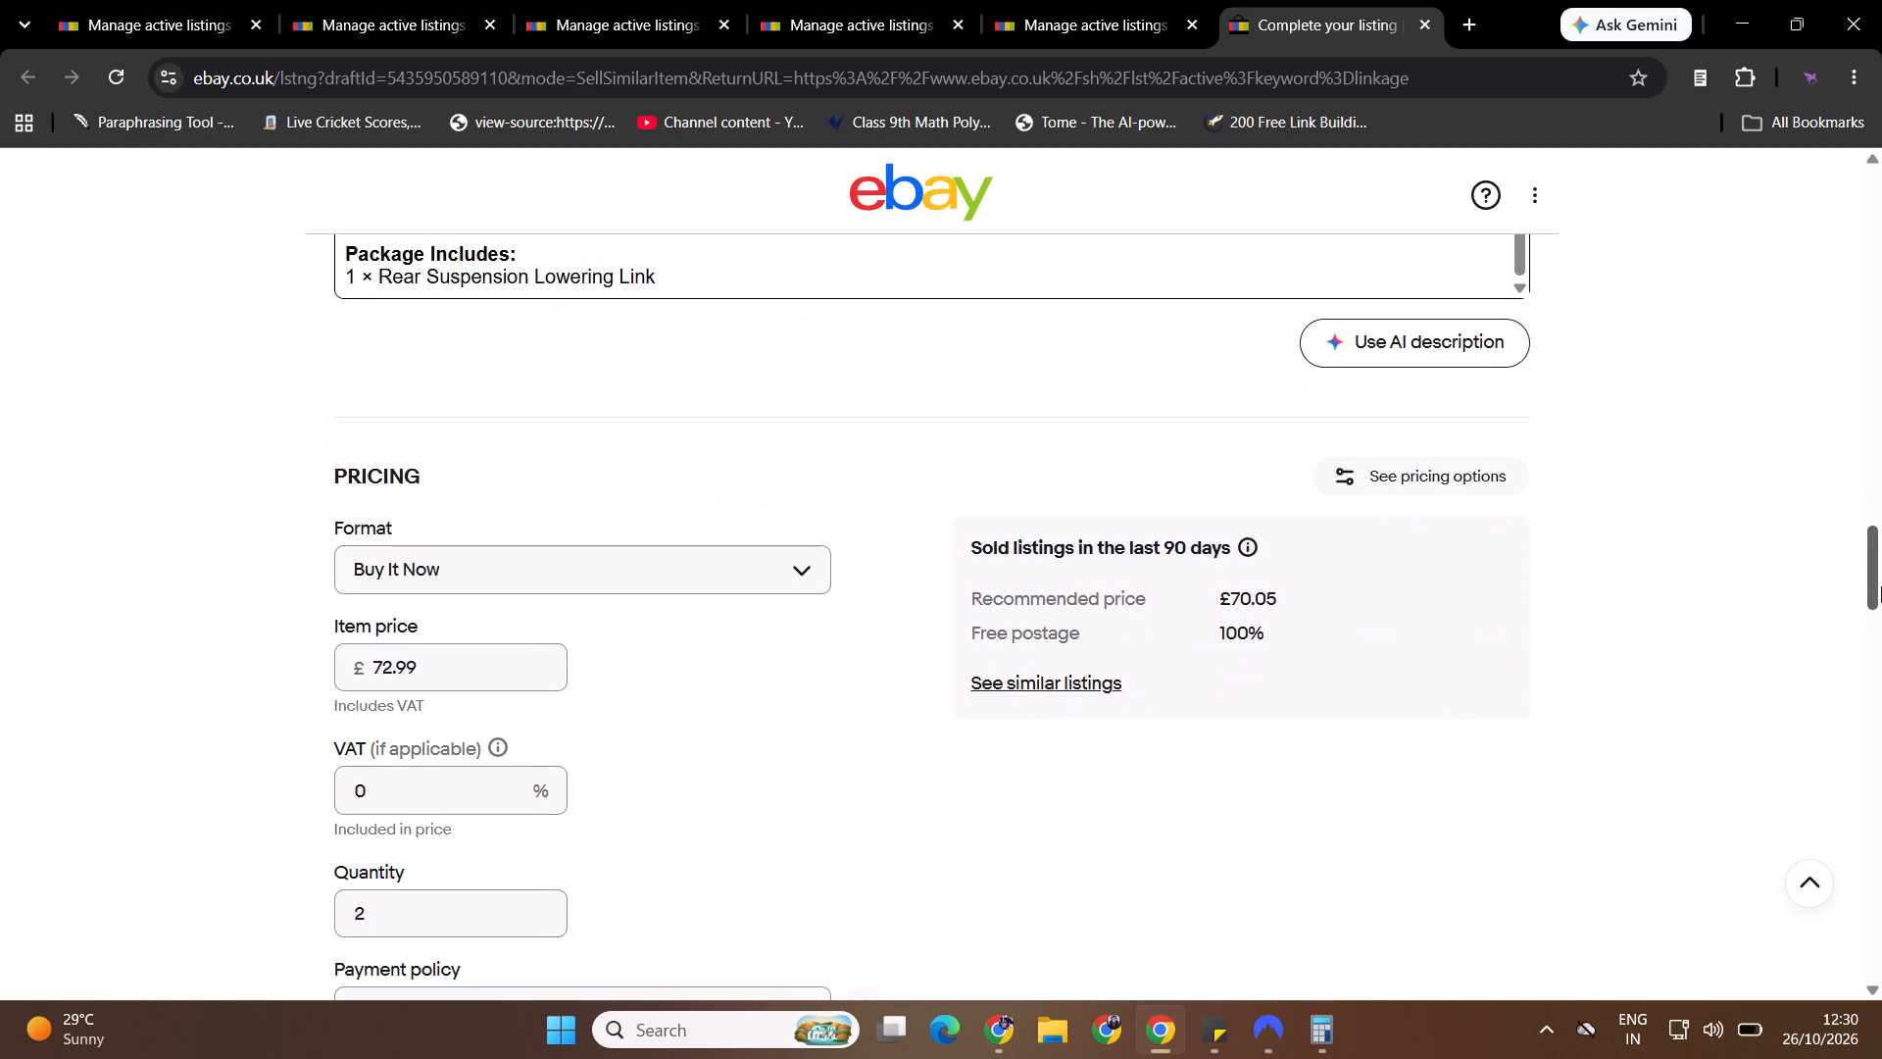
{"action": "left_click_drag", "start_coordinate": [1881, 586], "coordinate": [1881, 628]}
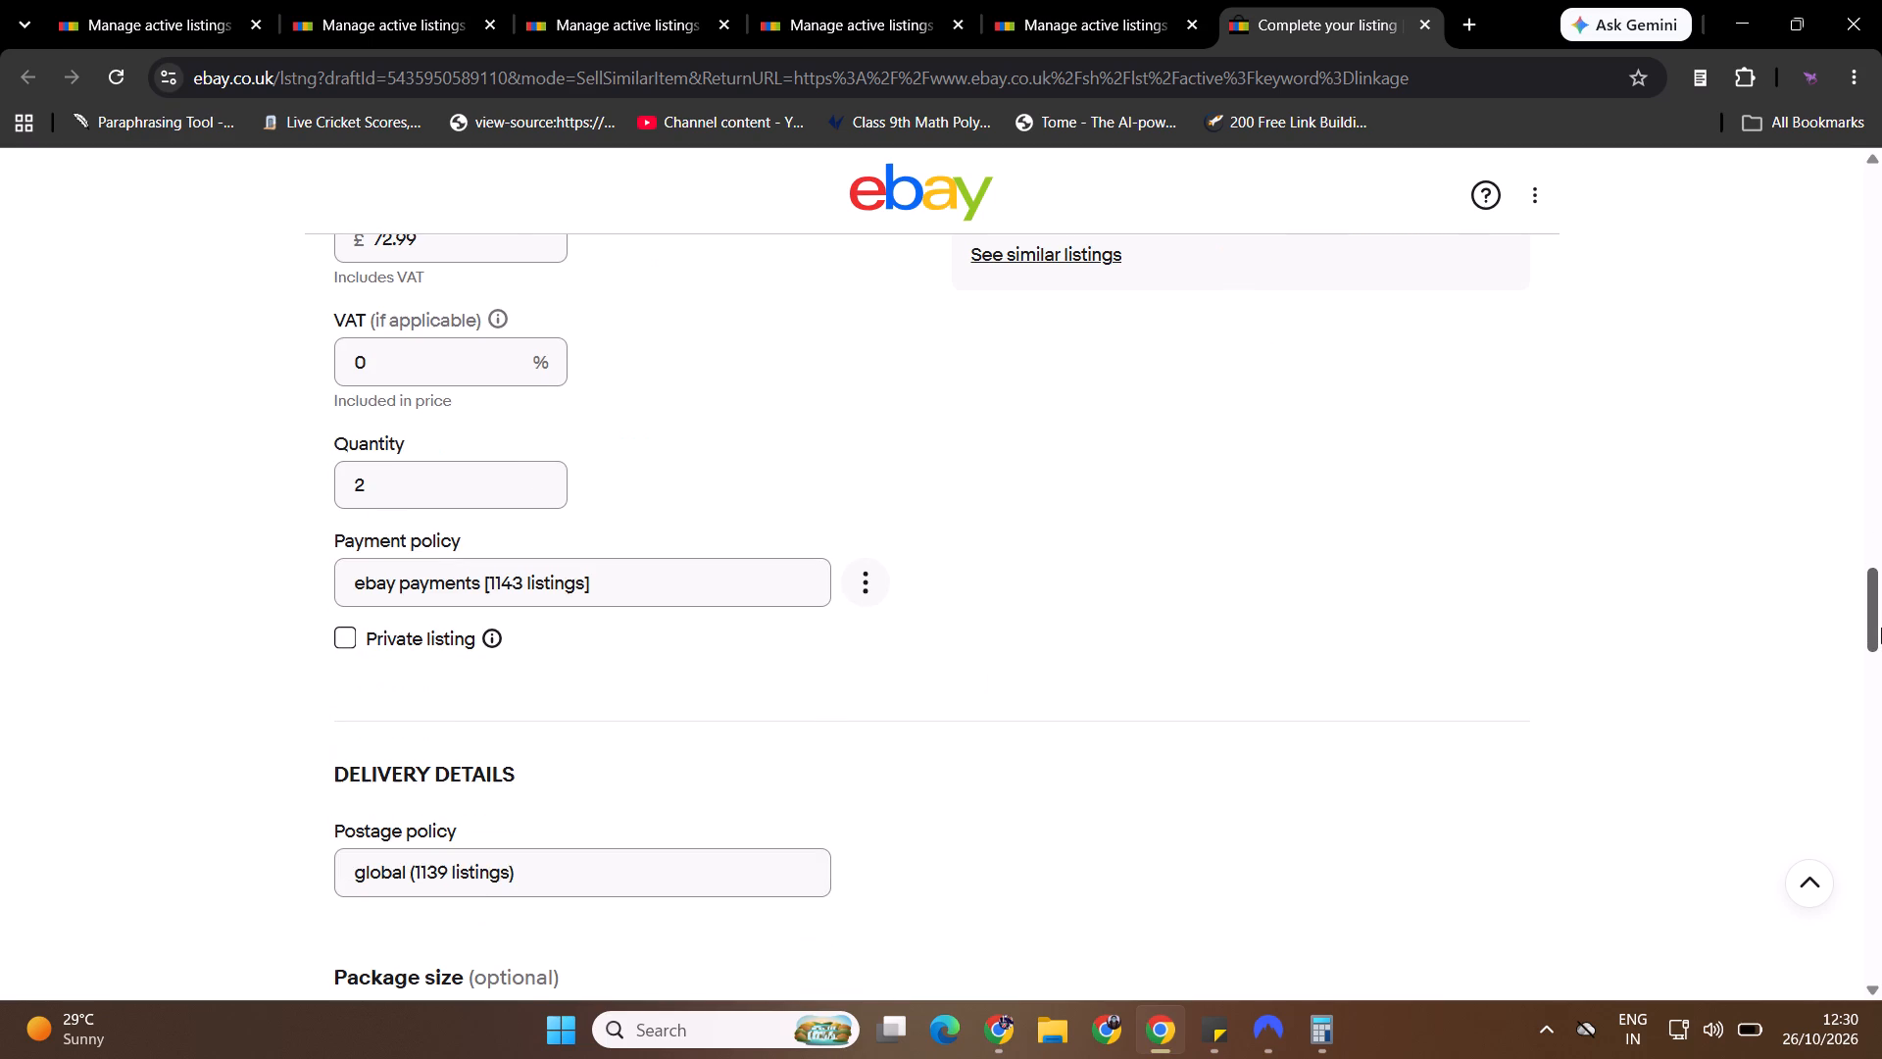
{"action": "key", "text": "alt+Tab"}
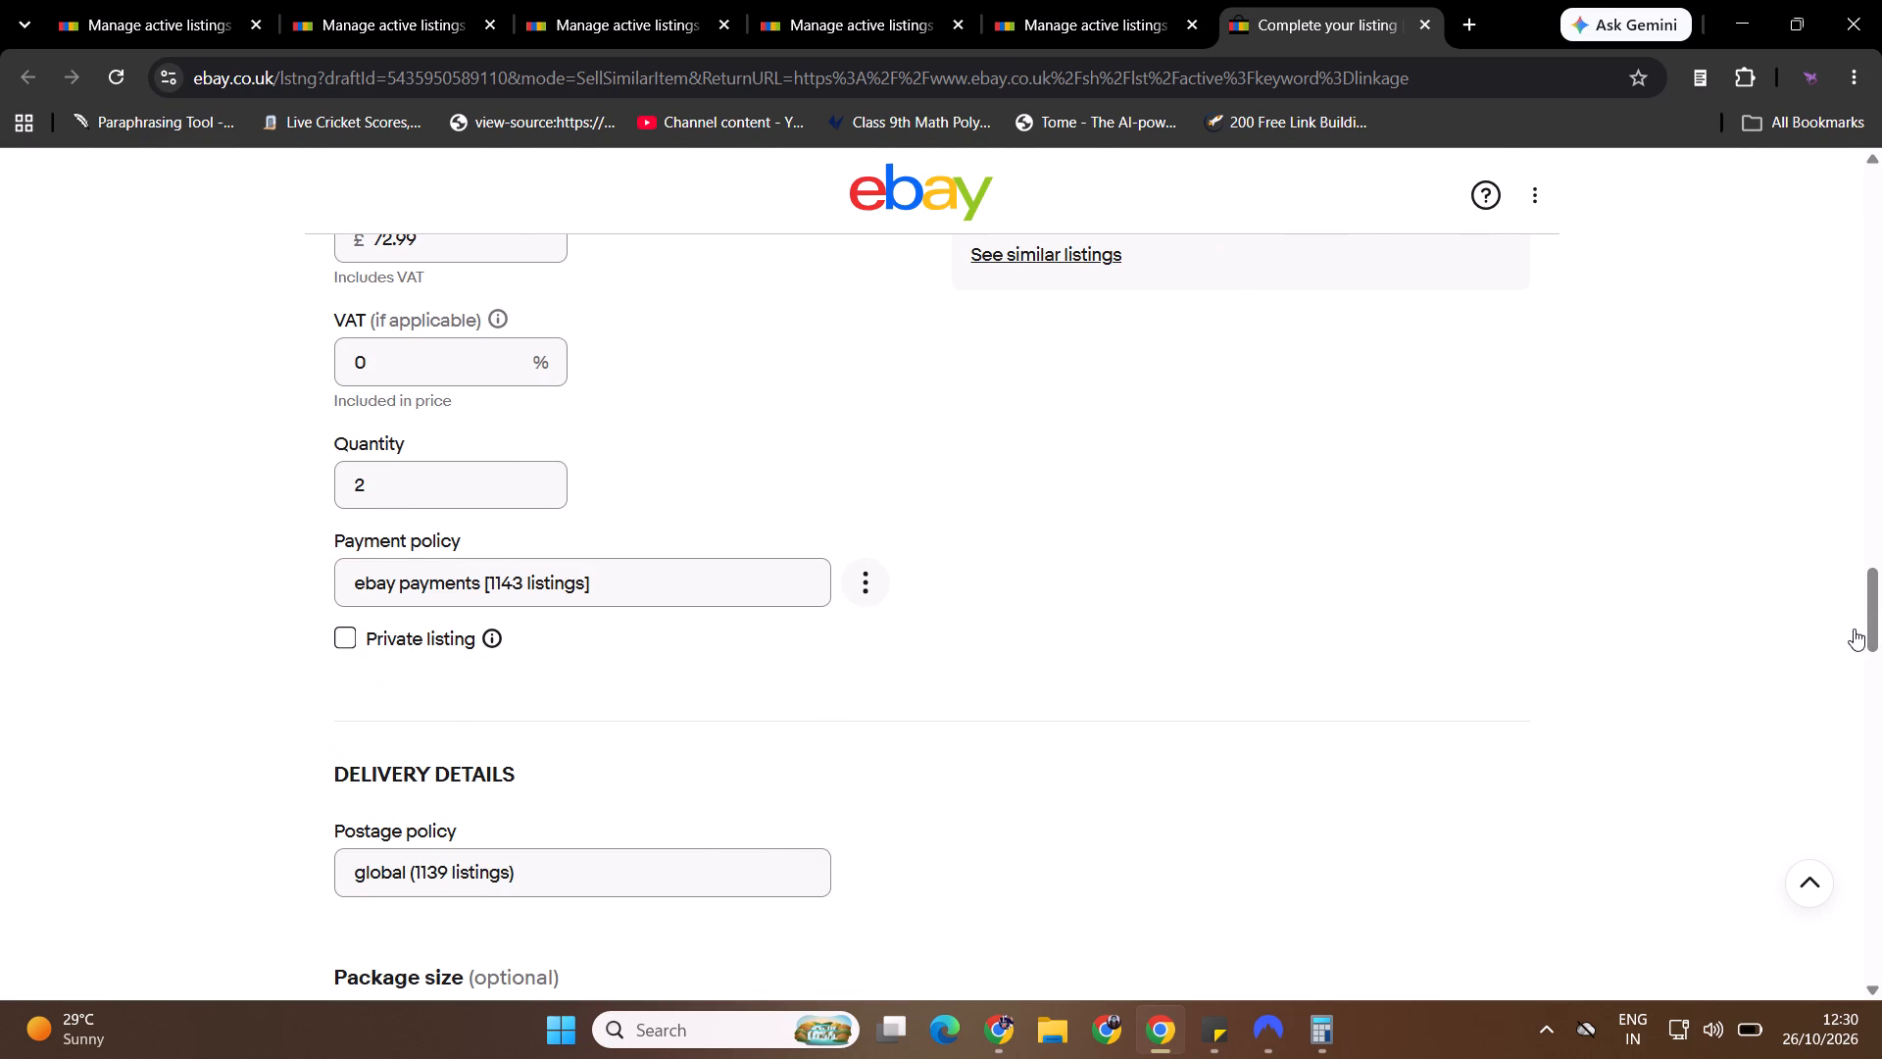
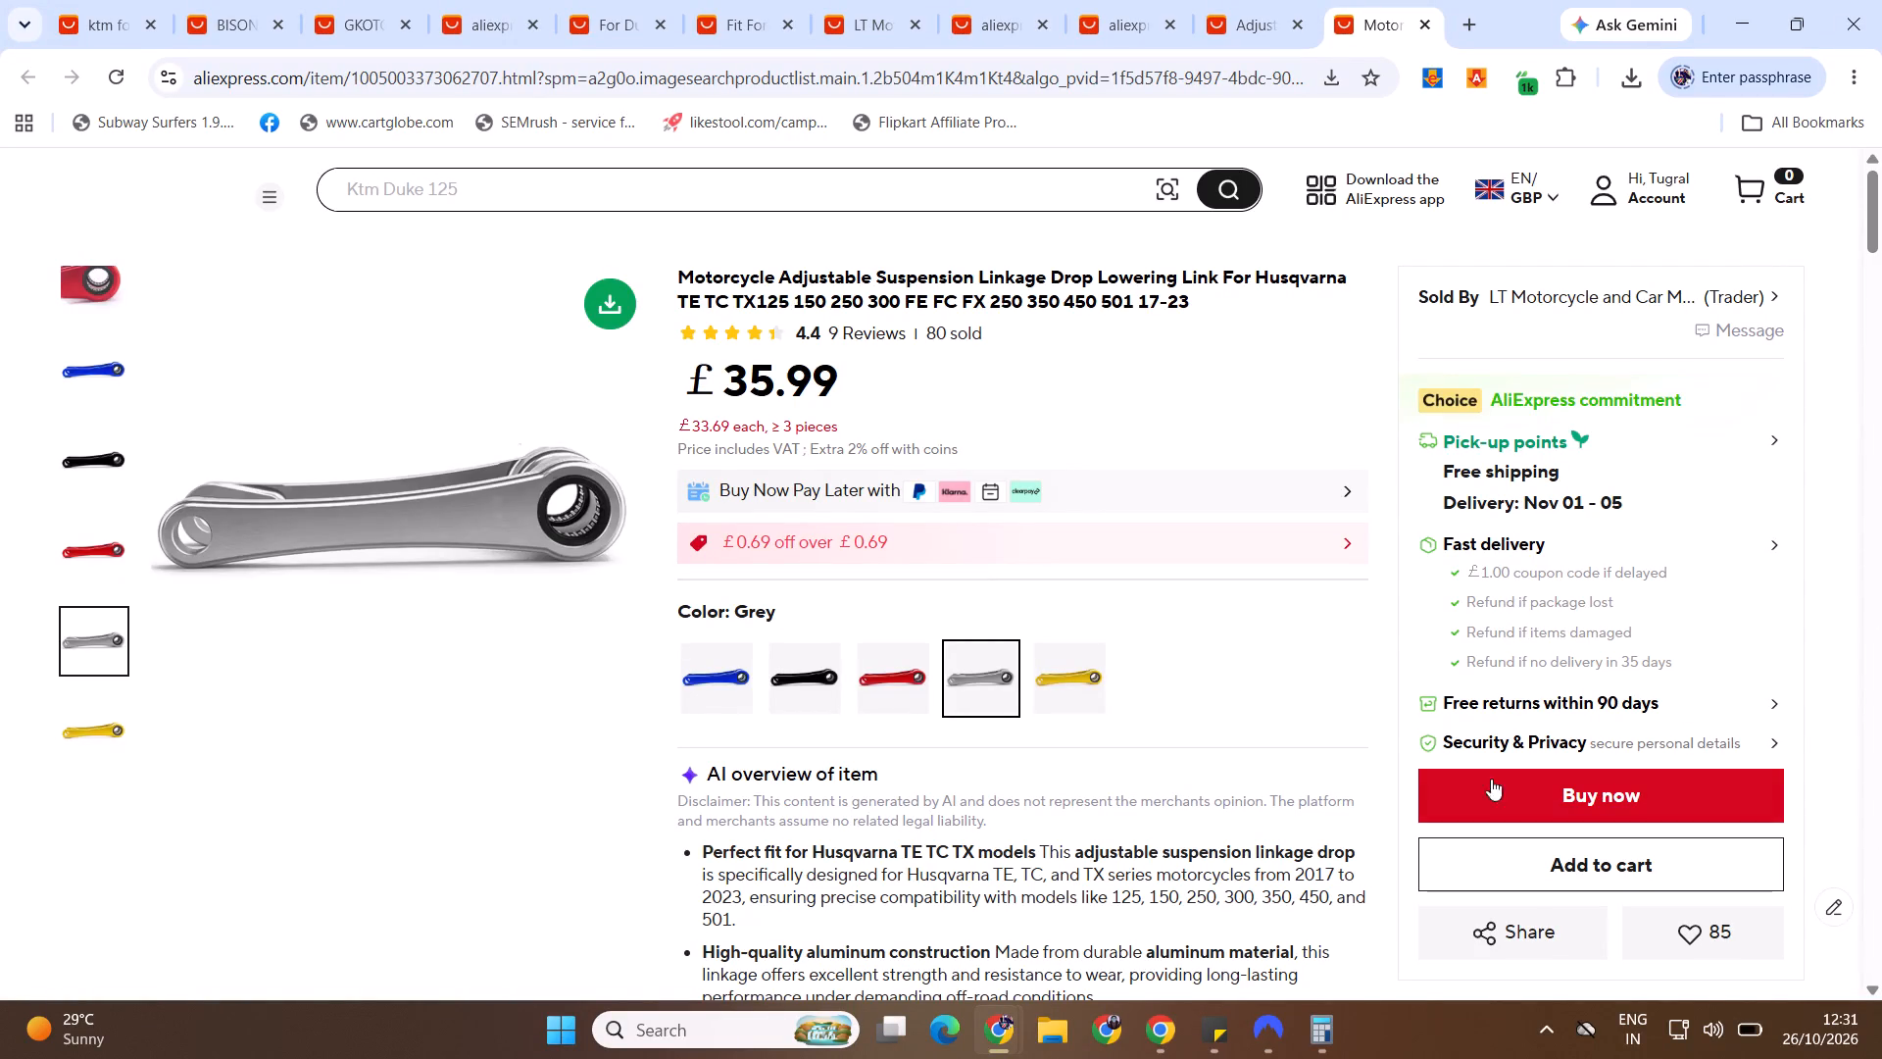
Switch from AliExpress to the eBay draft, recheck the grey Husqvarna lowering link's details and publish it with the displayed fees.
{"action": "left_click_drag", "start_coordinate": [1881, 216], "coordinate": [1881, 195]}
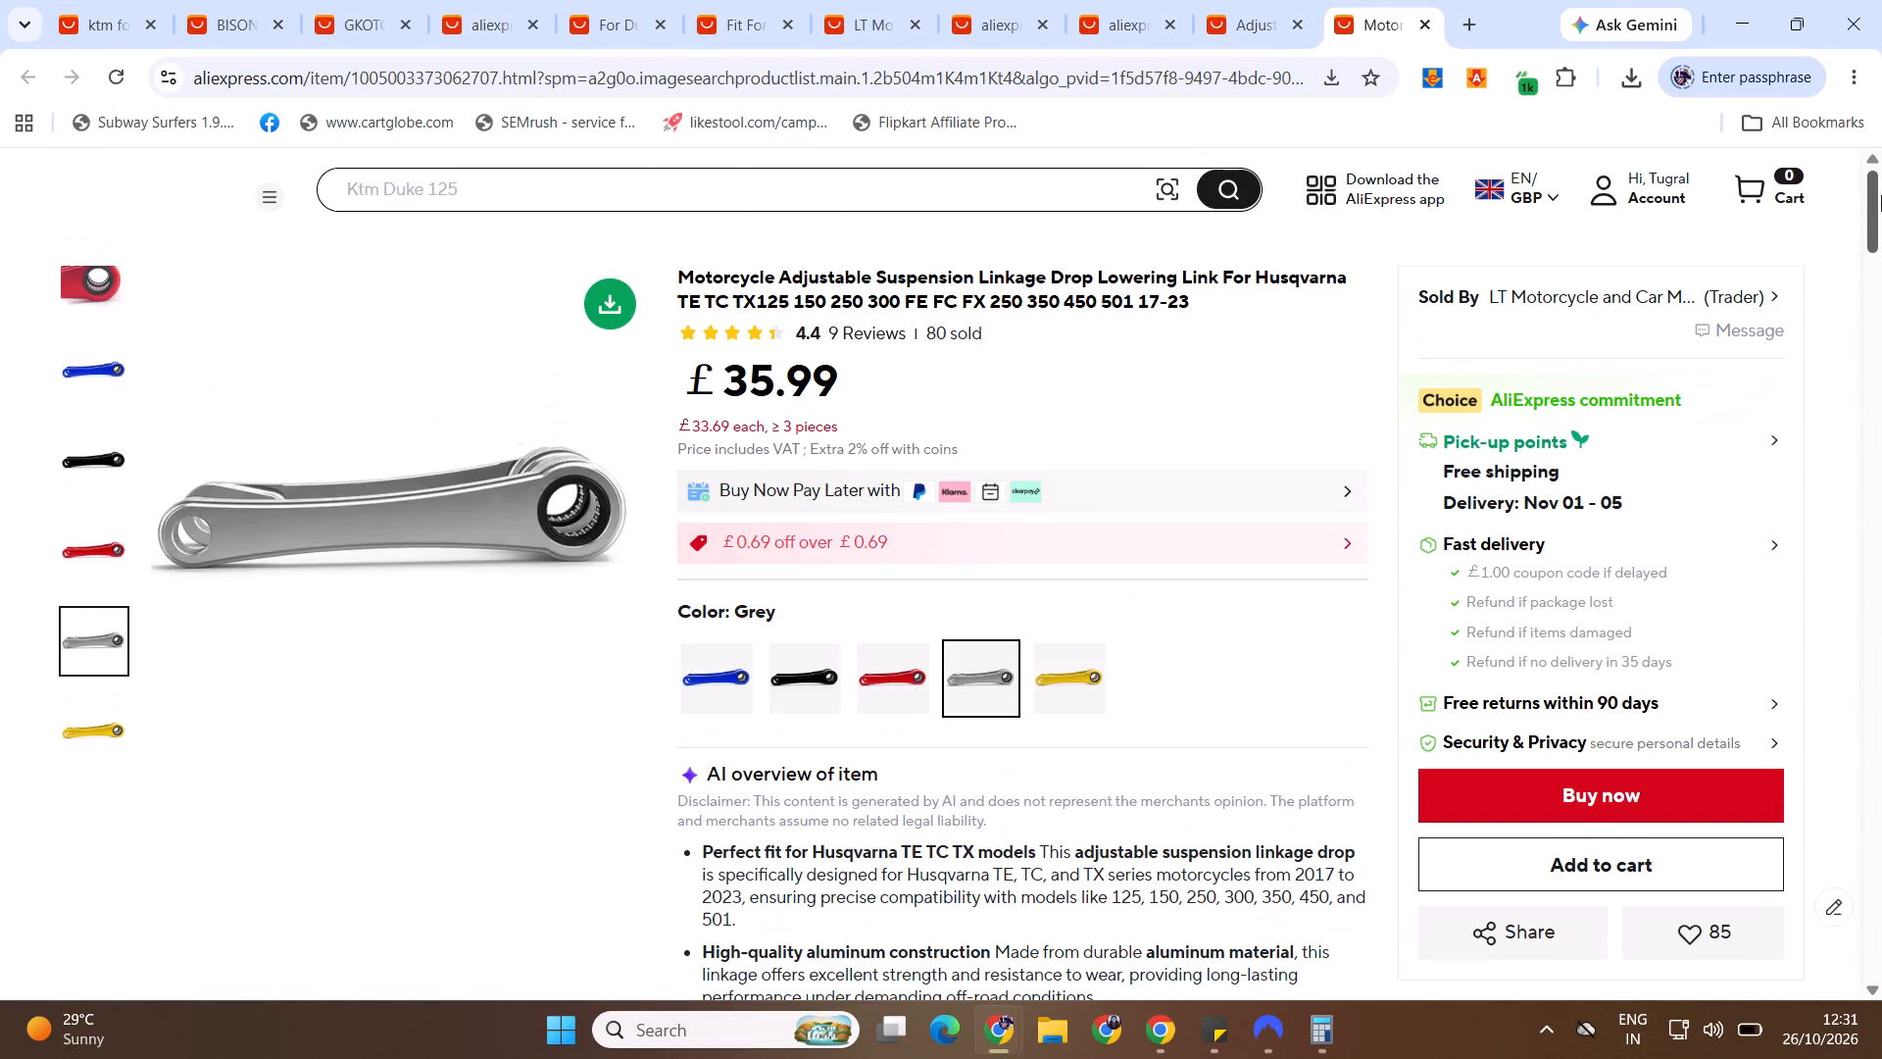
{"action": "left_click_drag", "start_coordinate": [1881, 195], "coordinate": [1881, 193]}
{"action": "key", "text": "alt+Tab"}
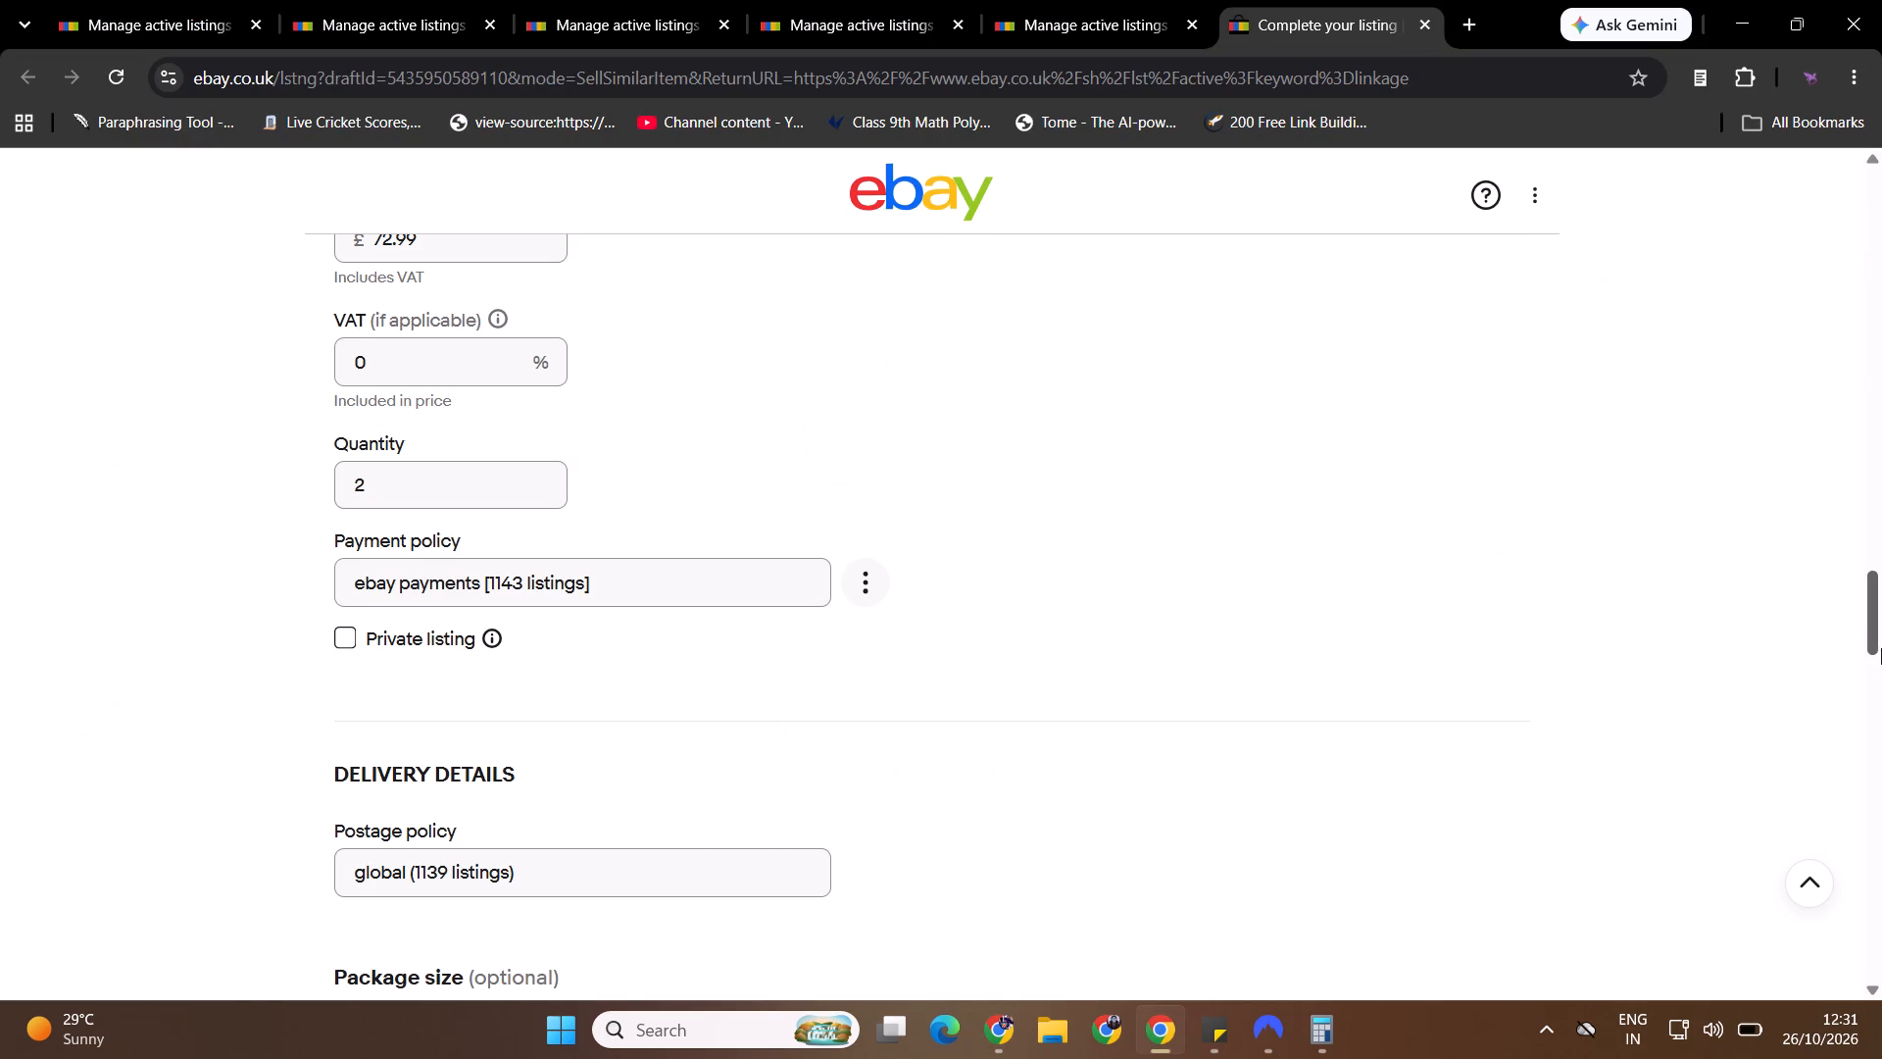
{"action": "left_click_drag", "start_coordinate": [1870, 627], "coordinate": [1881, 329]}
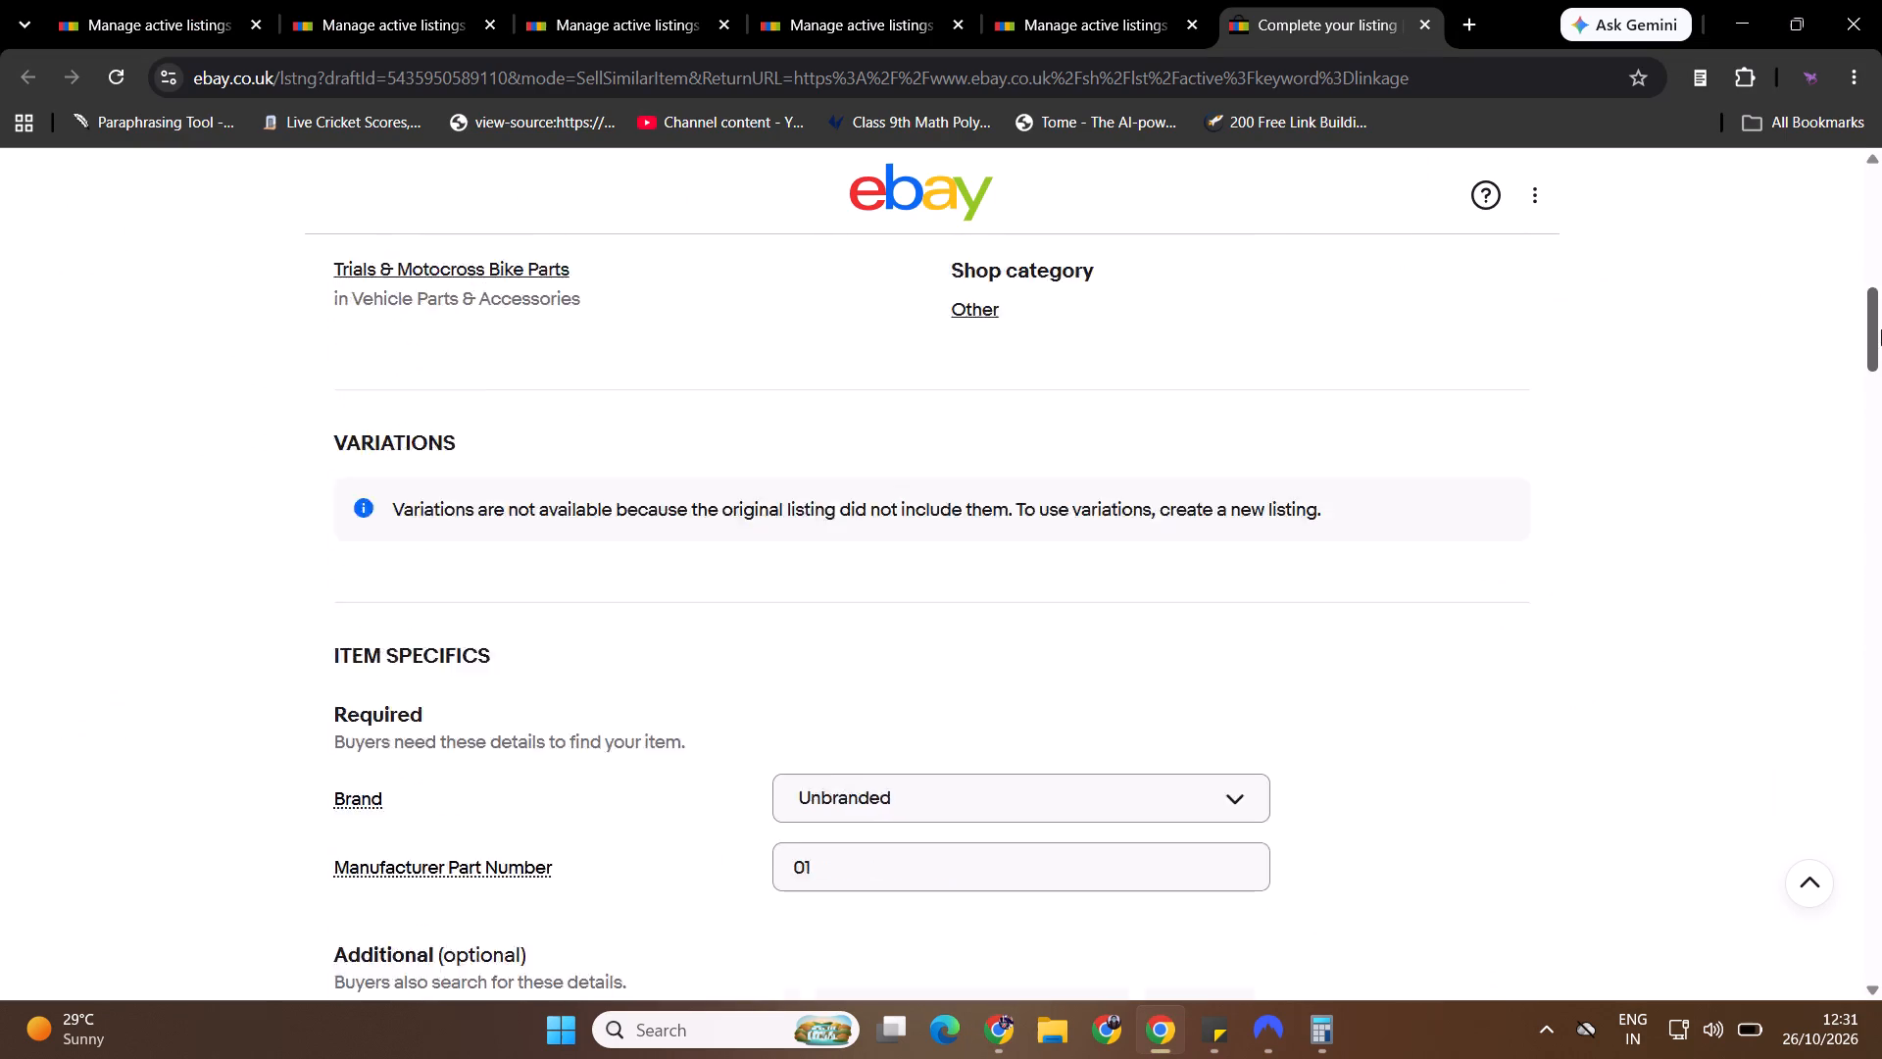
{"action": "left_click_drag", "start_coordinate": [1881, 329], "coordinate": [1881, 986]}
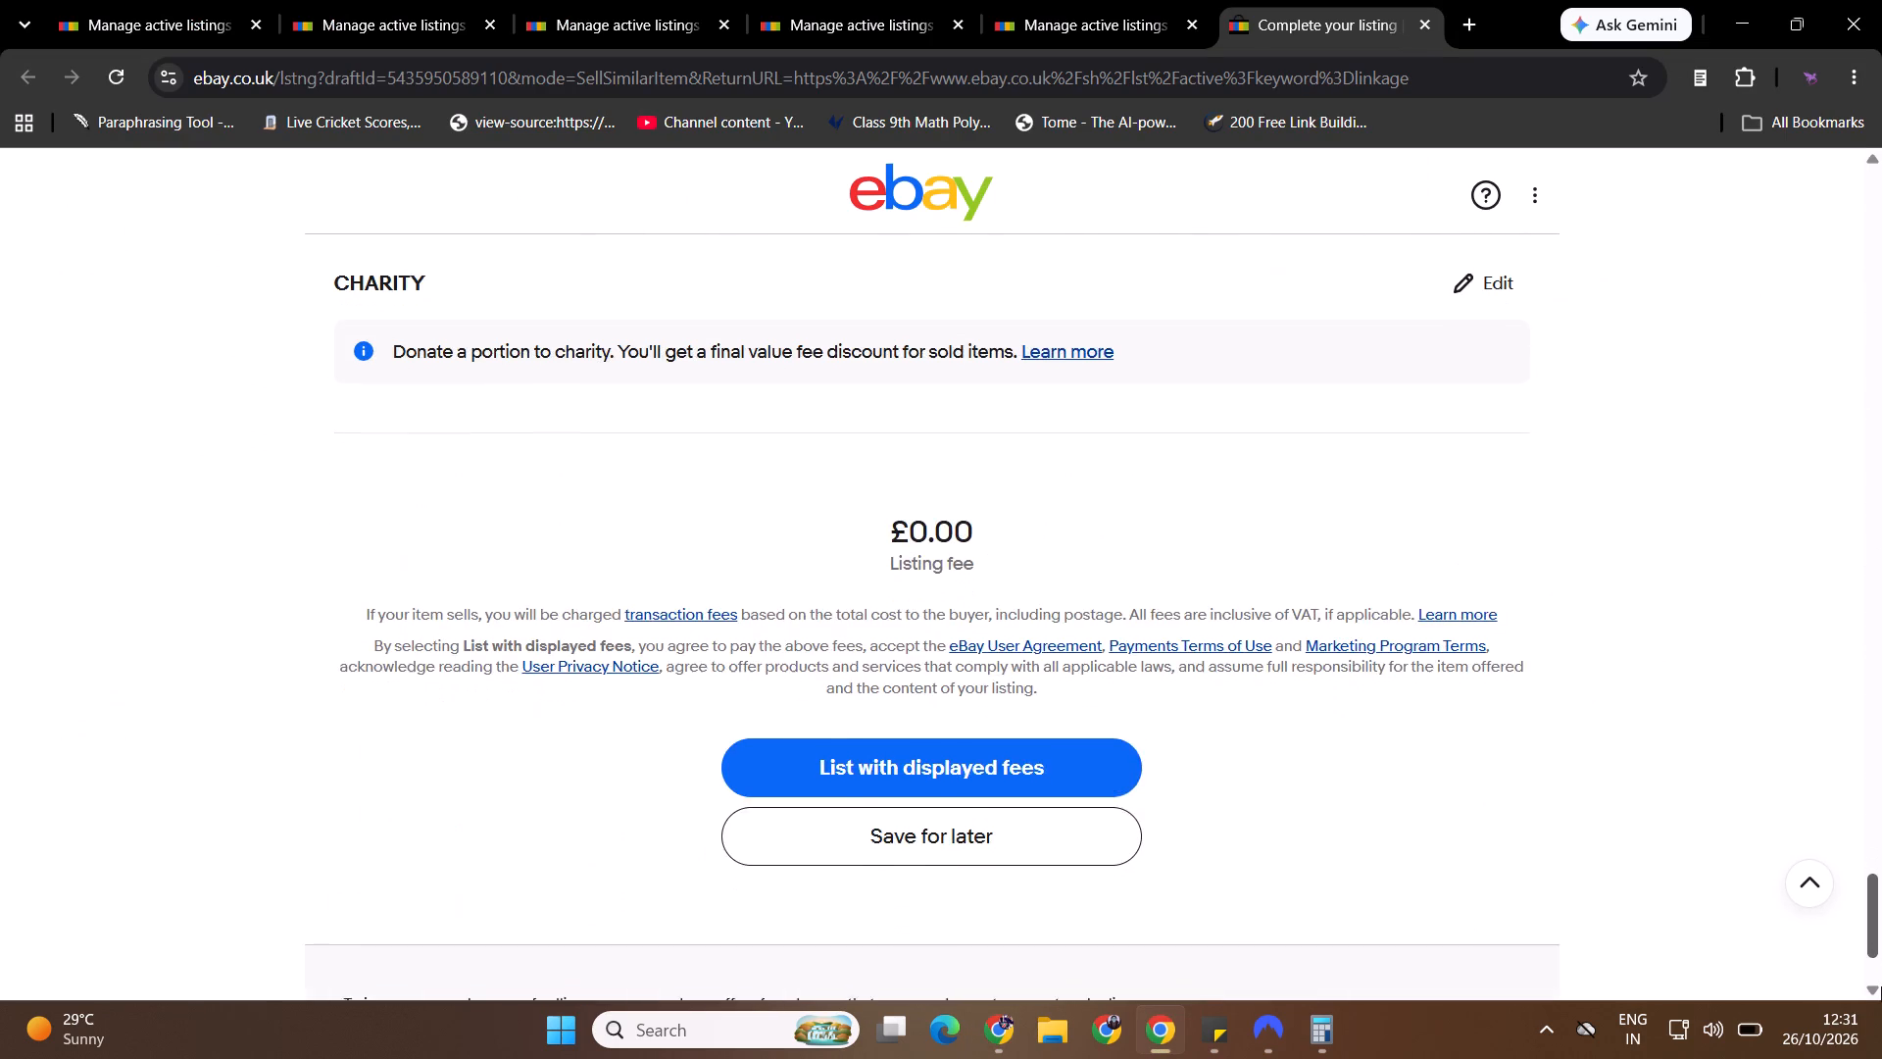
{"action": "left_click_drag", "start_coordinate": [1881, 986], "coordinate": [1881, 592]}
{"action": "left_click_drag", "start_coordinate": [1881, 539], "coordinate": [1881, 1016]}
{"action": "left_click", "coordinate": [920, 571]}
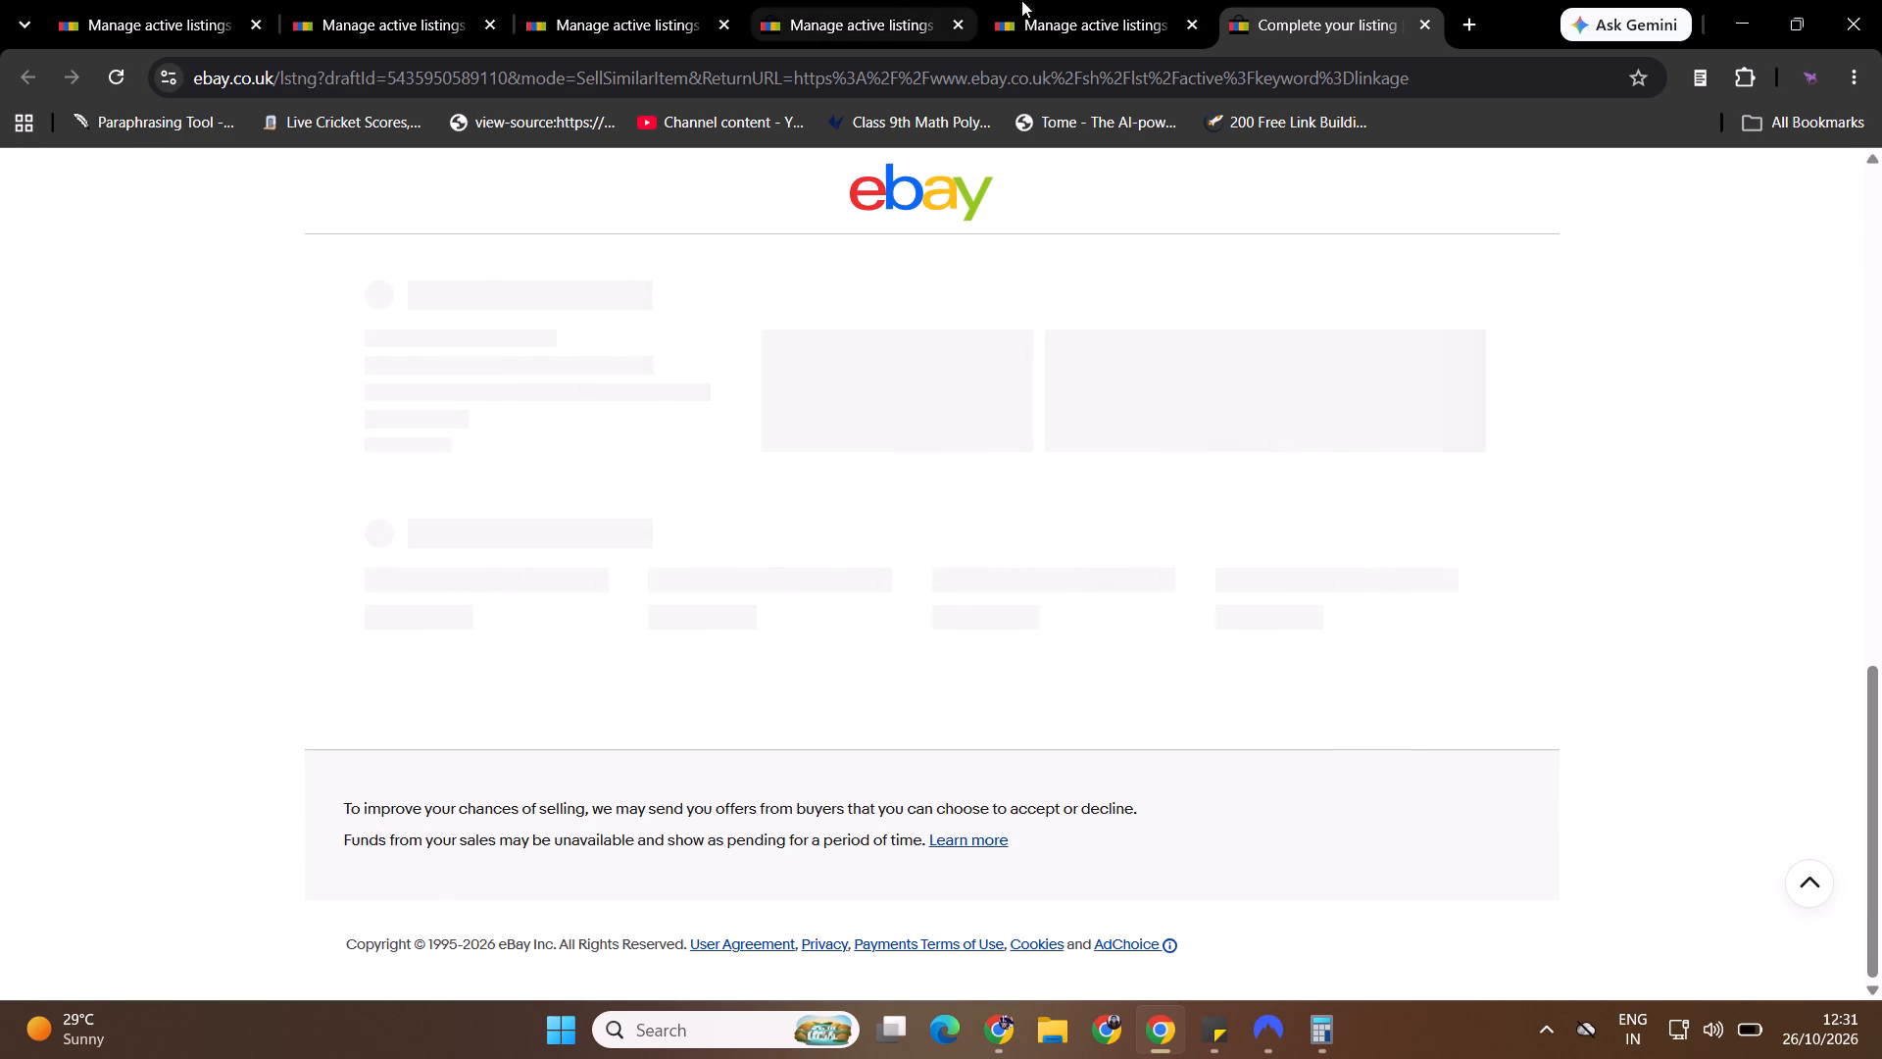
Close three surplus active-listings tabs, keeping the submitted listing's tab open.
{"action": "left_click", "coordinate": [1049, 0]}
{"action": "left_click", "coordinate": [949, 20]}
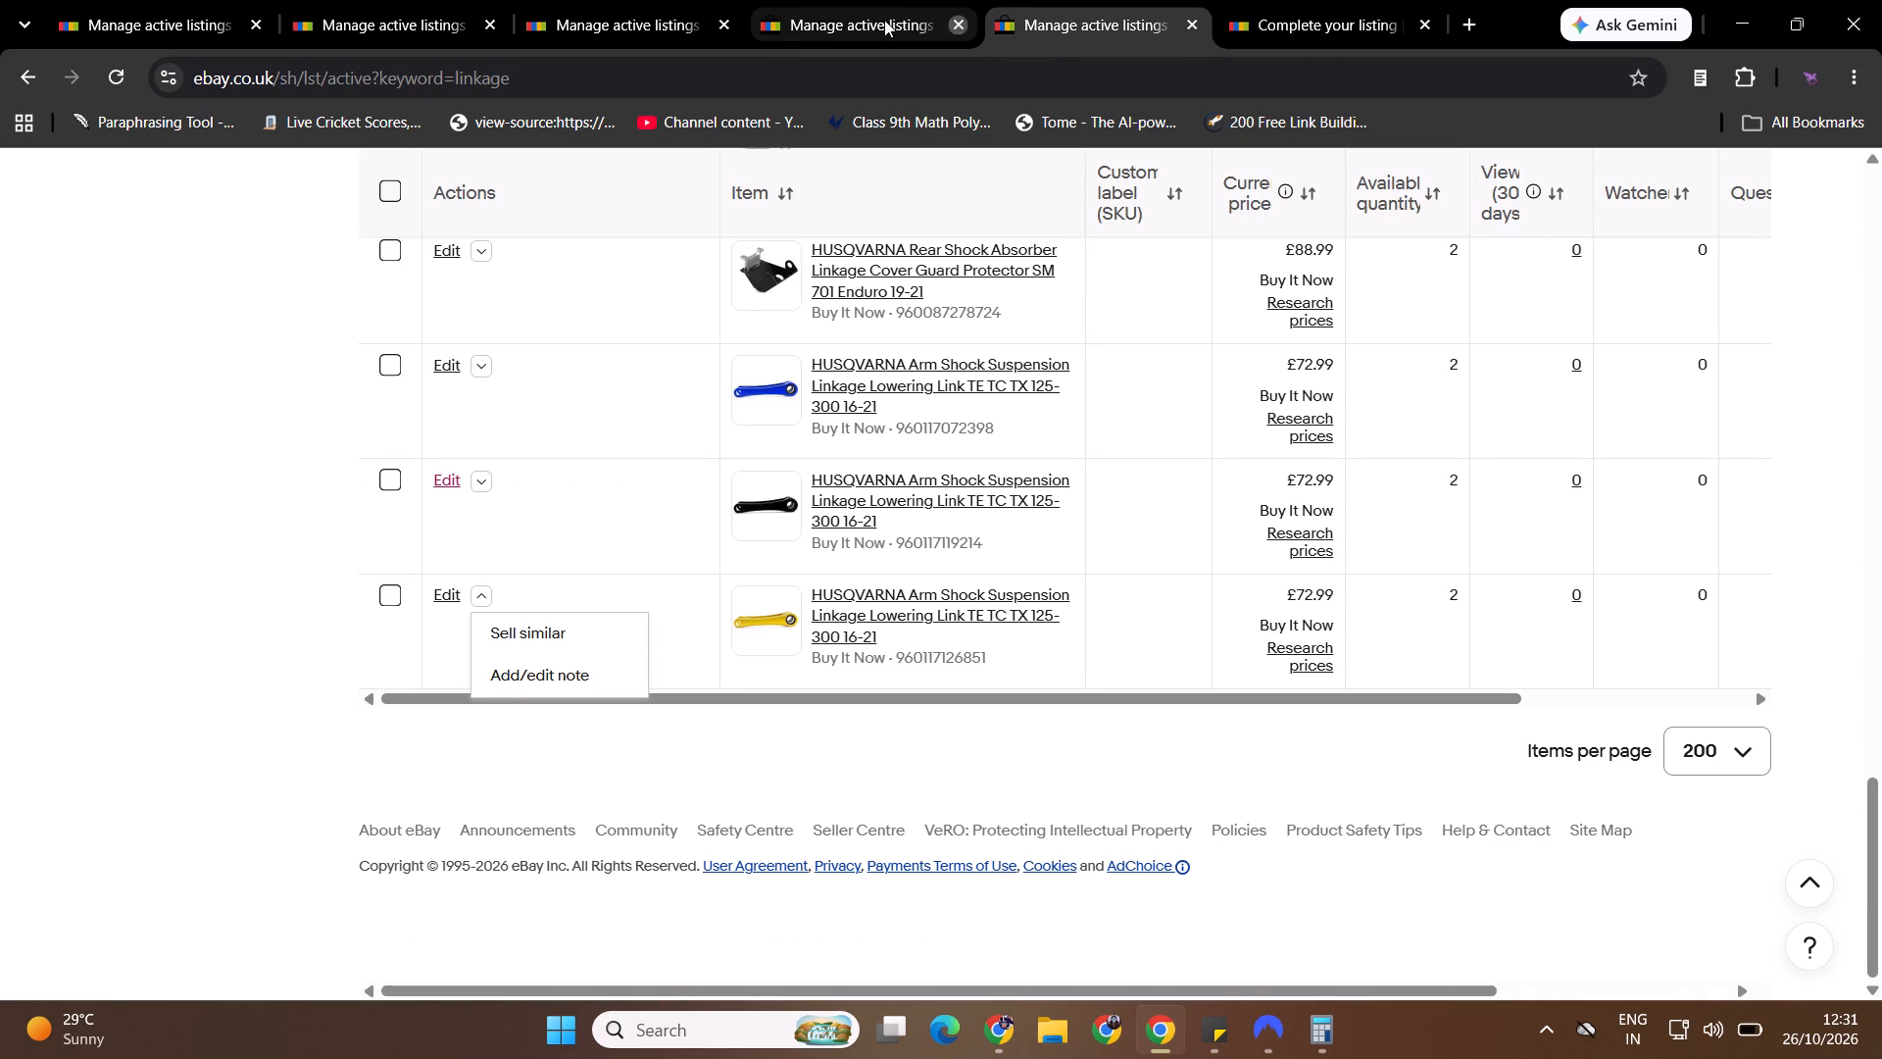
{"action": "left_click", "coordinate": [729, 24]}
{"action": "left_click", "coordinate": [497, 24]}
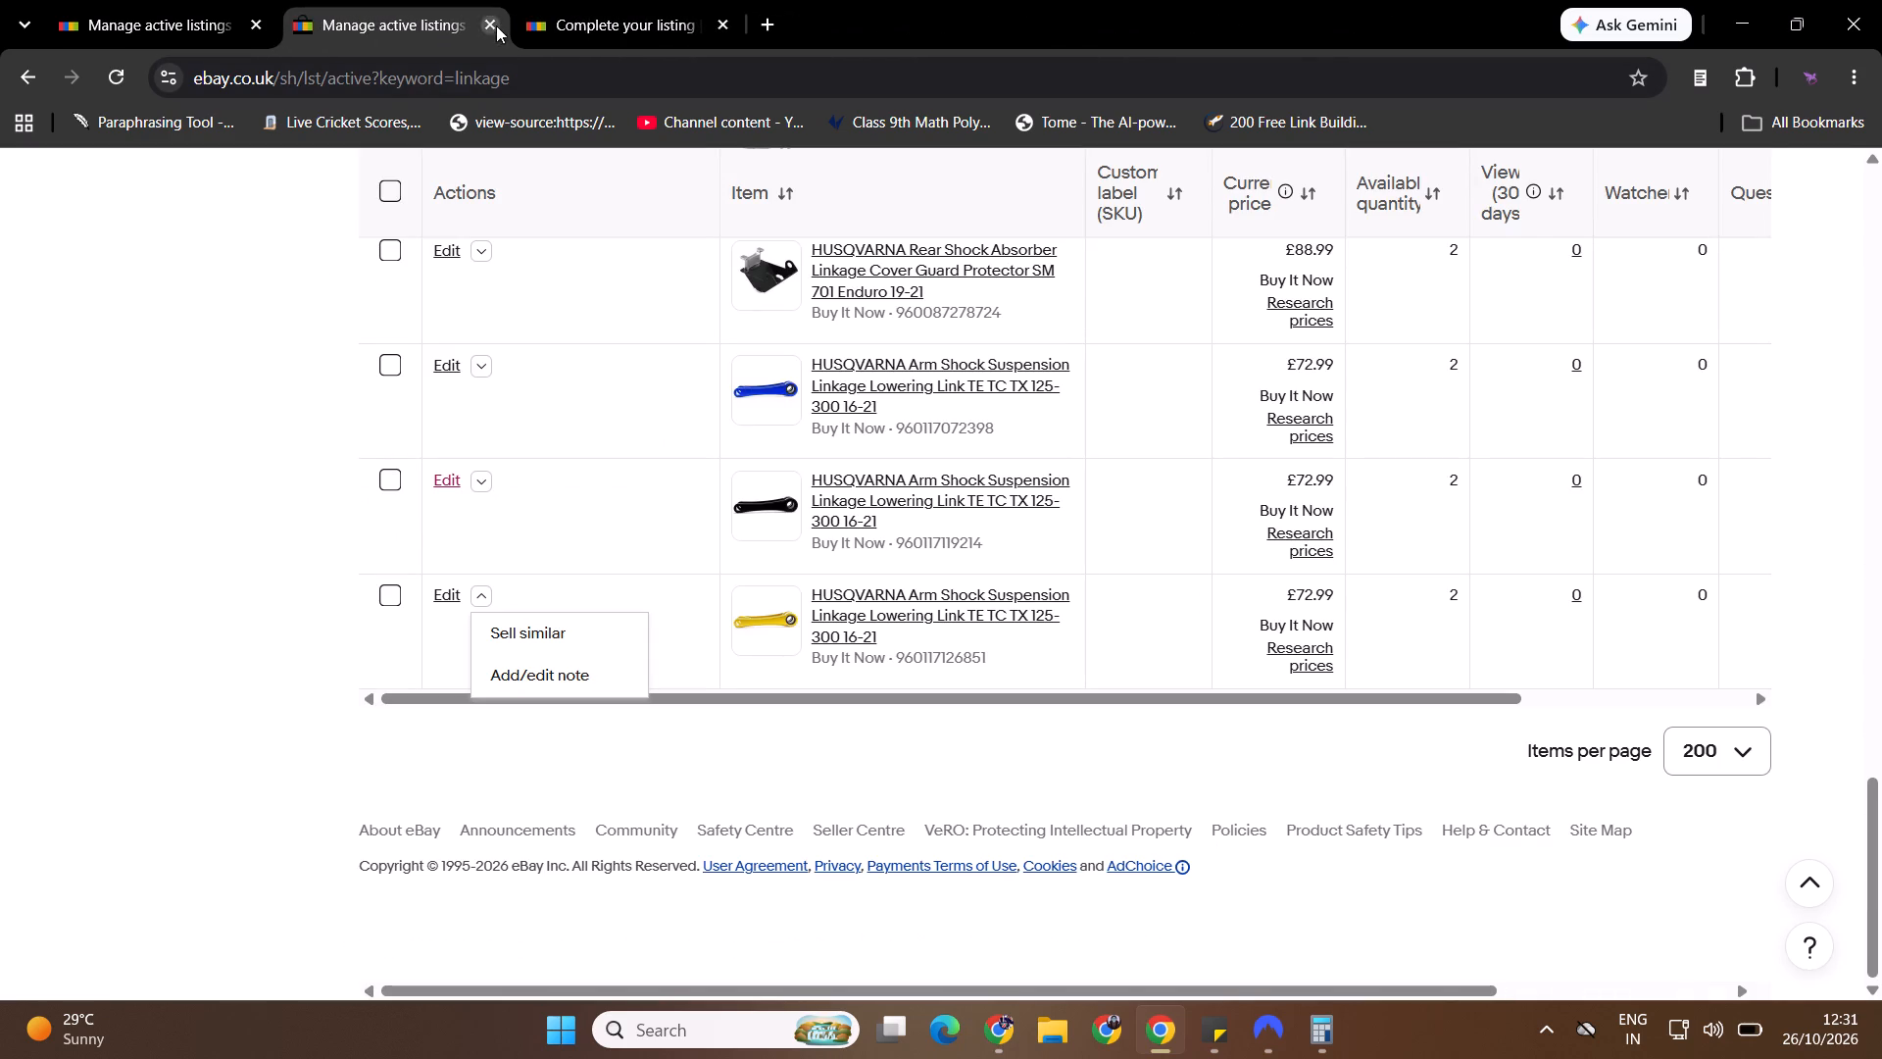
Return to the submitted listing's tab, dismiss its confirmation and check the Husqvarna lowering links at the end of the active listings.
{"action": "left_click", "coordinate": [584, 13]}
{"action": "left_click", "coordinate": [1245, 550]}
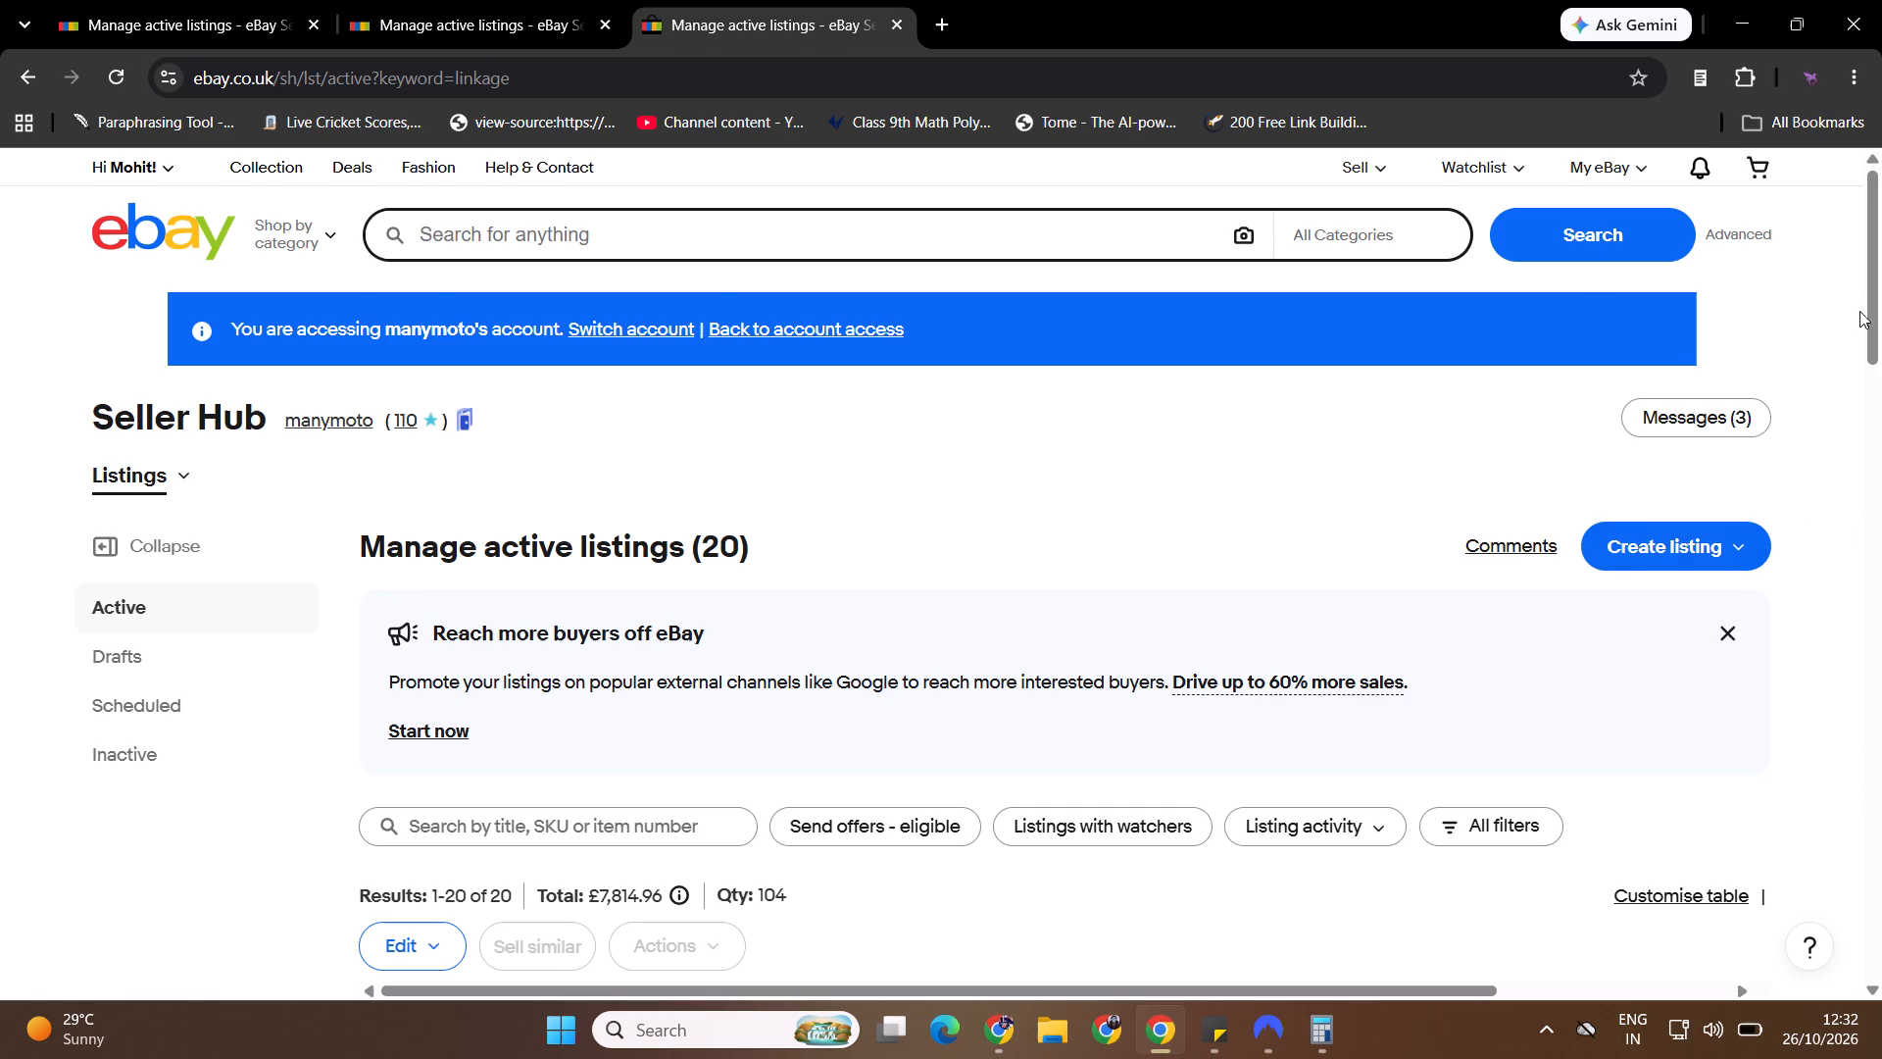
{"action": "left_click_drag", "start_coordinate": [1881, 267], "coordinate": [1881, 863]}
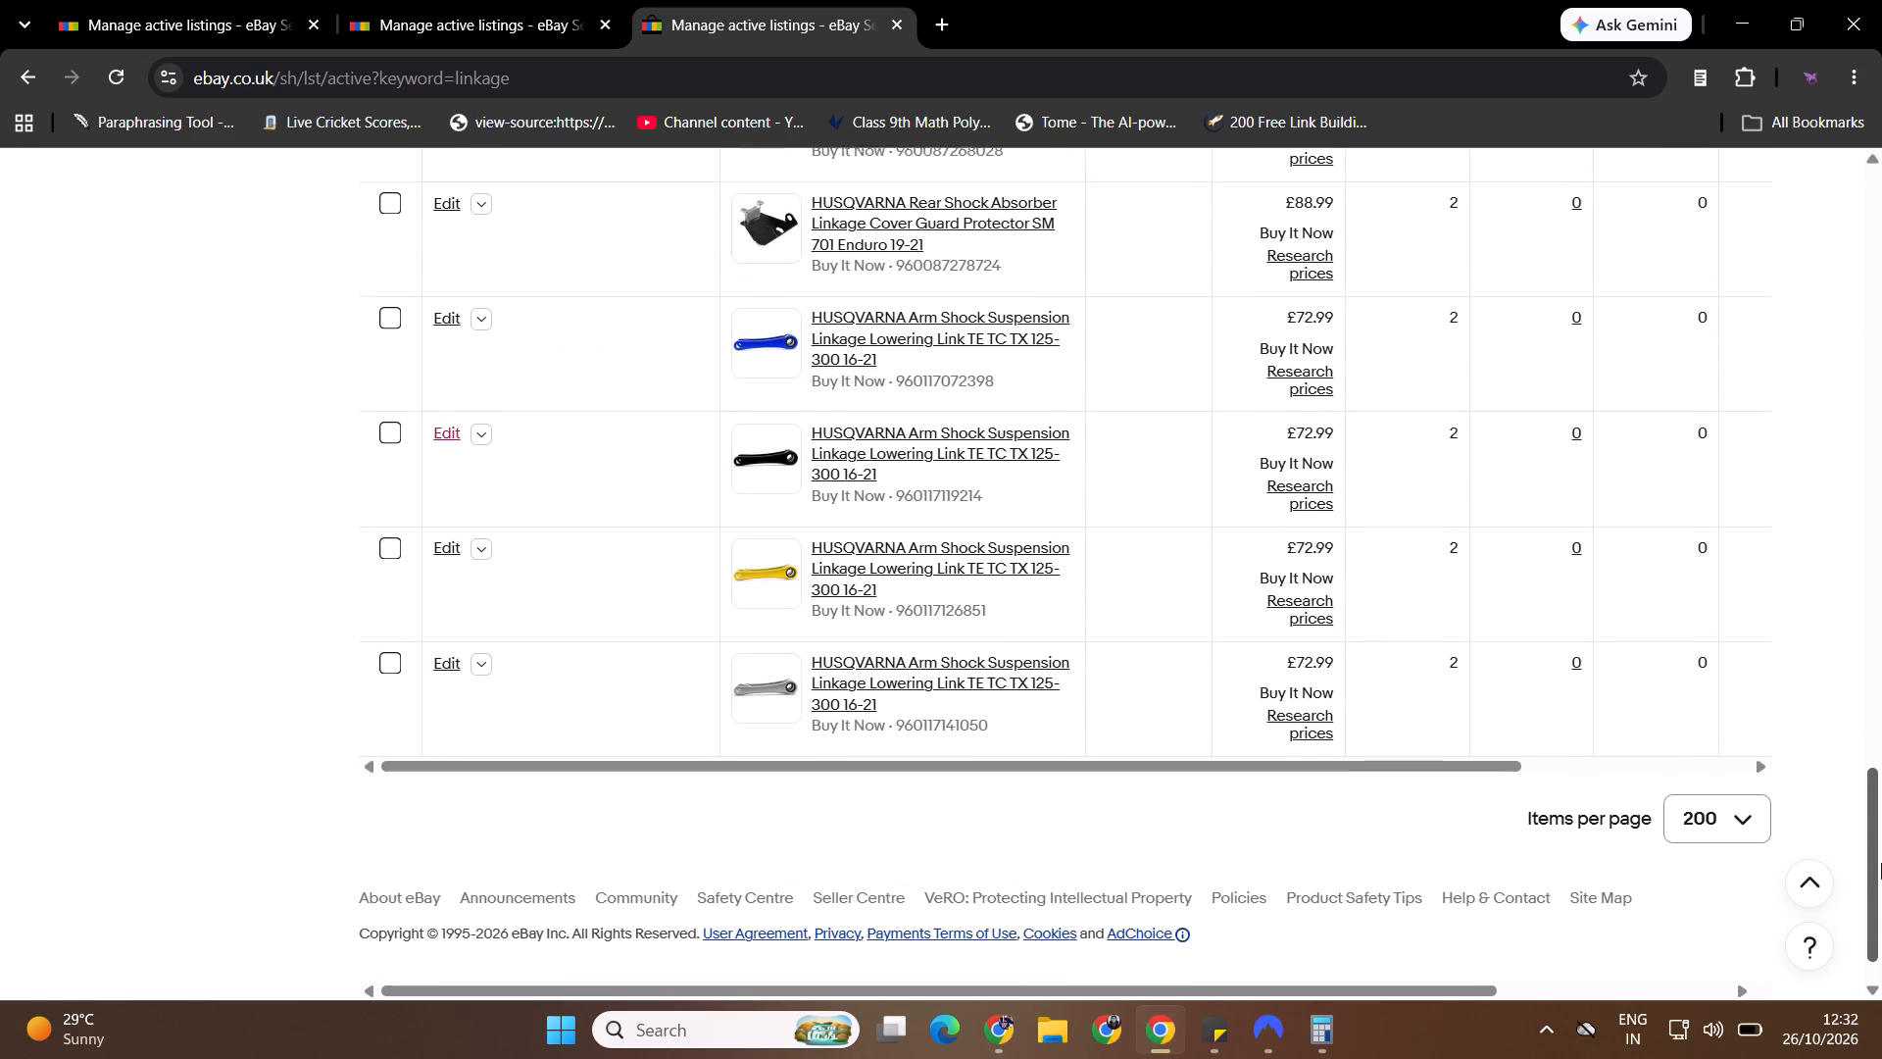
{"action": "left_click_drag", "start_coordinate": [1881, 863], "coordinate": [1881, 853]}
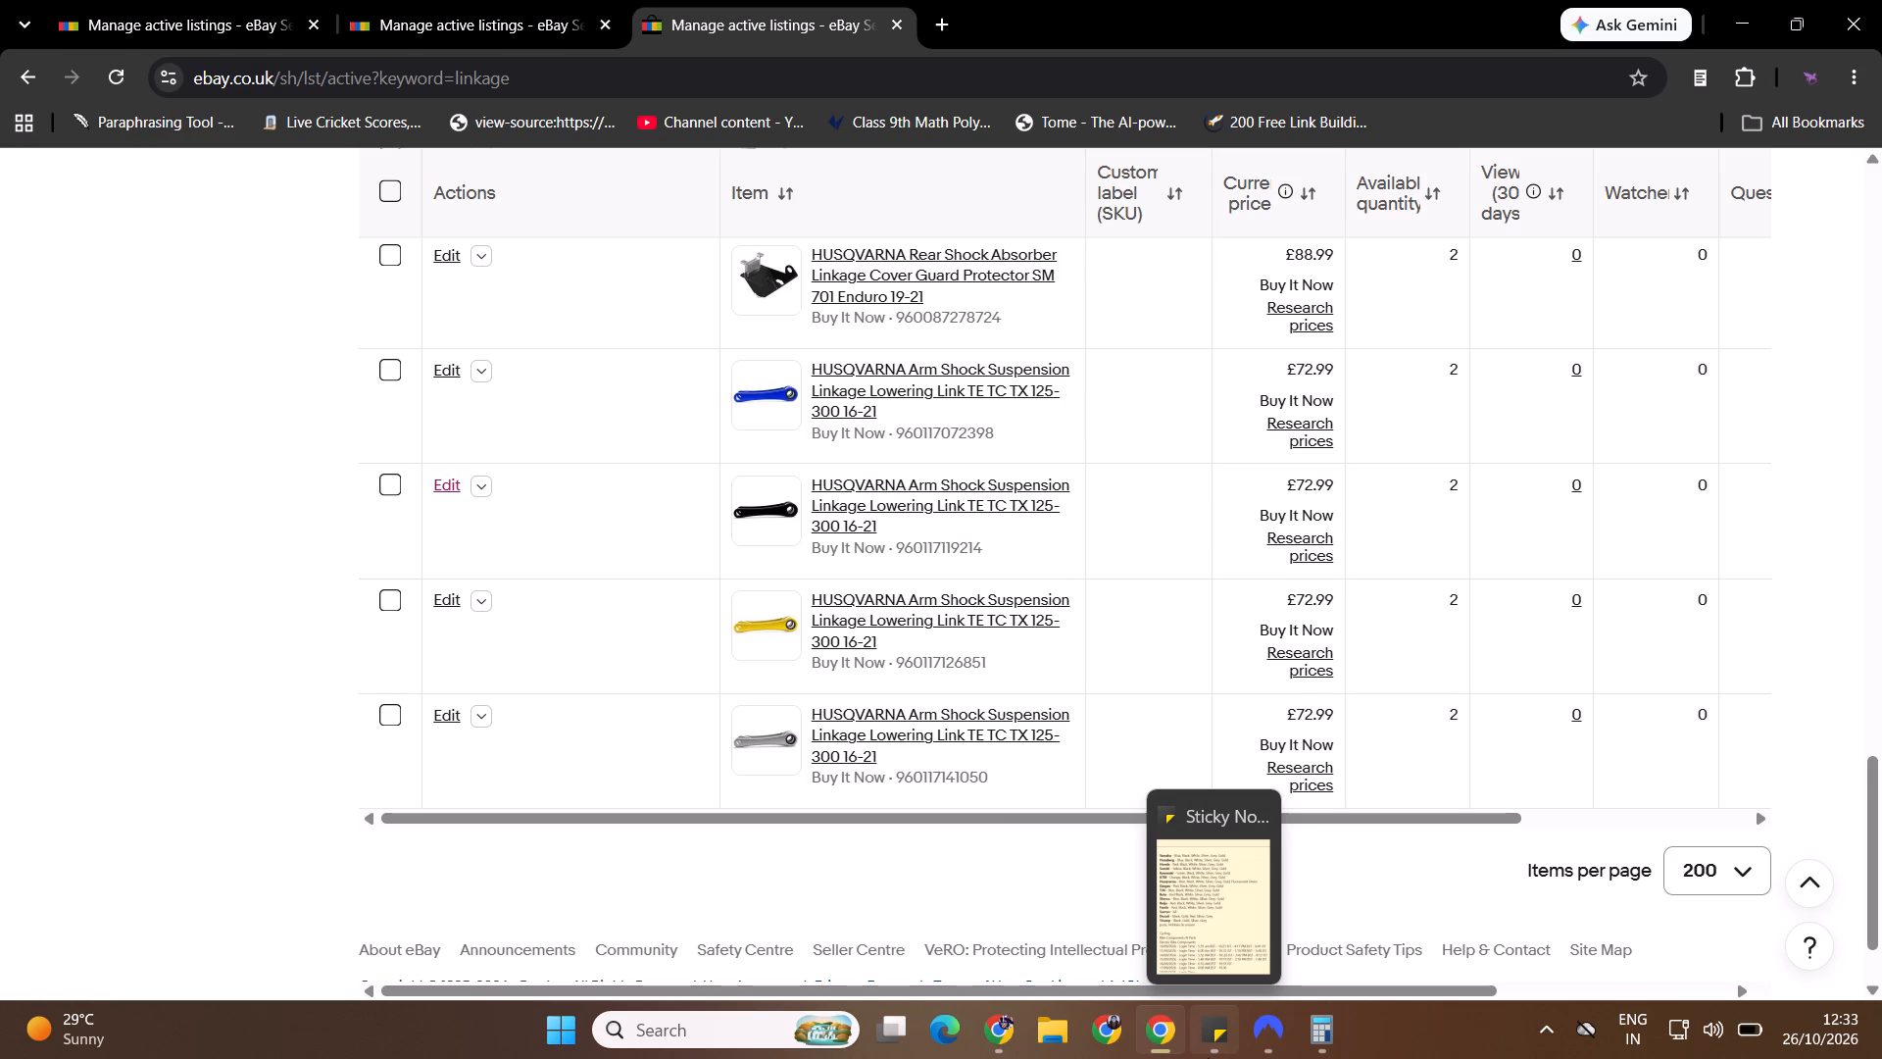
{"action": "key", "text": "space"}
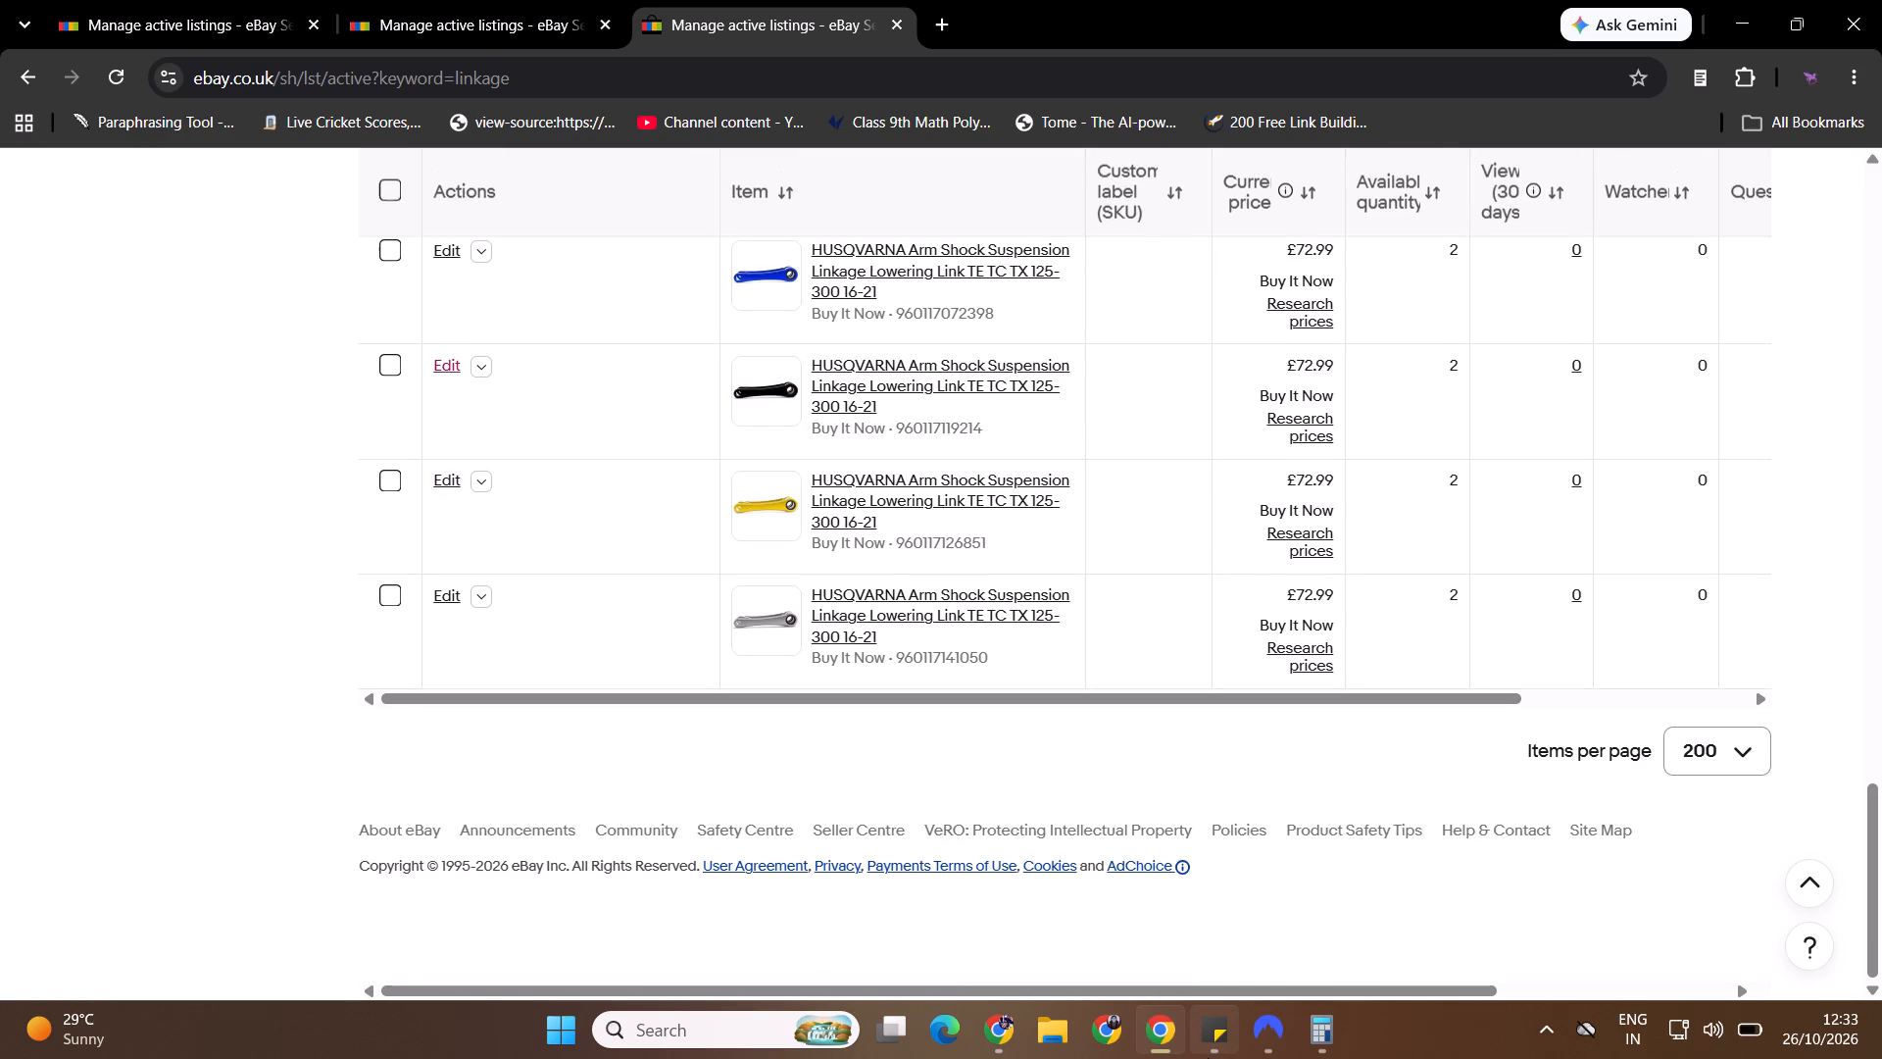
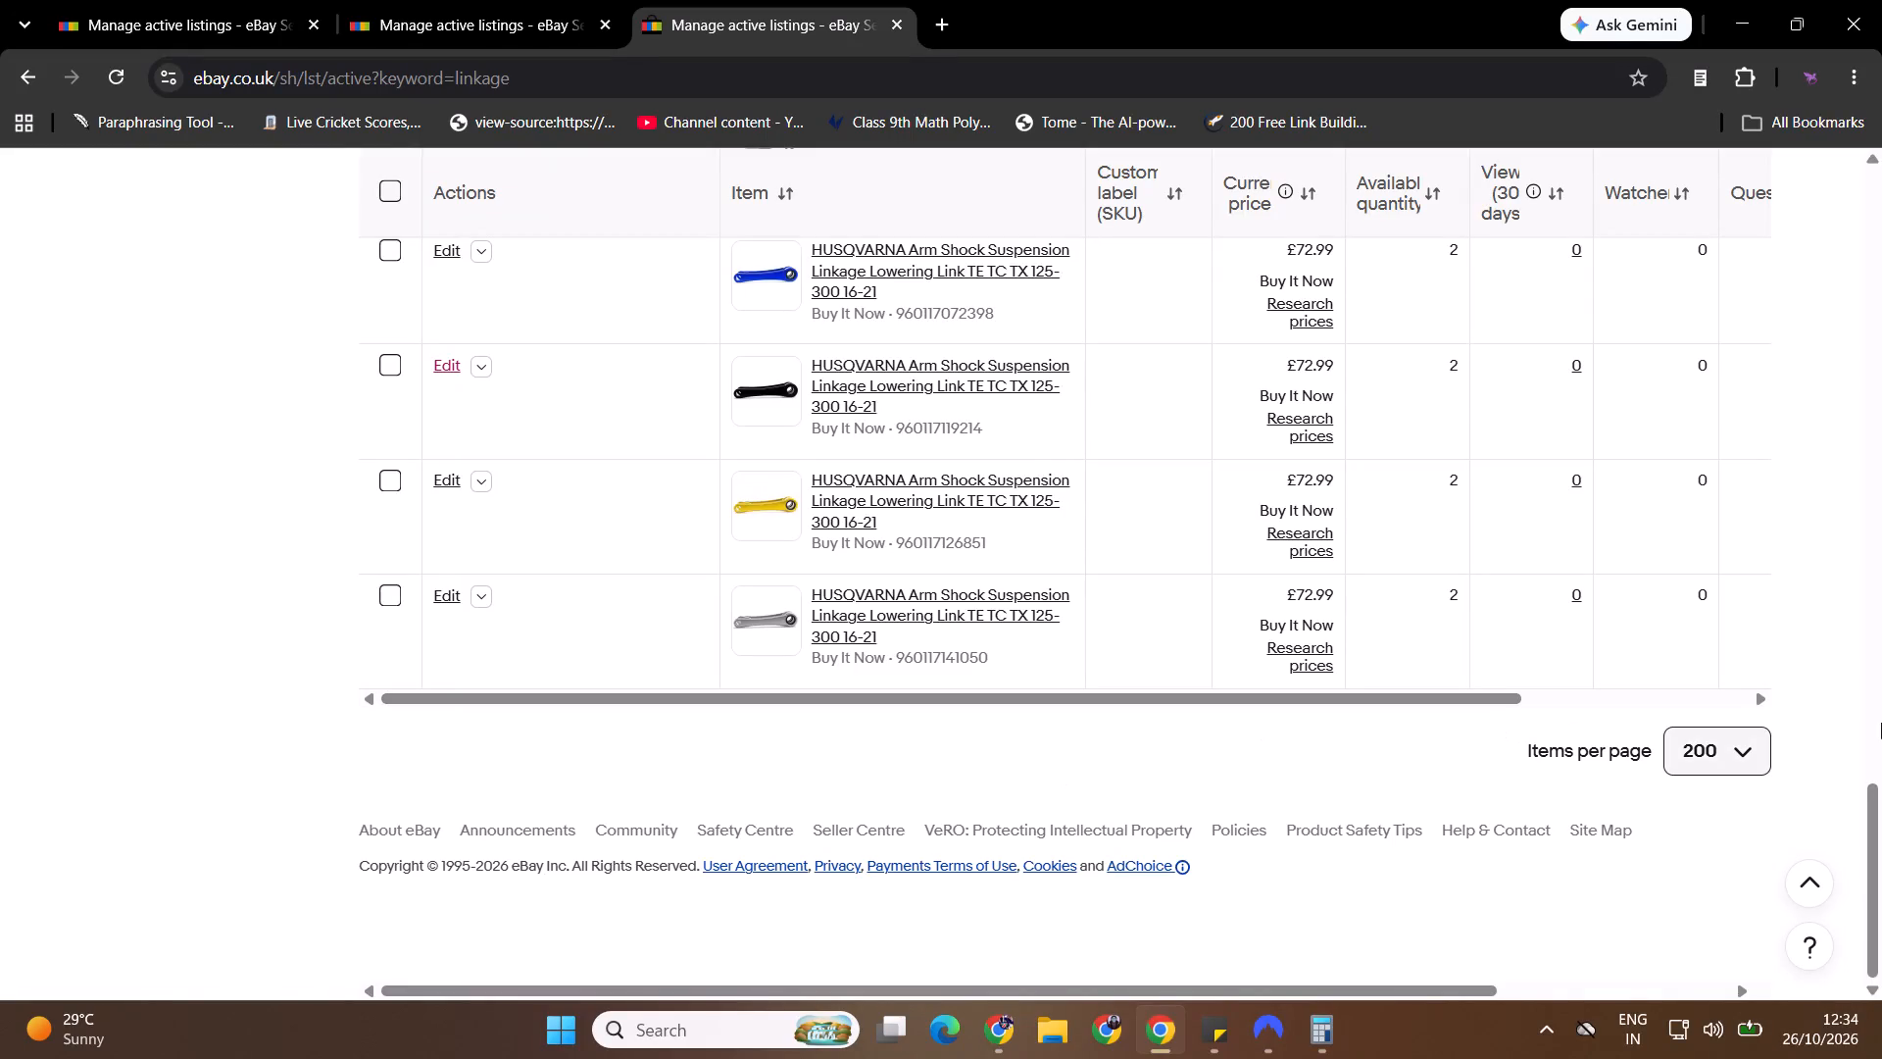
Switch to the AliExpress Husqvarna lowering link page and copy the description's fitment lines for the FE, FC and FX models.
{"action": "key", "text": "alt+Tab"}
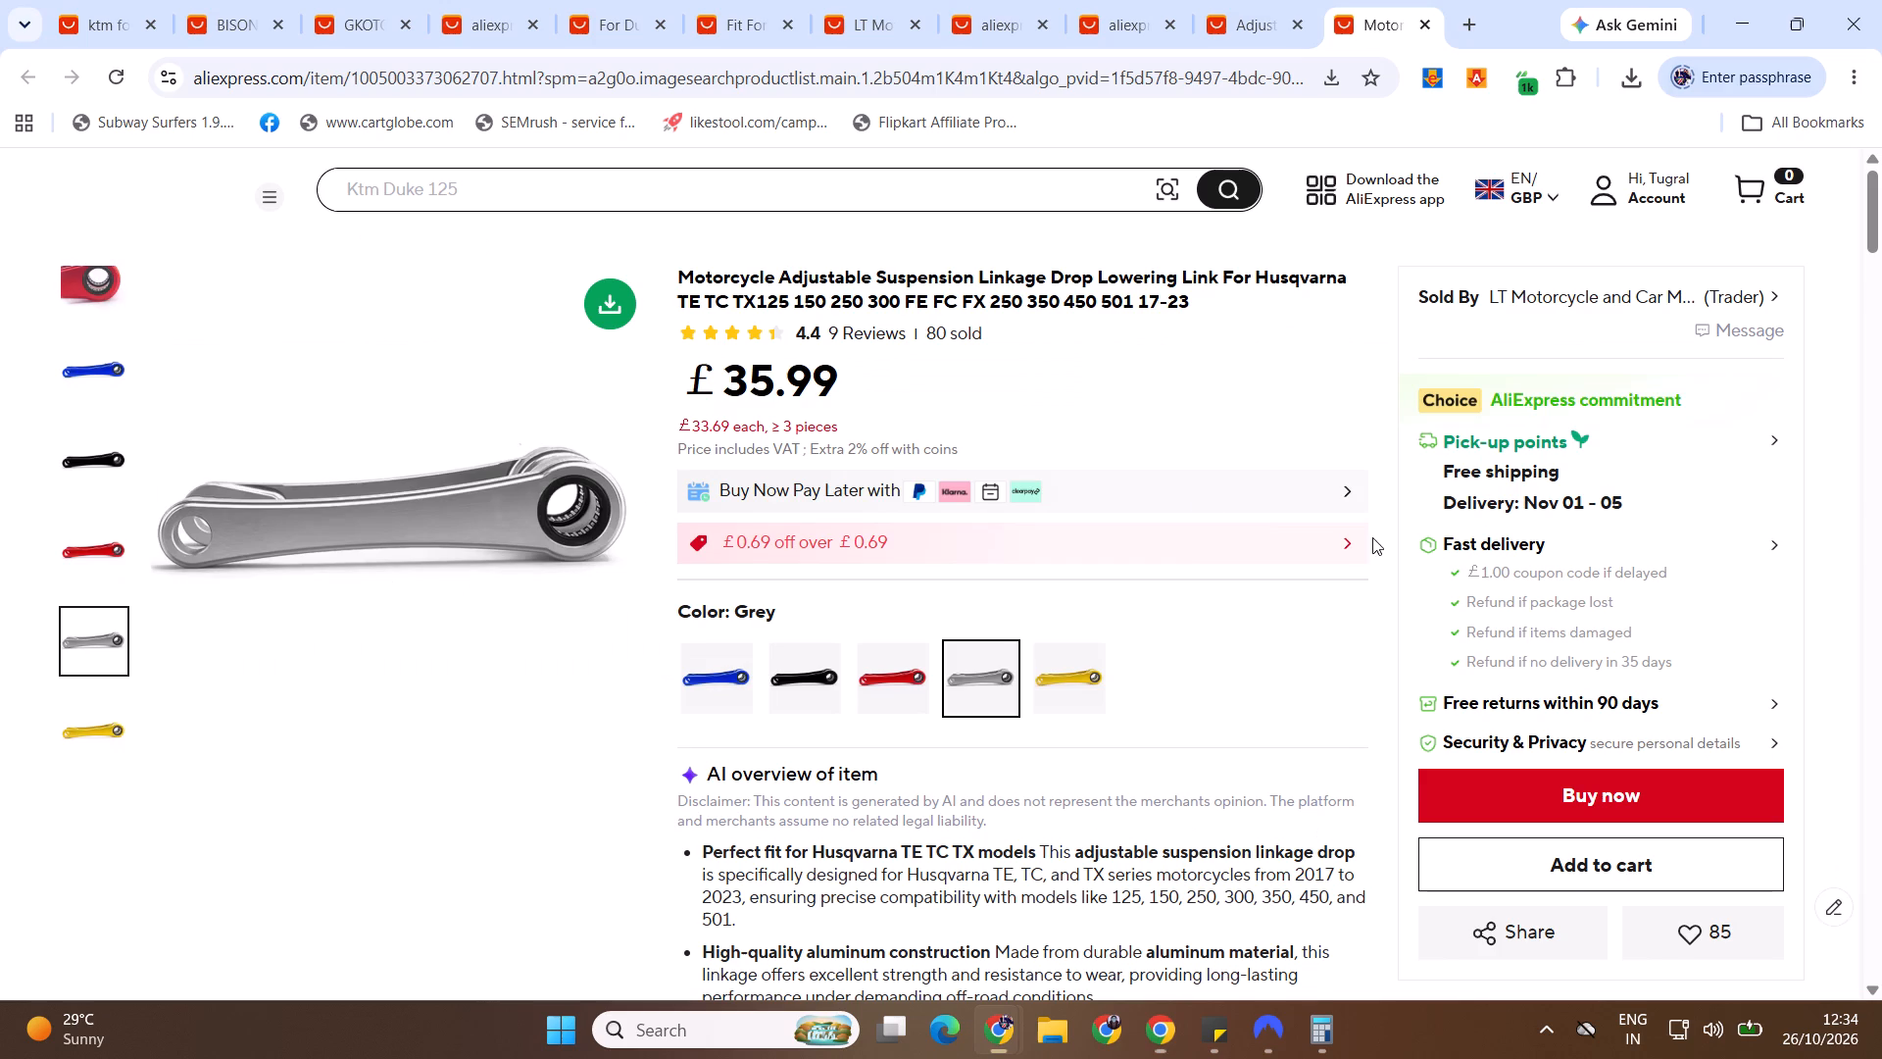
{"action": "key", "text": "alt+Tab"}
{"action": "key", "text": "alt+Tab"}
{"action": "key", "text": "alt+Tab"}
{"action": "key", "text": "alt+Tab"}
{"action": "key", "text": "alt+Tab"}
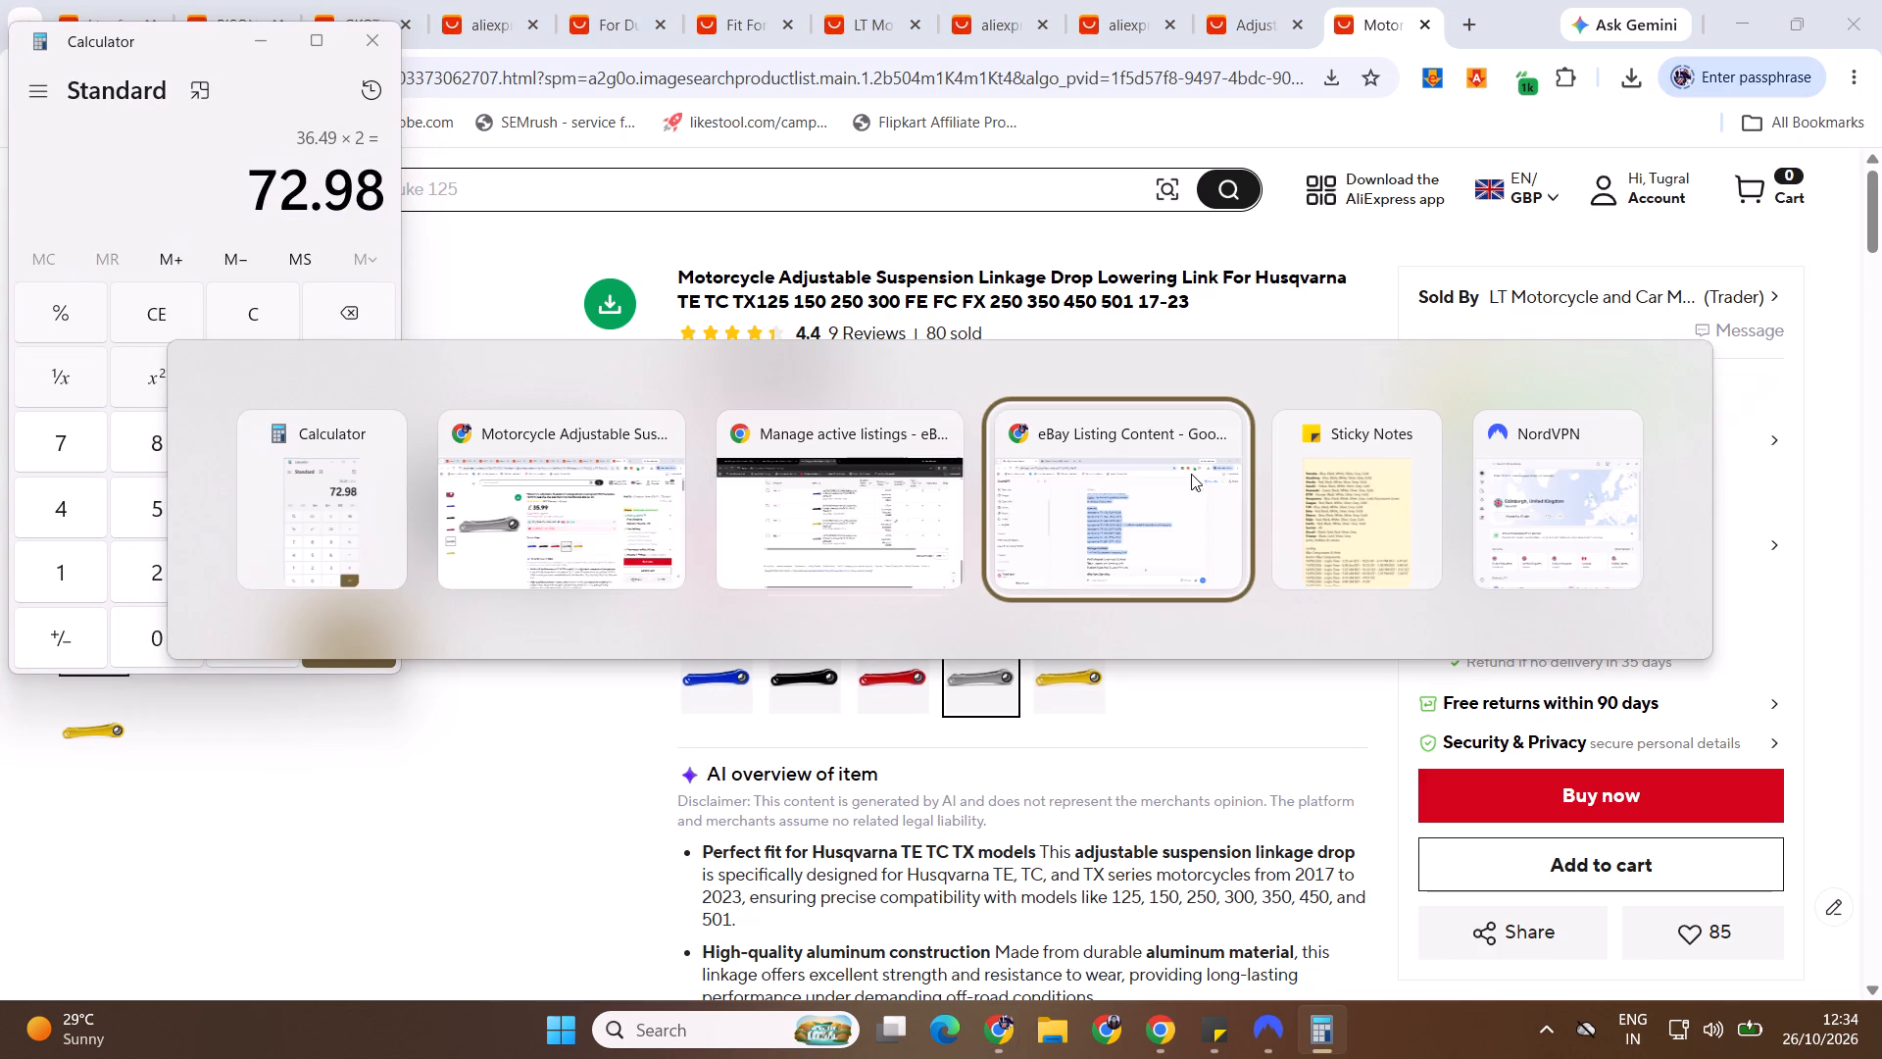
{"action": "key", "text": "alt+Tab"}
{"action": "key", "text": "alt+Tab"}
{"action": "key", "text": "alt+Tab"}
{"action": "key", "text": "alt+Tab"}
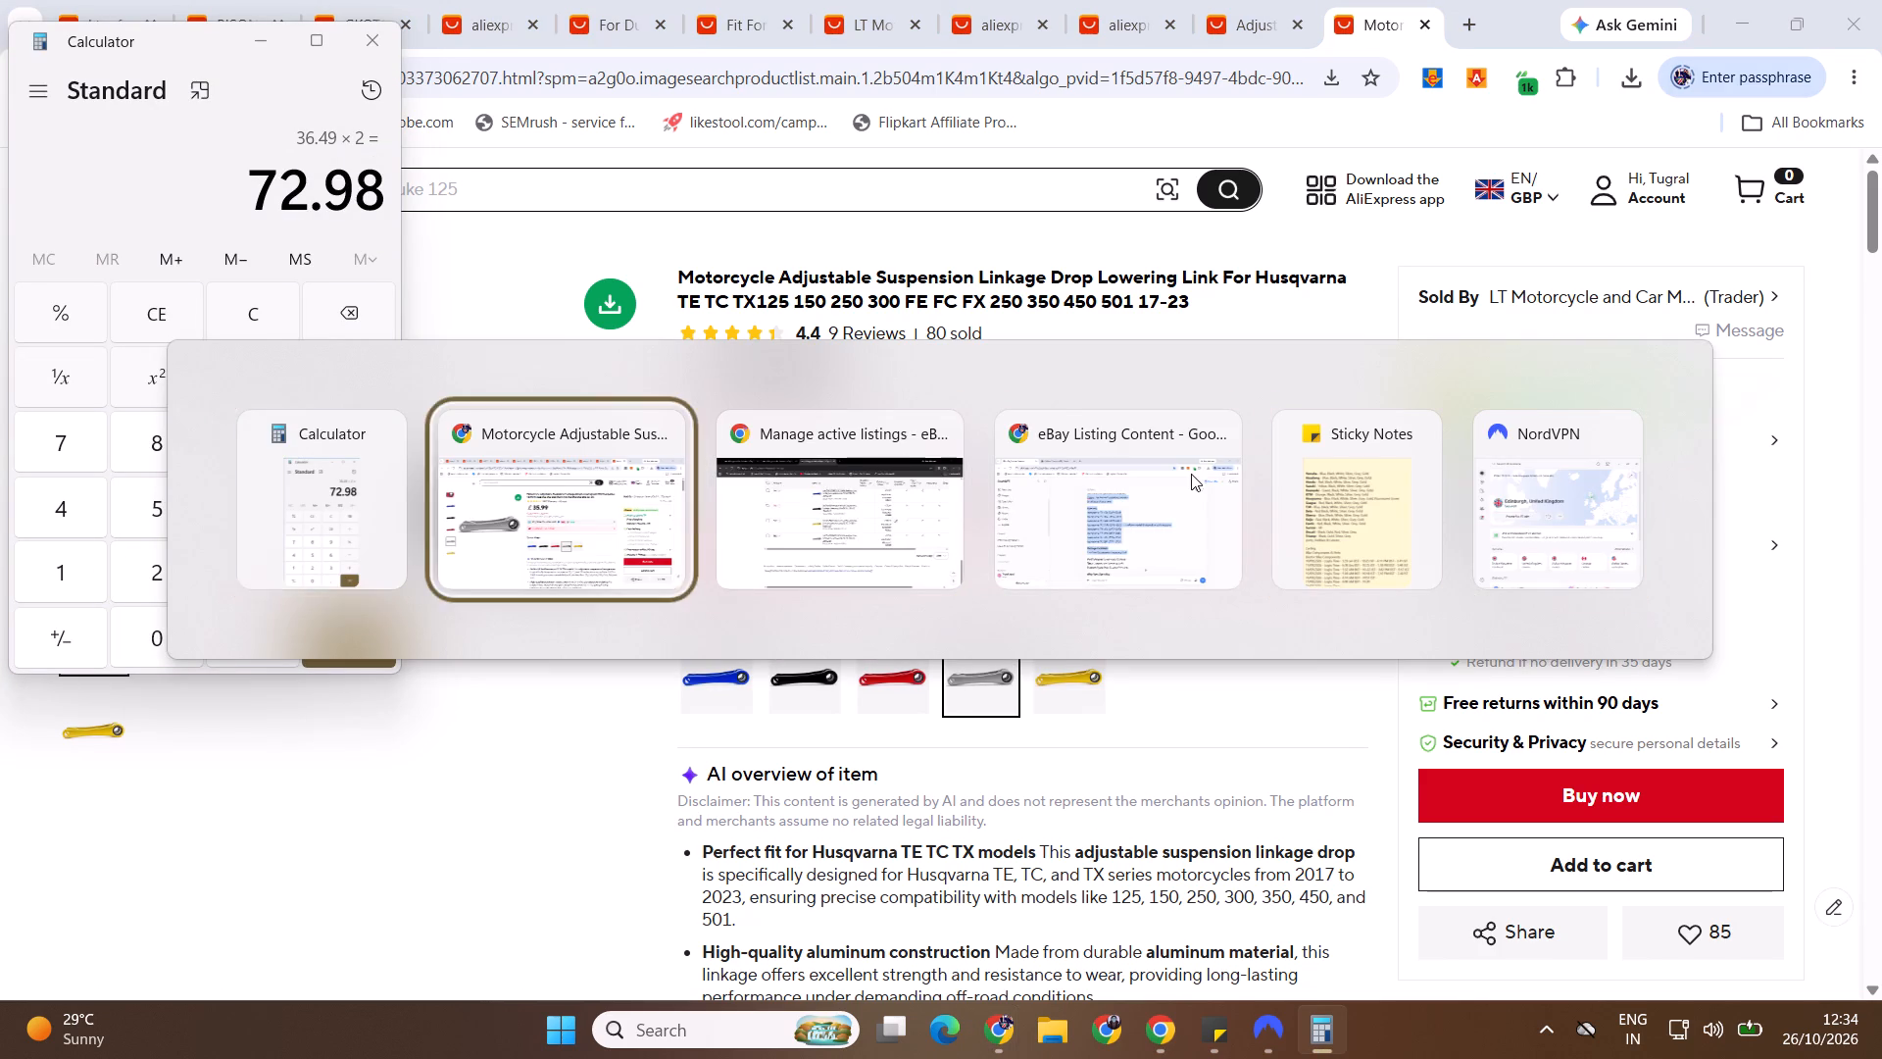
{"action": "middle_click", "coordinate": [1163, 393]}
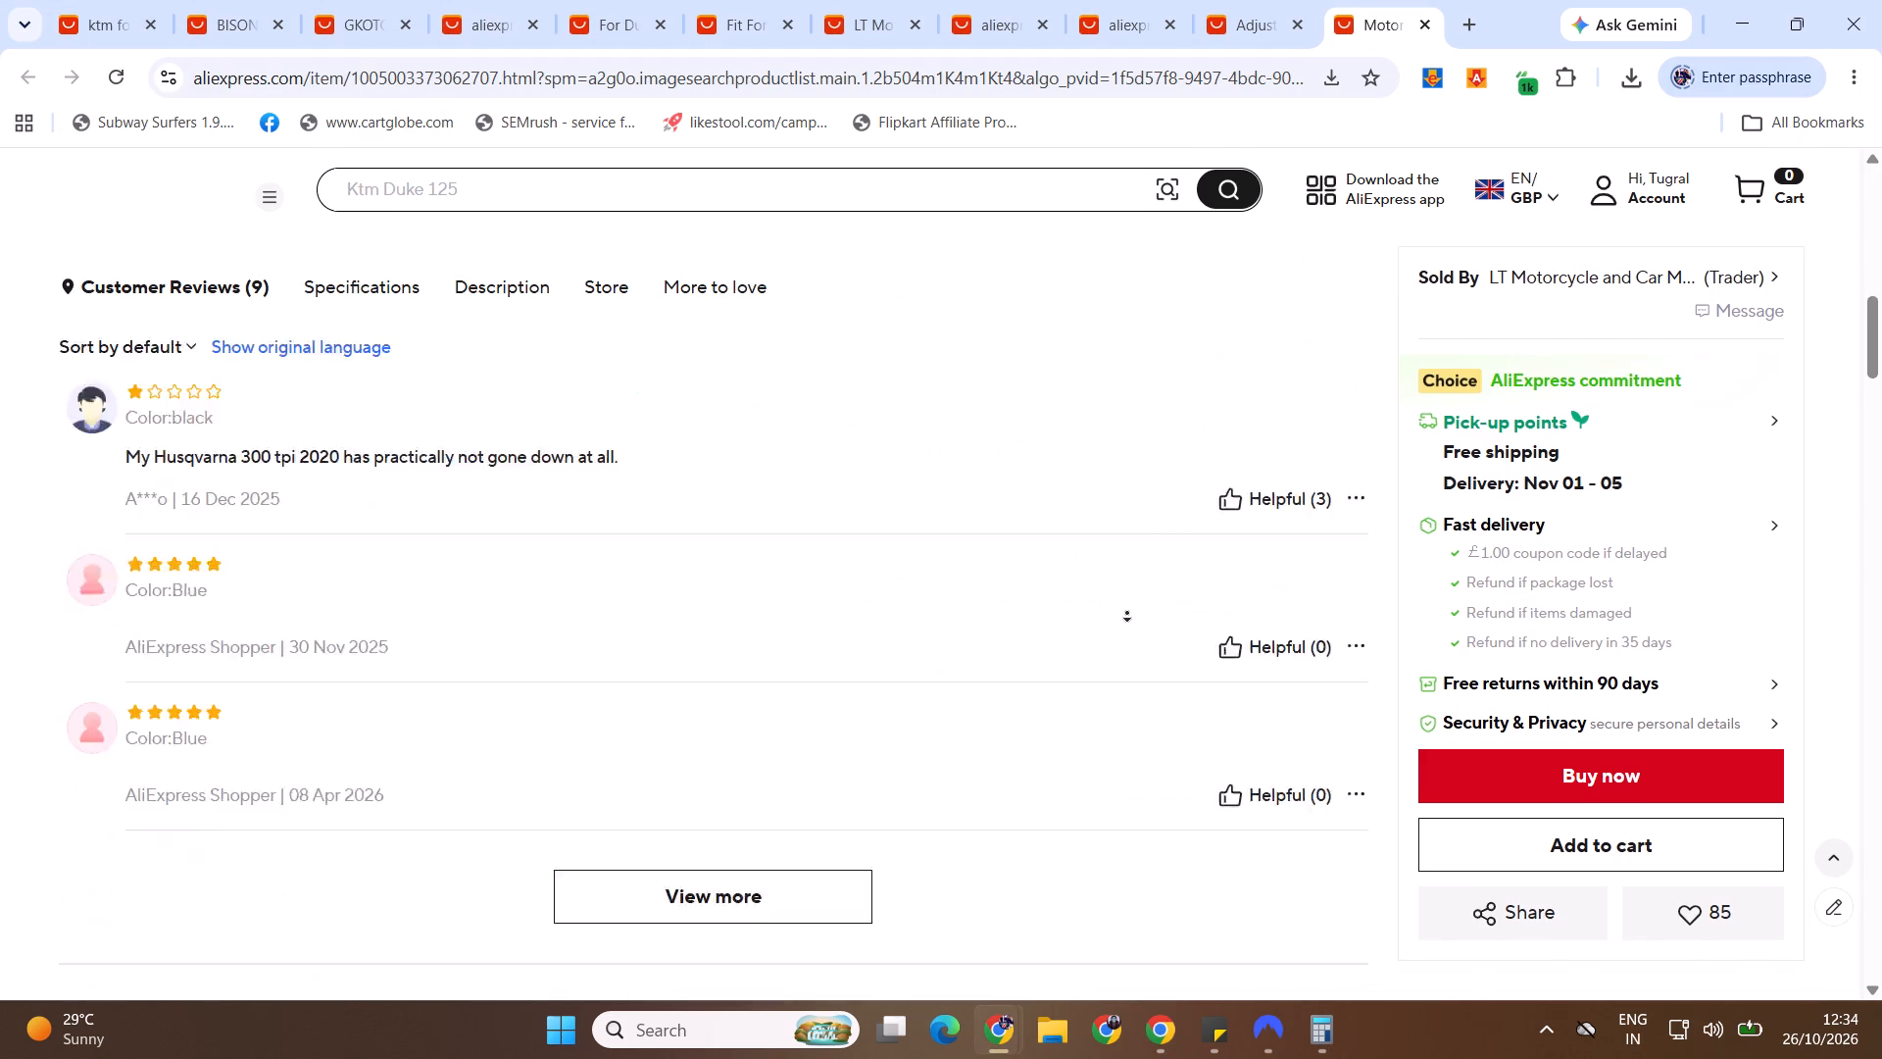
{"action": "left_click", "coordinate": [1127, 613]}
{"action": "middle_click", "coordinate": [381, 568]}
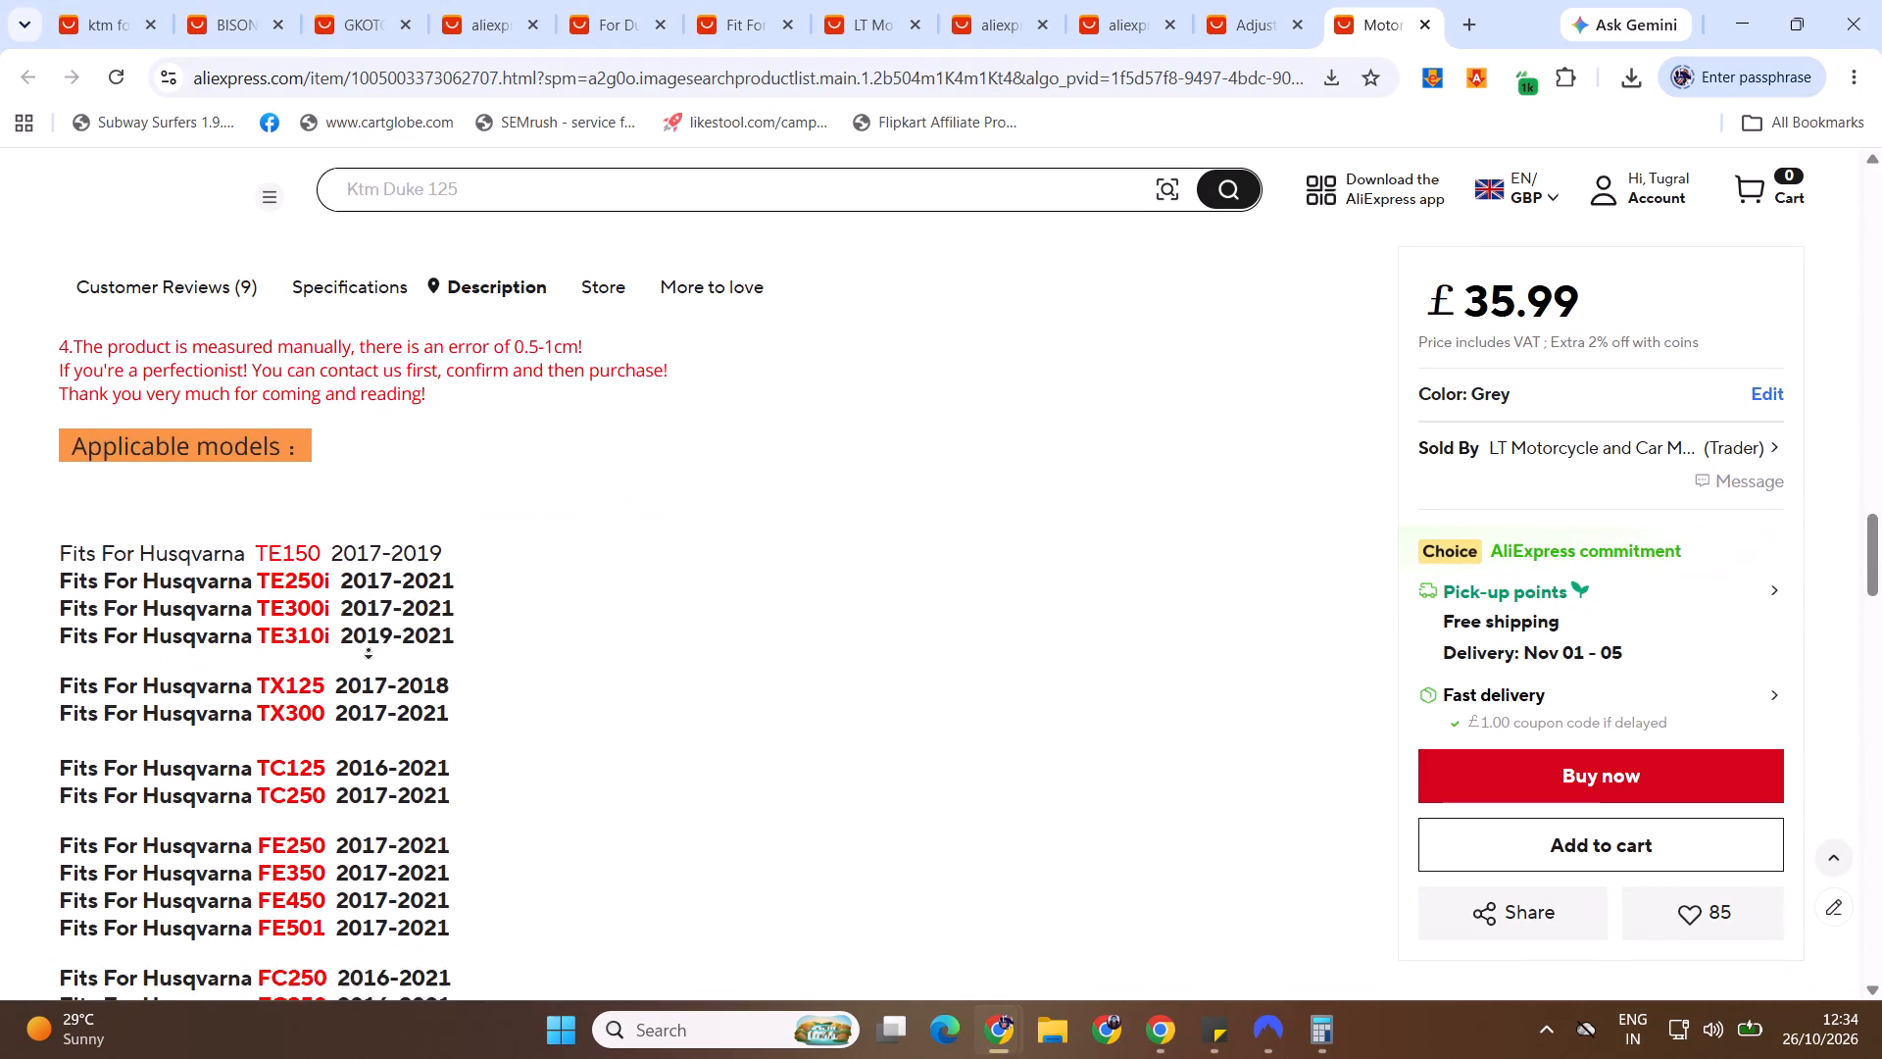
{"action": "left_click", "coordinate": [375, 735]}
{"action": "middle_click", "coordinate": [383, 674]}
{"action": "left_click", "coordinate": [371, 462]}
{"action": "middle_click", "coordinate": [371, 465]}
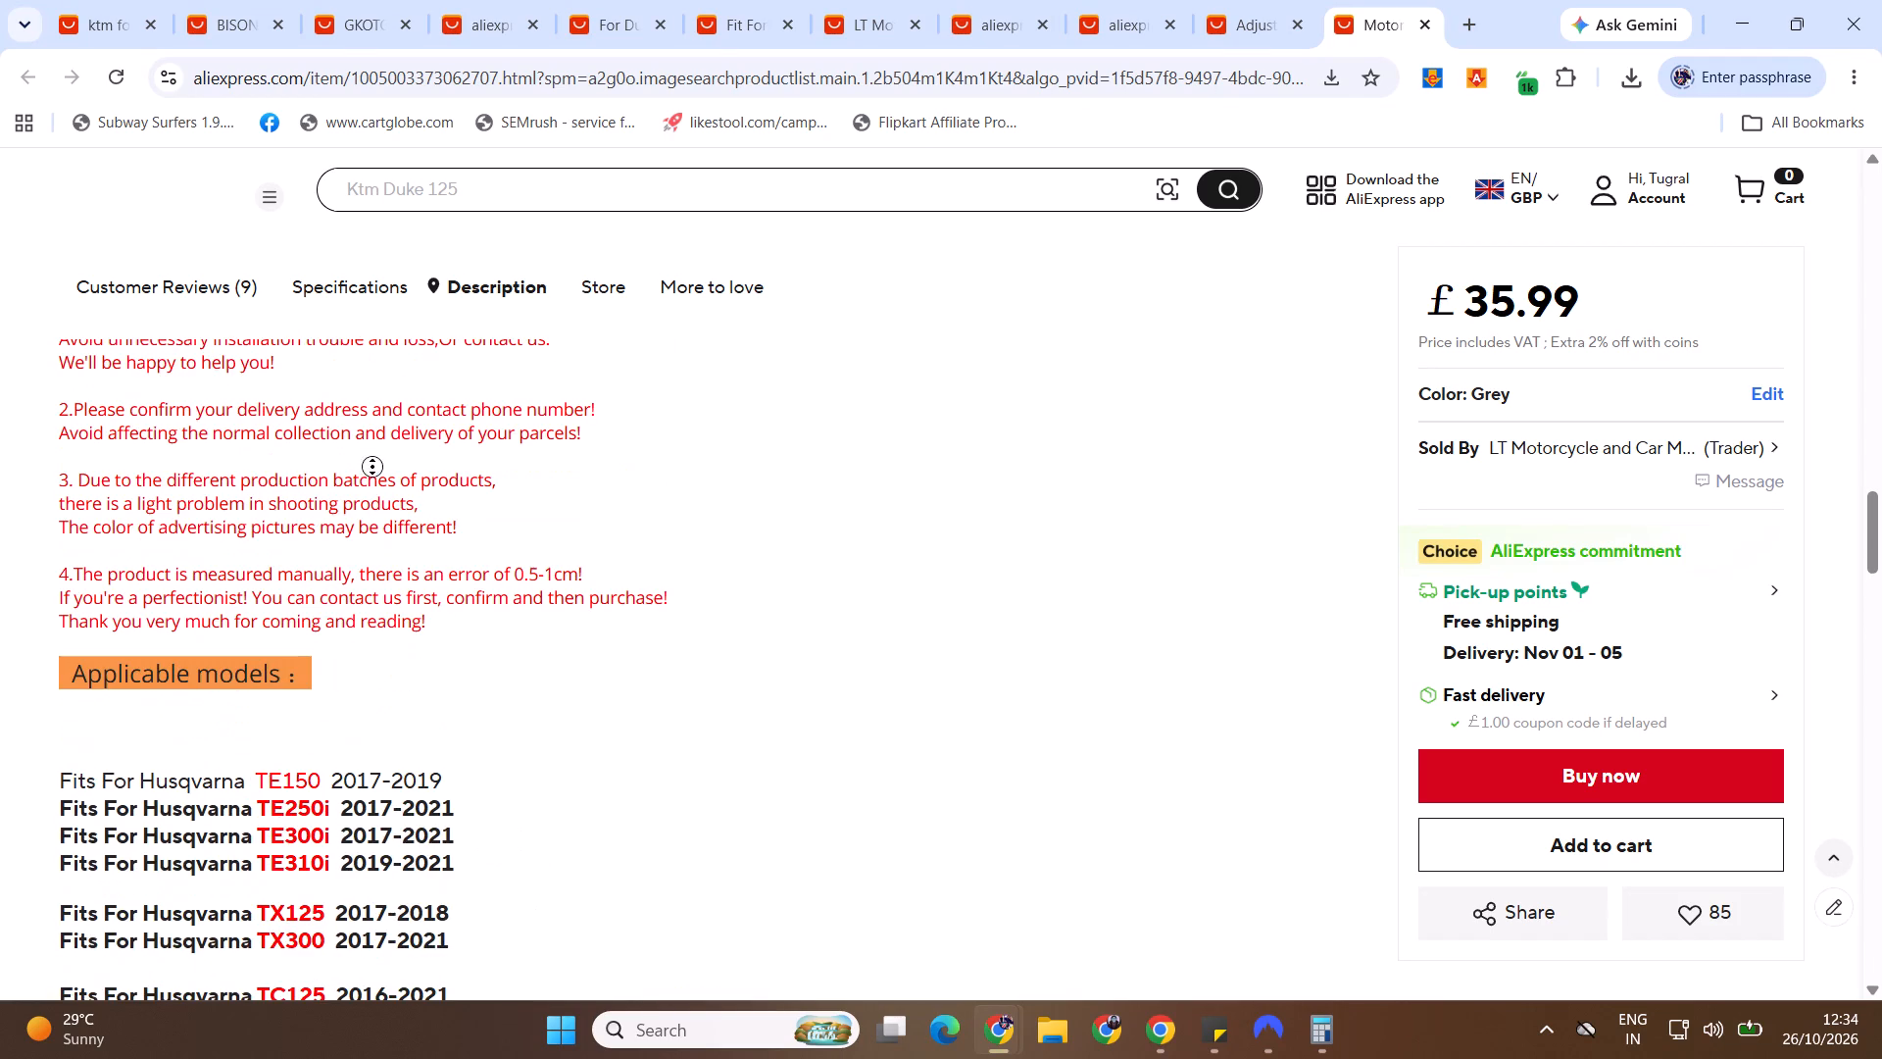
{"action": "left_click", "coordinate": [365, 702]}
{"action": "middle_click", "coordinate": [292, 630]}
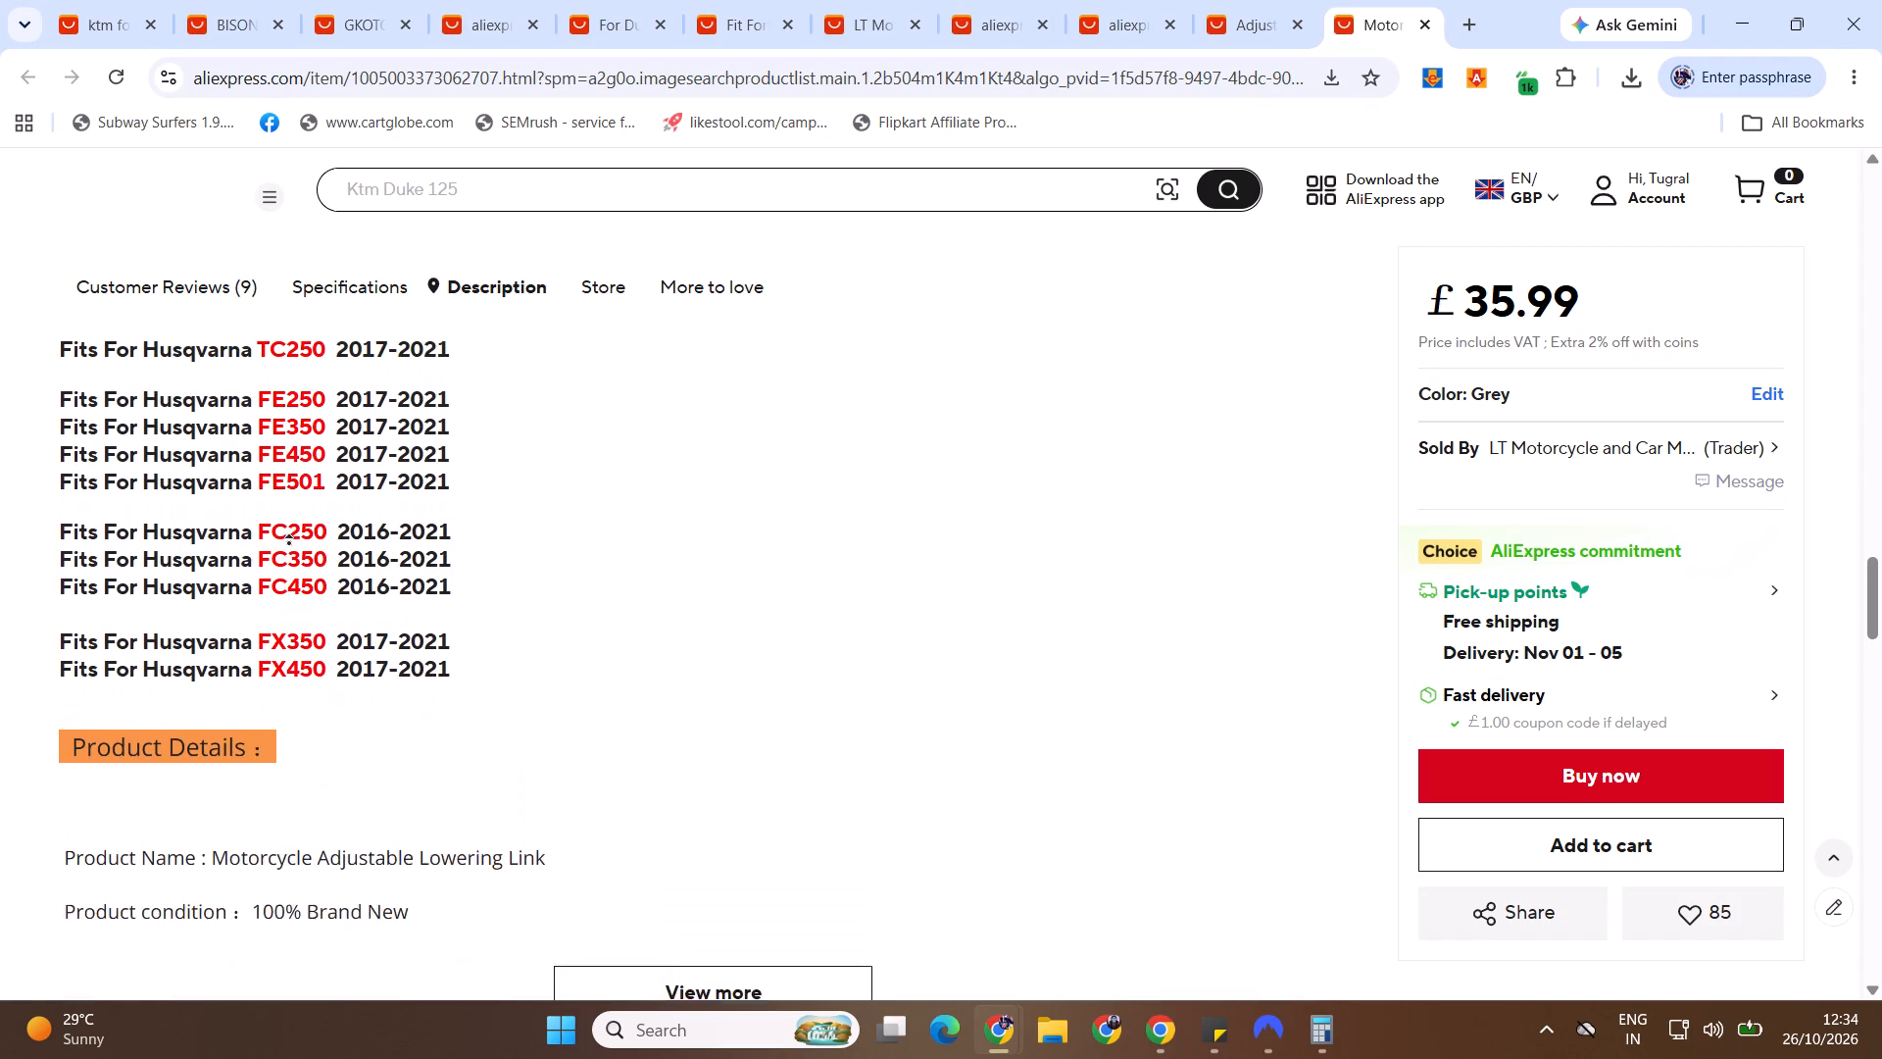
{"action": "left_click", "coordinate": [289, 543]}
{"action": "left_click_drag", "start_coordinate": [57, 493], "coordinate": [669, 793]}
{"action": "key", "text": "ctrl+c"}
{"action": "key", "text": "ctrl+c"}
{"action": "key", "text": "ctrl+c"}
{"action": "key", "text": "ctrl+c"}
{"action": "key", "text": "alt+Tab"}
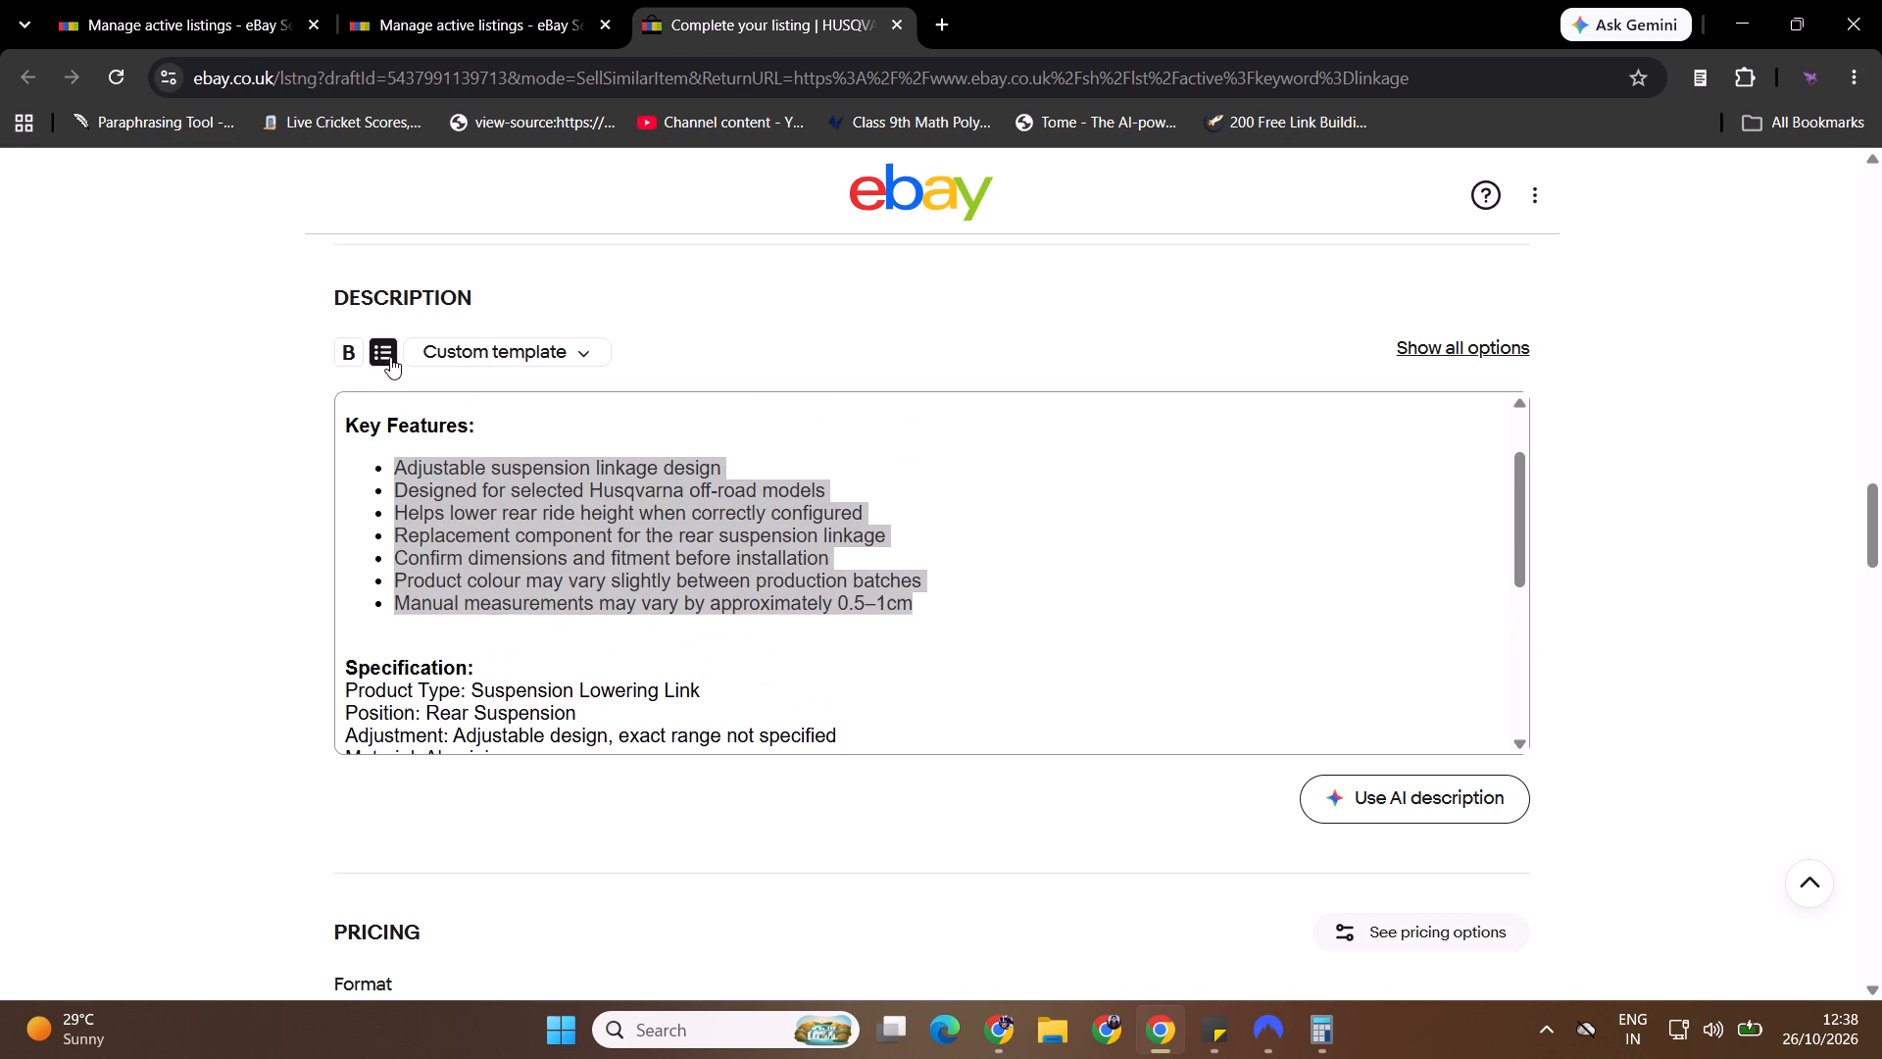
{"action": "left_click", "coordinate": [403, 647]}
{"action": "key", "text": "BackSpace"}
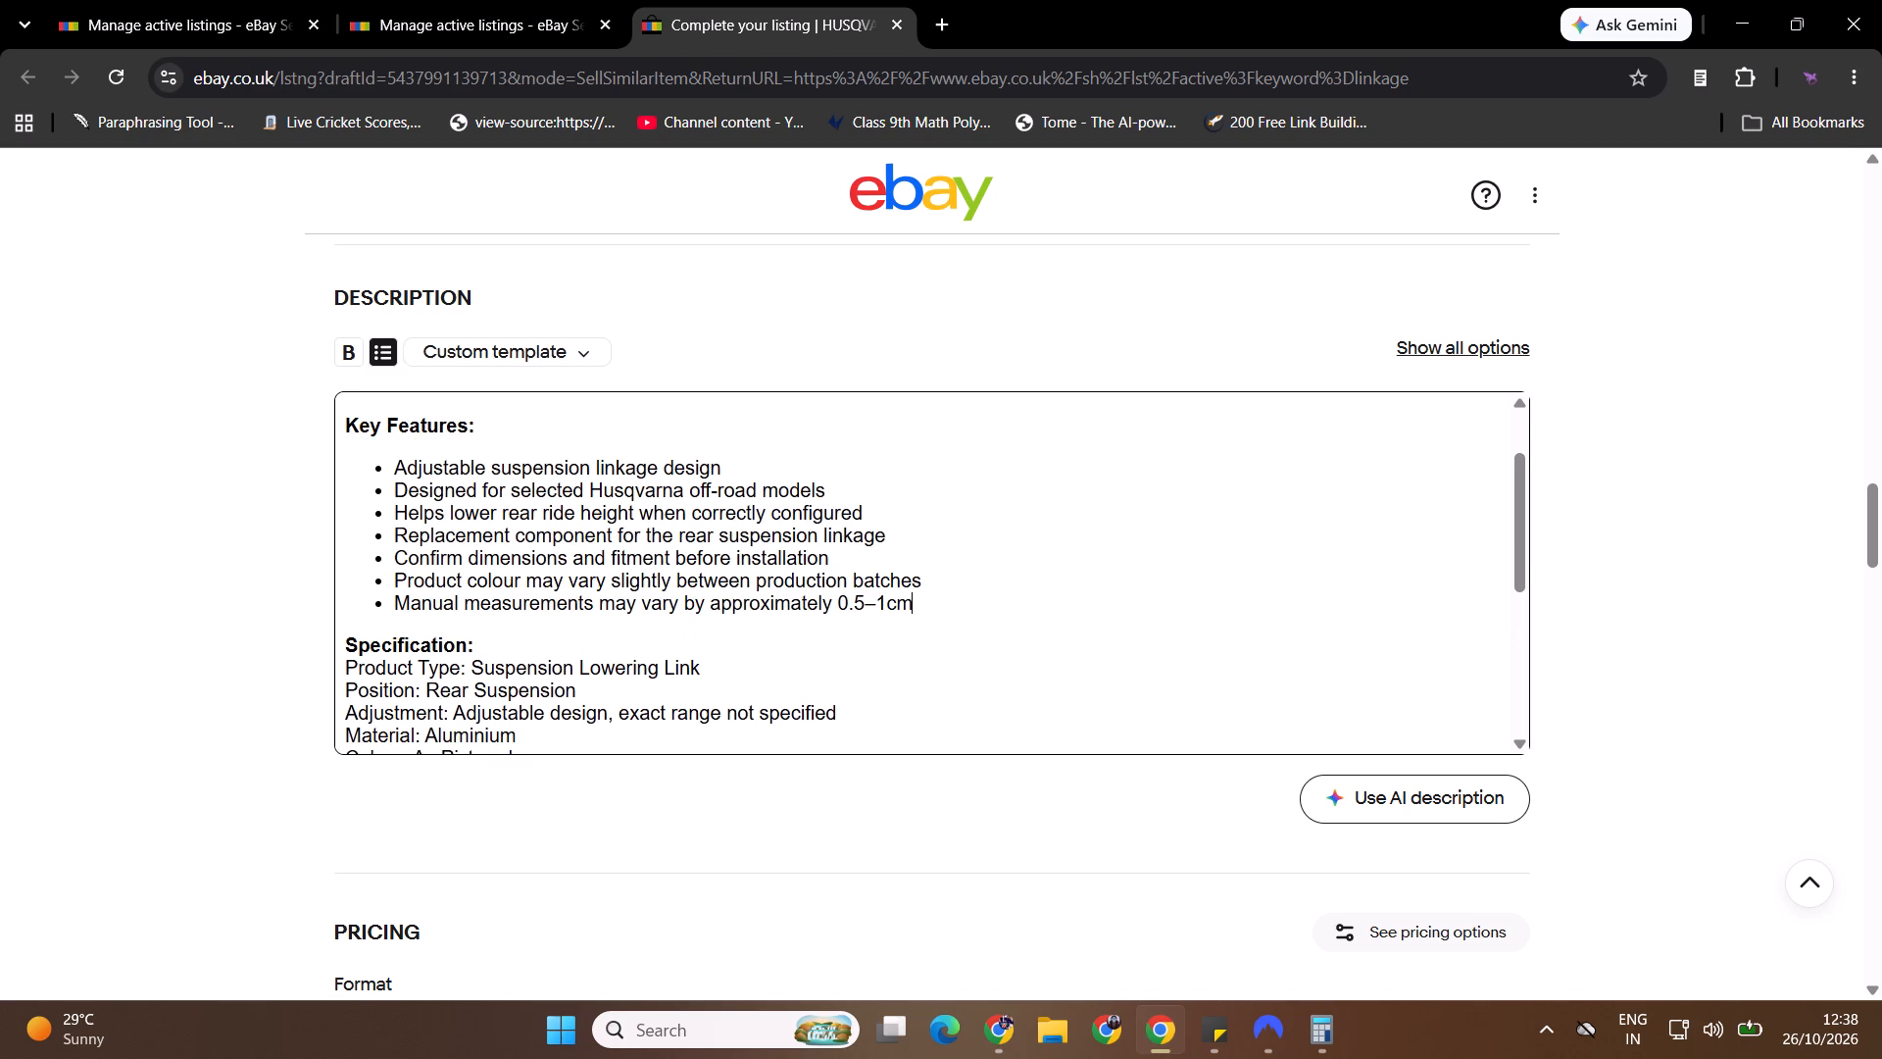
Remove bold from the description's opening paragraph about adjusting the motorcycle's rear suspension setup.
{"action": "left_click", "coordinate": [1511, 412]}
{"action": "triple_click", "coordinate": [1408, 429]}
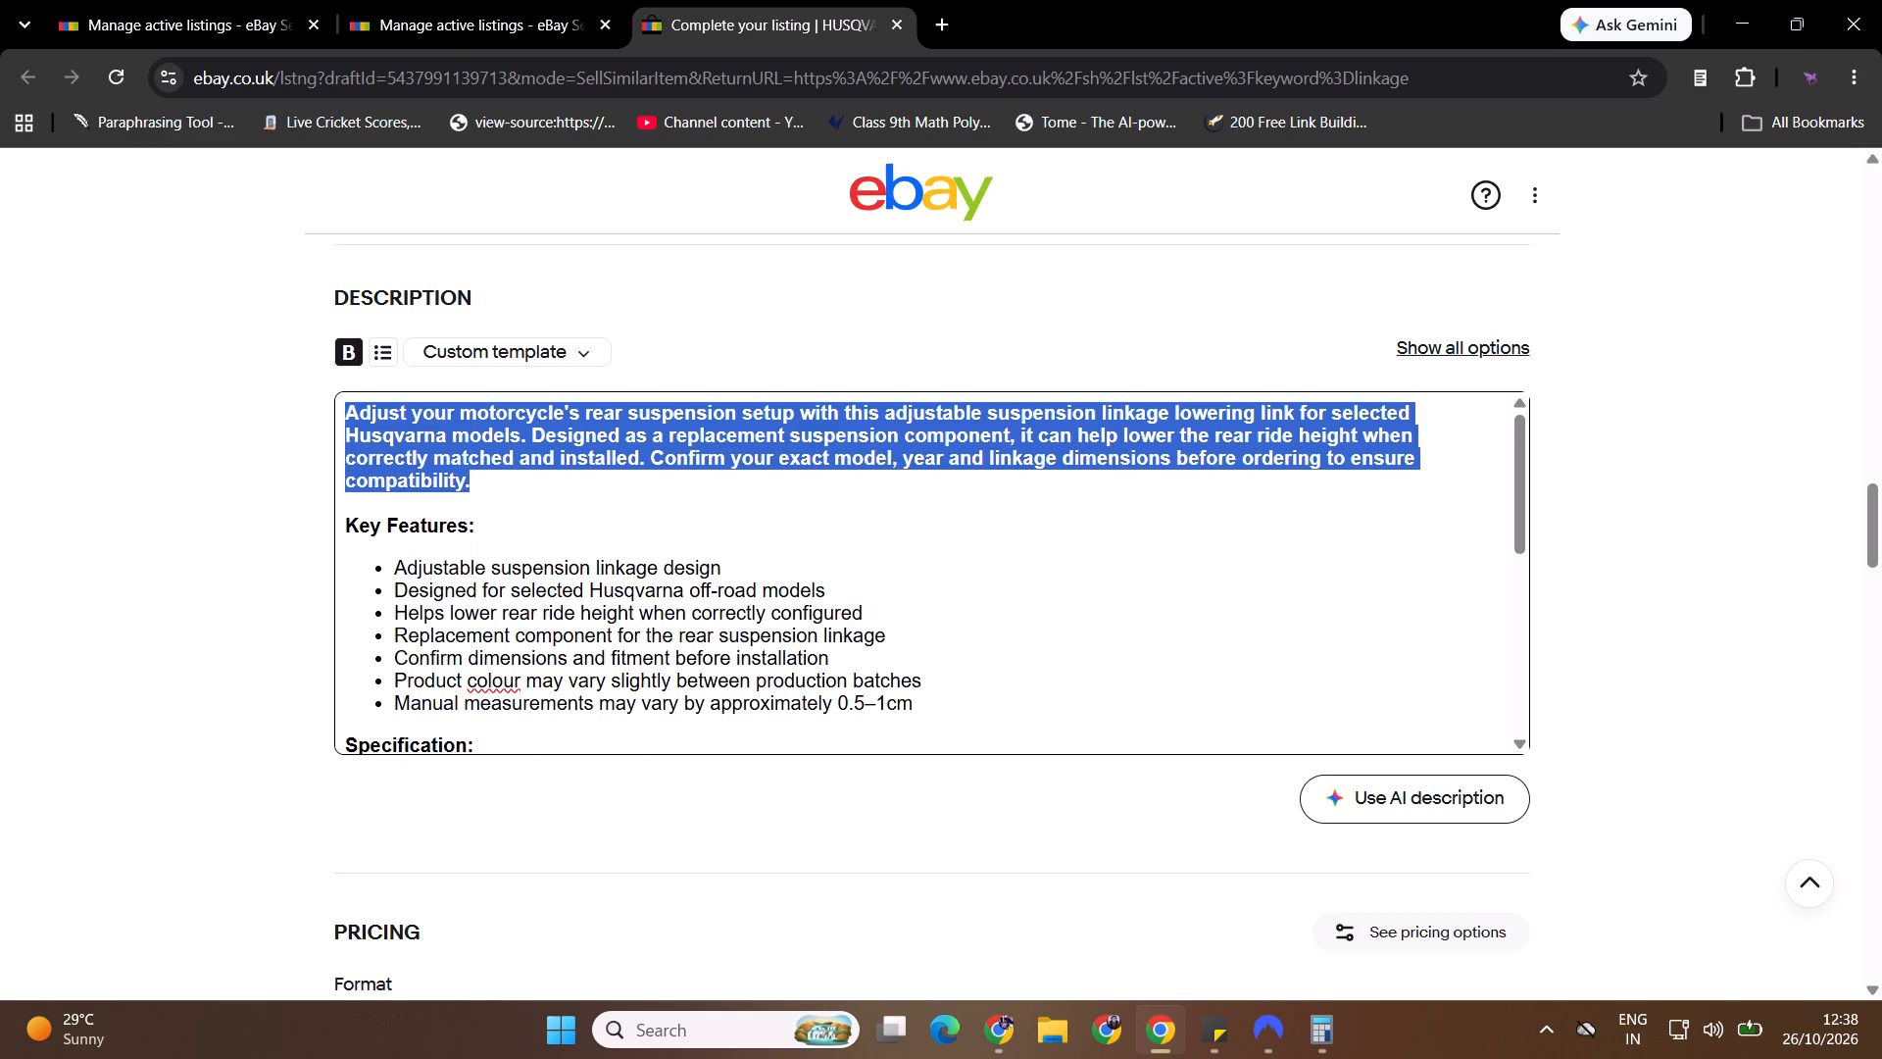
{"action": "key", "text": "ctrl+b"}
{"action": "left_click", "coordinate": [1312, 512]}
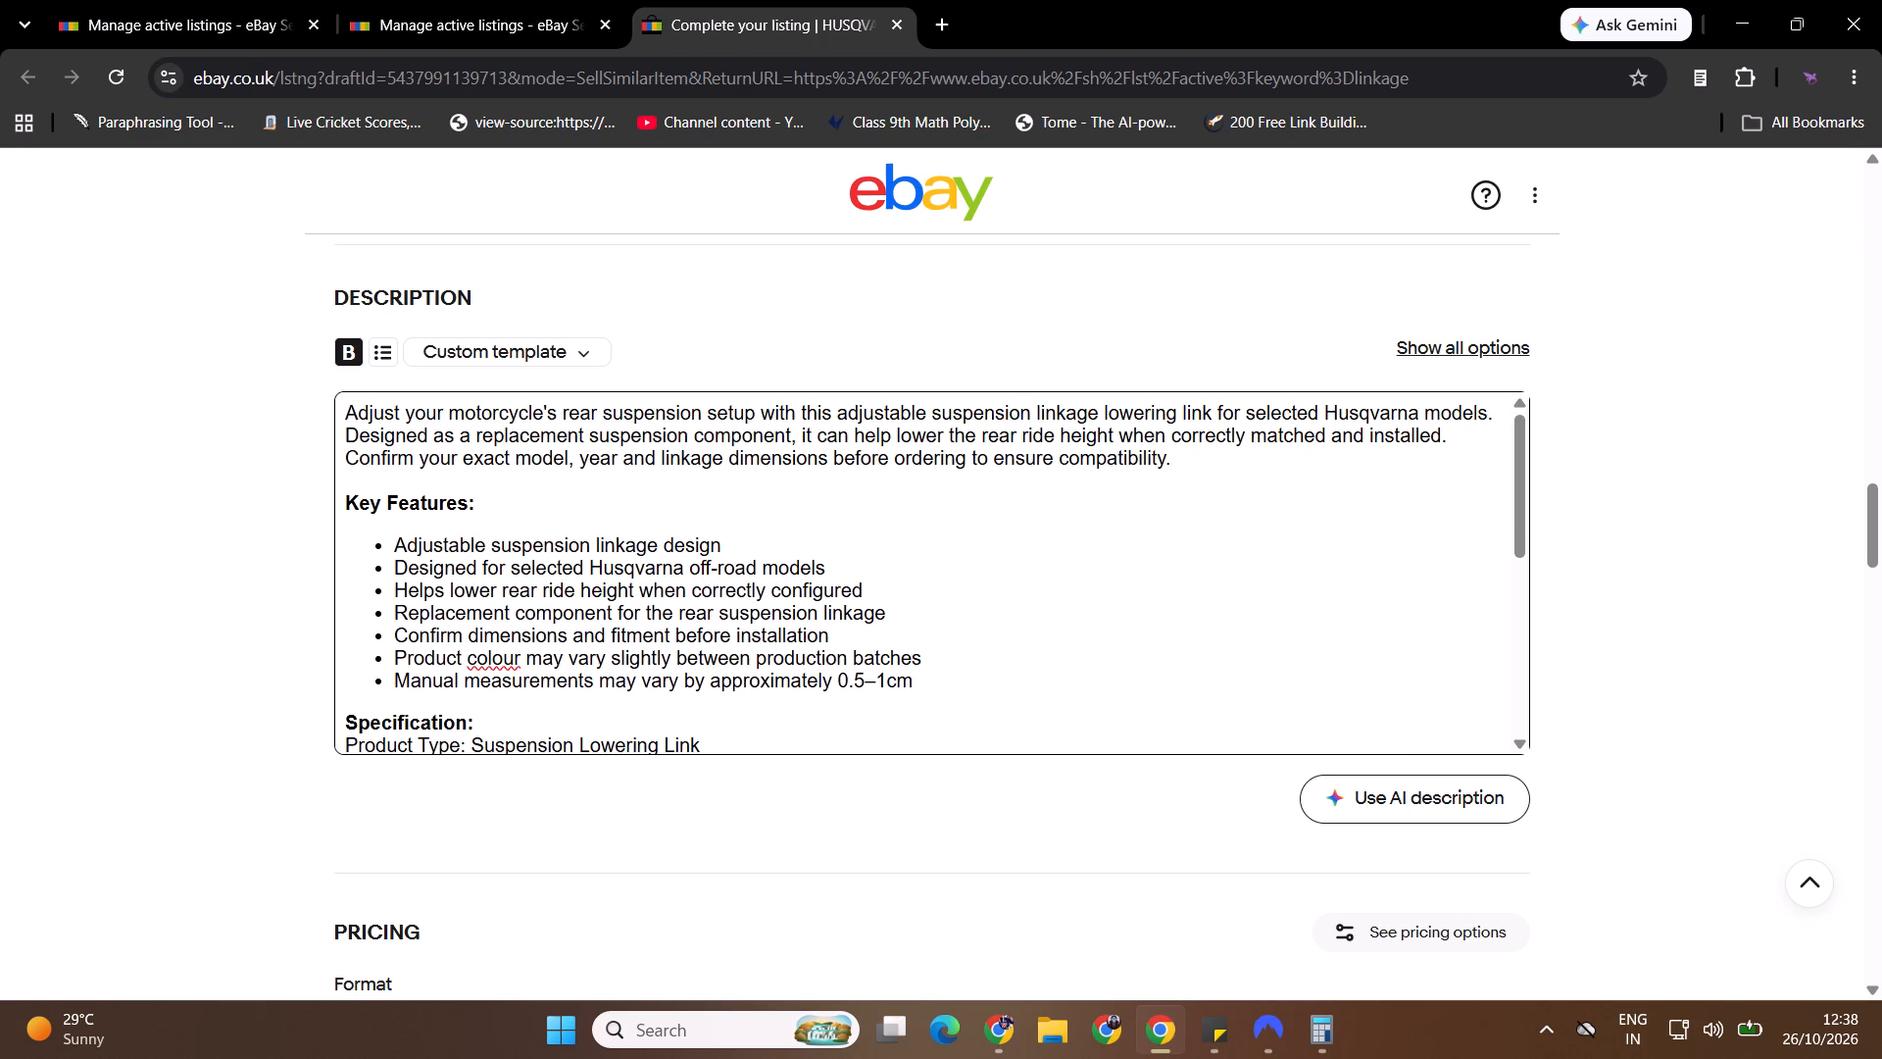
Insert two line breaks above the description's opening paragraph to make space at the top.
{"action": "left_click", "coordinate": [338, 417]}
{"action": "key", "text": "shift+Return"}
{"action": "key", "text": "shift+Return"}
{"action": "left_click", "coordinate": [351, 410]}
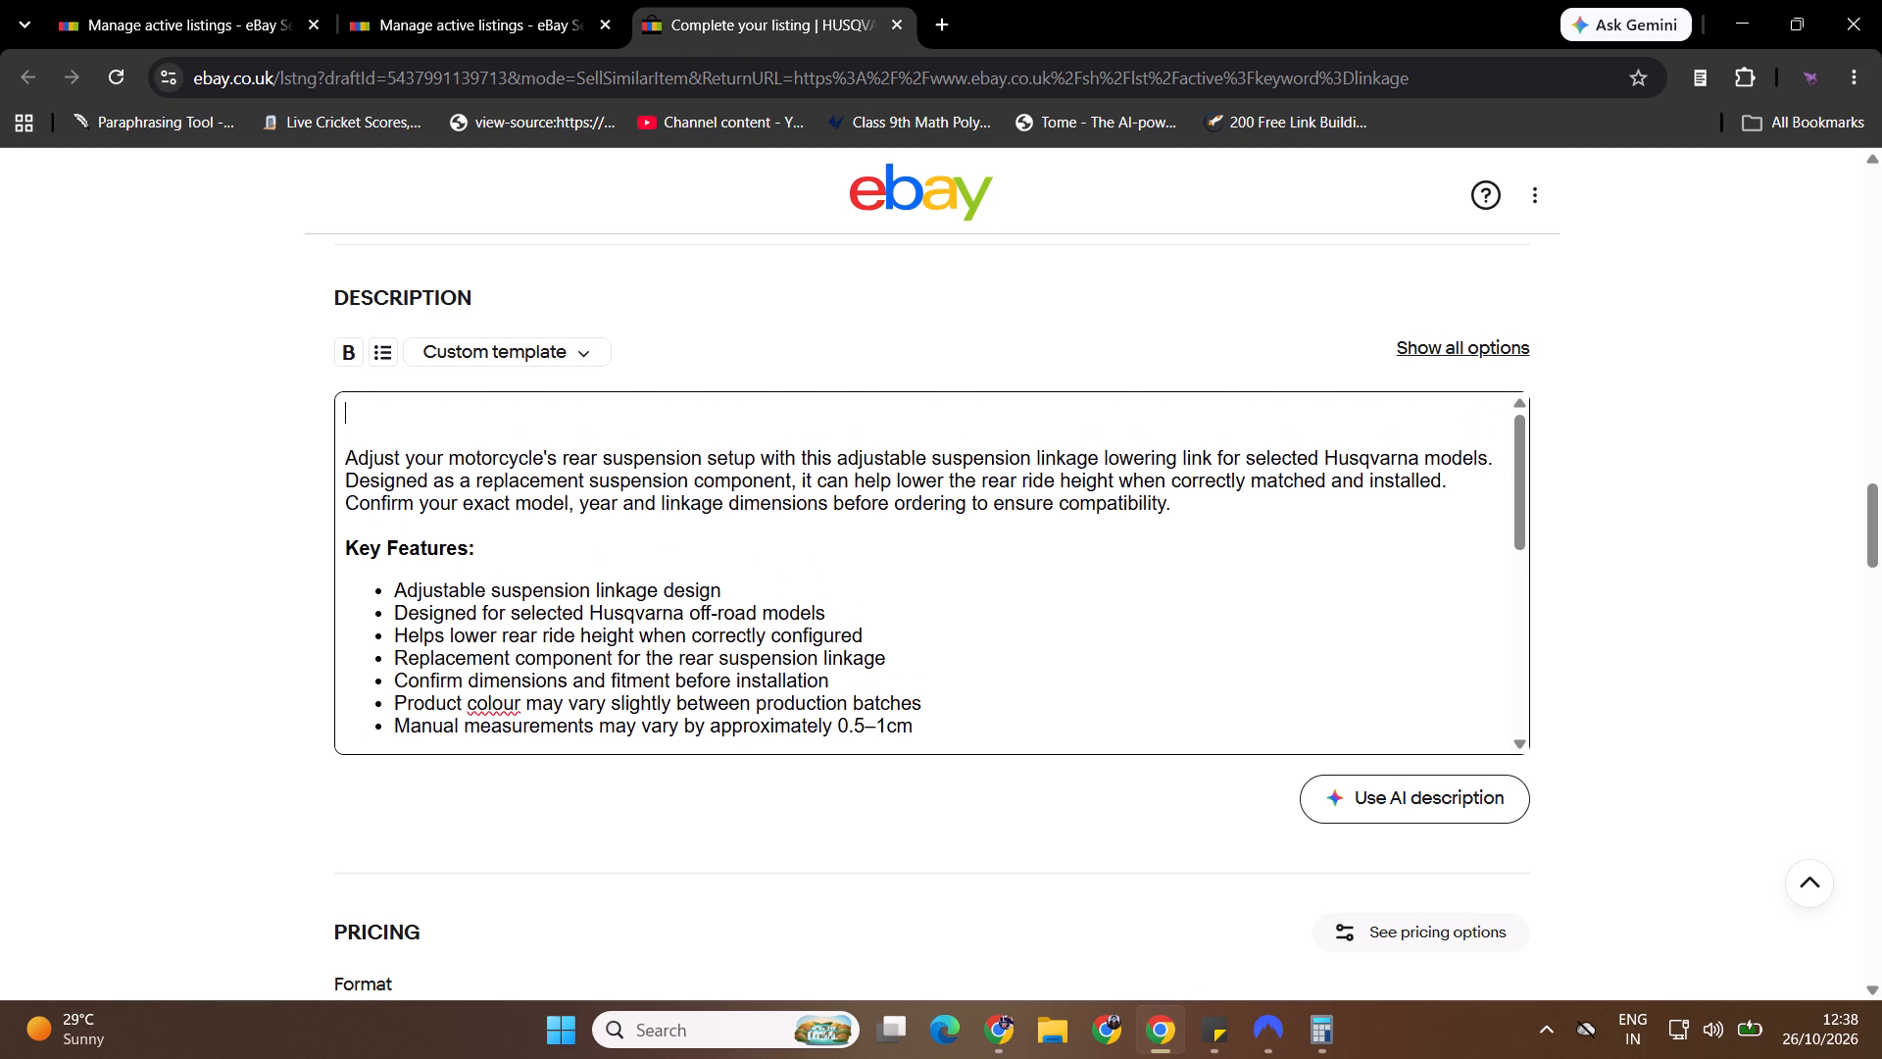
Copy the item title, and insert "Rear" before "Suspension" in it.
{"action": "left_click_drag", "start_coordinate": [1875, 519], "coordinate": [1878, 283]}
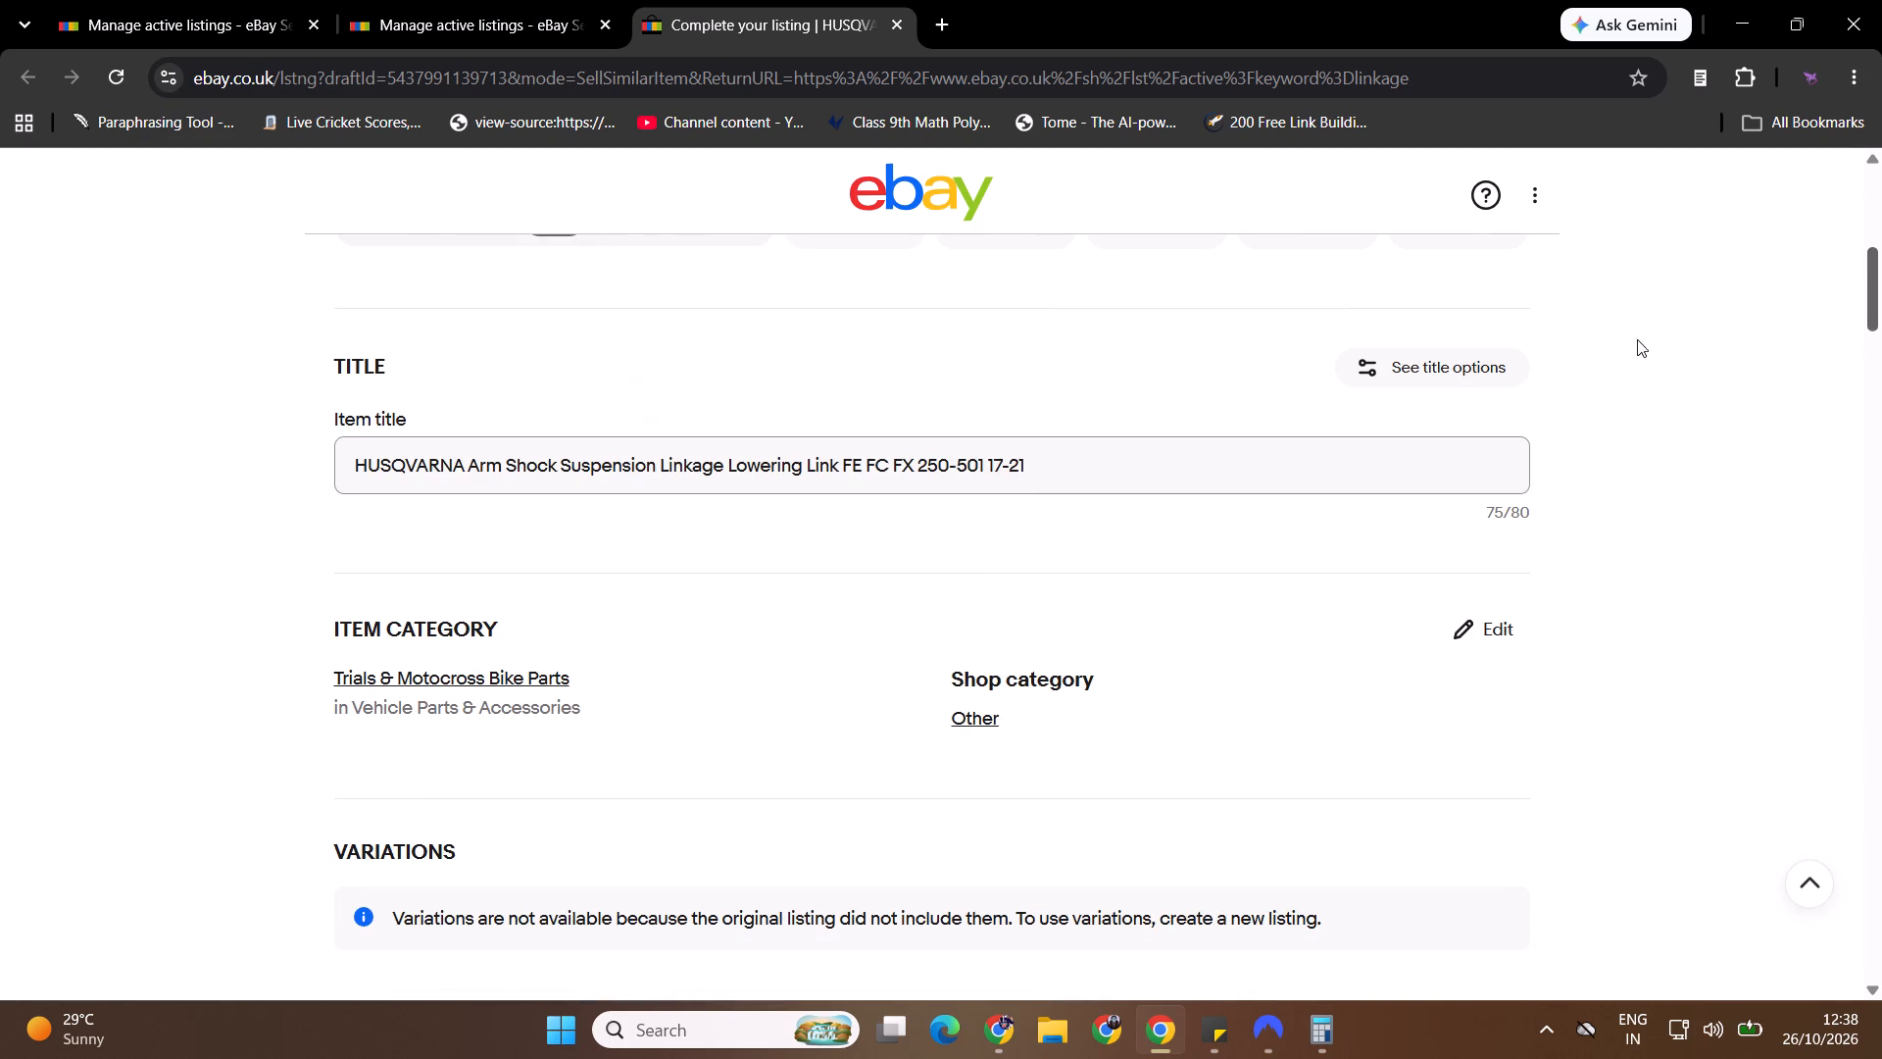
{"action": "left_click", "coordinate": [1150, 466], "text": "ctrl"}
{"action": "key", "text": "ctrl+a"}
{"action": "key", "text": "ctrl+c"}
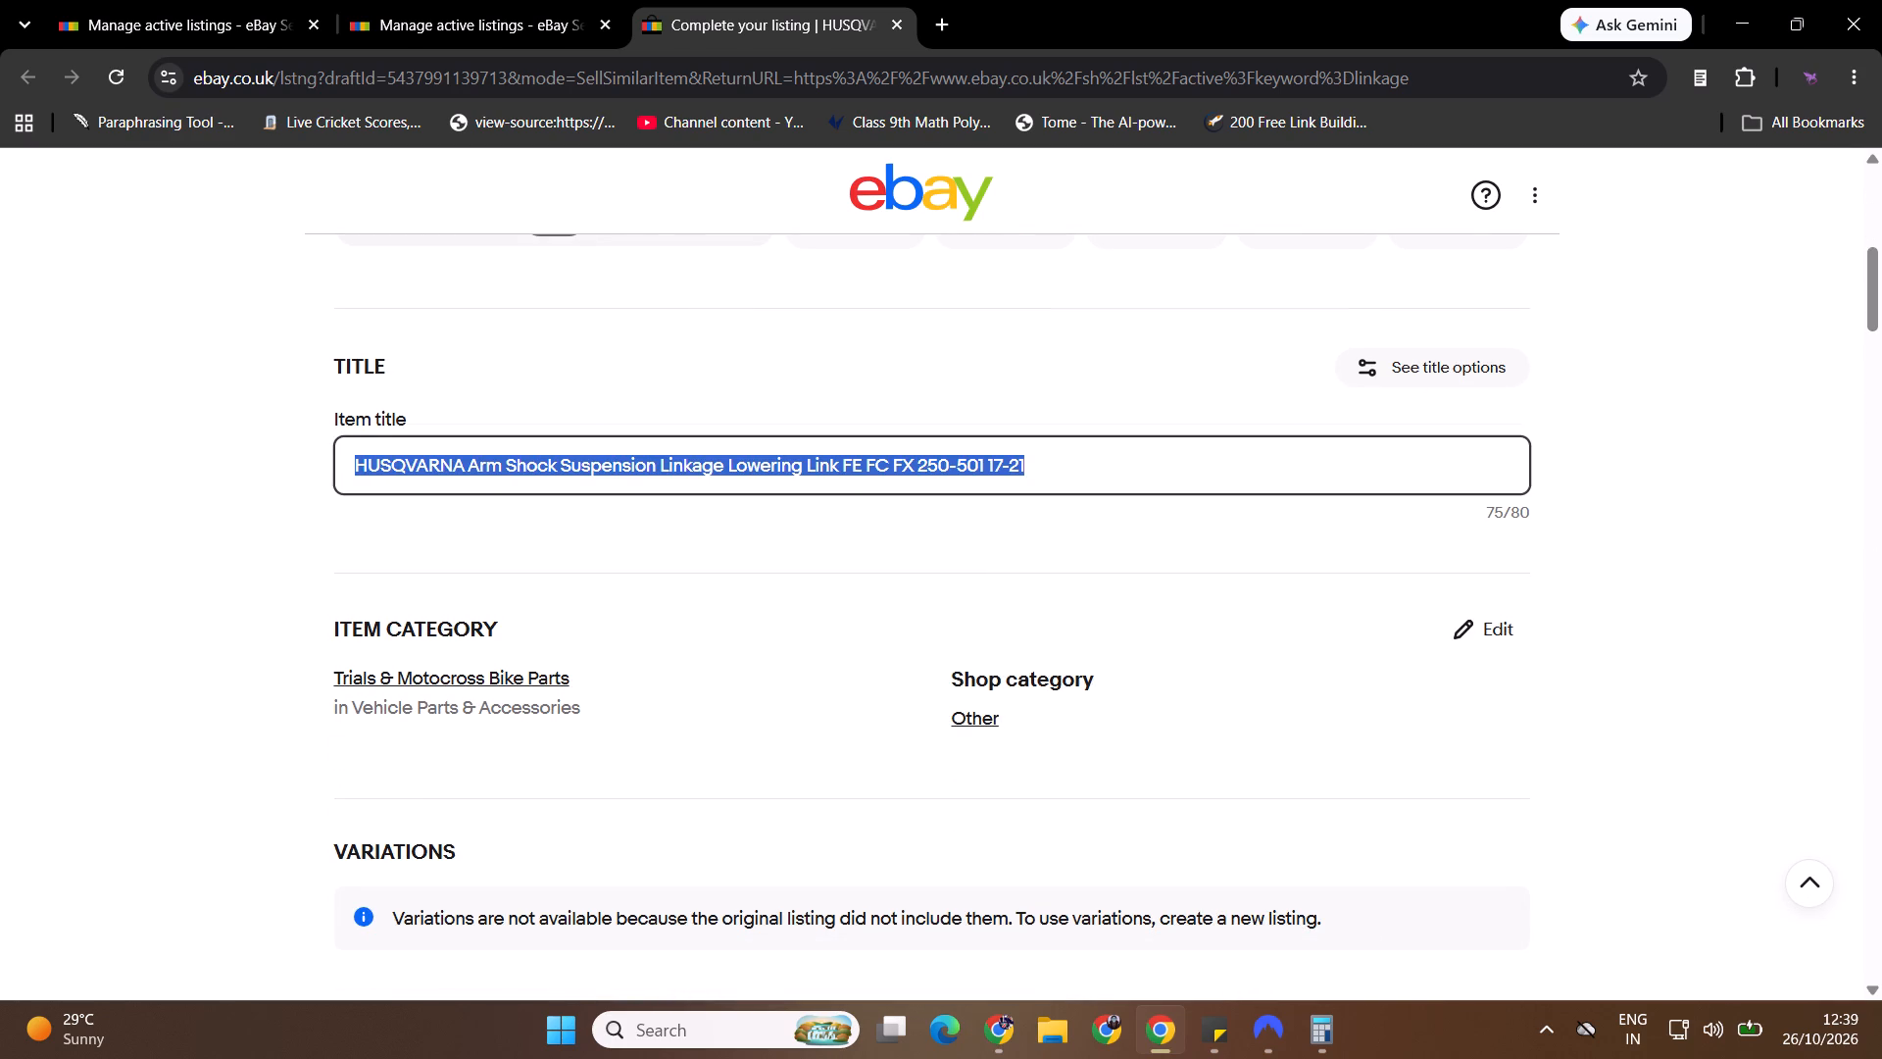
{"action": "left_click", "coordinate": [559, 459]}
{"action": "type", "text": "Rear"}
{"action": "key", "text": "space"}
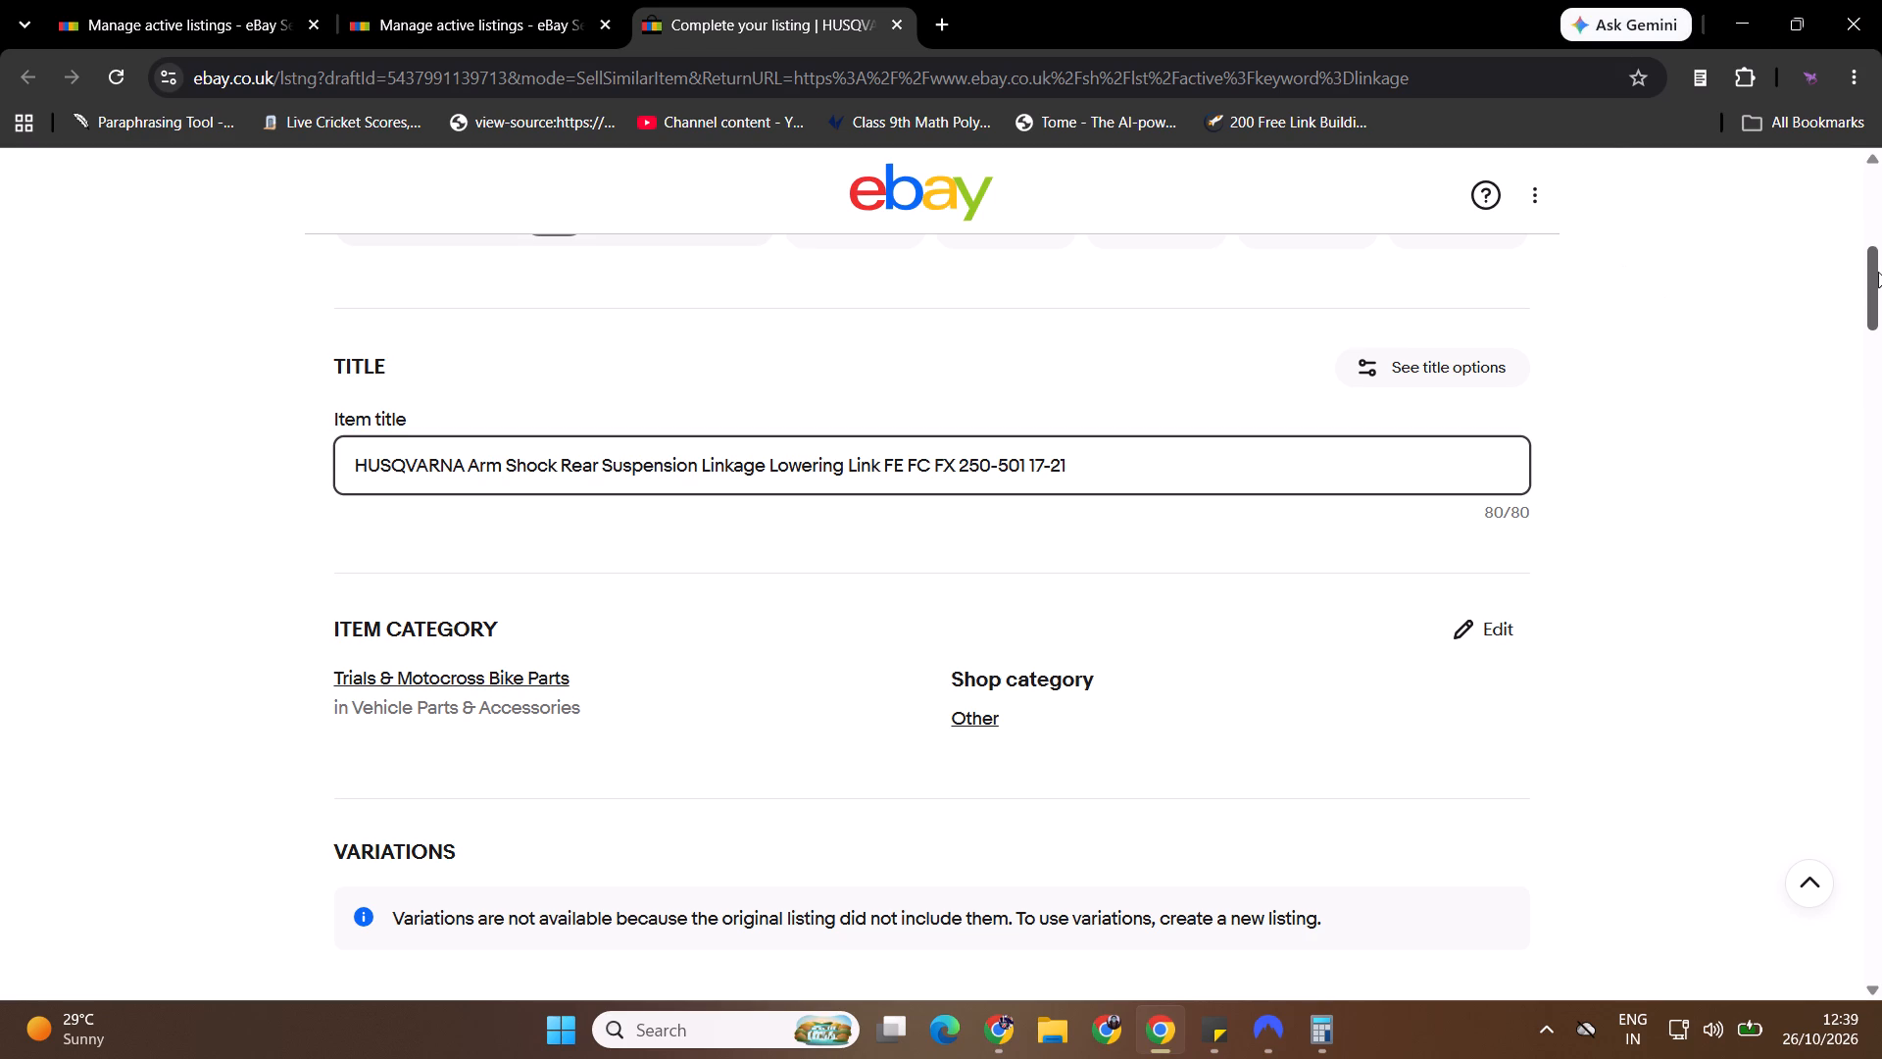
Set the listing's item price to £74.99 after checking the Blue variant's price on the AliExpress product page.
{"action": "left_click_drag", "start_coordinate": [1880, 273], "coordinate": [1873, 526]}
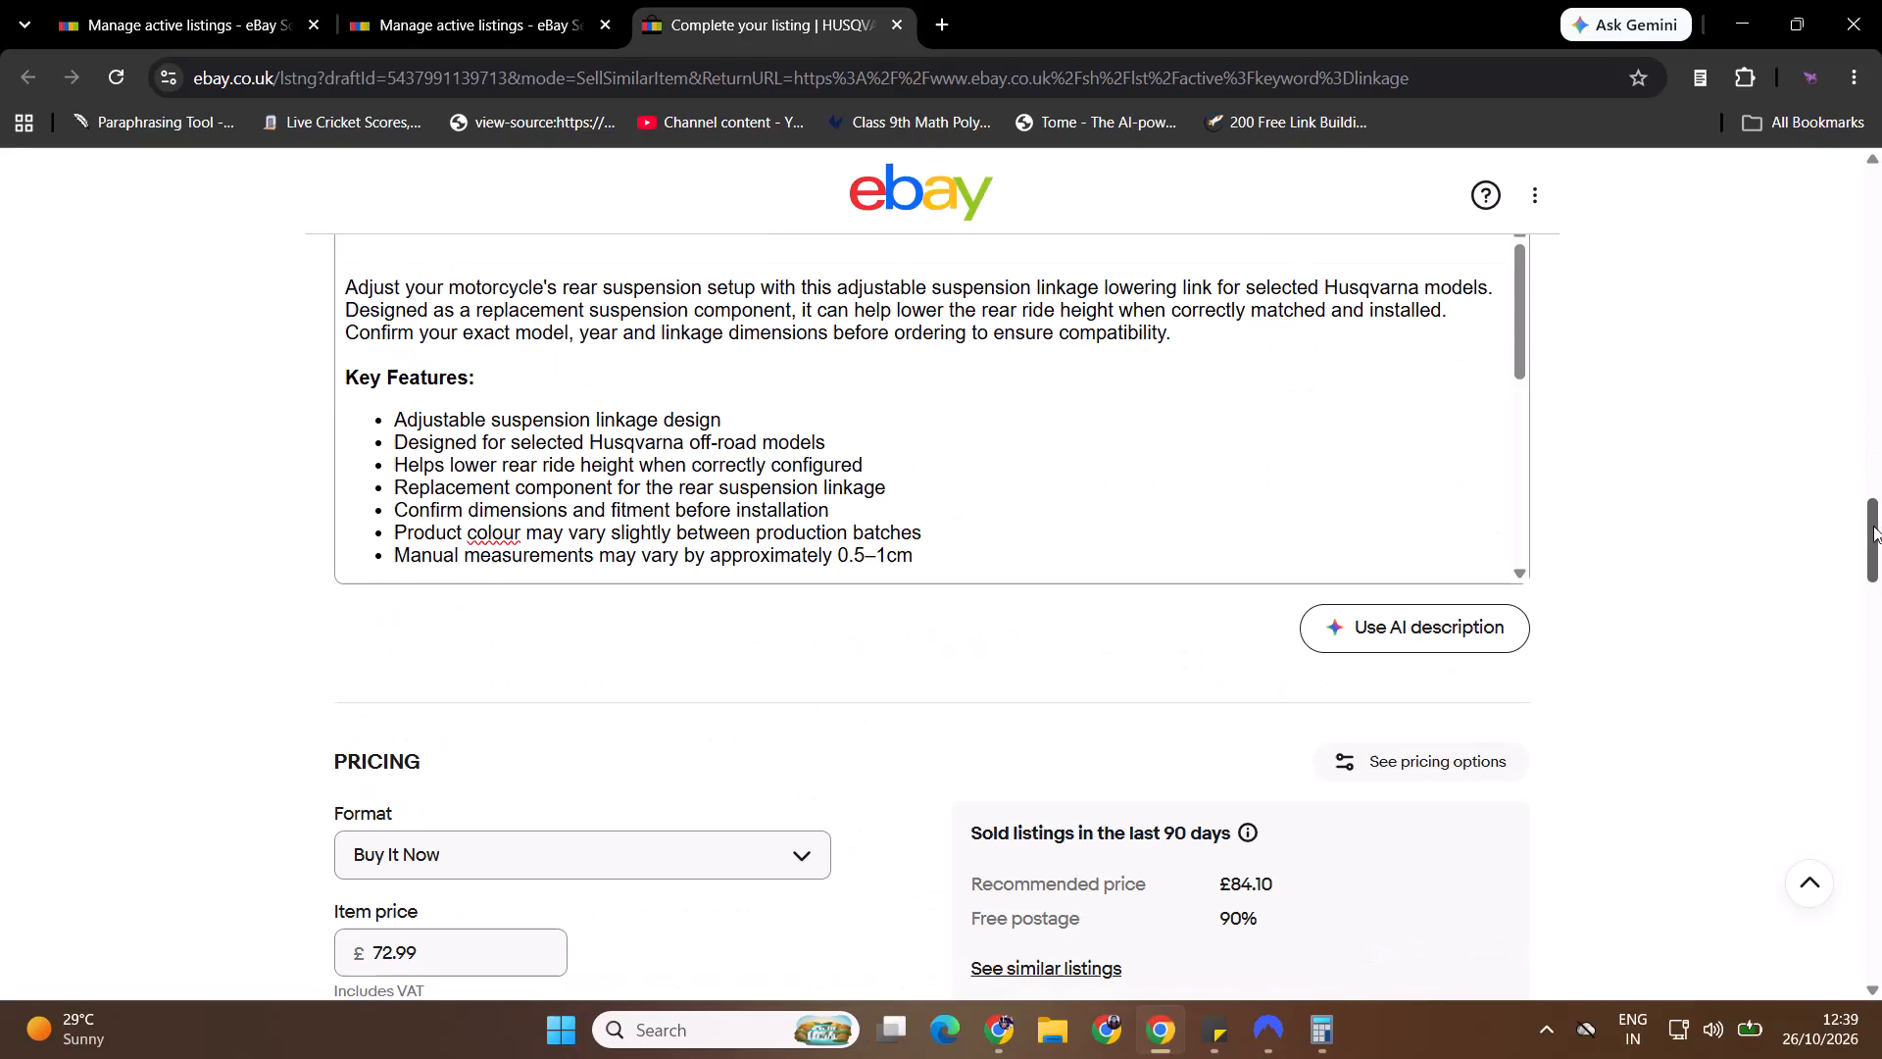
{"action": "left_click_drag", "start_coordinate": [1873, 526], "coordinate": [1873, 559]}
{"action": "key", "text": "alt+Tab"}
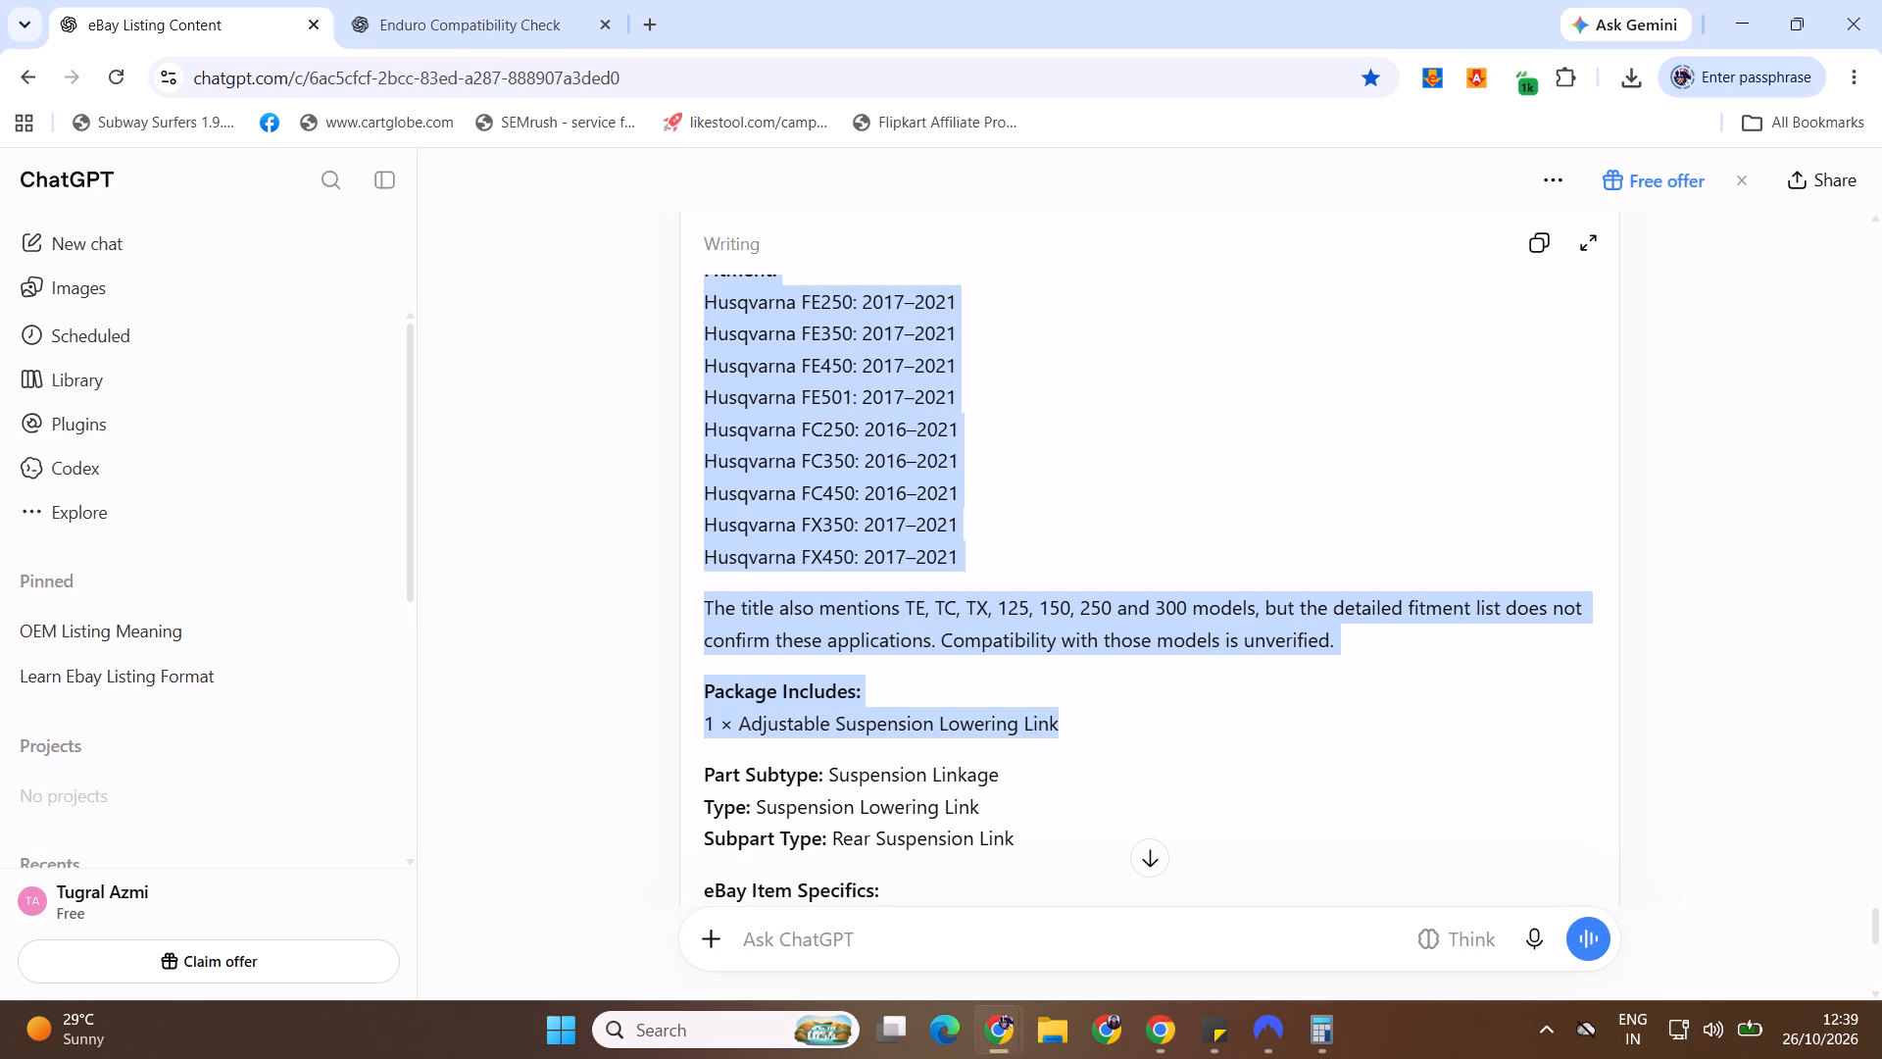
{"action": "key", "text": "alt+Tab"}
{"action": "key", "text": "alt+Tab"}
{"action": "left_click", "coordinate": [729, 670]}
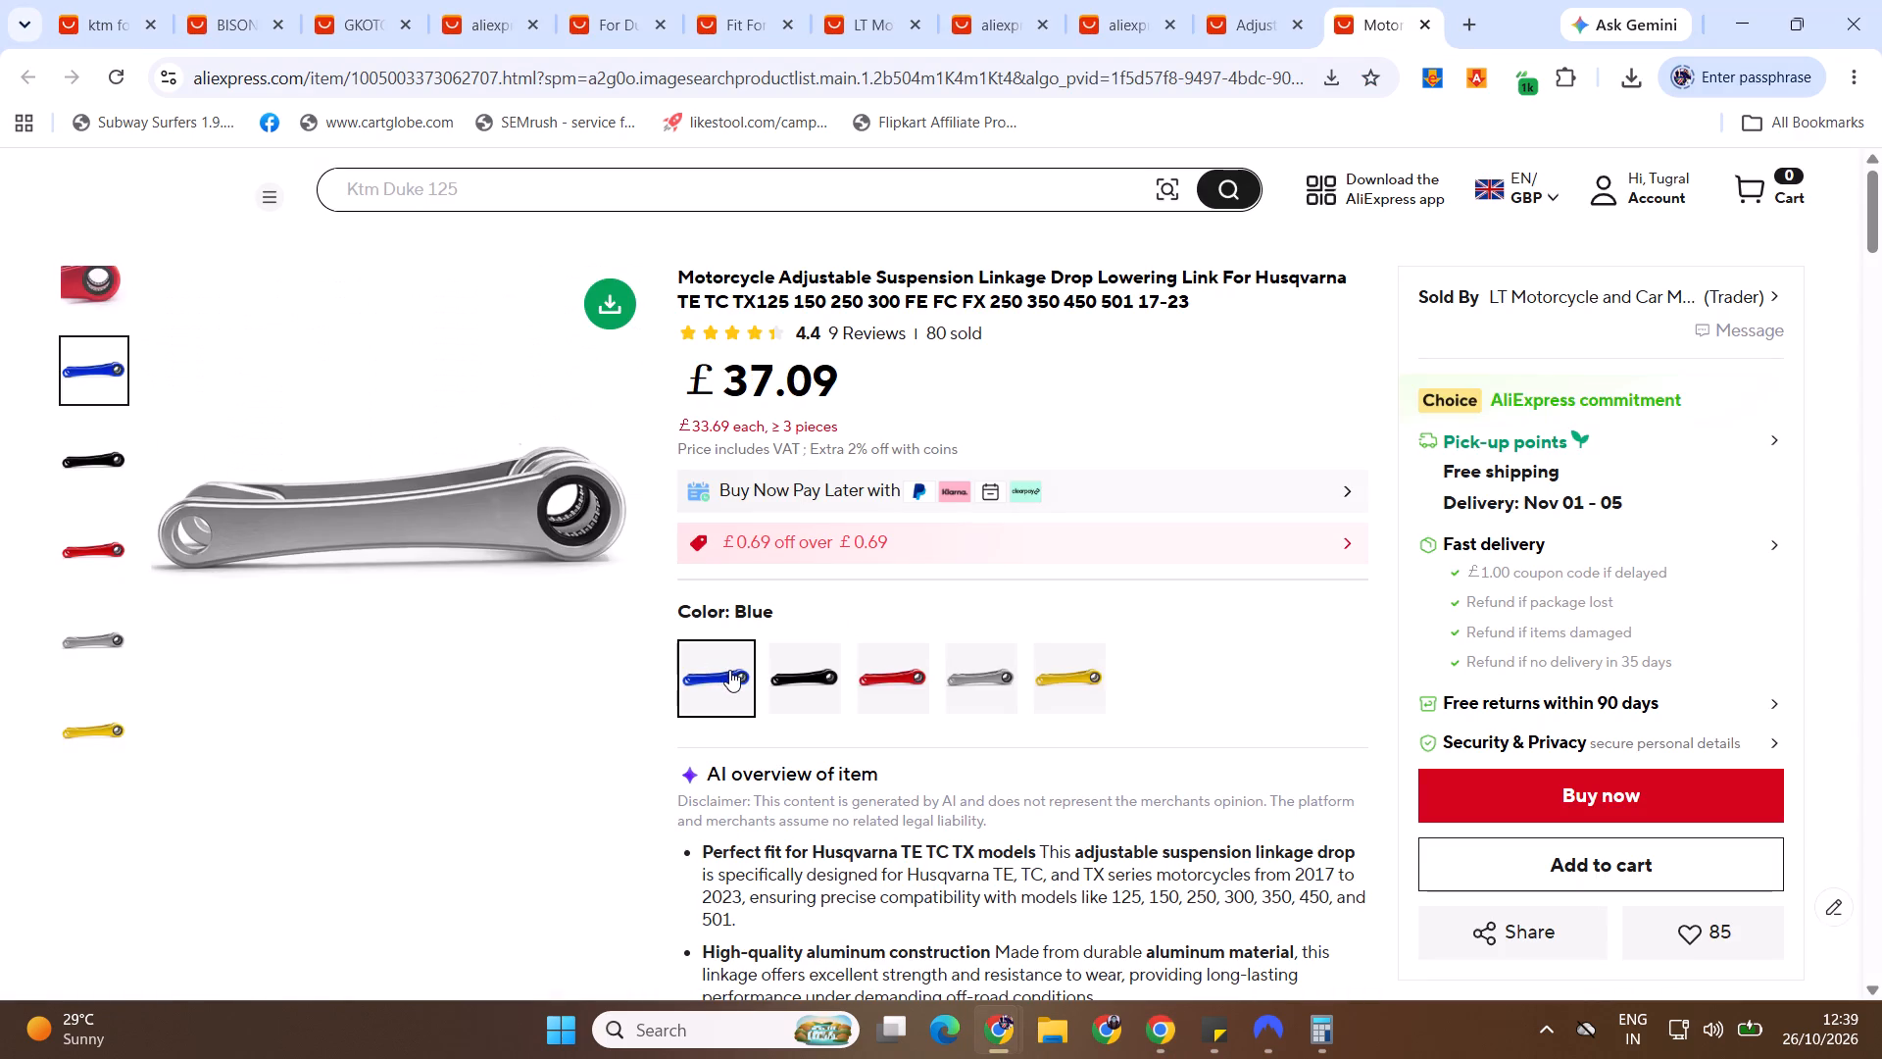
{"action": "key", "text": "alt+Tab"}
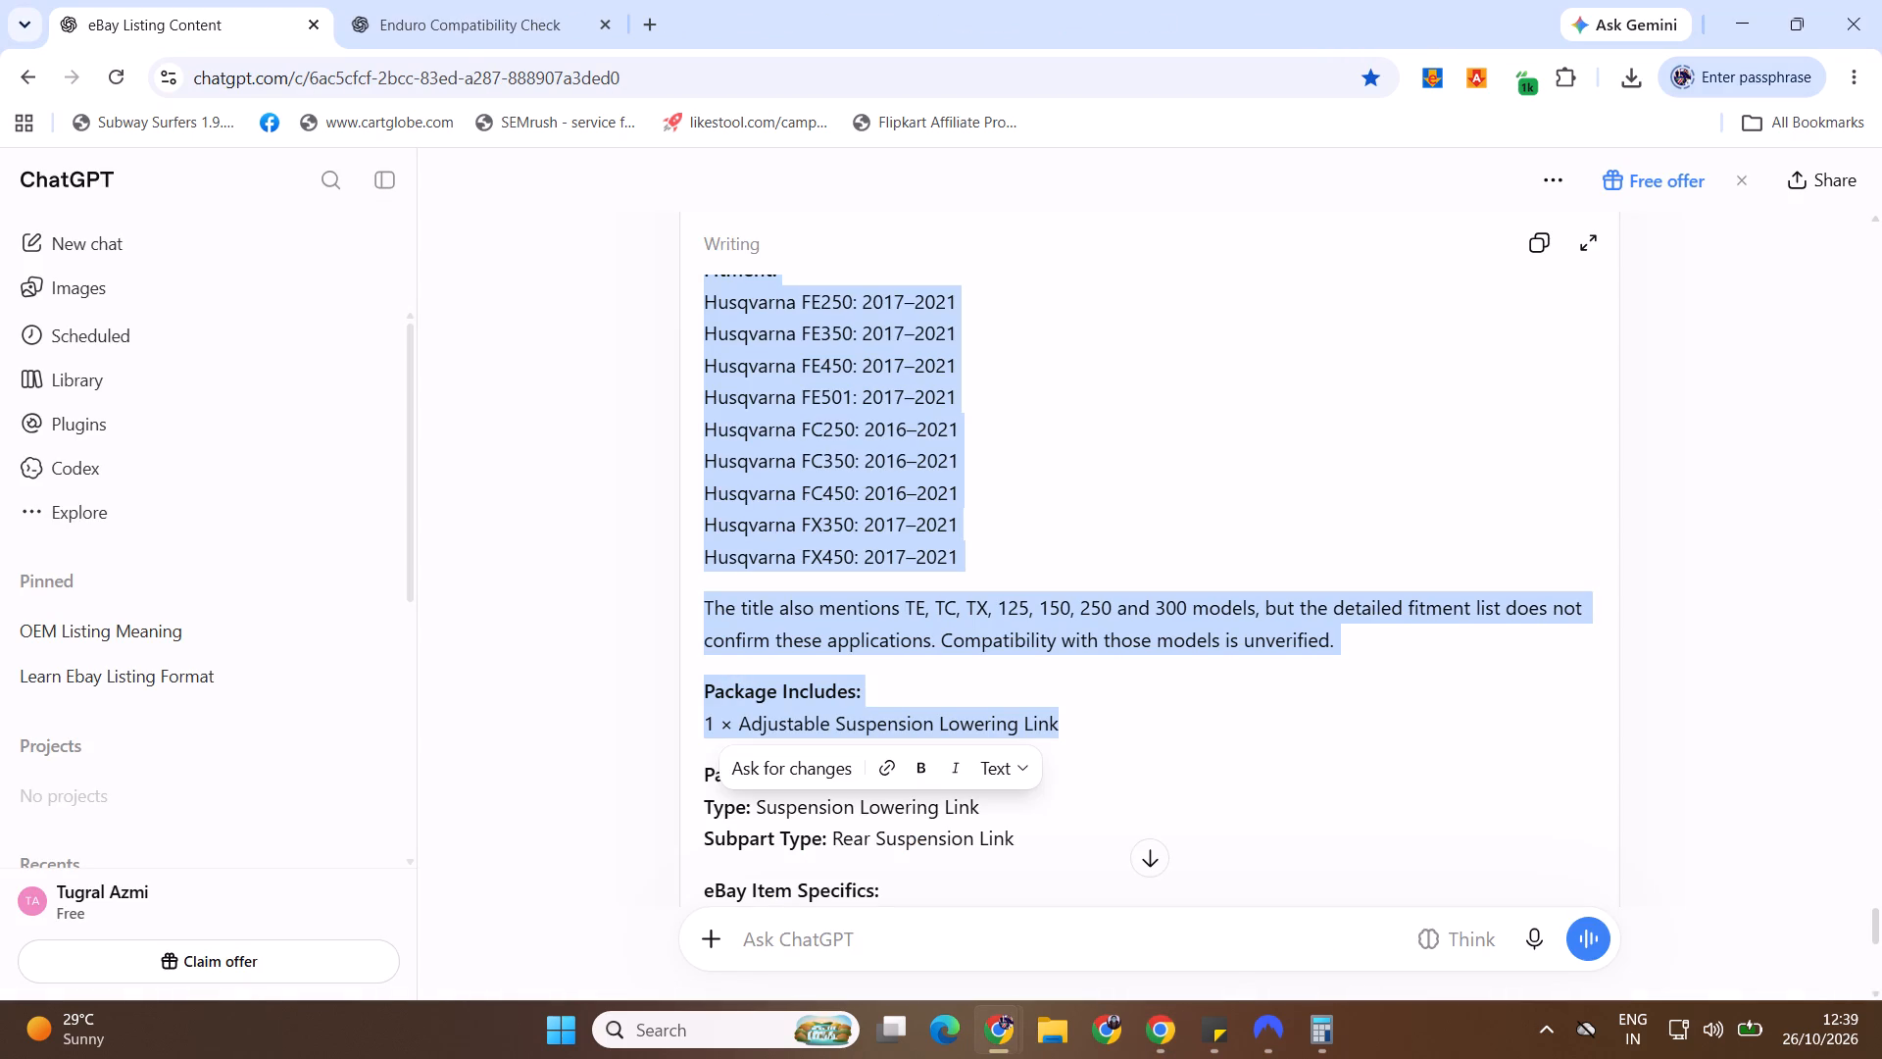
{"action": "key", "text": "alt+Tab"}
{"action": "key", "text": "alt+Tab"}
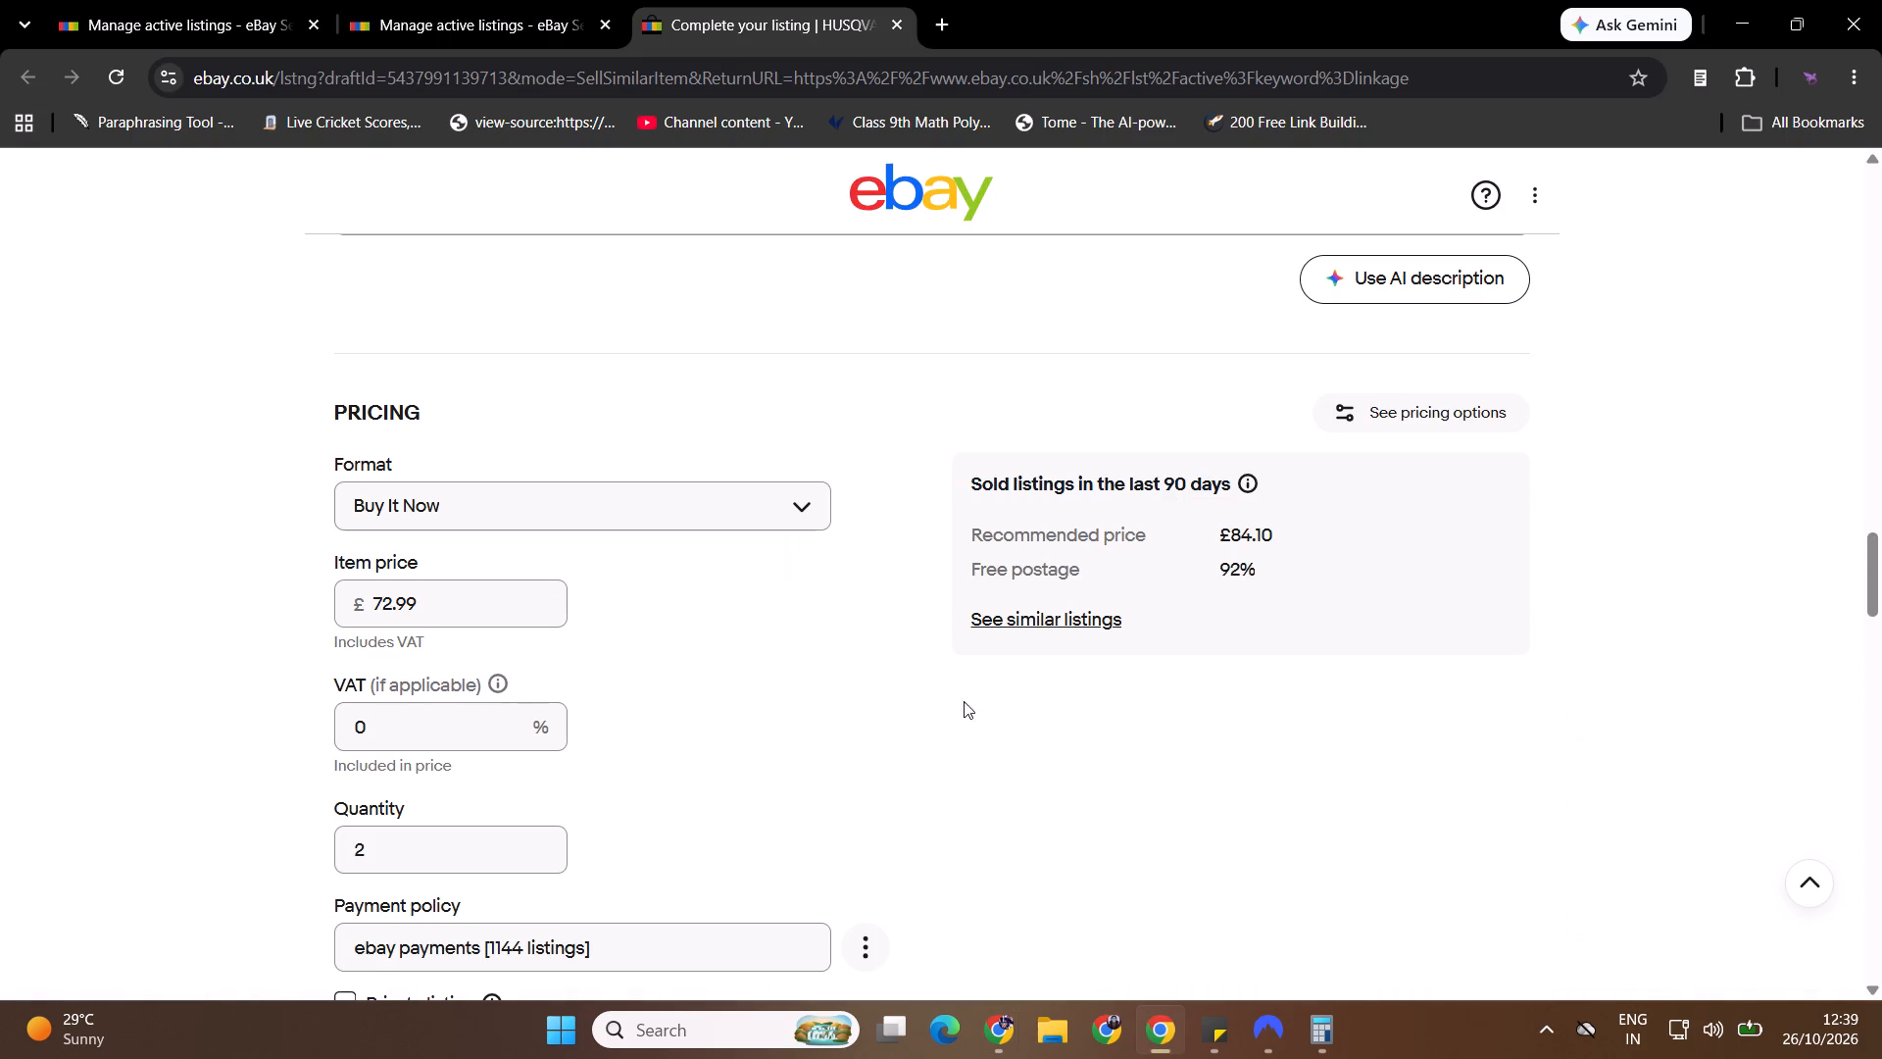
{"action": "double_click", "coordinate": [497, 578]}
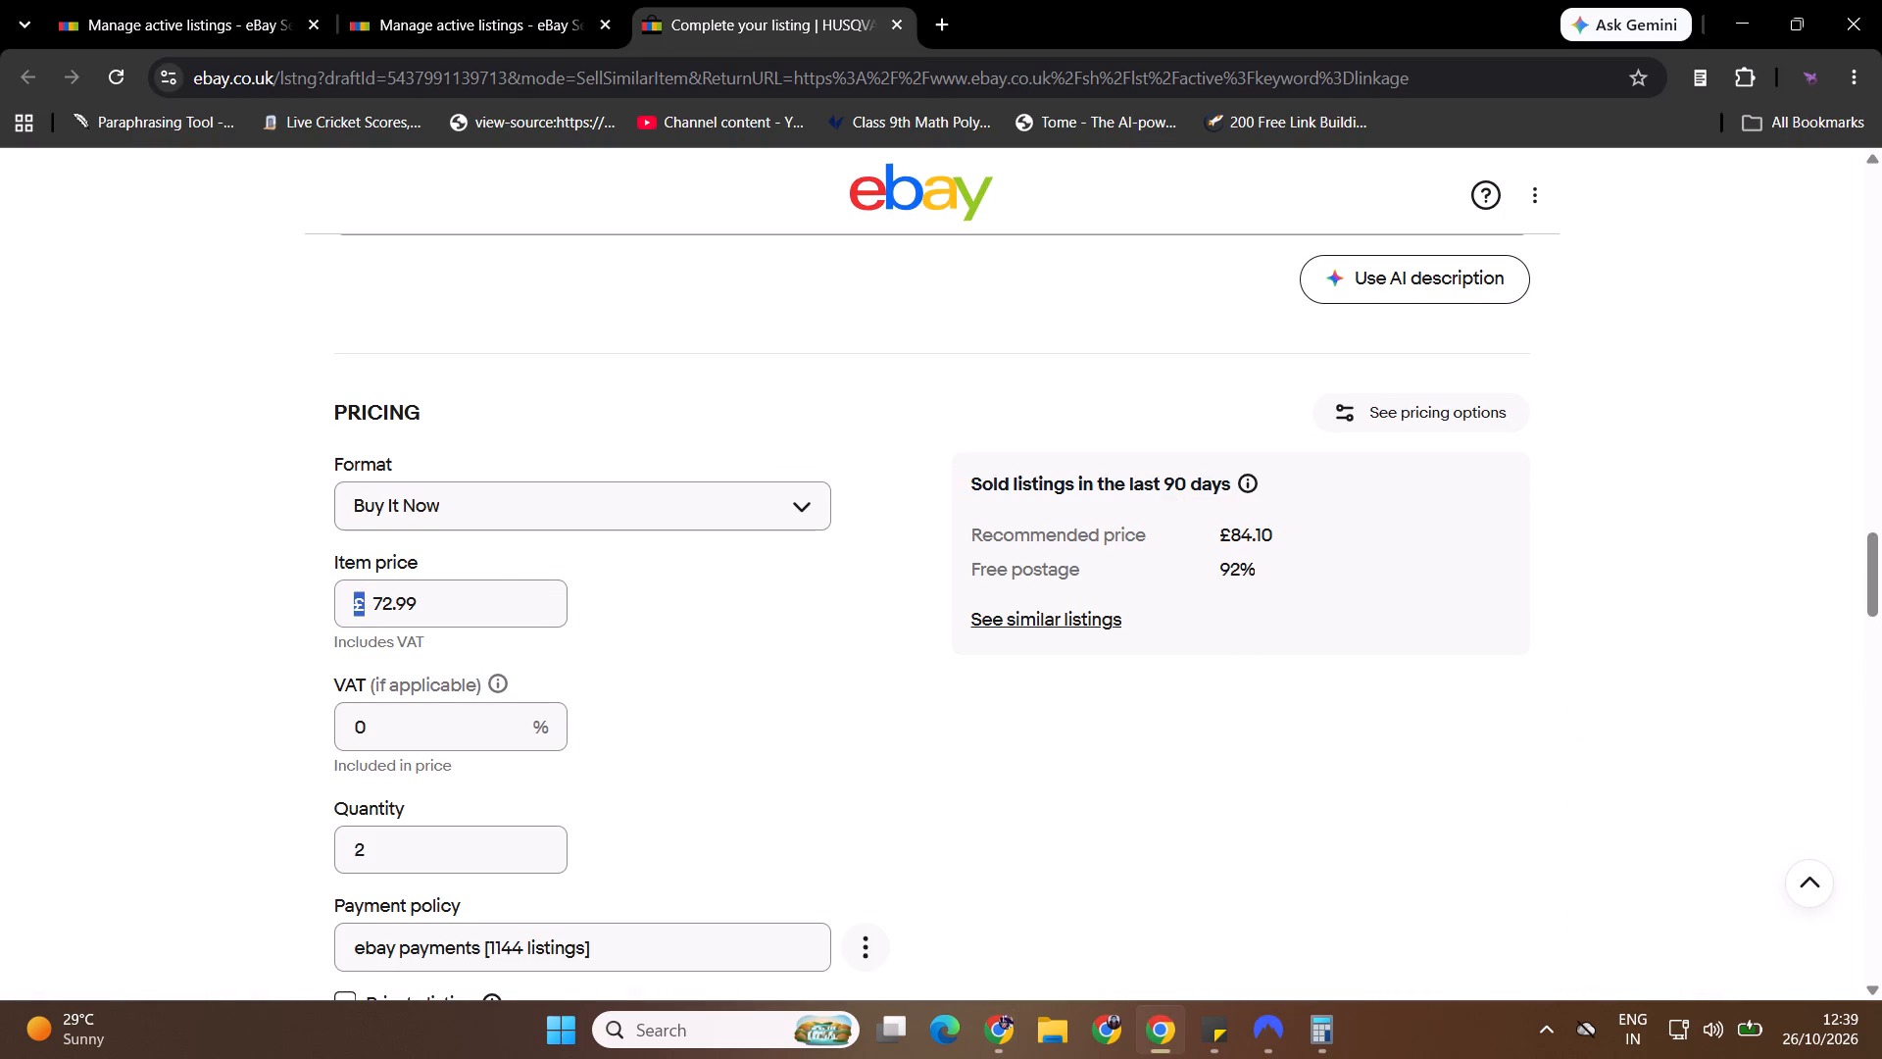
{"action": "double_click", "coordinate": [498, 592]}
{"action": "type", "text": "74.99"}
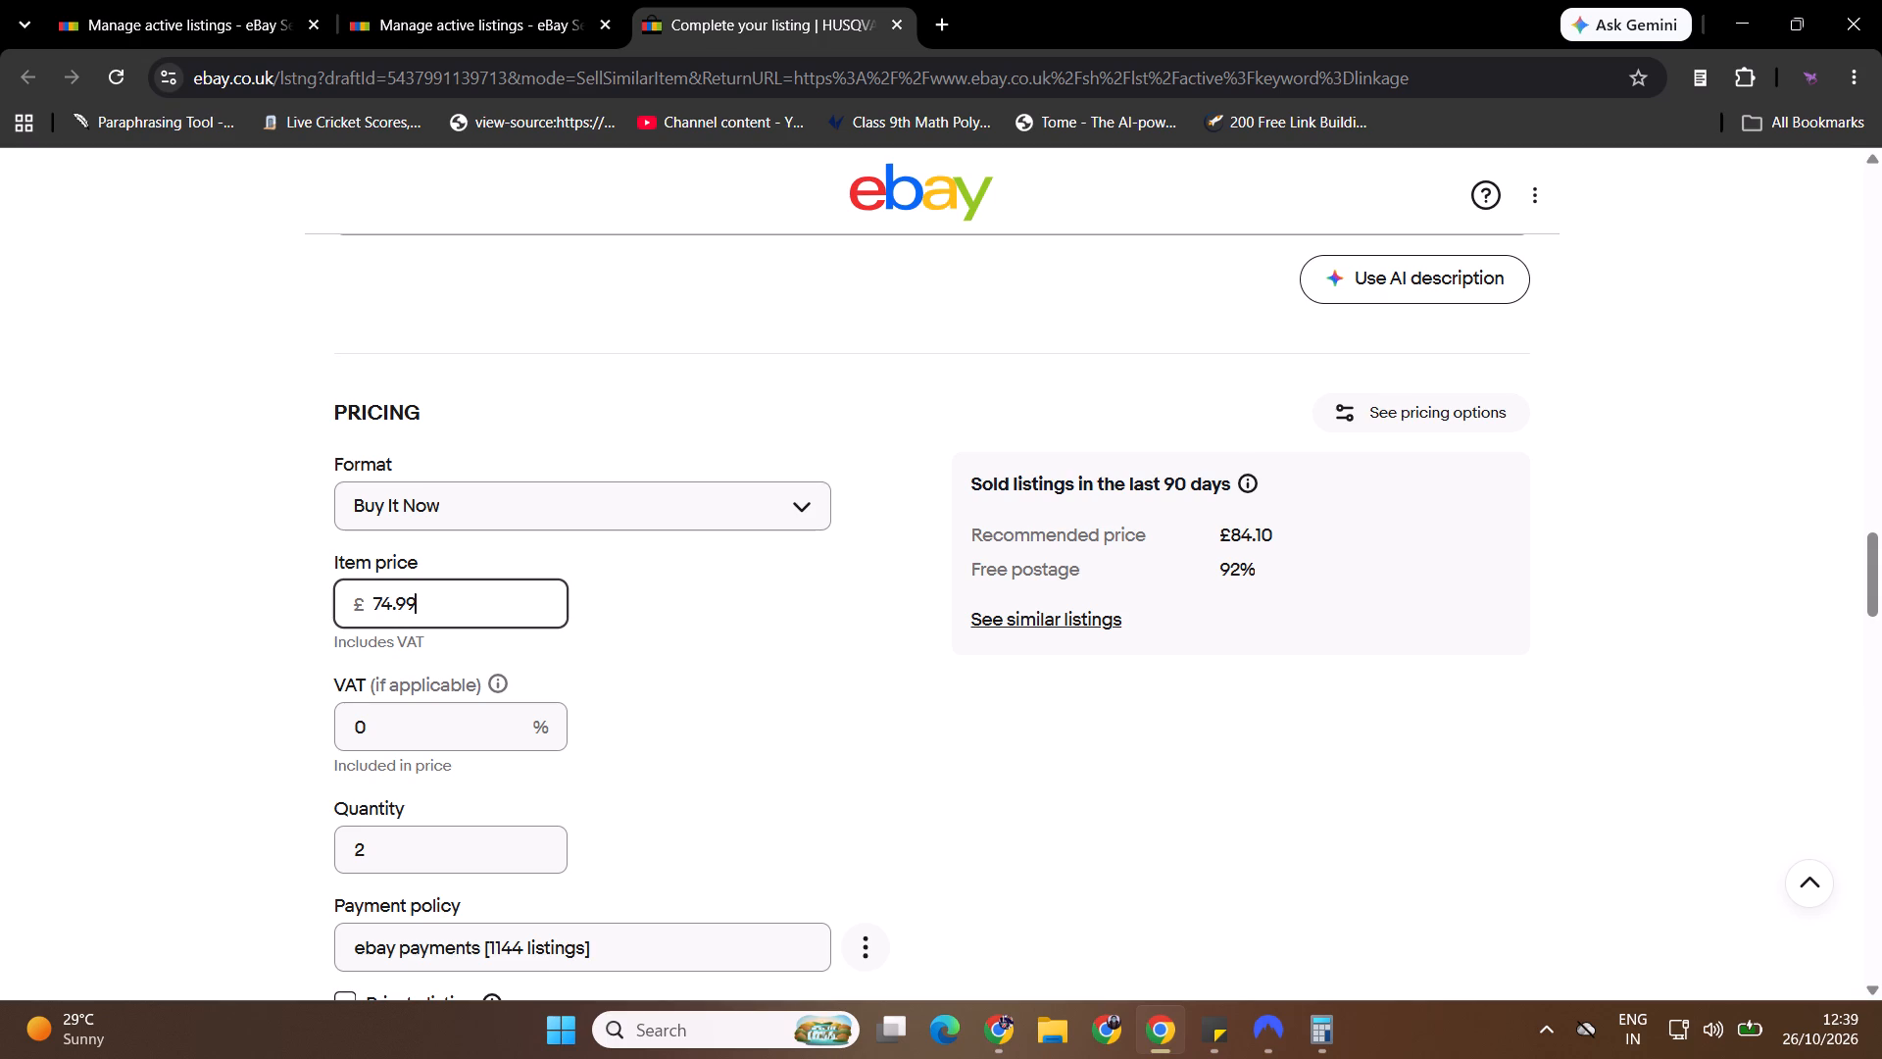
Recheck the Blue variant's AliExpress price against the price entered in the eBay draft.
{"action": "key", "text": "alt+Tab"}
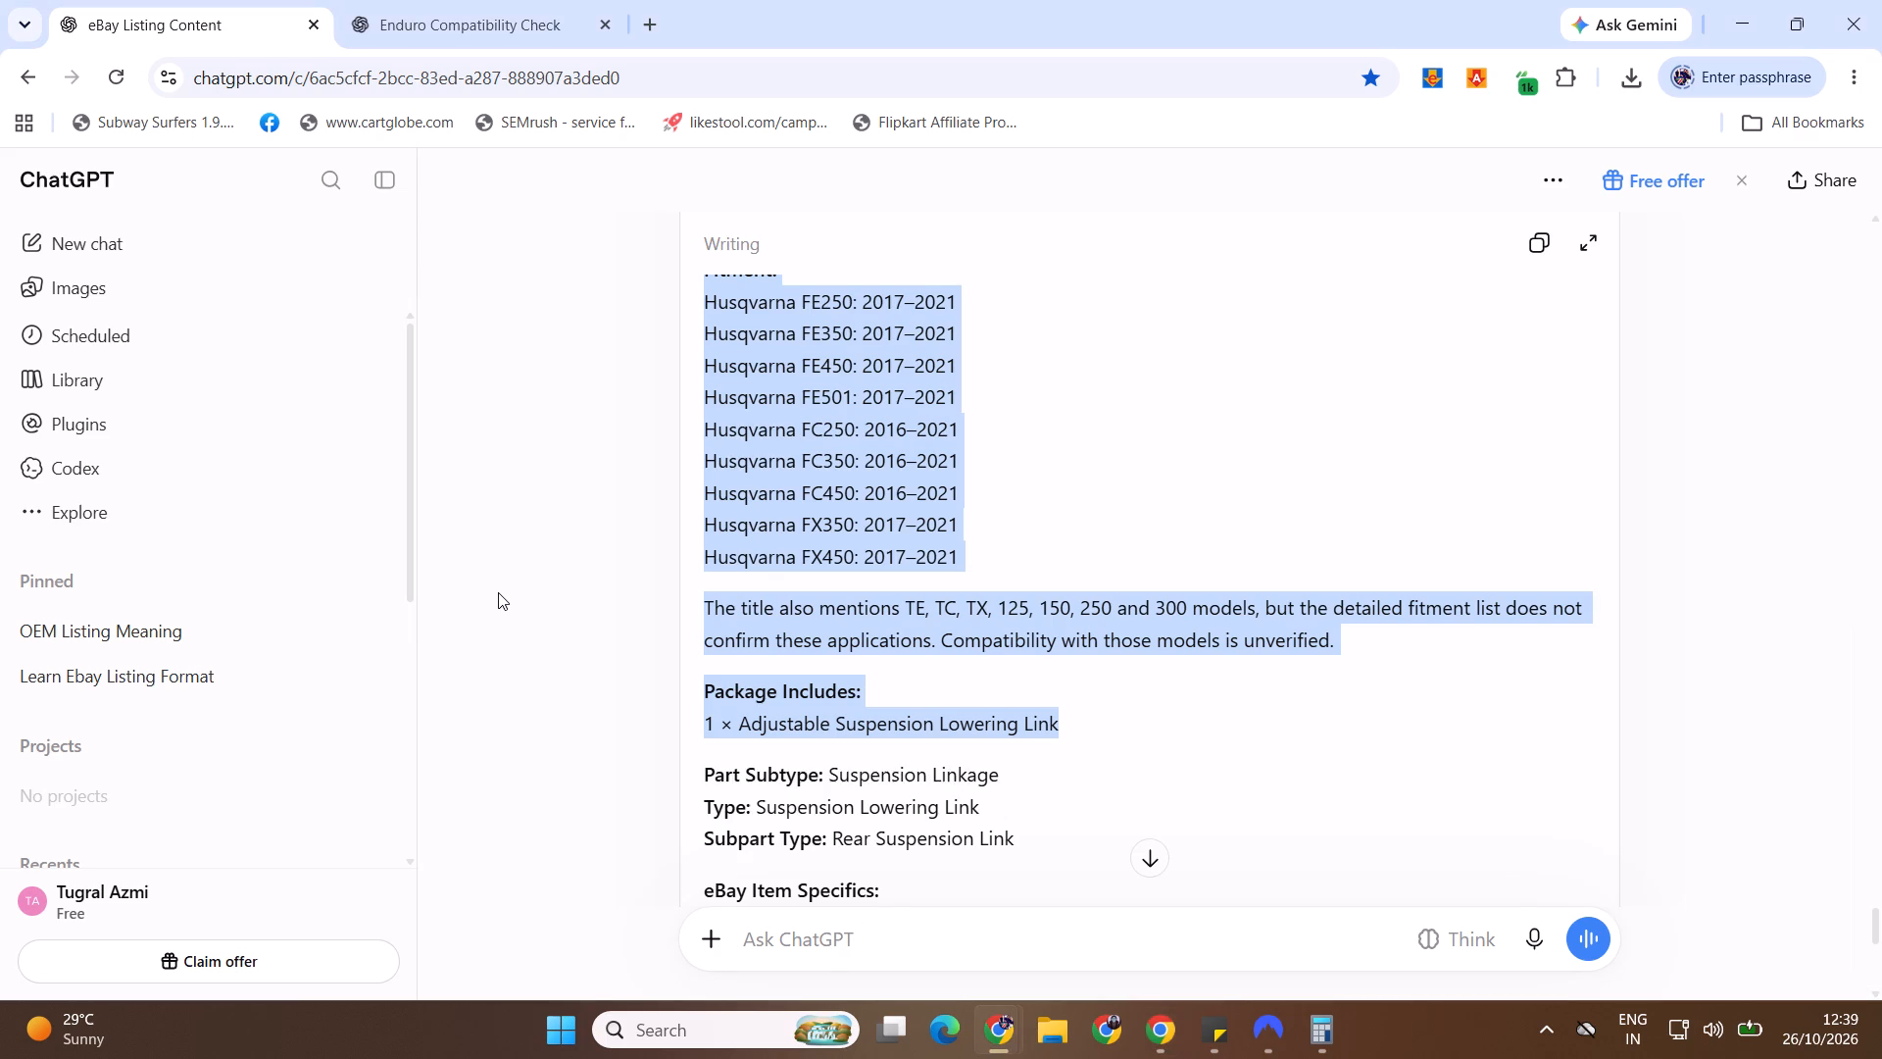
{"action": "key", "text": "alt+Tab"}
{"action": "key", "text": "alt+Tab"}
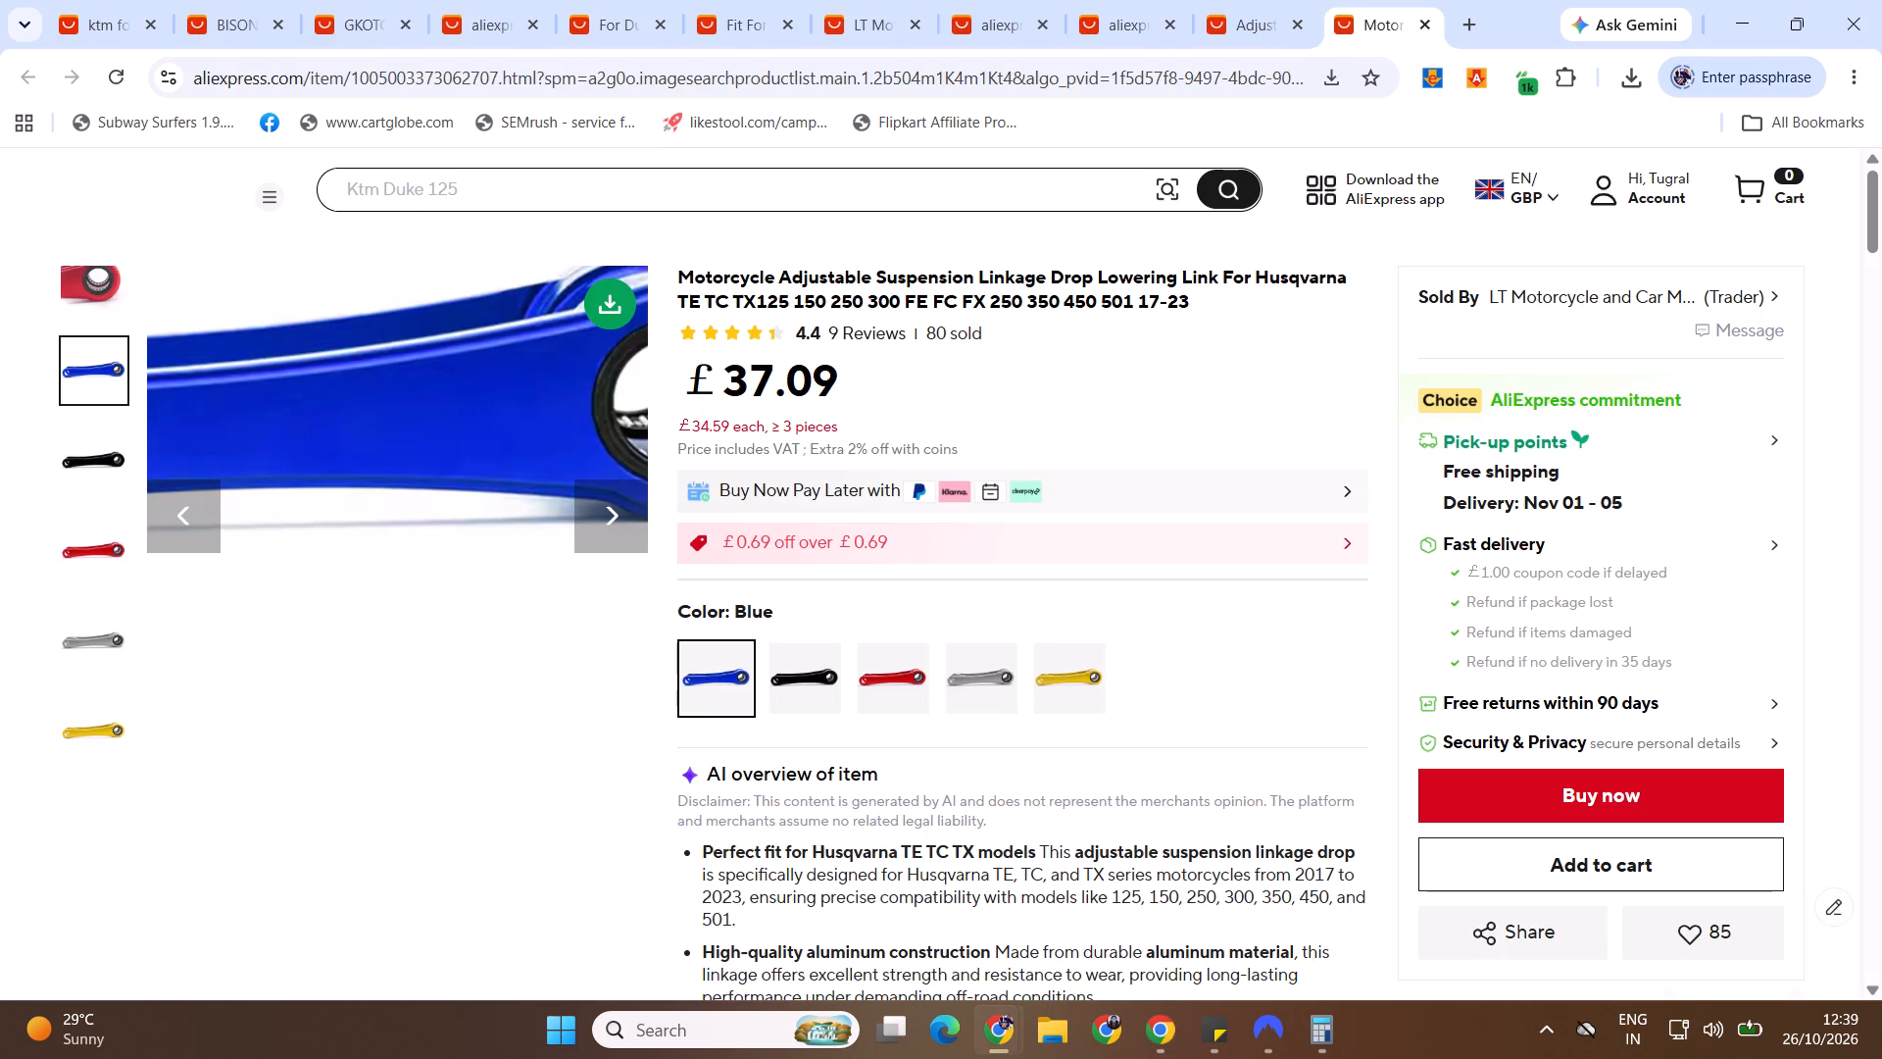
{"action": "key", "text": "alt+Tab"}
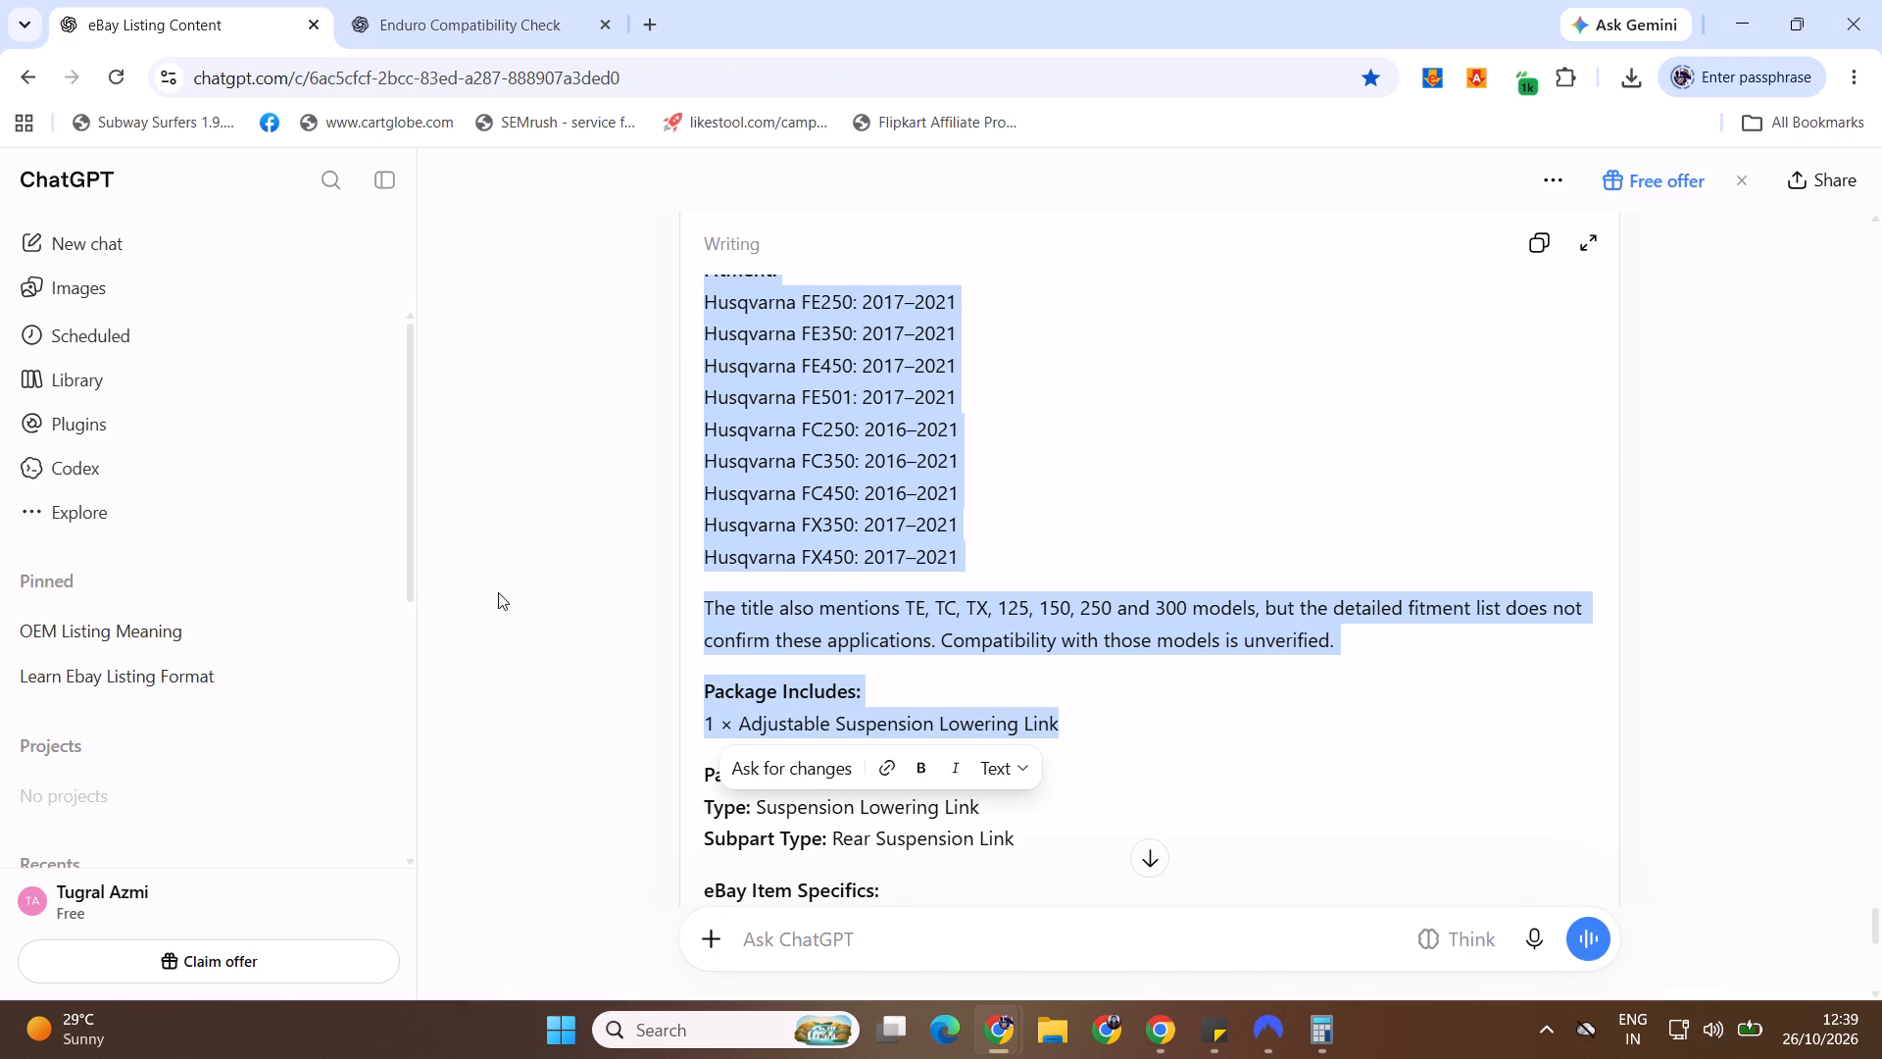
{"action": "key", "text": "alt+Tab"}
{"action": "key", "text": "alt+Tab"}
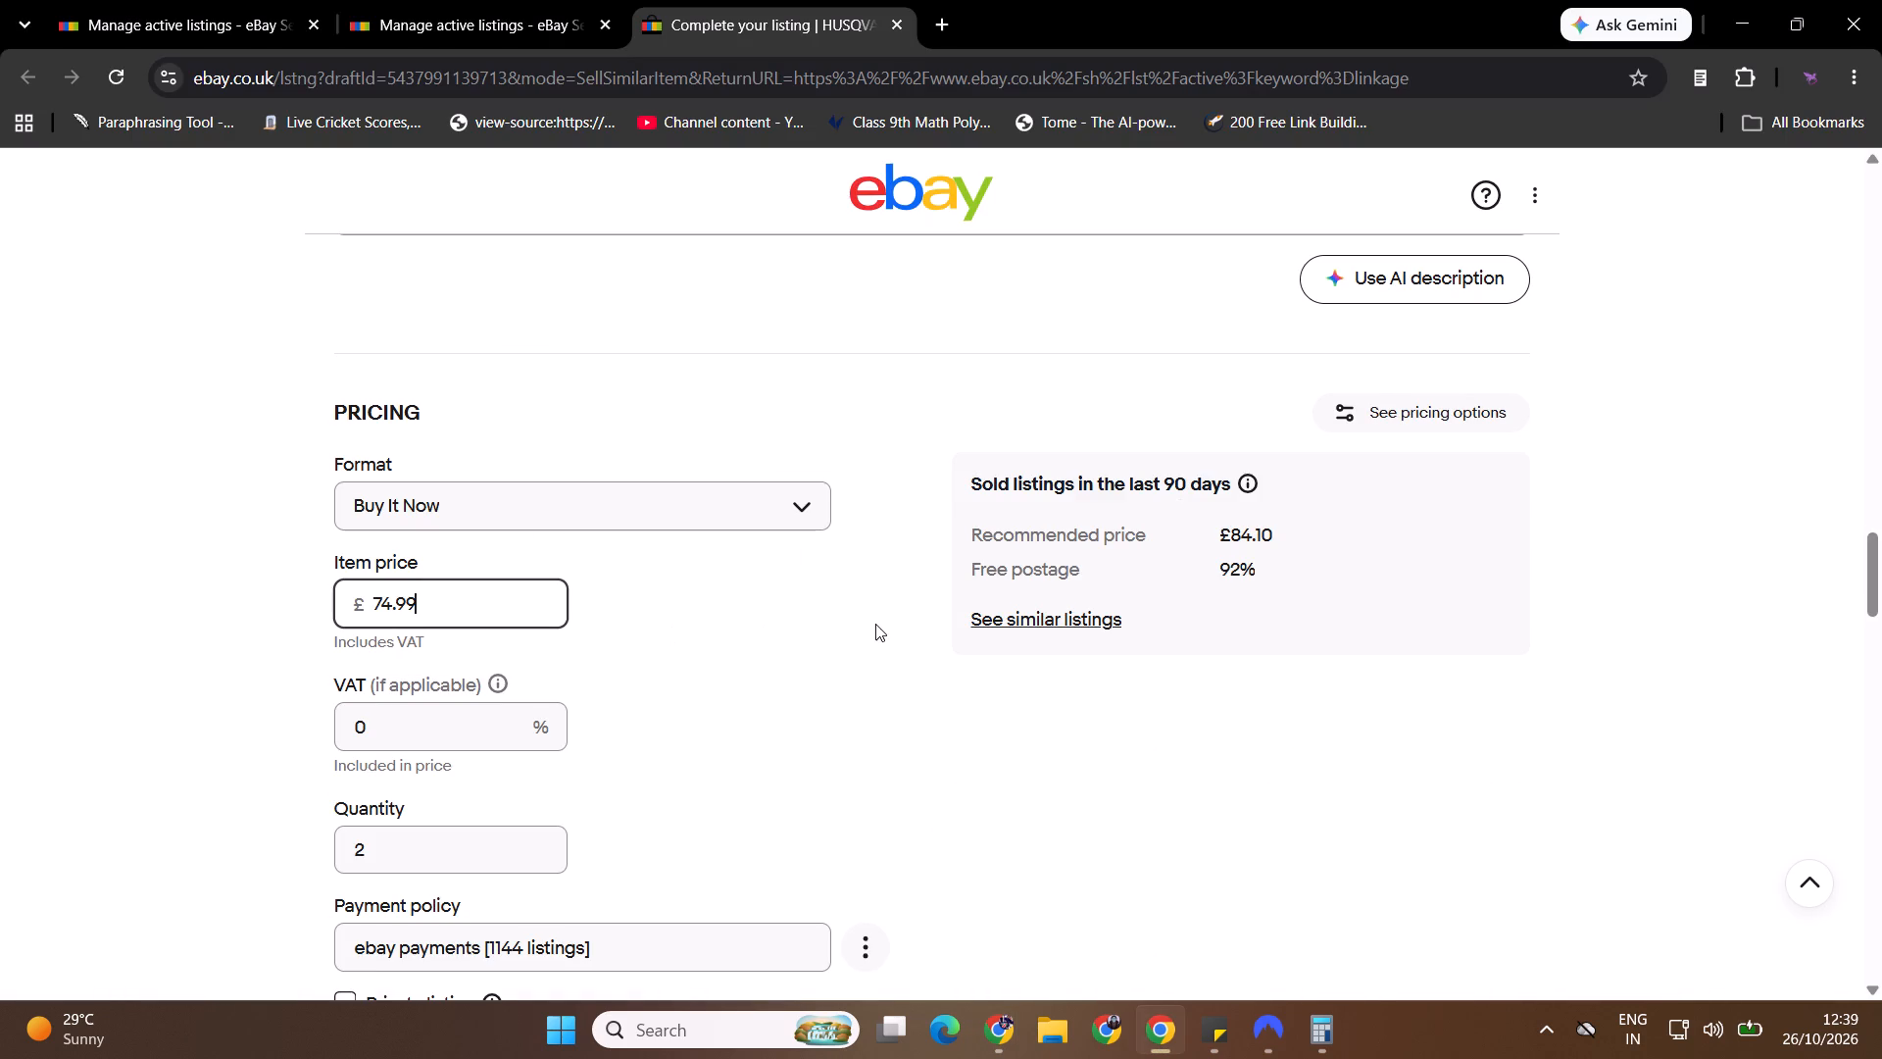
{"action": "left_click", "coordinate": [836, 730]}
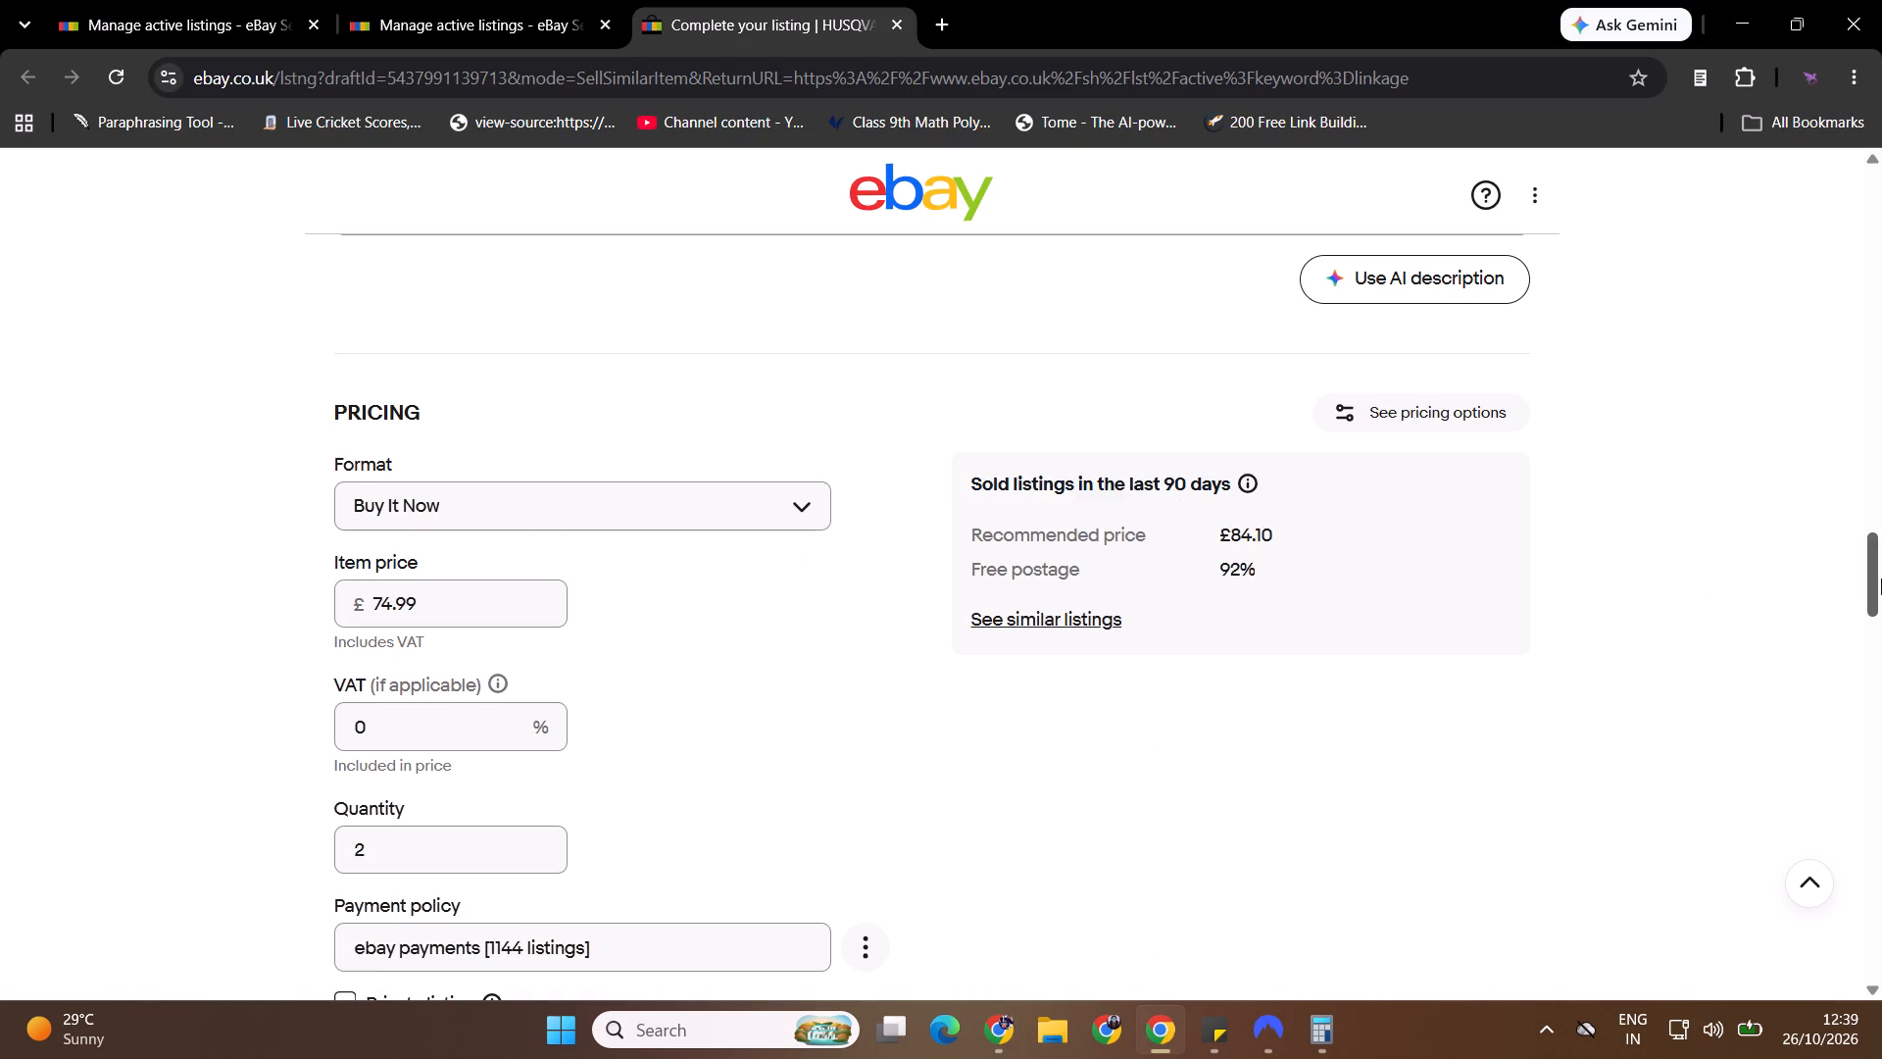
Publish the blue Husqvarna FE FC FX listing with displayed fees, close the old listings tab, and return to active listings.
{"action": "left_click_drag", "start_coordinate": [1881, 572], "coordinate": [1881, 1058]}
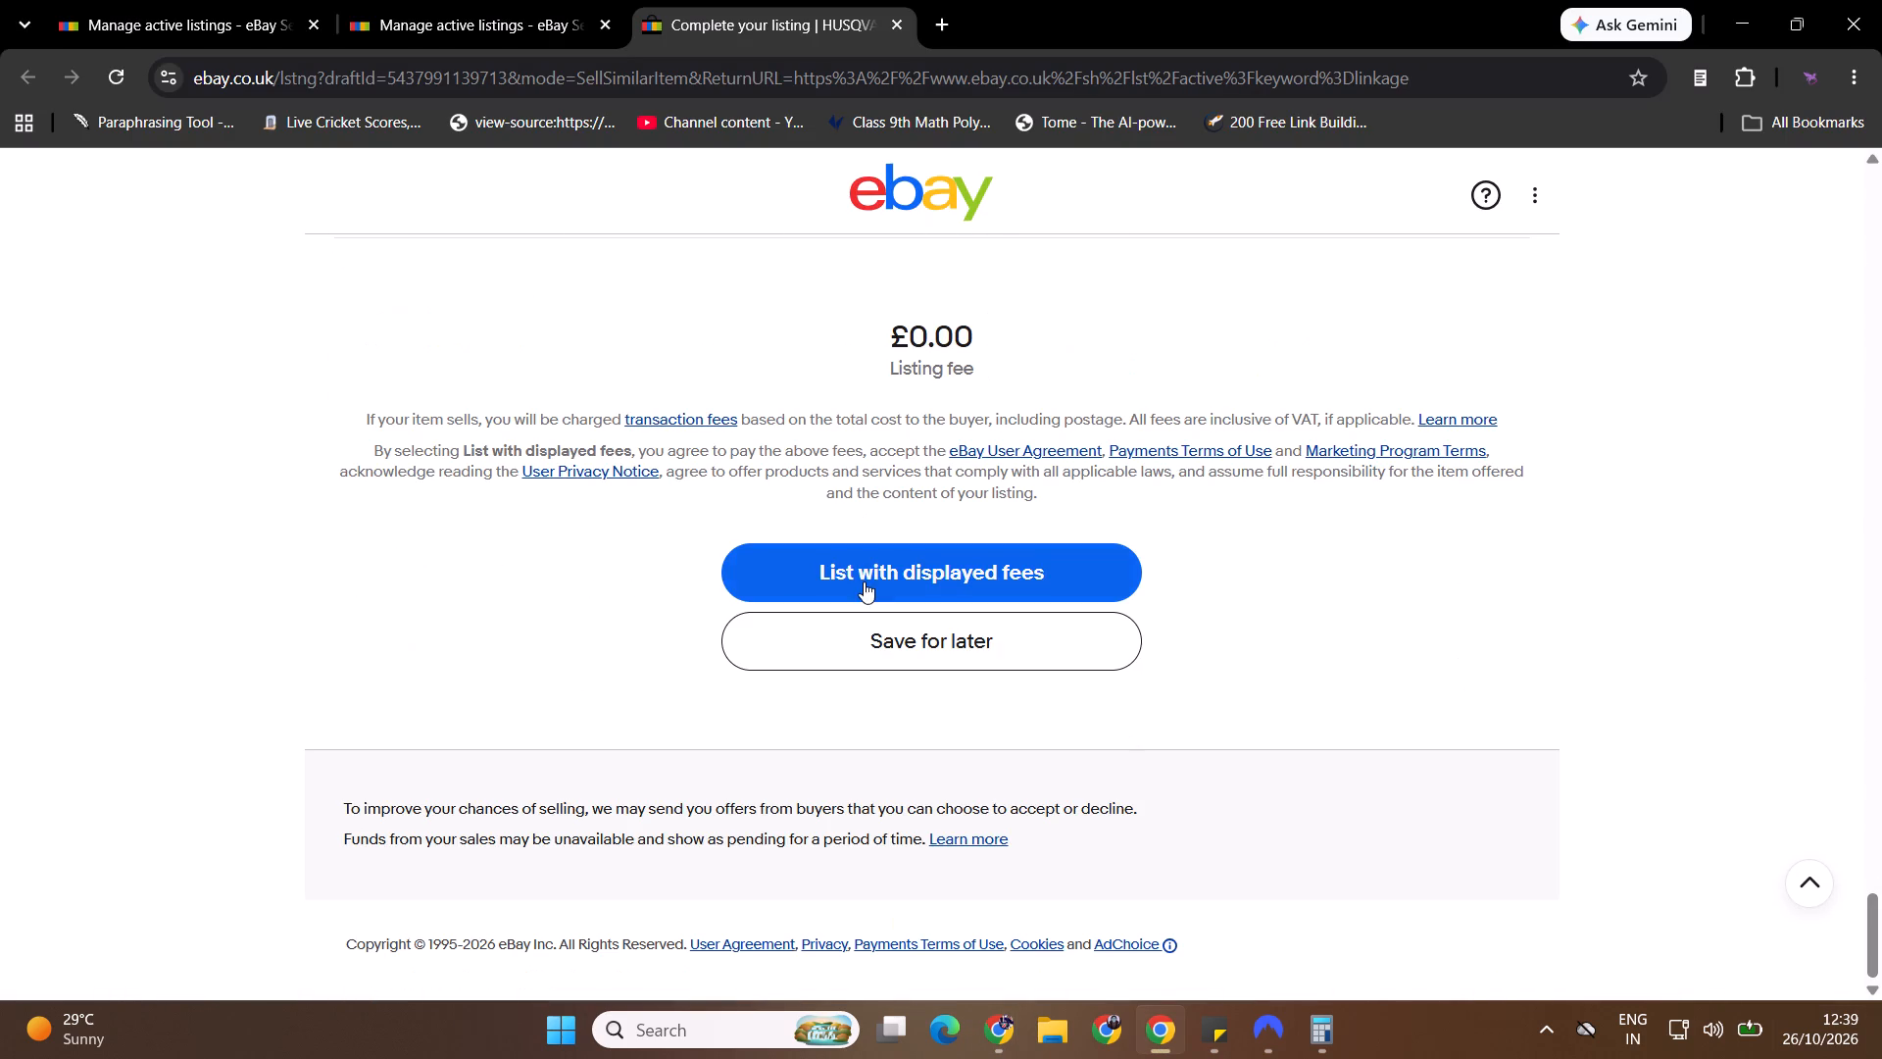
{"action": "left_click", "coordinate": [834, 569]}
{"action": "left_click", "coordinate": [609, 25]}
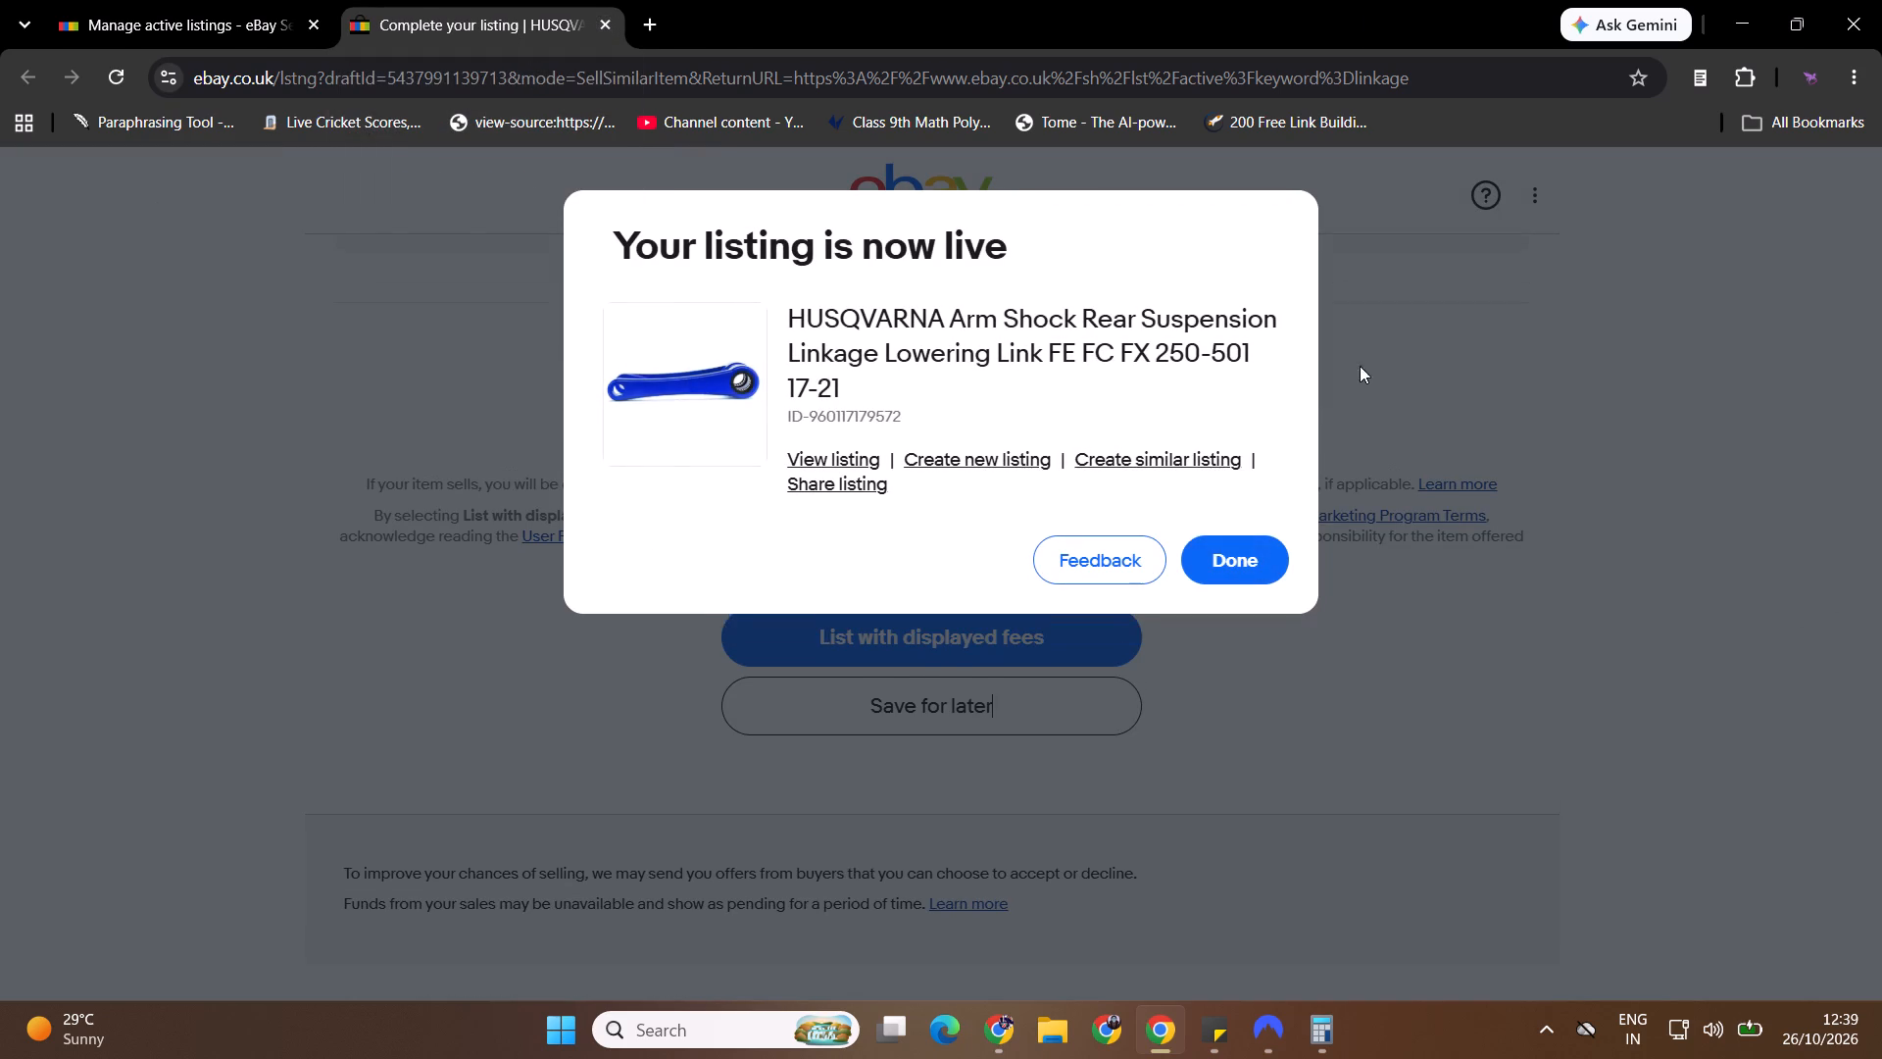
{"action": "left_click", "coordinate": [1254, 566]}
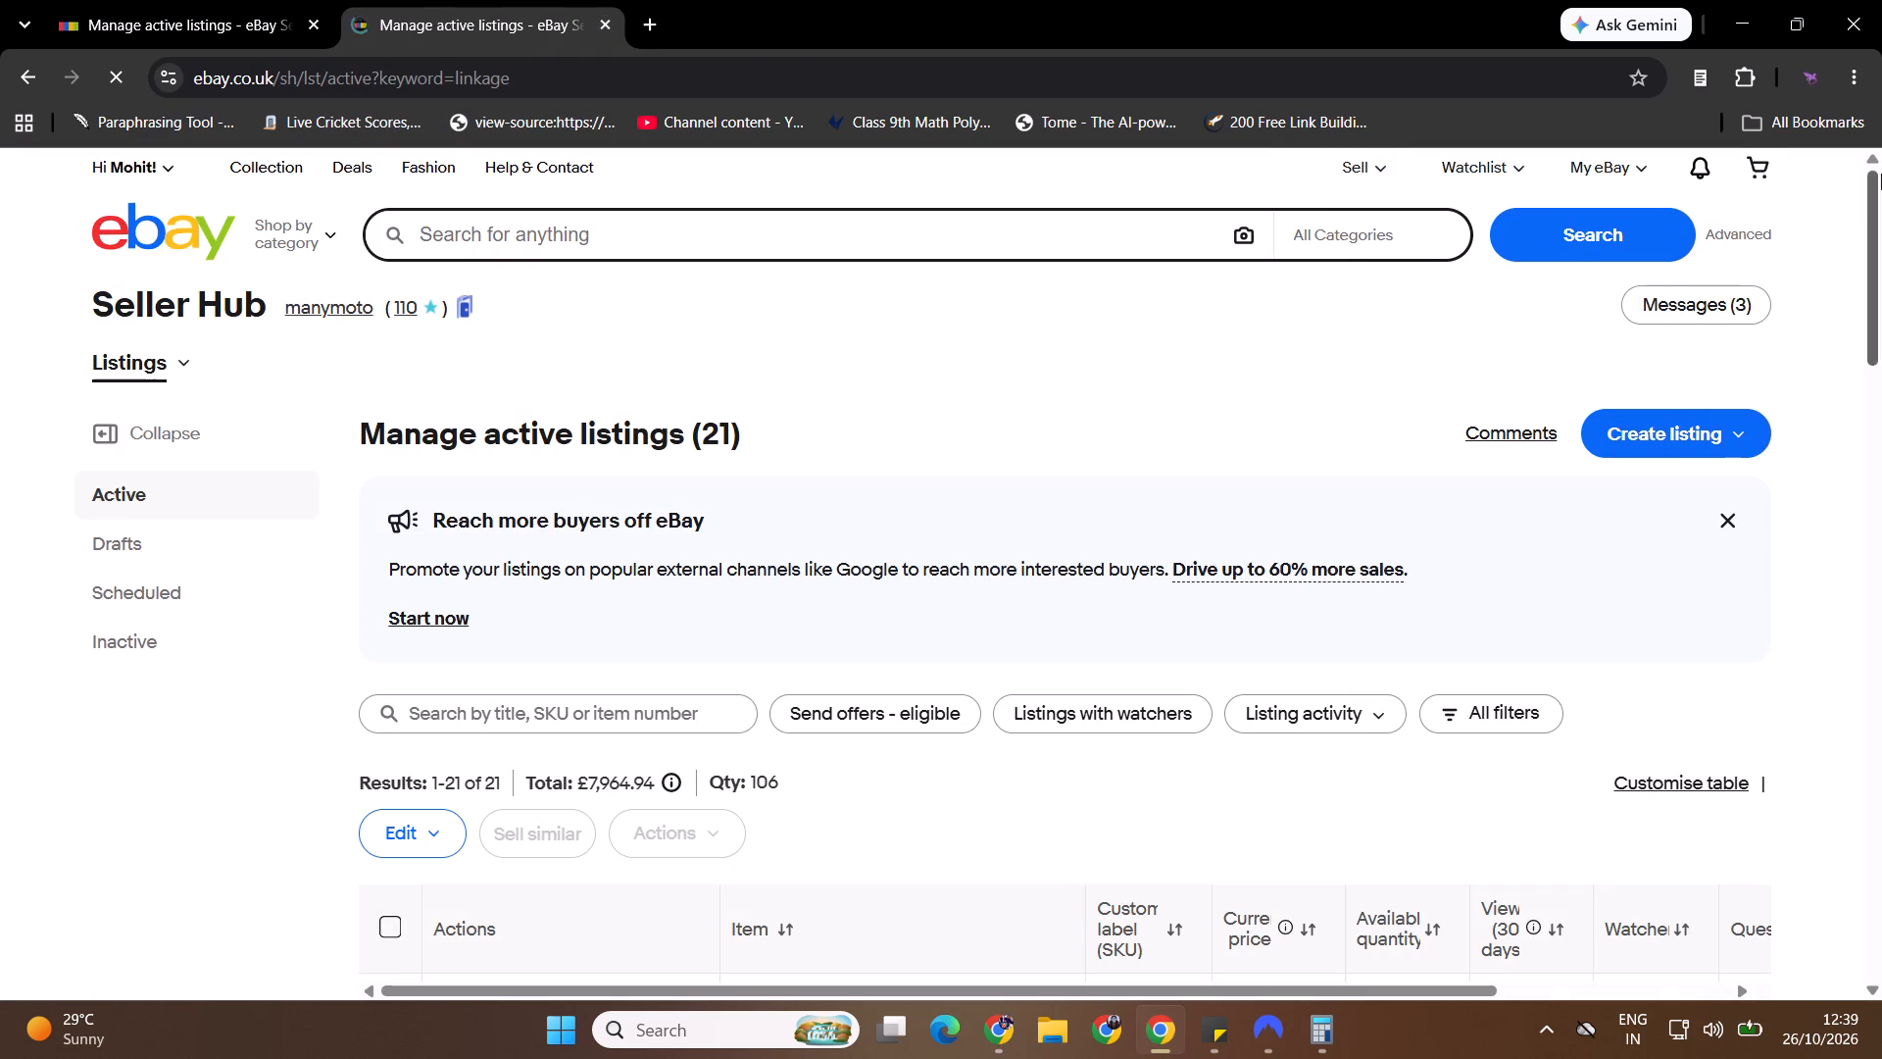
{"action": "left_click_drag", "start_coordinate": [1881, 229], "coordinate": [1881, 985]}
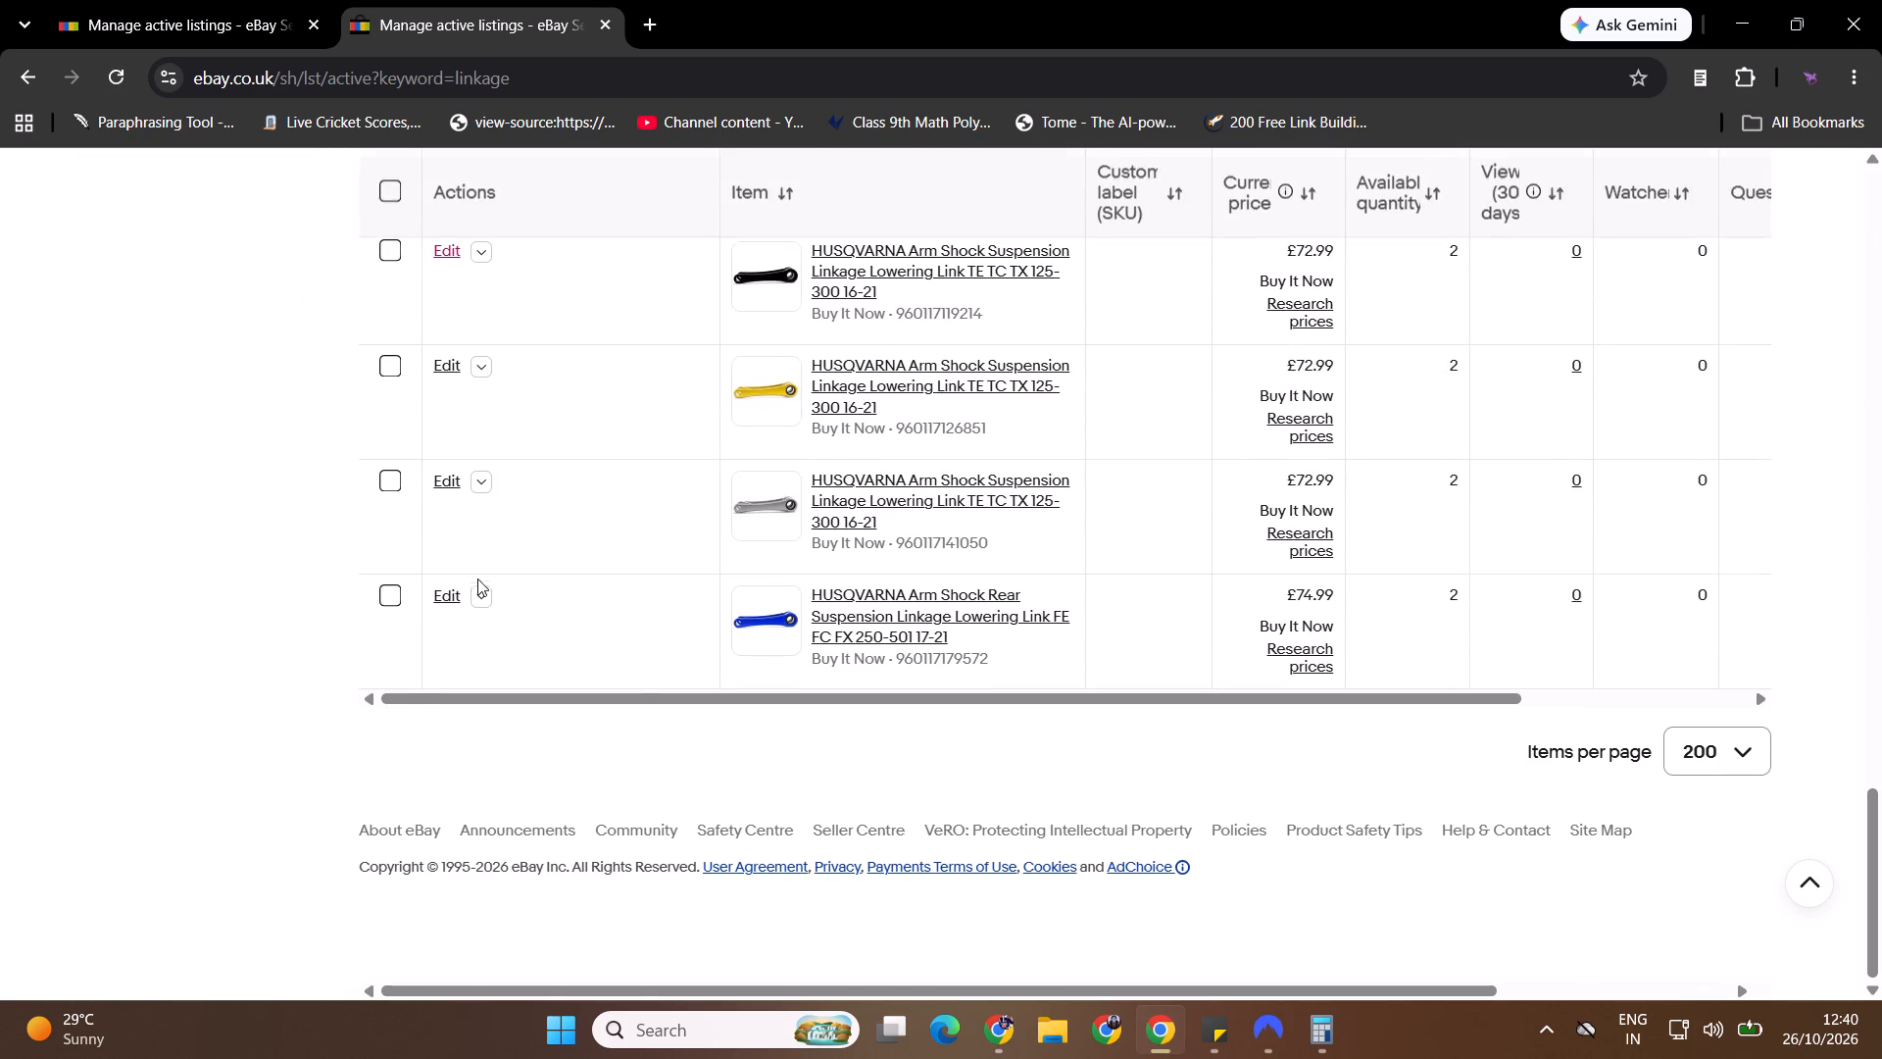
{"action": "left_click", "coordinate": [490, 597]}
{"action": "middle_click", "coordinate": [495, 630]}
{"action": "left_click", "coordinate": [807, 0]}
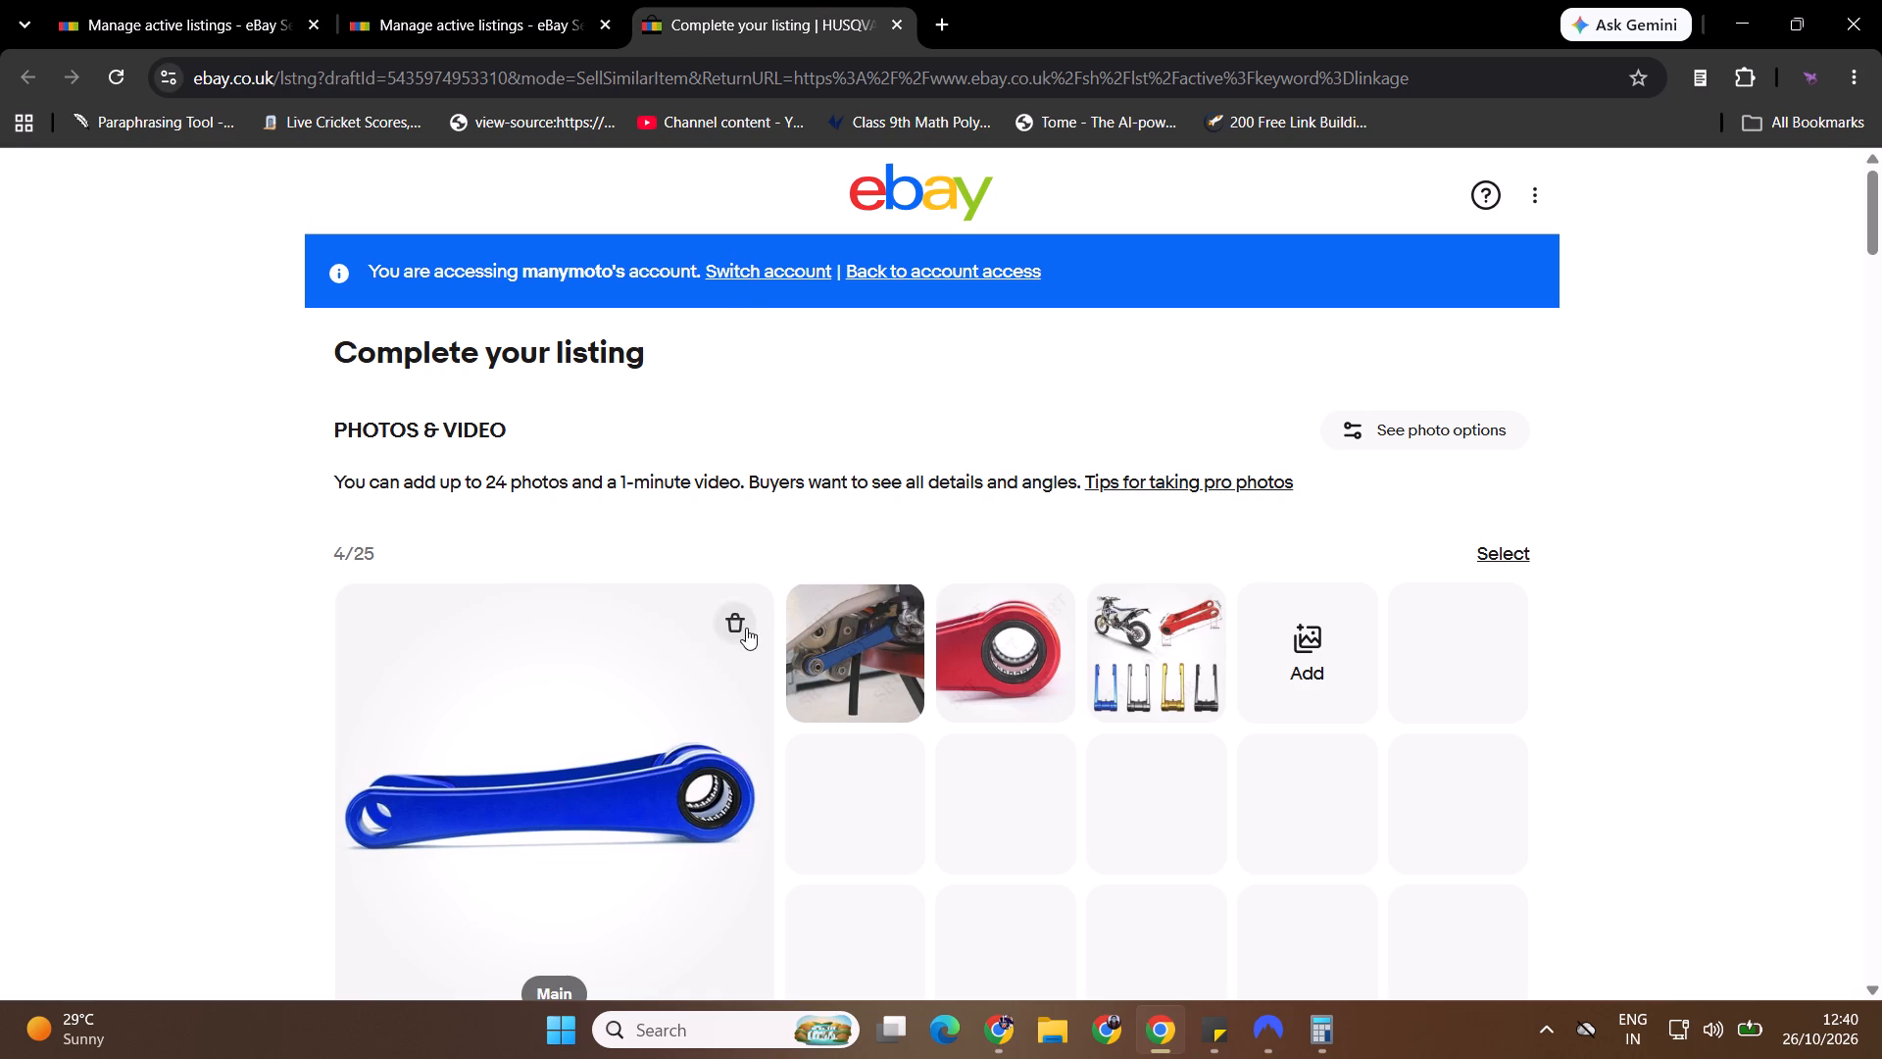
Replace the draft's main blue link photo by deleting it and uploading the two black link photos from Downloads.
{"action": "left_click", "coordinate": [746, 630]}
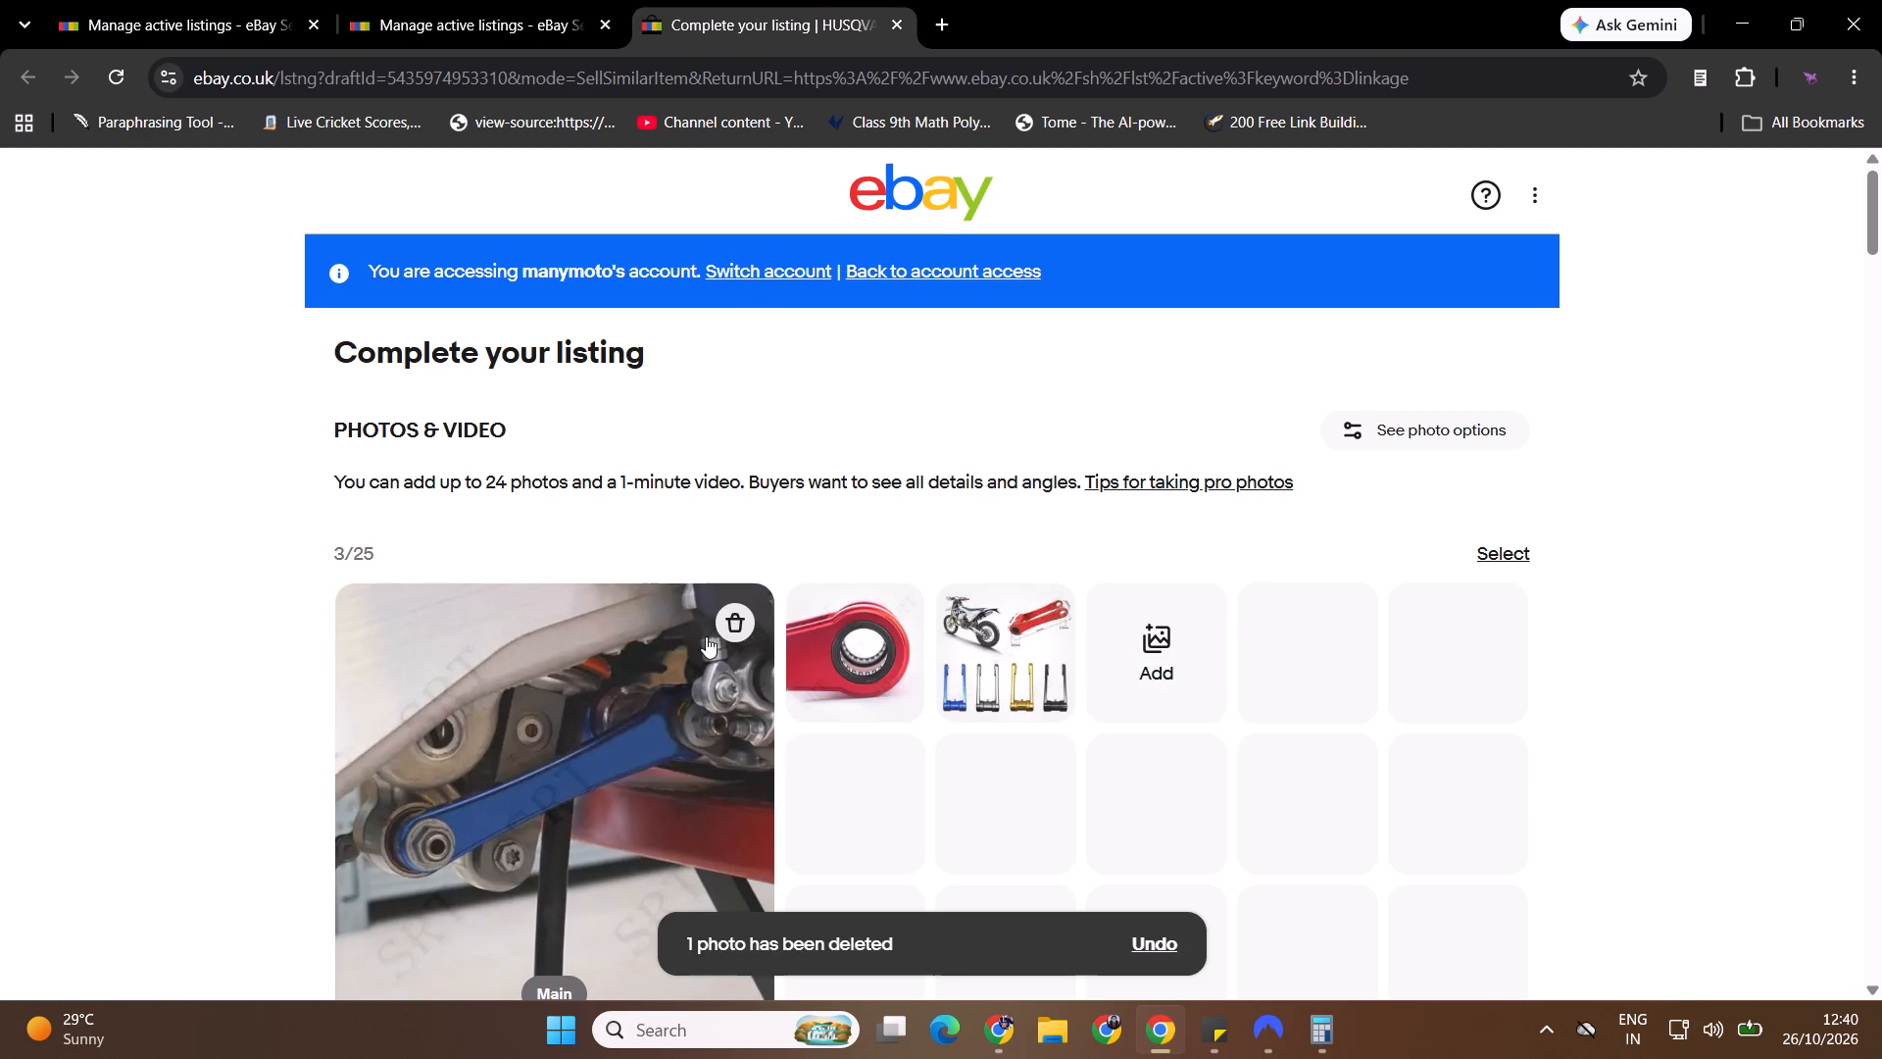
{"action": "left_click", "coordinate": [1160, 655]}
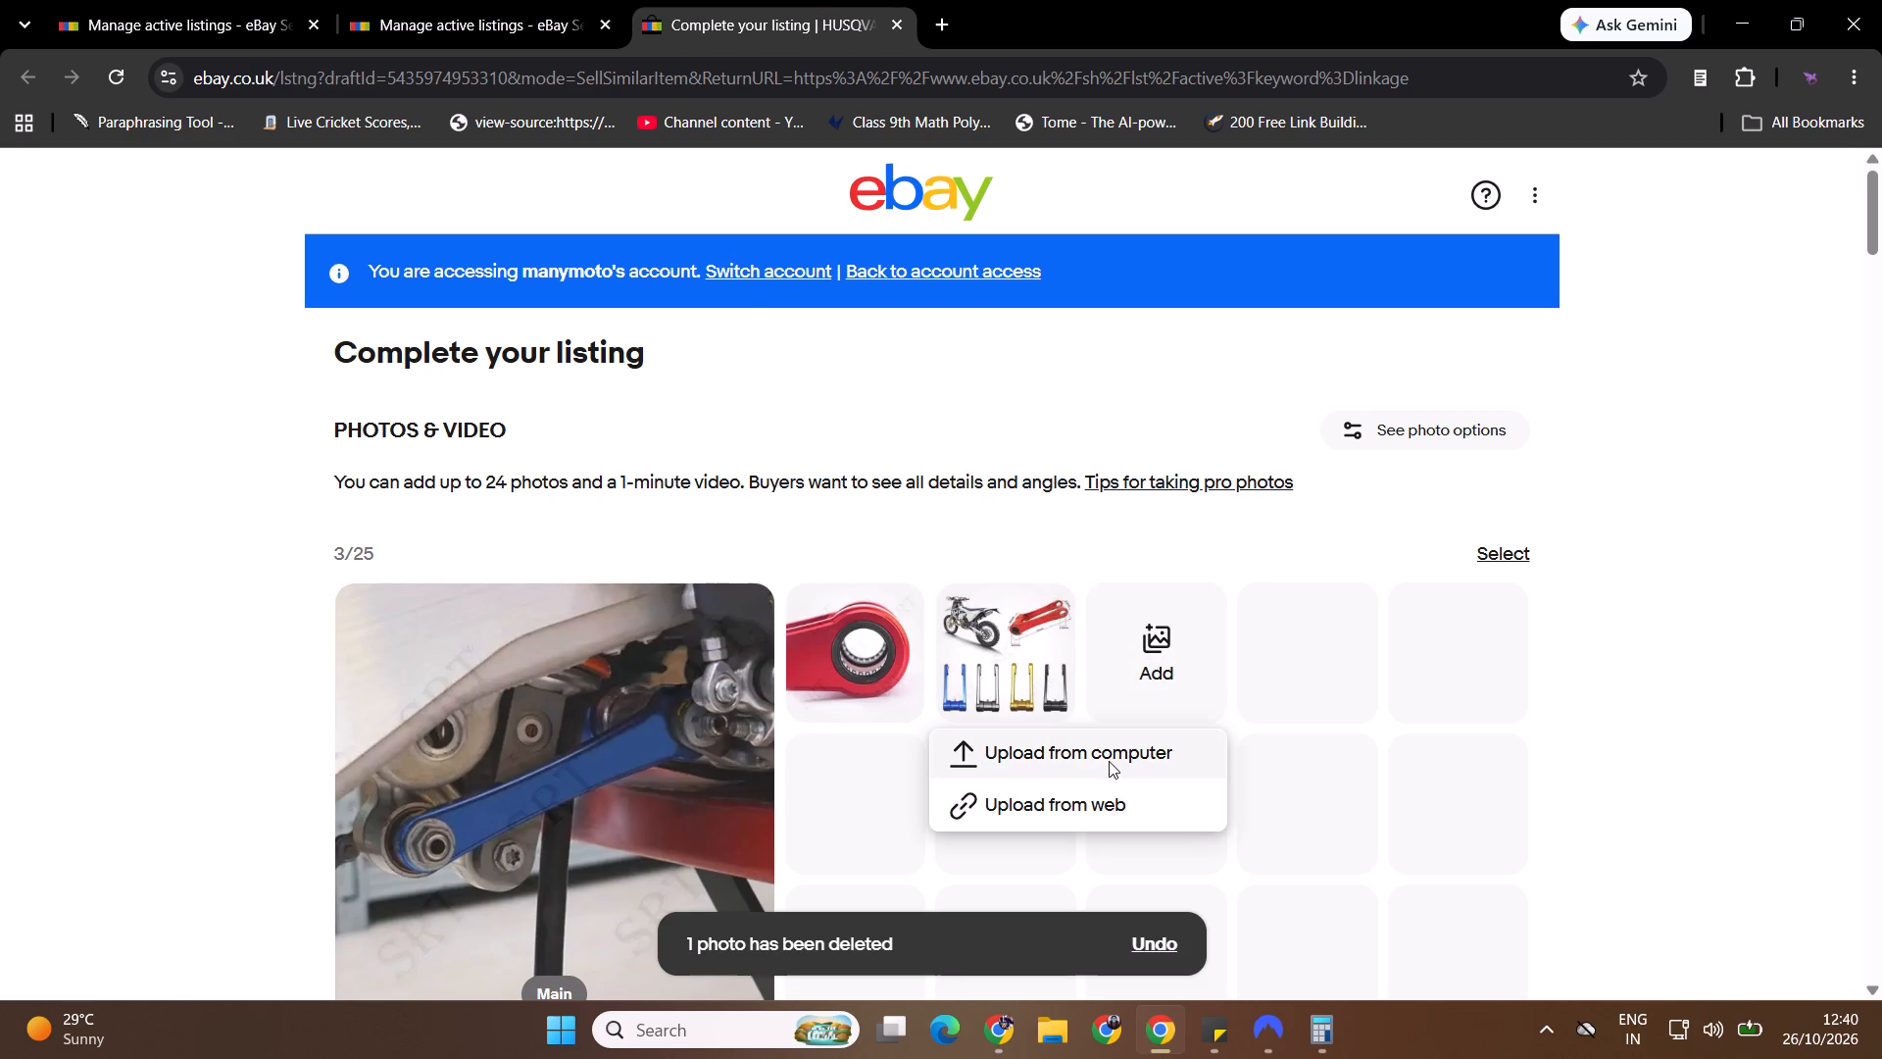
{"action": "left_click", "coordinate": [1111, 761]}
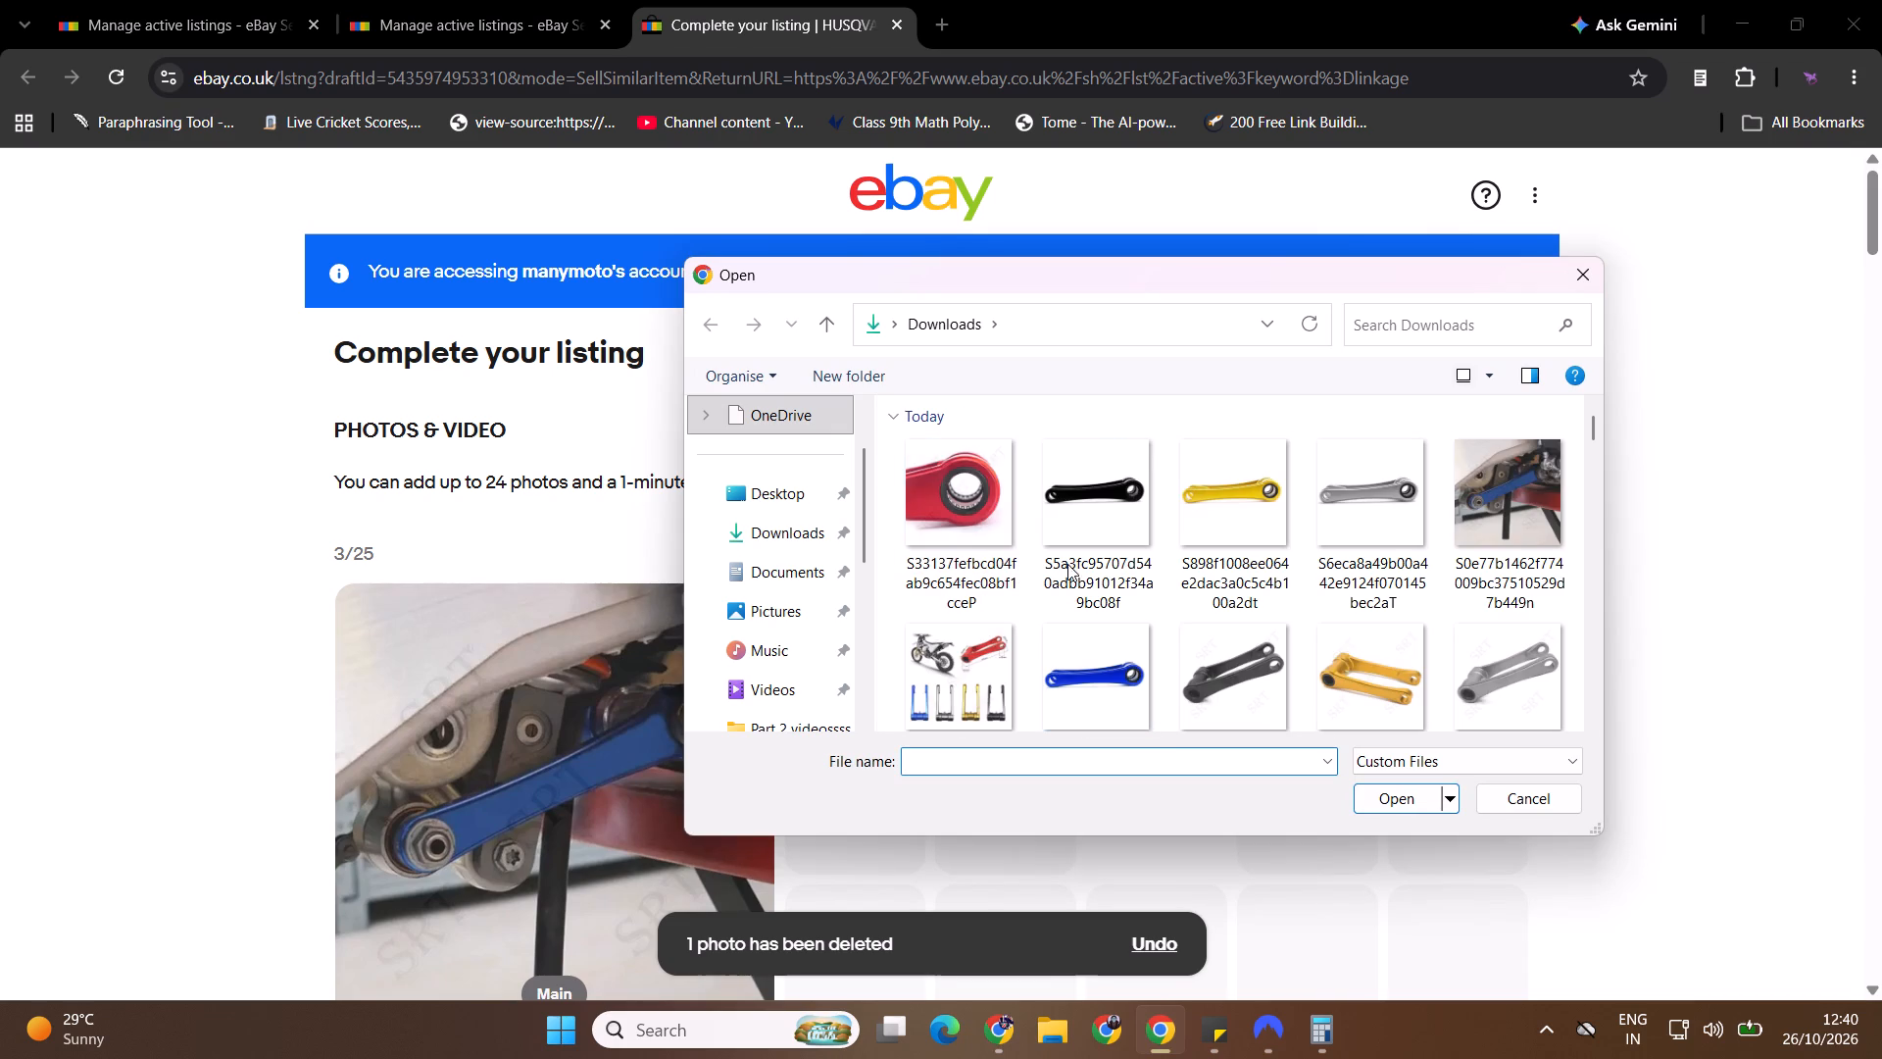
{"action": "left_click", "coordinate": [1080, 530]}
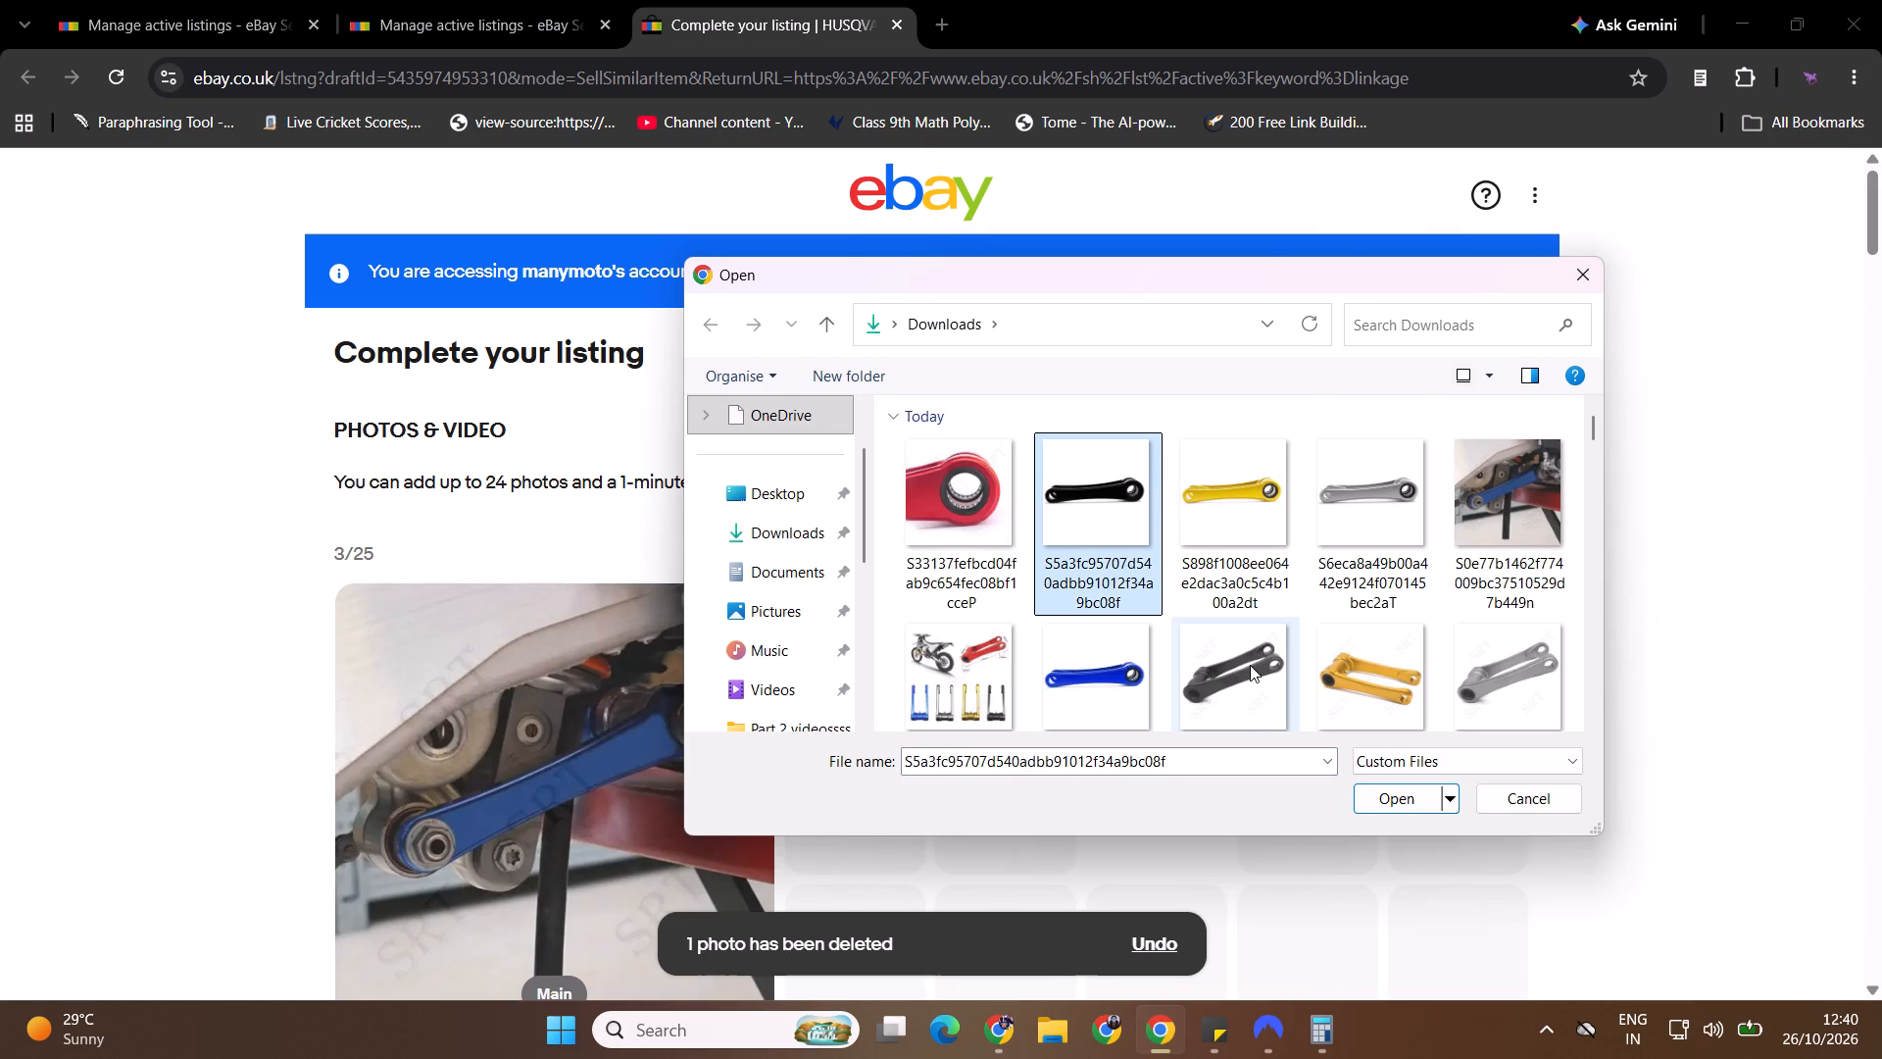
{"action": "left_click", "coordinate": [1250, 665], "text": "ctrl"}
{"action": "left_click", "coordinate": [1387, 791]}
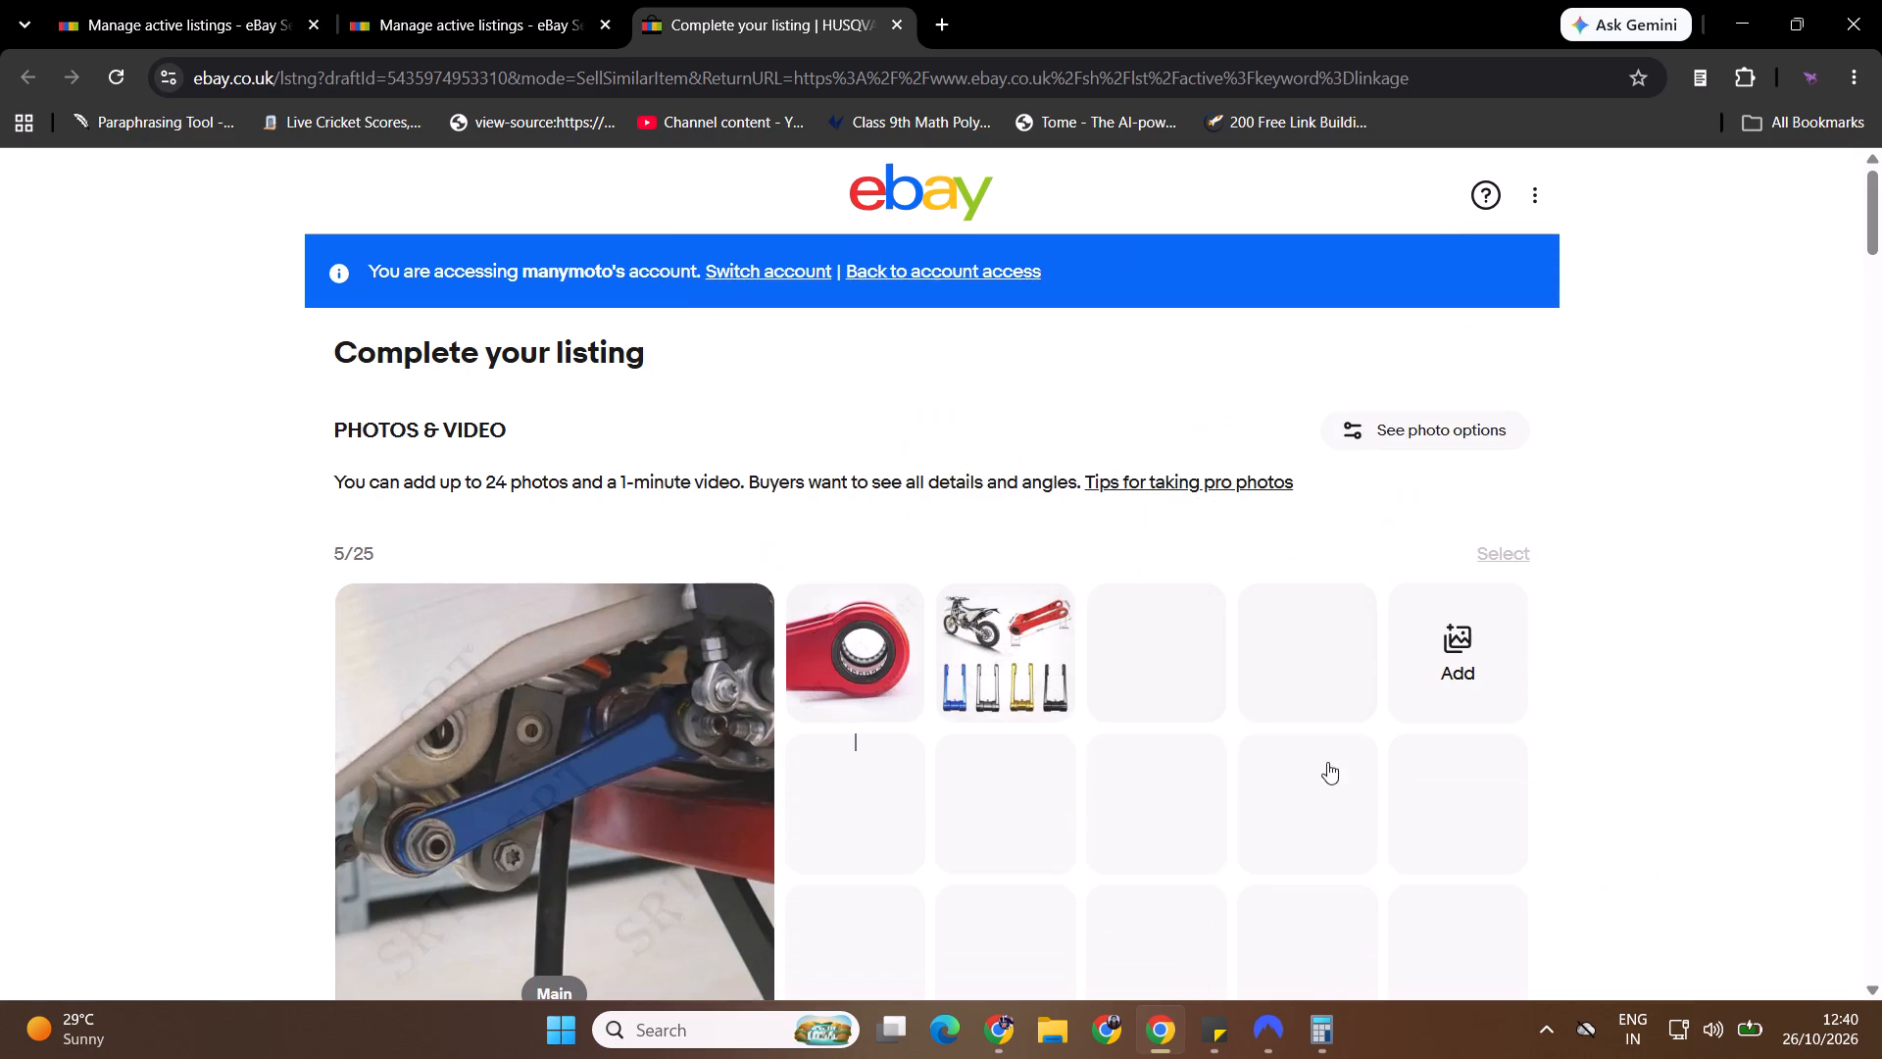
{"action": "left_click", "coordinate": [1878, 201]}
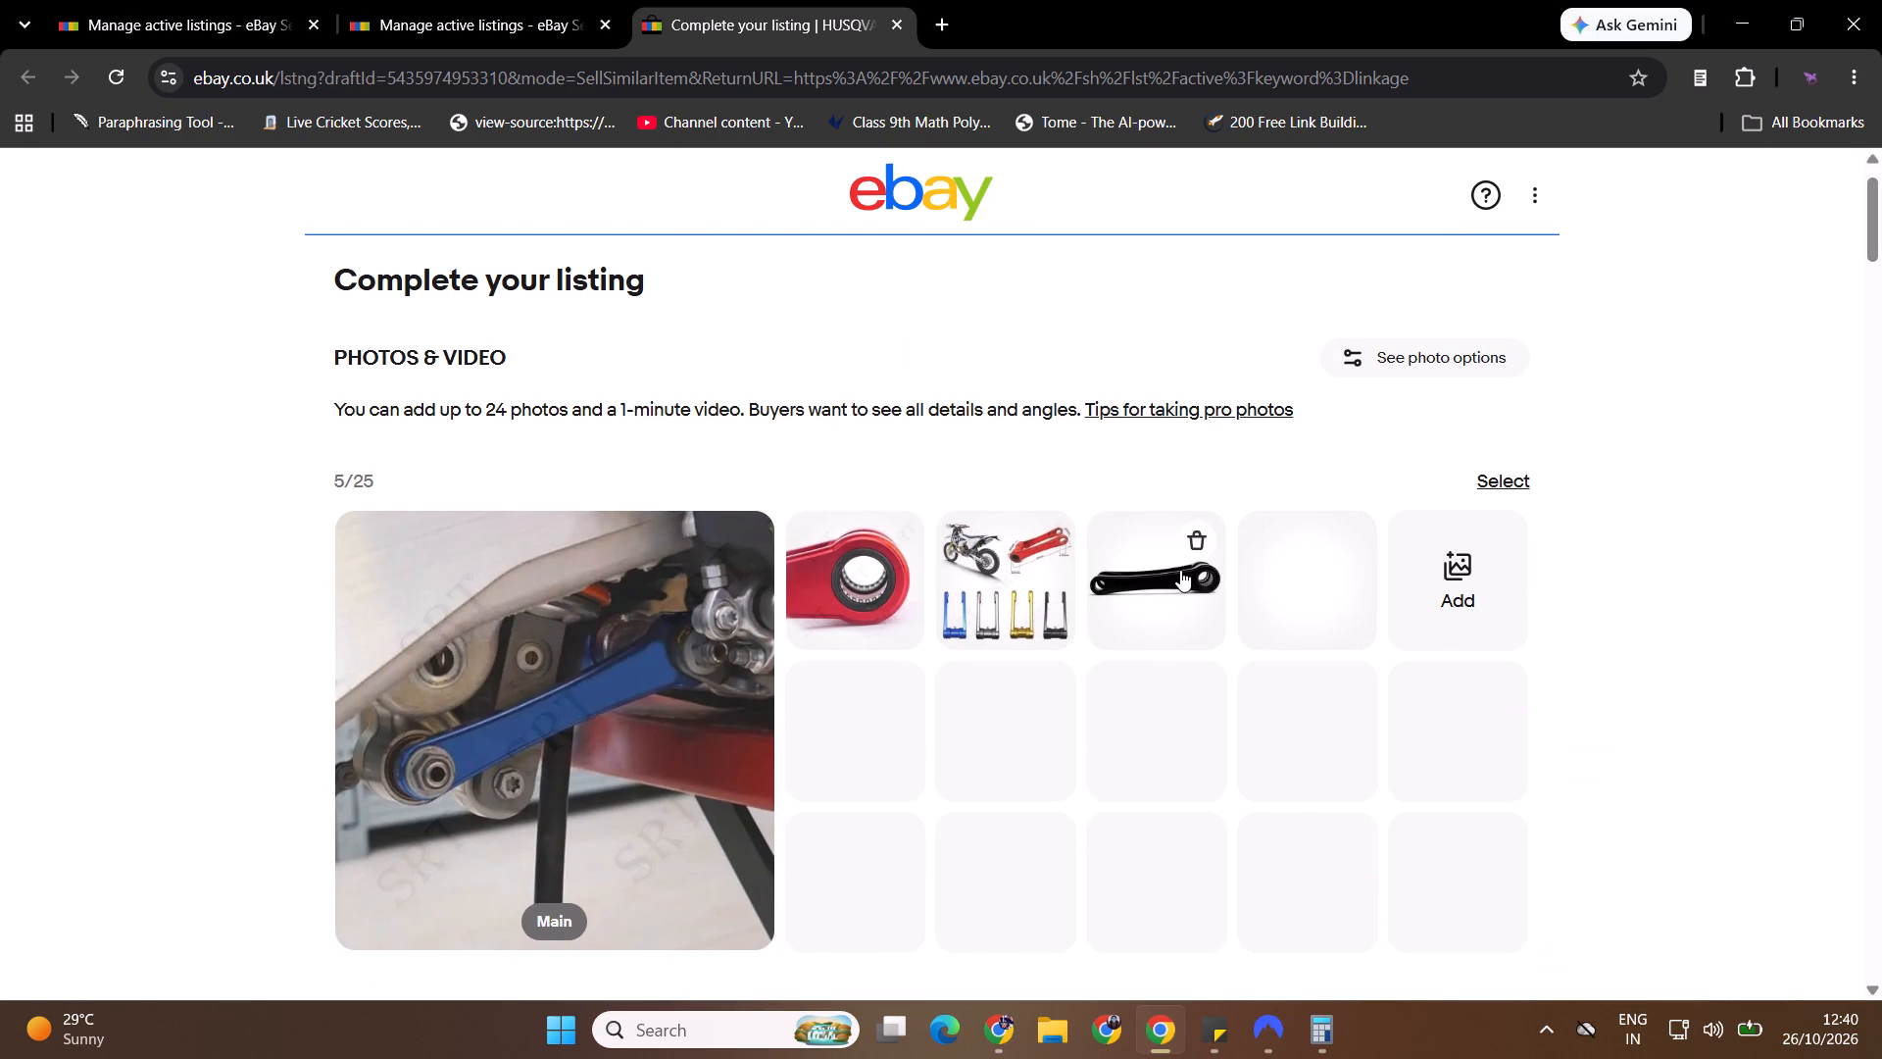
Make the side-view black link photo the draft's main image and delete the angled black link photo.
{"action": "left_click_drag", "start_coordinate": [1180, 570], "coordinate": [664, 684]}
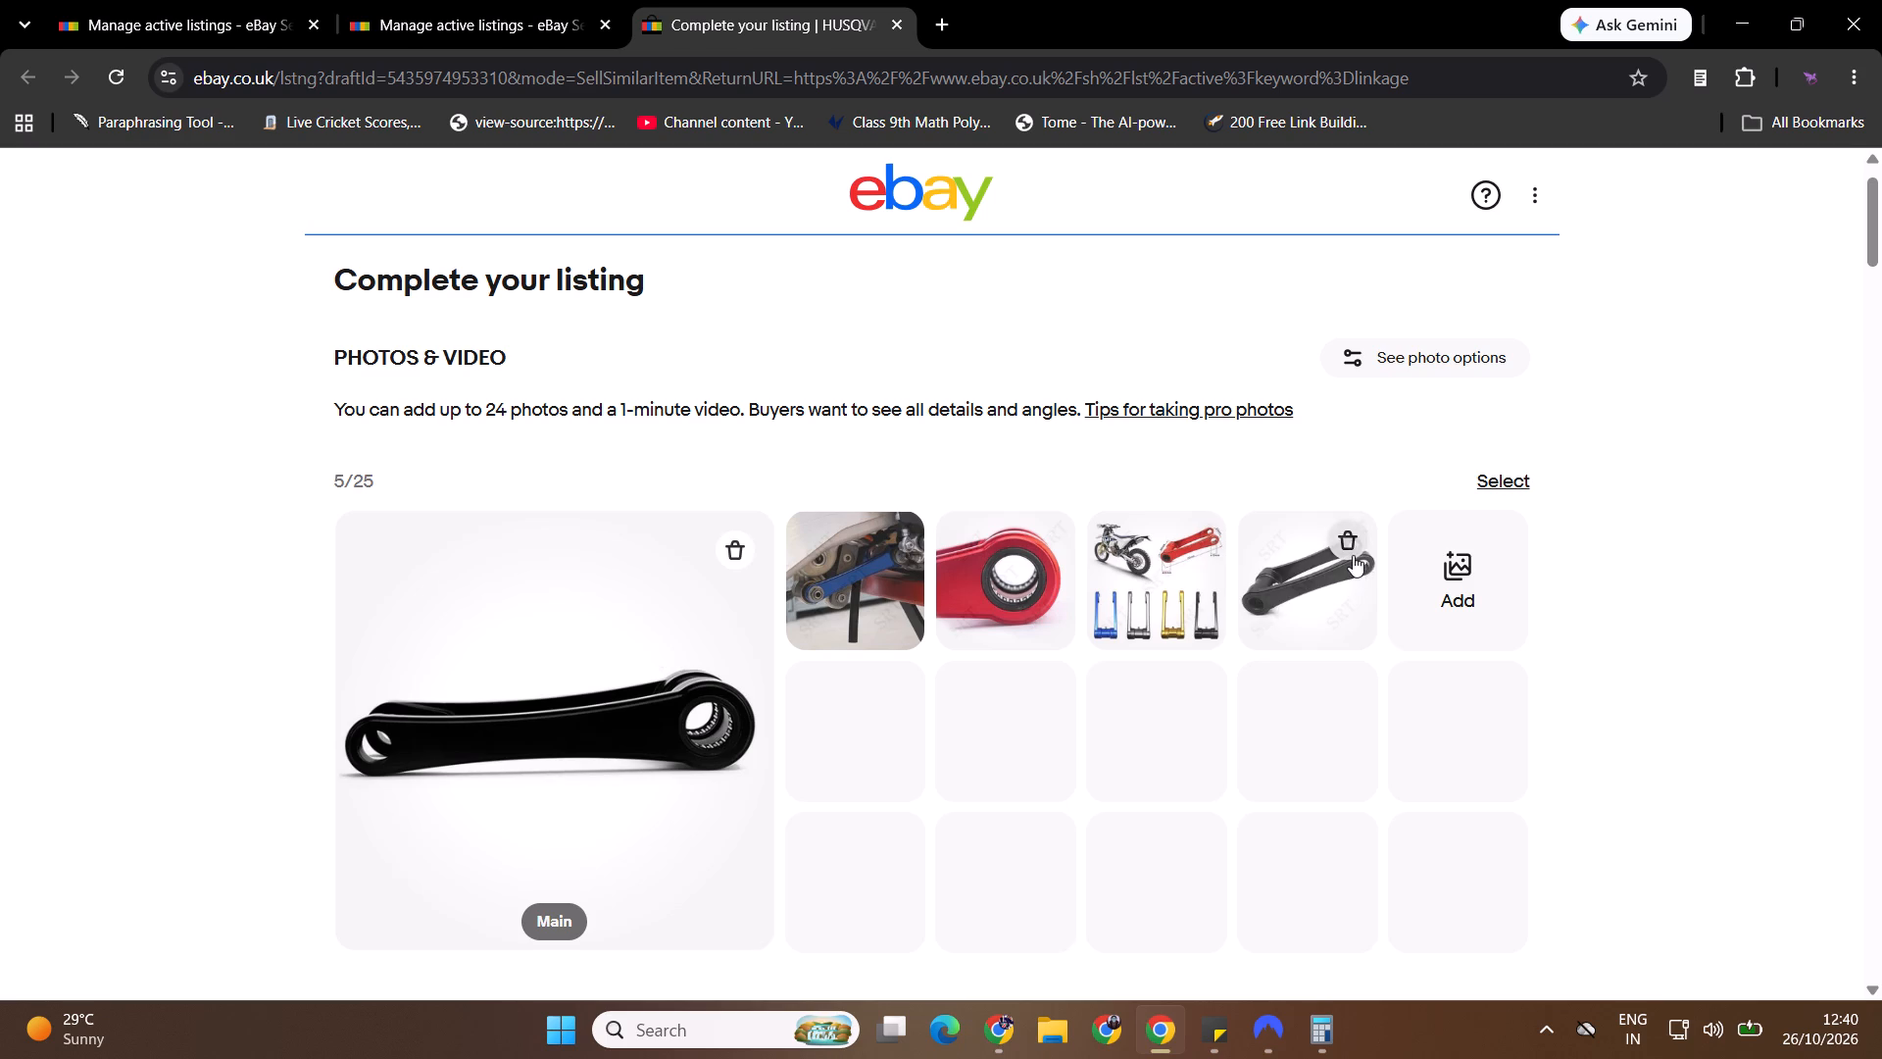
{"action": "left_click", "coordinate": [1351, 555]}
Copy the item title to the top line of the draft's description and make it a bold heading.
{"action": "left_click_drag", "start_coordinate": [1881, 240], "coordinate": [1881, 334]}
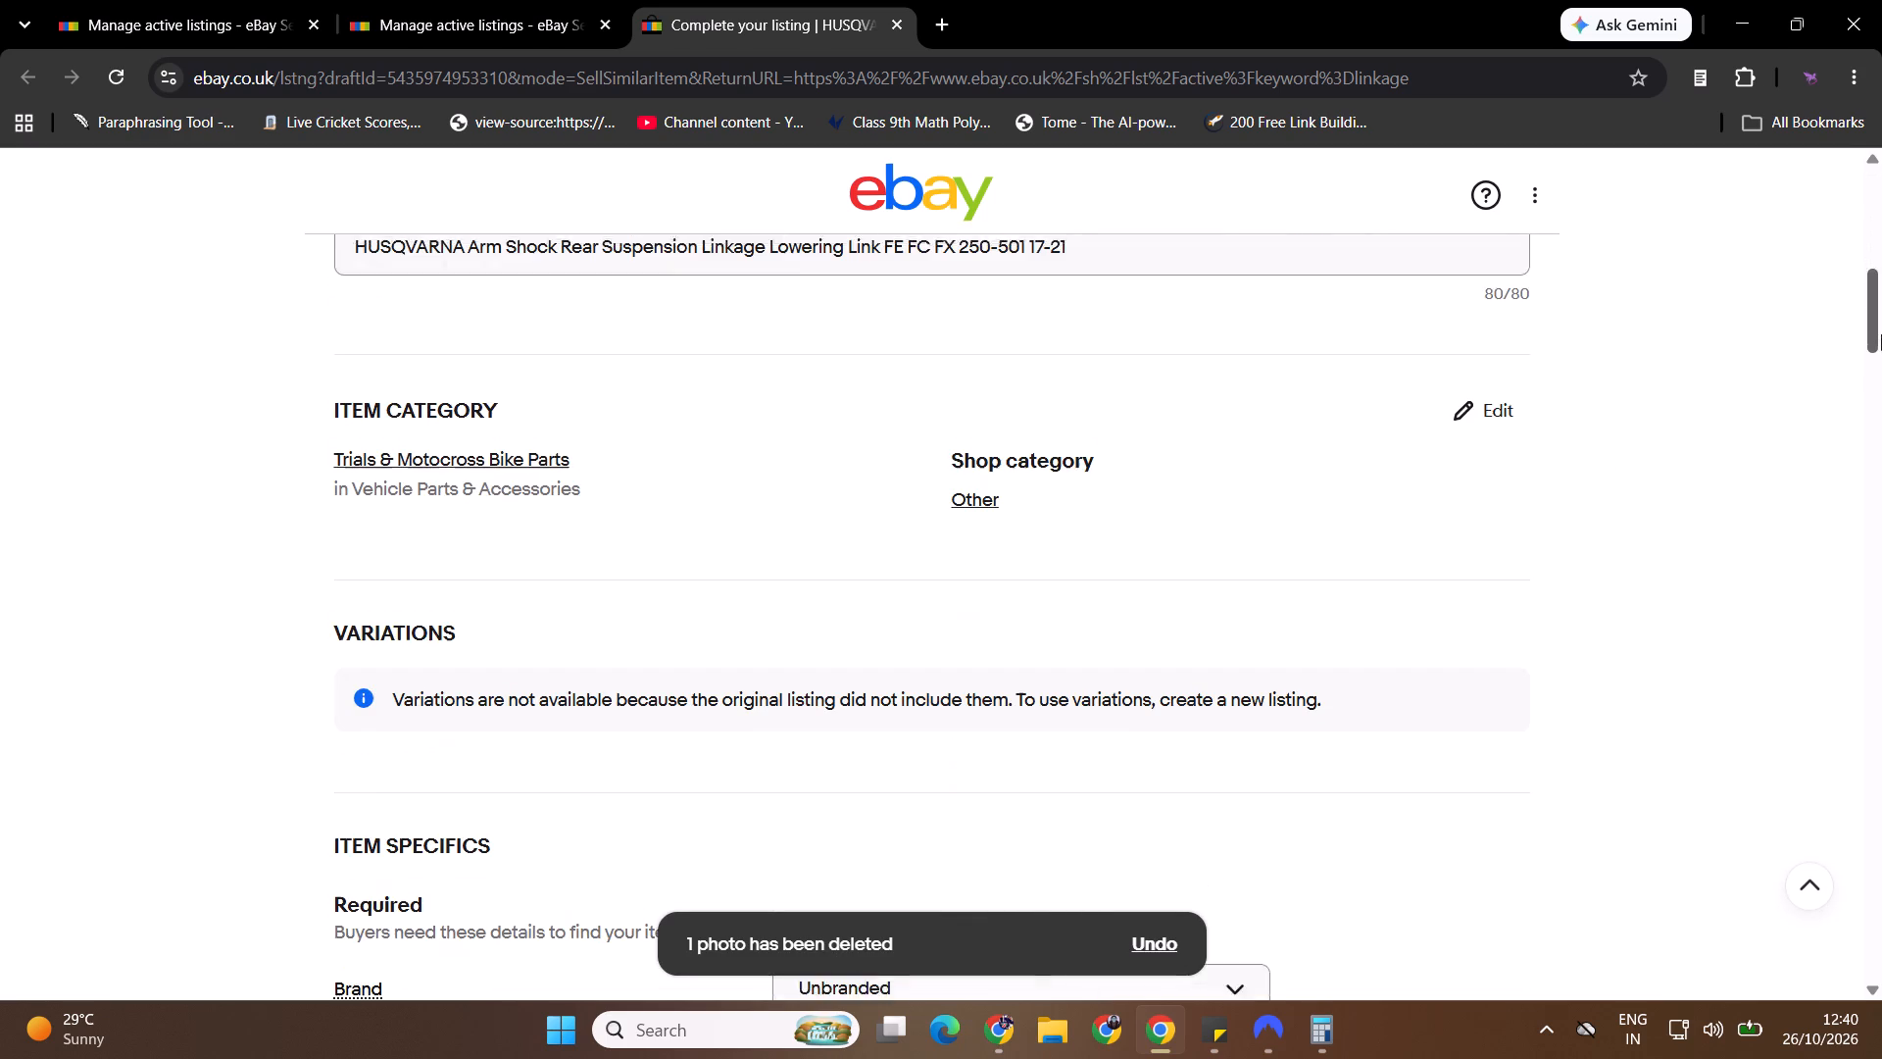
{"action": "left_click_drag", "start_coordinate": [1881, 334], "coordinate": [1881, 553]}
{"action": "left_click_drag", "start_coordinate": [1881, 502], "coordinate": [1881, 222]}
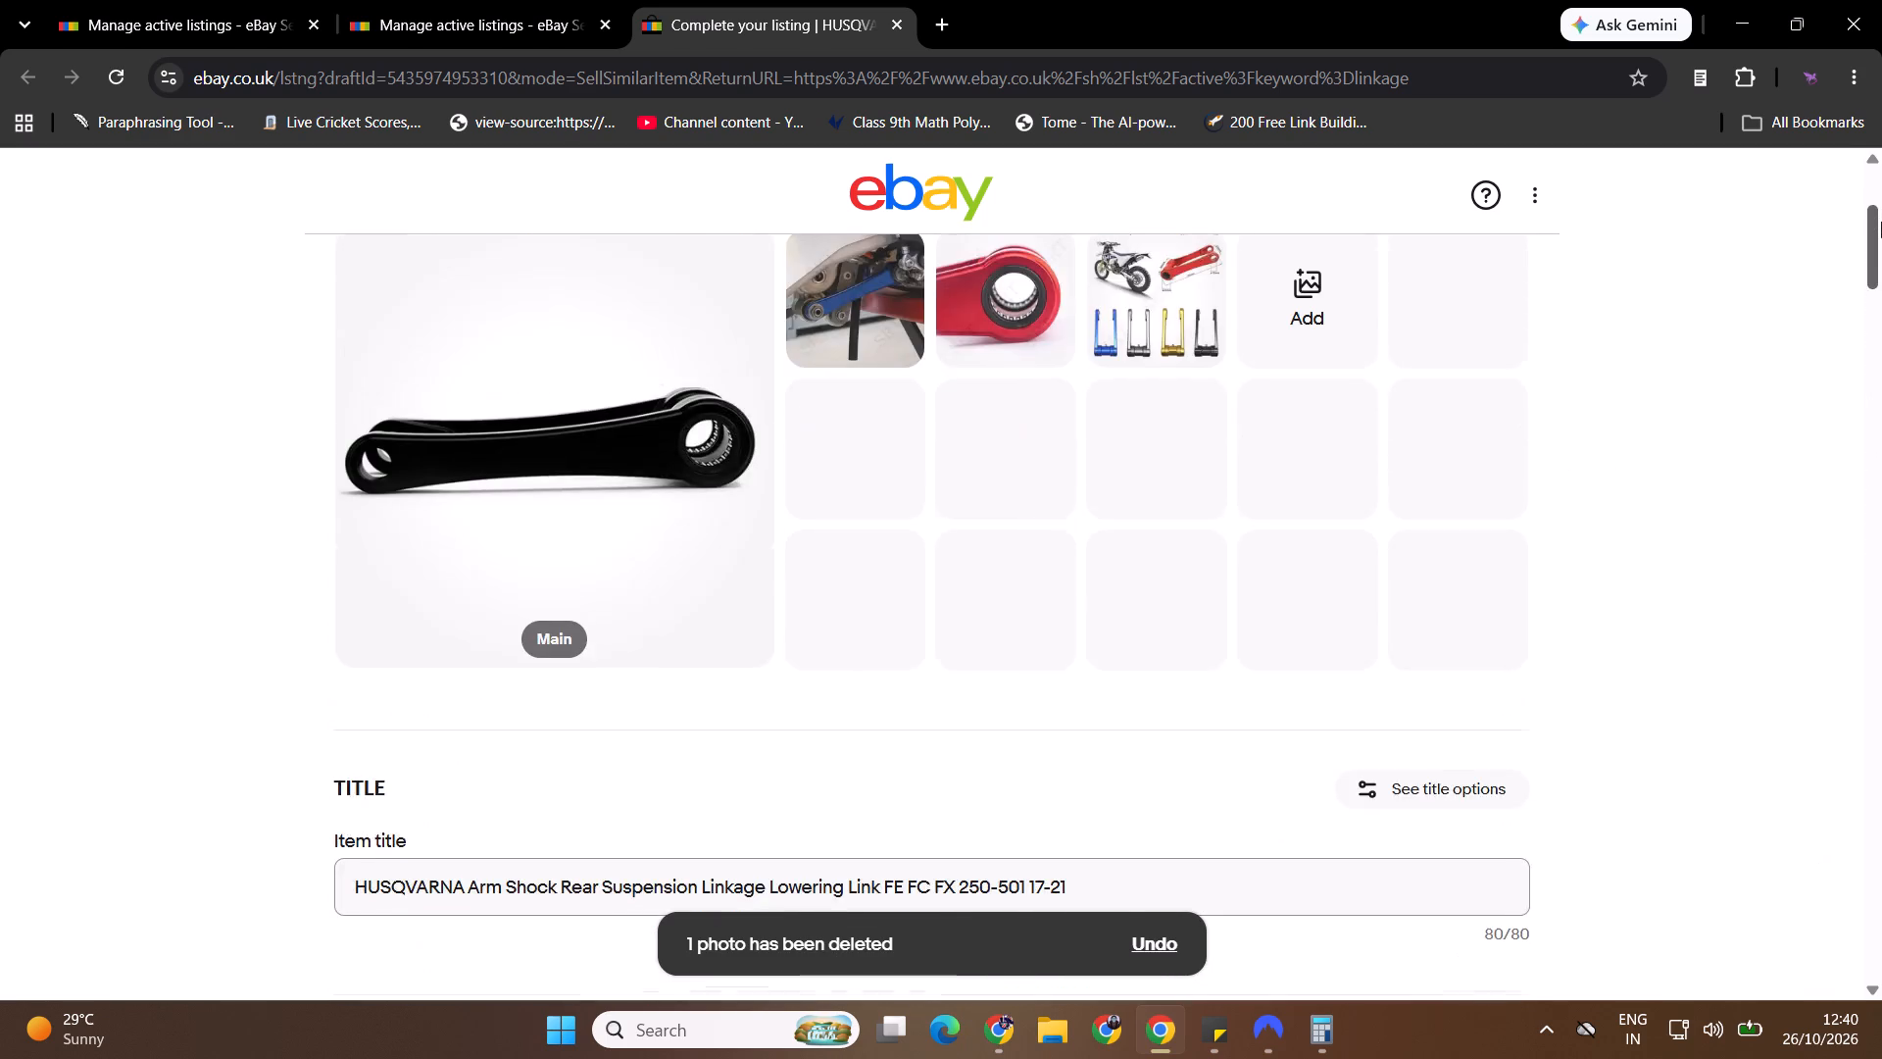
{"action": "left_click_drag", "start_coordinate": [1881, 222], "coordinate": [1881, 251]}
{"action": "left_click", "coordinate": [1214, 581], "text": "ctrl"}
{"action": "key", "text": "ctrl+a"}
{"action": "key", "text": "ctrl+c"}
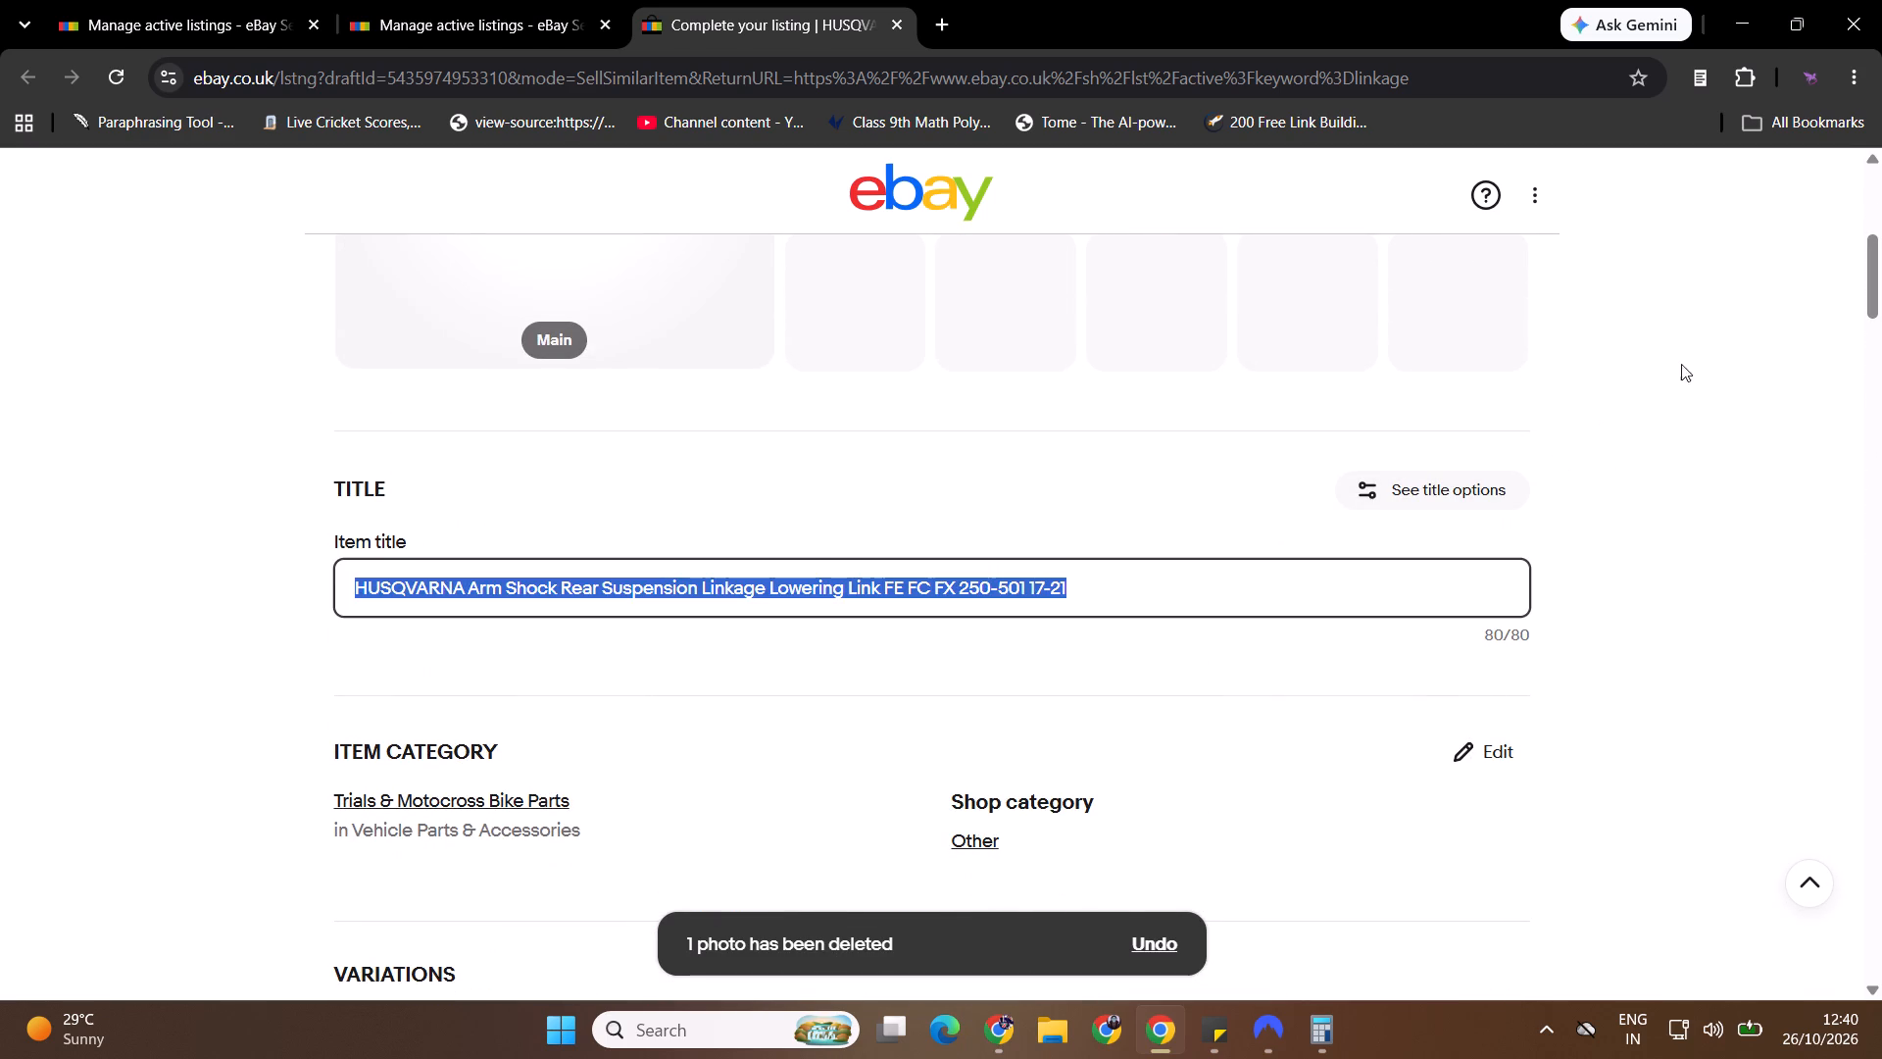
{"action": "left_click_drag", "start_coordinate": [1881, 291], "coordinate": [1881, 523]}
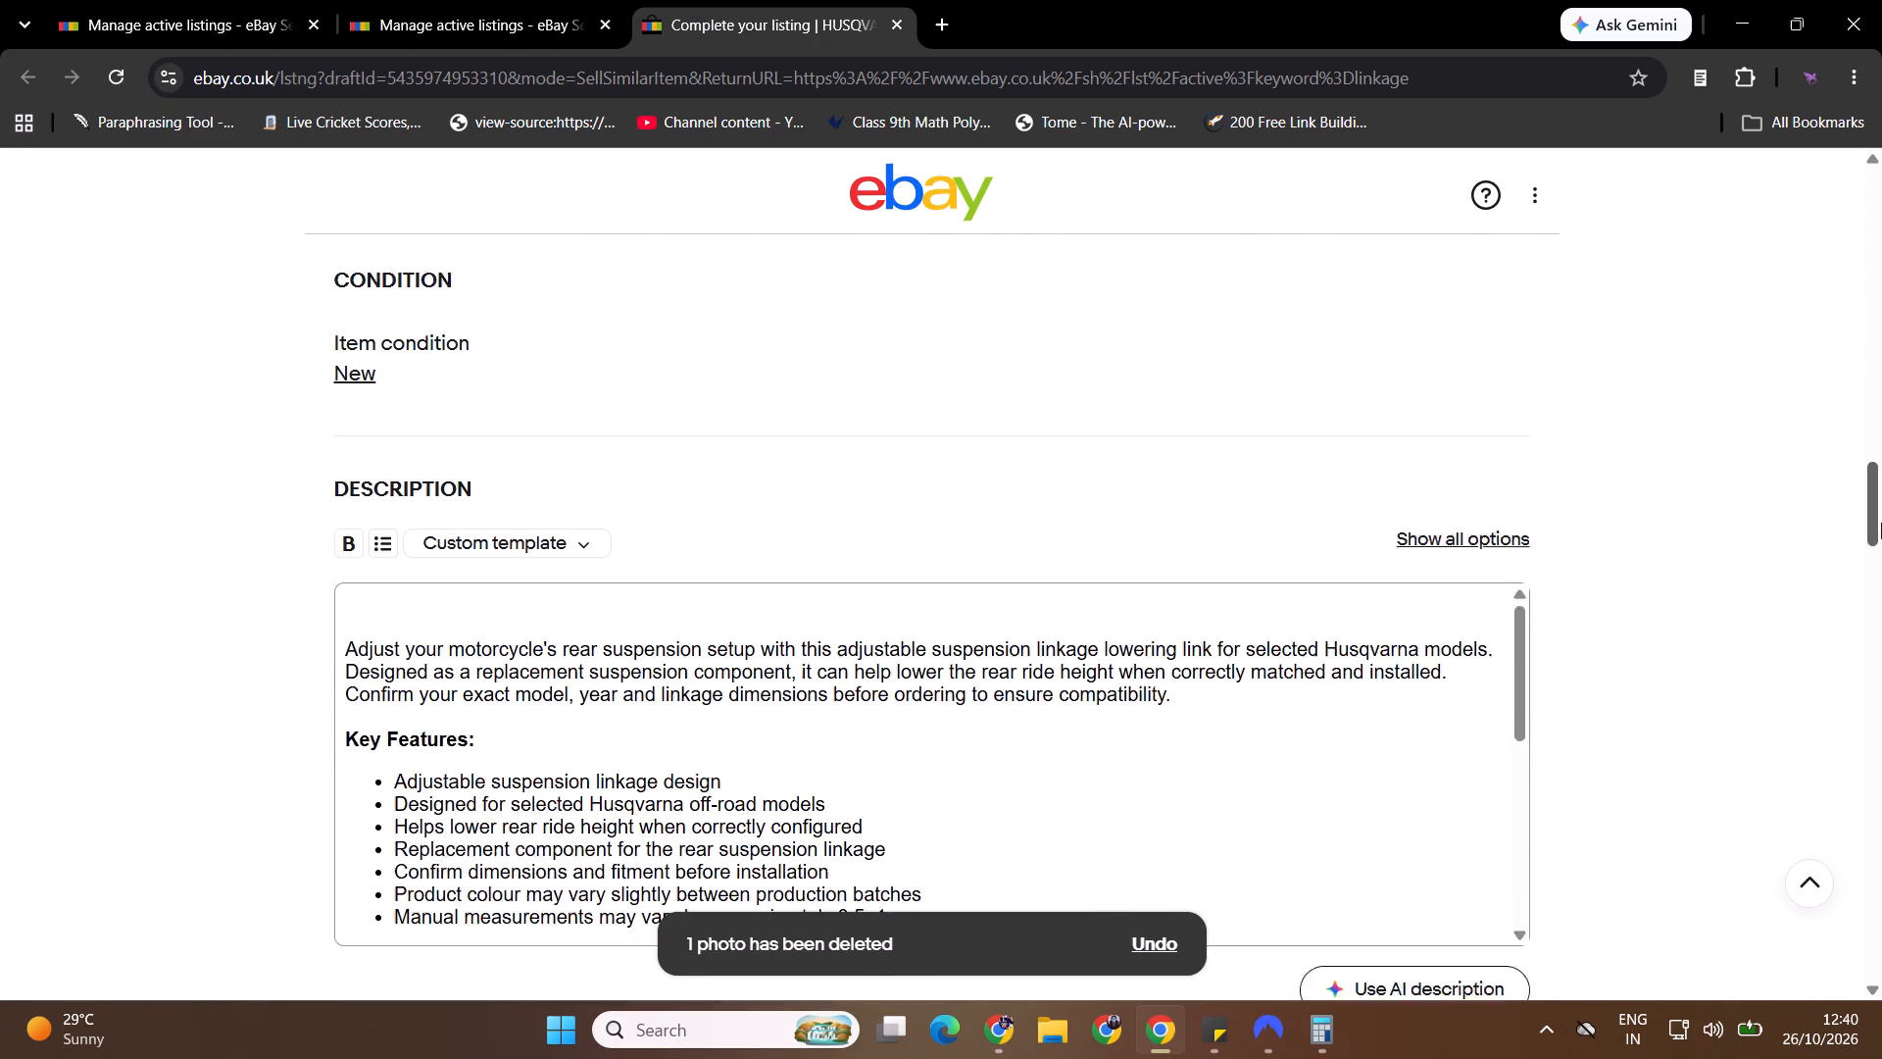
{"action": "left_click_drag", "start_coordinate": [1881, 523], "coordinate": [1881, 528]}
{"action": "left_click", "coordinate": [773, 529]}
{"action": "key", "text": "ctrl+v"}
{"action": "triple_click", "coordinate": [775, 527]}
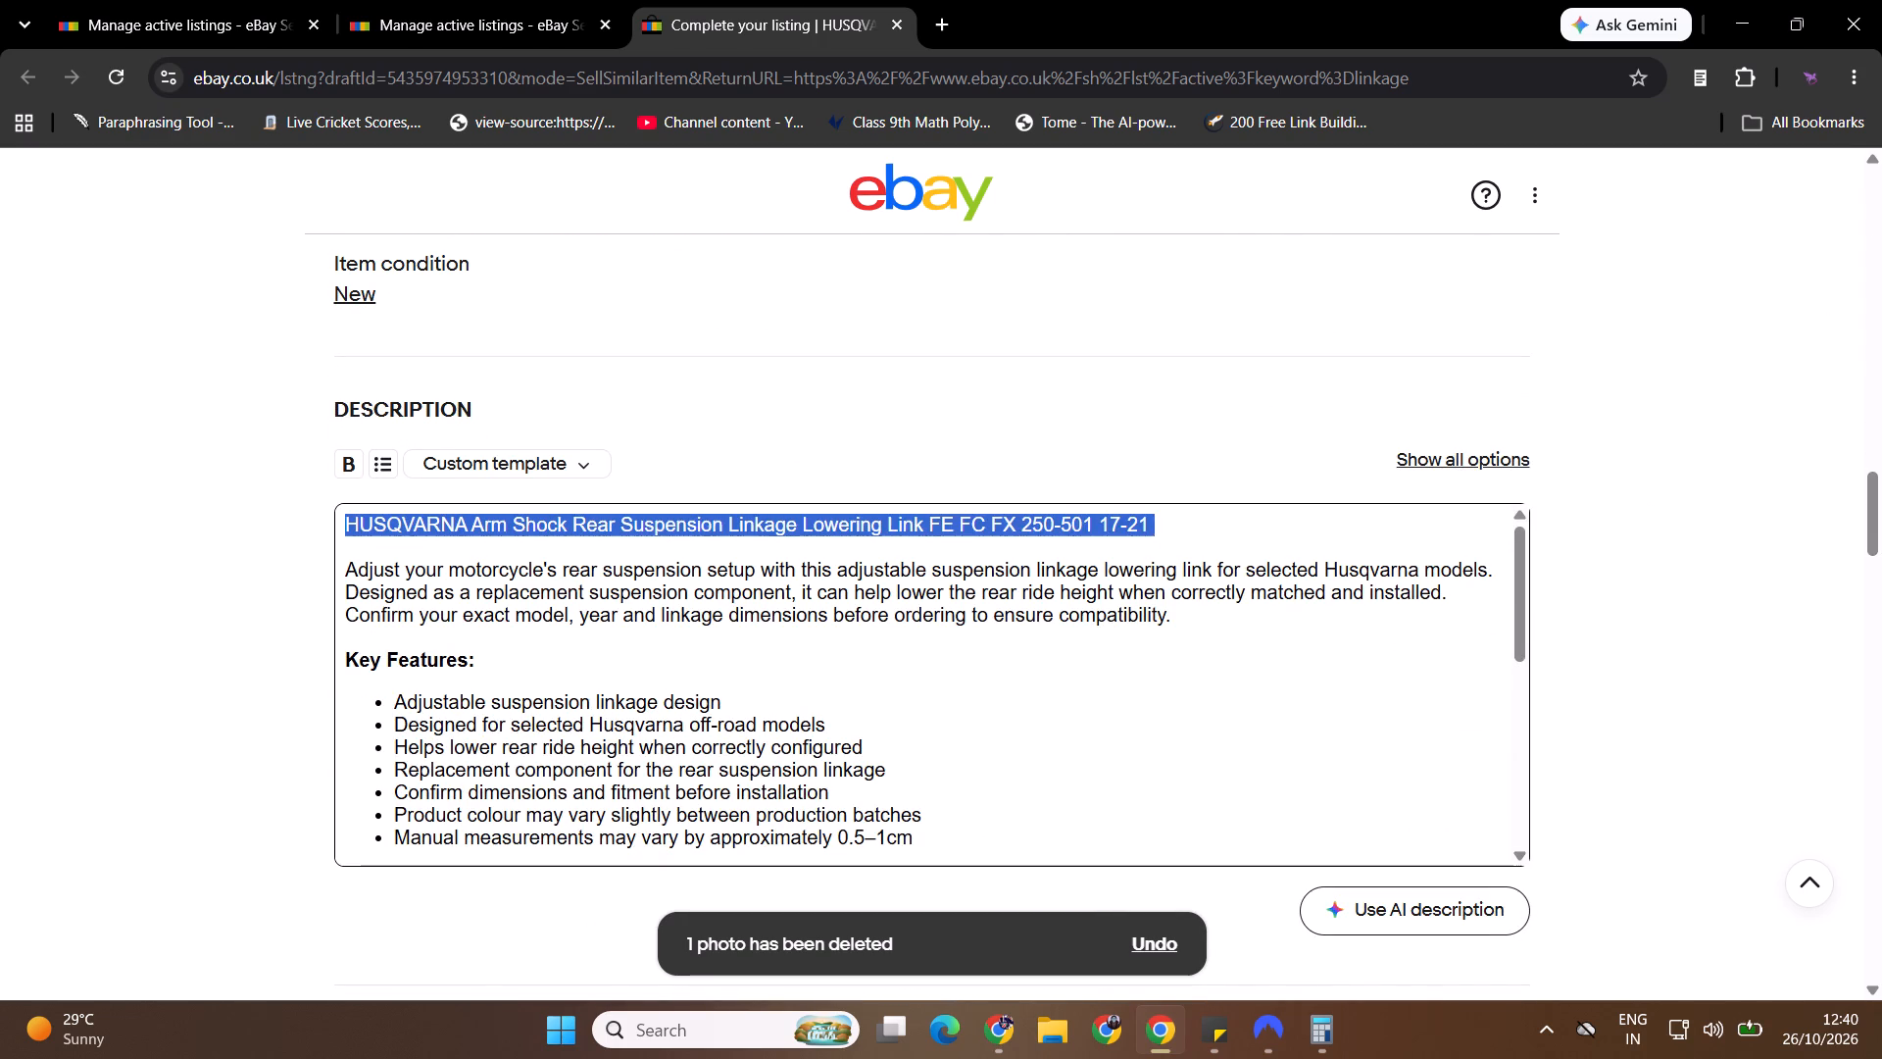
{"action": "key", "text": "ctrl+b"}
{"action": "left_click", "coordinate": [935, 639]}
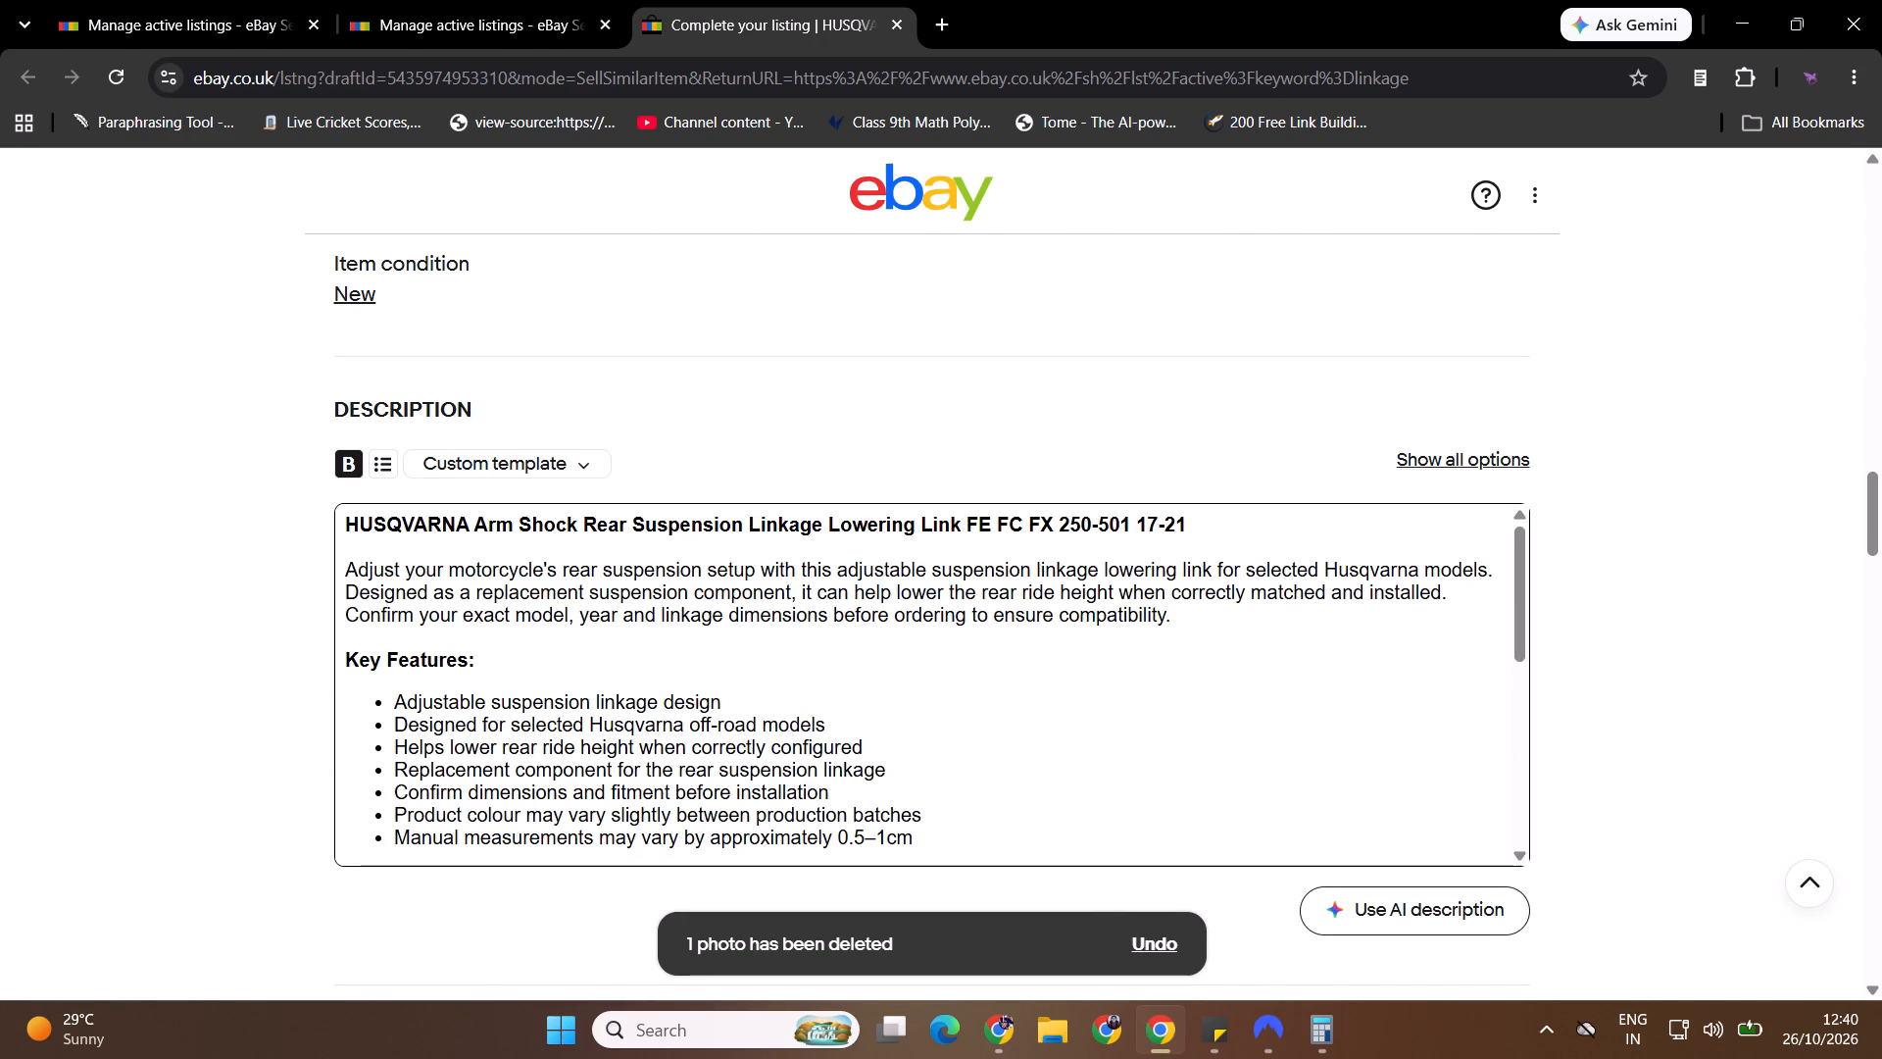
{"action": "left_click_drag", "start_coordinate": [1523, 590], "coordinate": [1523, 599]}
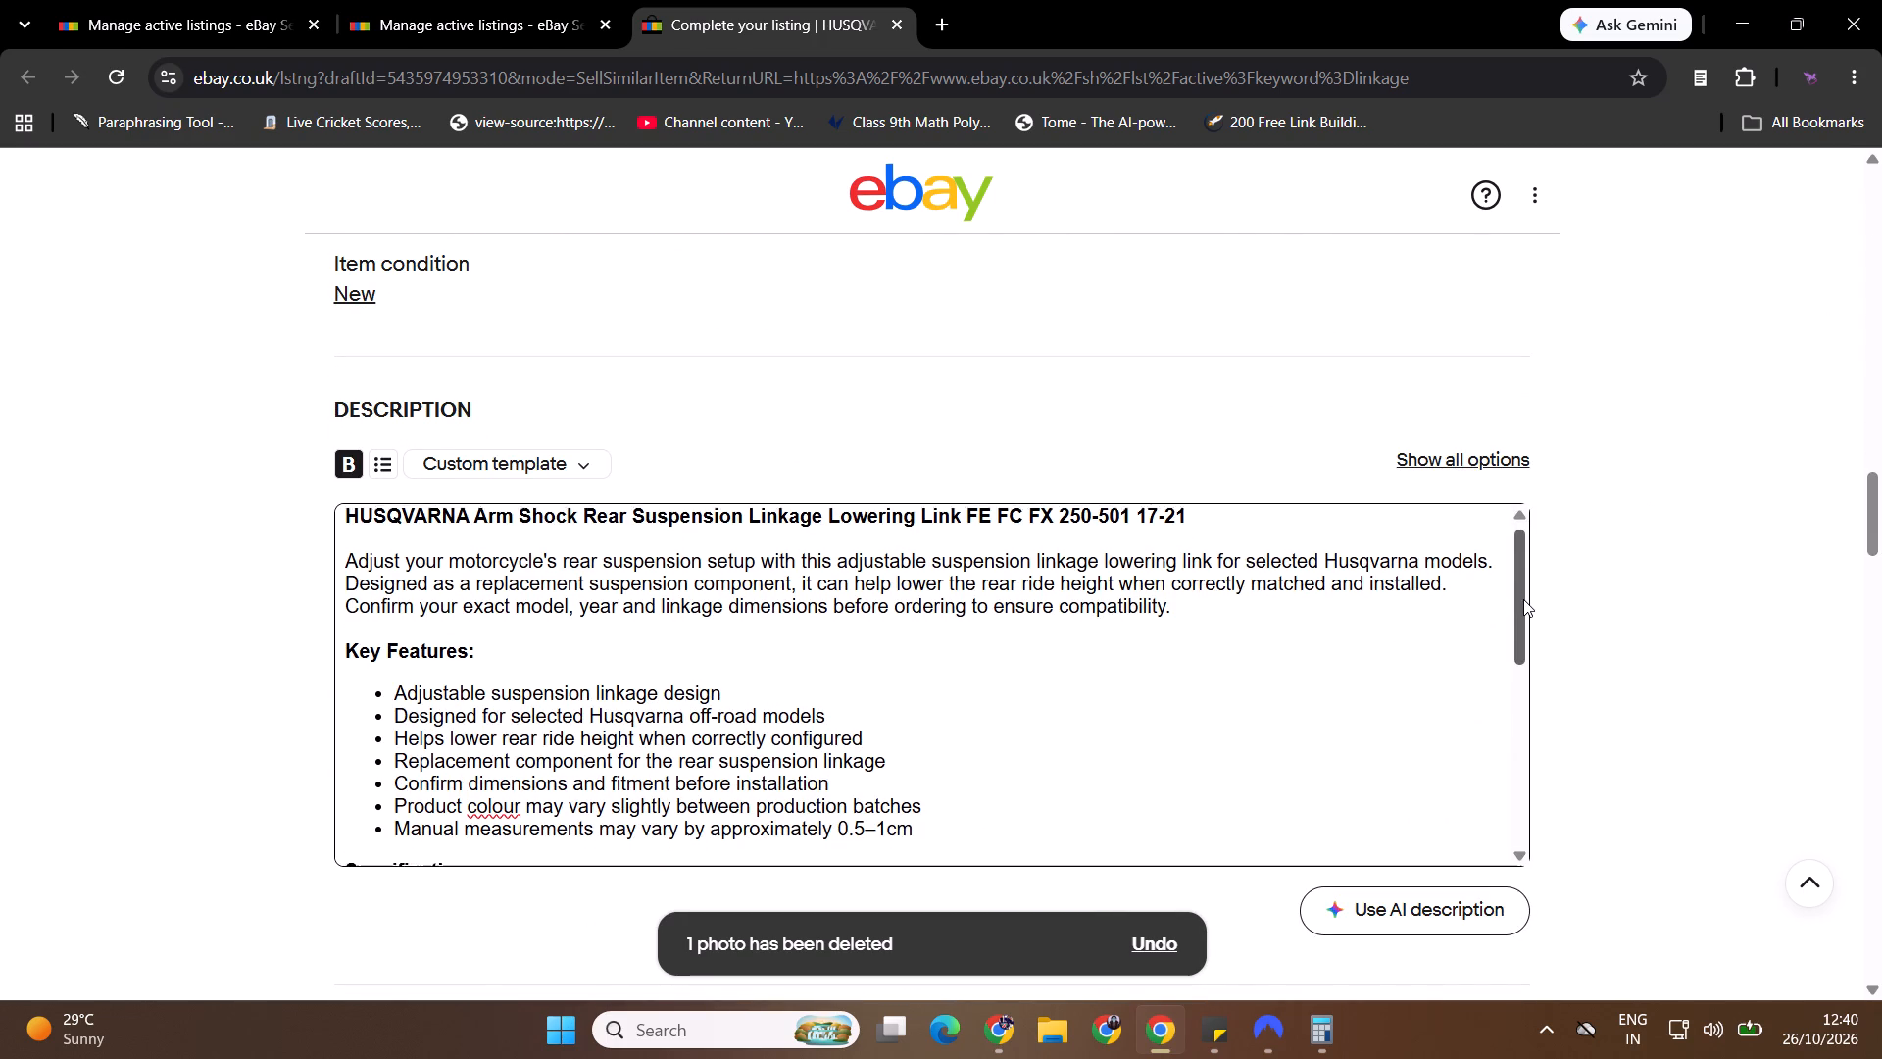
{"action": "left_click_drag", "start_coordinate": [1523, 599], "coordinate": [1522, 913]}
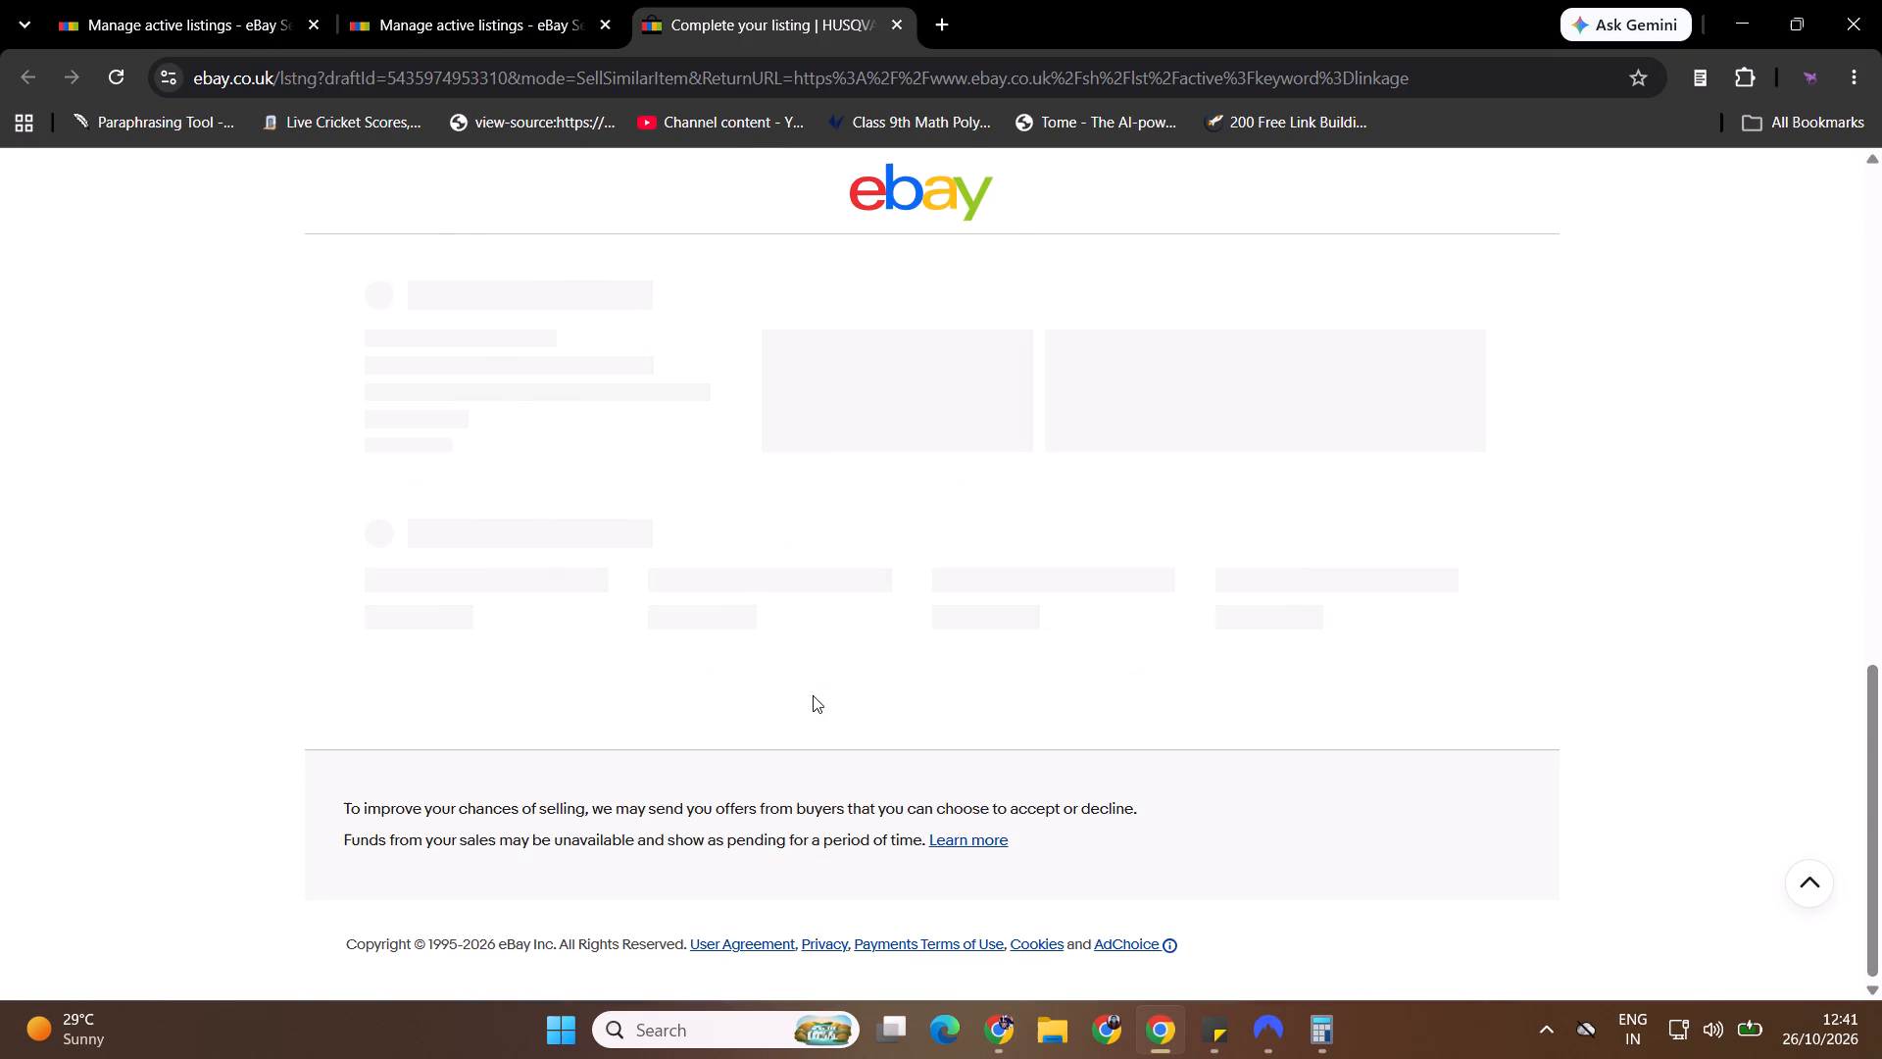
Open the published blue Husqvarna FE FC FX listing for editing and add the copied title as a bold heading above its description.
{"action": "left_click", "coordinate": [450, 0]}
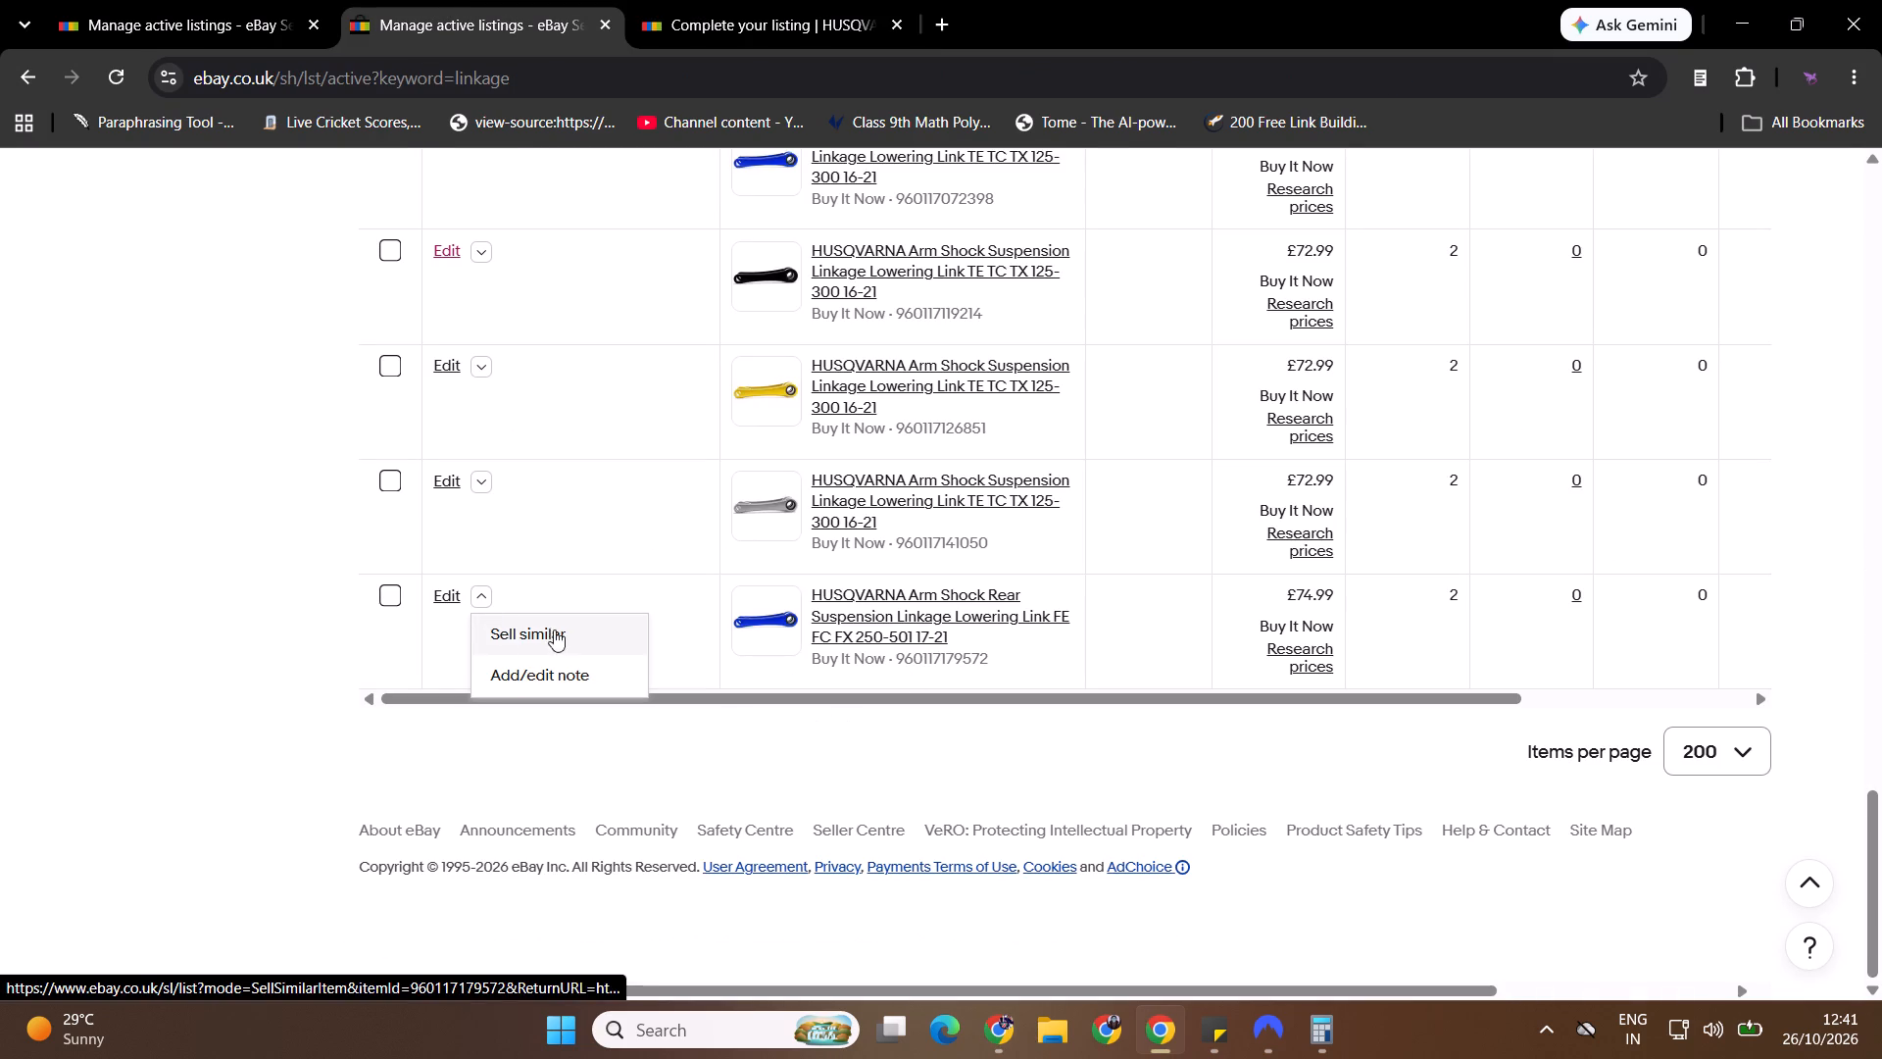
{"action": "left_click", "coordinate": [452, 601], "text": "ctrl"}
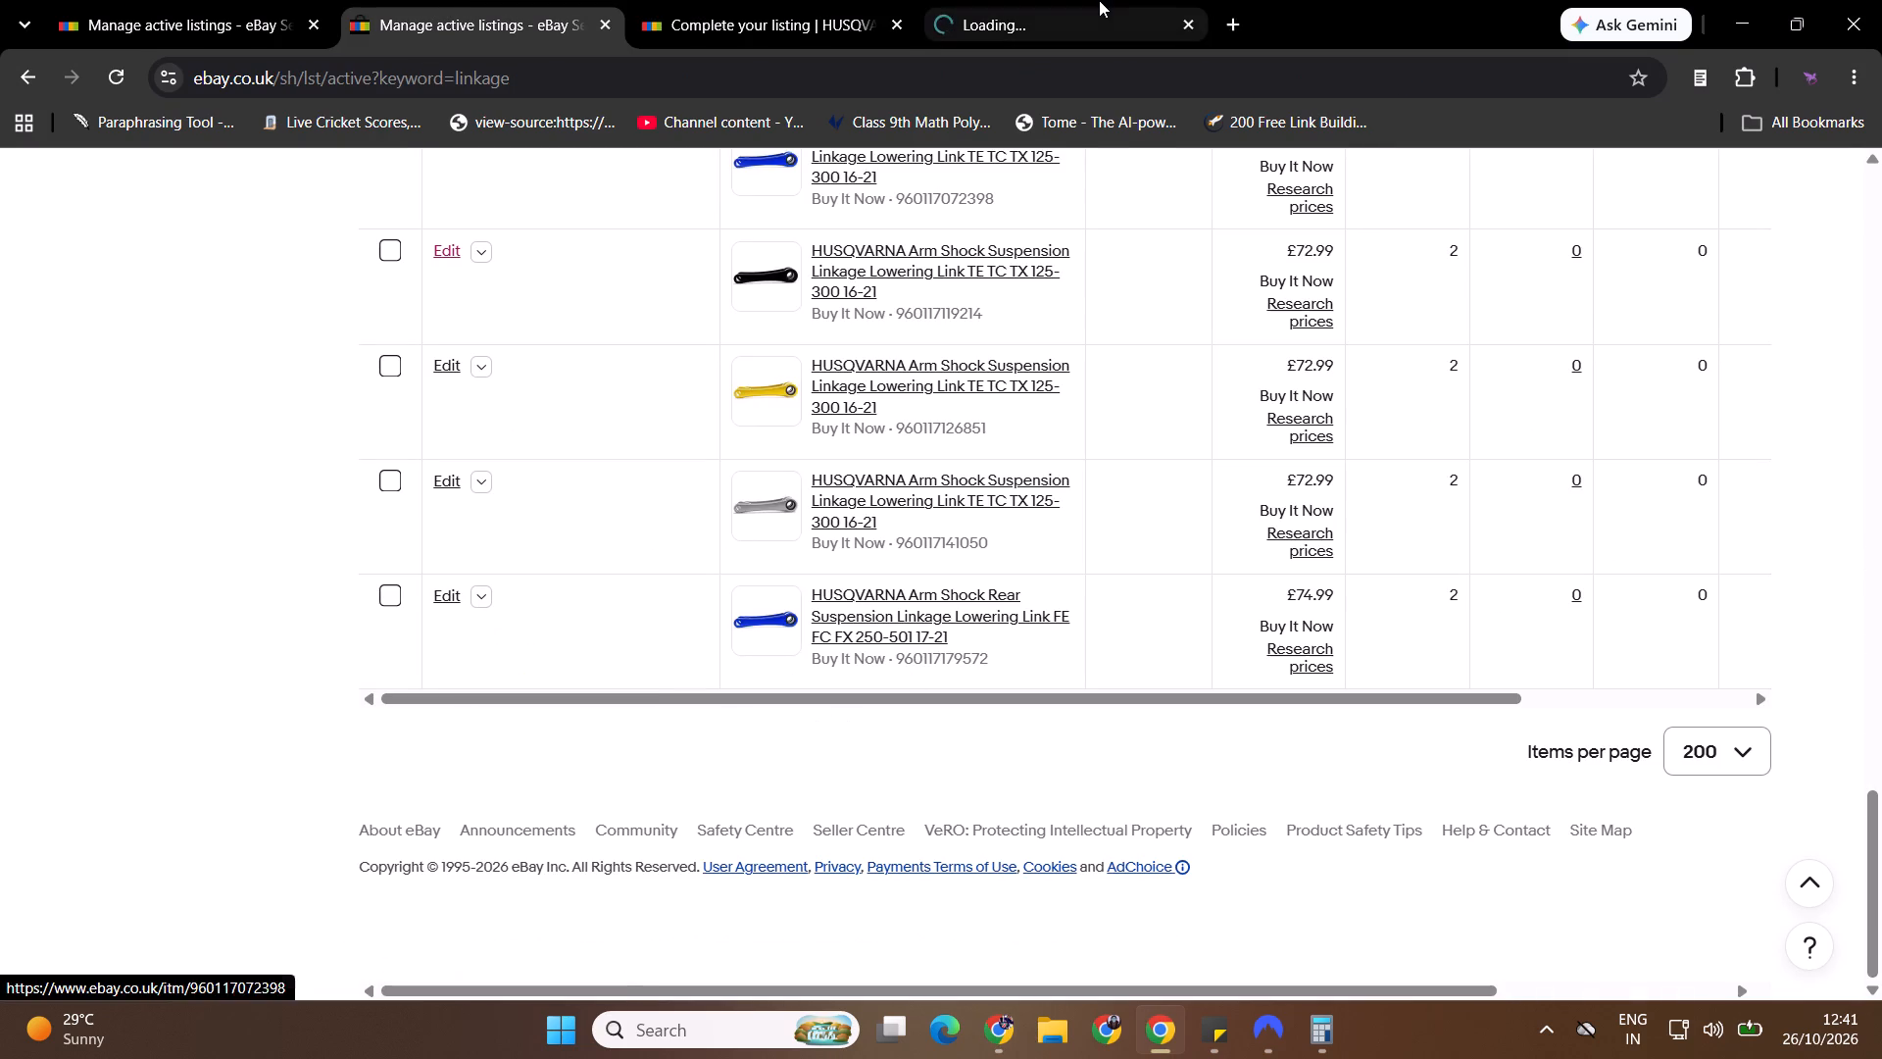
{"action": "left_click", "coordinate": [1099, 0]}
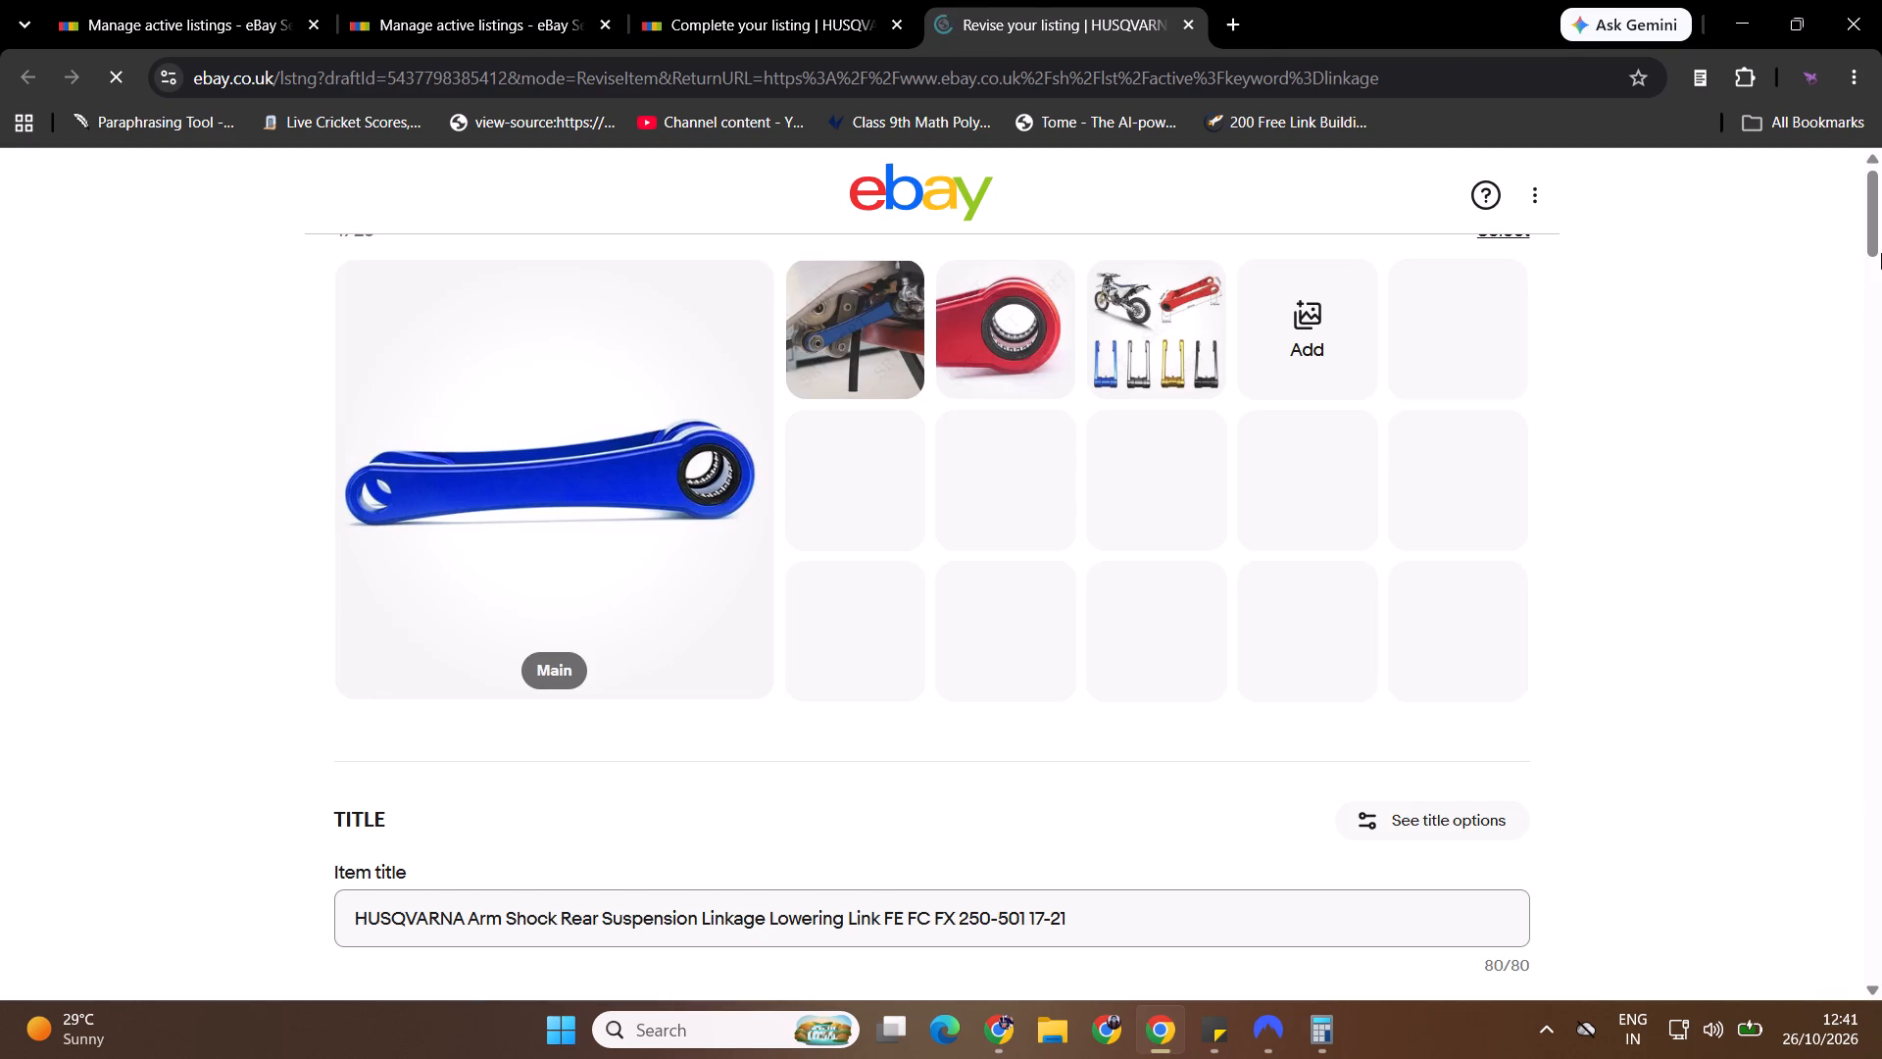
{"action": "left_click_drag", "start_coordinate": [1881, 212], "coordinate": [1880, 503]}
{"action": "left_click", "coordinate": [860, 569], "text": "ctrl"}
{"action": "key", "text": "ctrl+v"}
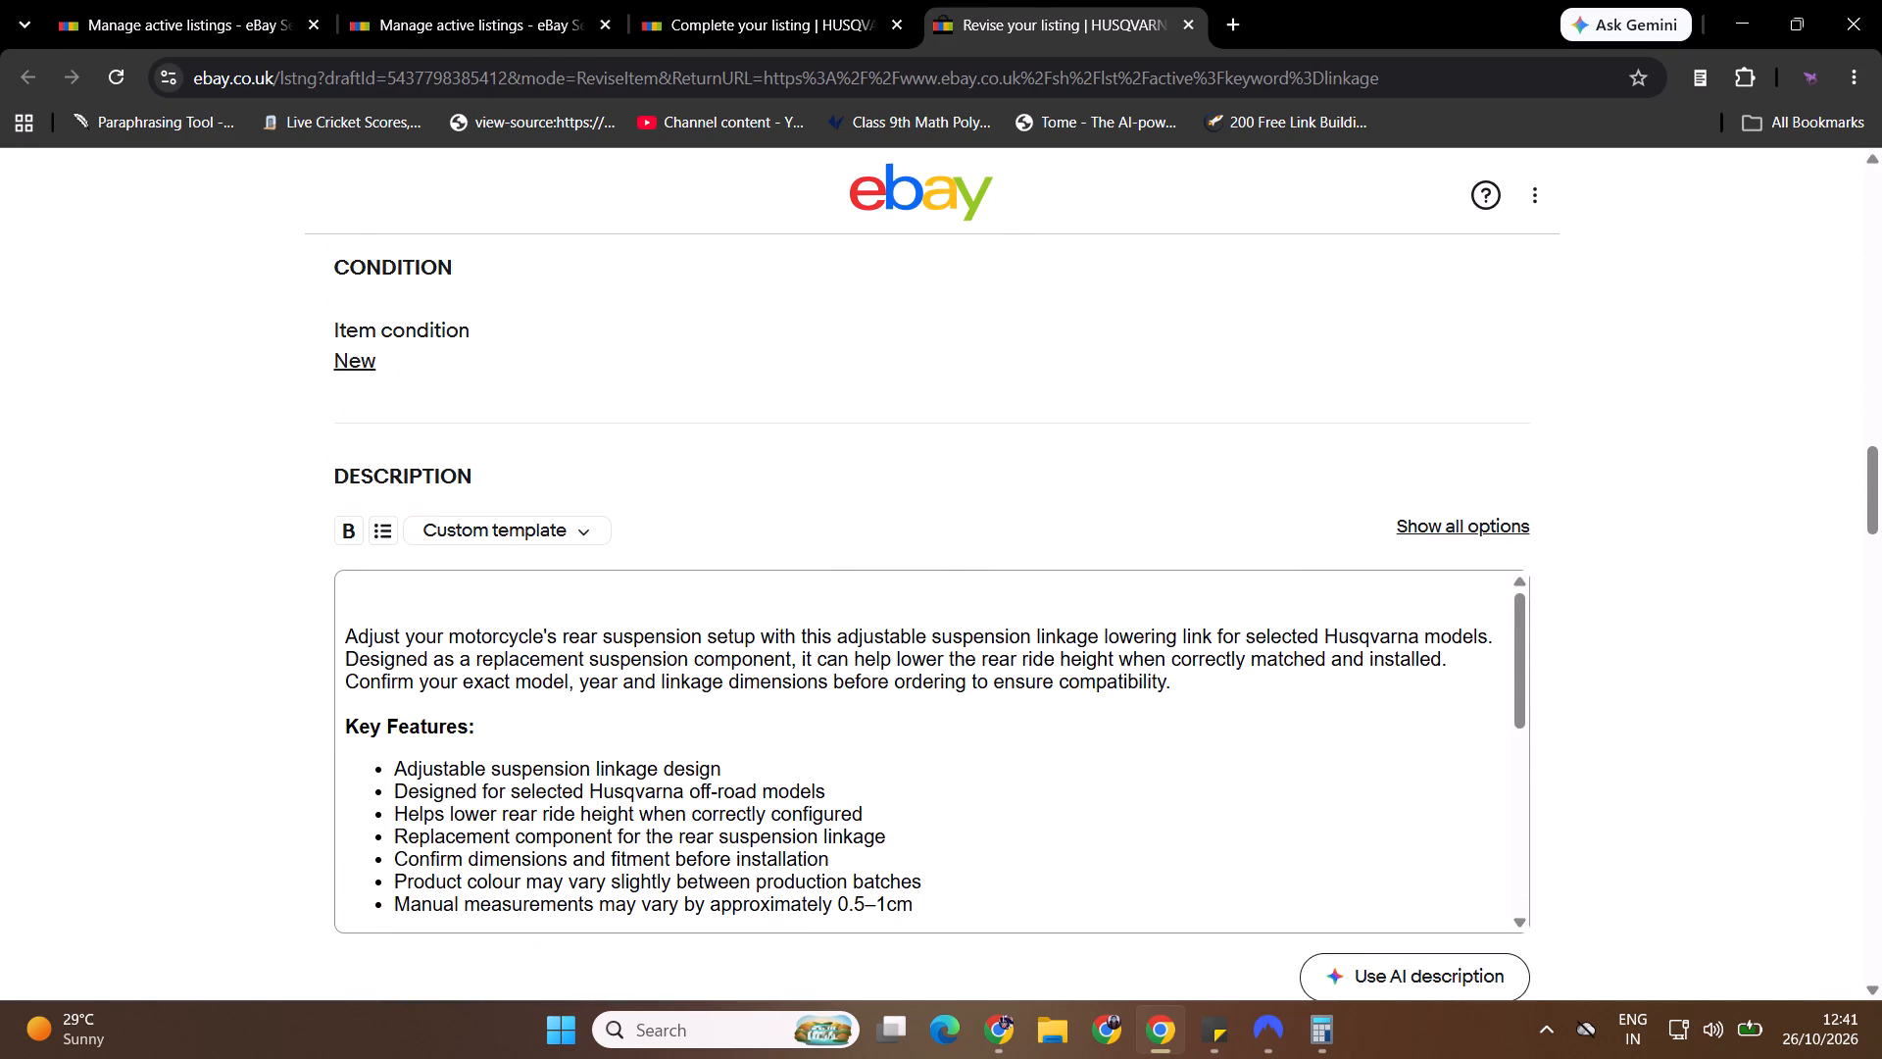
{"action": "left_click", "coordinate": [863, 580]}
{"action": "key", "text": "ctrl+v"}
{"action": "triple_click", "coordinate": [863, 580]}
{"action": "key", "text": "ctrl+b"}
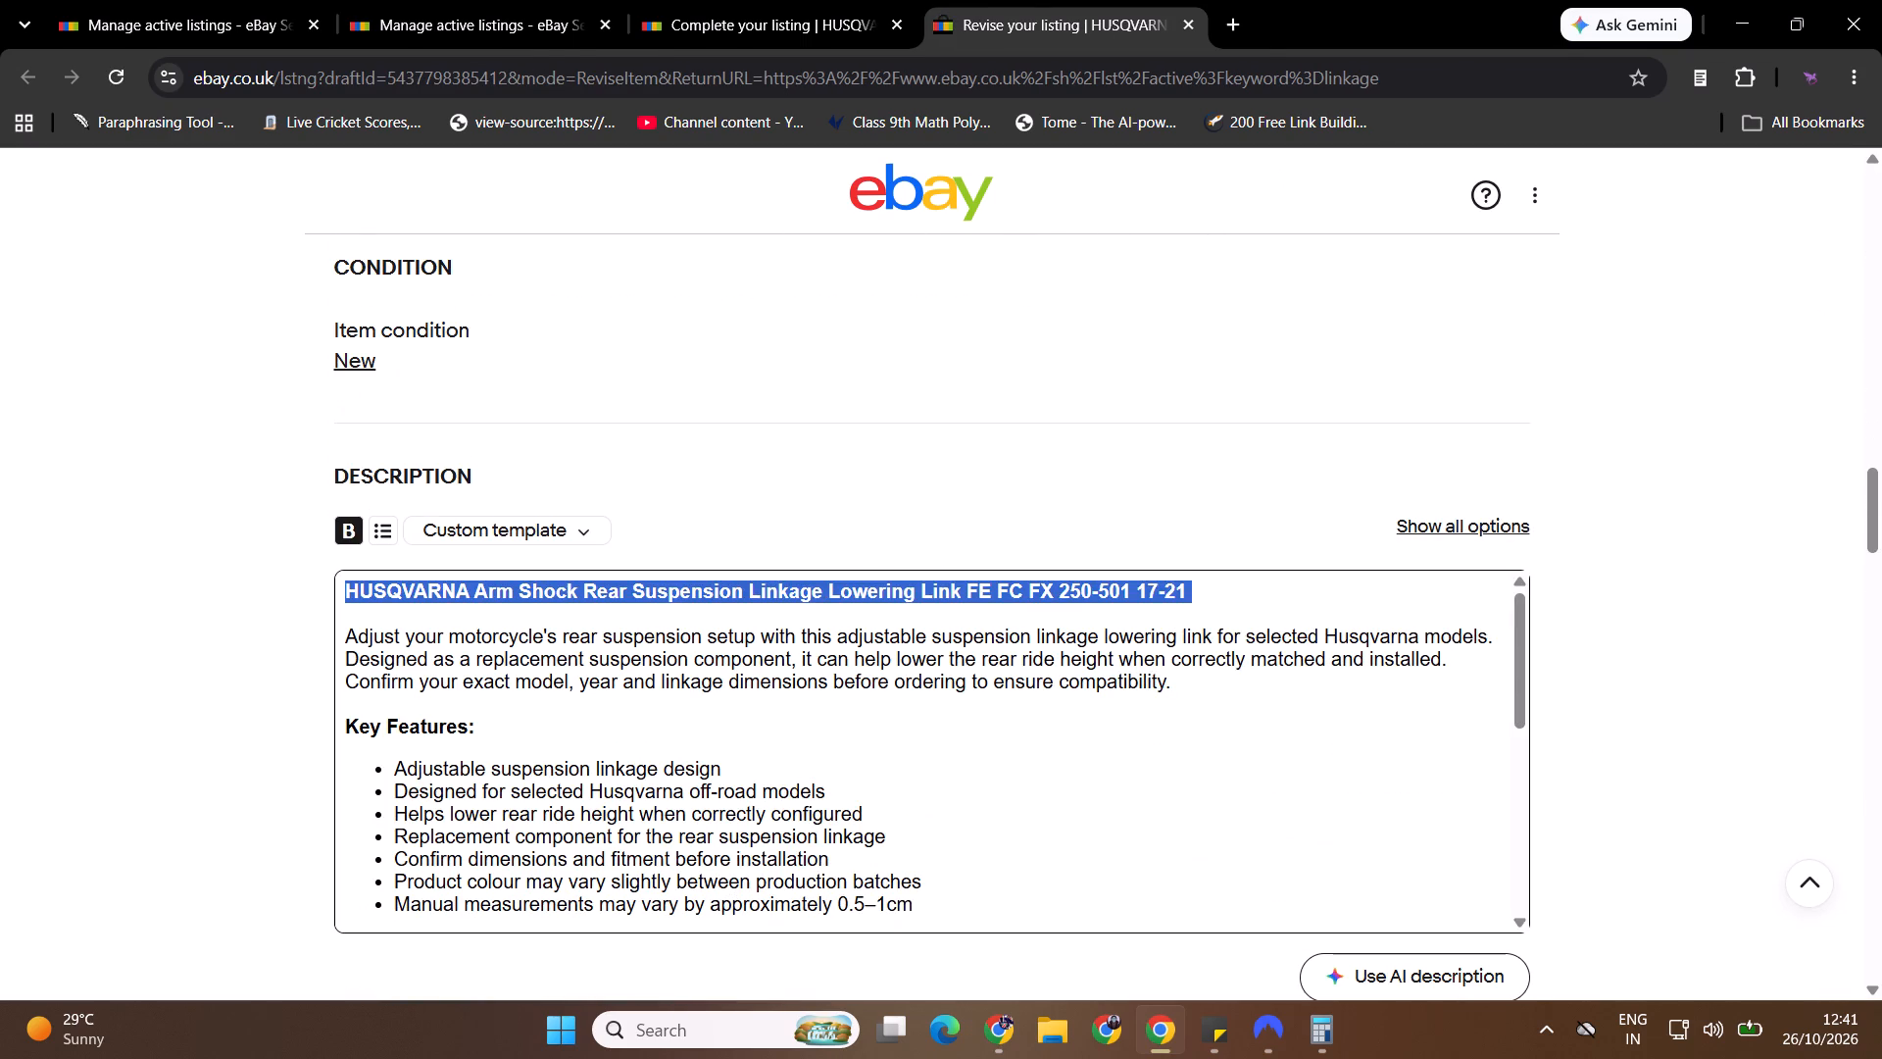
{"action": "left_click", "coordinate": [1242, 745]}
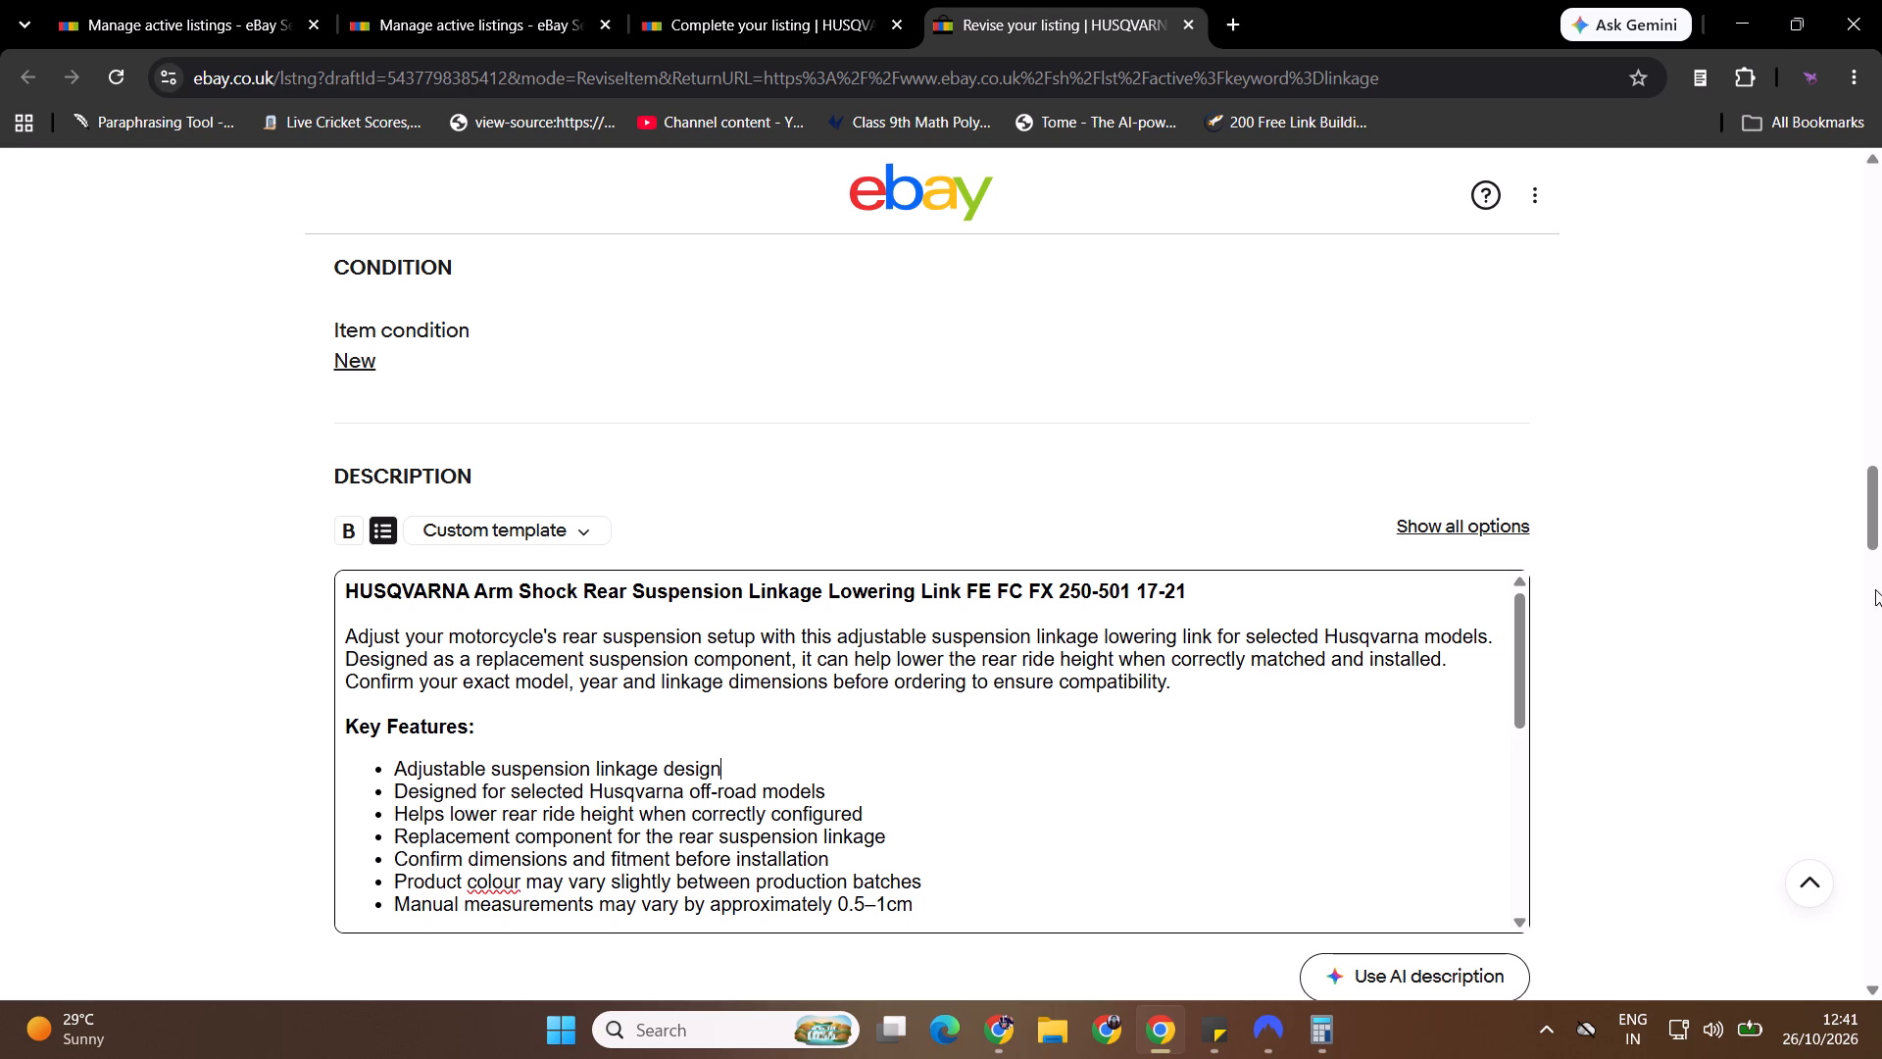
Submit the blue Husqvarna FE FC FX listing's revision with displayed fees.
{"action": "left_click_drag", "start_coordinate": [1881, 517], "coordinate": [1881, 552]}
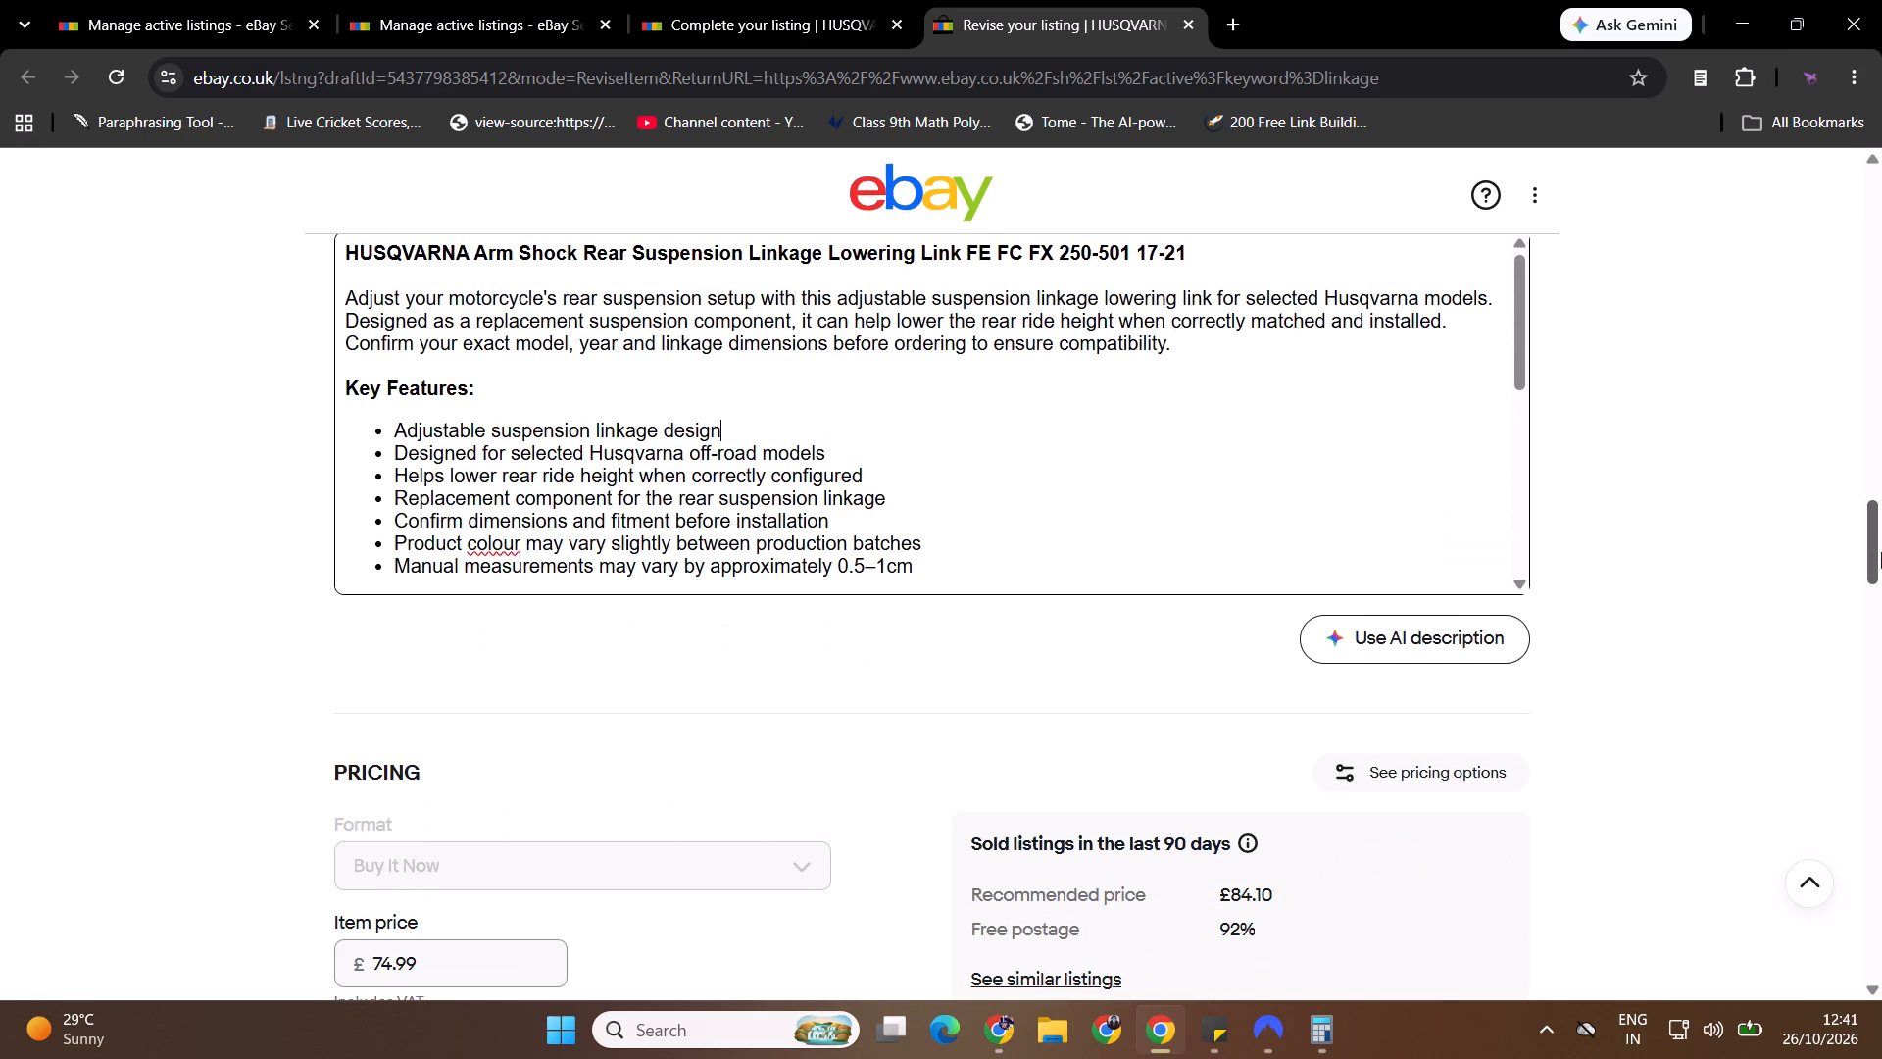
{"action": "left_click_drag", "start_coordinate": [1881, 552], "coordinate": [1881, 612]}
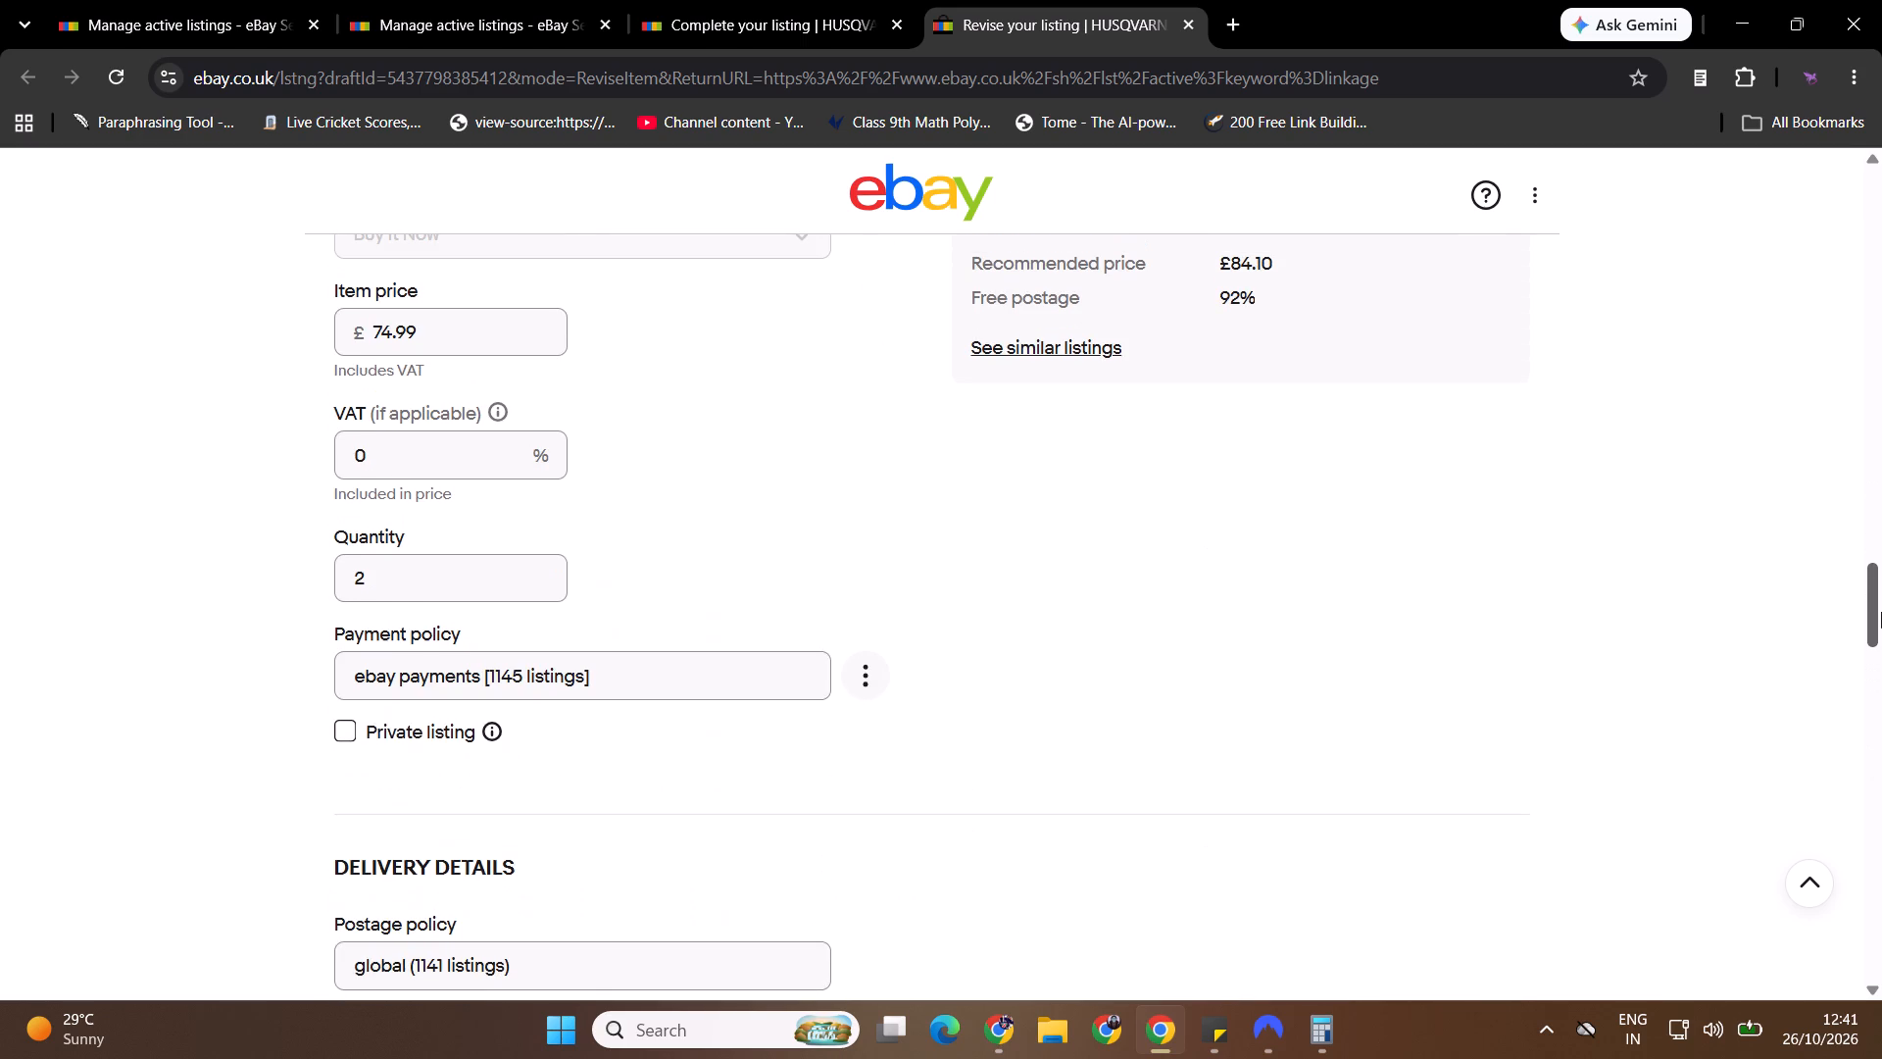
{"action": "left_click_drag", "start_coordinate": [1881, 612], "coordinate": [1853, 1058]}
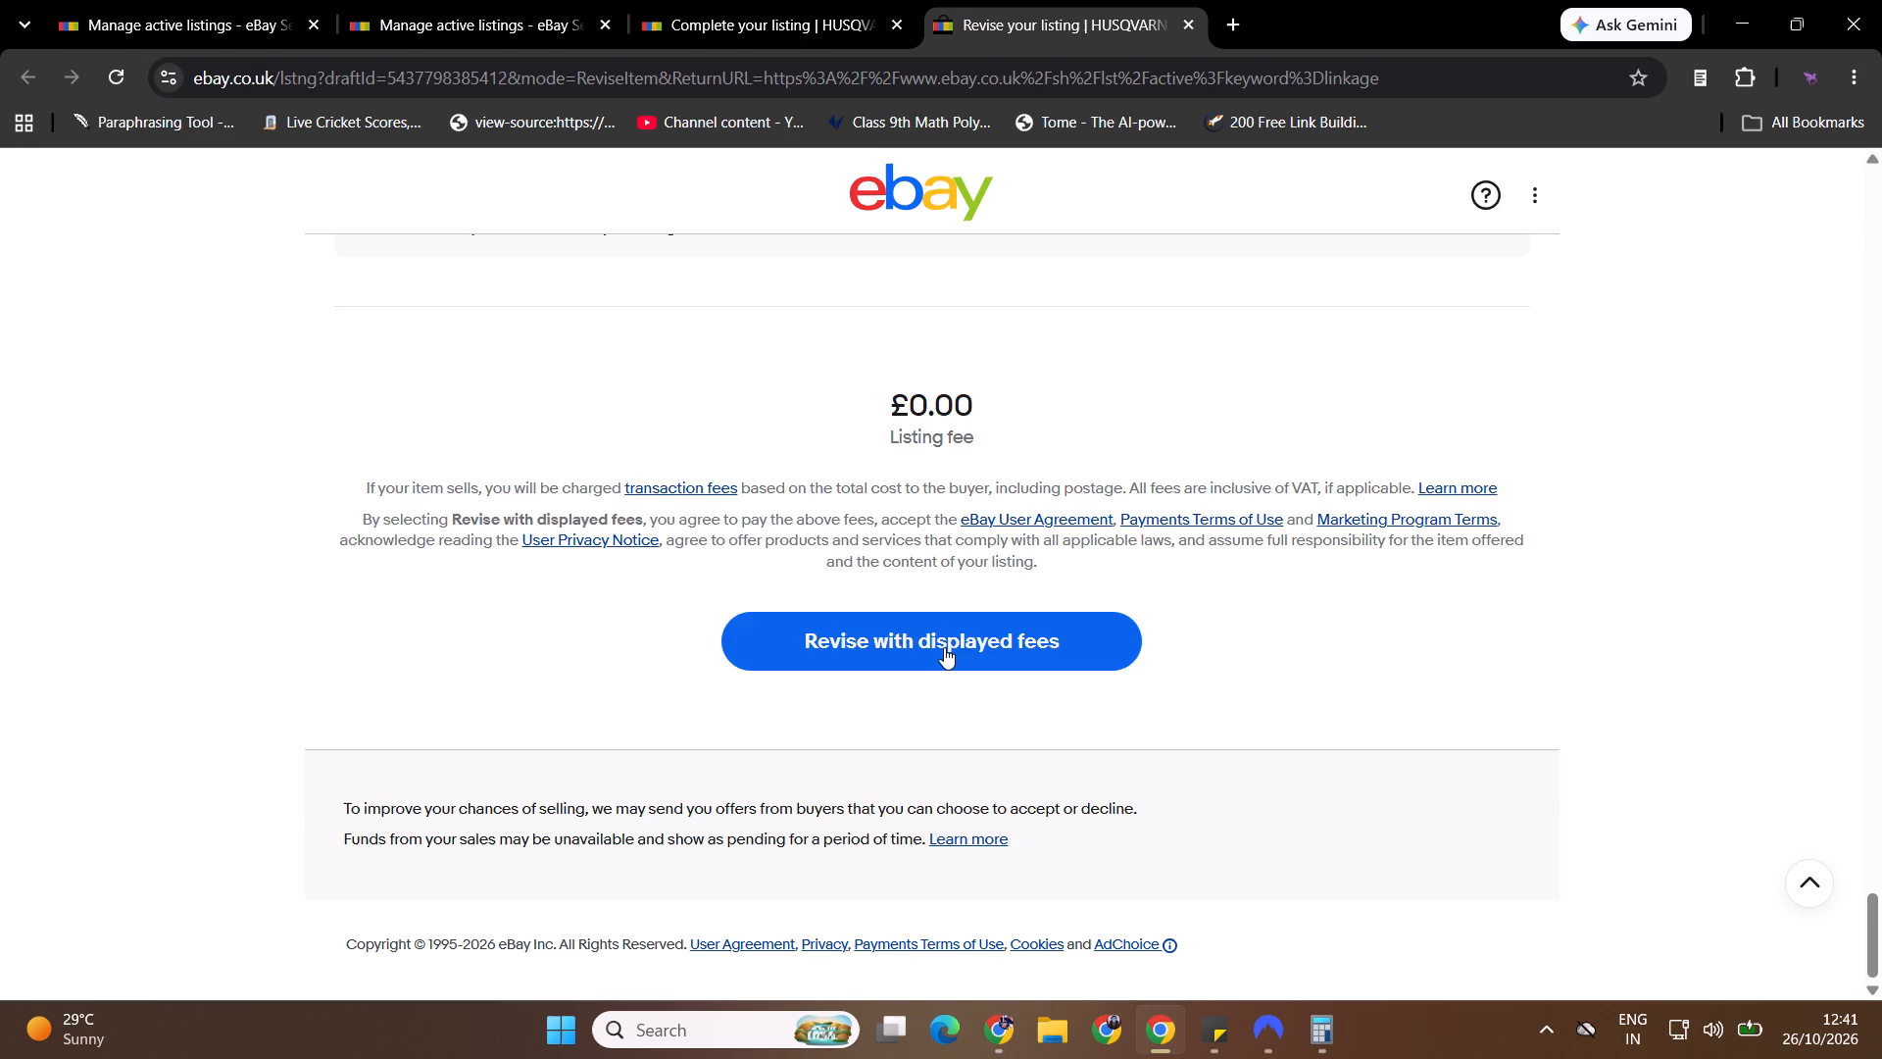
{"action": "left_click", "coordinate": [944, 647]}
{"action": "left_click", "coordinate": [999, 0]}
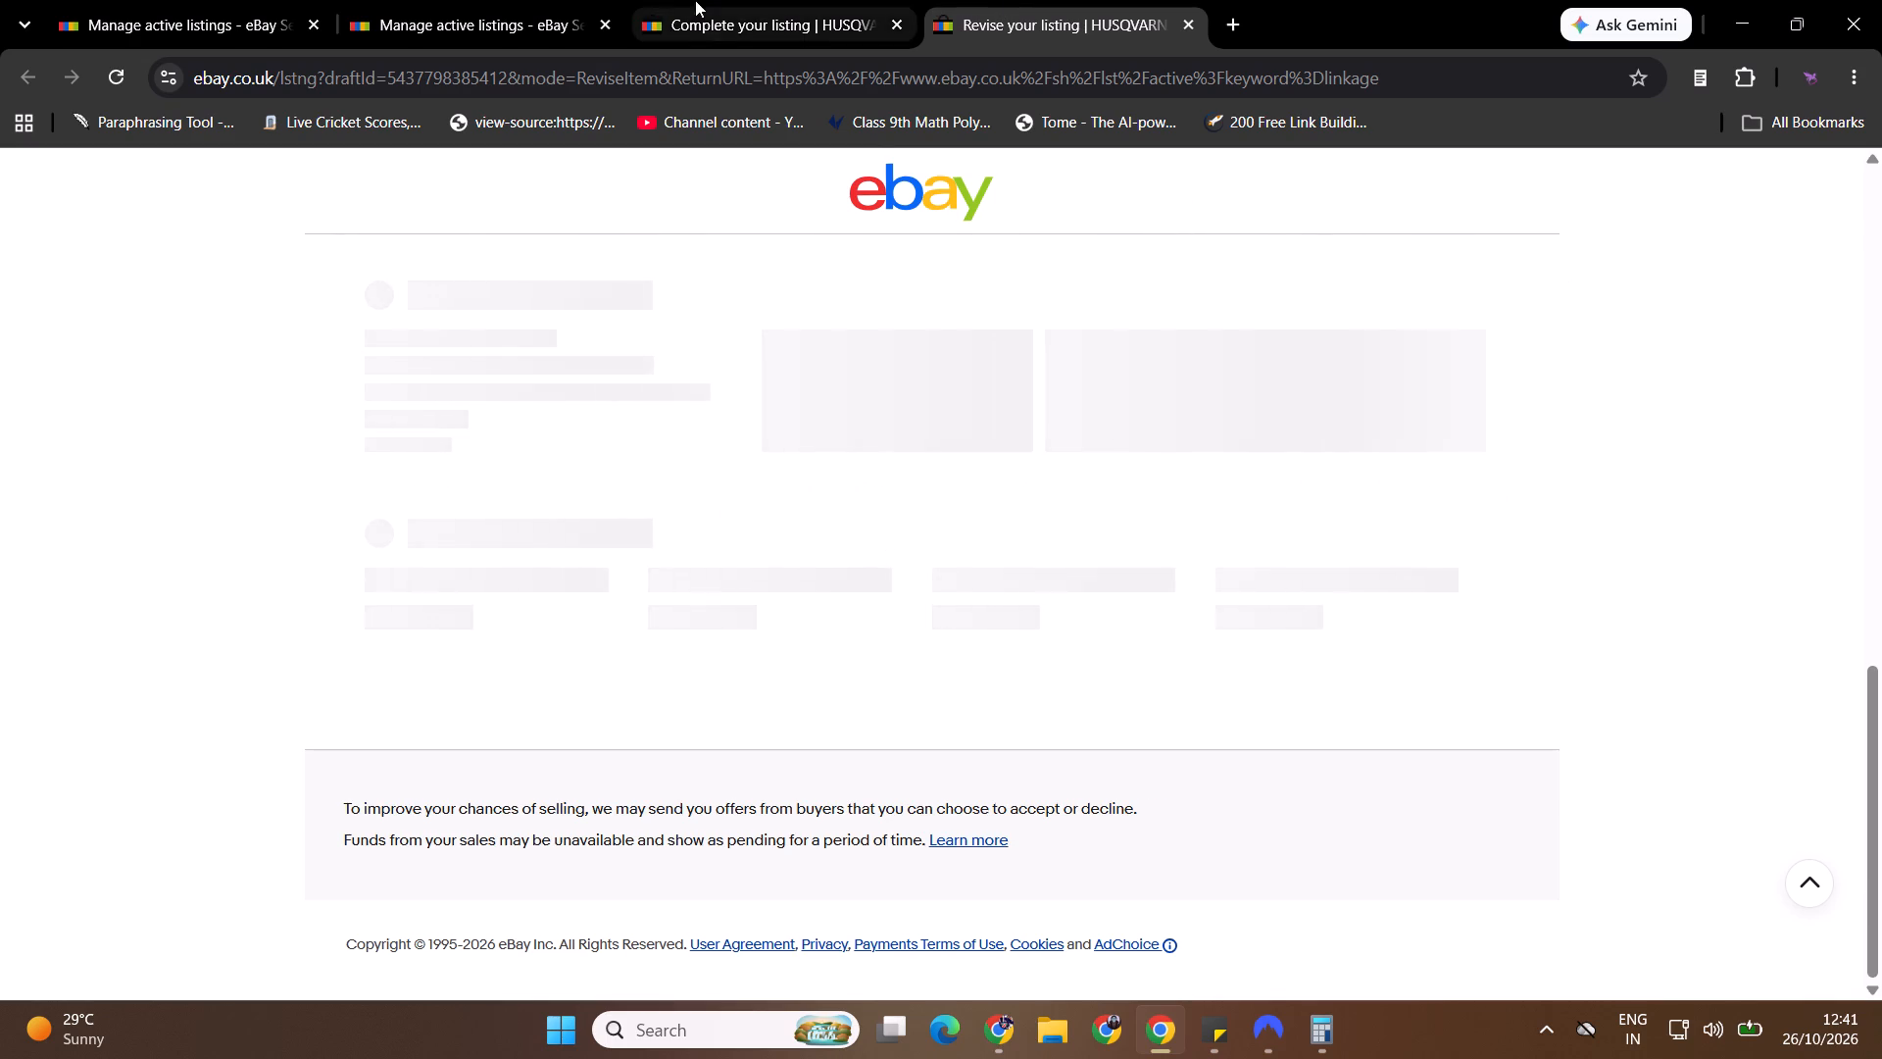
Dismiss the black and blue listing confirmations and close the outdated listing tabs, keeping one updated active listings page.
{"action": "left_click", "coordinate": [699, 2]}
{"action": "left_click", "coordinate": [1232, 566]}
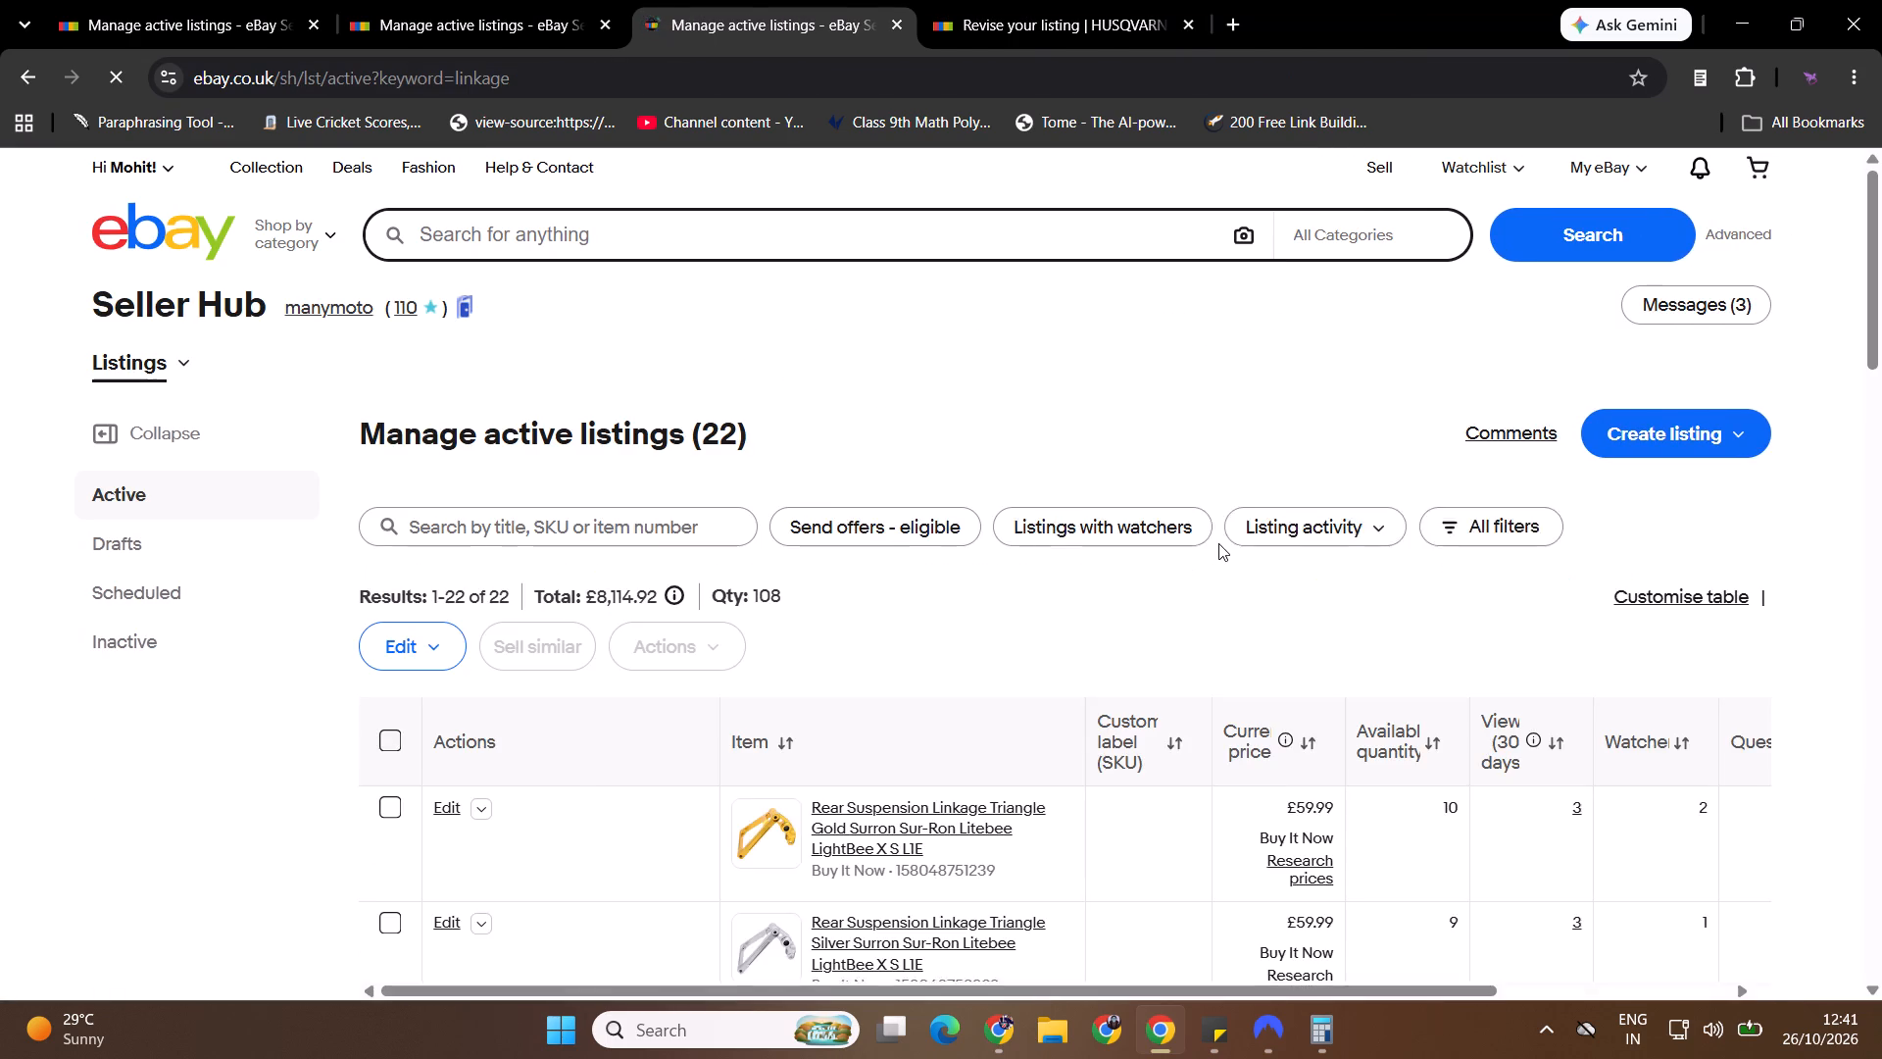
{"action": "left_click_drag", "start_coordinate": [1881, 292], "coordinate": [1877, 1058]}
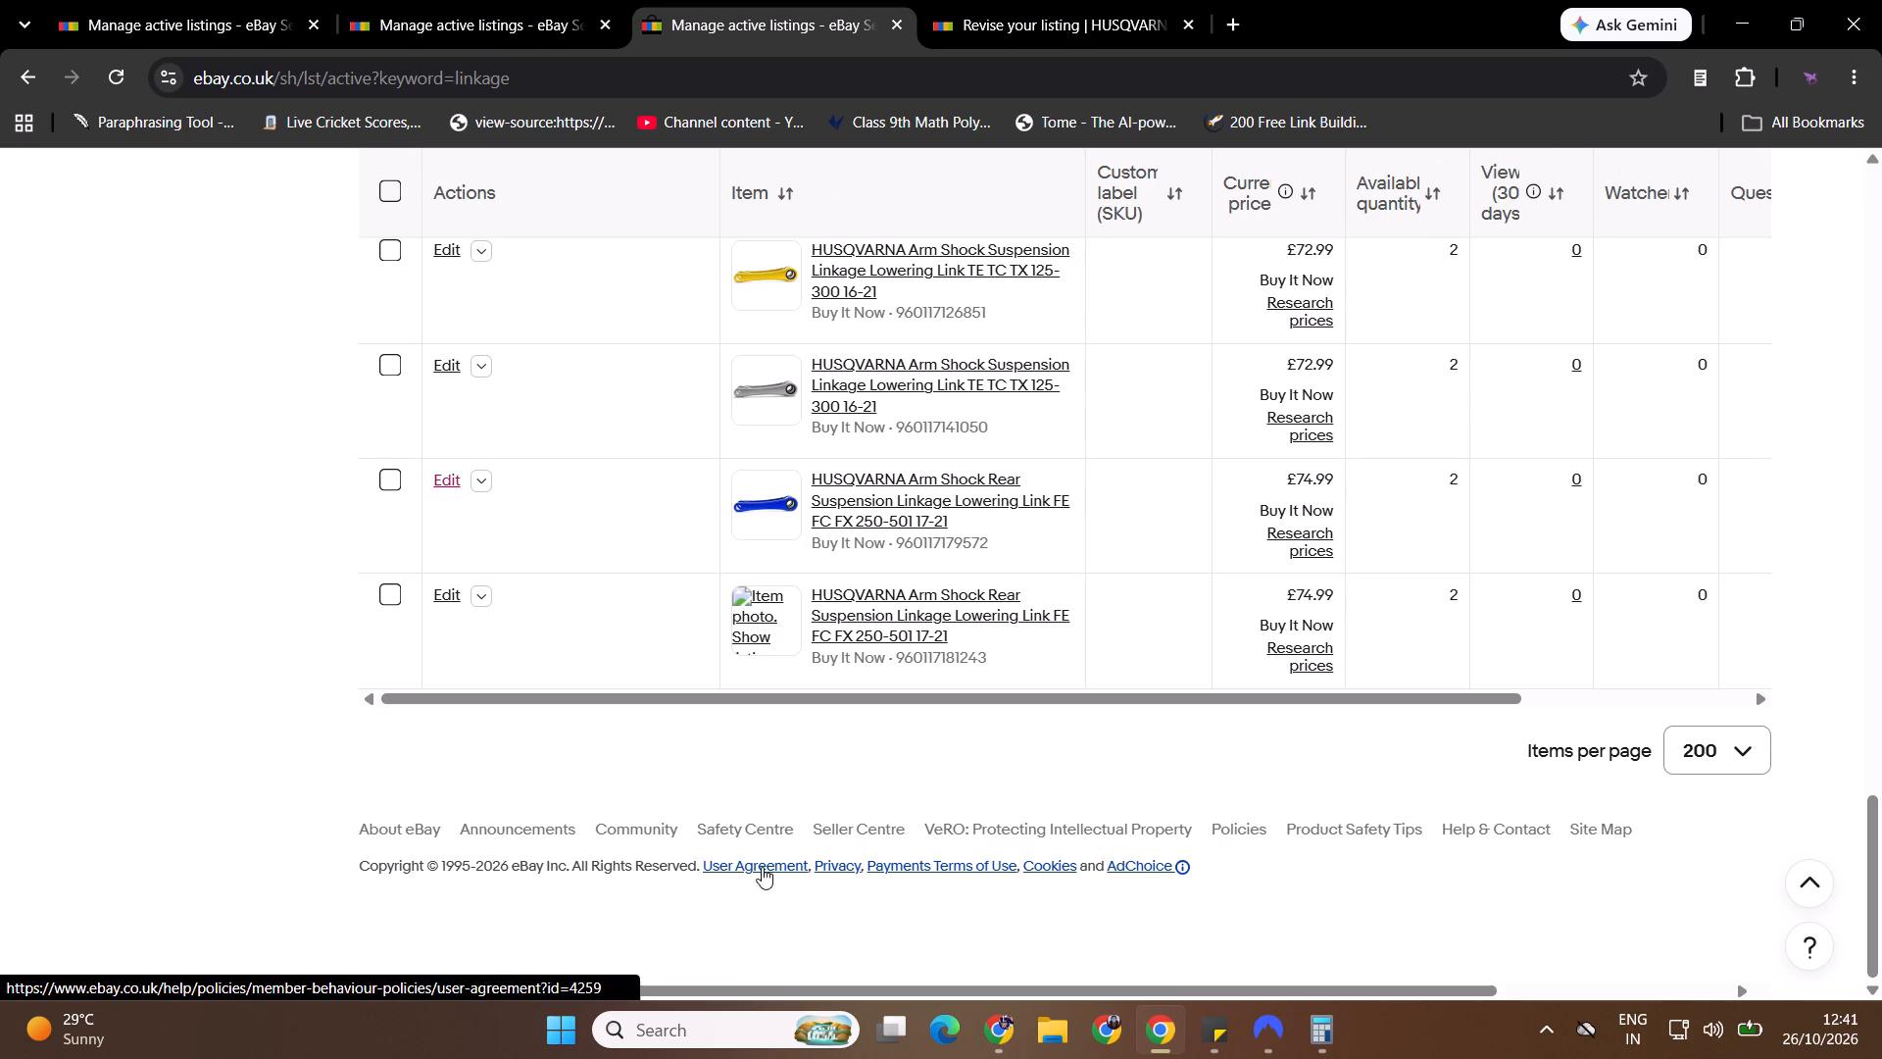
{"action": "left_click", "coordinate": [127, 76]}
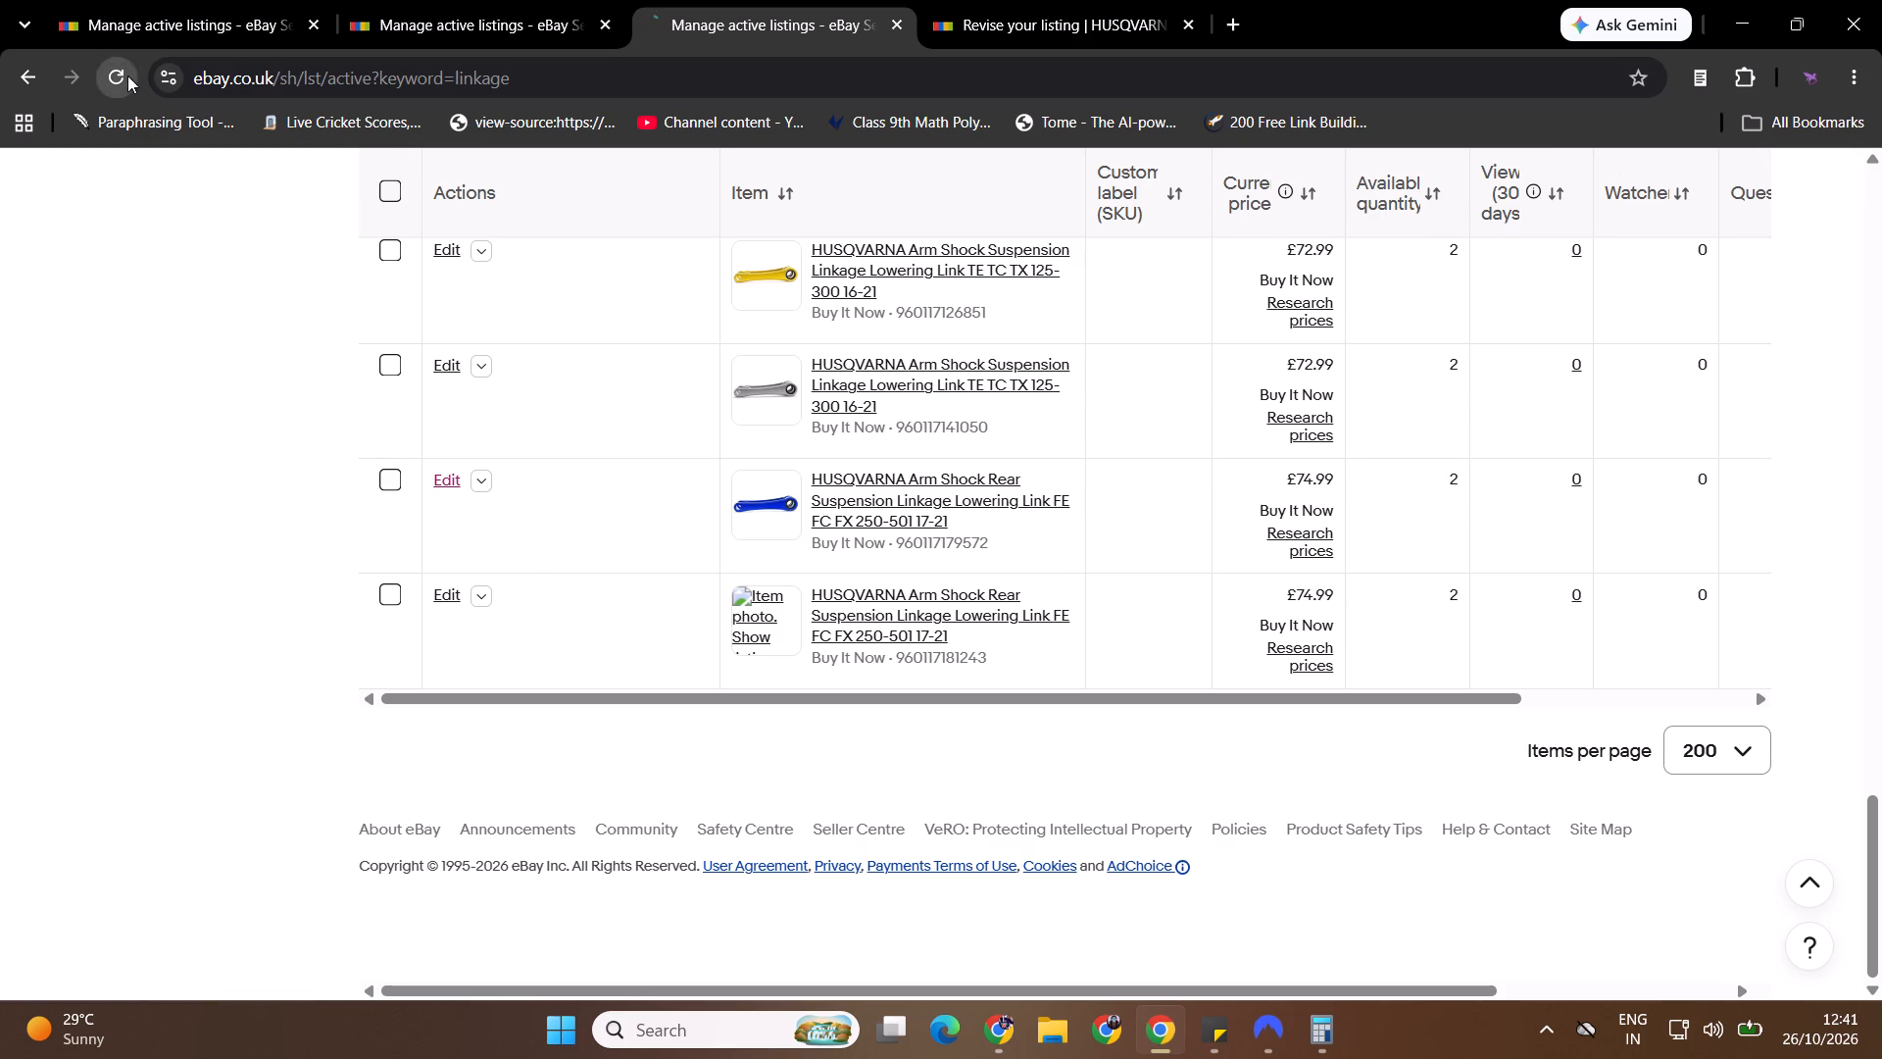
{"action": "left_click", "coordinate": [1075, 0]}
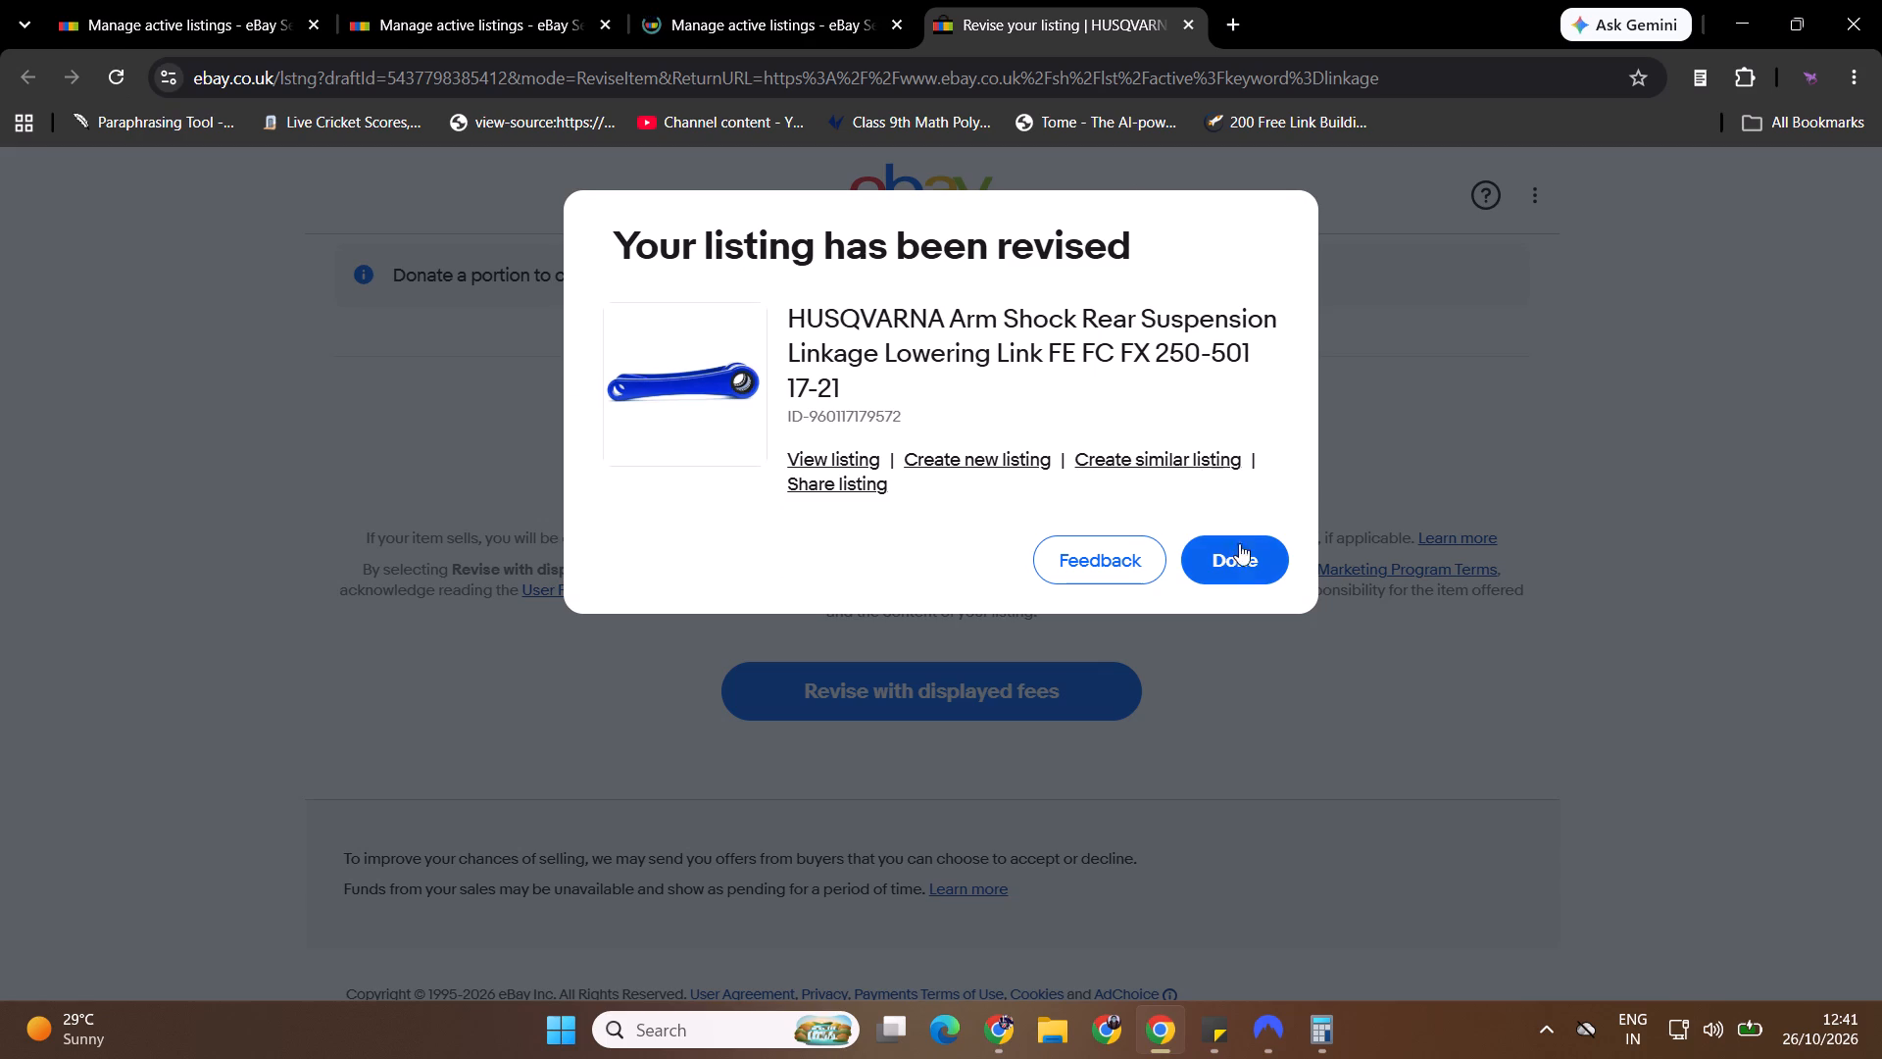
{"action": "left_click", "coordinate": [1248, 565]}
{"action": "left_click", "coordinate": [905, 20]}
{"action": "left_click", "coordinate": [574, 0]}
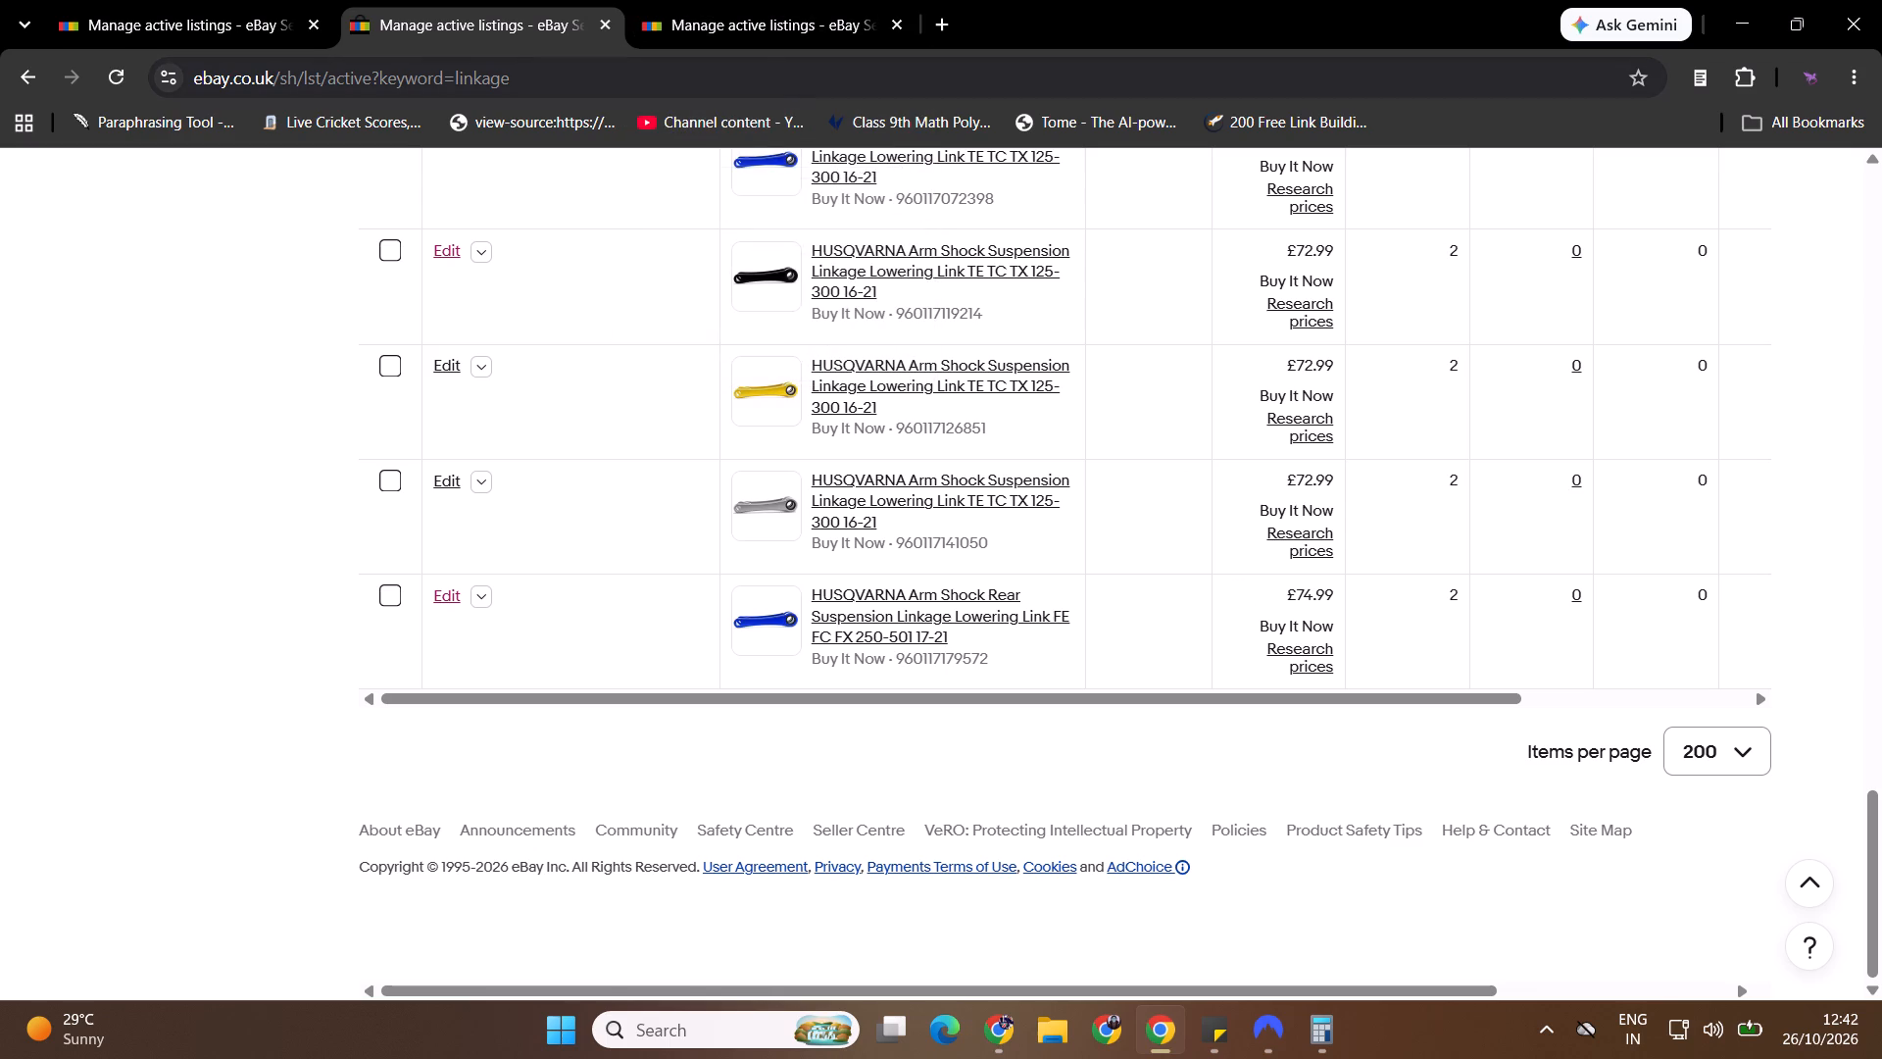
{"action": "left_click", "coordinate": [750, 37]}
{"action": "left_click", "coordinate": [607, 25]}
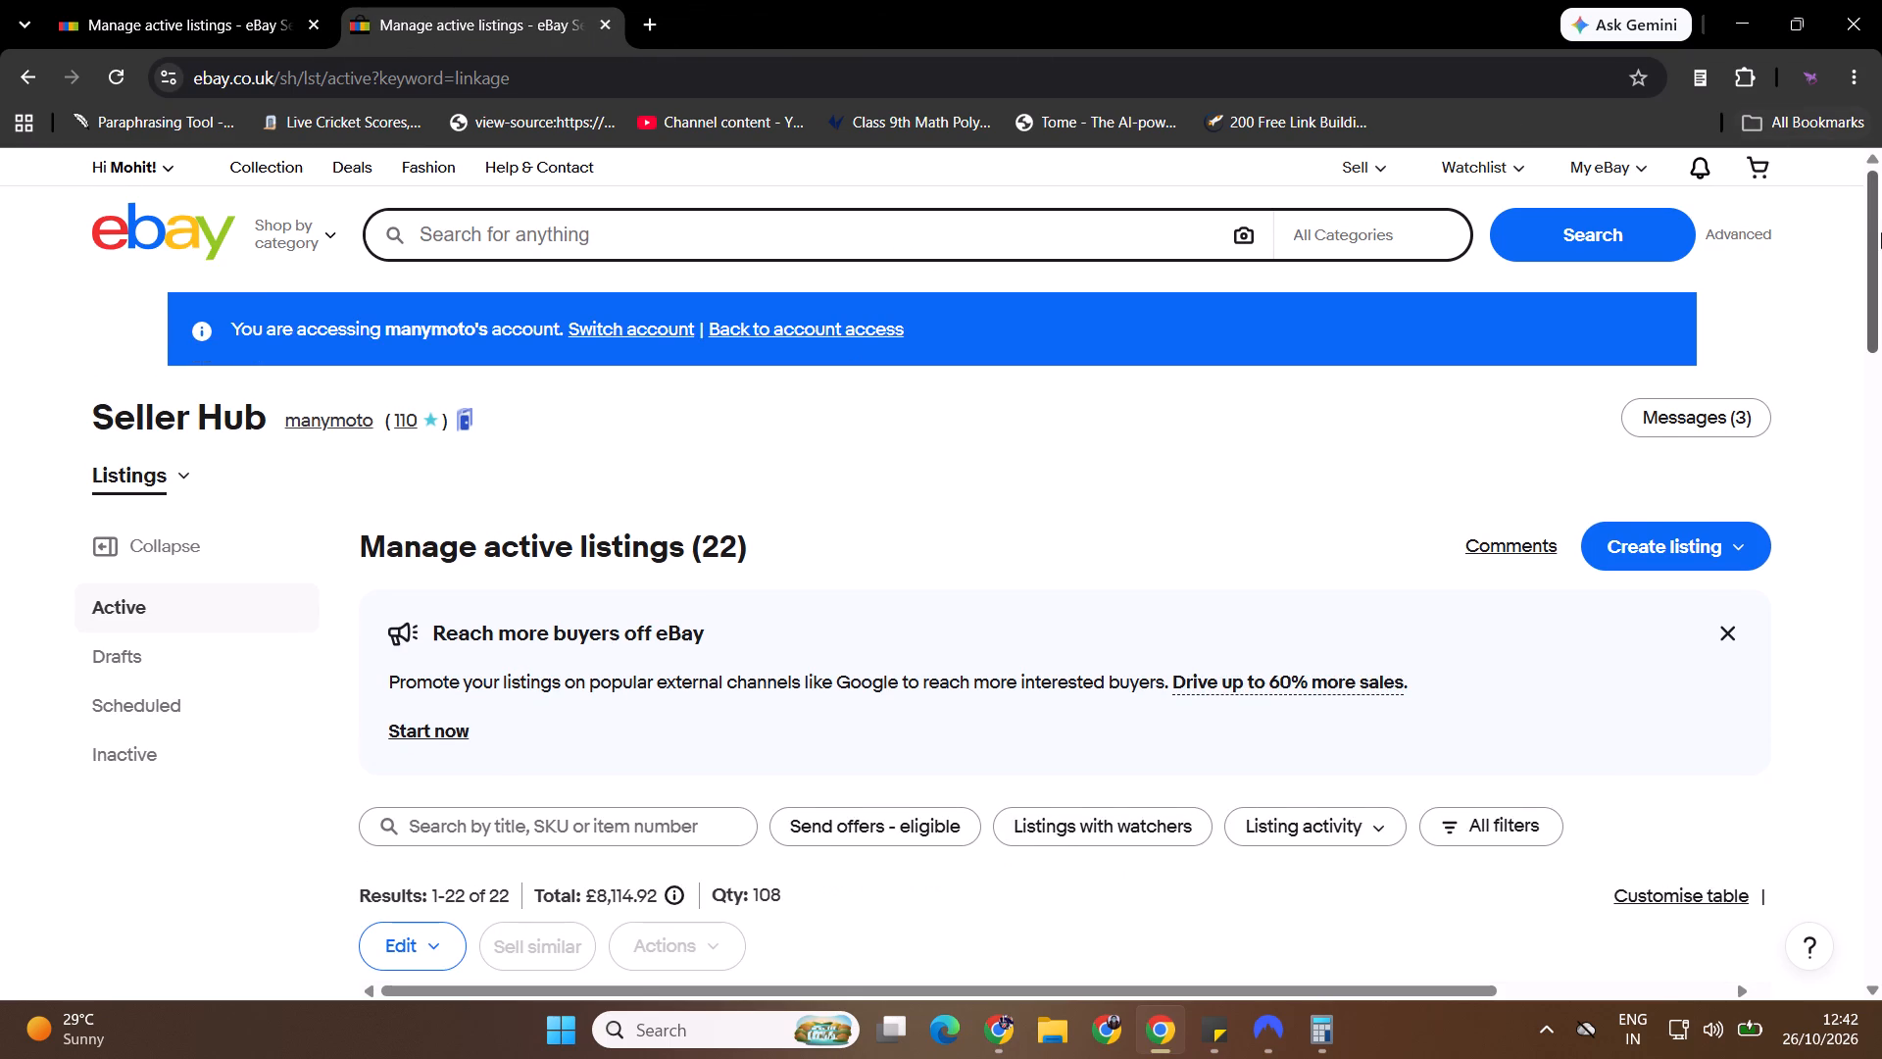
{"action": "left_click_drag", "start_coordinate": [1881, 244], "coordinate": [1881, 1058]}
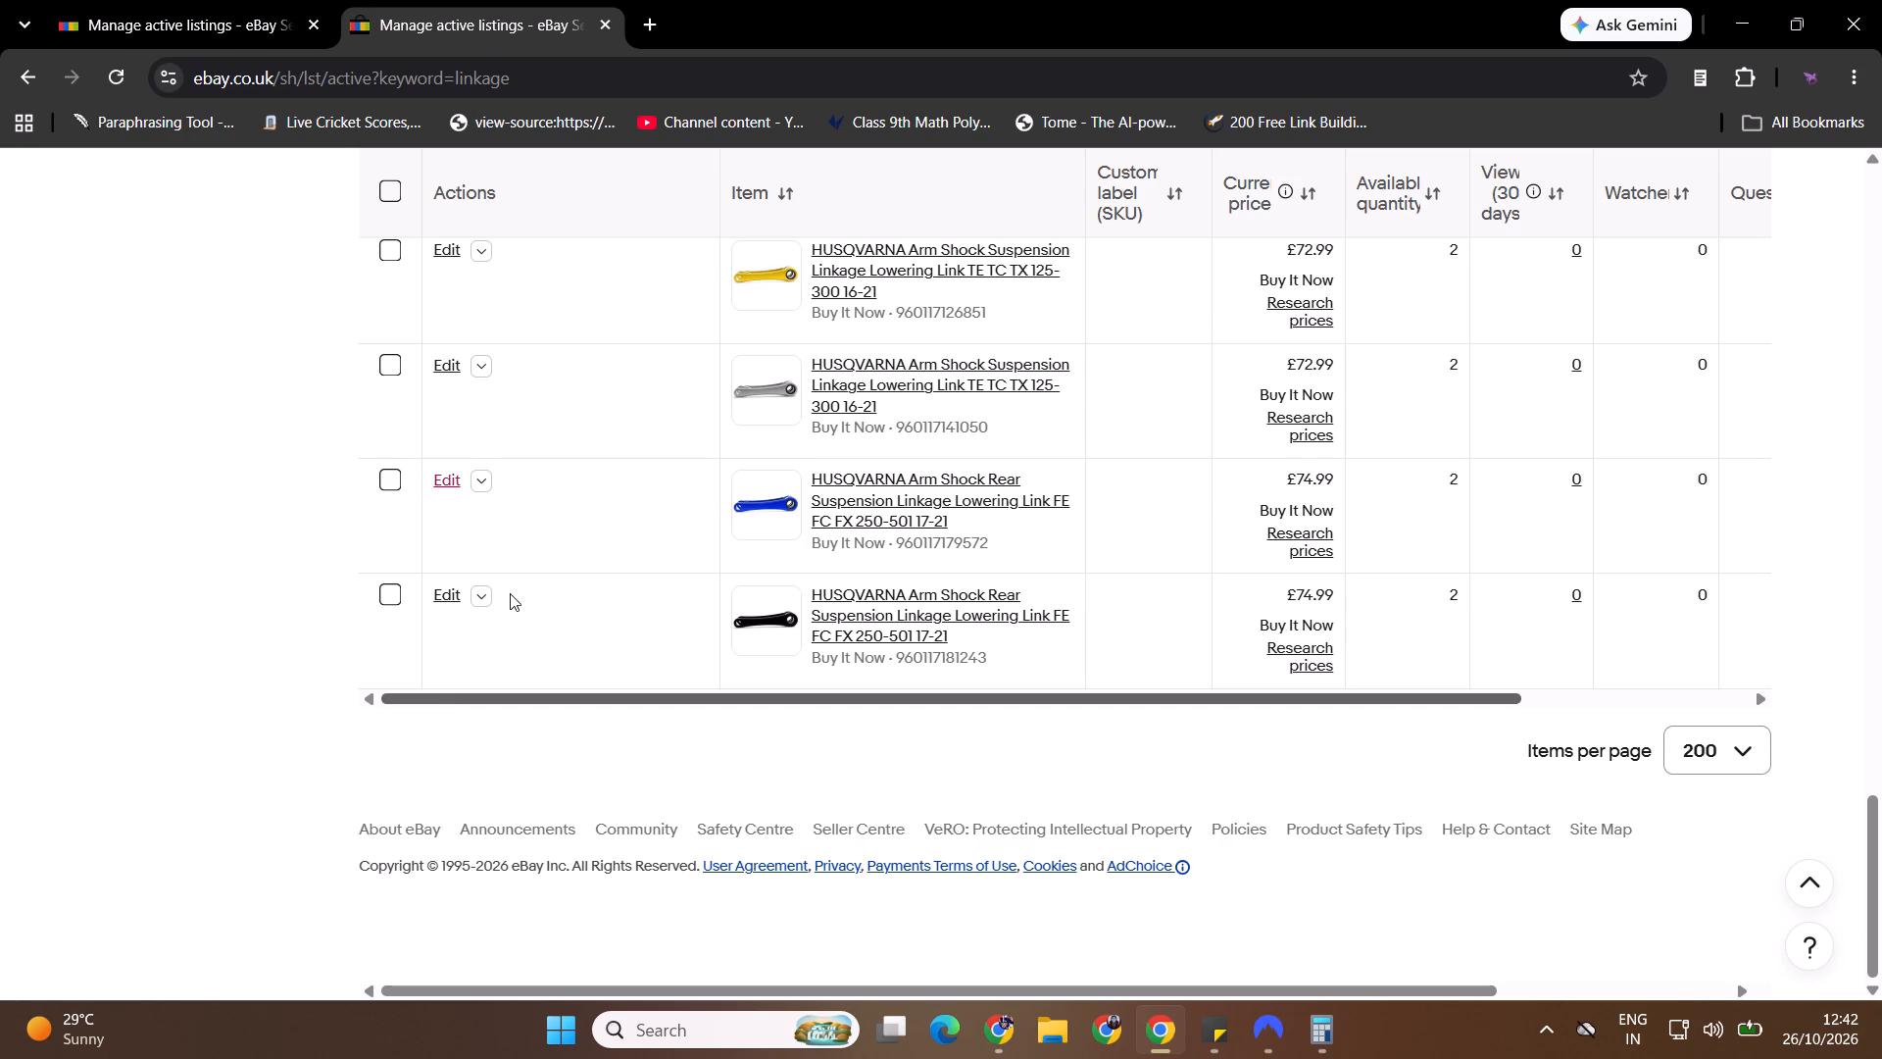
{"action": "left_click", "coordinate": [484, 589]}
{"action": "middle_click", "coordinate": [520, 631]}
{"action": "left_click", "coordinate": [709, 20]}
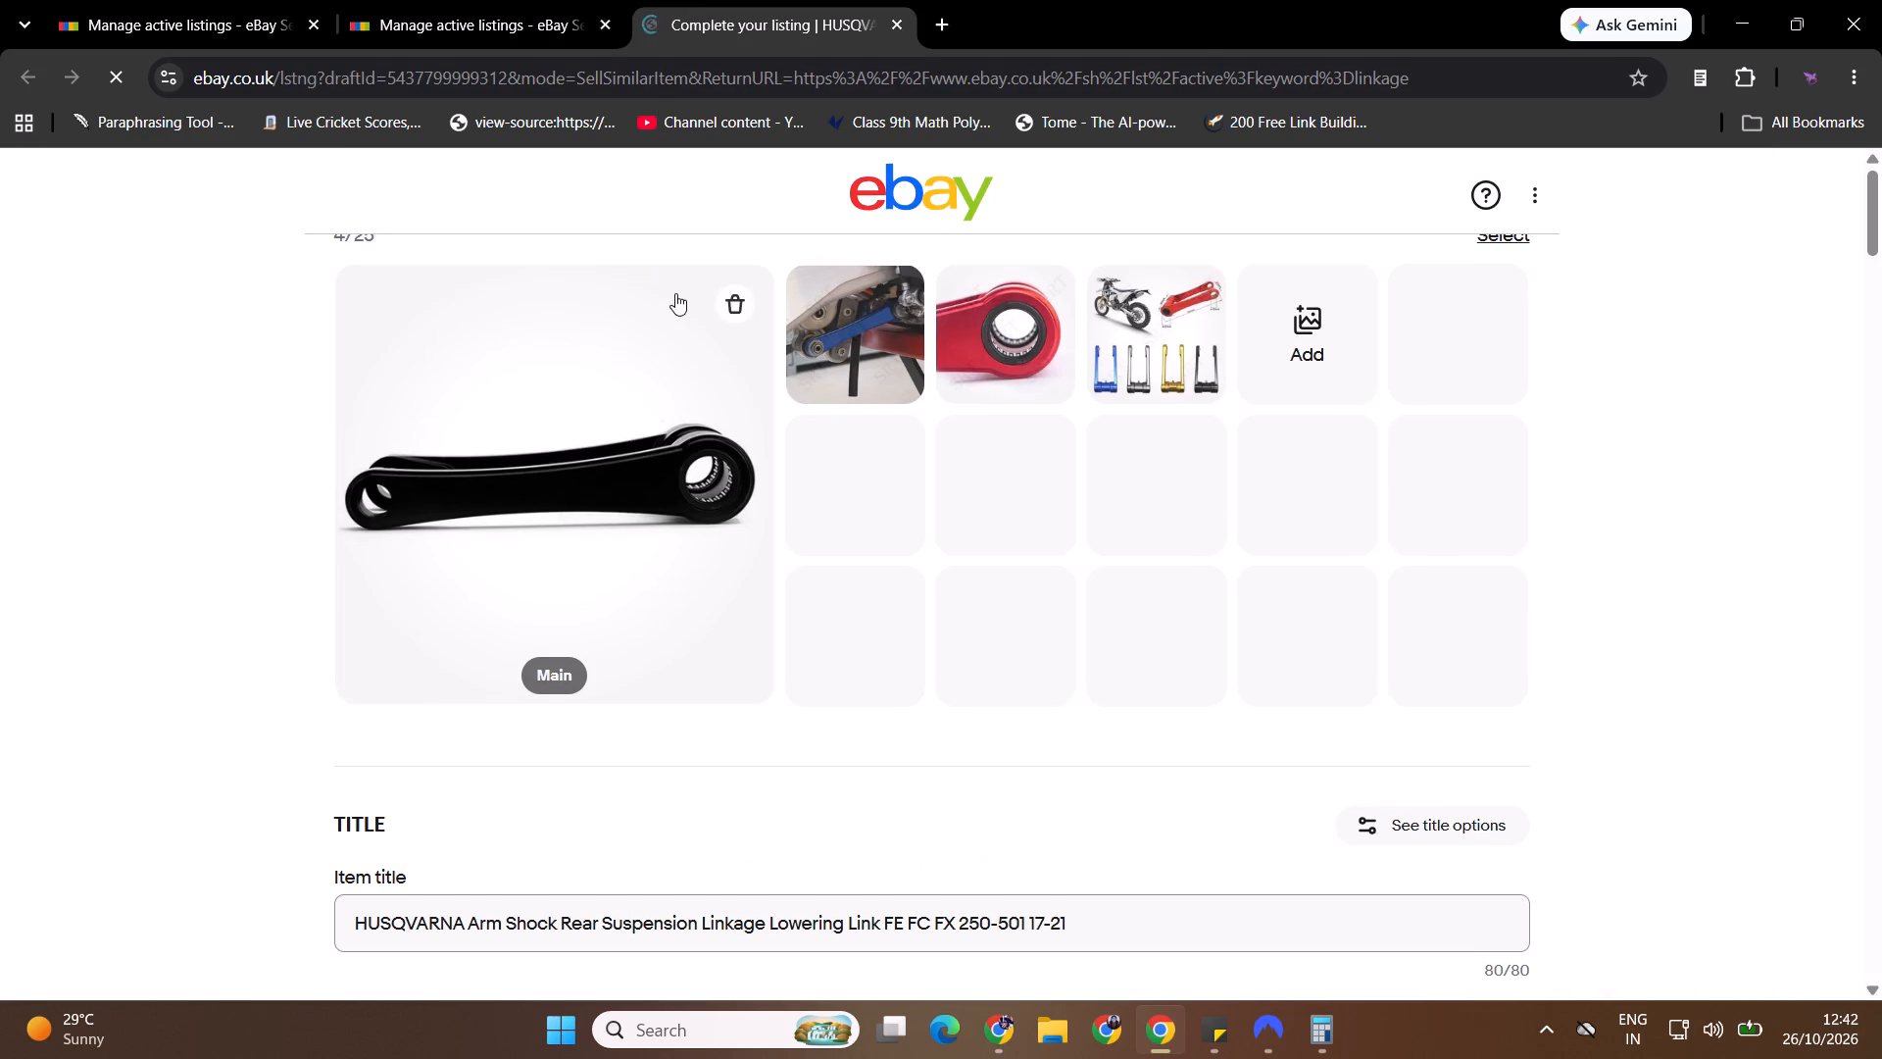
Replace the black link photo in the Husqvarna FE FC FX draft with the yellow link image from Downloads and make it the main photo.
{"action": "left_click", "coordinate": [741, 307]}
{"action": "left_click", "coordinate": [1138, 359]}
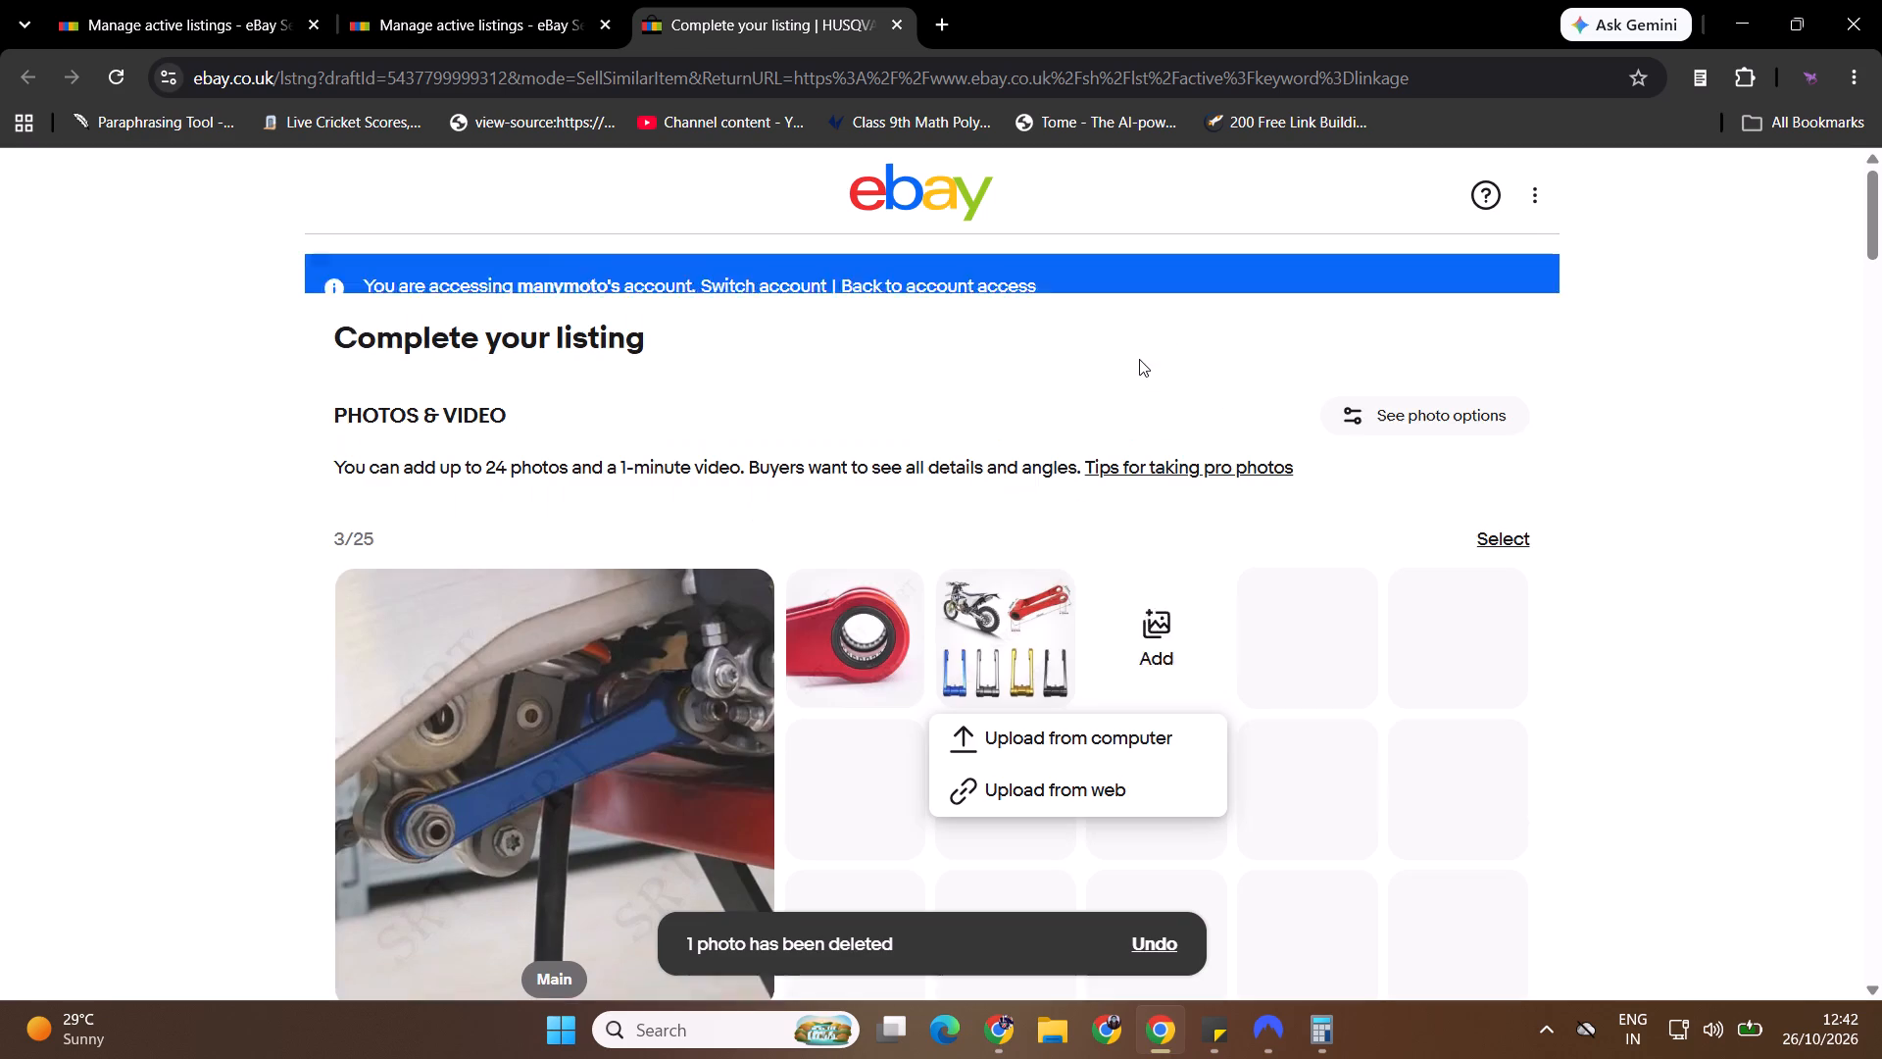
{"action": "left_click", "coordinate": [1128, 761]}
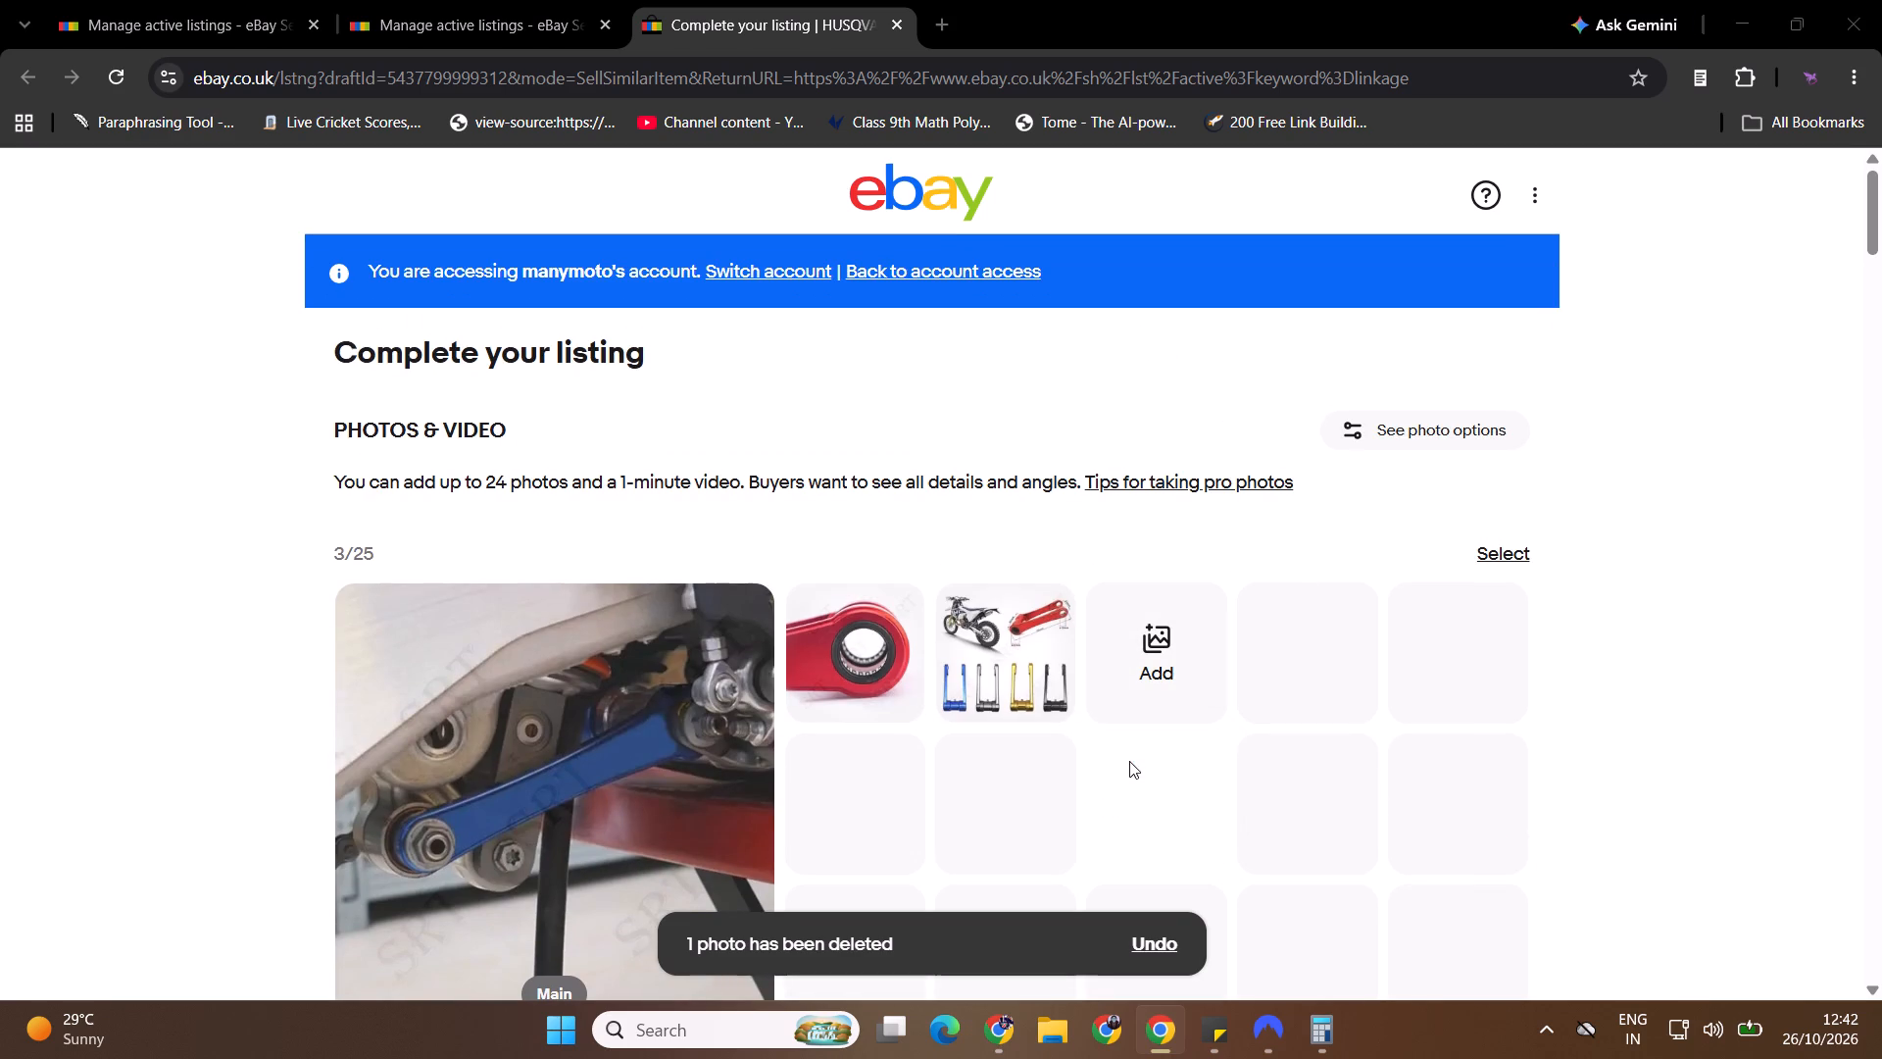
{"action": "left_click", "coordinate": [1260, 521]}
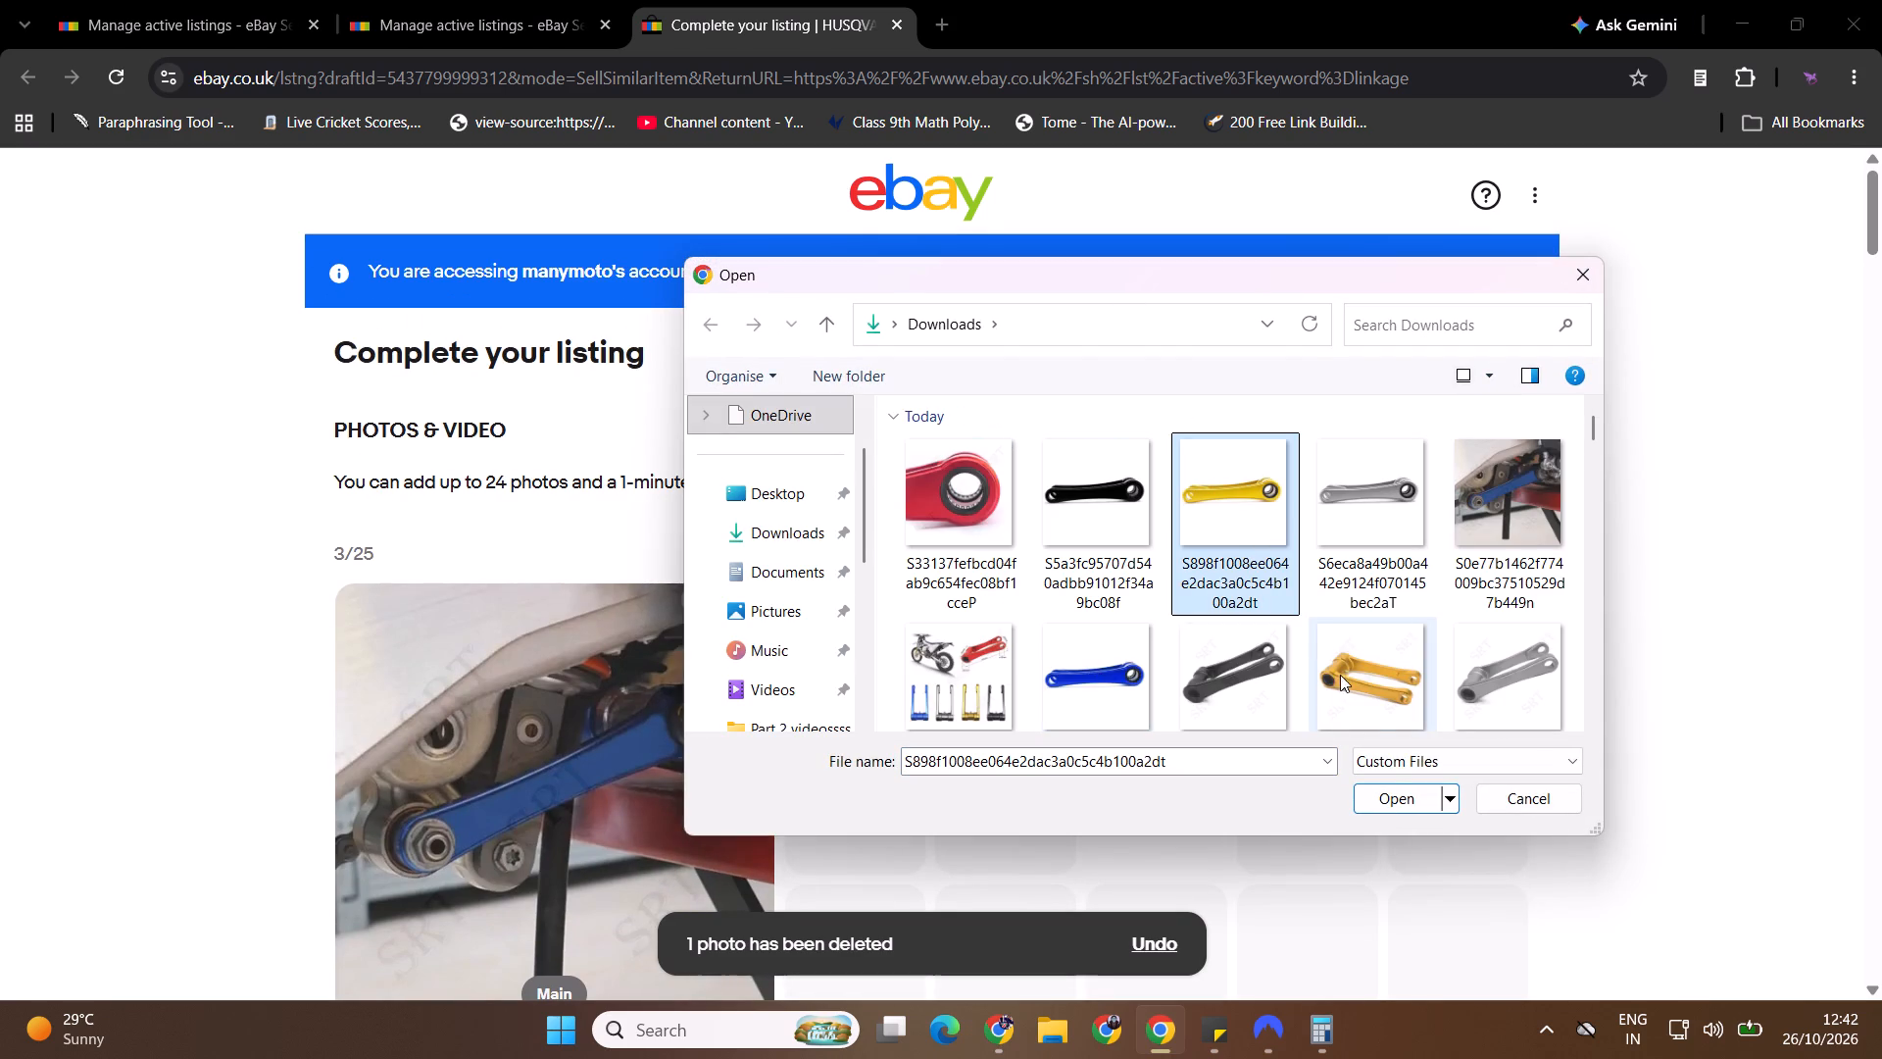
{"action": "left_click", "coordinate": [1396, 789]}
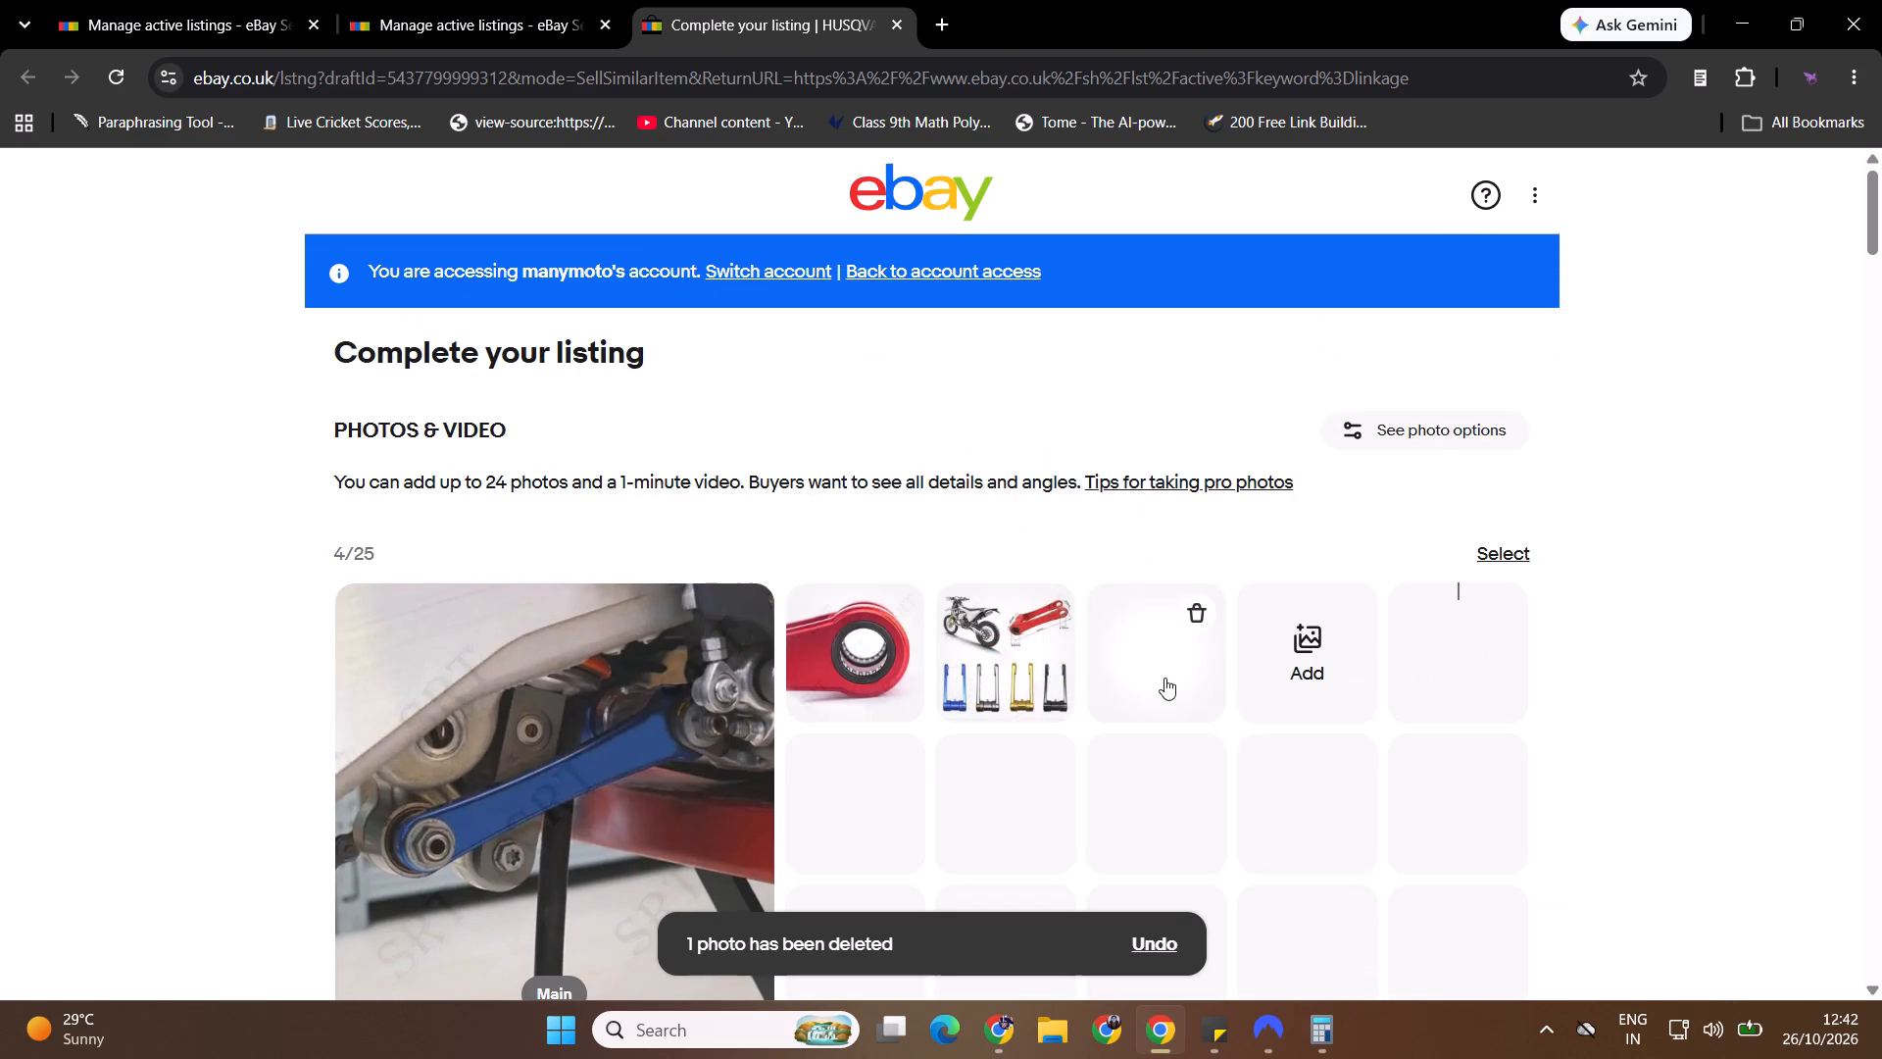
{"action": "left_click_drag", "start_coordinate": [1137, 670], "coordinate": [680, 762]}
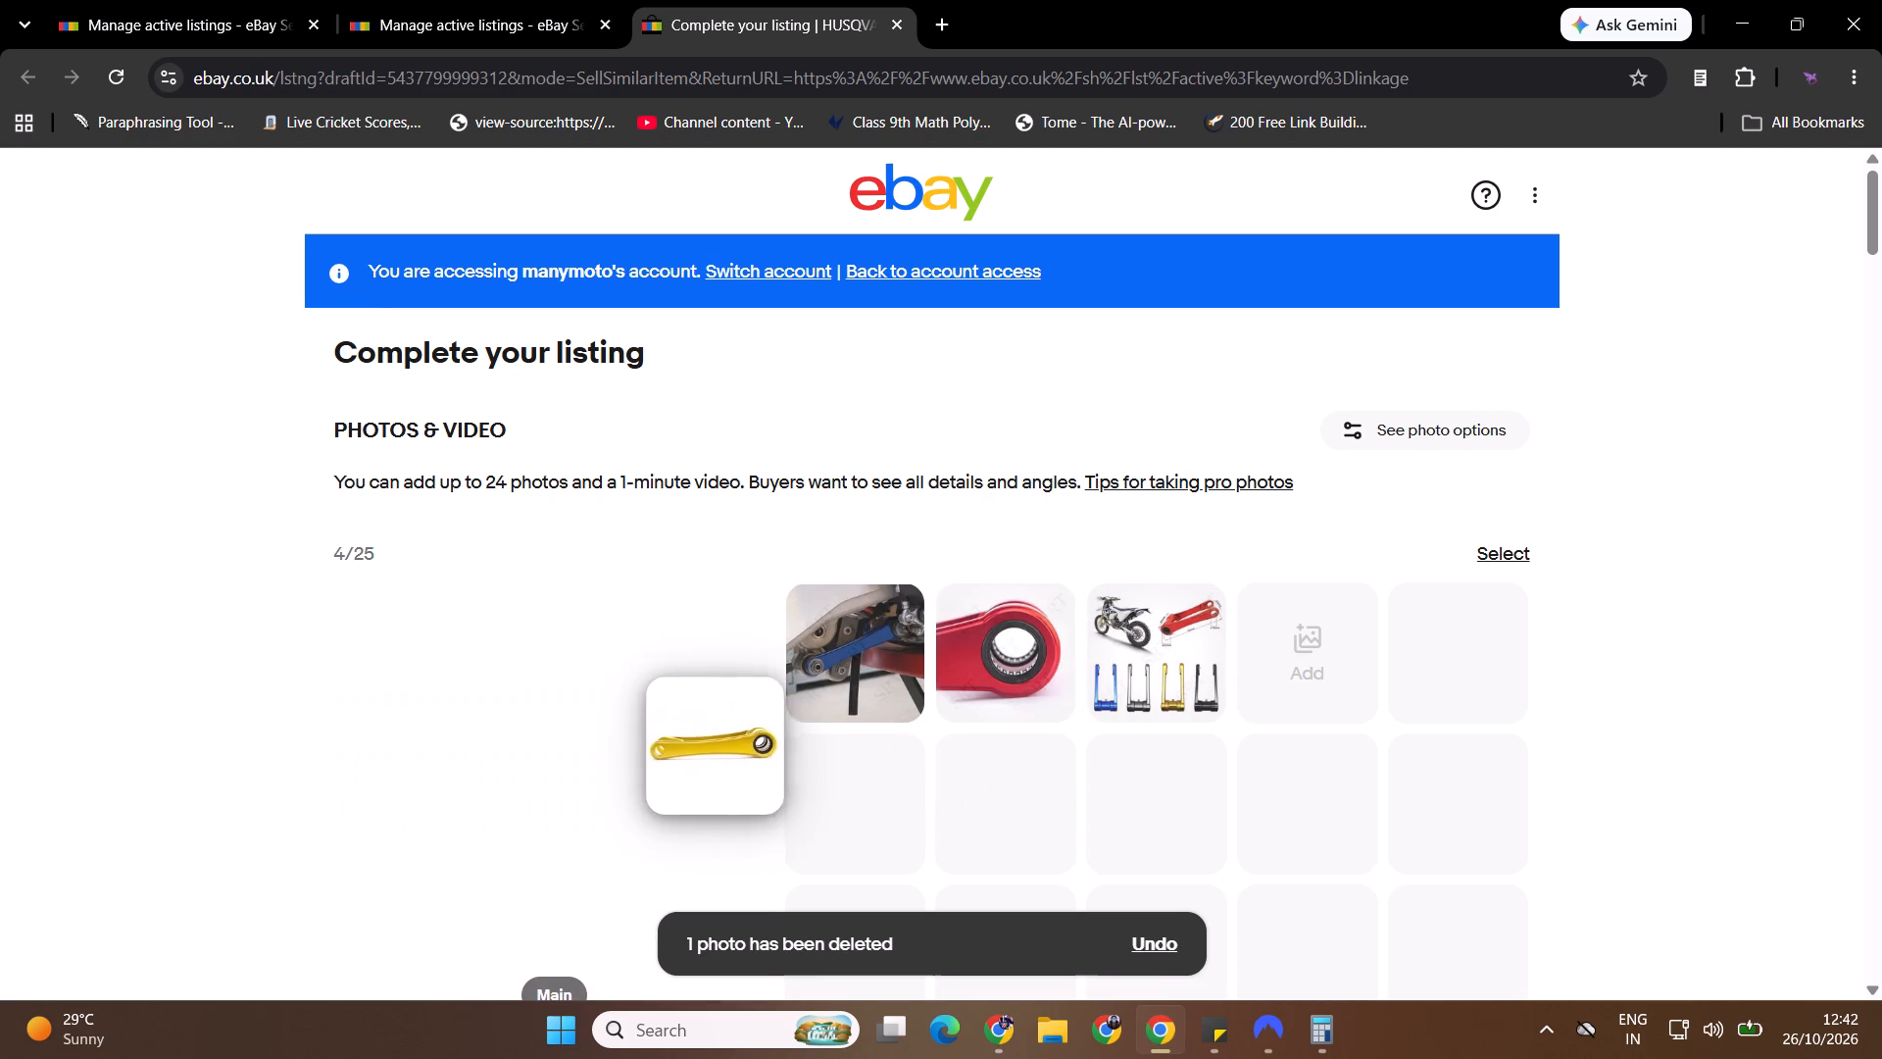
{"action": "left_click_drag", "start_coordinate": [680, 762], "coordinate": [667, 757]}
Check the yellow Husqvarna FE FC FX draft's description and fitment, list it with displayed fees, and dismiss the confirmation.
{"action": "left_click_drag", "start_coordinate": [1877, 226], "coordinate": [1881, 344]}
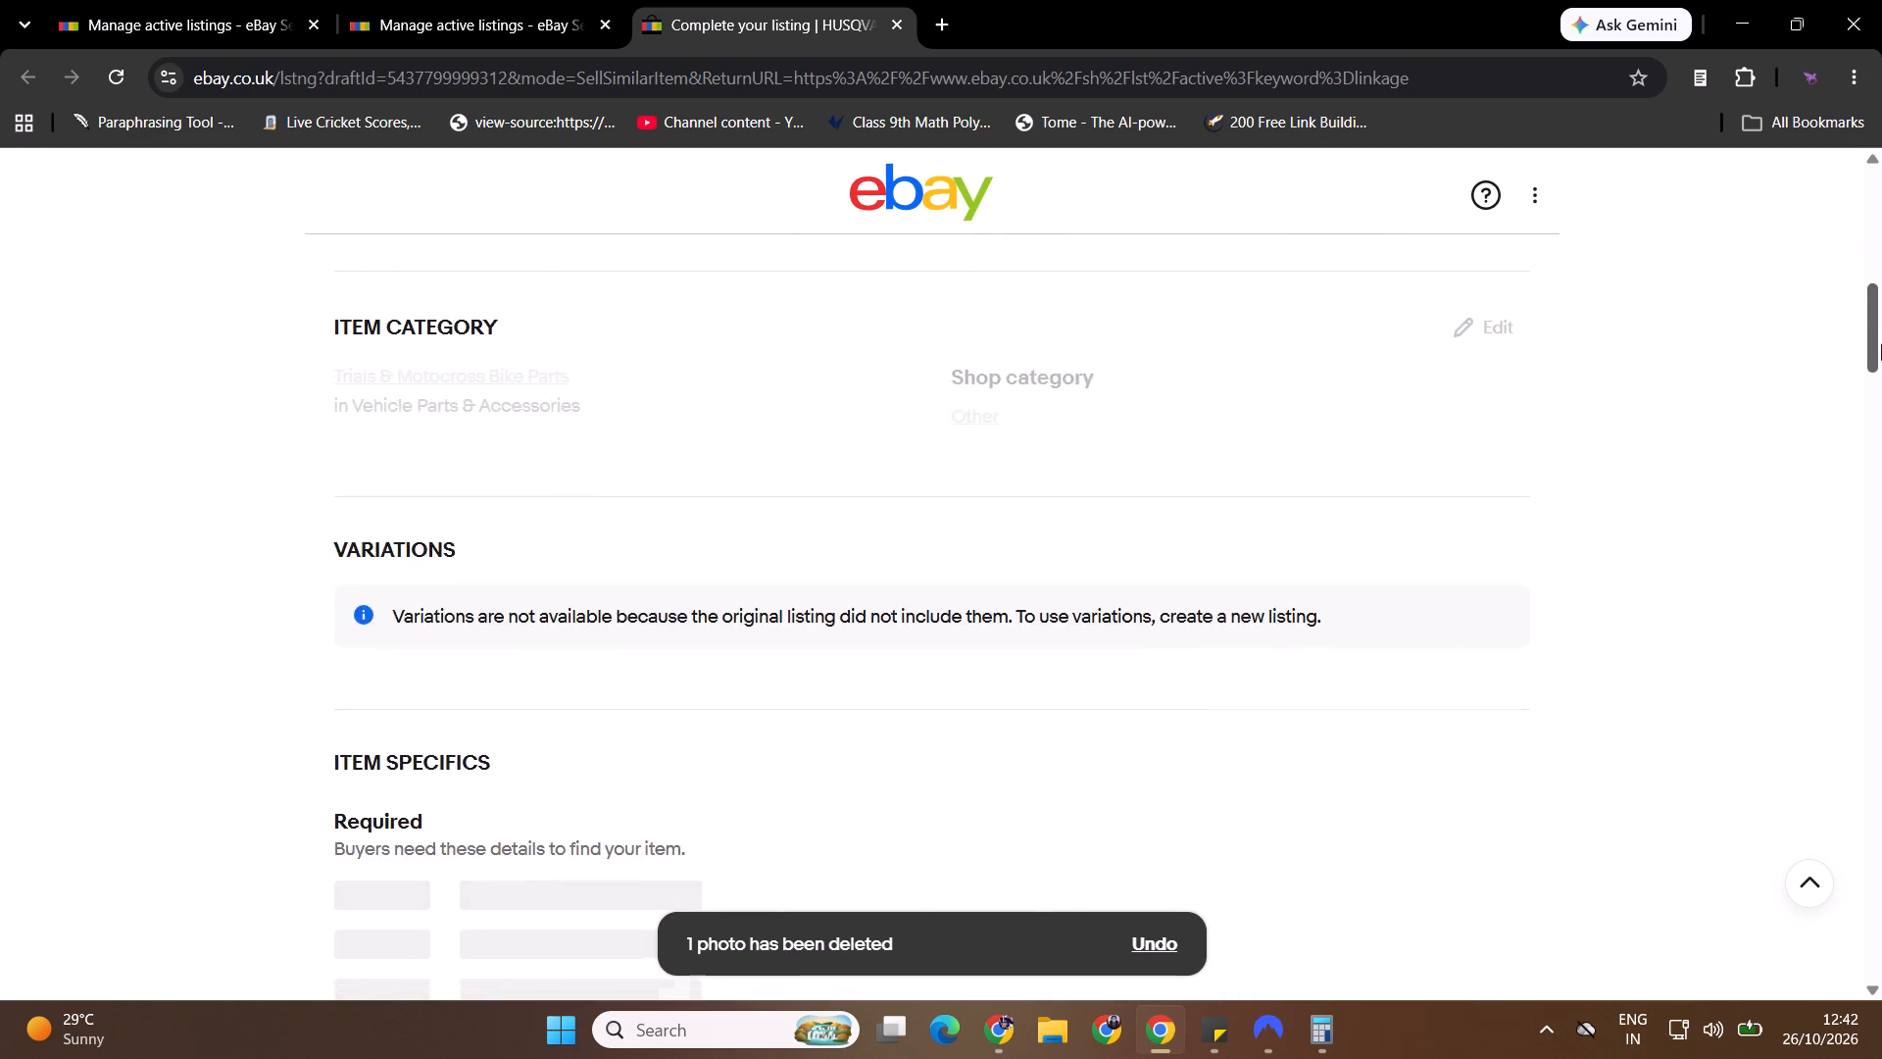
{"action": "left_click_drag", "start_coordinate": [1881, 344], "coordinate": [1881, 505]}
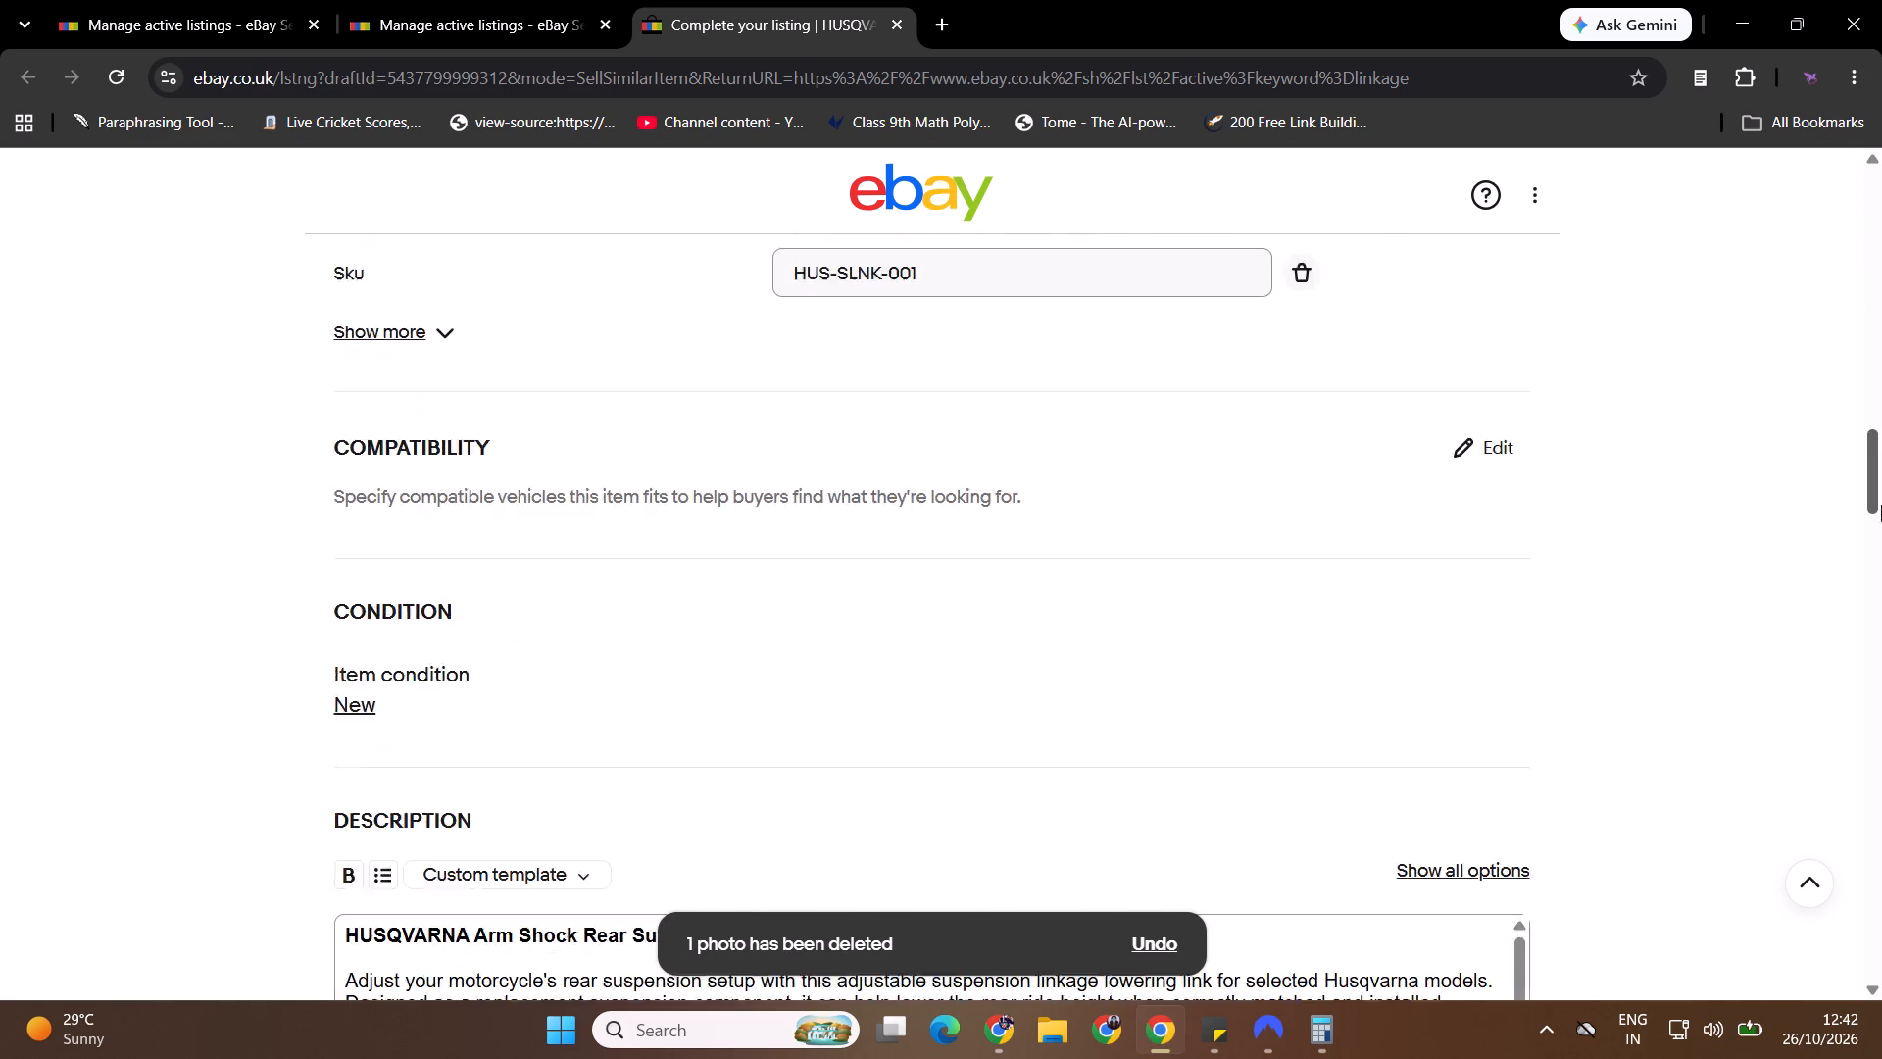
{"action": "left_click_drag", "start_coordinate": [1881, 505], "coordinate": [1881, 555]}
{"action": "left_click_drag", "start_coordinate": [1519, 445], "coordinate": [1536, 565]}
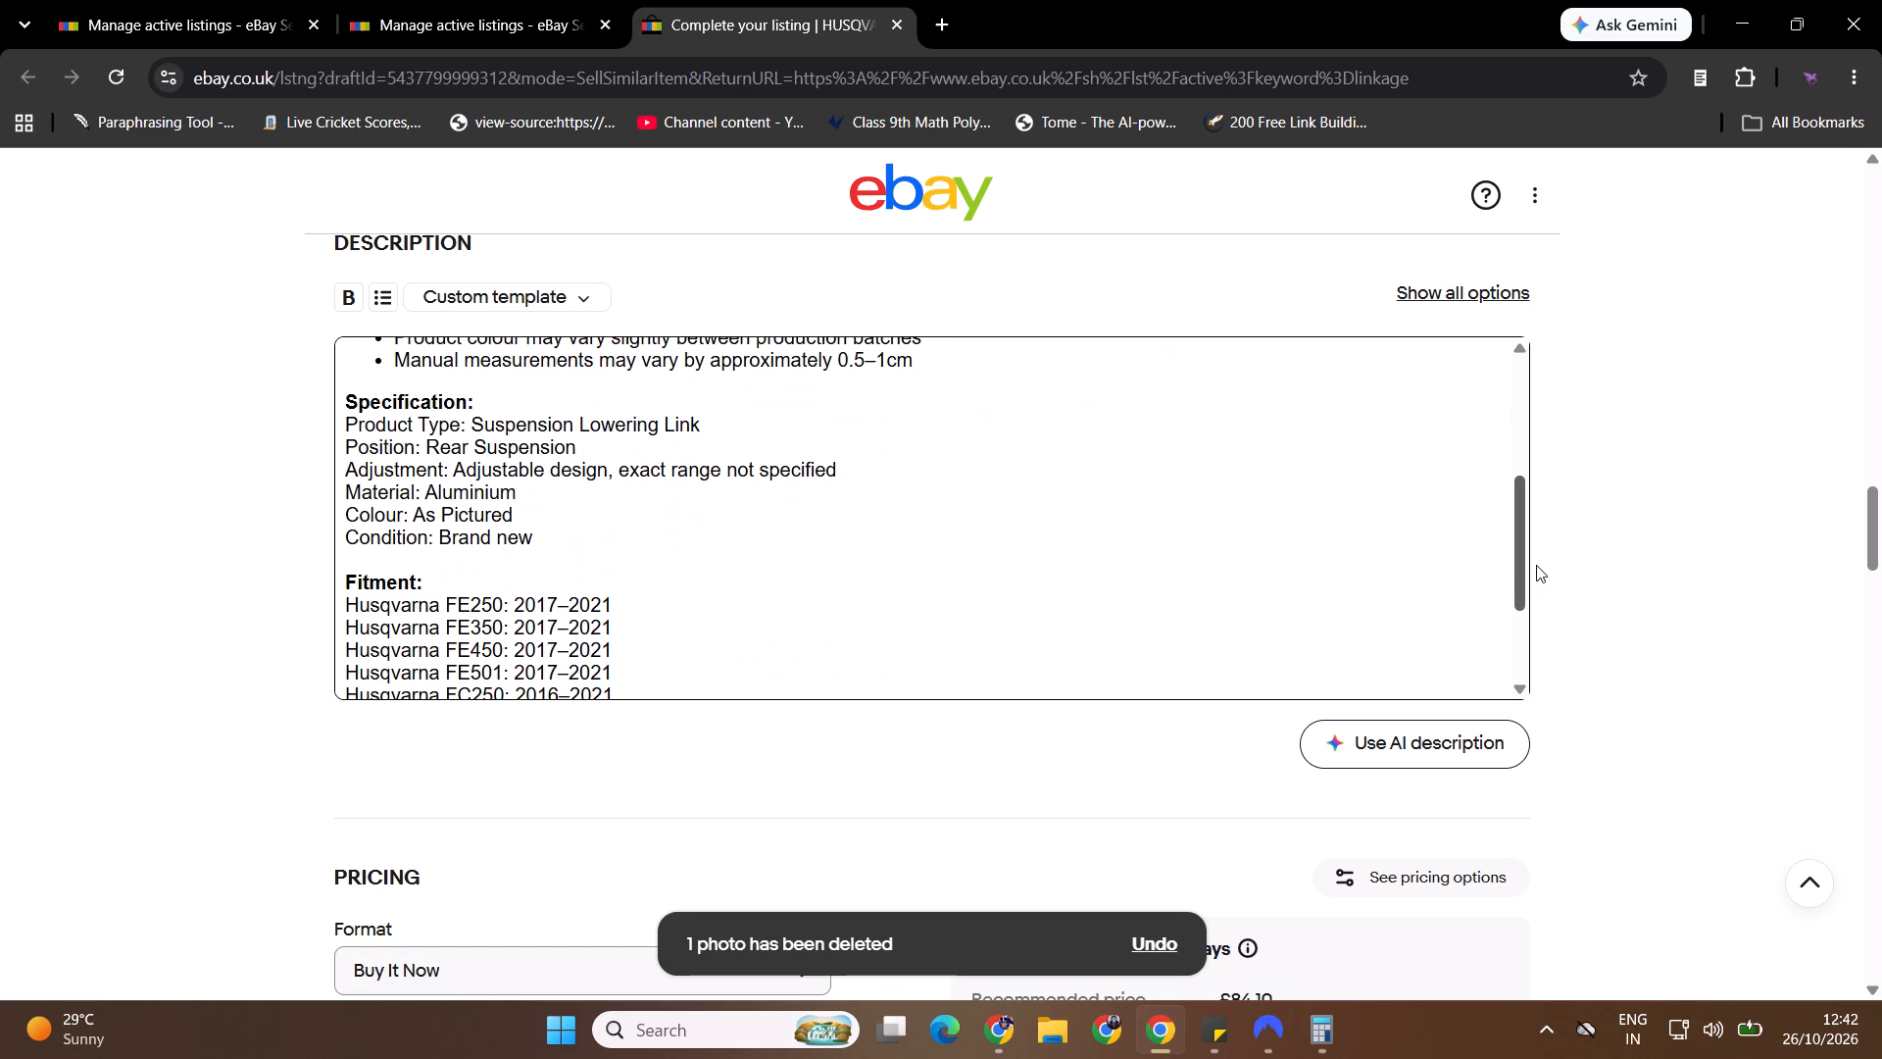
{"action": "left_click_drag", "start_coordinate": [1536, 565], "coordinate": [1537, 502]}
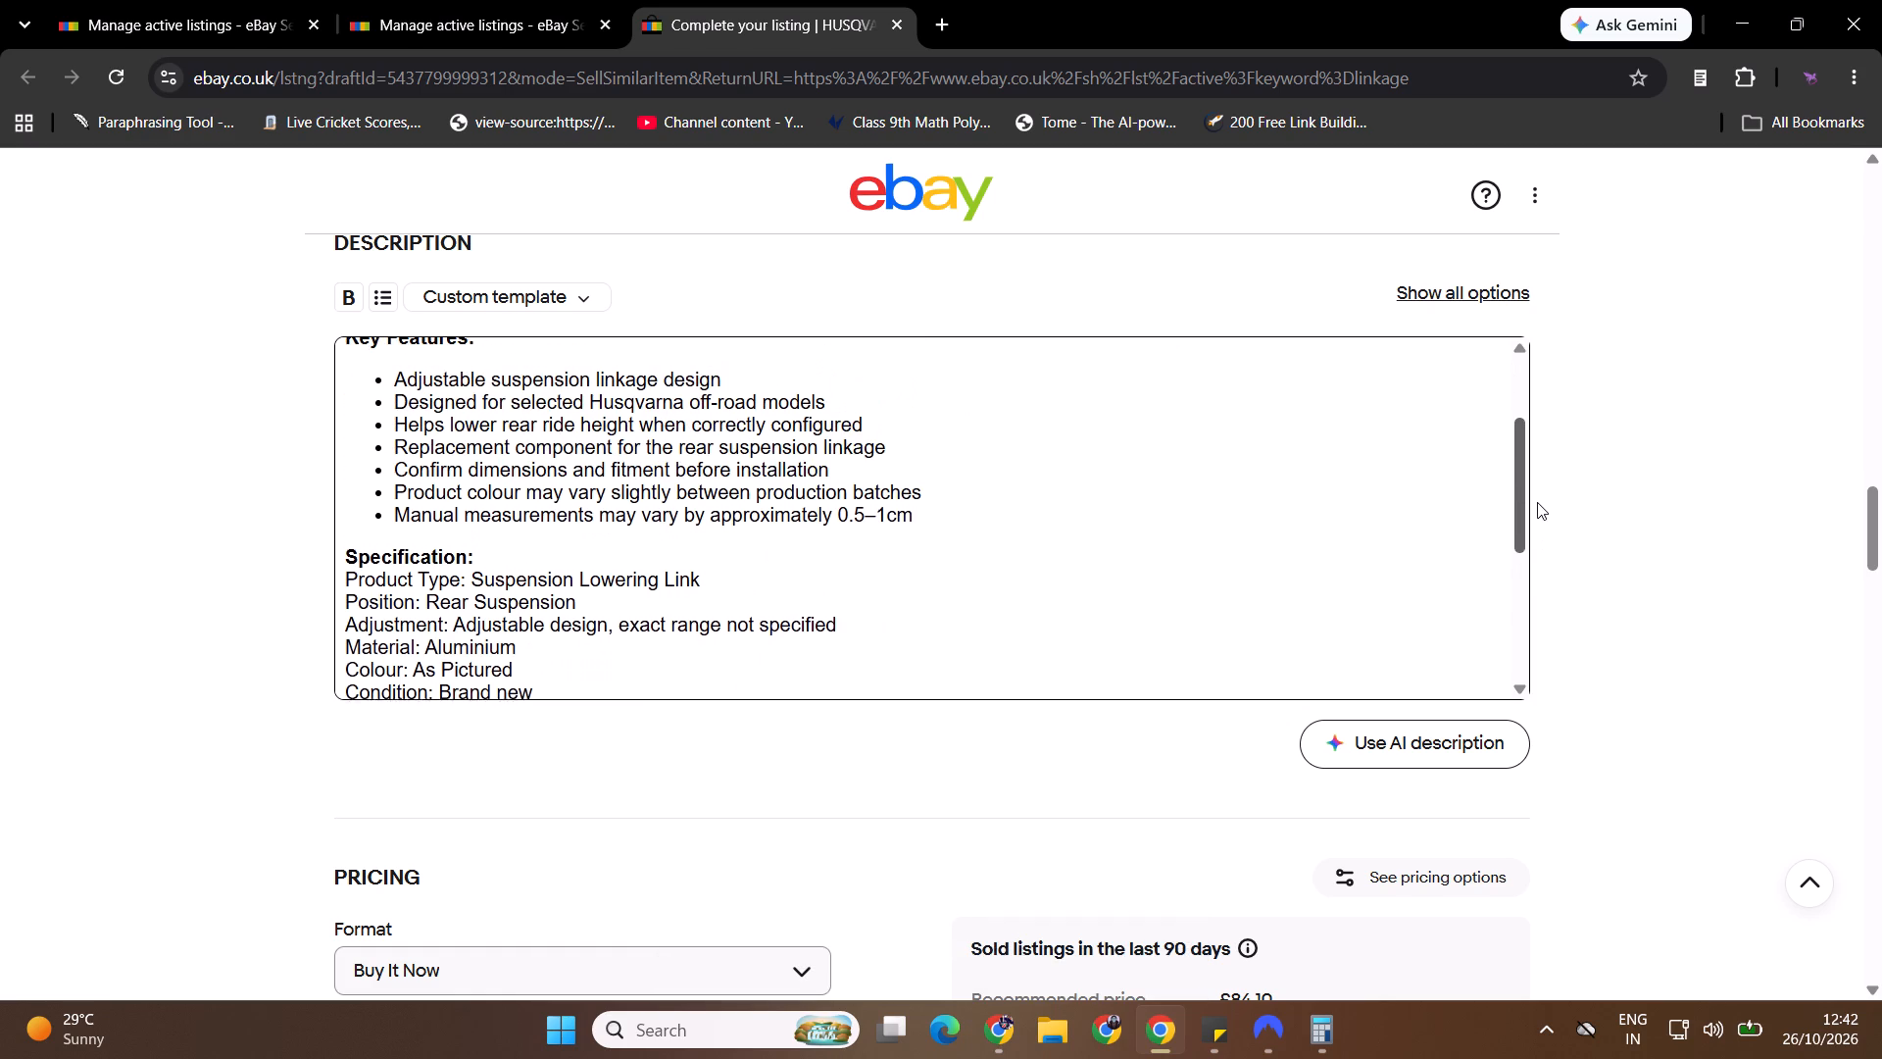
{"action": "left_click_drag", "start_coordinate": [1537, 502], "coordinate": [1544, 667]}
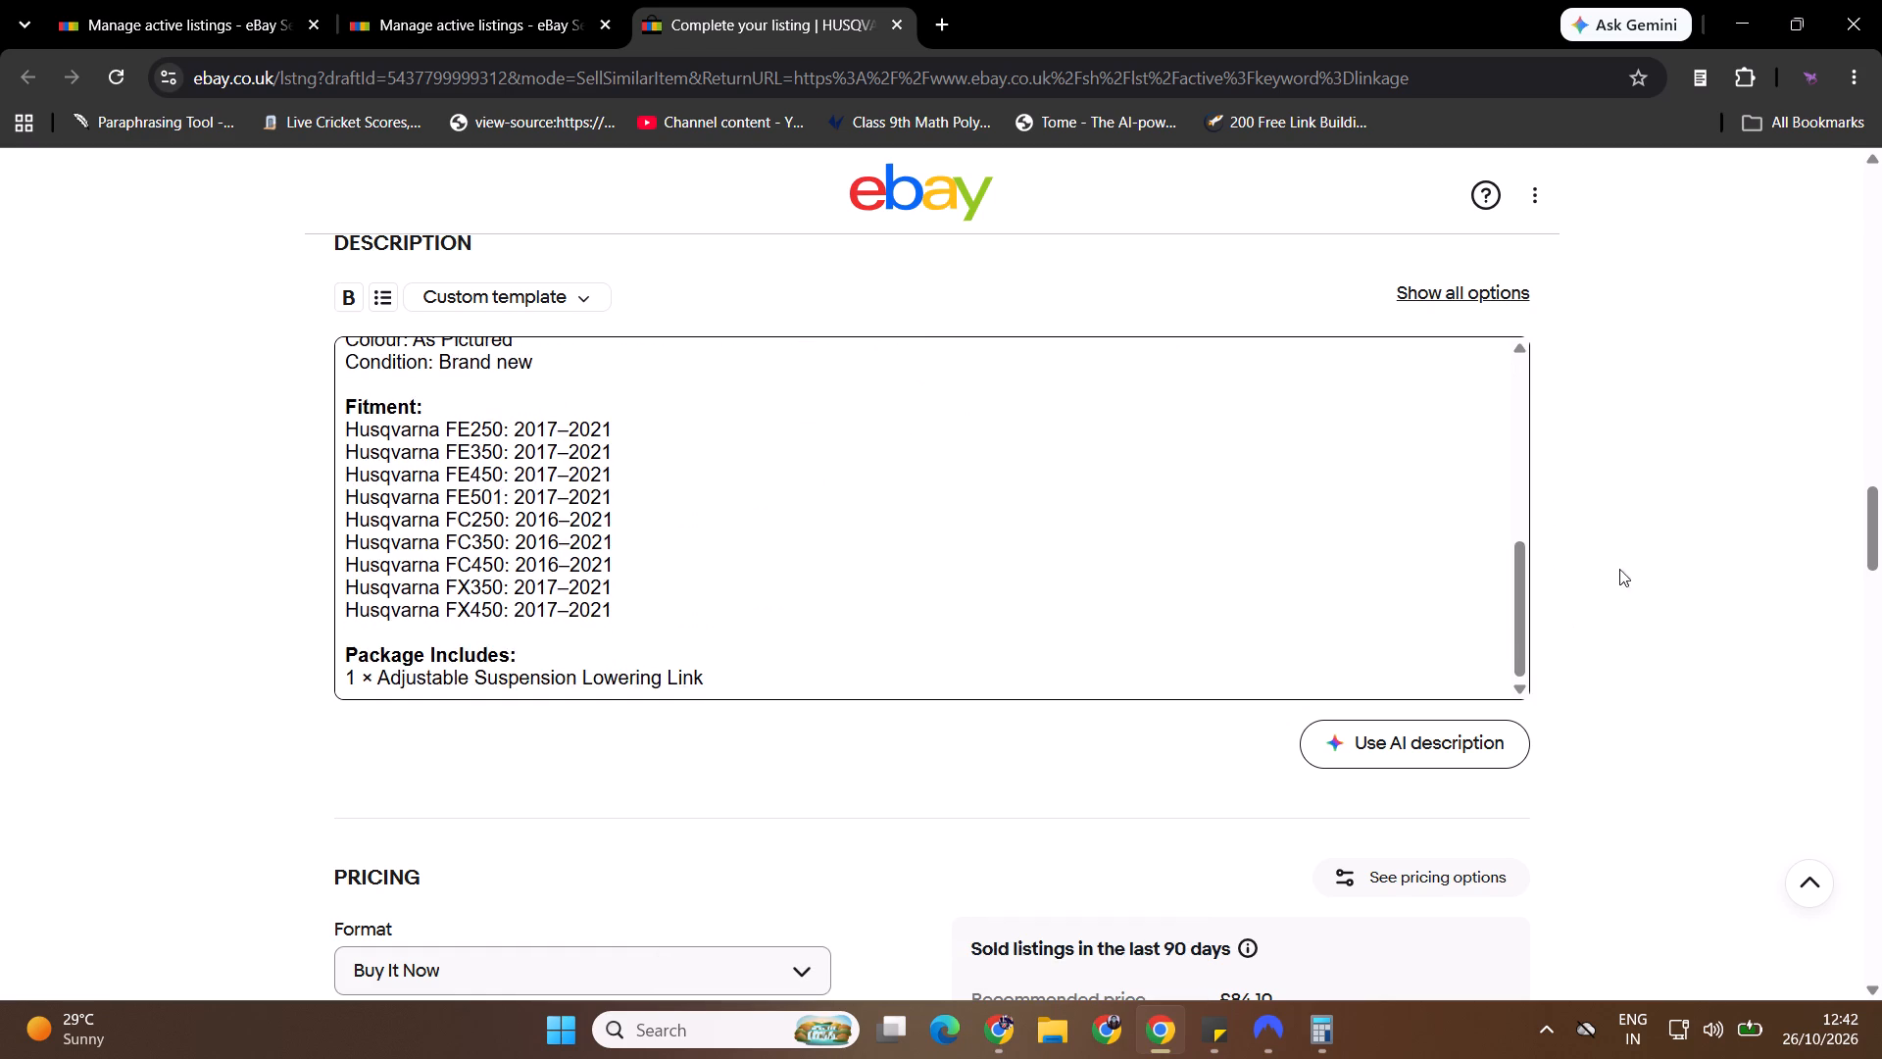
{"action": "left_click_drag", "start_coordinate": [1876, 495], "coordinate": [1862, 901]}
{"action": "left_click", "coordinate": [1018, 619]}
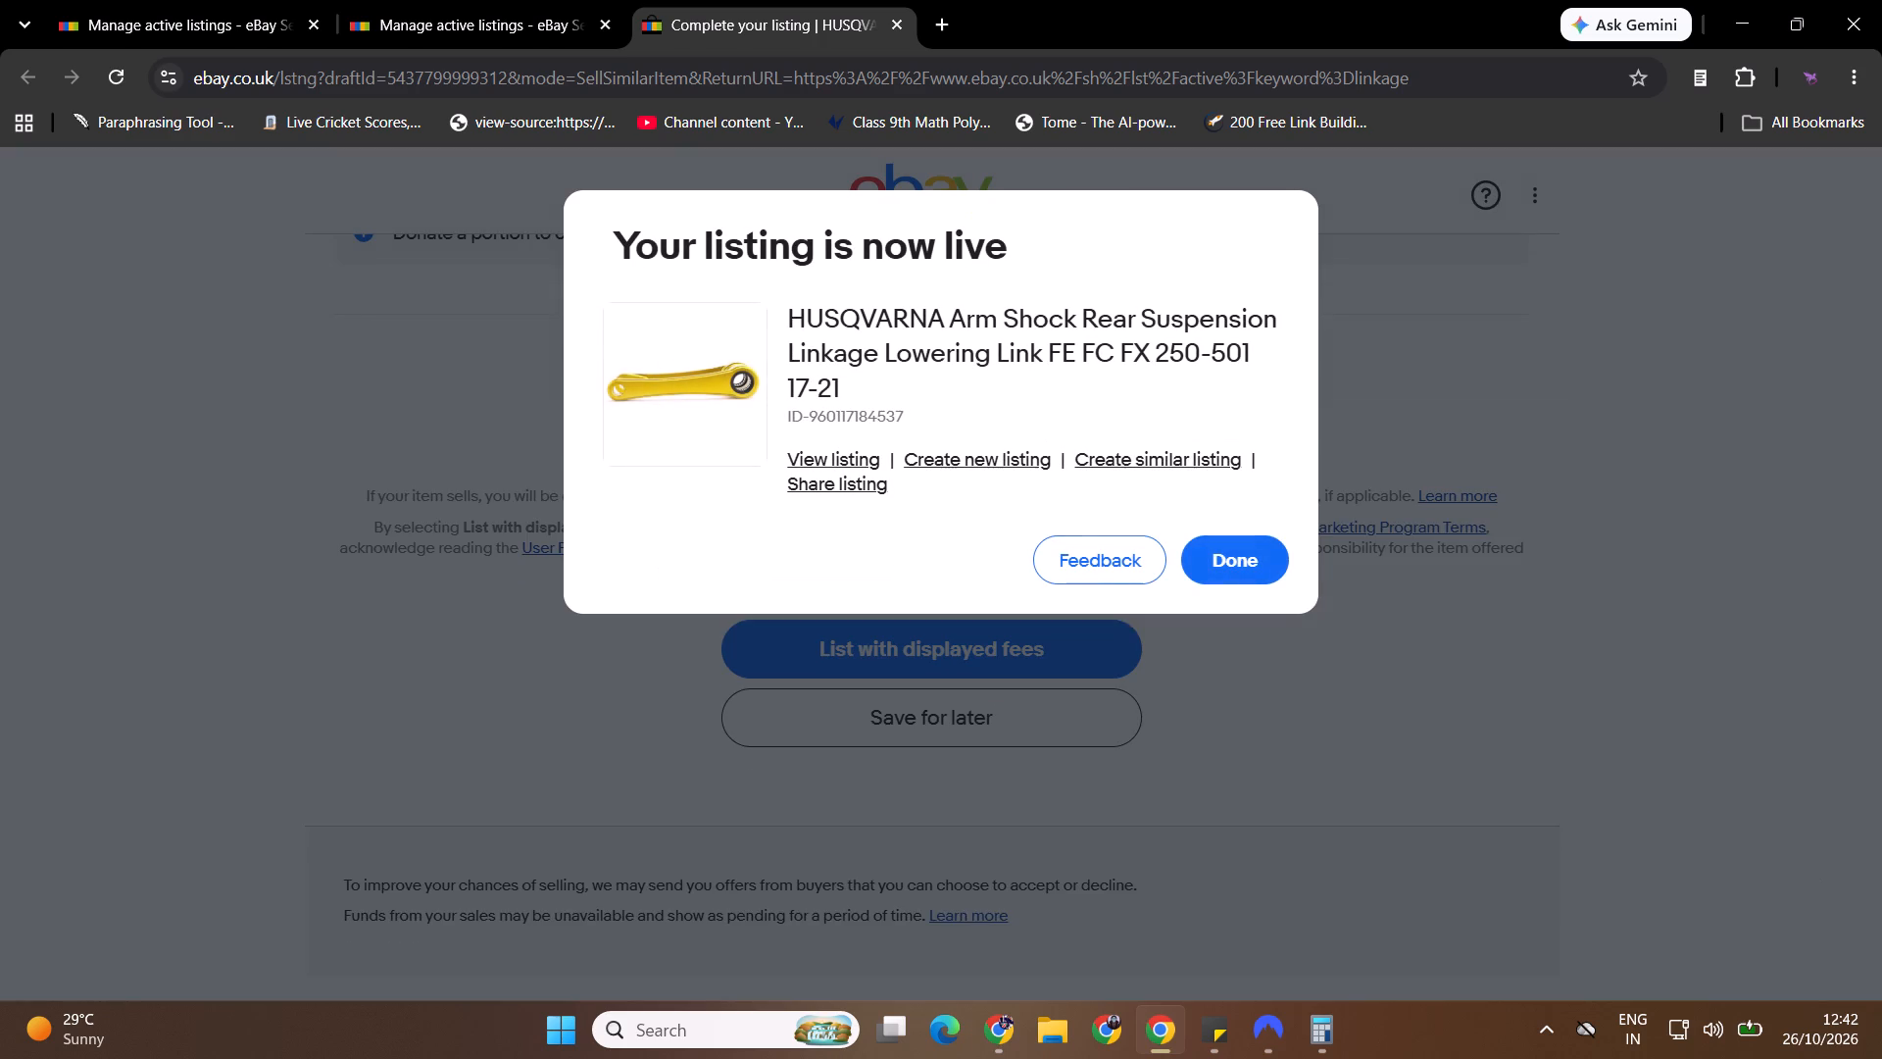
{"action": "left_click", "coordinate": [1235, 566]}
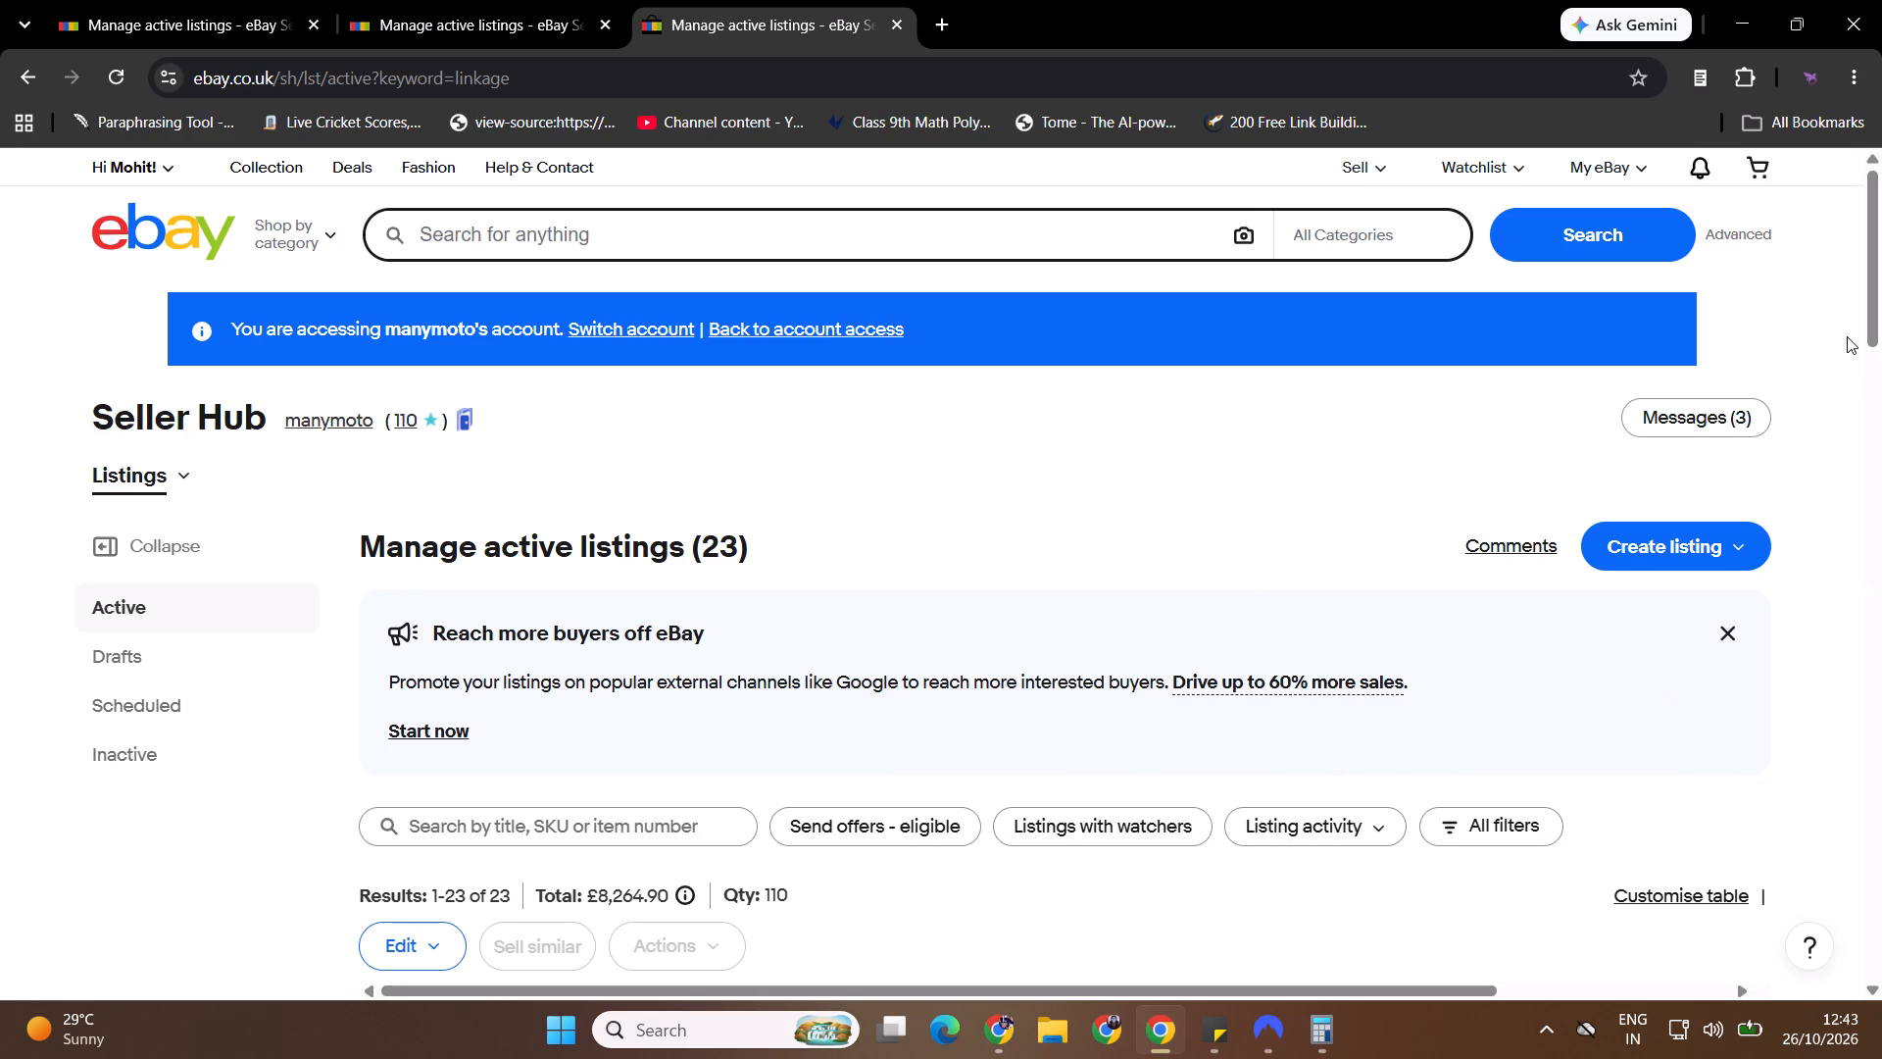
{"action": "left_click_drag", "start_coordinate": [1860, 339], "coordinate": [1873, 360]}
{"action": "left_click_drag", "start_coordinate": [1881, 298], "coordinate": [1878, 1047]}
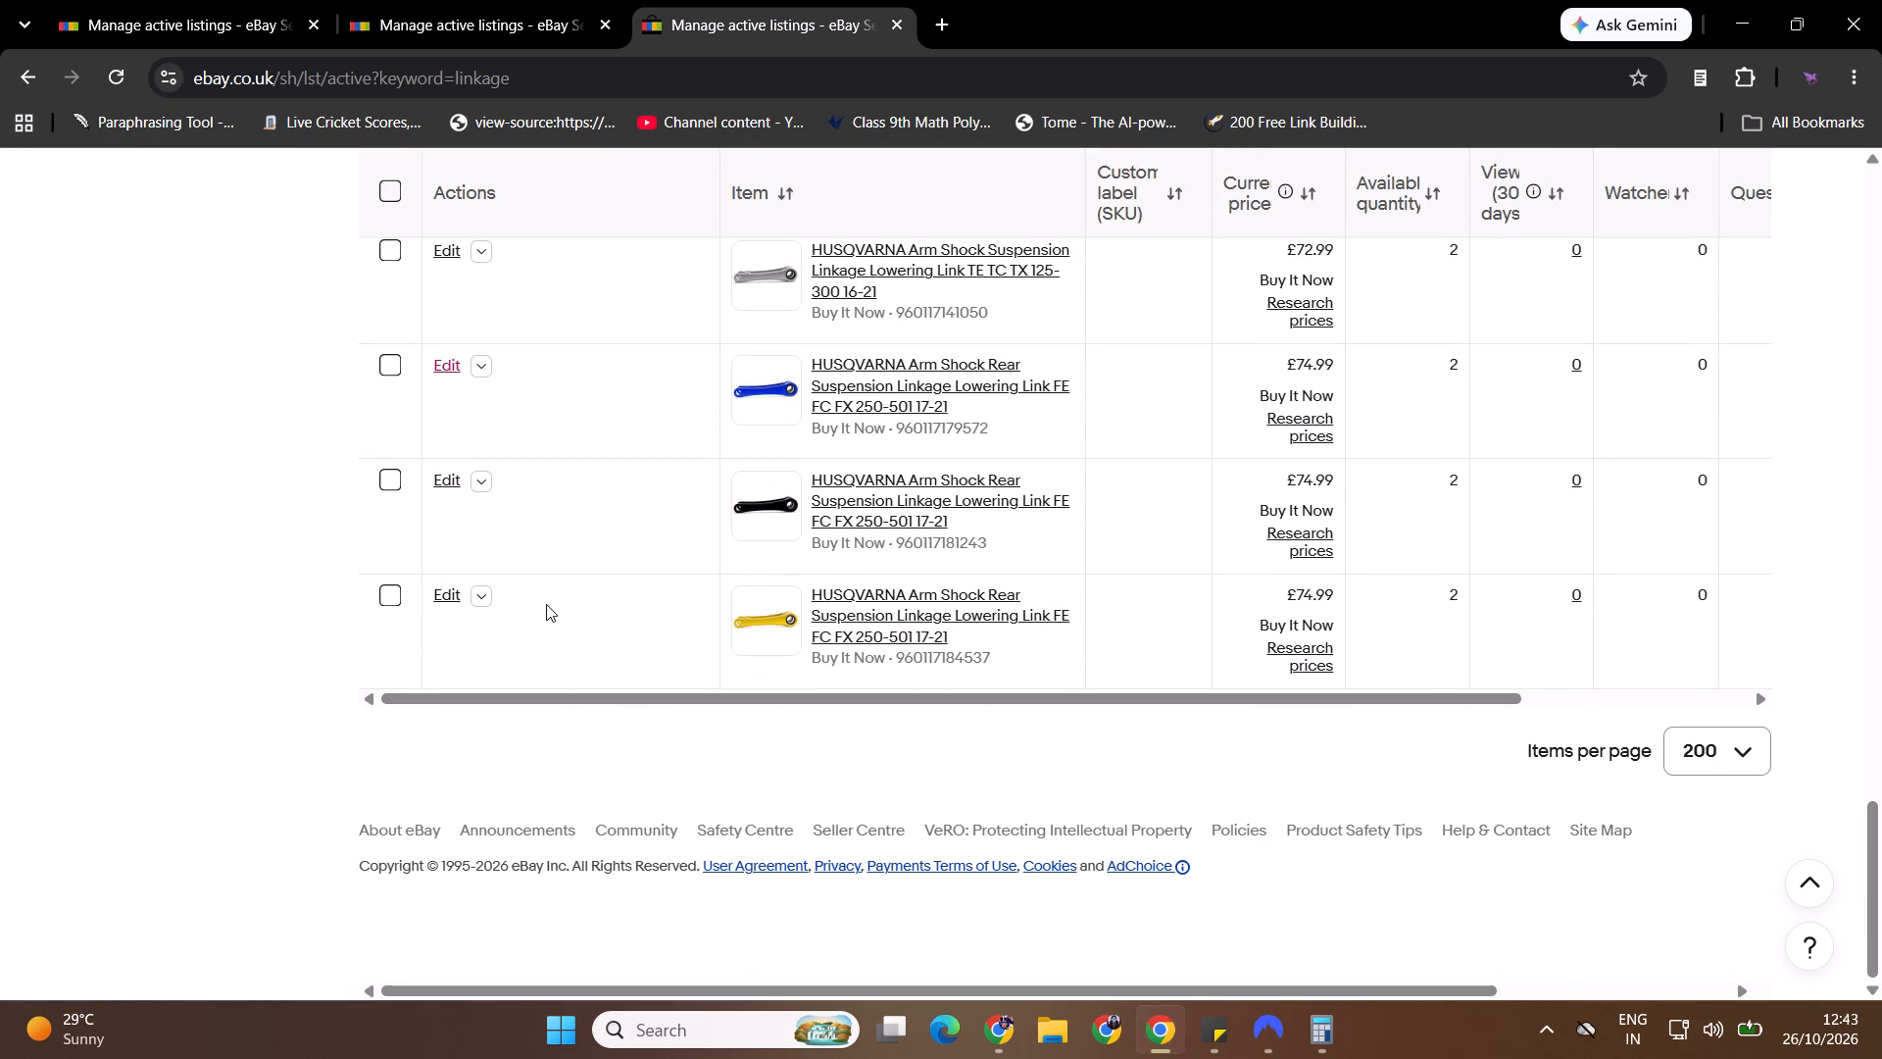
{"action": "left_click", "coordinate": [481, 601]}
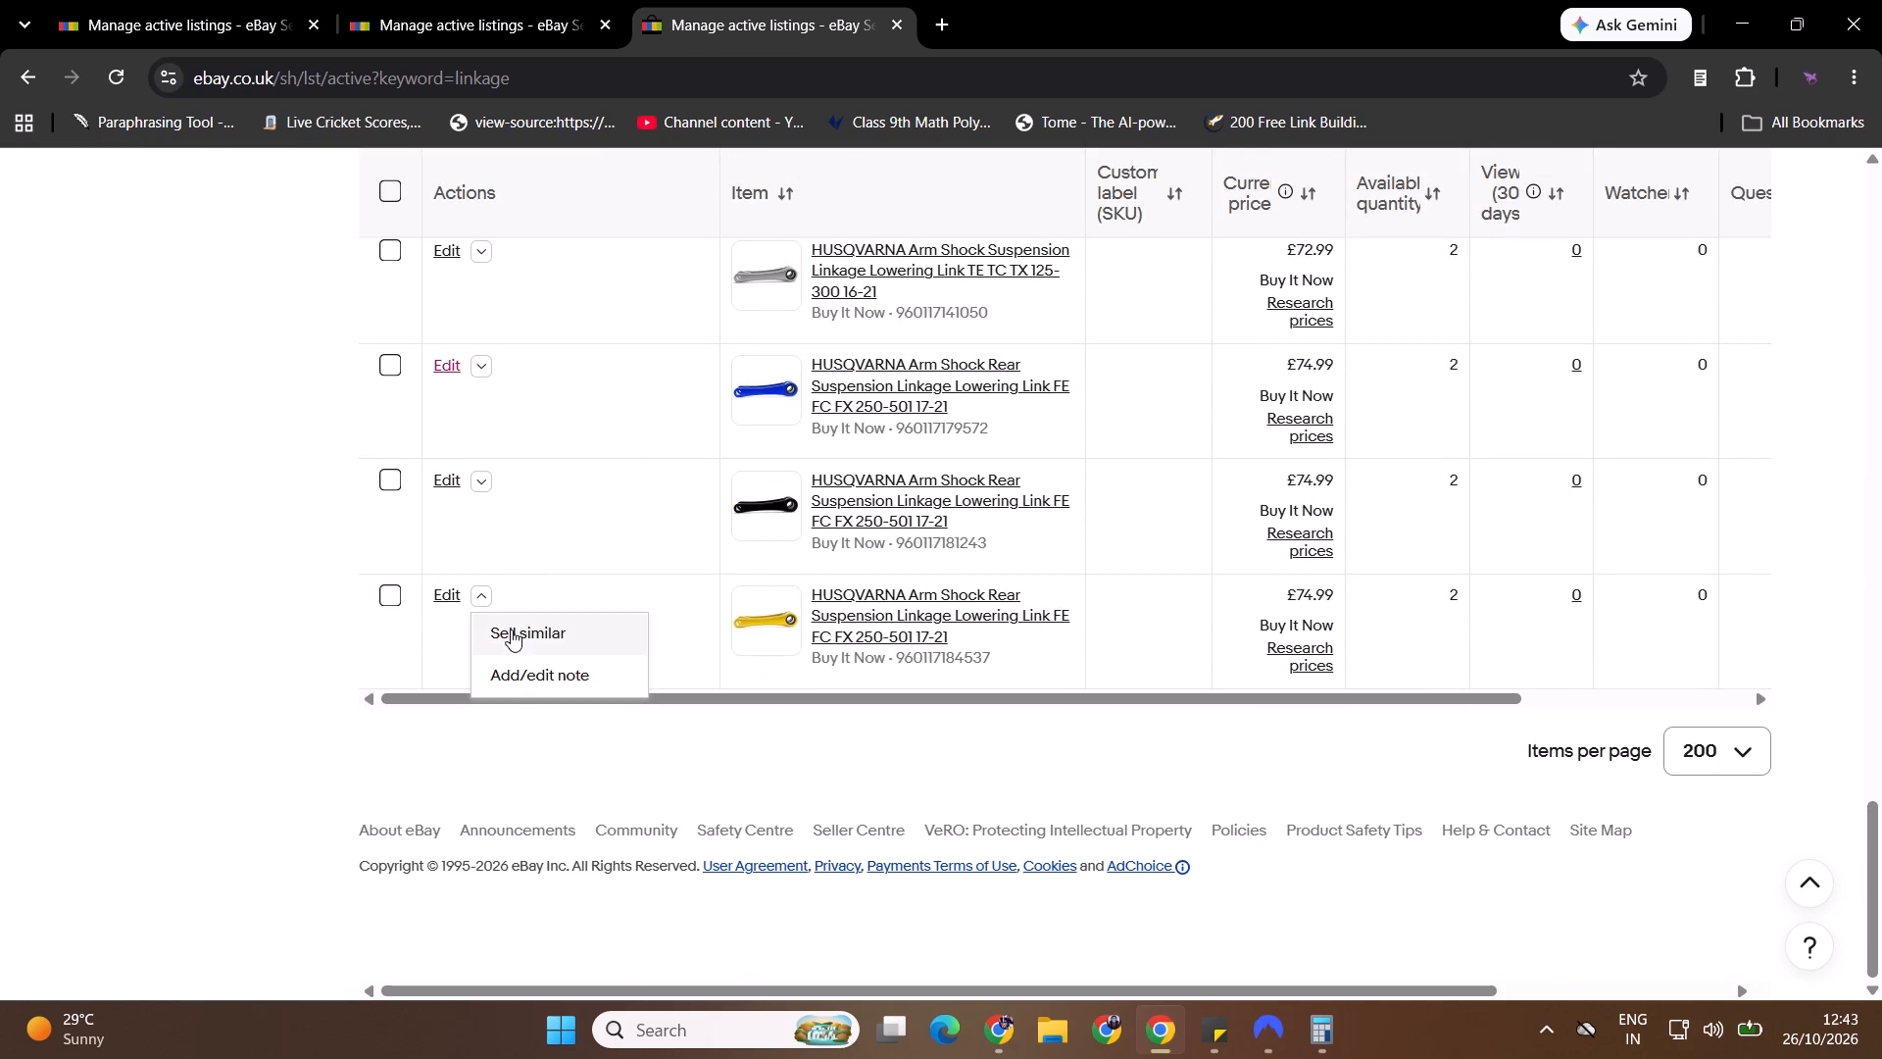
{"action": "middle_click", "coordinate": [511, 630]}
{"action": "left_click", "coordinate": [1007, 0]}
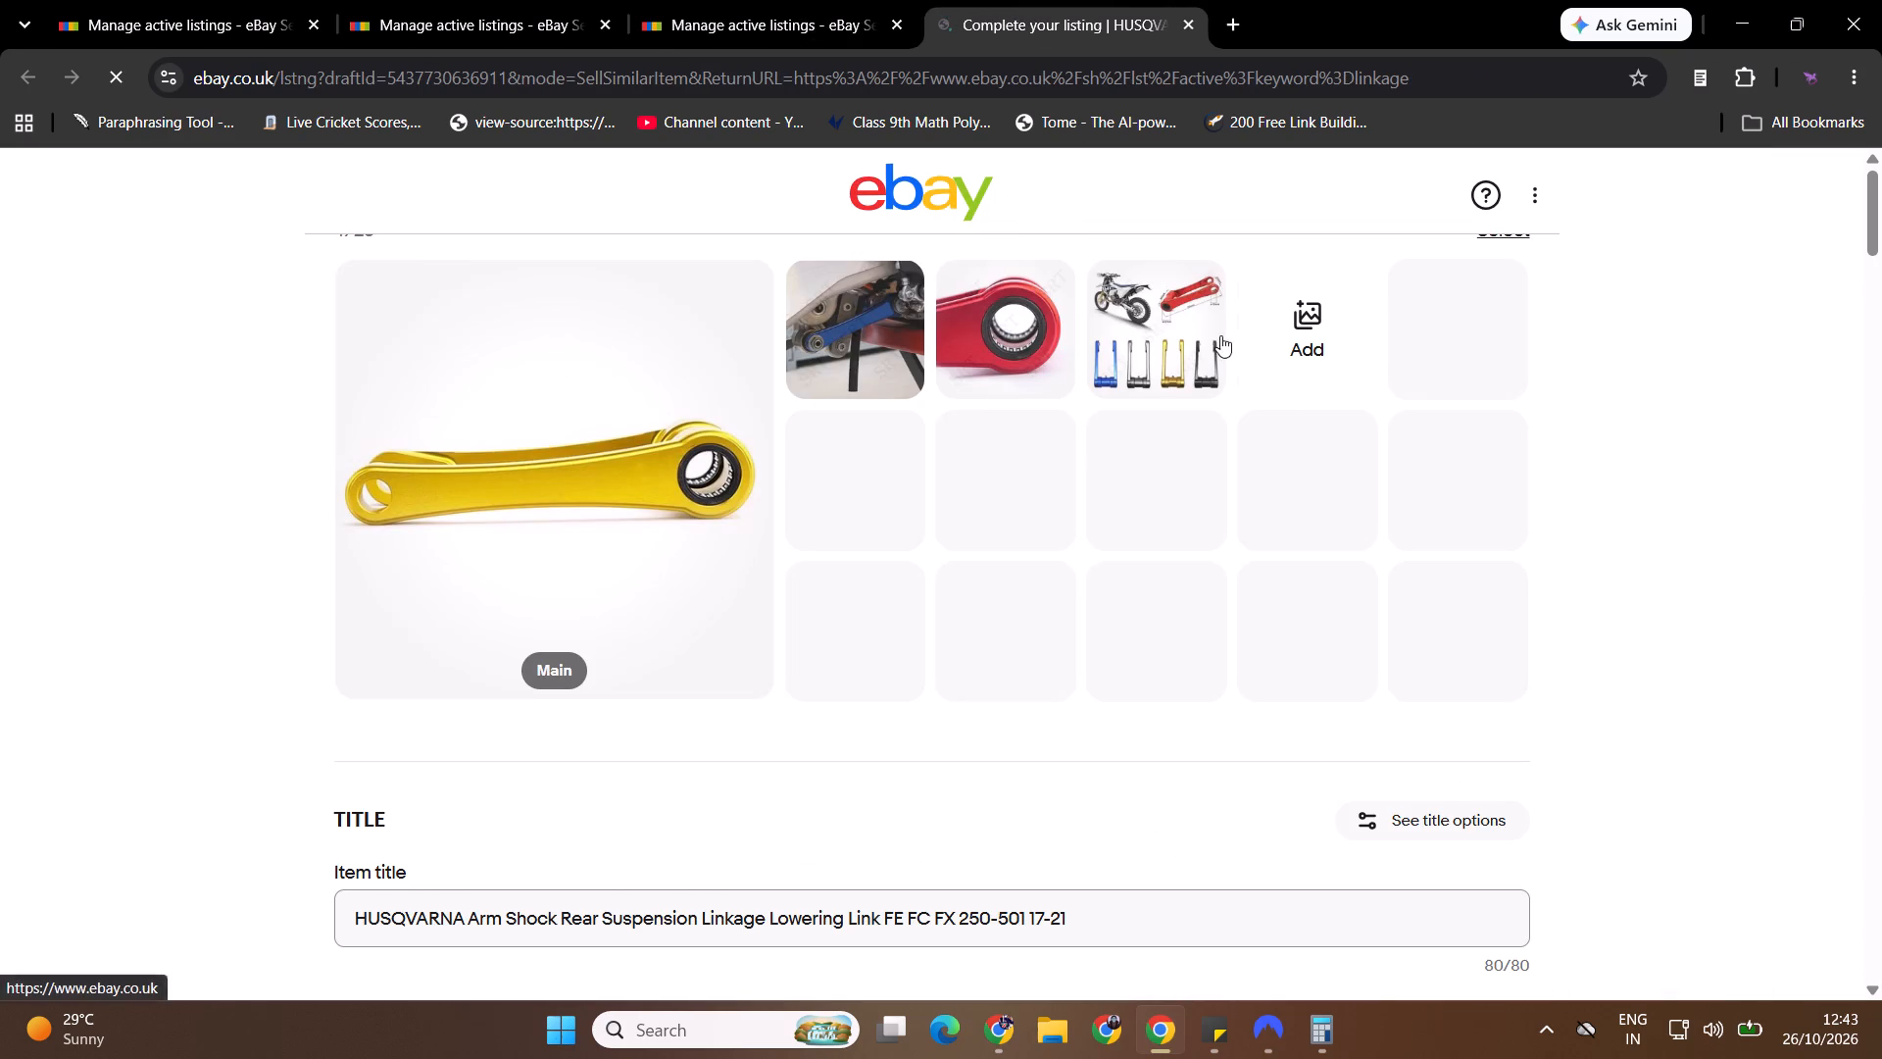
Delete the yellow link photo from the new draft and upload the side-view silver link image from Downloads.
{"action": "left_click", "coordinate": [746, 305]}
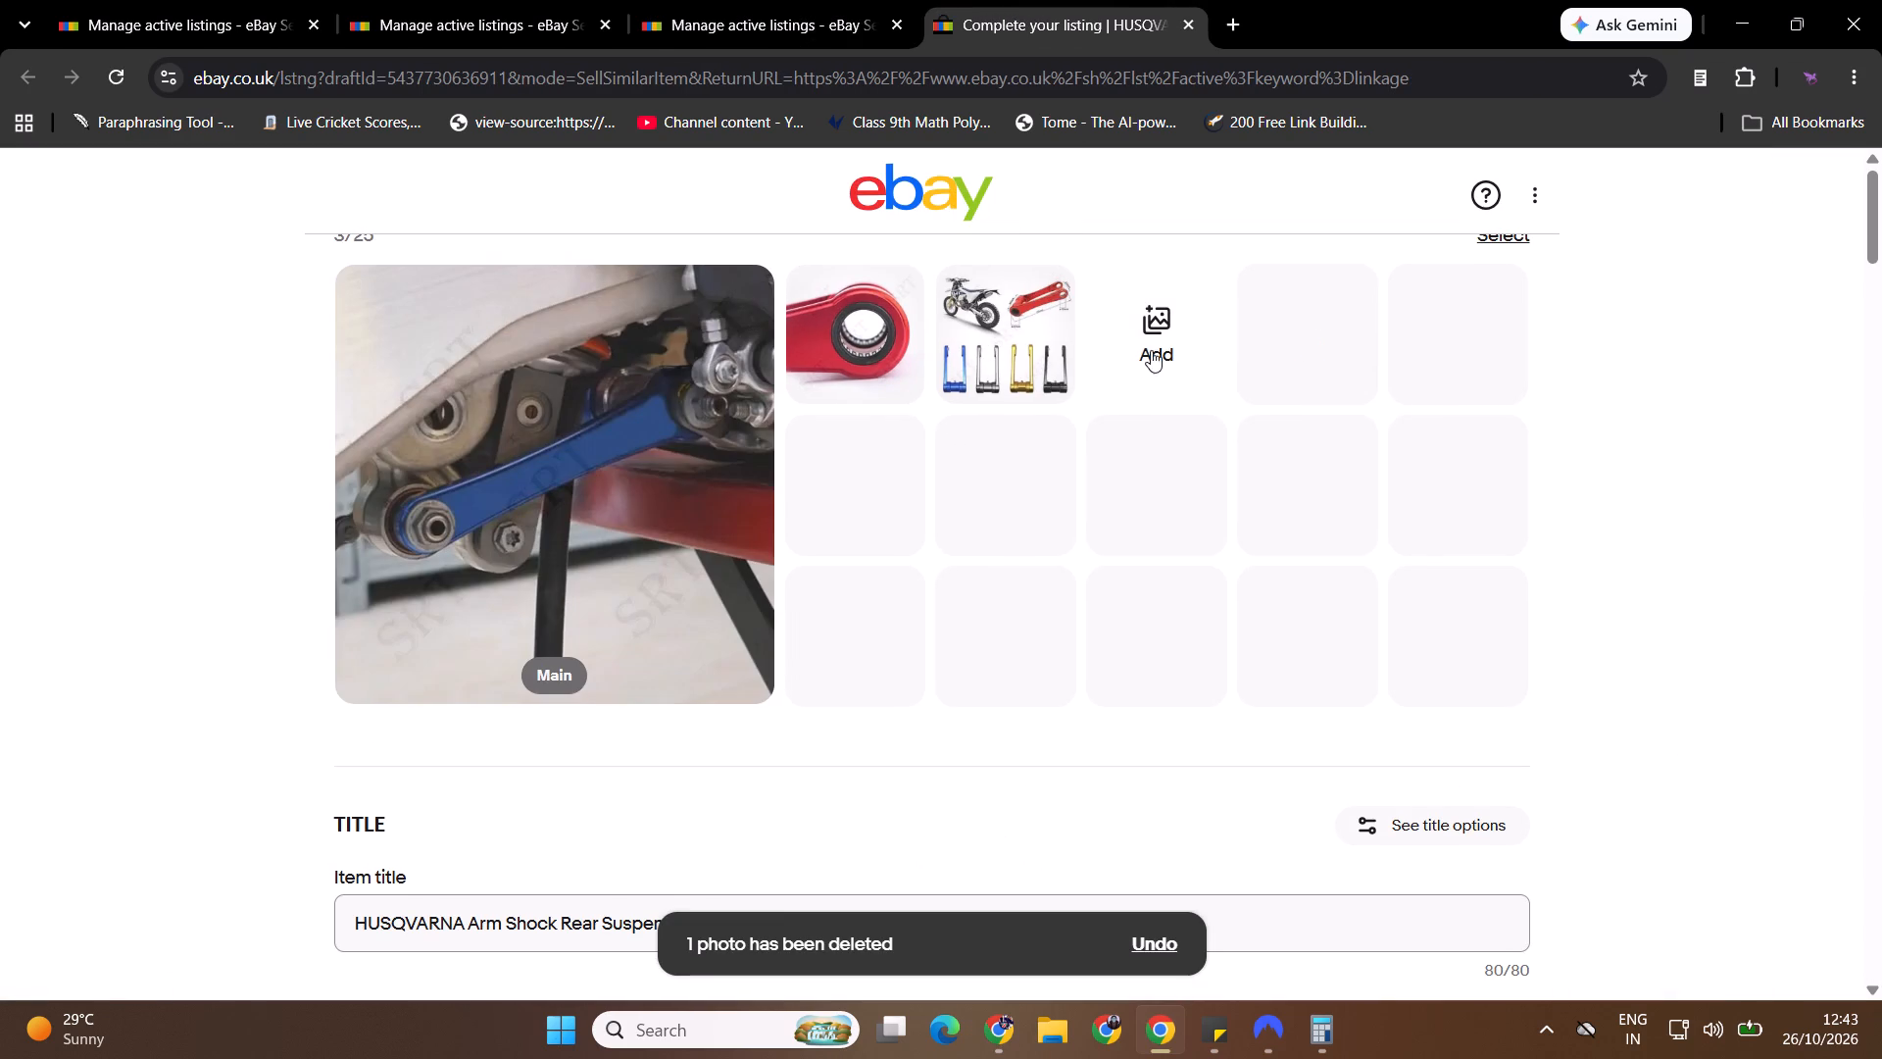
{"action": "left_click", "coordinate": [1153, 350]}
{"action": "left_click", "coordinate": [1169, 440]}
{"action": "left_click", "coordinate": [1153, 677]}
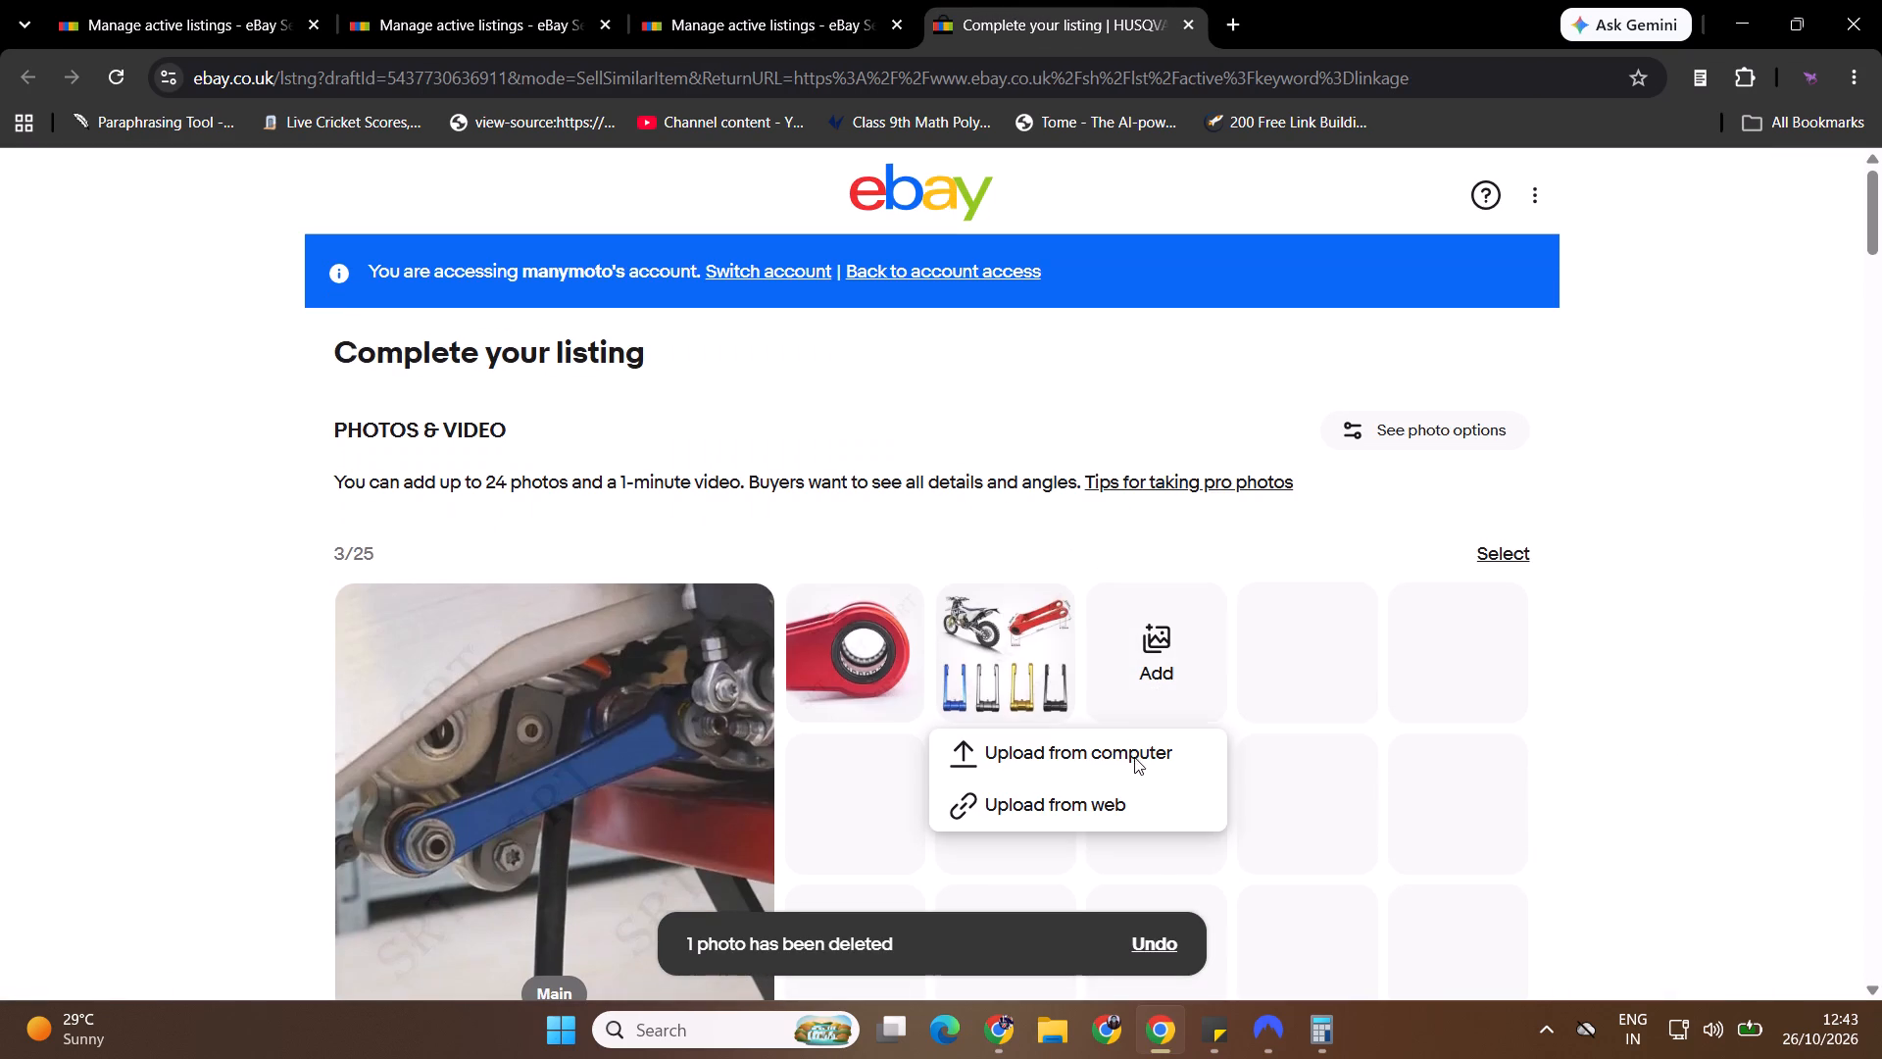
{"action": "left_click", "coordinate": [1137, 765]}
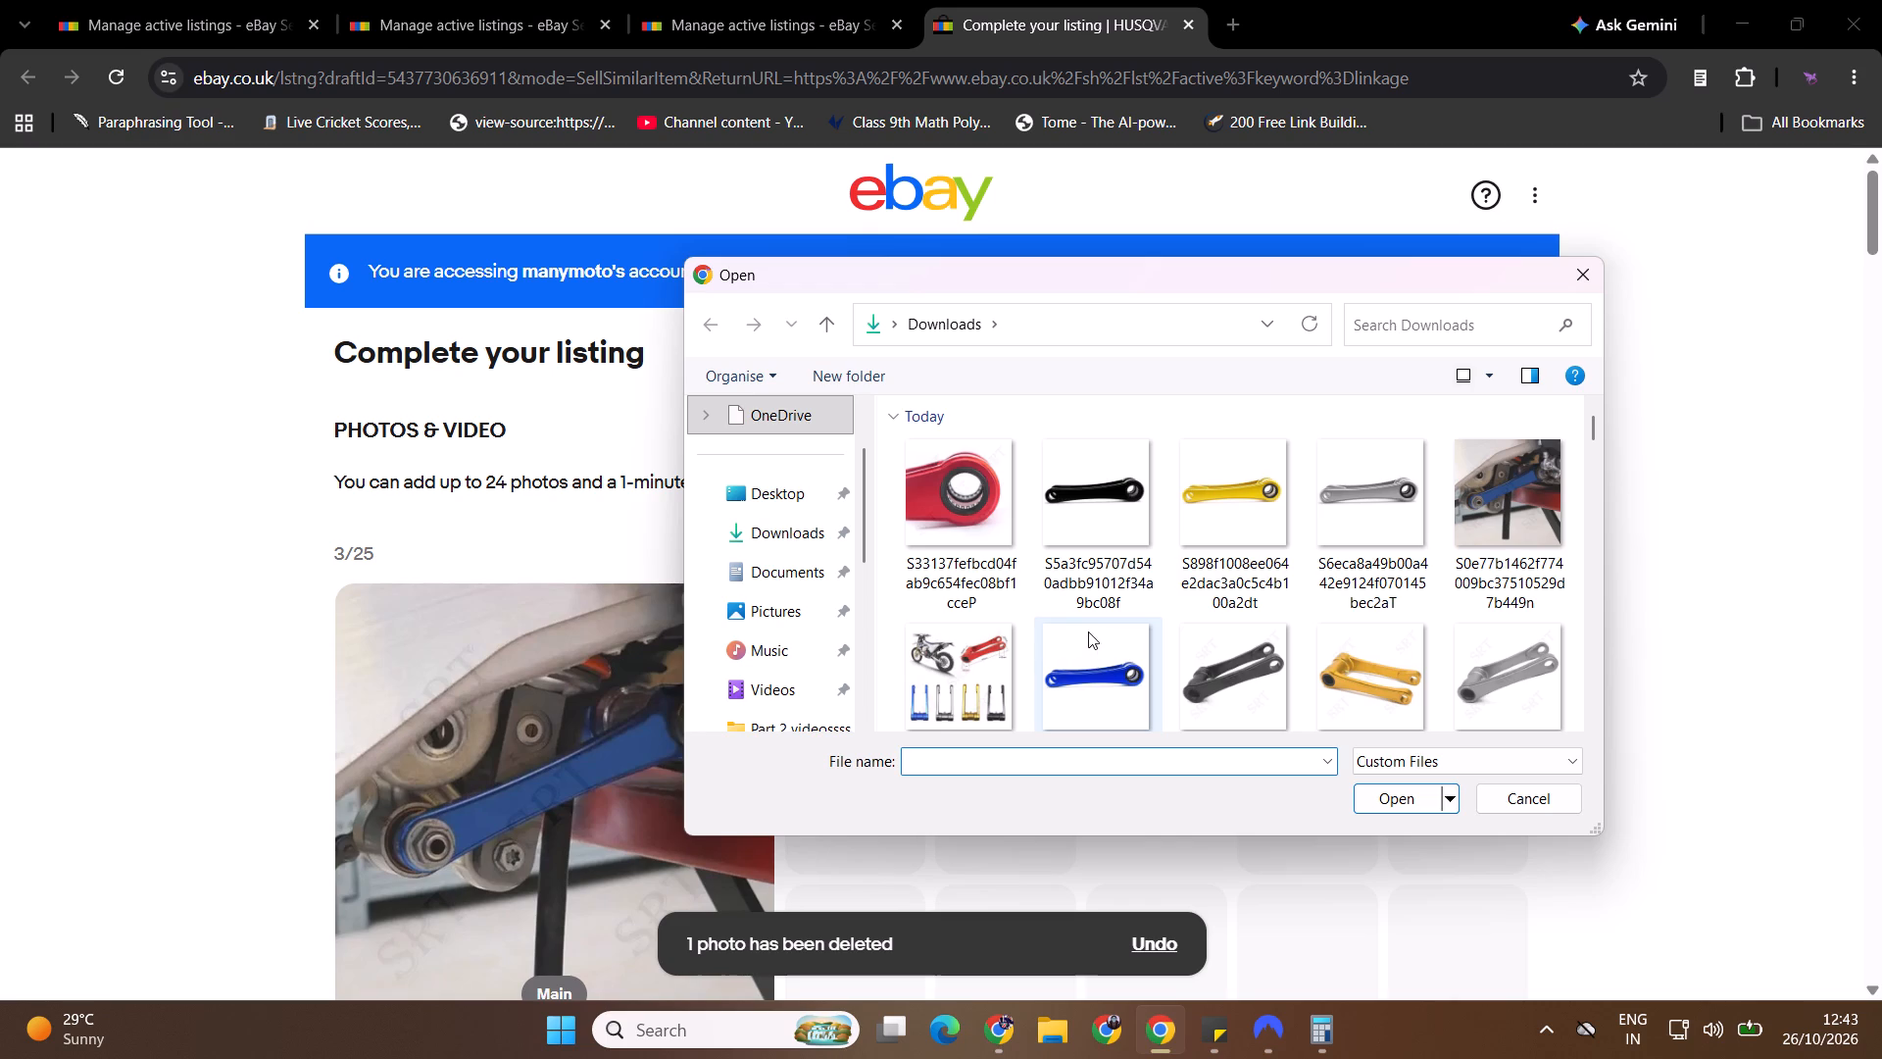
{"action": "left_click", "coordinate": [1380, 510]}
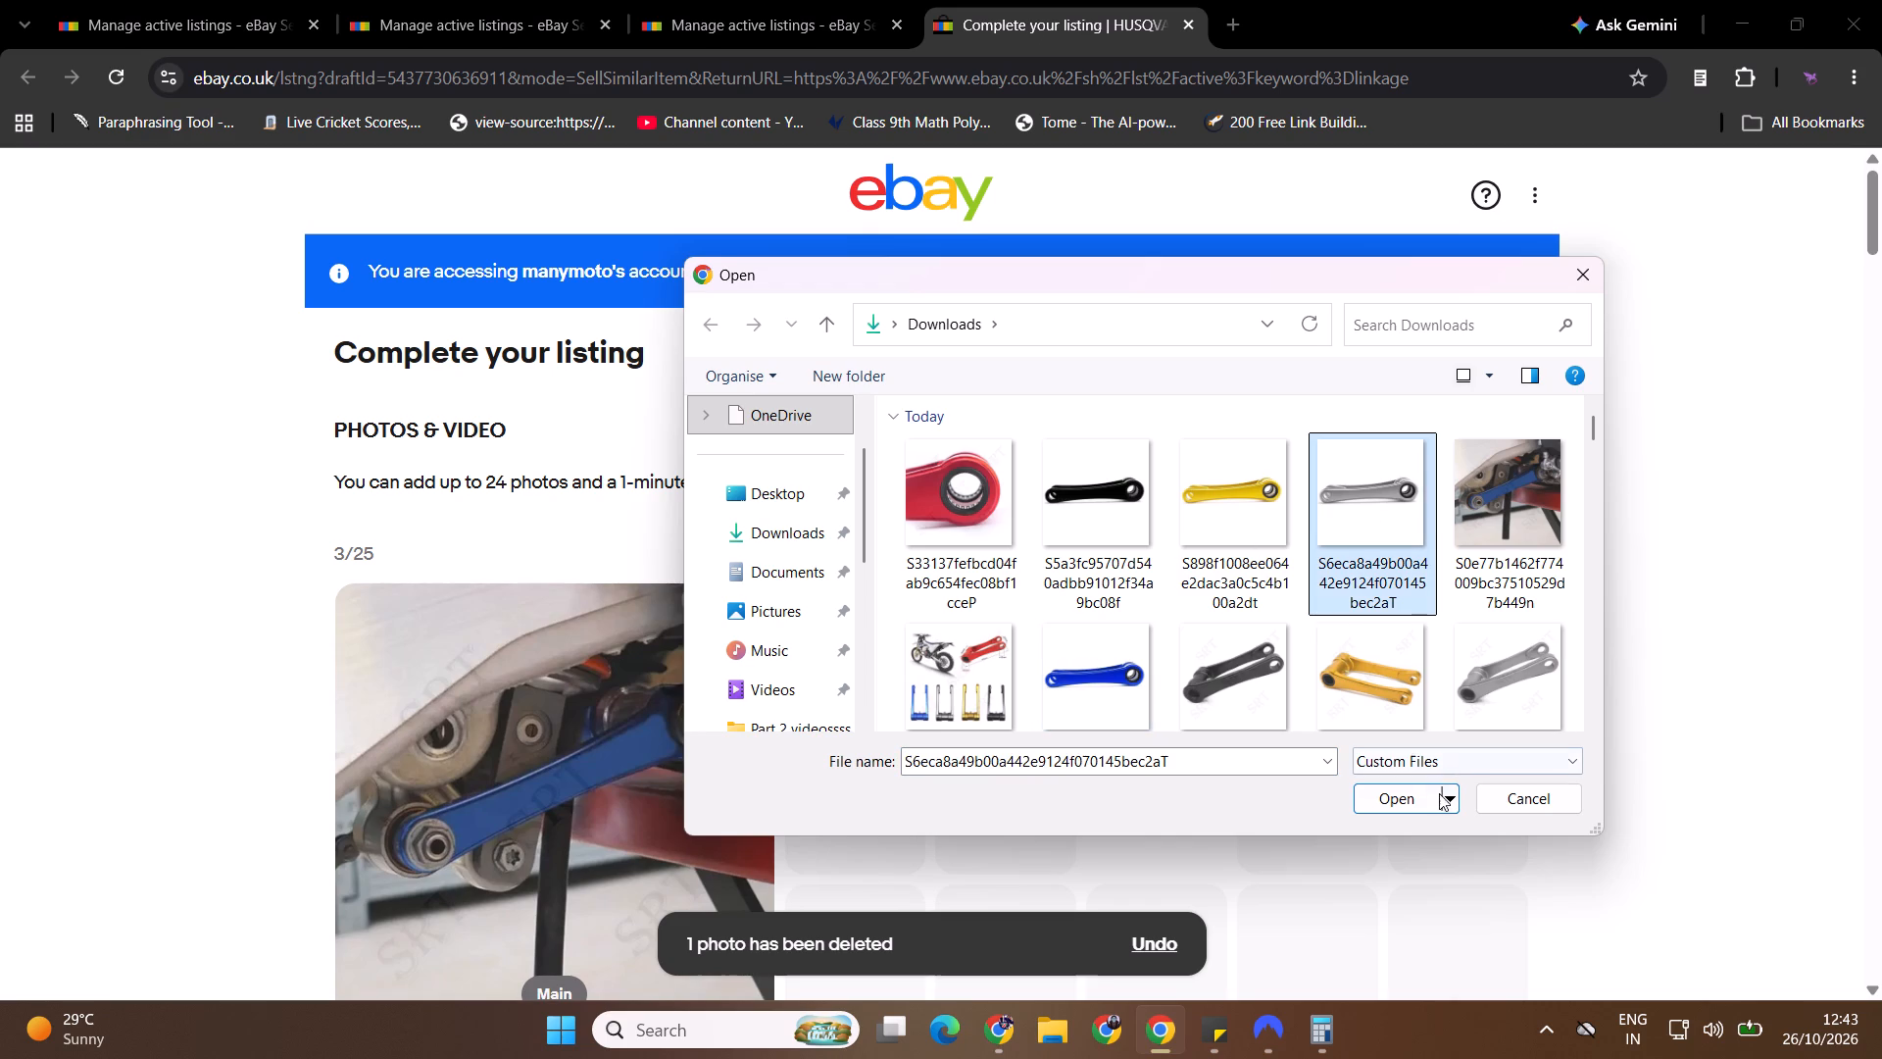
{"action": "left_click", "coordinate": [1438, 811]}
Upload the angled-view silver link image from Downloads as an additional photo.
{"action": "left_click", "coordinate": [1294, 647]}
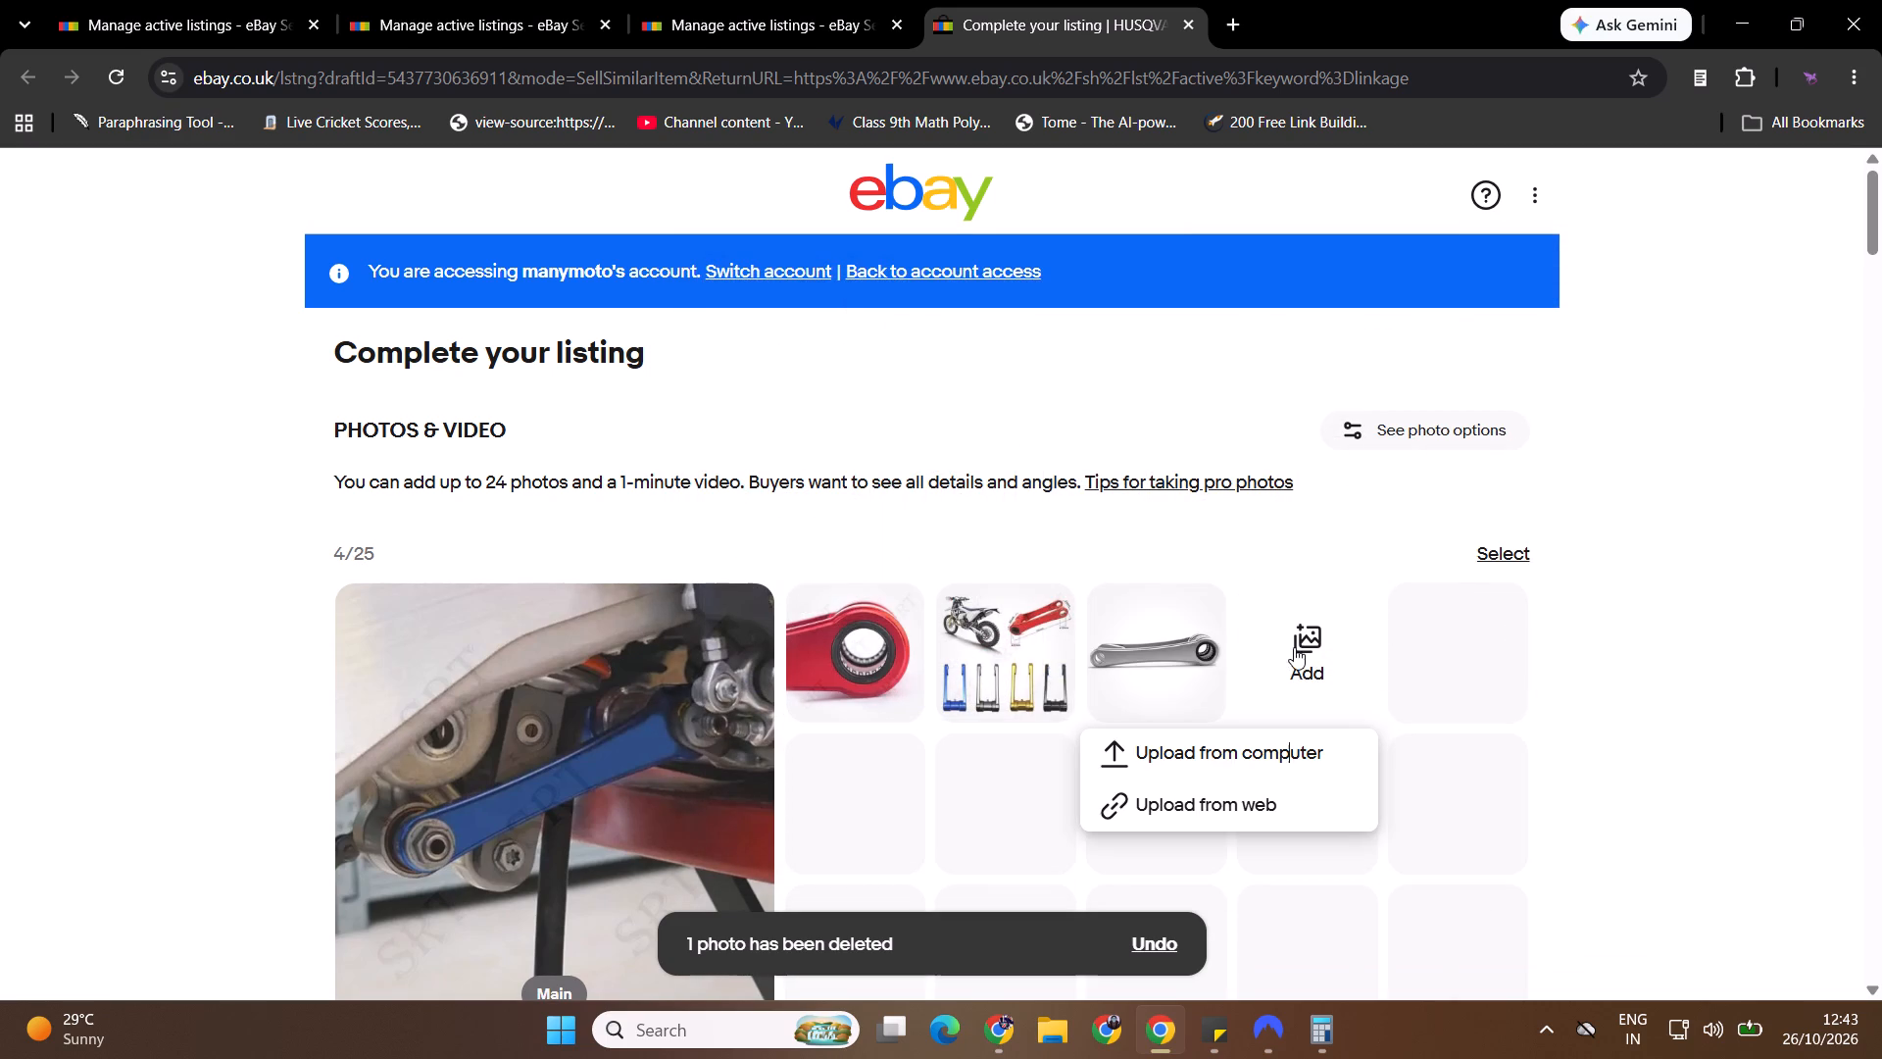
{"action": "left_click", "coordinate": [1324, 651]}
{"action": "left_click", "coordinate": [1317, 677]}
{"action": "left_click", "coordinate": [1299, 742]}
{"action": "left_click", "coordinate": [1510, 662]}
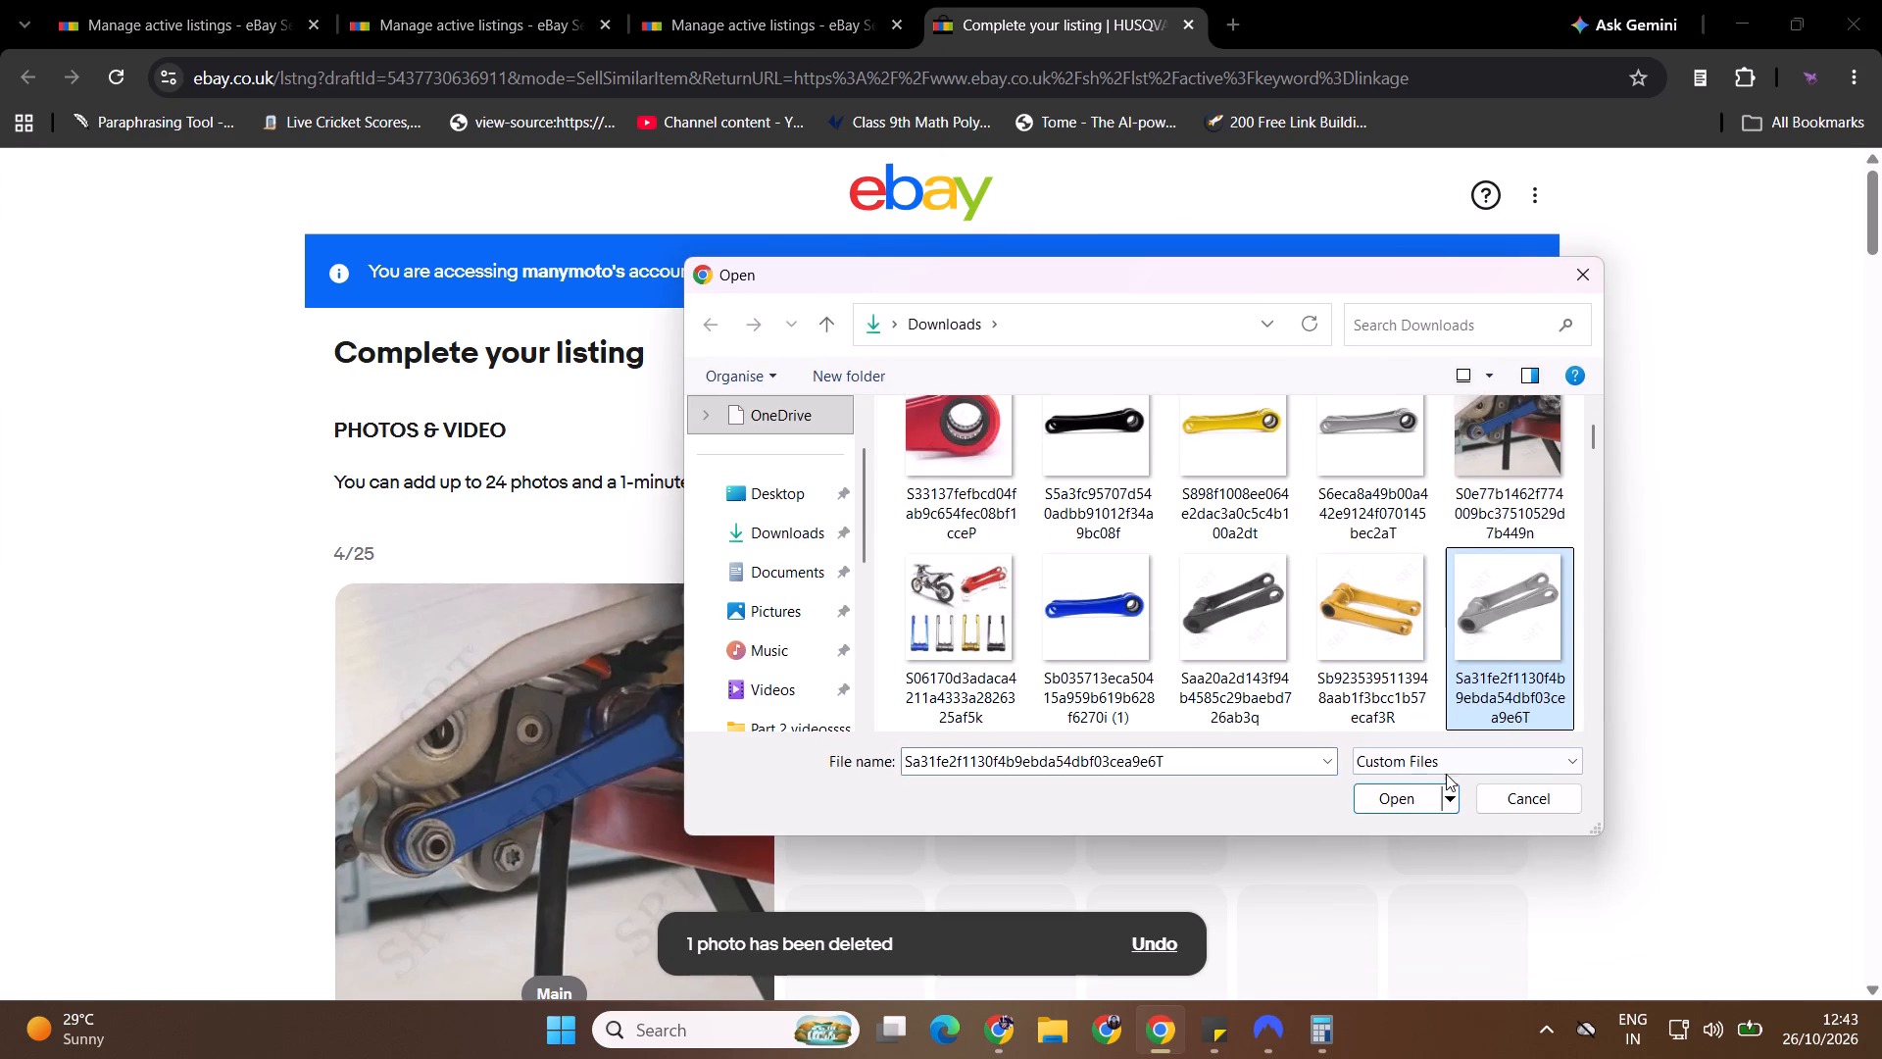
{"action": "left_click", "coordinate": [1407, 795]}
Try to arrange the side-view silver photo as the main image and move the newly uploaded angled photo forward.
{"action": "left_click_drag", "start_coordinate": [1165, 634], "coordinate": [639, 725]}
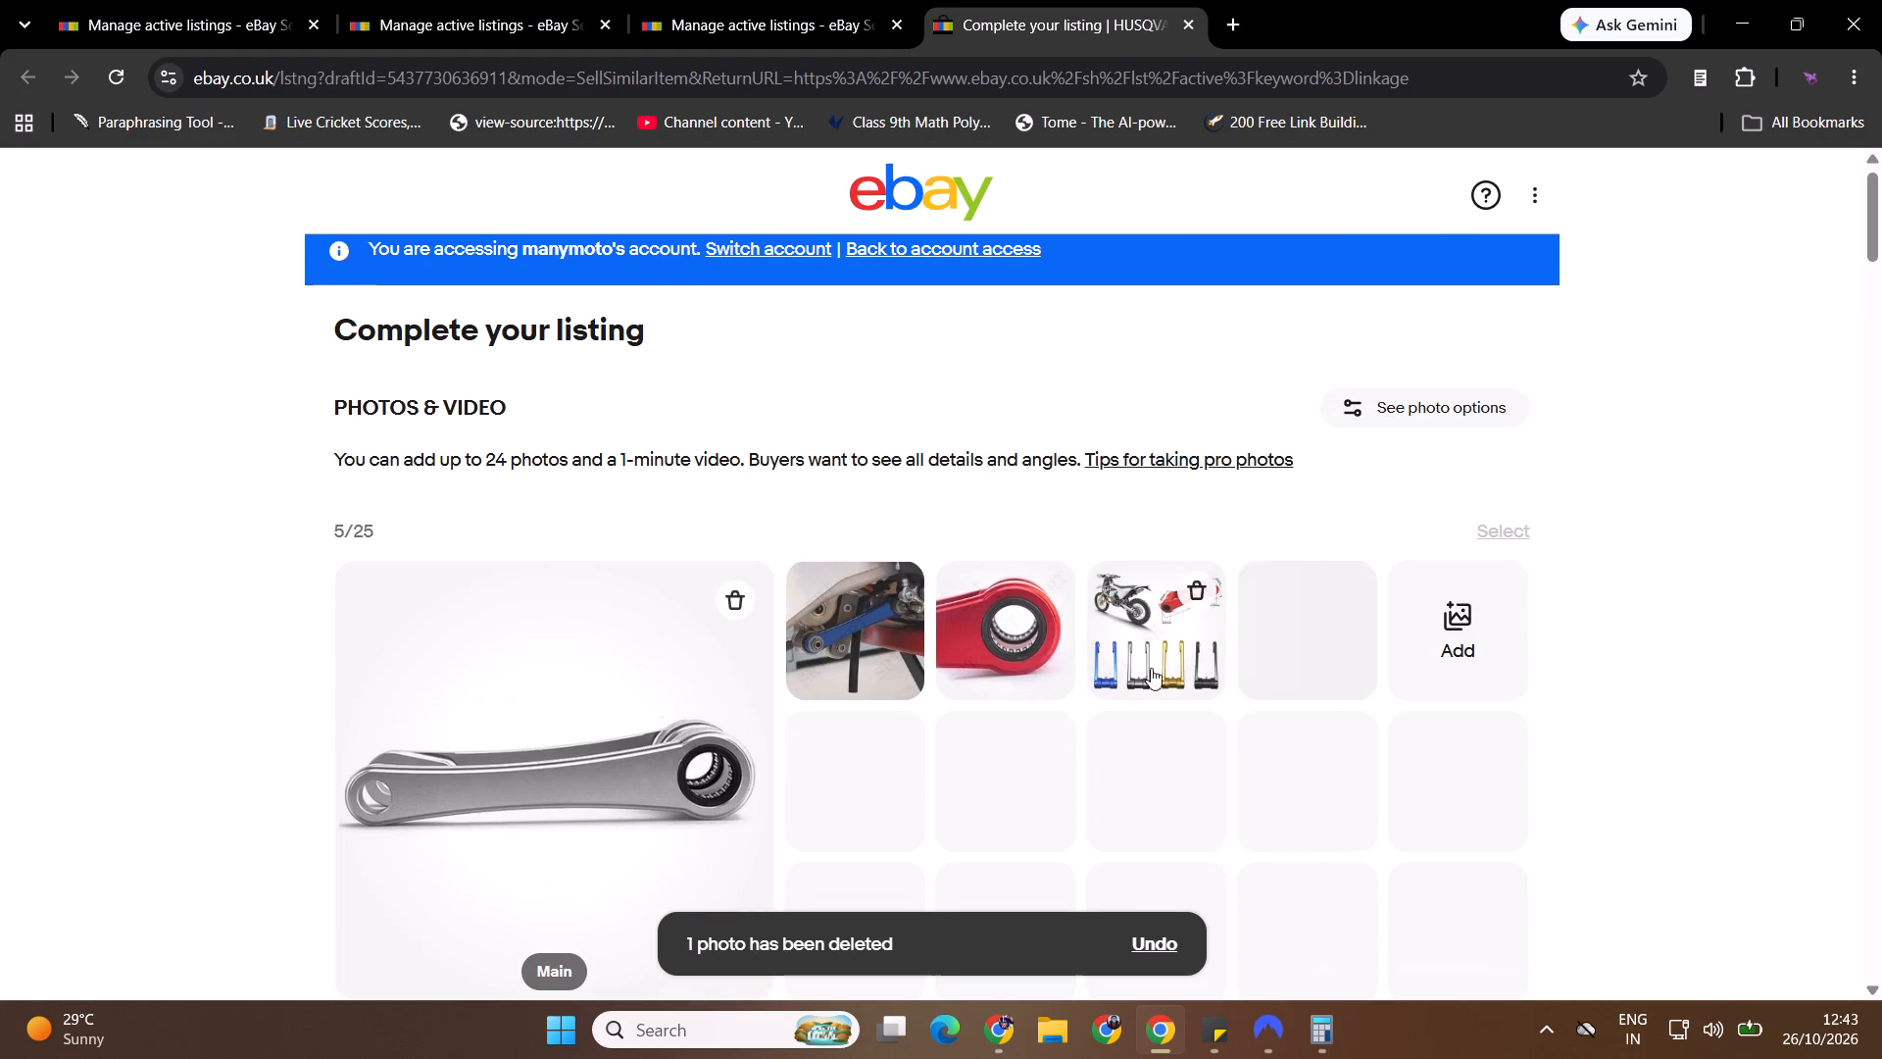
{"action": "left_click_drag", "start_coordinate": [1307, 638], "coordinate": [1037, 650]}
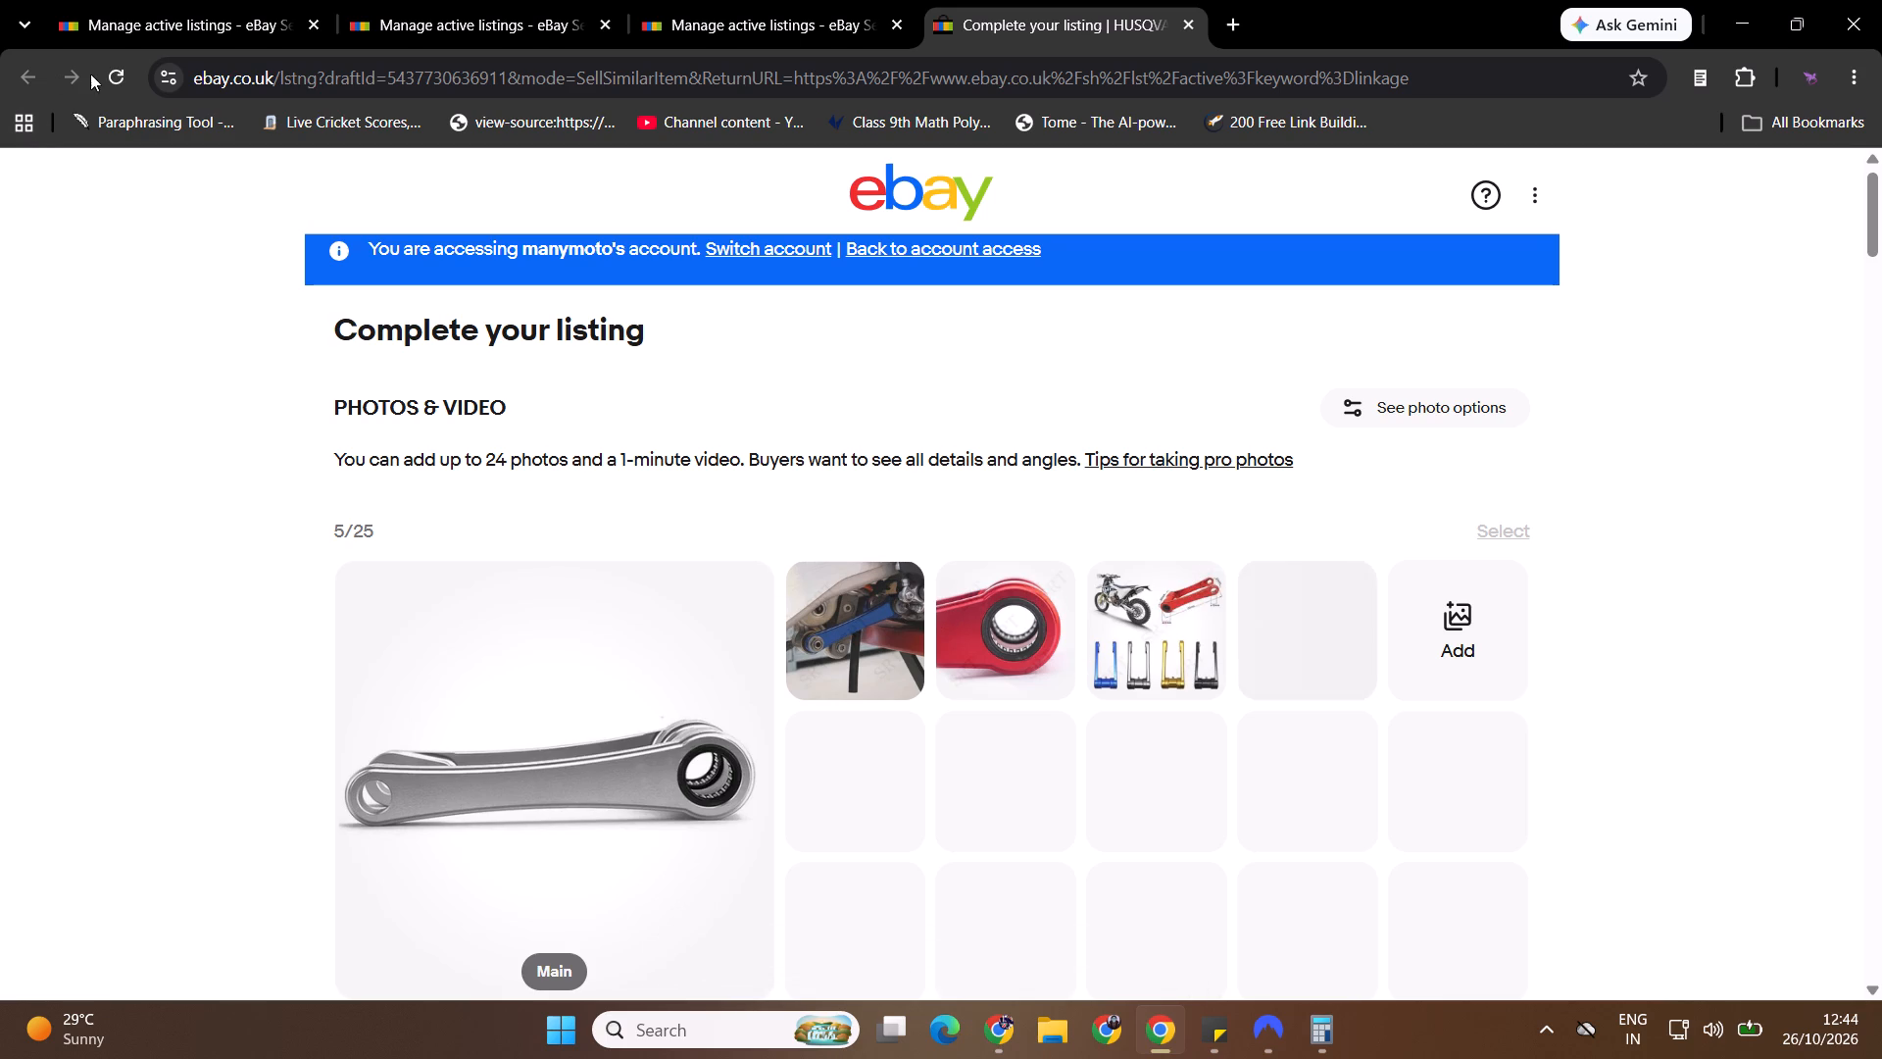
Reload the draft, make the side-view silver photo the main image, and place the angled silver photo second.
{"action": "left_click", "coordinate": [125, 79]}
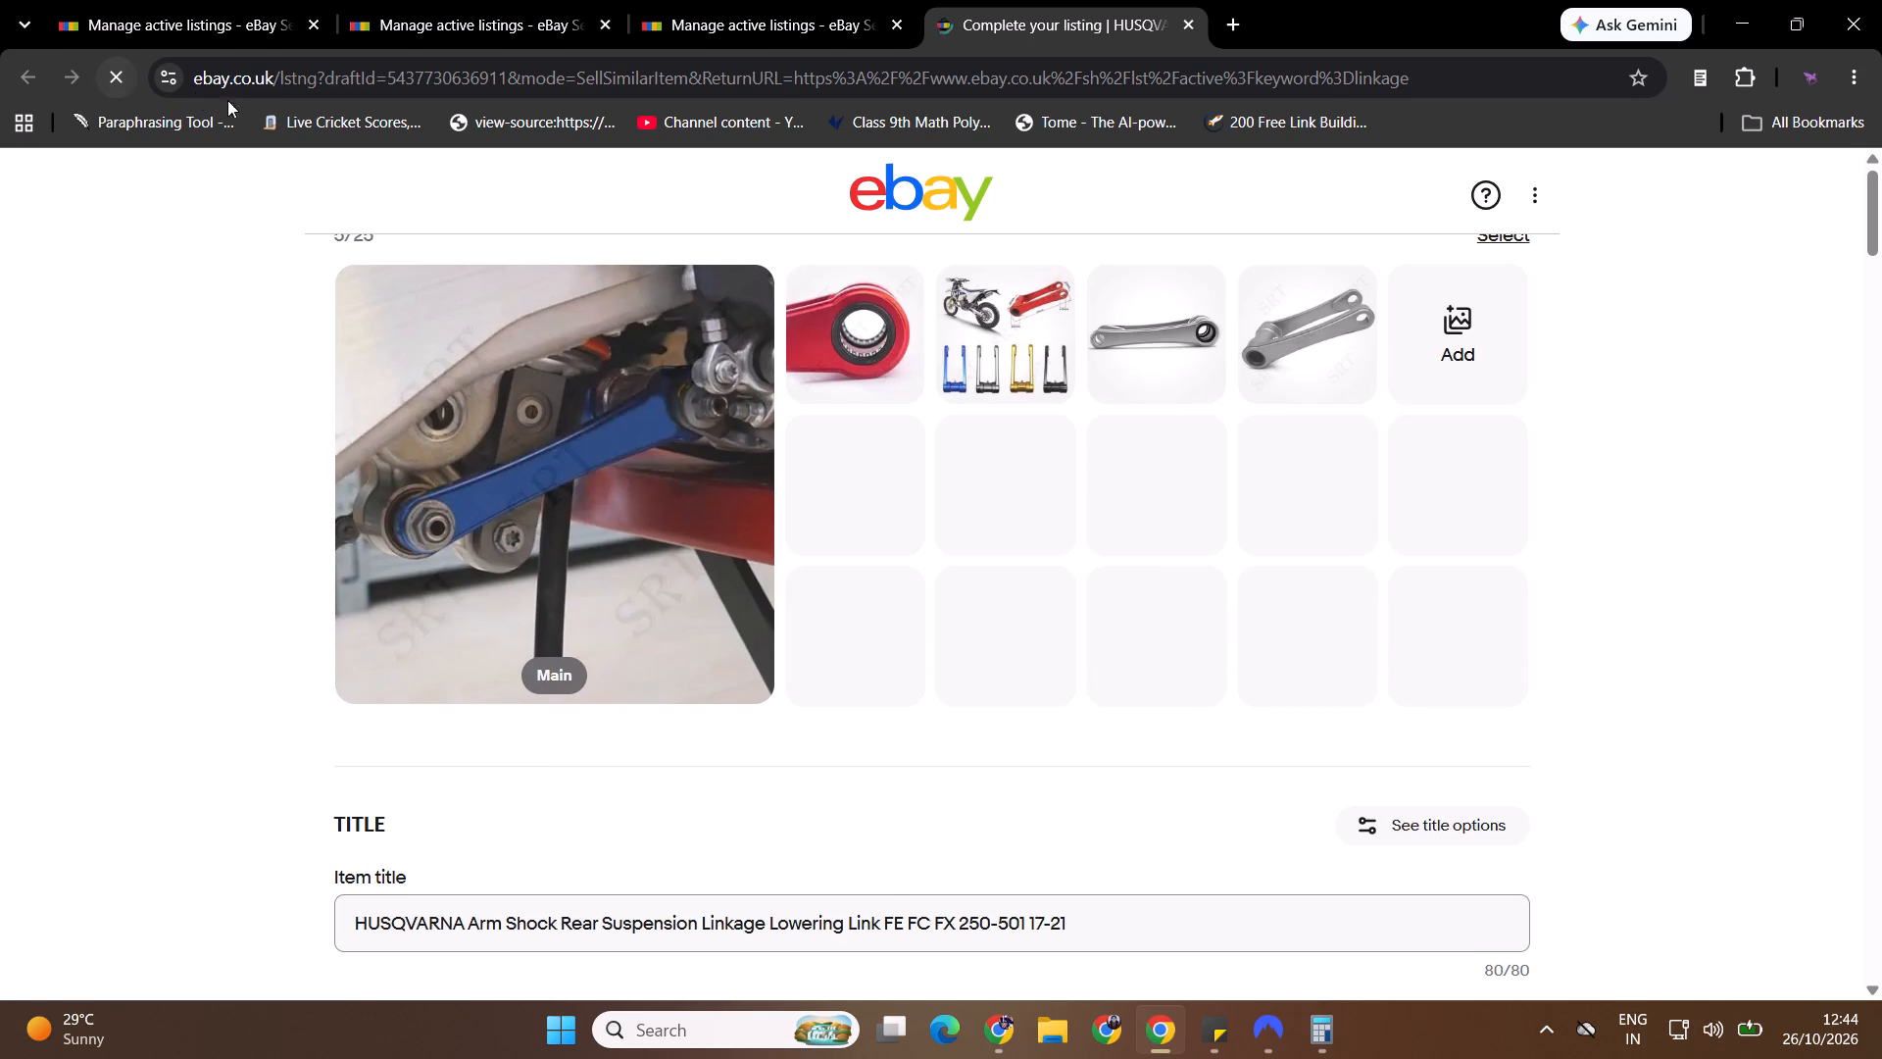
{"action": "left_click_drag", "start_coordinate": [1180, 327], "coordinate": [444, 524]}
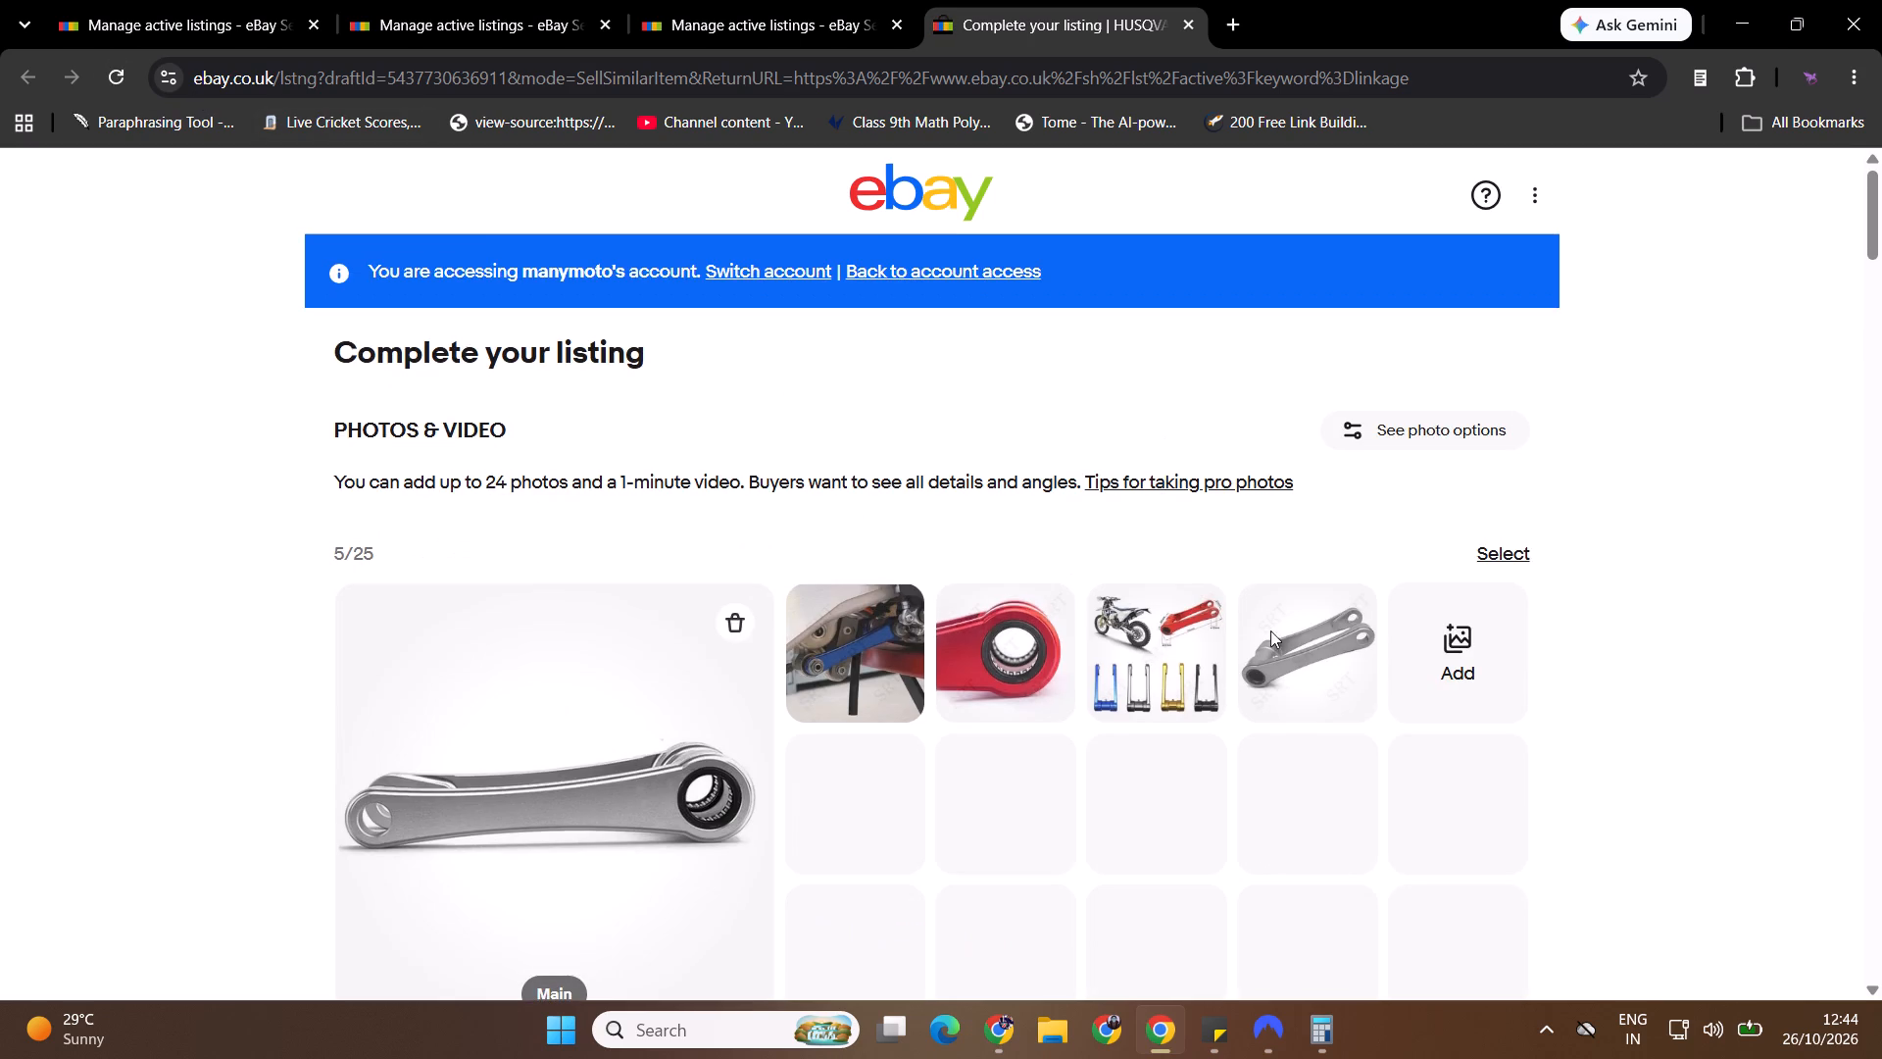
{"action": "left_click_drag", "start_coordinate": [1285, 671], "coordinate": [851, 680]}
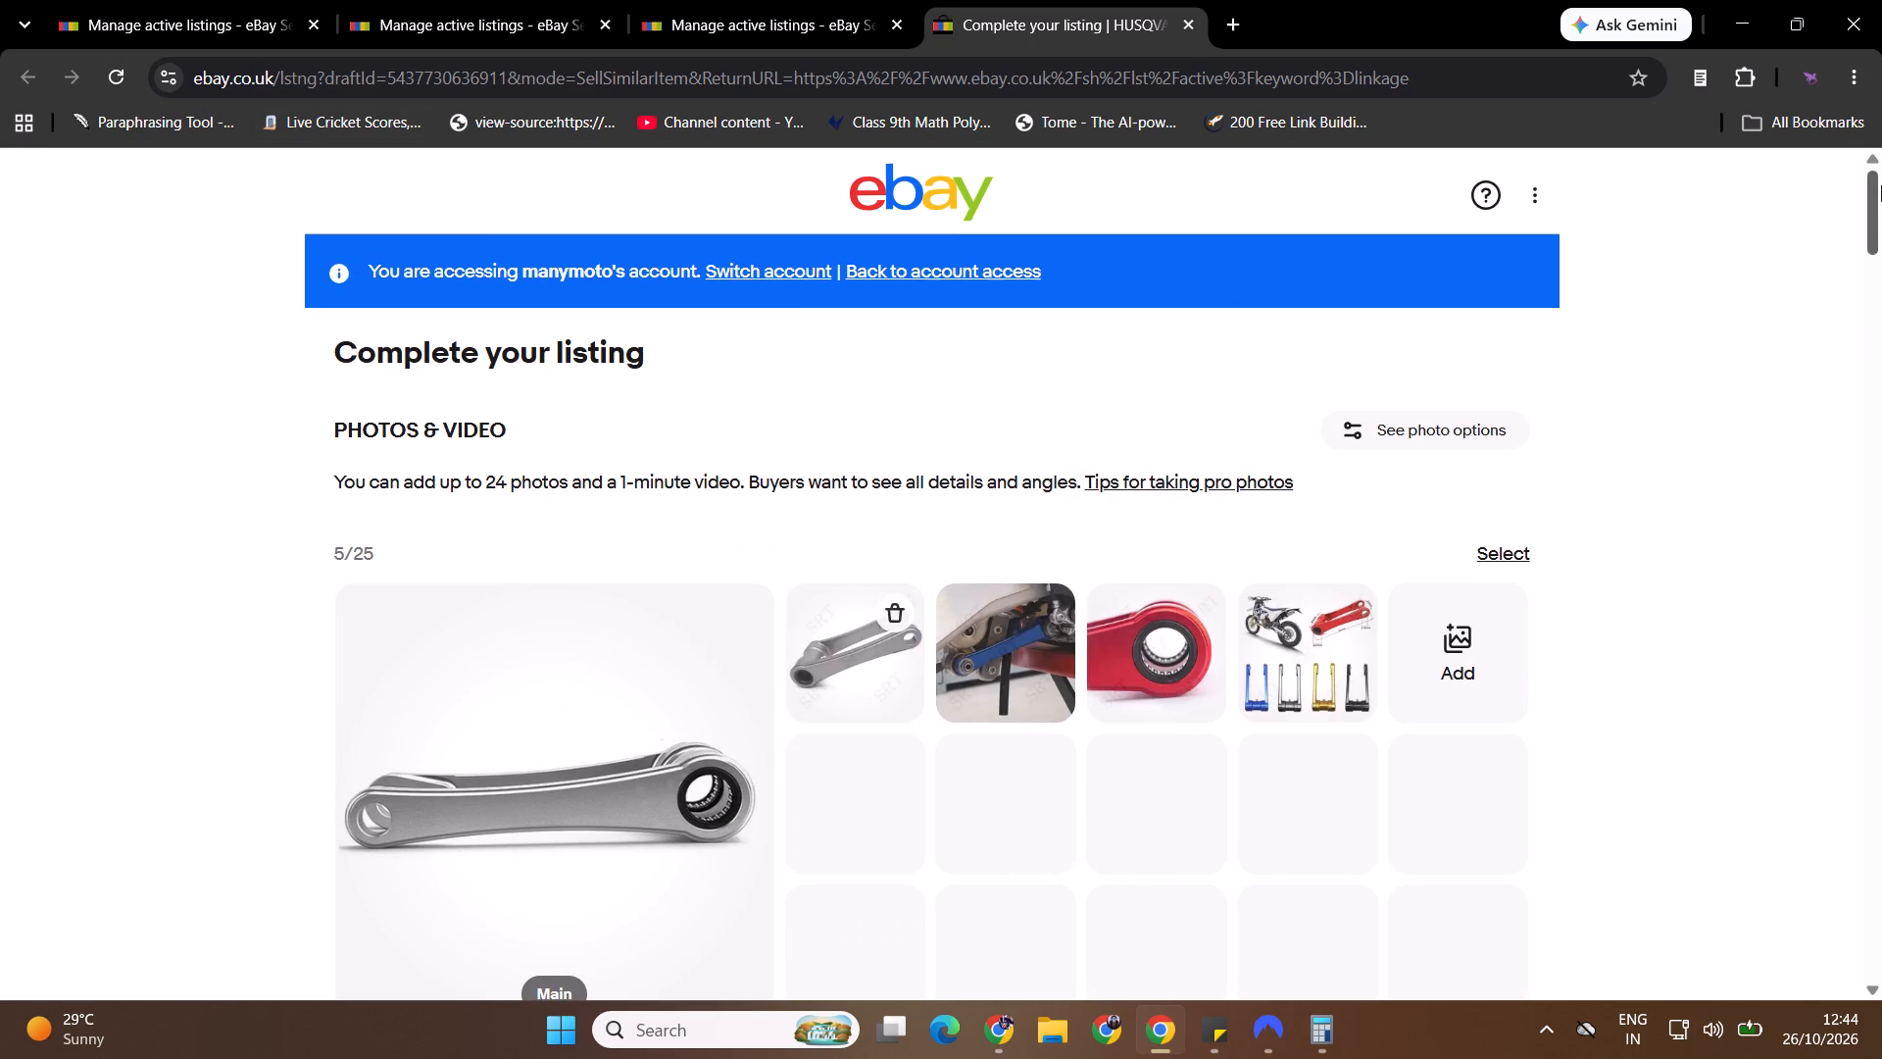
Check the silver Husqvarna FE FC FX draft's description and fitment, list it with displayed fees, and dismiss the confirmation.
{"action": "left_click_drag", "start_coordinate": [1881, 204], "coordinate": [1881, 426]}
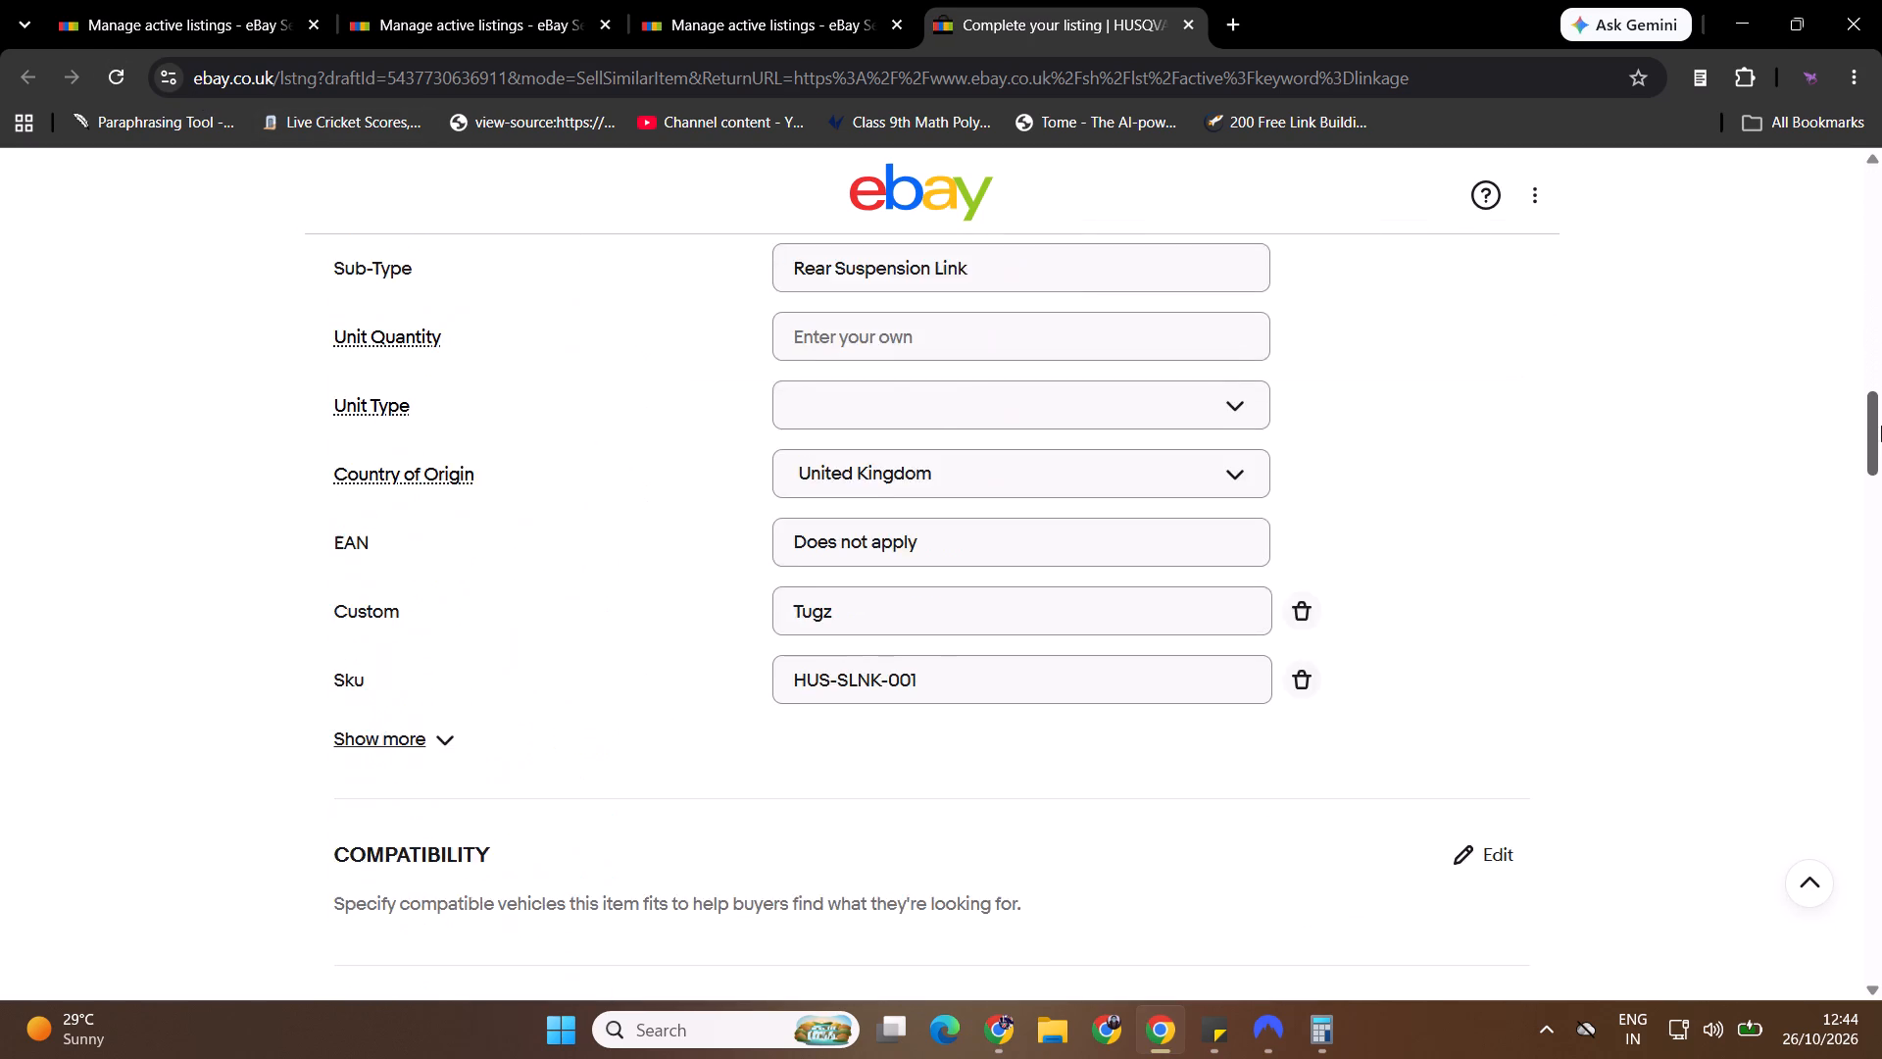
{"action": "left_click_drag", "start_coordinate": [1881, 426], "coordinate": [1881, 525]}
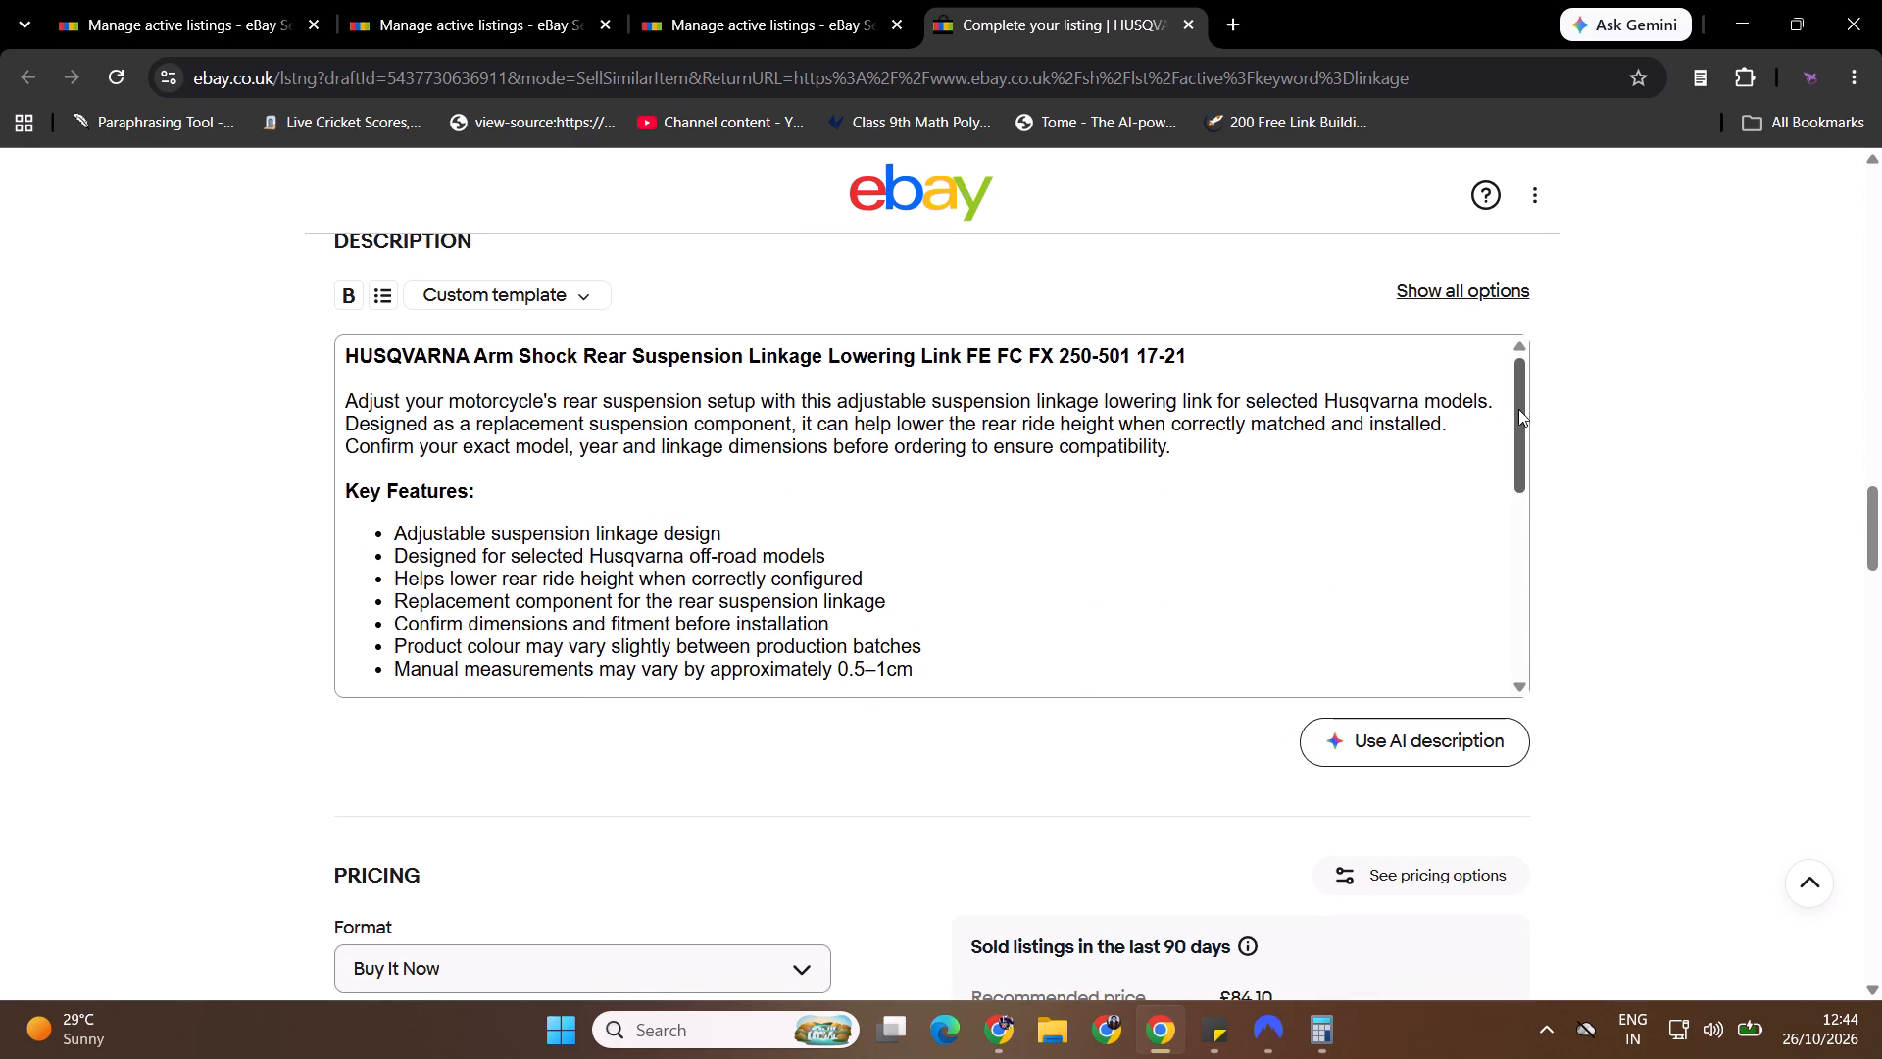
{"action": "left_click_drag", "start_coordinate": [1518, 411], "coordinate": [1515, 601]}
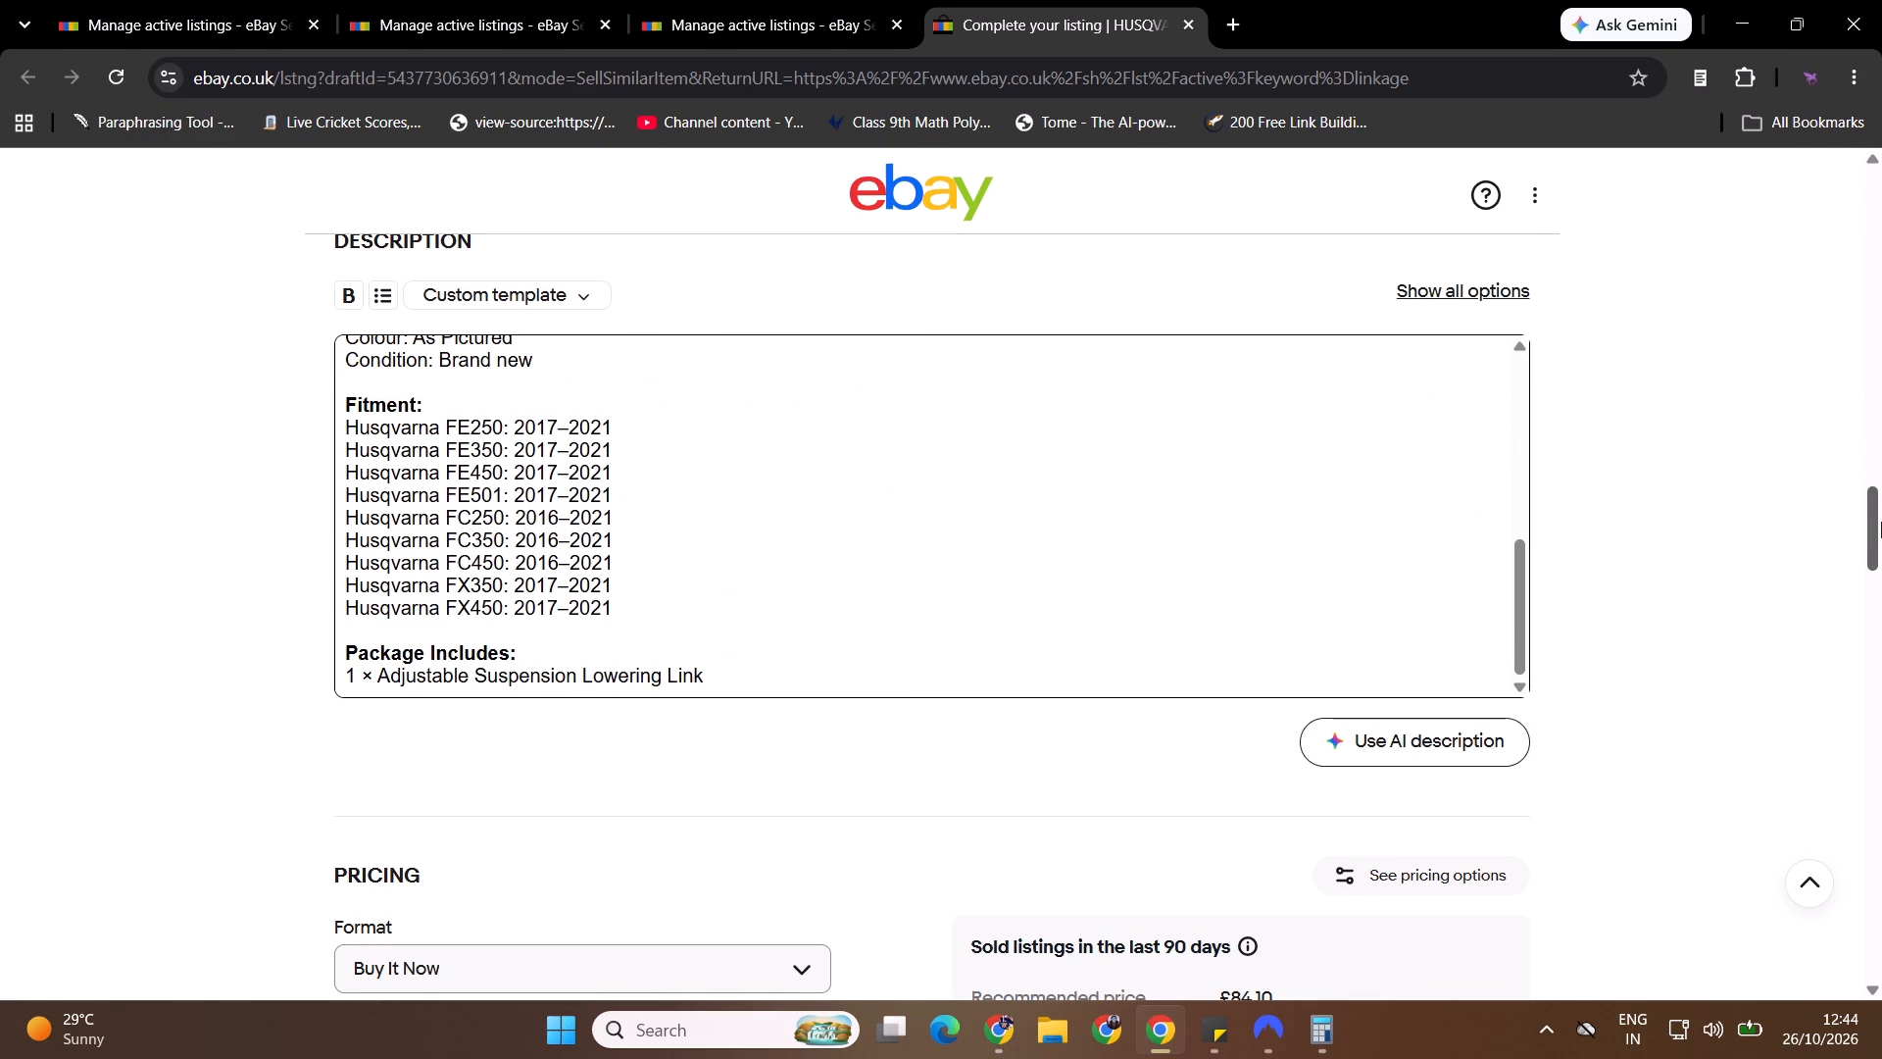
{"action": "left_click_drag", "start_coordinate": [1881, 522], "coordinate": [1881, 910]}
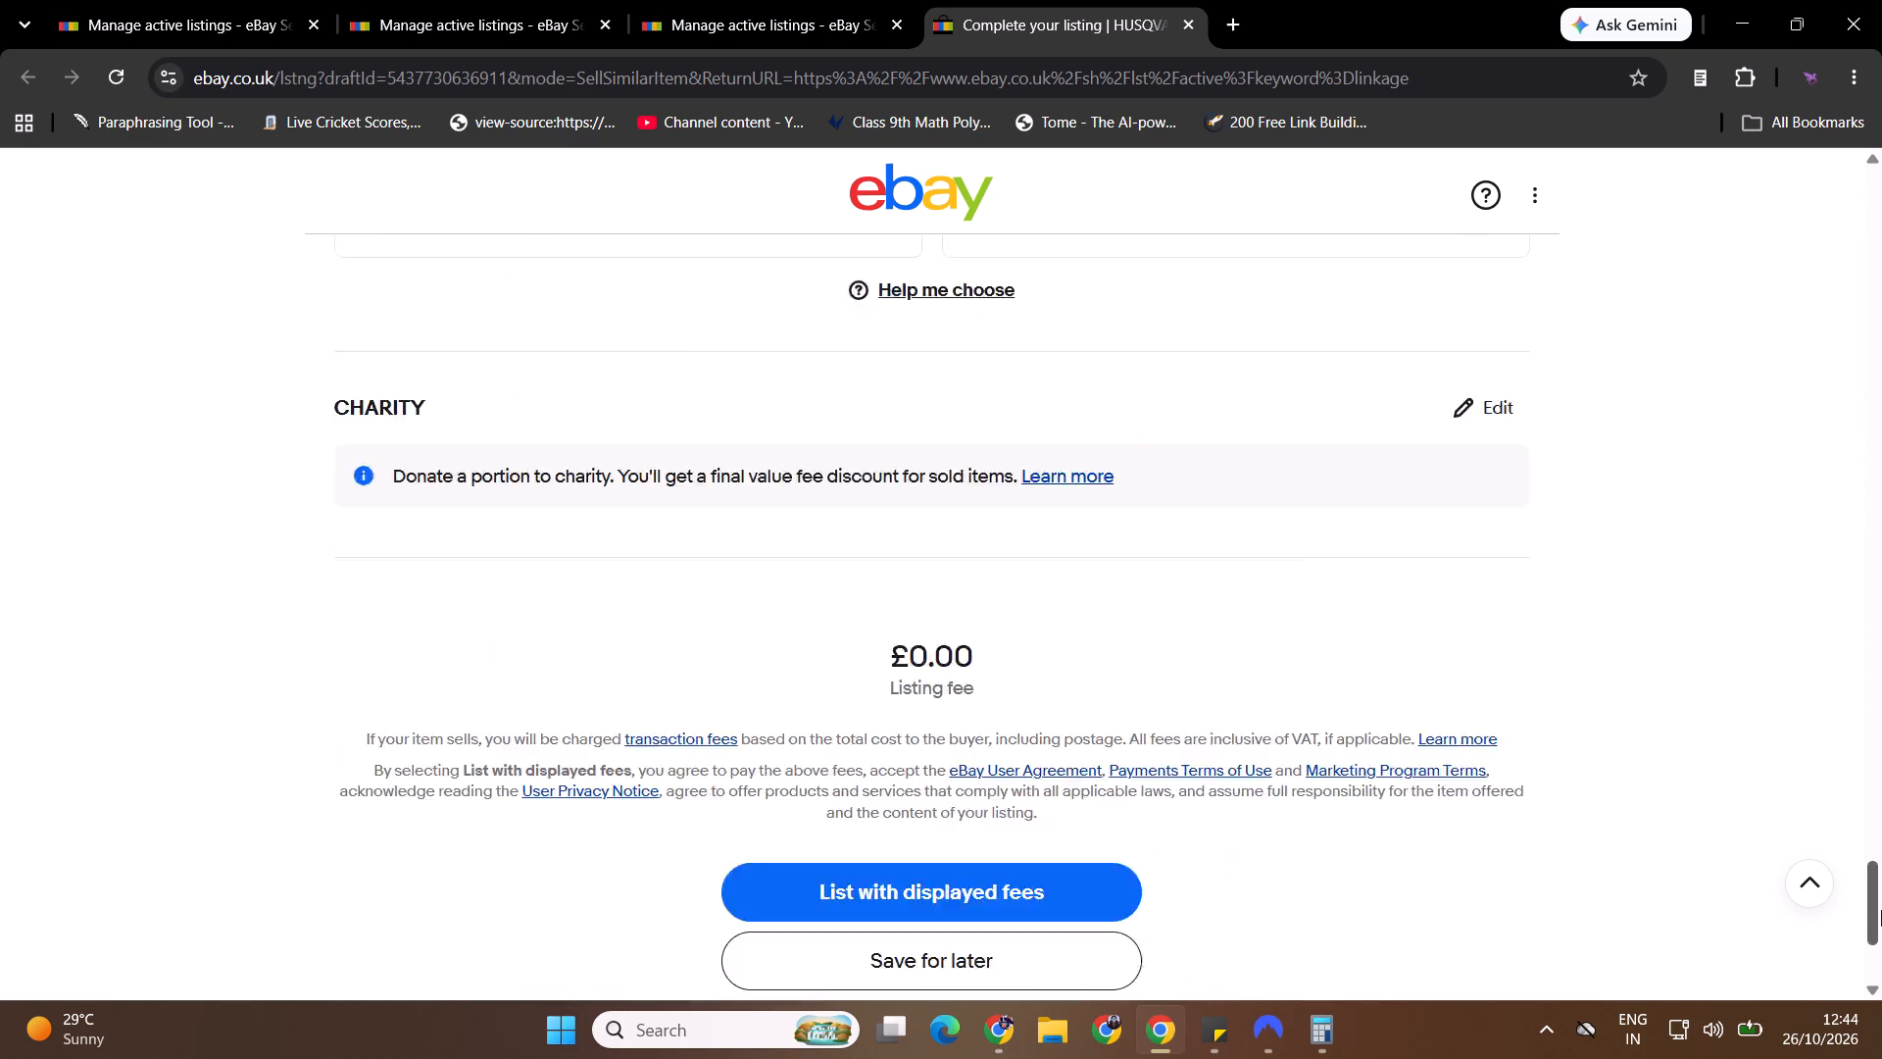
{"action": "left_click_drag", "start_coordinate": [1881, 910], "coordinate": [1881, 912]}
{"action": "left_click", "coordinate": [1064, 761]}
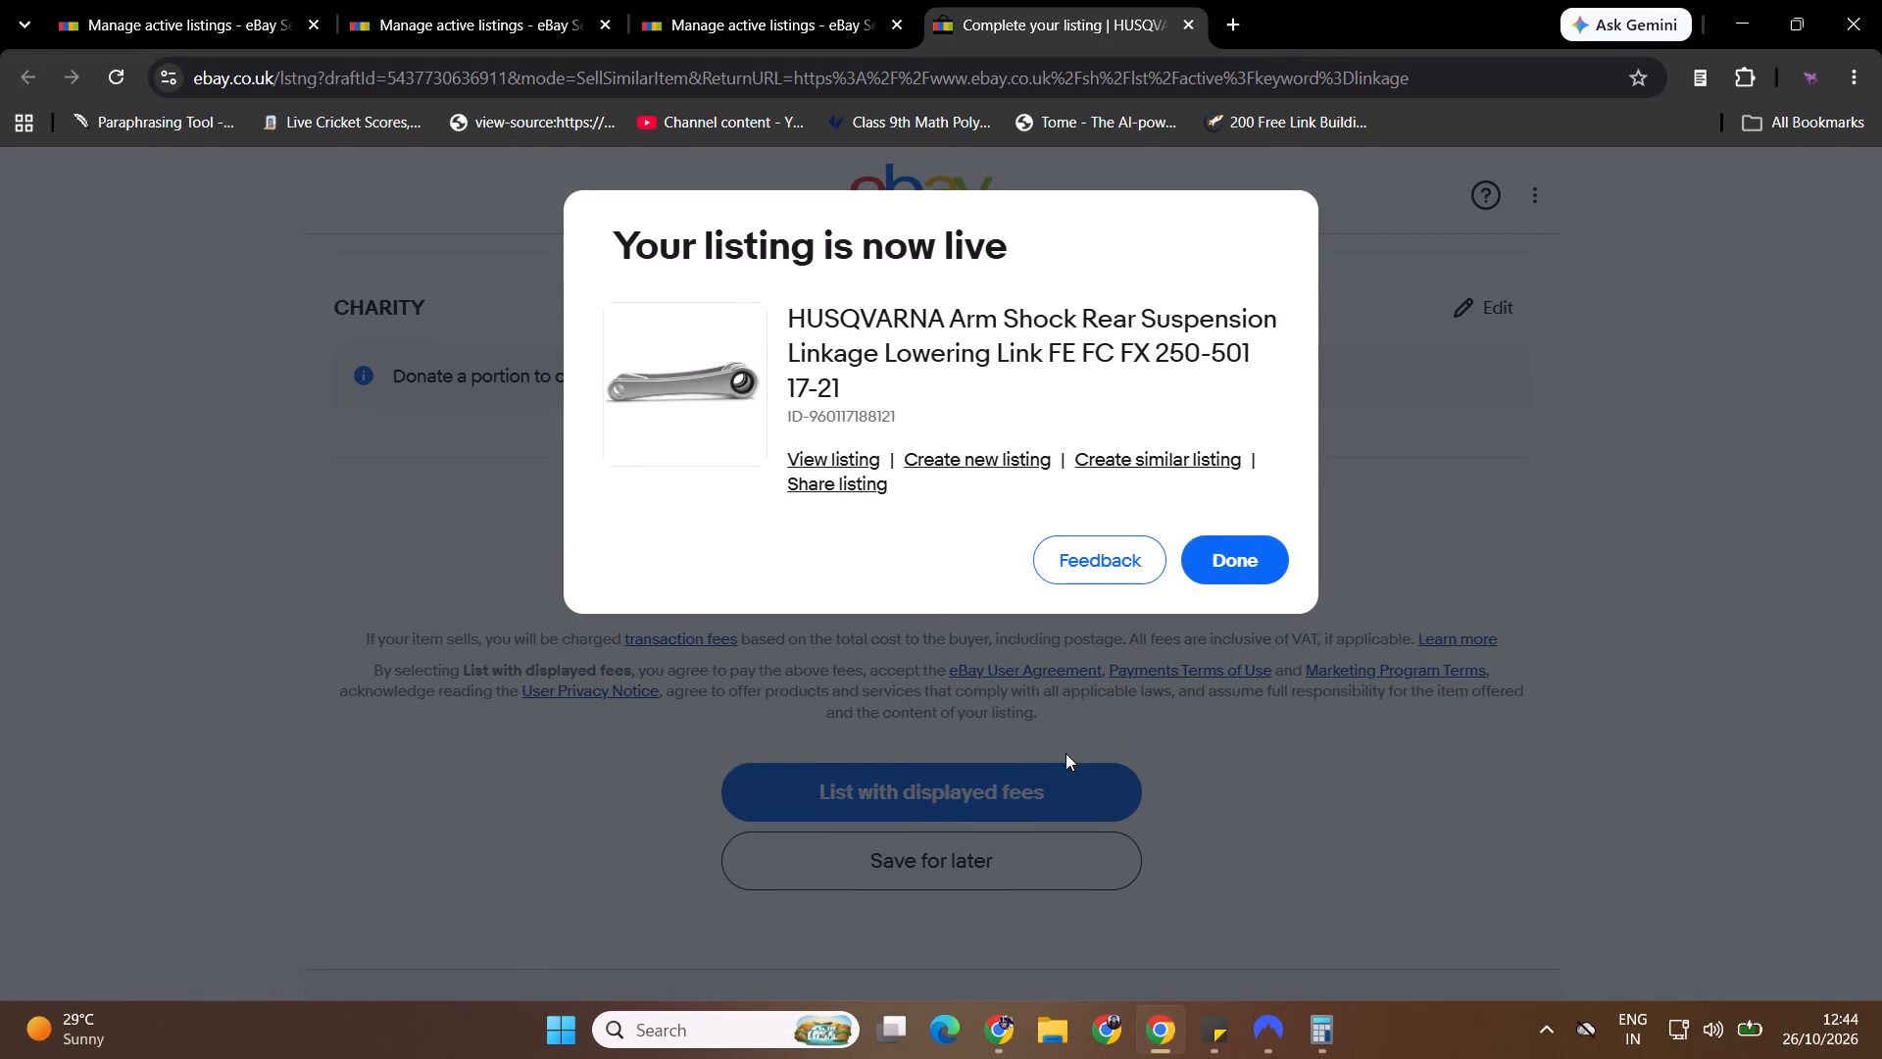
{"action": "left_click", "coordinate": [1258, 545]}
Close the two outdated active listings tabs next to the updated listings page.
{"action": "left_click", "coordinate": [604, 29]}
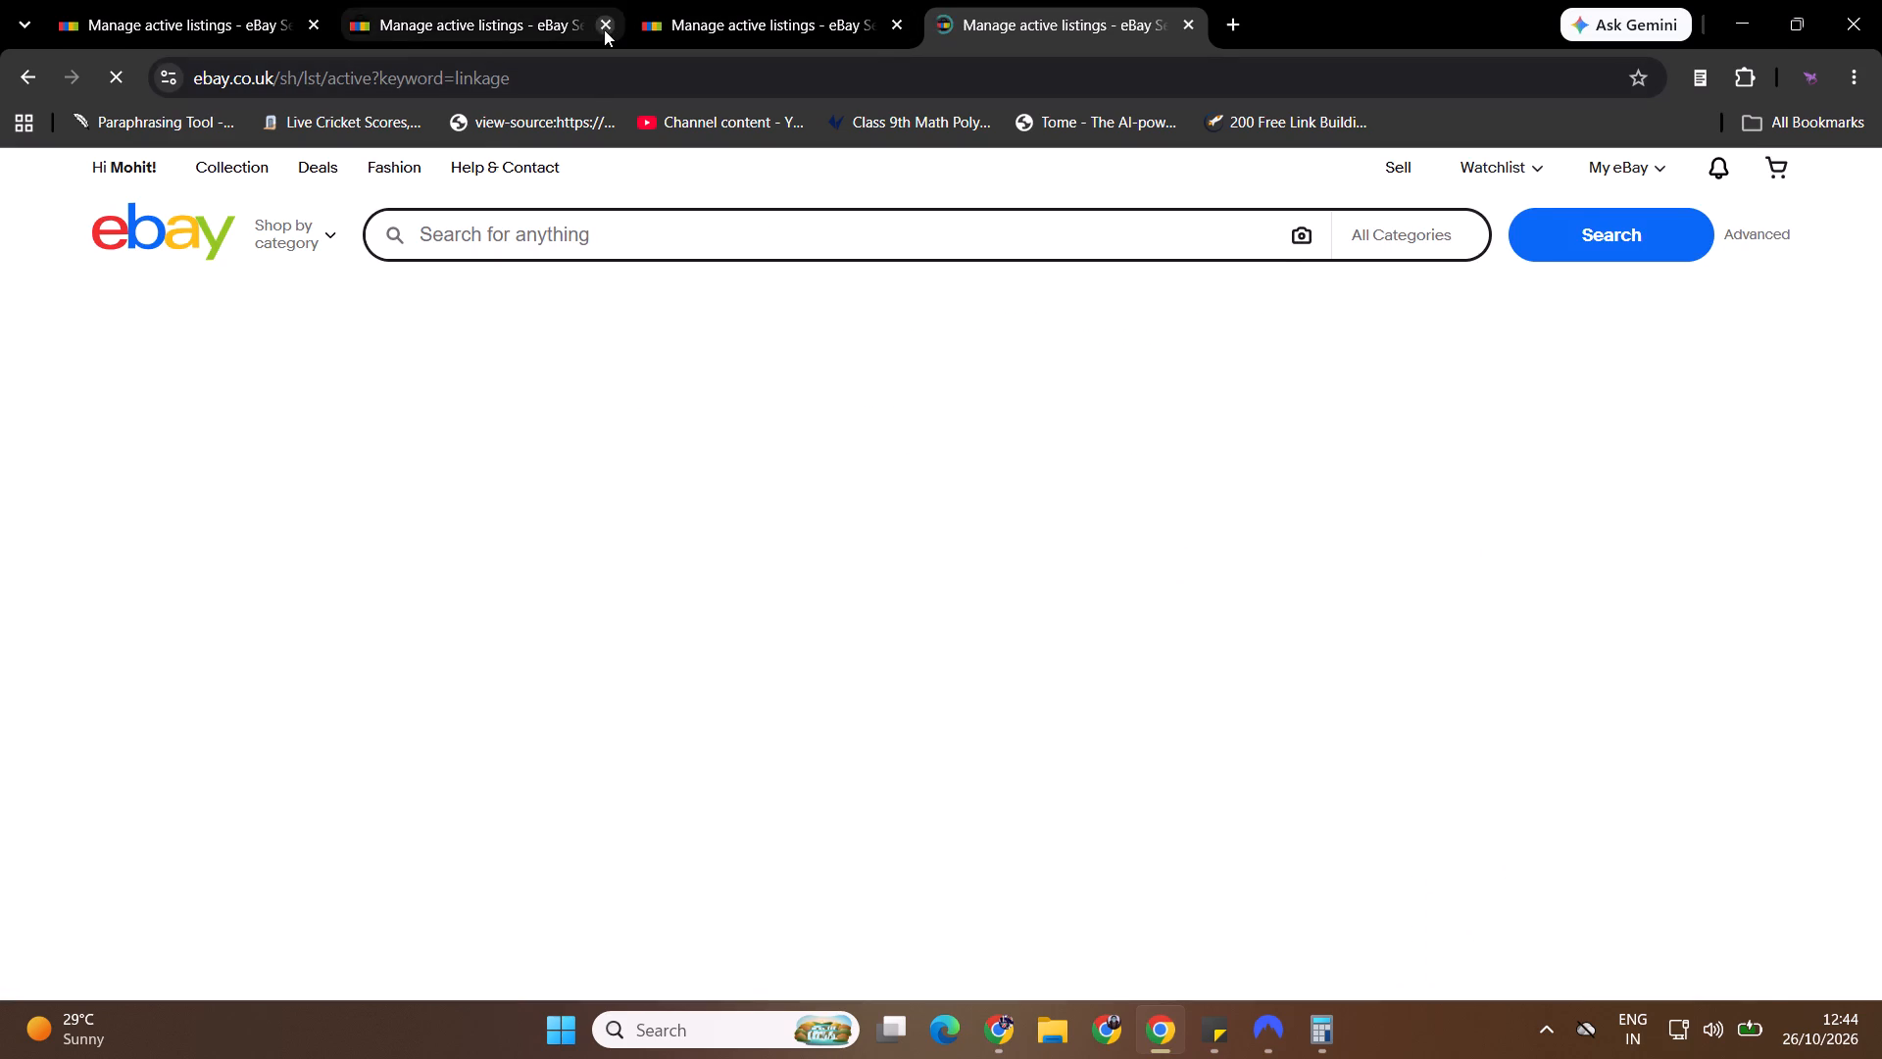
{"action": "left_click", "coordinate": [605, 29]}
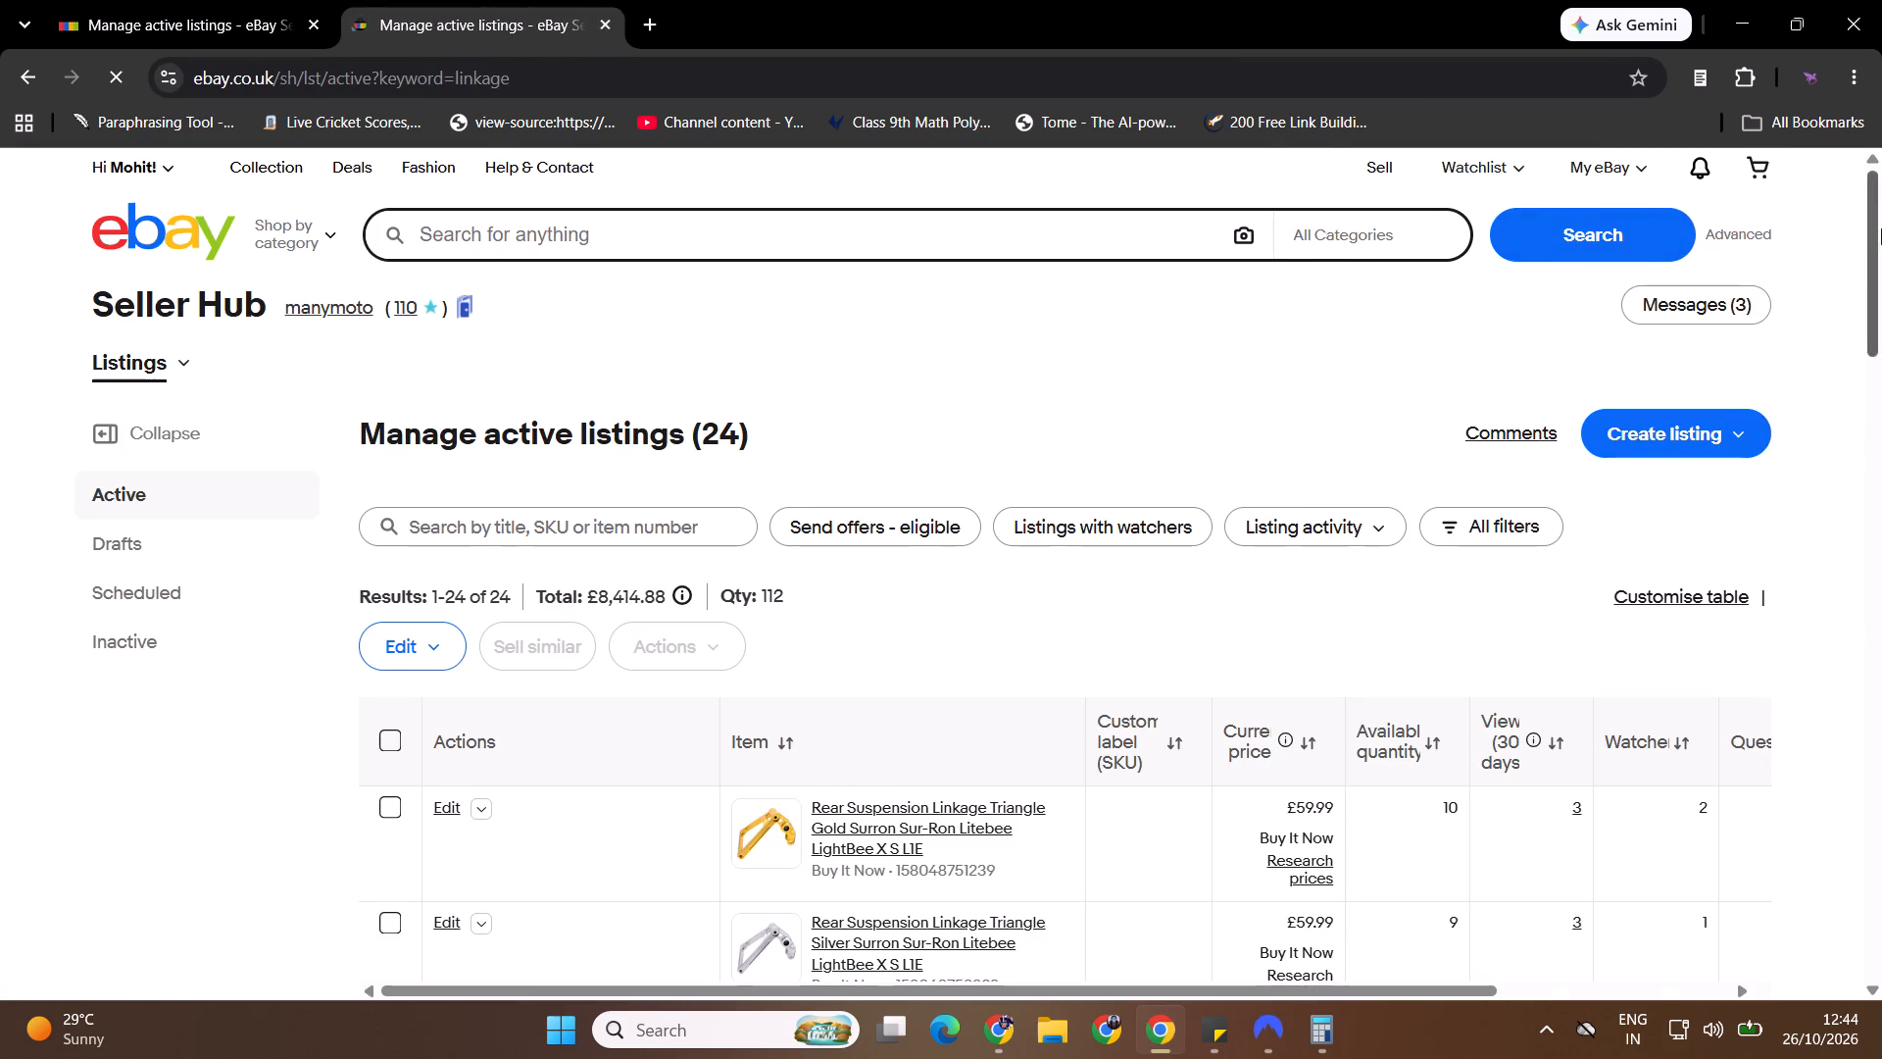
{"action": "left_click_drag", "start_coordinate": [1881, 298], "coordinate": [1881, 928]}
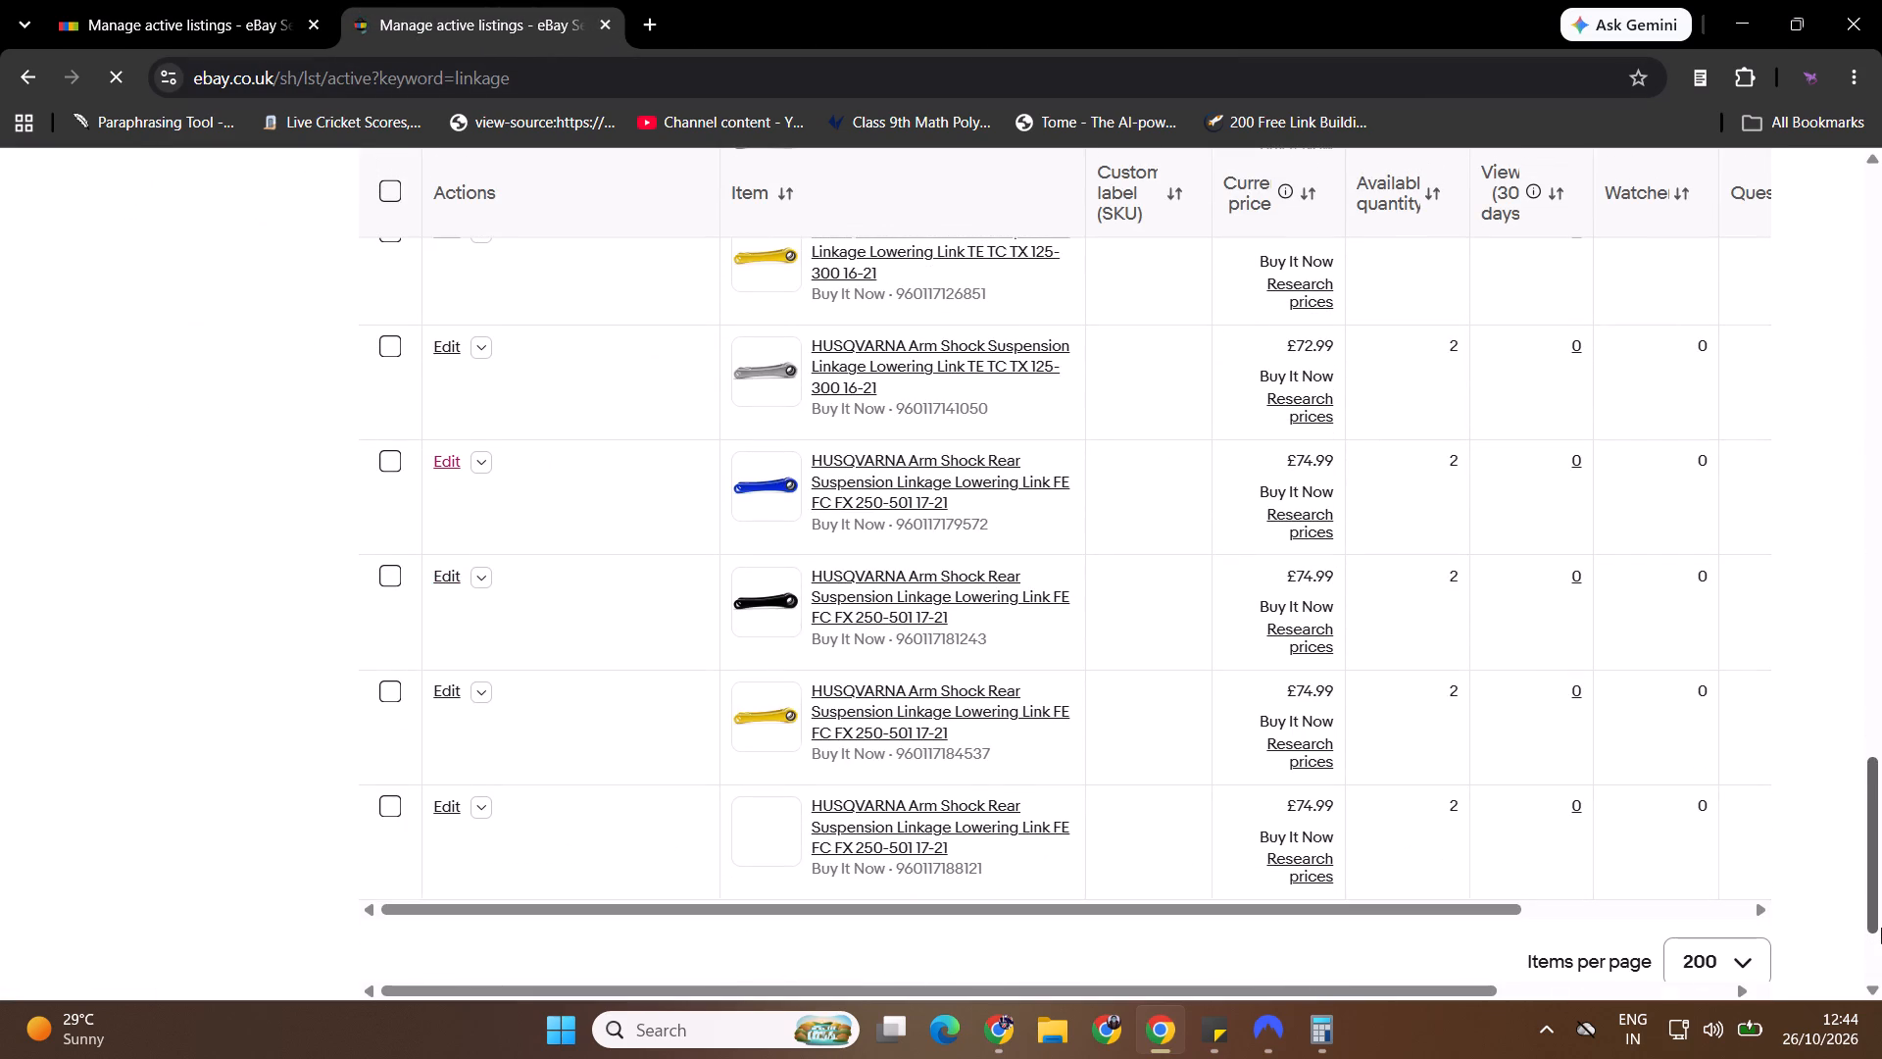
{"action": "double_click", "coordinate": [118, 84]}
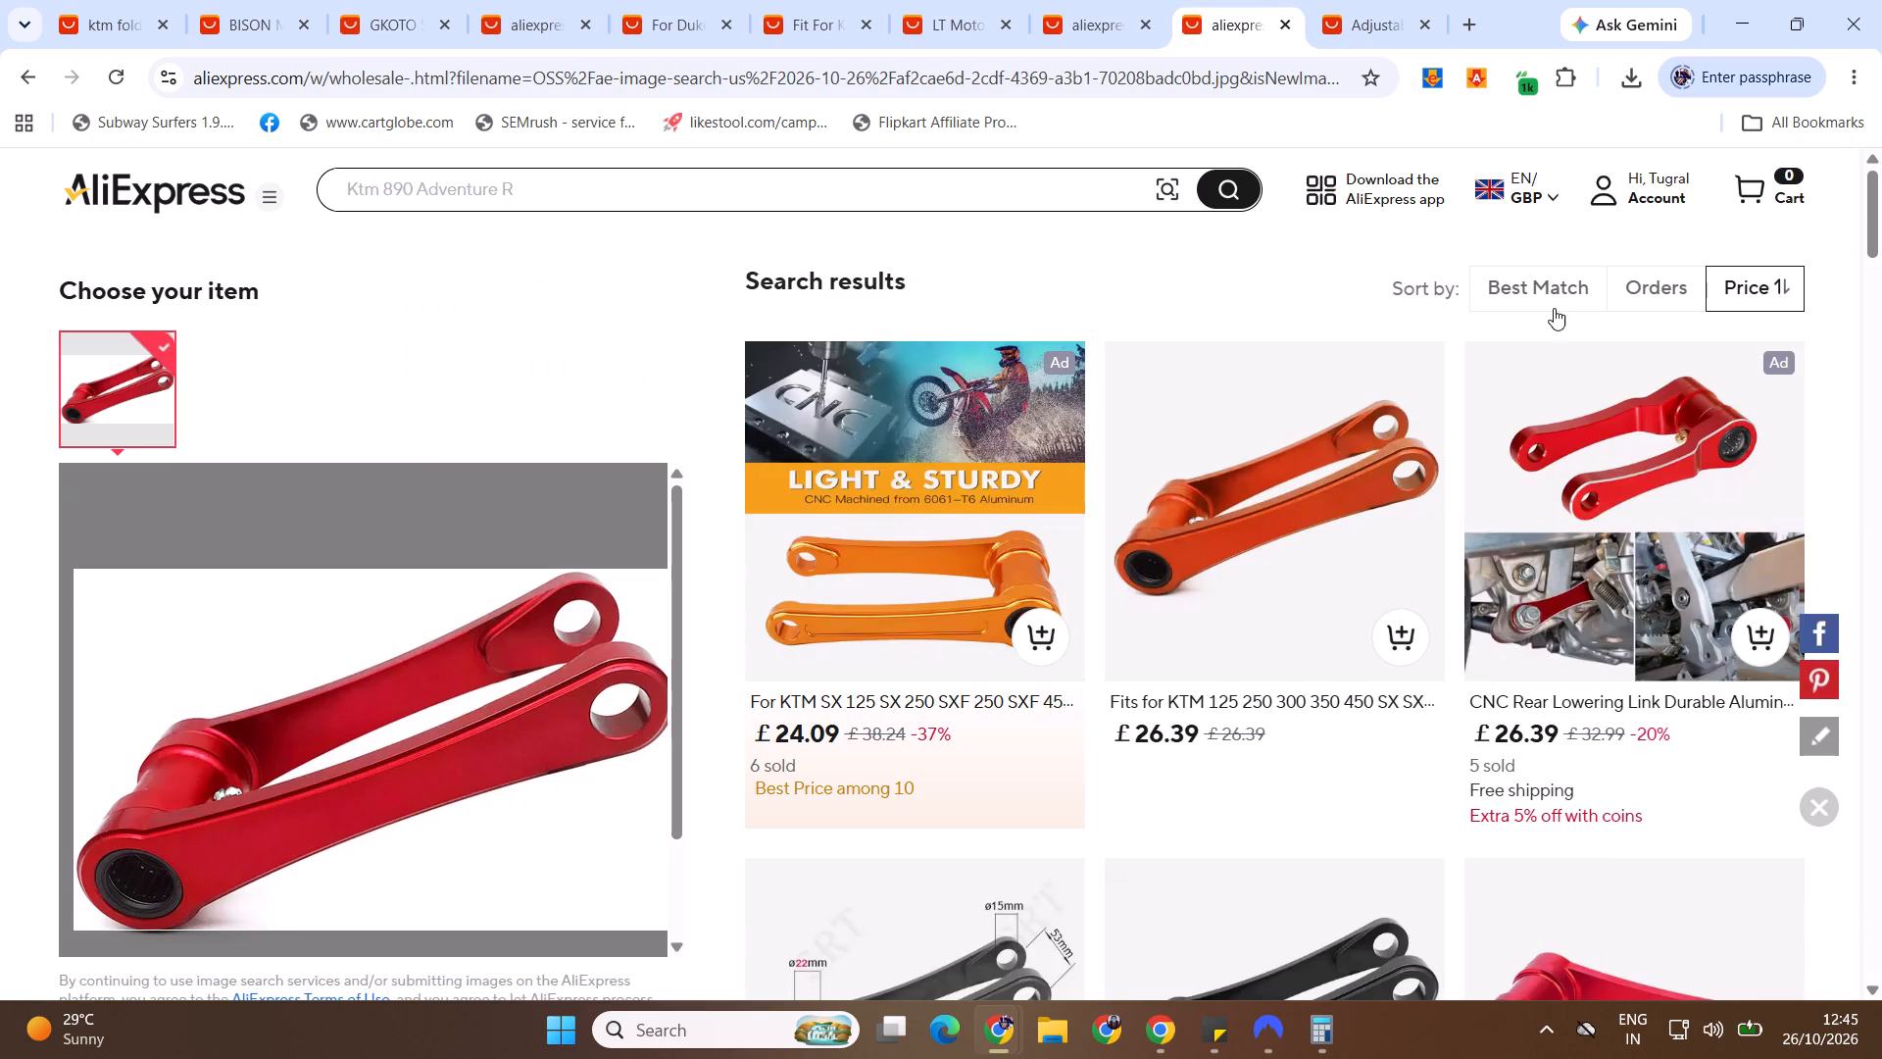
{"action": "left_click", "coordinate": [1558, 289]}
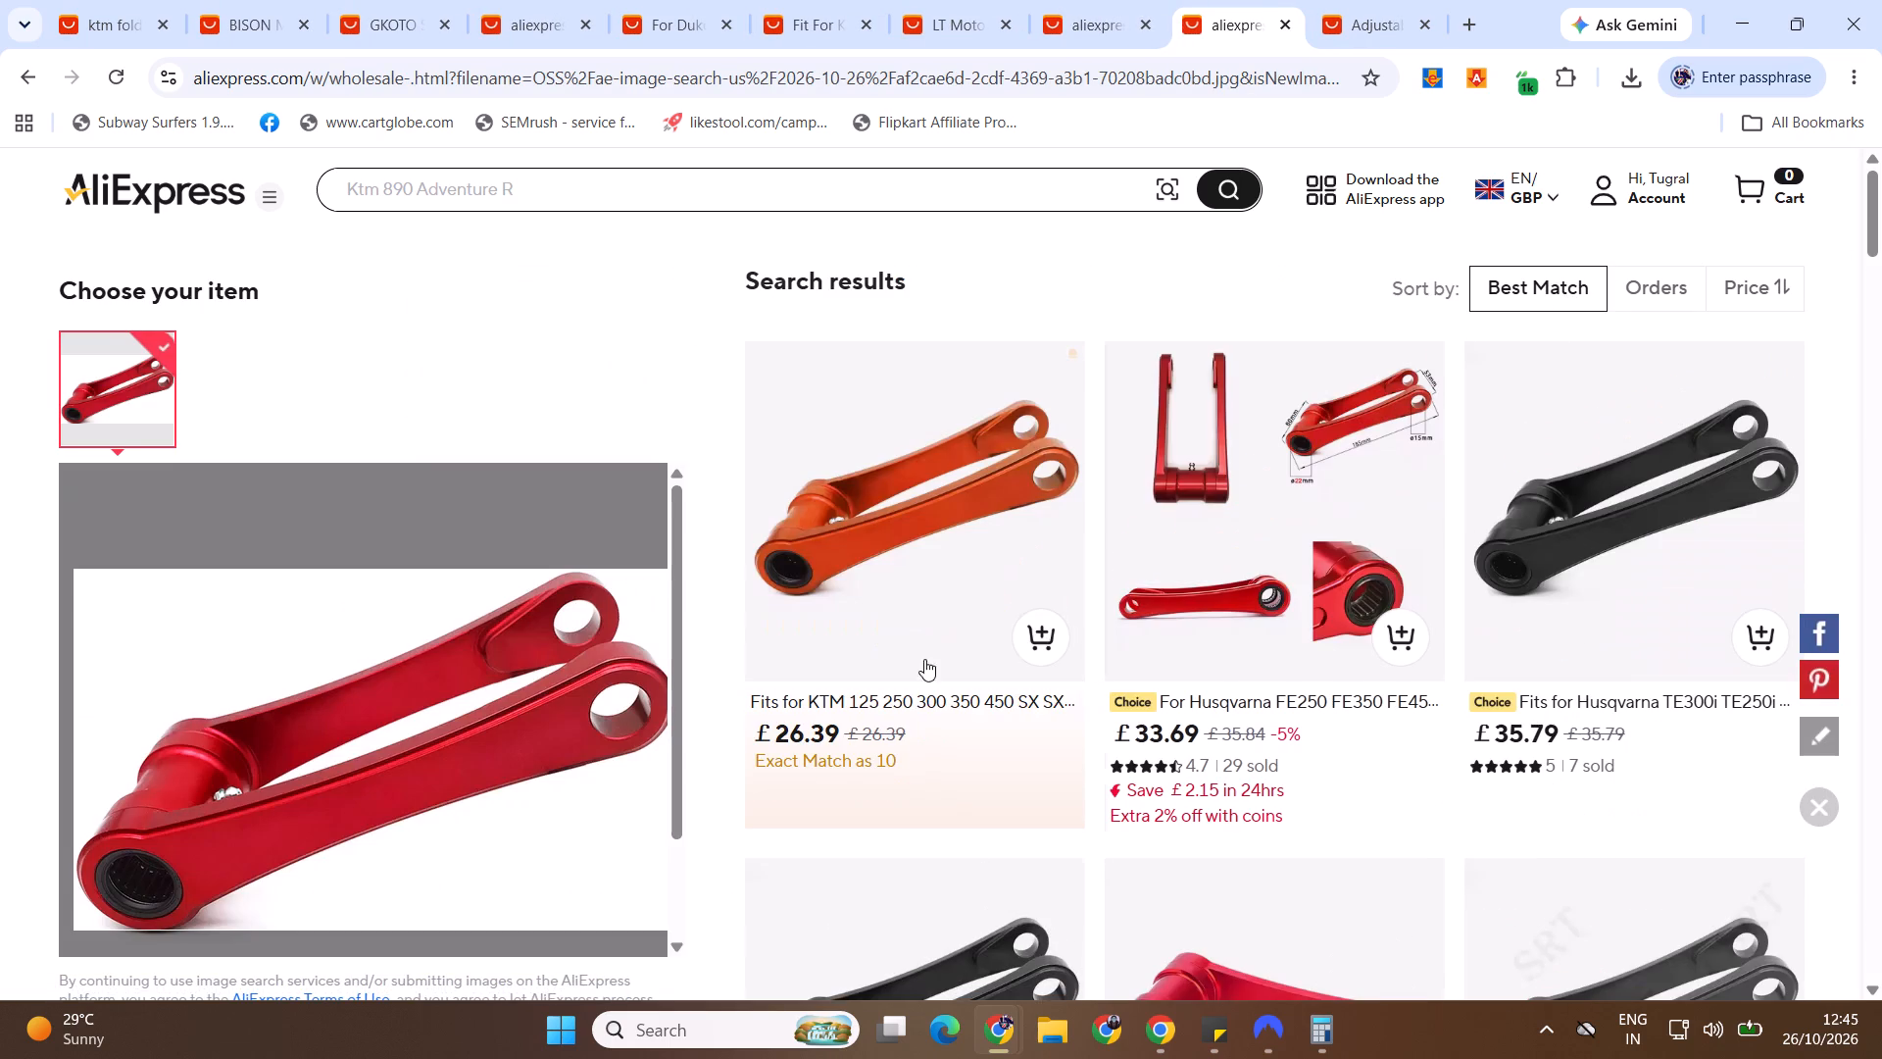
{"action": "middle_click", "coordinate": [949, 538]}
{"action": "left_click", "coordinate": [1244, 37]}
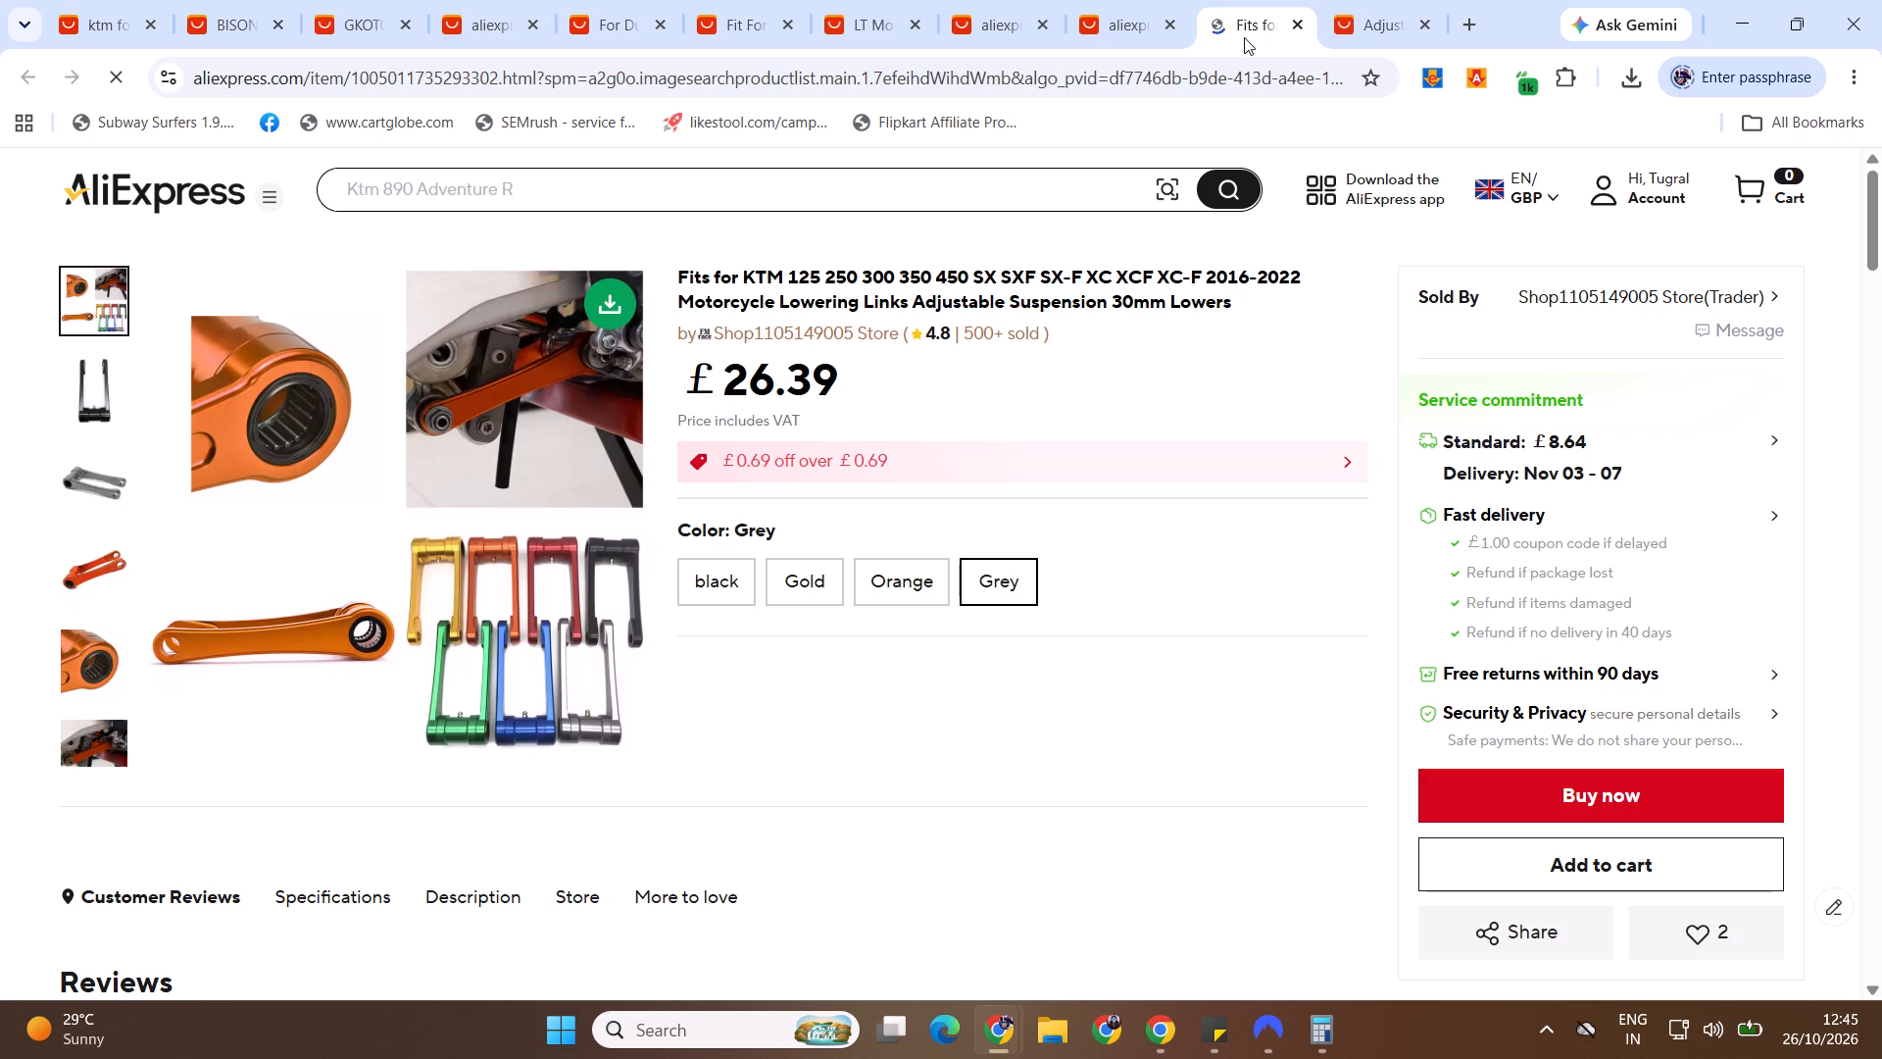
{"action": "left_click", "coordinate": [1295, 28]}
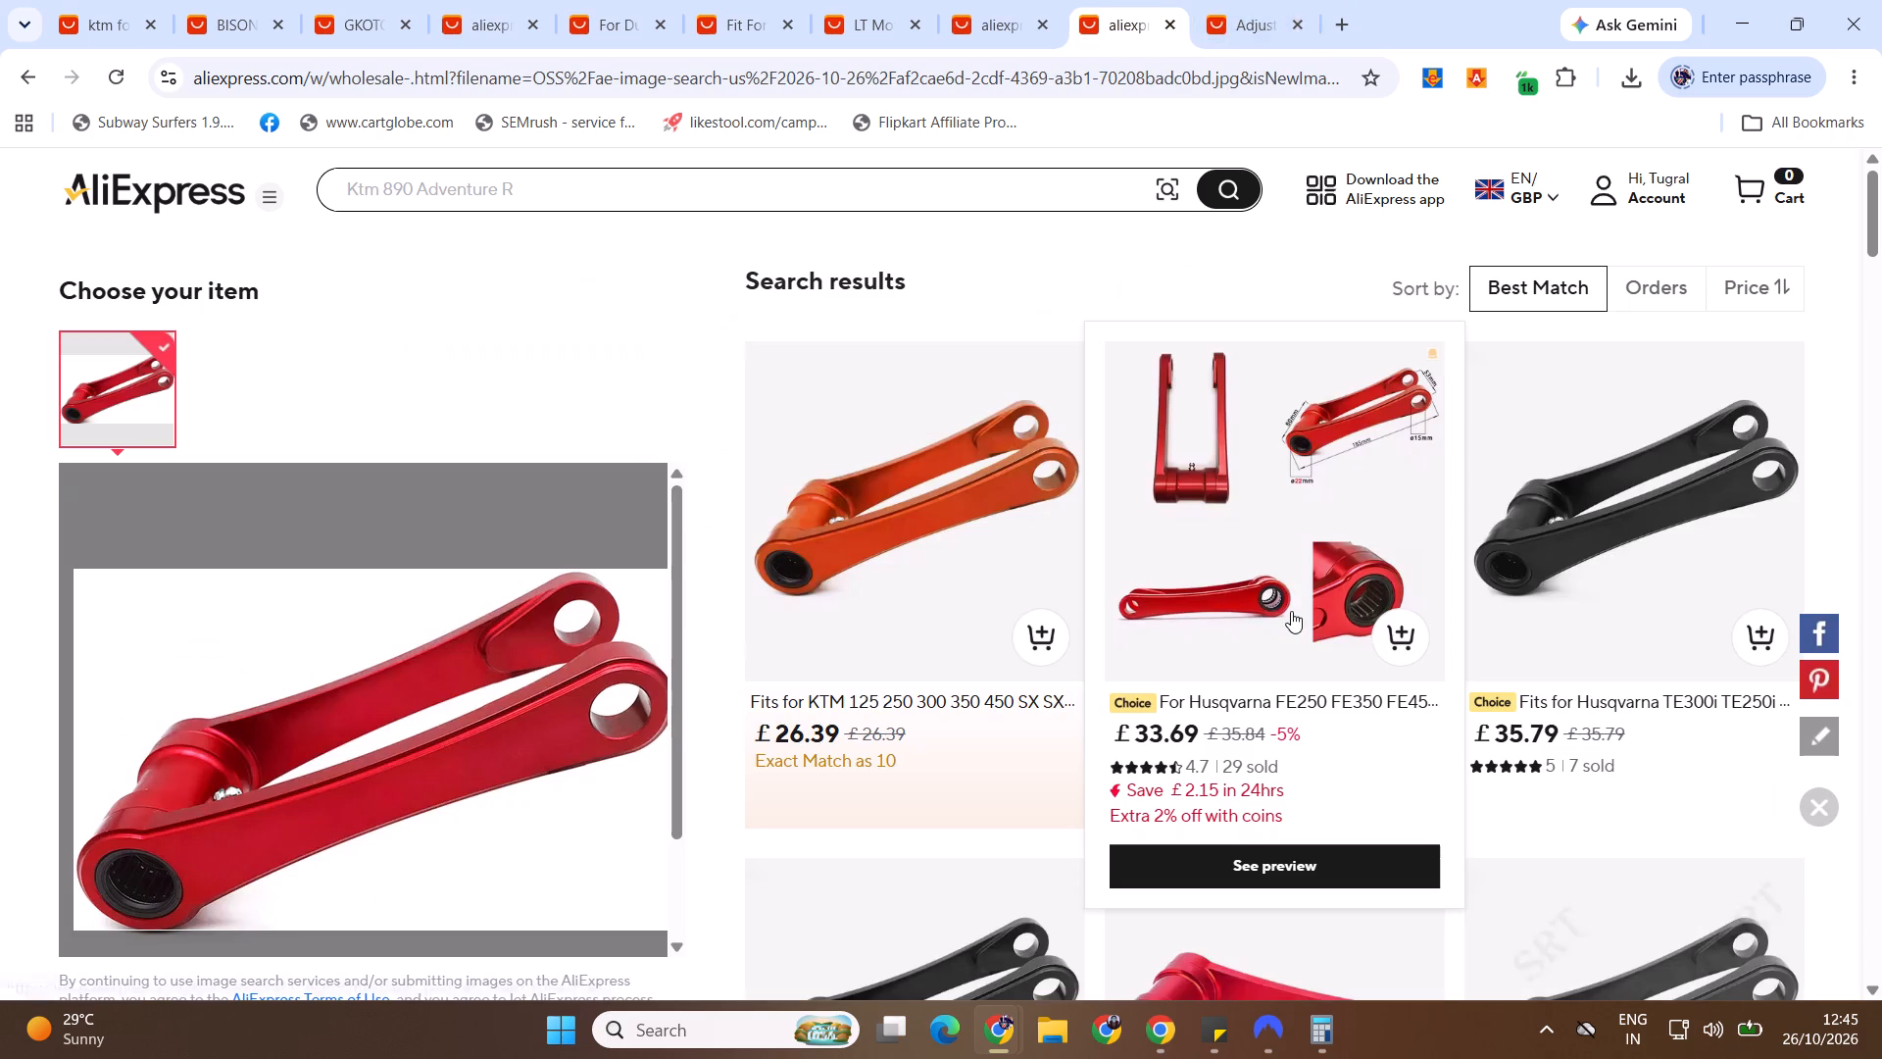
Open the Husqvarna FE250 FE350 FE450 FE501 lowering link, compare the price of every colour, and close its page.
{"action": "middle_click", "coordinate": [1289, 606]}
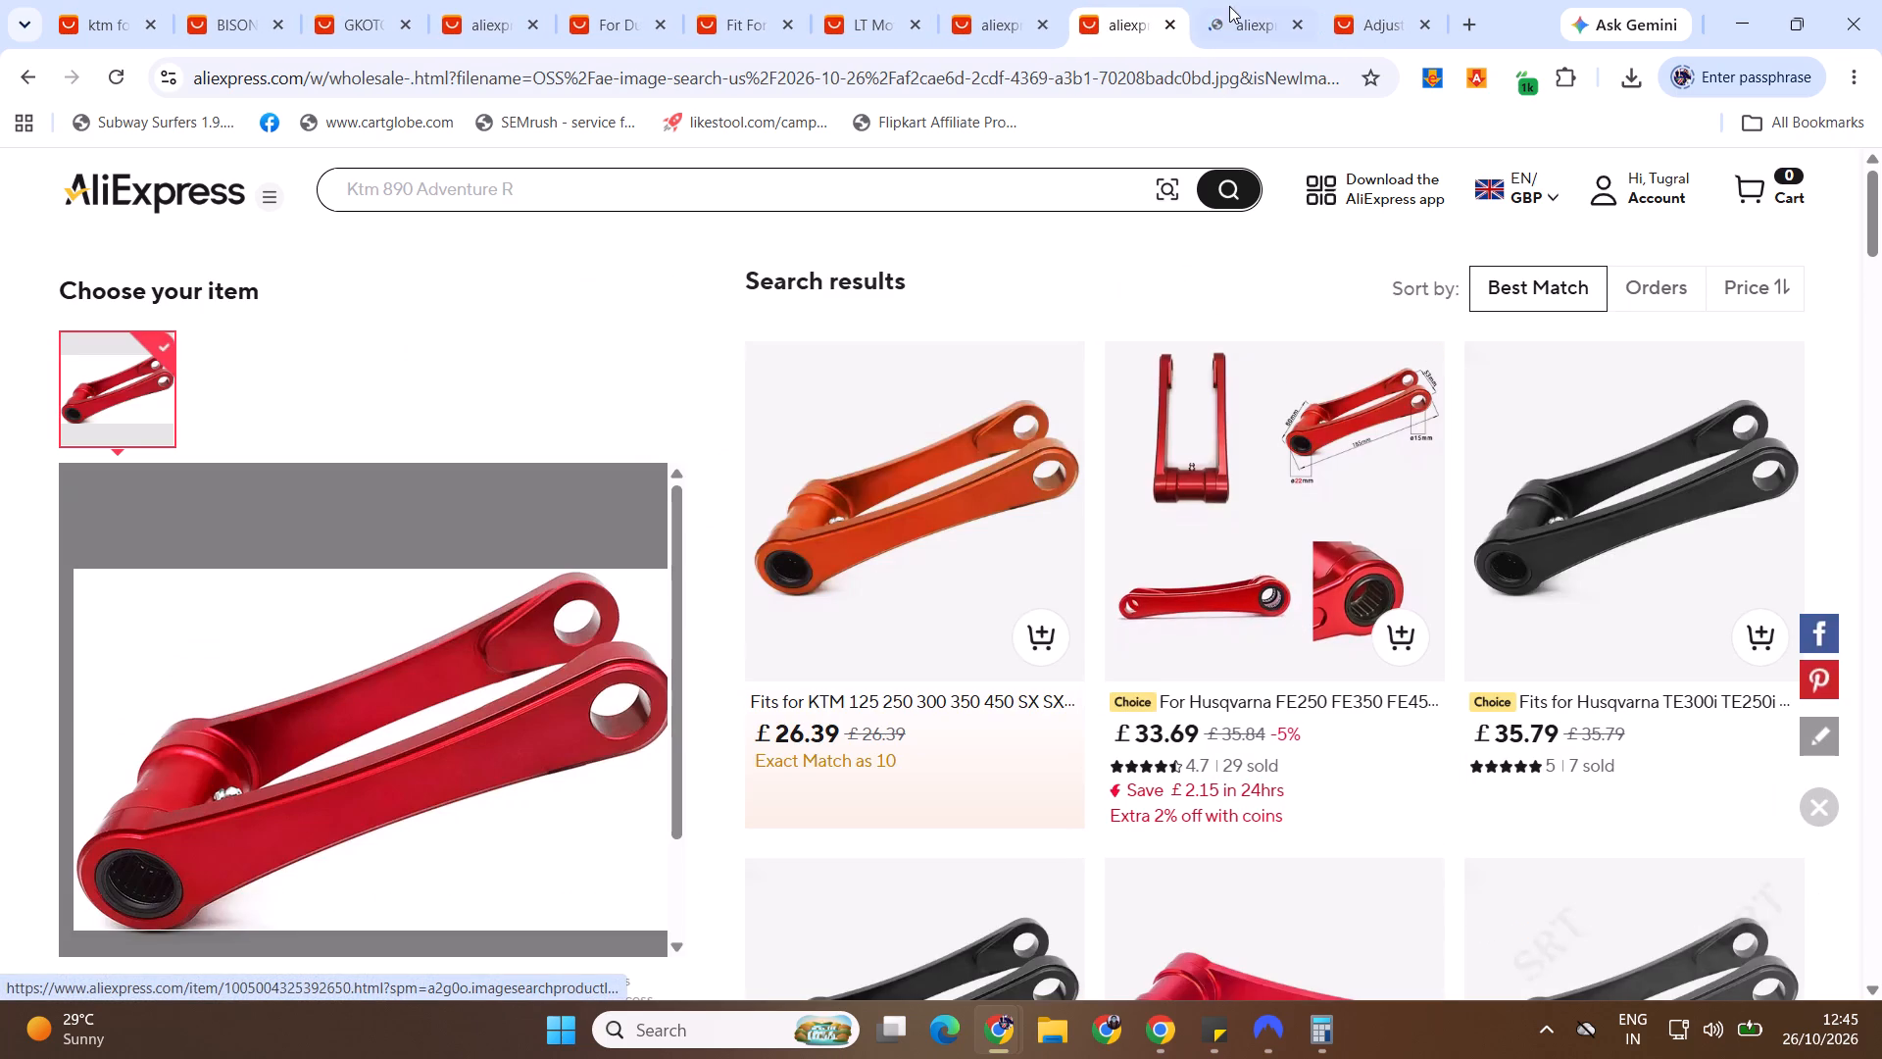
{"action": "left_click", "coordinate": [1233, 0]}
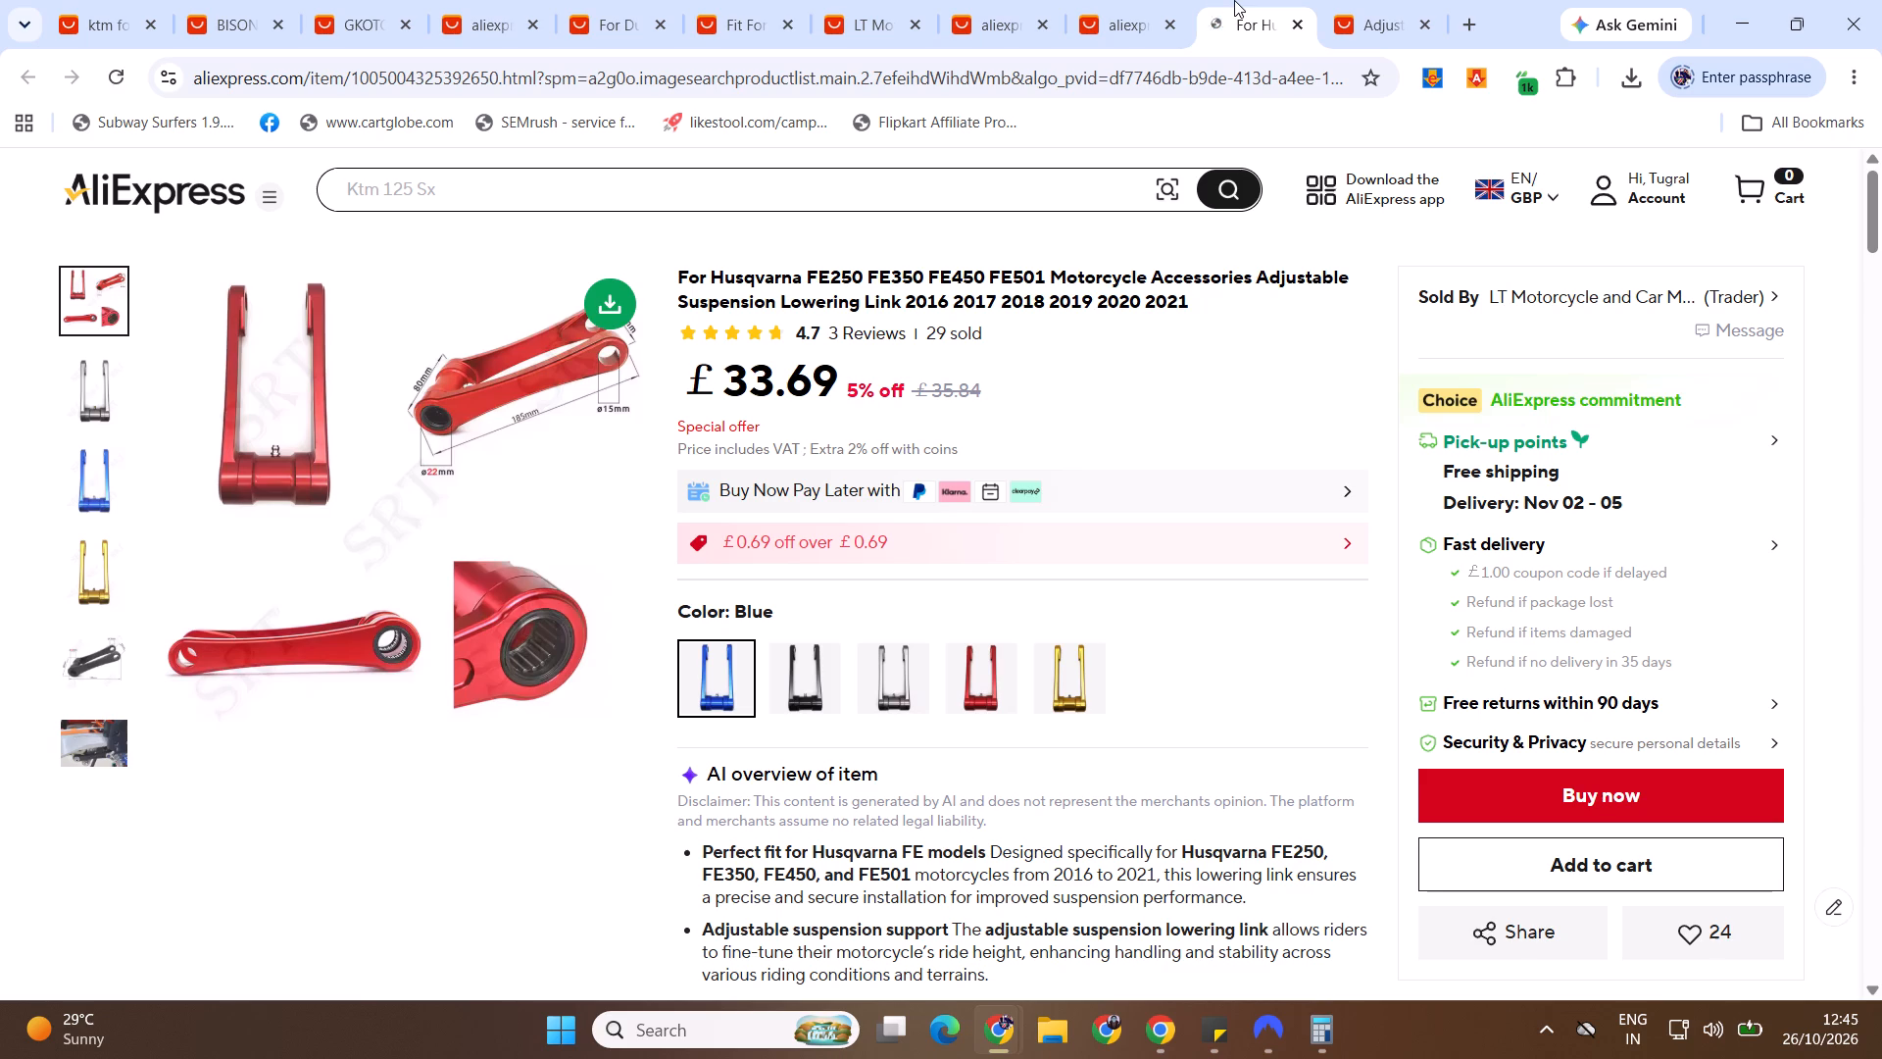
{"action": "left_click", "coordinate": [834, 703]}
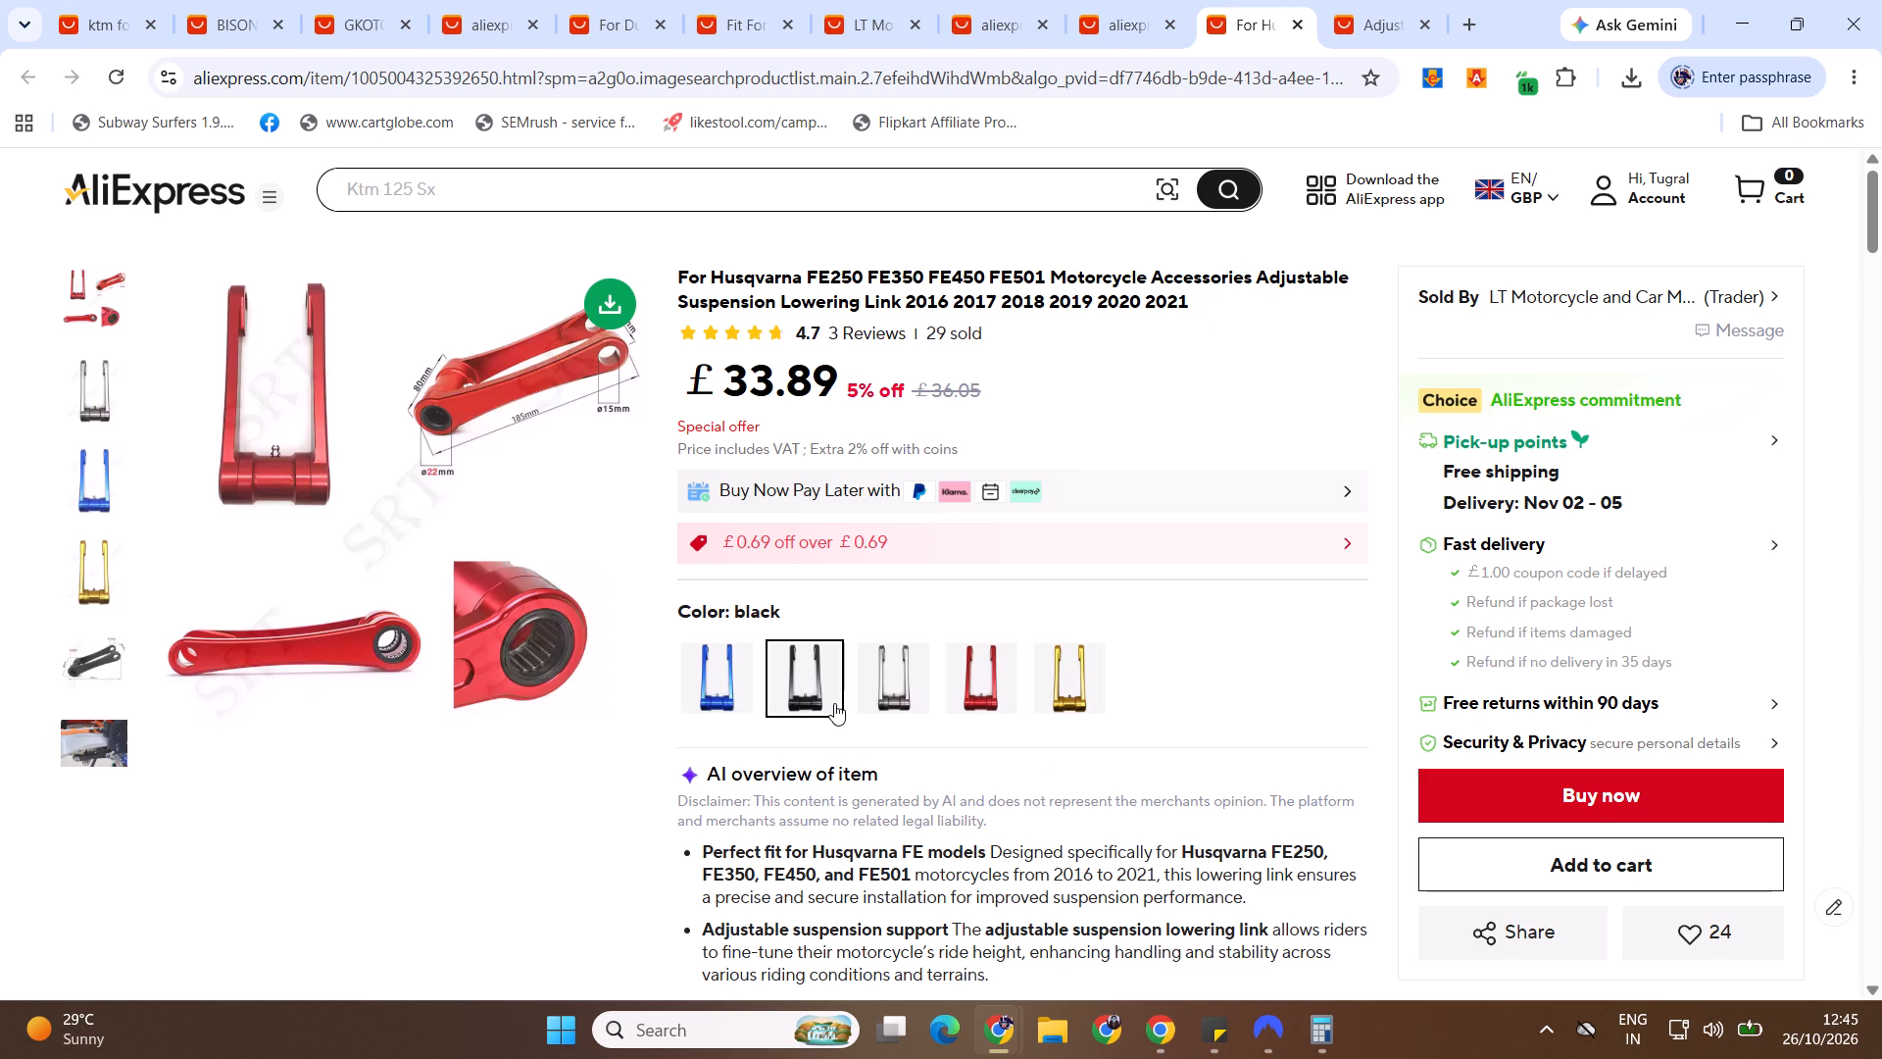
{"action": "left_click", "coordinate": [901, 702]}
{"action": "left_click", "coordinate": [971, 703]}
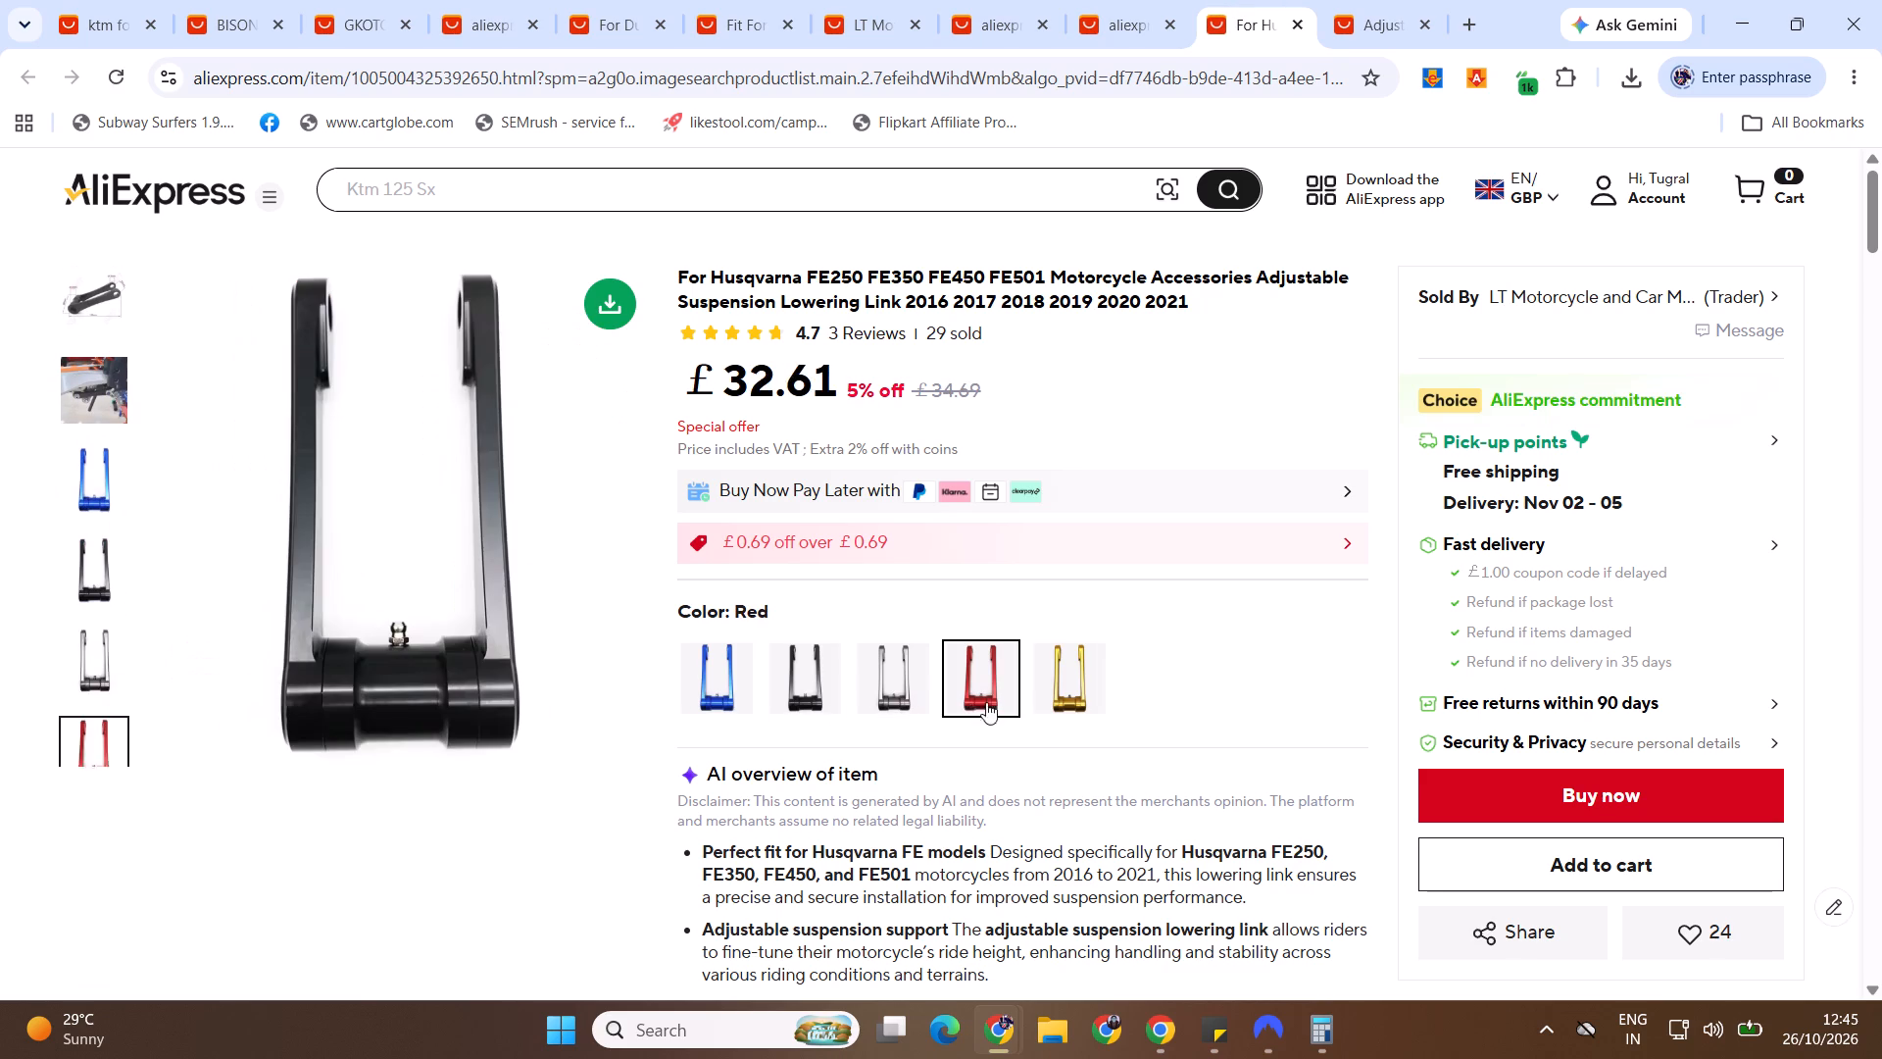
{"action": "left_click", "coordinate": [1079, 698]}
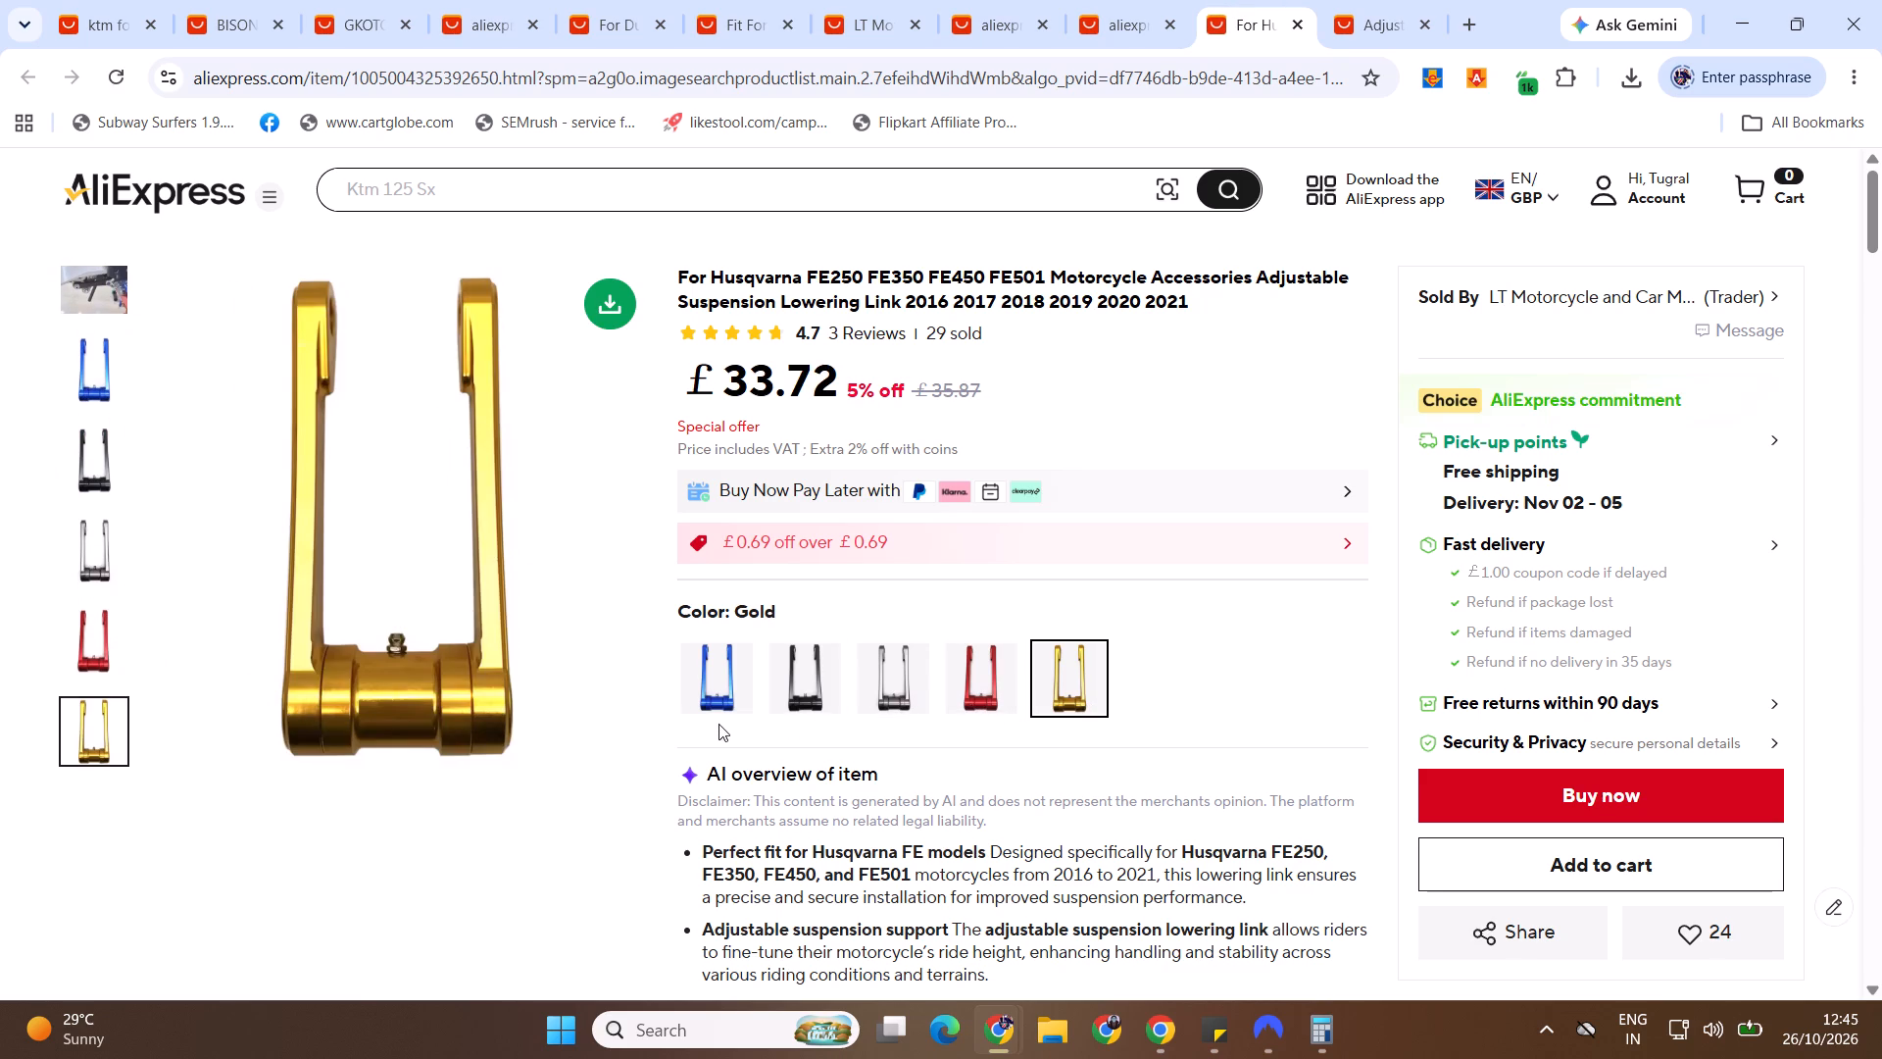
{"action": "left_click", "coordinate": [718, 724]}
{"action": "left_click", "coordinate": [726, 708]}
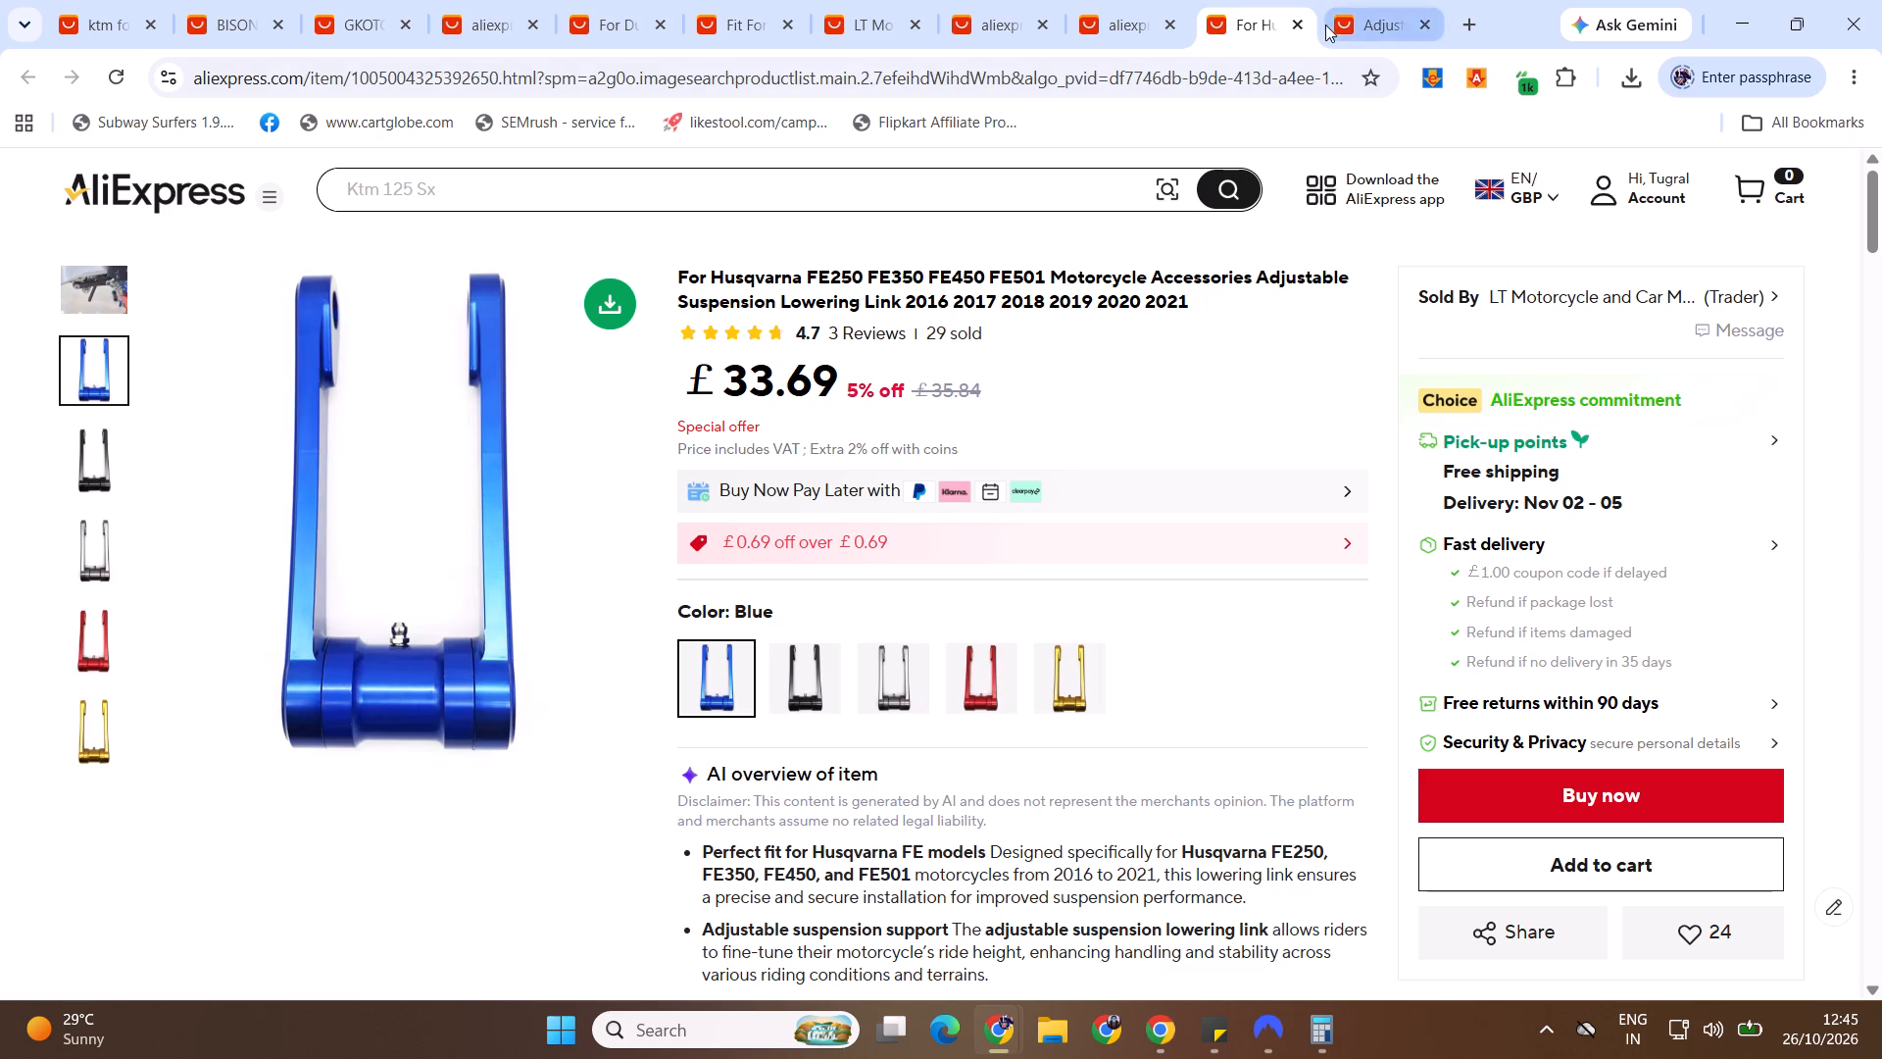
{"action": "left_click", "coordinate": [1296, 31]}
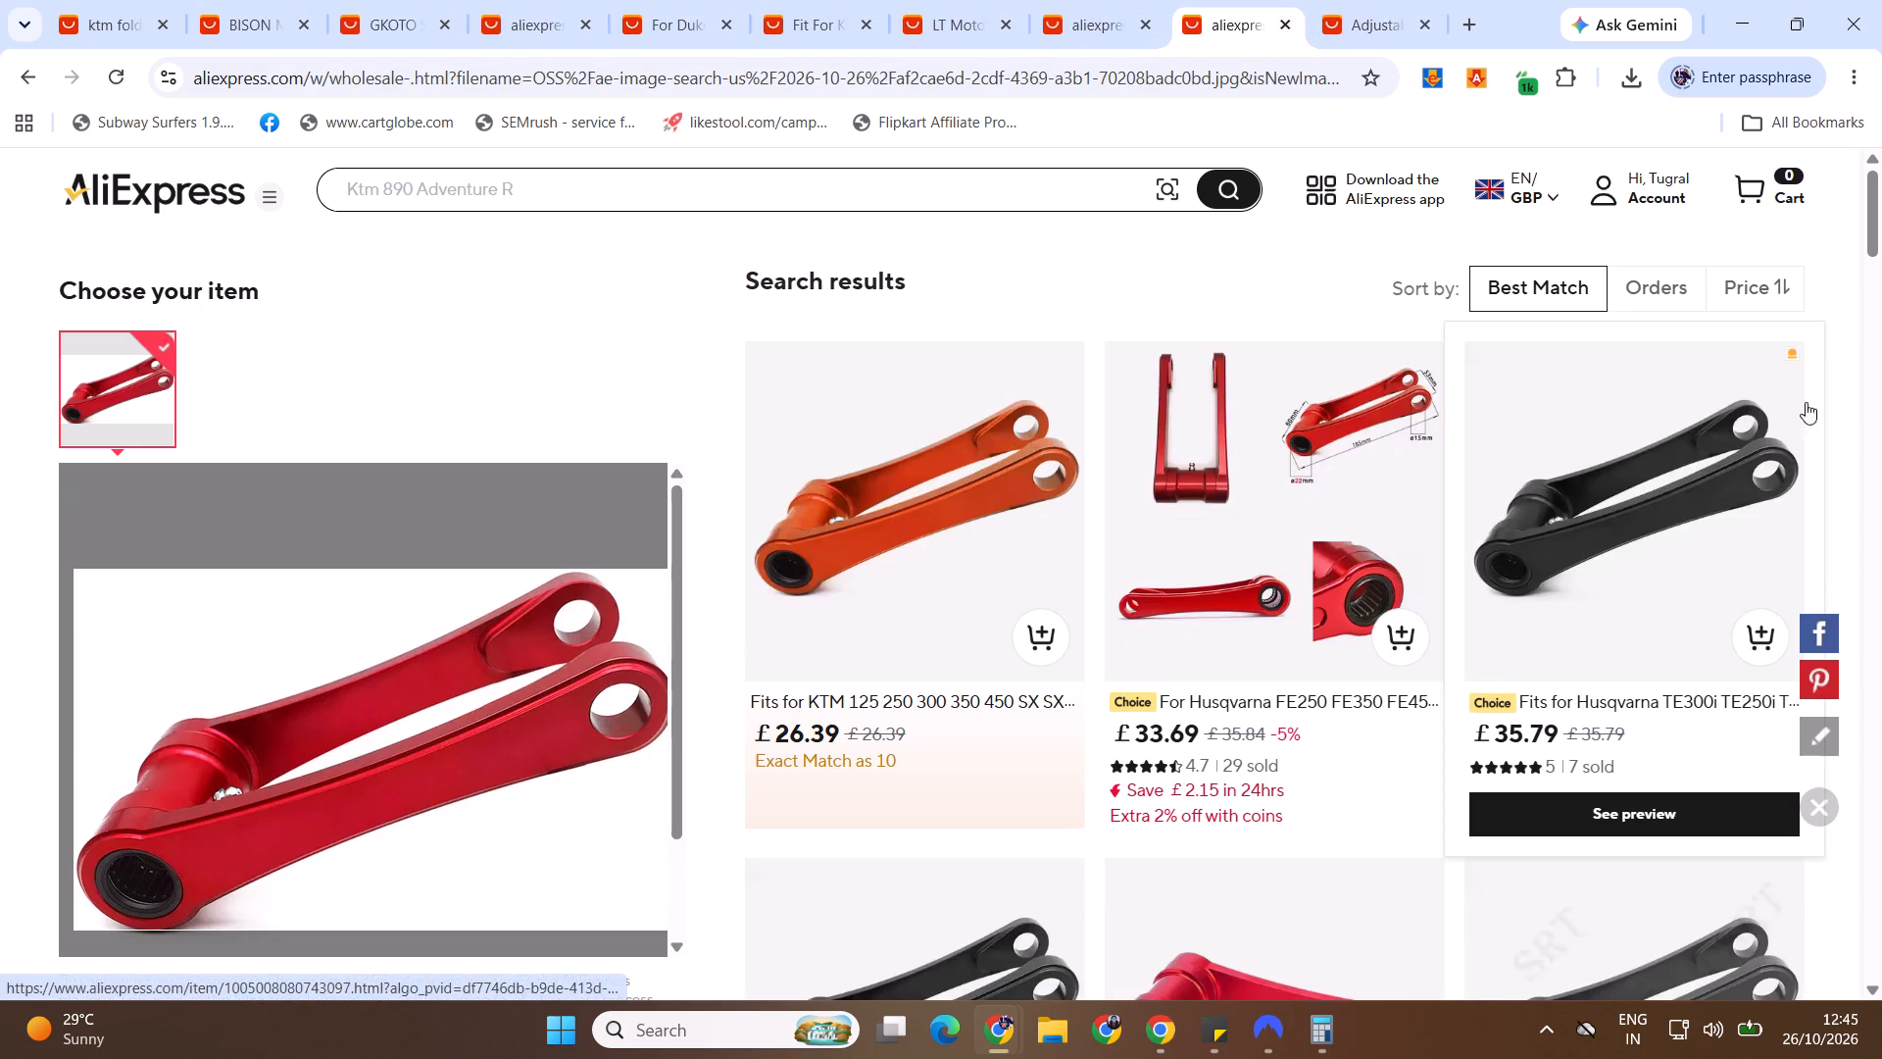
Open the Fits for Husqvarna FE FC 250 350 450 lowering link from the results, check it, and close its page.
{"action": "left_click_drag", "start_coordinate": [1881, 226], "coordinate": [1881, 222]}
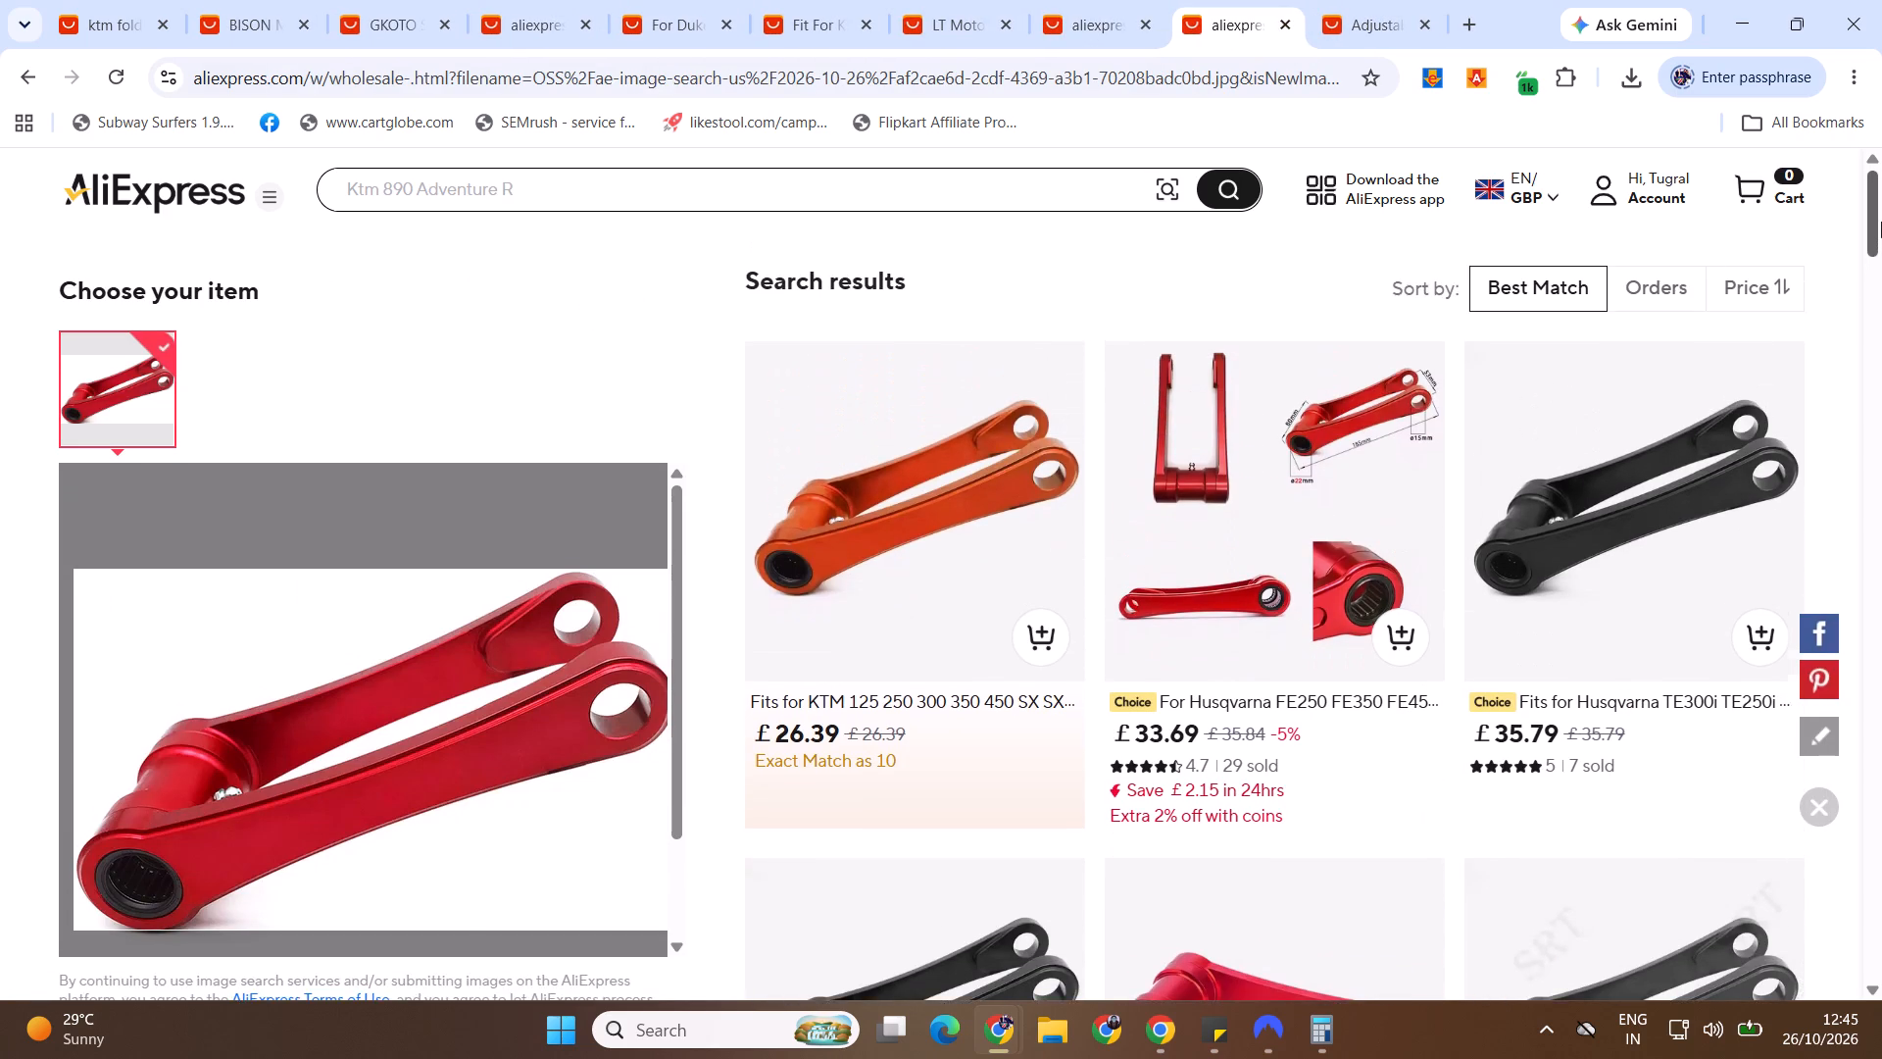
{"action": "left_click_drag", "start_coordinate": [1881, 222], "coordinate": [1881, 284]}
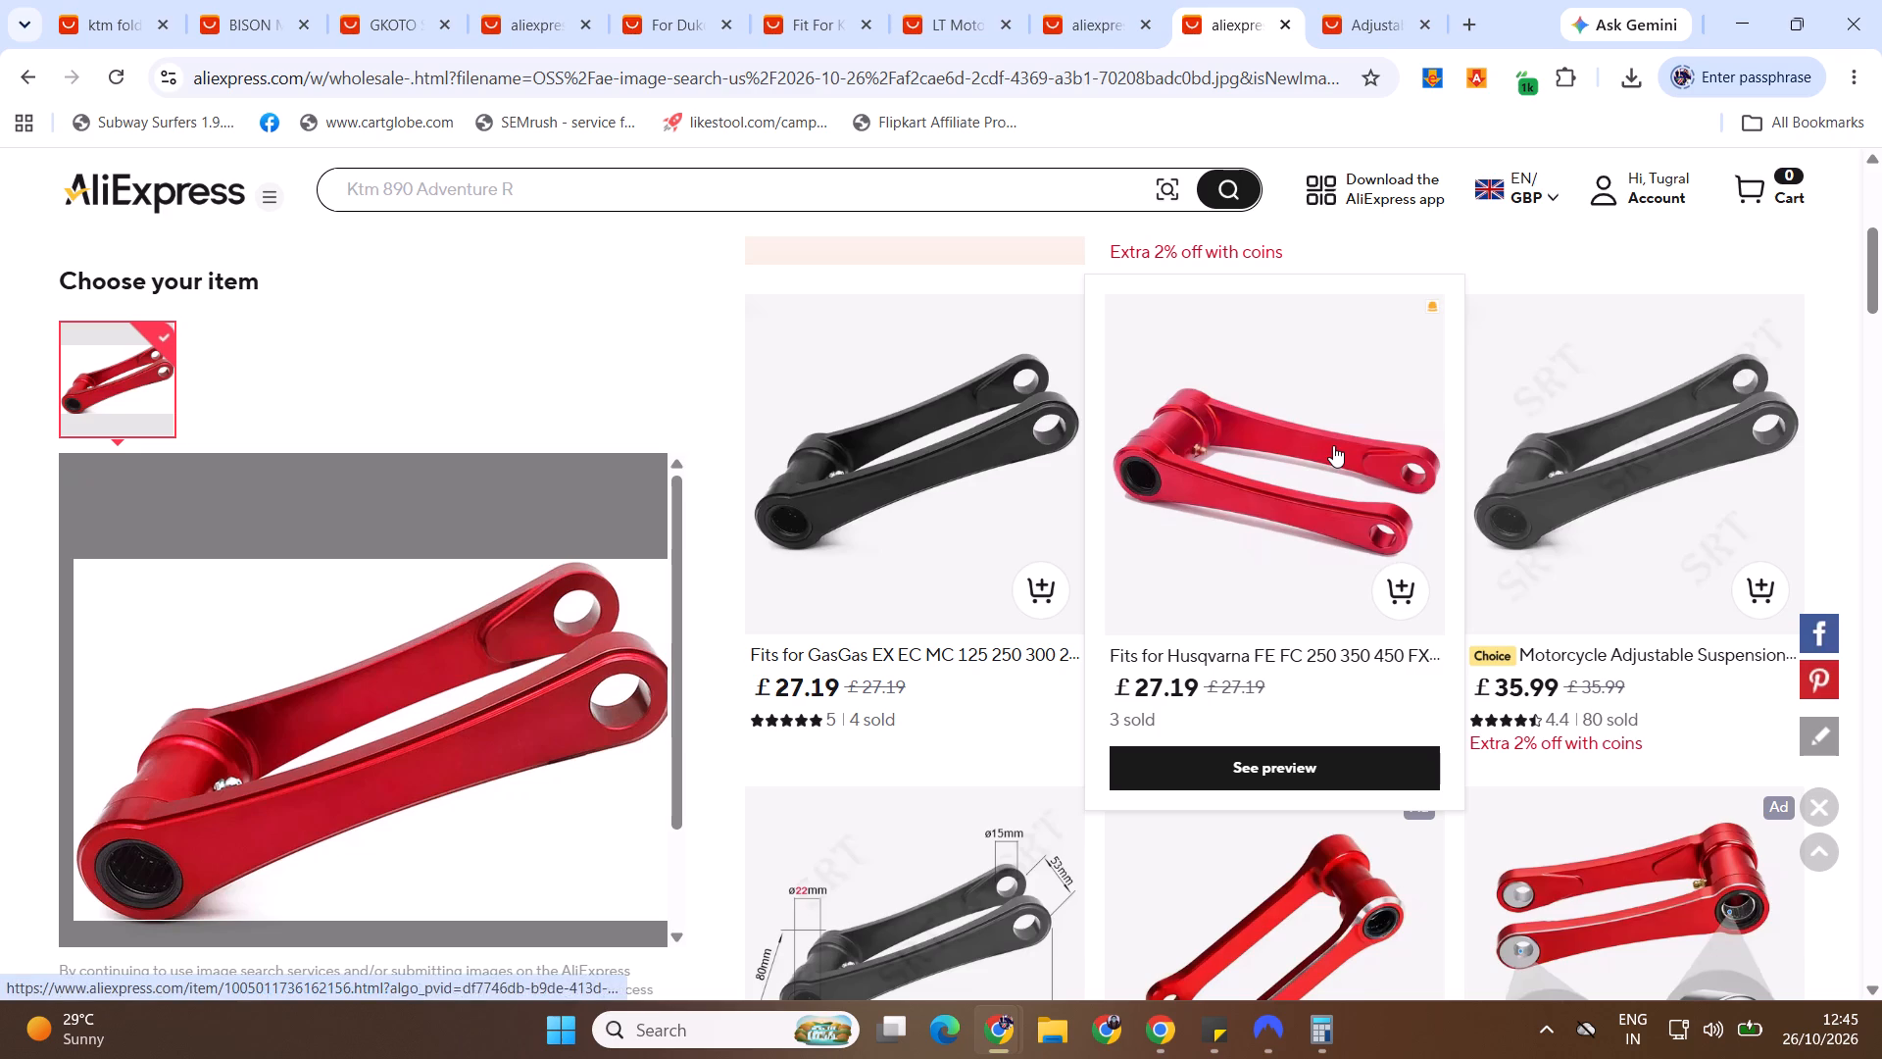
{"action": "middle_click", "coordinate": [1336, 446]}
{"action": "left_click", "coordinate": [1246, 36]}
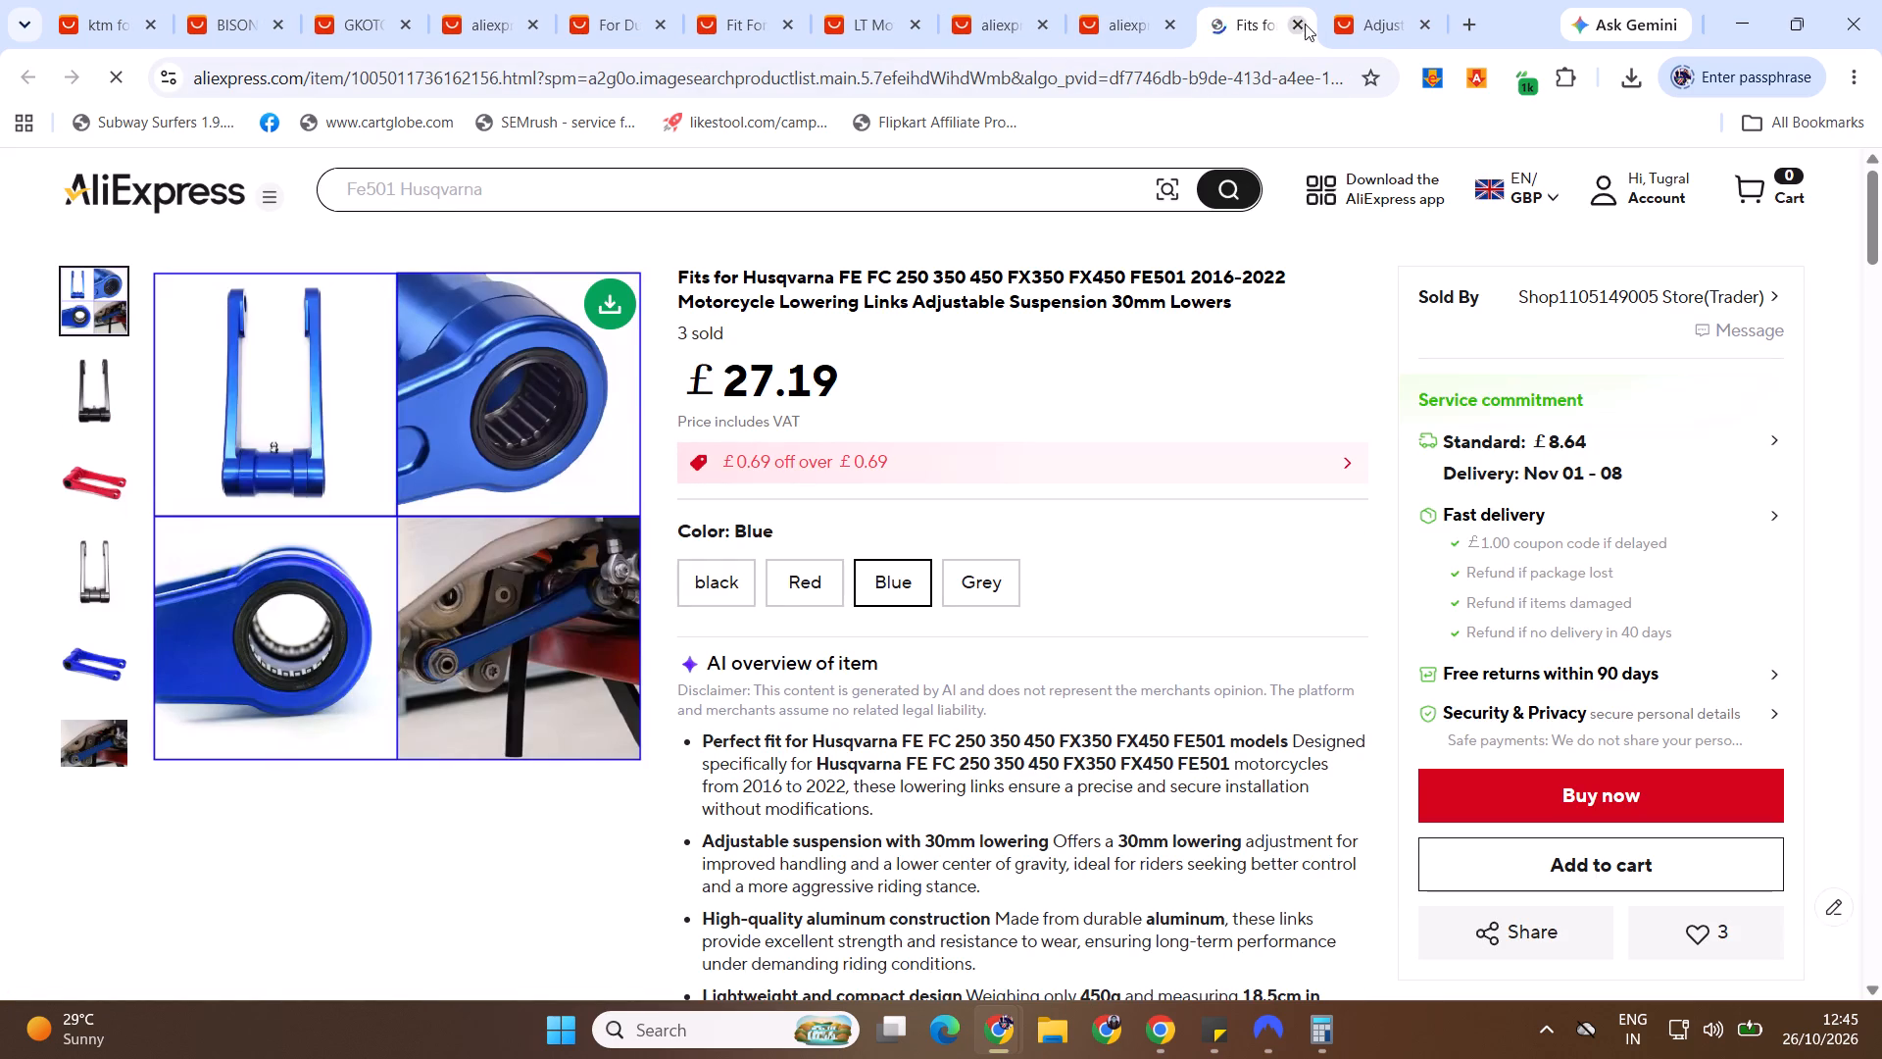
{"action": "left_click", "coordinate": [1294, 25]}
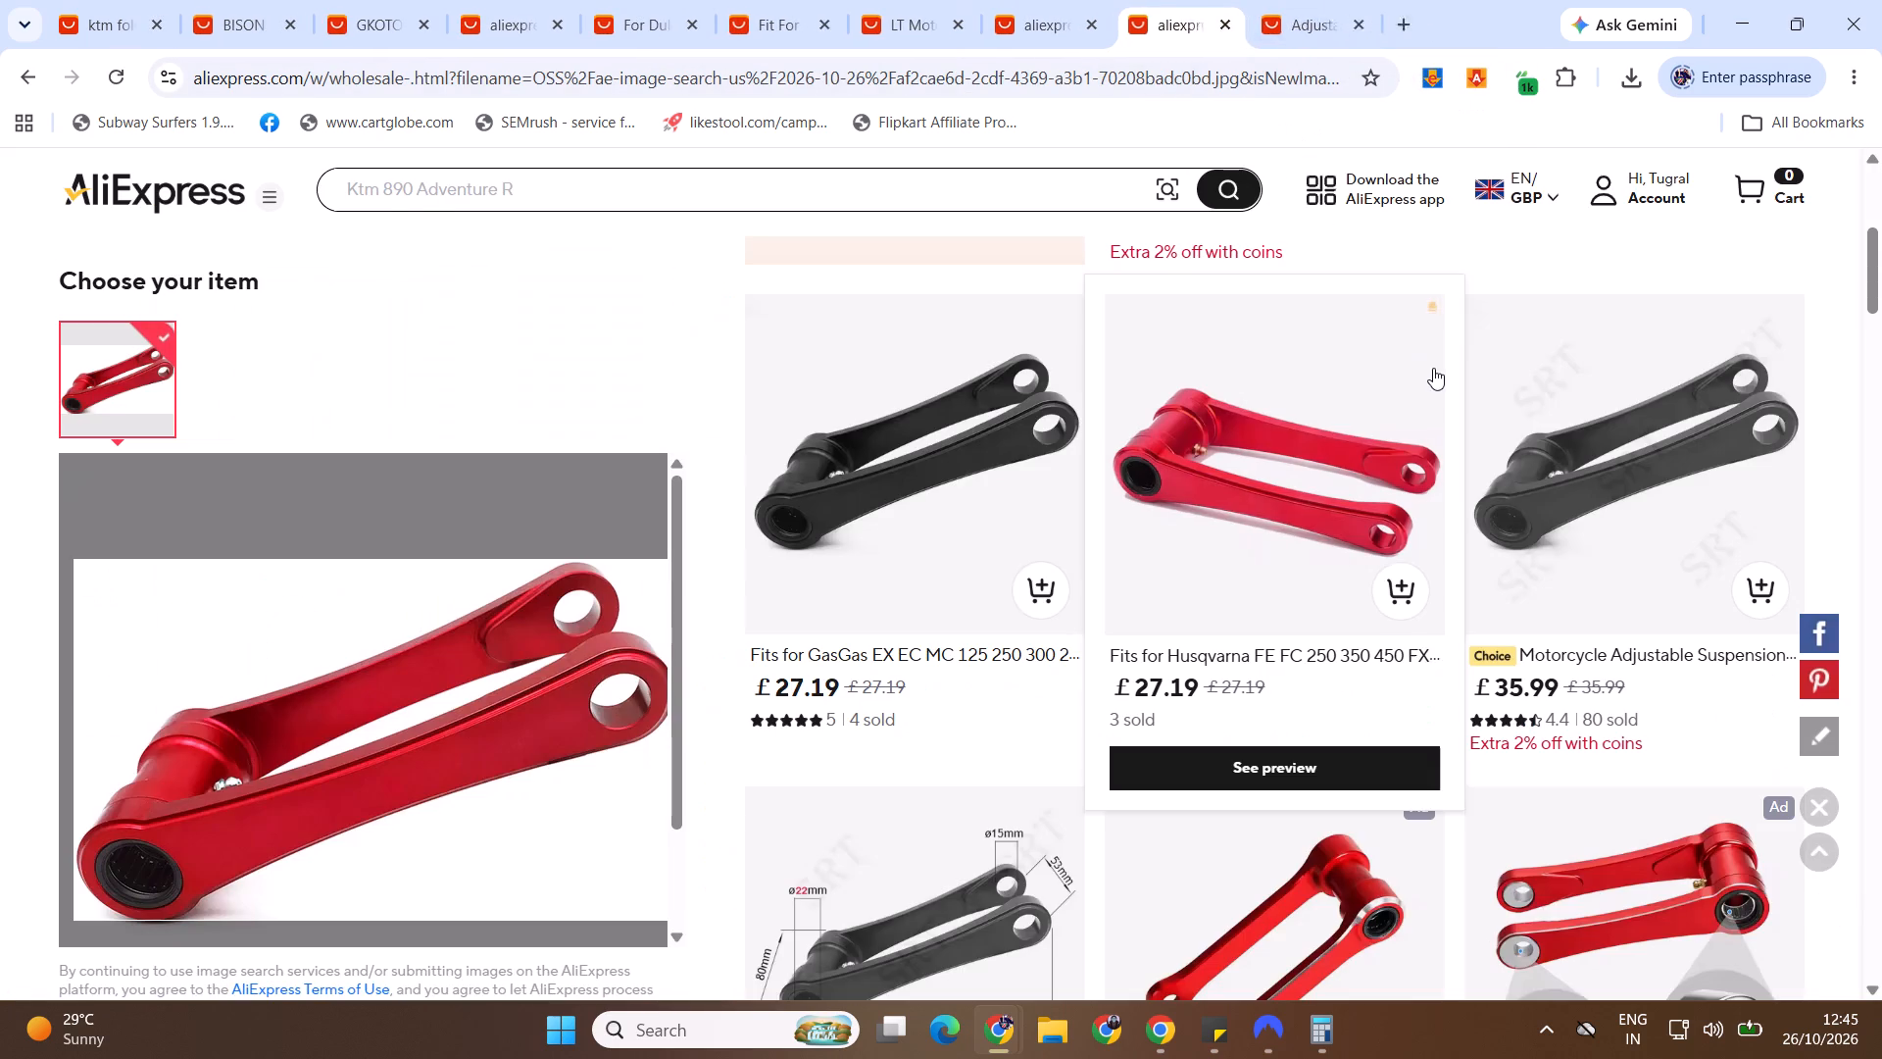
Browse the remaining image search results for other lowering links, and close the search results tab.
{"action": "left_click_drag", "start_coordinate": [1881, 295], "coordinate": [1881, 307]}
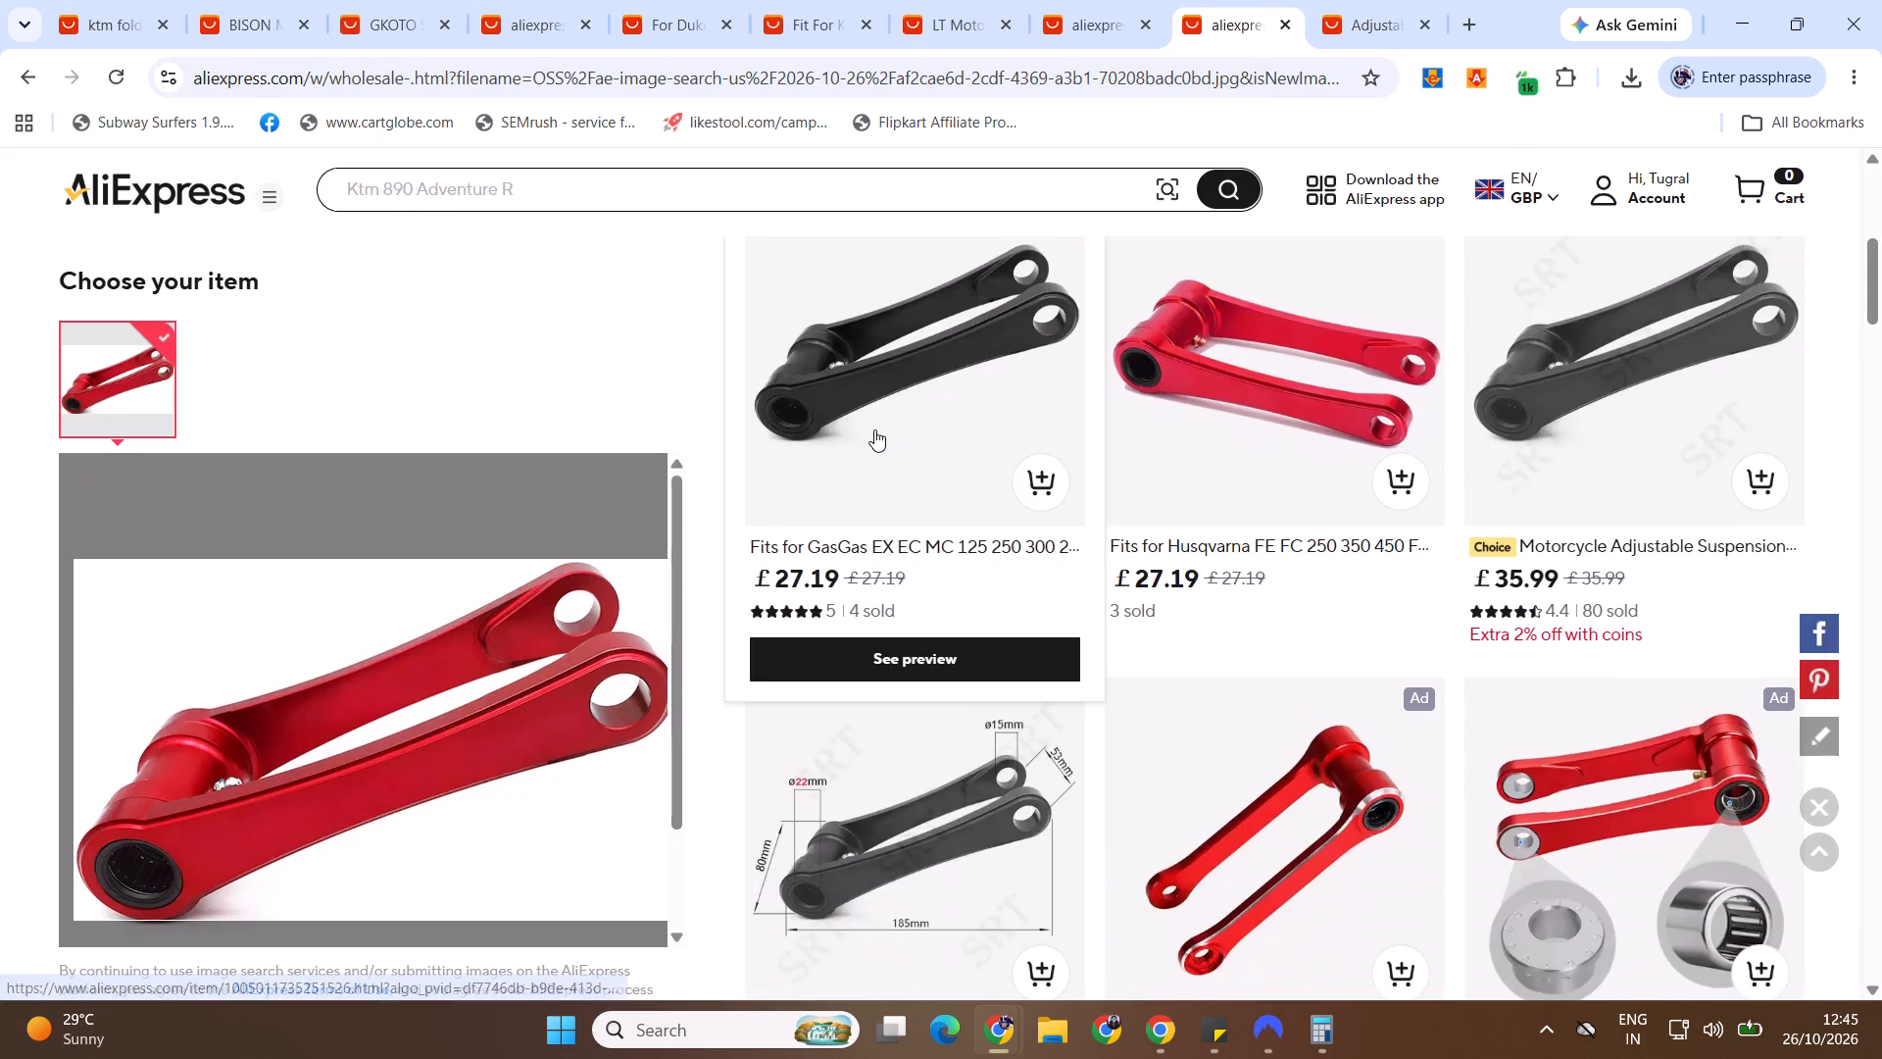
{"action": "left_click_drag", "start_coordinate": [1881, 297], "coordinate": [1881, 337]}
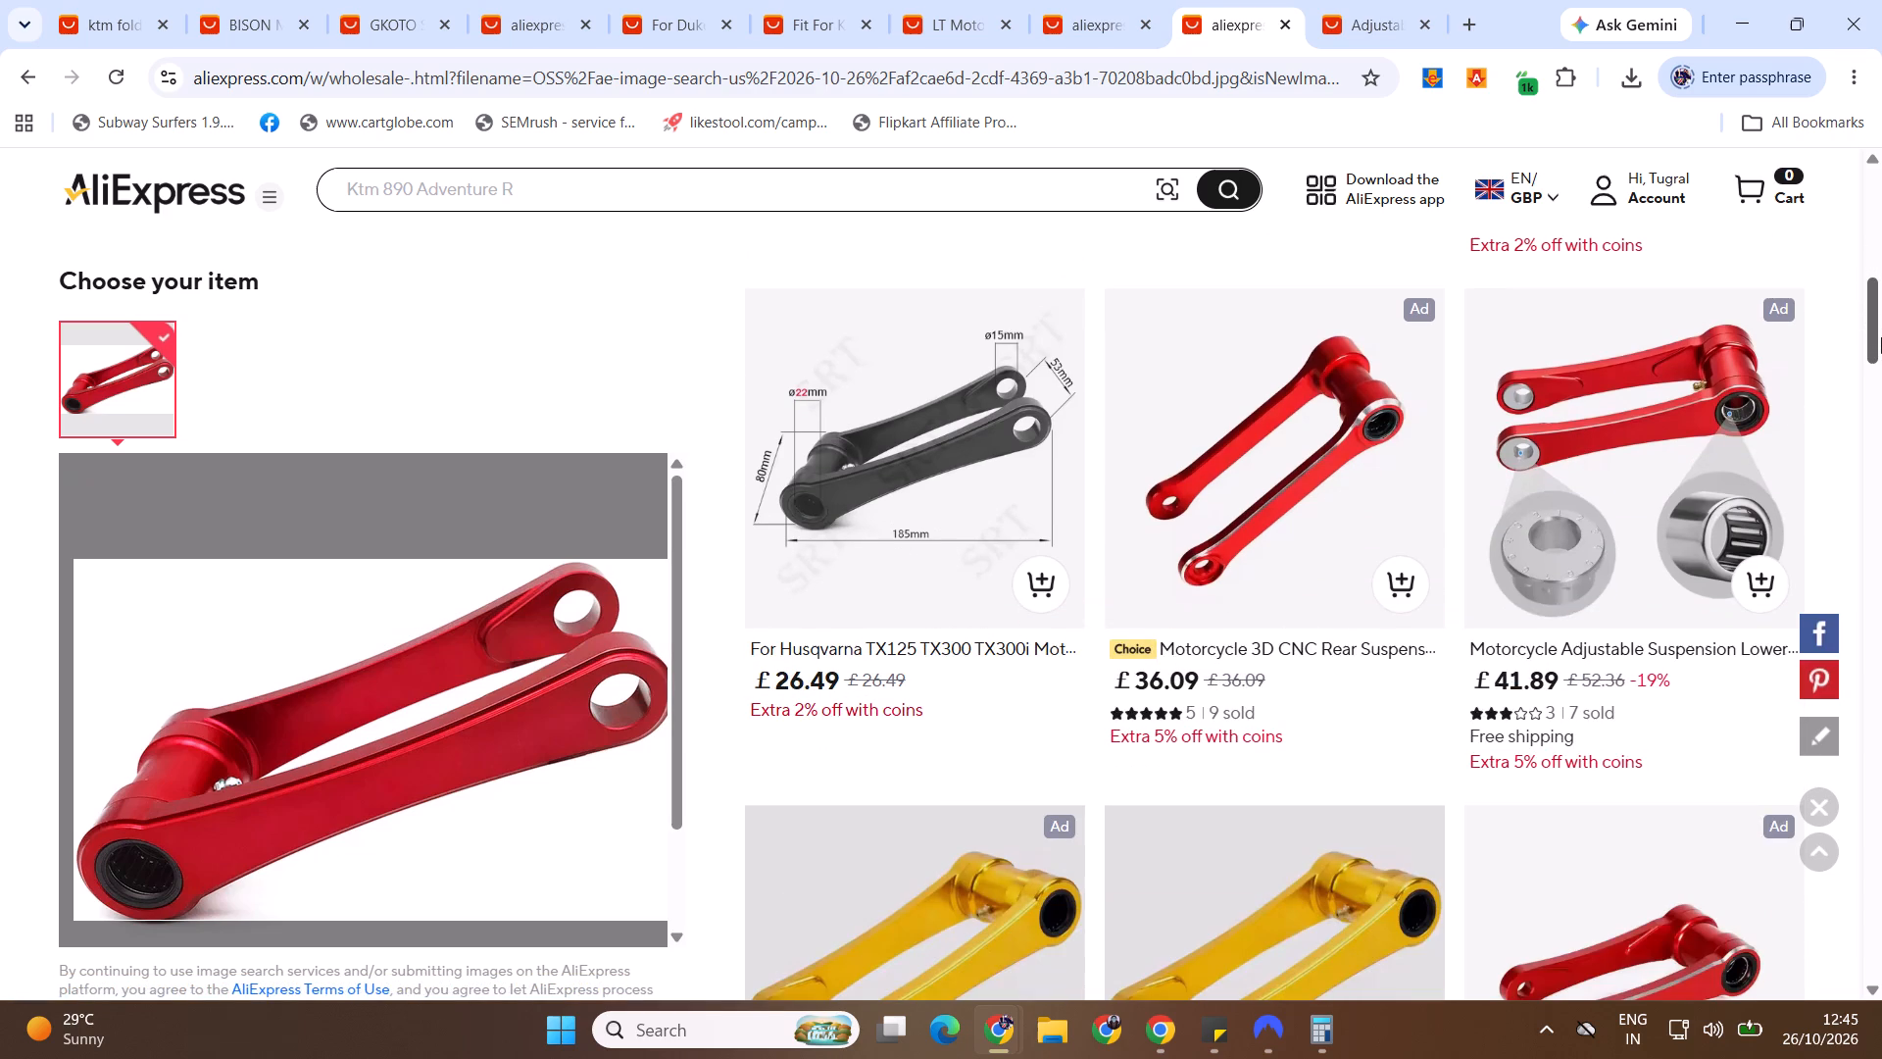
{"action": "left_click_drag", "start_coordinate": [1881, 337], "coordinate": [1881, 385]}
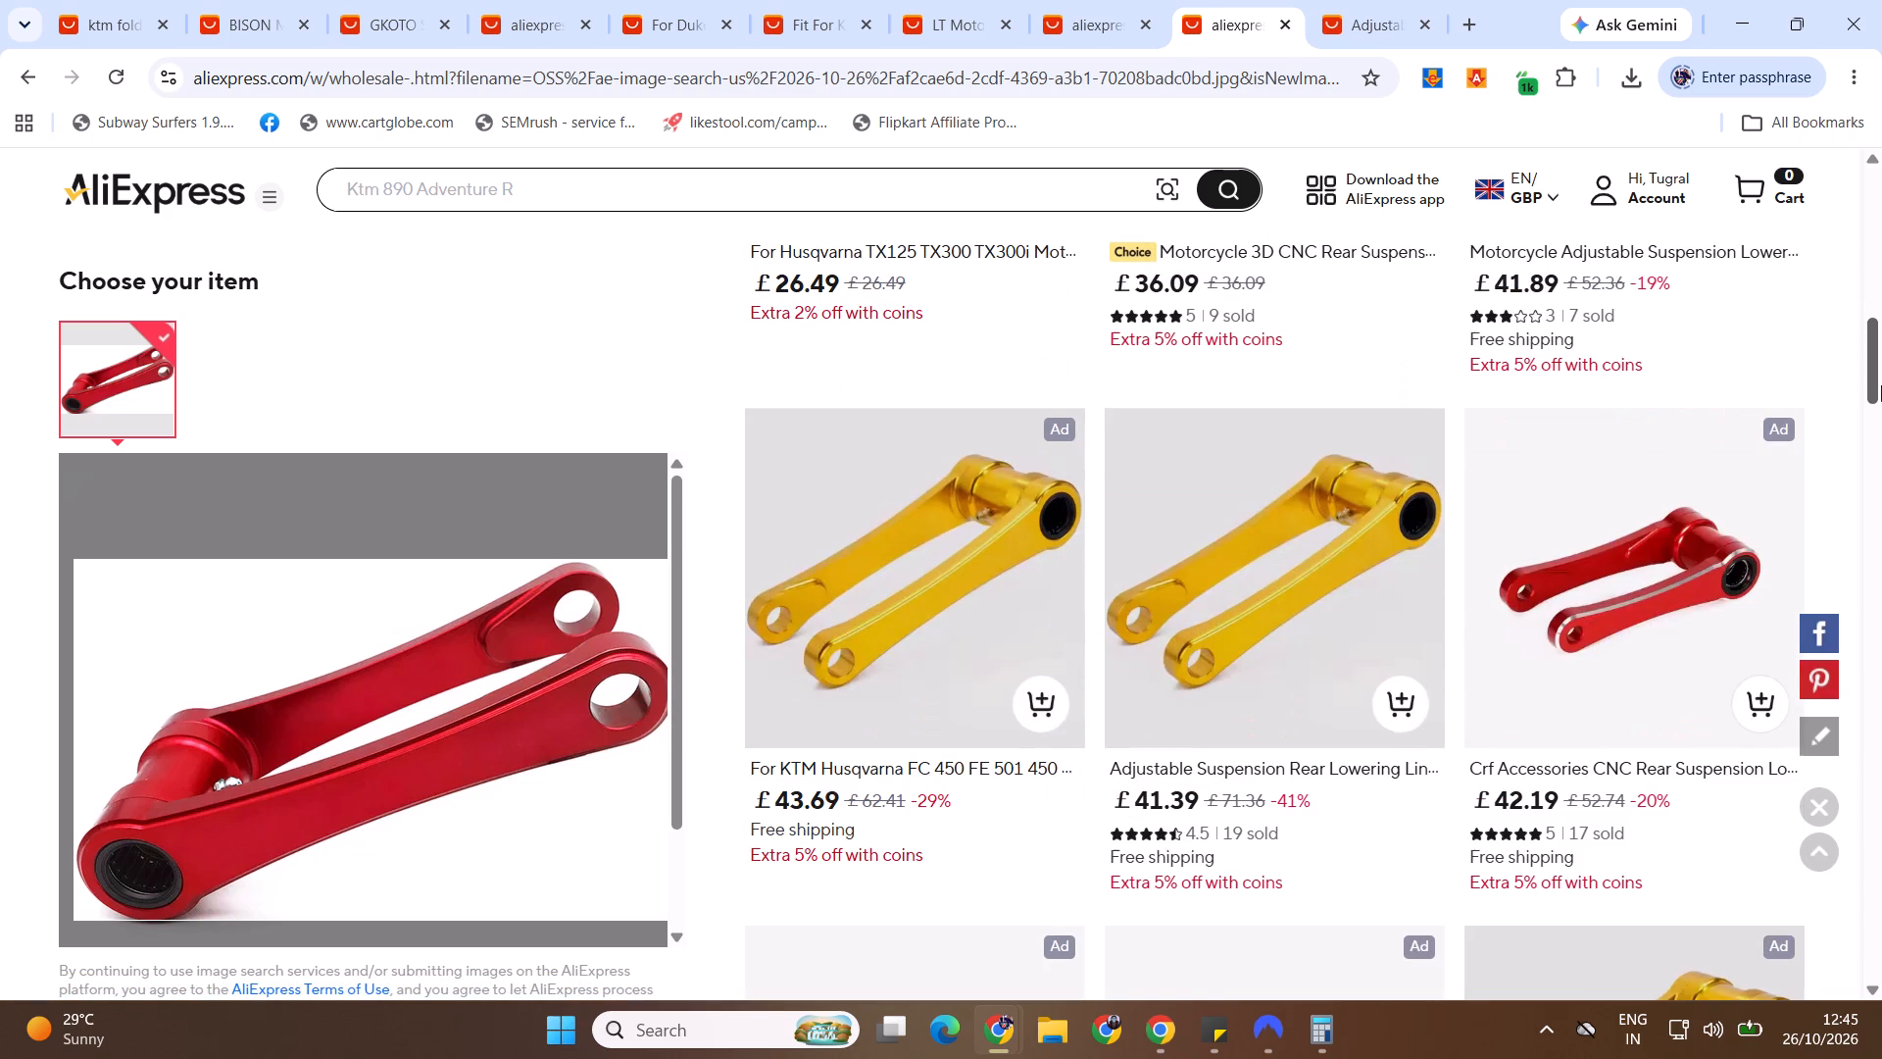
{"action": "left_click_drag", "start_coordinate": [1881, 385], "coordinate": [1881, 105]}
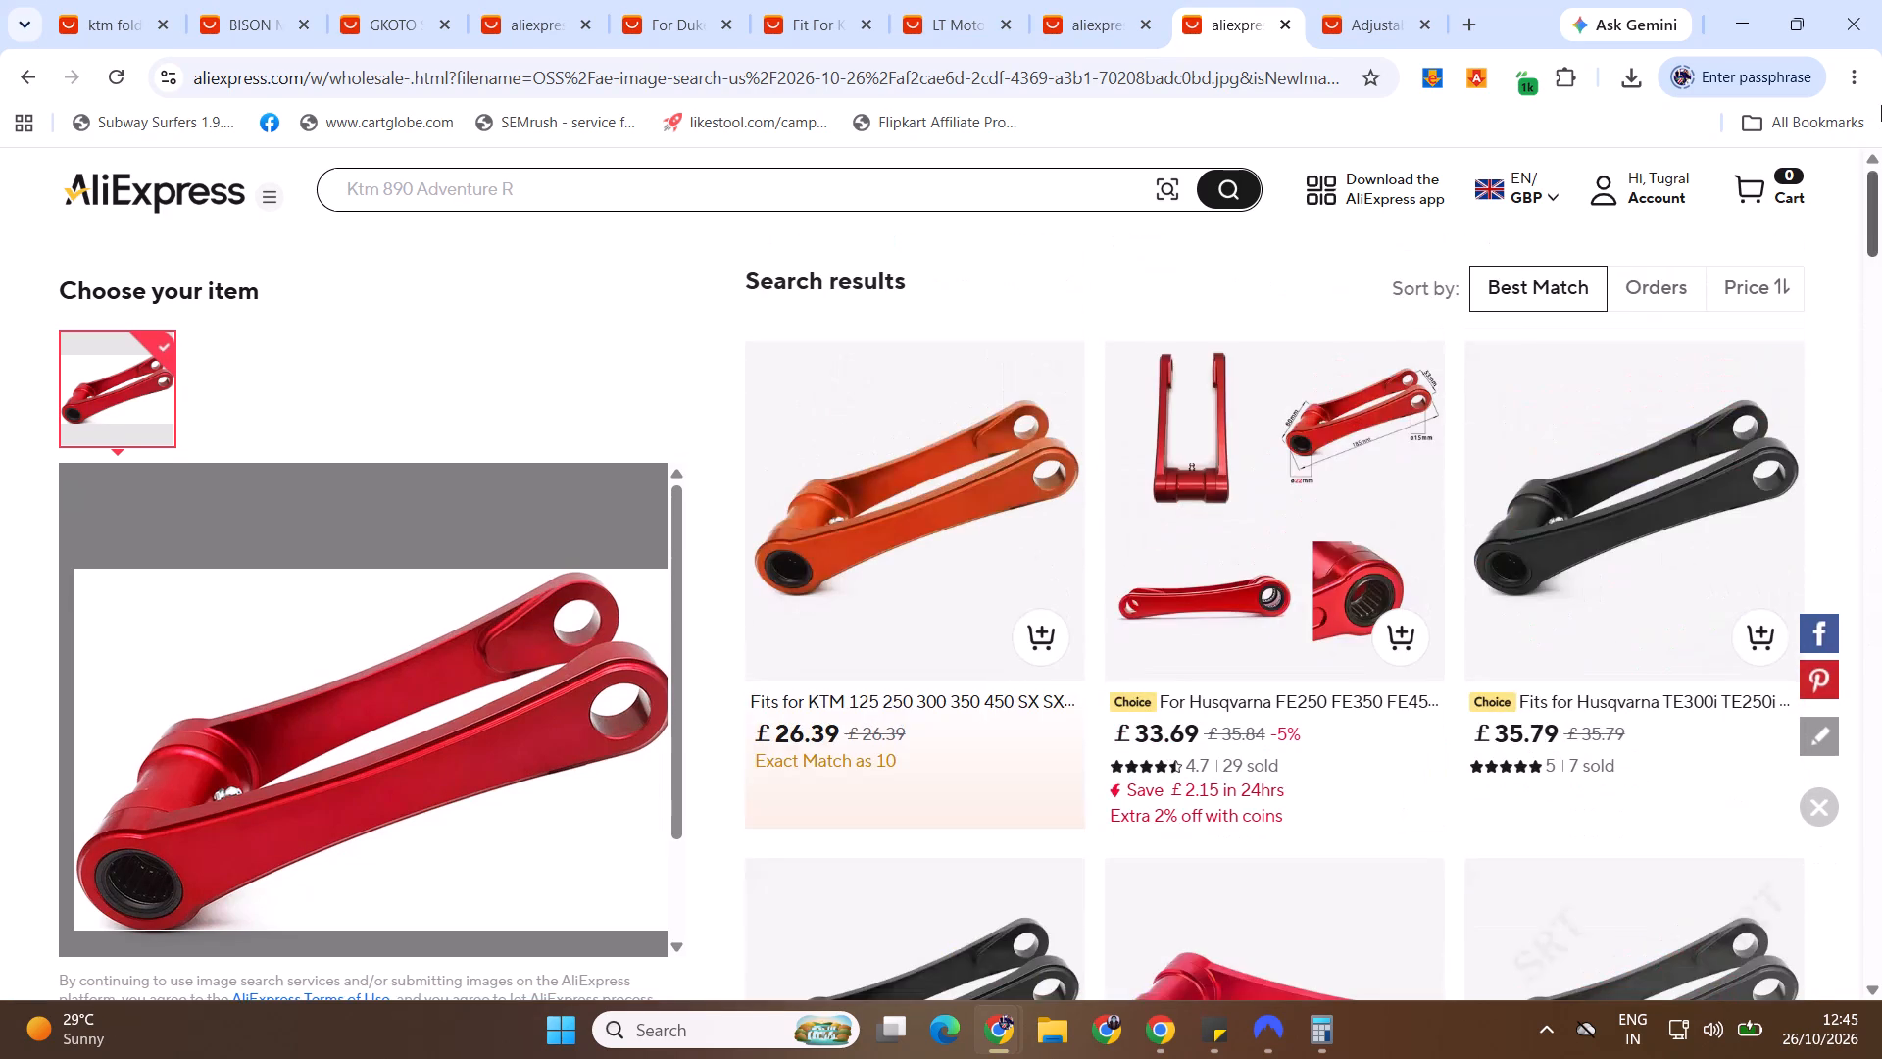
{"action": "left_click_drag", "start_coordinate": [1881, 105], "coordinate": [1880, 100]}
{"action": "left_click", "coordinate": [1279, 34]}
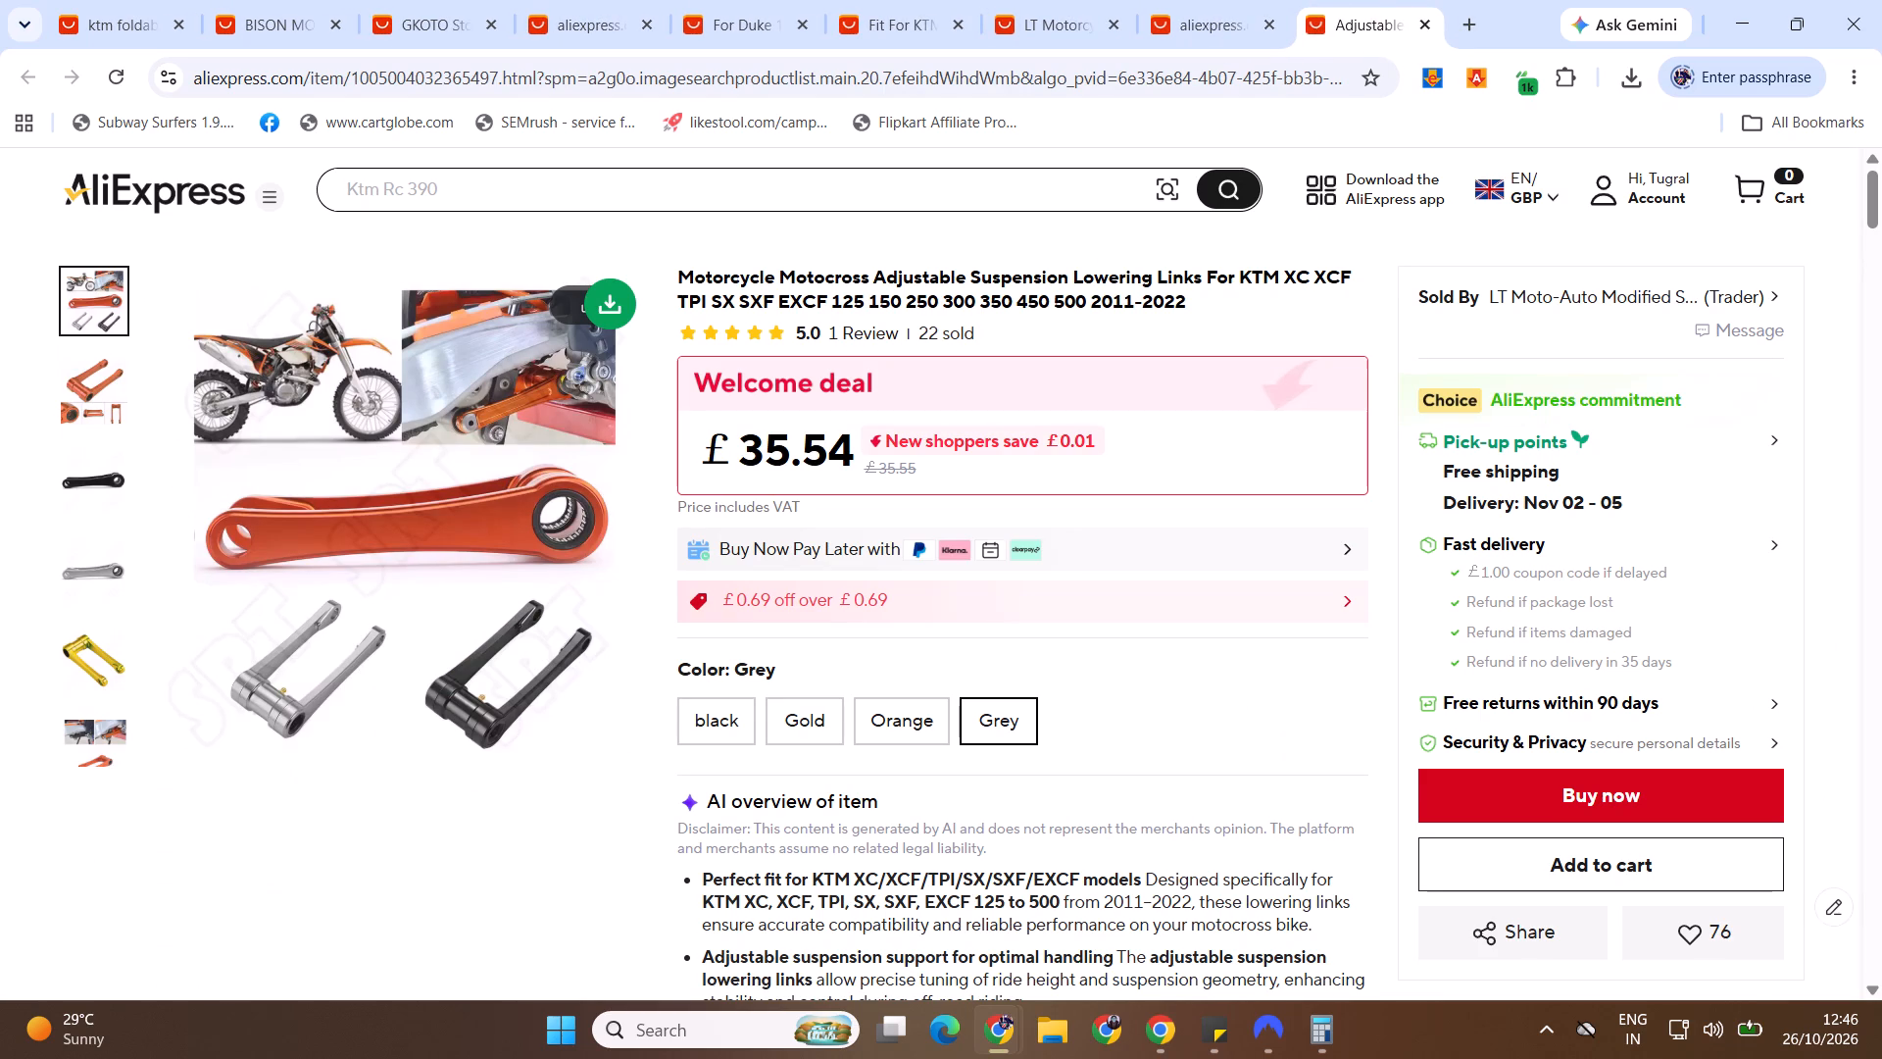
Search AliExpress for "KTM suspension linkage", copying KTM from the open product's title.
{"action": "double_click", "coordinate": [1251, 274]}
{"action": "key", "text": "ctrl+c"}
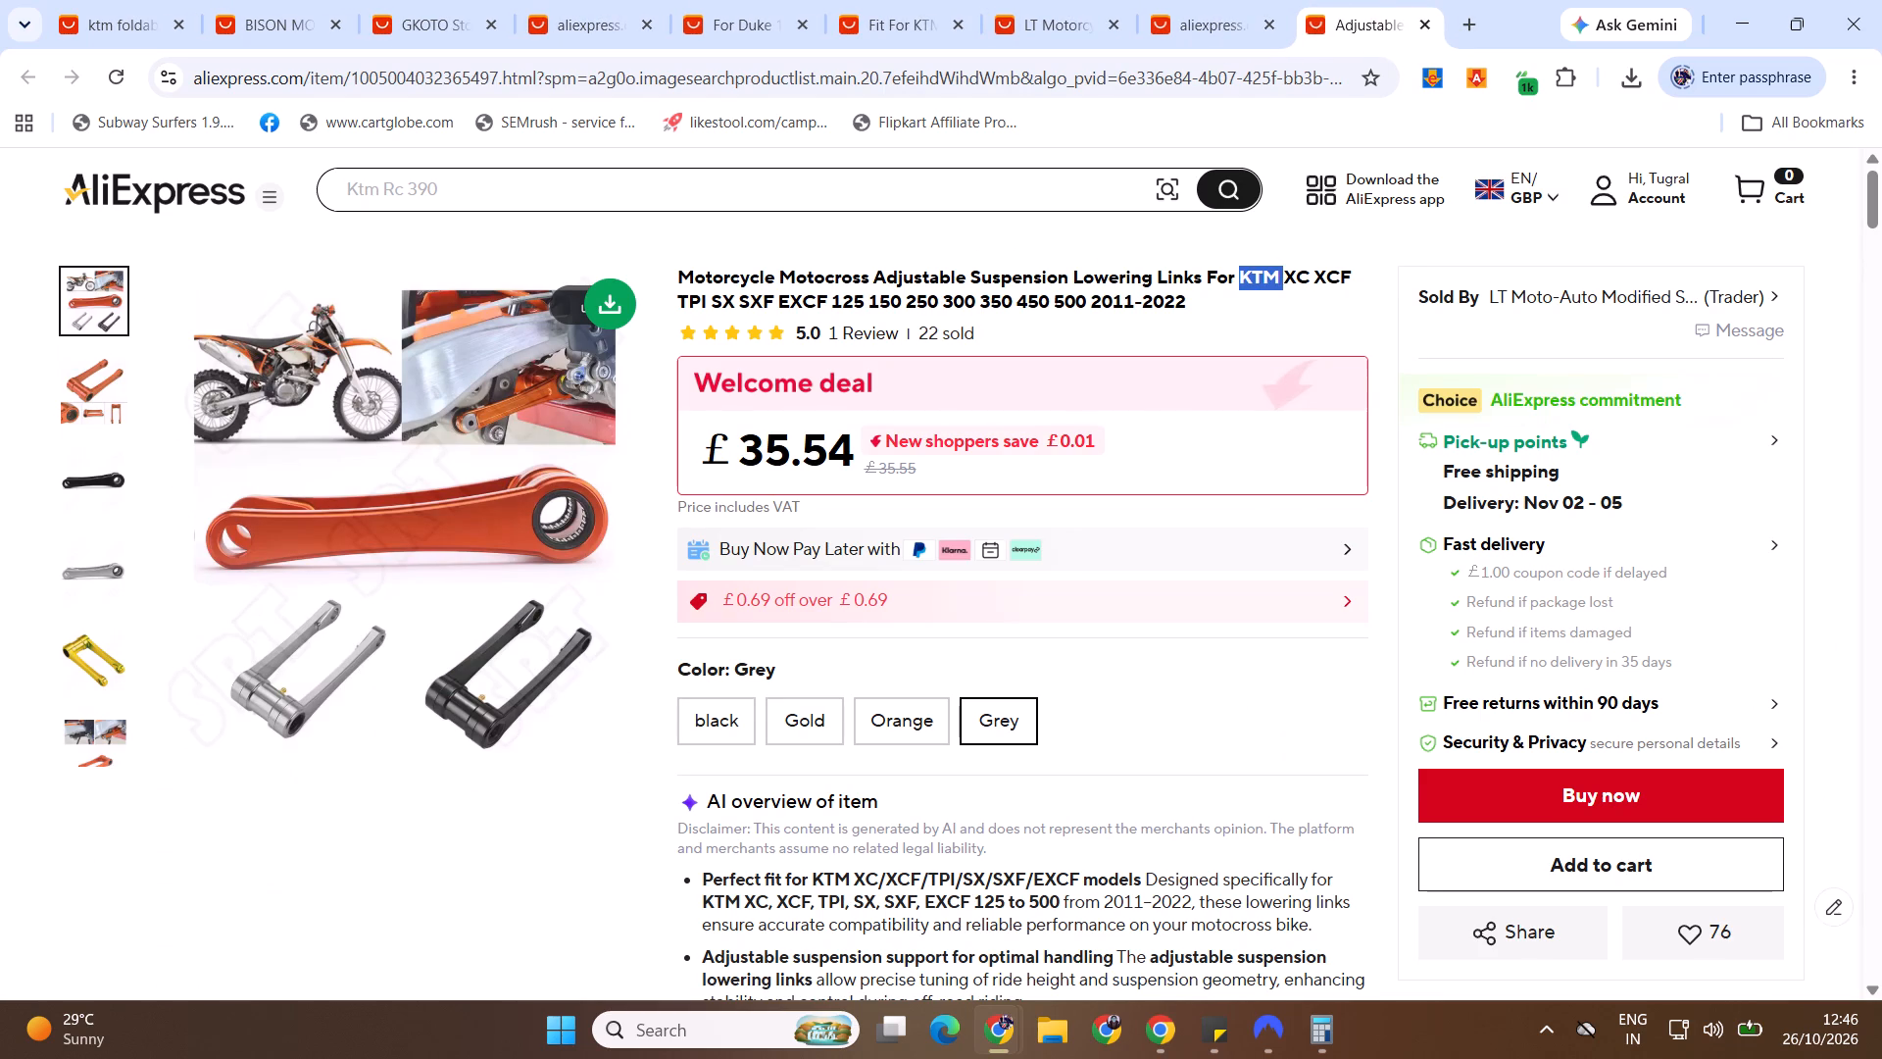
{"action": "left_click", "coordinate": [639, 201]}
{"action": "key", "text": "ctrl+v"}
{"action": "type", "text": "susep"}
{"action": "key", "text": "BackSpace"}
{"action": "key", "text": "BackSpace"}
{"action": "type", "text": "pension linkage"}
{"action": "key", "text": "Return"}
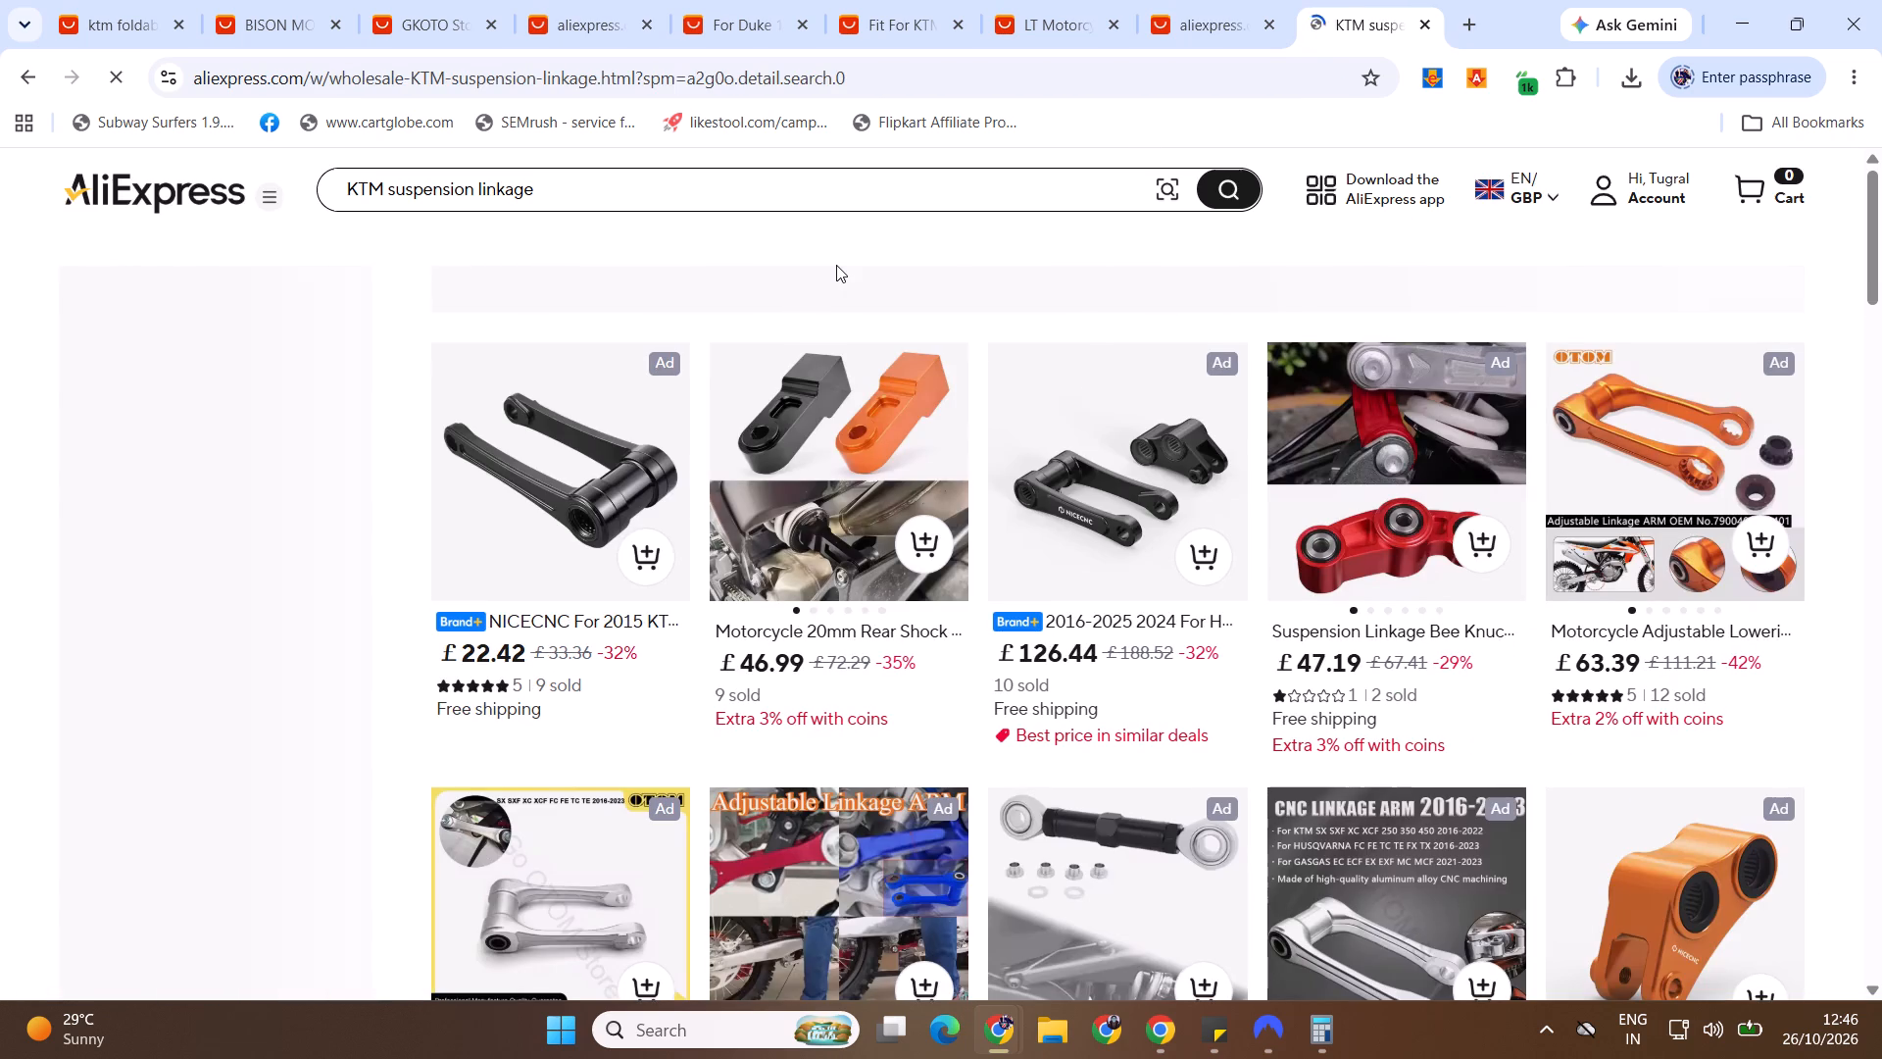
Open the 20mm rear shock lowering linkage for KTM 790 Duke from the results, check it, and close its page.
{"action": "middle_click", "coordinate": [756, 531]}
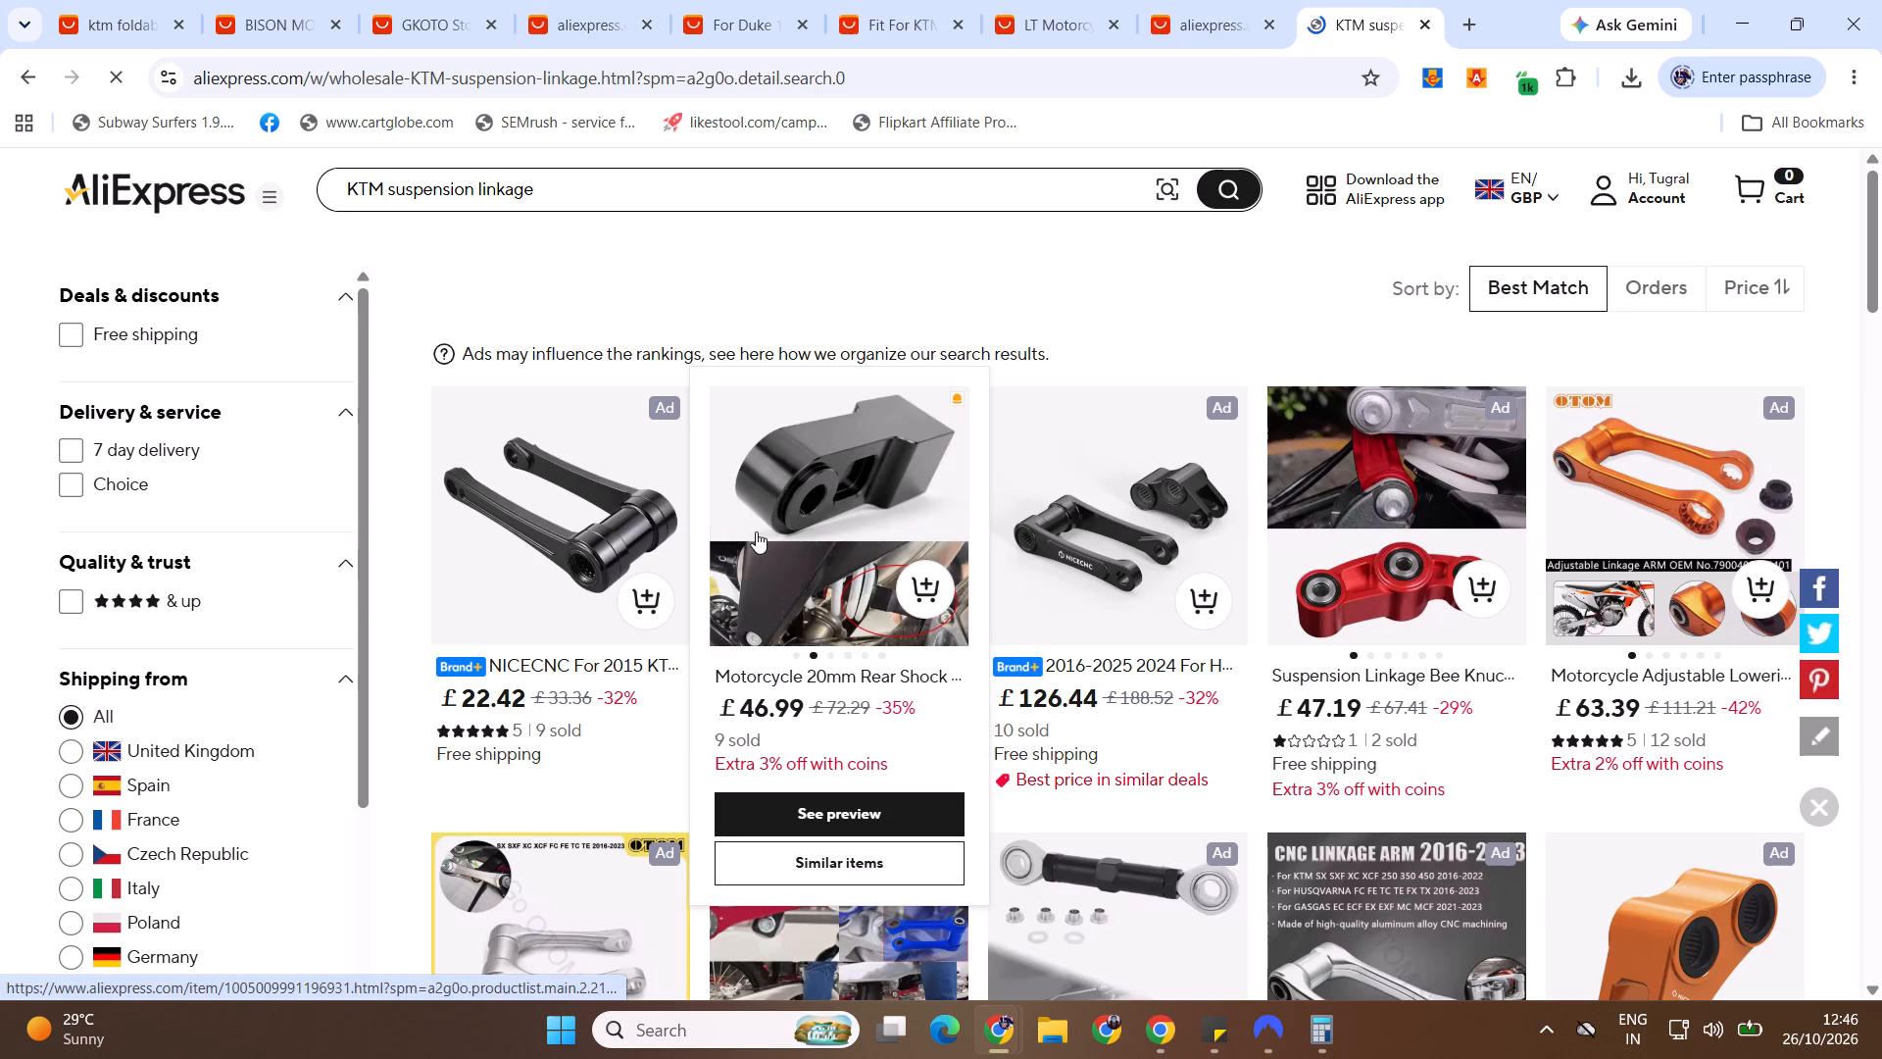
{"action": "left_click", "coordinate": [1378, 25]}
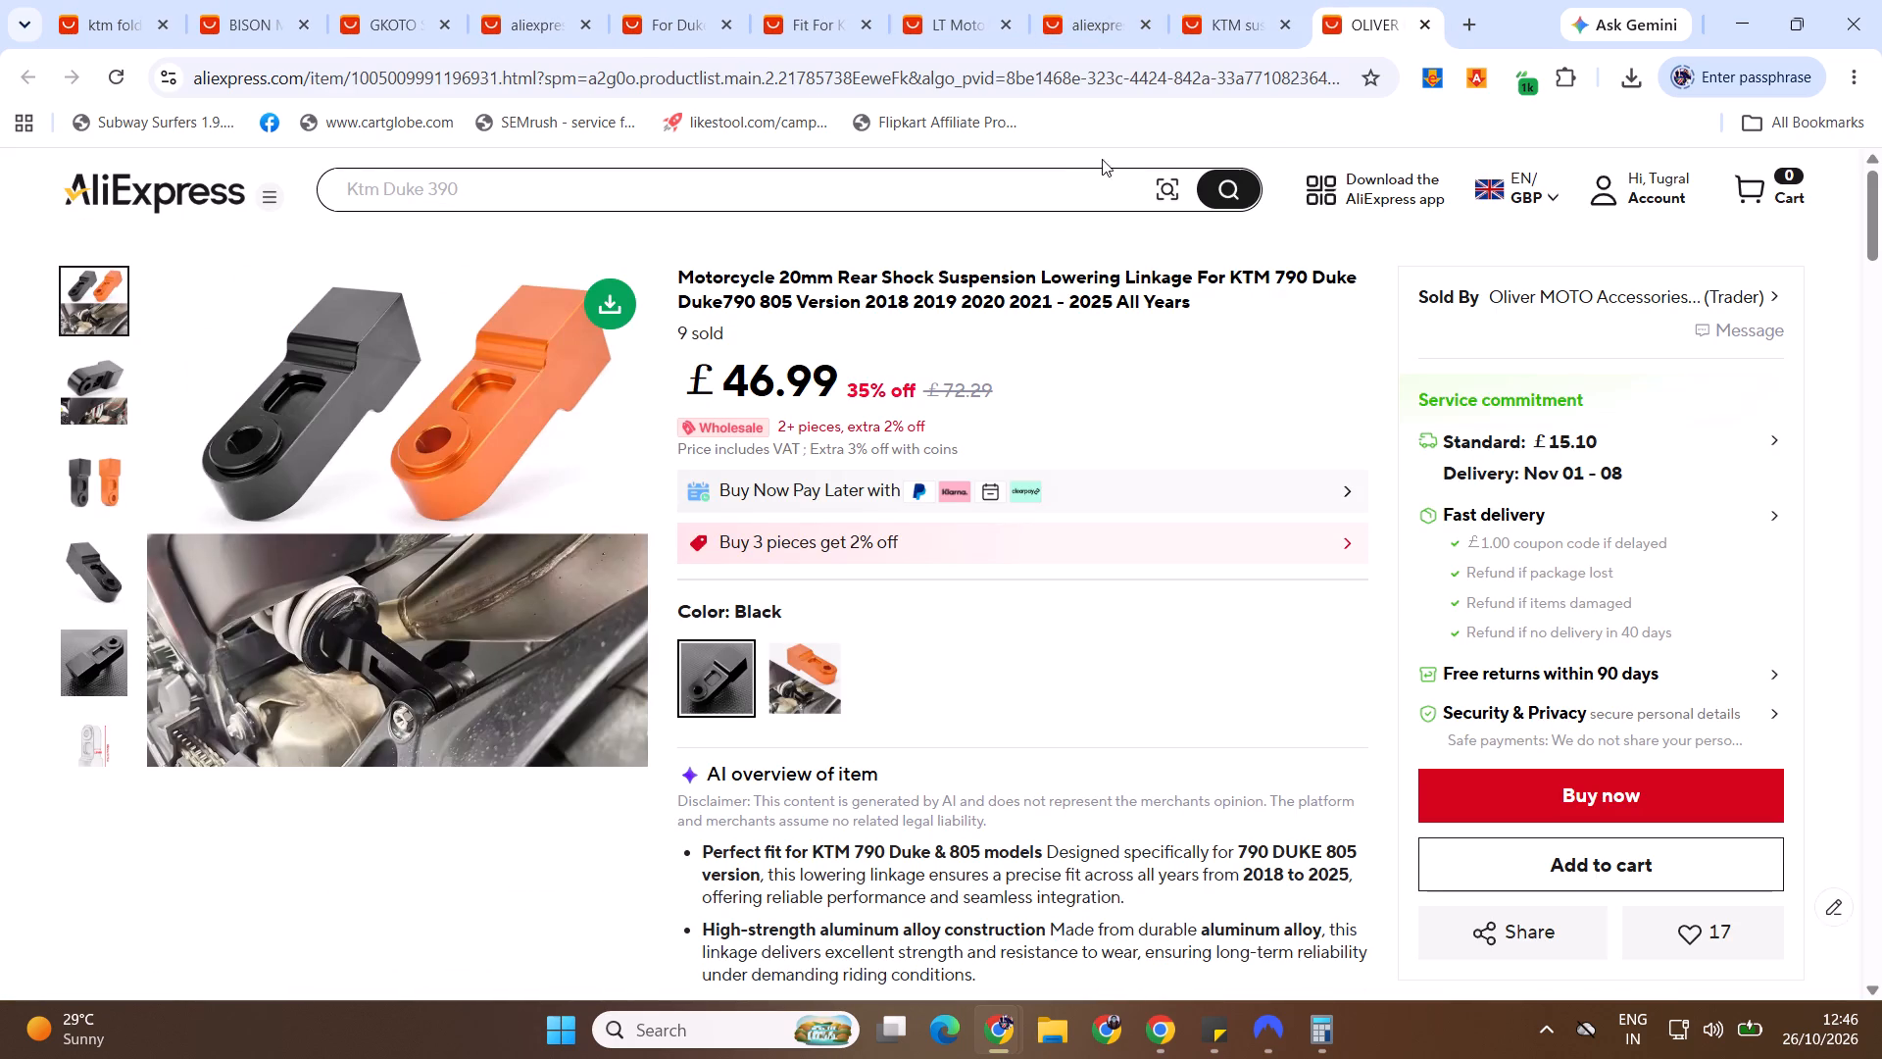
{"action": "left_click", "coordinate": [1423, 25]}
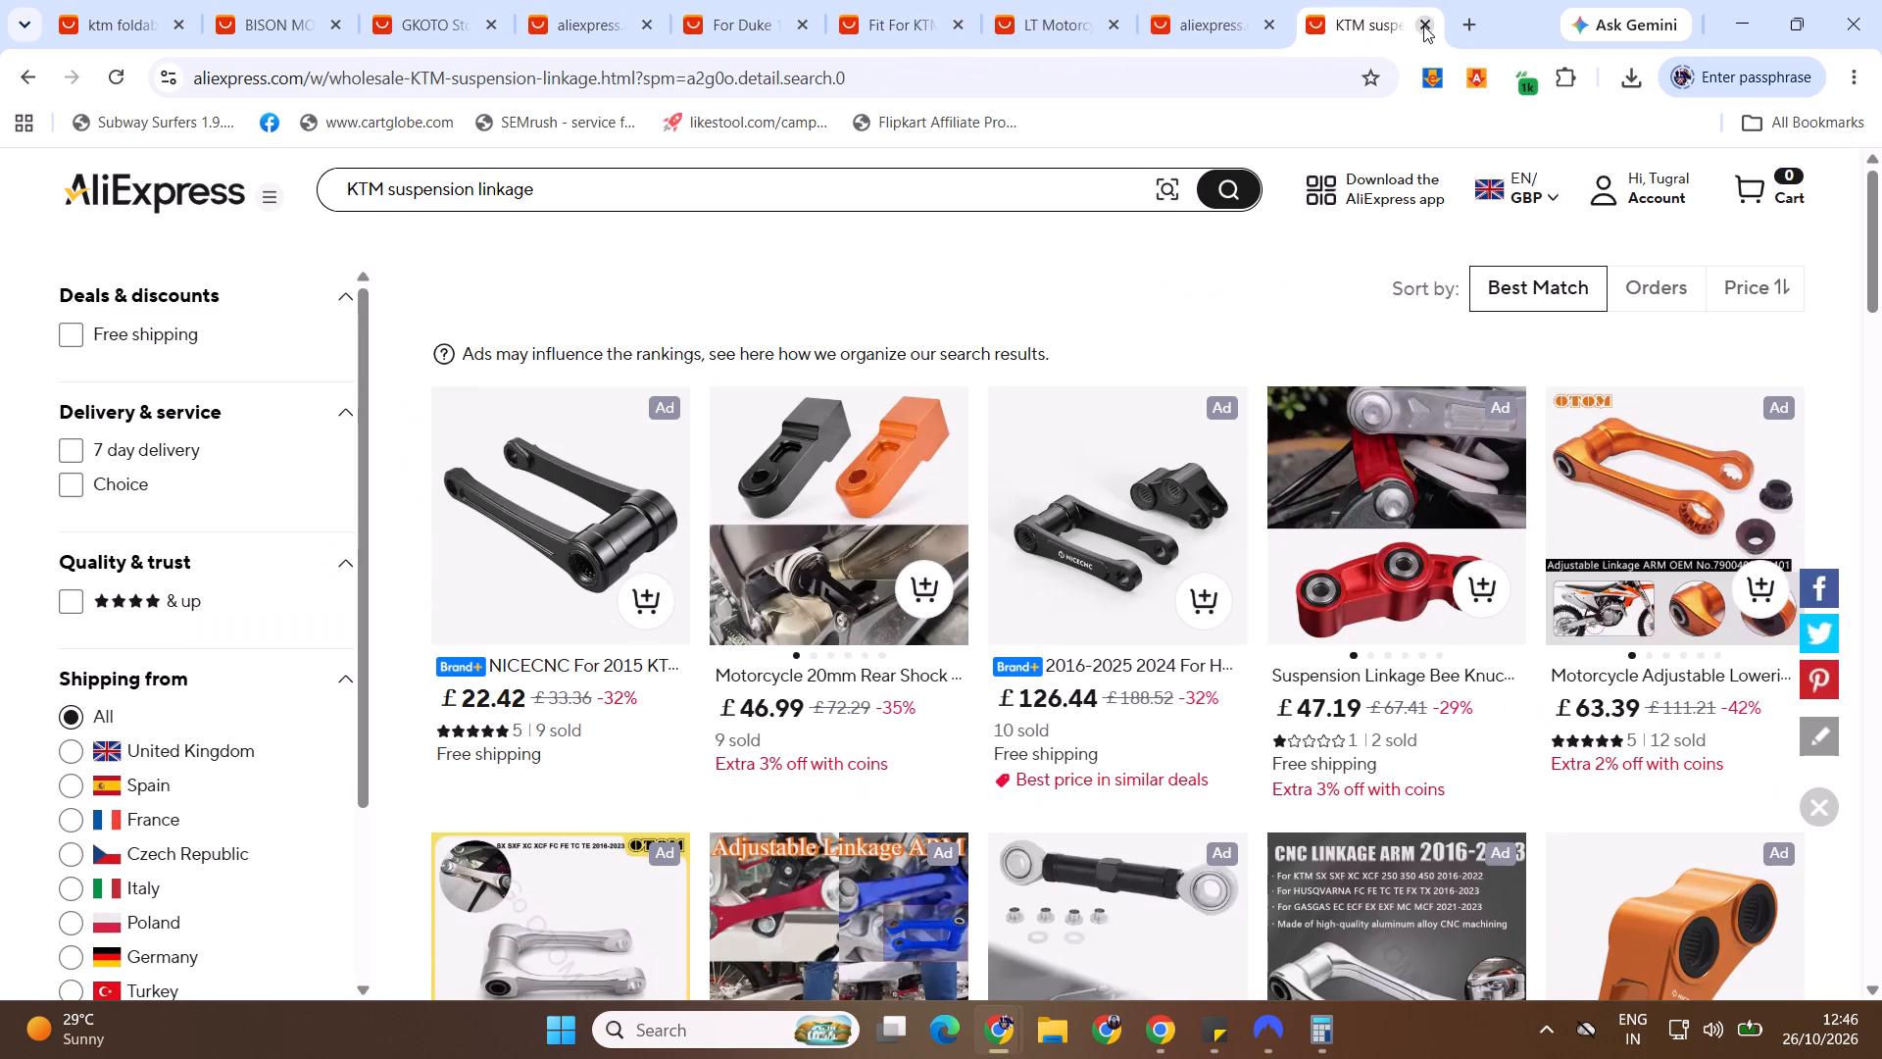
Open the black 2016-2025 NICECNC linkage set from the results, and close its page.
{"action": "middle_click", "coordinate": [1083, 474]}
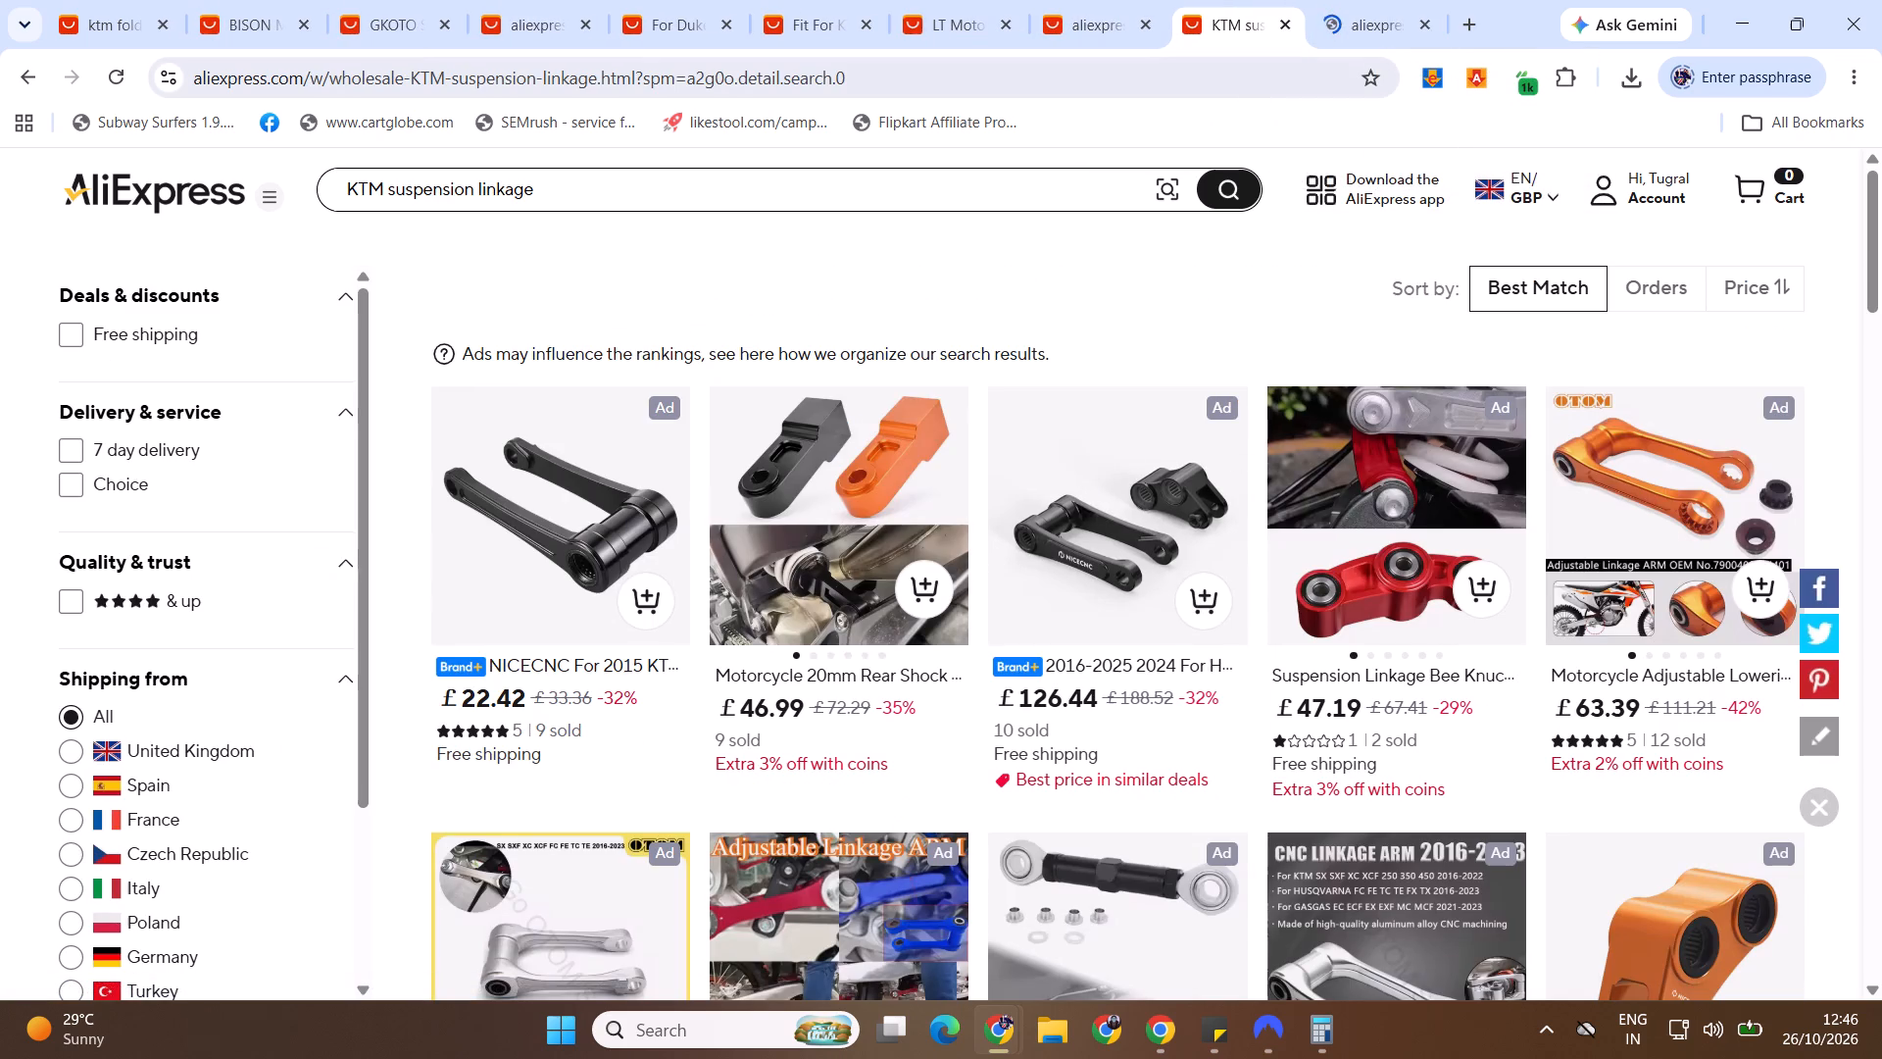
{"action": "left_click", "coordinate": [1416, 24]}
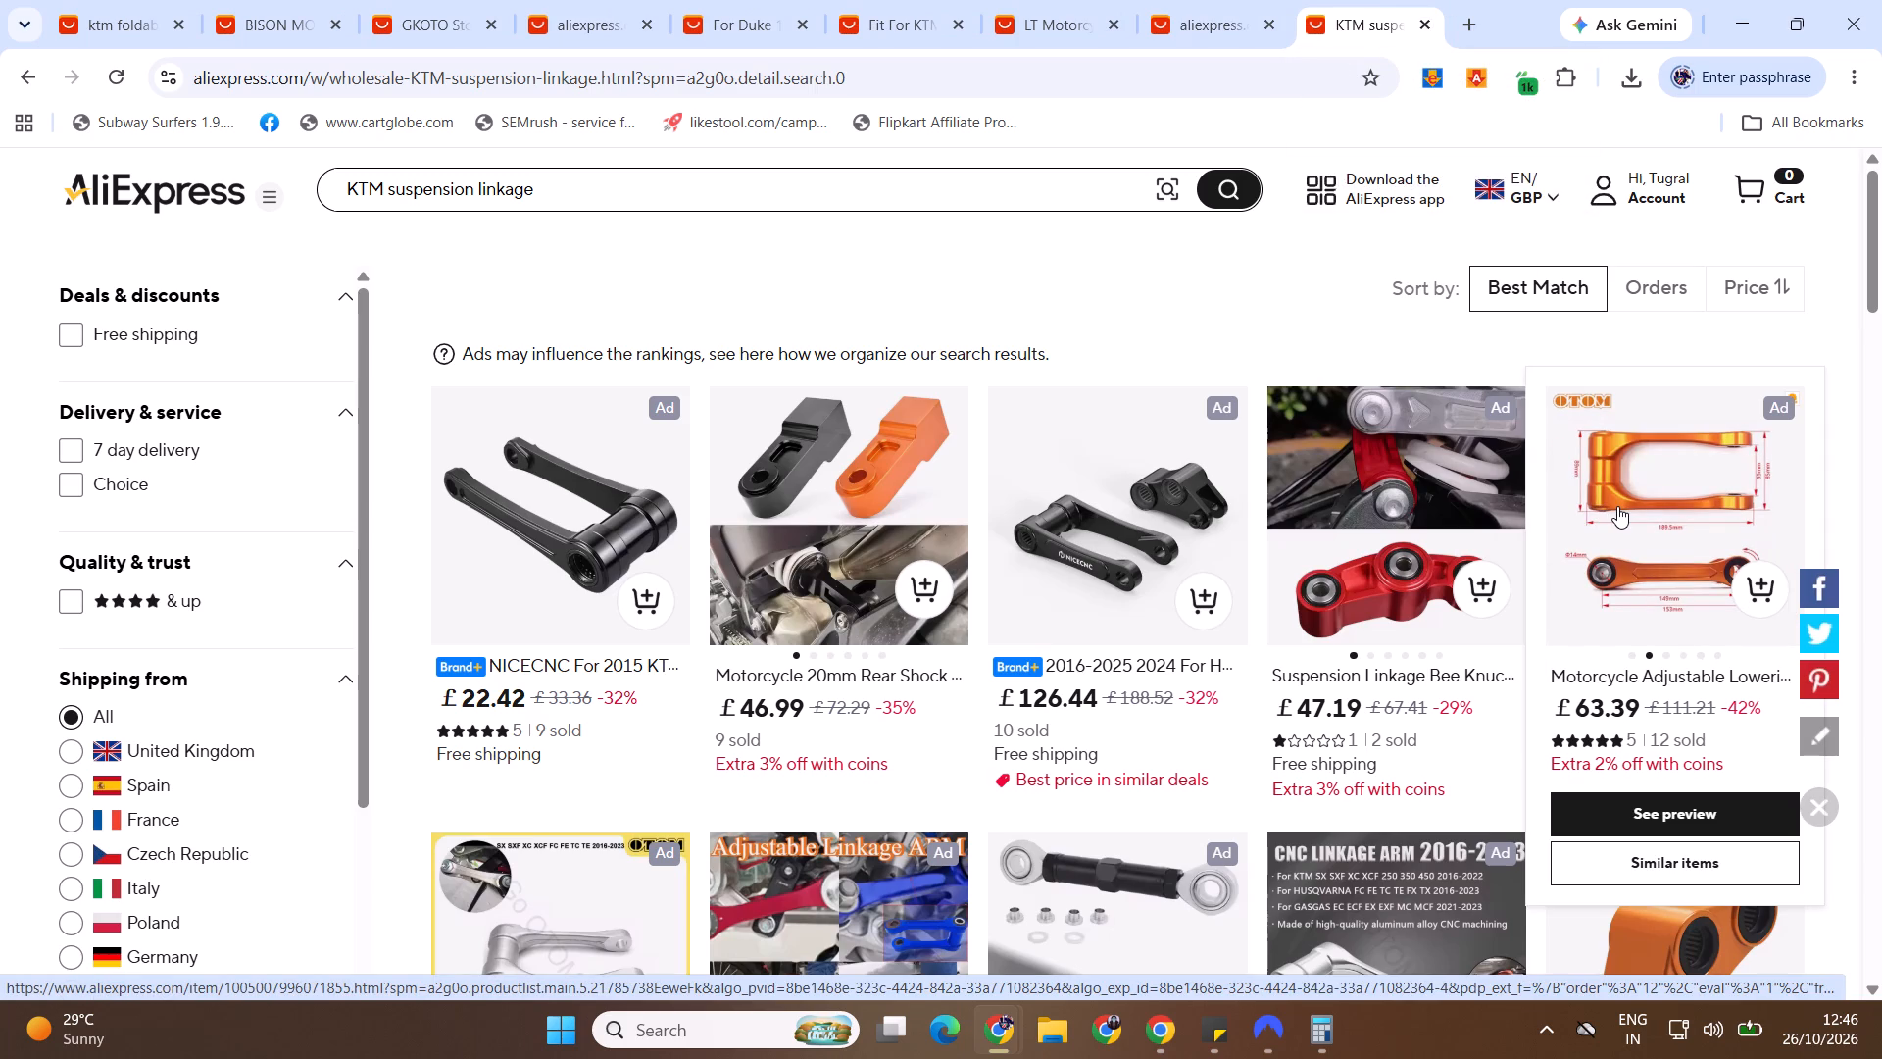
Open the Kawasaki Z900RS Z900 Z1000 30mm lowering link, compare the Black, Gold and Chrome options, and close its page.
{"action": "left_click", "coordinate": [1881, 301]}
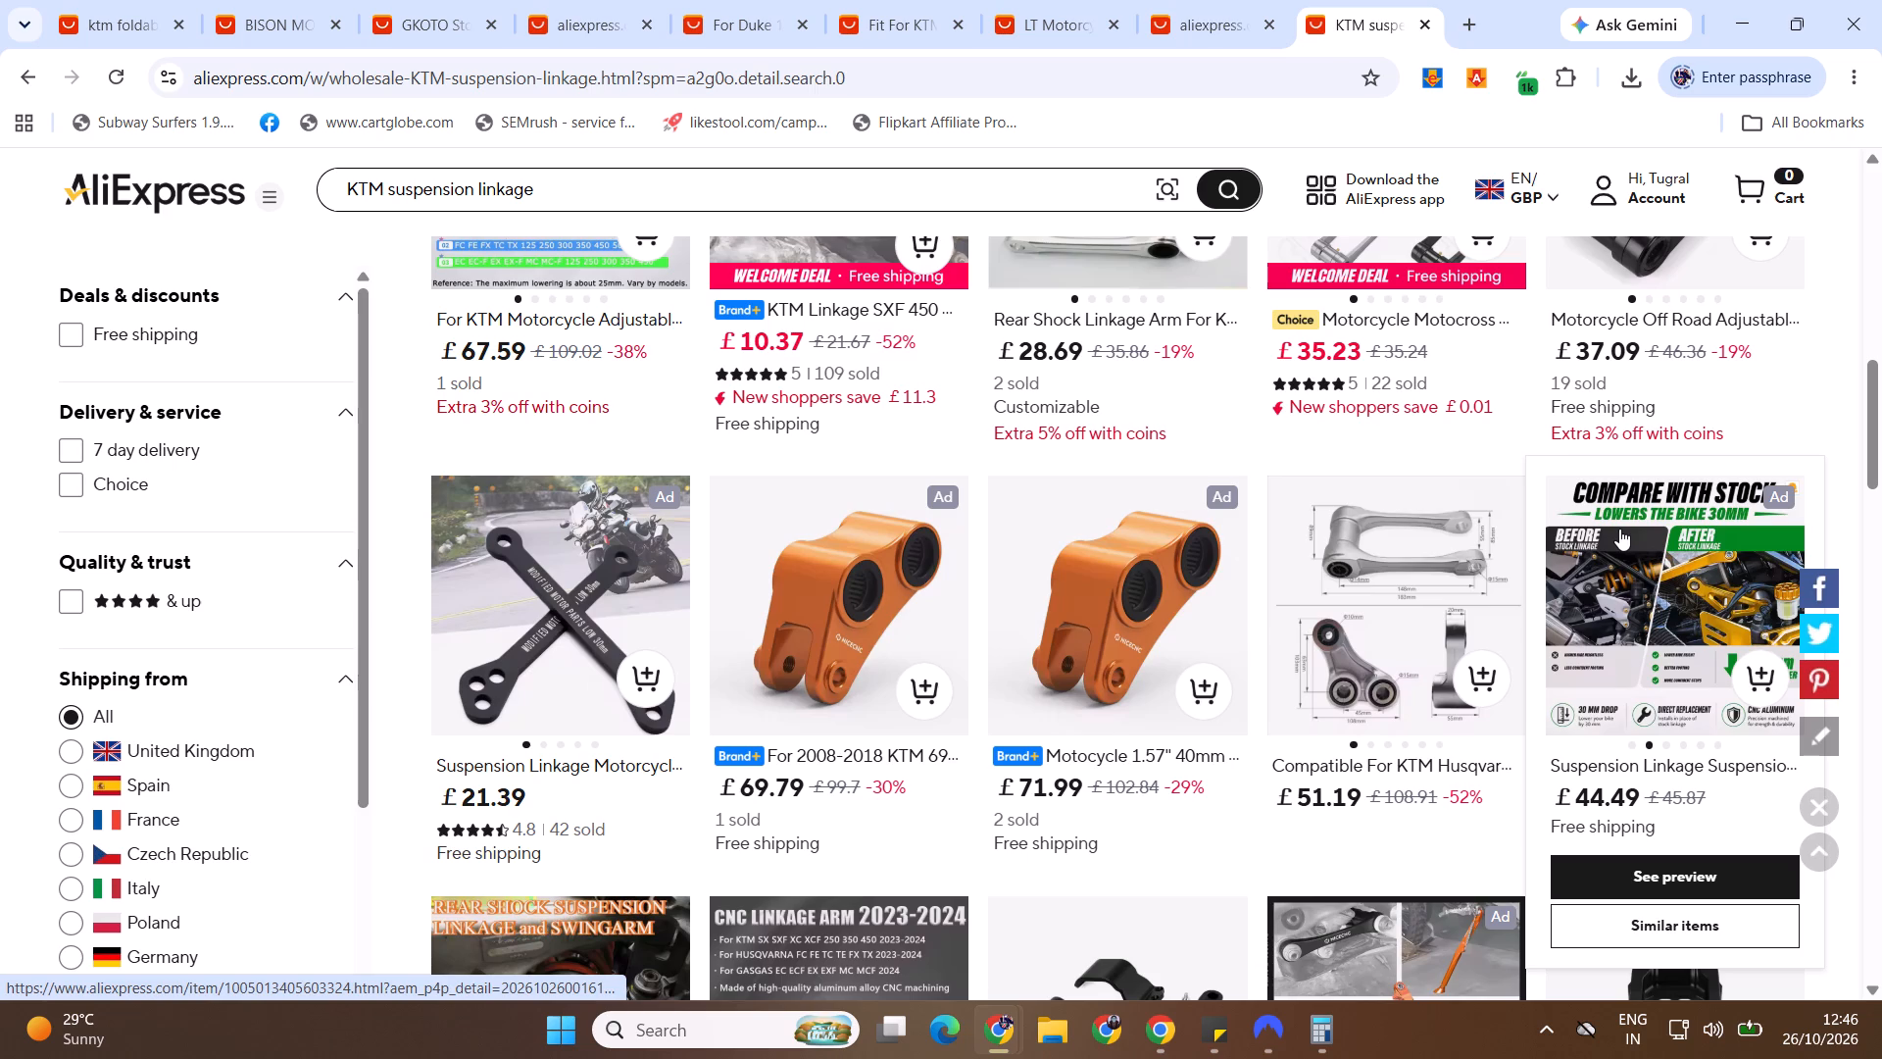
{"action": "middle_click", "coordinate": [1619, 529]}
{"action": "left_click", "coordinate": [1362, 35]}
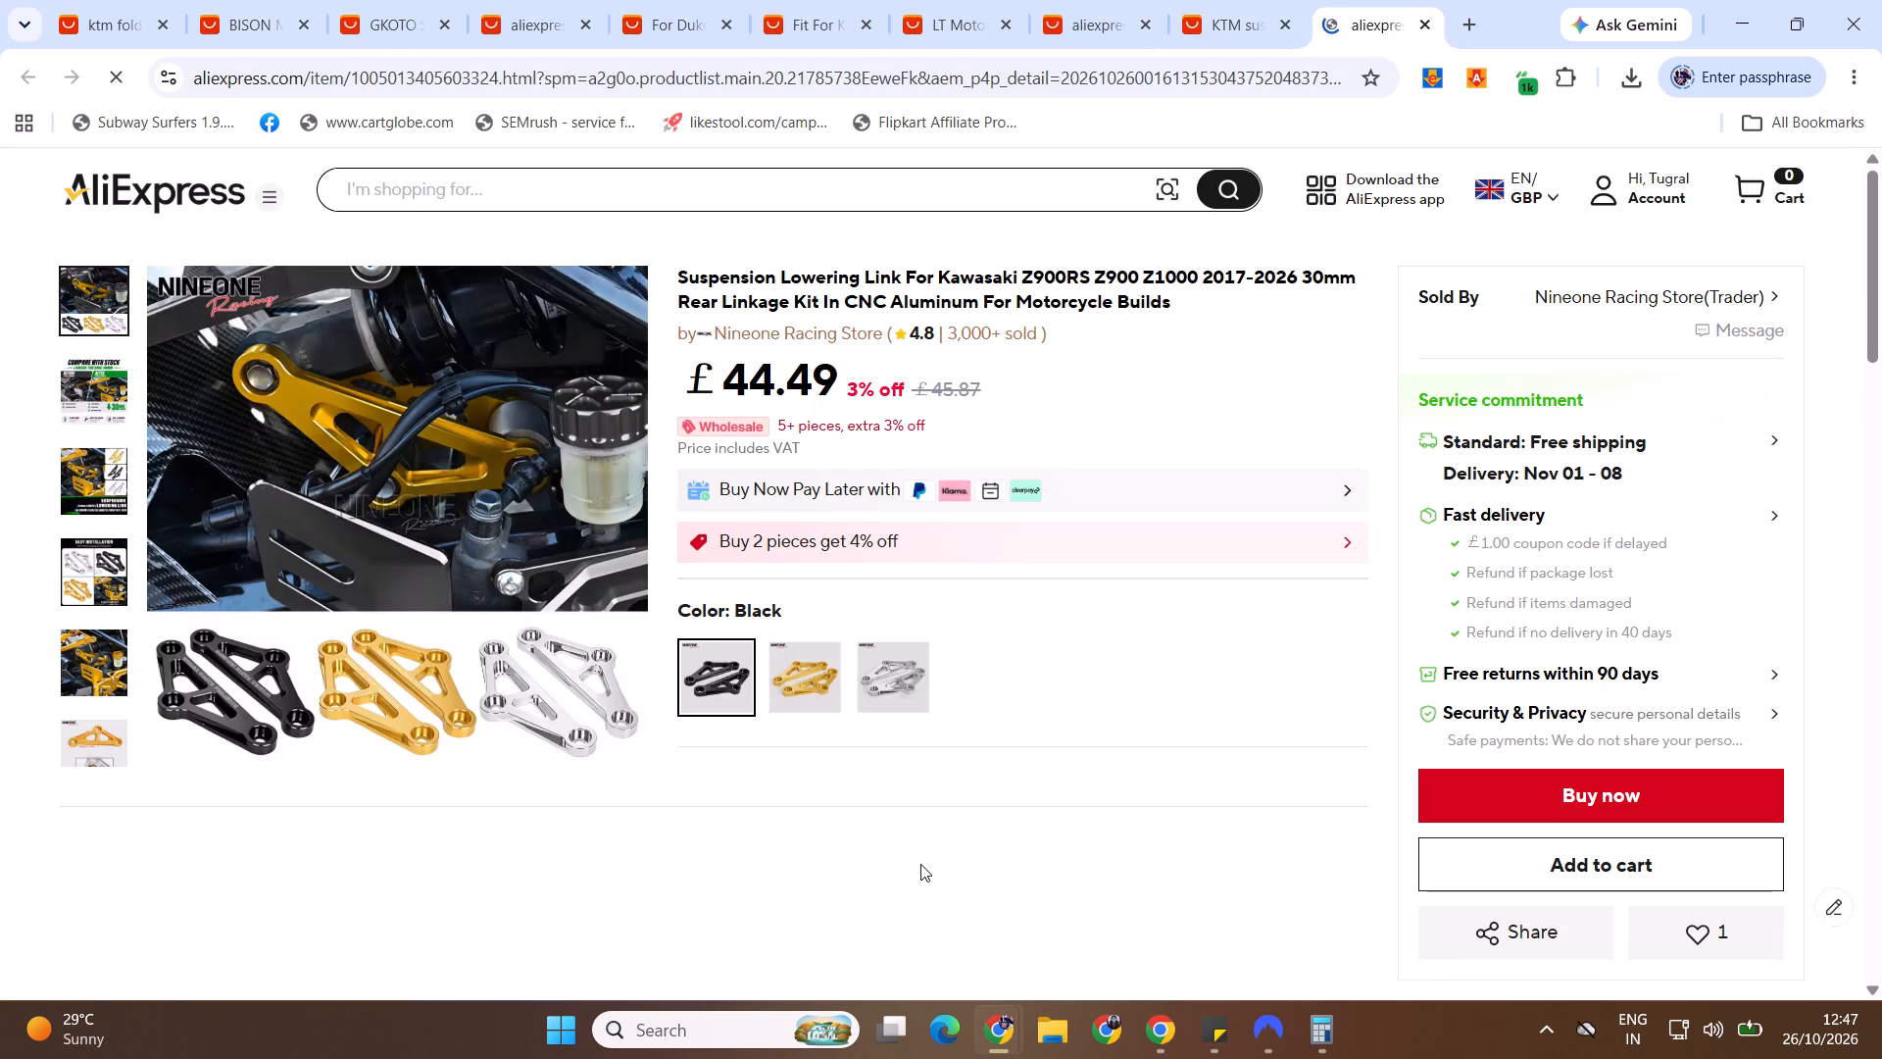
{"action": "left_click", "coordinate": [718, 699]}
{"action": "left_click", "coordinate": [794, 681]}
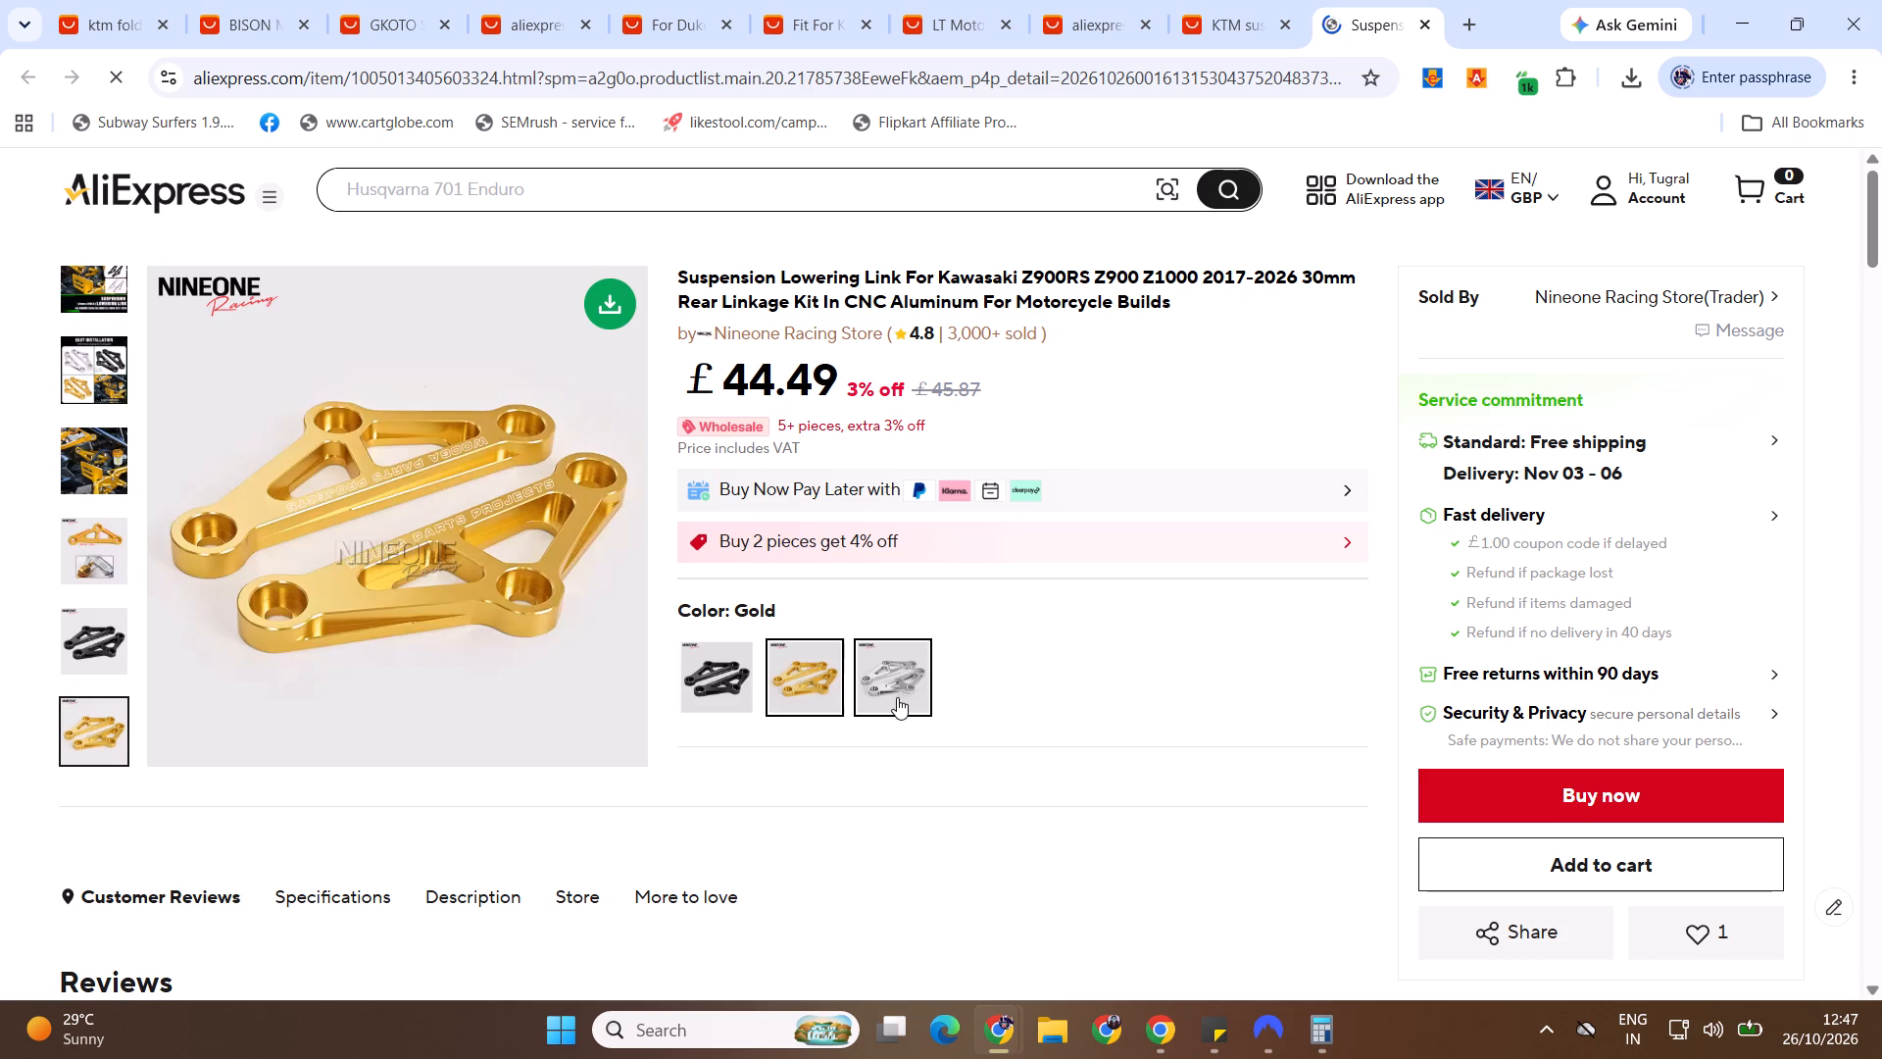
{"action": "left_click", "coordinate": [900, 697]}
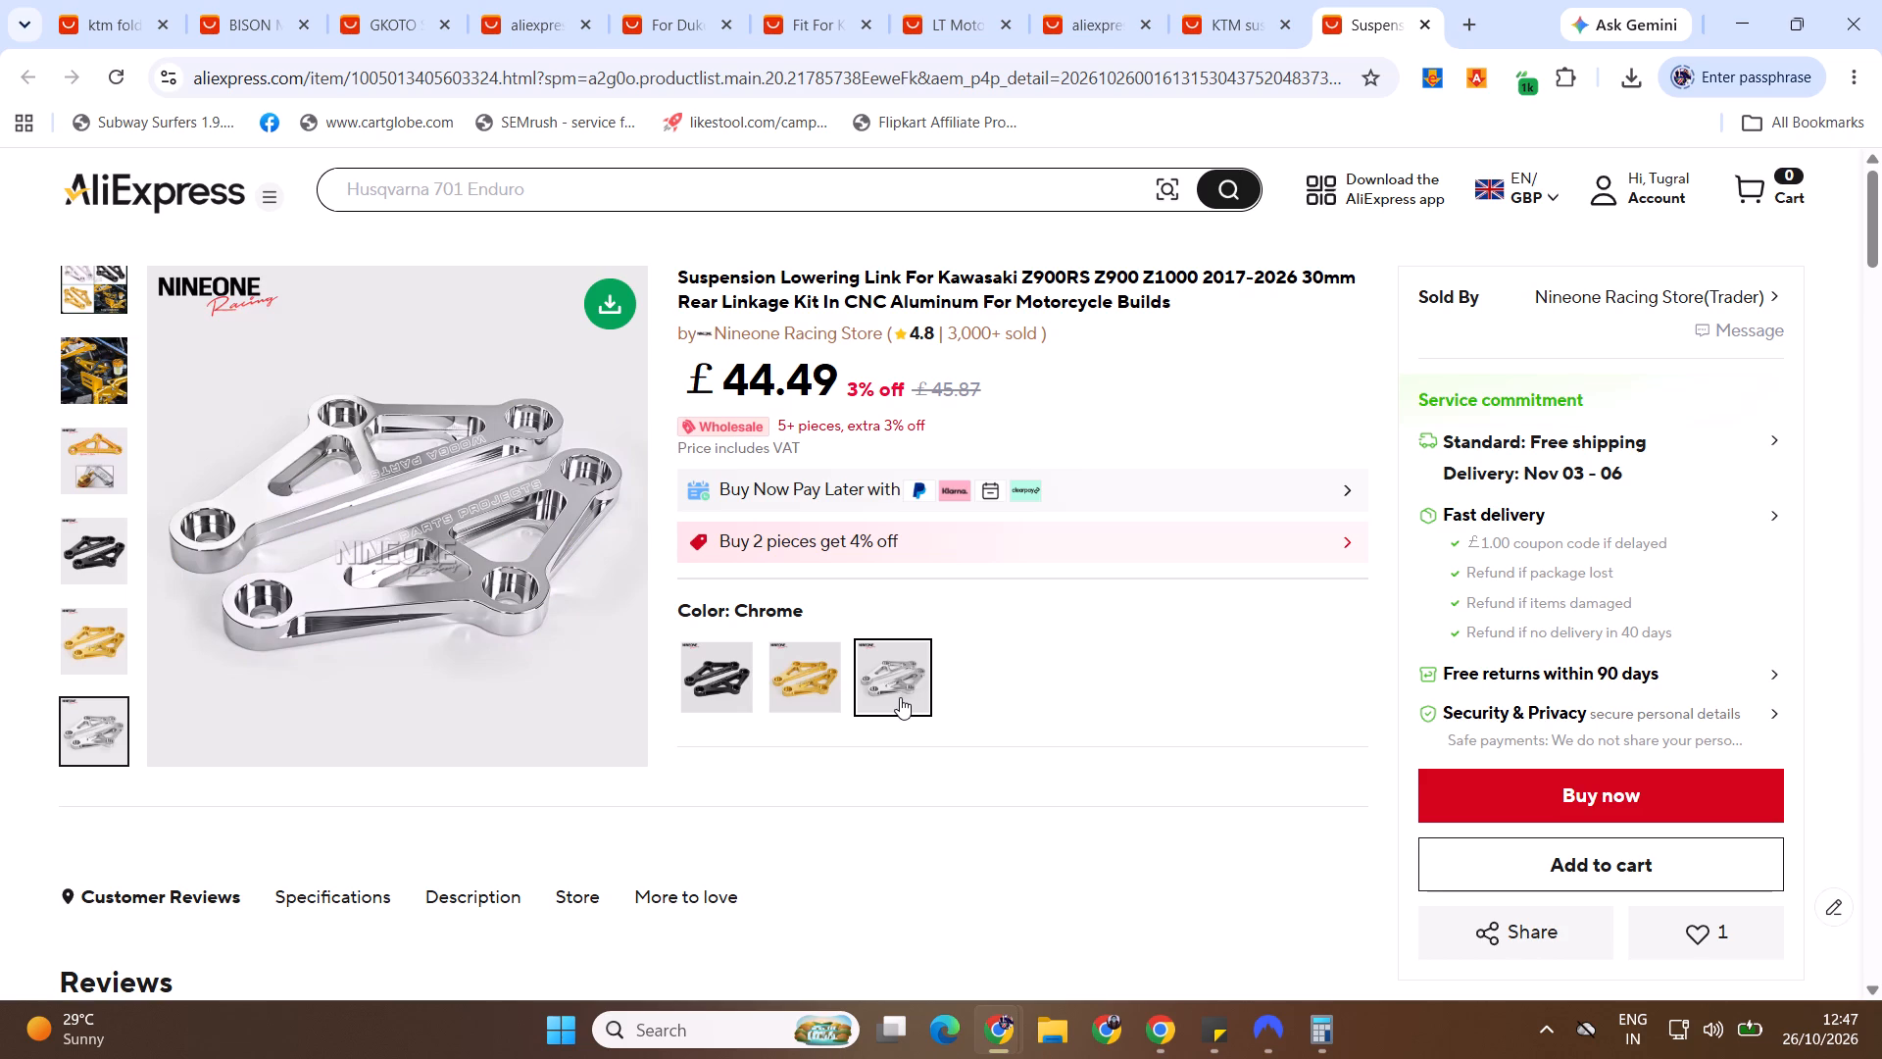
{"action": "left_click", "coordinate": [1430, 32]}
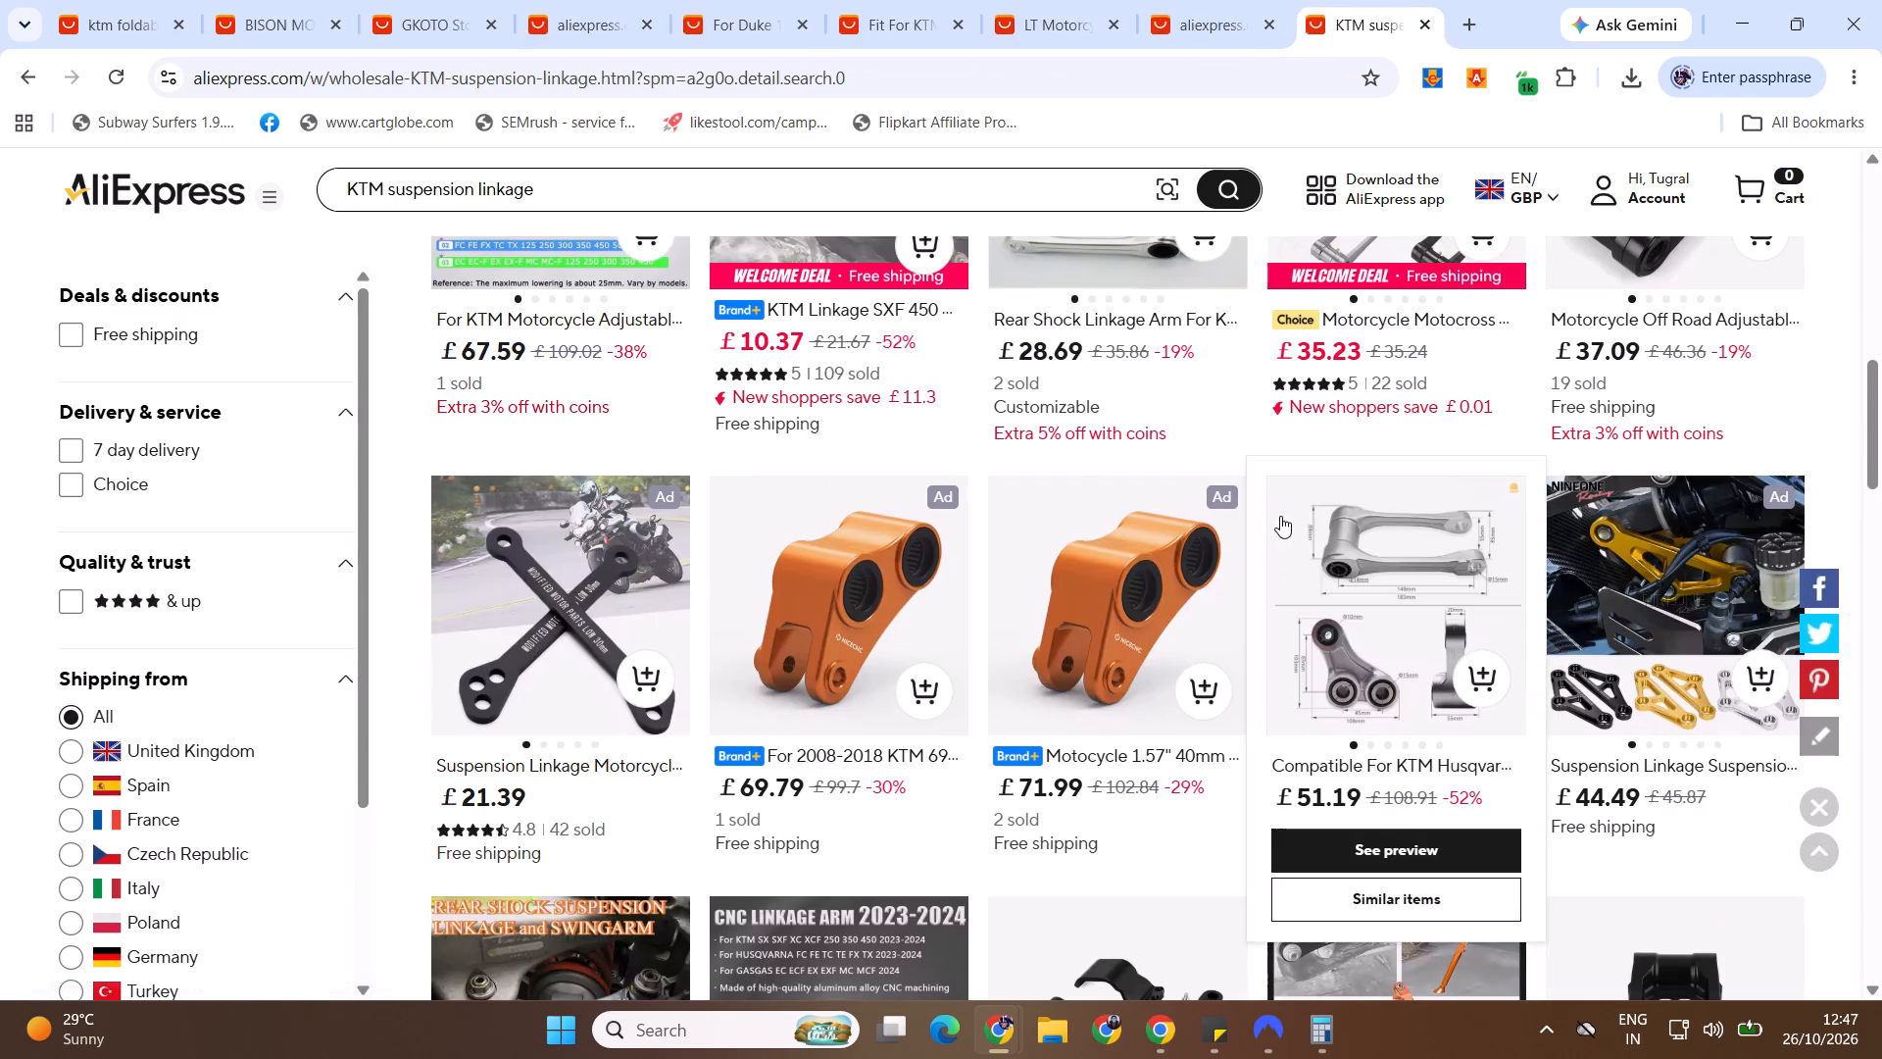
Browse further KTM suspension linkage results and open the OTOM KTM Husqvarna GasGas die-casting/CNC linkage arm in a new tab.
{"action": "left_click_drag", "start_coordinate": [1881, 435], "coordinate": [1881, 485]}
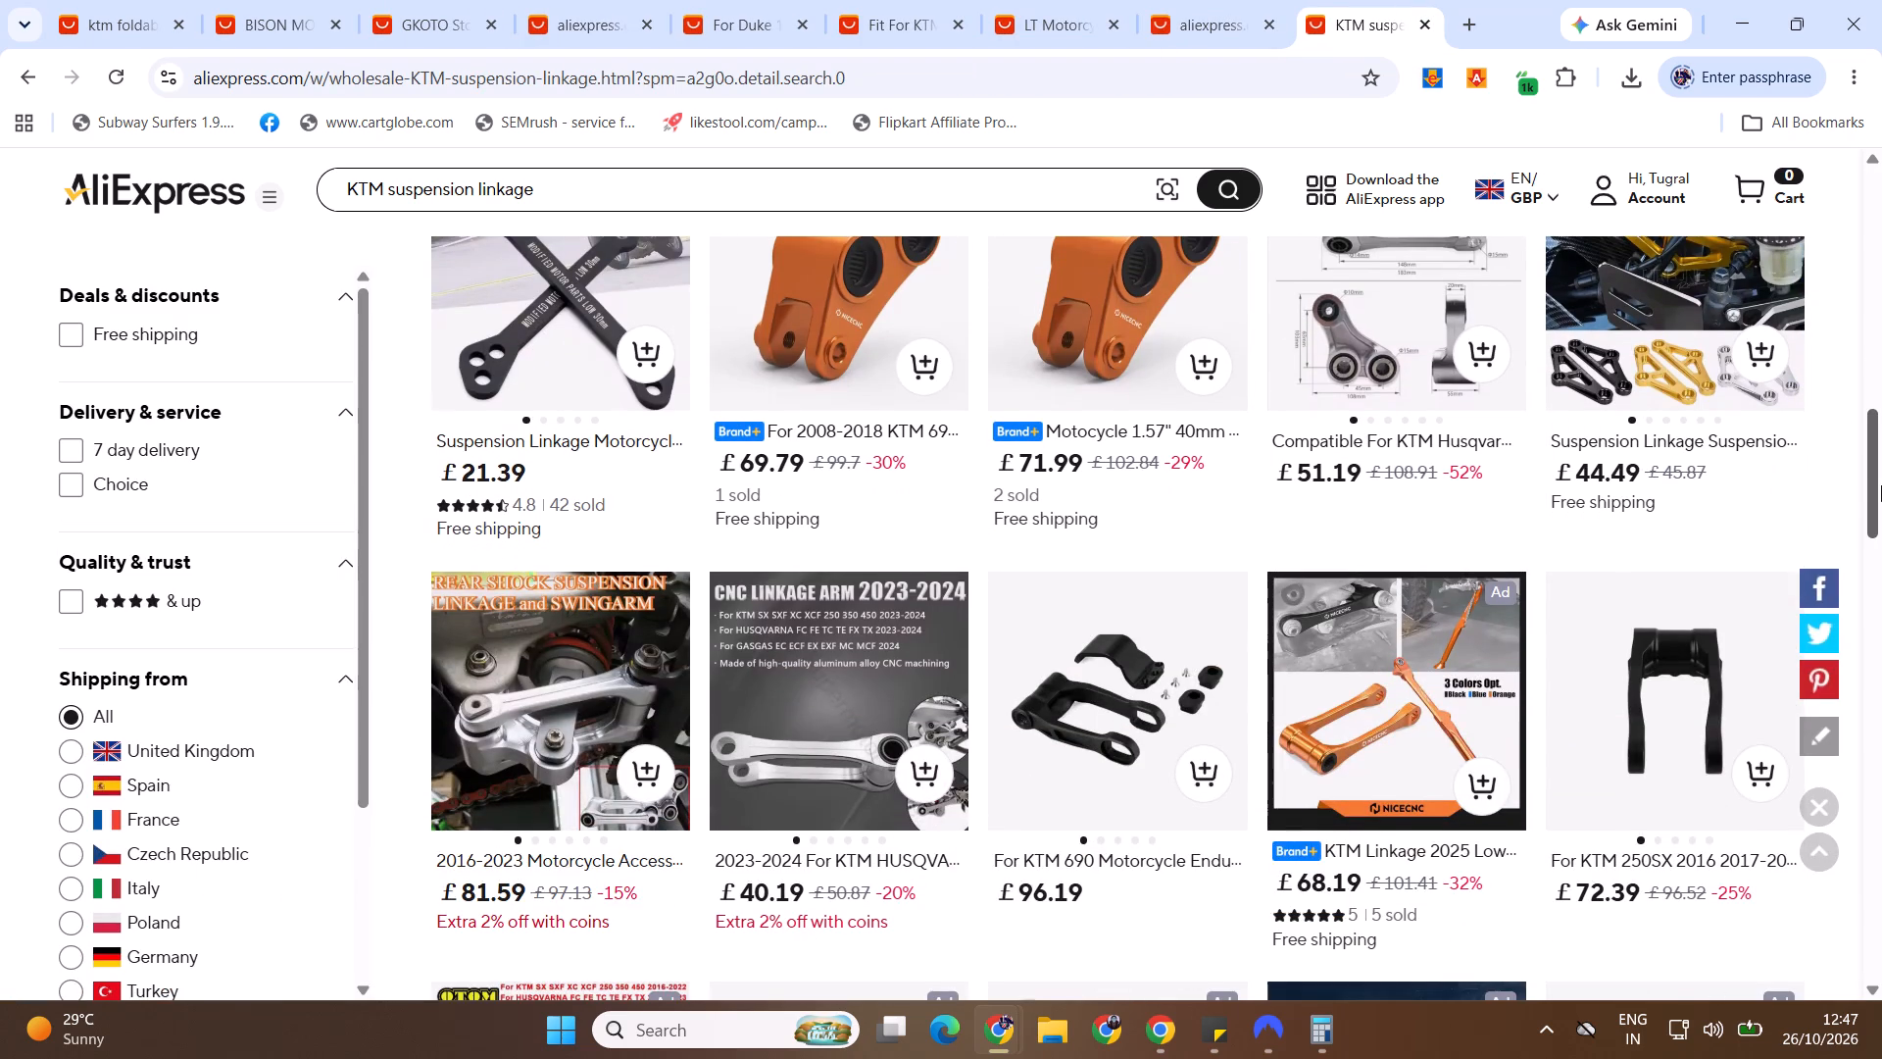
{"action": "left_click_drag", "start_coordinate": [1881, 485], "coordinate": [1881, 529]}
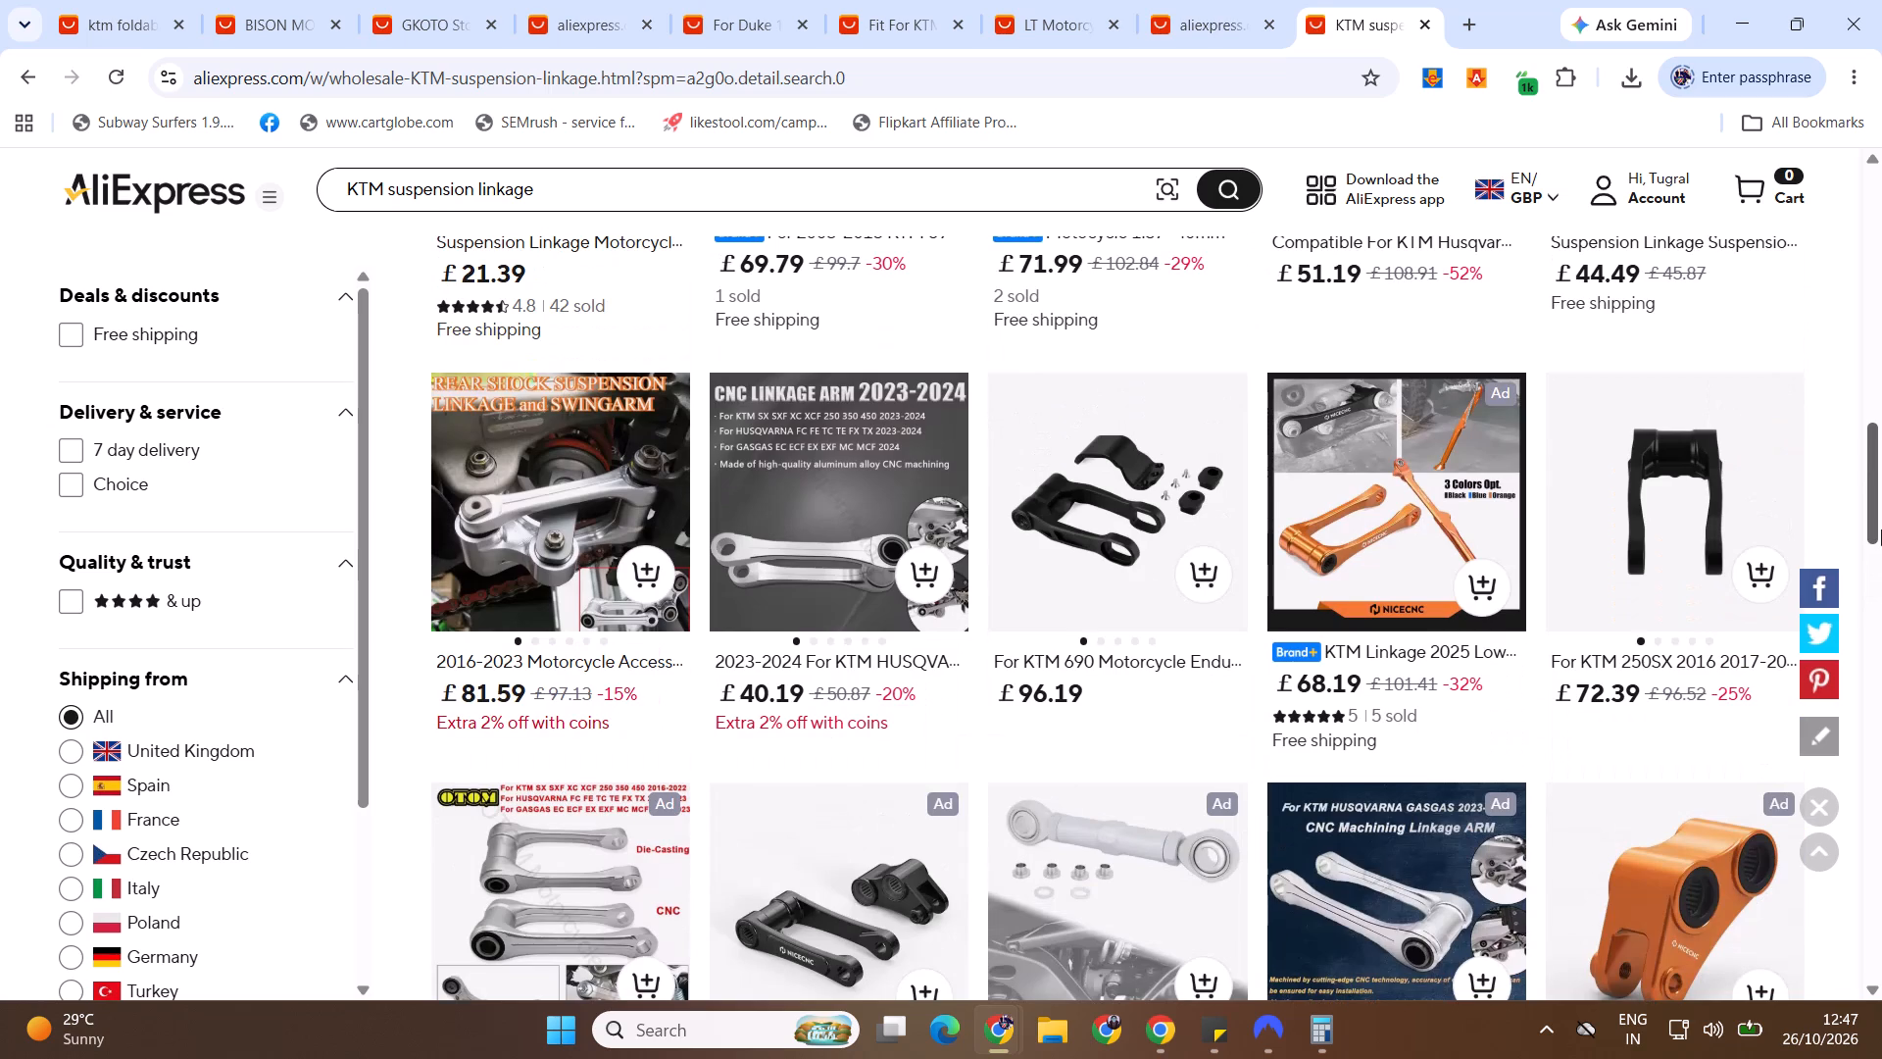
{"action": "left_click_drag", "start_coordinate": [1881, 495], "coordinate": [1881, 534]}
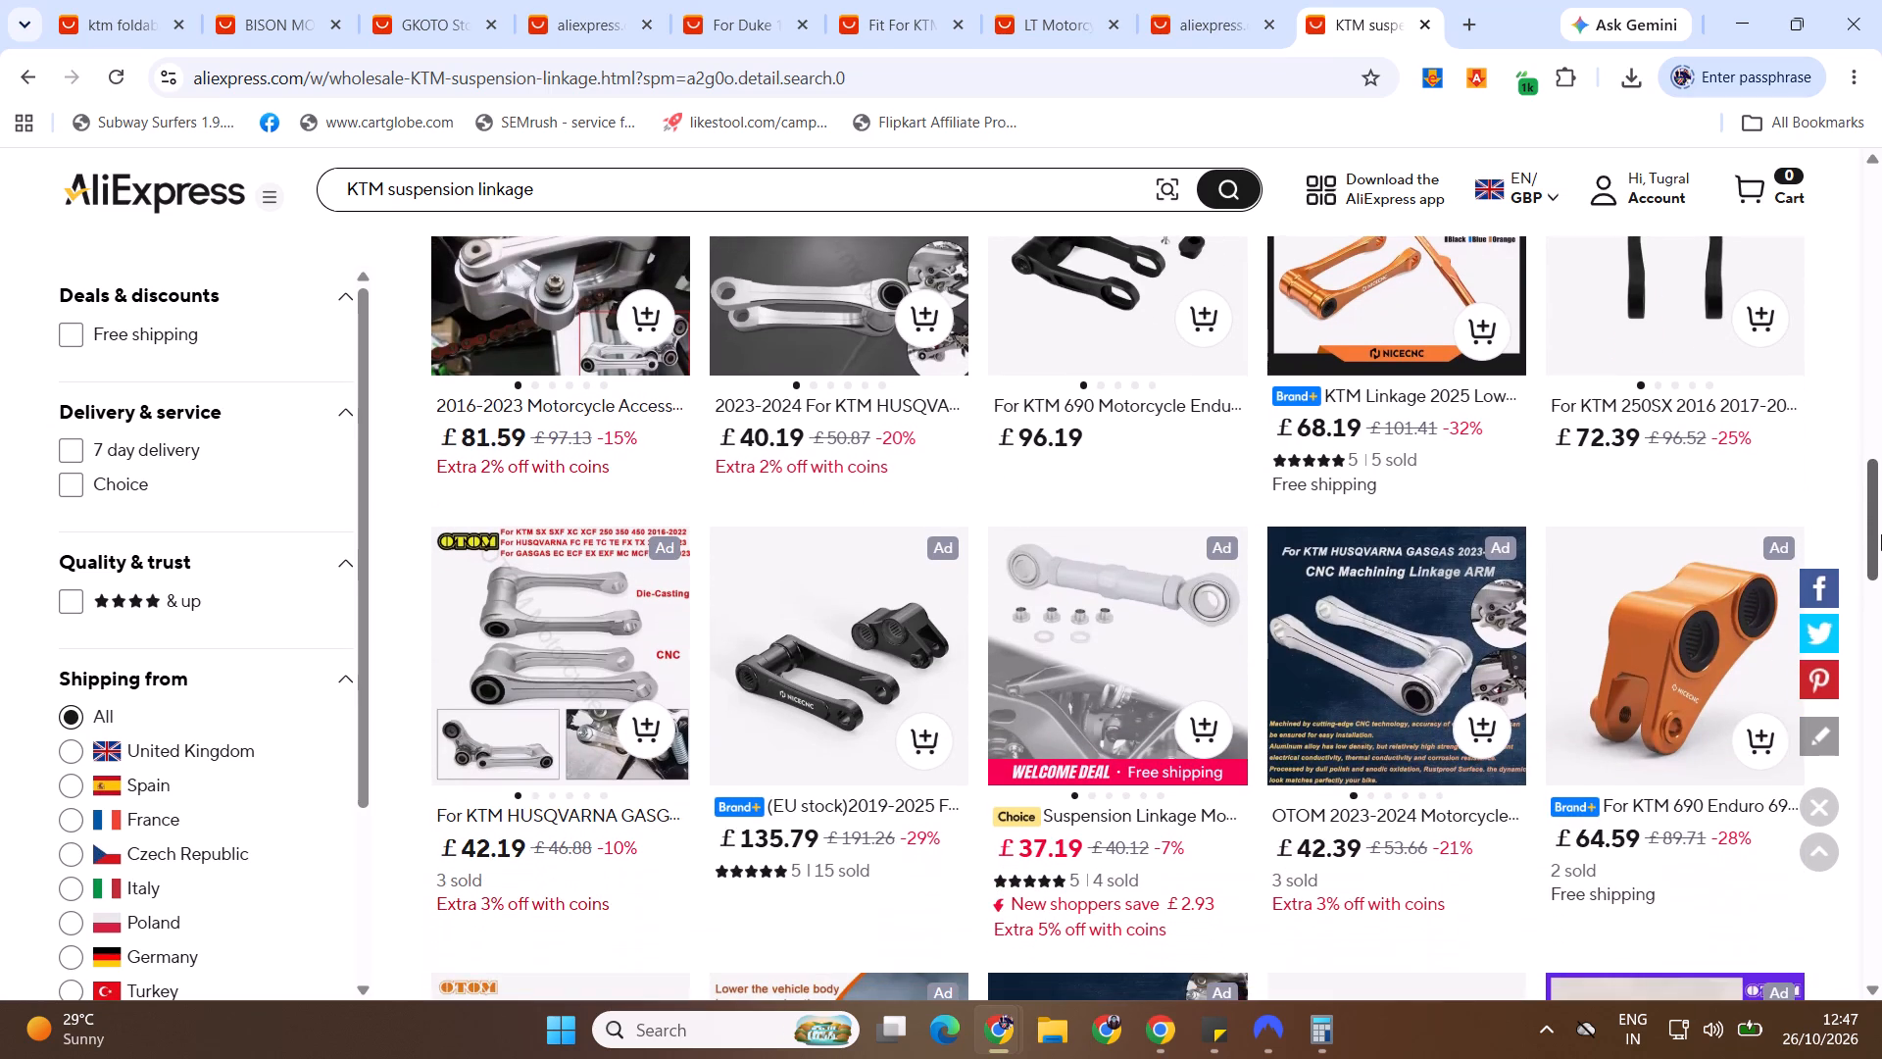
{"action": "left_click_drag", "start_coordinate": [1881, 534], "coordinate": [1881, 543]}
{"action": "middle_click", "coordinate": [619, 630]}
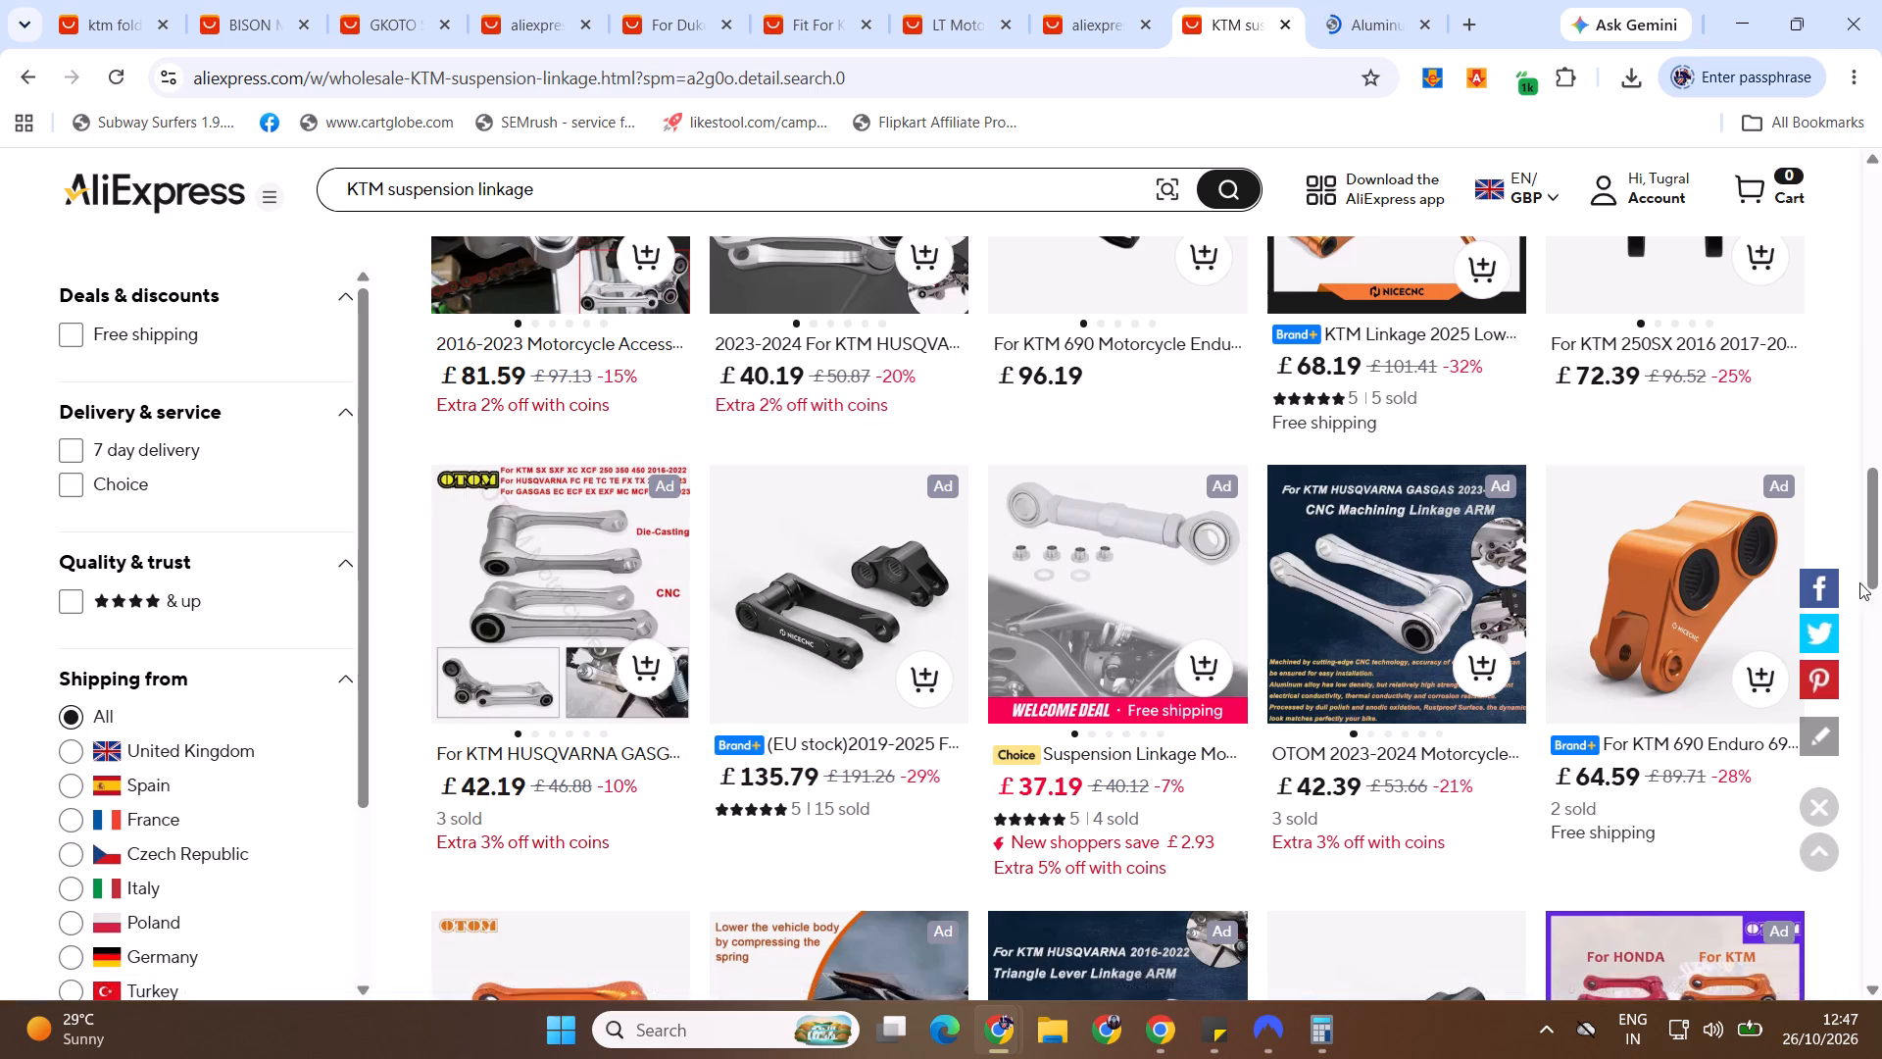
Check more of the linkage results, and search AliExpress for the suggested phrase "lowering kit suspension".
{"action": "left_click_drag", "start_coordinate": [1881, 522], "coordinate": [1881, 584]}
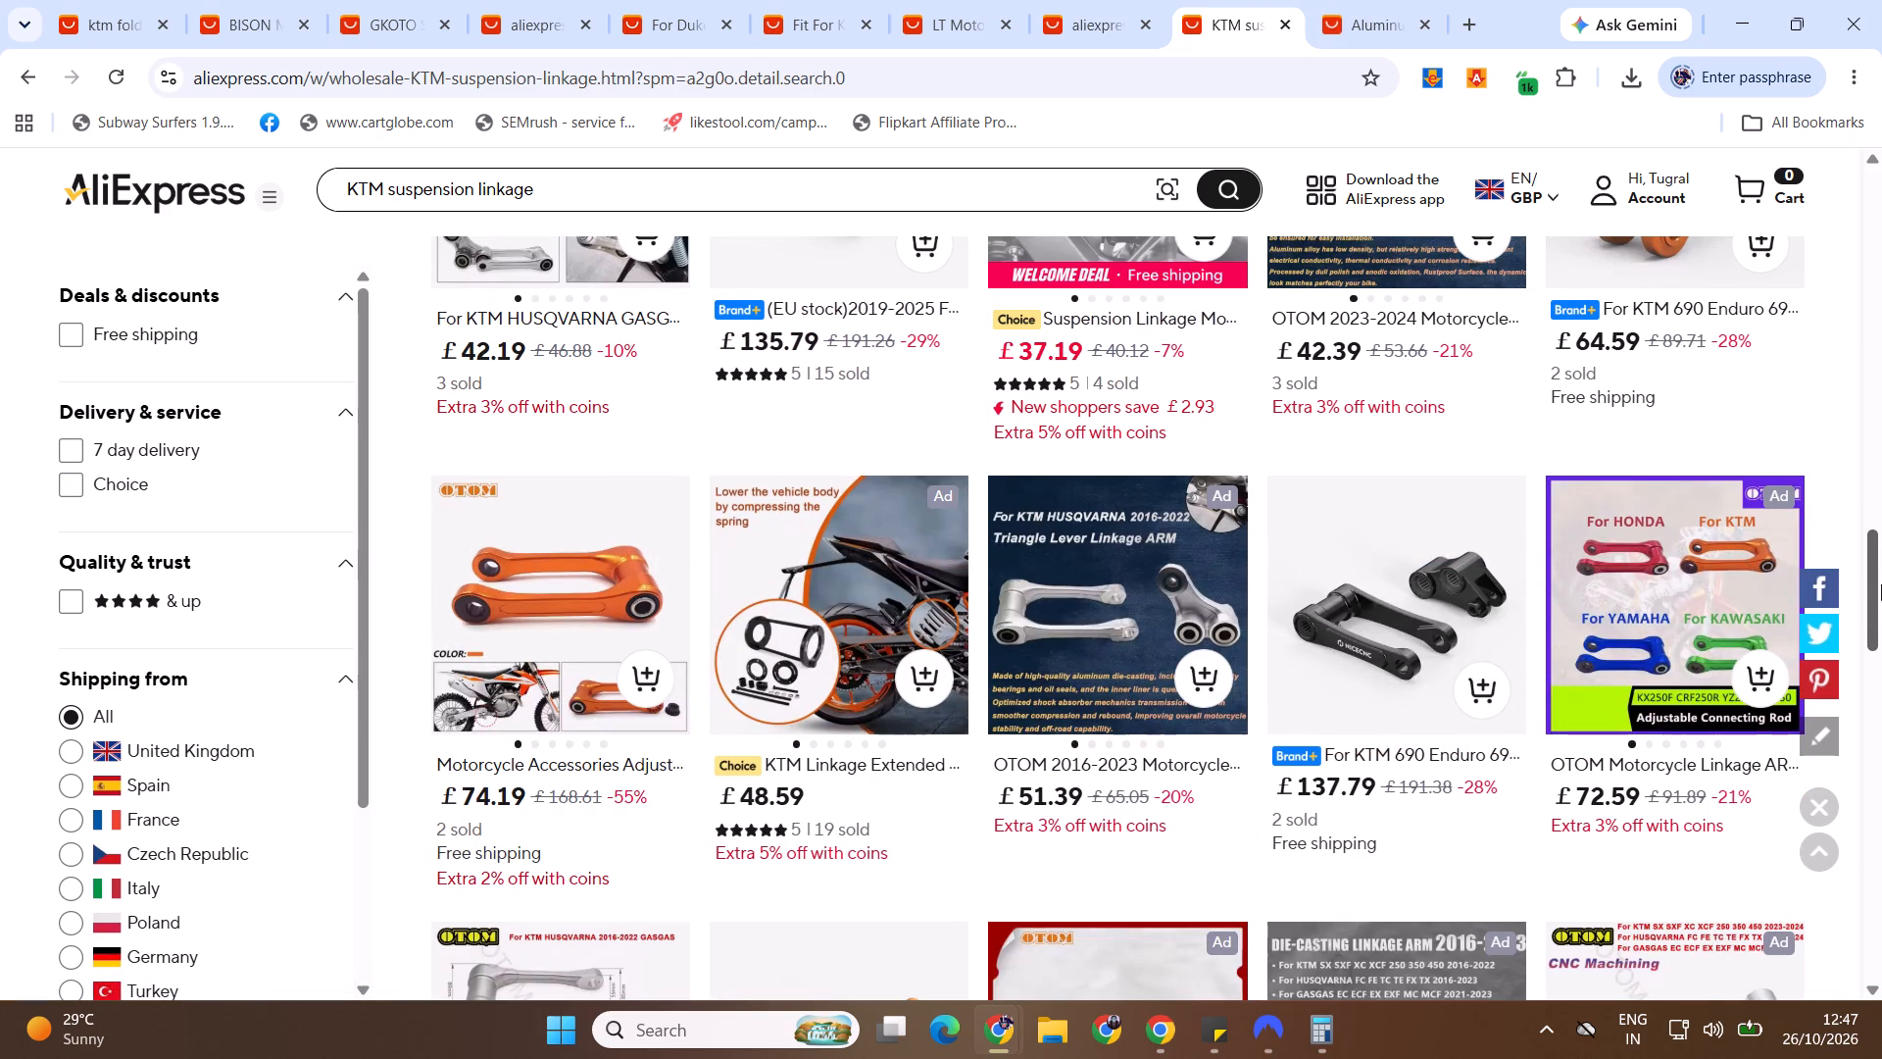
{"action": "left_click_drag", "start_coordinate": [1881, 584], "coordinate": [1881, 151]}
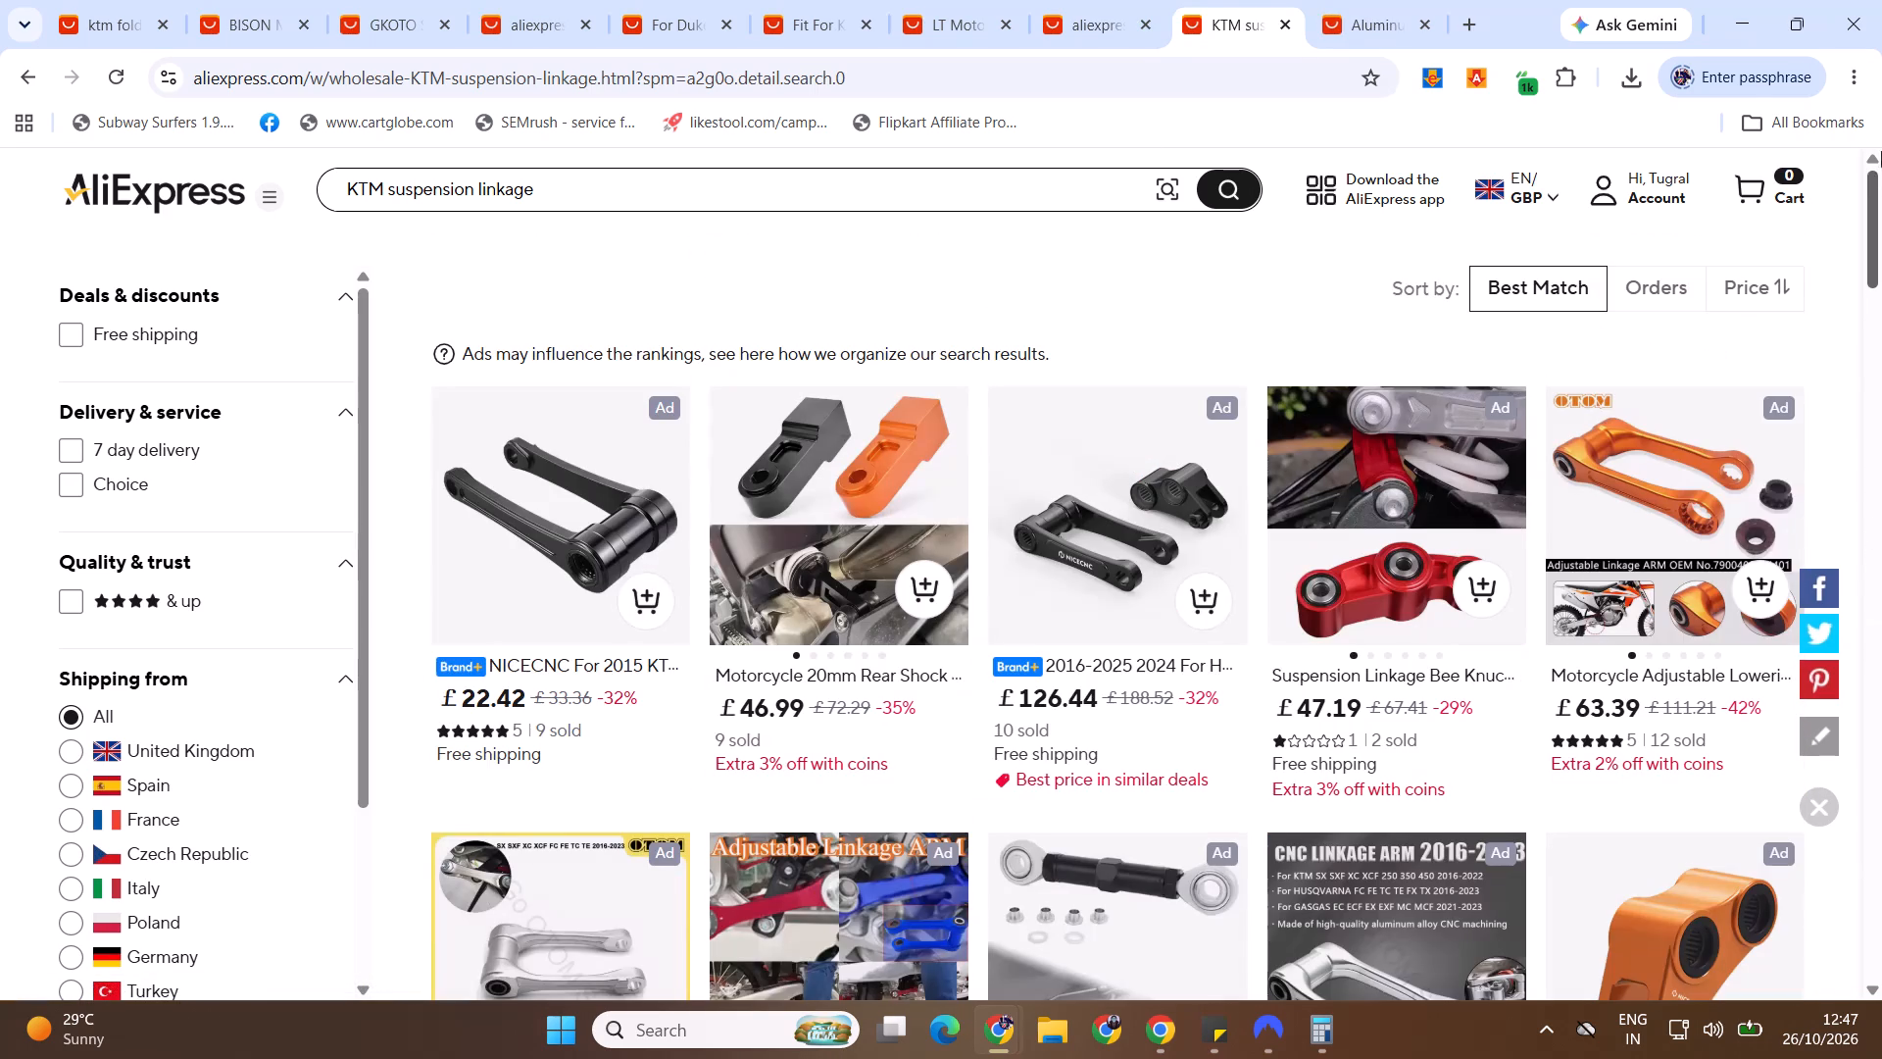
{"action": "left_click_drag", "start_coordinate": [1881, 151], "coordinate": [1881, 134]}
{"action": "triple_click", "coordinate": [494, 199]}
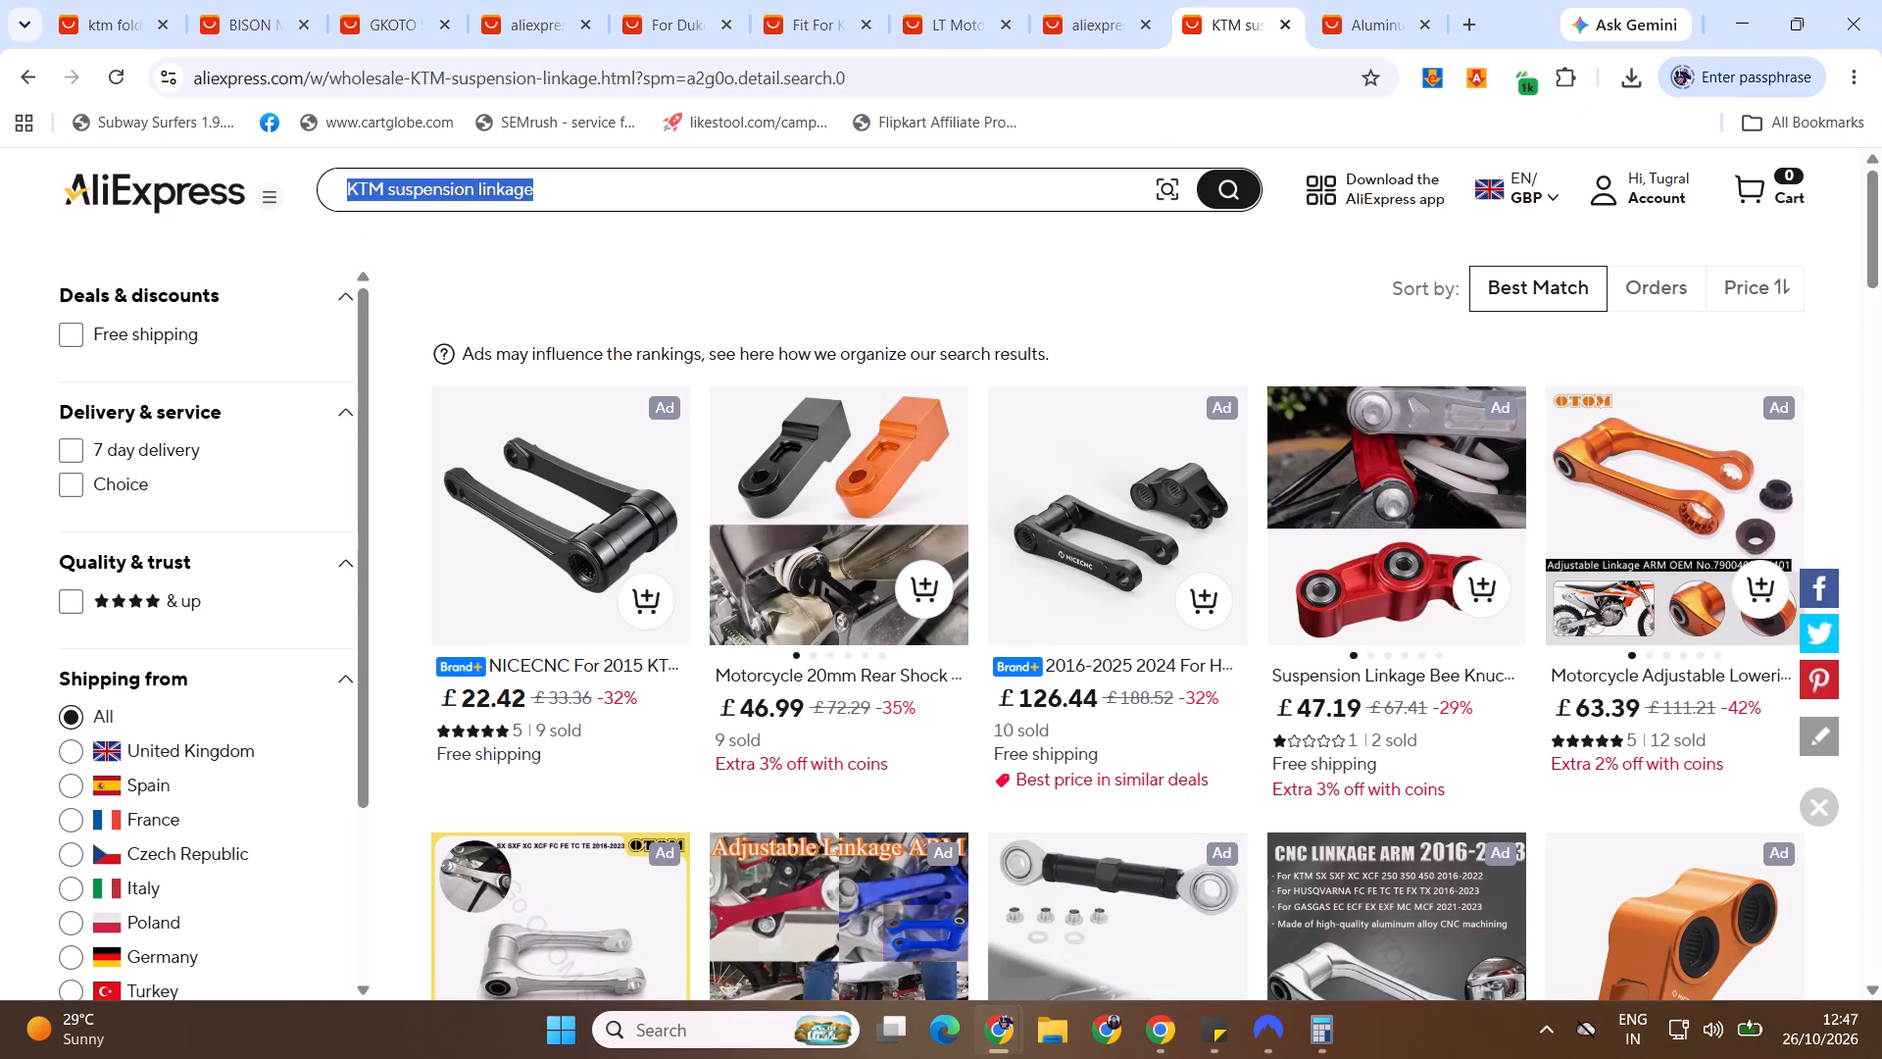
{"action": "type", "text": "loweirn"}
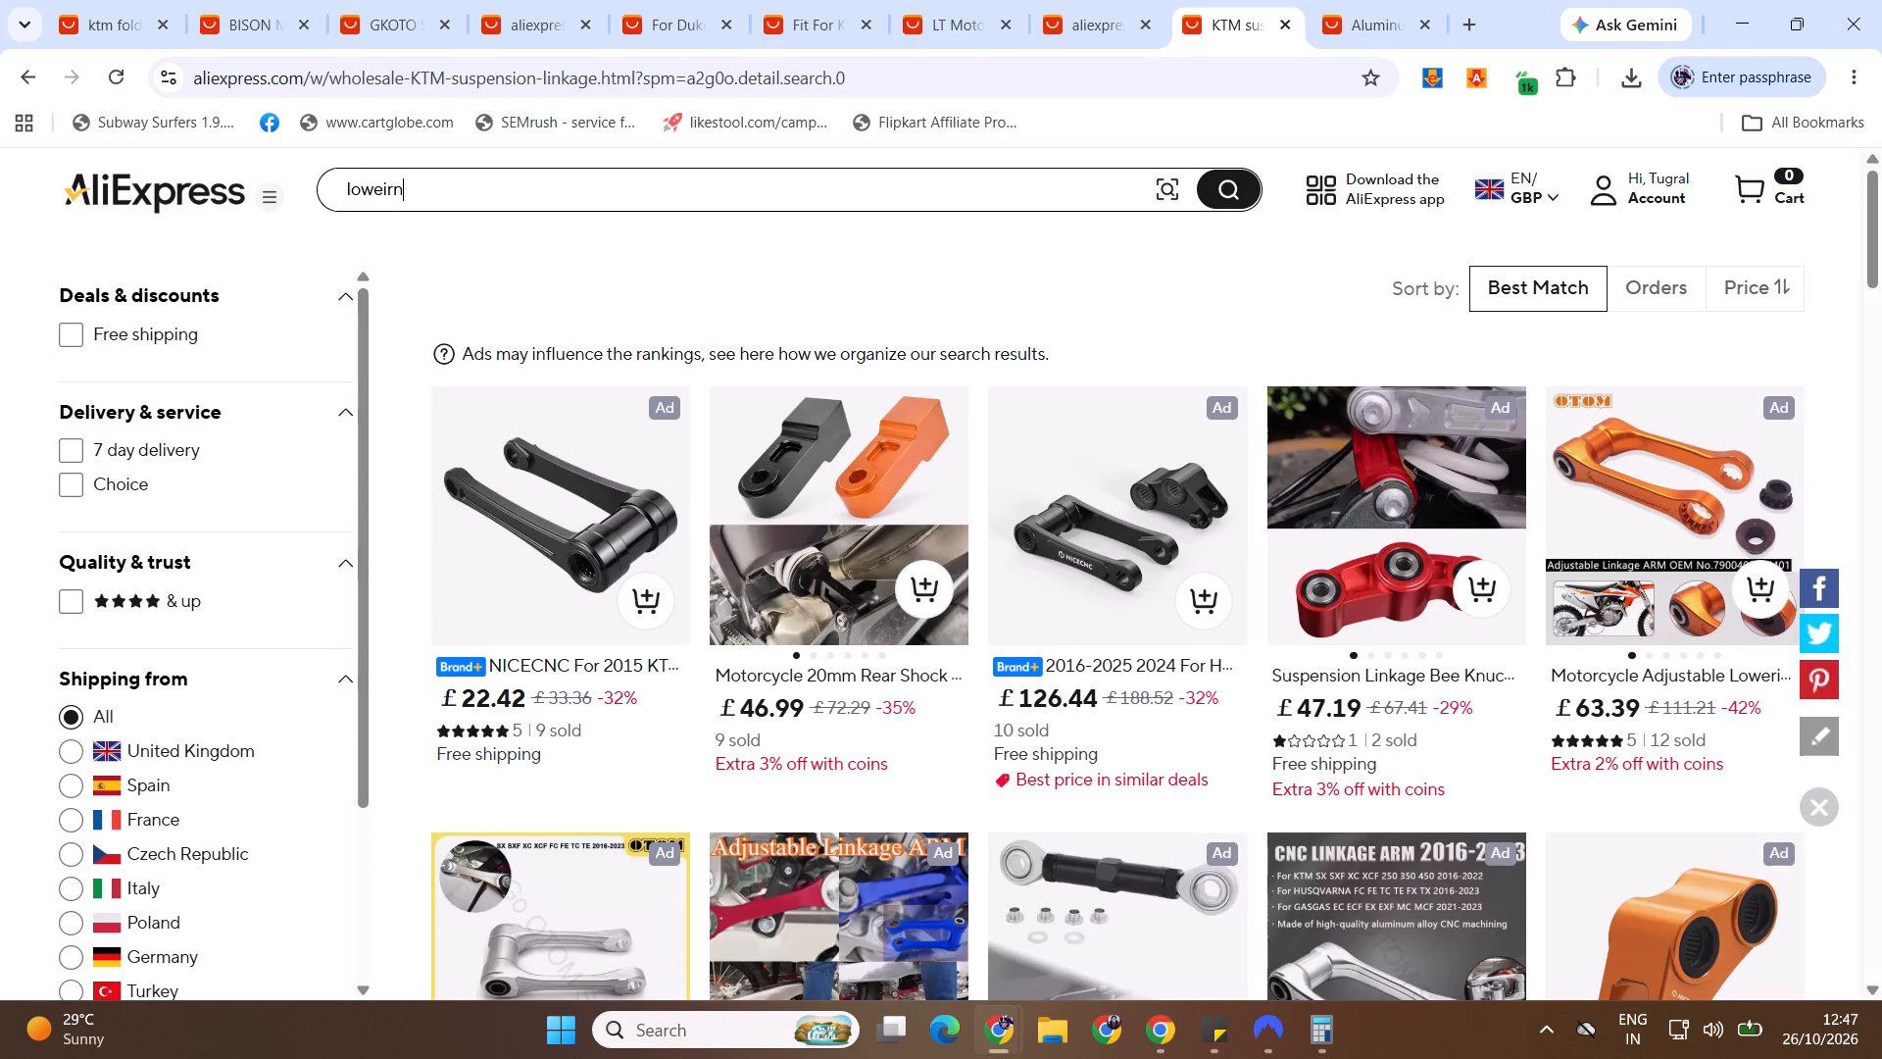
{"action": "key", "text": "BackSpace"}
{"action": "key", "text": "BackSpace"}
{"action": "key", "text": "BackSpace"}
{"action": "key", "text": "BackSpace"}
{"action": "key", "text": "BackSpace"}
{"action": "key", "text": "BackSpace"}
{"action": "key", "text": "BackSpace"}
{"action": "key", "text": "BackSpace"}
{"action": "key", "text": "BackSpace"}
{"action": "type", "text": "lowering"}
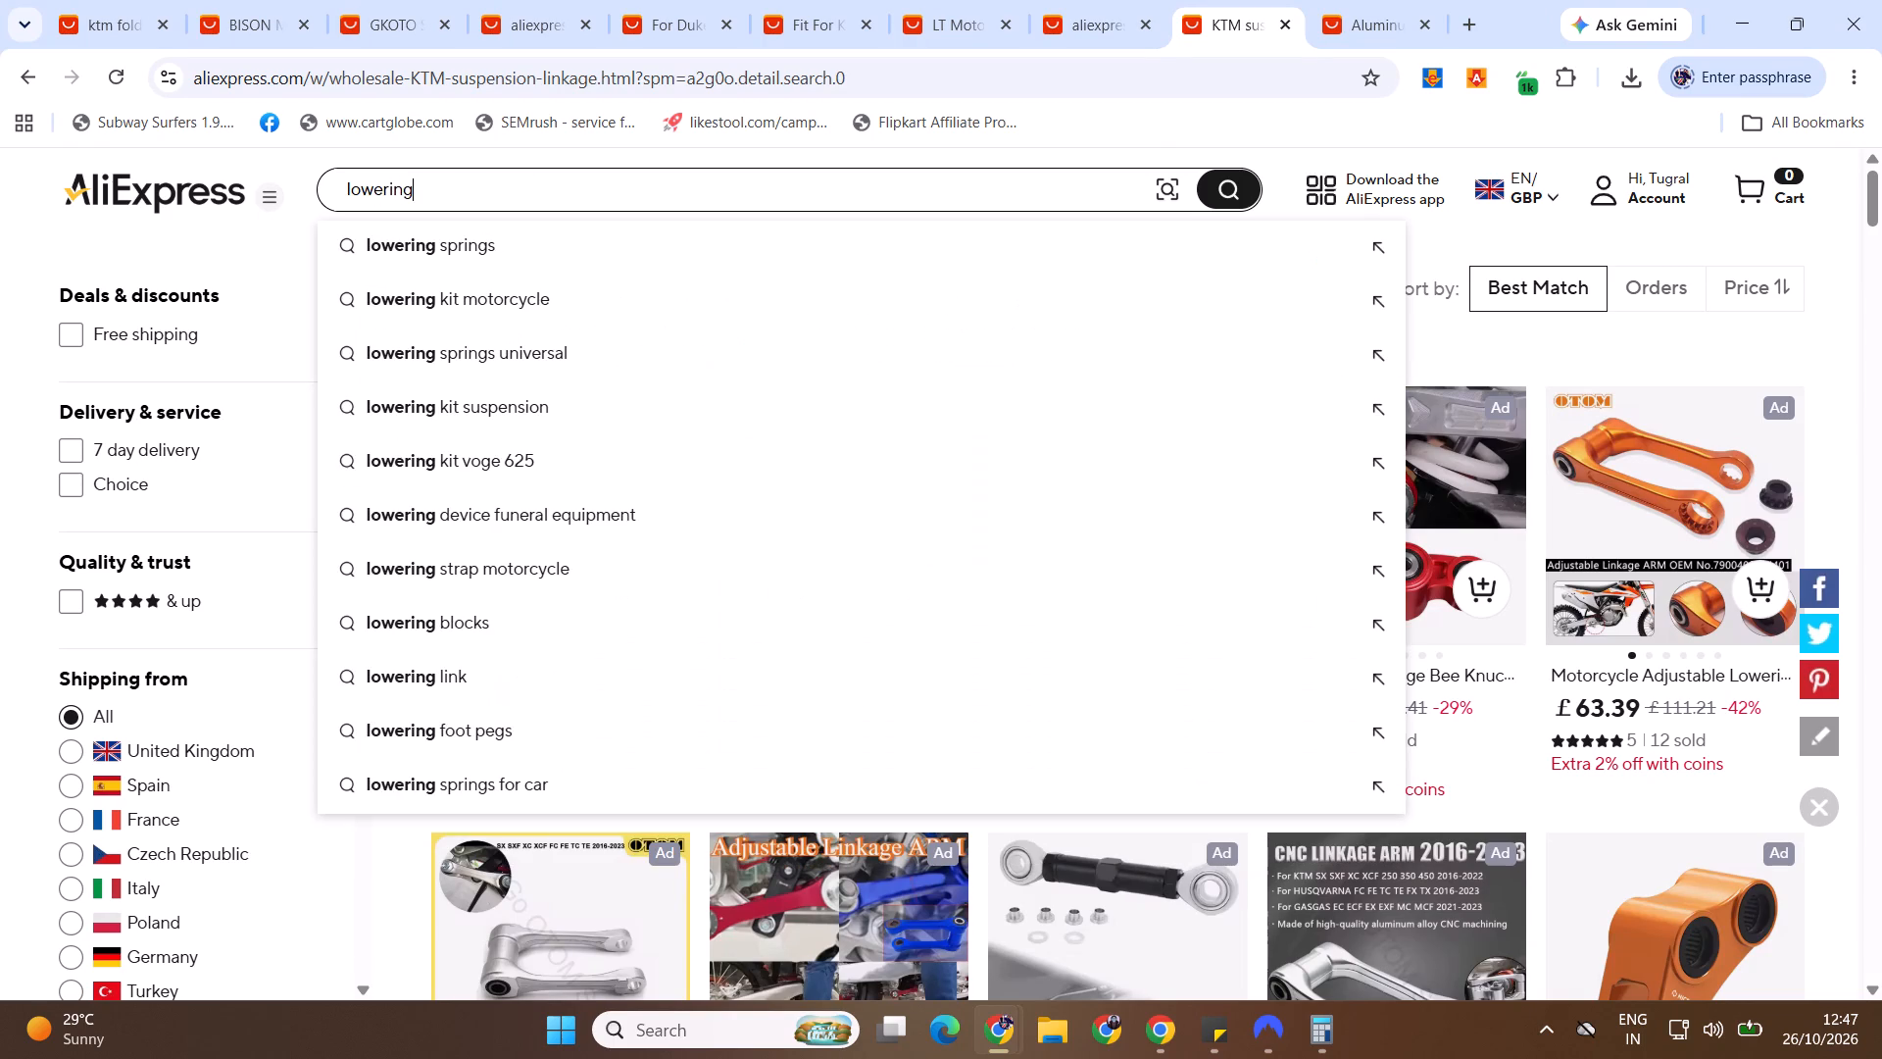
{"action": "key", "text": "Down"}
{"action": "key", "text": "Down"}
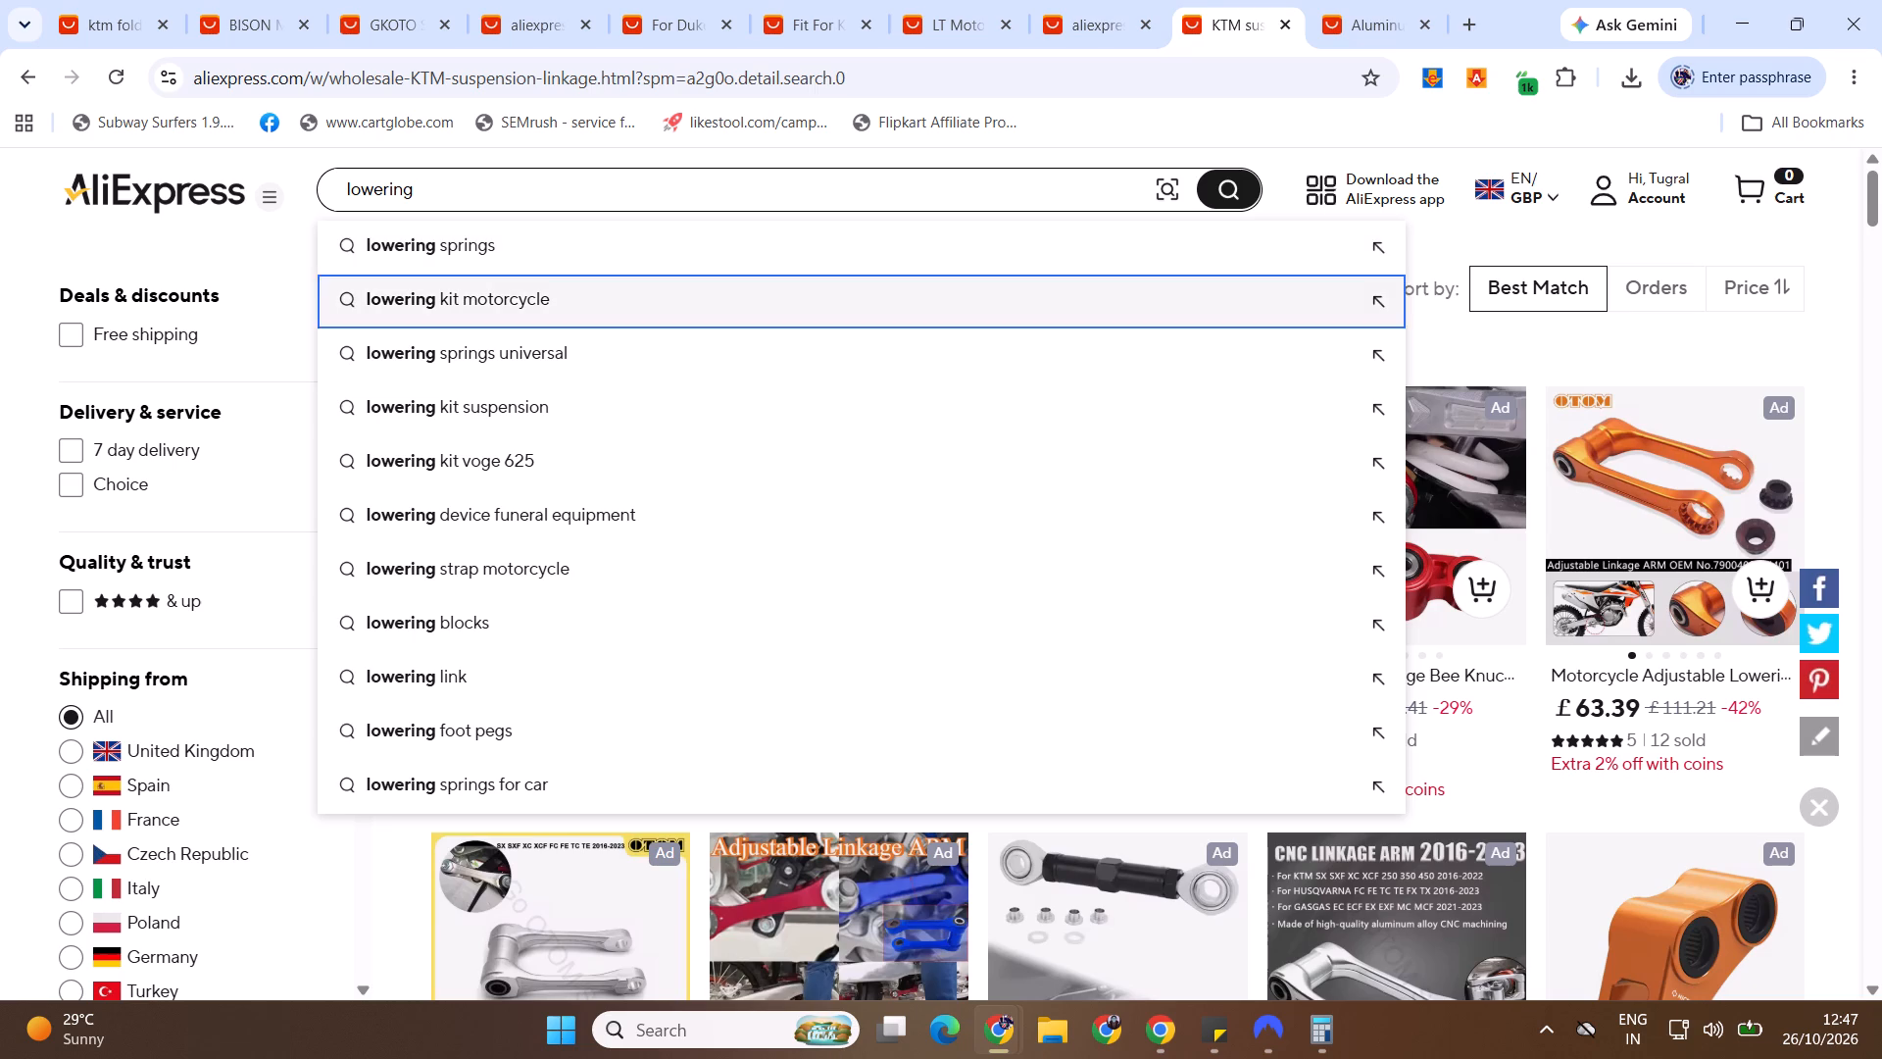
{"action": "key", "text": "Down"}
{"action": "key", "text": "Down"}
{"action": "key", "text": "Return"}
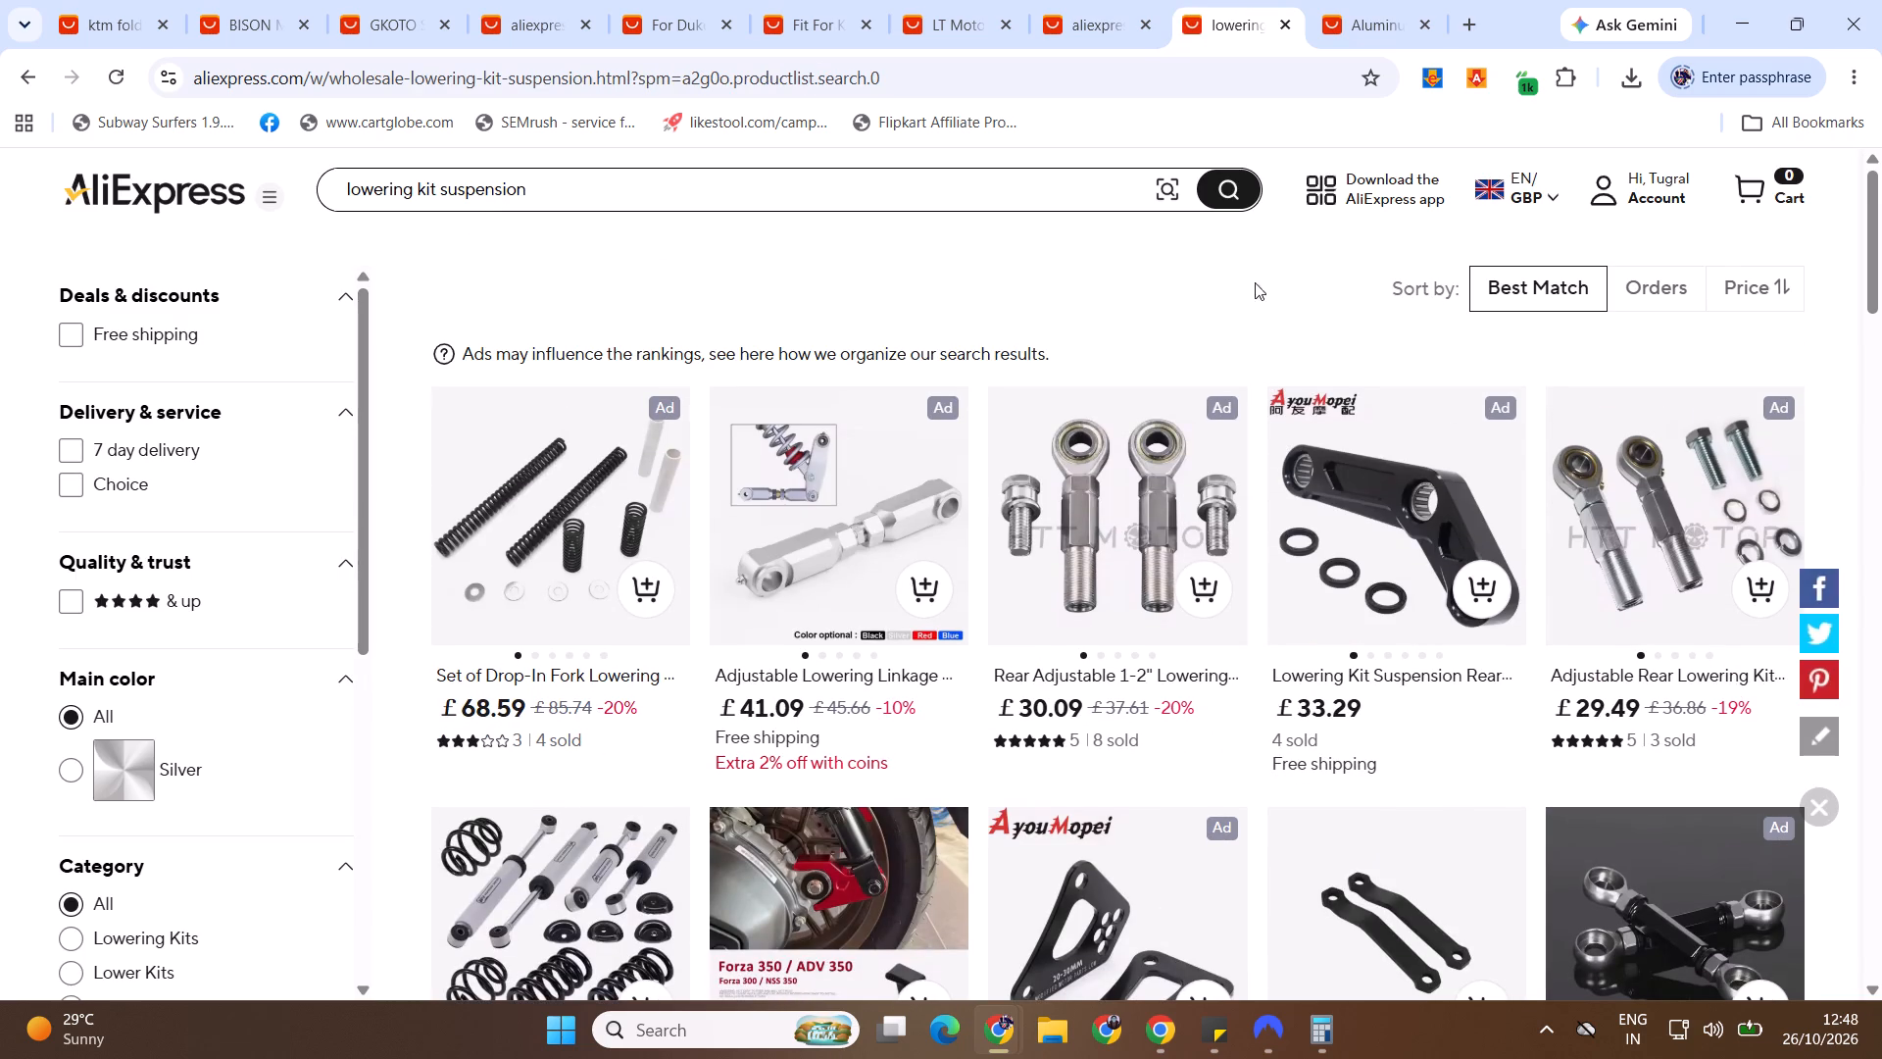
Browse the lowering kit results and open the red adjustable lowering link kit for Honda CRF250L.
{"action": "left_click_drag", "start_coordinate": [1881, 268], "coordinate": [1881, 339]}
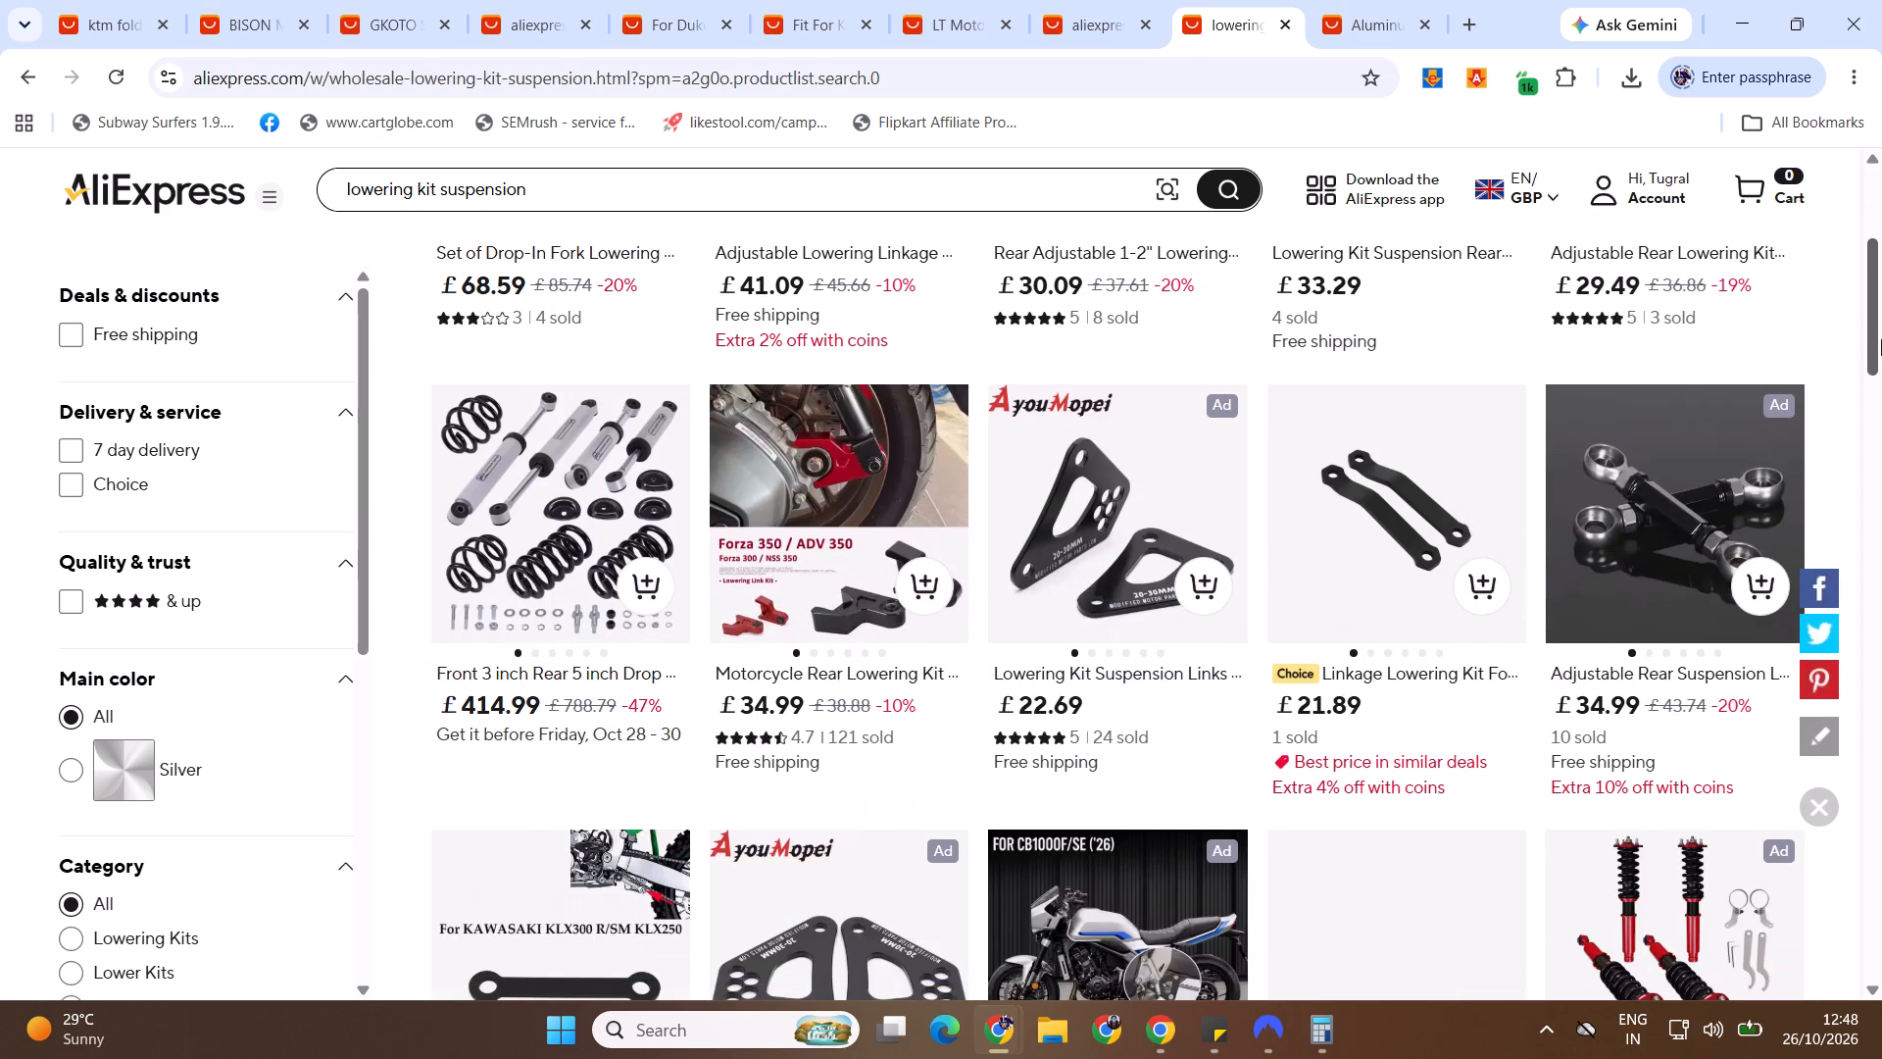
{"action": "left_click_drag", "start_coordinate": [1881, 339], "coordinate": [1881, 367]}
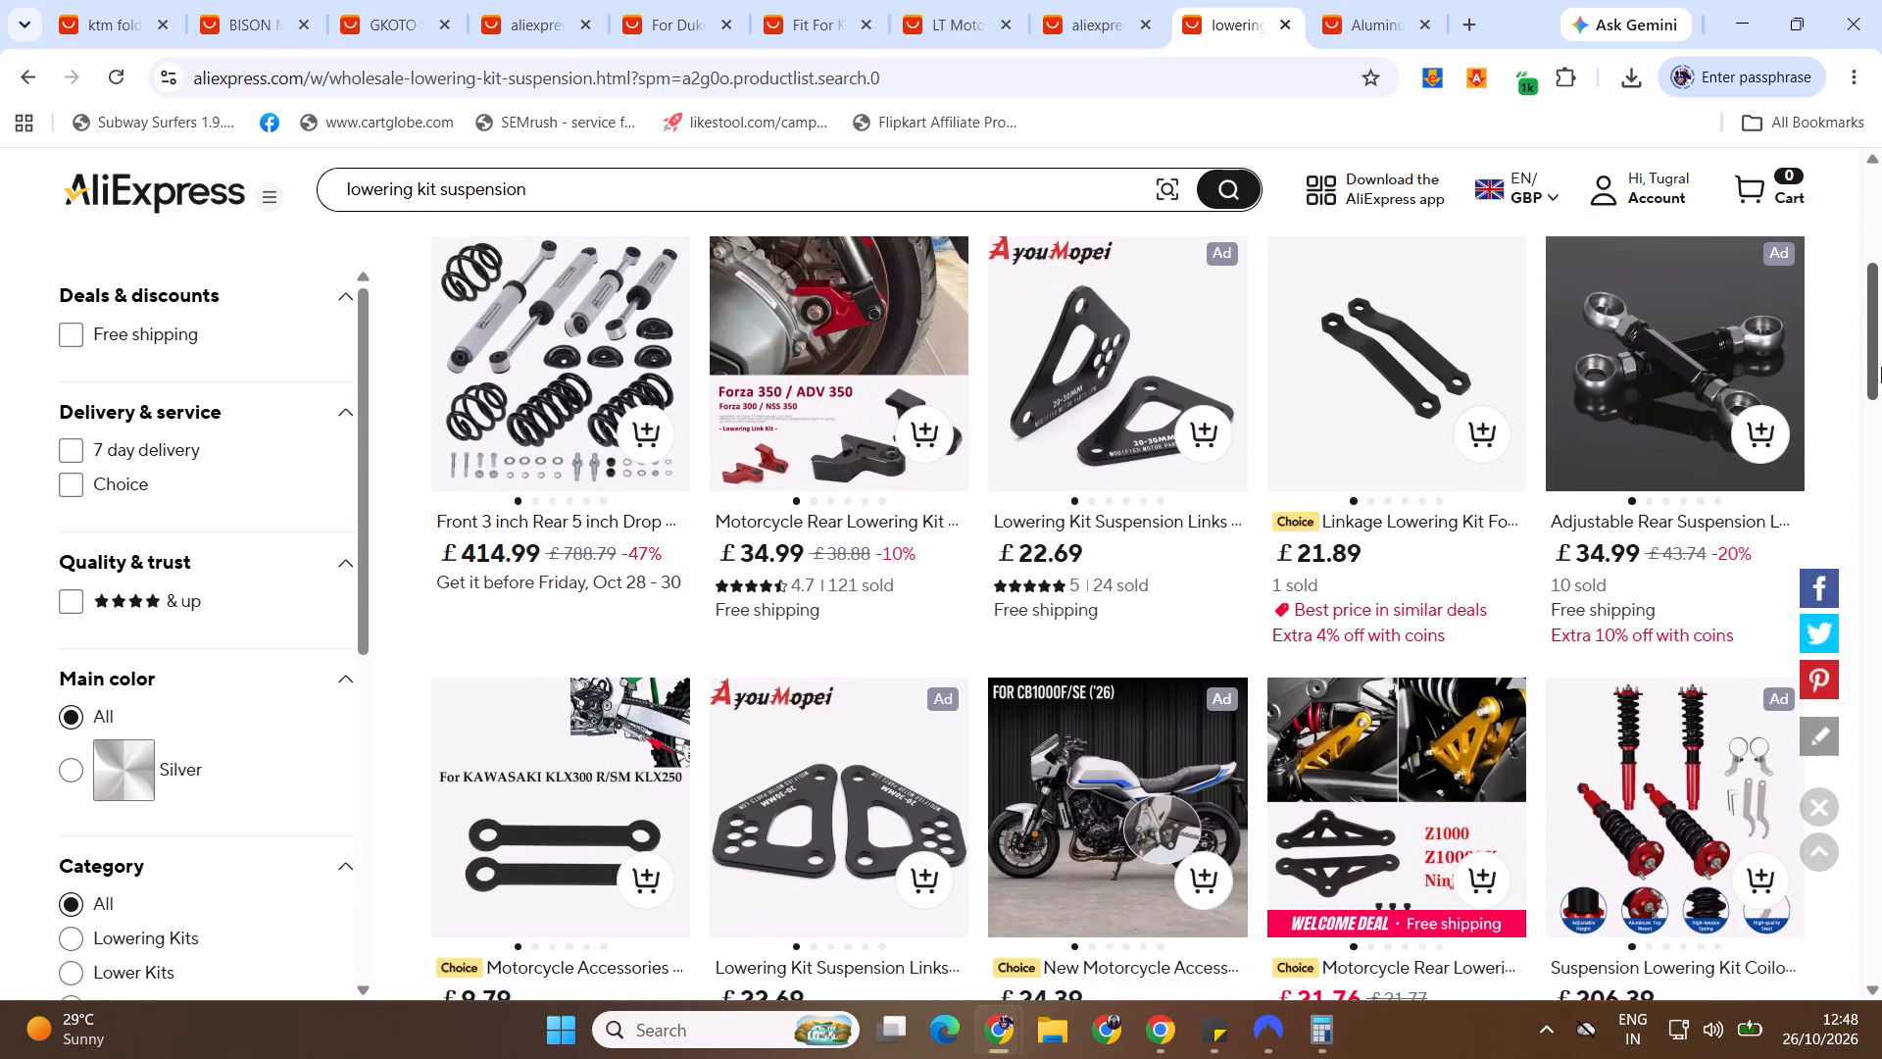
{"action": "left_click_drag", "start_coordinate": [1881, 367], "coordinate": [1881, 436]}
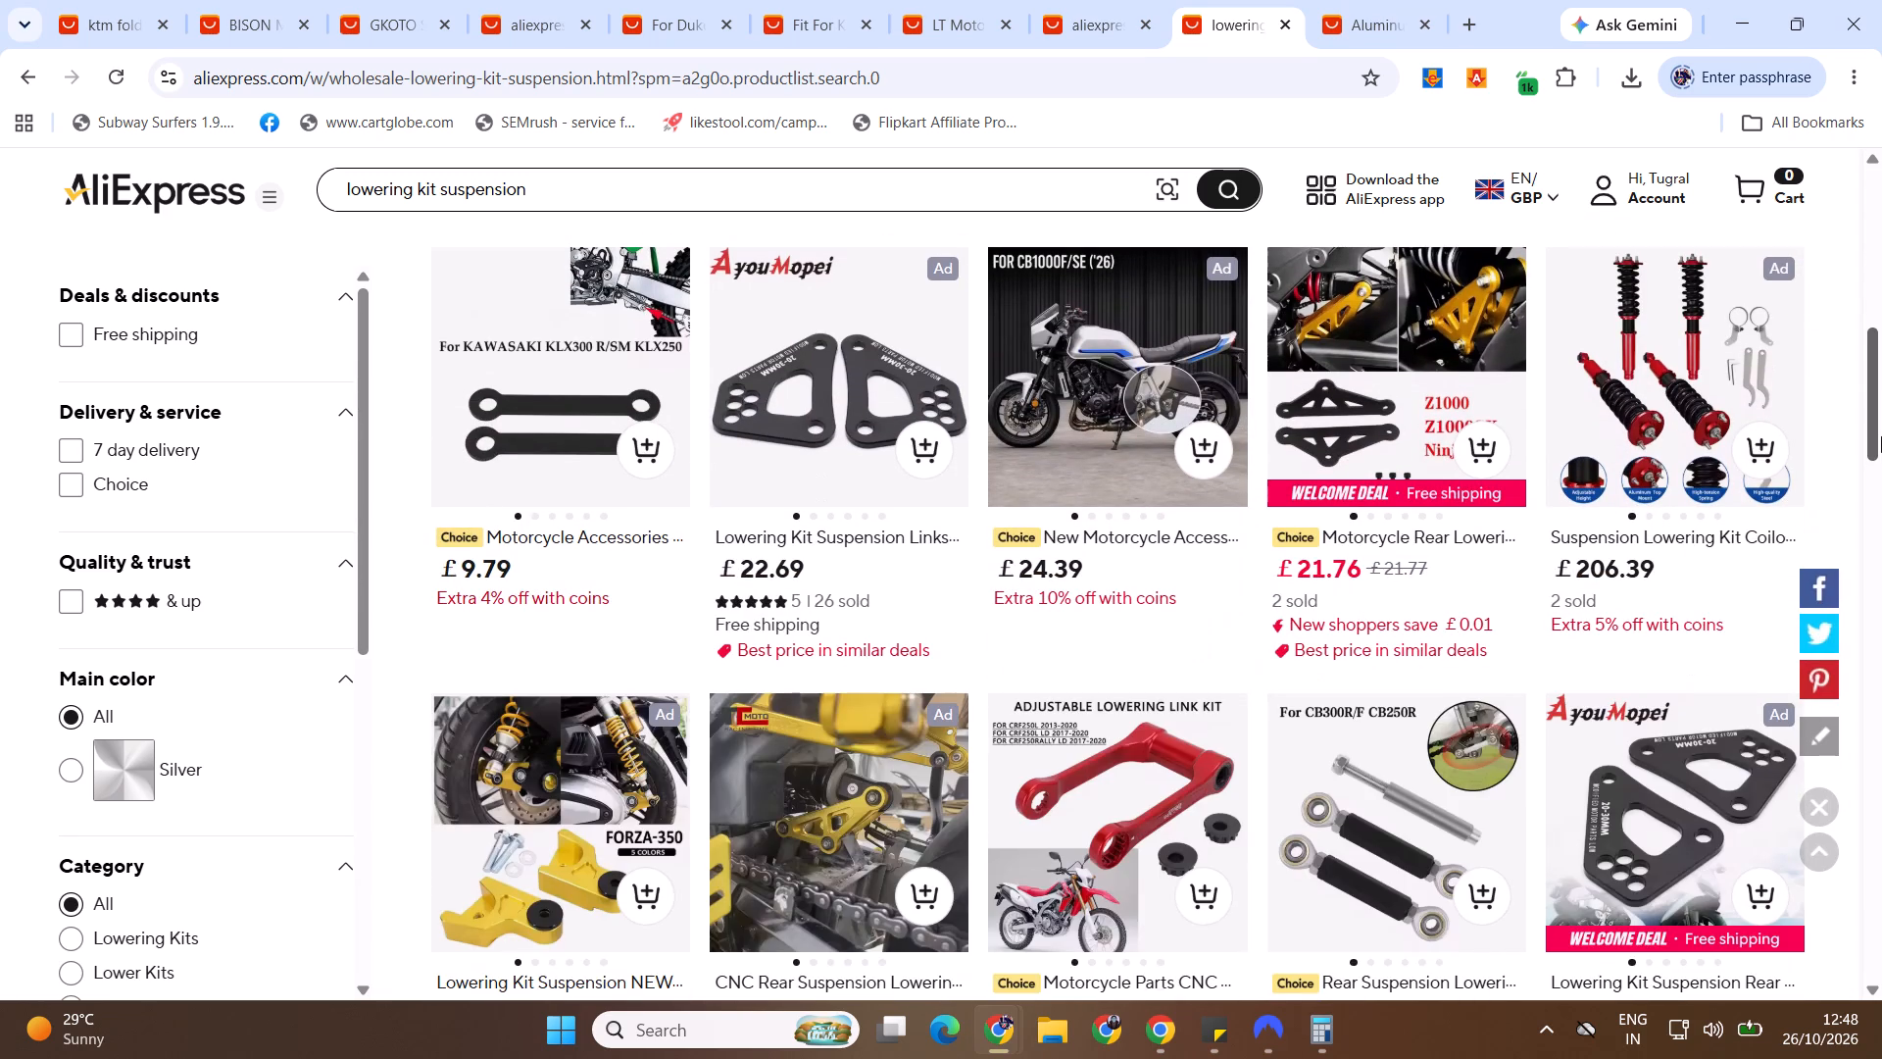
{"action": "left_click_drag", "start_coordinate": [1881, 436], "coordinate": [1881, 440]}
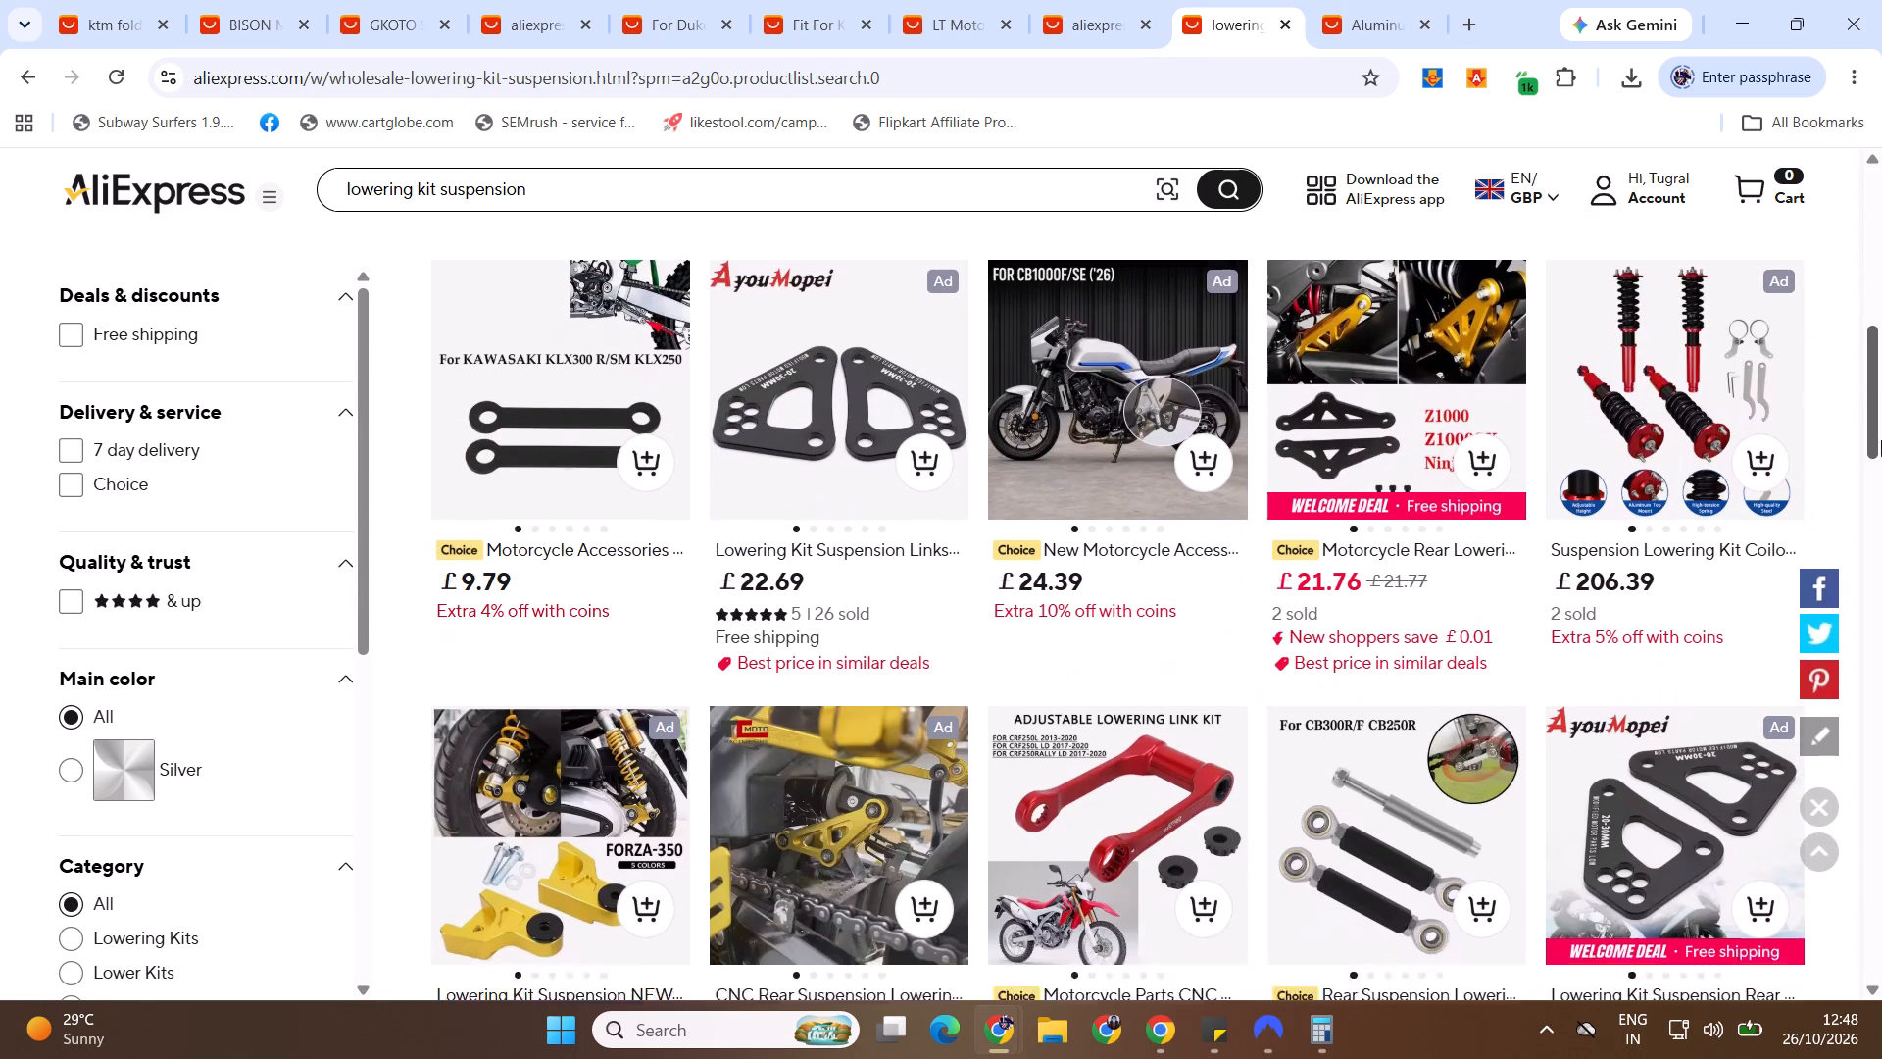
{"action": "left_click_drag", "start_coordinate": [1881, 440], "coordinate": [1881, 475]}
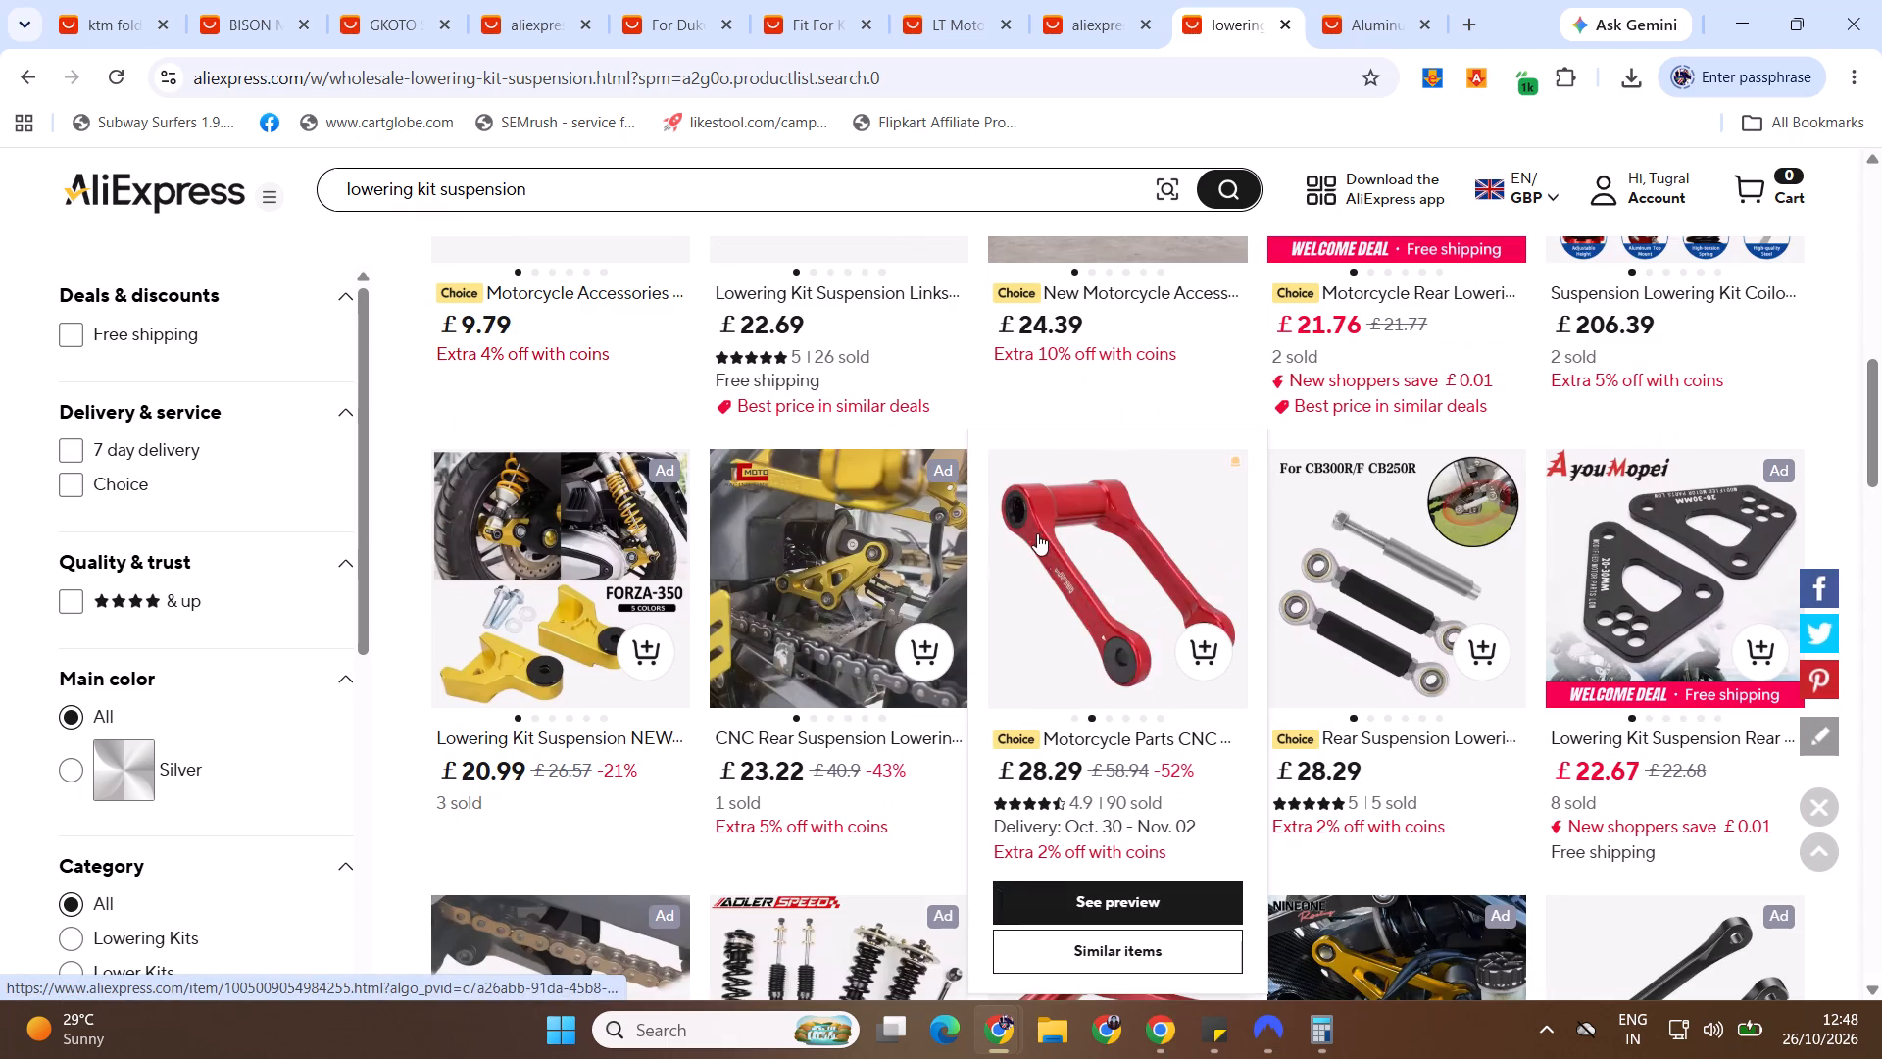
{"action": "left_click", "coordinate": [1083, 566], "text": "ctrl"}
Check the KTM Husqvarna GasGas linkage arm page opened earlier, and close it.
{"action": "left_click", "coordinate": [1240, 21]}
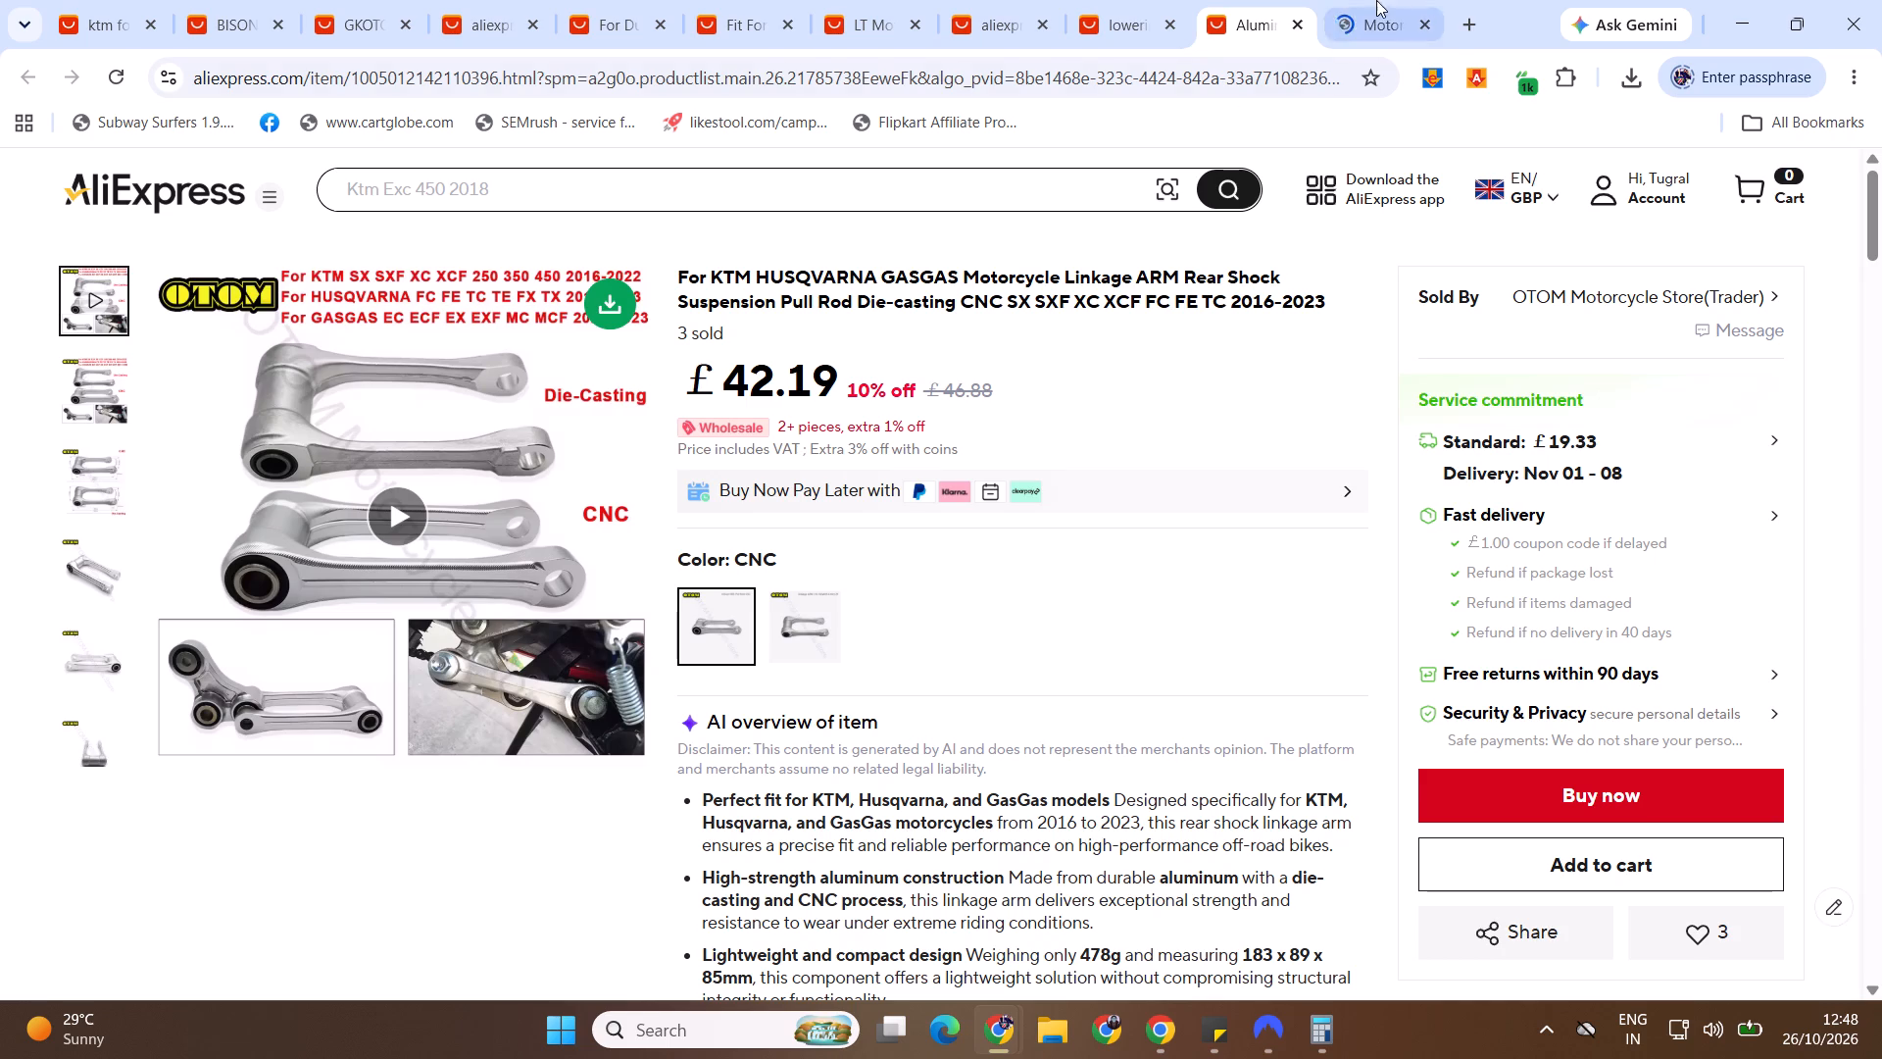
{"action": "left_click", "coordinate": [1377, 1]}
{"action": "left_click", "coordinate": [1296, 36]}
{"action": "left_click", "coordinate": [1298, 25]}
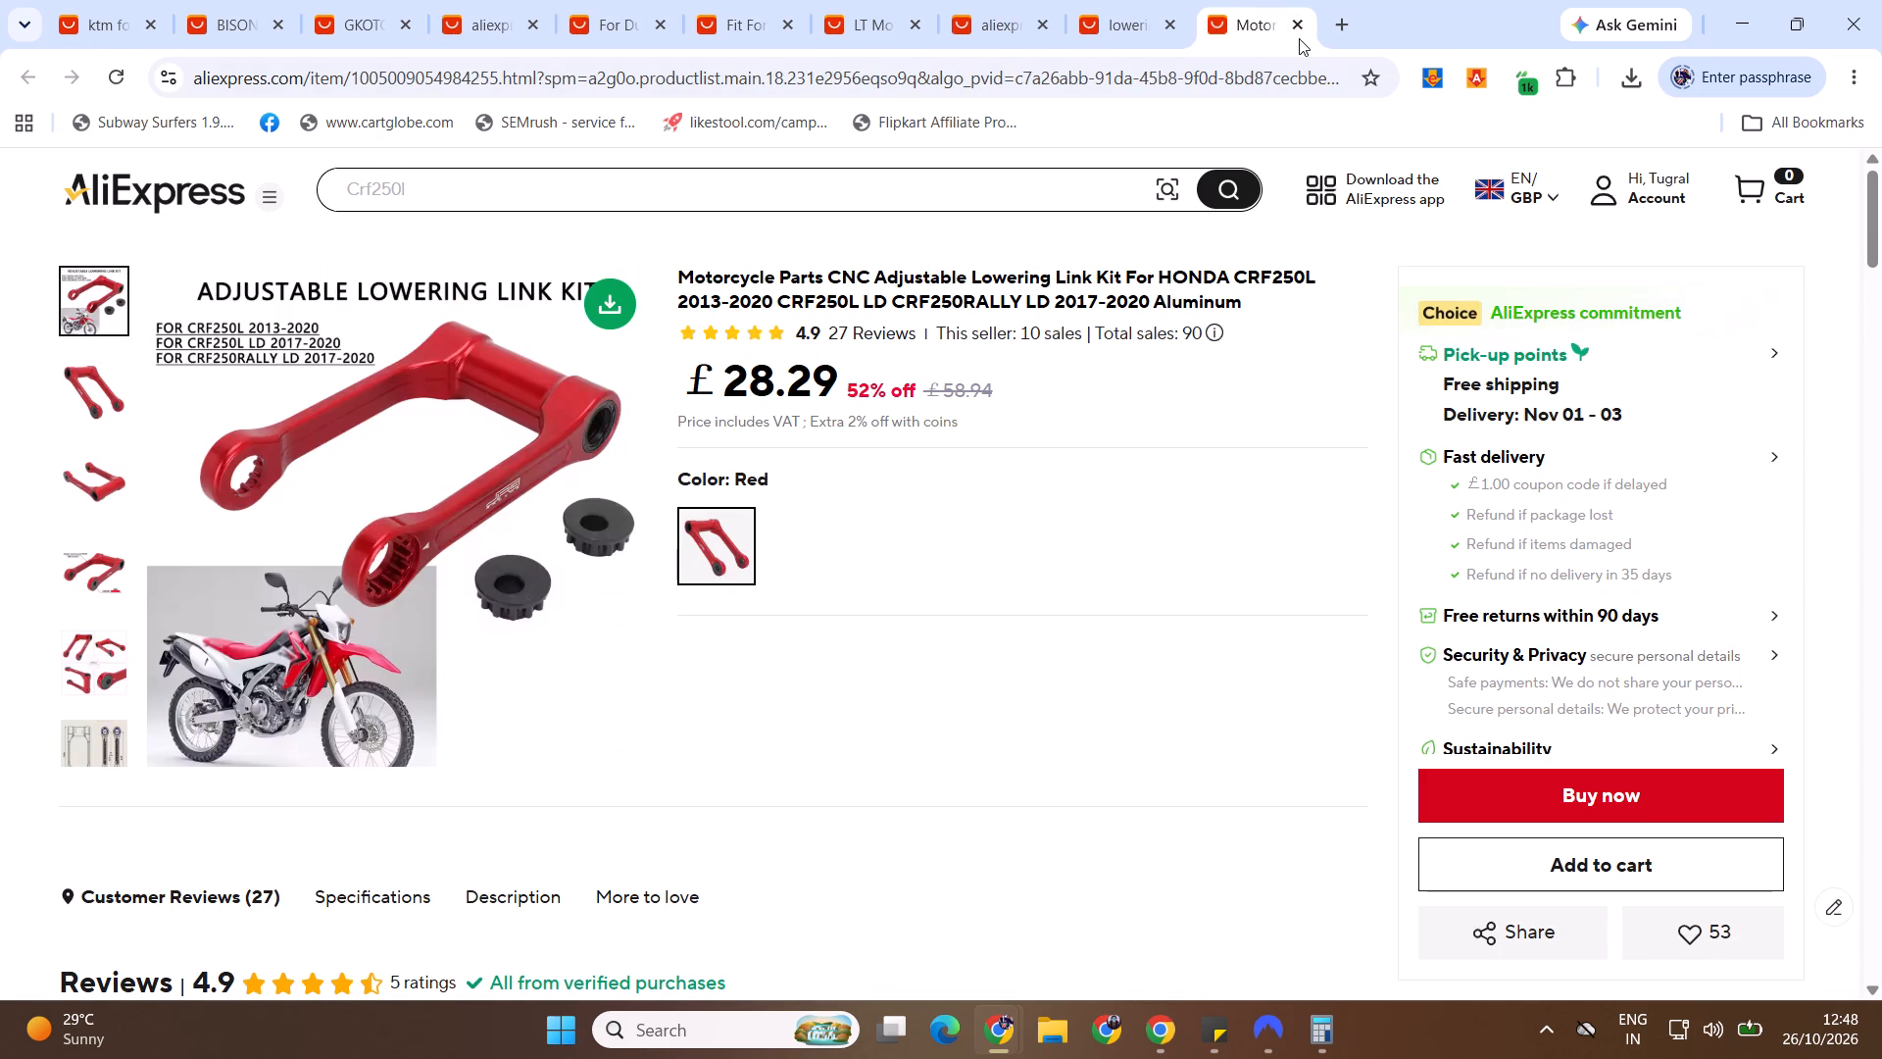
Check the Honda CRF250L lowering link kit in Red, and close its page.
{"action": "left_click", "coordinate": [732, 544]}
{"action": "key", "text": "ctrl+w"}
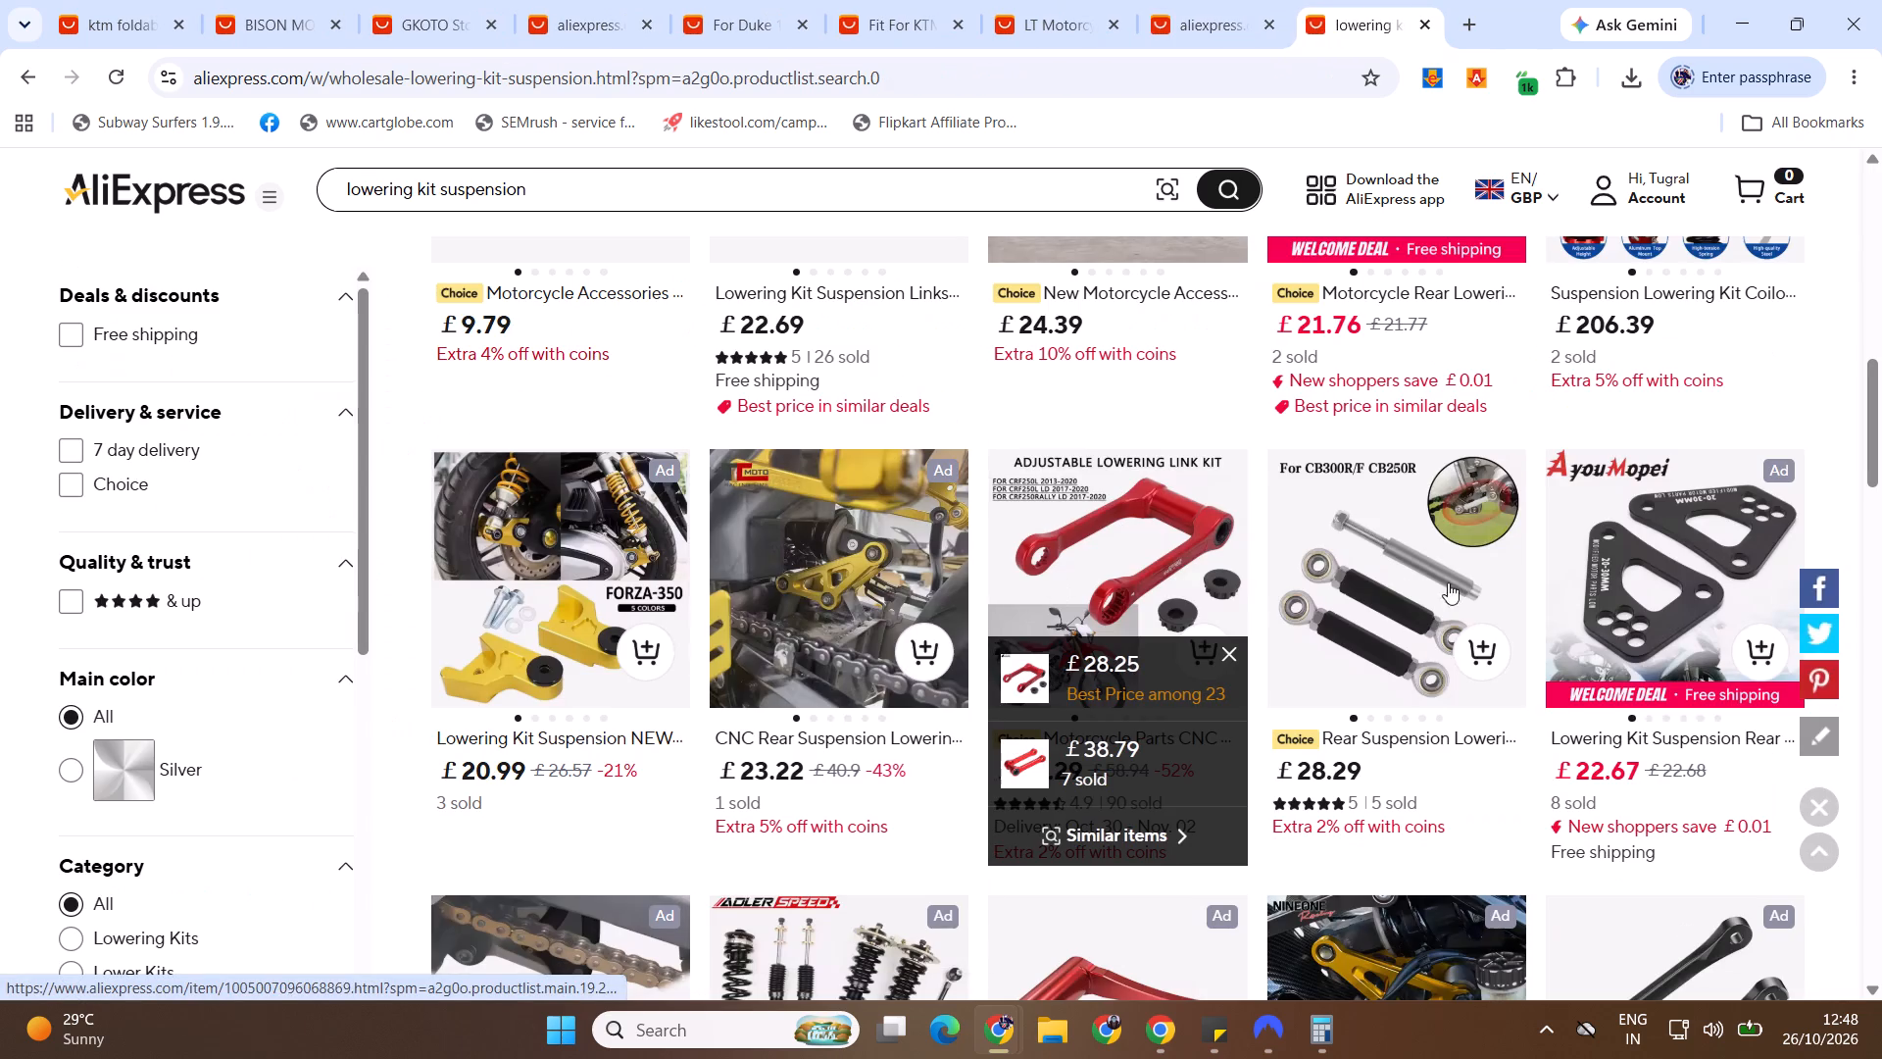
Open the Honda Forza 350 ADV 350 rear shock lowering kit, check it, and close its page and preview.
{"action": "left_click_drag", "start_coordinate": [1881, 419], "coordinate": [1881, 429]}
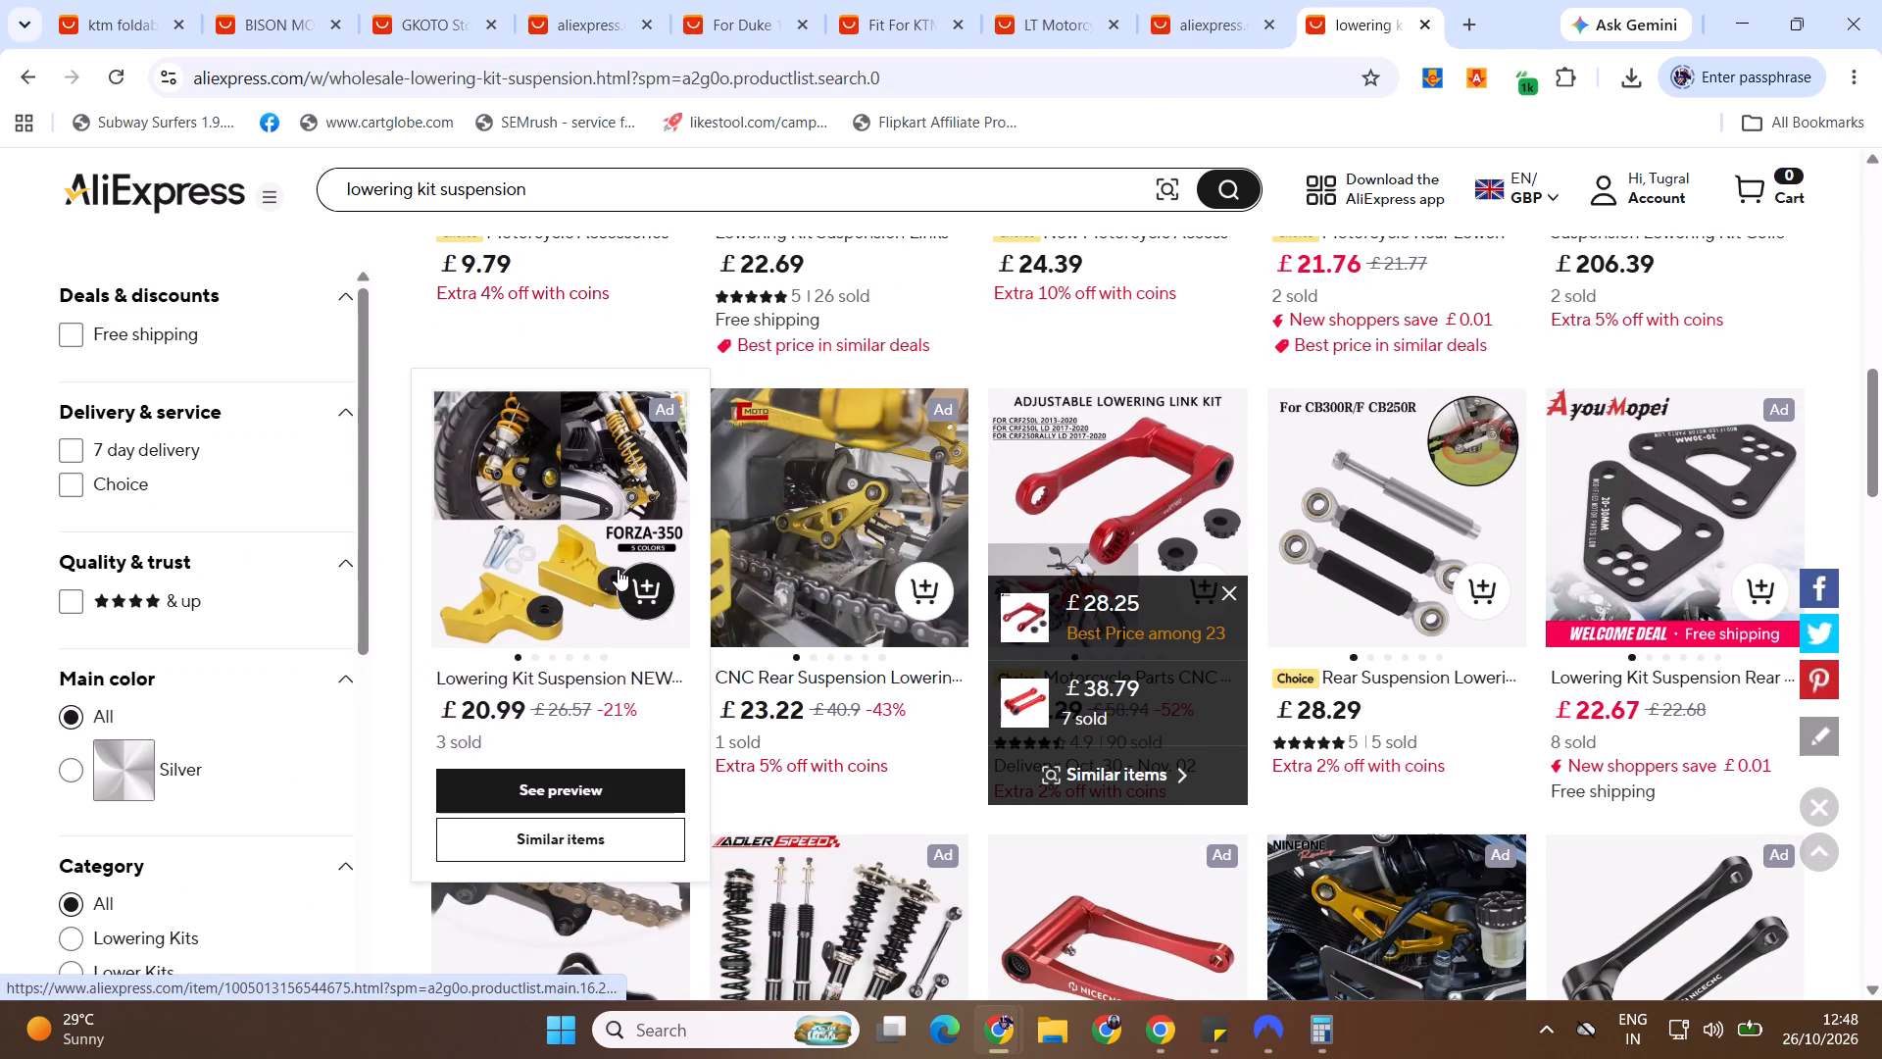
{"action": "left_click", "coordinate": [623, 562], "text": "ctrl"}
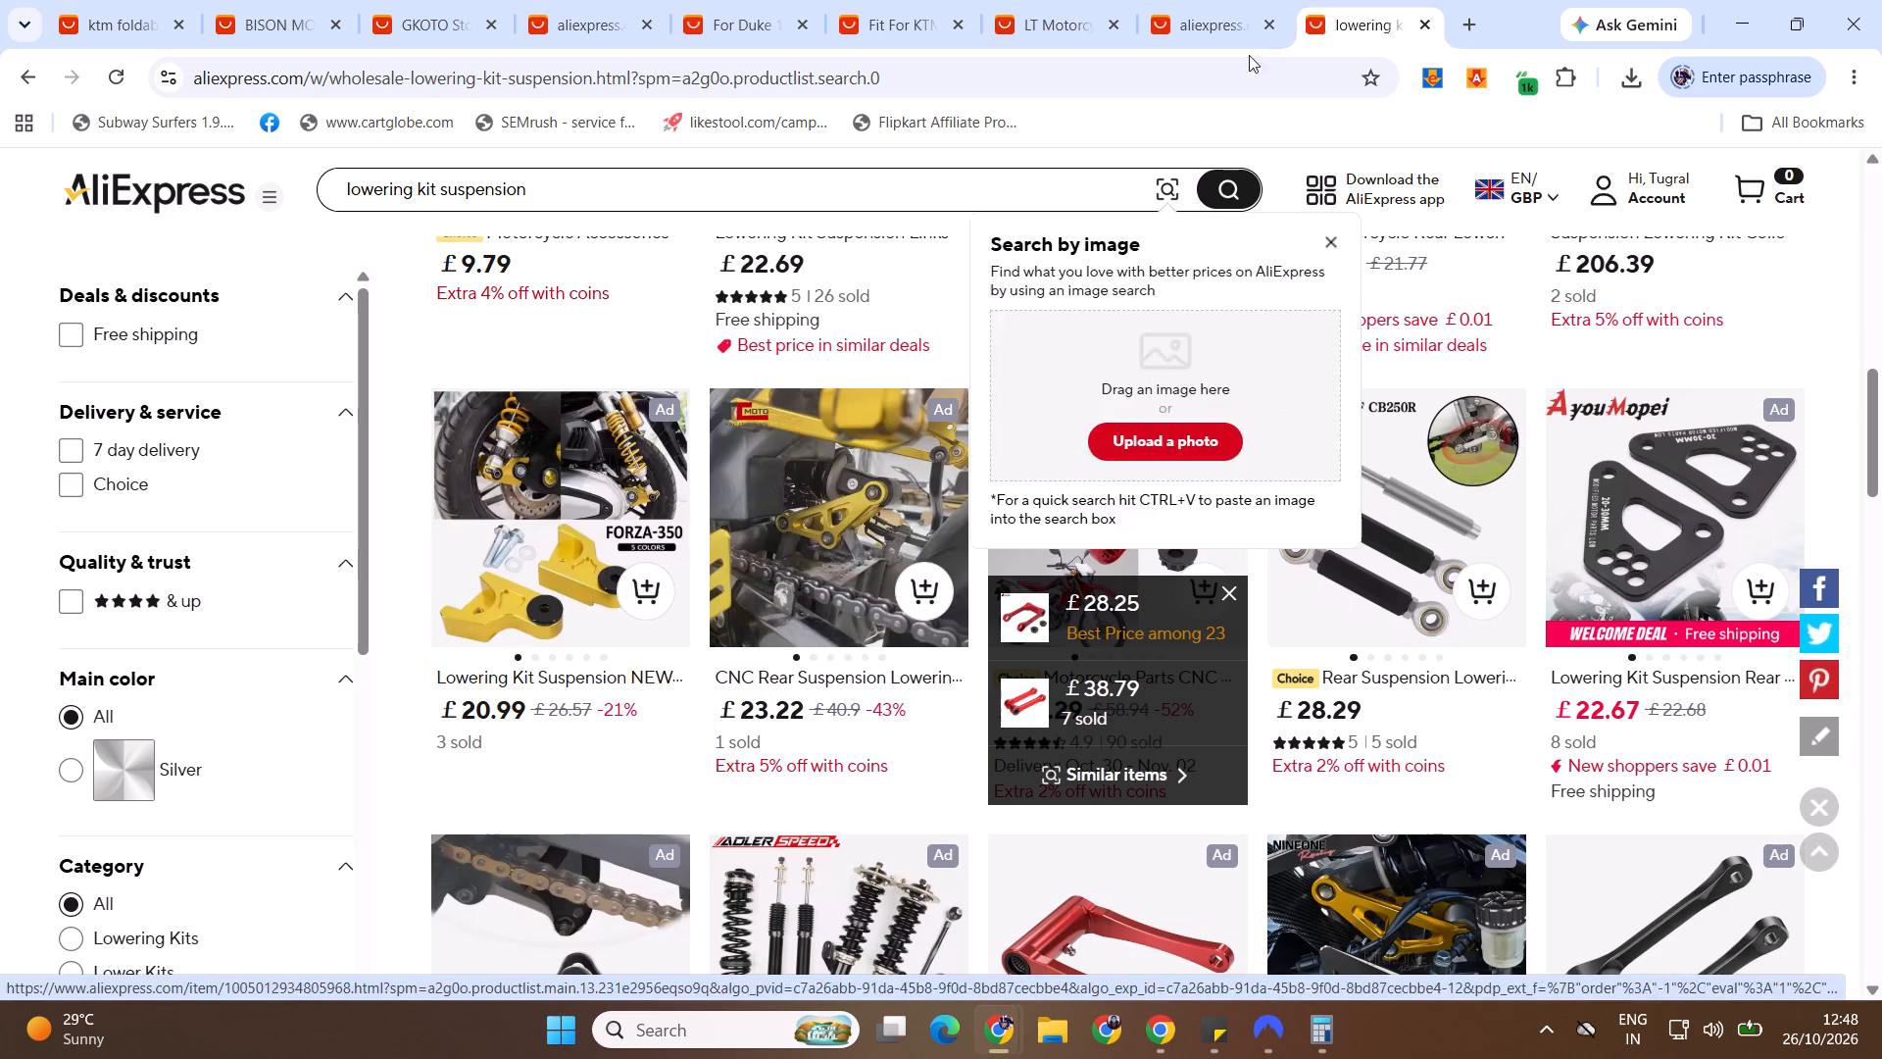
{"action": "left_click", "coordinate": [499, 468], "text": "ctrl"}
{"action": "left_click", "coordinate": [1364, 9]}
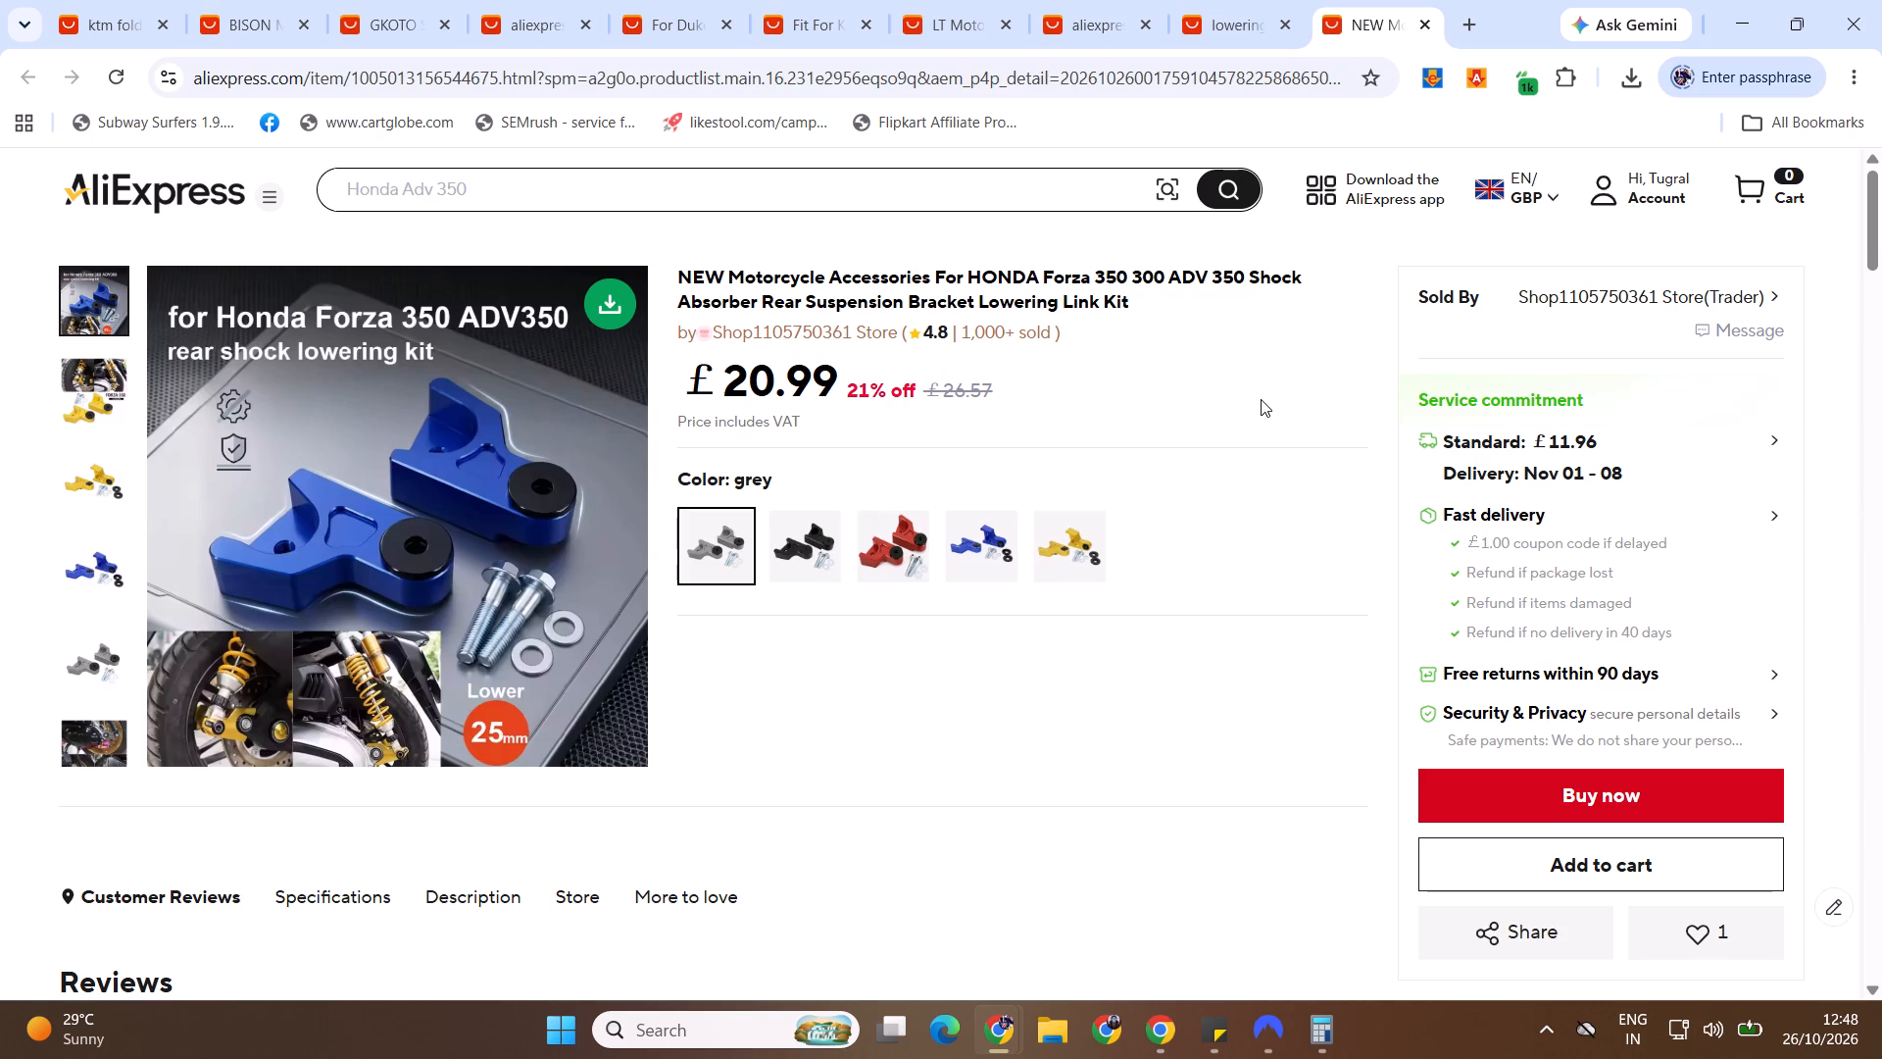
{"action": "key", "text": "ctrl+w"}
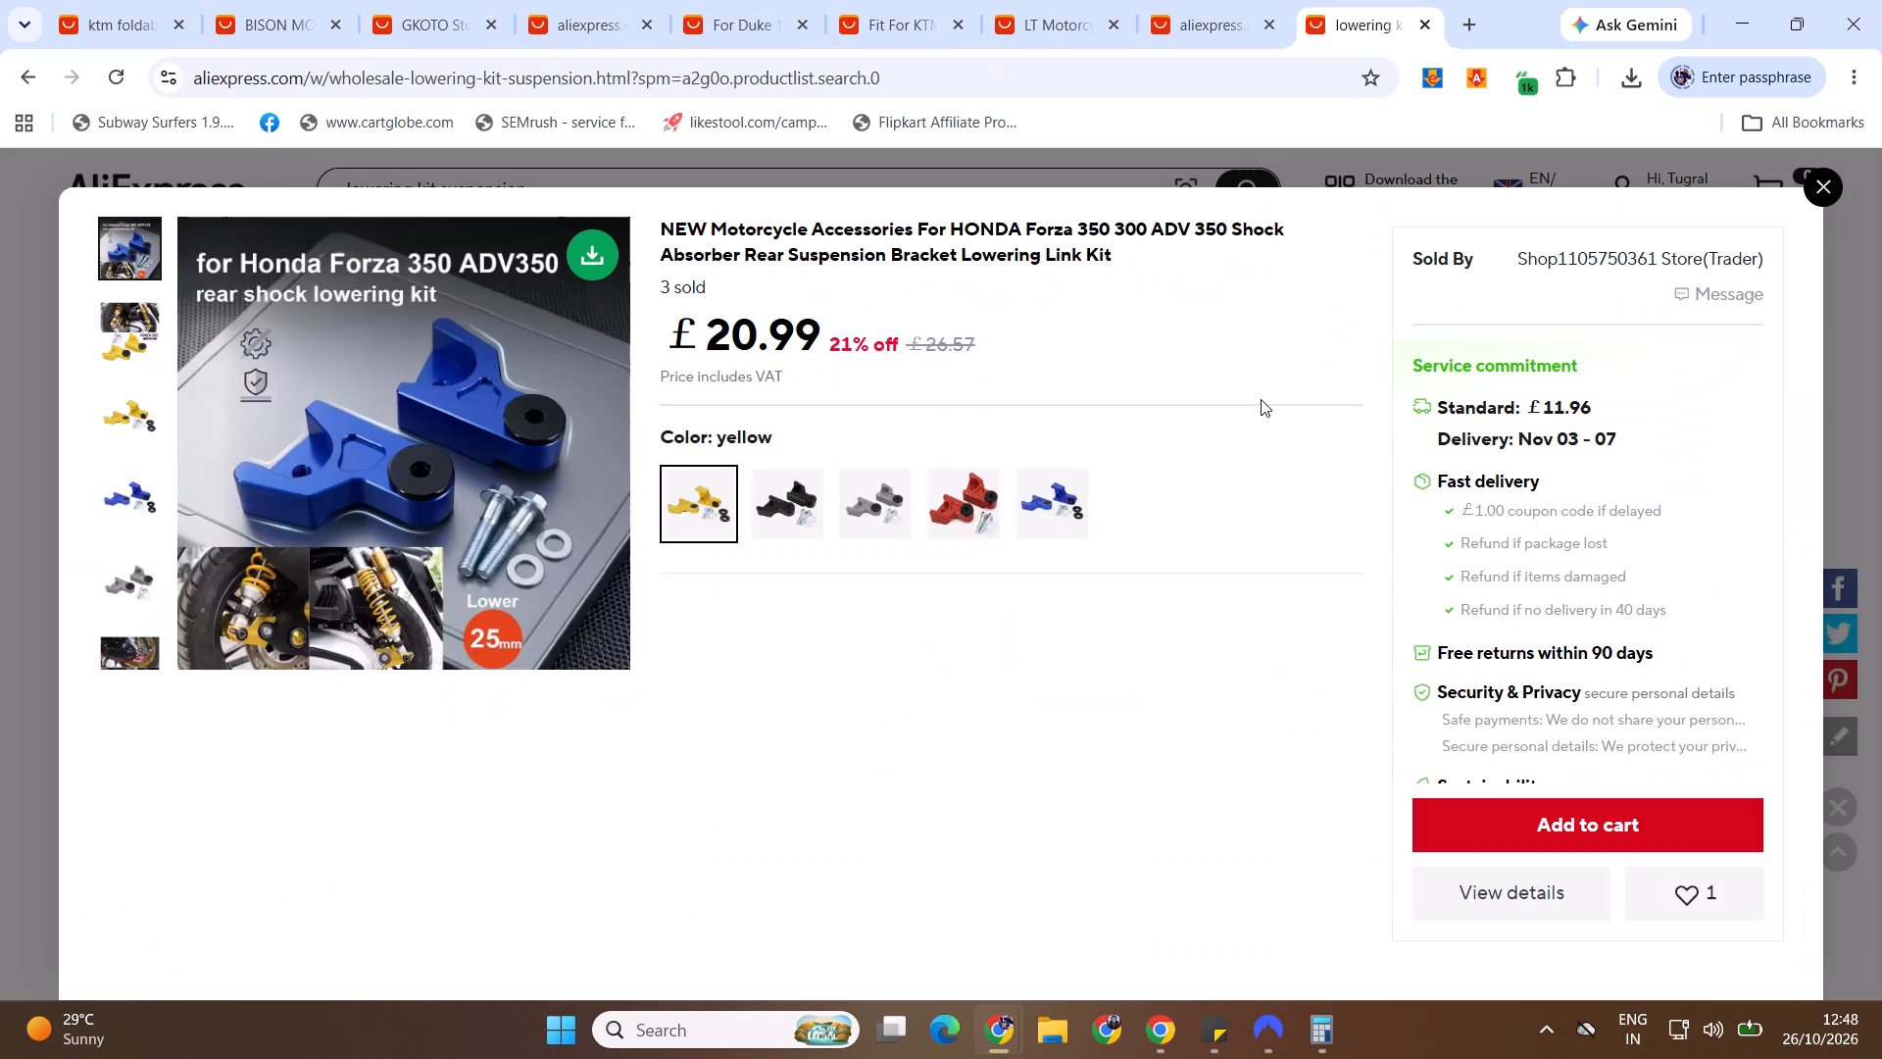
{"action": "left_click", "coordinate": [1827, 186]}
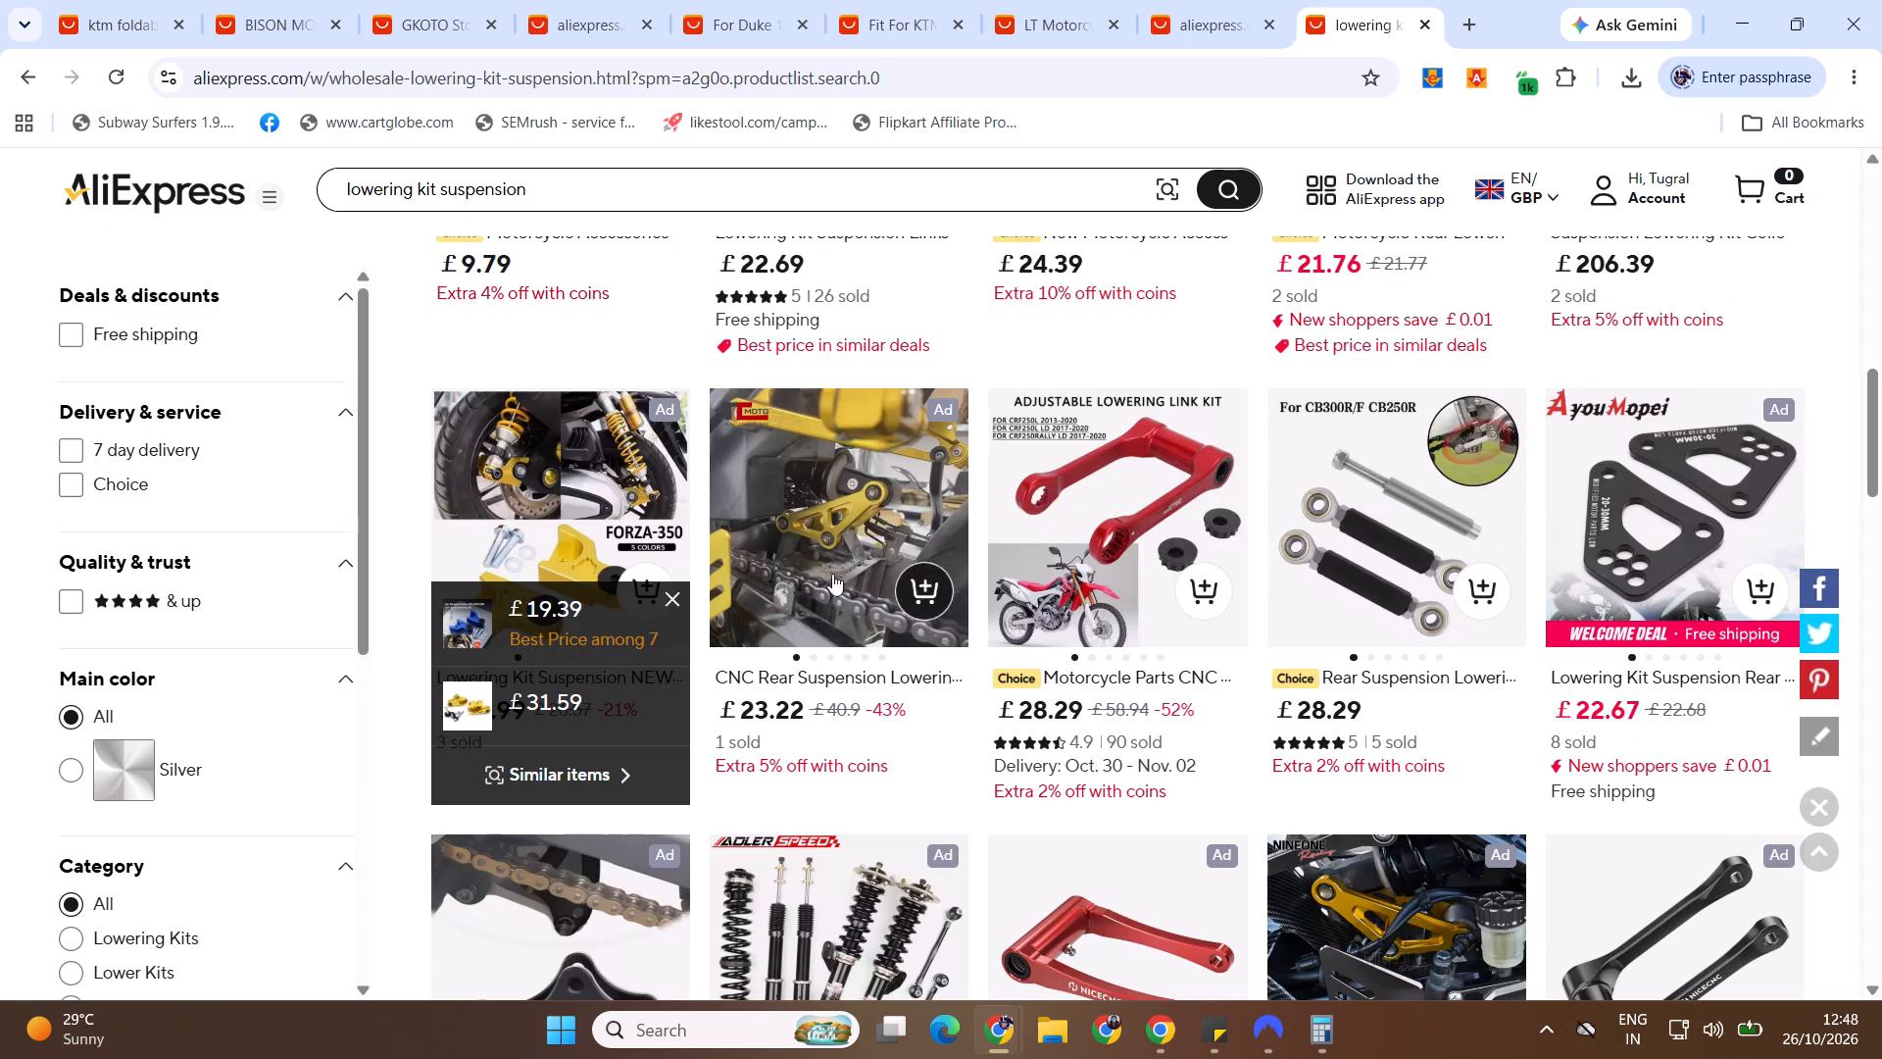
Open the Kawasaki Z900RS CNC rear suspension lowering links kit, check it, and close its page.
{"action": "middle_click", "coordinate": [821, 571]}
{"action": "left_click", "coordinate": [1369, 35]}
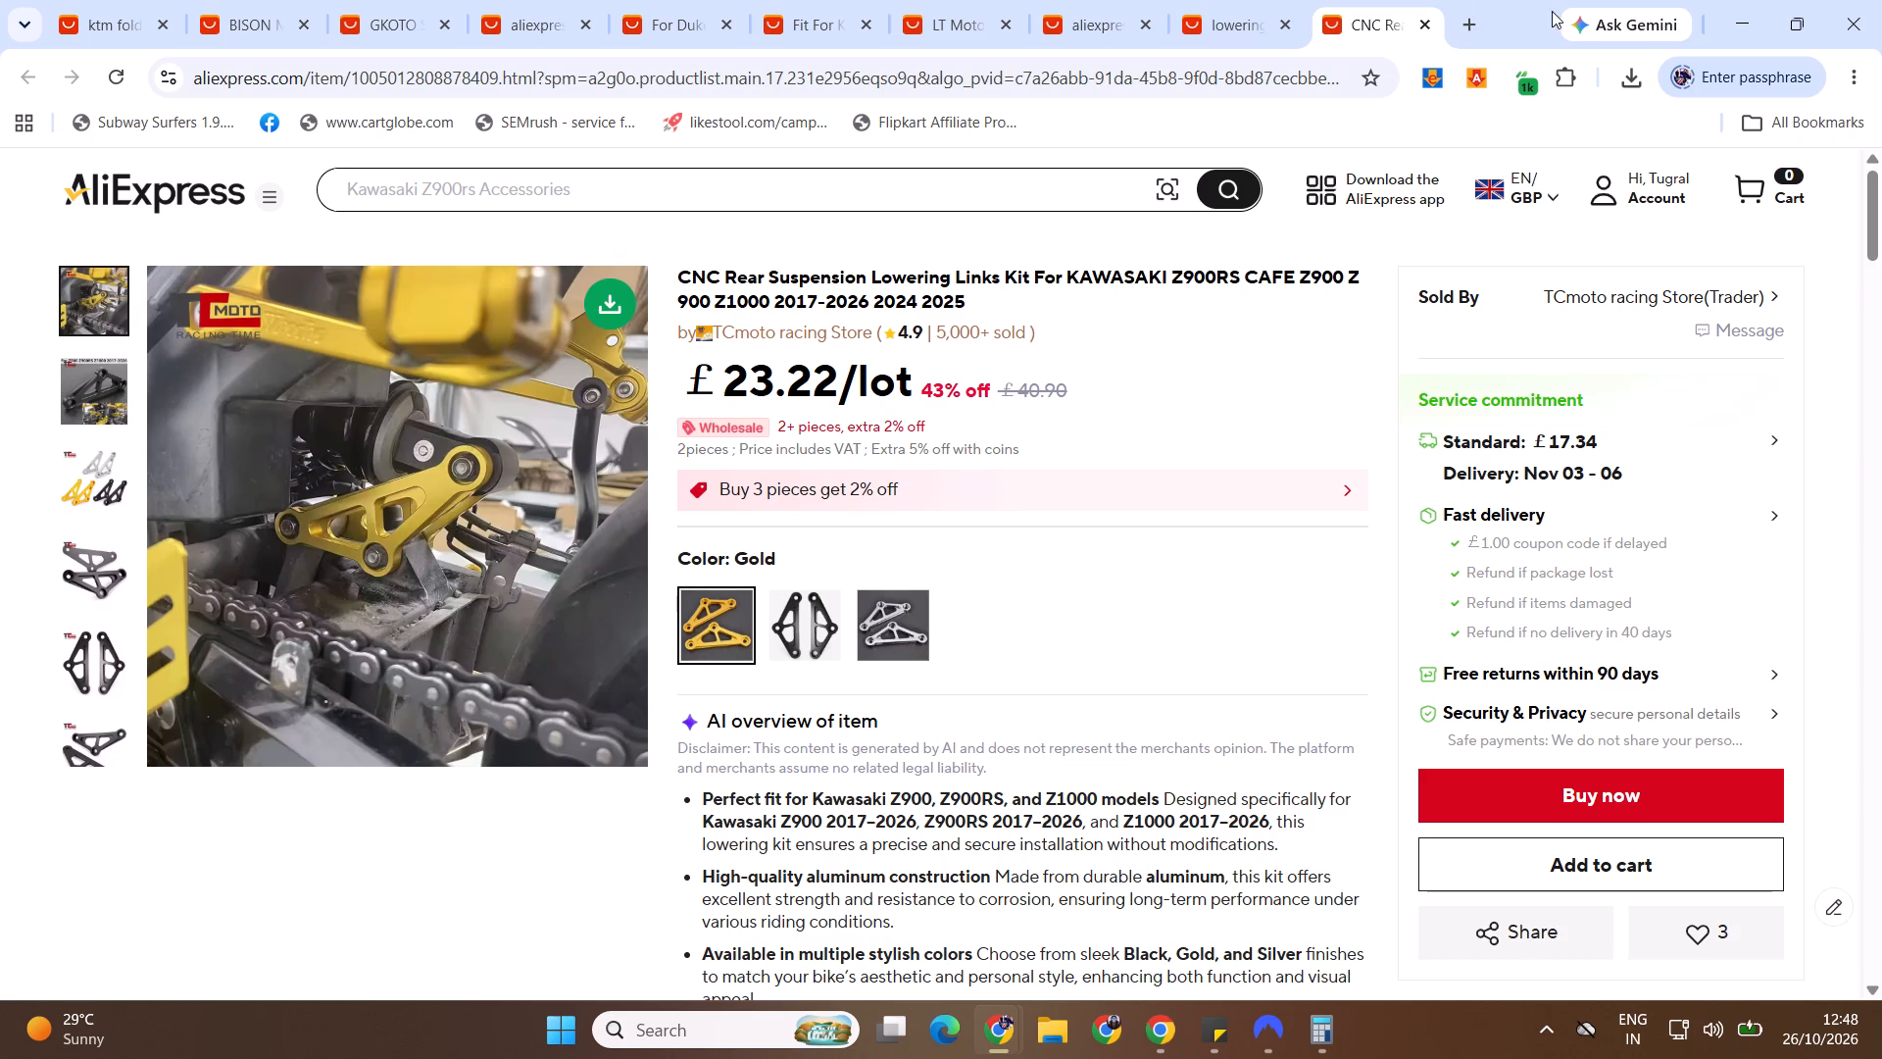
{"action": "left_click", "coordinate": [1416, 23]}
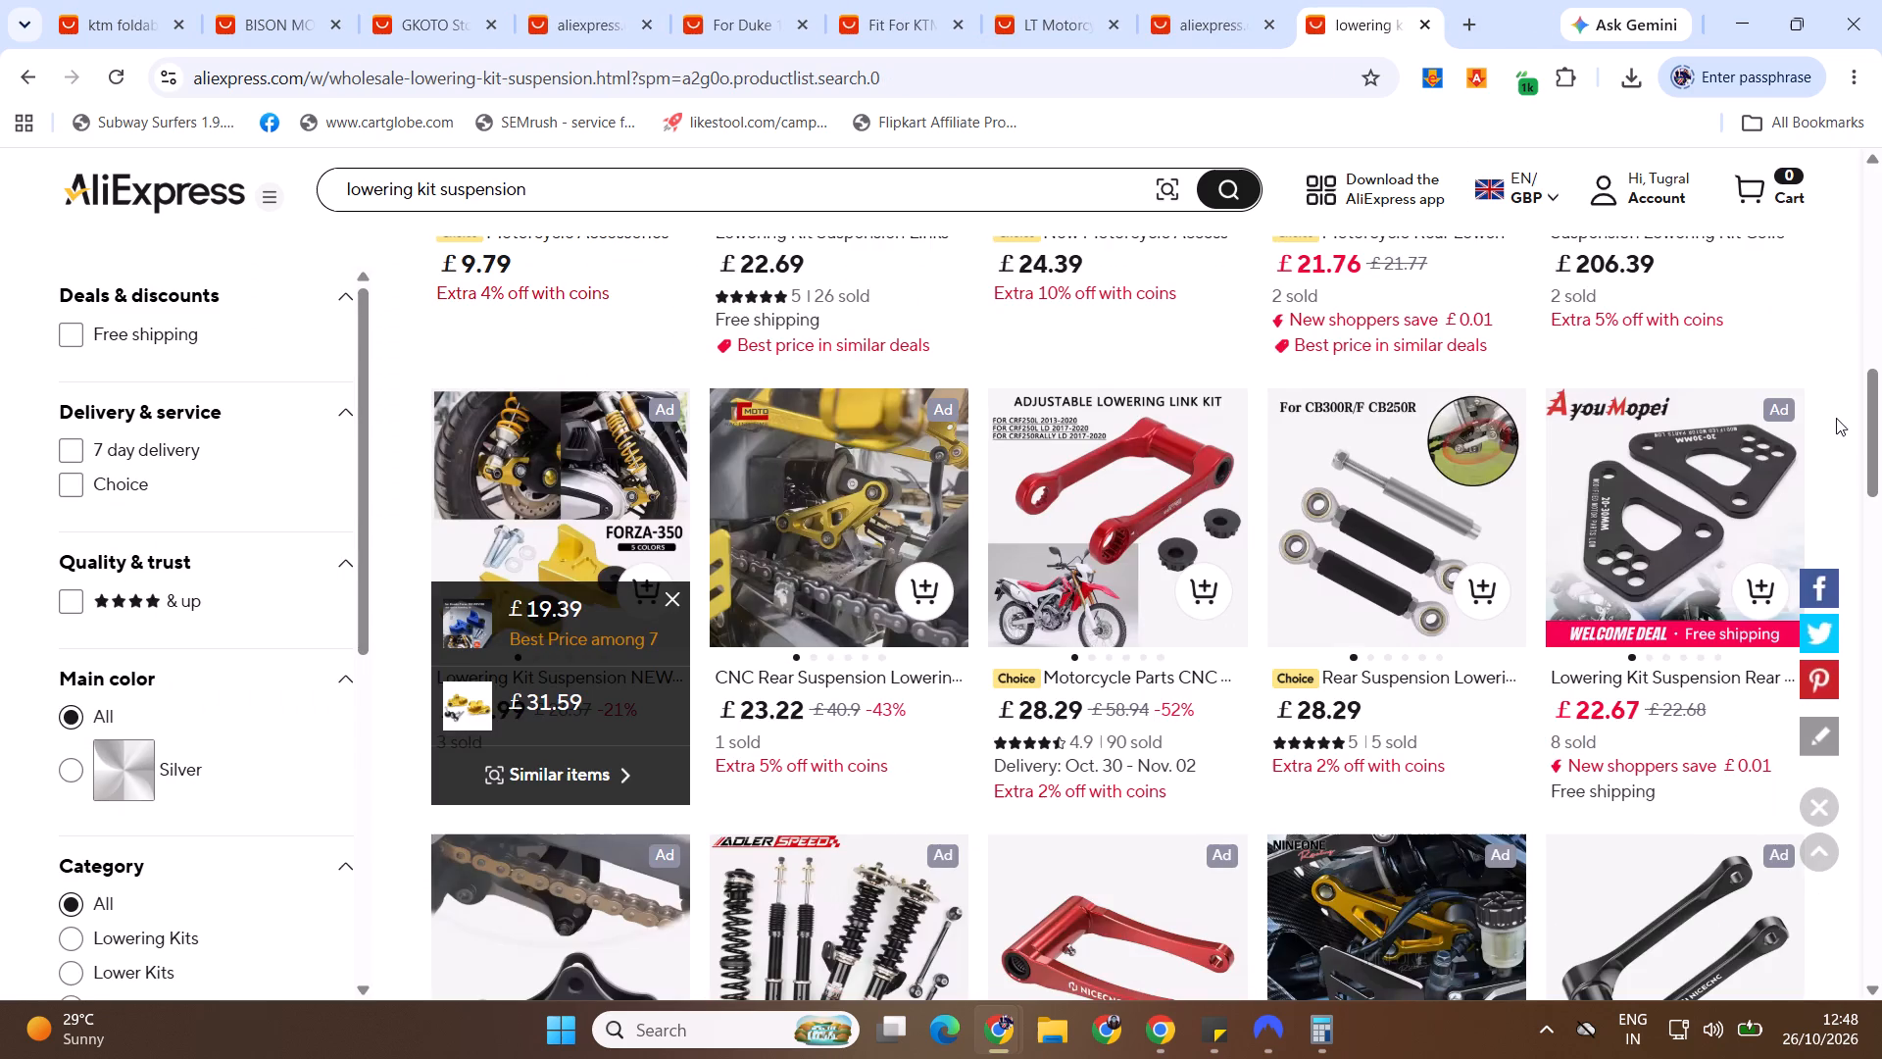
Browse further down the lowering kit results and open the red adjustable rear drop lowering link kit for Honda CRF250L.
{"action": "left_click_drag", "start_coordinate": [1881, 446], "coordinate": [1881, 520]}
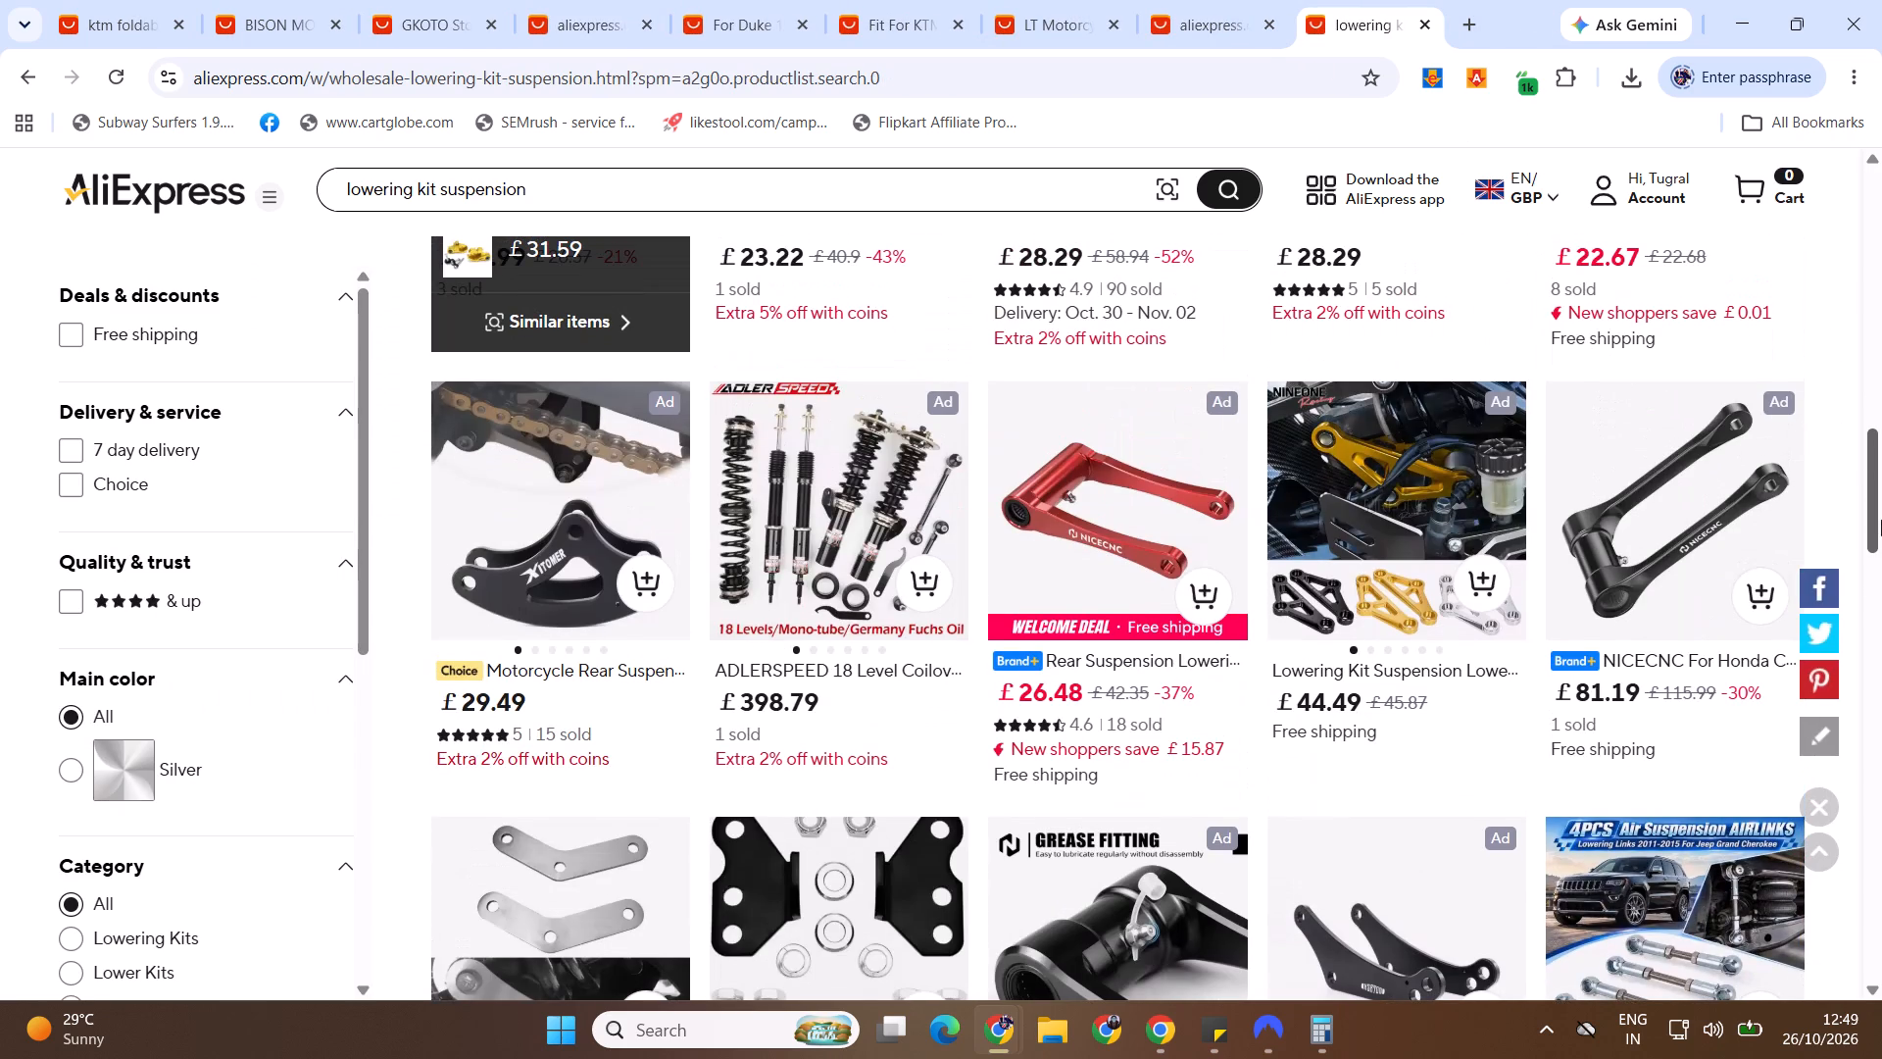
{"action": "left_click_drag", "start_coordinate": [1881, 520], "coordinate": [1881, 579]}
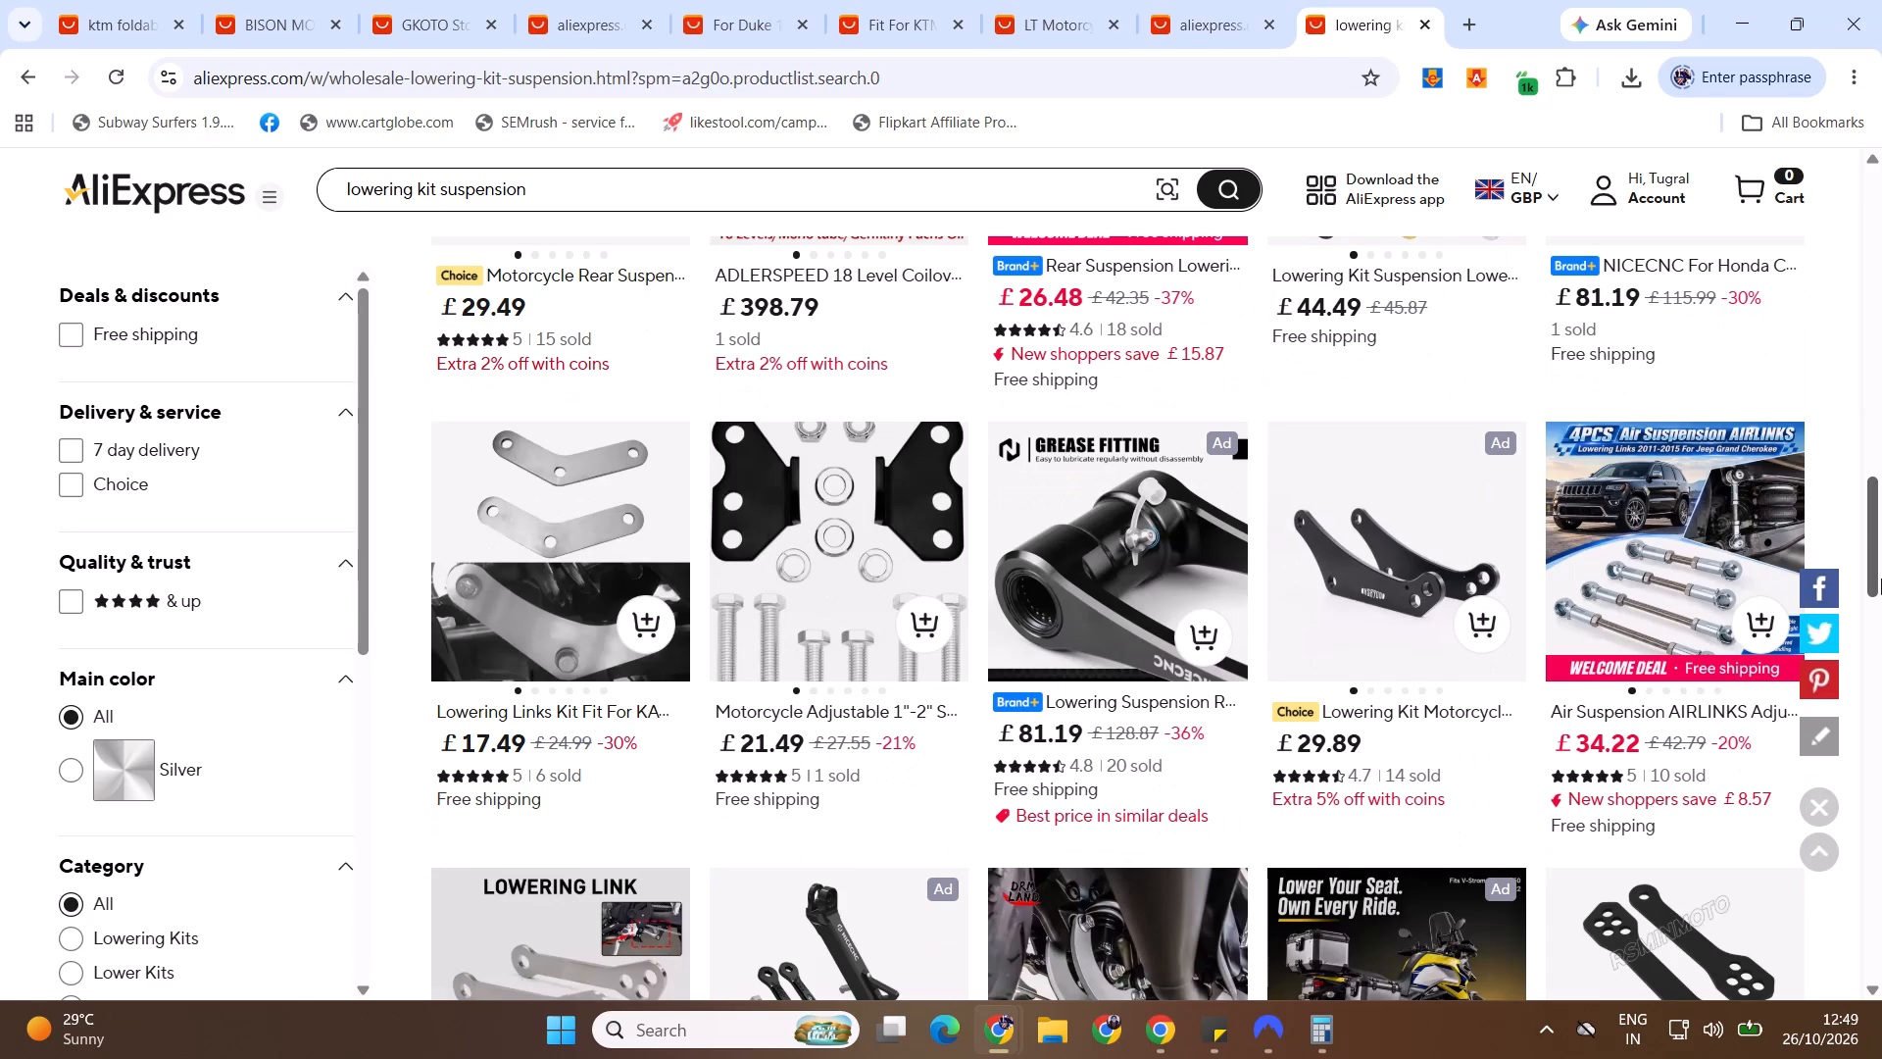
{"action": "left_click_drag", "start_coordinate": [1881, 579], "coordinate": [1881, 641]}
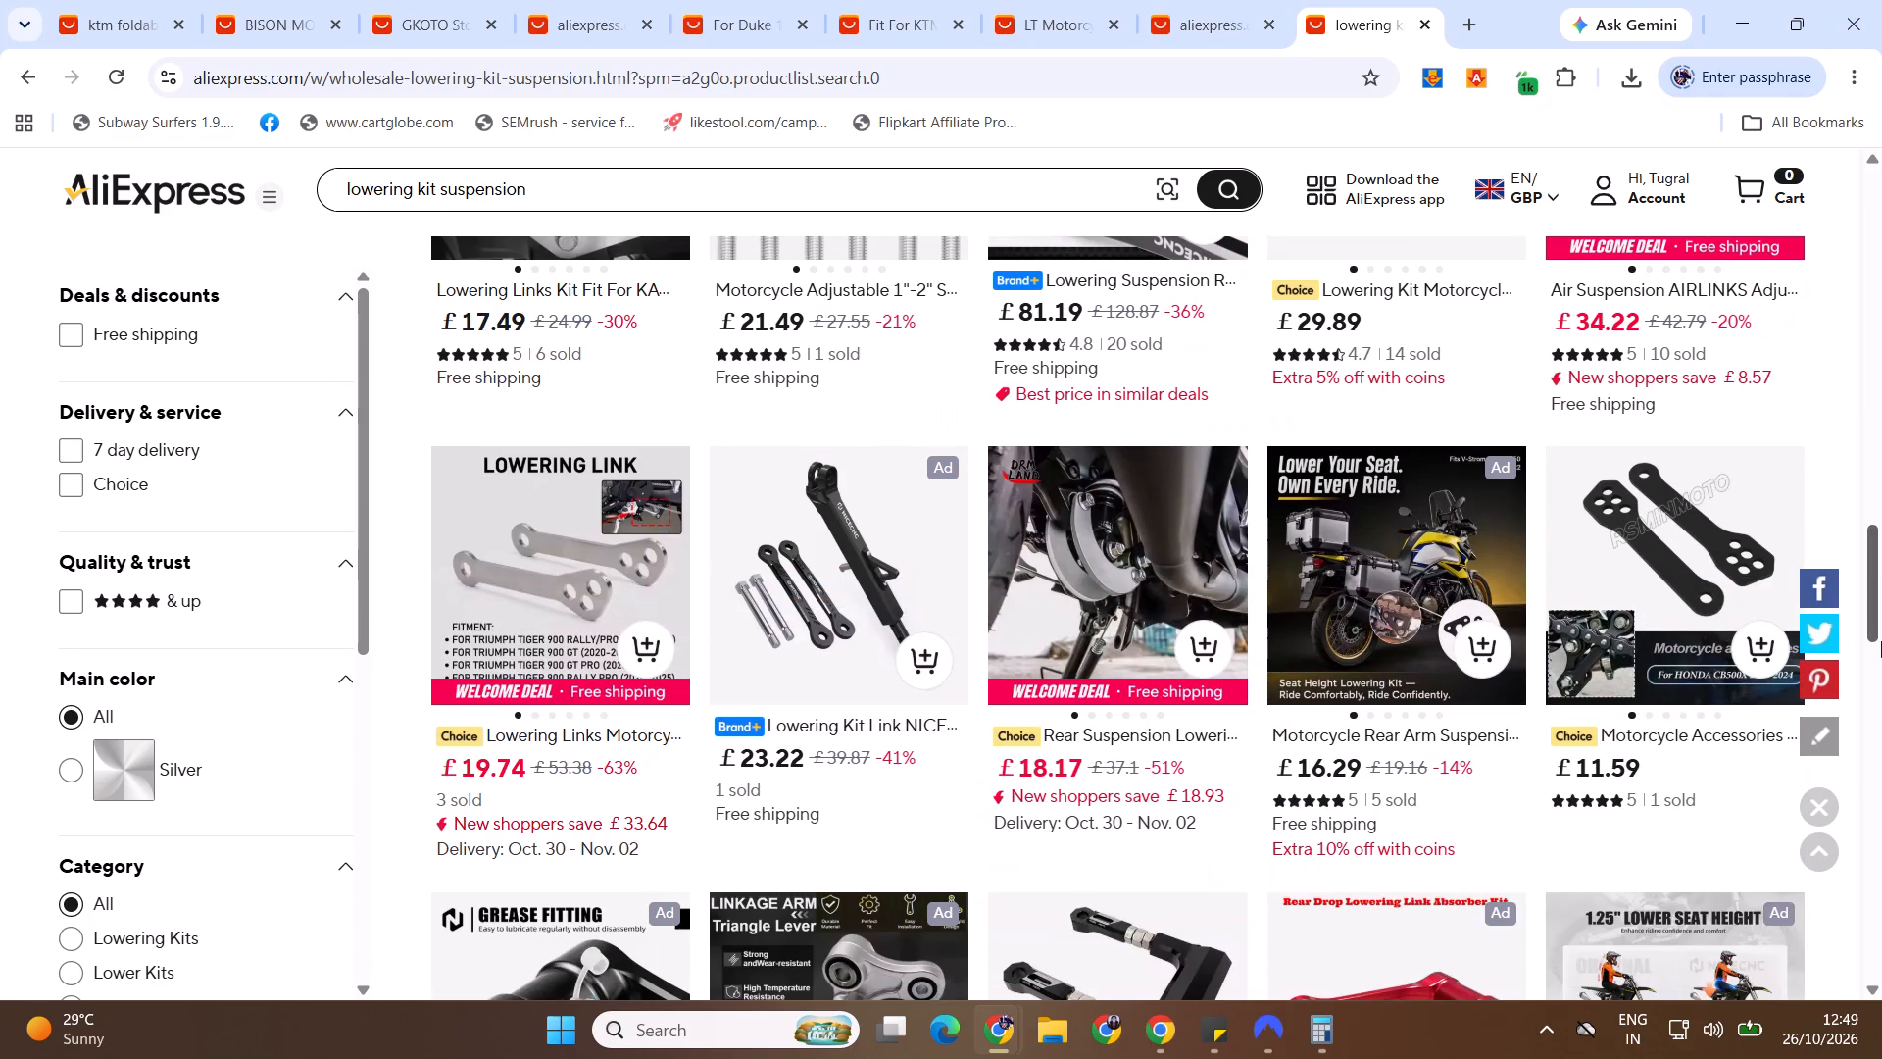
{"action": "left_click_drag", "start_coordinate": [1881, 641], "coordinate": [1881, 664]}
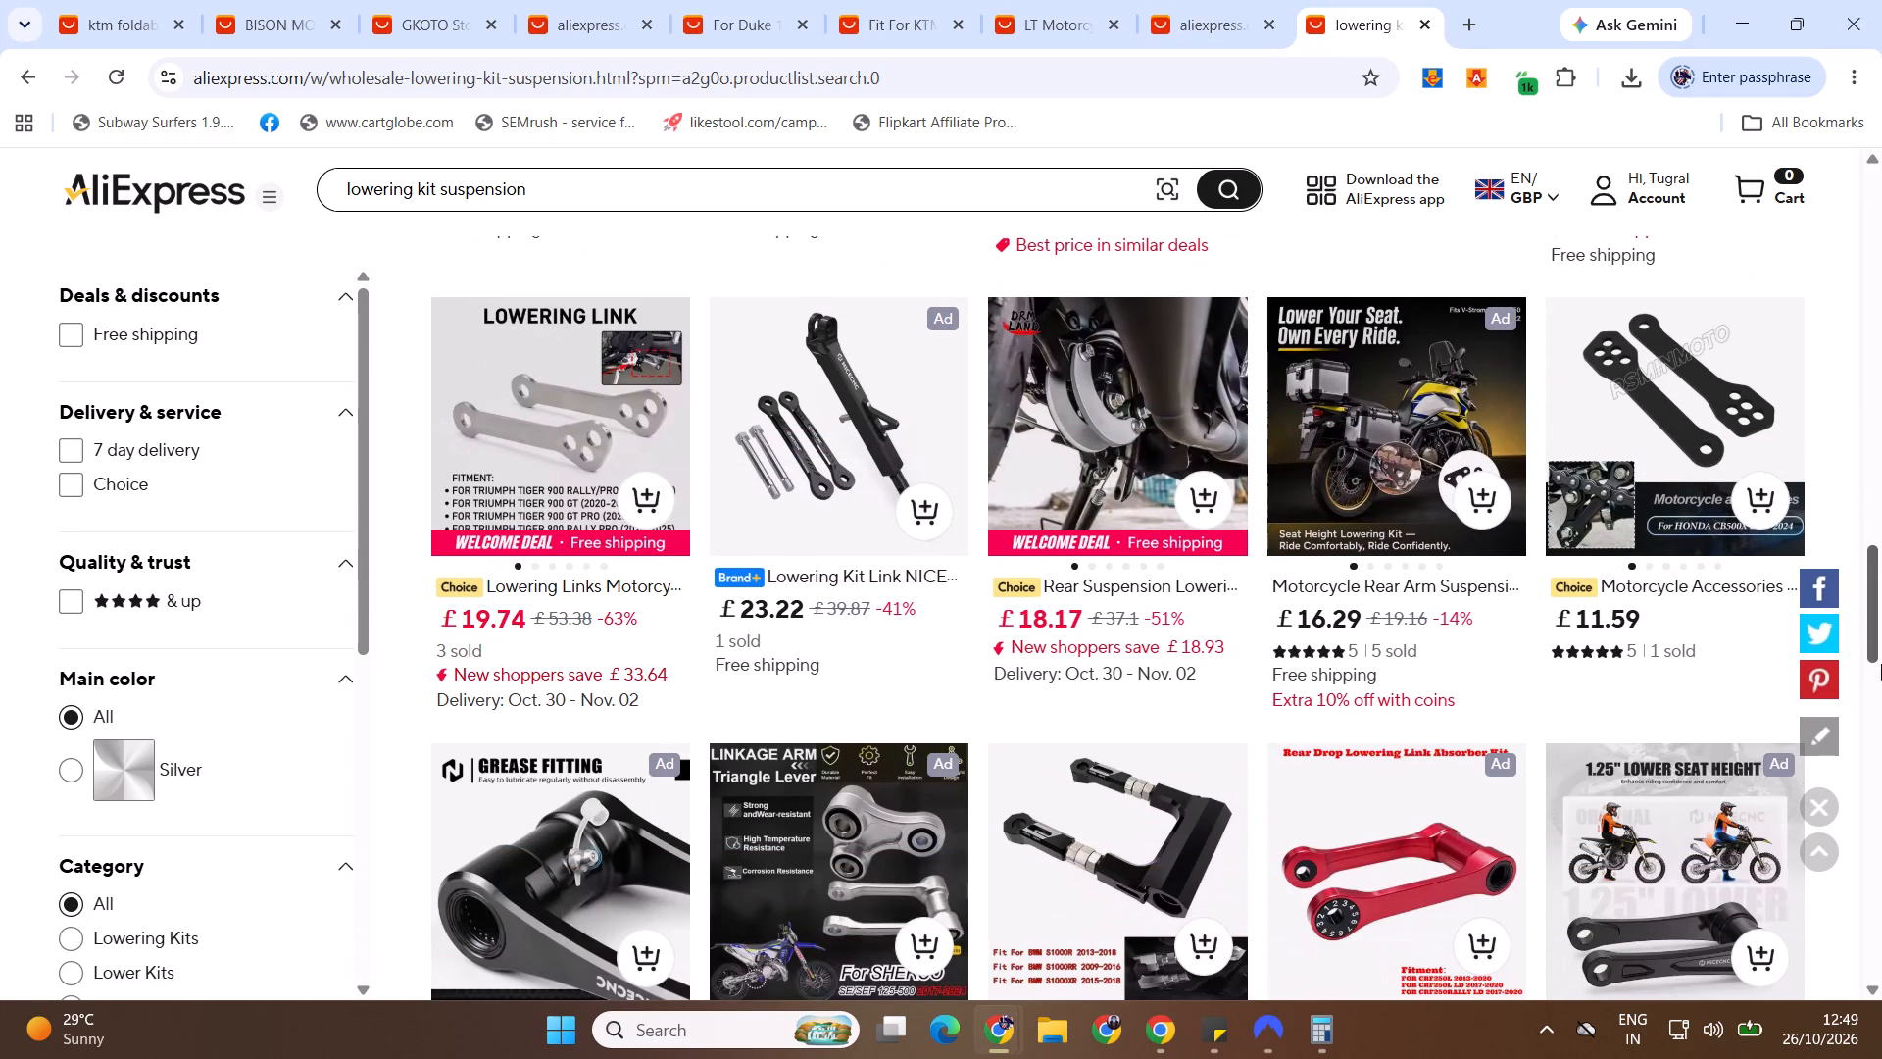
{"action": "left_click_drag", "start_coordinate": [1881, 664], "coordinate": [1881, 709]}
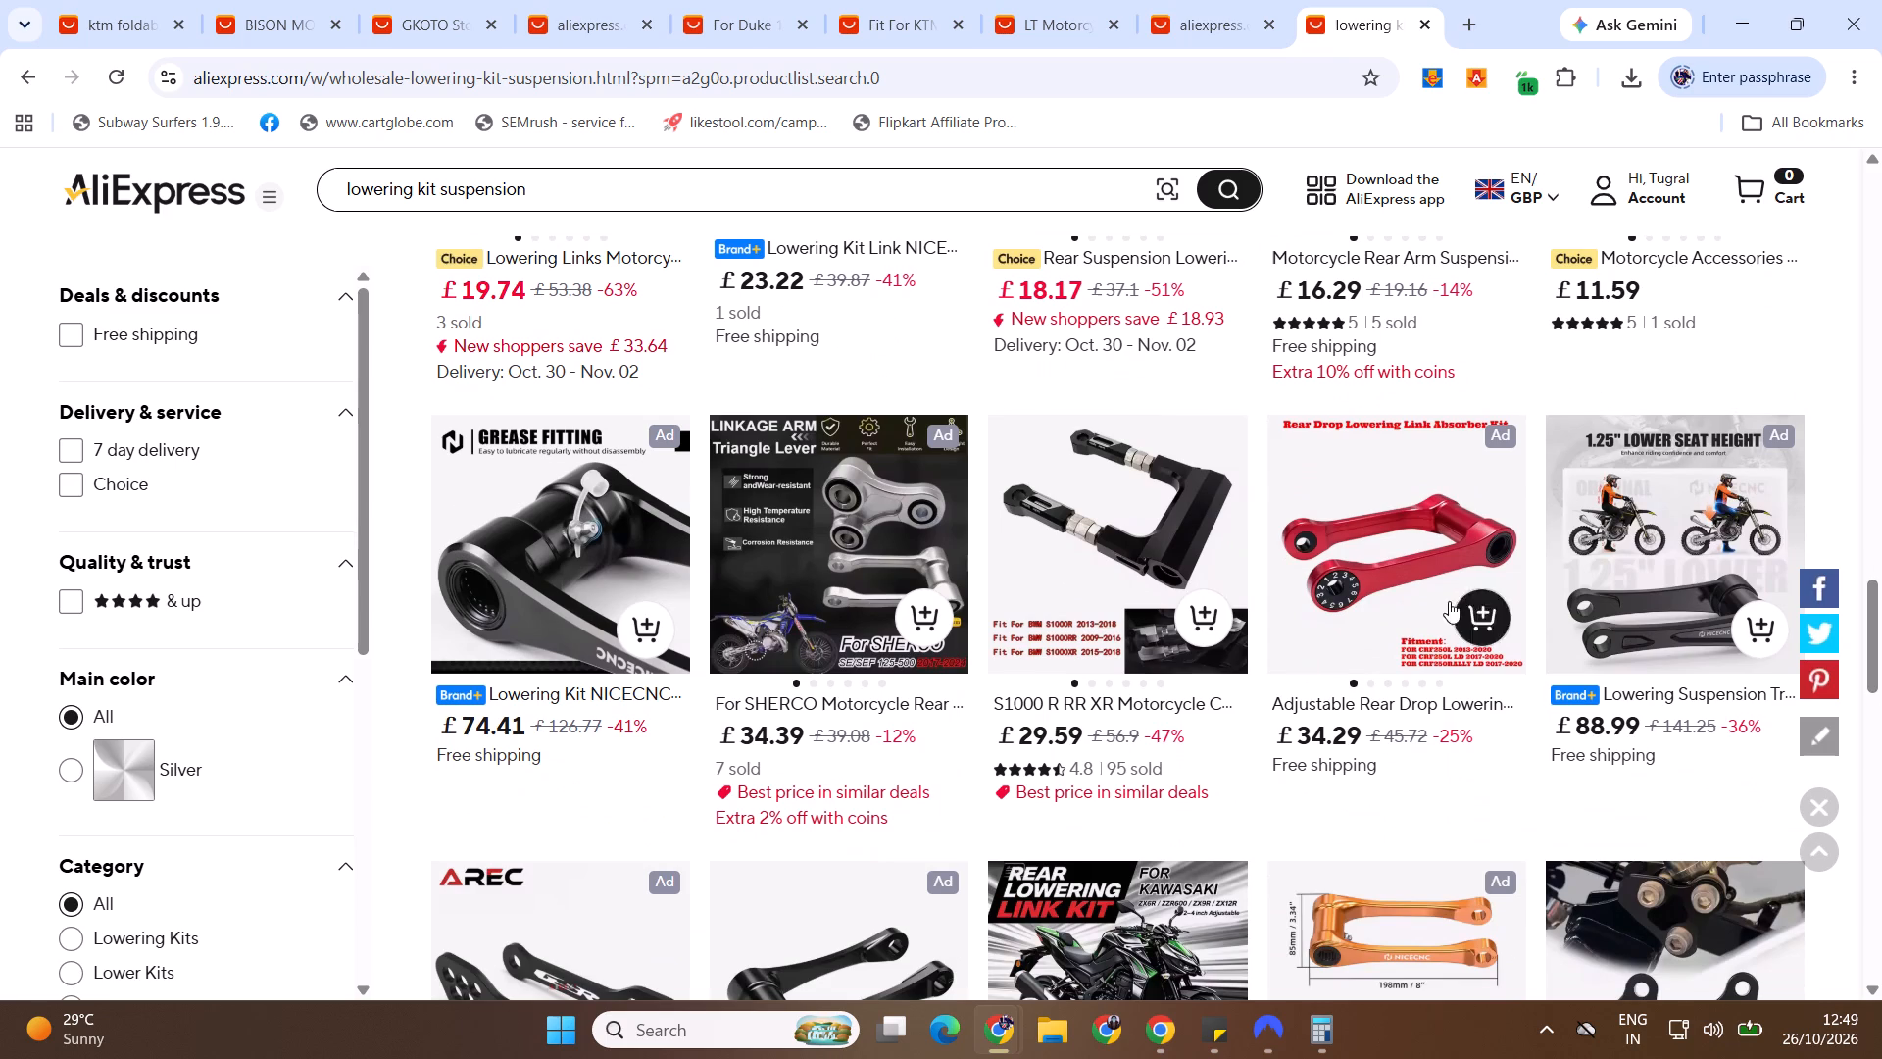
{"action": "middle_click", "coordinate": [1355, 555]}
Continue through the results and open the £13.49 black motorcycle lowering links kit.
{"action": "left_click_drag", "start_coordinate": [1881, 624], "coordinate": [1881, 666]}
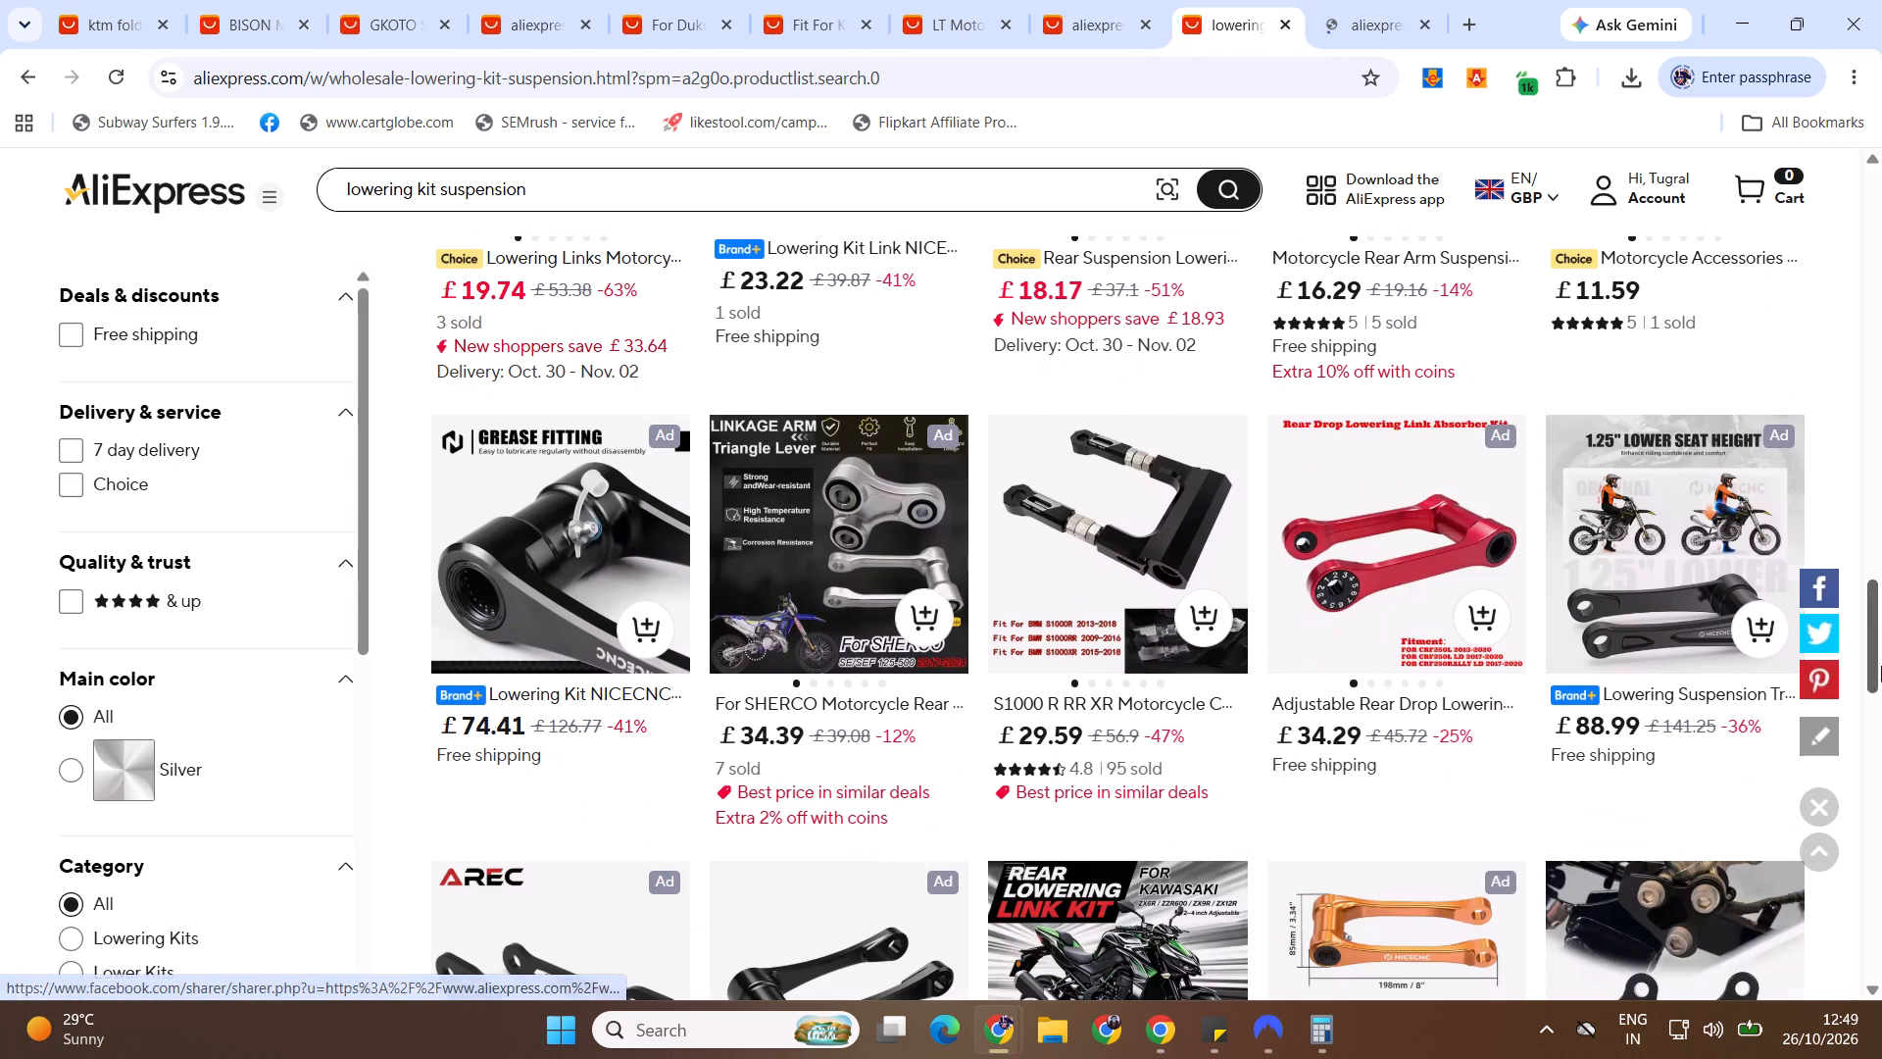
{"action": "left_click_drag", "start_coordinate": [1881, 666], "coordinate": [1881, 705]}
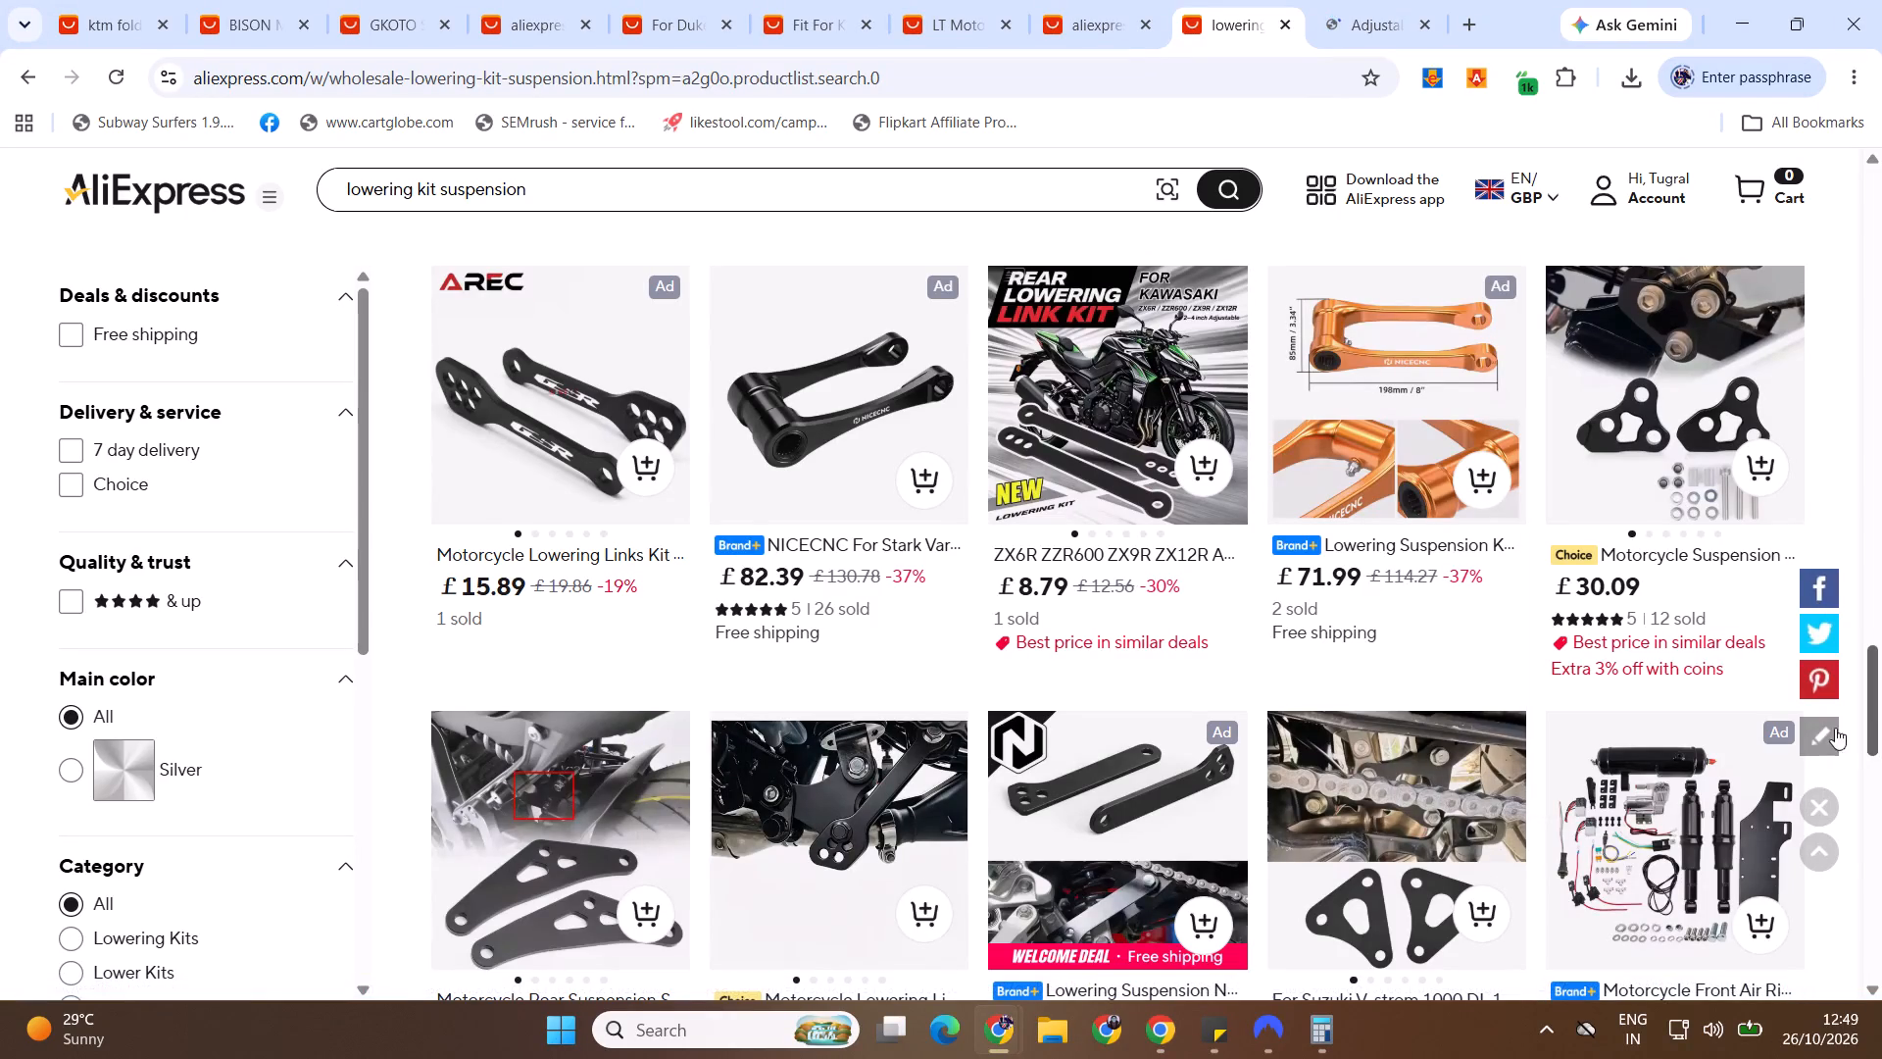
{"action": "left_click_drag", "start_coordinate": [1881, 681], "coordinate": [1881, 727]}
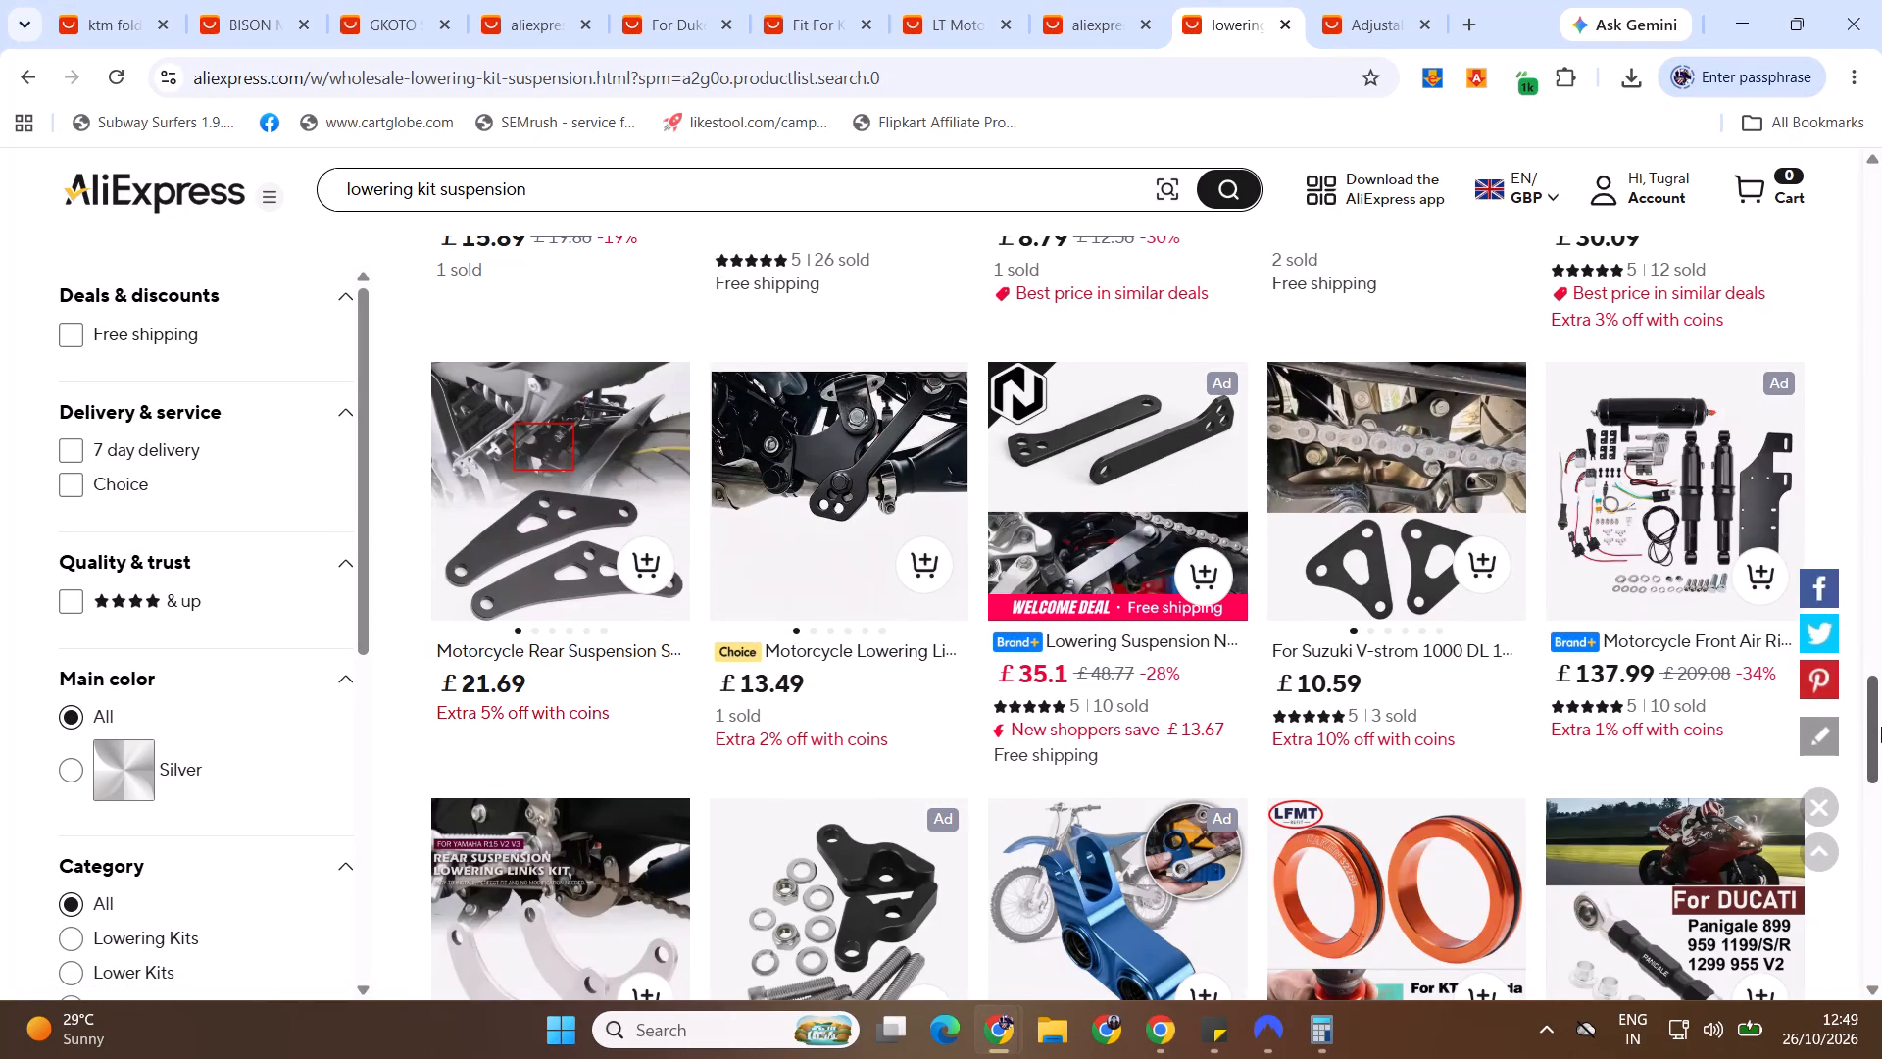
{"action": "middle_click", "coordinate": [817, 495]}
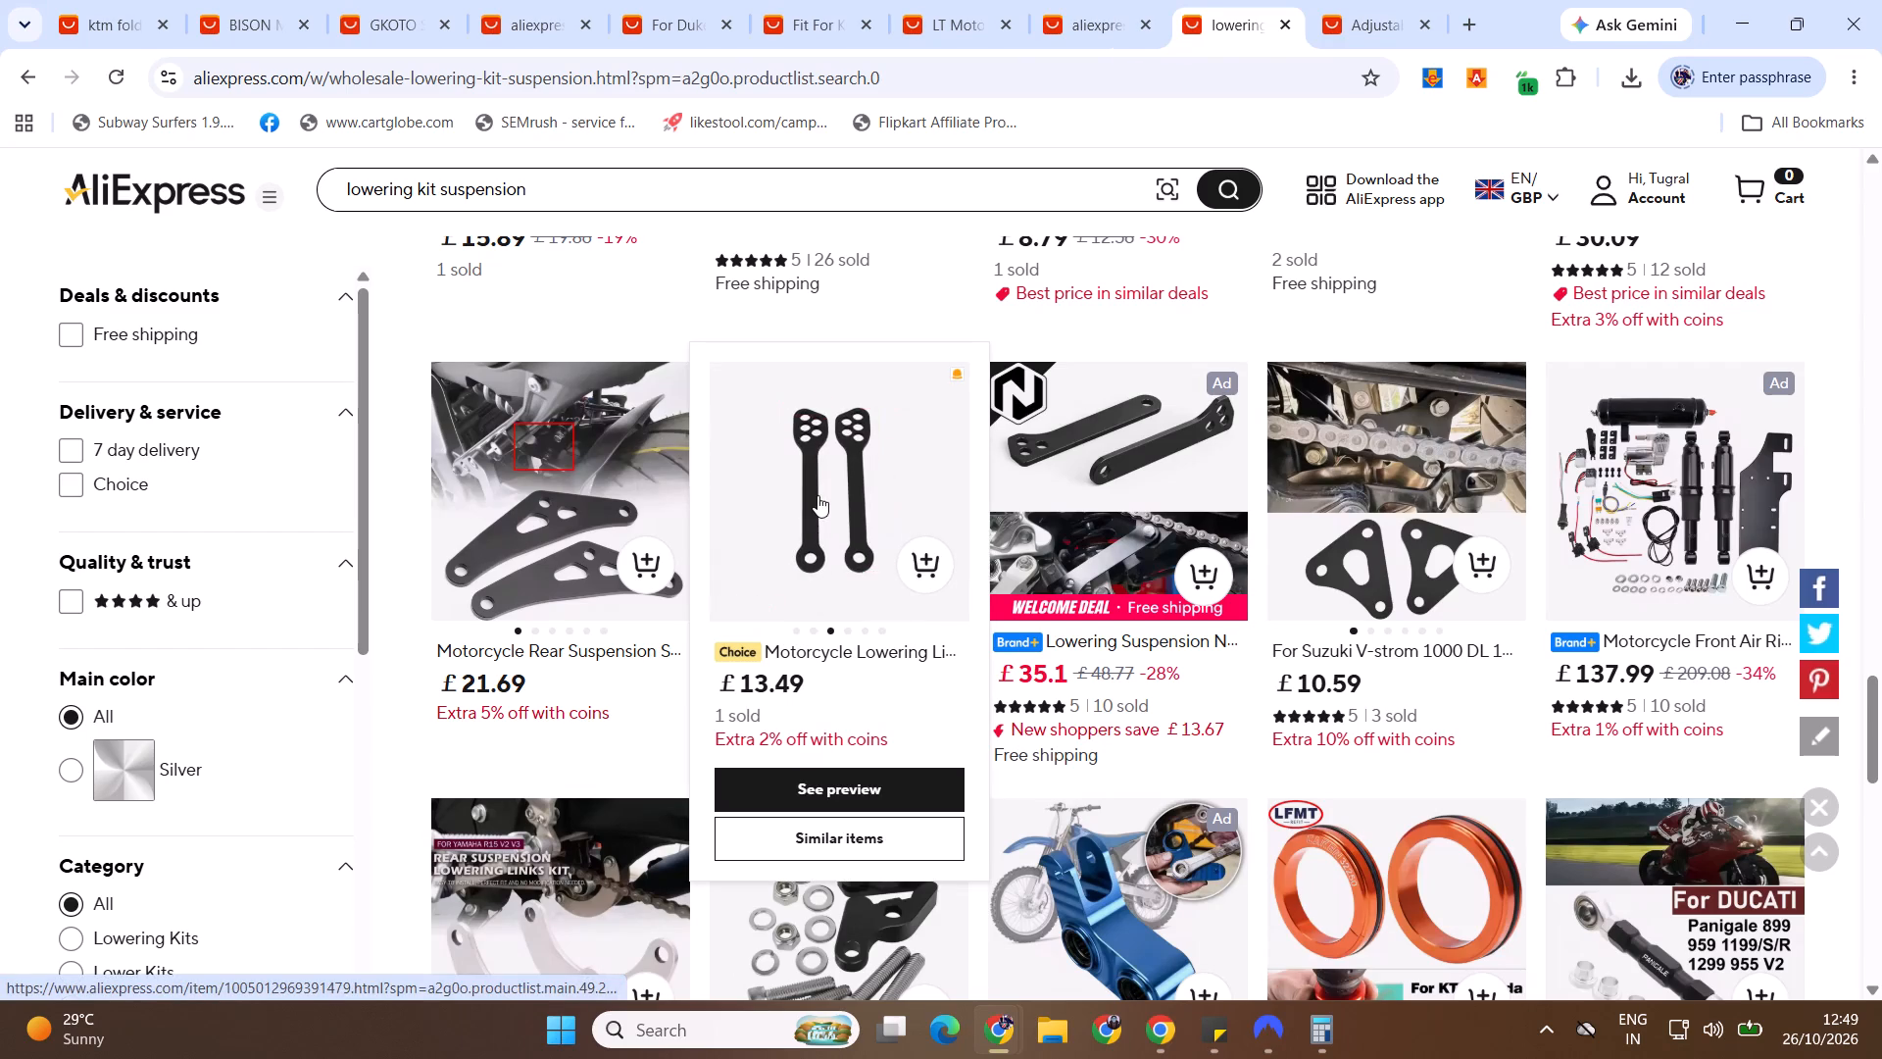
Check the Honda CRF250L rear drop link and Suzuki DL650 V-Strom lowering links pages, and close both.
{"action": "left_click", "coordinate": [1260, 25]}
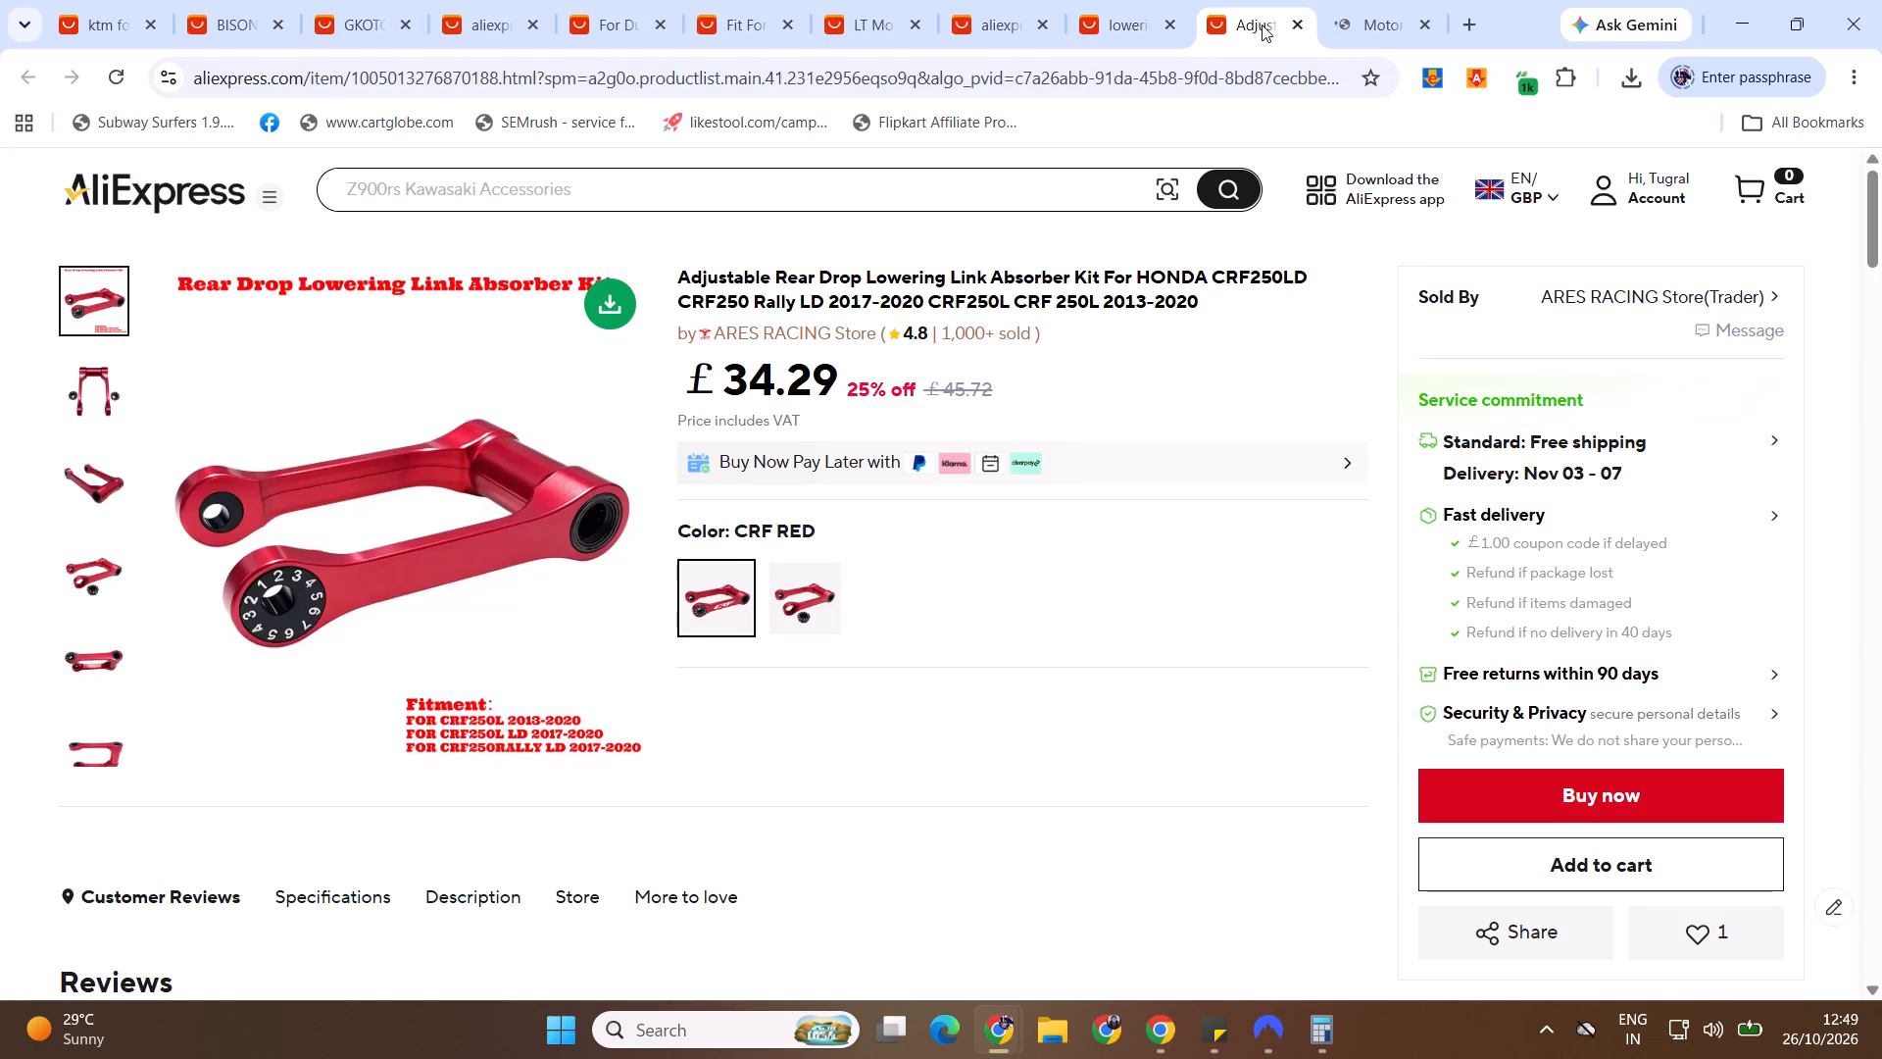
{"action": "left_click", "coordinate": [1286, 25]}
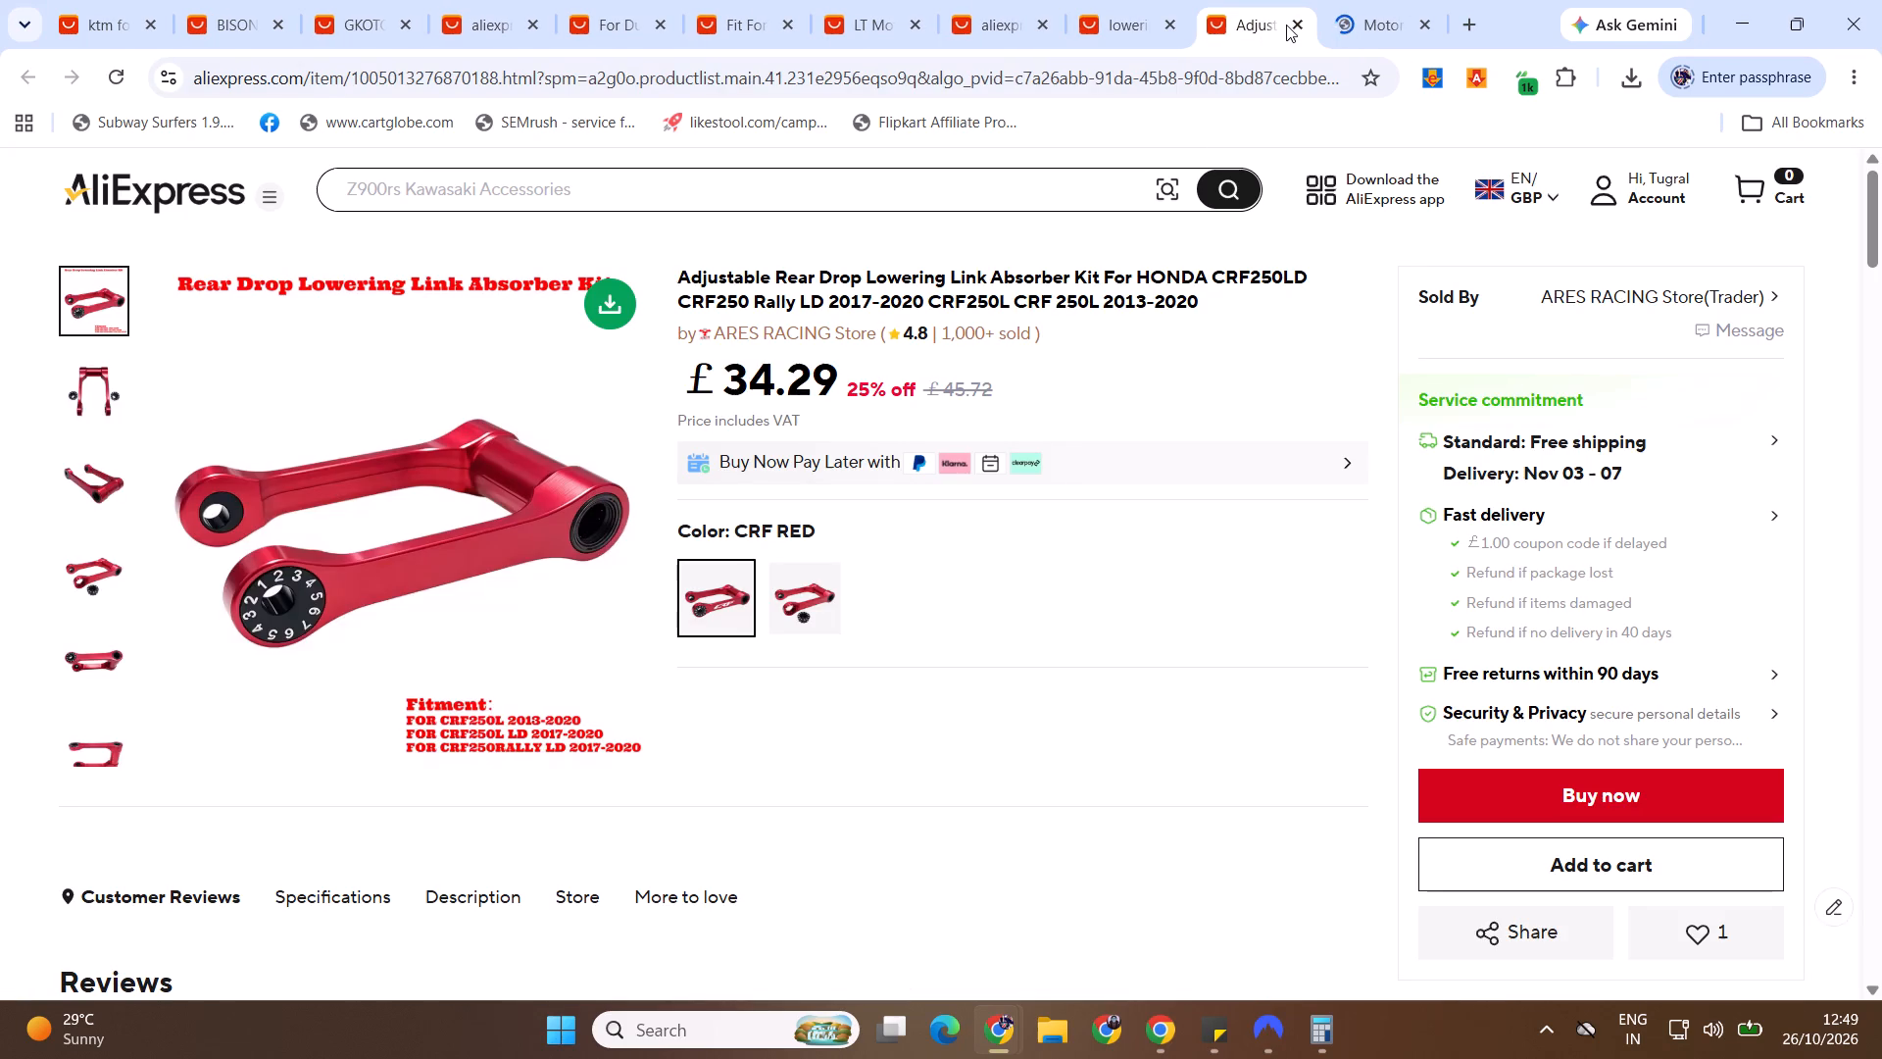
{"action": "left_click", "coordinate": [1289, 25]}
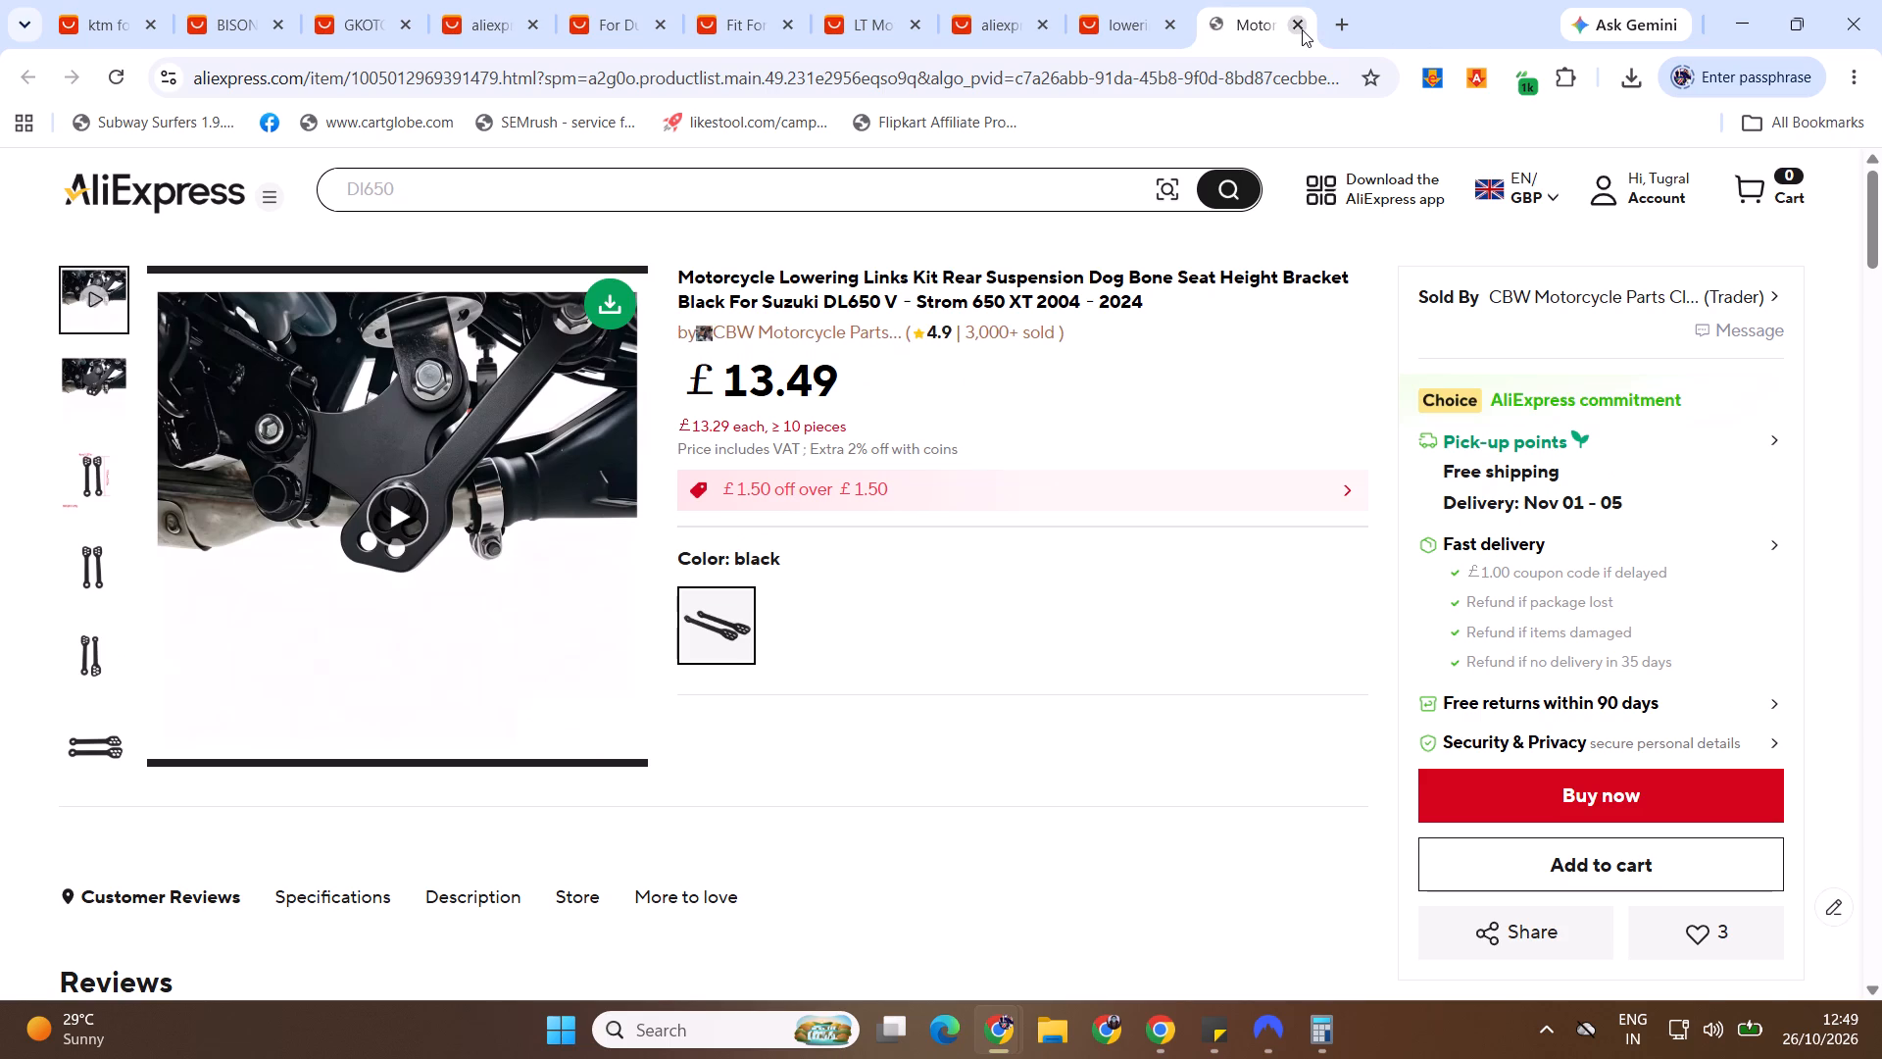
{"action": "left_click", "coordinate": [1304, 29]}
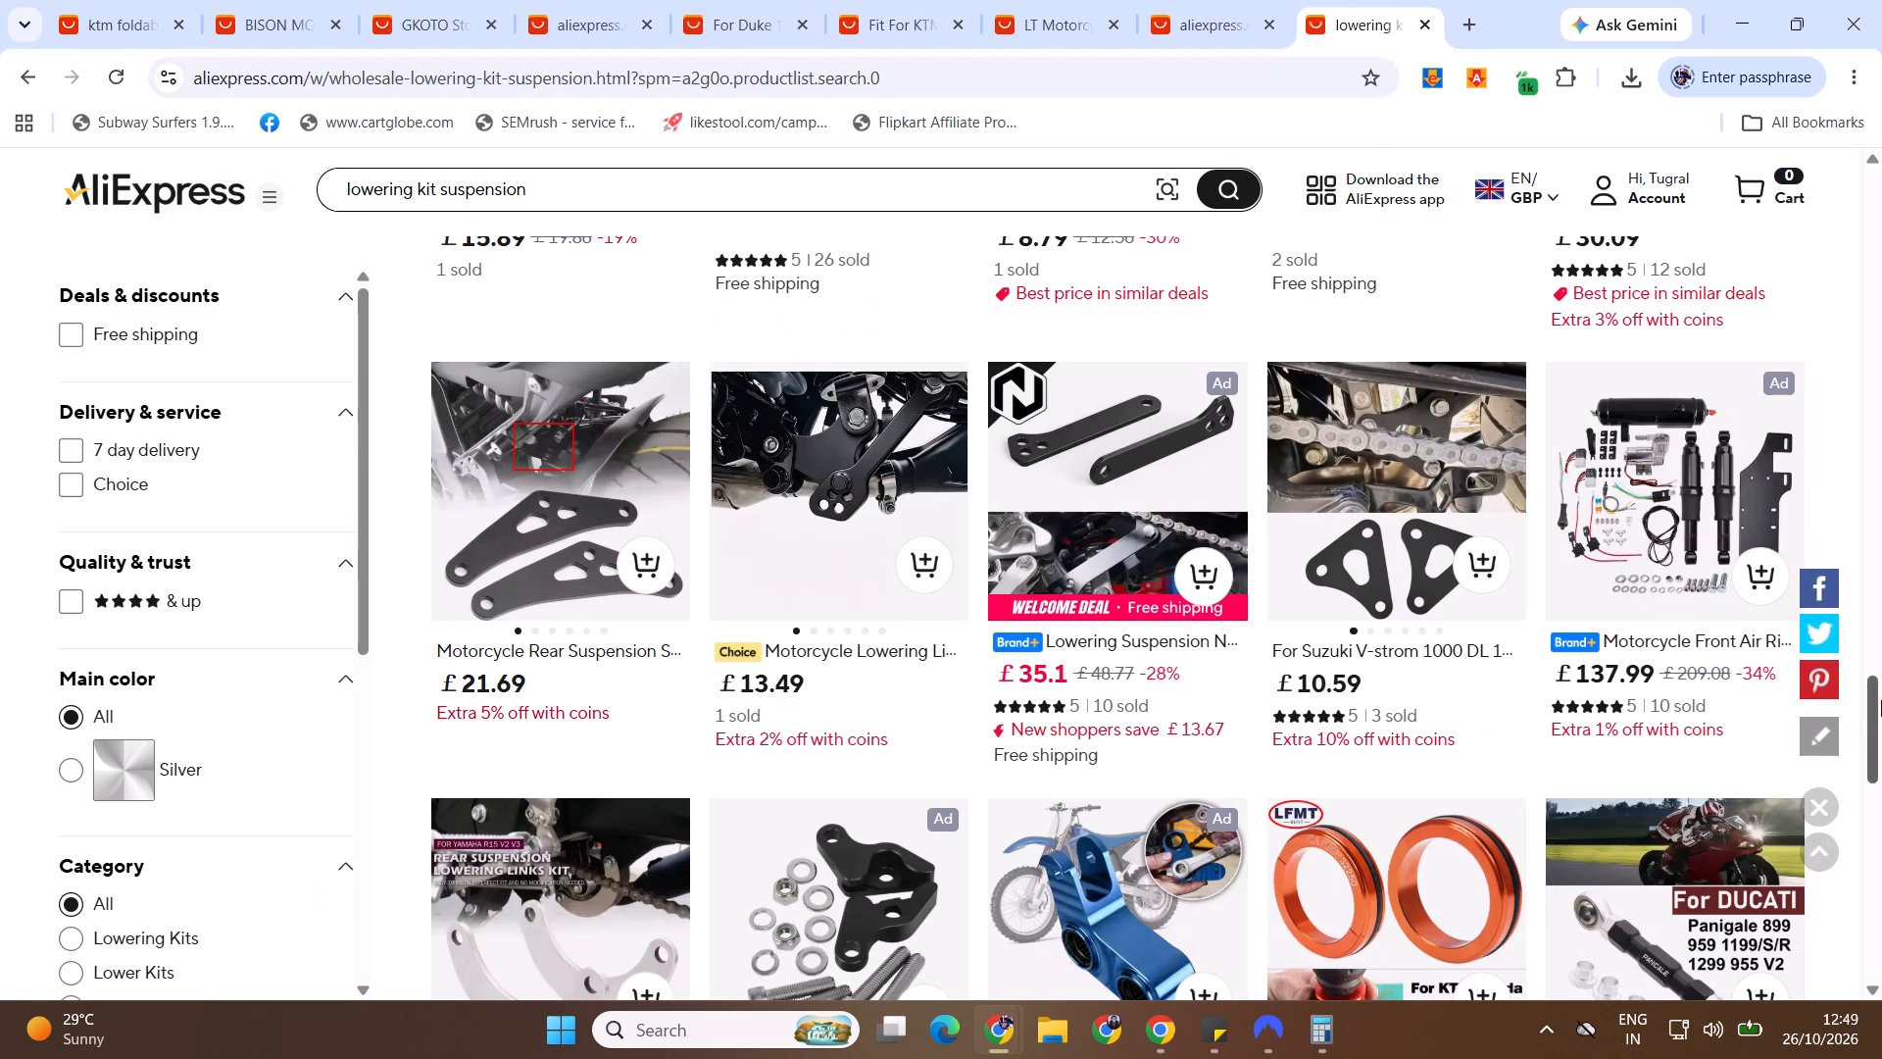
Browse the remaining first-page lowering kit results and go to results page 2.
{"action": "left_click_drag", "start_coordinate": [1881, 710], "coordinate": [1881, 763]}
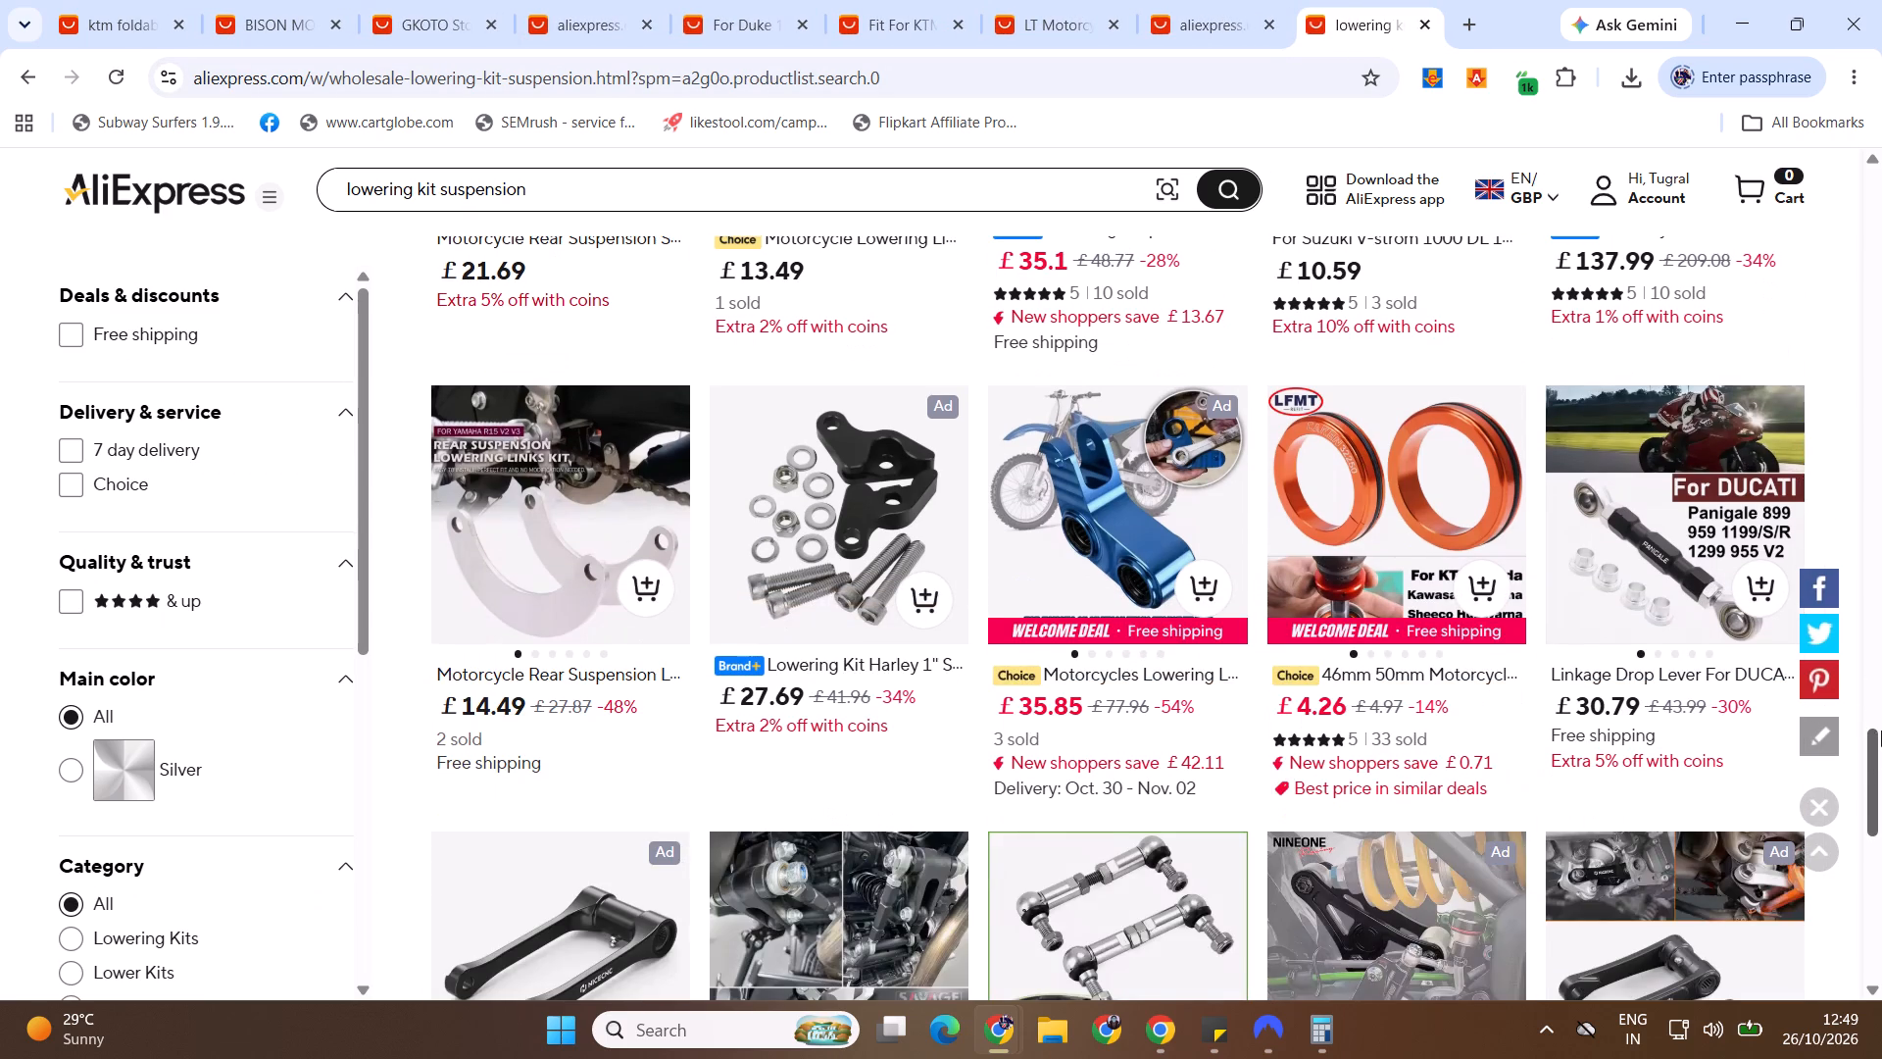
{"action": "left_click_drag", "start_coordinate": [1881, 732], "coordinate": [1877, 790]}
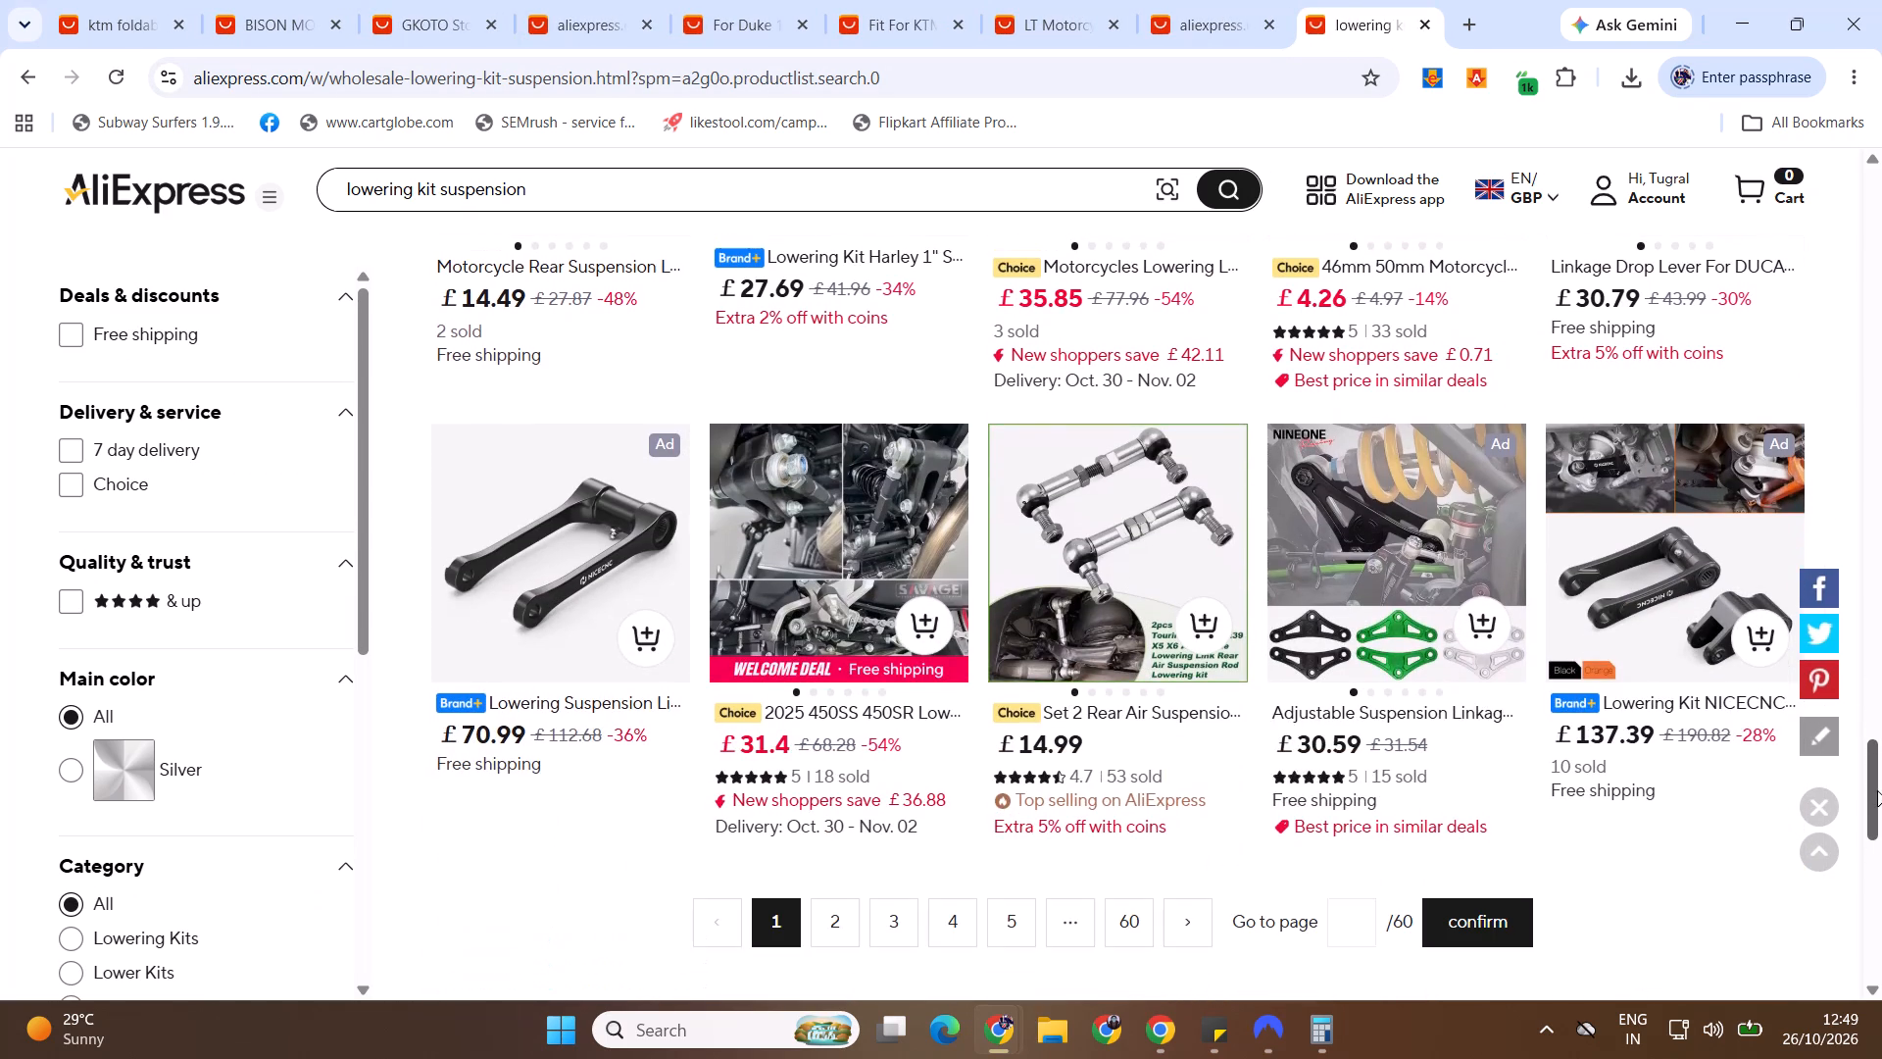
{"action": "left_click_drag", "start_coordinate": [1877, 790], "coordinate": [1865, 825]}
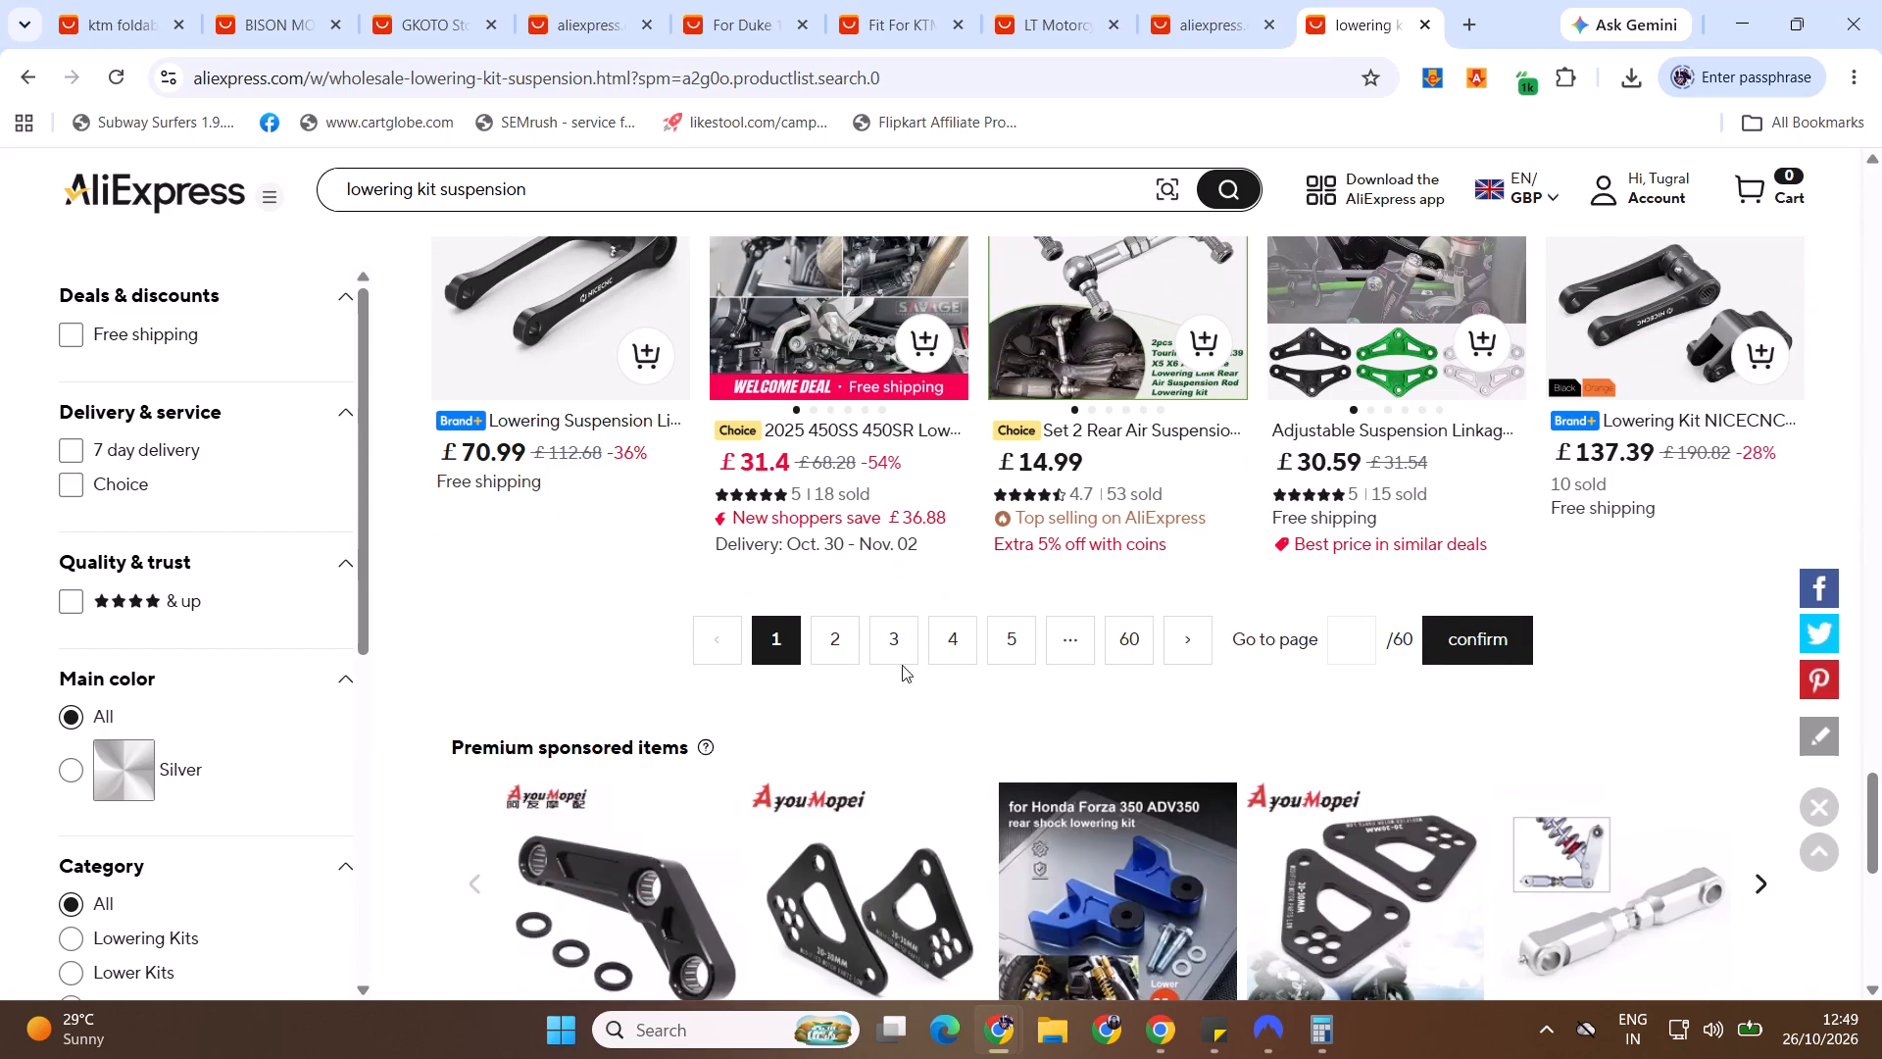
{"action": "left_click", "coordinate": [838, 656]}
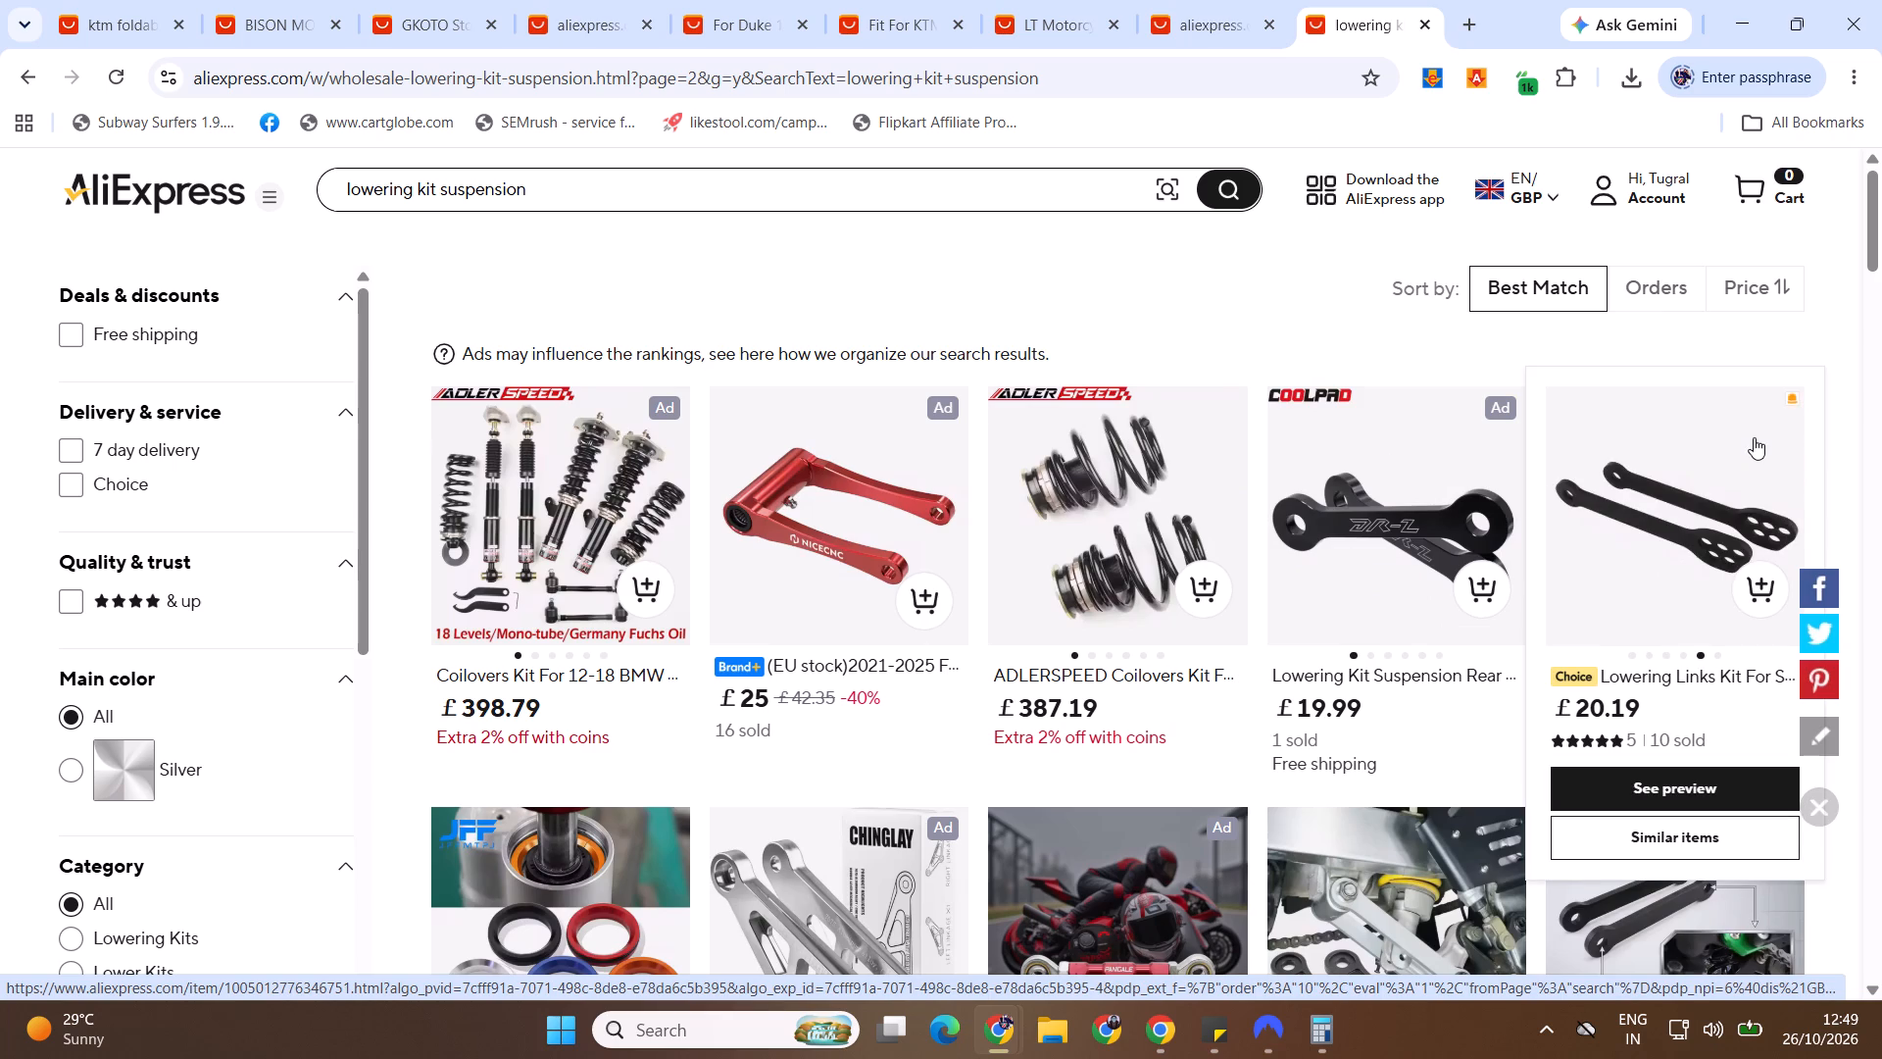
Look through the lowering kit suspension products on results page 2 for further linkage kits to list.
{"action": "left_click_drag", "start_coordinate": [1881, 227], "coordinate": [1881, 241]}
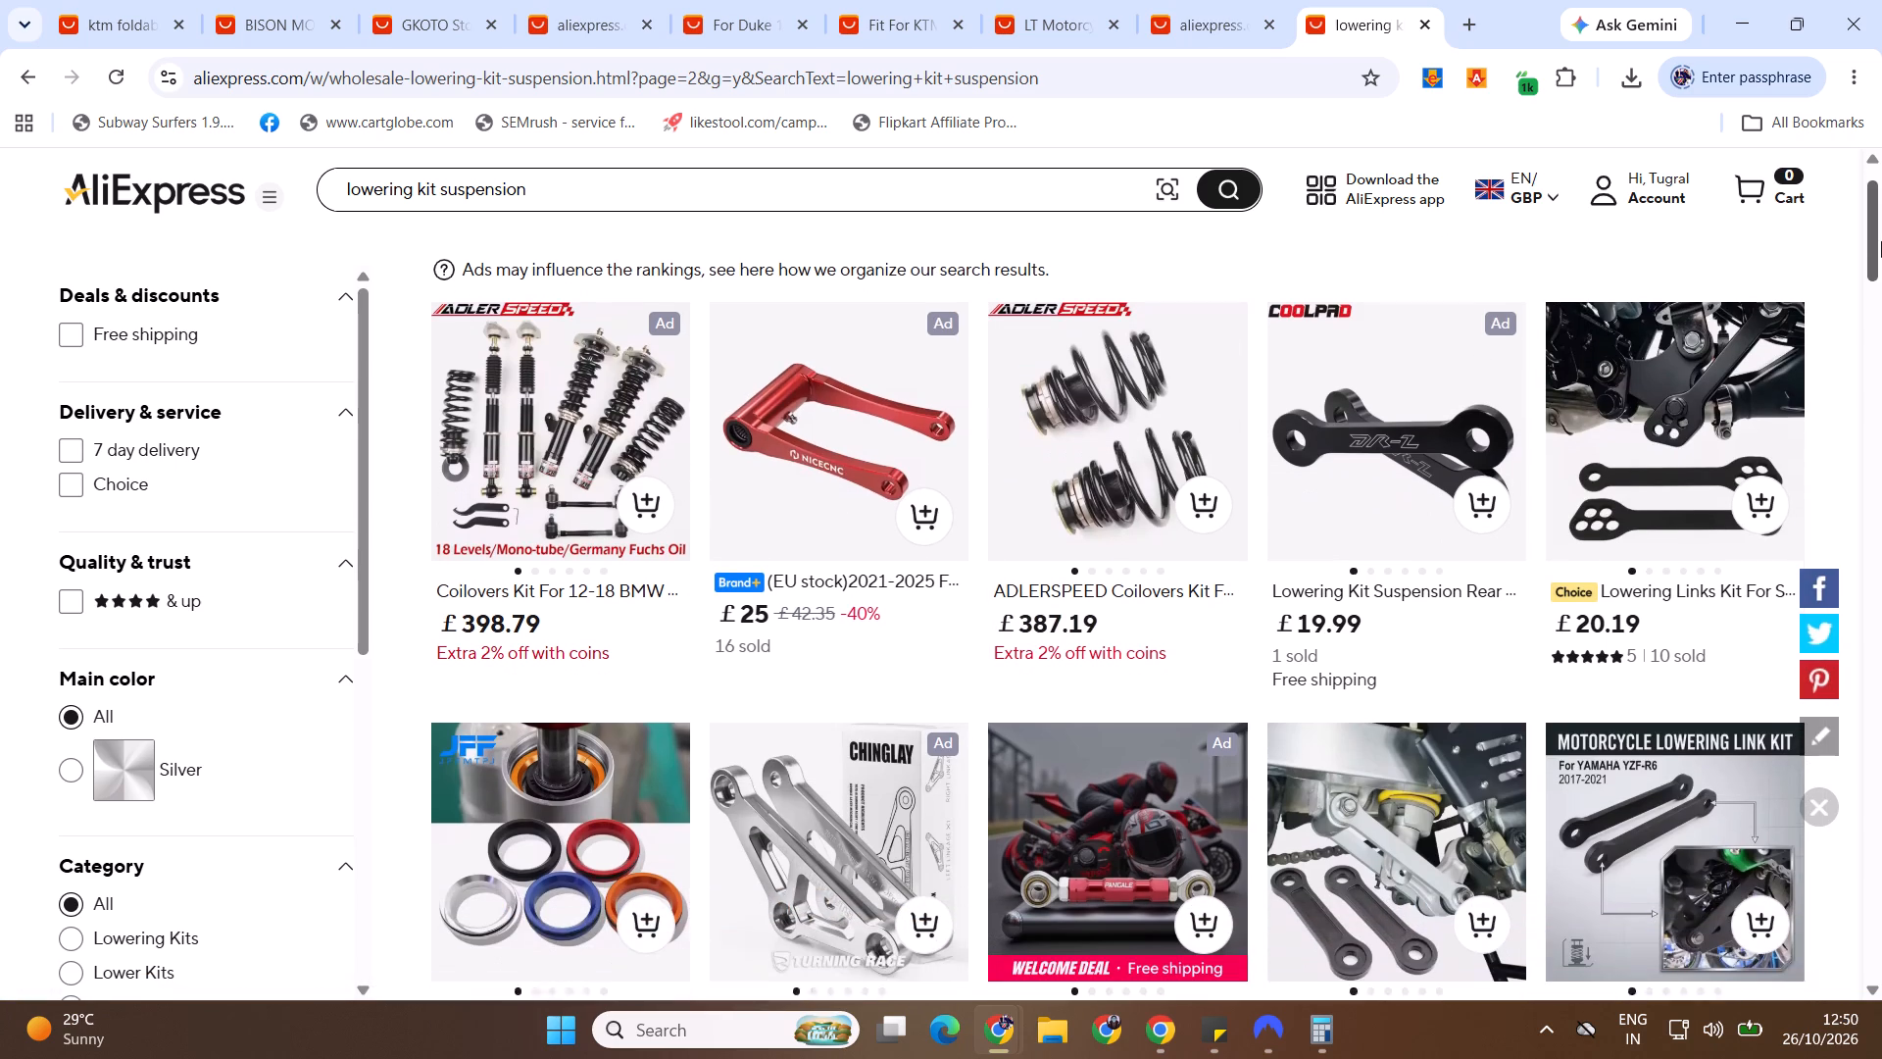
{"action": "left_click_drag", "start_coordinate": [1881, 241], "coordinate": [1881, 246]}
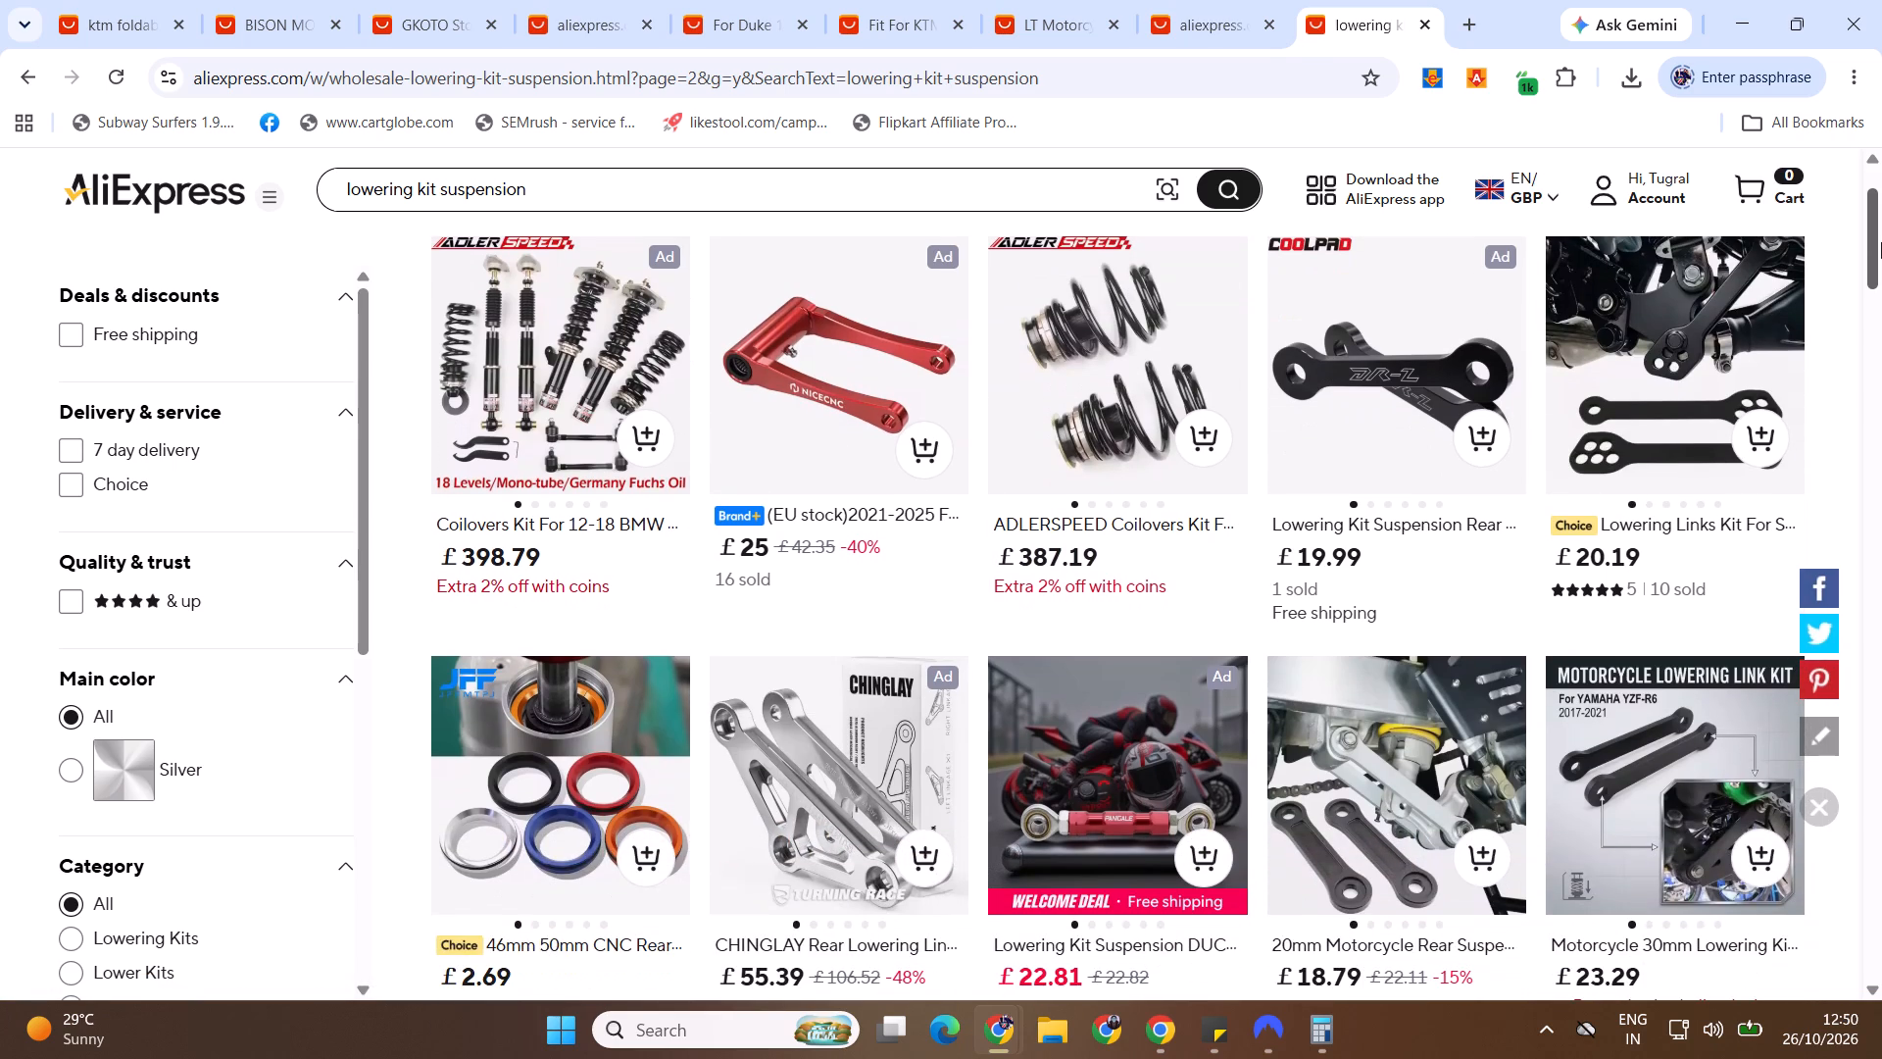
{"action": "left_click", "coordinate": [1875, 240]}
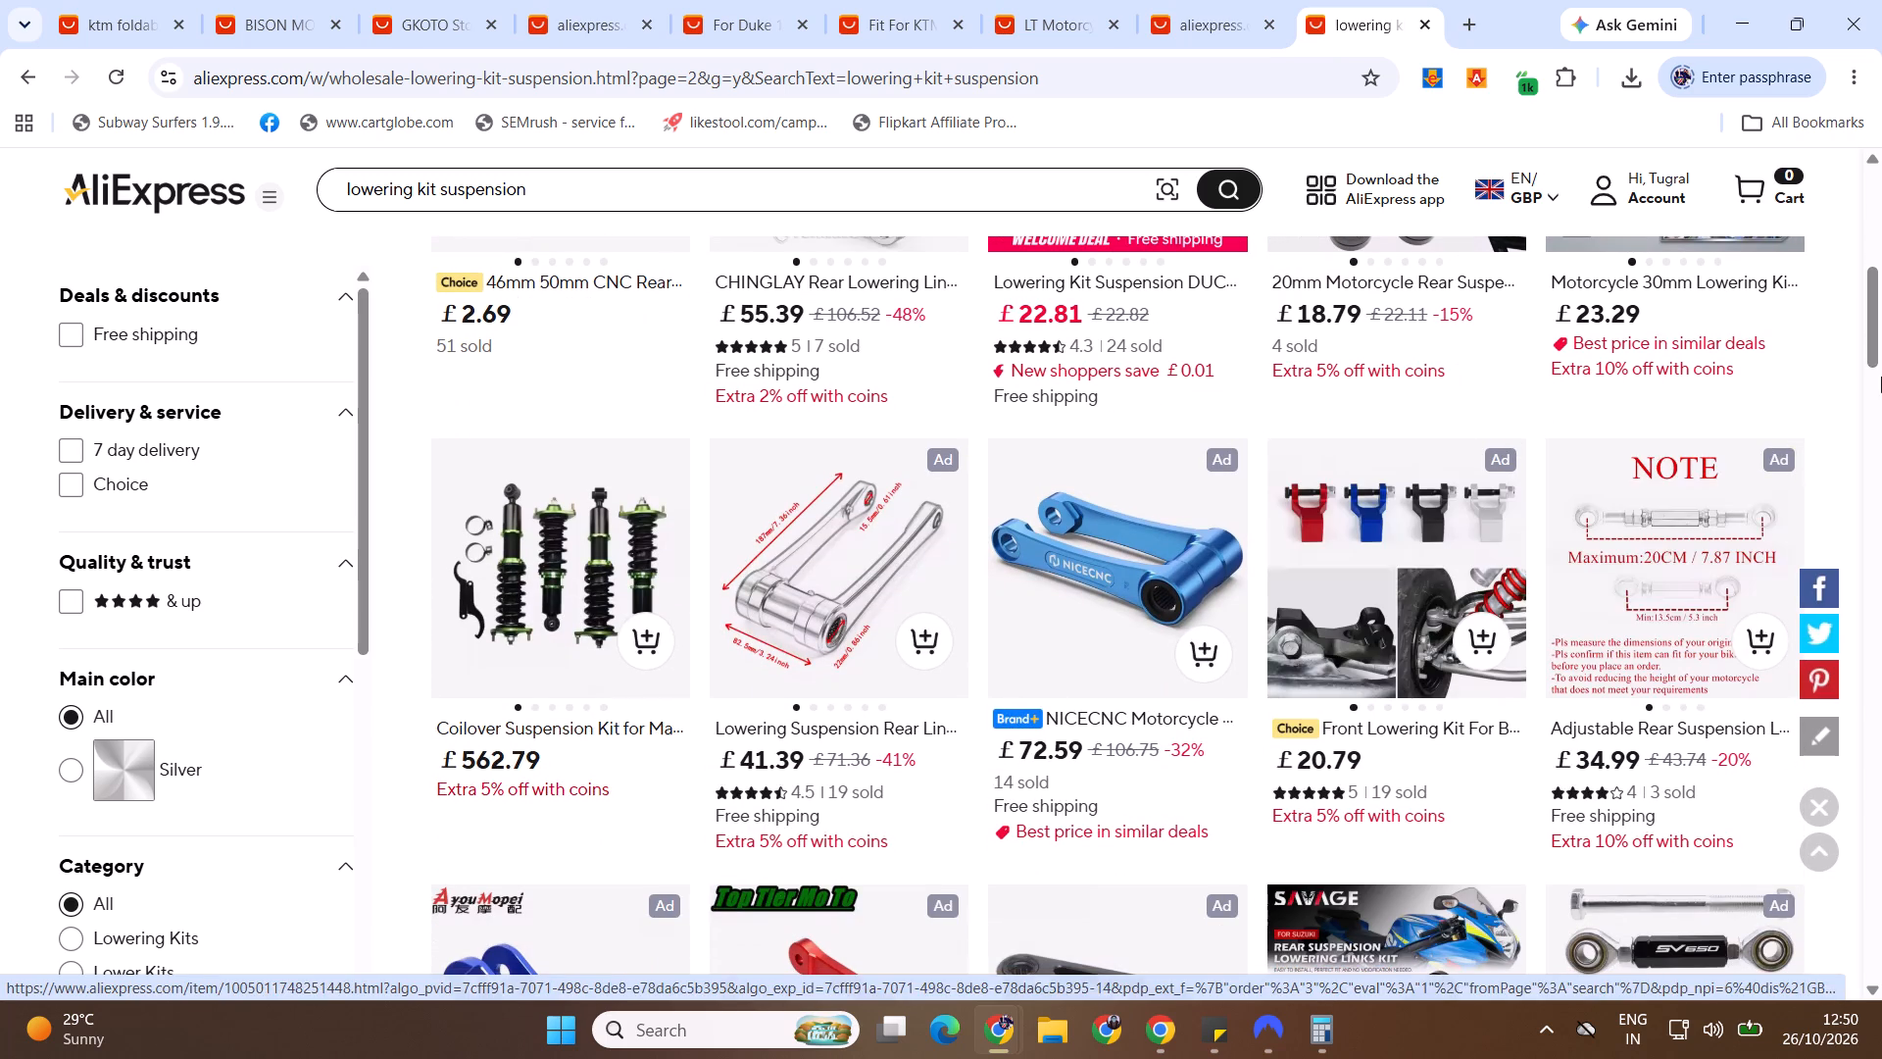
{"action": "left_click", "coordinate": [1881, 333]}
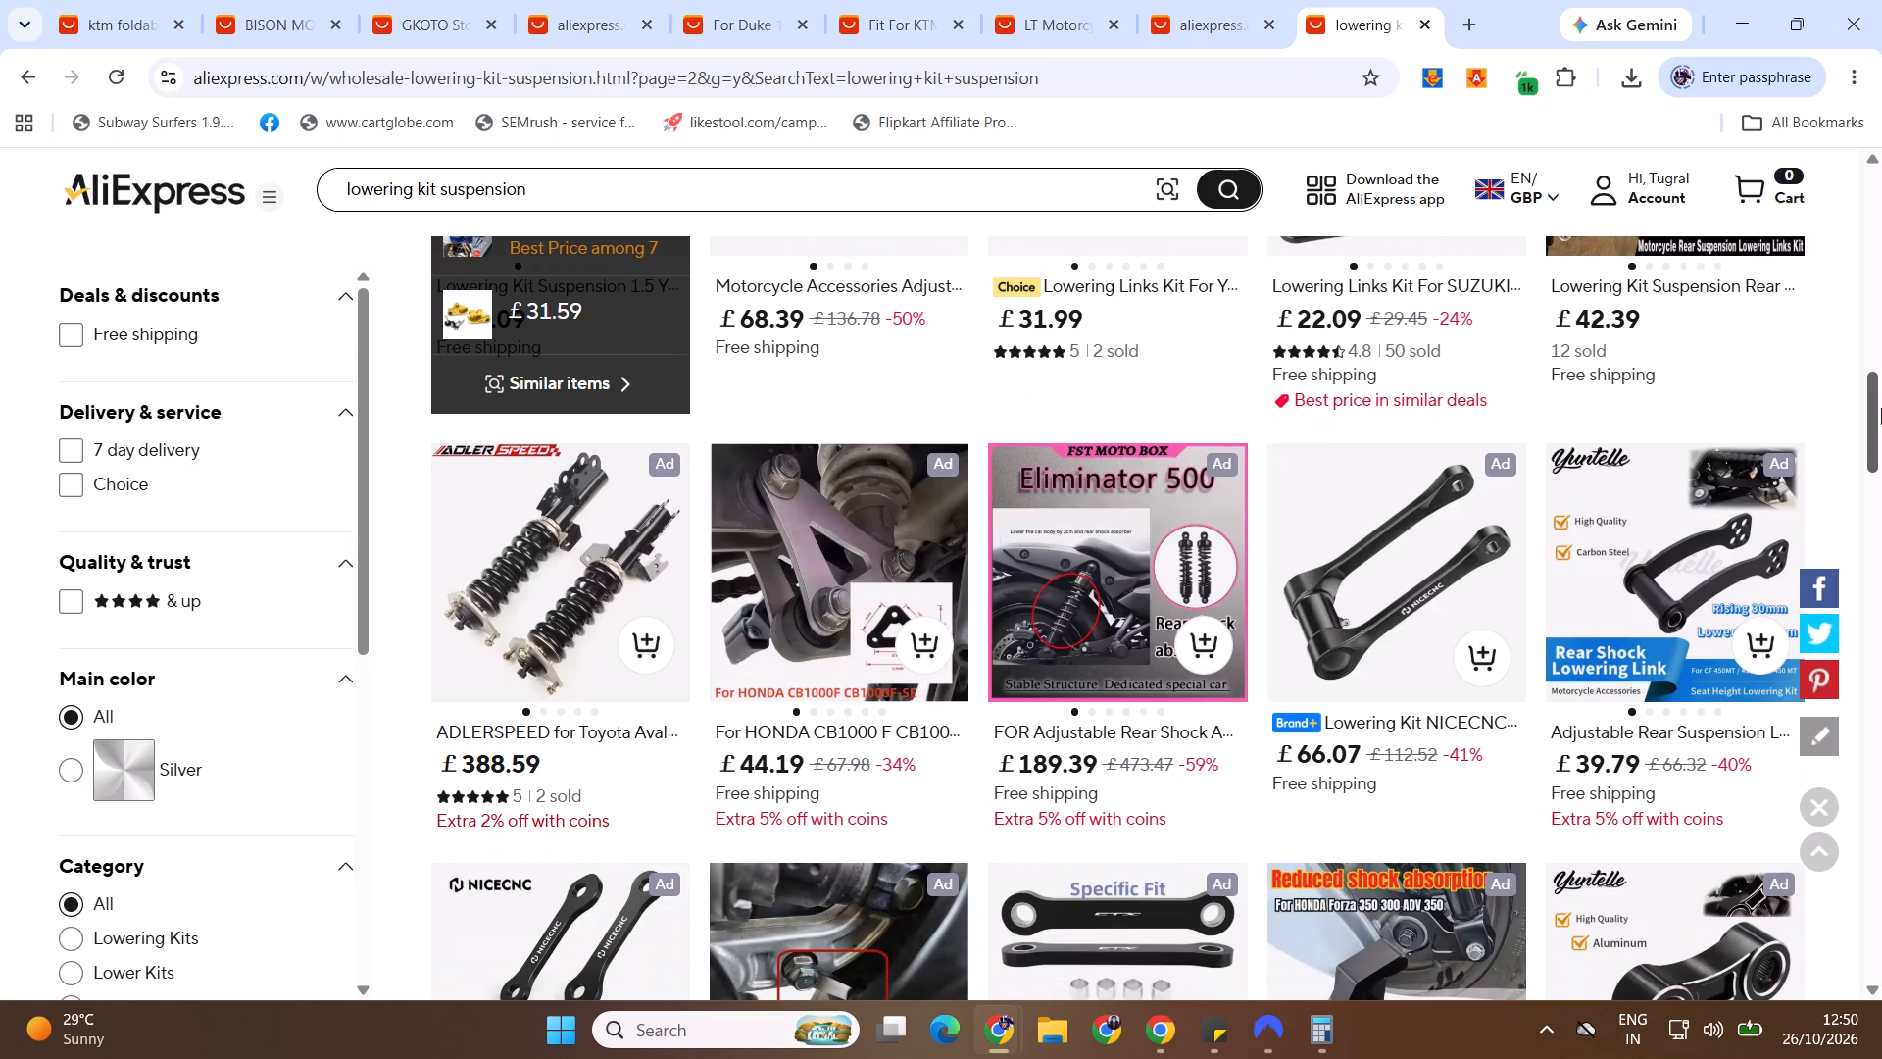
{"action": "left_click_drag", "start_coordinate": [1881, 408], "coordinate": [1881, 459]}
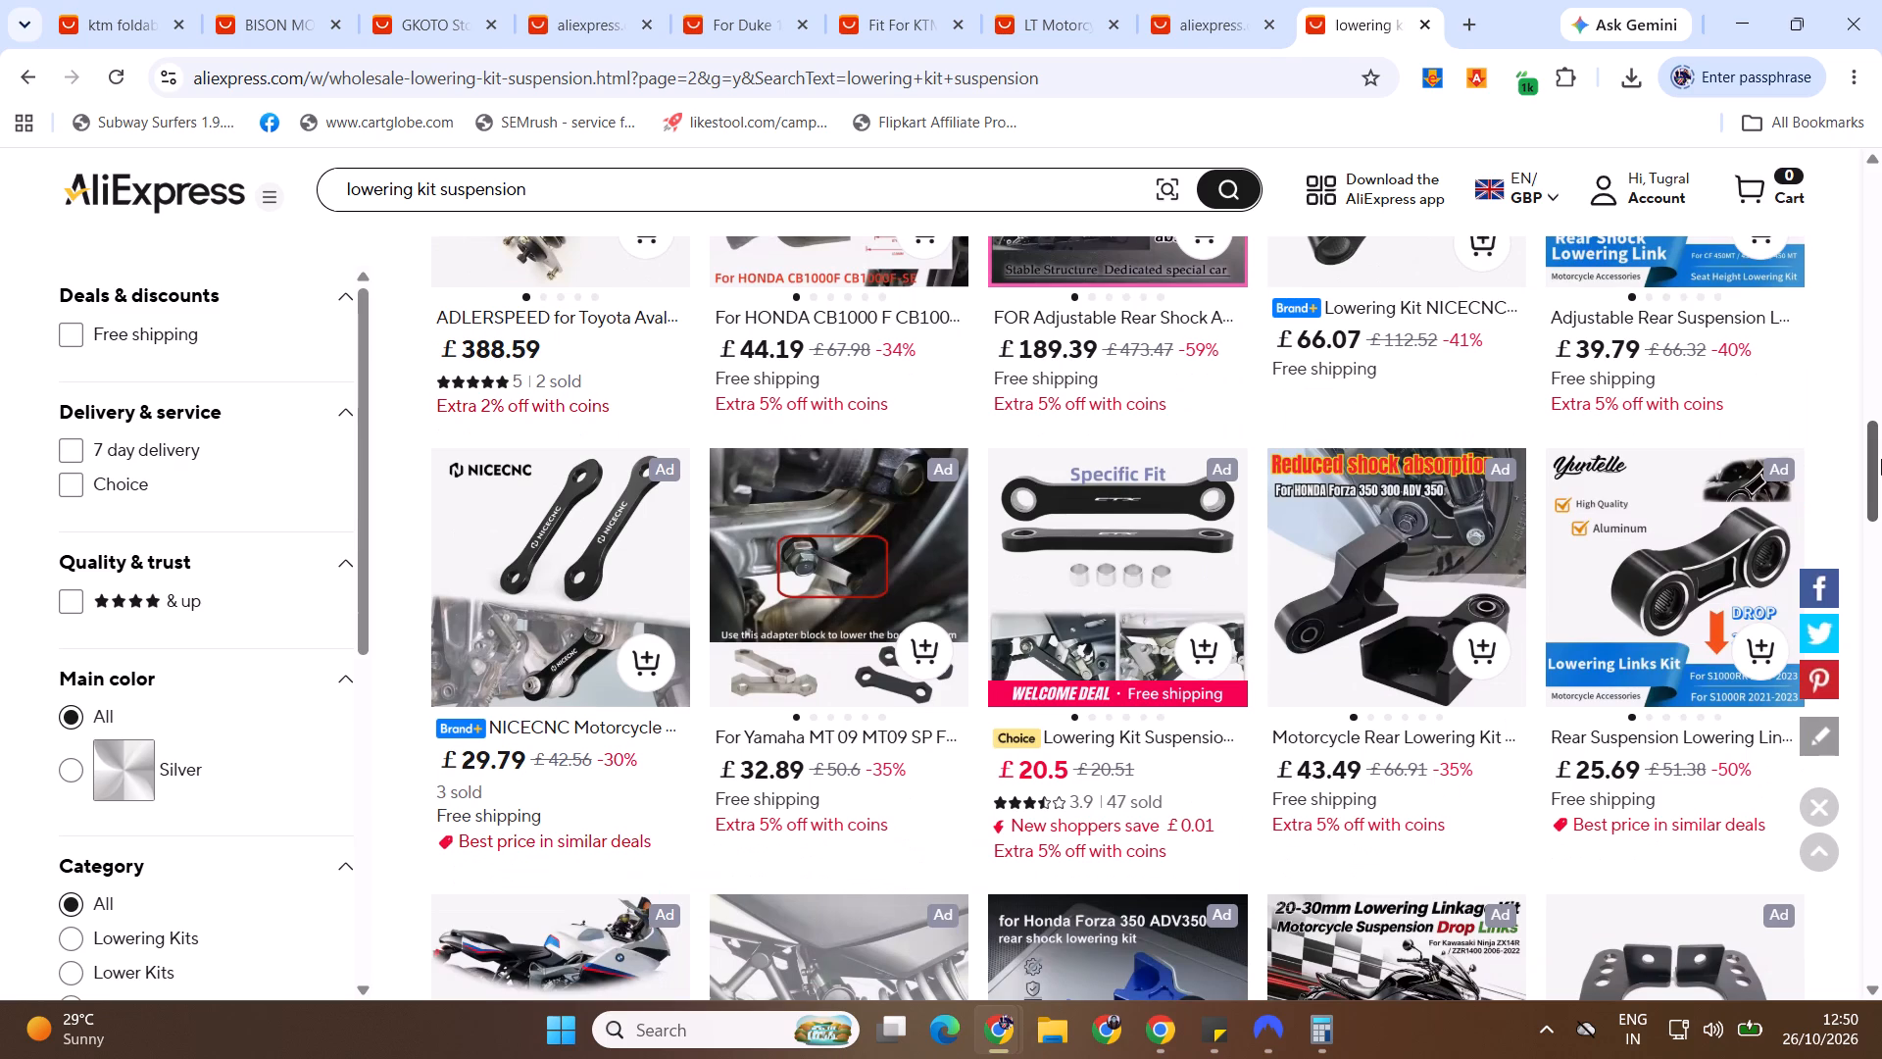
{"action": "left_click_drag", "start_coordinate": [1881, 459], "coordinate": [1881, 509]}
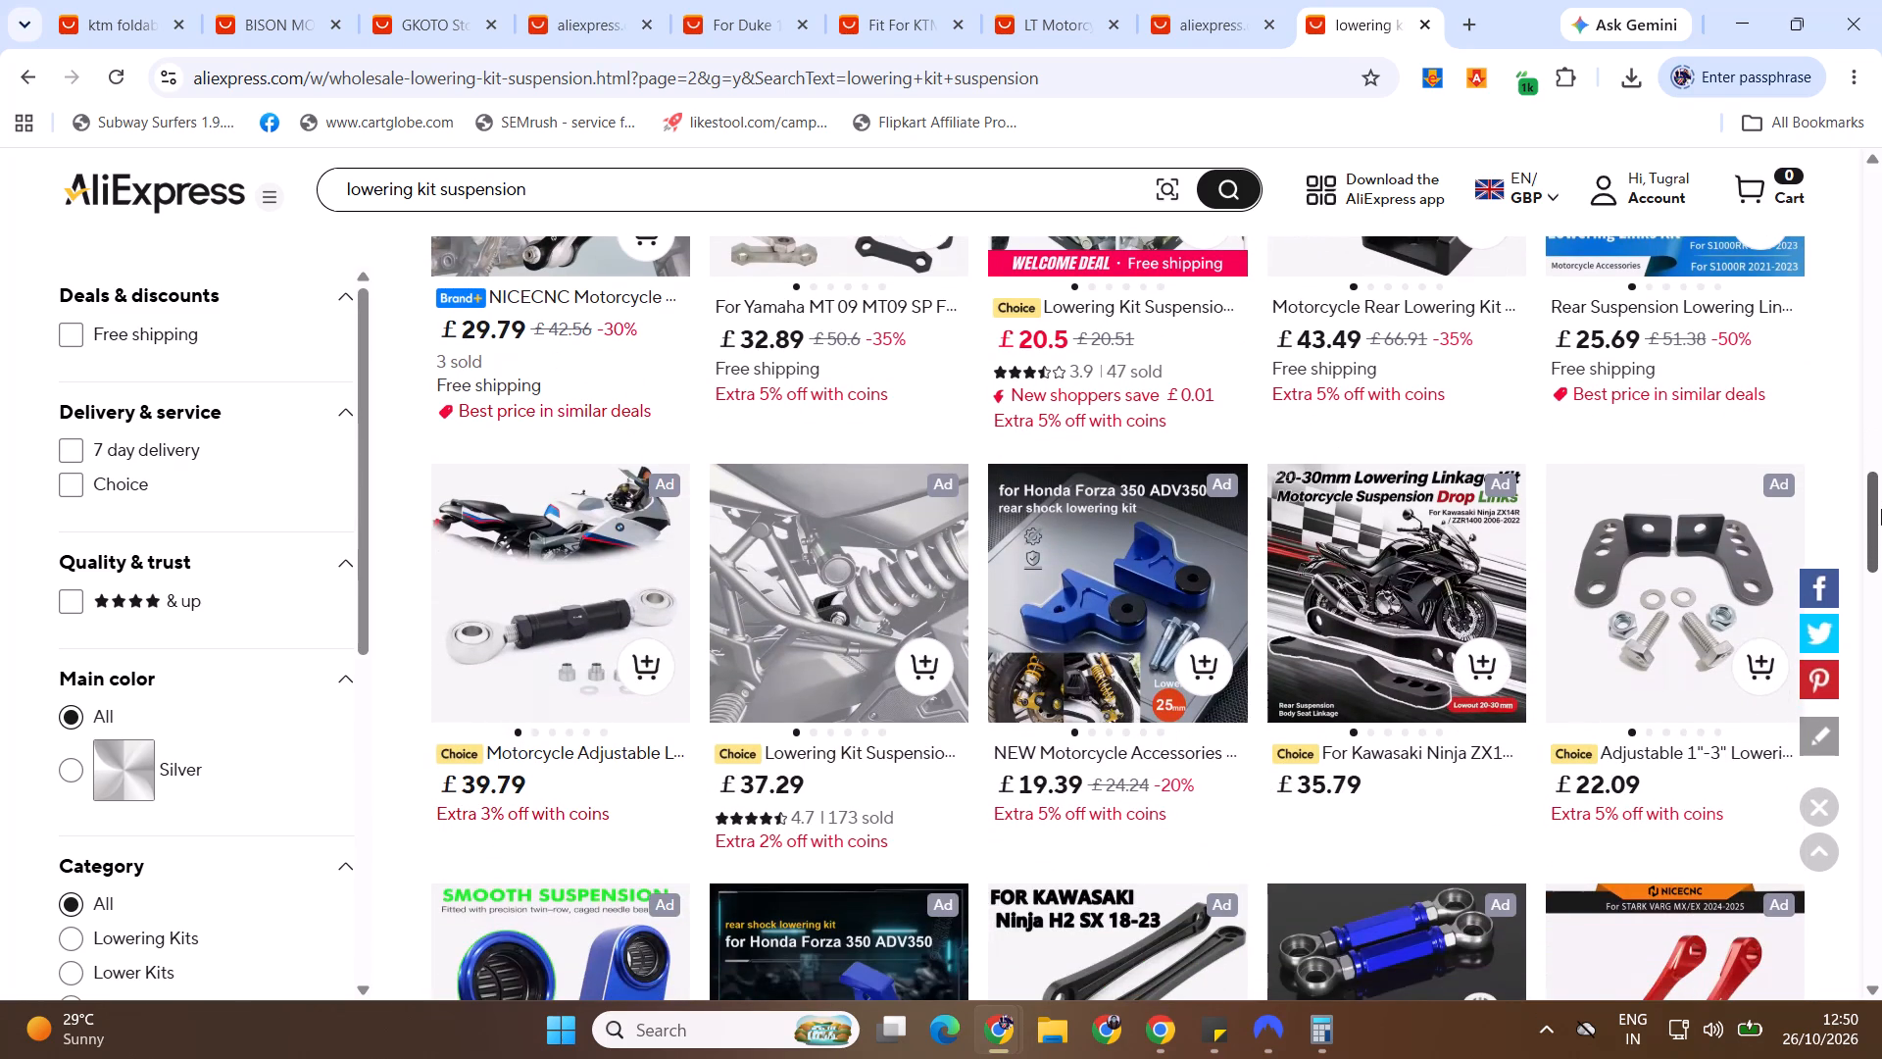
{"action": "left_click_drag", "start_coordinate": [1881, 509], "coordinate": [1881, 567]}
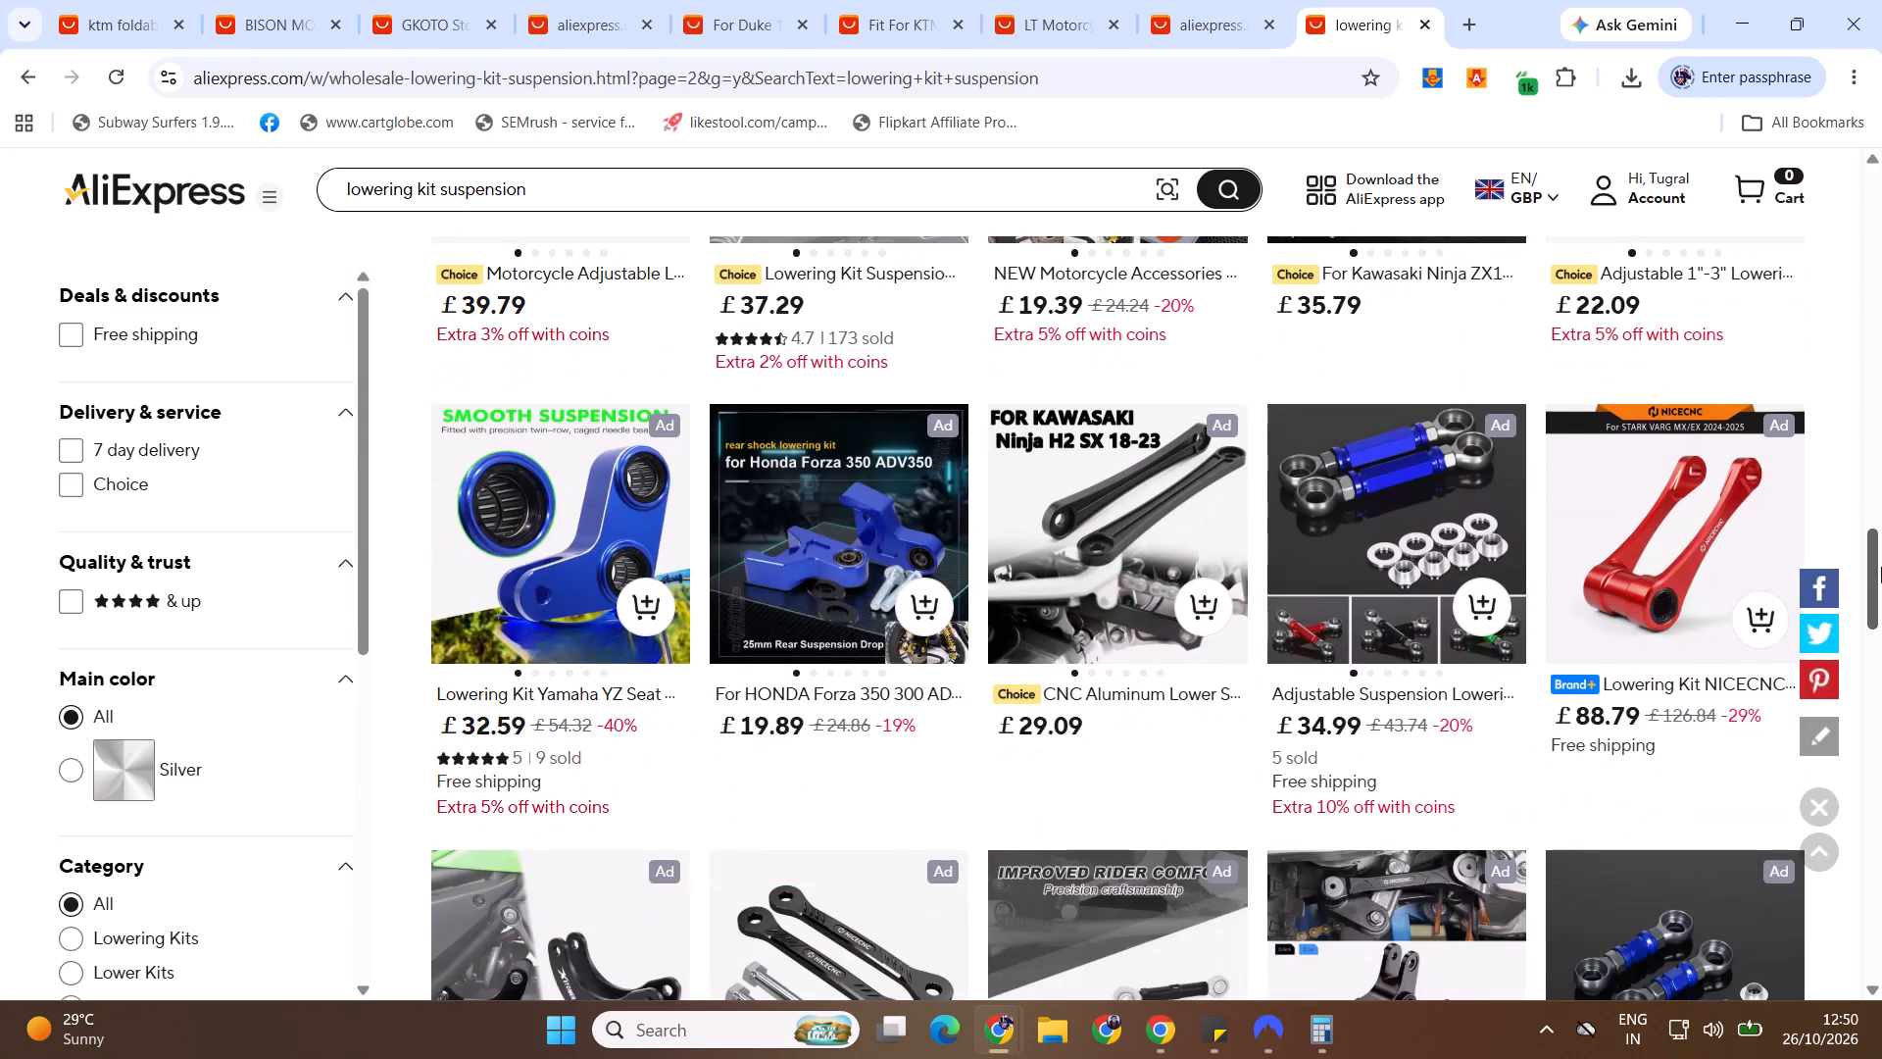
{"action": "left_click_drag", "start_coordinate": [1881, 567], "coordinate": [1881, 568]}
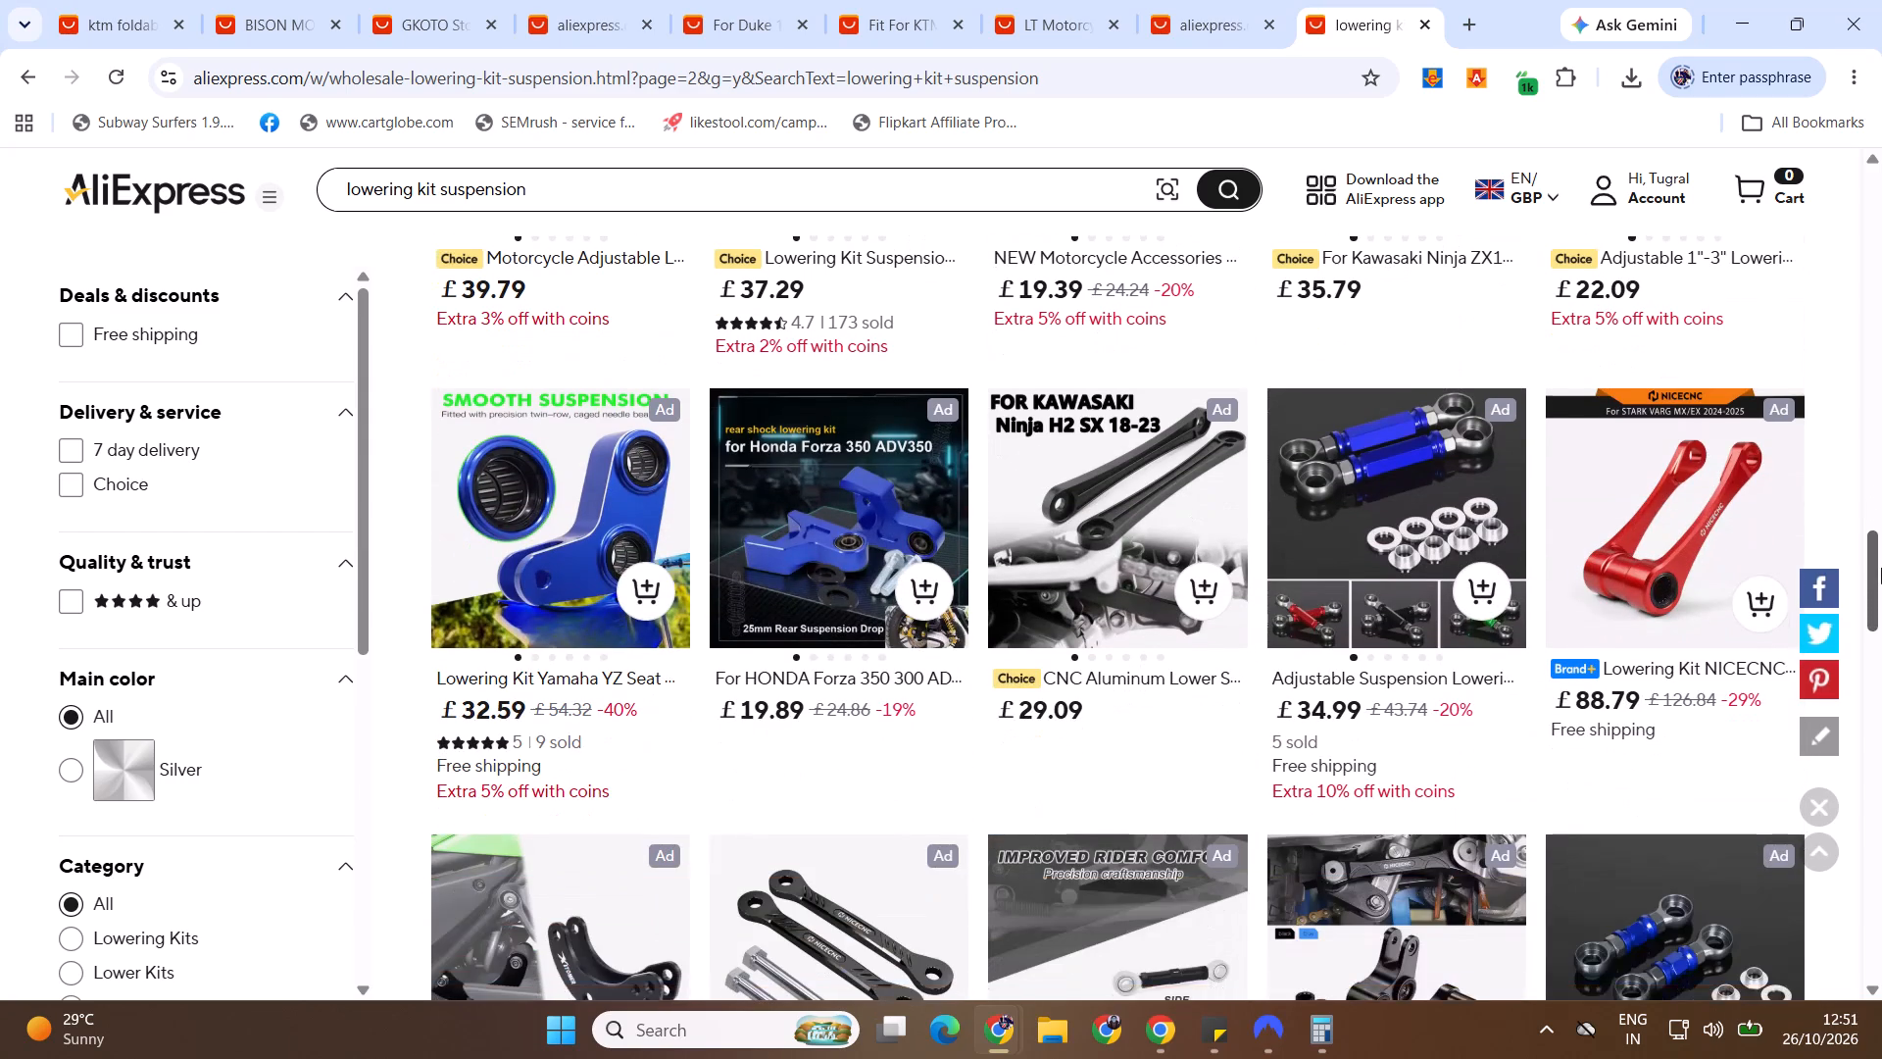
{"action": "left_click_drag", "start_coordinate": [1881, 568], "coordinate": [1881, 616]}
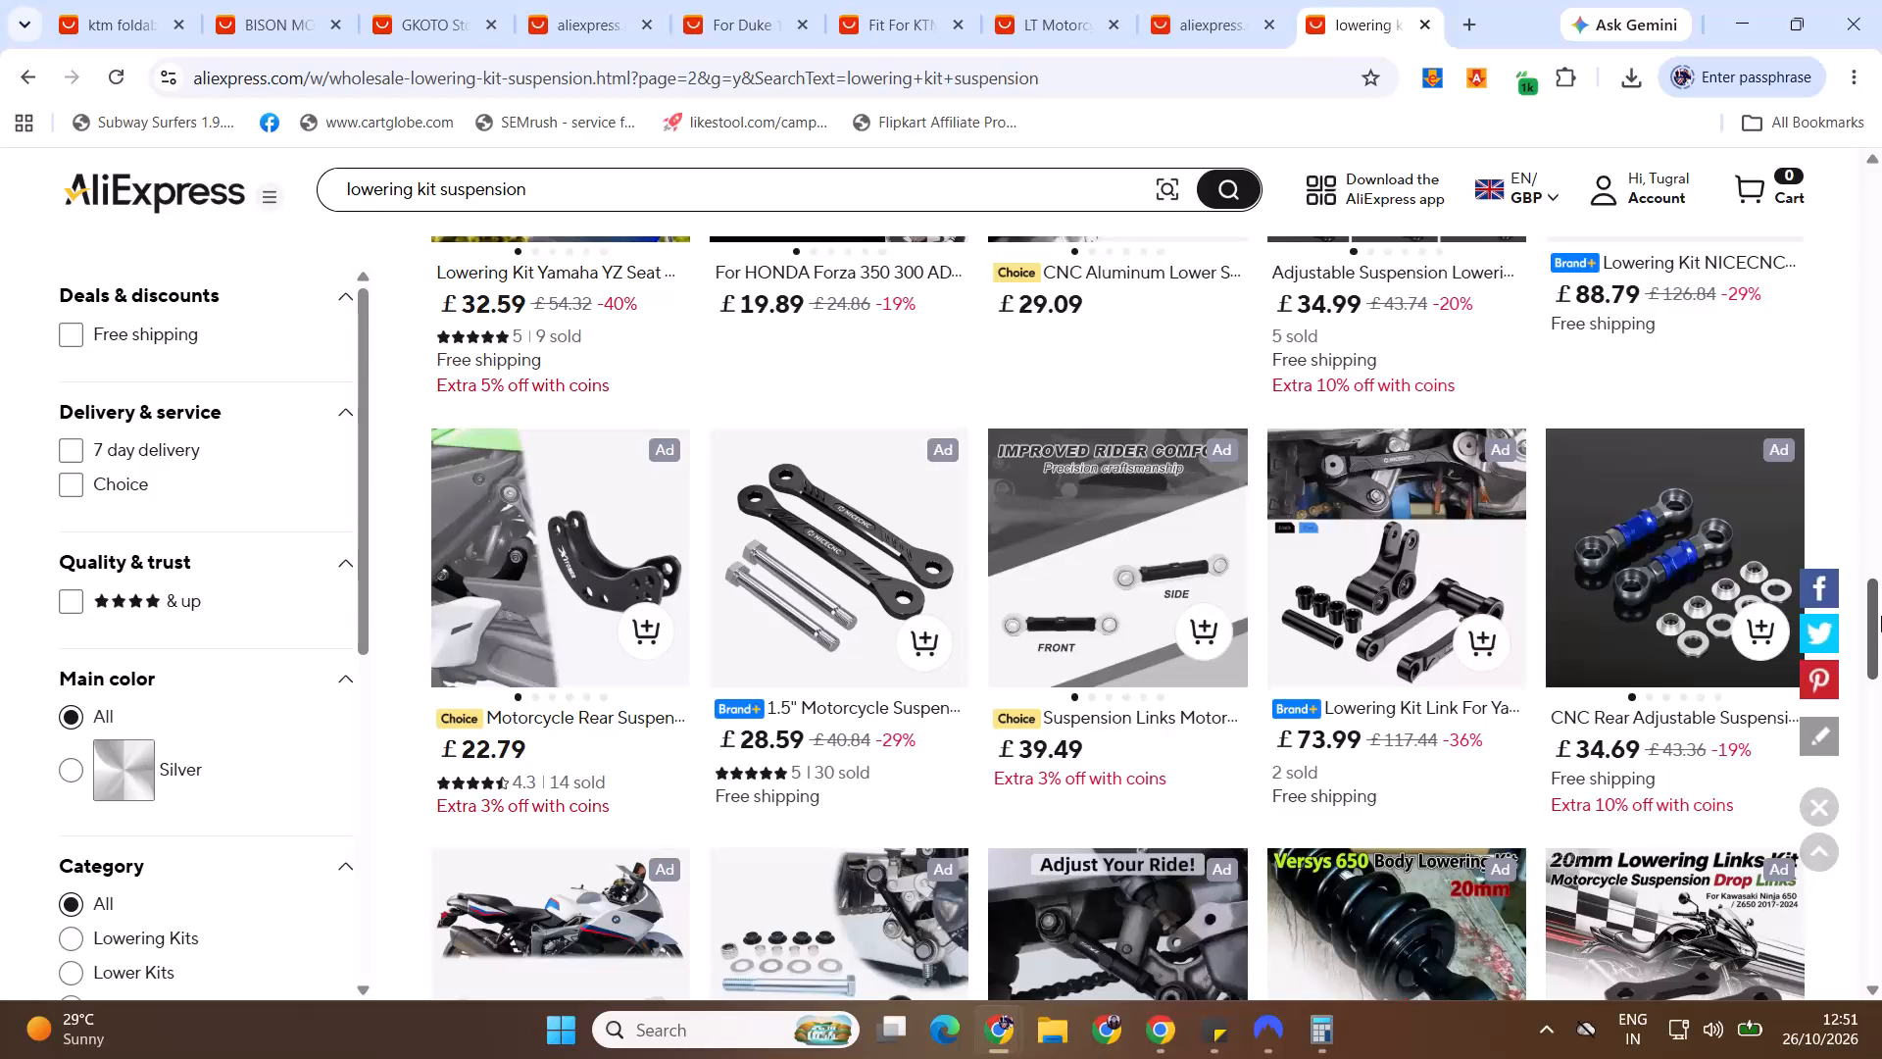
{"action": "left_click_drag", "start_coordinate": [1881, 616], "coordinate": [1881, 662]}
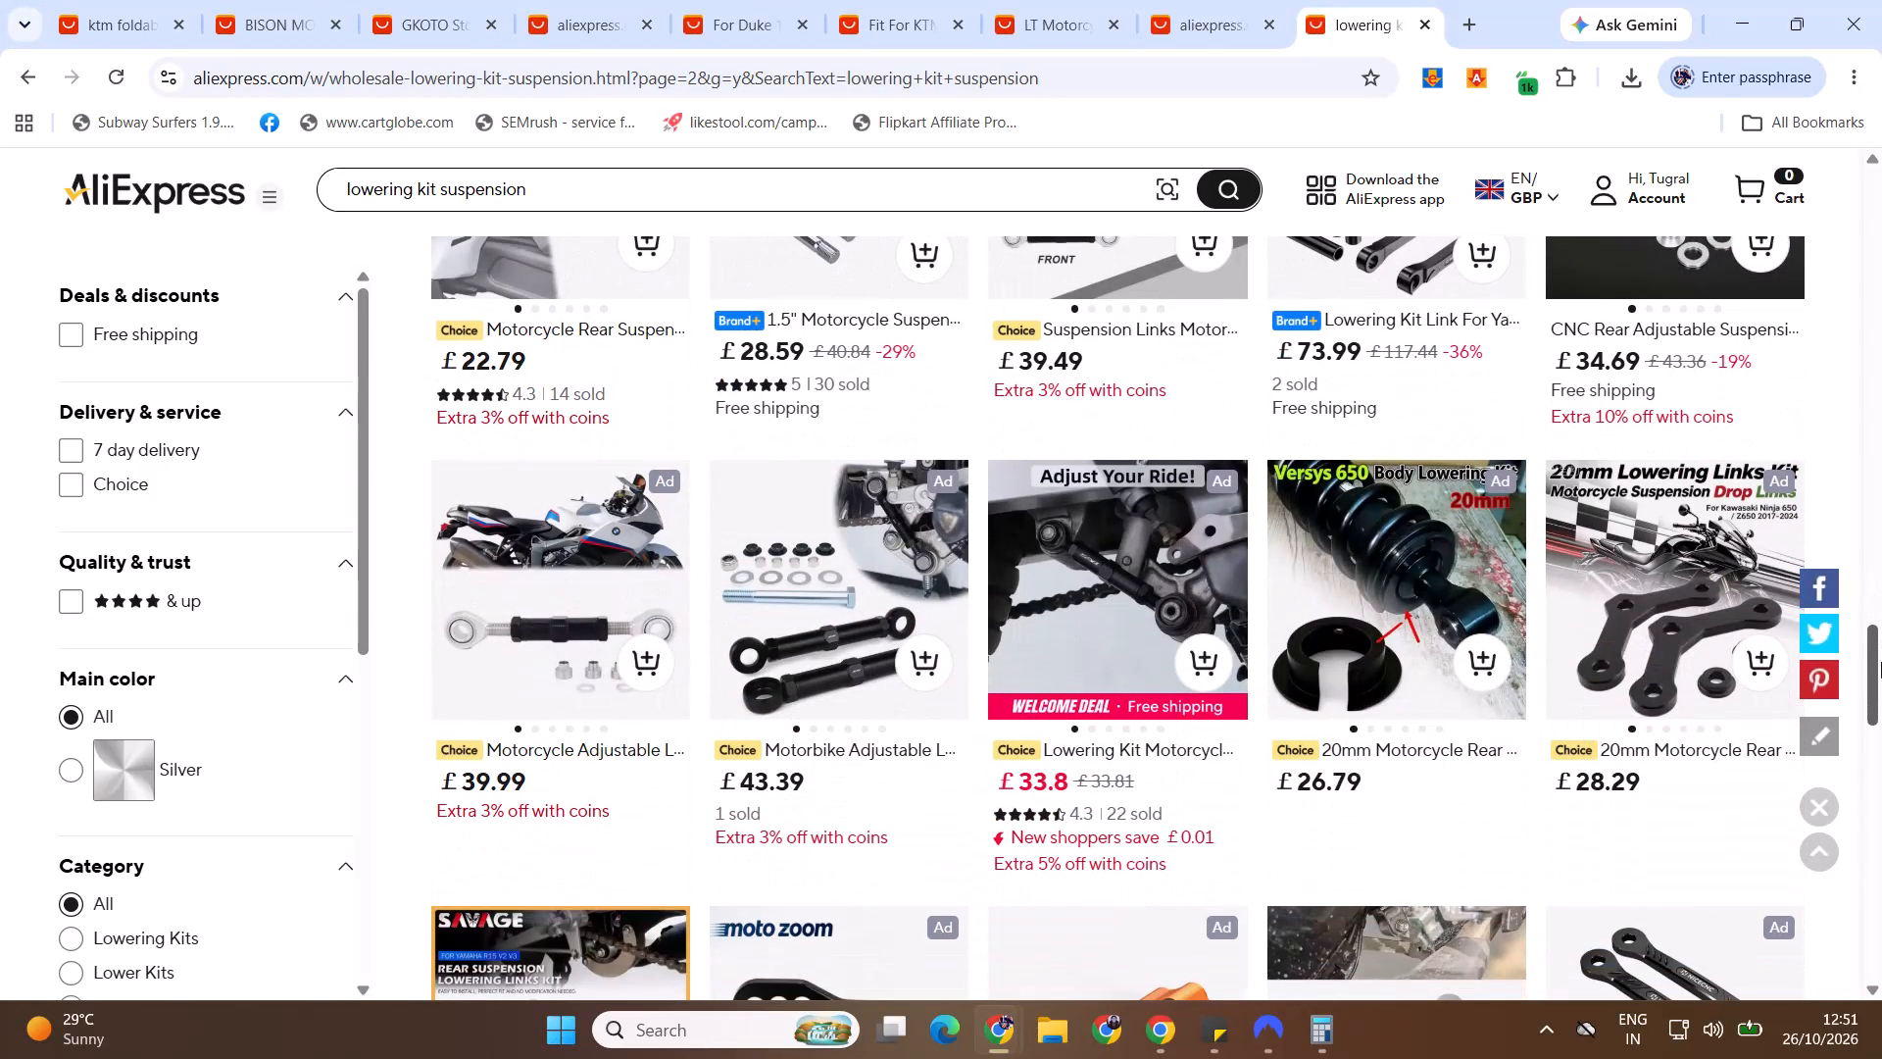
{"action": "left_click_drag", "start_coordinate": [1881, 662], "coordinate": [1877, 703]}
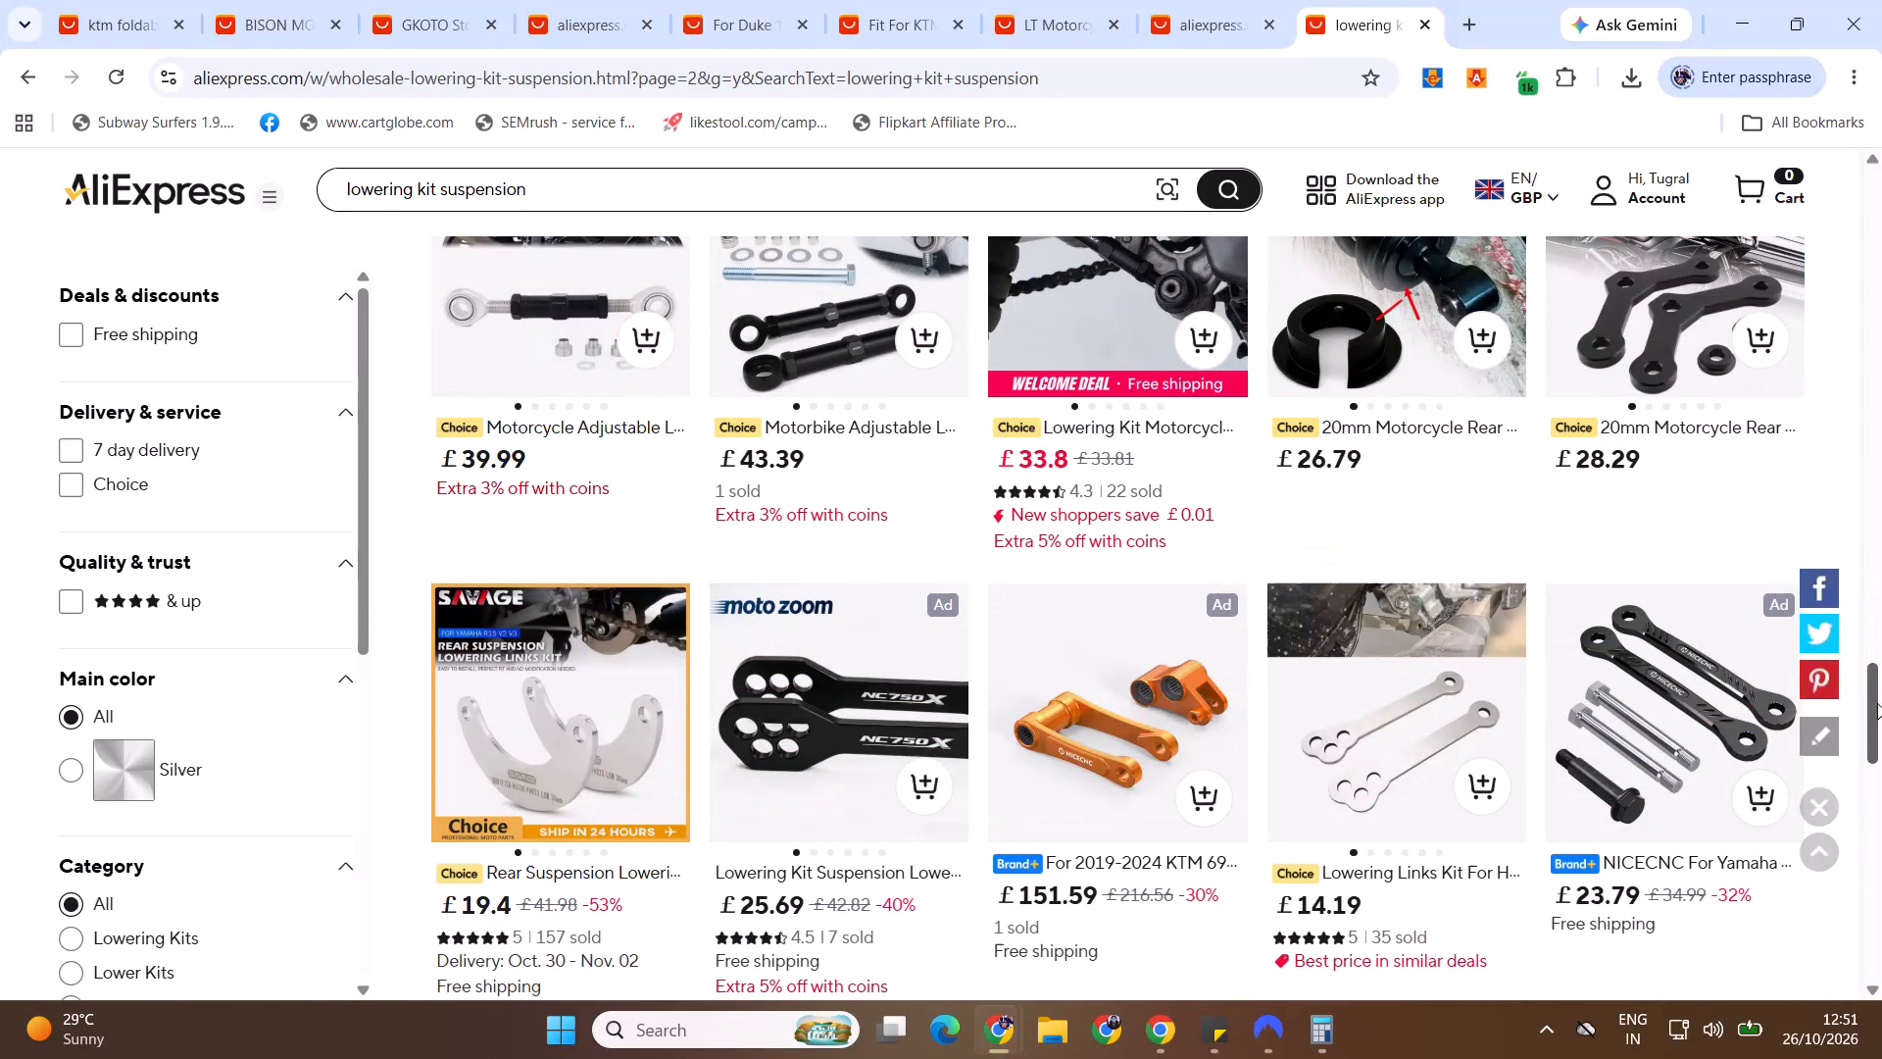
{"action": "left_click_drag", "start_coordinate": [1877, 703], "coordinate": [1873, 735]}
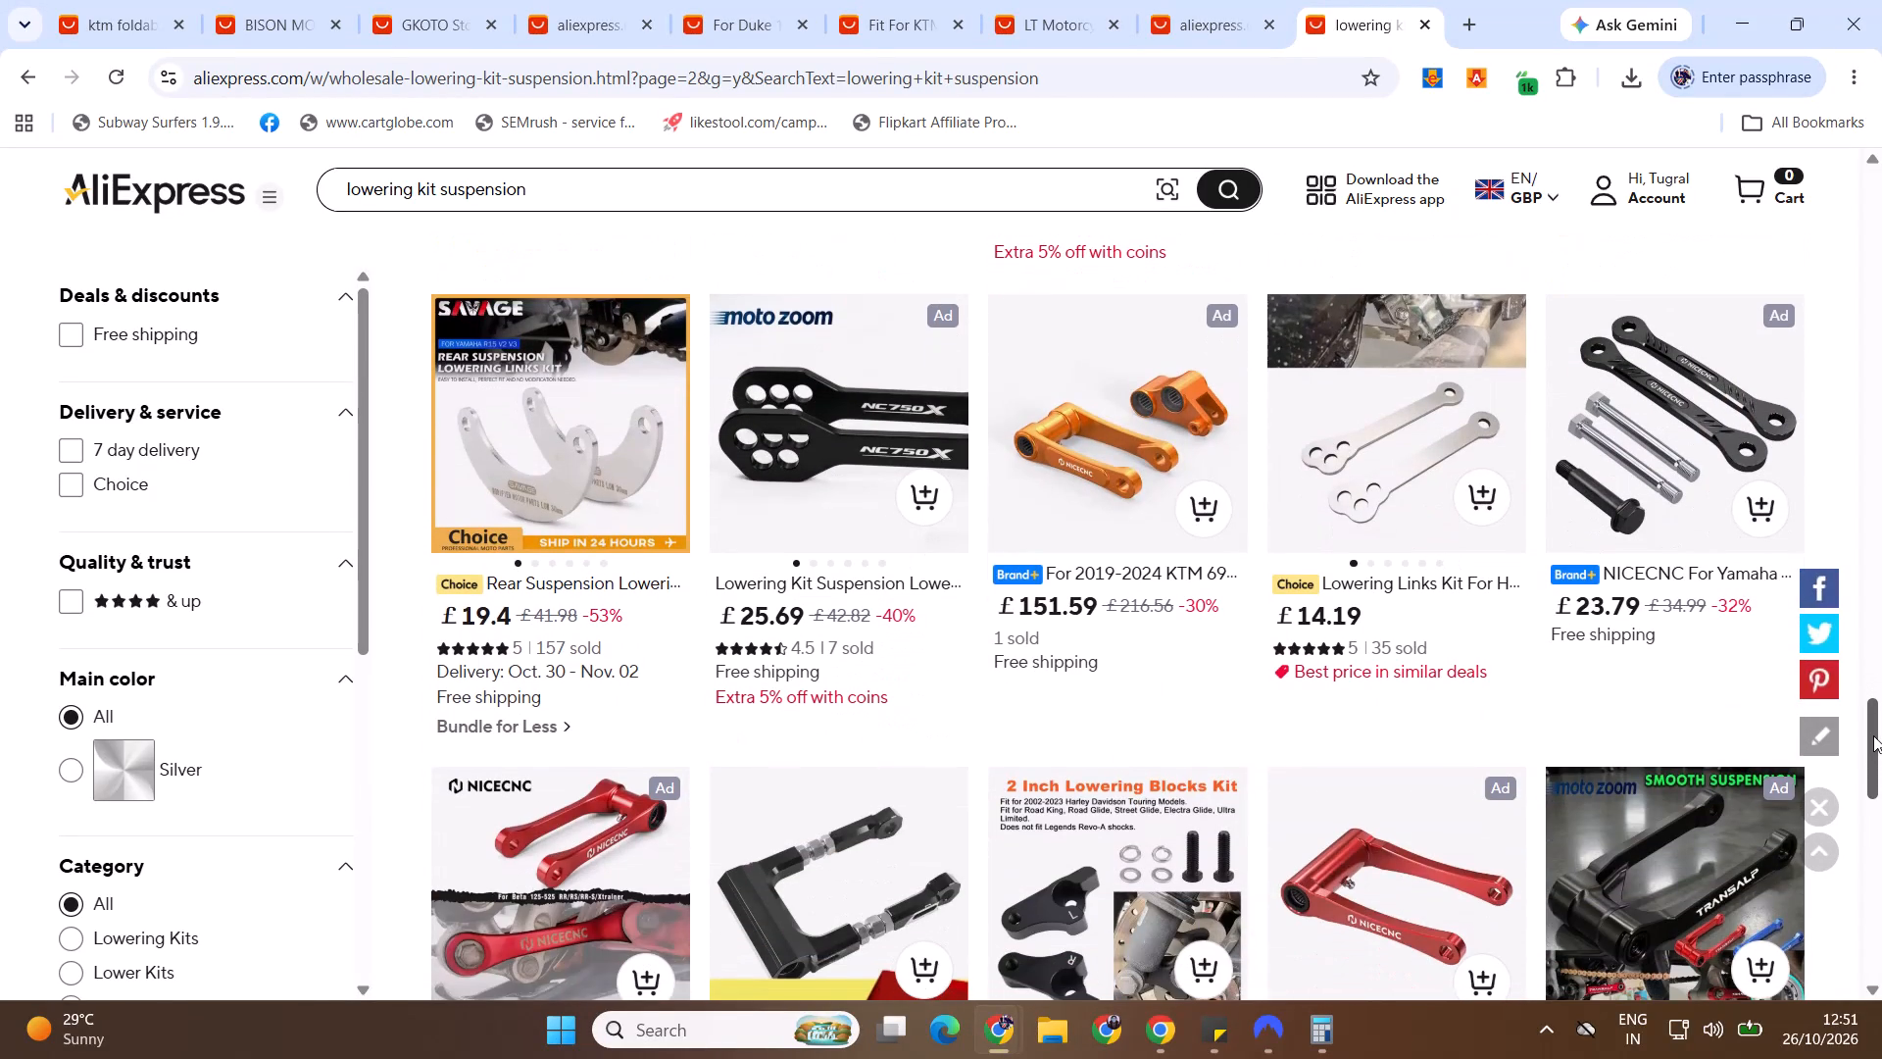
{"action": "left_click_drag", "start_coordinate": [1873, 735], "coordinate": [1872, 742]}
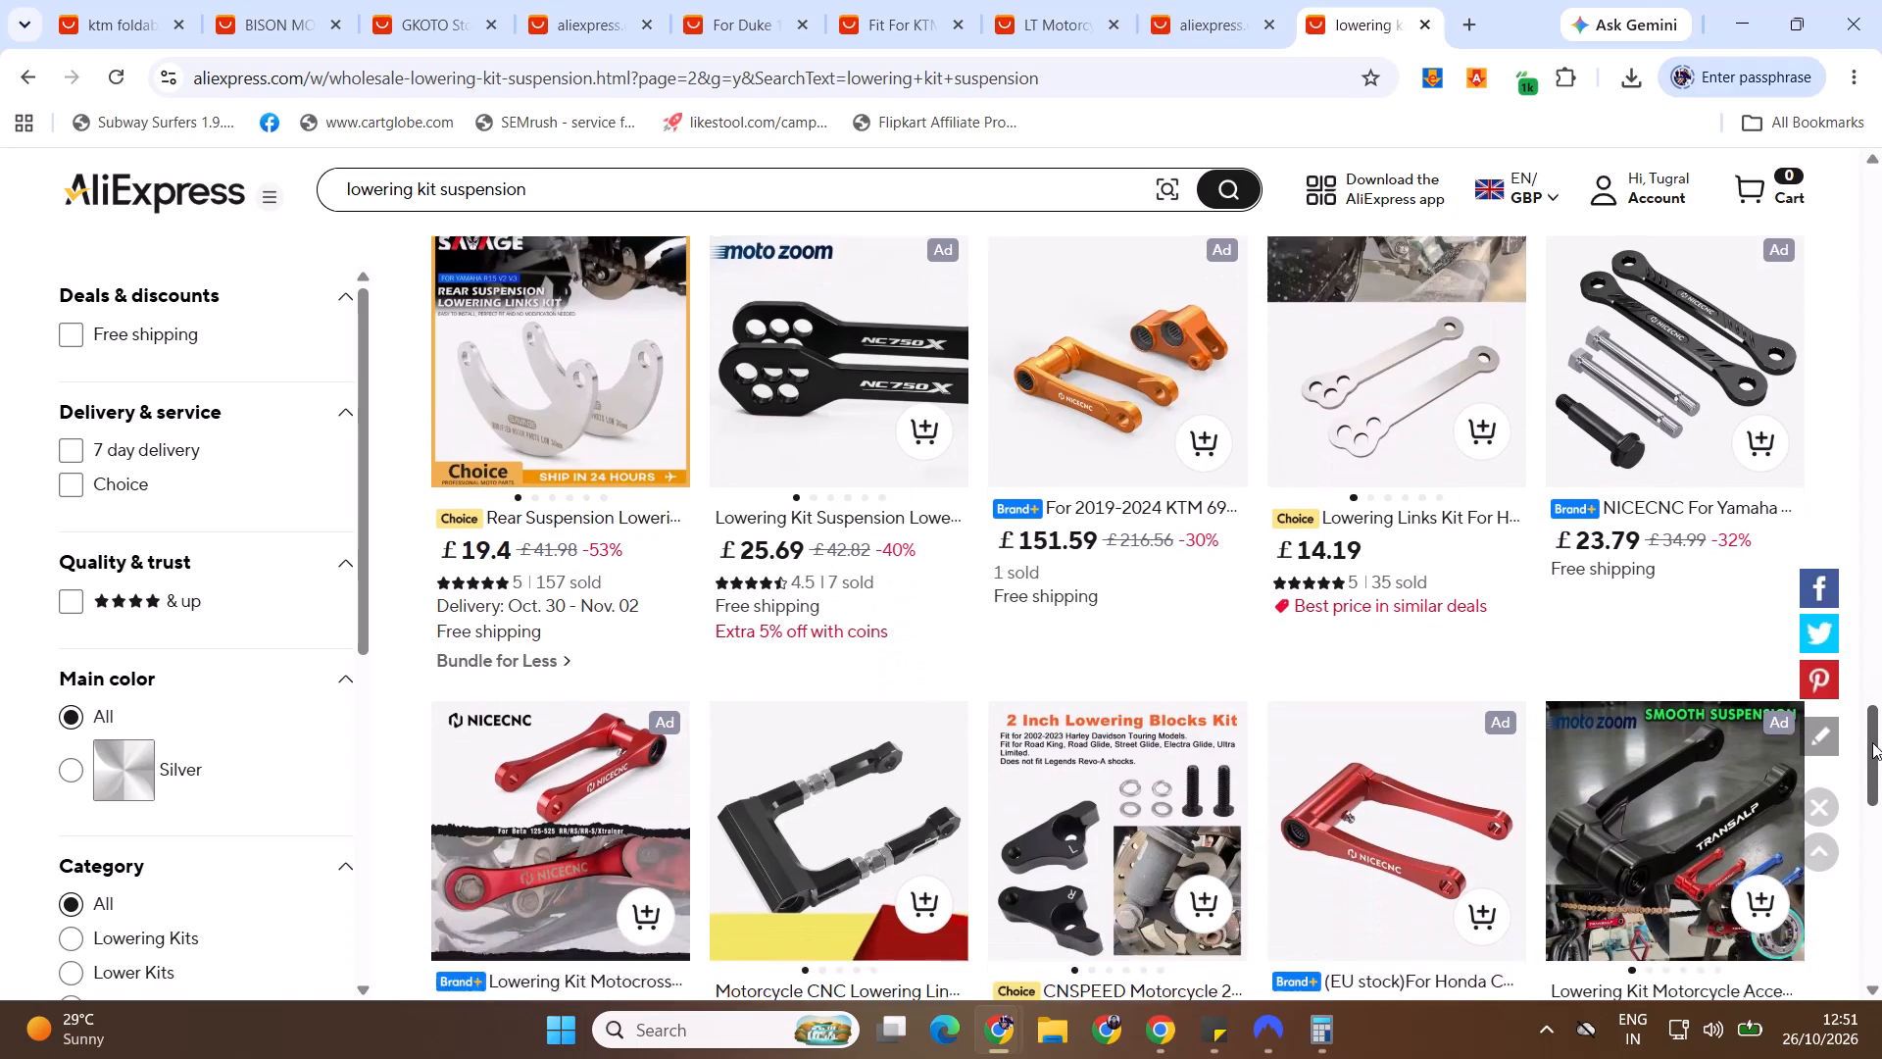
{"action": "left_click_drag", "start_coordinate": [1872, 742], "coordinate": [1872, 791]}
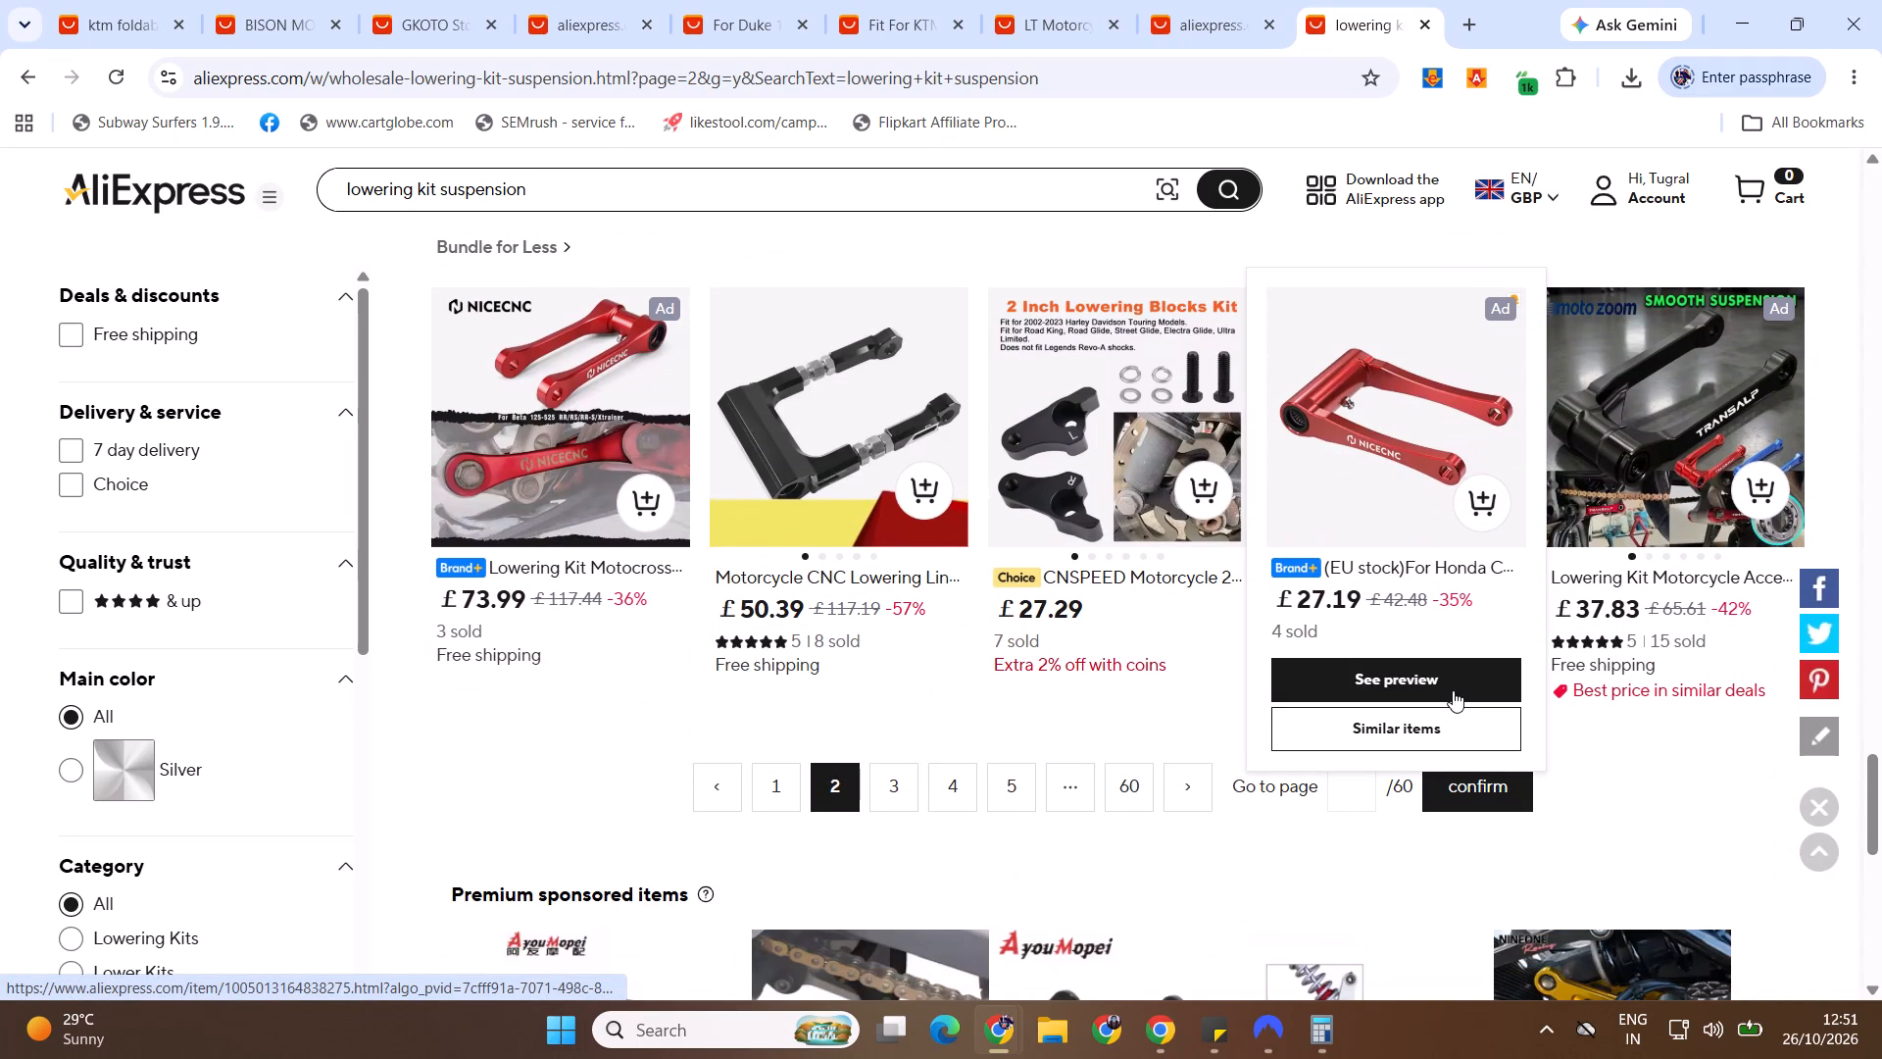
Open the £50.39 motorcycle CNC lowering links kit in its own page and close the search results page.
{"action": "middle_click", "coordinate": [849, 449]}
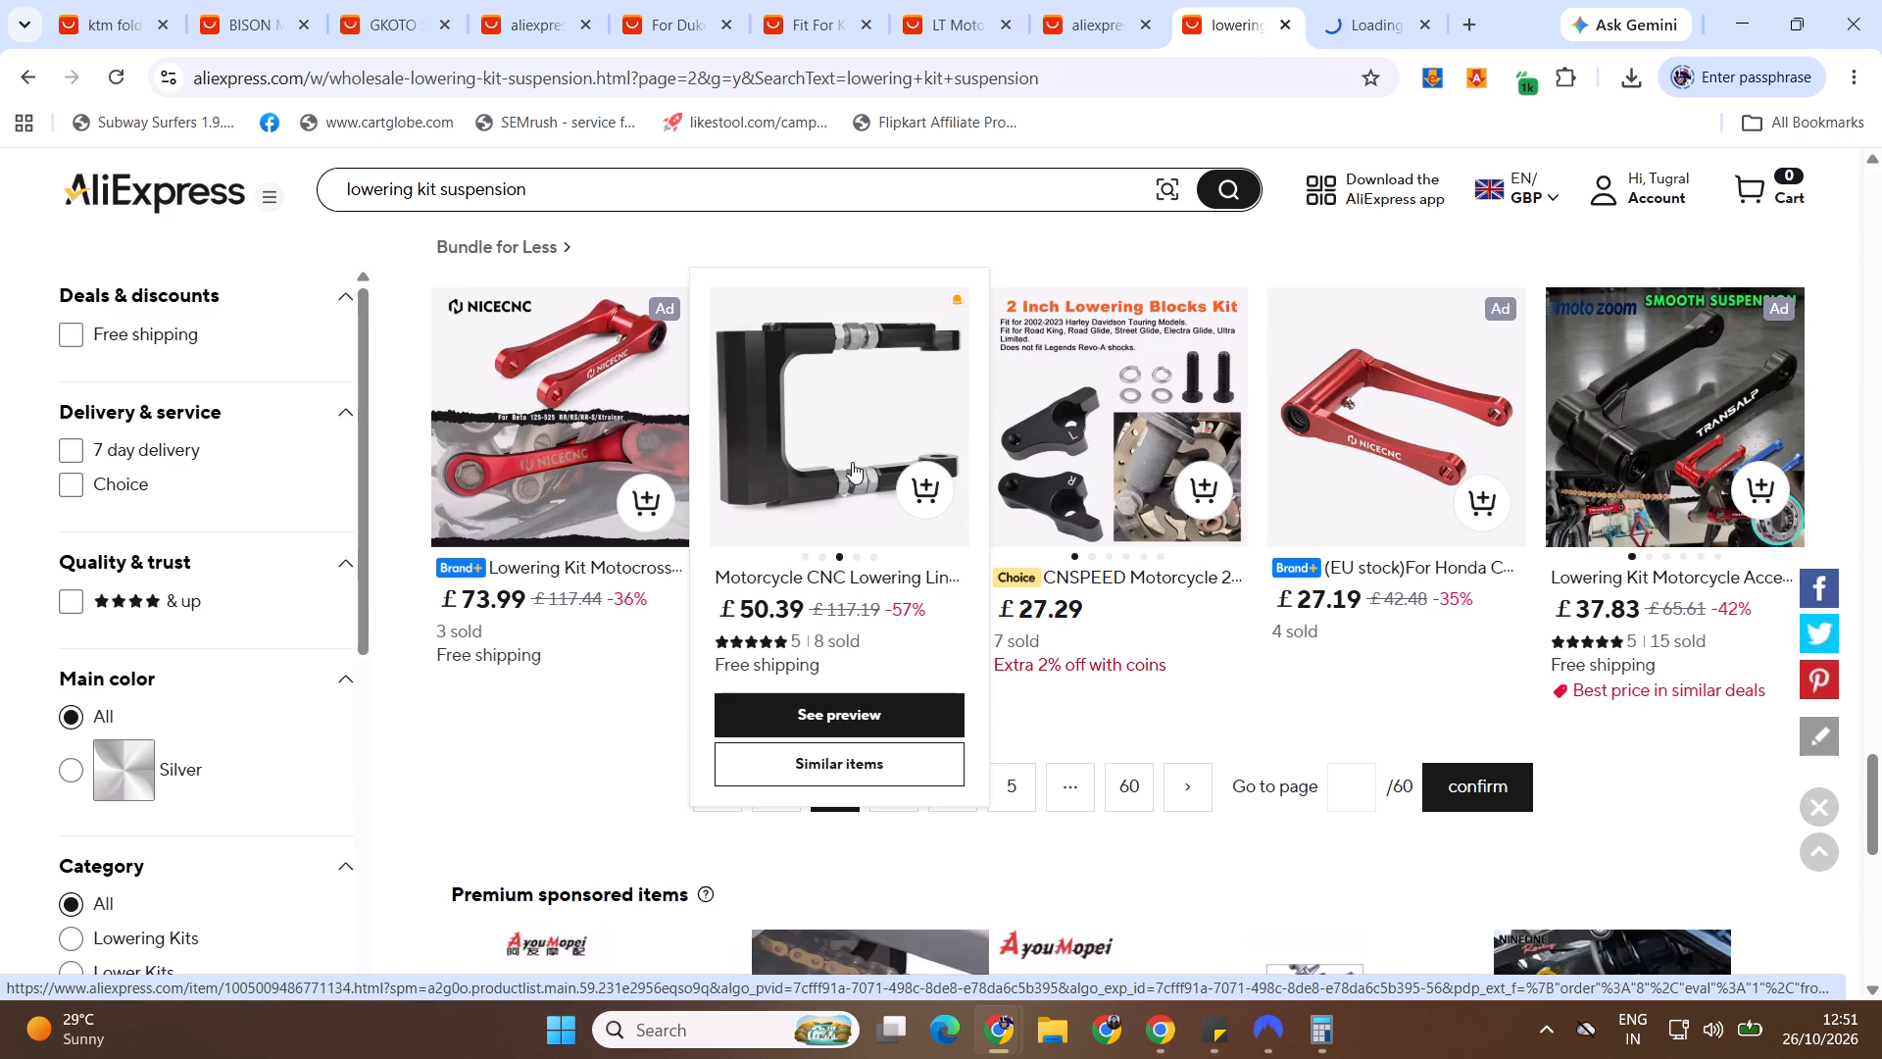
{"action": "left_click", "coordinate": [1294, 19]}
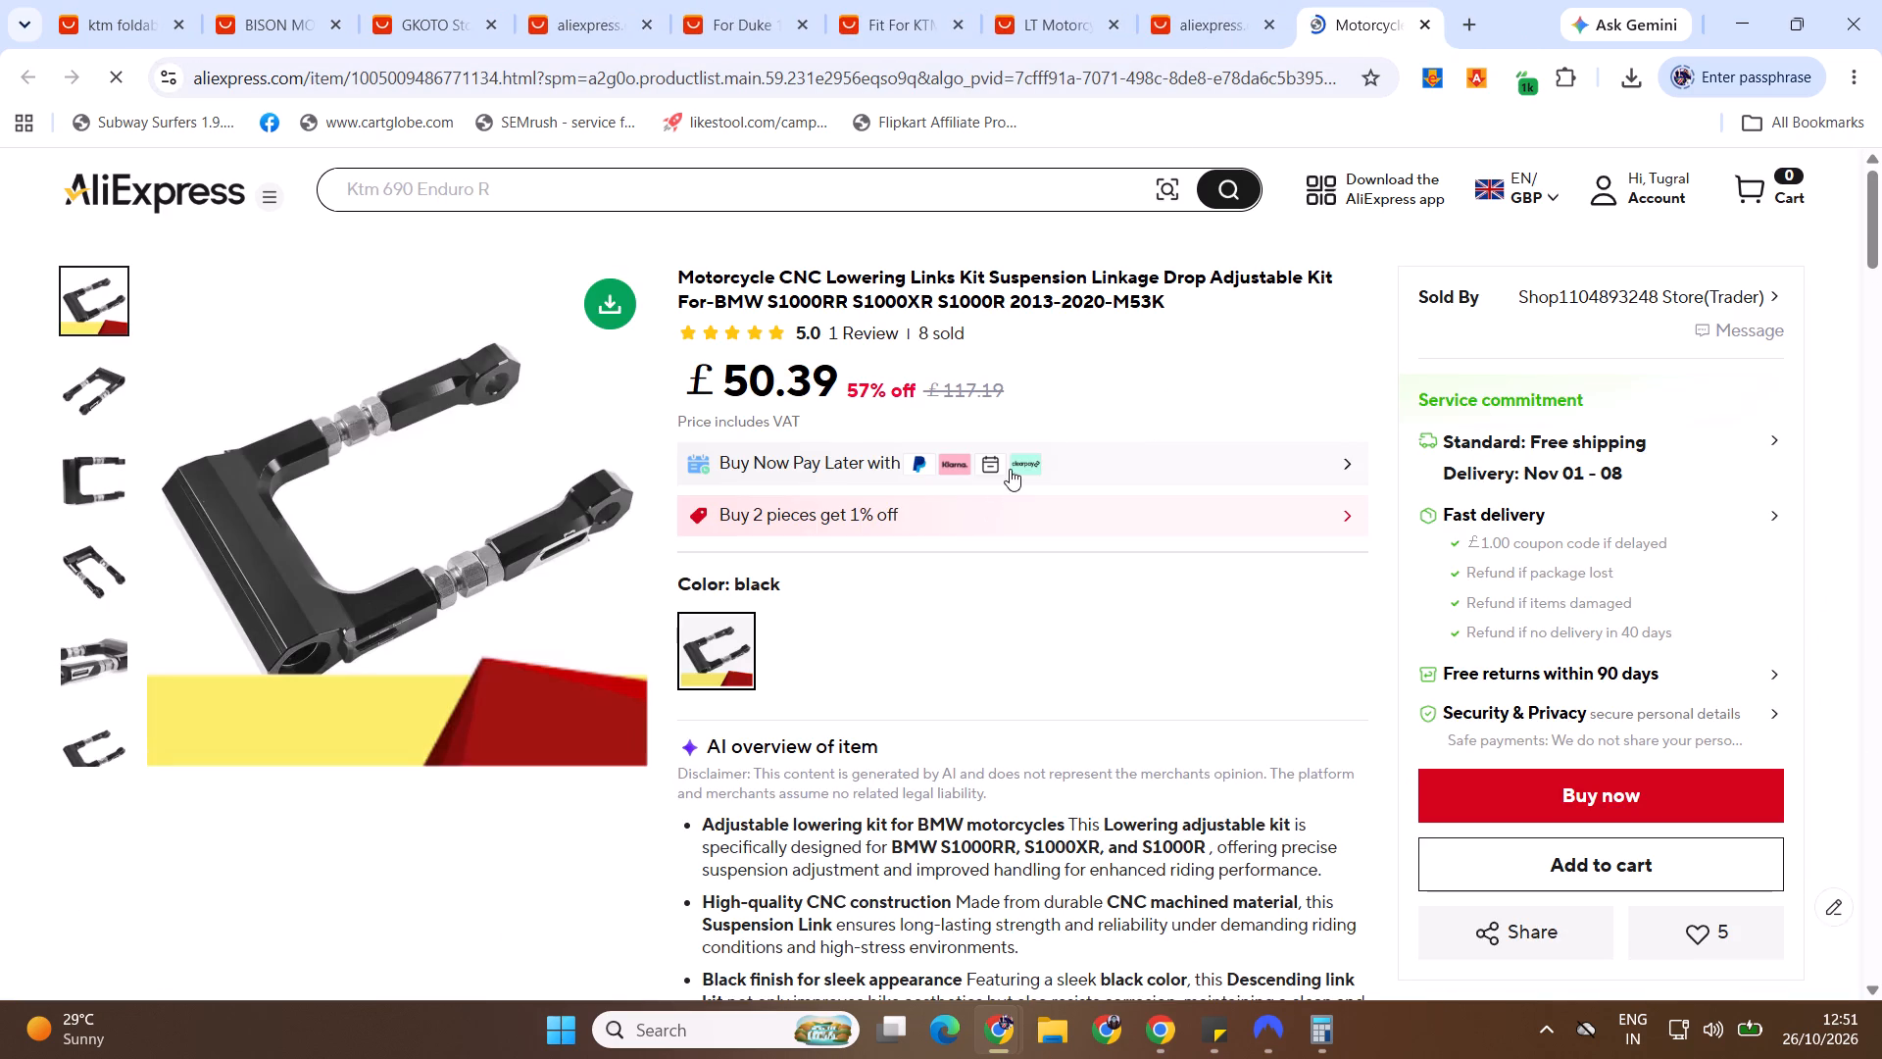
Download the second product image of the BMW S1000RR lowering links kit.
{"action": "left_click", "coordinate": [624, 328]}
{"action": "left_click", "coordinate": [624, 323]}
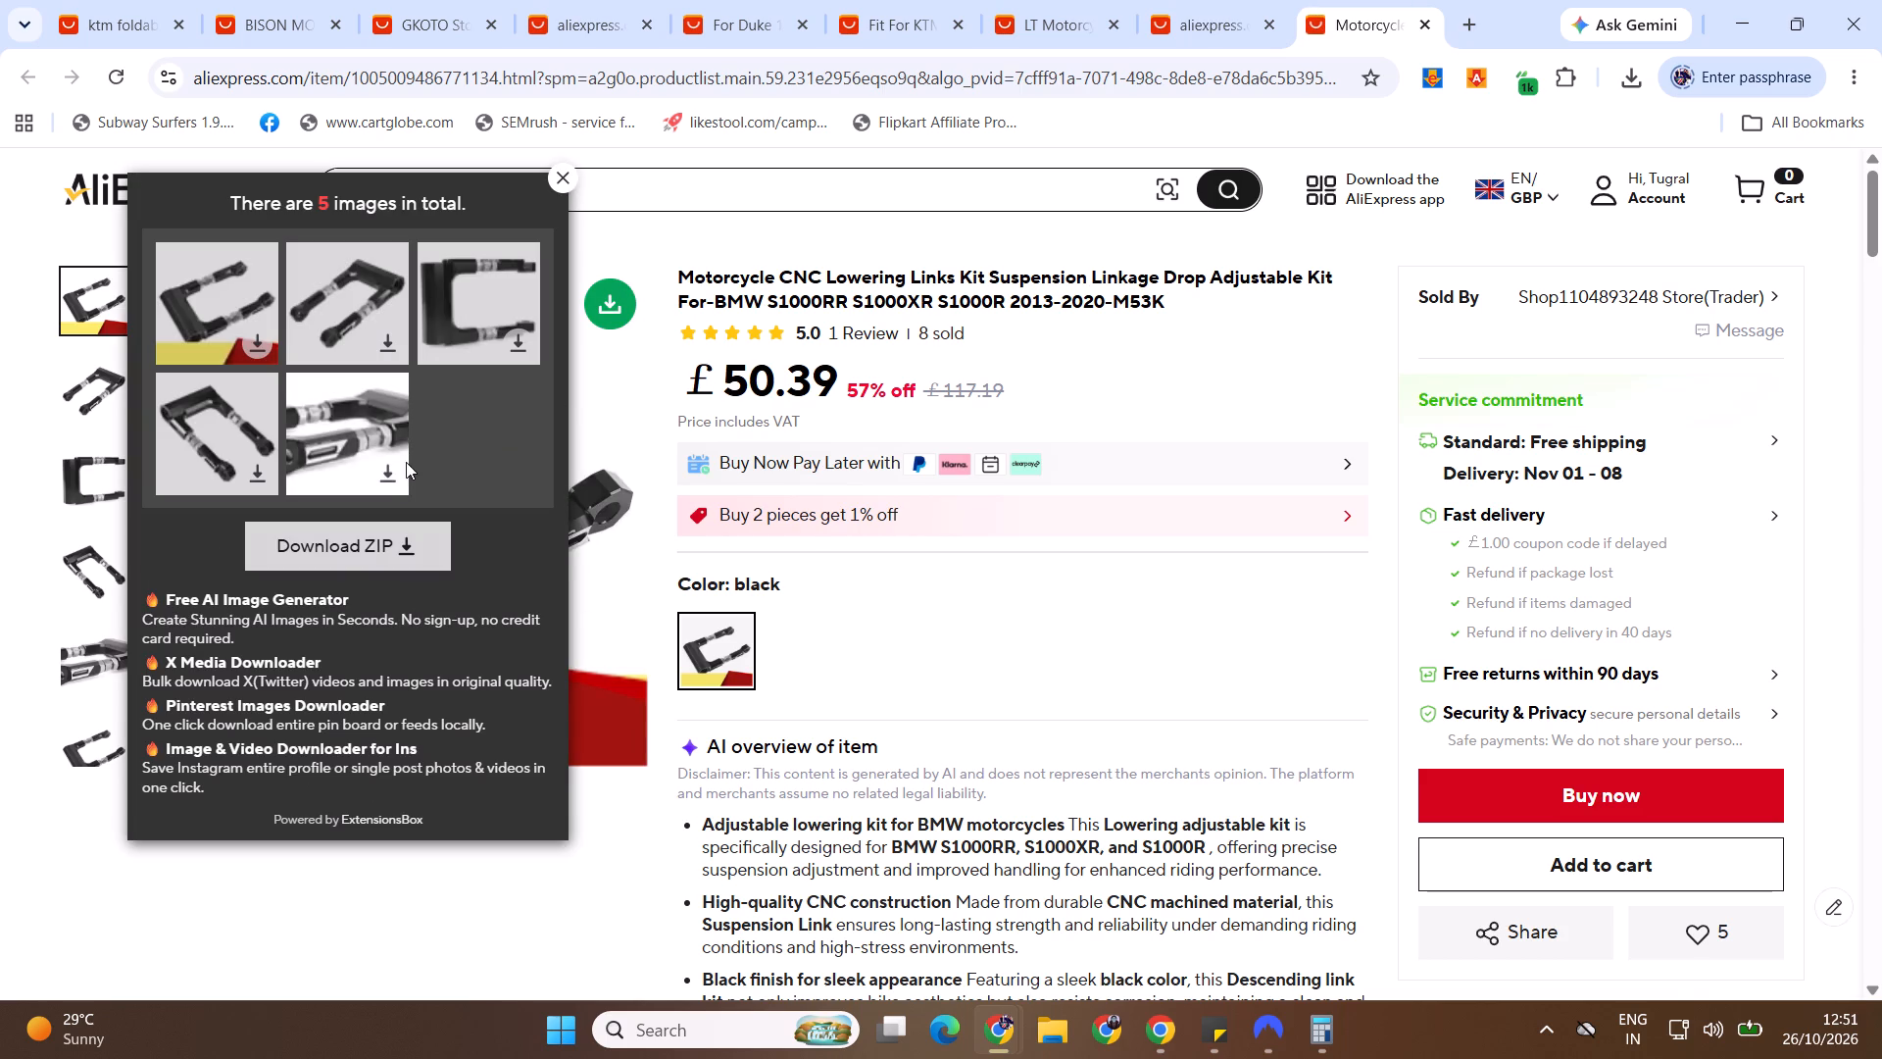
{"action": "left_click", "coordinate": [388, 347]}
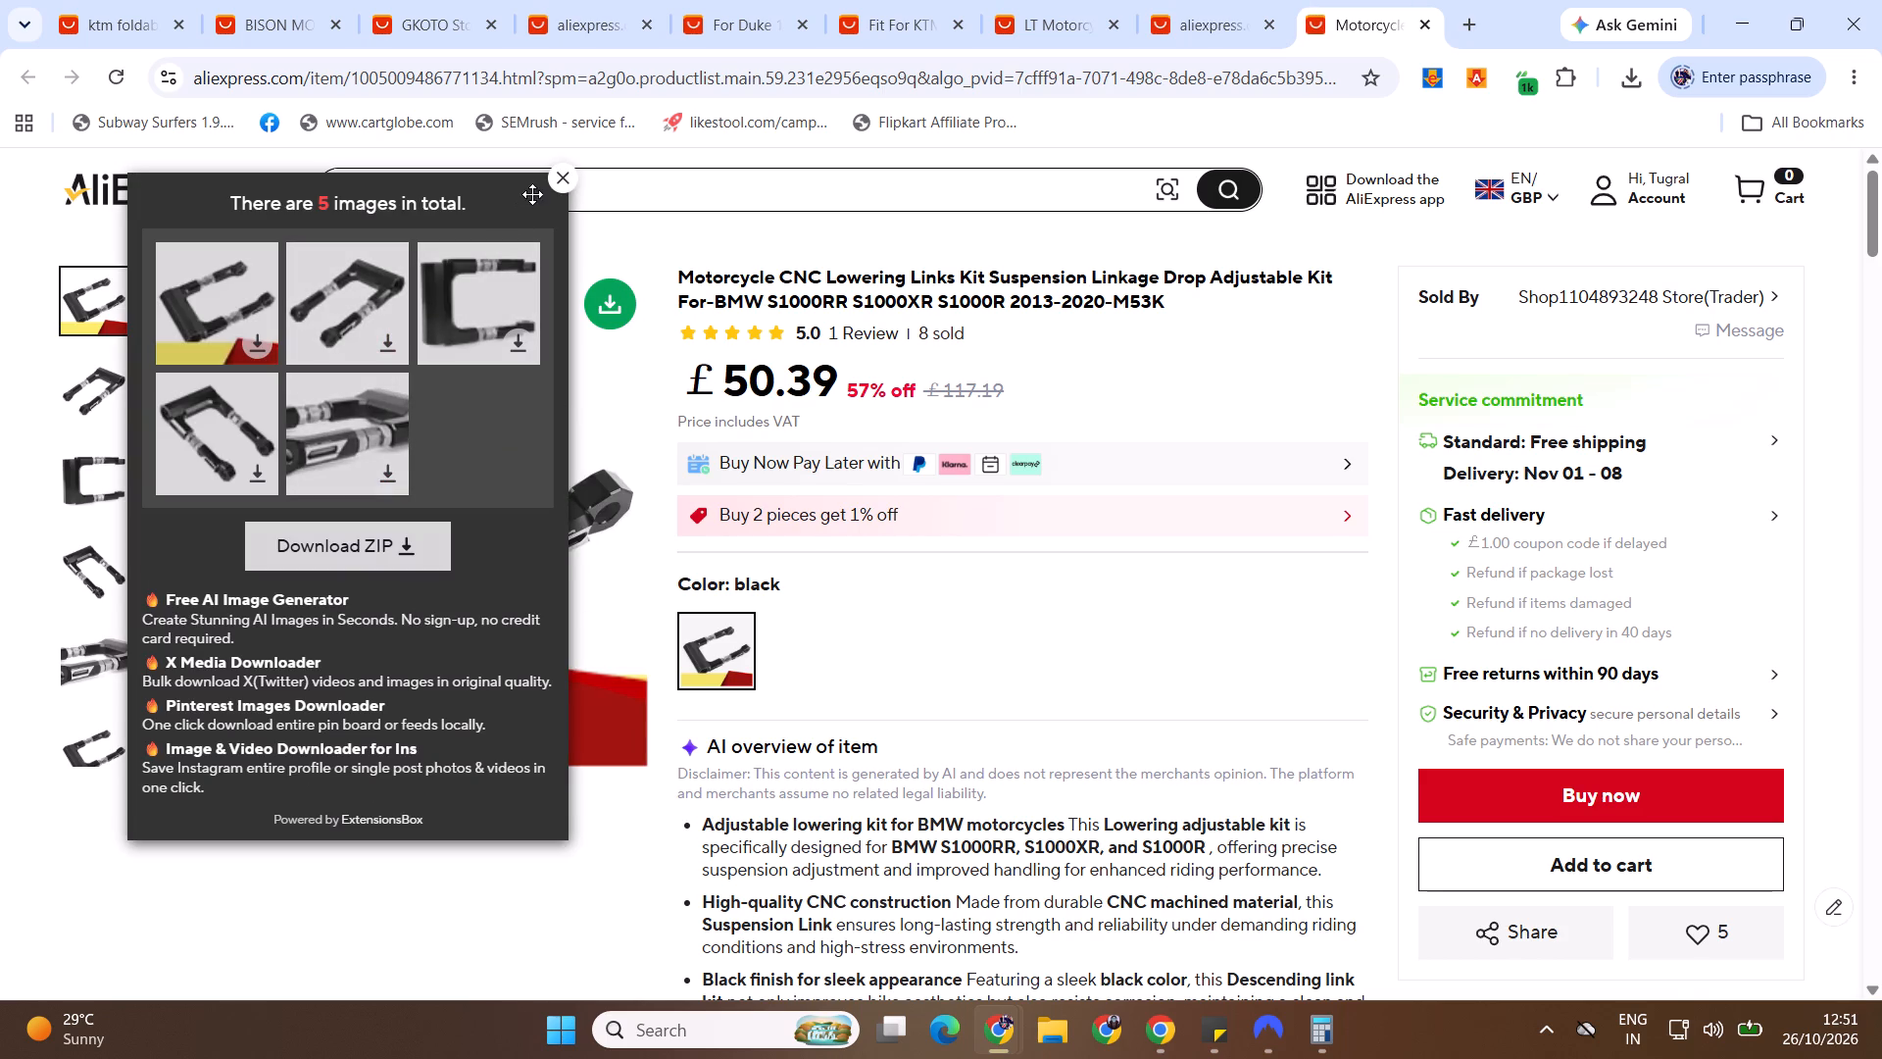
{"action": "left_click", "coordinate": [560, 178]}
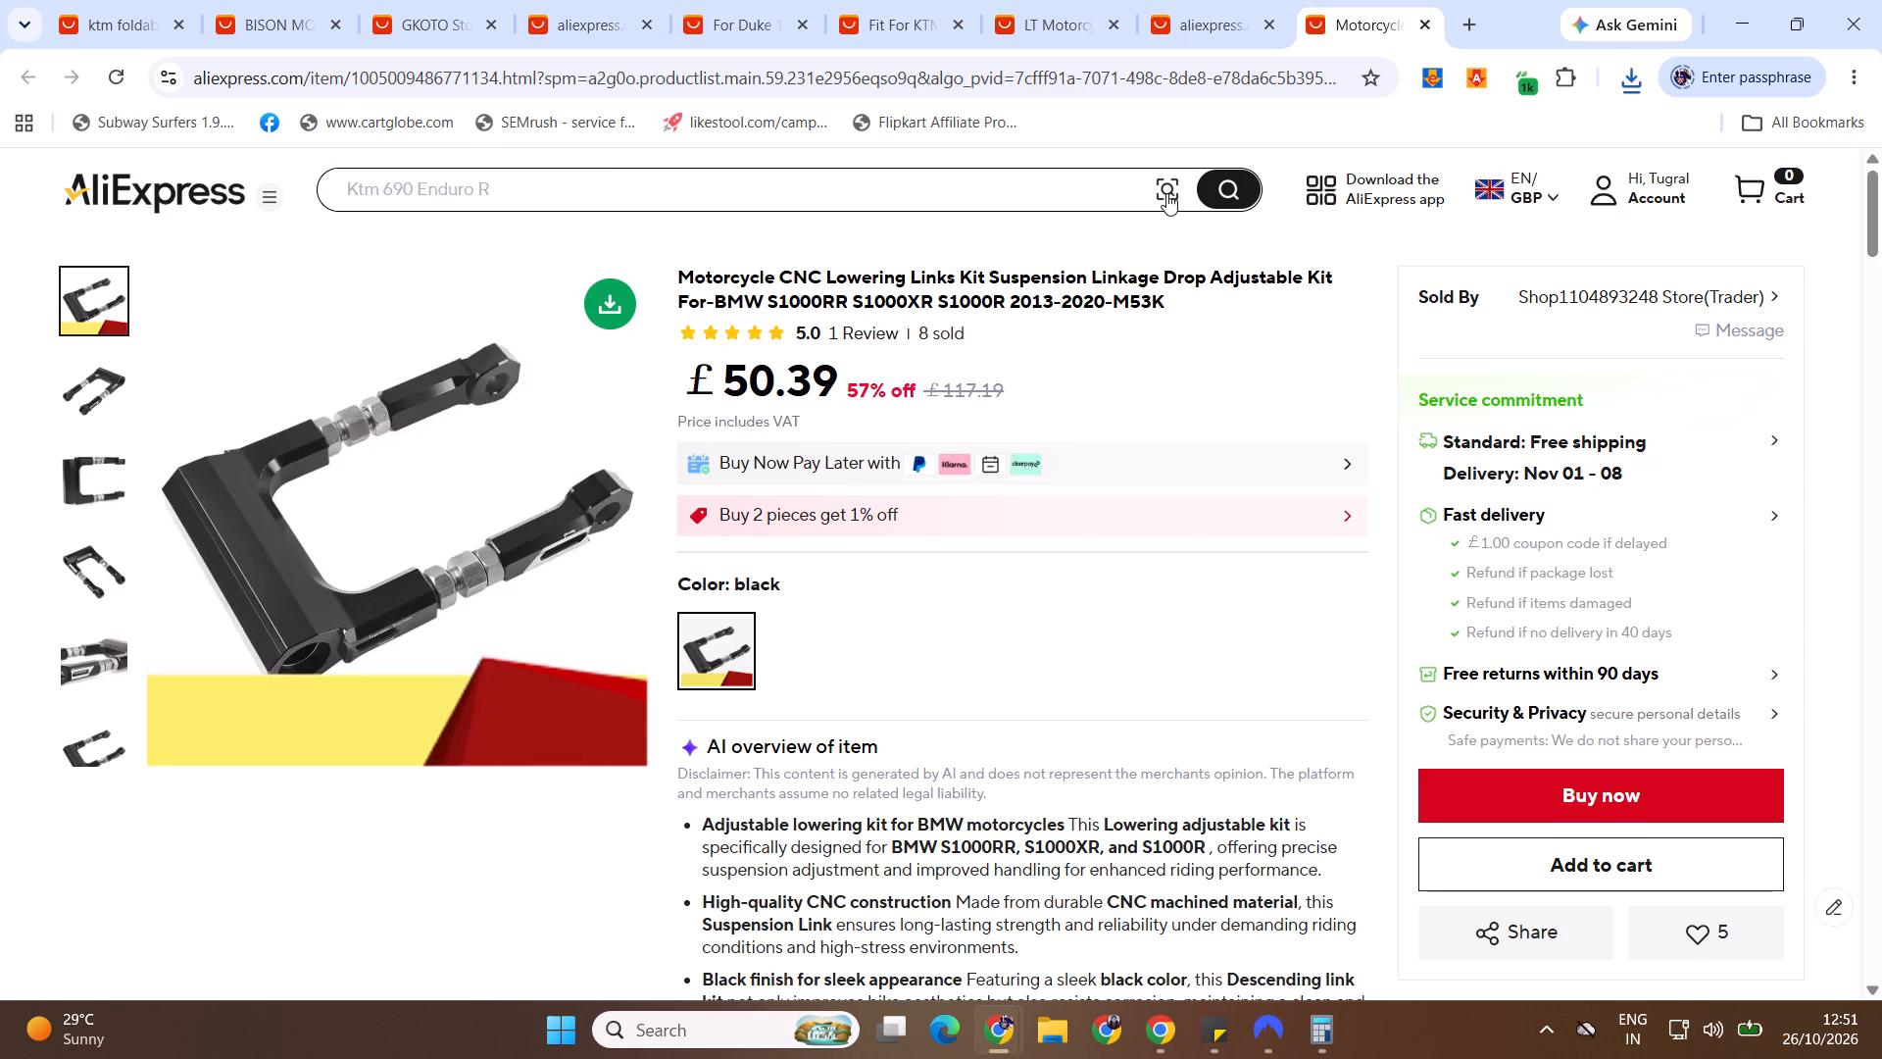
Run an AliExpress image search using the downloaded BMW lowering links picture.
{"action": "left_click", "coordinate": [1167, 193]}
{"action": "left_click", "coordinate": [1183, 459]}
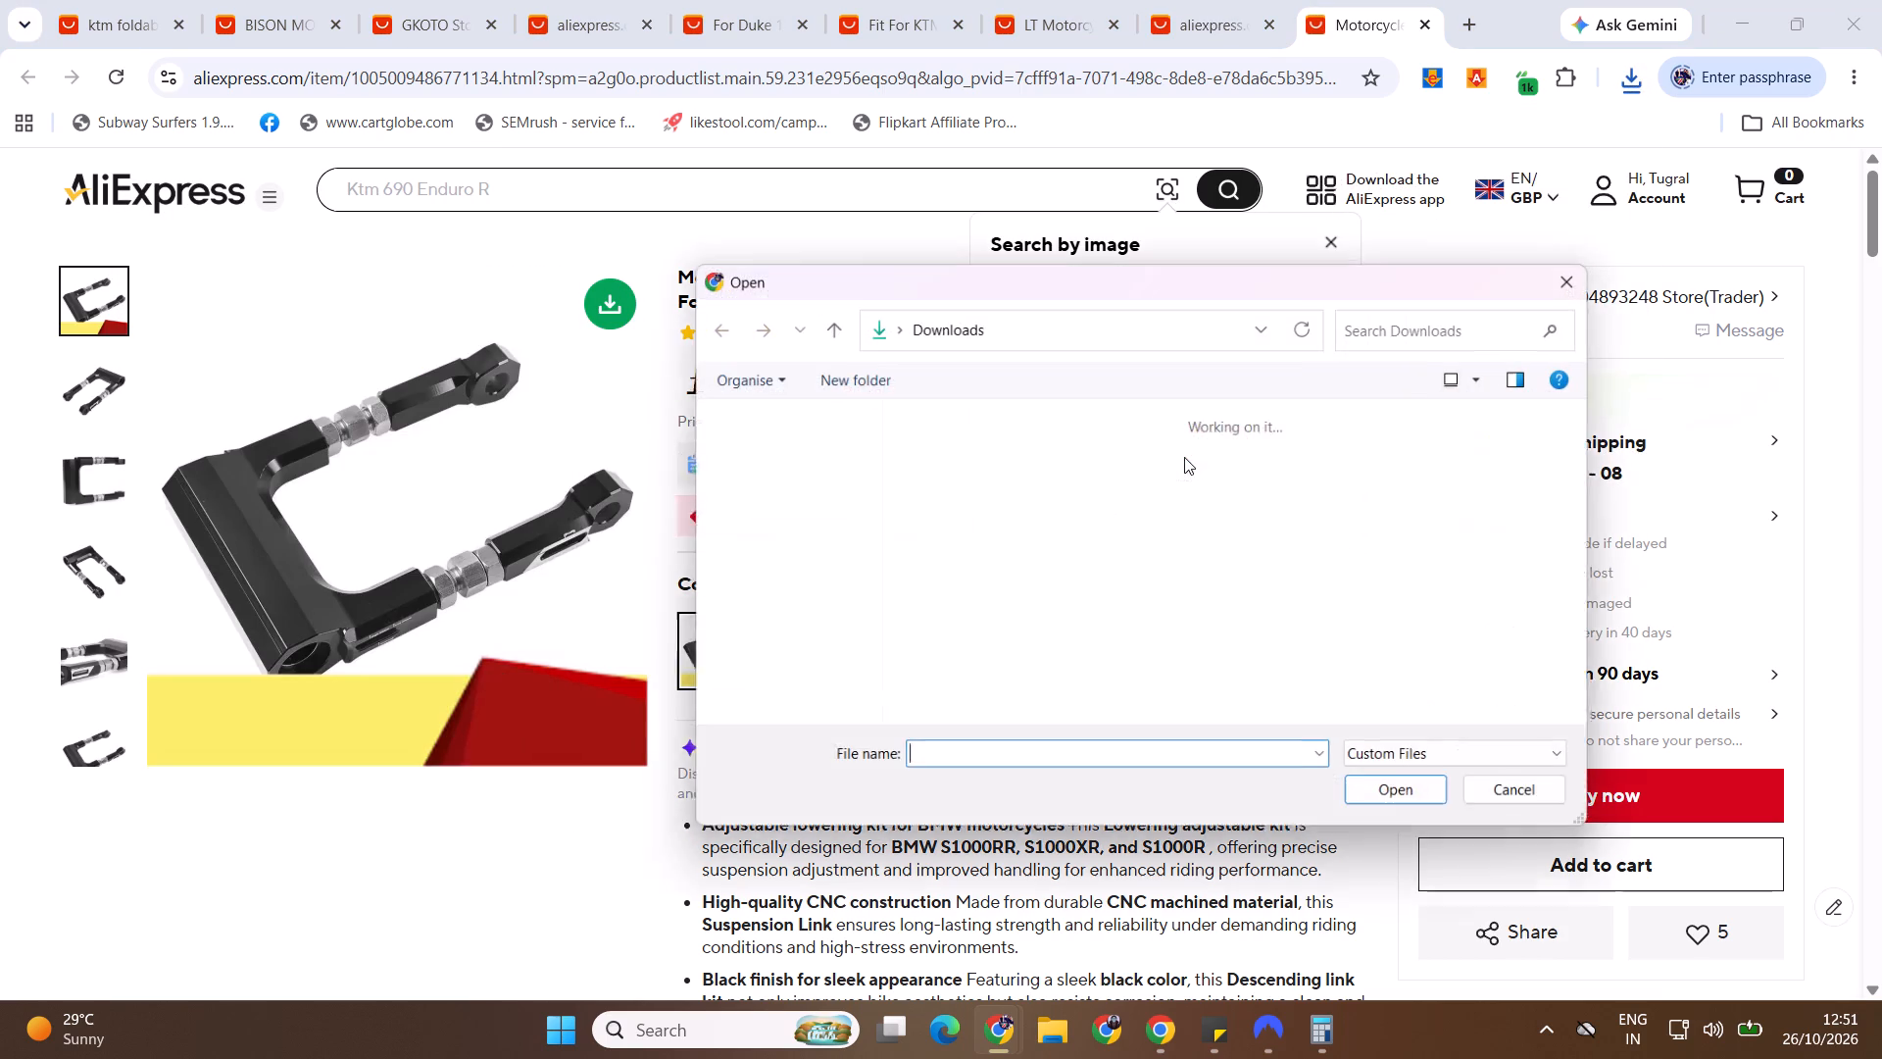
{"action": "left_click", "coordinate": [948, 510]}
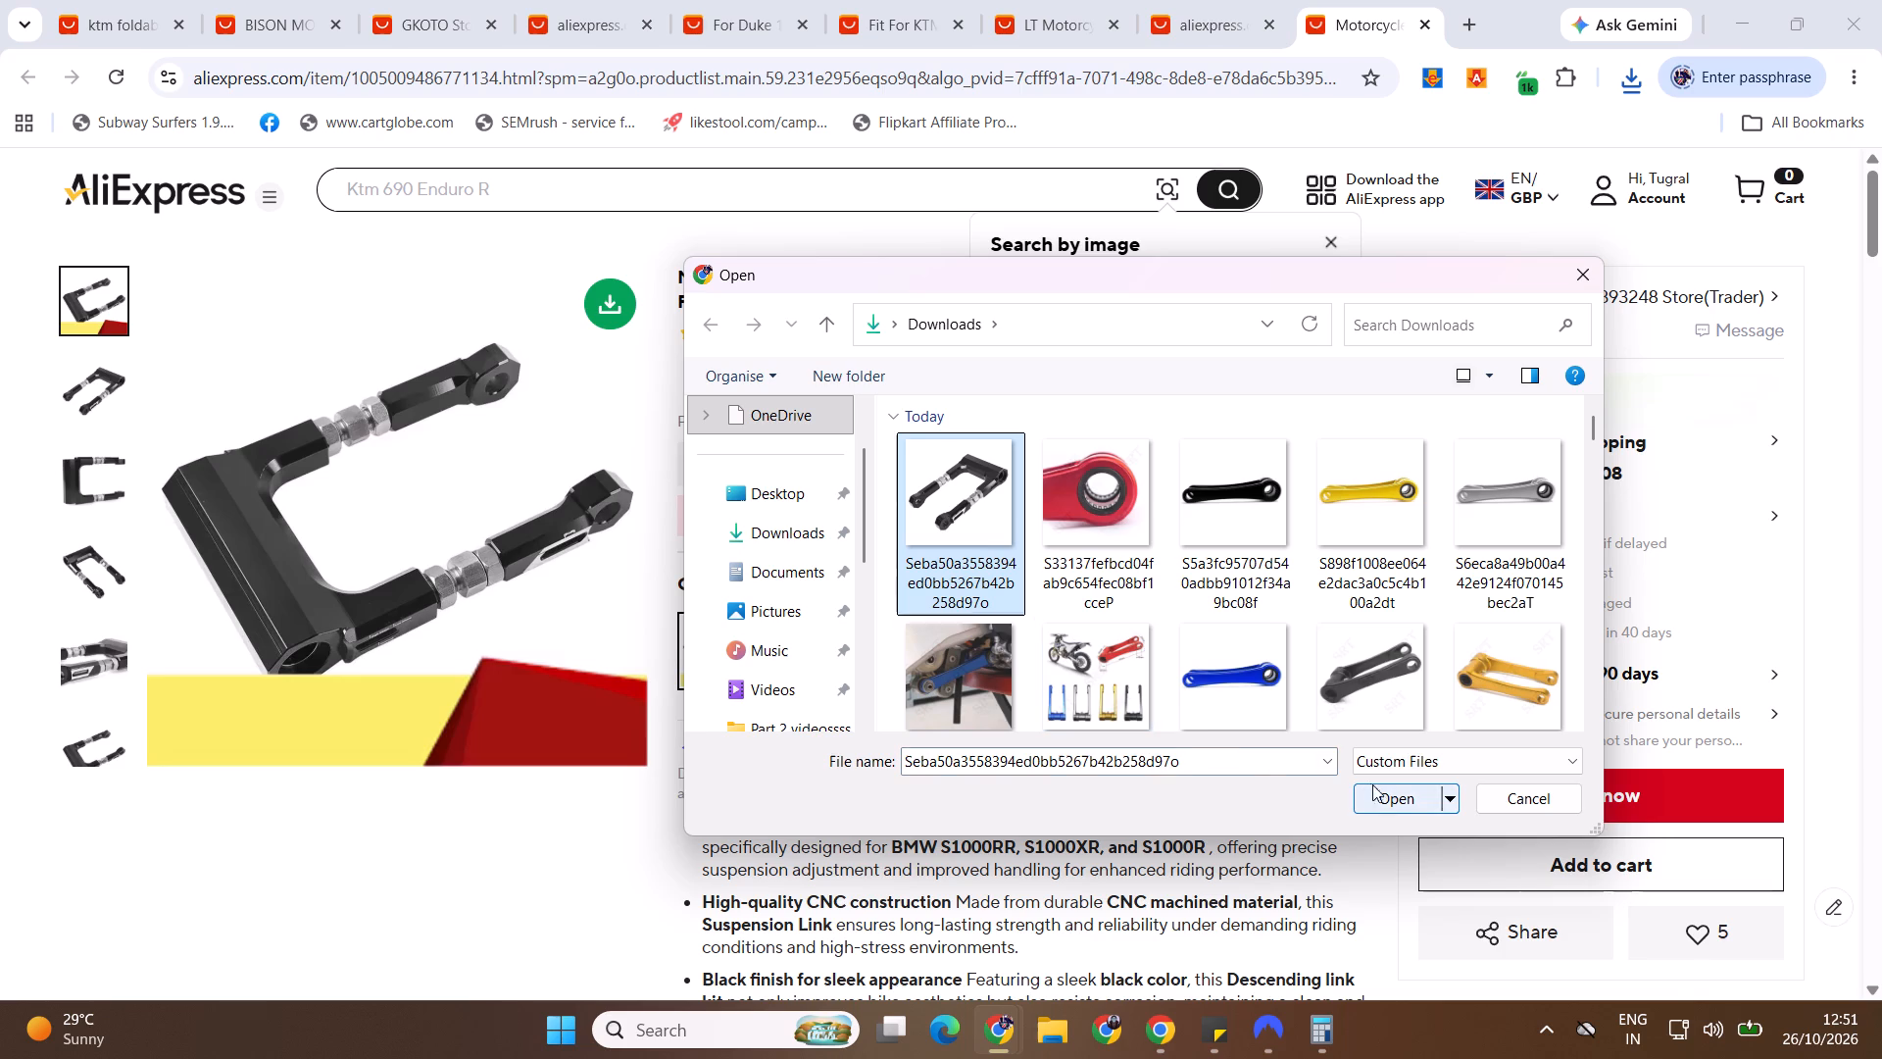
{"action": "left_click", "coordinate": [1379, 790]}
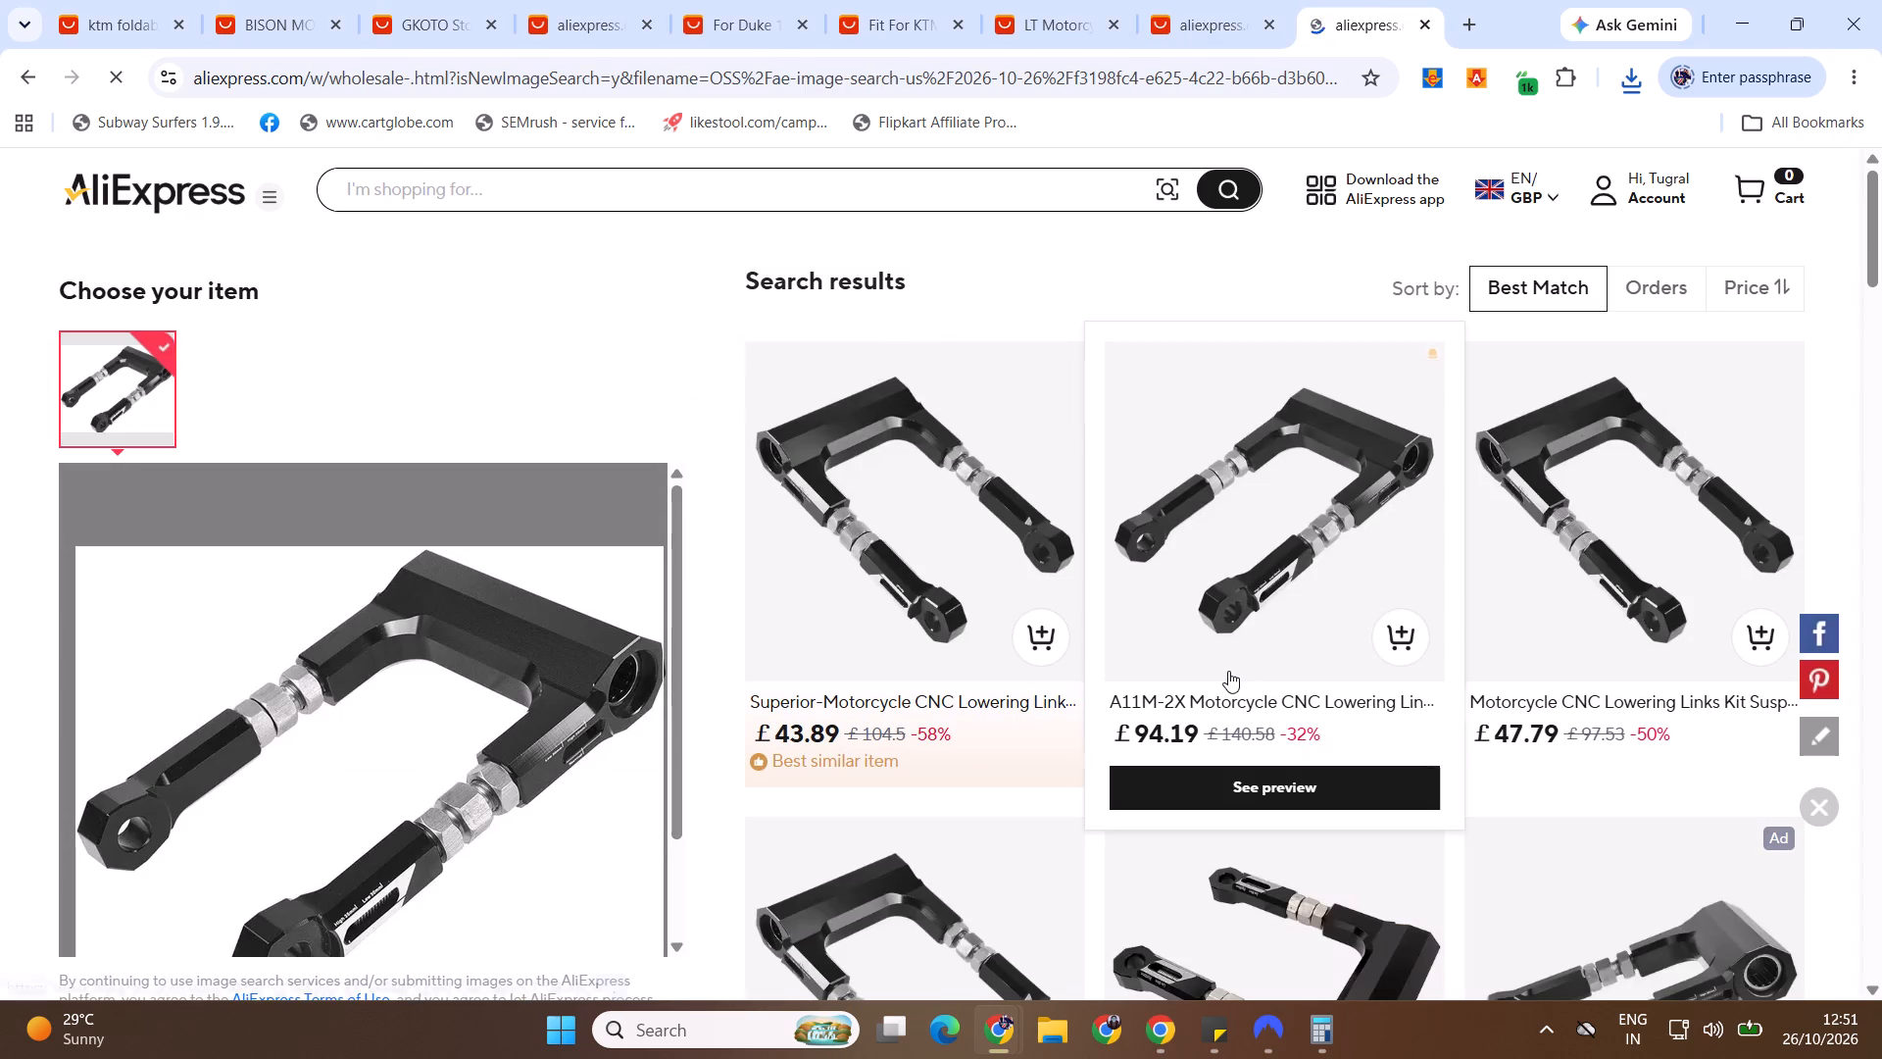
Check the £43.89 Superior CNC lowering links kit from the matching results on its own page and close it.
{"action": "left_click_drag", "start_coordinate": [1881, 234], "coordinate": [1881, 274]}
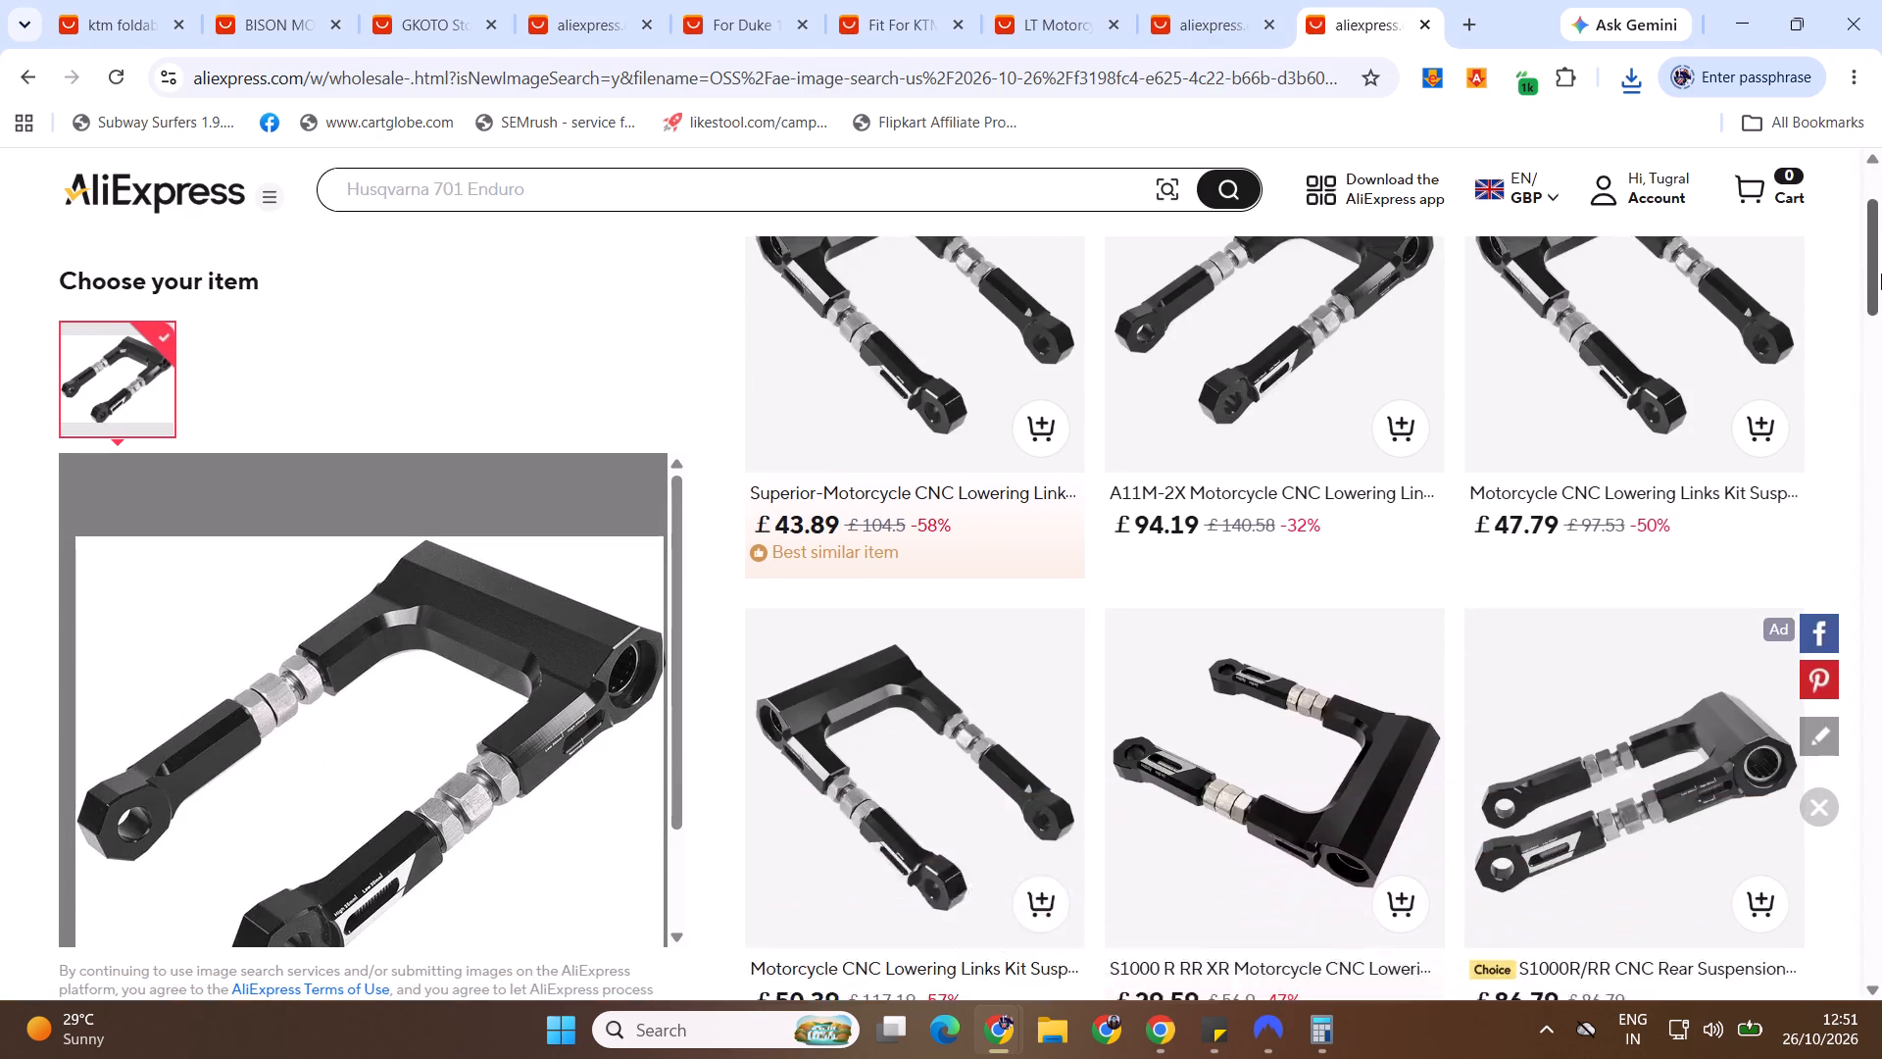
{"action": "left_click_drag", "start_coordinate": [1881, 274], "coordinate": [1881, 269]}
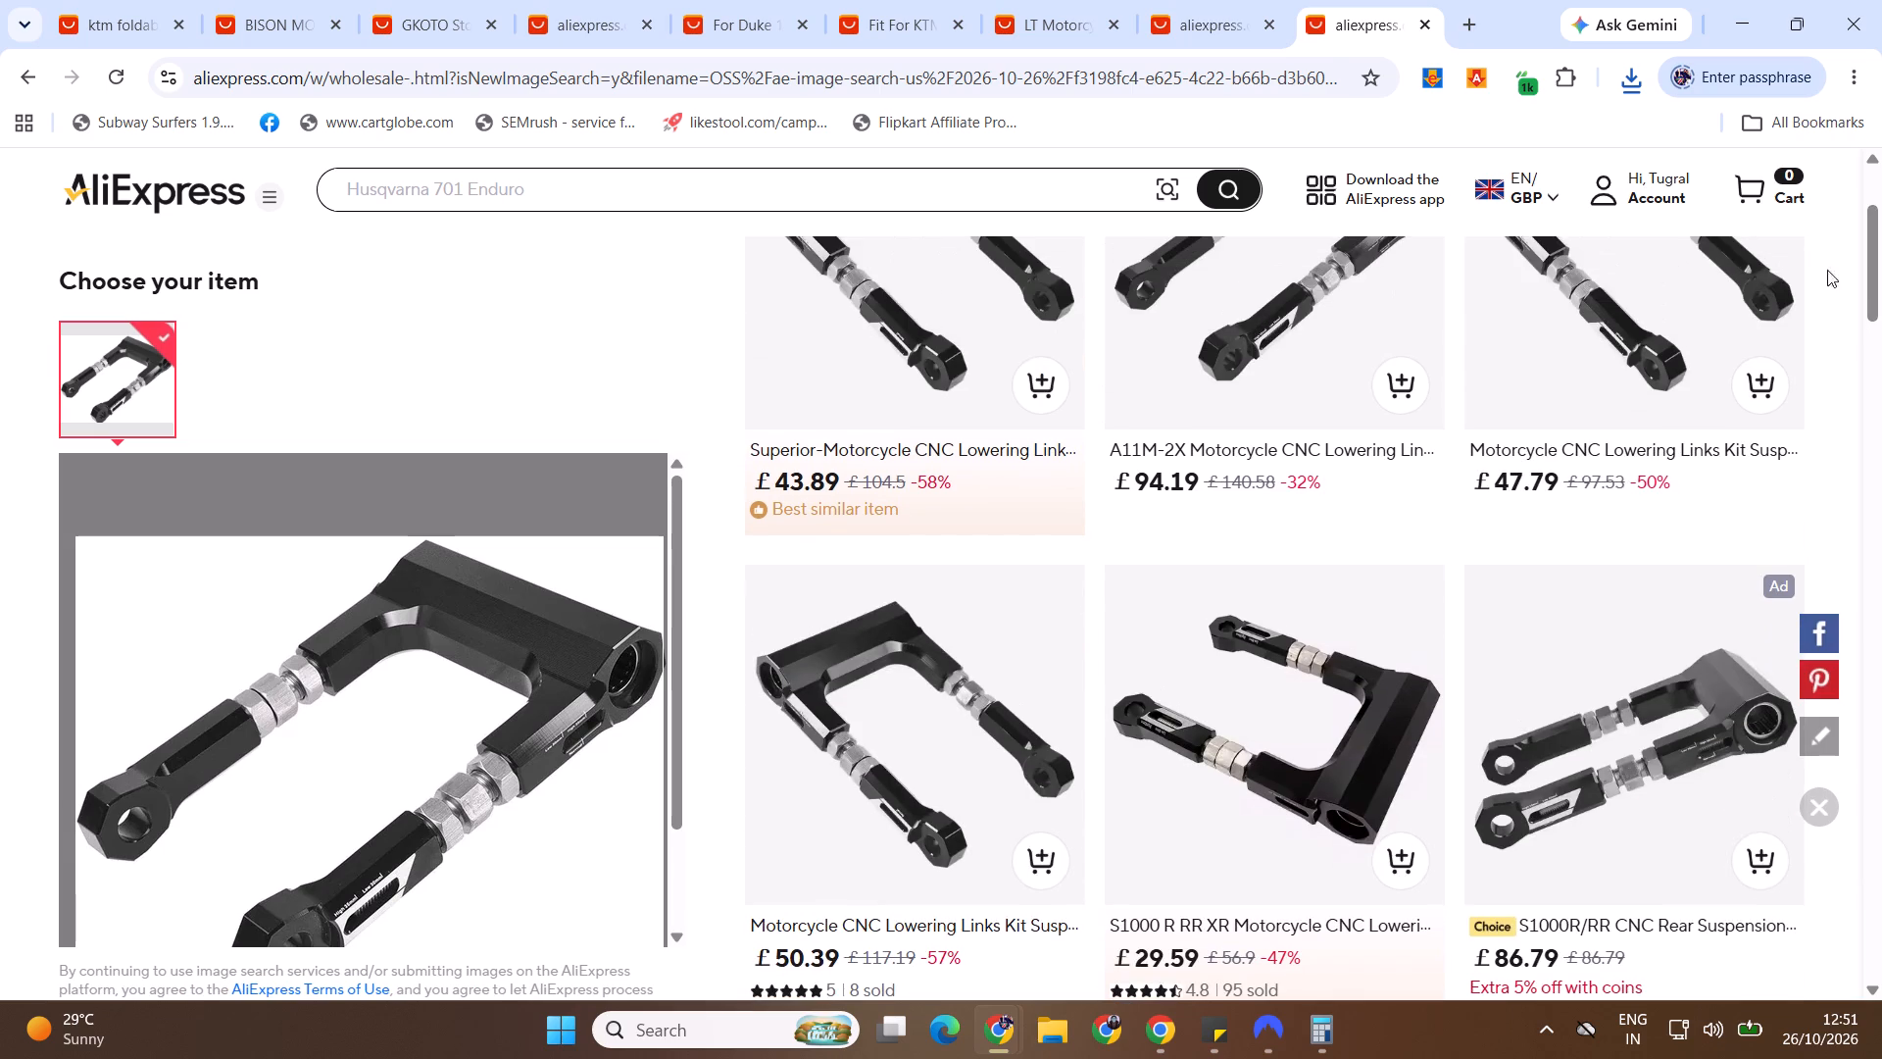
{"action": "middle_click", "coordinate": [924, 346]}
{"action": "left_click", "coordinate": [1361, 14]}
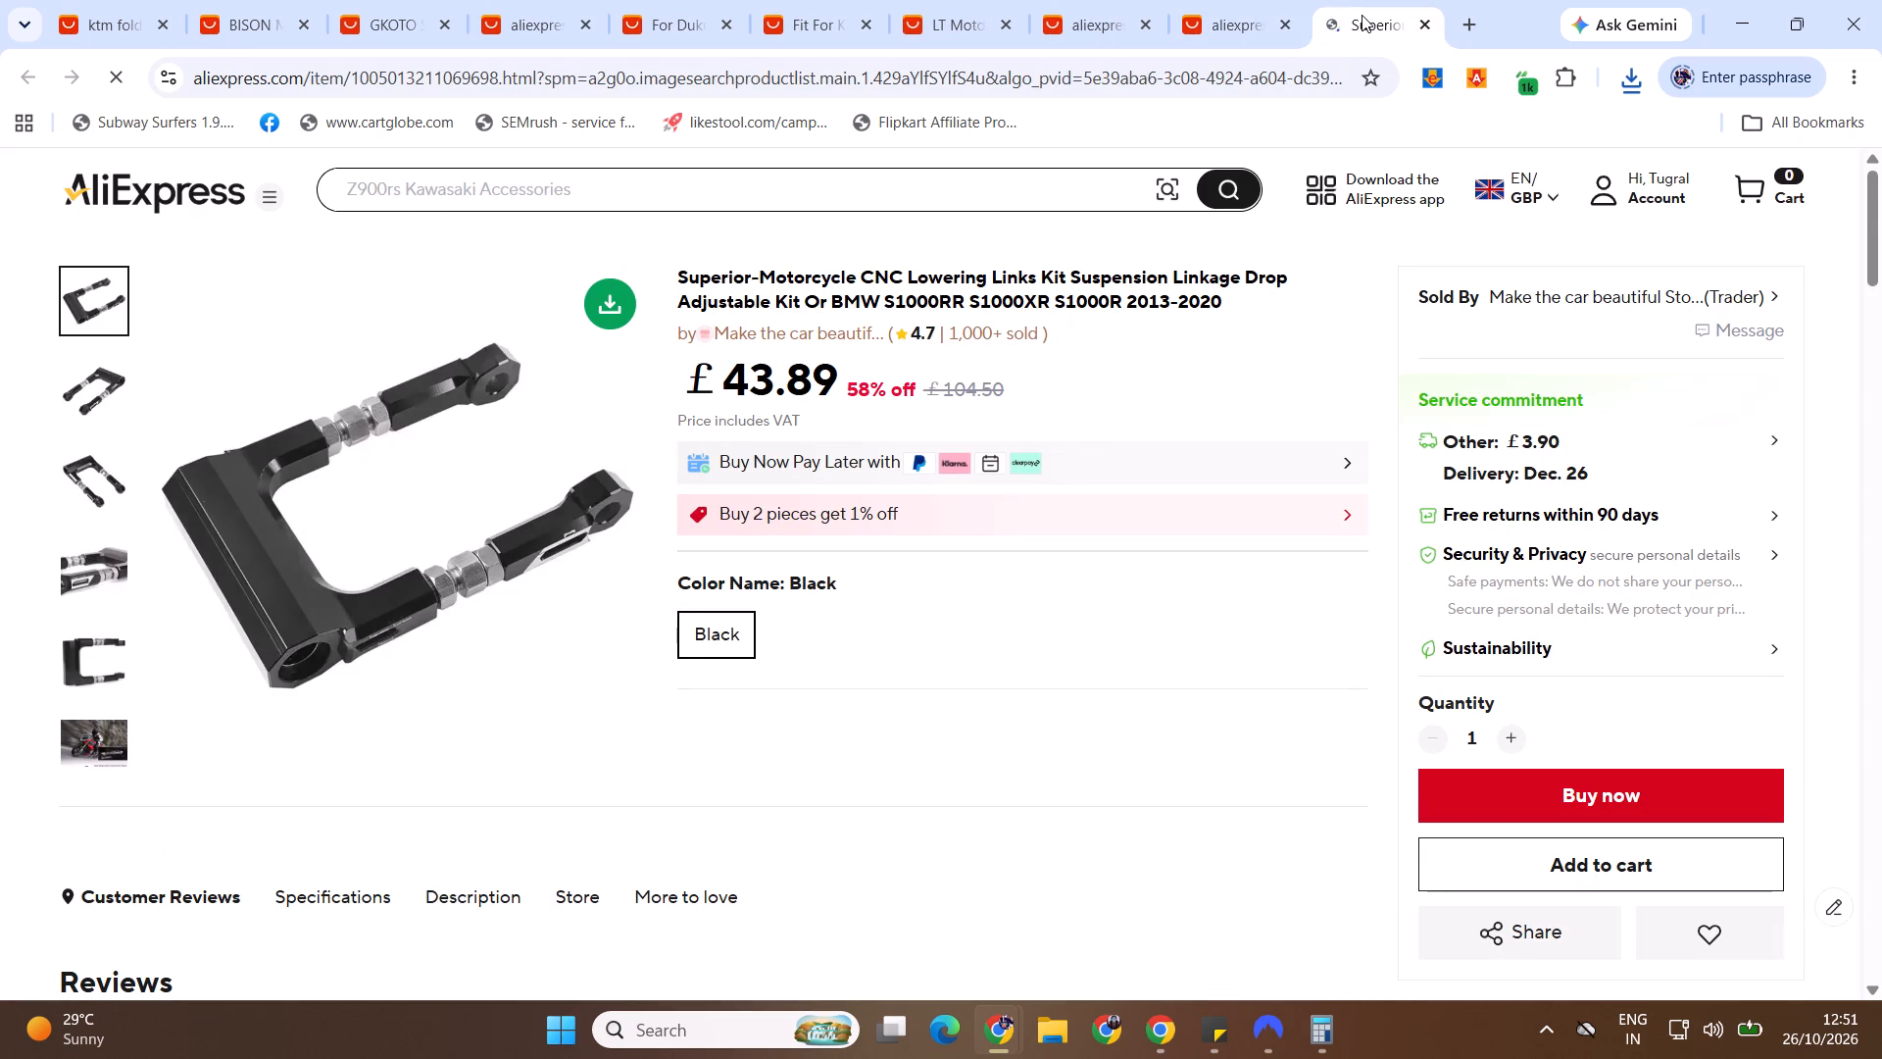
{"action": "left_click", "coordinate": [1420, 23]}
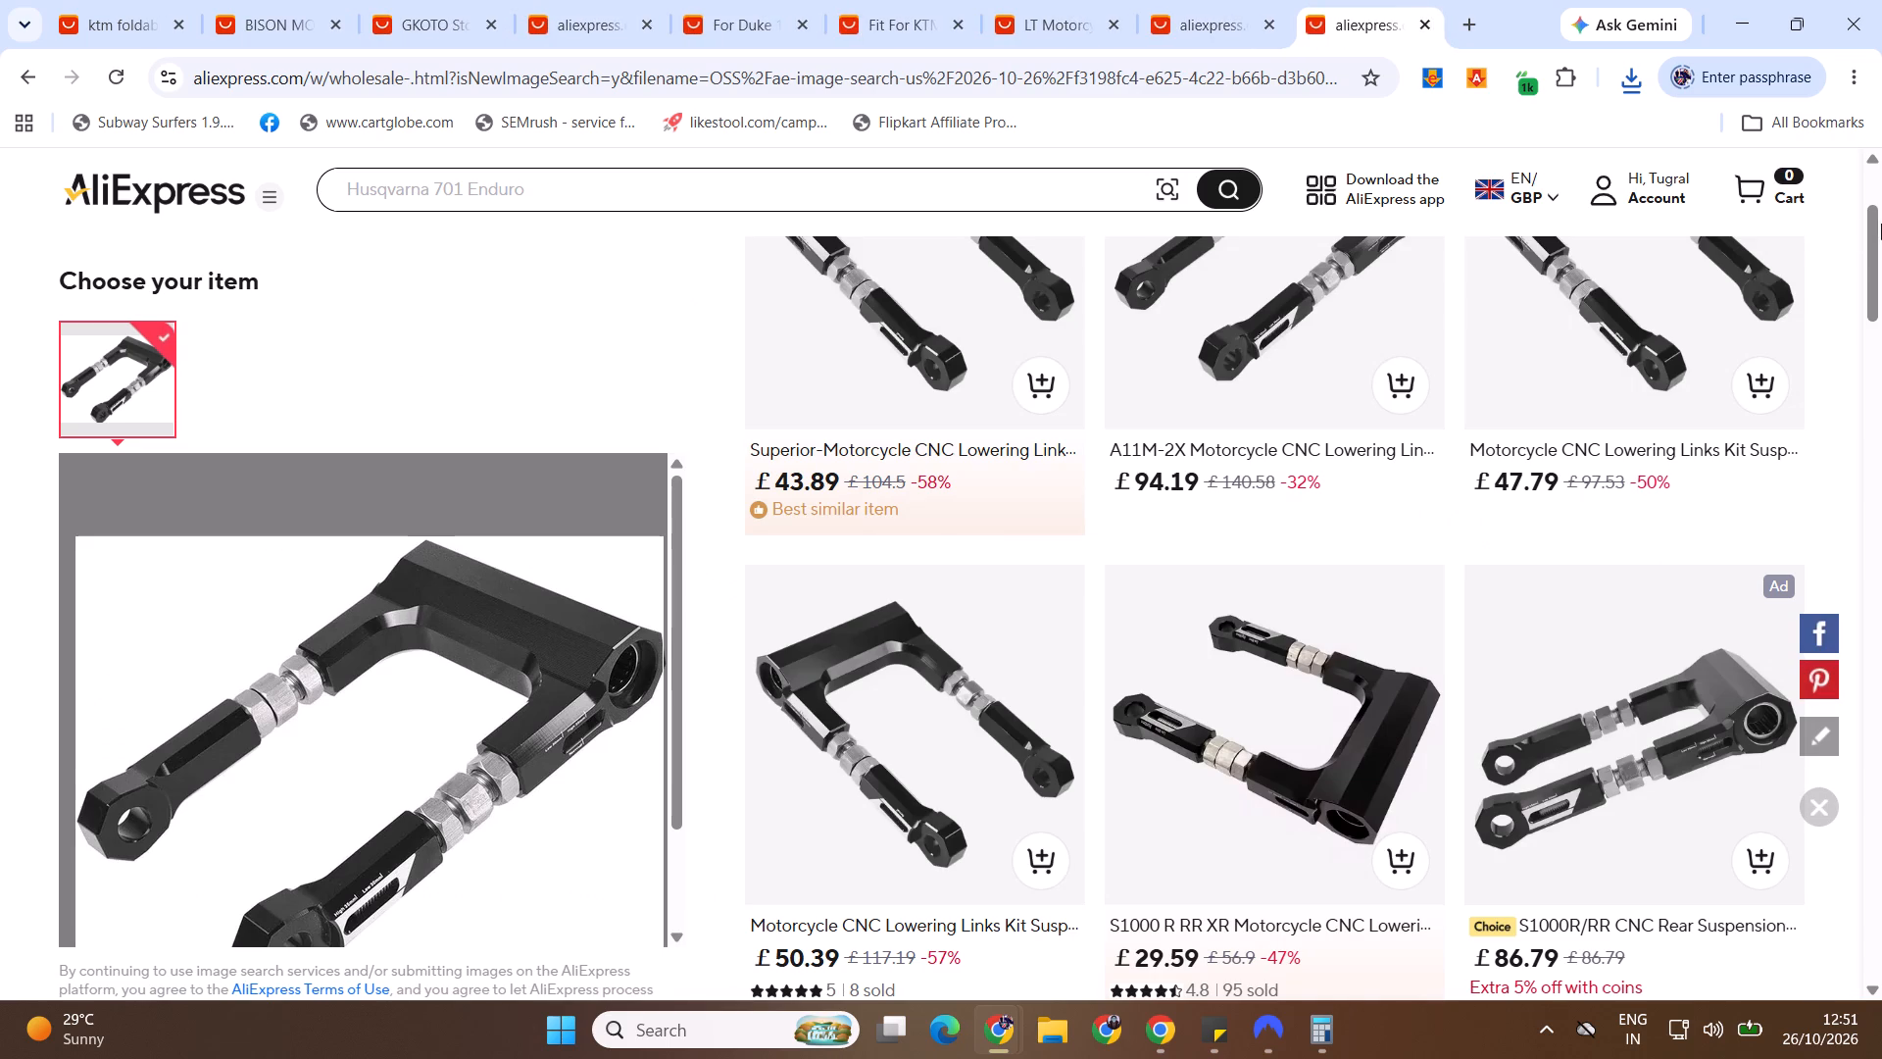
Look through the remaining matching BMW lowering links kits and close this image-search results page.
{"action": "left_click_drag", "start_coordinate": [1881, 284], "coordinate": [1881, 455]}
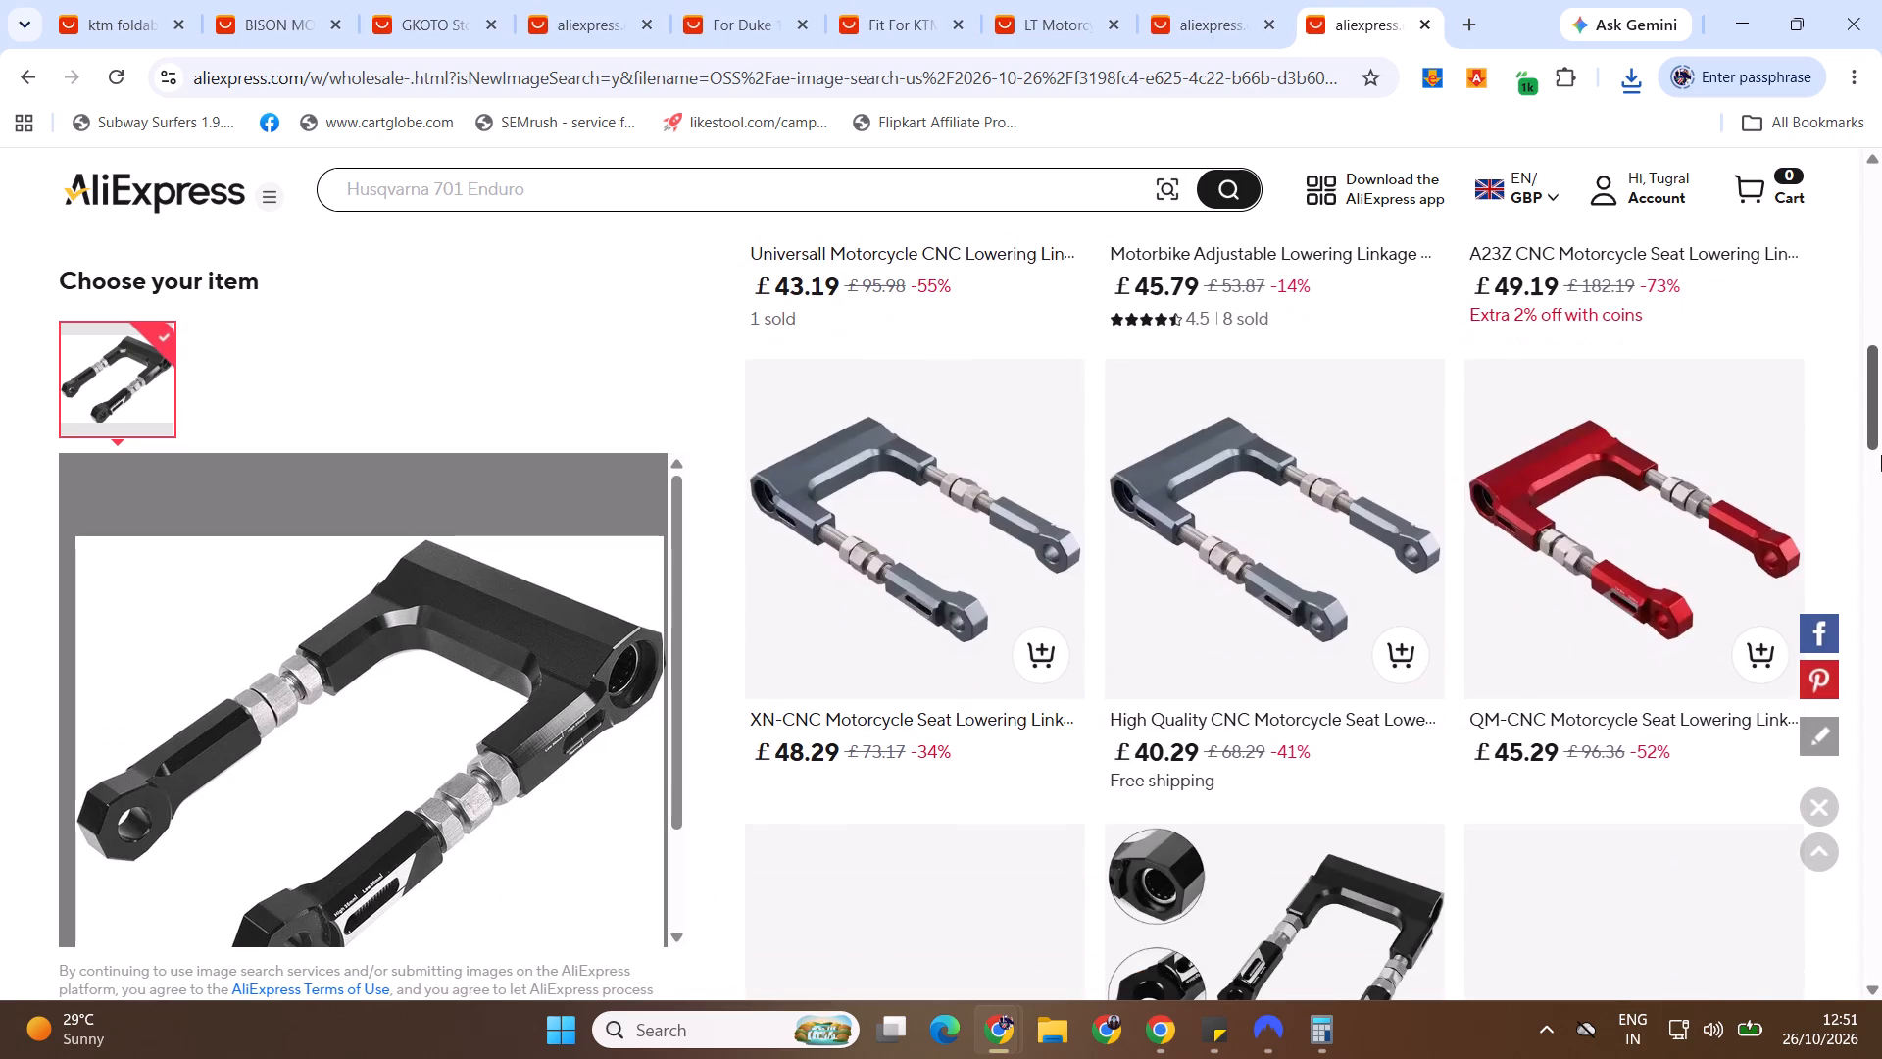
{"action": "left_click_drag", "start_coordinate": [1881, 455], "coordinate": [1881, 519]}
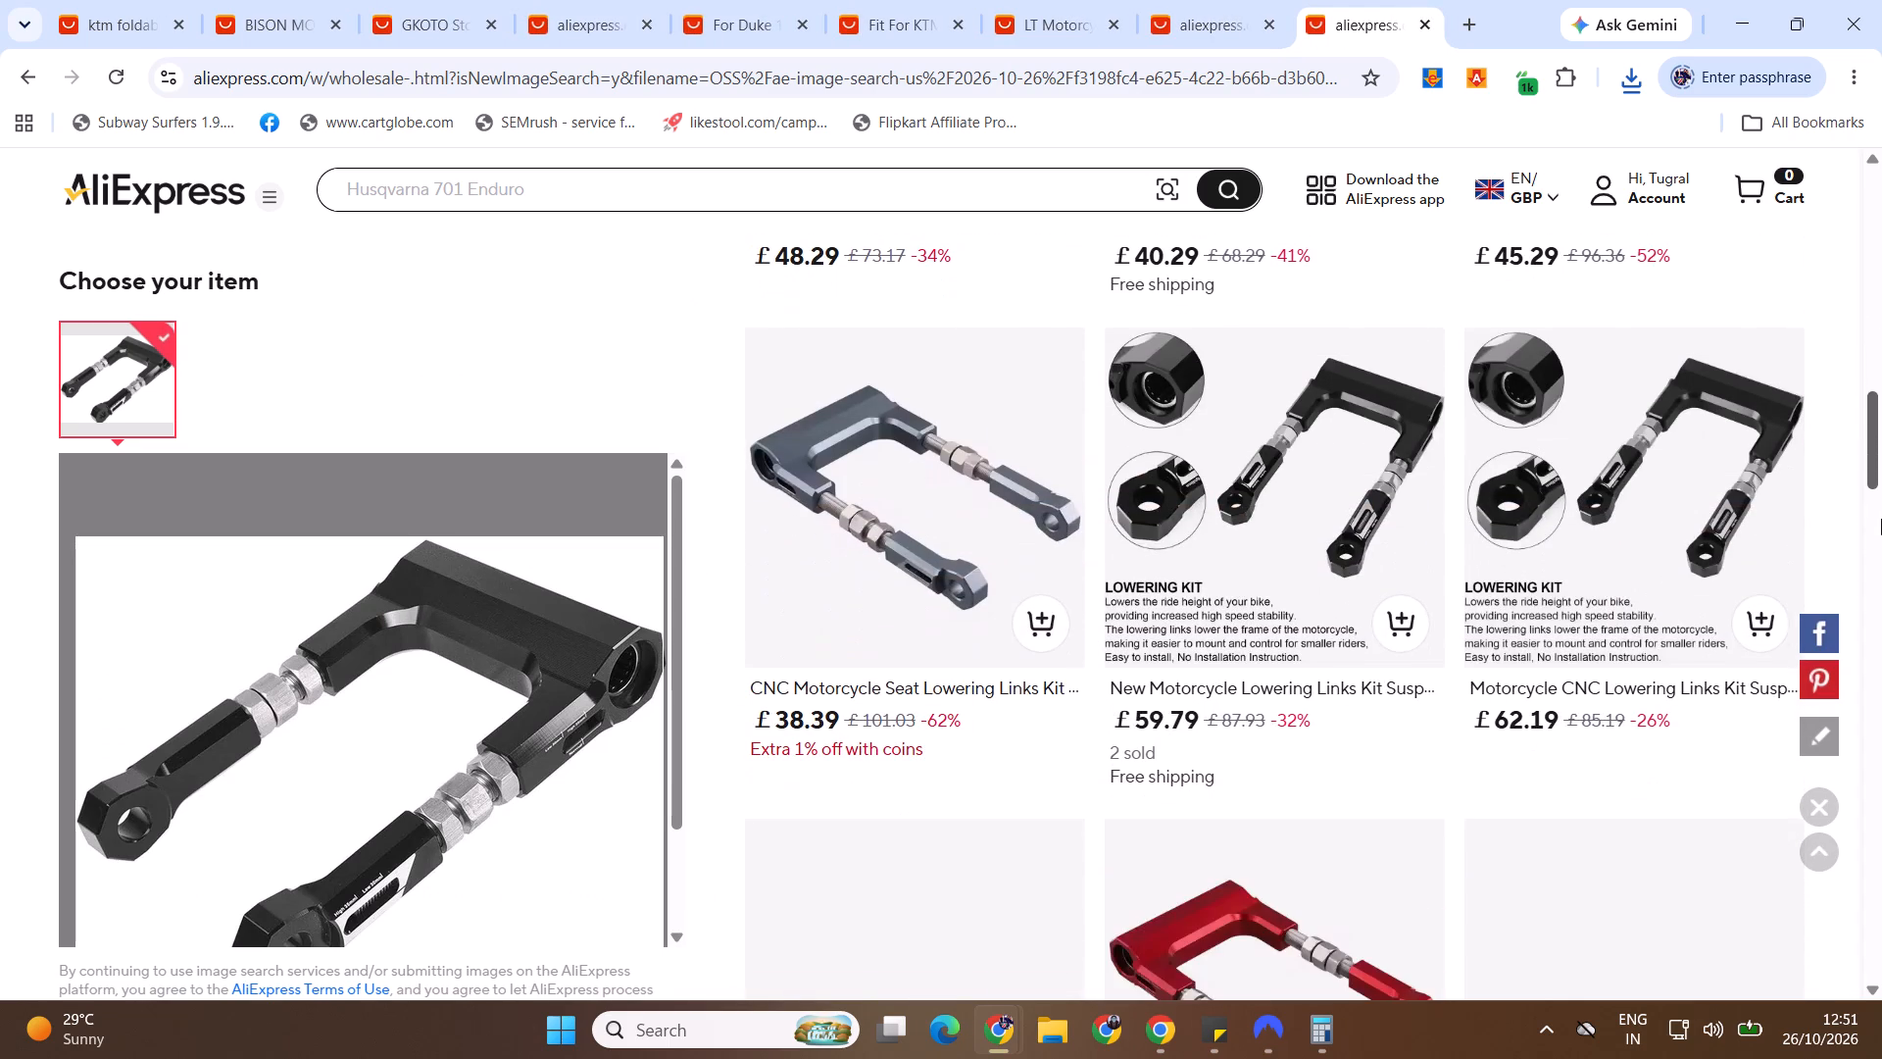
{"action": "left_click_drag", "start_coordinate": [1881, 519], "coordinate": [1879, 632]}
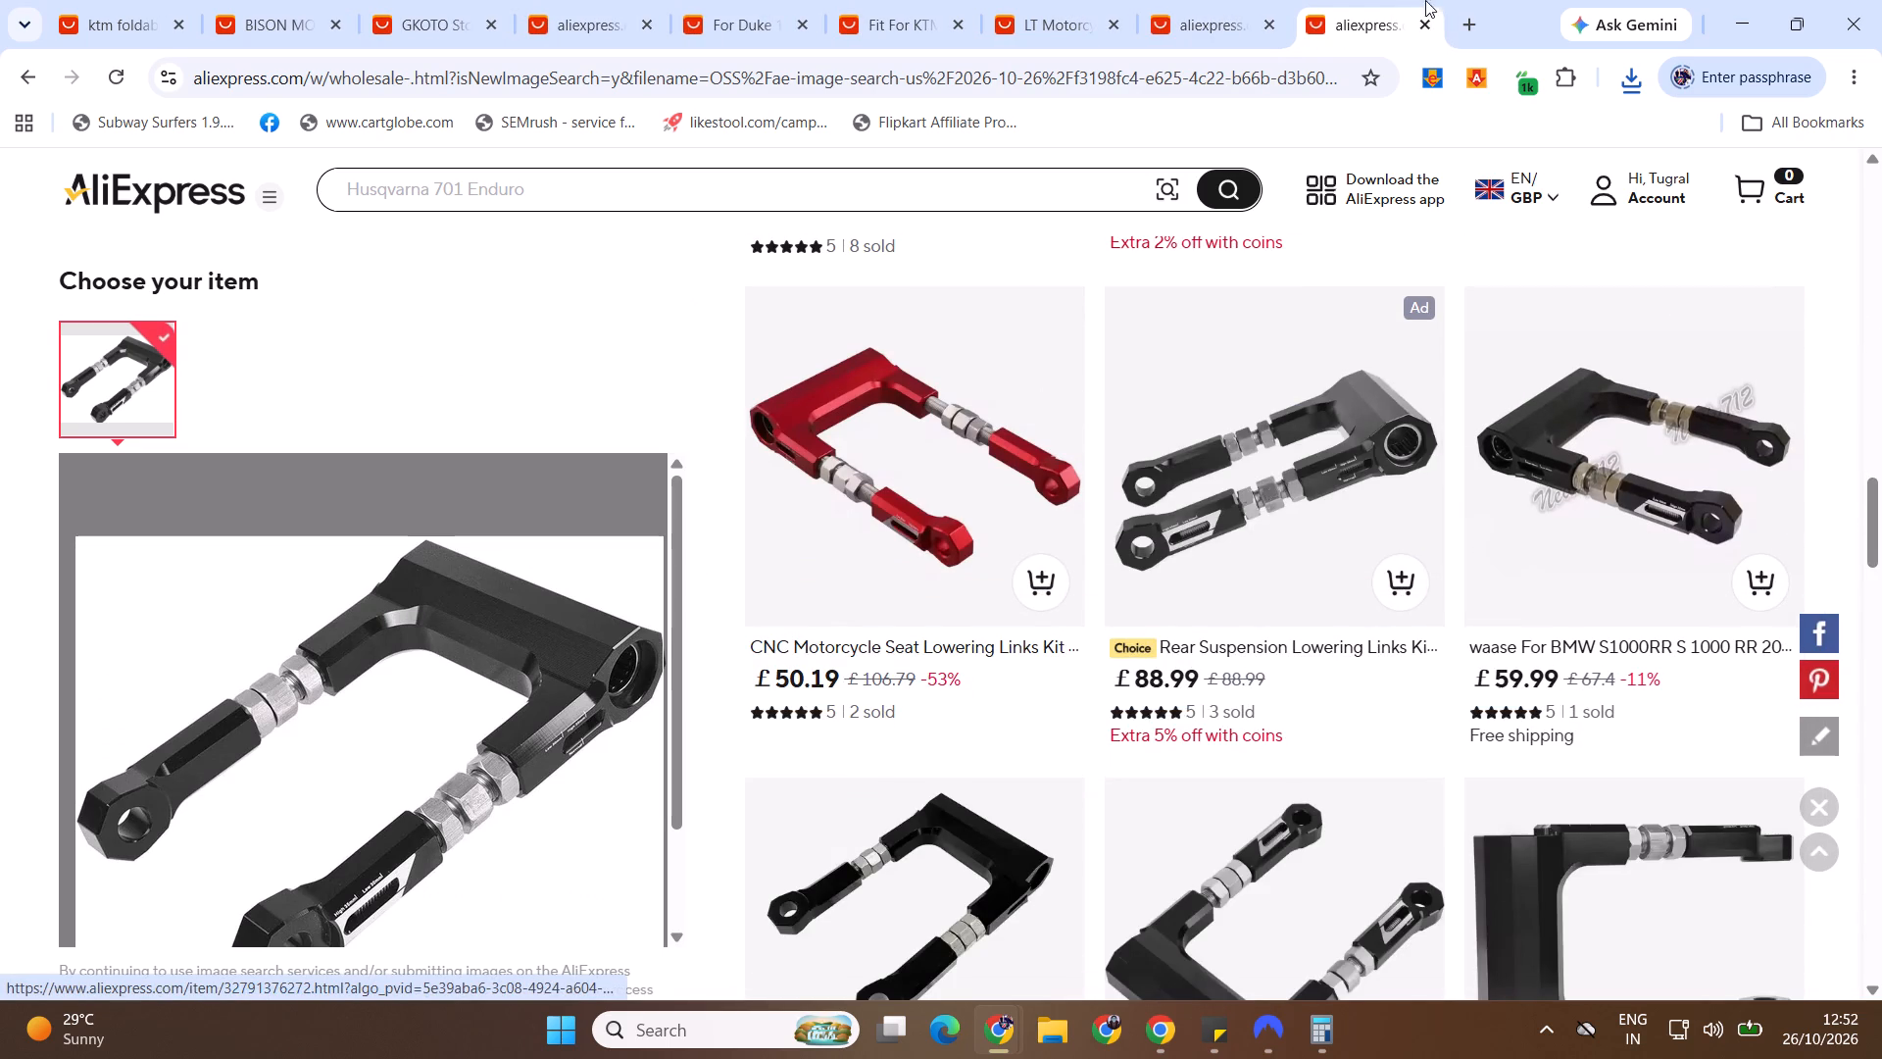
{"action": "left_click", "coordinate": [1426, 37]}
{"action": "left_click", "coordinate": [1427, 29]}
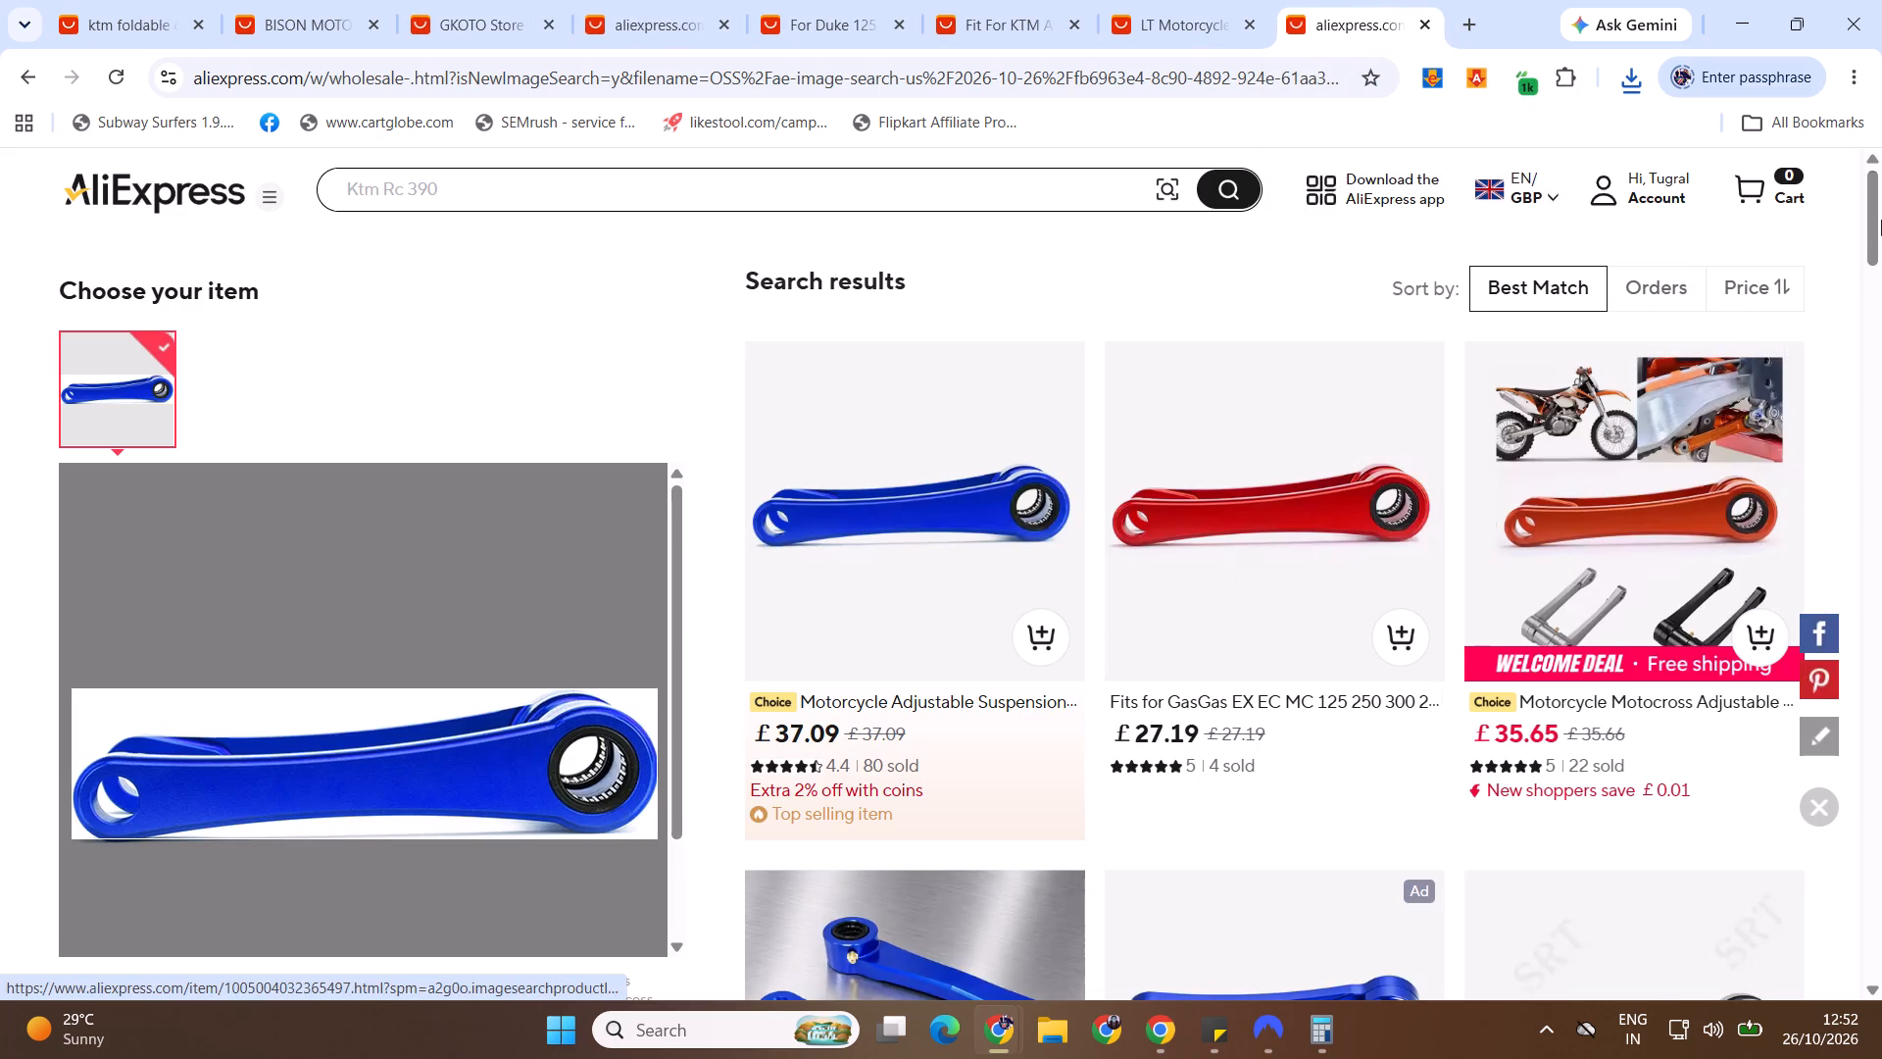
Browse the blue lowering link image-search results and open the £32.29 K/TM 125-501 lowering link kit in its own page.
{"action": "left_click_drag", "start_coordinate": [1881, 227], "coordinate": [1881, 391]}
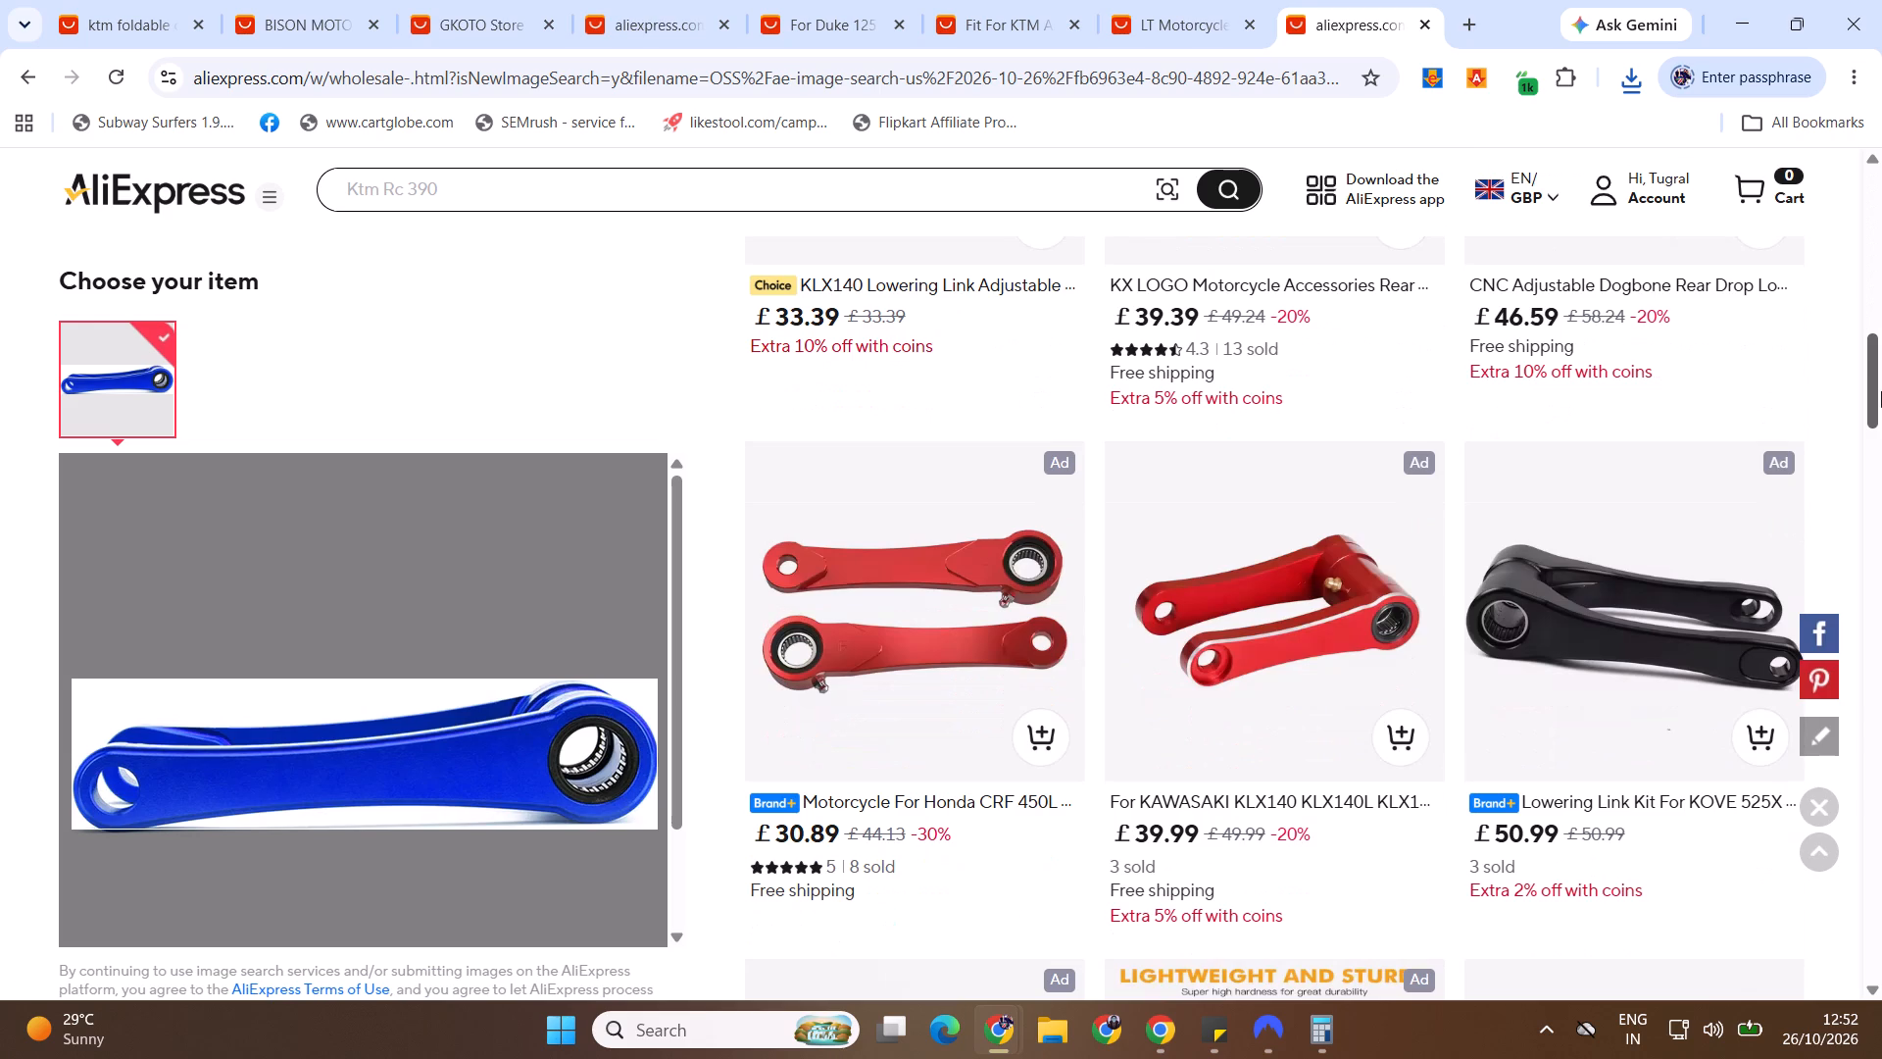
{"action": "left_click_drag", "start_coordinate": [1881, 391], "coordinate": [1881, 419]}
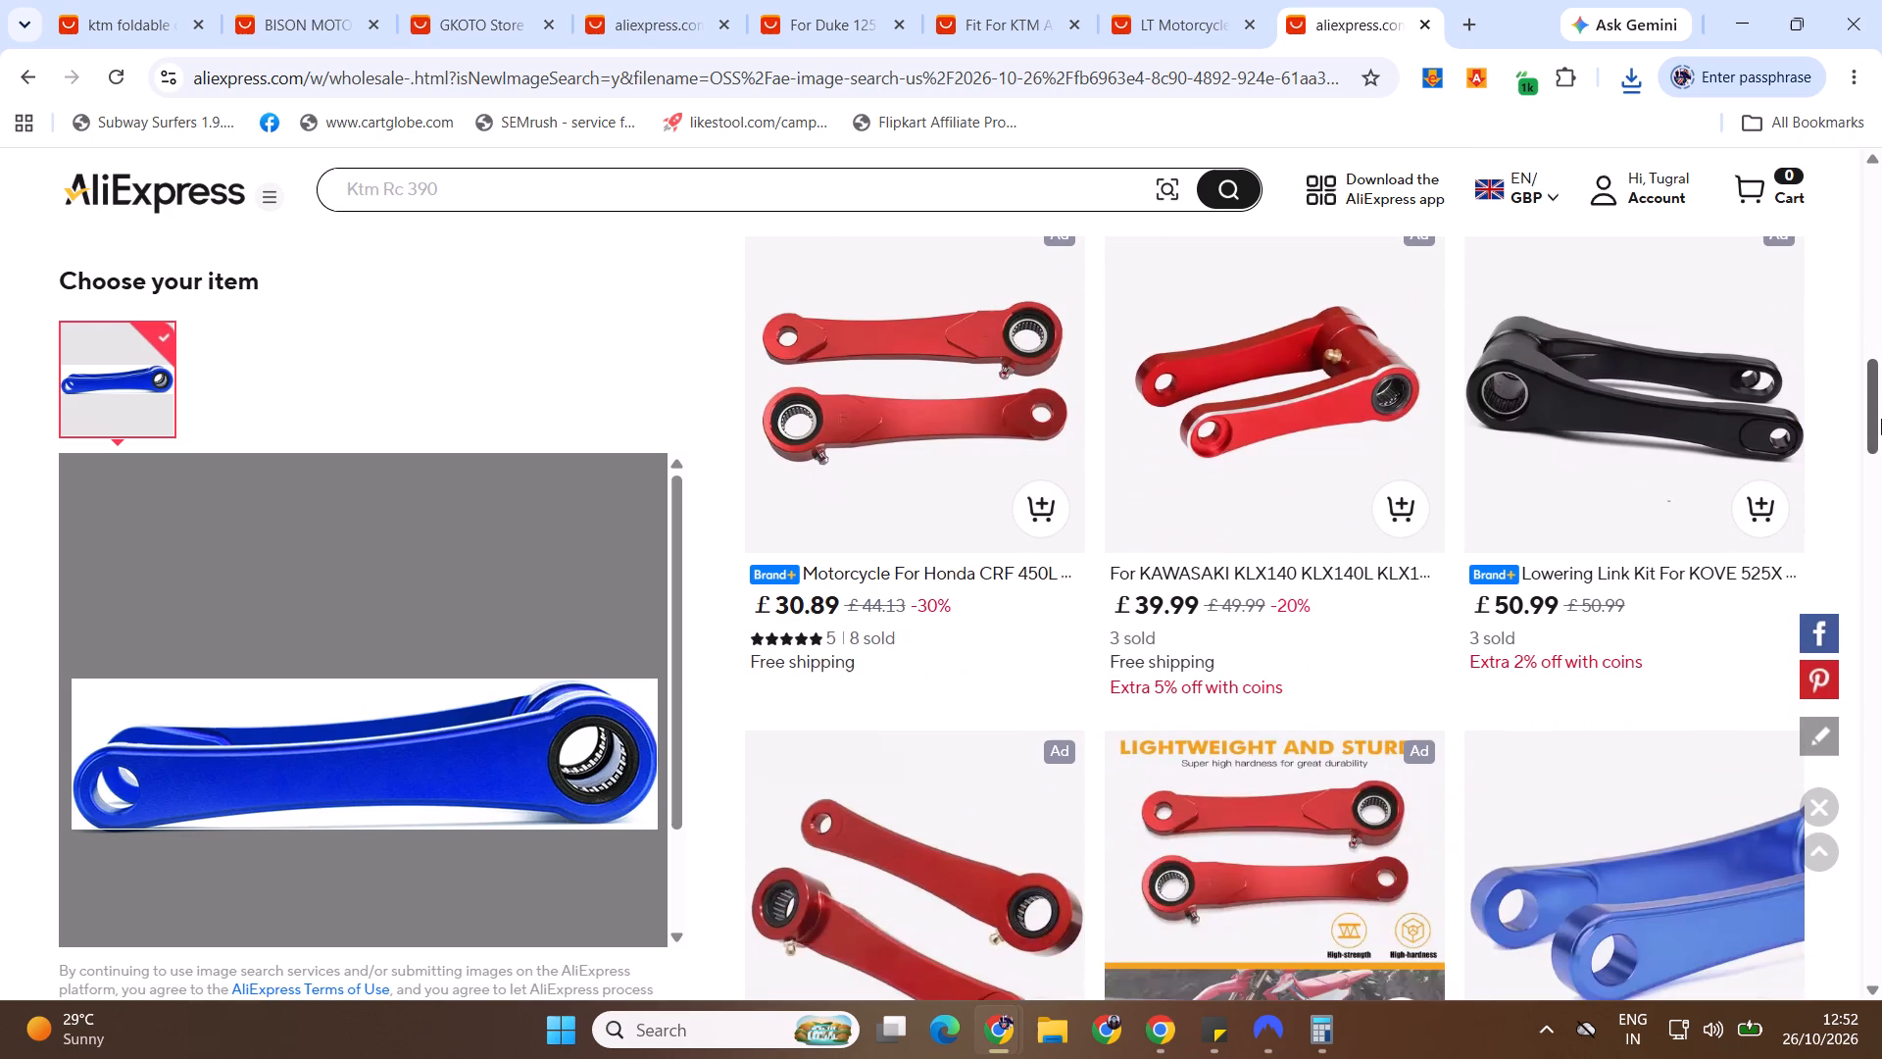
{"action": "left_click_drag", "start_coordinate": [1881, 419], "coordinate": [1881, 474]}
{"action": "middle_click", "coordinate": [1641, 343]}
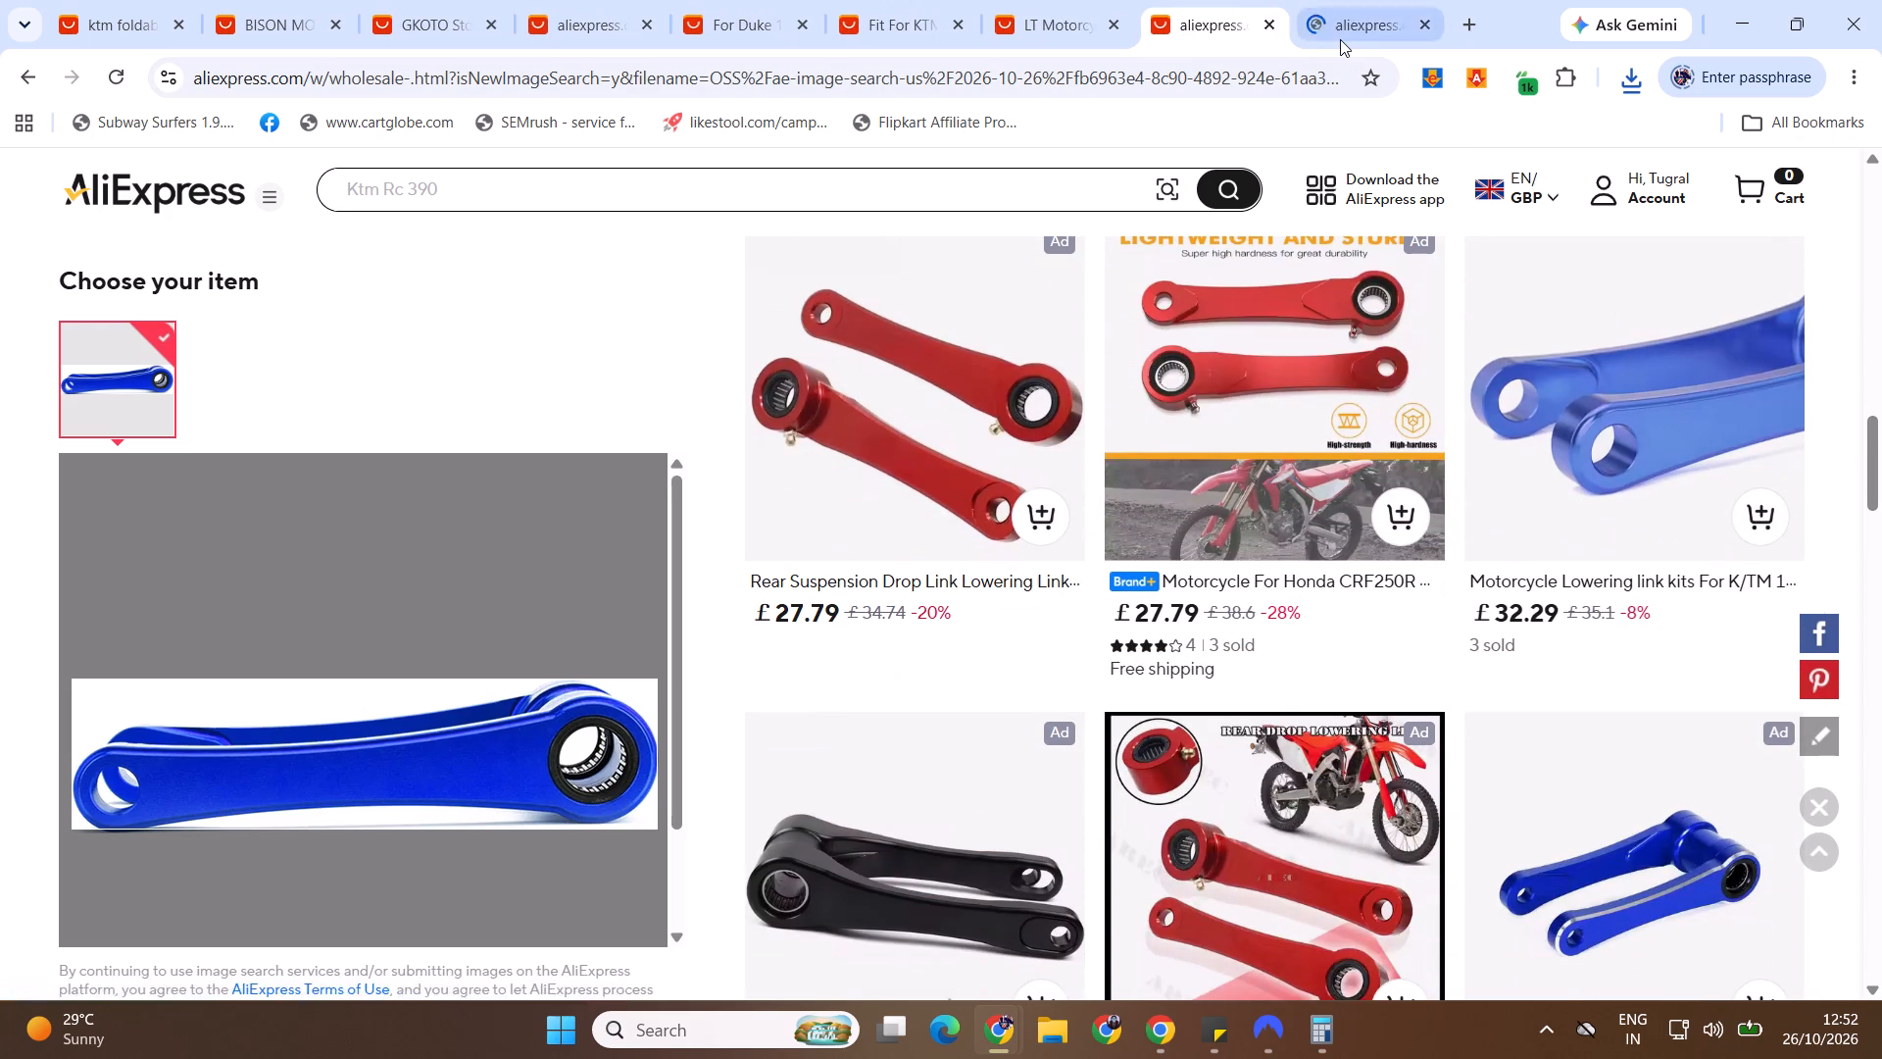
{"action": "left_click", "coordinate": [1340, 39]}
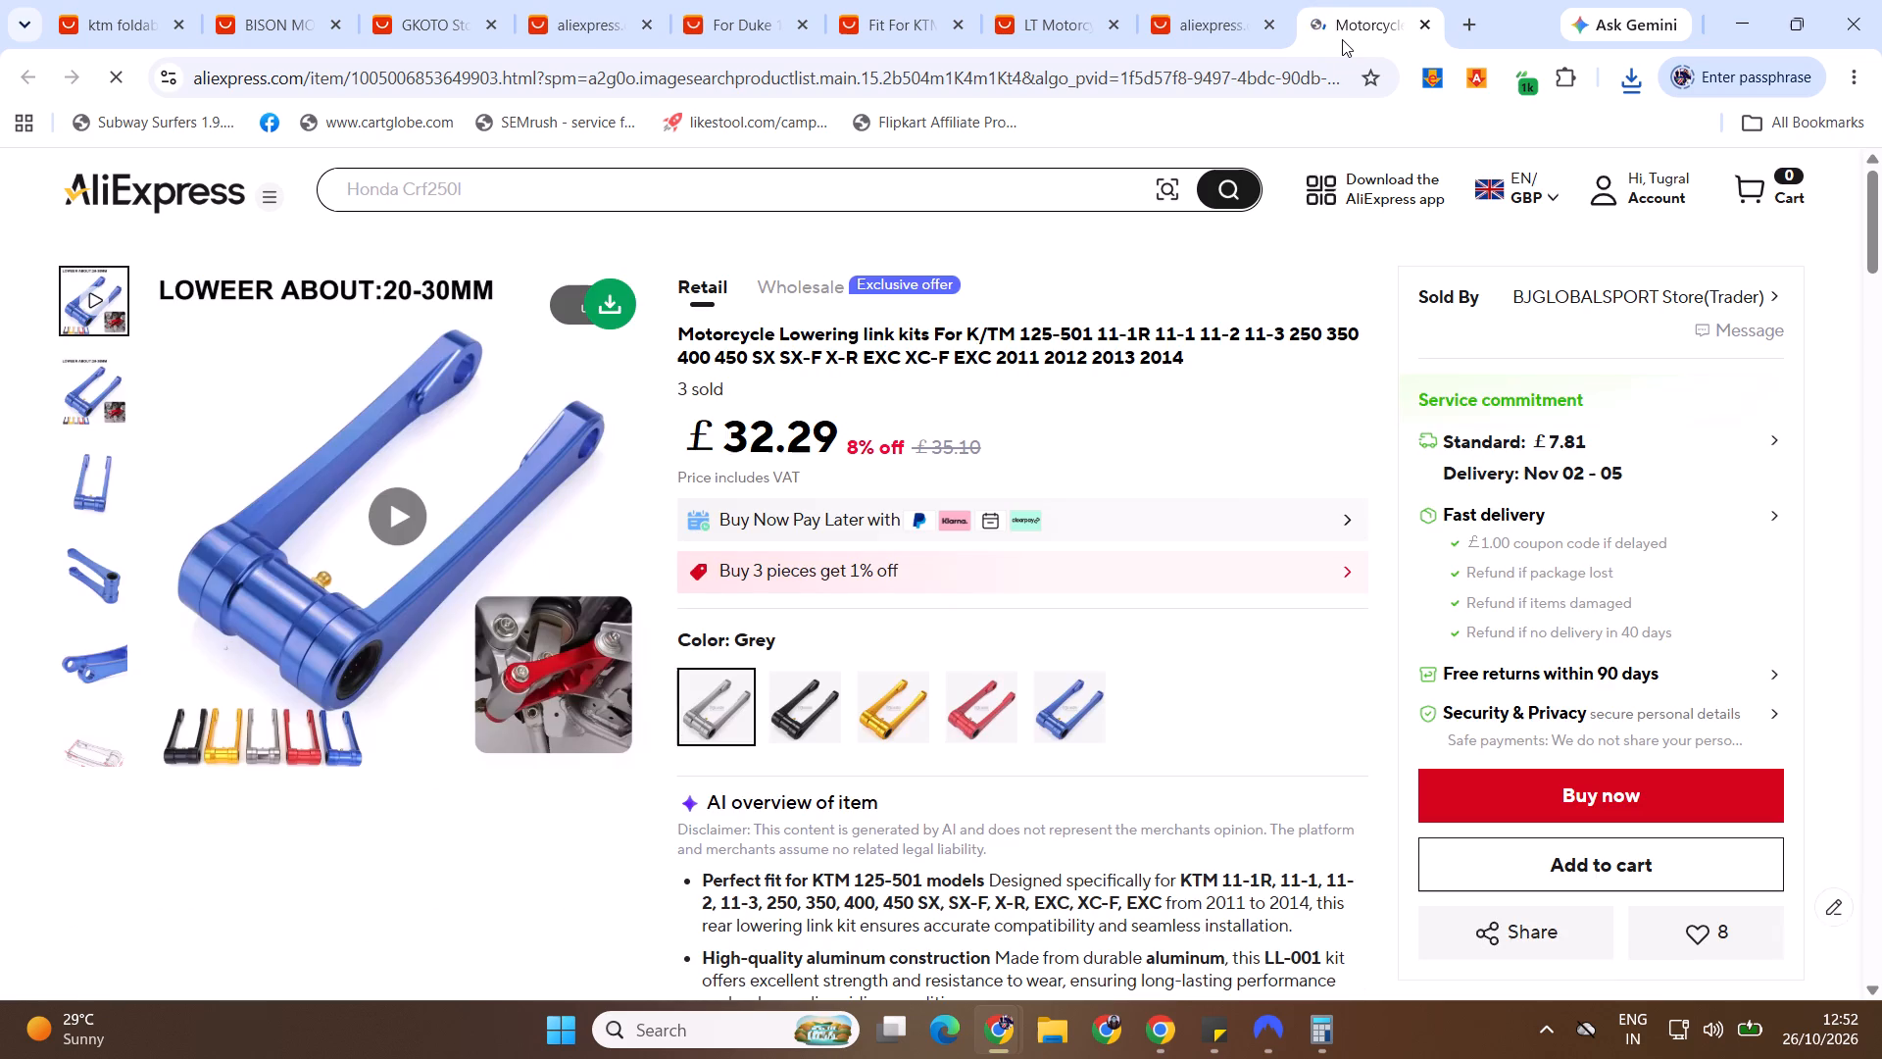
Check the black, gold, blue and grey colour variants of the K/TM 125-501 lowering link kit.
{"action": "left_click", "coordinate": [852, 723]}
{"action": "left_click", "coordinate": [818, 715]}
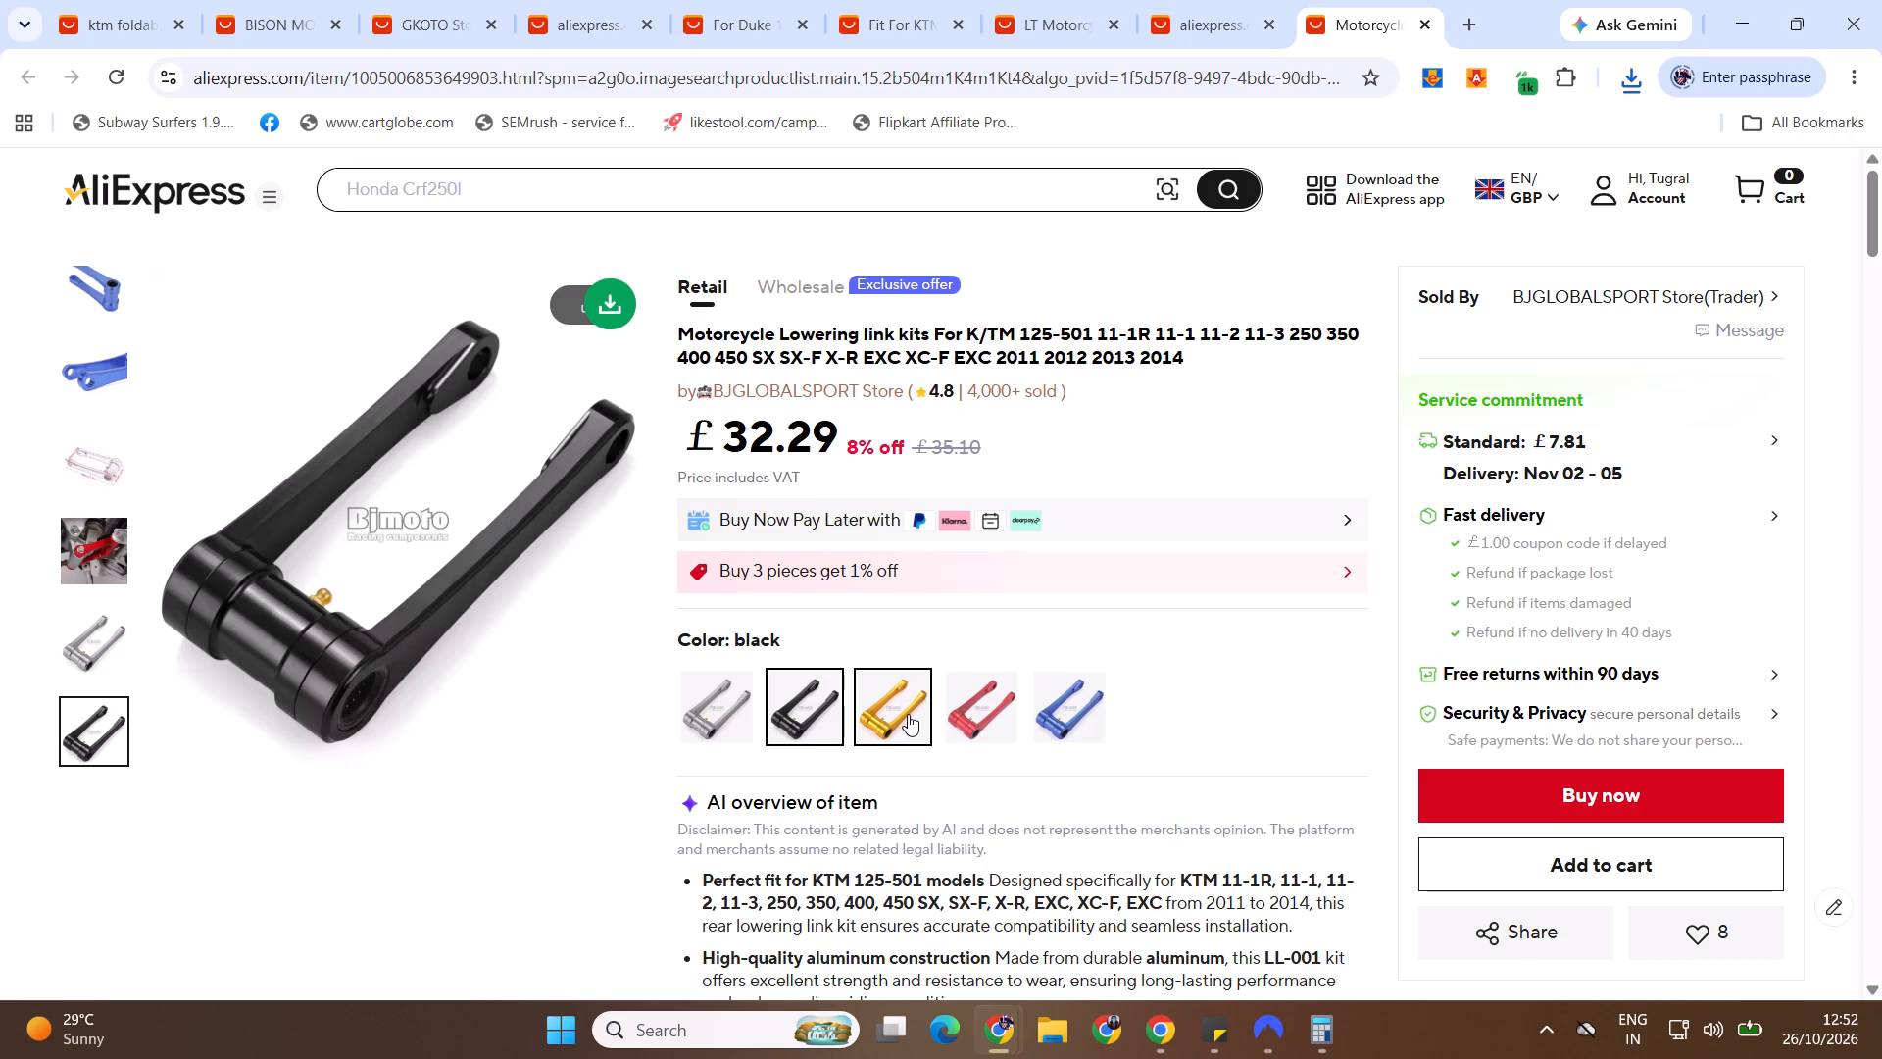
{"action": "left_click", "coordinate": [966, 718]}
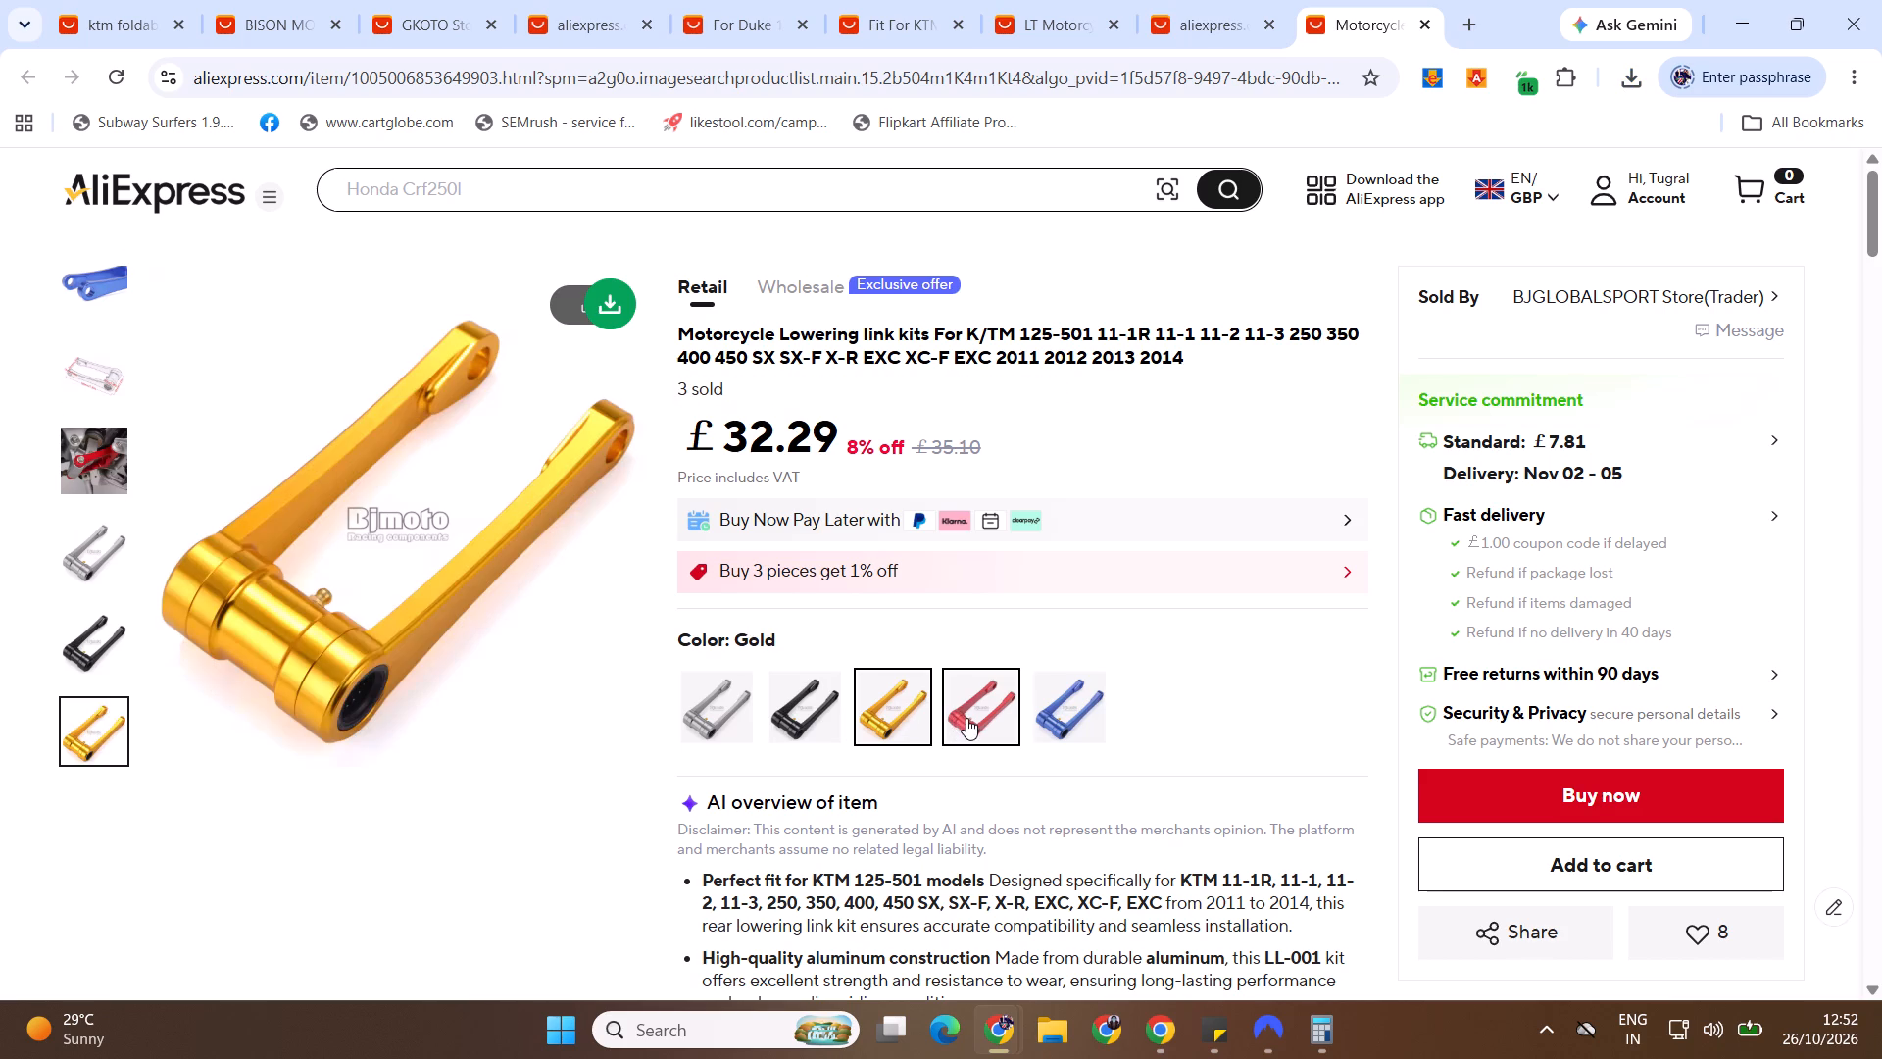
{"action": "left_click", "coordinate": [1097, 726]}
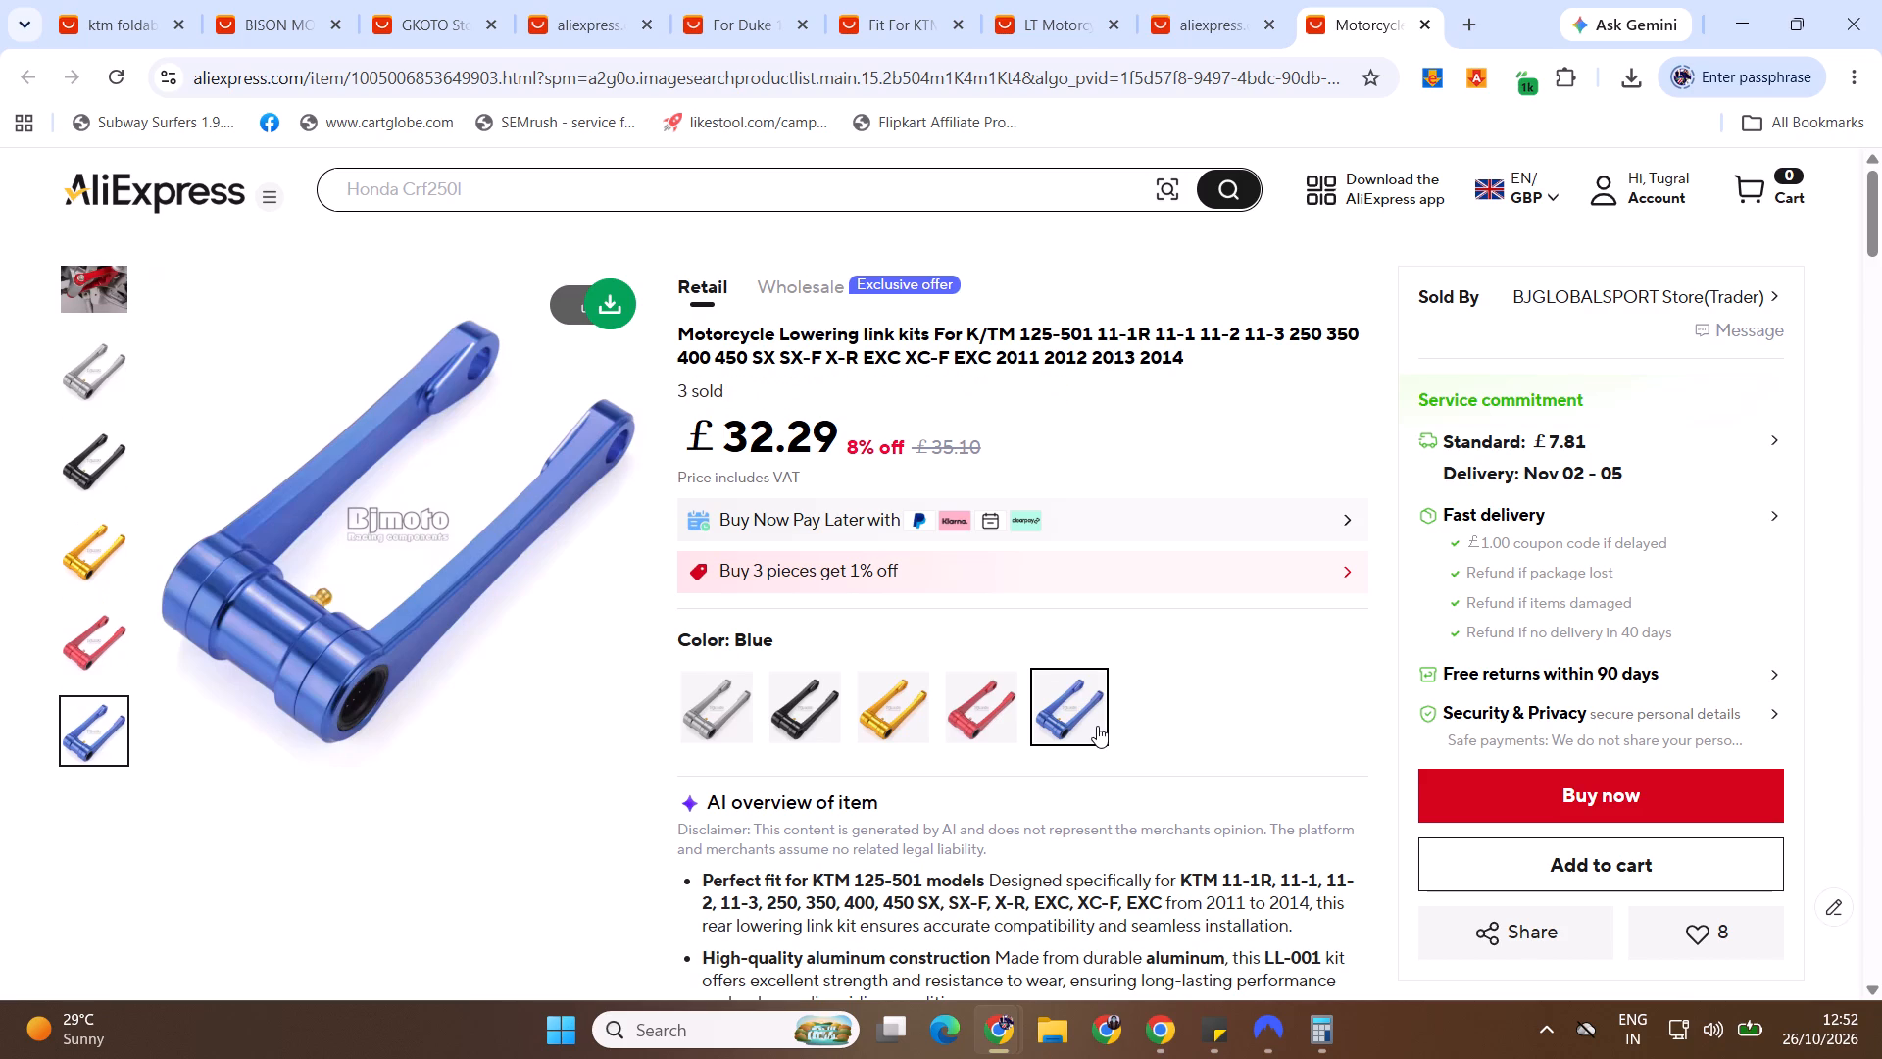
{"action": "left_click", "coordinate": [768, 726]}
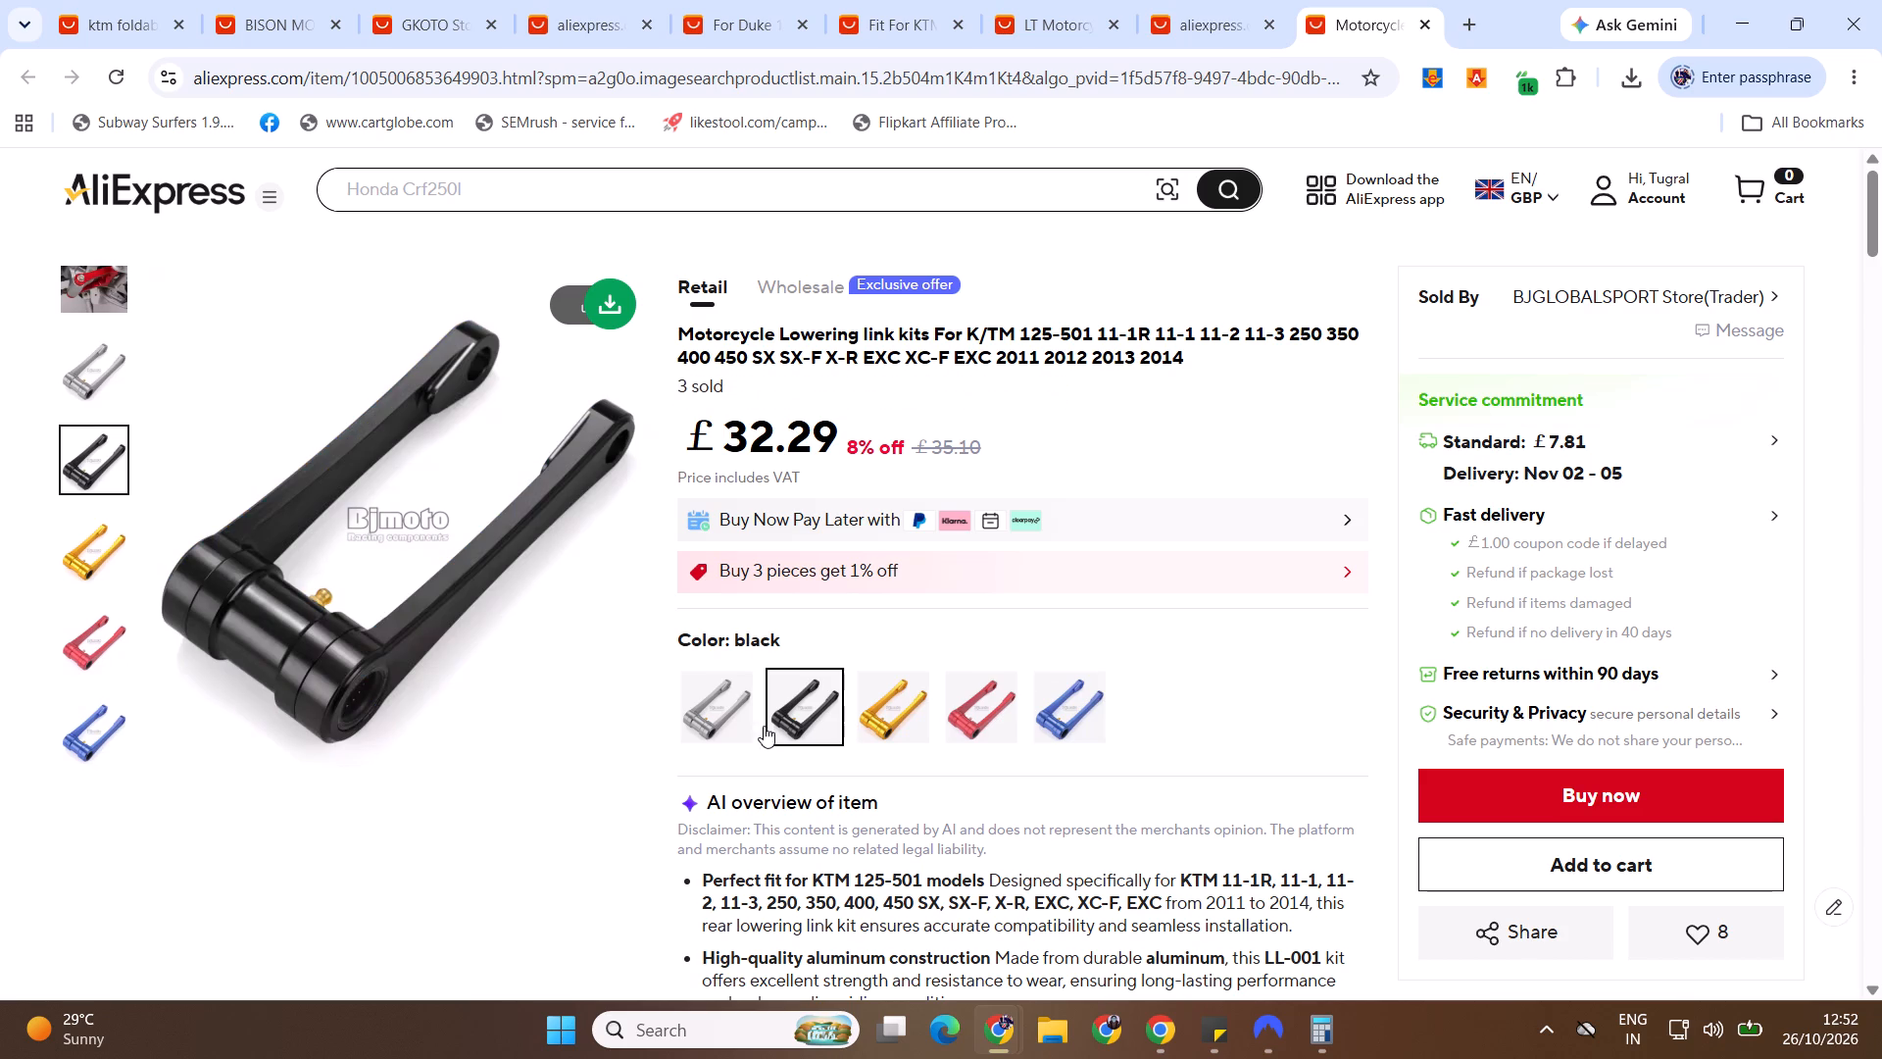
{"action": "left_click", "coordinate": [727, 728]}
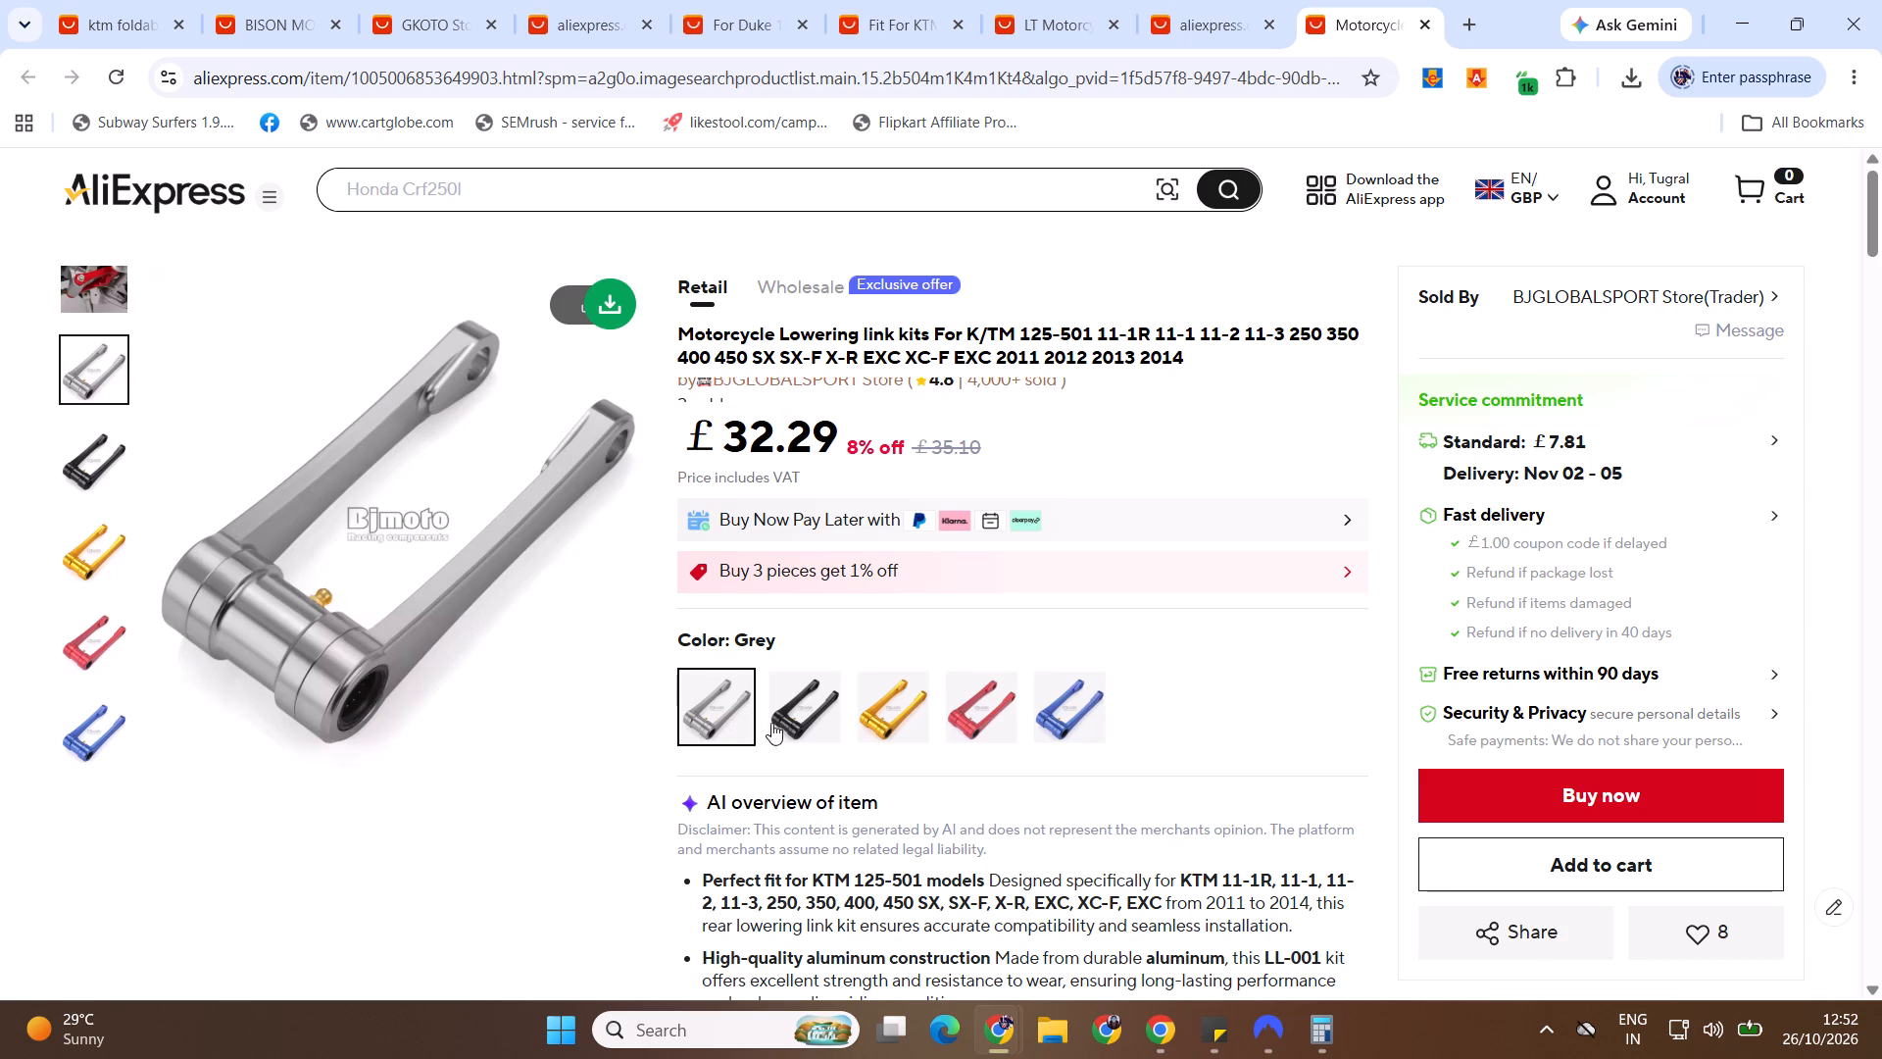
Browse the recommended products on the K/TM kit page and open the £36.49 Husqvarna TE 300 lowering link kit separately.
{"action": "left_click_drag", "start_coordinate": [1881, 199], "coordinate": [1880, 561]}
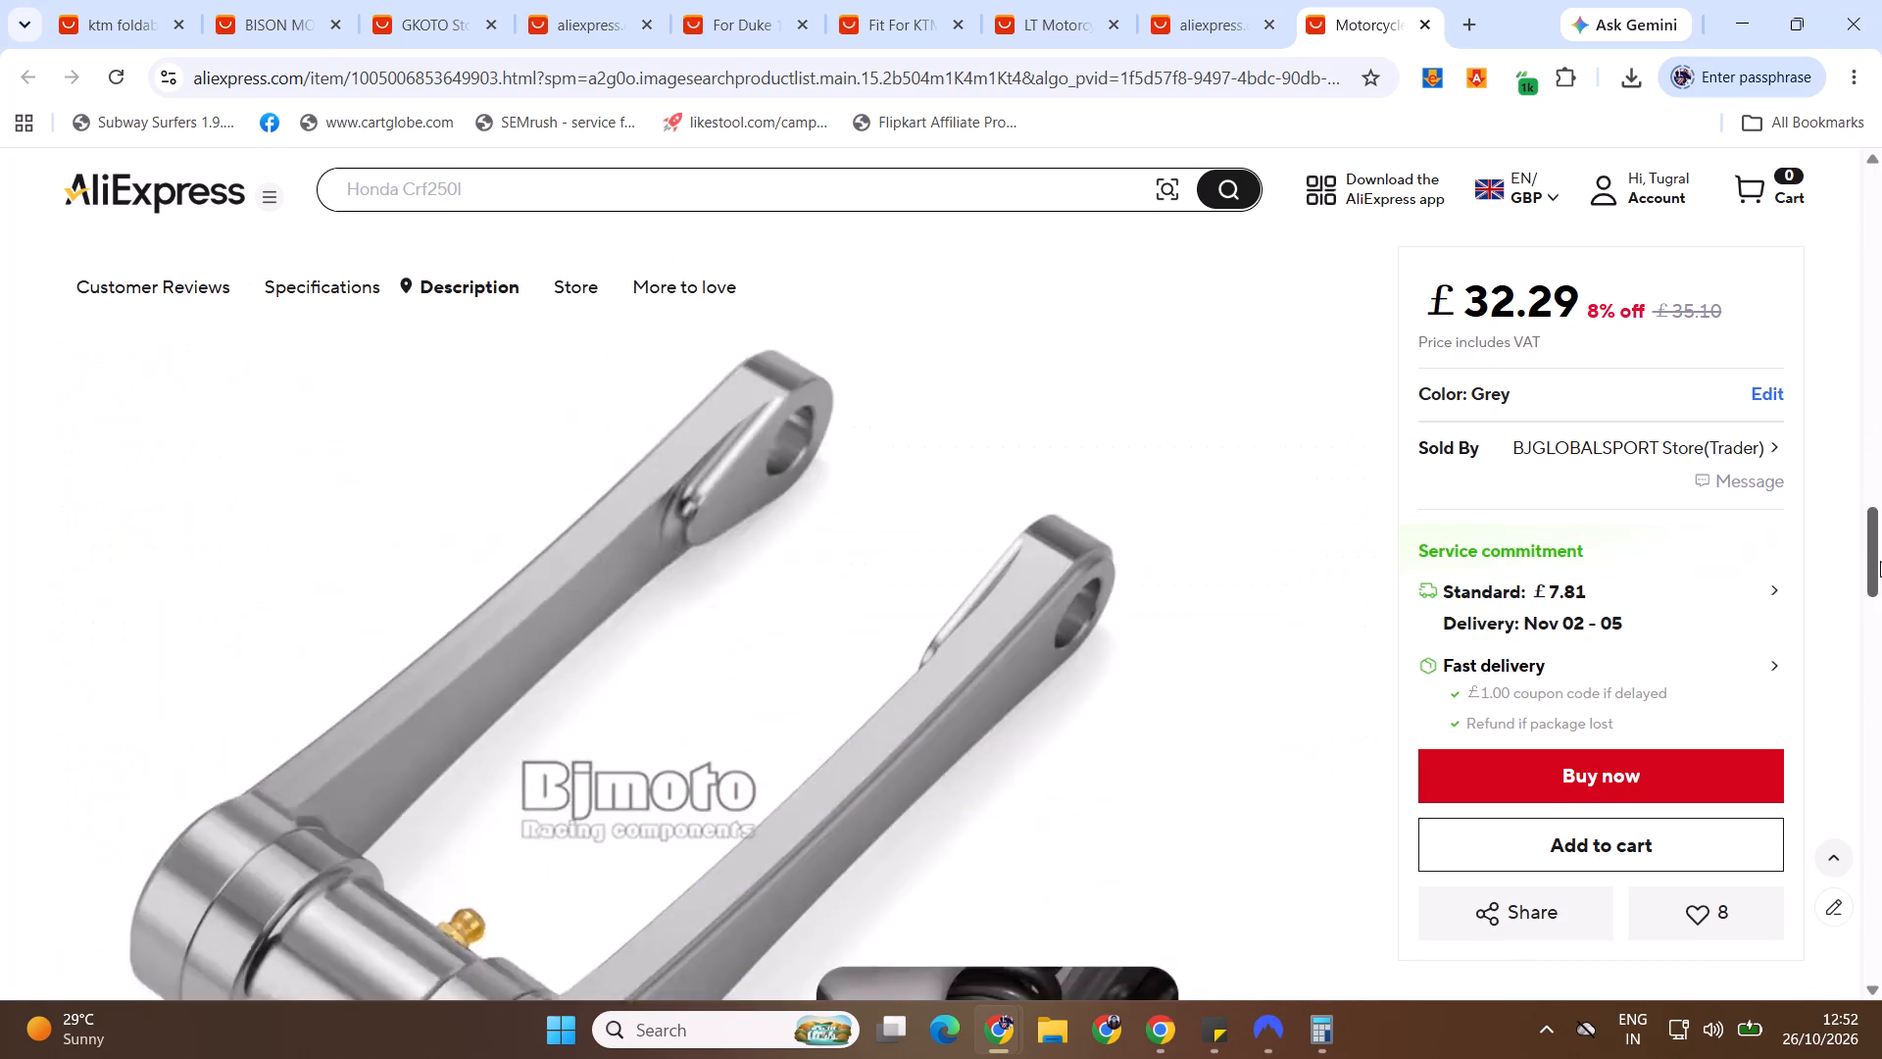
{"action": "left_click_drag", "start_coordinate": [1880, 561], "coordinate": [1879, 790]}
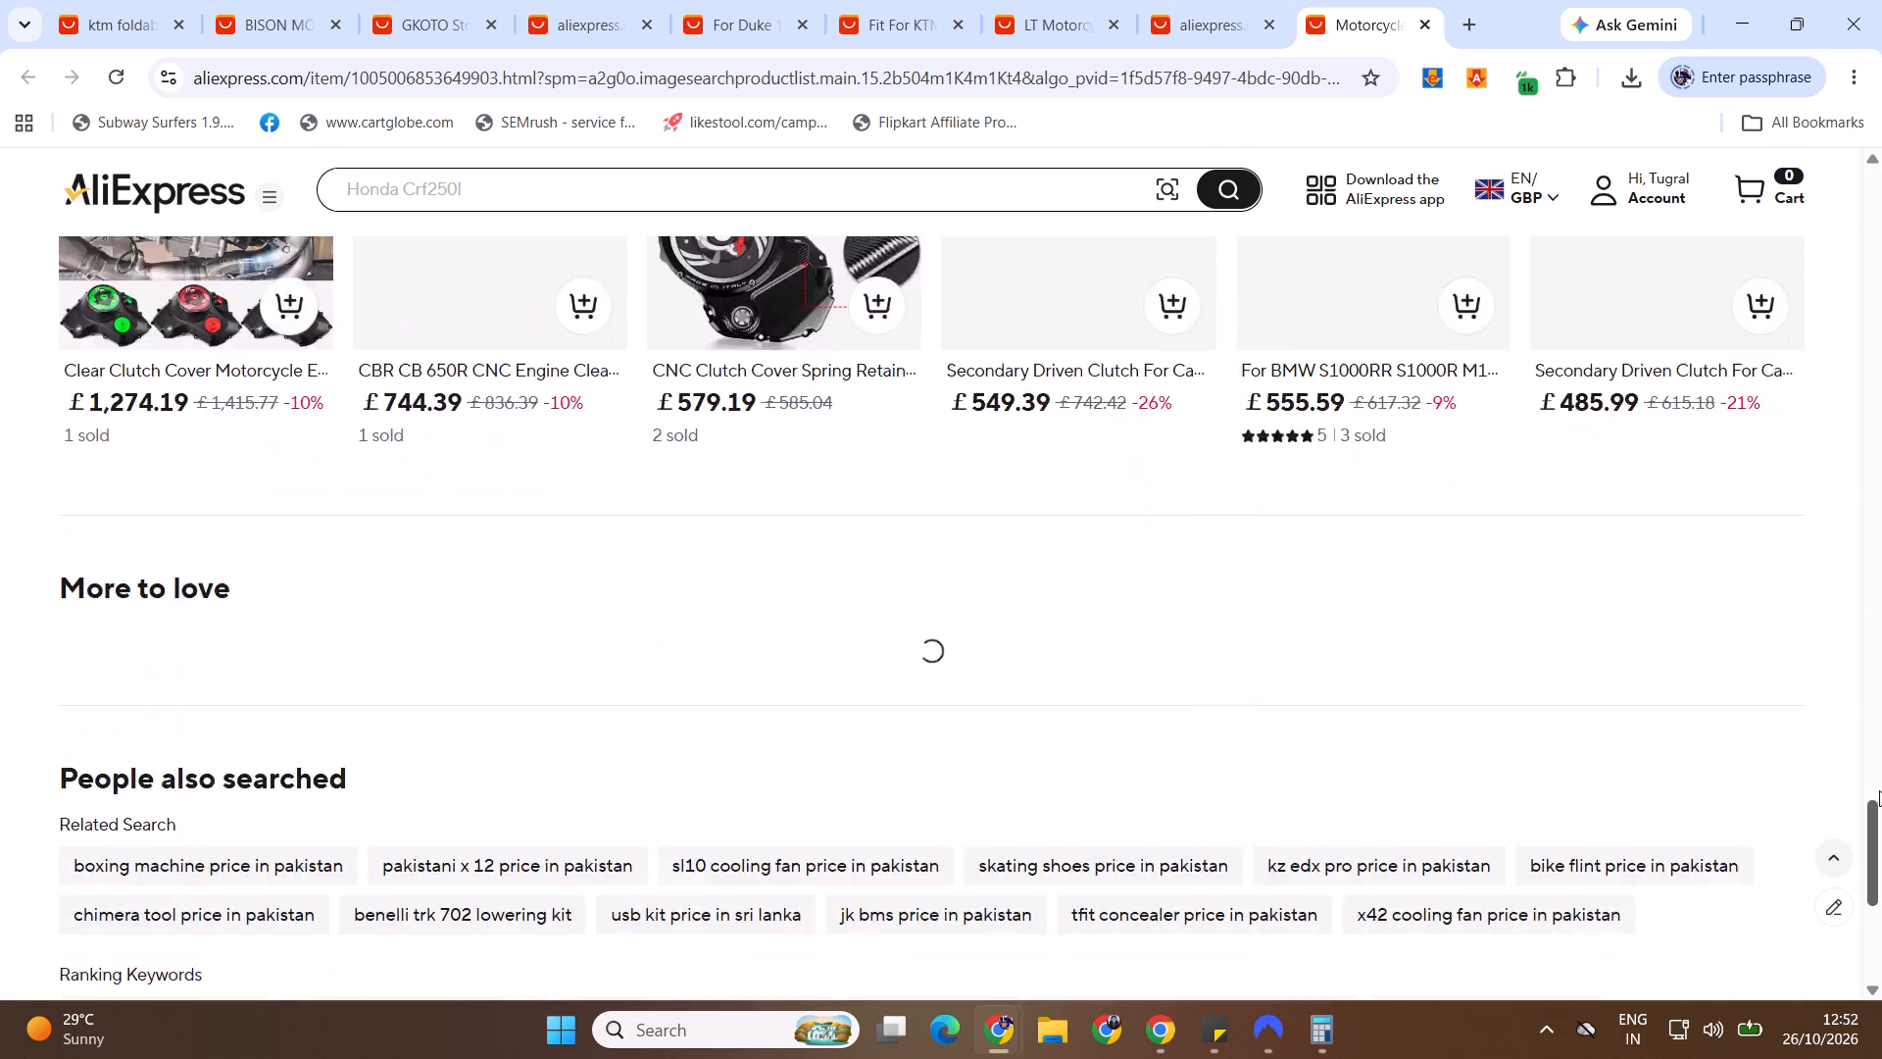
{"action": "left_click_drag", "start_coordinate": [1879, 790], "coordinate": [1881, 731]}
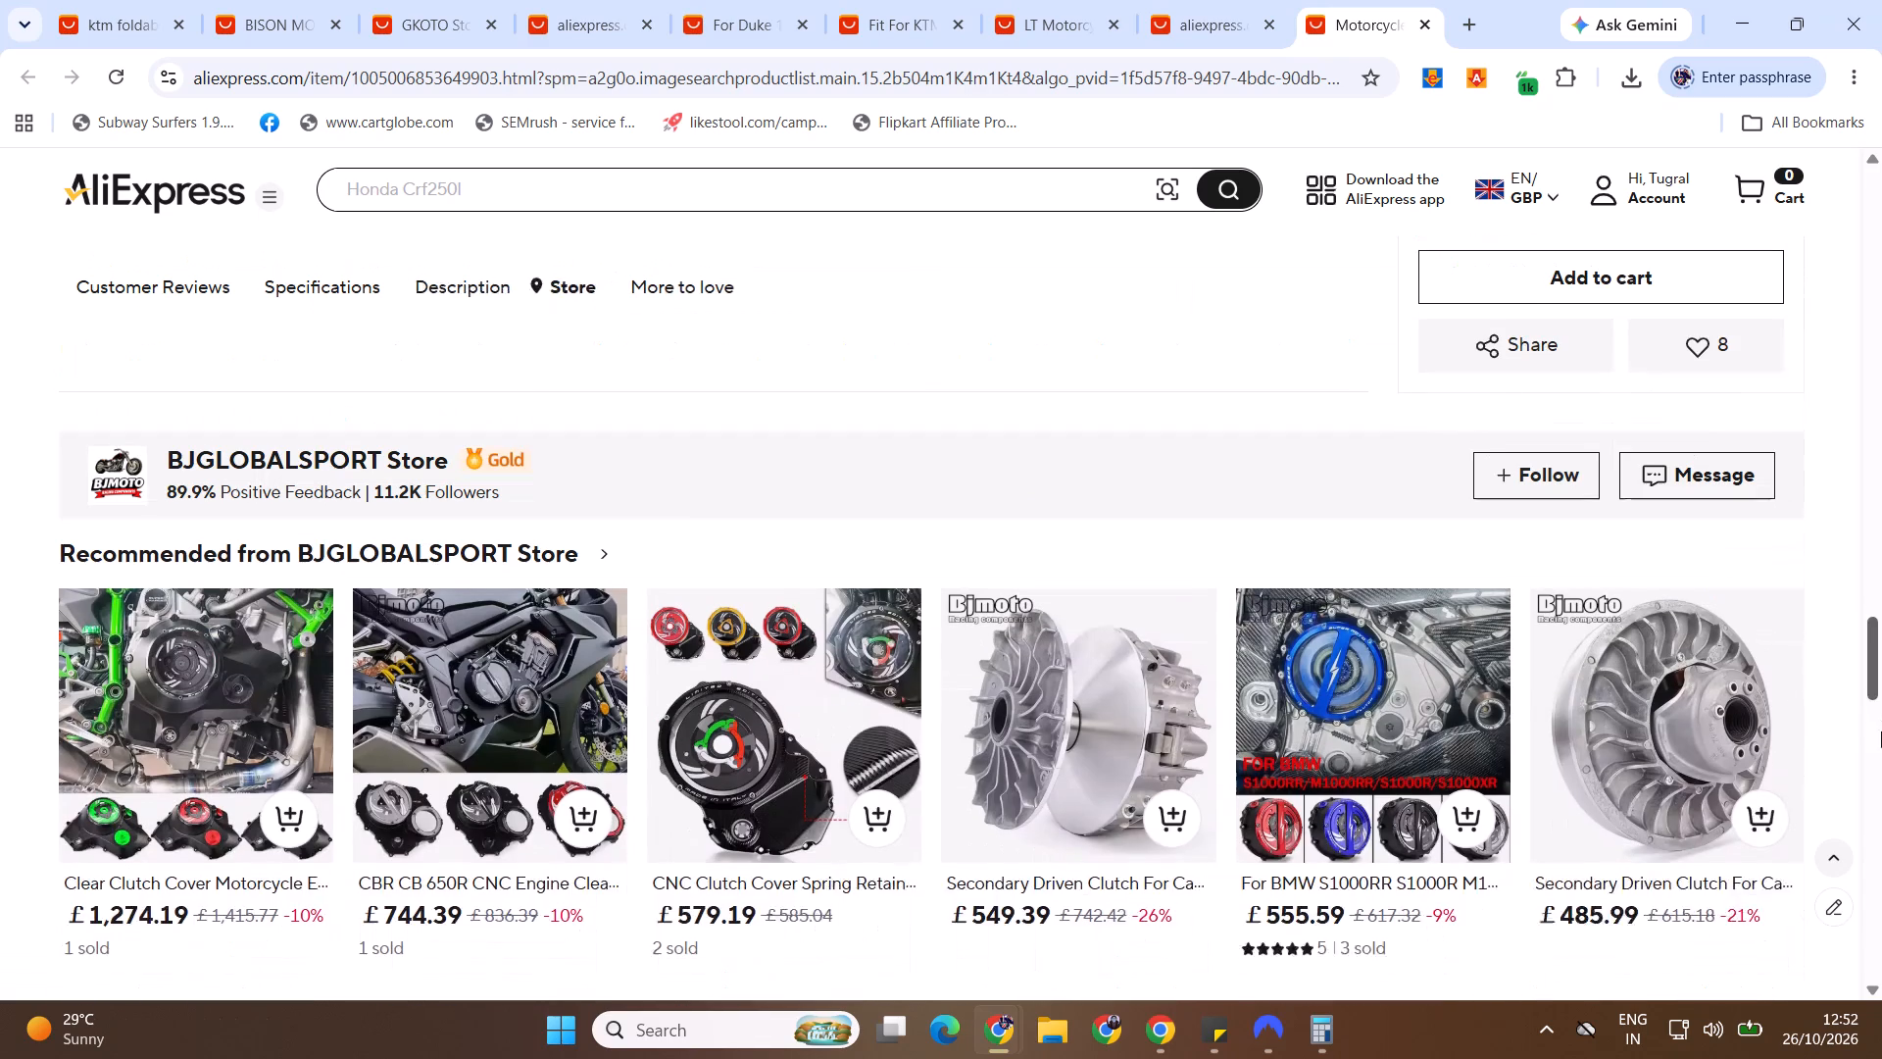
{"action": "left_click_drag", "start_coordinate": [1881, 731], "coordinate": [1857, 817]}
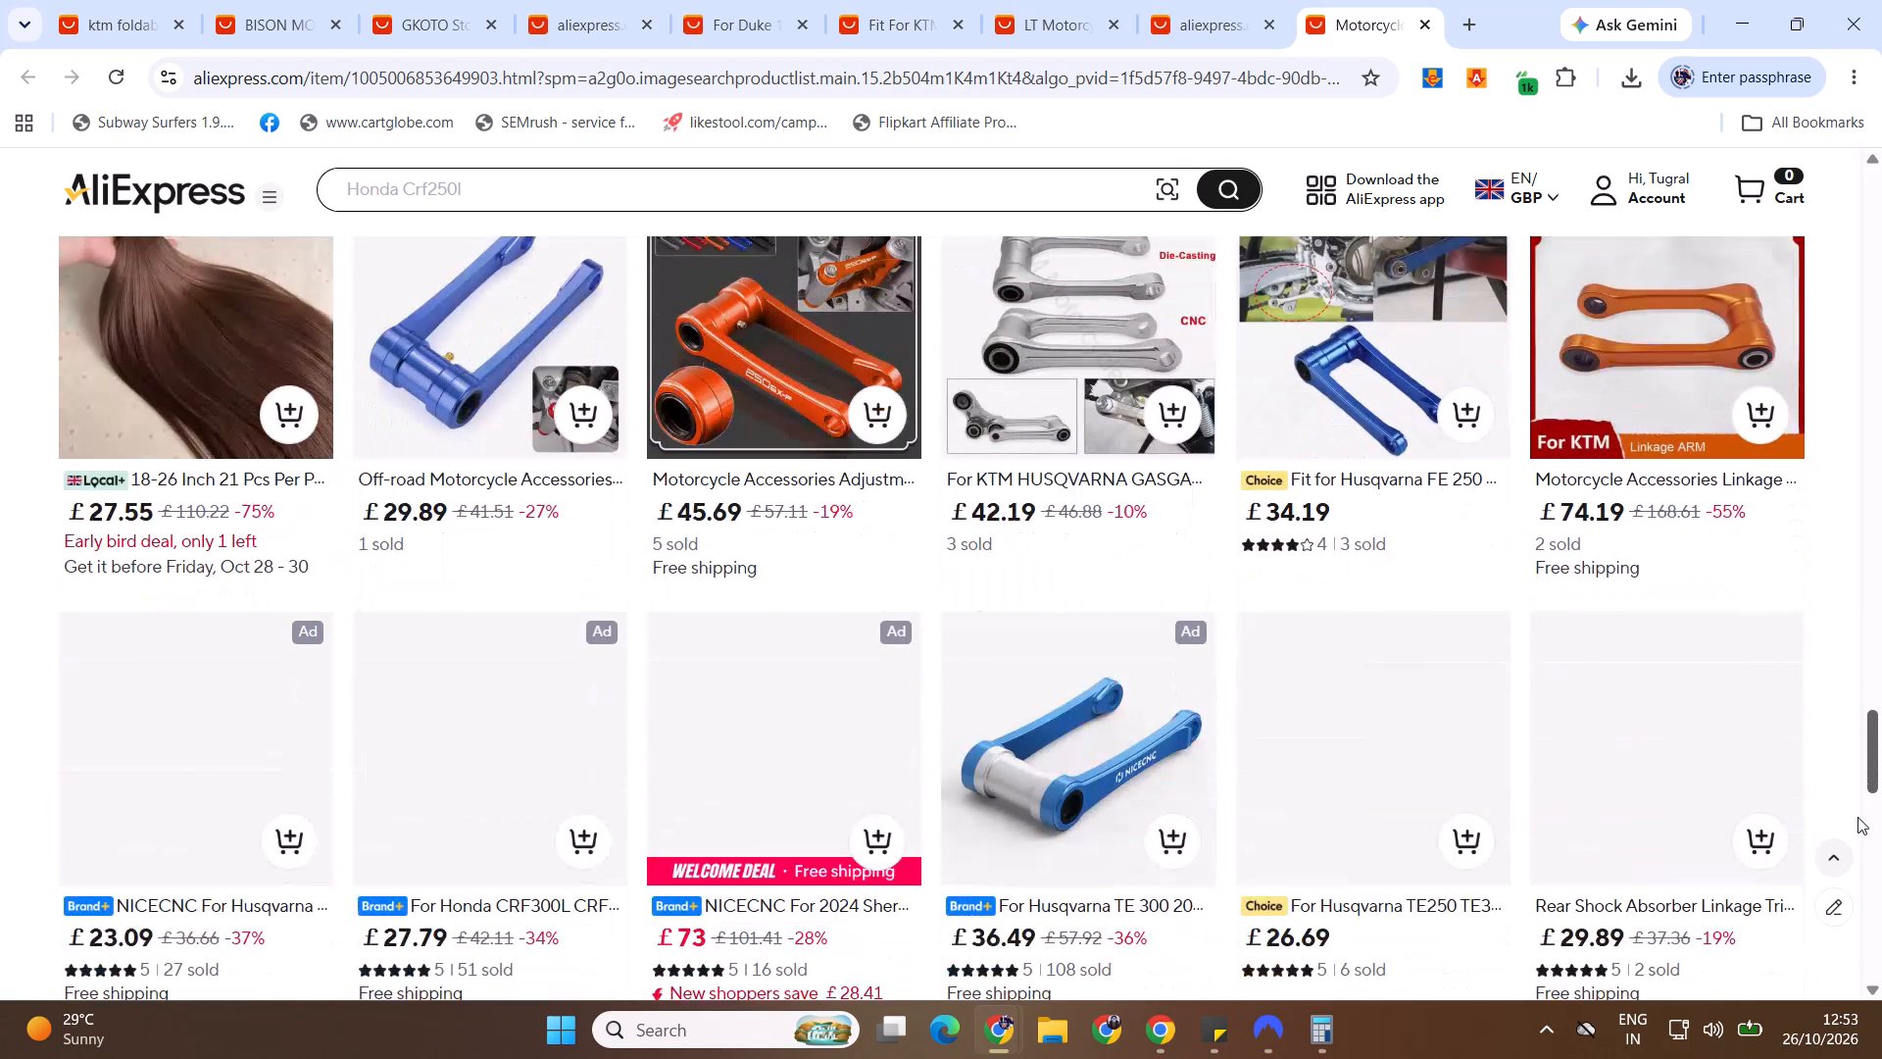
{"action": "left_click_drag", "start_coordinate": [1857, 817], "coordinate": [1859, 797]}
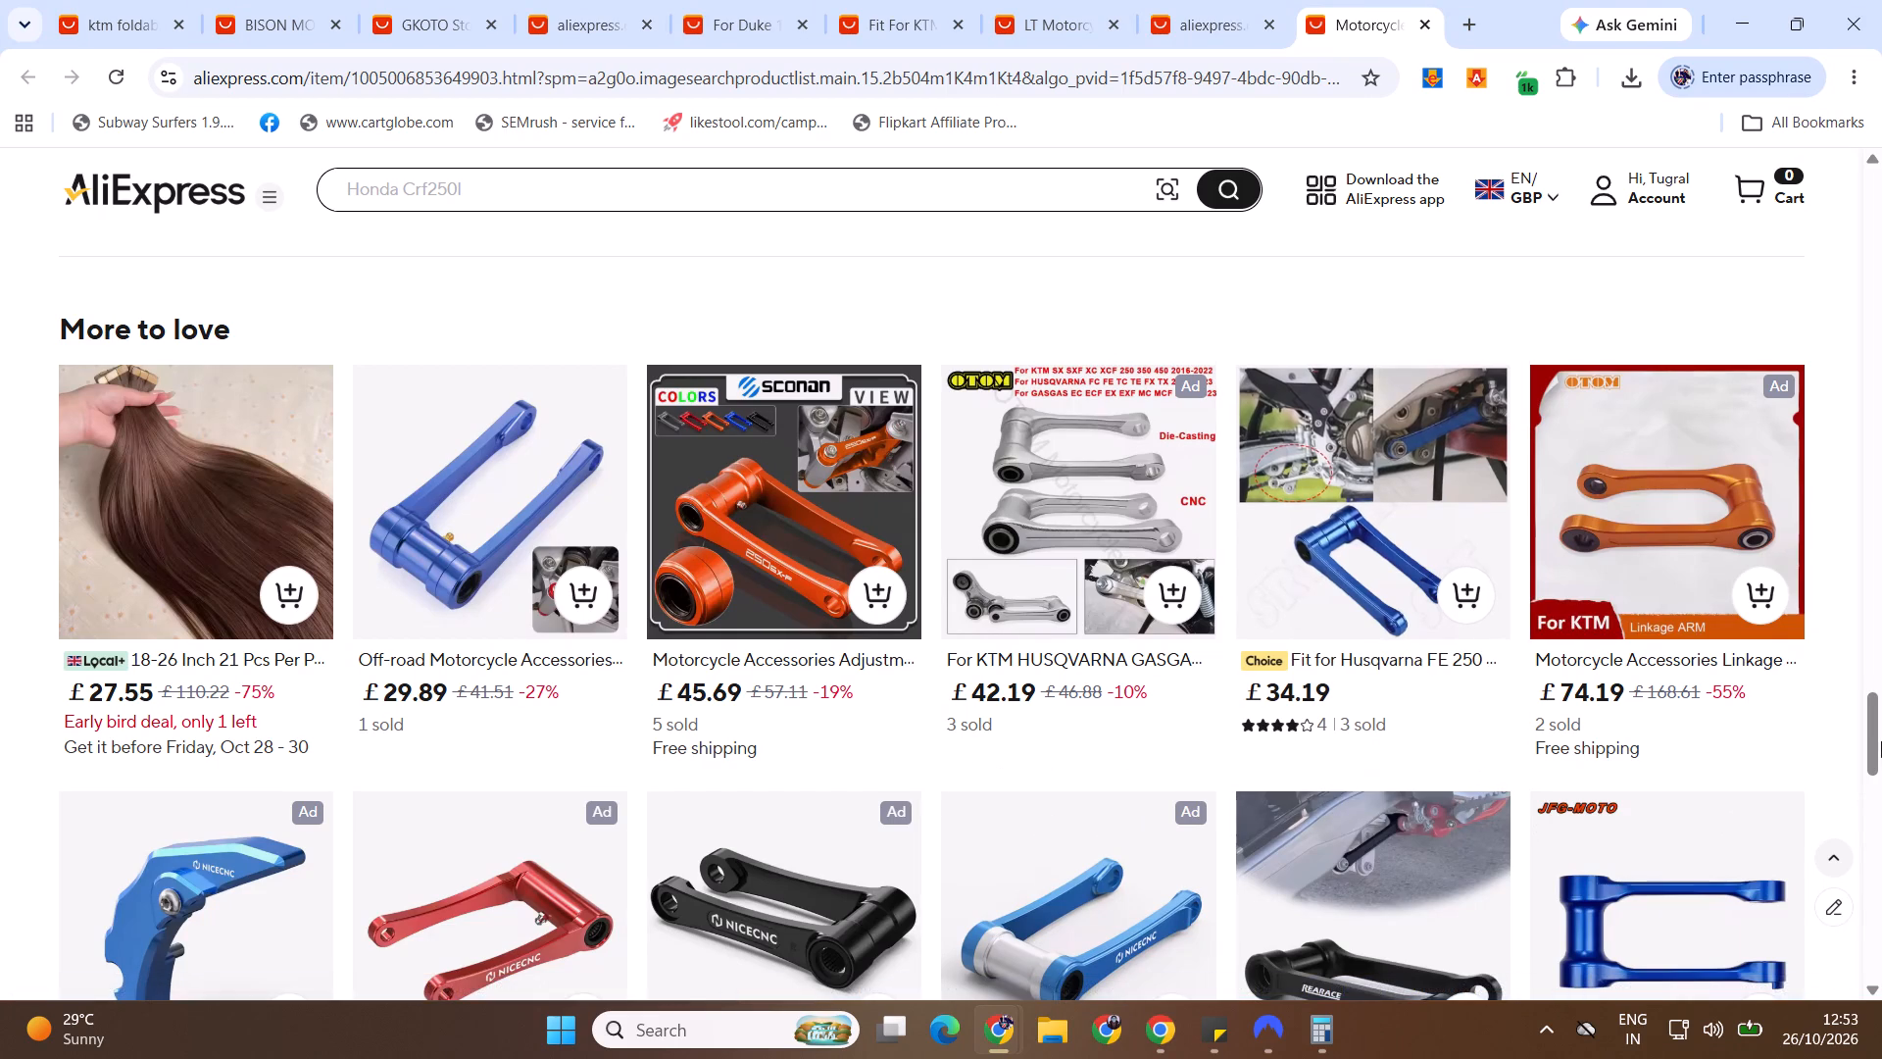
{"action": "left_click_drag", "start_coordinate": [1881, 741], "coordinate": [1881, 769]}
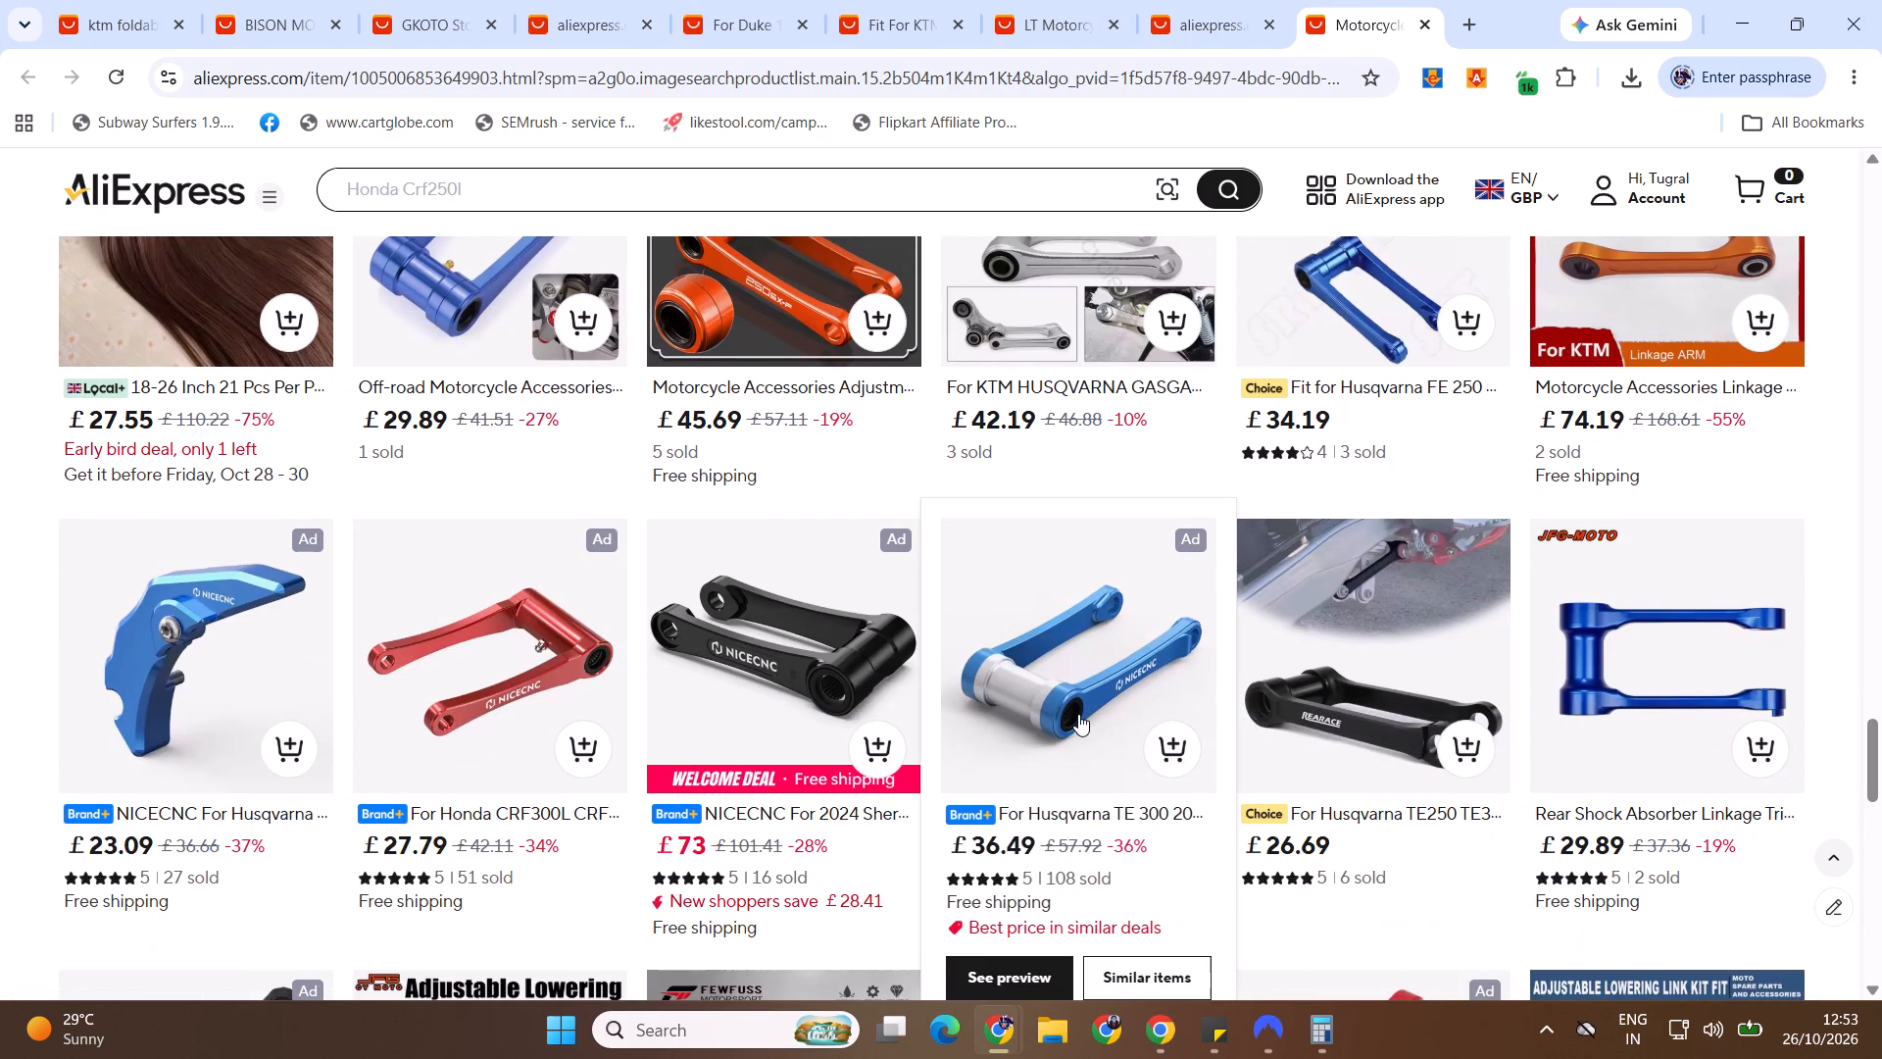
{"action": "middle_click", "coordinate": [1078, 714]}
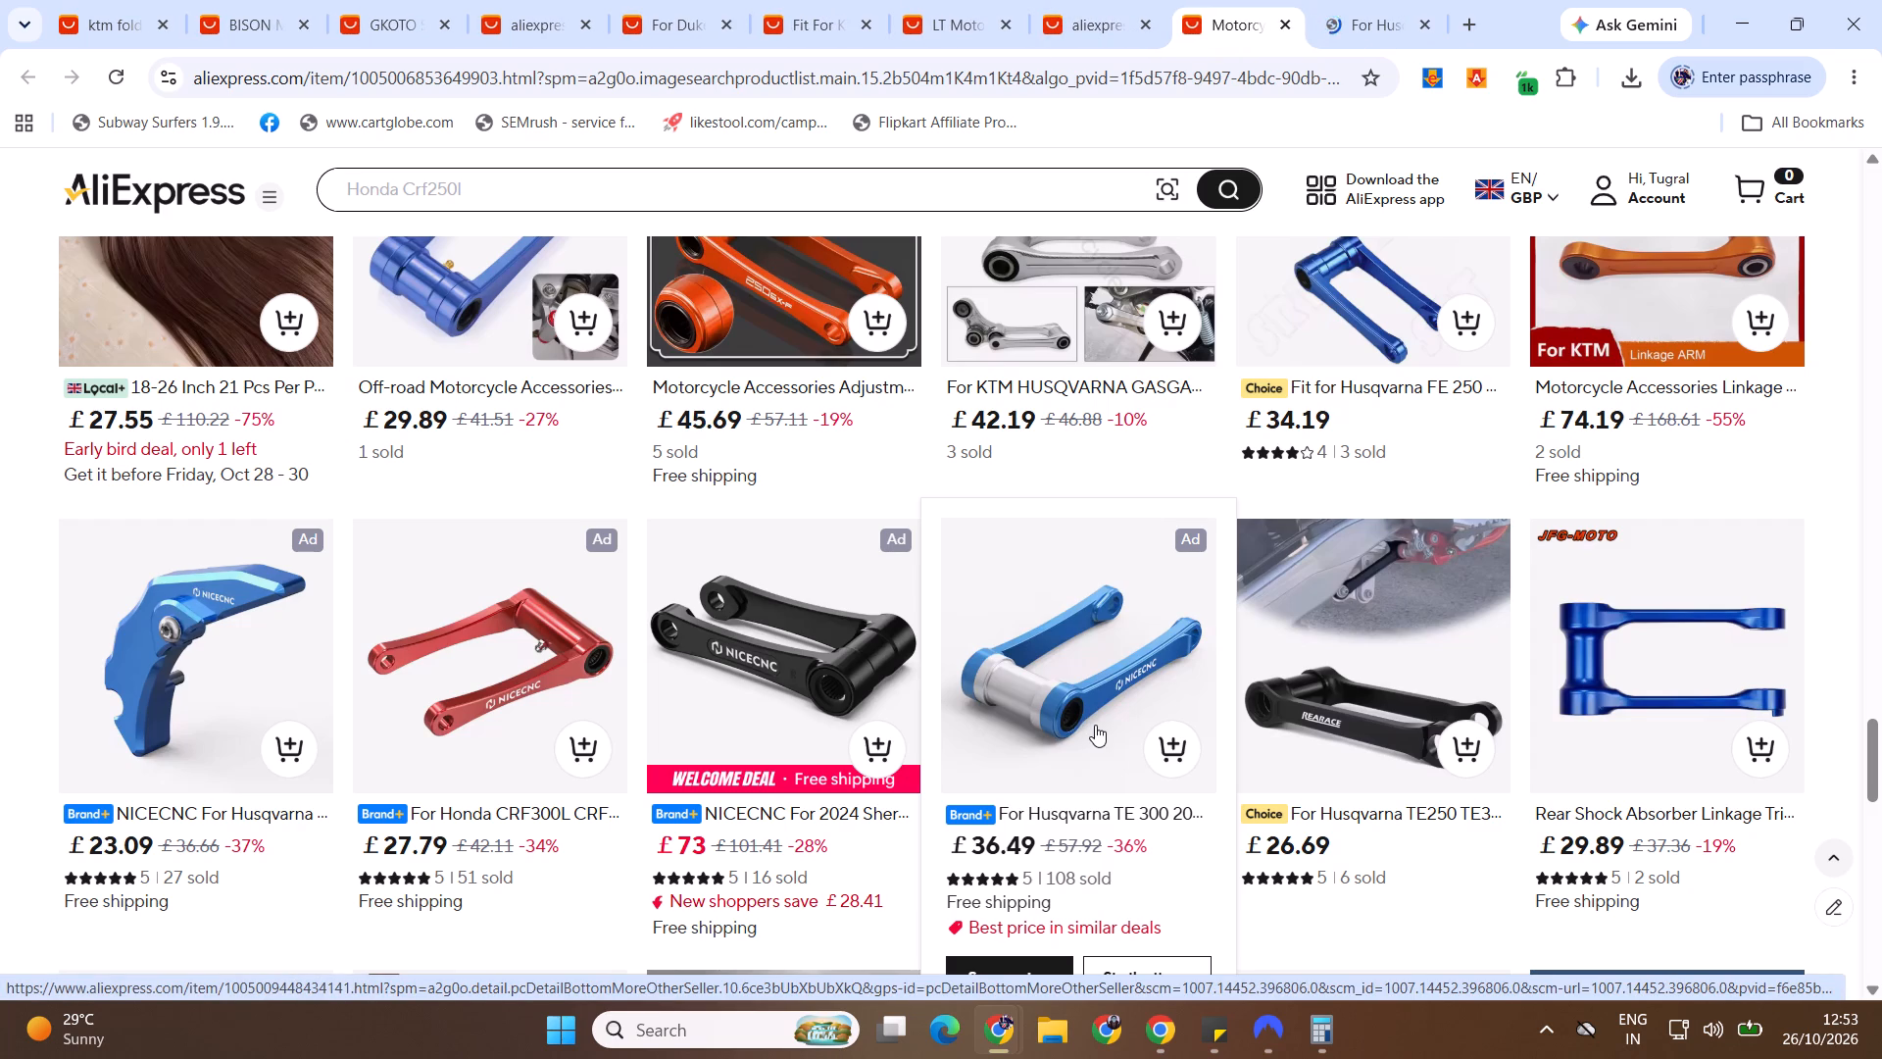
Look further through the recommended products and open the £28.25 CNC adjustable lowering link kit in its own page.
{"action": "left_click_drag", "start_coordinate": [1881, 745], "coordinate": [1881, 780]}
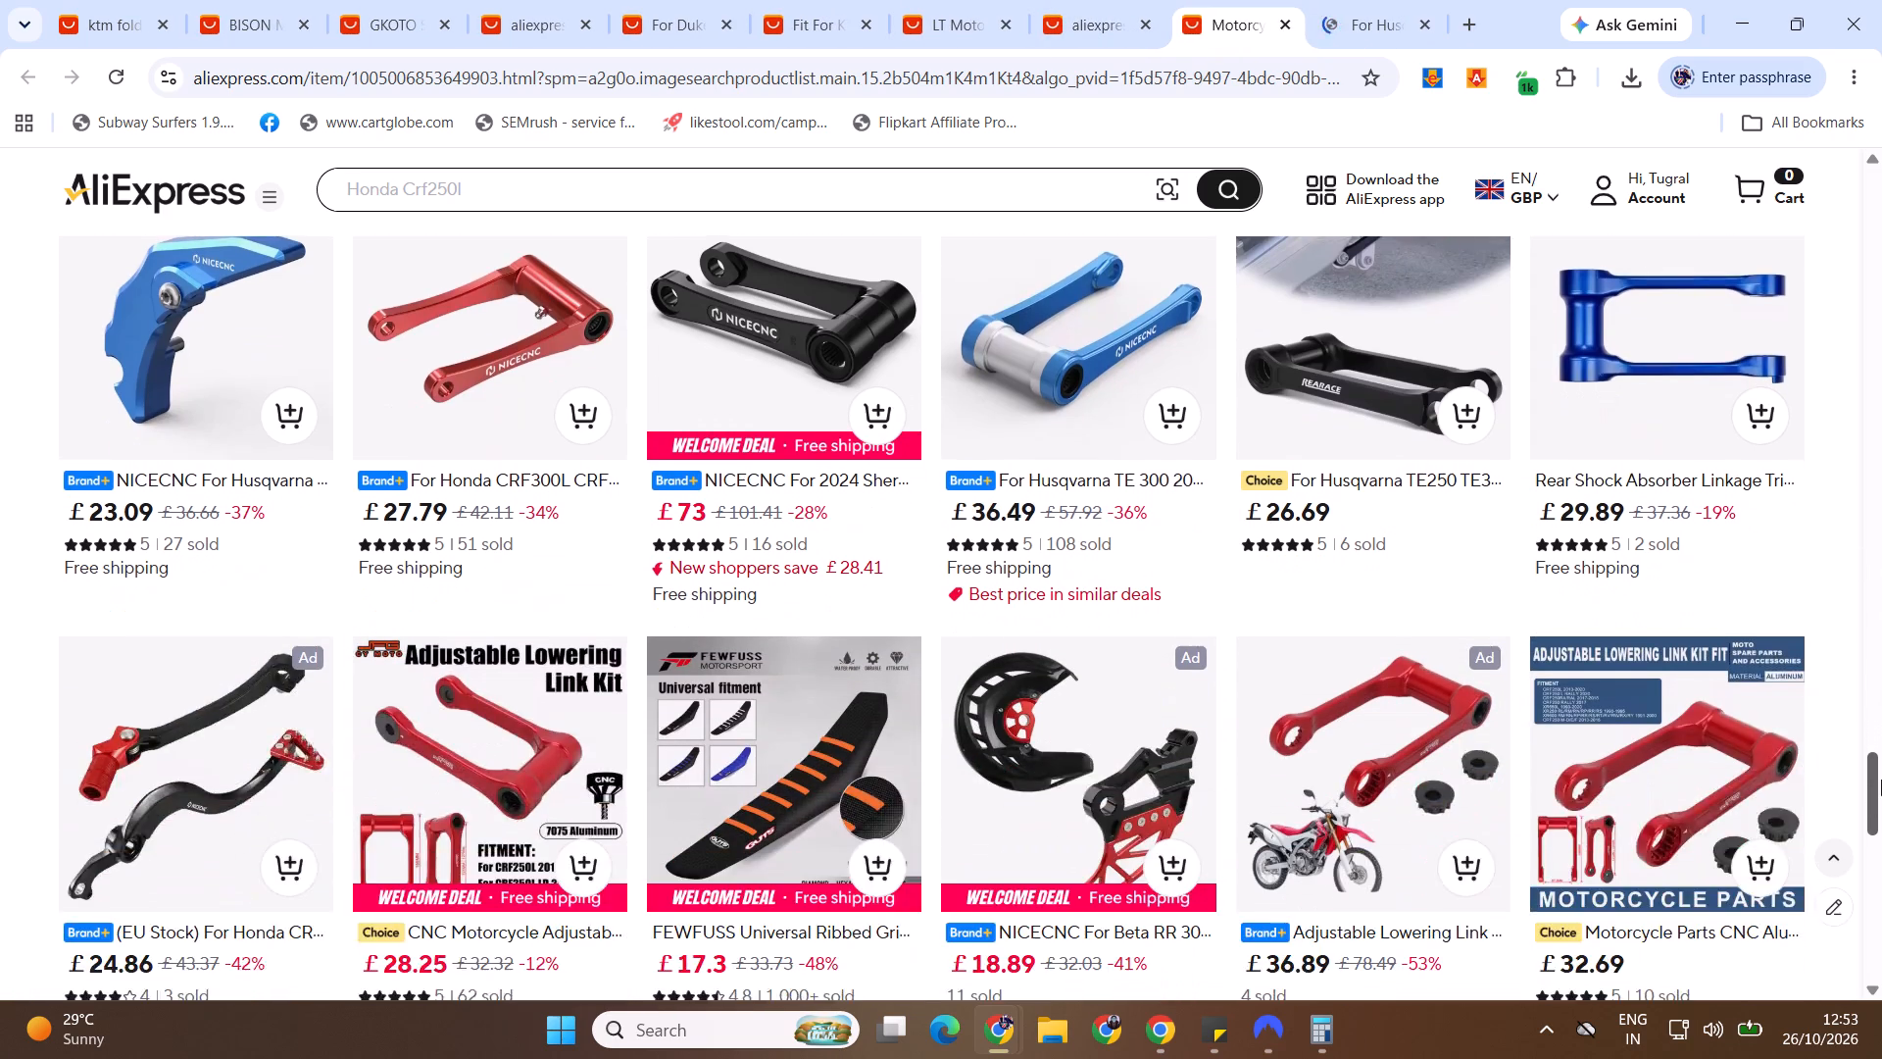
{"action": "left_click_drag", "start_coordinate": [1881, 780], "coordinate": [1881, 806]}
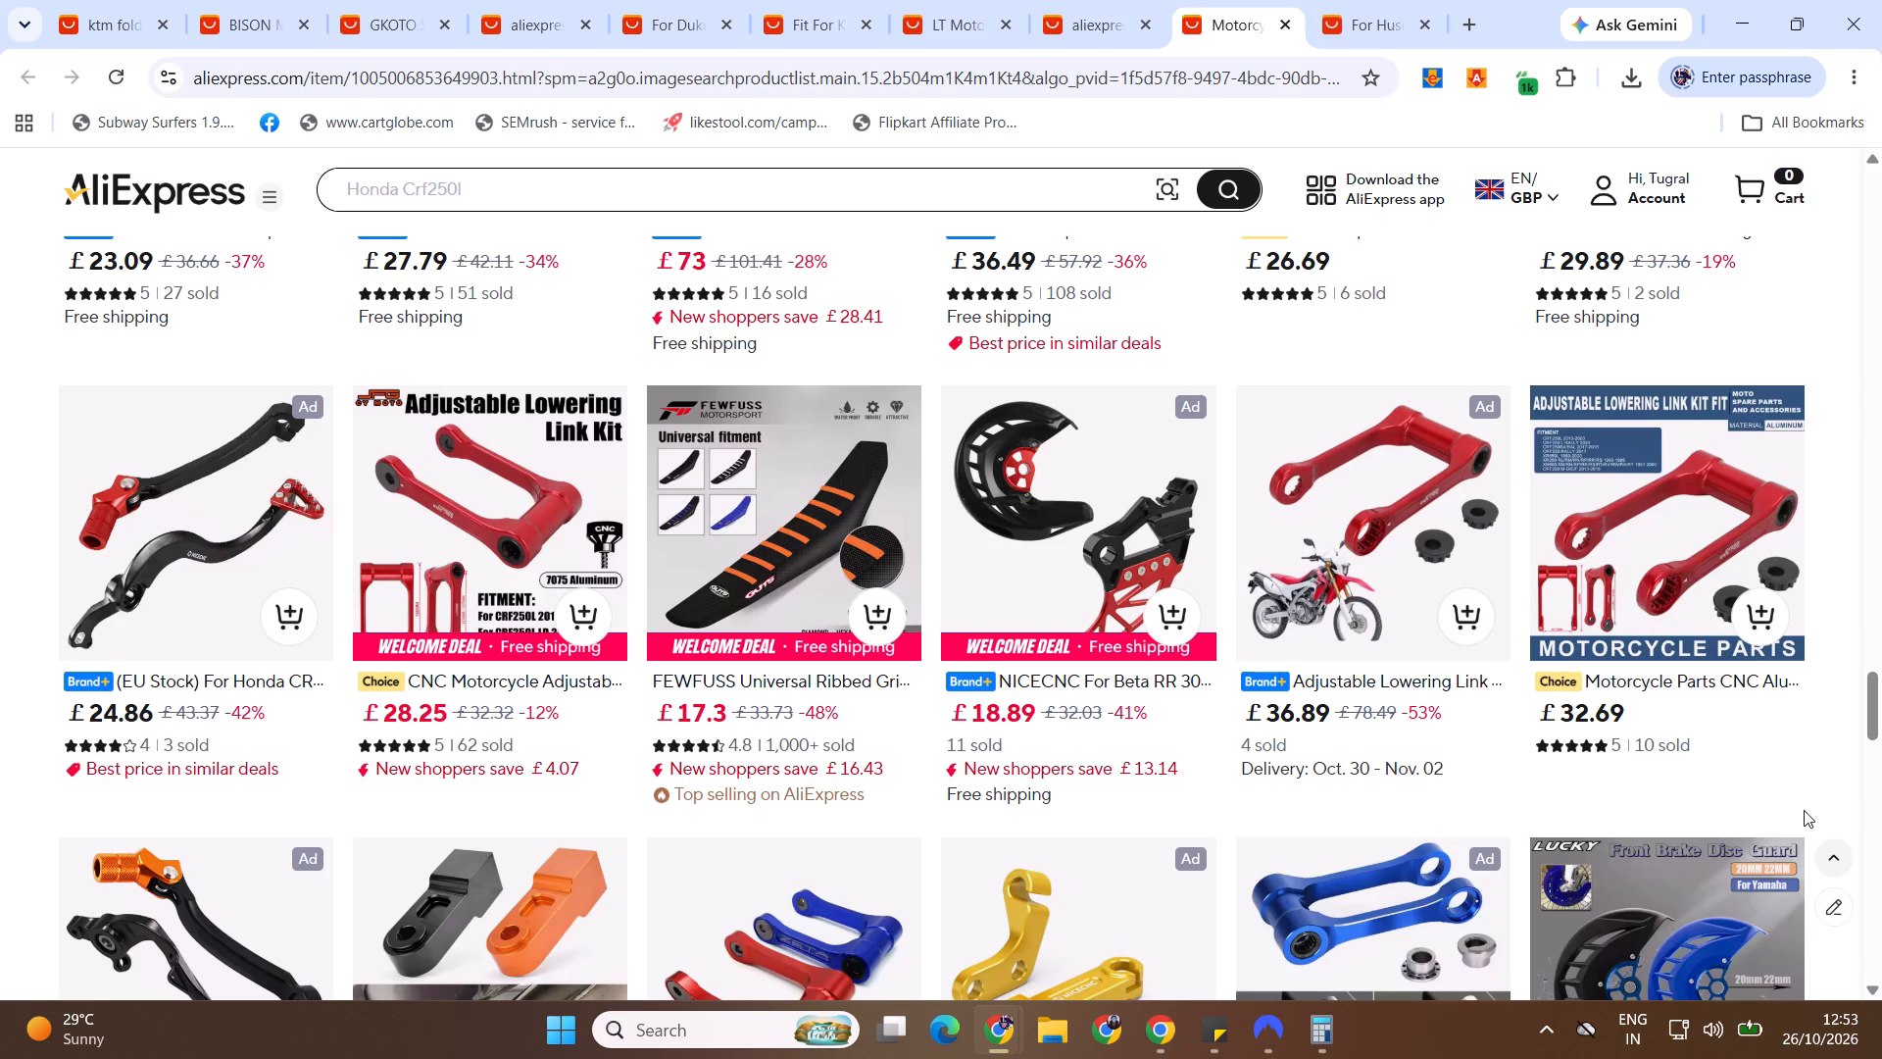
{"action": "middle_click", "coordinate": [535, 501]}
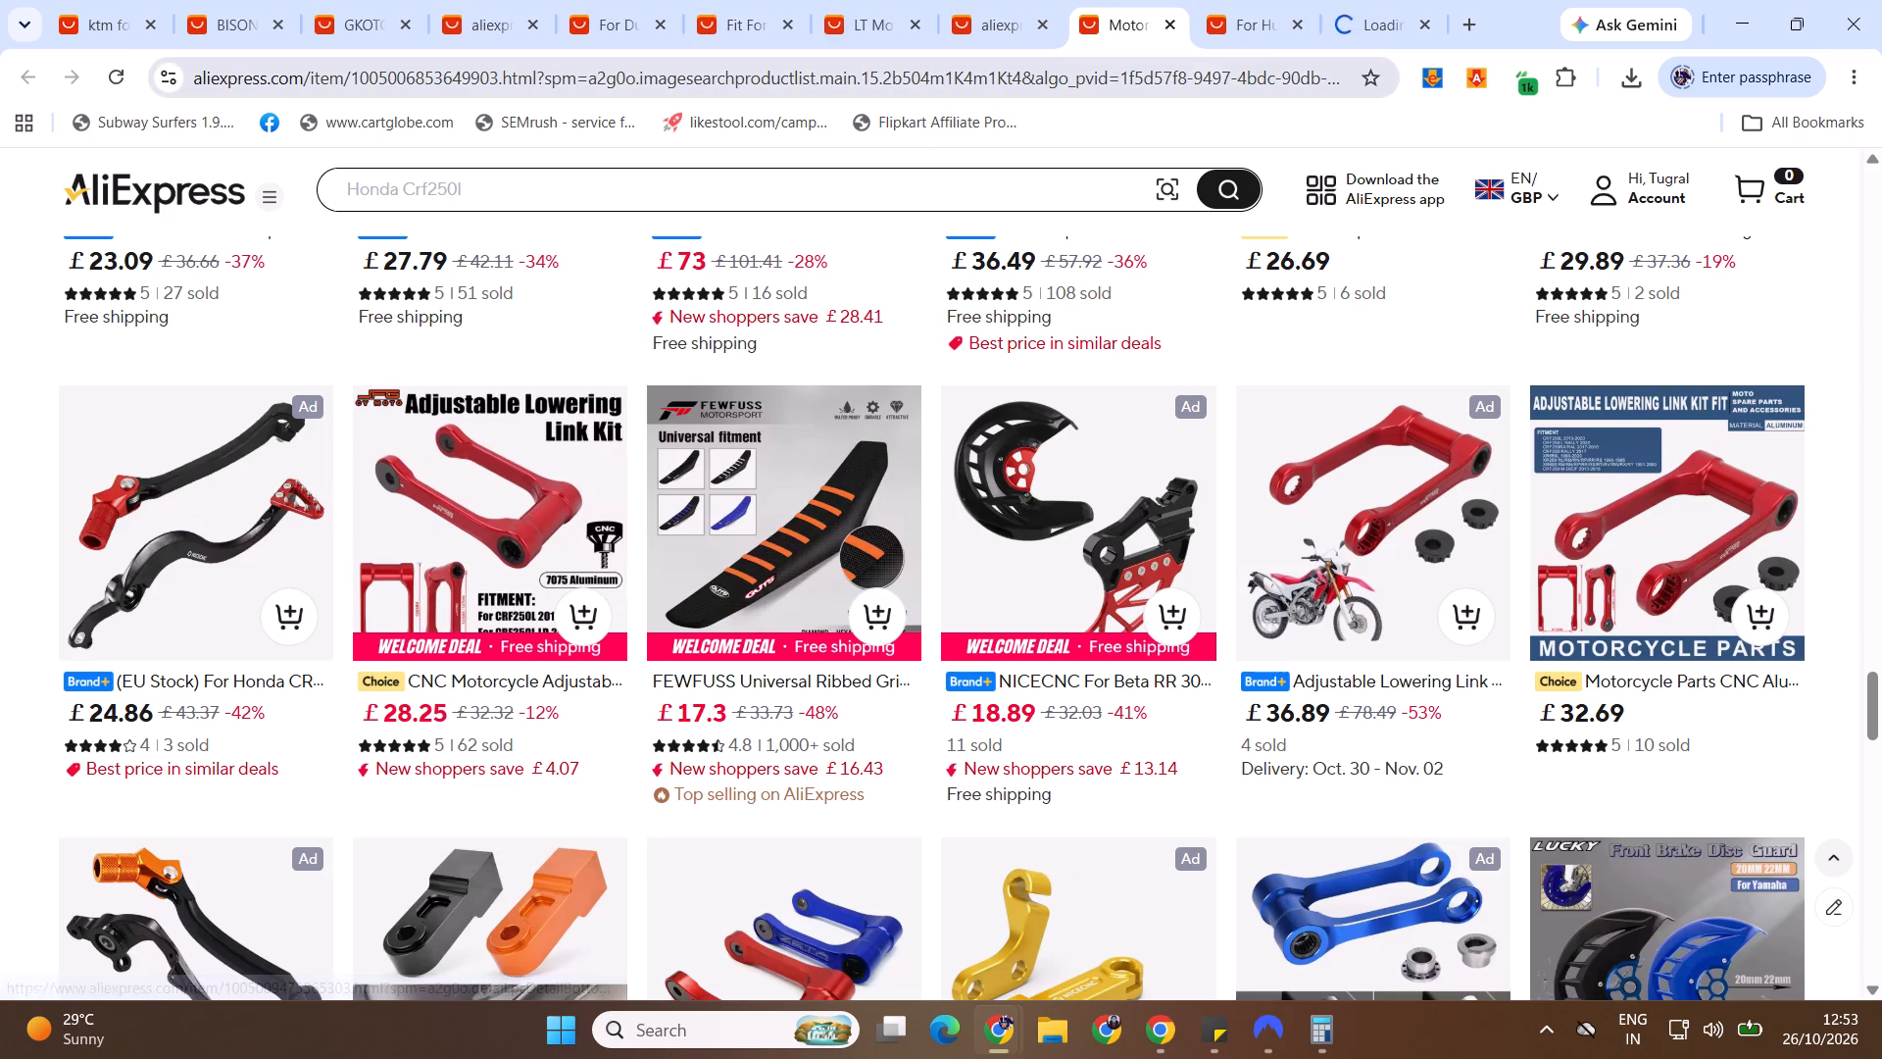
Check the blue and black colour variants of the Husqvarna TE 300 lowering link kit.
{"action": "left_click", "coordinate": [1274, 23]}
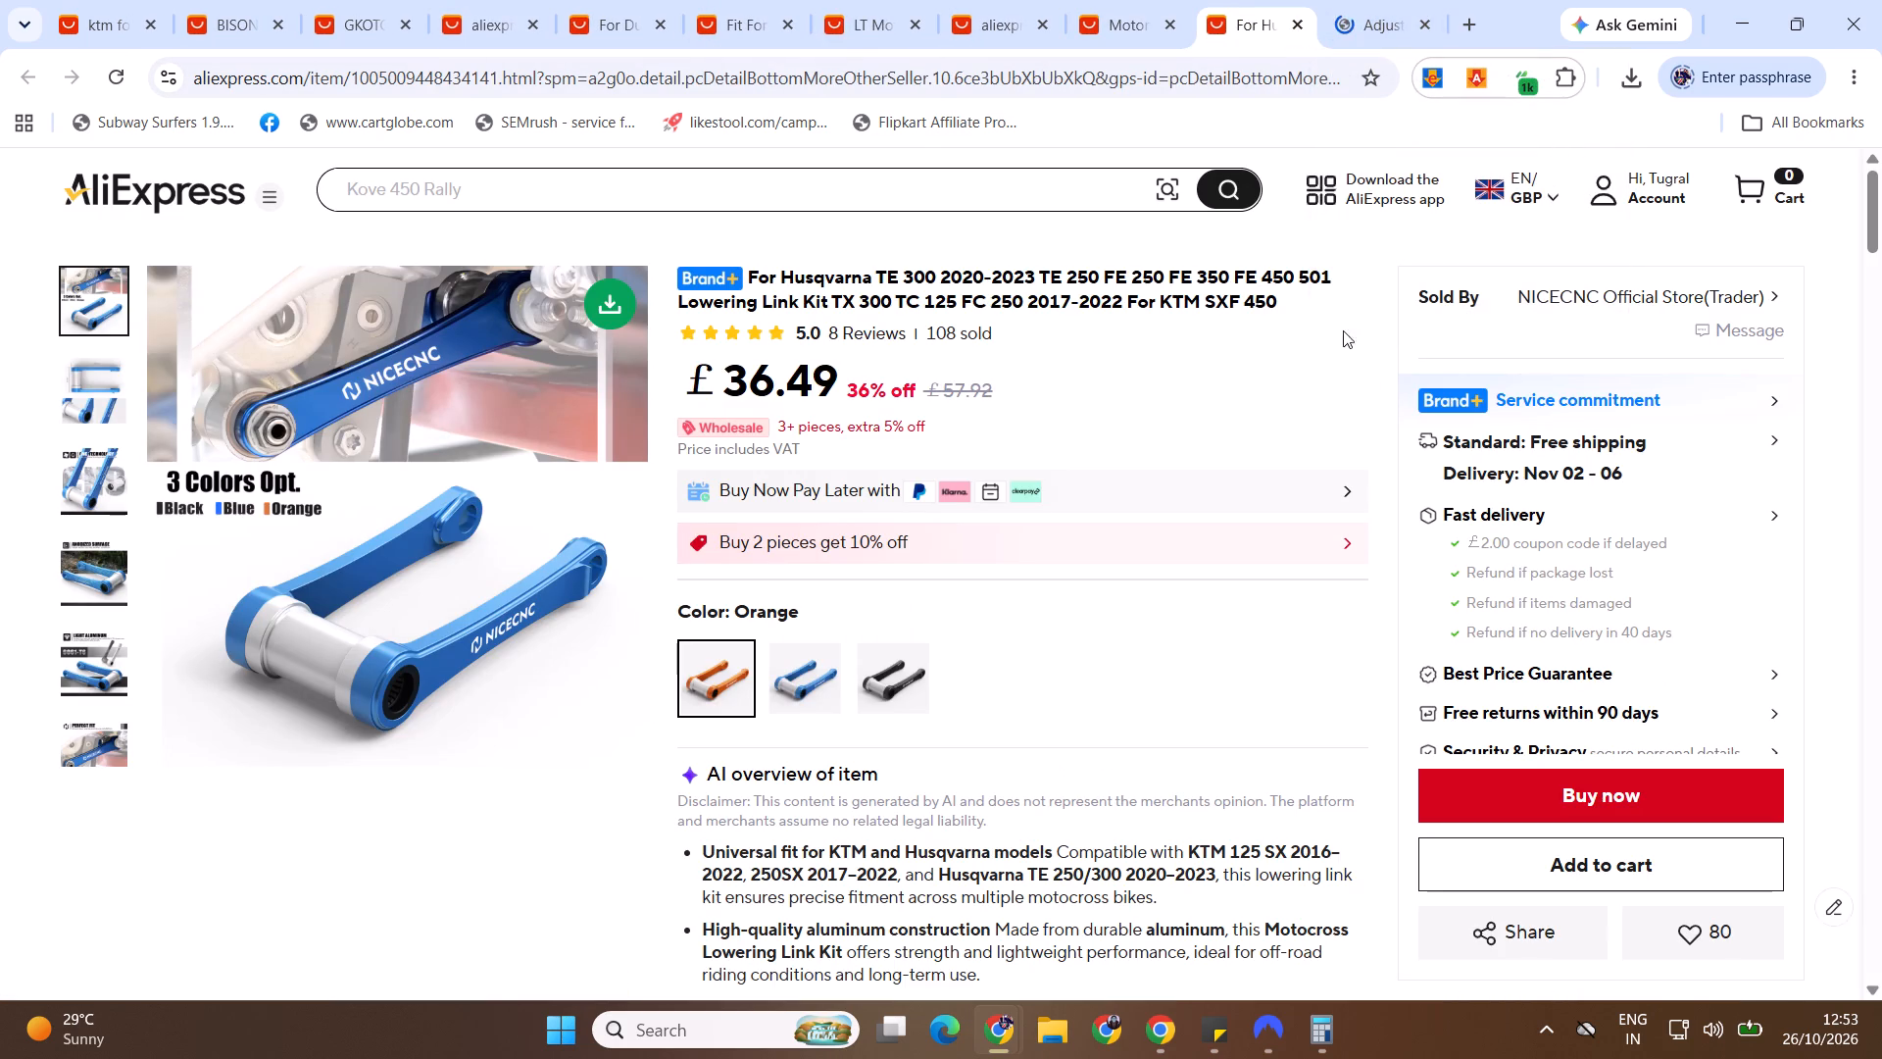
{"action": "left_click", "coordinate": [811, 660]}
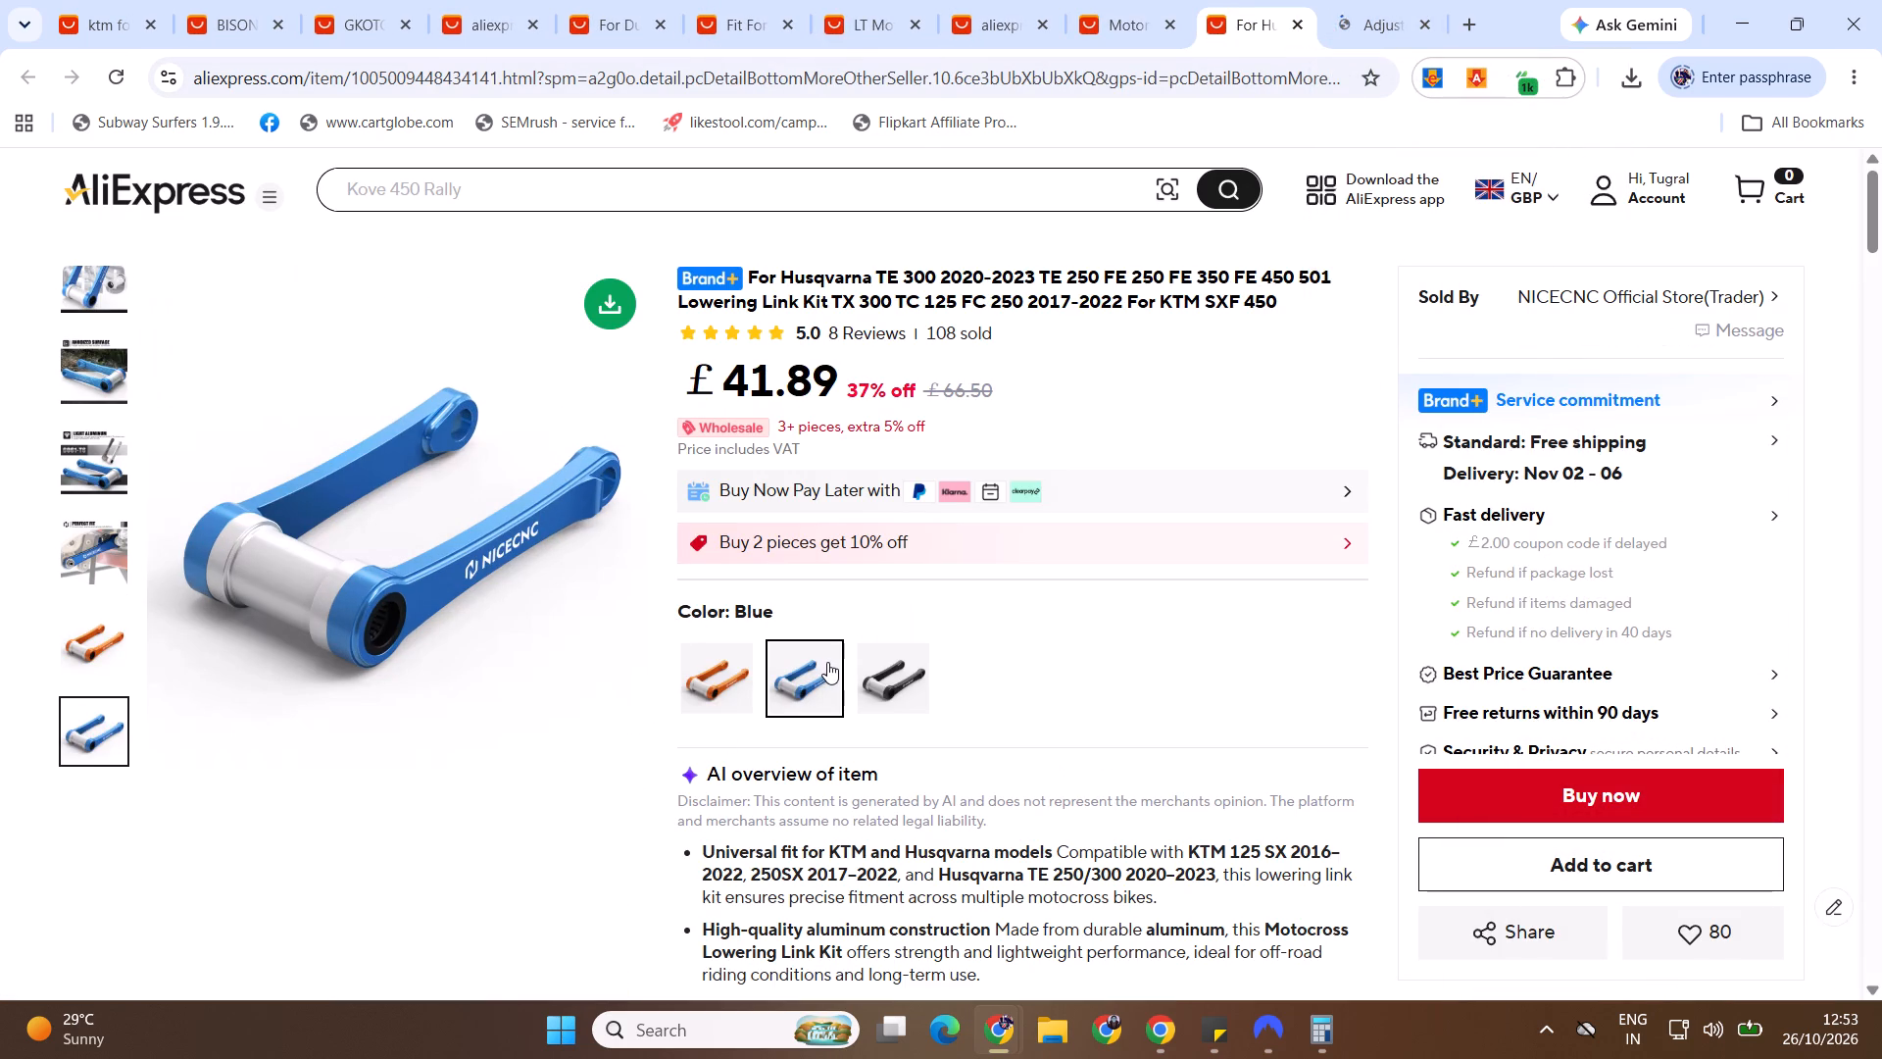
{"action": "left_click", "coordinate": [827, 662]}
{"action": "left_click", "coordinate": [865, 658]}
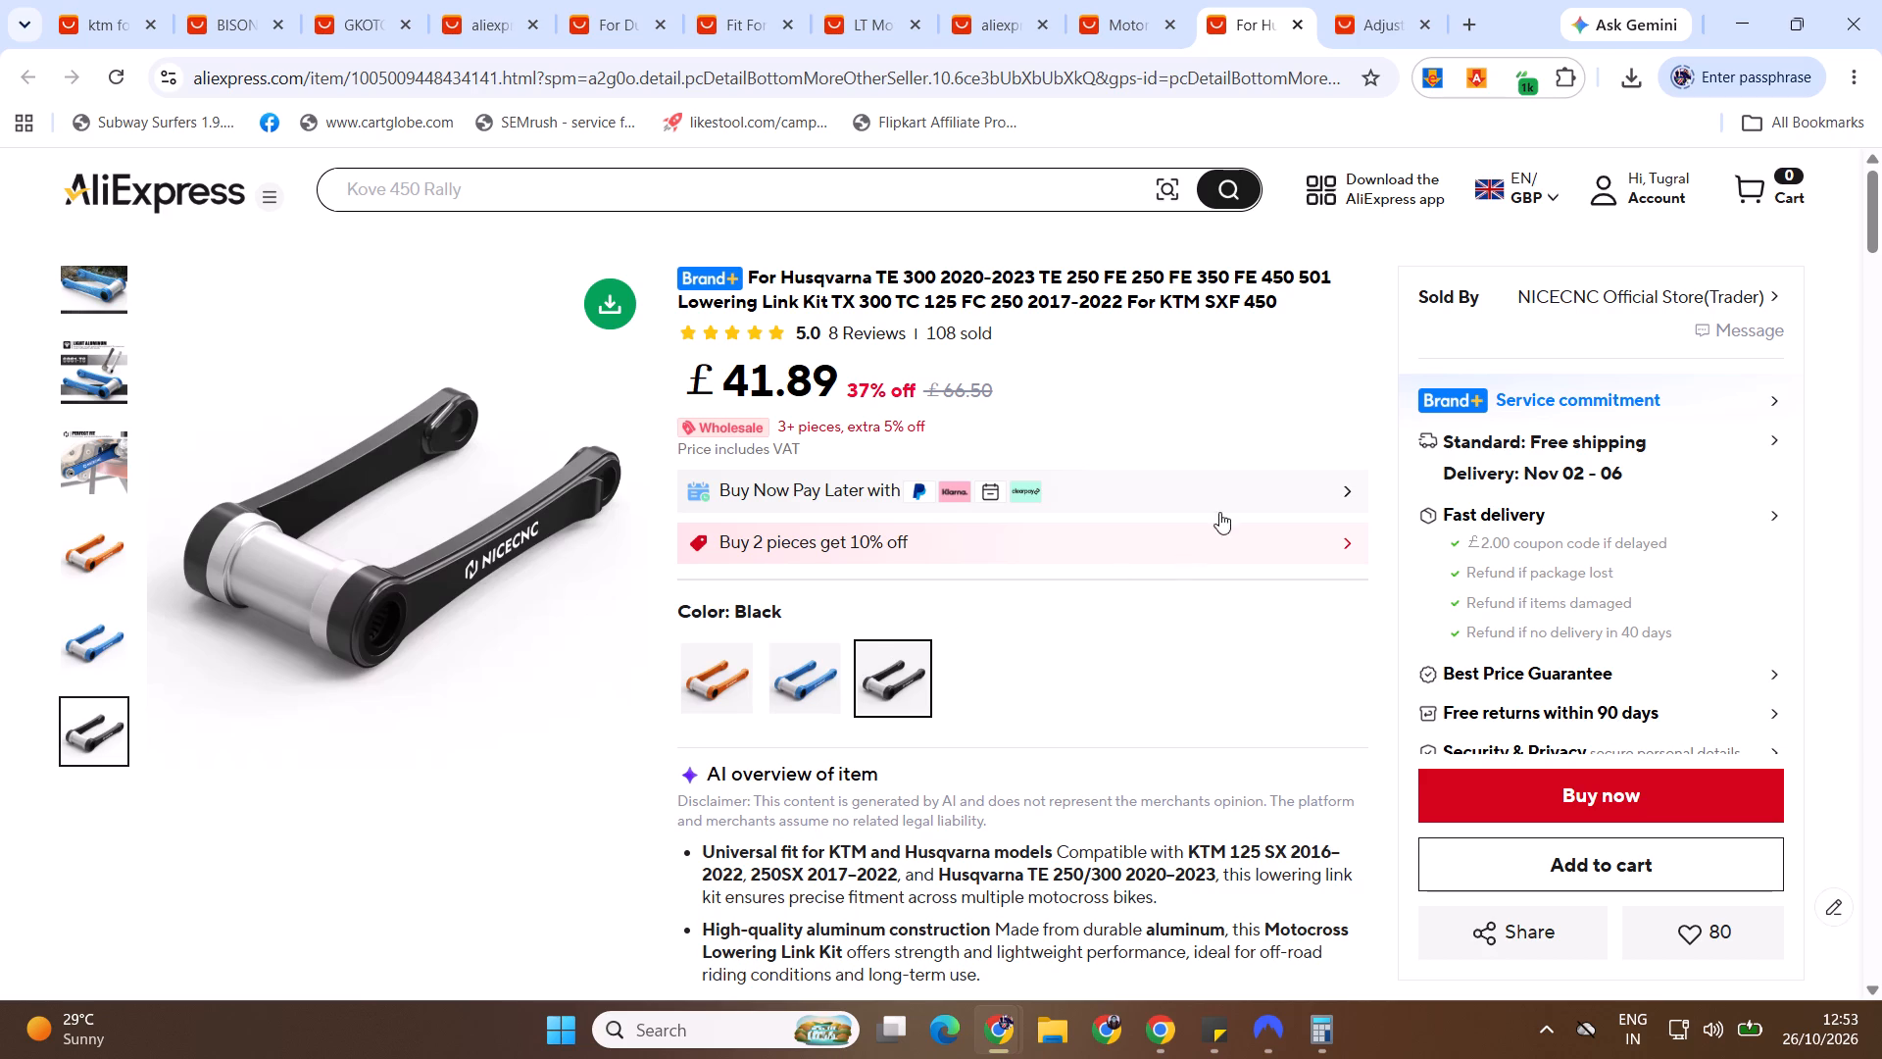
Check the Honda CRF250L adjustable lowering link kit page and close it.
{"action": "left_click", "coordinate": [1353, 0]}
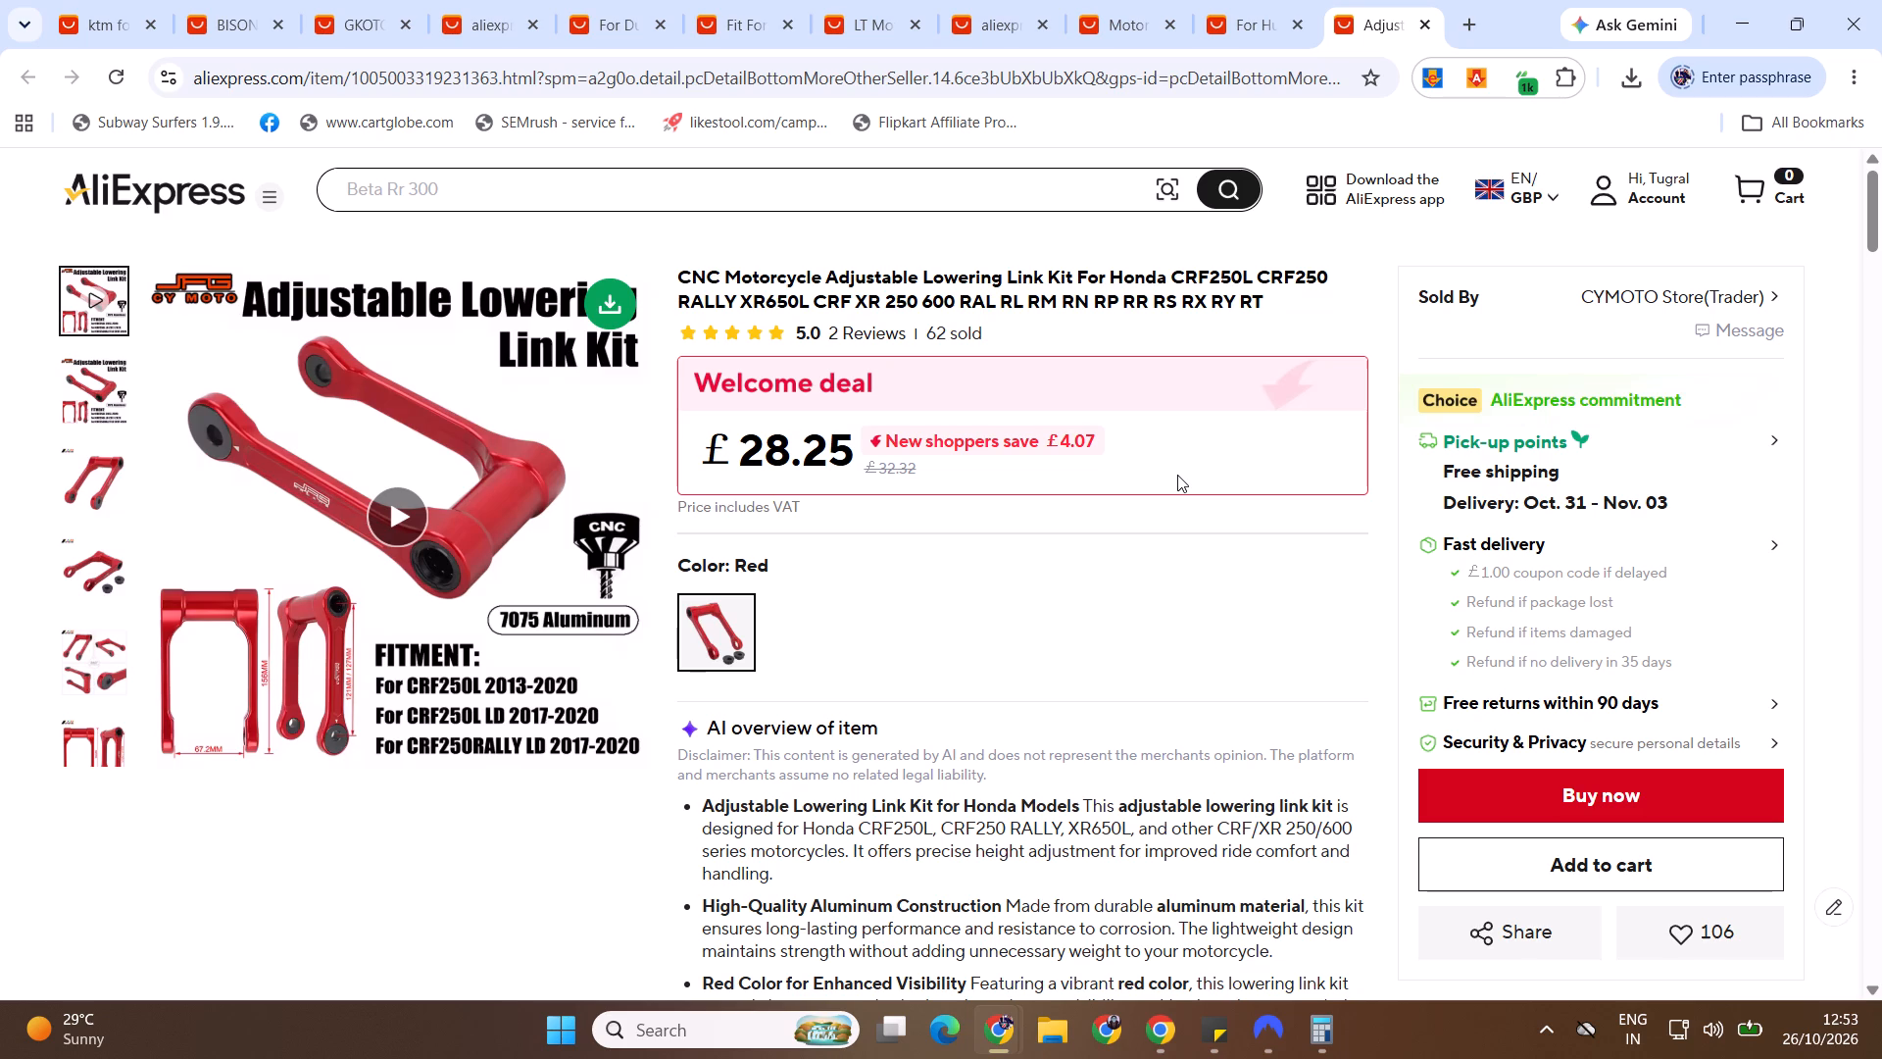
{"action": "left_click", "coordinate": [1424, 36]}
{"action": "left_click", "coordinate": [1420, 30]}
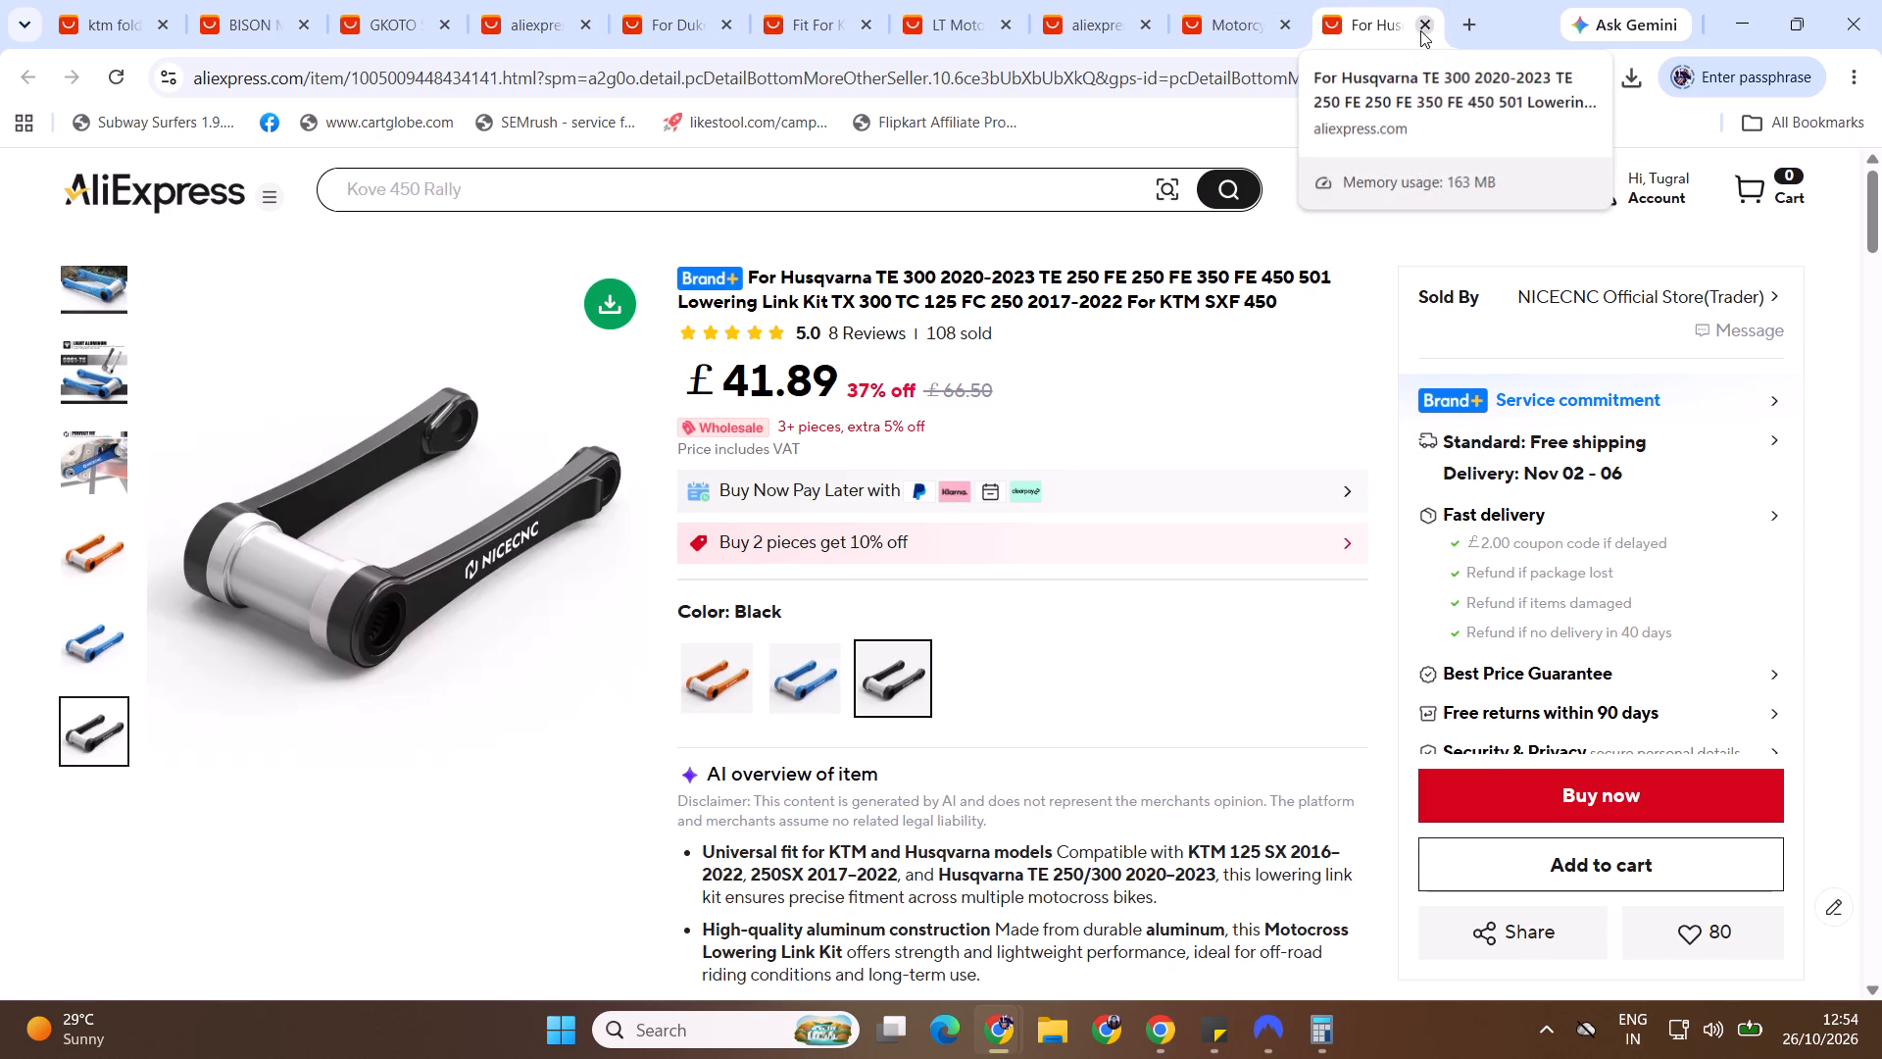
Examine the reviews and related items further down the Husqvarna TE 300 kit page.
{"action": "left_click", "coordinate": [1881, 223]}
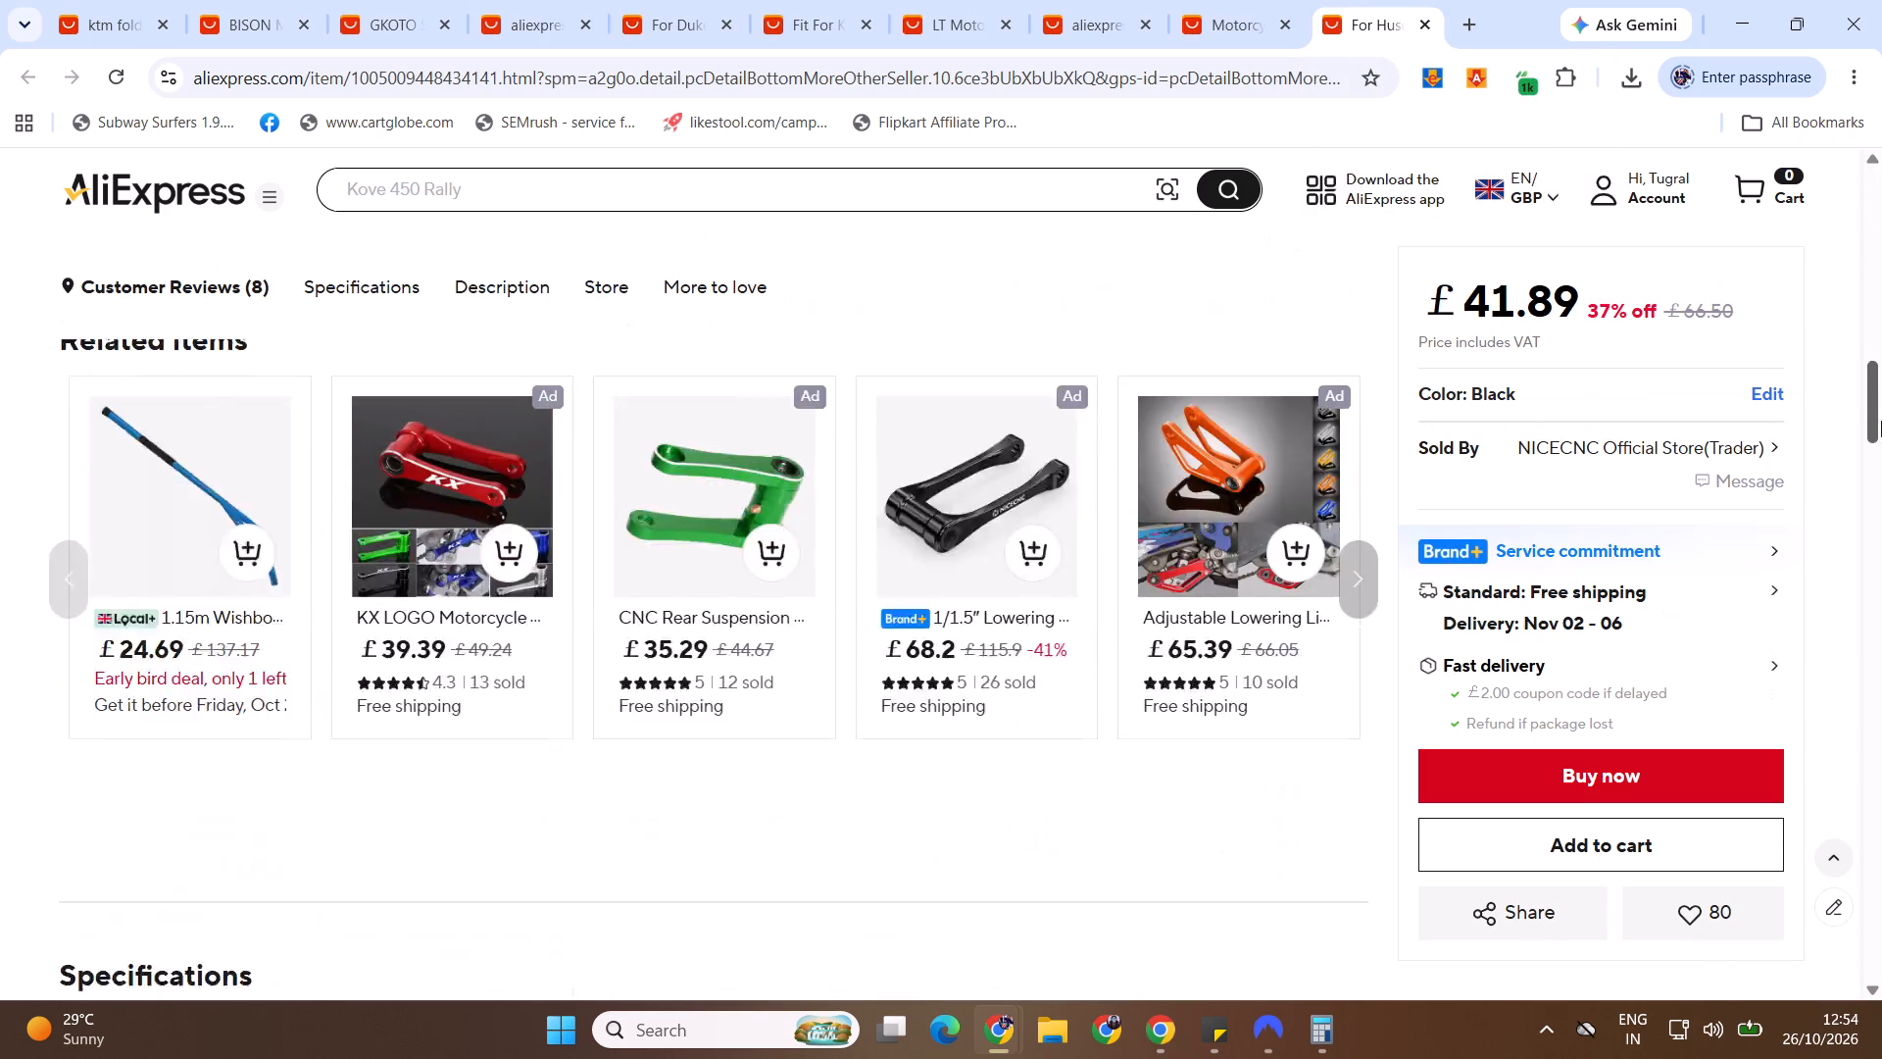
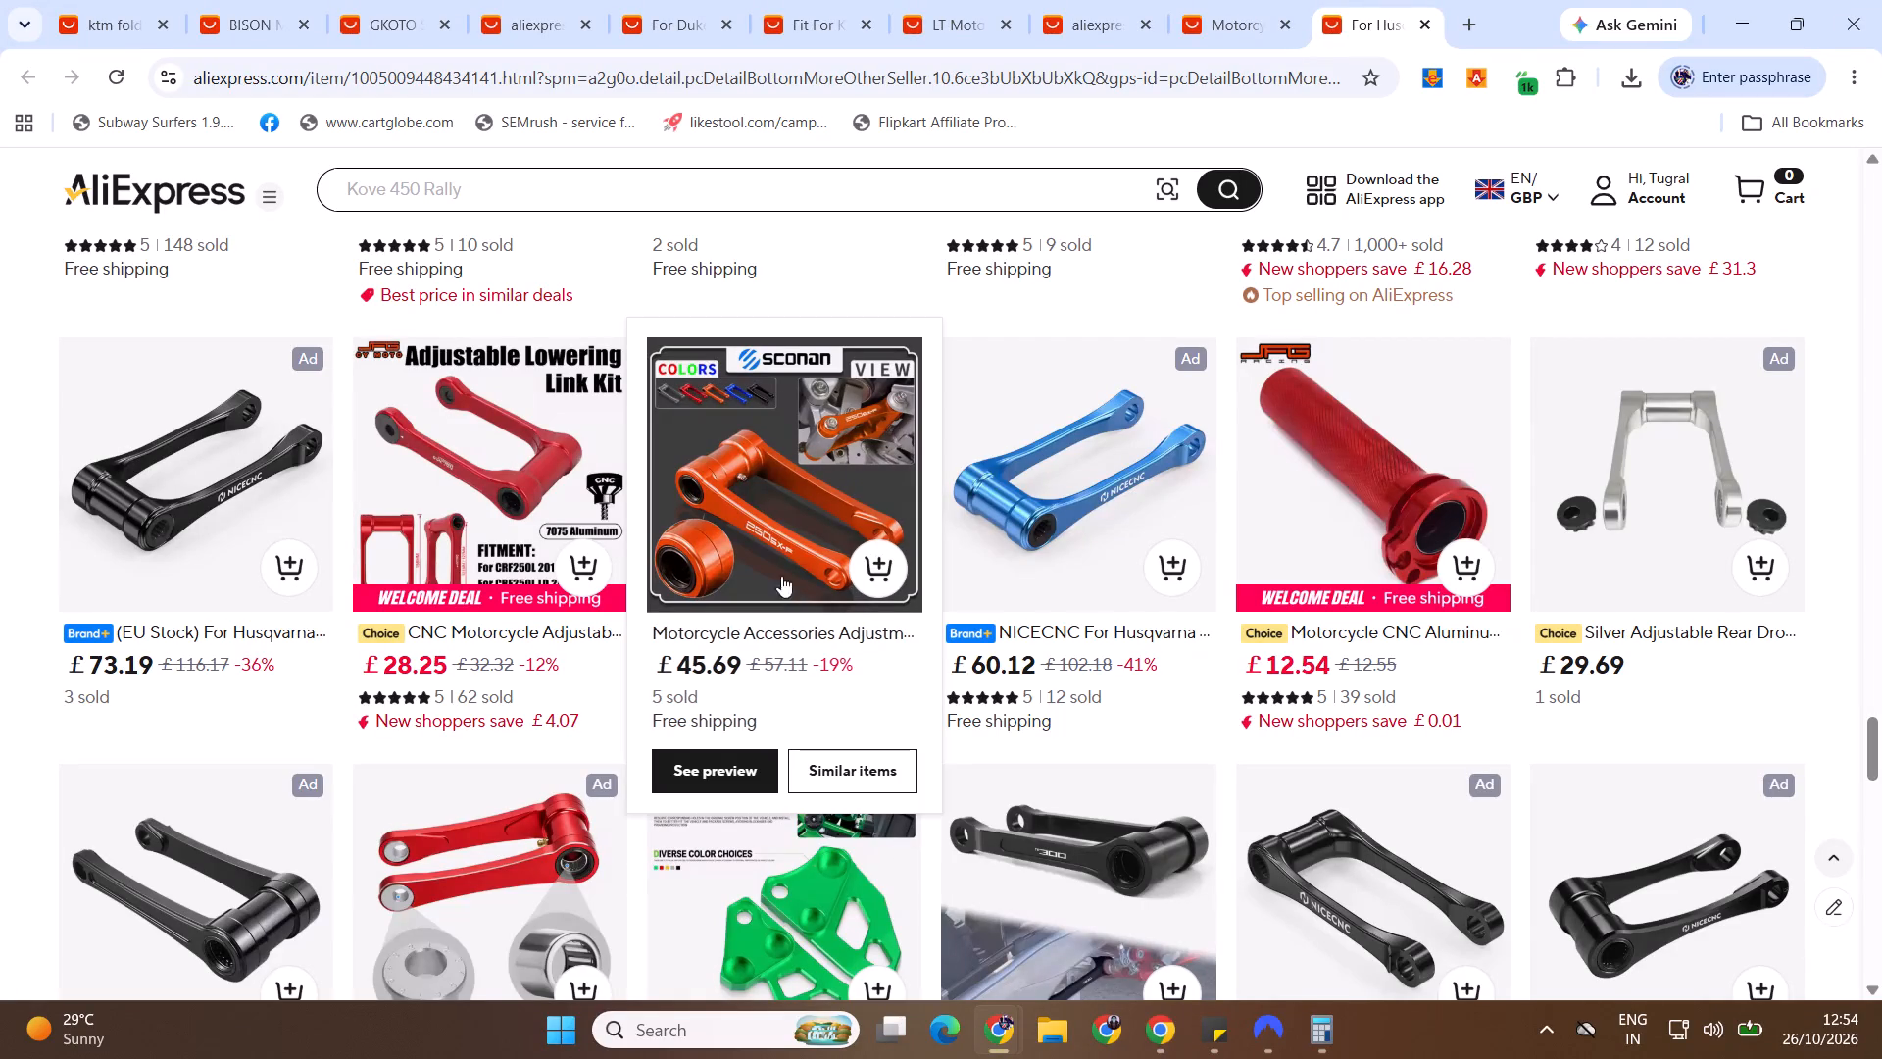
Open the £45.69 sconan lowering kit link for 250/350/450 SX-F, check its model and colour variants, and close the page.
{"action": "middle_click", "coordinate": [783, 551]}
{"action": "left_click", "coordinate": [1355, 20]}
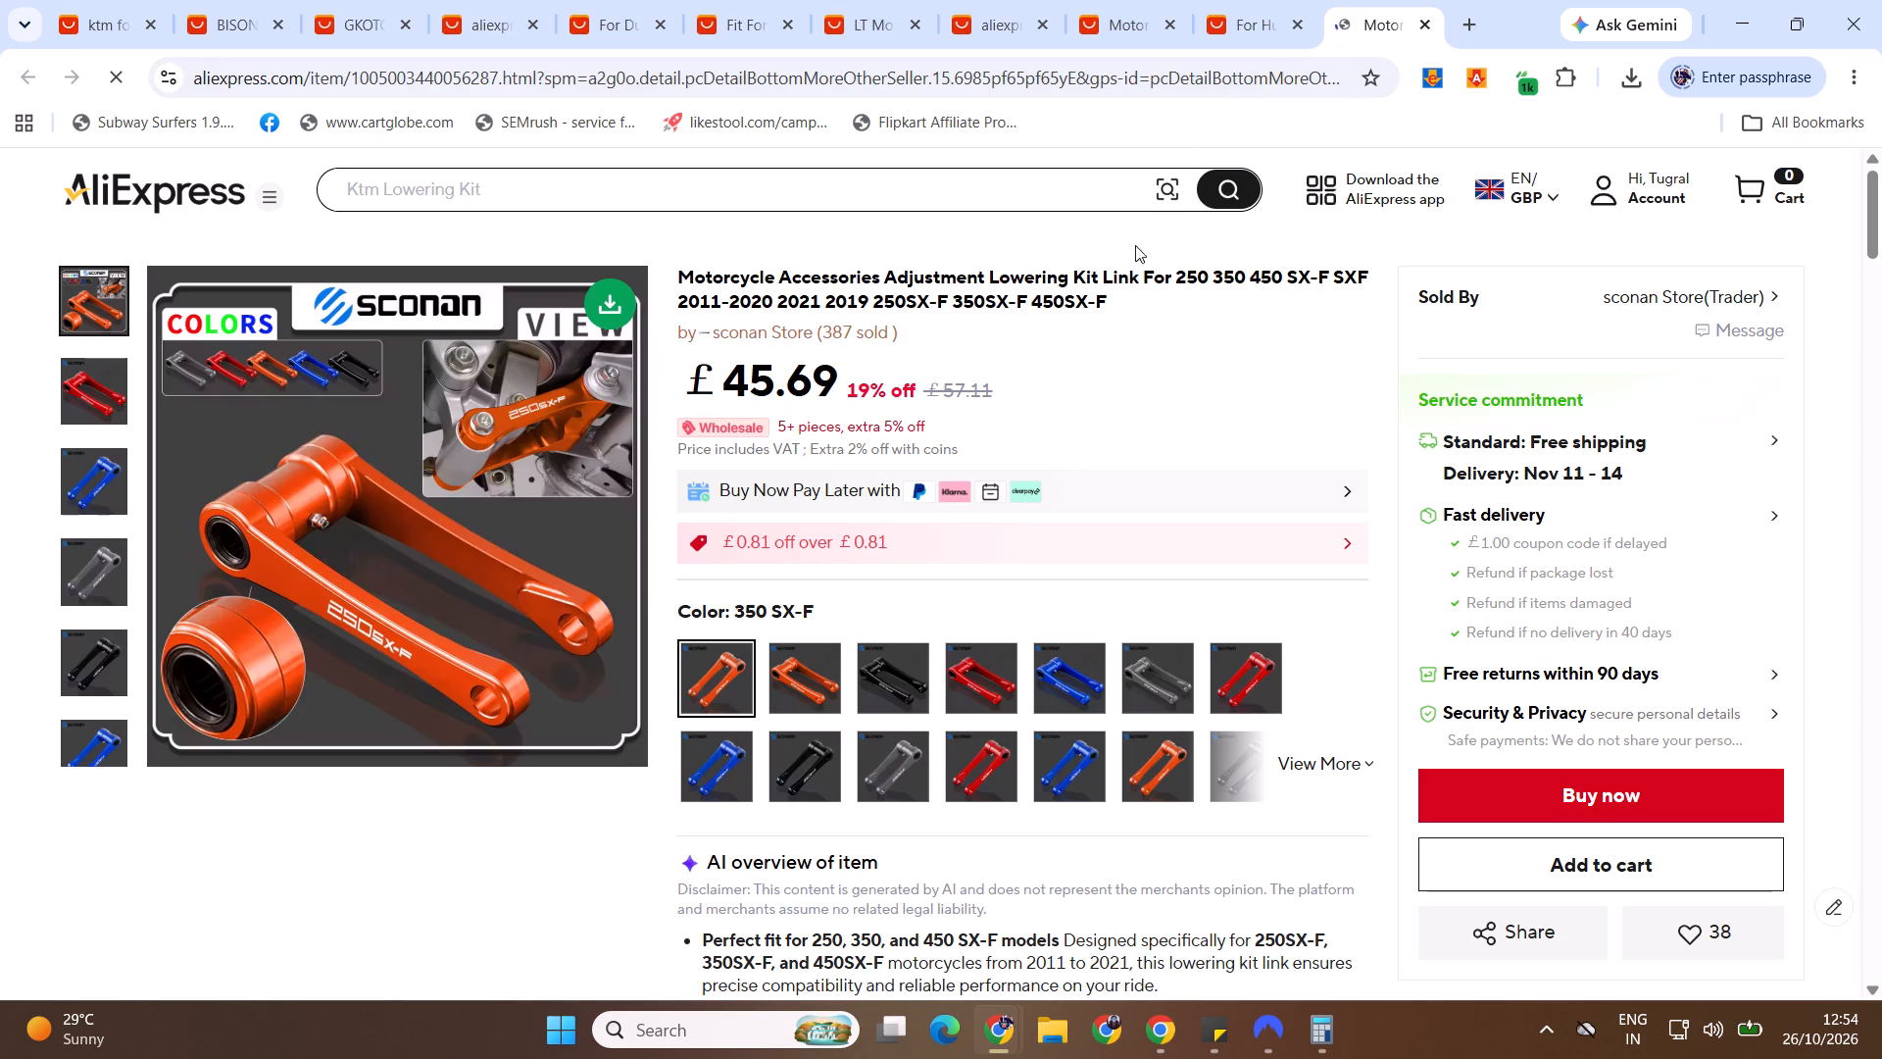
{"action": "left_click", "coordinate": [699, 667]}
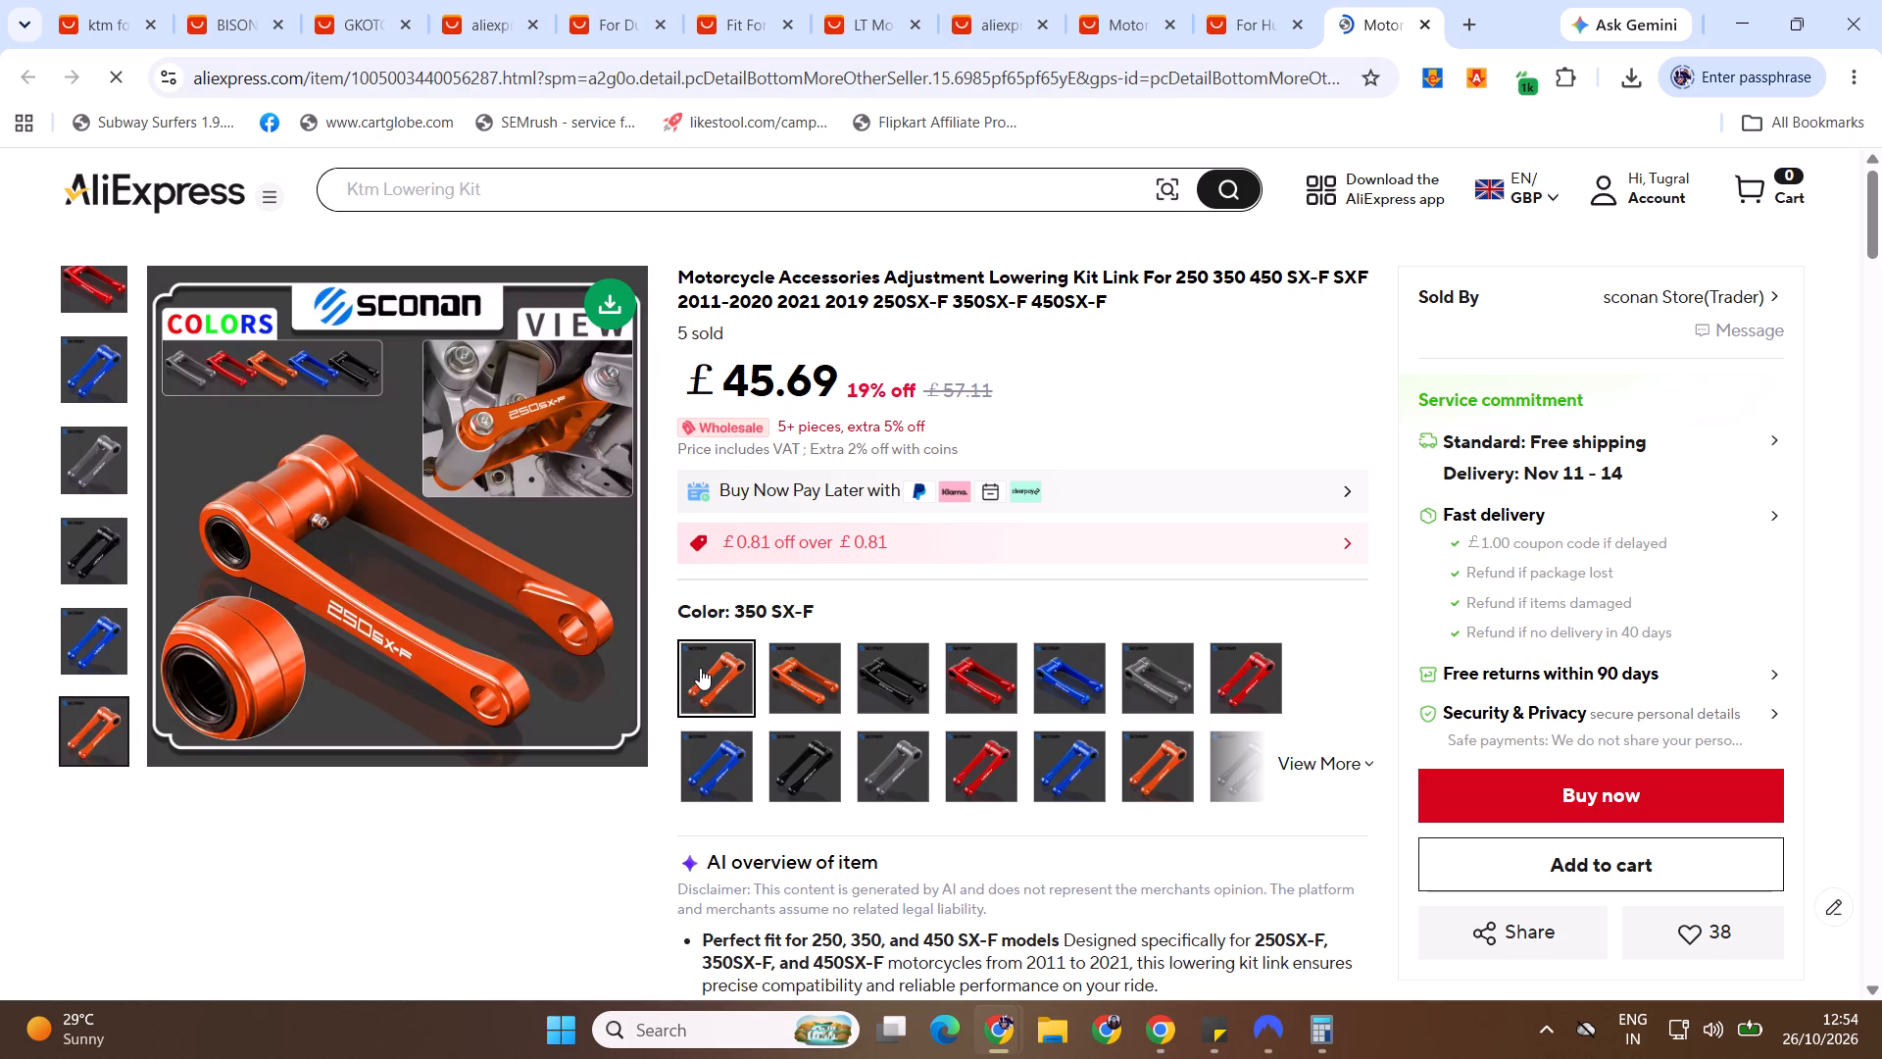
{"action": "left_click", "coordinate": [762, 670]}
{"action": "left_click", "coordinate": [806, 669]}
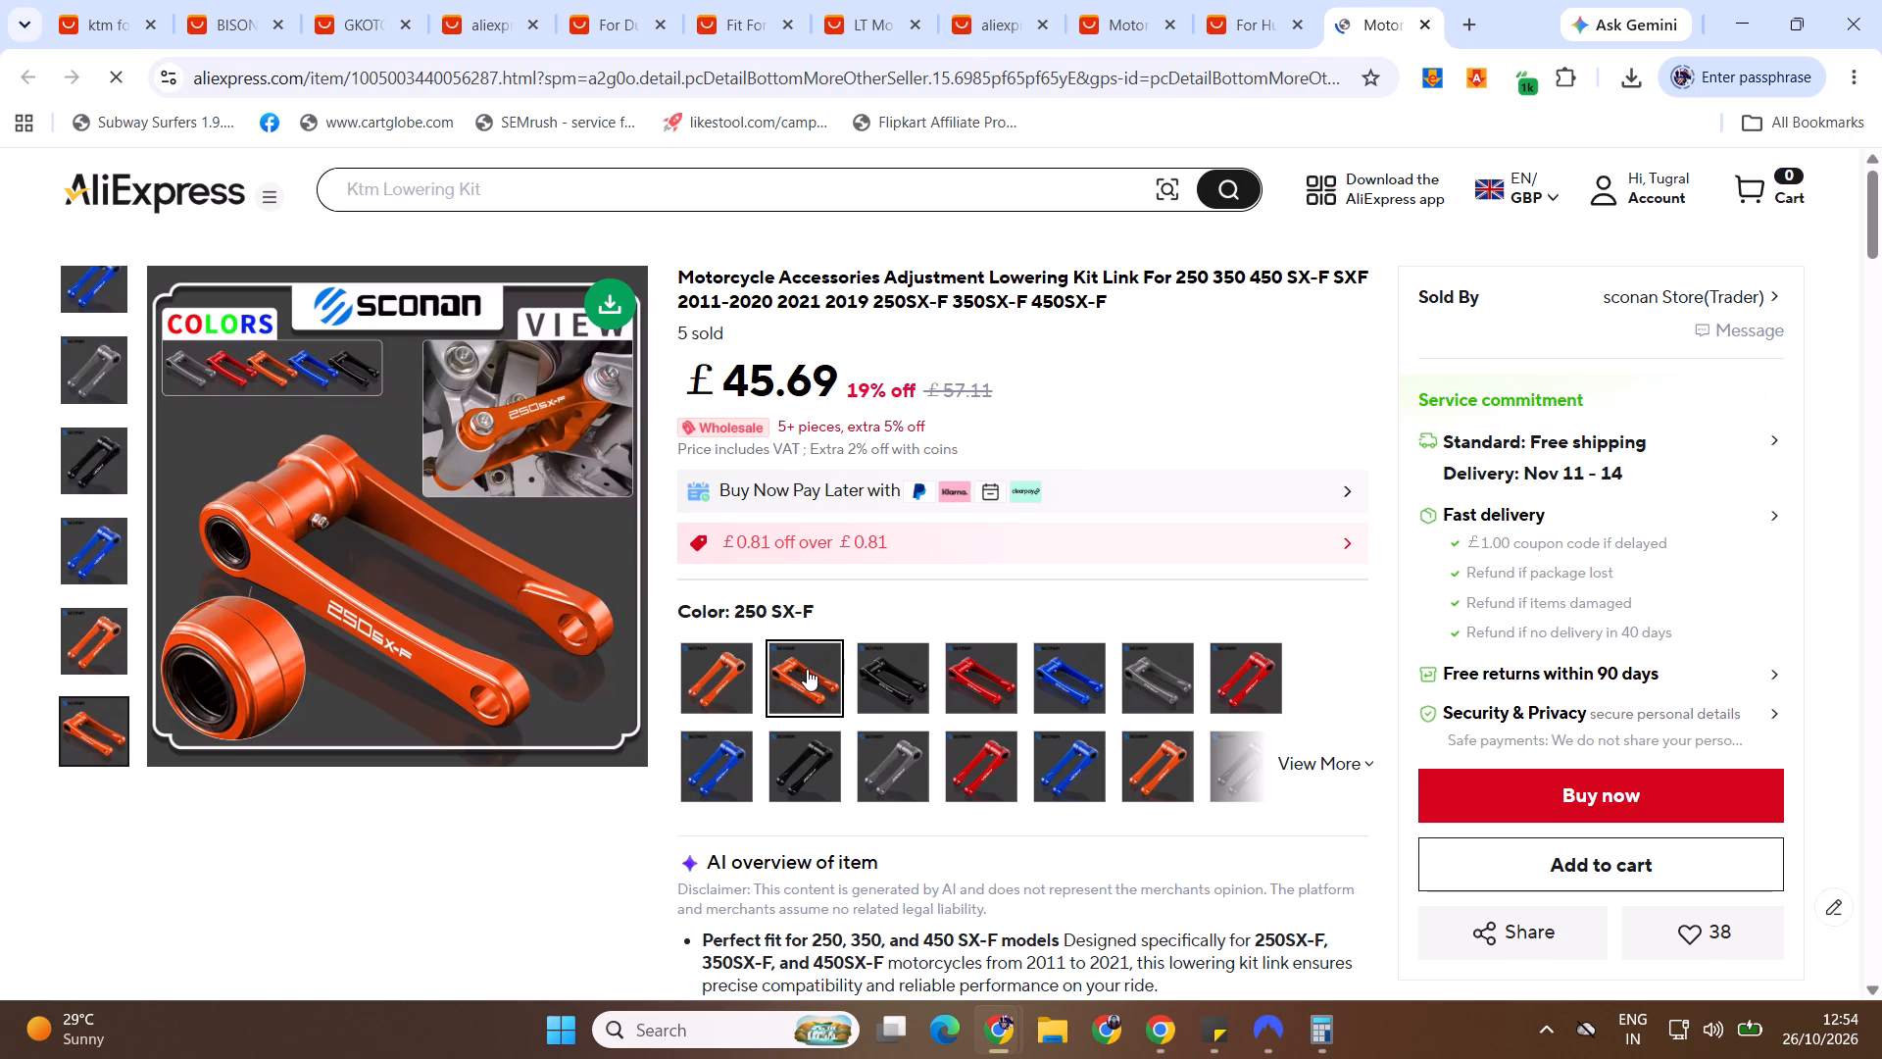
{"action": "left_click", "coordinate": [911, 696]}
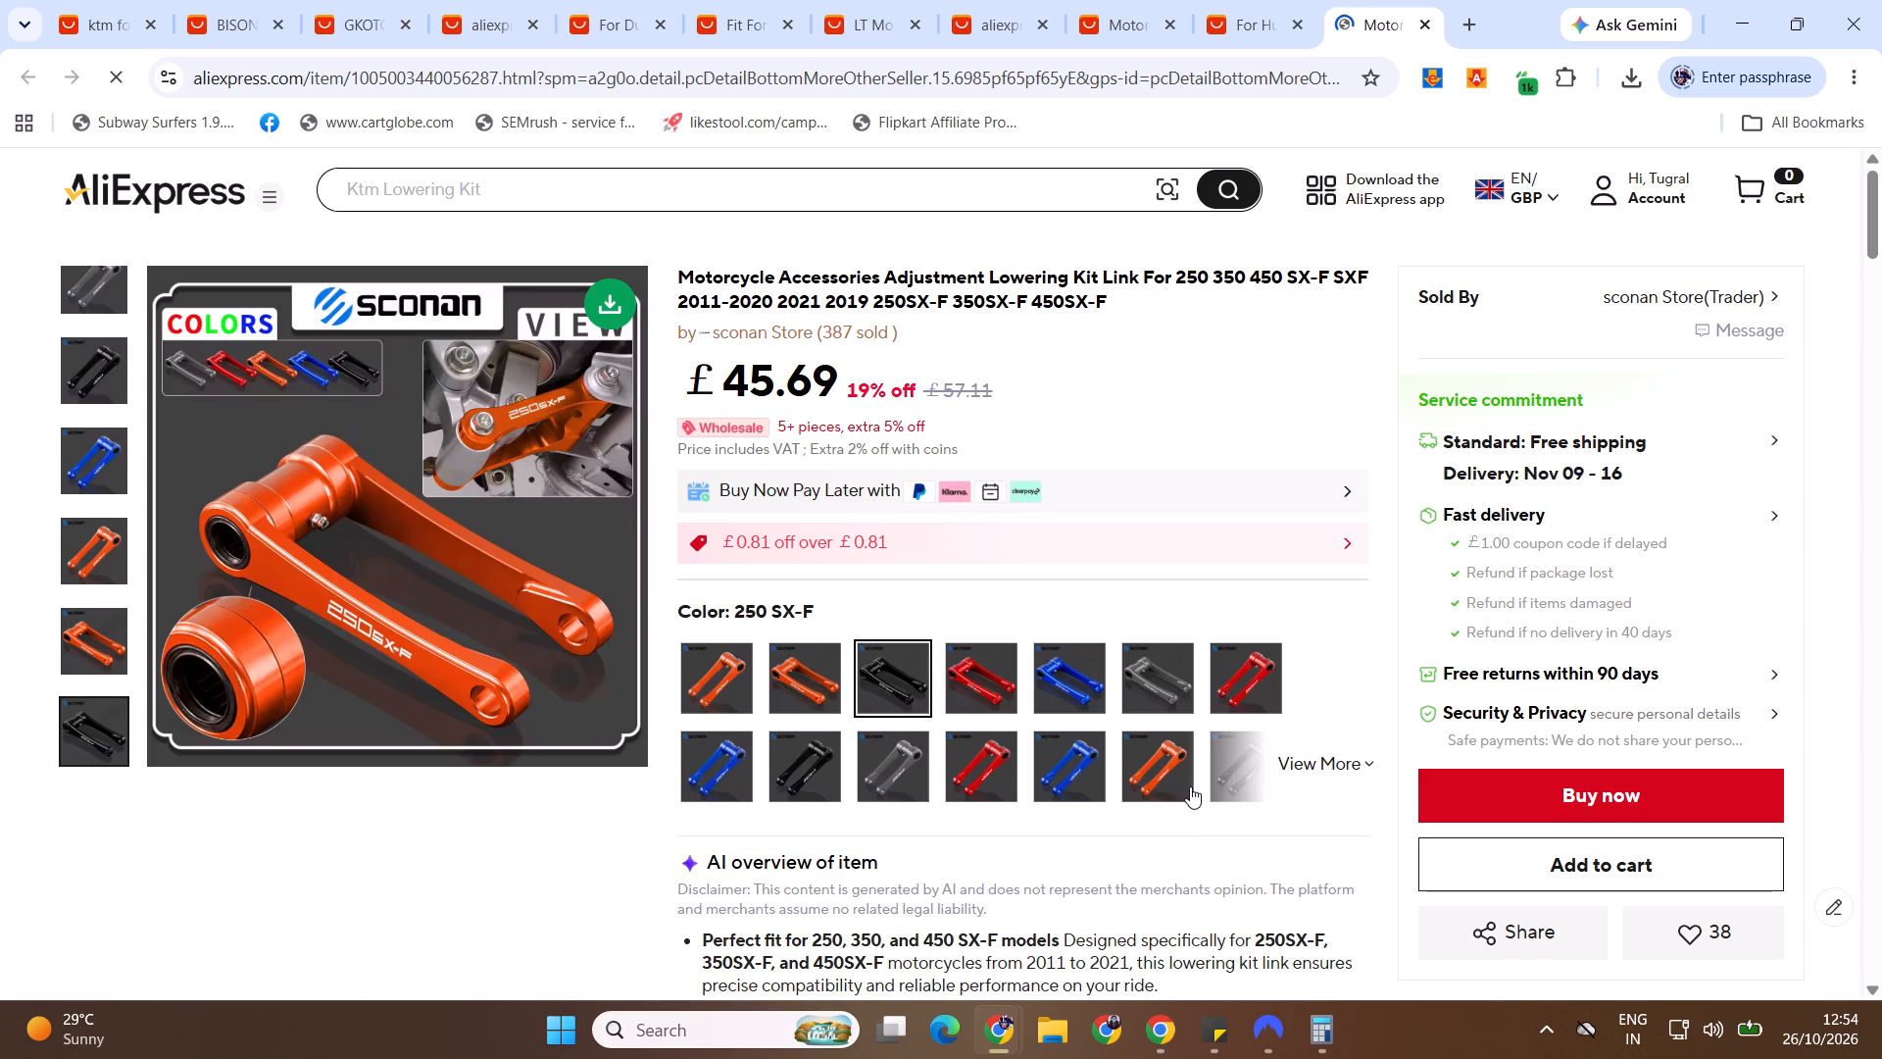
{"action": "left_click", "coordinate": [1190, 786]}
{"action": "left_click", "coordinate": [1418, 28]}
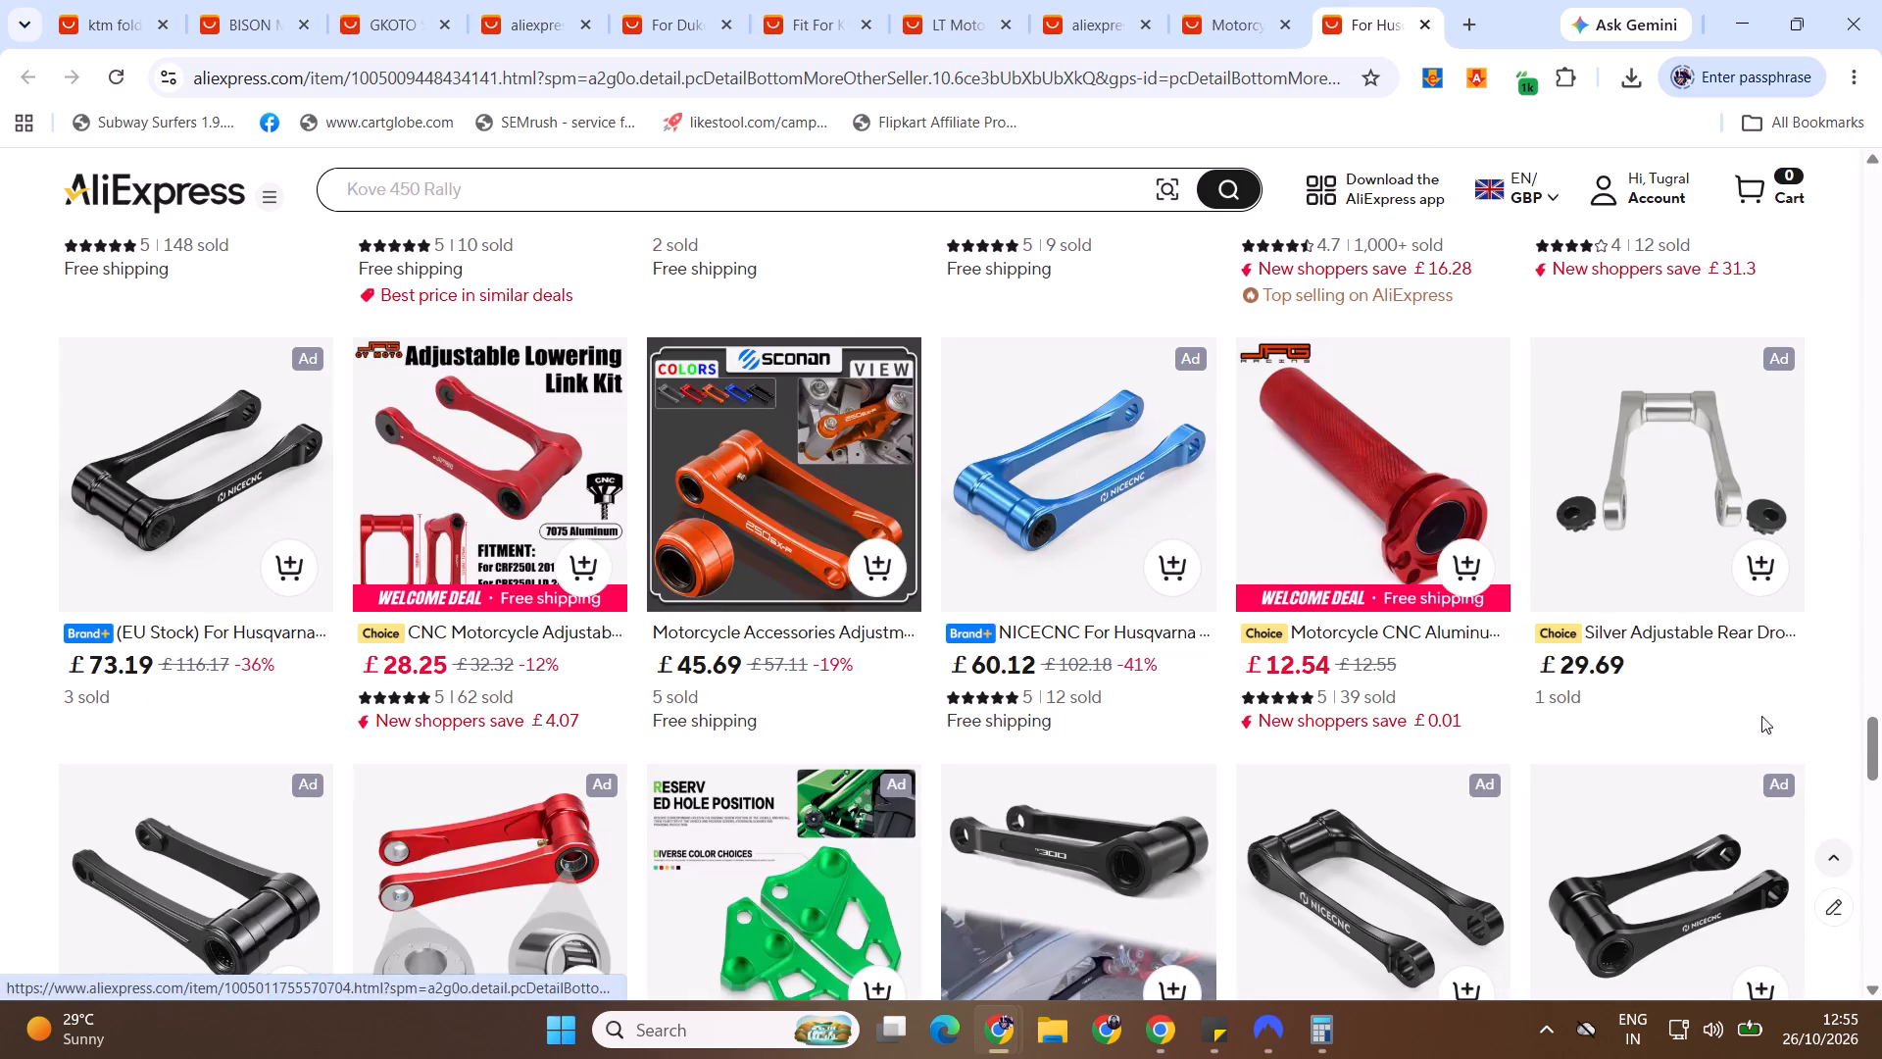
Look further through the recommended products and open the £55.59 Husqvarna TE300I adjustable lowering link kit in its own page.
{"action": "left_click_drag", "start_coordinate": [1881, 741], "coordinate": [1881, 758]}
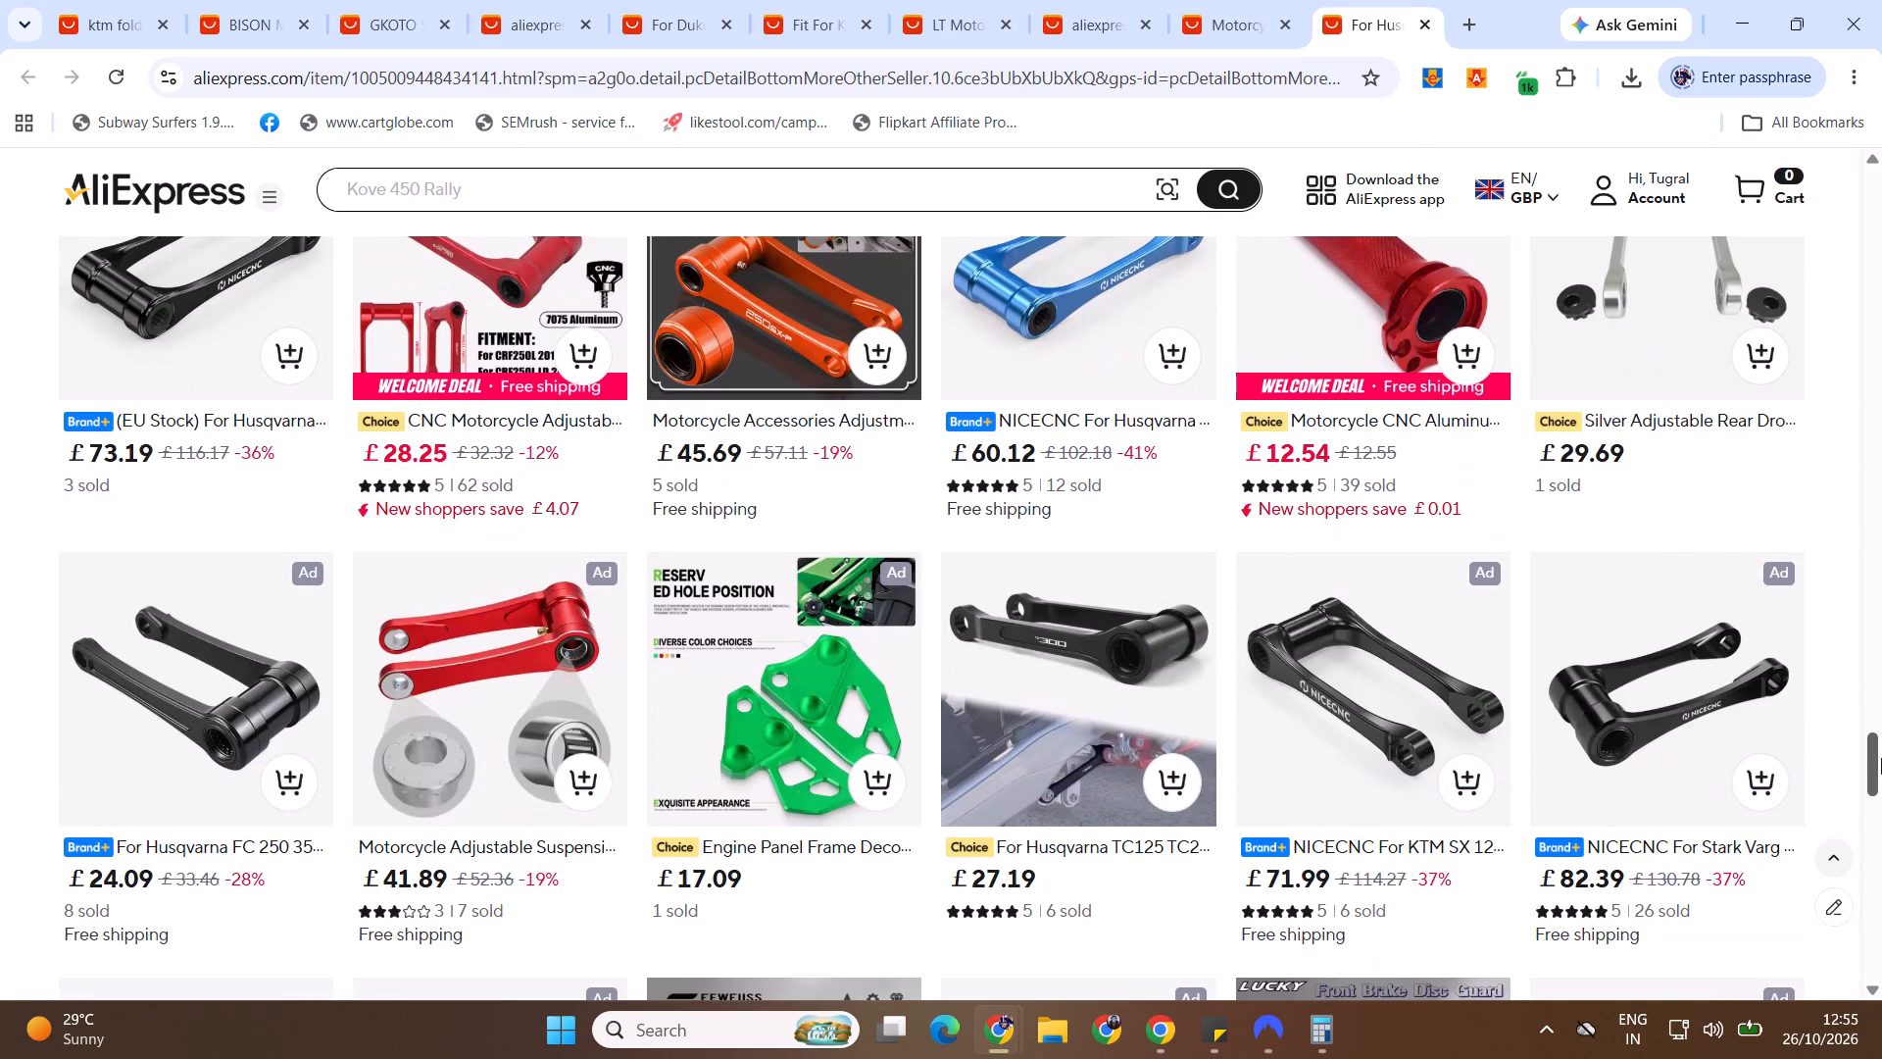
{"action": "left_click_drag", "start_coordinate": [1881, 758], "coordinate": [1881, 757]}
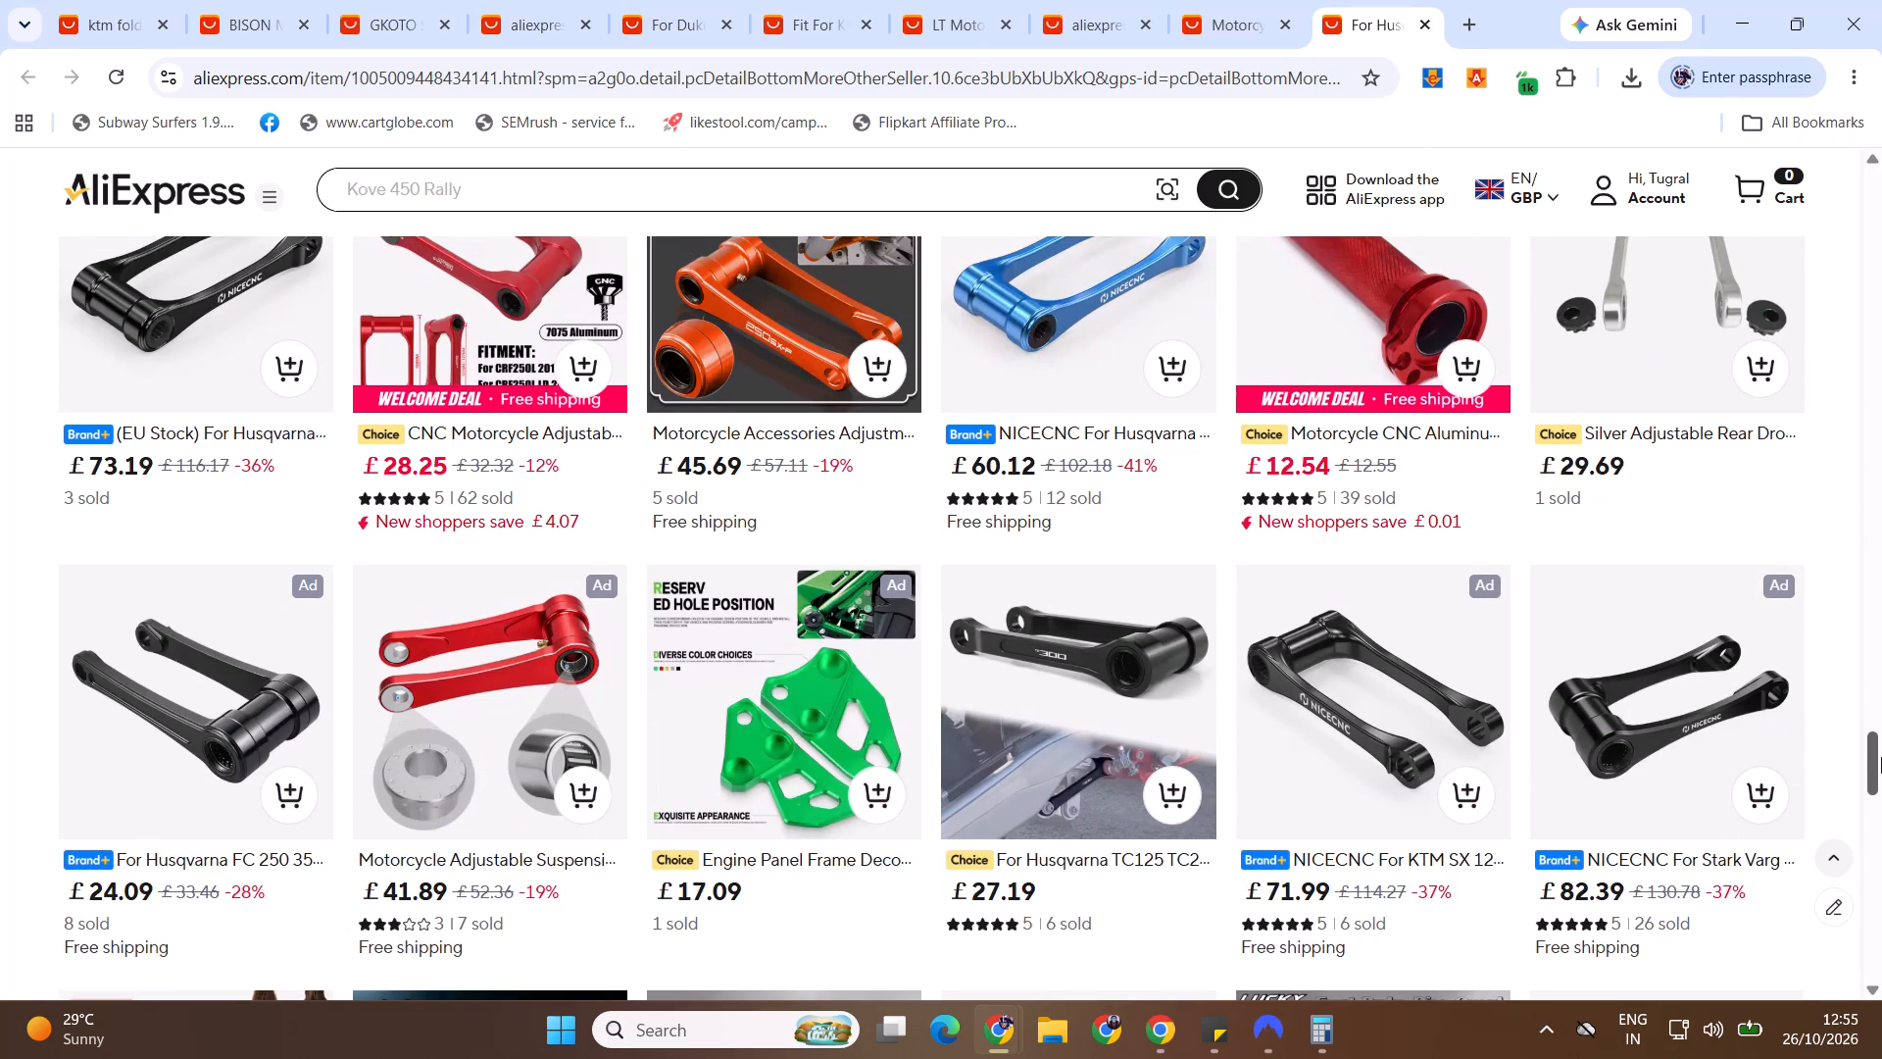
{"action": "left_click_drag", "start_coordinate": [1881, 757], "coordinate": [1881, 813]}
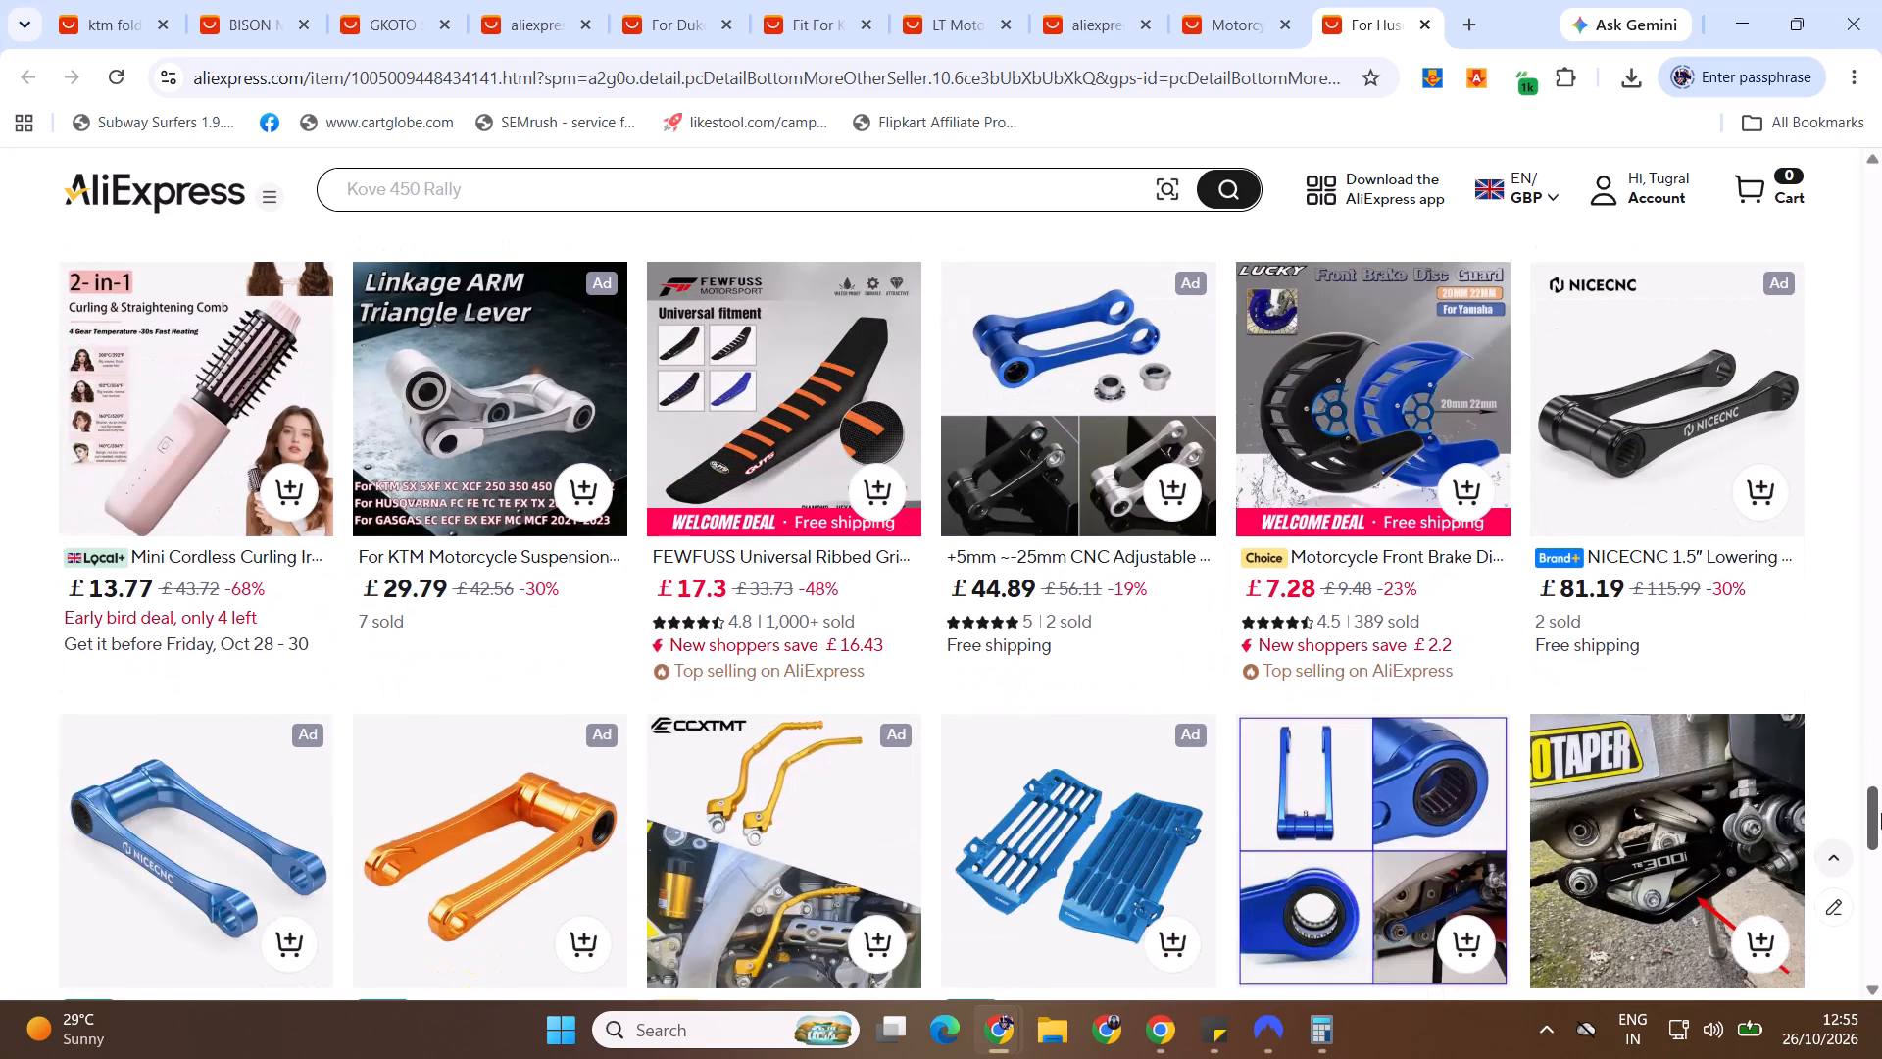
{"action": "left_click_drag", "start_coordinate": [1881, 813], "coordinate": [1881, 823]}
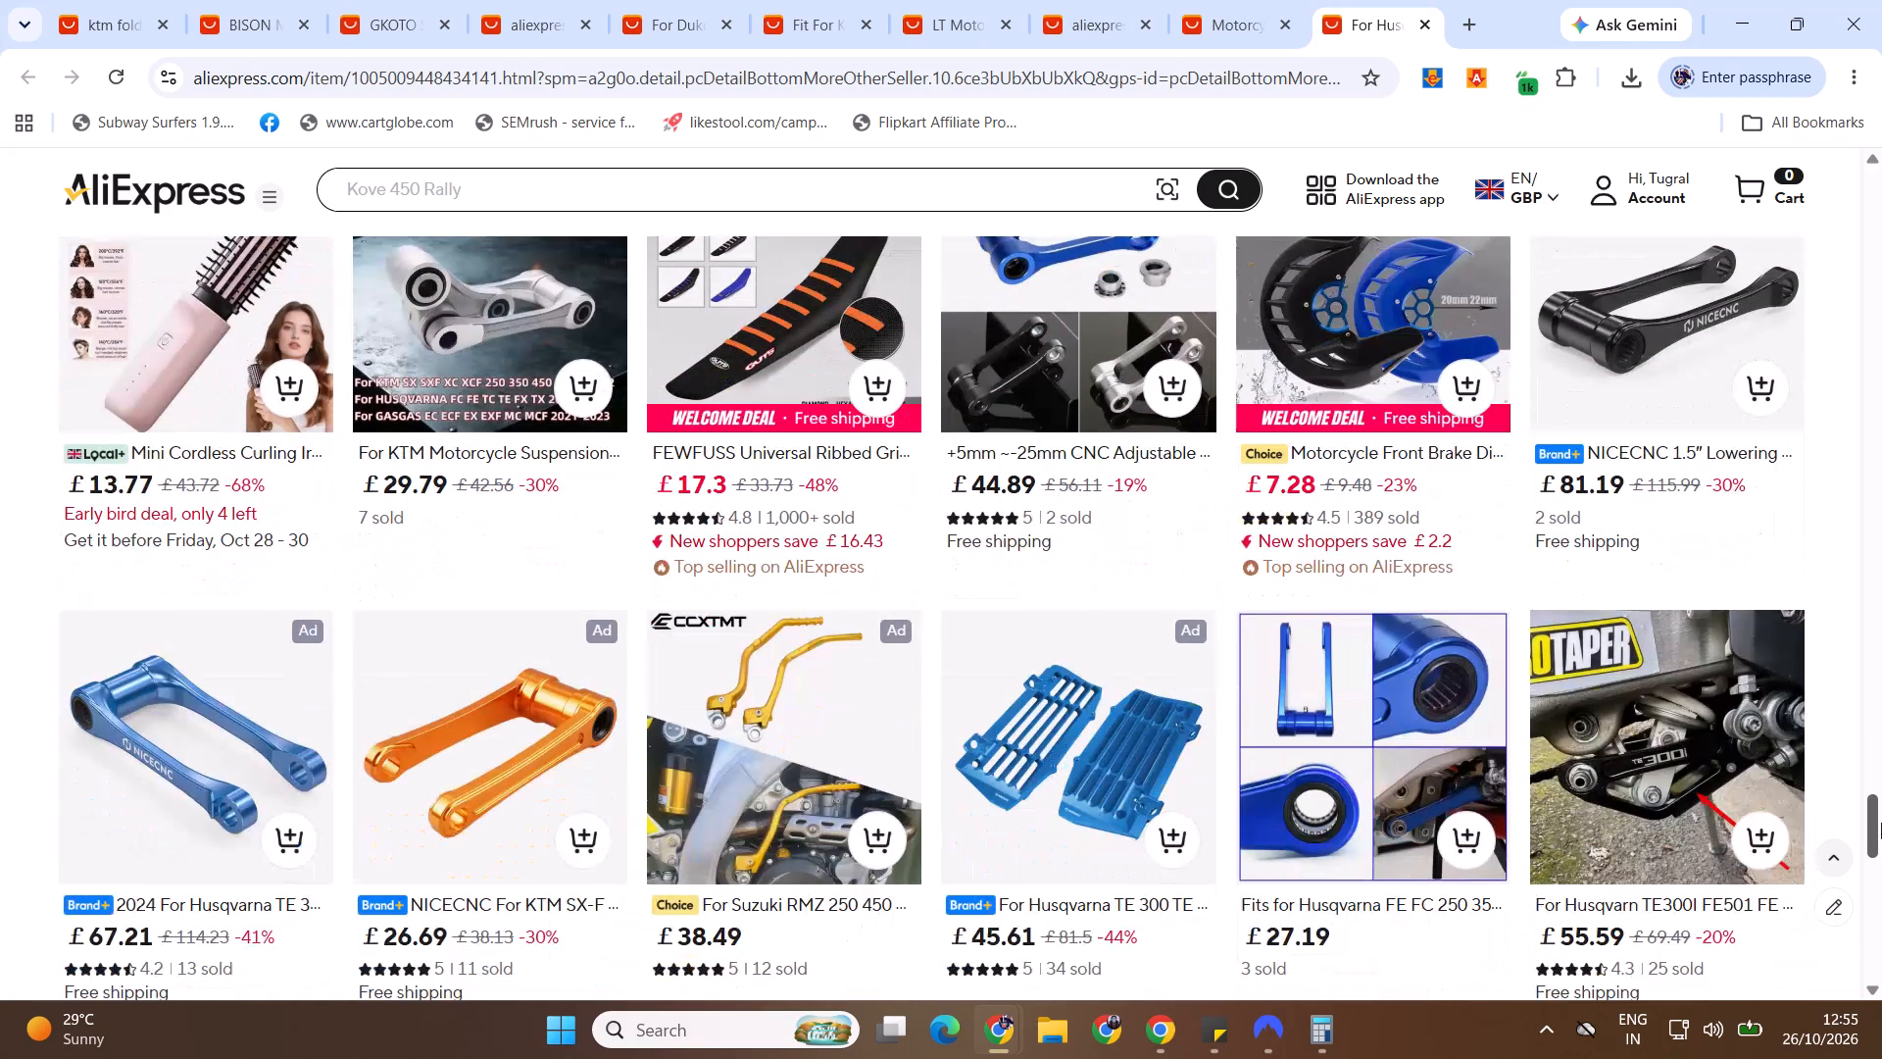
{"action": "left_click_drag", "start_coordinate": [1881, 823], "coordinate": [1881, 826]}
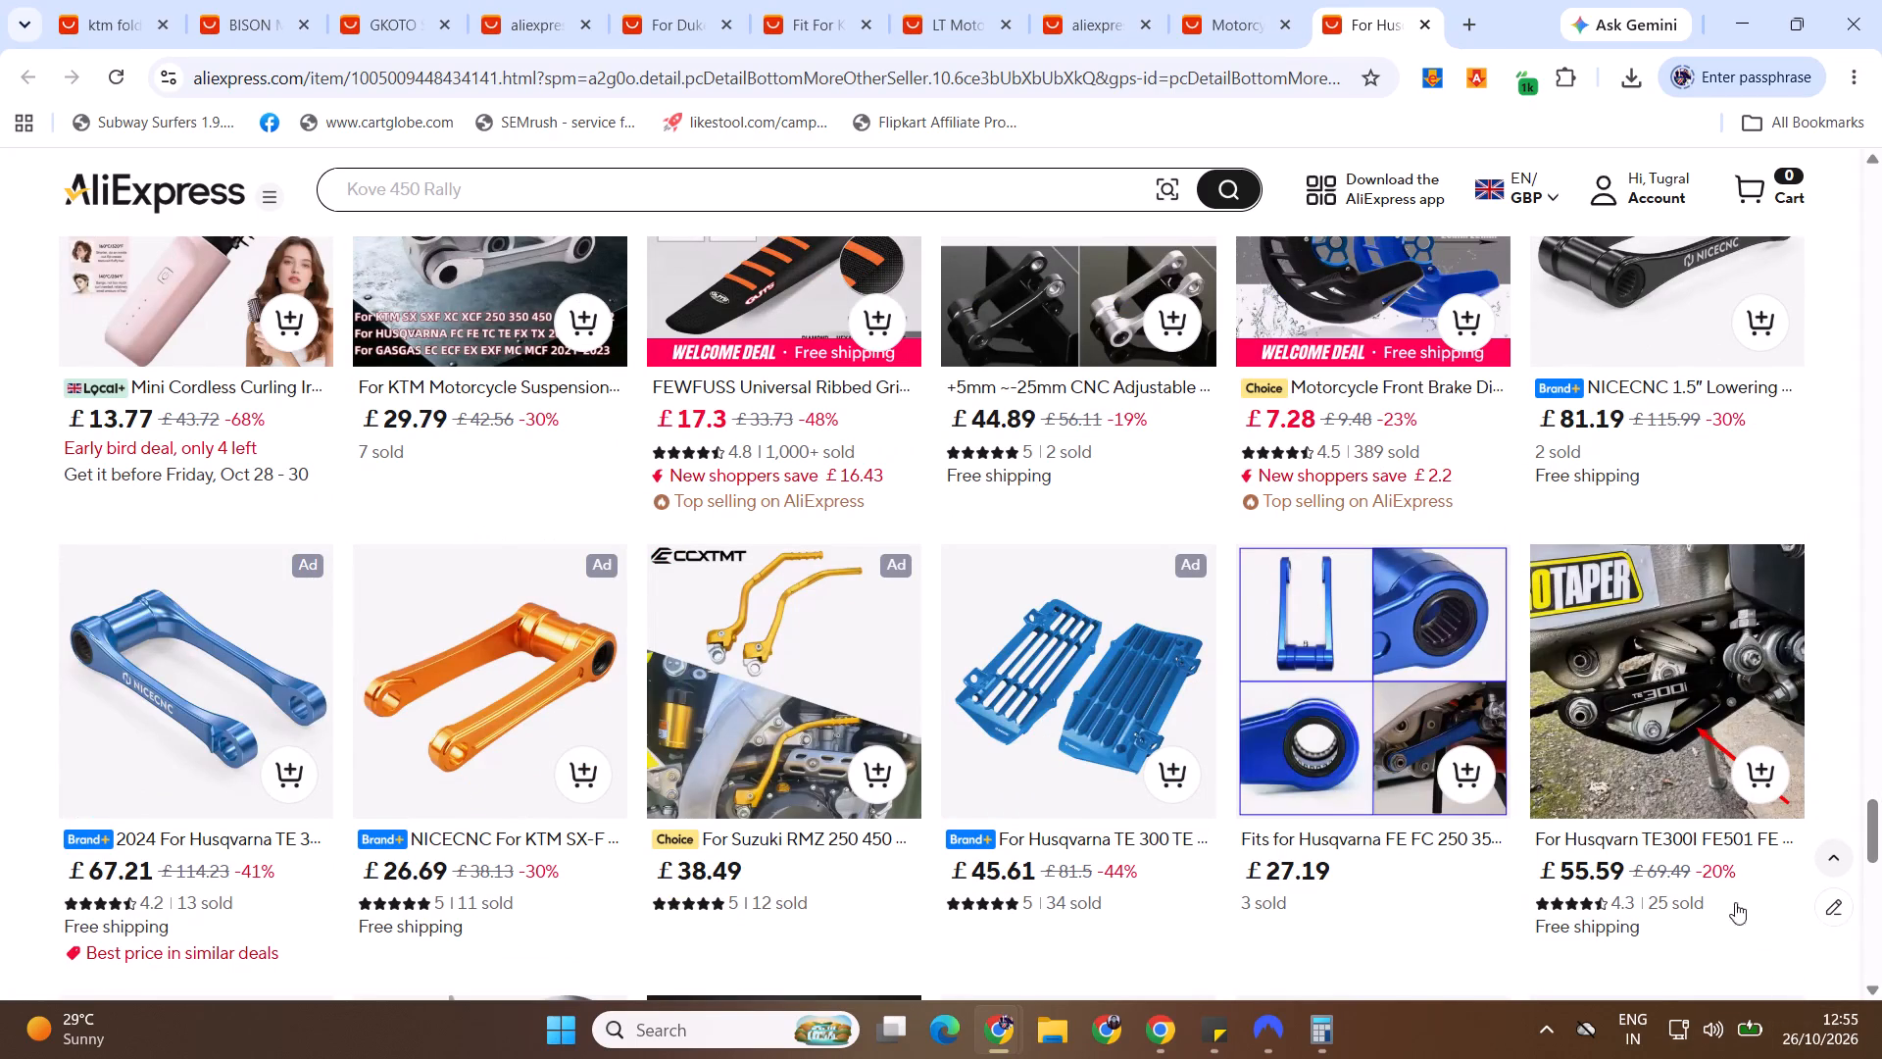
{"action": "middle_click", "coordinate": [1640, 653]}
{"action": "left_click", "coordinate": [1372, 18]}
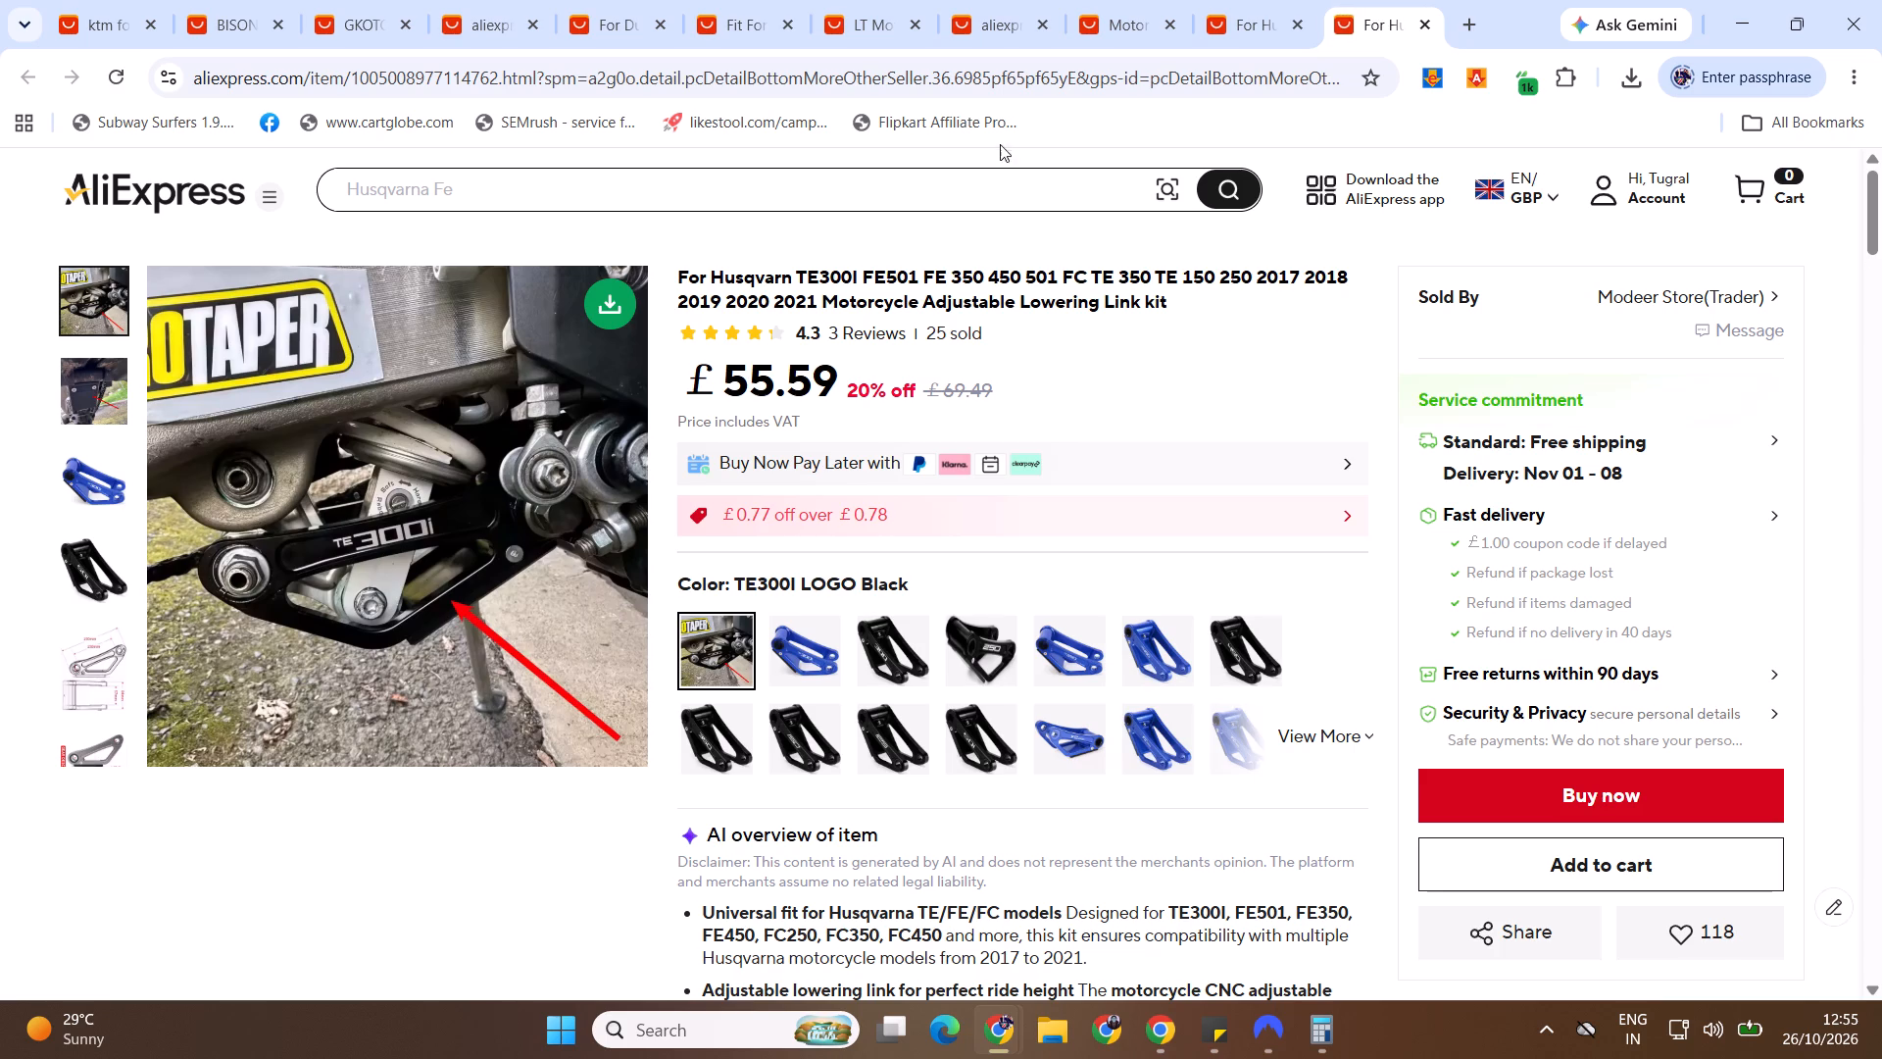
Check the first row of blue and black logo variants of the TE300I lowering link kit, from TE300I to 450 LOGO Black.
{"action": "left_click", "coordinate": [1046, 665]}
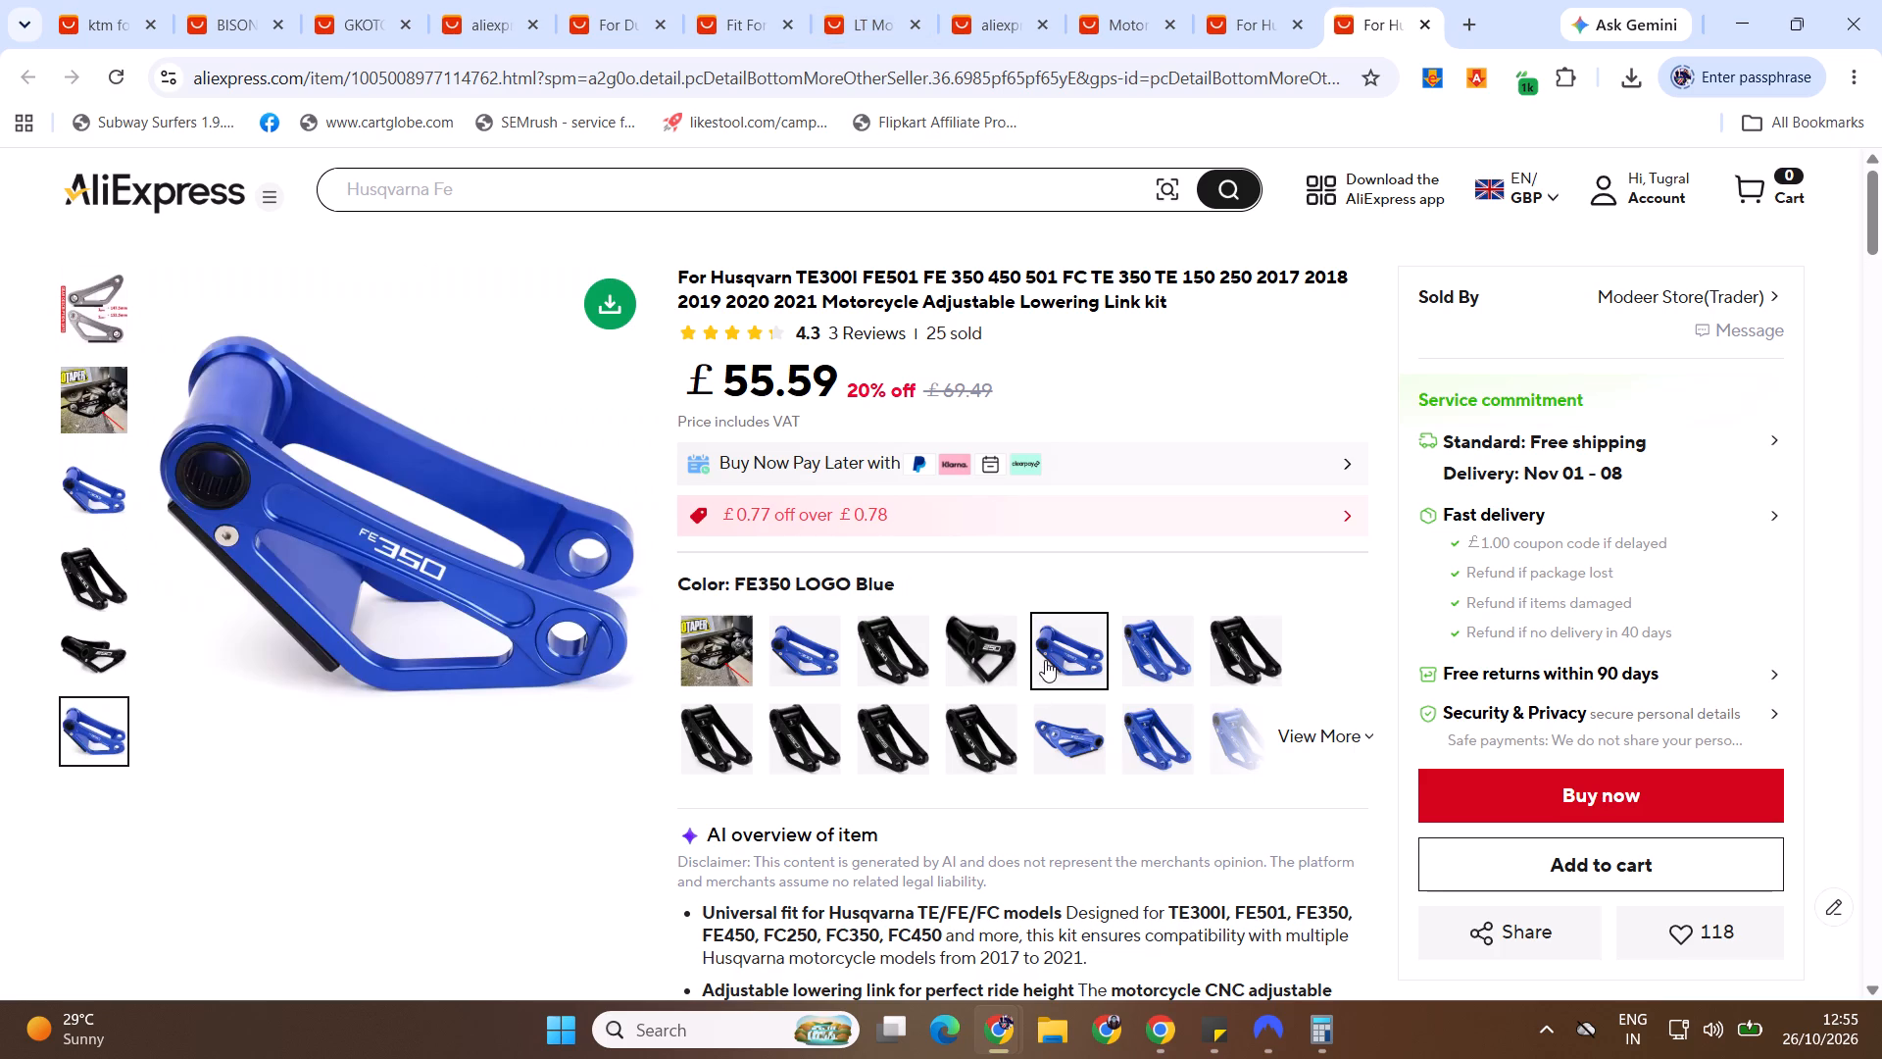
{"action": "left_click", "coordinate": [805, 633]}
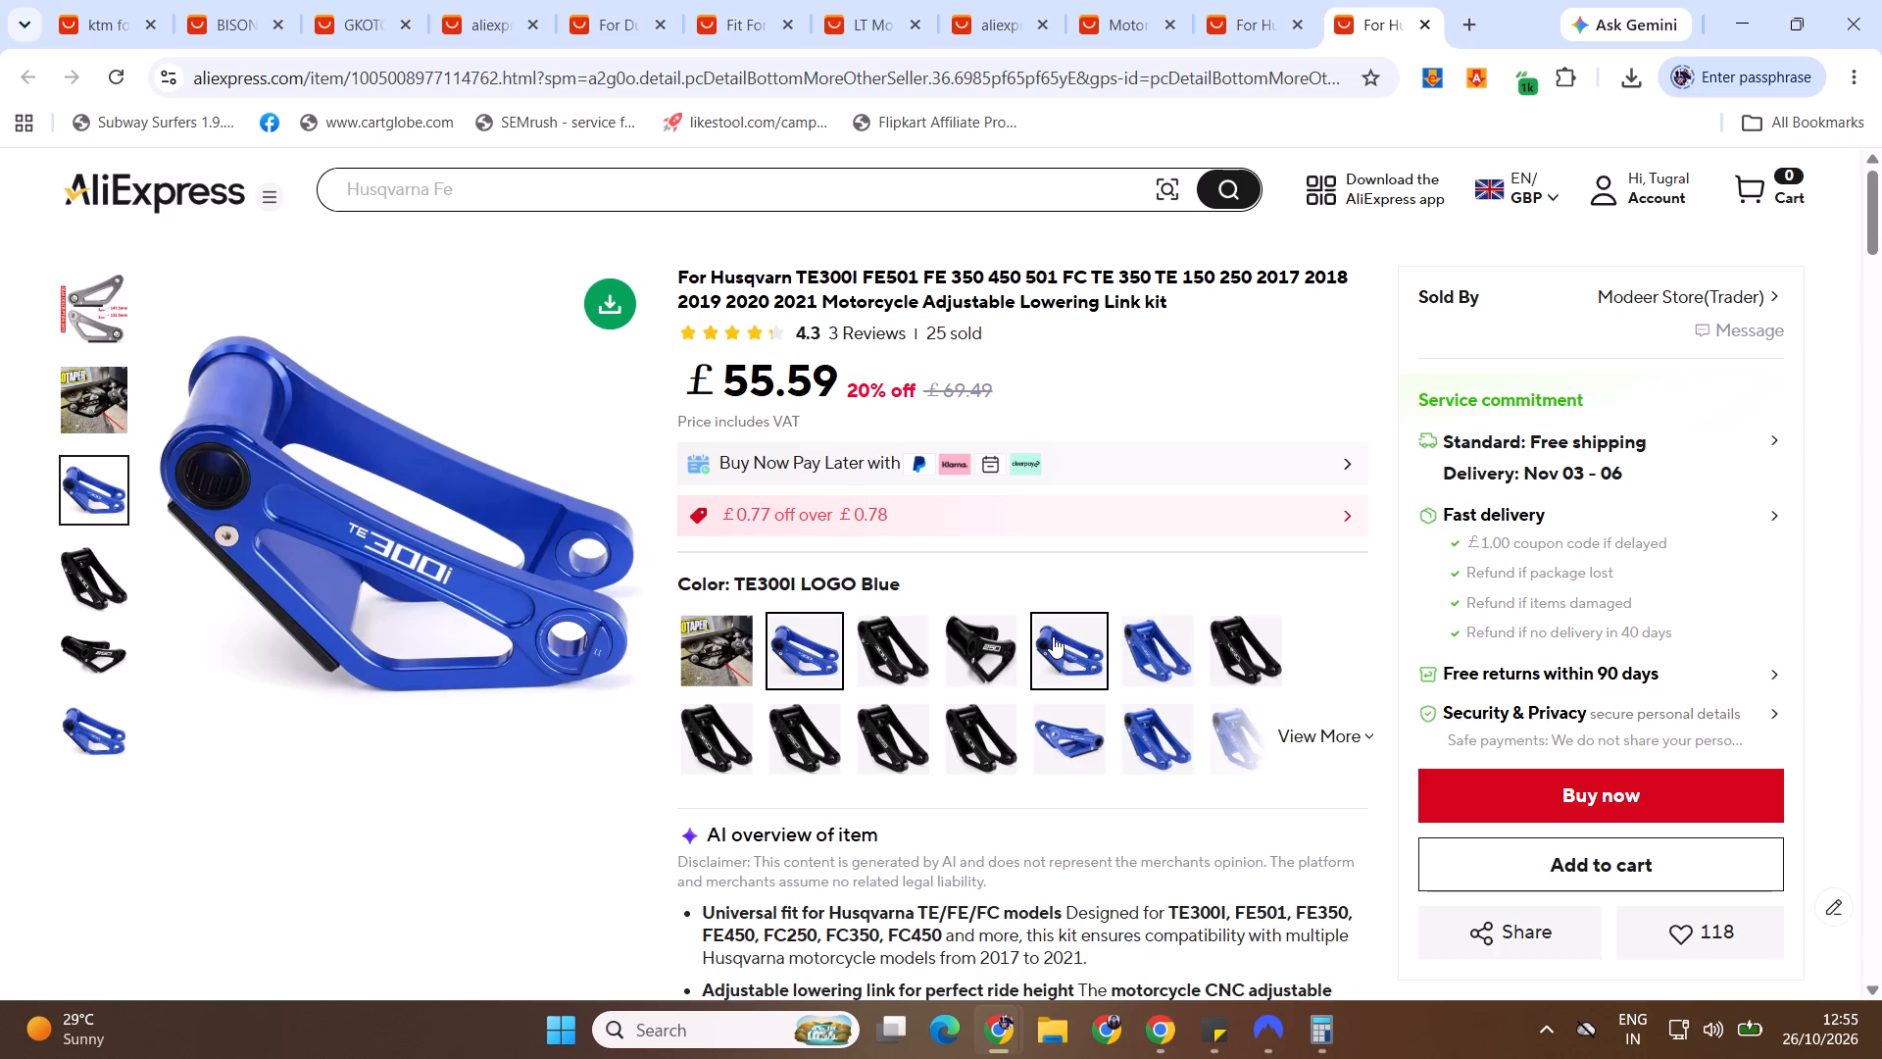
{"action": "left_click", "coordinate": [720, 657]}
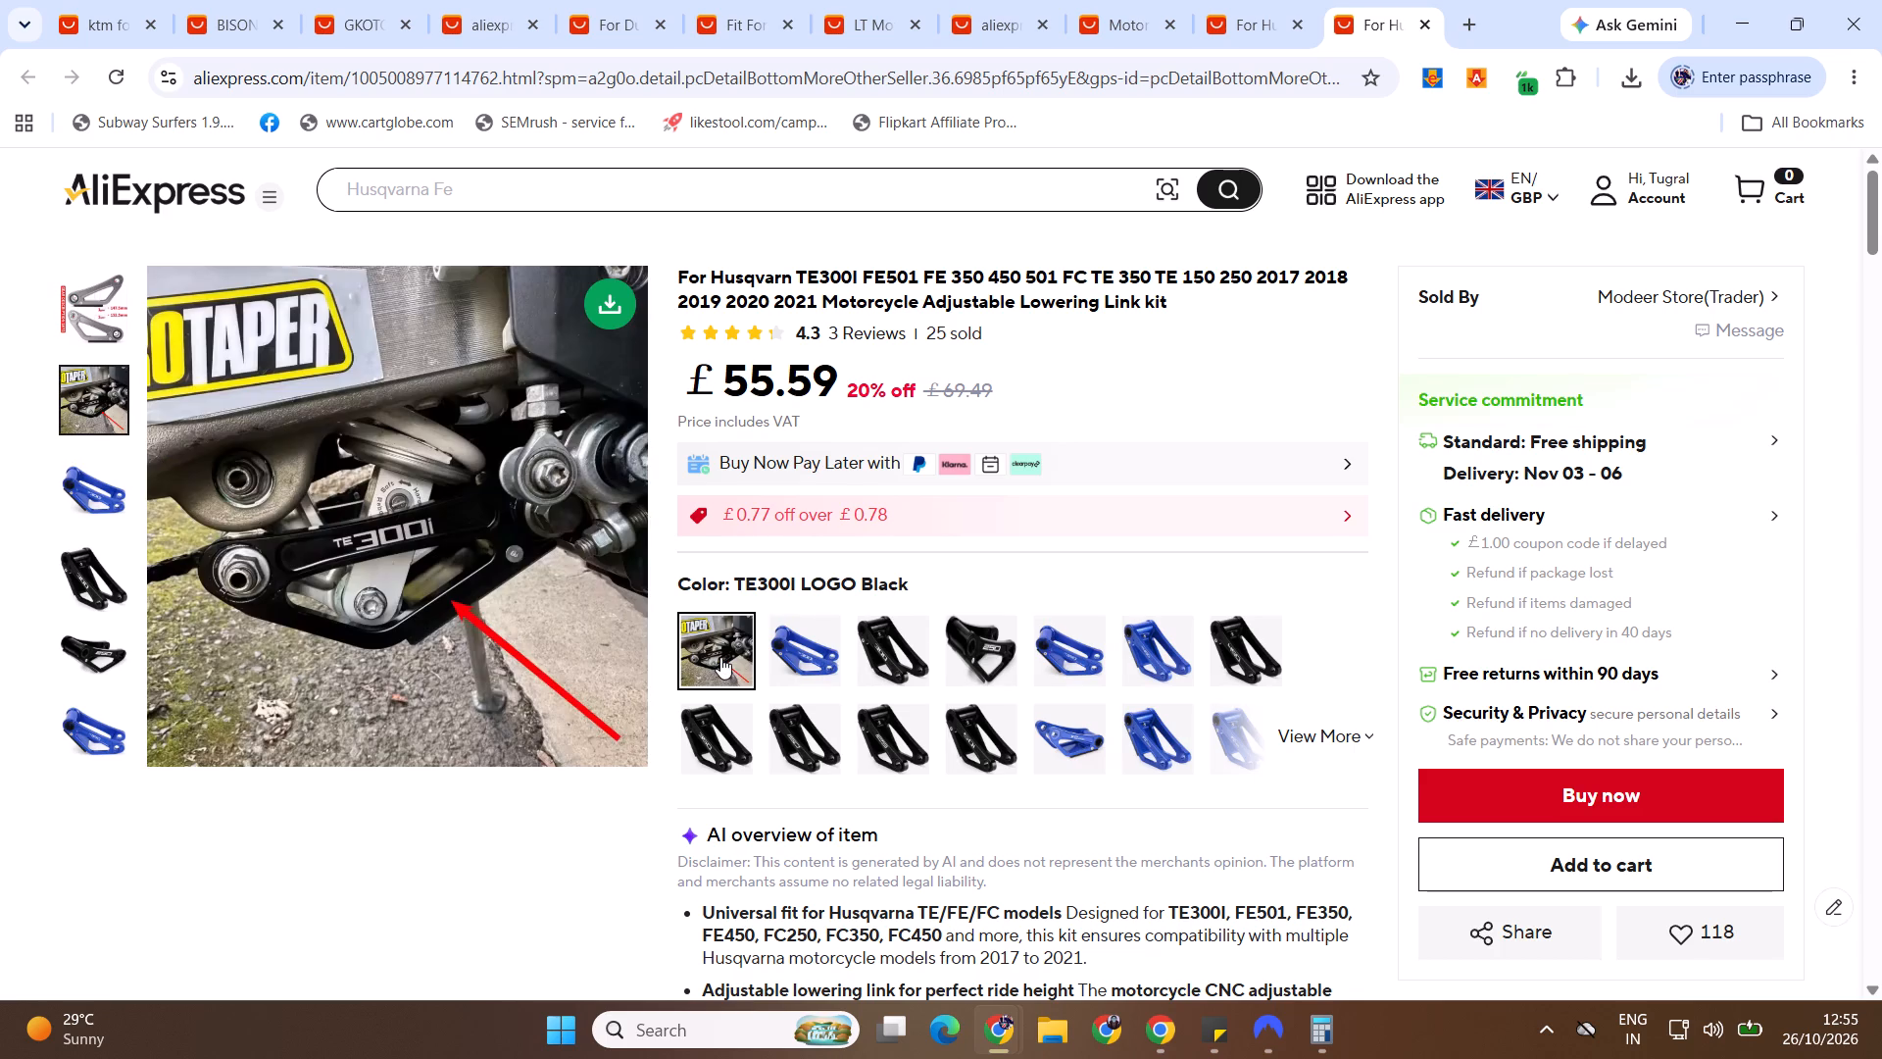
{"action": "left_click", "coordinate": [768, 655]}
{"action": "left_click", "coordinate": [858, 656]}
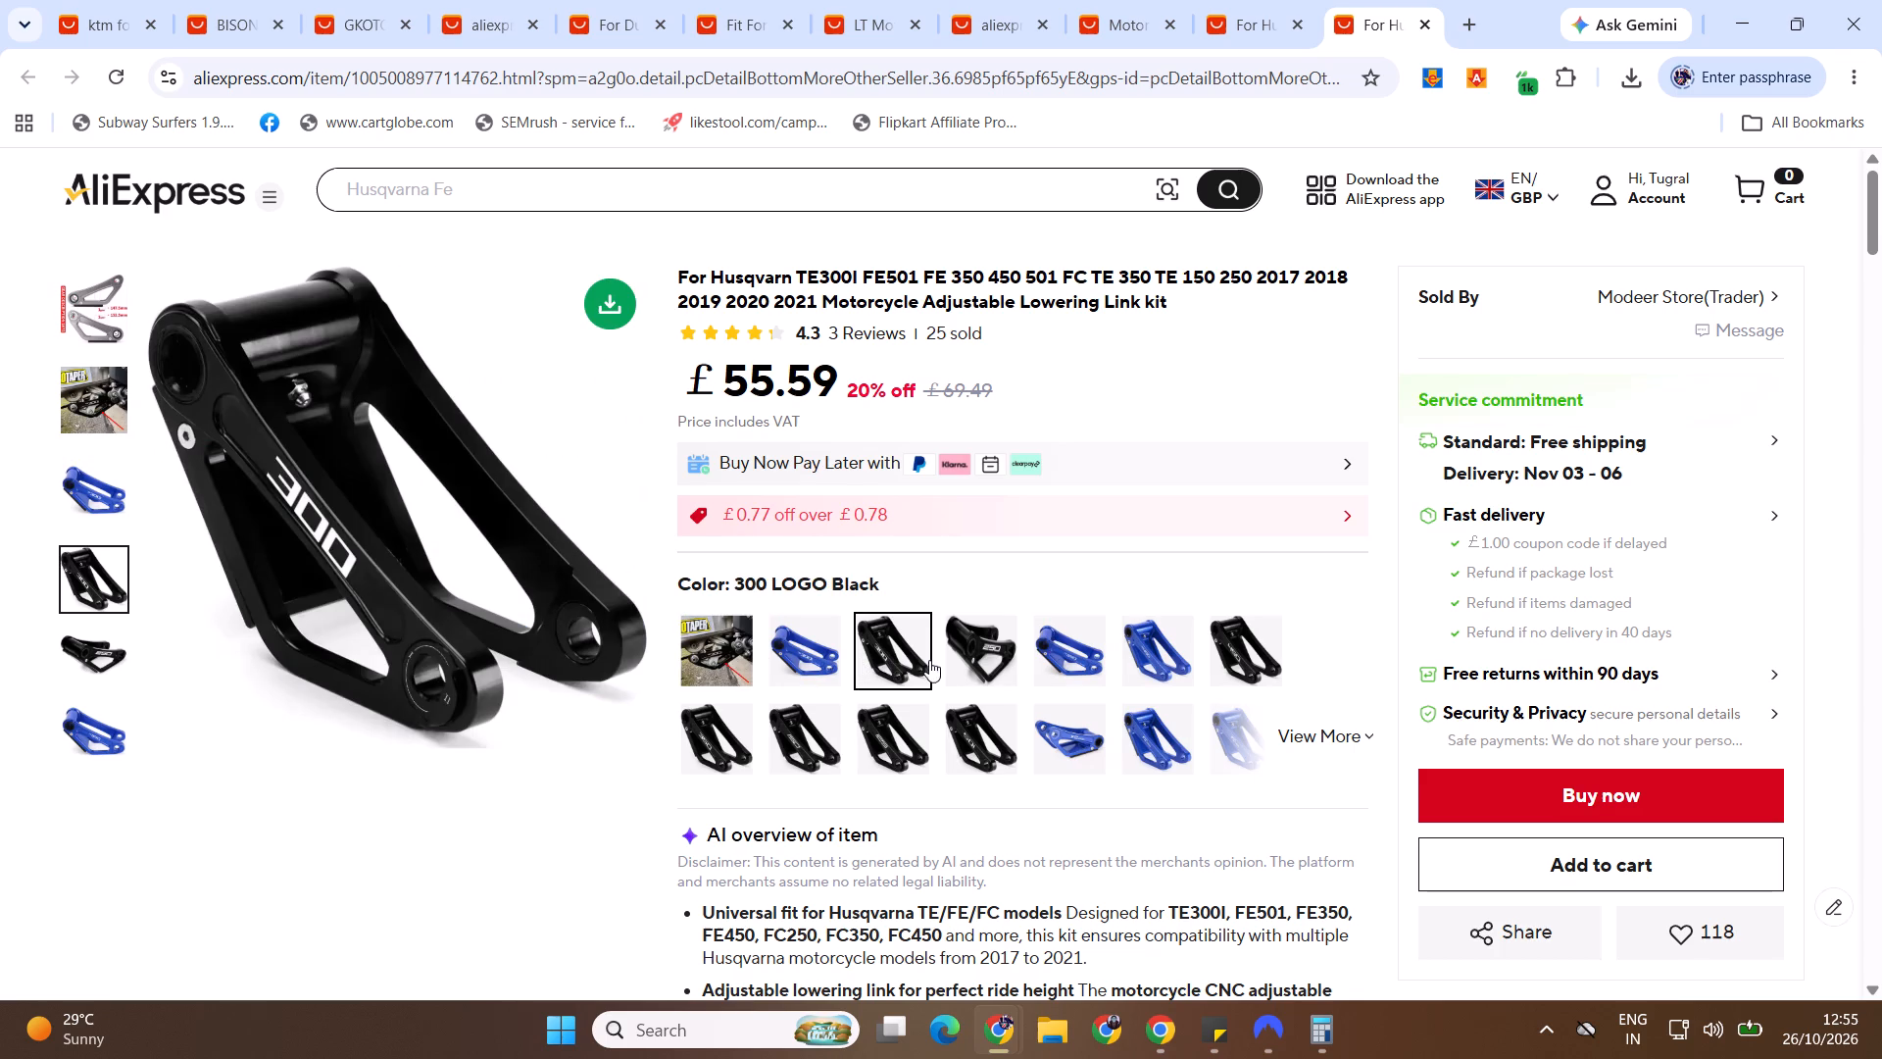
{"action": "left_click", "coordinate": [968, 662]}
{"action": "left_click", "coordinate": [1079, 659]}
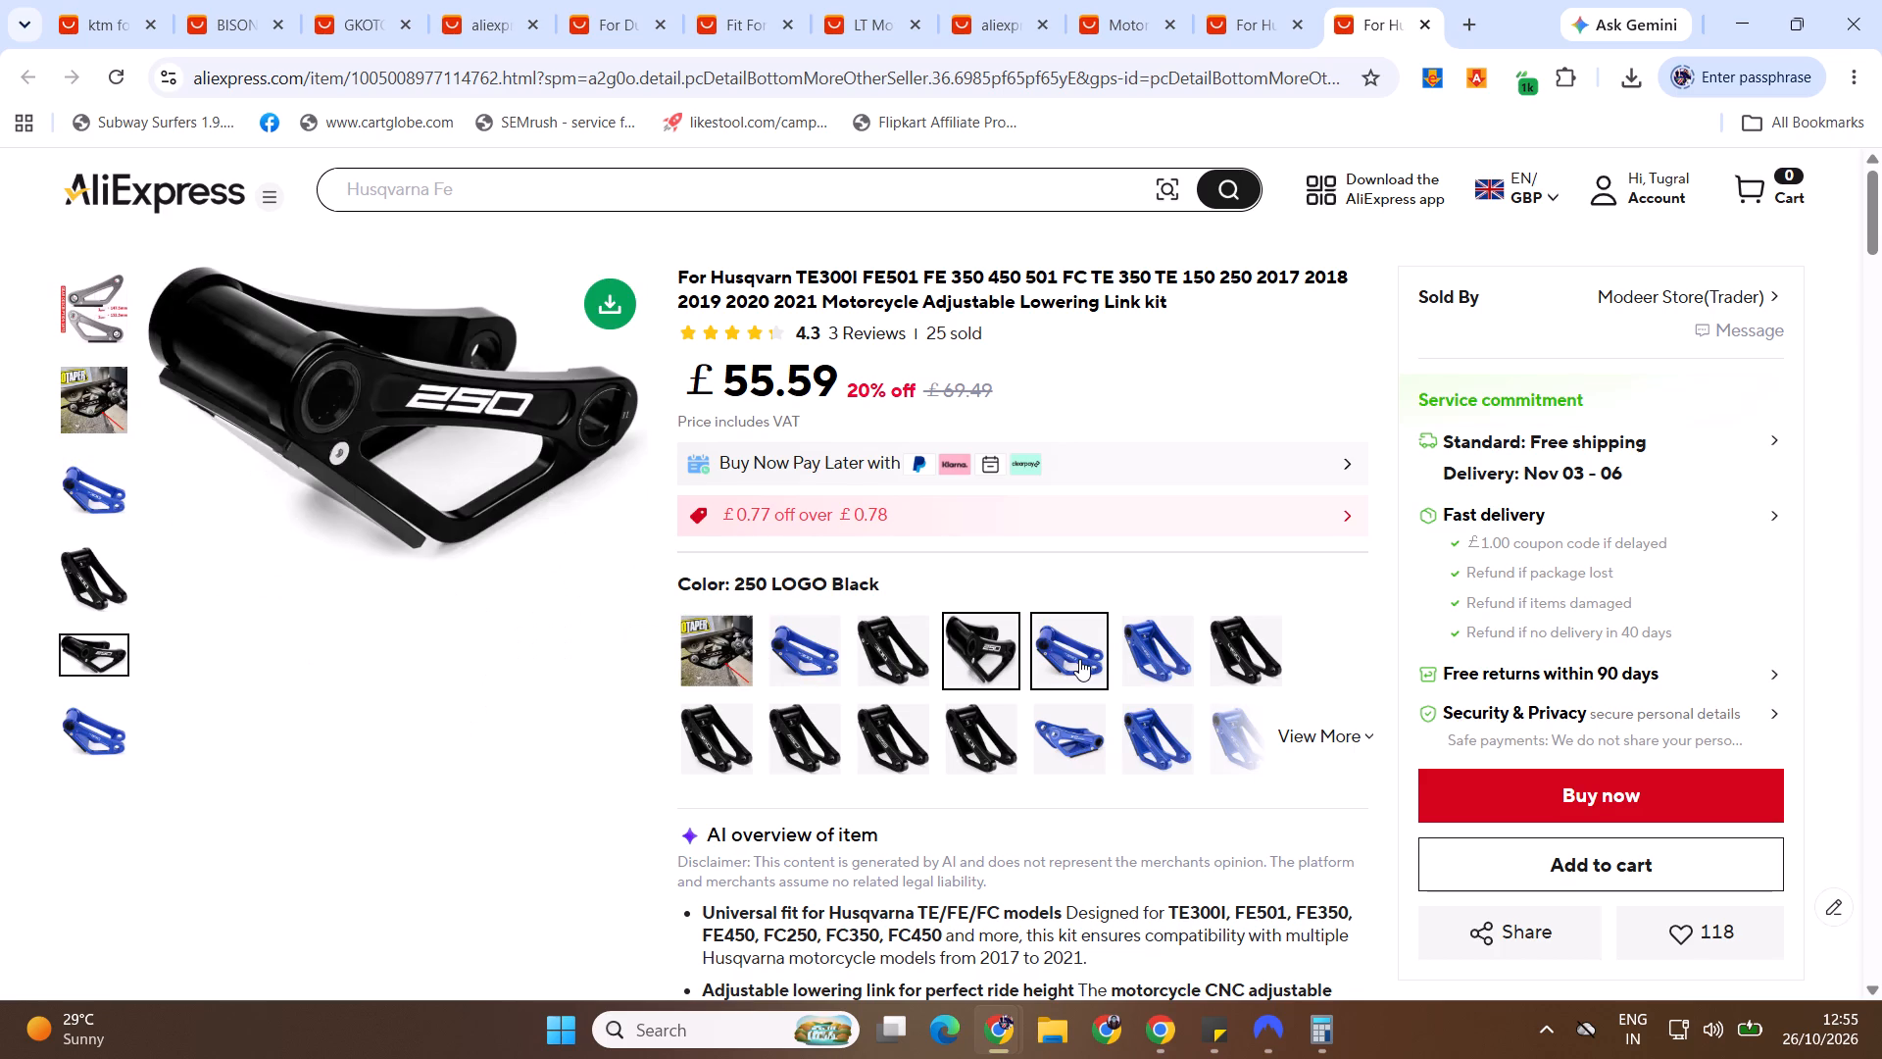
{"action": "left_click", "coordinate": [1178, 650]}
{"action": "left_click", "coordinate": [1233, 655]}
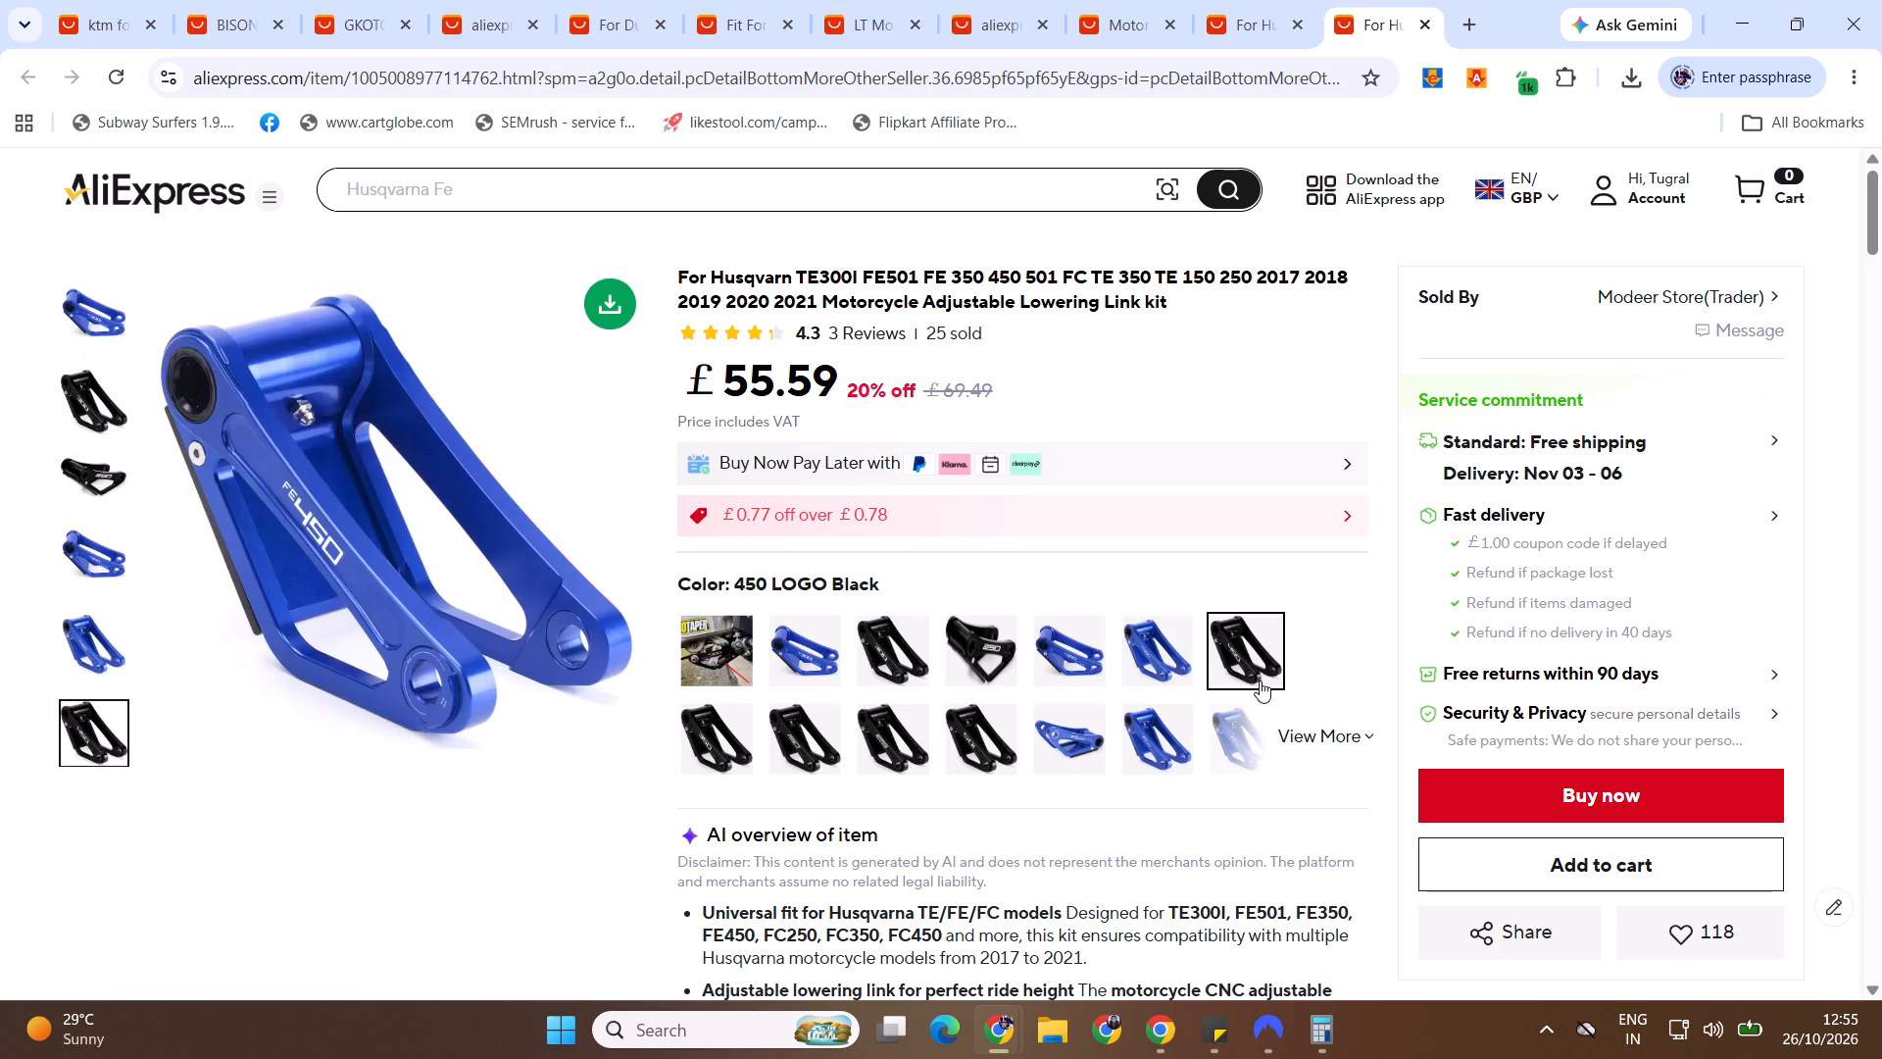
Expand the full variant list, check the second-row logo variants through FC350 LOGO Blue, return to TE300I LOGO Black, and close the page.
{"action": "left_click", "coordinate": [1312, 727]}
{"action": "left_click", "coordinate": [687, 753]}
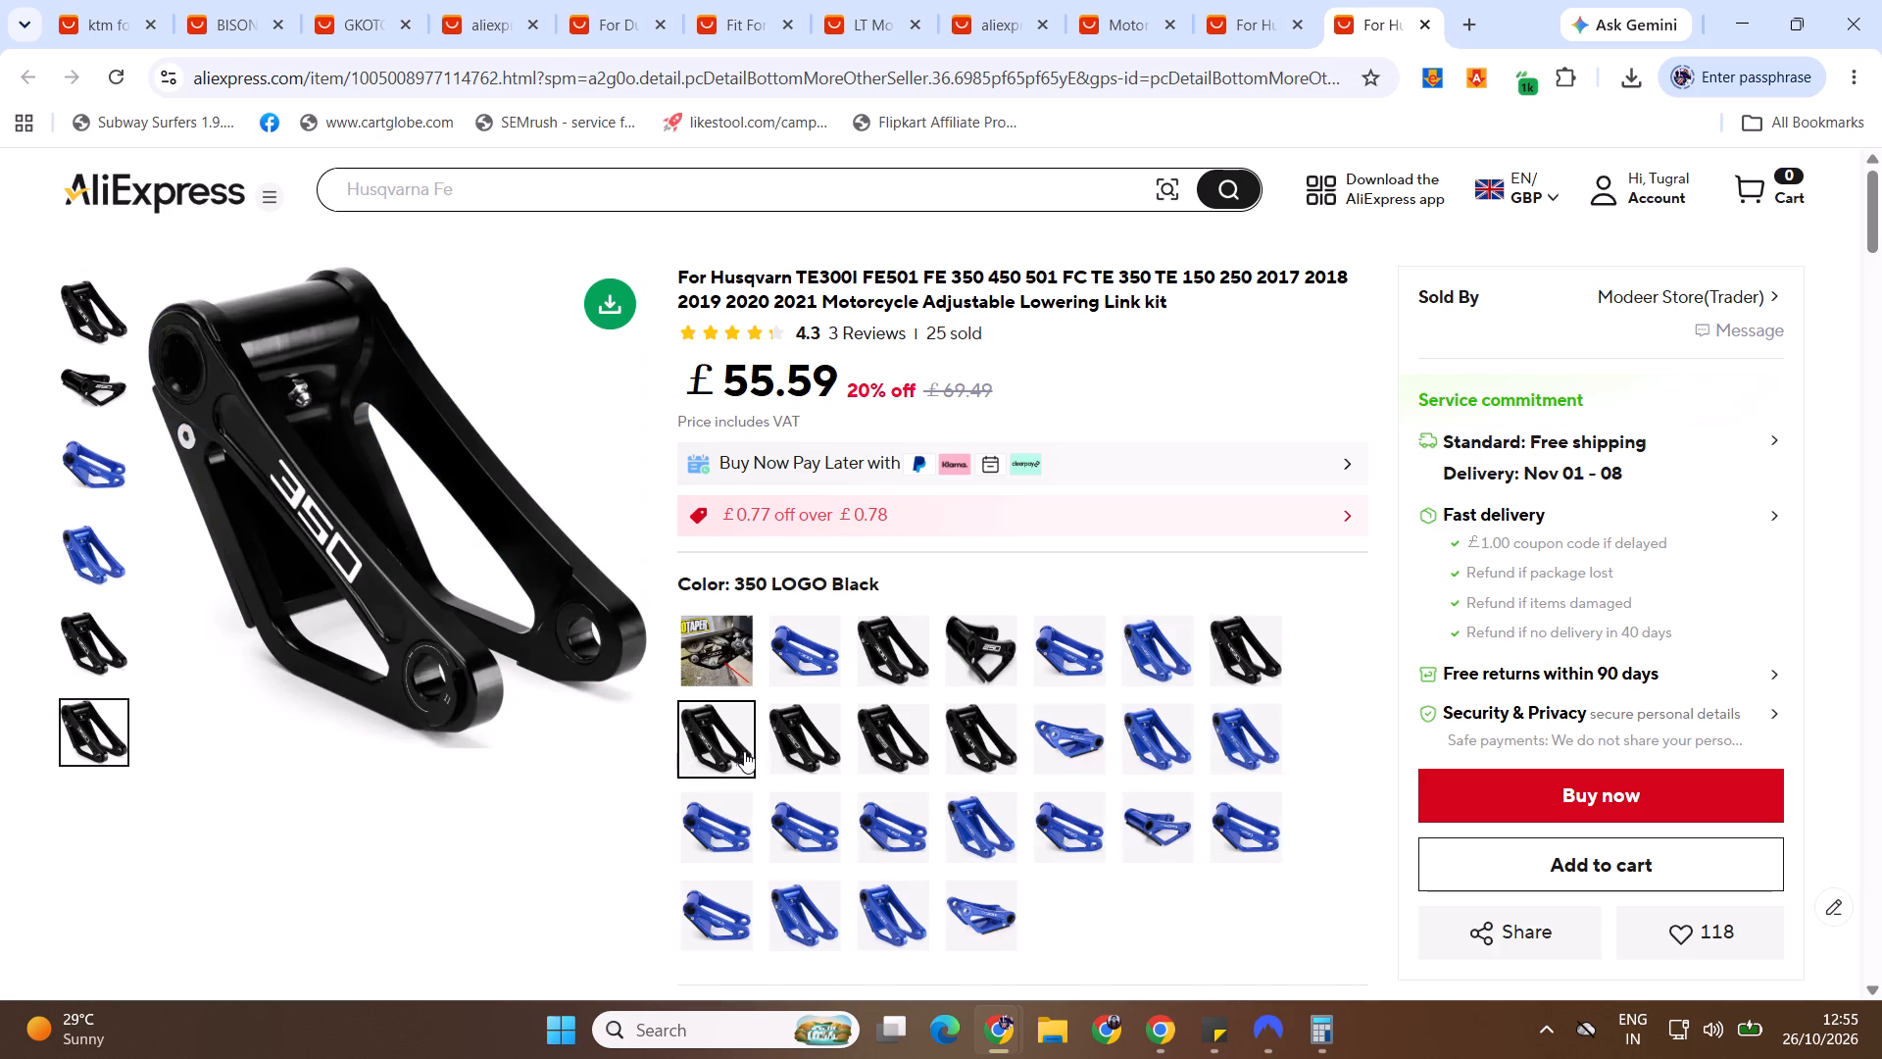
{"action": "left_click", "coordinate": [747, 751]}
{"action": "left_click", "coordinate": [792, 749]}
{"action": "left_click", "coordinate": [881, 750]}
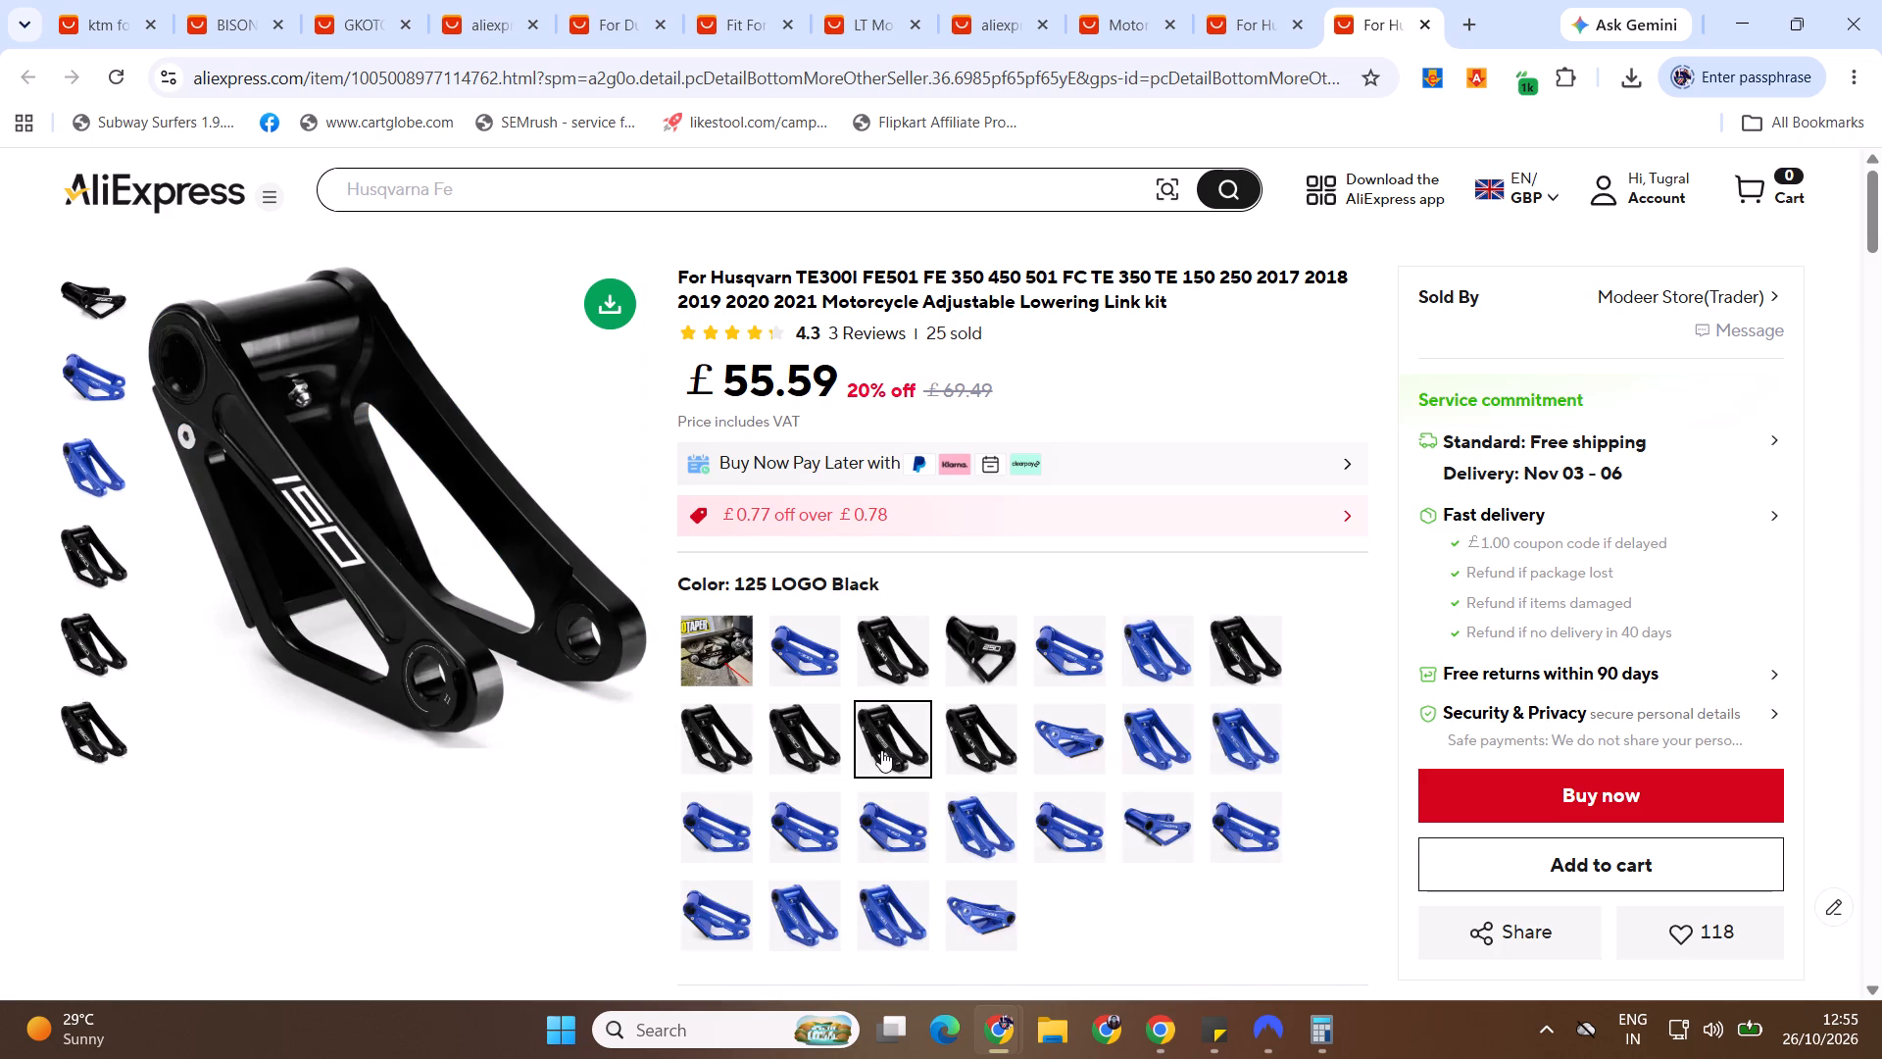
{"action": "left_click", "coordinate": [976, 733]}
{"action": "left_click", "coordinate": [1071, 733]}
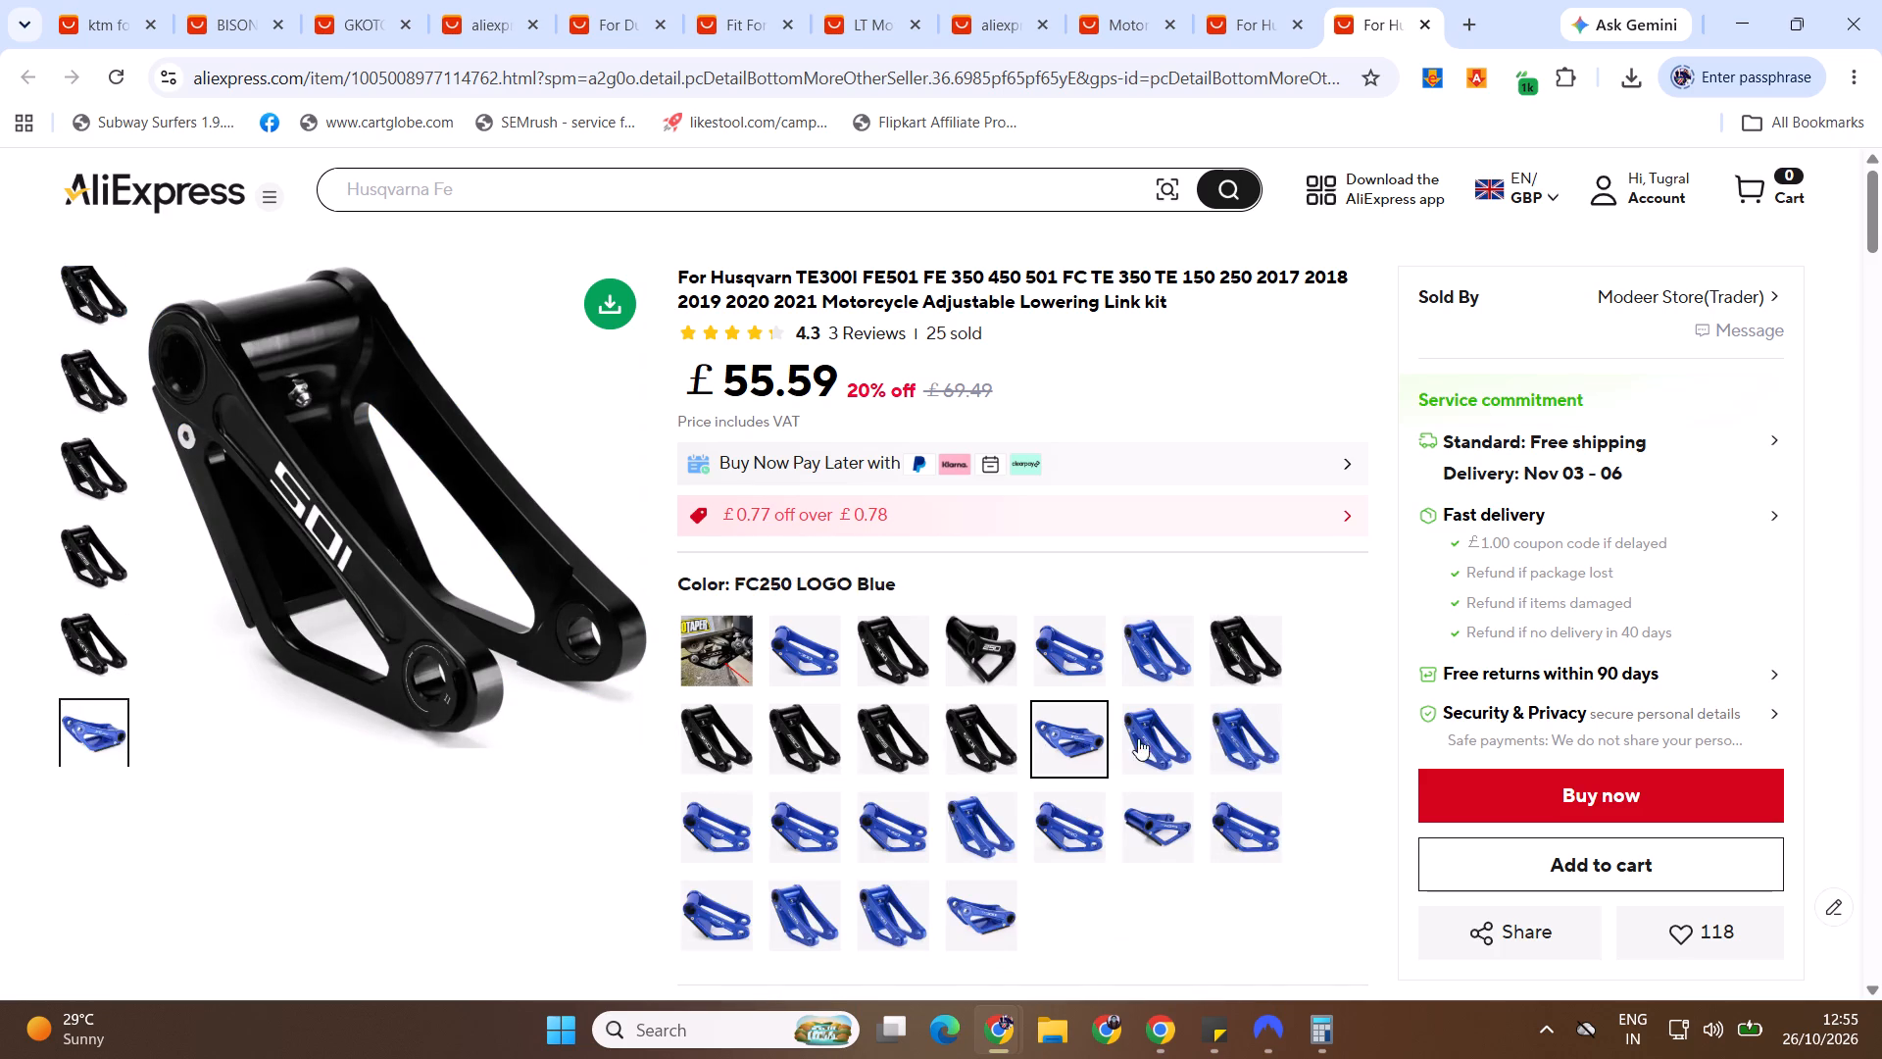
{"action": "left_click", "coordinate": [1162, 742]}
{"action": "left_click", "coordinate": [1233, 744]}
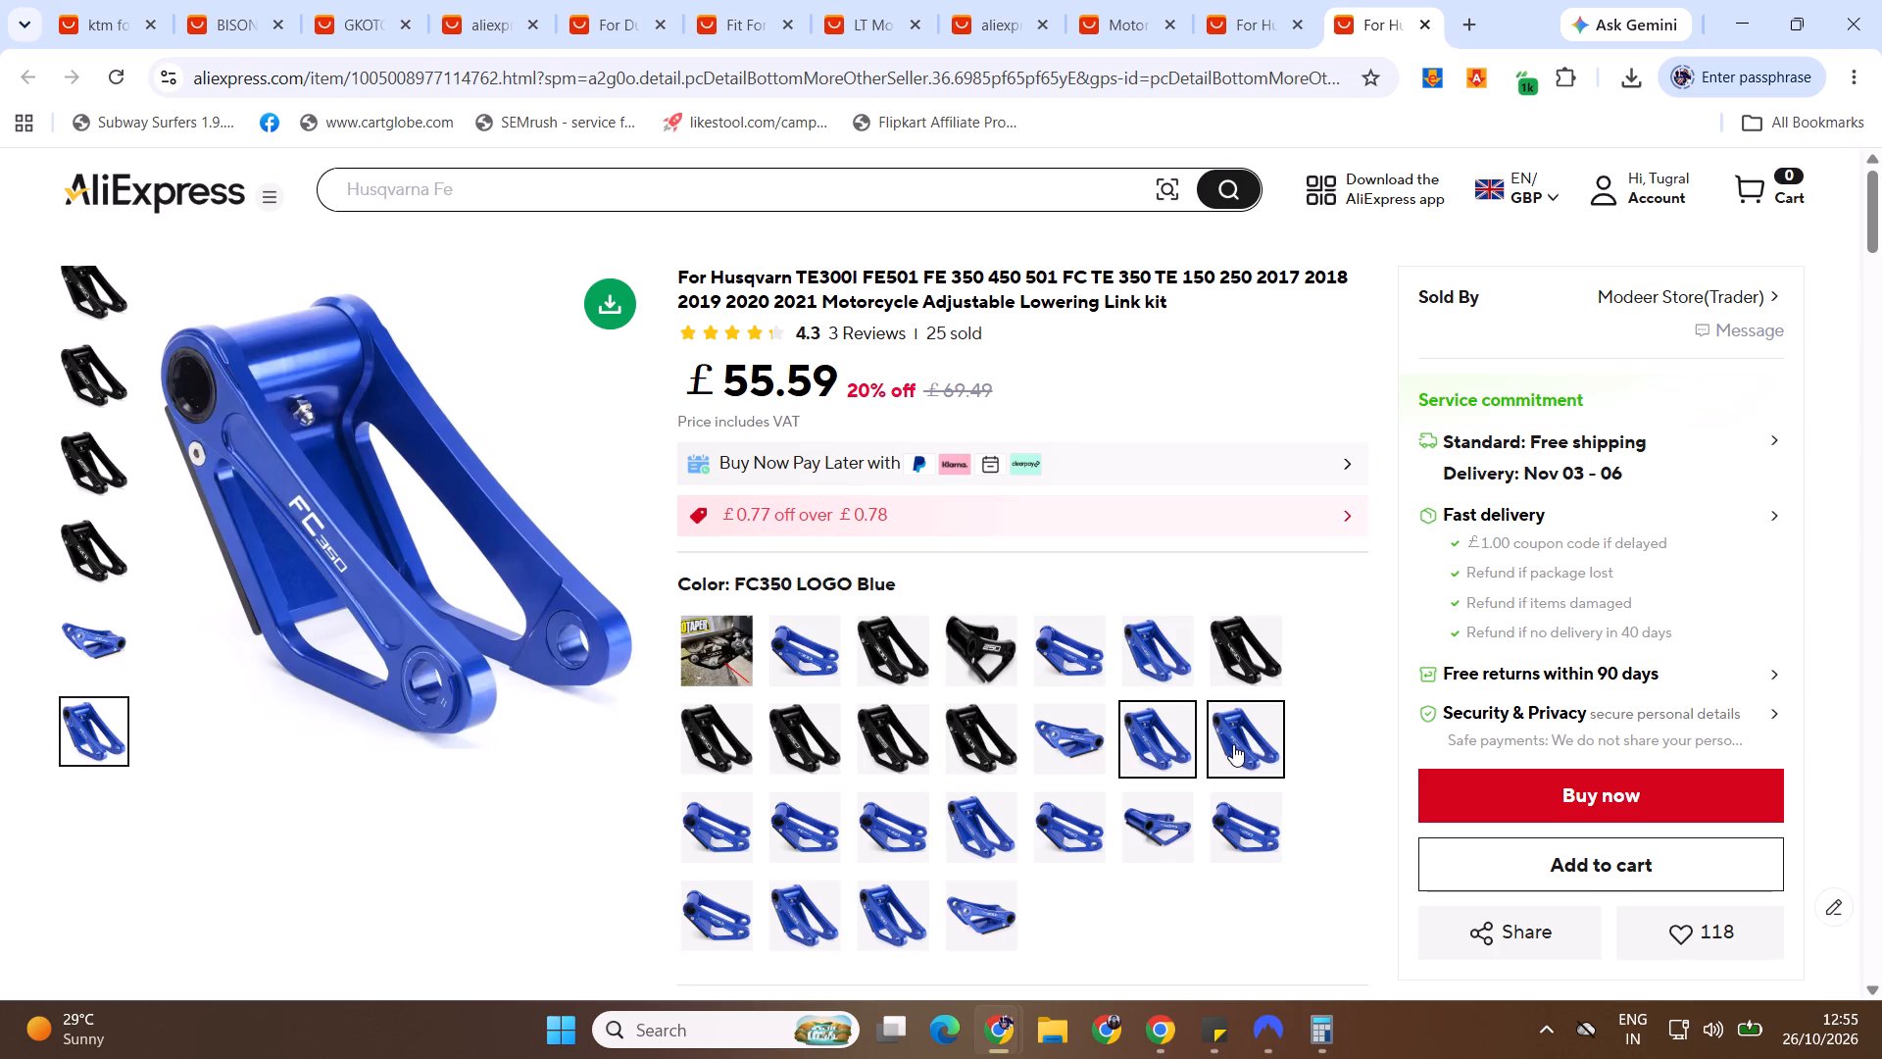
{"action": "left_click", "coordinate": [712, 655]}
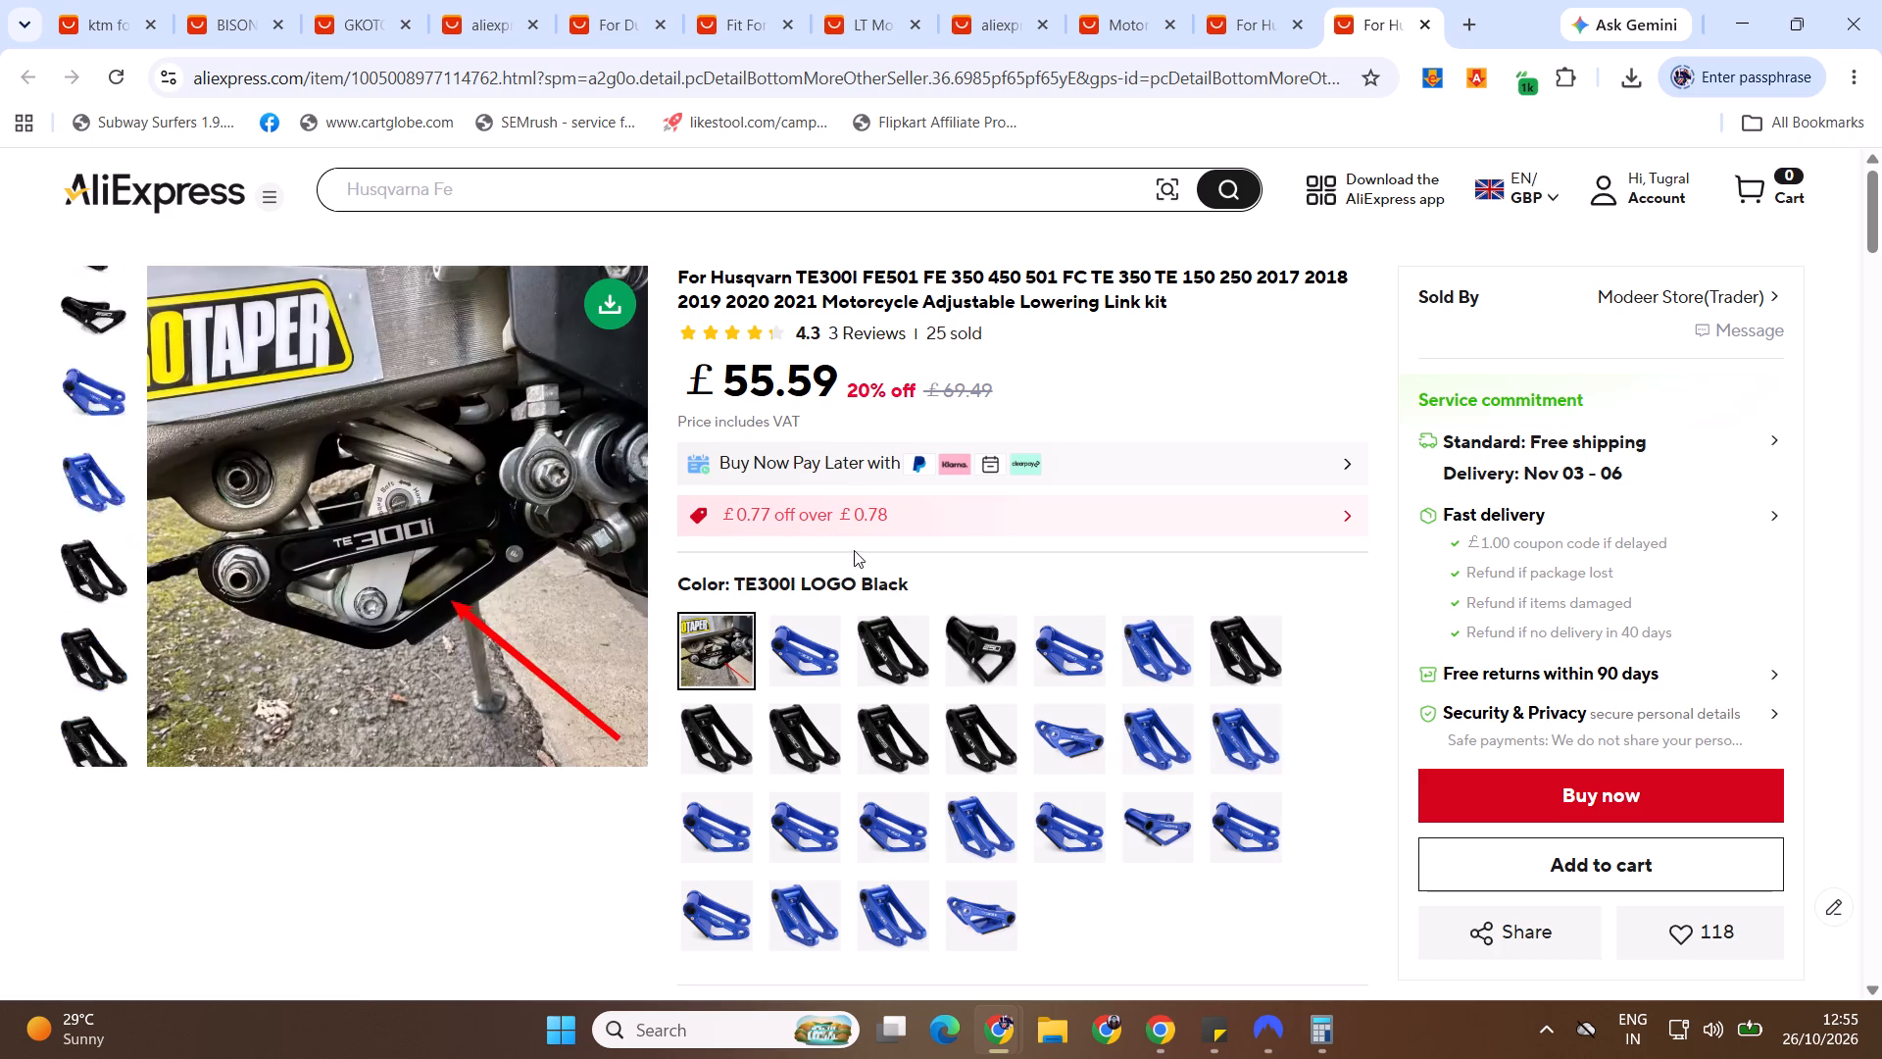
{"action": "left_click", "coordinate": [1426, 32]}
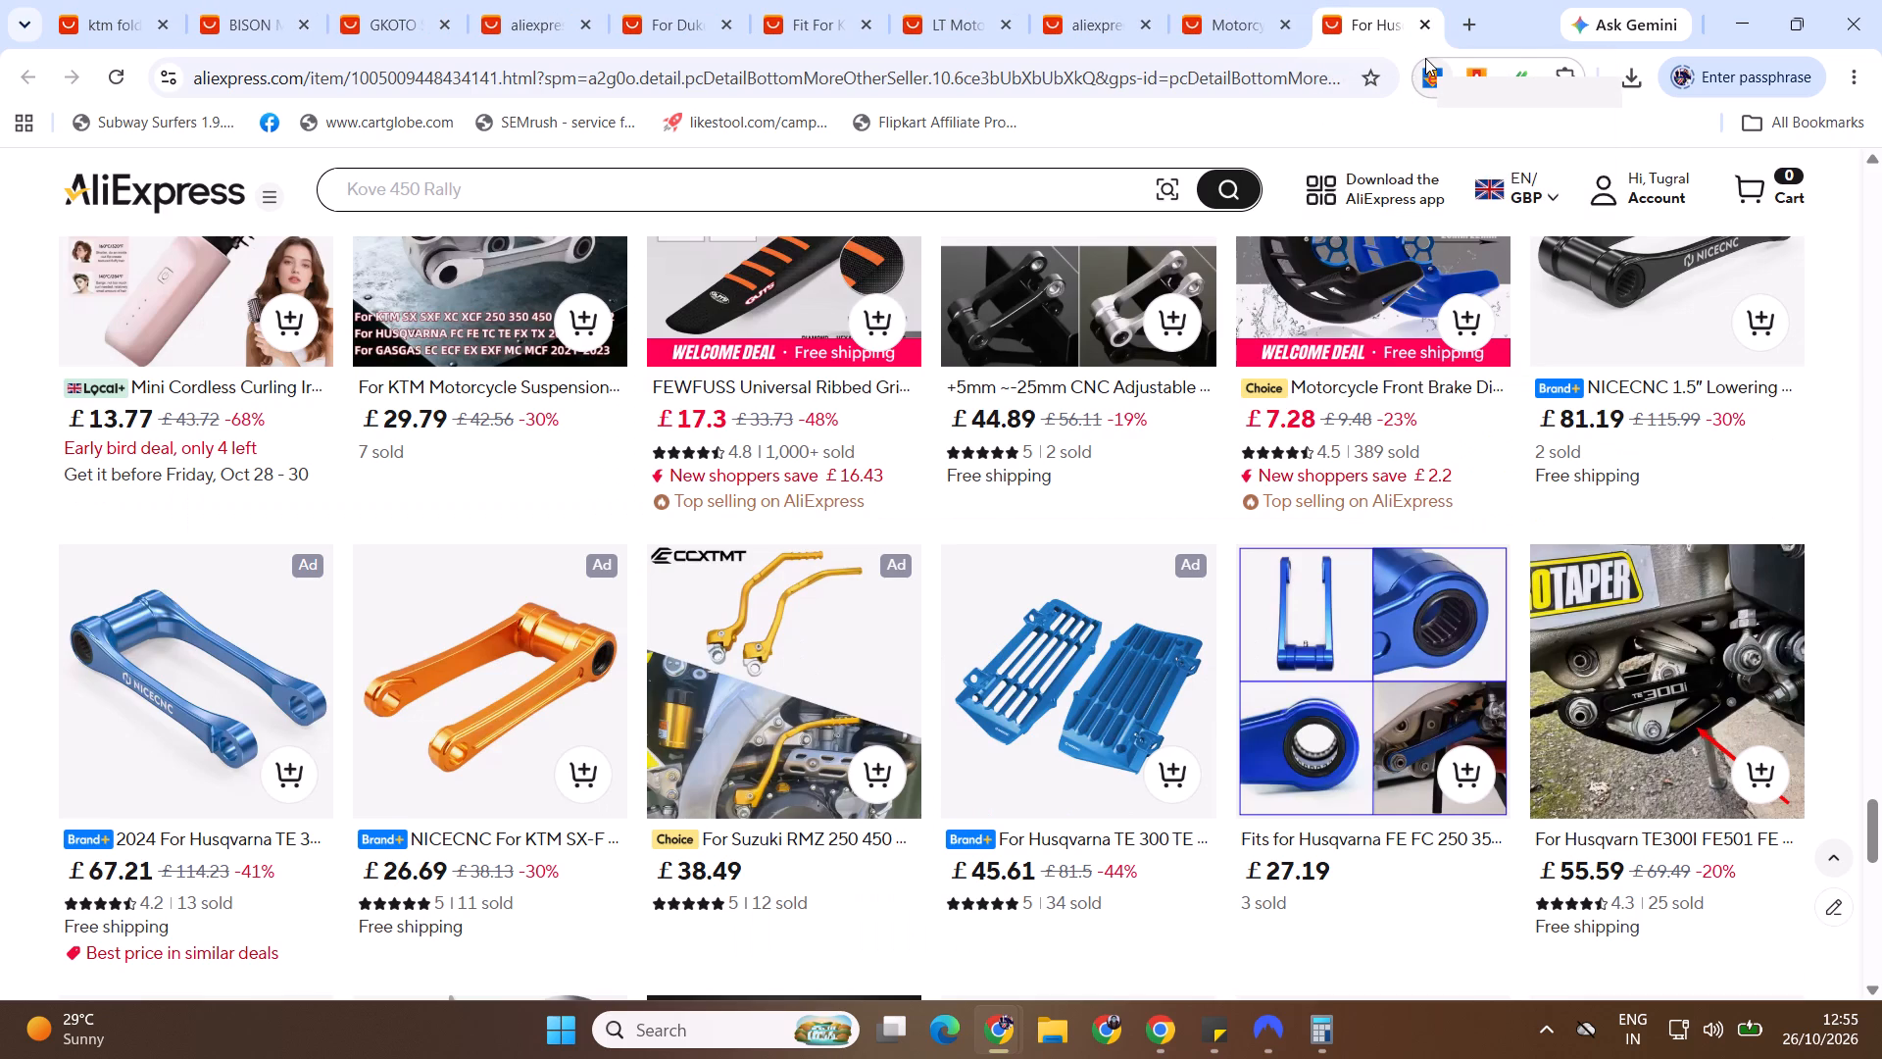
Open the £27.19 Husqvarna FE FC 30mm lowering links page, check it, and close it.
{"action": "middle_click", "coordinate": [1361, 651]}
{"action": "left_click", "coordinate": [1393, 5]}
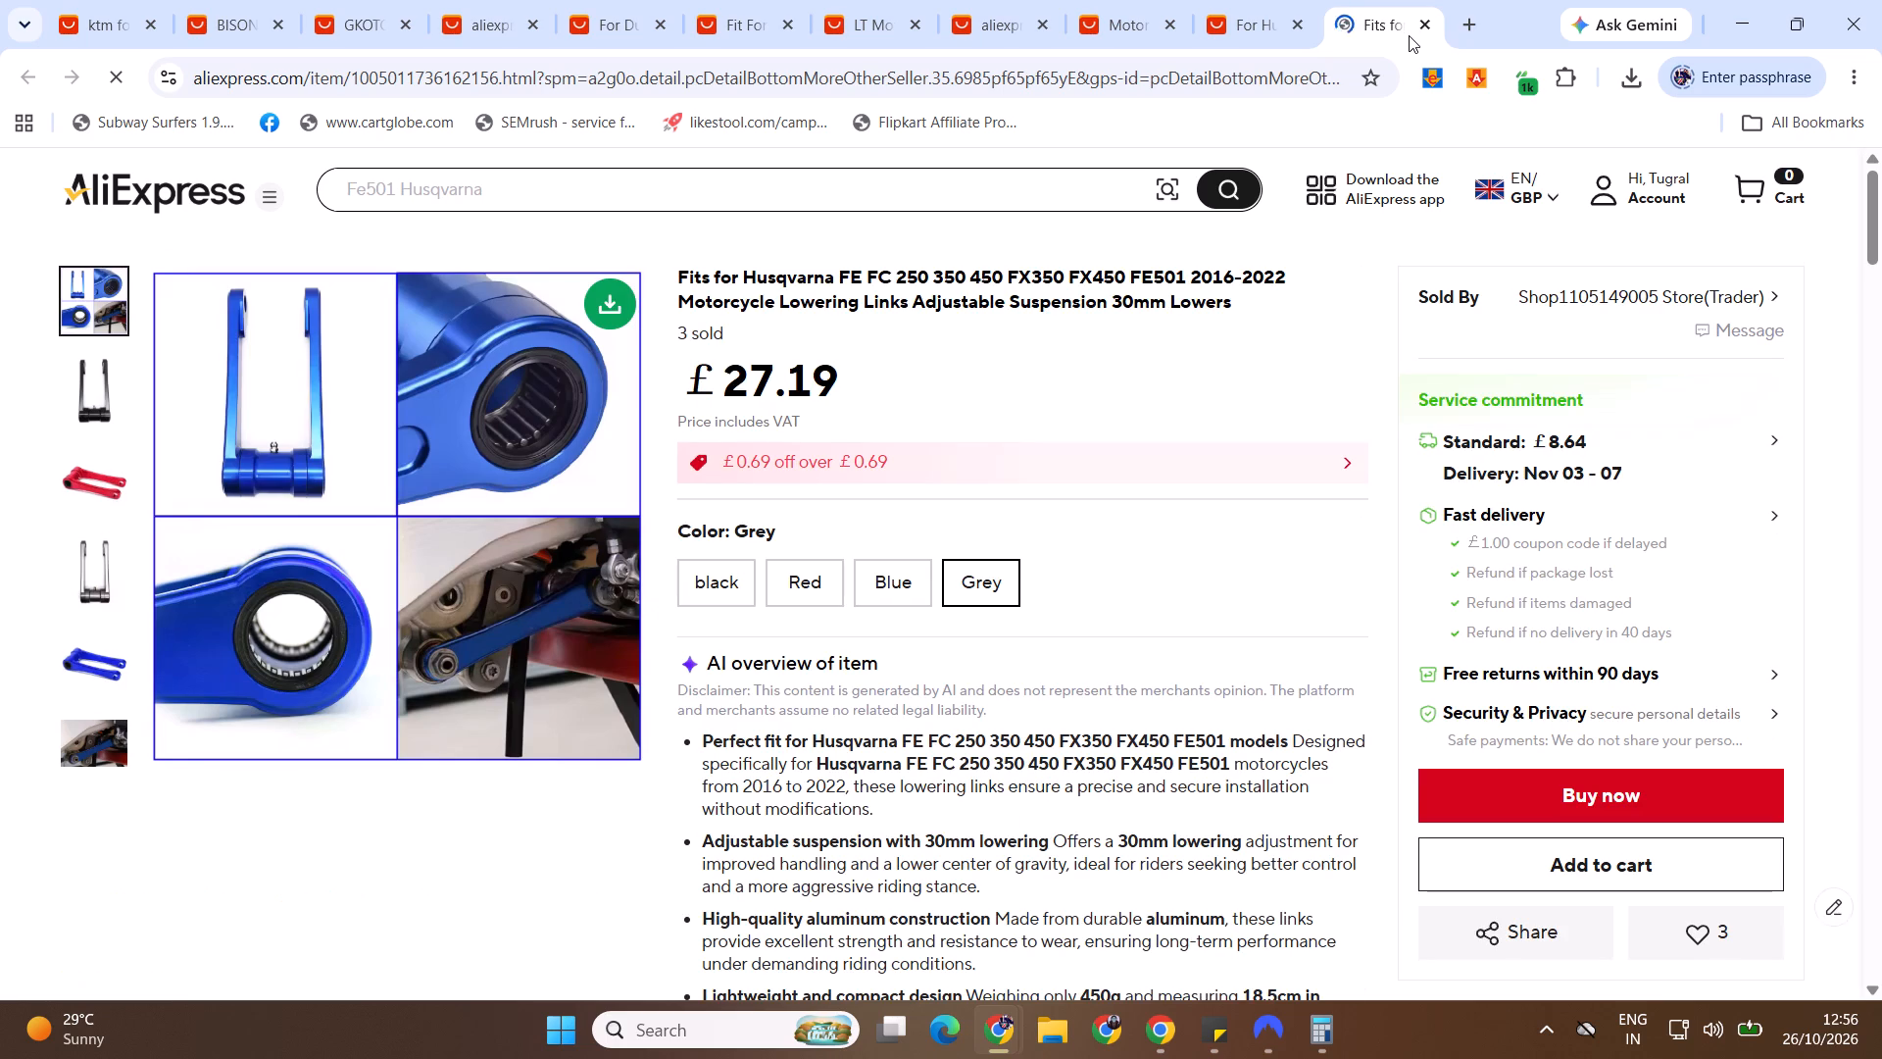
{"action": "left_click", "coordinate": [1435, 32]}
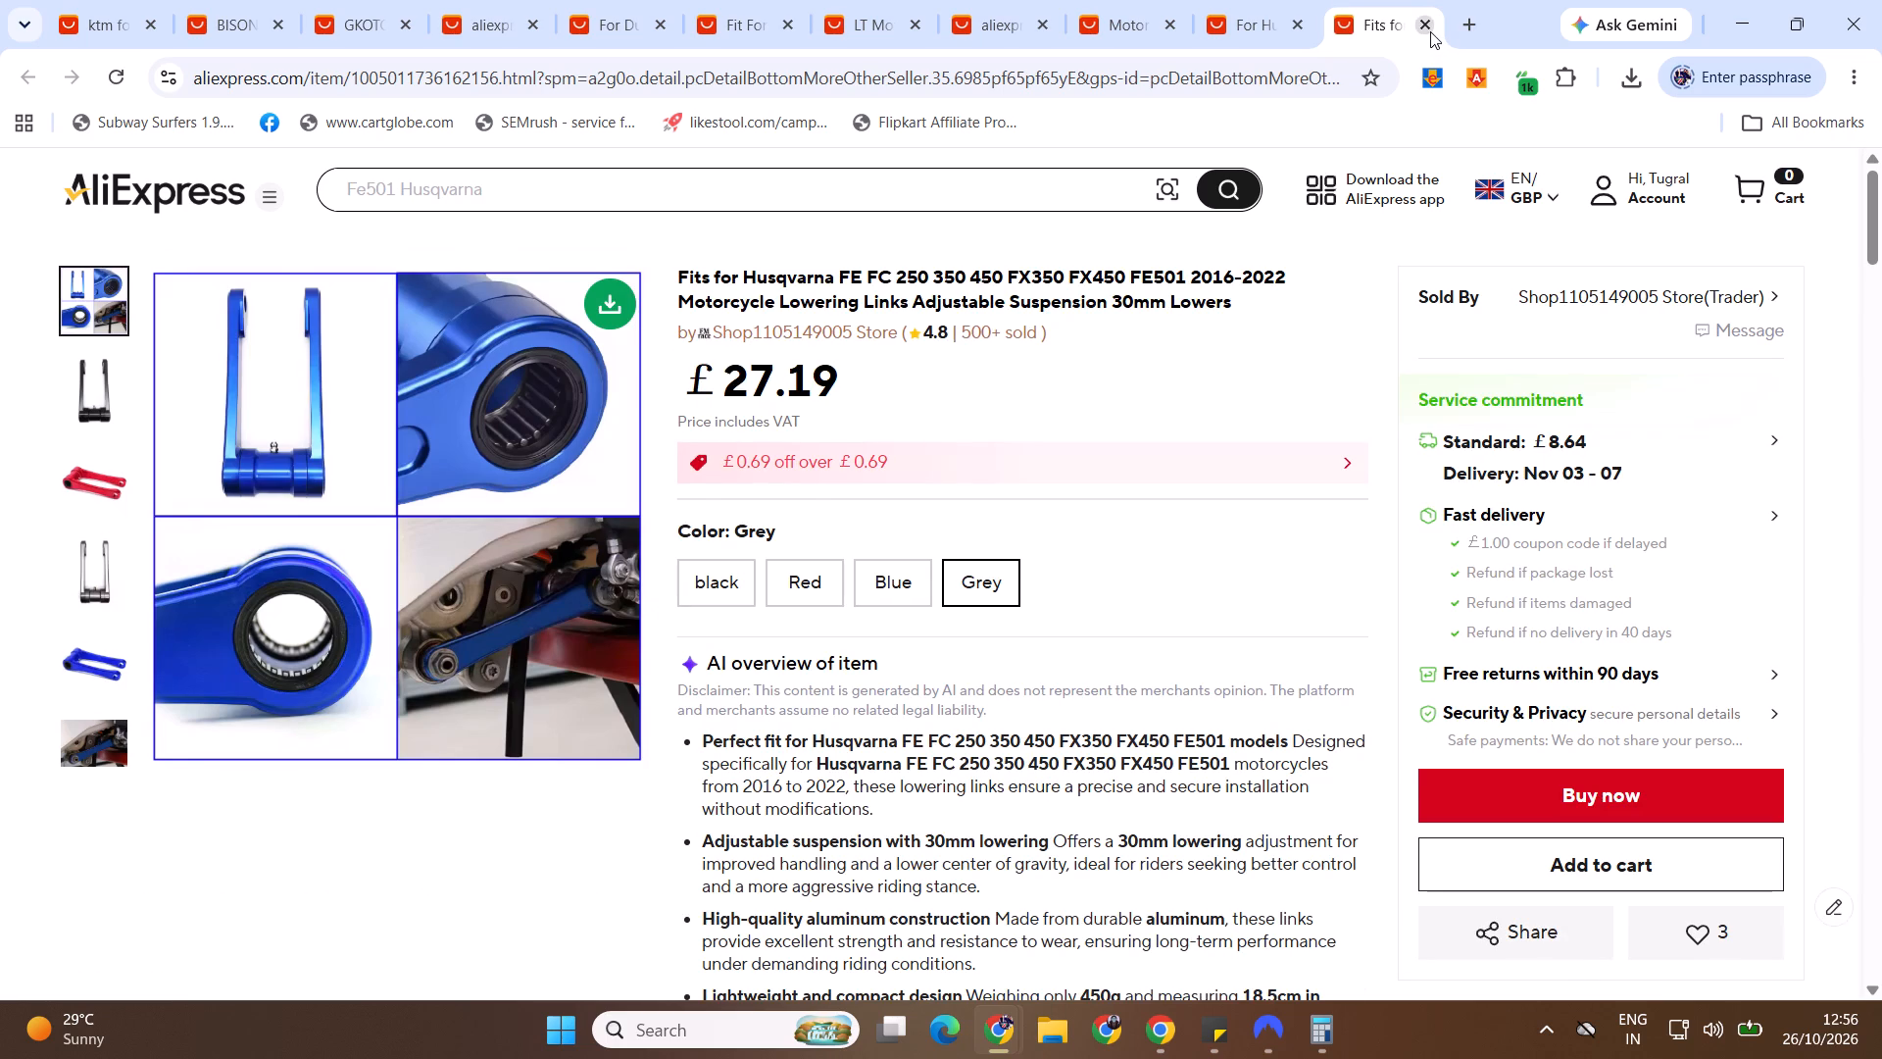
{"action": "left_click", "coordinate": [1430, 30]}
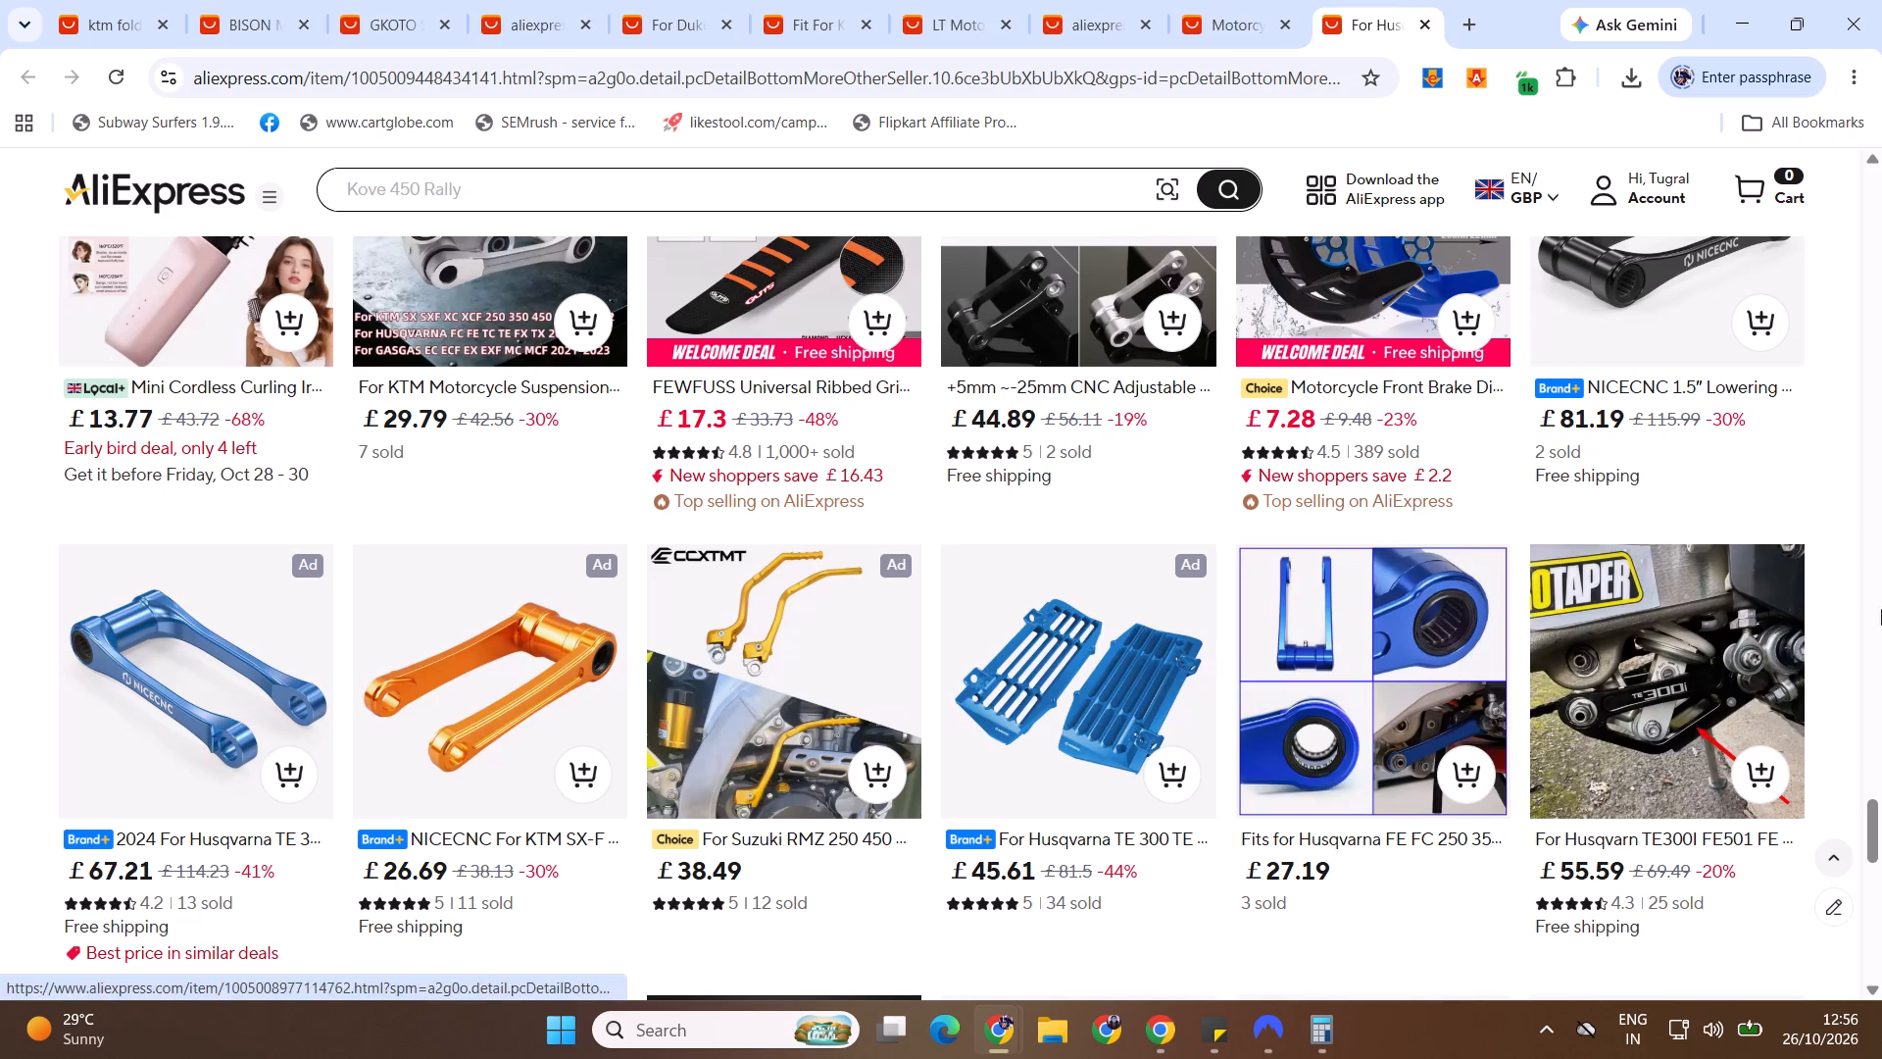
Browse further recommended products, open the £6.30 front brake disc guard, expand its colour variants and check variant A1.
{"action": "left_click_drag", "start_coordinate": [1881, 773], "coordinate": [1881, 804]}
{"action": "left_click_drag", "start_coordinate": [1881, 796], "coordinate": [1881, 904]}
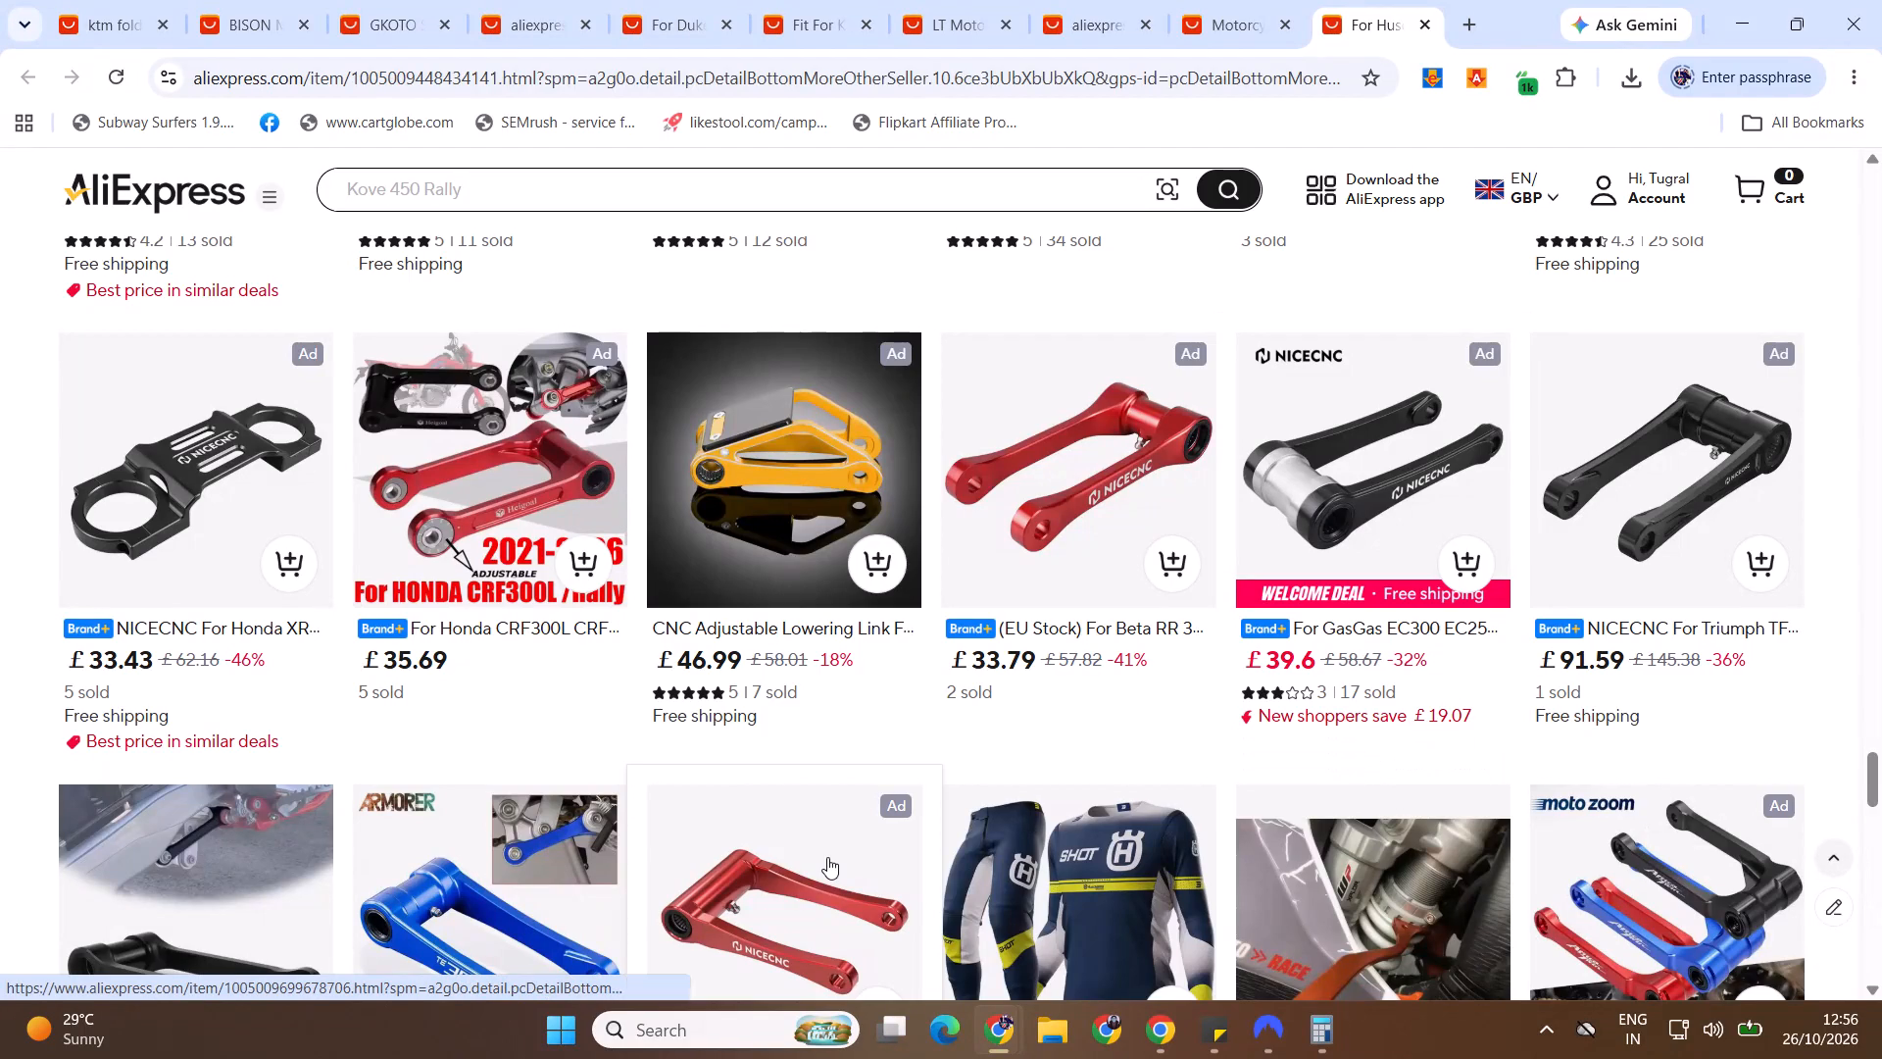
{"action": "key", "text": "space"}
{"action": "key", "text": "space"}
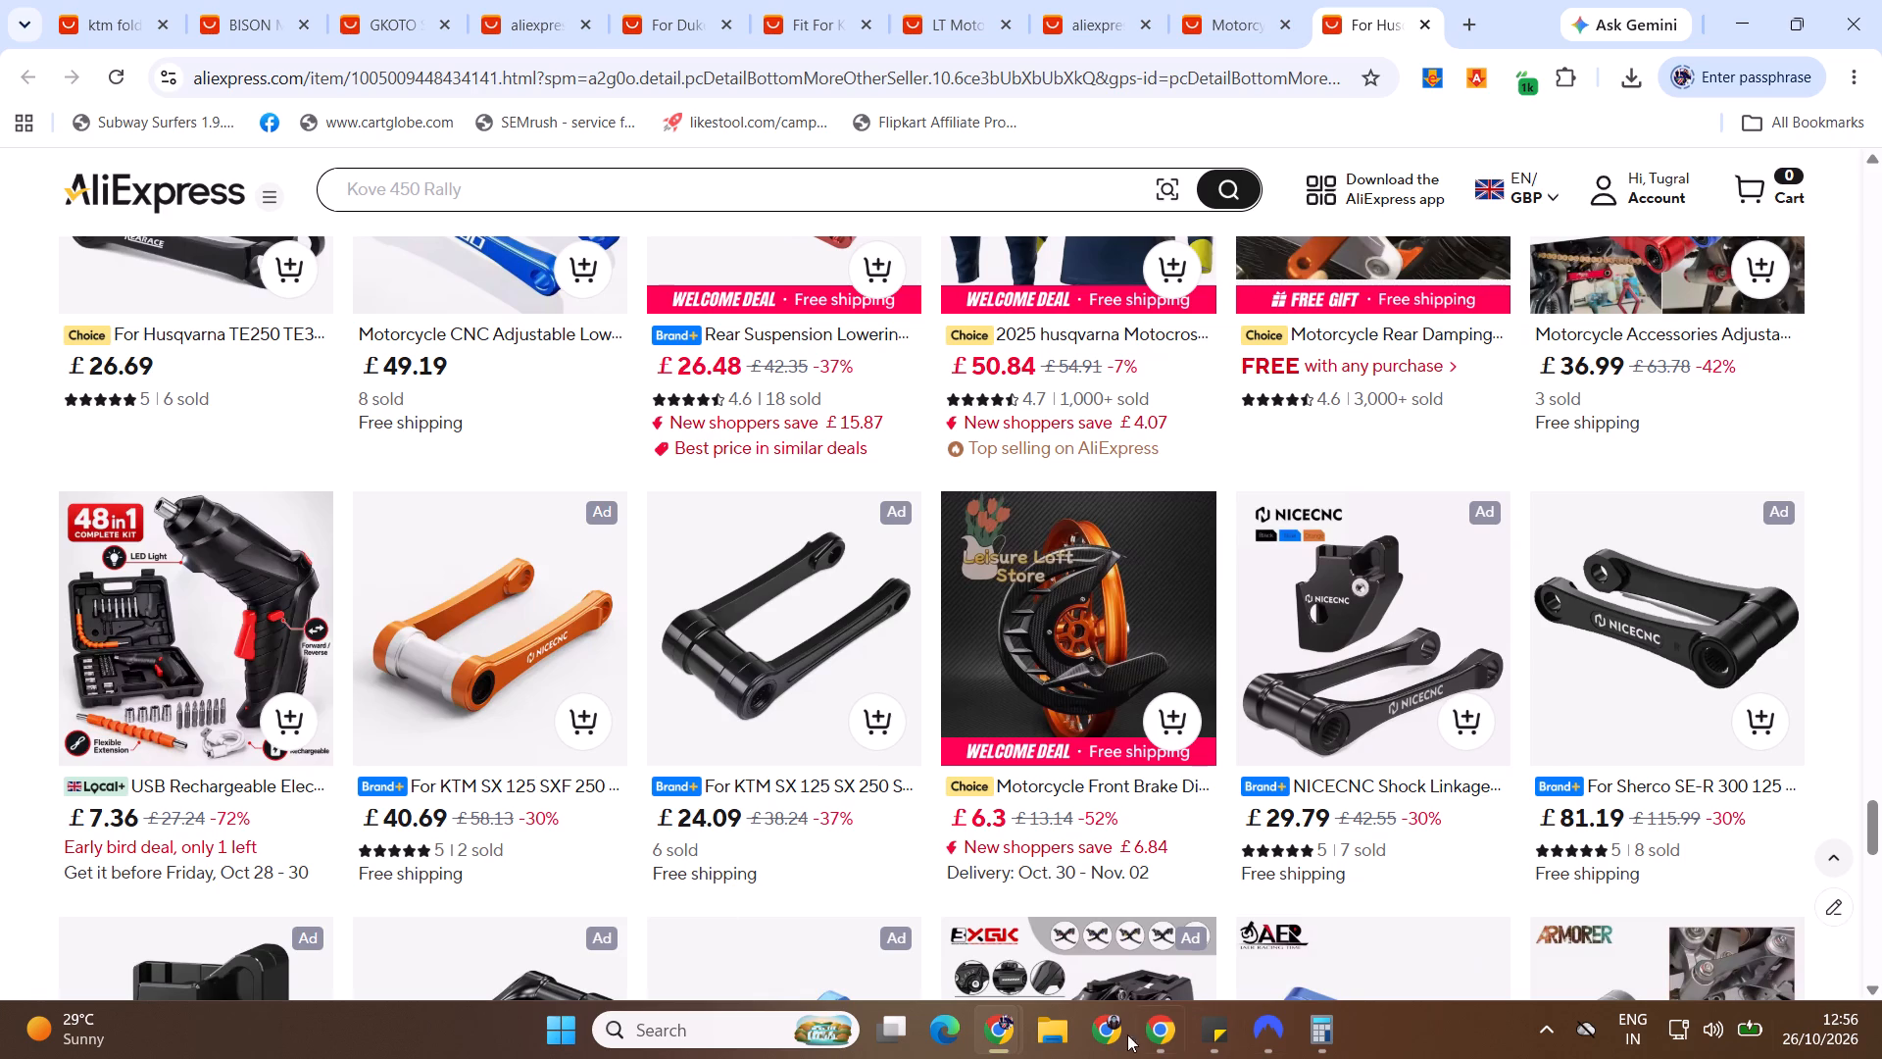
{"action": "middle_click", "coordinate": [1139, 595]}
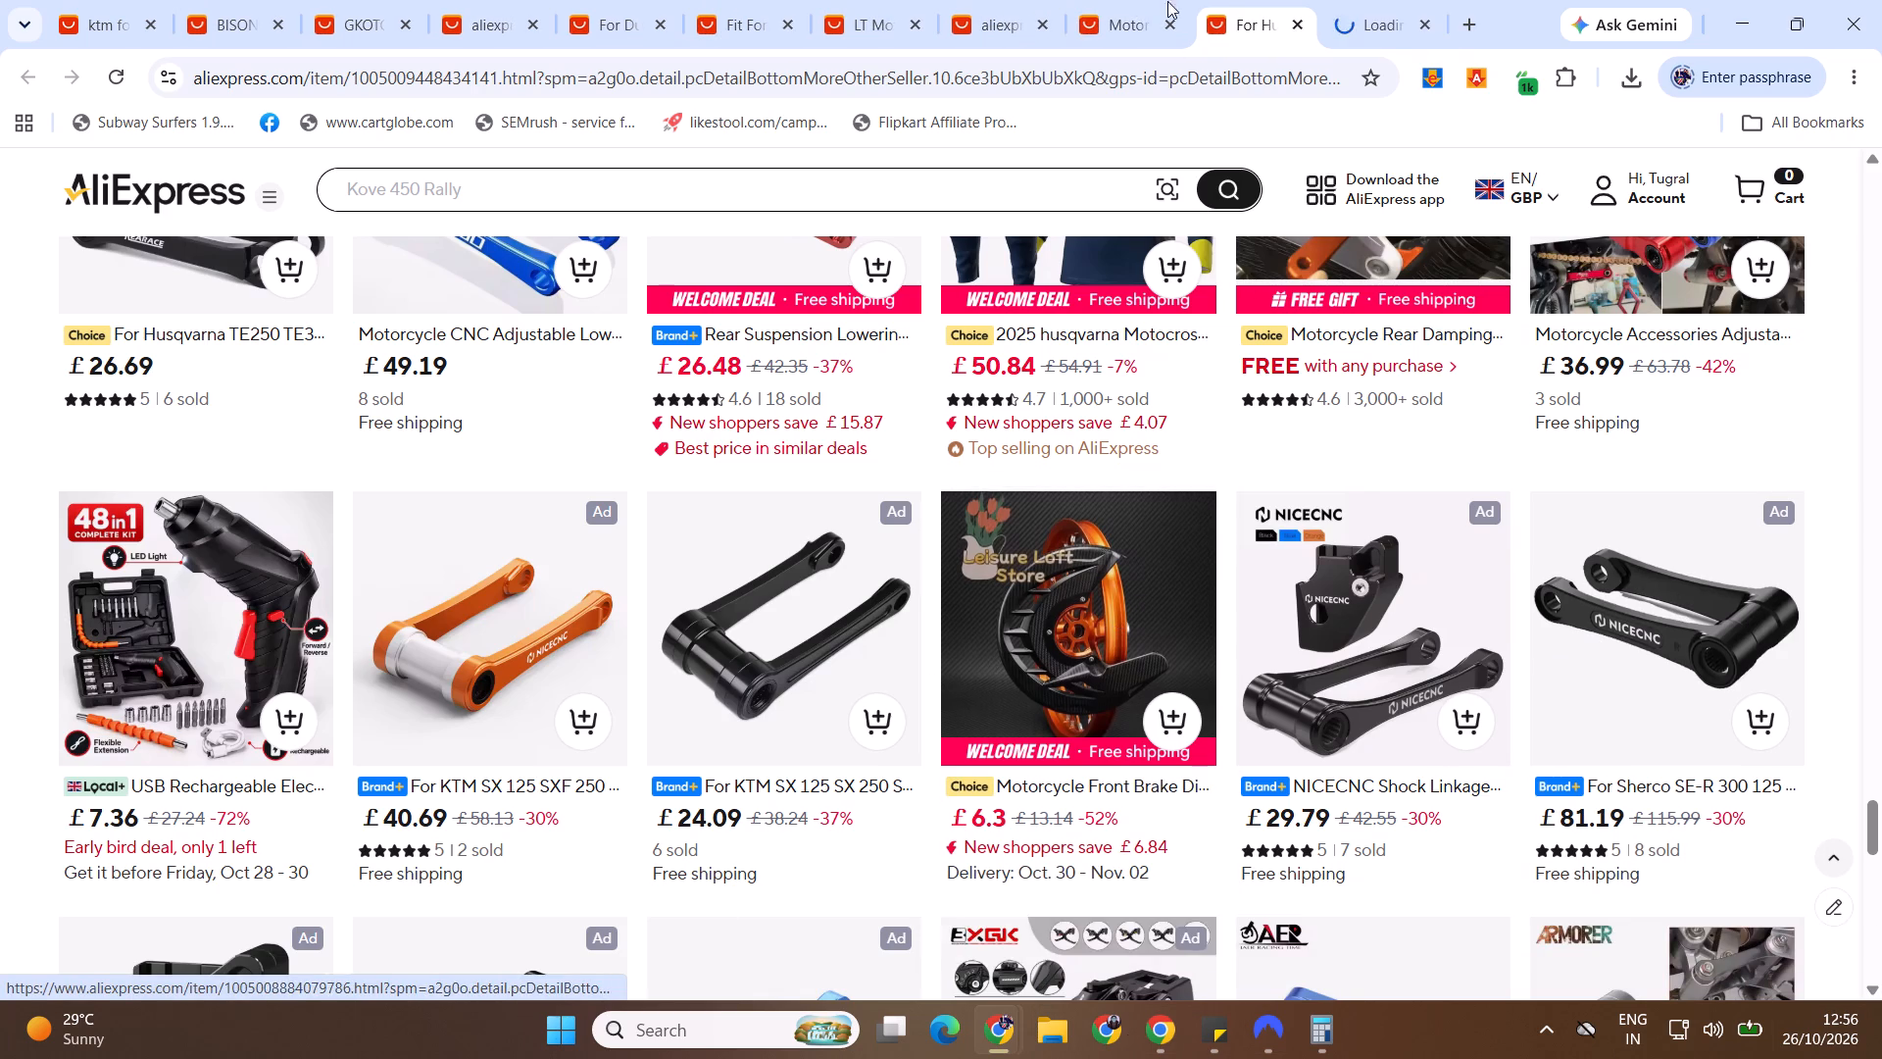
{"action": "left_click", "coordinate": [1366, 24]}
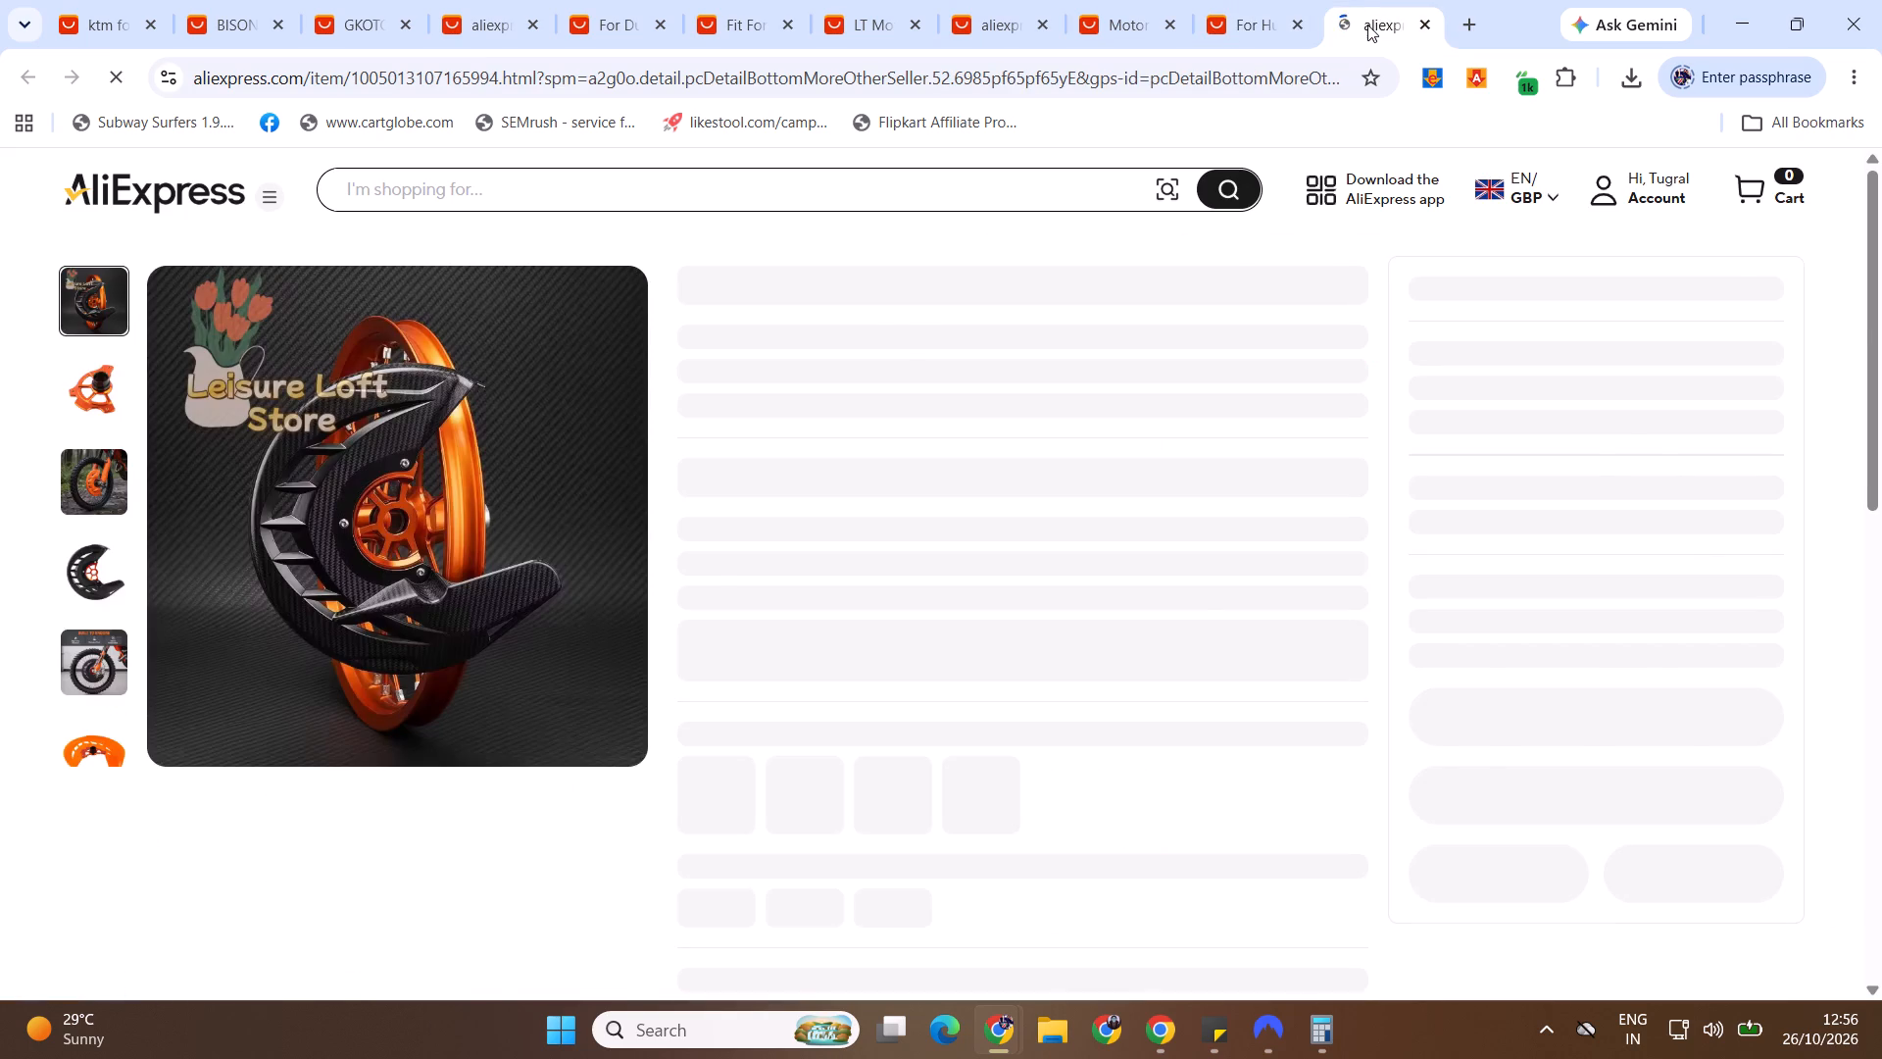
{"action": "left_click", "coordinate": [1317, 718]}
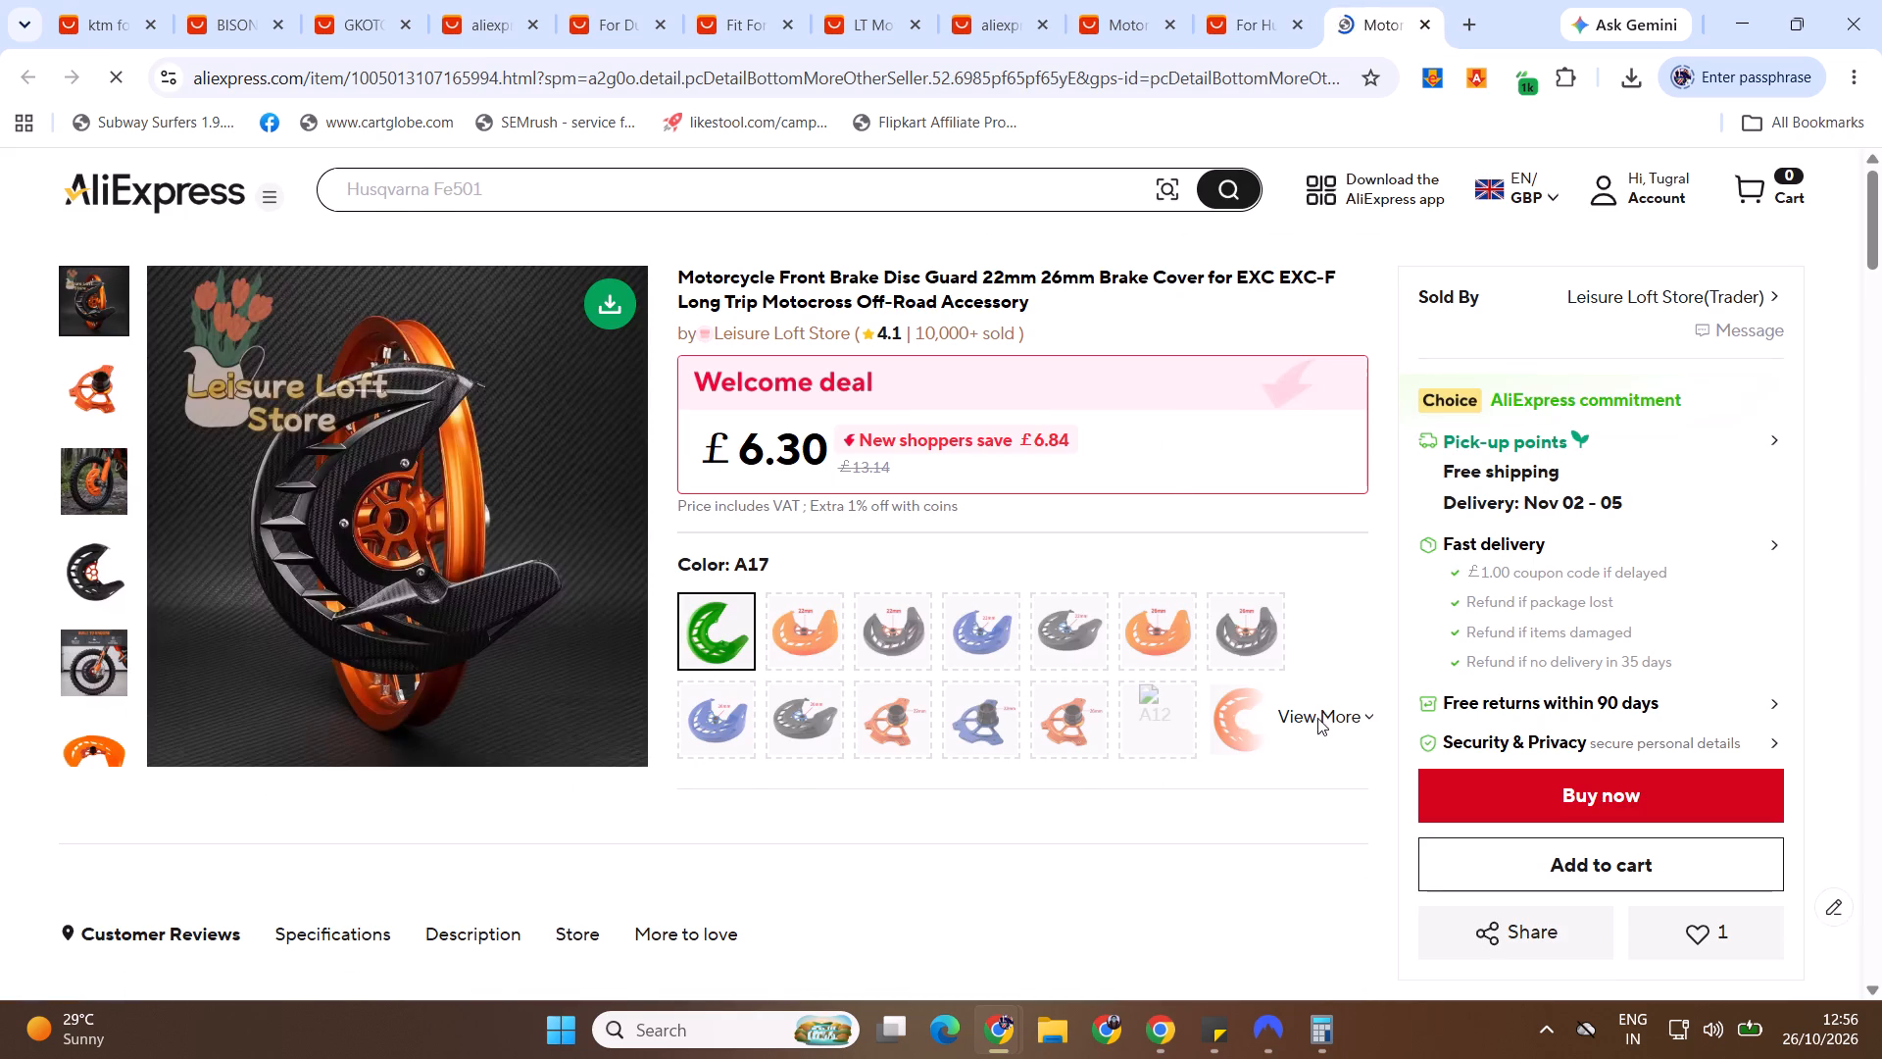
{"action": "left_click", "coordinate": [812, 654]}
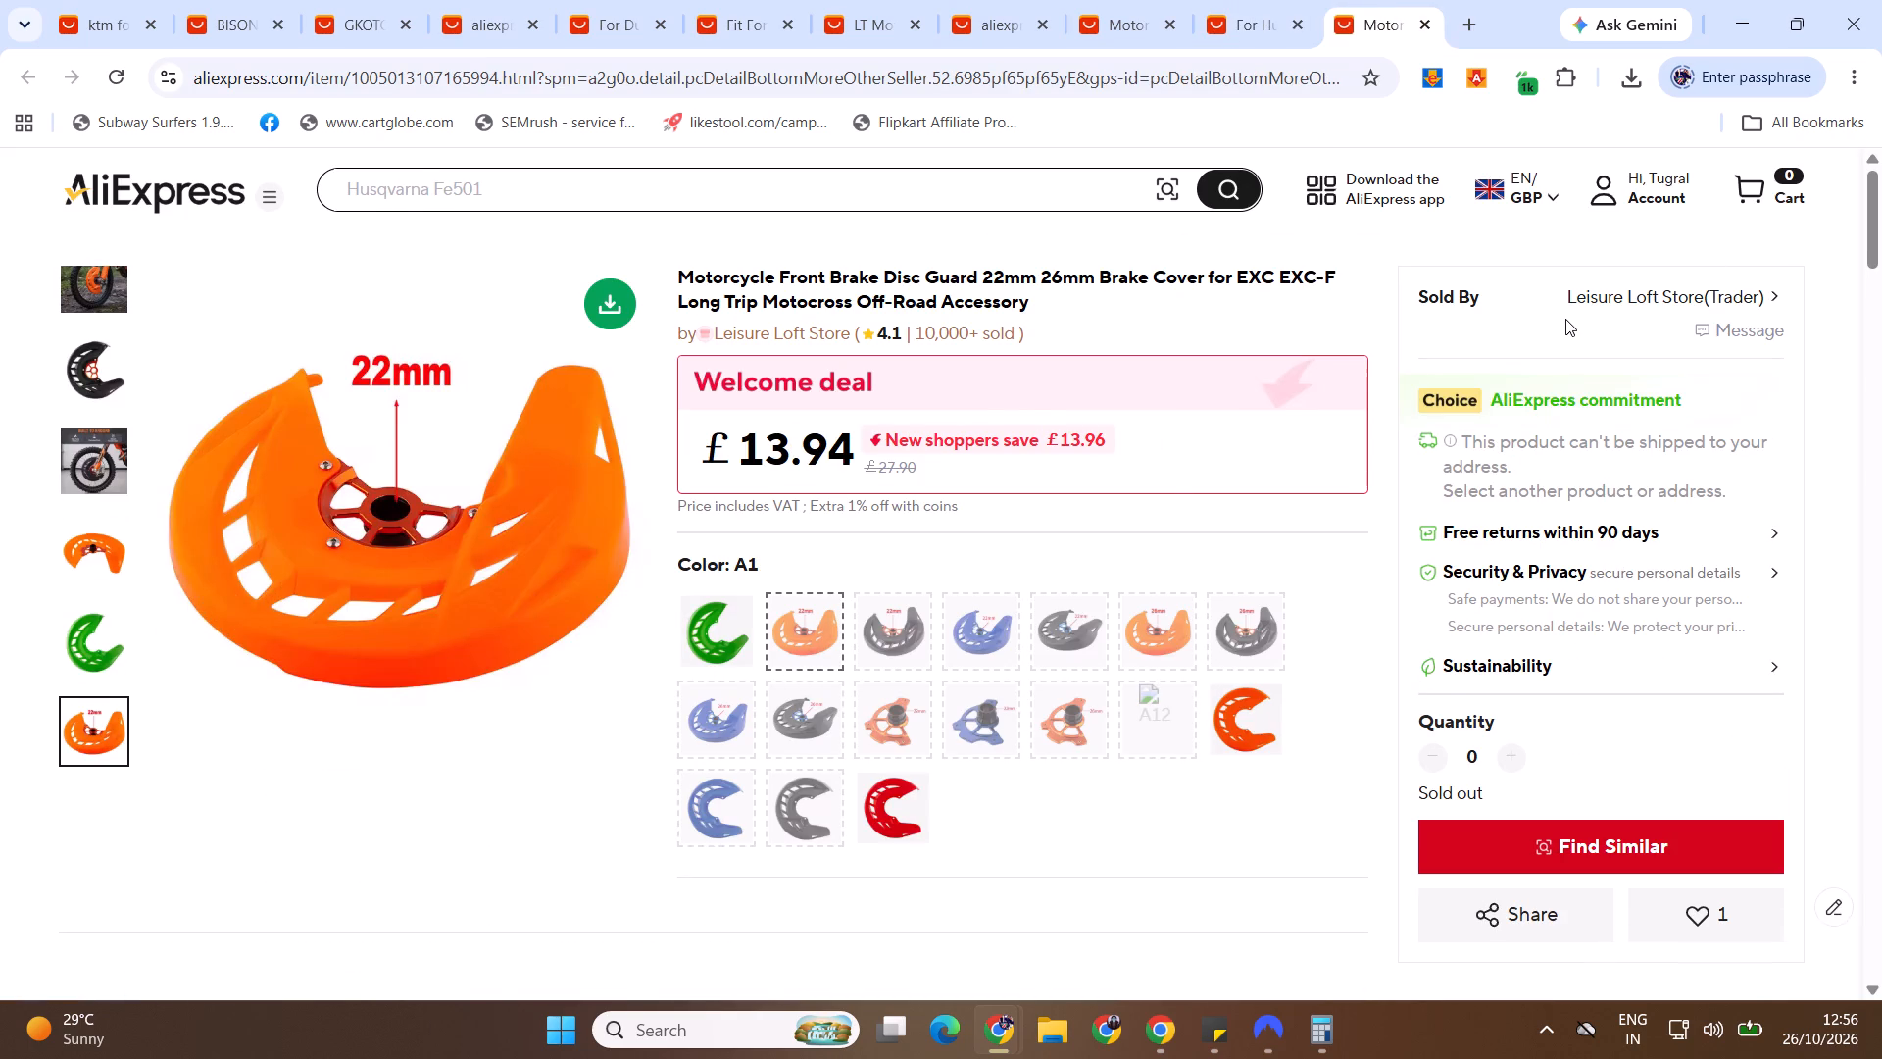
Open the Leisure Loft Store page and close the brake disc guard and Husqvarna kit pages.
{"action": "left_click", "coordinate": [1611, 295]}
{"action": "left_click", "coordinate": [1276, 30]}
{"action": "left_click", "coordinate": [1312, 23]}
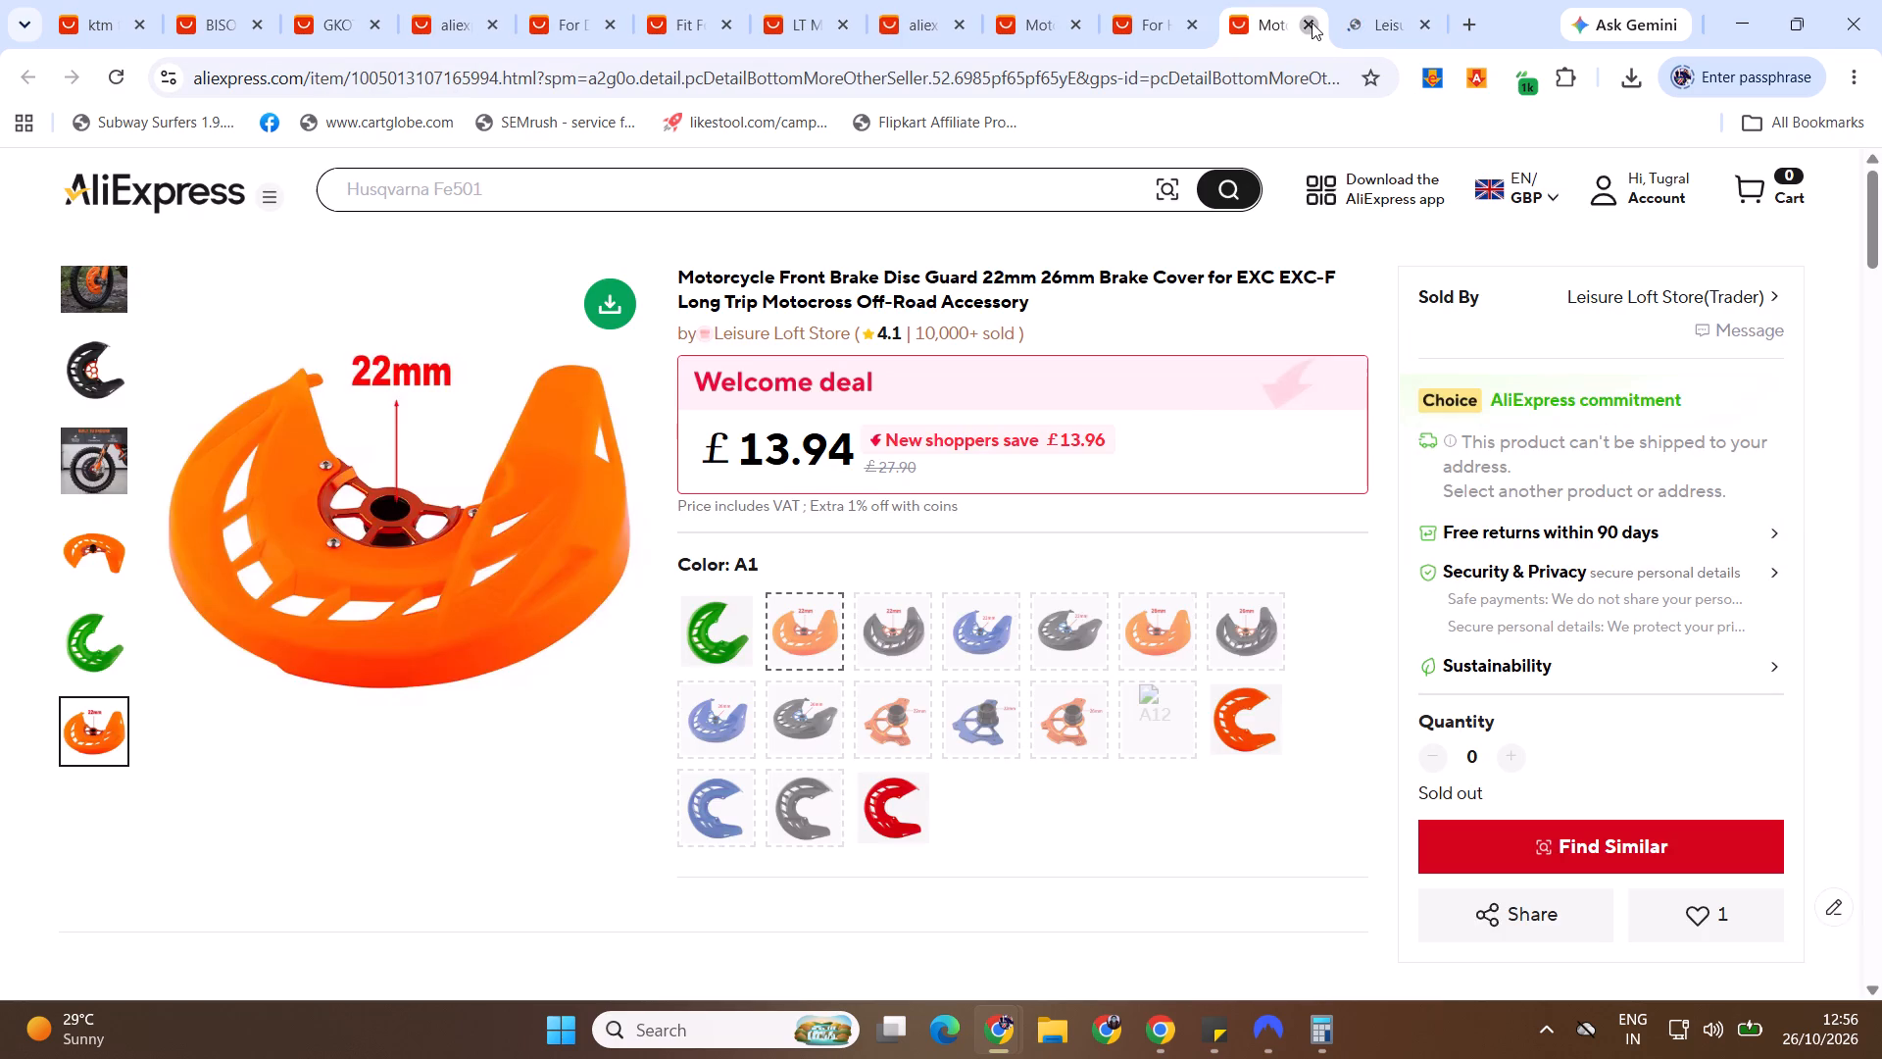
{"action": "left_click", "coordinate": [1152, 10]}
{"action": "left_click", "coordinate": [1189, 32]}
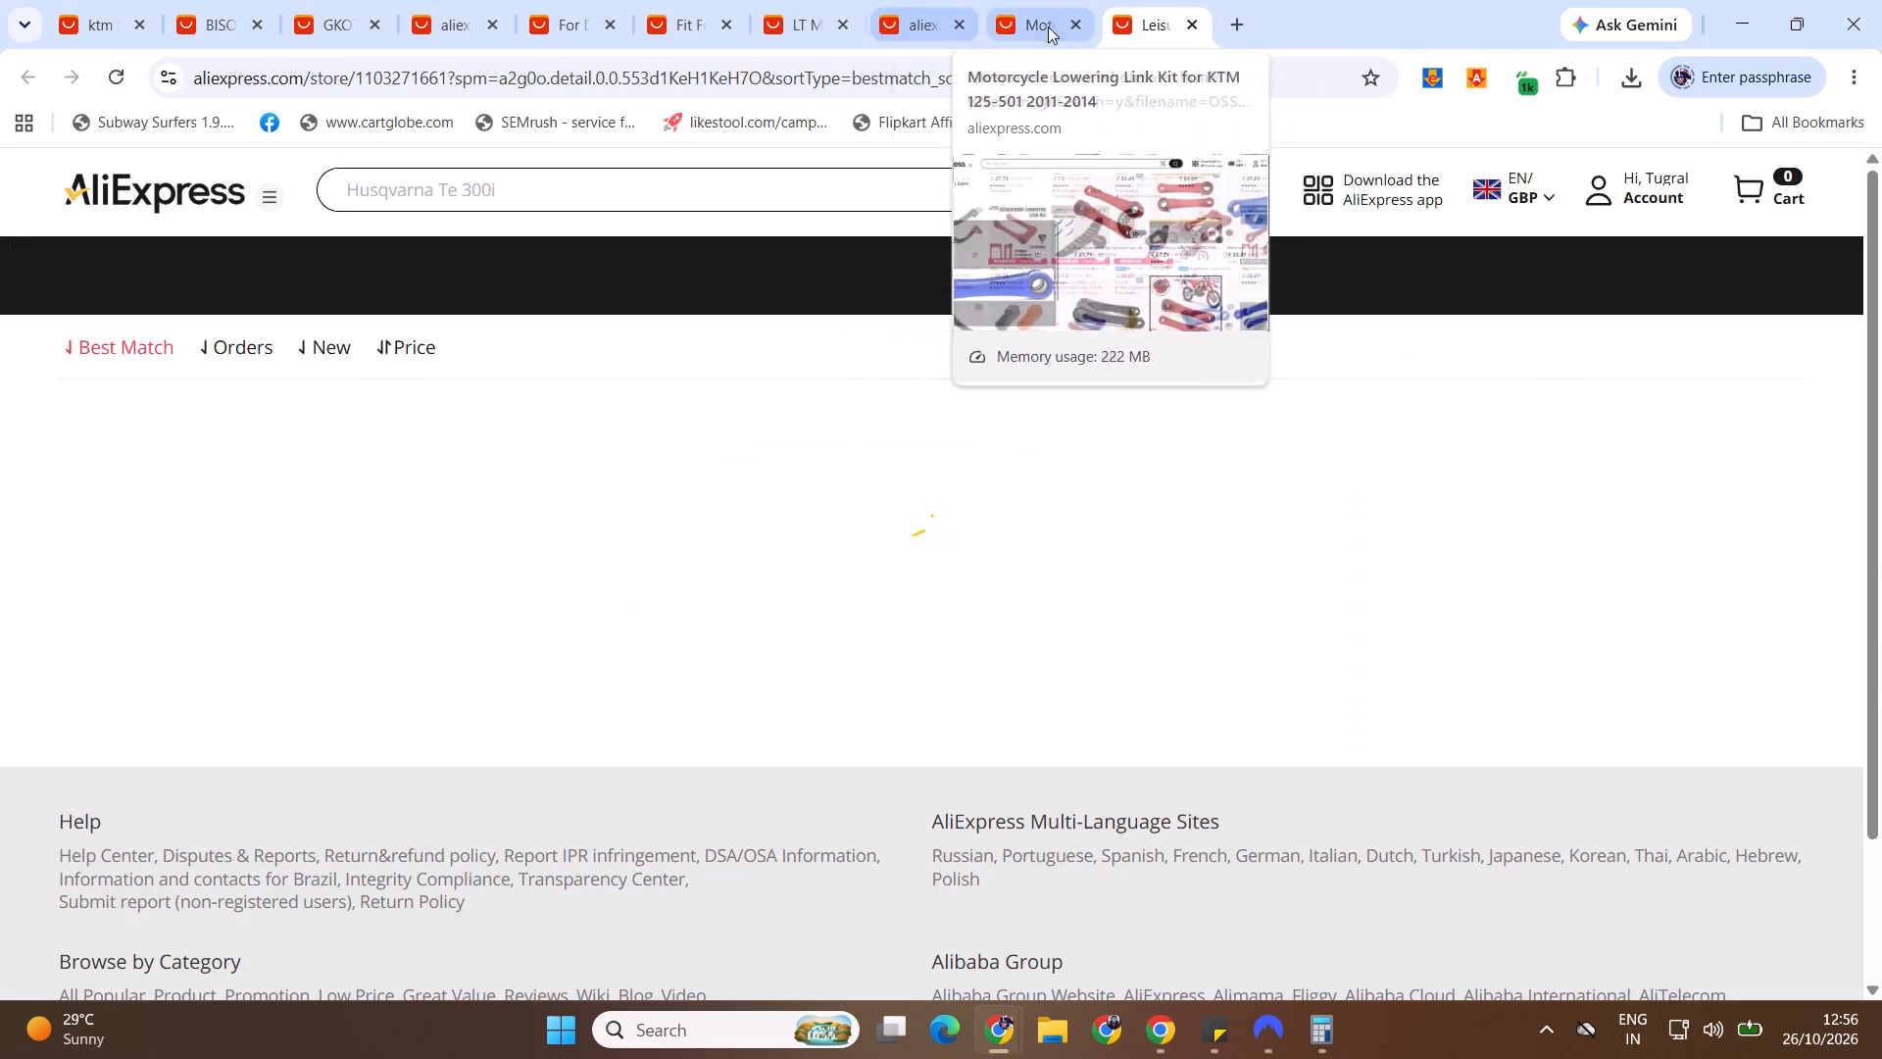
Return to the KTM 125-501 lowering link kit page and browse further recommended lowering links and related motorcycle parts.
{"action": "left_click", "coordinate": [1049, 26]}
{"action": "left_click_drag", "start_coordinate": [1879, 723], "coordinate": [1880, 731]}
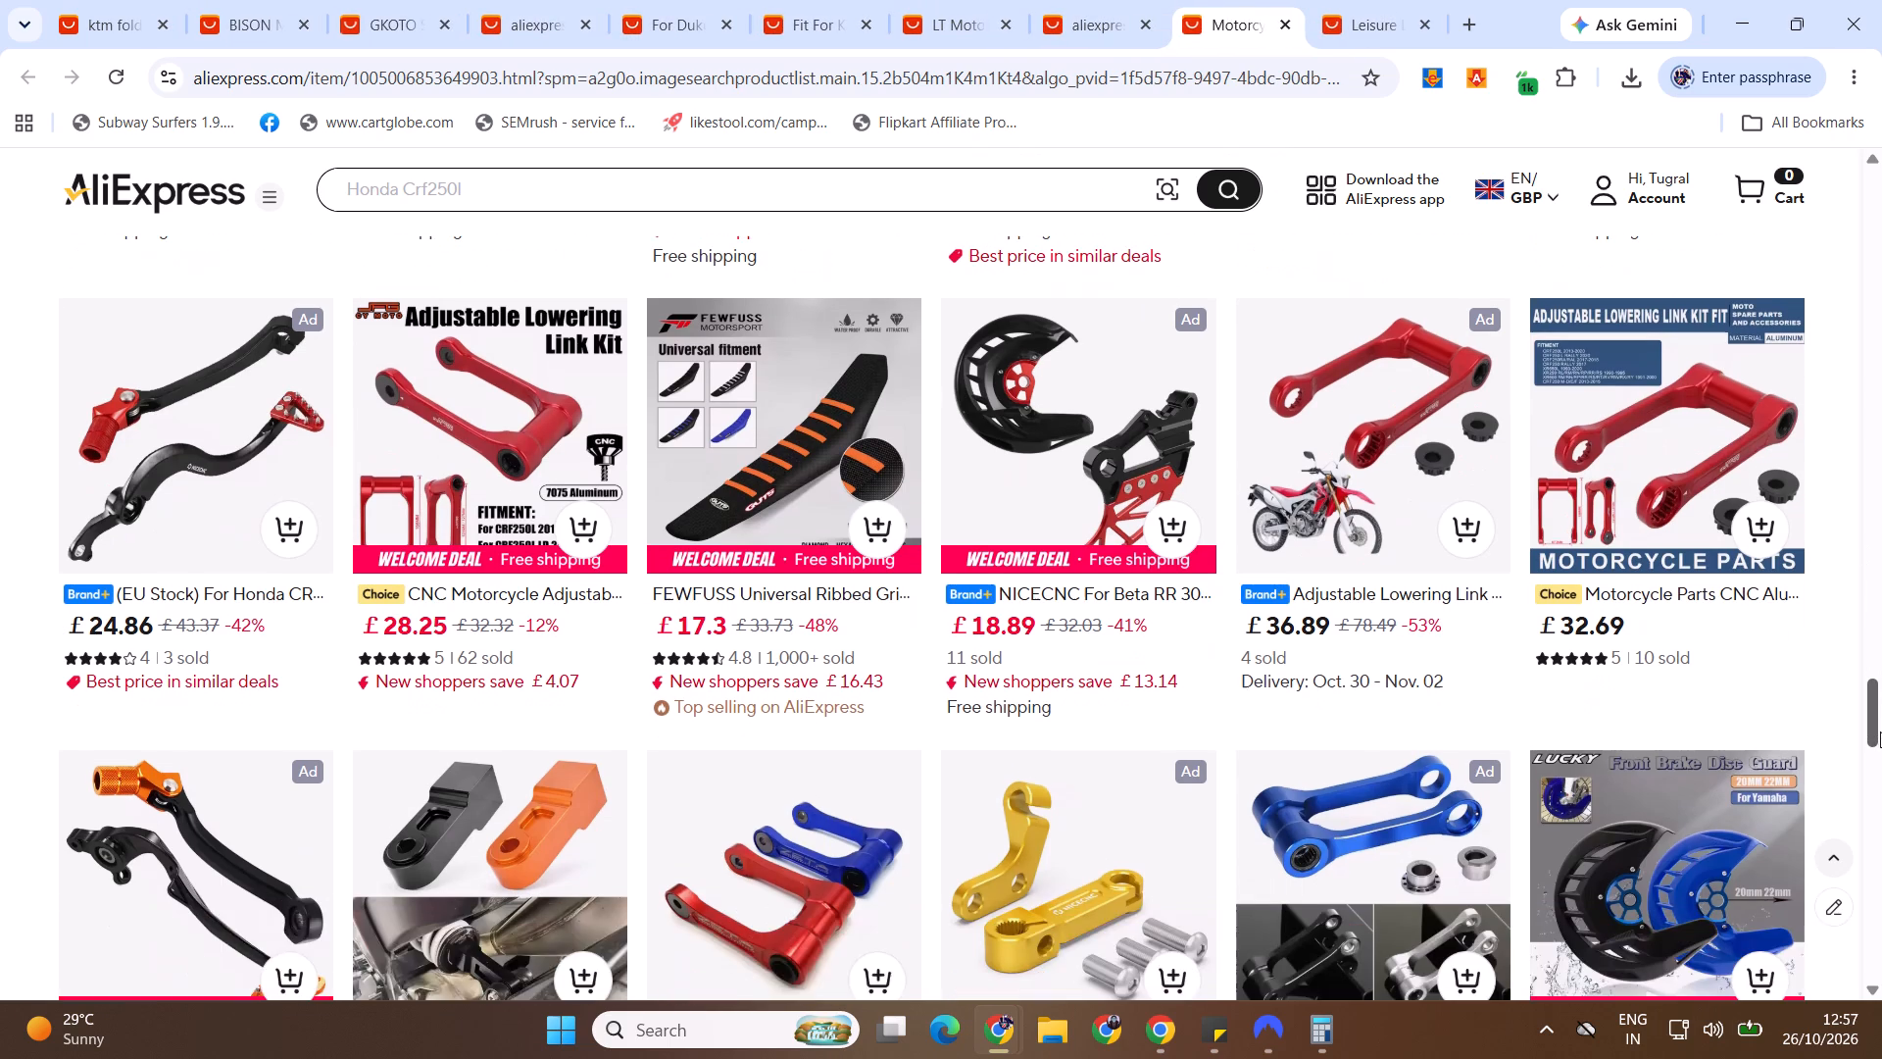
{"action": "left_click_drag", "start_coordinate": [1880, 731], "coordinate": [1881, 765]}
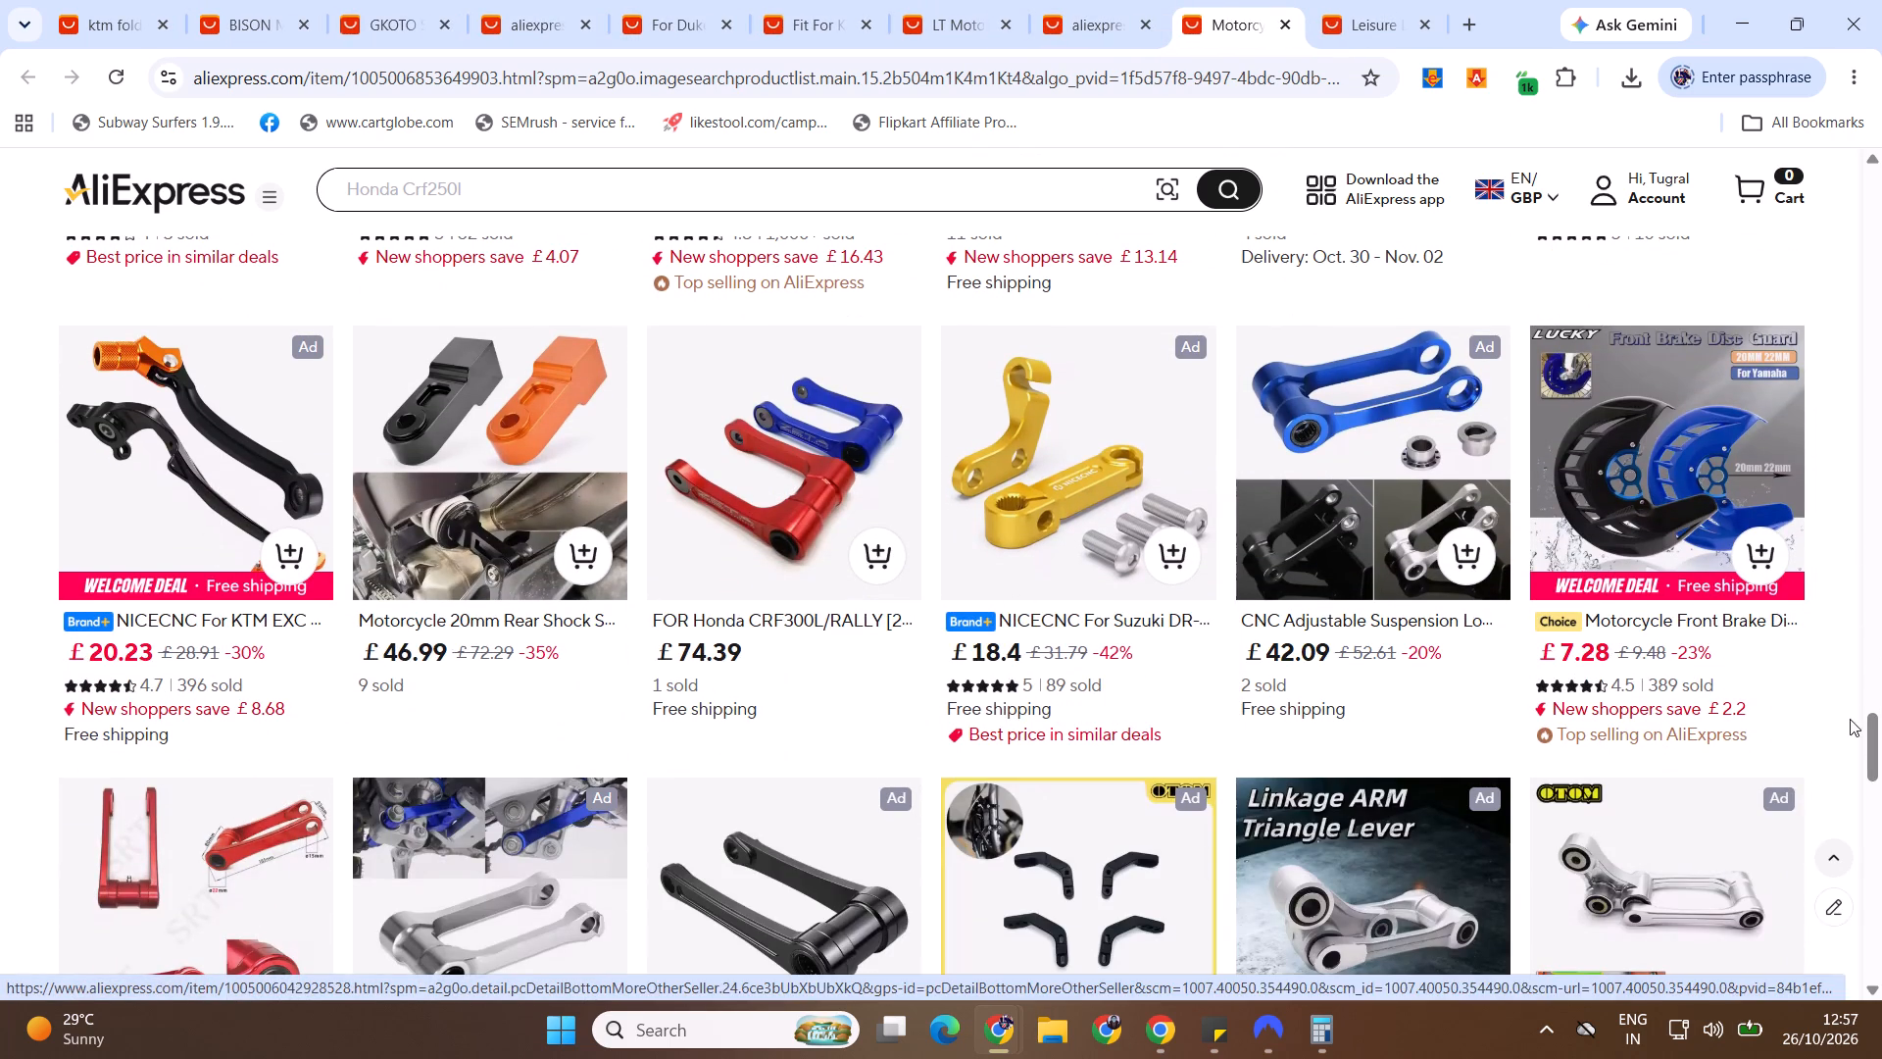
{"action": "left_click_drag", "start_coordinate": [1881, 740], "coordinate": [1881, 776]}
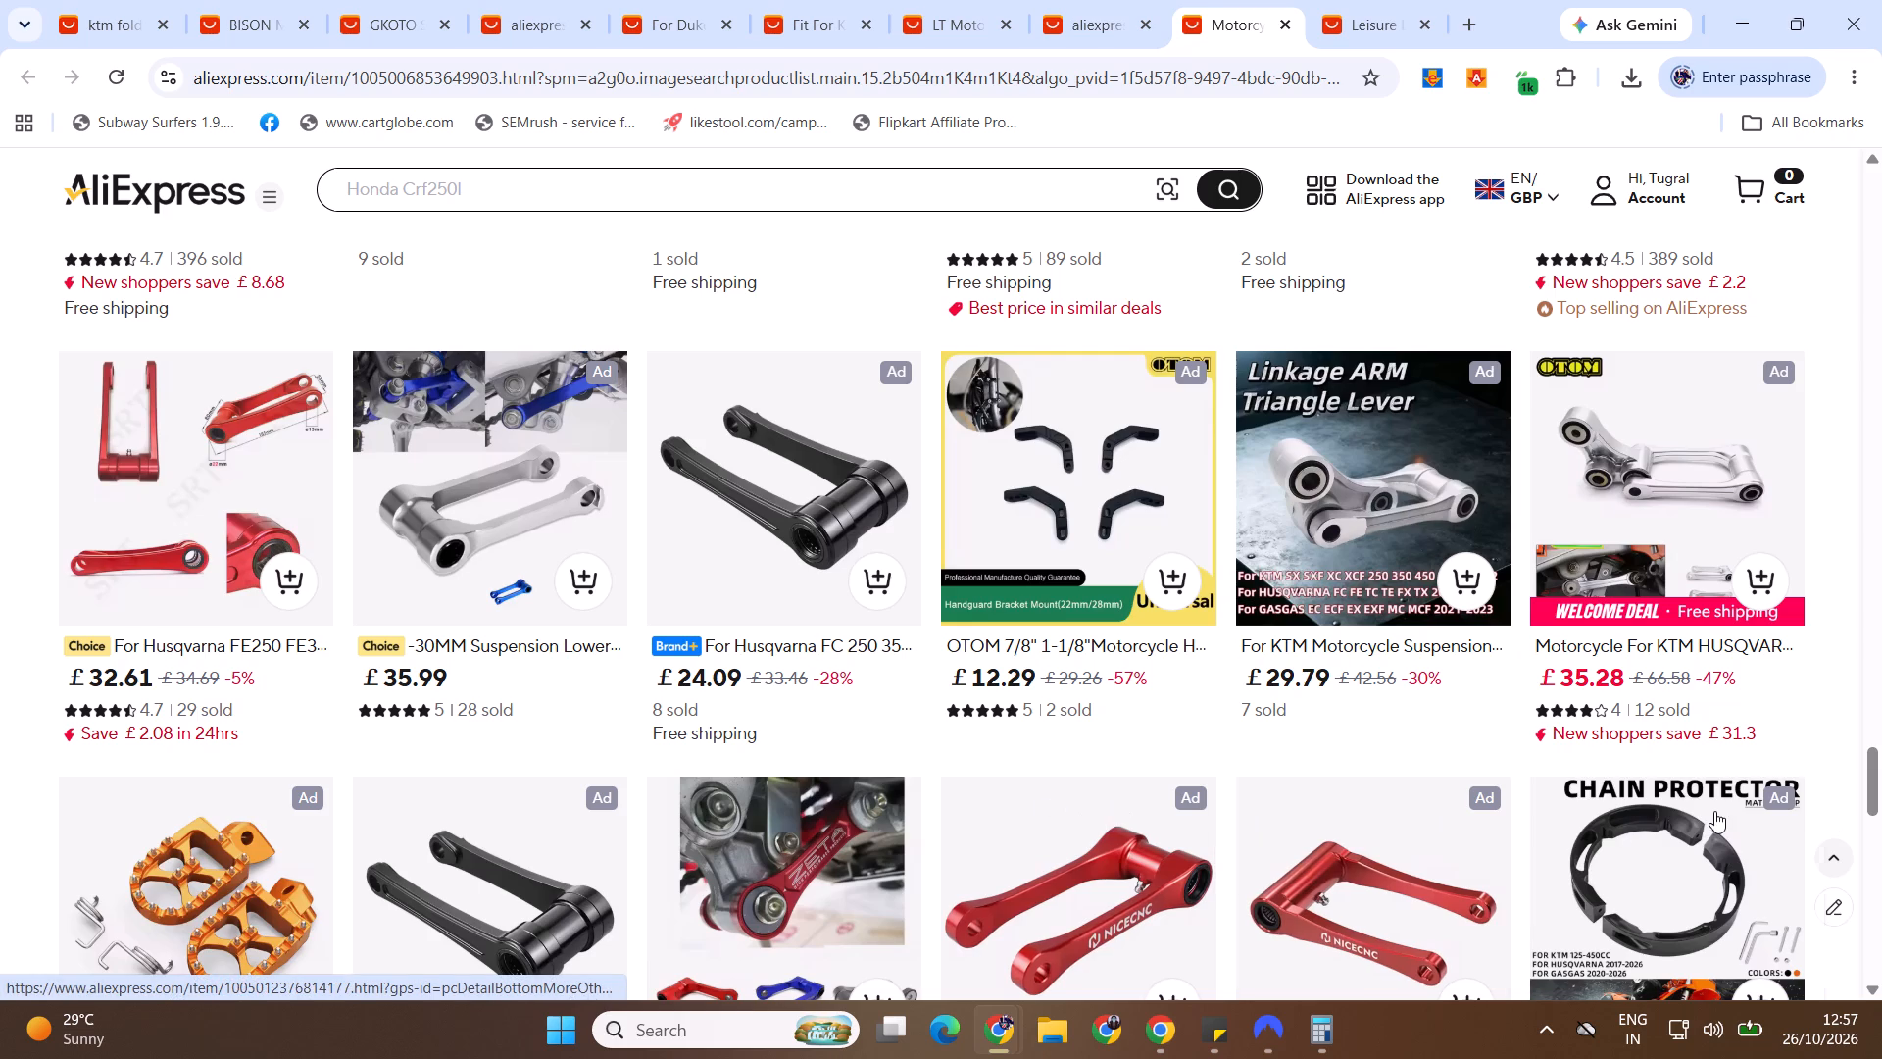
{"action": "left_click_drag", "start_coordinate": [1881, 782], "coordinate": [1881, 820]}
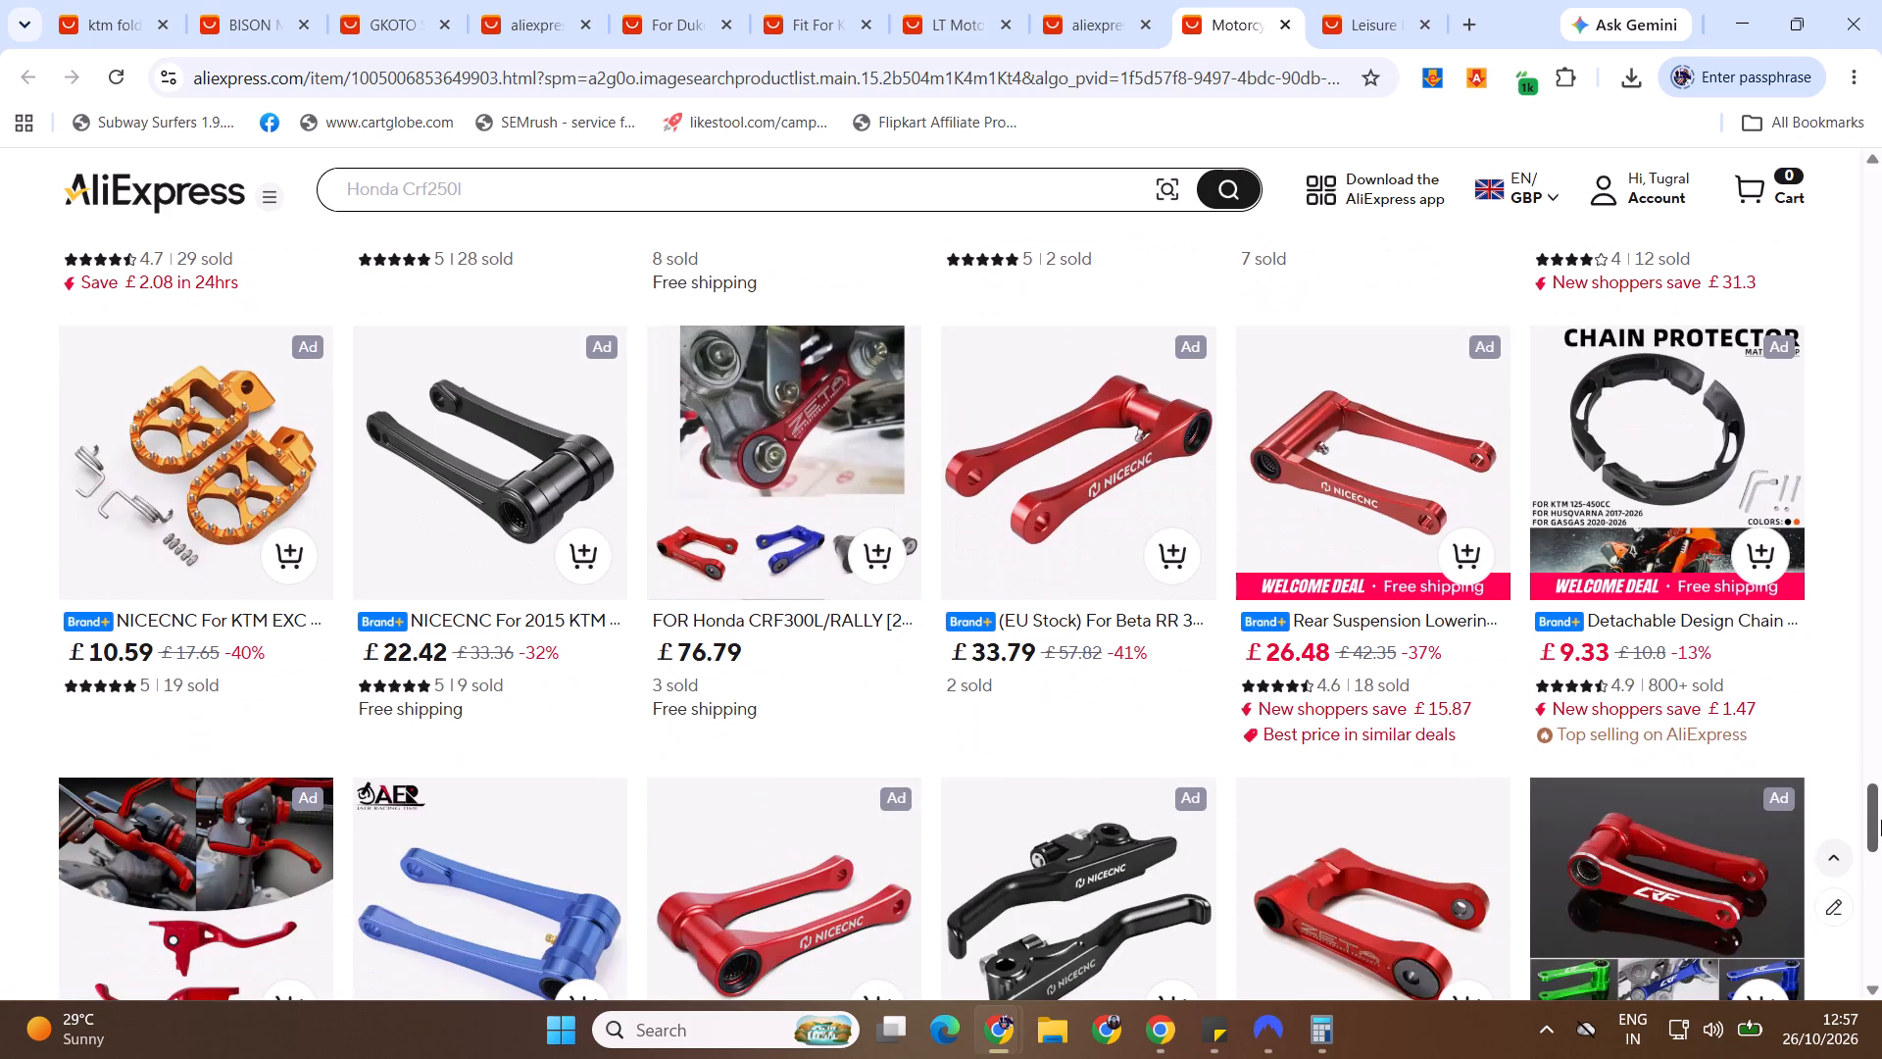
{"action": "left_click_drag", "start_coordinate": [1881, 820], "coordinate": [1881, 846]}
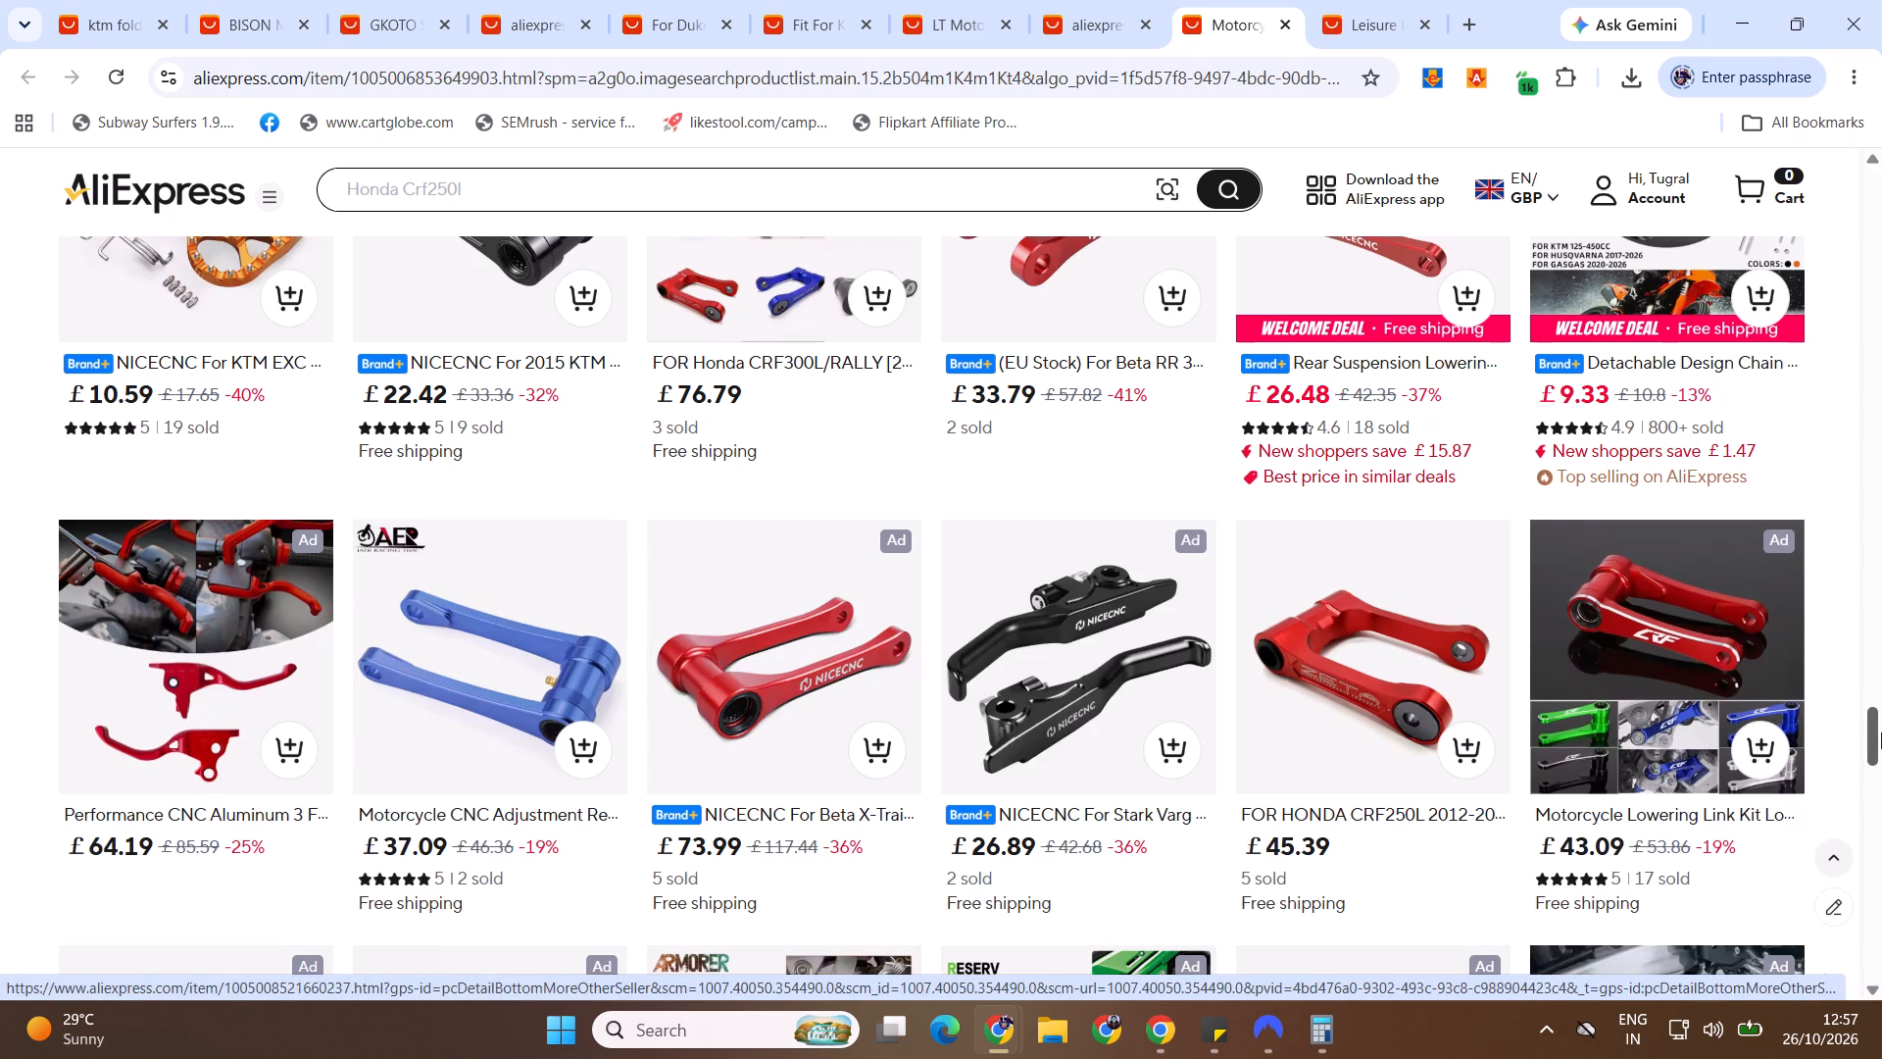
{"action": "left_click_drag", "start_coordinate": [1881, 732], "coordinate": [1881, 758]}
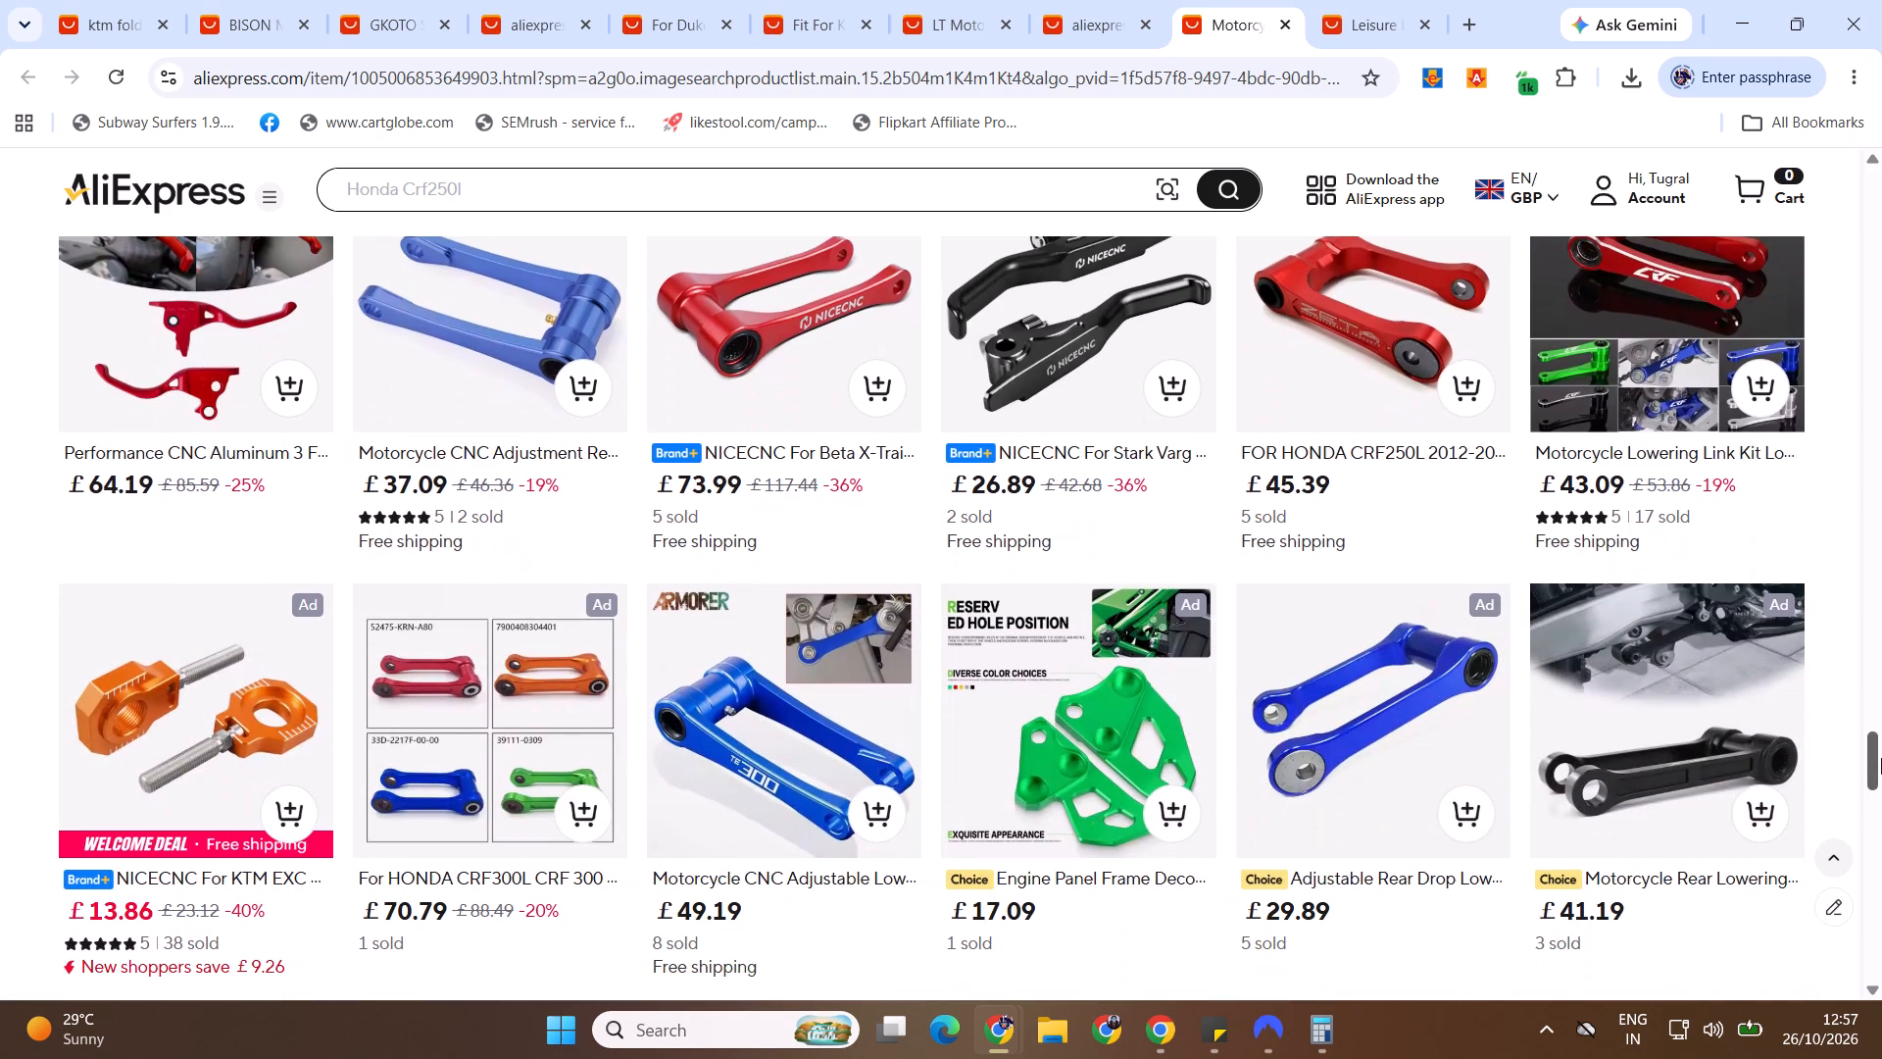
{"action": "left_click_drag", "start_coordinate": [1881, 758], "coordinate": [1877, 773]}
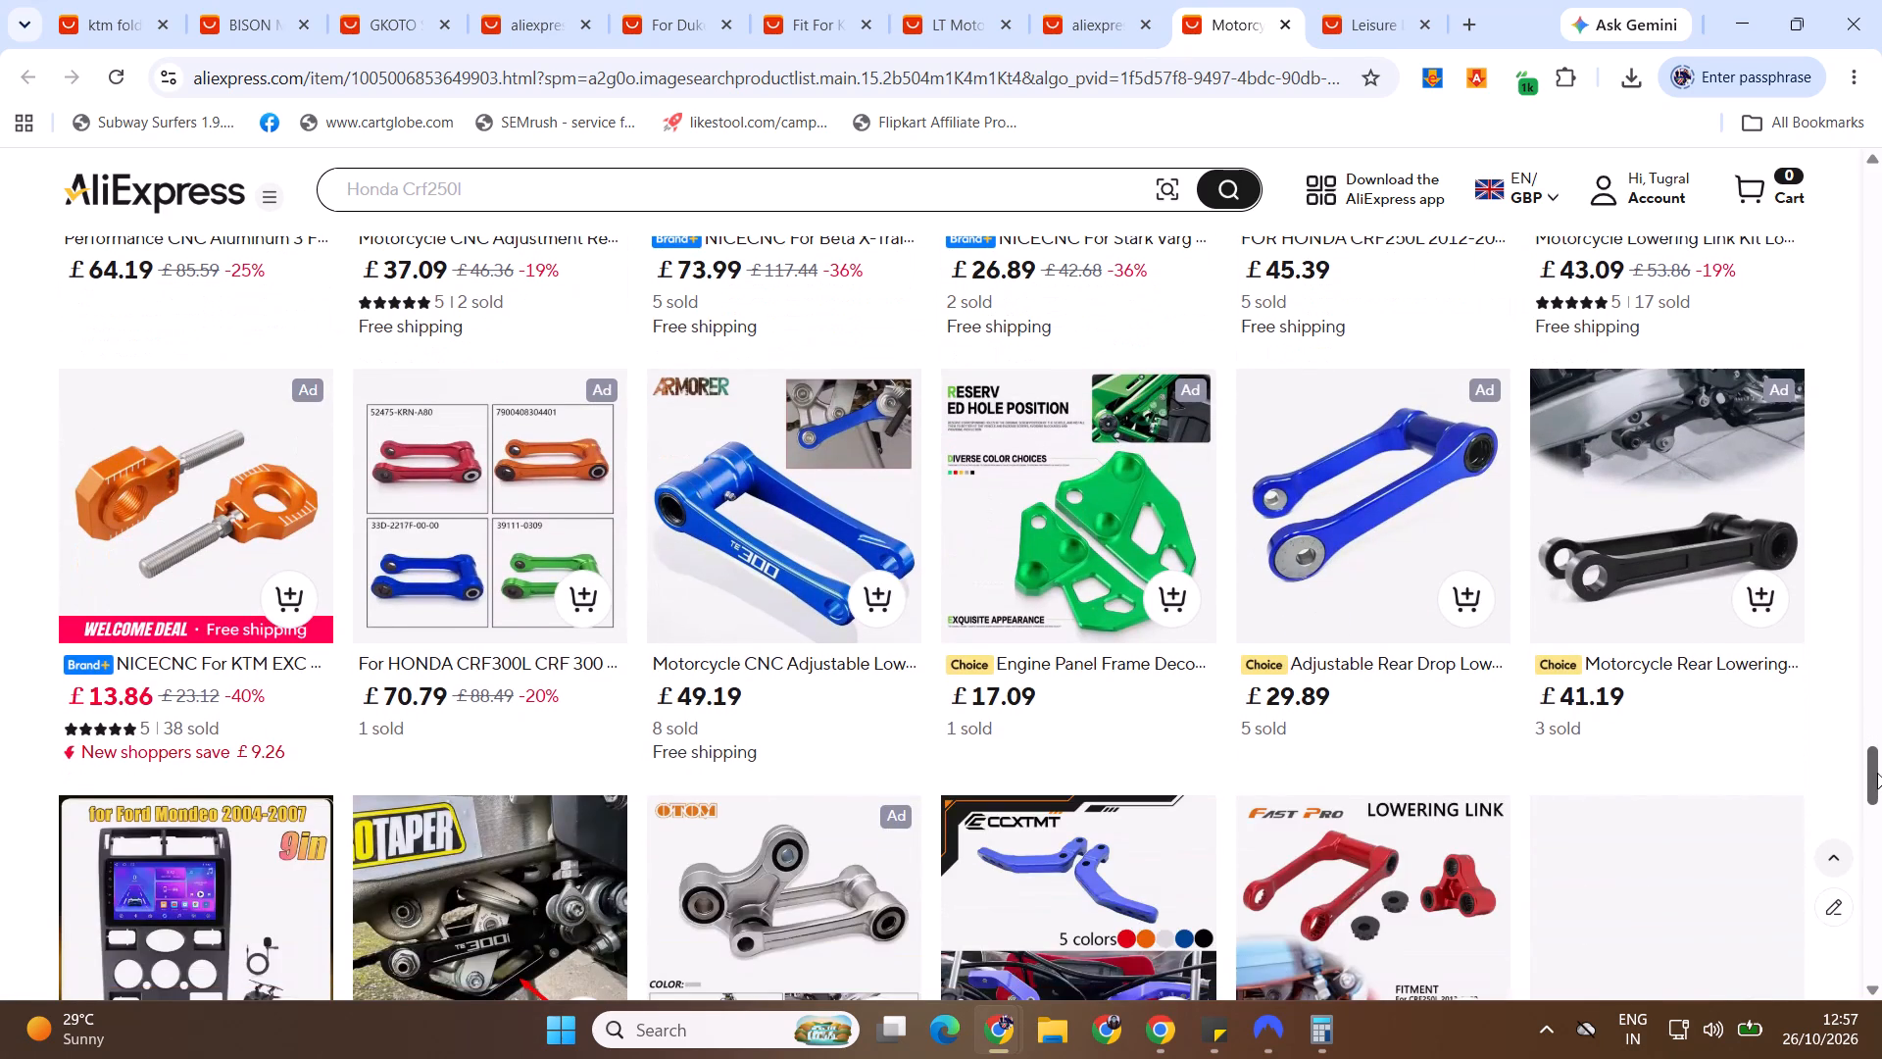
Open the £17.09 Kawasaki Z900 engine frame panel page and check its black, red, gold, green and grey variants.
{"action": "middle_click", "coordinate": [1080, 536]}
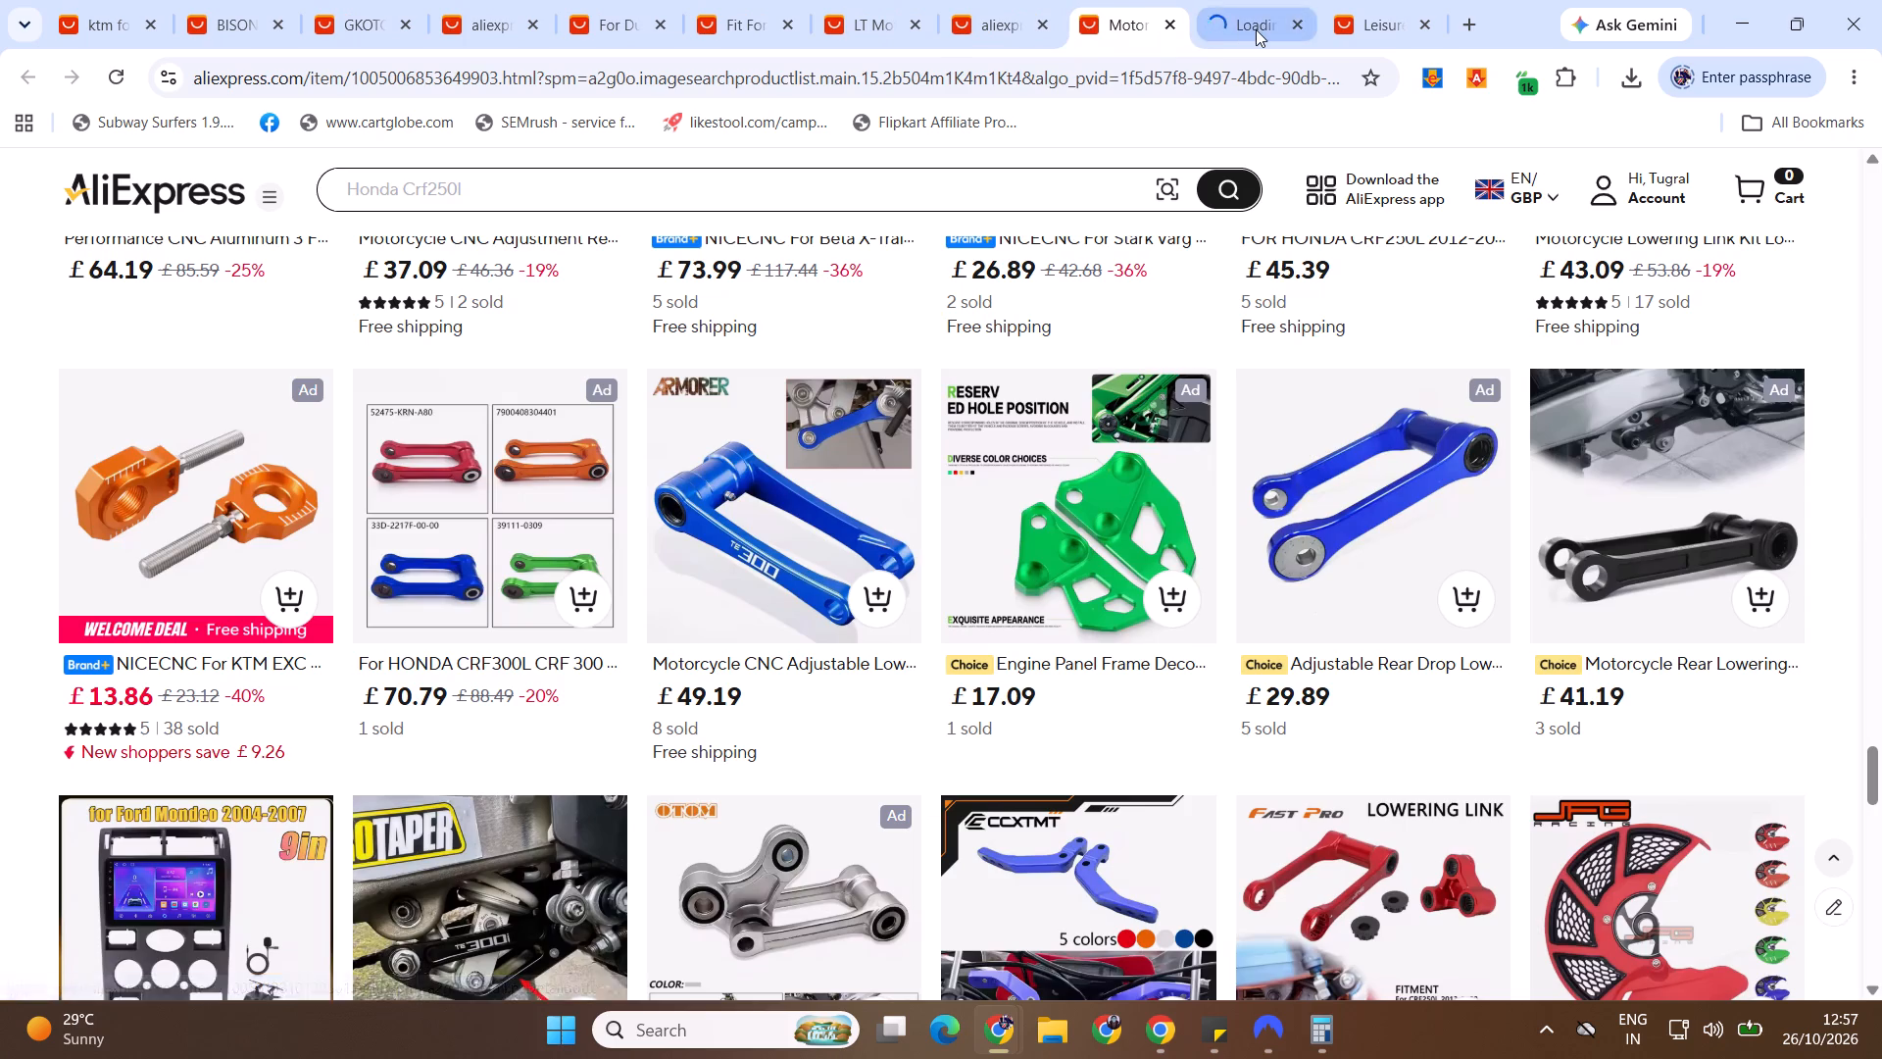
{"action": "left_click", "coordinate": [1256, 29]}
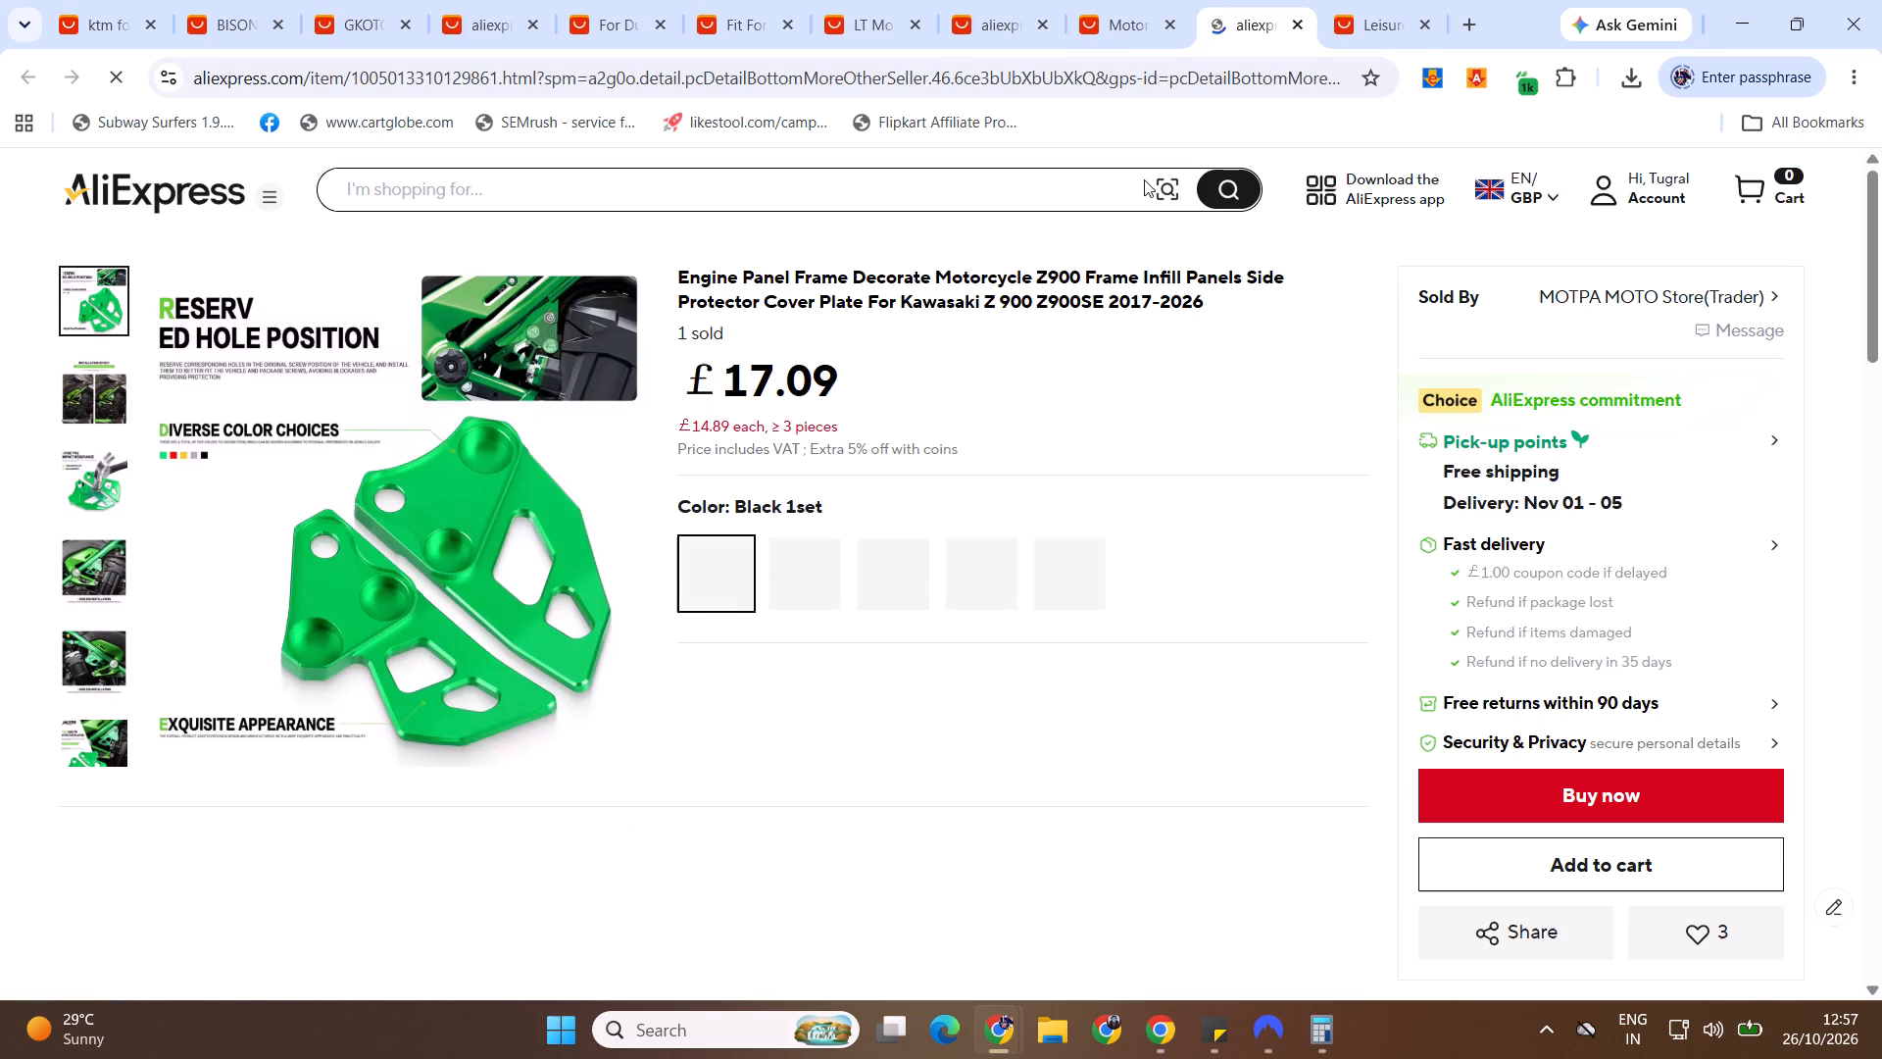
{"action": "left_click", "coordinate": [731, 601]}
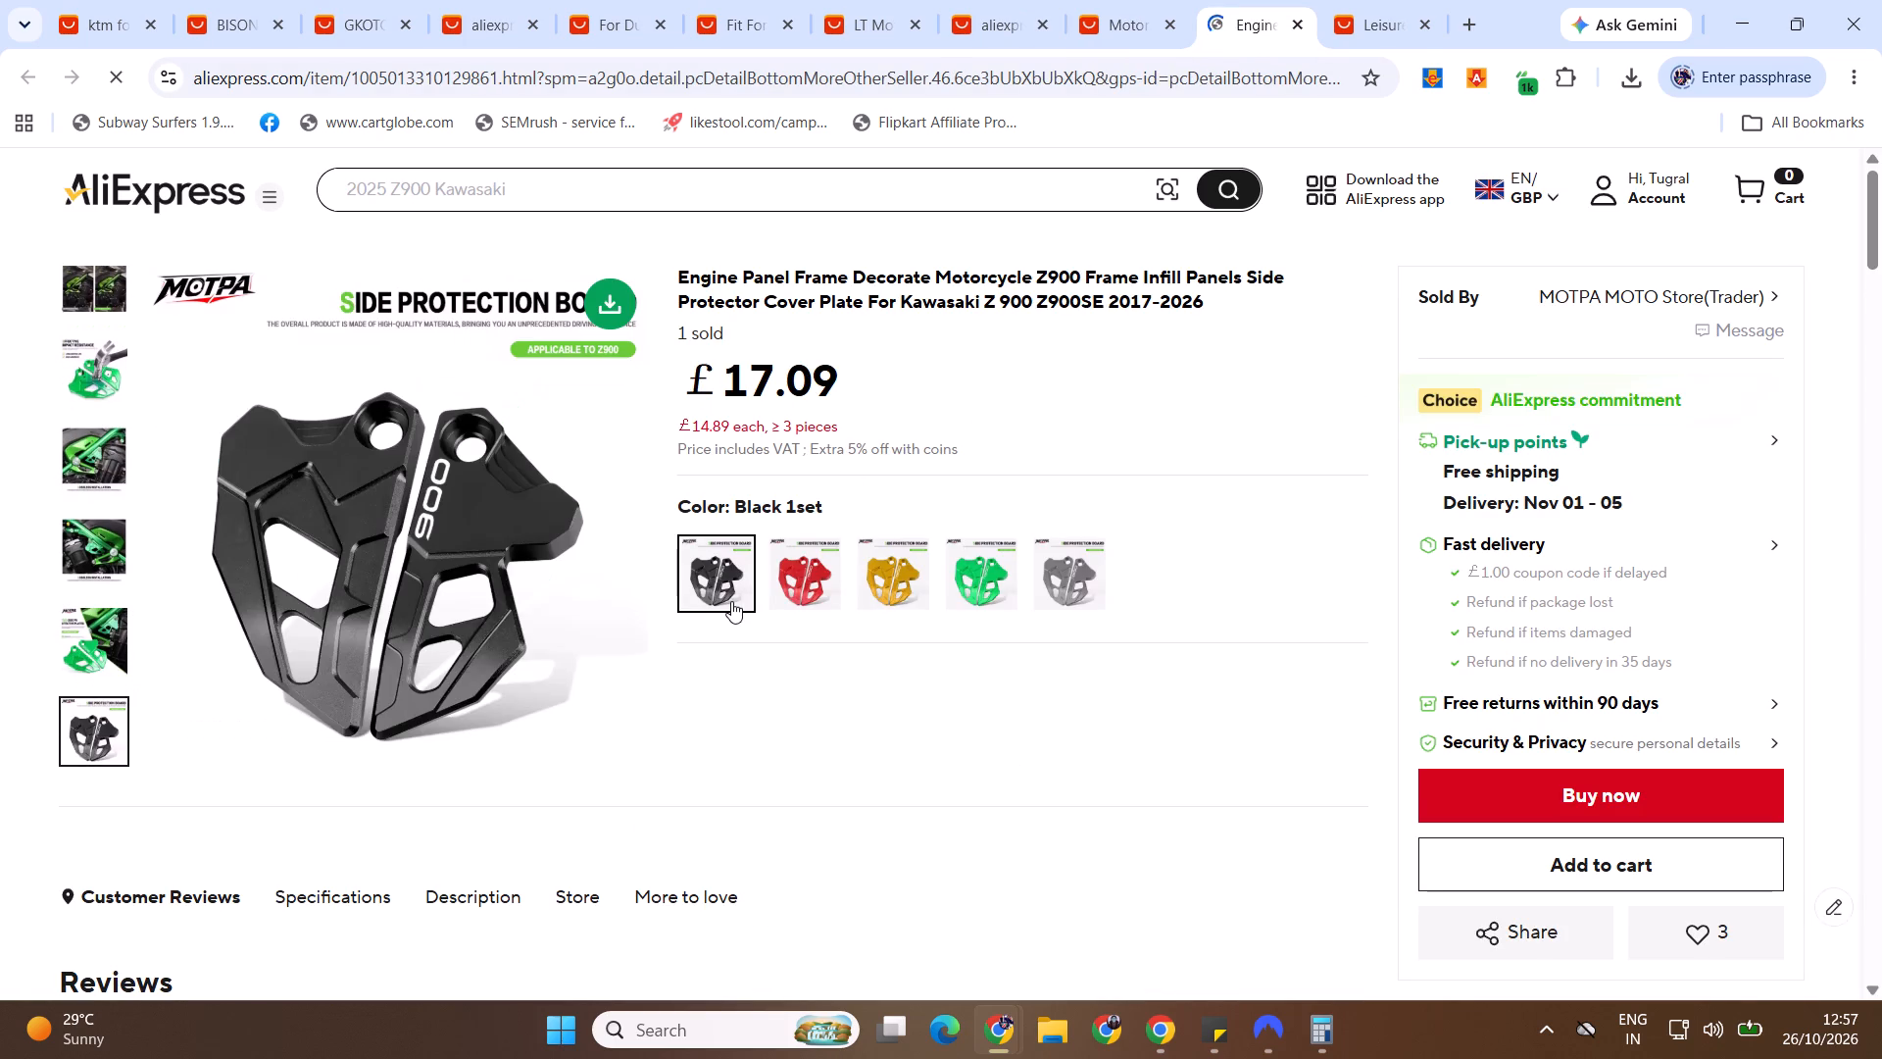
{"action": "left_click", "coordinate": [827, 581]}
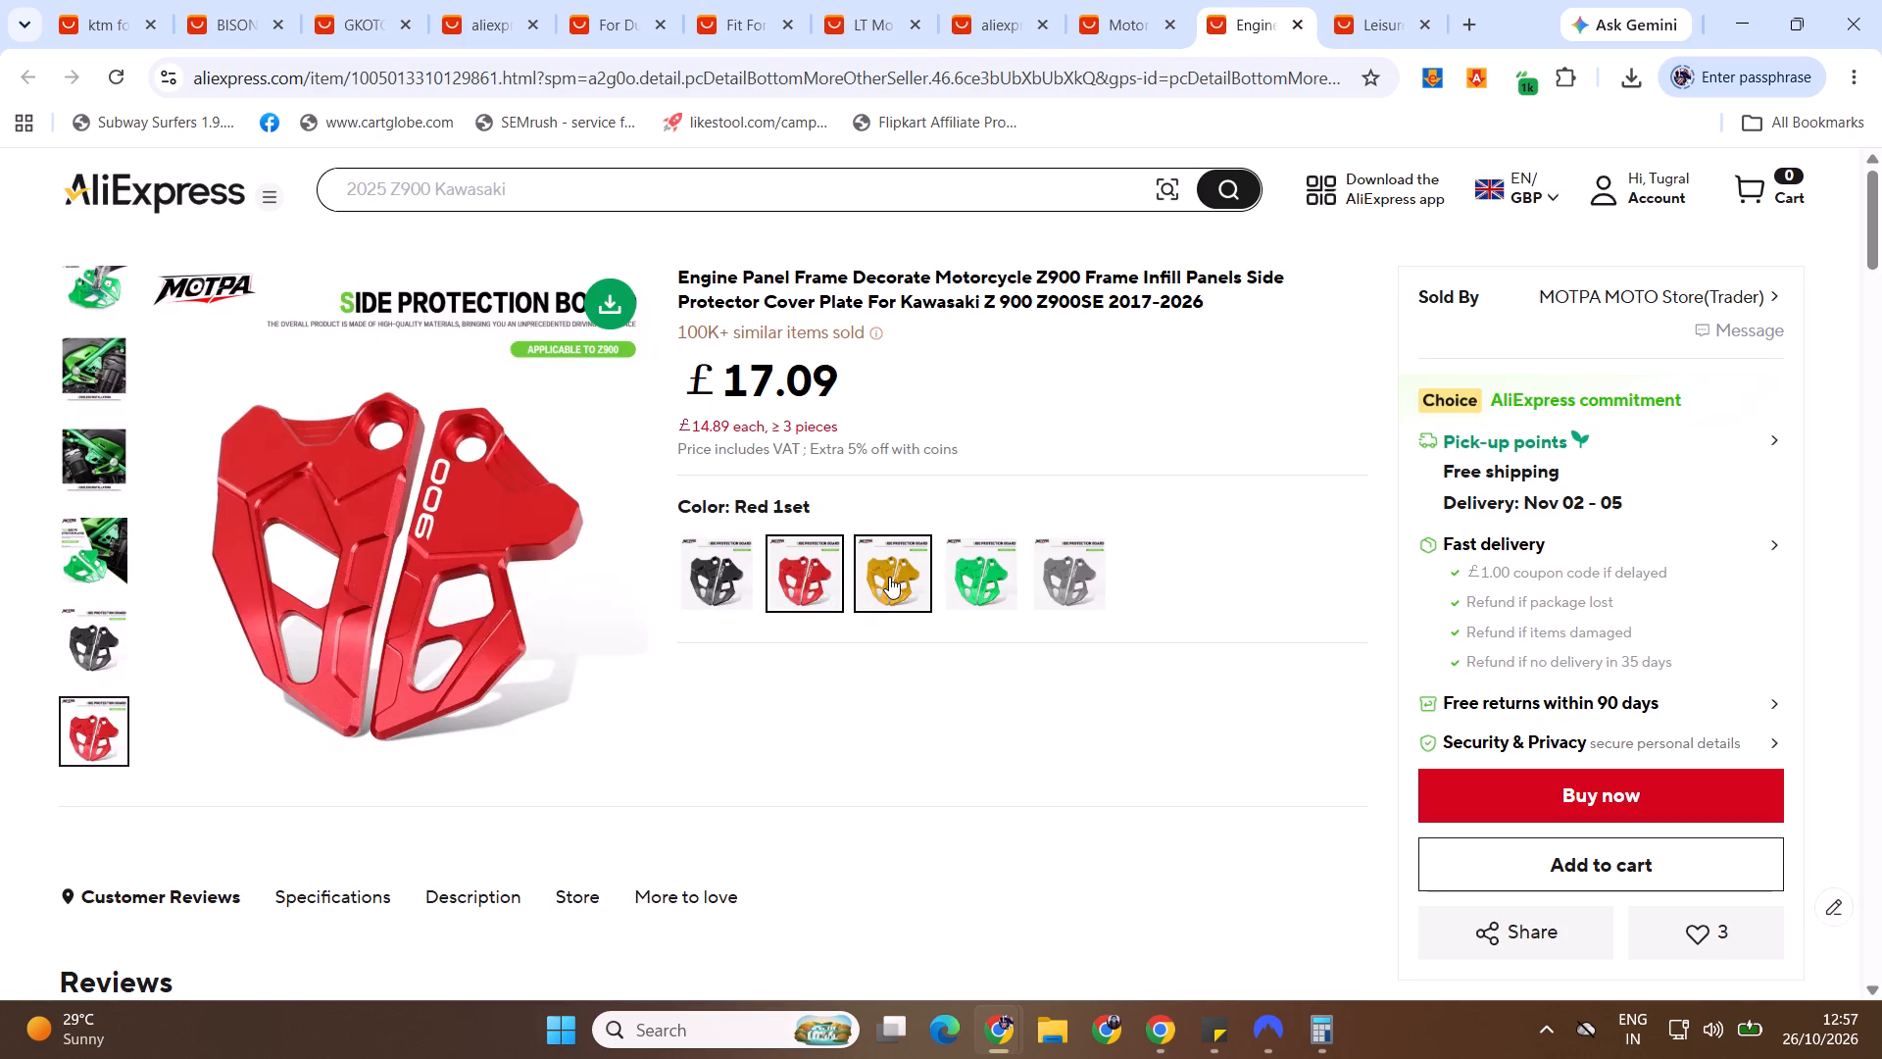
{"action": "left_click", "coordinate": [896, 580]}
{"action": "left_click", "coordinate": [966, 568]}
{"action": "left_click", "coordinate": [1101, 571]}
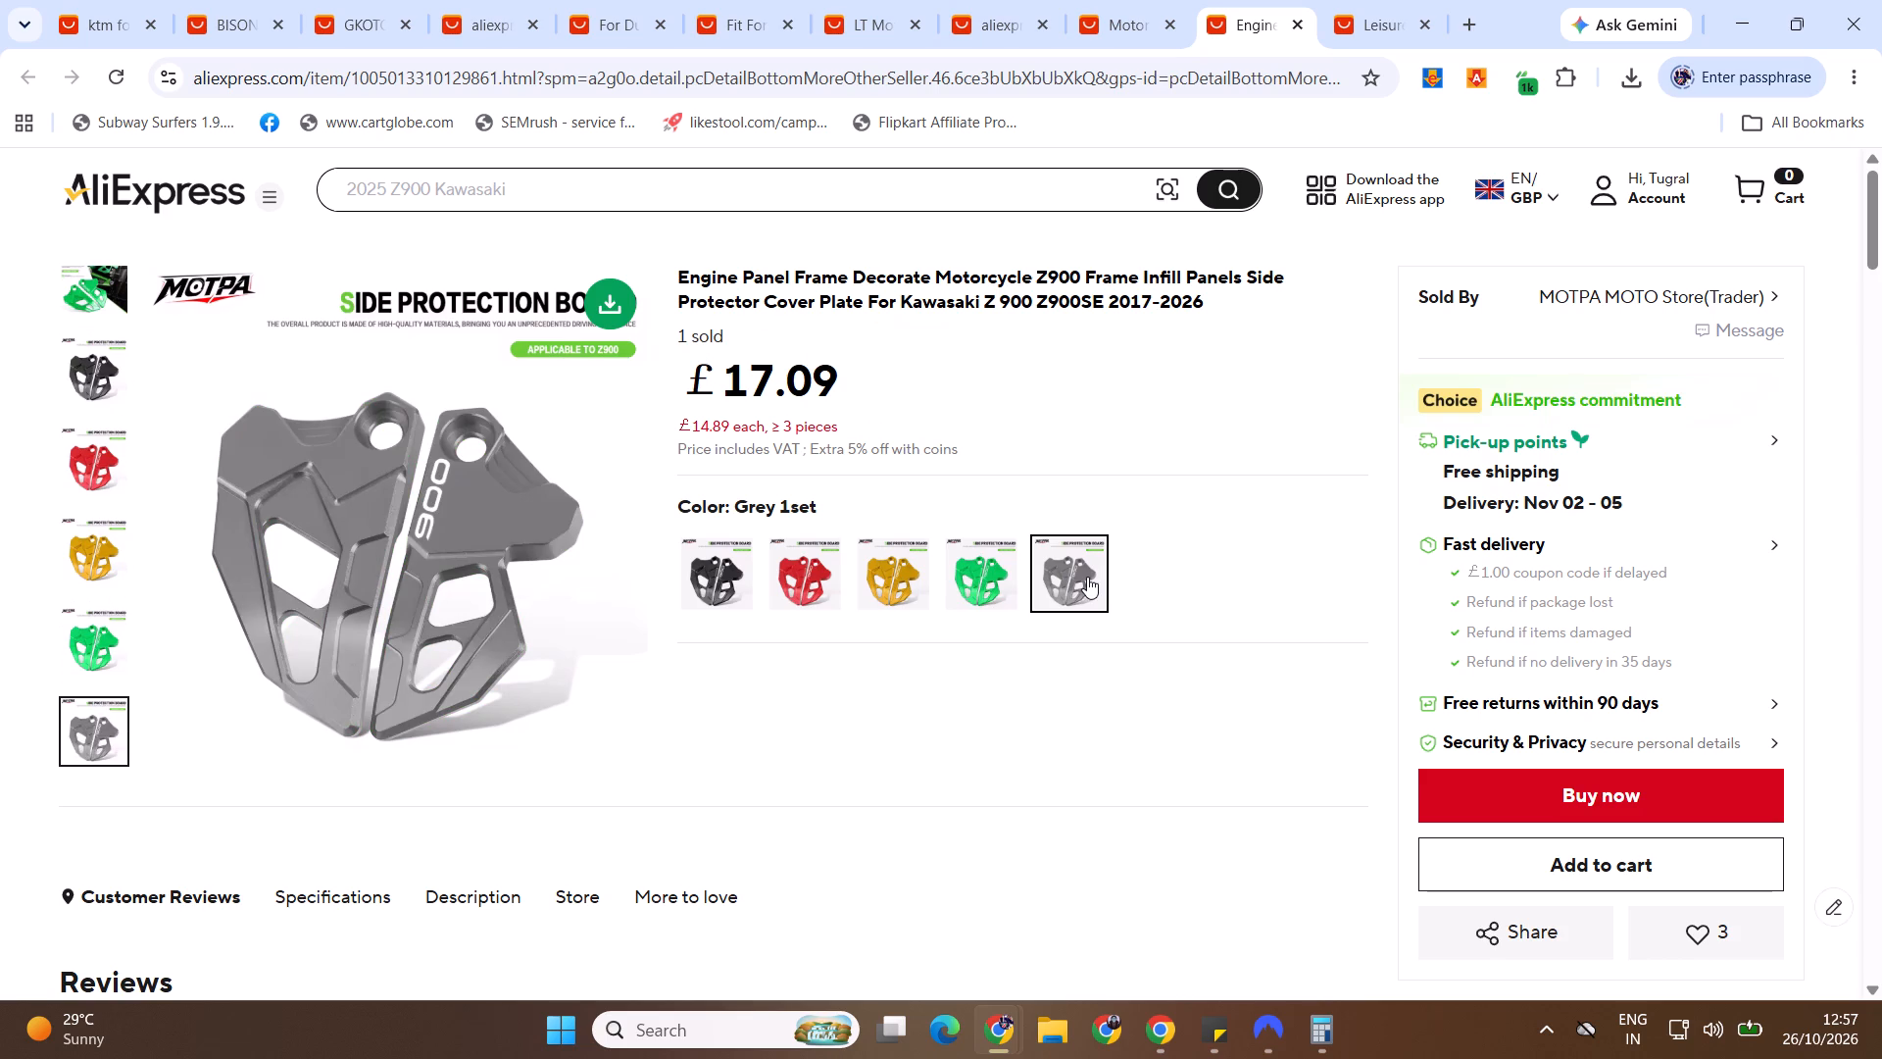
Reload the Leisure Loft Store page, then close both it and the Kawasaki Z900 panel page.
{"action": "left_click", "coordinate": [1367, 23]}
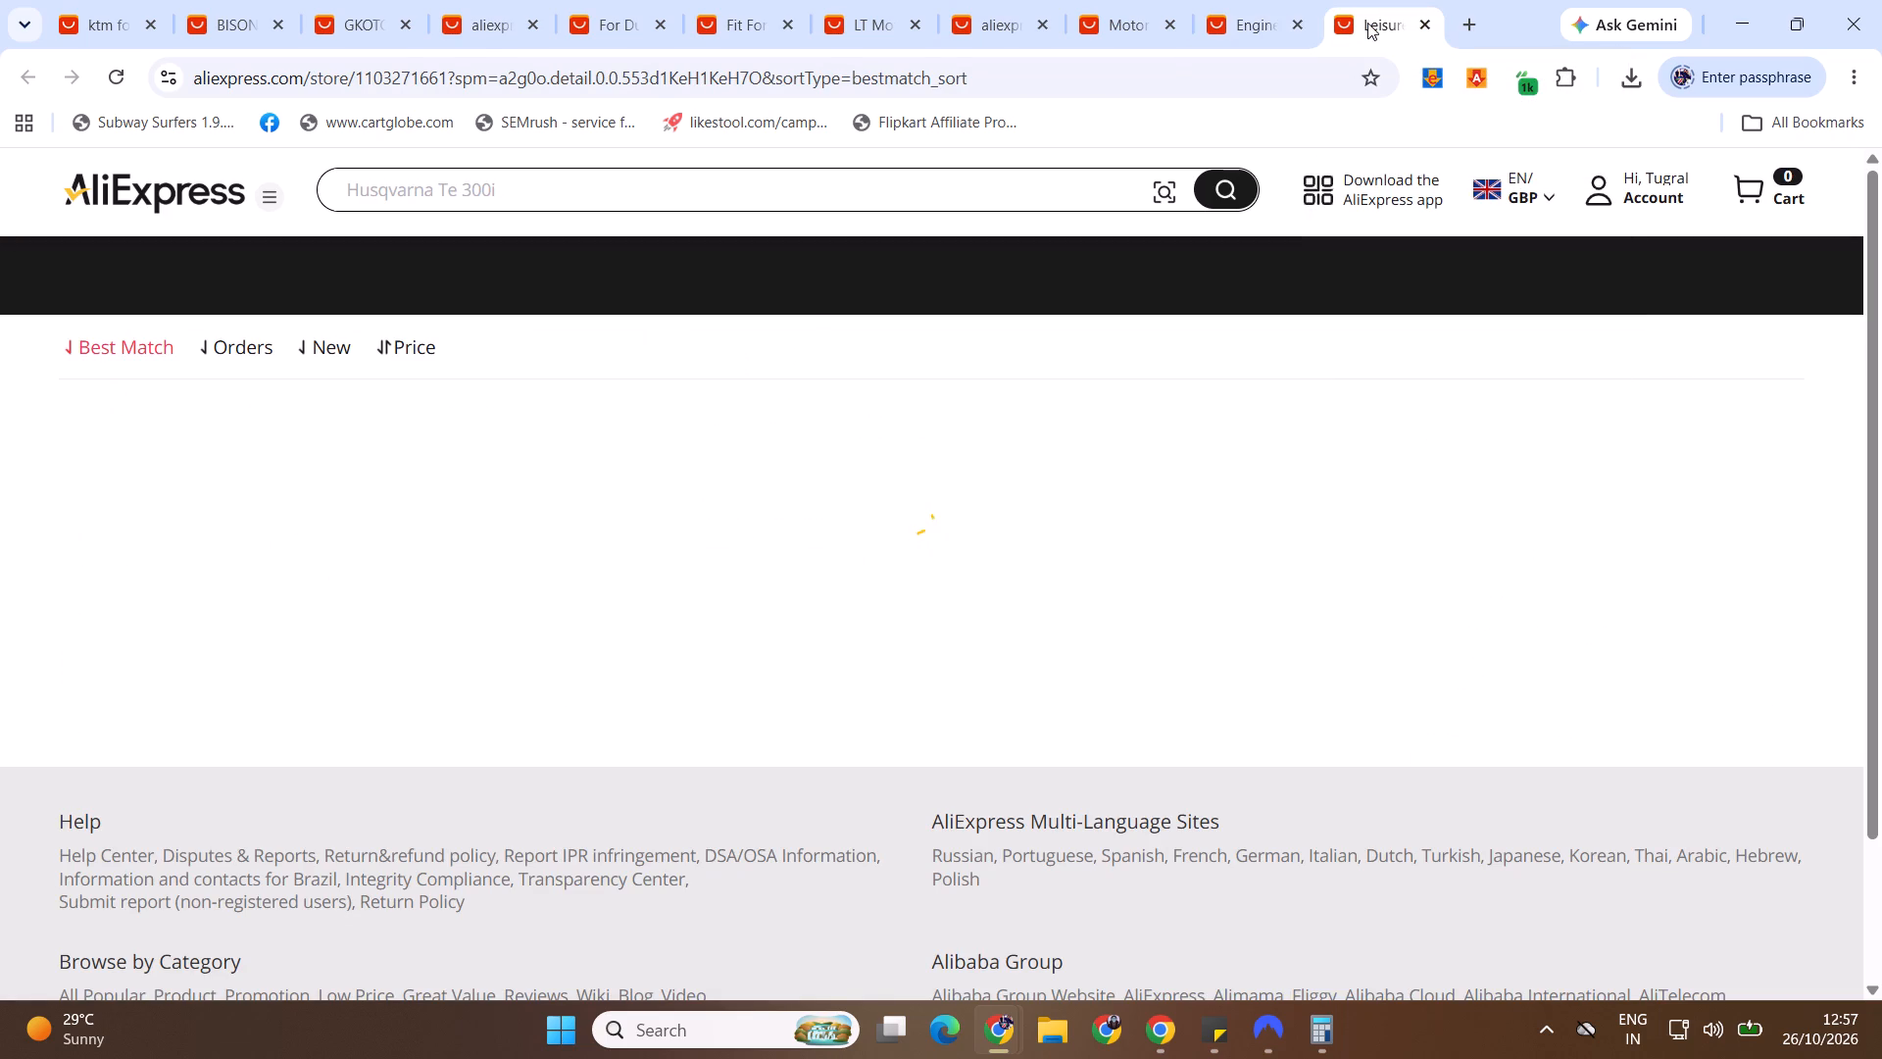
{"action": "left_click", "coordinate": [120, 84]}
{"action": "left_click", "coordinate": [1423, 27]}
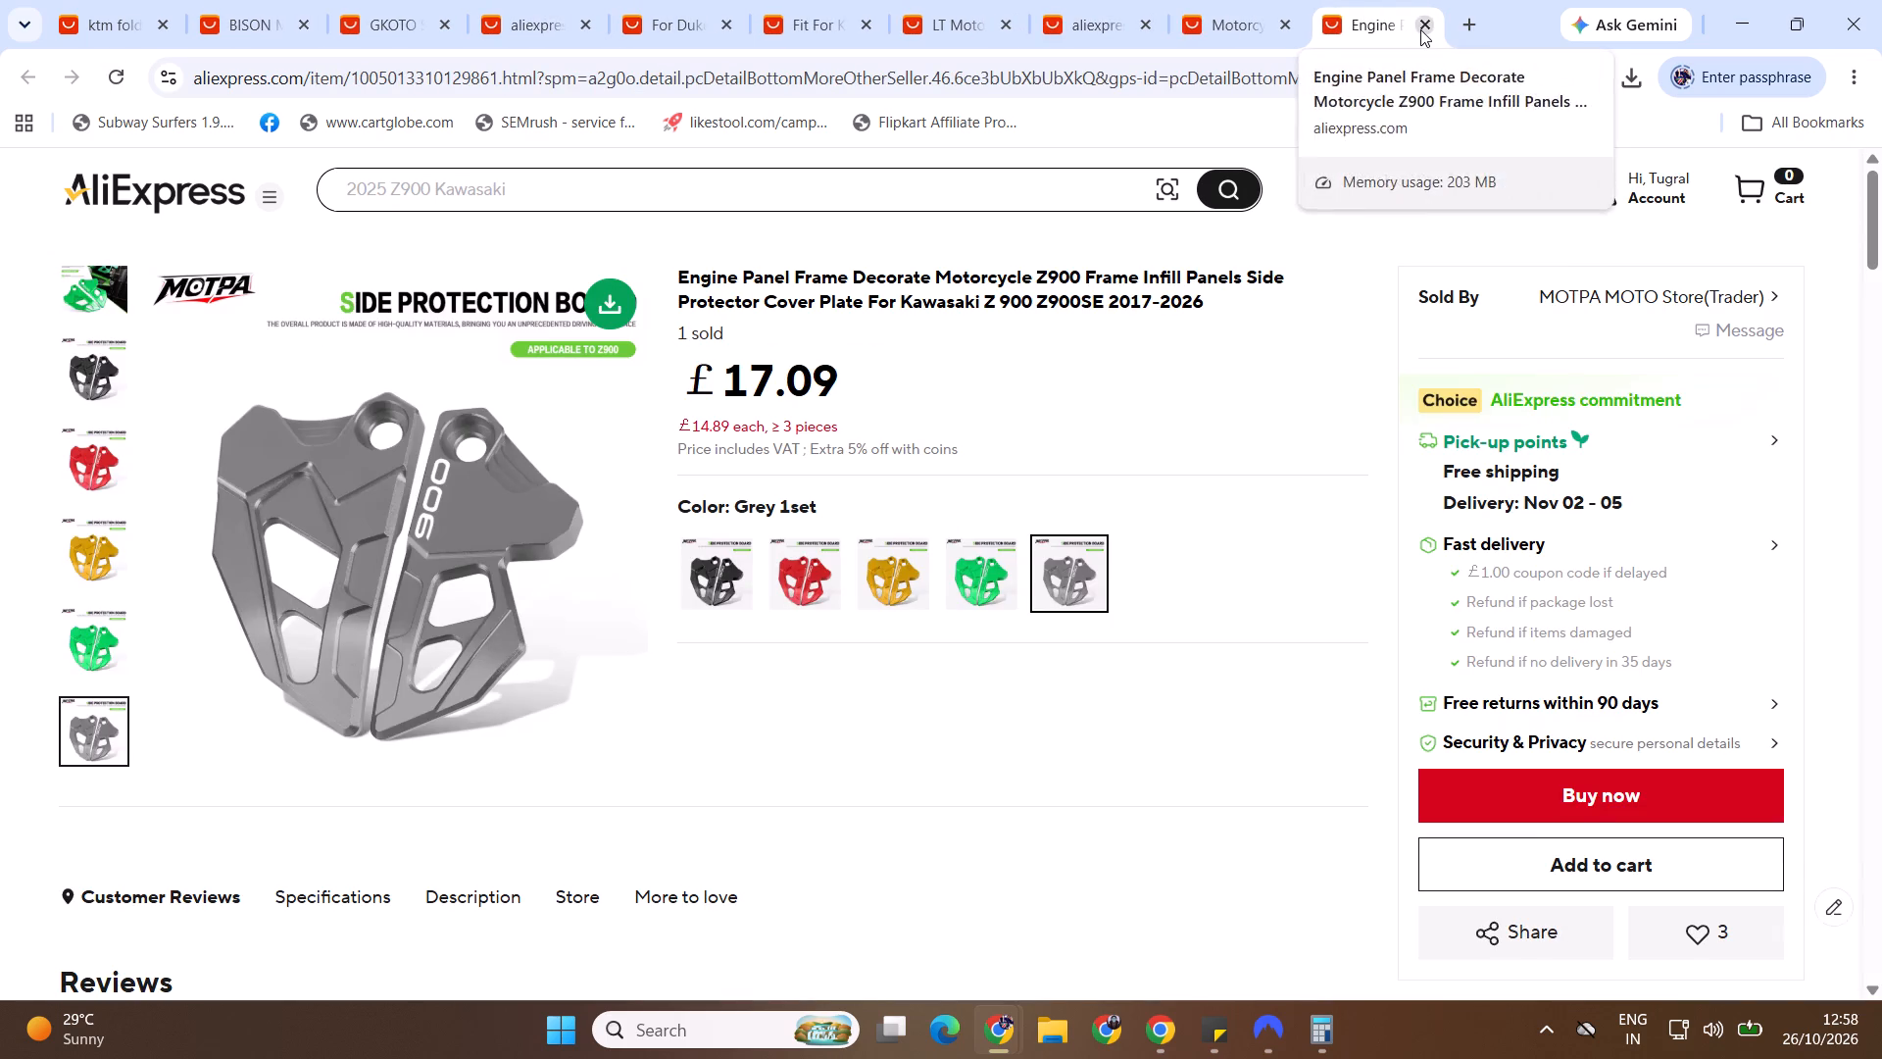
{"action": "left_click", "coordinate": [1421, 29]}
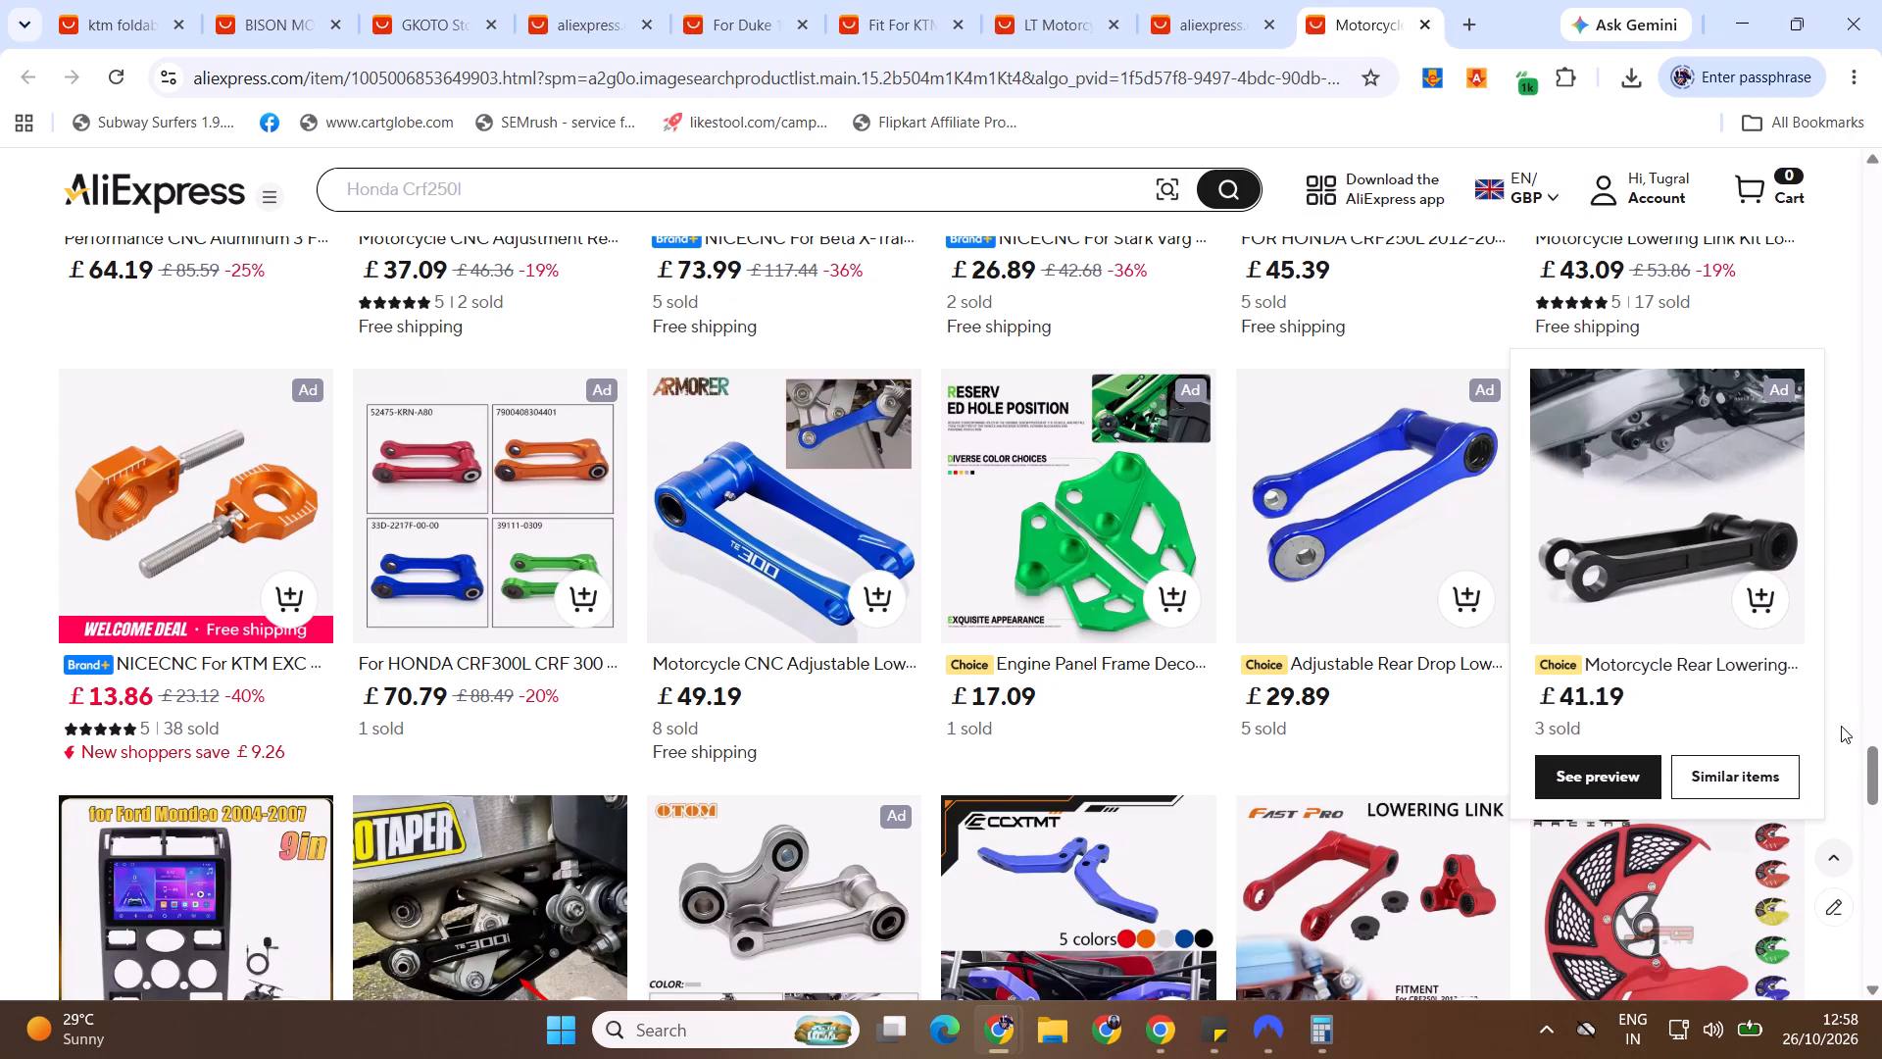
Open the £29.79 Fast Pro lowering link for the Honda CRF250L, check its Lowering Link and Triangle Lever variants, and close it.
{"action": "left_click_drag", "start_coordinate": [1881, 781], "coordinate": [1881, 812]}
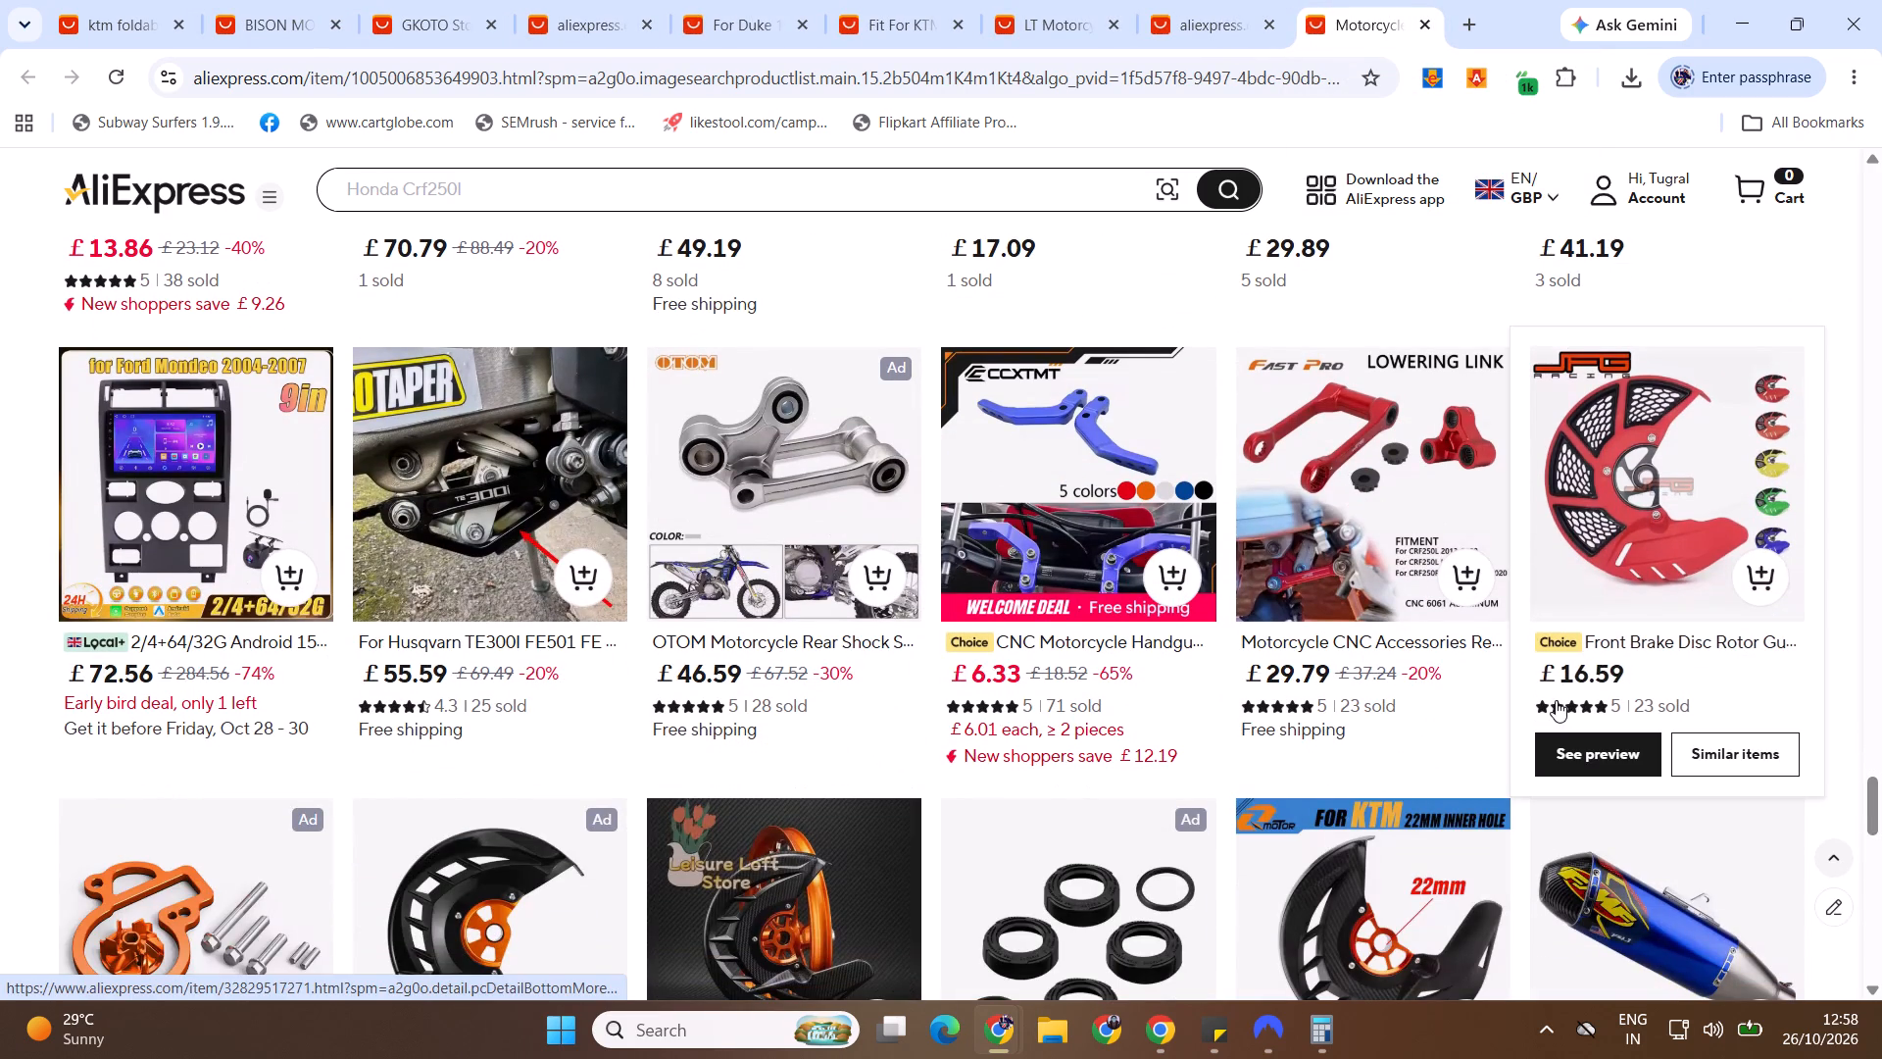
{"action": "middle_click", "coordinate": [1327, 456]}
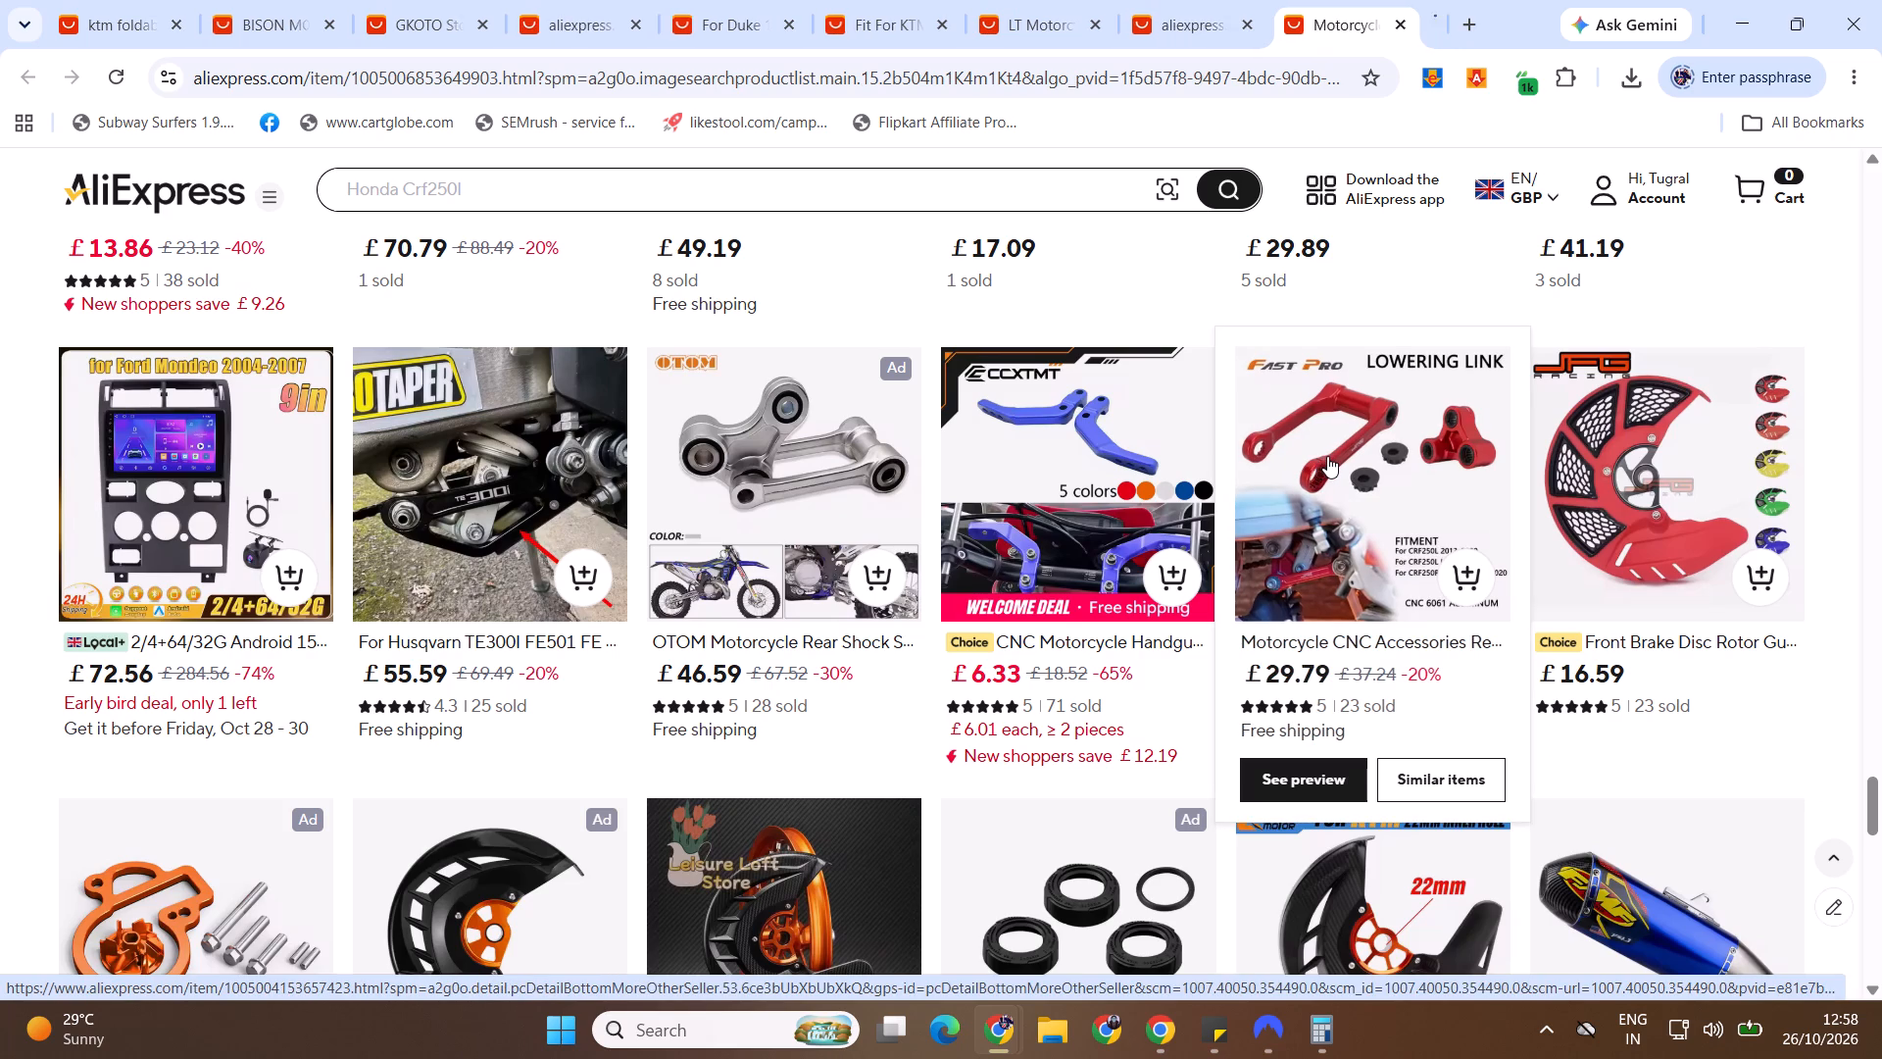
{"action": "left_click", "coordinate": [1352, 26]}
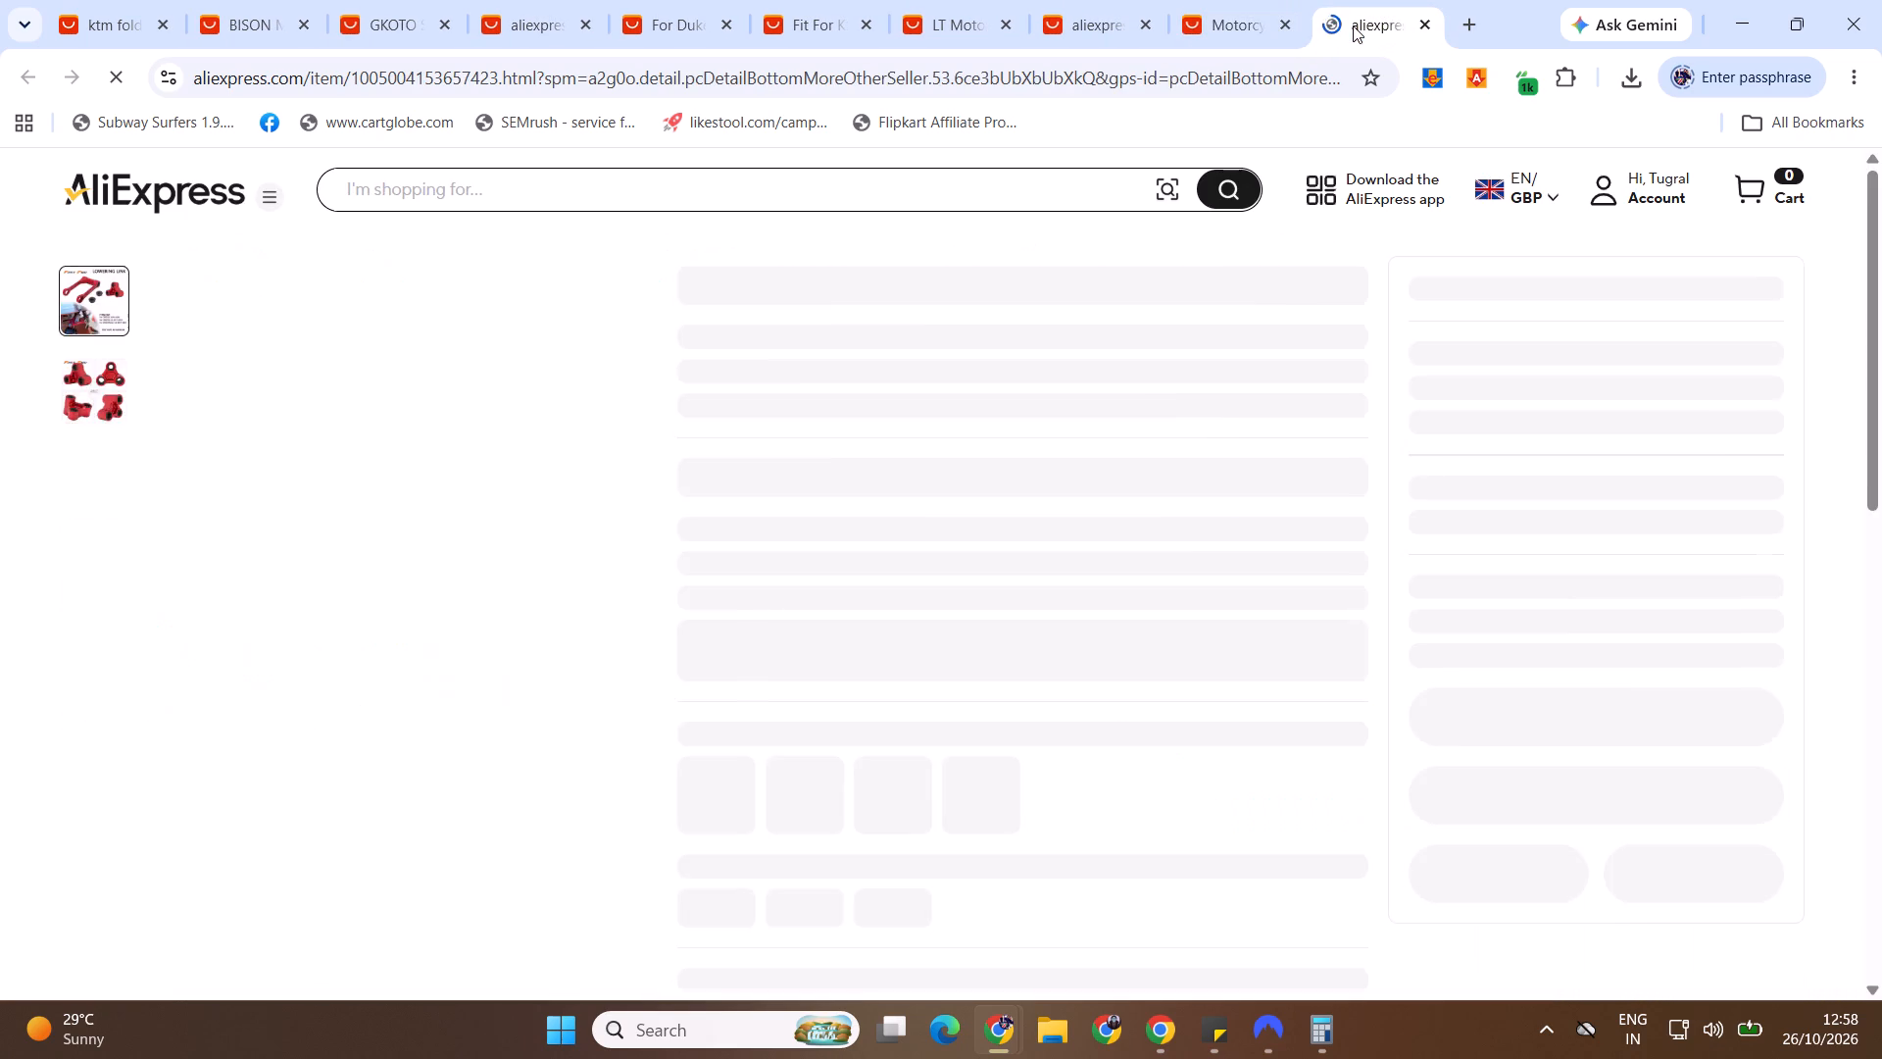
{"action": "left_click", "coordinate": [746, 574]}
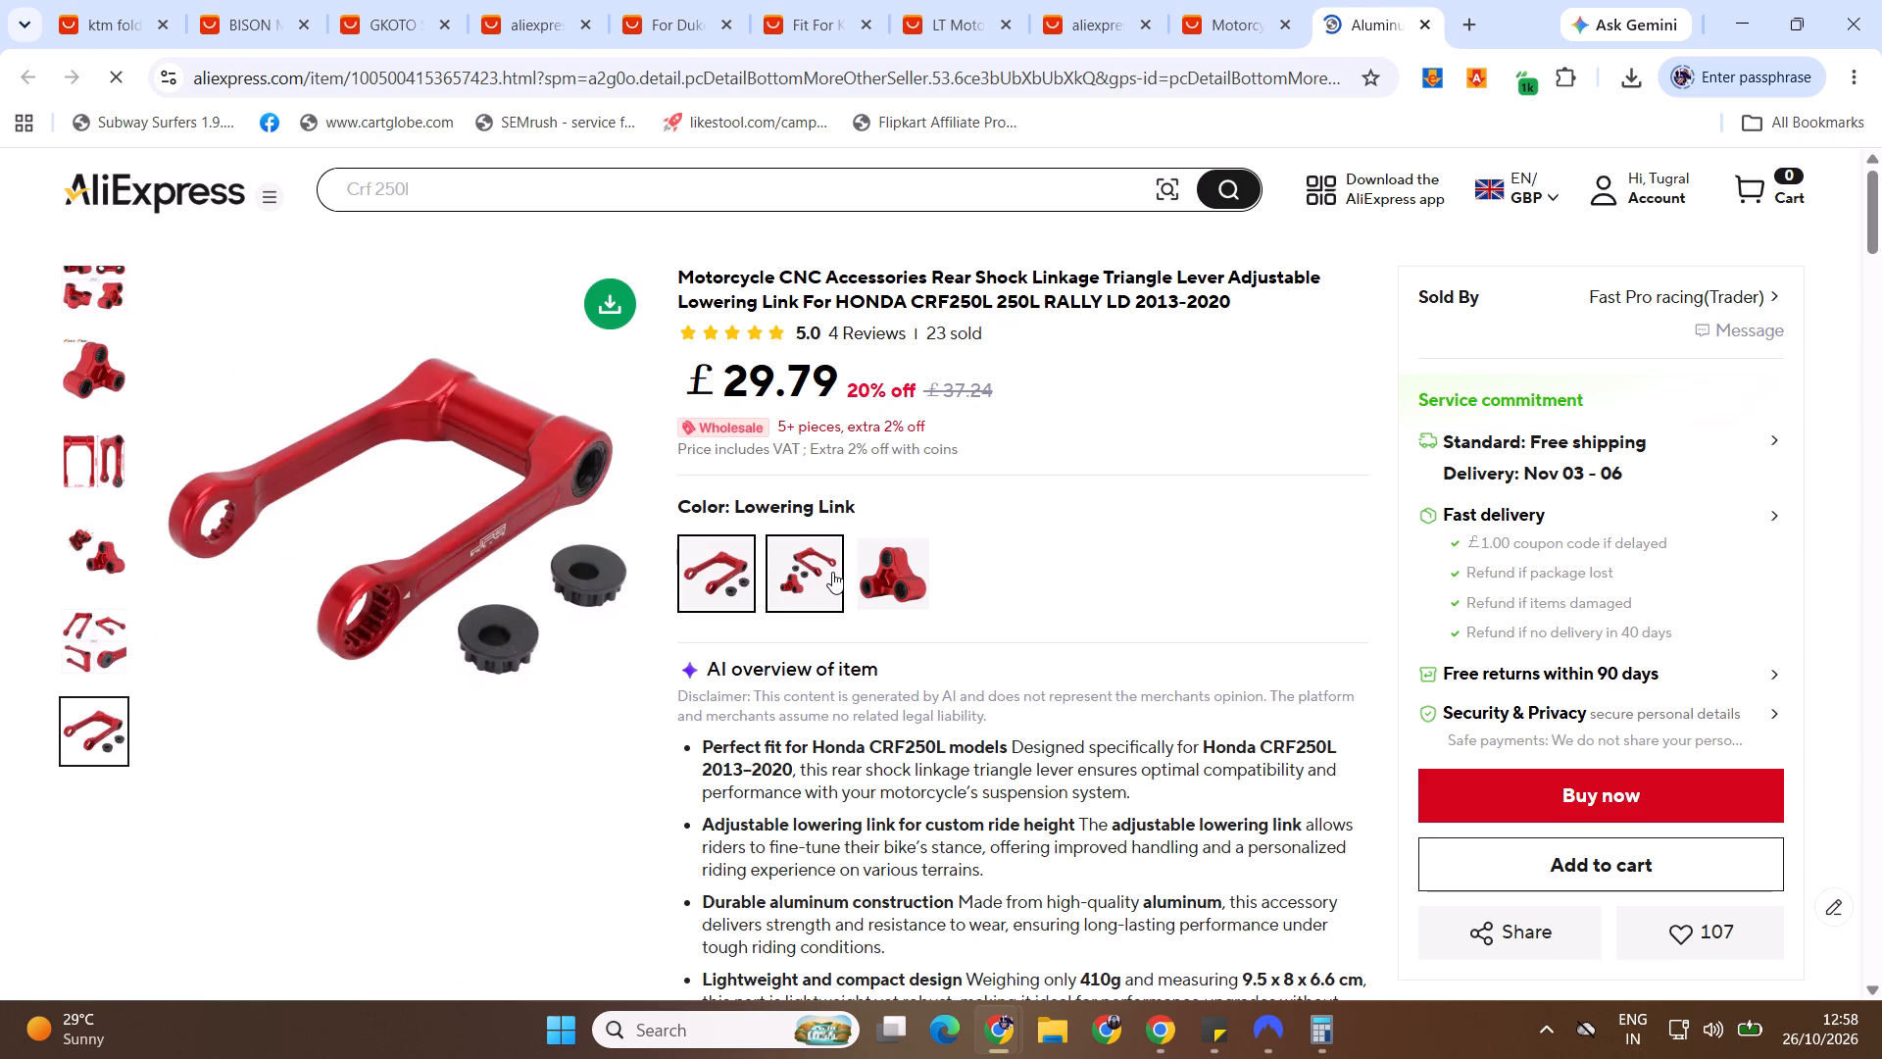
{"action": "left_click", "coordinate": [890, 582]}
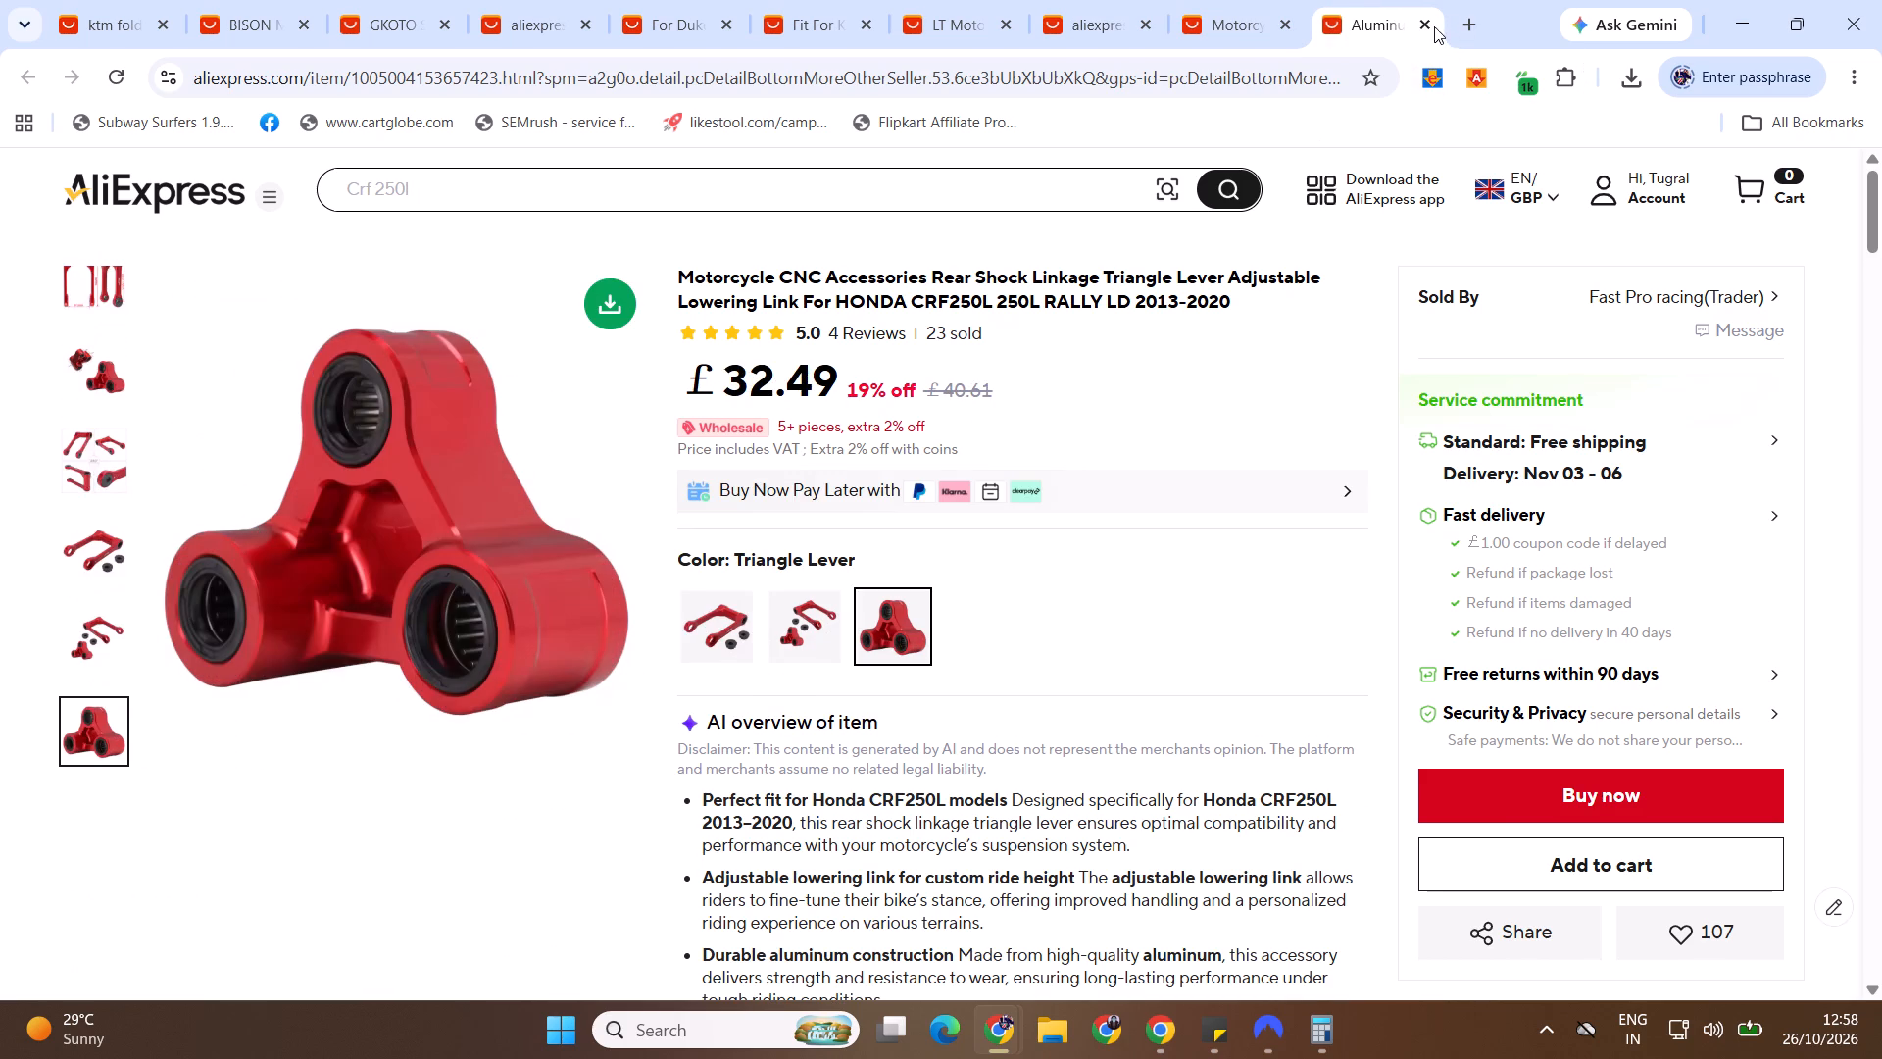
{"action": "left_click", "coordinate": [1432, 26]}
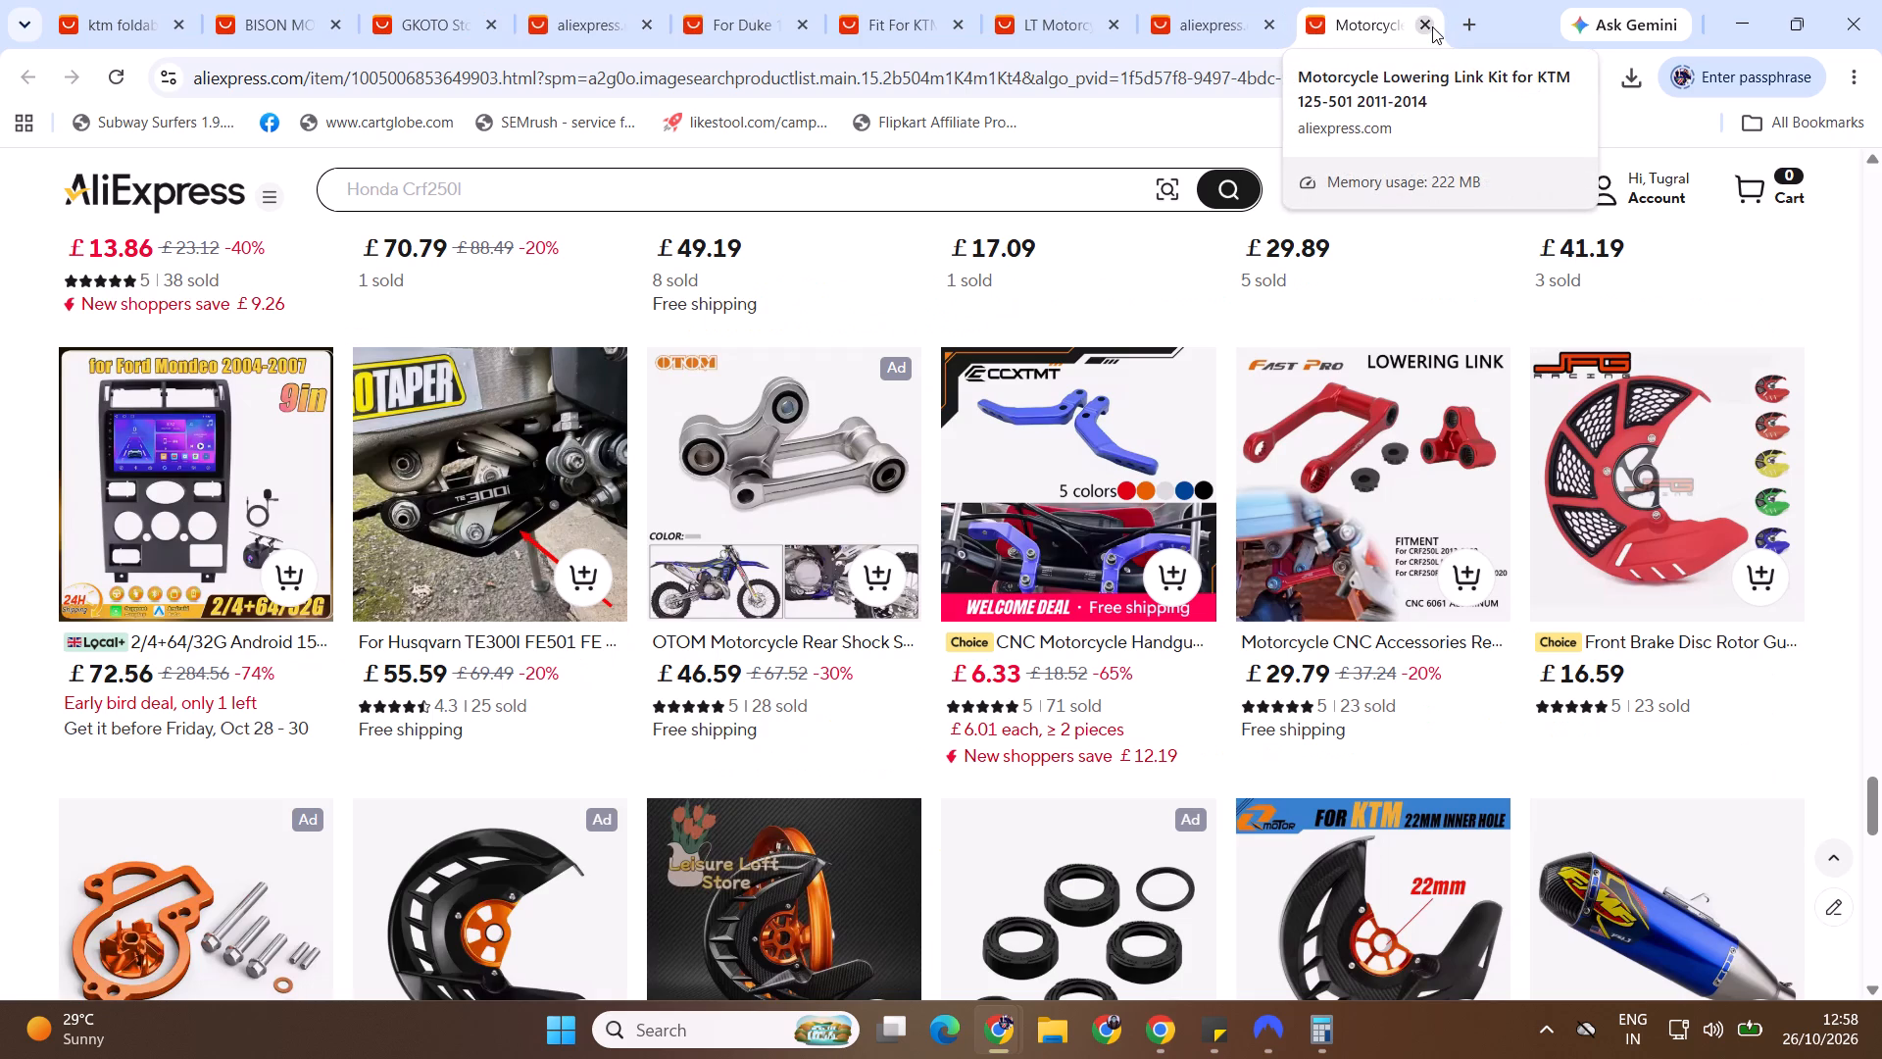
Close the KTM 125-501 lowering link kit page and the image search results page.
{"action": "left_click", "coordinate": [1432, 26]}
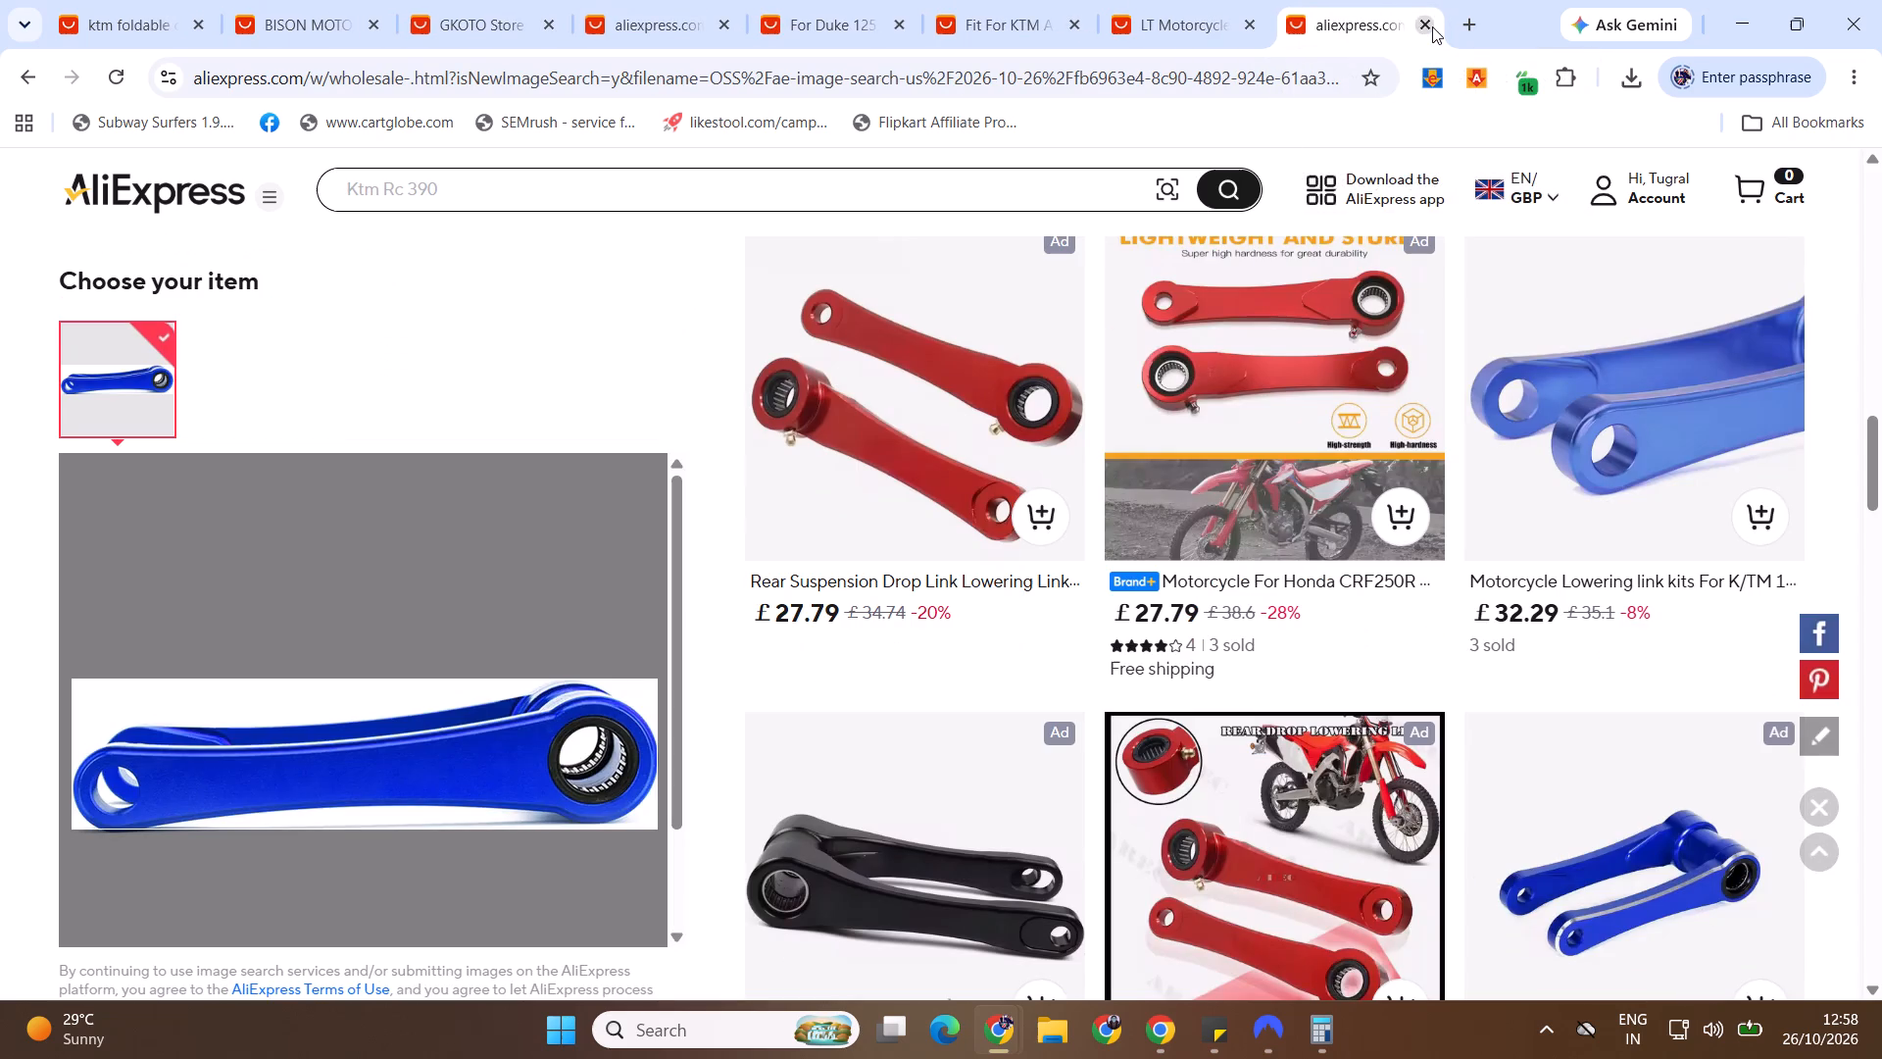
{"action": "left_click", "coordinate": [1432, 26]}
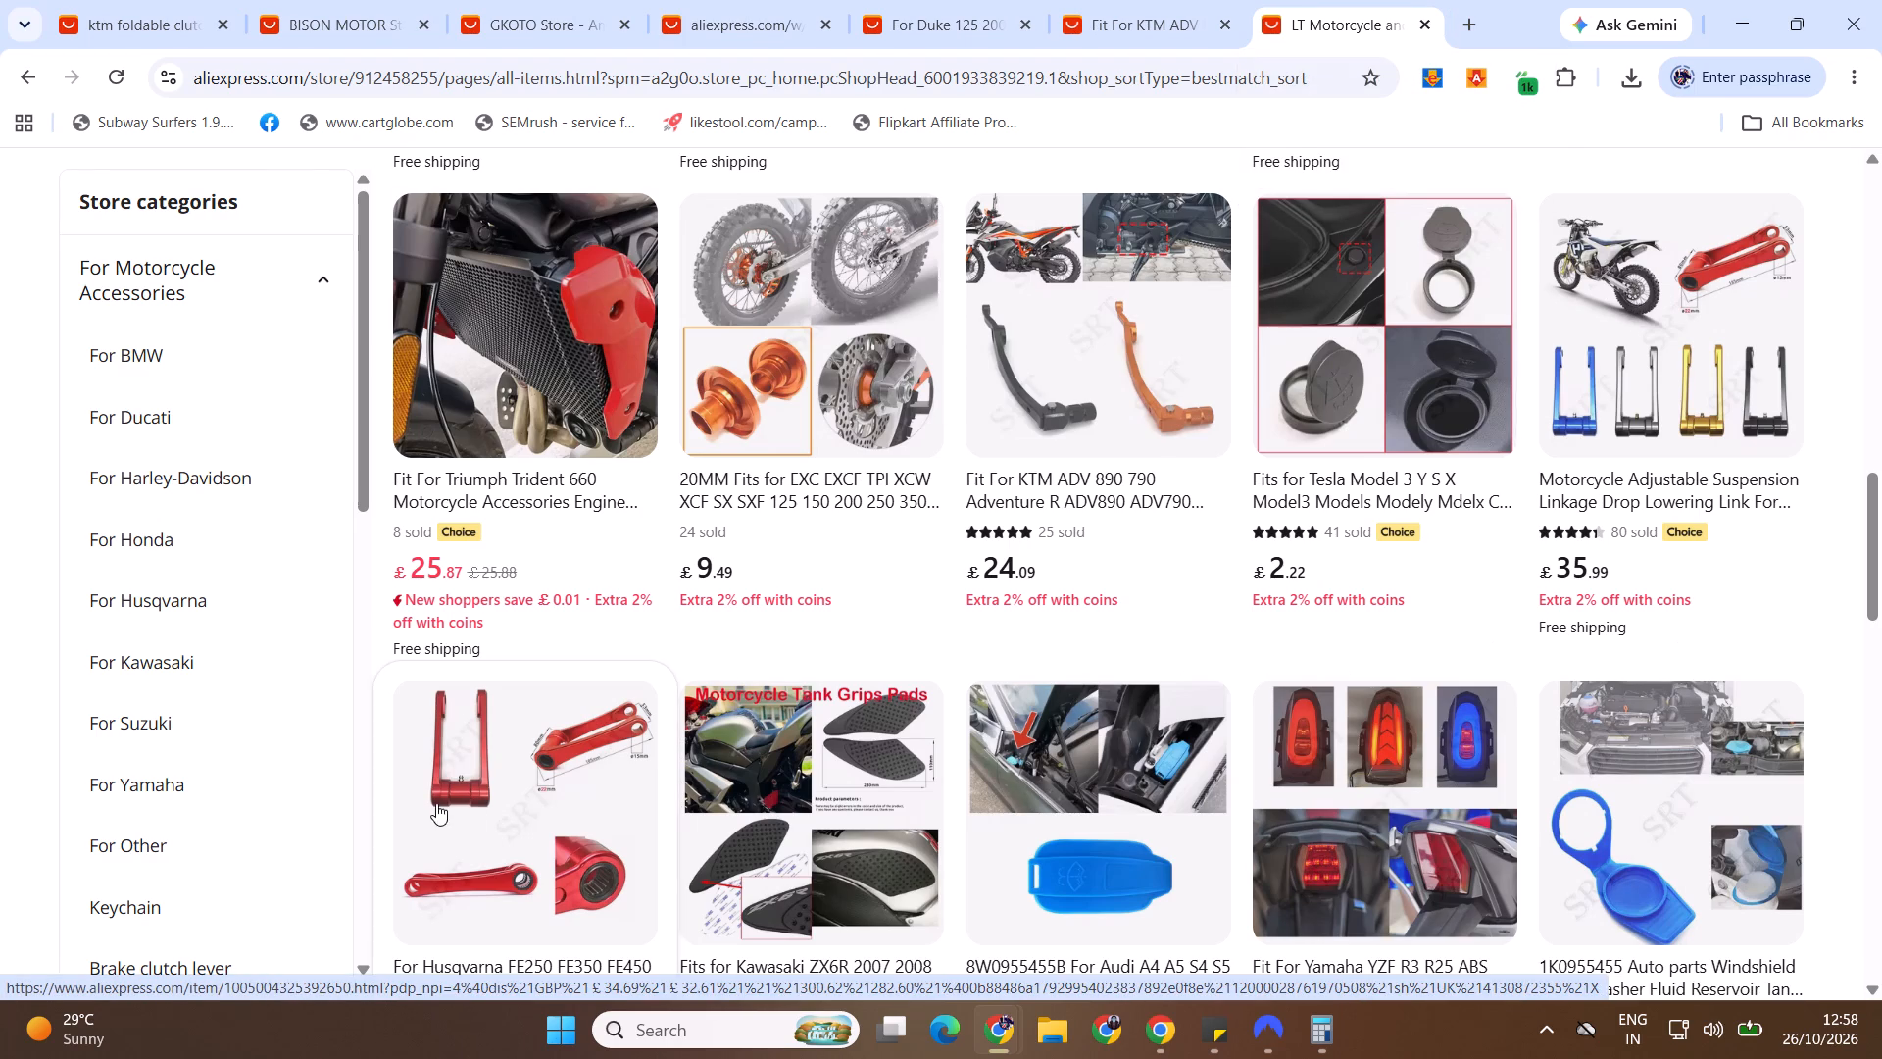
Open the £32.61 Husqvarna FE250–FE501 lowering link, open its seller's store page, and close the product page.
{"action": "middle_click", "coordinate": [505, 786]}
{"action": "left_click", "coordinate": [1347, 8]}
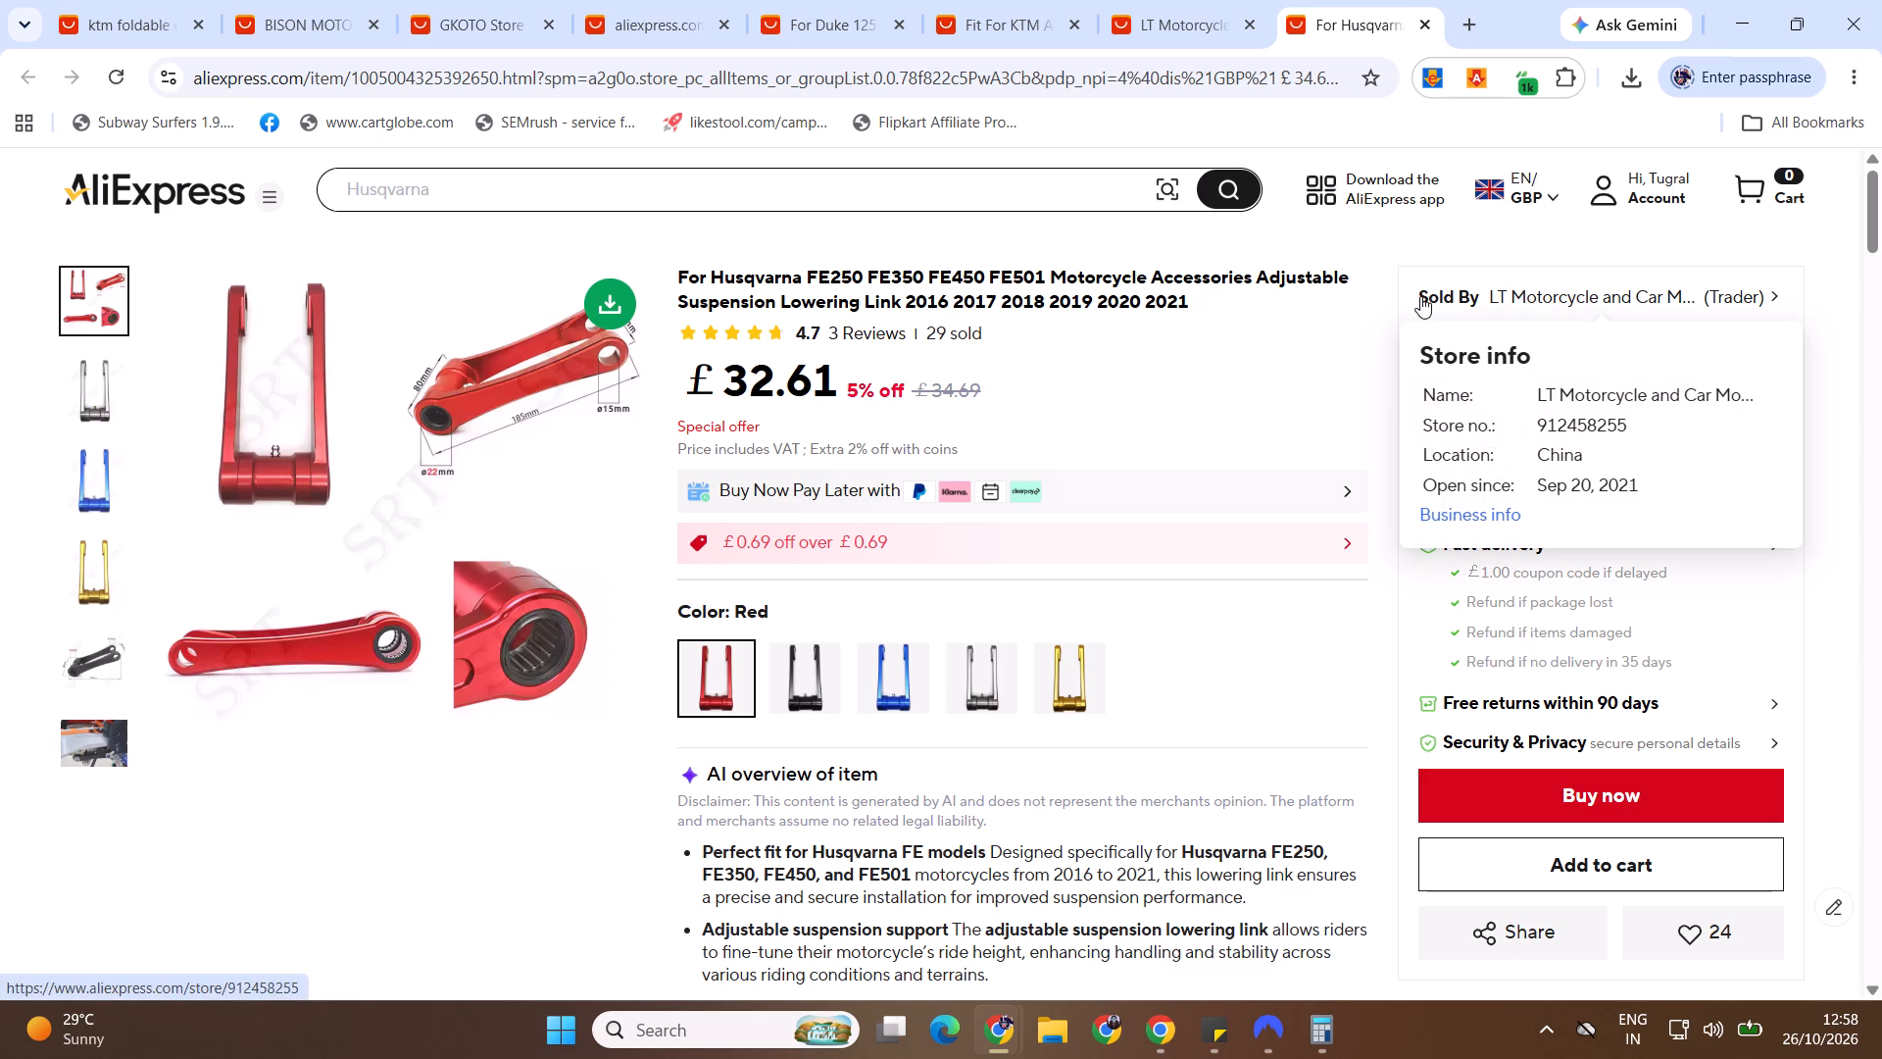
{"action": "left_click", "coordinate": [1665, 292]}
{"action": "left_click", "coordinate": [1269, 31]}
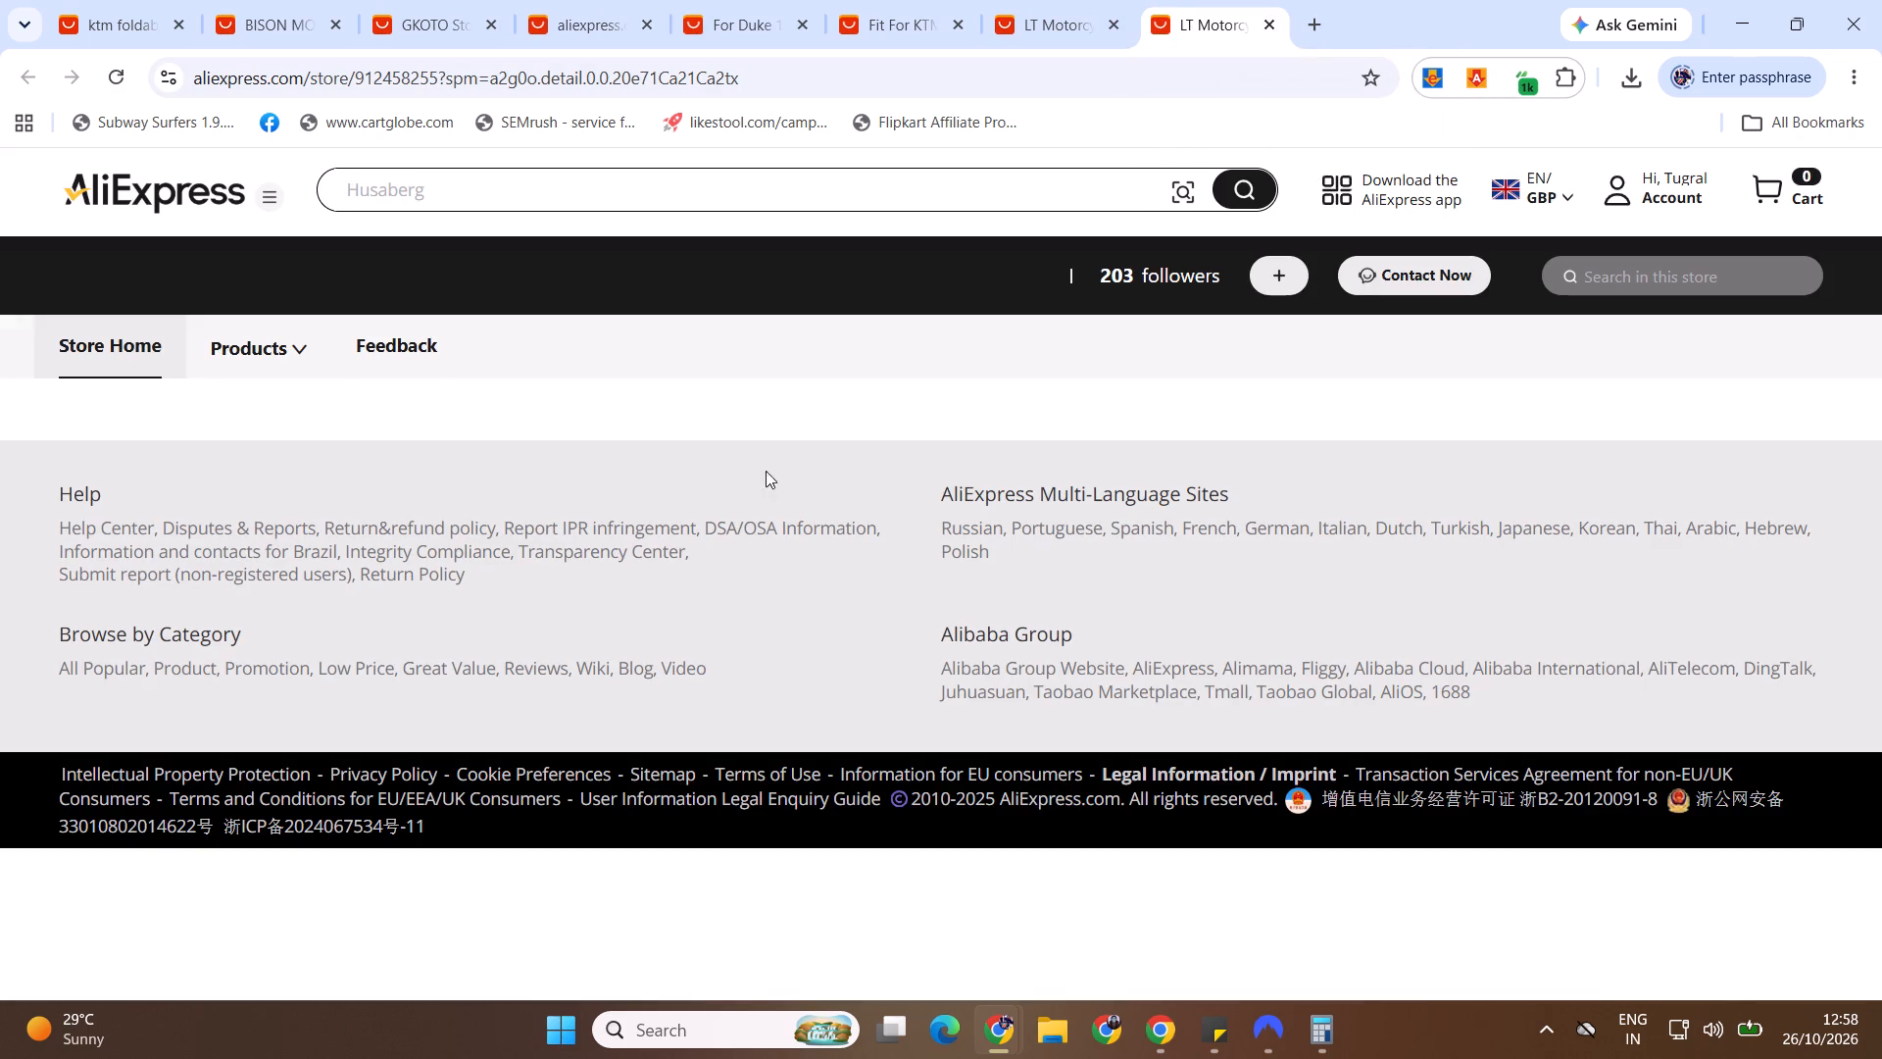
Open the LT Motorcycle store's full product list and browse the first page of items to its end.
{"action": "left_click", "coordinate": [268, 359]}
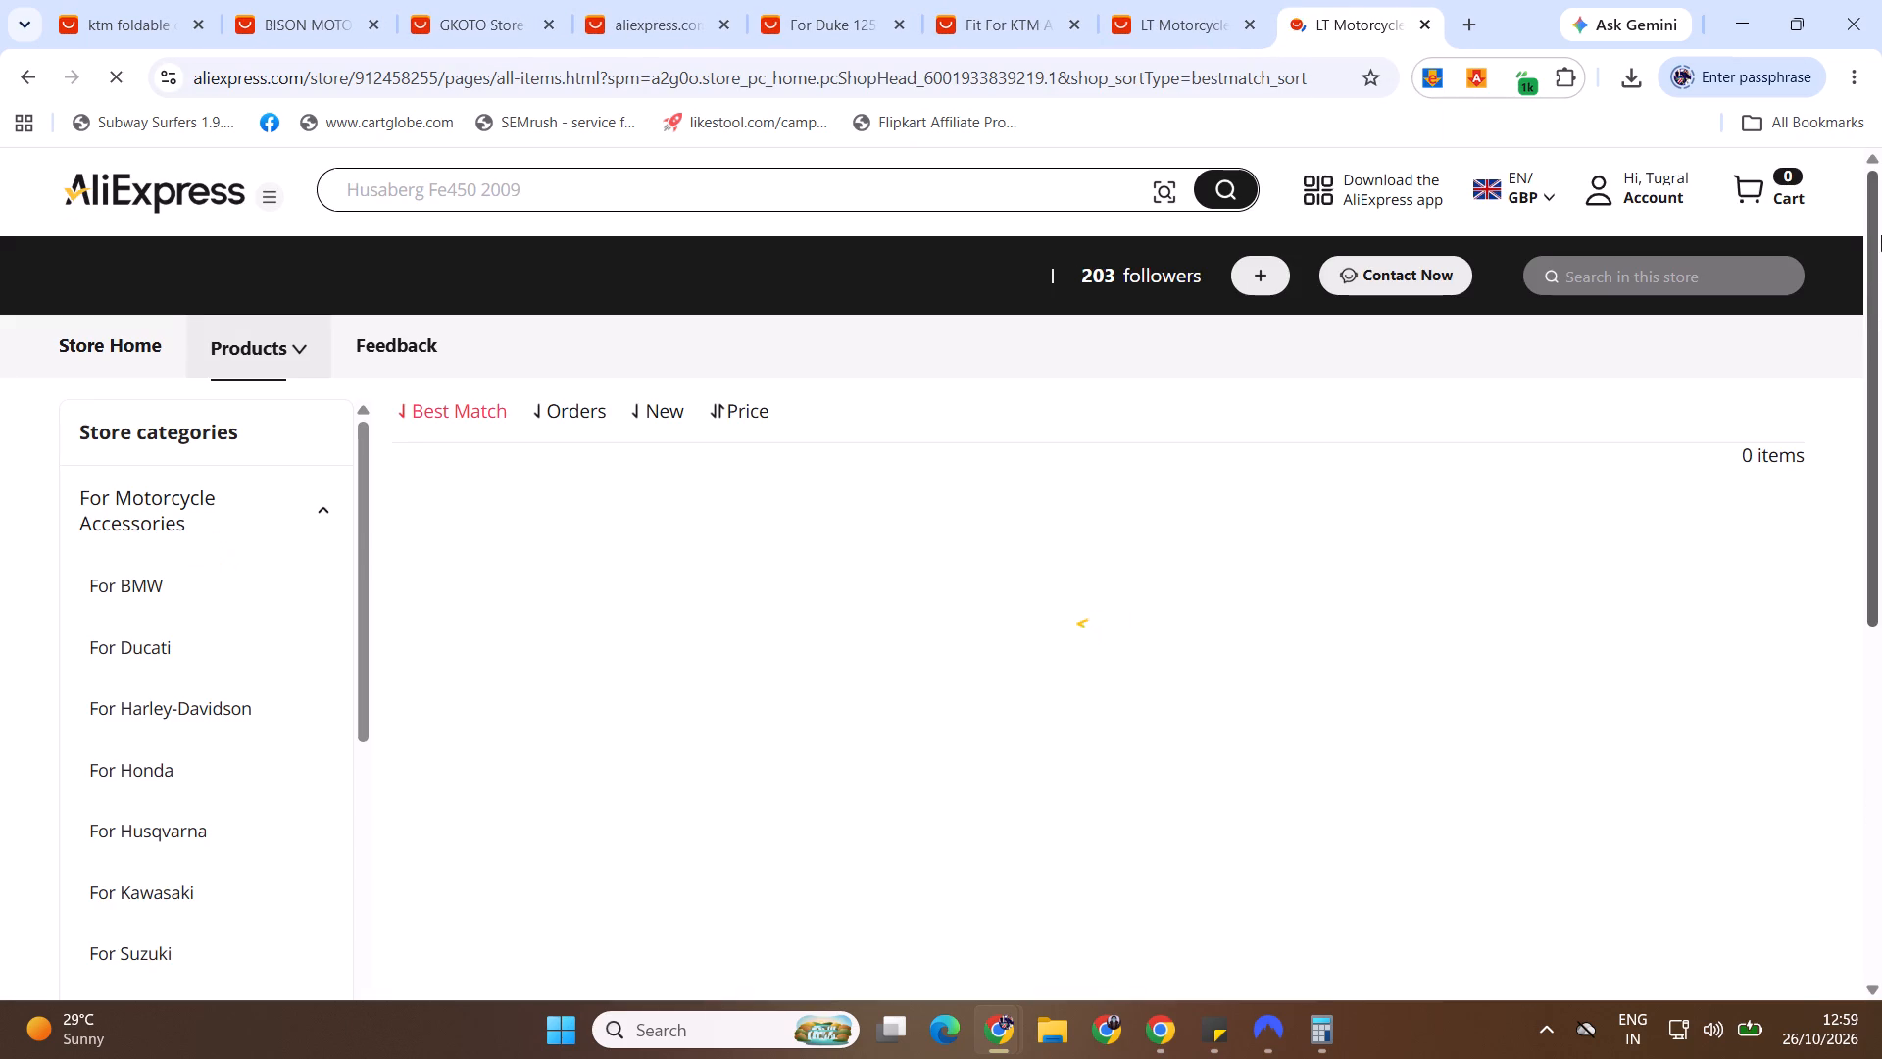
{"action": "left_click_drag", "start_coordinate": [1881, 227], "coordinate": [1881, 251]}
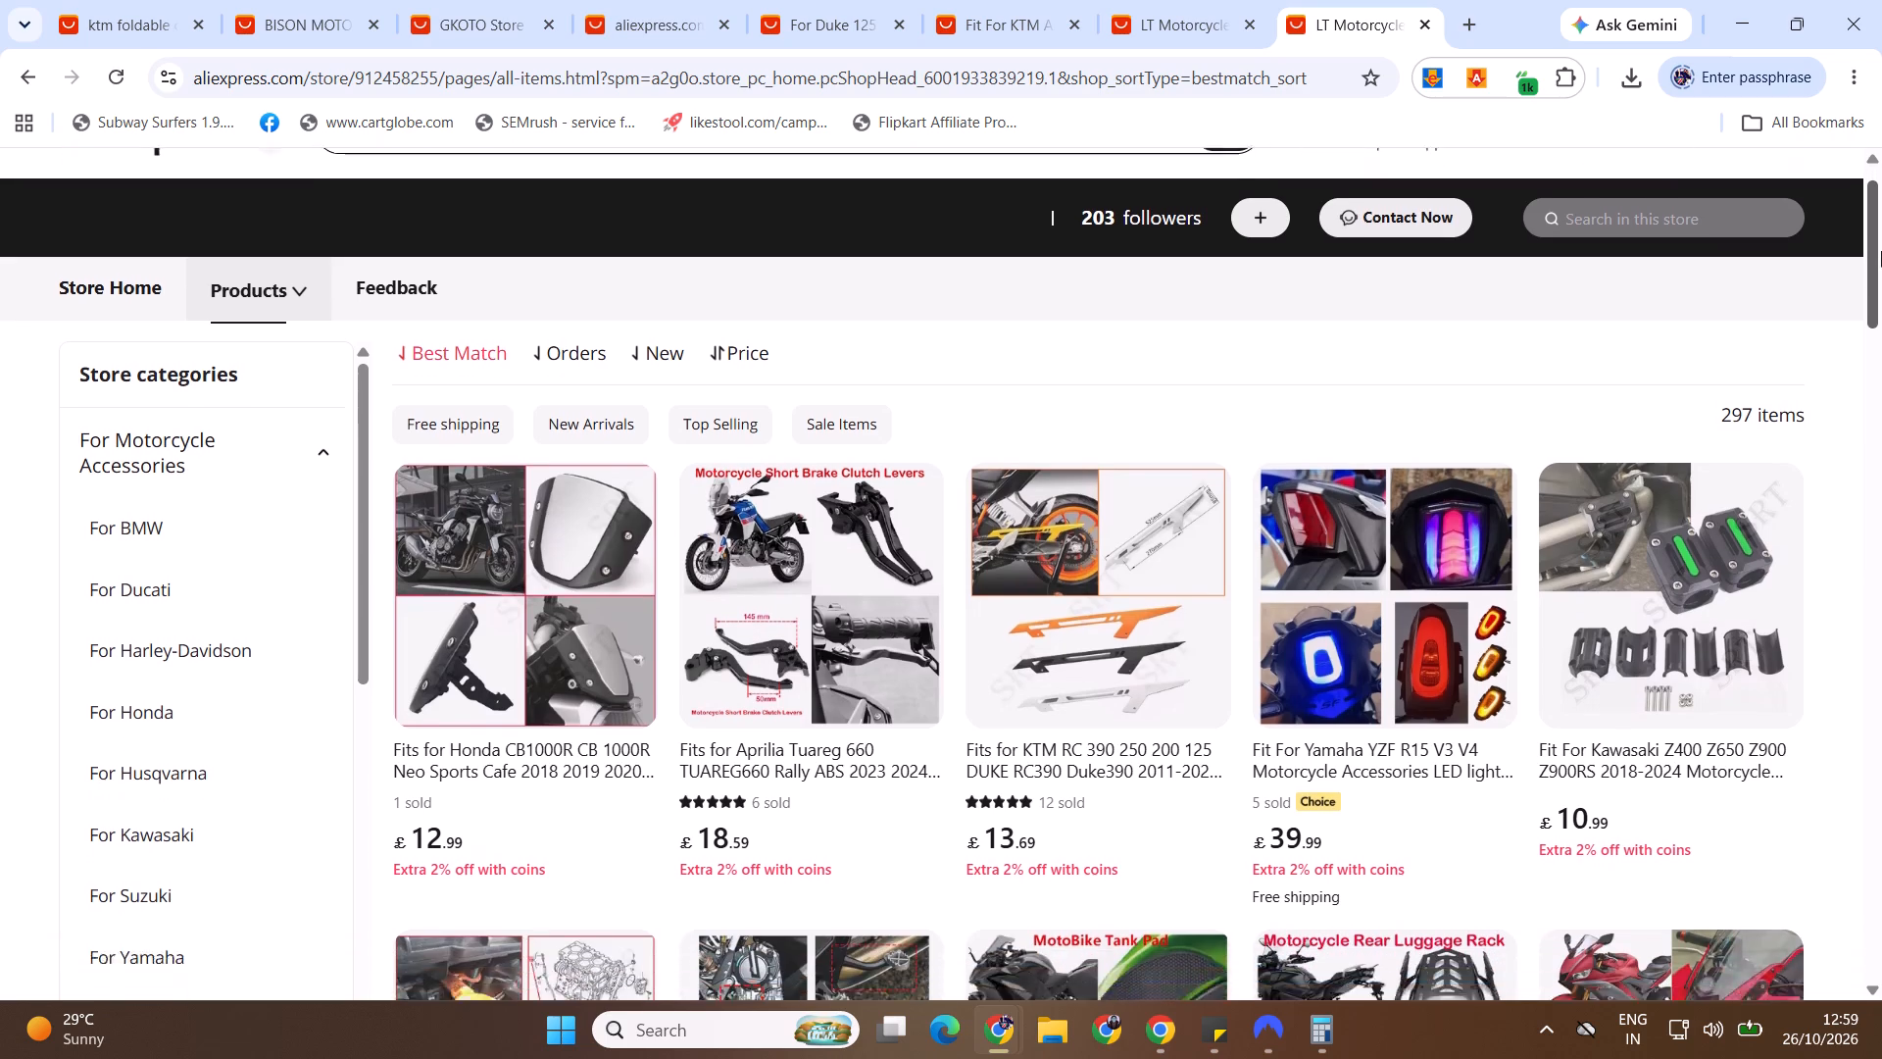
{"action": "left_click_drag", "start_coordinate": [1881, 251], "coordinate": [1881, 360]}
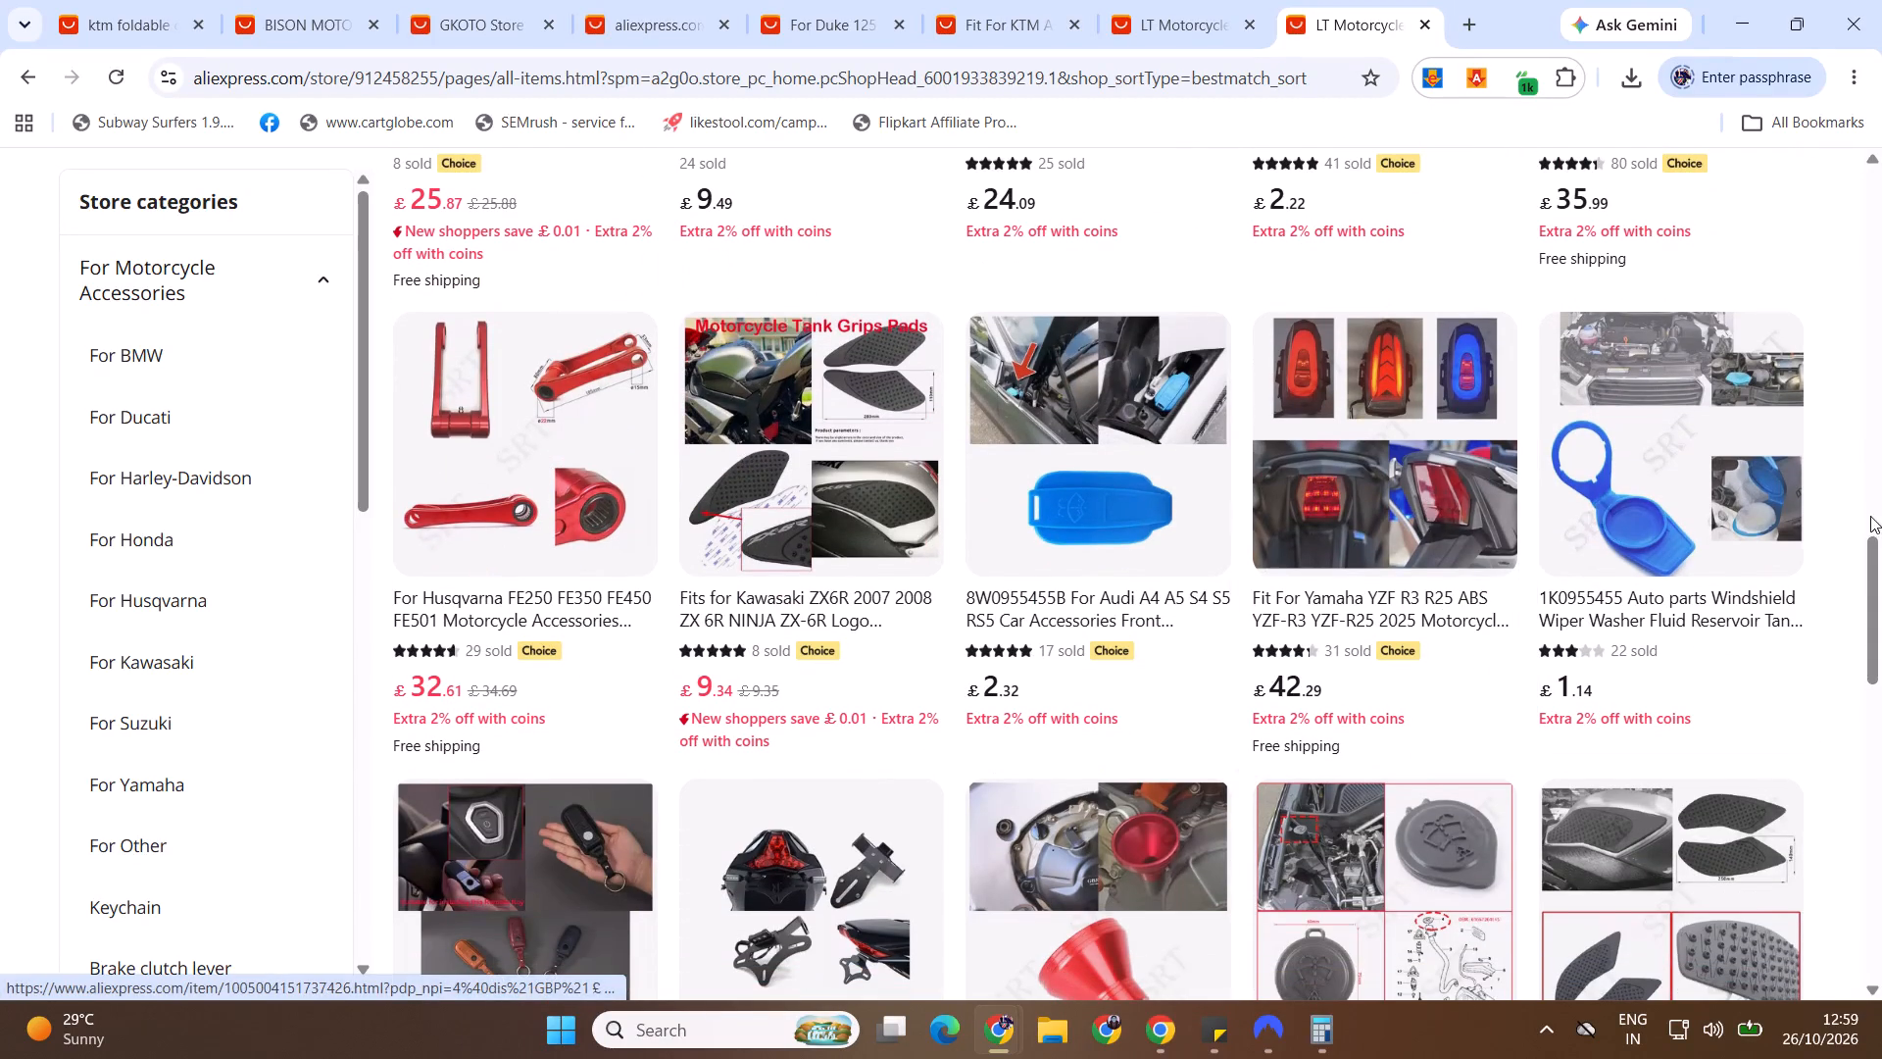
{"action": "left_click_drag", "start_coordinate": [1881, 529], "coordinate": [1881, 574]}
{"action": "left_click_drag", "start_coordinate": [1881, 558], "coordinate": [1881, 916]}
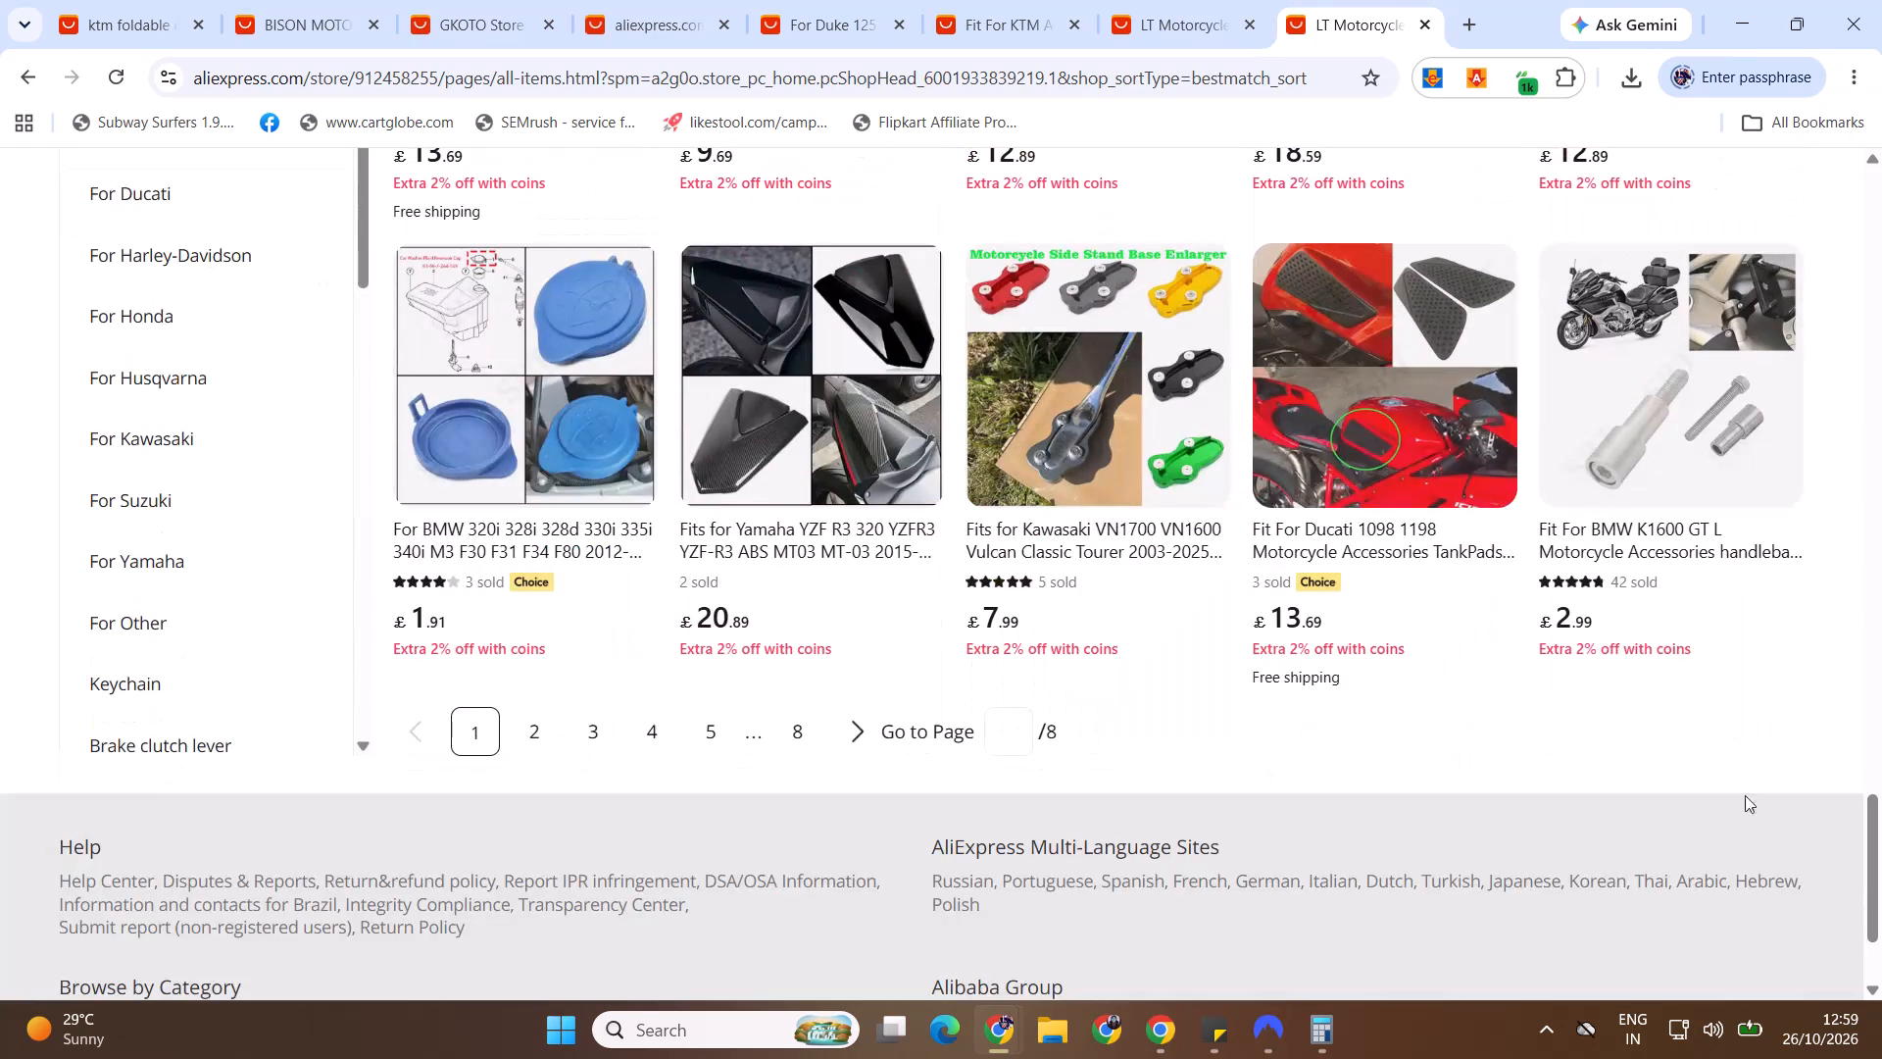
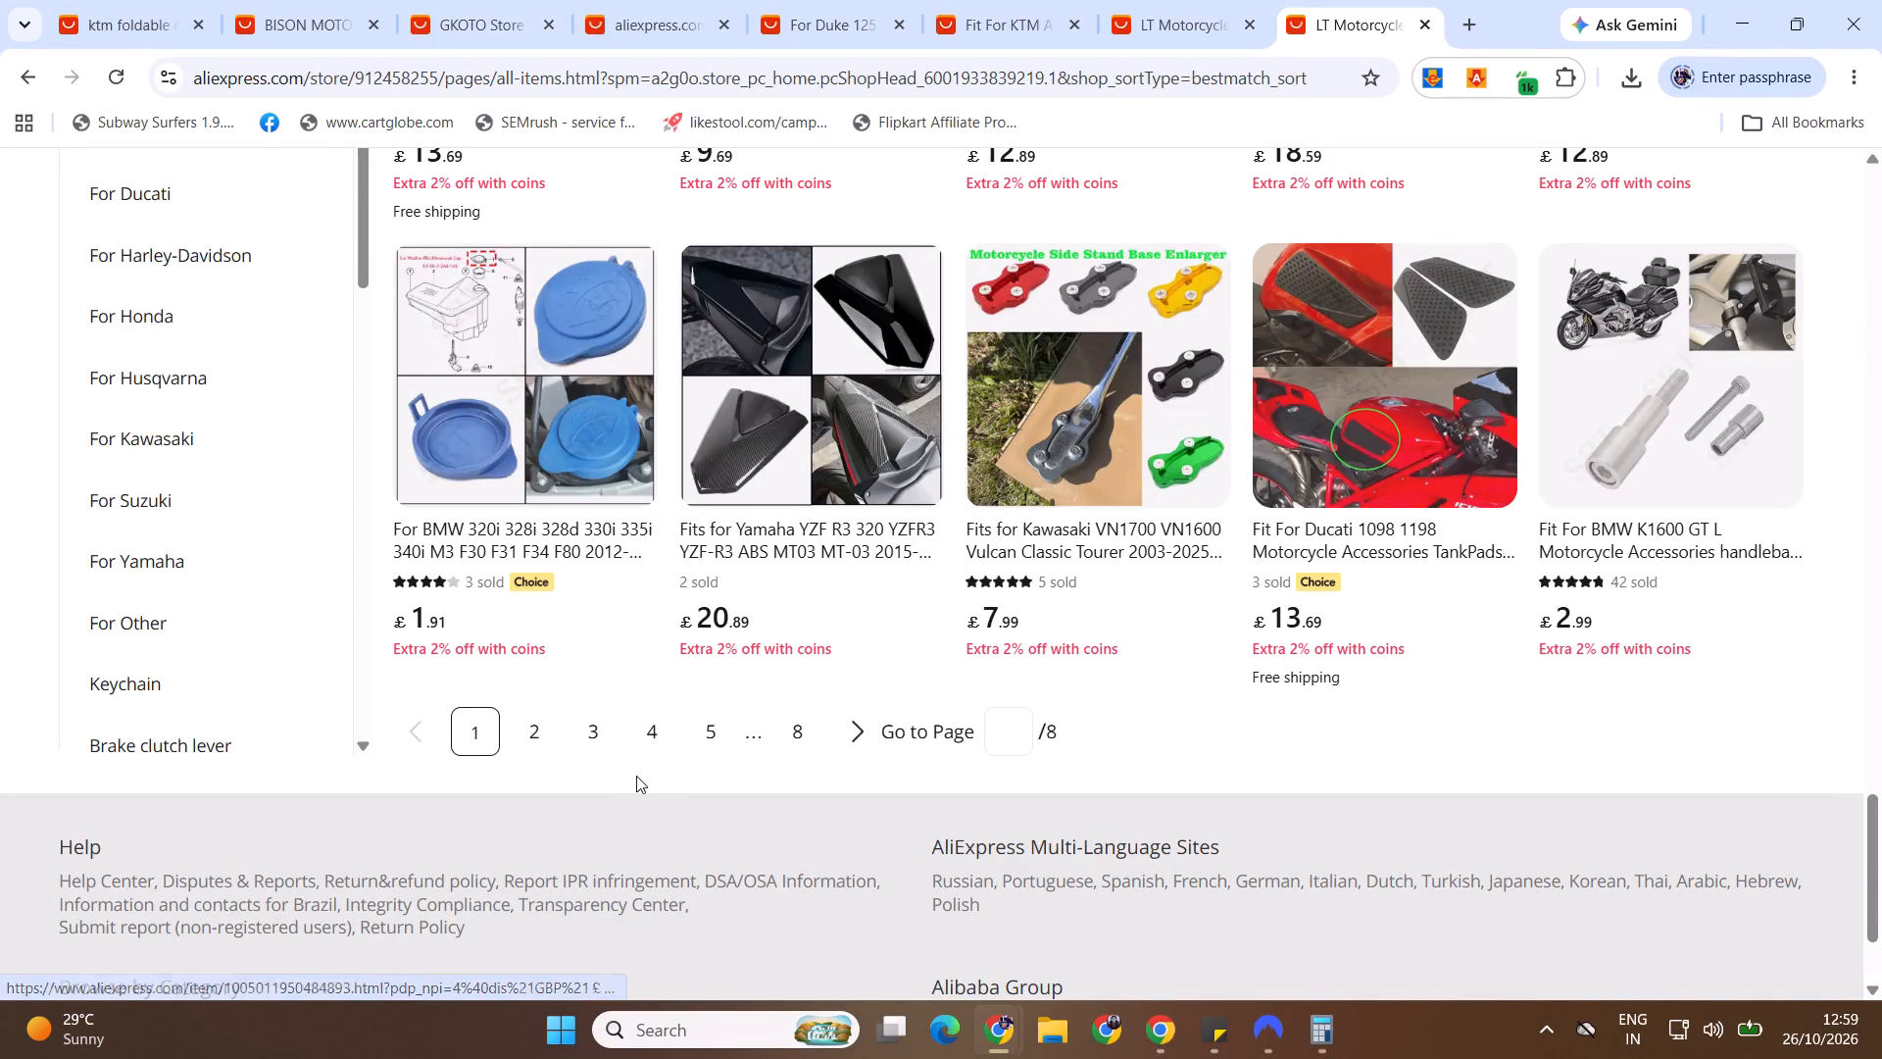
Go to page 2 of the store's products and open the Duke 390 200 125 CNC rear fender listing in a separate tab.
{"action": "left_click", "coordinate": [536, 733]}
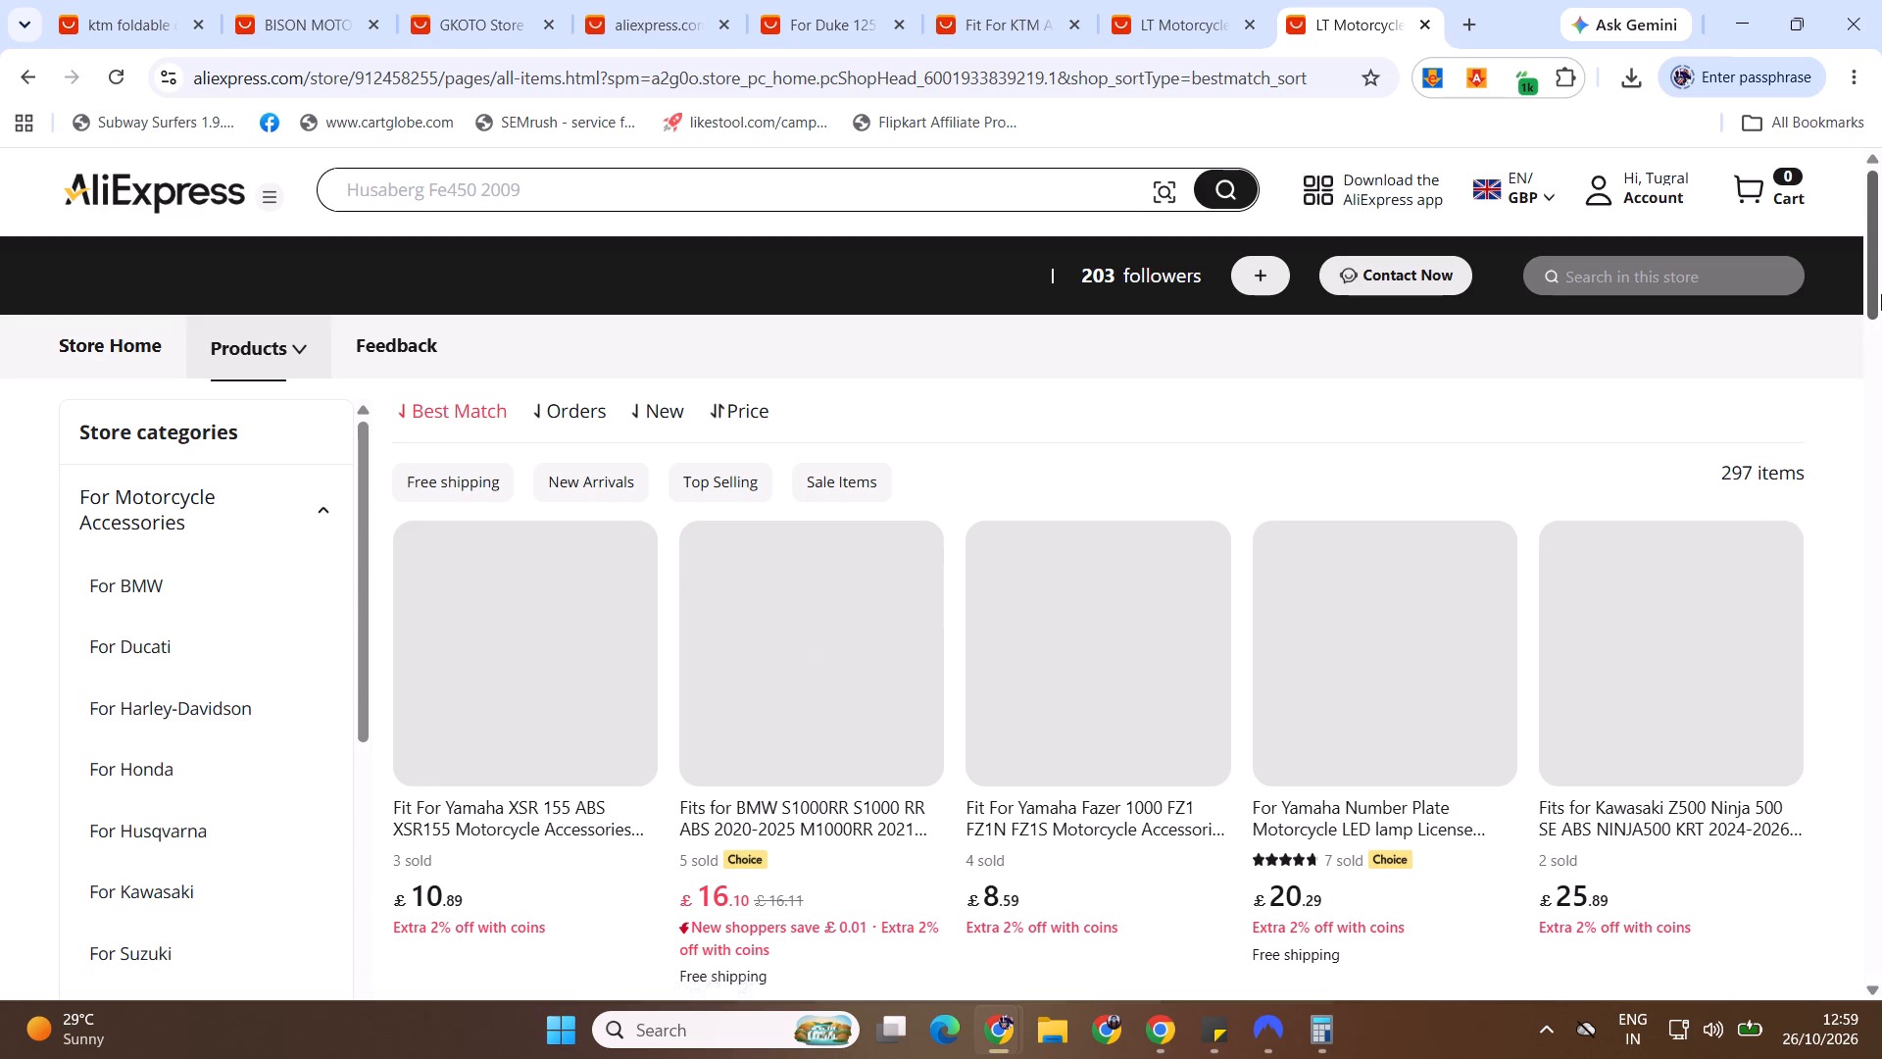
{"action": "left_click_drag", "start_coordinate": [1881, 253], "coordinate": [1881, 295]}
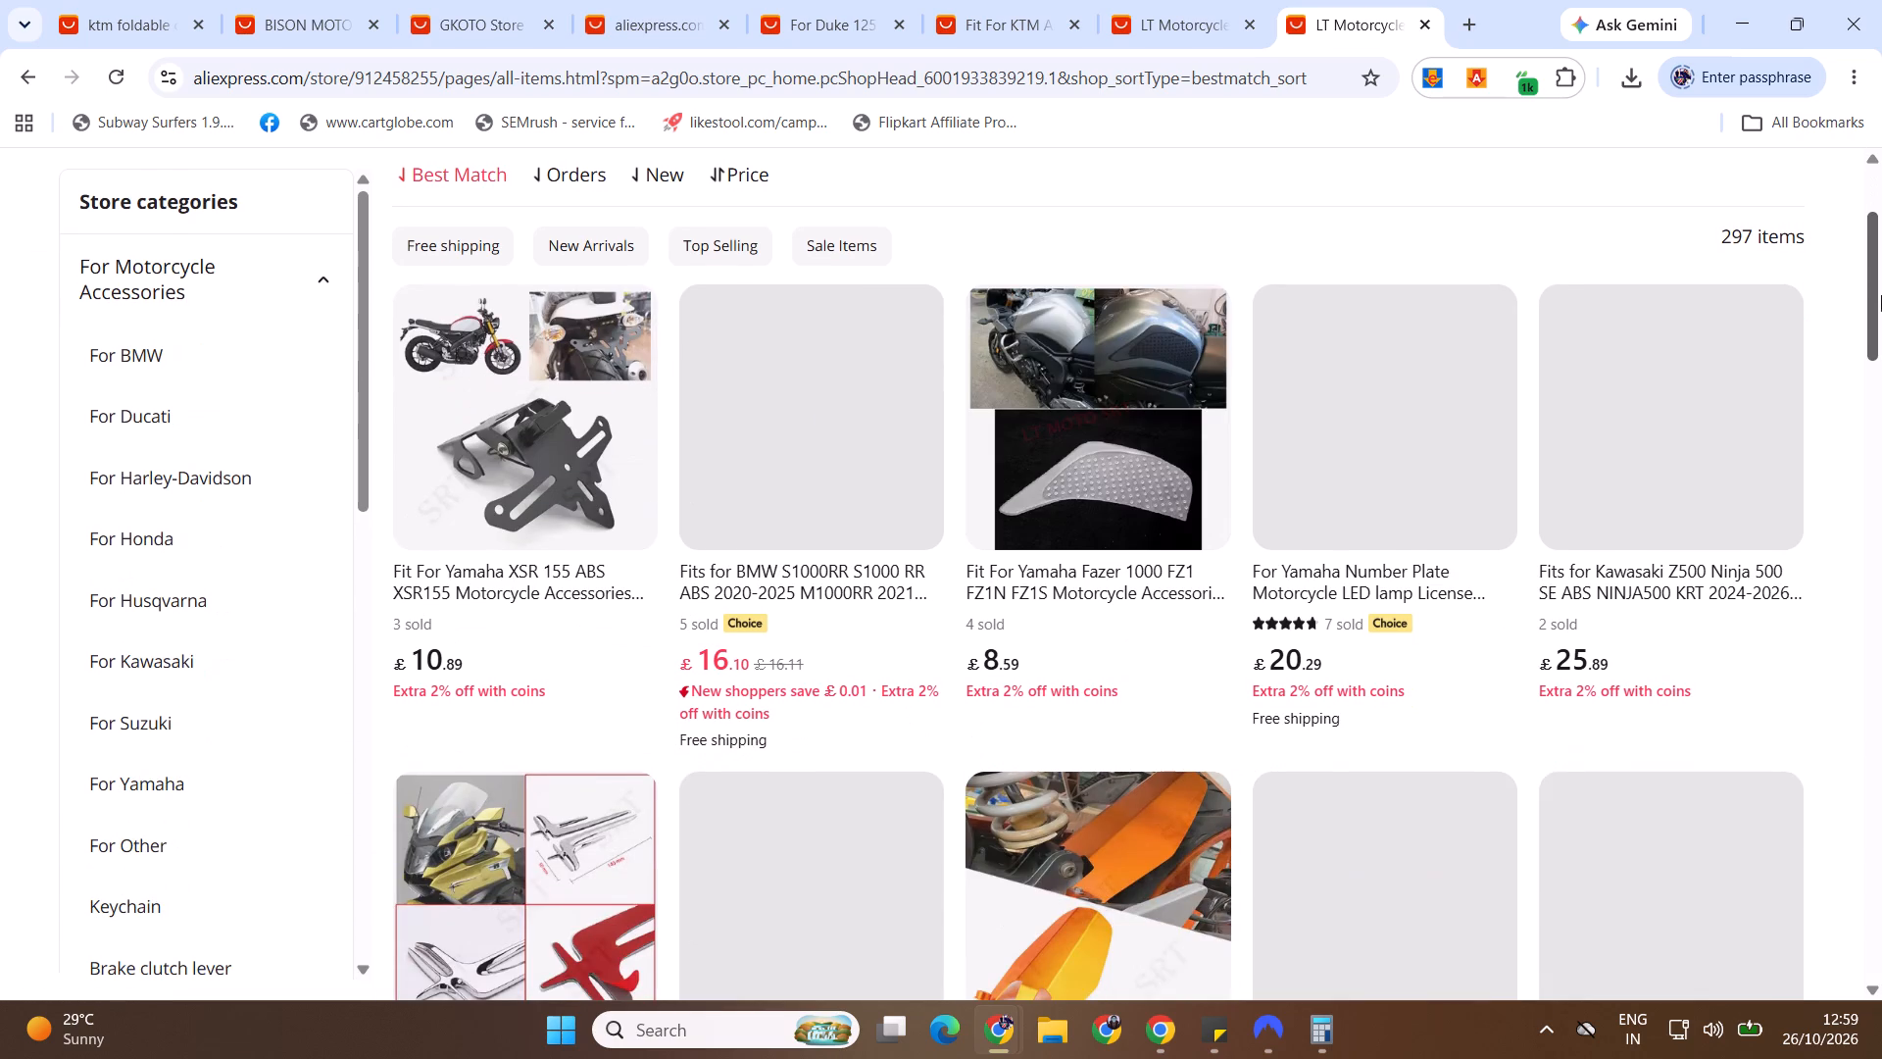
{"action": "left_click_drag", "start_coordinate": [1881, 295], "coordinate": [1881, 332]}
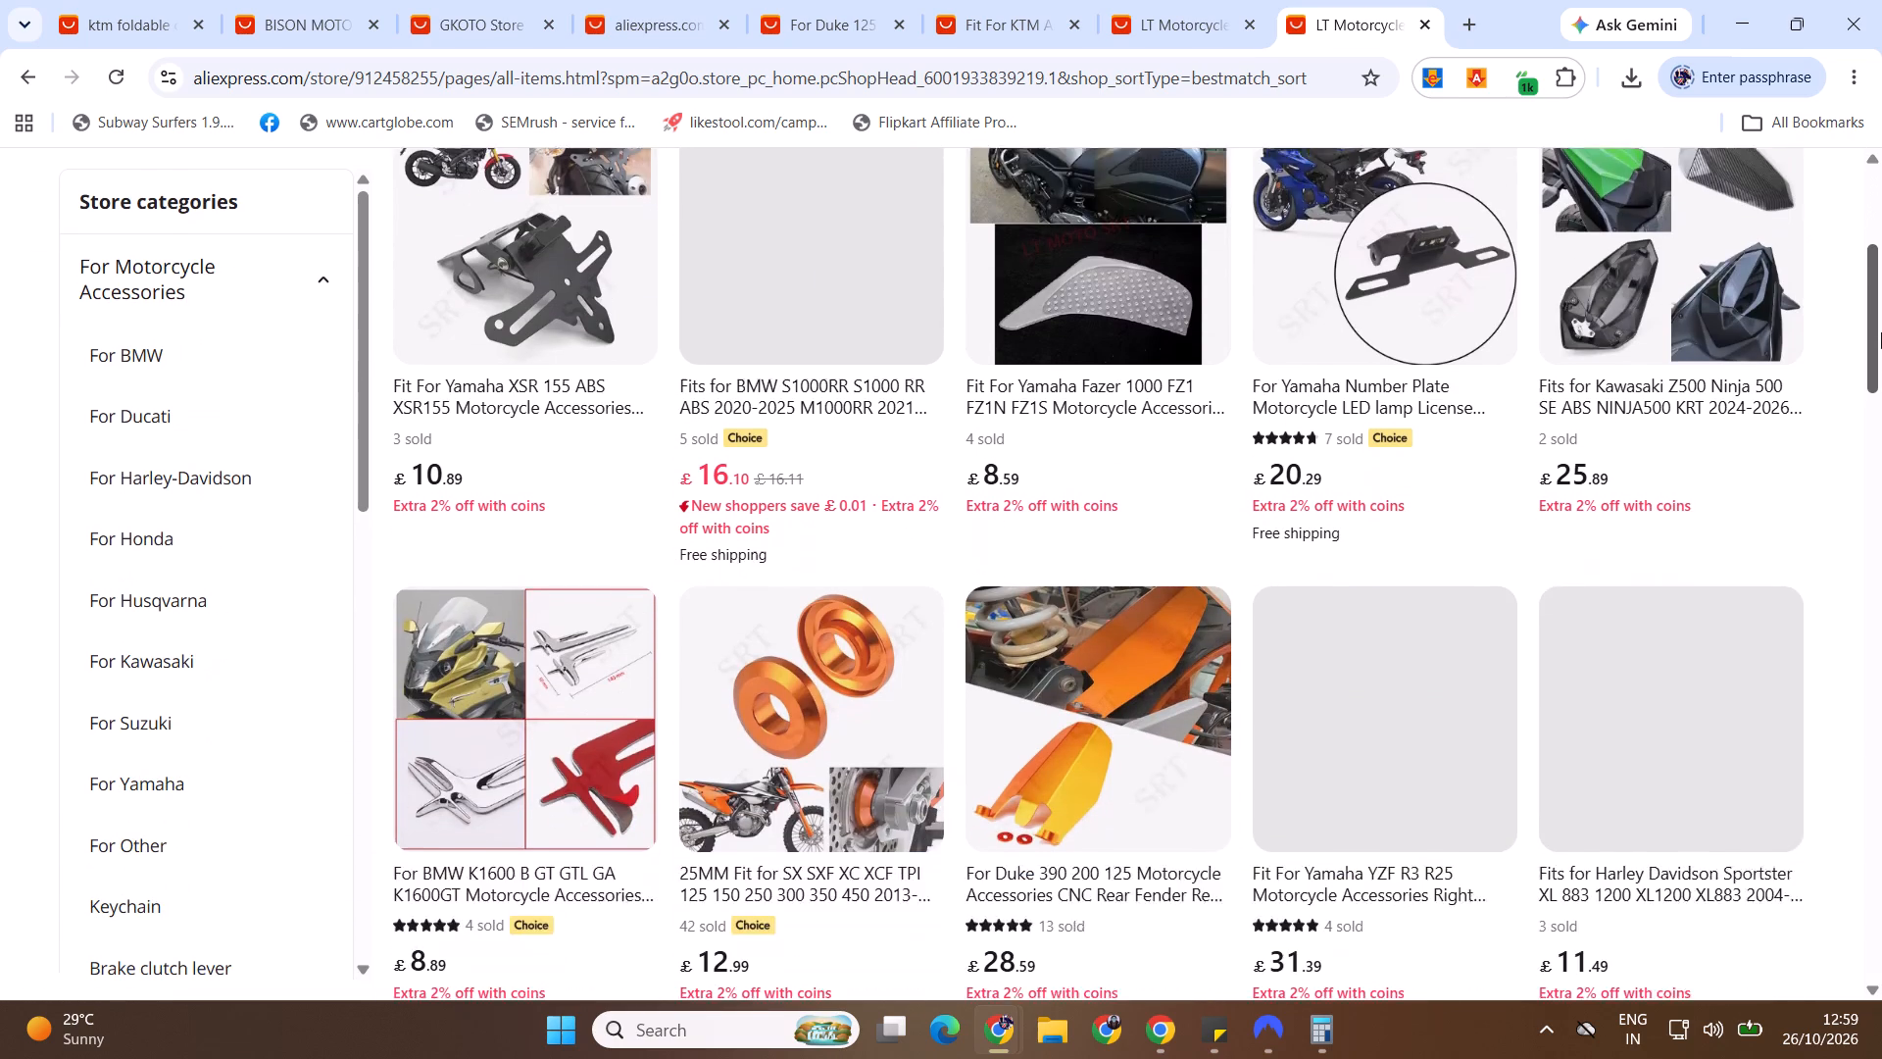
{"action": "left_click_drag", "start_coordinate": [1881, 332], "coordinate": [1881, 339]}
{"action": "middle_click", "coordinate": [1066, 665]}
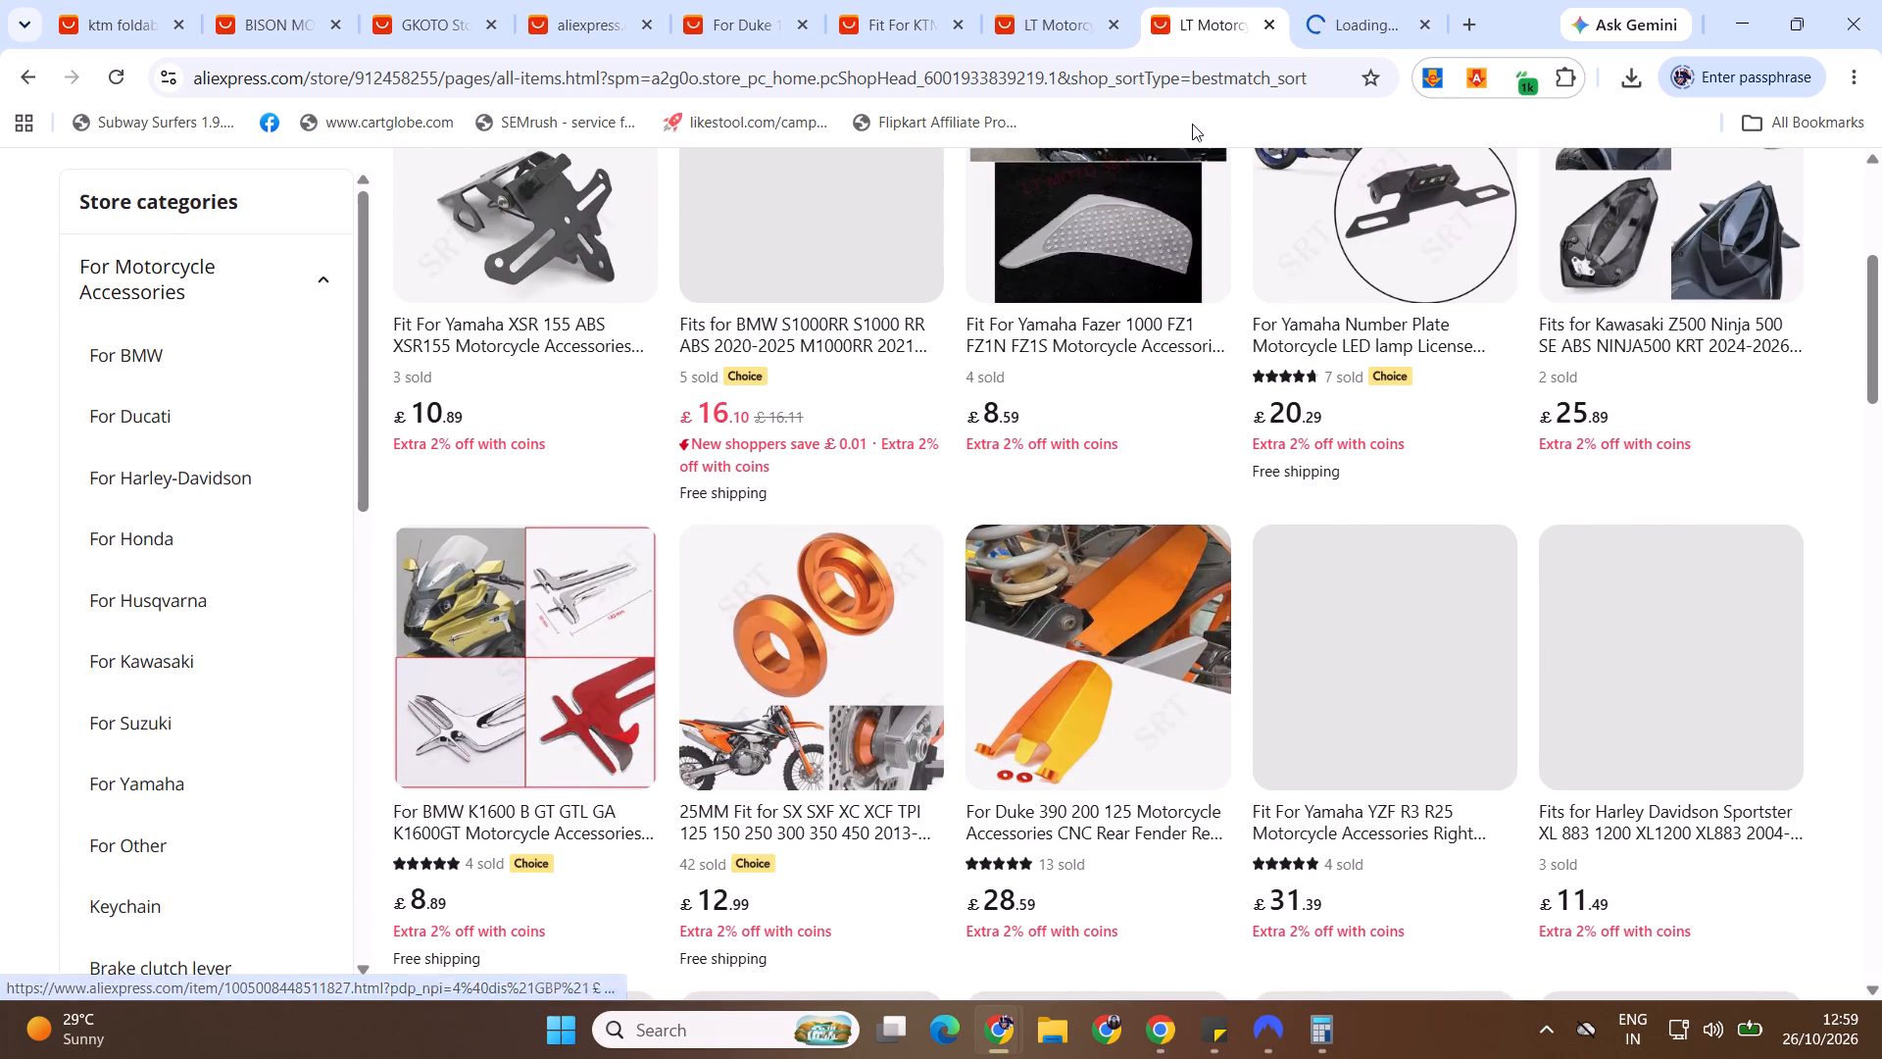
{"action": "left_click", "coordinate": [1365, 18]}
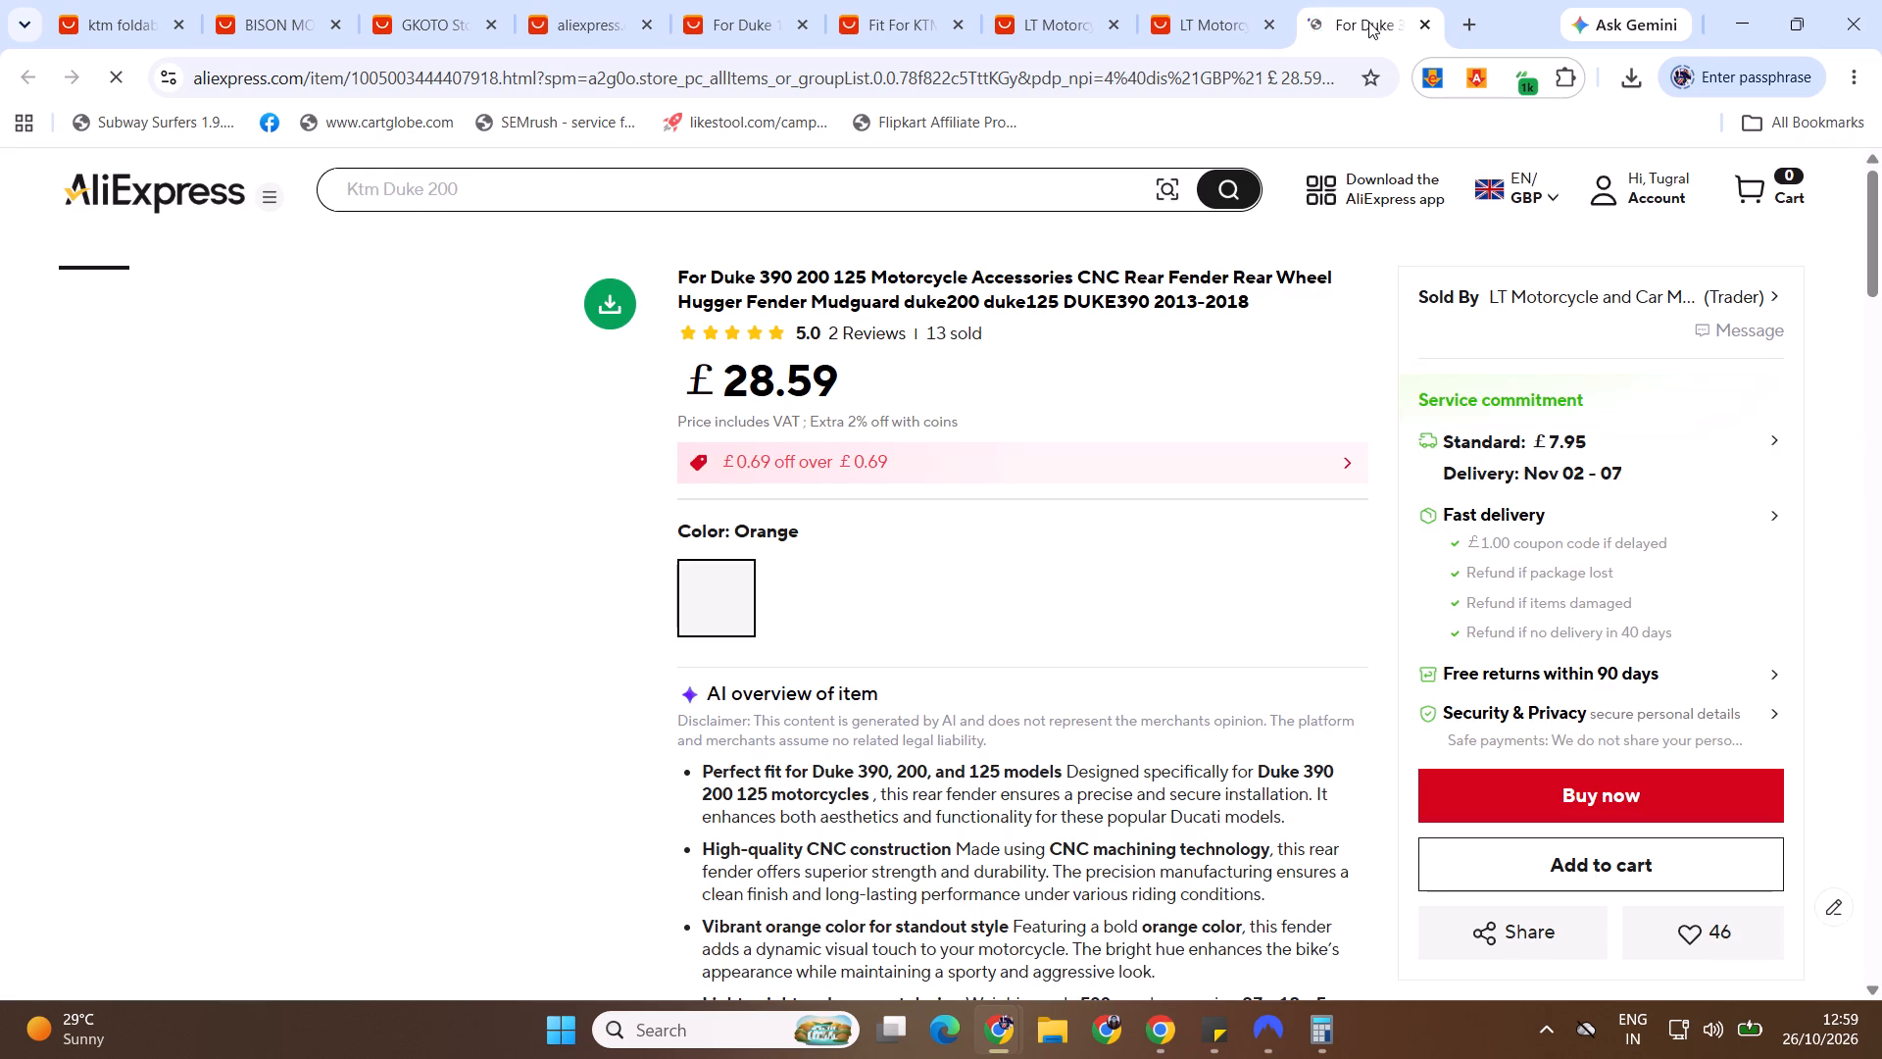
Download the third product image, showing the orange fender with its two red washers, and close the image downloader.
{"action": "left_click", "coordinate": [609, 329]}
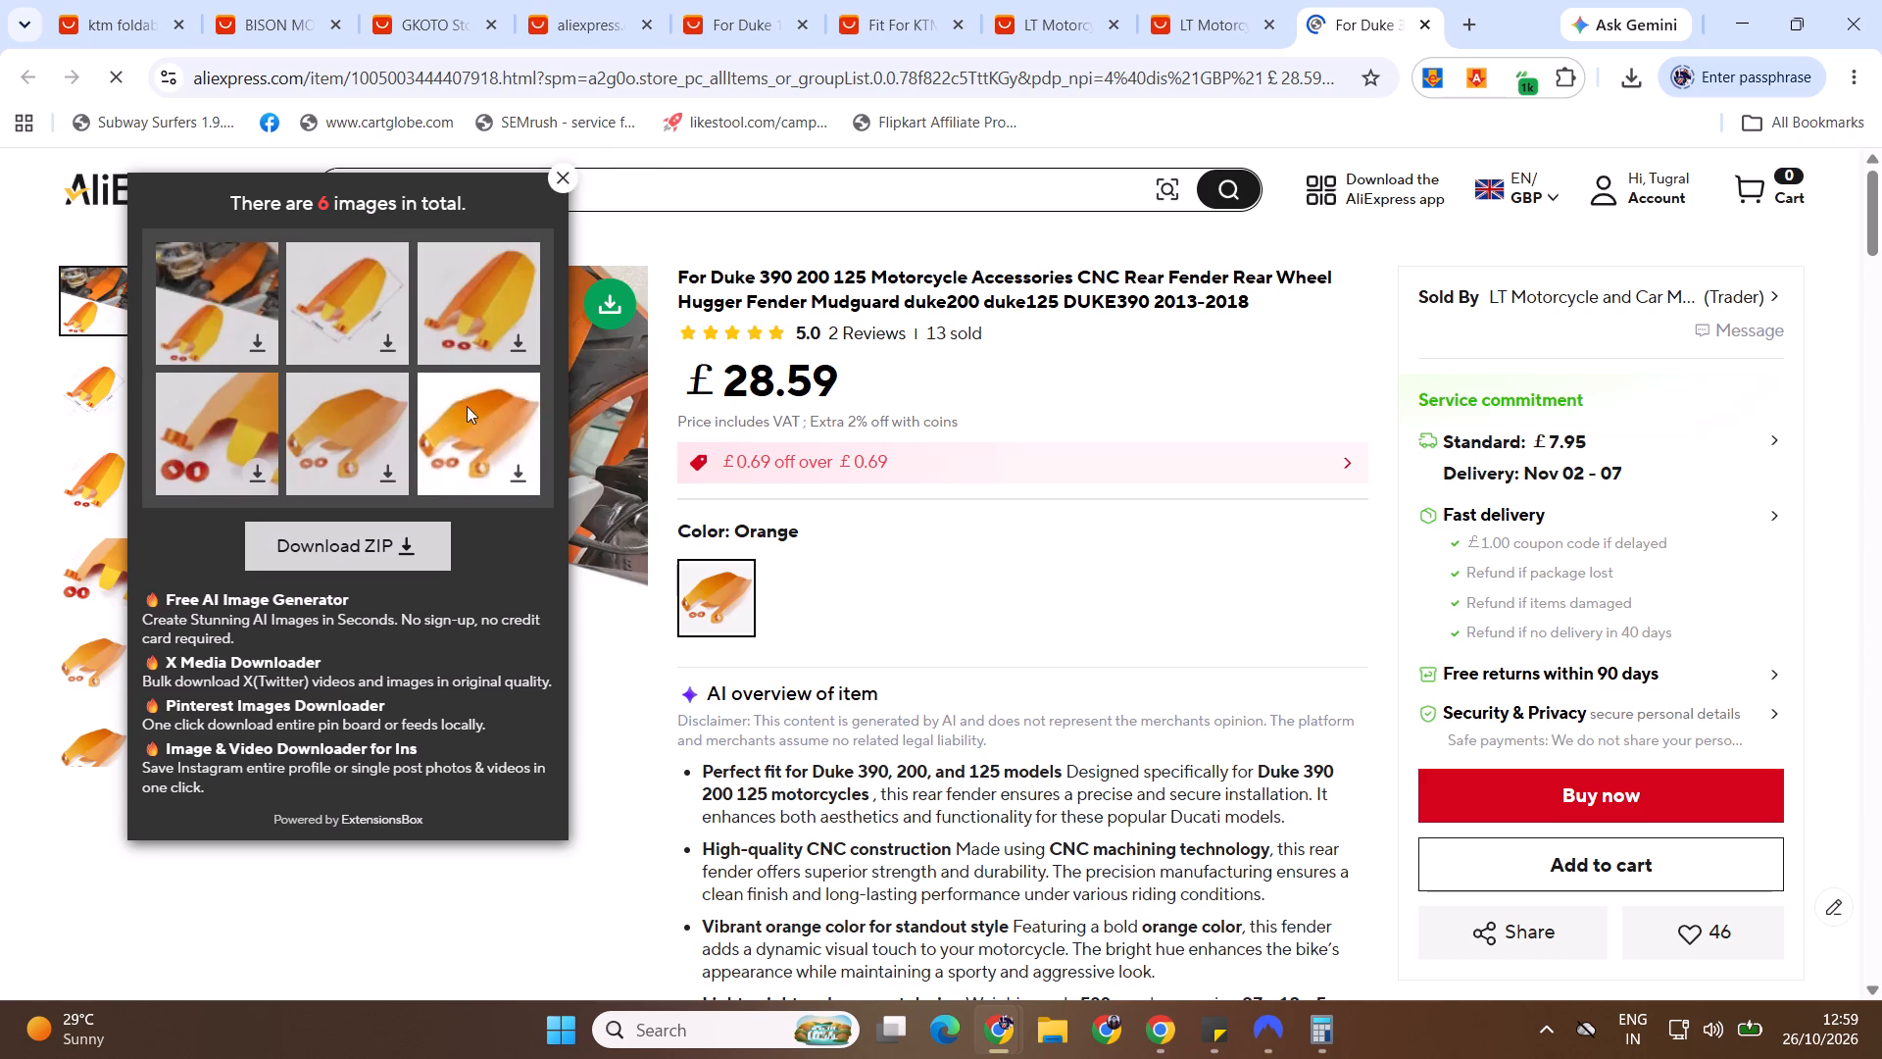
{"action": "left_click", "coordinate": [519, 350]}
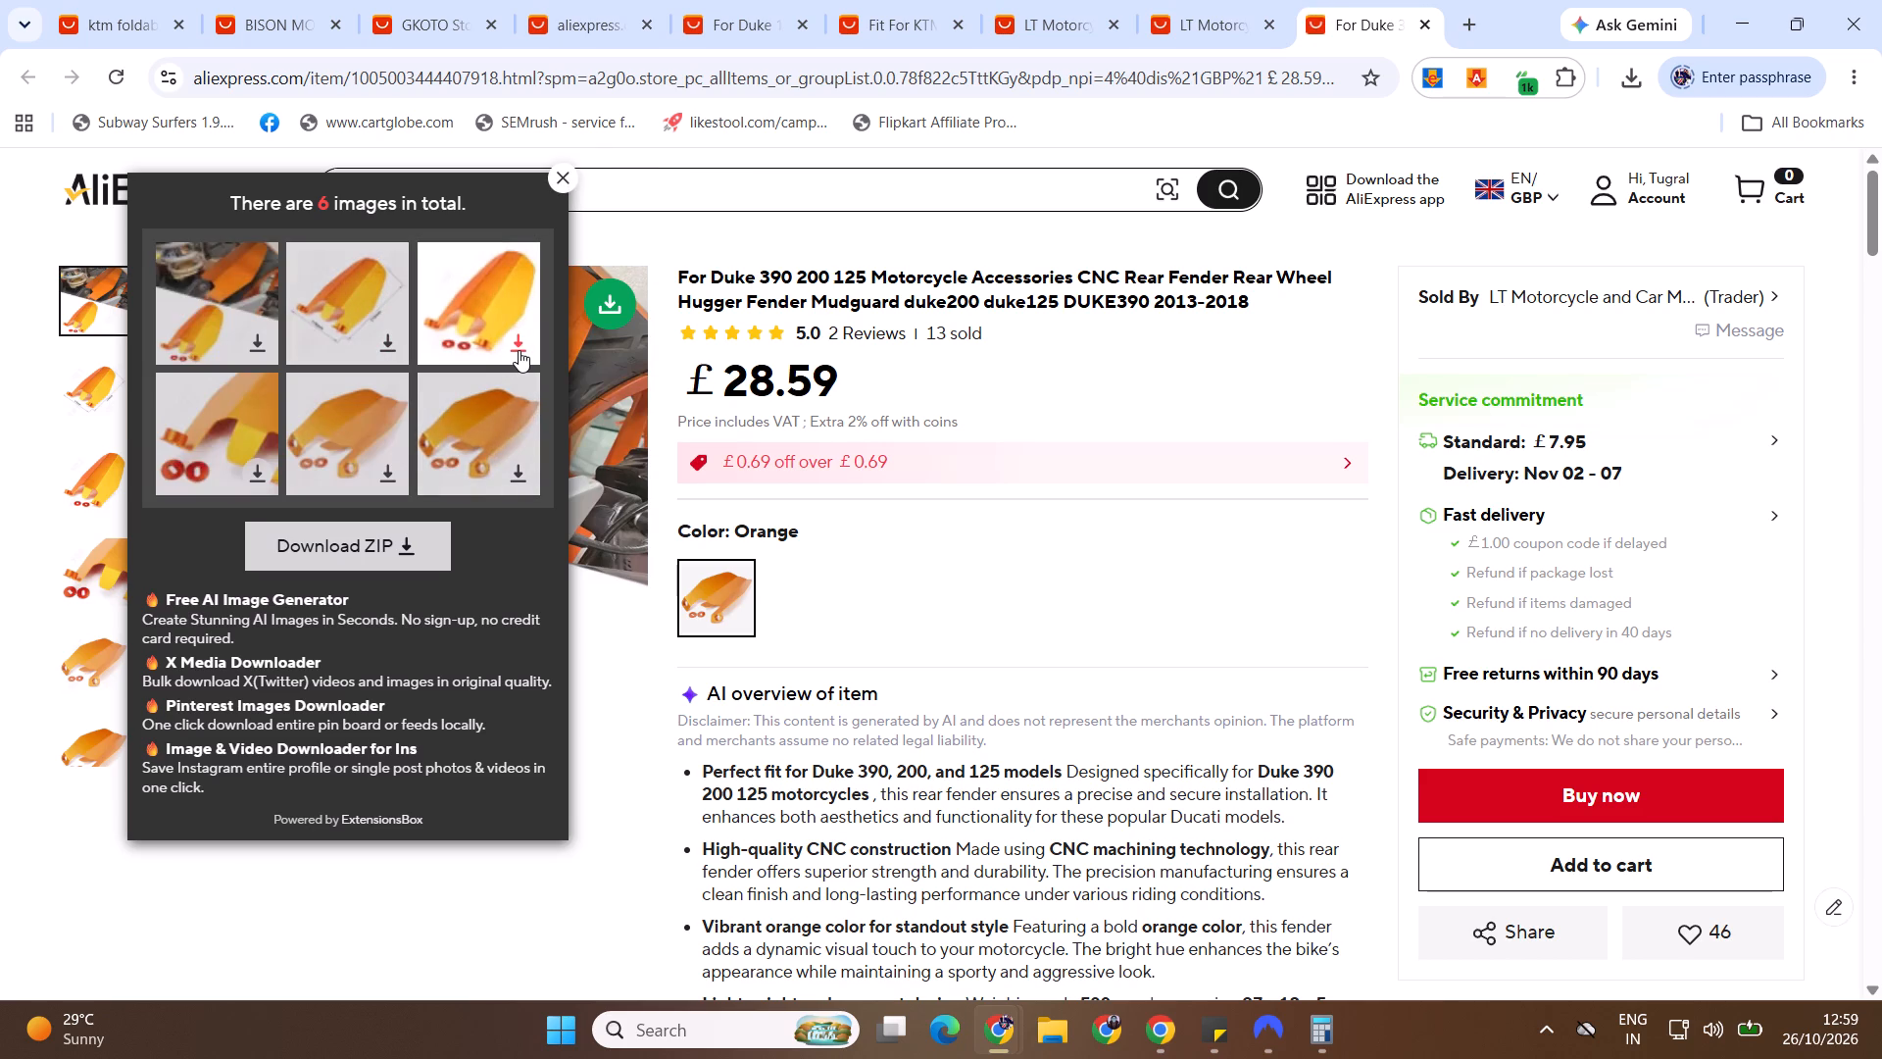
{"action": "left_click", "coordinate": [558, 181]}
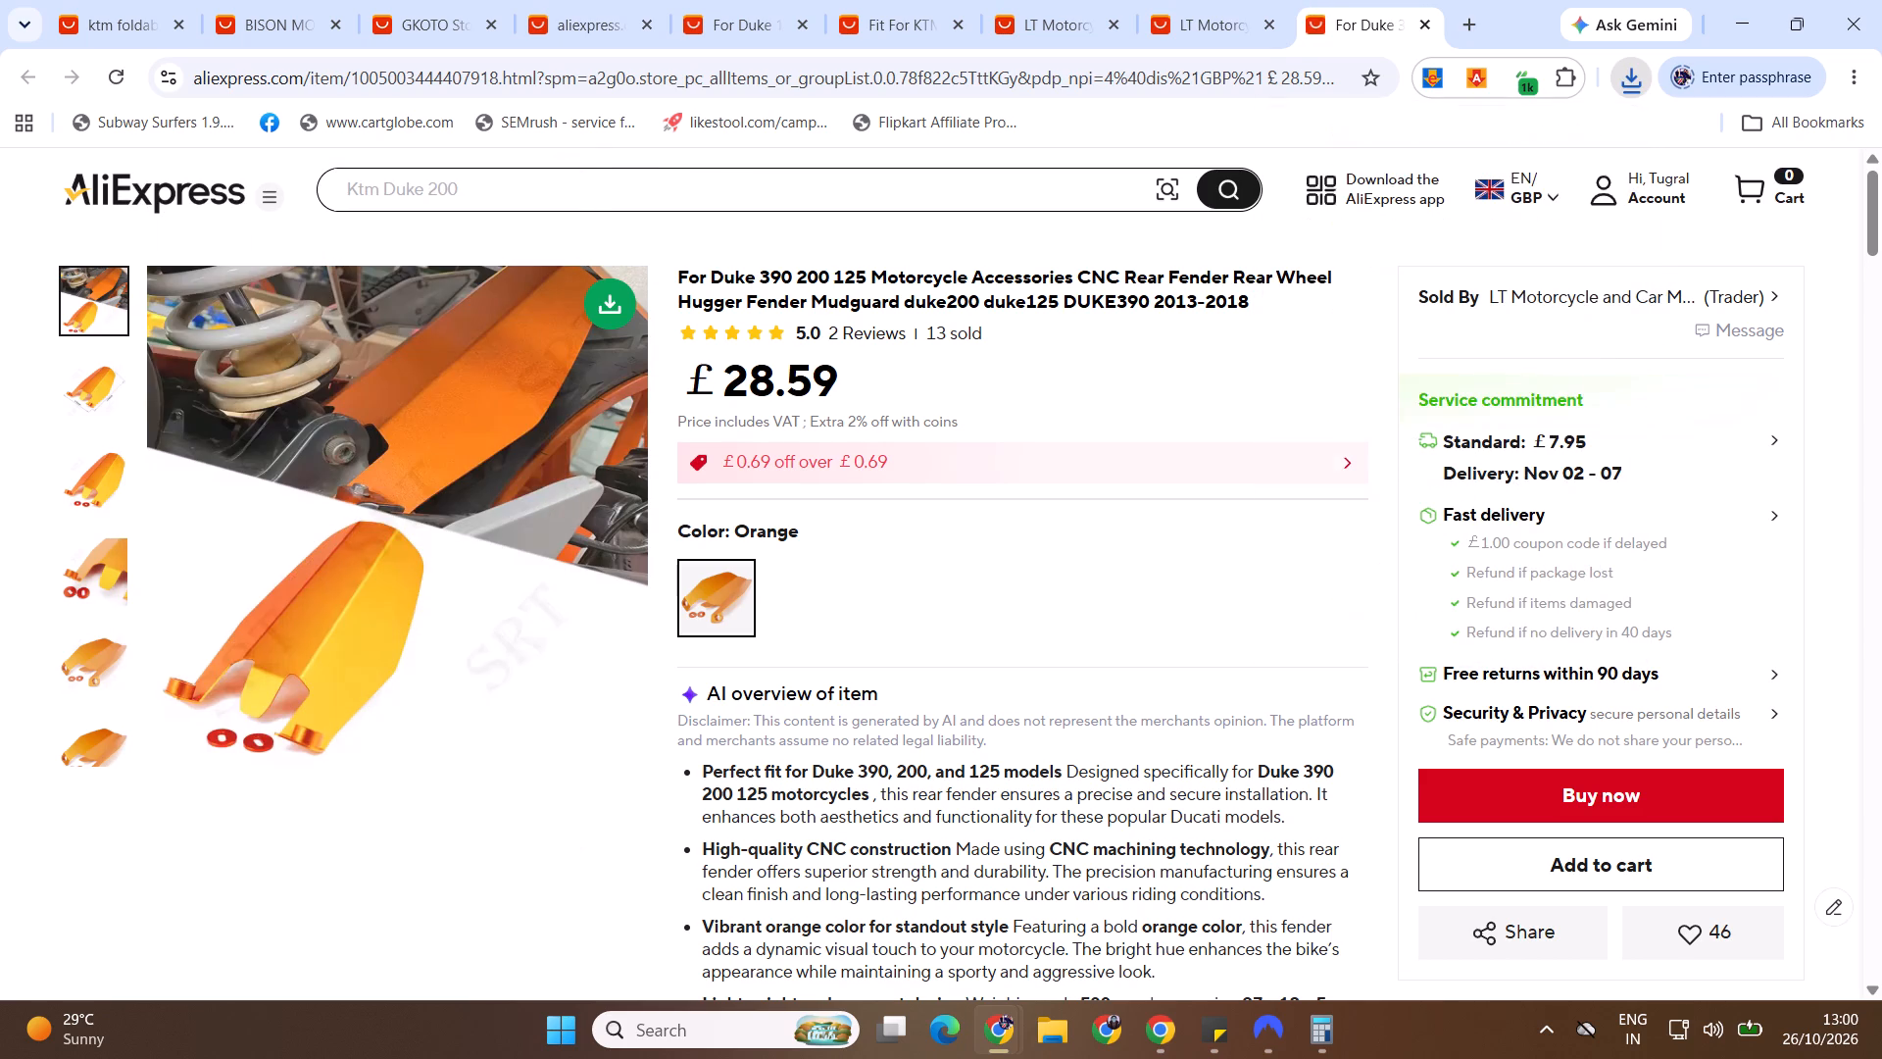
Run an AliExpress image search using the newly downloaded orange fender photo from the Downloads folder.
{"action": "left_click", "coordinate": [1174, 194]}
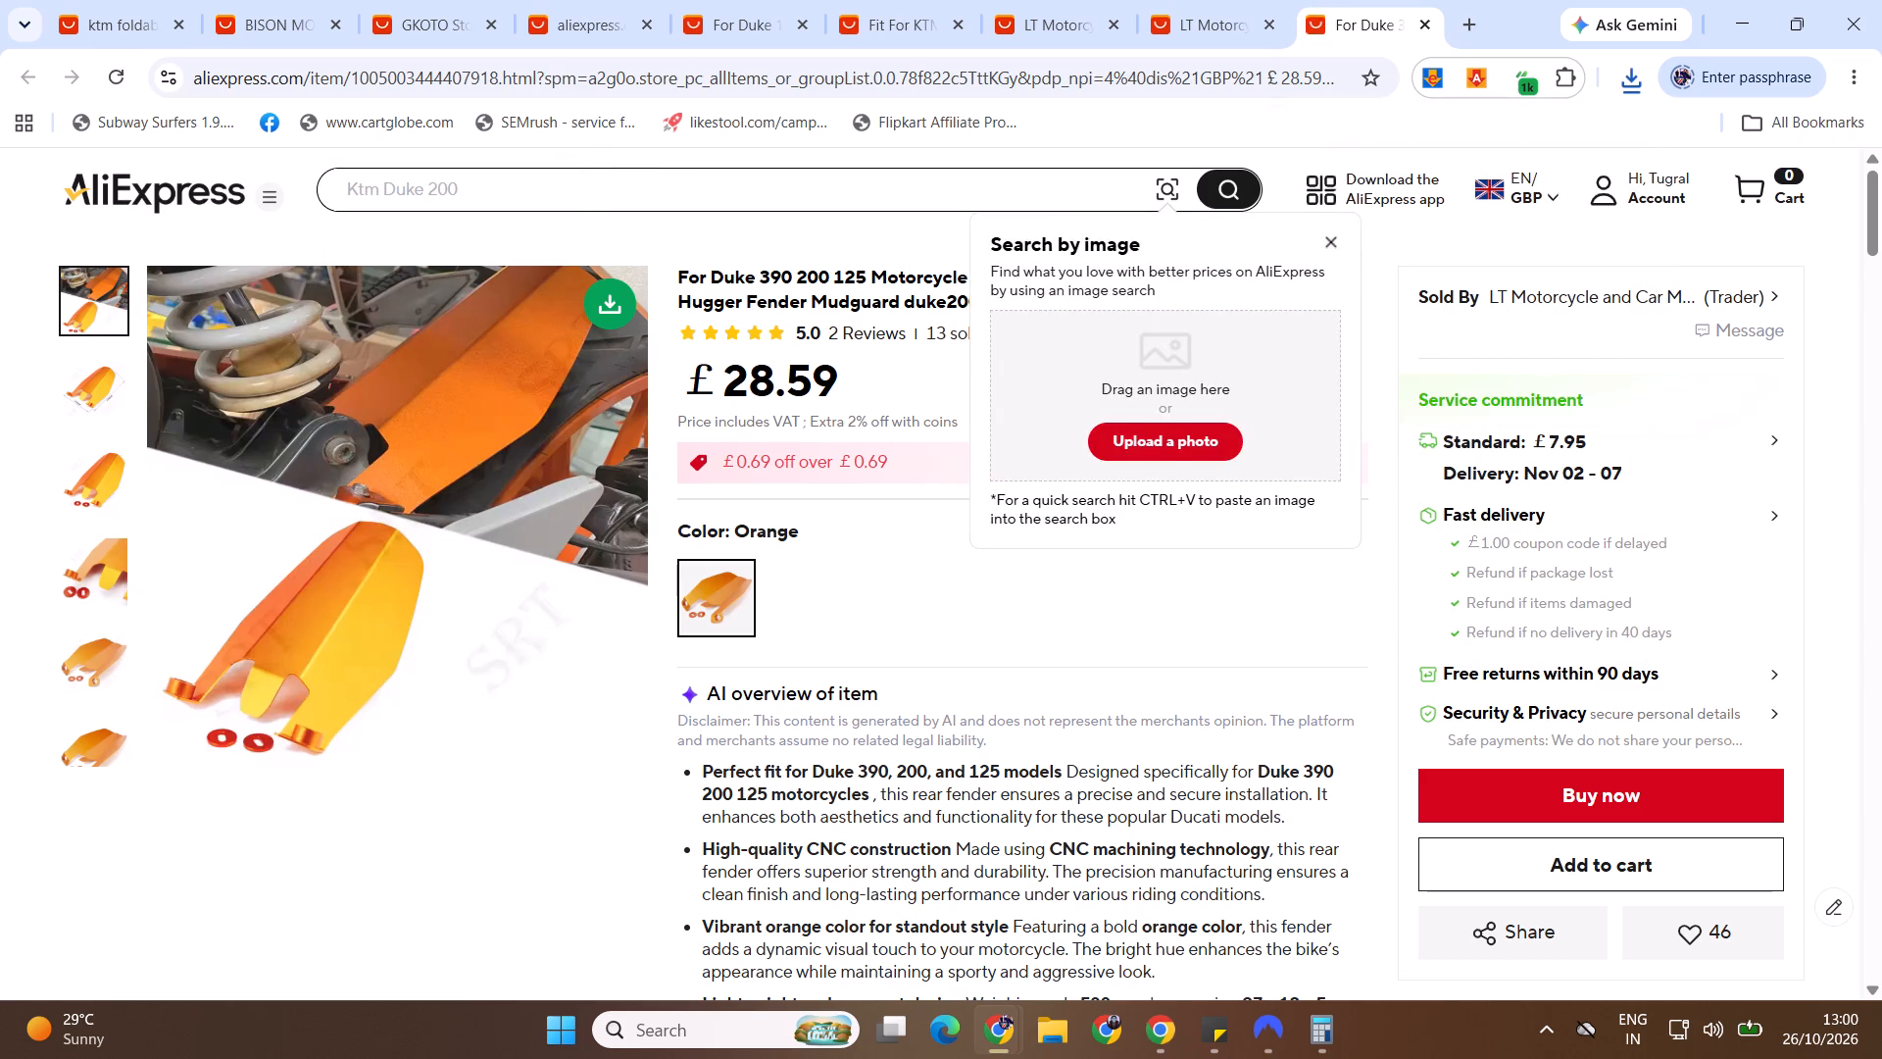
{"action": "left_click", "coordinate": [1177, 461]}
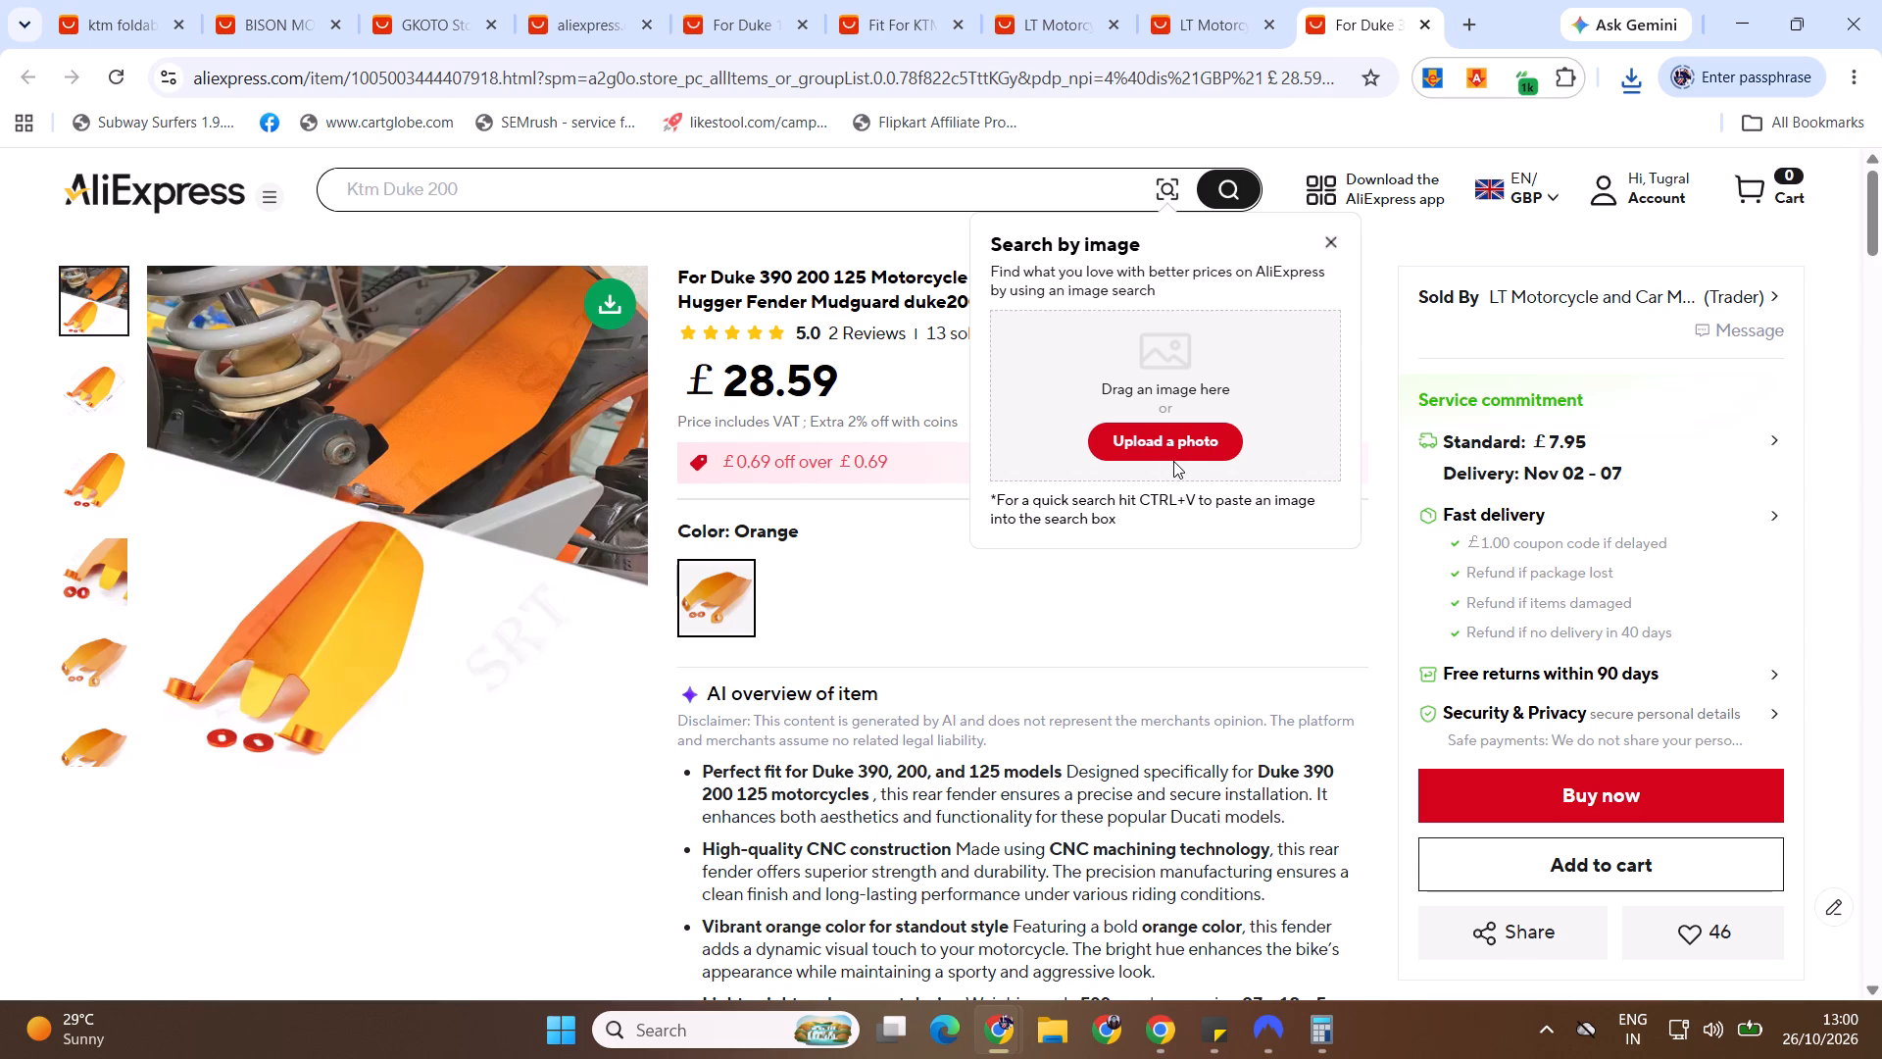
{"action": "left_click", "coordinate": [1163, 452]}
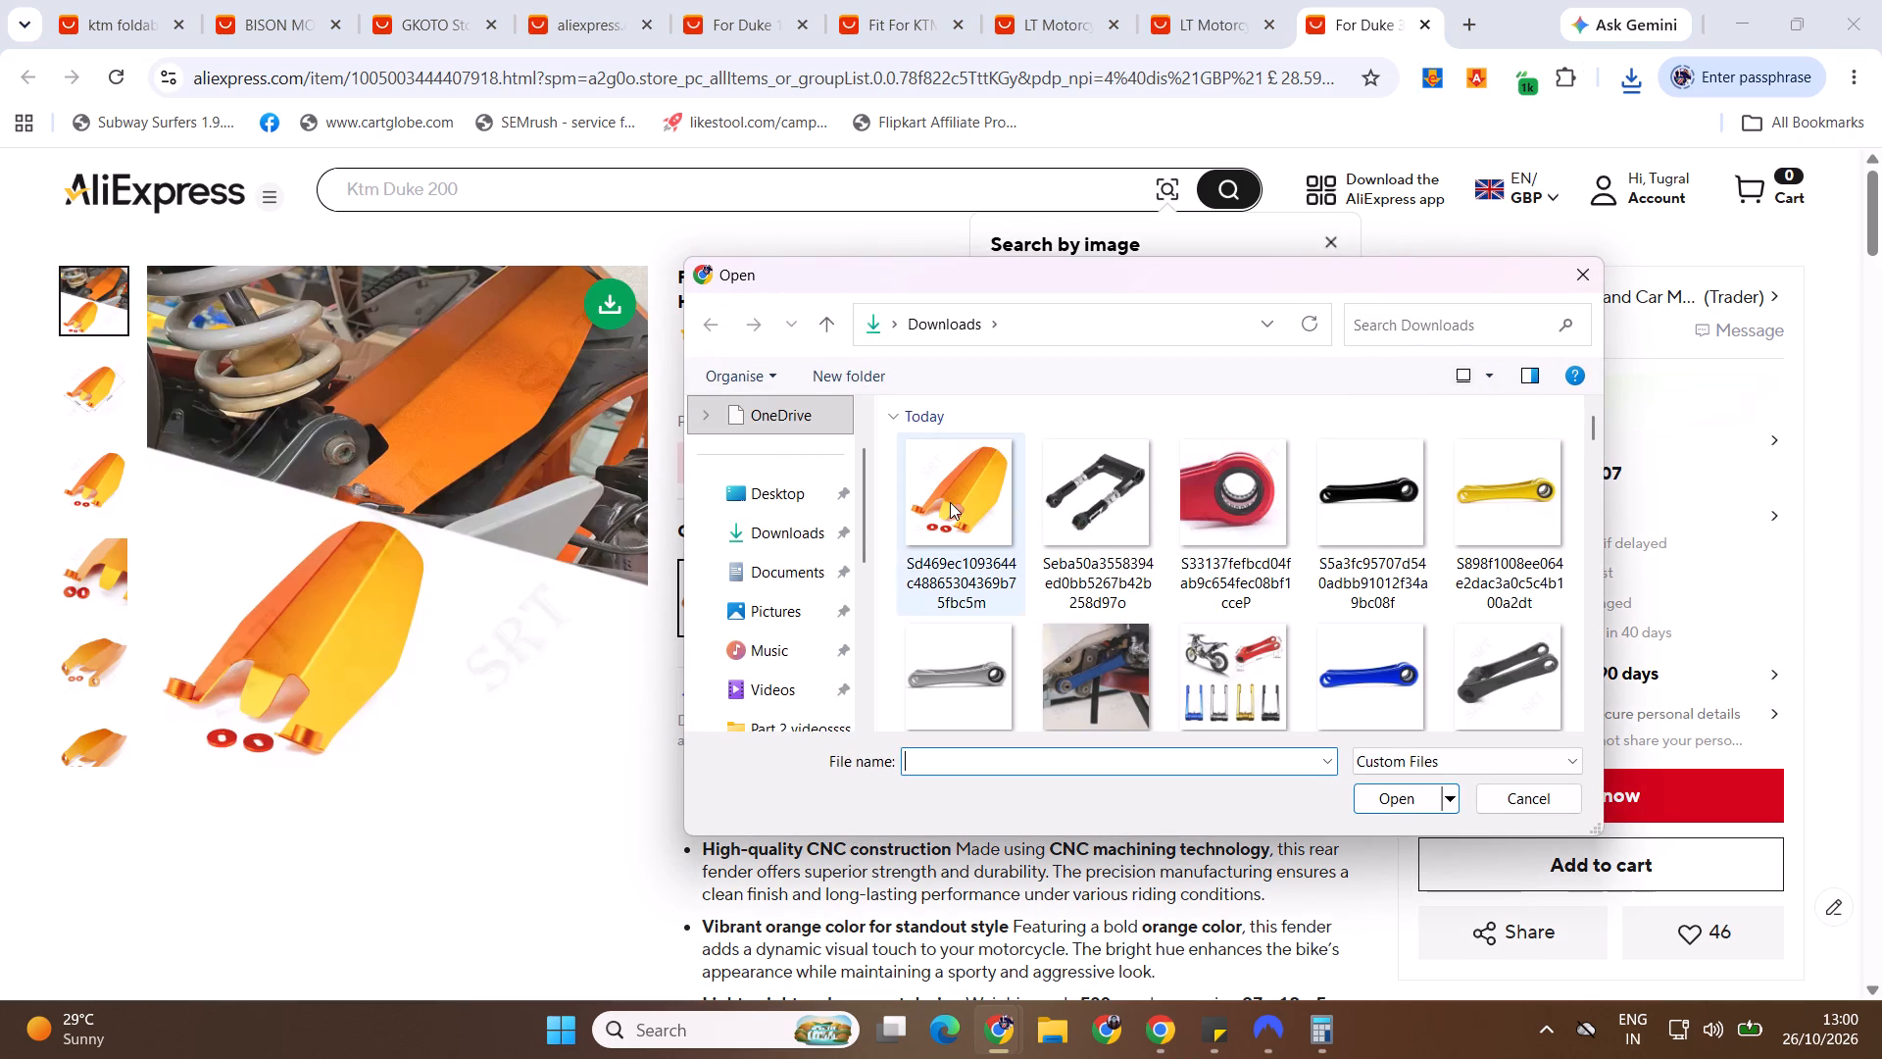
{"action": "left_click", "coordinate": [950, 502]}
{"action": "left_click", "coordinate": [1392, 795]}
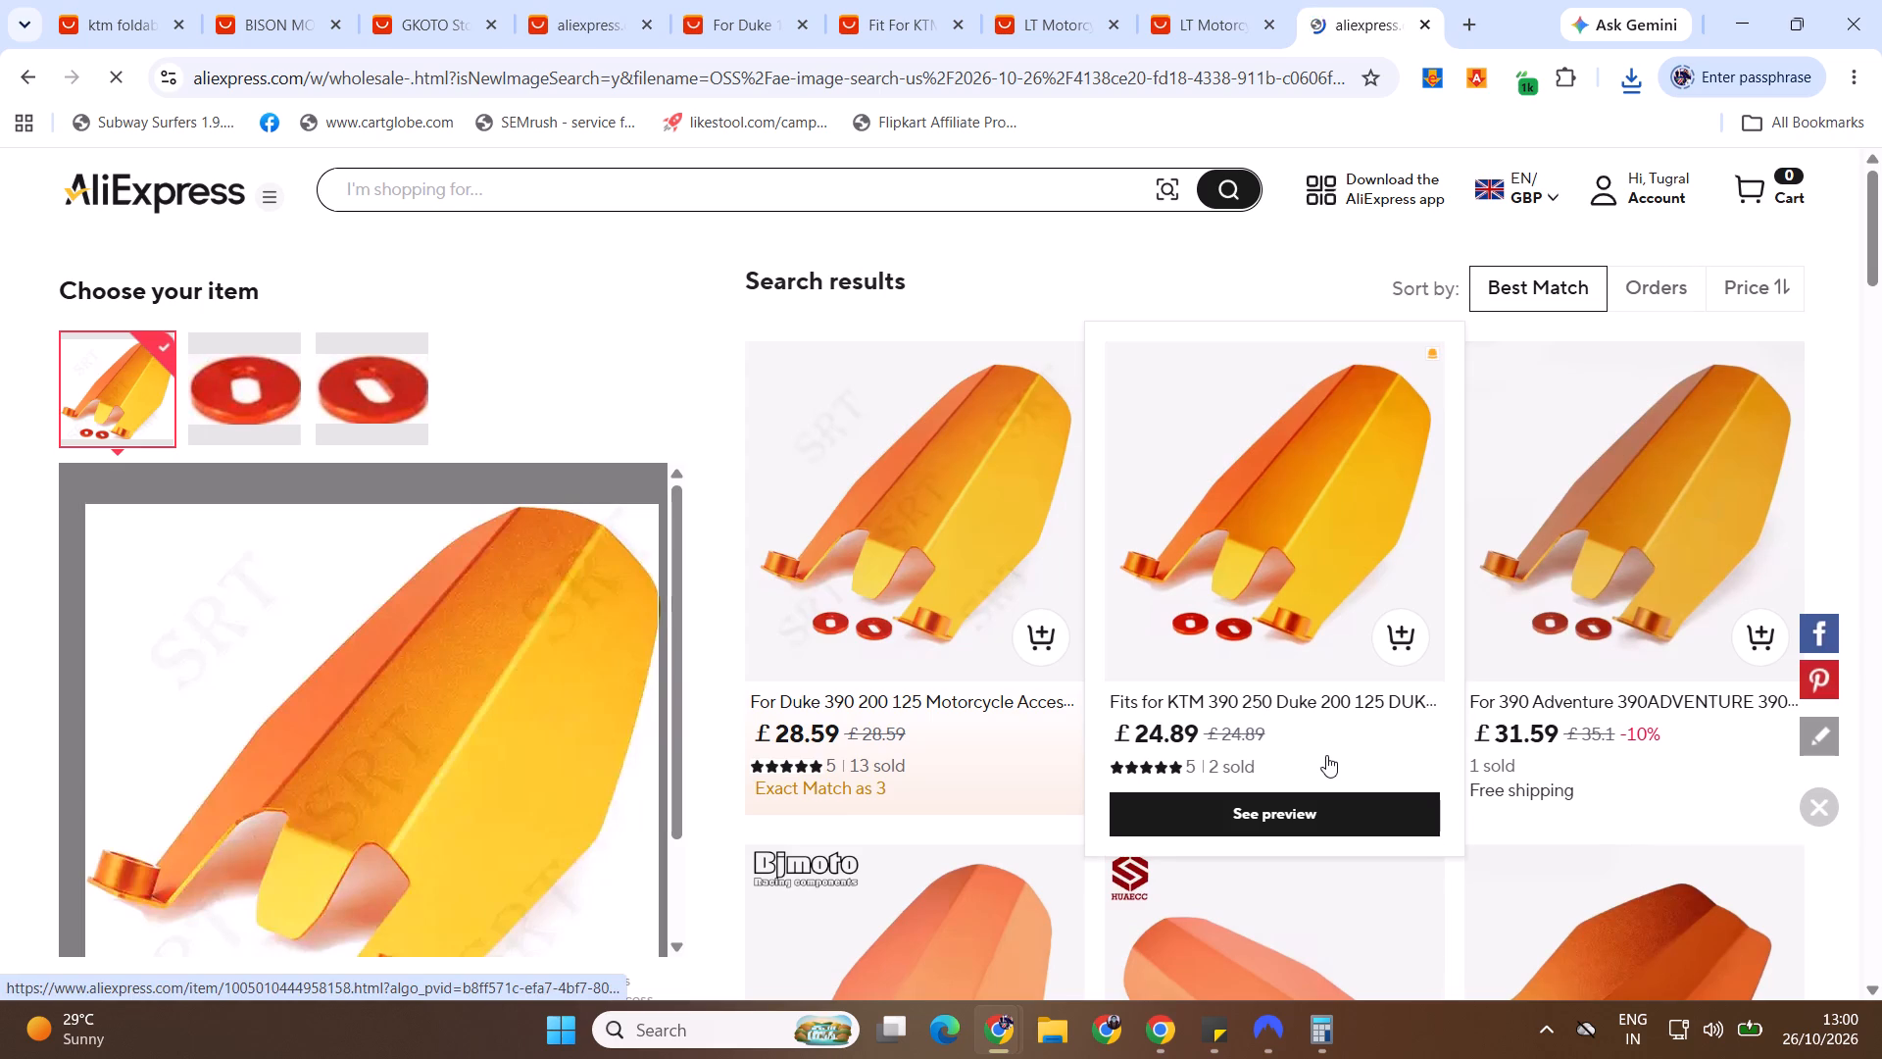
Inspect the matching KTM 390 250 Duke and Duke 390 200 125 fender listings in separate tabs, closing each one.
{"action": "middle_click", "coordinate": [1283, 611]}
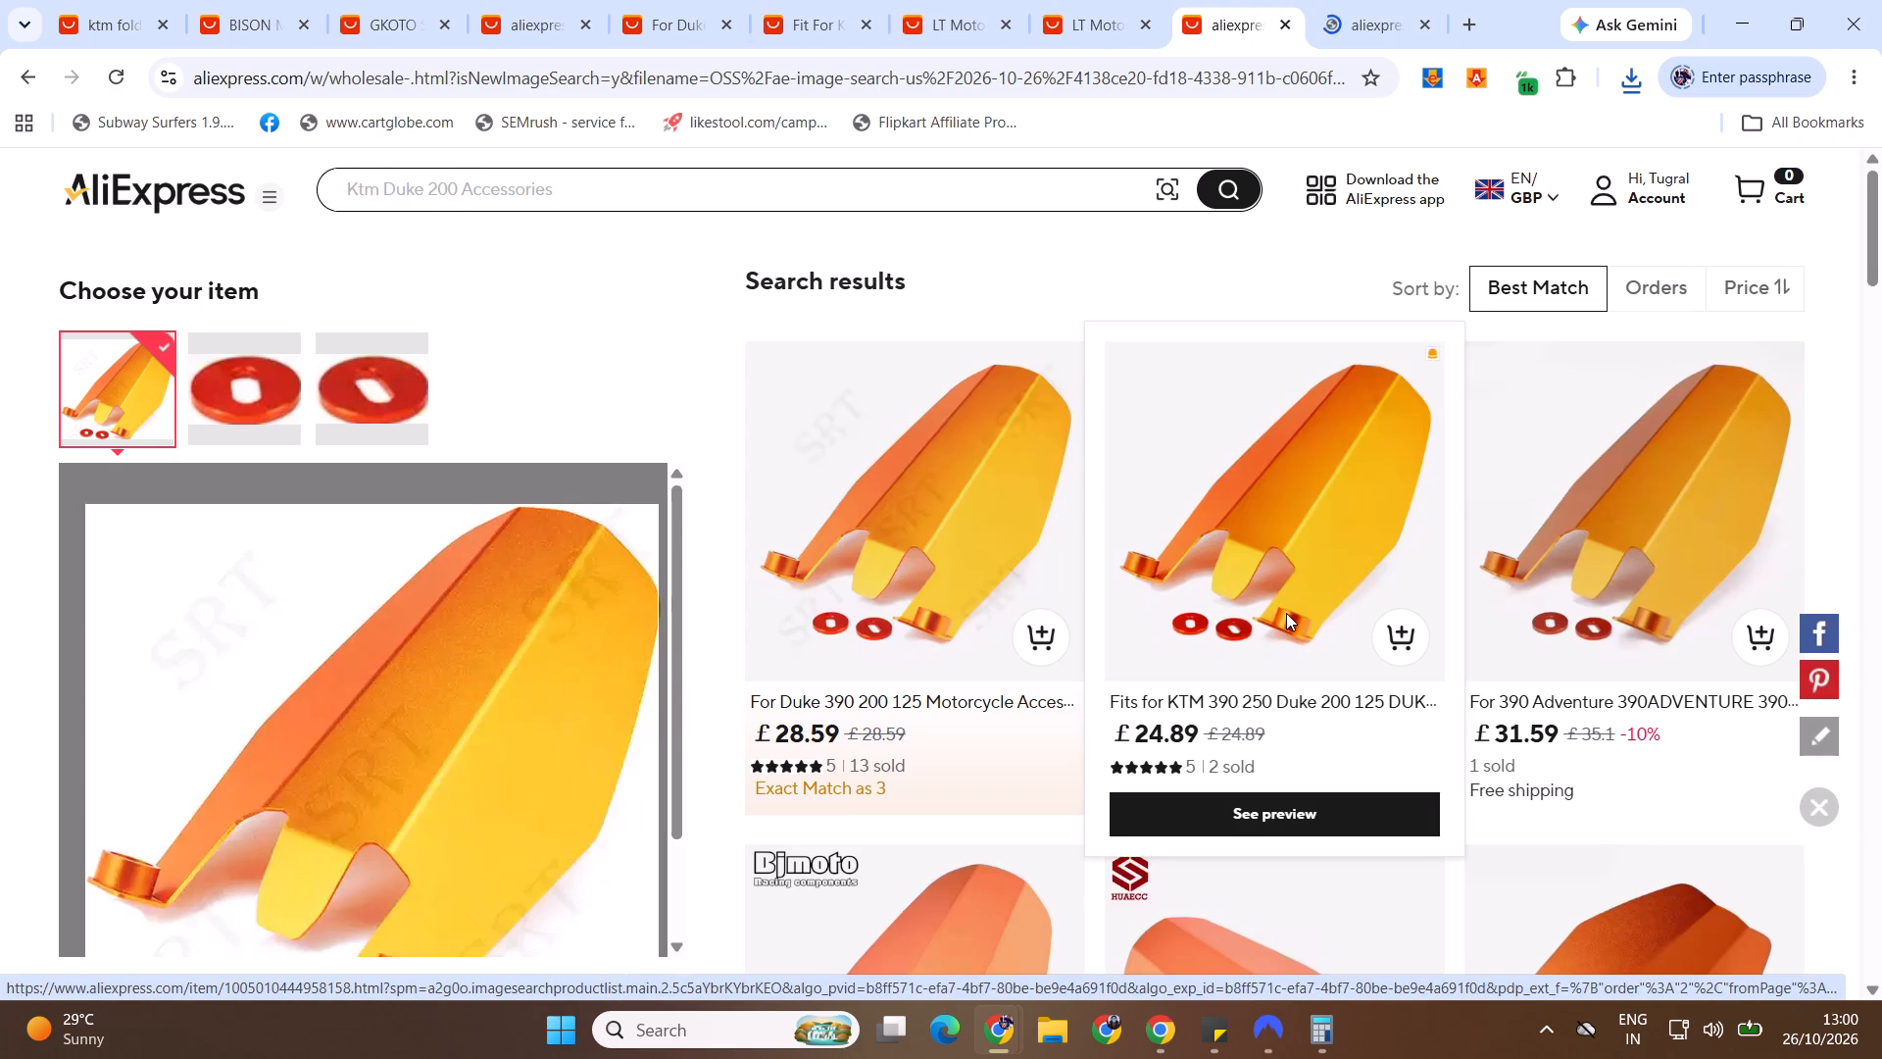
{"action": "left_click", "coordinate": [1368, 0]}
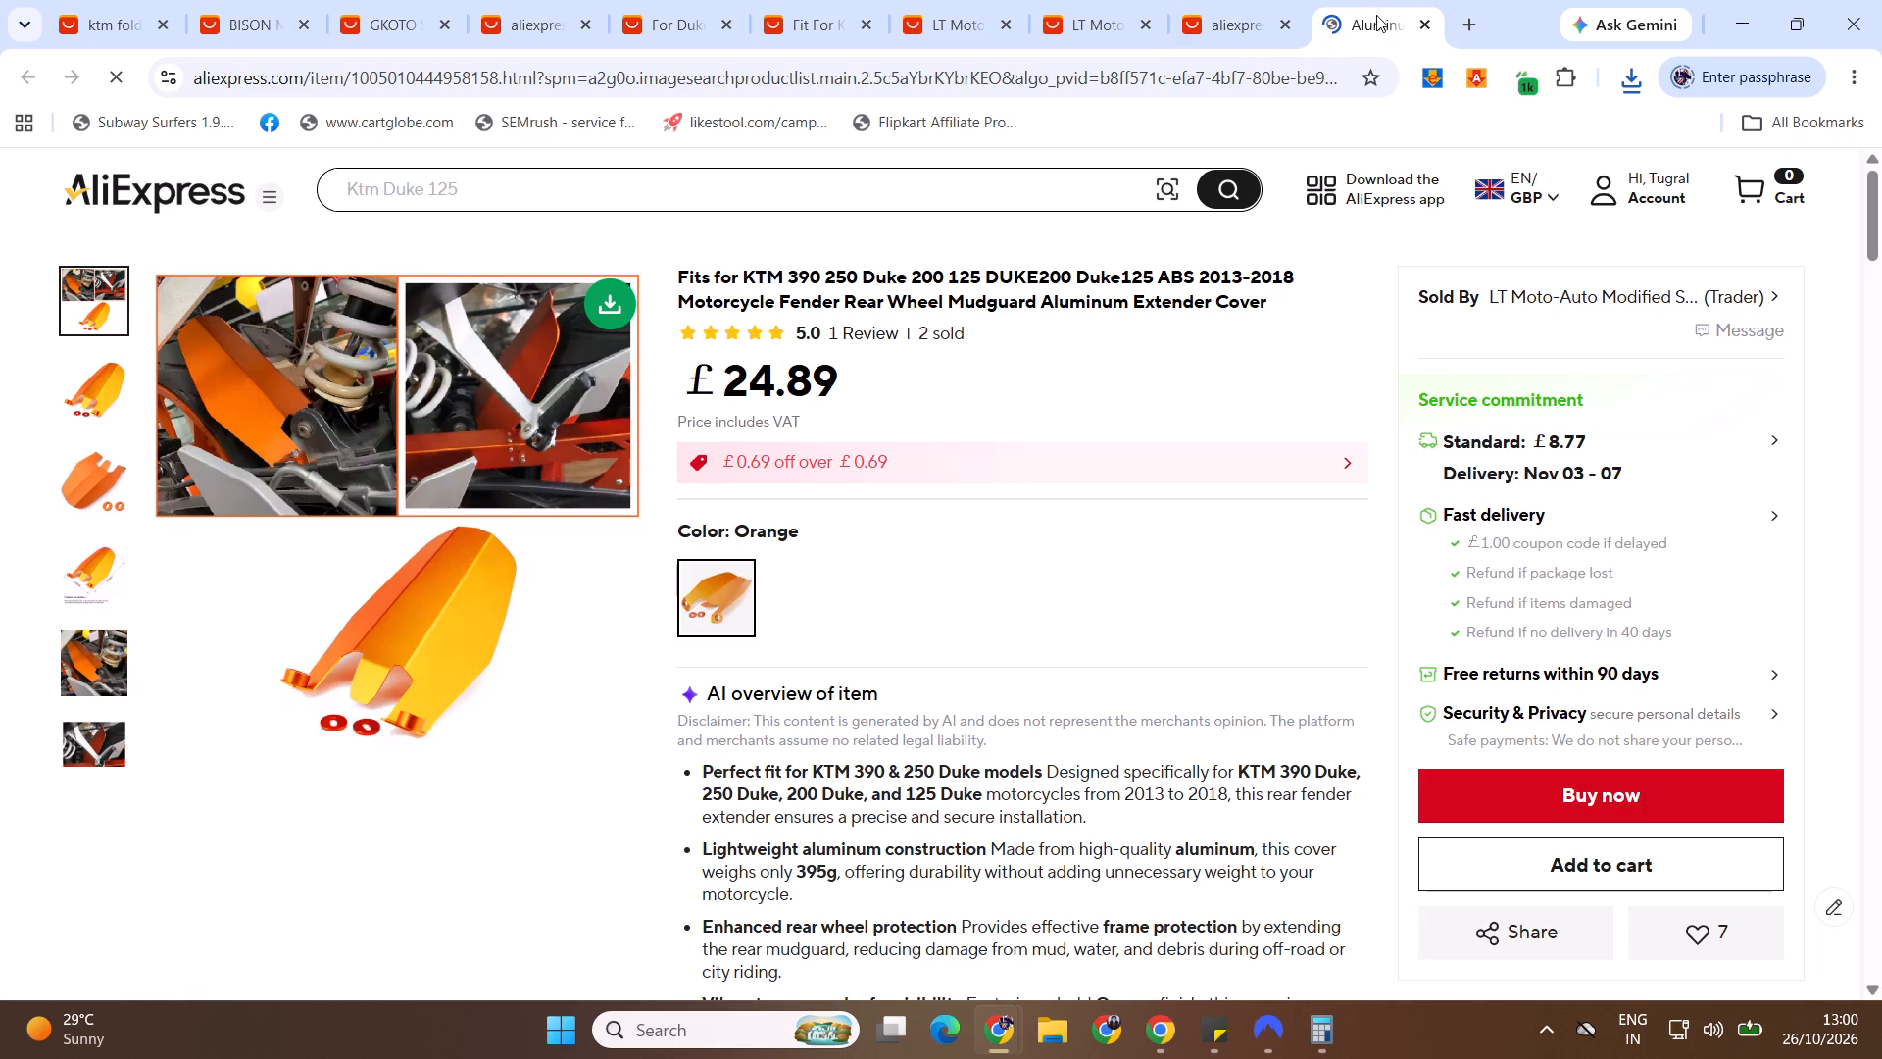
{"action": "left_click", "coordinate": [1424, 23]}
{"action": "middle_click", "coordinate": [949, 581]}
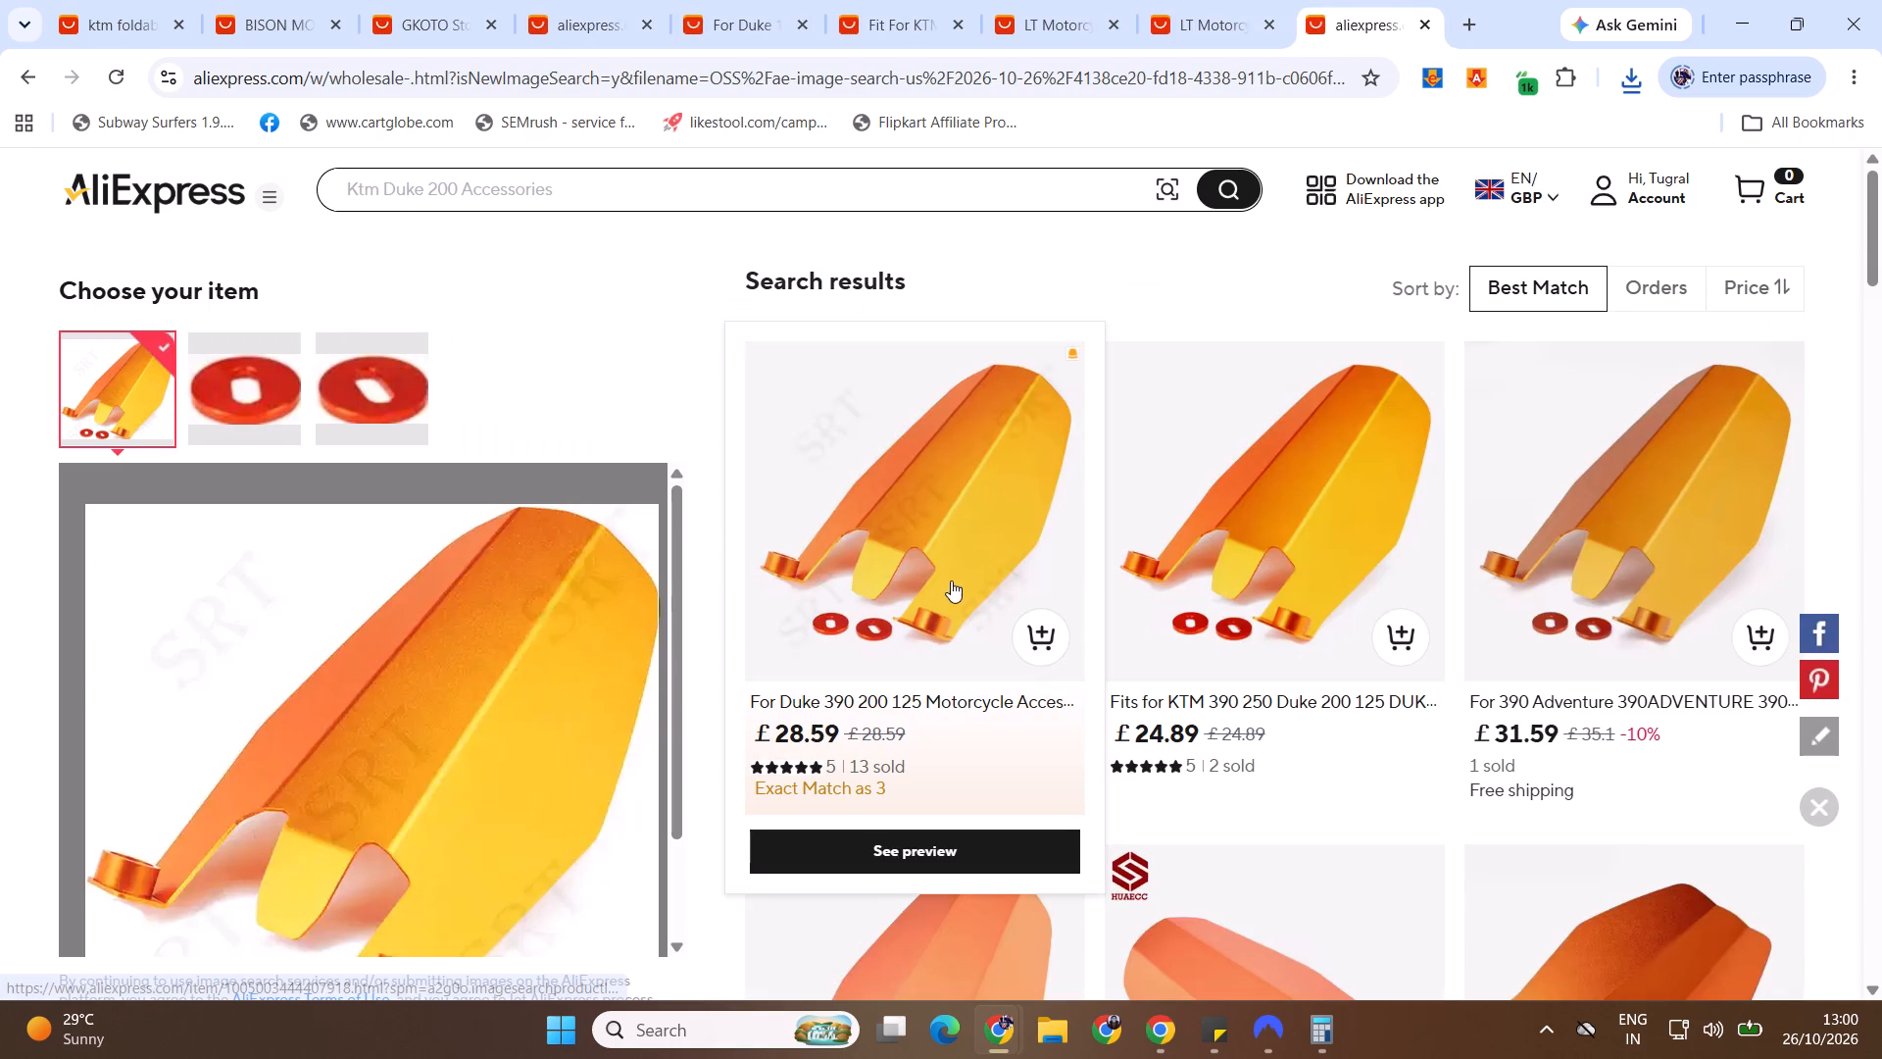
{"action": "left_click", "coordinate": [1337, 25]}
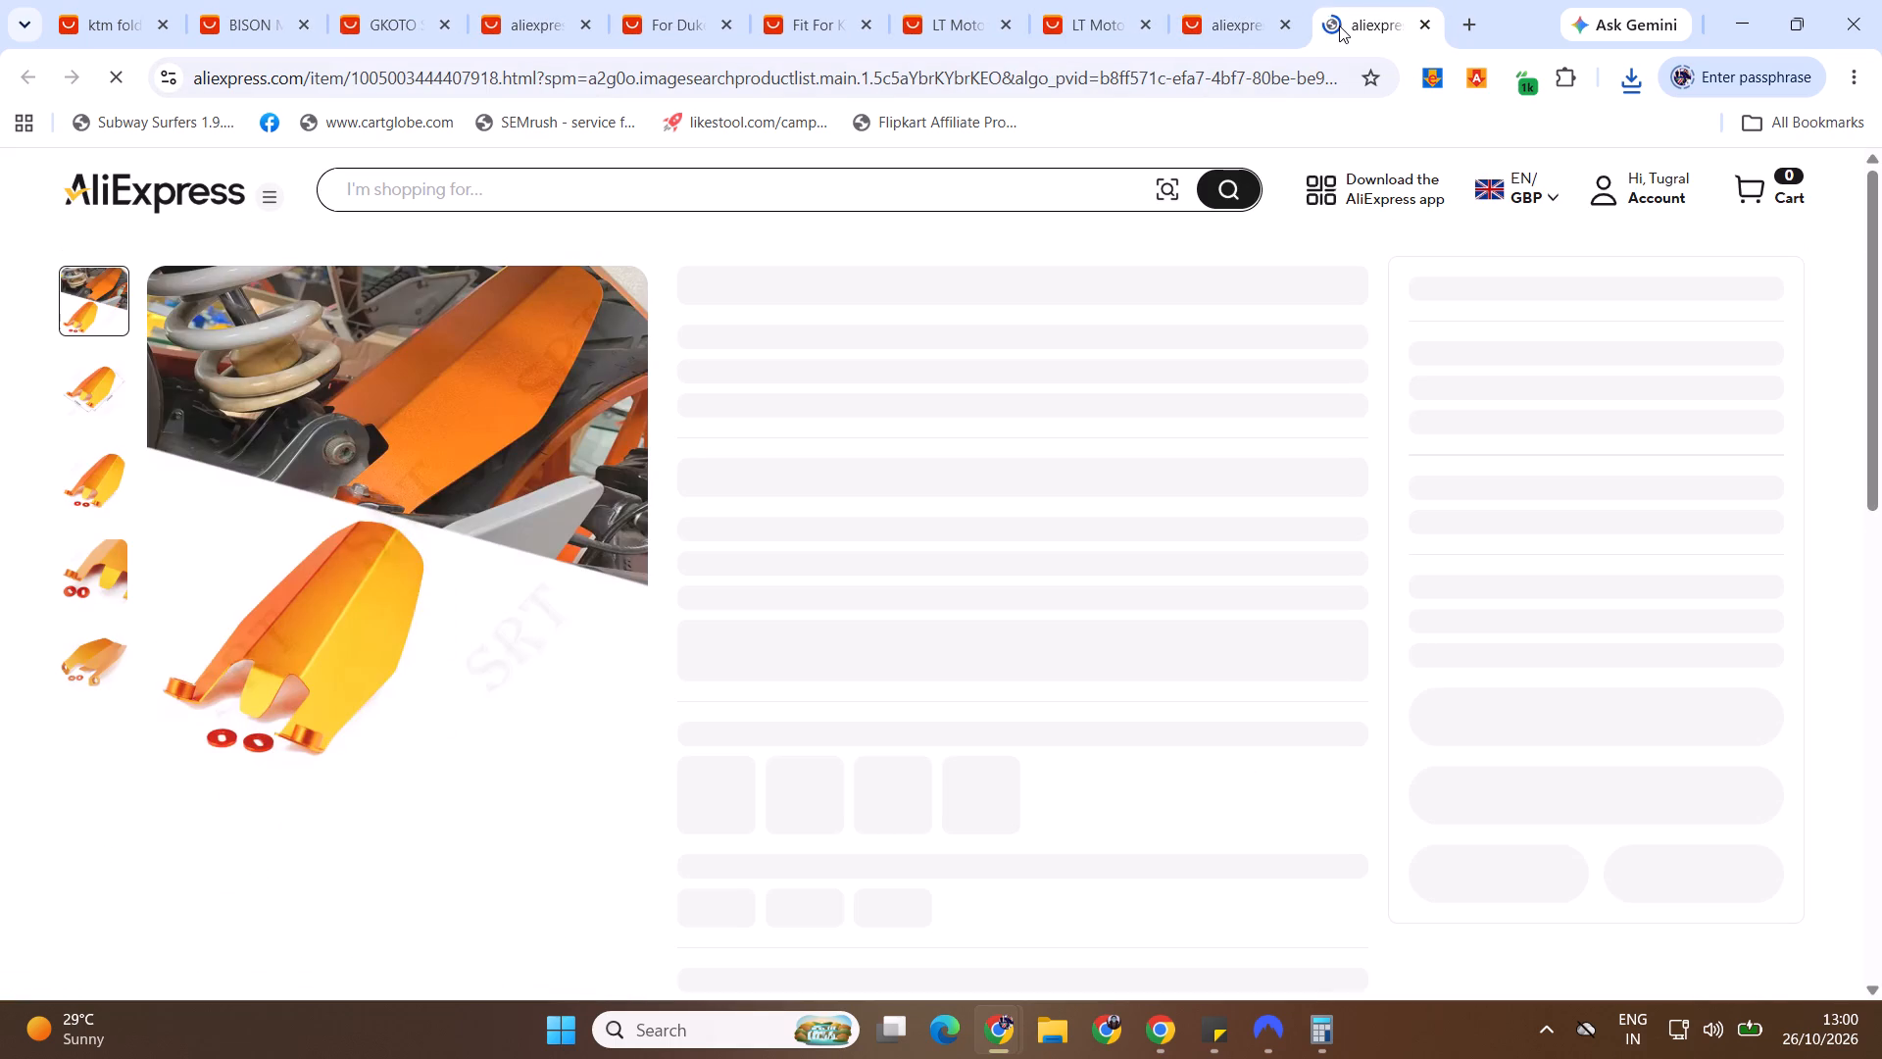
{"action": "left_click", "coordinate": [1430, 35]}
Open the 390 Adventure protection cover listing, check its Picture 3, Picture 4 and Picture 5 variants, and close it.
{"action": "middle_click", "coordinate": [1603, 590]}
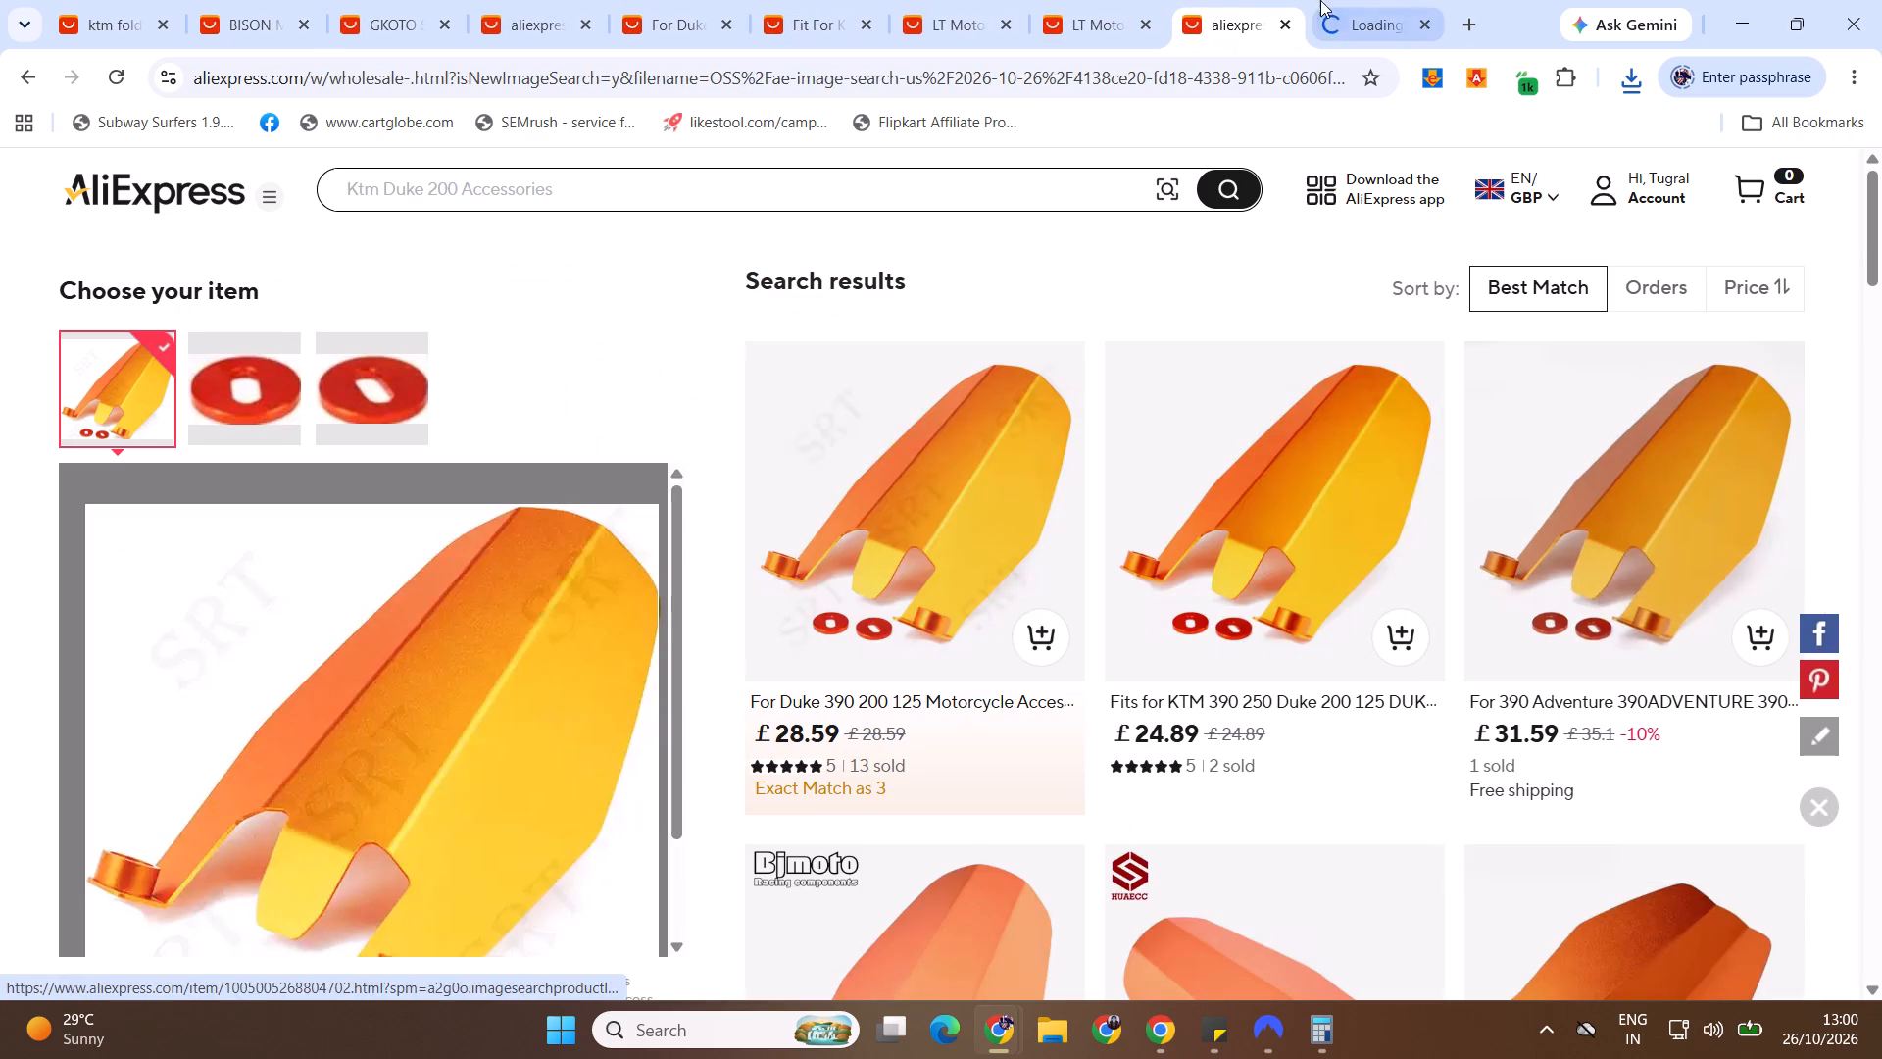
{"action": "left_click", "coordinate": [1379, 27]}
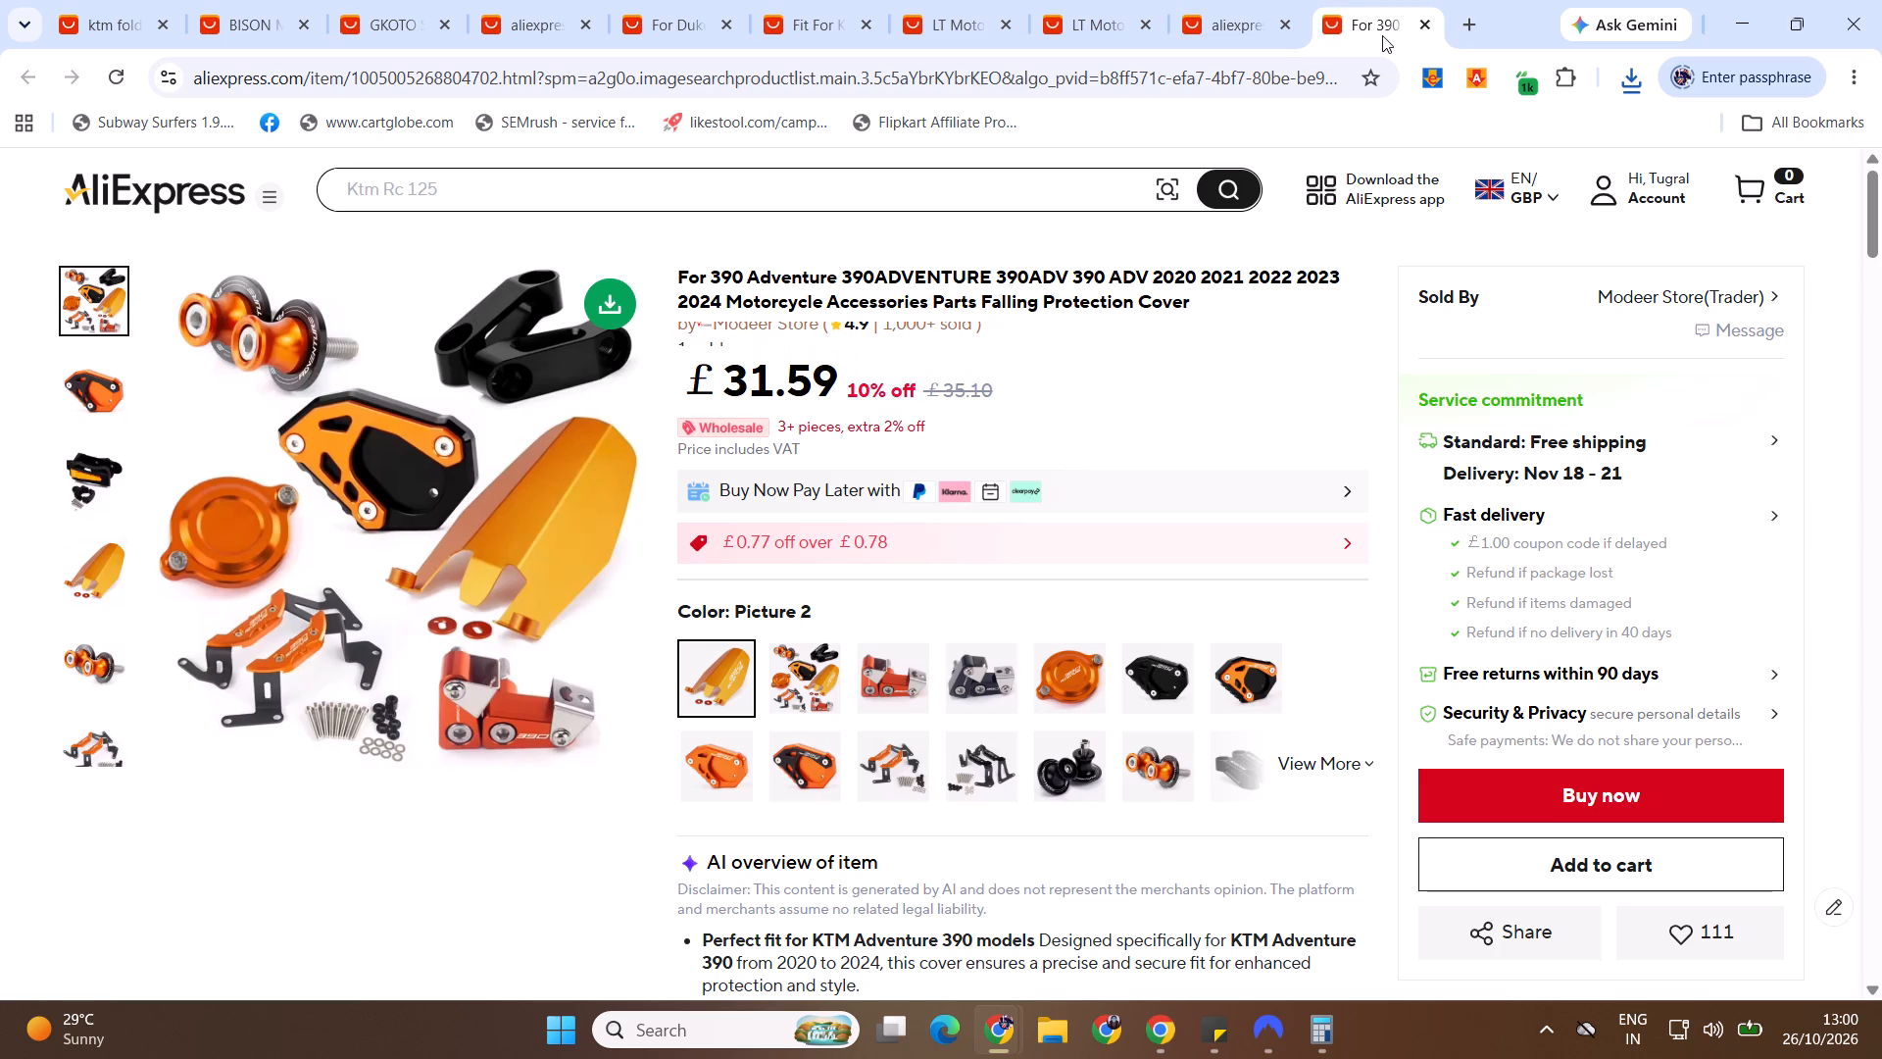
{"action": "left_click", "coordinate": [911, 682]}
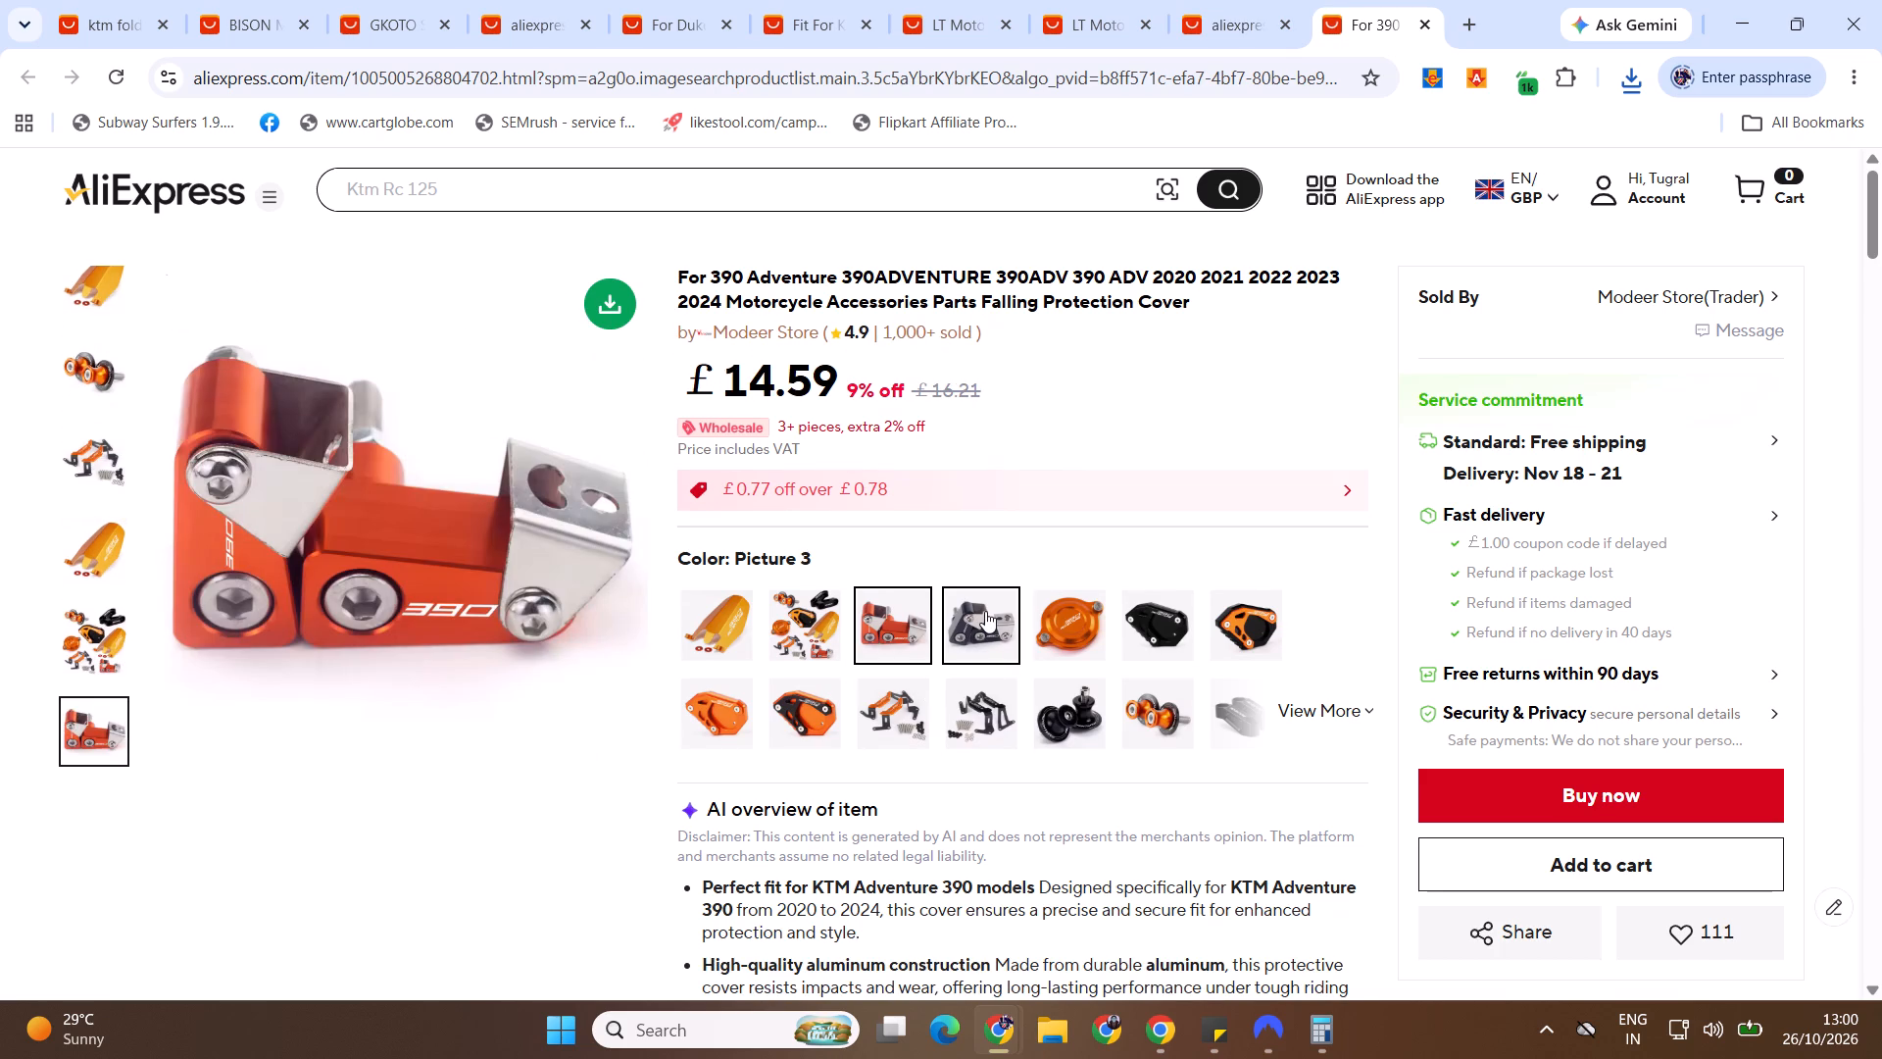
{"action": "left_click", "coordinate": [986, 611]}
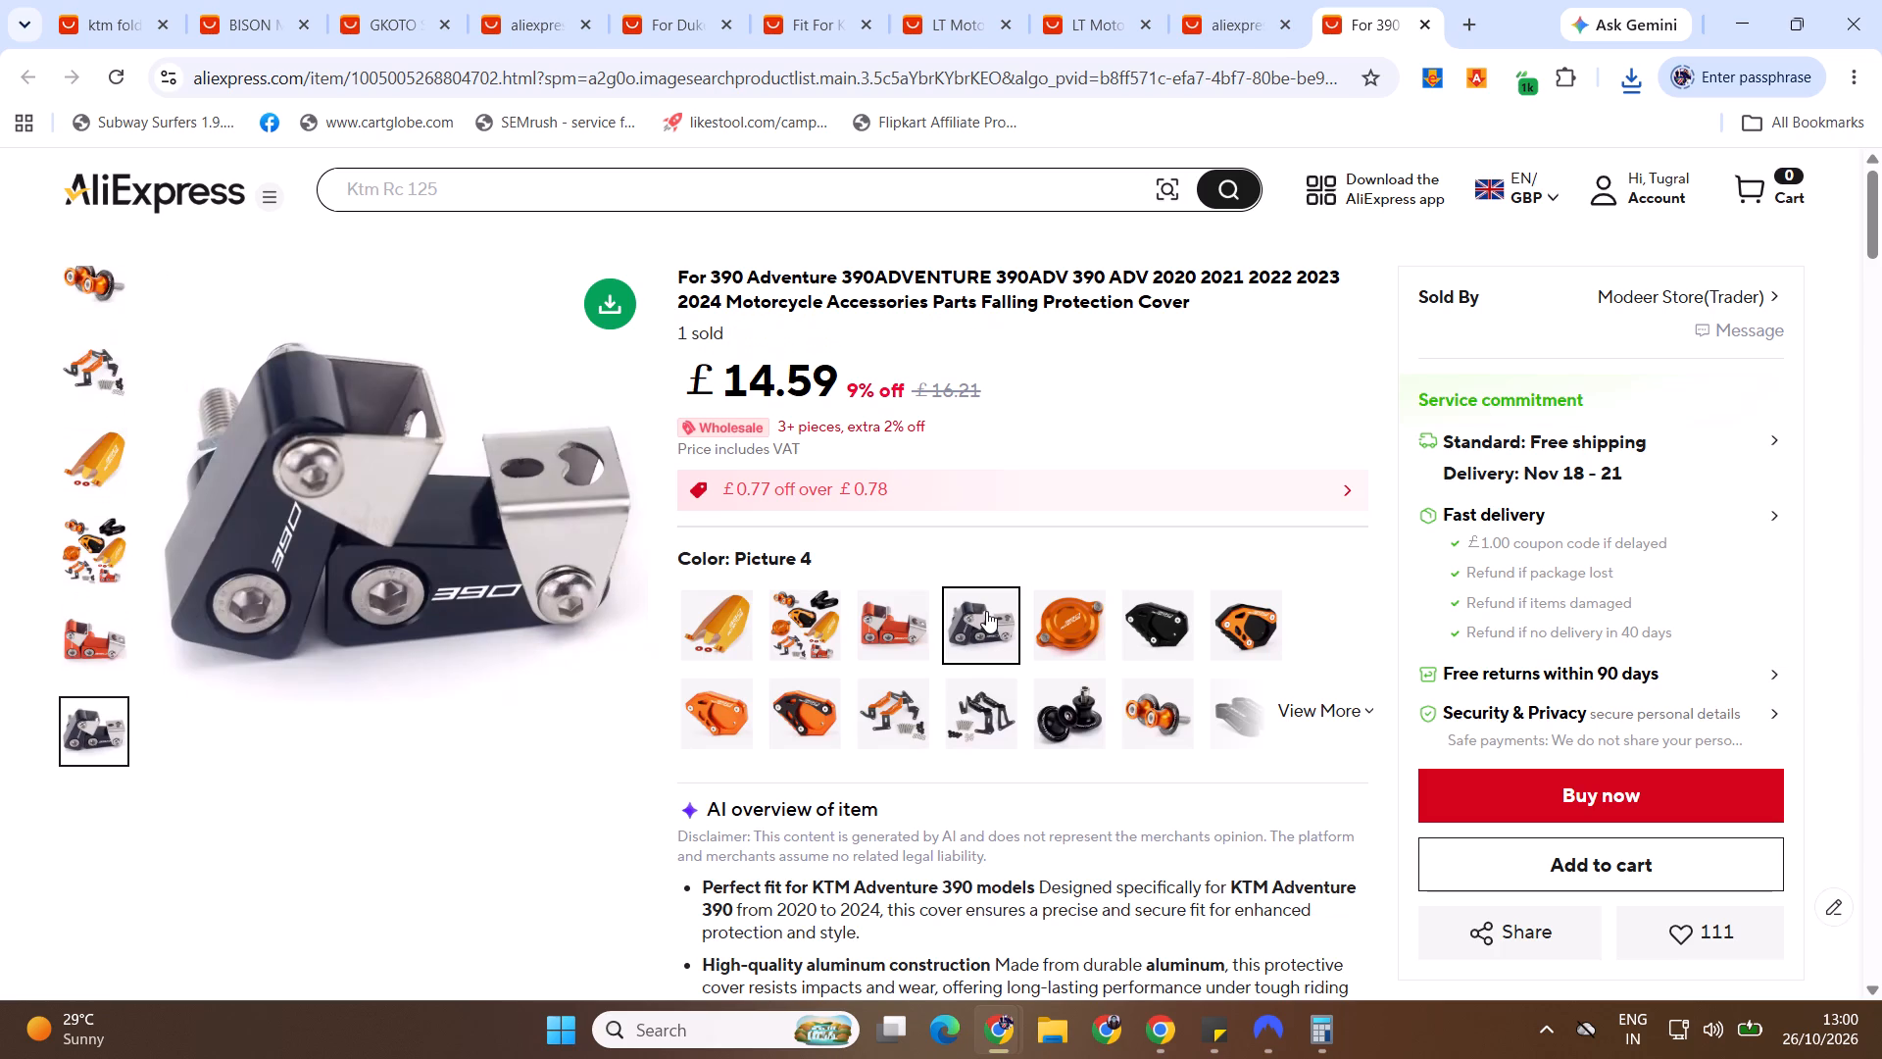
{"action": "left_click", "coordinate": [1059, 616]}
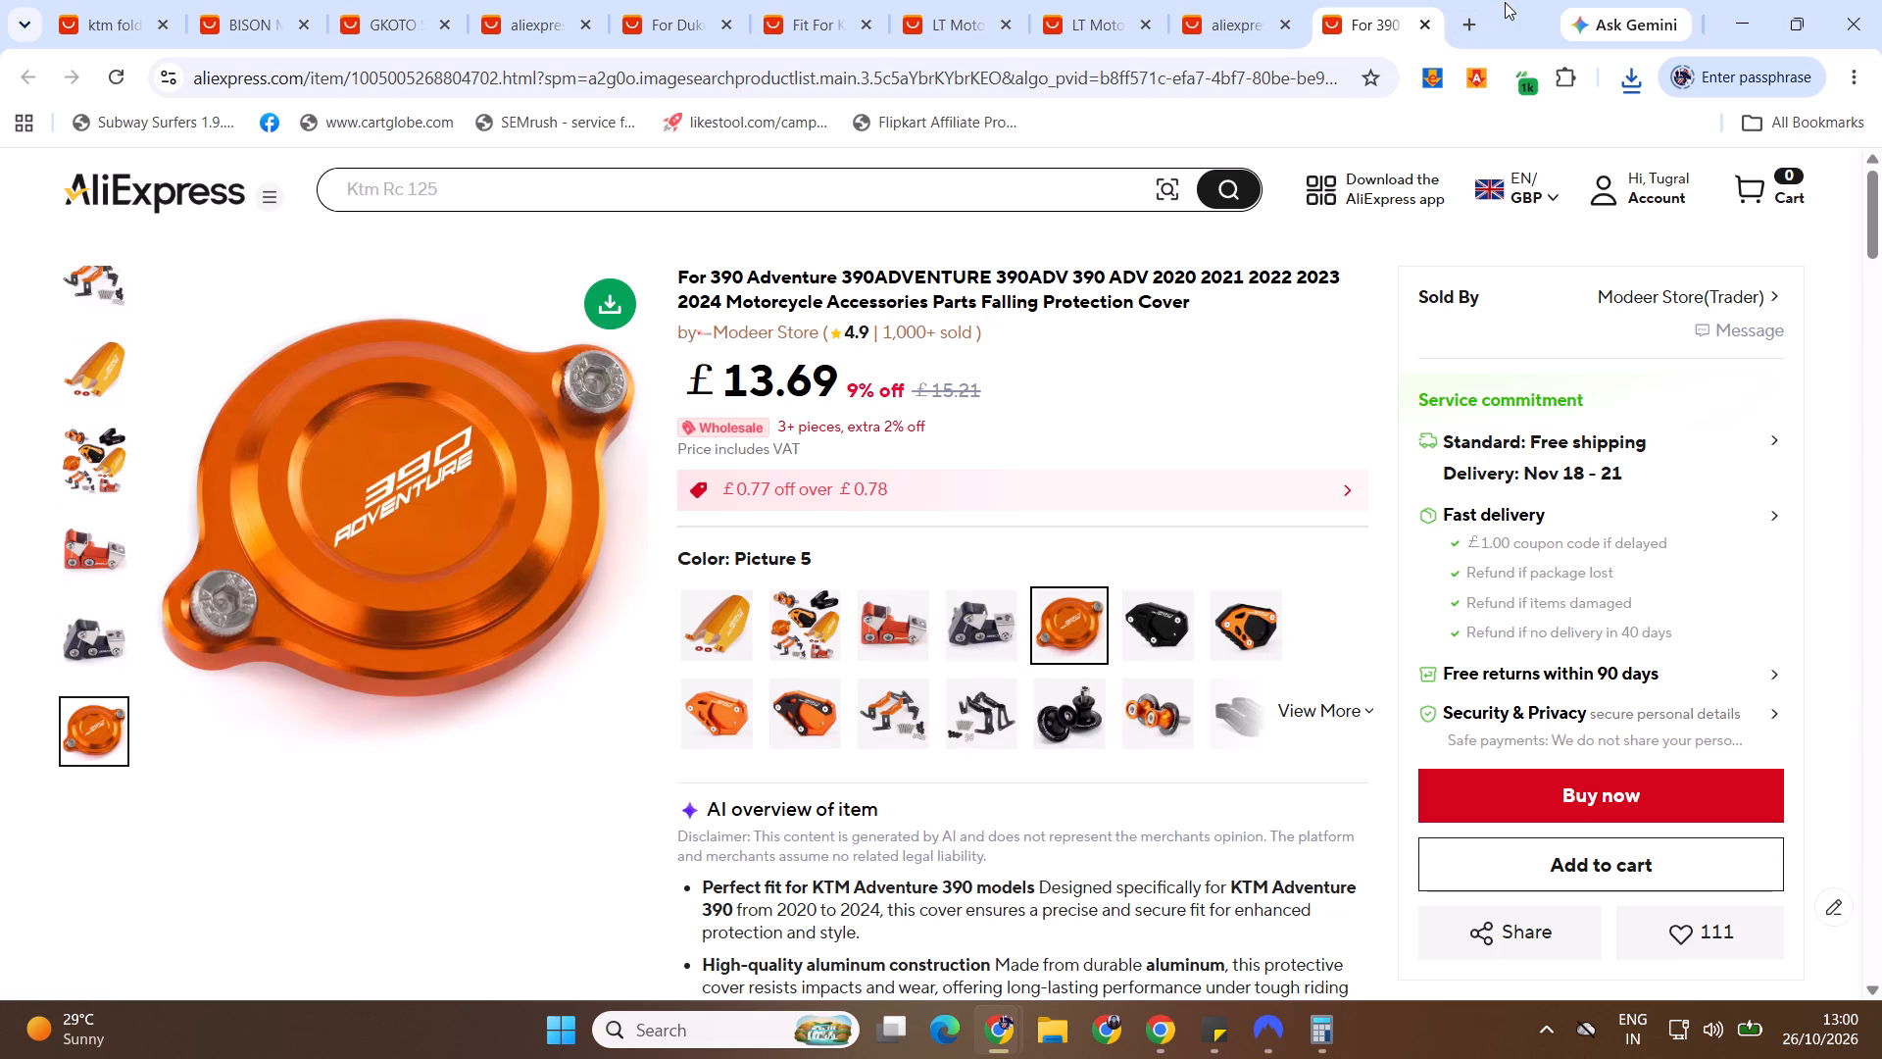
{"action": "left_click", "coordinate": [1434, 27]}
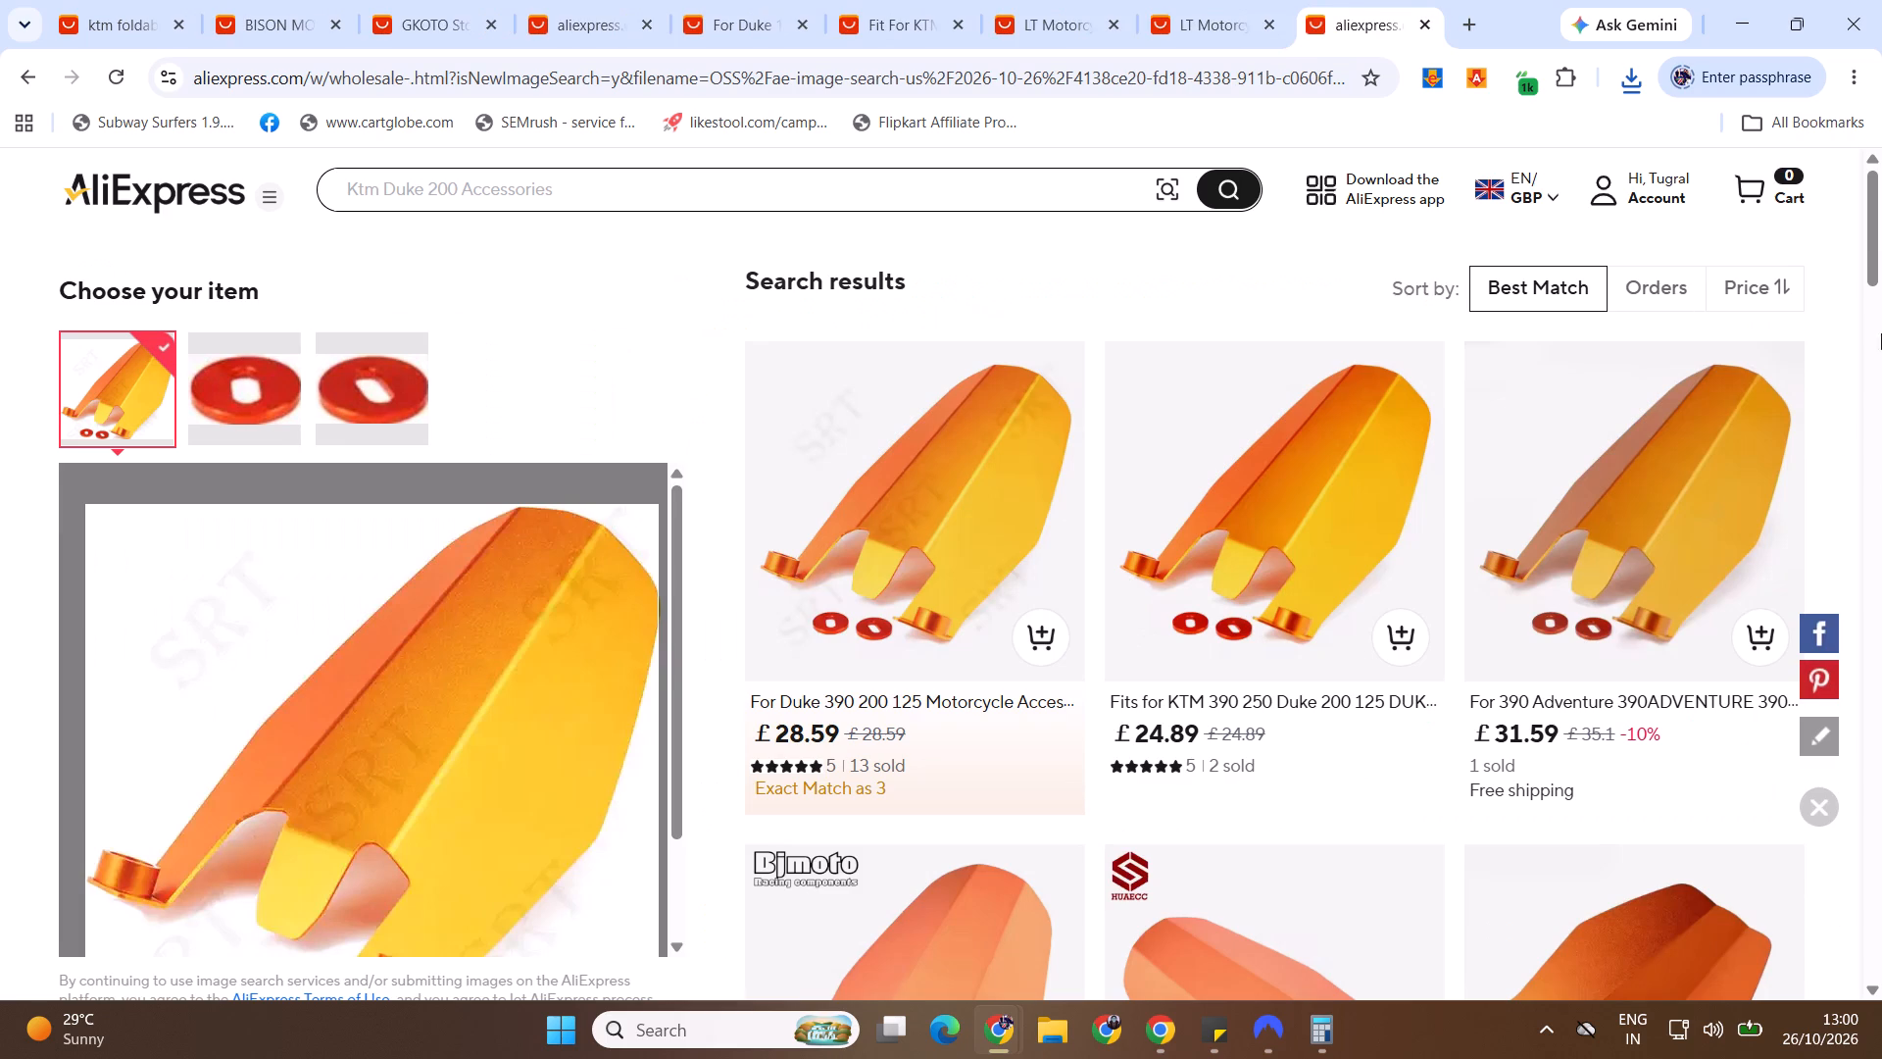
{"action": "left_click", "coordinate": [1881, 240]}
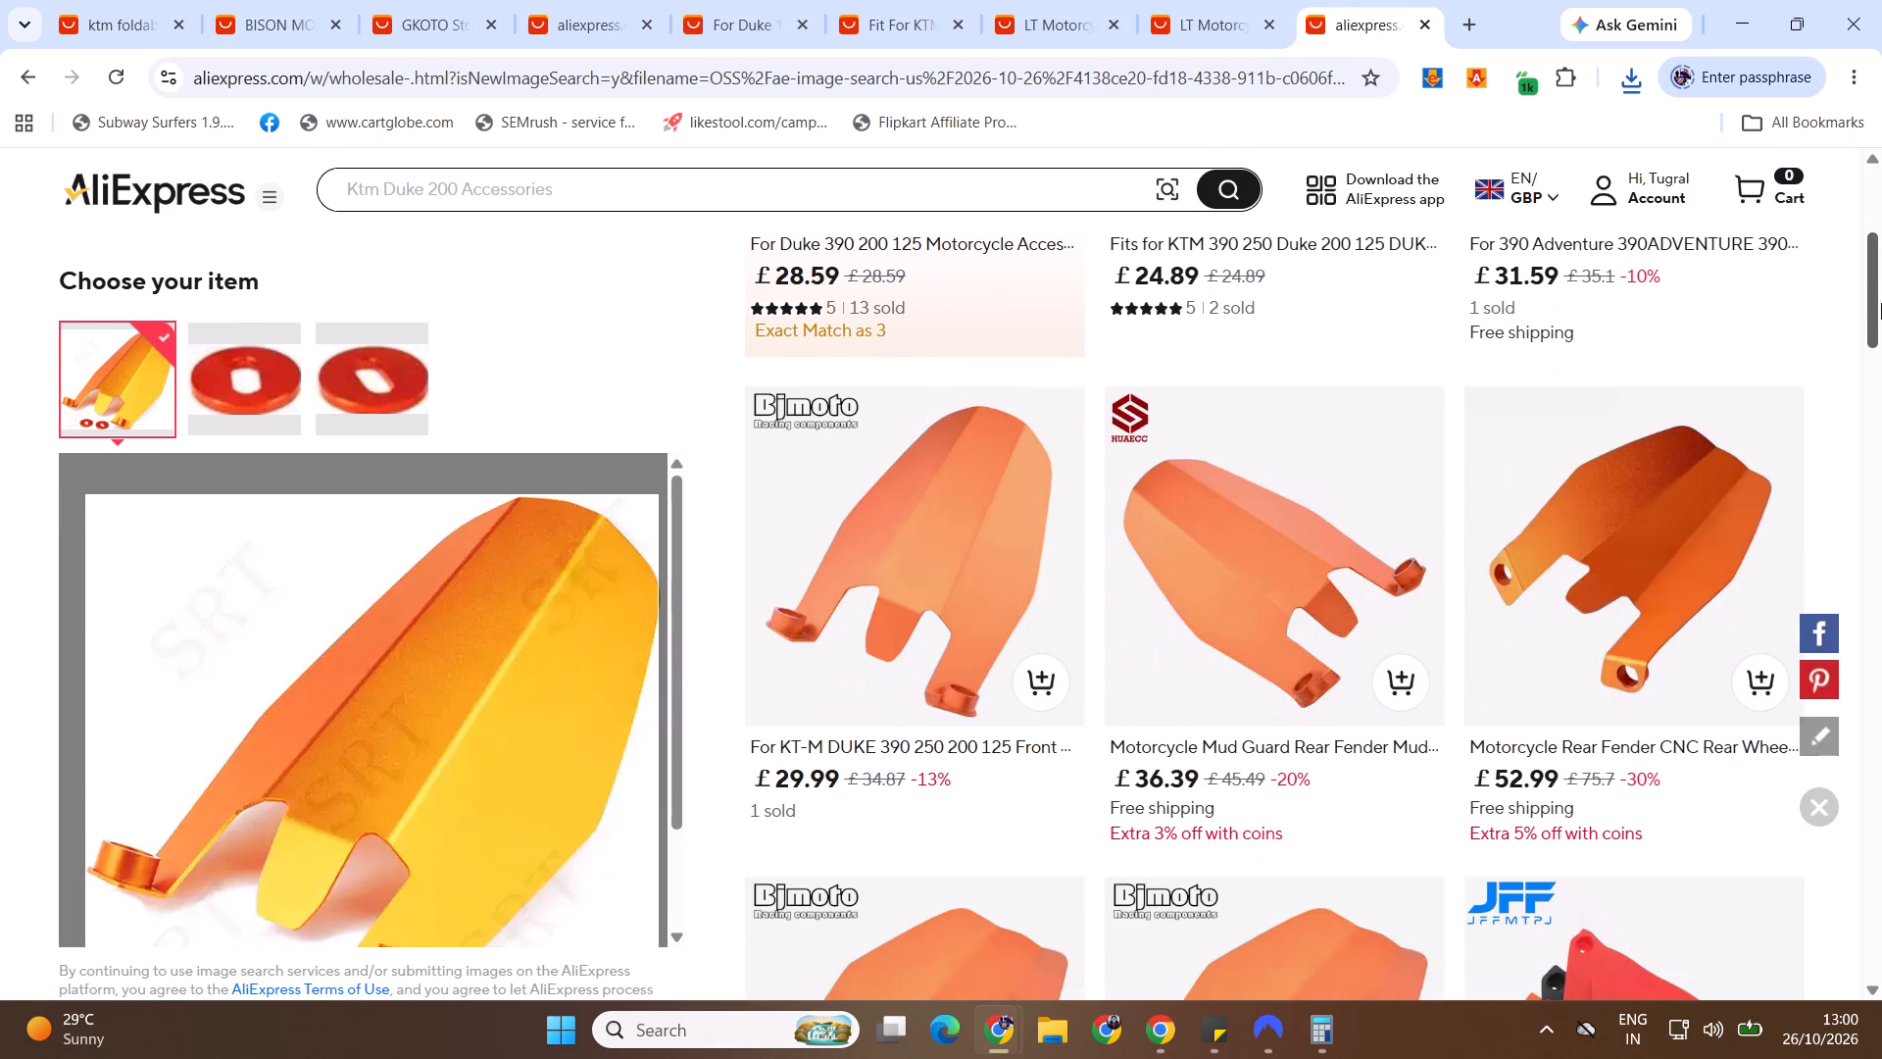
{"action": "middle_click", "coordinate": [843, 542]}
{"action": "left_click", "coordinate": [1380, 10]}
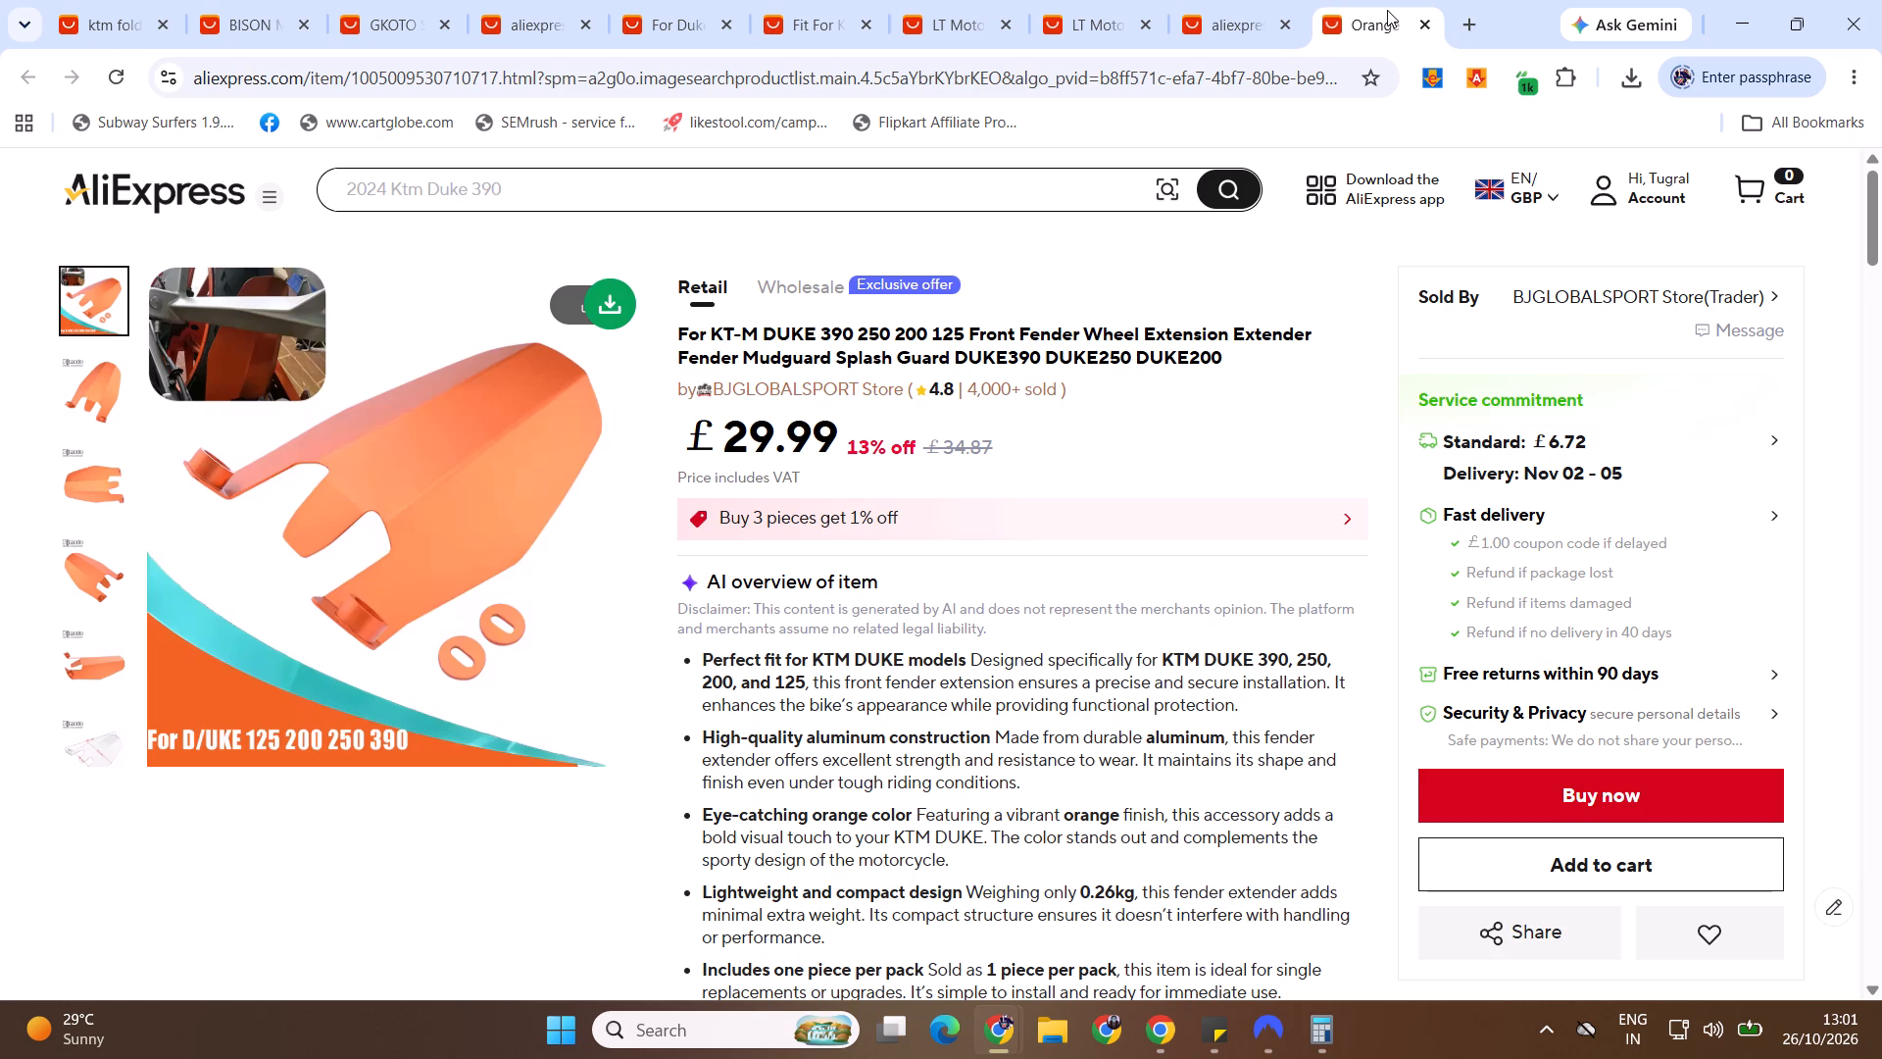
{"action": "left_click", "coordinate": [1421, 26]}
{"action": "left_click_drag", "start_coordinate": [1881, 356], "coordinate": [1881, 453]}
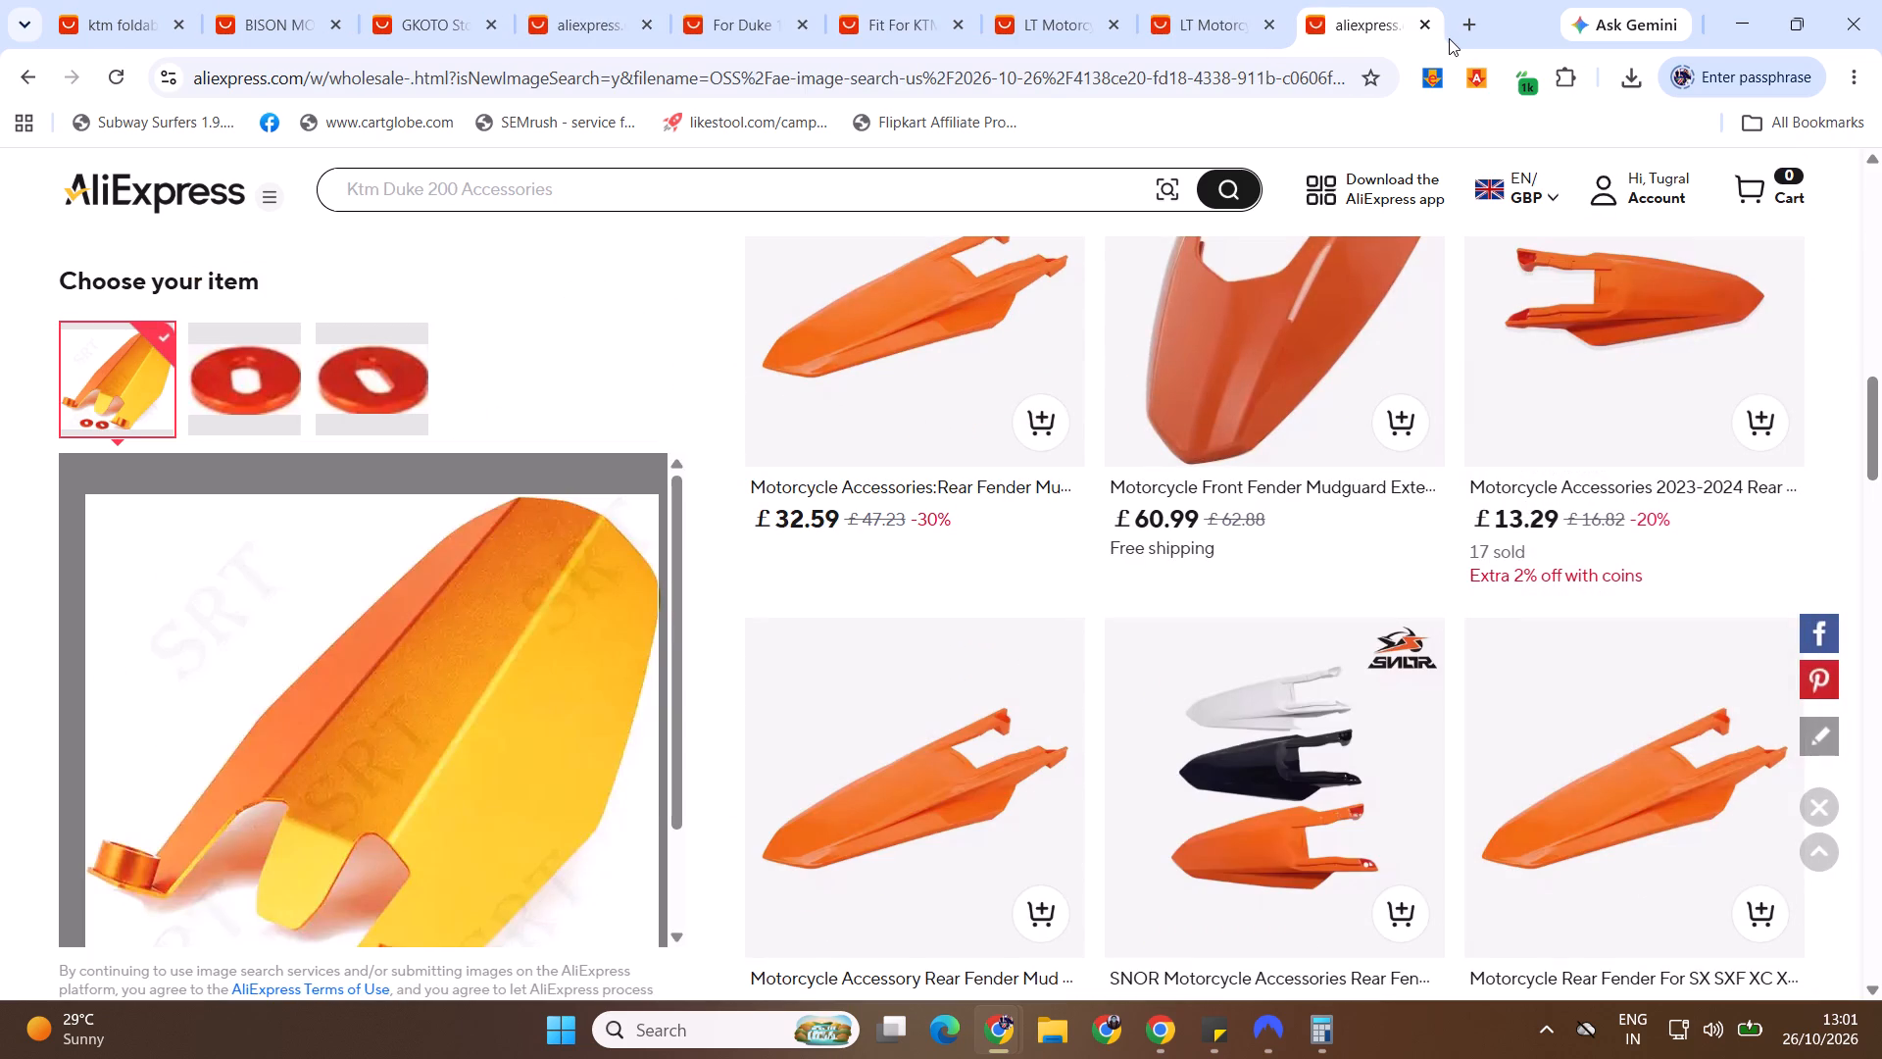
{"action": "left_click", "coordinate": [1429, 27]}
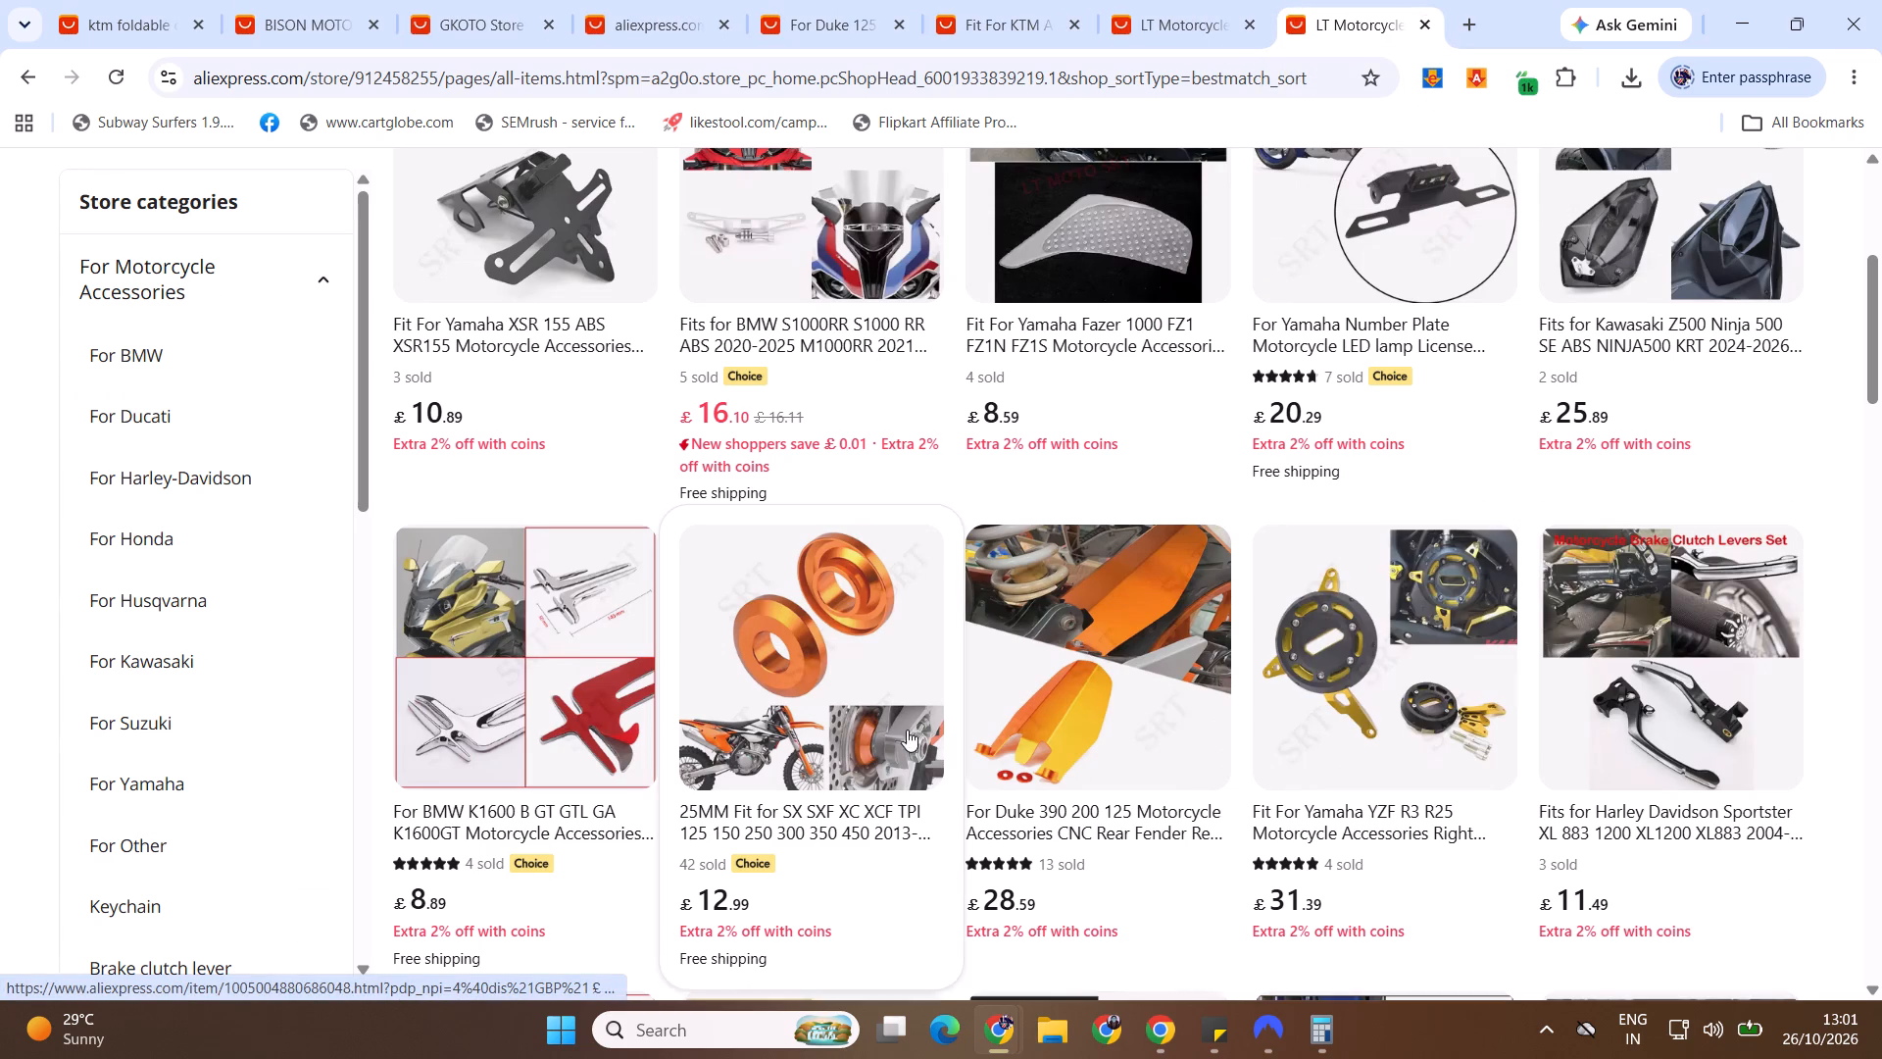
Open the BMW K1600 fairing side panel decal listing from the store page to review it, and close it.
{"action": "middle_click", "coordinate": [489, 688]}
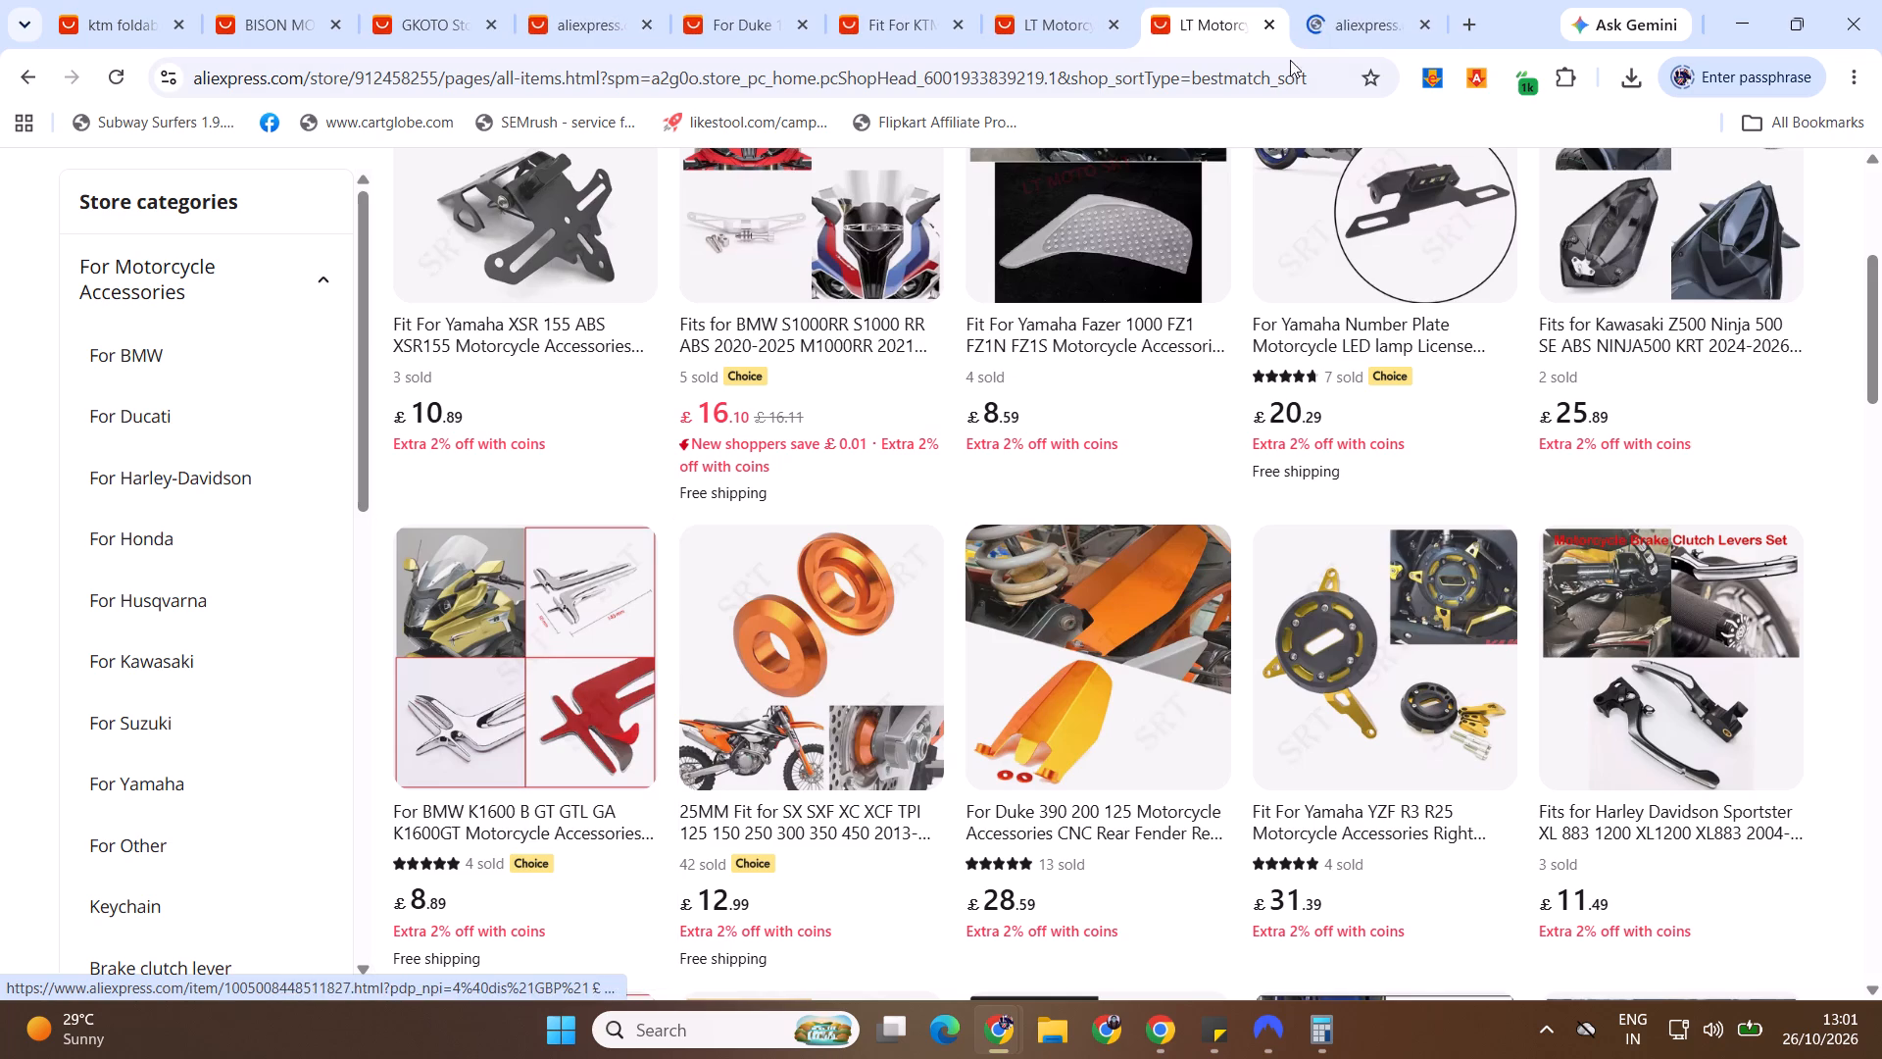
{"action": "left_click", "coordinate": [1338, 15]}
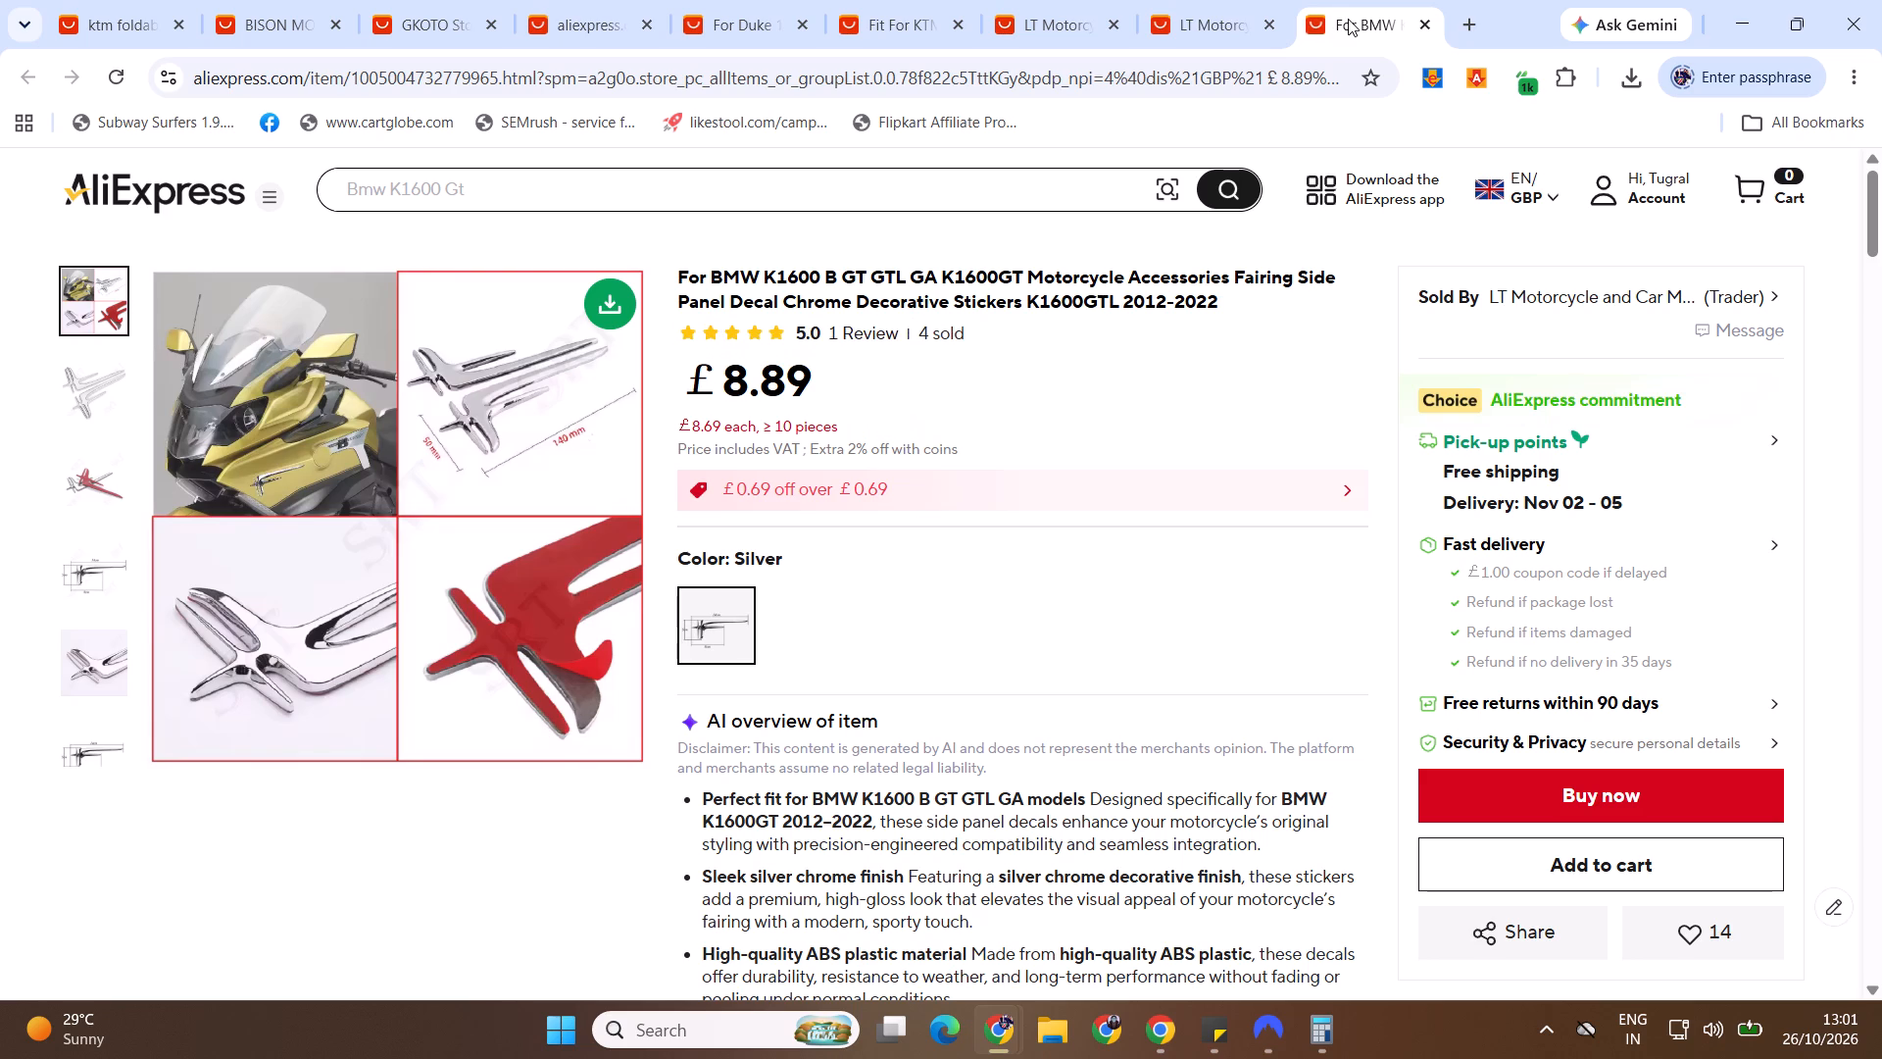
{"action": "left_click", "coordinate": [1430, 27]}
Open the Harley Davidson Sportster XL 883 1200 brake clutch levers listing, view its black variant, and close it.
{"action": "middle_click", "coordinate": [1680, 616]}
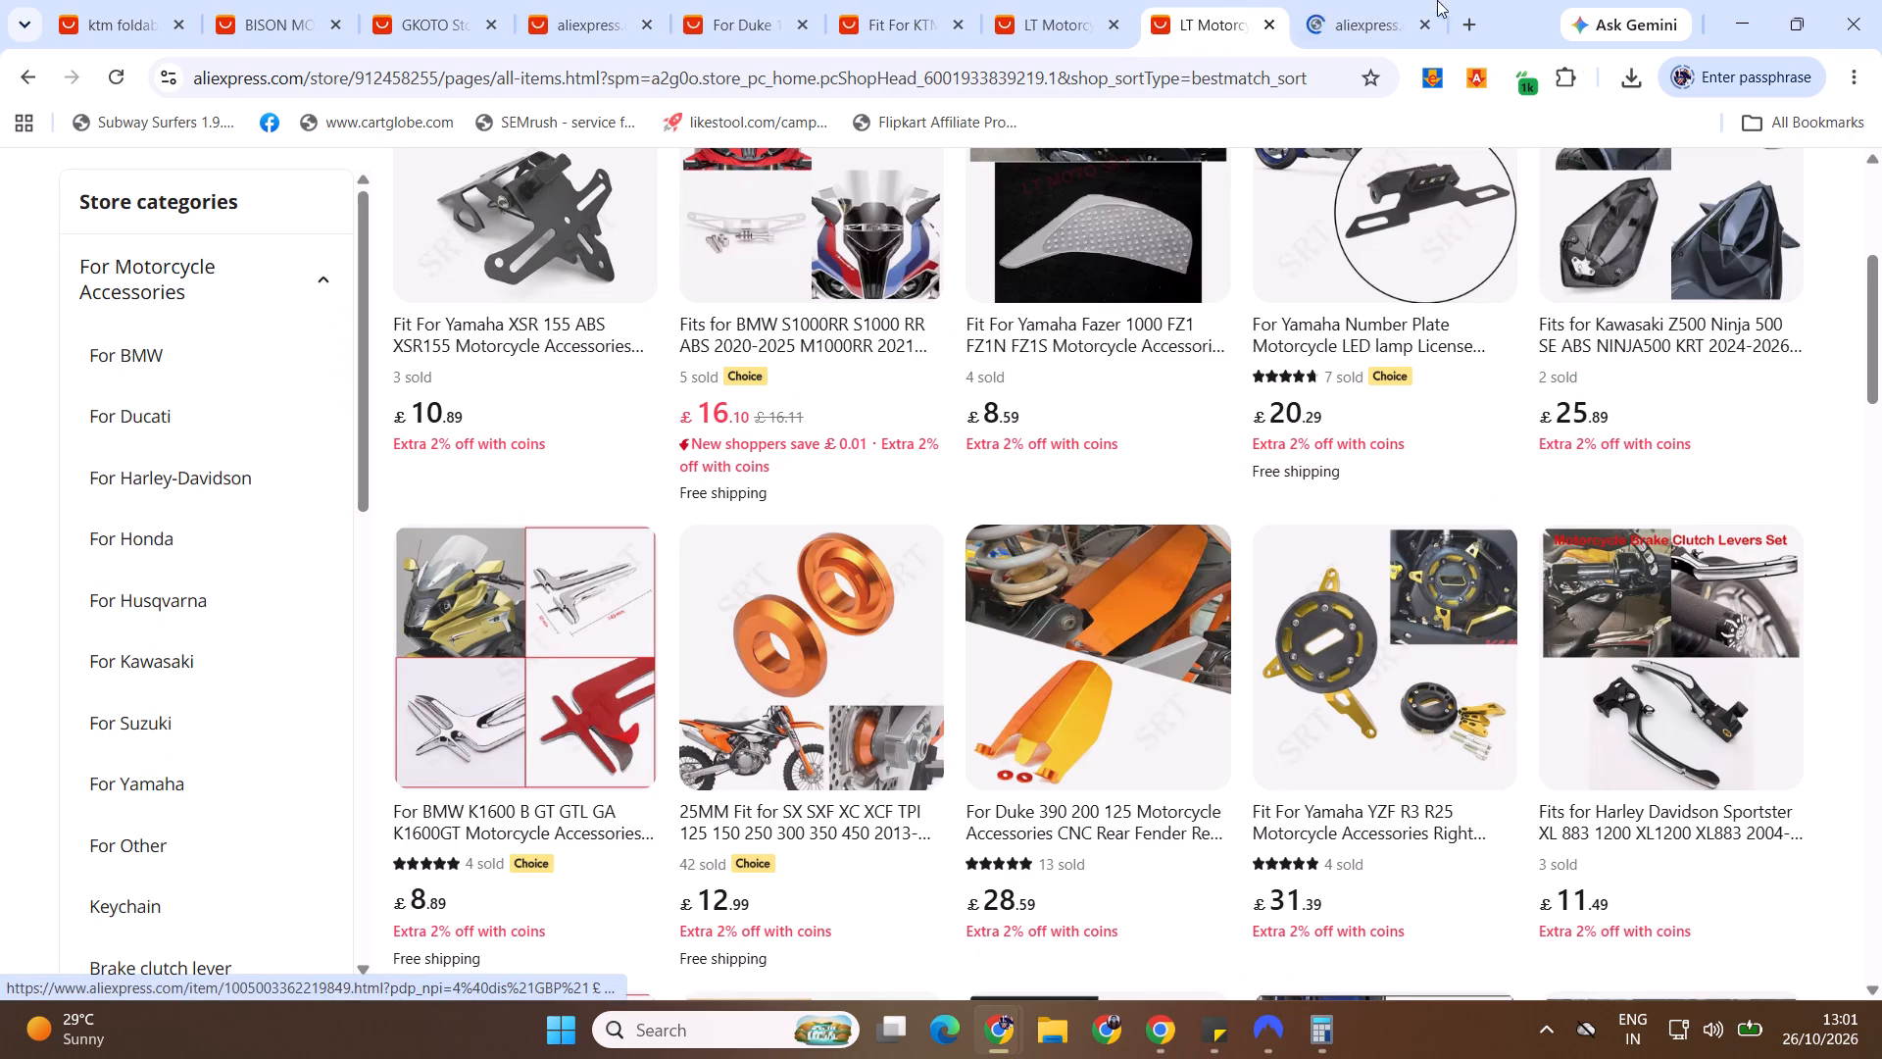
{"action": "left_click", "coordinate": [1367, 22]}
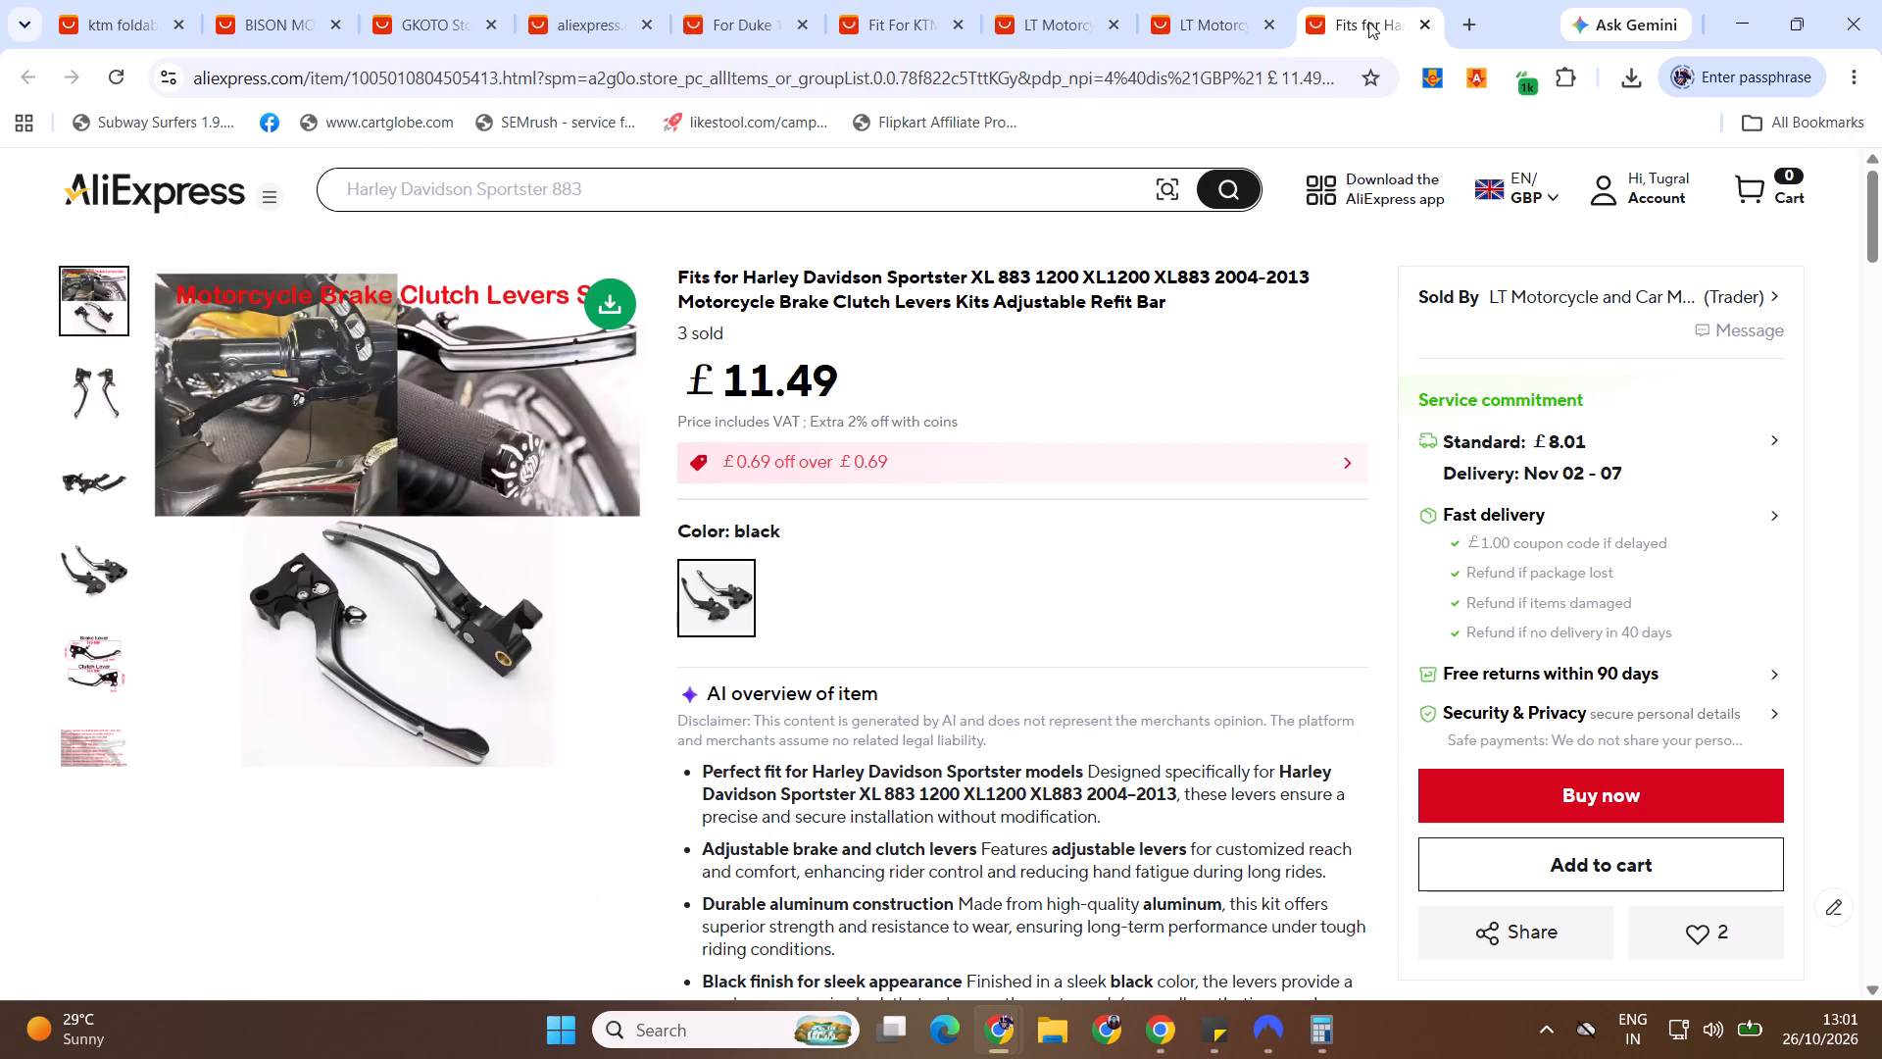
{"action": "left_click", "coordinate": [772, 579]}
{"action": "left_click", "coordinate": [748, 627]}
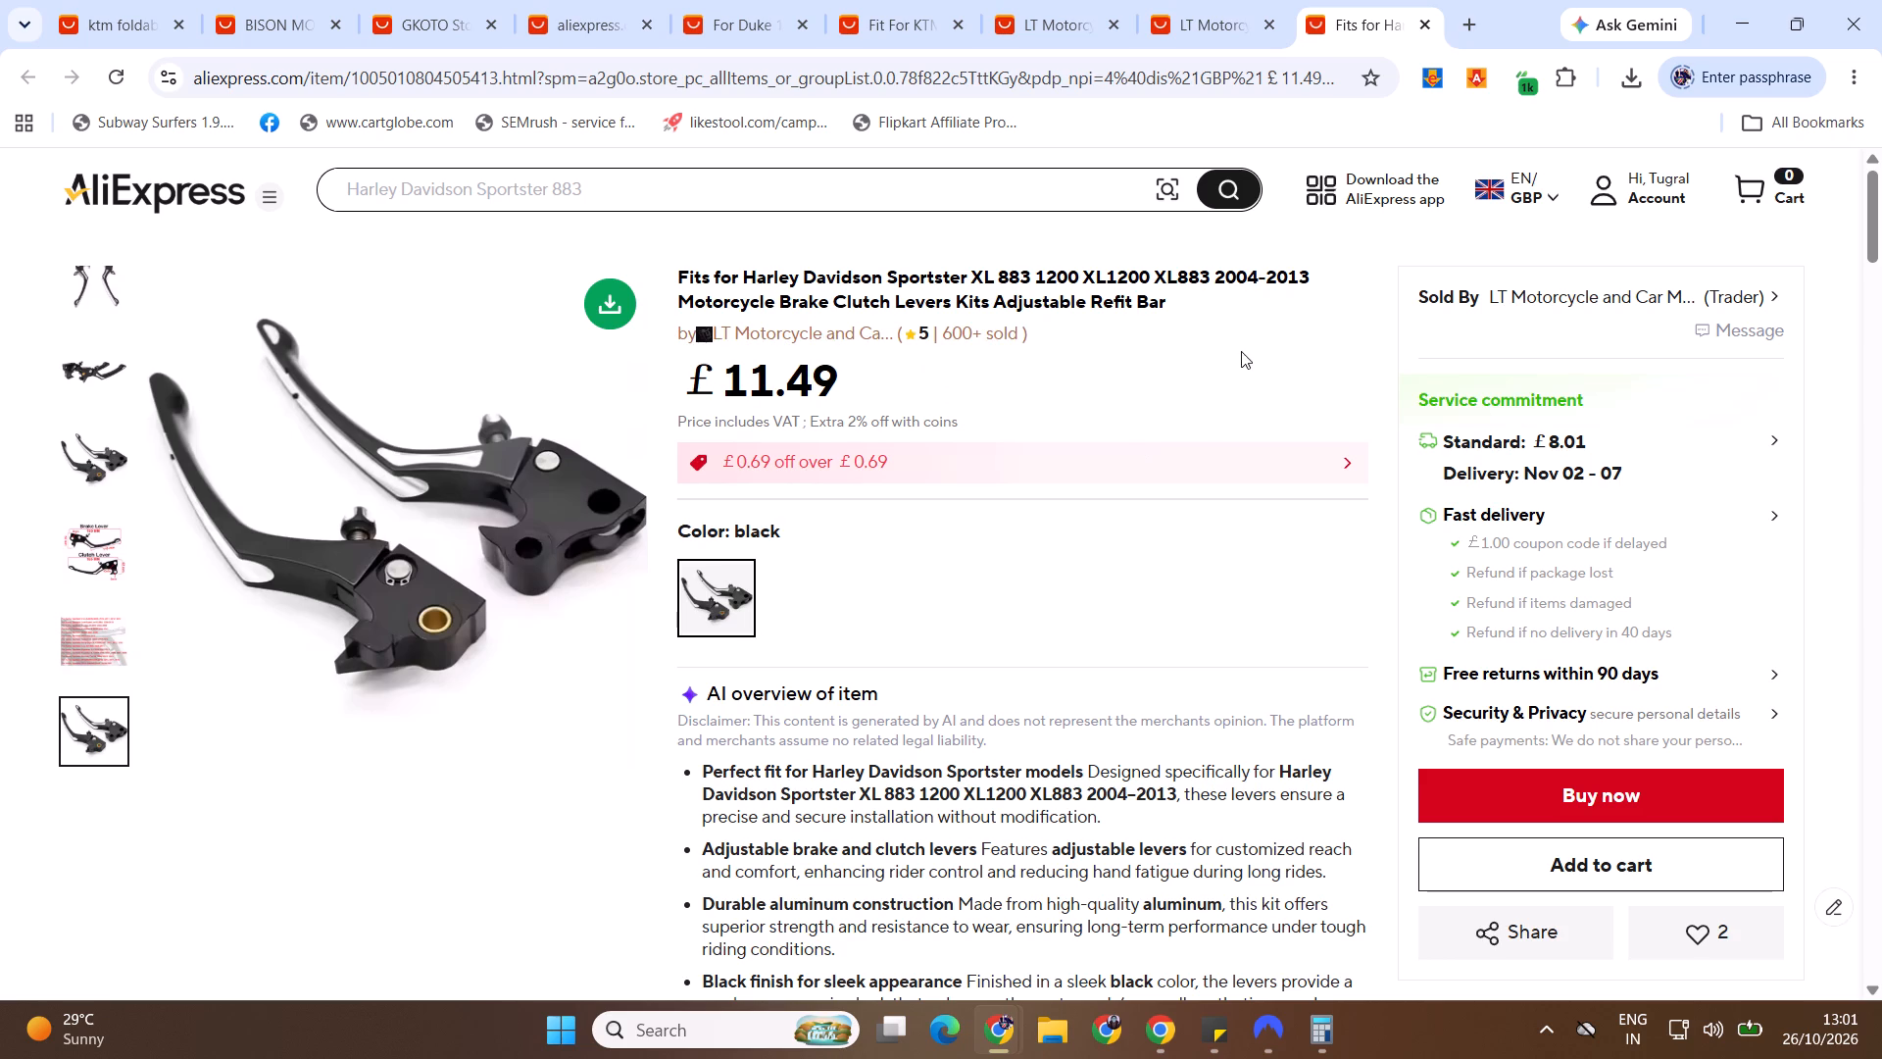
{"action": "left_click", "coordinate": [1415, 23]}
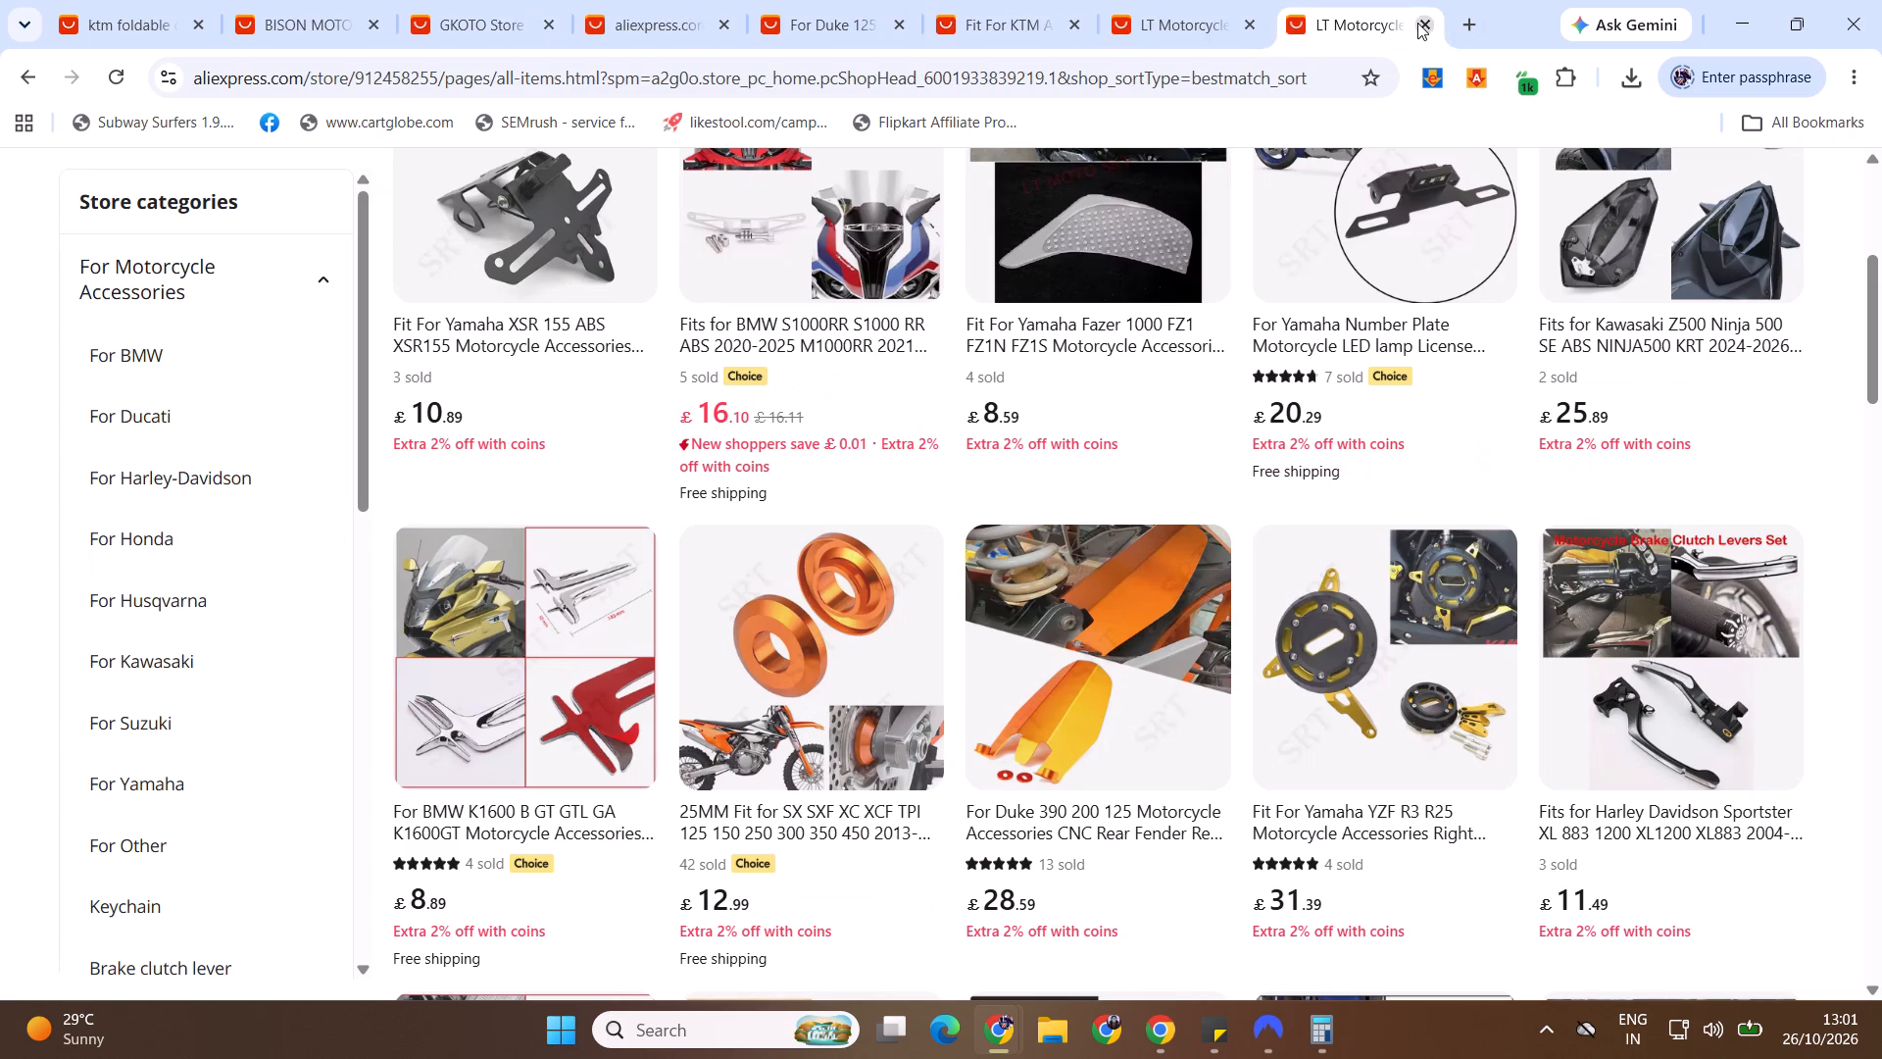
Browse the remaining products on page 2 of the LT Motorcycle store's item list for promising accessories, and close that page.
{"action": "left_click_drag", "start_coordinate": [1881, 363], "coordinate": [1881, 487]}
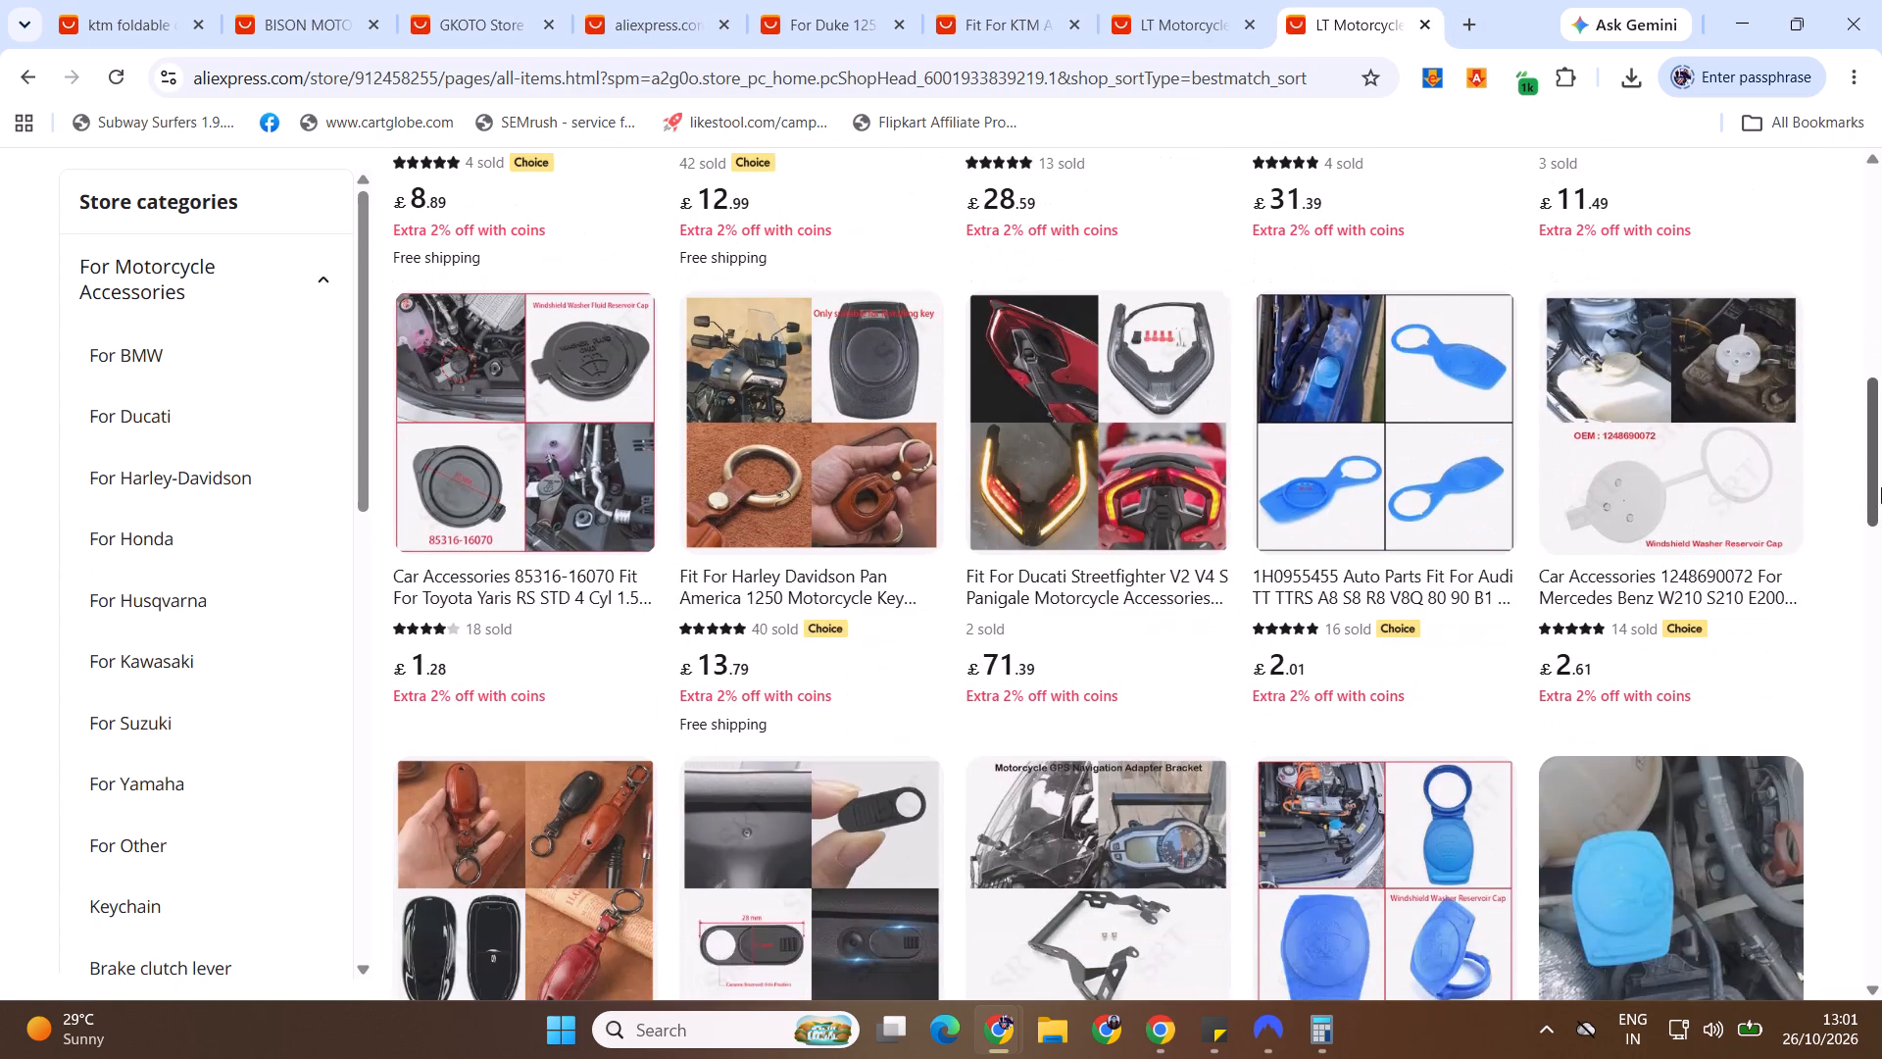
{"action": "left_click_drag", "start_coordinate": [1881, 487], "coordinate": [1878, 576]}
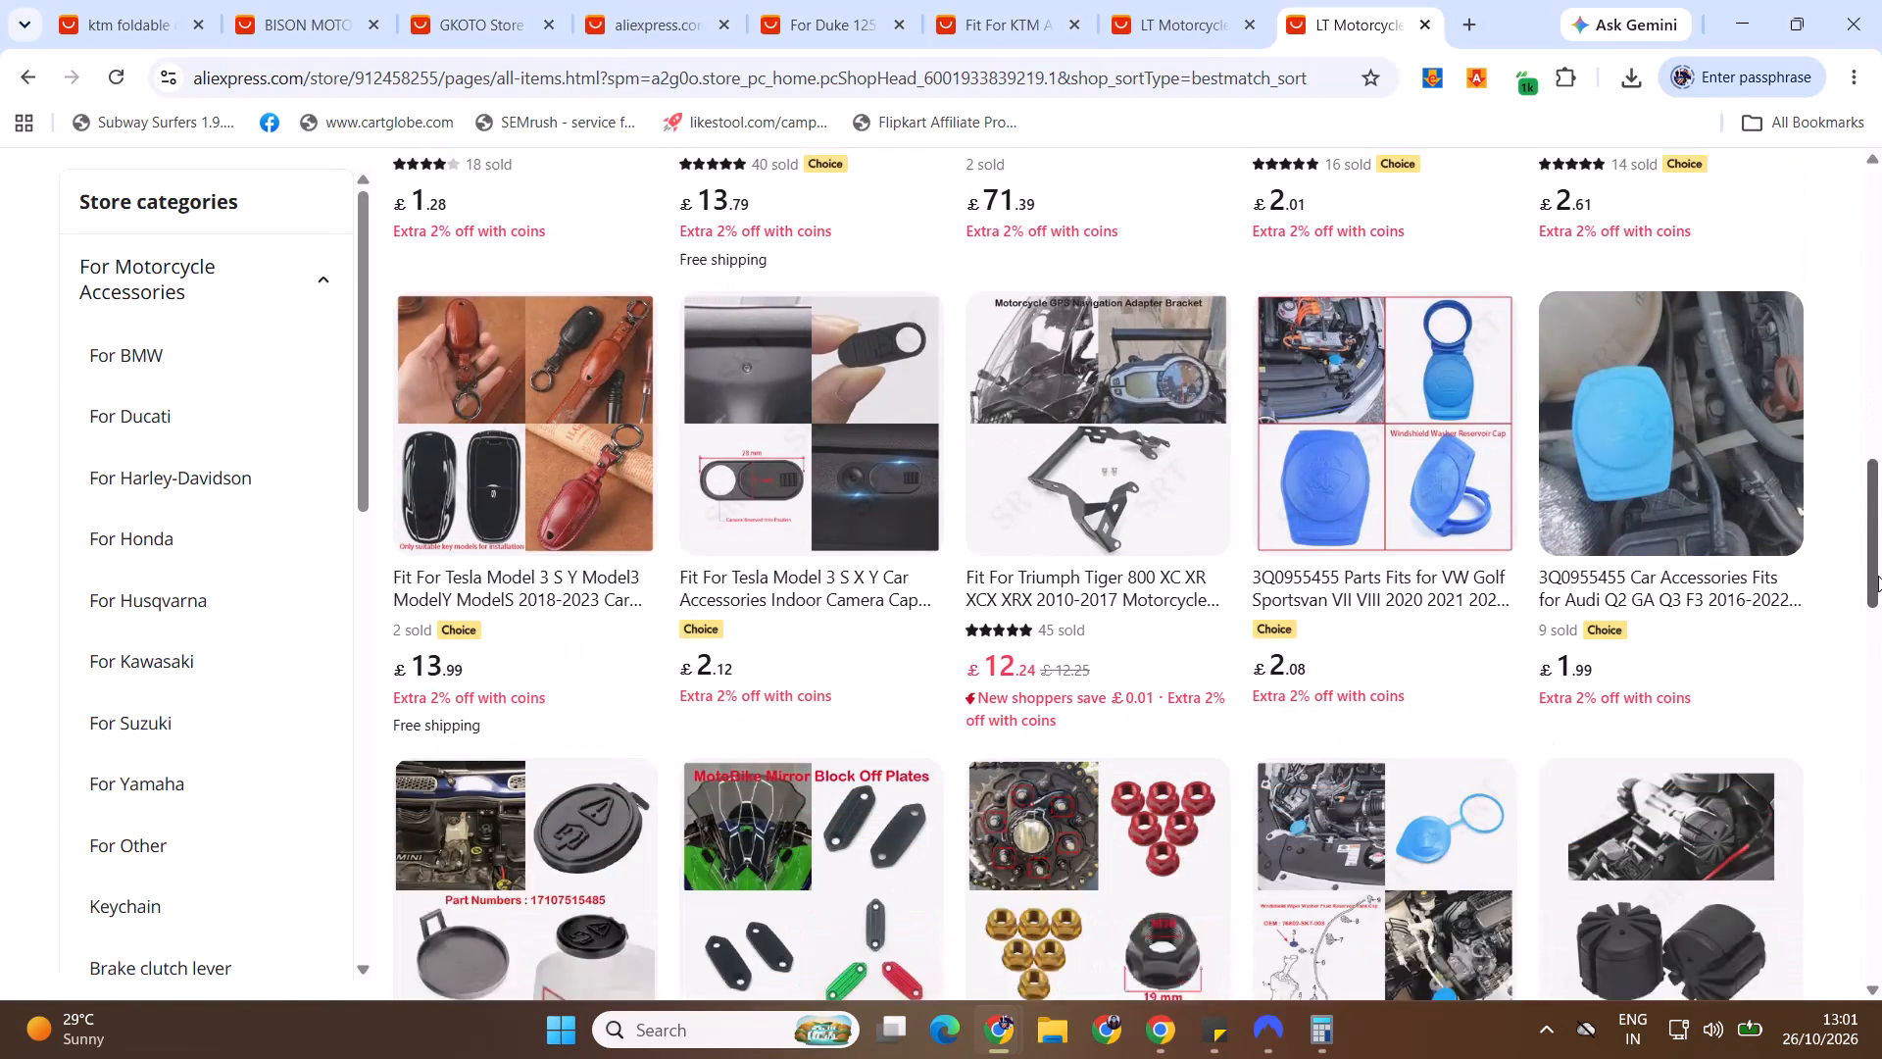
{"action": "left_click_drag", "start_coordinate": [1878, 576], "coordinate": [1879, 616]}
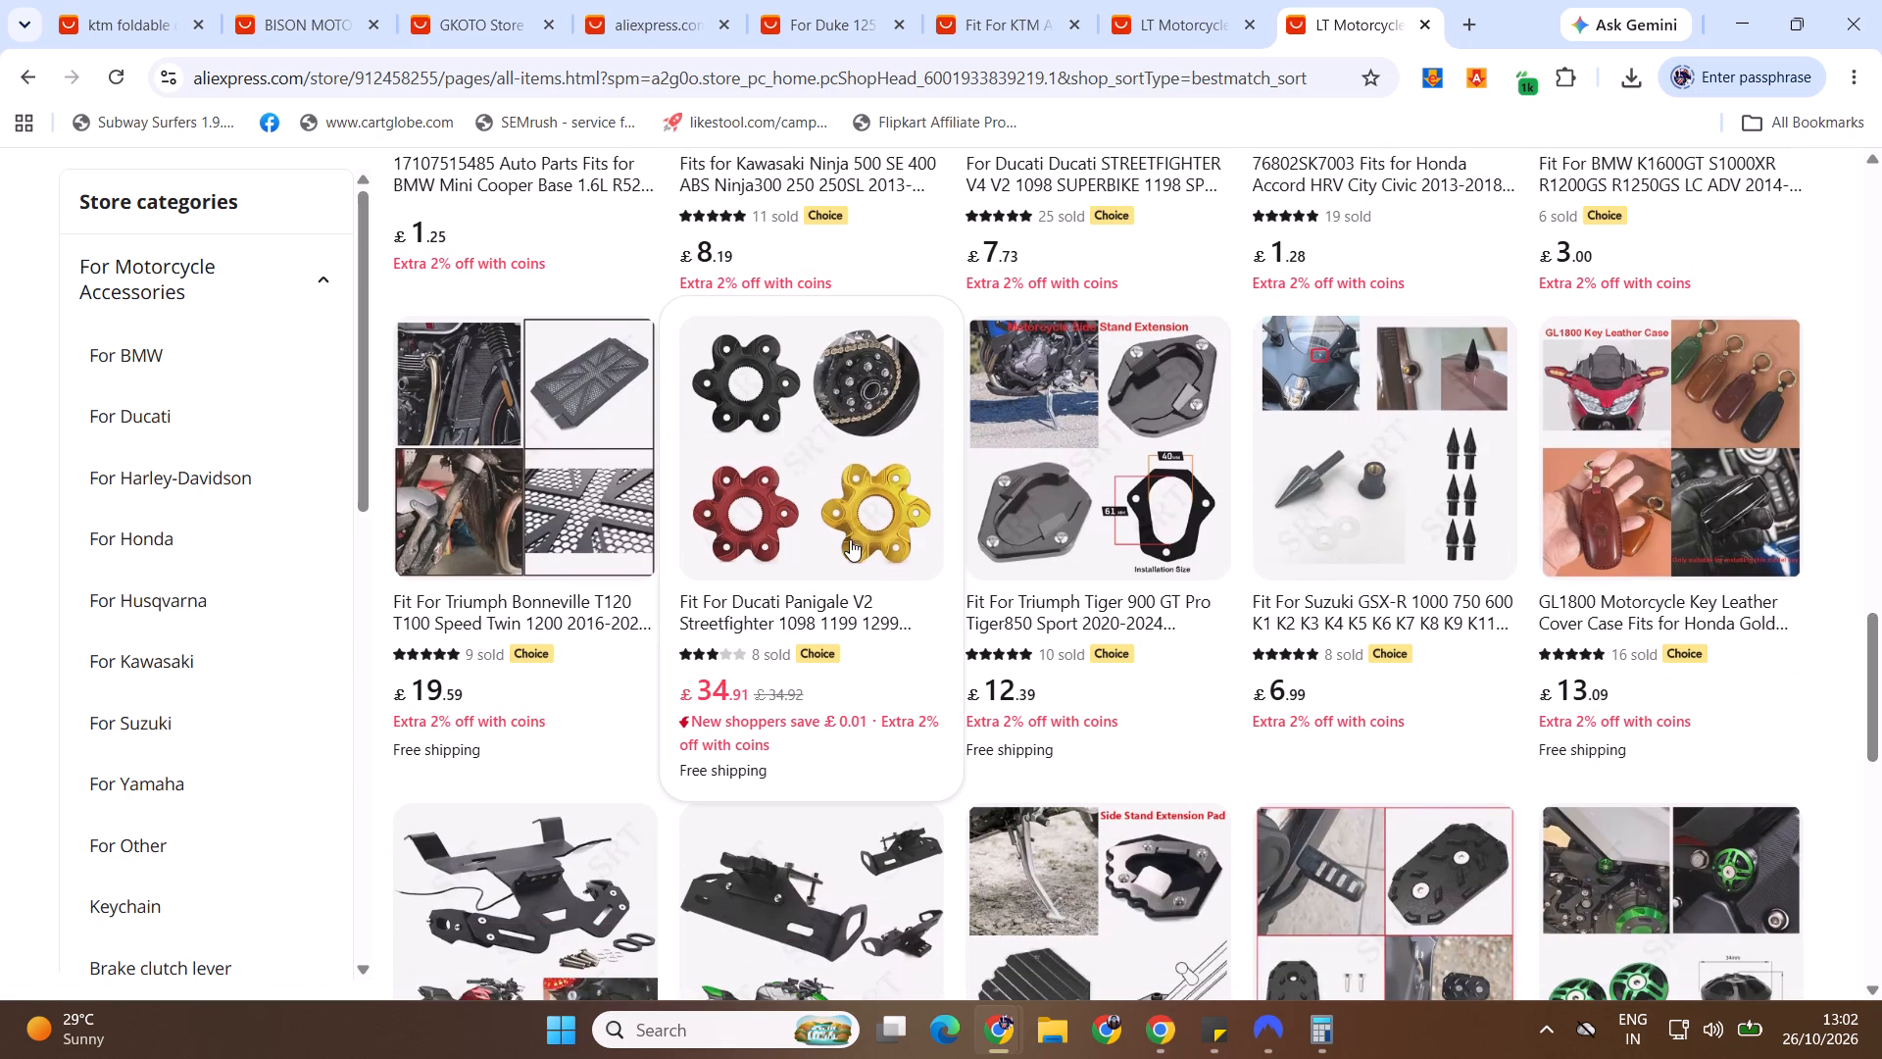
{"action": "left_click_drag", "start_coordinate": [1881, 706], "coordinate": [1881, 737]}
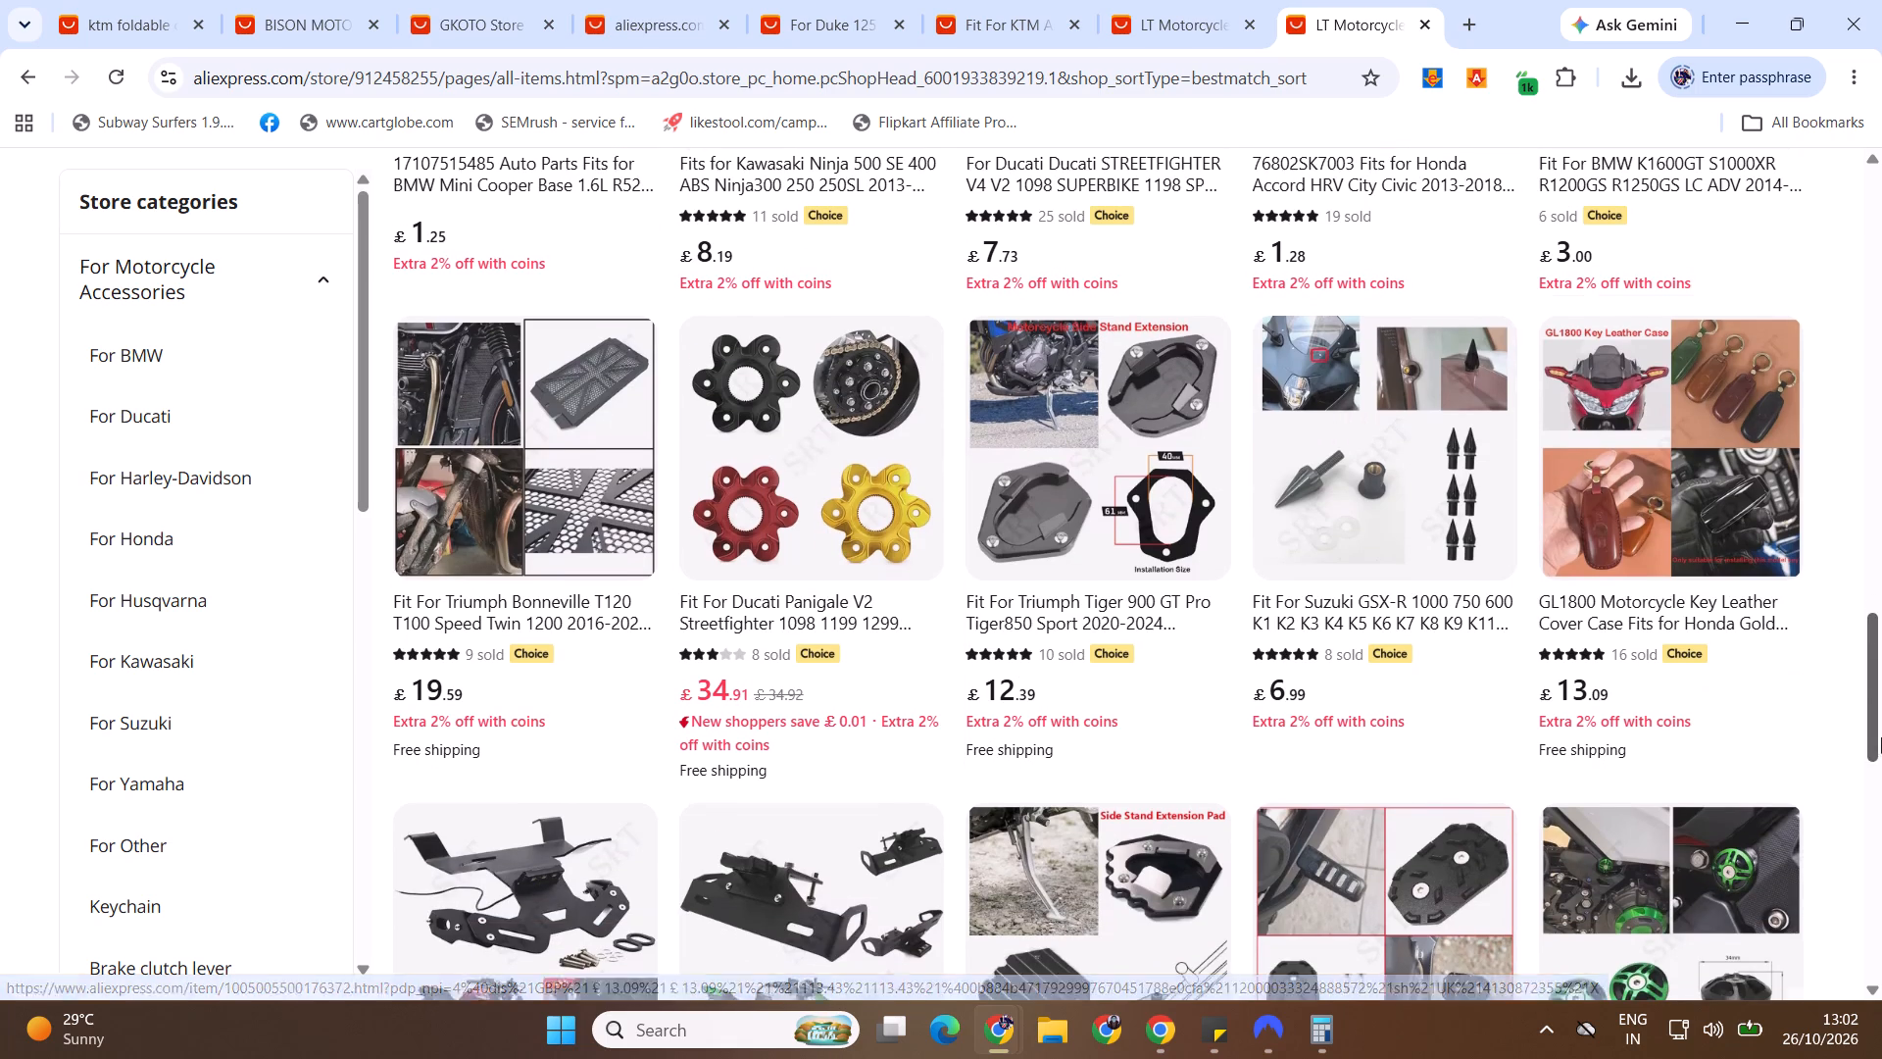
{"action": "left_click_drag", "start_coordinate": [1881, 737], "coordinate": [1881, 880]}
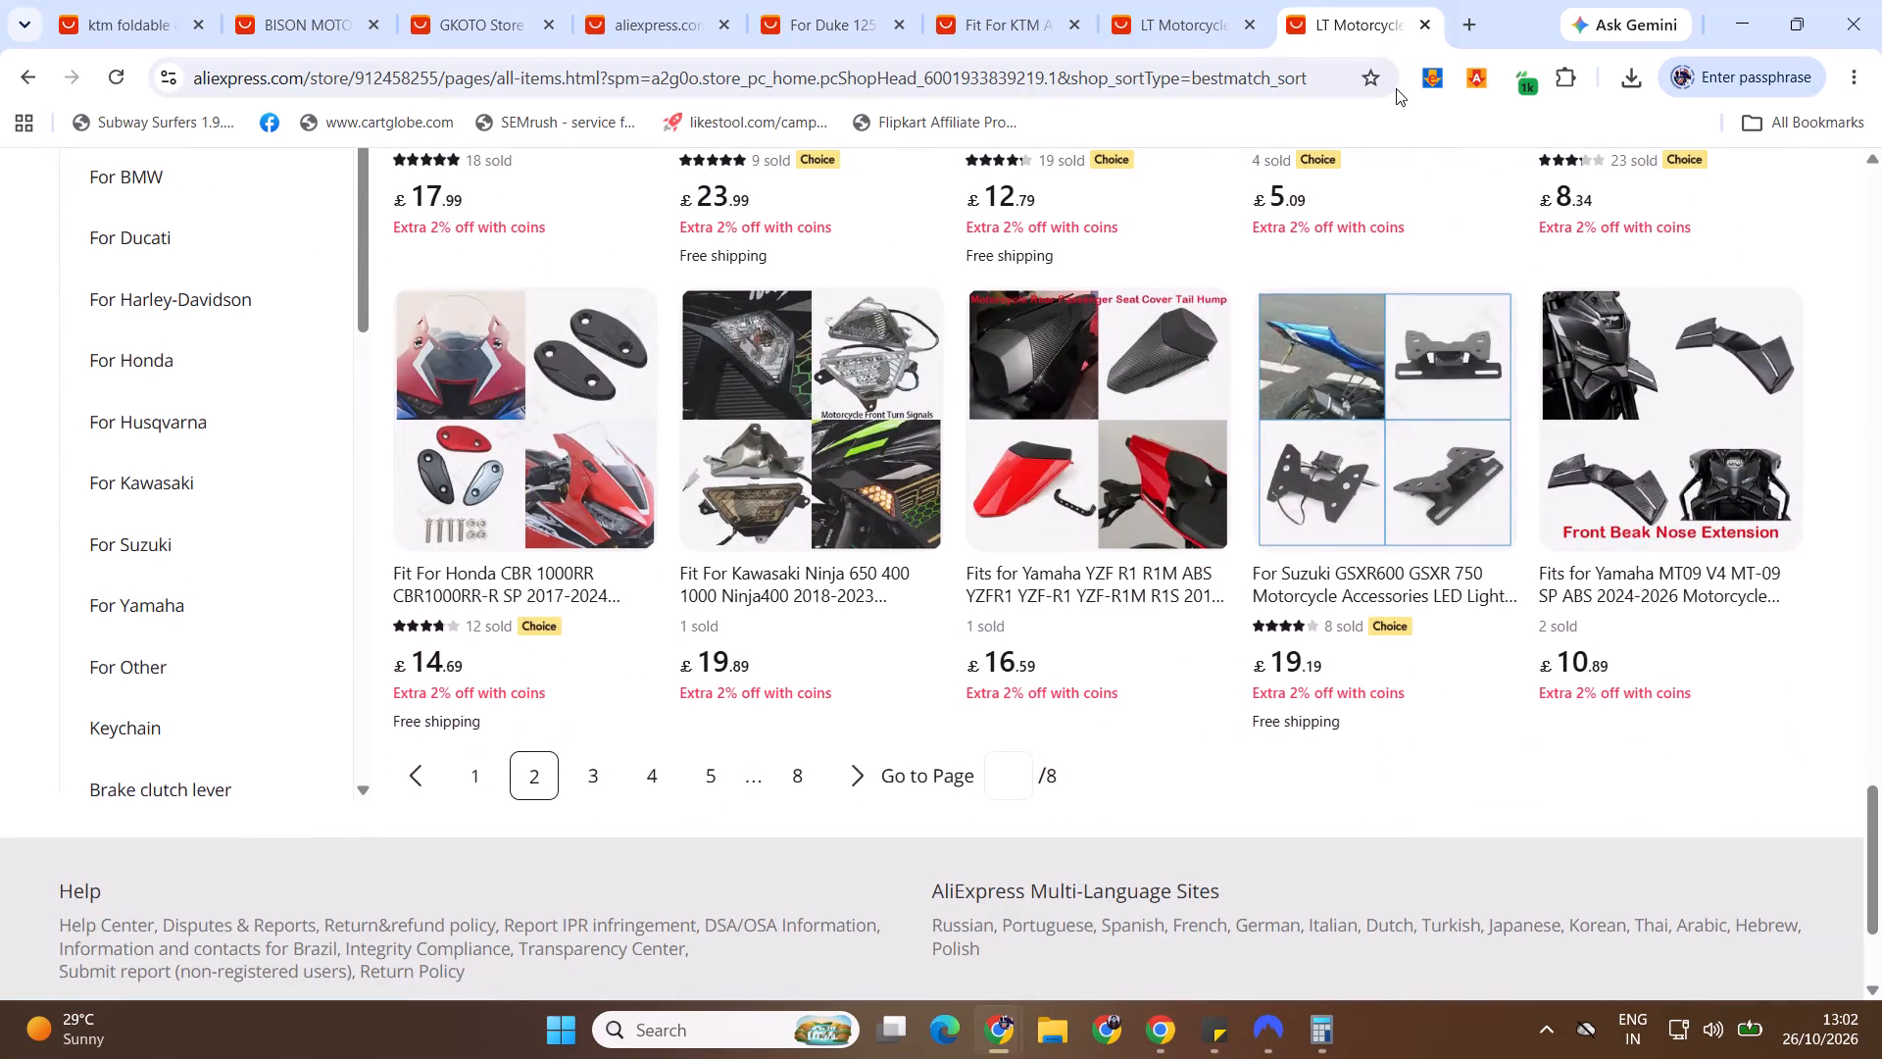
{"action": "left_click", "coordinate": [1416, 28]}
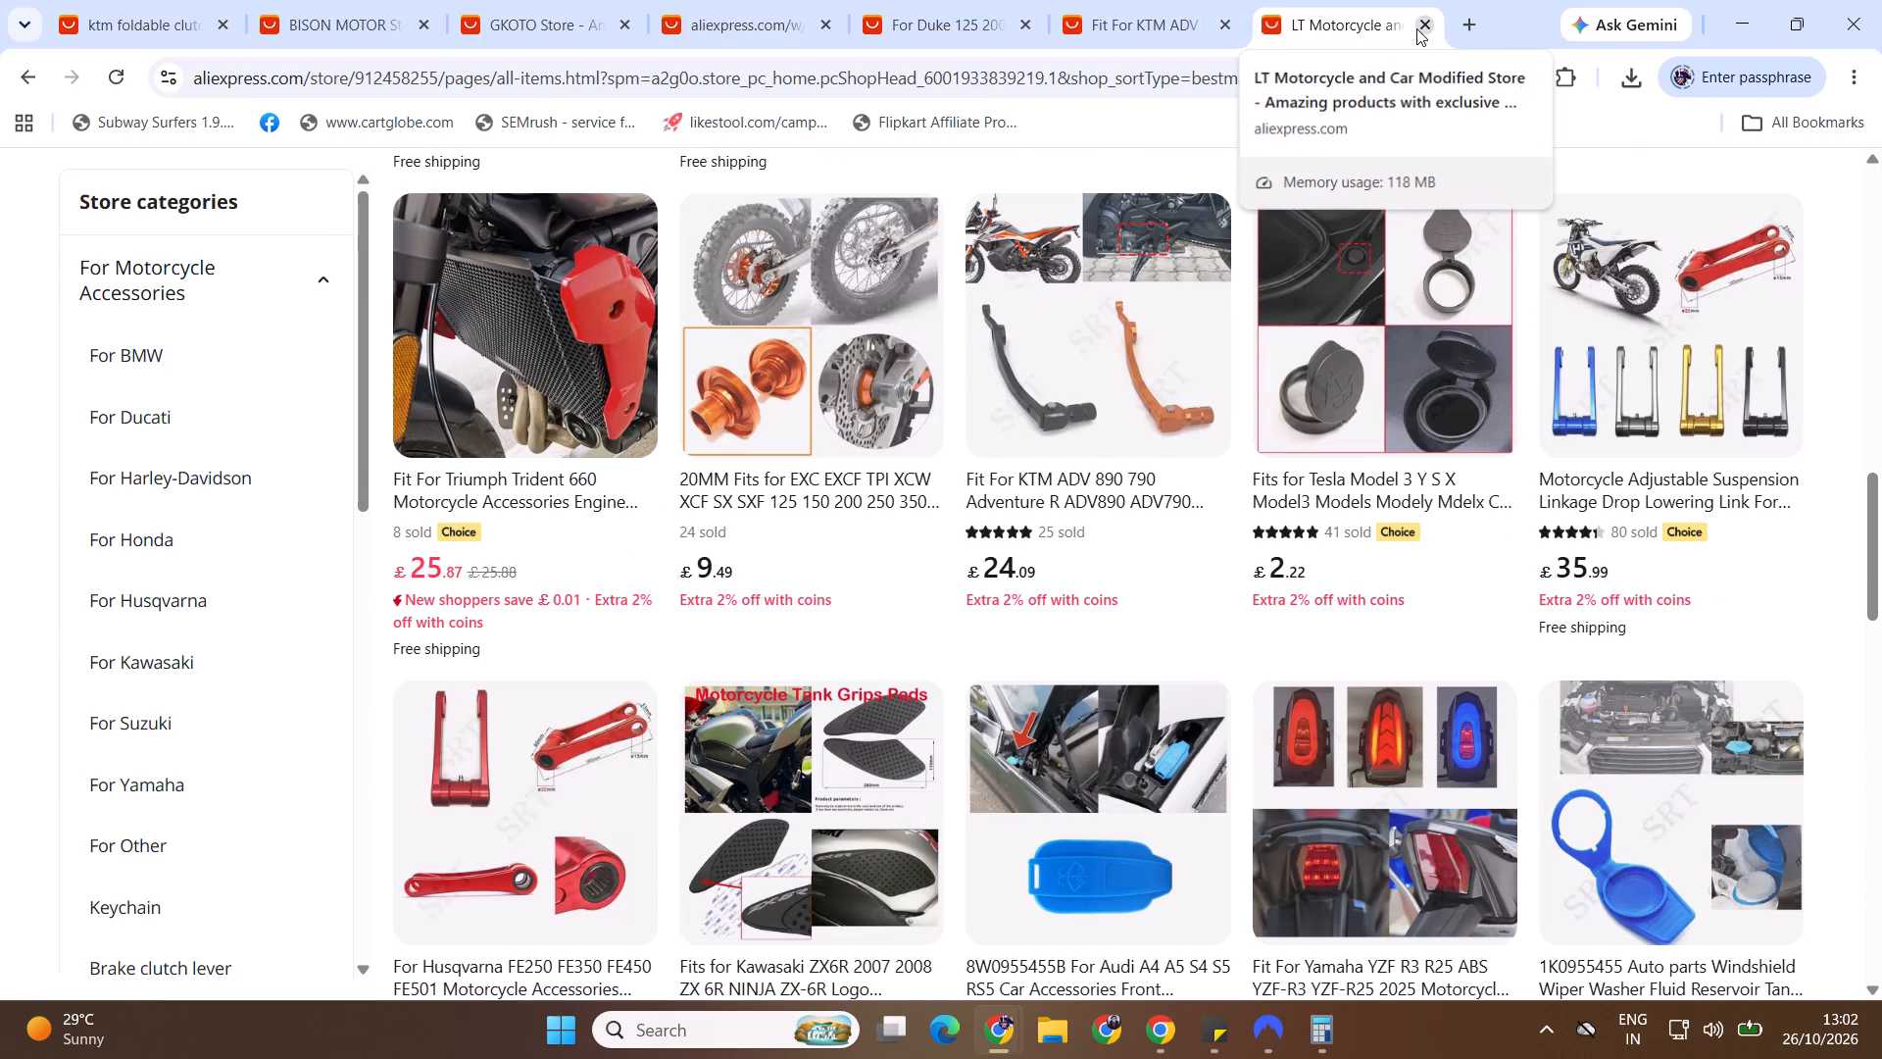
Look through the rest of the other open LT Motorcycle store item page, and close it.
{"action": "left_click_drag", "start_coordinate": [1881, 622], "coordinate": [1881, 699]}
{"action": "left_click_drag", "start_coordinate": [1881, 698], "coordinate": [1881, 699]}
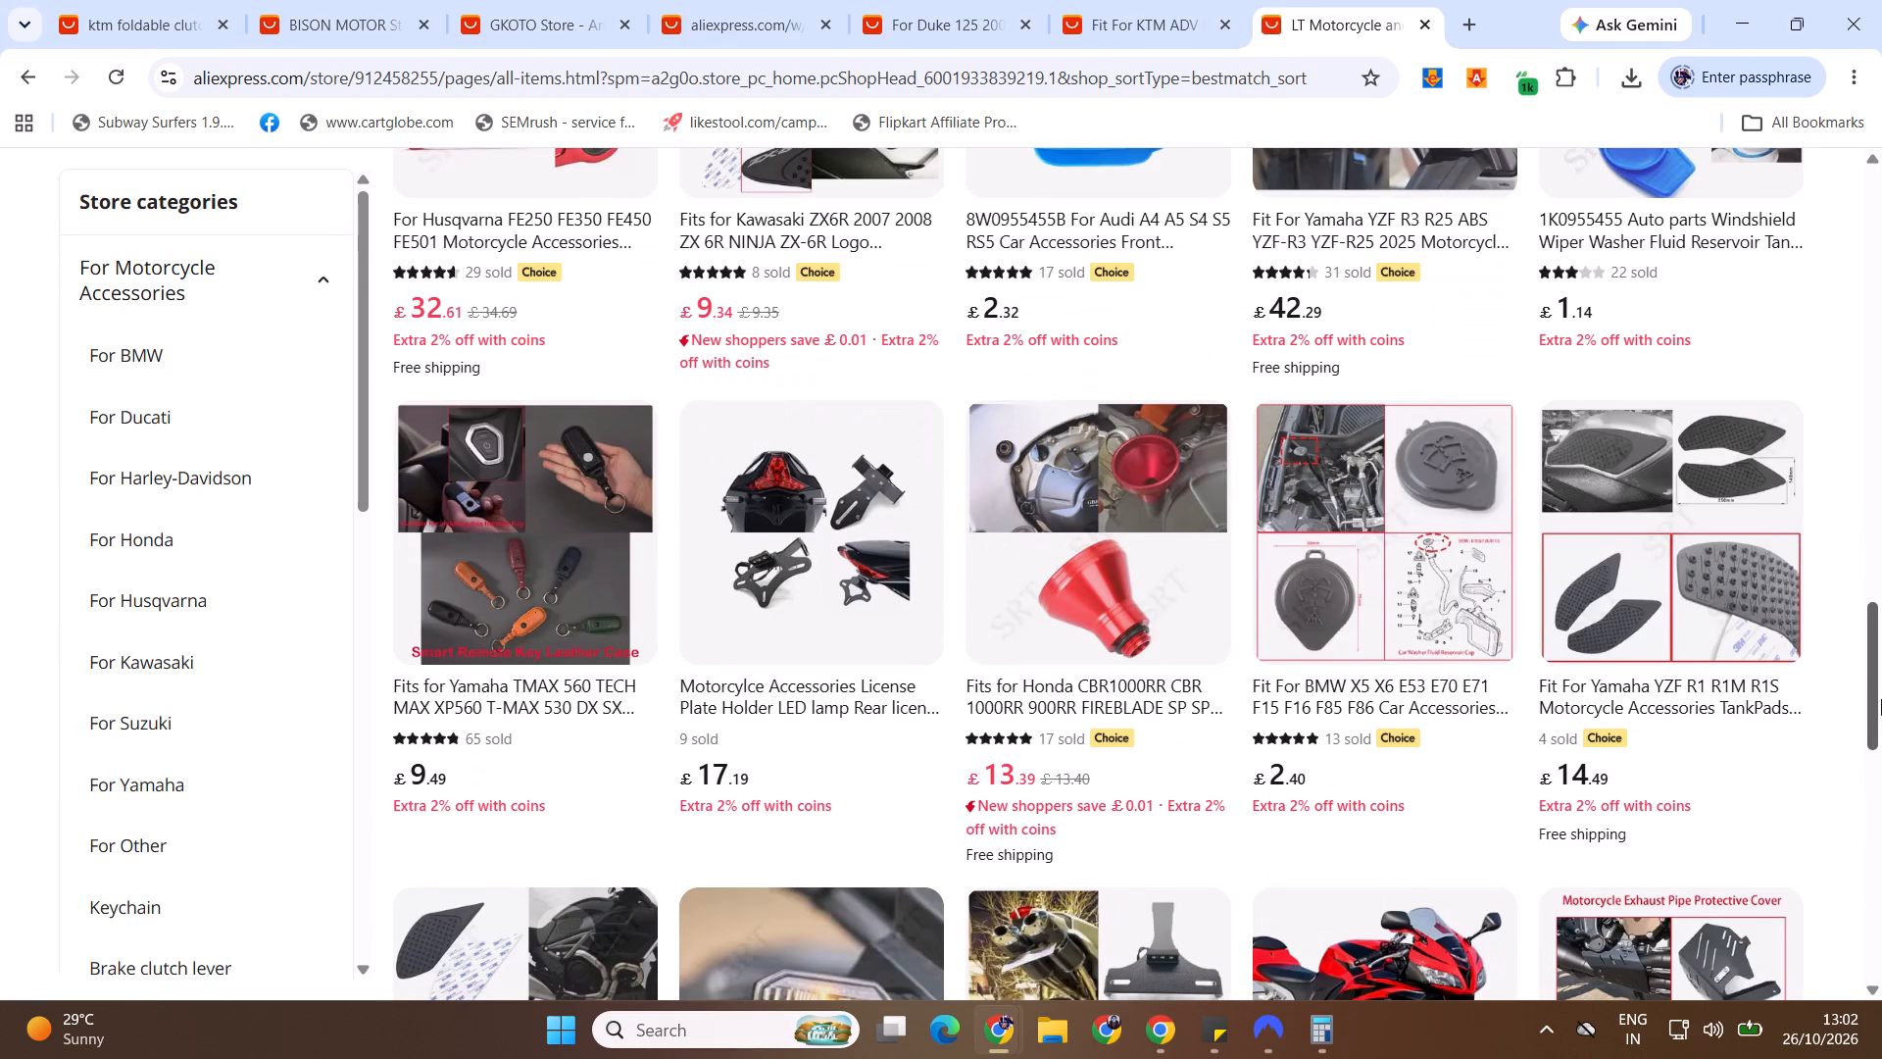
{"action": "left_click_drag", "start_coordinate": [1881, 699], "coordinate": [1881, 764]}
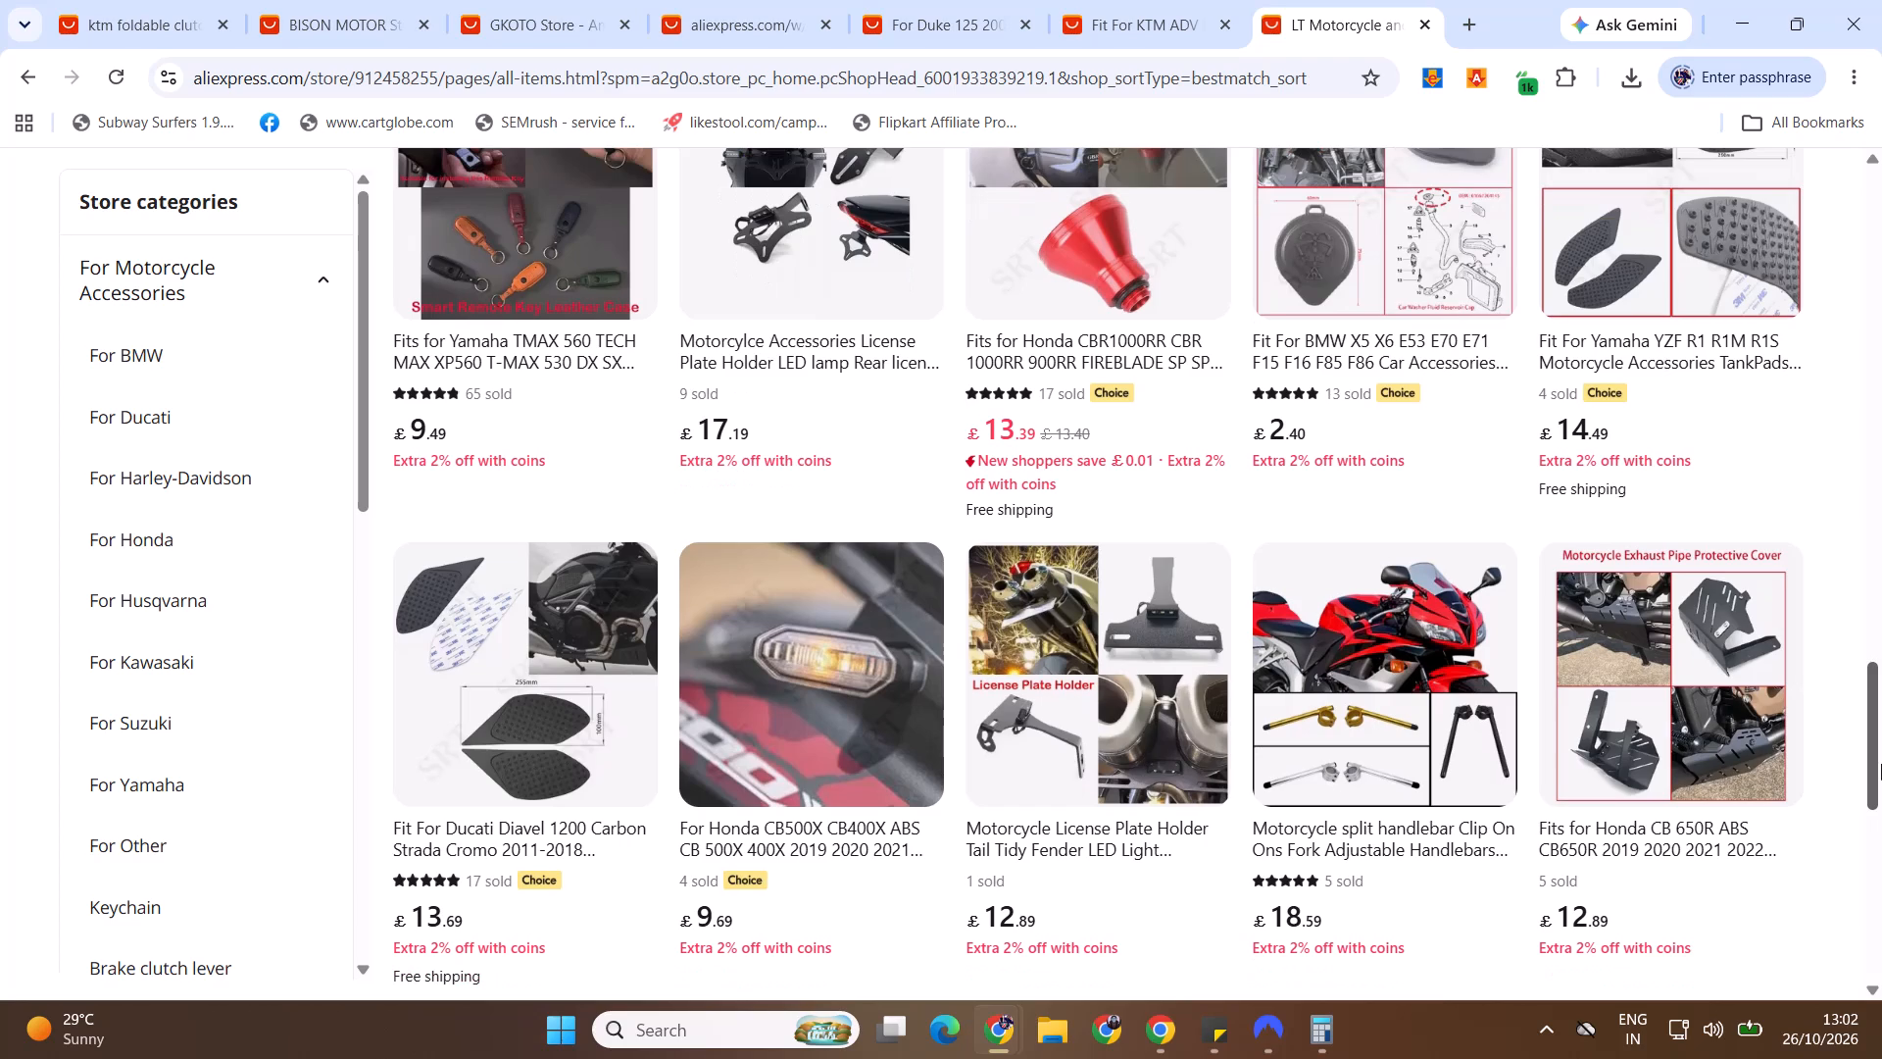
{"action": "left_click_drag", "start_coordinate": [1881, 764], "coordinate": [1880, 857]}
{"action": "left_click", "coordinate": [1423, 34]}
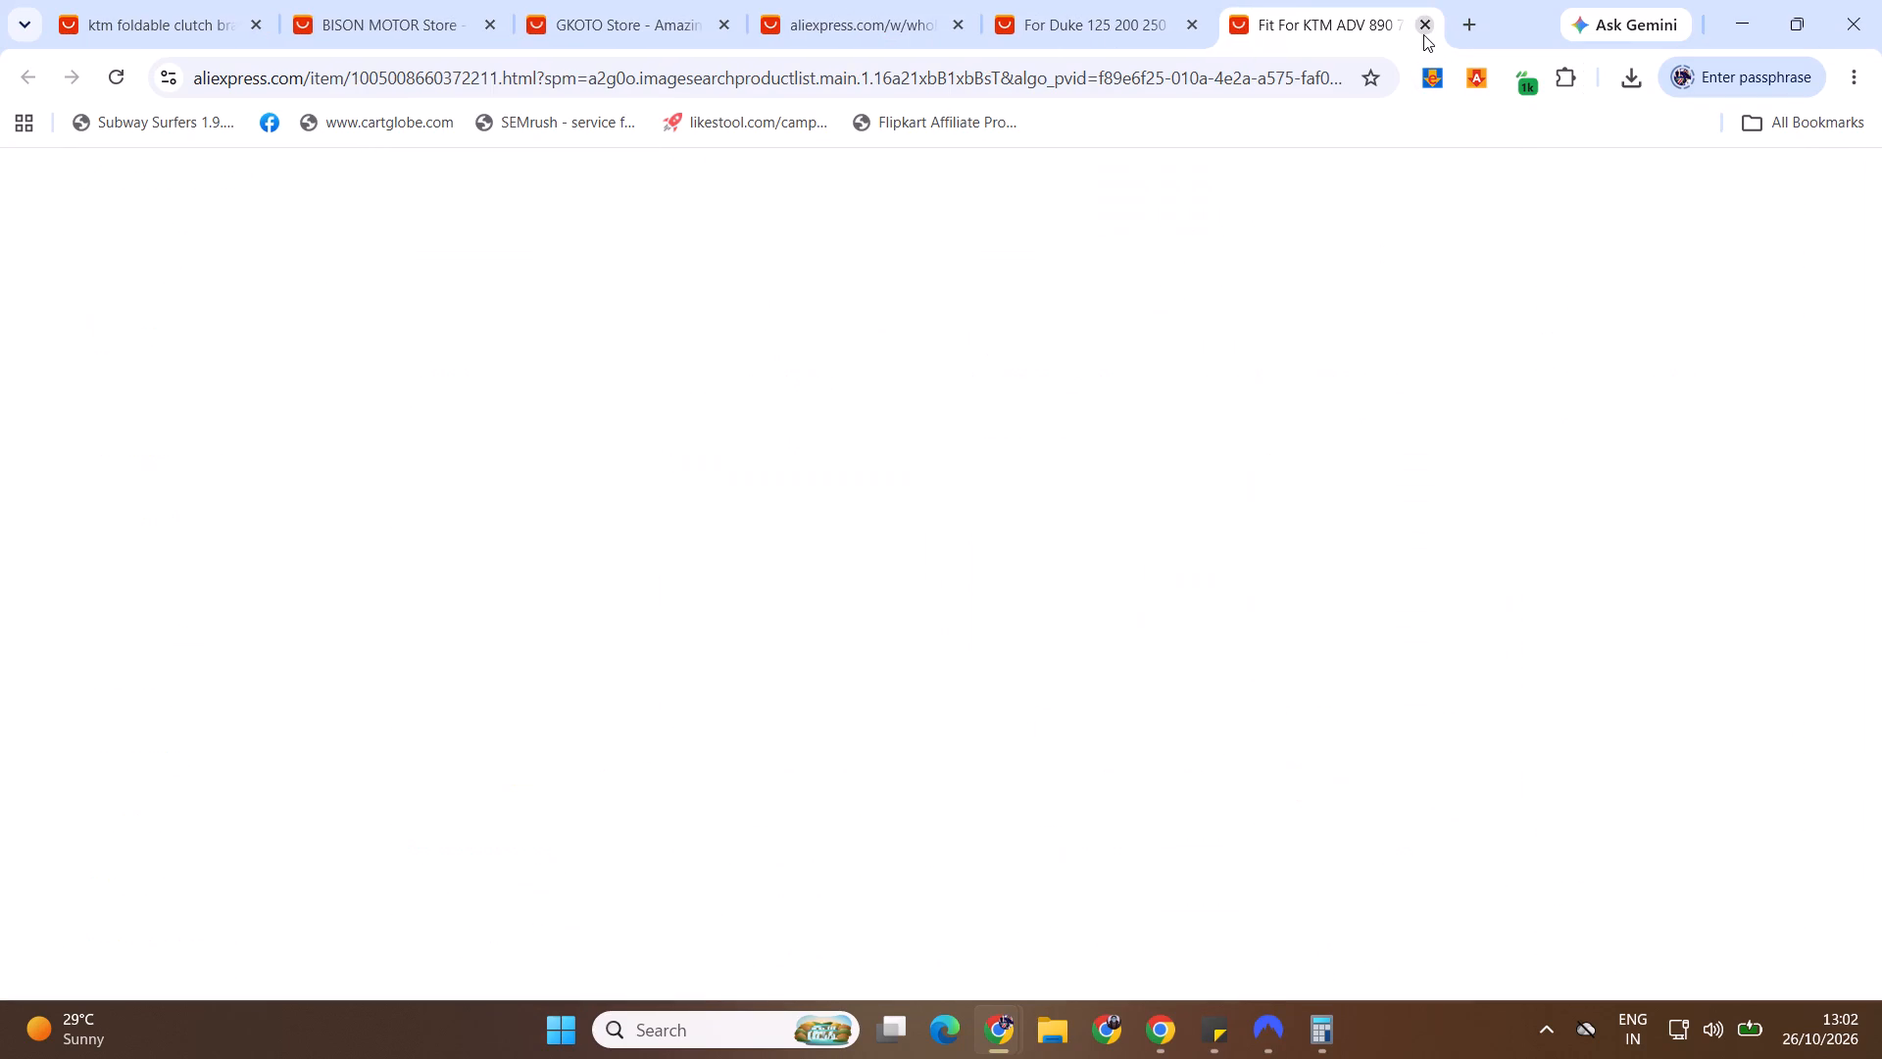
Review the open Duke 125 listing, gear lever image matches and GKOTO store page, and close the image search results.
{"action": "left_click", "coordinate": [1141, 0]}
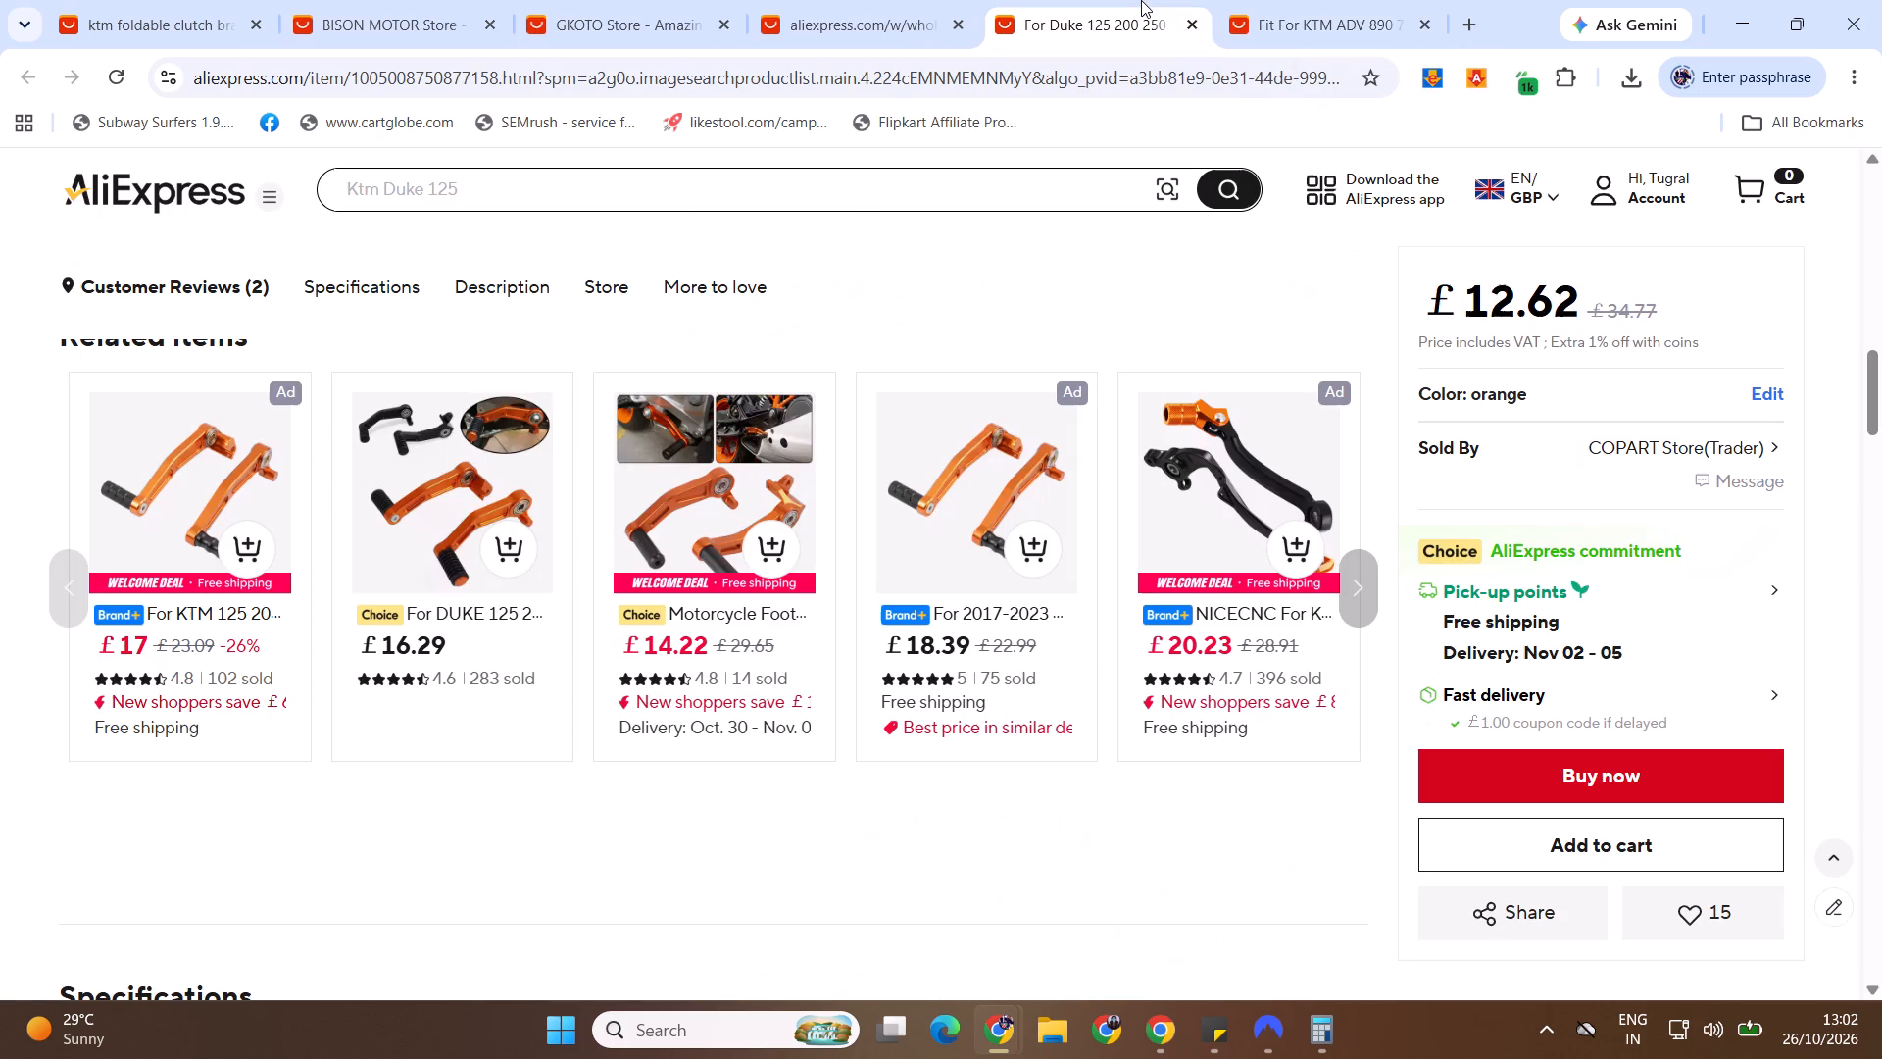
{"action": "left_click", "coordinate": [763, 0]}
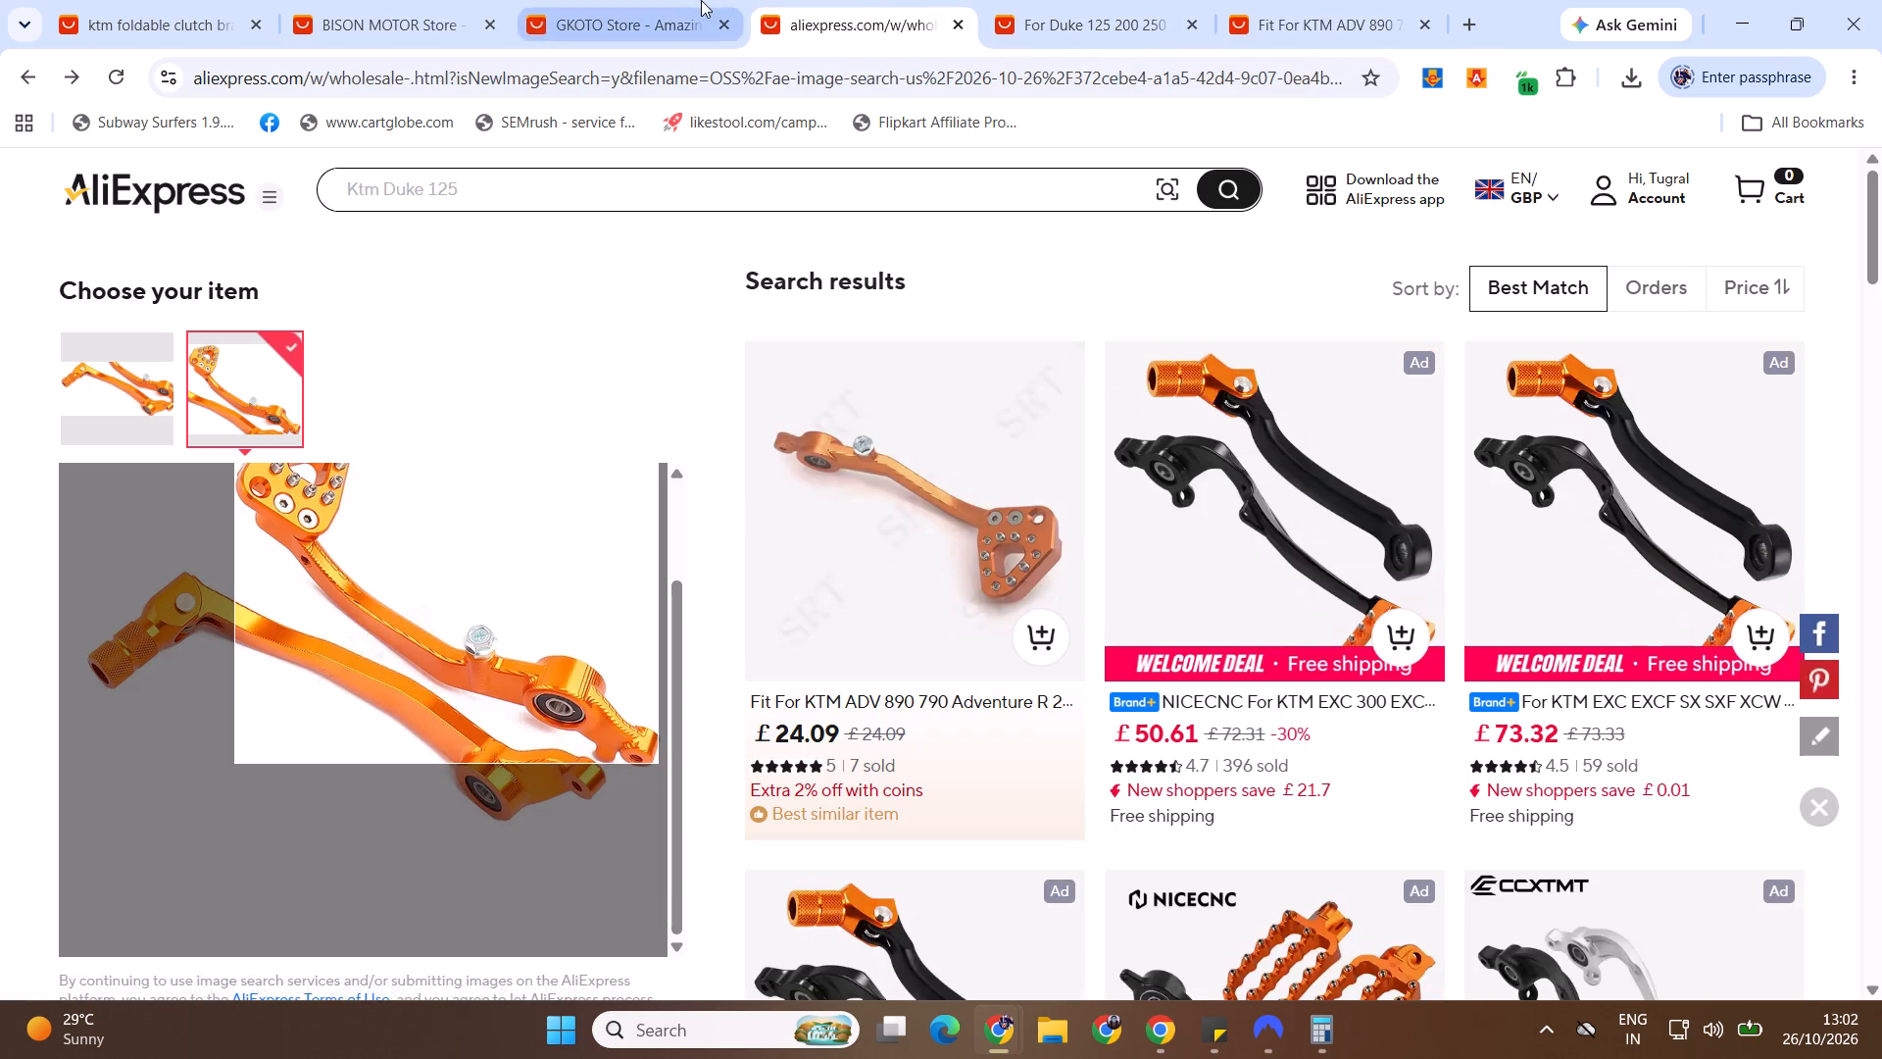
{"action": "left_click", "coordinate": [686, 0]}
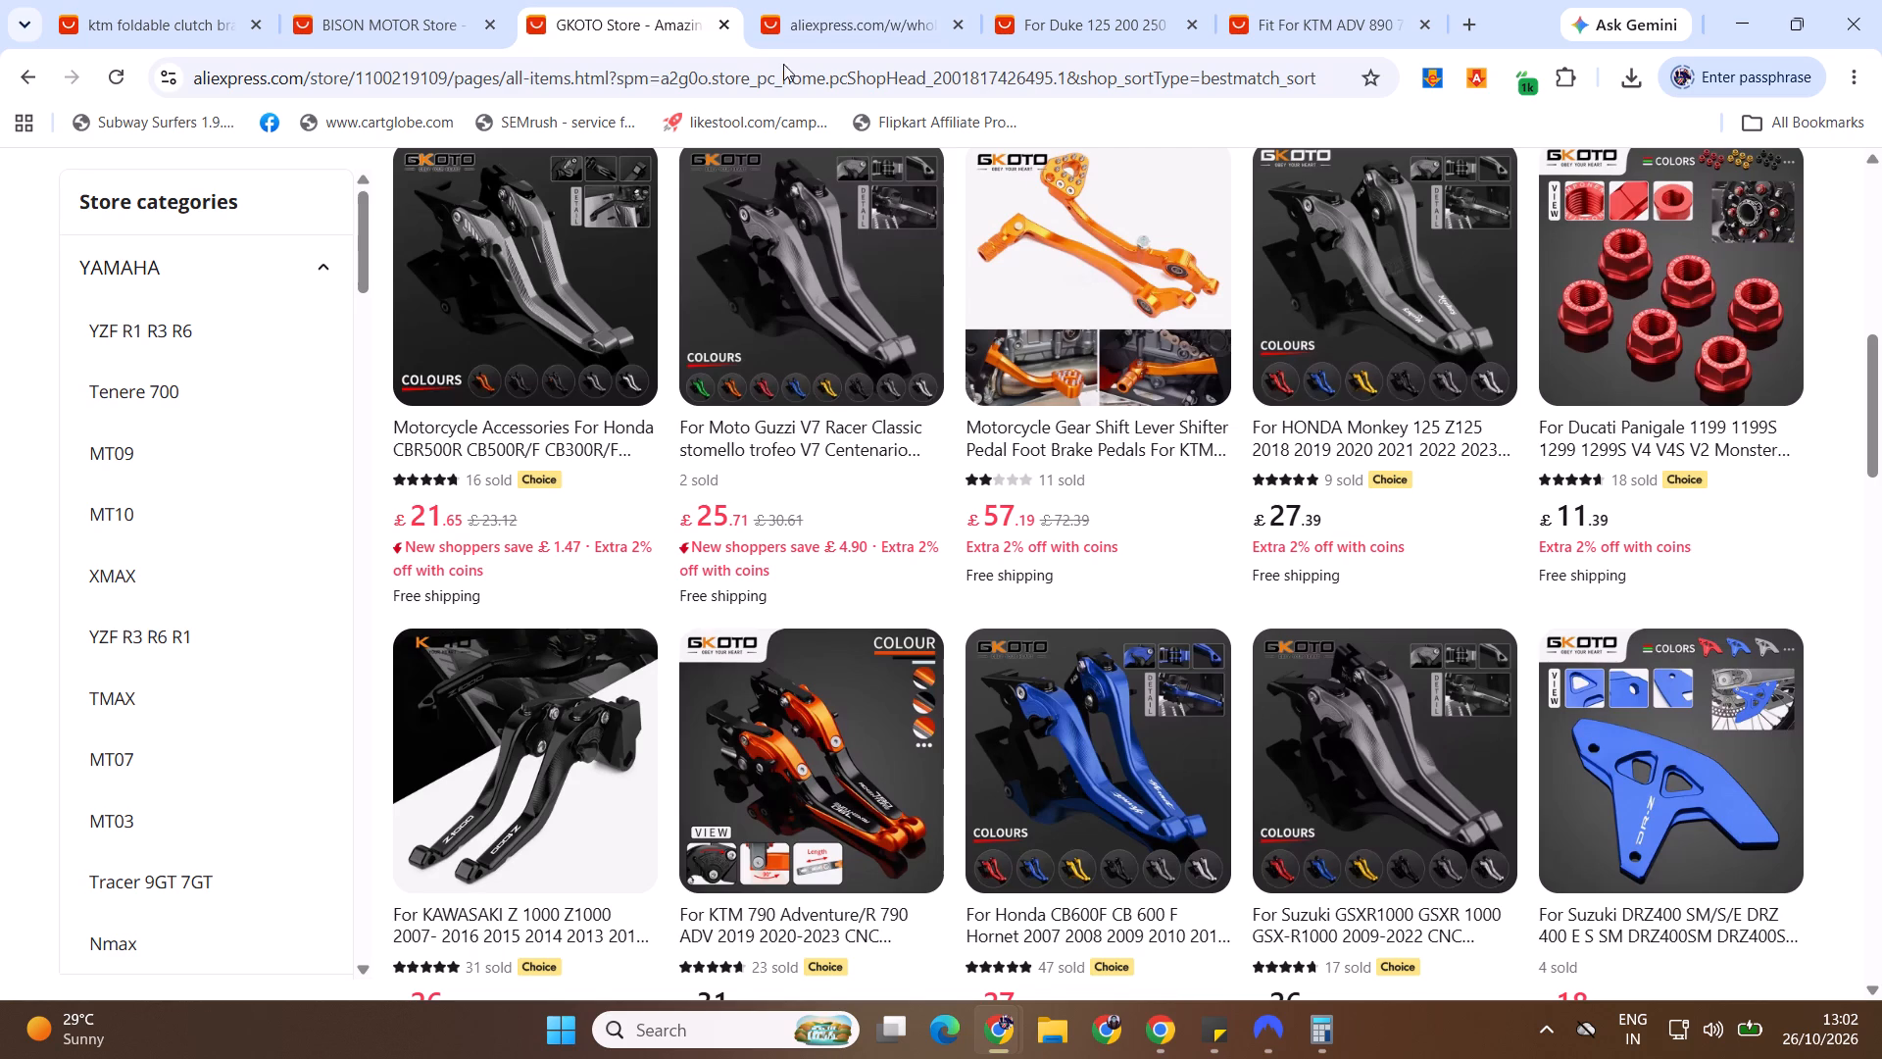
{"action": "left_click", "coordinate": [937, 1]}
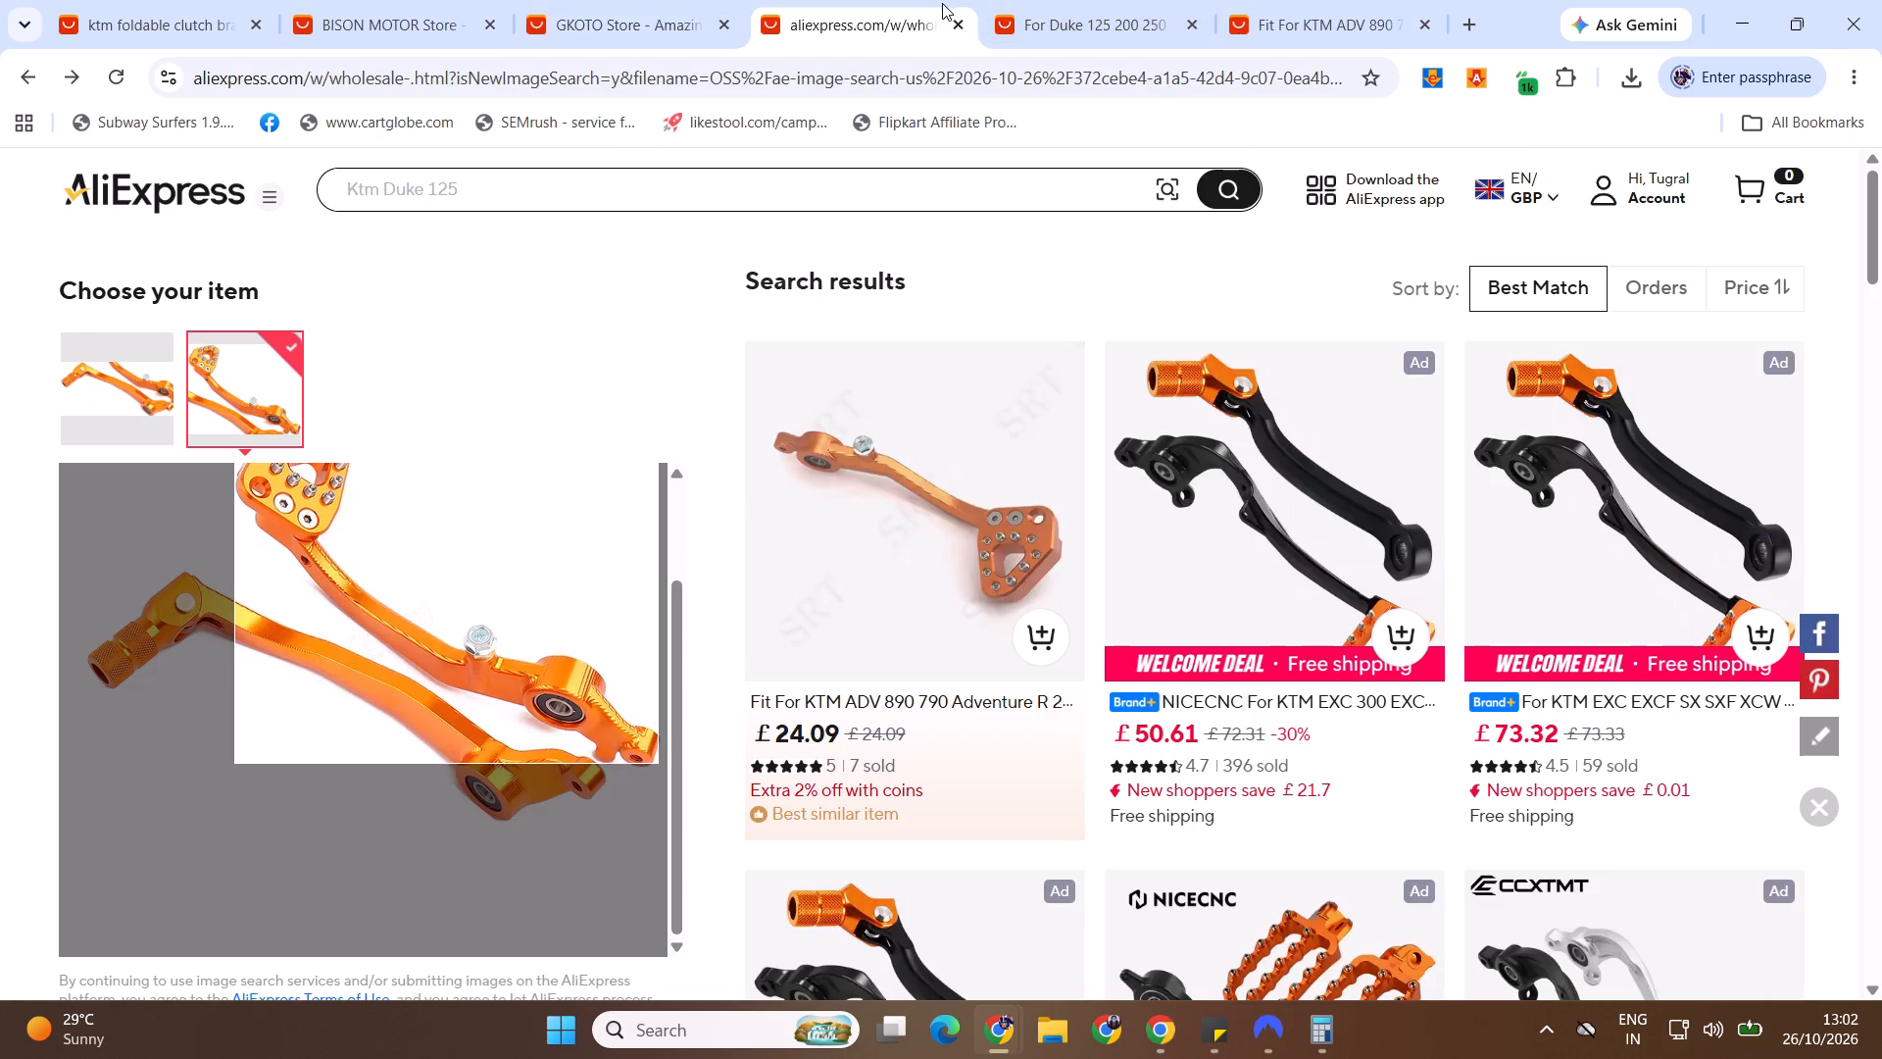
{"action": "left_click", "coordinate": [969, 26]}
{"action": "left_click", "coordinate": [957, 24]}
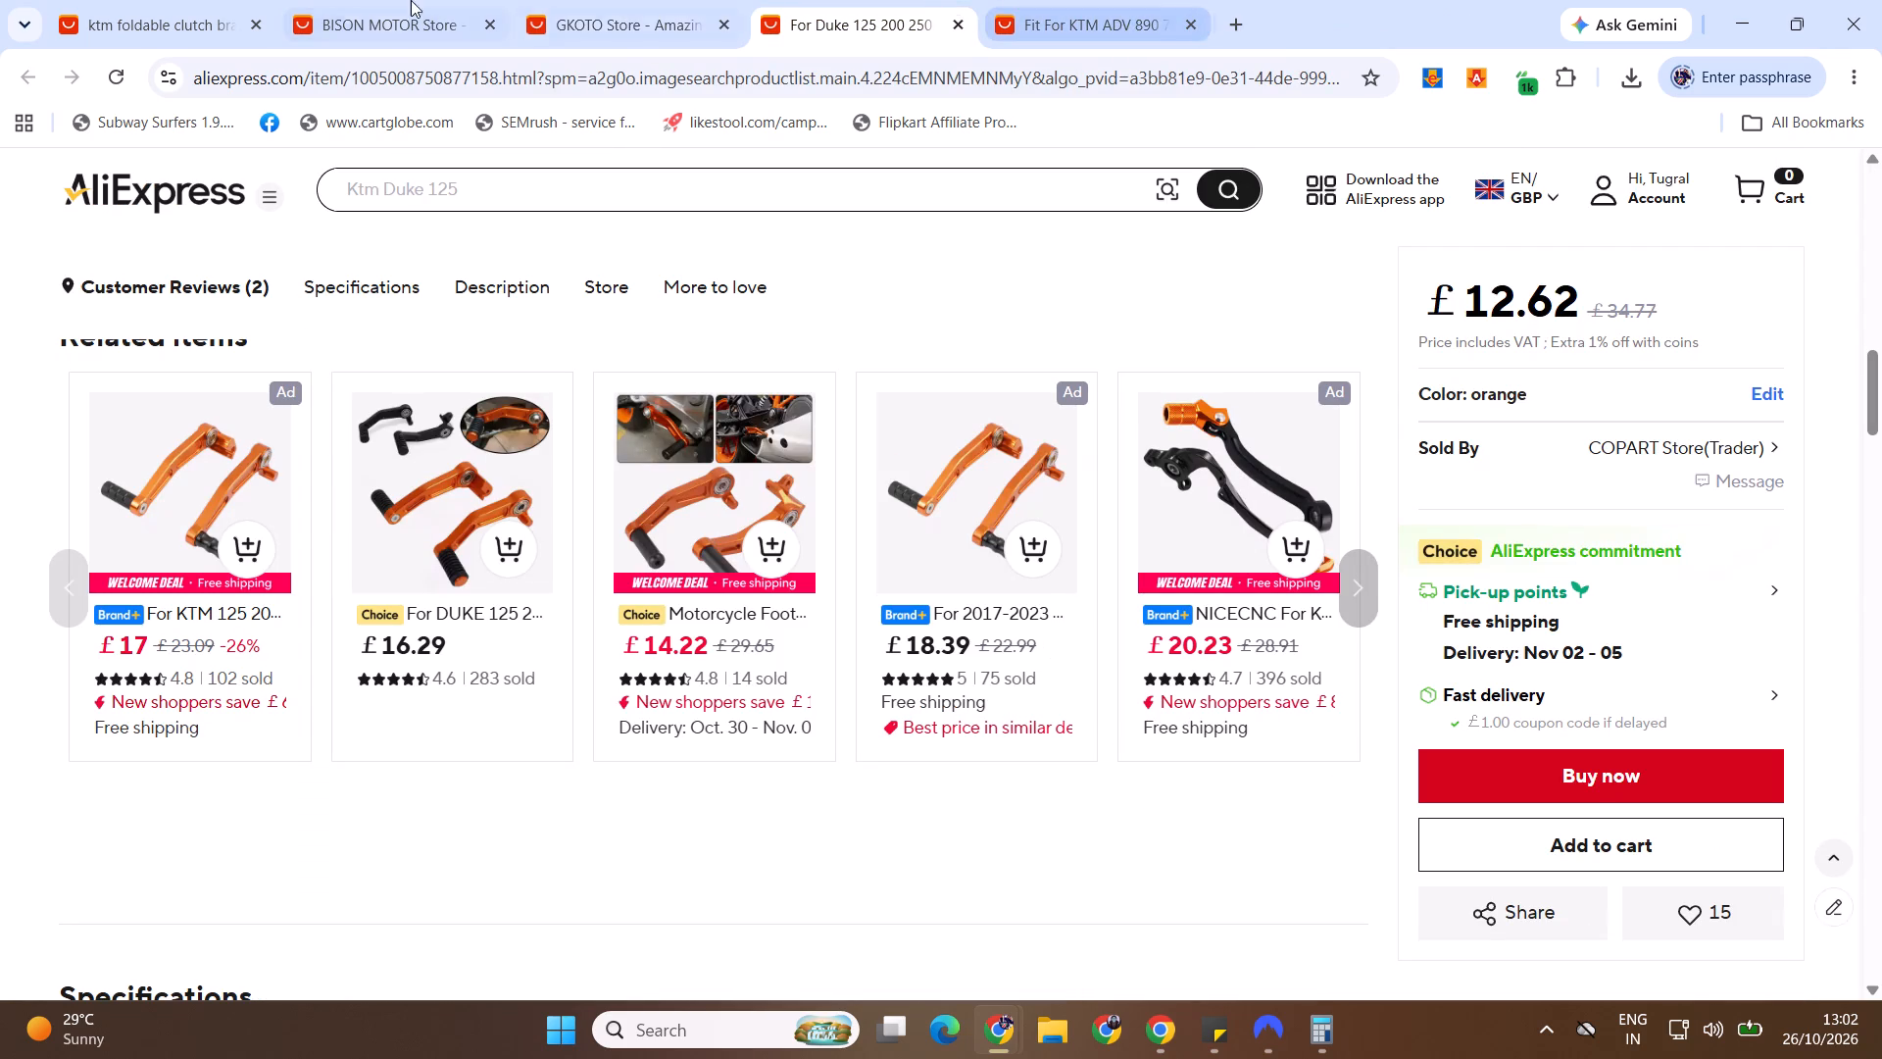
From the ktm foldable clutch brake results, open the KTM 390 Enduro folding lever listing, view its photos and red variant, and close it.
{"action": "left_click", "coordinate": [228, 0]}
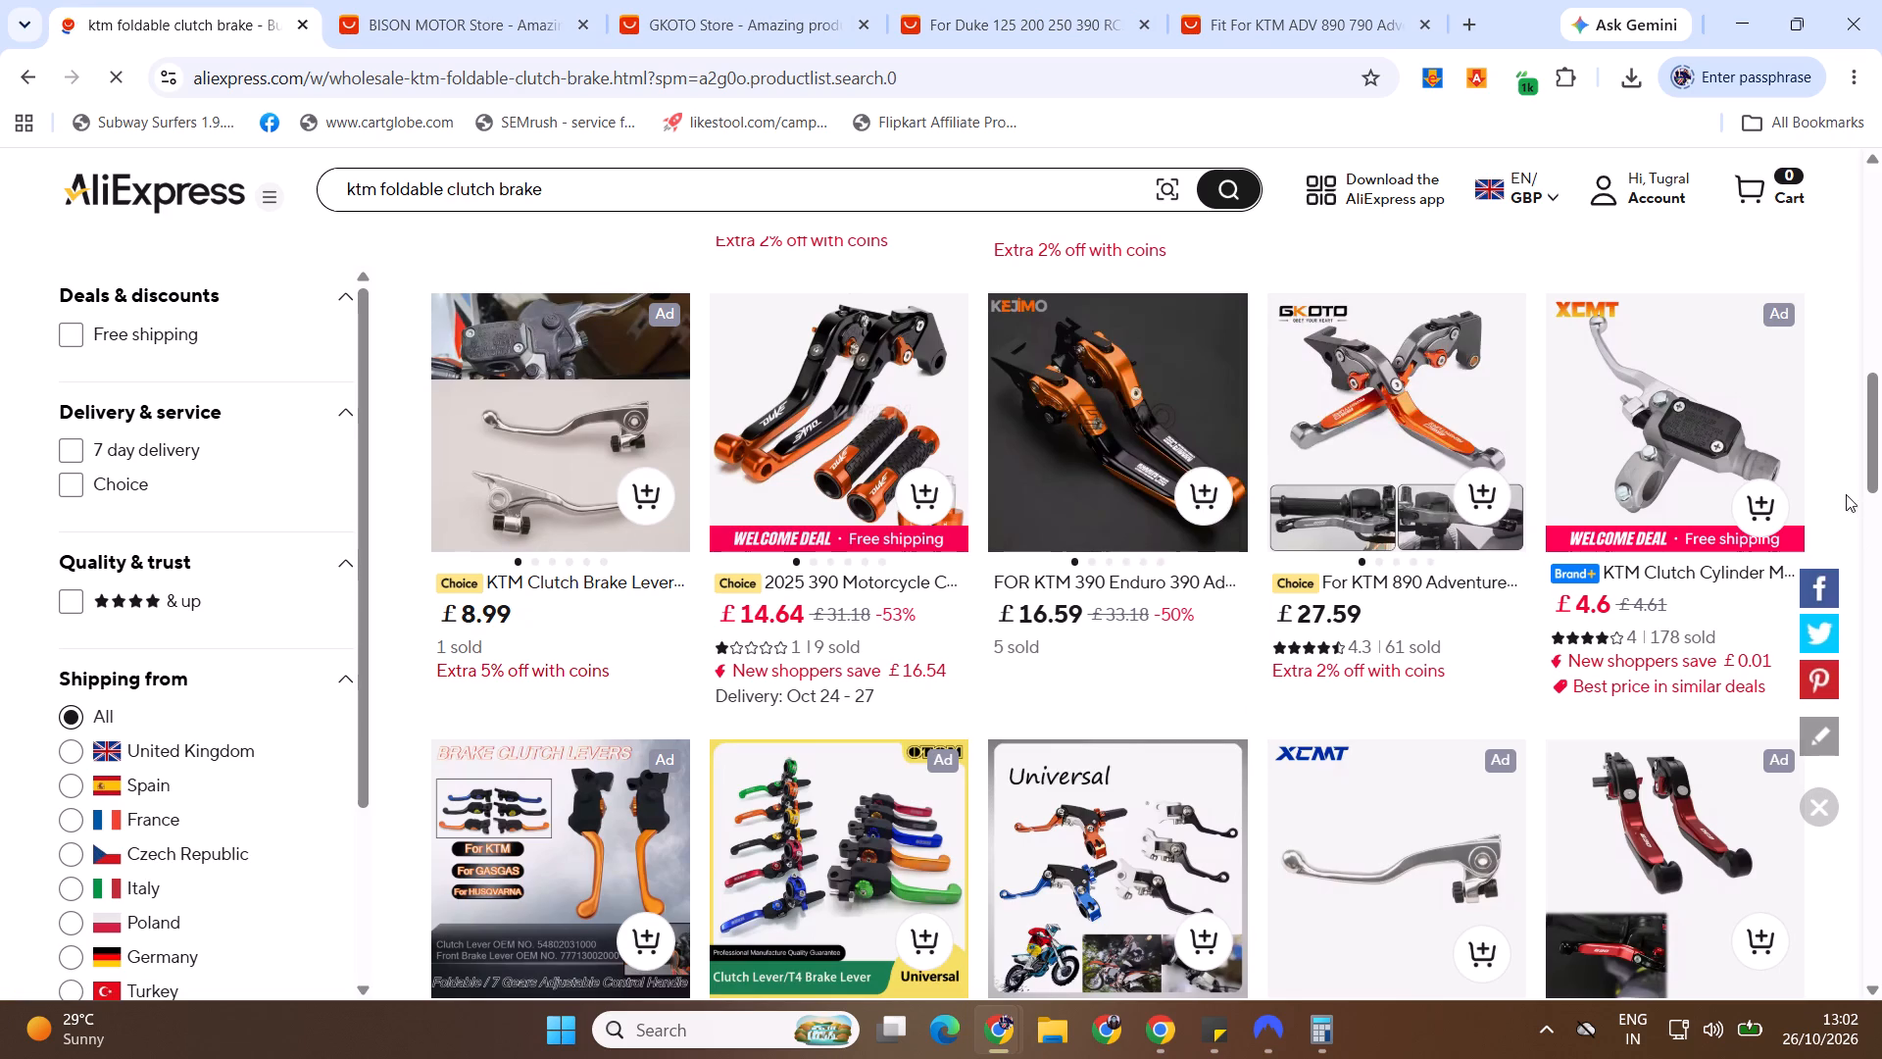
{"action": "middle_click", "coordinate": [1102, 373]}
{"action": "left_click", "coordinate": [341, 0]}
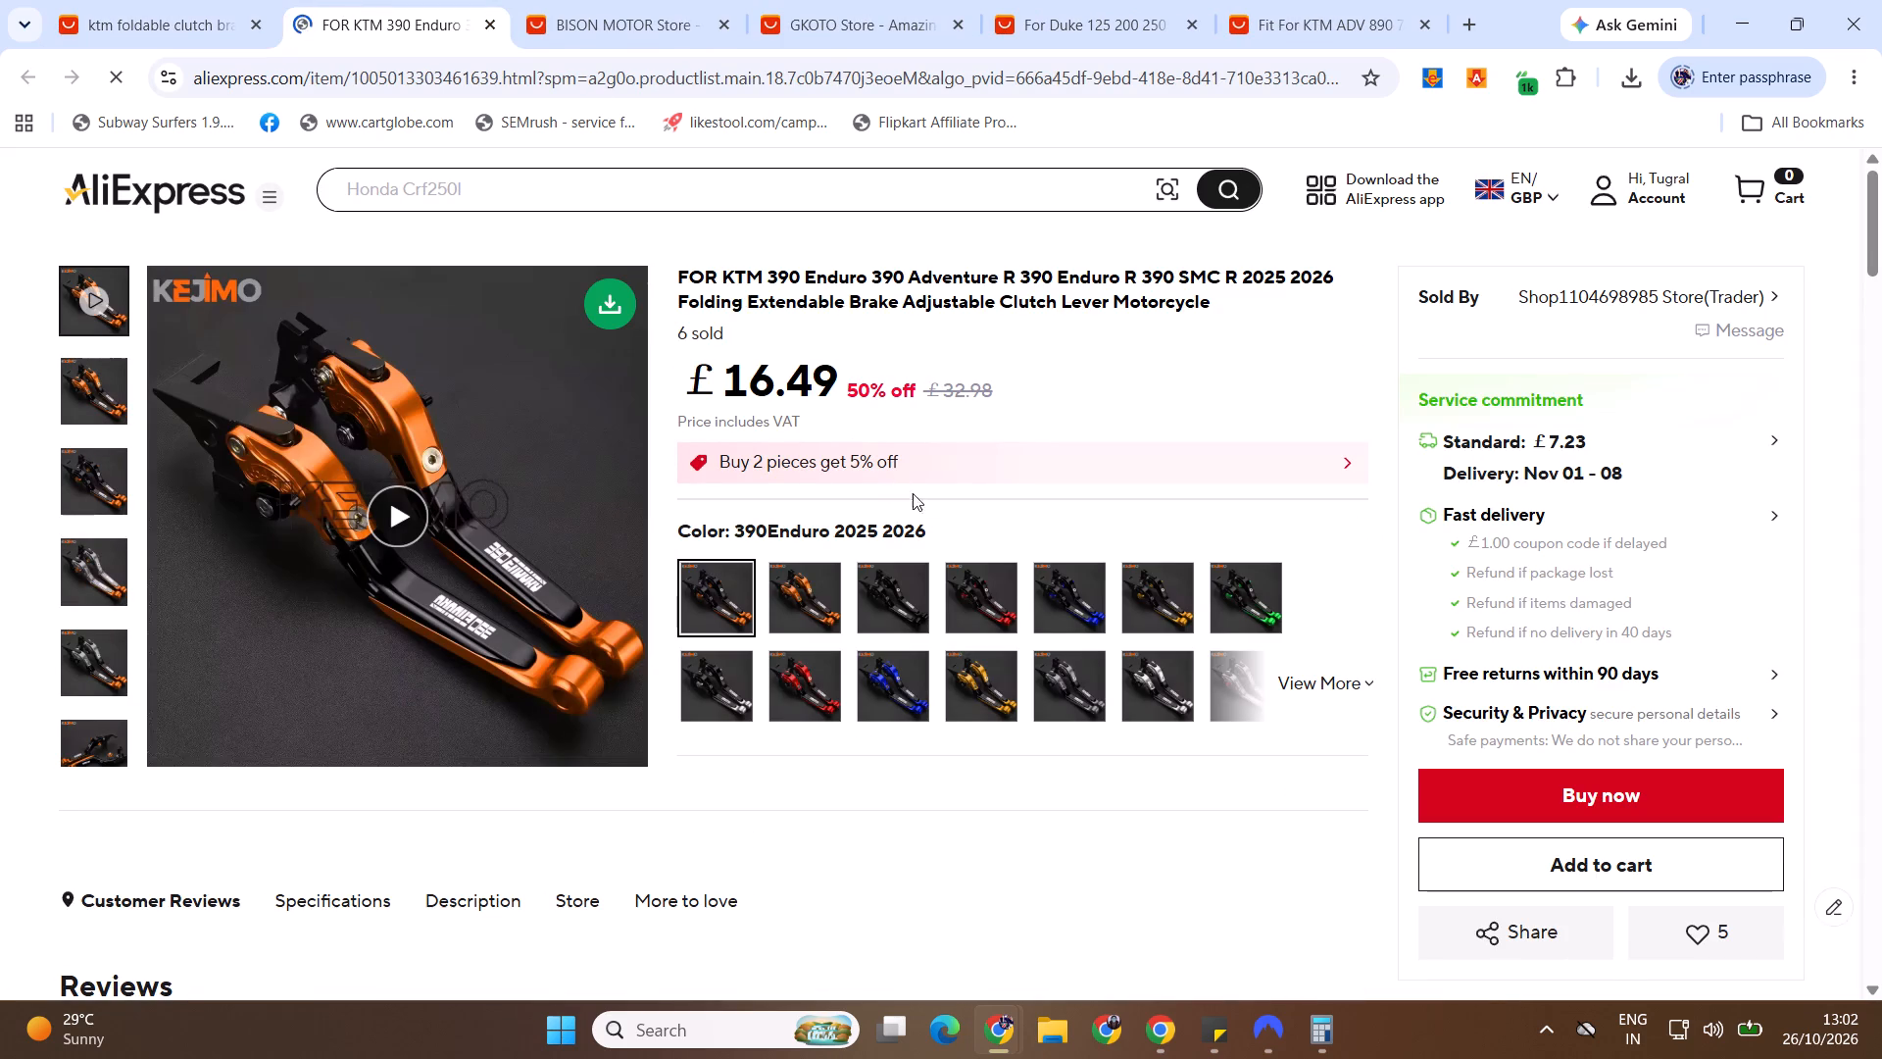
{"action": "left_click", "coordinate": [448, 597]}
{"action": "left_click", "coordinate": [525, 420]}
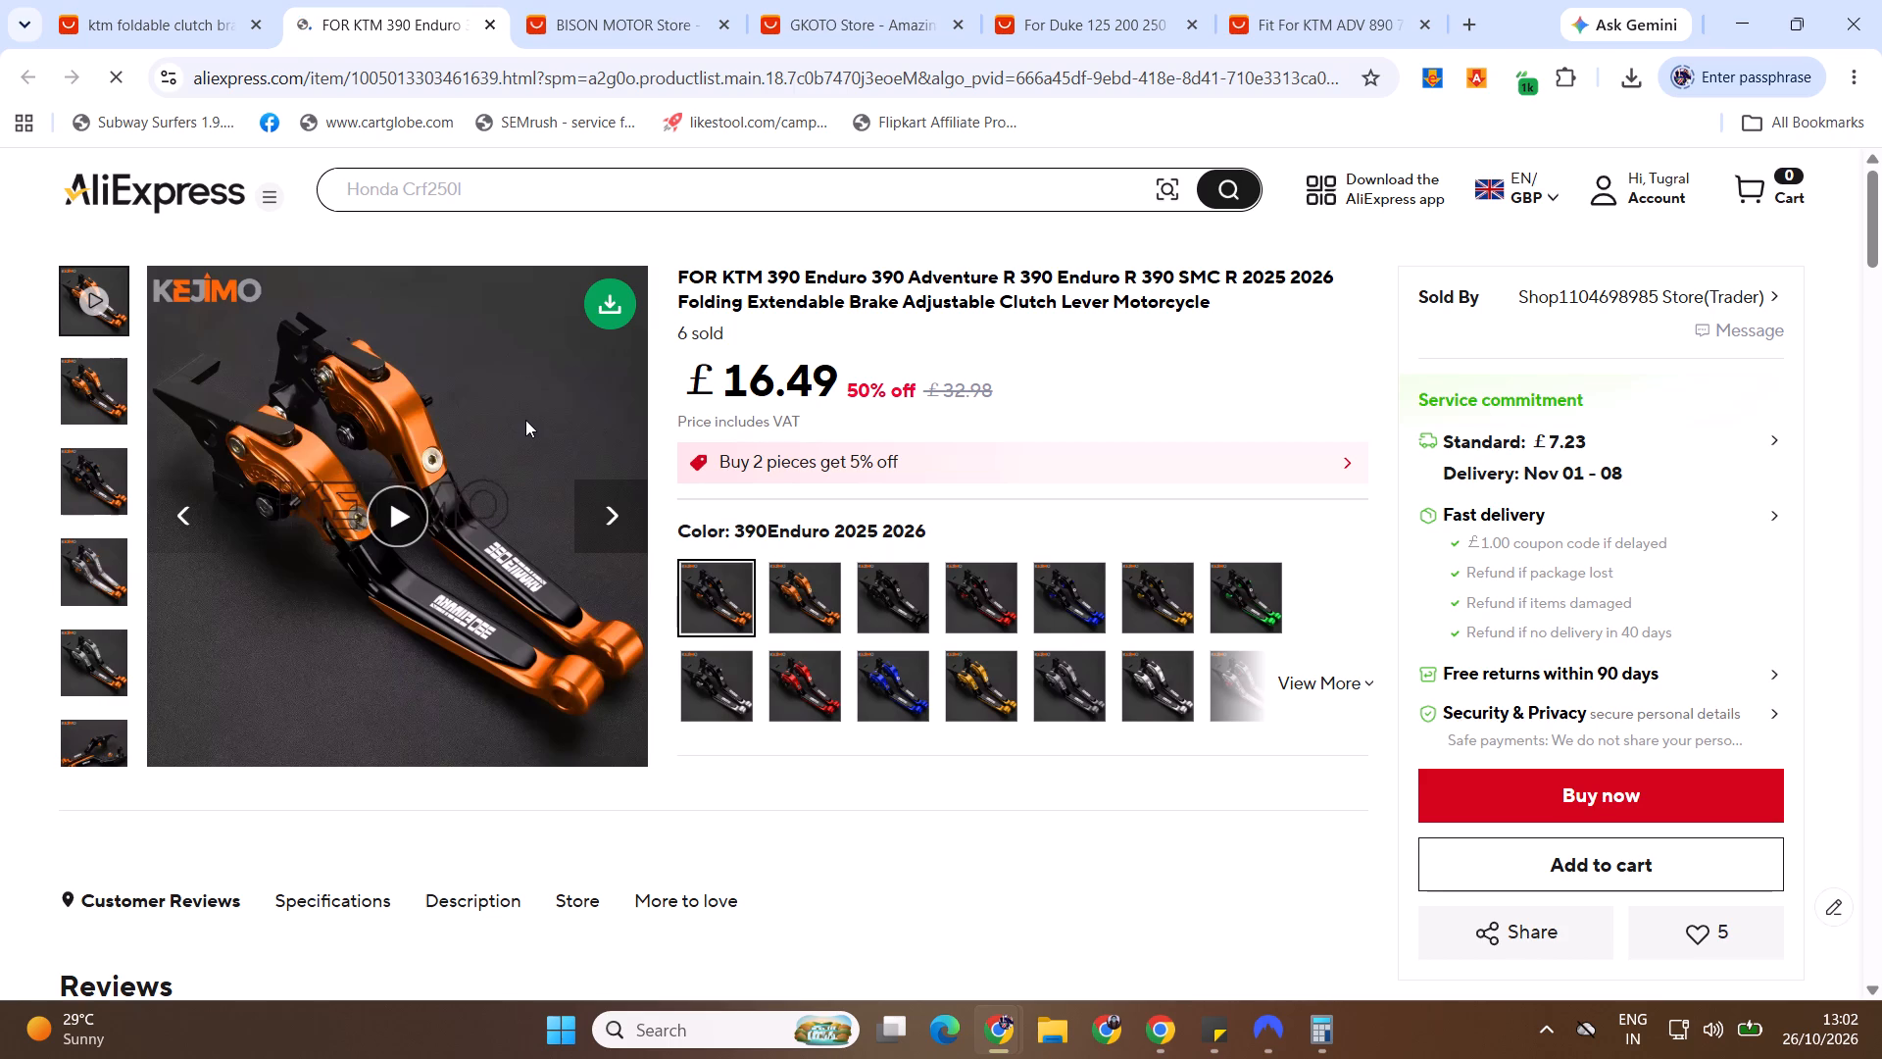
{"action": "left_click", "coordinate": [601, 507]}
{"action": "left_click", "coordinate": [604, 513]}
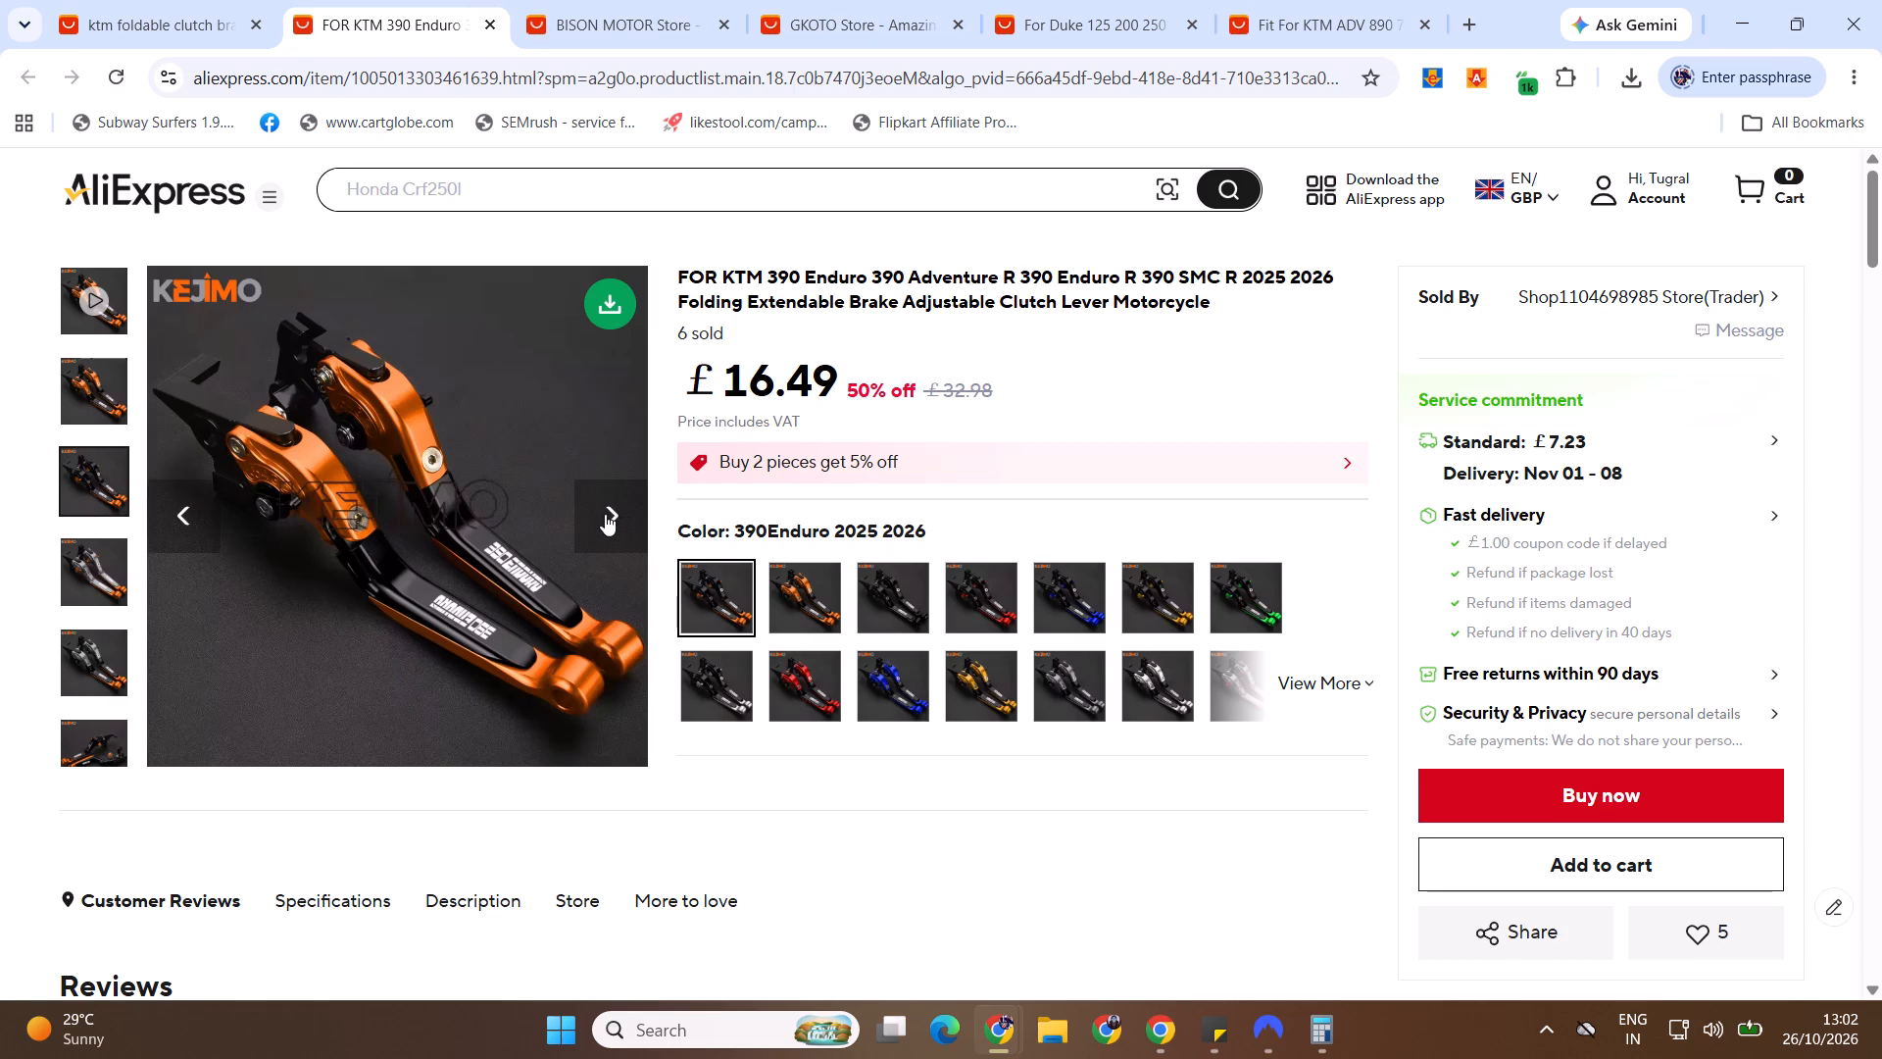
{"action": "left_click", "coordinate": [810, 657]}
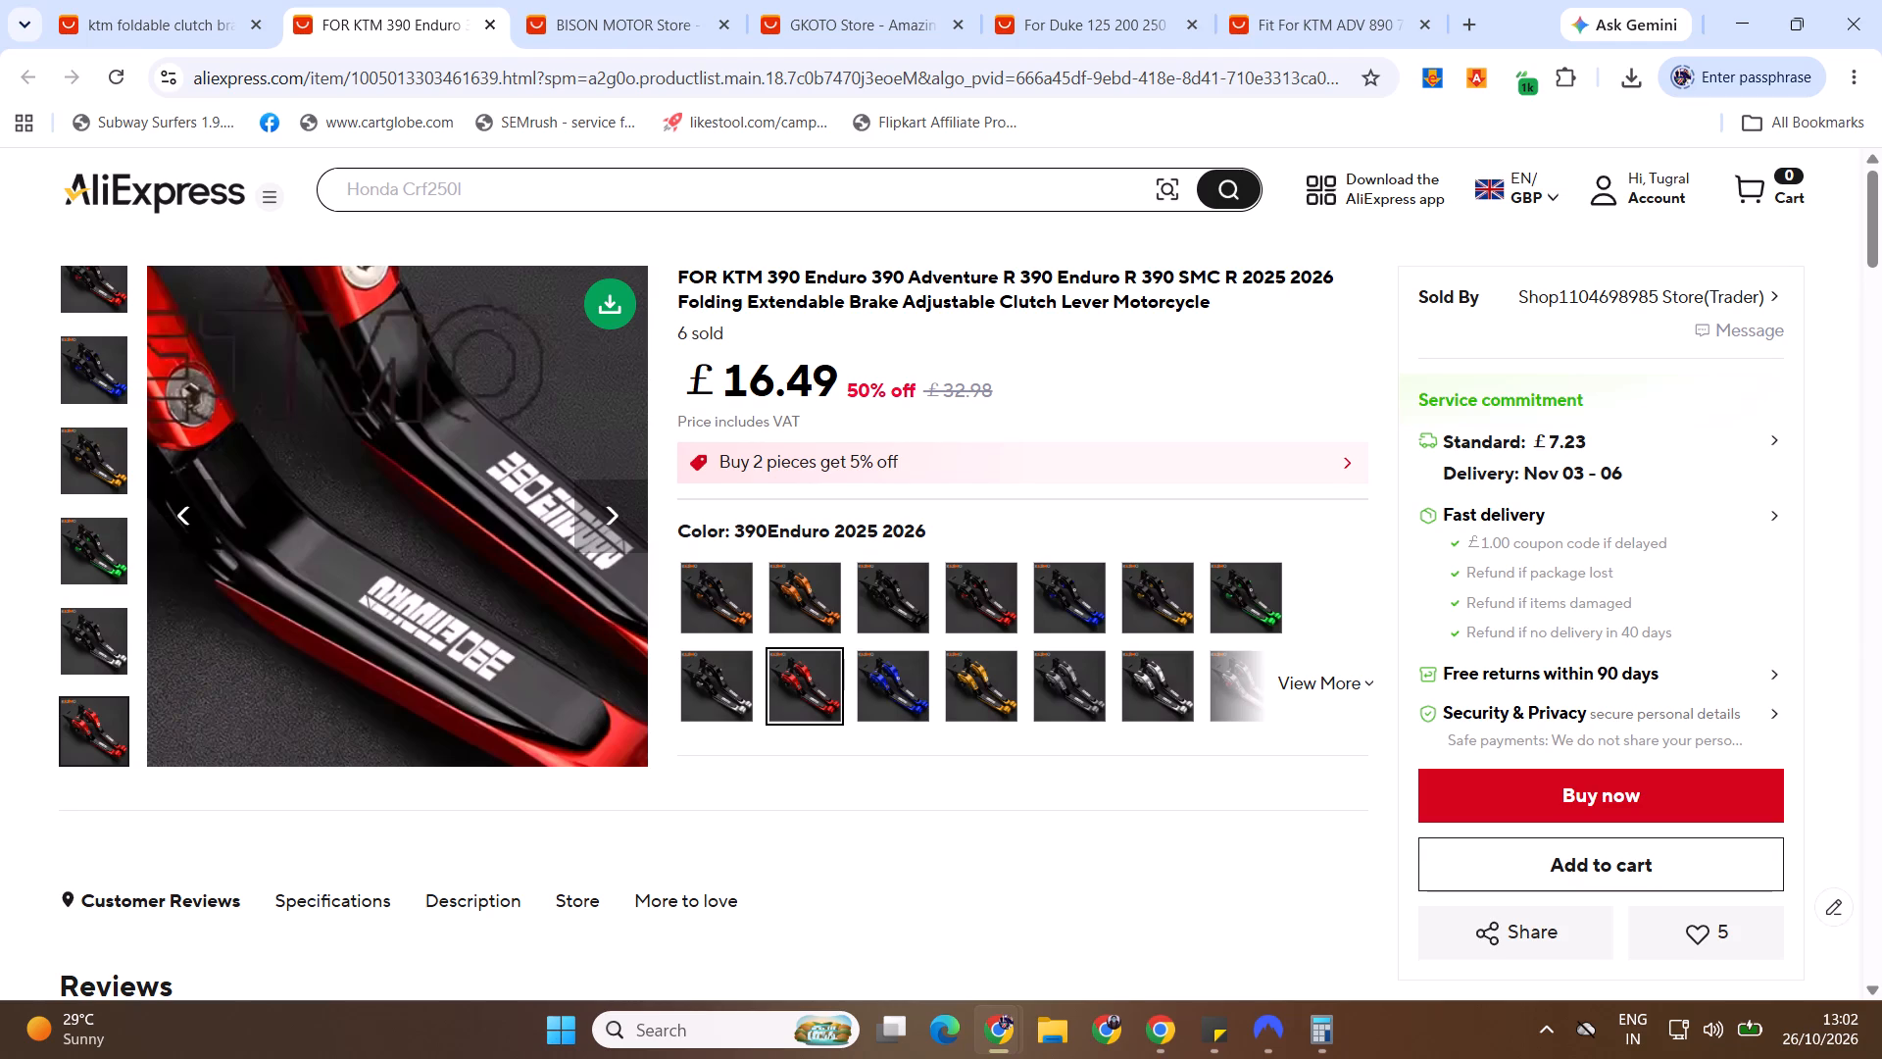
{"action": "left_click", "coordinate": [494, 25]}
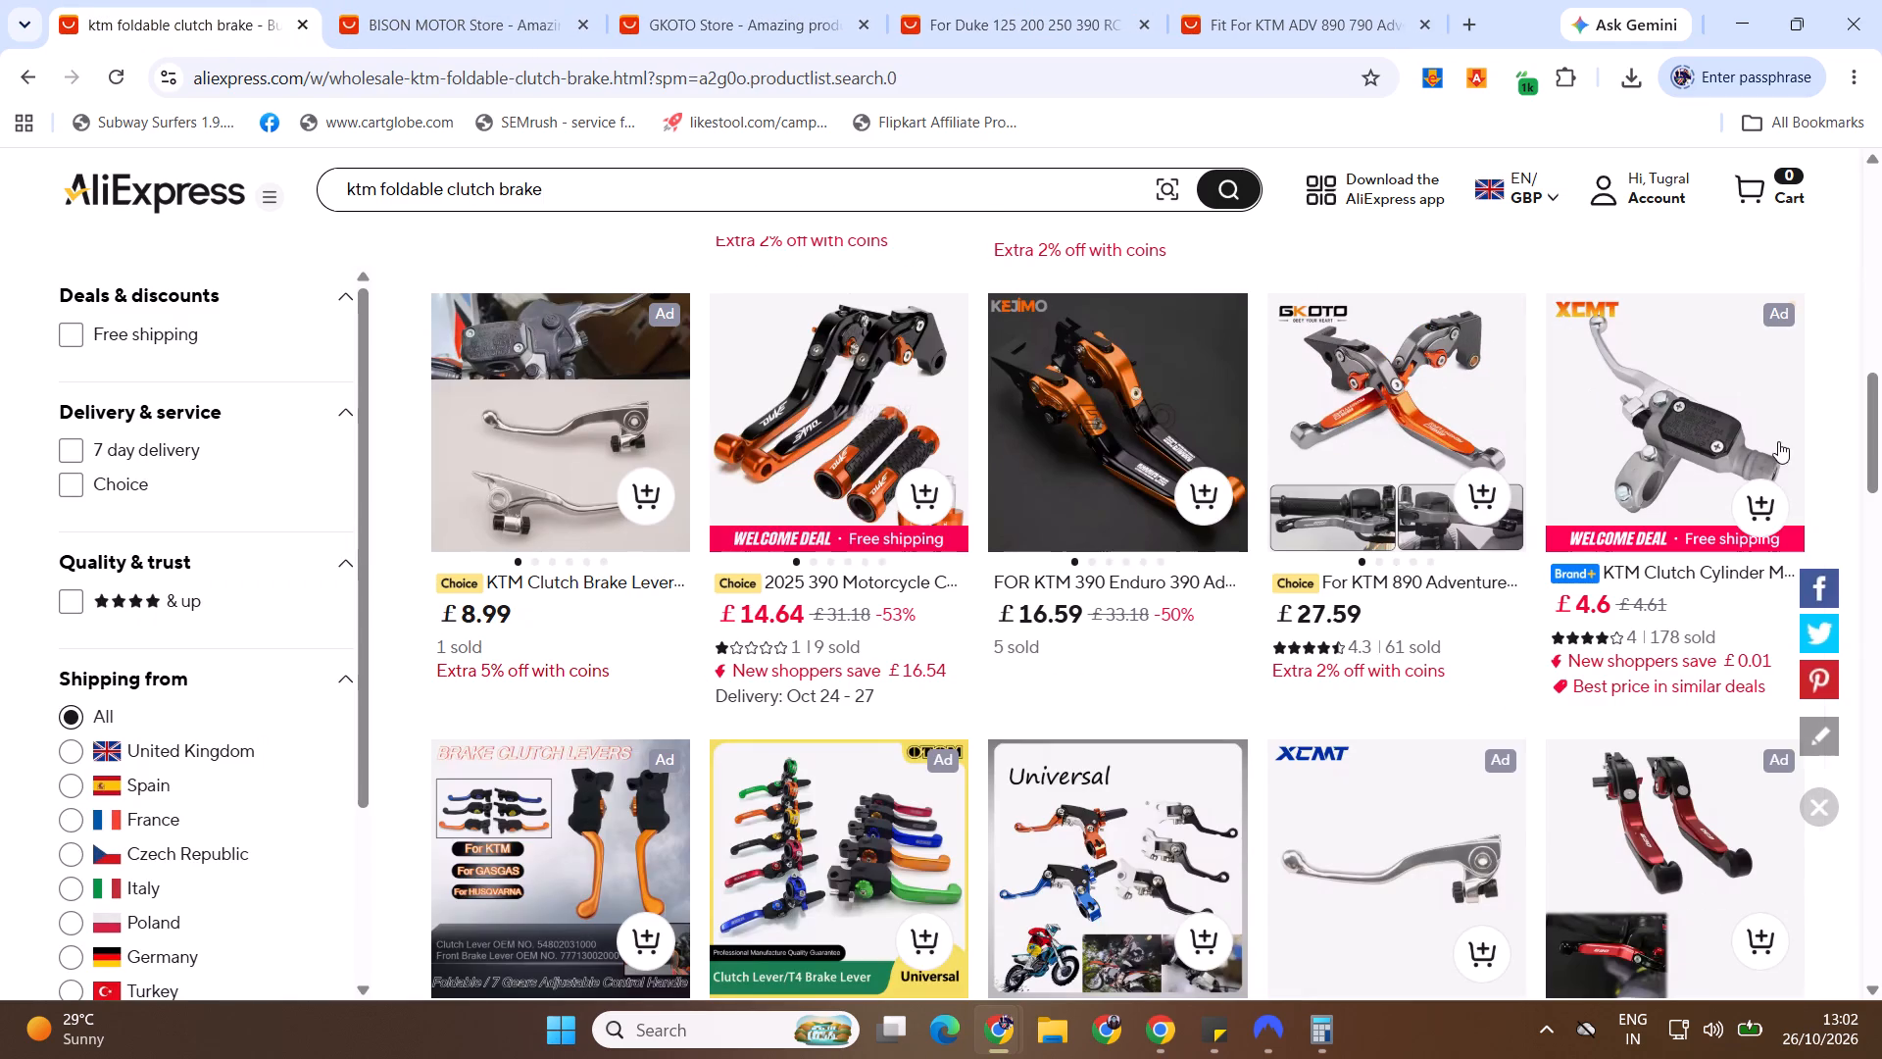
Open the OTOM universal brake clutch lever listing from the search results, view its Clutch-Black variant, and close it.
{"action": "left_click_drag", "start_coordinate": [1881, 485], "coordinate": [1881, 558]}
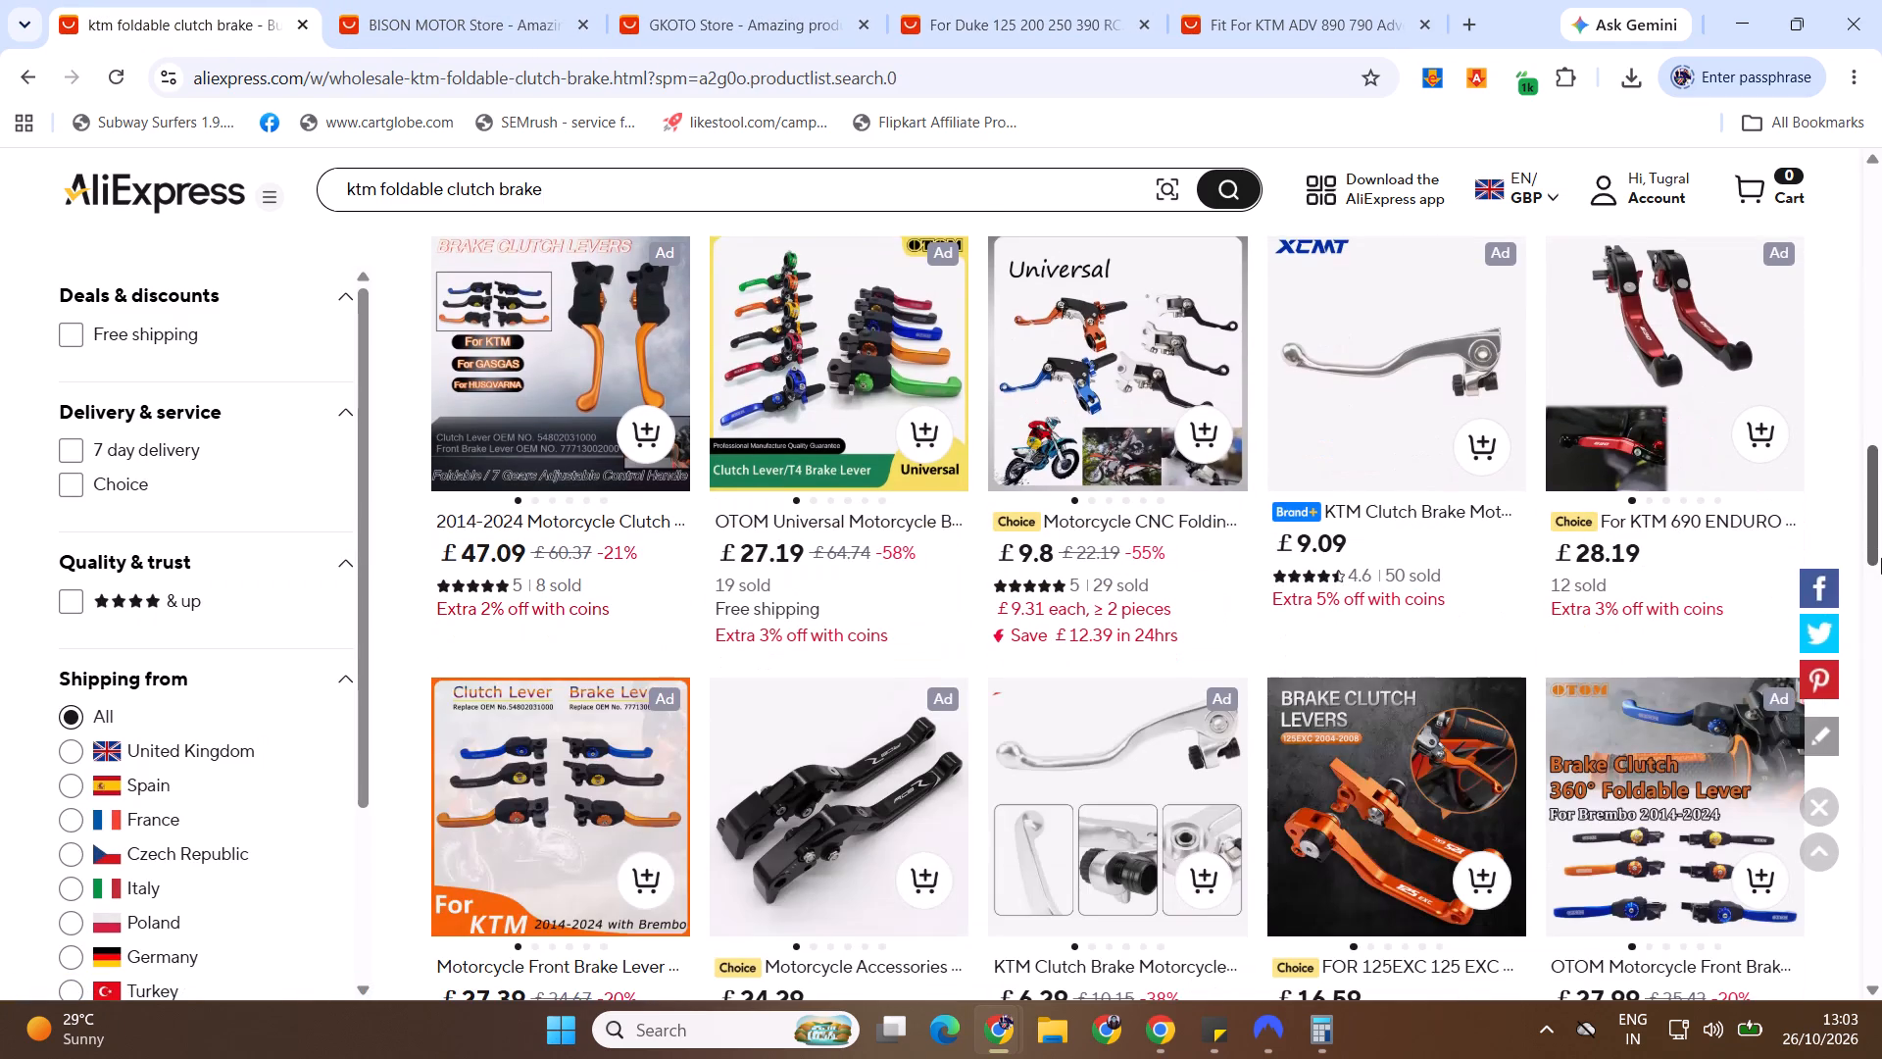
{"action": "middle_click", "coordinate": [867, 371]}
{"action": "left_click", "coordinate": [402, 1]}
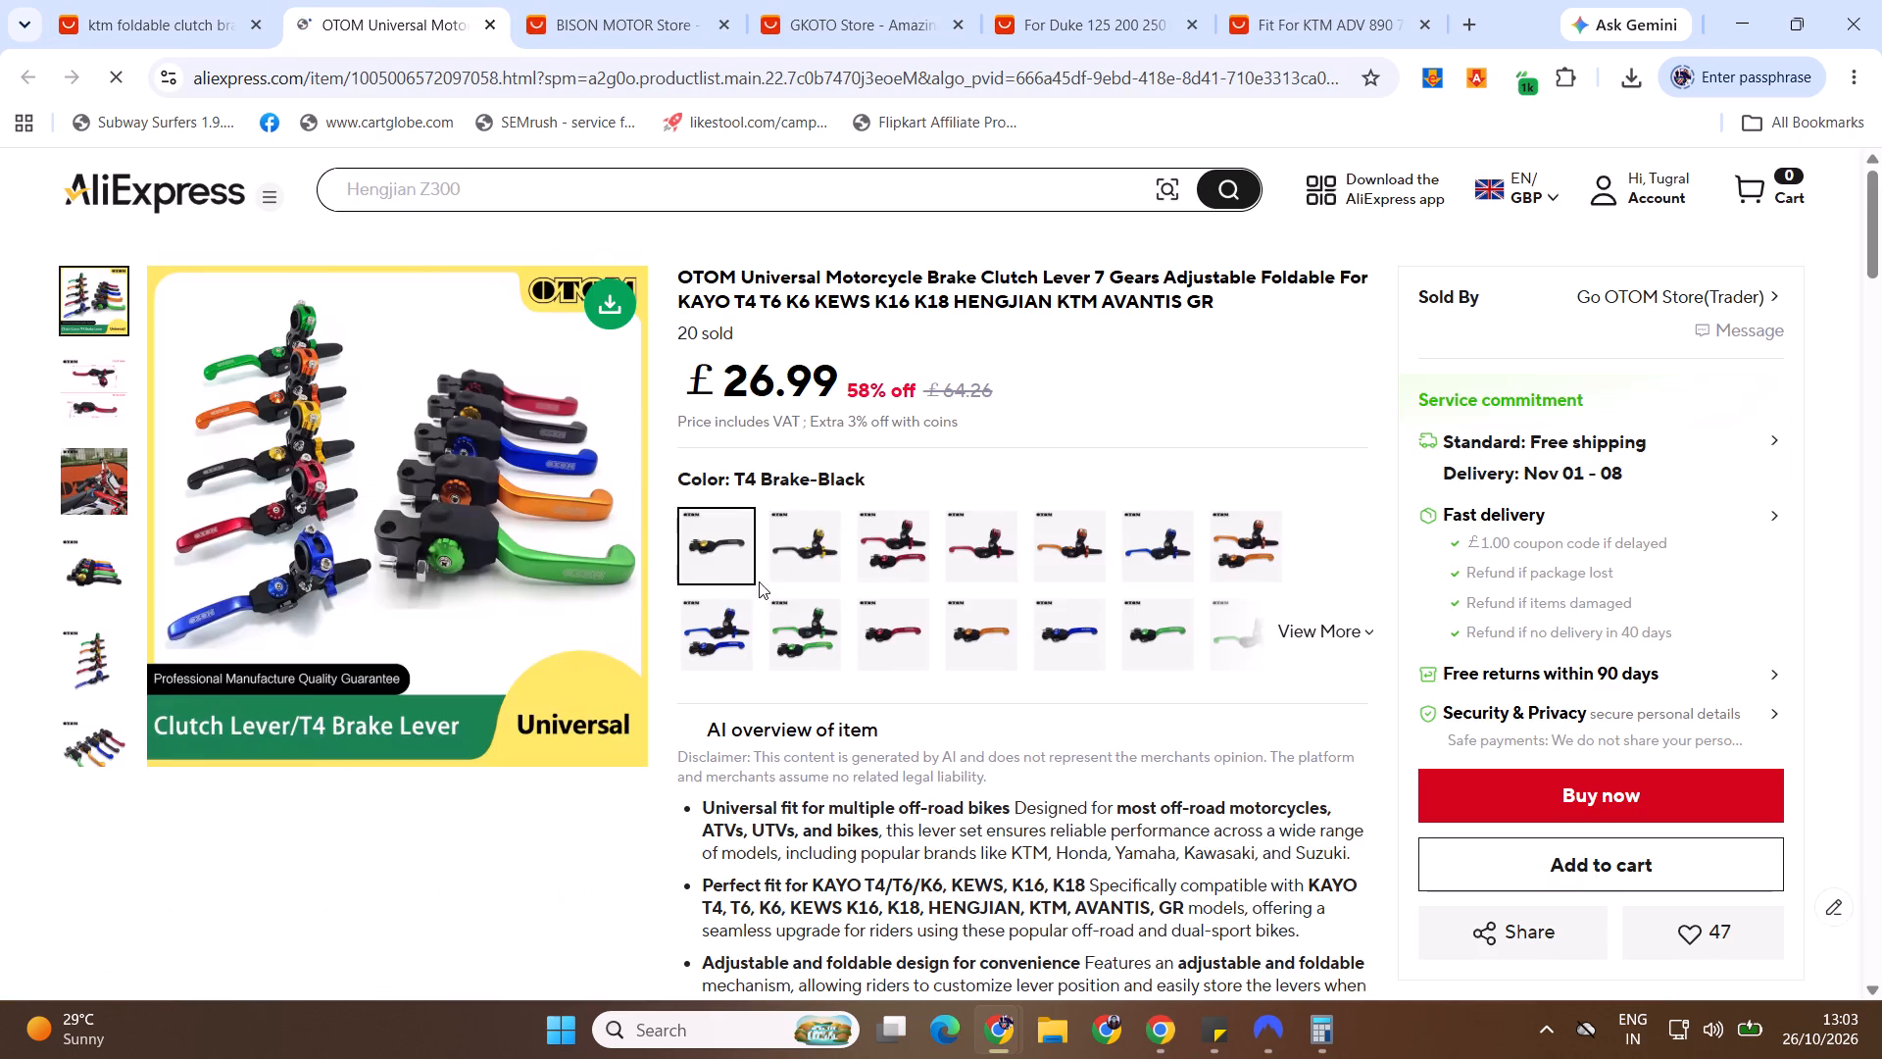
{"action": "left_click", "coordinate": [781, 545]}
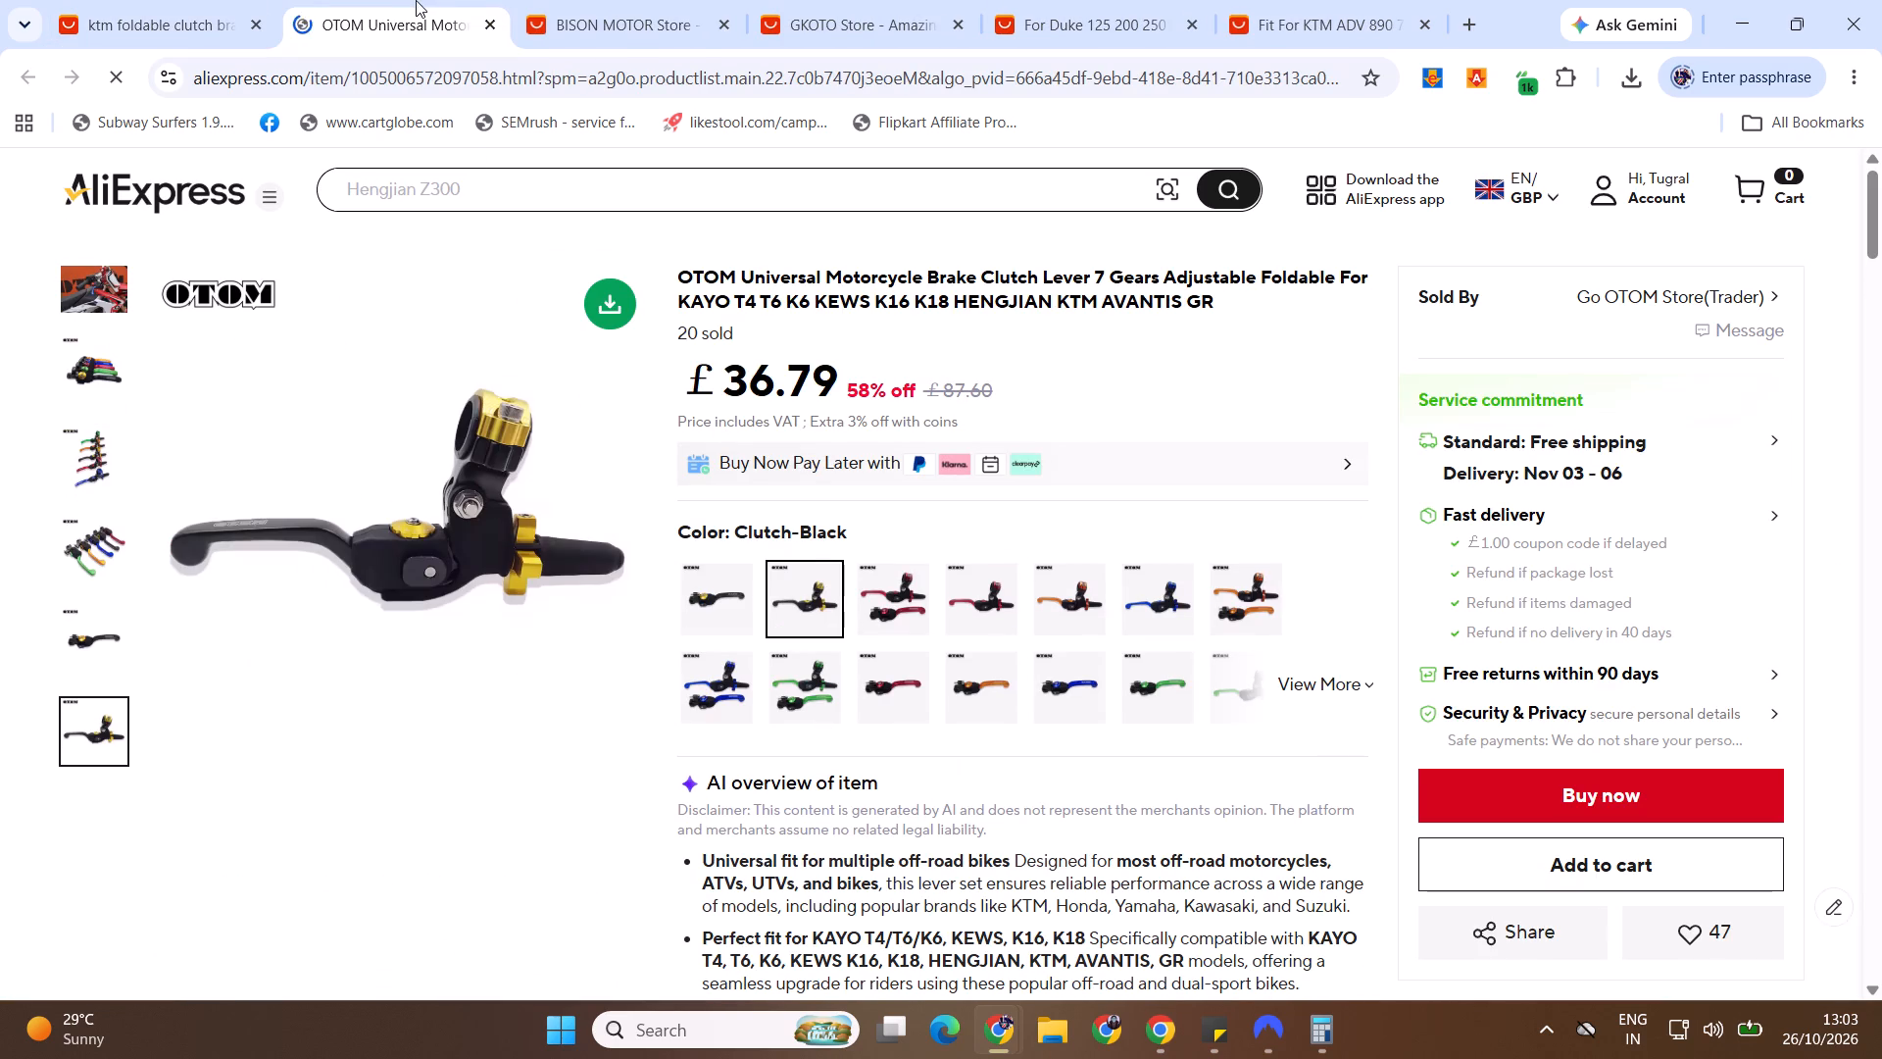
{"action": "left_click", "coordinate": [494, 25]}
Open the KTM 690 Enduro brake clutch levers listing, compare its orange, silver, black and red 690 Logo variants, and close it.
{"action": "middle_click", "coordinate": [1627, 336]}
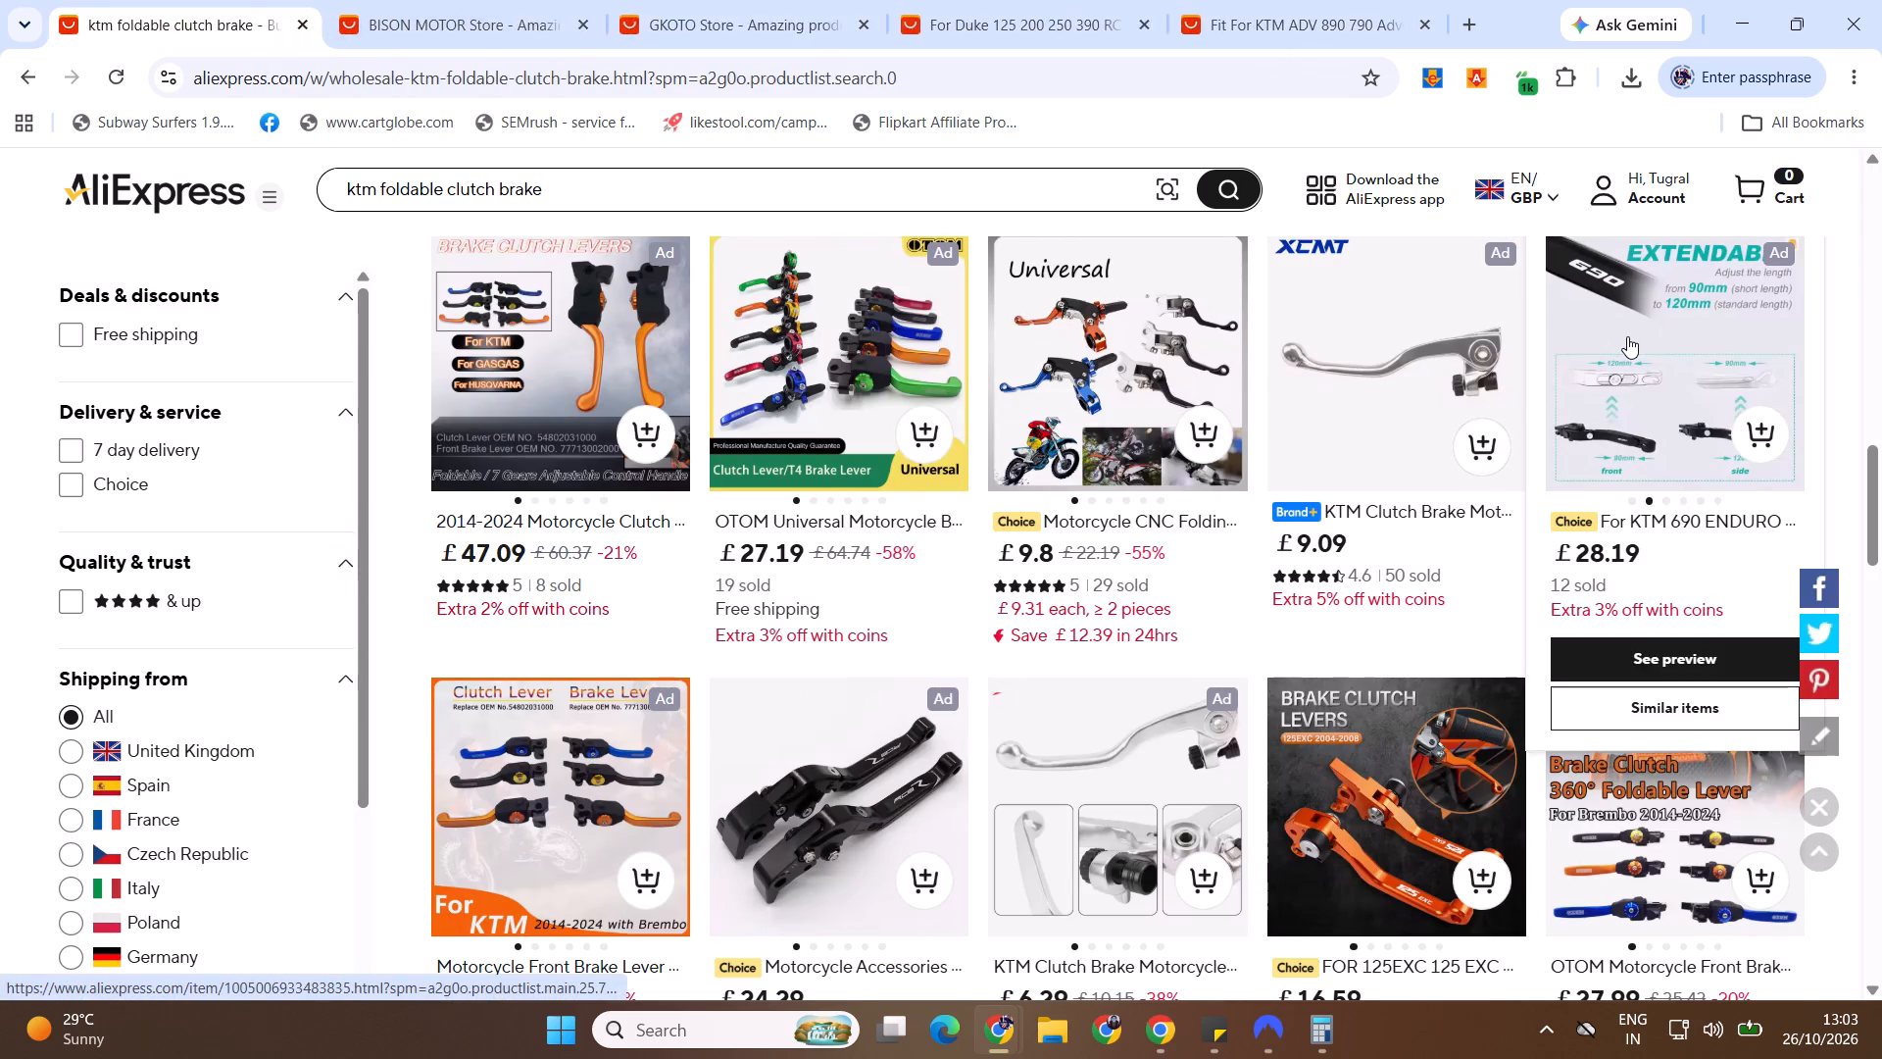
{"action": "left_click", "coordinate": [355, 2]}
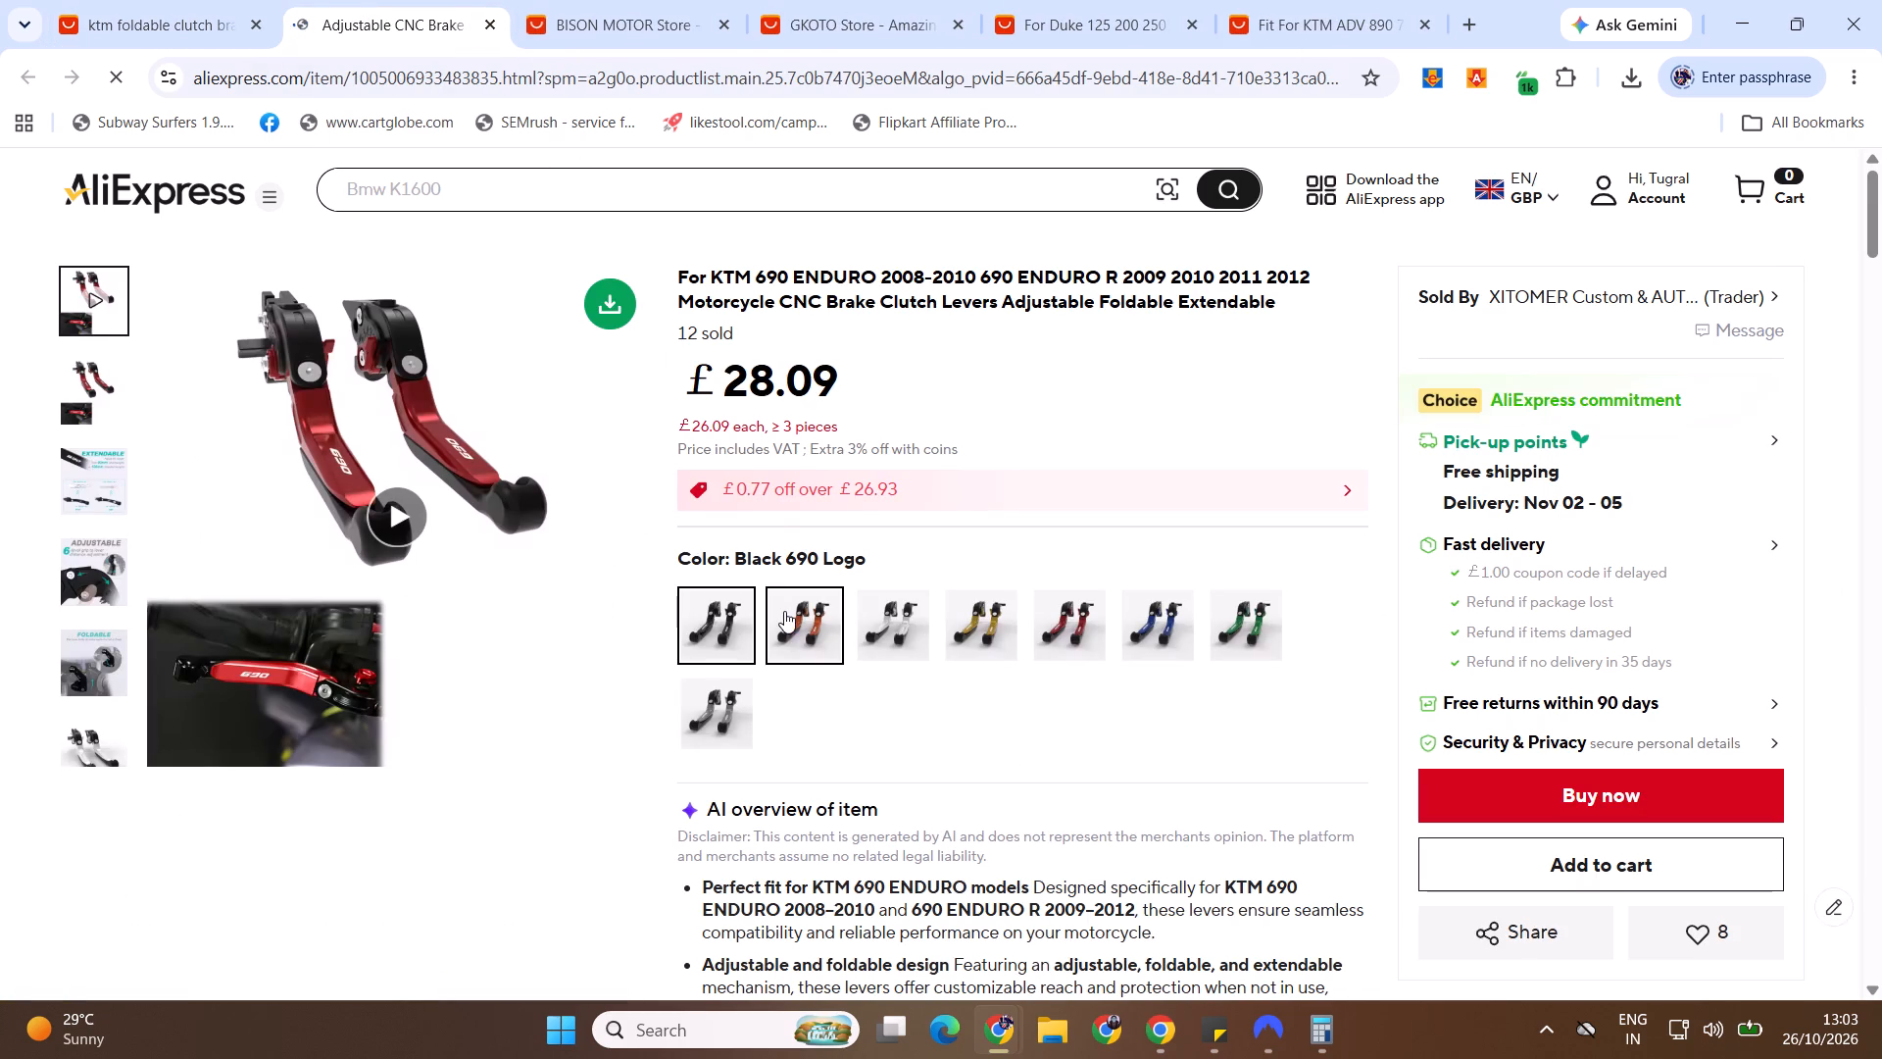
{"action": "left_click", "coordinate": [802, 629]}
{"action": "left_click", "coordinate": [925, 628]}
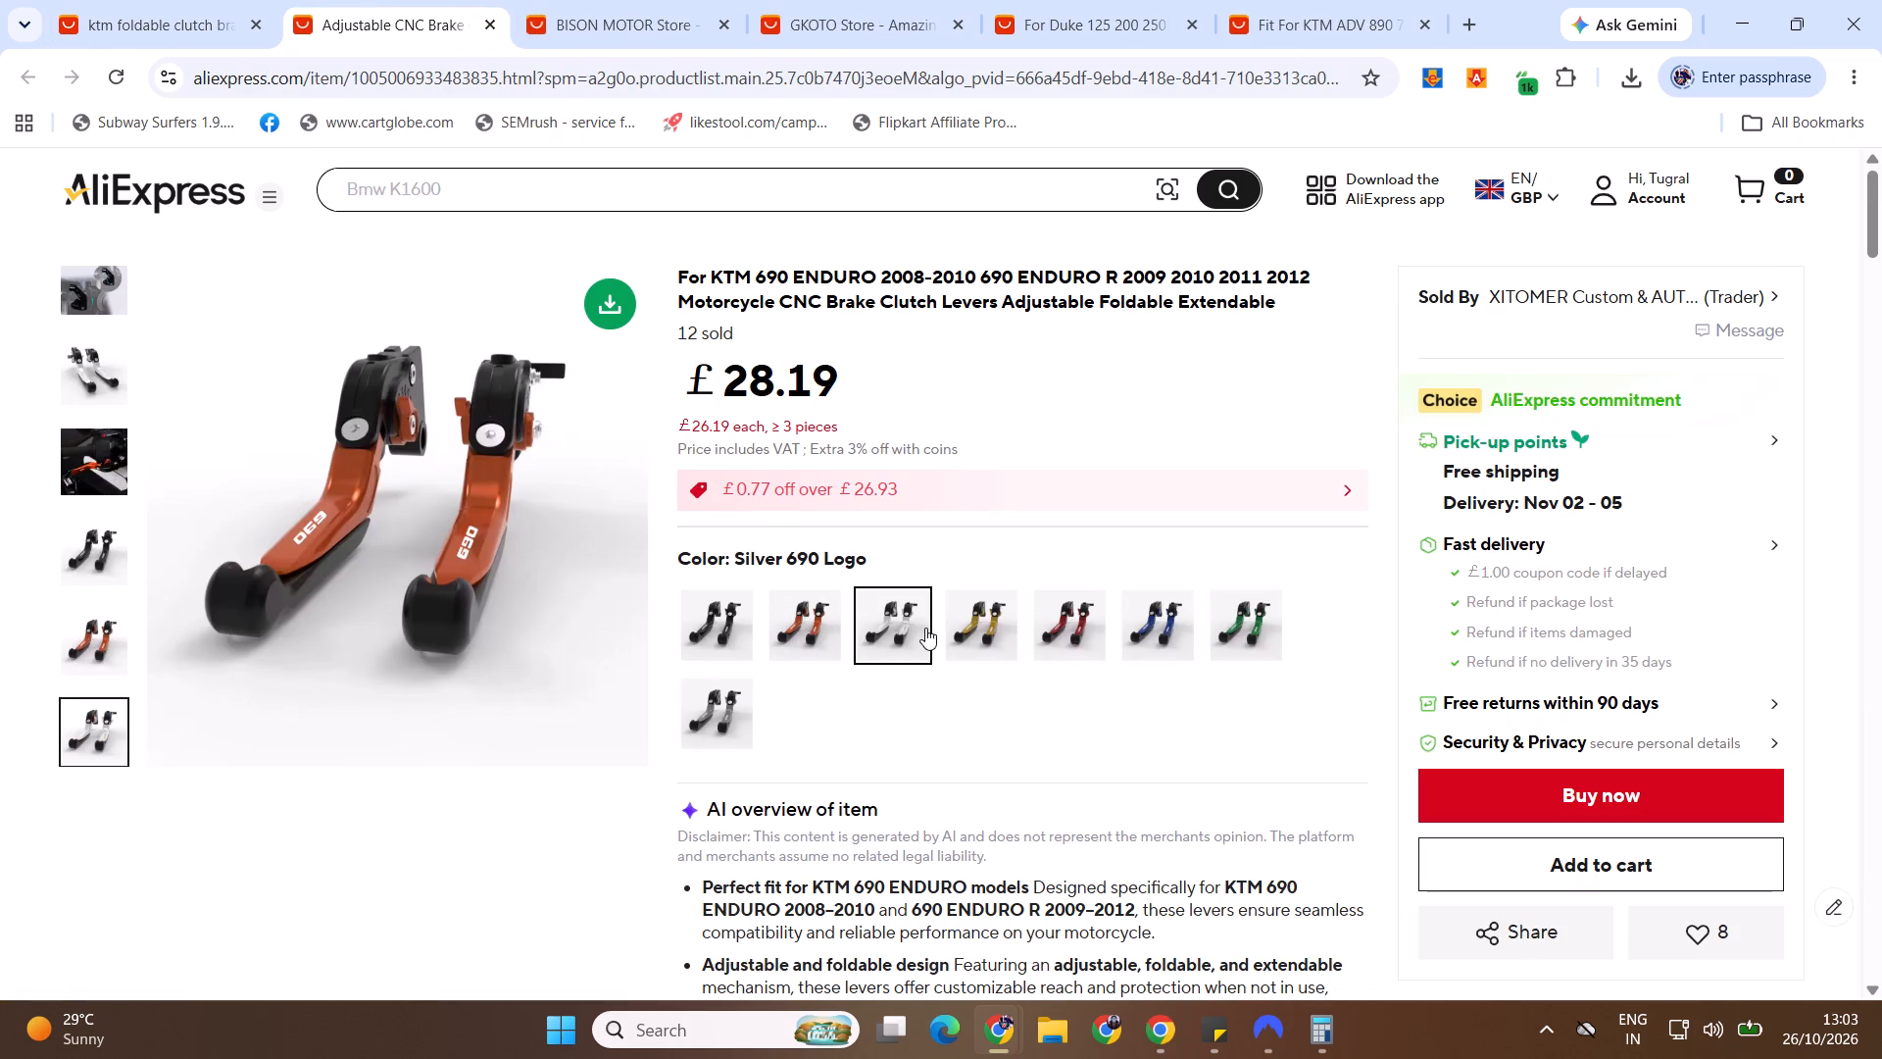
{"action": "left_click", "coordinate": [743, 634]}
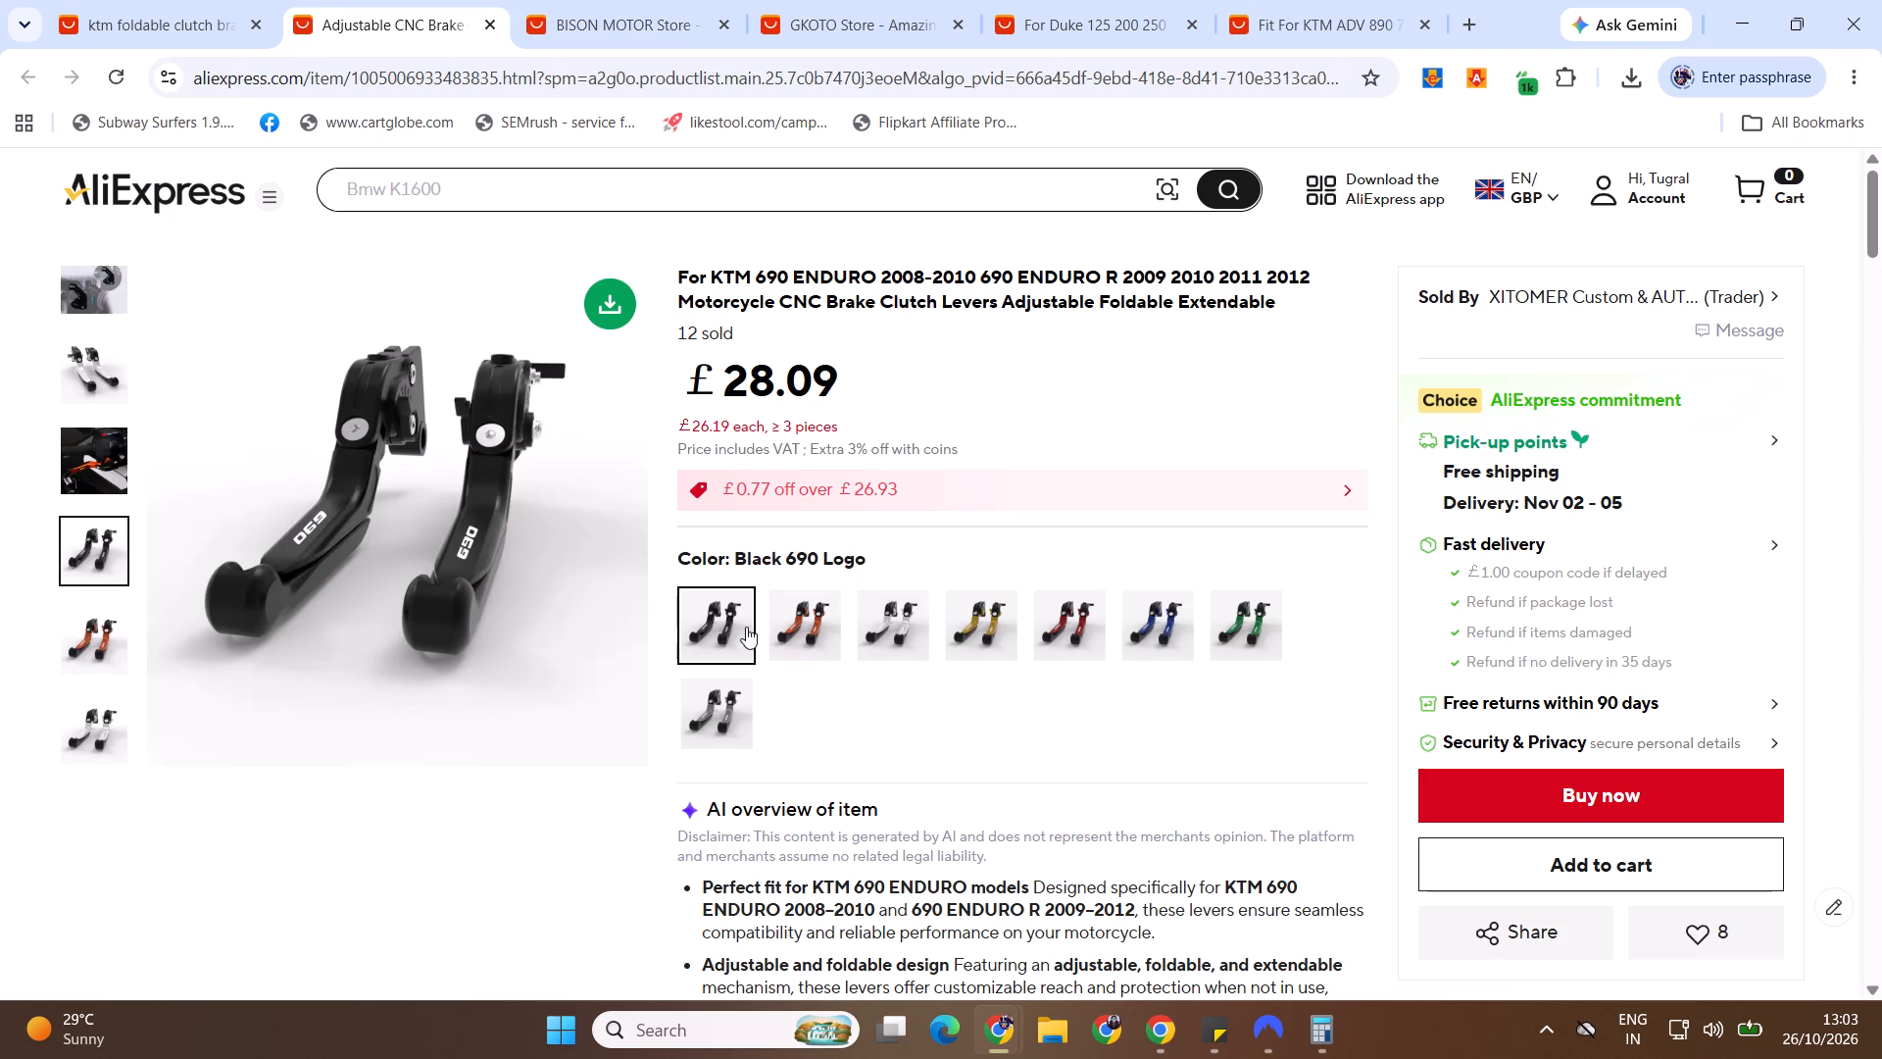
{"action": "left_click", "coordinate": [911, 633]}
{"action": "left_click", "coordinate": [1080, 646]}
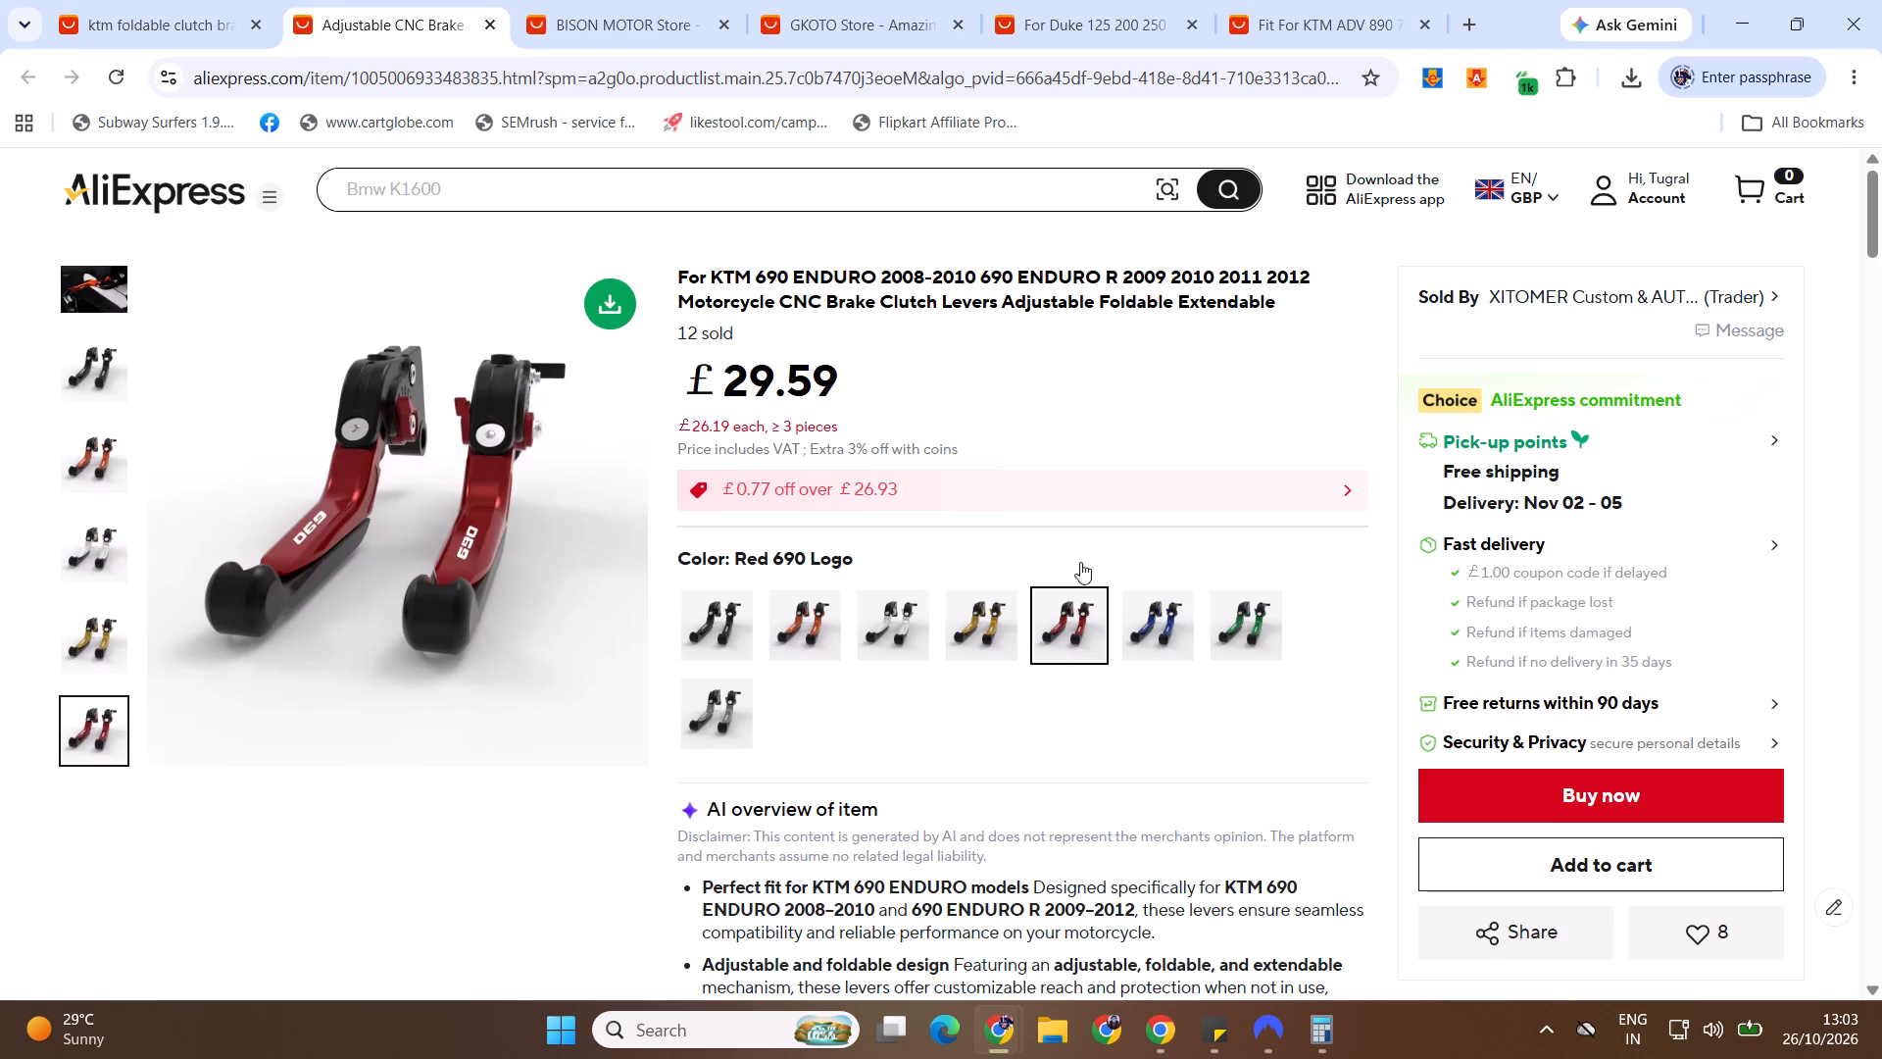
{"action": "left_click", "coordinate": [491, 14]}
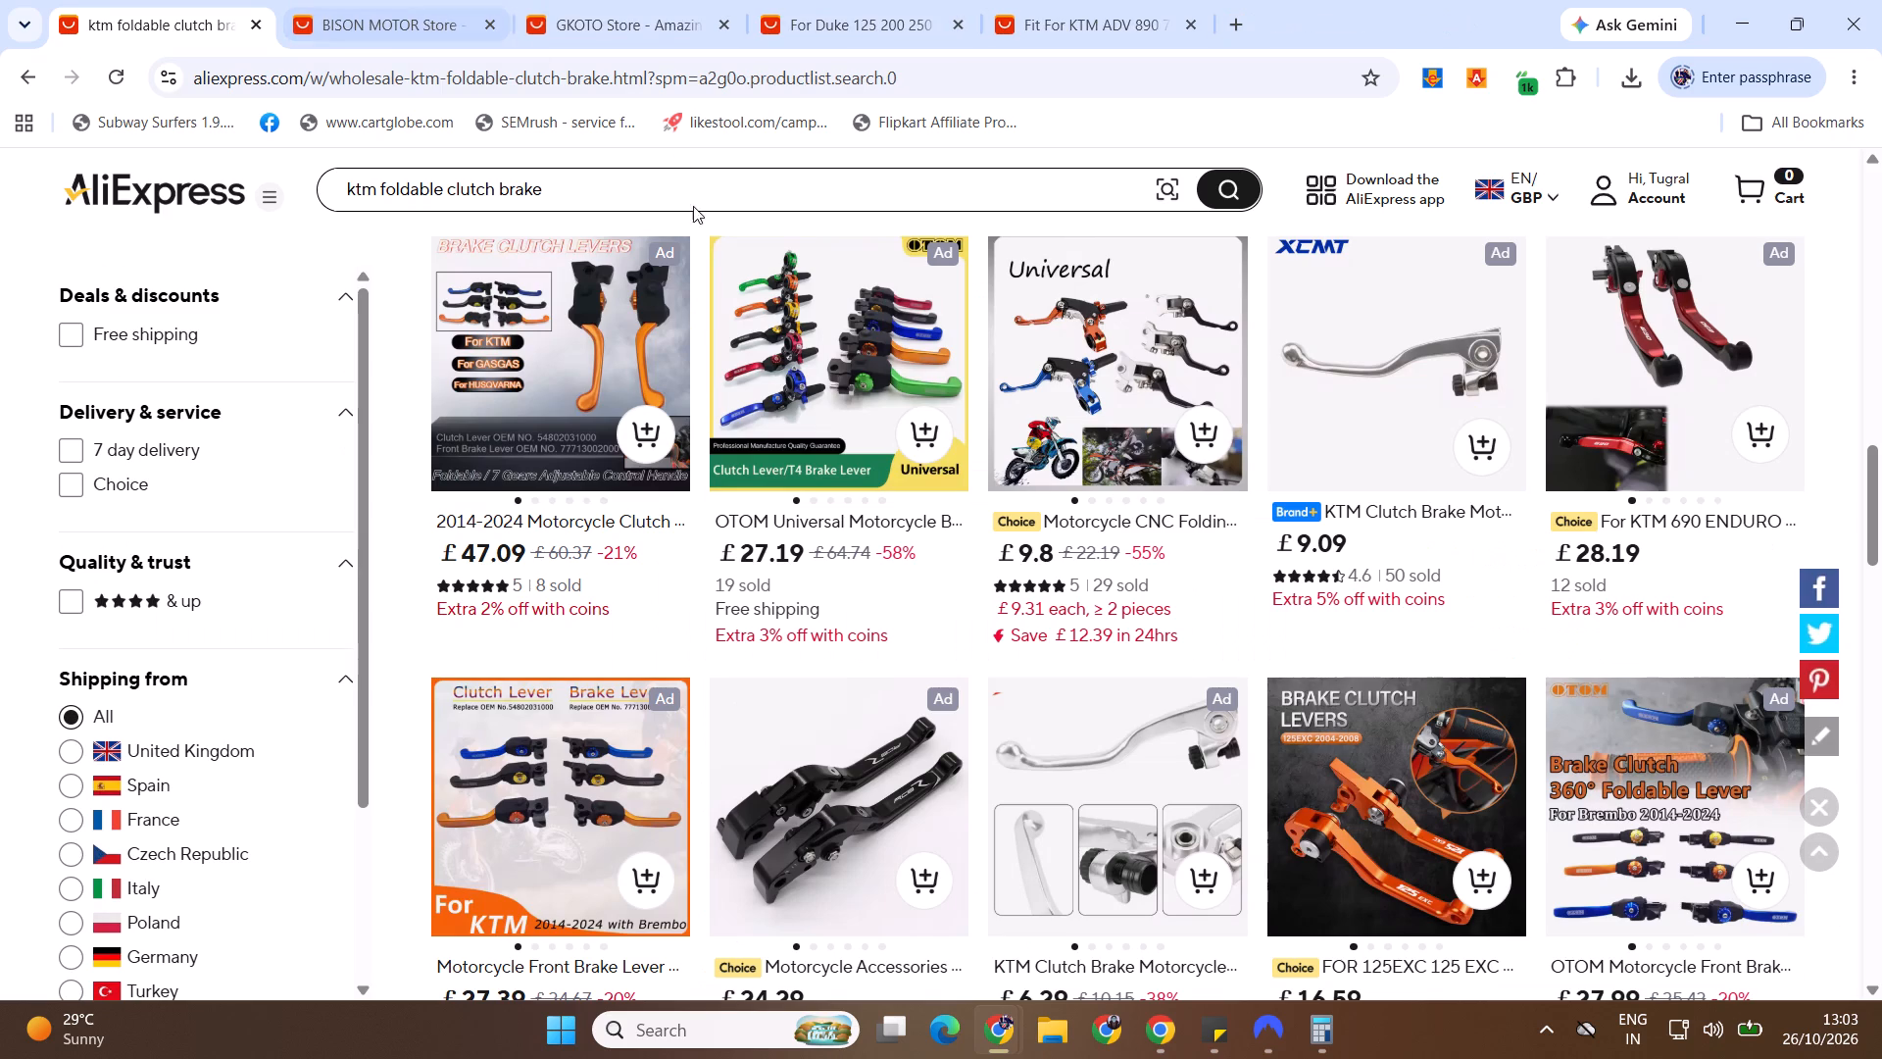
From the search results, open the £27.39 front brake lever and £24.29 lever listings, then compare the former's black, blue and orange clutch and brake variants.
{"action": "left_click_drag", "start_coordinate": [1881, 491], "coordinate": [1881, 529]}
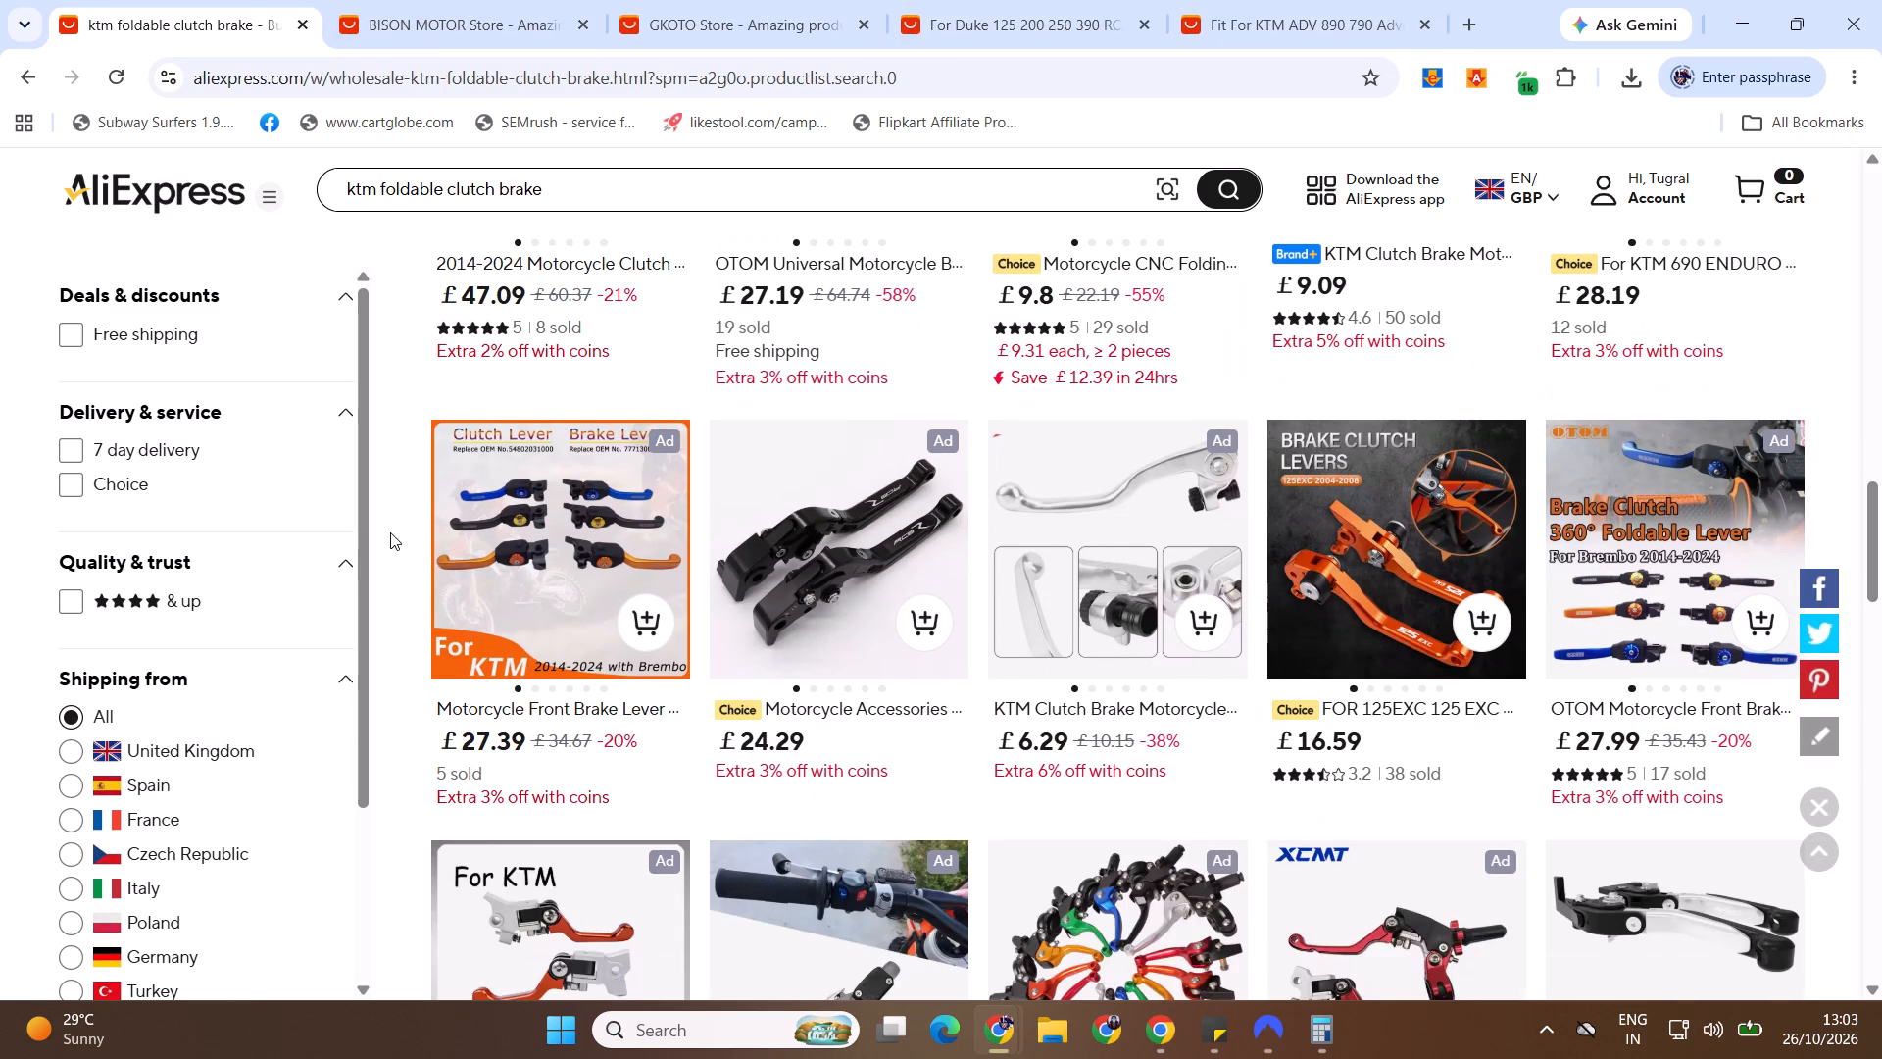
{"action": "middle_click", "coordinate": [576, 507]}
{"action": "middle_click", "coordinate": [798, 525]}
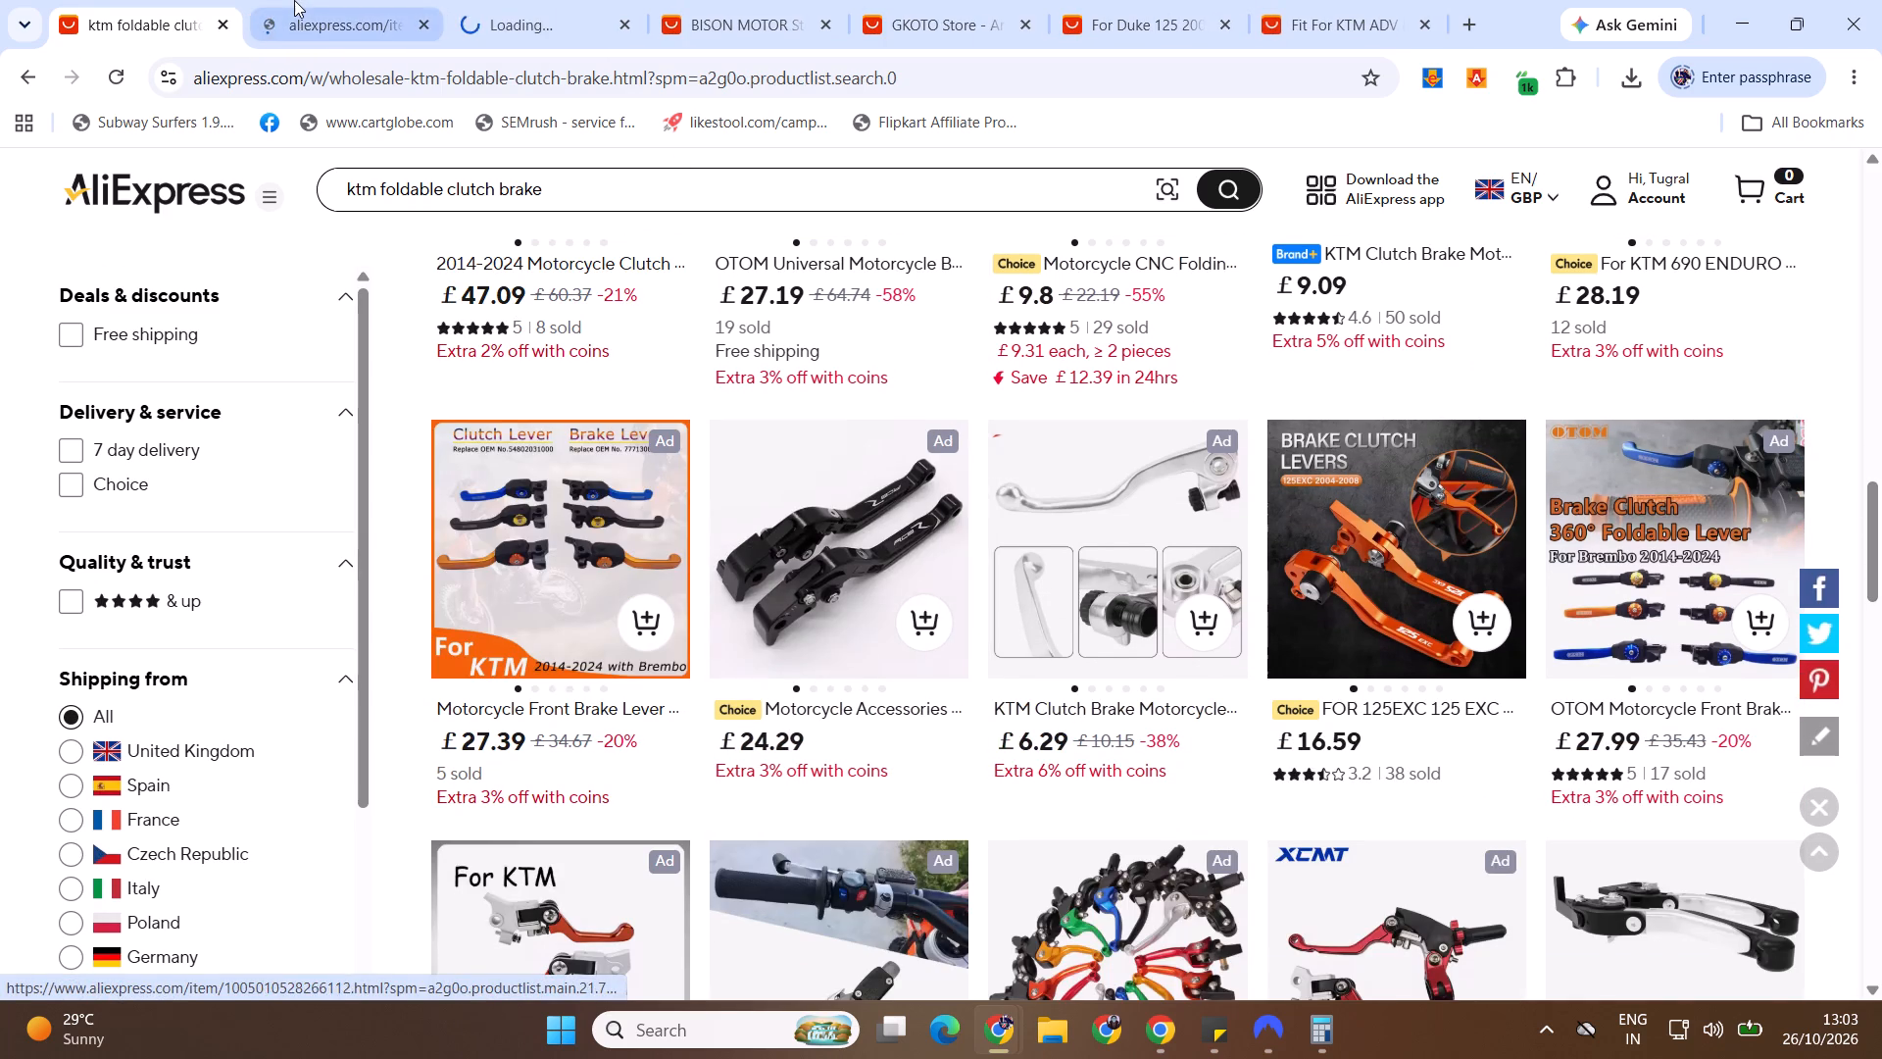
{"action": "left_click", "coordinate": [296, 0]}
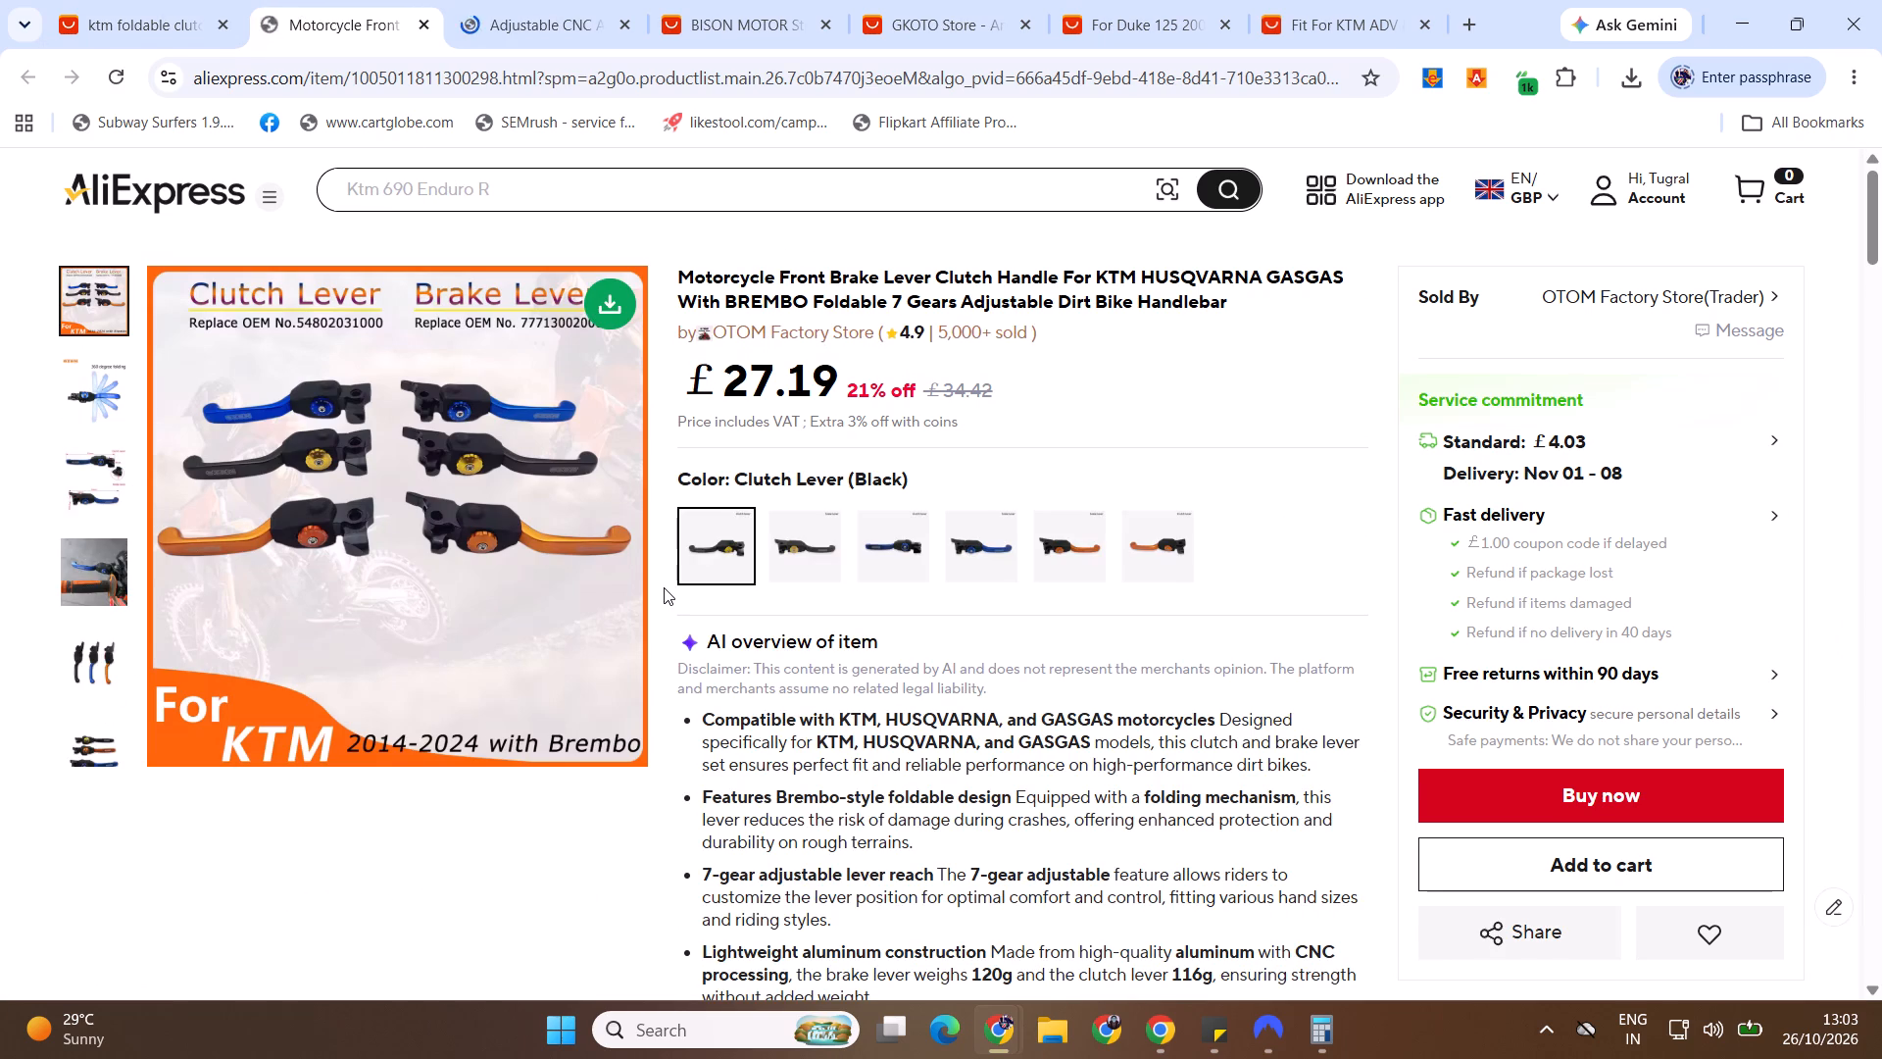
{"action": "left_click", "coordinate": [727, 557]}
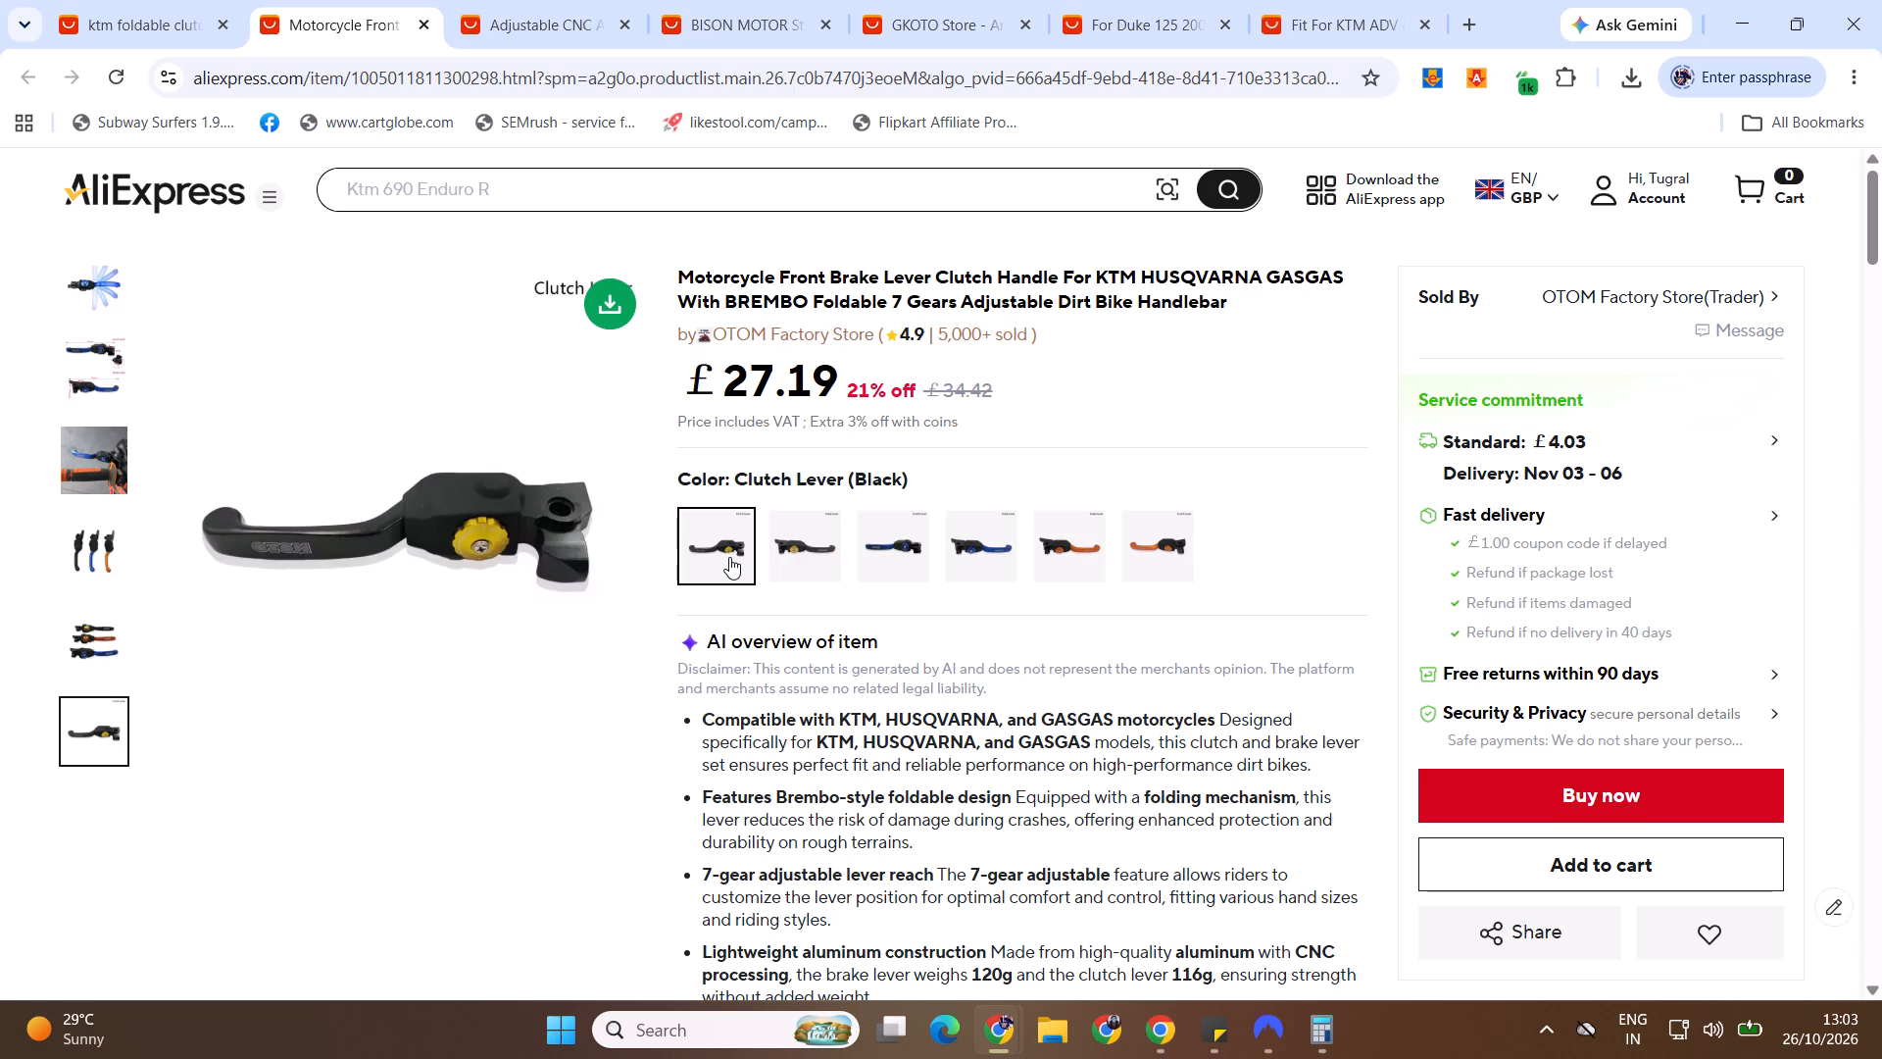
{"action": "left_click", "coordinate": [824, 564]}
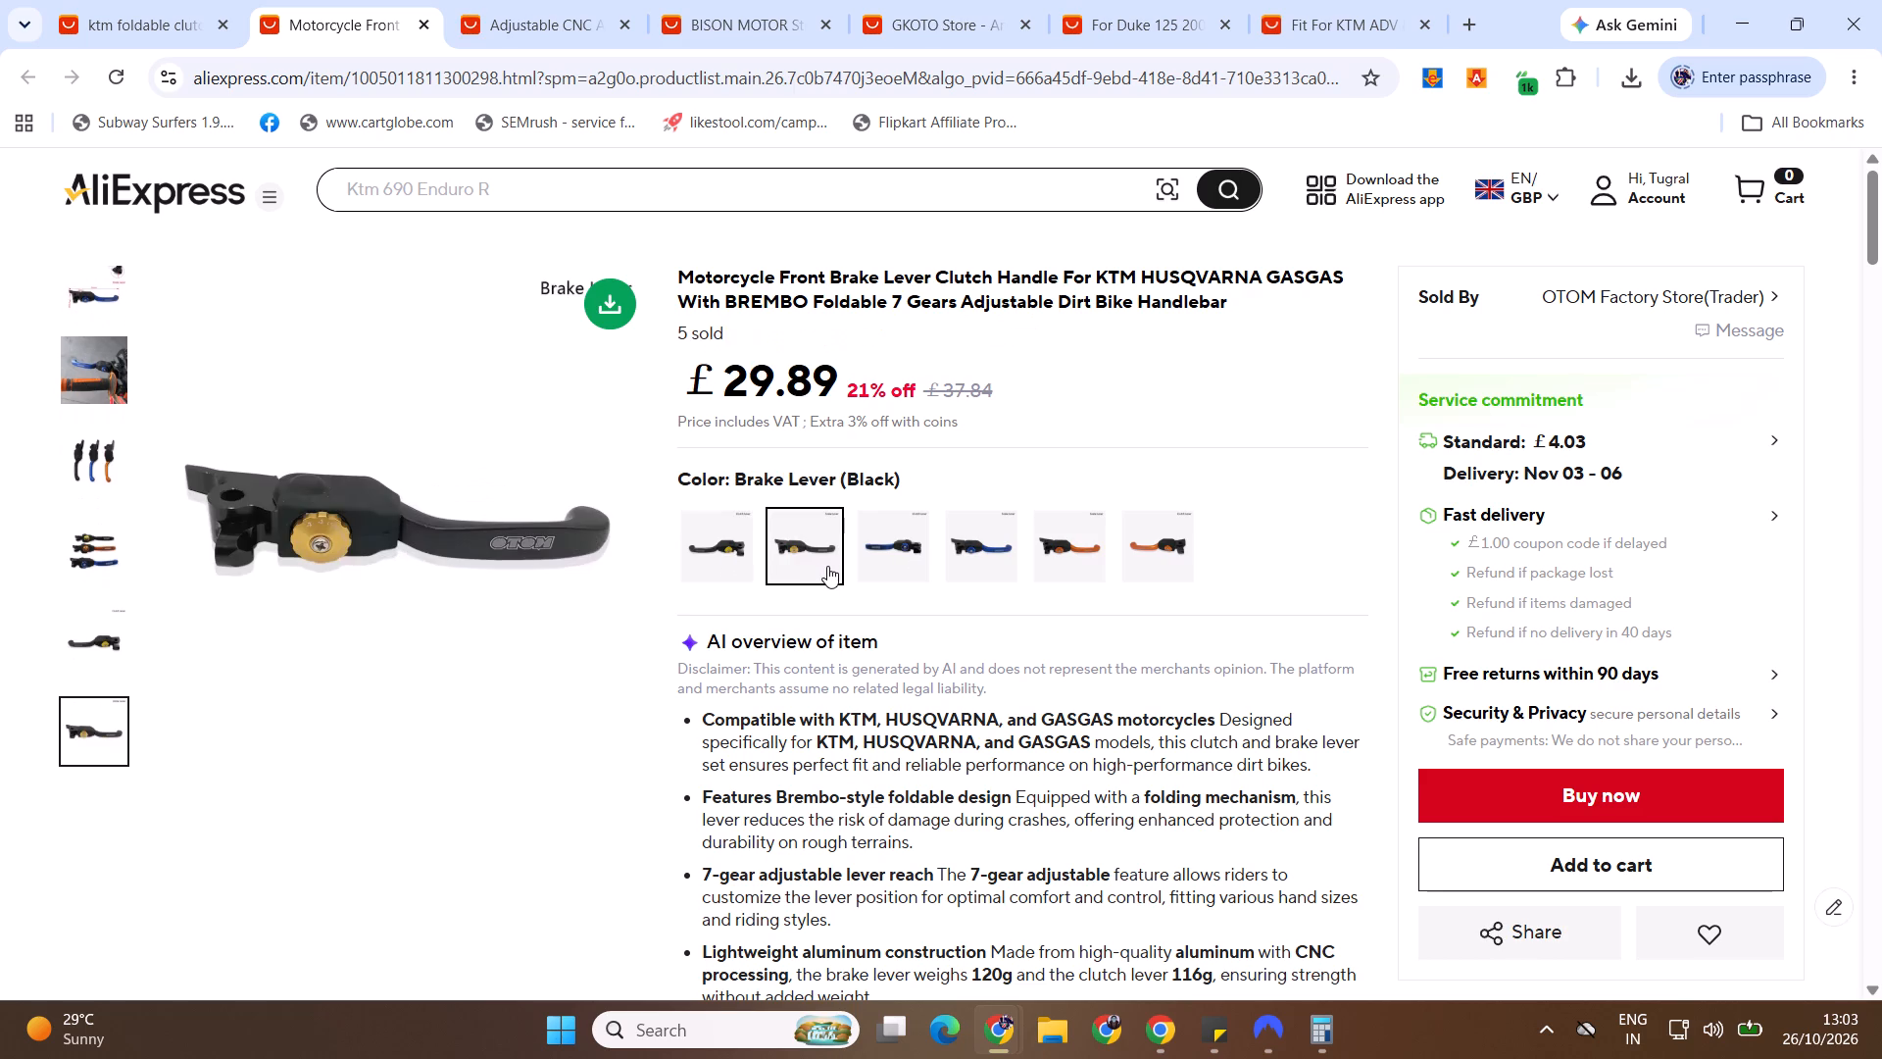
{"action": "left_click", "coordinate": [873, 553]}
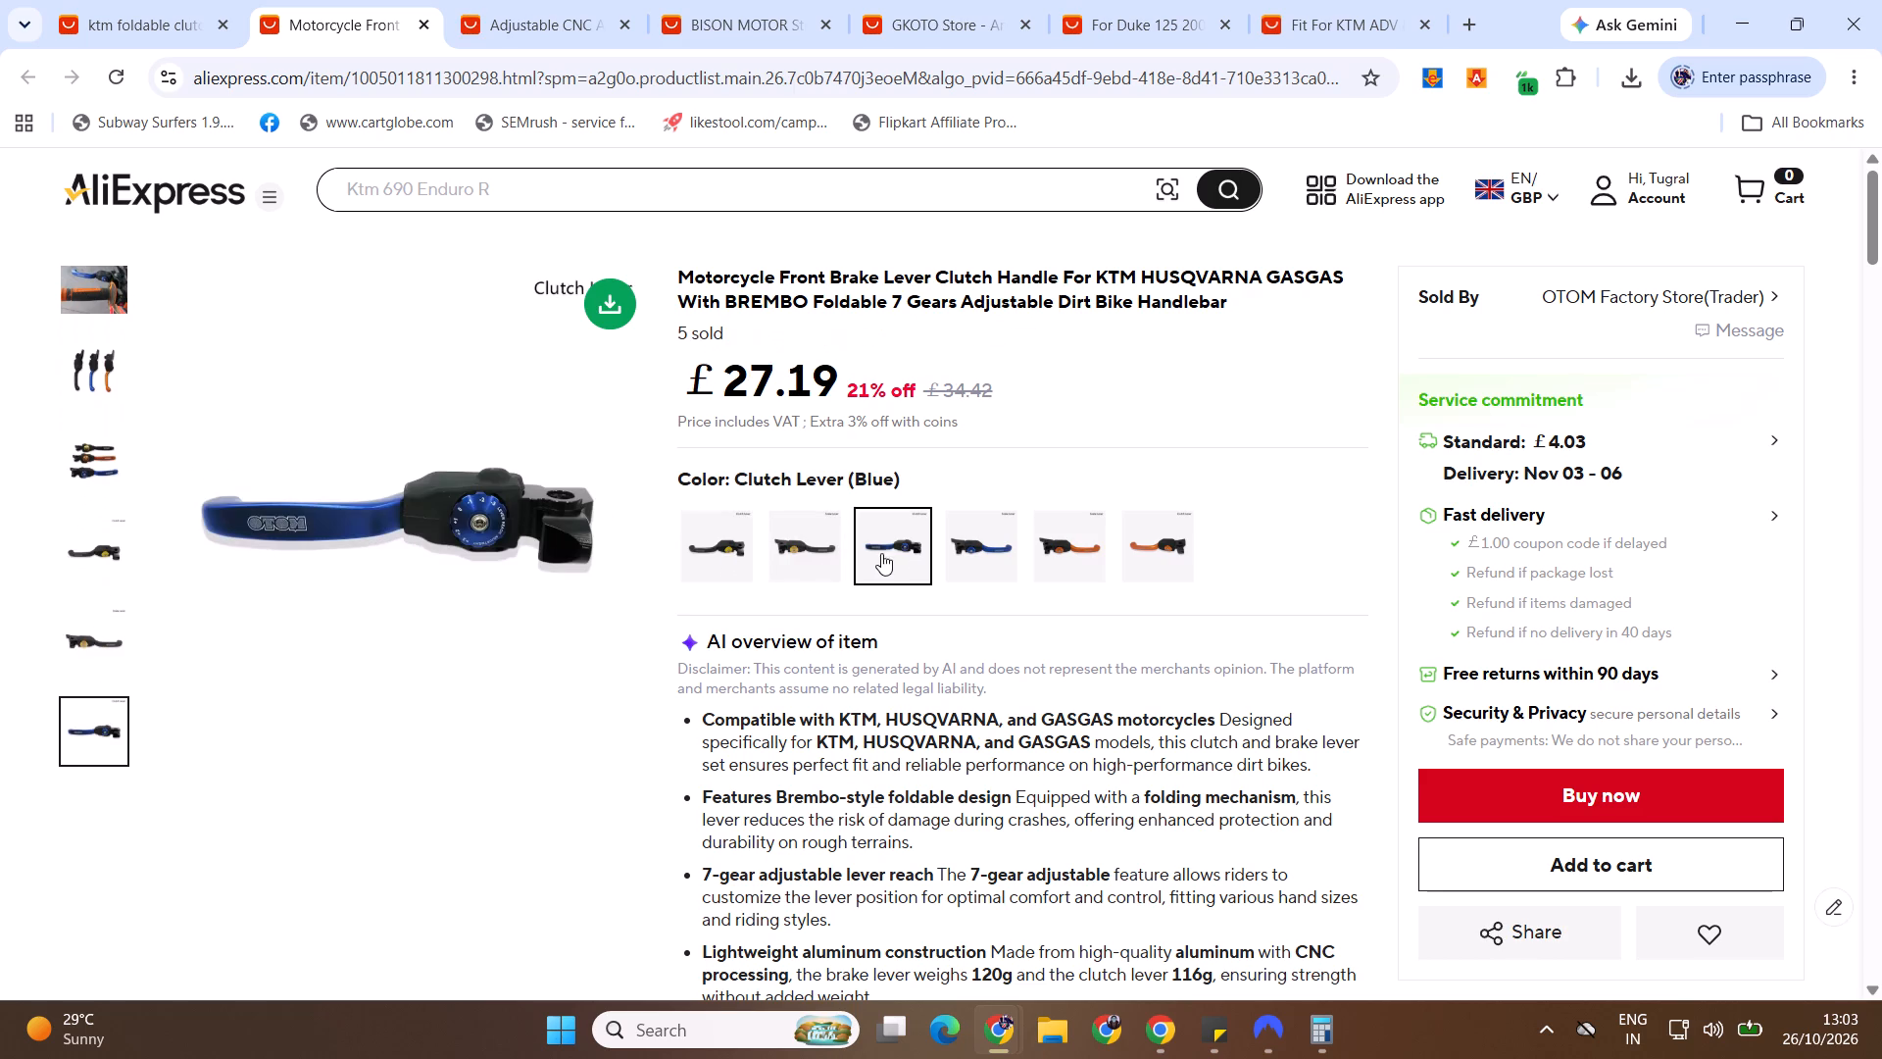
{"action": "left_click", "coordinate": [484, 543]}
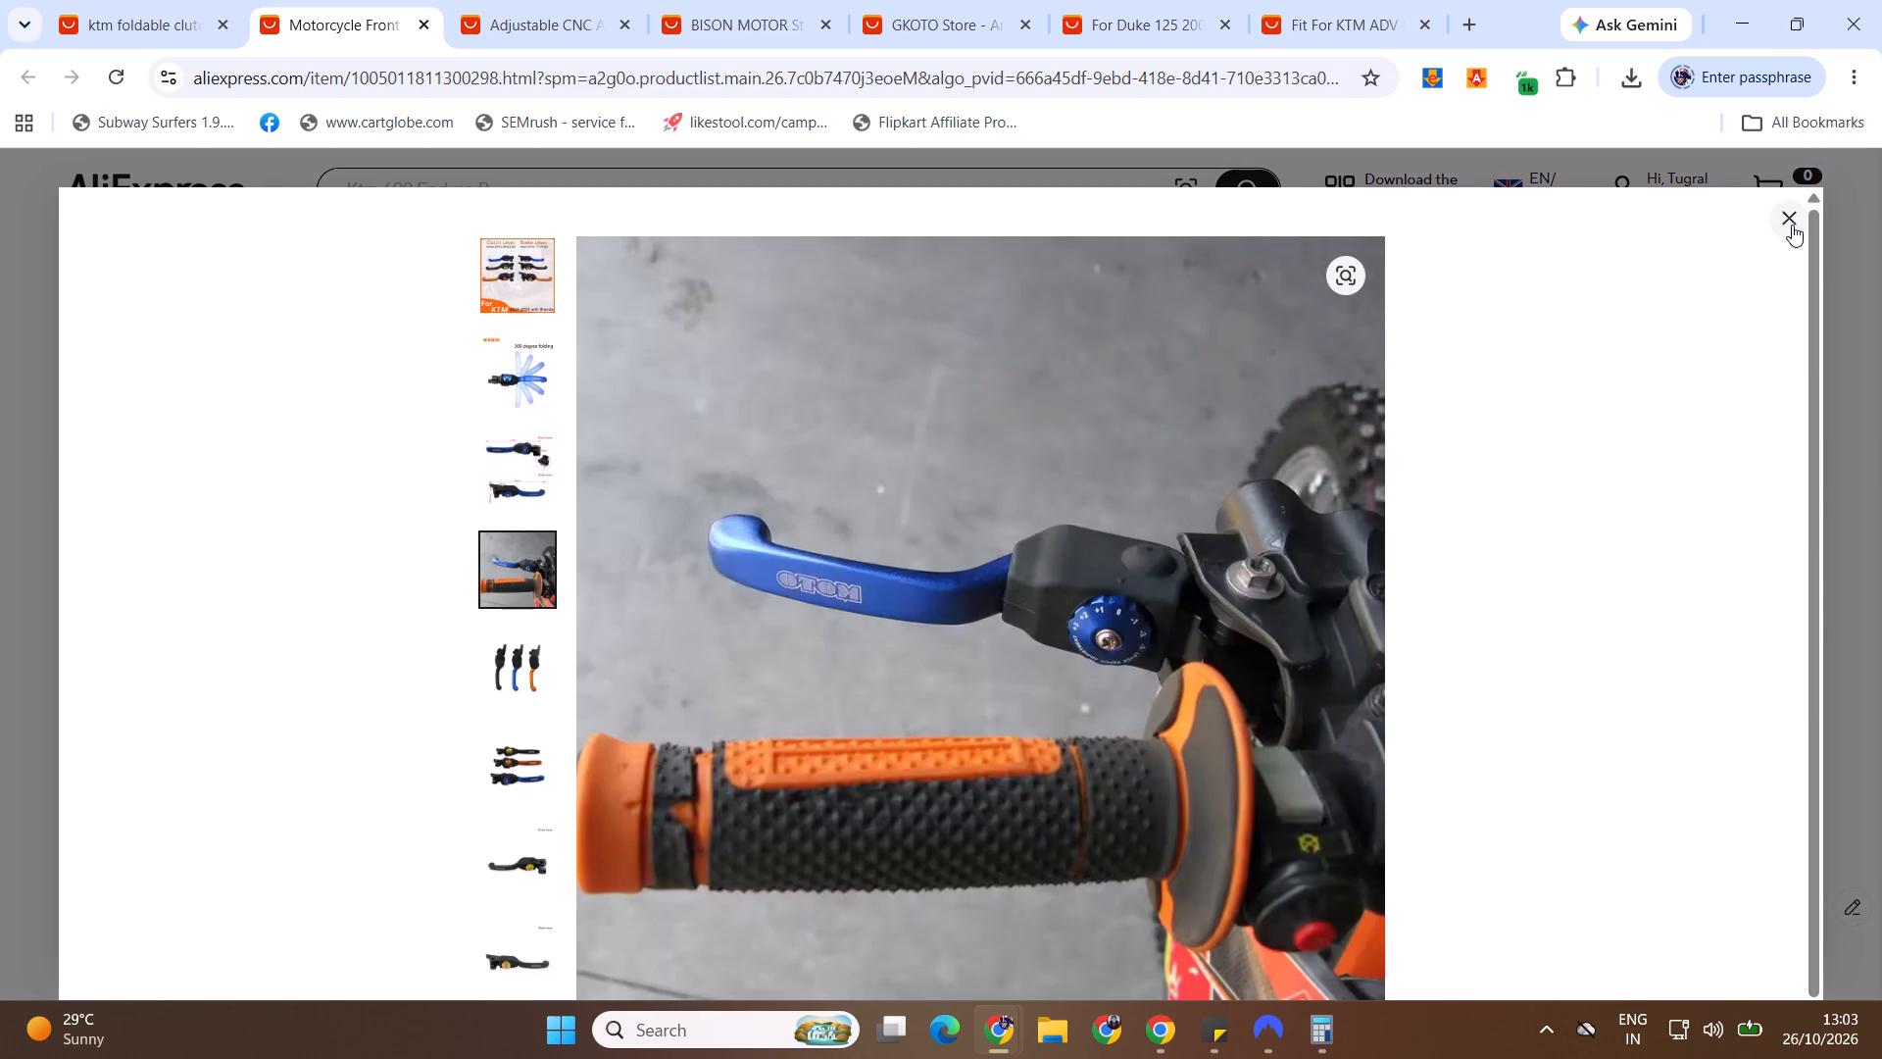
{"action": "left_click", "coordinate": [1791, 225]}
{"action": "left_click", "coordinate": [969, 571]}
{"action": "left_click", "coordinate": [1100, 557]}
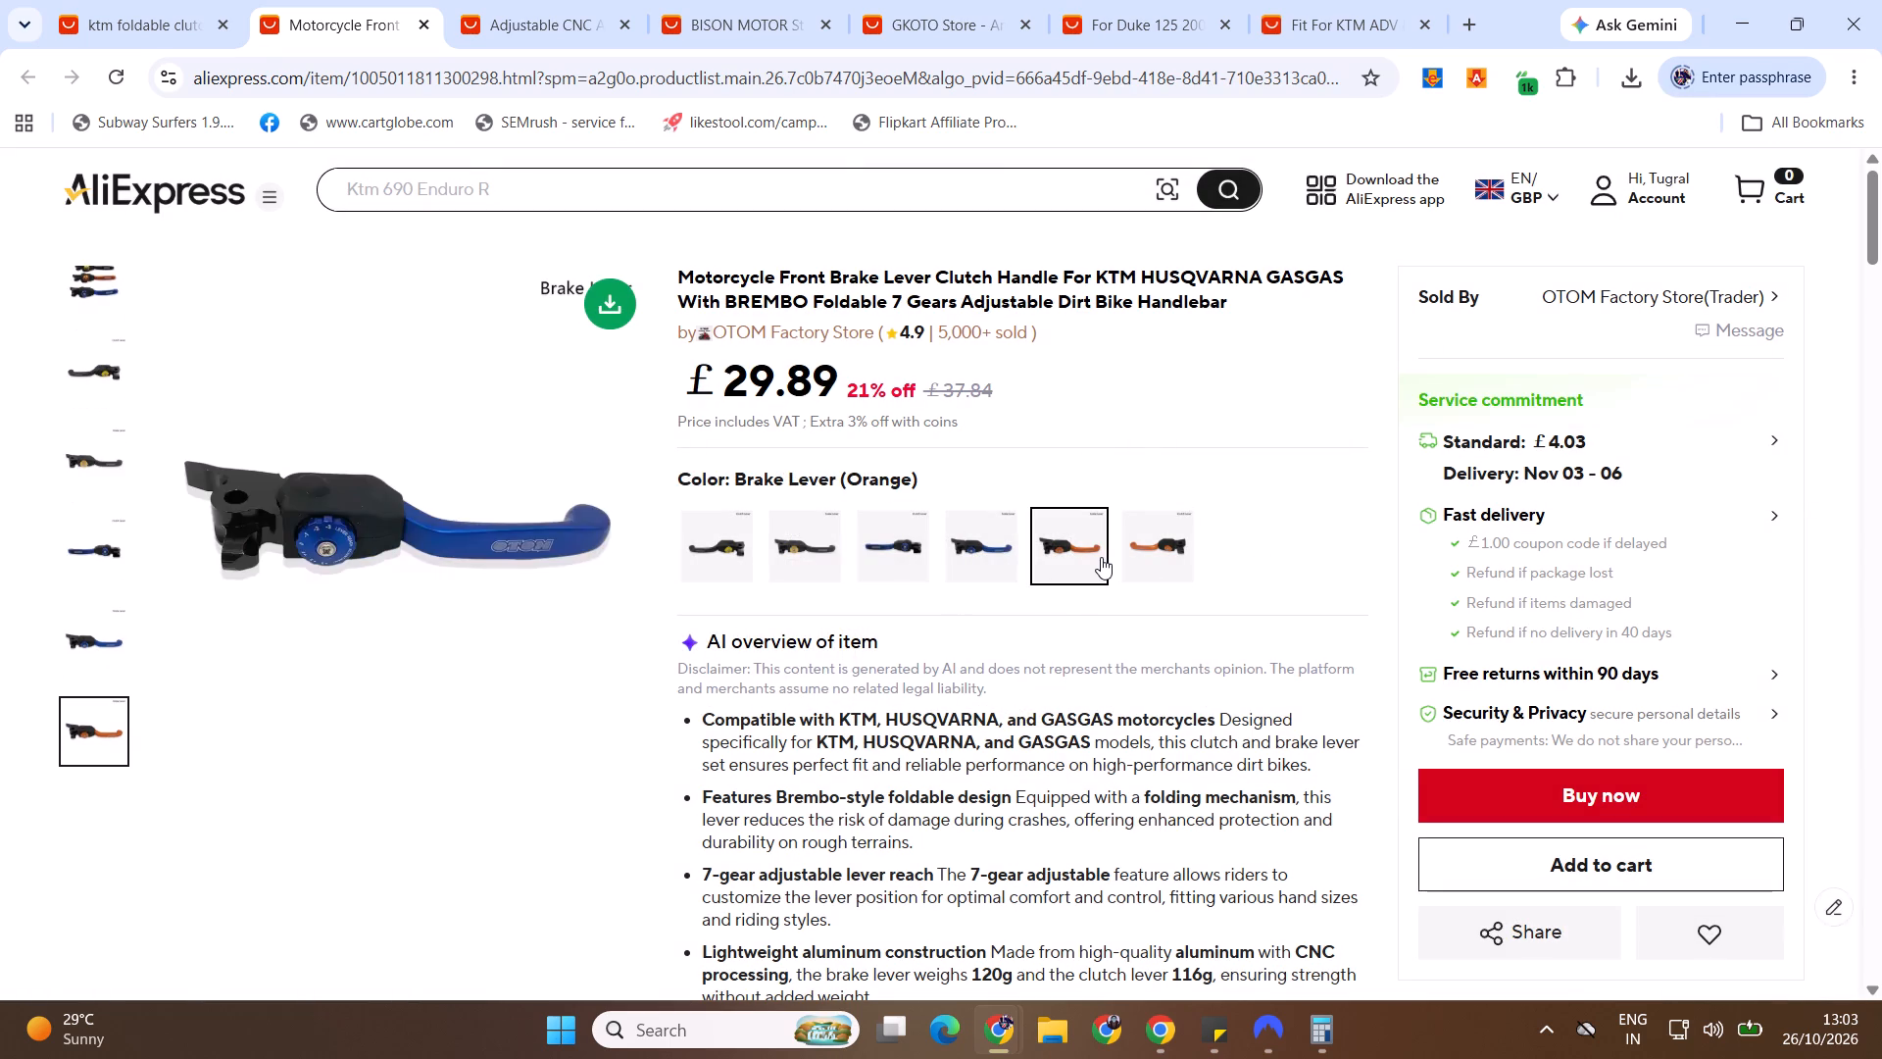
{"action": "left_click", "coordinate": [1003, 555]}
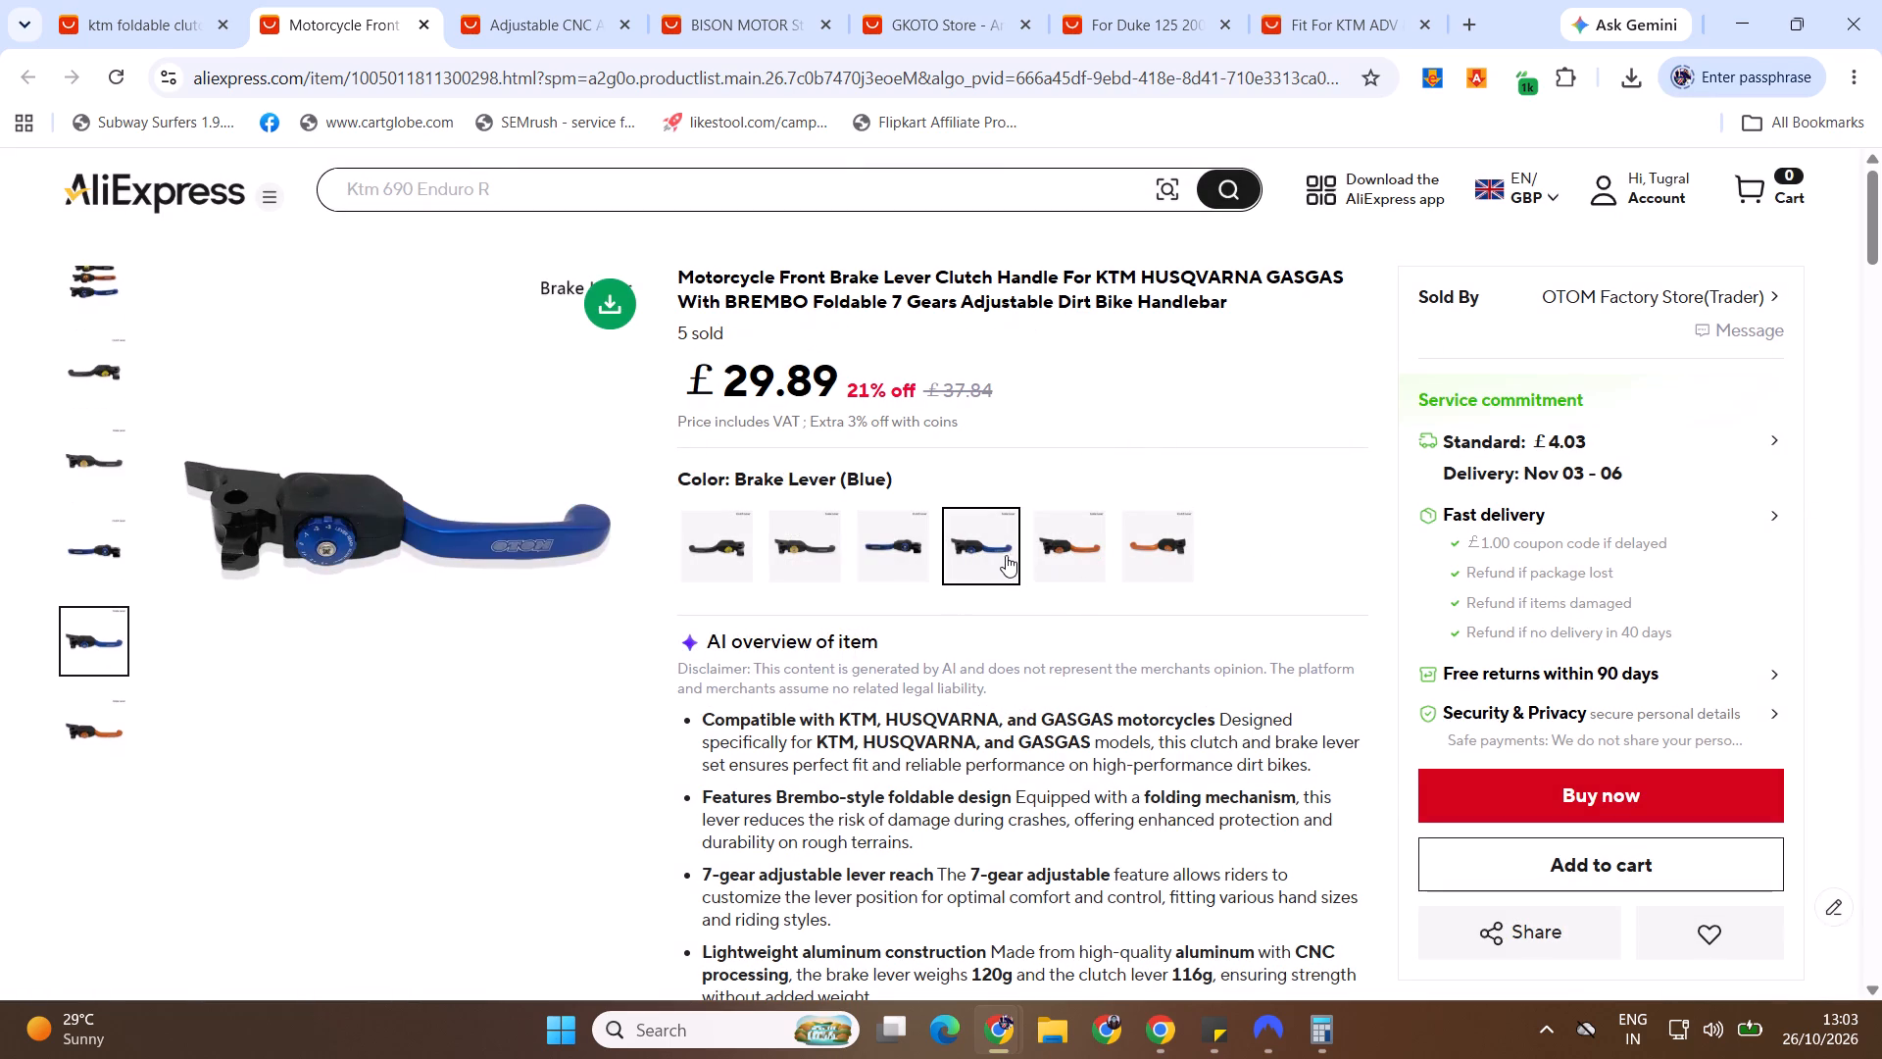
{"action": "left_click", "coordinate": [1127, 553]}
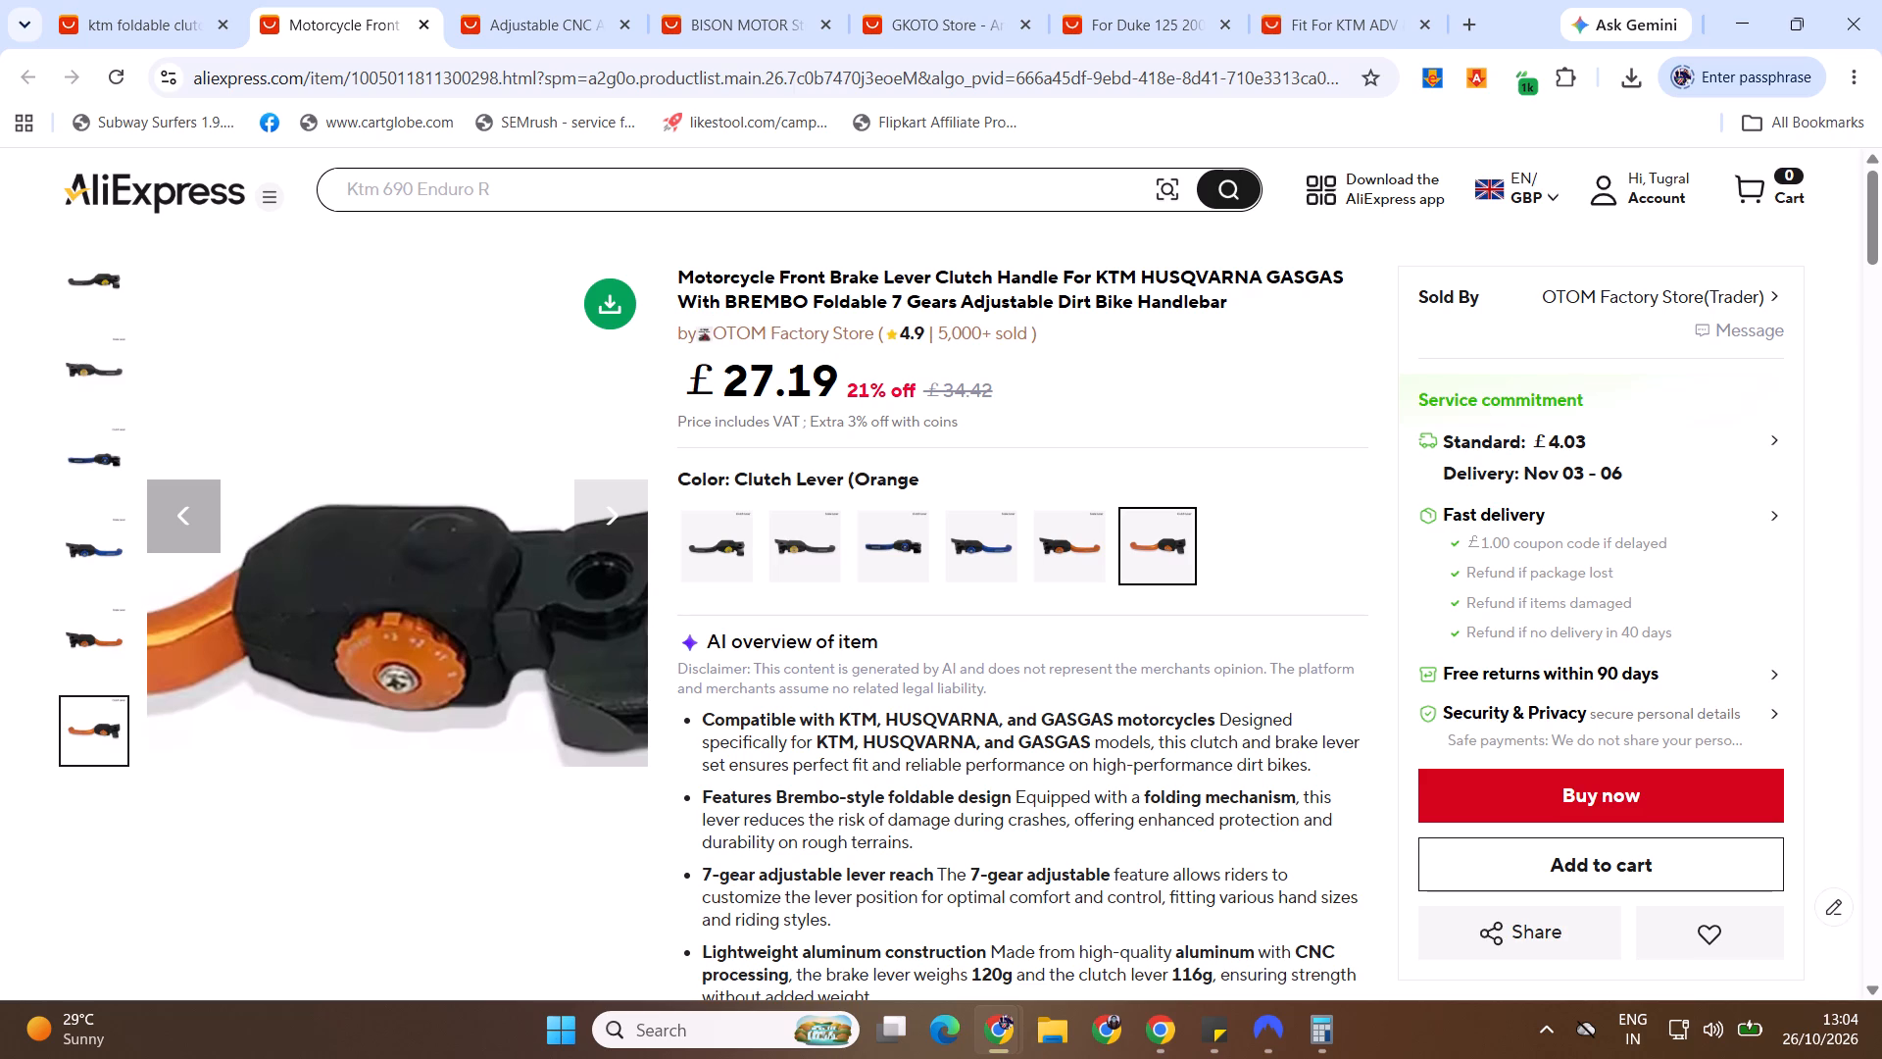
Select the Clutch Lever (Black) variant of the OTOM Factory Store listing and download its product image.
{"action": "left_click", "coordinate": [727, 568]}
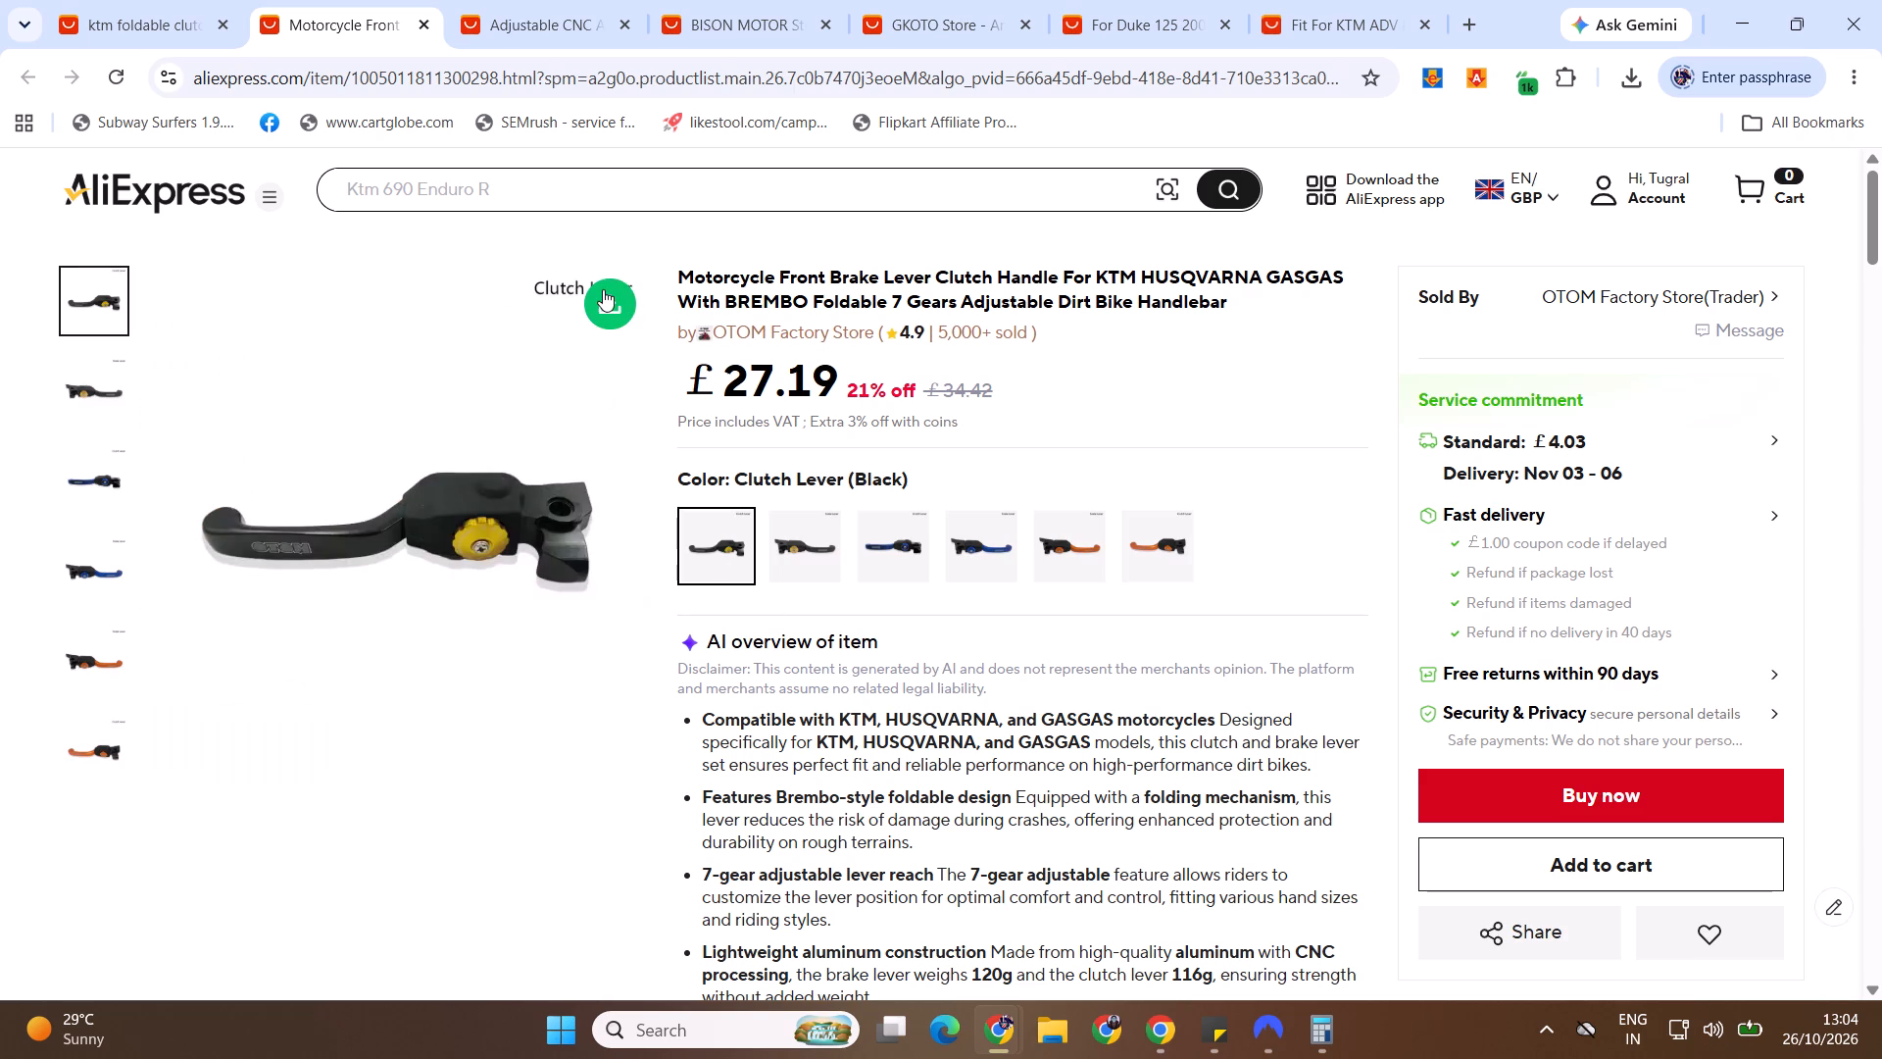
{"action": "left_click", "coordinate": [605, 289]}
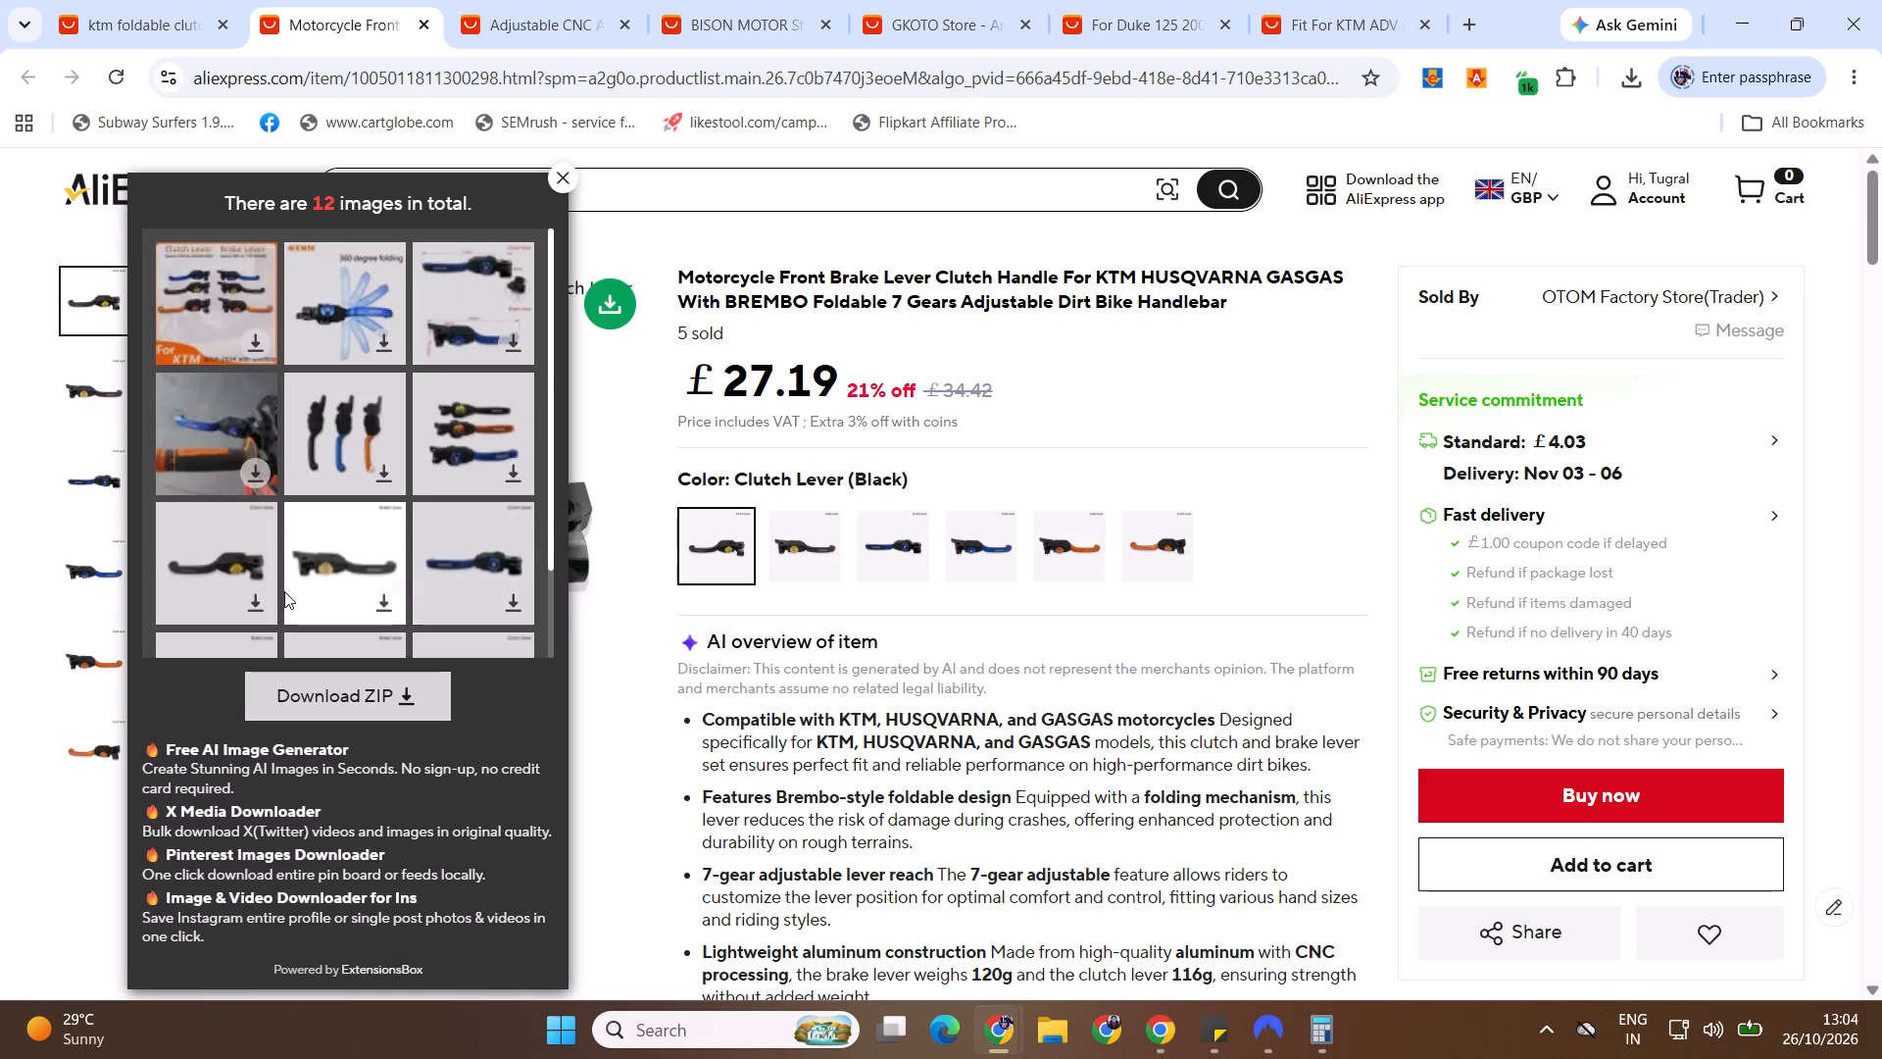
{"action": "left_click", "coordinate": [253, 612]}
Search AliExpress by image with the downloaded black clutch lever photo and review the matching listings and their prices.
{"action": "left_click", "coordinate": [1152, 188]}
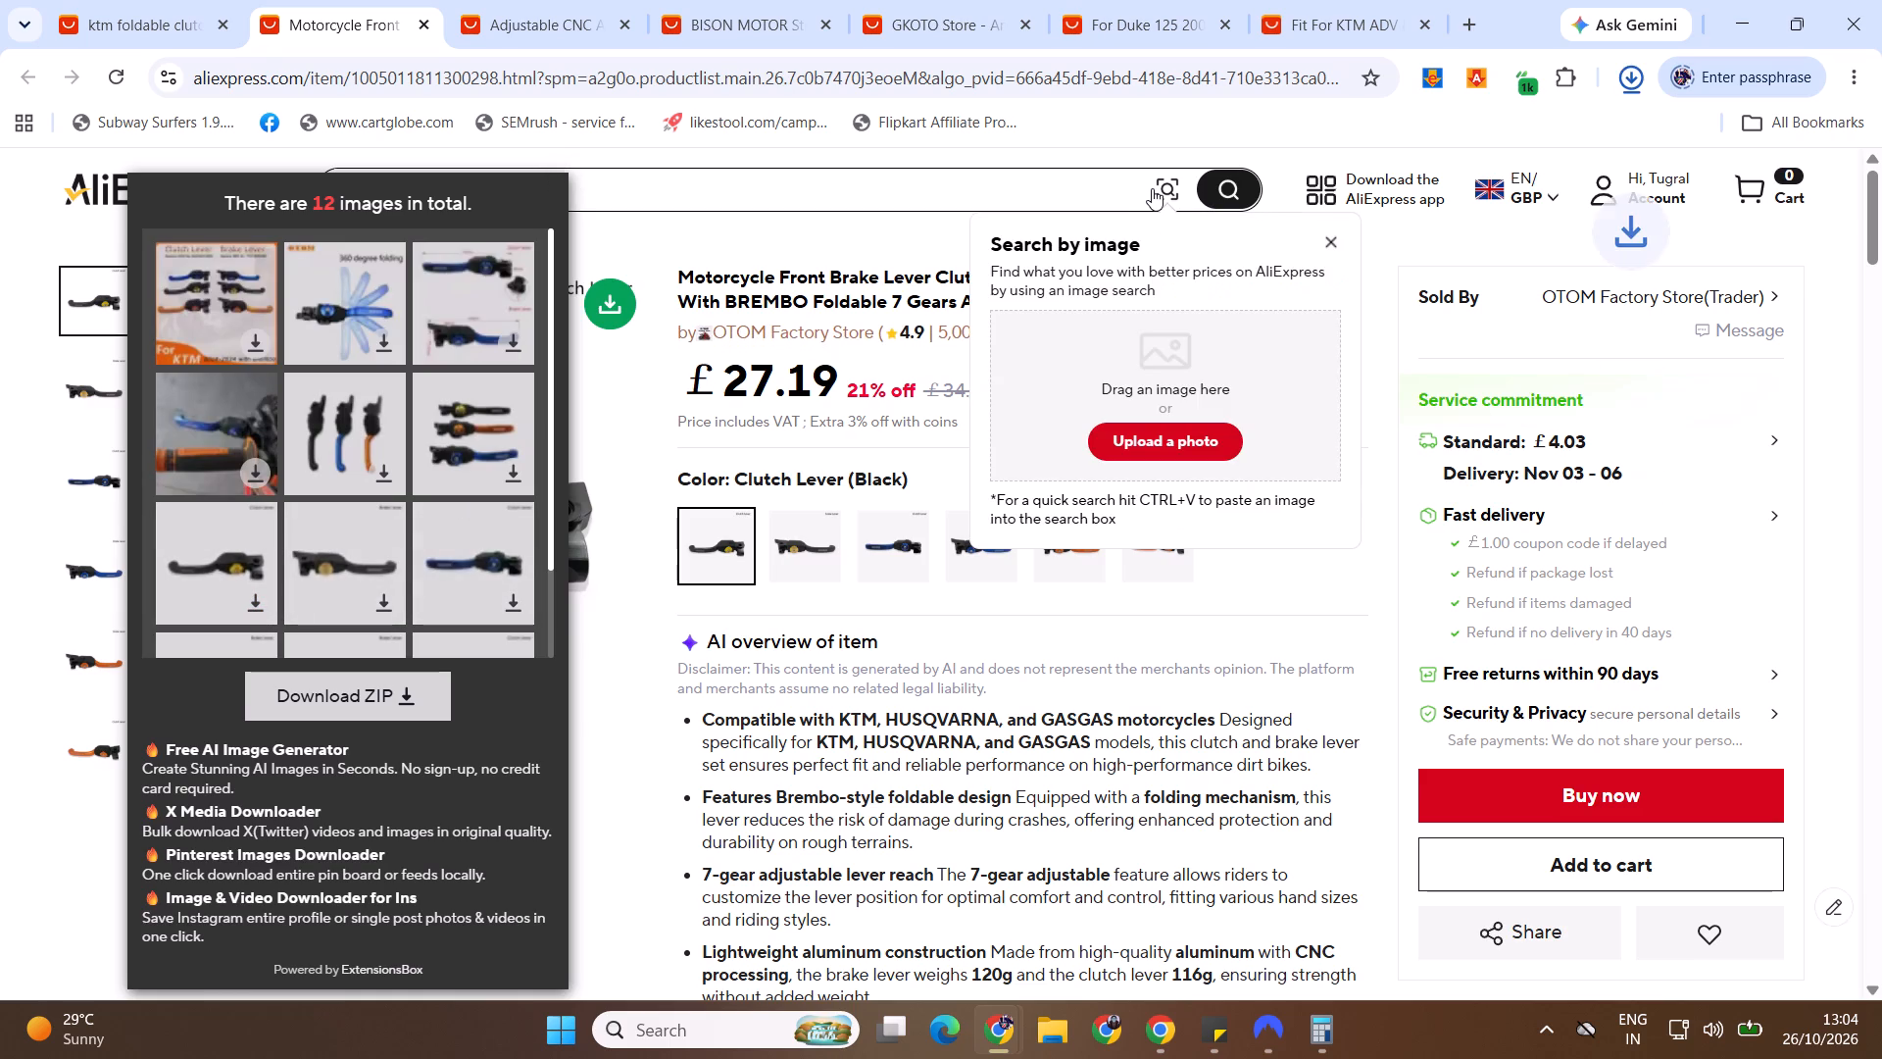
{"action": "left_click", "coordinate": [1150, 435]}
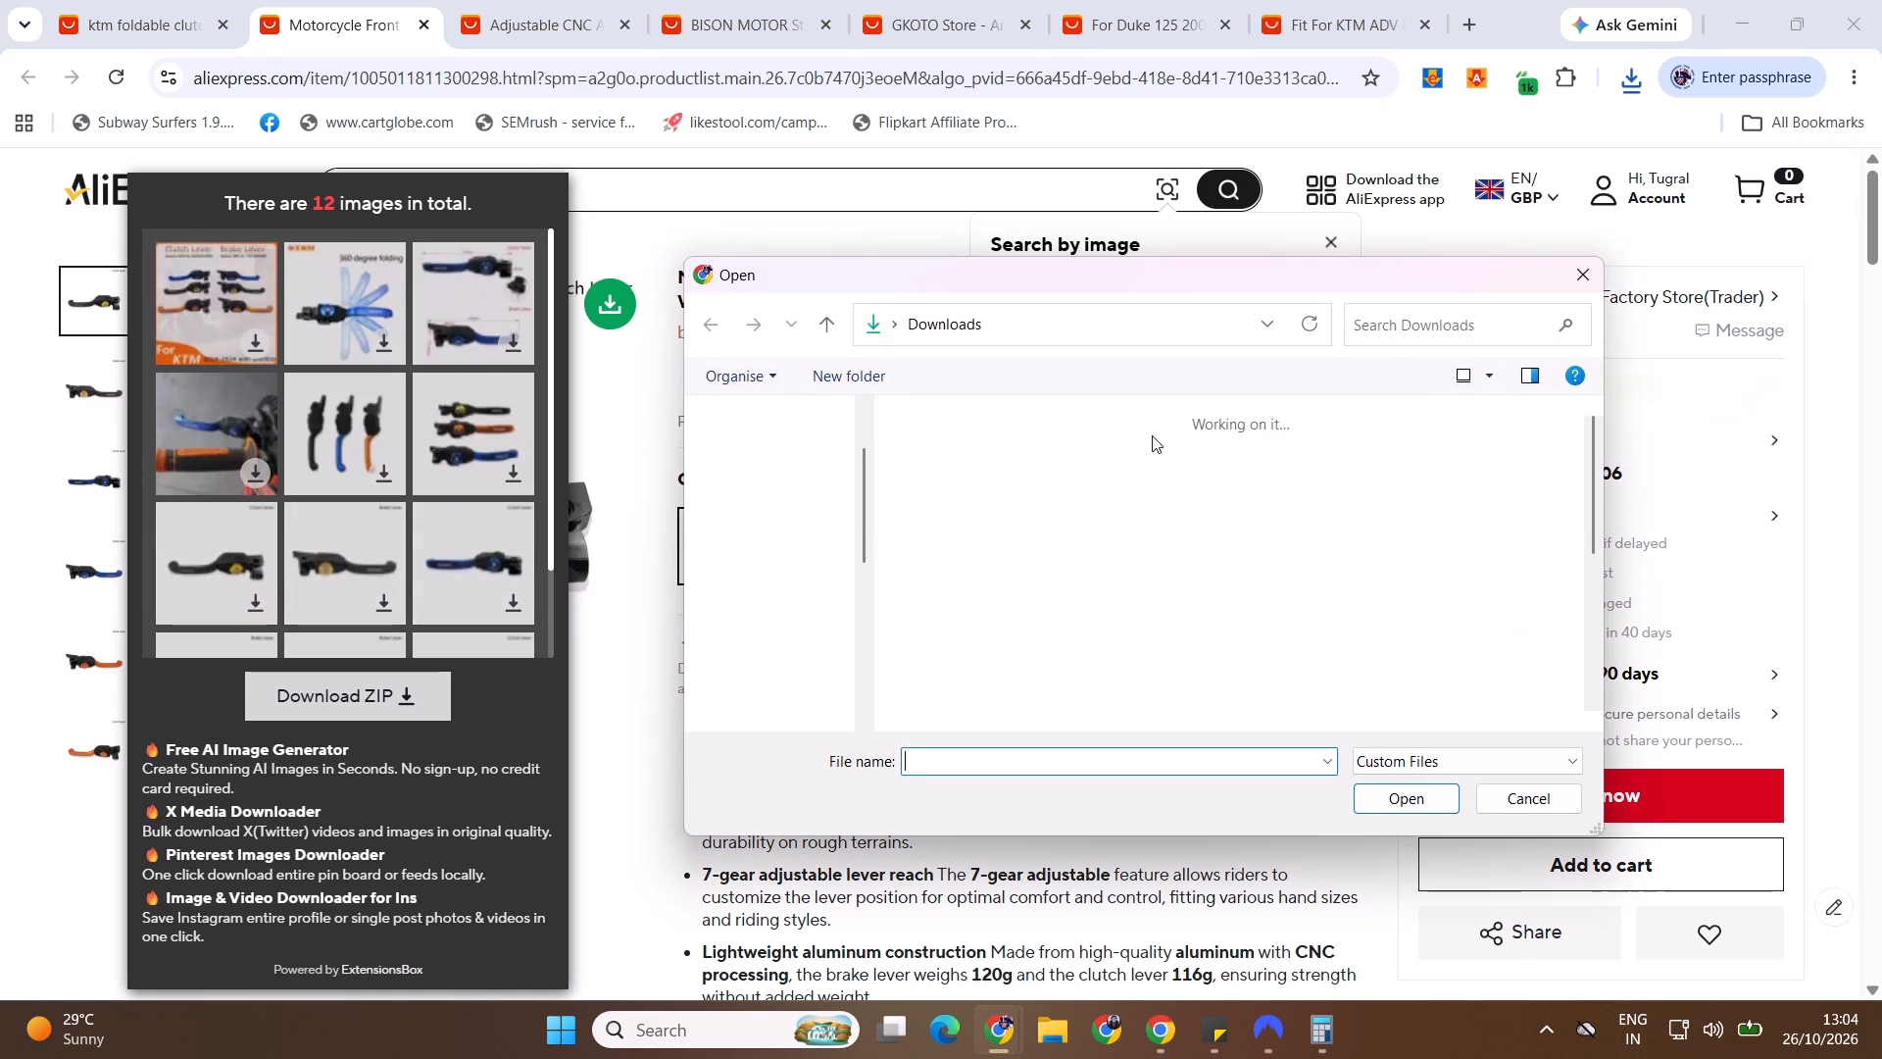
{"action": "left_click", "coordinate": [903, 475]}
{"action": "left_click", "coordinate": [922, 529]}
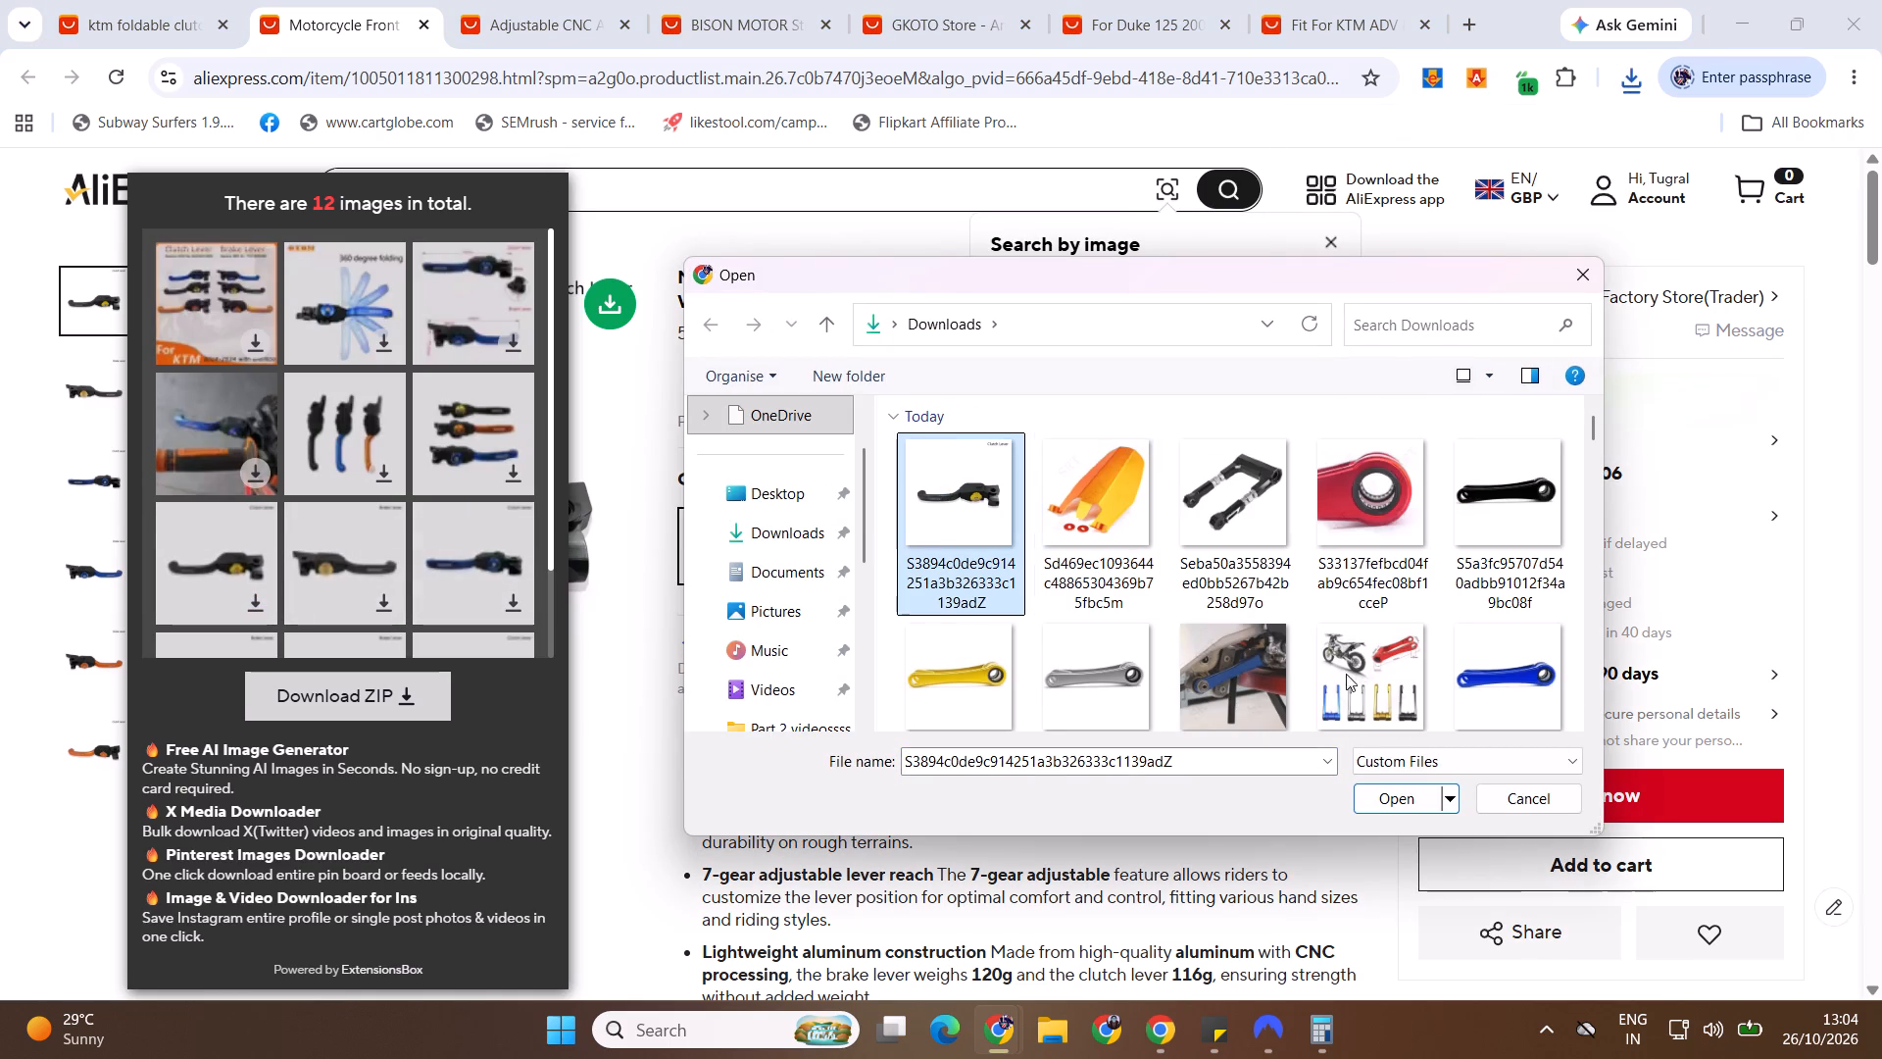
{"action": "left_click", "coordinate": [1421, 797]}
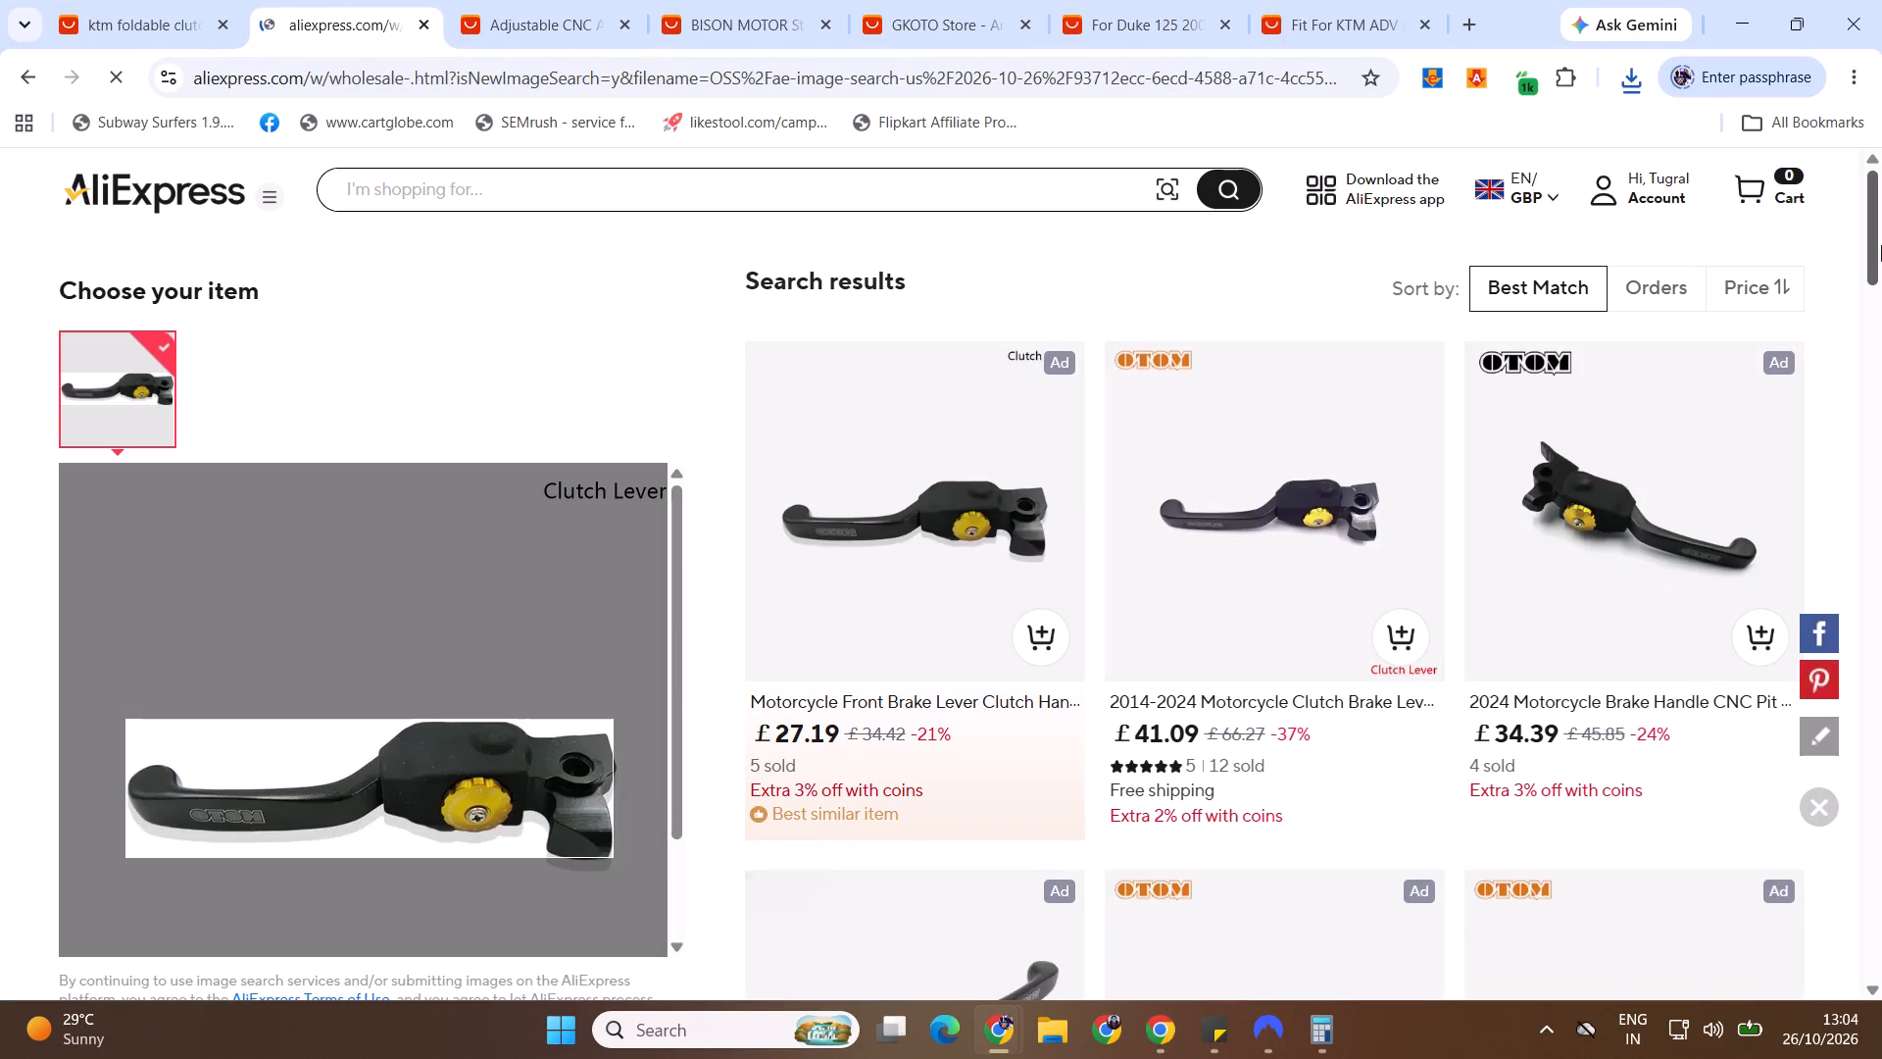
{"action": "left_click_drag", "start_coordinate": [1874, 244], "coordinate": [1881, 341]}
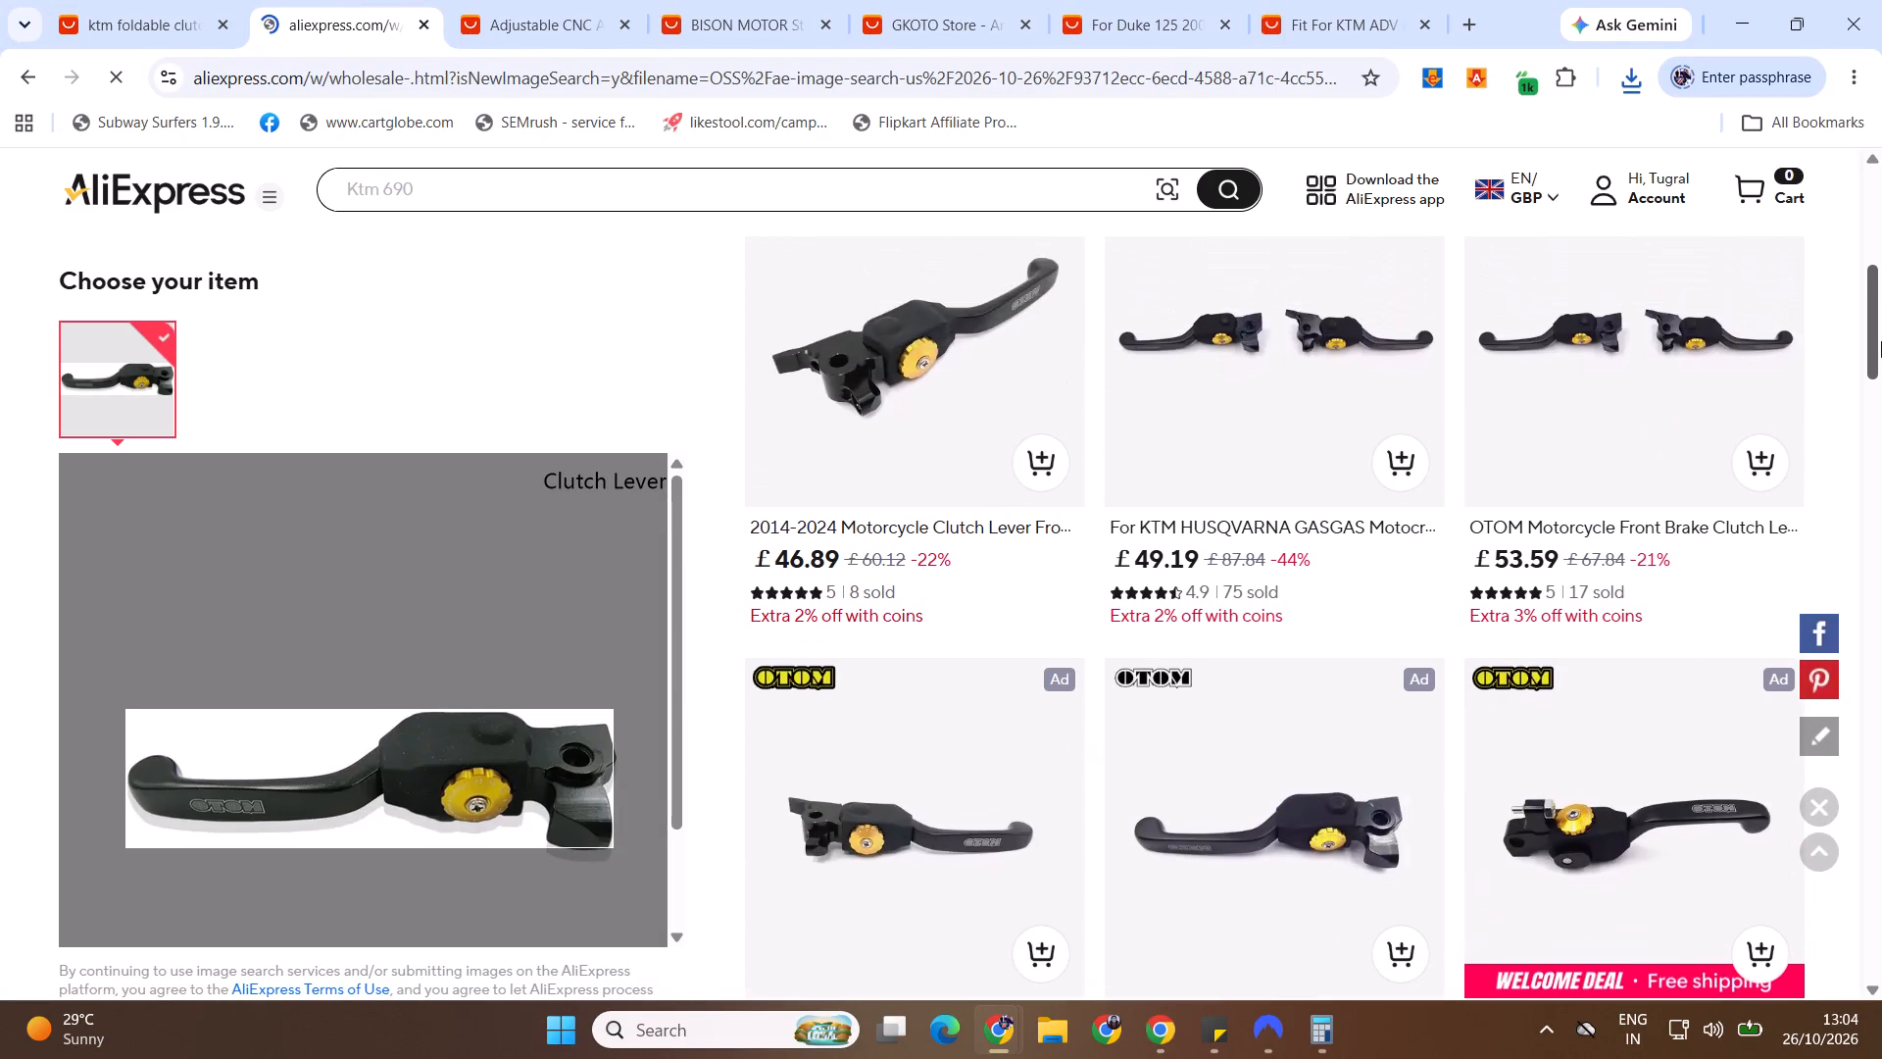
{"action": "left_click_drag", "start_coordinate": [1881, 341], "coordinate": [1881, 398]}
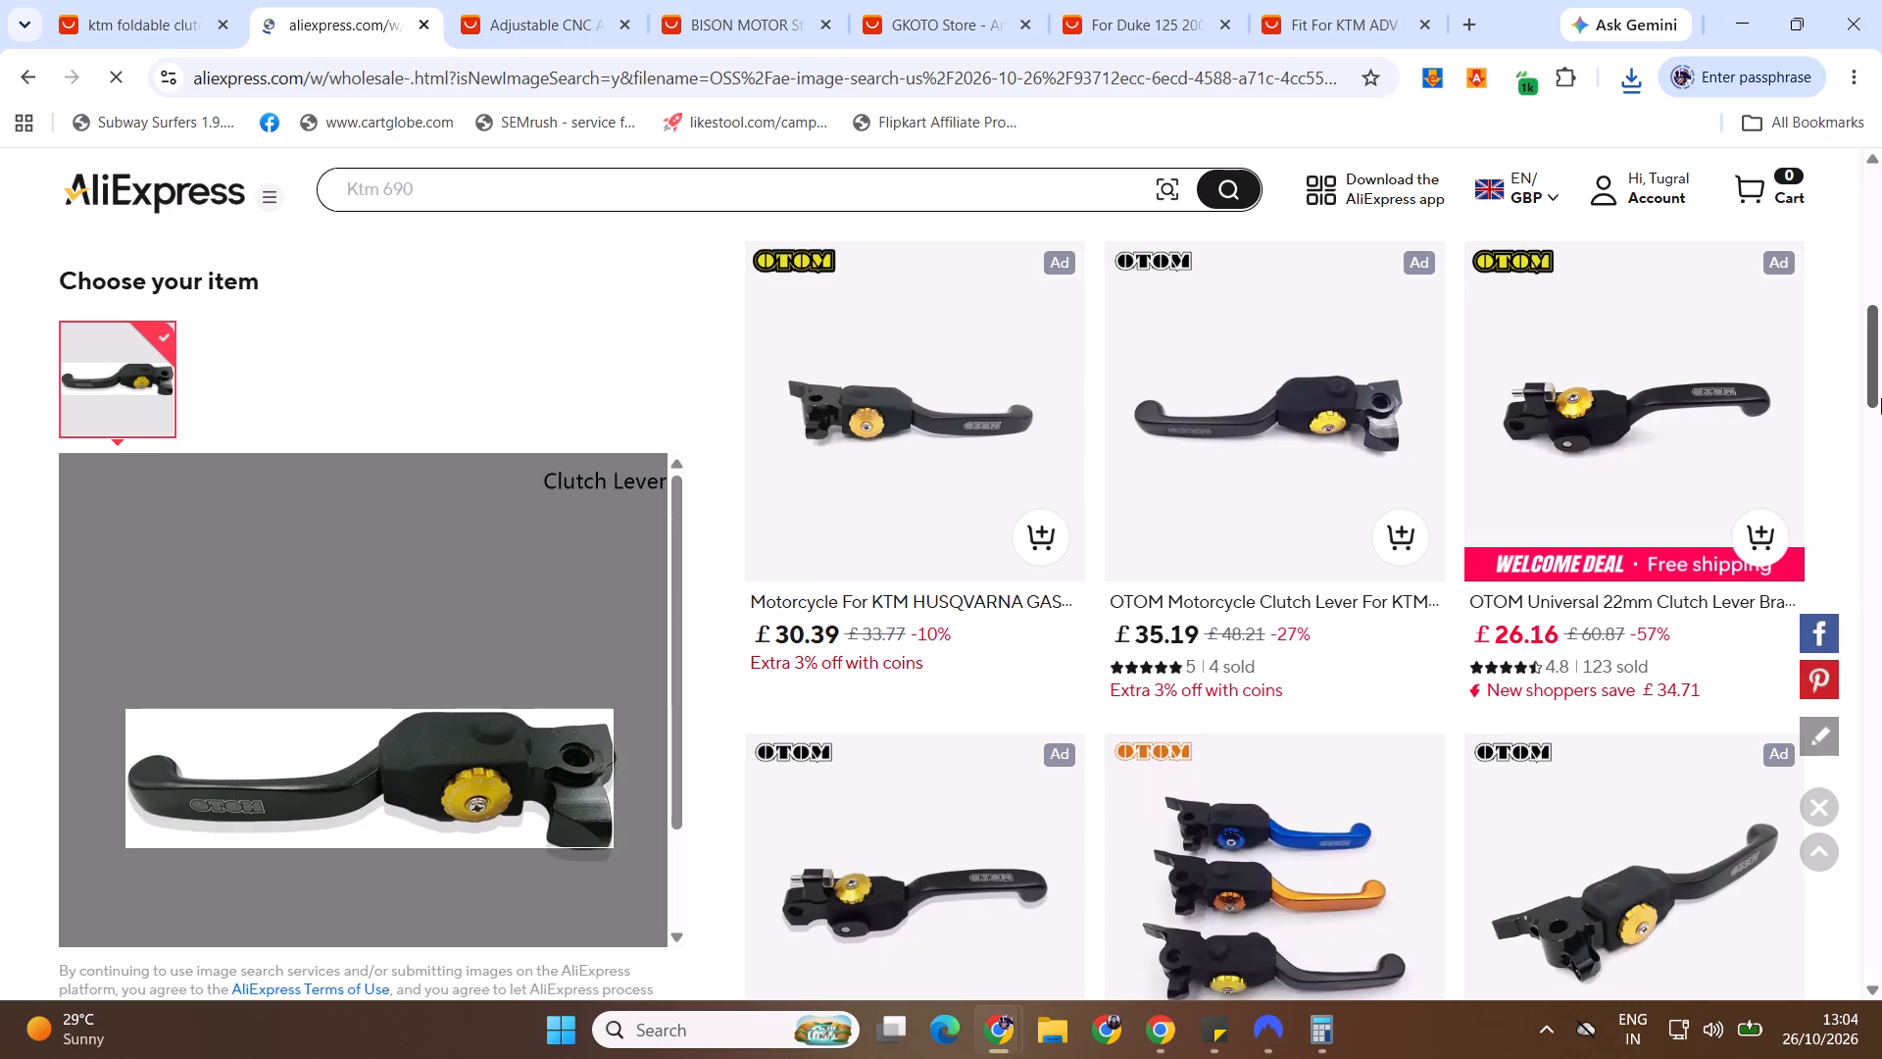
{"action": "left_click_drag", "start_coordinate": [1881, 398], "coordinate": [1881, 448]}
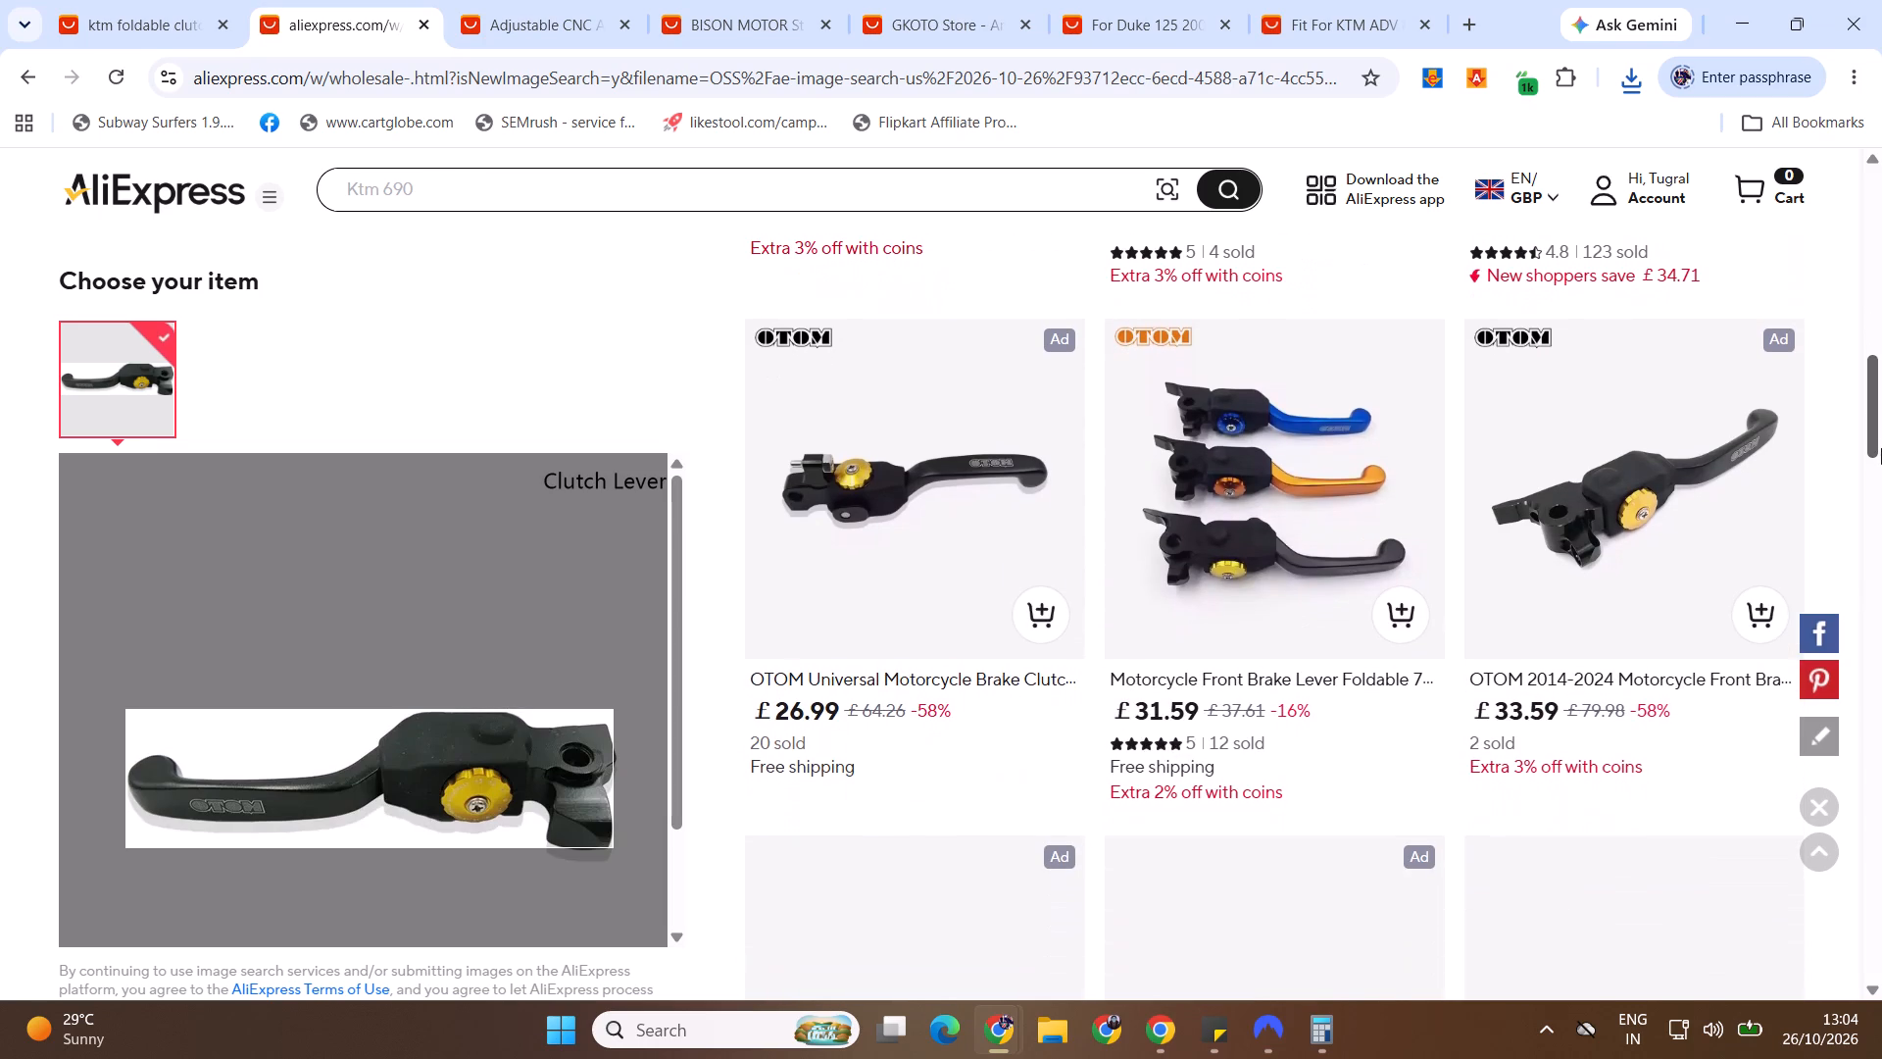
{"action": "left_click_drag", "start_coordinate": [1881, 448], "coordinate": [1881, 479]}
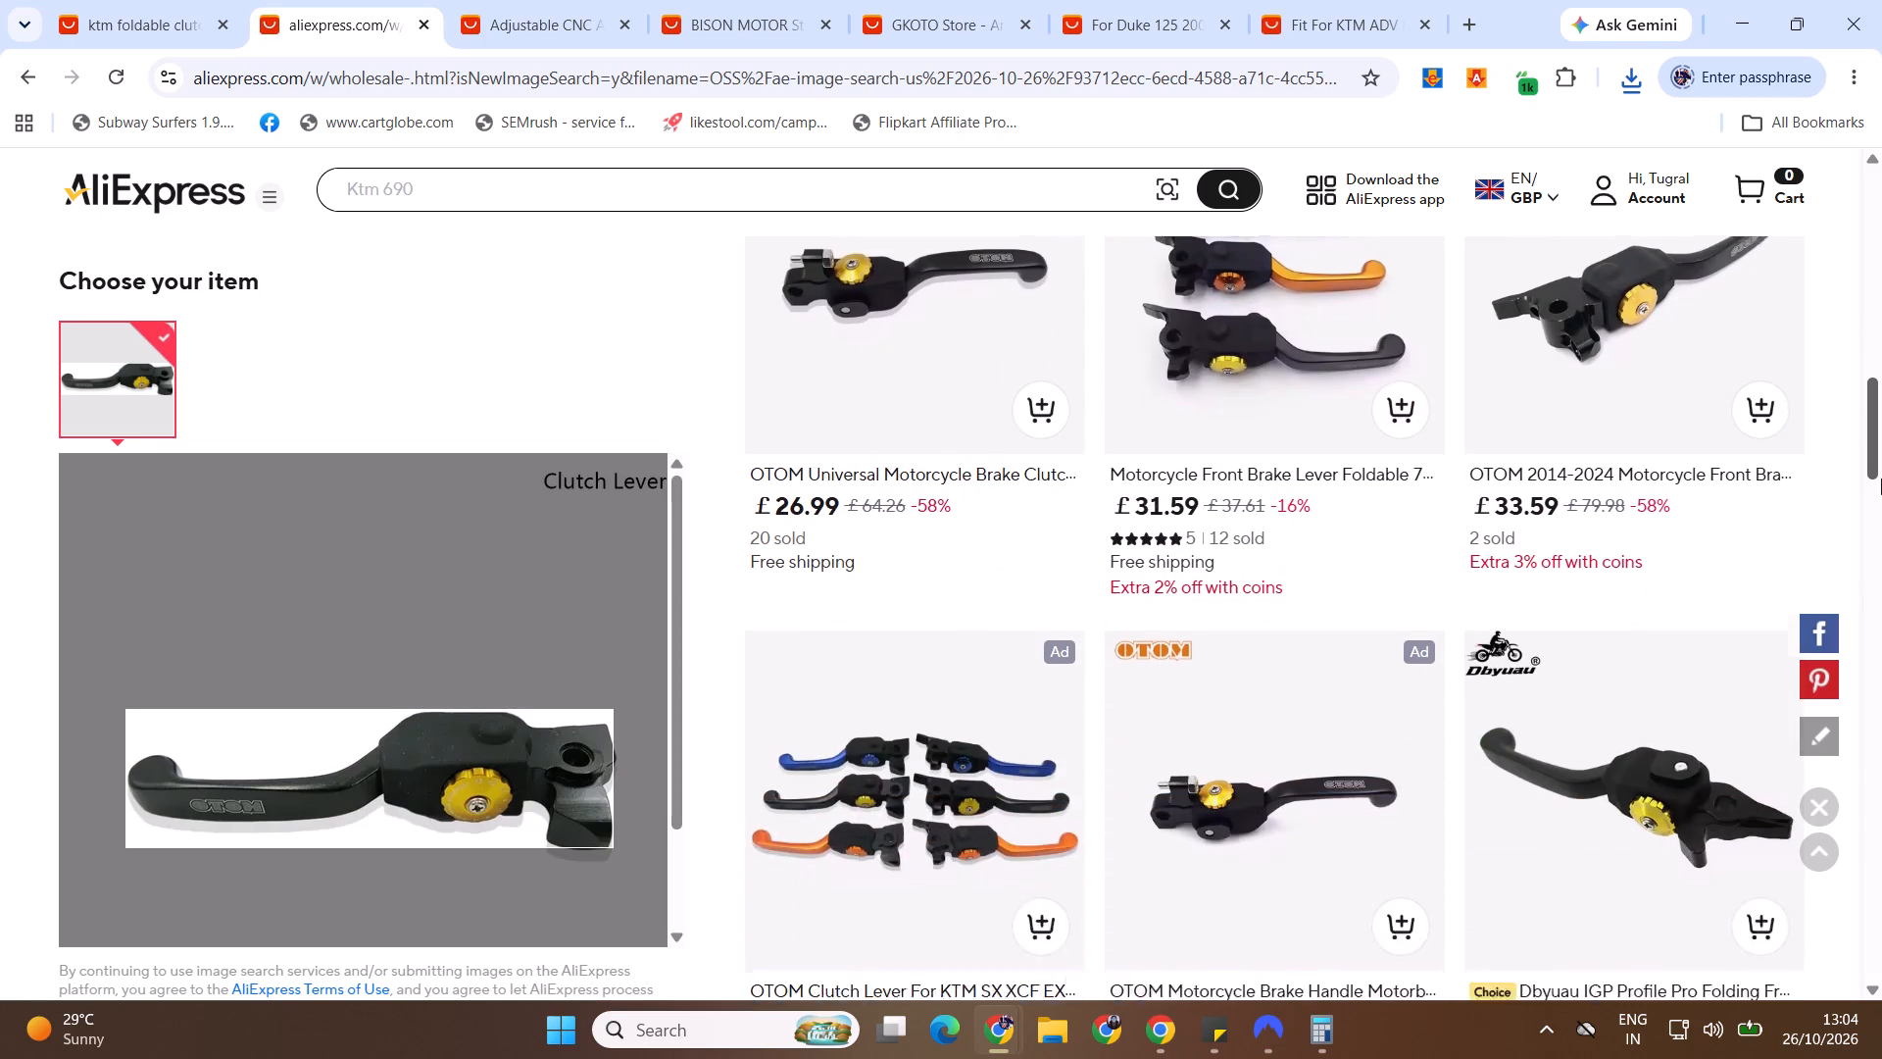
{"action": "left_click_drag", "start_coordinate": [1881, 479], "coordinate": [1881, 565]}
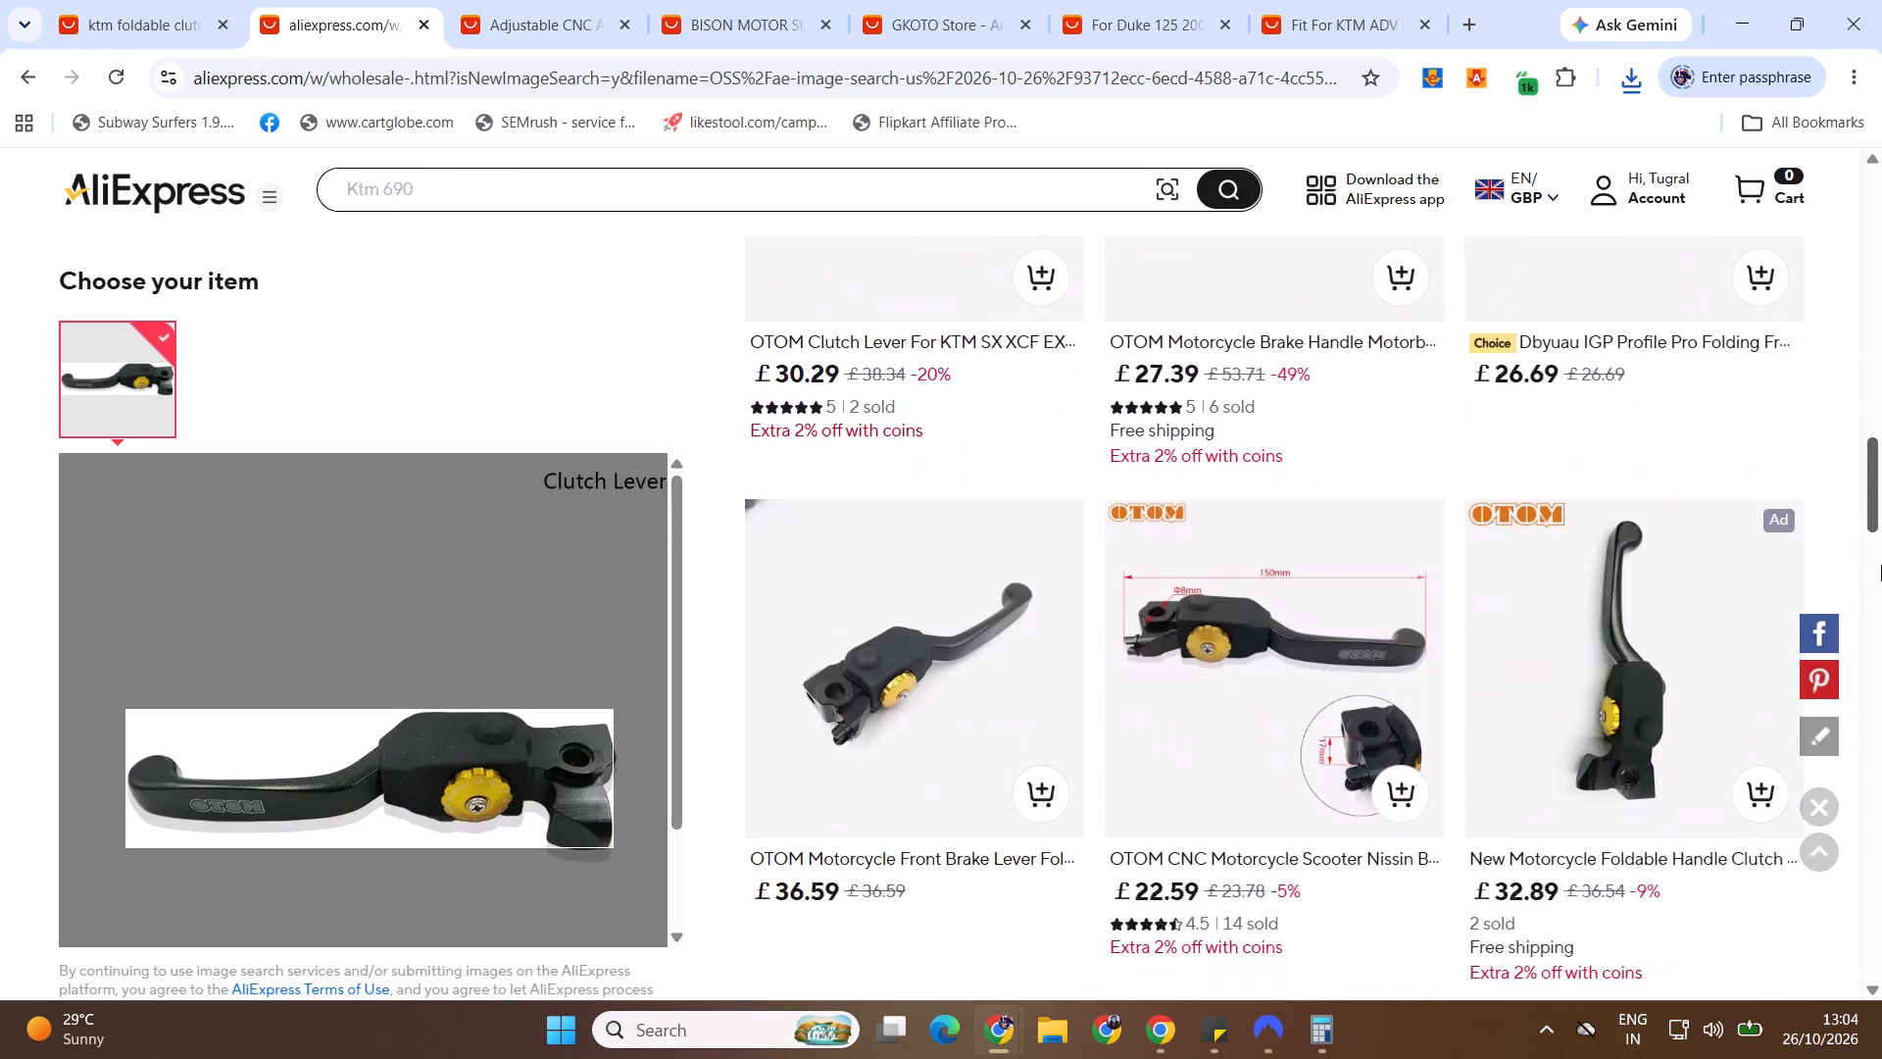
{"action": "left_click_drag", "start_coordinate": [1881, 565], "coordinate": [1881, 579]}
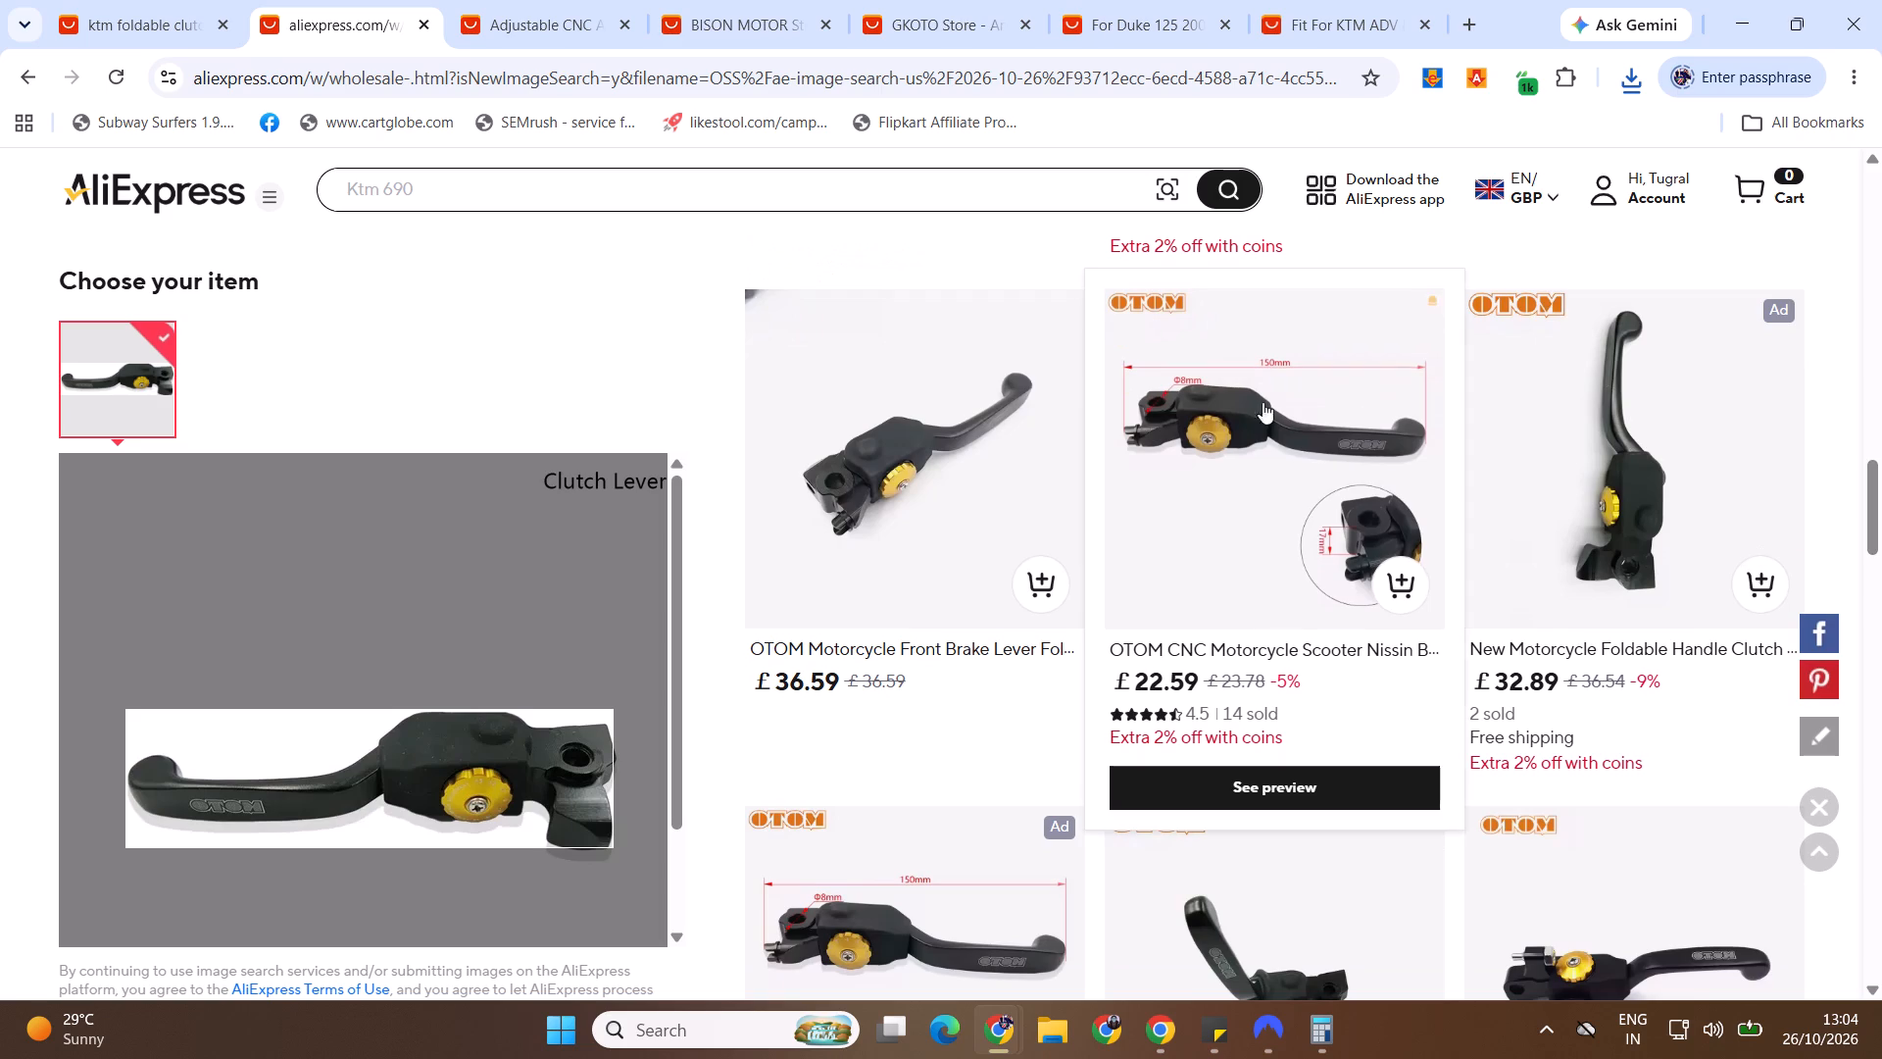
Open the OTOM CNC Nissin brake lever match, close the image results, view the listing's red and blue variants, and close it.
{"action": "middle_click", "coordinate": [1264, 438]}
{"action": "left_click", "coordinate": [378, 30]}
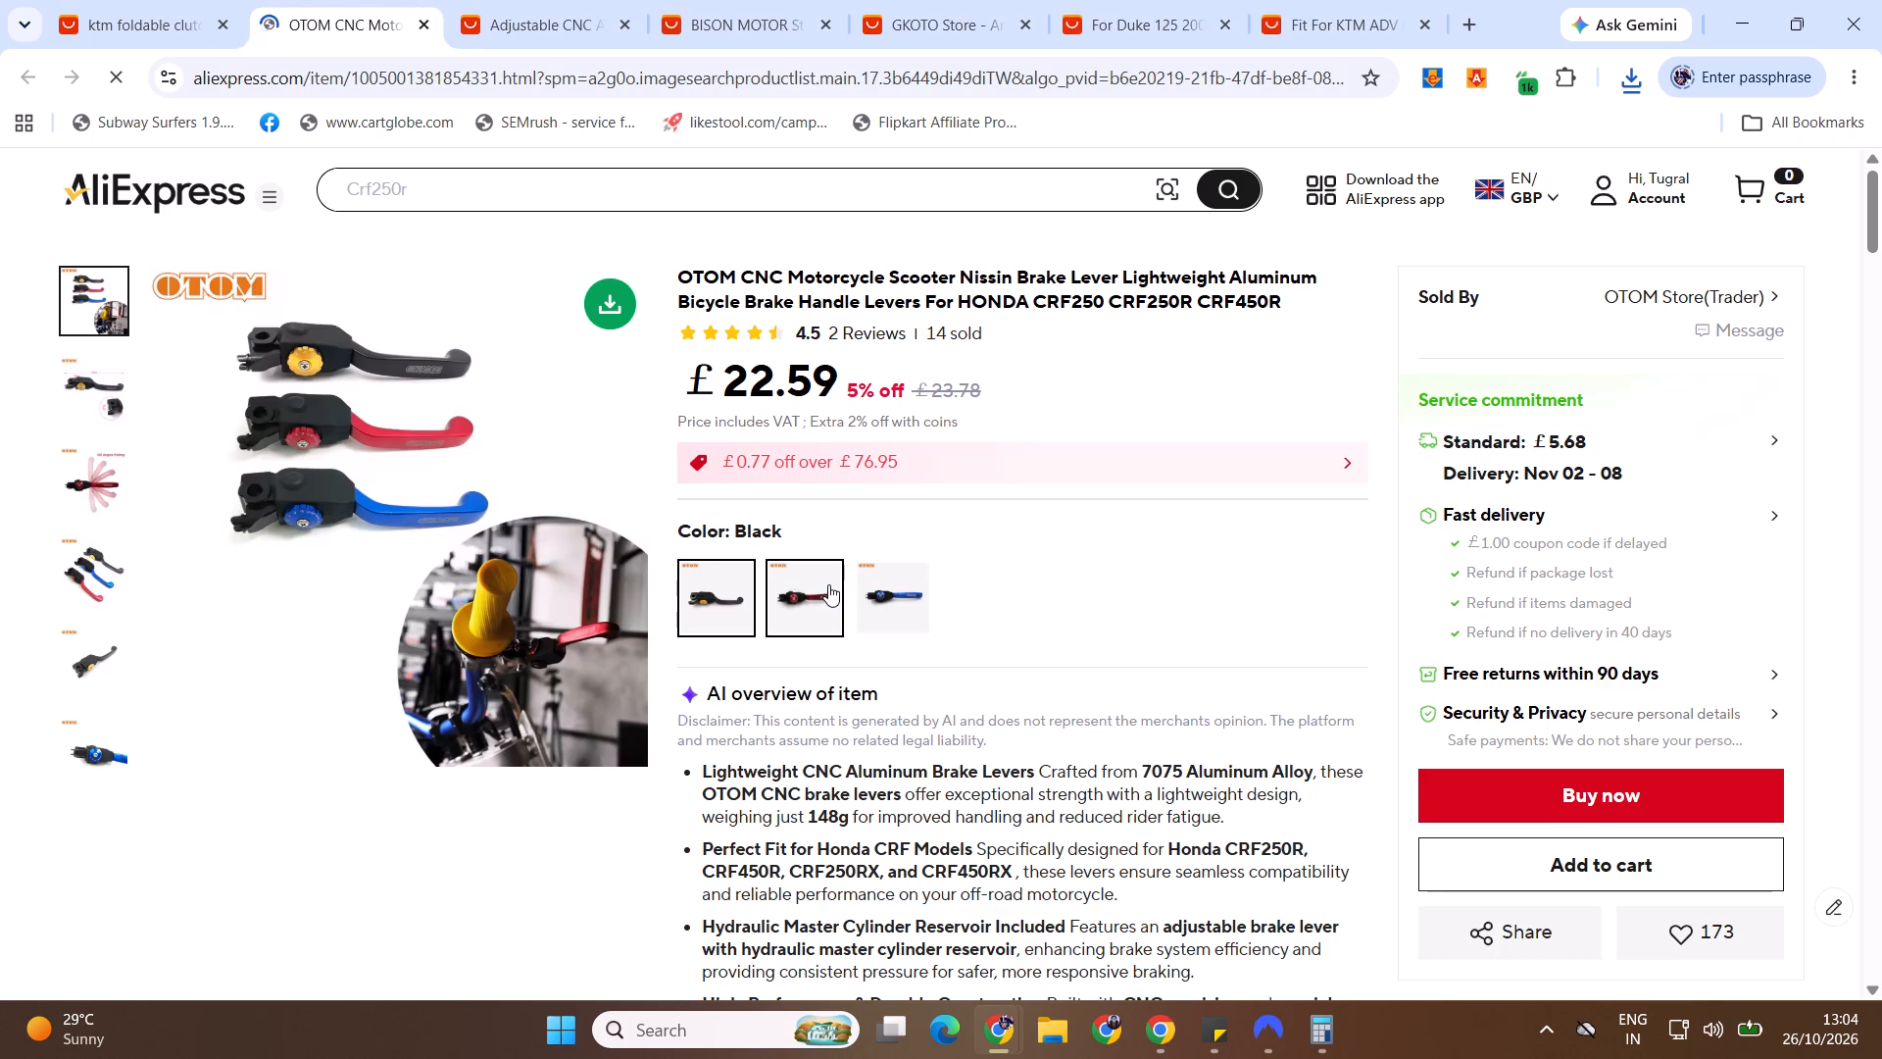
{"action": "left_click", "coordinate": [794, 595]}
{"action": "left_click", "coordinate": [896, 594]}
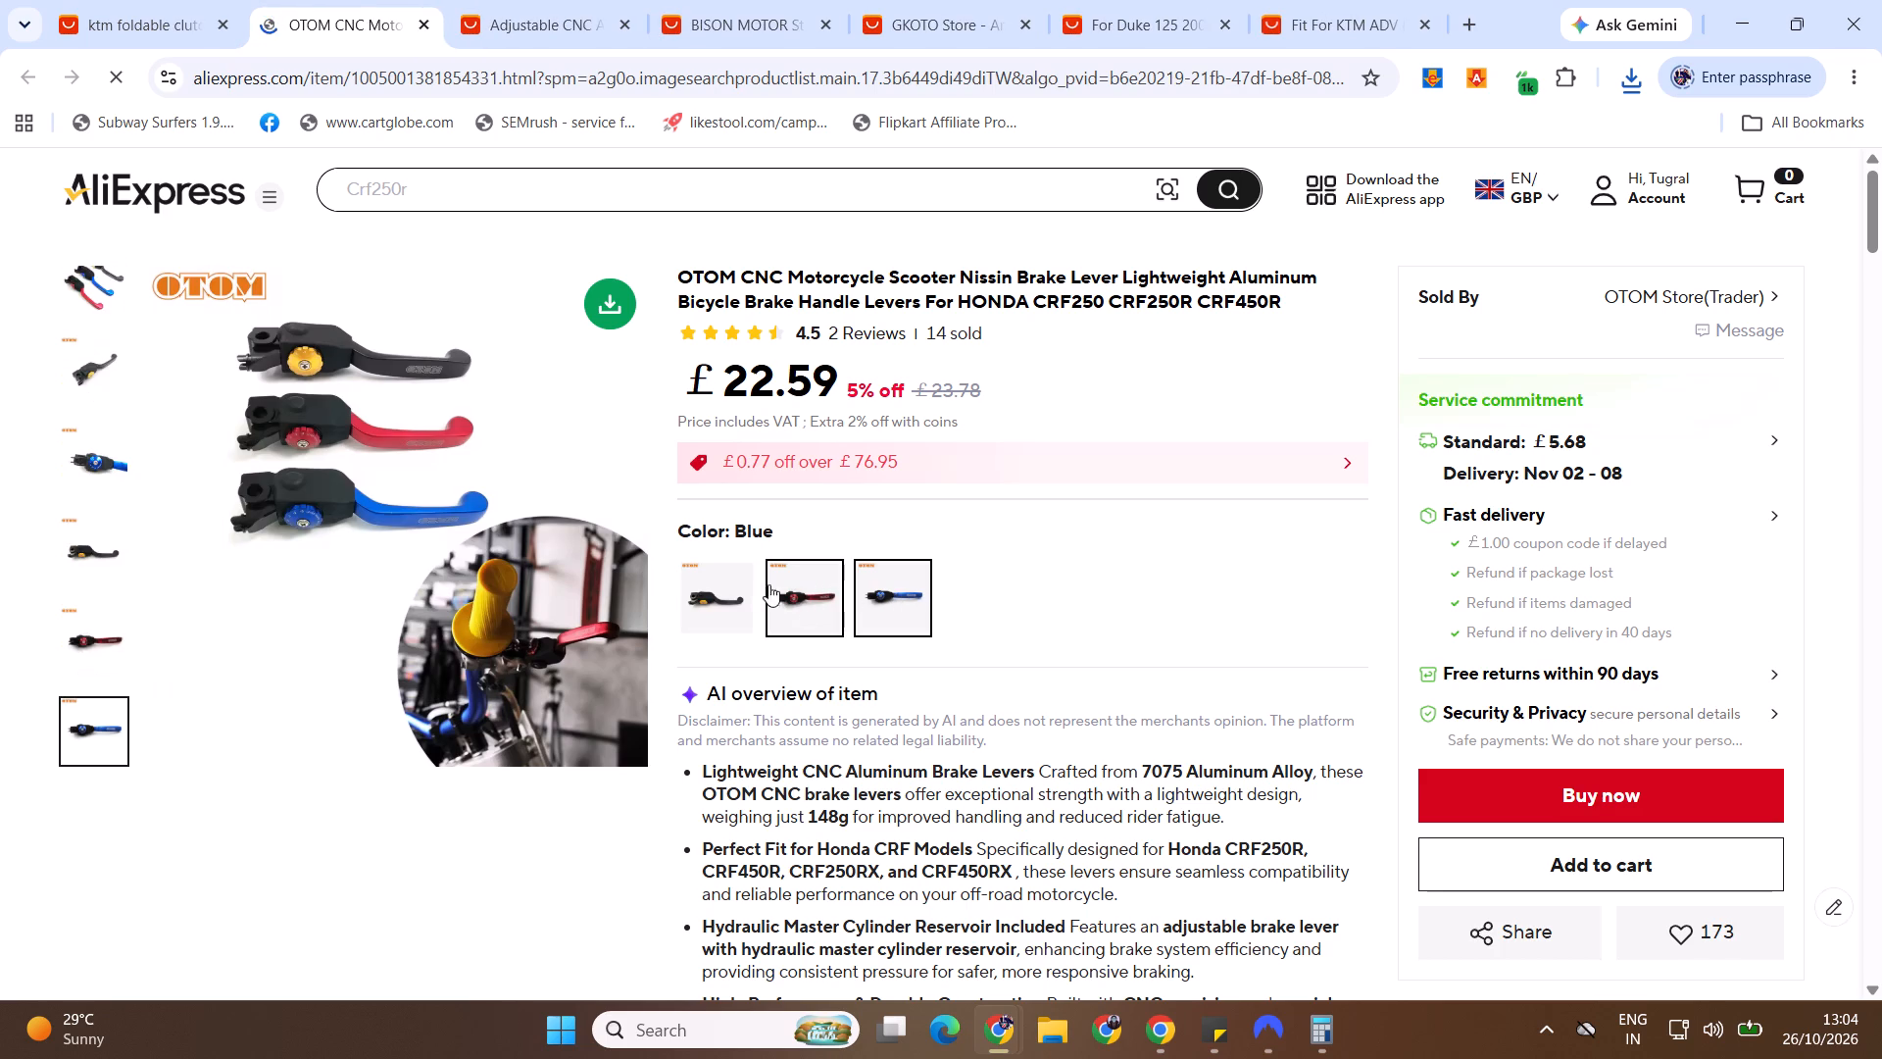
{"action": "left_click", "coordinate": [423, 16]}
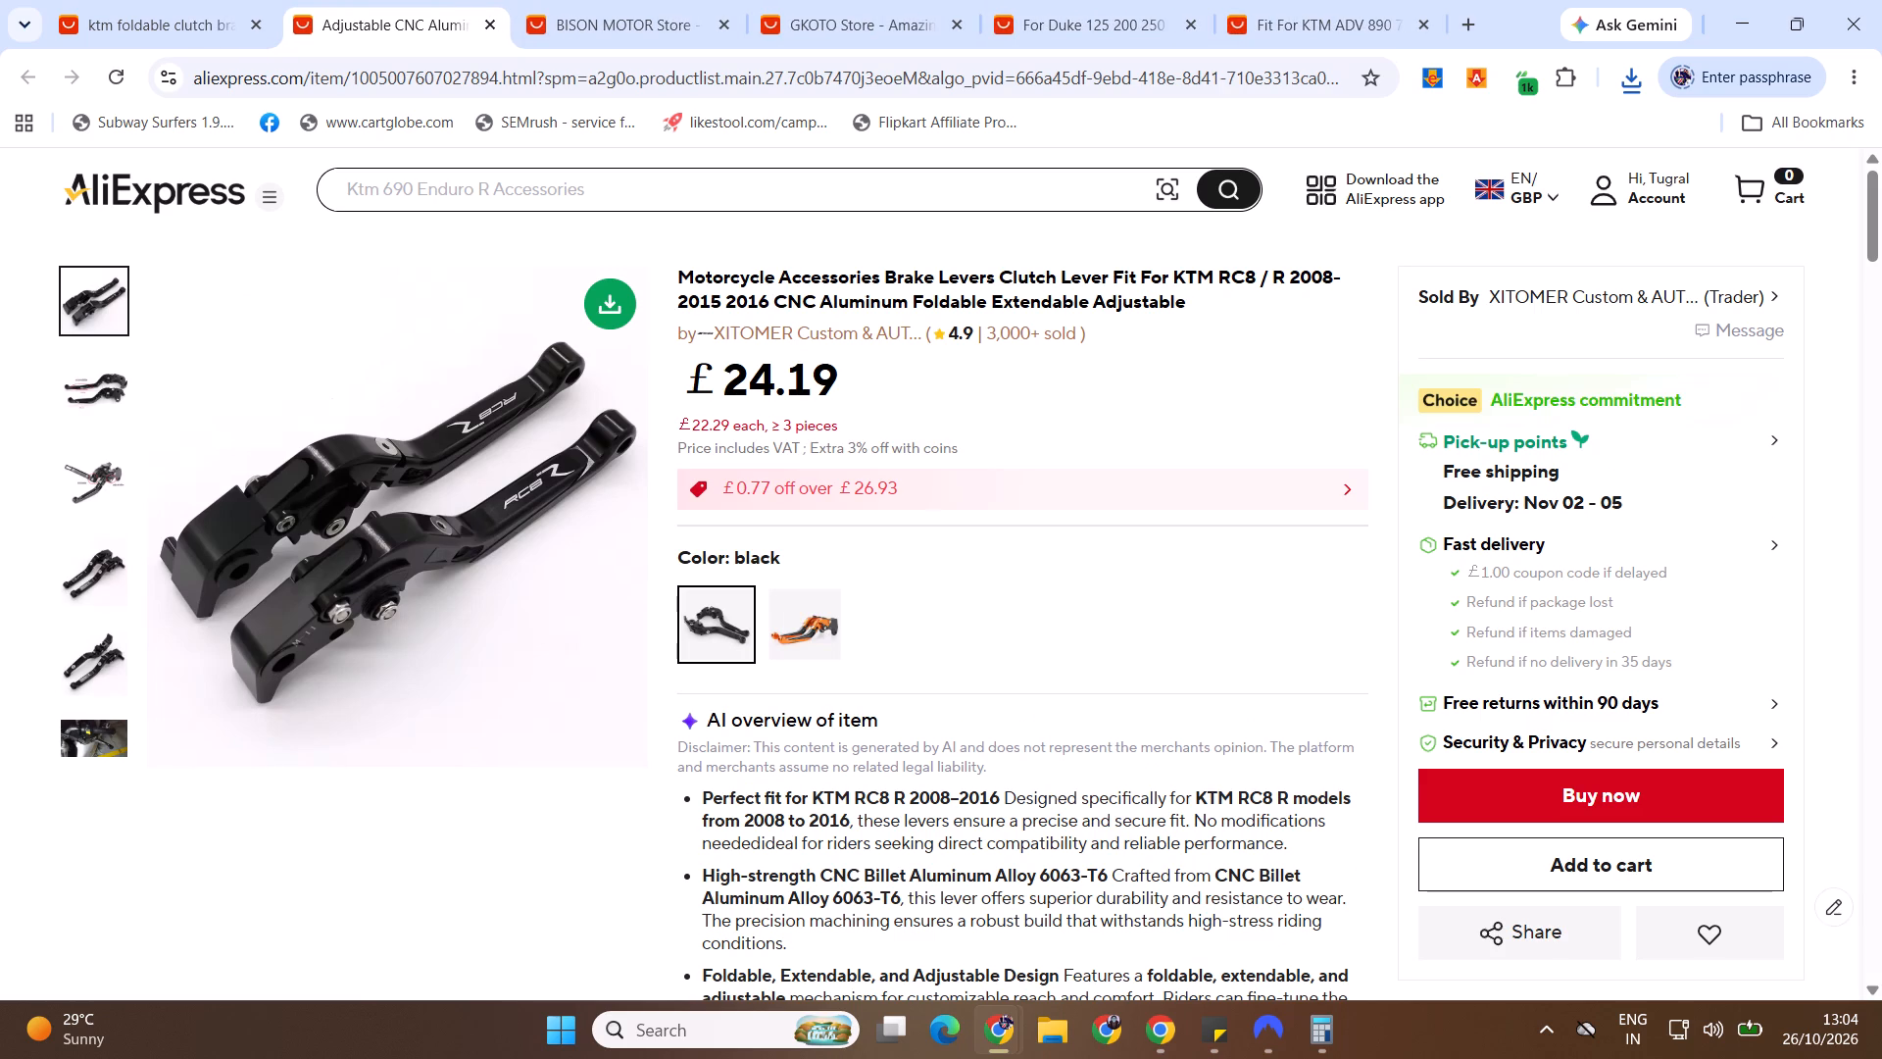
Compare the black orange and black variants of the KTM RC8 foldable brake clutch lever listing.
{"action": "left_click", "coordinate": [775, 635]}
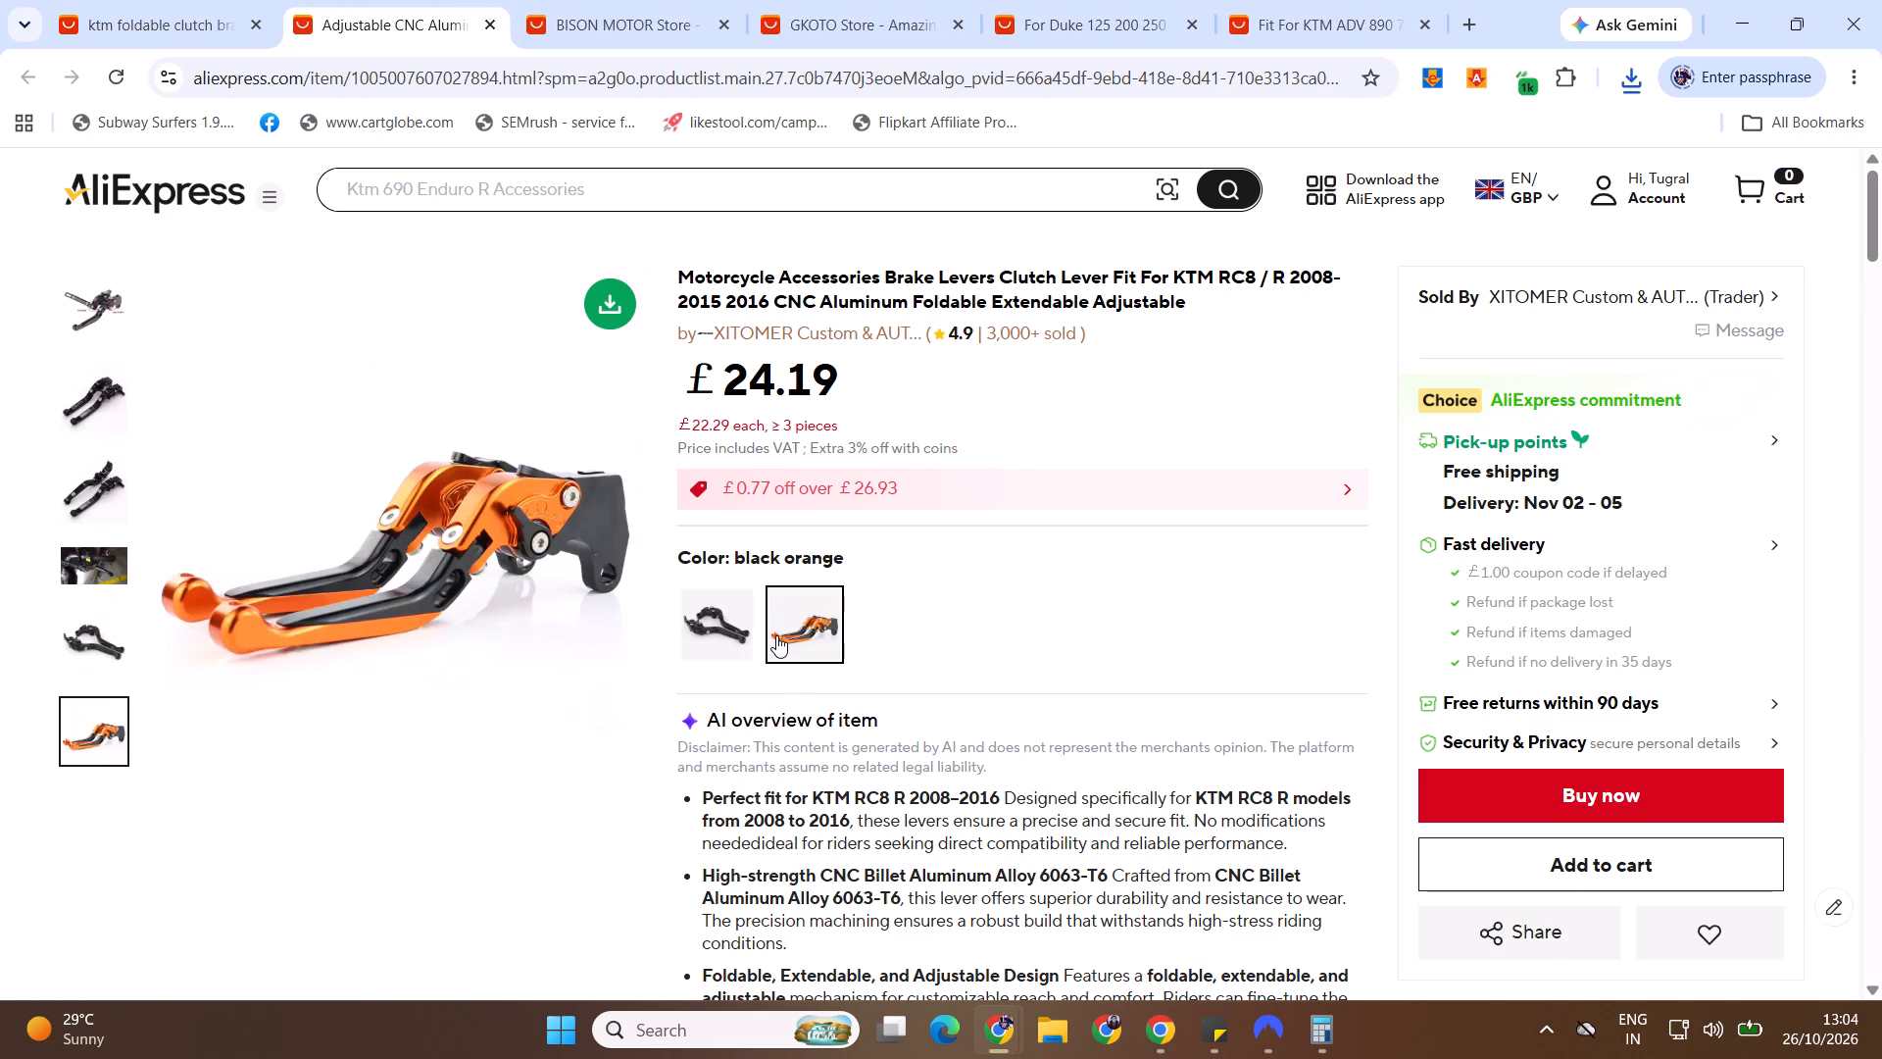
{"action": "left_click", "coordinate": [705, 634]}
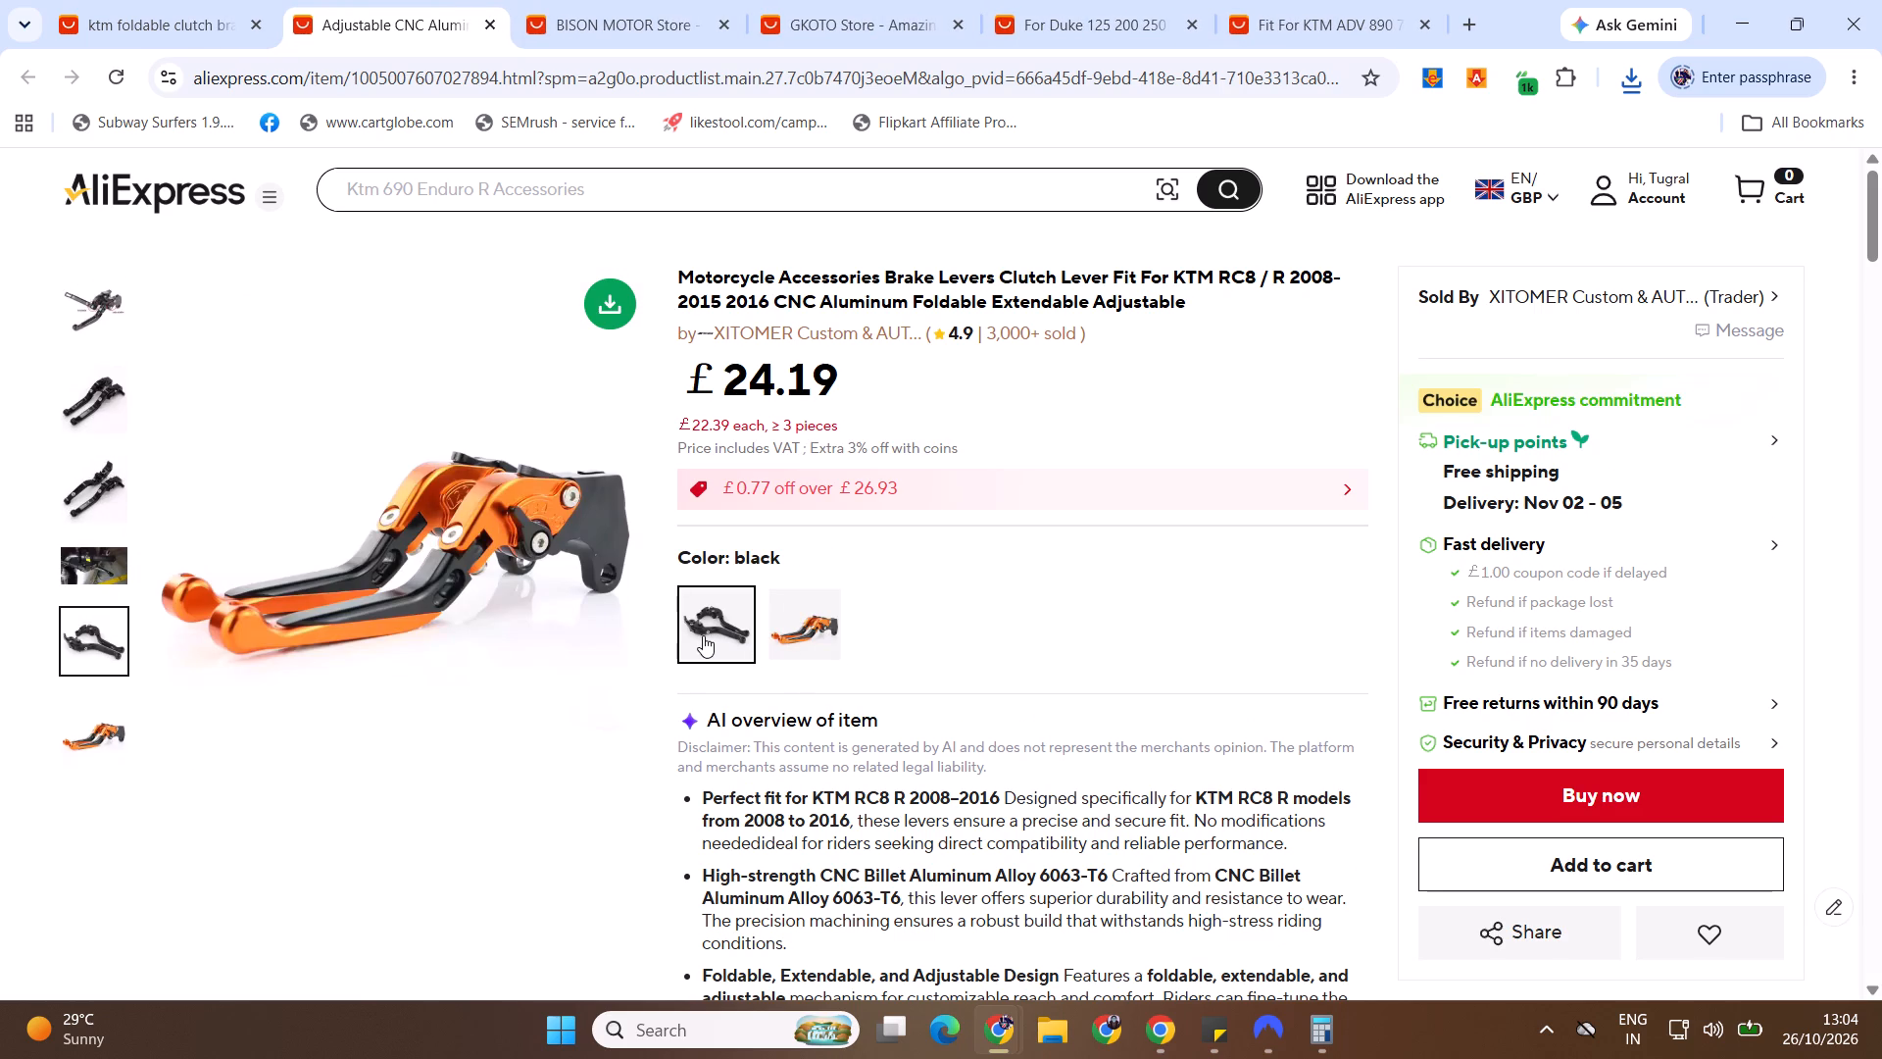
{"action": "left_click", "coordinate": [811, 629]}
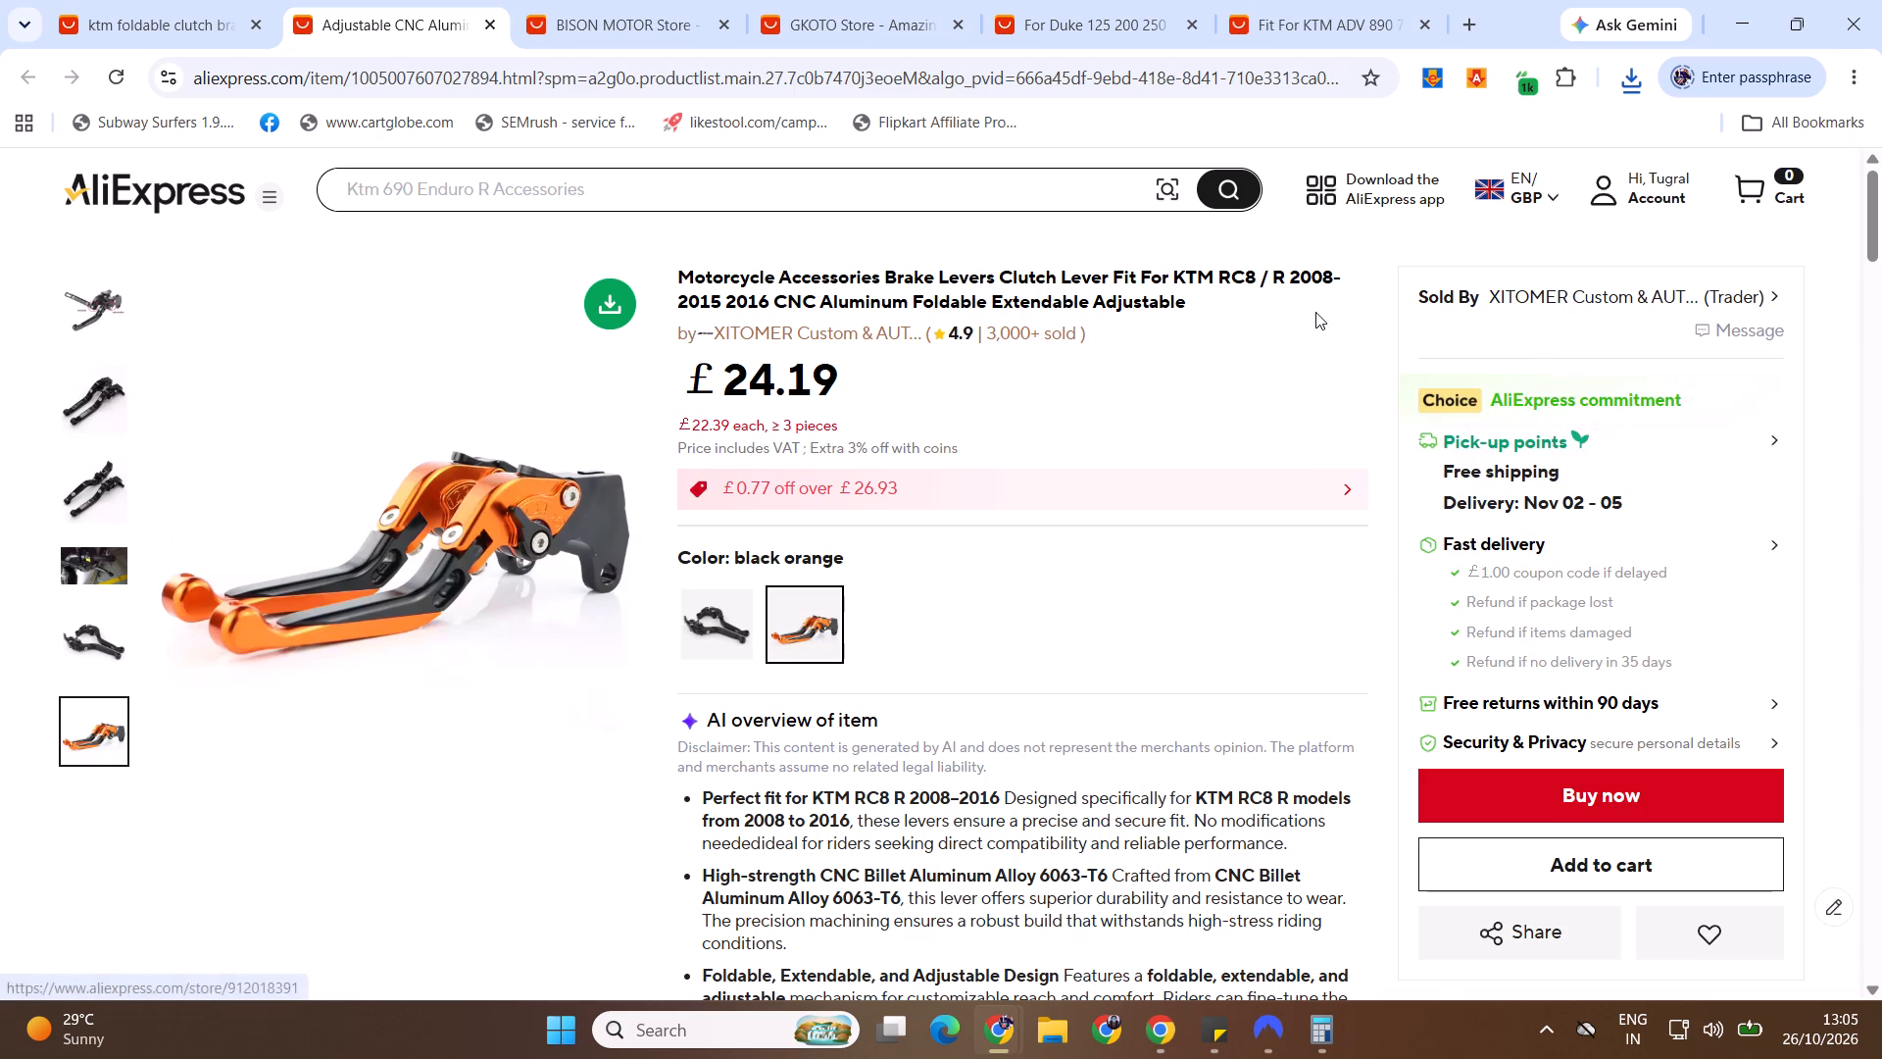
Open the XITOMER store from the KTM RC8 lever listing, close the listing, and show all of the store's products.
{"action": "left_click", "coordinate": [1494, 299]}
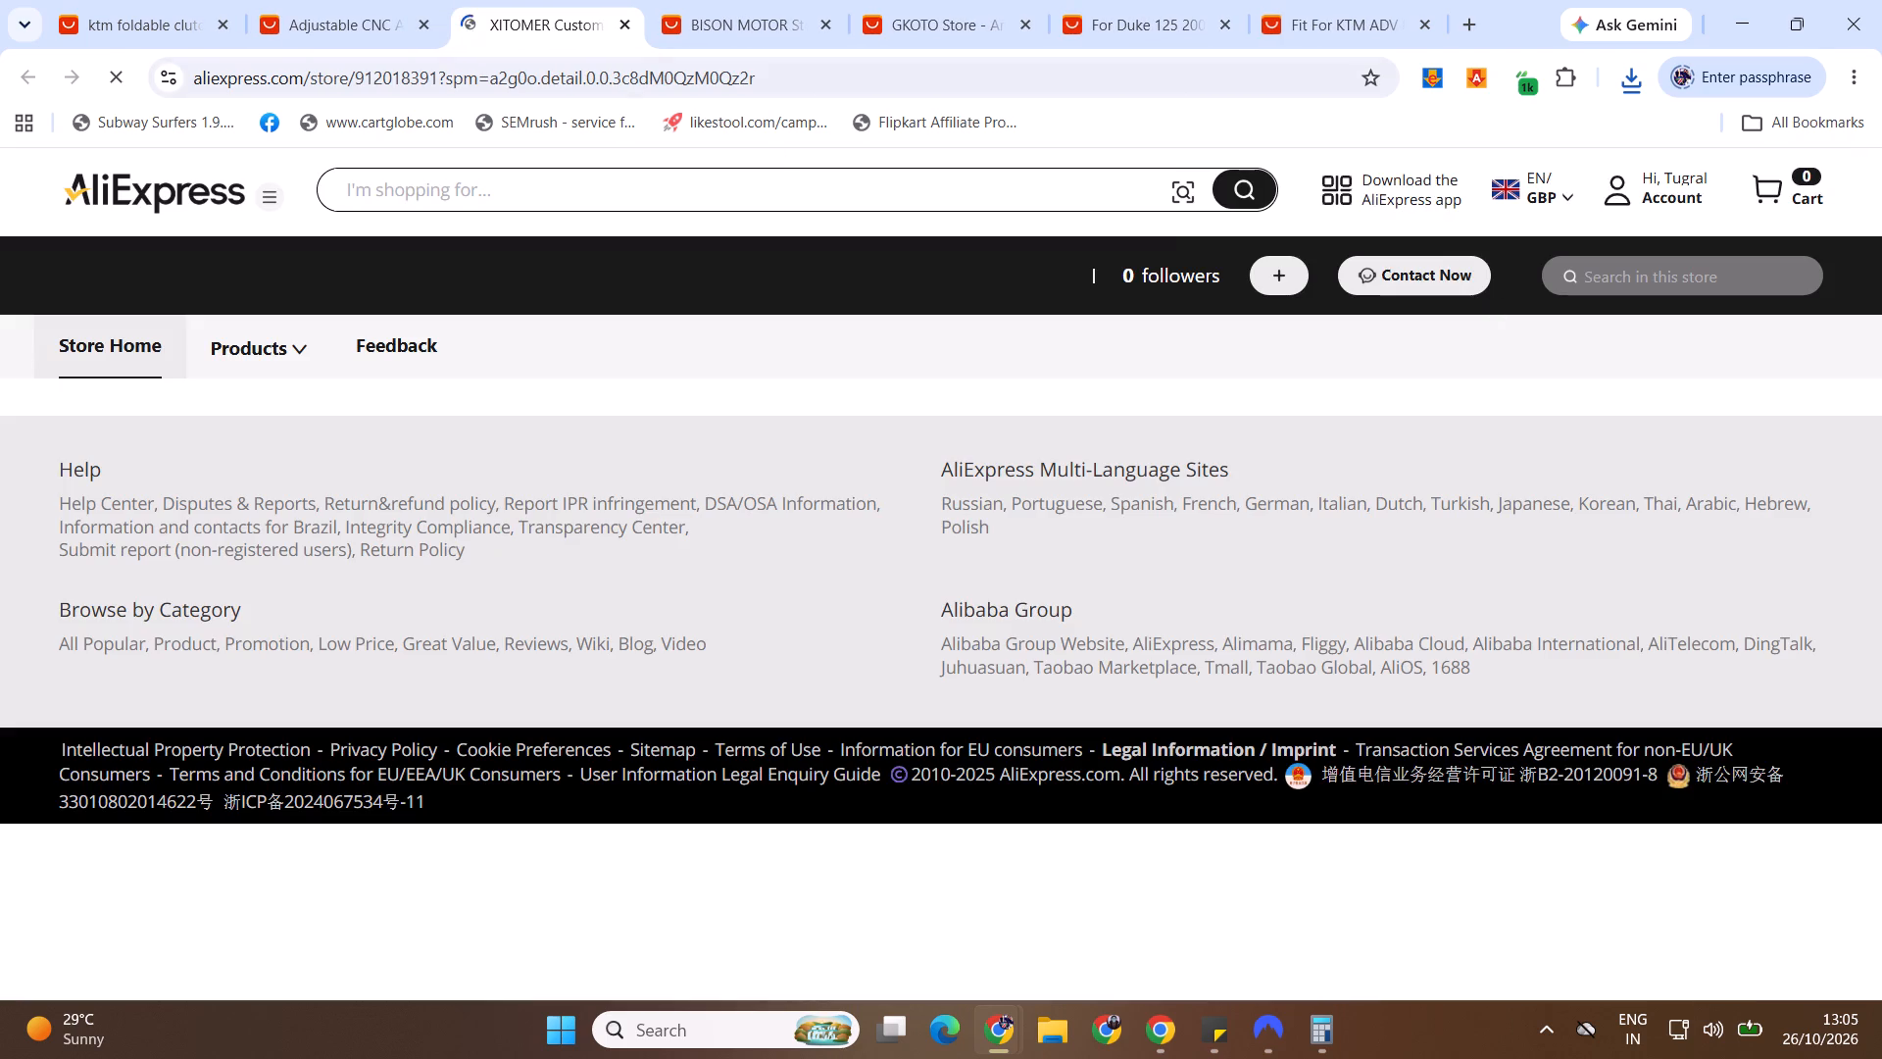
{"action": "left_click", "coordinate": [417, 21]}
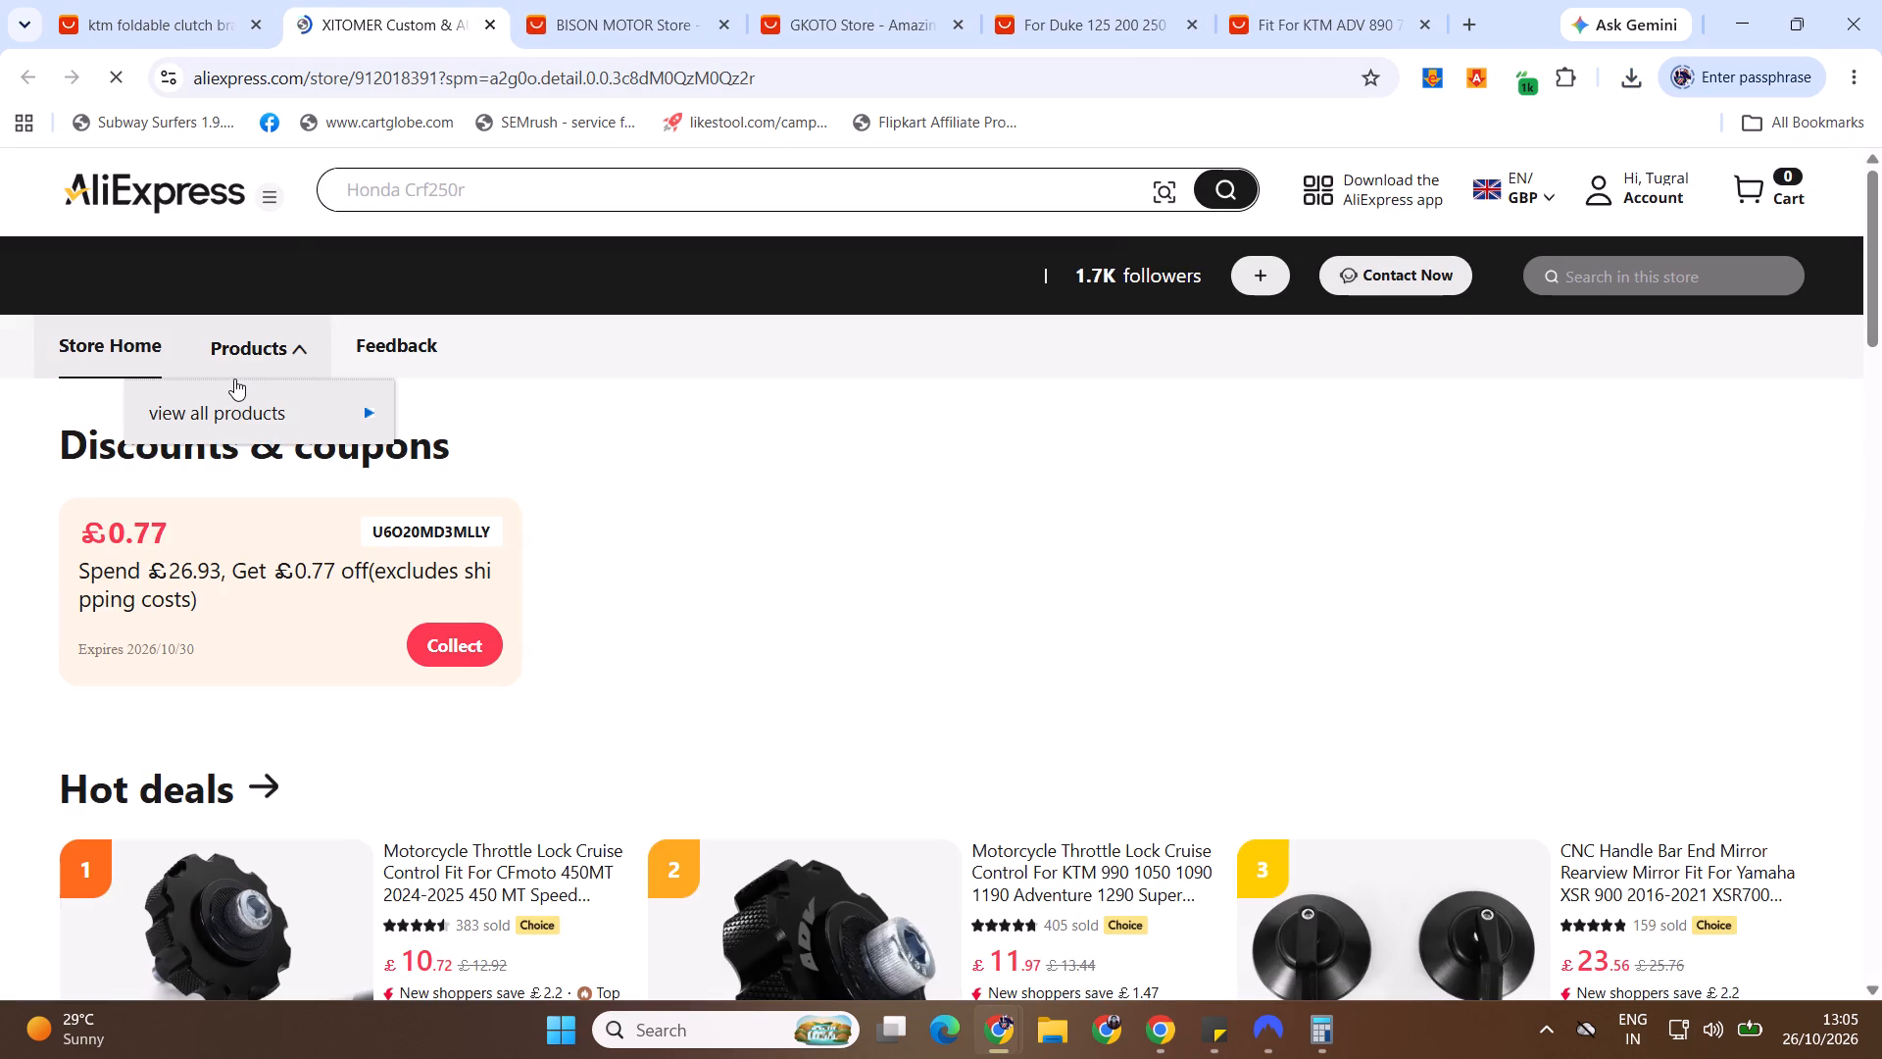
{"action": "left_click", "coordinate": [234, 378]}
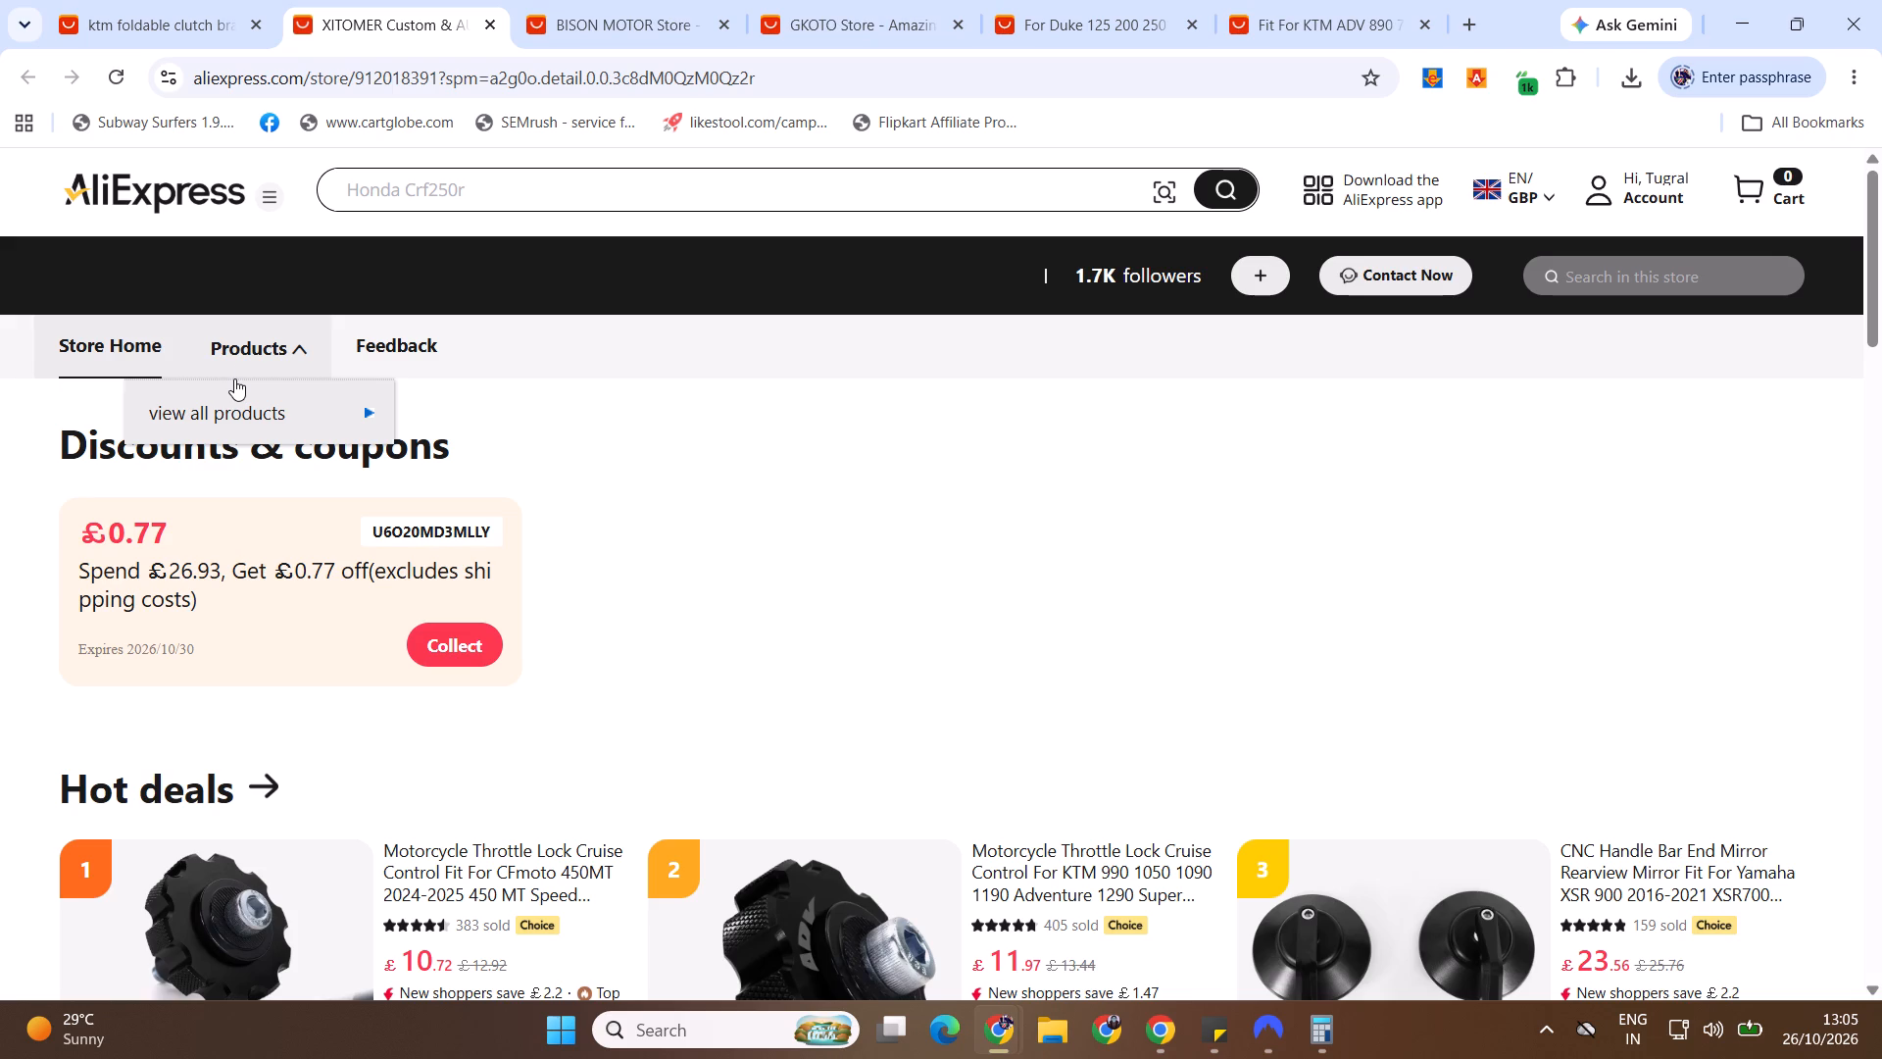
{"action": "left_click", "coordinate": [242, 361]}
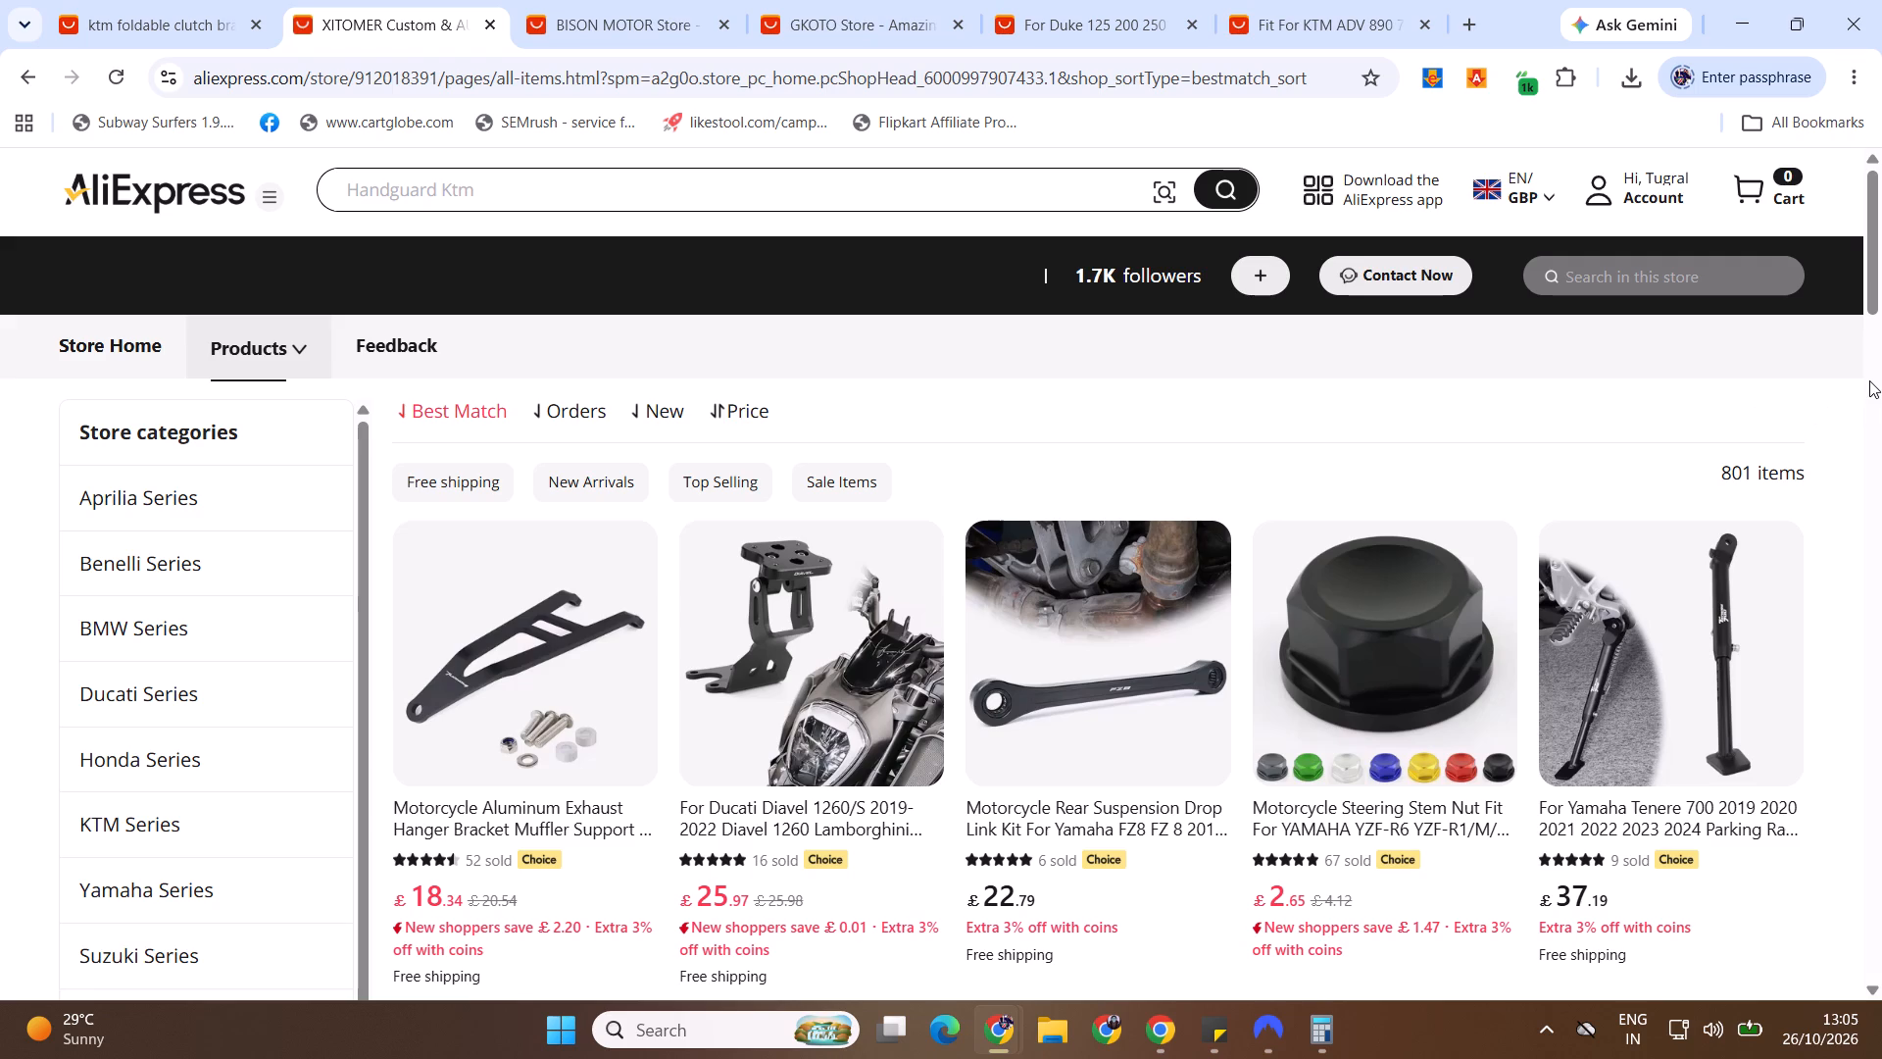
Review the motorcycle accessories and prices on the first page of the XITOMER store's full product catalogue.
{"action": "left_click_drag", "start_coordinate": [1881, 313], "coordinate": [1881, 324]}
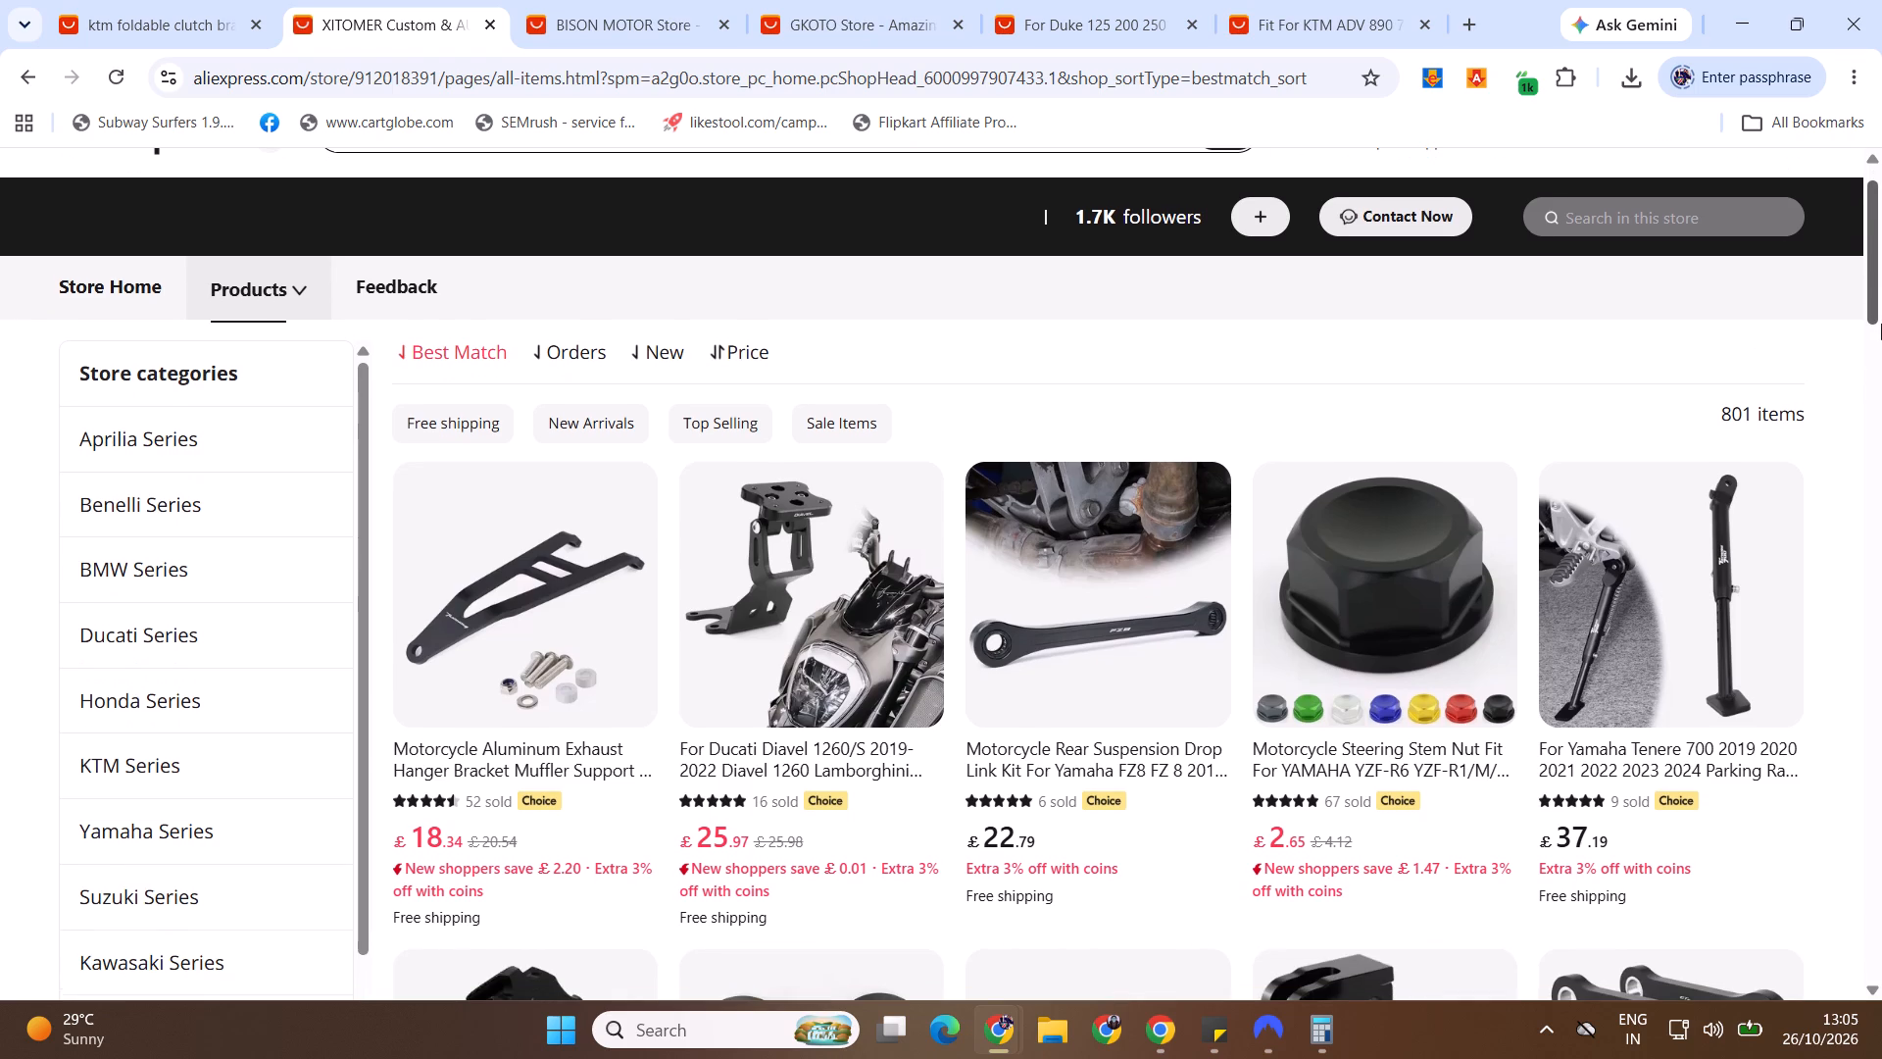
{"action": "left_click_drag", "start_coordinate": [1881, 324], "coordinate": [1881, 405]}
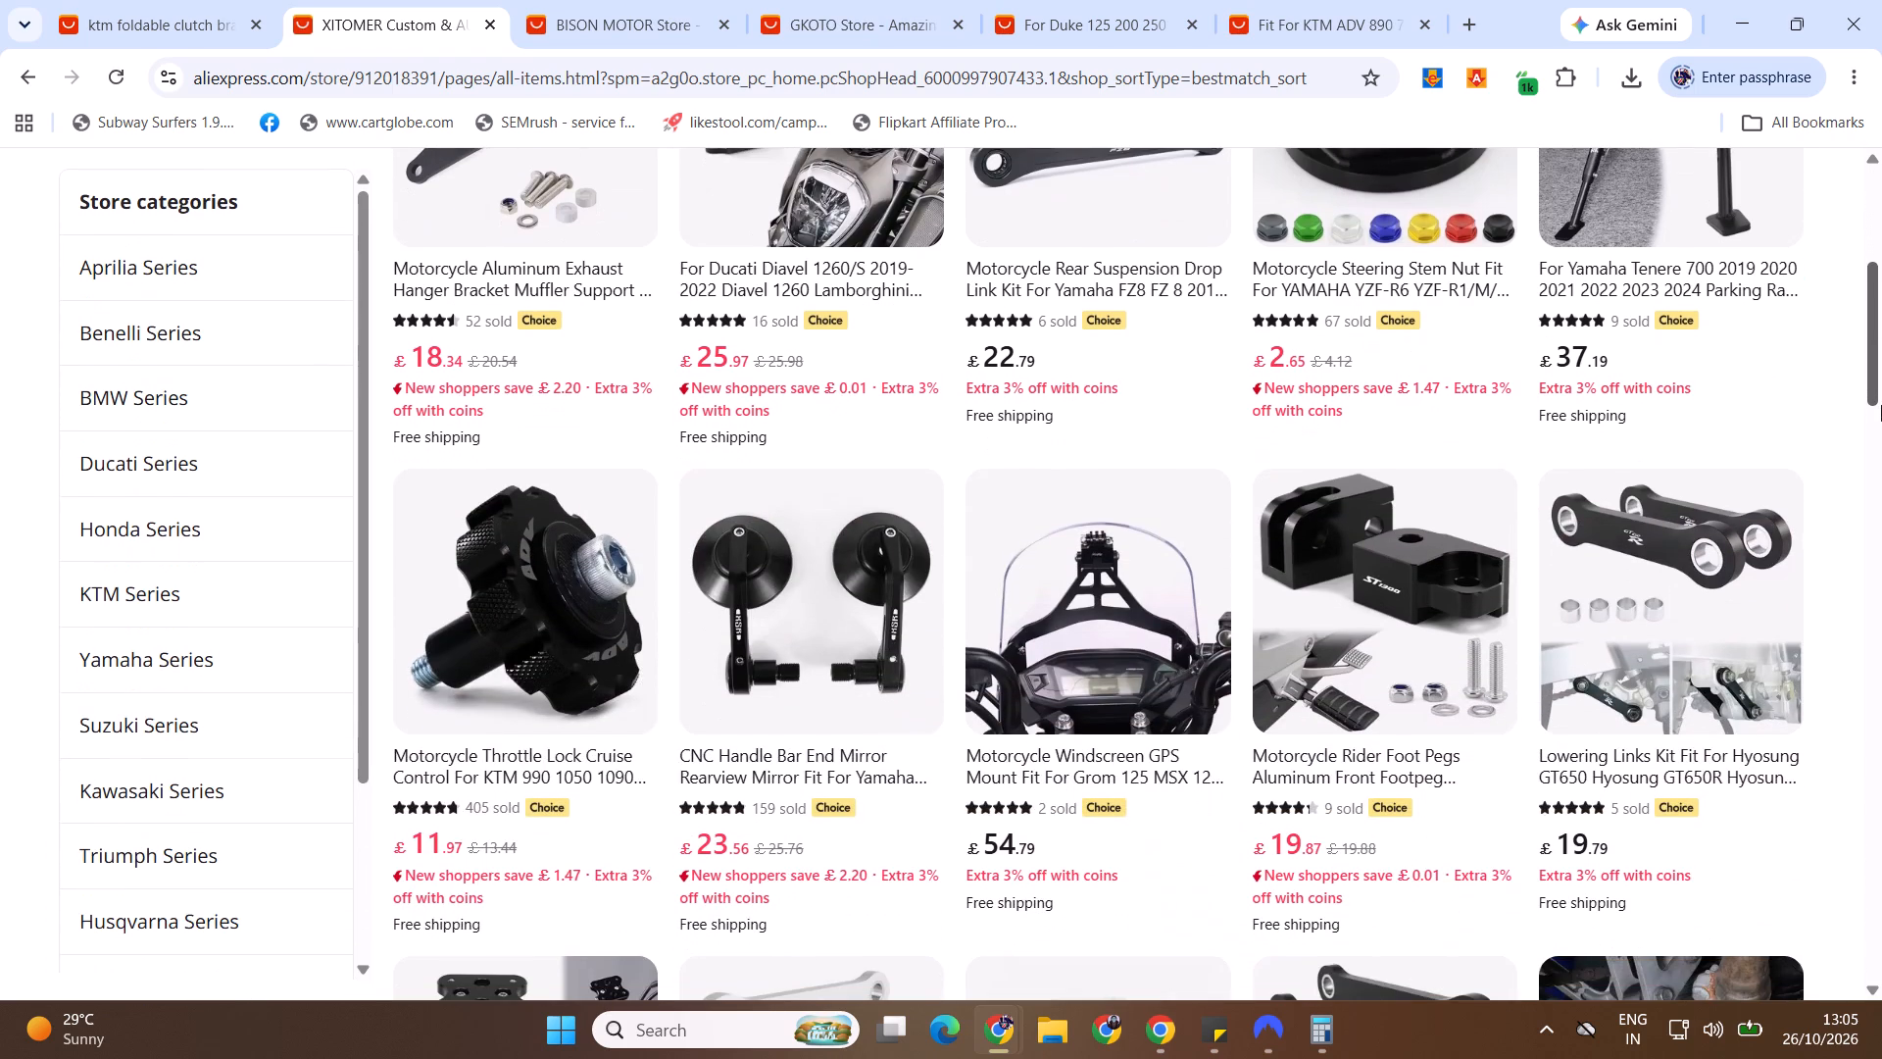
{"action": "left_click_drag", "start_coordinate": [1881, 405], "coordinate": [1881, 450]}
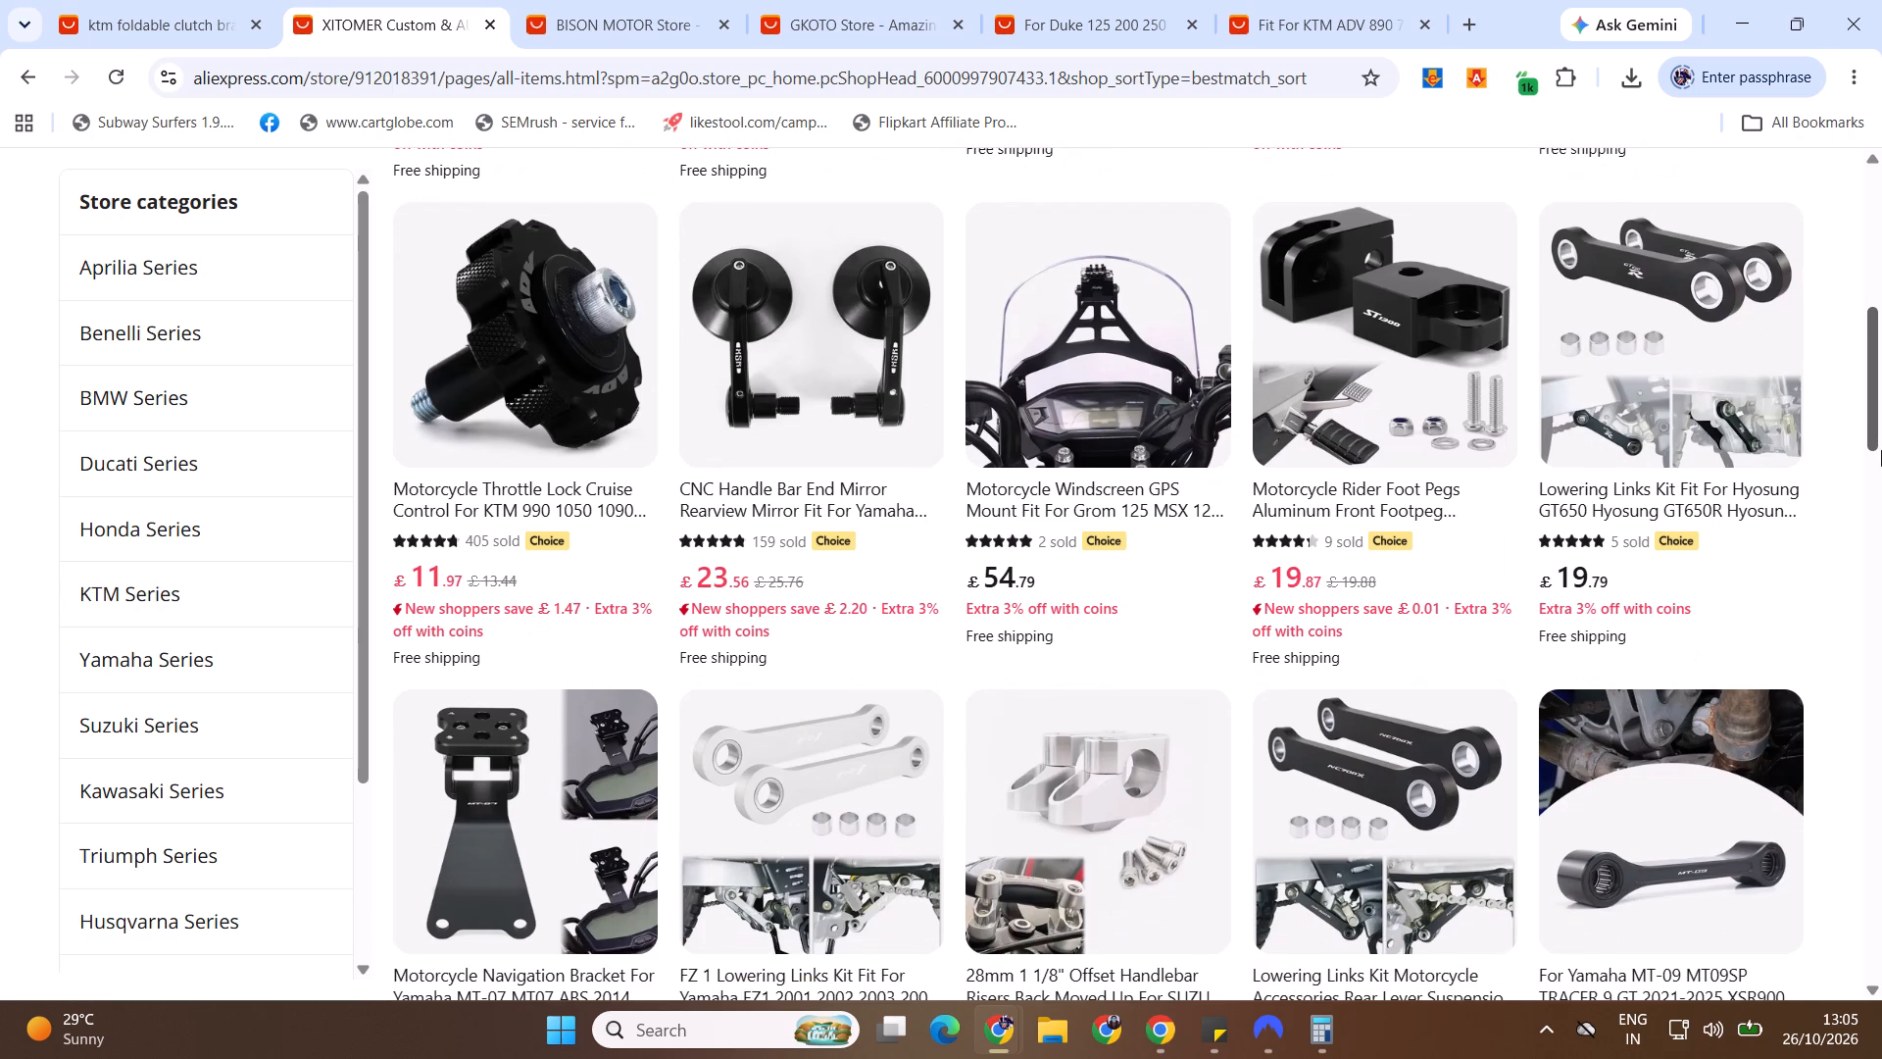
{"action": "left_click_drag", "start_coordinate": [1881, 450], "coordinate": [1881, 485]}
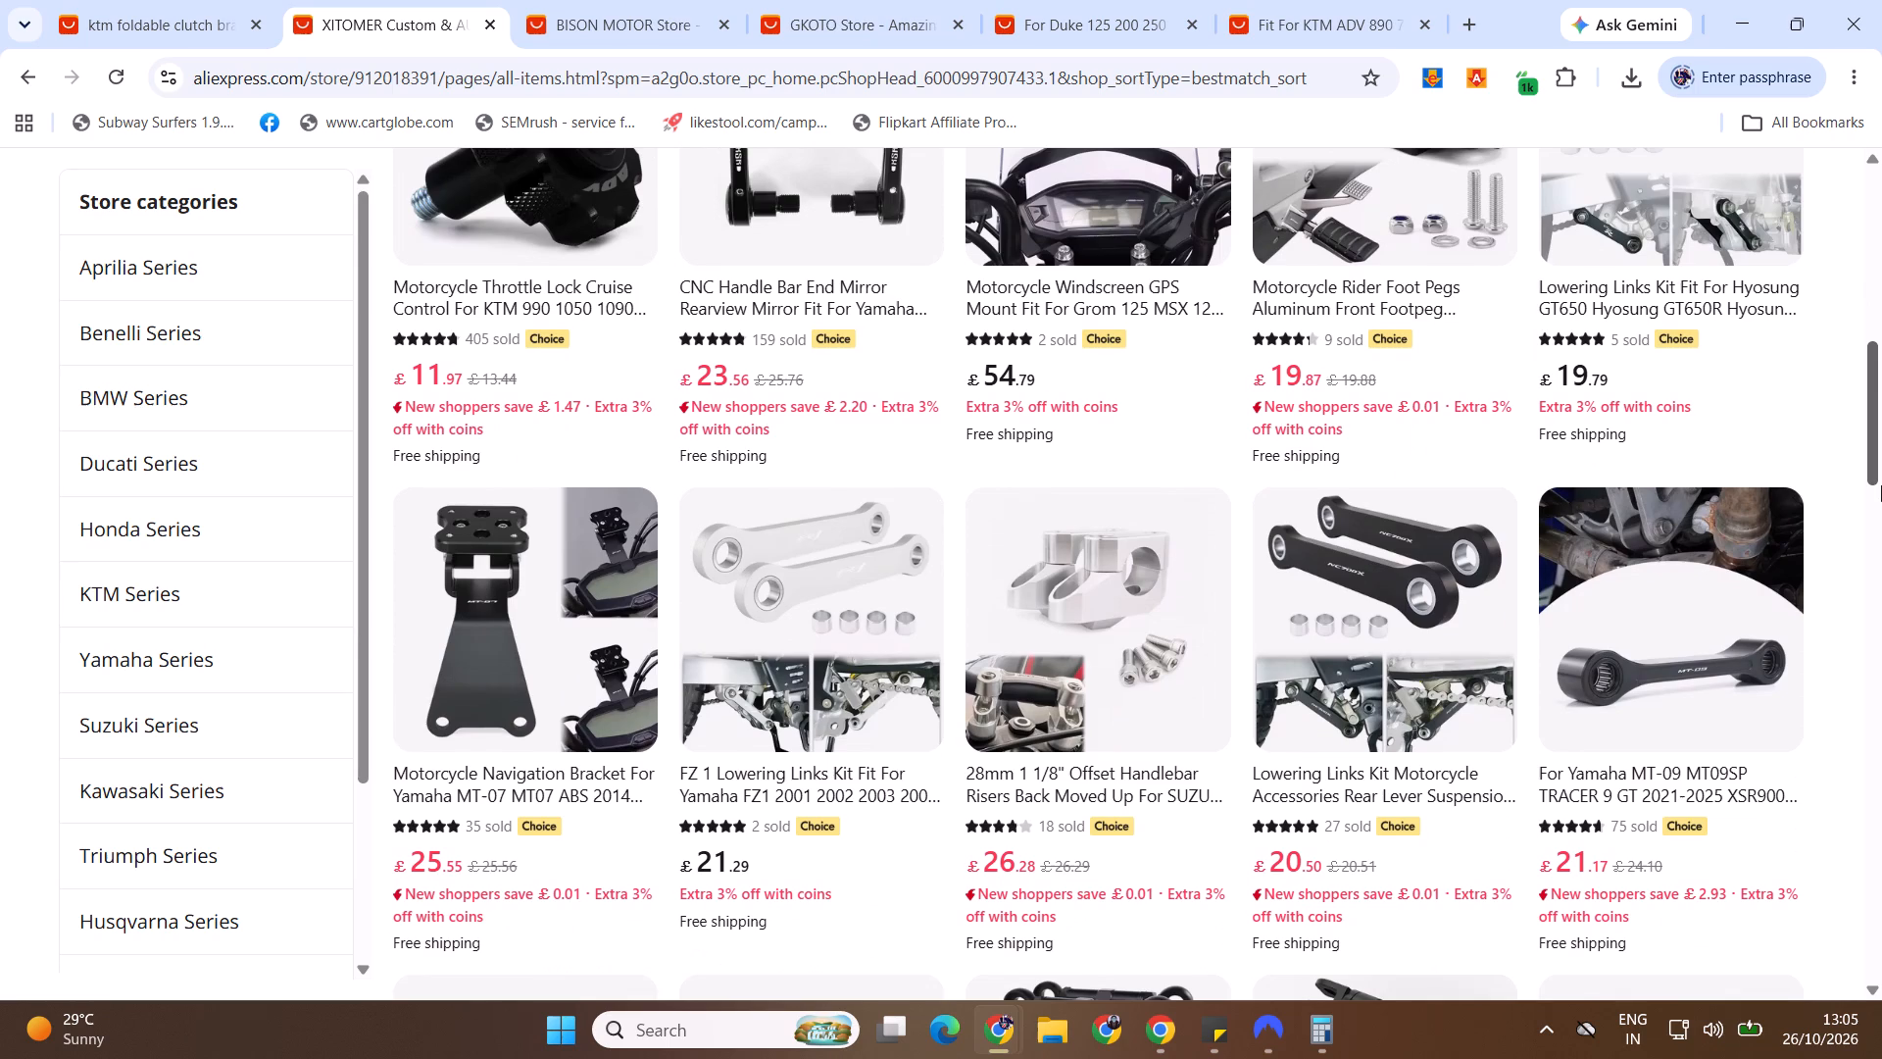
{"action": "left_click_drag", "start_coordinate": [1881, 485], "coordinate": [1881, 565]}
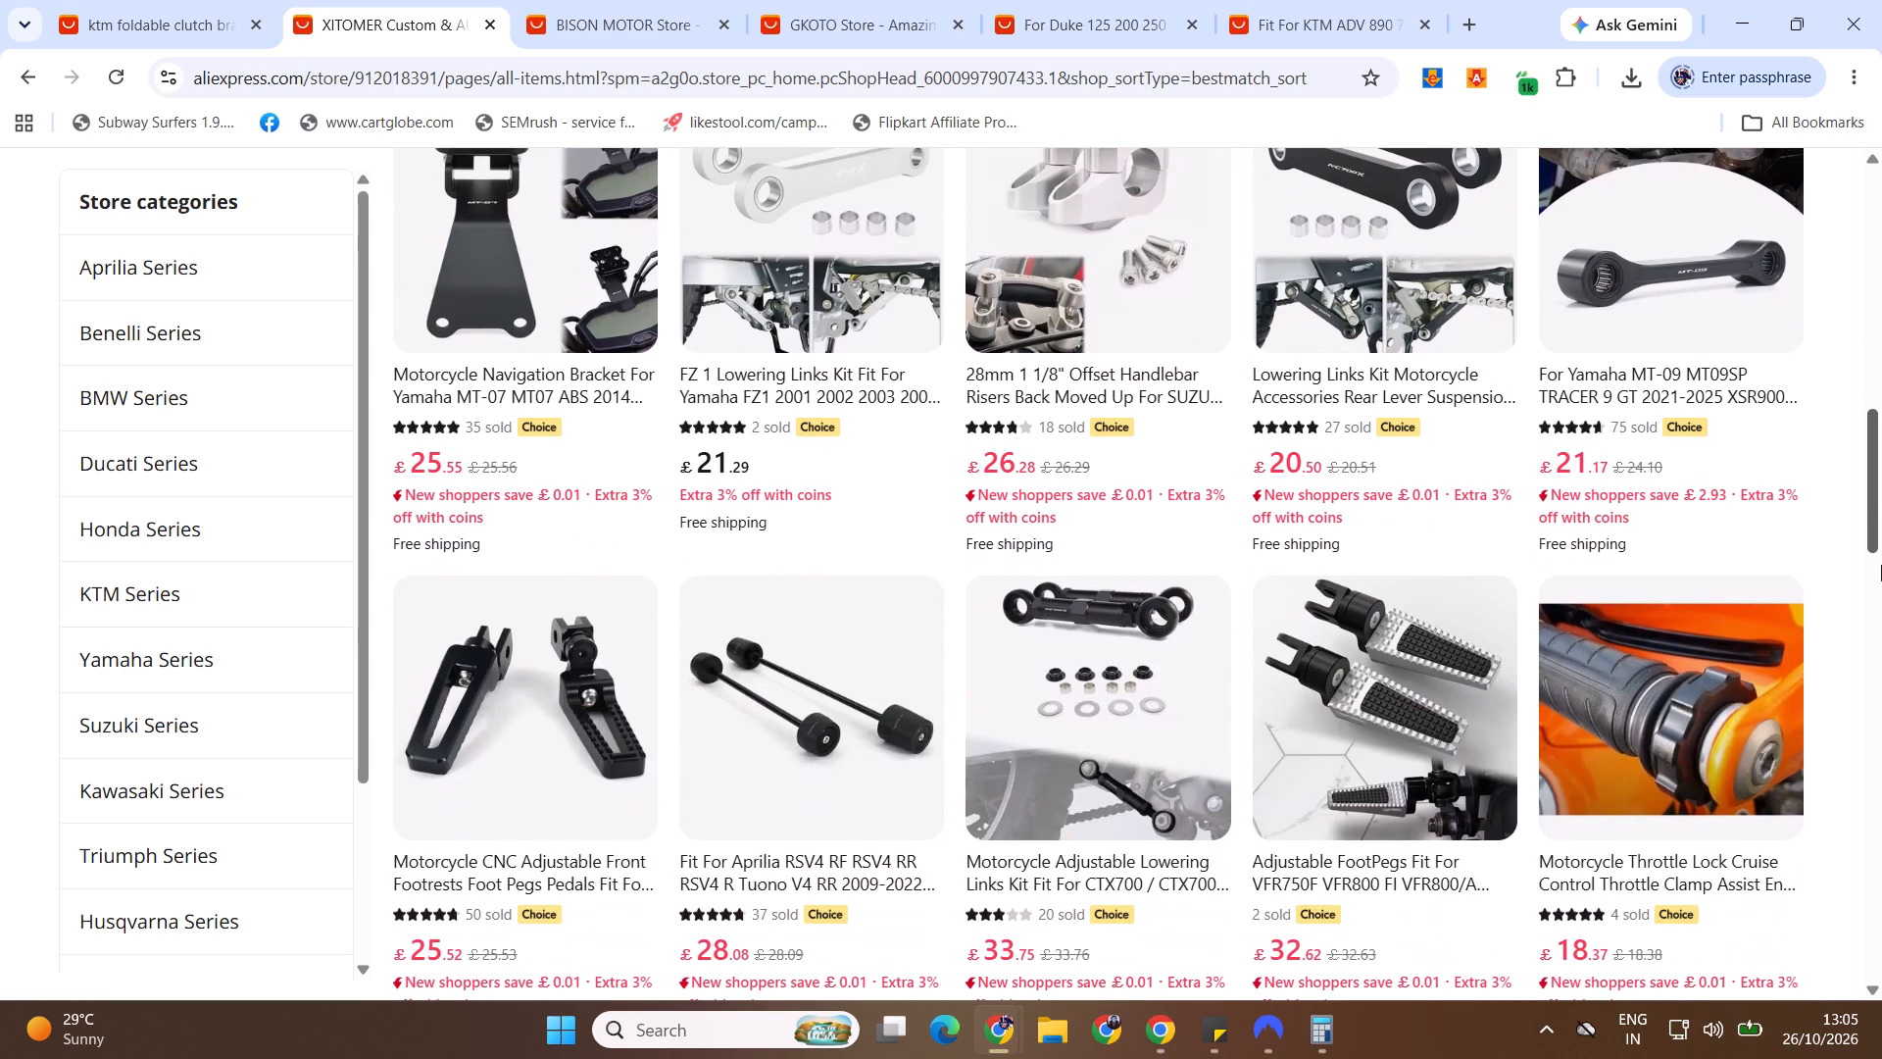
{"action": "left_click_drag", "start_coordinate": [1881, 565], "coordinate": [1879, 621]}
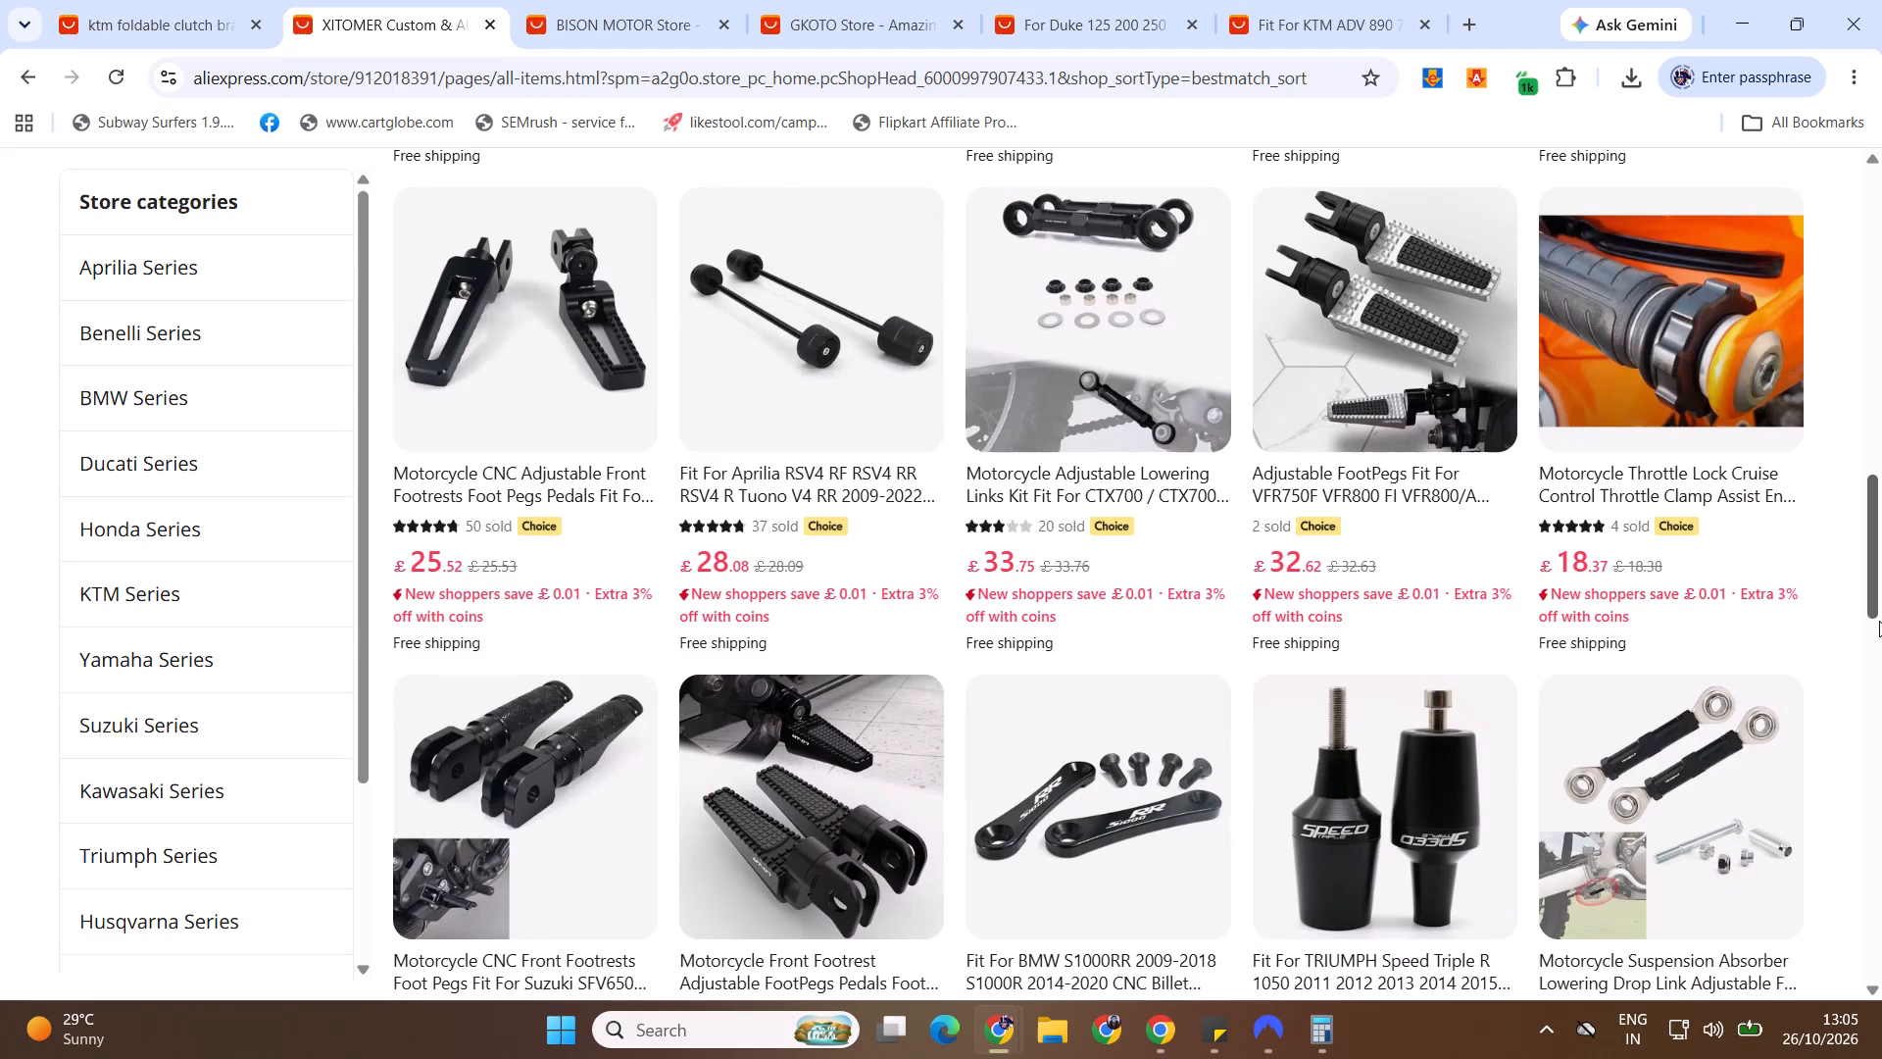
{"action": "left_click_drag", "start_coordinate": [1879, 621], "coordinate": [1873, 646]}
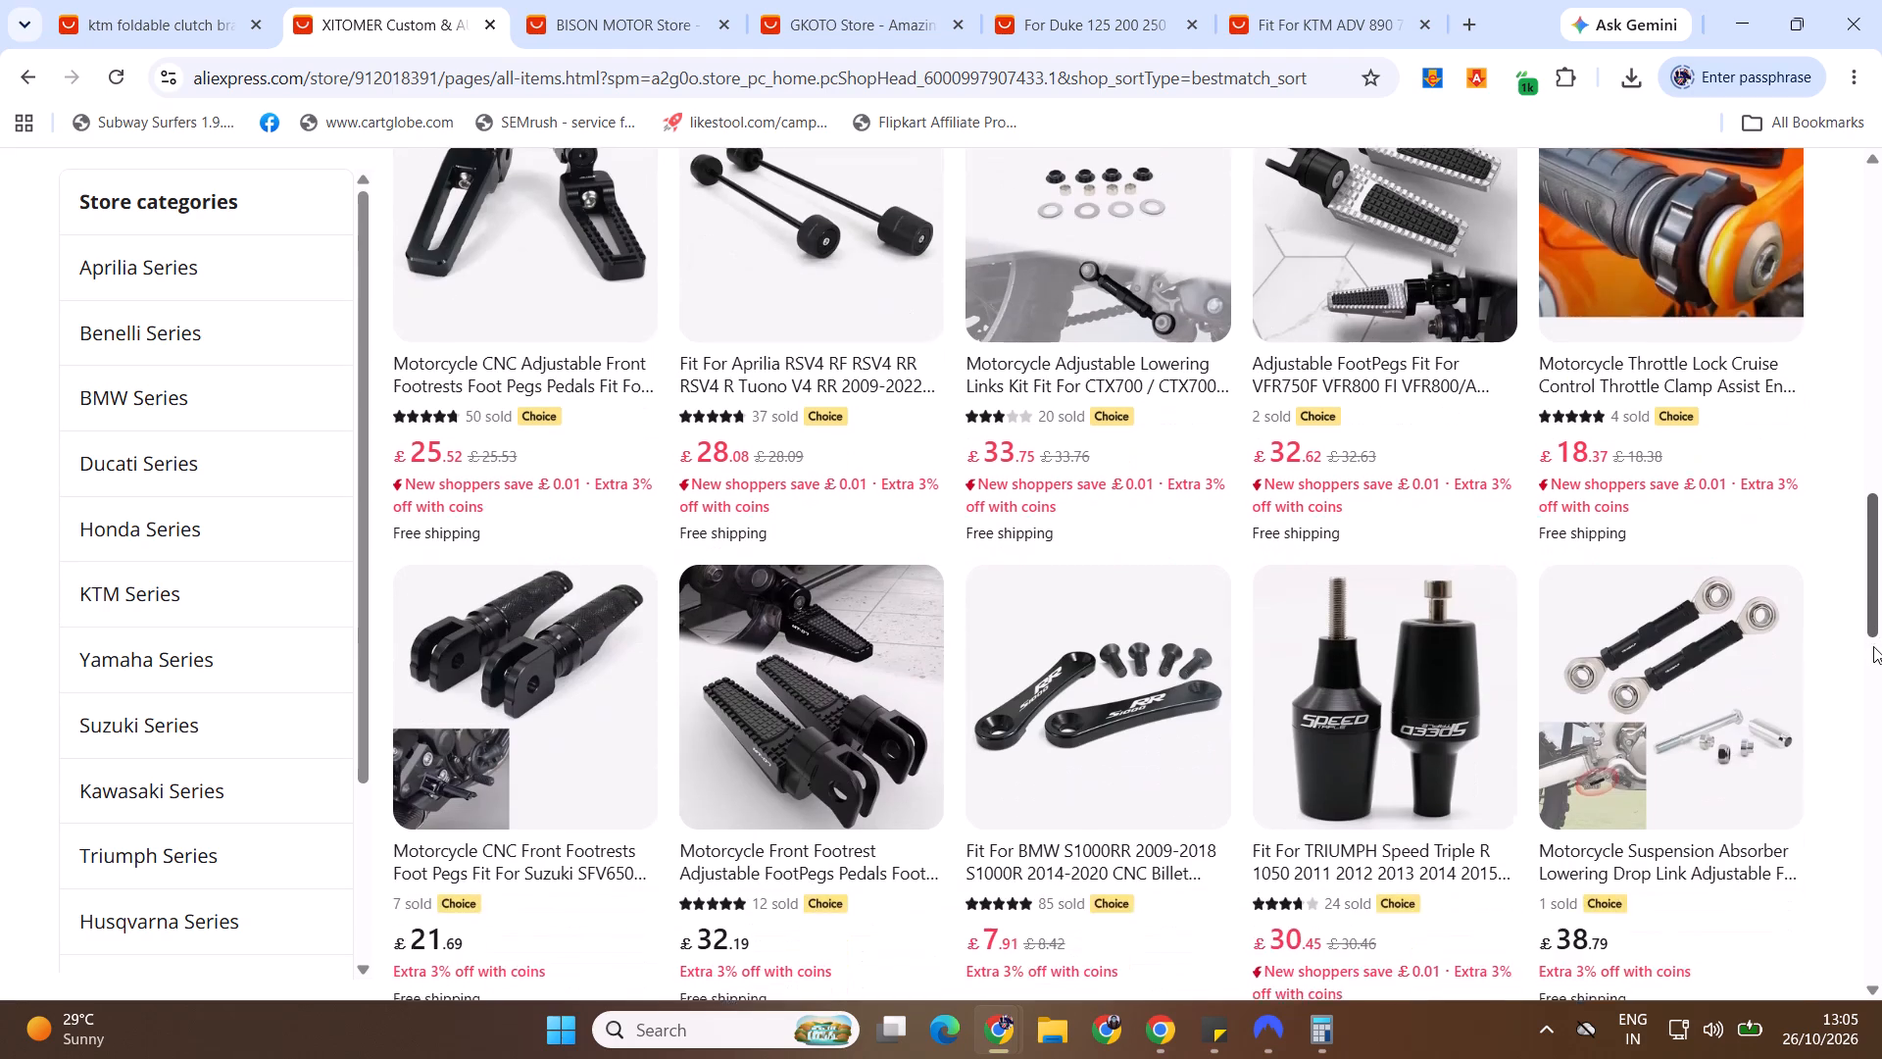
{"action": "left_click_drag", "start_coordinate": [1873, 646], "coordinate": [1873, 648]}
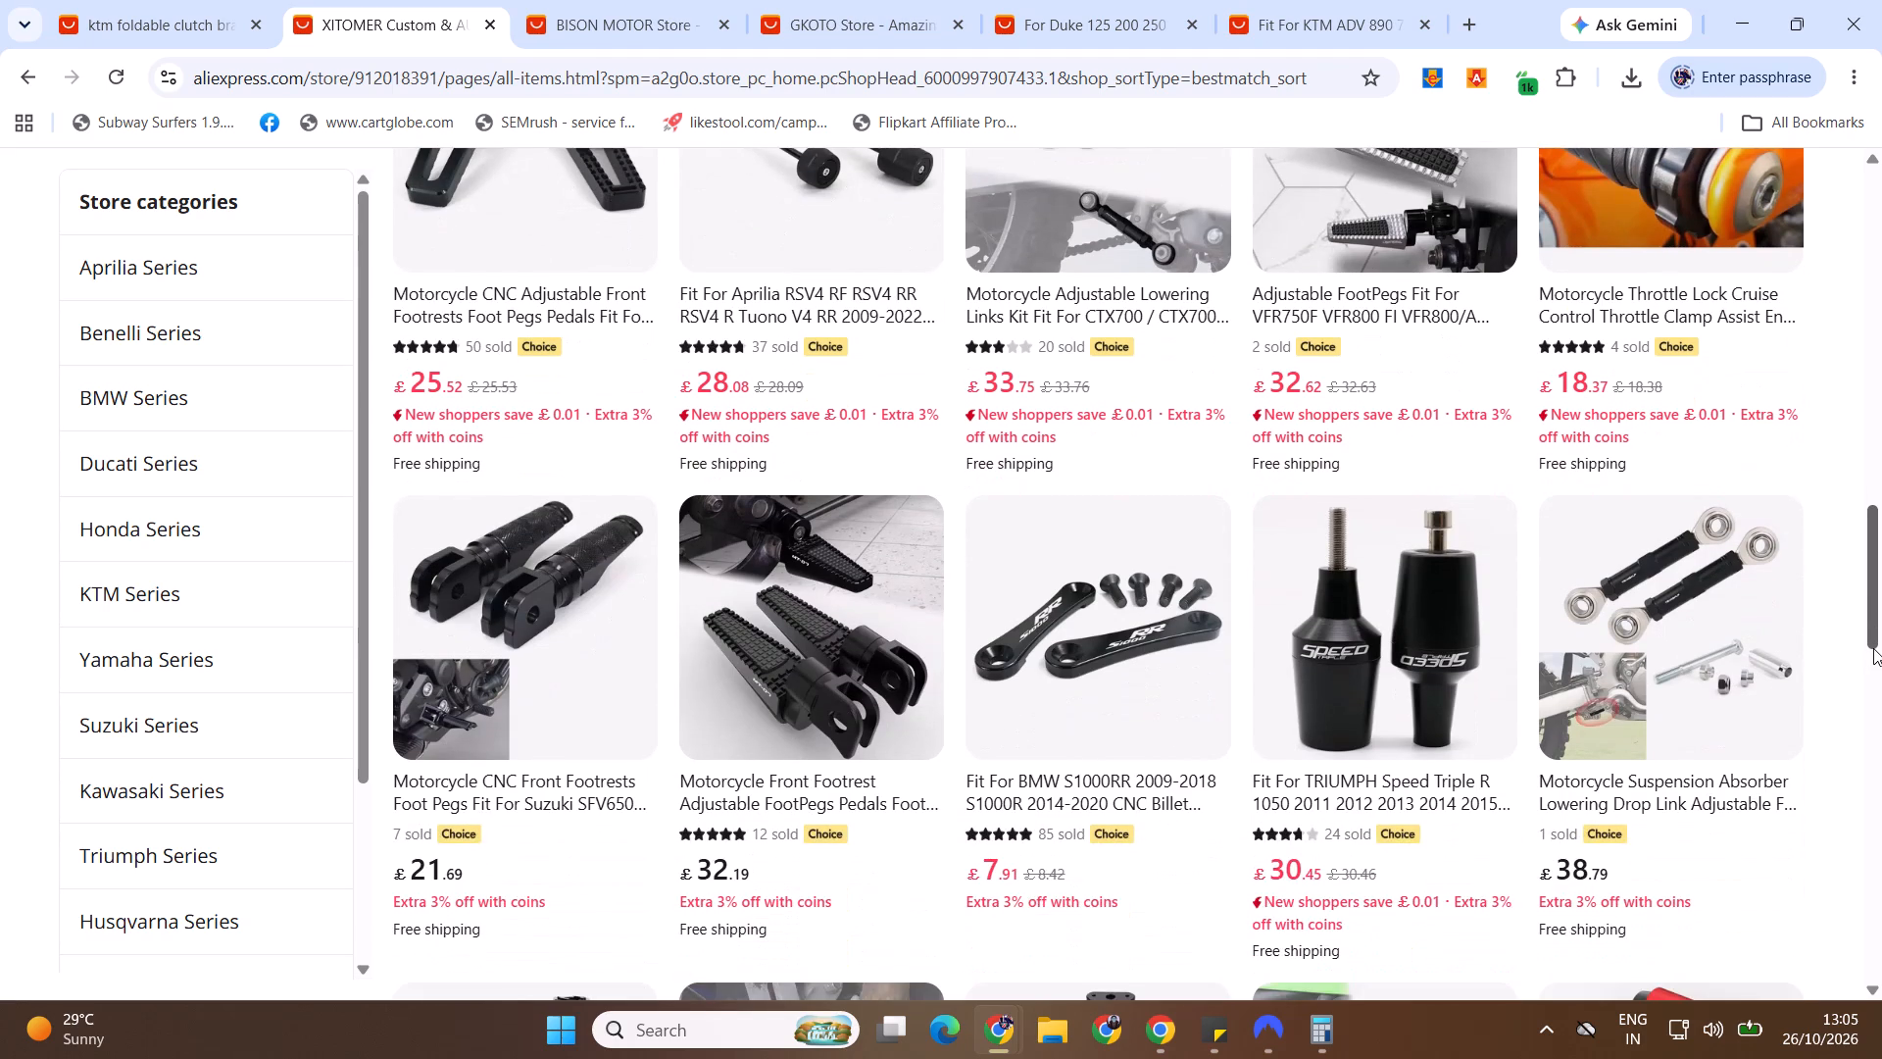
{"action": "left_click_drag", "start_coordinate": [1873, 648], "coordinate": [1872, 733]}
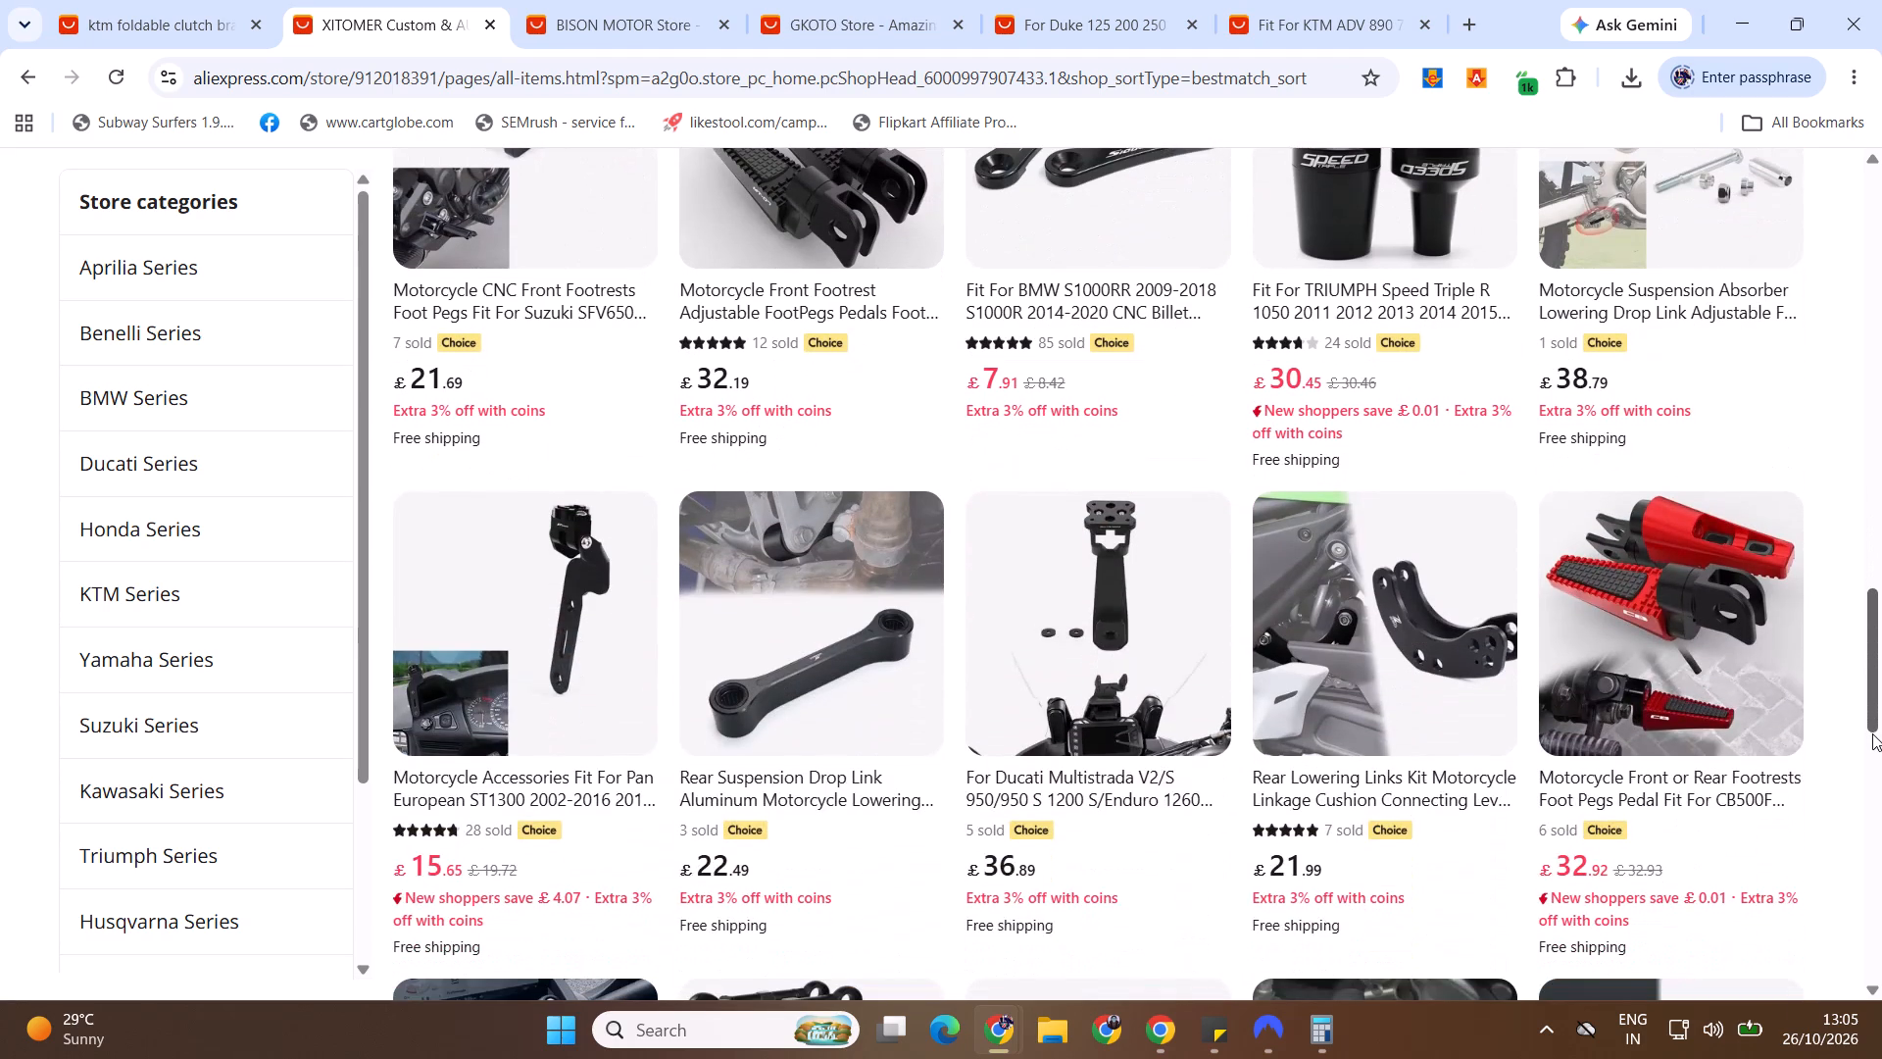
{"action": "left_click_drag", "start_coordinate": [1872, 733], "coordinate": [1868, 844]}
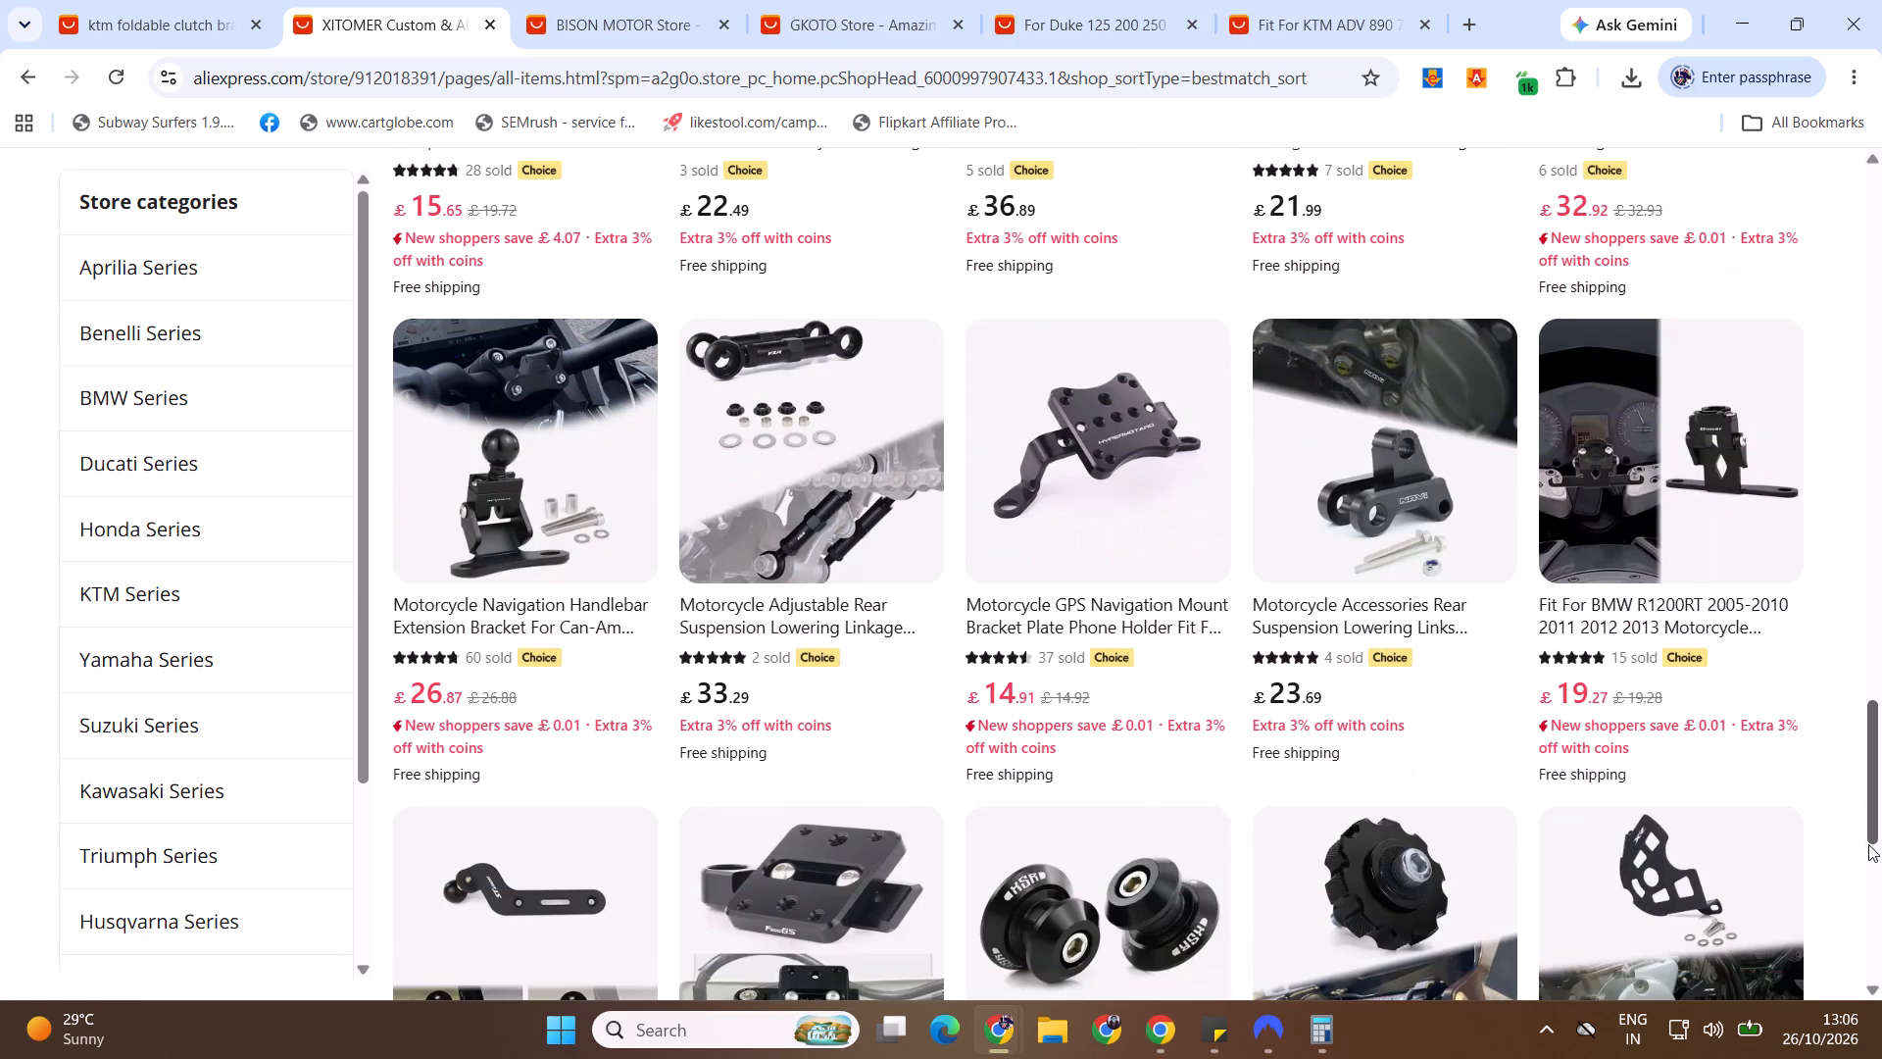
{"action": "left_click_drag", "start_coordinate": [1868, 844], "coordinate": [1868, 845]}
{"action": "left_click_drag", "start_coordinate": [1868, 845], "coordinate": [1864, 925]}
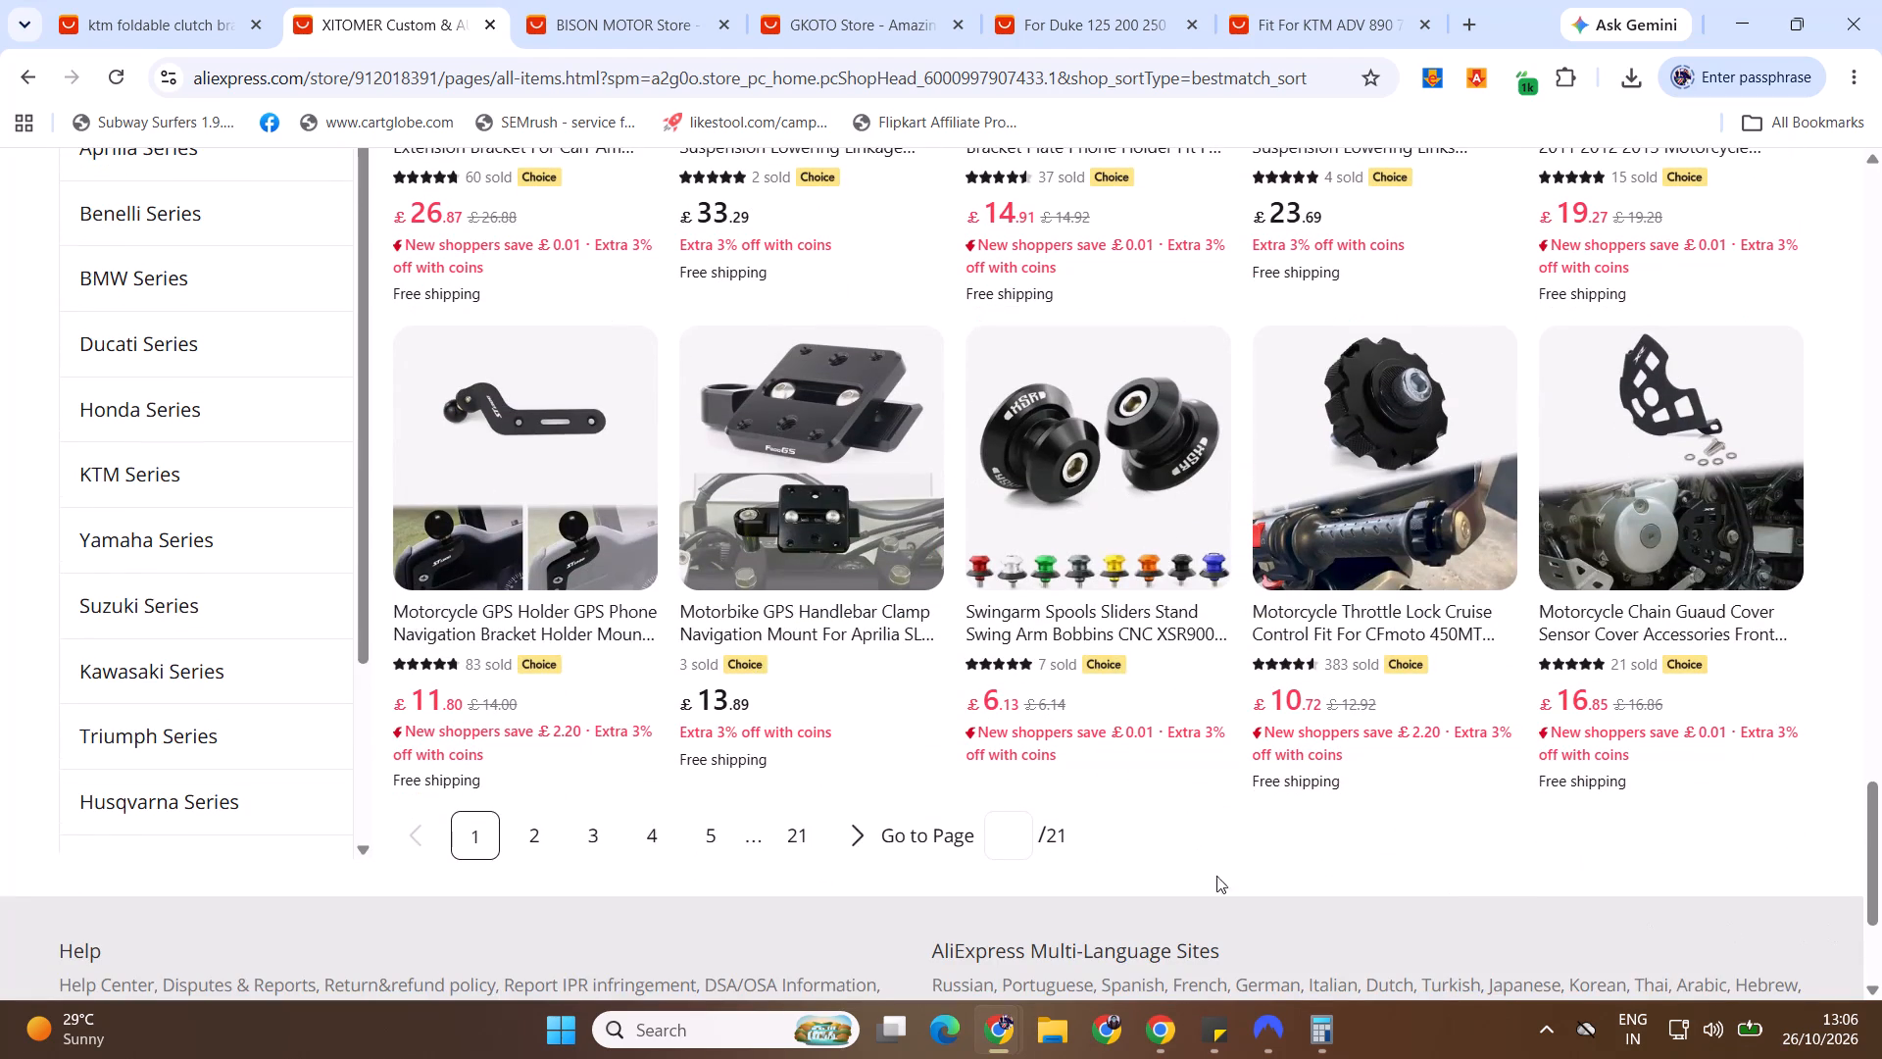
Open page 2 of the XITOMER store's catalogue, review its products and prices, and close the store.
{"action": "left_click", "coordinate": [530, 844]}
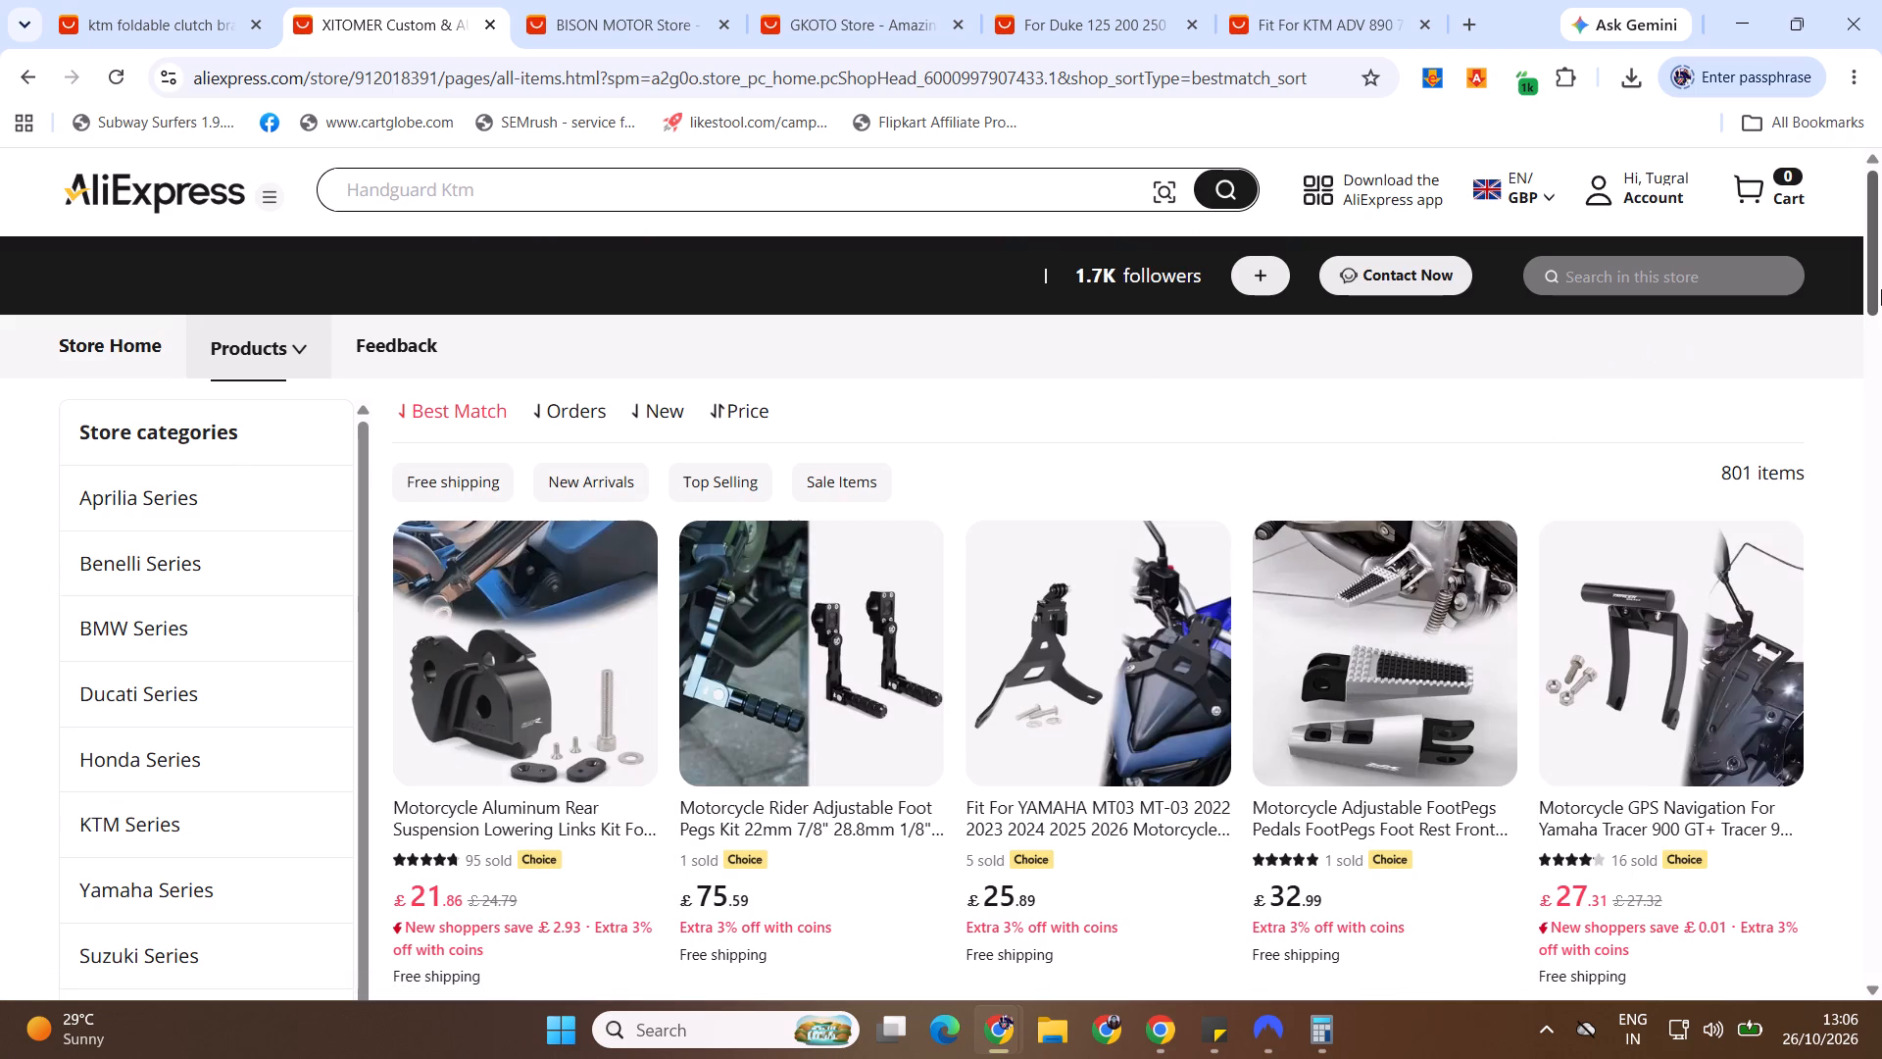
{"action": "left_click_drag", "start_coordinate": [1881, 272], "coordinate": [1881, 378]}
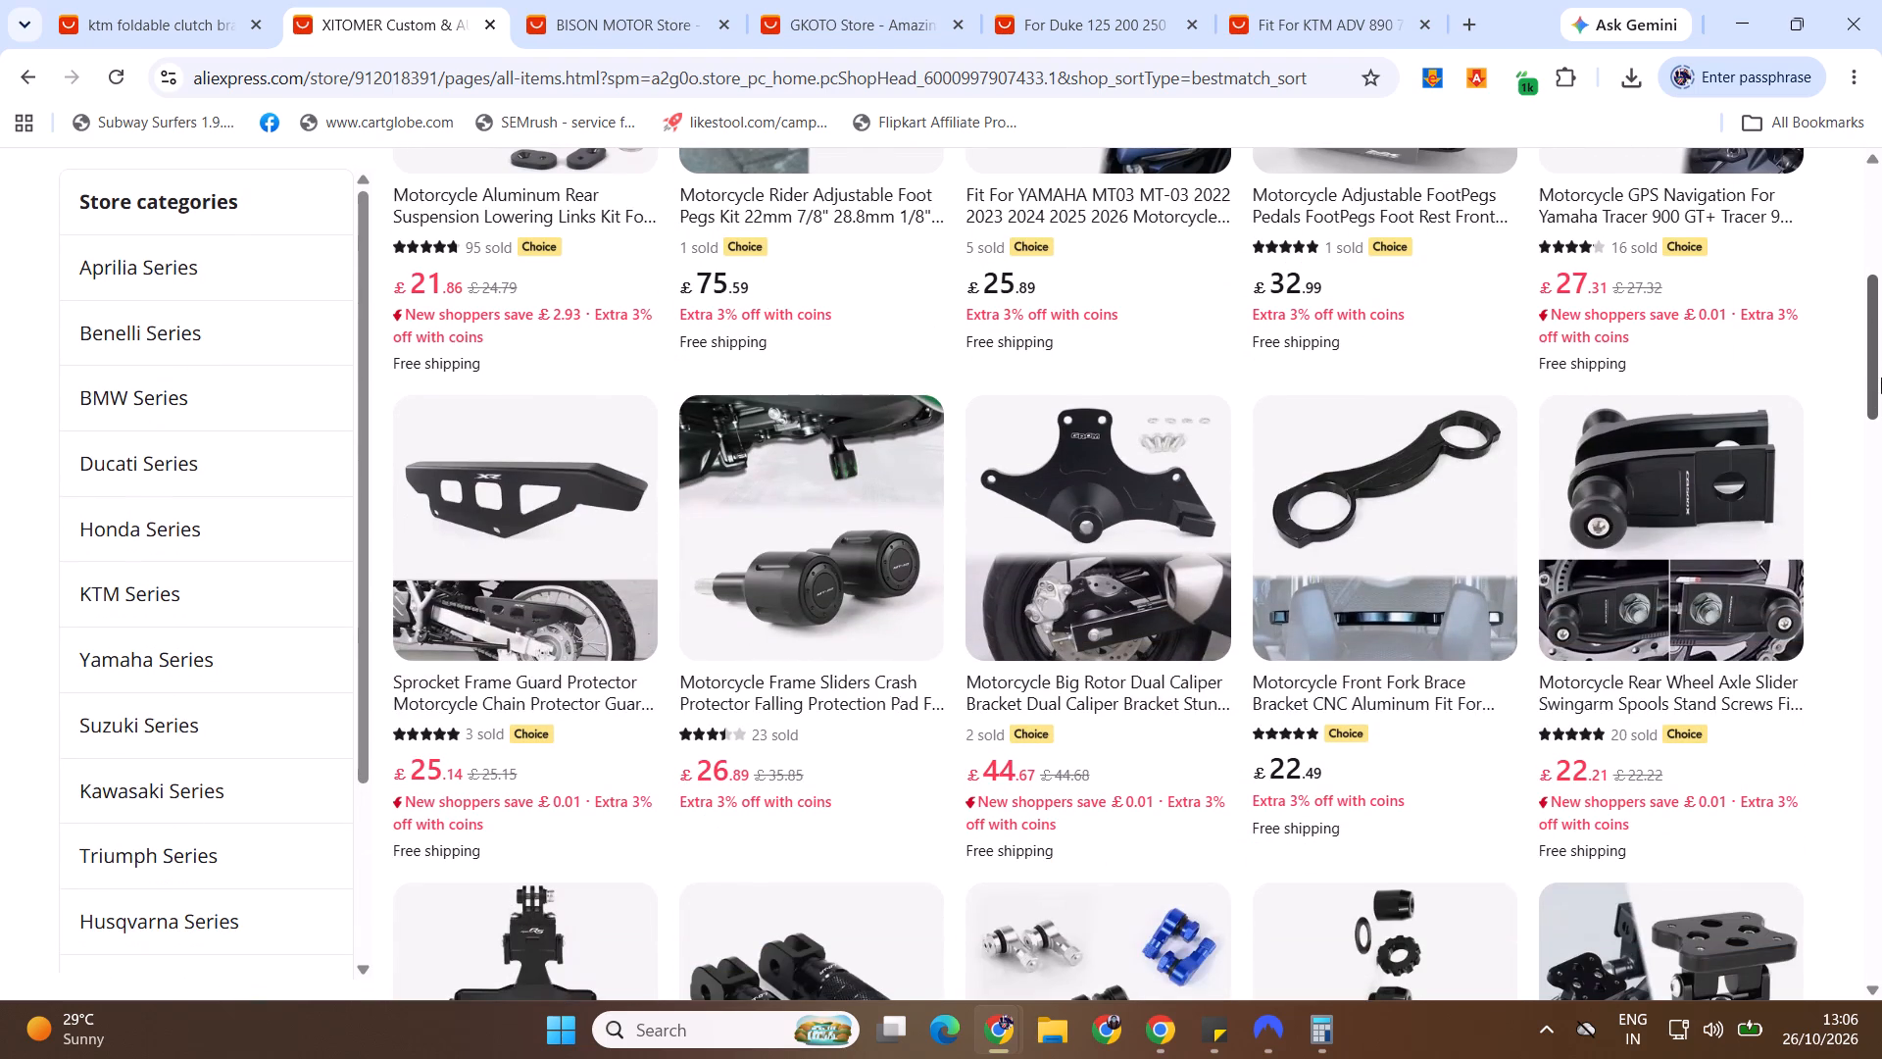
{"action": "left_click_drag", "start_coordinate": [1881, 378], "coordinate": [1877, 471]}
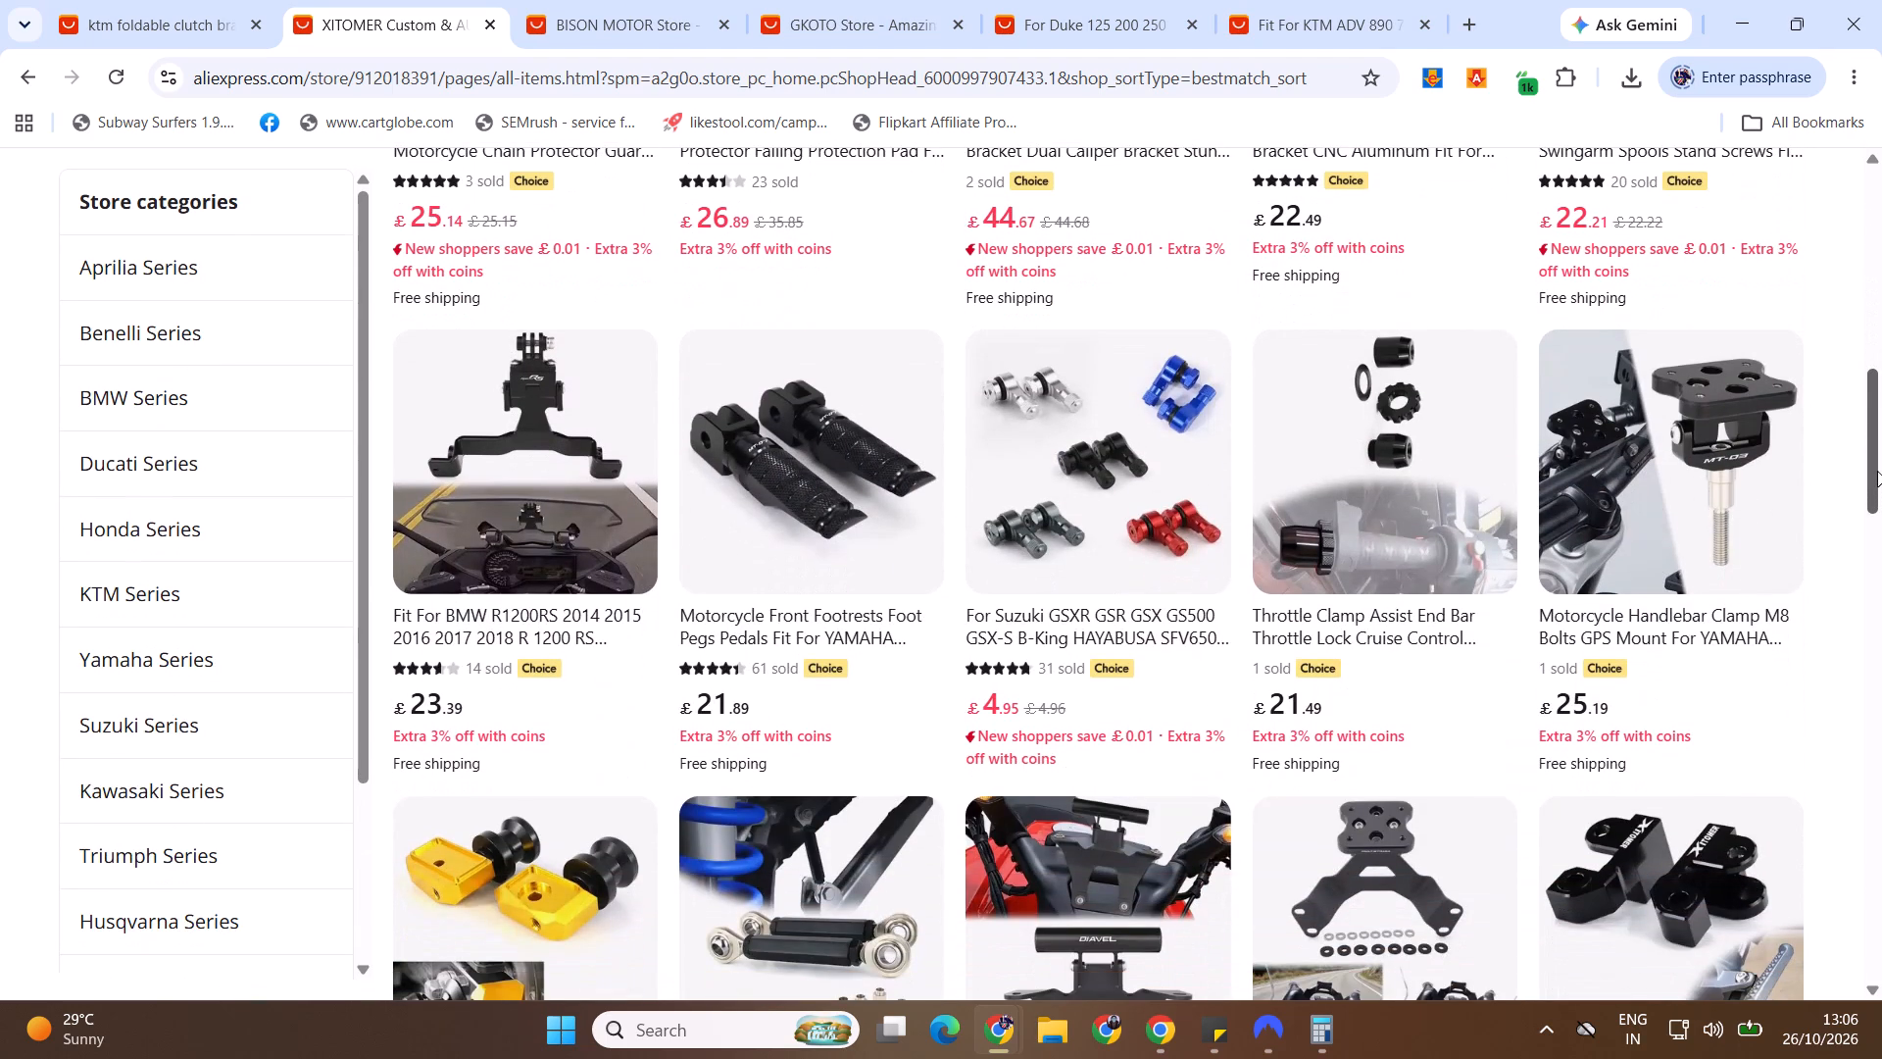
{"action": "left_click_drag", "start_coordinate": [1877, 471], "coordinate": [1870, 513]}
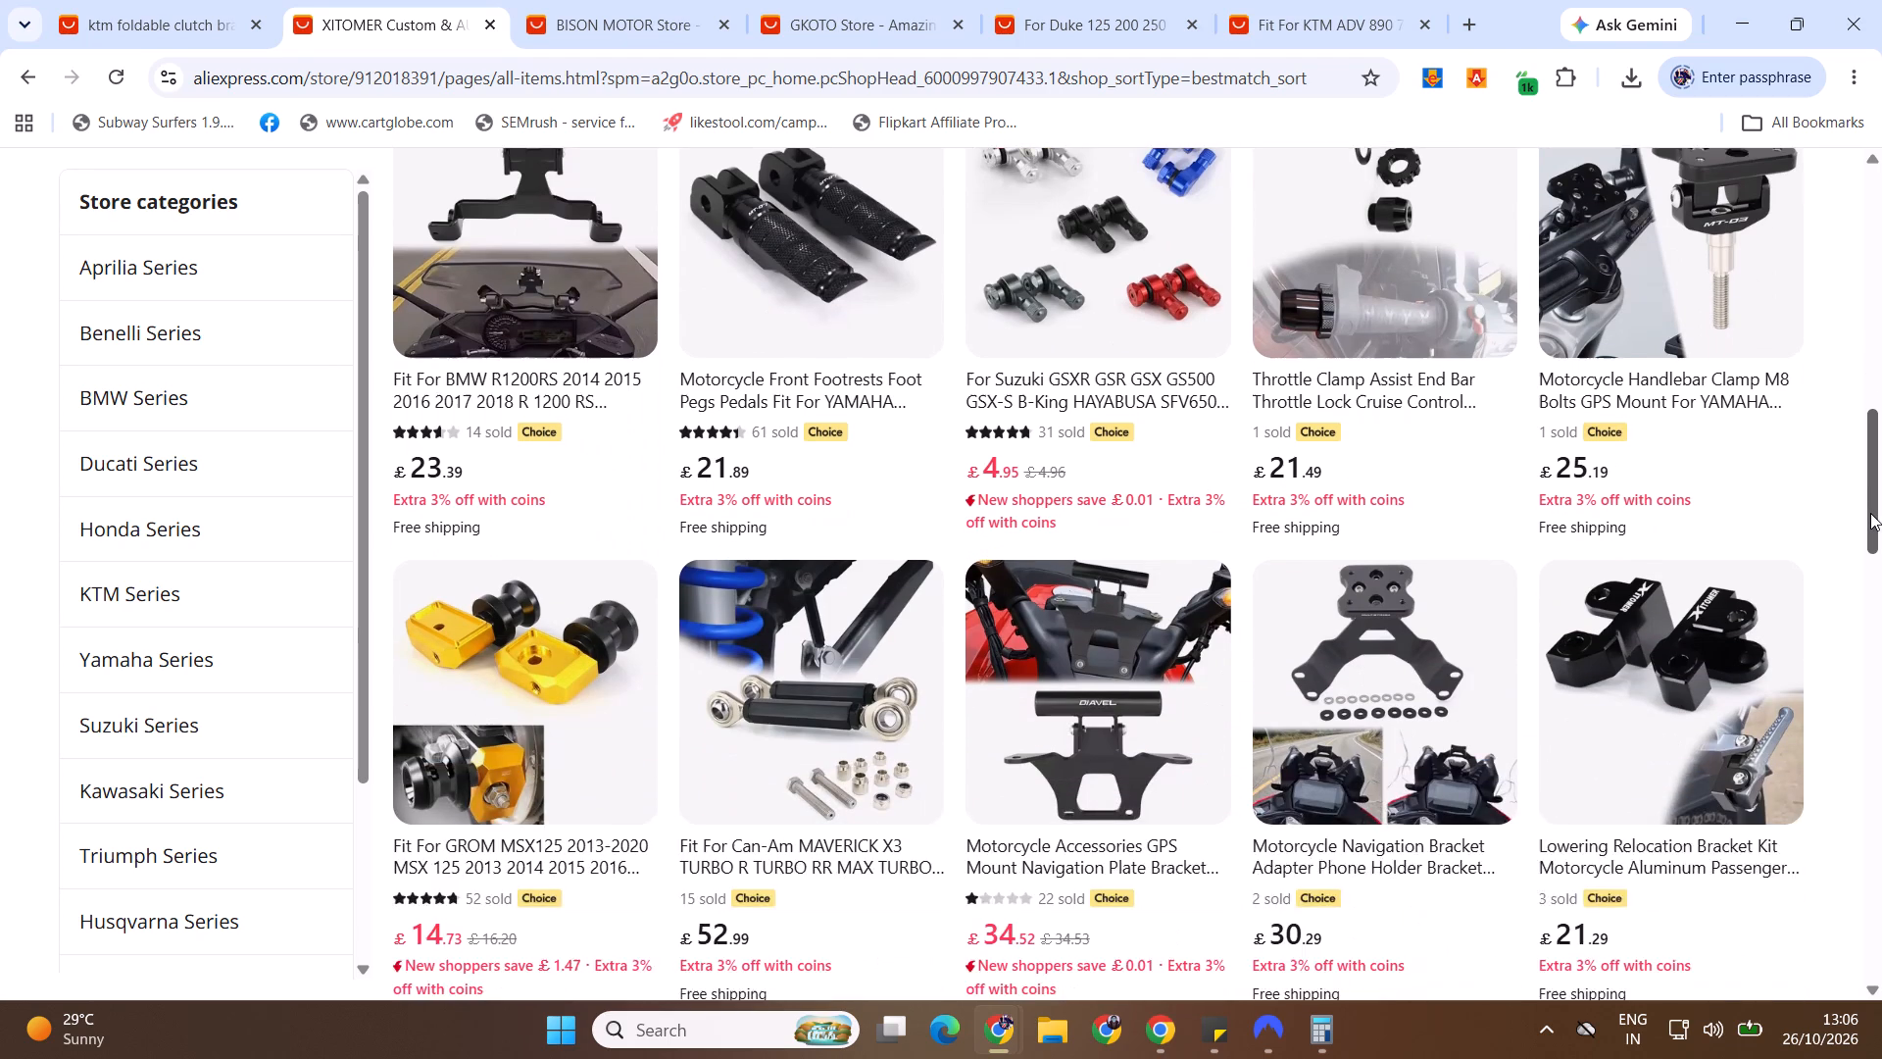
{"action": "left_click_drag", "start_coordinate": [1870, 513], "coordinate": [1870, 519]}
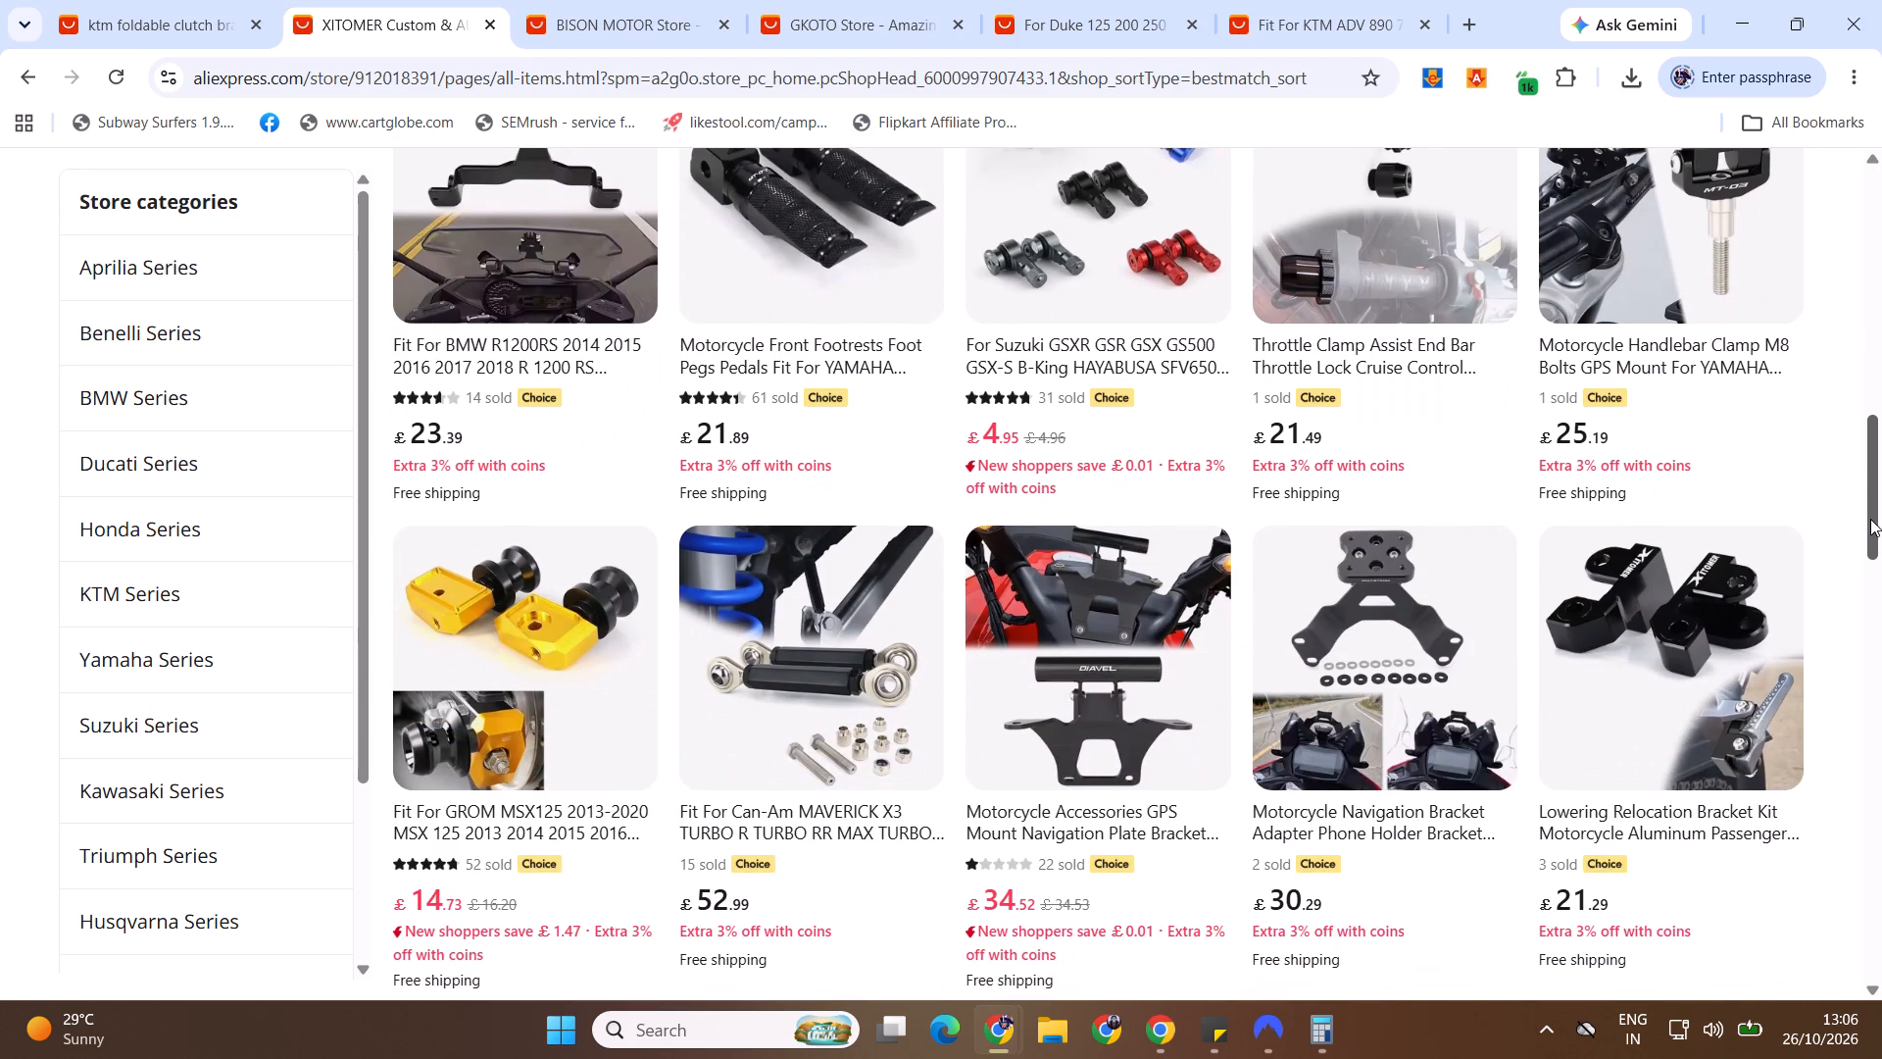
{"action": "left_click_drag", "start_coordinate": [1870, 519], "coordinate": [1870, 550]}
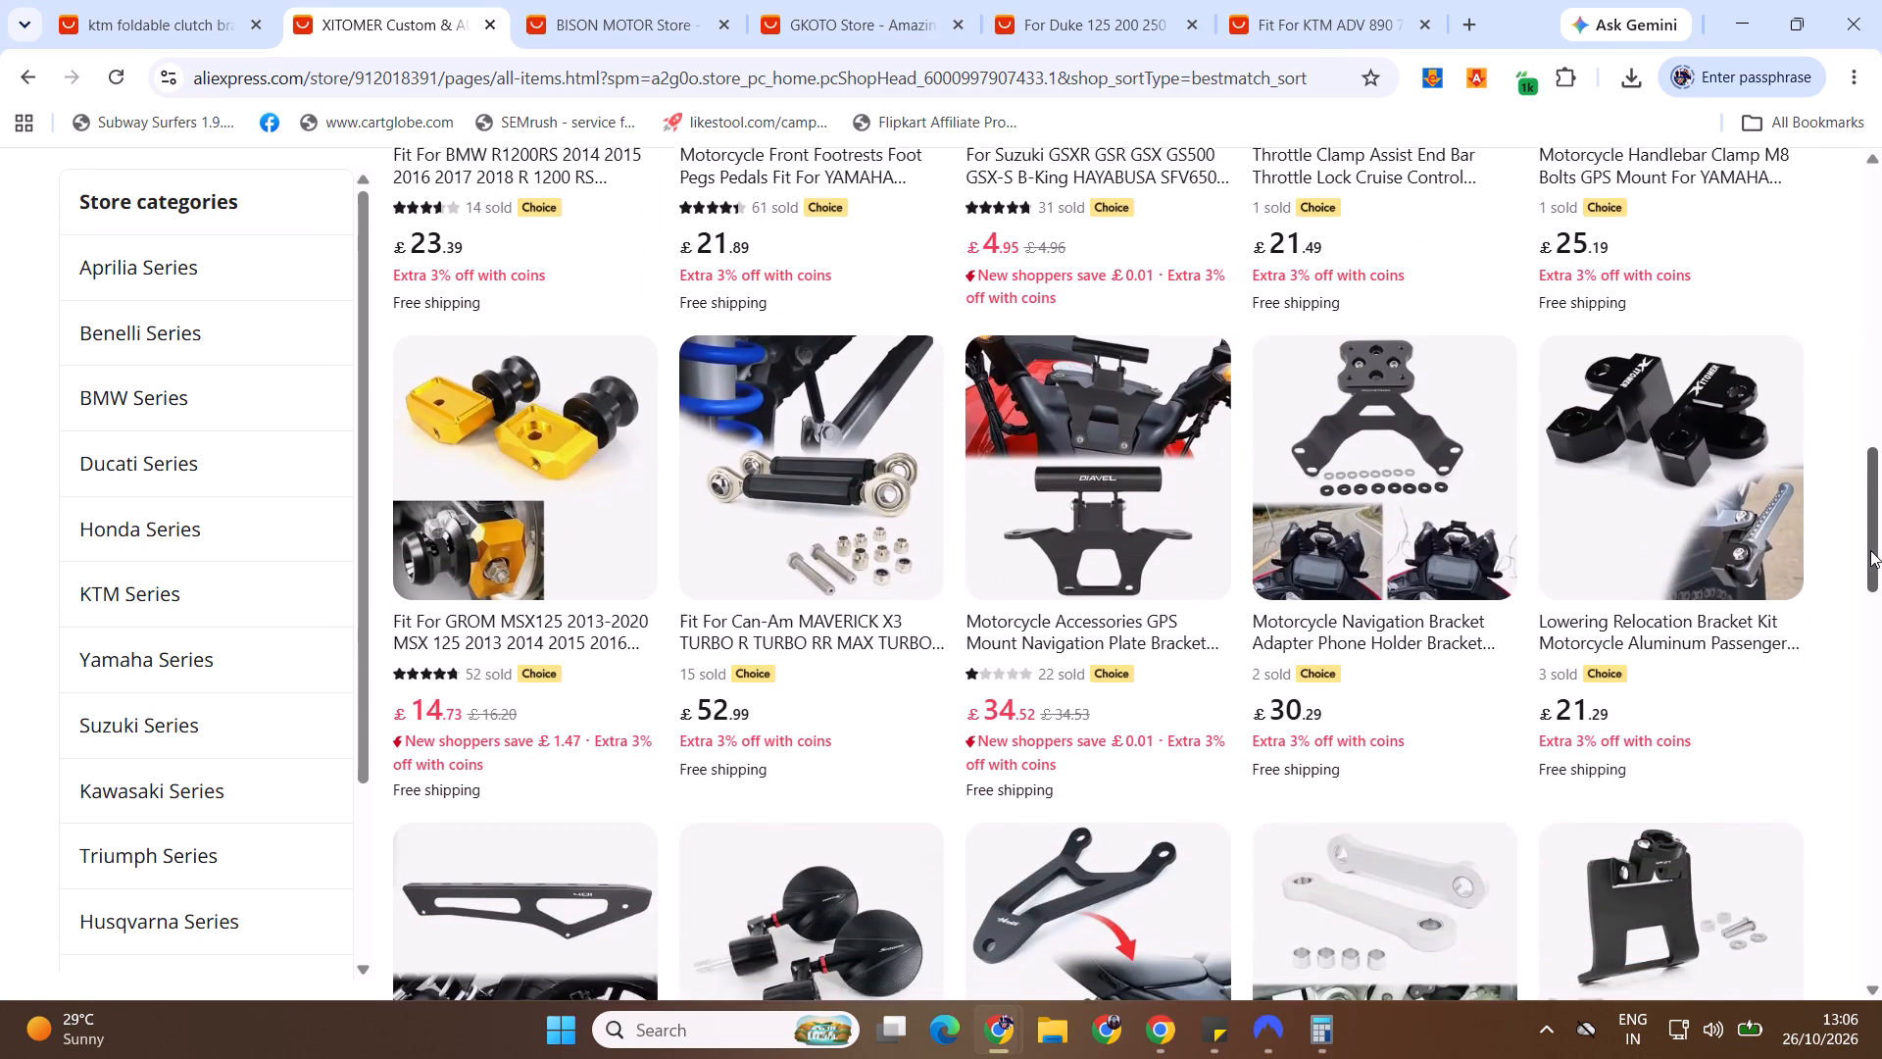
{"action": "left_click_drag", "start_coordinate": [1870, 550], "coordinate": [1870, 613]}
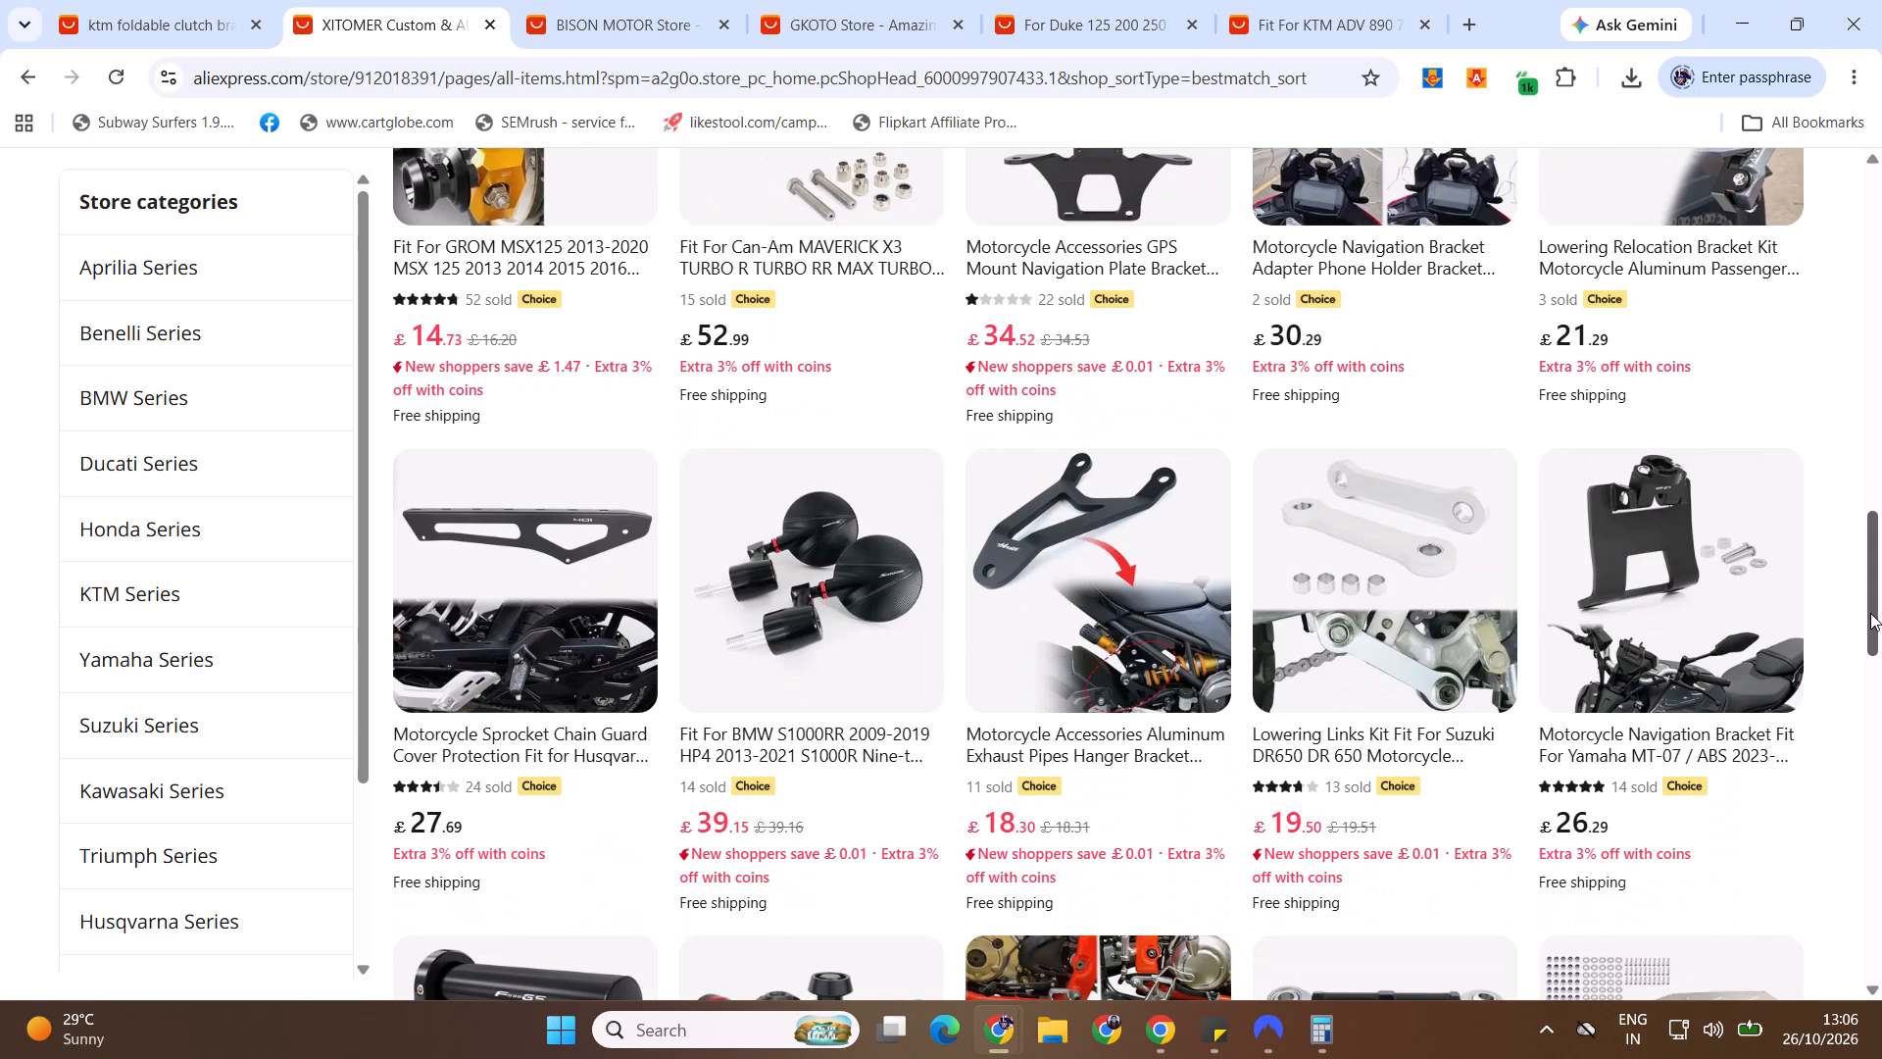
{"action": "left_click_drag", "start_coordinate": [1870, 613], "coordinate": [1870, 615]}
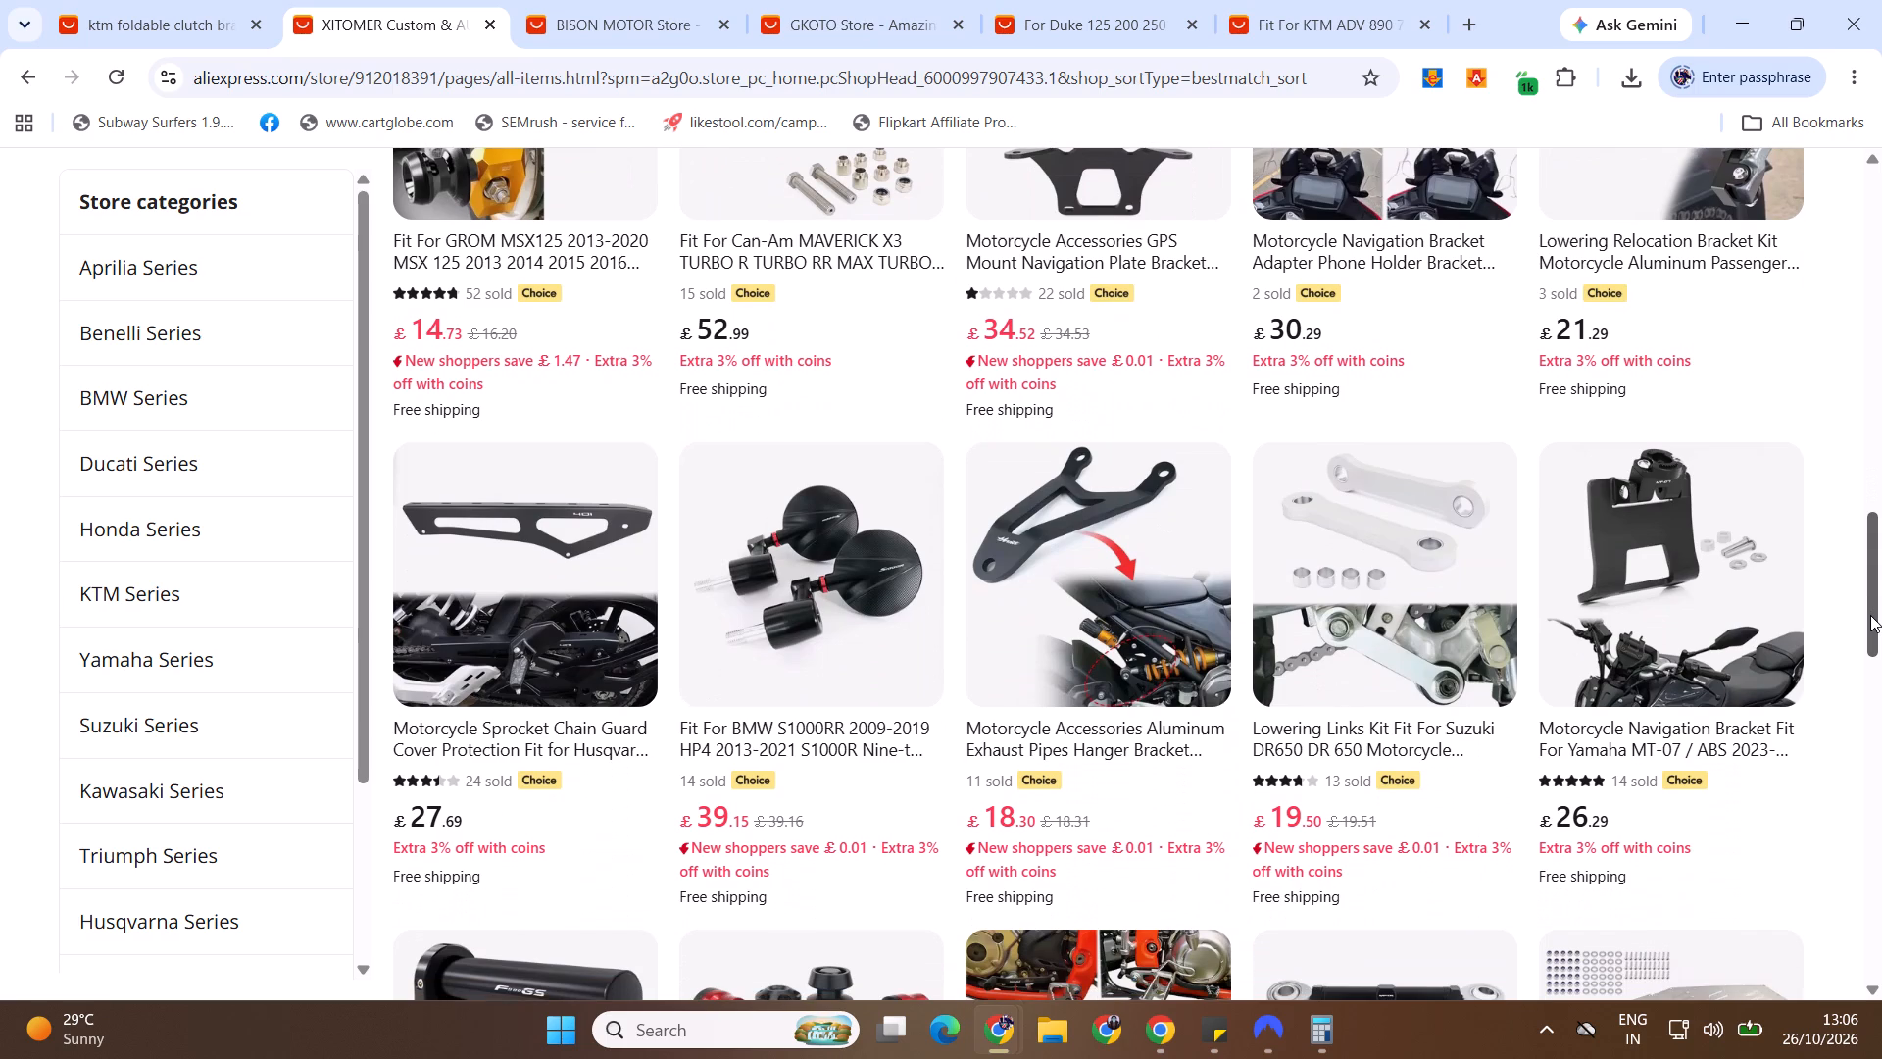
{"action": "left_click_drag", "start_coordinate": [1870, 615], "coordinate": [1866, 653]}
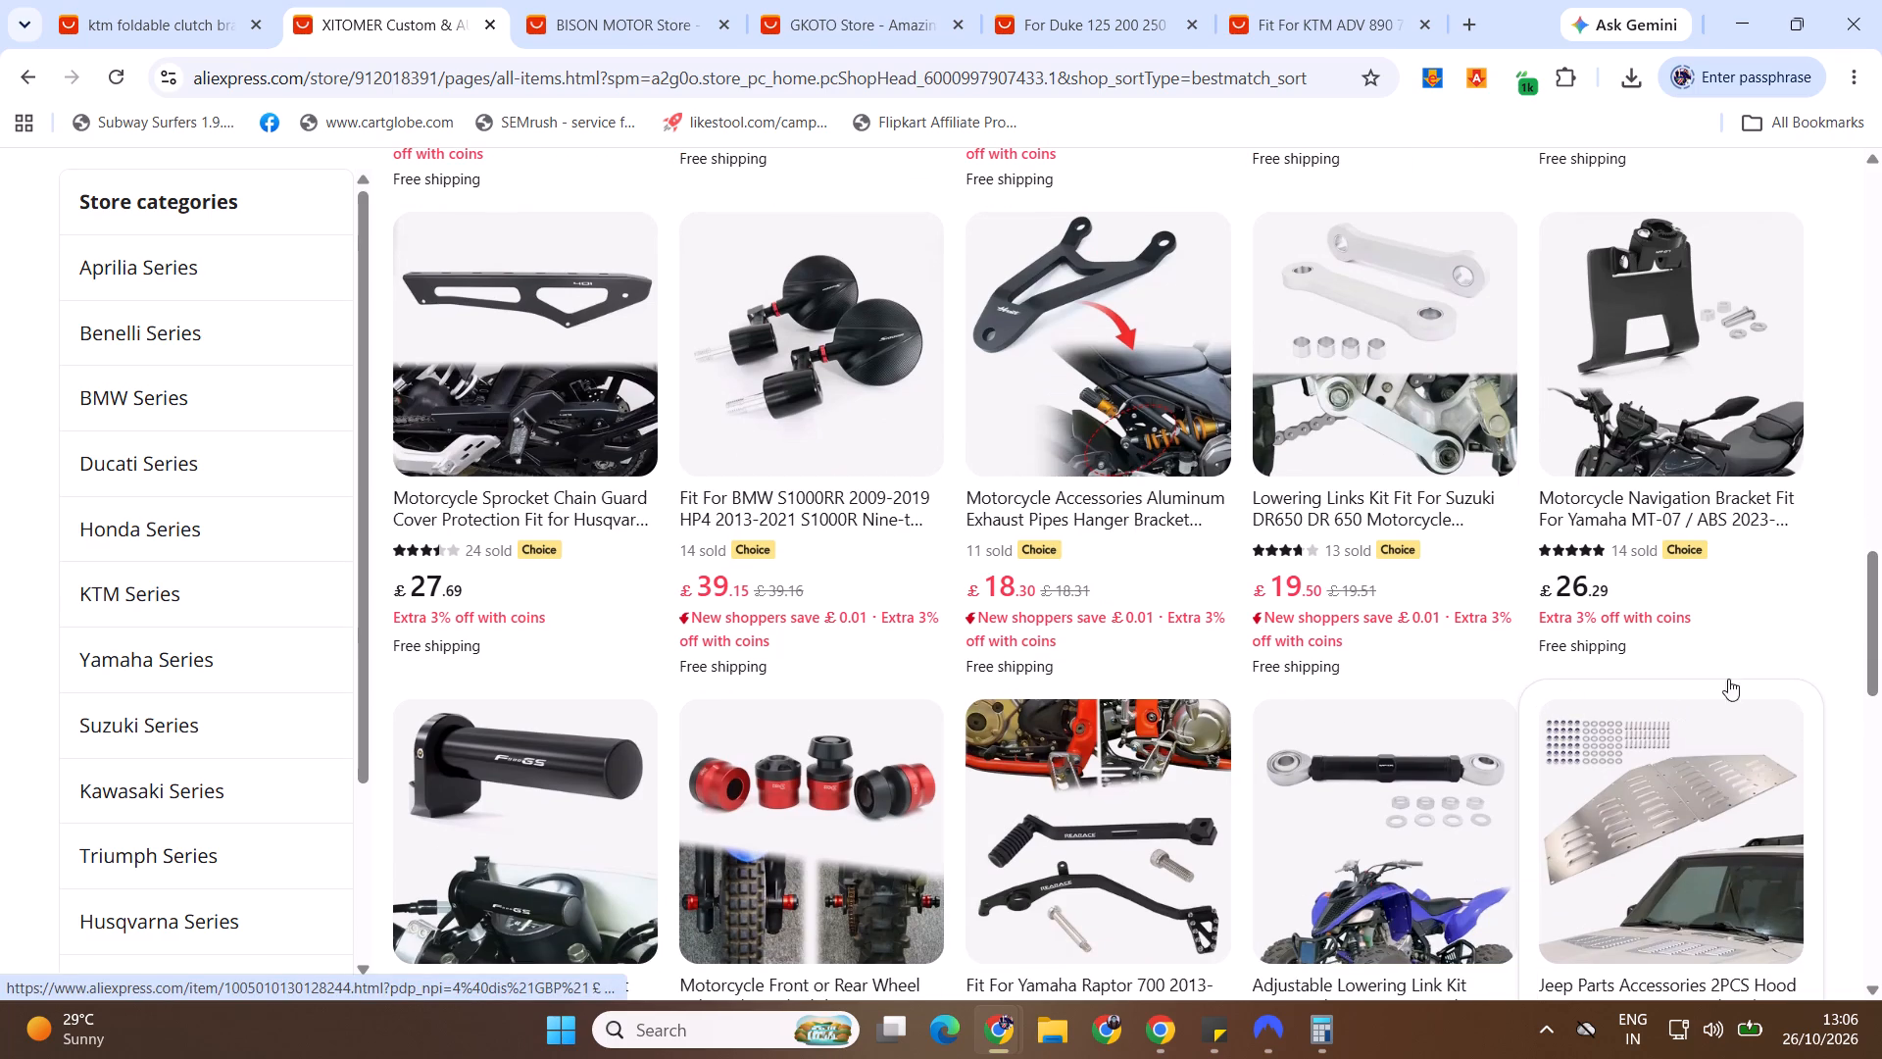
{"action": "left_click", "coordinate": [1881, 632]}
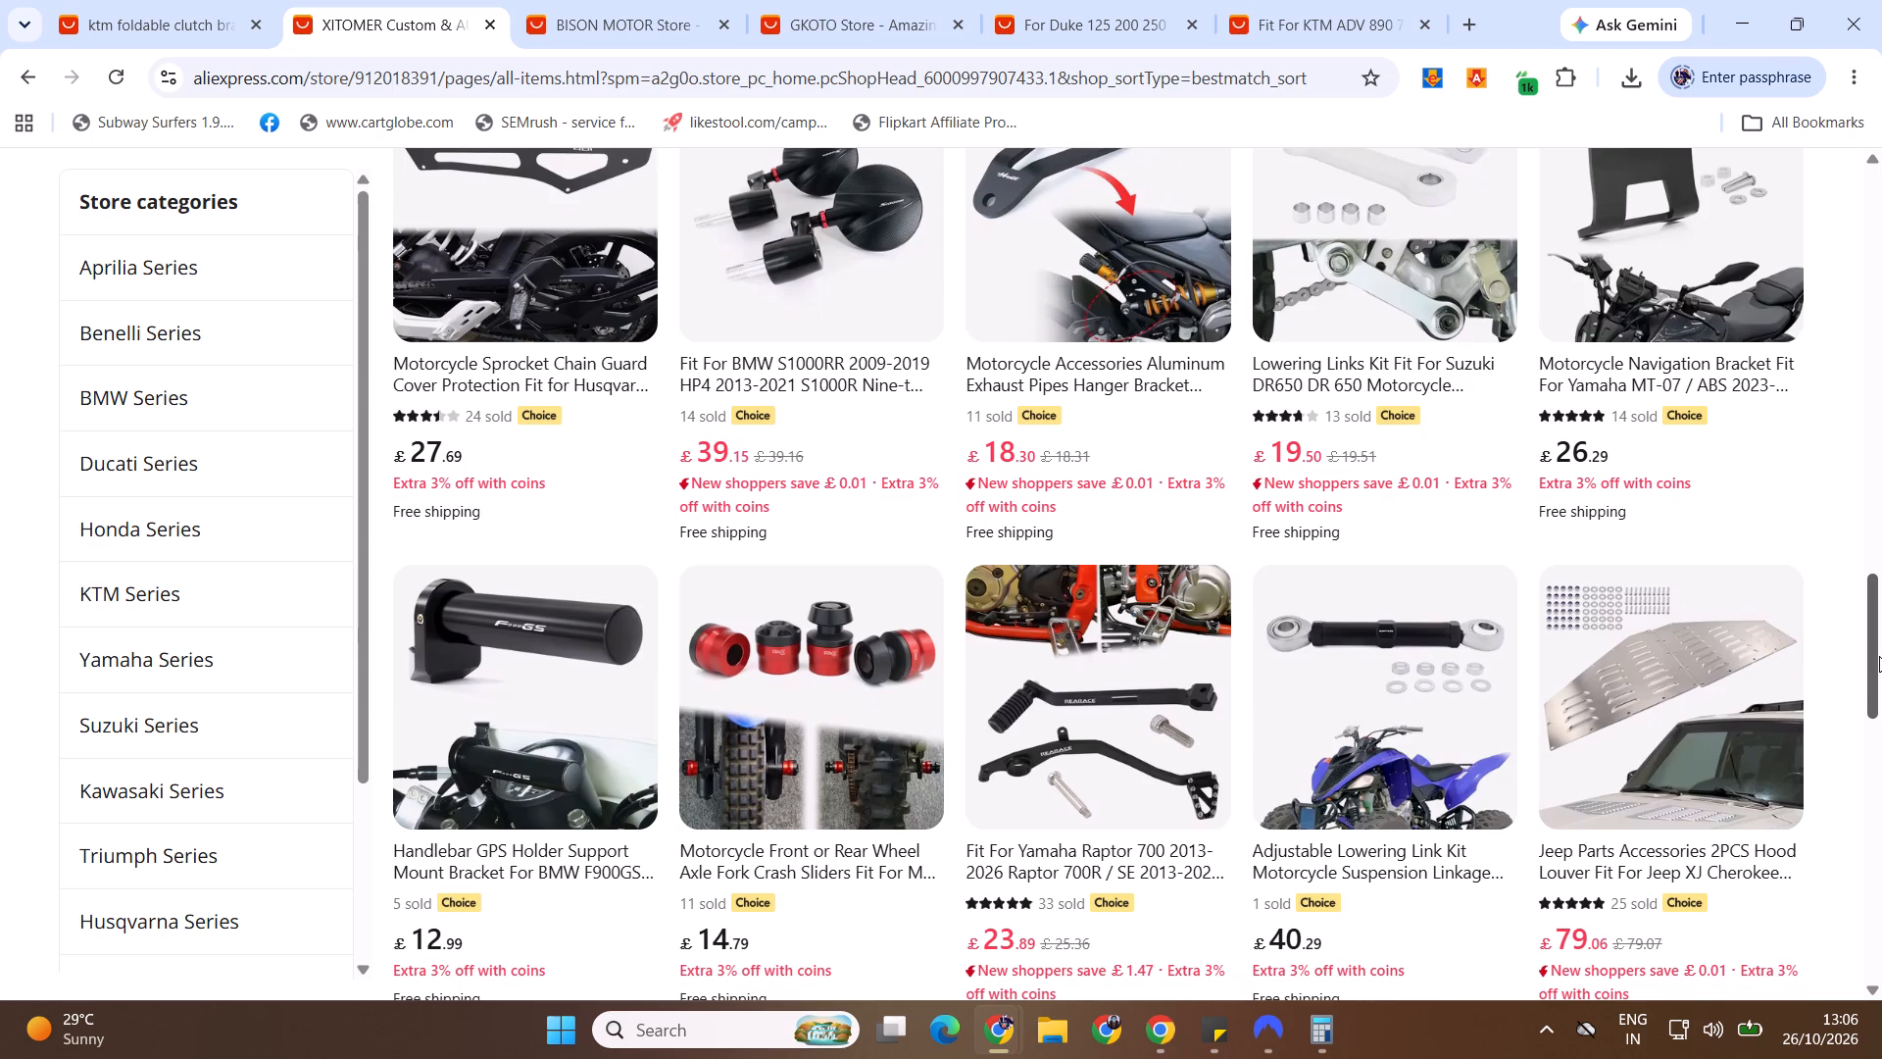
{"action": "left_click_drag", "start_coordinate": [1877, 656], "coordinate": [1868, 759]}
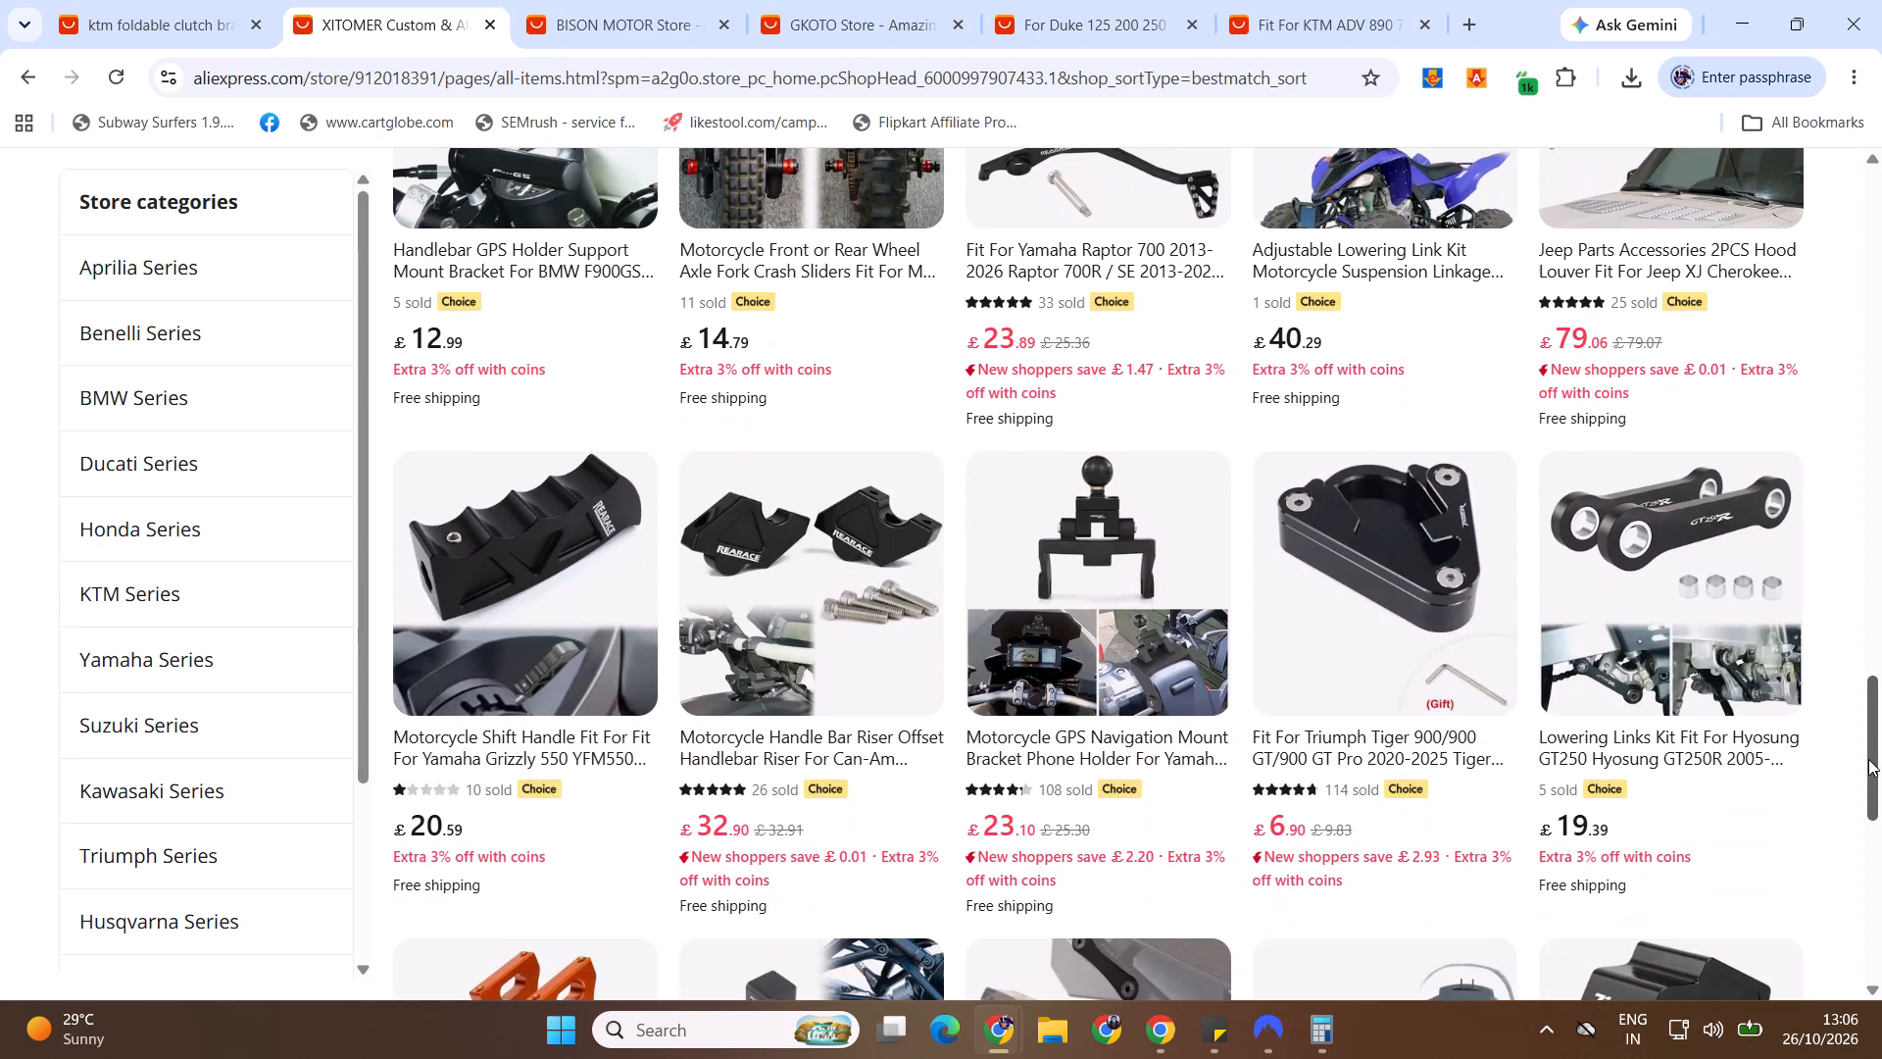
{"action": "left_click_drag", "start_coordinate": [1868, 759], "coordinate": [1871, 804]}
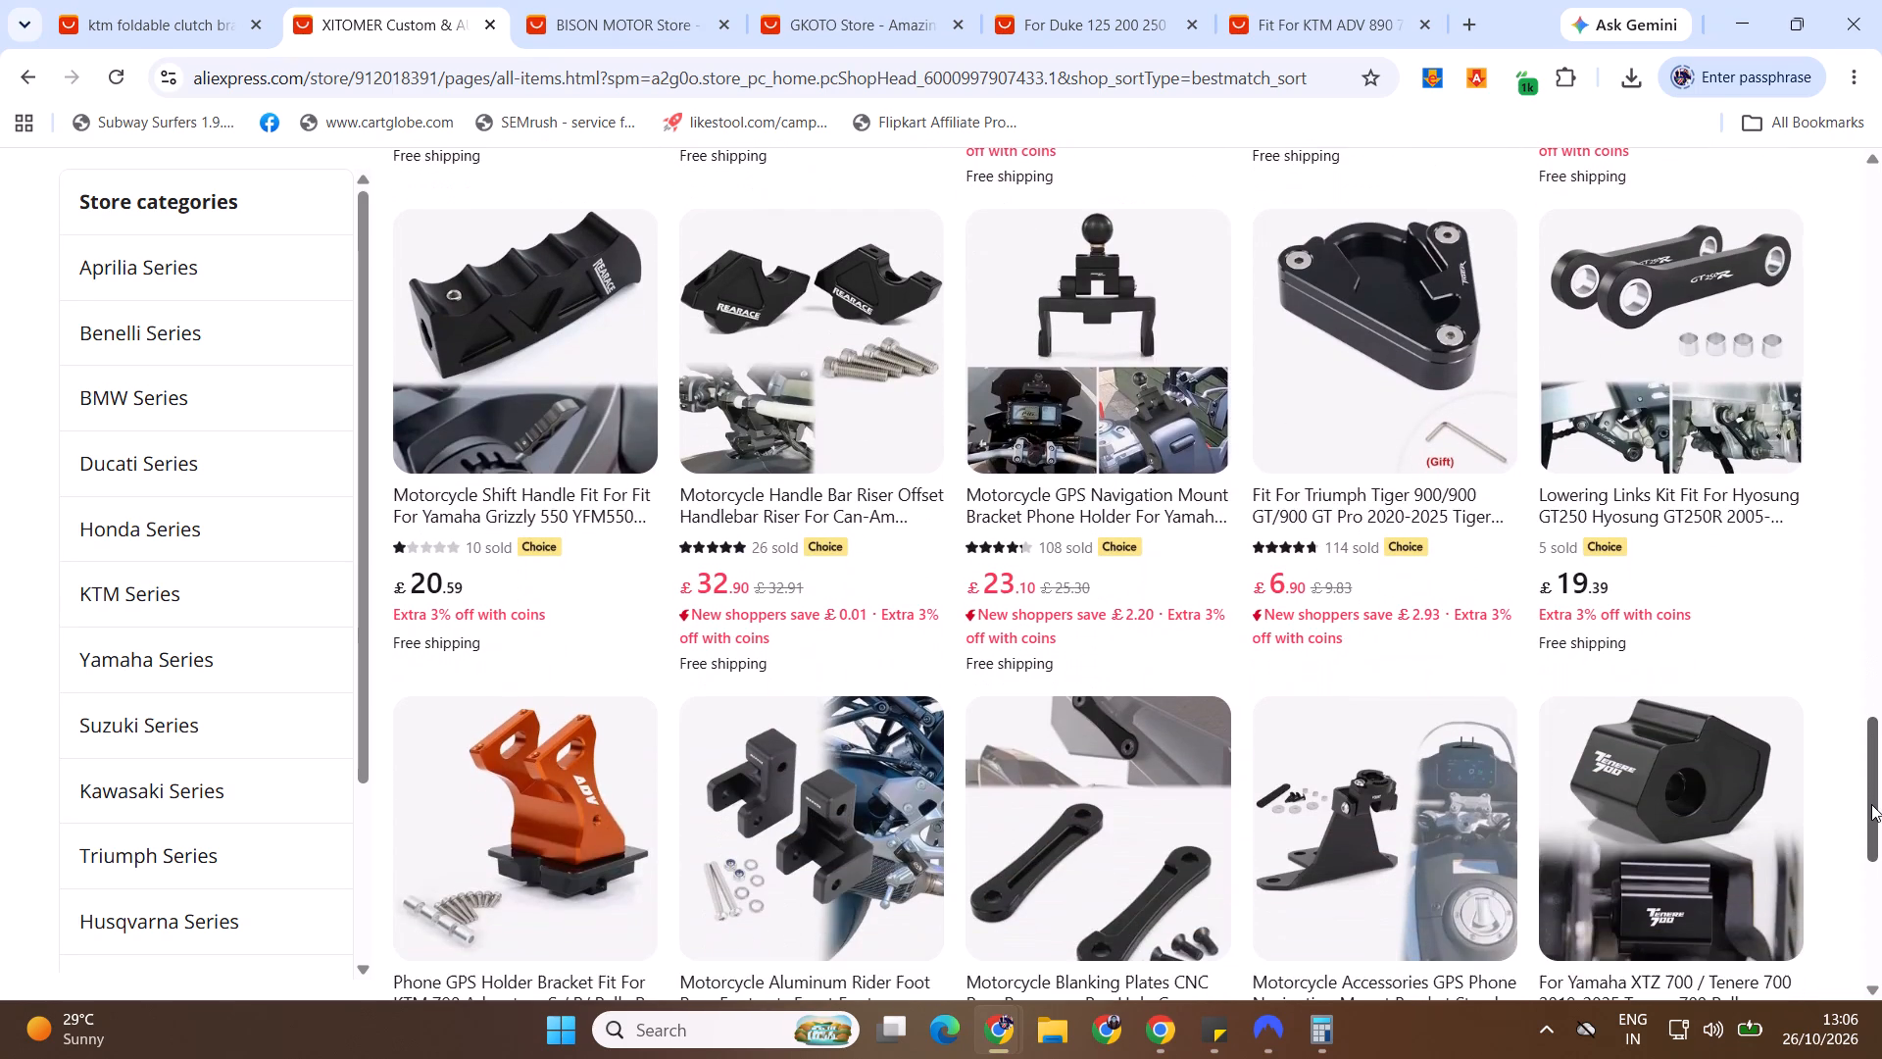
{"action": "left_click_drag", "start_coordinate": [1871, 804], "coordinate": [1881, 856]}
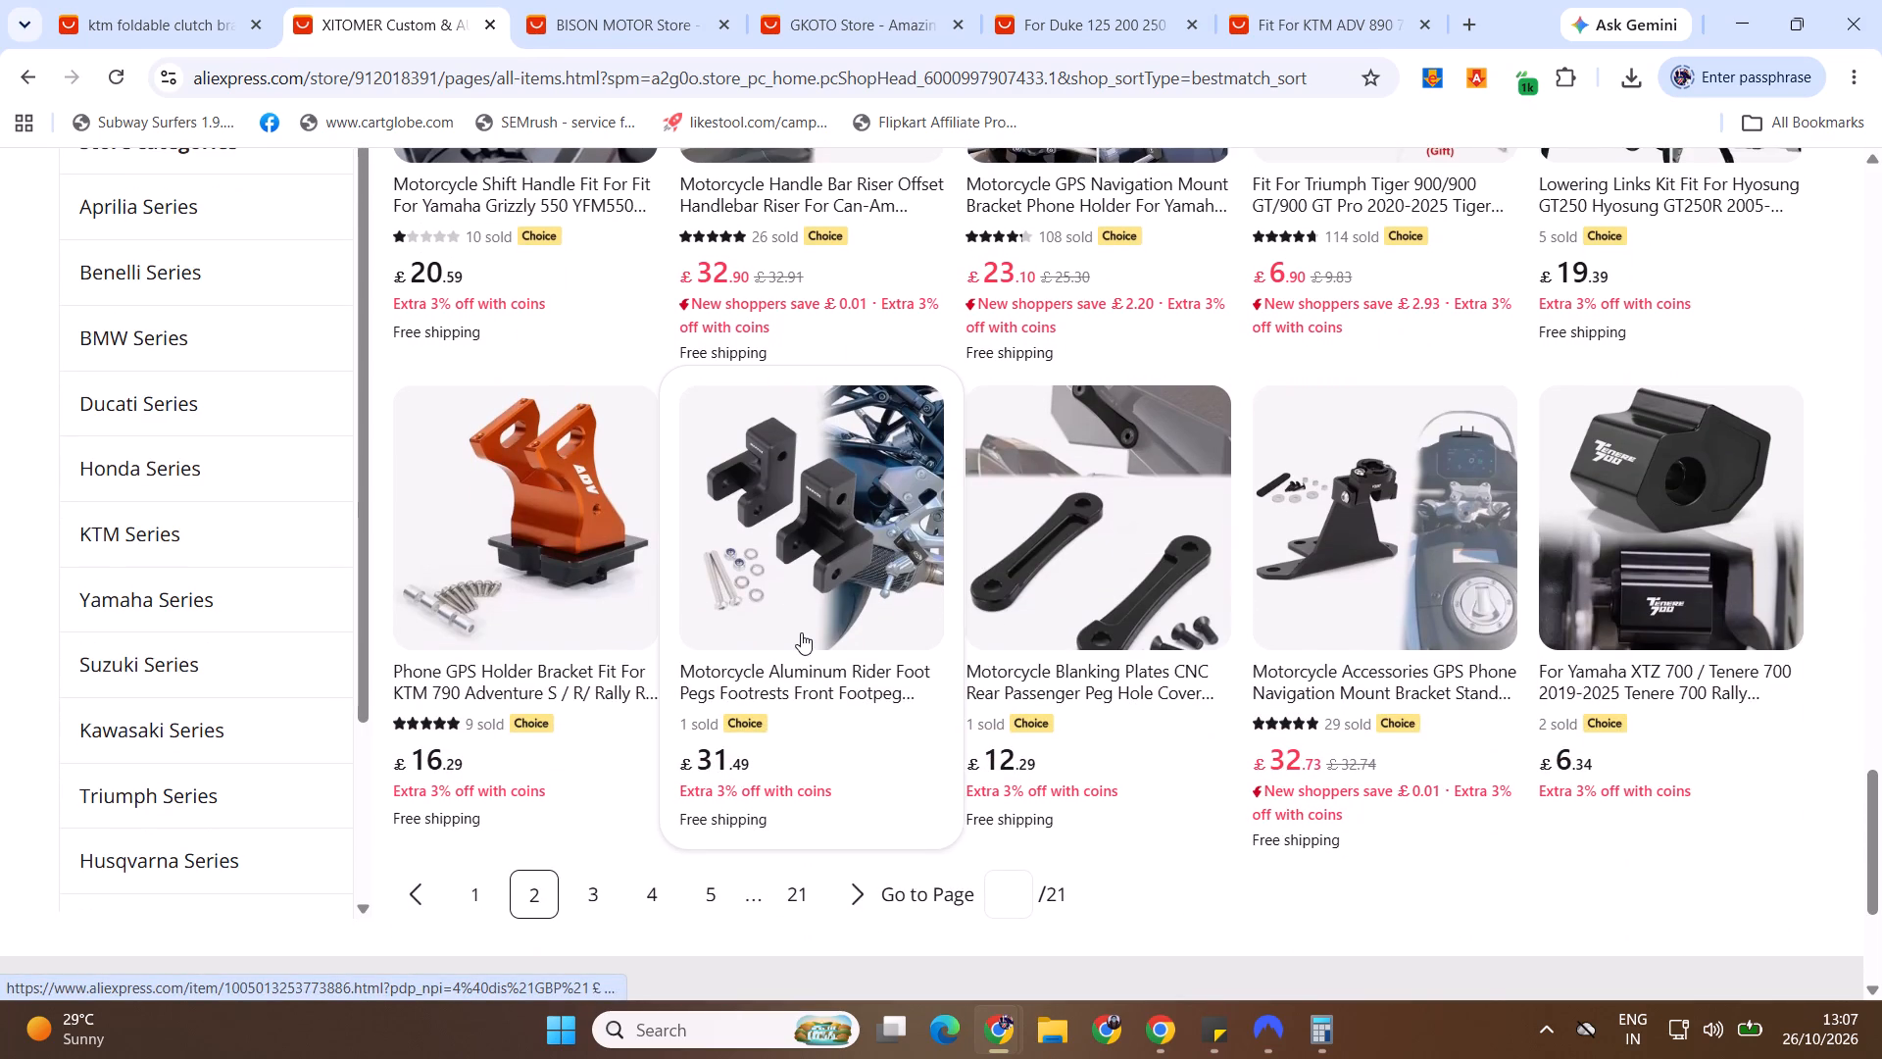
{"action": "left_click", "coordinate": [499, 19]}
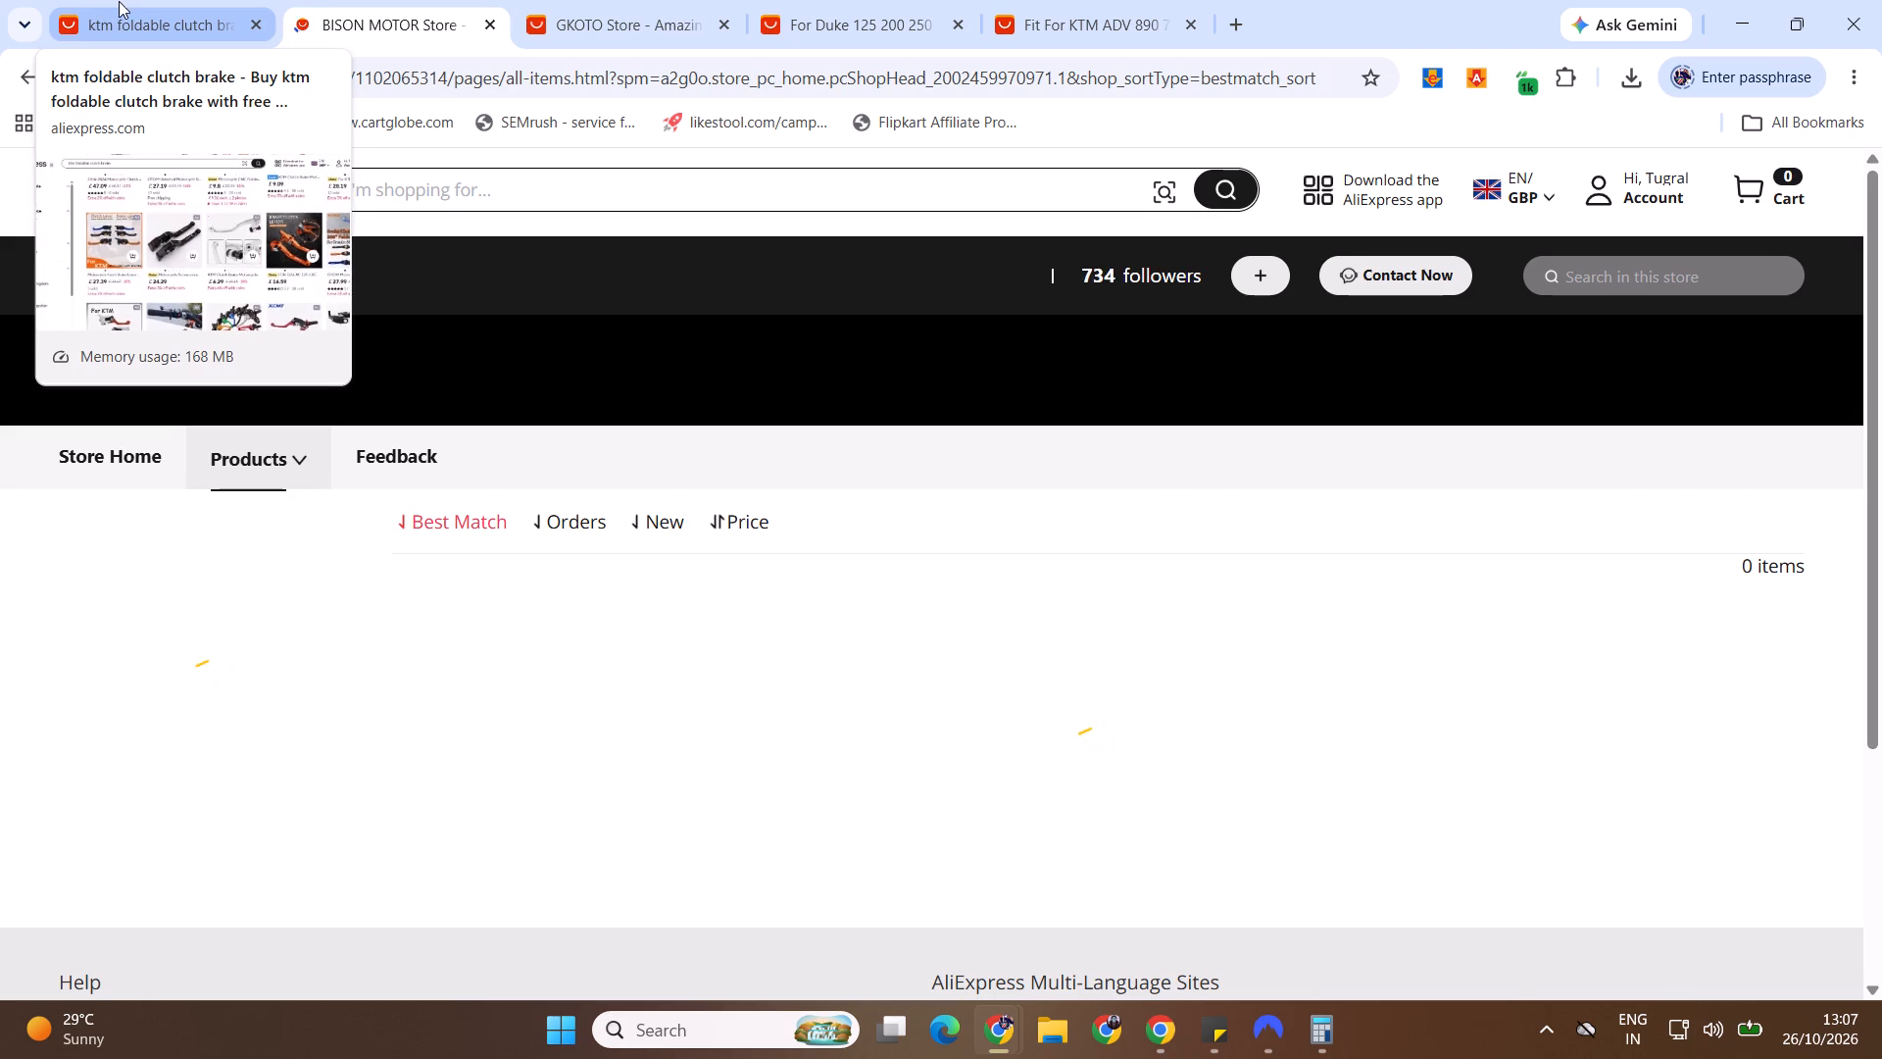
Return to the ktm foldable clutch brake results, browse further listings, and open the £18.42 KTM RC 125/200/250/390 lever listing.
{"action": "left_click", "coordinate": [92, 0]}
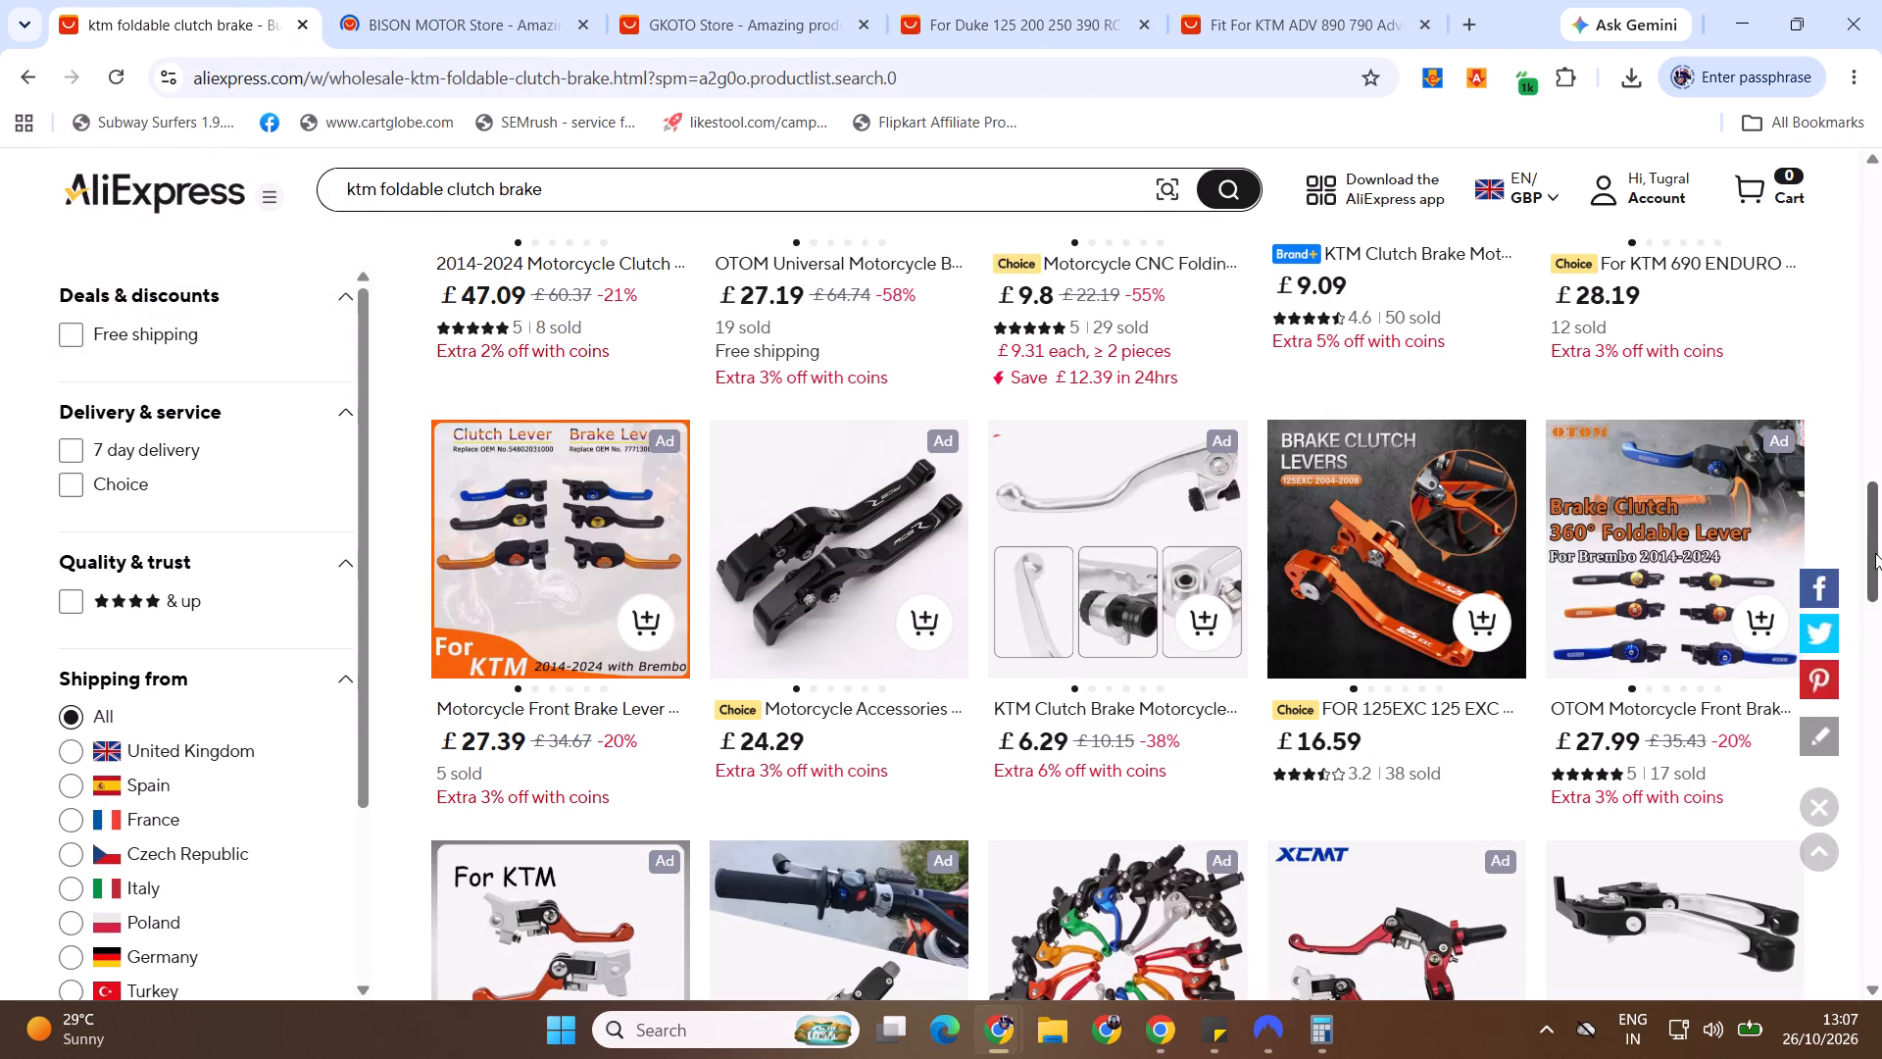
{"action": "left_click_drag", "start_coordinate": [1875, 551], "coordinate": [1881, 577]}
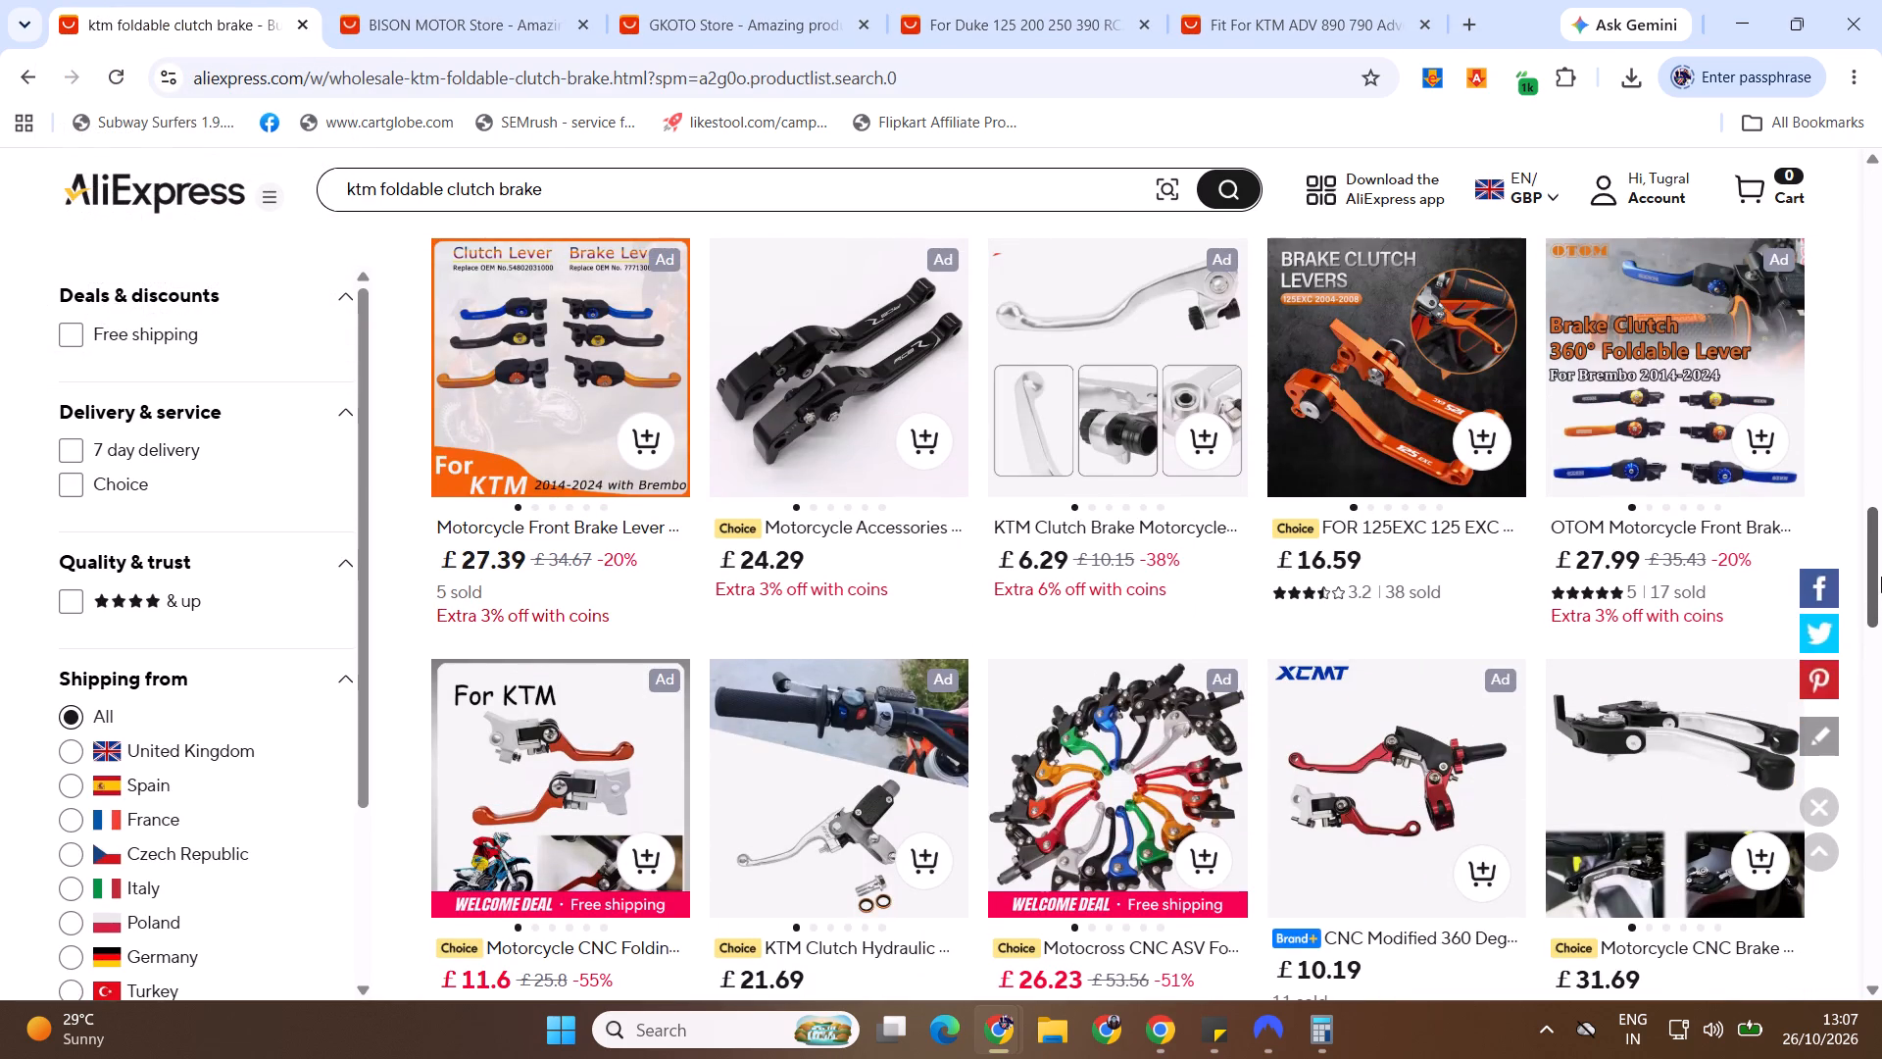
{"action": "left_click_drag", "start_coordinate": [1881, 577], "coordinate": [1881, 596]}
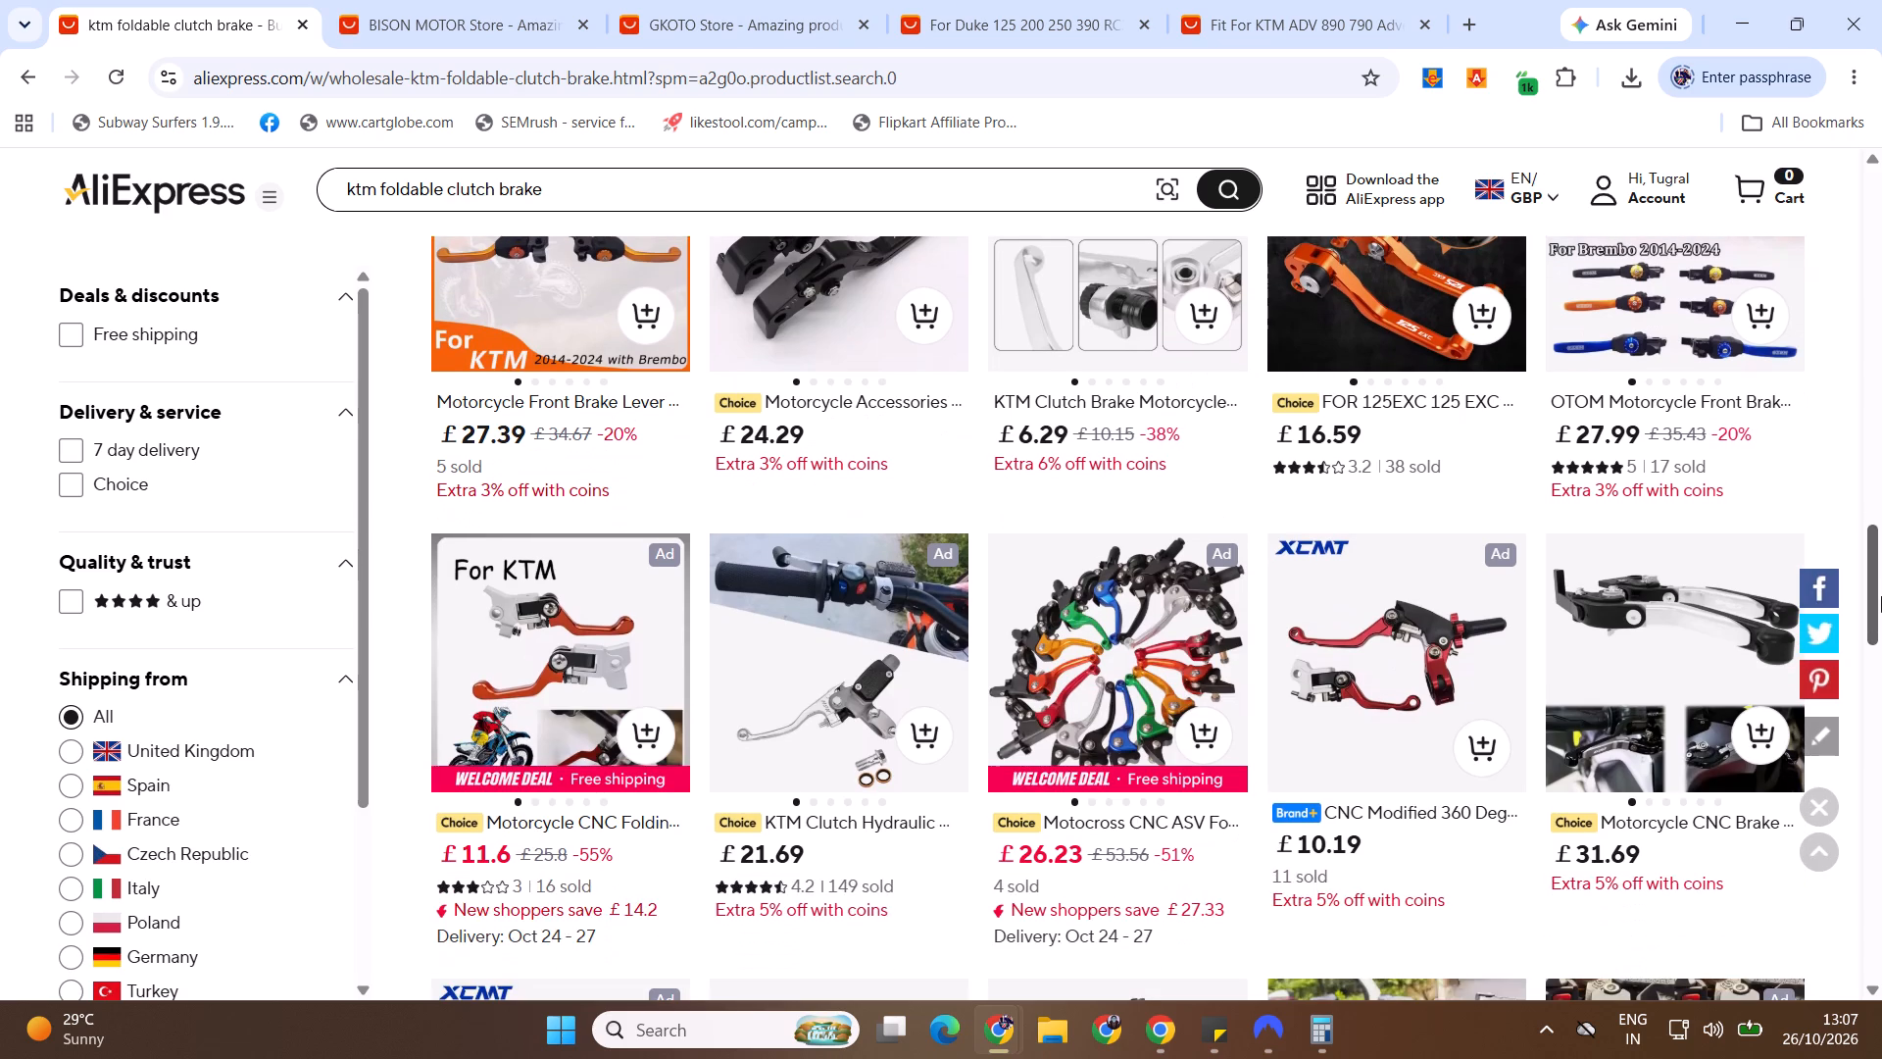
{"action": "left_click_drag", "start_coordinate": [1881, 596], "coordinate": [1881, 623]}
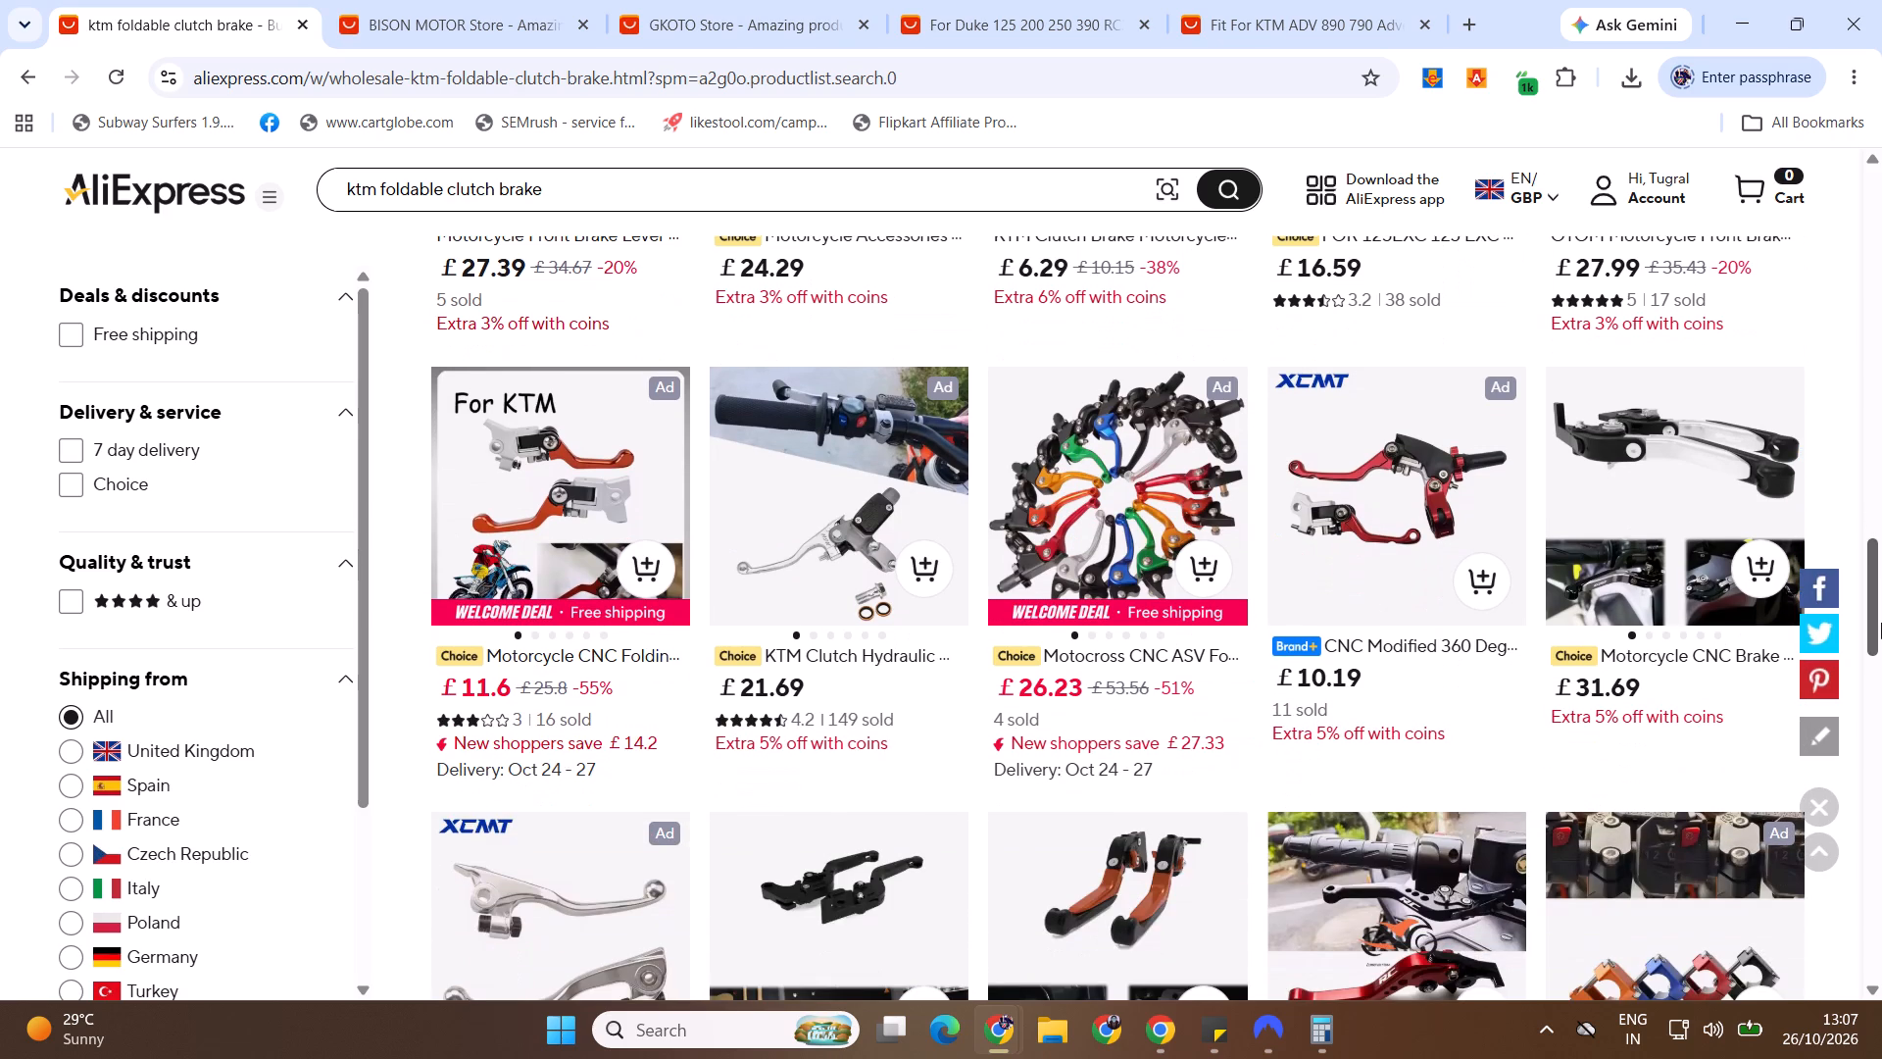
{"action": "left_click_drag", "start_coordinate": [1881, 623], "coordinate": [1881, 672]}
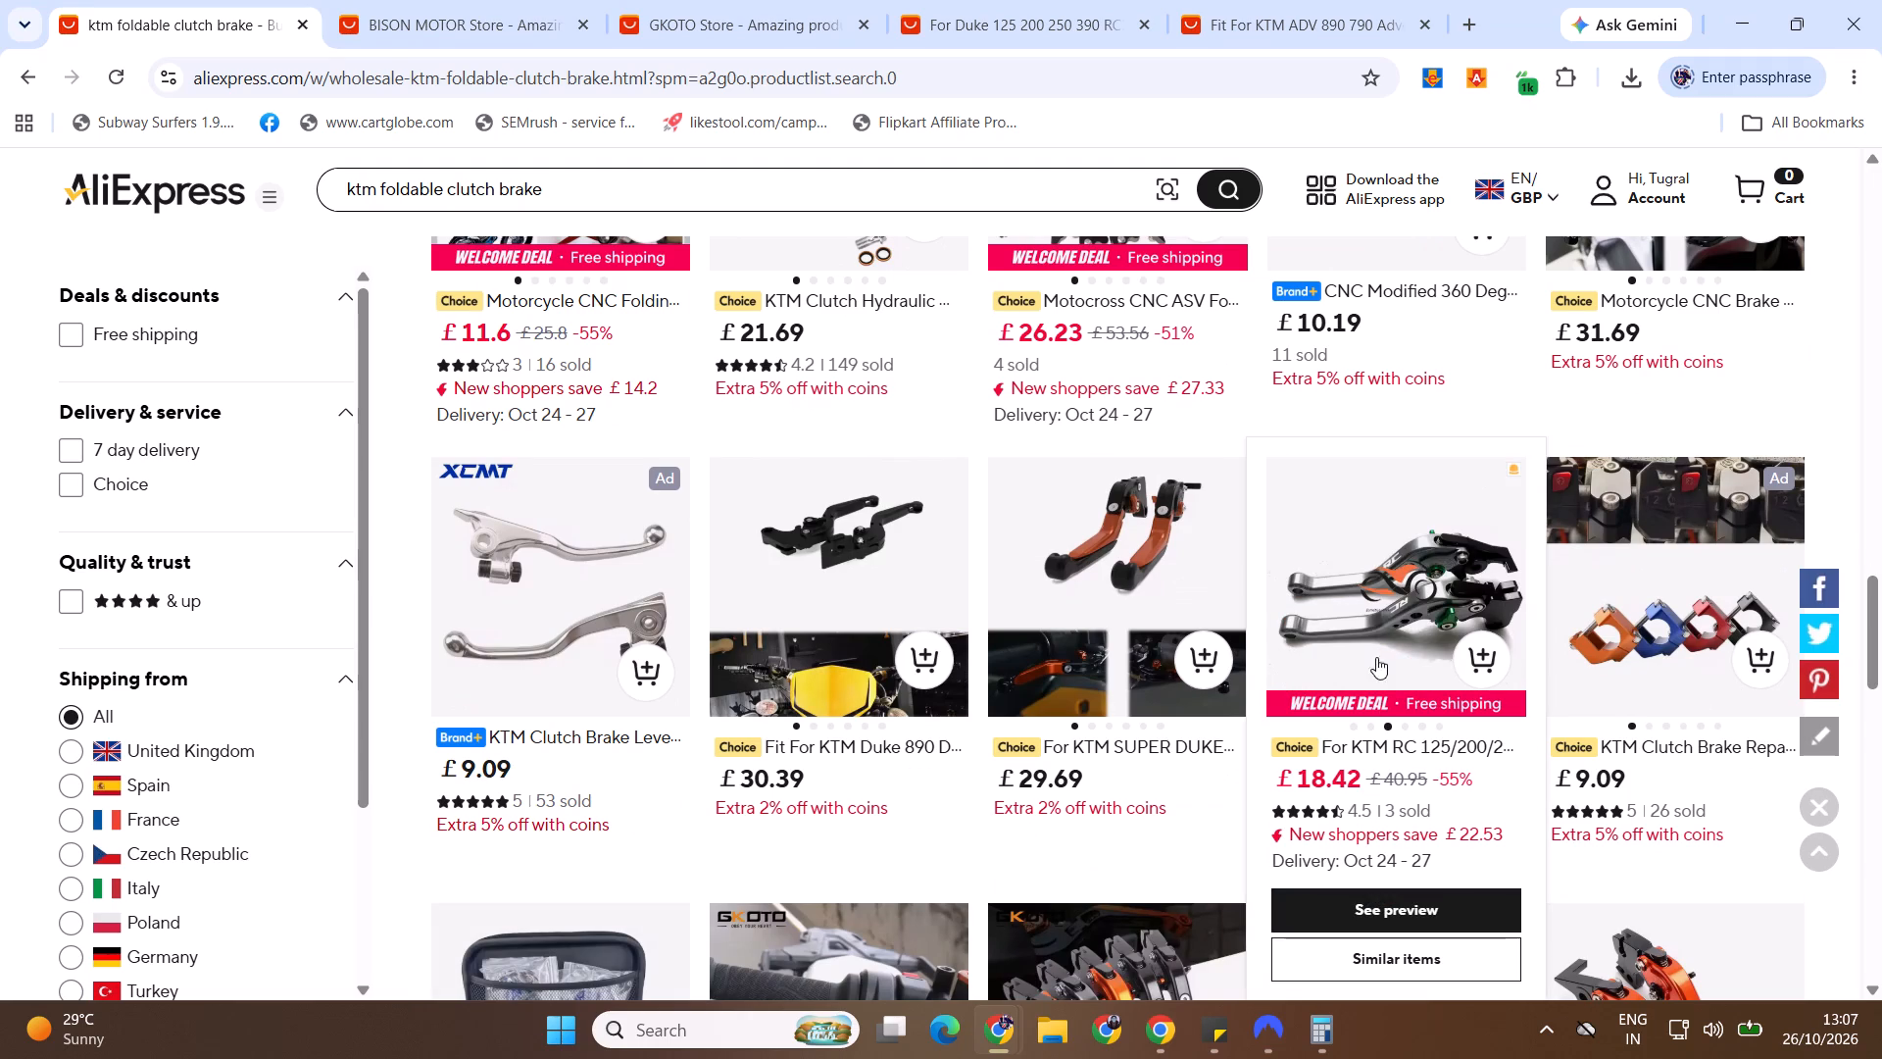
{"action": "middle_click", "coordinate": [1380, 645]}
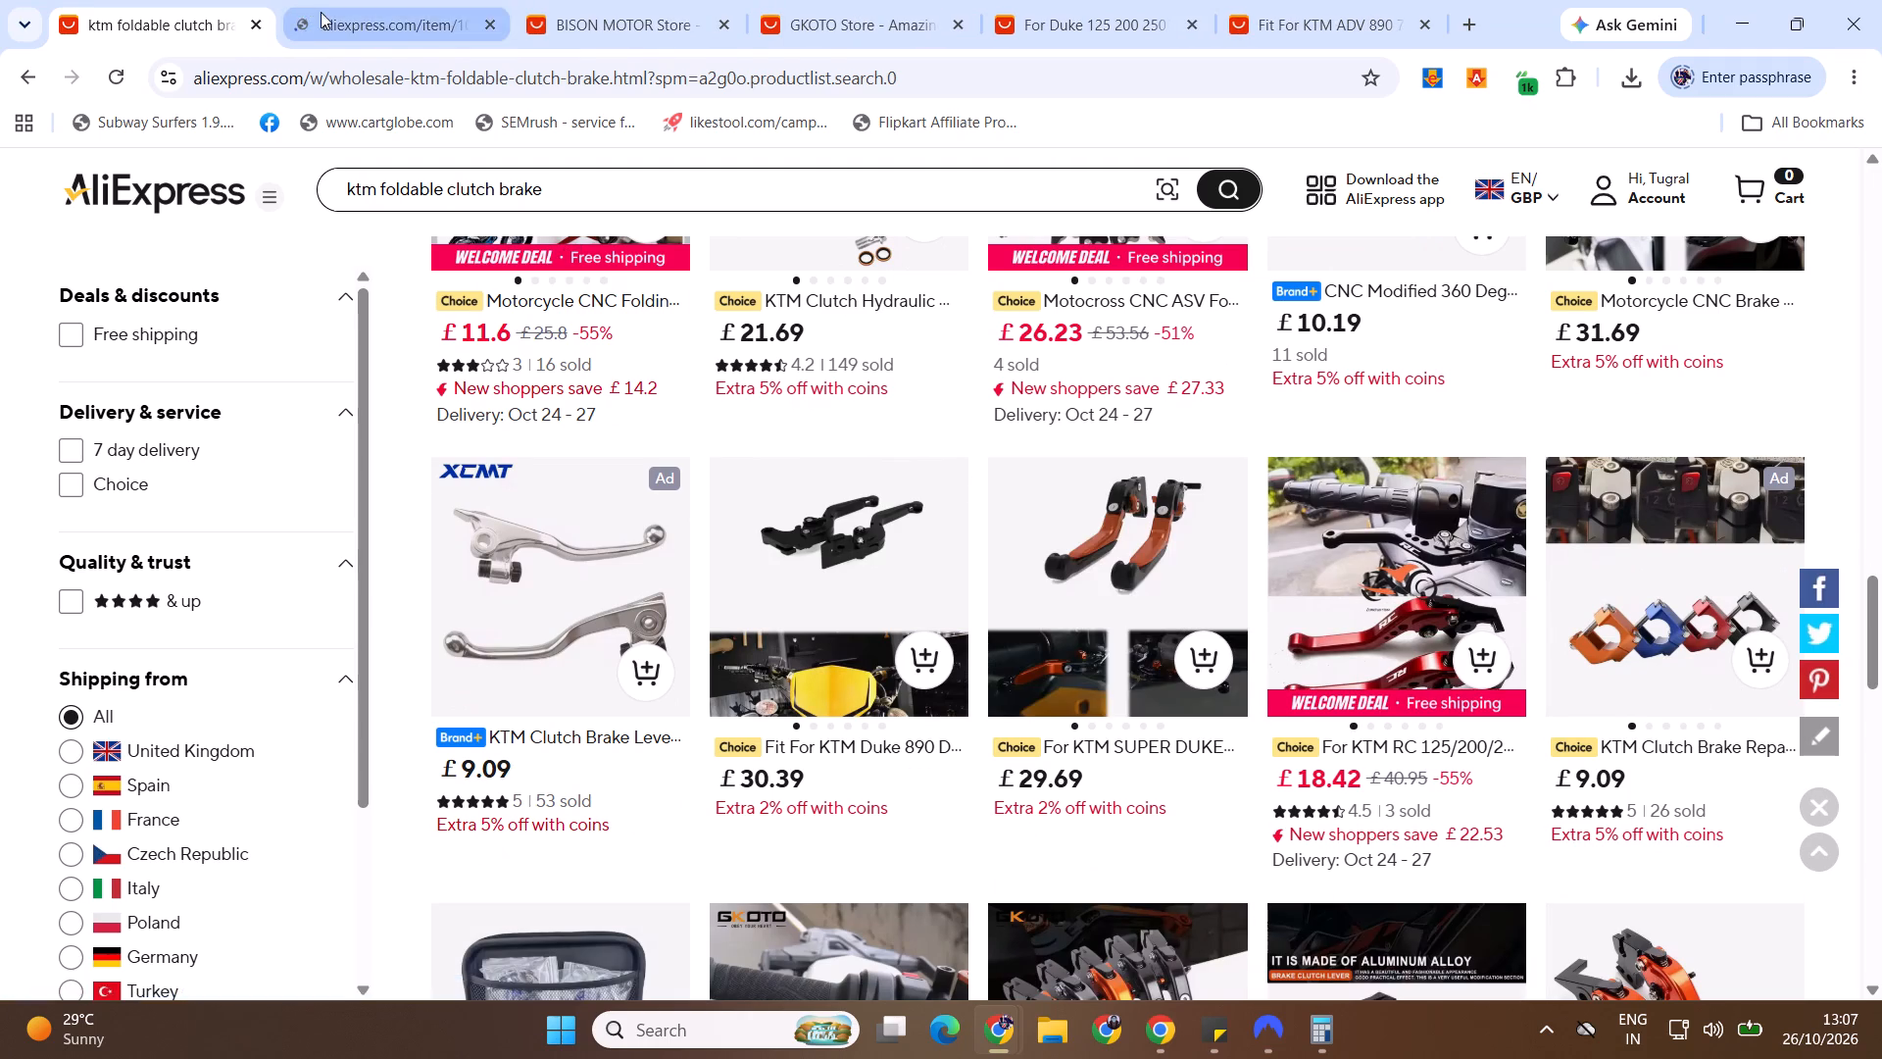
{"action": "left_click", "coordinate": [335, 15]}
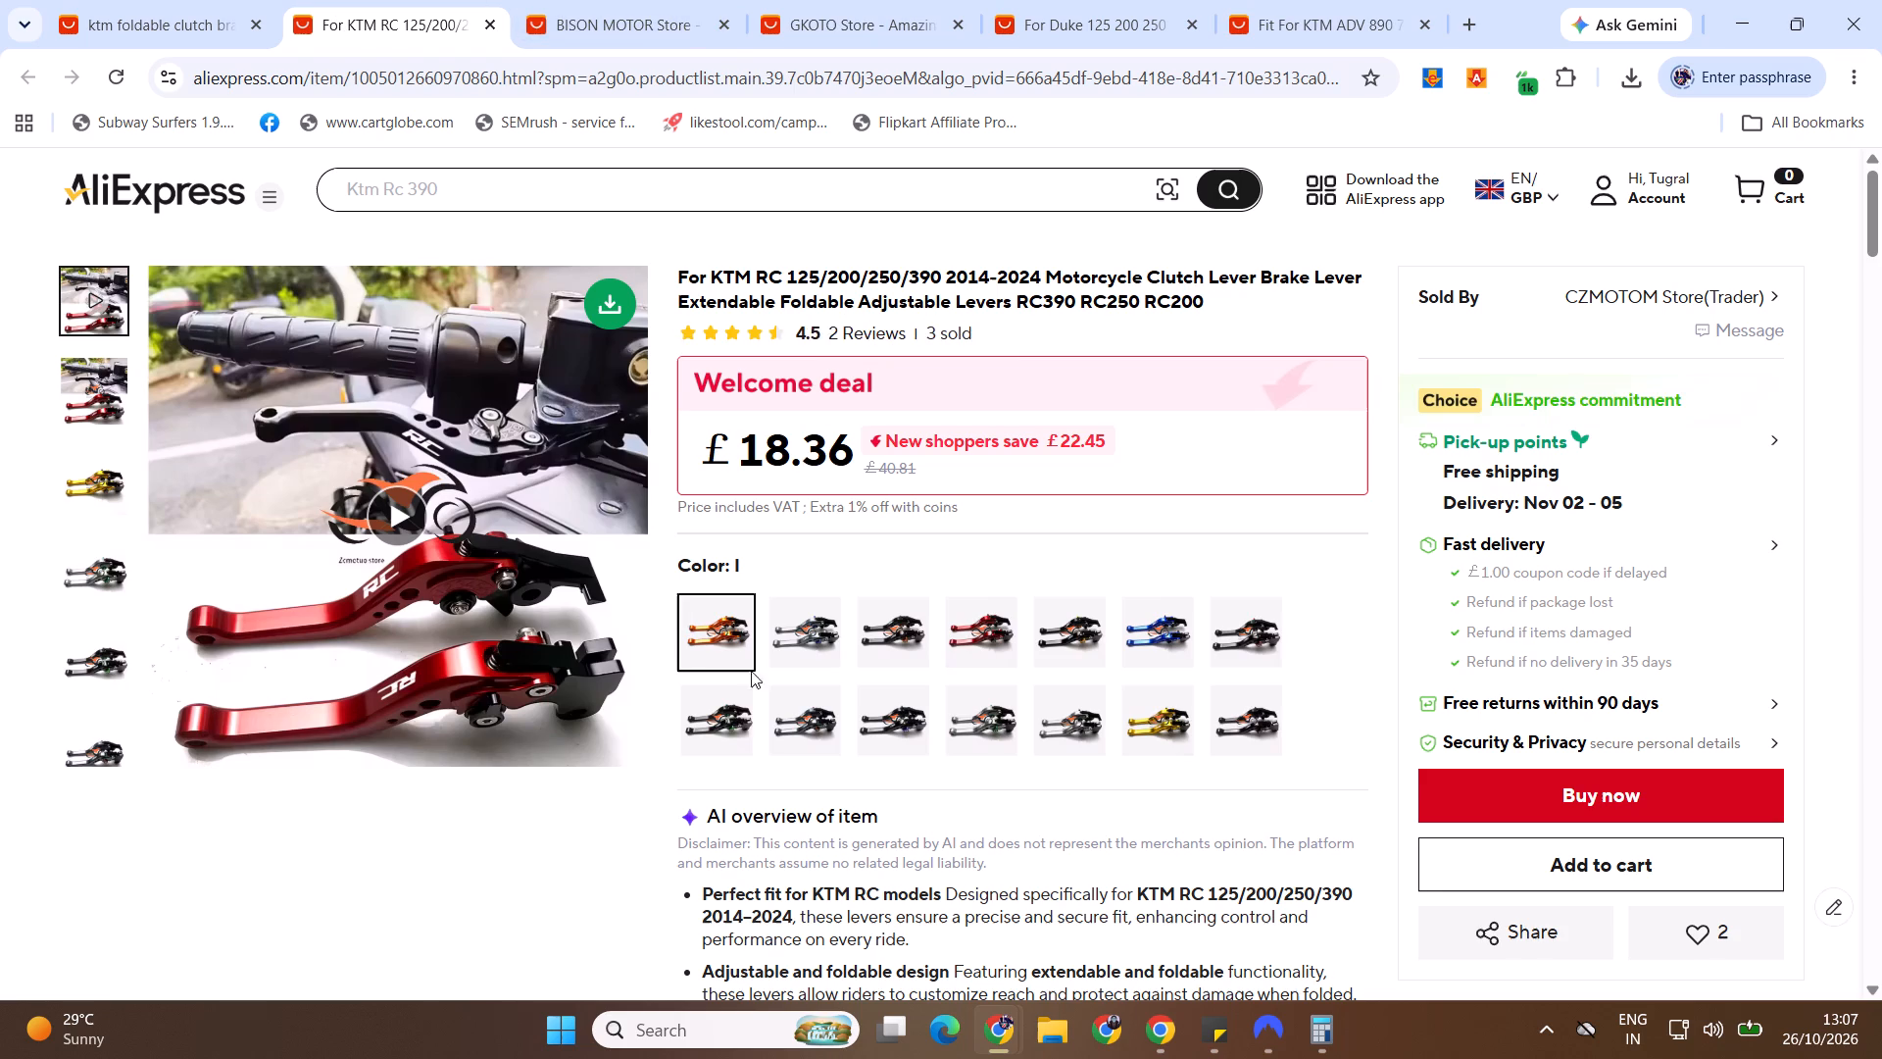
Compare colour variants of the CZMOTOM KTM RC lever listing, including I, F, D, O and S, and close the listing.
{"action": "left_click", "coordinate": [730, 645]}
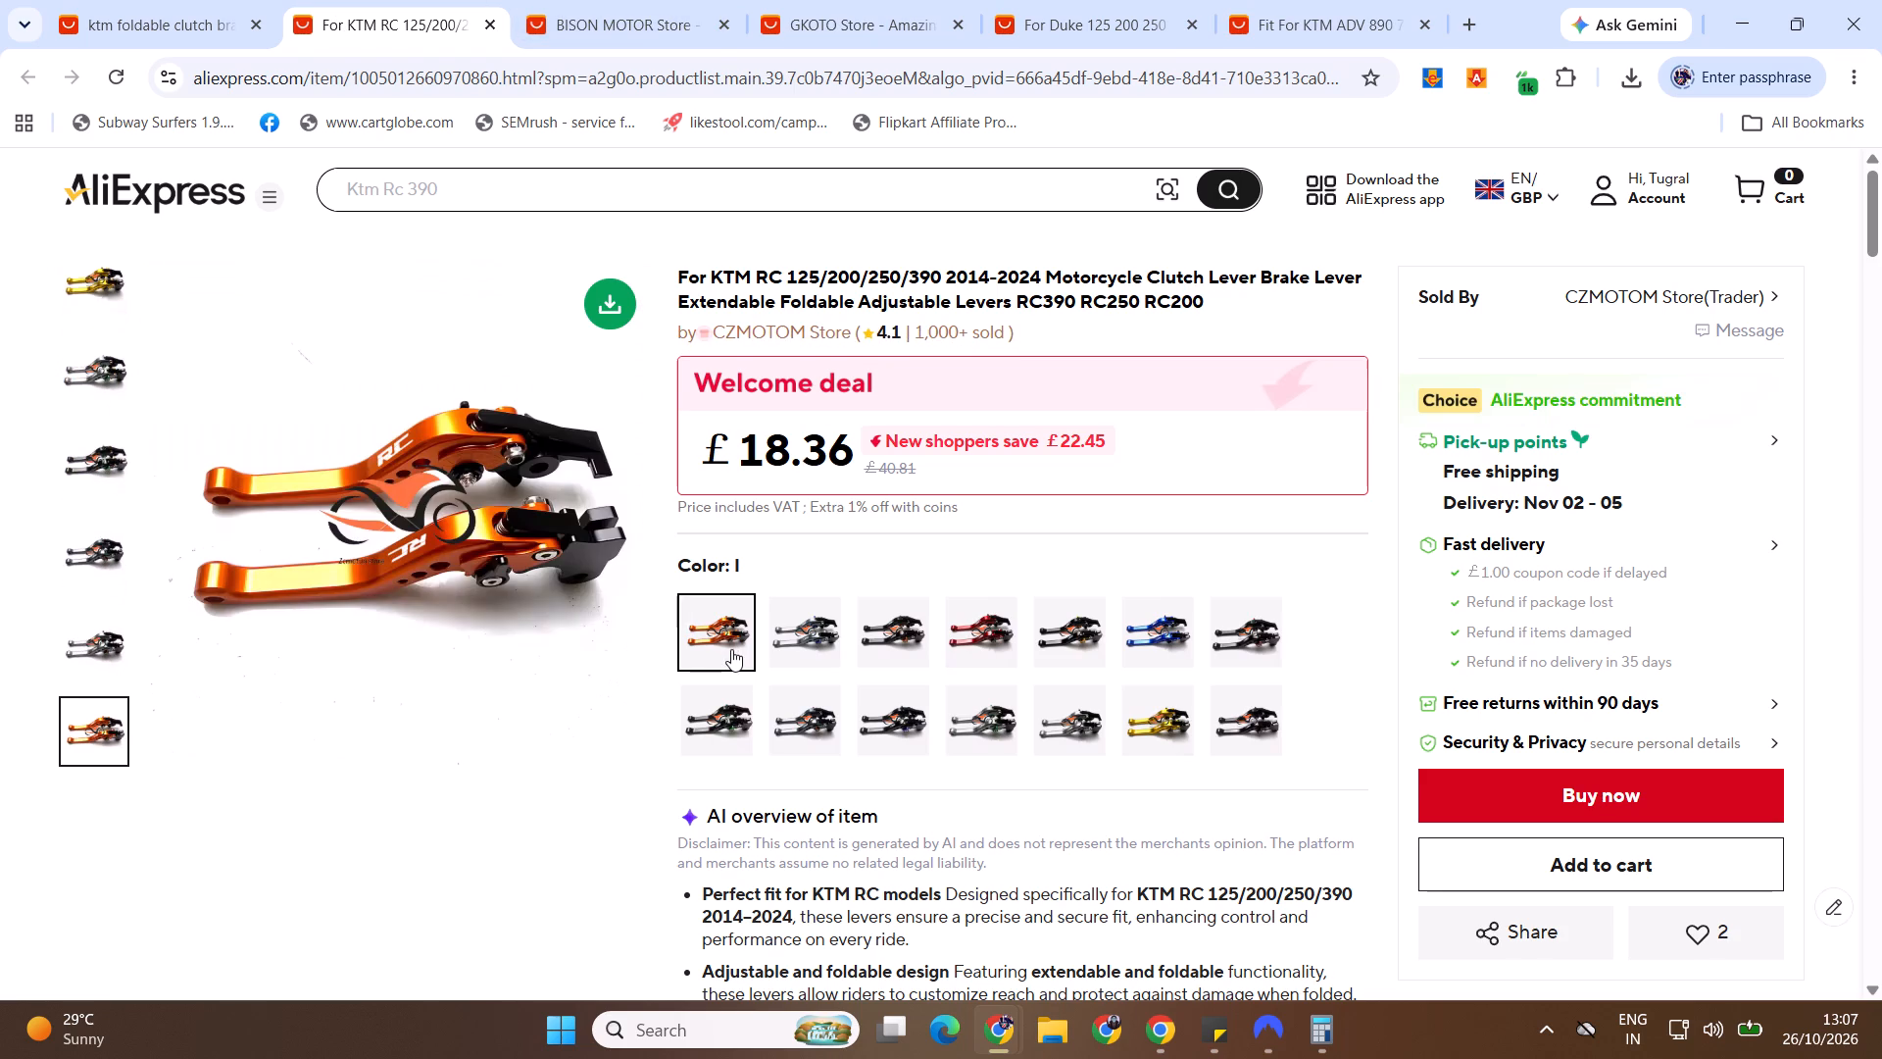
{"action": "left_click", "coordinate": [829, 660]}
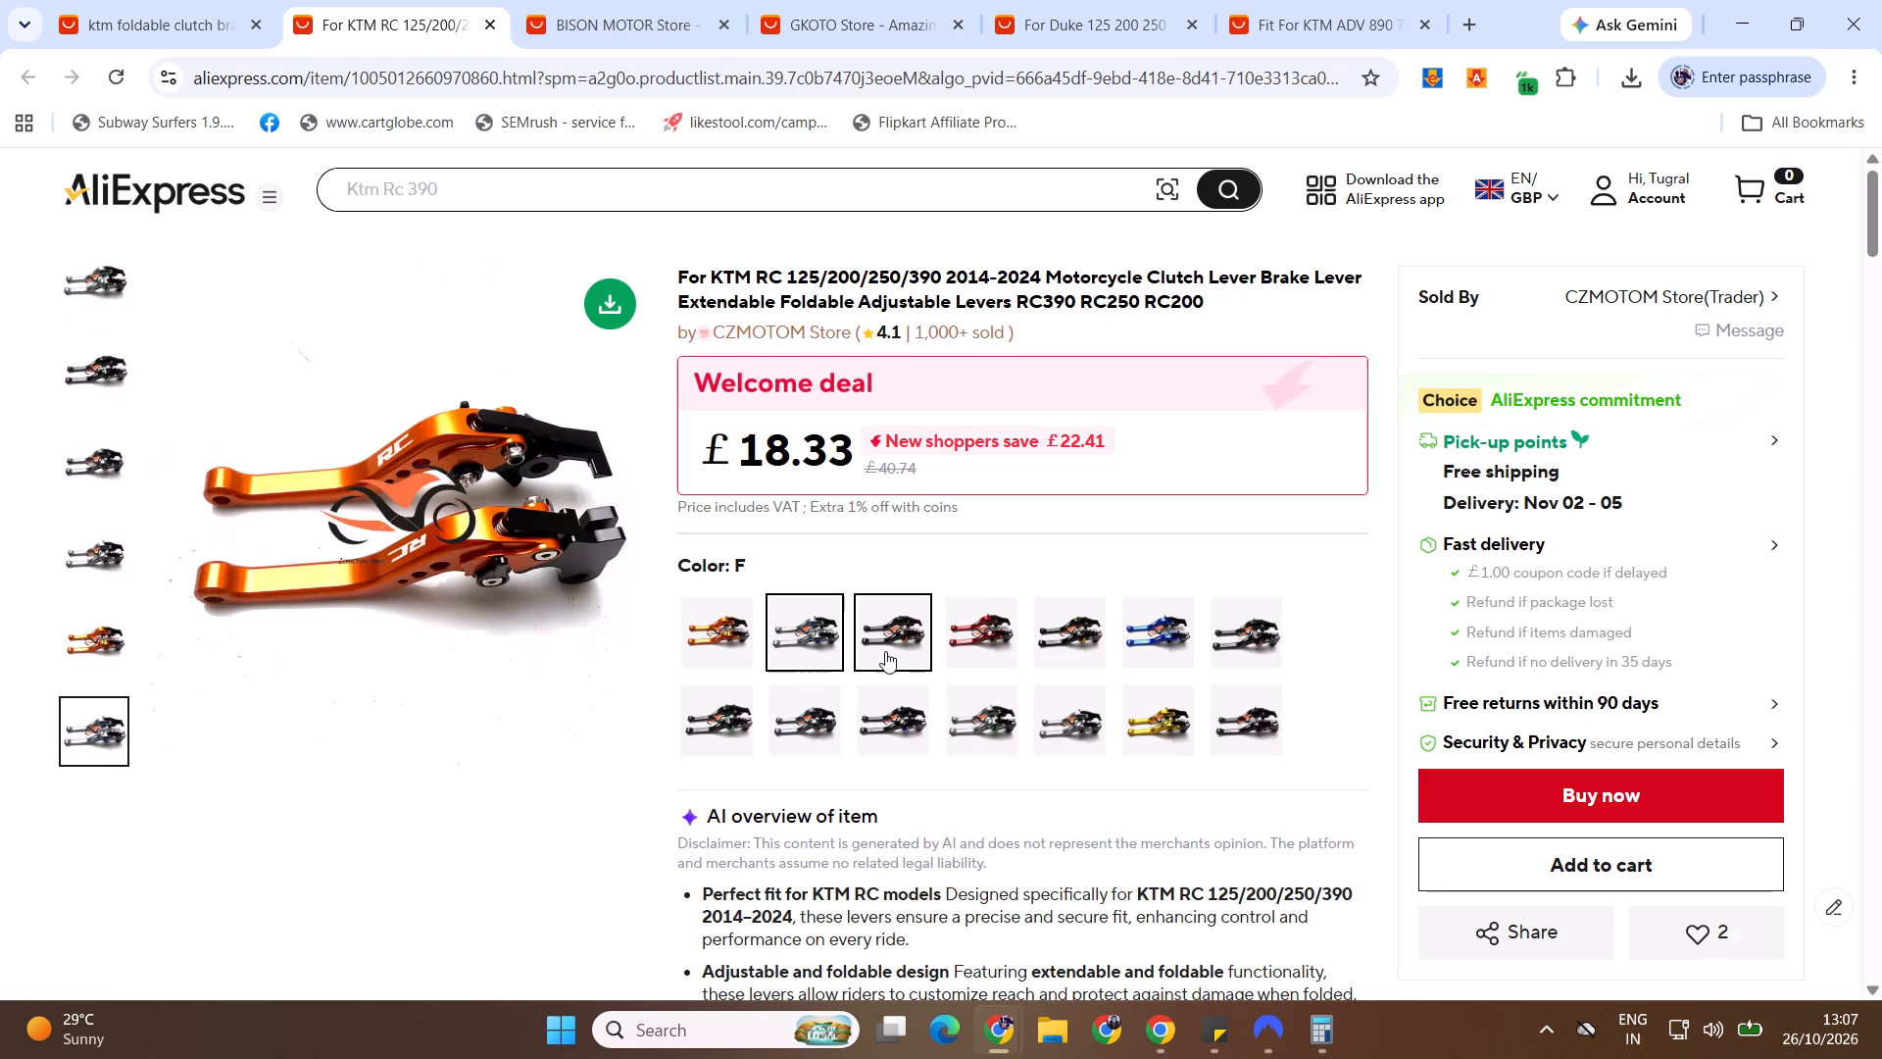
{"action": "left_click", "coordinate": [885, 651]}
{"action": "left_click", "coordinate": [983, 648]}
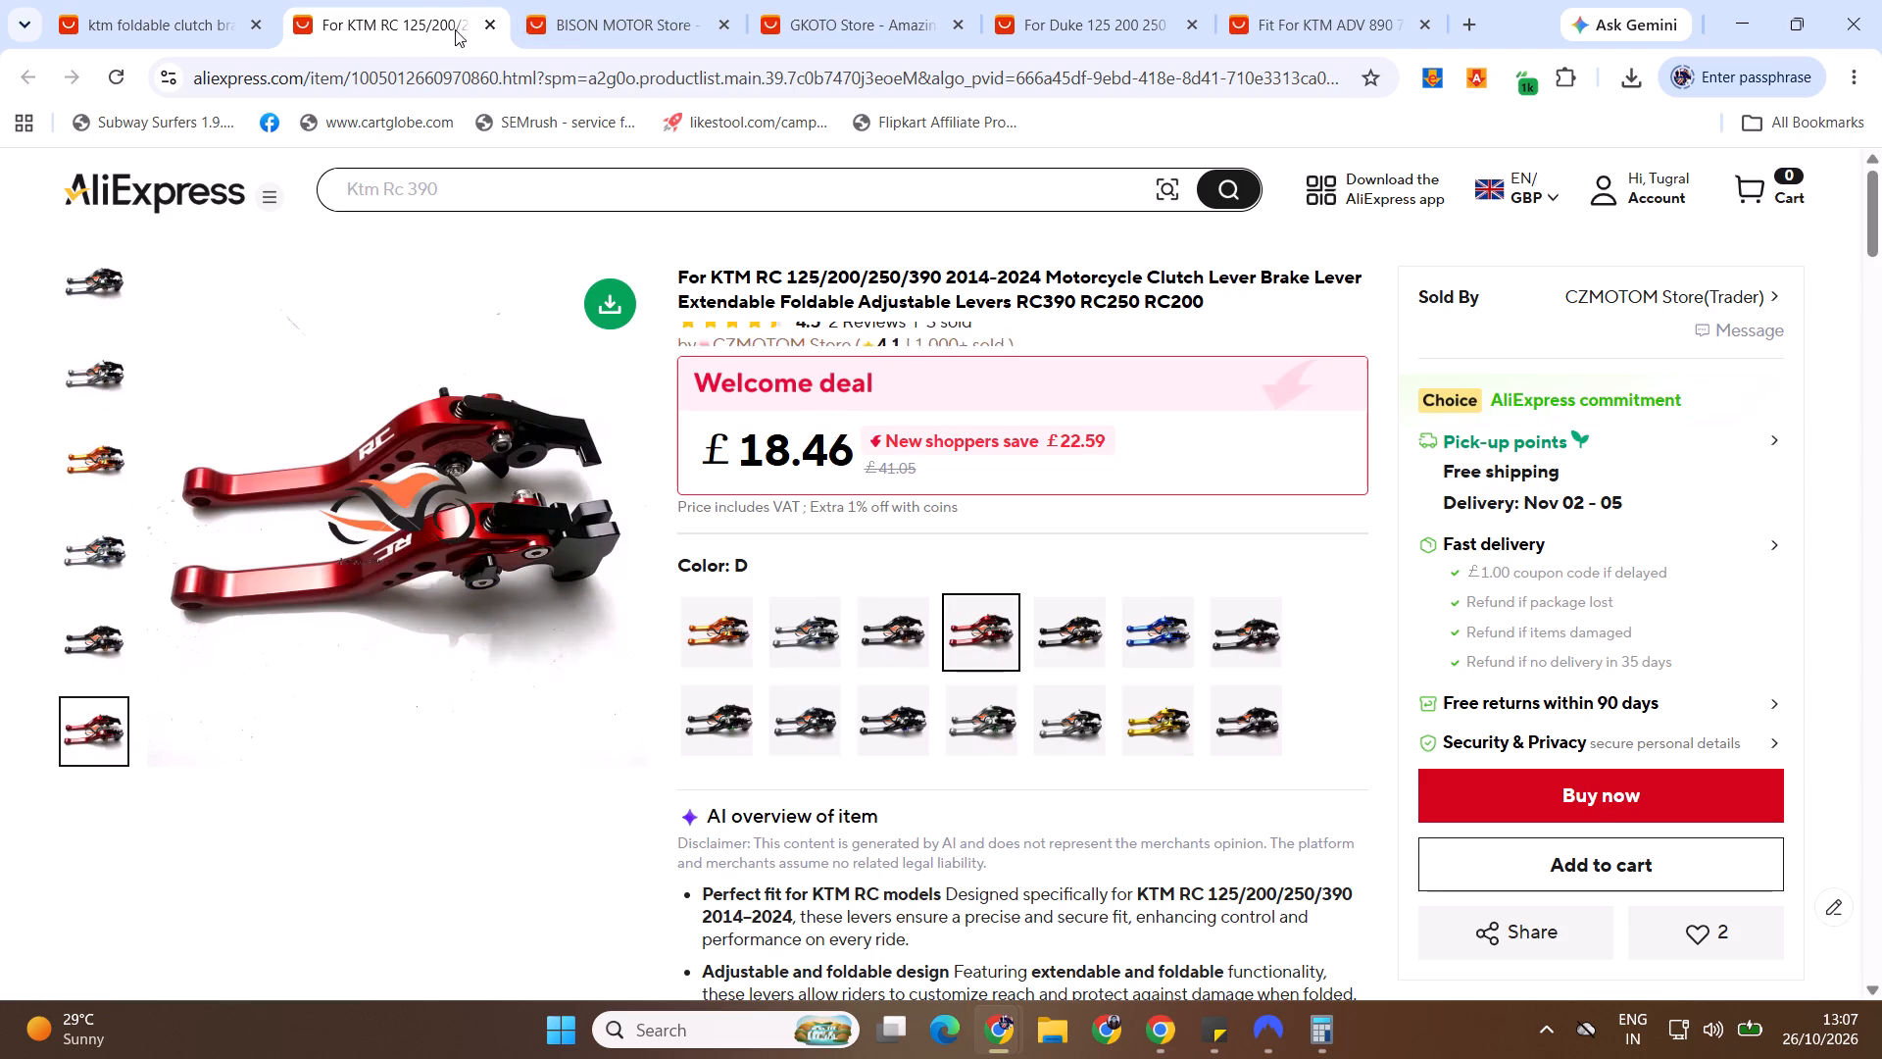
{"action": "left_click", "coordinate": [702, 646]}
{"action": "left_click", "coordinate": [837, 634]}
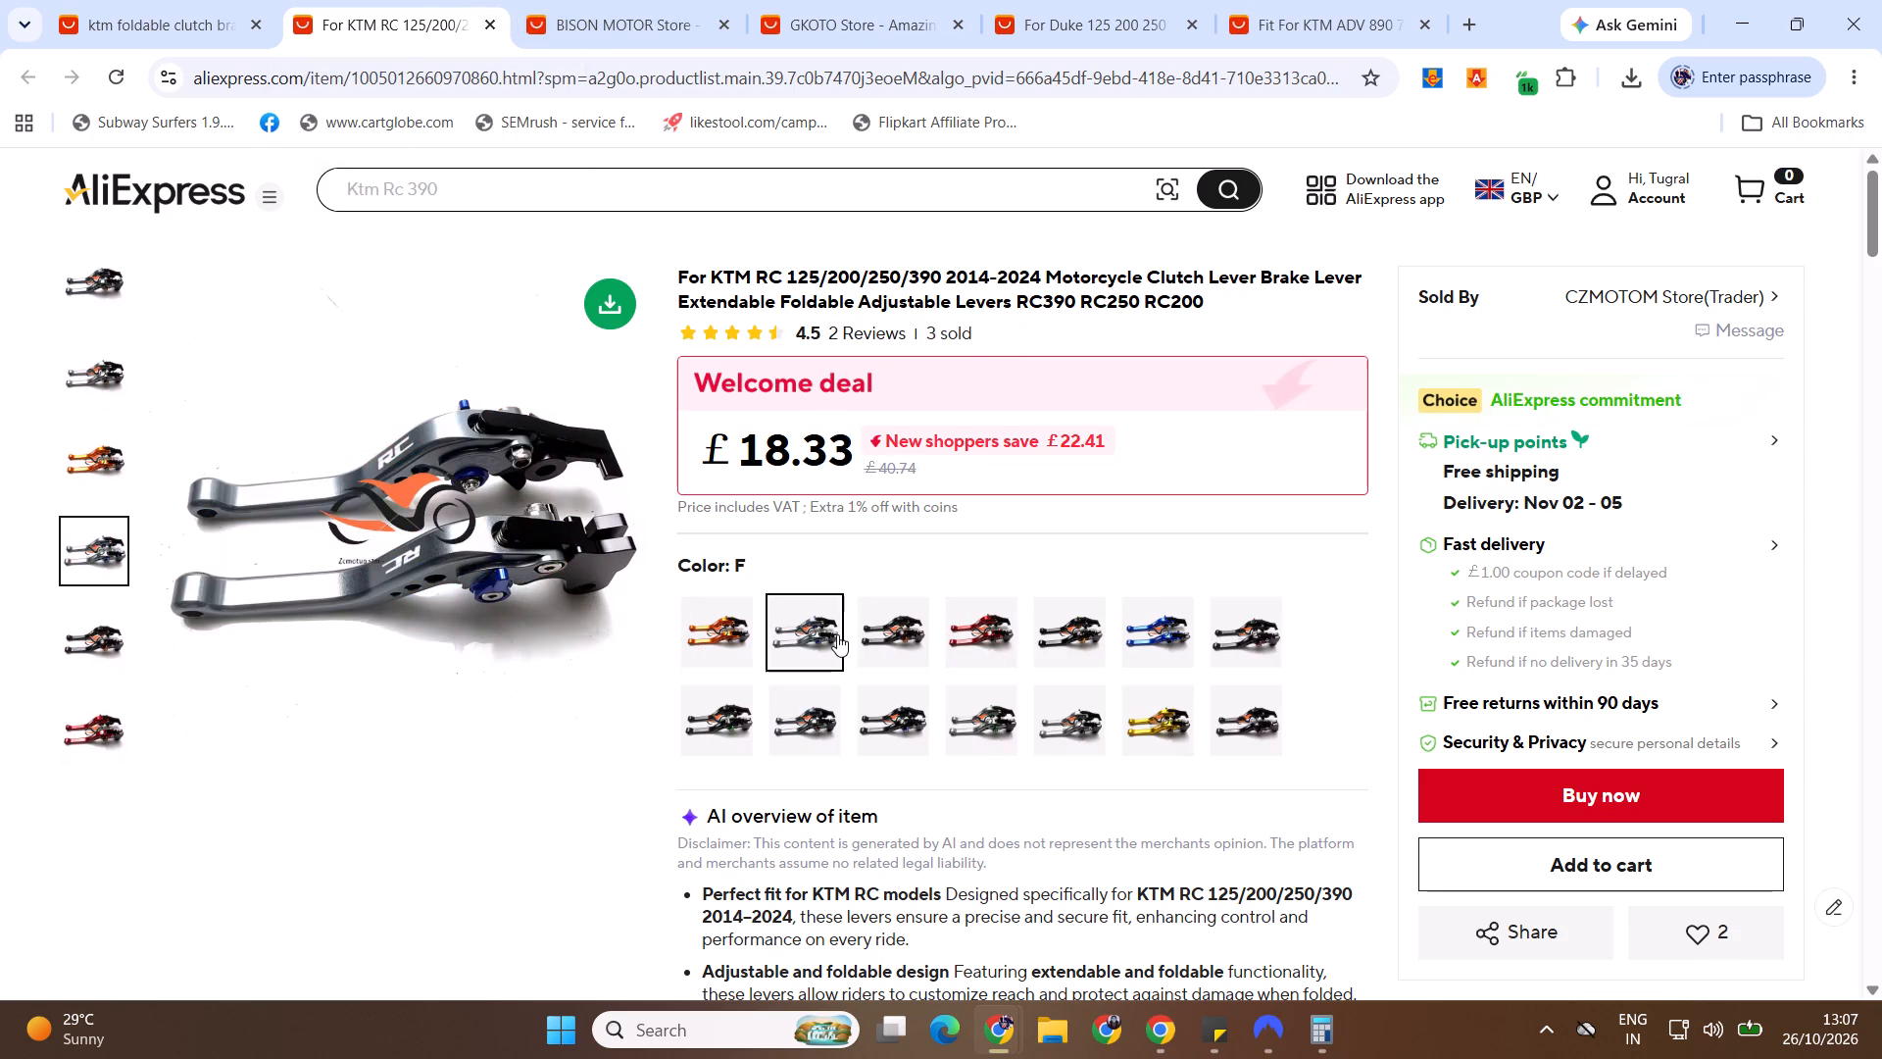
{"action": "left_click", "coordinate": [904, 639]}
{"action": "left_click", "coordinate": [964, 640]}
{"action": "left_click", "coordinate": [1050, 632]}
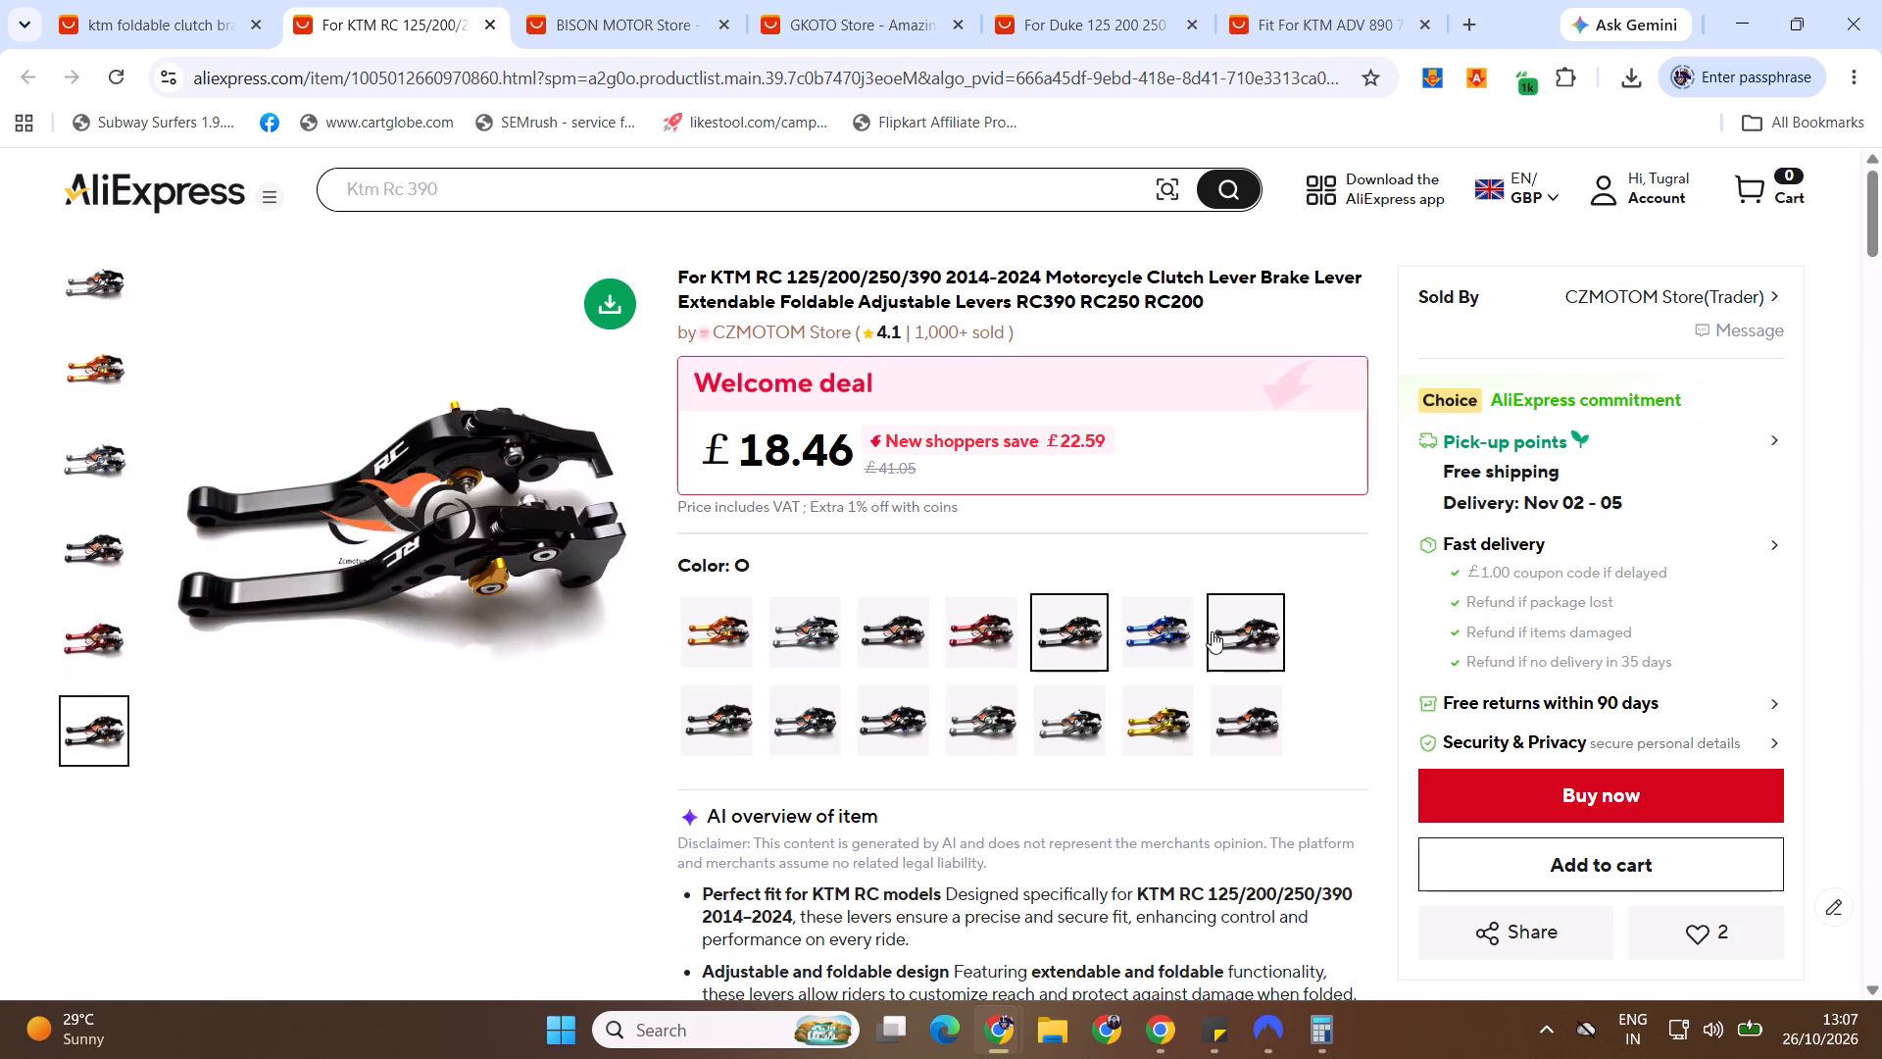
{"action": "left_click", "coordinate": [1272, 634]}
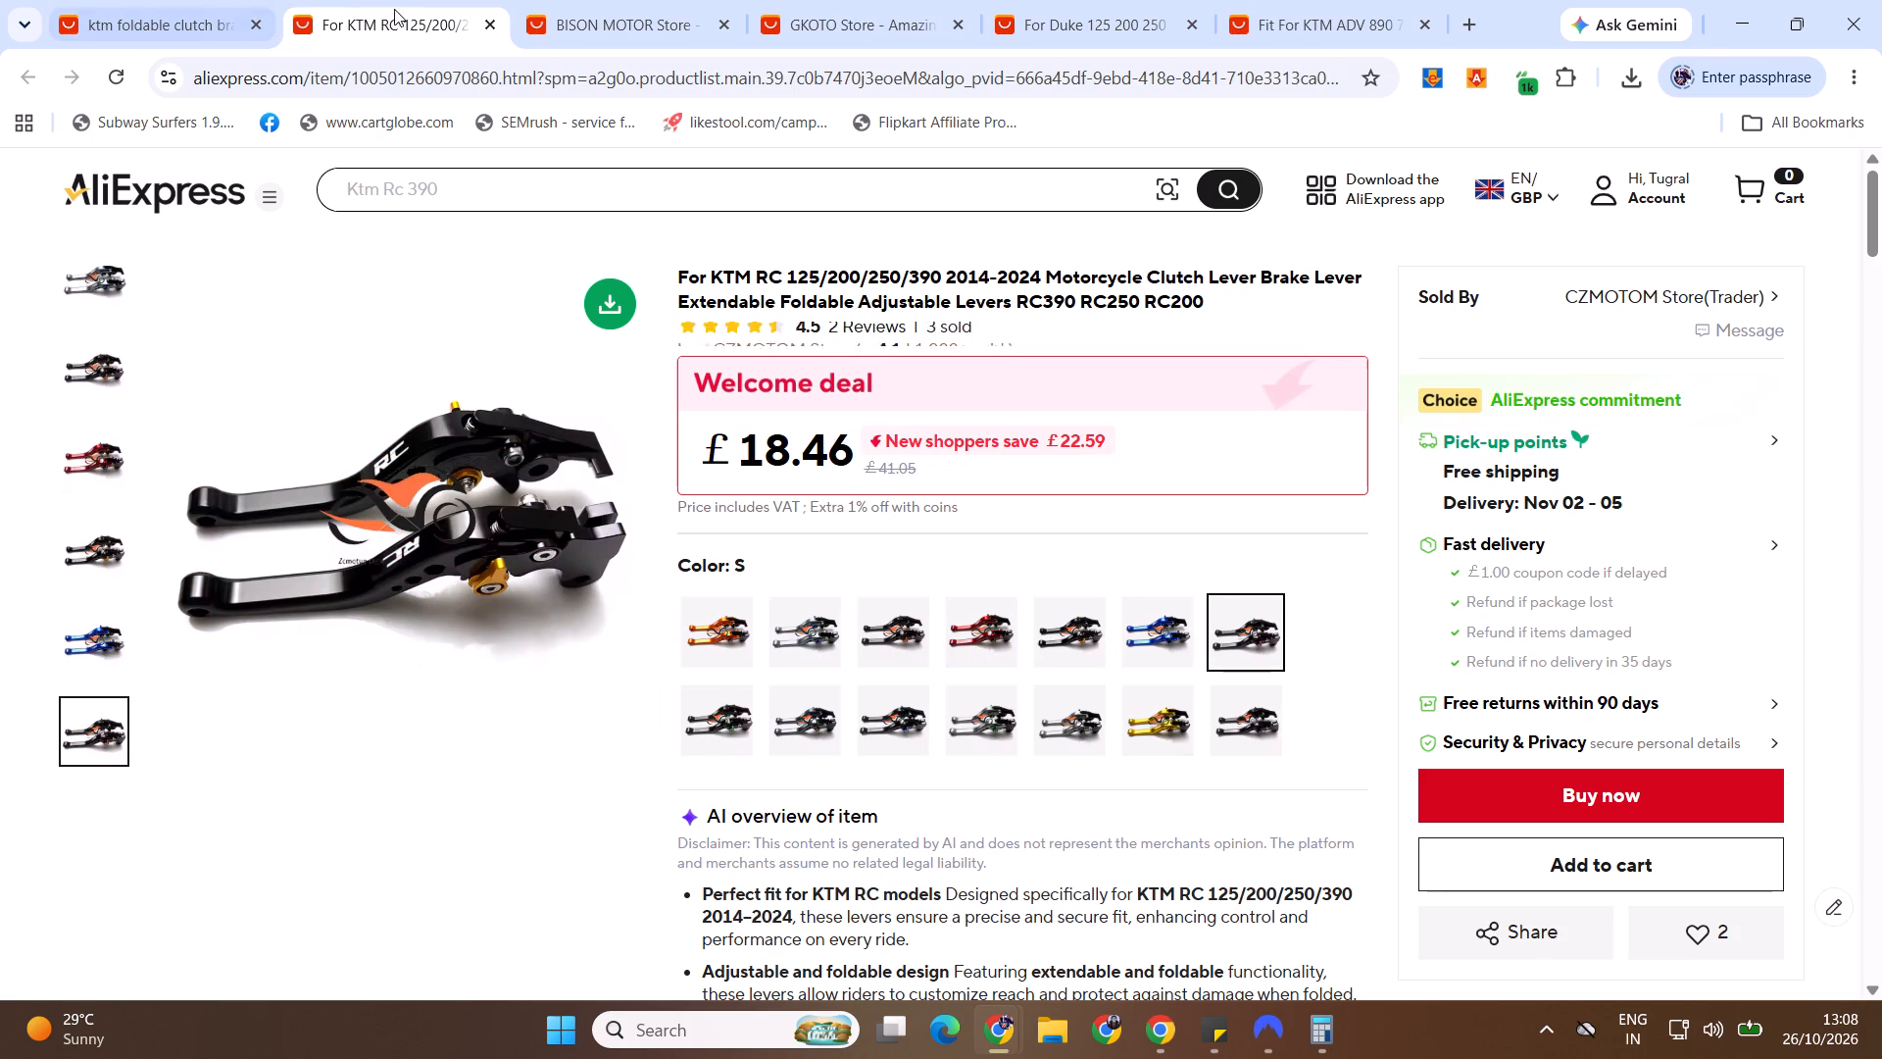
{"action": "left_click", "coordinate": [490, 28]}
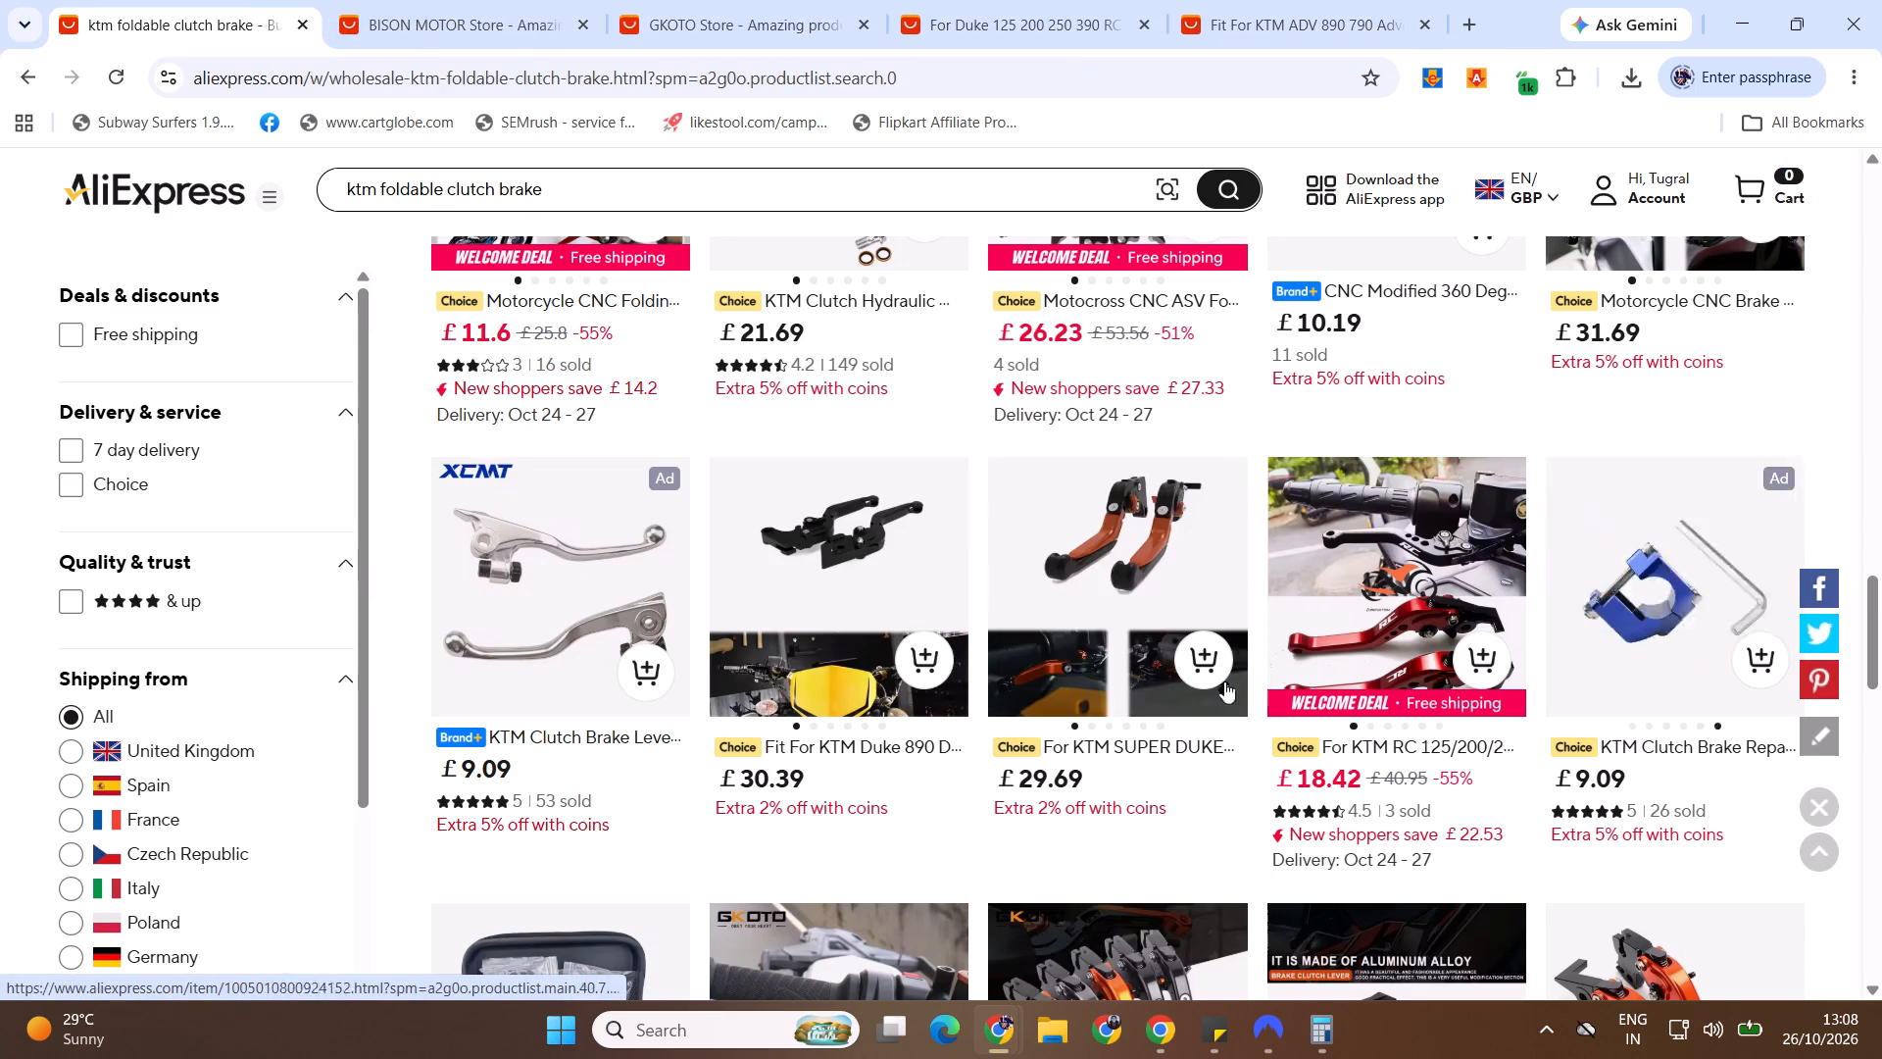
Open the £30.39 KTM Duke 890 foldable lever listing and compare its colour variants from black titanium through black green.
{"action": "middle_click", "coordinate": [861, 633]}
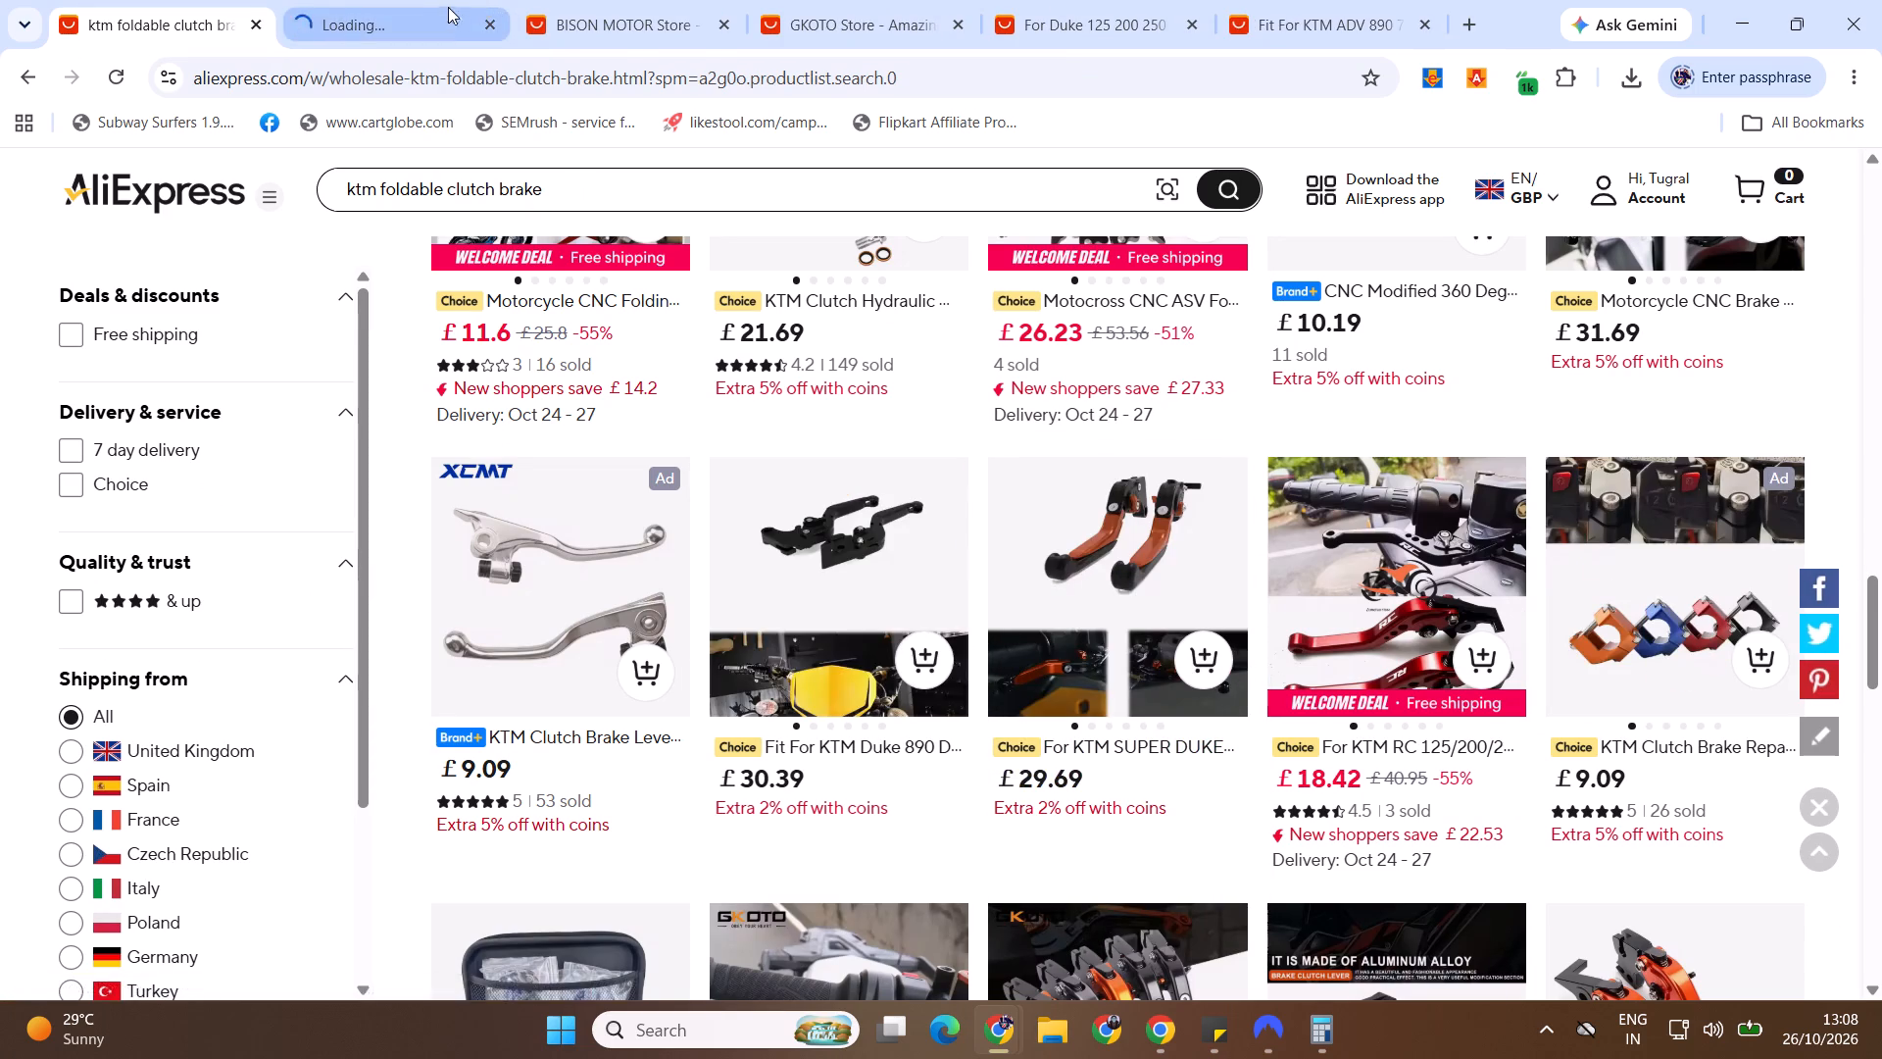
{"action": "left_click", "coordinate": [444, 8]}
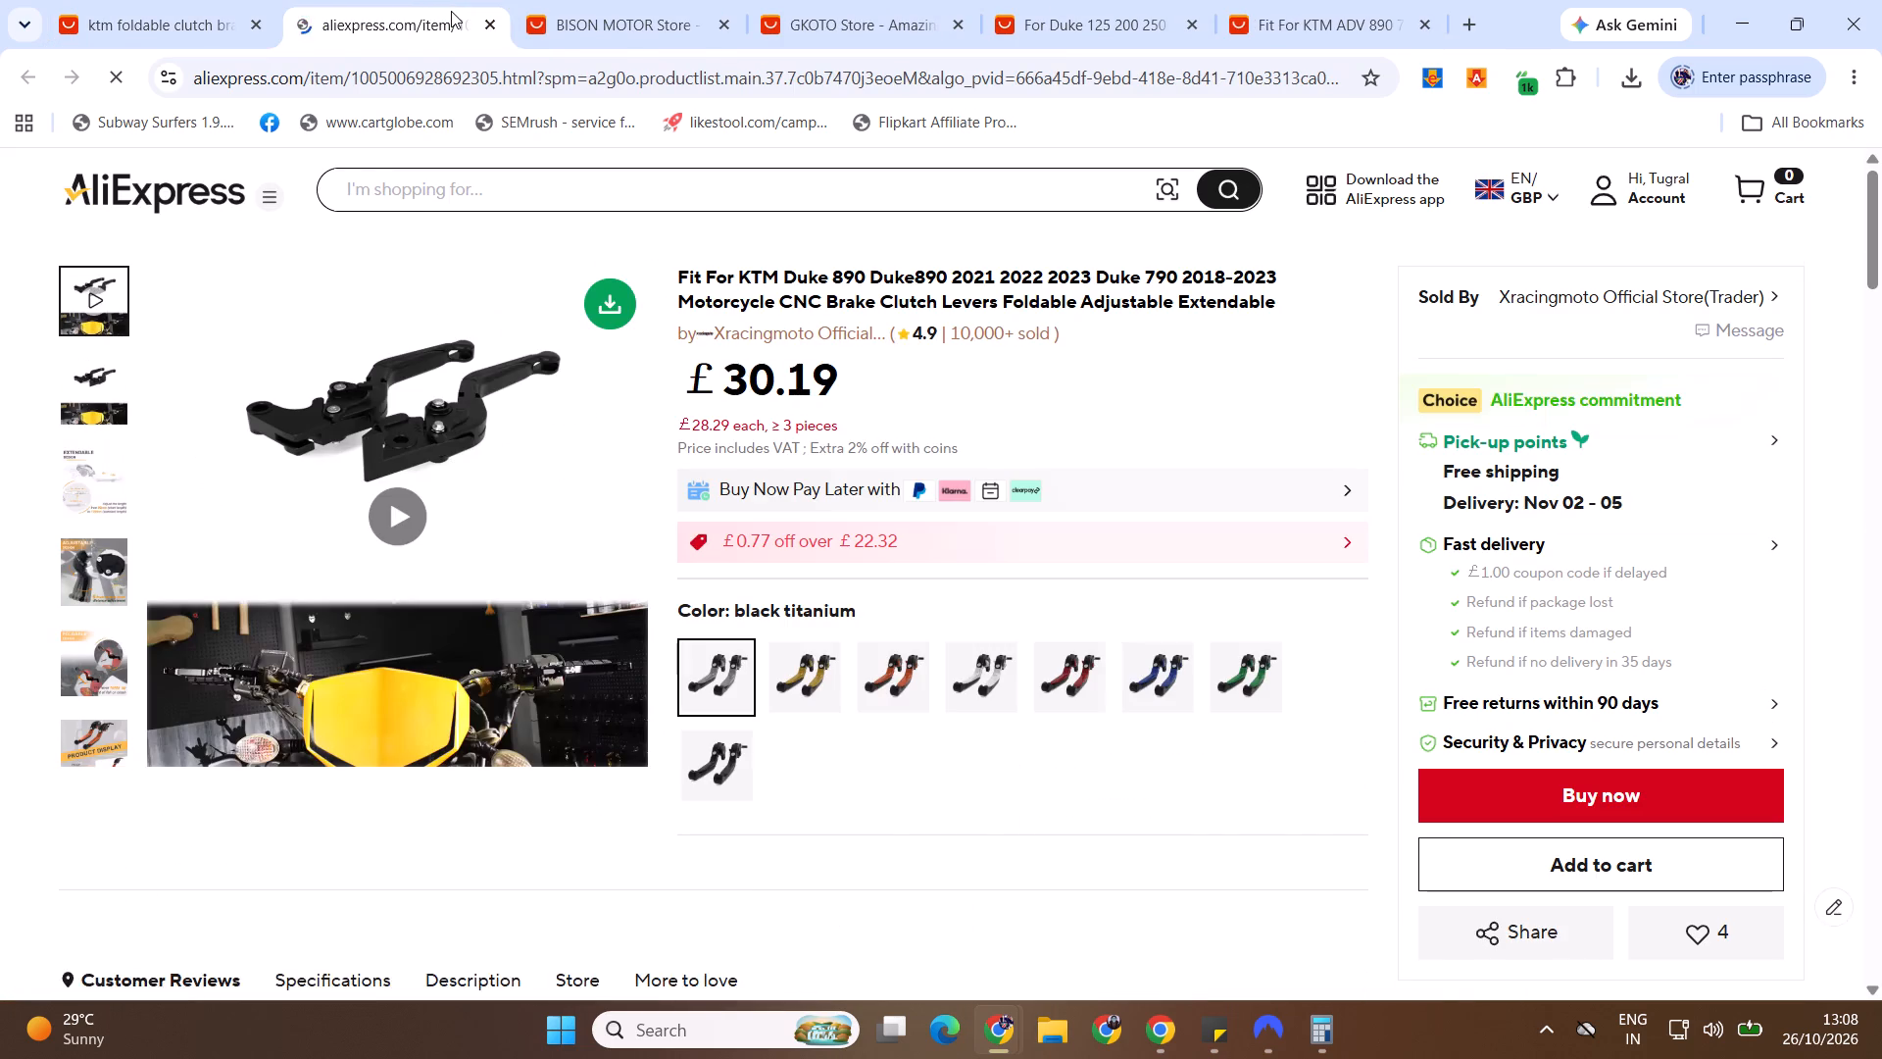
{"action": "left_click", "coordinate": [738, 681]}
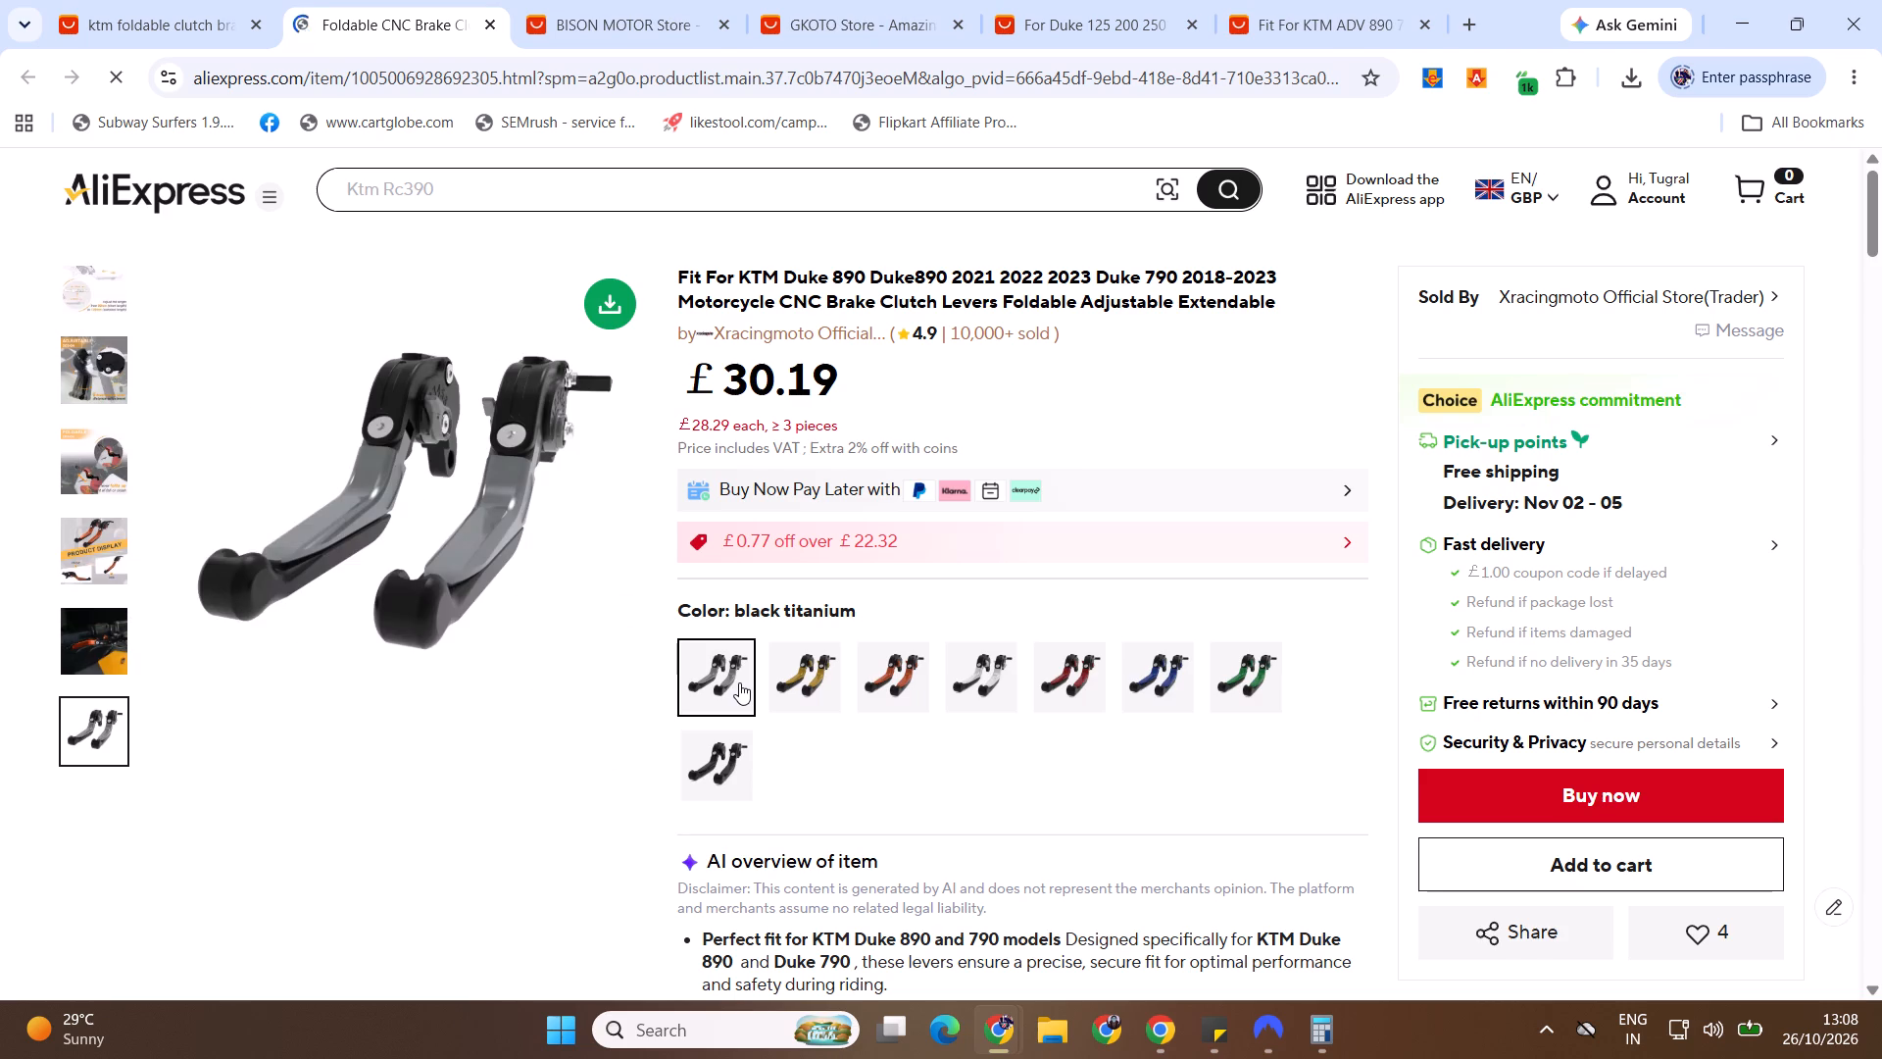
{"action": "left_click", "coordinate": [795, 681]}
{"action": "left_click", "coordinate": [875, 683]}
{"action": "left_click", "coordinate": [933, 685]}
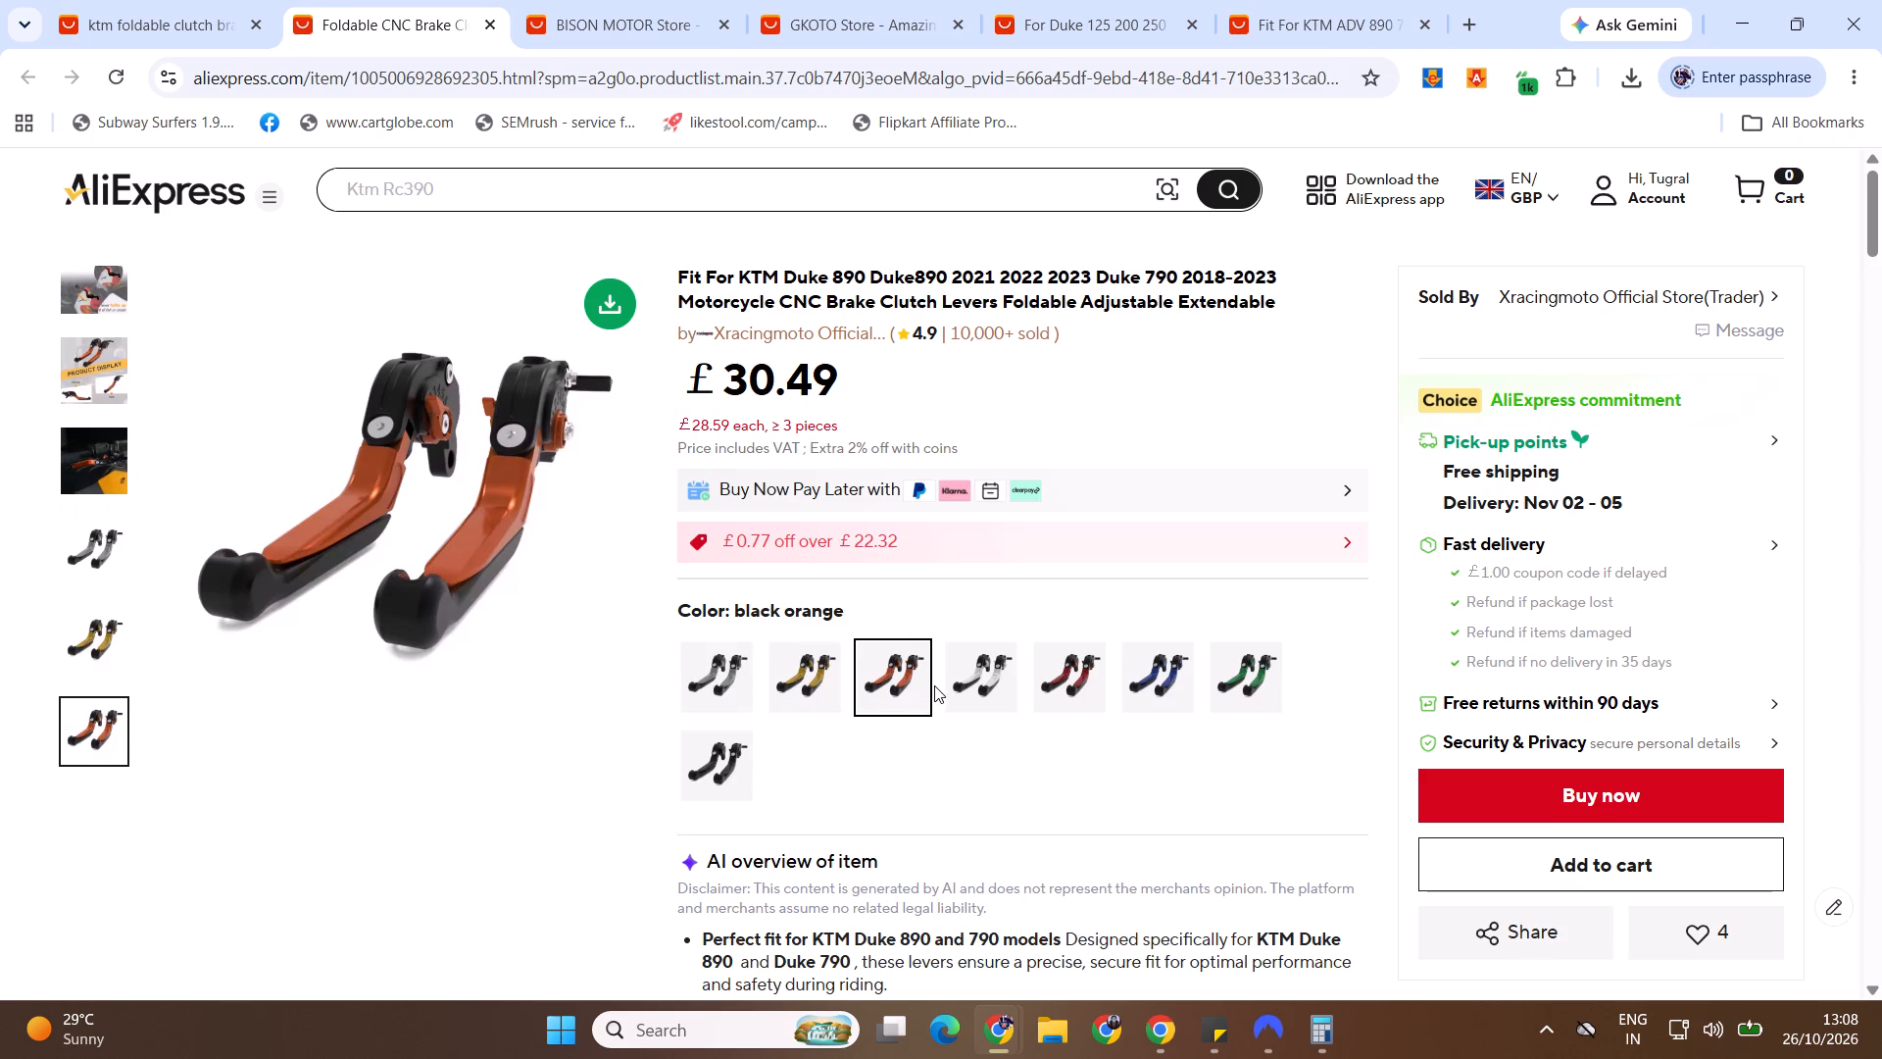
{"action": "left_click", "coordinate": [1018, 687]}
{"action": "left_click", "coordinate": [1069, 681]}
{"action": "left_click", "coordinate": [1145, 680]}
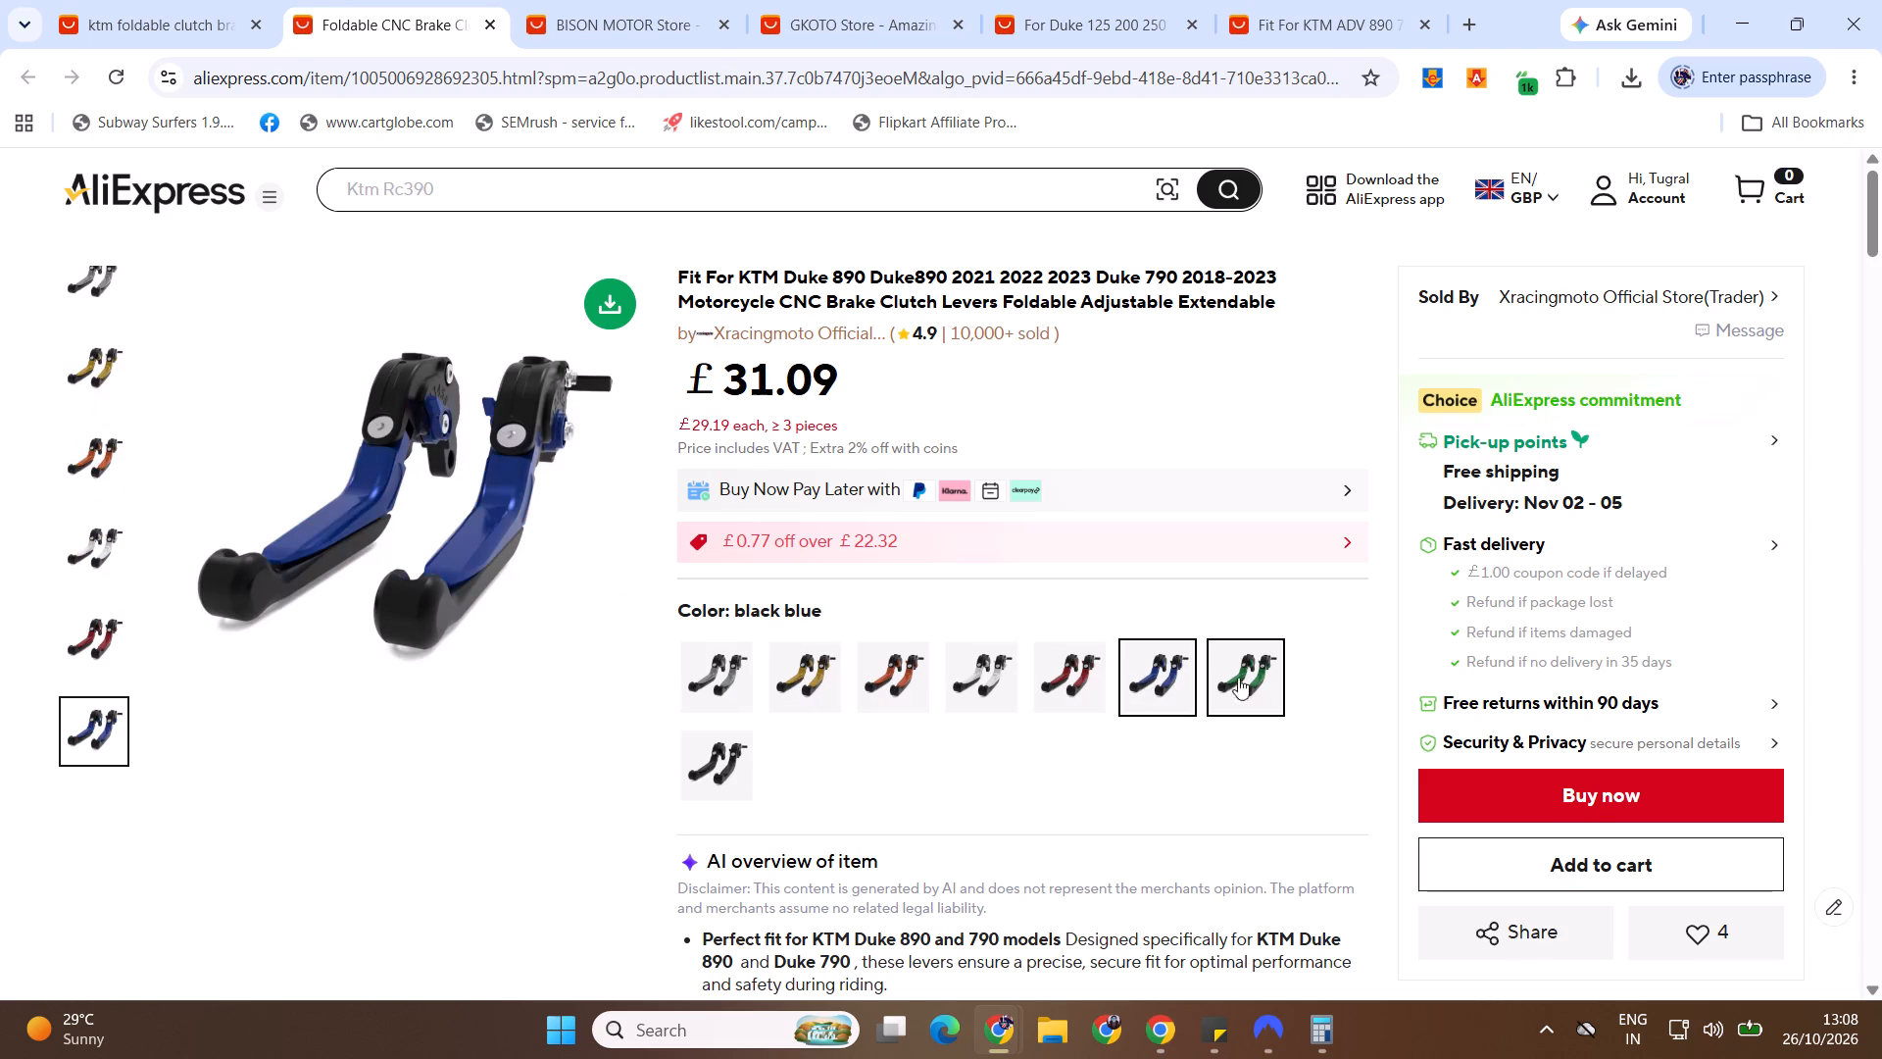
{"action": "left_click", "coordinate": [1246, 678]}
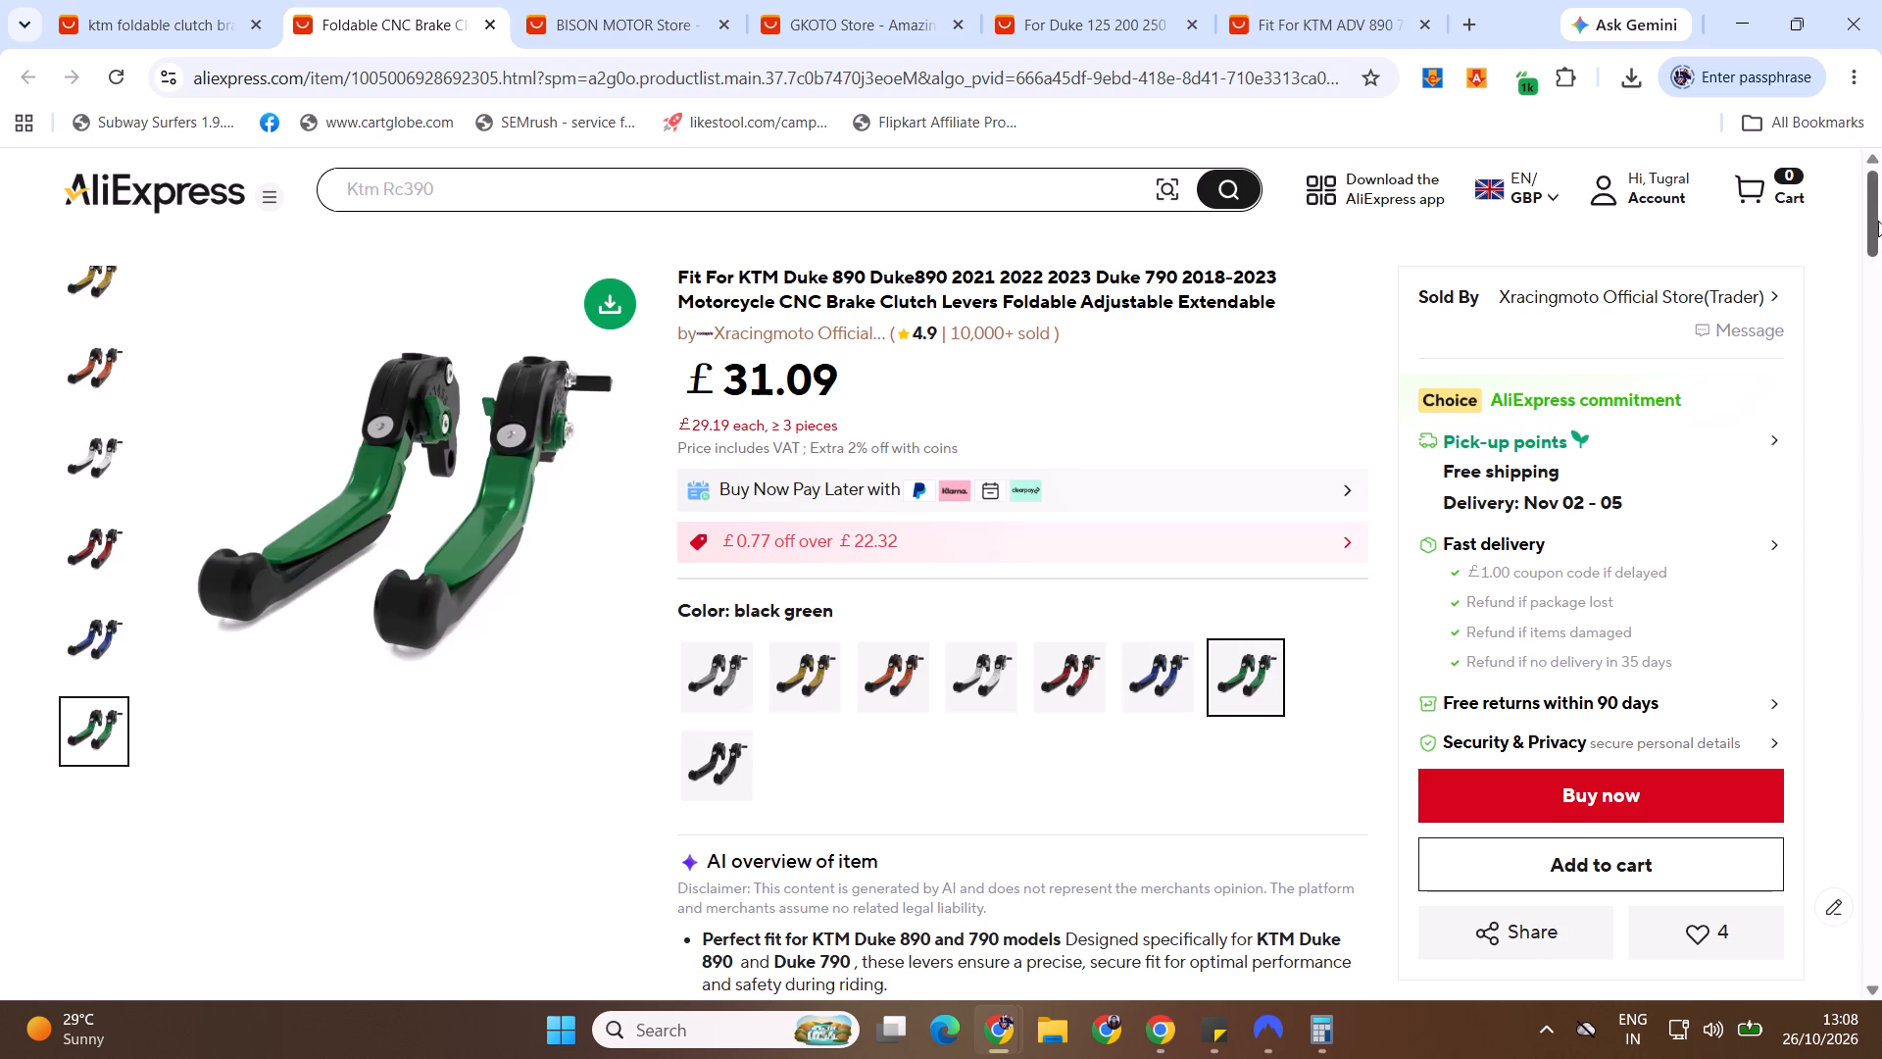
Review the related items and description of the KTM Duke 890 lever listing, and close the listing.
{"action": "left_click_drag", "start_coordinate": [1881, 212], "coordinate": [1881, 349]}
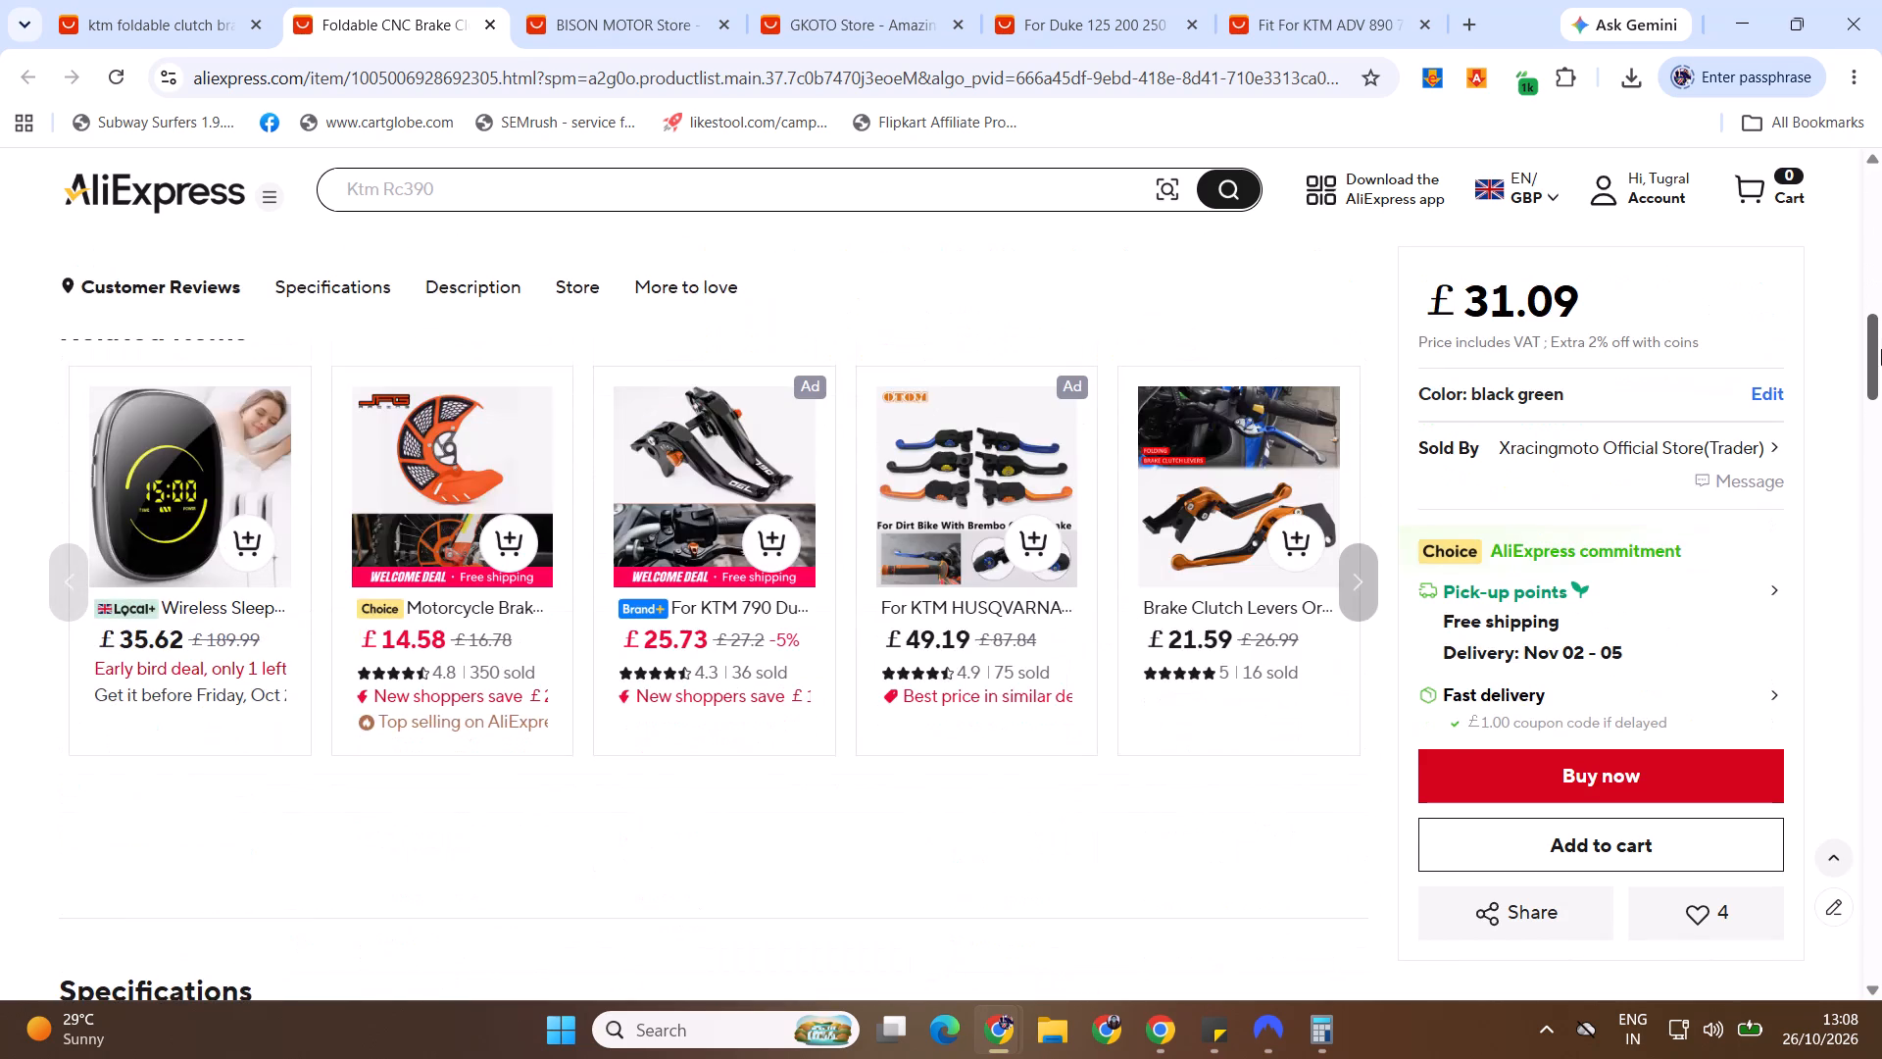
{"action": "left_click_drag", "start_coordinate": [1881, 349], "coordinate": [1881, 360]}
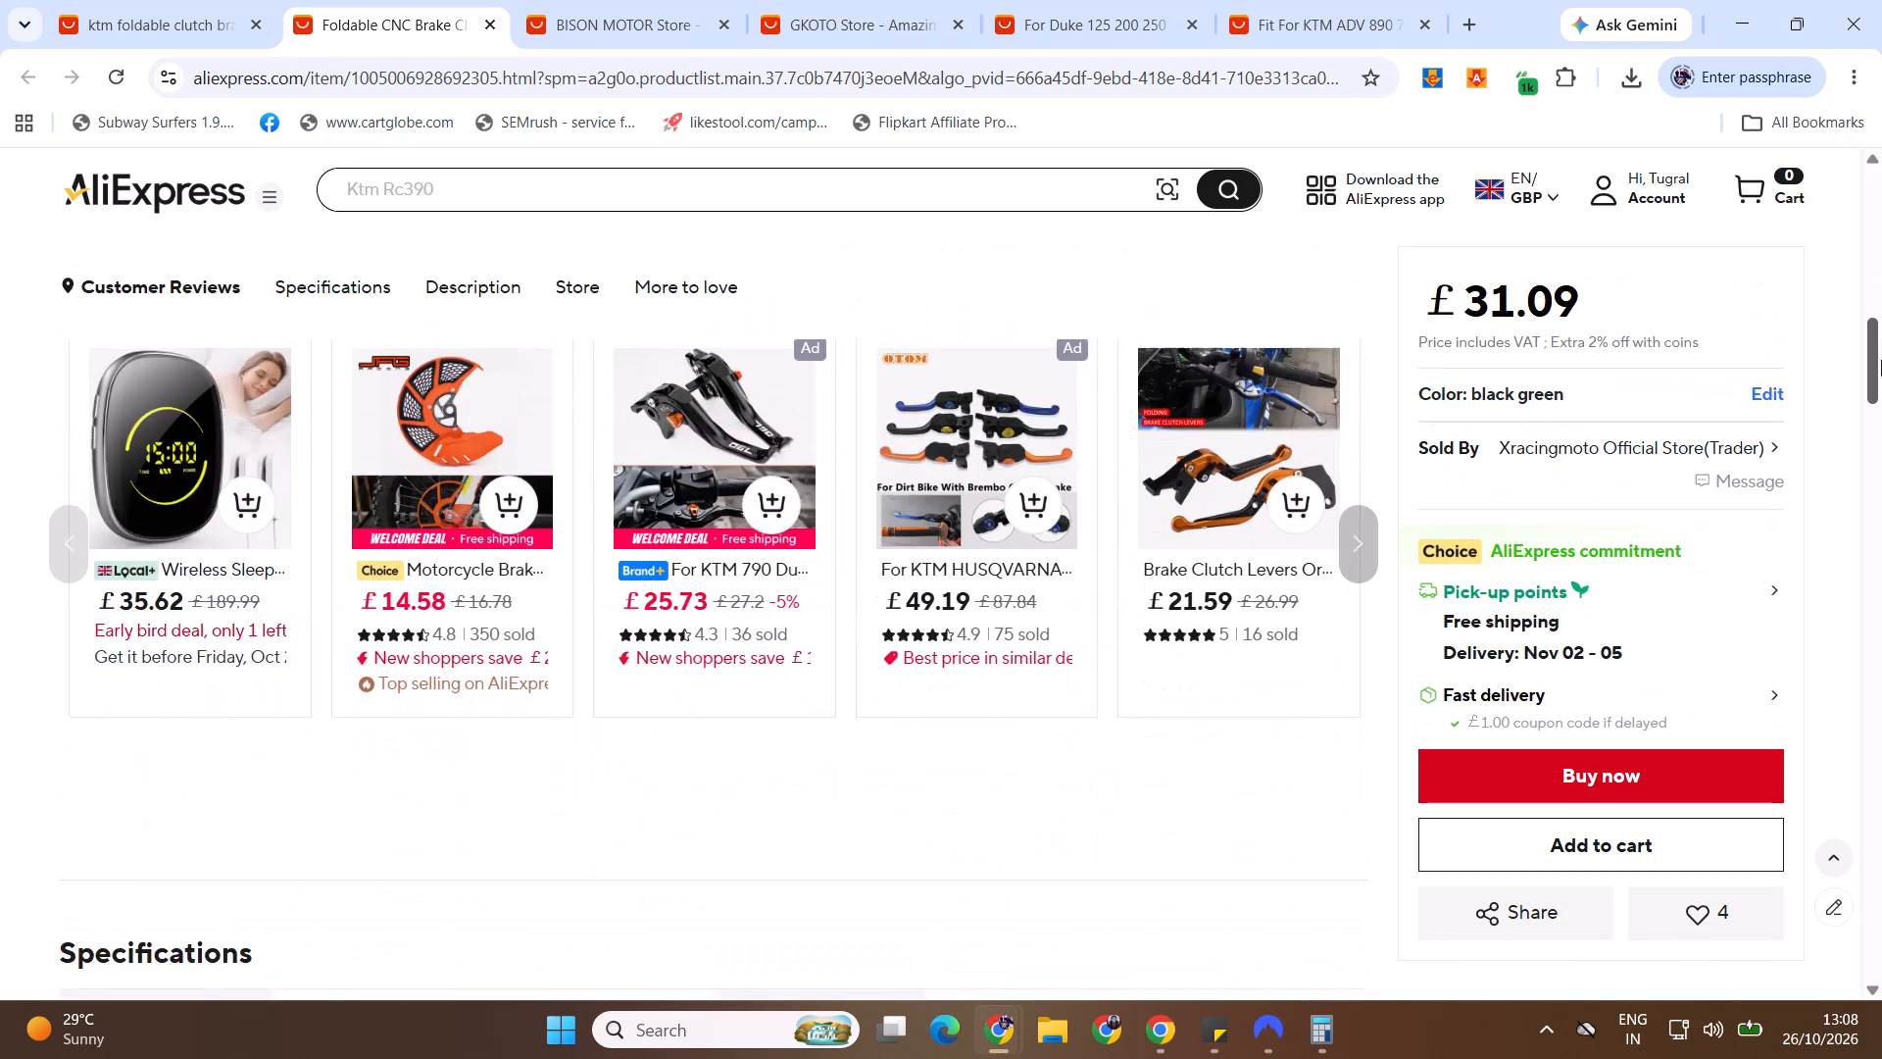
{"action": "left_click_drag", "start_coordinate": [1881, 360], "coordinate": [1881, 597]}
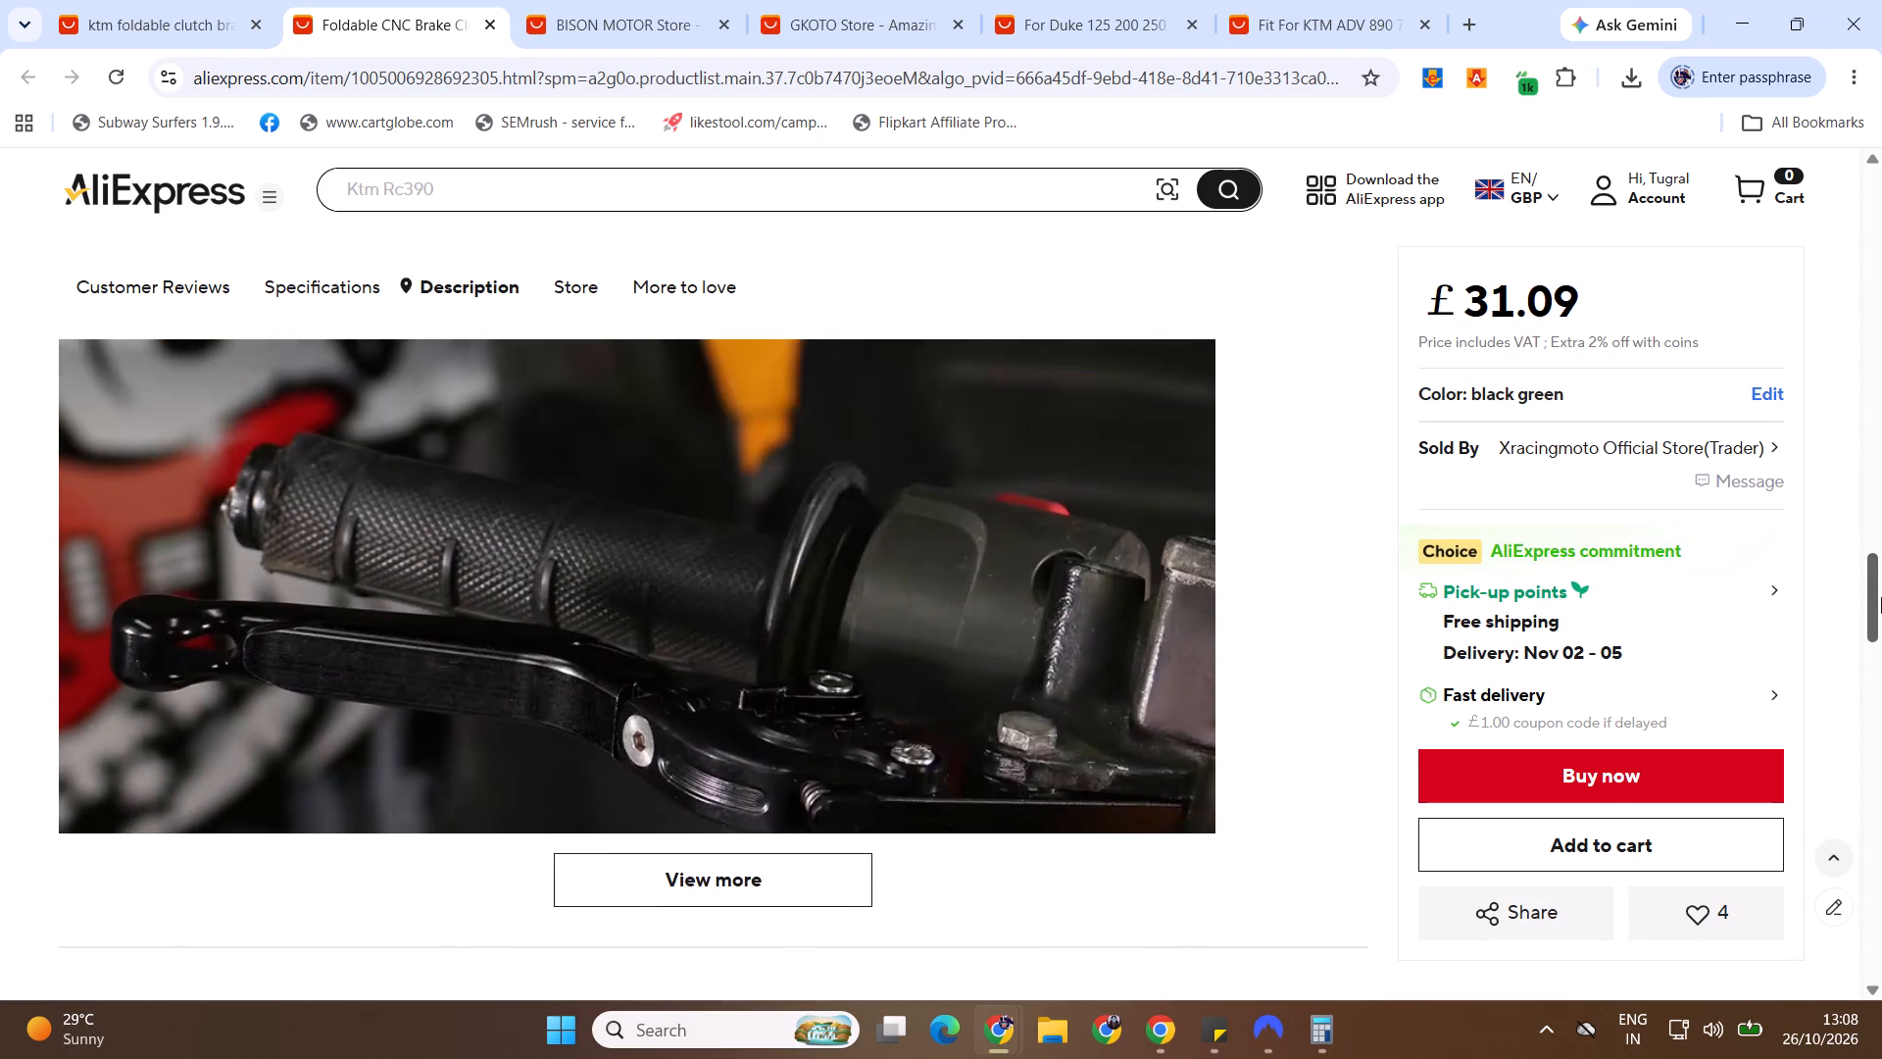
{"action": "left_click_drag", "start_coordinate": [1881, 597], "coordinate": [1805, 165]}
{"action": "left_click", "coordinate": [494, 29]}
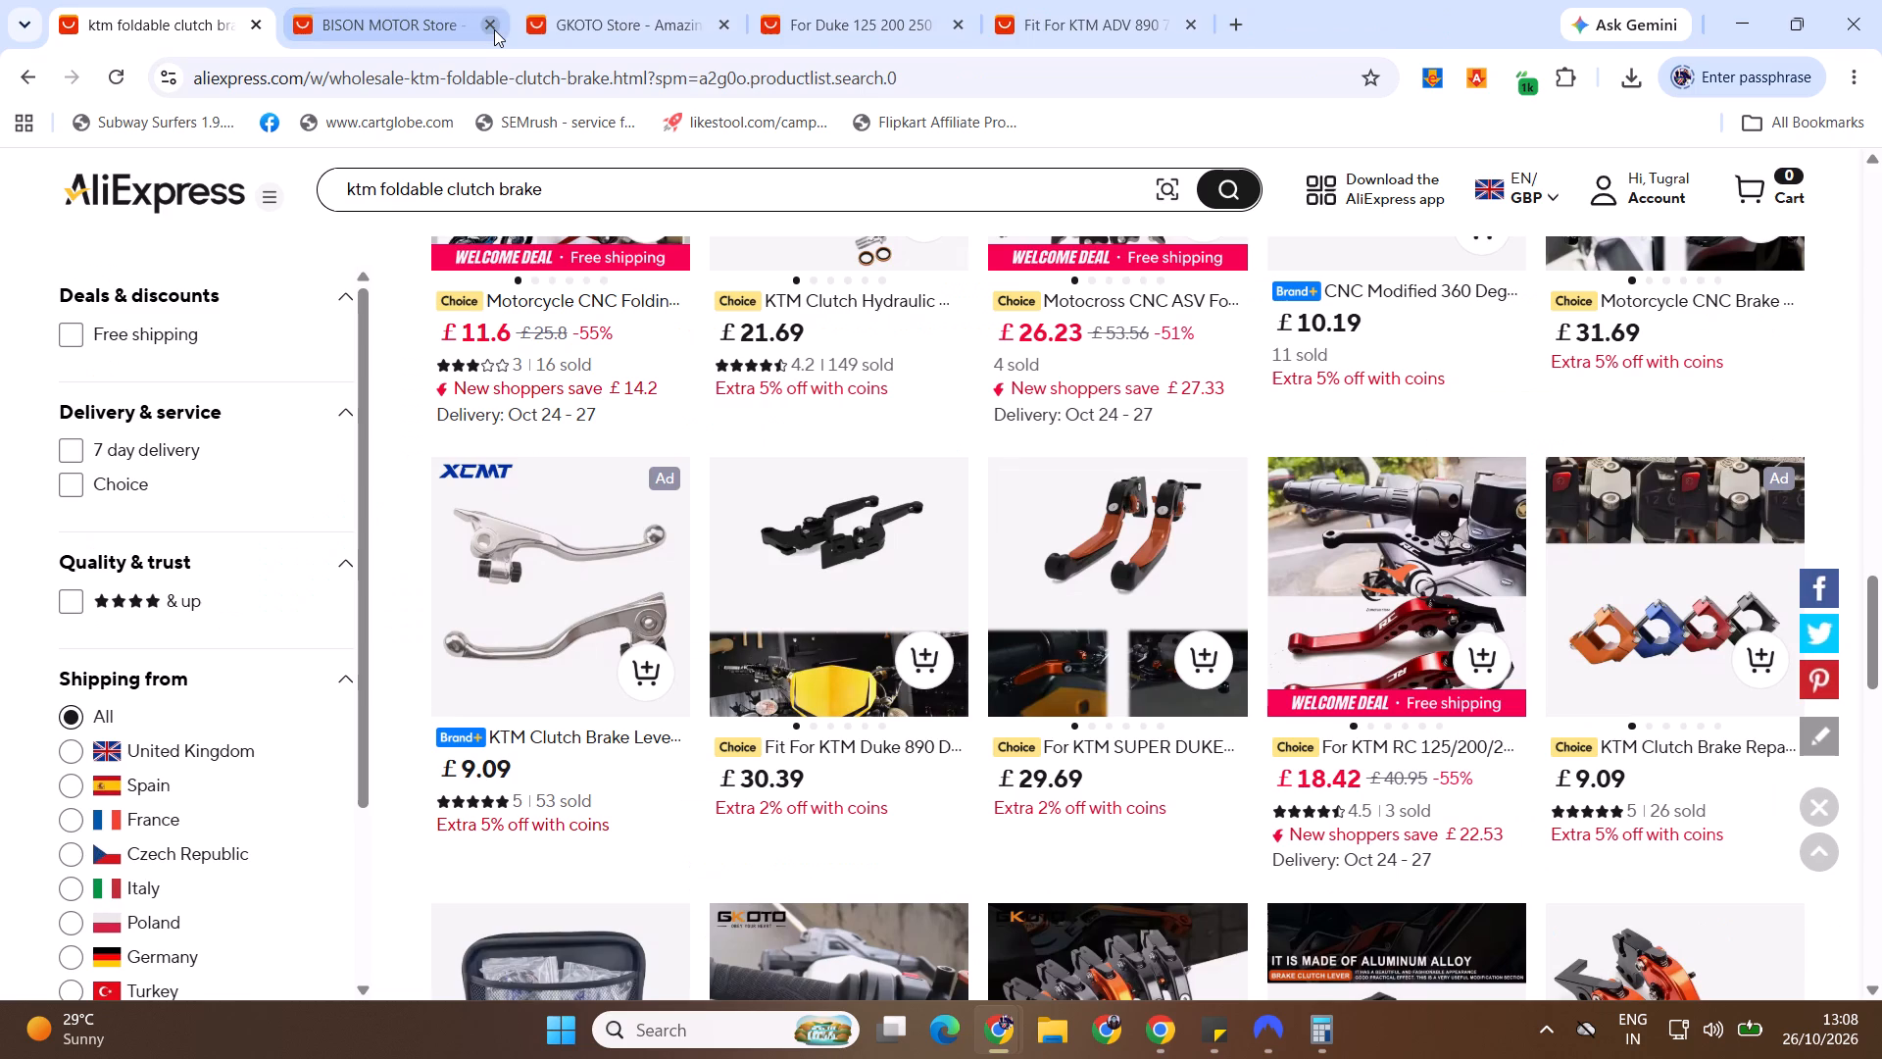
Browse further down the ktm foldable clutch brake results and open the £21.57 KTM RC 125/200/250/390 lever listing.
{"action": "left_click_drag", "start_coordinate": [1881, 647], "coordinate": [1881, 719]}
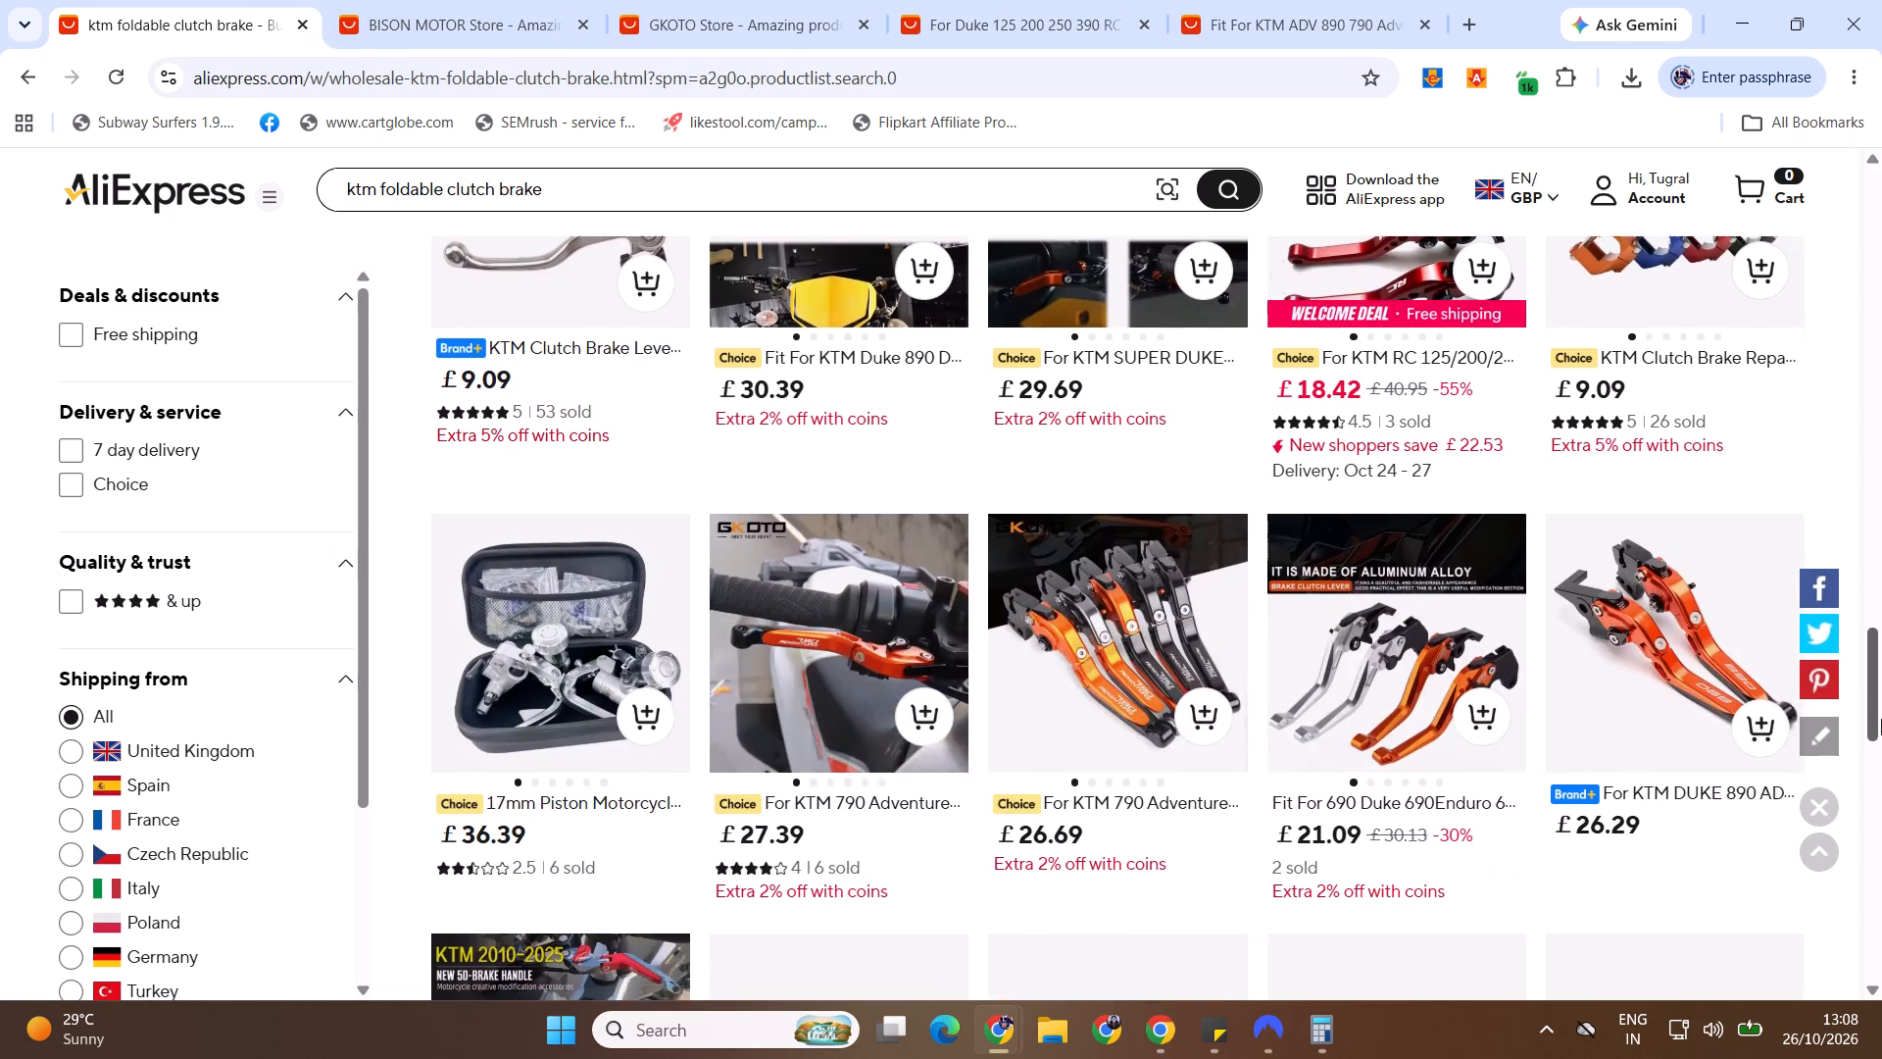
{"action": "left_click_drag", "start_coordinate": [1881, 719], "coordinate": [1881, 723]}
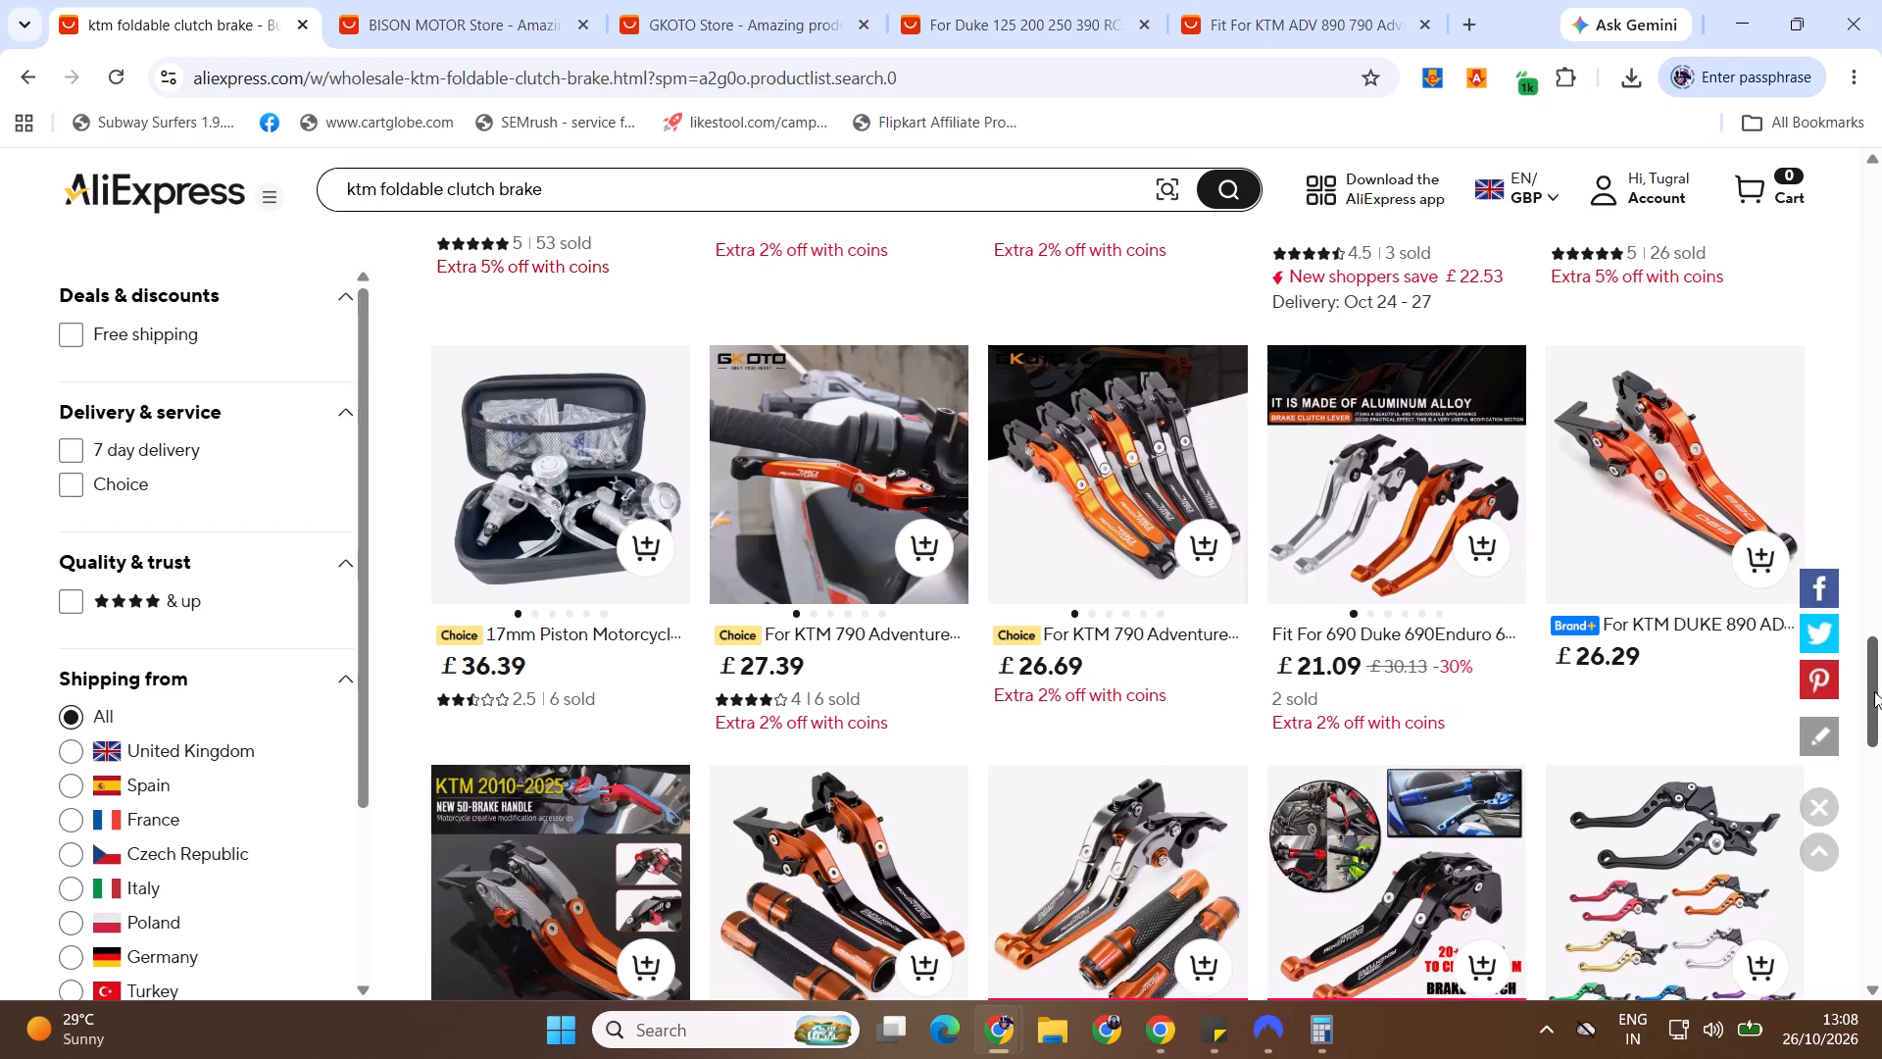
{"action": "left_click_drag", "start_coordinate": [1874, 691], "coordinate": [1877, 734]}
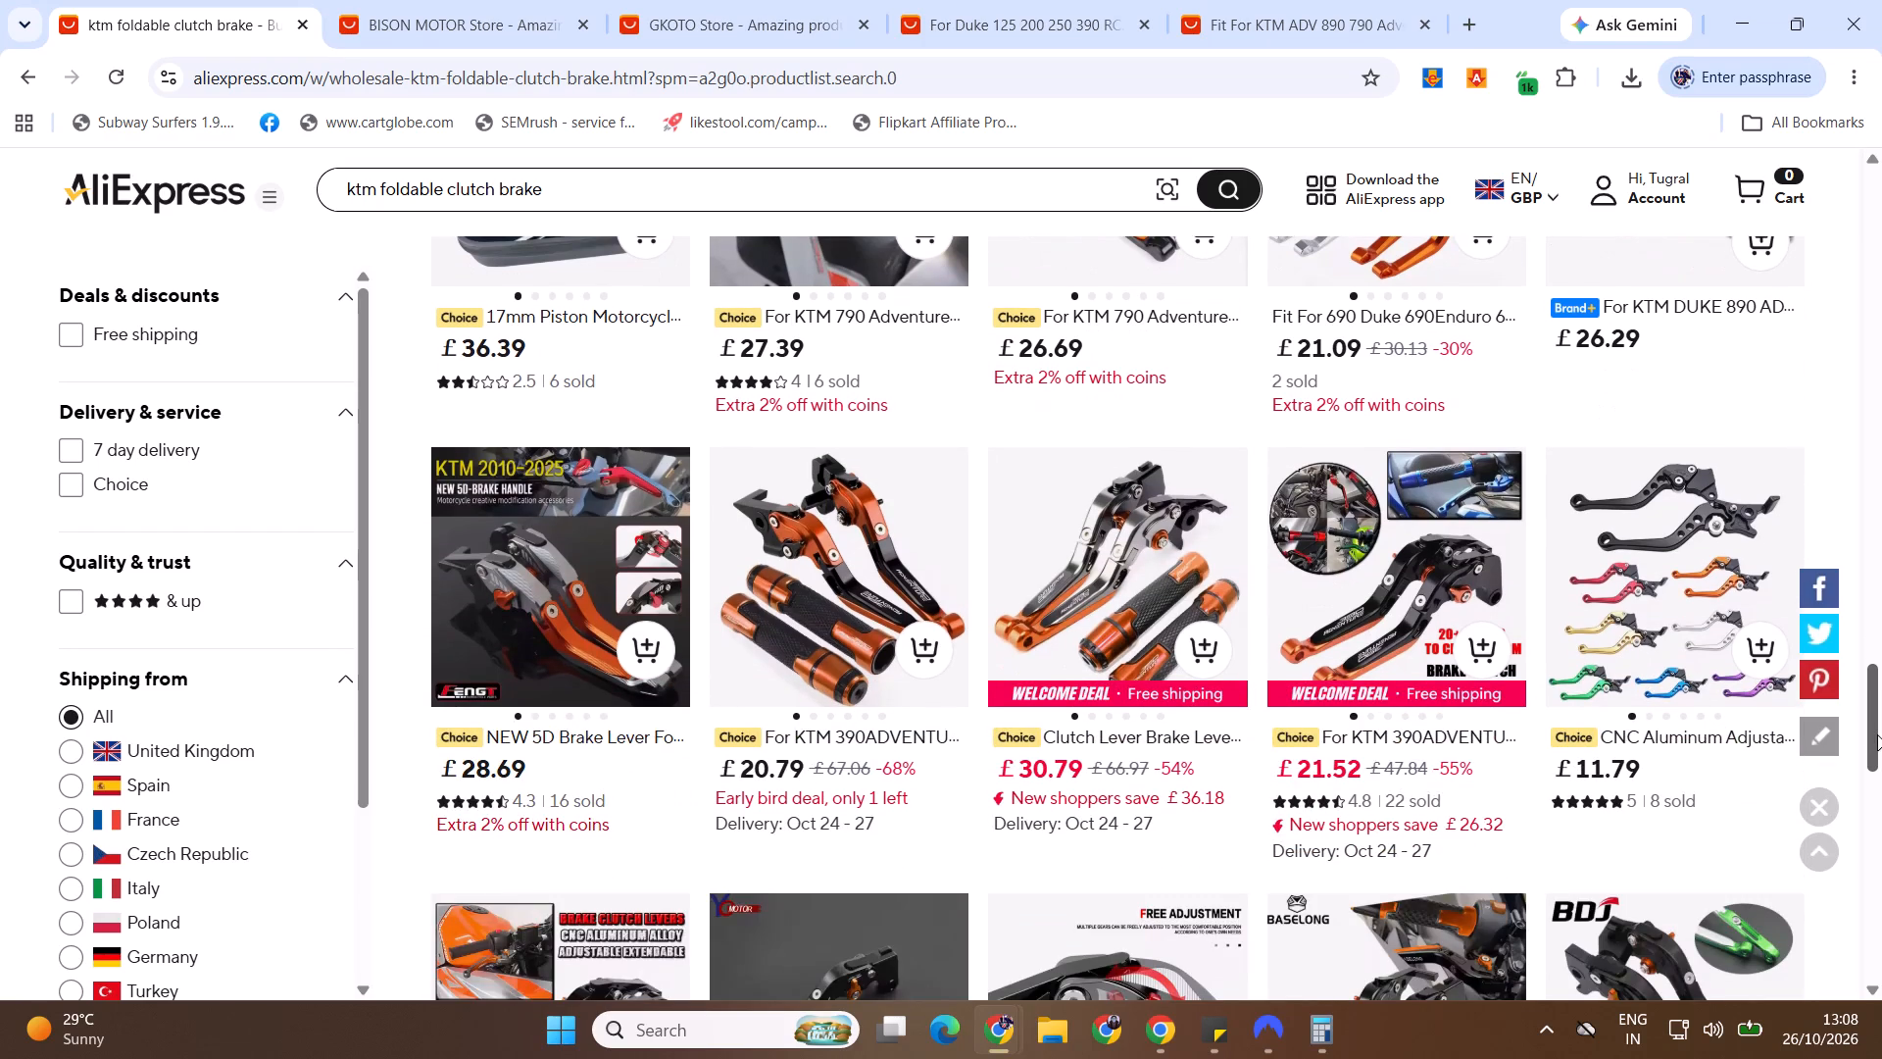
{"action": "left_click_drag", "start_coordinate": [1877, 734], "coordinate": [1881, 787]}
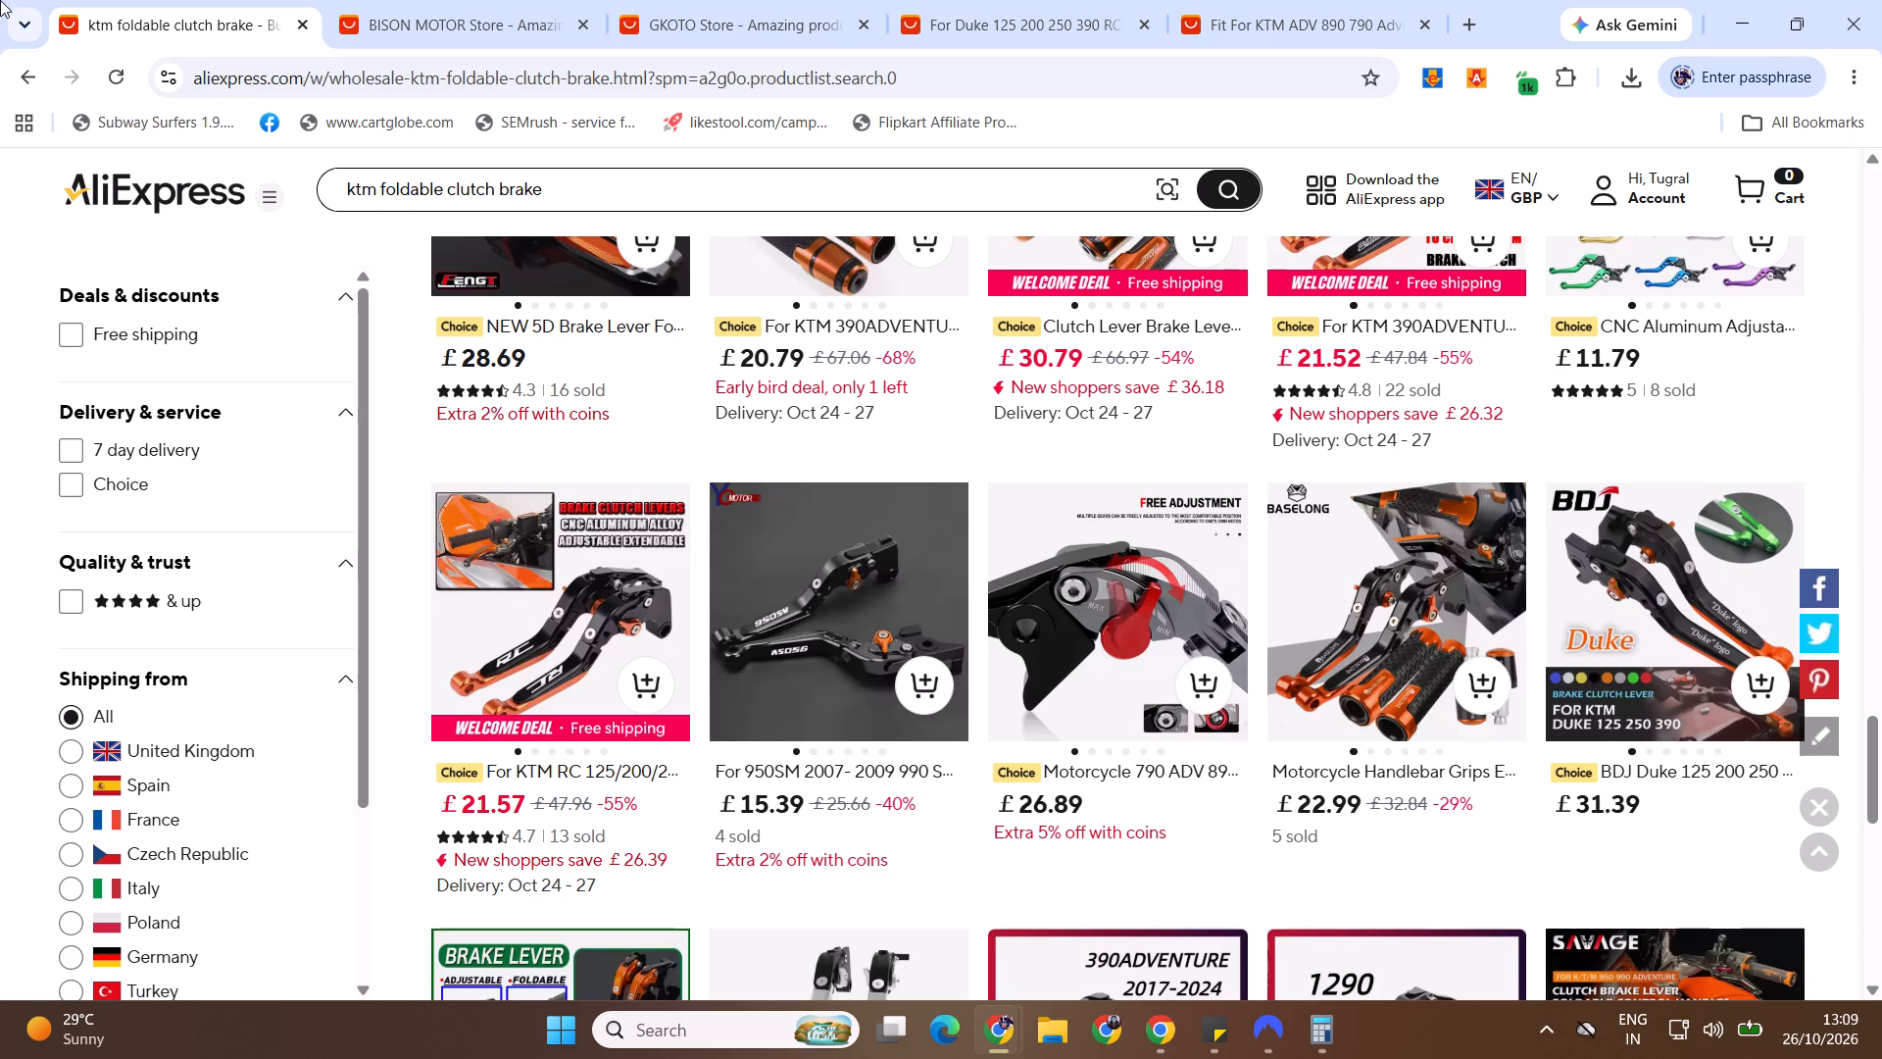
{"action": "middle_click", "coordinate": [584, 636]}
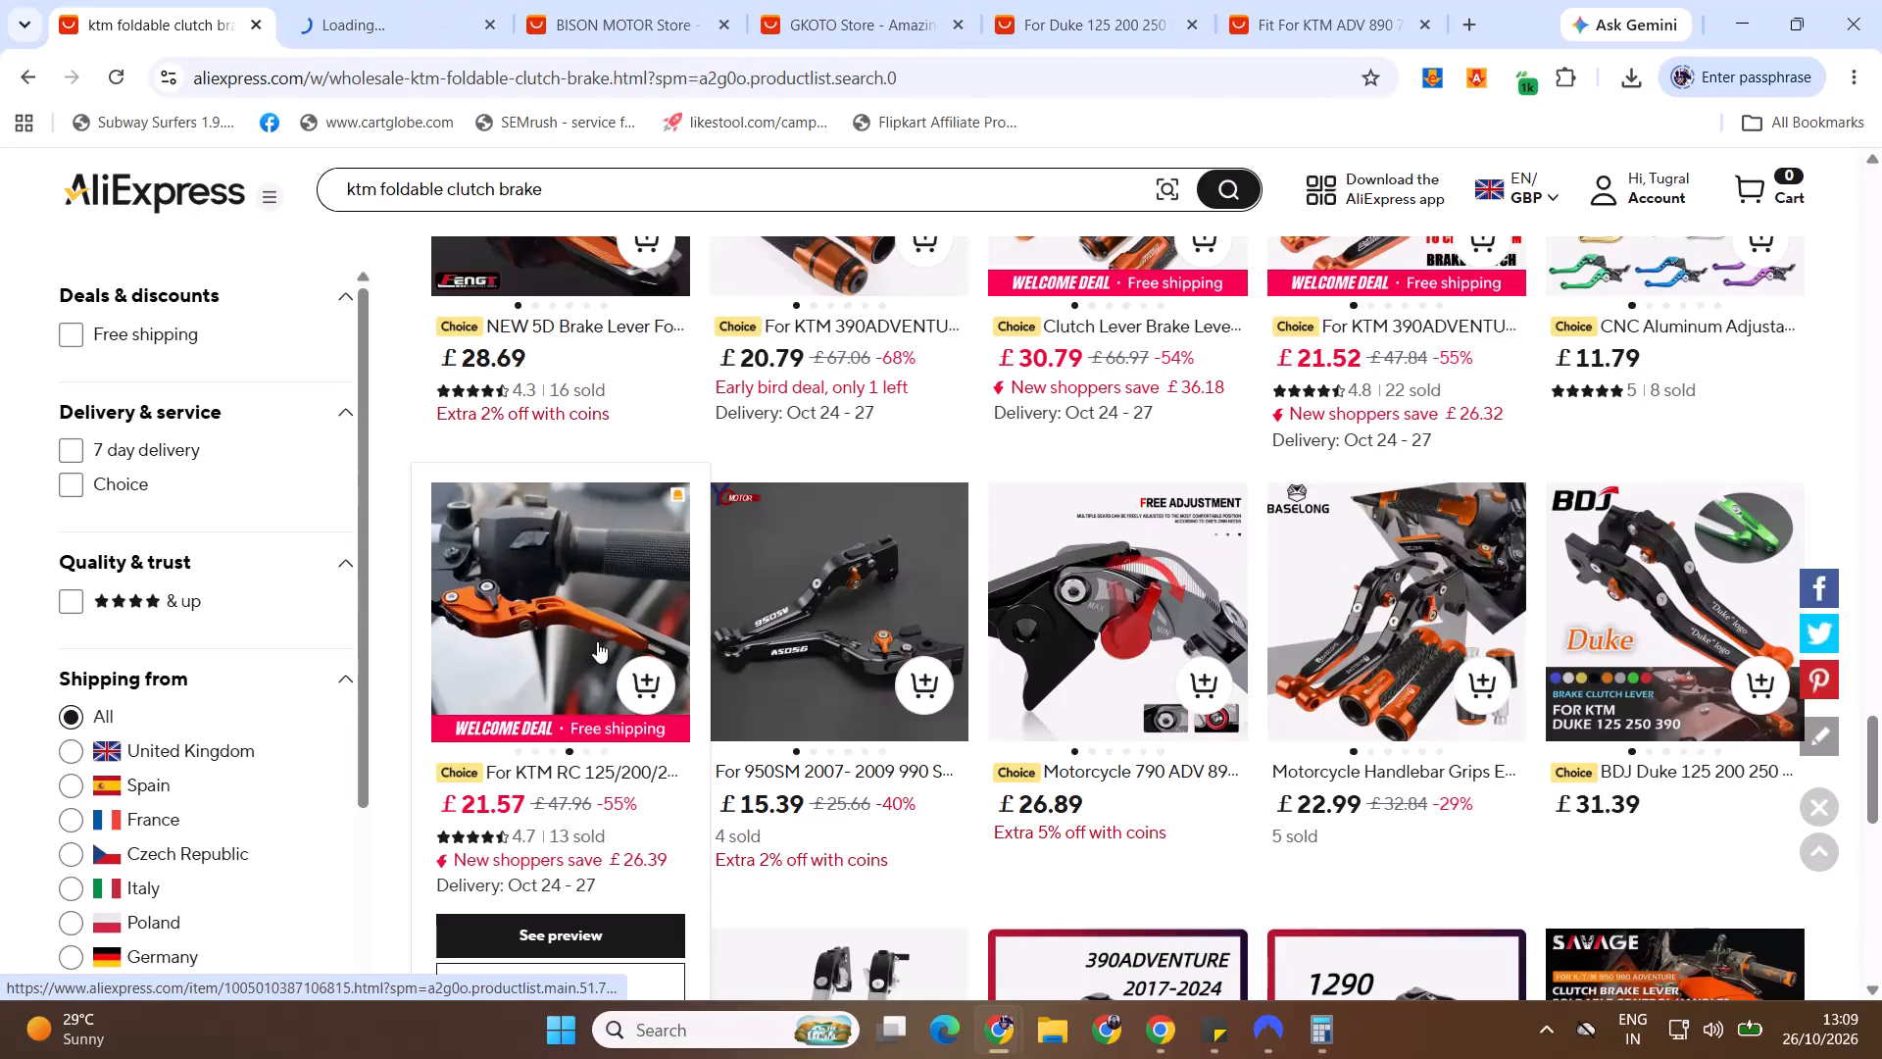
{"action": "left_click", "coordinate": [362, 5]}
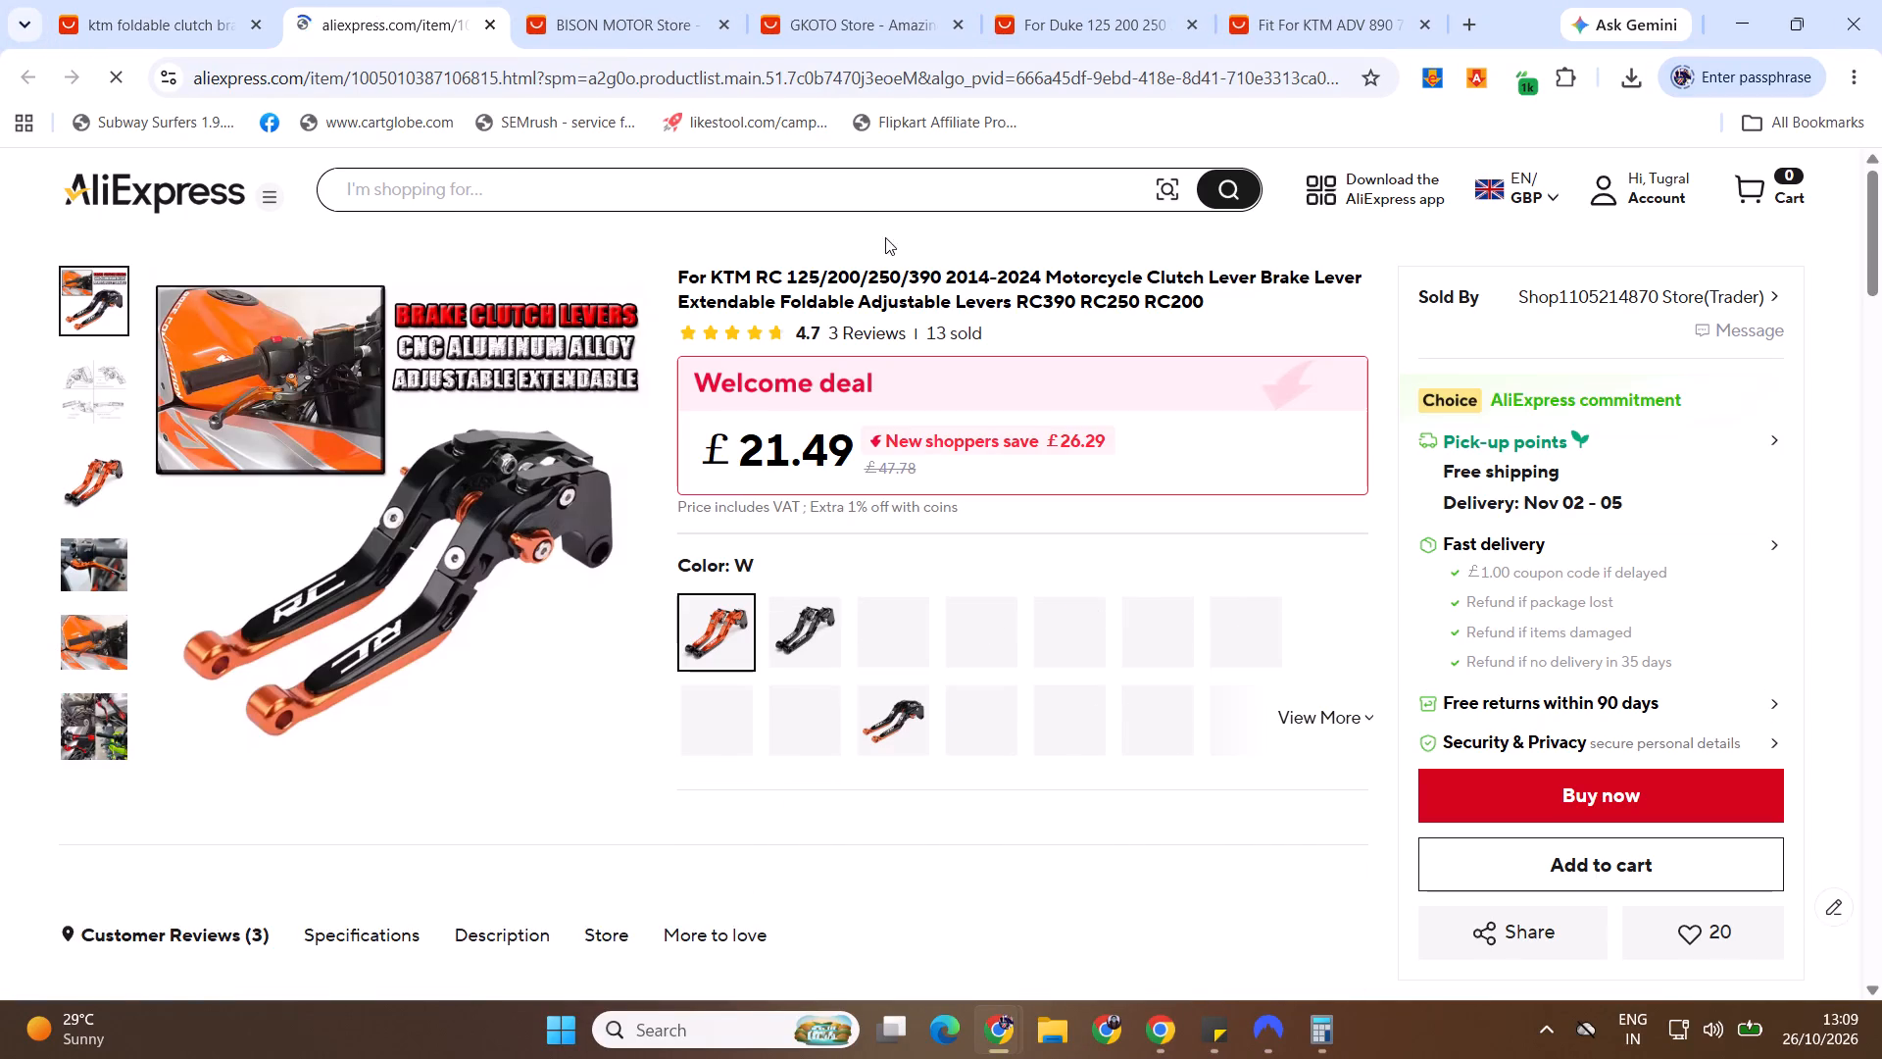
Show all colour options of the KTM RC lever listing and compare the black, grey, silver and red variants.
{"action": "left_click", "coordinate": [1350, 718]}
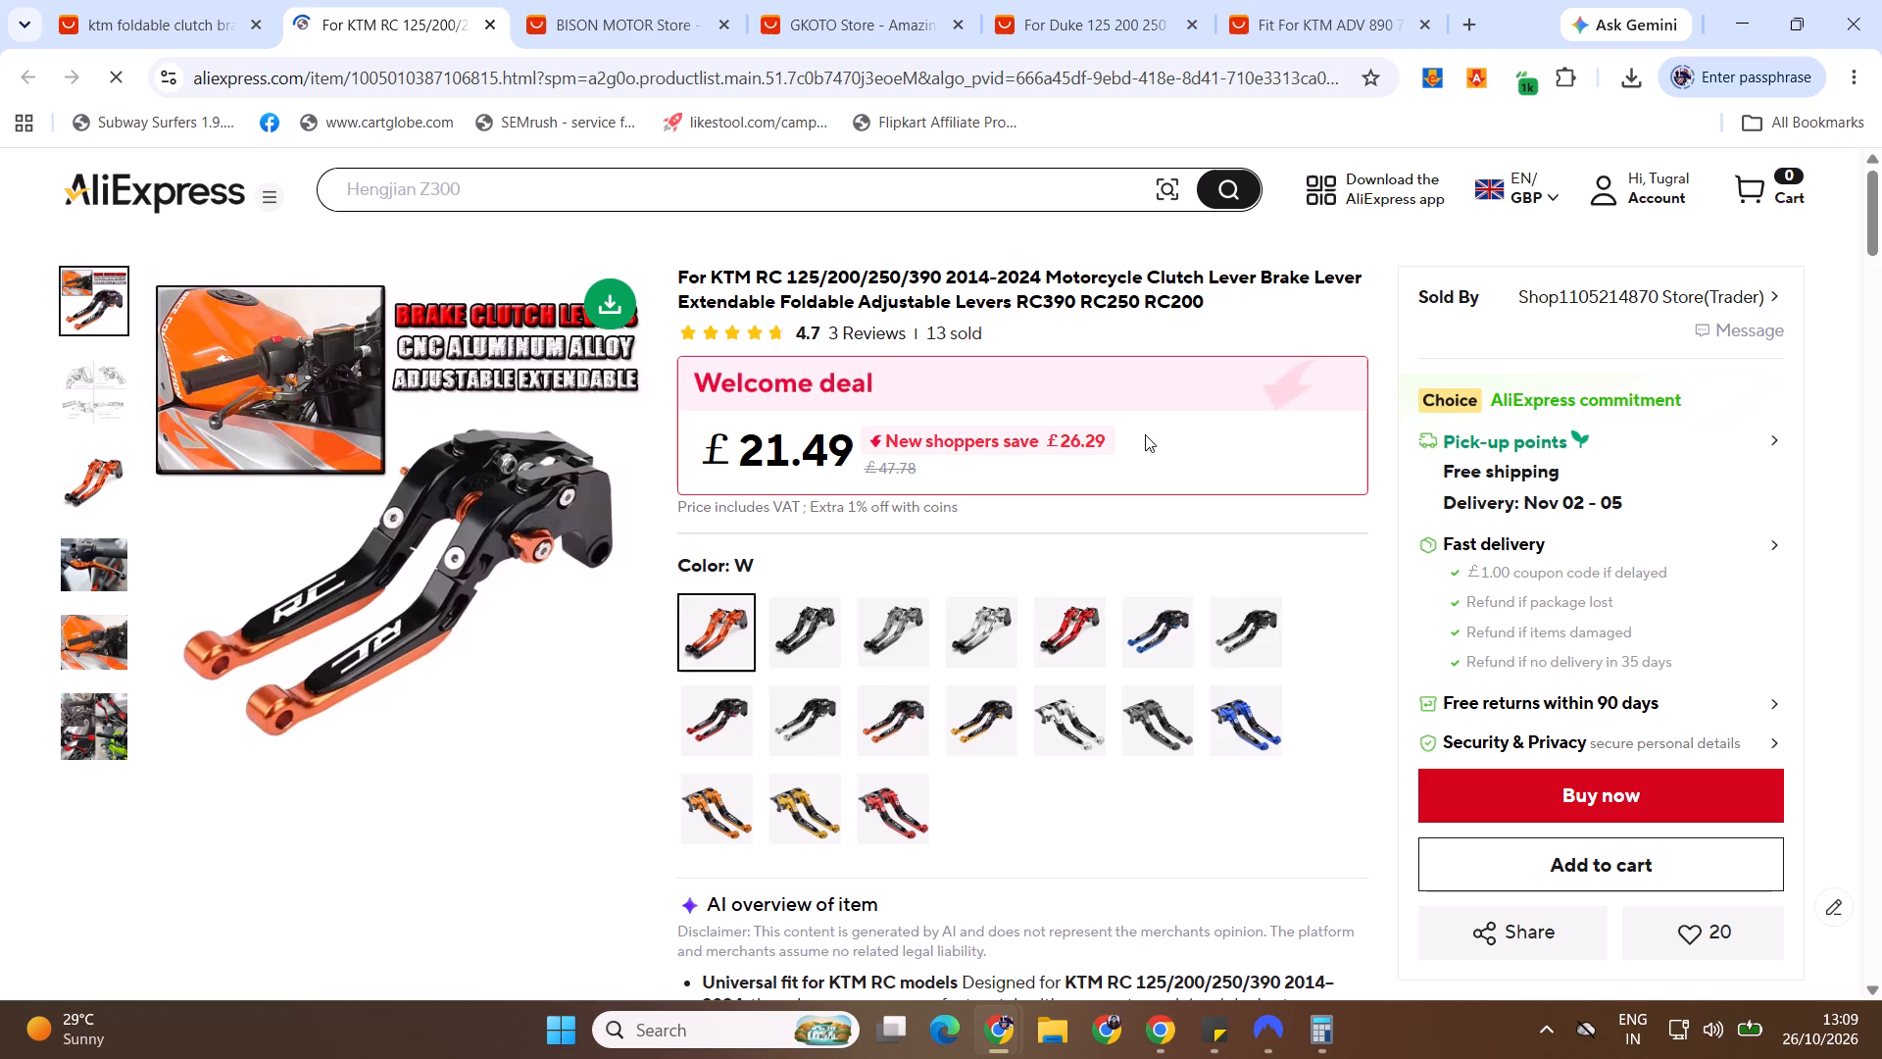
{"action": "left_click", "coordinate": [830, 612]}
{"action": "left_click", "coordinate": [897, 636]}
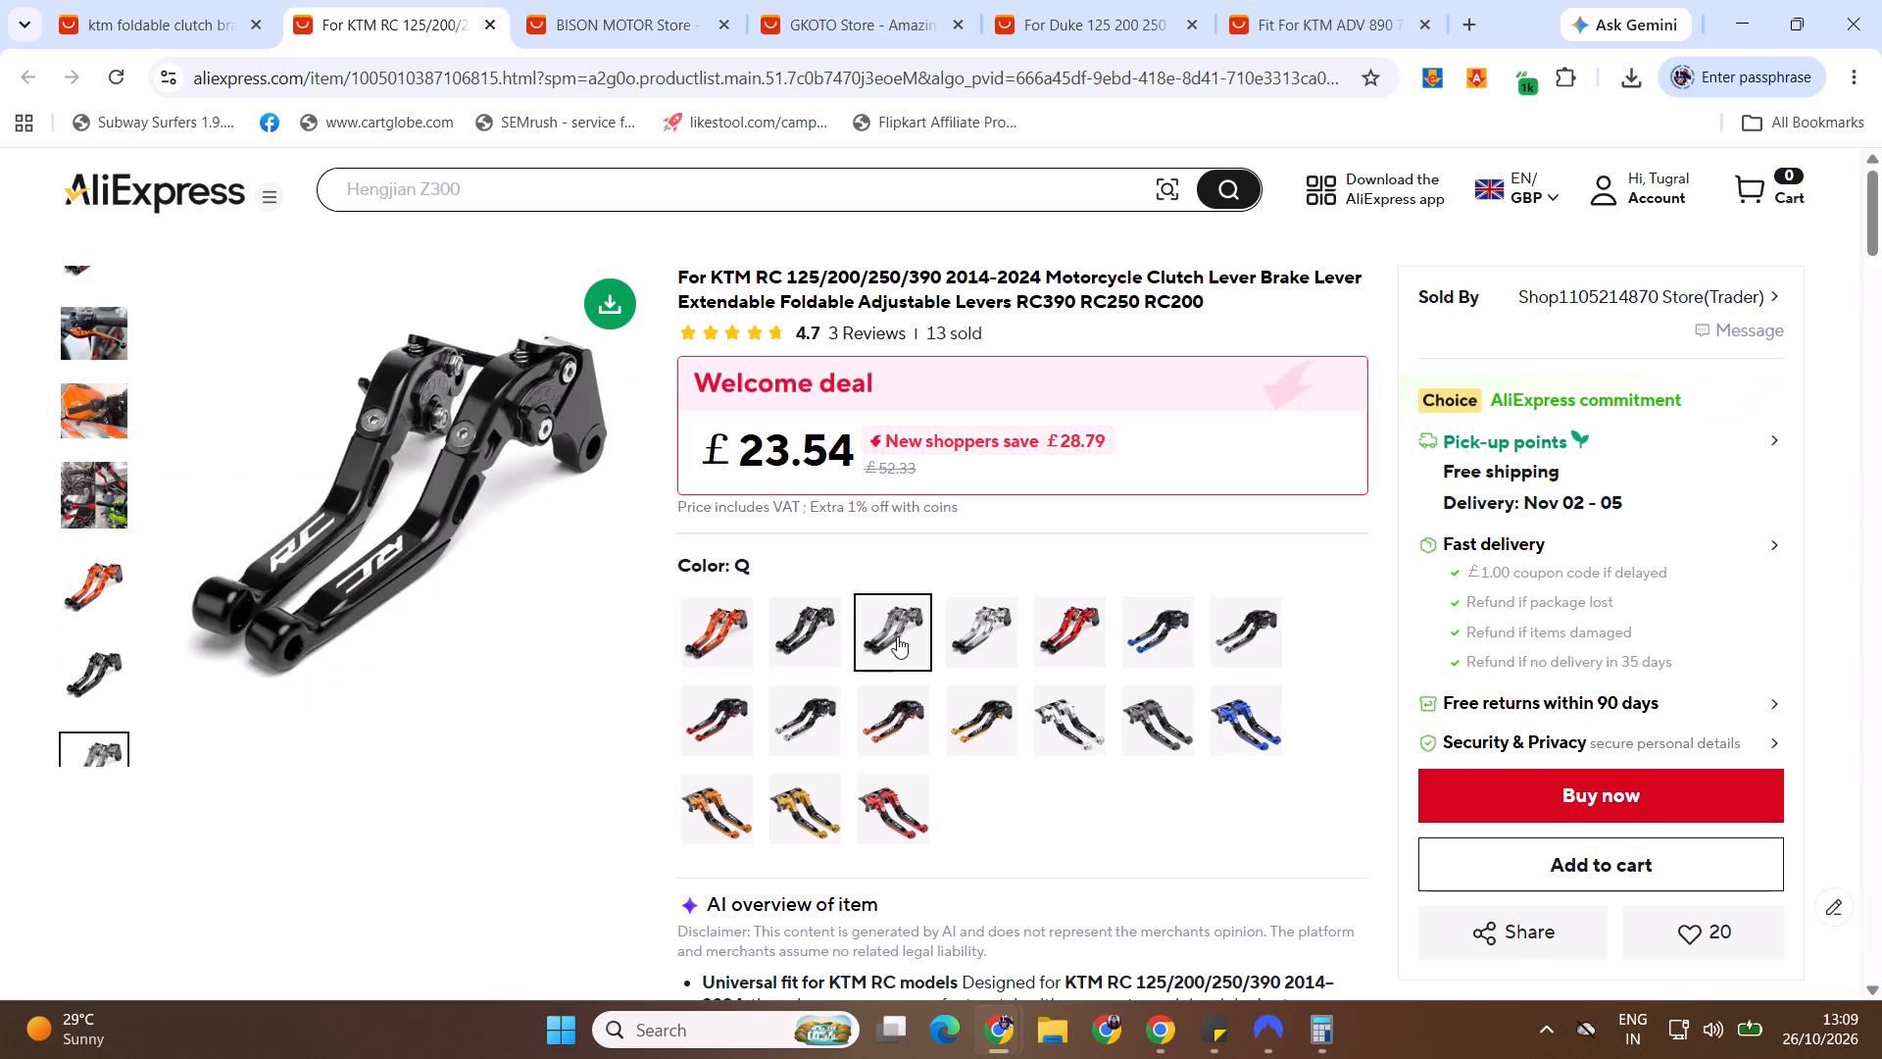
{"action": "left_click", "coordinate": [976, 640]}
{"action": "left_click", "coordinate": [1063, 639]}
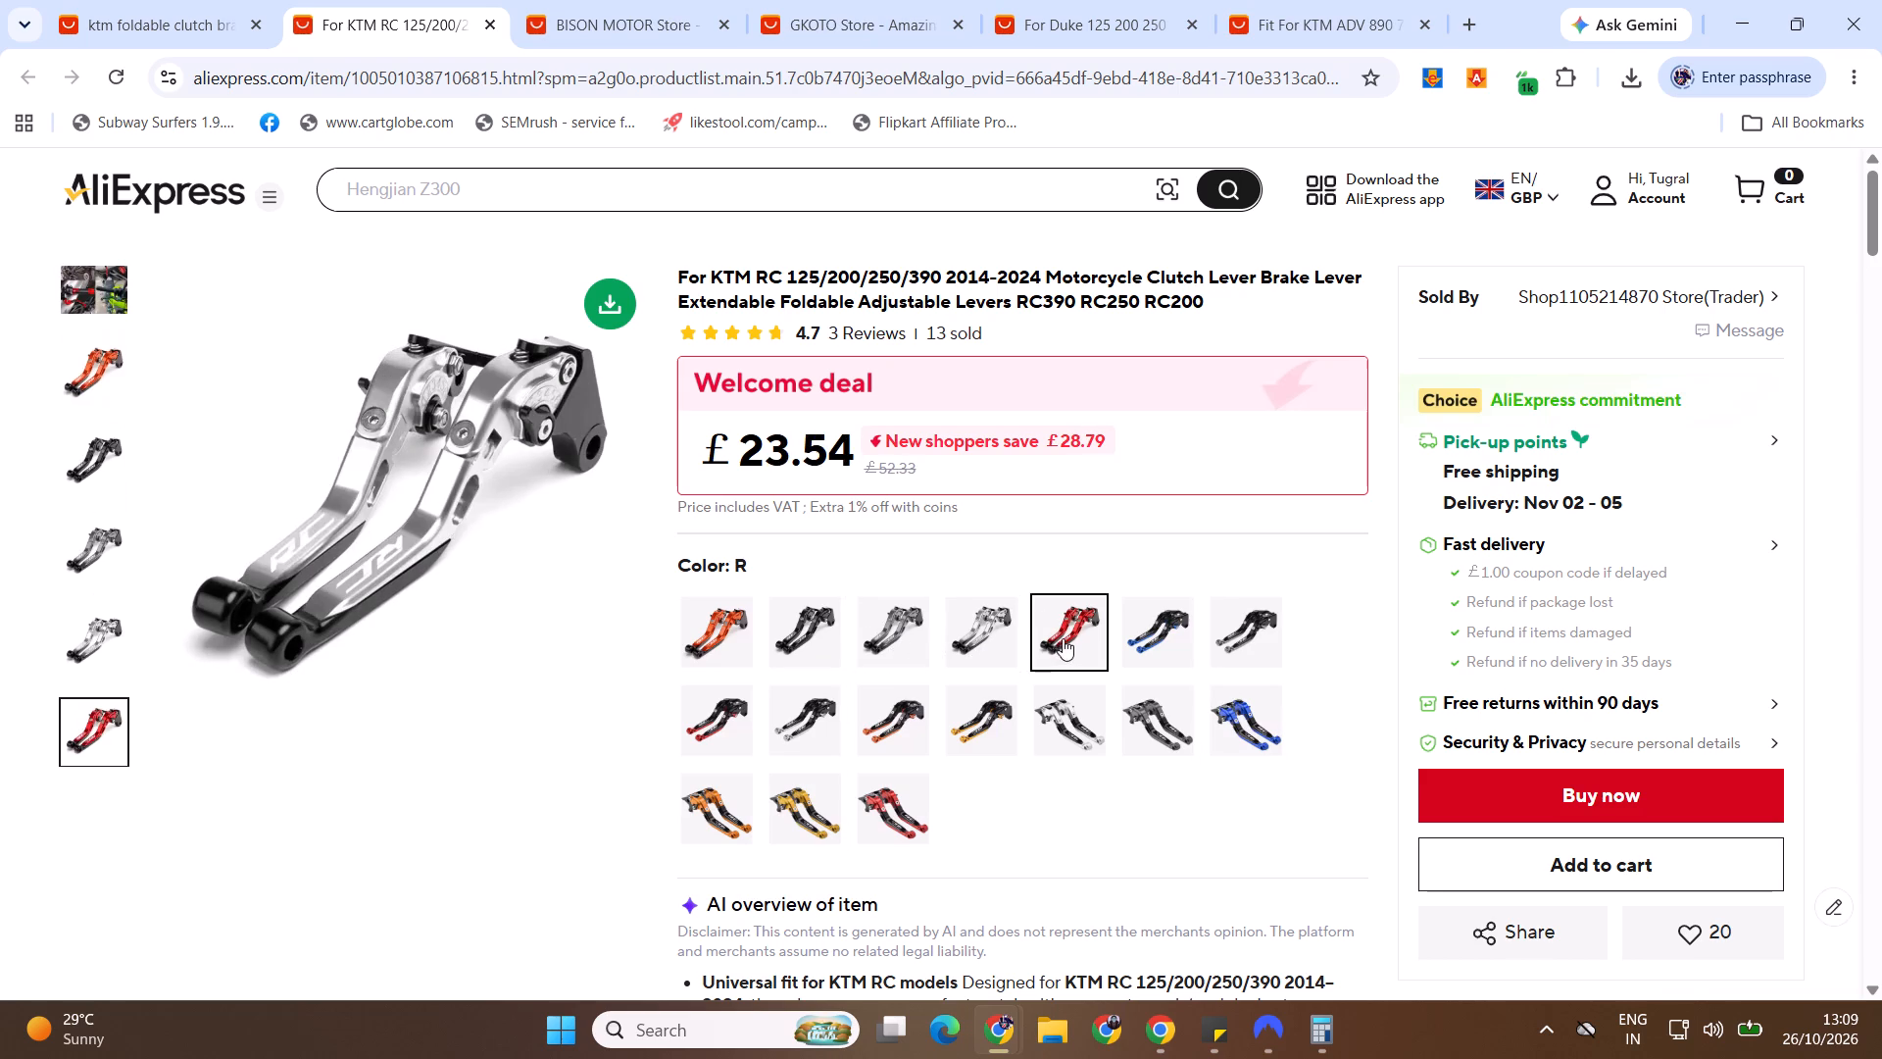
{"action": "triple_click", "coordinate": [966, 310]}
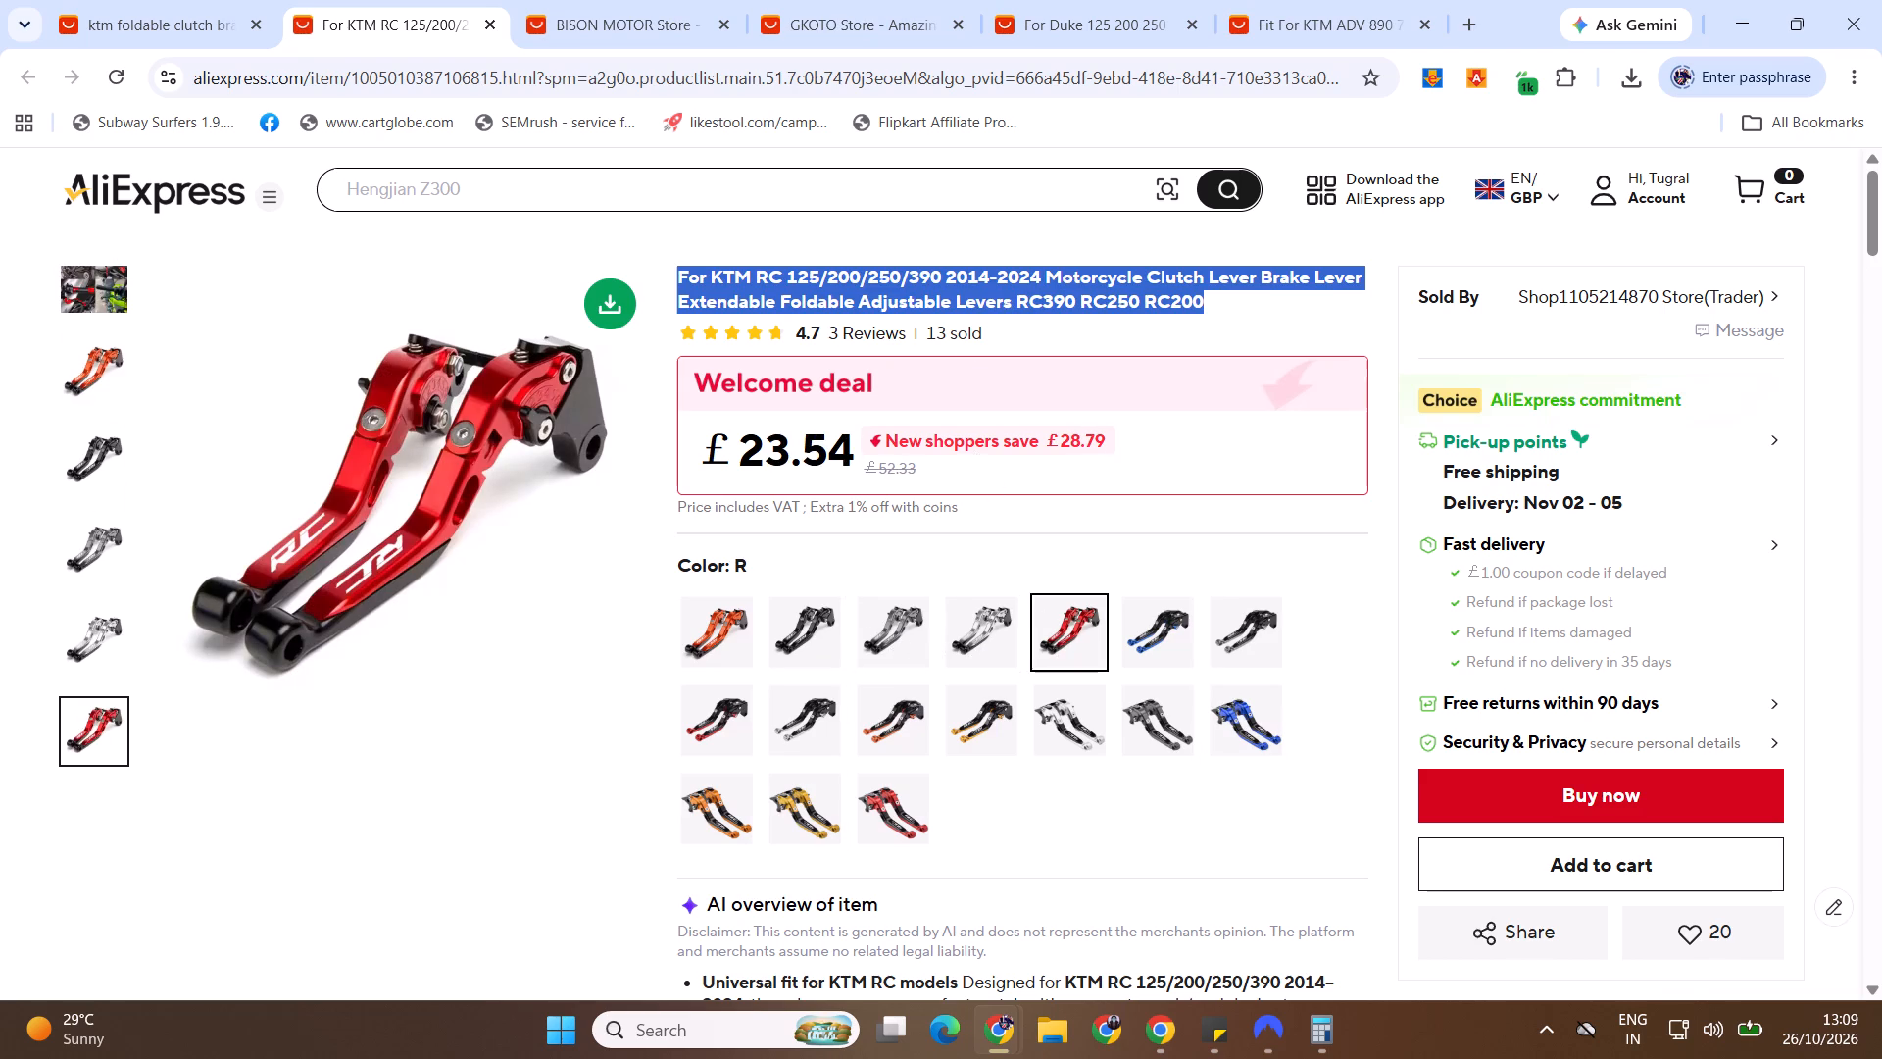
{"action": "key", "text": "ctrl+c"}
{"action": "key", "text": "ctrl+c"}
{"action": "key", "text": "ctrl+c"}
{"action": "key", "text": "ctrl+c"}
{"action": "key", "text": "ctrl+c"}
Switch to the eBay Seller Hub active listings, search them for RC and look through the matching items.
{"action": "key", "text": "alt+Tab"}
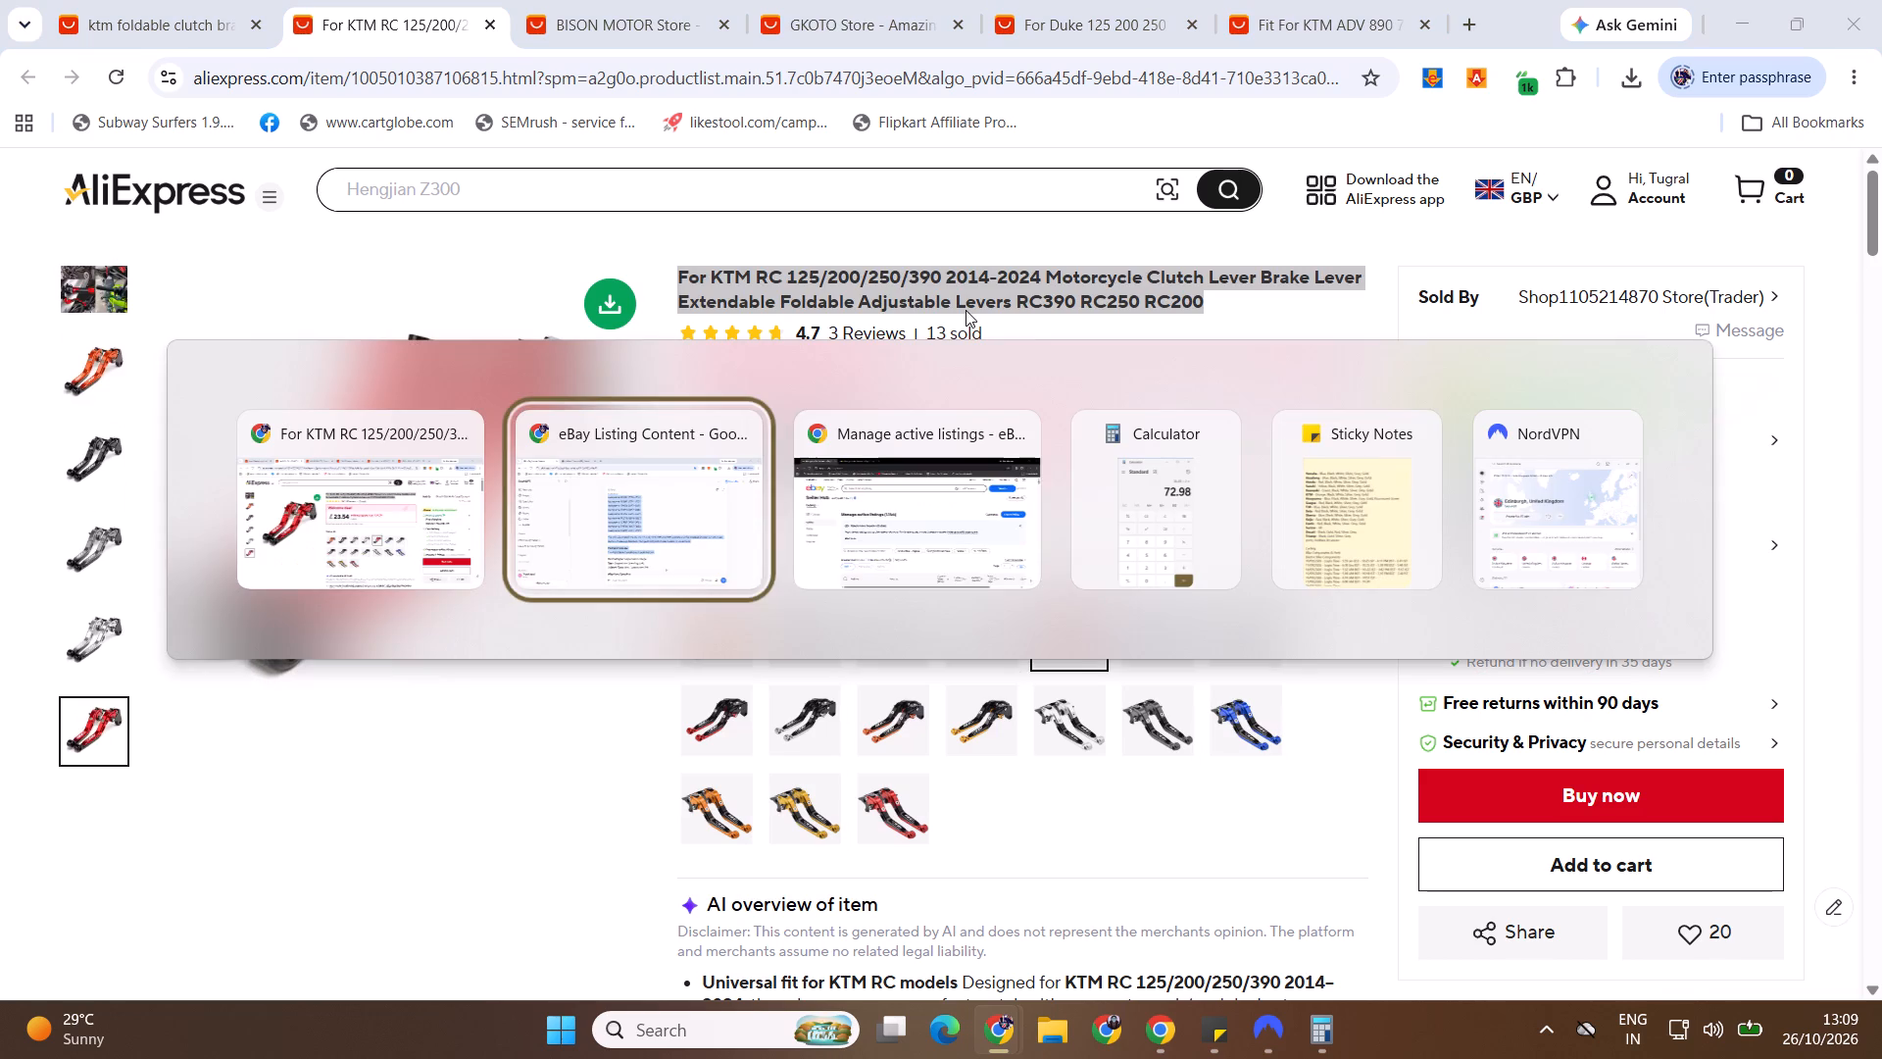
{"action": "key", "text": "alt+Tab"}
{"action": "key", "text": "alt+Tab"}
{"action": "key", "text": "alt+Tab"}
{"action": "key", "text": "alt+Tab"}
{"action": "key", "text": "alt+Tab"}
{"action": "key", "text": "alt+Tab"}
{"action": "key", "text": "alt+Tab"}
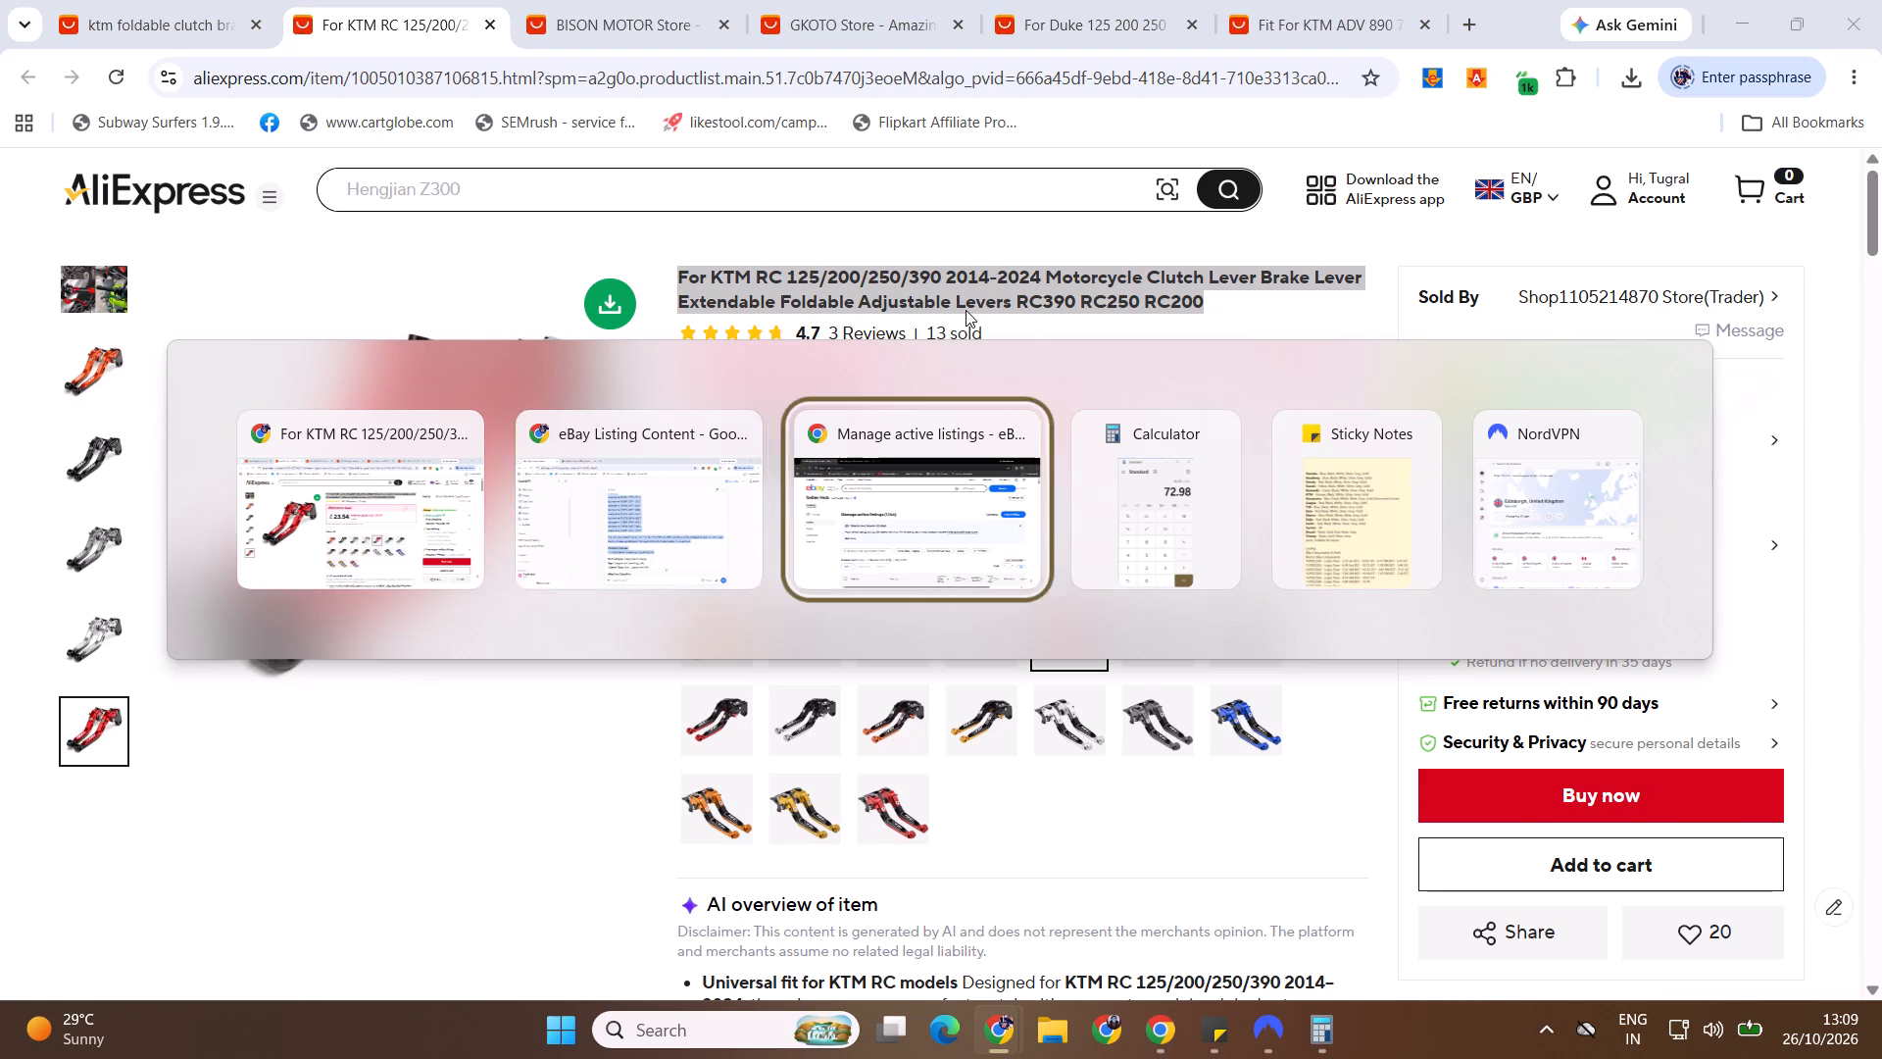
{"action": "left_click", "coordinate": [627, 715]}
{"action": "left_click", "coordinate": [630, 714], "text": "shift"}
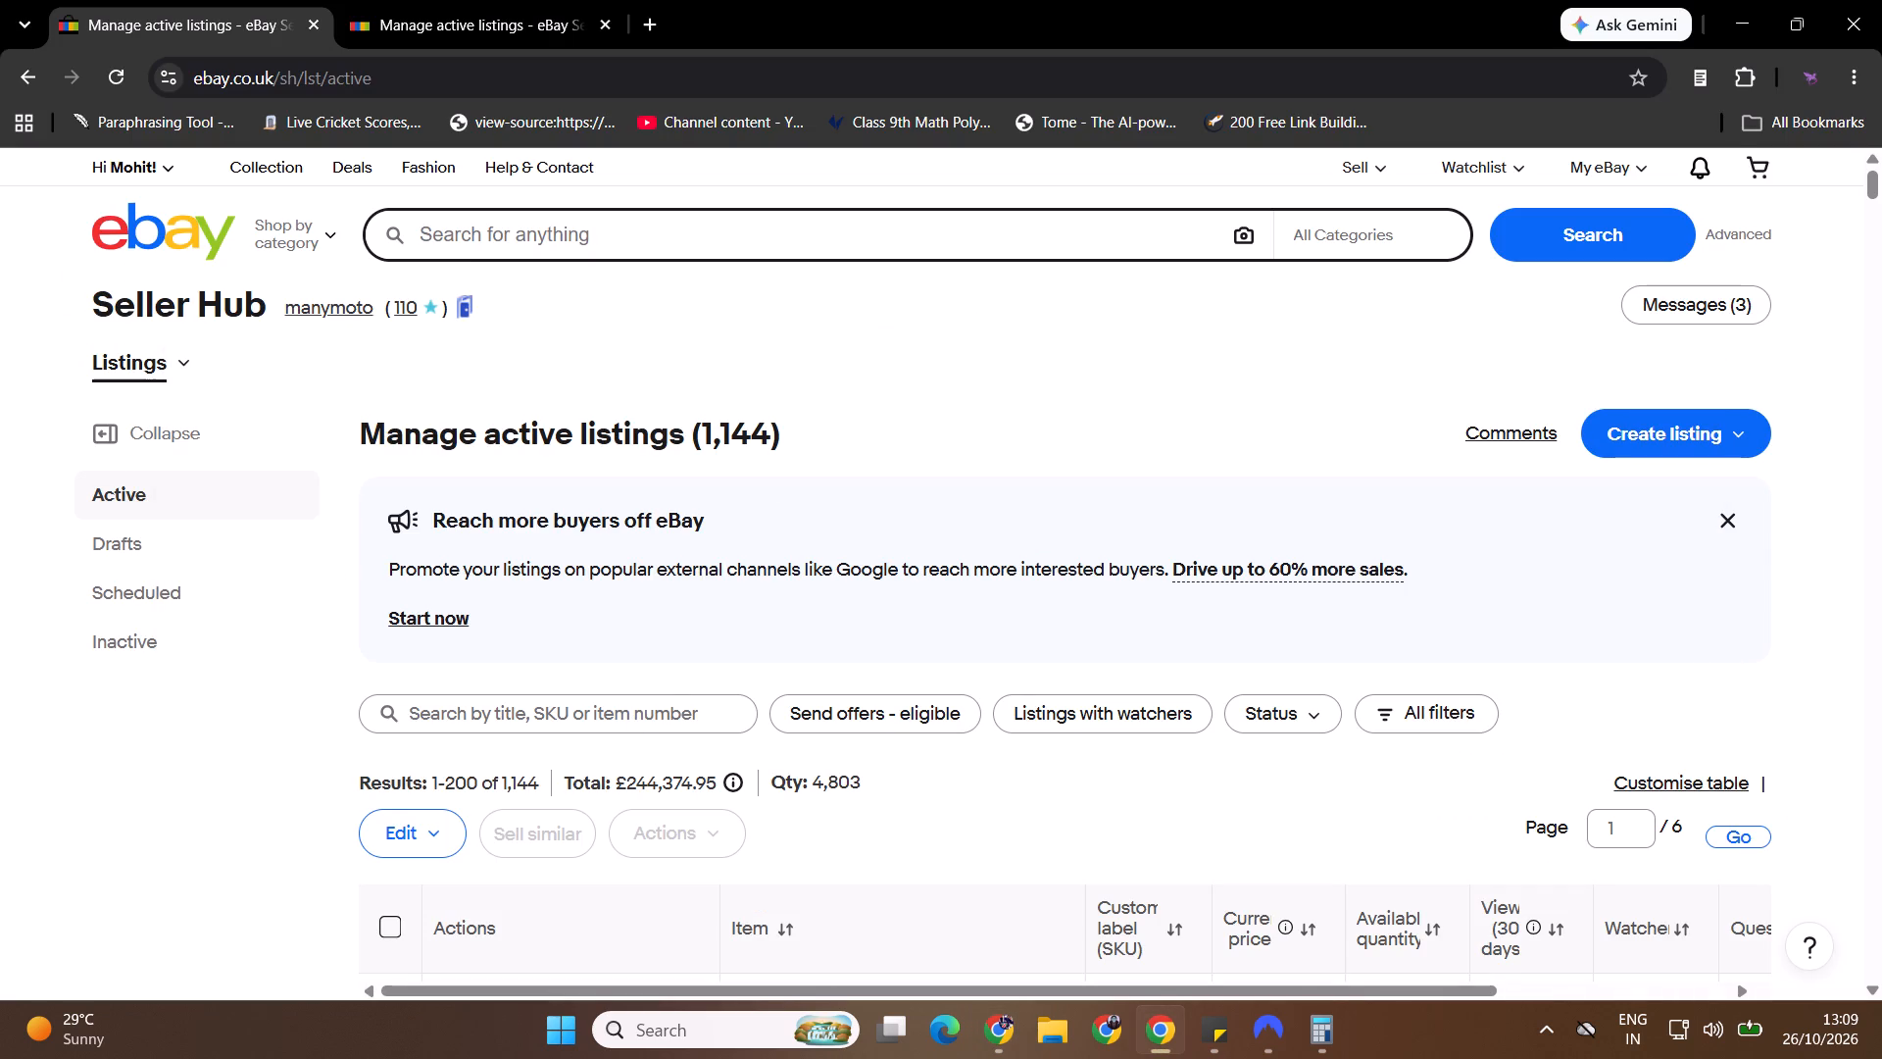
{"action": "left_click", "coordinate": [514, 713]}
{"action": "key", "text": "shift+r"}
{"action": "key", "text": "shift+c"}
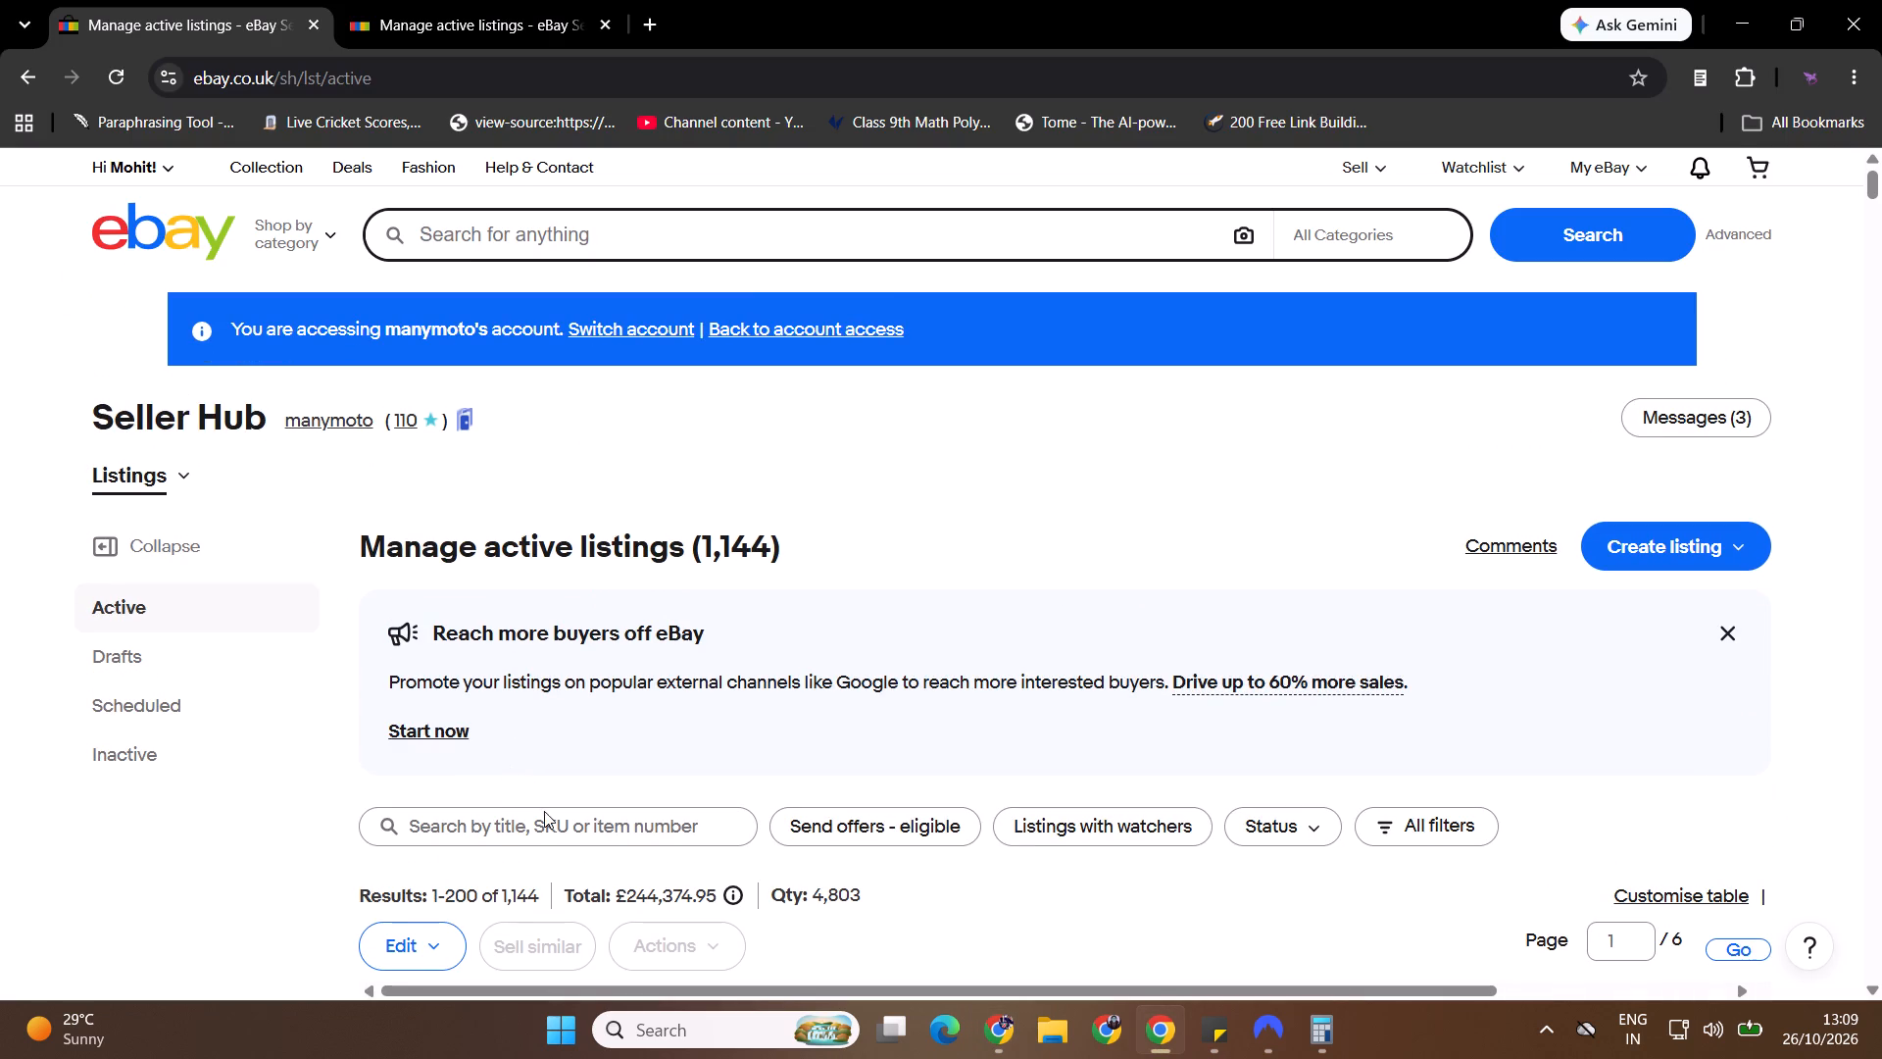
{"action": "left_click", "coordinate": [507, 853]}
{"action": "left_click", "coordinate": [517, 831]}
{"action": "key", "text": "shift+r"}
{"action": "key", "text": "shift+c"}
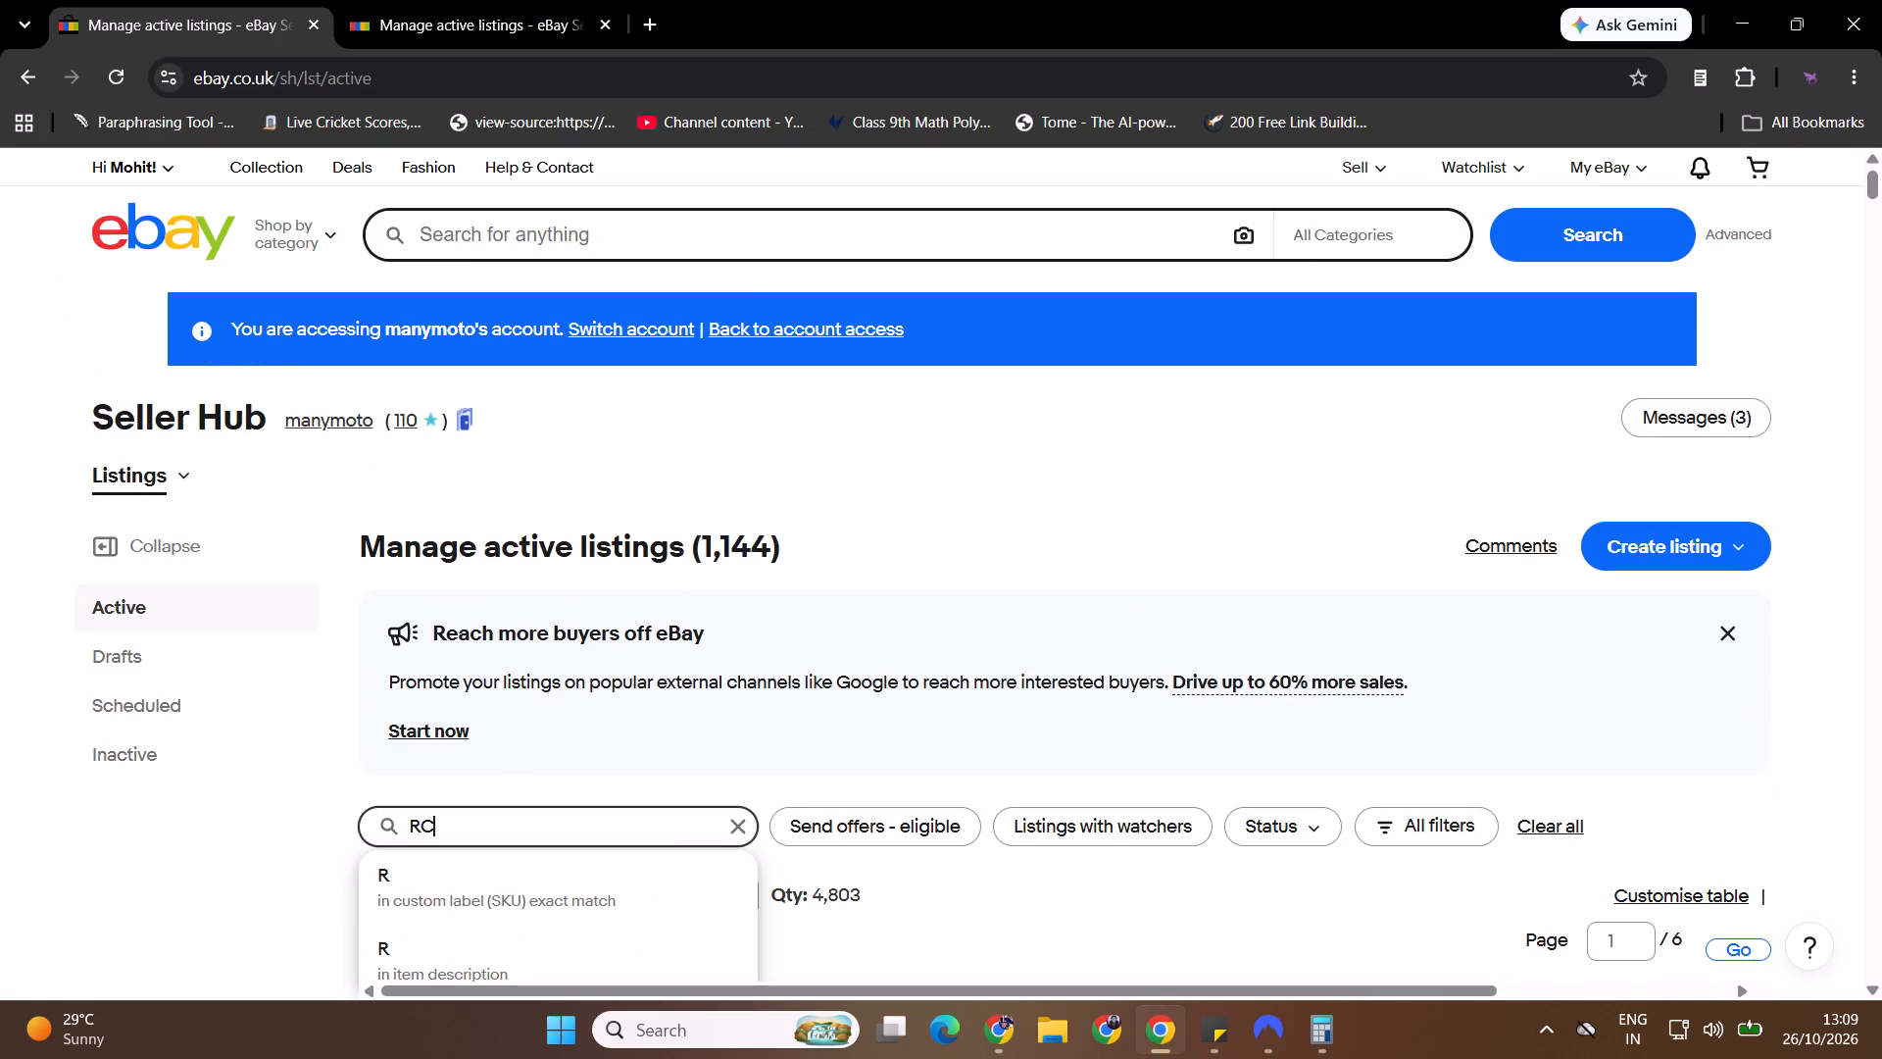
{"action": "key", "text": "Return"}
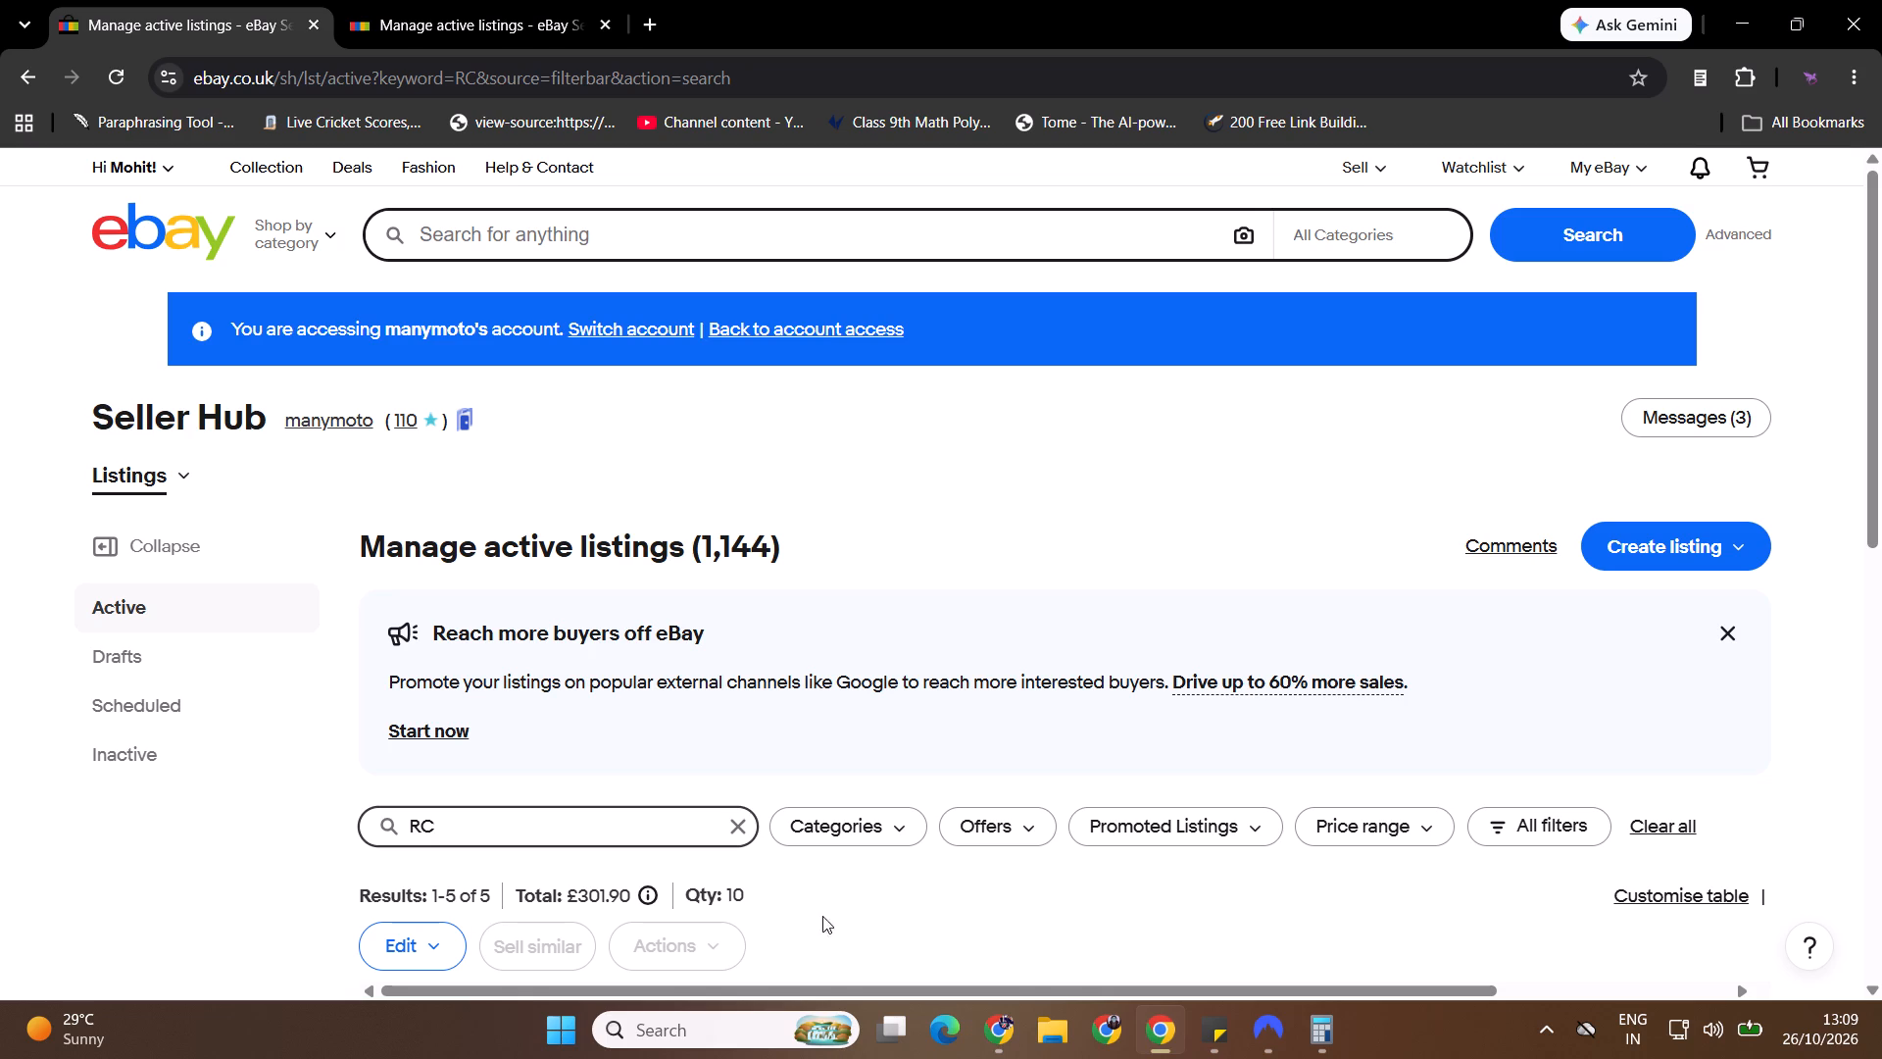
{"action": "left_click_drag", "start_coordinate": [1881, 383], "coordinate": [1881, 837]}
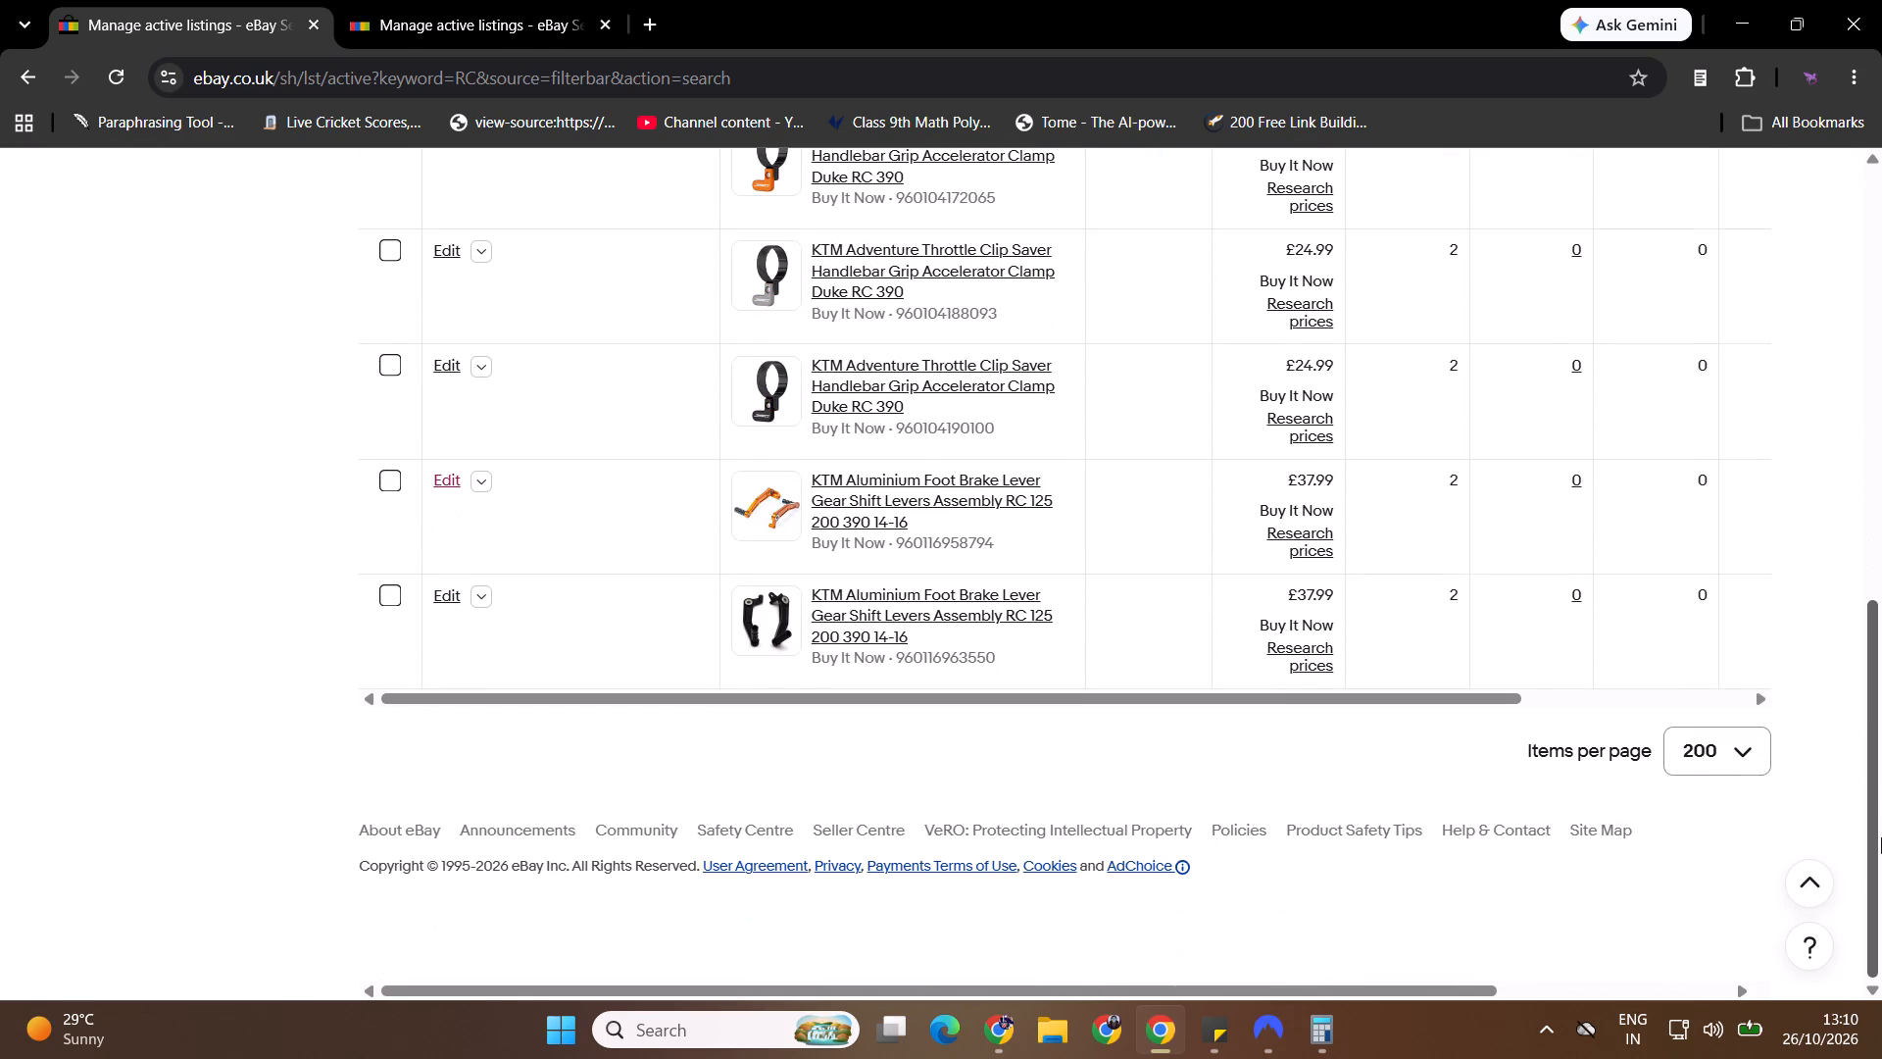
{"action": "left_click_drag", "start_coordinate": [1881, 837], "coordinate": [1881, 602]}
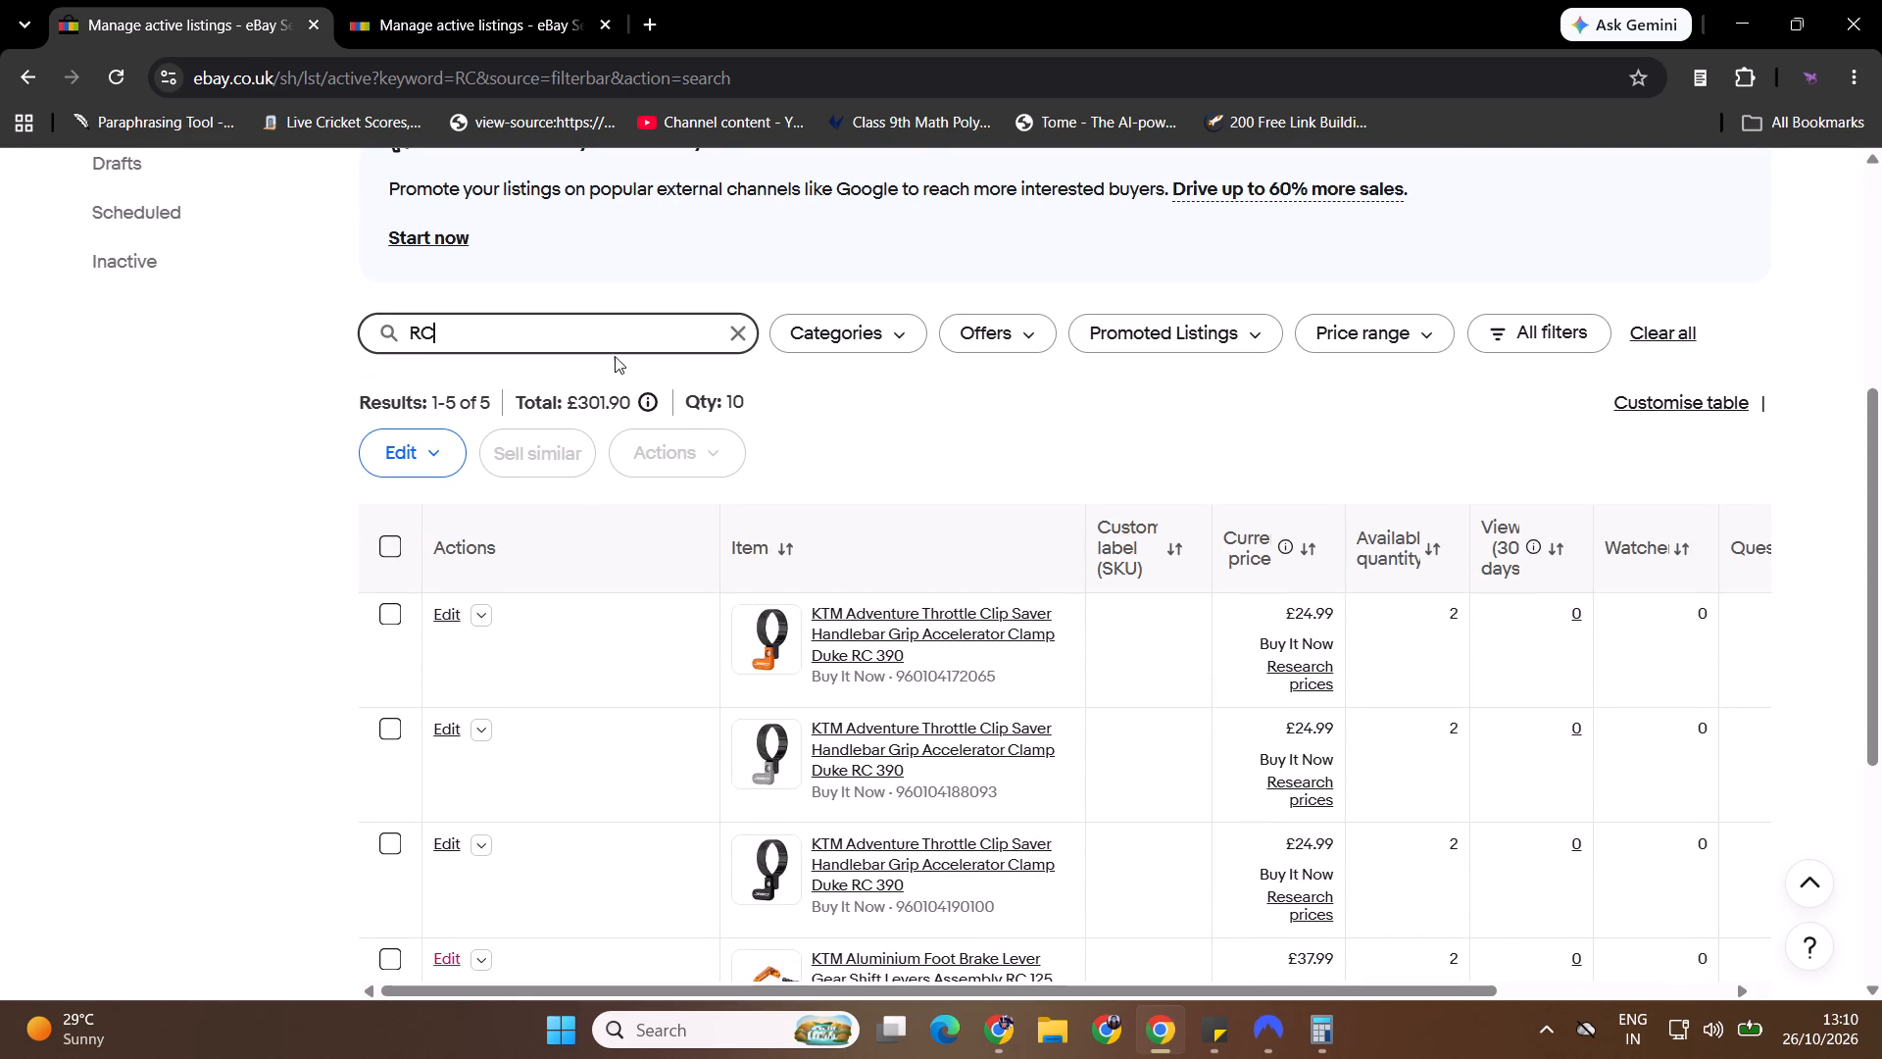
Search the eBay active listings for duke.
{"action": "double_click", "coordinate": [621, 332]}
{"action": "type", "text": "duke"}
{"action": "key", "text": "Return"}
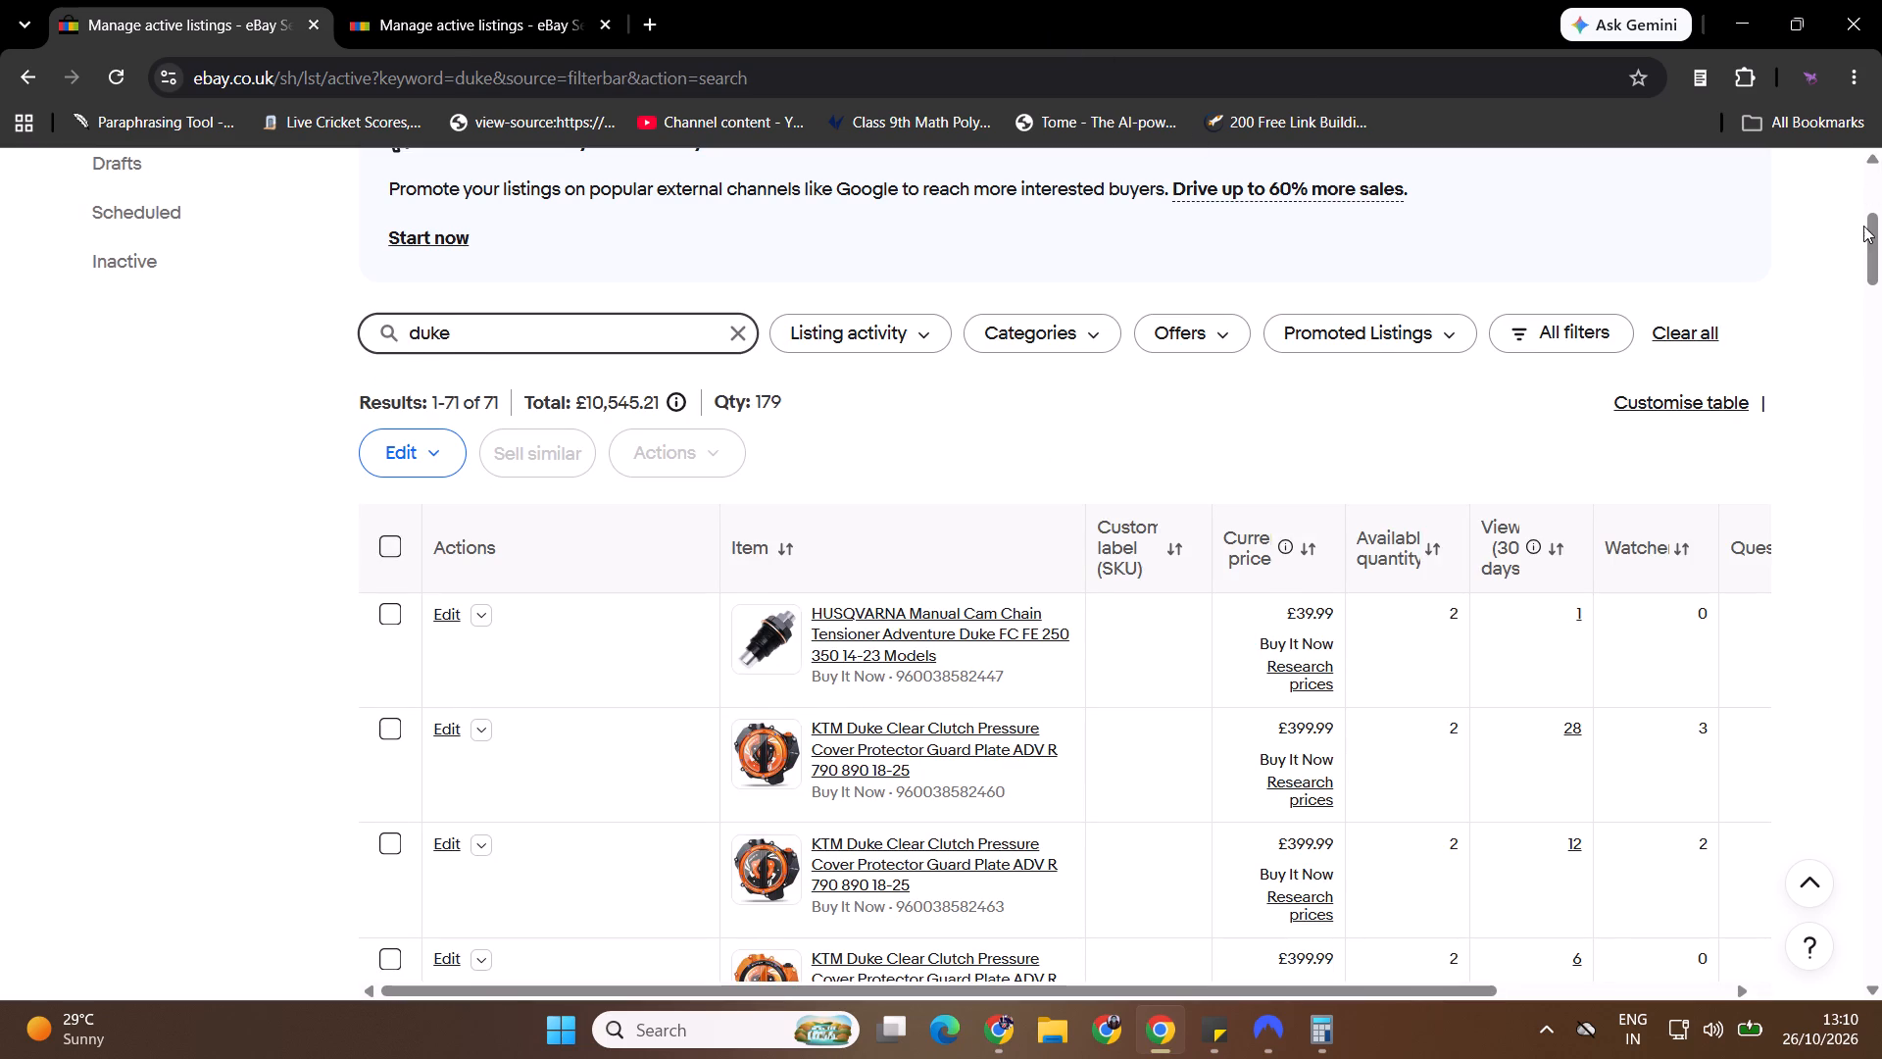
Open the orange KTM Duke 390 25-26 adjustable handle bar lever listing, check it, and return to the duke results.
{"action": "left_click_drag", "start_coordinate": [1875, 233], "coordinate": [1877, 492]}
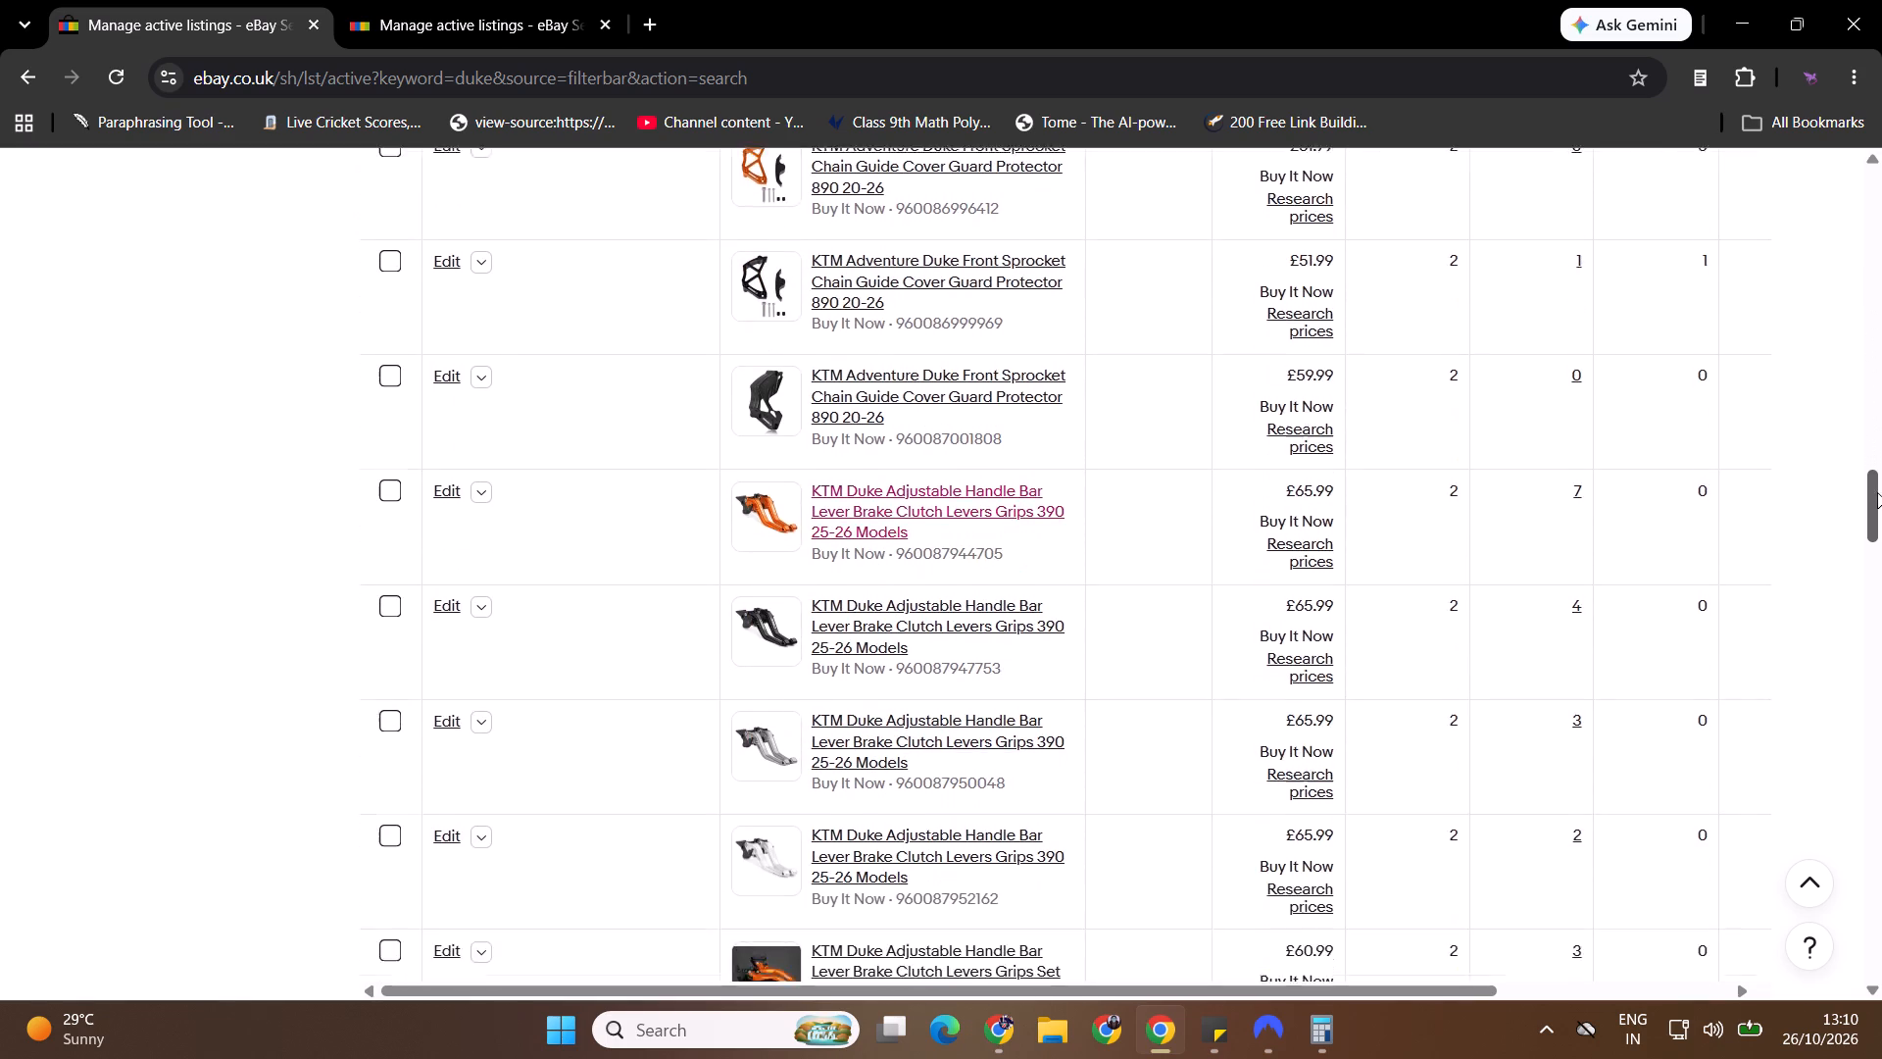
{"action": "left_click_drag", "start_coordinate": [1877, 492], "coordinate": [1878, 506]}
{"action": "middle_click", "coordinate": [893, 334]}
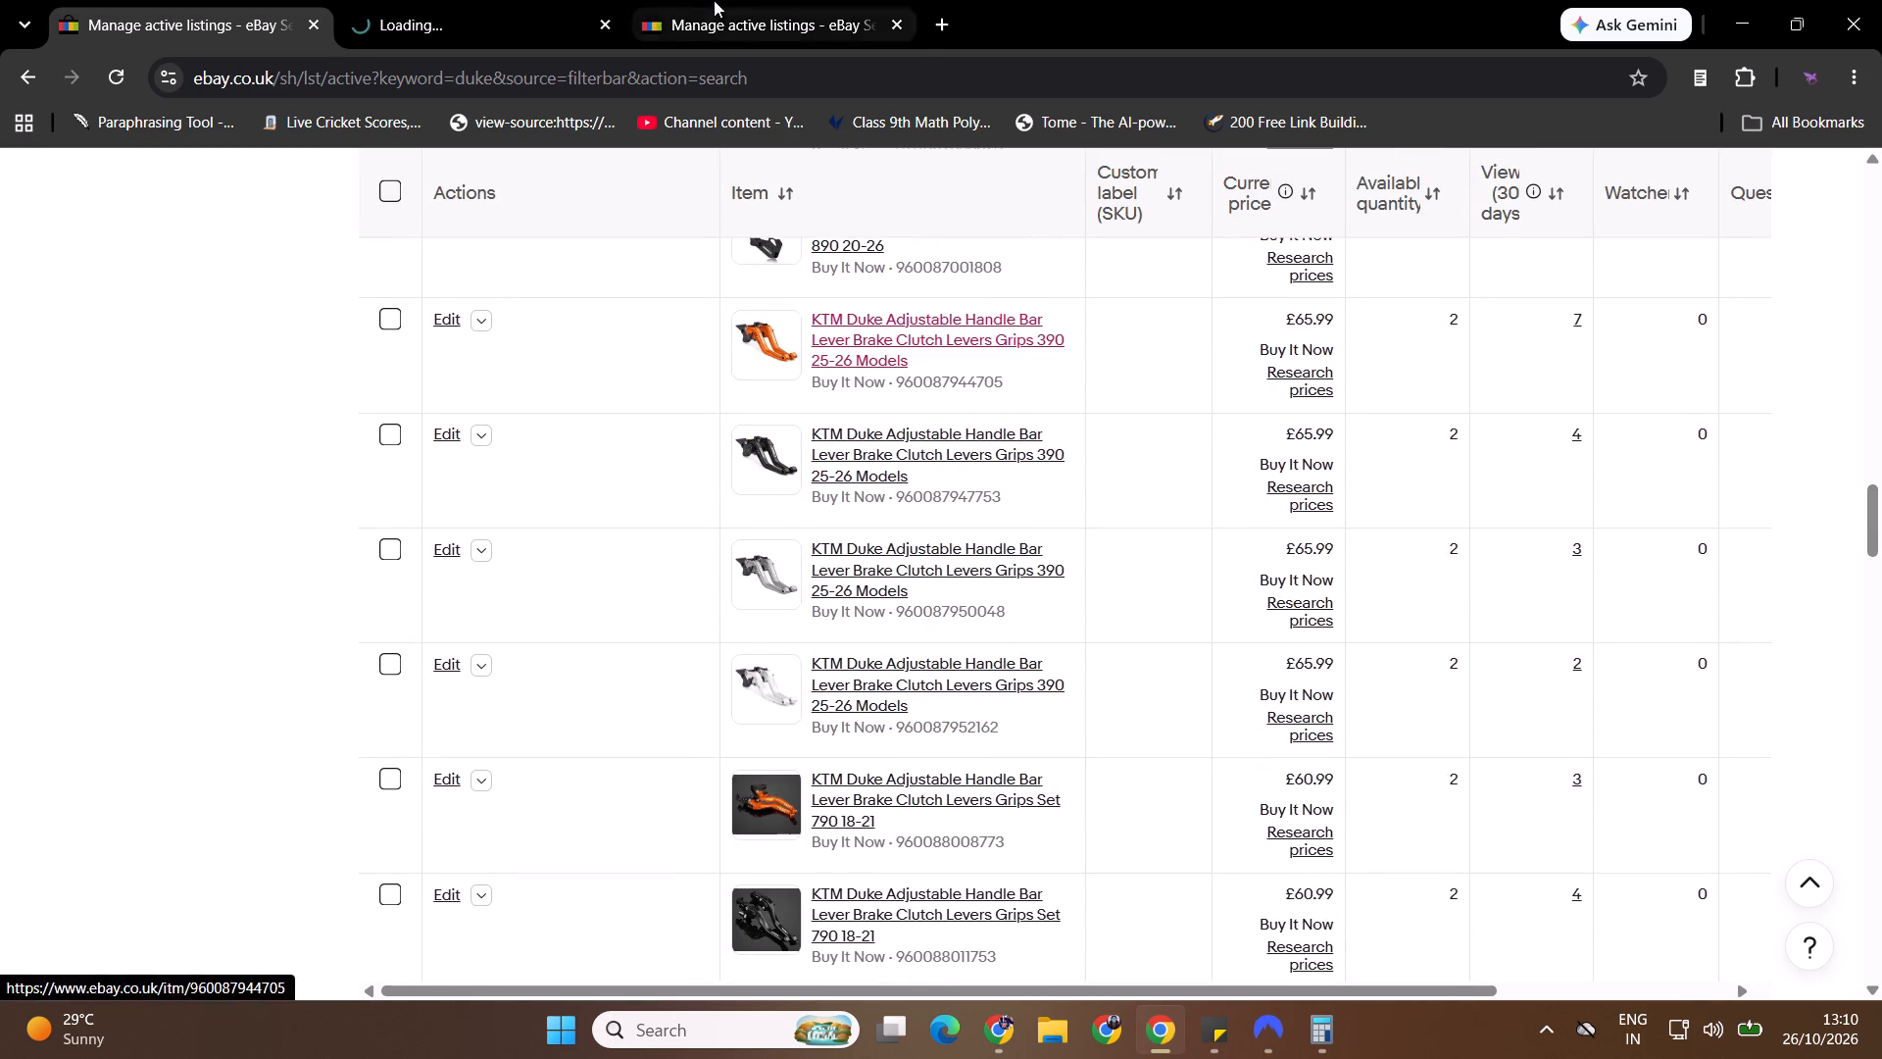
{"action": "left_click", "coordinate": [717, 0]}
{"action": "left_click", "coordinate": [540, 0]}
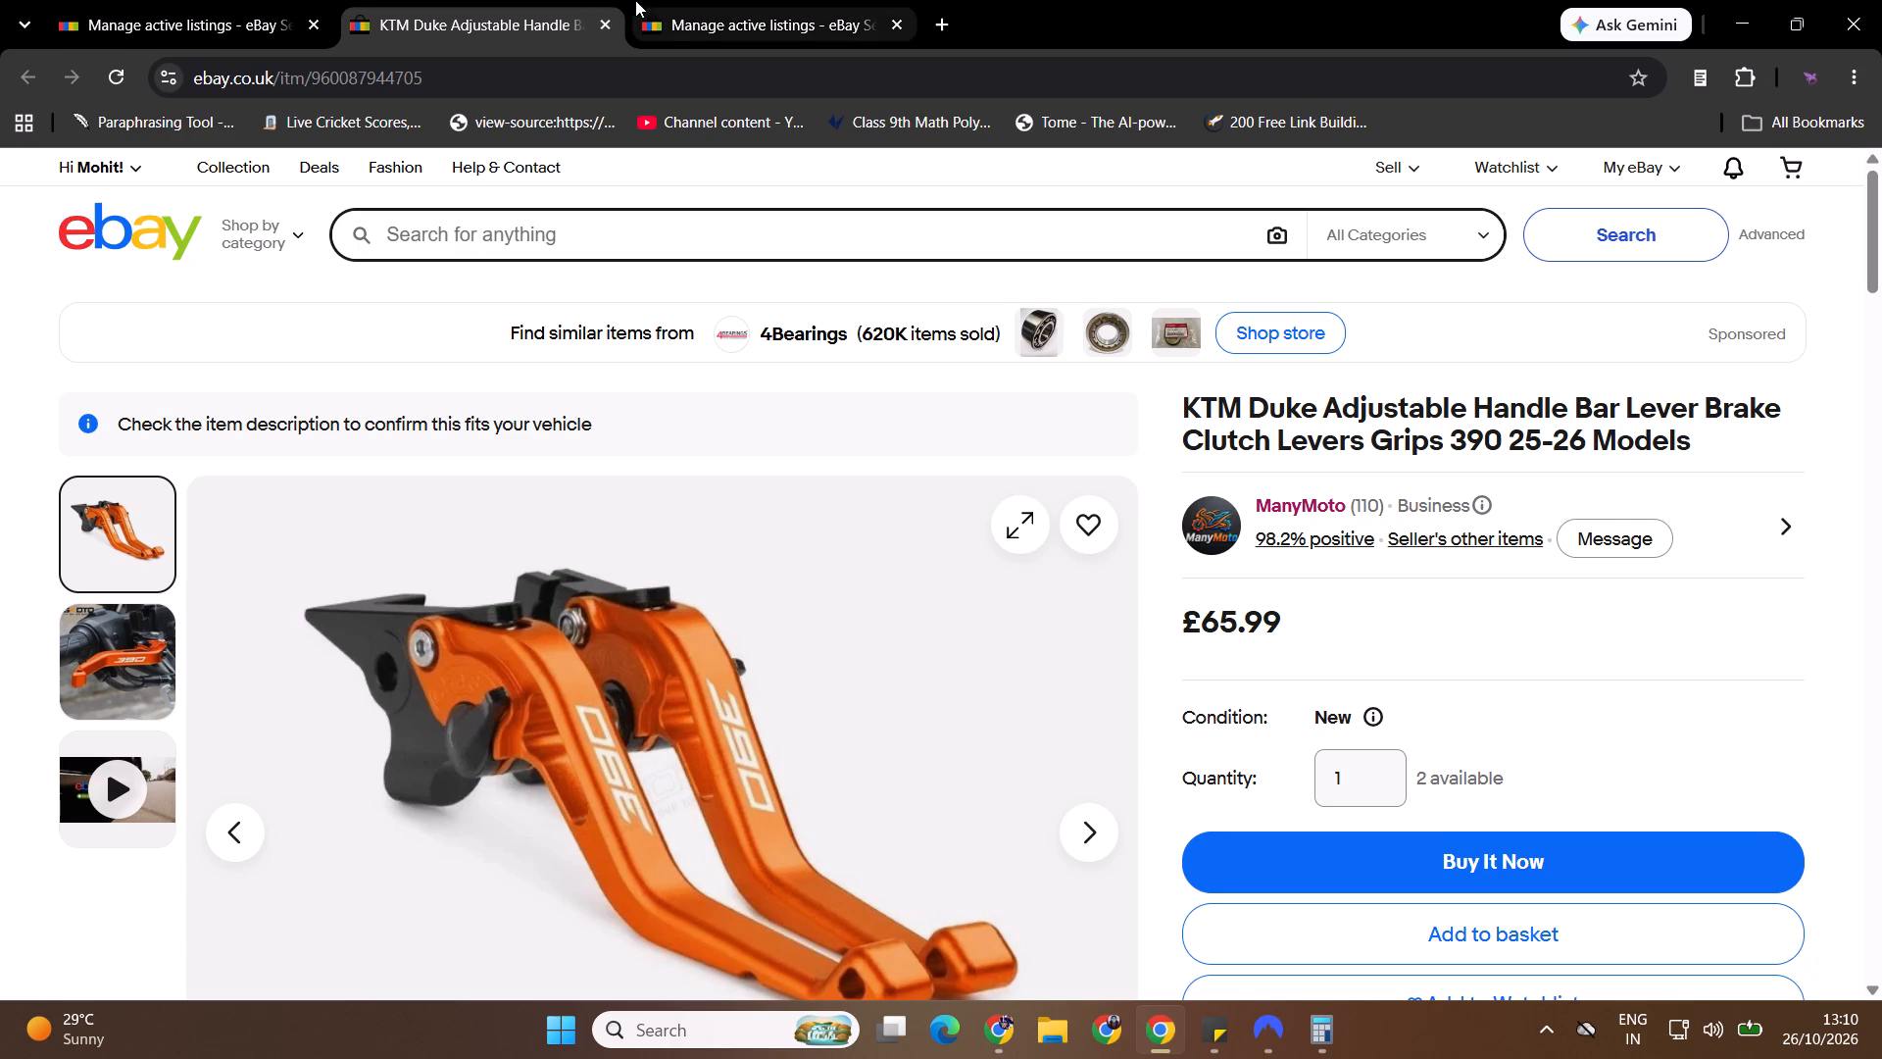
{"action": "left_click", "coordinate": [610, 26]}
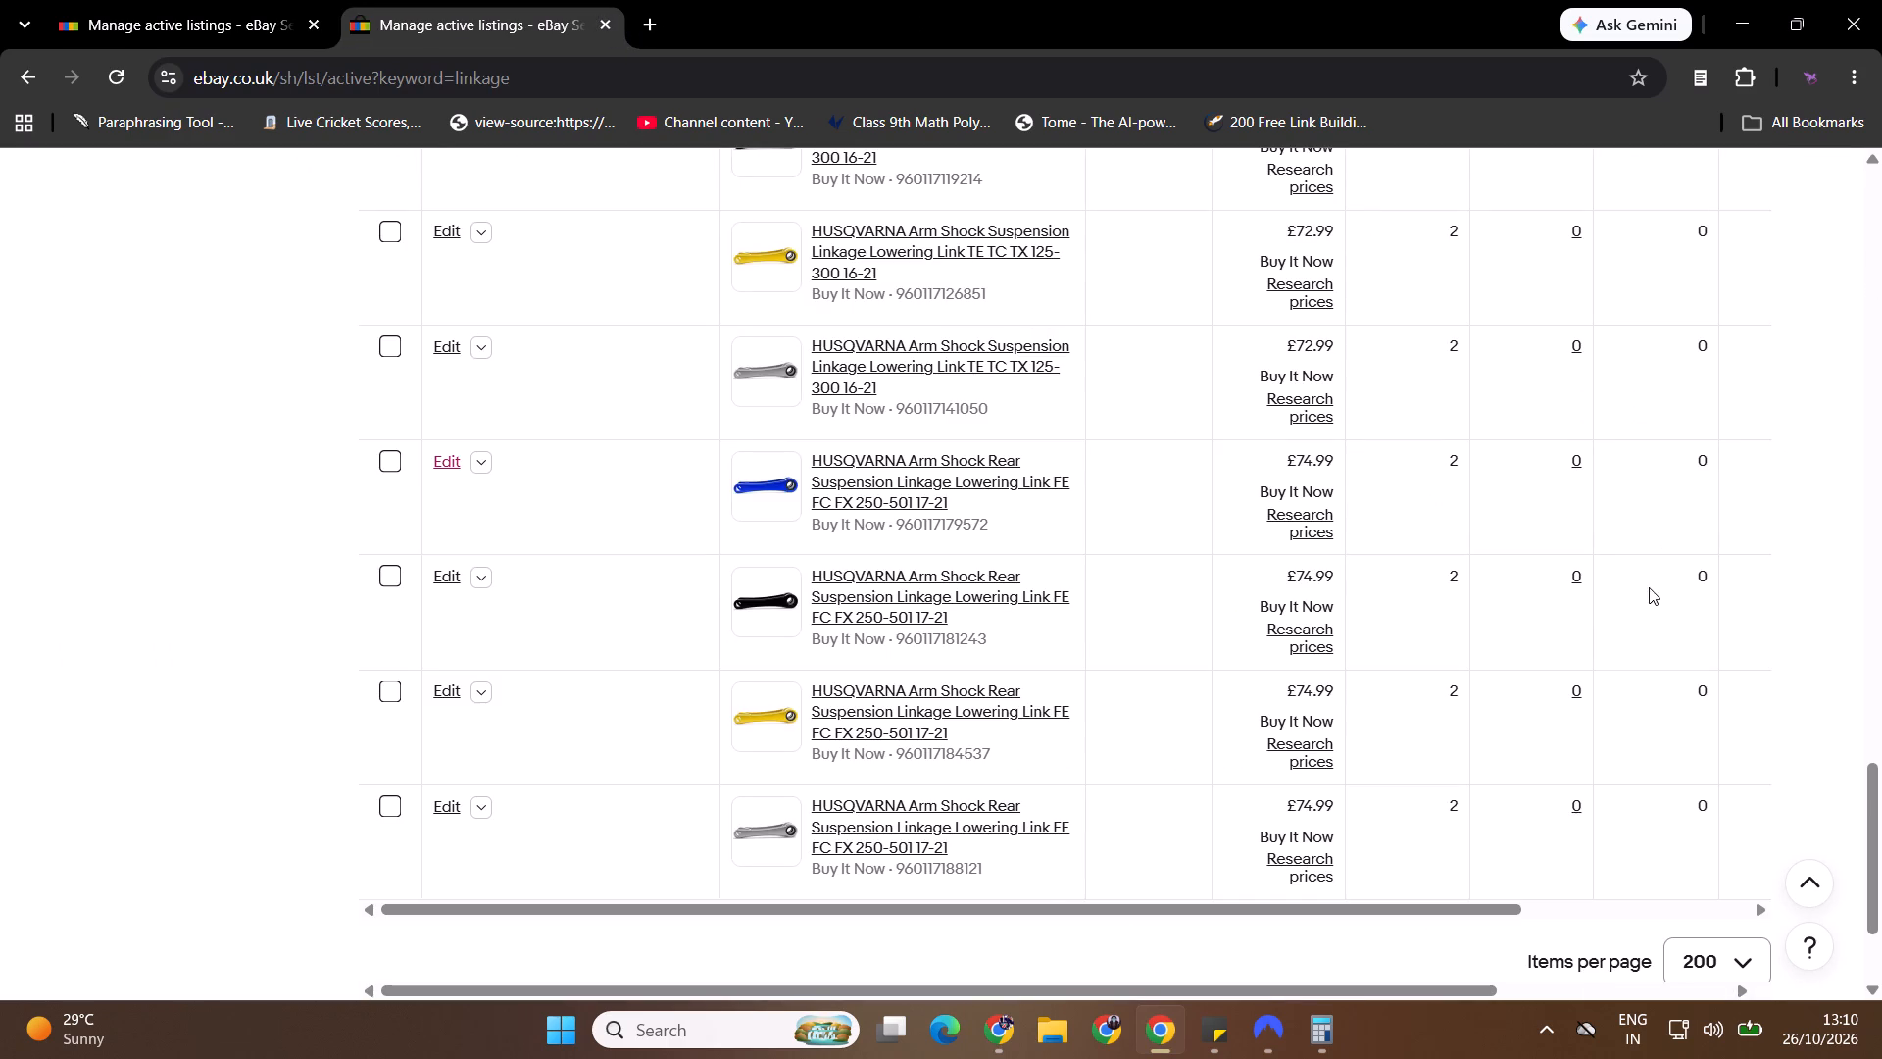
{"action": "left_click", "coordinate": [164, 0]}
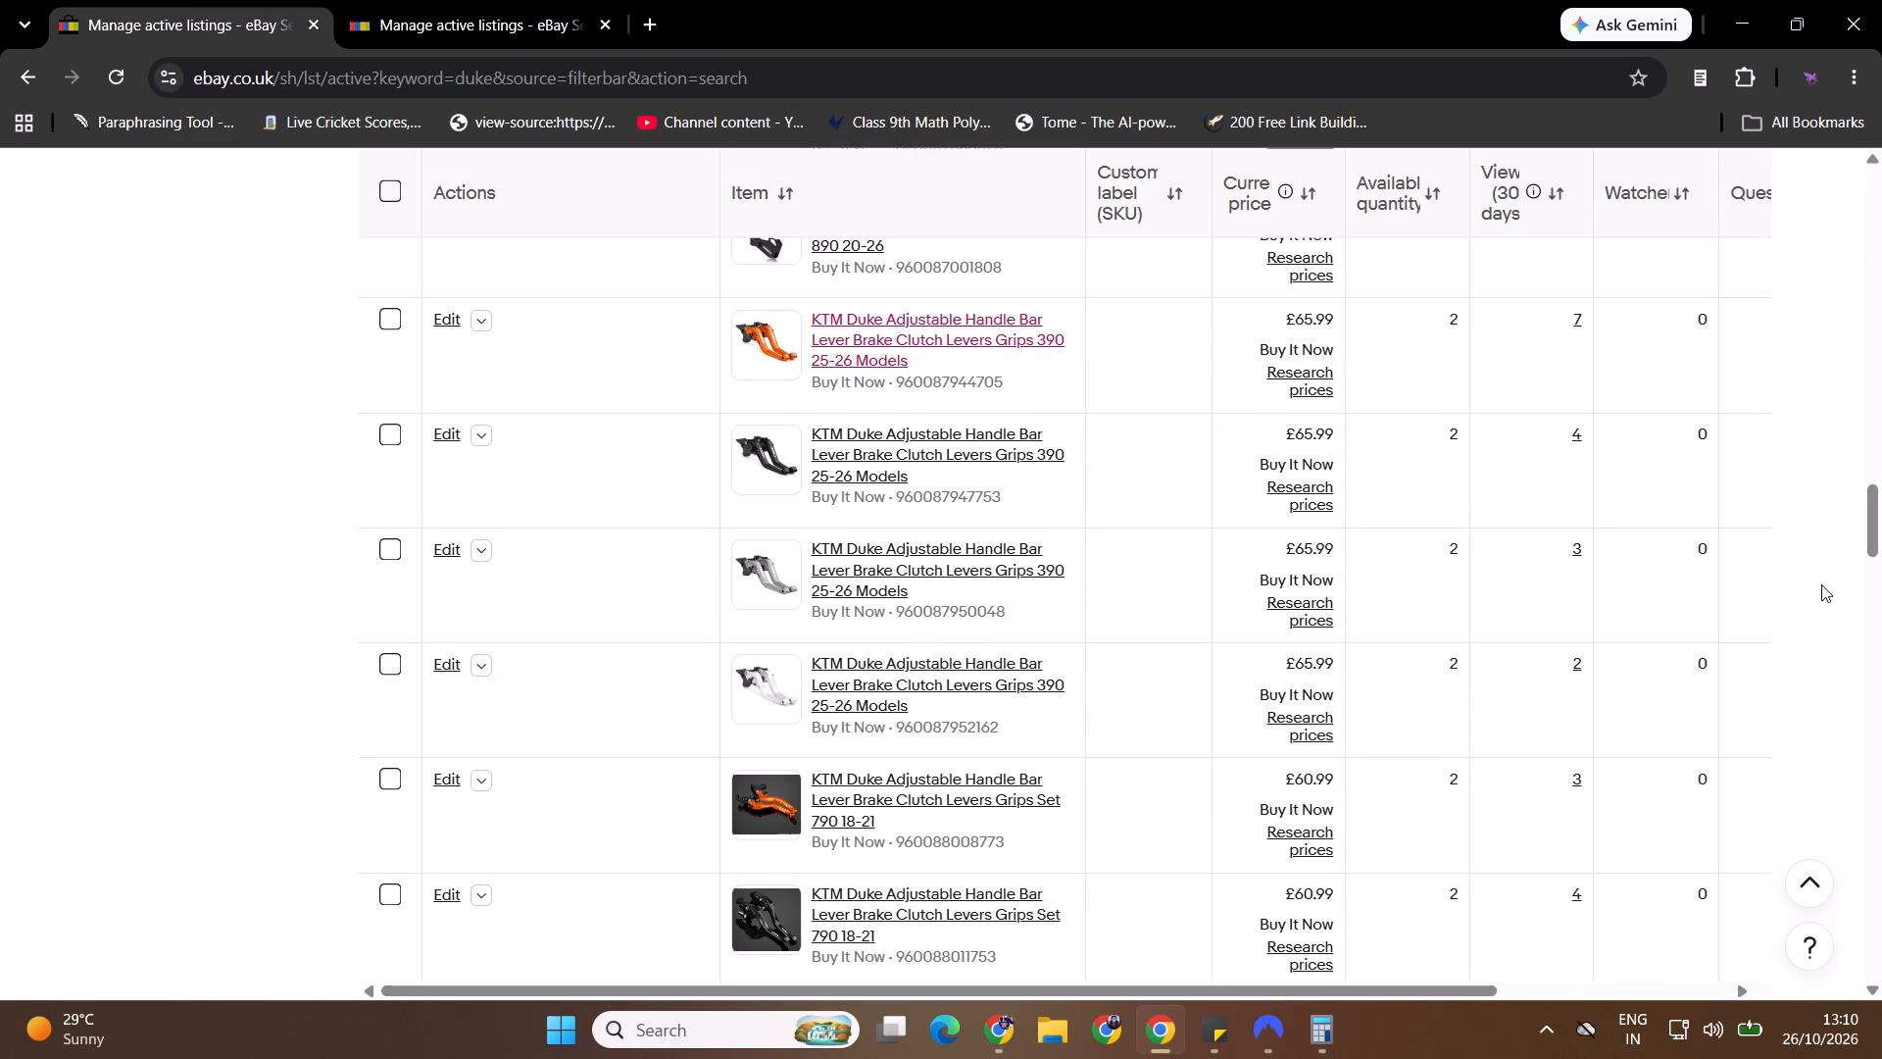
Open the orange KTM Super Duke 1290 R GT 14-21 folding lever listing, review its page, and close it.
{"action": "left_click_drag", "start_coordinate": [1881, 530], "coordinate": [1881, 610]}
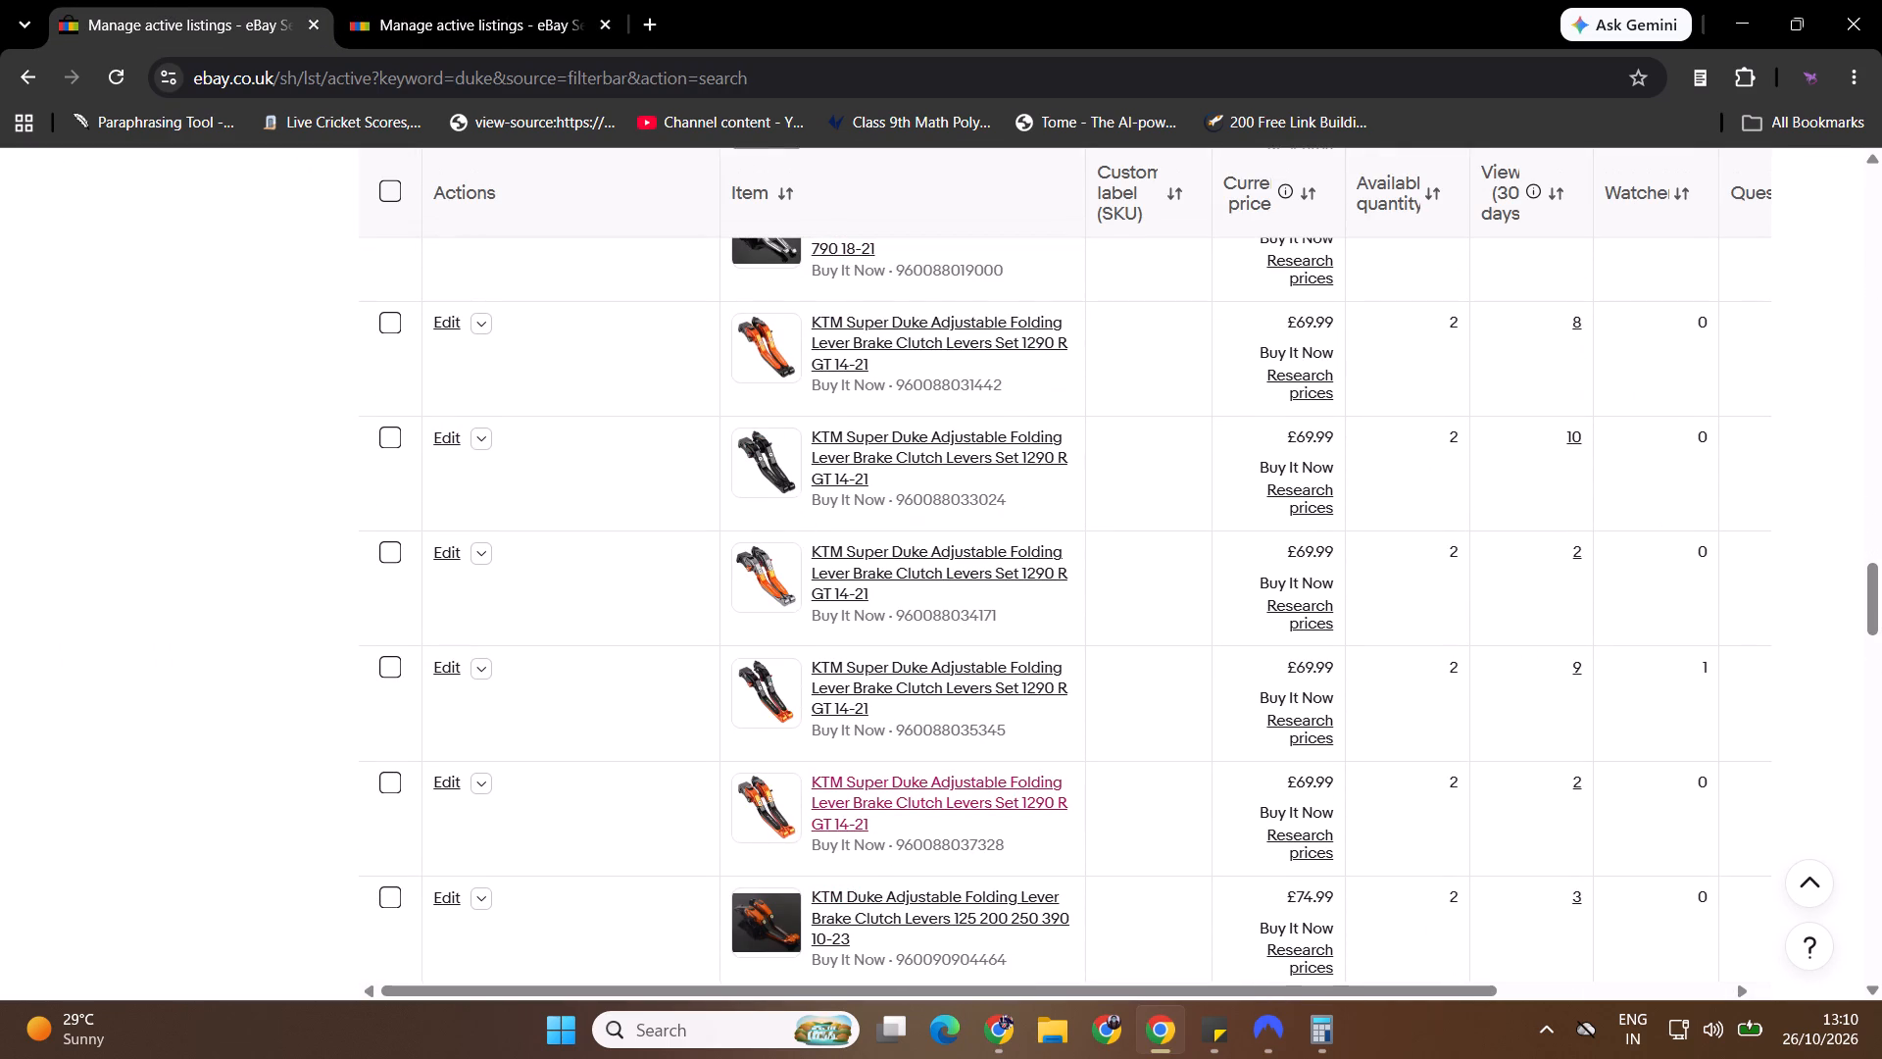
{"action": "middle_click", "coordinate": [865, 339]}
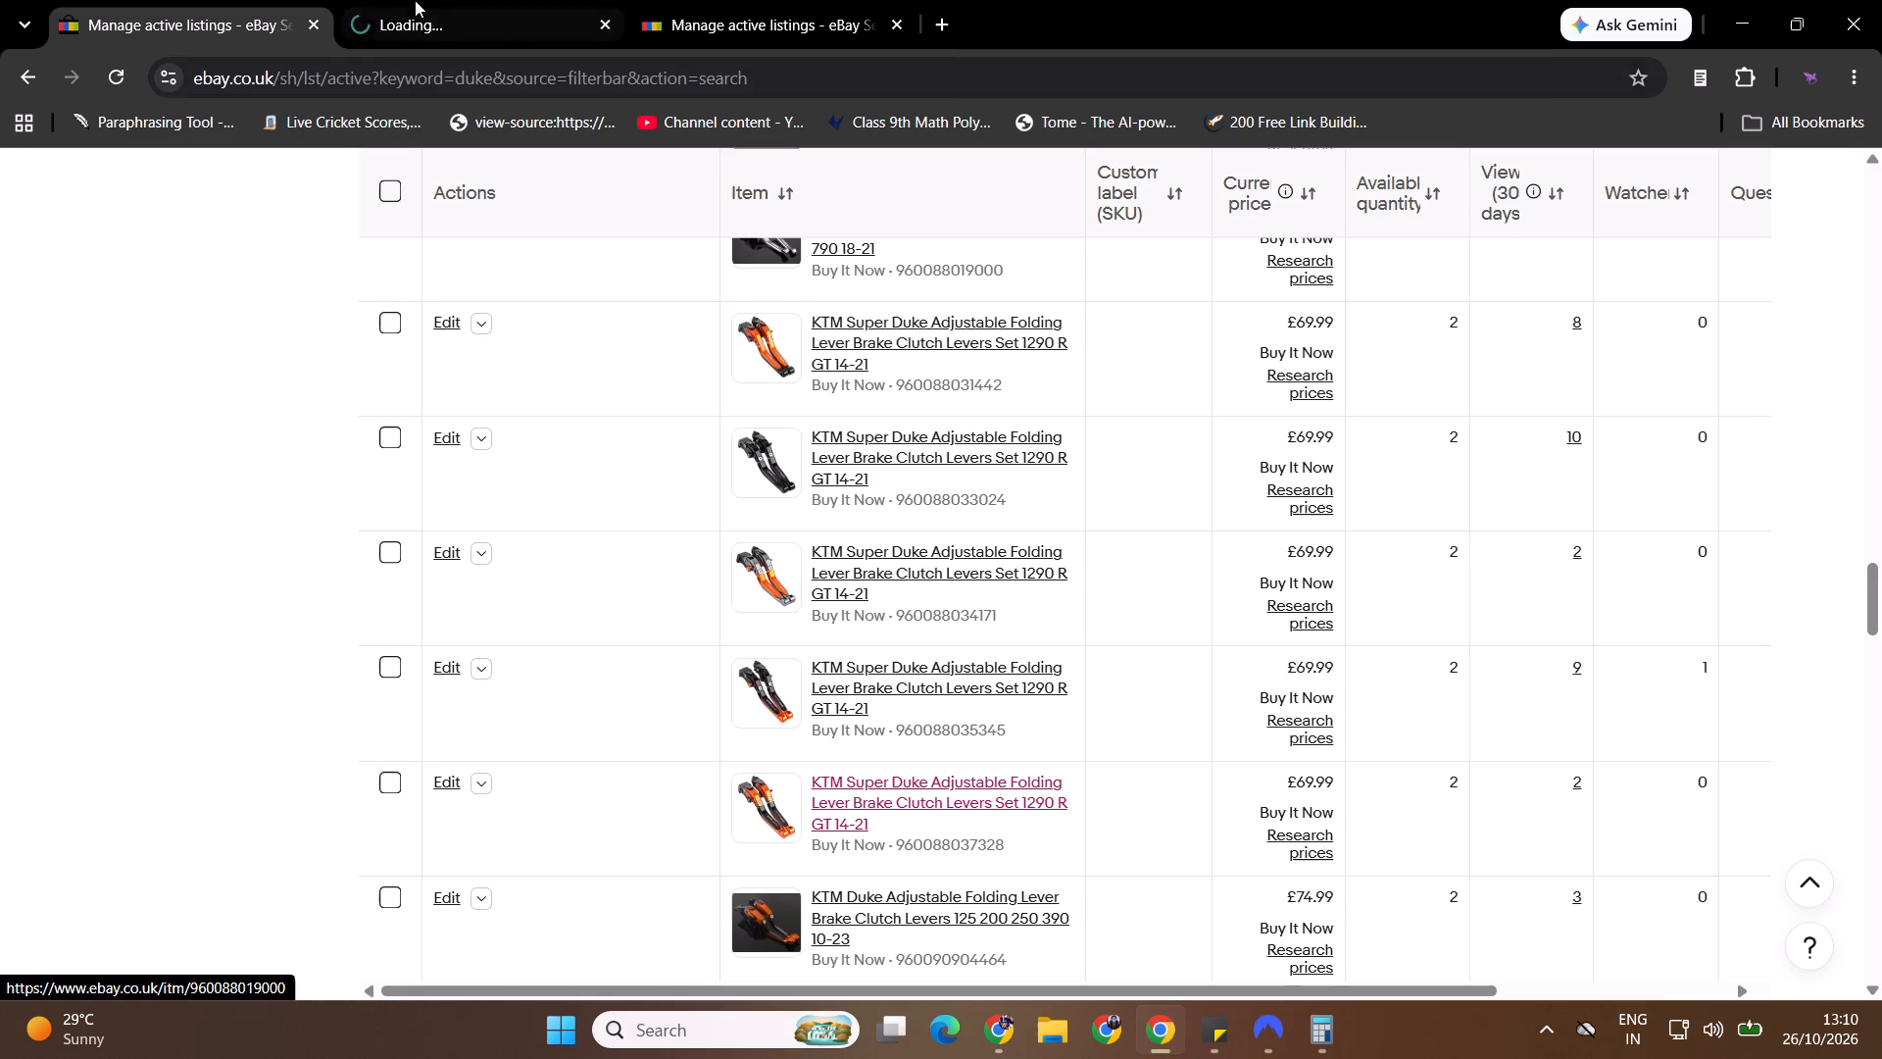
{"action": "left_click", "coordinate": [419, 0]}
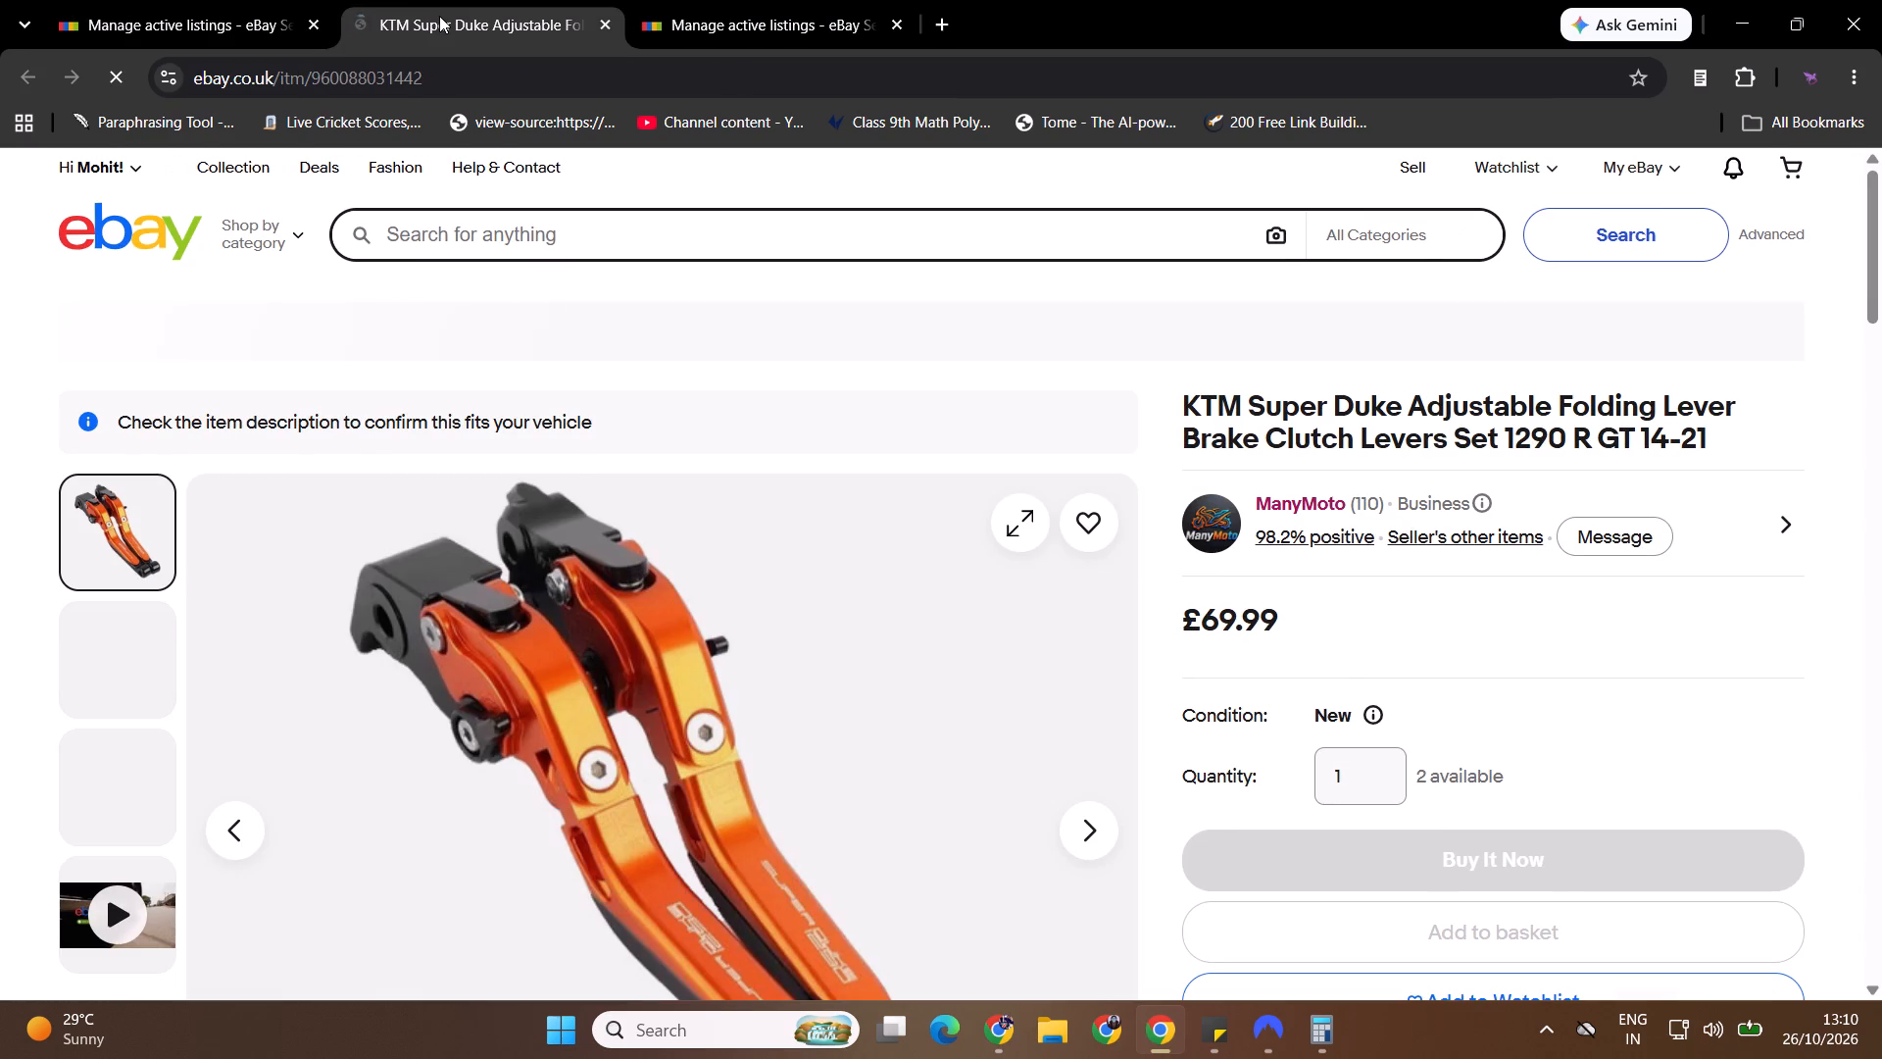
{"action": "left_click_drag", "start_coordinate": [1881, 372], "coordinate": [1881, 425]}
{"action": "left_click_drag", "start_coordinate": [1874, 417], "coordinate": [1881, 319]}
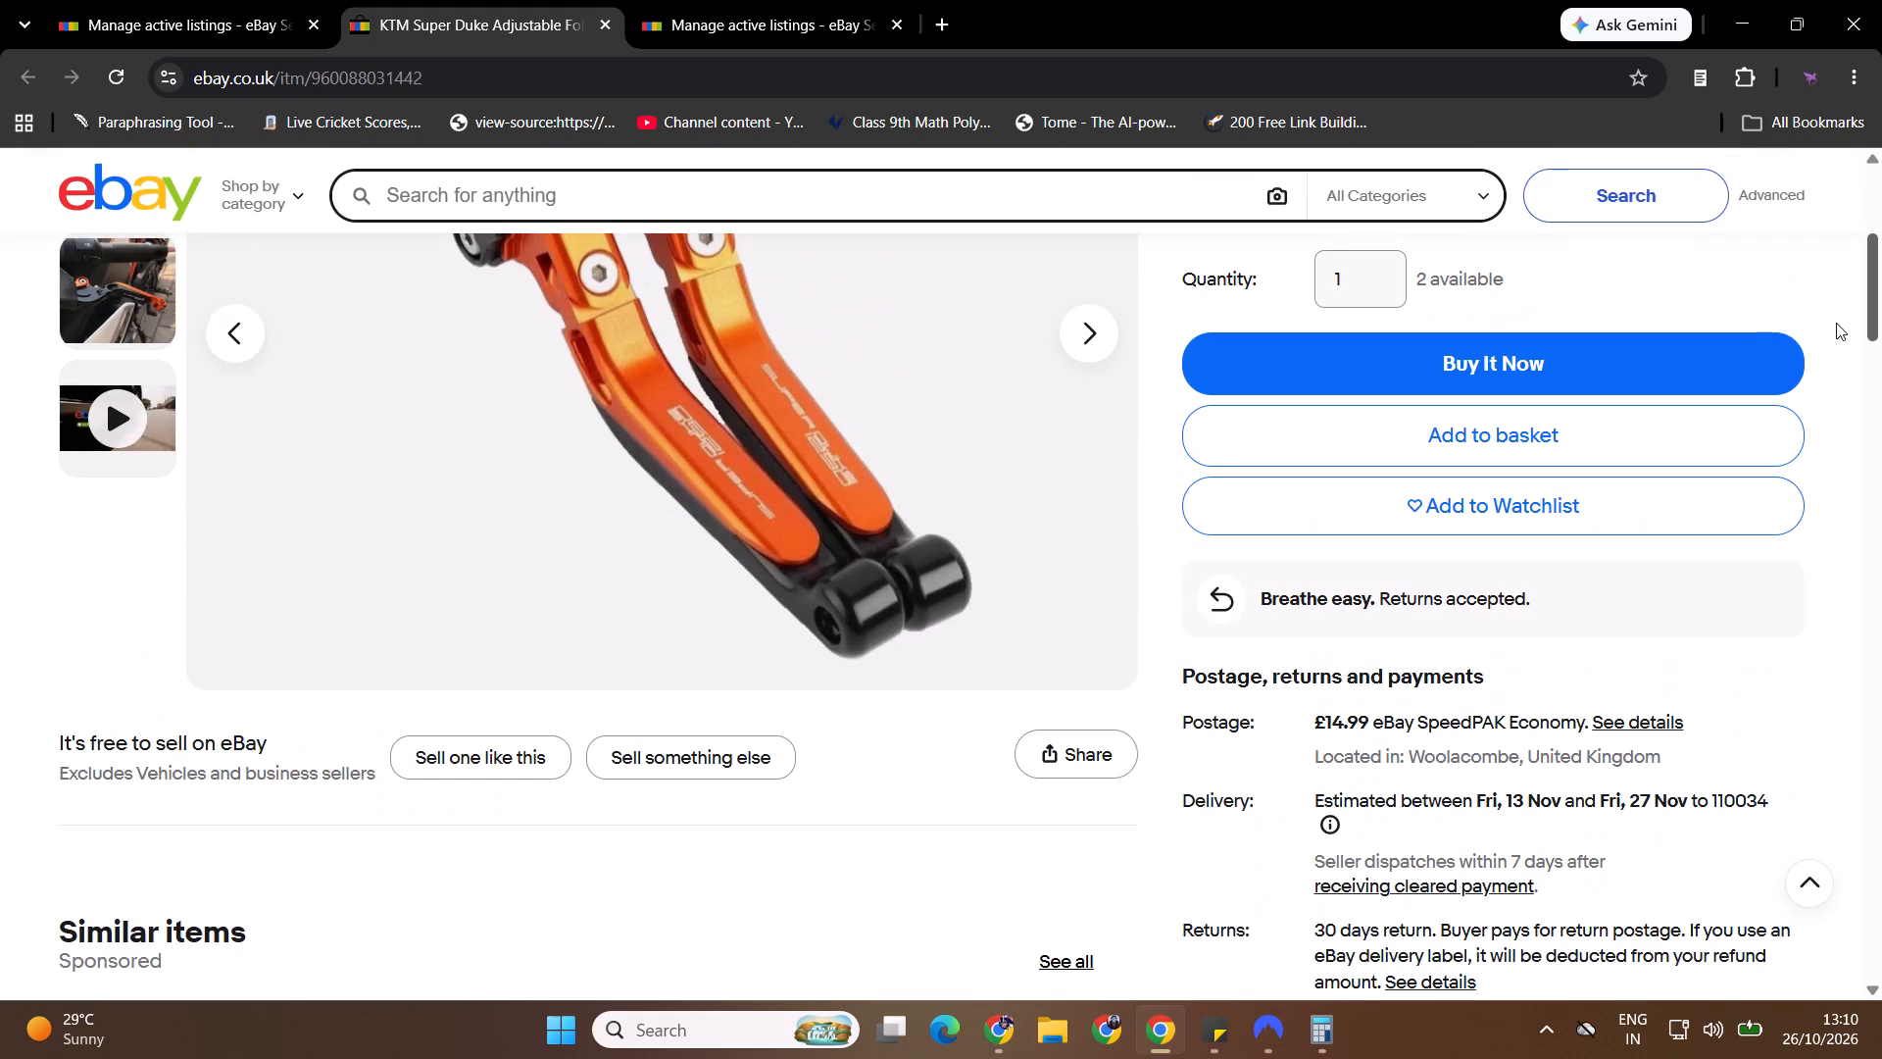
{"action": "left_click", "coordinate": [614, 23]}
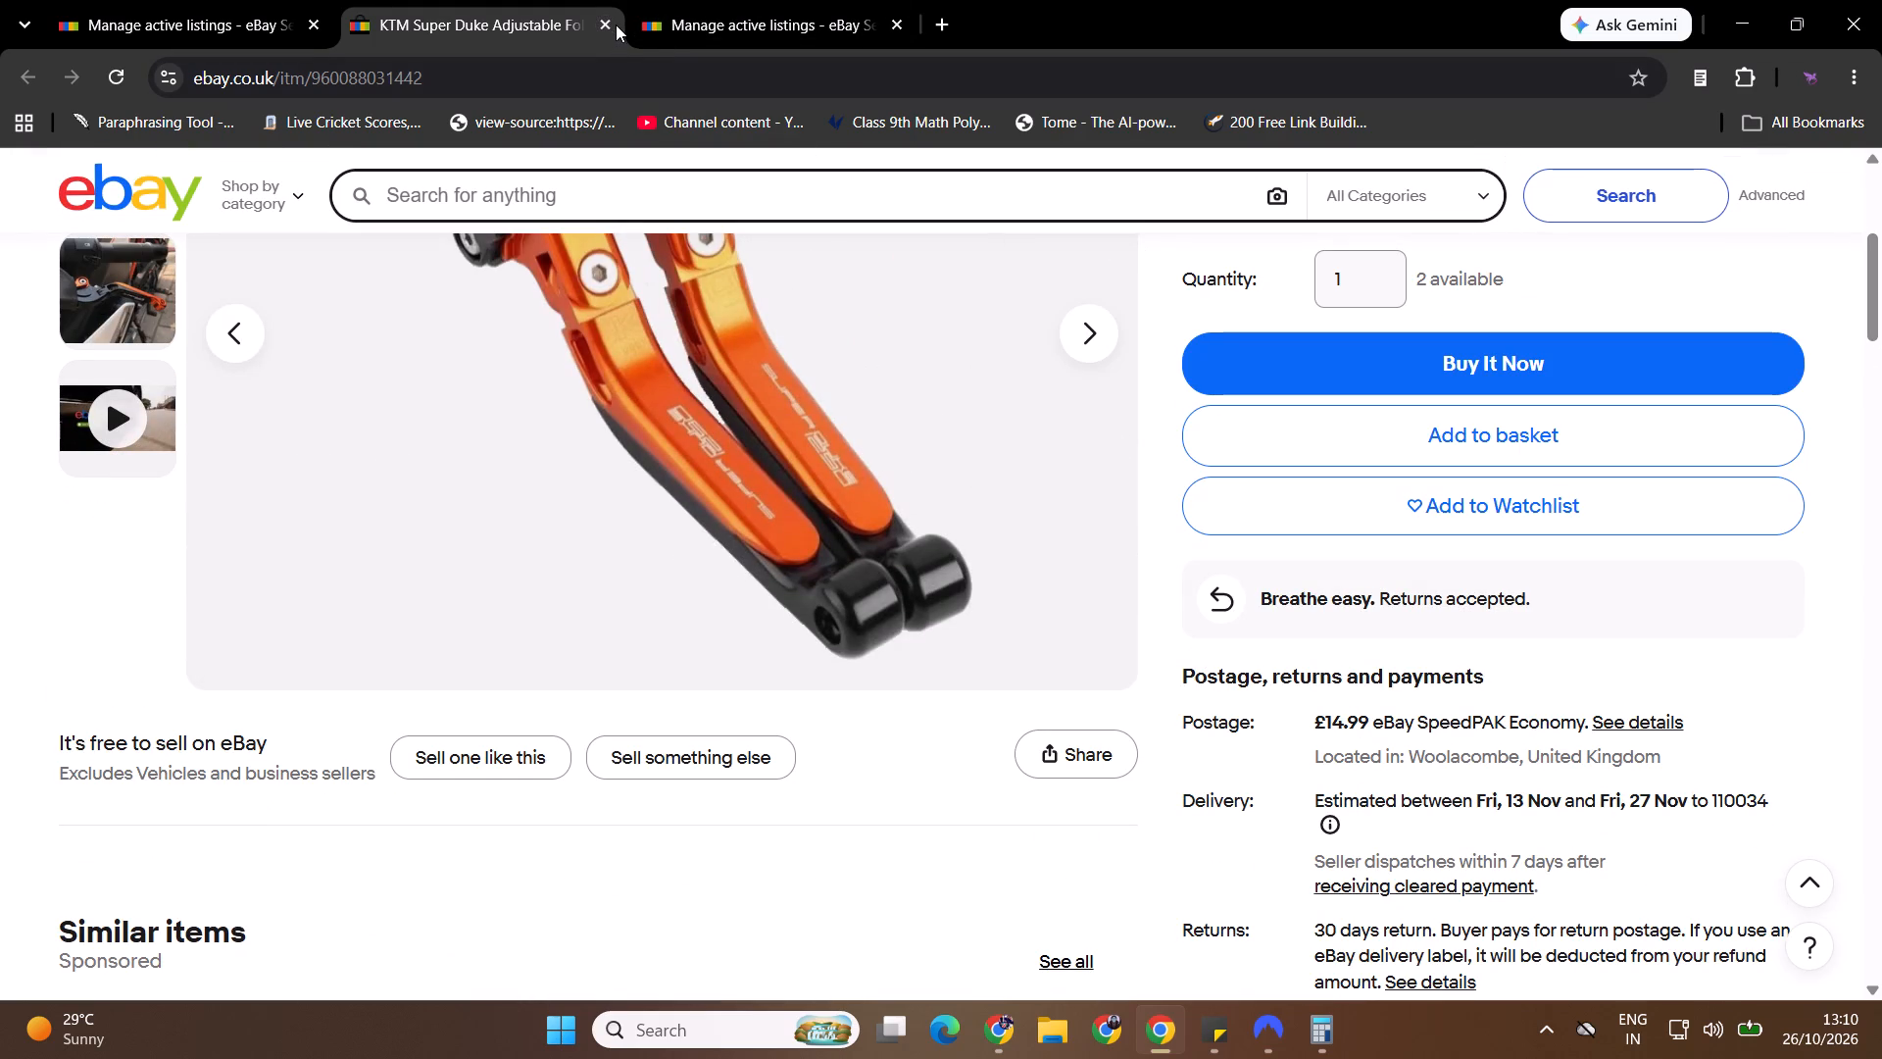
{"action": "left_click_drag", "start_coordinate": [1881, 296], "coordinate": [1881, 294]}
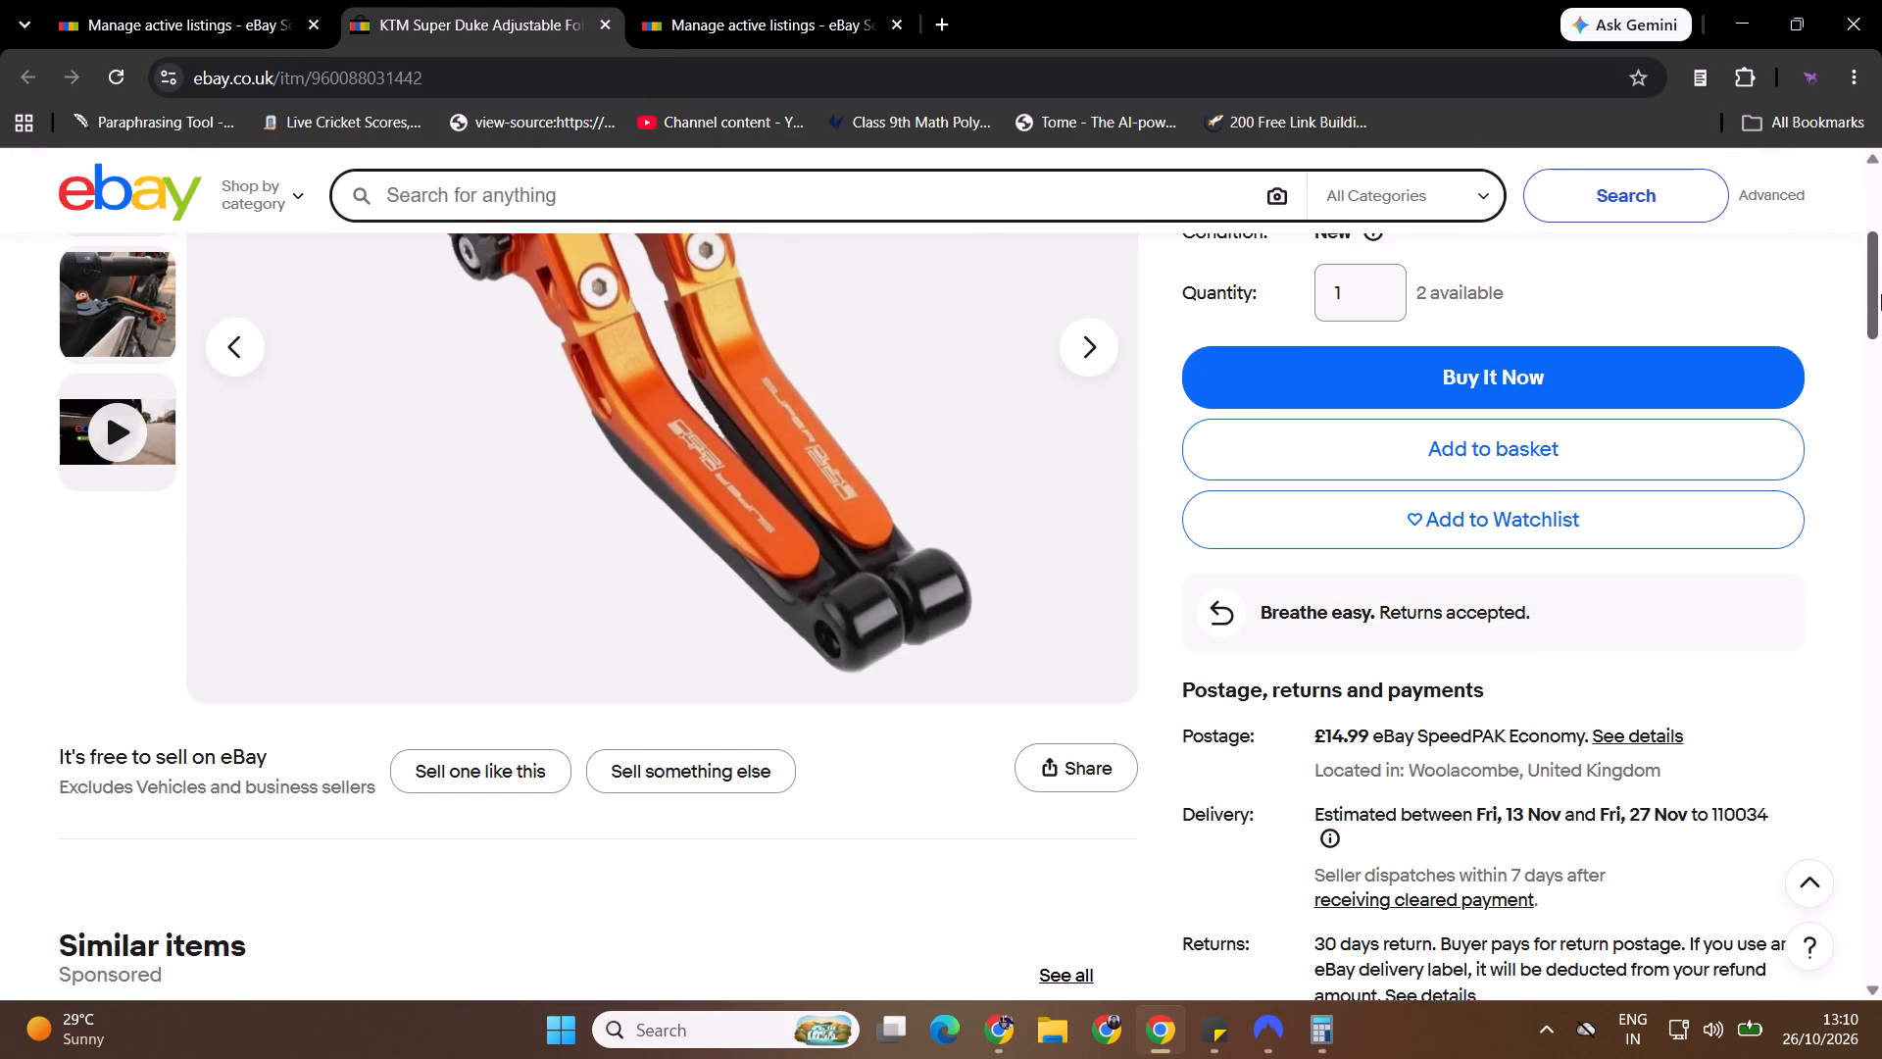
{"action": "left_click_drag", "start_coordinate": [1881, 294], "coordinate": [1881, 223]}
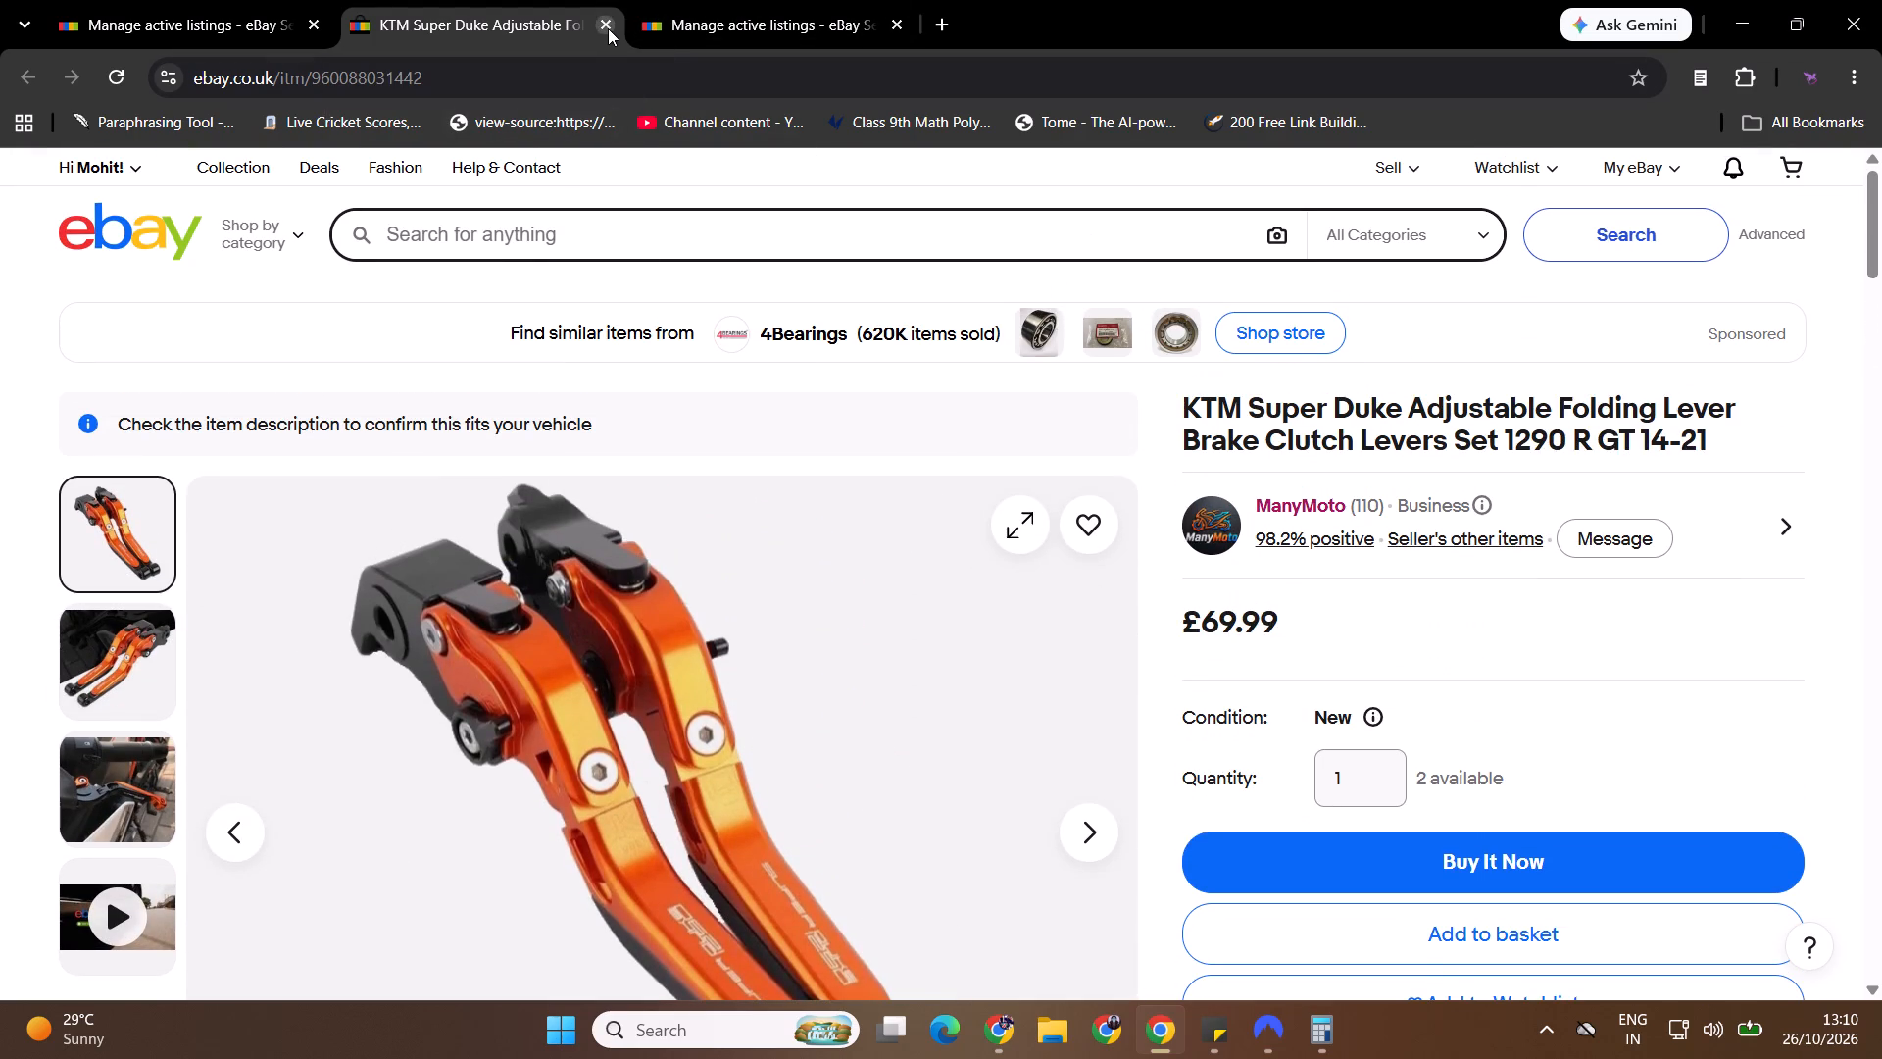
{"action": "left_click", "coordinate": [609, 26]}
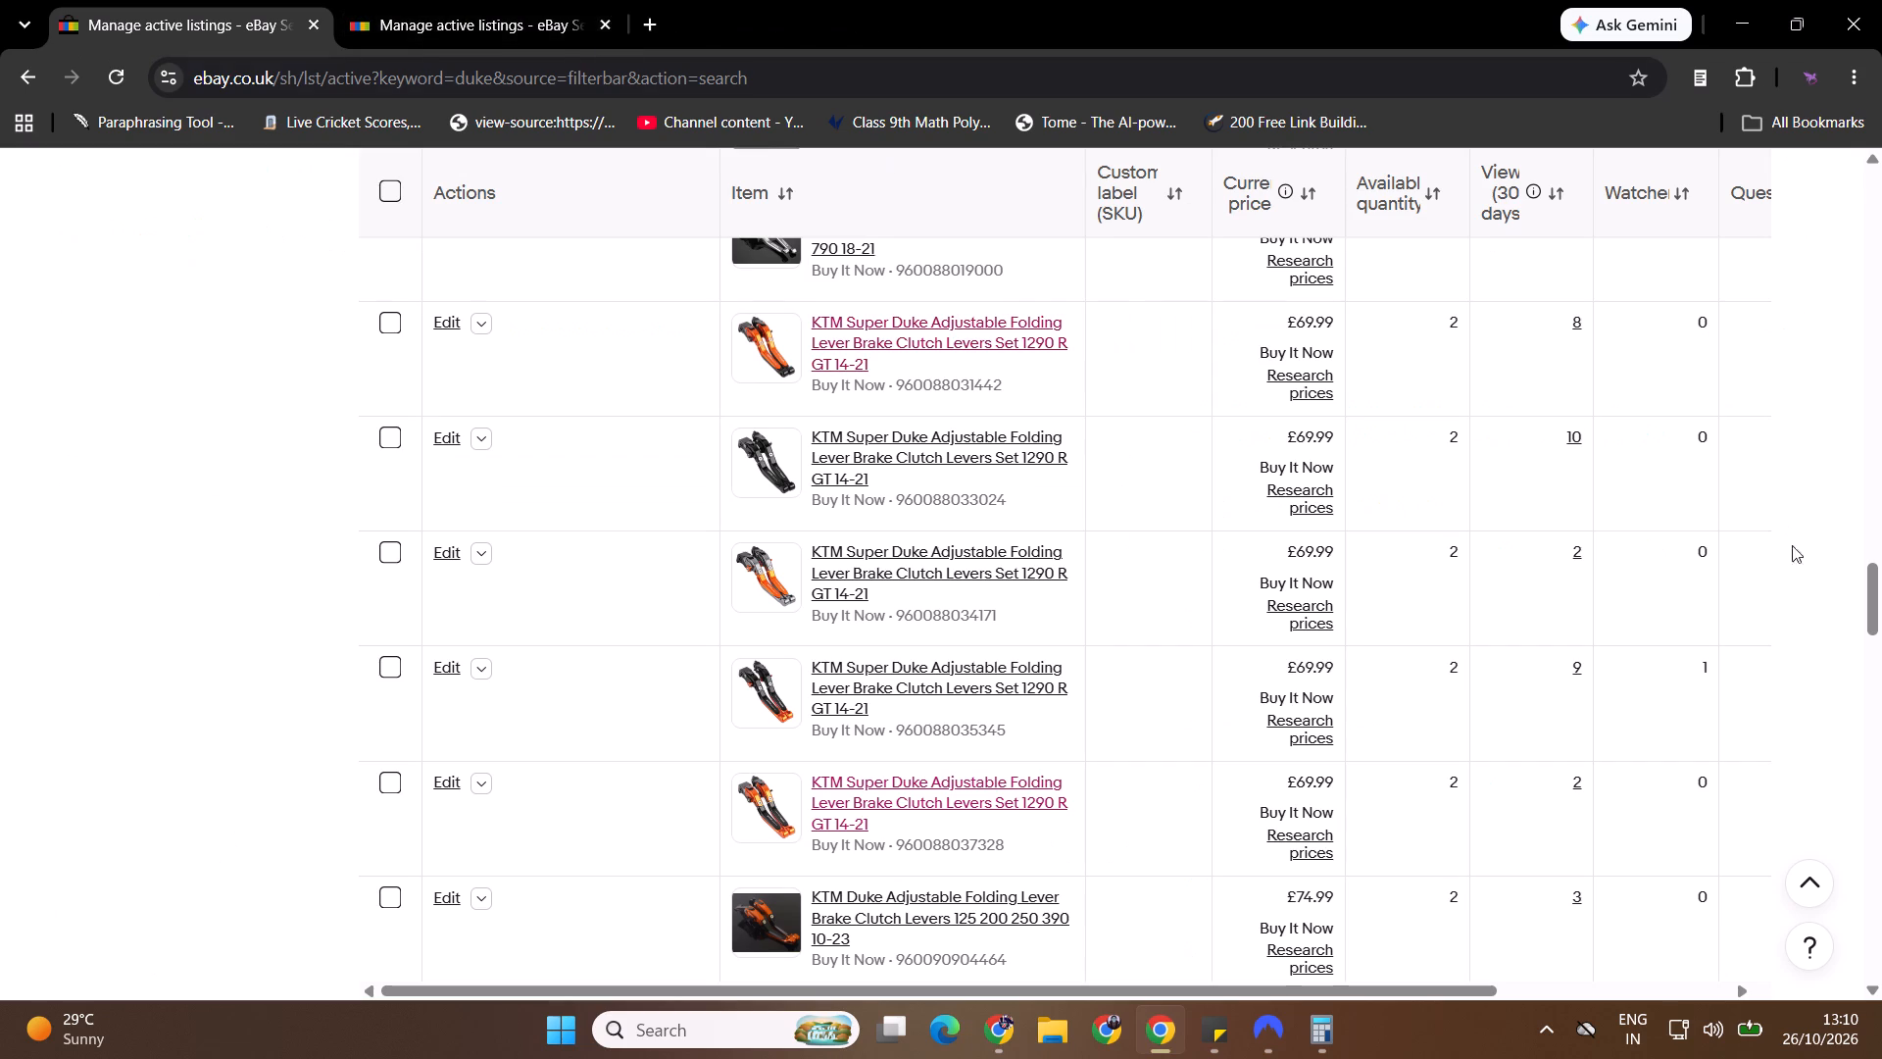
{"action": "left_click_drag", "start_coordinate": [1881, 609], "coordinate": [1881, 680]}
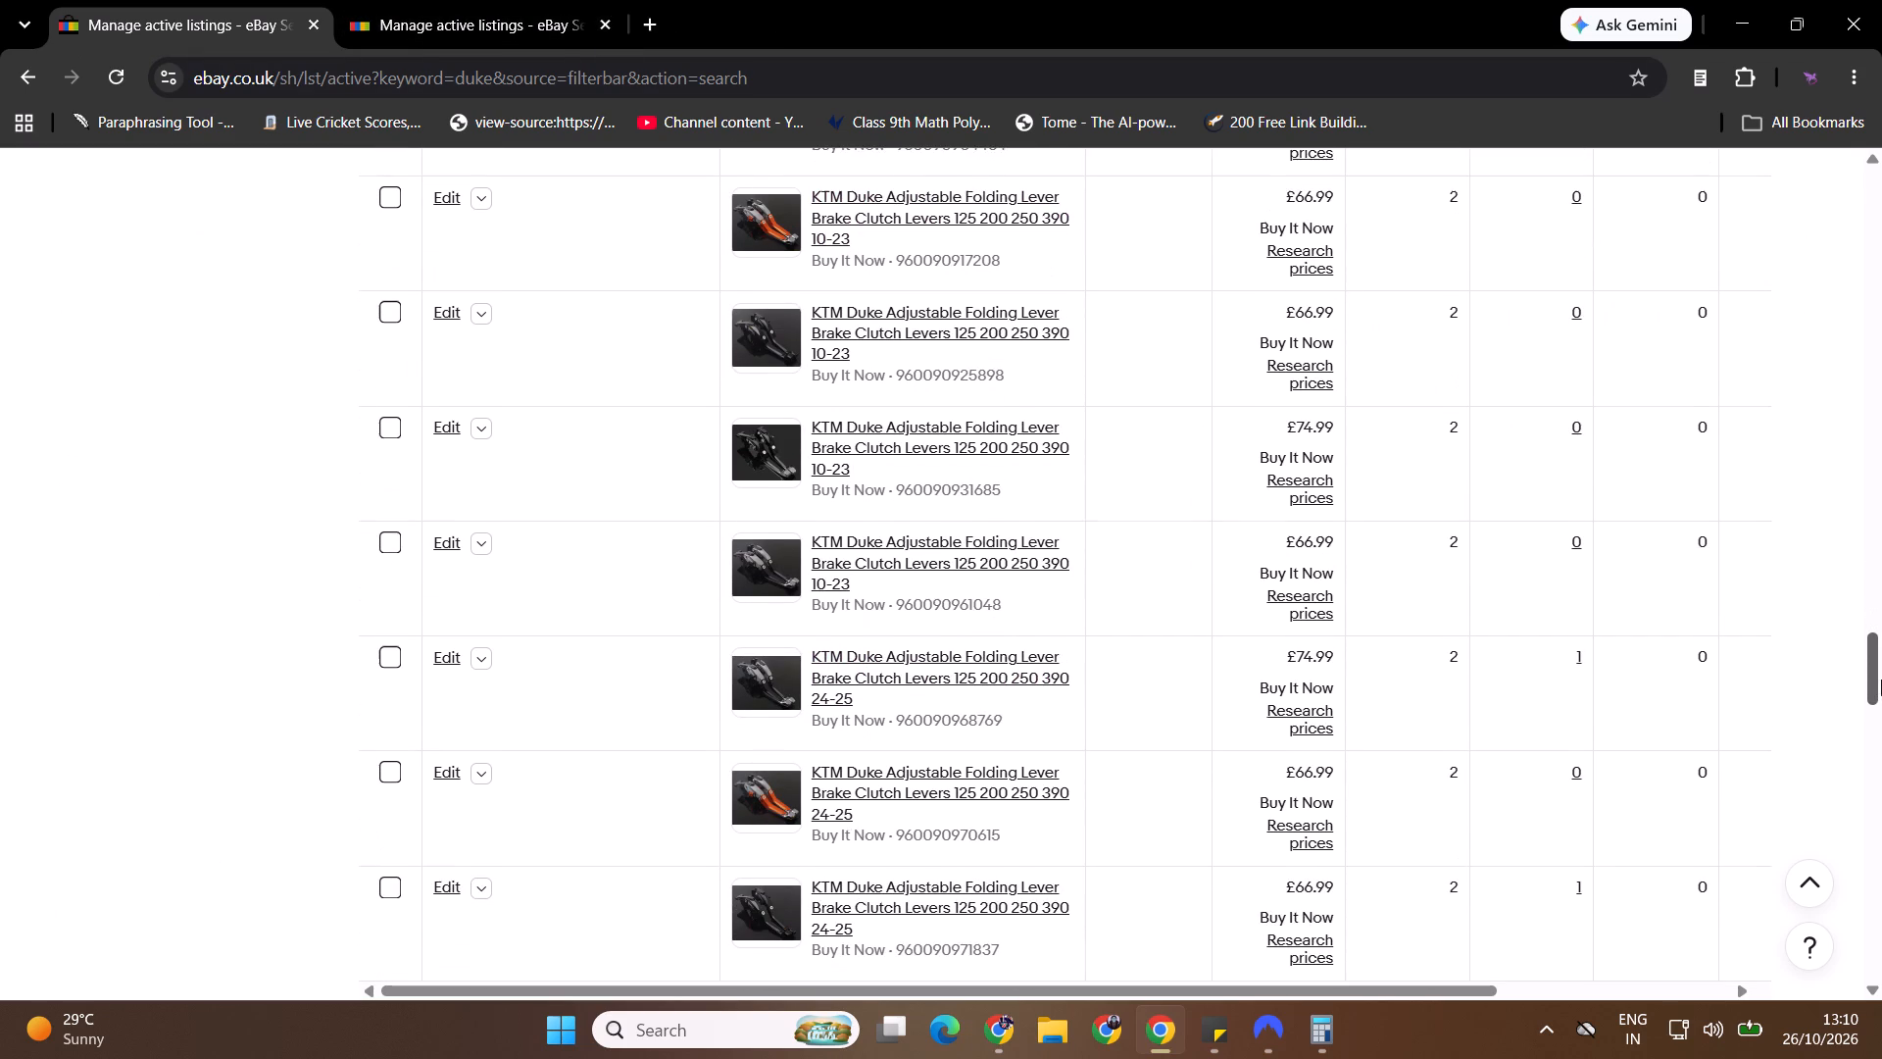
{"action": "left_click_drag", "start_coordinate": [1881, 680], "coordinate": [1881, 882]}
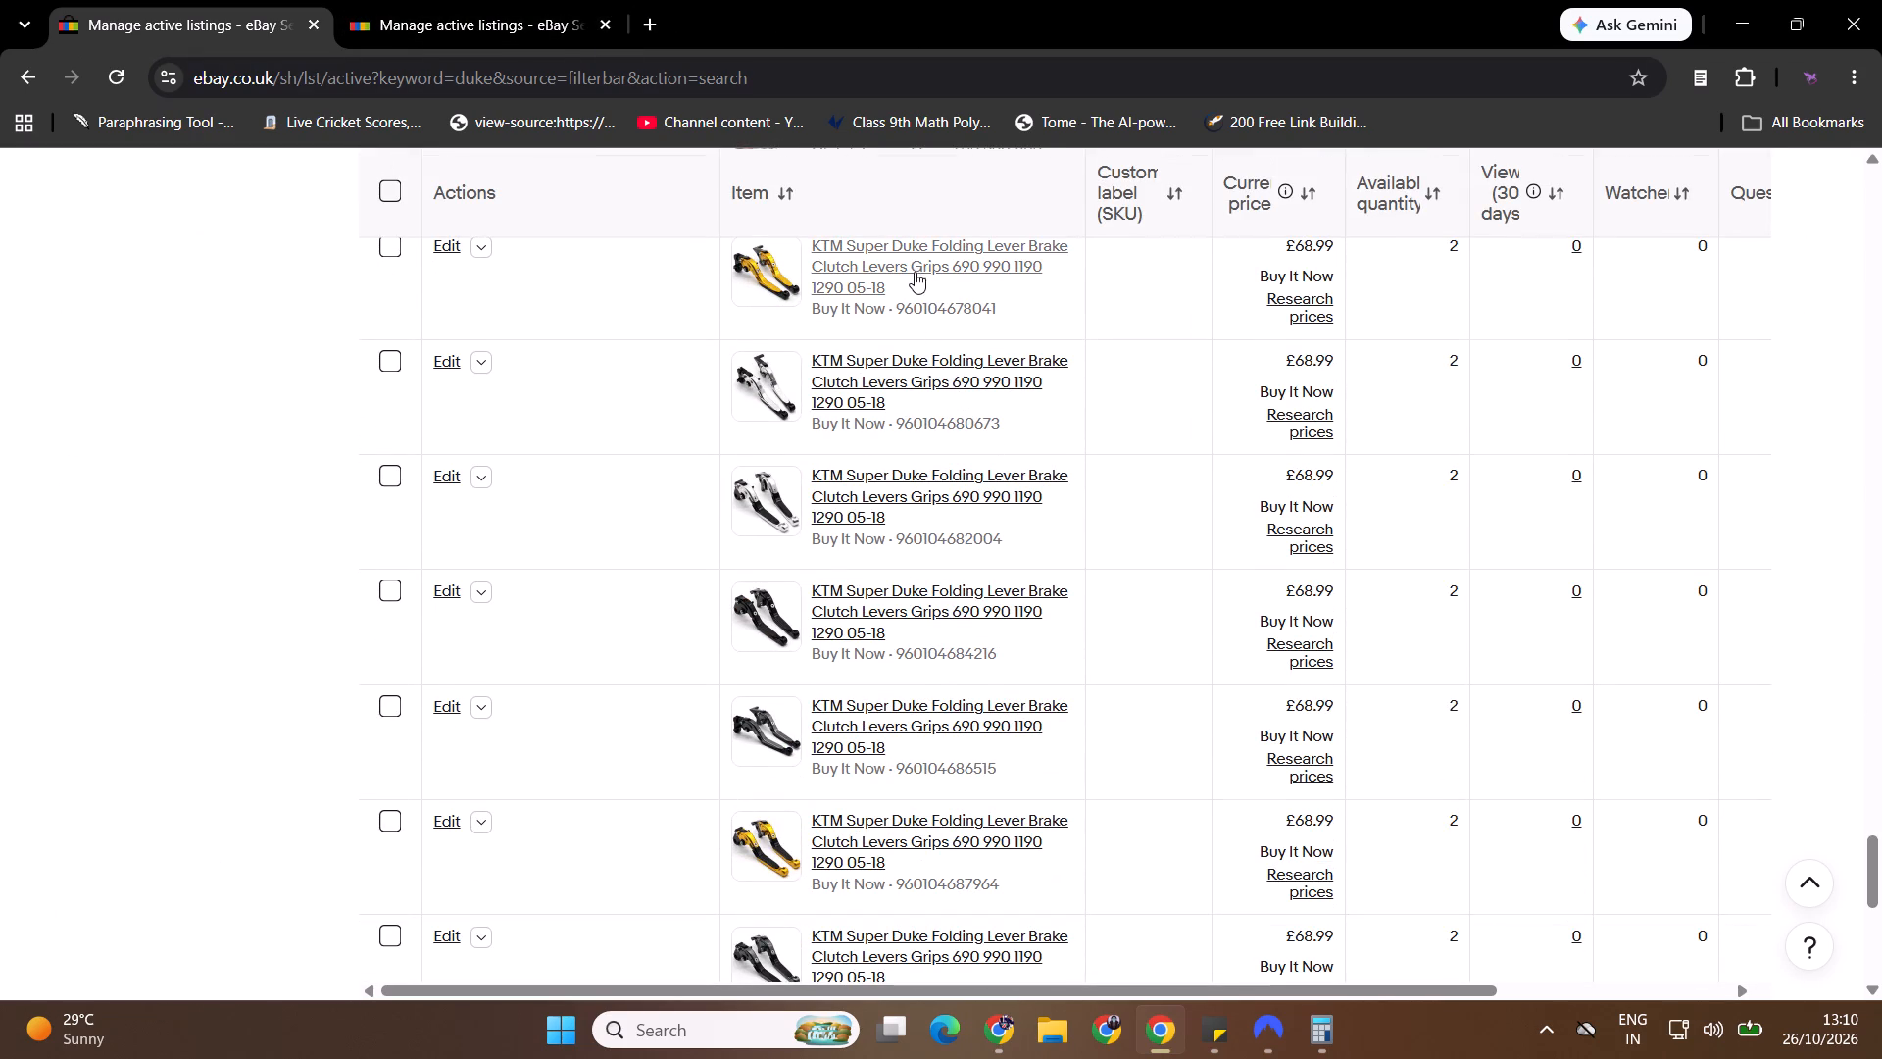
{"action": "middle_click", "coordinate": [919, 267]}
{"action": "left_click", "coordinate": [421, 3]}
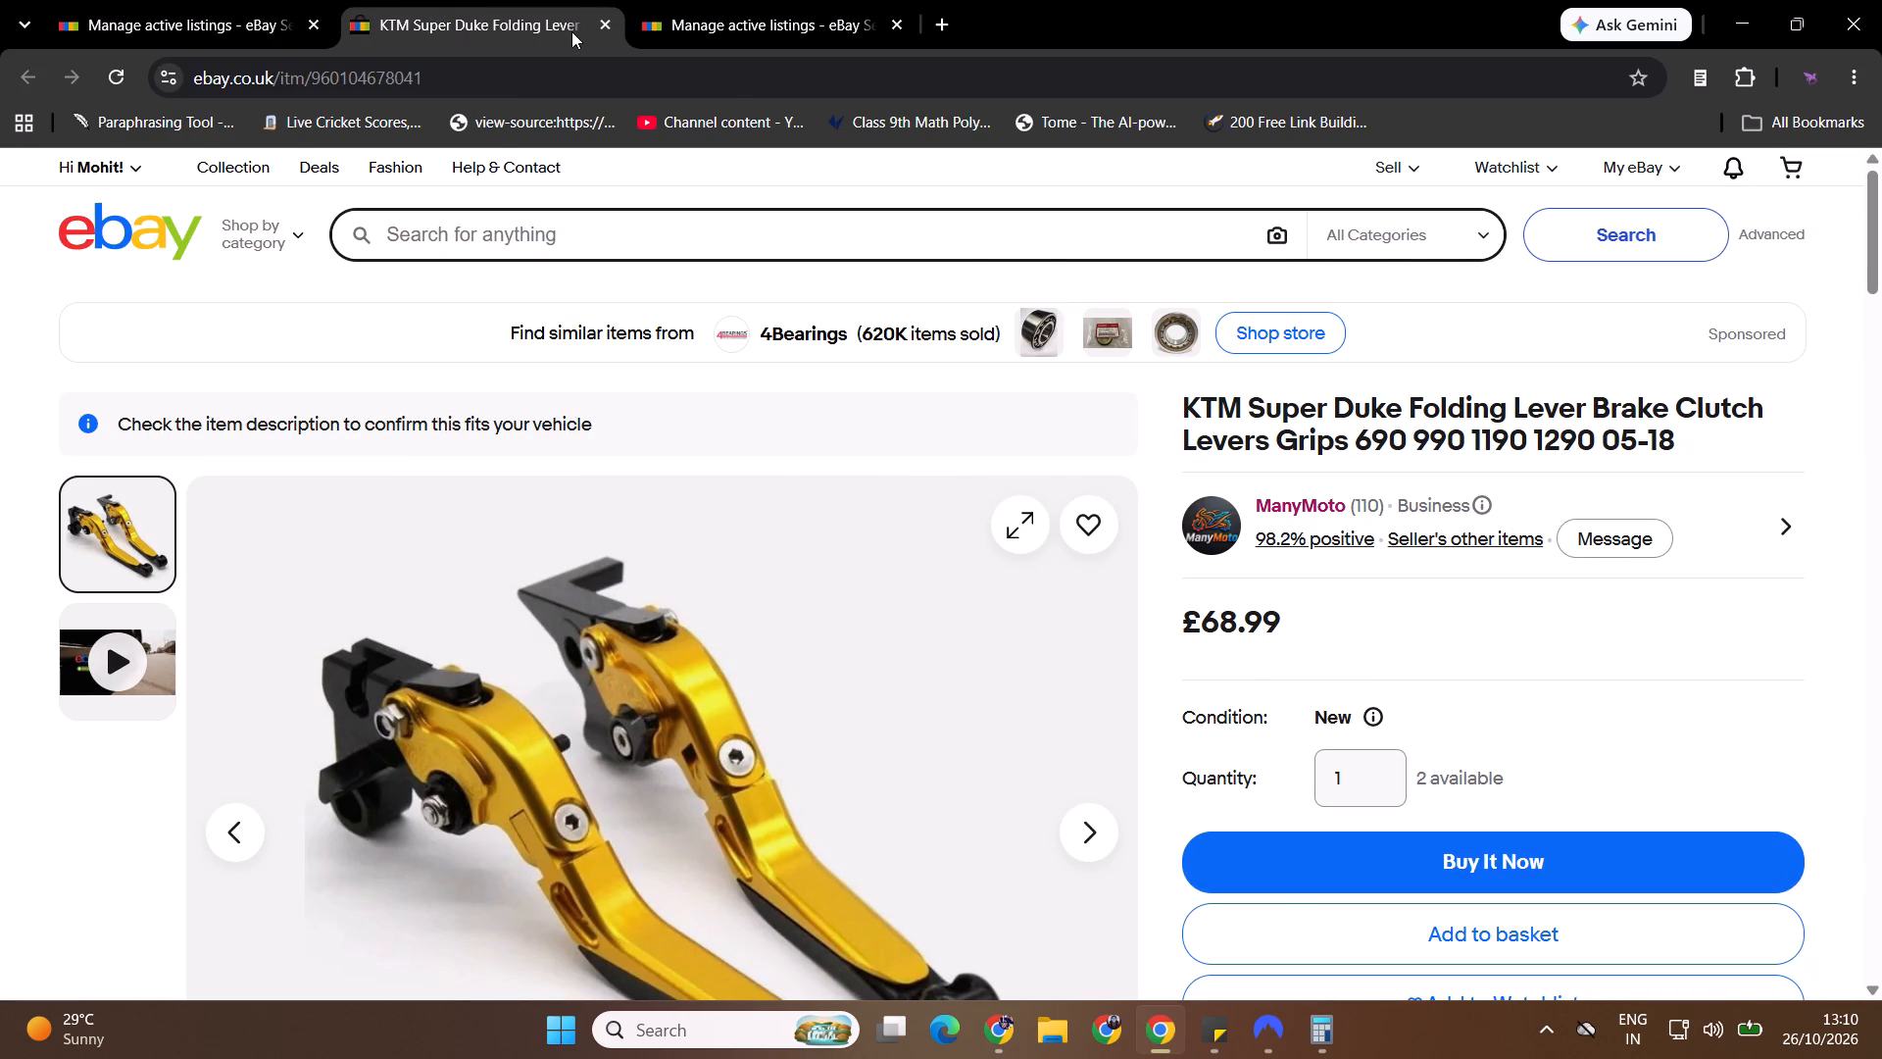
{"action": "left_click", "coordinate": [605, 25]}
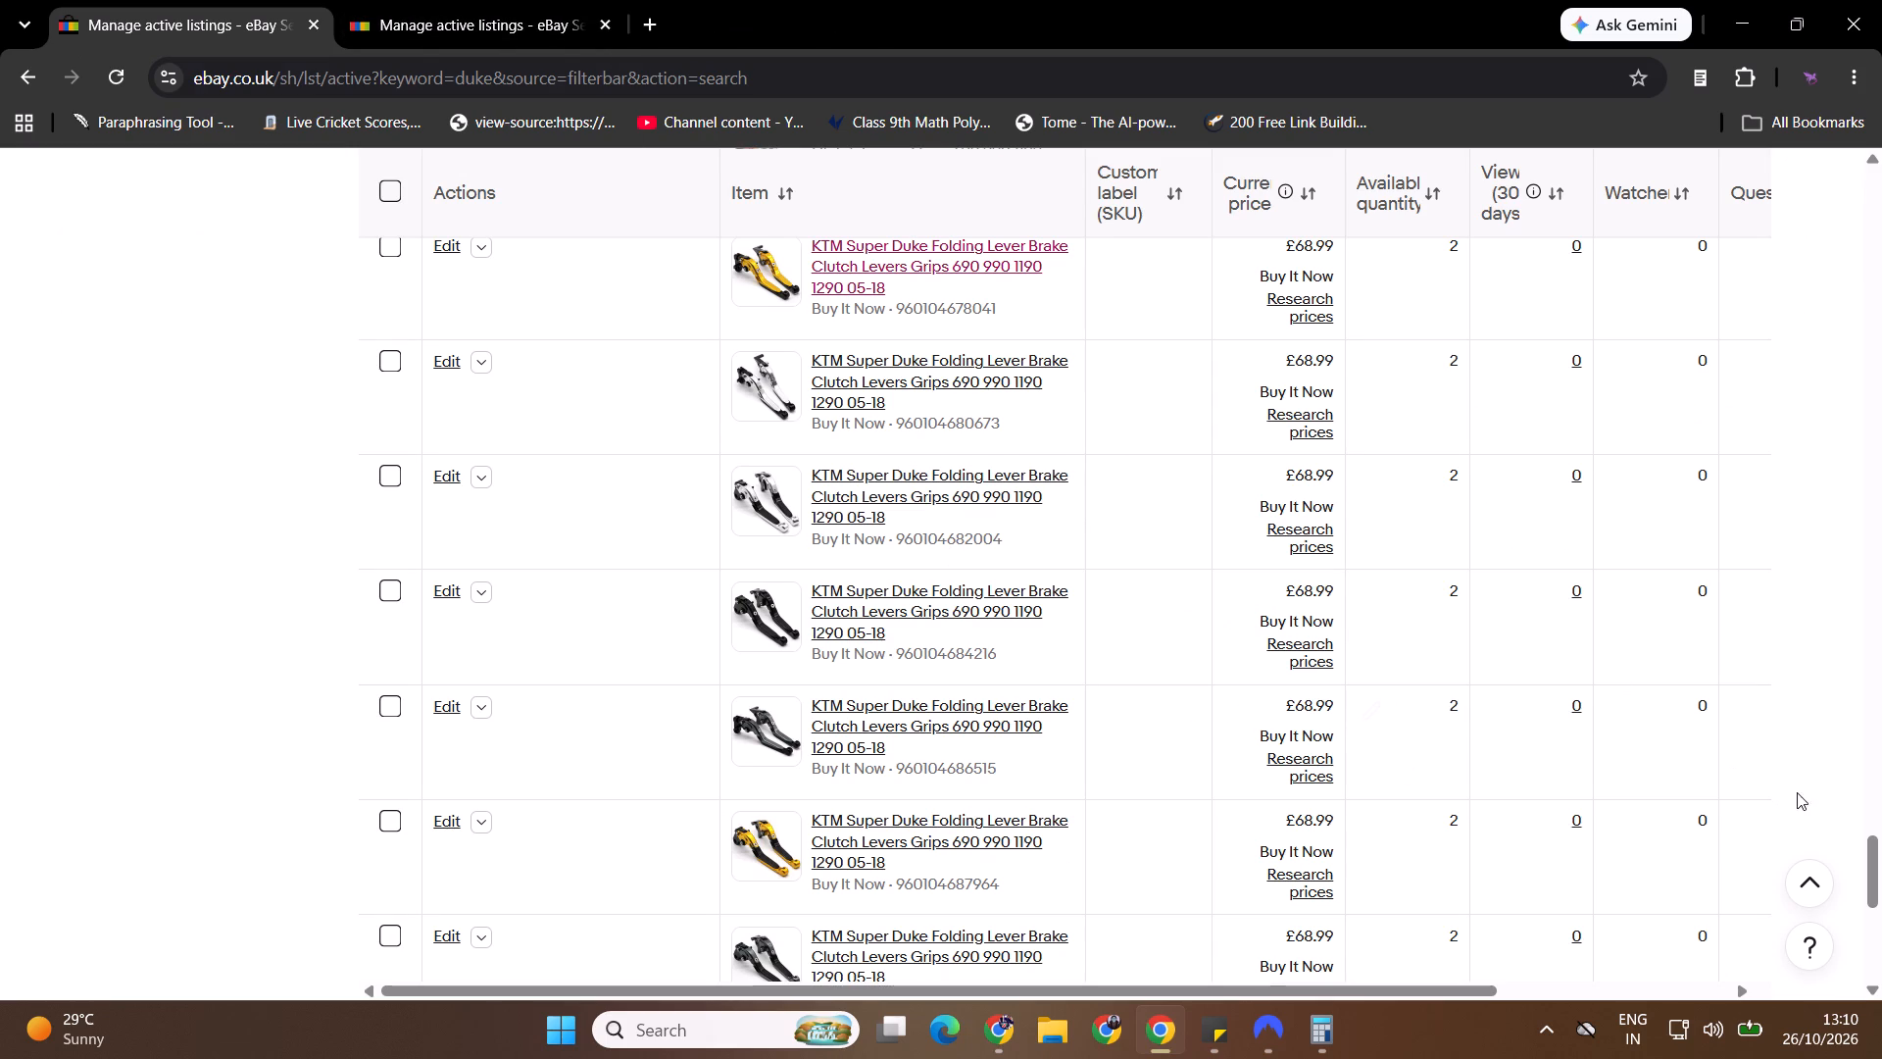
{"action": "left_click_drag", "start_coordinate": [1881, 858], "coordinate": [1881, 882]}
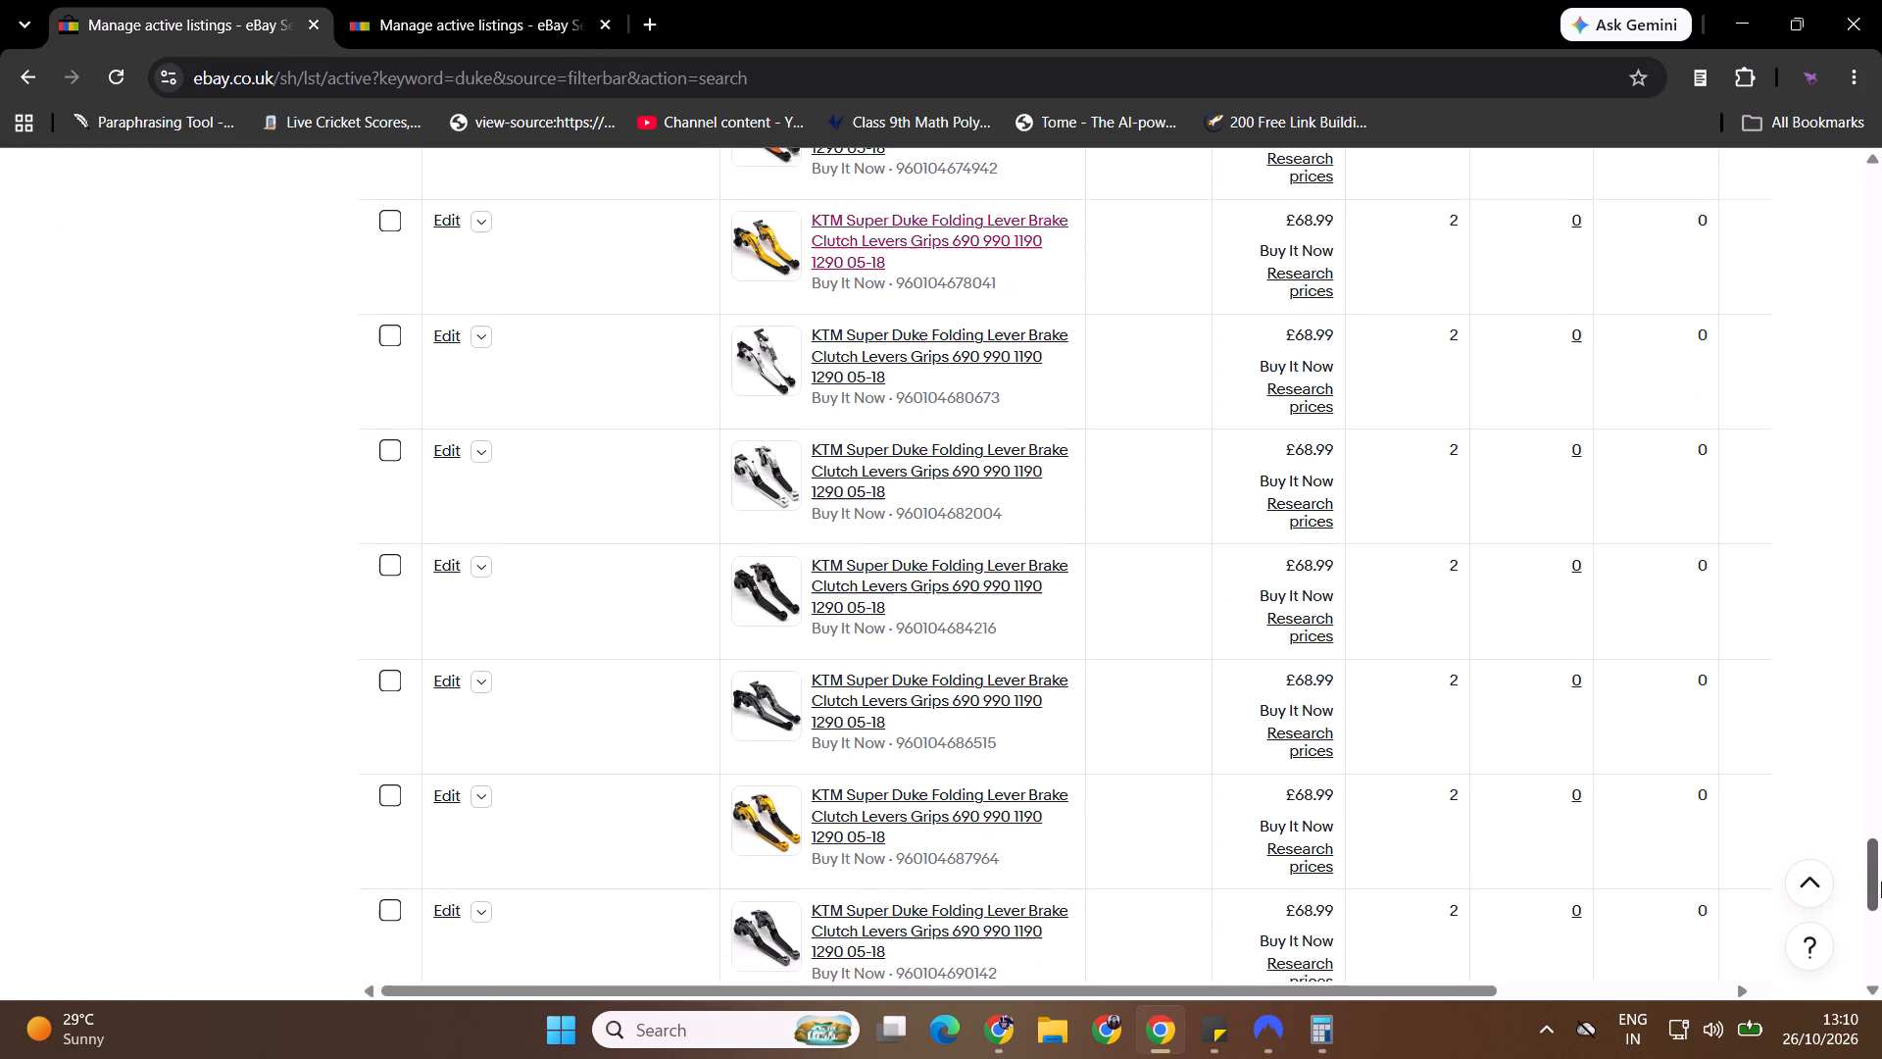
{"action": "left_click_drag", "start_coordinate": [1881, 882], "coordinate": [1881, 935]}
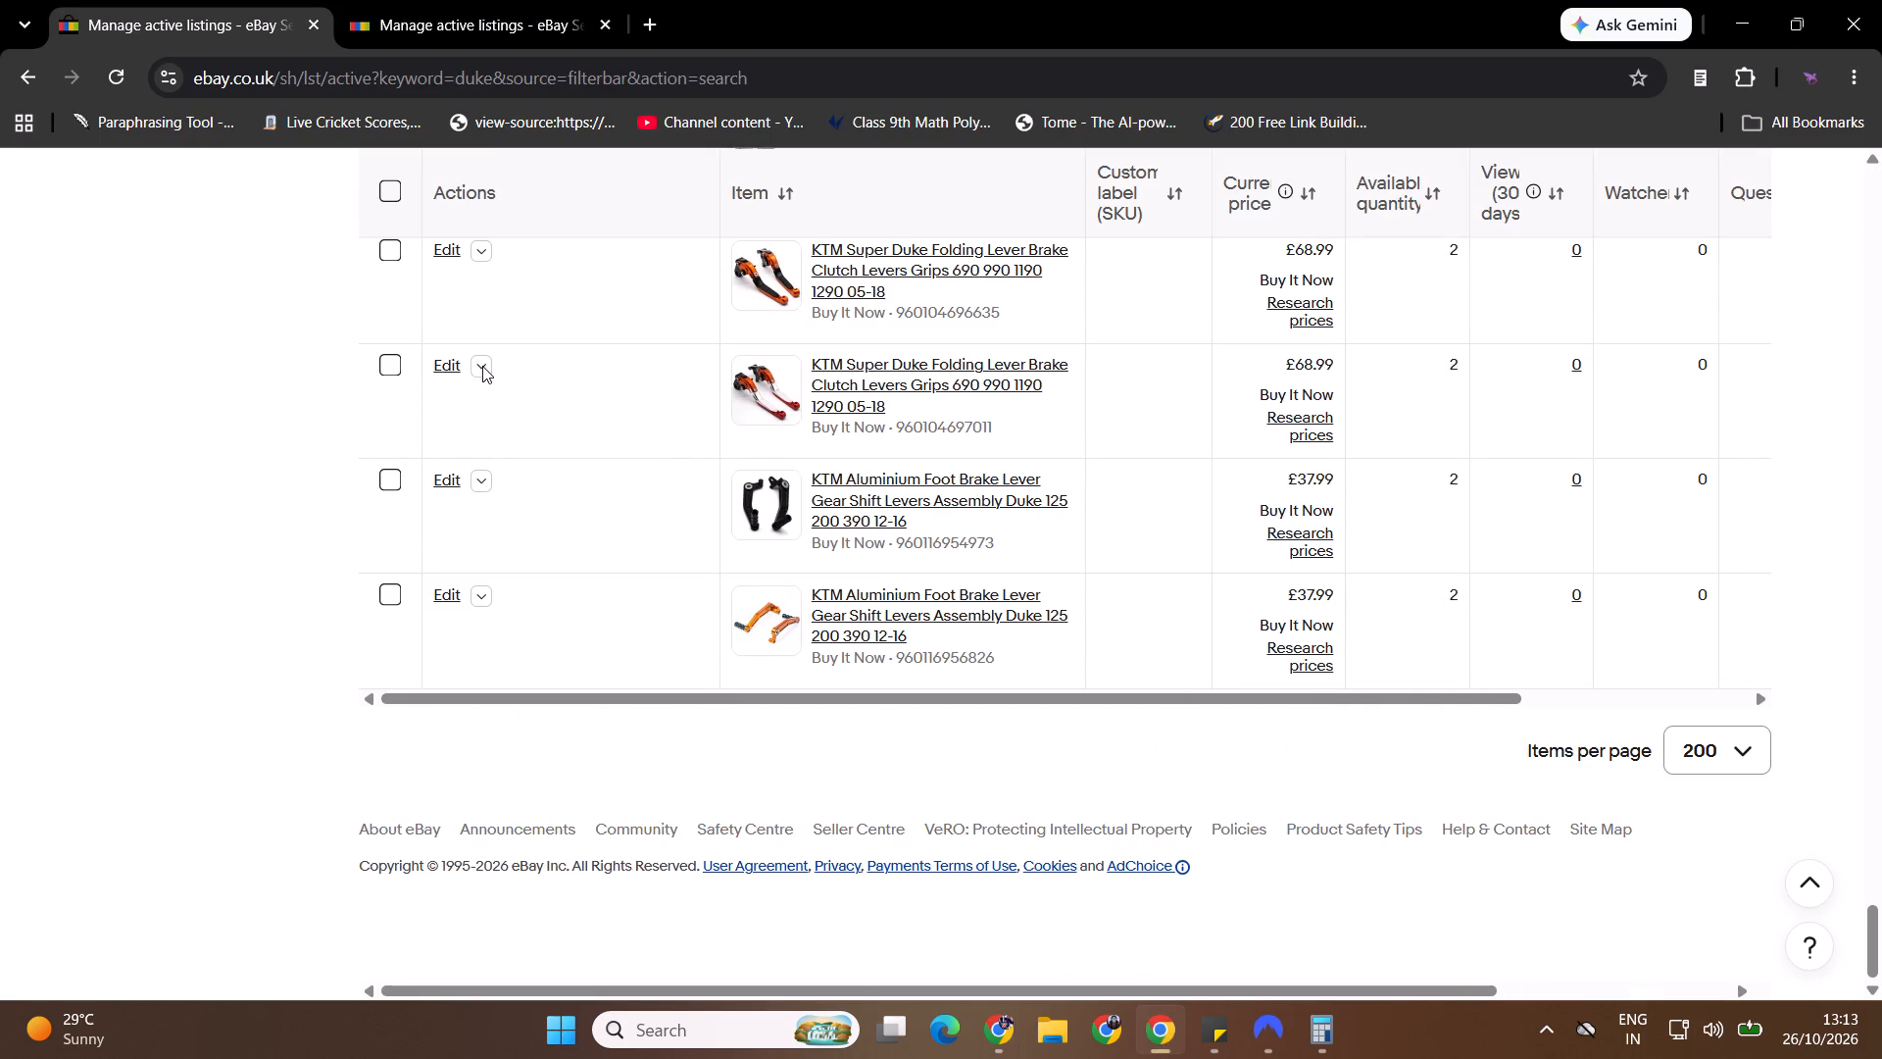
{"action": "left_click", "coordinate": [482, 366]}
{"action": "left_click", "coordinate": [521, 401], "text": "ctrl"}
{"action": "left_click", "coordinate": [752, 0]}
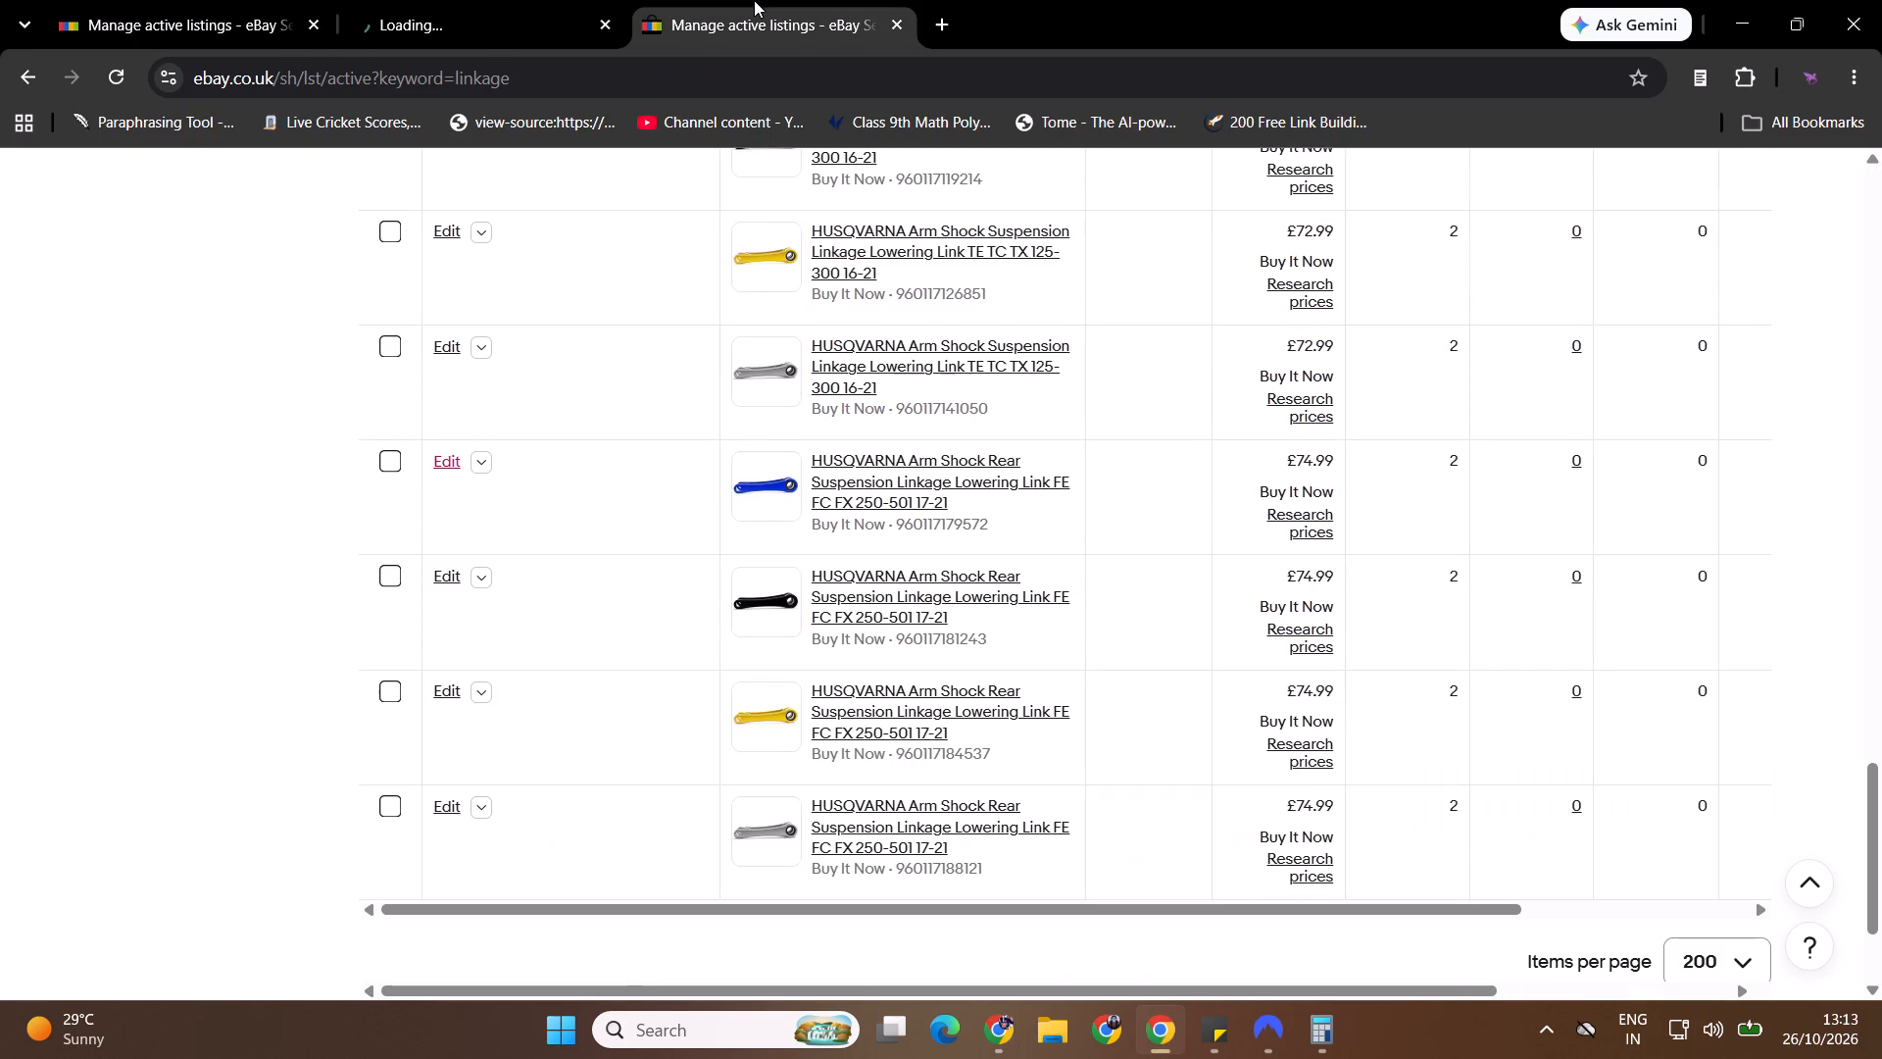
{"action": "left_click", "coordinate": [754, 0]}
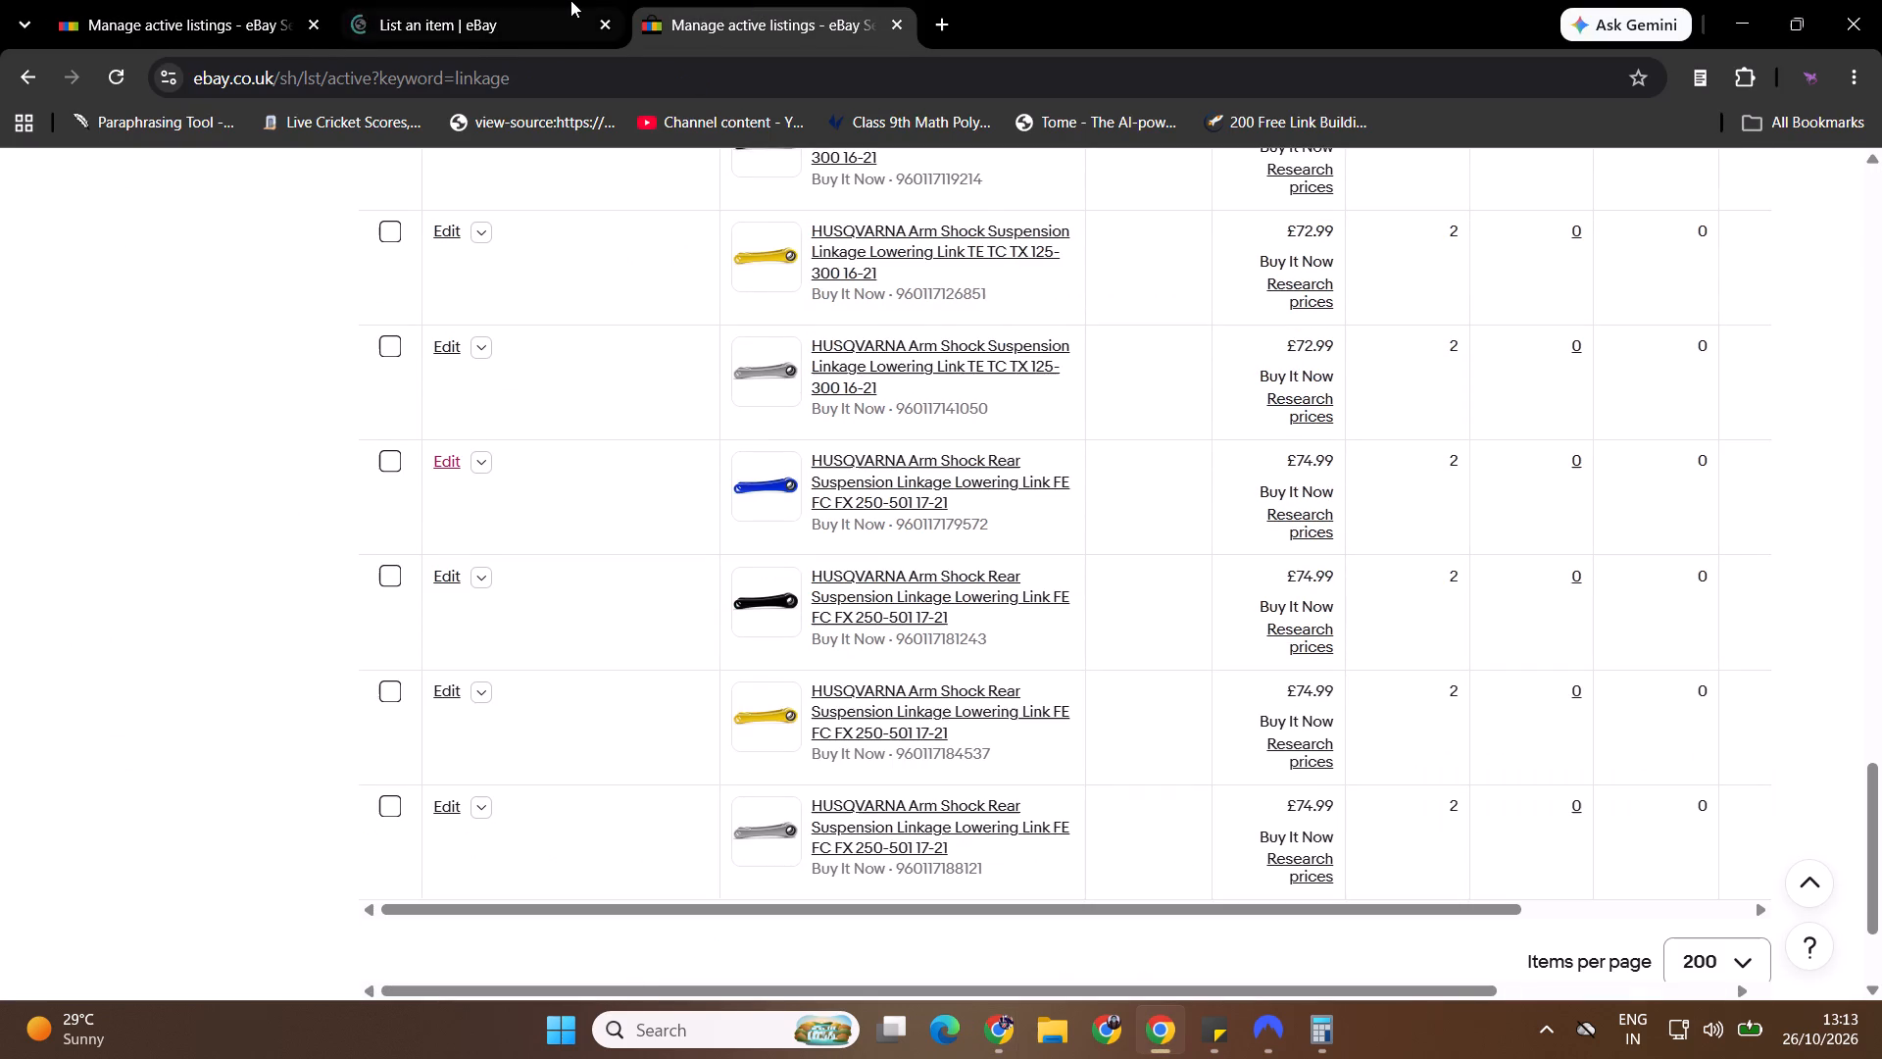
{"action": "left_click", "coordinate": [570, 0]}
{"action": "left_click_drag", "start_coordinate": [803, 0], "coordinate": [621, 0]}
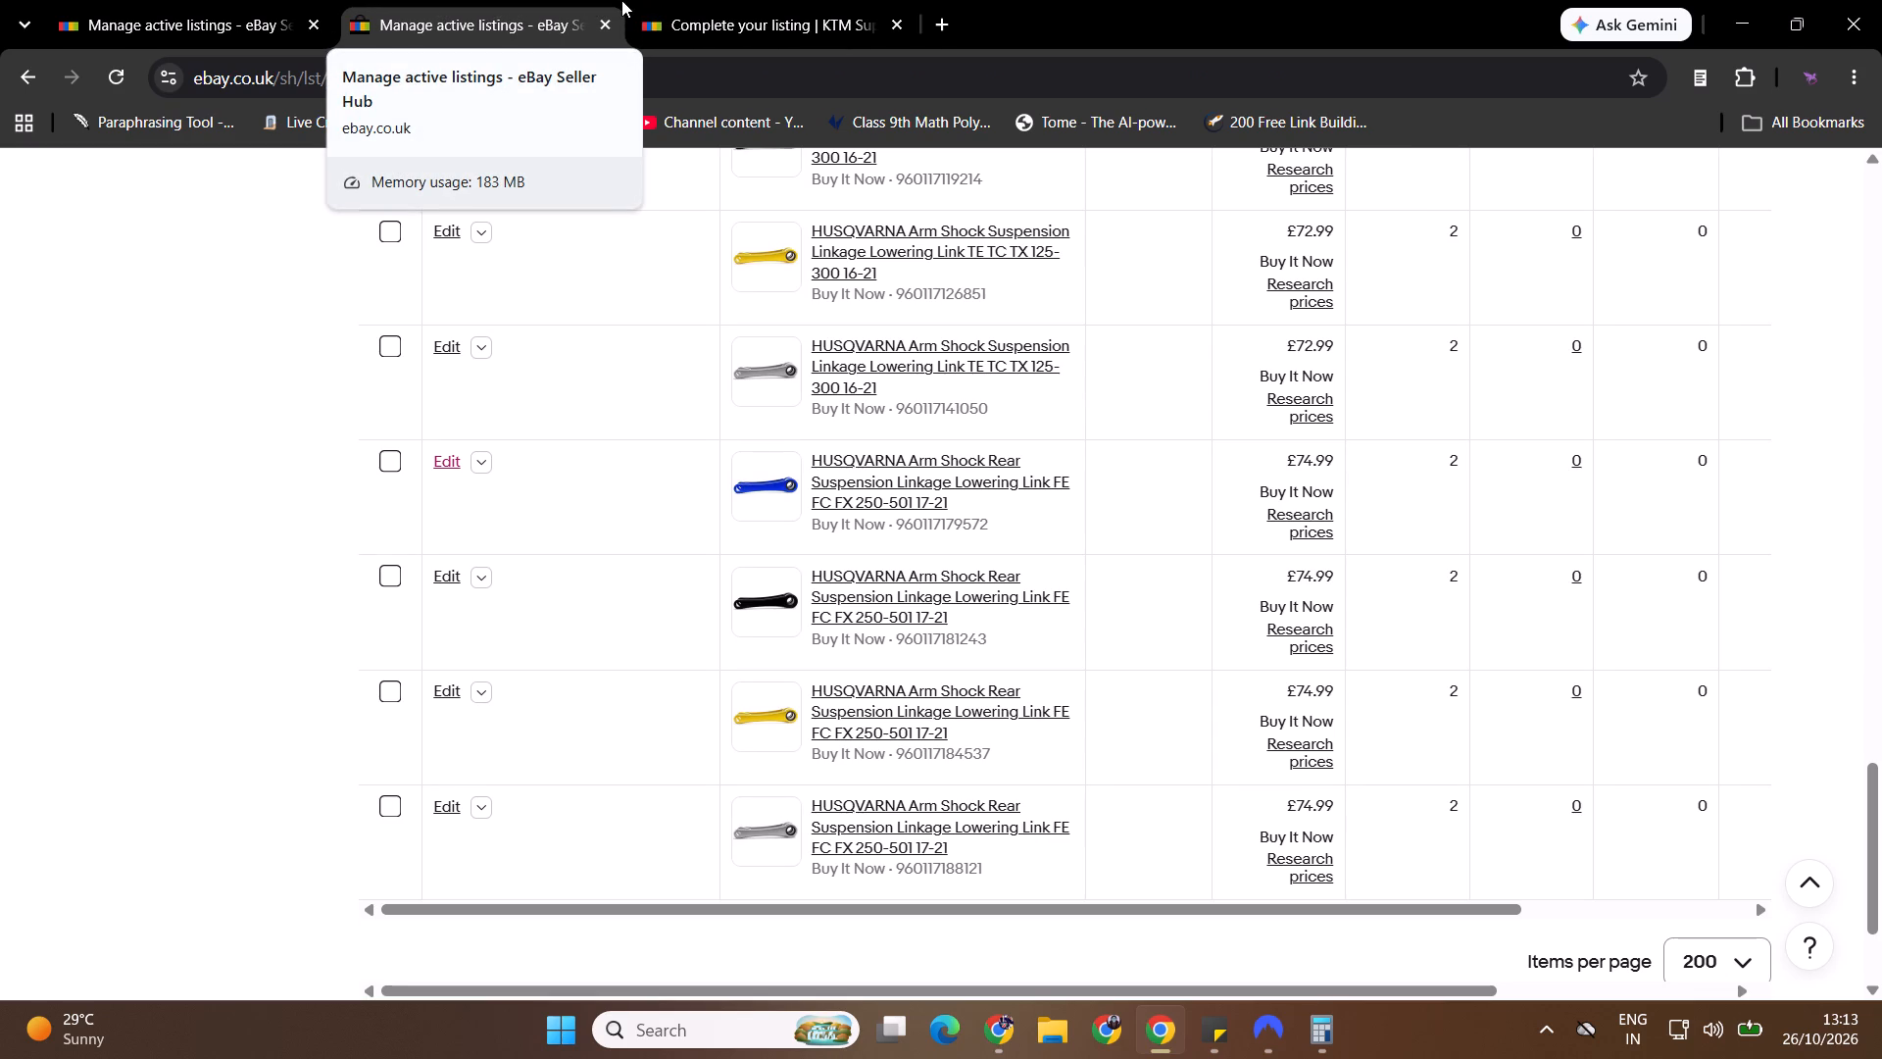
{"action": "left_click", "coordinate": [723, 19]}
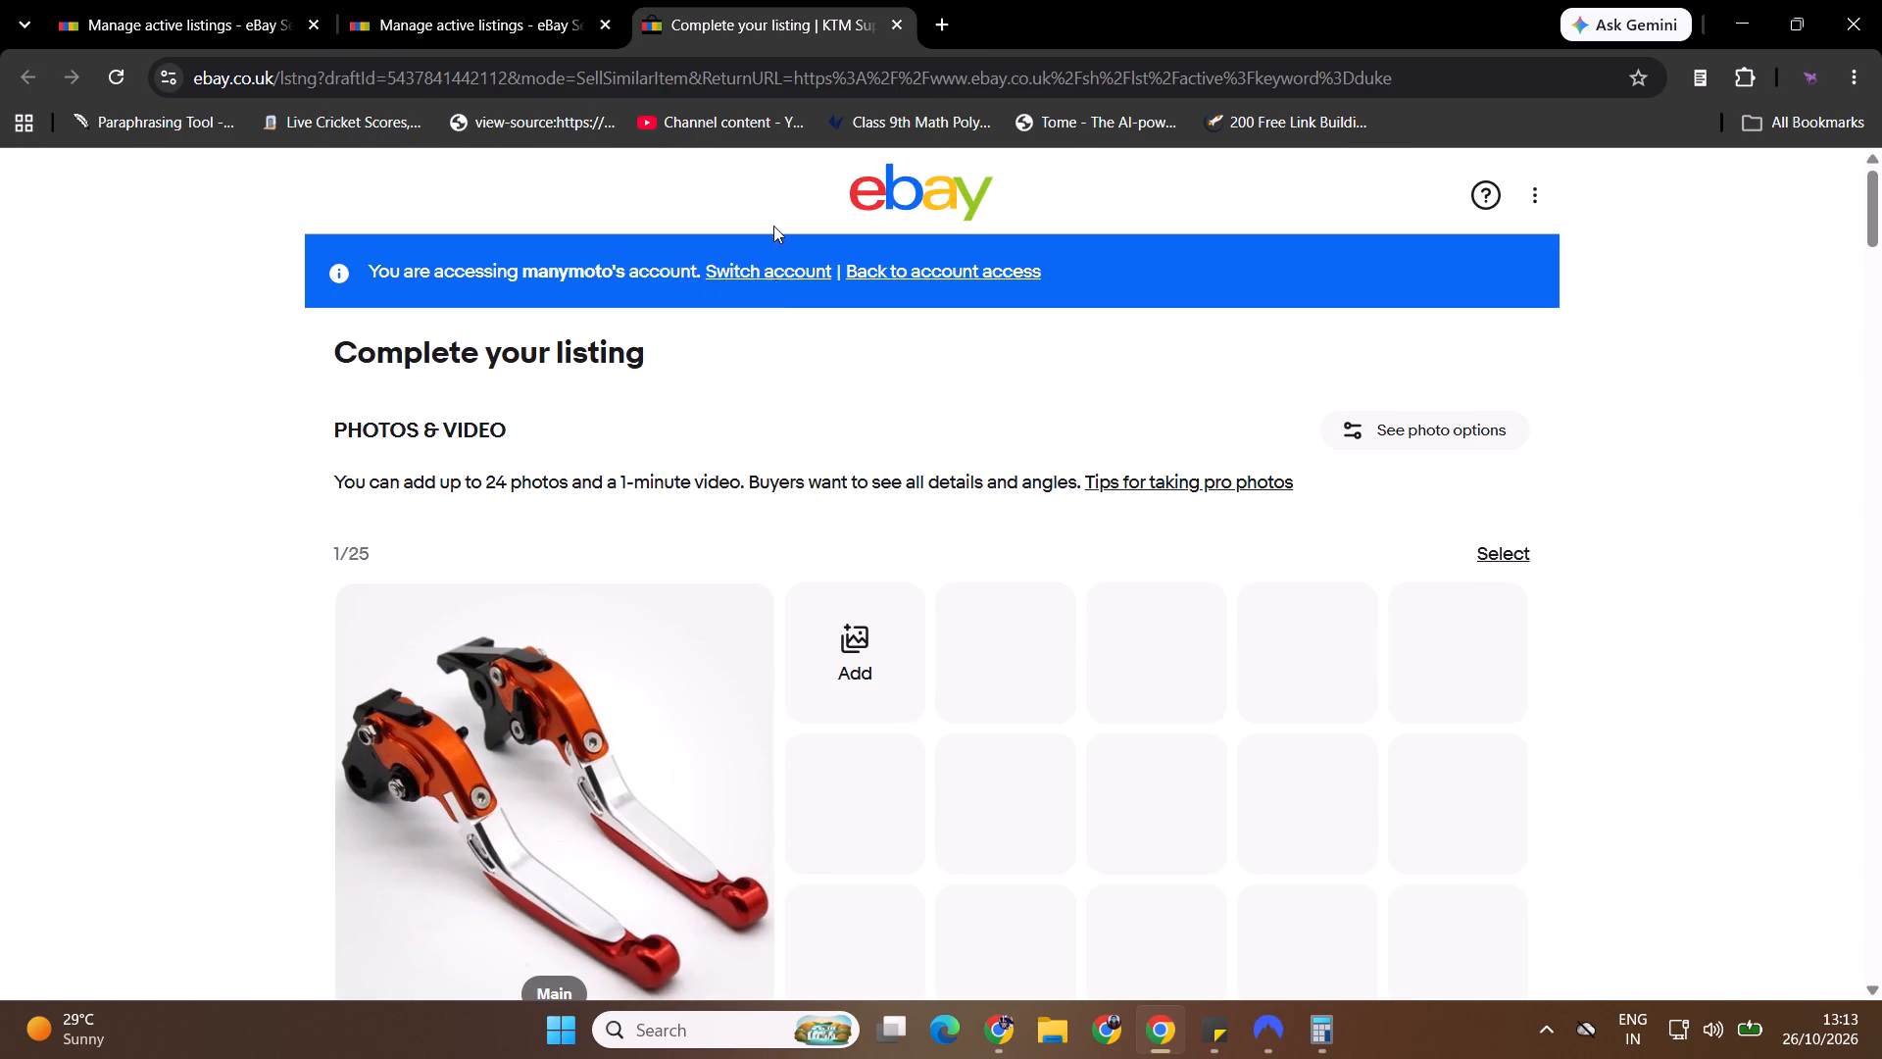
Replace the draft's photo with the orange RC lever image, two on-bike photos and the line drawing, placing the drawing second.
{"action": "left_click", "coordinate": [745, 628]}
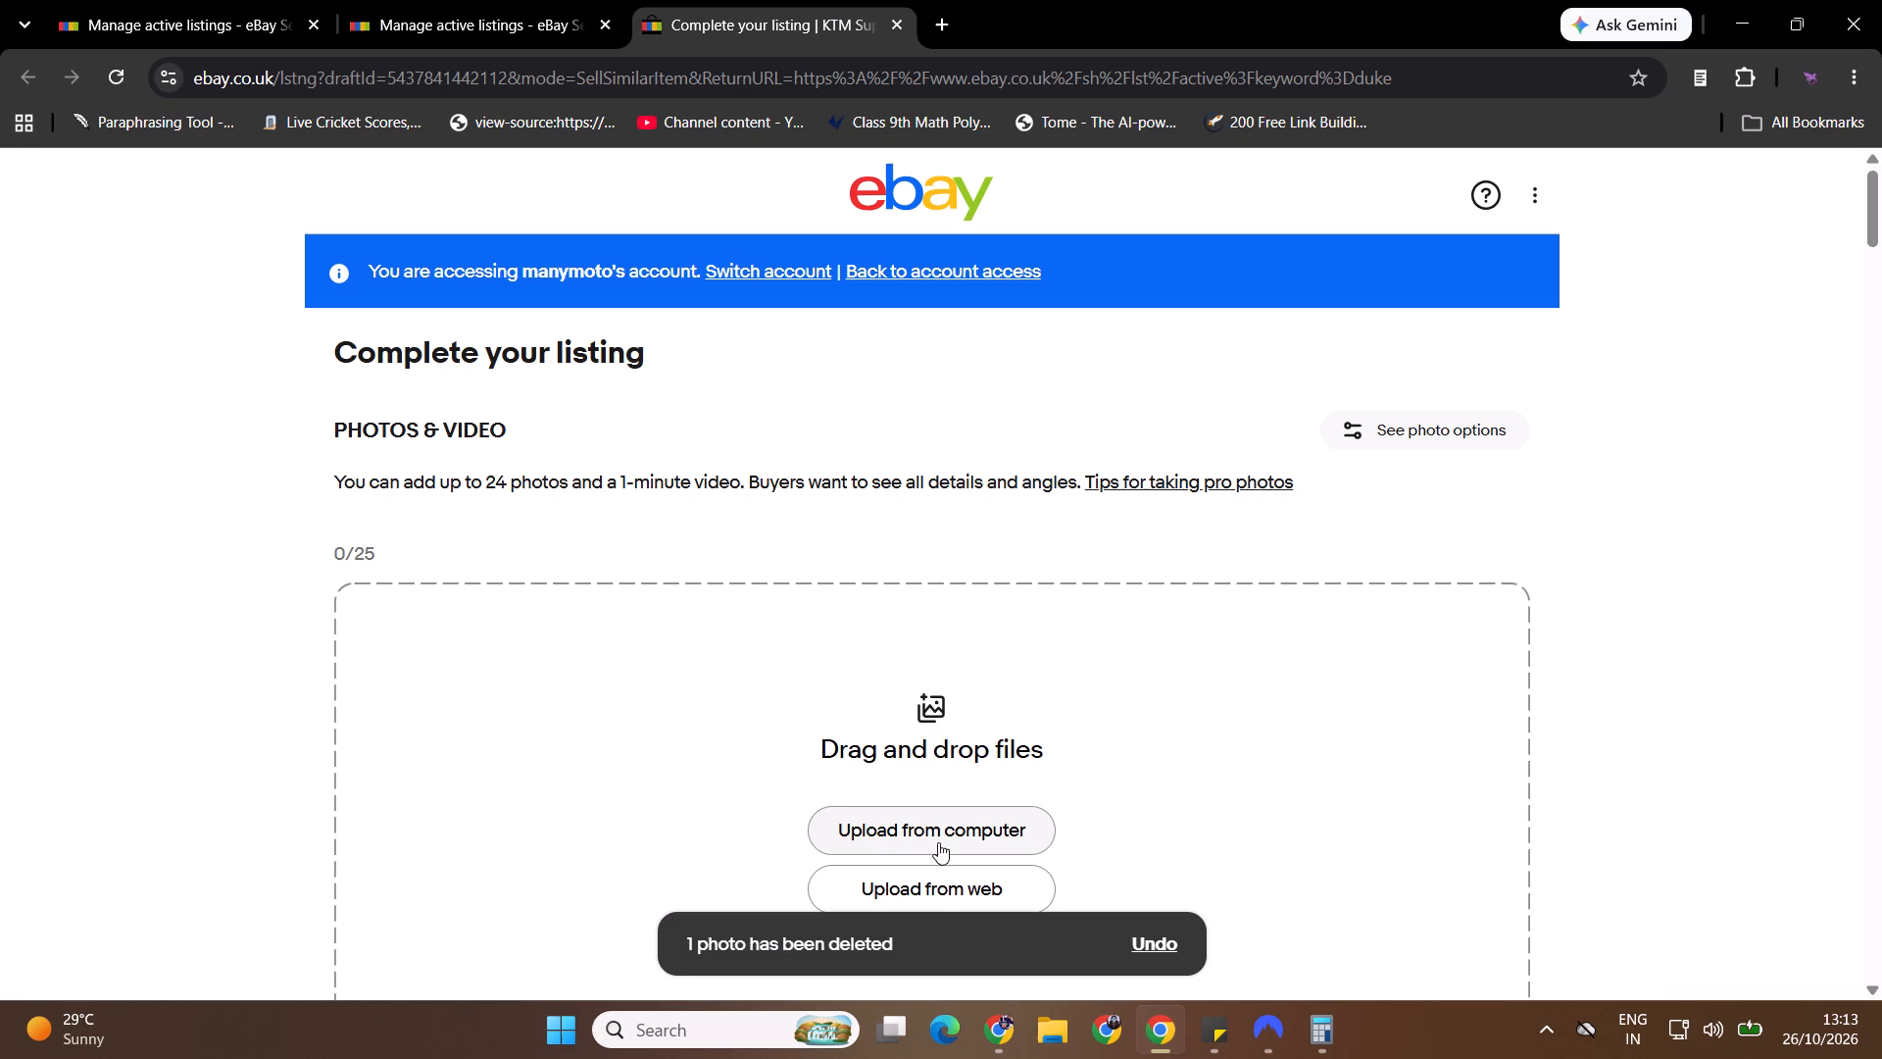
{"action": "left_click", "coordinate": [924, 836]}
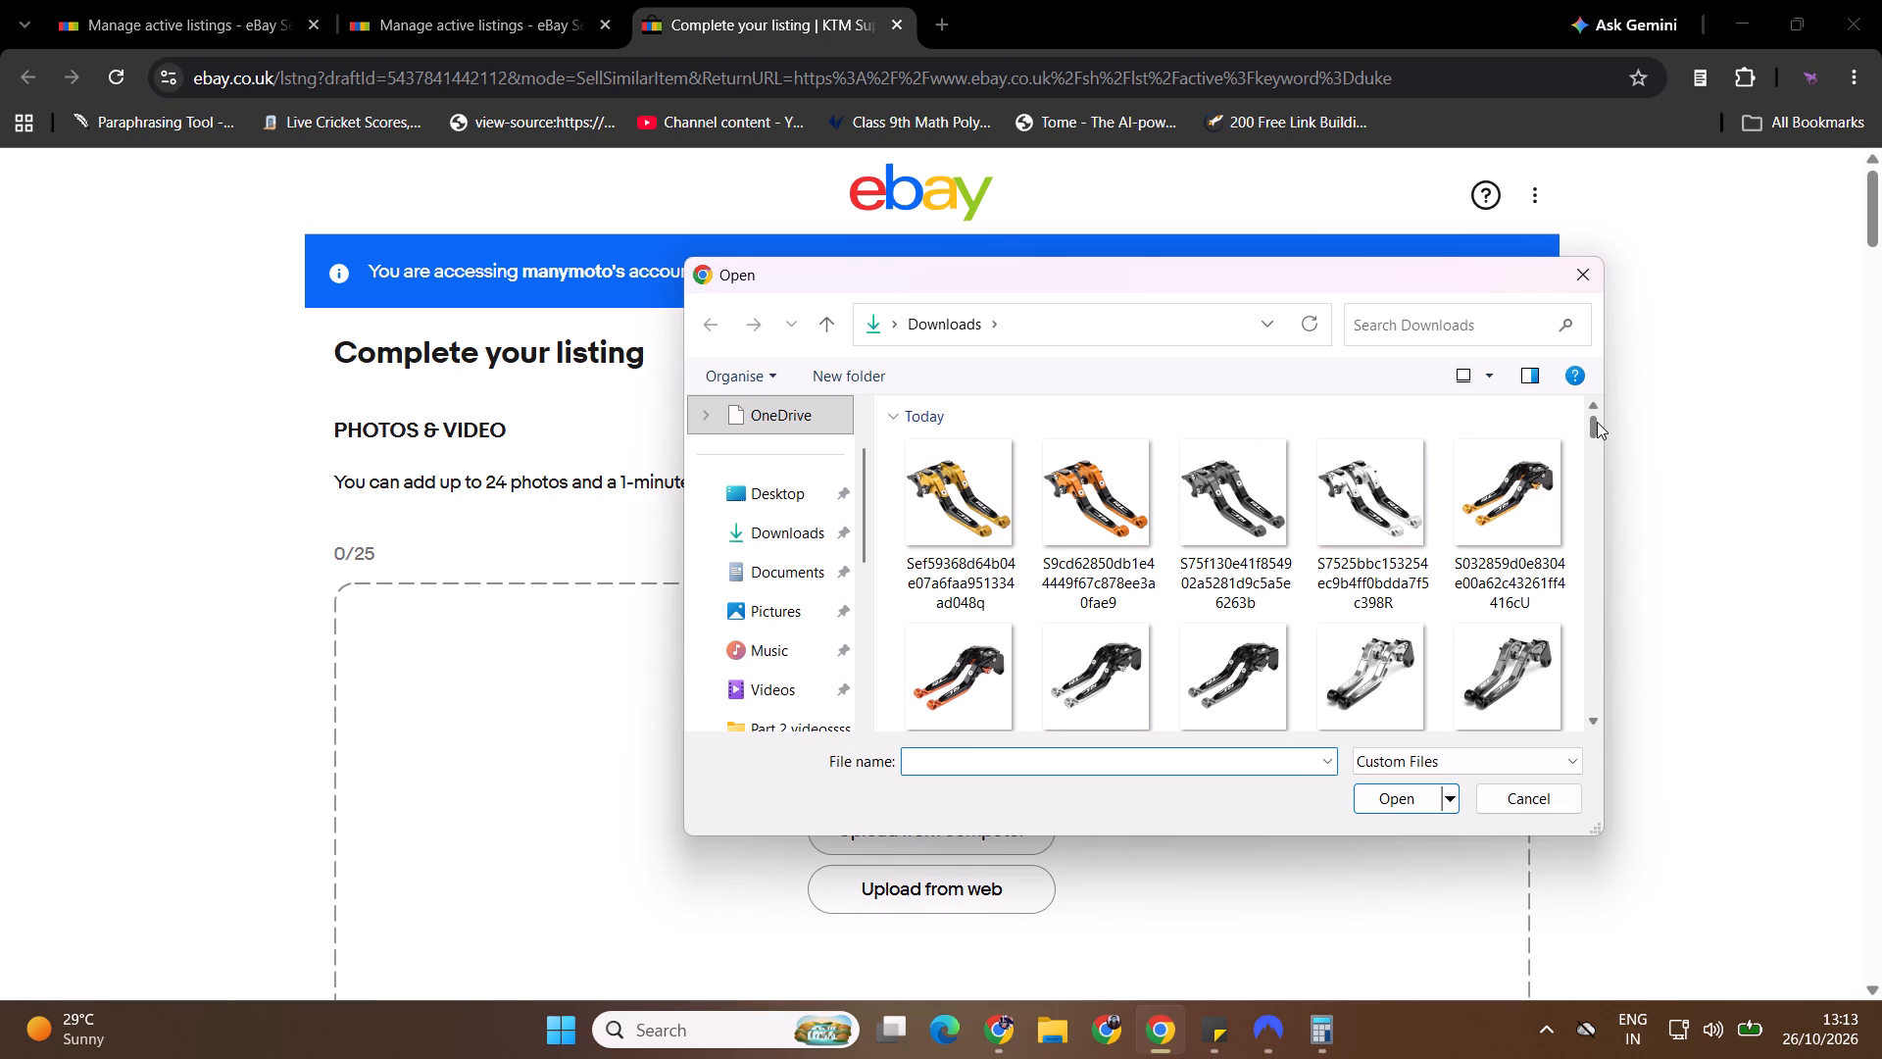
{"action": "left_click_drag", "start_coordinate": [1597, 422], "coordinate": [1597, 438]}
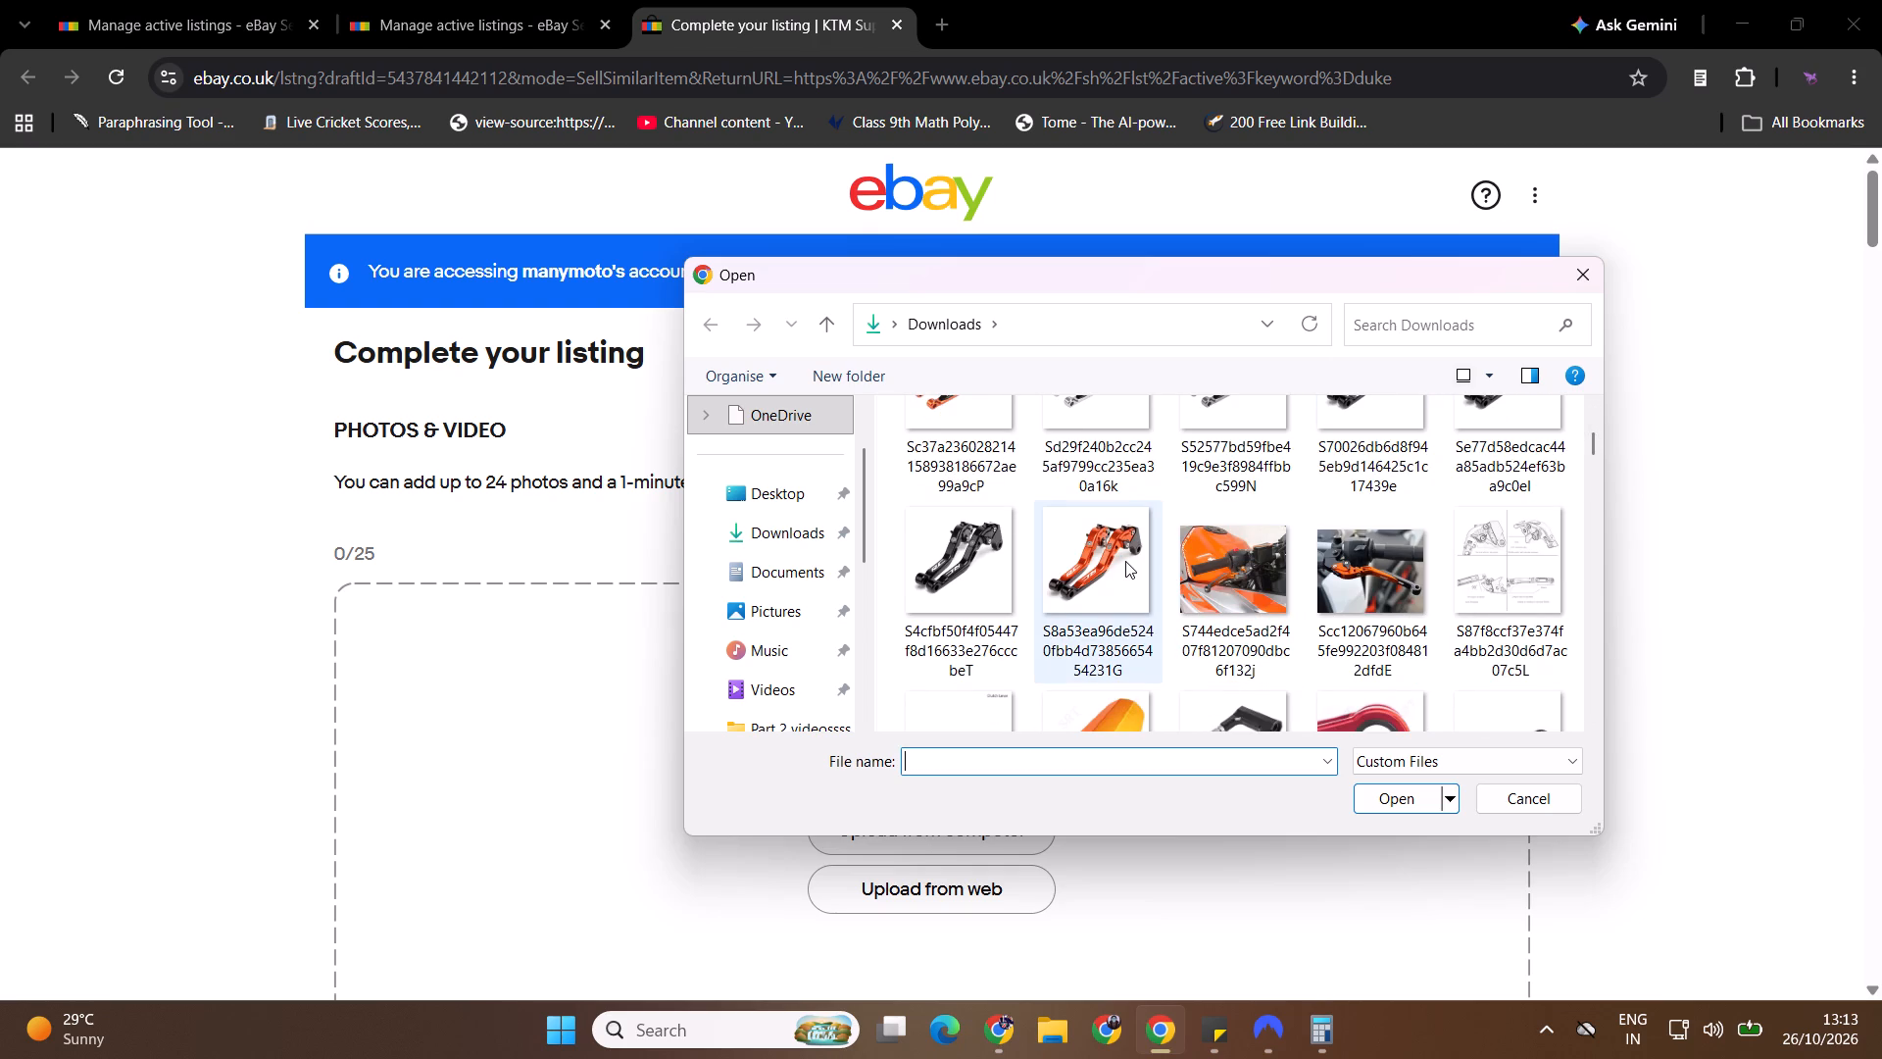
{"action": "left_click", "coordinate": [1125, 561]}
{"action": "left_click", "coordinate": [1226, 561], "text": "ctrl"}
{"action": "left_click", "coordinate": [1352, 571], "text": "ctrl"}
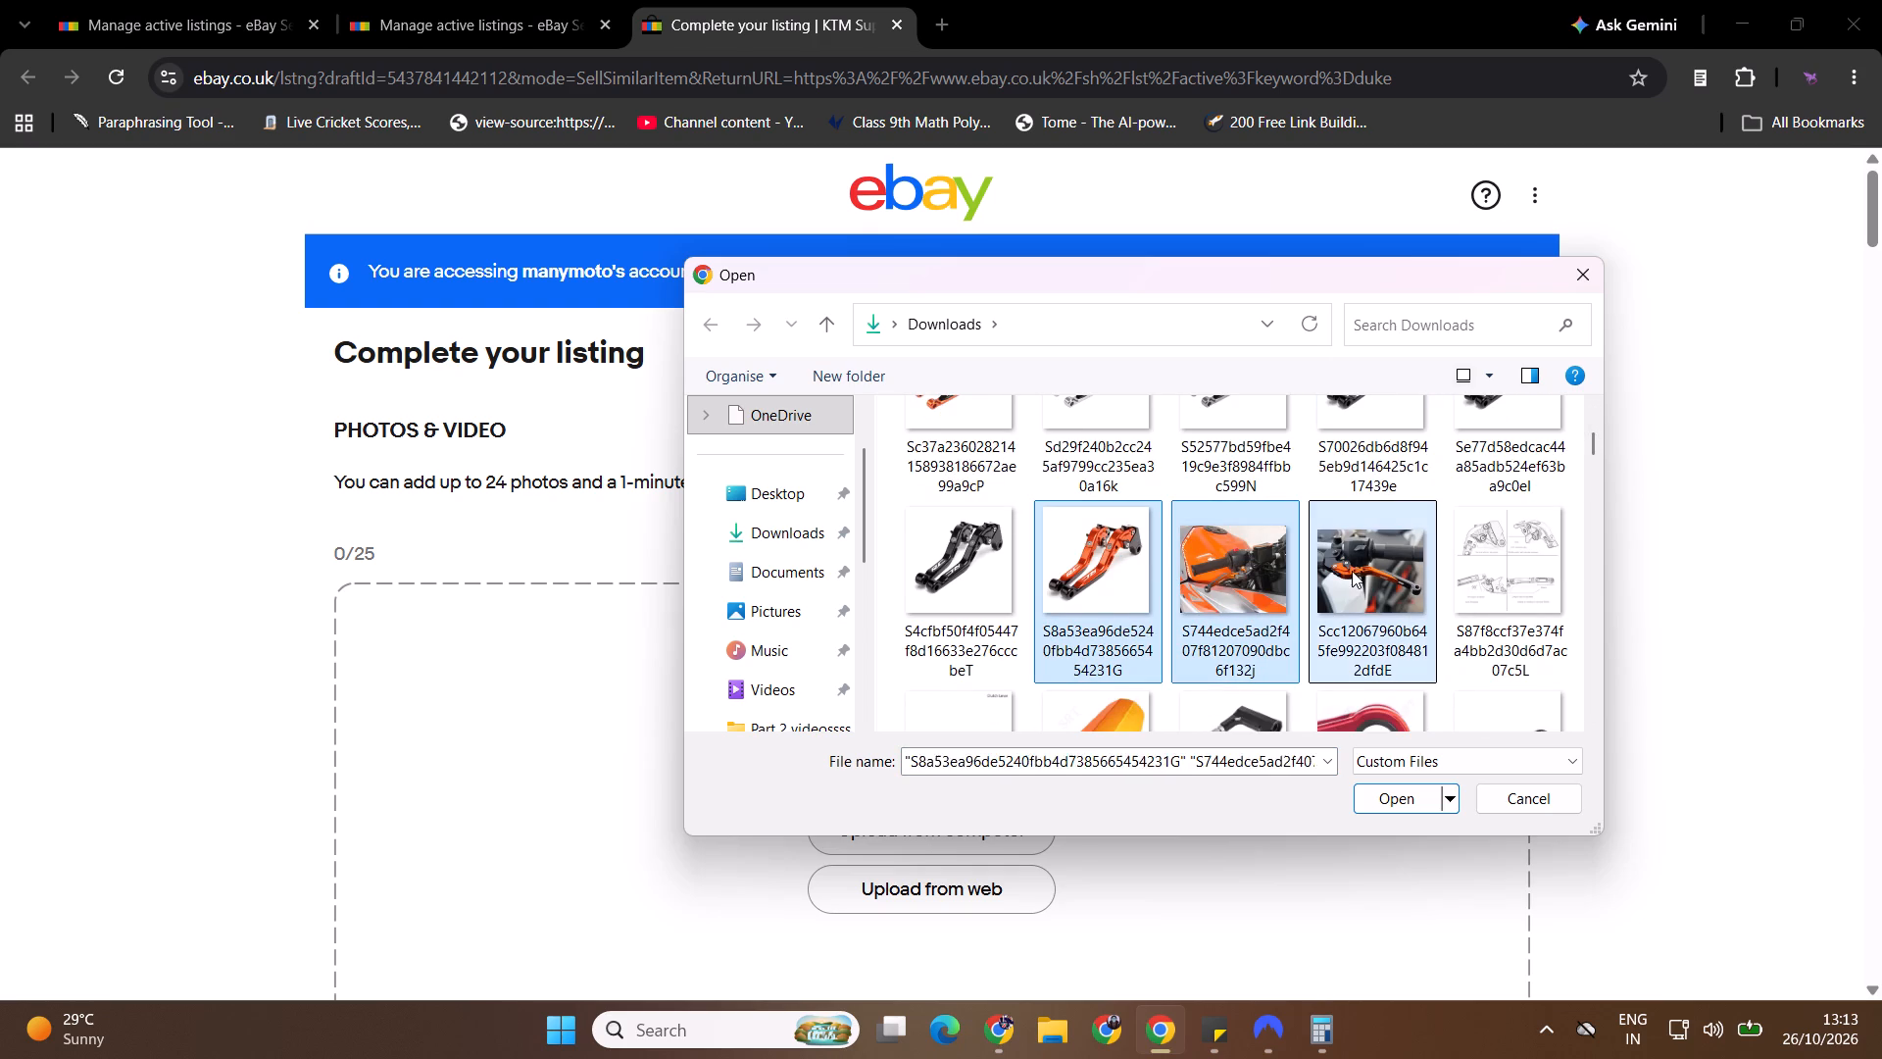
{"action": "left_click", "coordinate": [1473, 572], "text": "ctrl"}
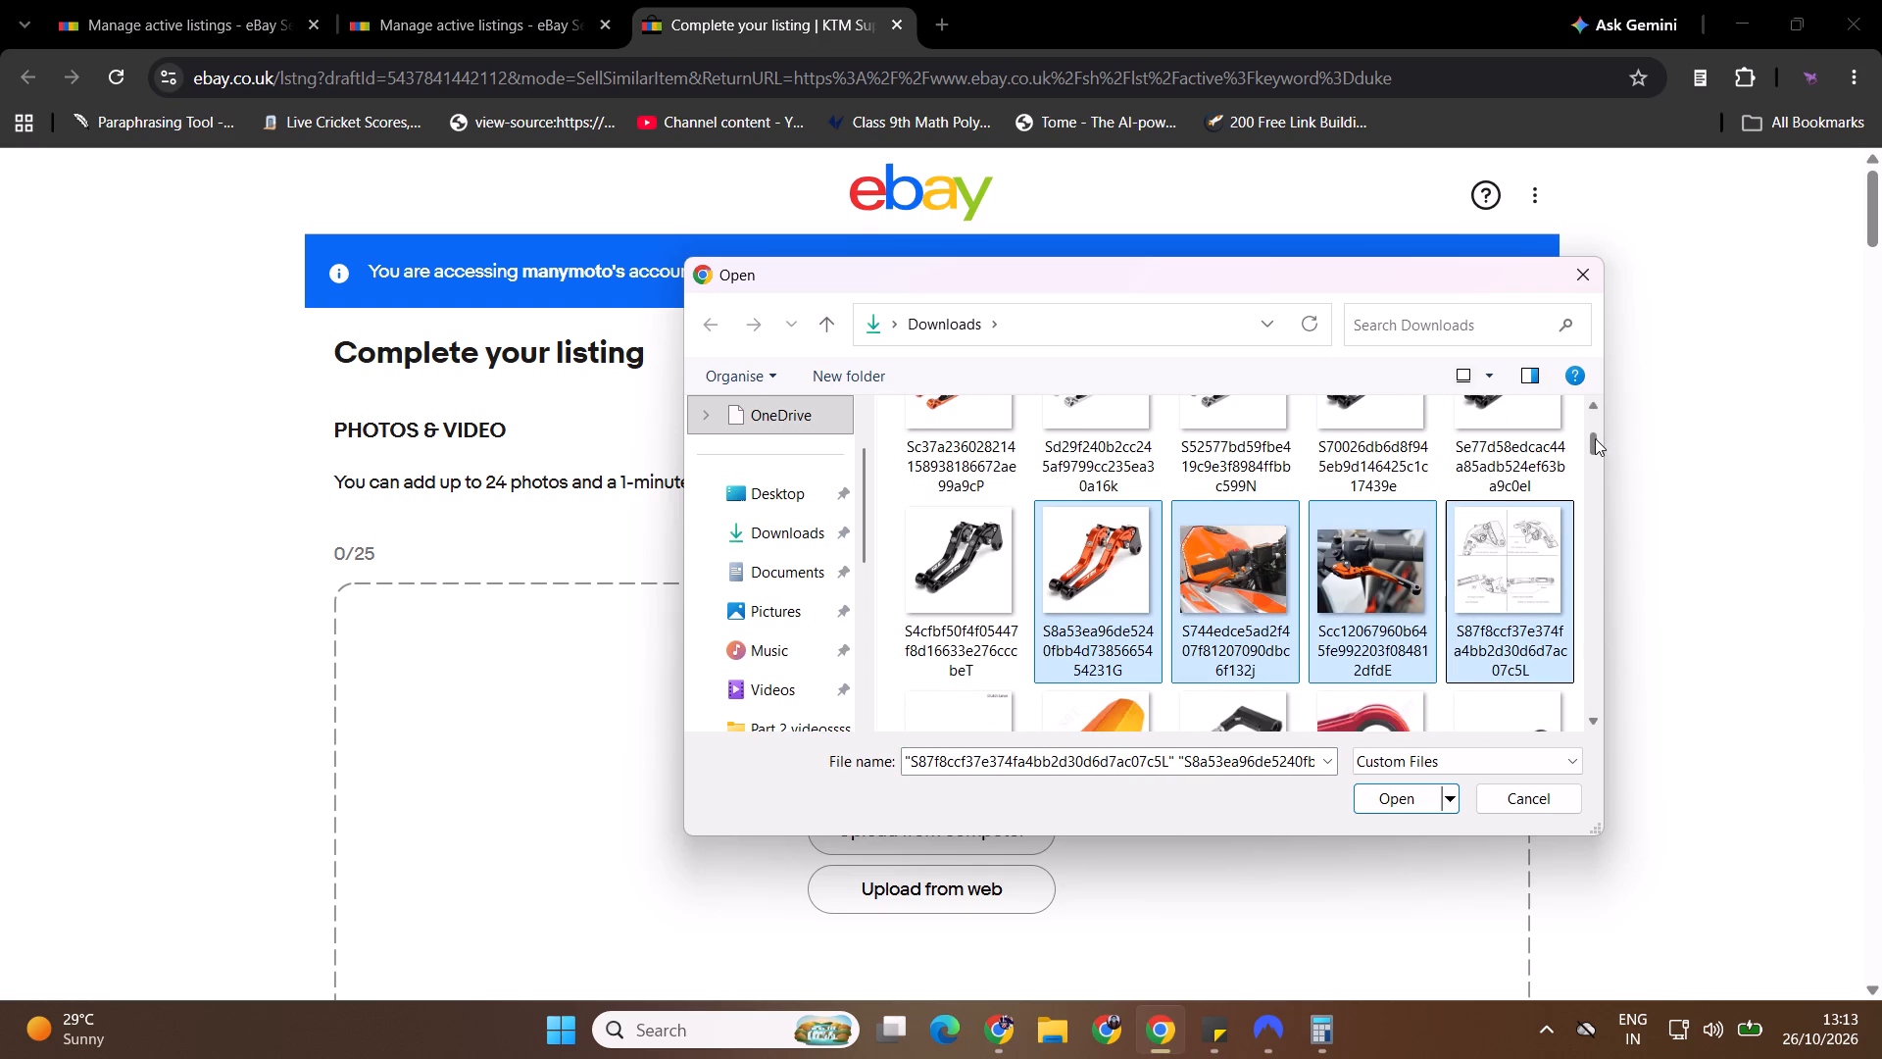
{"action": "left_click", "coordinate": [1595, 438]}
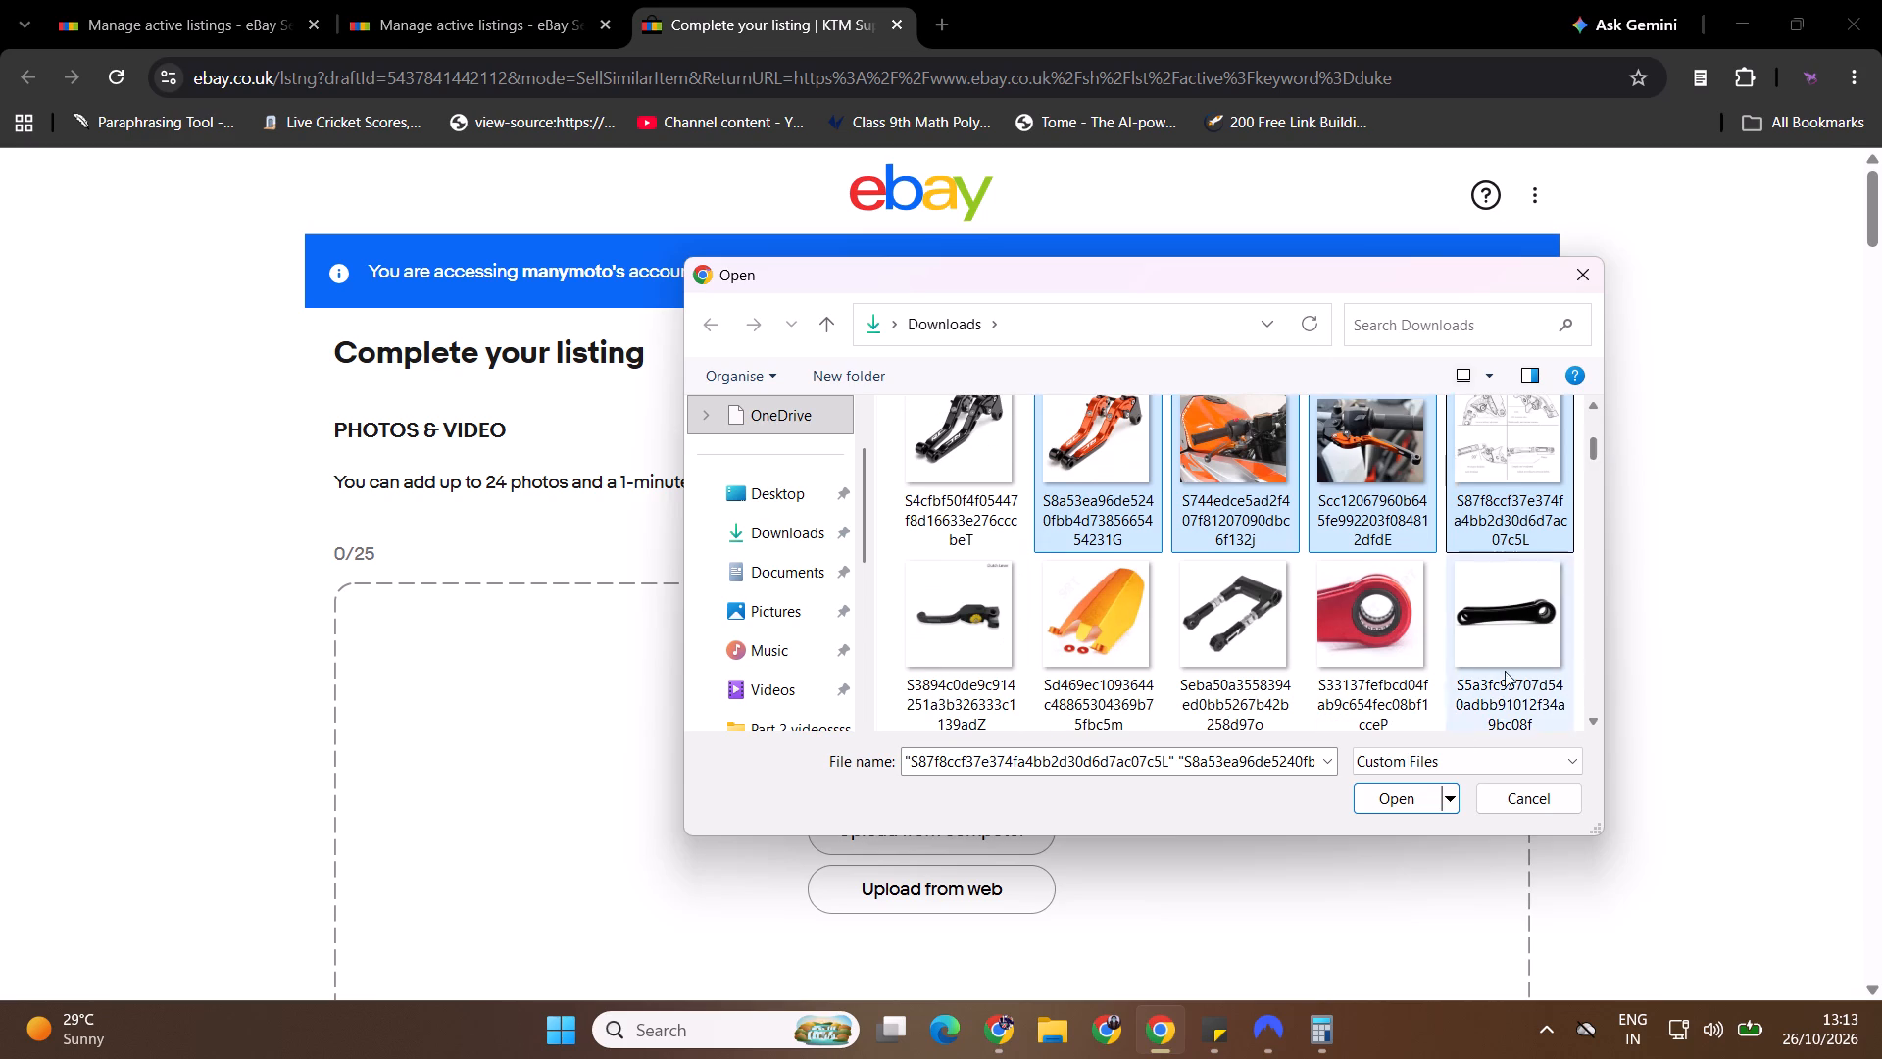
{"action": "left_click", "coordinate": [1384, 792]}
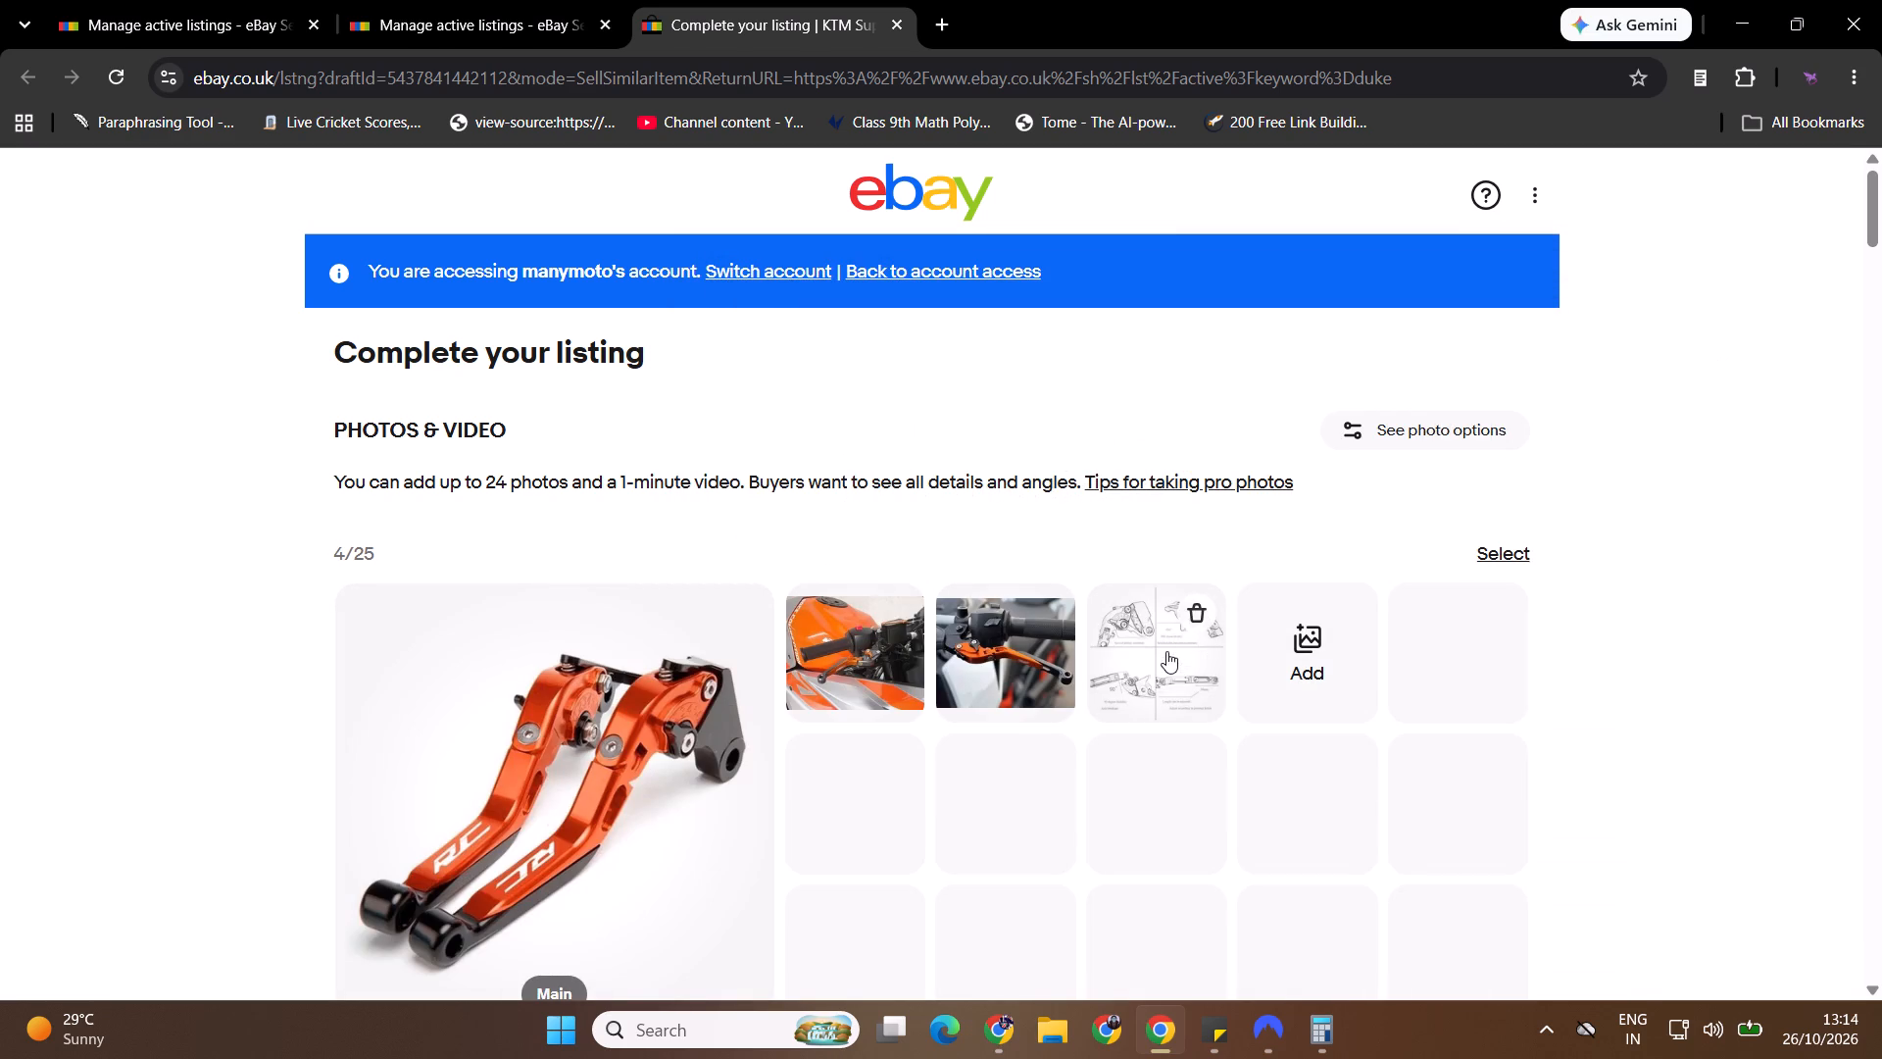
{"action": "left_click_drag", "start_coordinate": [1165, 653], "coordinate": [879, 652]}
Replace the item title with the copied text "KTM RC125 RC200 RC250 RC390 Folding Adjustable Brake Clutch Lever Set".
{"action": "left_click_drag", "start_coordinate": [1874, 222], "coordinate": [1874, 233]}
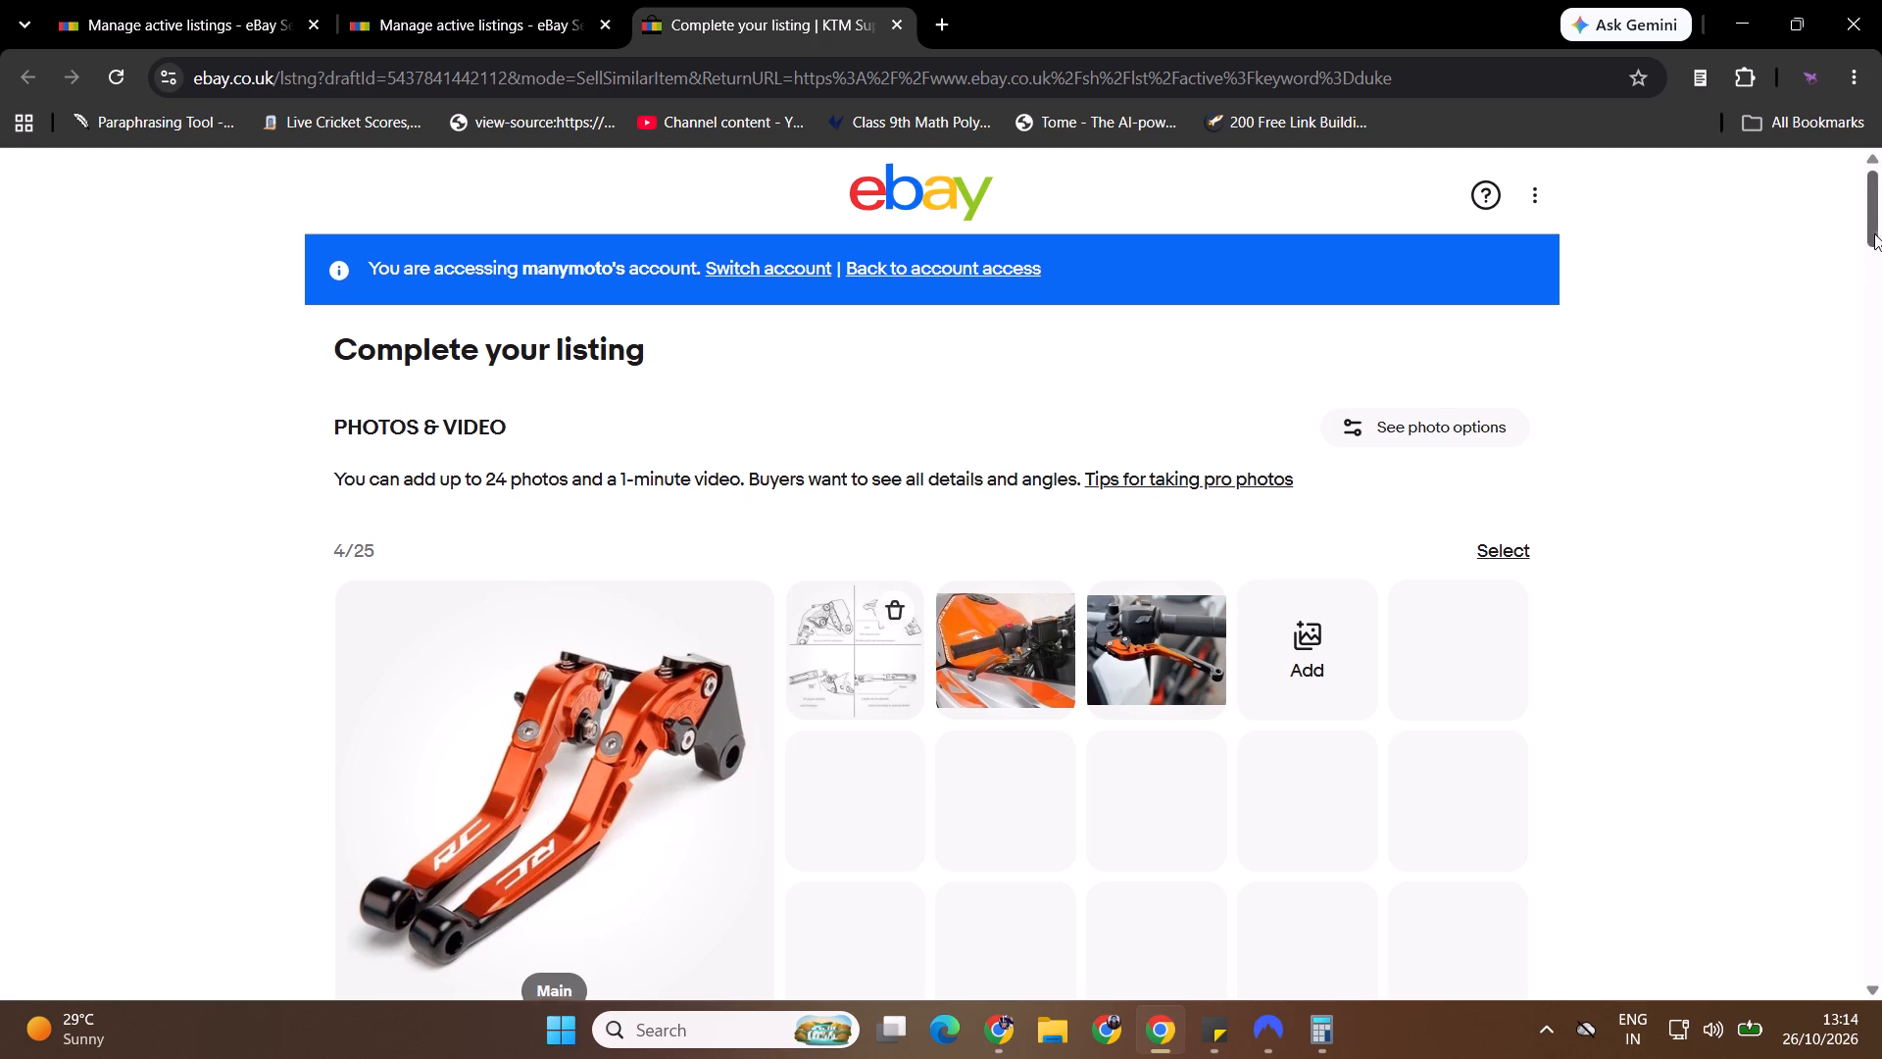
{"action": "left_click_drag", "start_coordinate": [1874, 233], "coordinate": [1874, 277]}
{"action": "left_click", "coordinate": [1160, 597], "text": "ctrl"}
{"action": "left_click", "coordinate": [1166, 608], "text": "ctrl"}
{"action": "key", "text": "ctrl+a"}
{"action": "key", "text": "ctrl+v"}
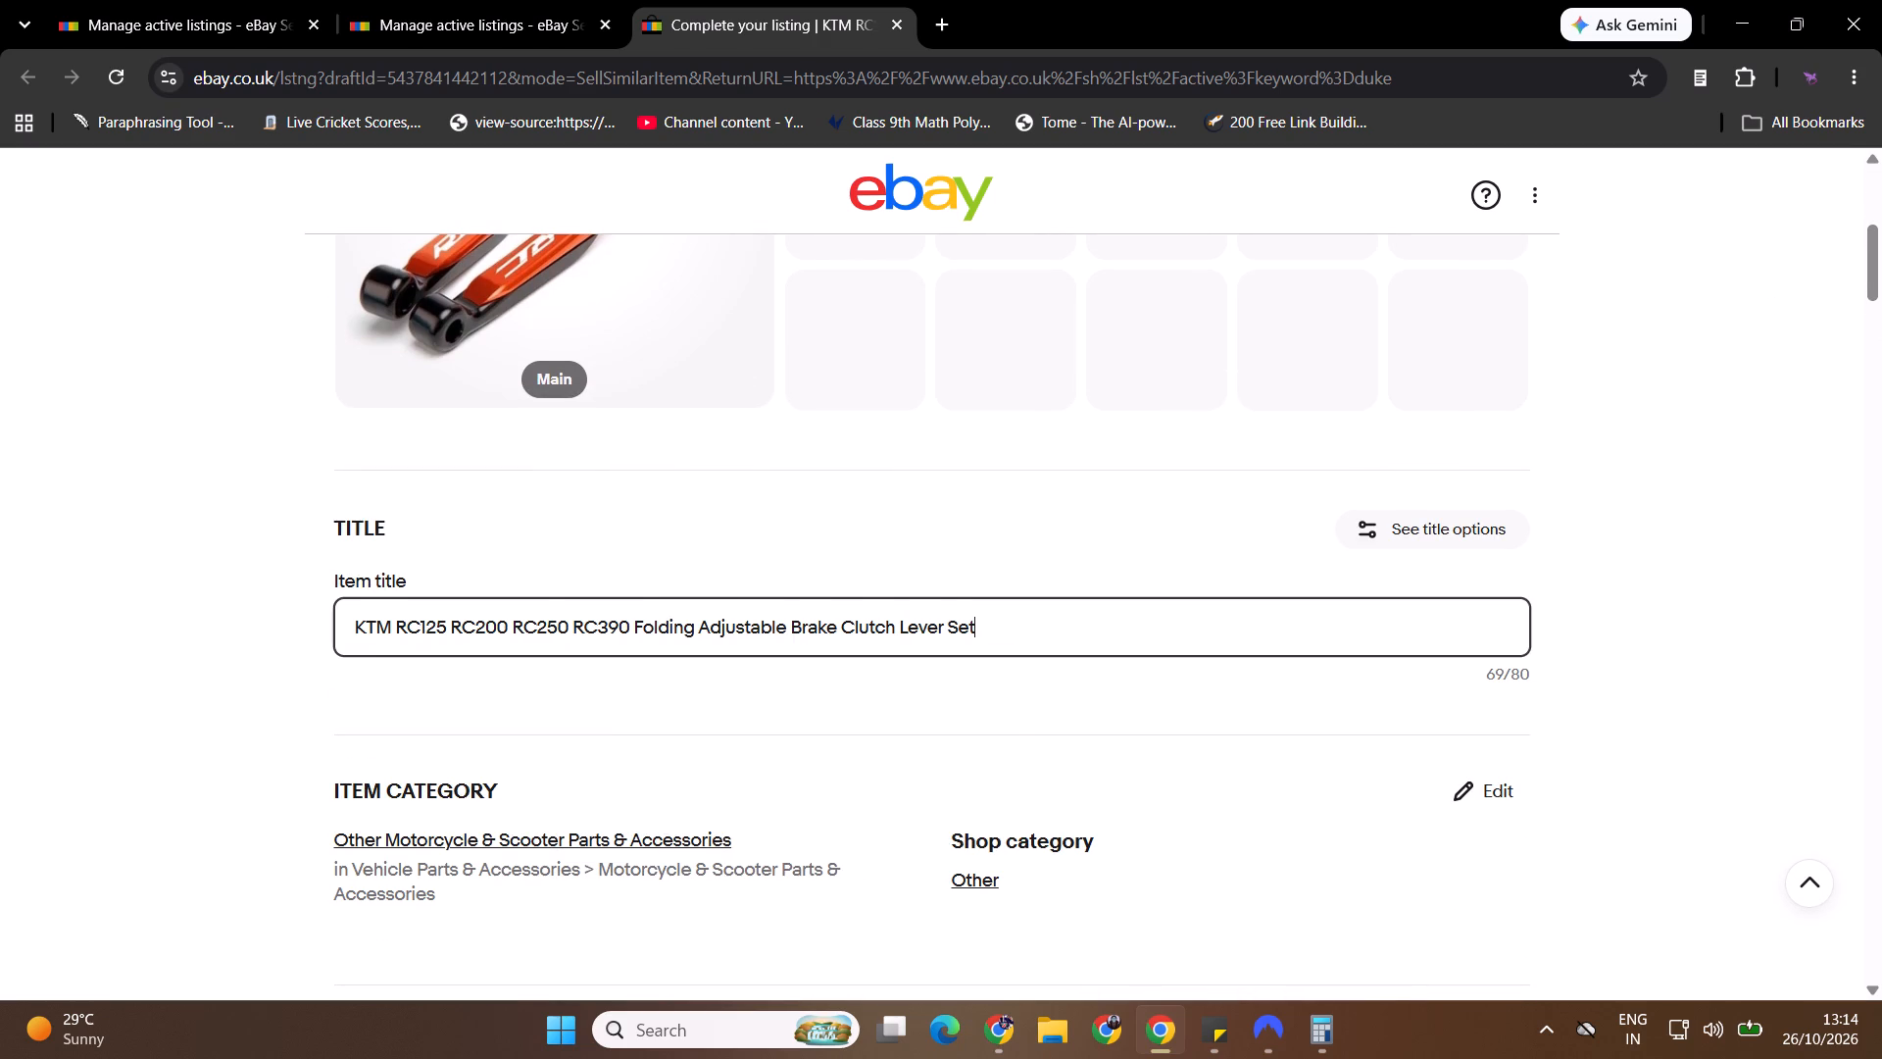
Move "RC125 RC200 RC250 RC390" from after KTM to the end of the item title.
{"action": "key", "text": "ctrl+Left"}
{"action": "key", "text": "ctrl+Left"}
{"action": "key", "text": "ctrl+Left"}
{"action": "key", "text": "ctrl+Left"}
{"action": "key", "text": "ctrl+Left"}
{"action": "key", "text": "ctrl+Left"}
{"action": "key", "text": "ctrl+shift+Left"}
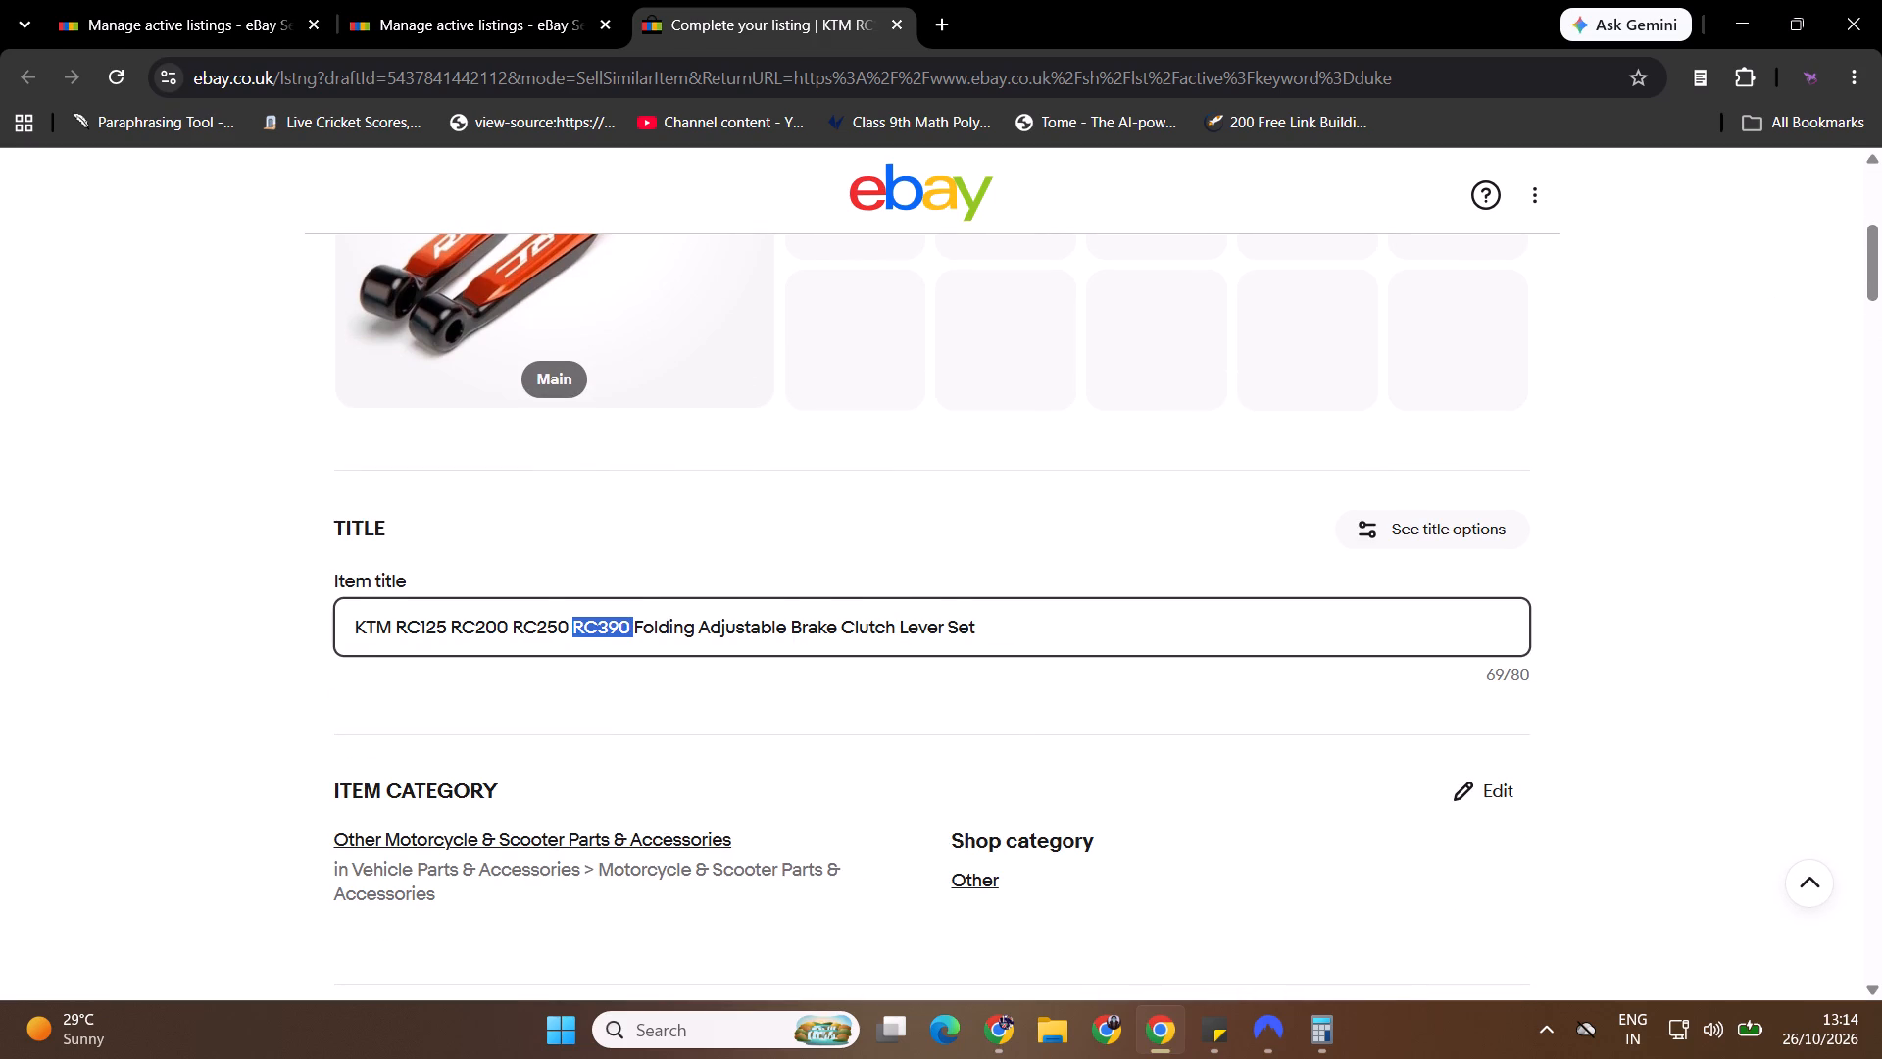
{"action": "key", "text": "ctrl+shift+Left"}
{"action": "key", "text": "ctrl+shift+Left"}
{"action": "key", "text": "ctrl+shift+Left"}
{"action": "key", "text": "ctrl+x"}
{"action": "key", "text": "ctrl+Right"}
{"action": "key", "text": "ctrl+Right"}
{"action": "key", "text": "ctrl+Right"}
{"action": "key", "text": "ctrl+Right"}
{"action": "key", "text": "ctrl+Right"}
{"action": "key", "text": "ctrl+Right"}
{"action": "key", "text": "ctrl+Right"}
{"action": "key", "text": "ctrl+Right"}
{"action": "key", "text": "ctrl+Right"}
{"action": "key", "text": "ctrl+Right"}
{"action": "key", "text": "ctrl+Right"}
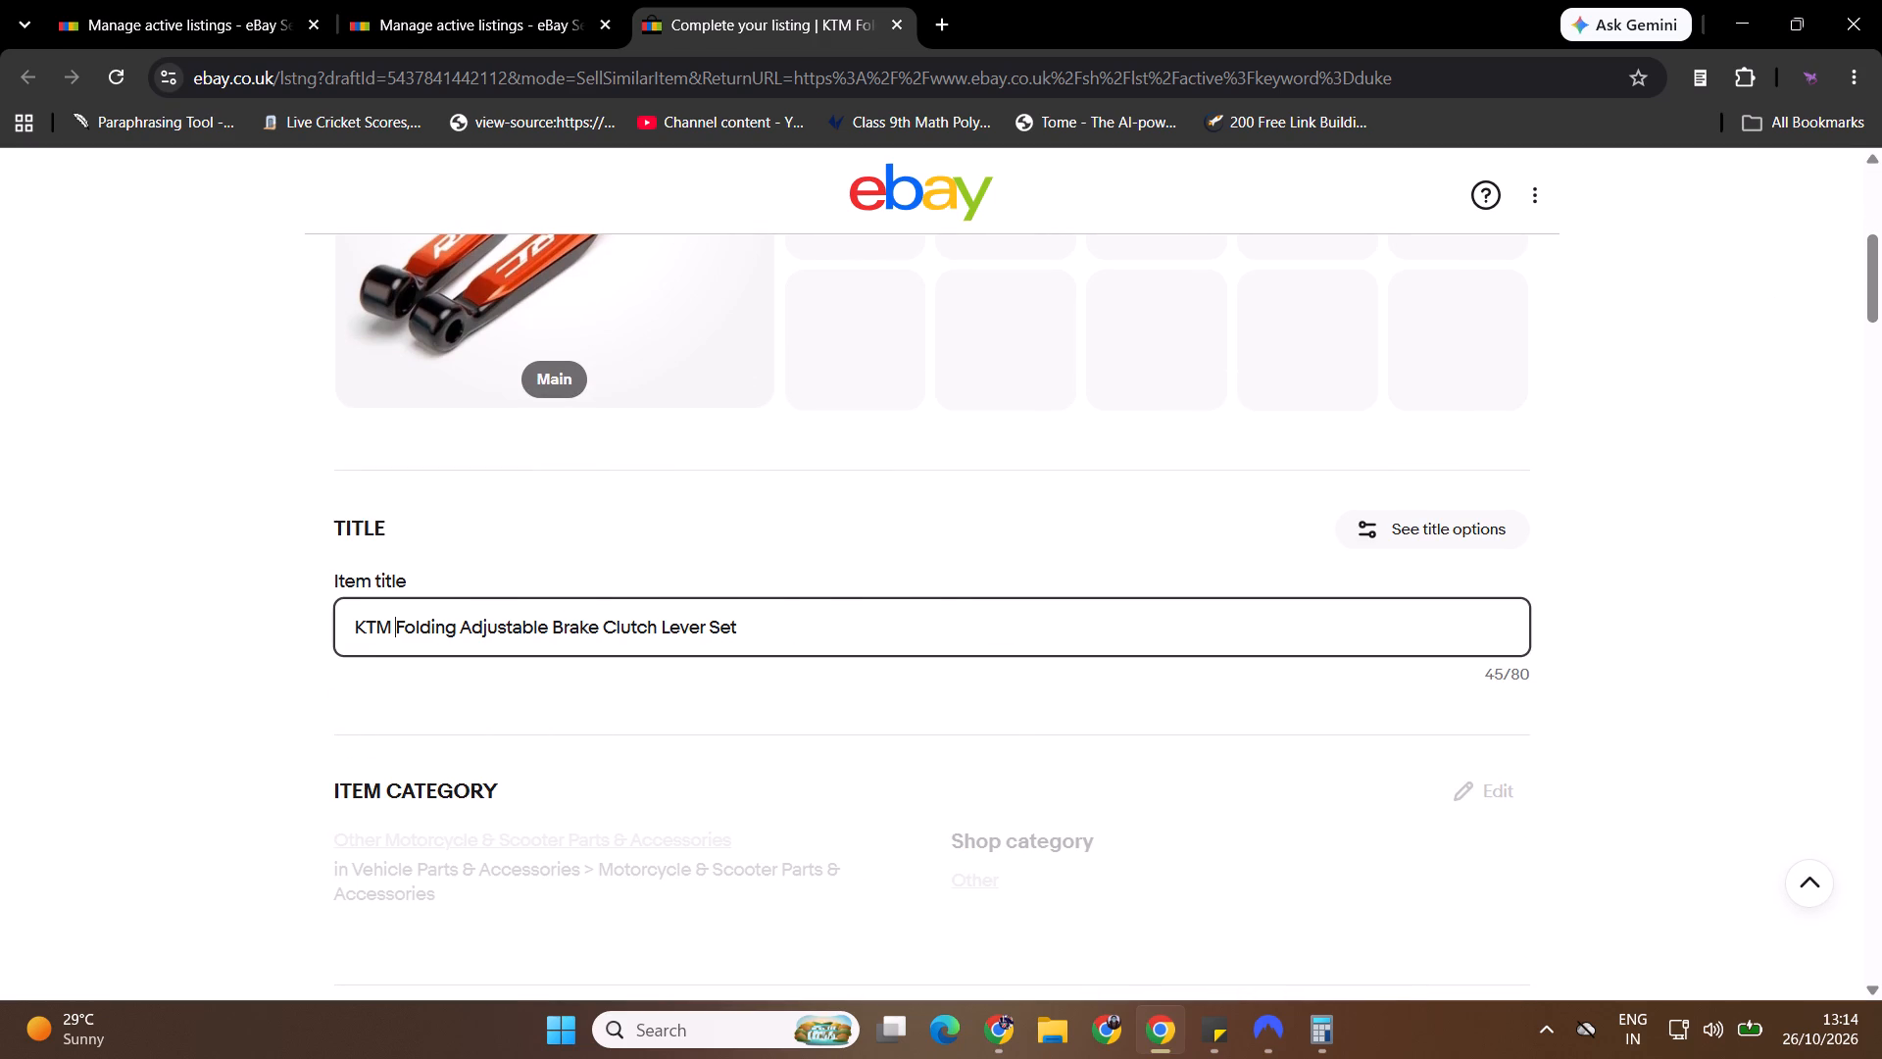
{"action": "key", "text": "space"}
{"action": "key", "text": "space"}
{"action": "key", "text": "BackSpace"}
{"action": "key", "text": "ctrl+v"}
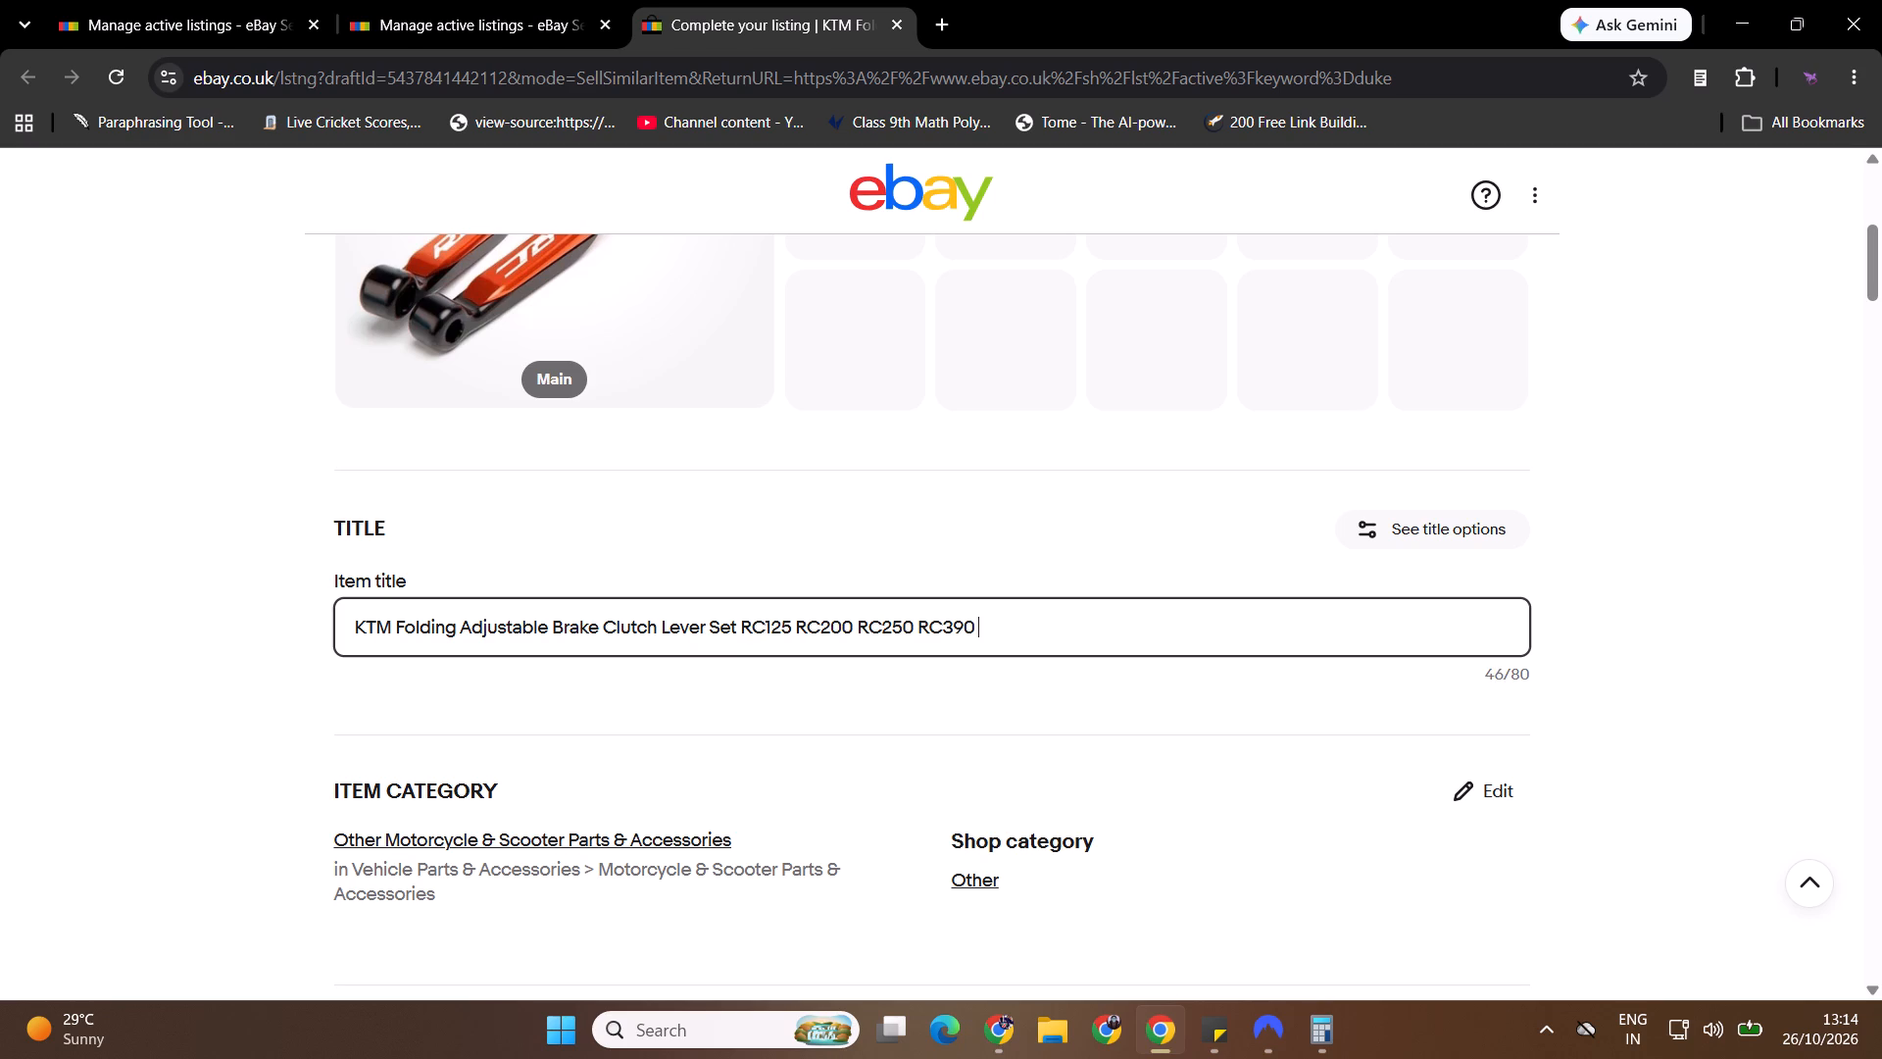
{"action": "key", "text": "Left"}
{"action": "key", "text": "Left"}
{"action": "key", "text": "Left"}
{"action": "key", "text": "Left"}
{"action": "key", "text": "BackSpace"}
{"action": "key", "text": "BackSpace"}
{"action": "key", "text": "Left"}
{"action": "key", "text": "Left"}
{"action": "key", "text": "Left"}
{"action": "key", "text": "Left"}
{"action": "key", "text": "BackSpace"}
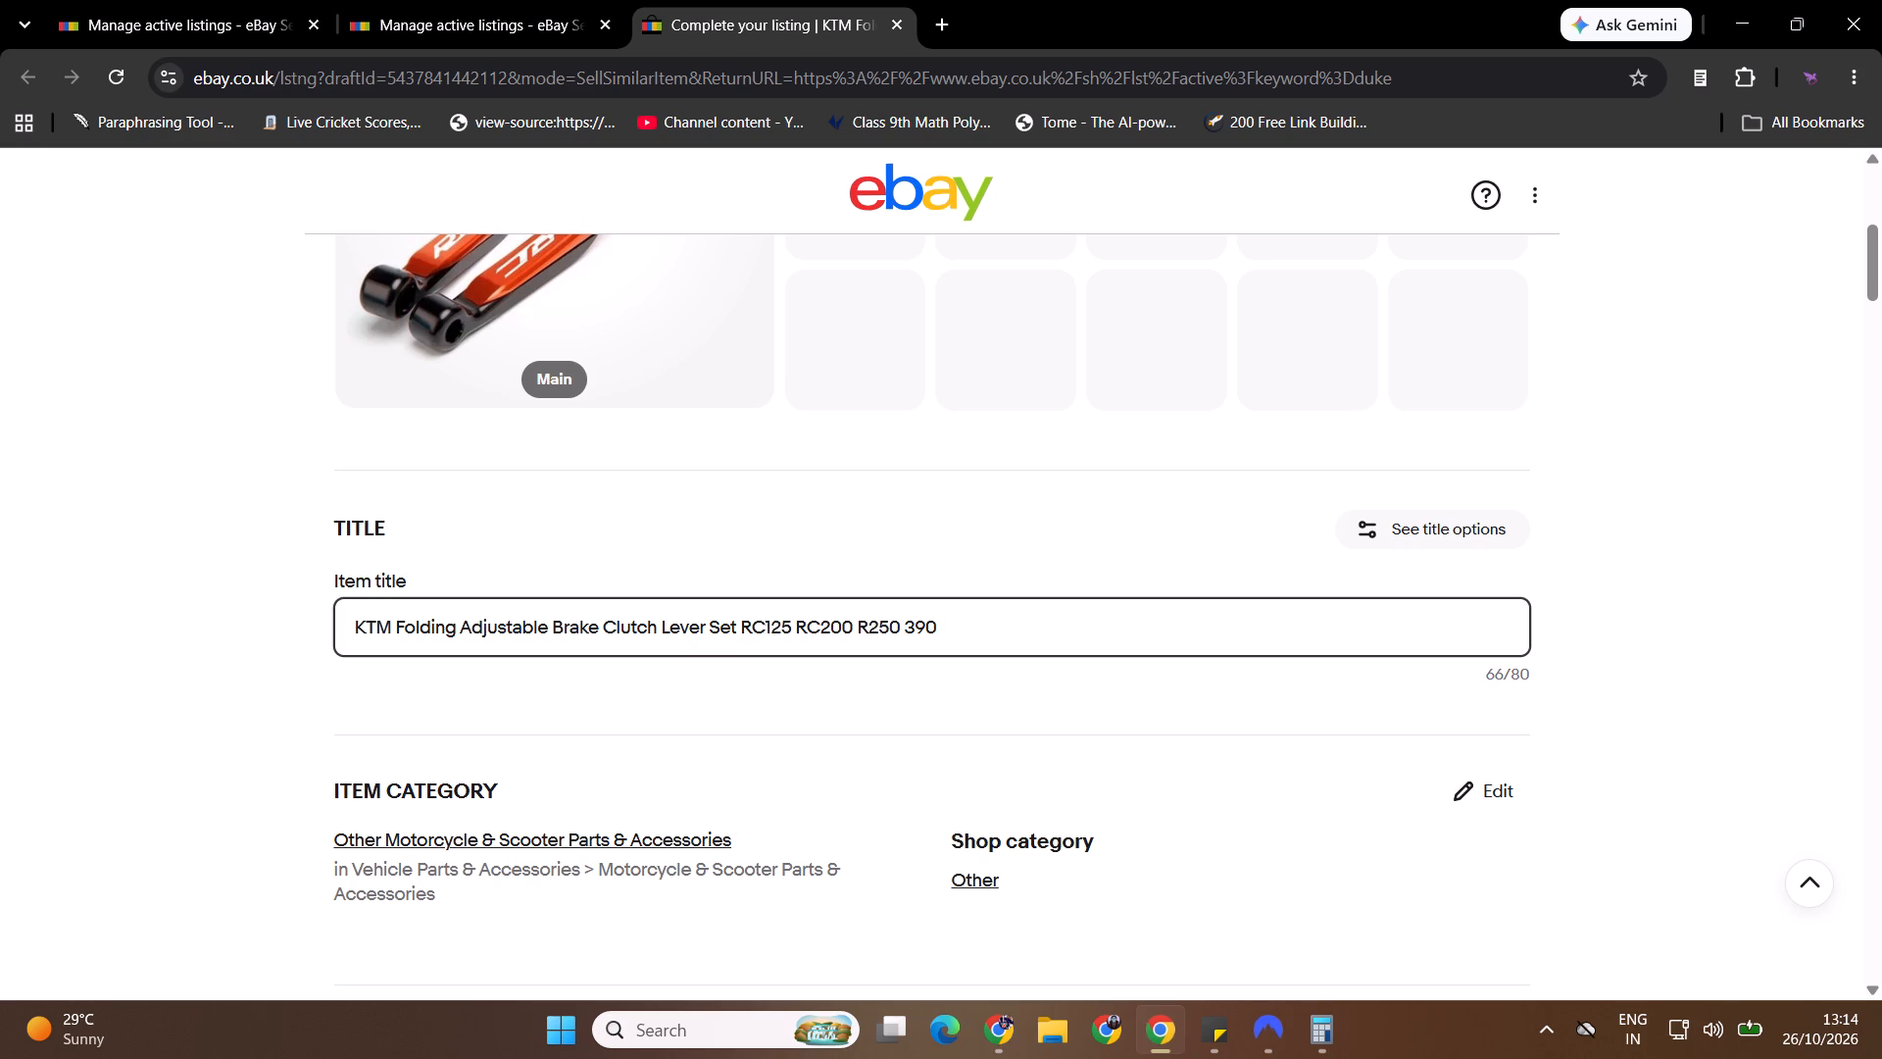
{"action": "key", "text": "BackSpace"}
{"action": "key", "text": "Left"}
{"action": "key", "text": "Left"}
{"action": "key", "text": "Left"}
{"action": "key", "text": "Left"}
{"action": "key", "text": "BackSpace"}
{"action": "key", "text": "BackSpace"}
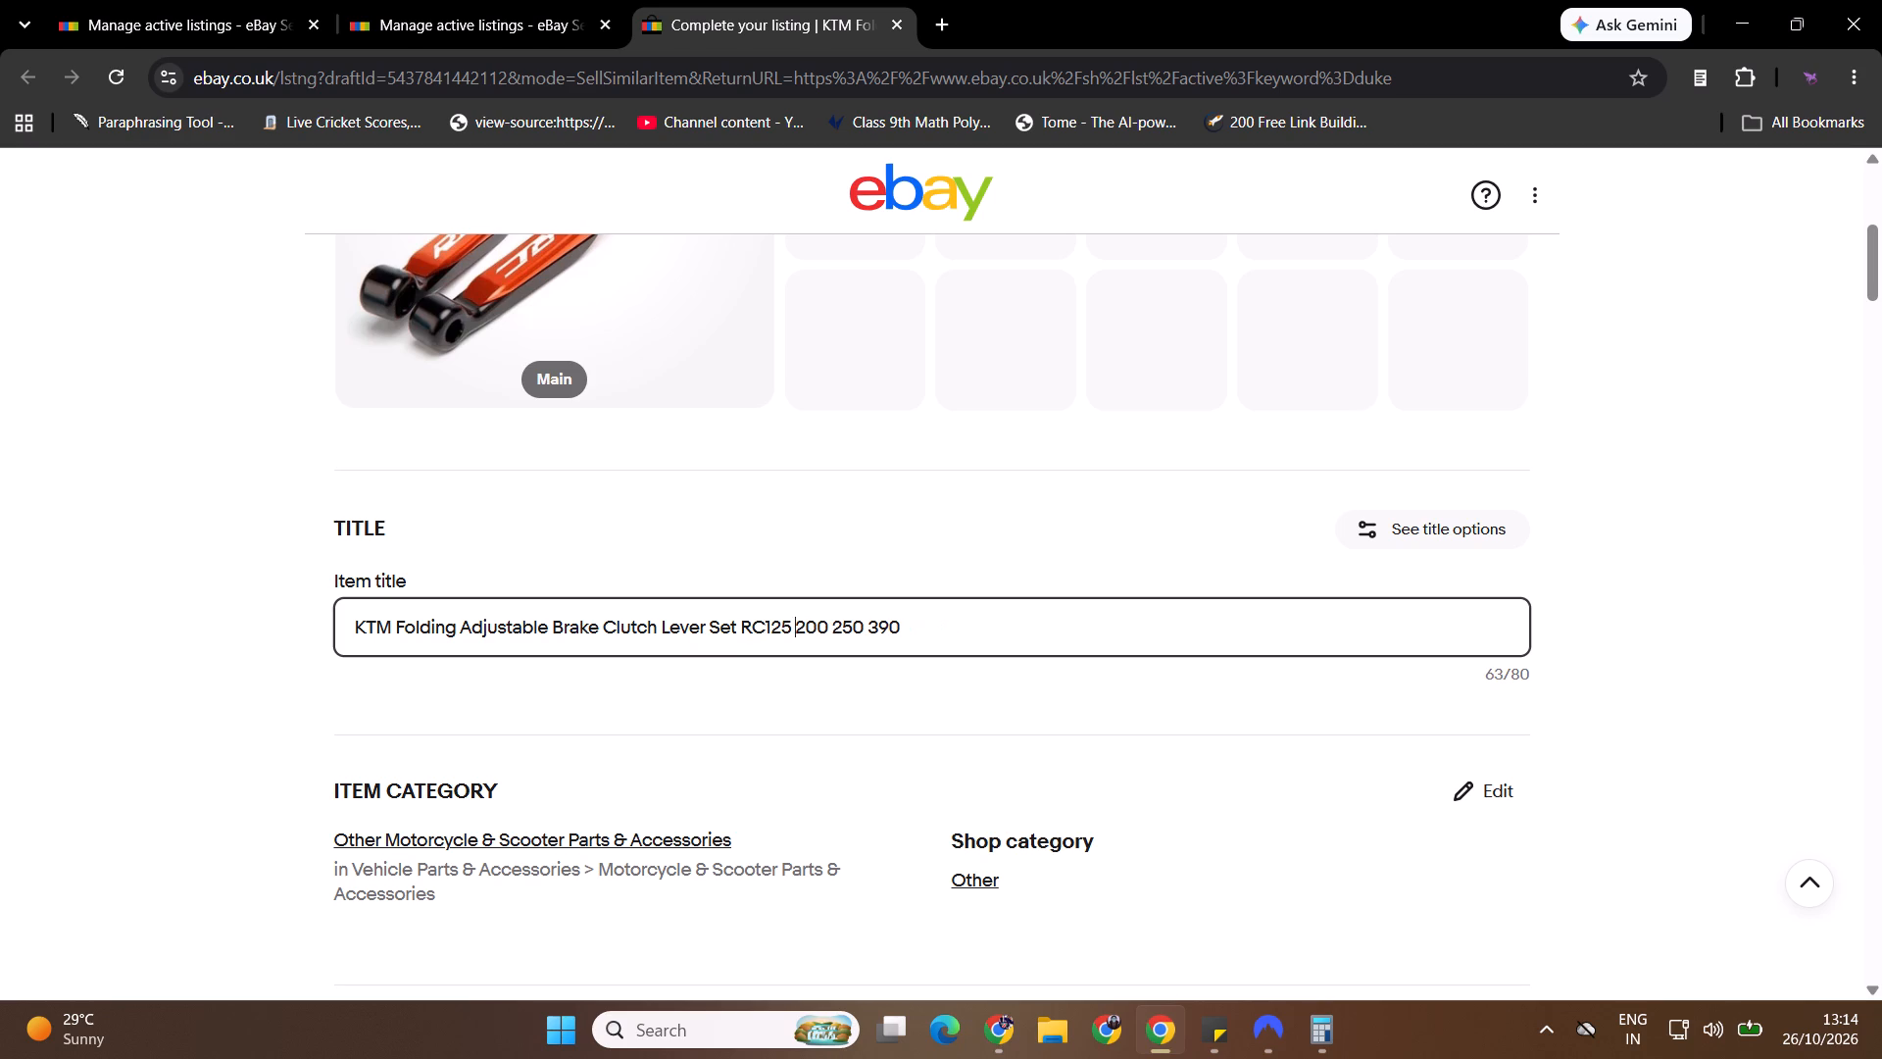
{"action": "key", "text": "Left"}
{"action": "key", "text": "Left"}
{"action": "key", "text": "Left"}
{"action": "key", "text": "Left"}
{"action": "key", "text": "space"}
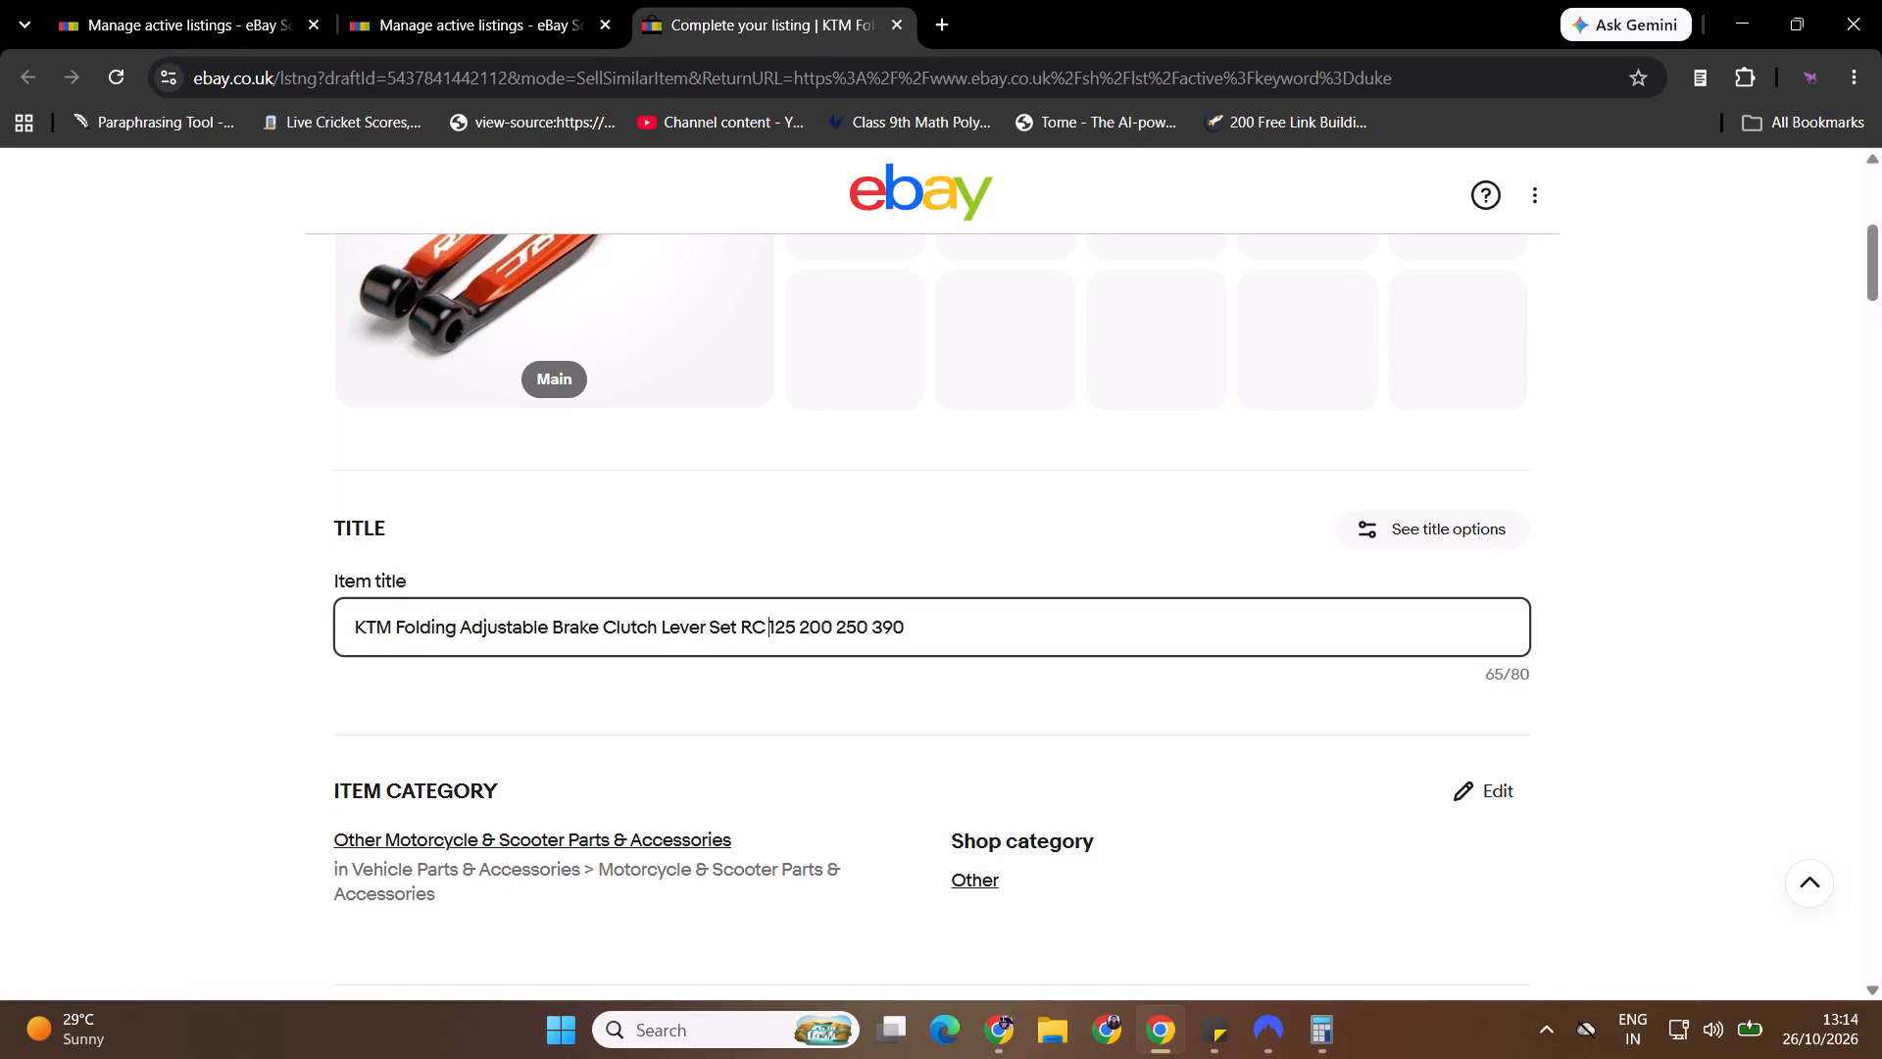
Insert "Lever" before "Brake" in the item title and change "Lever Set" to "Levers".
{"action": "key", "text": "ctrl+Left"}
{"action": "key", "text": "ctrl+Left"}
{"action": "key", "text": "ctrl+Left"}
{"action": "key", "text": "ctrl+Left"}
{"action": "key", "text": "ctrl+Left"}
{"action": "key", "text": "ctrl+Left"}
{"action": "key", "text": "ctrl+Right"}
{"action": "type", "text": "Lever"}
{"action": "key", "text": "space"}
{"action": "key", "text": "ctrl+Right"}
{"action": "key", "text": "ctrl+Right"}
{"action": "key", "text": "ctrl+Right"}
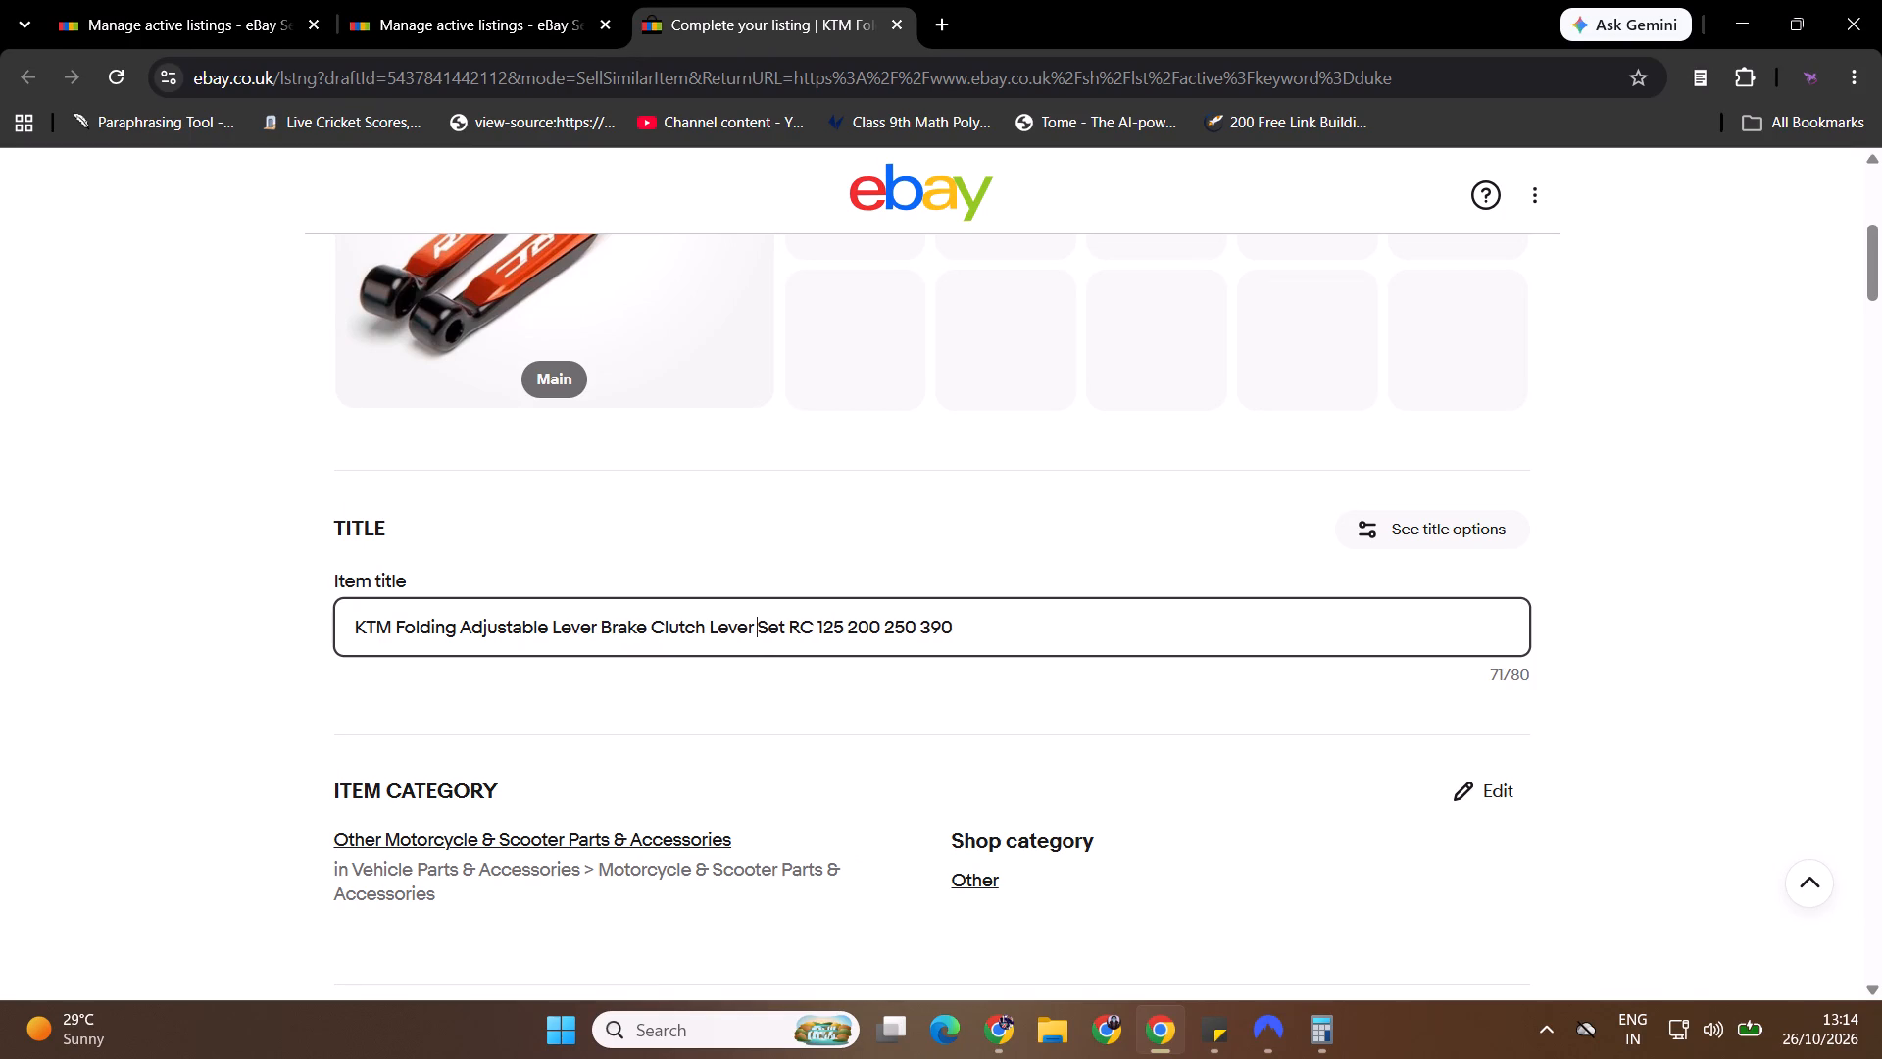
{"action": "key", "text": "Left"}
{"action": "key", "text": "s"}
{"action": "key", "text": "Right"}
{"action": "key", "text": "ctrl+shift+Right"}
{"action": "key", "text": "Delete"}
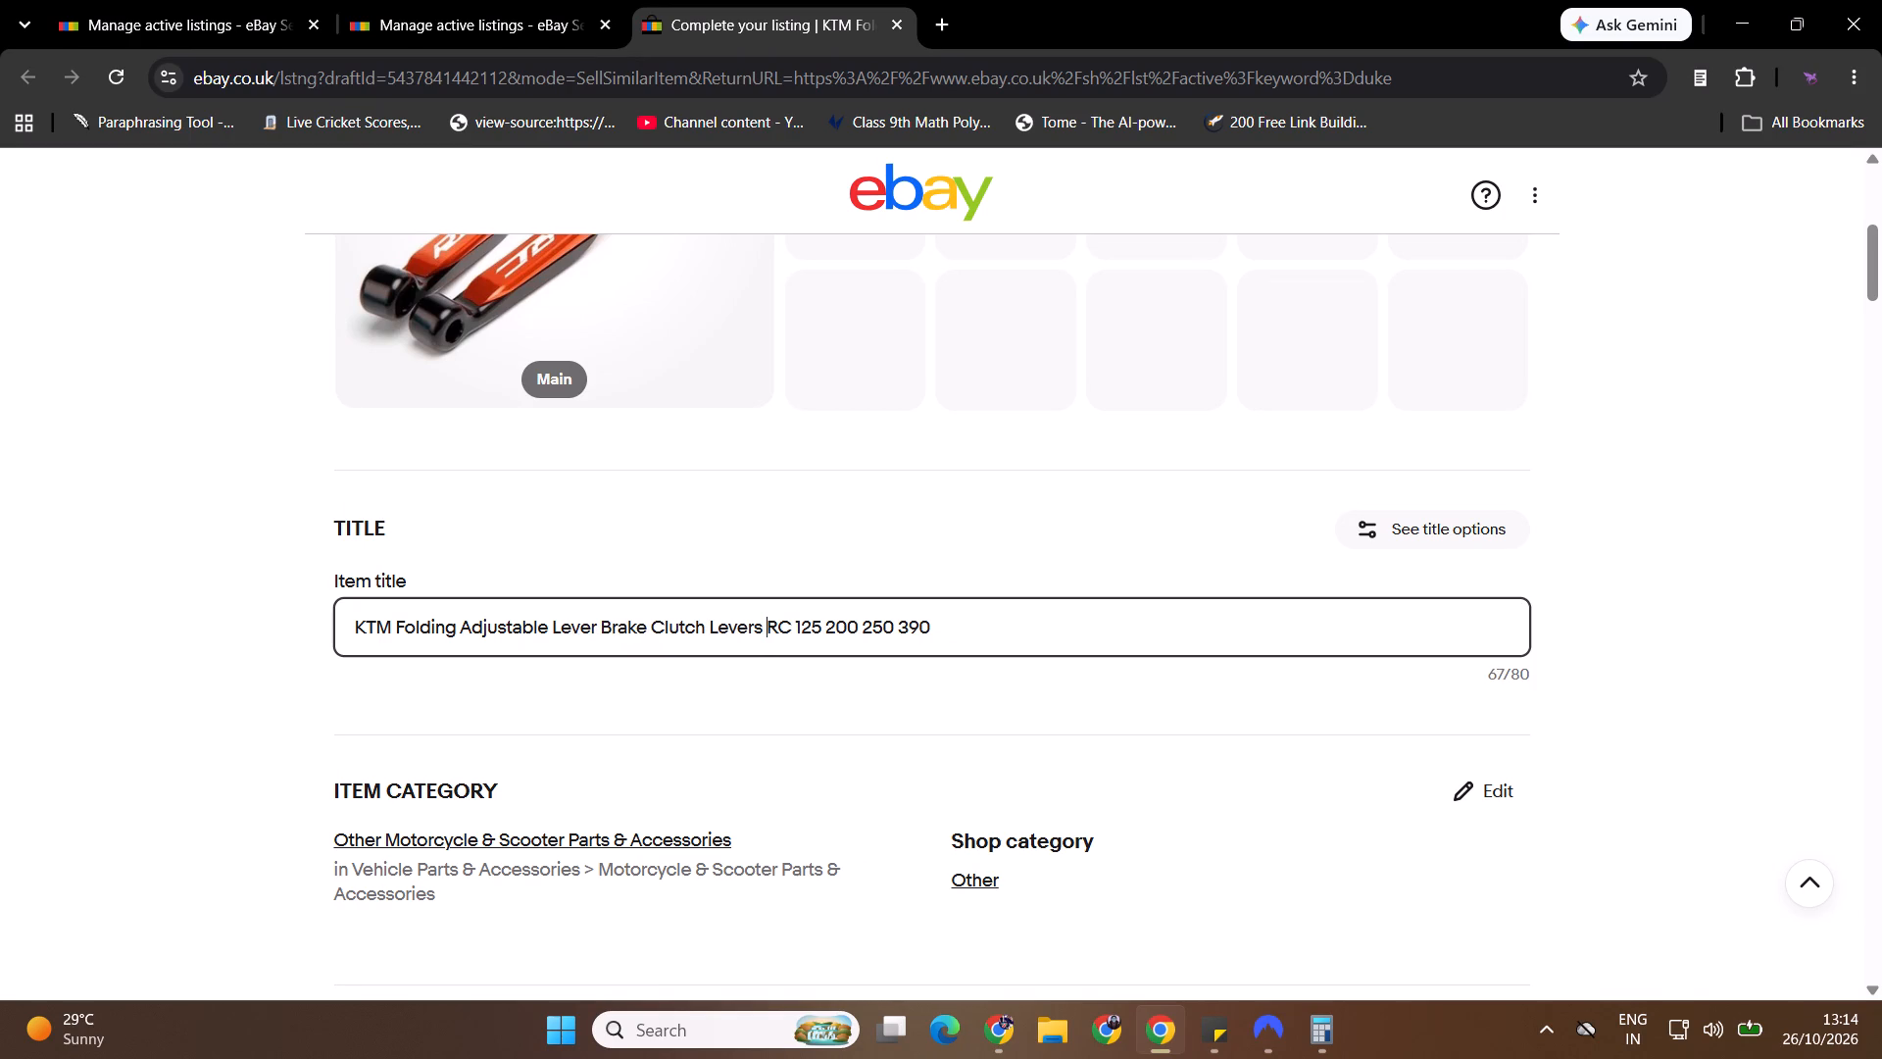
Move "Adjustable" ahead of "Folding" in the item title.
{"action": "key", "text": "ctrl+Left"}
{"action": "key", "text": "ctrl+Left"}
{"action": "key", "text": "ctrl+Left"}
{"action": "key", "text": "ctrl+Left"}
{"action": "key", "text": "ctrl+Left"}
{"action": "key", "text": "alt+Tab"}
{"action": "key", "text": "alt+Tab"}
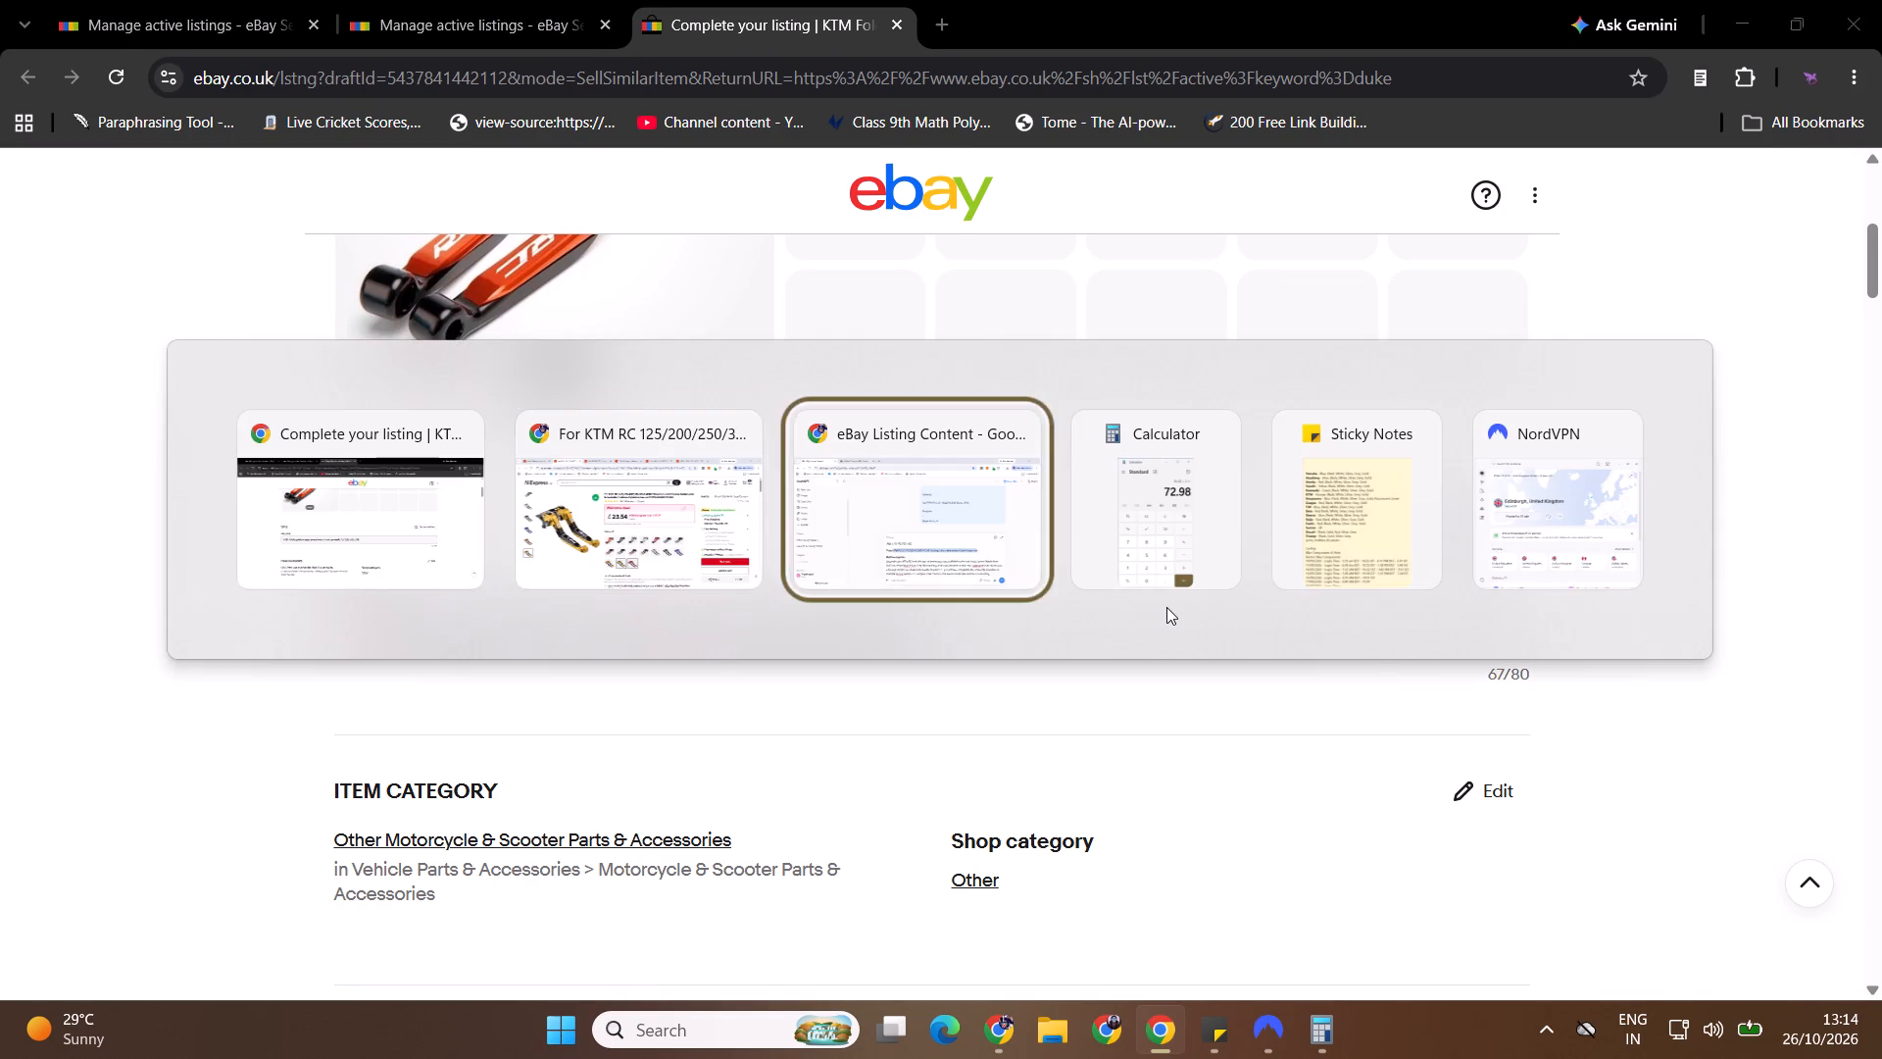
{"action": "key", "text": "alt+Tab"}
{"action": "key", "text": "ctrl+Left"}
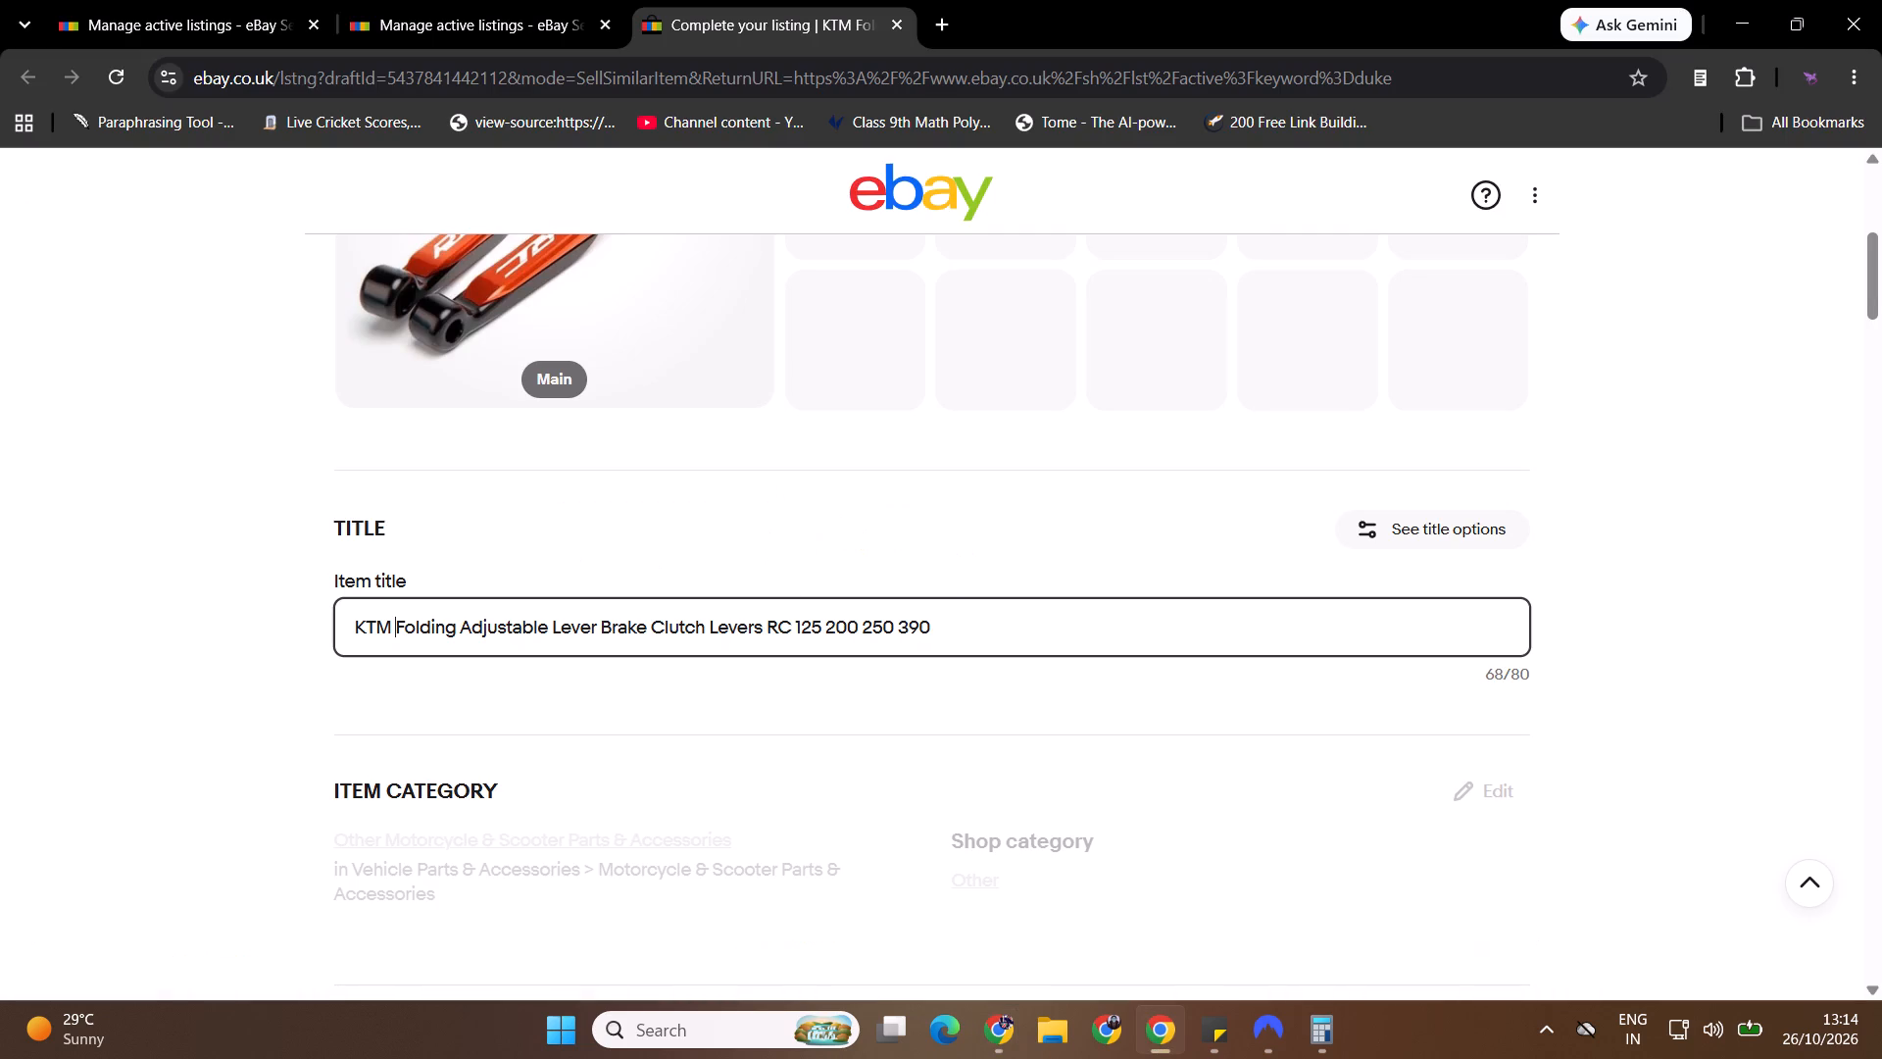
{"action": "key", "text": "ctrl+Right"}
{"action": "key", "text": "ctrl+shift+Right"}
{"action": "key", "text": "ctrl+x"}
{"action": "key", "text": "ctrl+Left"}
{"action": "key", "text": "ctrl+v"}
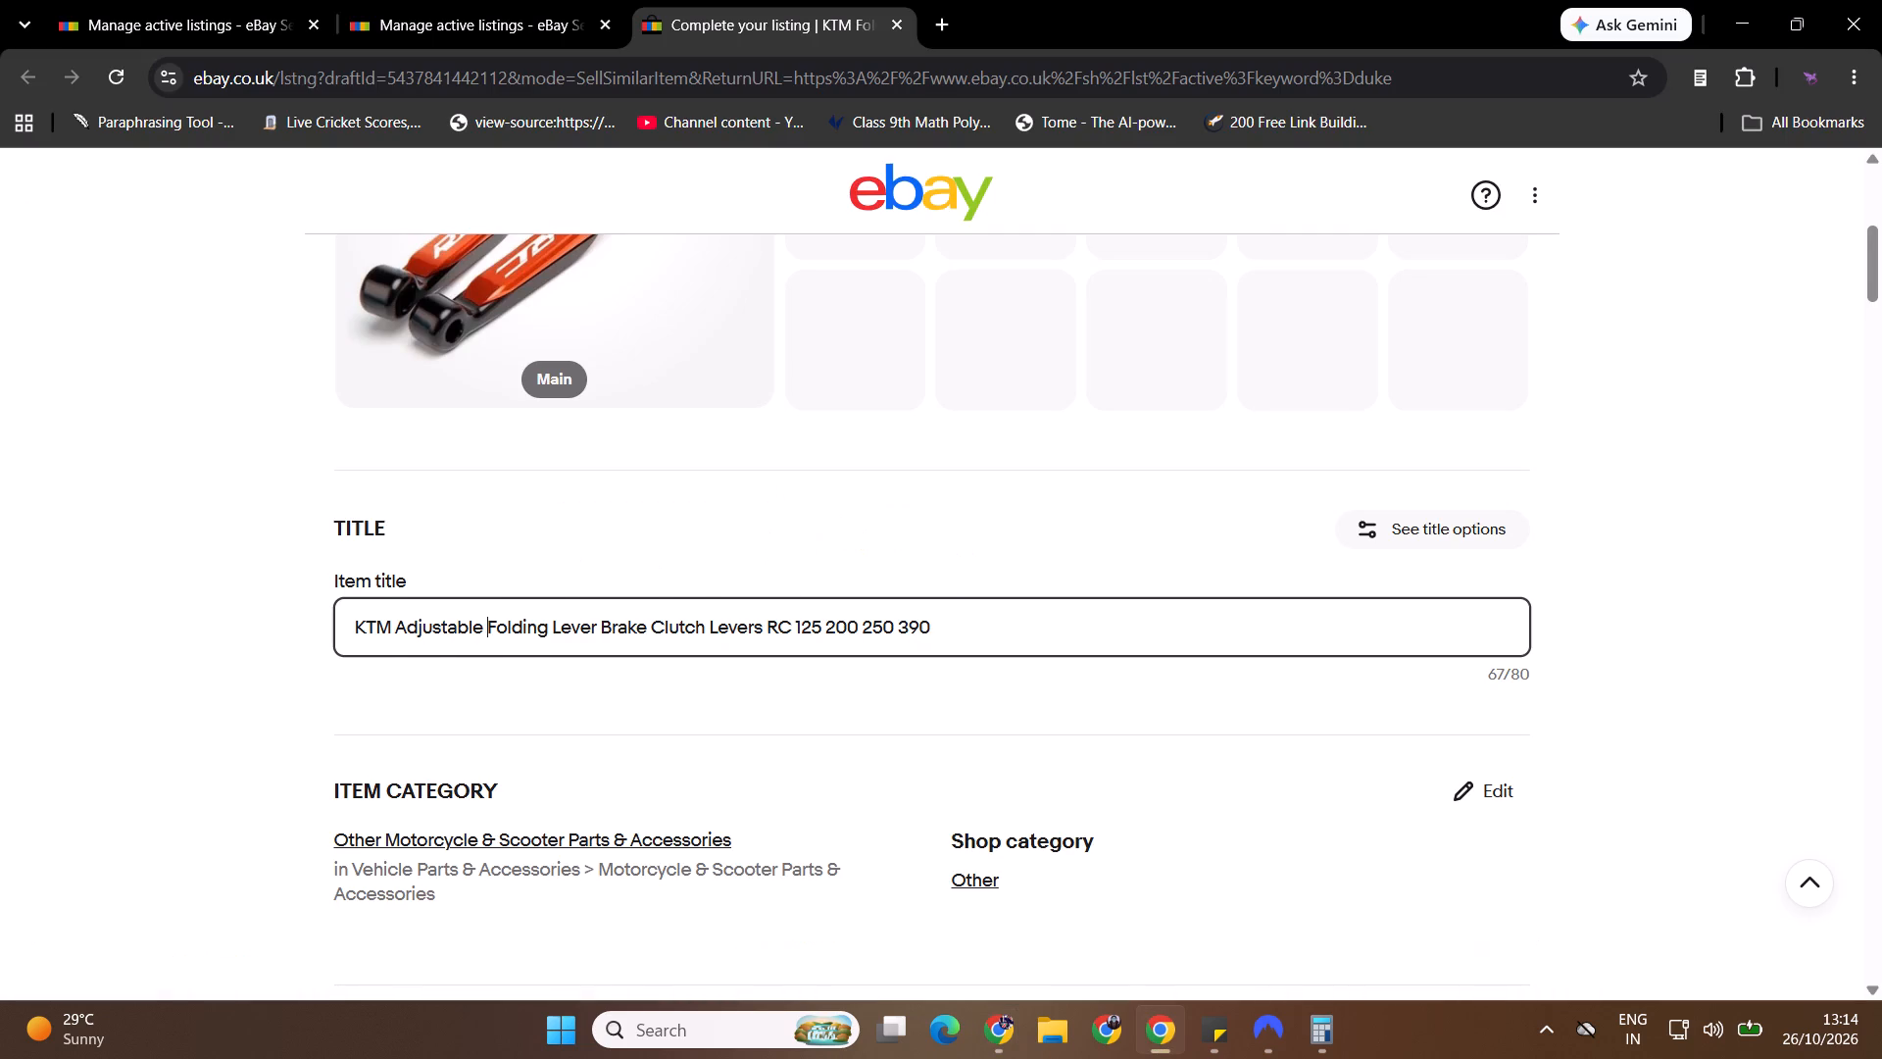
Check the model years on the AliExpress lever page and append "14-24" to the end of the eBay item title.
{"action": "key", "text": "ctrl+Right"}
{"action": "key", "text": "ctrl+Right"}
{"action": "key", "text": "ctrl+Right"}
{"action": "key", "text": "ctrl+Right"}
{"action": "key", "text": "ctrl+Right"}
{"action": "key", "text": "ctrl+Right"}
{"action": "key", "text": "alt+Tab"}
{"action": "key", "text": "alt+Tab"}
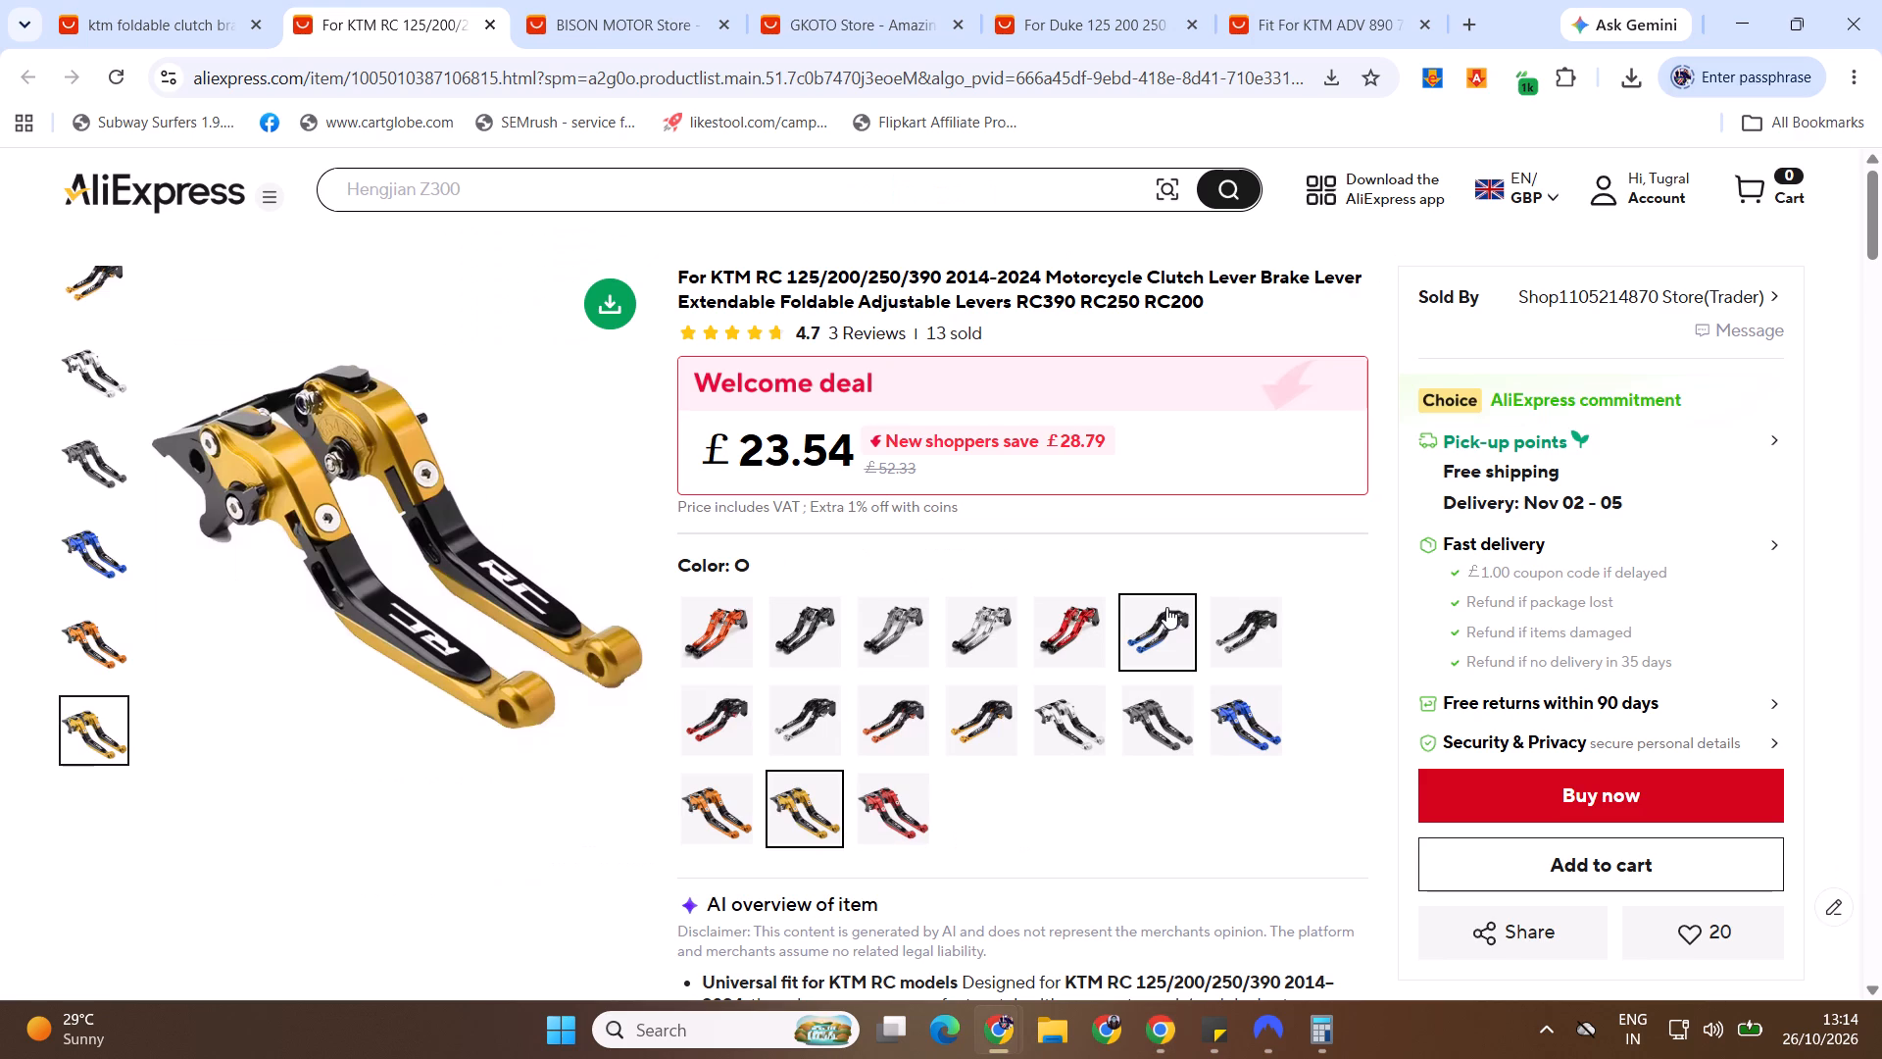
{"action": "key", "text": "alt+Tab"}
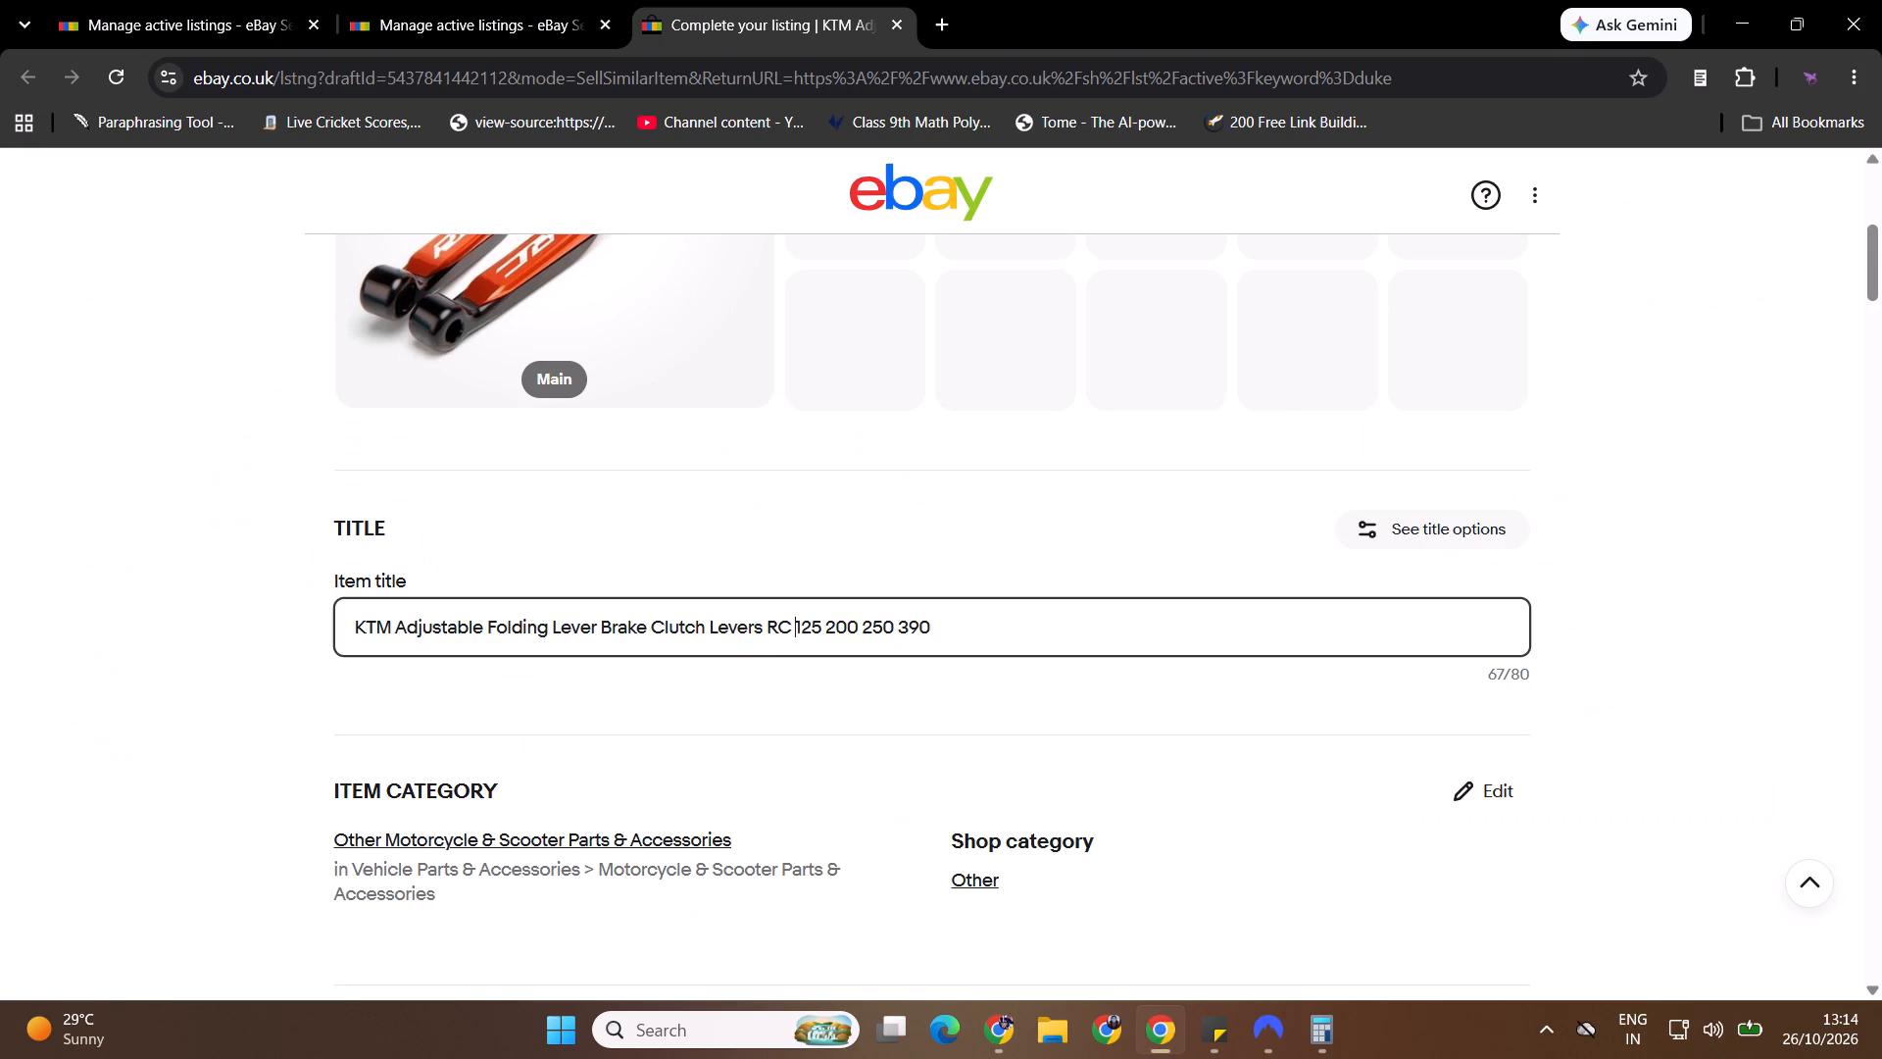
{"action": "key", "text": "alt+Tab"}
{"action": "key", "text": "alt+Tab"}
{"action": "key", "text": "ctrl+Right"}
{"action": "key", "text": "ctrl+Right"}
{"action": "key", "text": "ctrl+Right"}
{"action": "key", "text": "ctrl+Right"}
{"action": "key", "text": "space"}
{"action": "type", "text": "24"}
{"action": "key", "text": "BackSpace"}
{"action": "key", "text": "BackSpace"}
{"action": "type", "text": "14-24"}
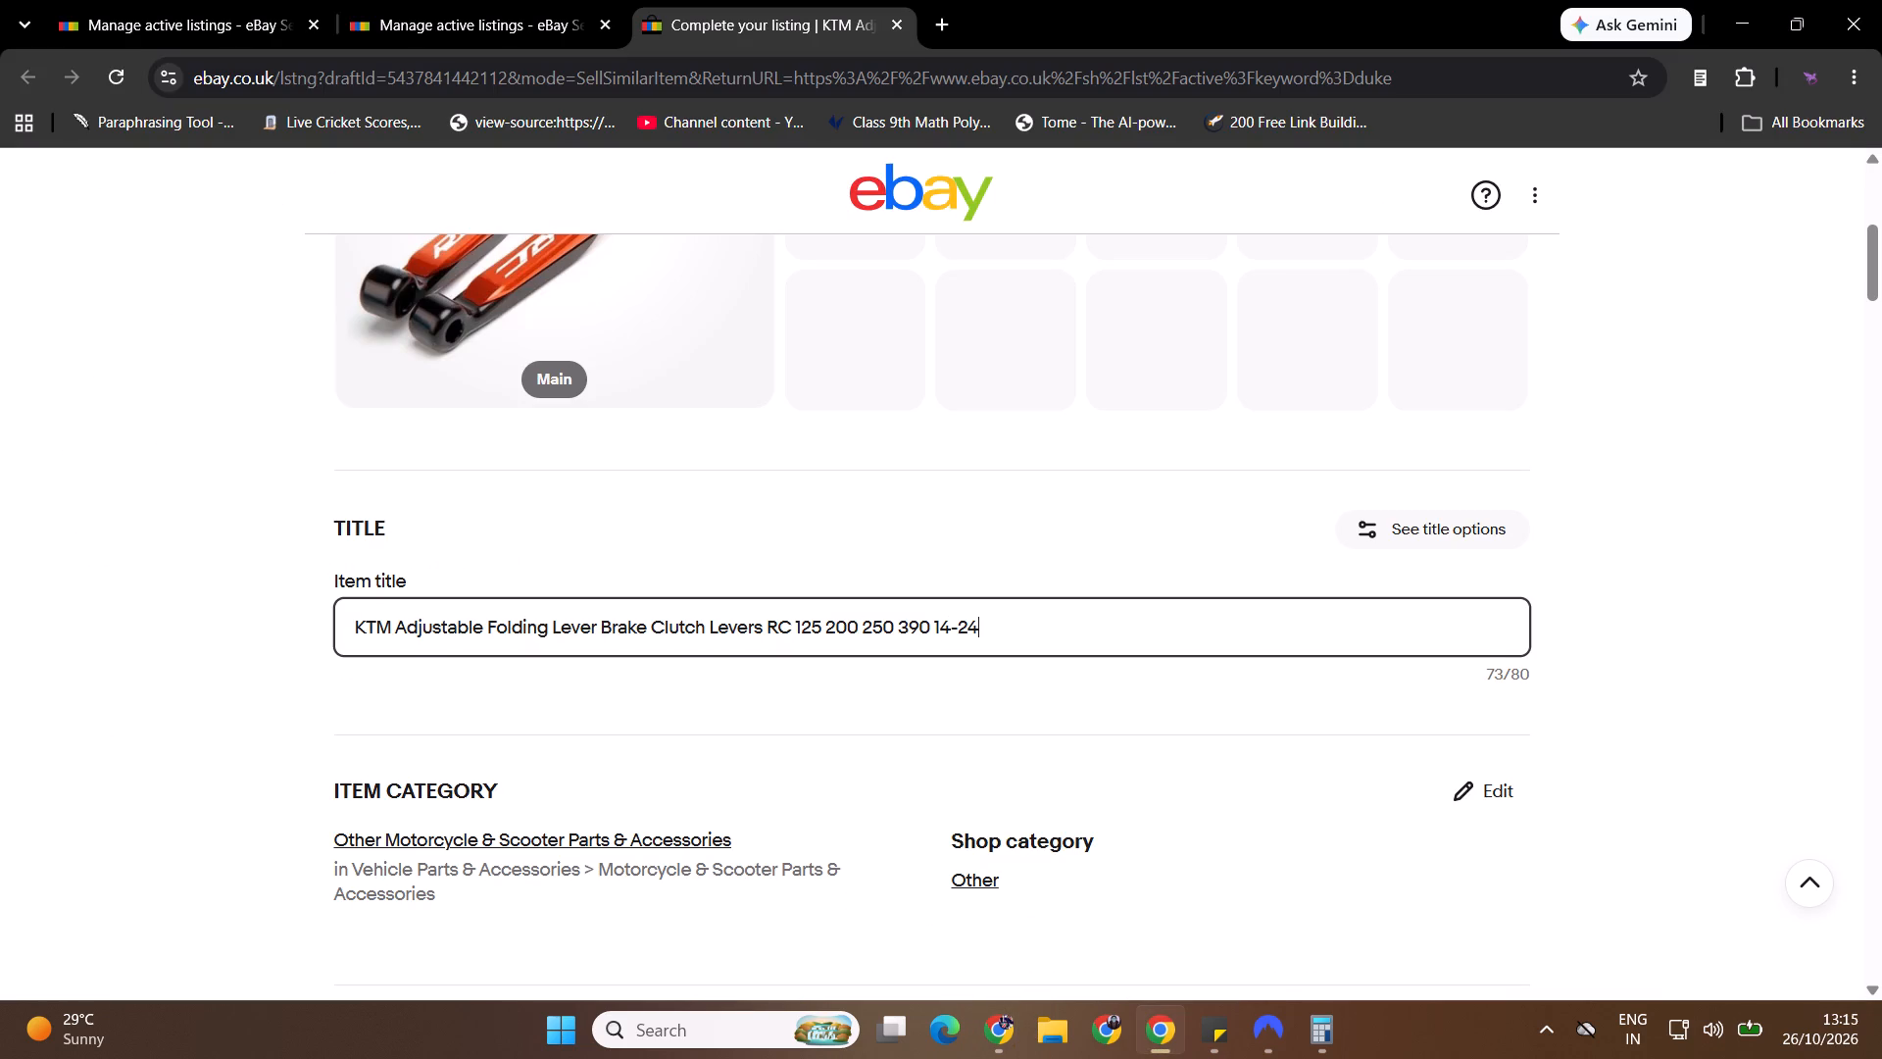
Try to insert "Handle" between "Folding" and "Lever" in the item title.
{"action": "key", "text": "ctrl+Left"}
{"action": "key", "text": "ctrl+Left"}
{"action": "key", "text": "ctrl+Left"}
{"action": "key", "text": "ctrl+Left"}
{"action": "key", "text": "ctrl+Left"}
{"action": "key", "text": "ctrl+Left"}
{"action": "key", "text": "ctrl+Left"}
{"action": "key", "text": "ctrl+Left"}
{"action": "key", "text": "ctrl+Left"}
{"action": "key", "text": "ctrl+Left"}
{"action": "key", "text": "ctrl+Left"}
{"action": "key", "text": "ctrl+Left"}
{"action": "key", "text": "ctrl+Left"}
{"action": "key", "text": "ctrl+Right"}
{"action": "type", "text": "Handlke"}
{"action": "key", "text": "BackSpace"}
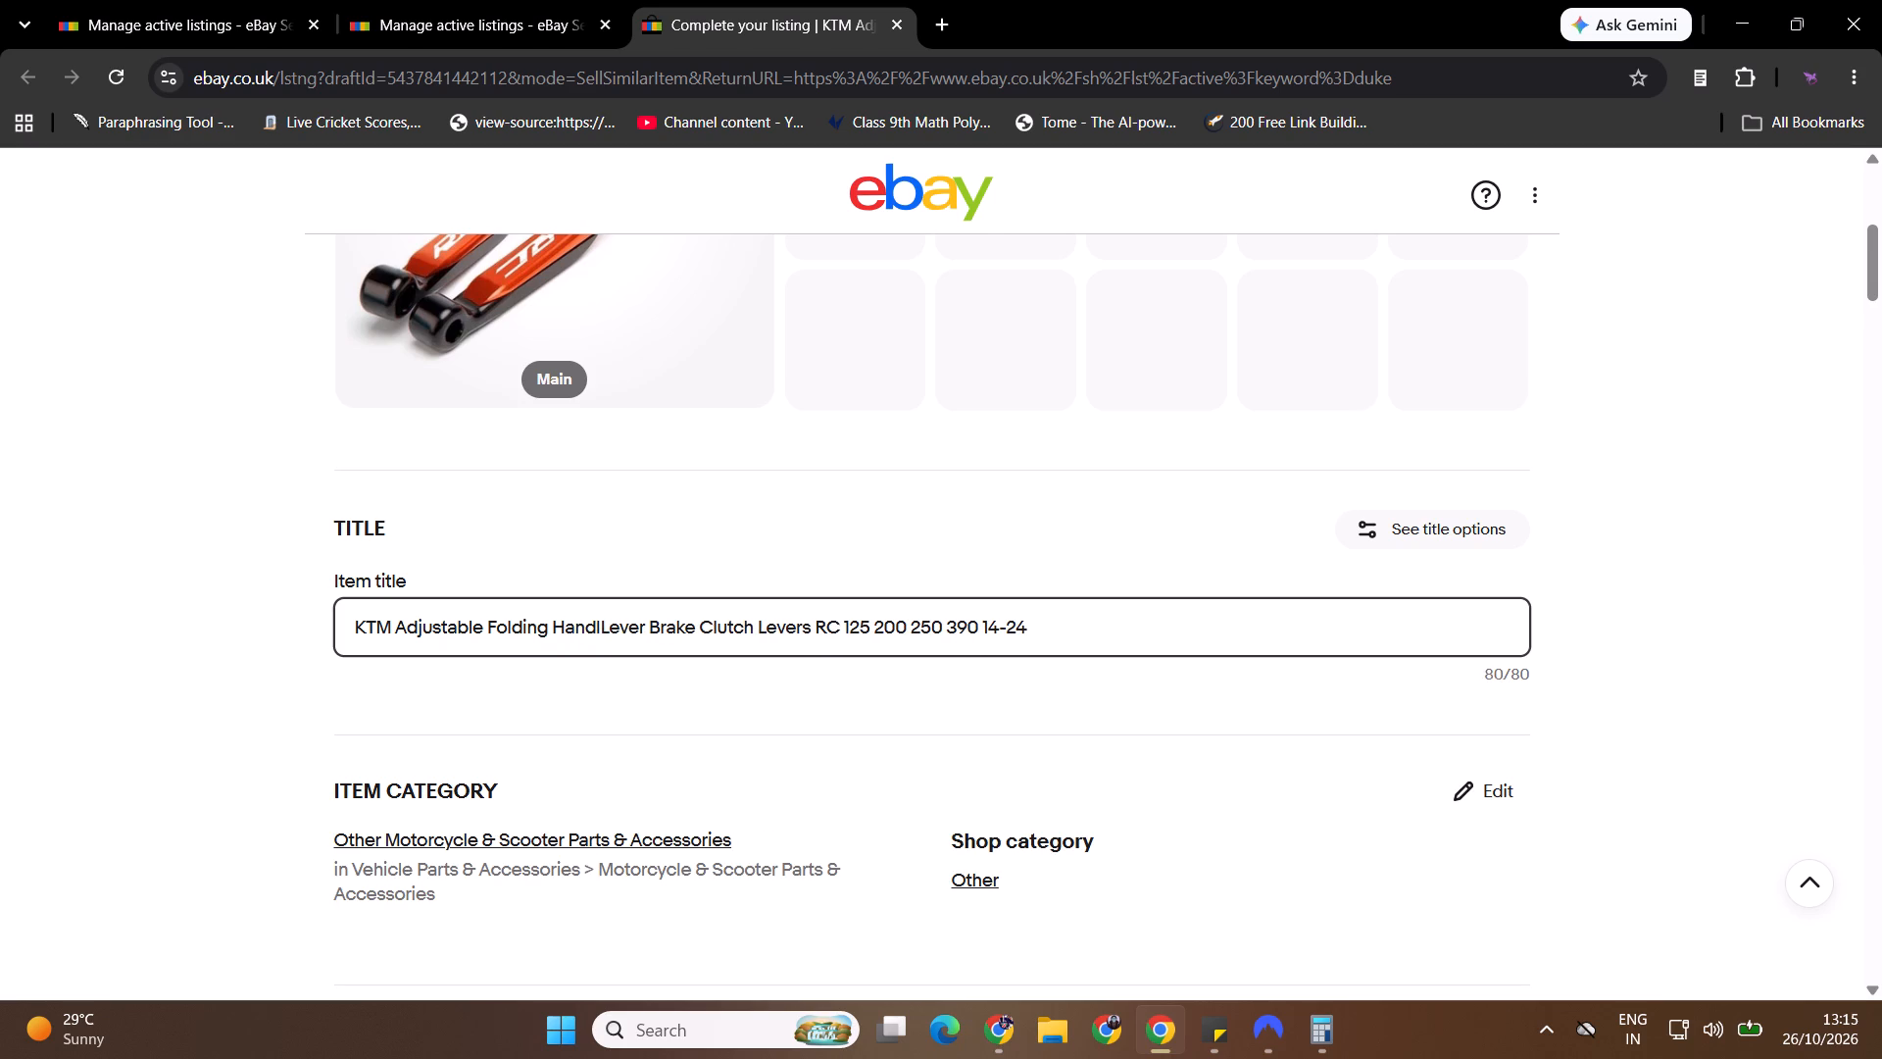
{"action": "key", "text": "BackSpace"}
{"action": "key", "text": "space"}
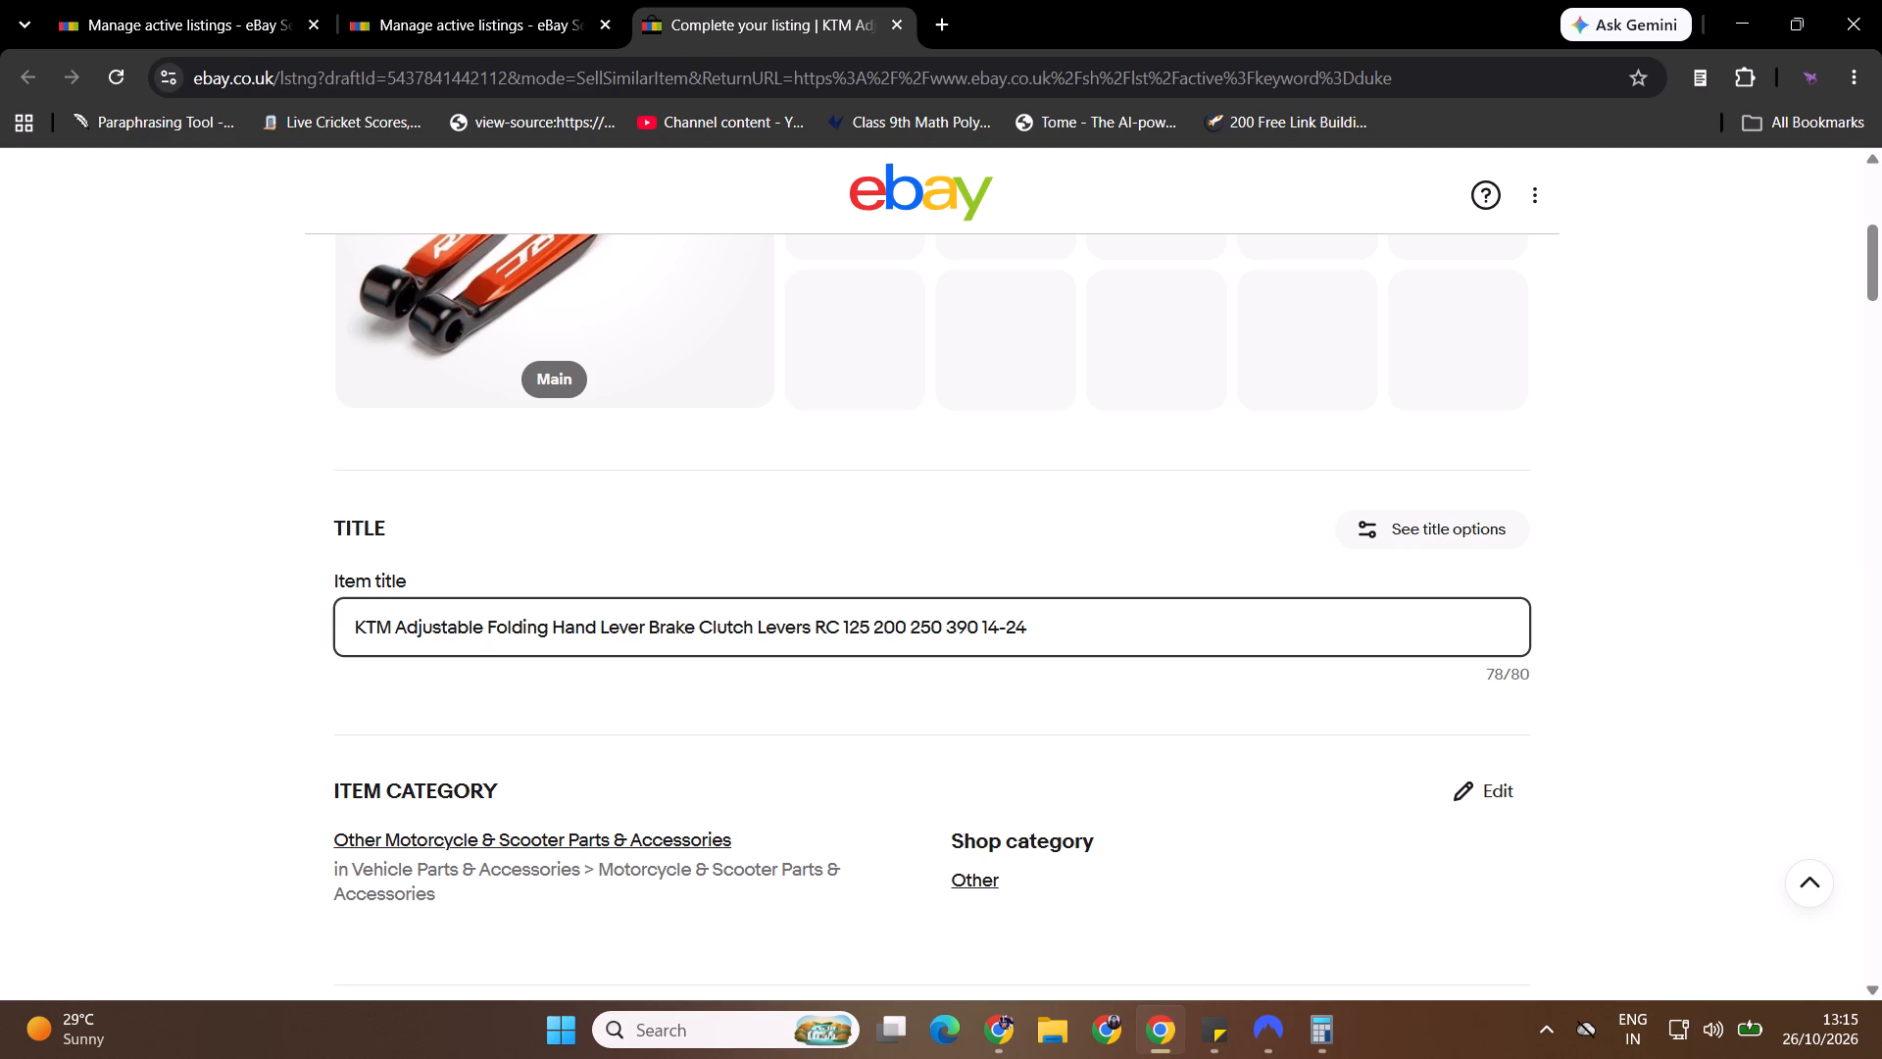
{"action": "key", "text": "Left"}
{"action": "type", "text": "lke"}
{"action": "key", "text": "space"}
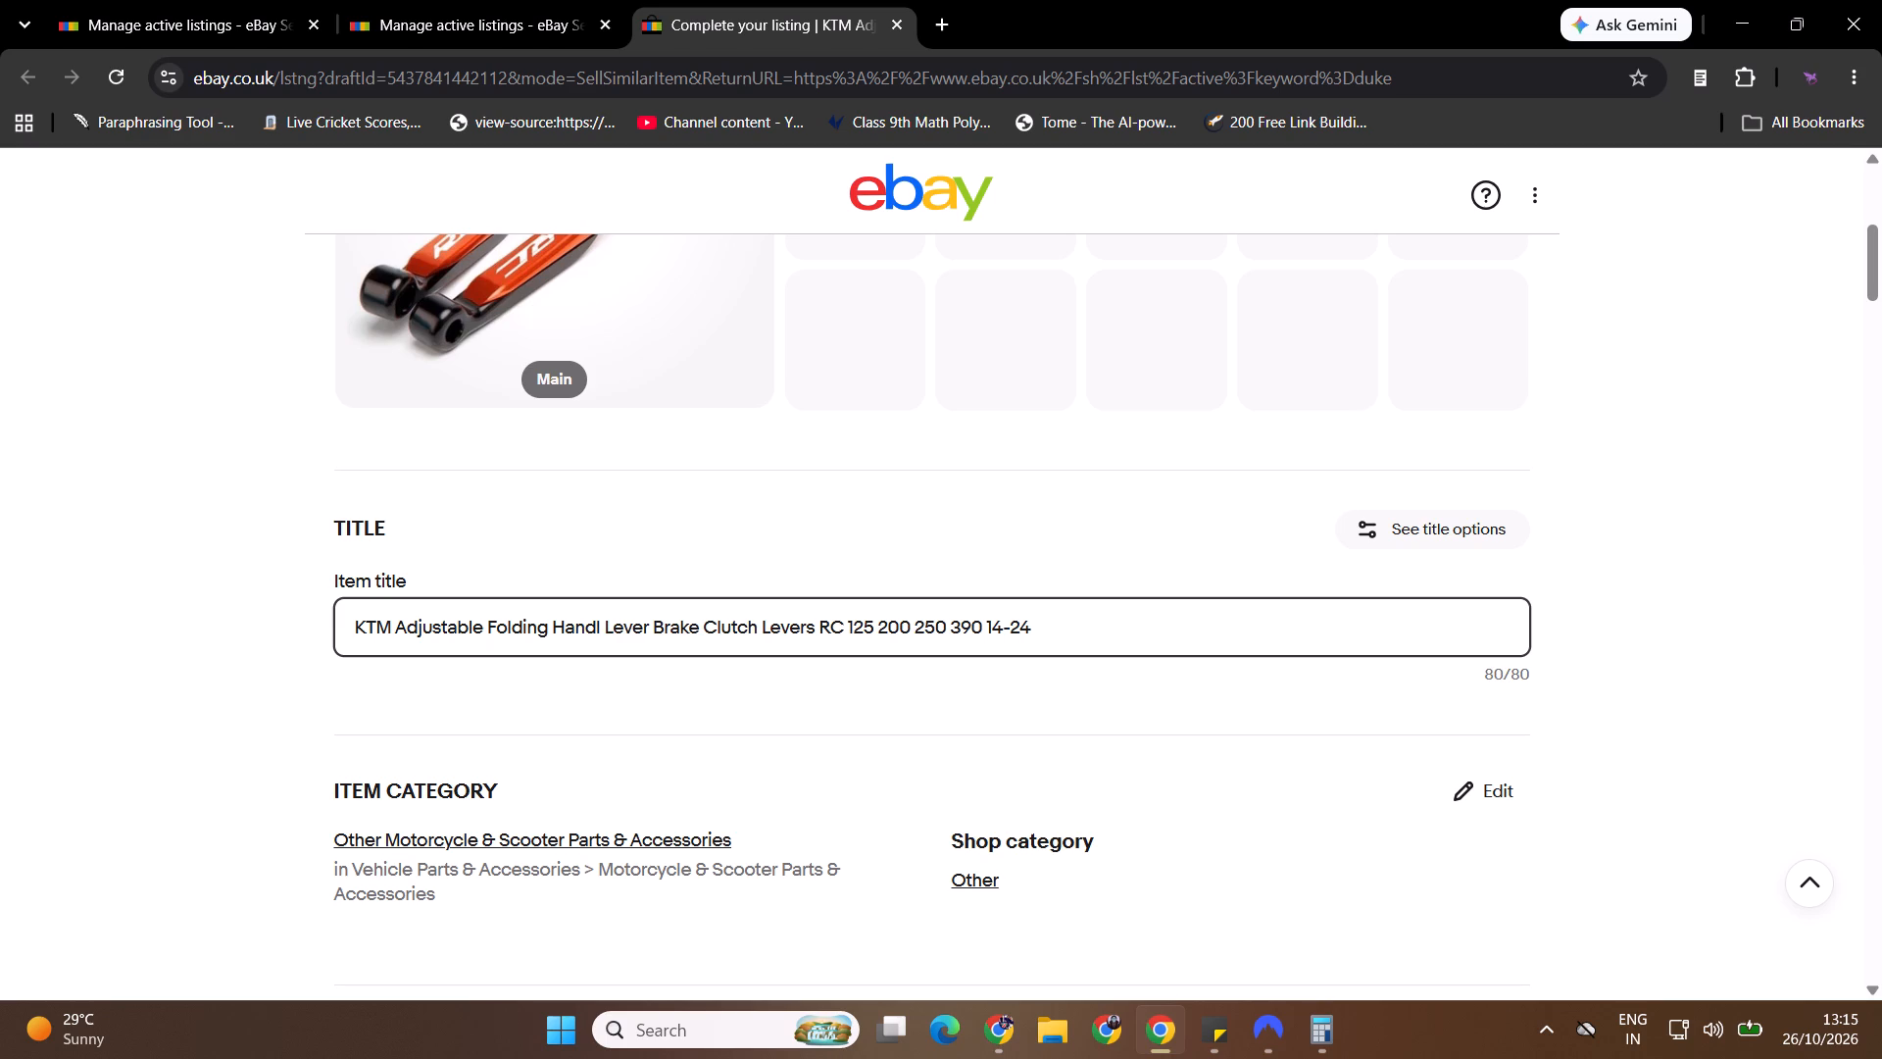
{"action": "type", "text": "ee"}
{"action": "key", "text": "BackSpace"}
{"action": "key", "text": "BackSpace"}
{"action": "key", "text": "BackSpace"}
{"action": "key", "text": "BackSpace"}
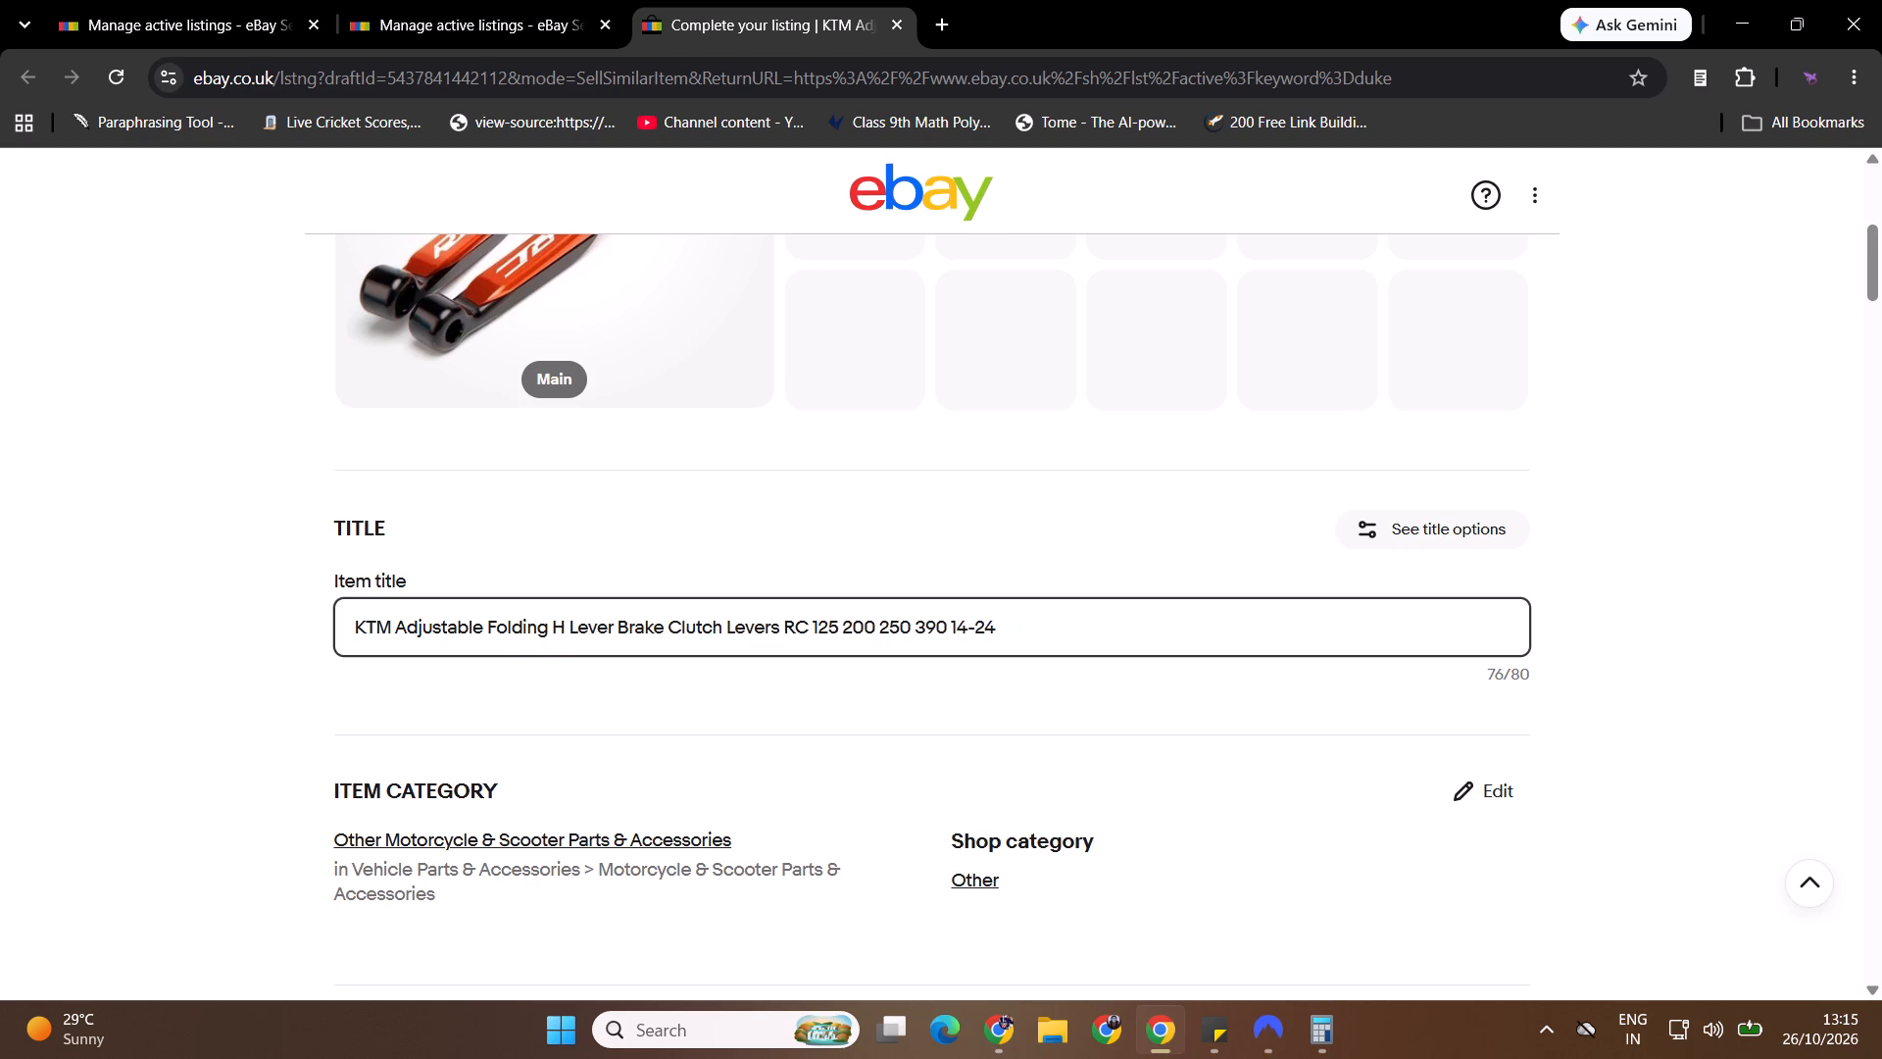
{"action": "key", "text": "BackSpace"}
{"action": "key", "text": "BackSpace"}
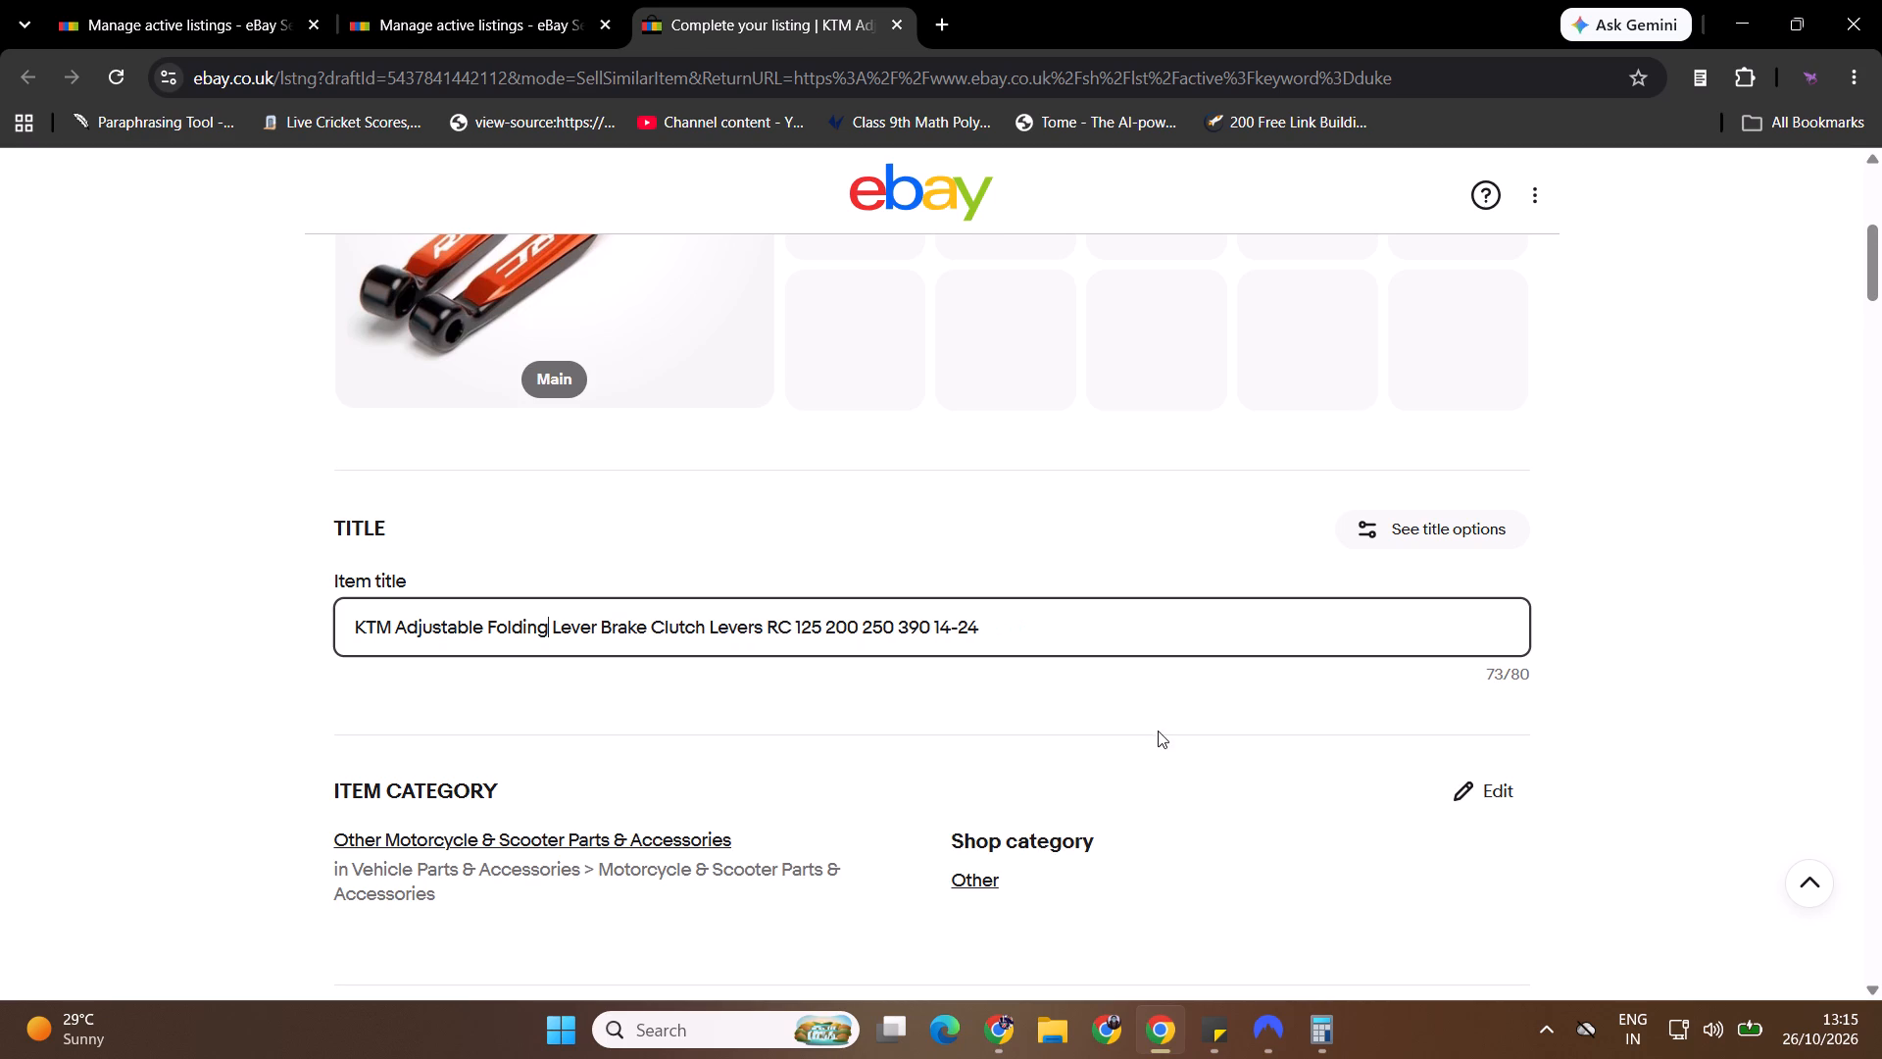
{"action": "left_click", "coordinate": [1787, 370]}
Replace the selected Compatible Year values with 2014 and 2024.
{"action": "left_click_drag", "start_coordinate": [1881, 268], "coordinate": [1881, 259]}
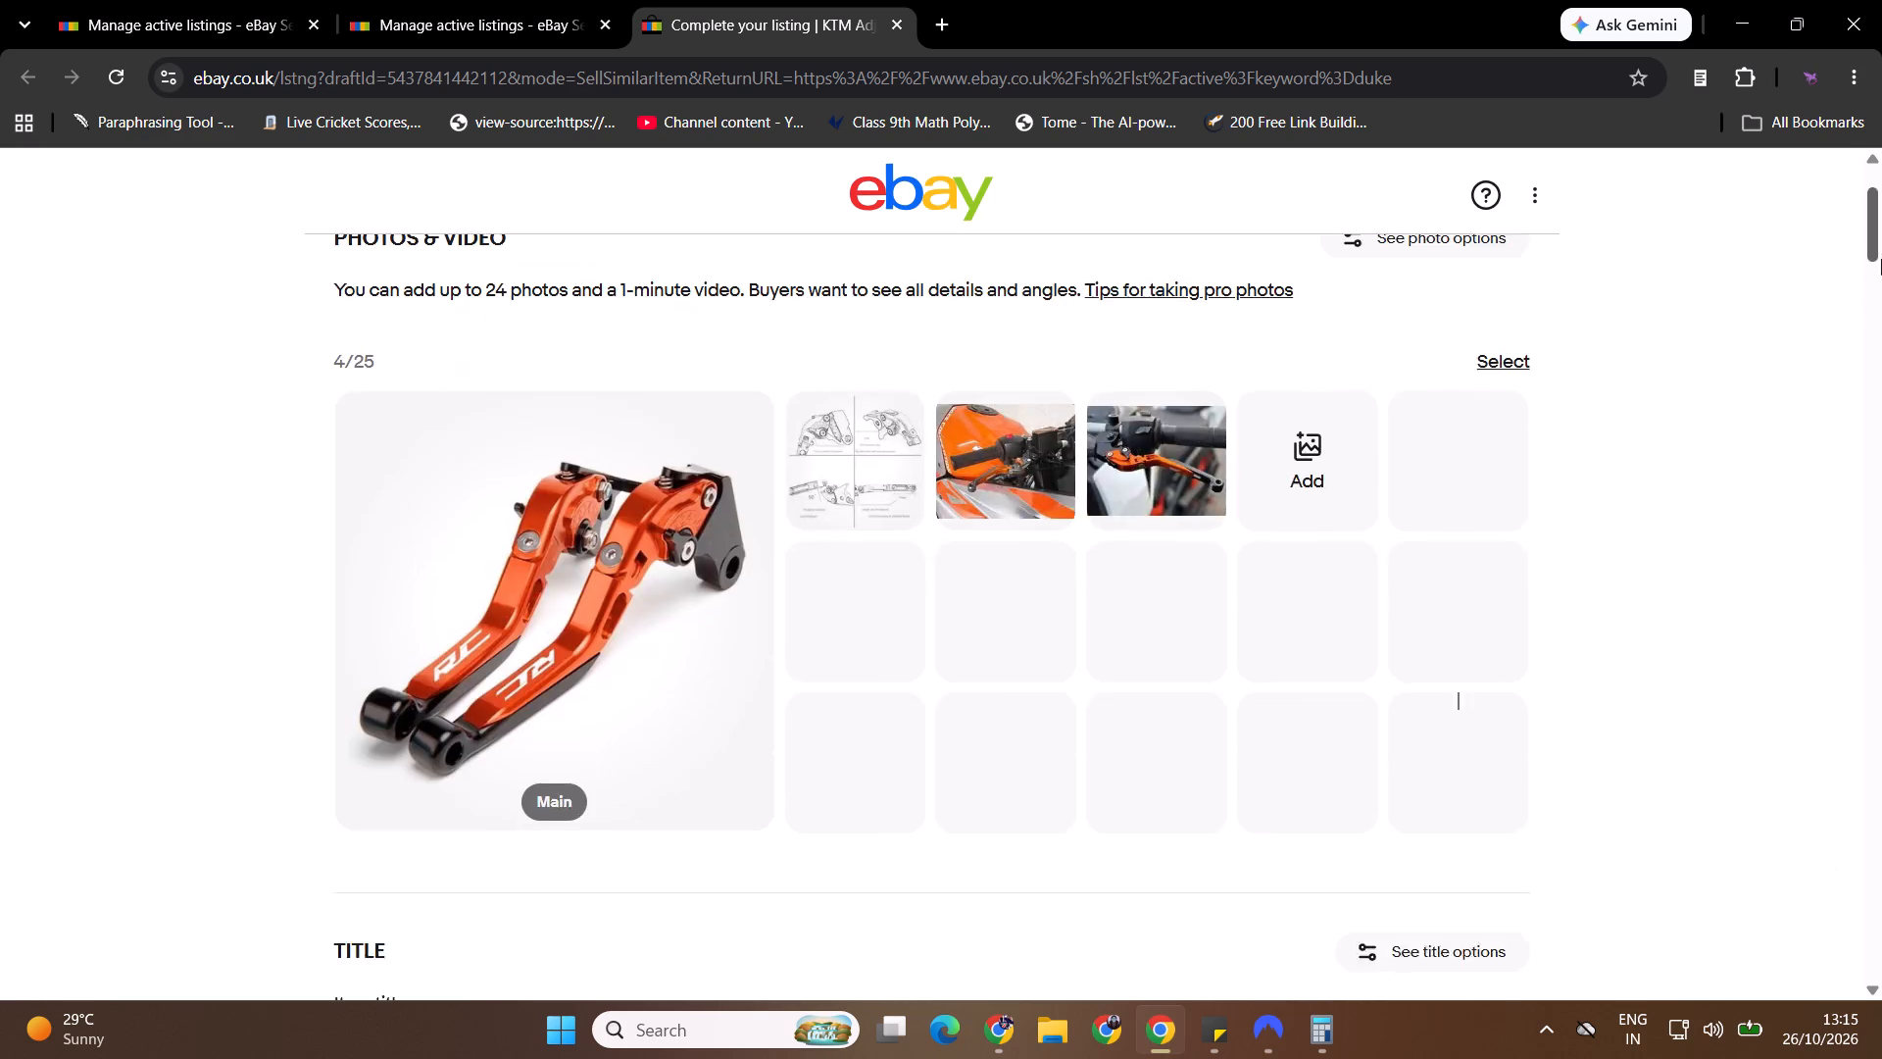
{"action": "left_click_drag", "start_coordinate": [1881, 259], "coordinate": [1881, 372]}
{"action": "left_click", "coordinate": [916, 521]}
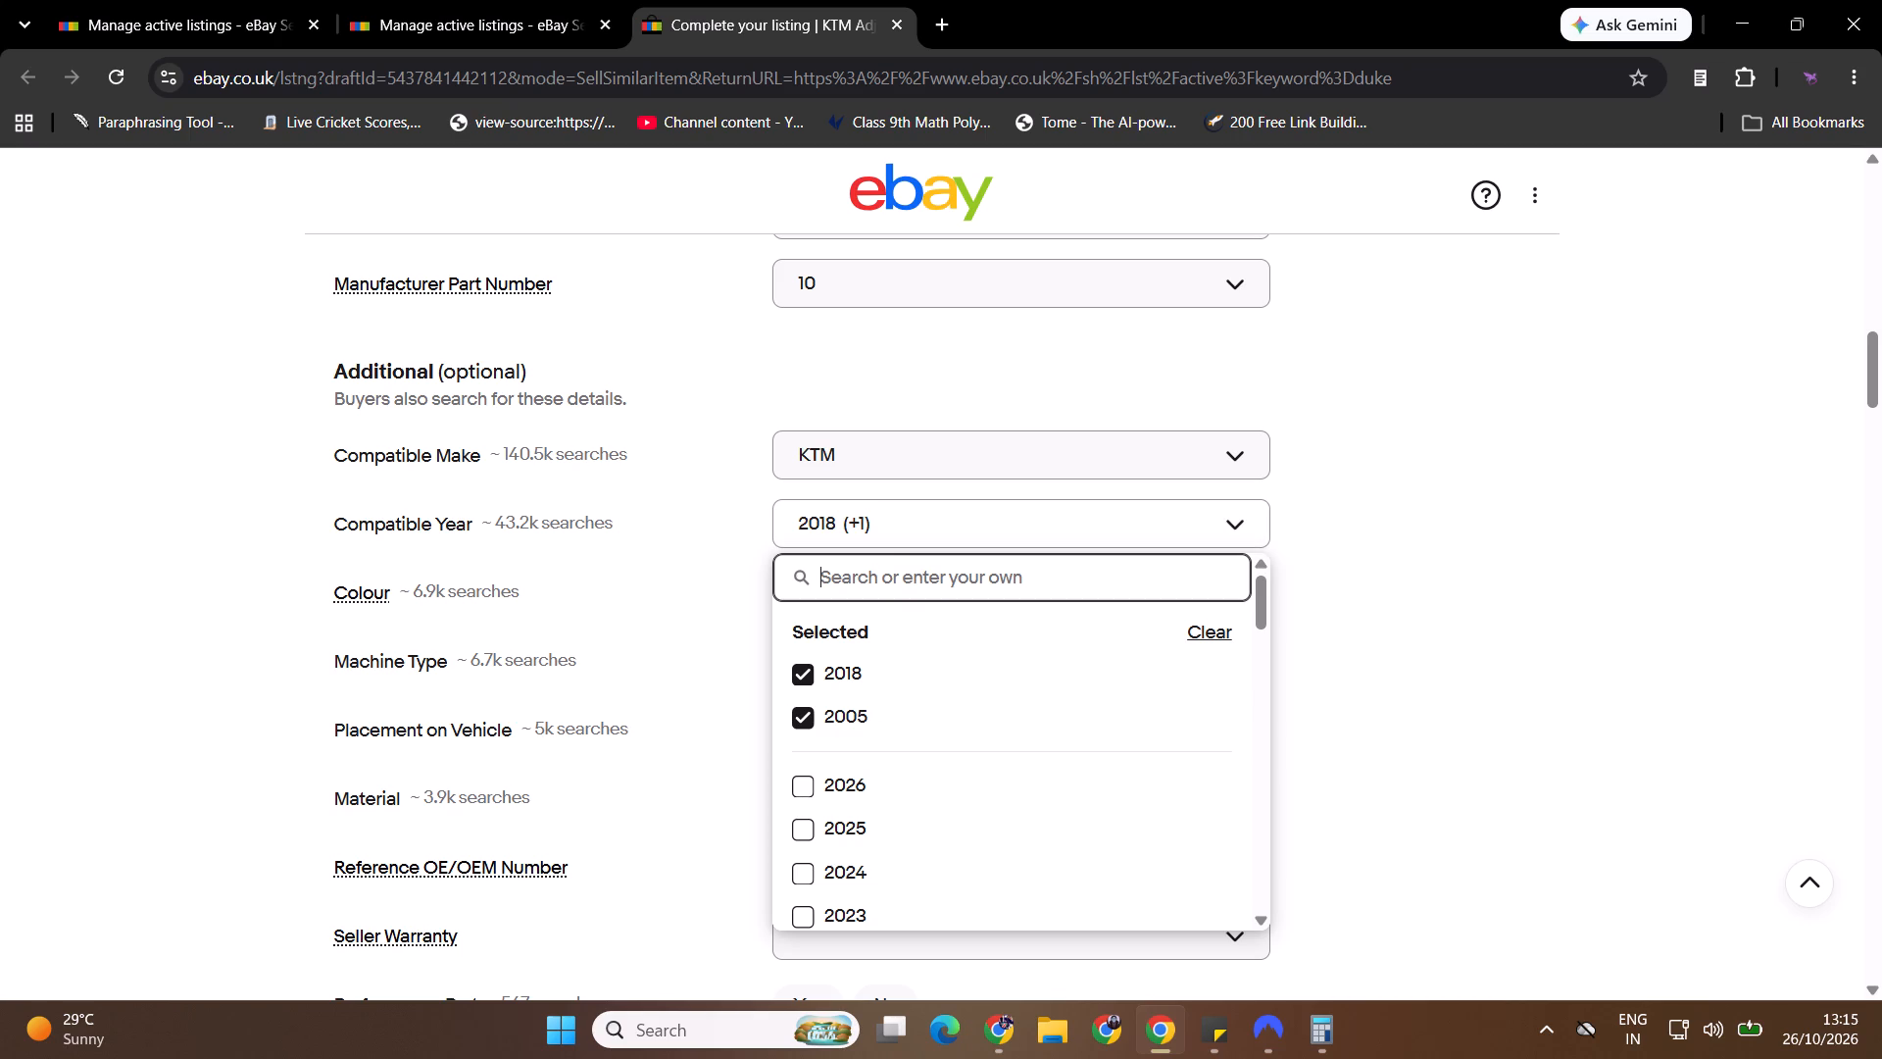
{"action": "left_click", "coordinate": [866, 666]}
{"action": "left_click", "coordinate": [869, 707]}
{"action": "left_click", "coordinate": [883, 600]}
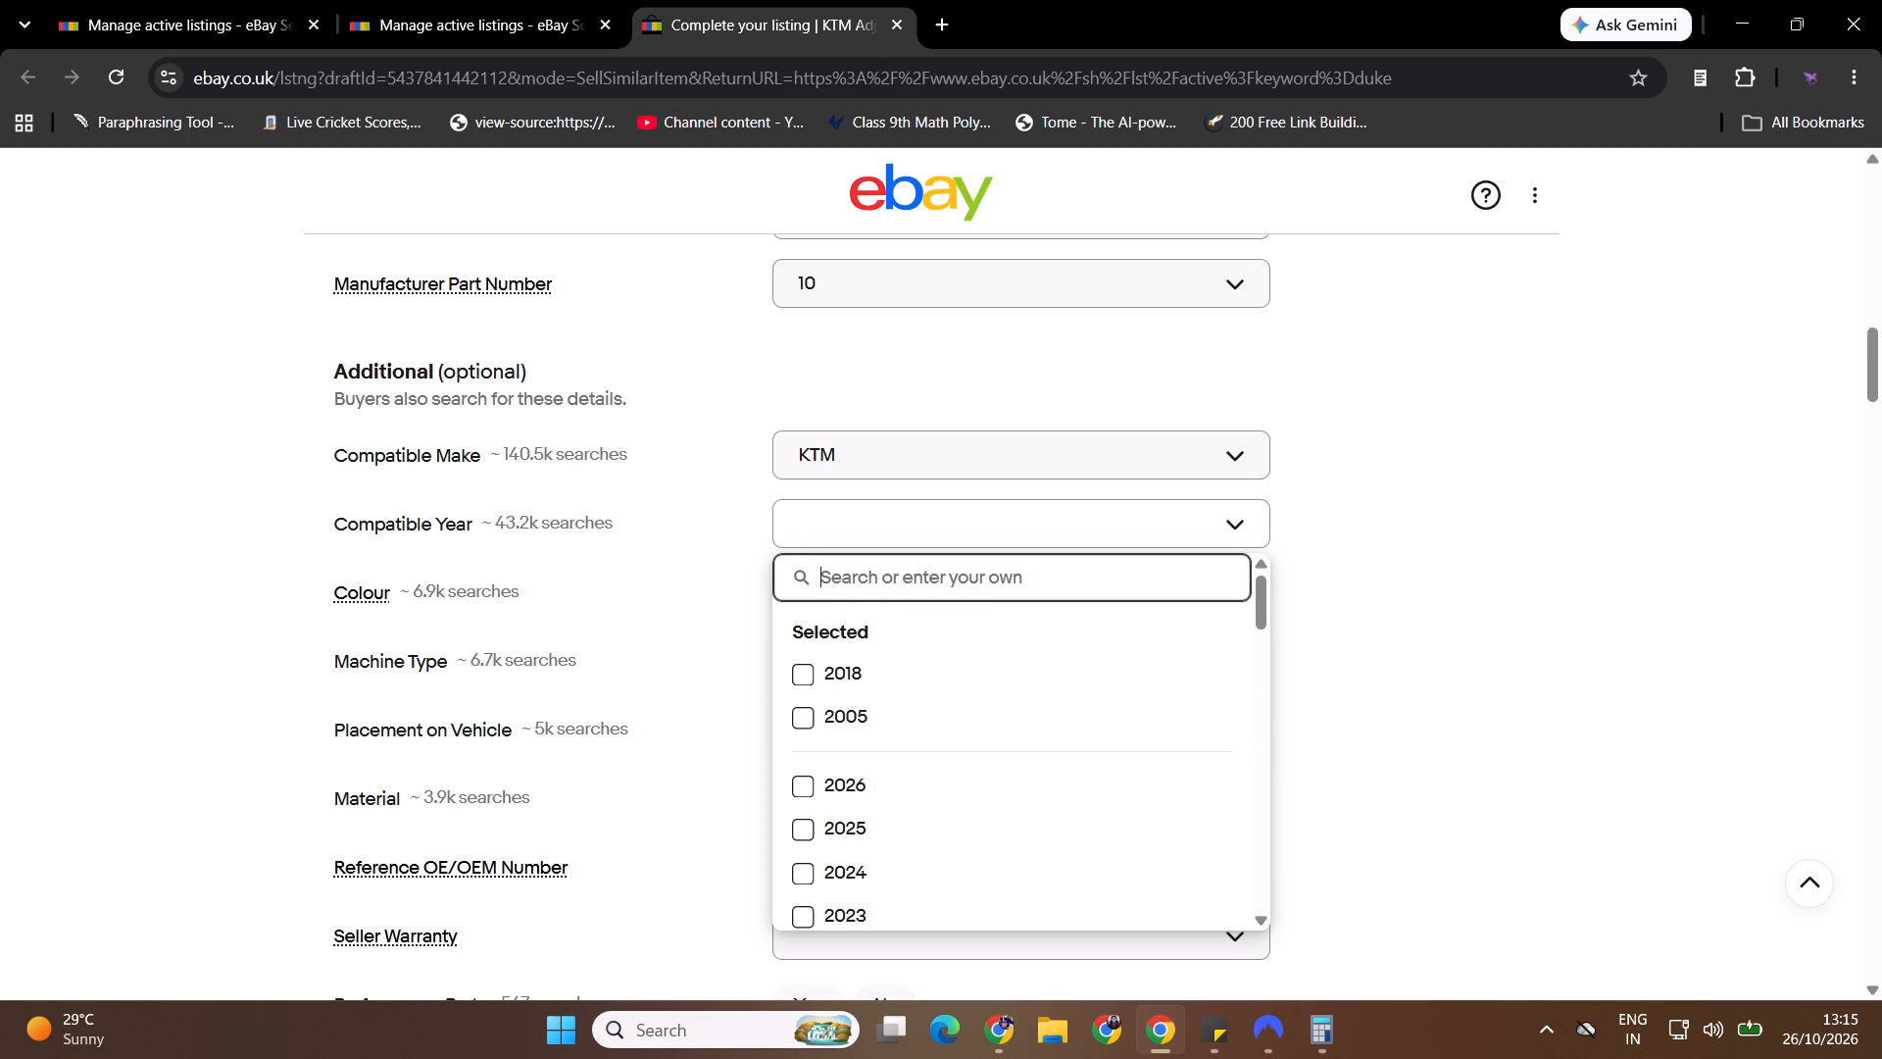
{"action": "type", "text": "14"}
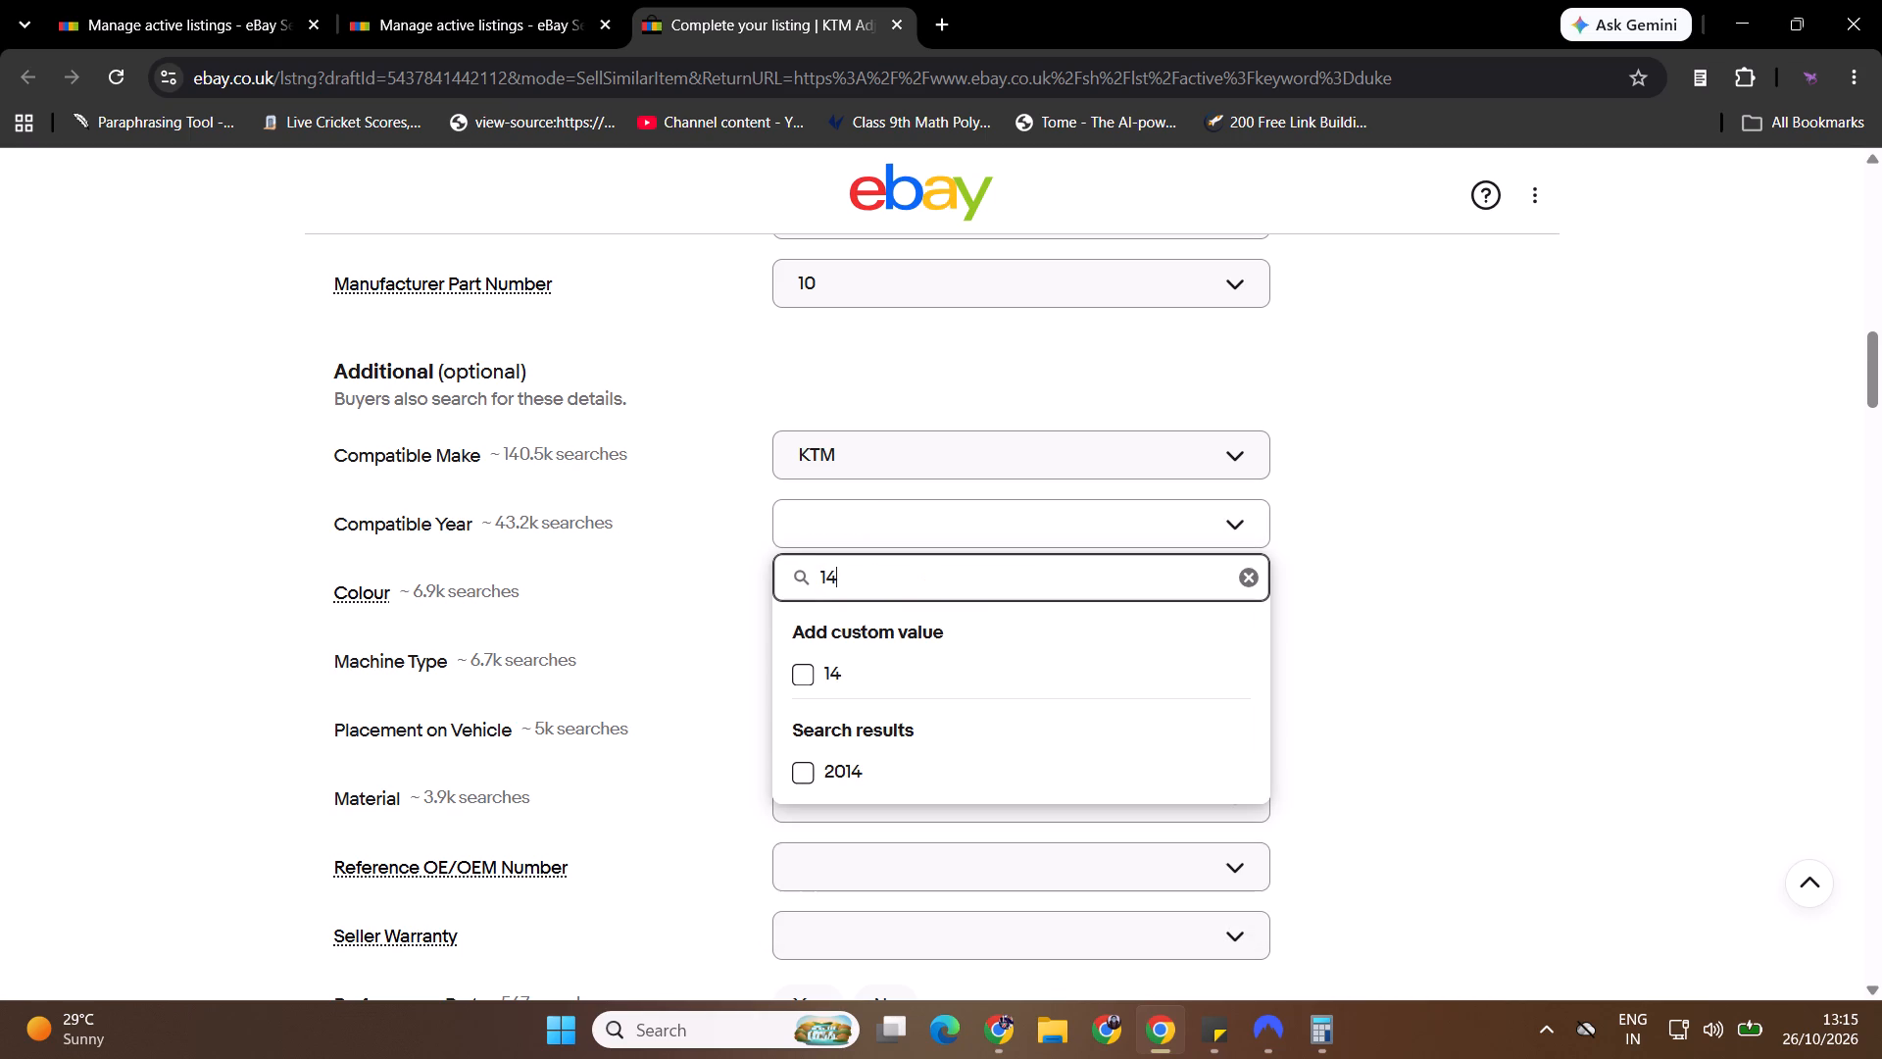
{"action": "left_click", "coordinate": [860, 769]}
{"action": "double_click", "coordinate": [858, 569]}
{"action": "key", "text": "2"}
{"action": "key", "text": "4"}
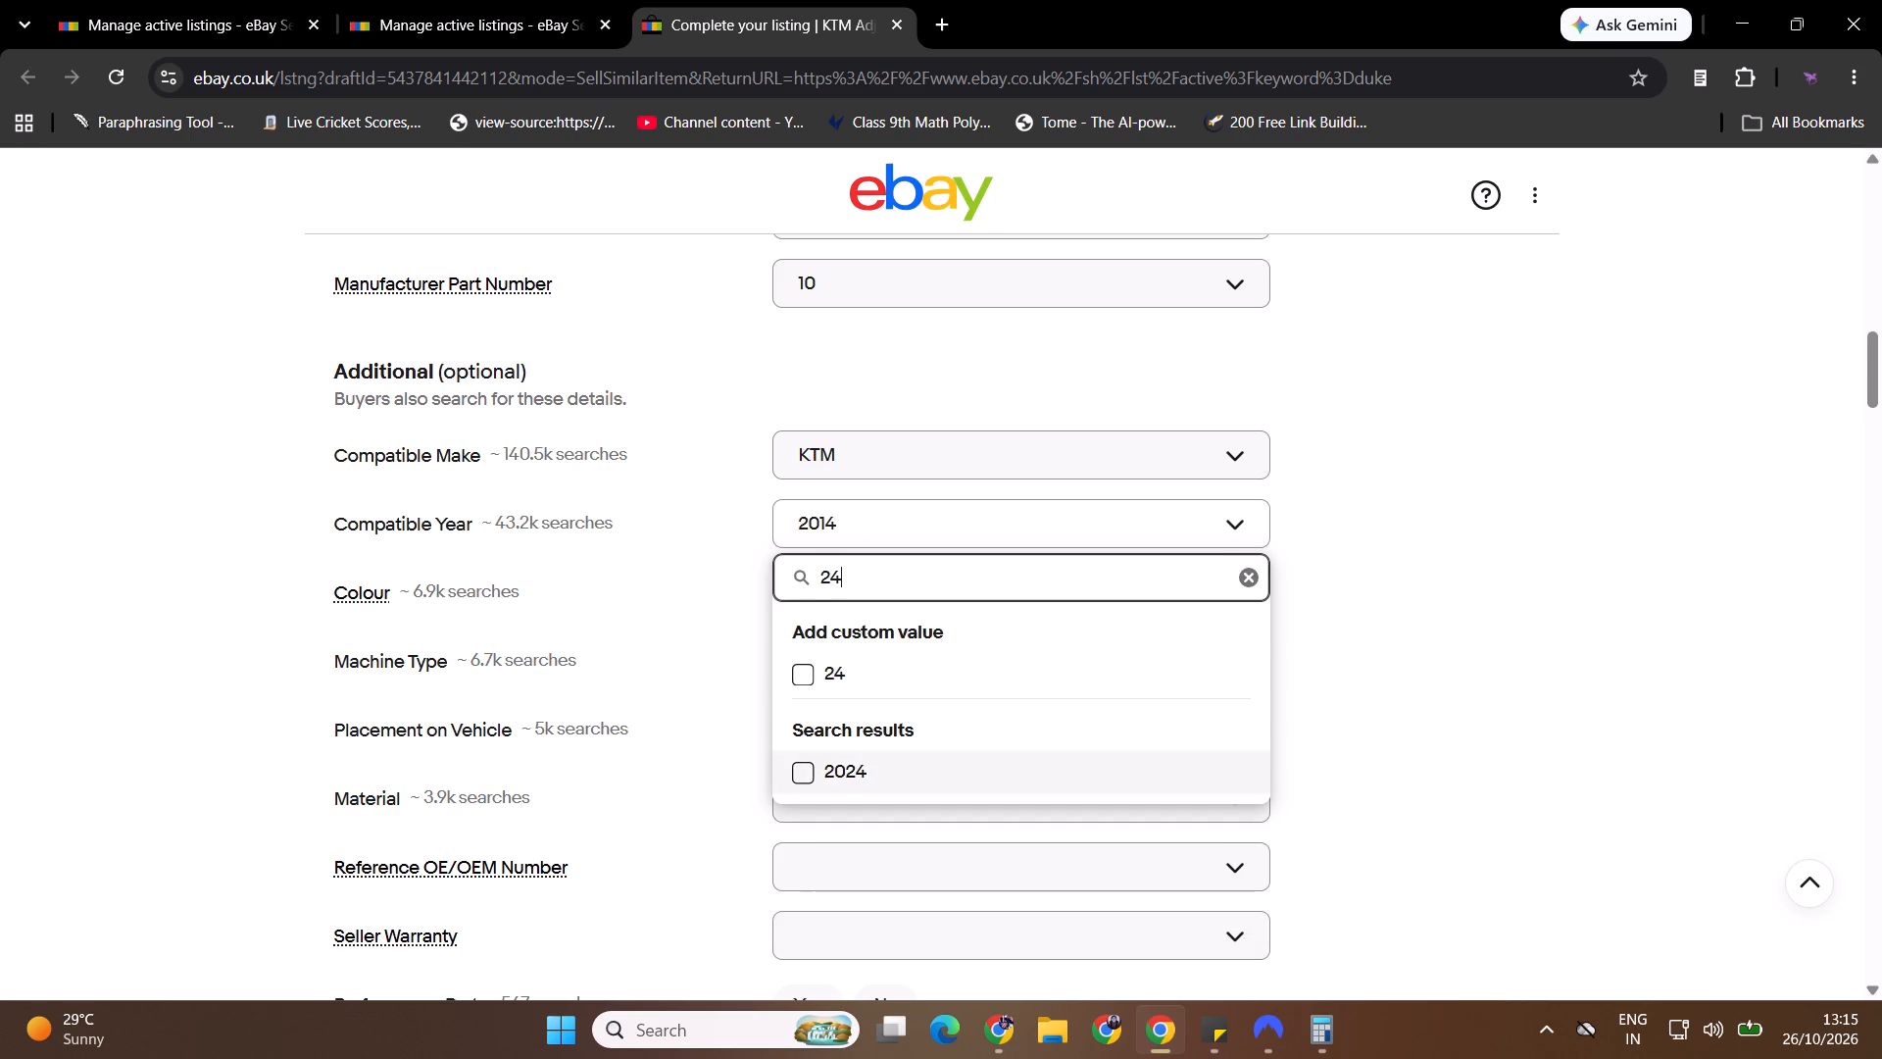
{"action": "left_click", "coordinate": [866, 768]}
{"action": "left_click", "coordinate": [1589, 609]}
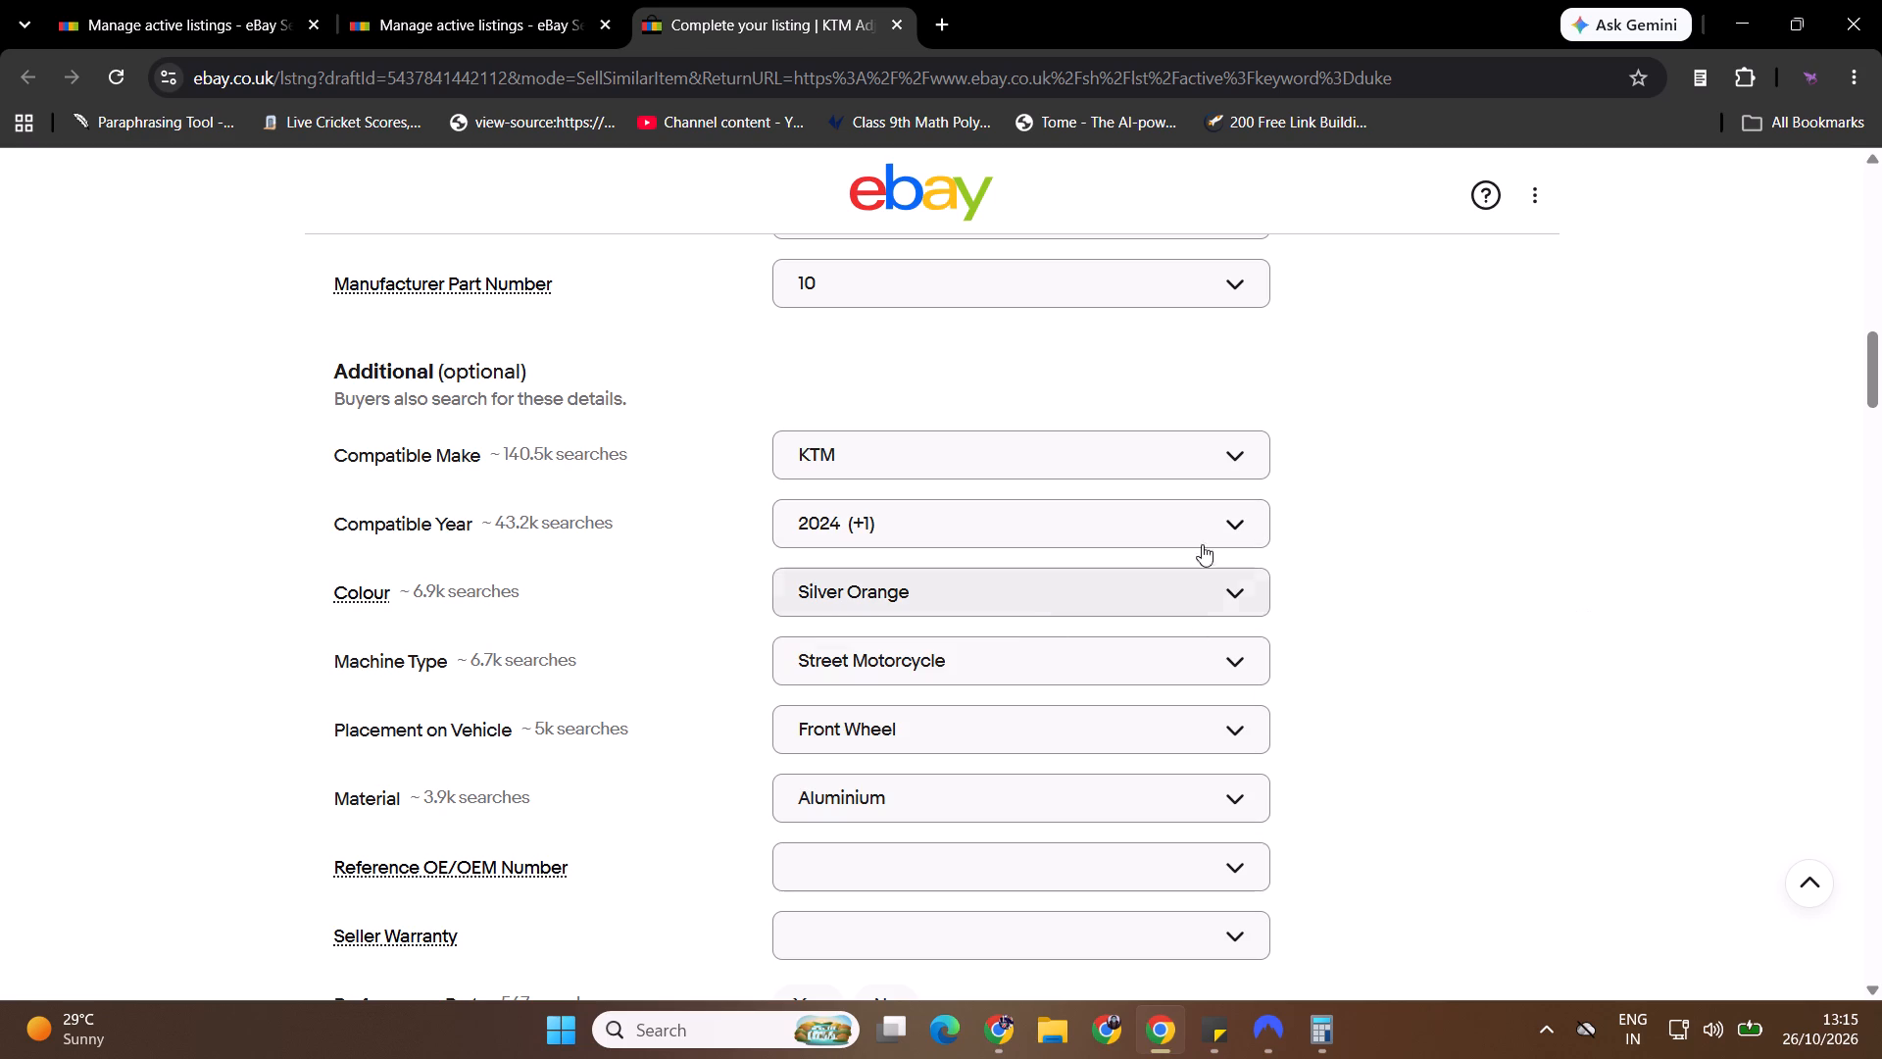
Compare the main photo with the orange and black variant on AliExpress and set the eBay Colour to the custom value "Orange Black".
{"action": "left_click_drag", "start_coordinate": [1881, 331], "coordinate": [1881, 189]}
{"action": "key", "text": "alt+Tab"}
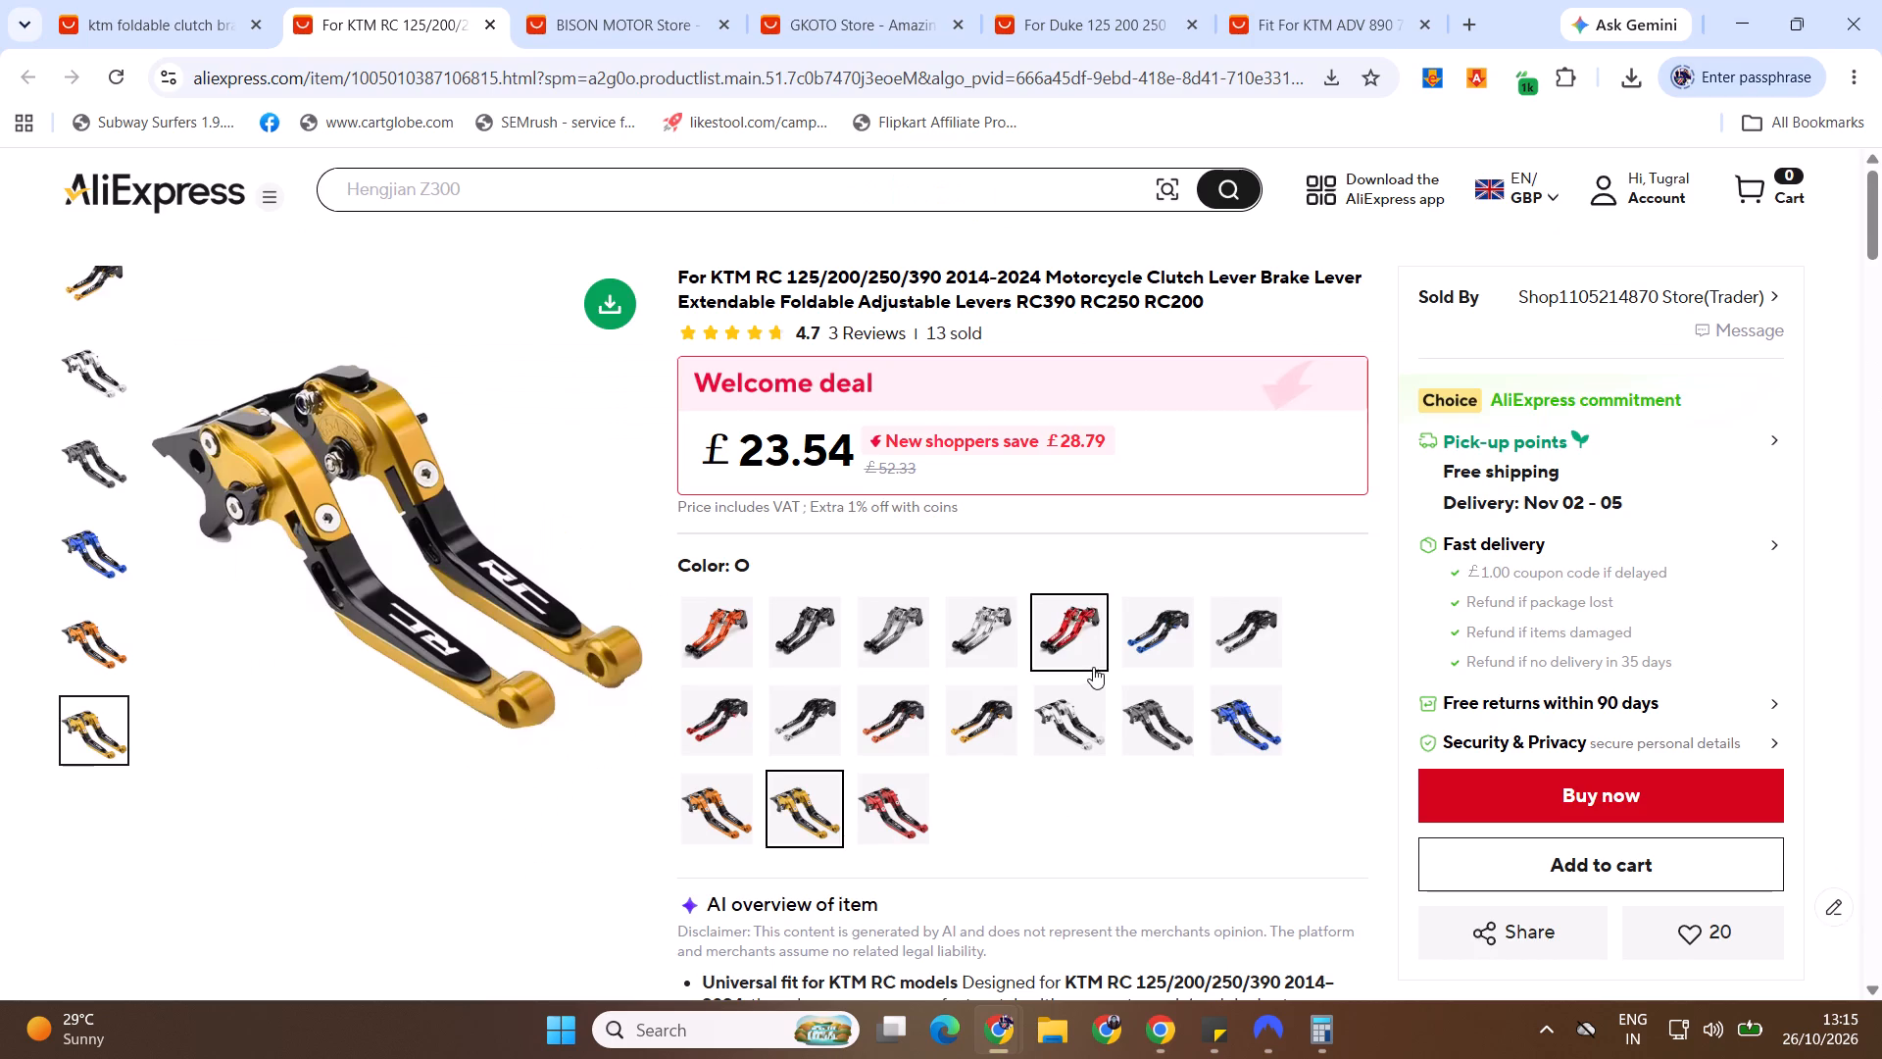
{"action": "key", "text": "alt+Tab"}
{"action": "key", "text": "alt+Tab"}
{"action": "left_click", "coordinate": [720, 629]}
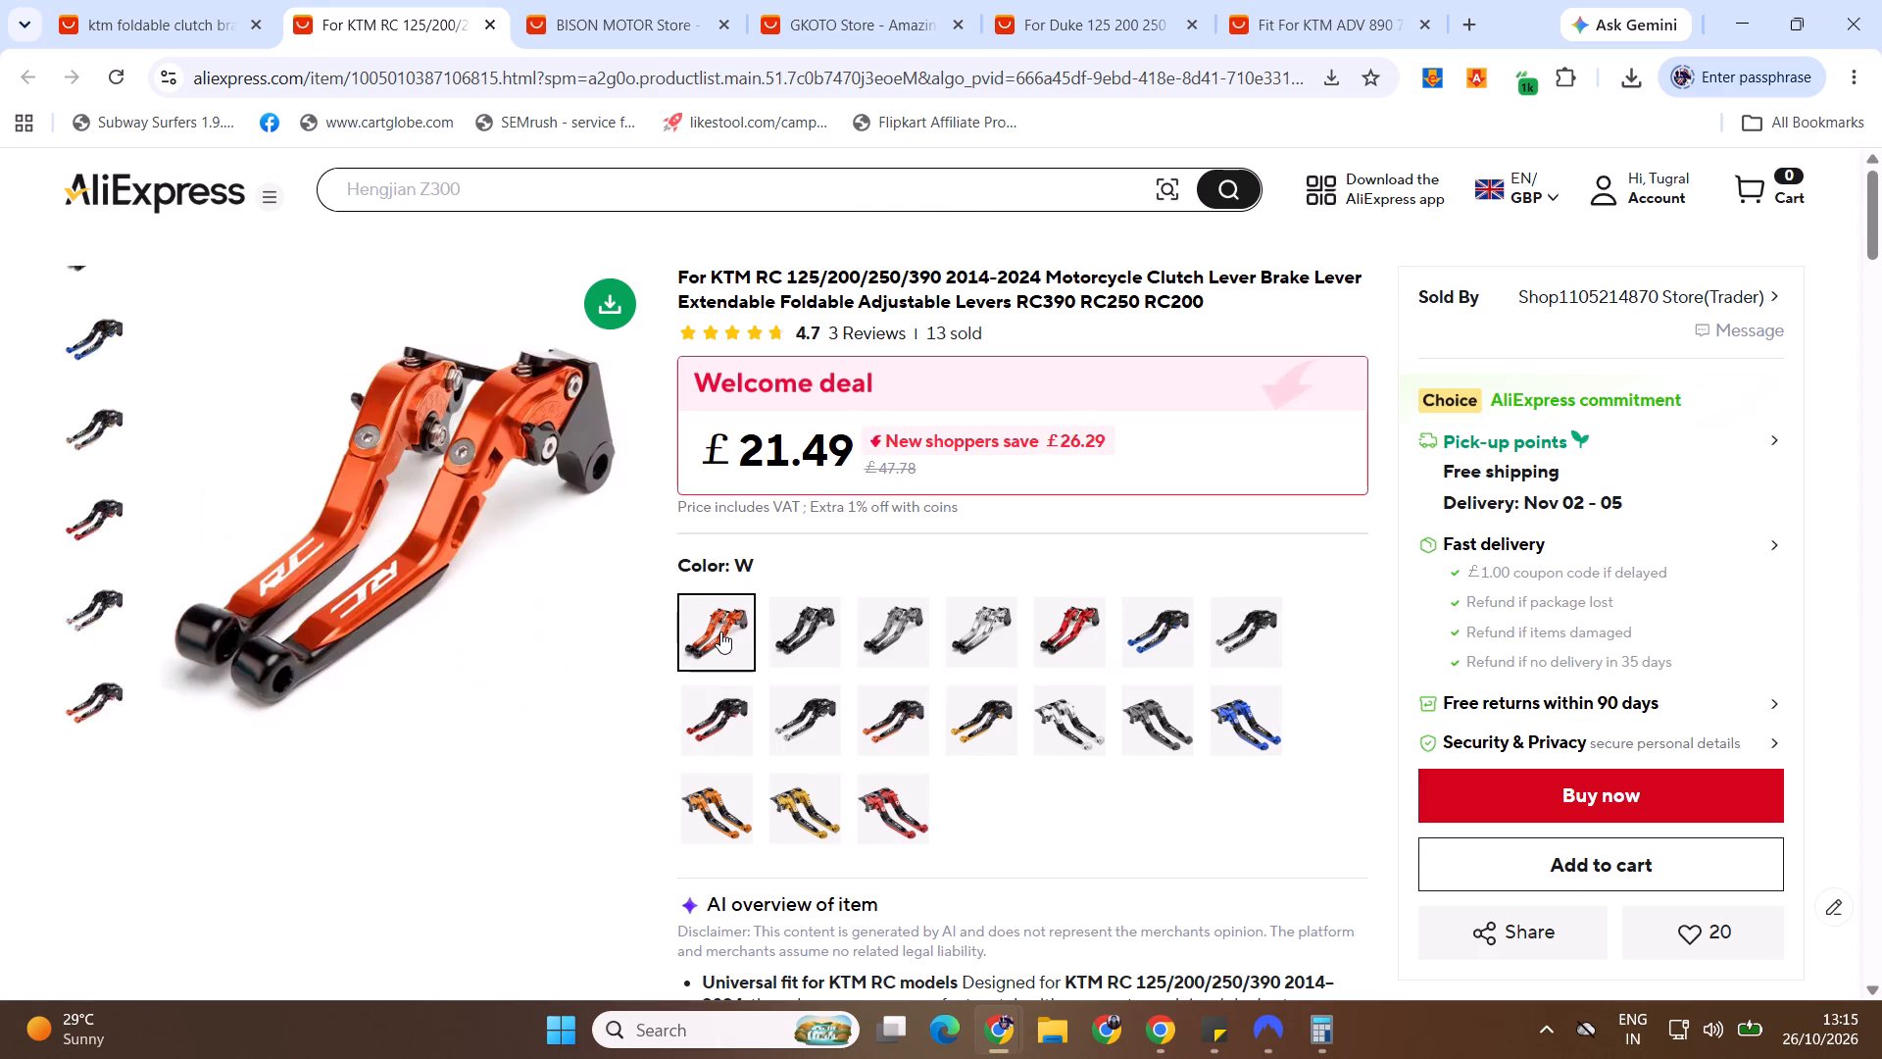
{"action": "key", "text": "alt+Tab"}
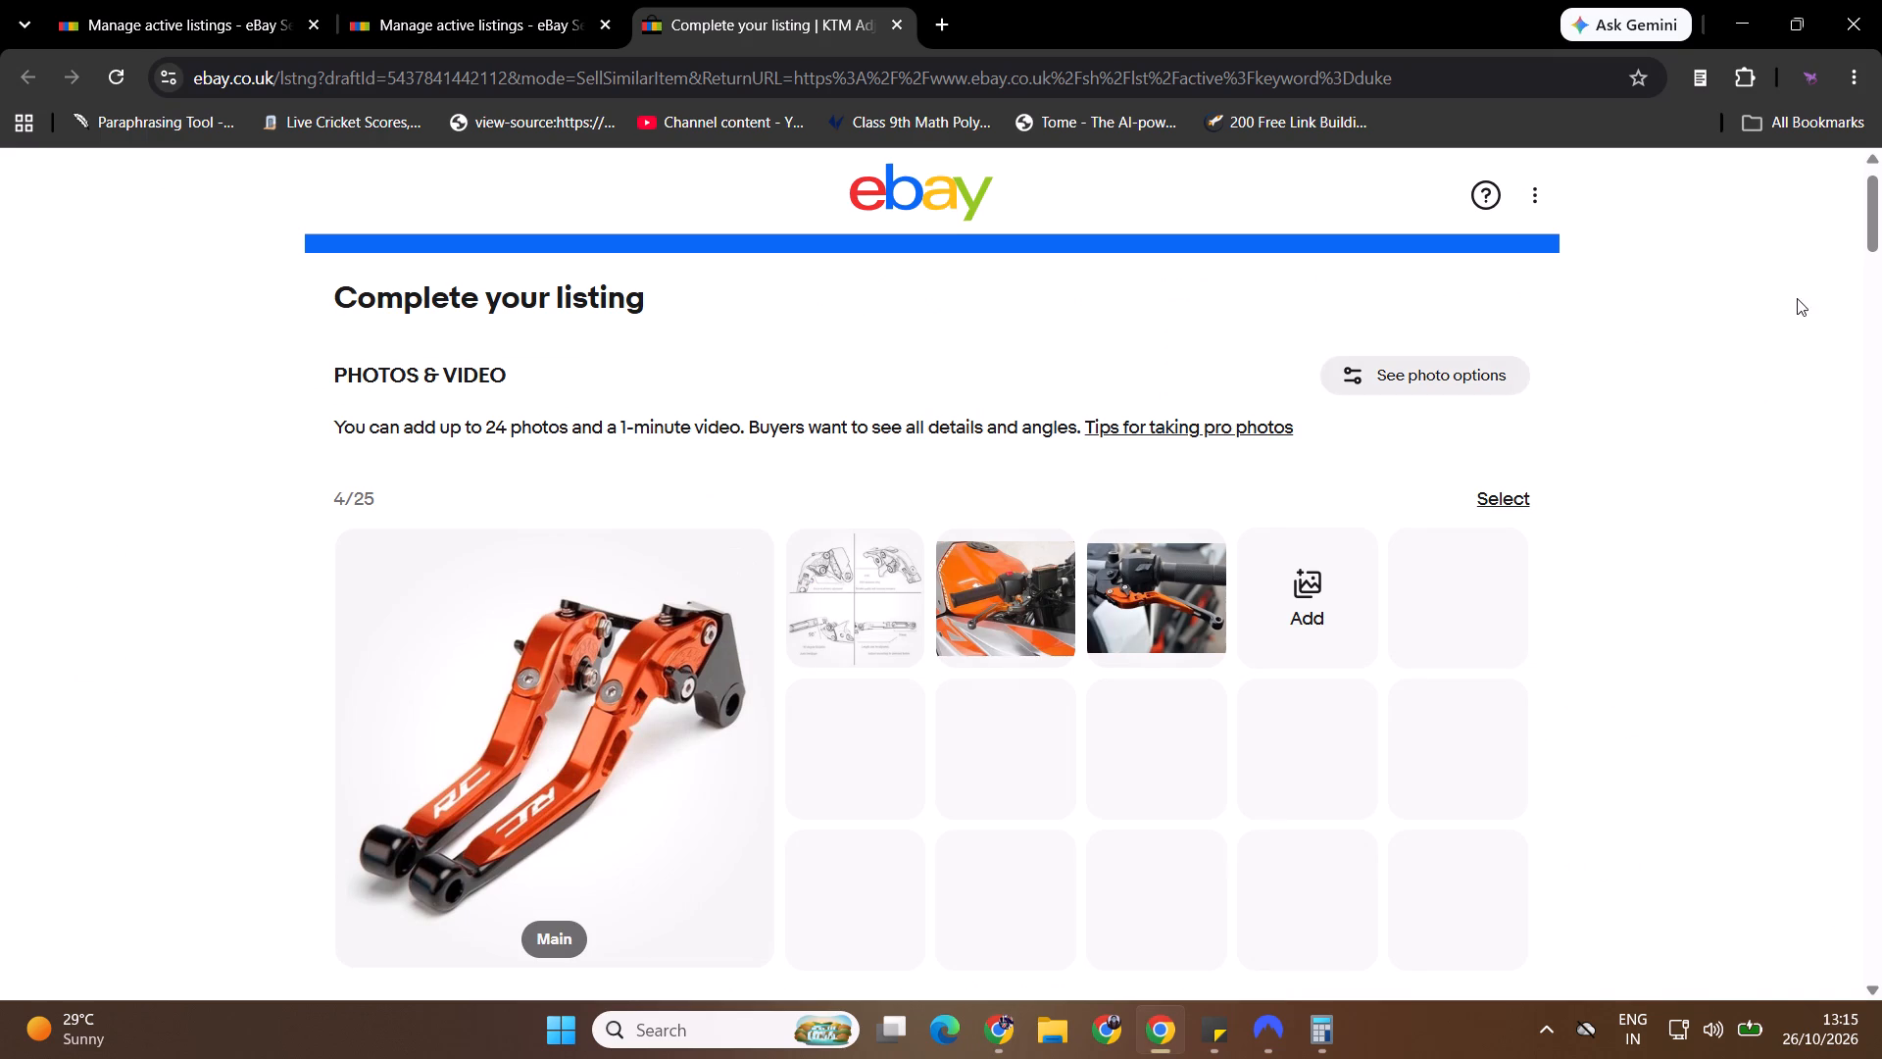
{"action": "left_click_drag", "start_coordinate": [1881, 214], "coordinate": [1881, 251]}
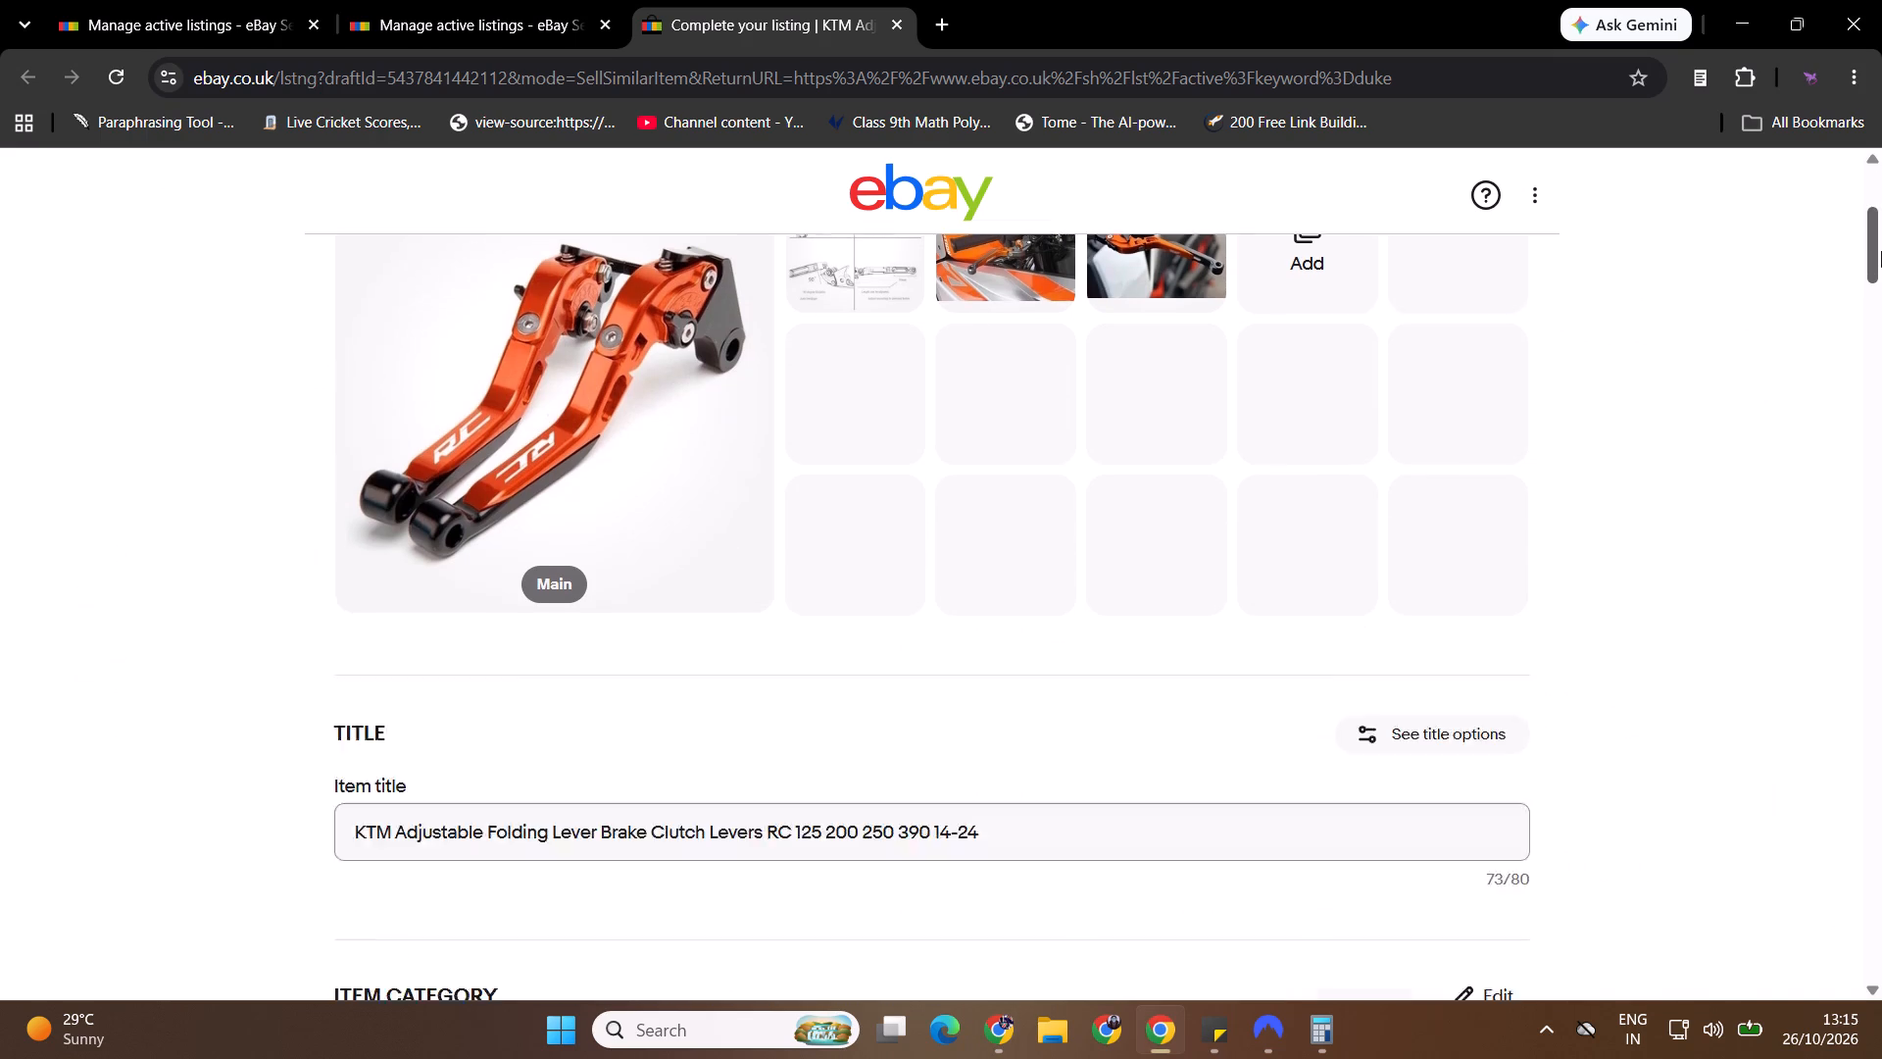
{"action": "left_click_drag", "start_coordinate": [1881, 251], "coordinate": [1881, 370]}
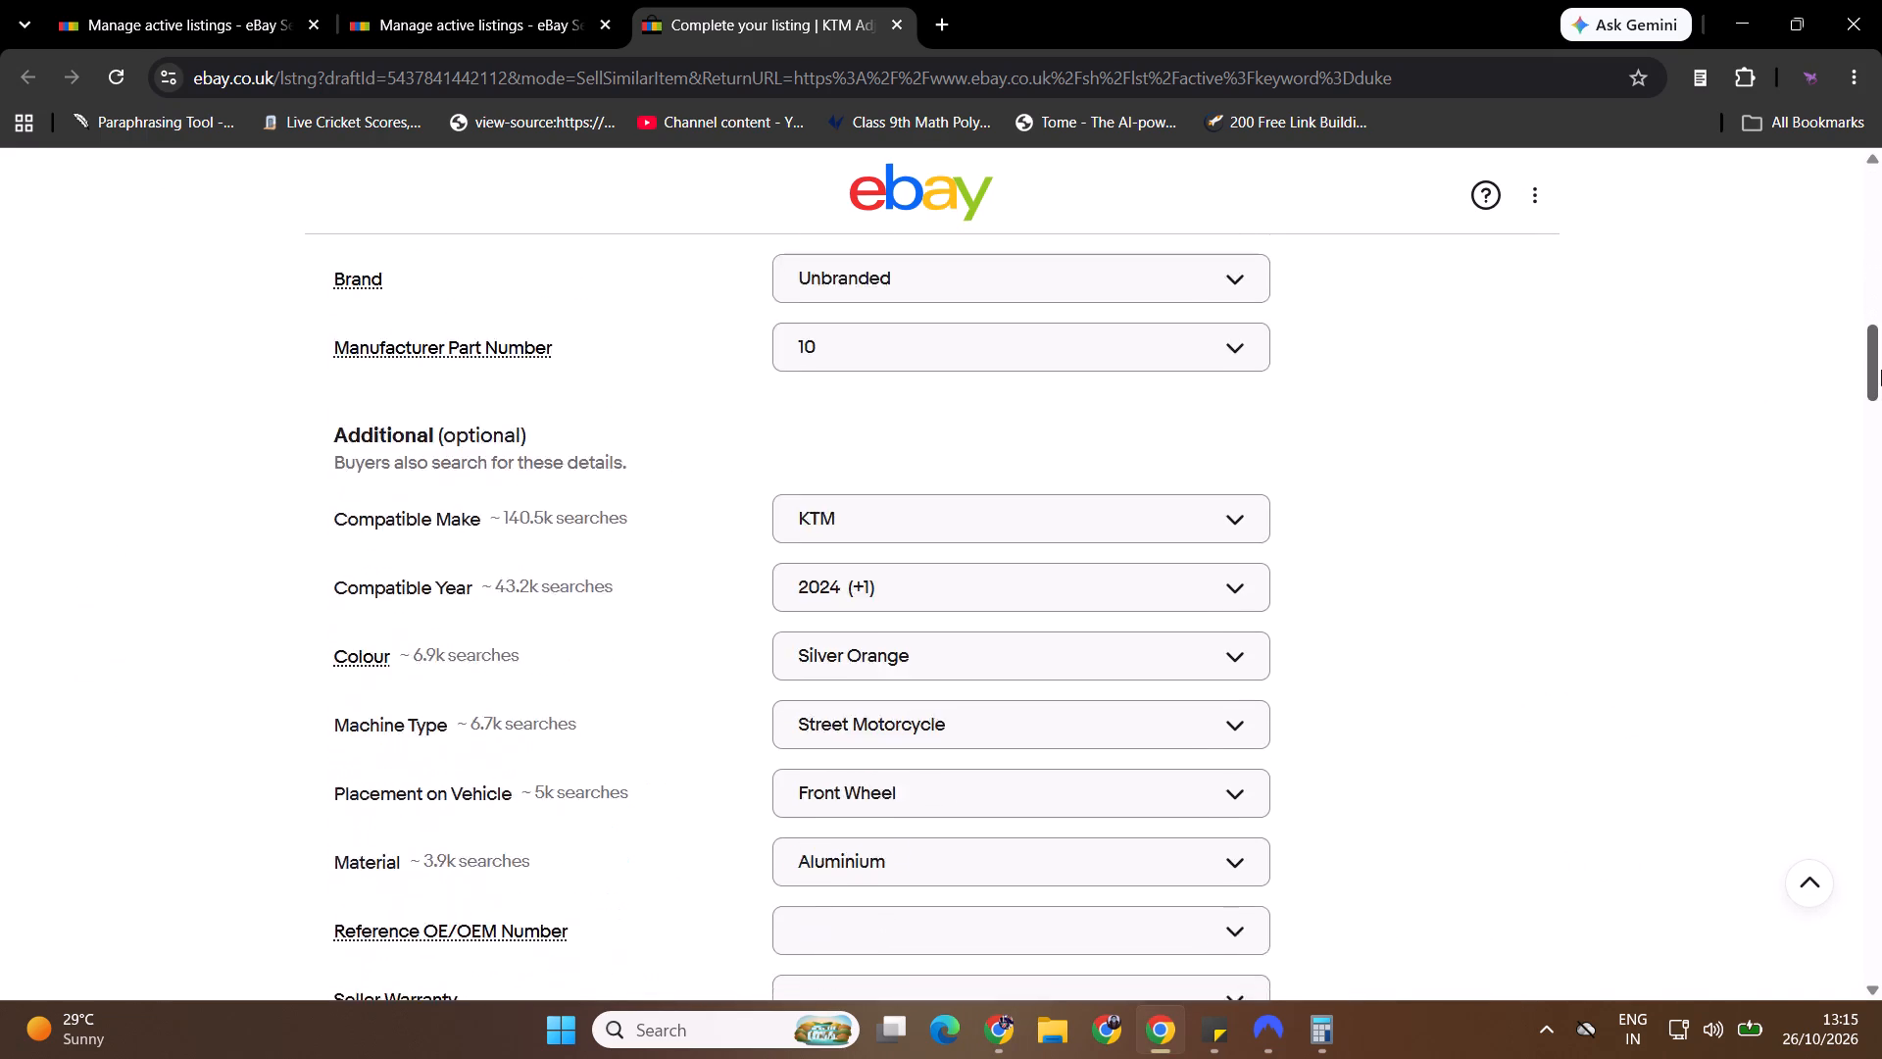
{"action": "left_click_drag", "start_coordinate": [1881, 370], "coordinate": [1881, 377]}
{"action": "left_click", "coordinate": [835, 510]}
{"action": "type", "text": "Orag"}
{"action": "key", "text": "BackSpace"}
{"action": "type", "text": "nge Black"}
{"action": "left_click", "coordinate": [920, 678]}
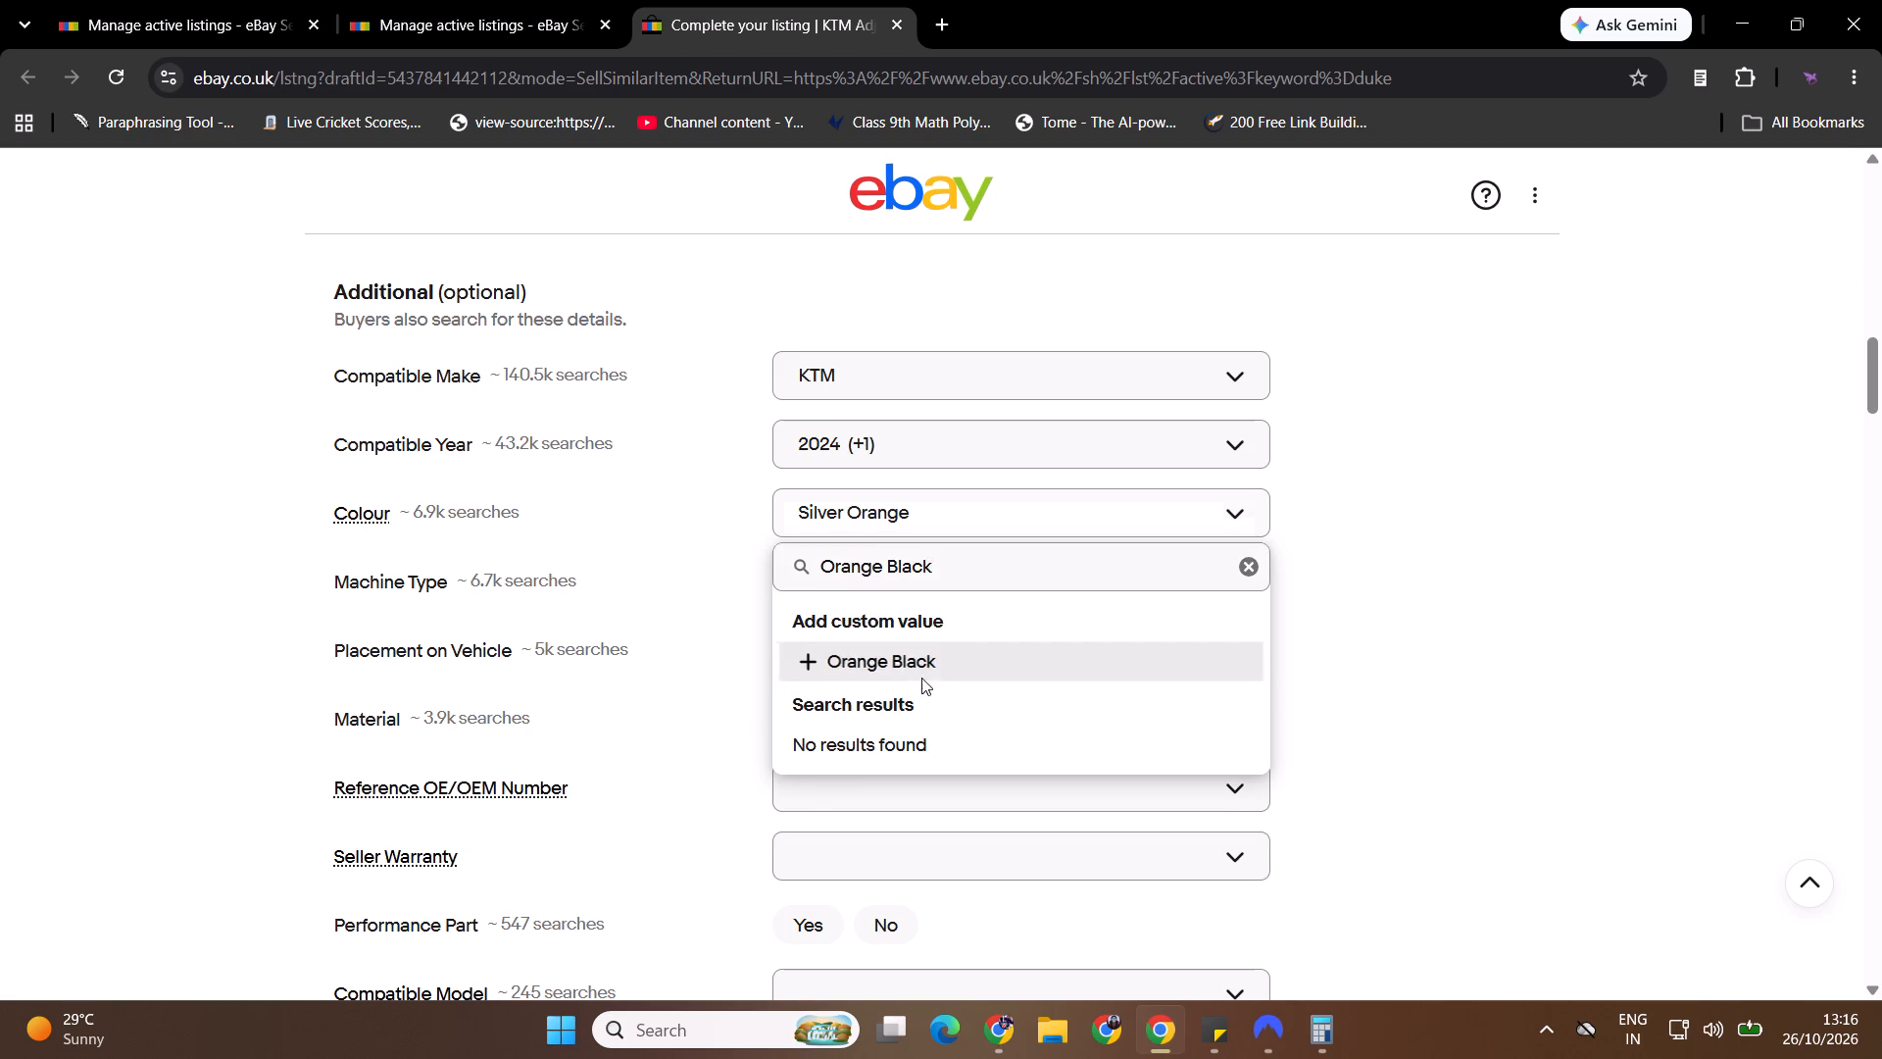
{"action": "left_click", "coordinate": [1670, 580]}
Copy the SKU KTM-RC-BCL-002 from the ChatGPT draft and use it to replace the listing's Sku value.
{"action": "left_click_drag", "start_coordinate": [1881, 363], "coordinate": [1880, 511]}
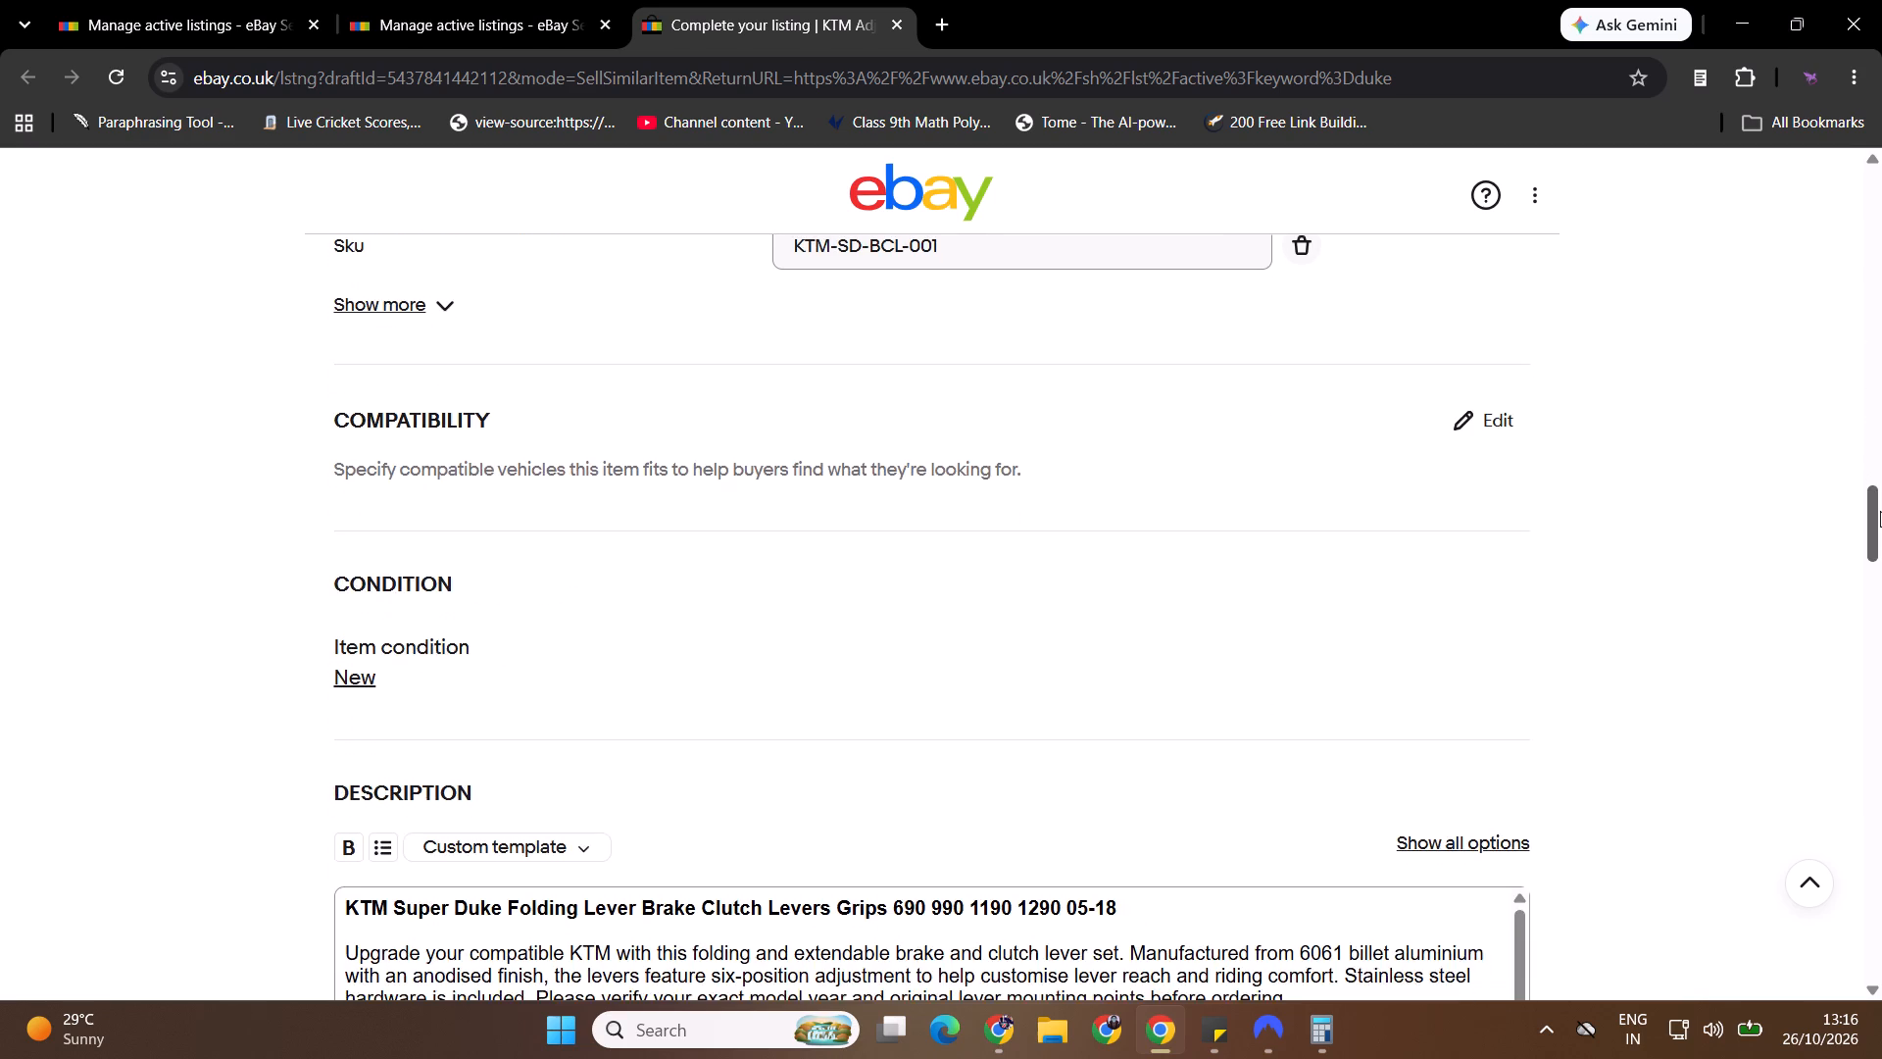
{"action": "left_click_drag", "start_coordinate": [1880, 511], "coordinate": [1881, 497]}
{"action": "key", "text": "alt+Tab"}
{"action": "key", "text": "alt+Tab"}
{"action": "key", "text": "alt+Tab"}
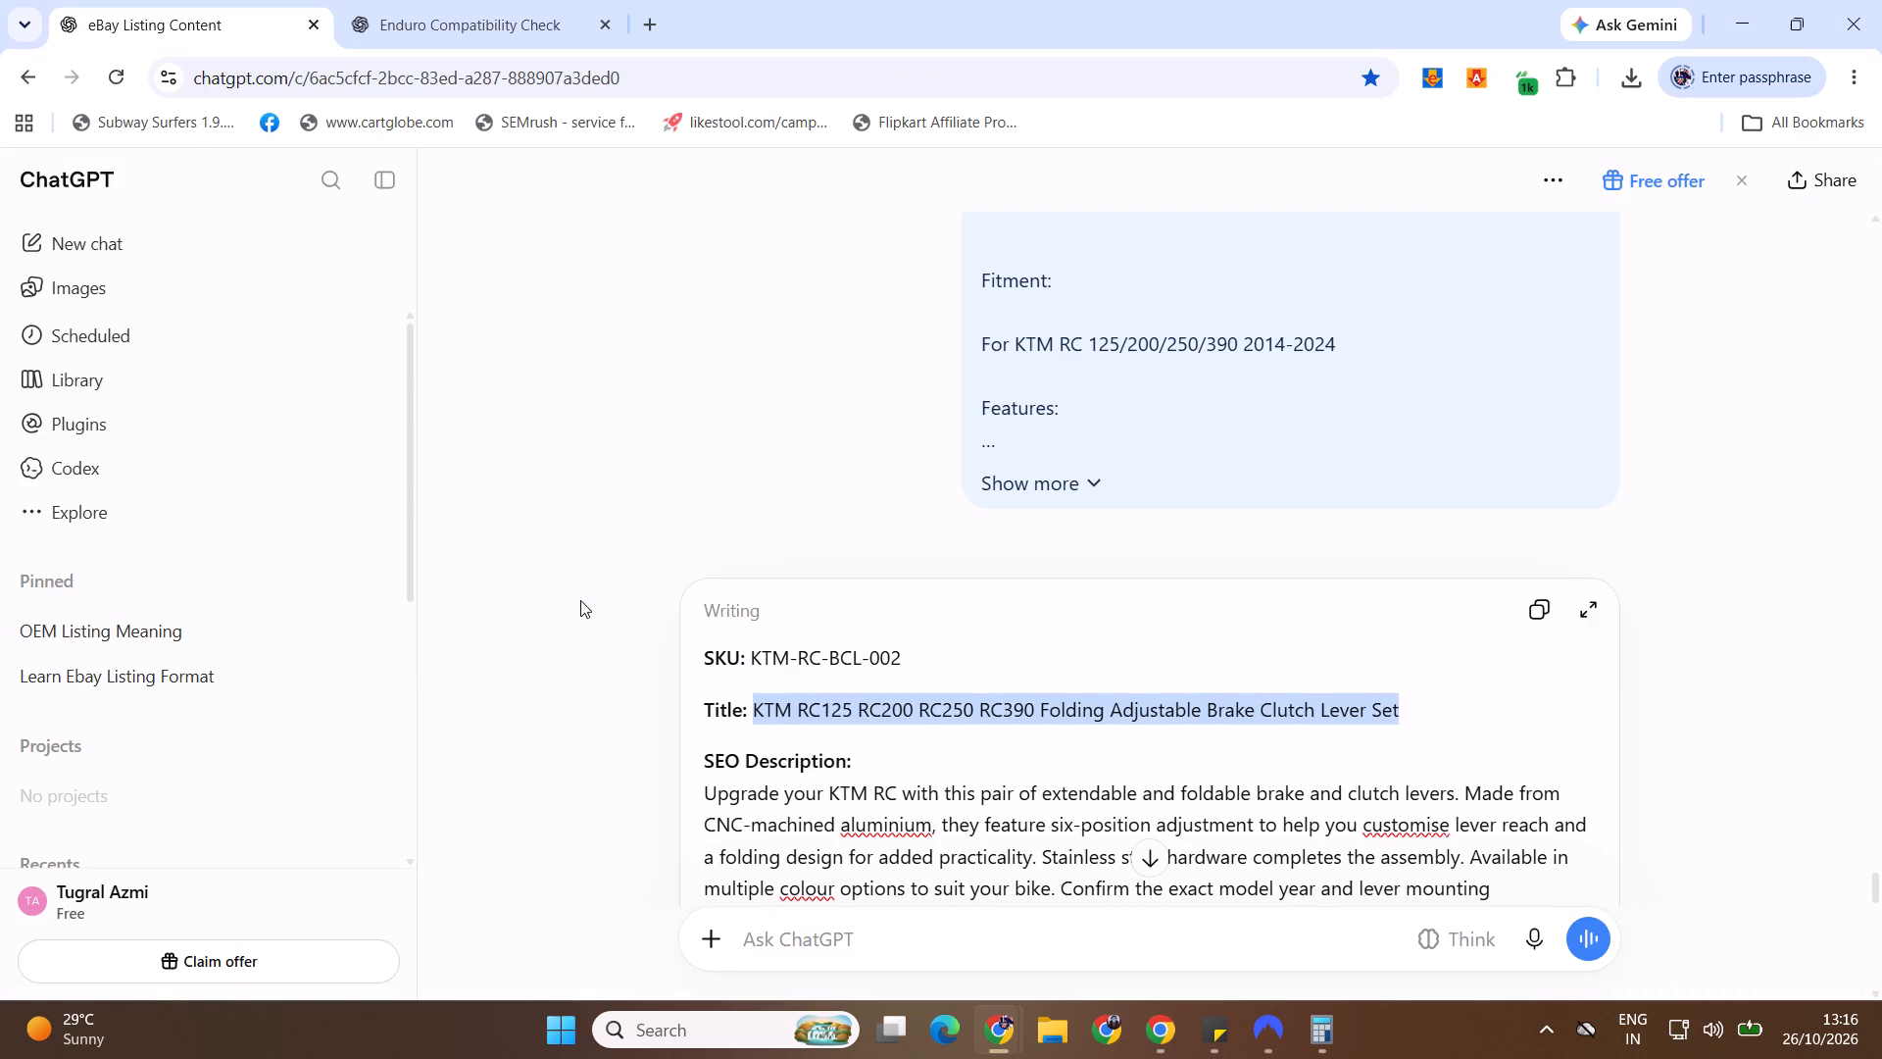
{"action": "left_click_drag", "start_coordinate": [751, 649], "coordinate": [1008, 646], "text": "ctrl"}
{"action": "key", "text": "ctrl+c"}
{"action": "key", "text": "alt+Tab"}
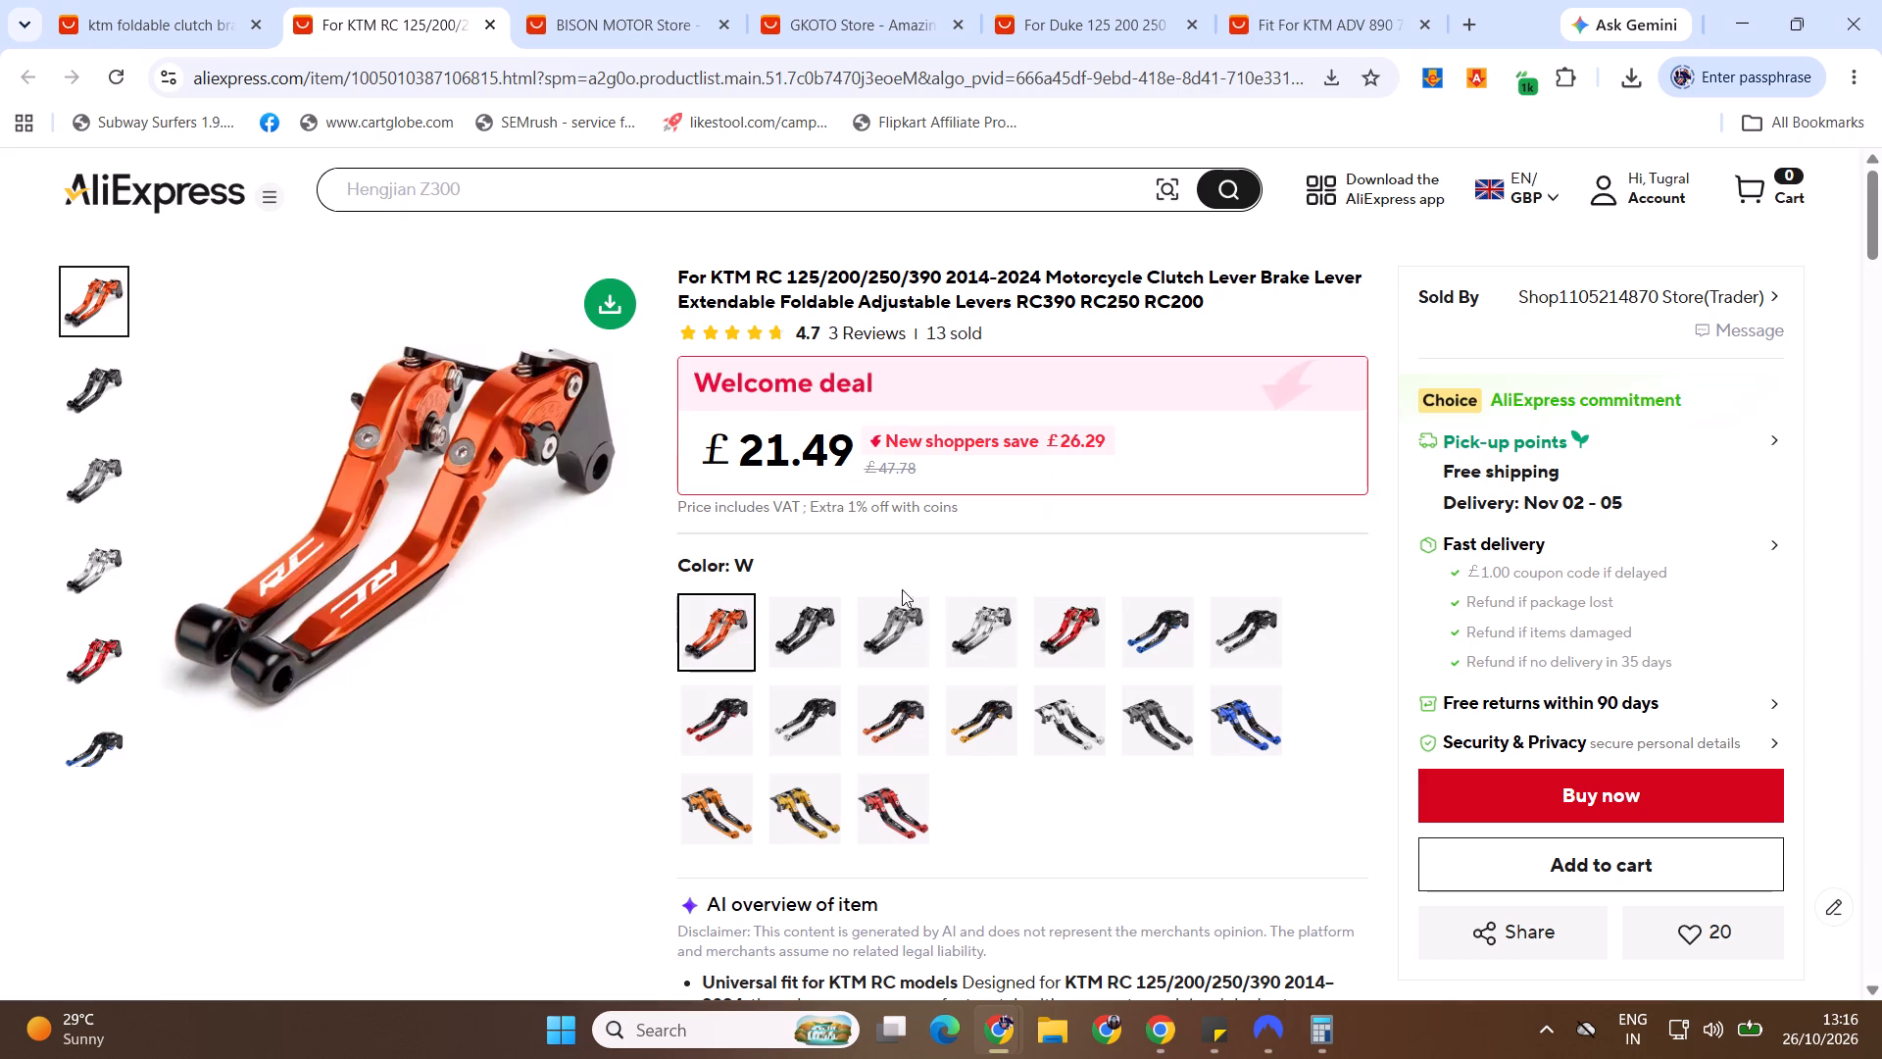
{"action": "key", "text": "alt+Tab"}
{"action": "key", "text": "alt+Tab"}
{"action": "left_click", "coordinate": [983, 392], "text": "ctrl"}
{"action": "key", "text": "ctrl+a"}
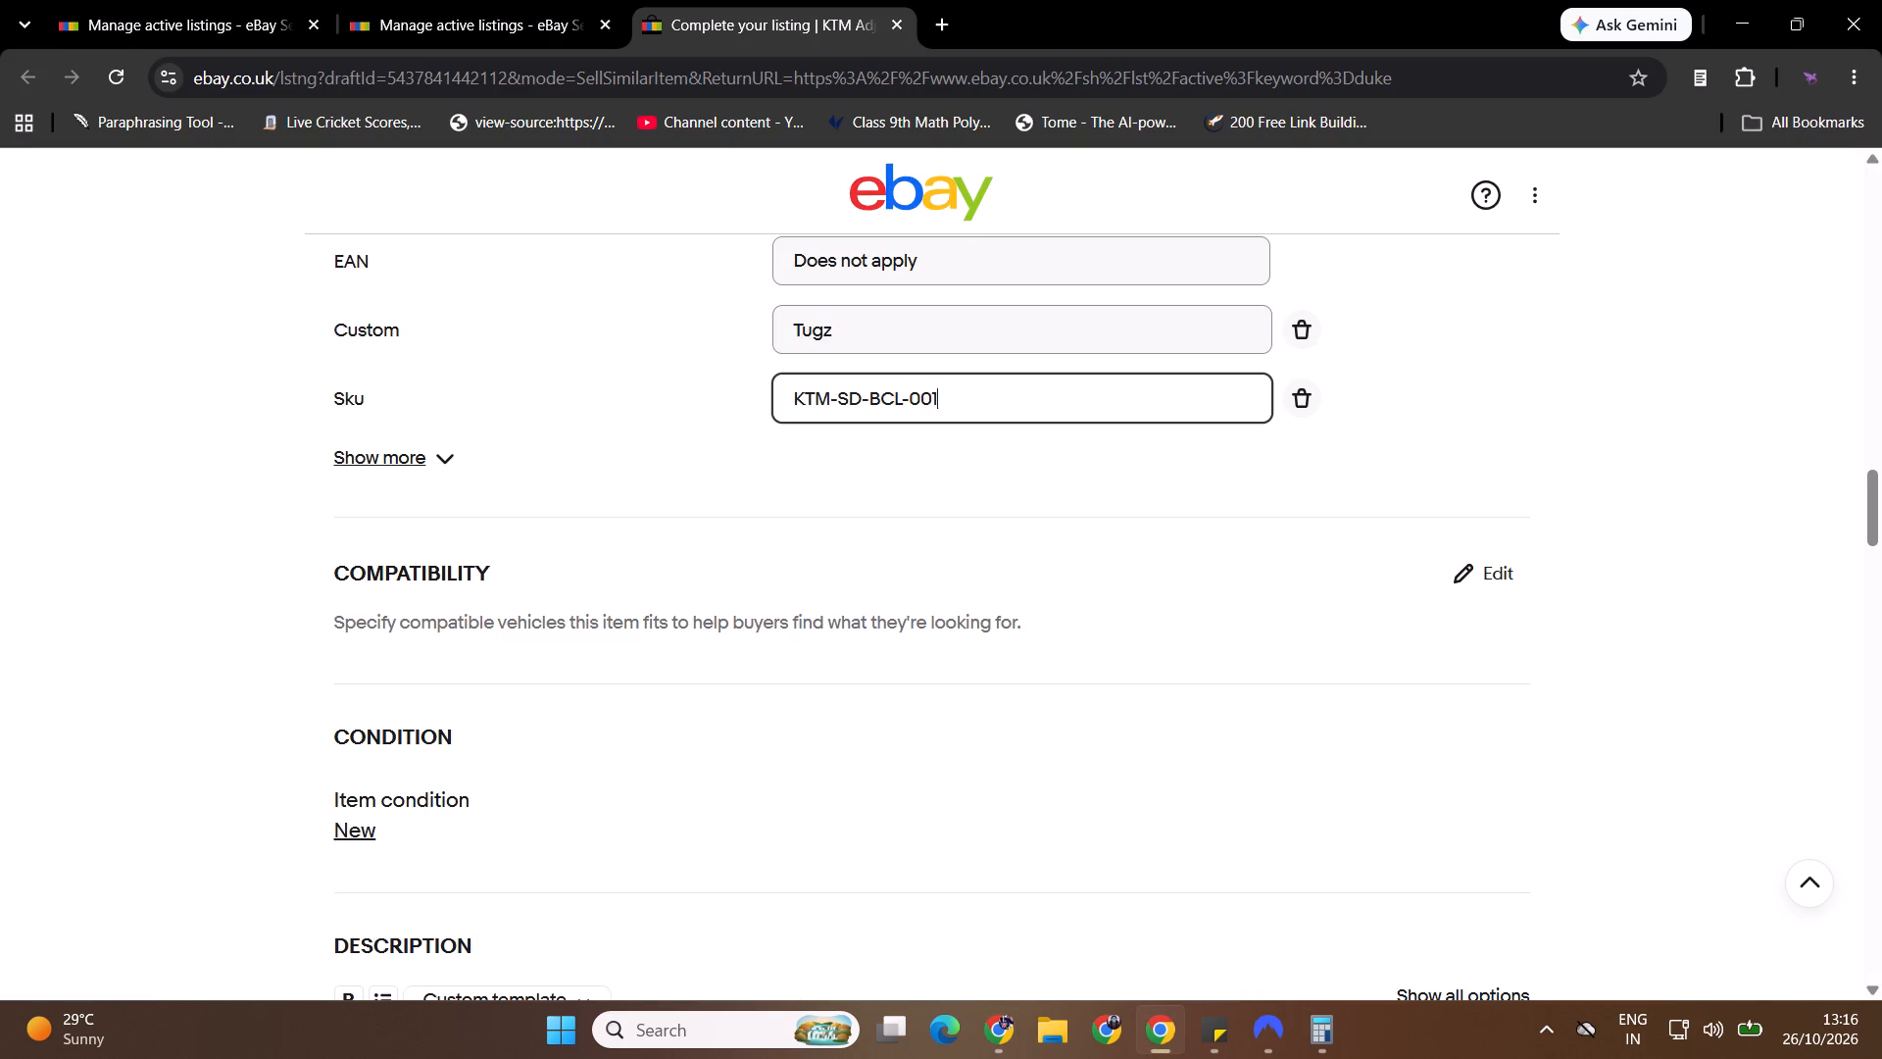
{"action": "key", "text": "ctrl+v"}
{"action": "left_click_drag", "start_coordinate": [1881, 503], "coordinate": [1881, 552]}
{"action": "left_click_drag", "start_coordinate": [1881, 553], "coordinate": [1881, 567]}
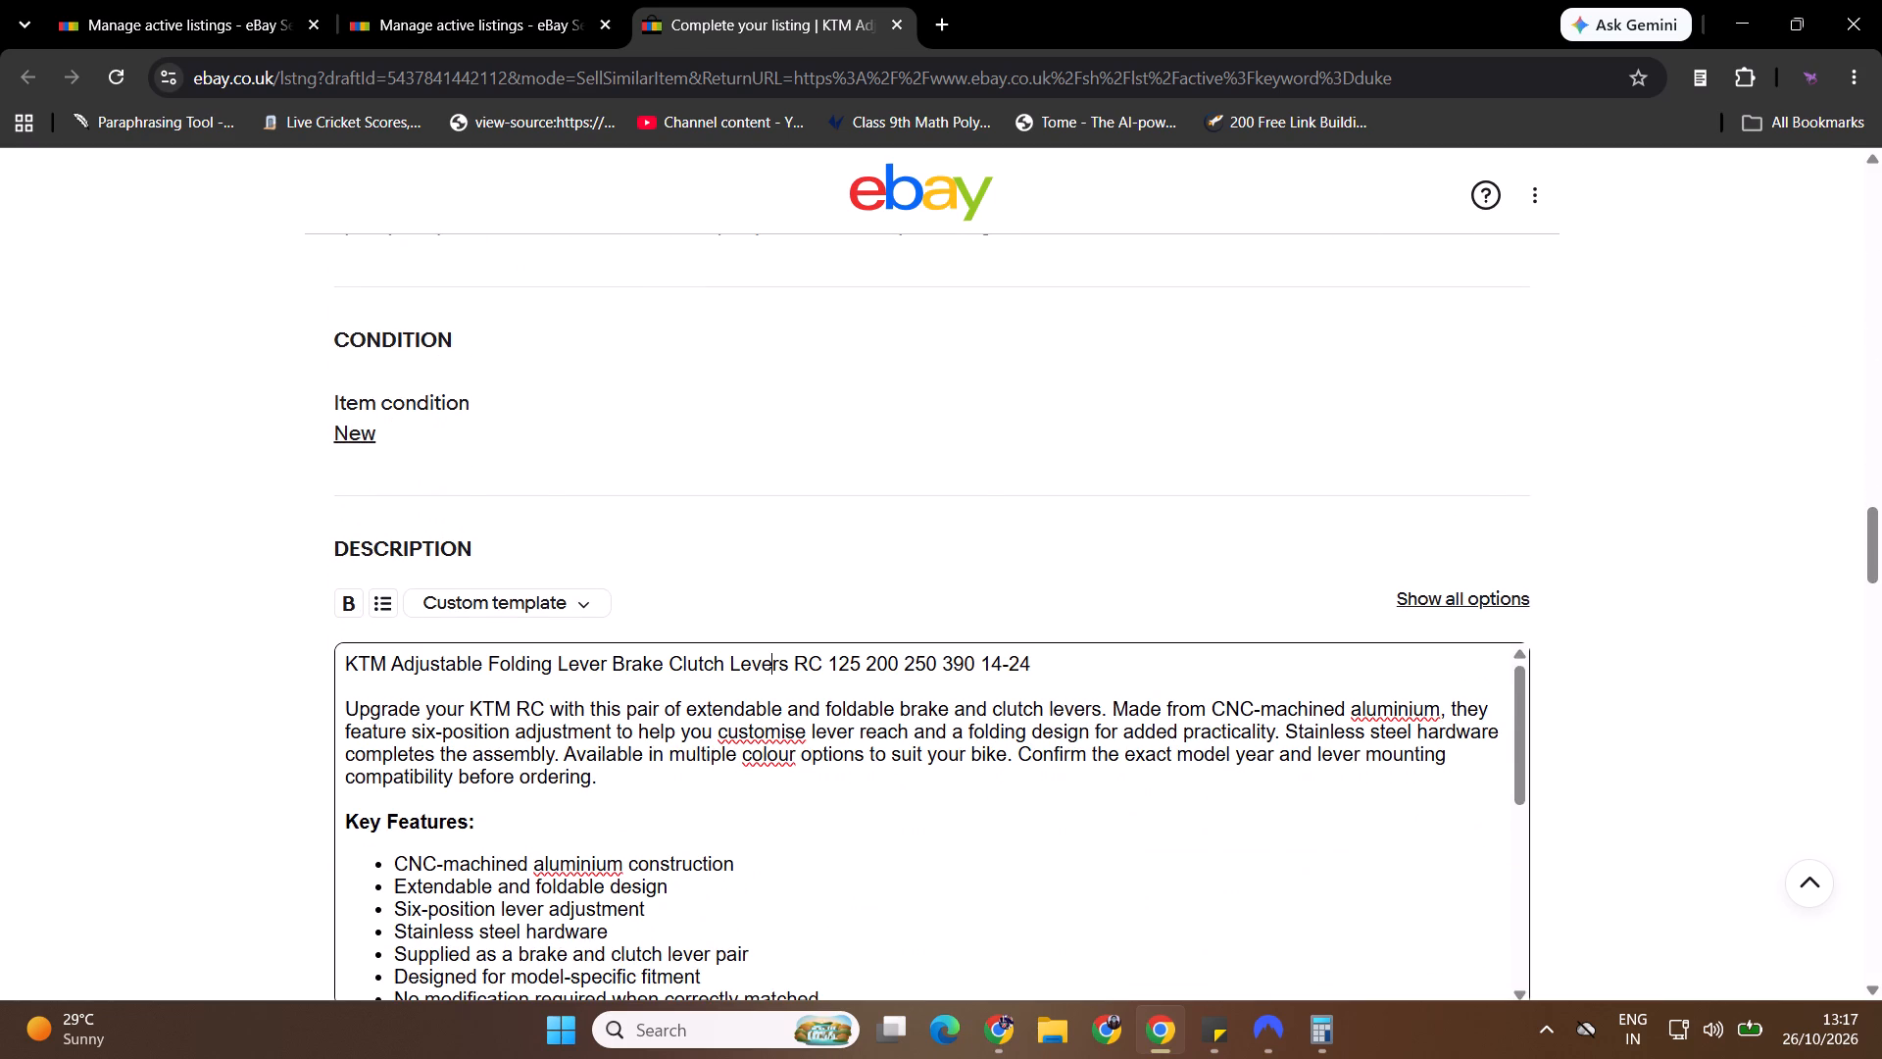
{"action": "key", "text": "ctrl+Left"}
{"action": "key", "text": "ctrl+Left"}
{"action": "key", "text": "ctrl+Left"}
{"action": "key", "text": "ctrl+Left"}
{"action": "key", "text": "ctrl+Left"}
{"action": "key", "text": "ctrl+Right"}
{"action": "type", "text": "Hnad"}
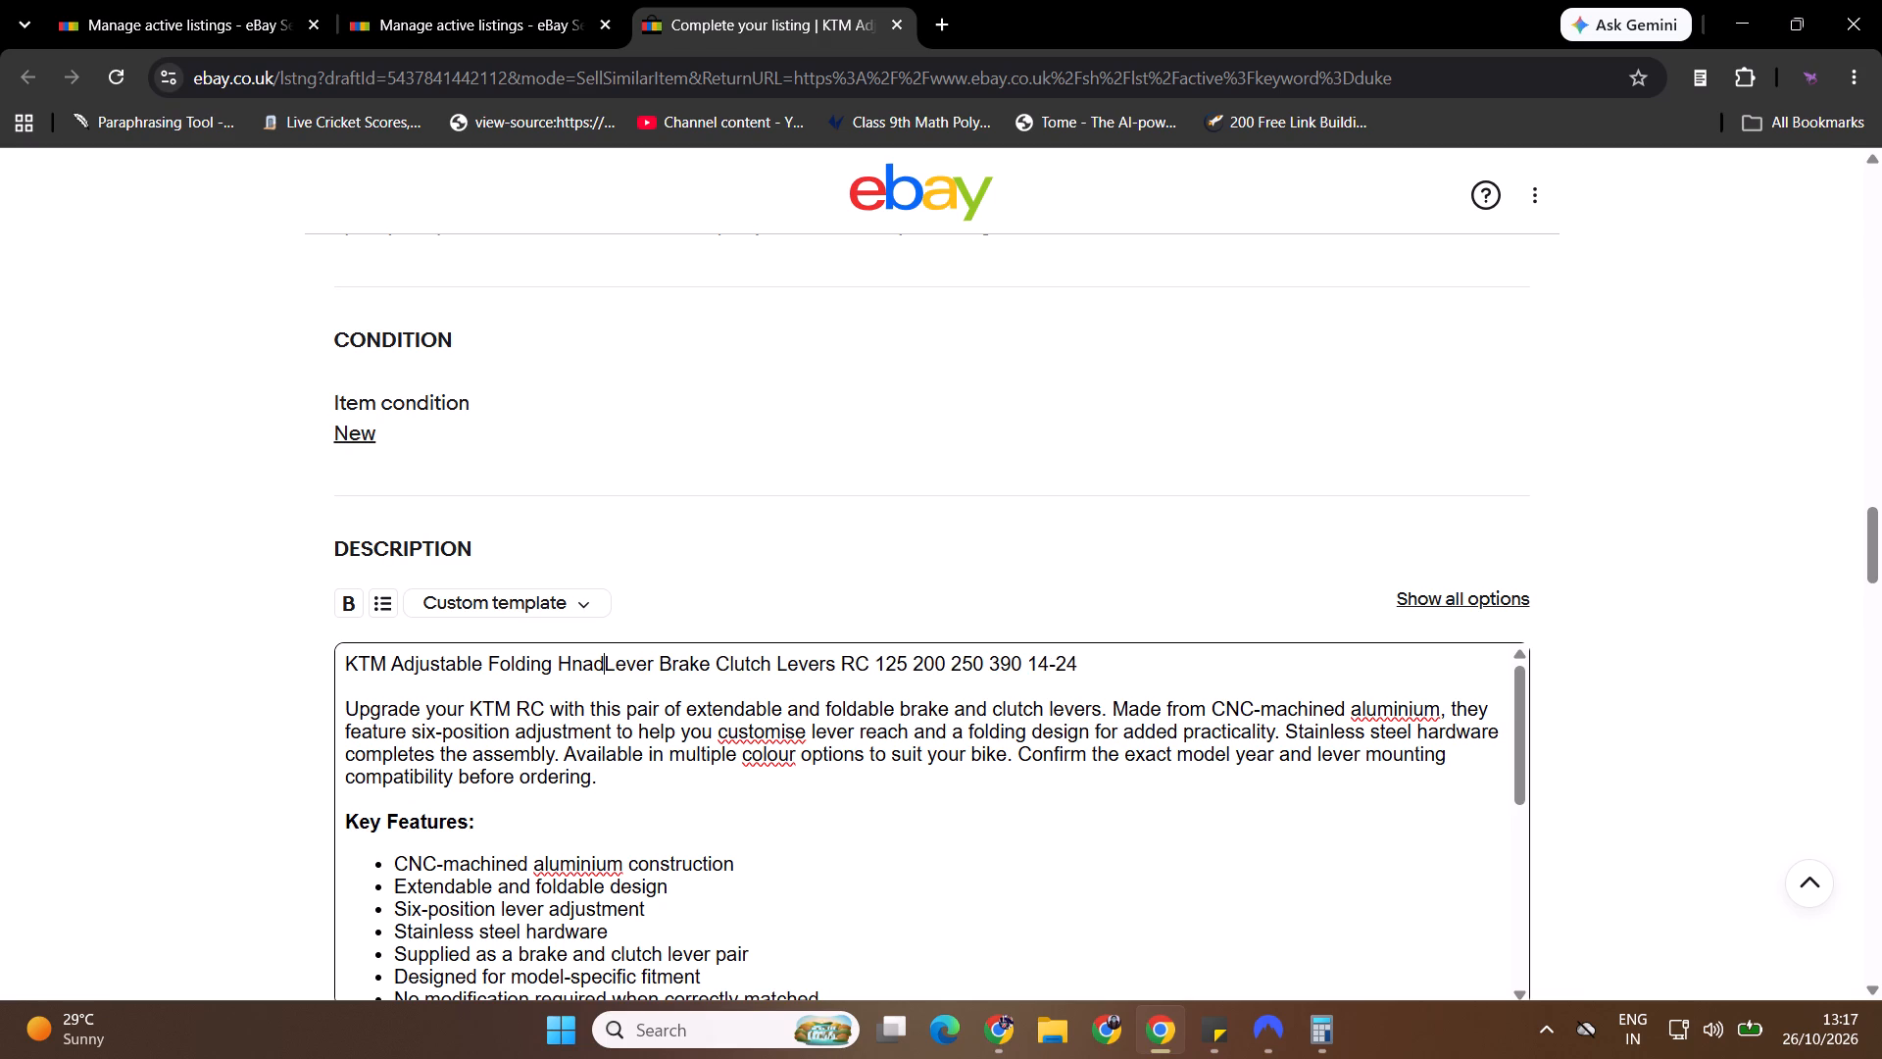
{"action": "key", "text": "BackSpace"}
{"action": "key", "text": "BackSpace"}
{"action": "key", "text": "BackSpace"}
{"action": "type", "text": "andlebar"}
{"action": "key", "text": "space"}
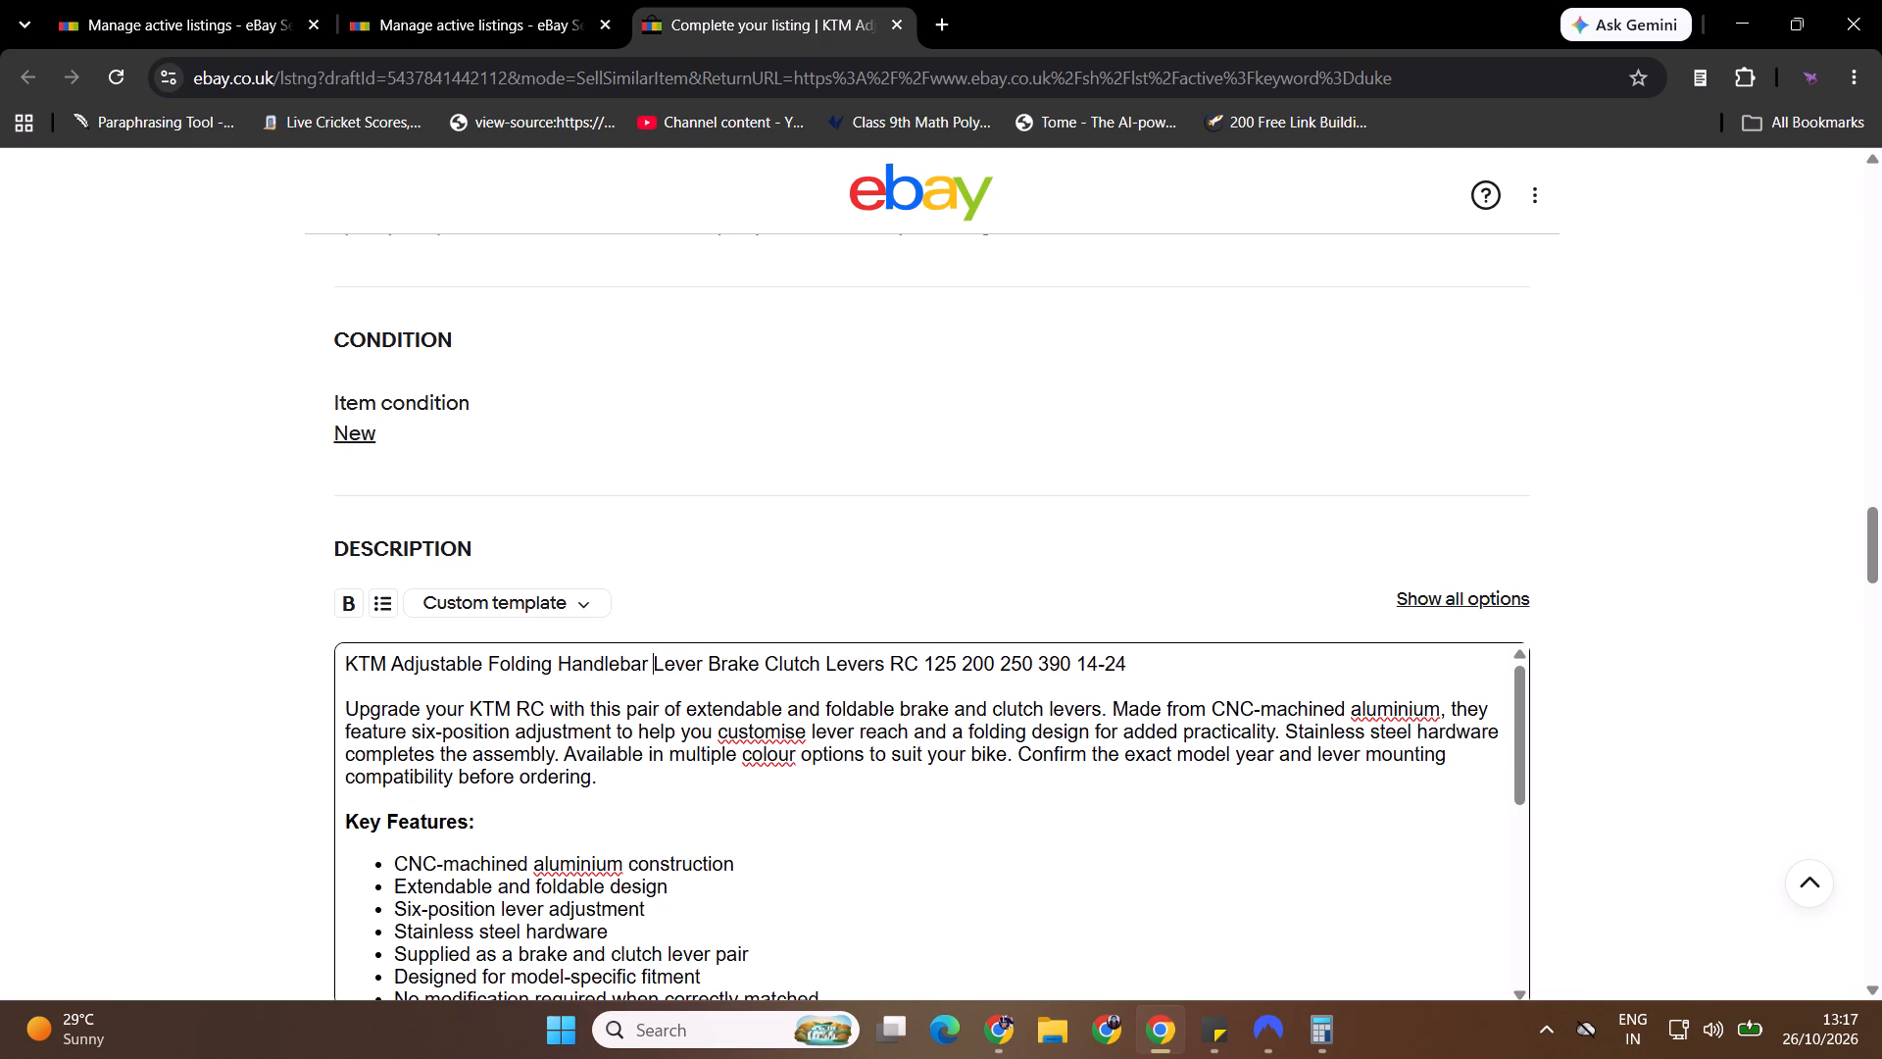
{"action": "type", "text": "Handlke"}
{"action": "key", "text": "space"}
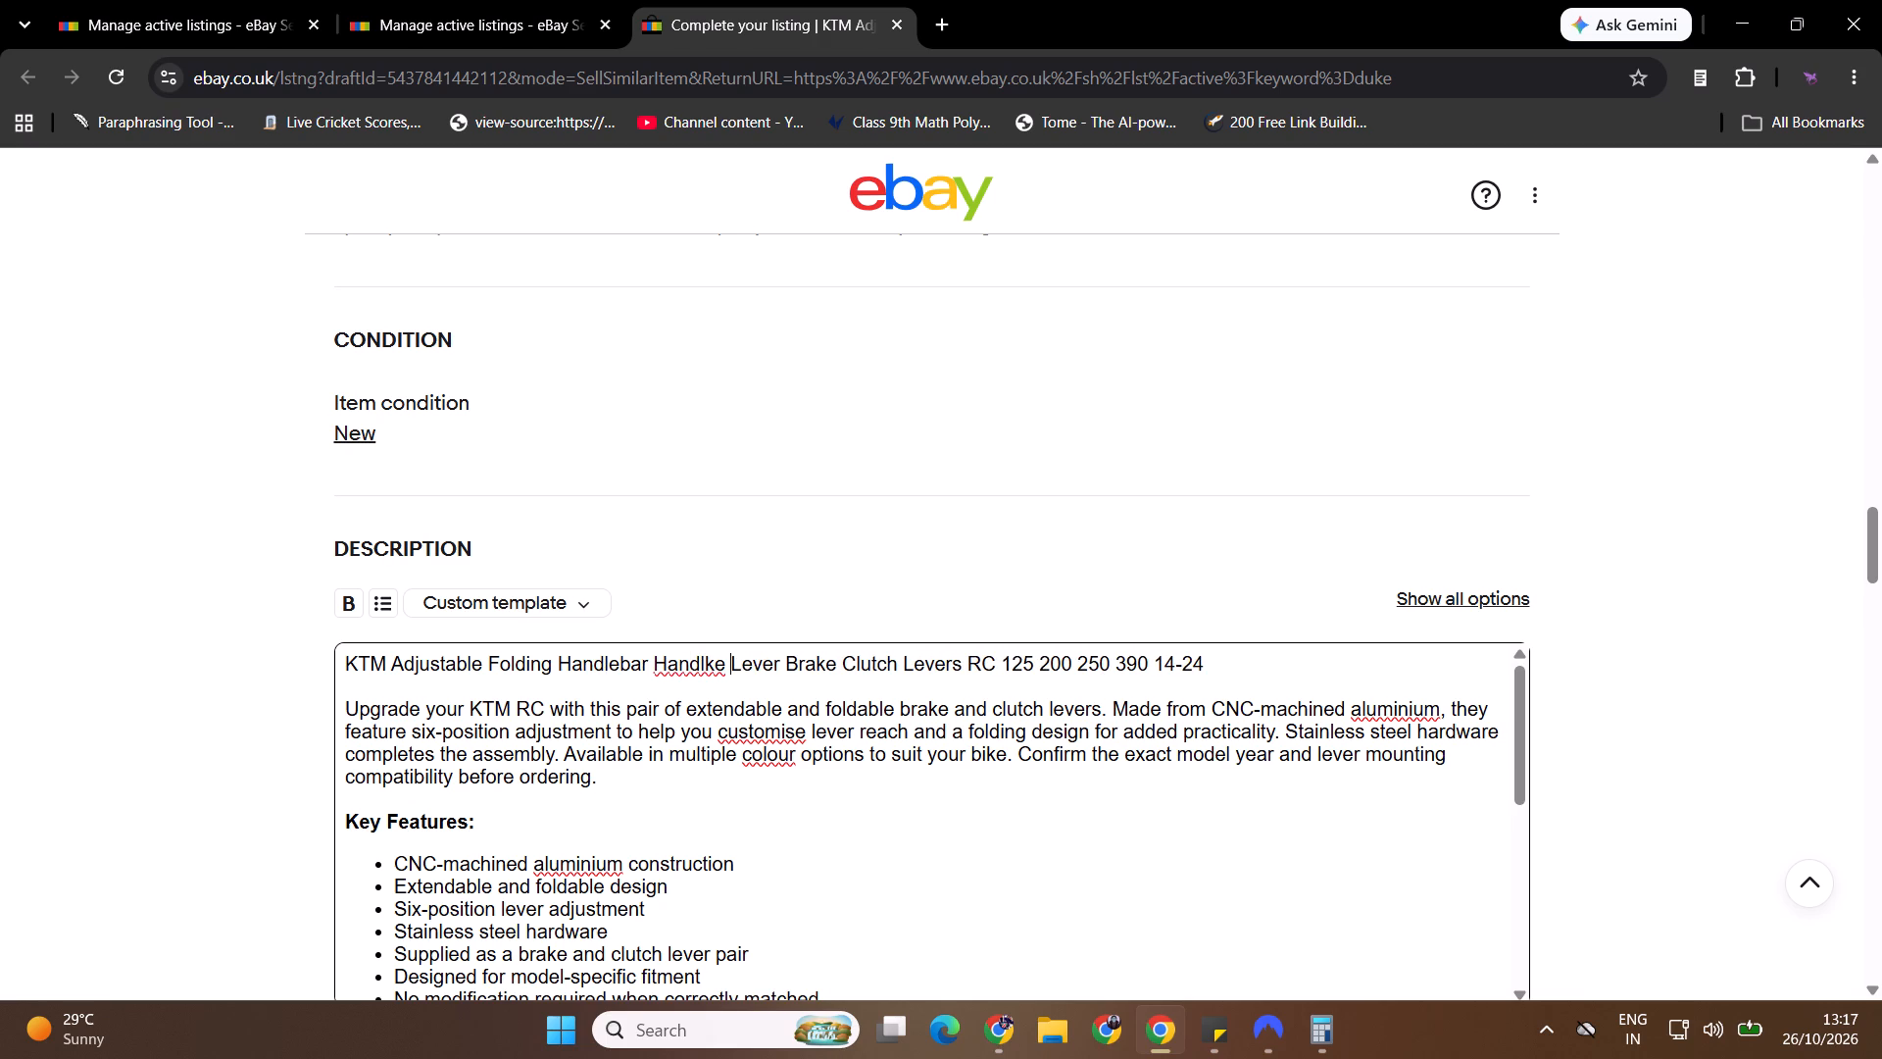
{"action": "key", "text": "BackSpace"}
{"action": "key", "text": "BackSpace"}
{"action": "key", "text": "BackSpace"}
{"action": "type", "text": "e bar"}
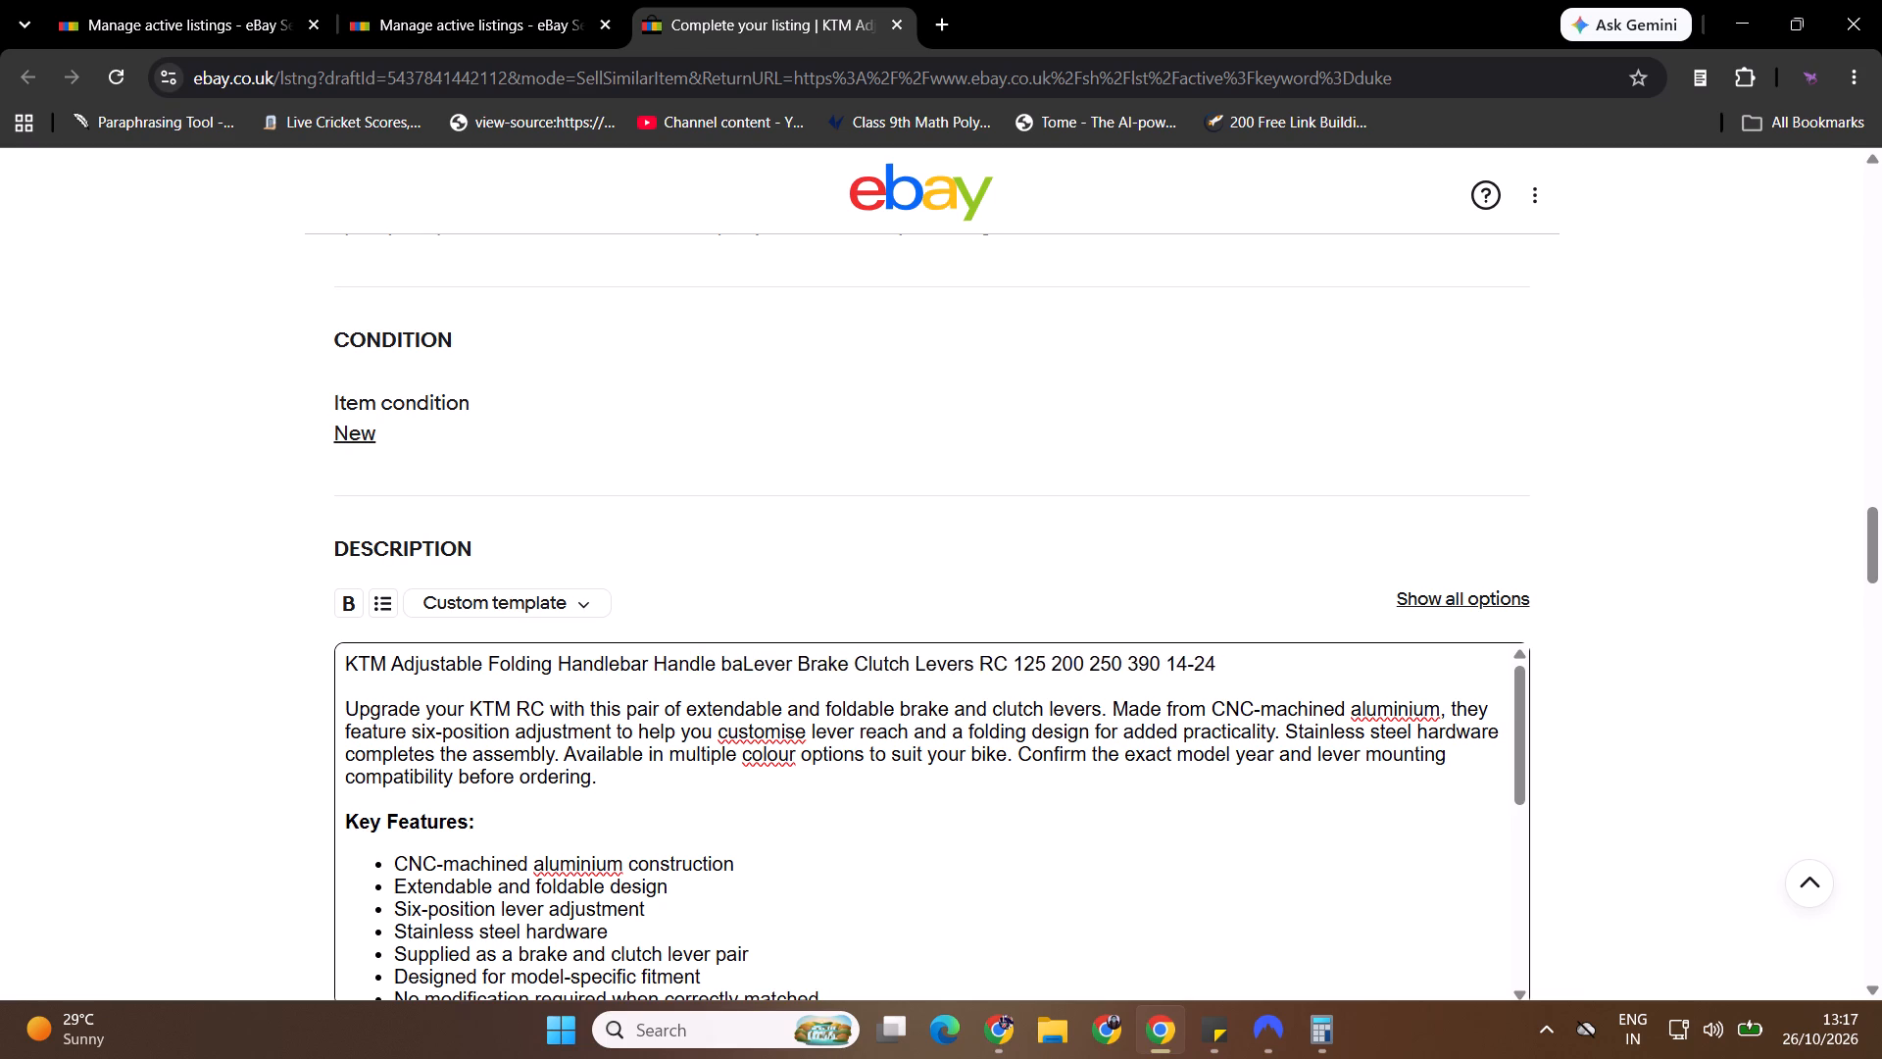
{"action": "key", "text": "BackSpace"}
{"action": "key", "text": "BackSpace"}
{"action": "key", "text": "BackSpace"}
{"action": "type", "text": "Bar"}
{"action": "key", "text": "space"}
Insert "Grips" before "RC" in the description's title line.
{"action": "key", "text": "ctrl+Right"}
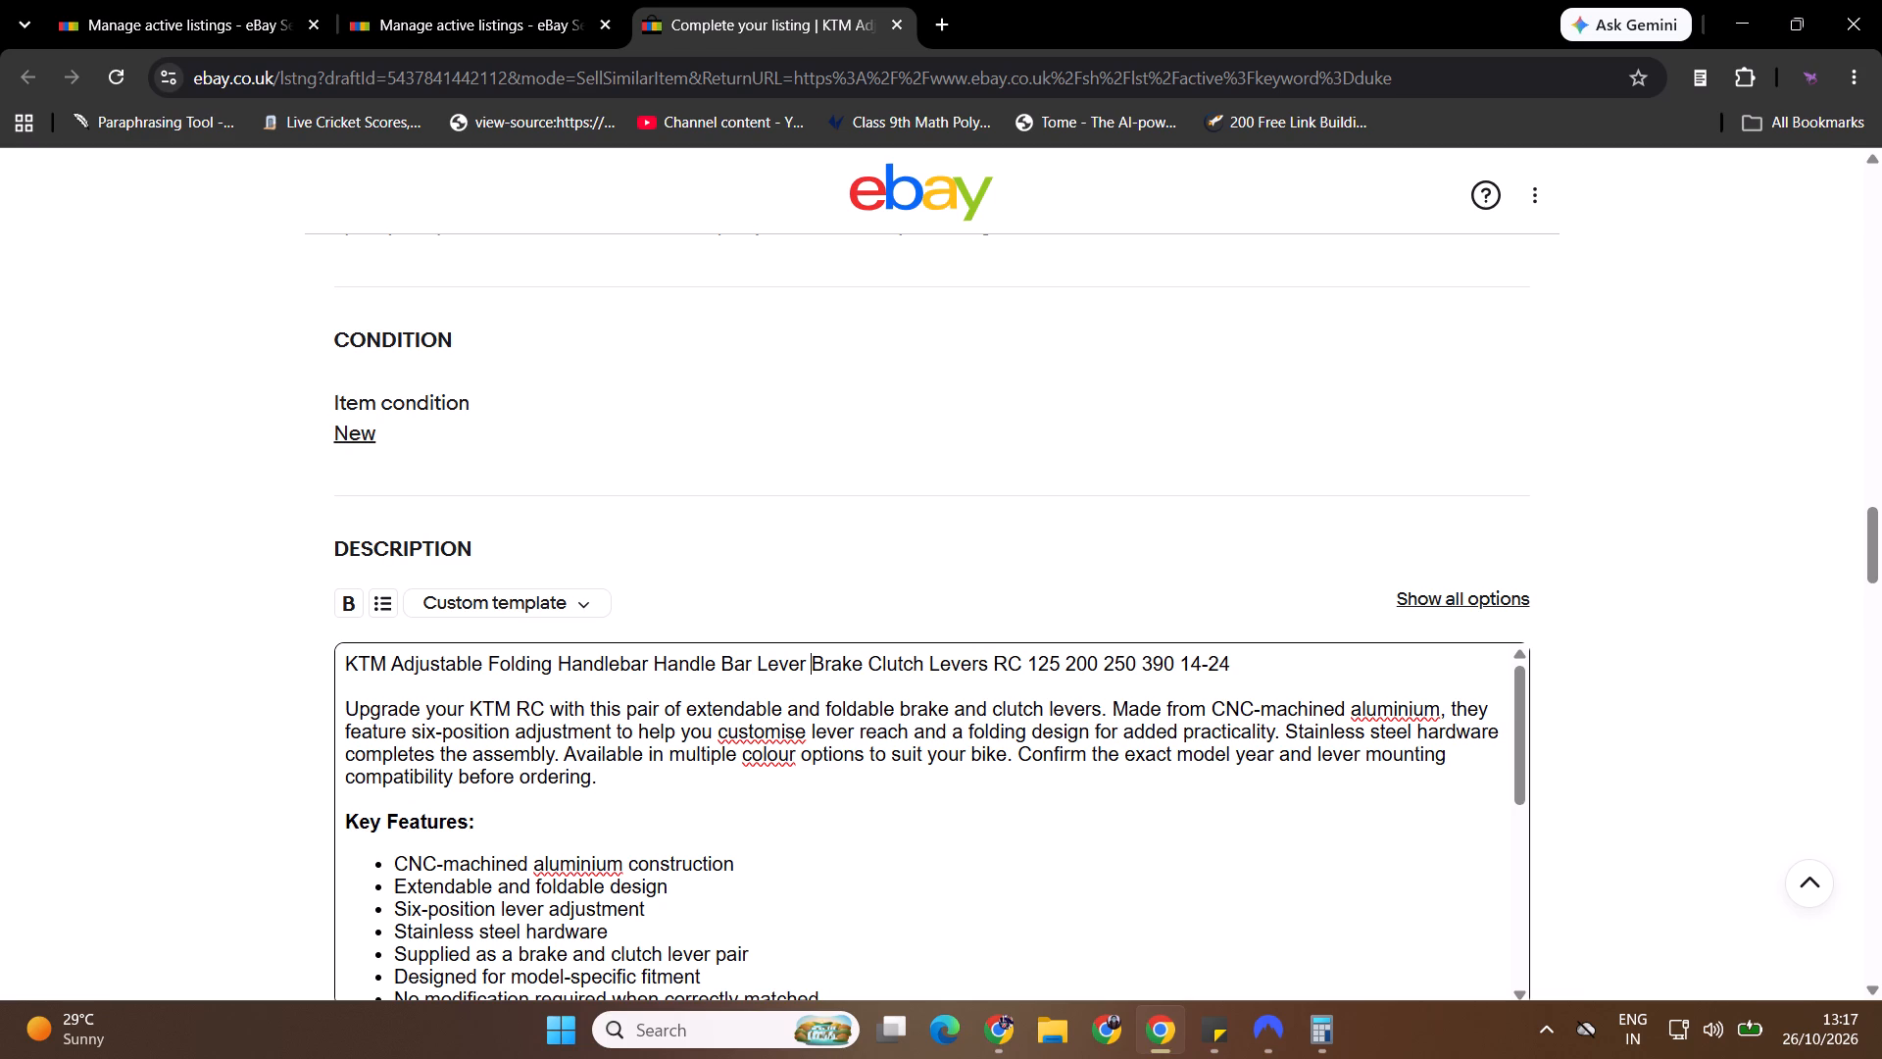
{"action": "key", "text": "ctrl+Right"}
{"action": "key", "text": "ctrl+Right"}
{"action": "key", "text": "ctrl+Right"}
{"action": "type", "text": "Grips"}
{"action": "key", "text": "space"}
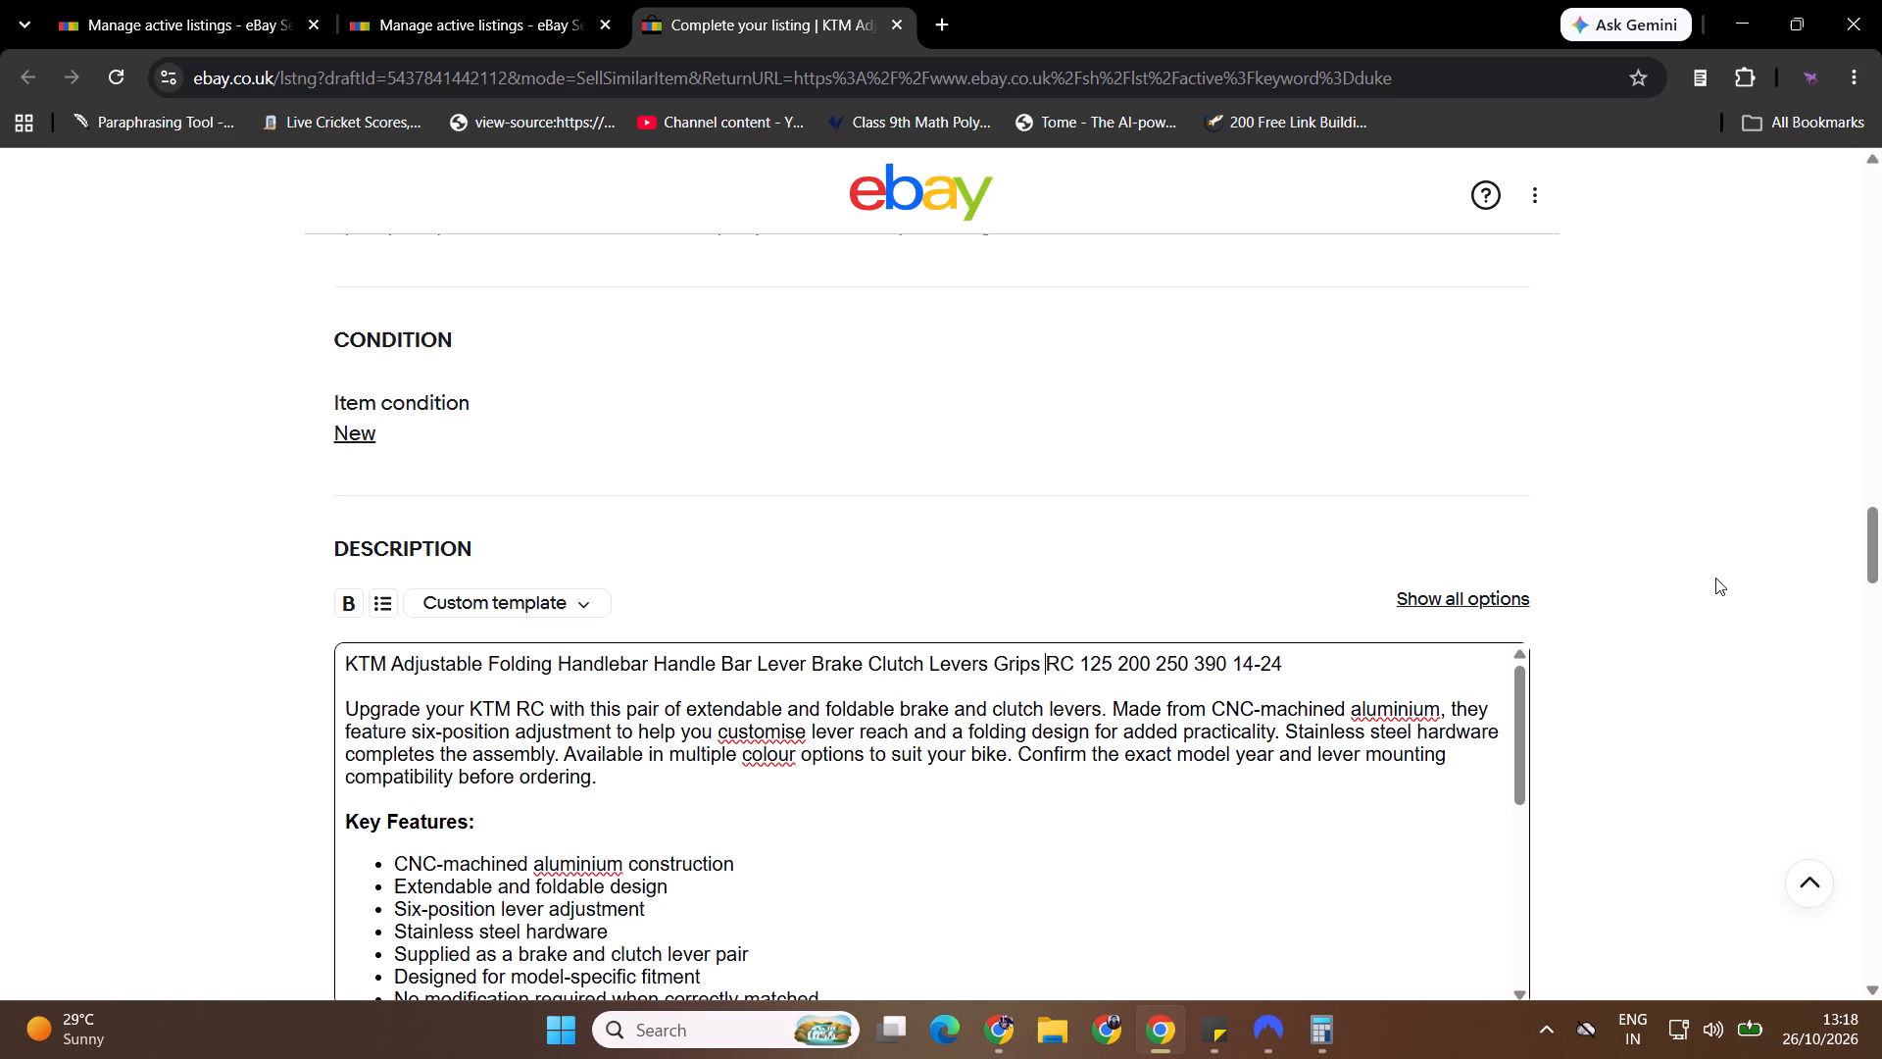
Insert "Grips" between "Levers" and "RC" in the listing's item title.
{"action": "left_click_drag", "start_coordinate": [1881, 523], "coordinate": [1881, 483]}
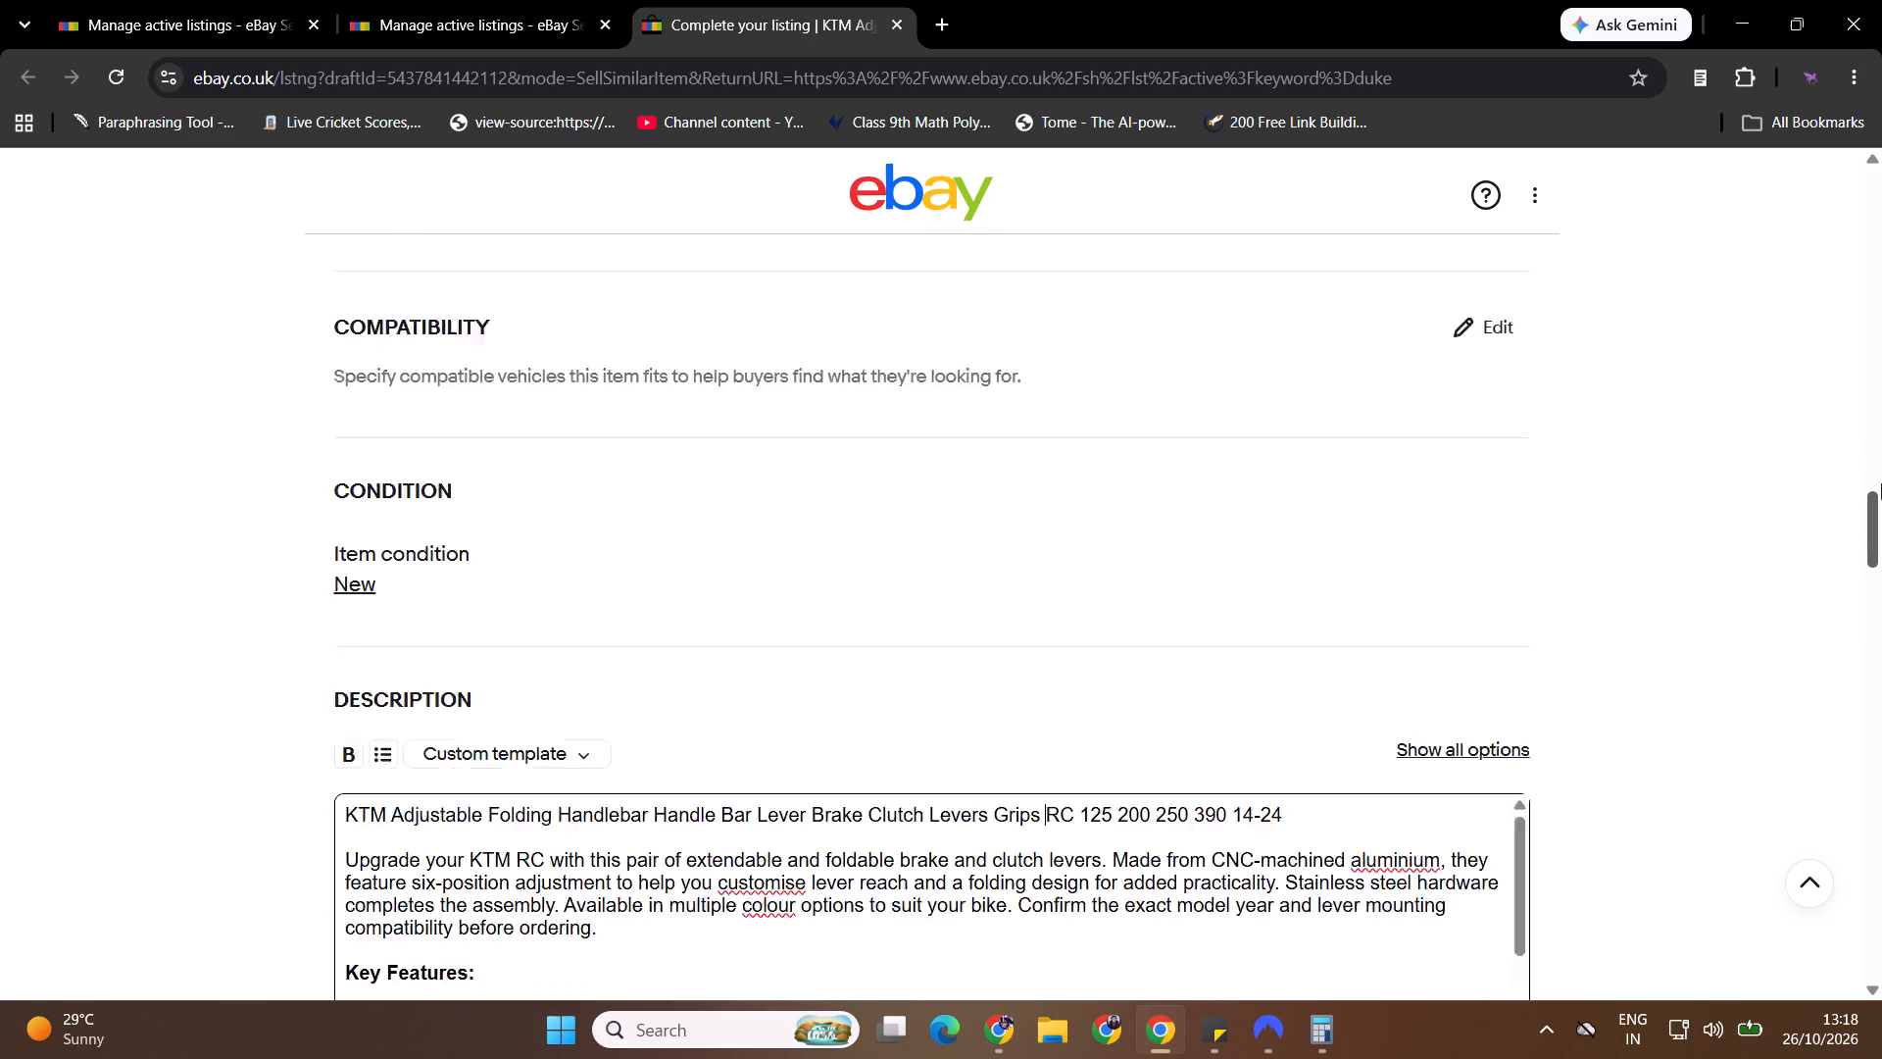
{"action": "left_click_drag", "start_coordinate": [1881, 483], "coordinate": [1881, 264]}
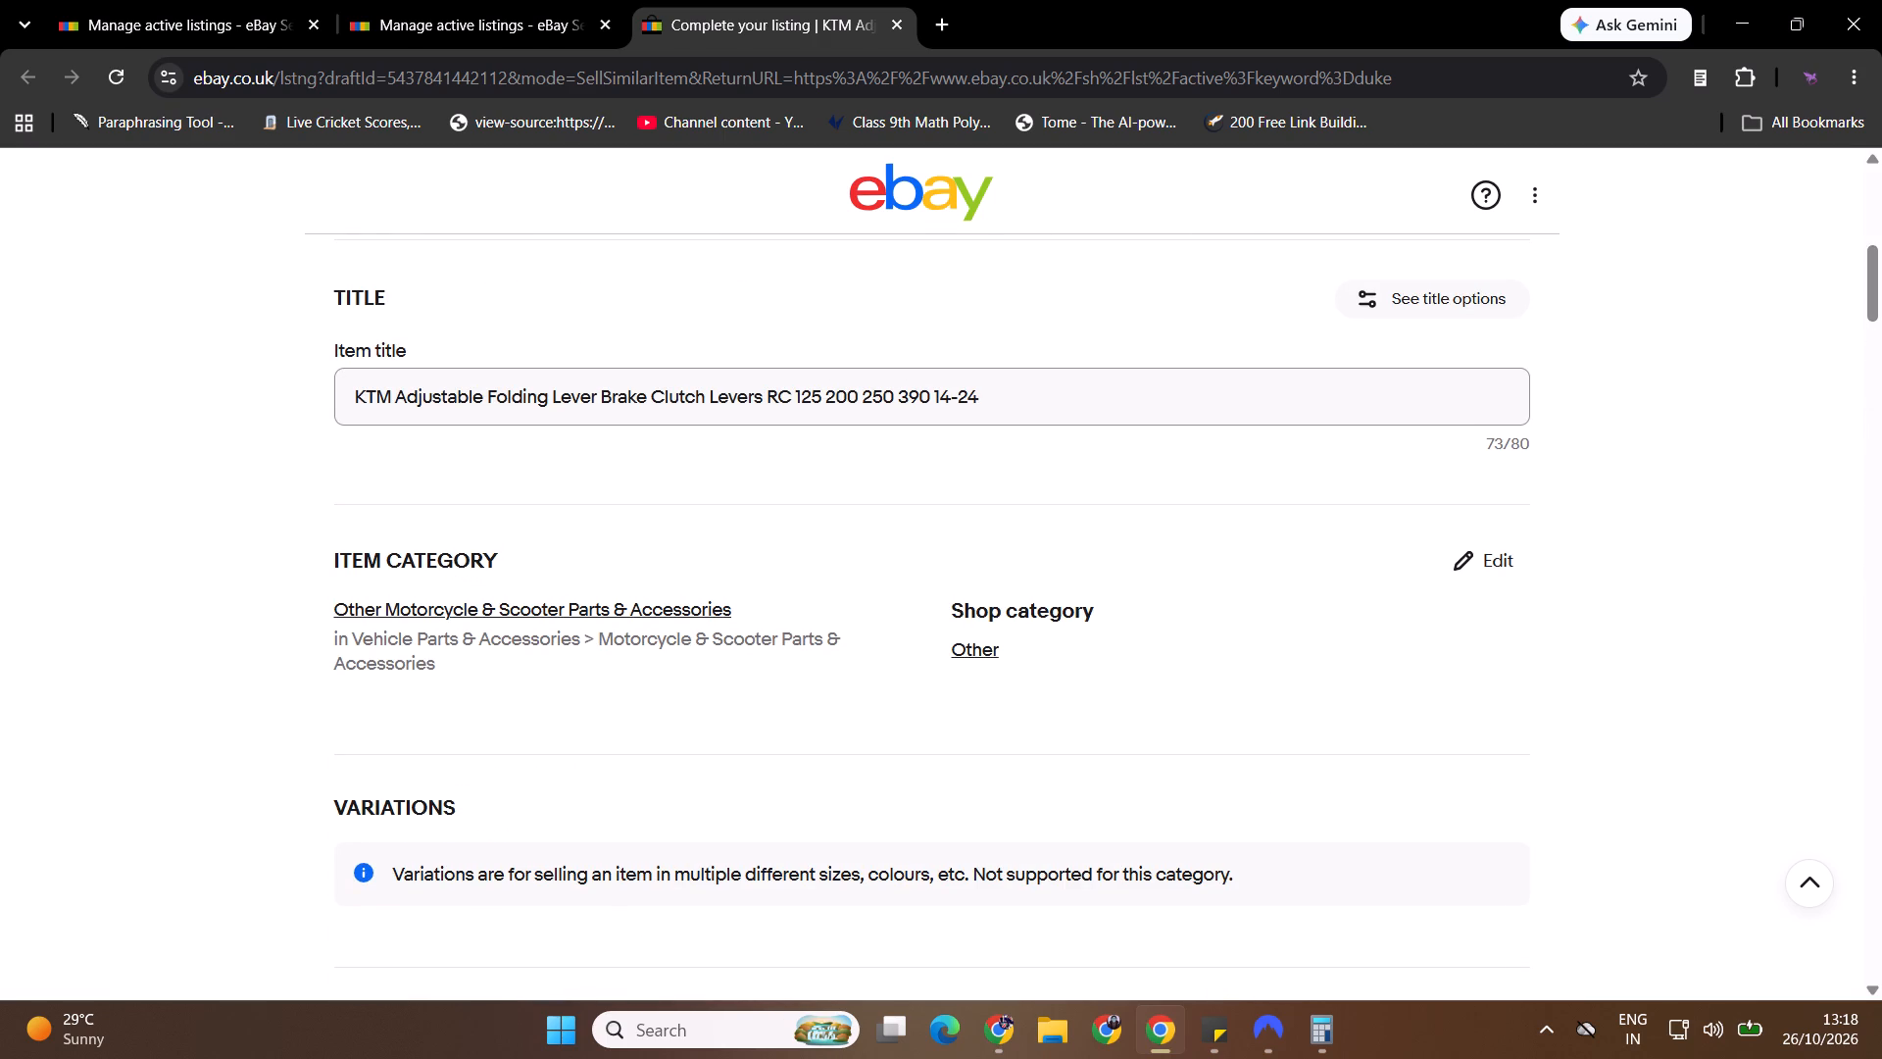
{"action": "left_click", "coordinate": [768, 384]}
{"action": "key", "text": "Right"}
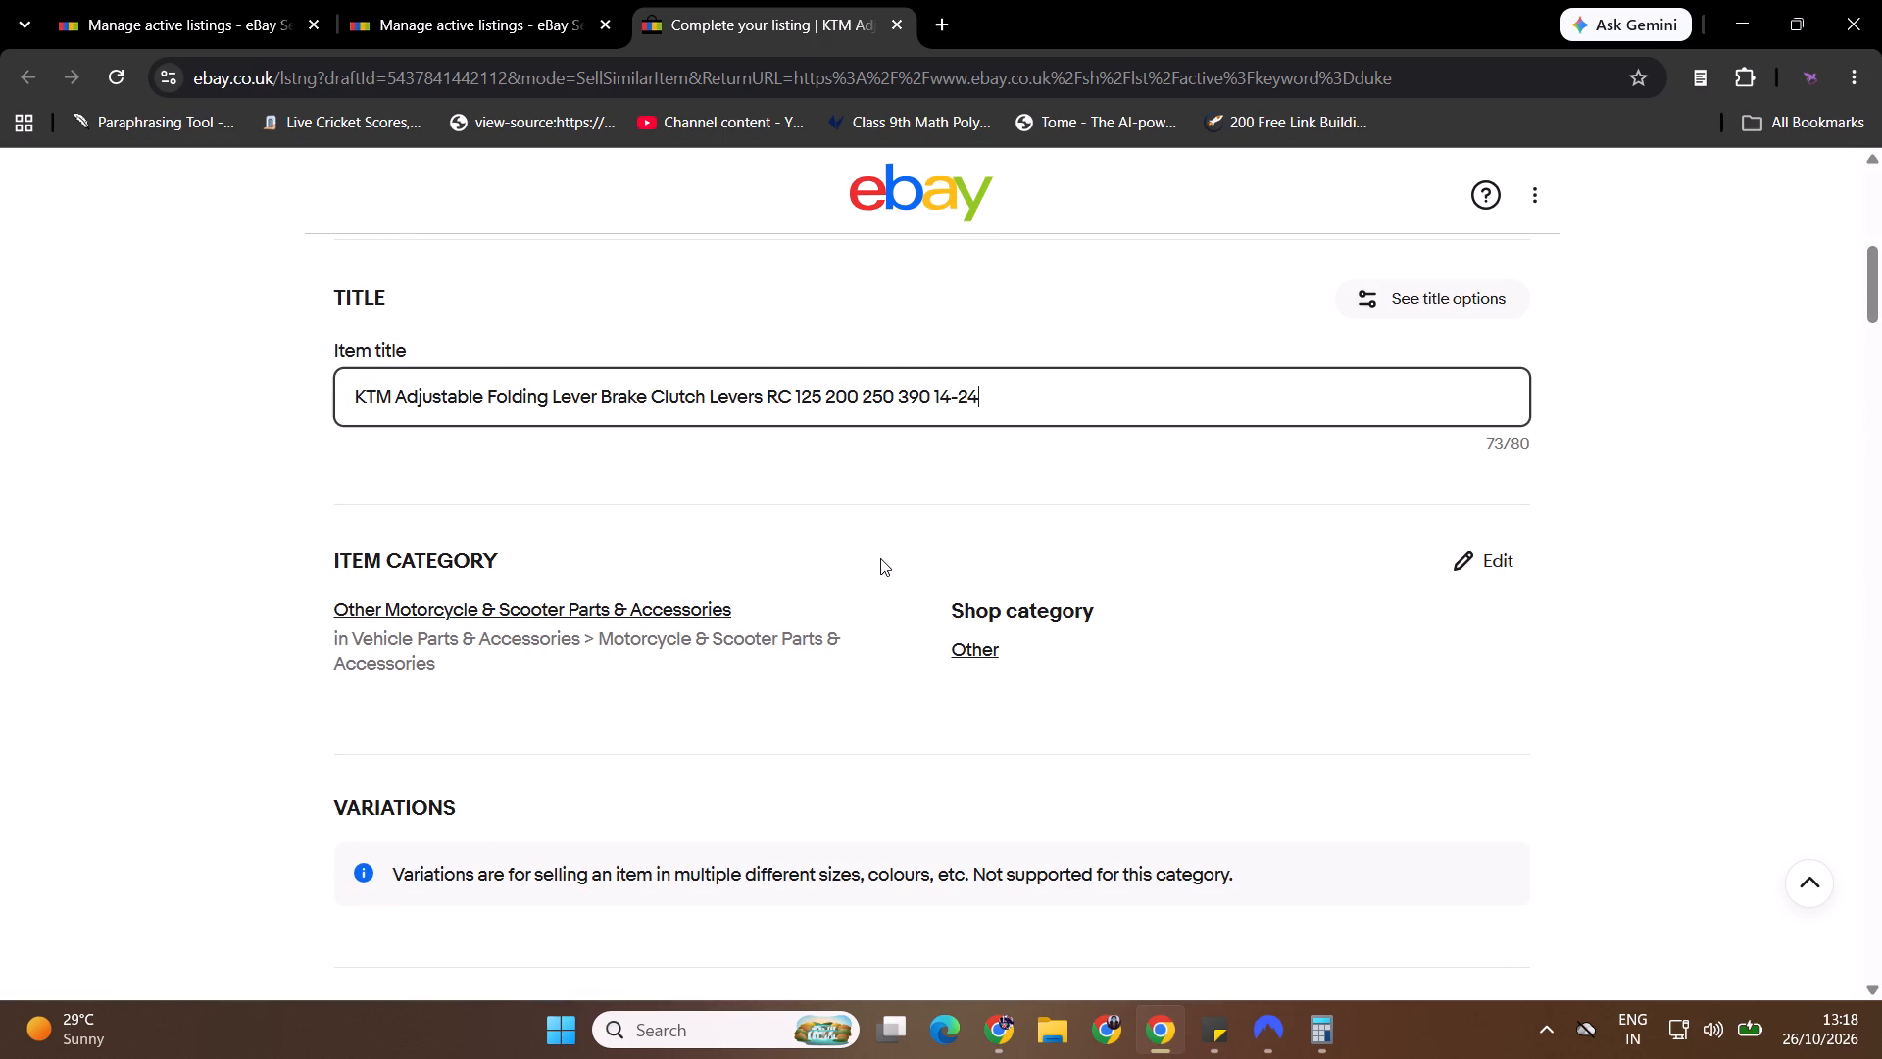
{"action": "key", "text": "Right"}
{"action": "key", "text": "Right"}
{"action": "key", "text": "Right"}
{"action": "key", "text": "Right"}
{"action": "key", "text": "ctrl+Right"}
{"action": "key", "text": "ctrl+Right"}
{"action": "key", "text": "ctrl+Right"}
{"action": "key", "text": "ctrl+Right"}
{"action": "key", "text": "ctrl+Right"}
{"action": "key", "text": "ctrl+Right"}
{"action": "key", "text": "ctrl+Right"}
{"action": "key", "text": "ctrl+Right"}
{"action": "key", "text": "ctrl+Left"}
{"action": "key", "text": "ctrl+Left"}
{"action": "key", "text": "ctrl+Left"}
{"action": "key", "text": "ctrl+Left"}
{"action": "key", "text": "ctrl+Left"}
{"action": "key", "text": "ctrl+Left"}
{"action": "key", "text": "ctrl+Left"}
{"action": "key", "text": "ctrl+Left"}
{"action": "type", "text": "Grips"}
{"action": "key", "text": "space"}
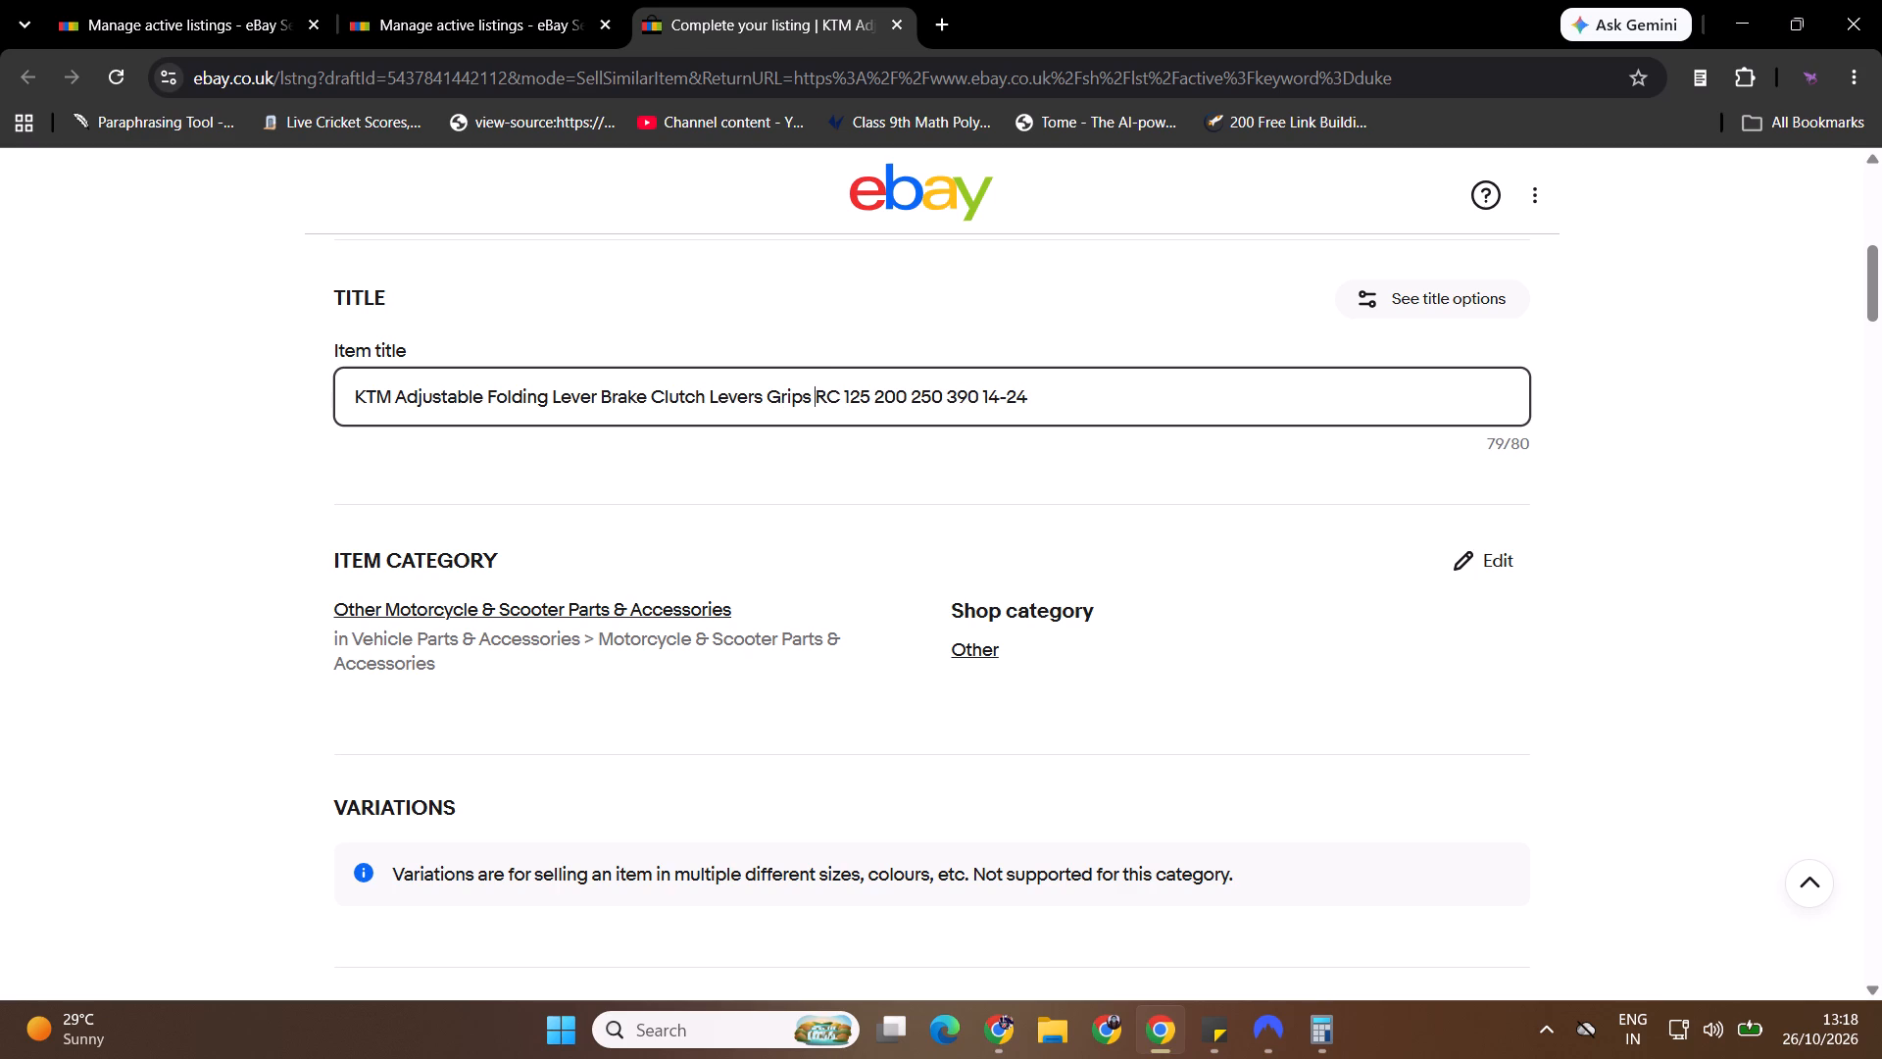
Review the listing's photos and read through the description to its end.
{"action": "left_click_drag", "start_coordinate": [1881, 284], "coordinate": [1881, 213]}
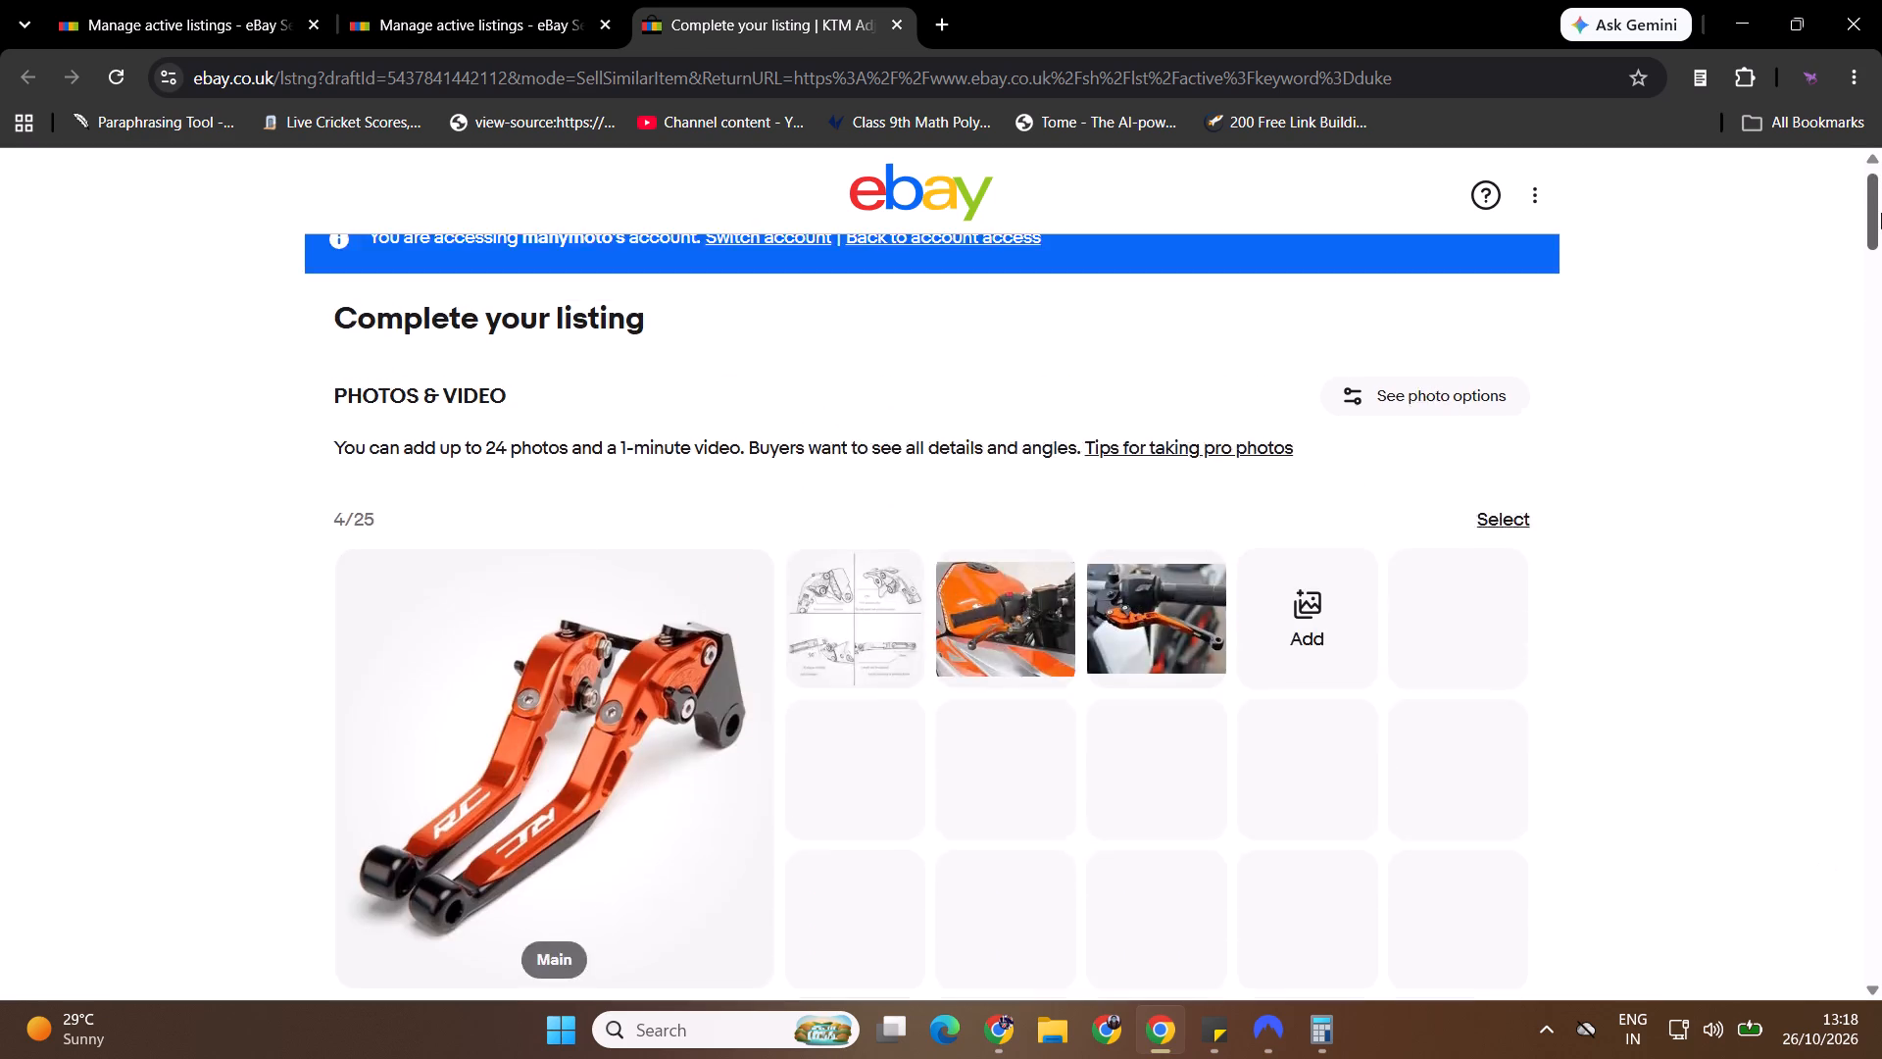
{"action": "left_click_drag", "start_coordinate": [1881, 213], "coordinate": [1881, 399]}
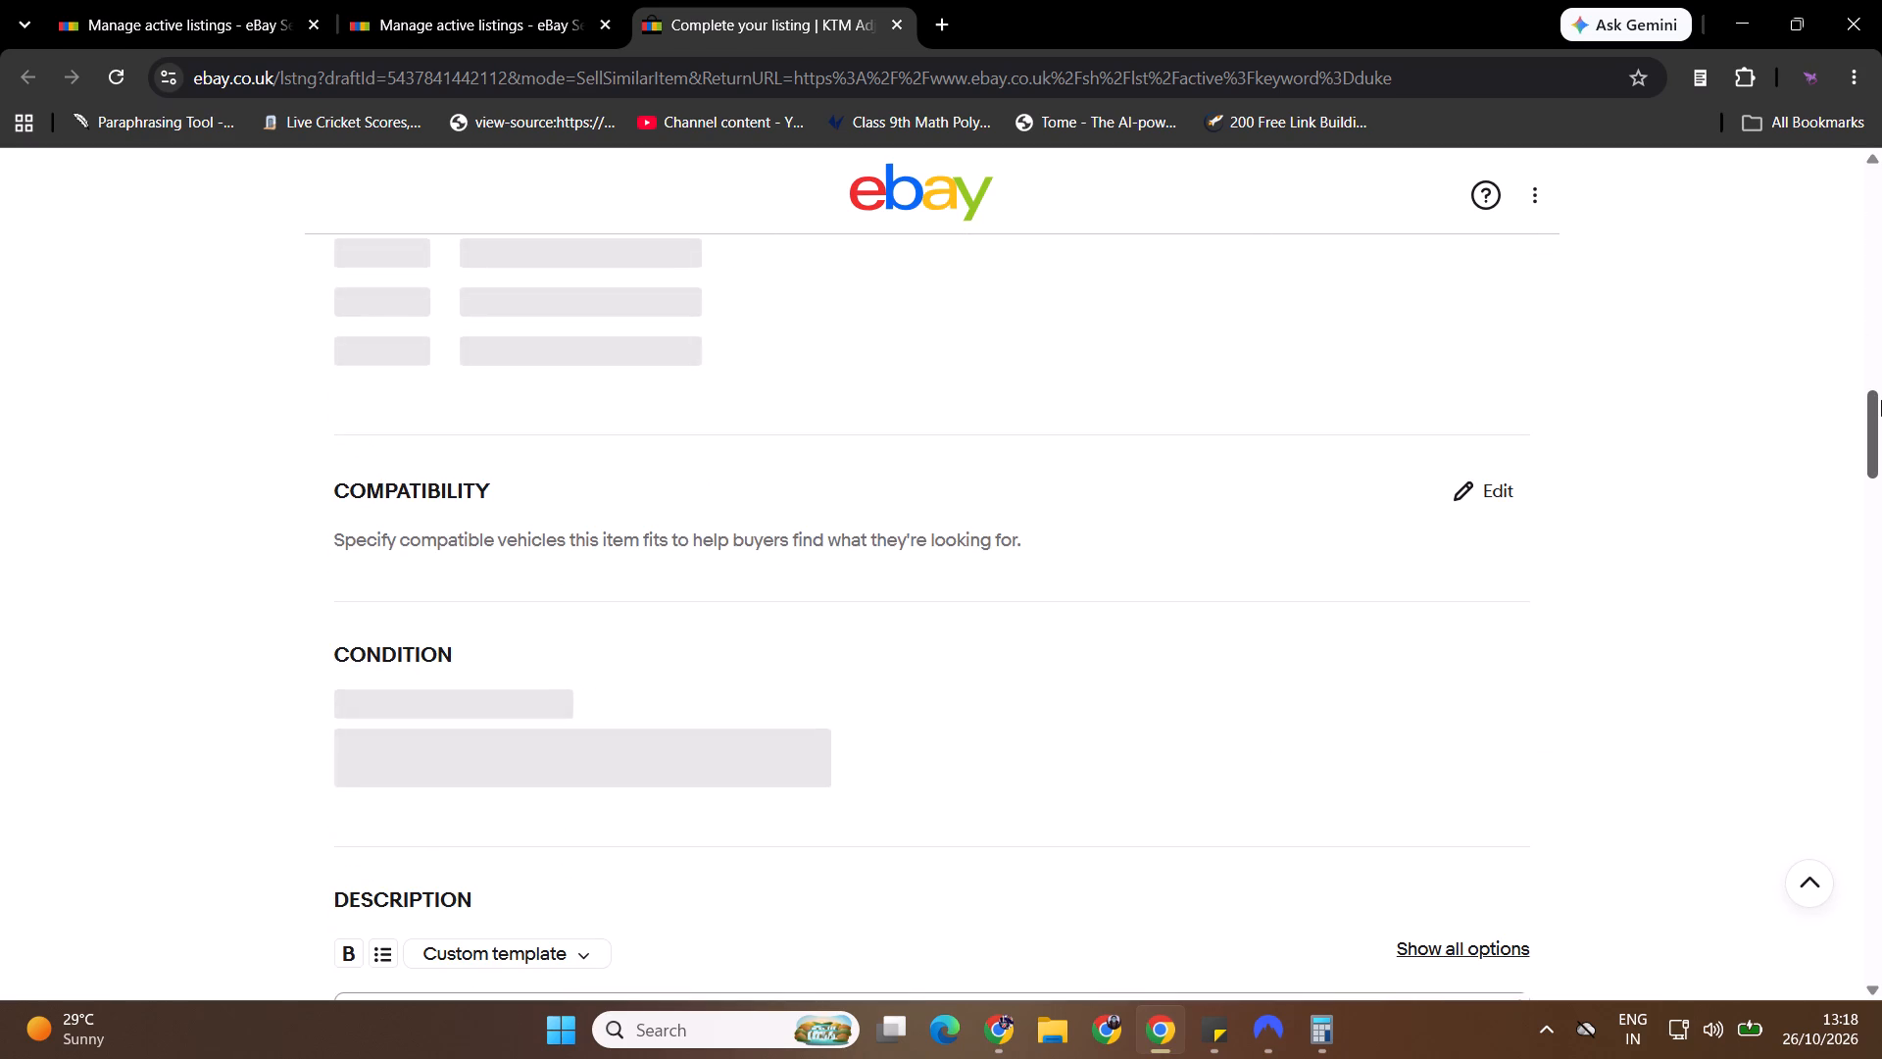
{"action": "left_click_drag", "start_coordinate": [1863, 393], "coordinate": [1868, 544]}
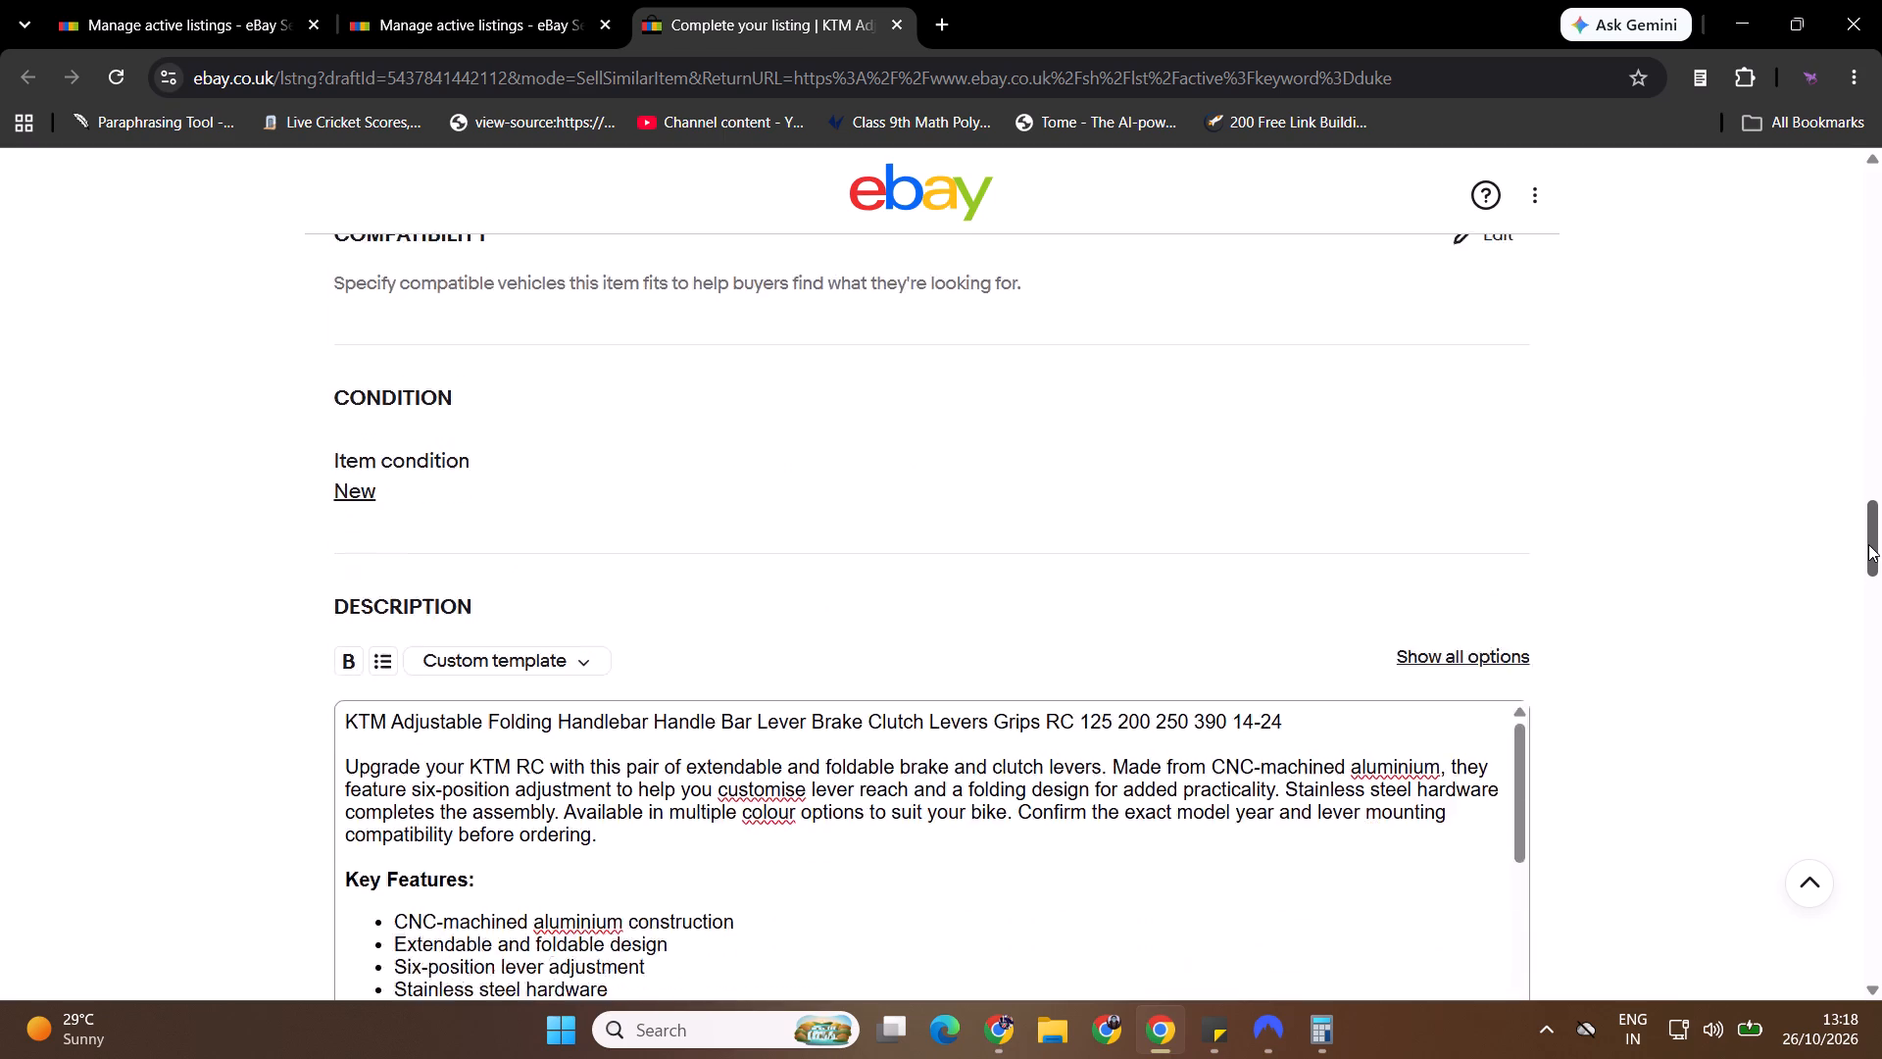
{"action": "left_click_drag", "start_coordinate": [1868, 544], "coordinate": [1868, 551]}
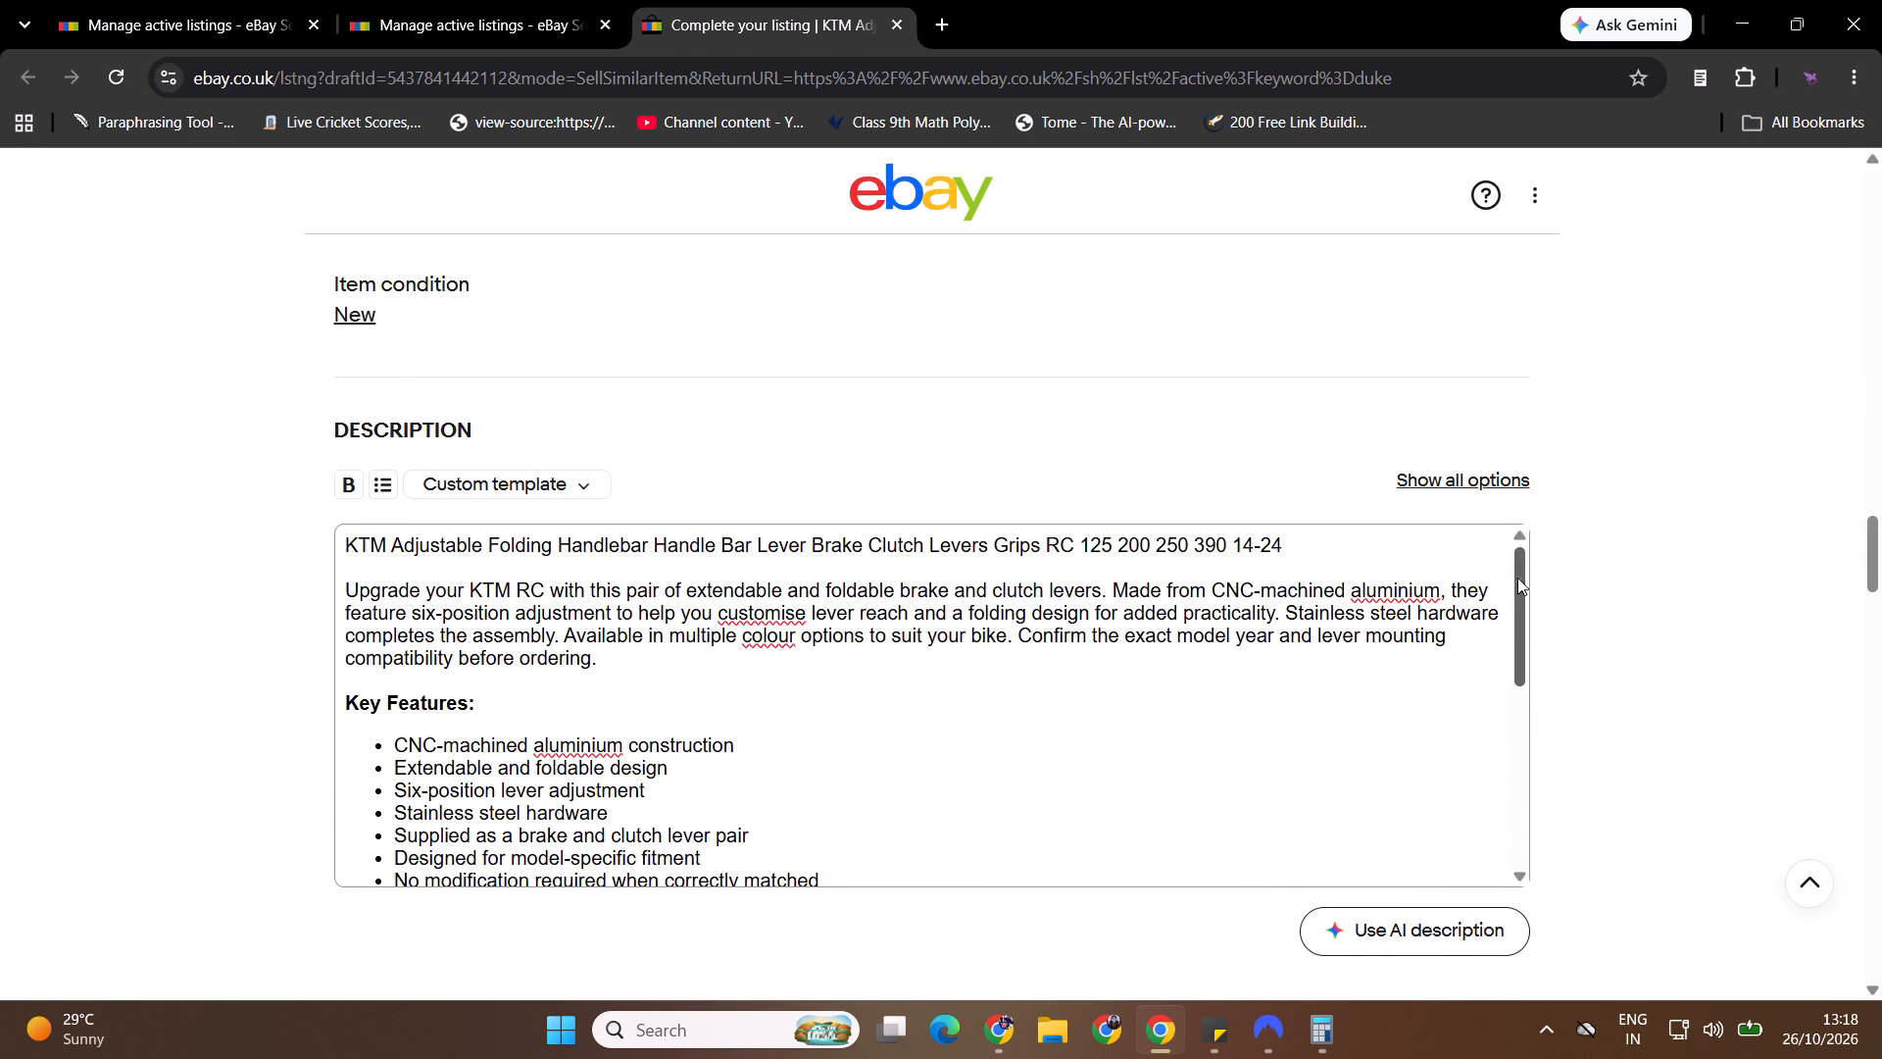
{"action": "left_click_drag", "start_coordinate": [1518, 578], "coordinate": [1540, 896]}
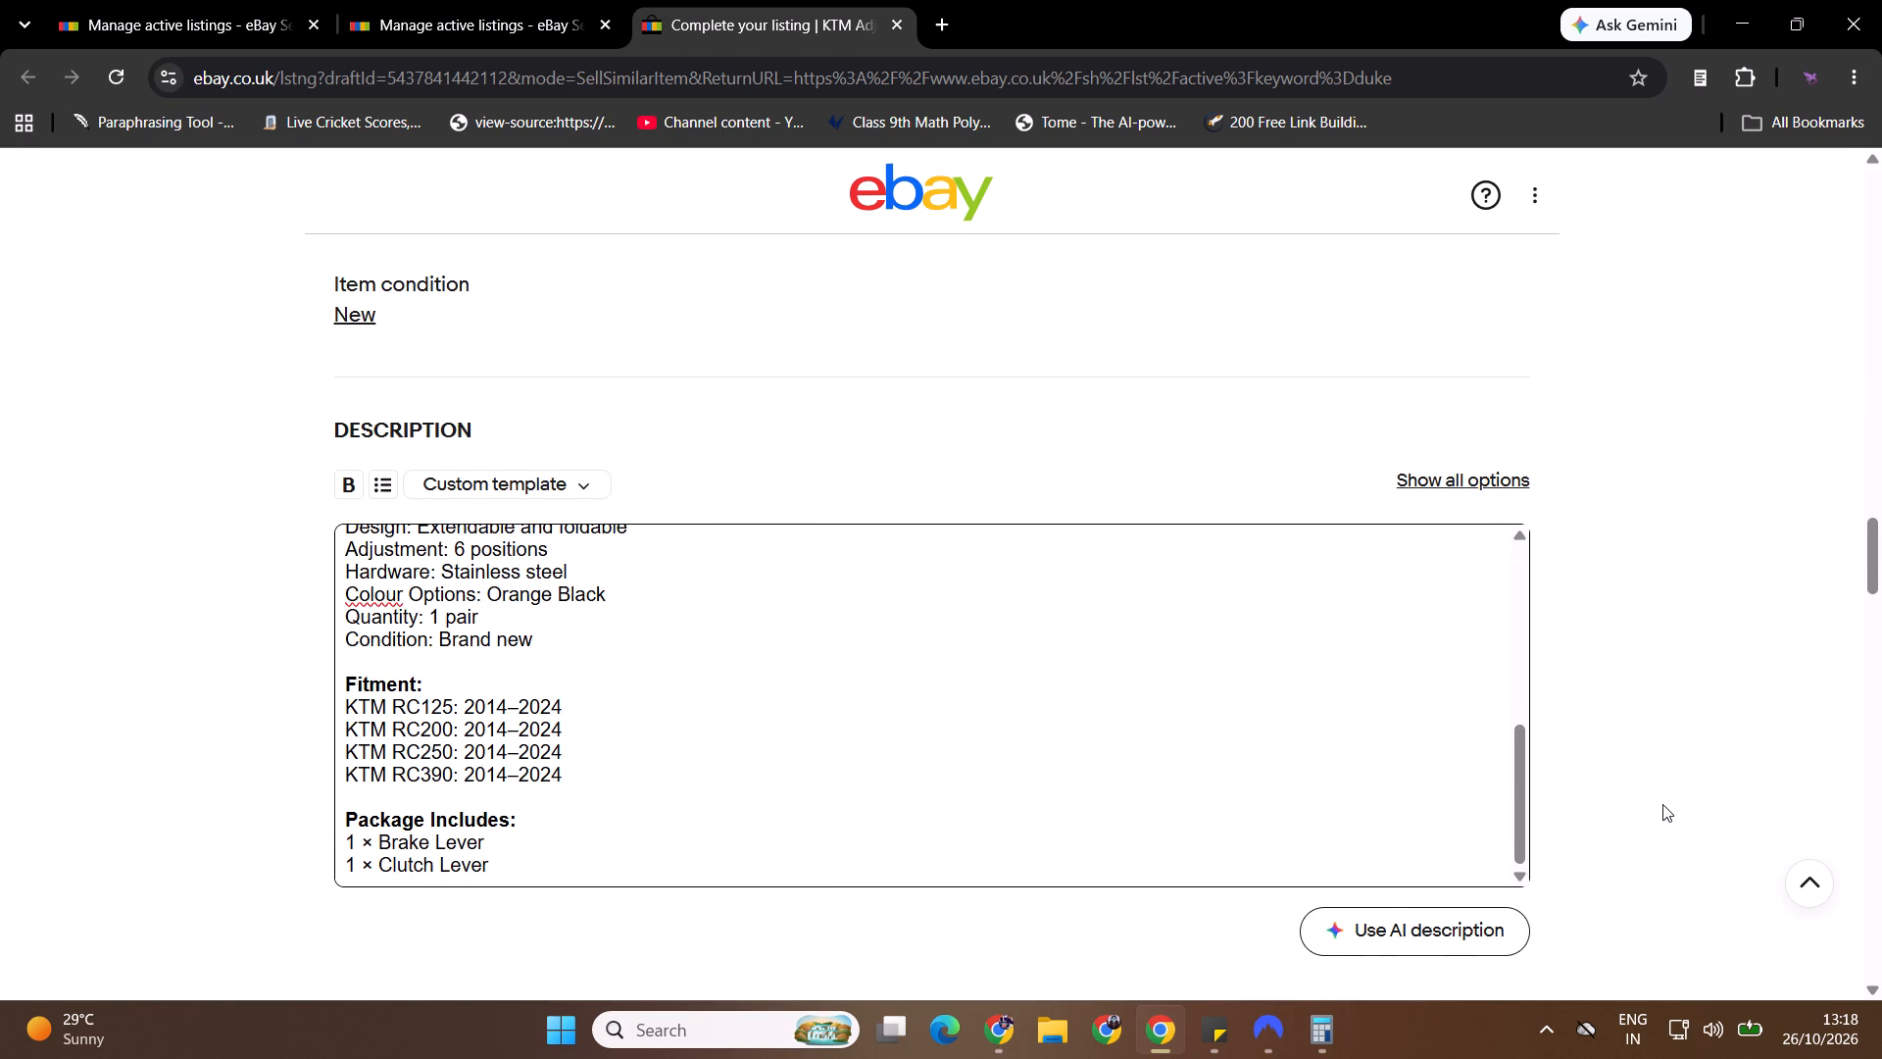
Examine the pricing research for similar listings sold in the last 90 days and close it.
{"action": "left_click_drag", "start_coordinate": [1876, 549], "coordinate": [1880, 595]}
{"action": "left_click", "coordinate": [1089, 779]}
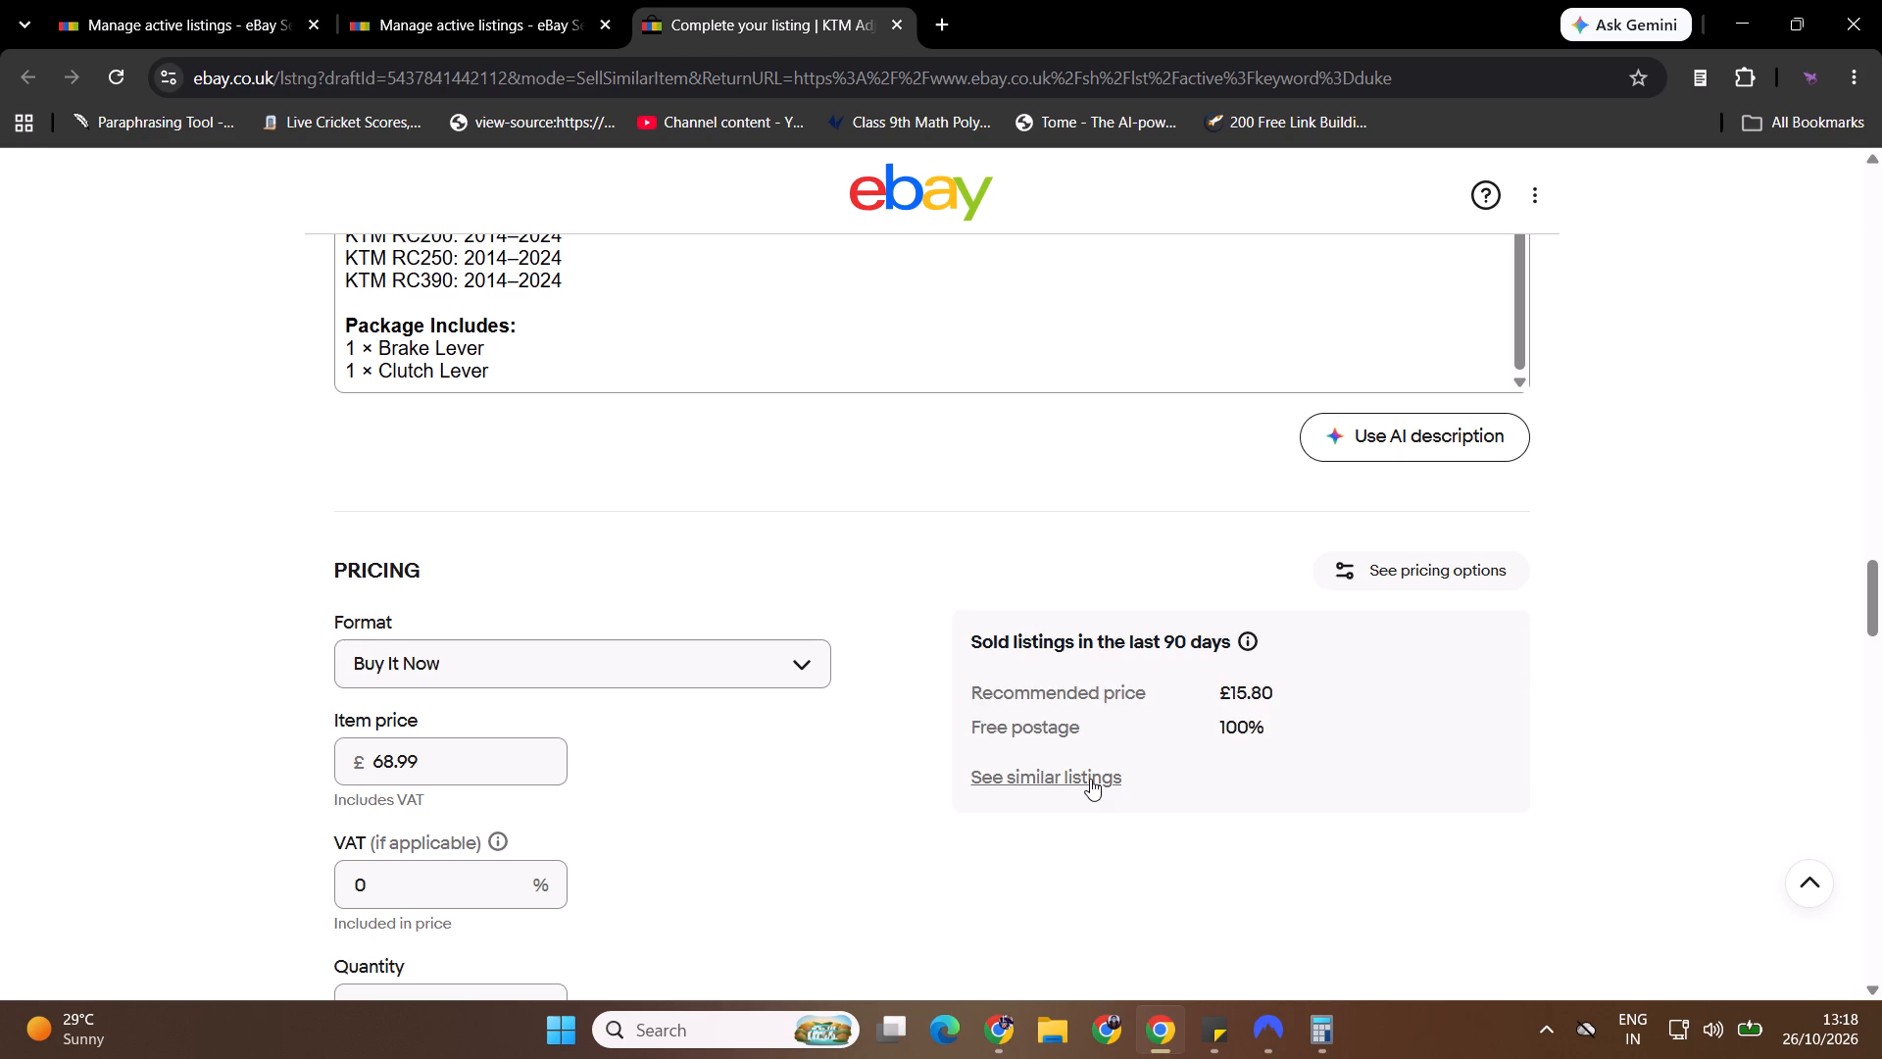
{"action": "left_click", "coordinate": [1090, 779]}
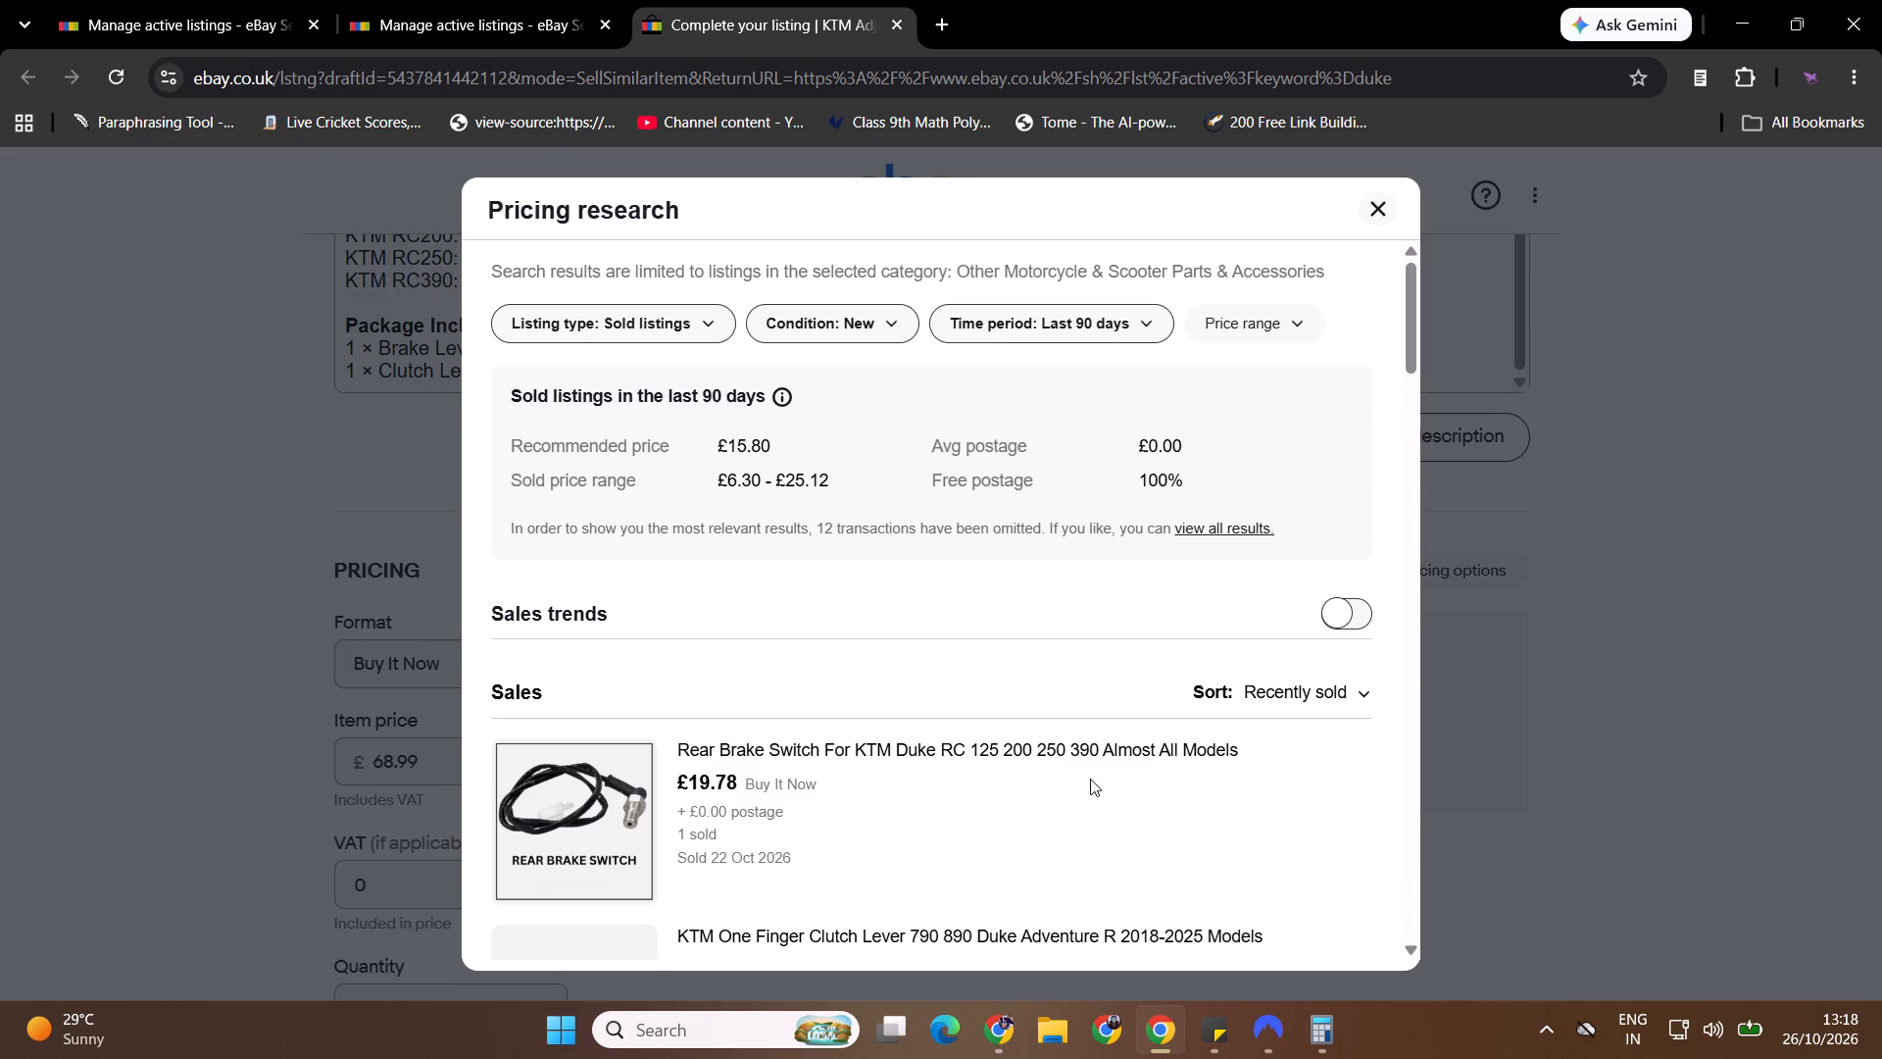
{"action": "left_click_drag", "start_coordinate": [1415, 332], "coordinate": [1416, 444]}
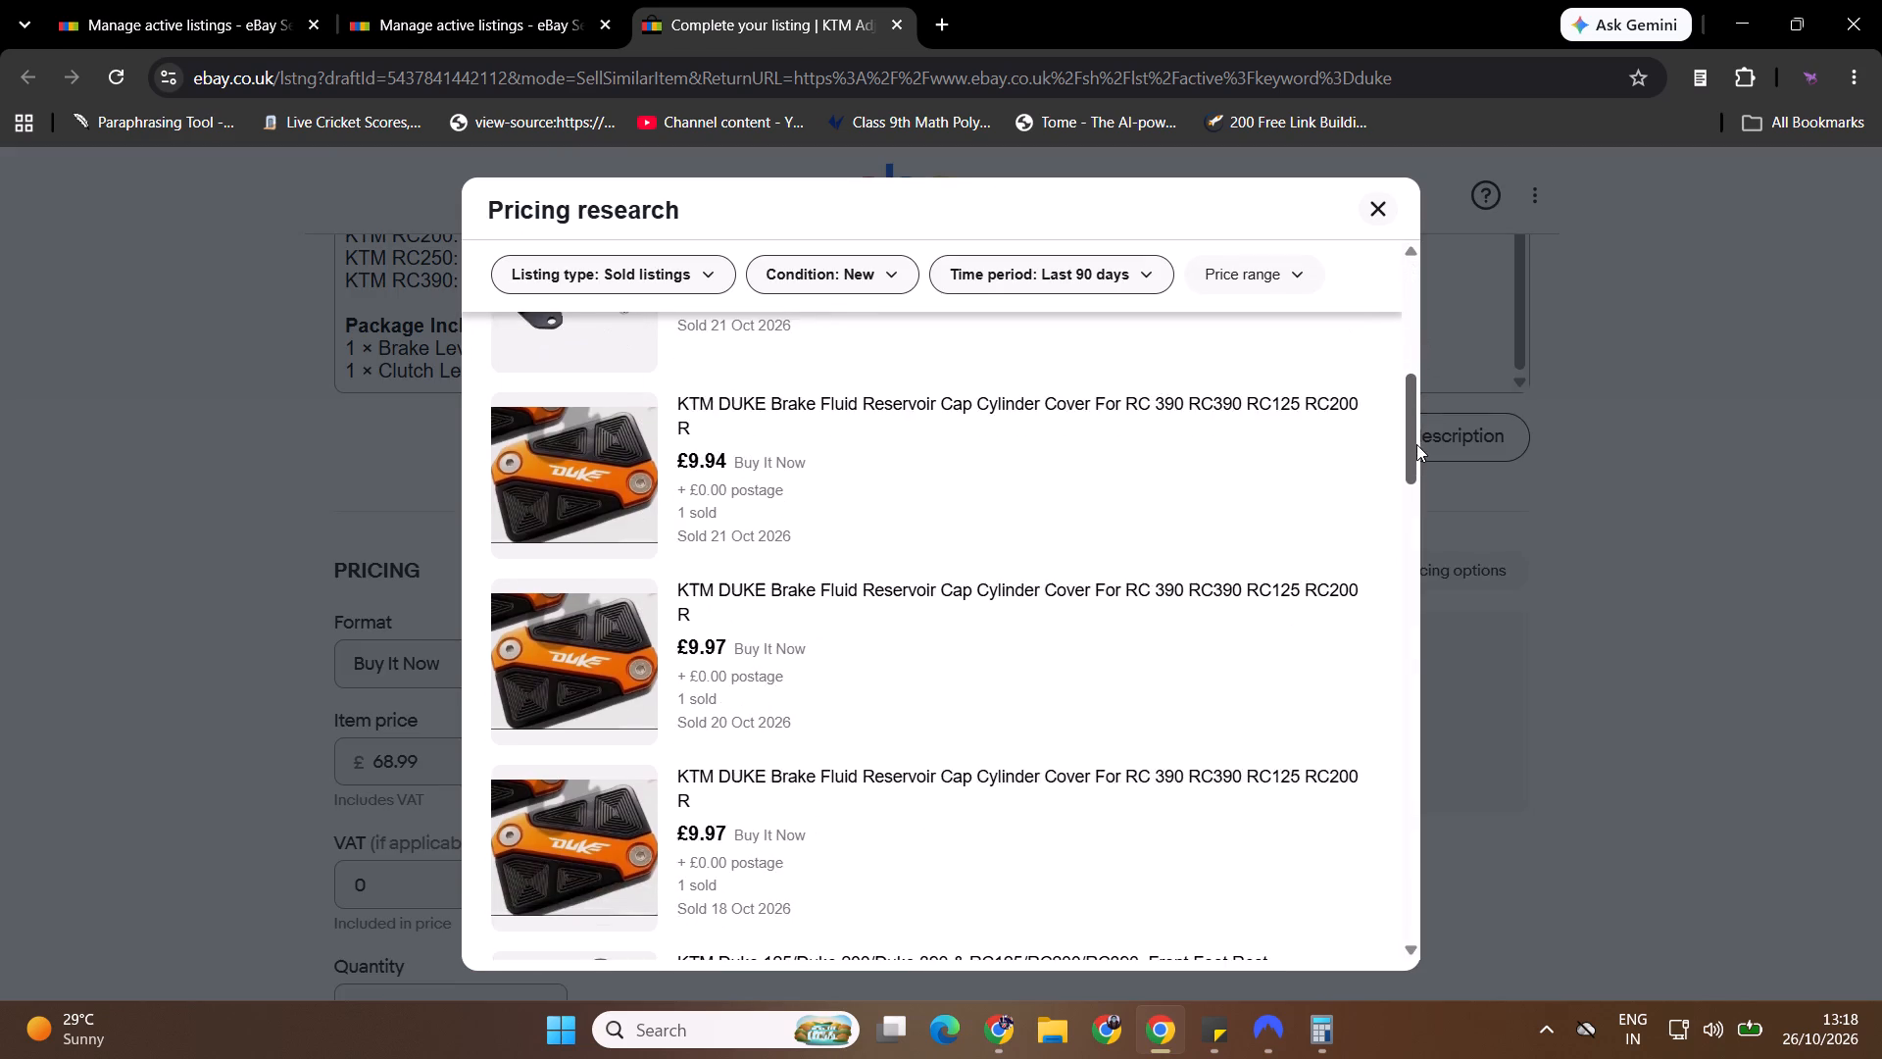
{"action": "left_click_drag", "start_coordinate": [1416, 444], "coordinate": [1429, 792]}
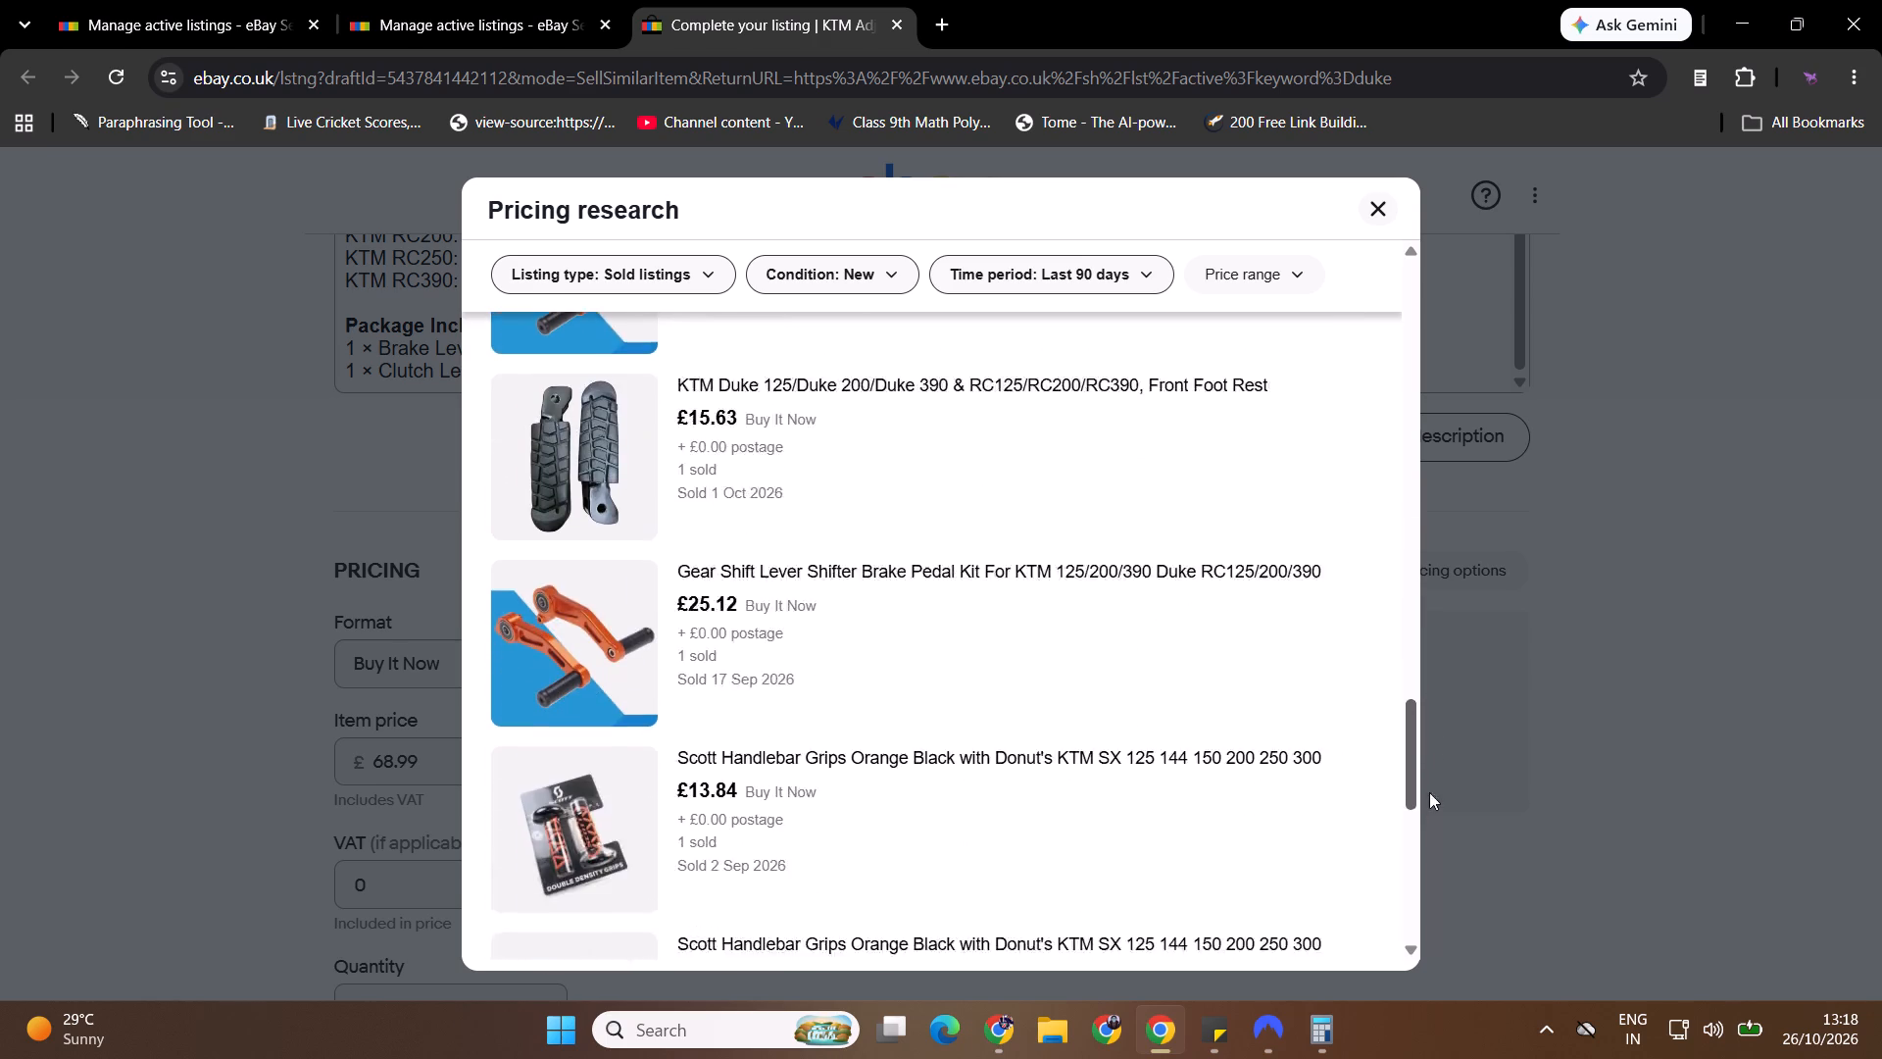
{"action": "left_click_drag", "start_coordinate": [1429, 792], "coordinate": [1430, 979]}
{"action": "left_click", "coordinate": [1390, 215]}
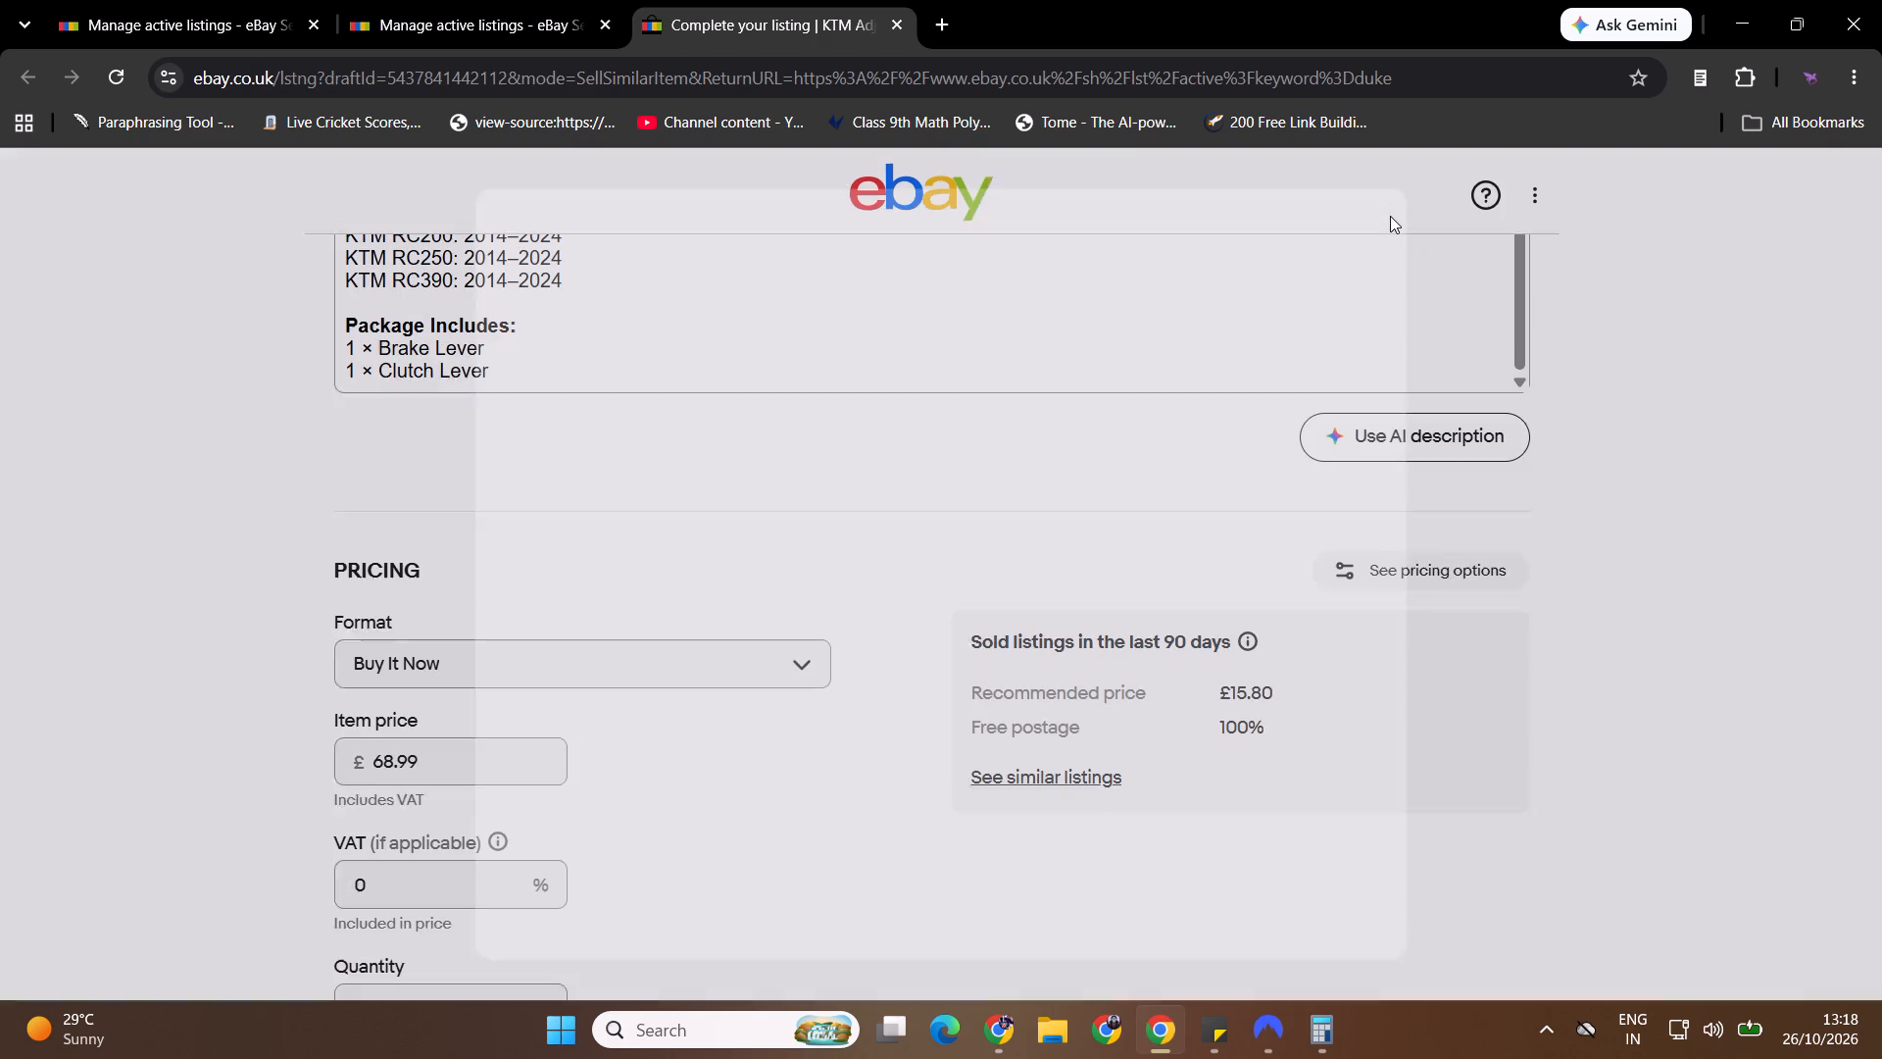
Select the orange RC levers on the AliExpress product page and multiply their price in Calculator: 21.49 × 2.5.
{"action": "key", "text": "alt+Tab"}
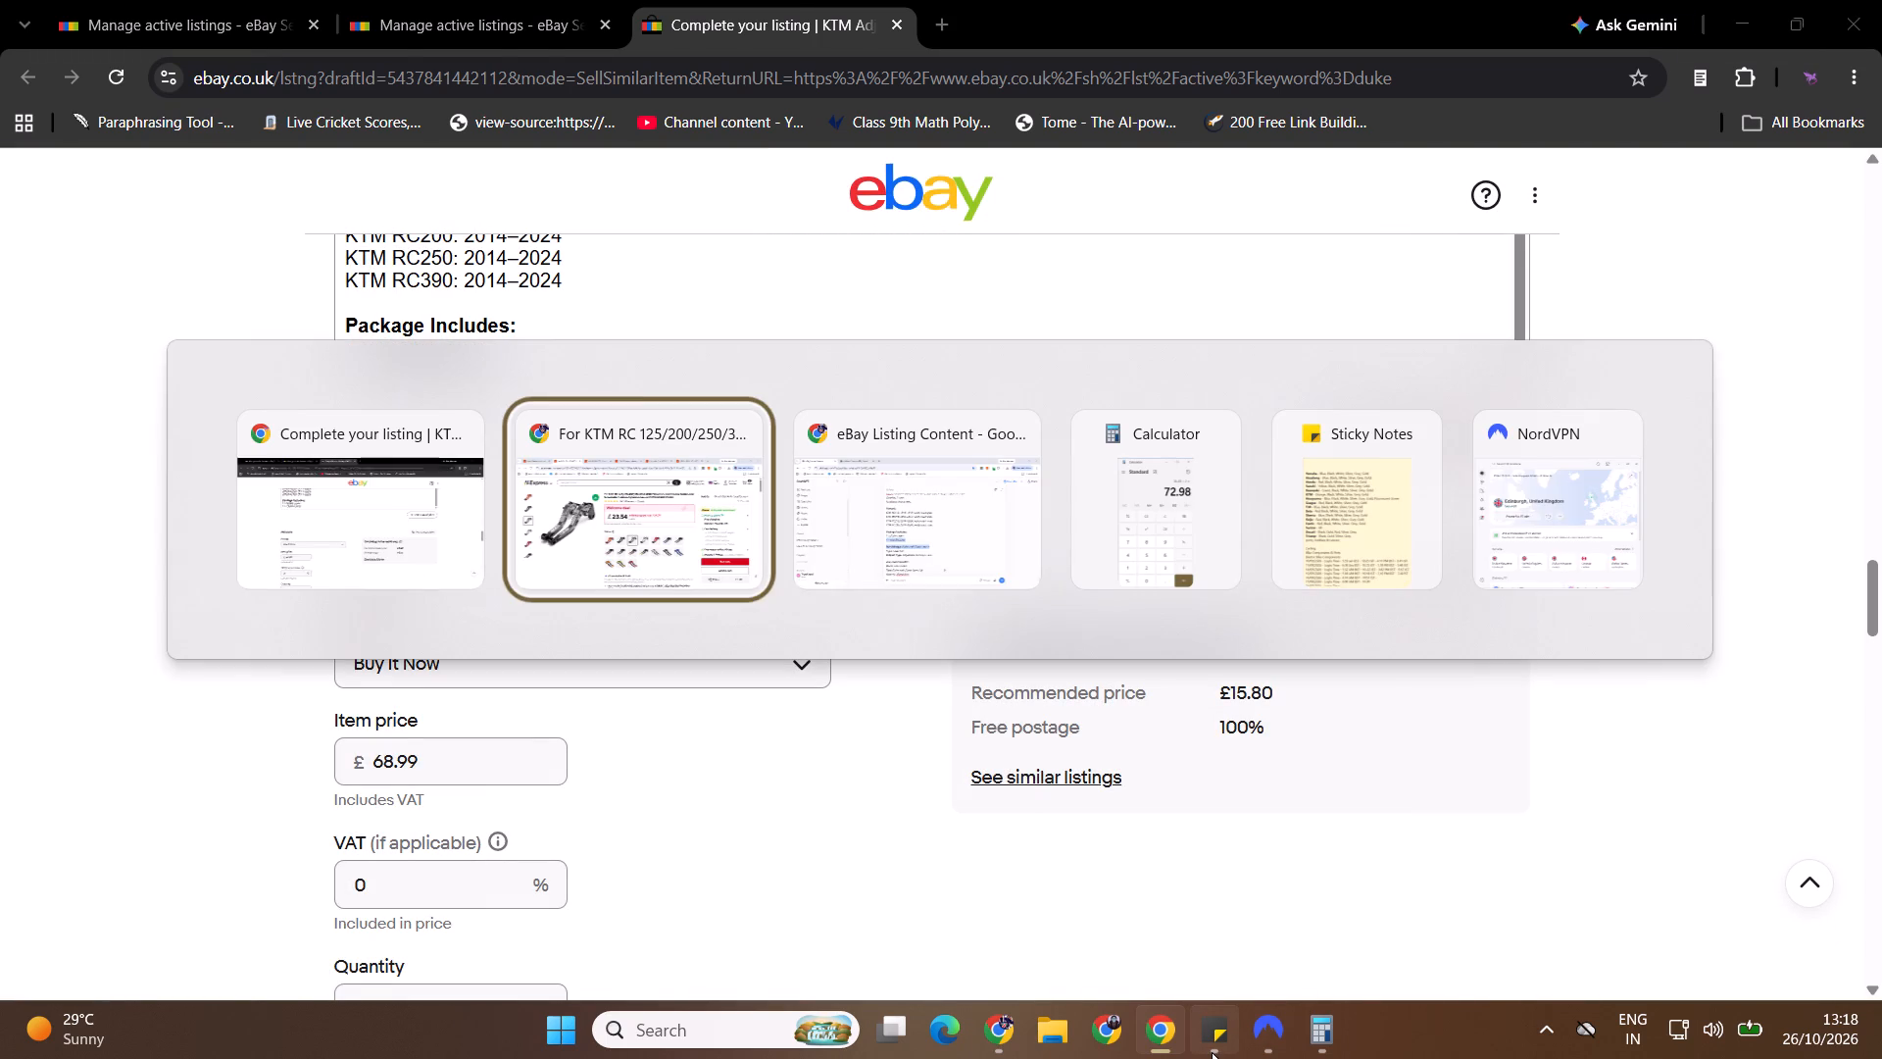
{"action": "key", "text": "alt+Tab"}
{"action": "key", "text": "alt+Tab"}
{"action": "key", "text": "alt+Tab"}
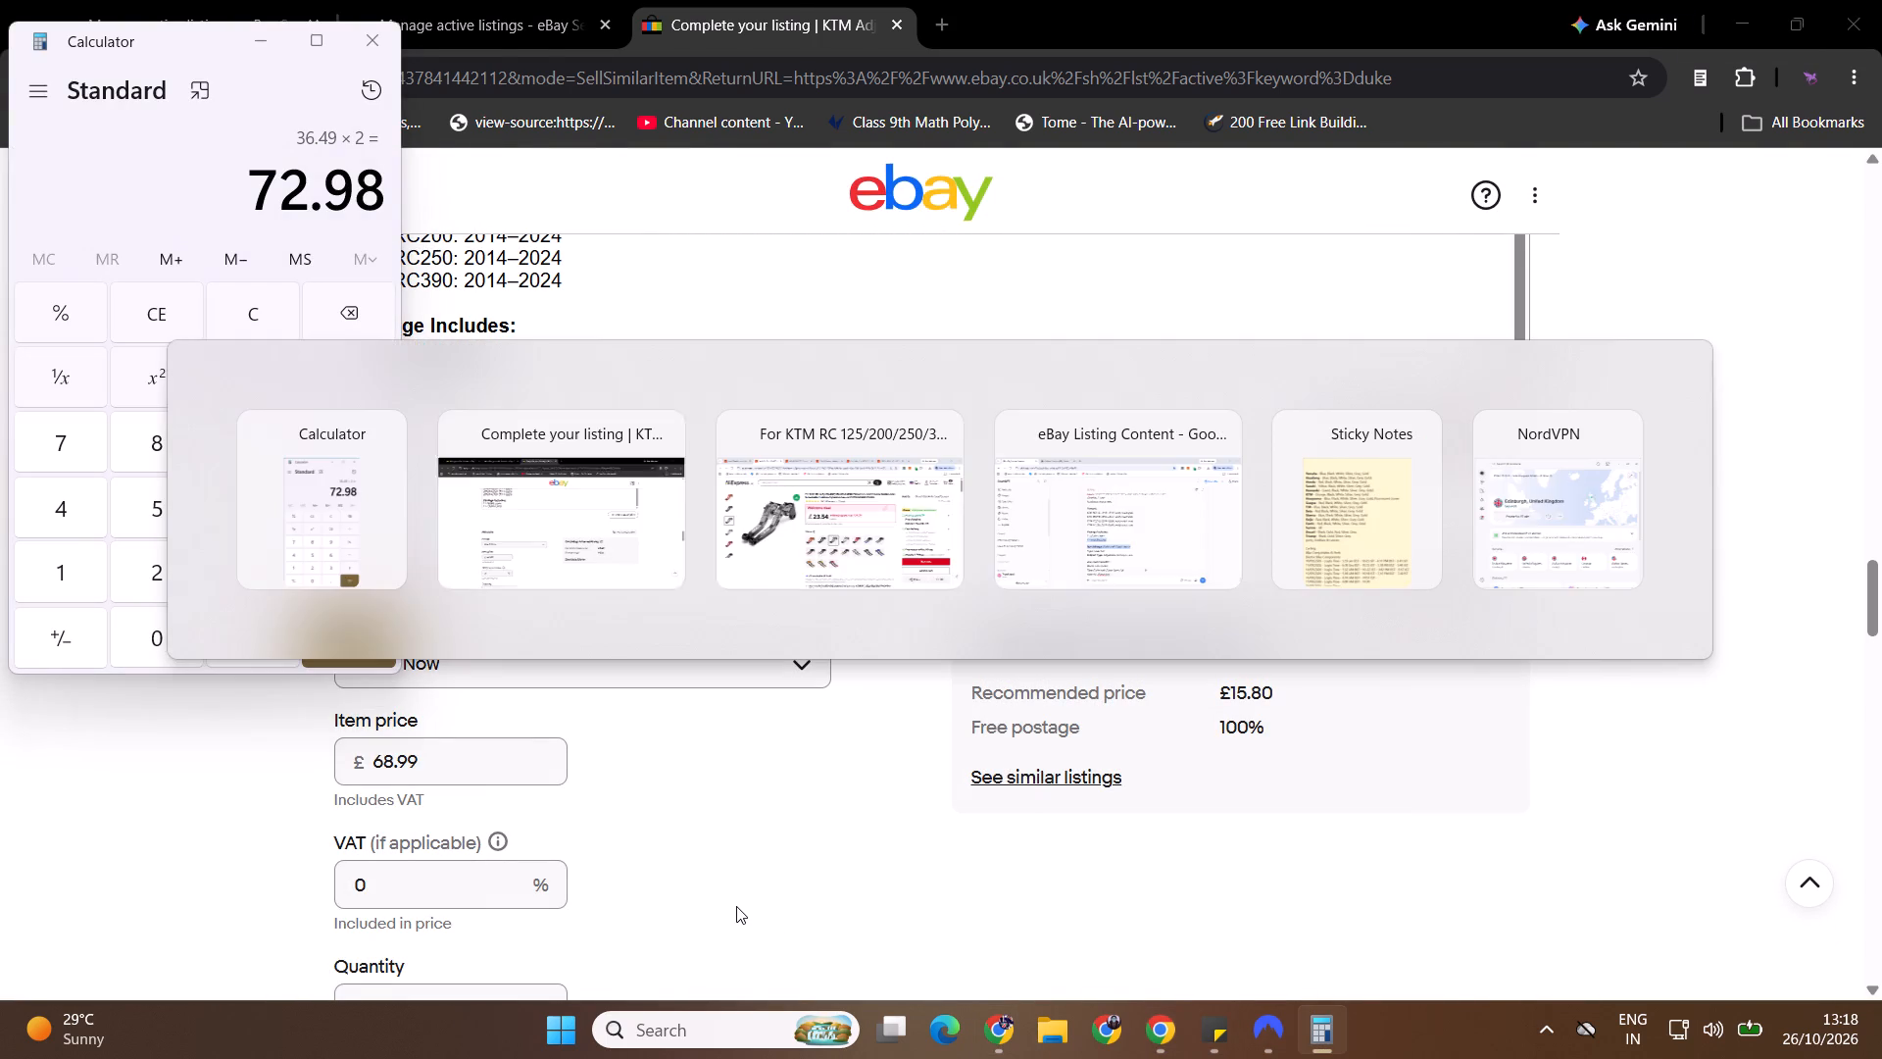
{"action": "key", "text": "alt+Tab"}
{"action": "left_click", "coordinate": [717, 657]}
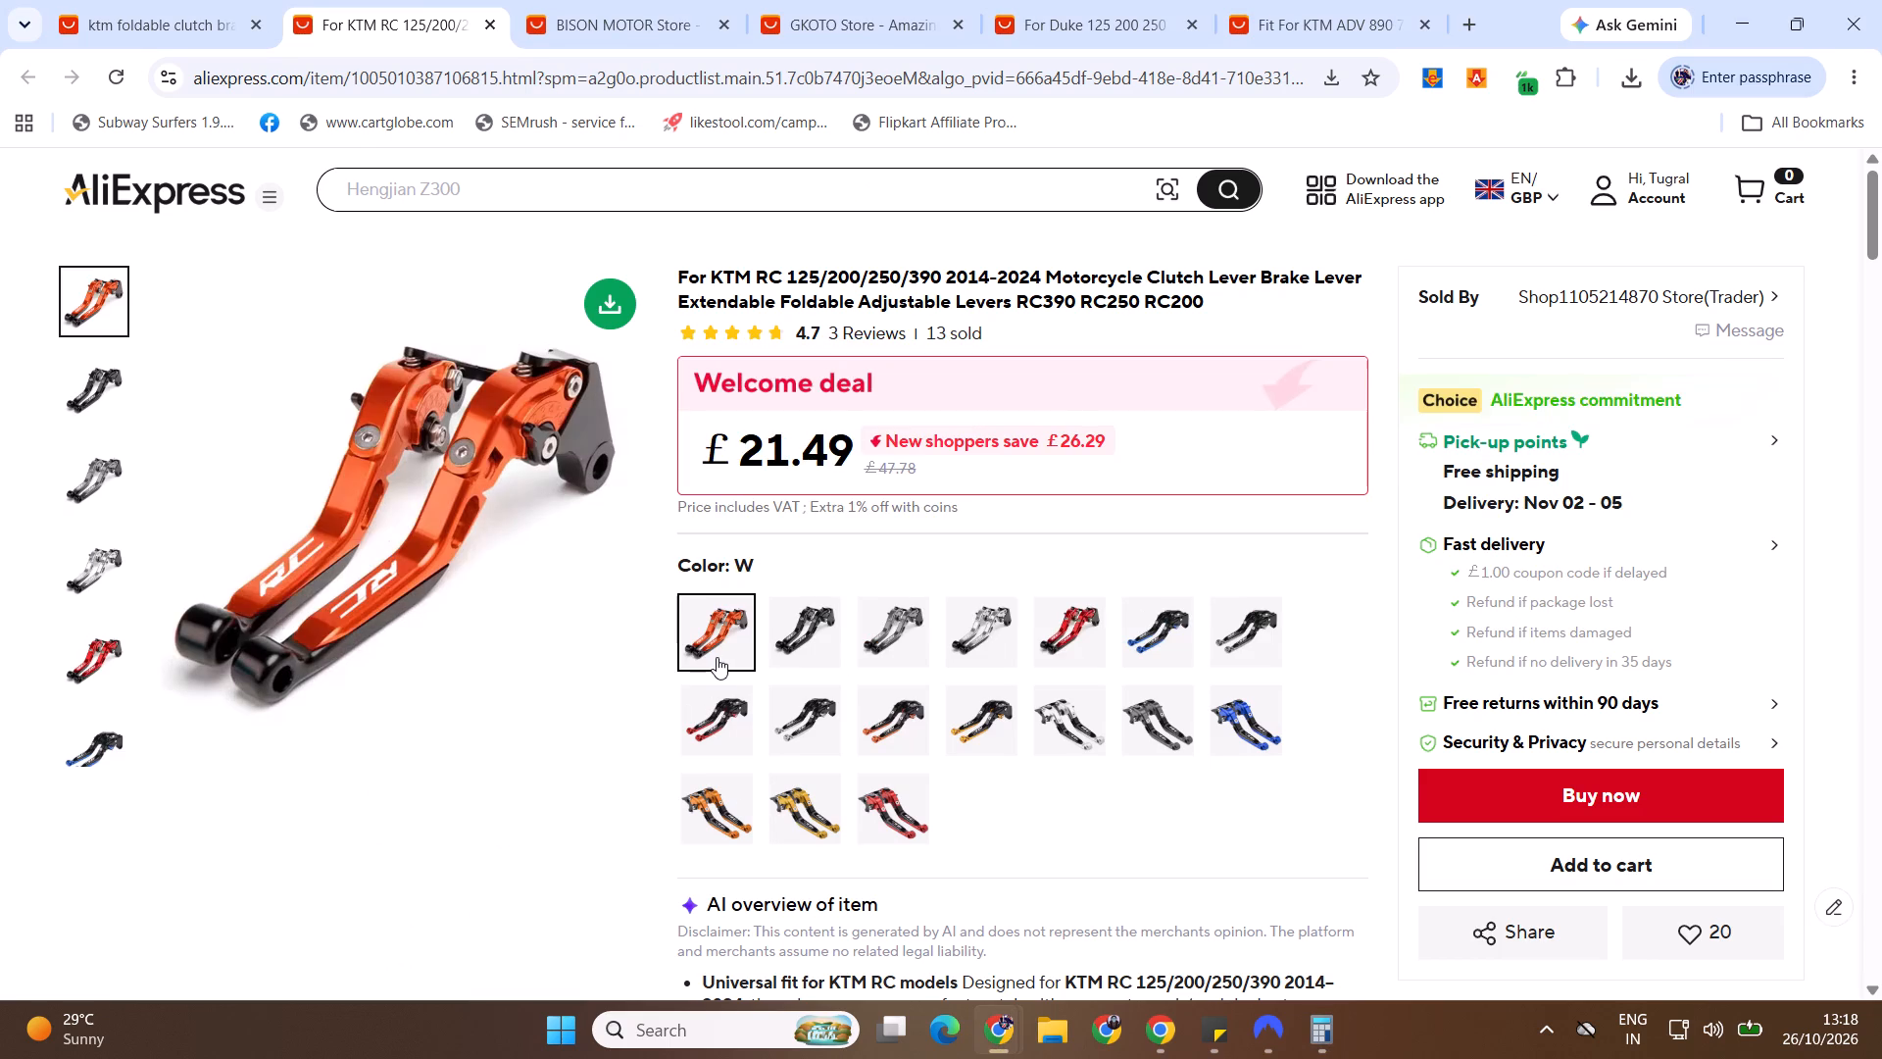
{"action": "key", "text": "alt+Tab"}
{"action": "key", "text": "Escape"}
{"action": "type", "text": "21.49*"}
{"action": "type", "text": "2.5"}
{"action": "key", "text": "Return"}
Return to the eBay listing draft and set the item price to £53.99.
{"action": "key", "text": "alt+Tab"}
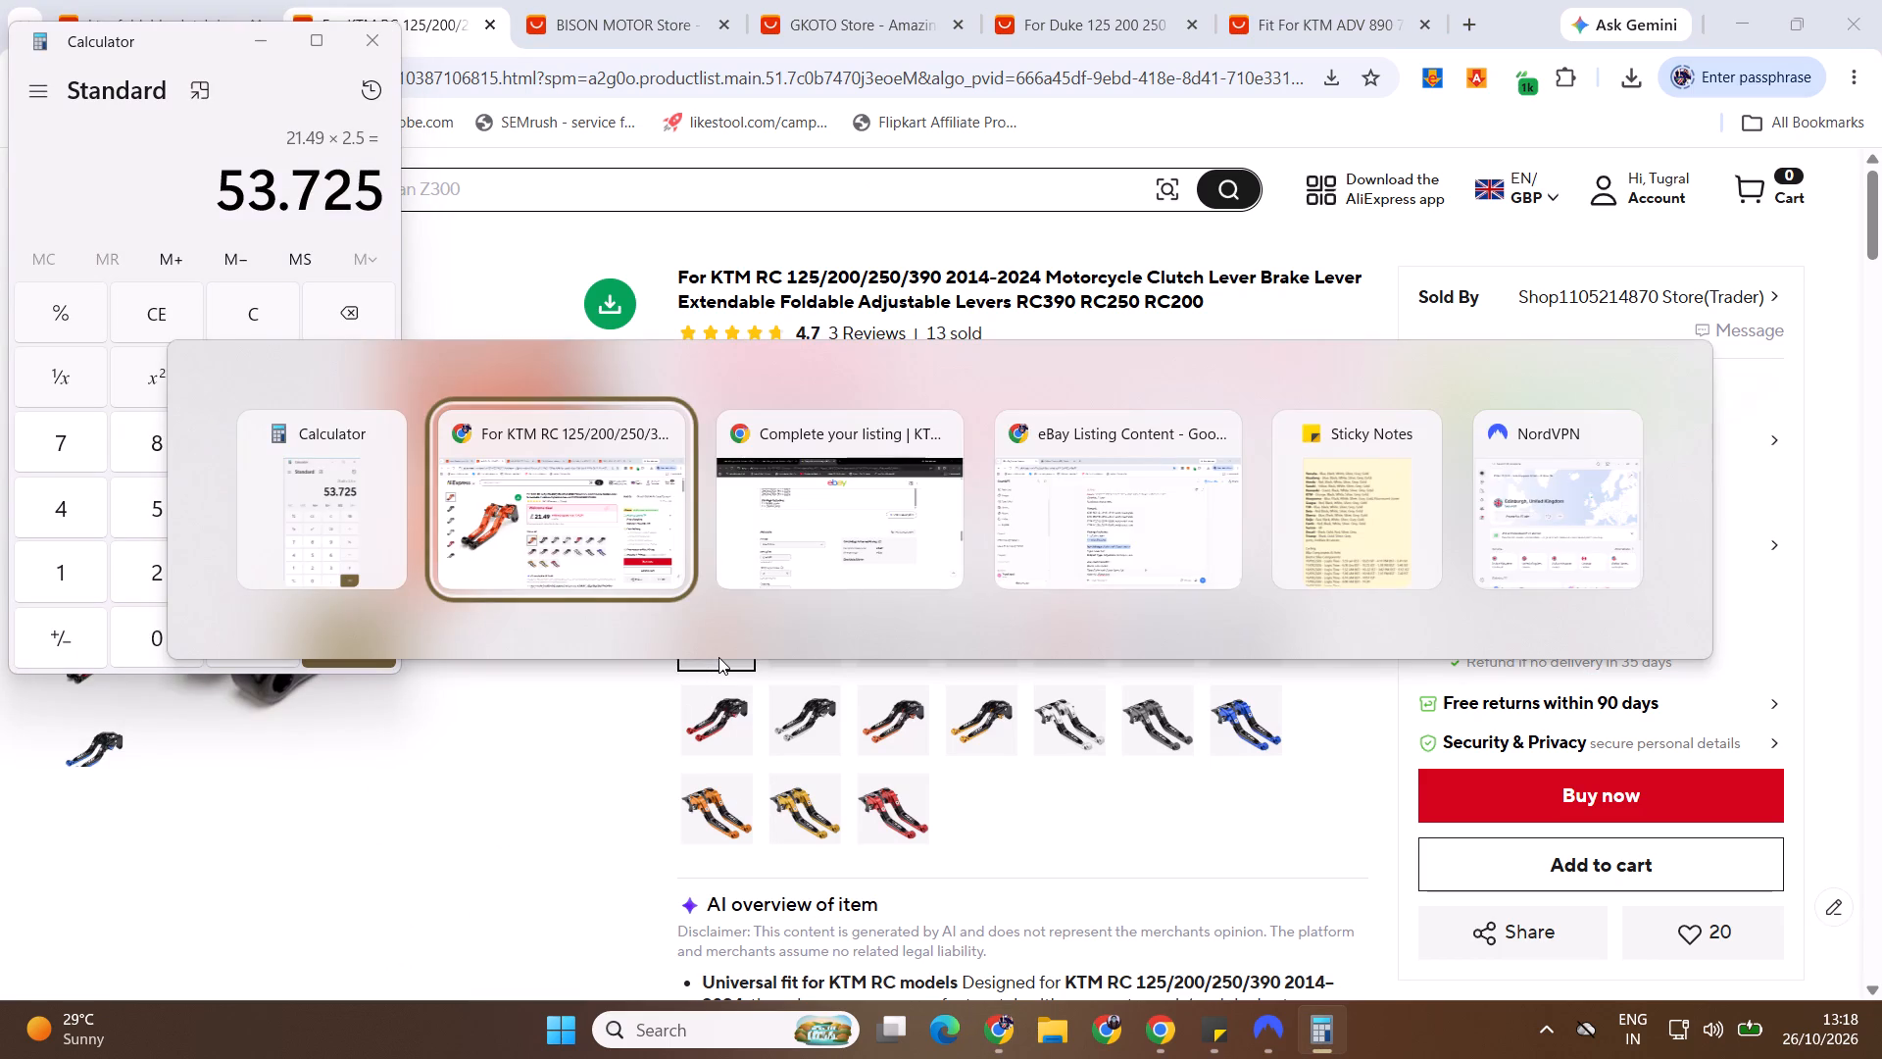
{"action": "key", "text": "alt+Tab"}
{"action": "double_click", "coordinate": [461, 760]}
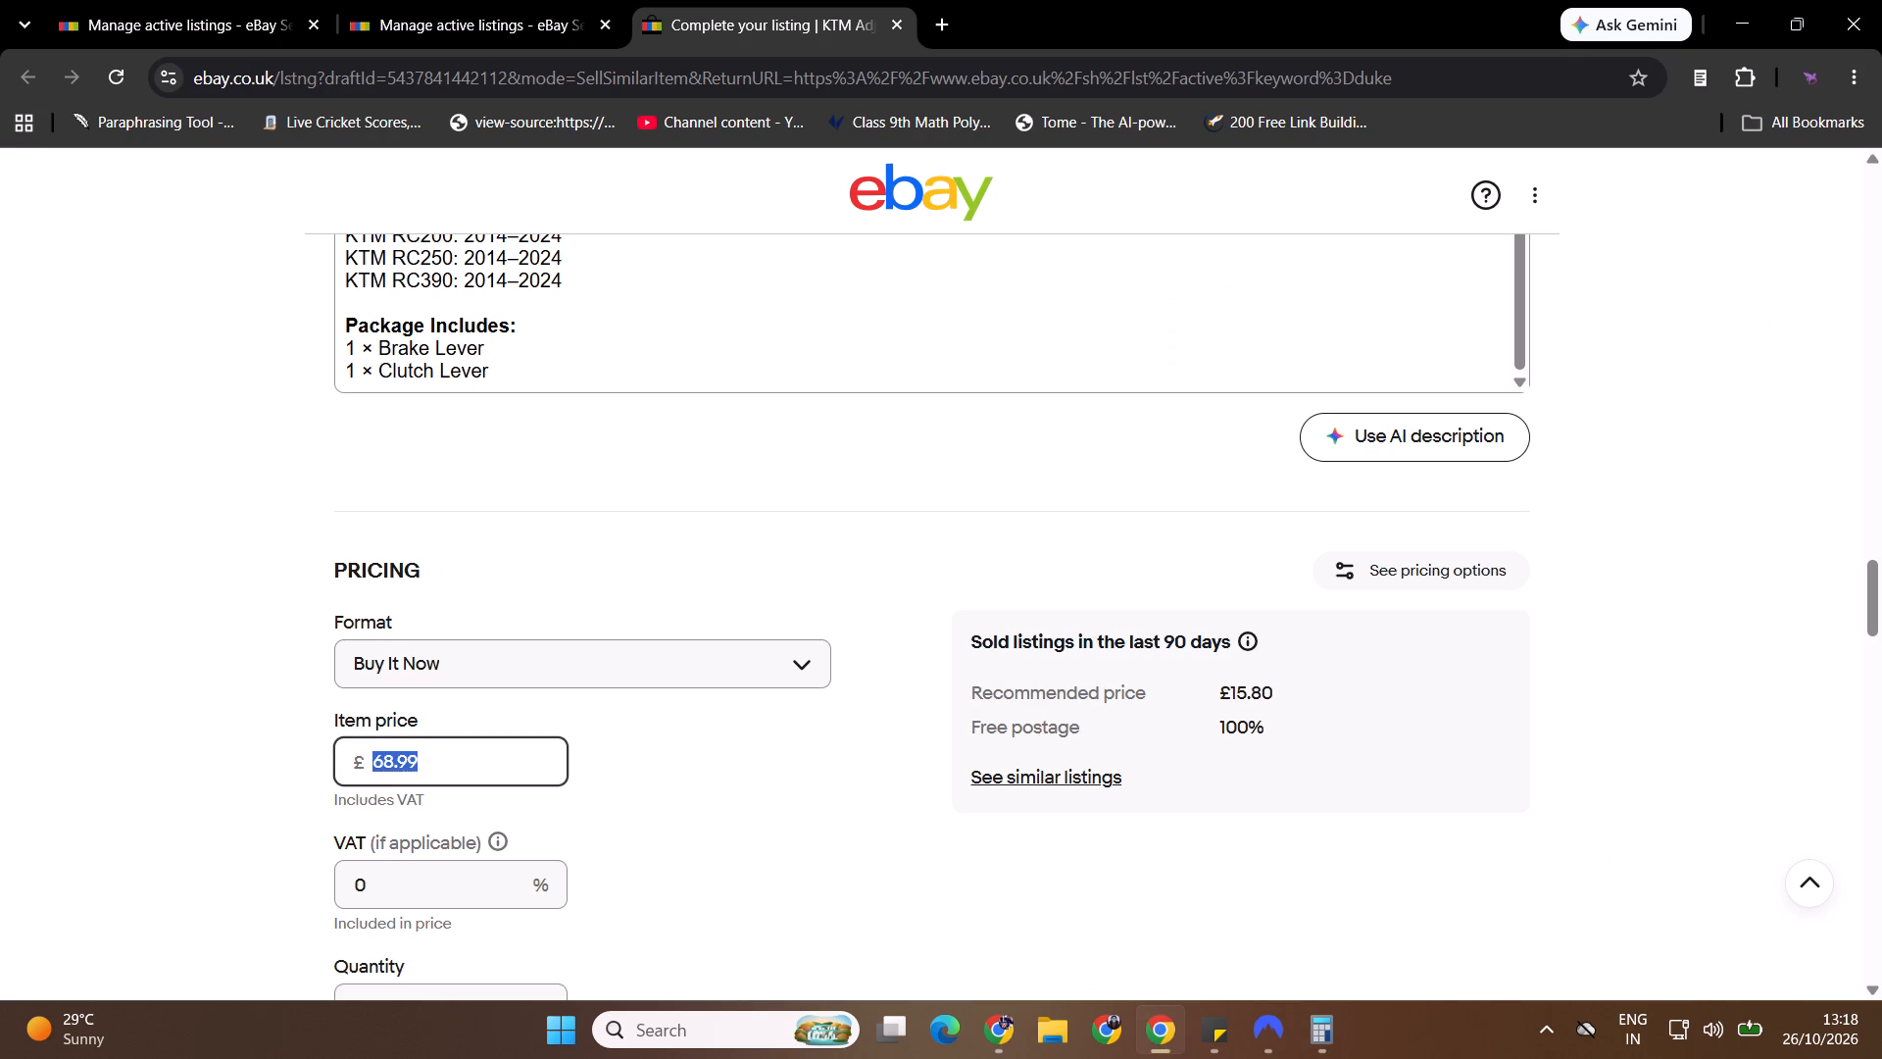
{"action": "type", "text": "53.99"}
{"action": "left_click", "coordinate": [669, 775]}
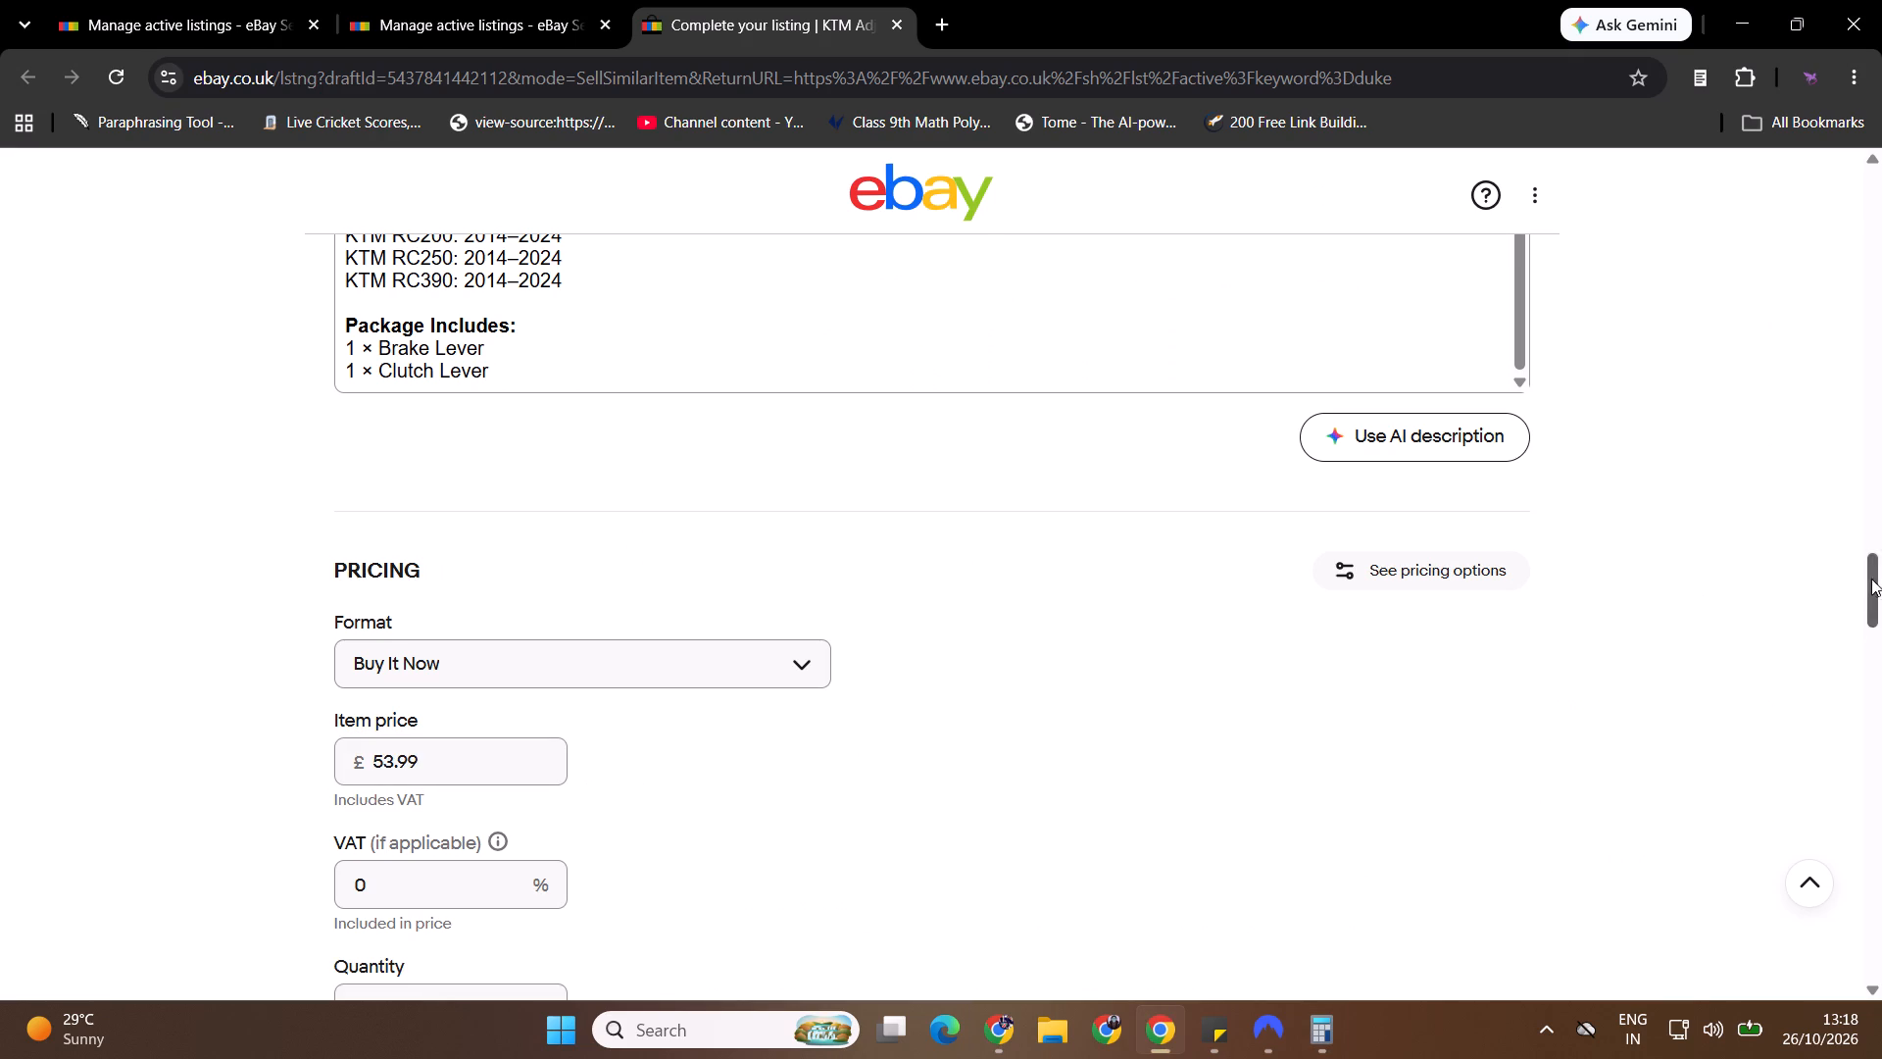
Publish the orange KTM RC folding lever listing with the displayed fees and return to the active listings.
{"action": "left_click_drag", "start_coordinate": [1874, 582], "coordinate": [1874, 1058]}
{"action": "left_click", "coordinate": [861, 581]}
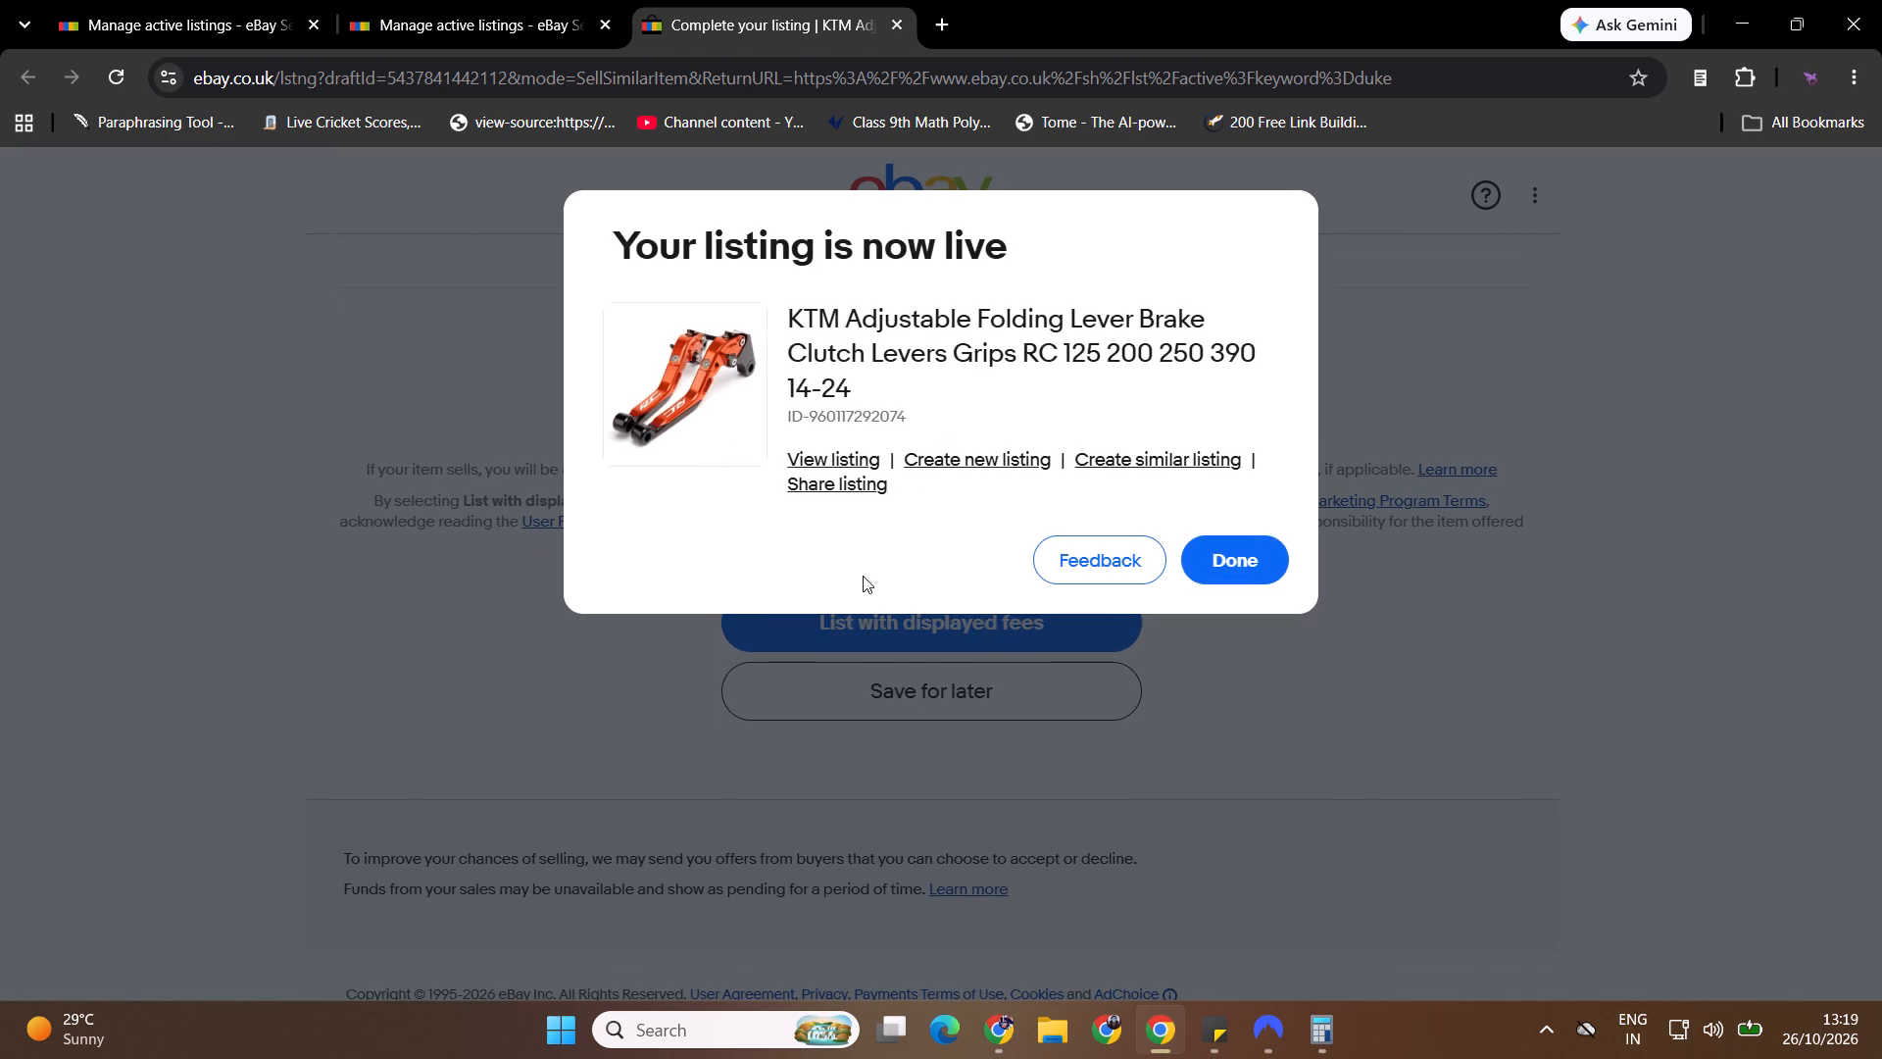
{"action": "left_click", "coordinate": [1253, 544]}
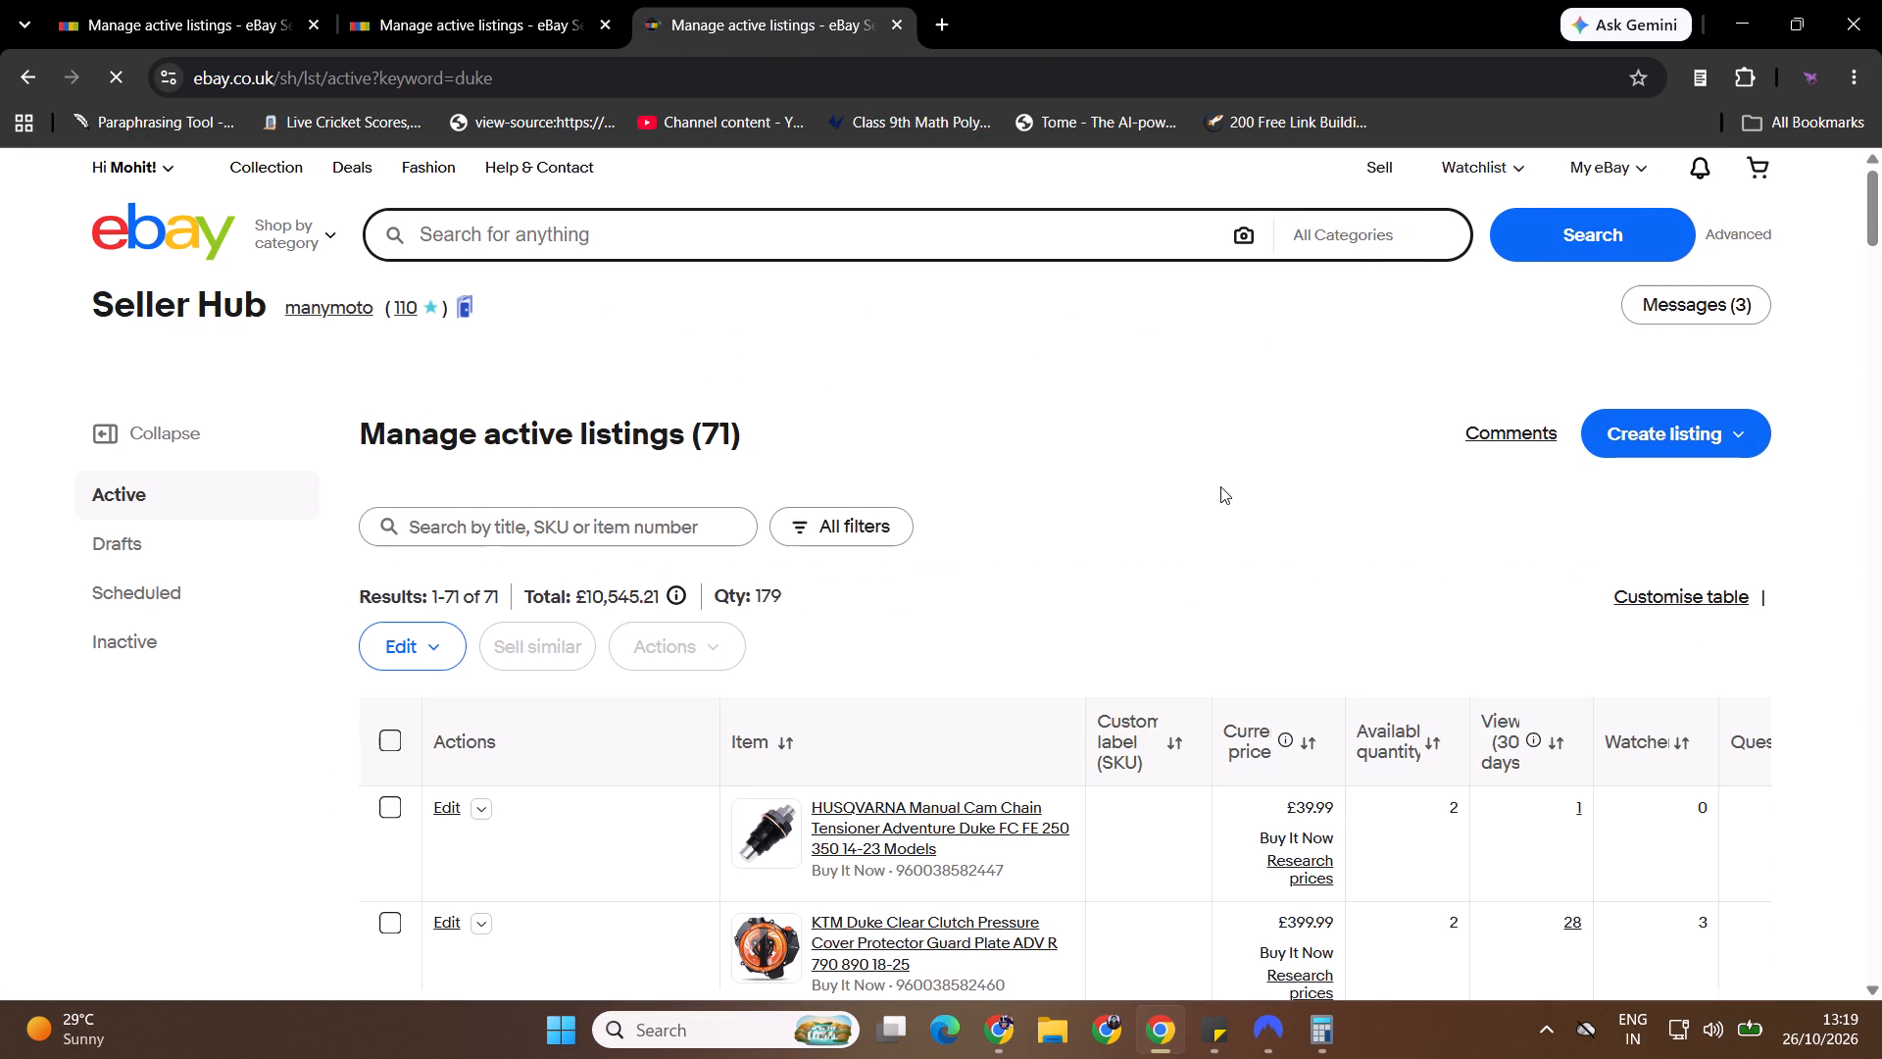
{"action": "left_click_drag", "start_coordinate": [1880, 212], "coordinate": [1881, 843]}
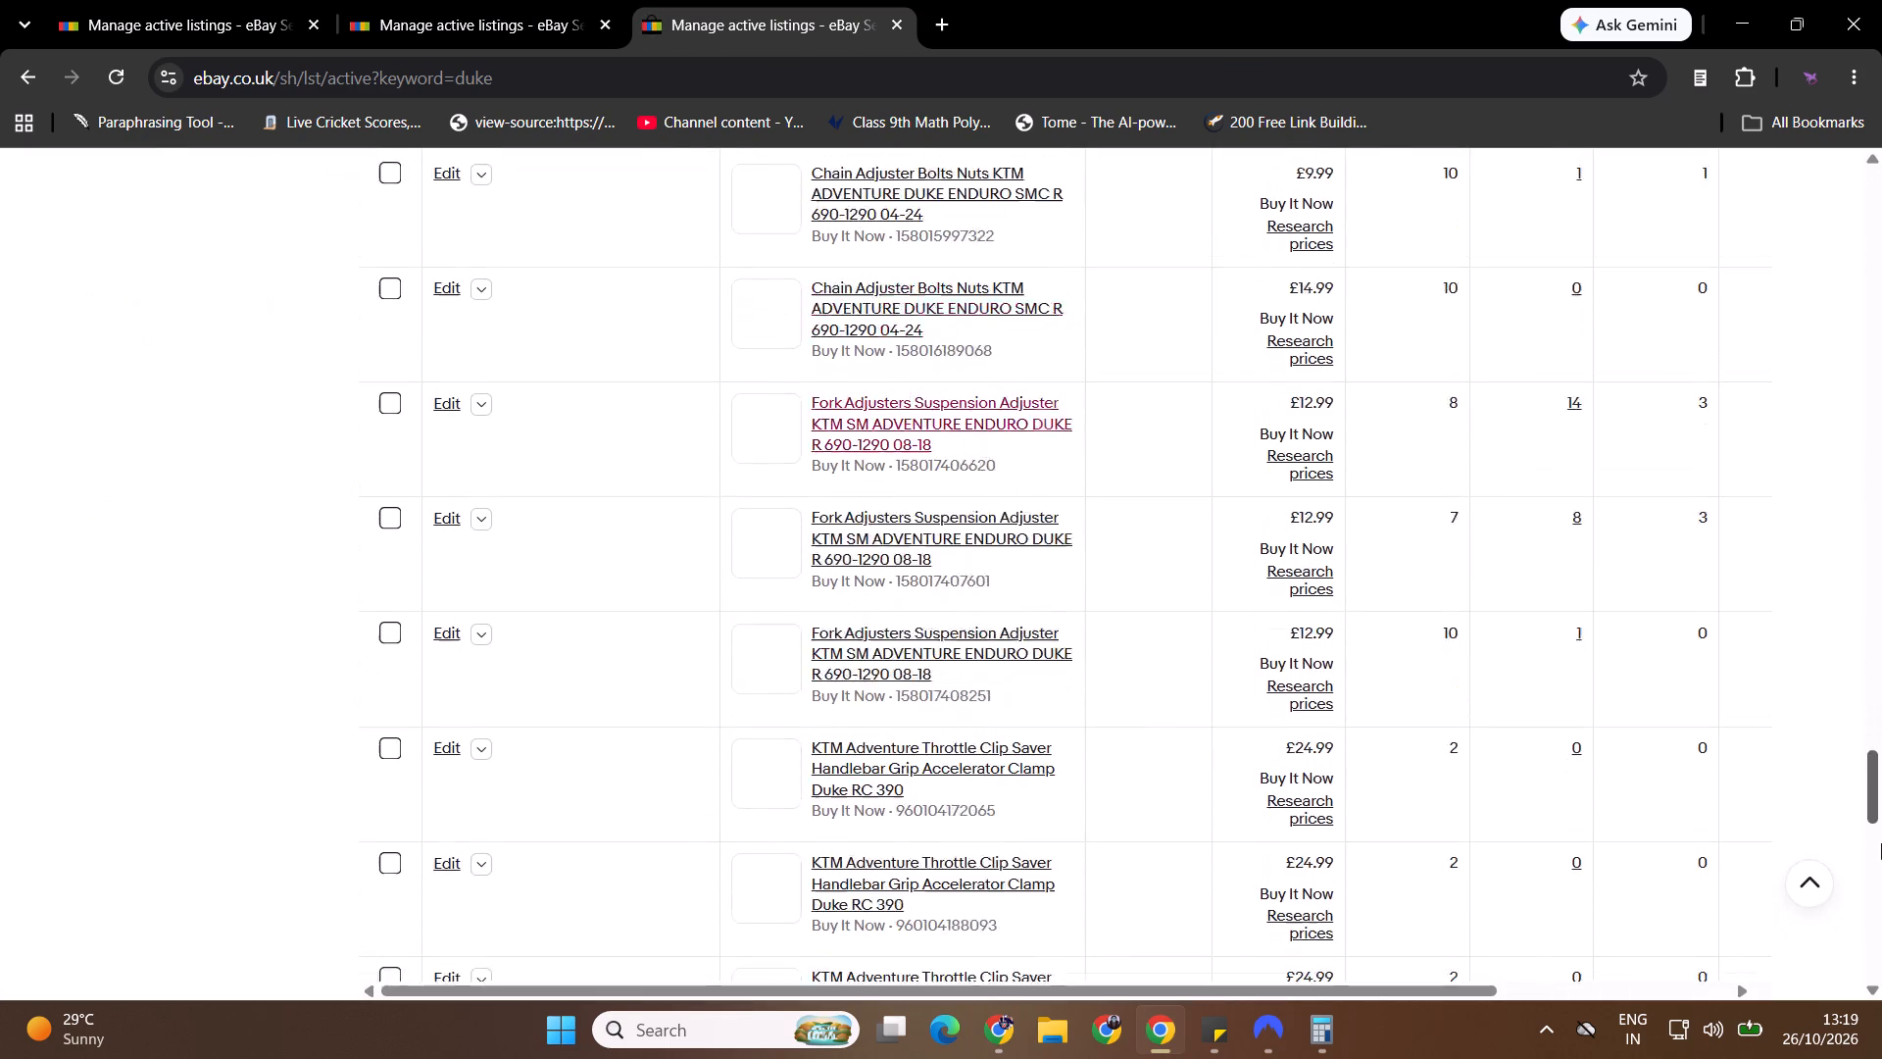
{"action": "left_click_drag", "start_coordinate": [1881, 843], "coordinate": [1881, 1058]}
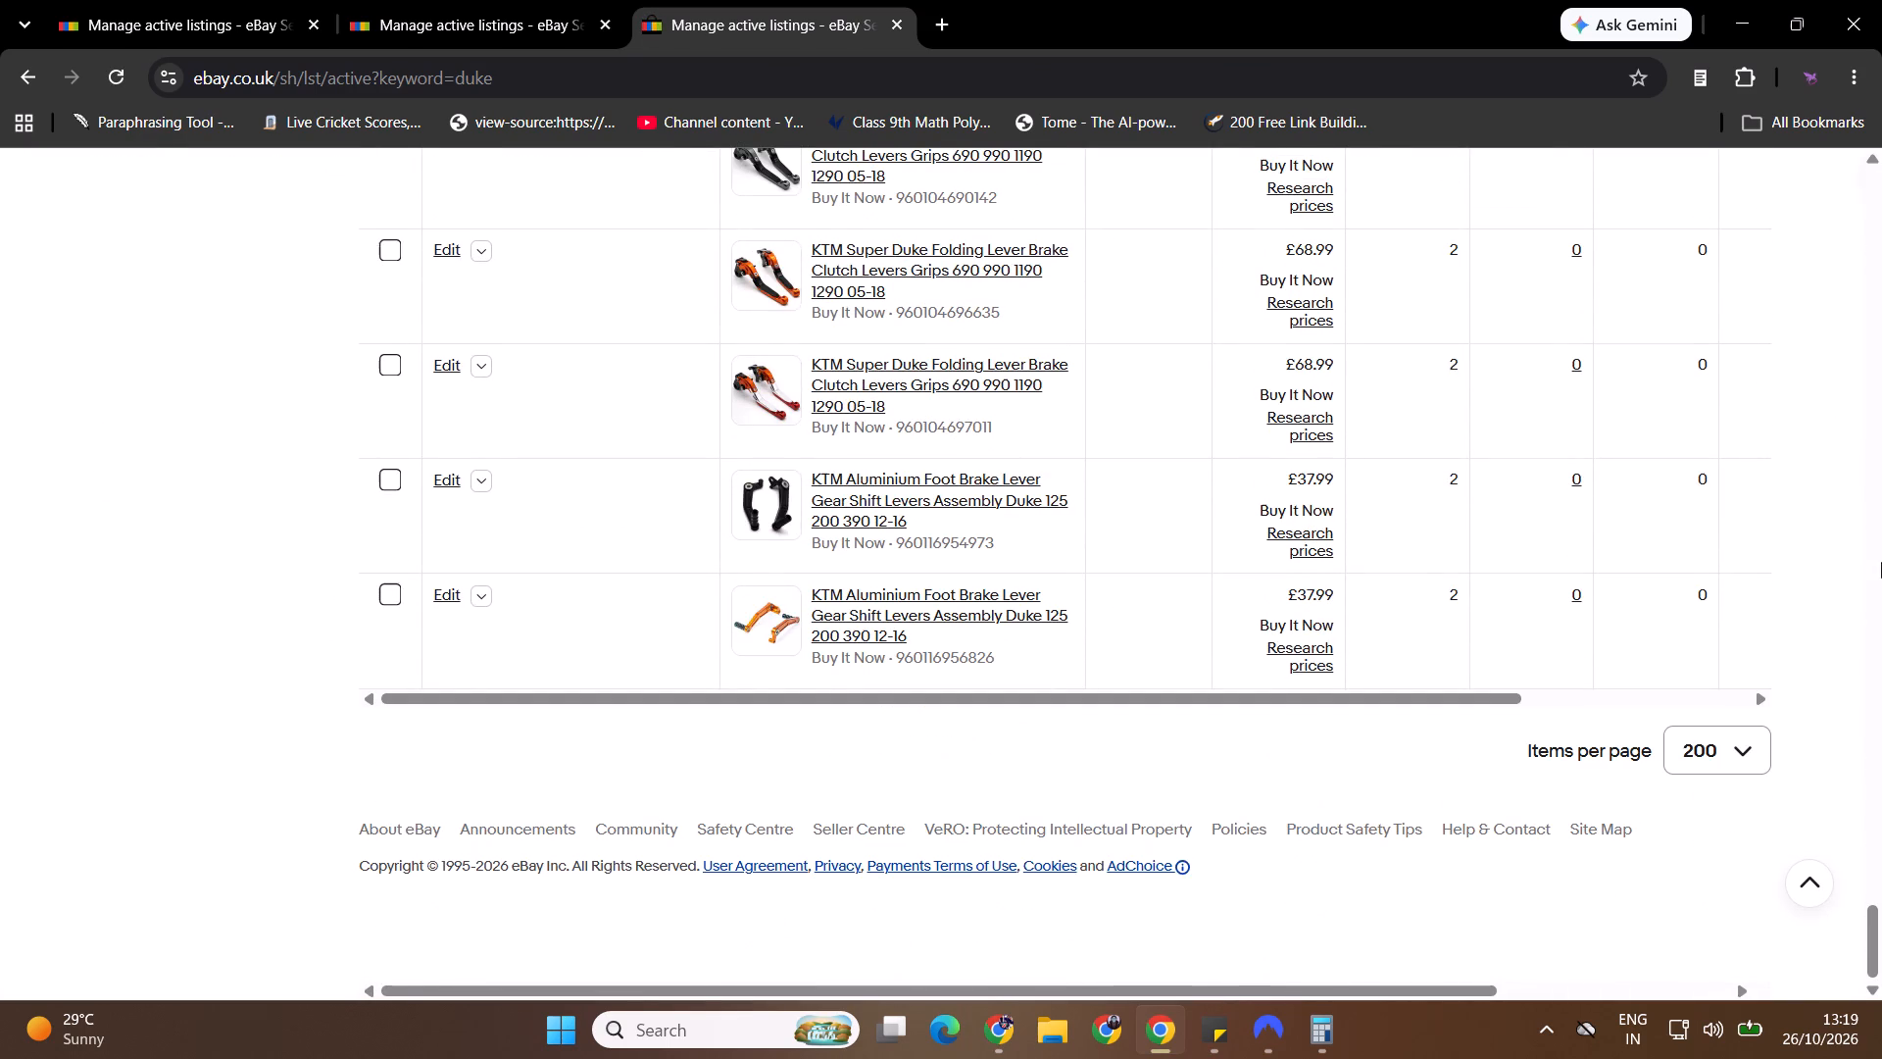
{"action": "left_click", "coordinate": [1881, 561]}
{"action": "left_click_drag", "start_coordinate": [1881, 560], "coordinate": [1881, 115]}
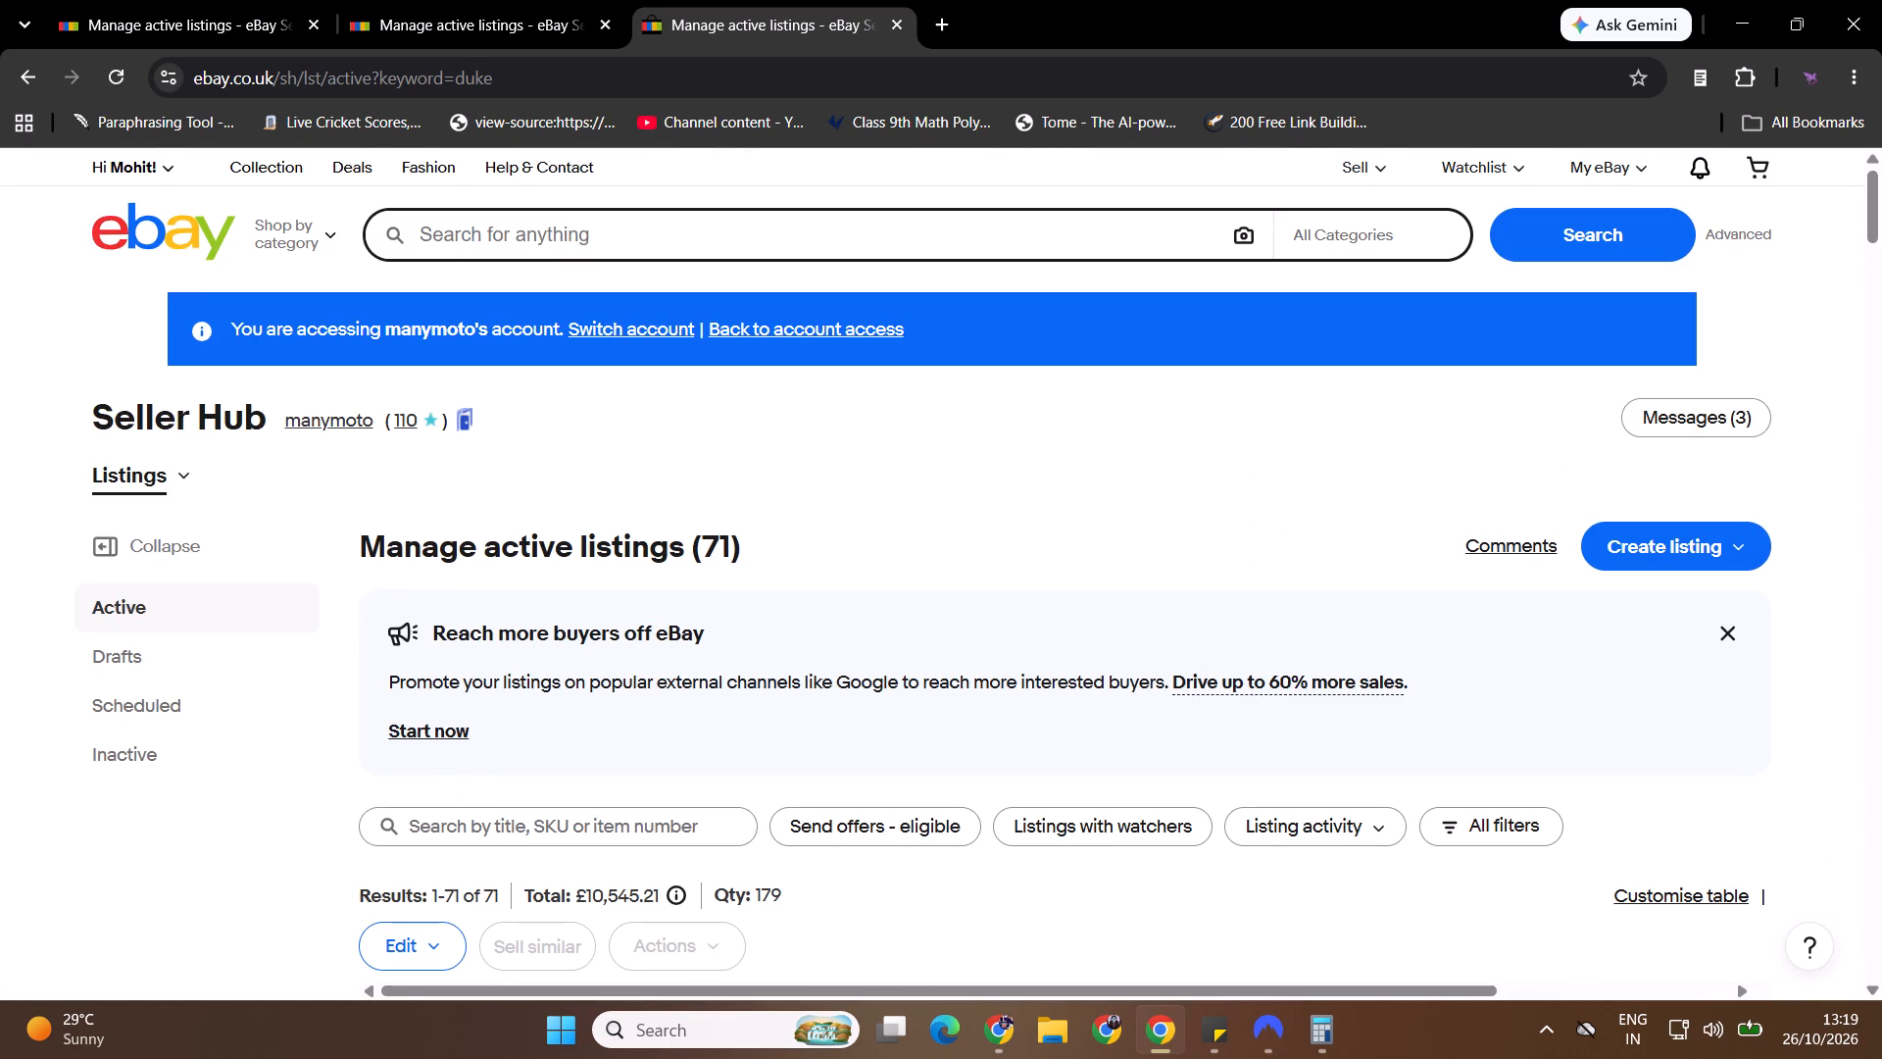
{"action": "left_click", "coordinate": [473, 821]}
{"action": "type", "text": "RC"}
{"action": "key", "text": "Return"}
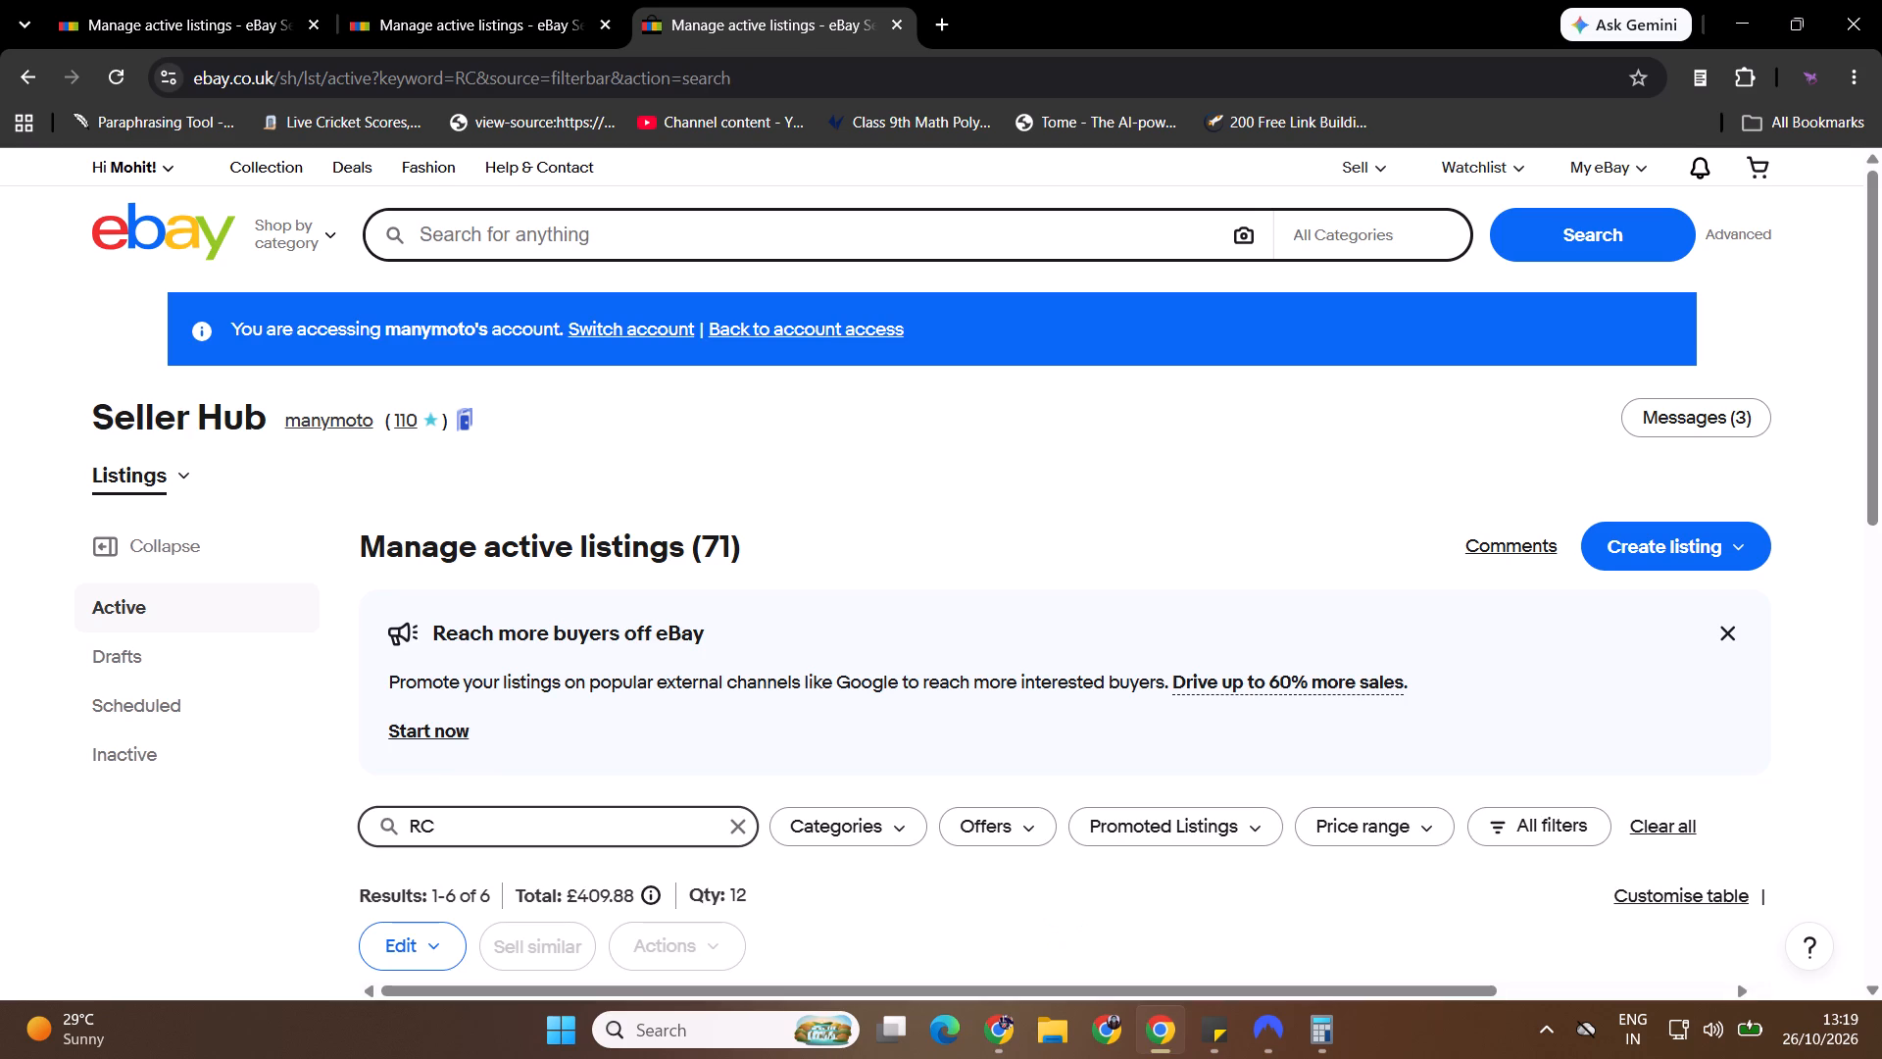
{"action": "left_click_drag", "start_coordinate": [1881, 436], "coordinate": [1881, 852]}
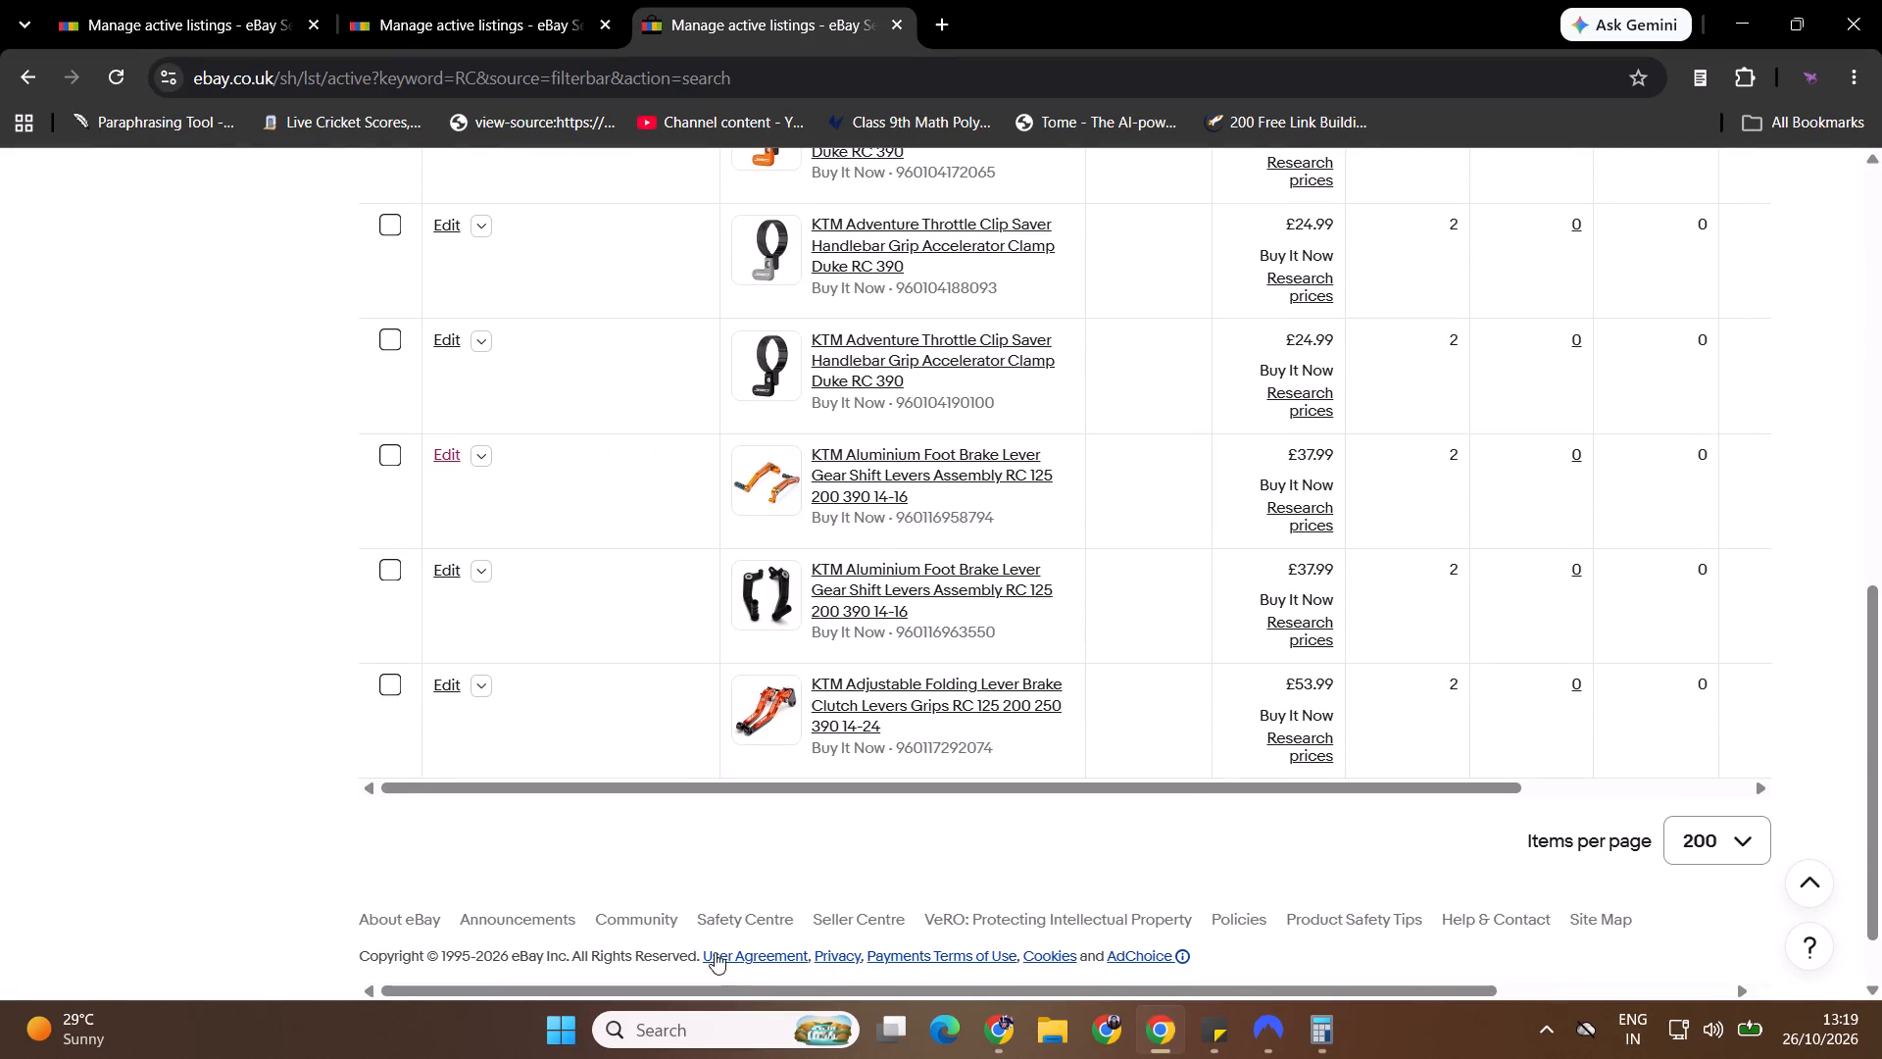
{"action": "left_click", "coordinate": [490, 687]}
{"action": "left_click", "coordinate": [501, 720], "text": "ctrl"}
{"action": "left_click", "coordinate": [954, 0]}
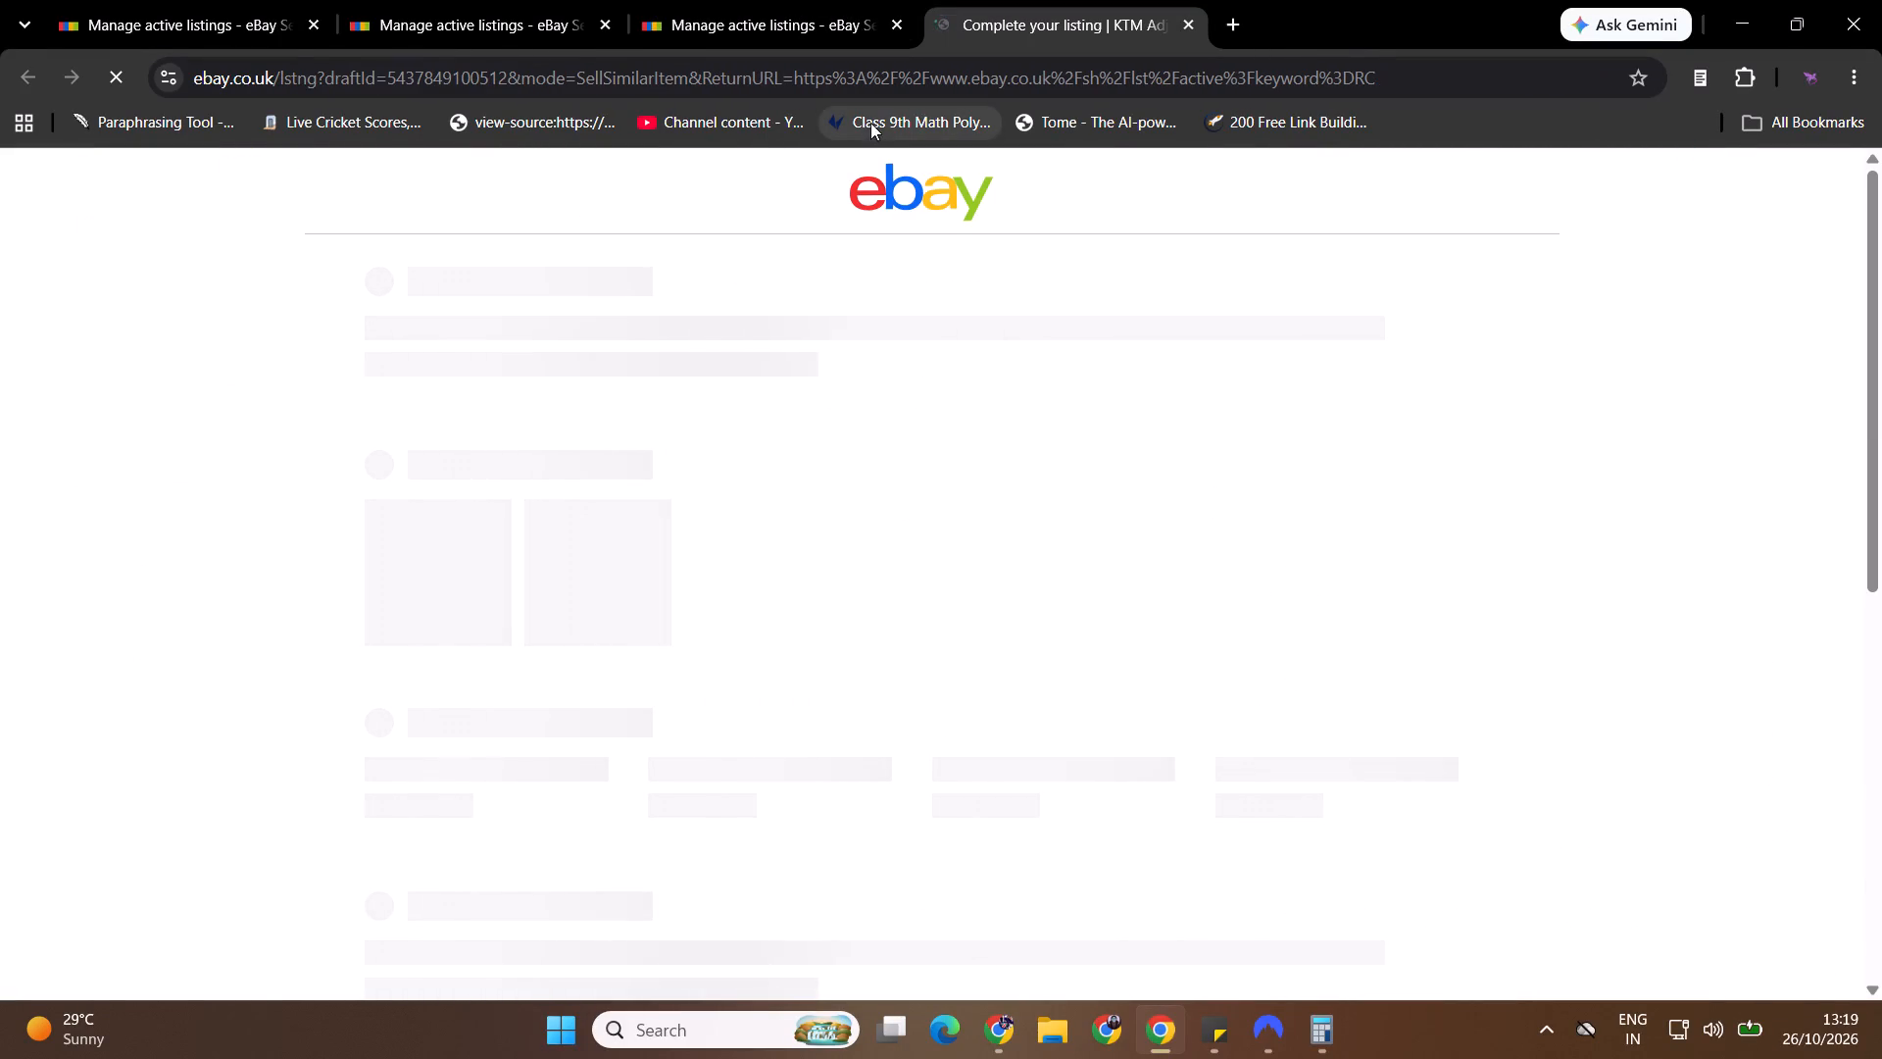
Delete the orange main photo, upload the black RC levers image from Downloads and make it the main photo.
{"action": "left_click", "coordinate": [742, 313]}
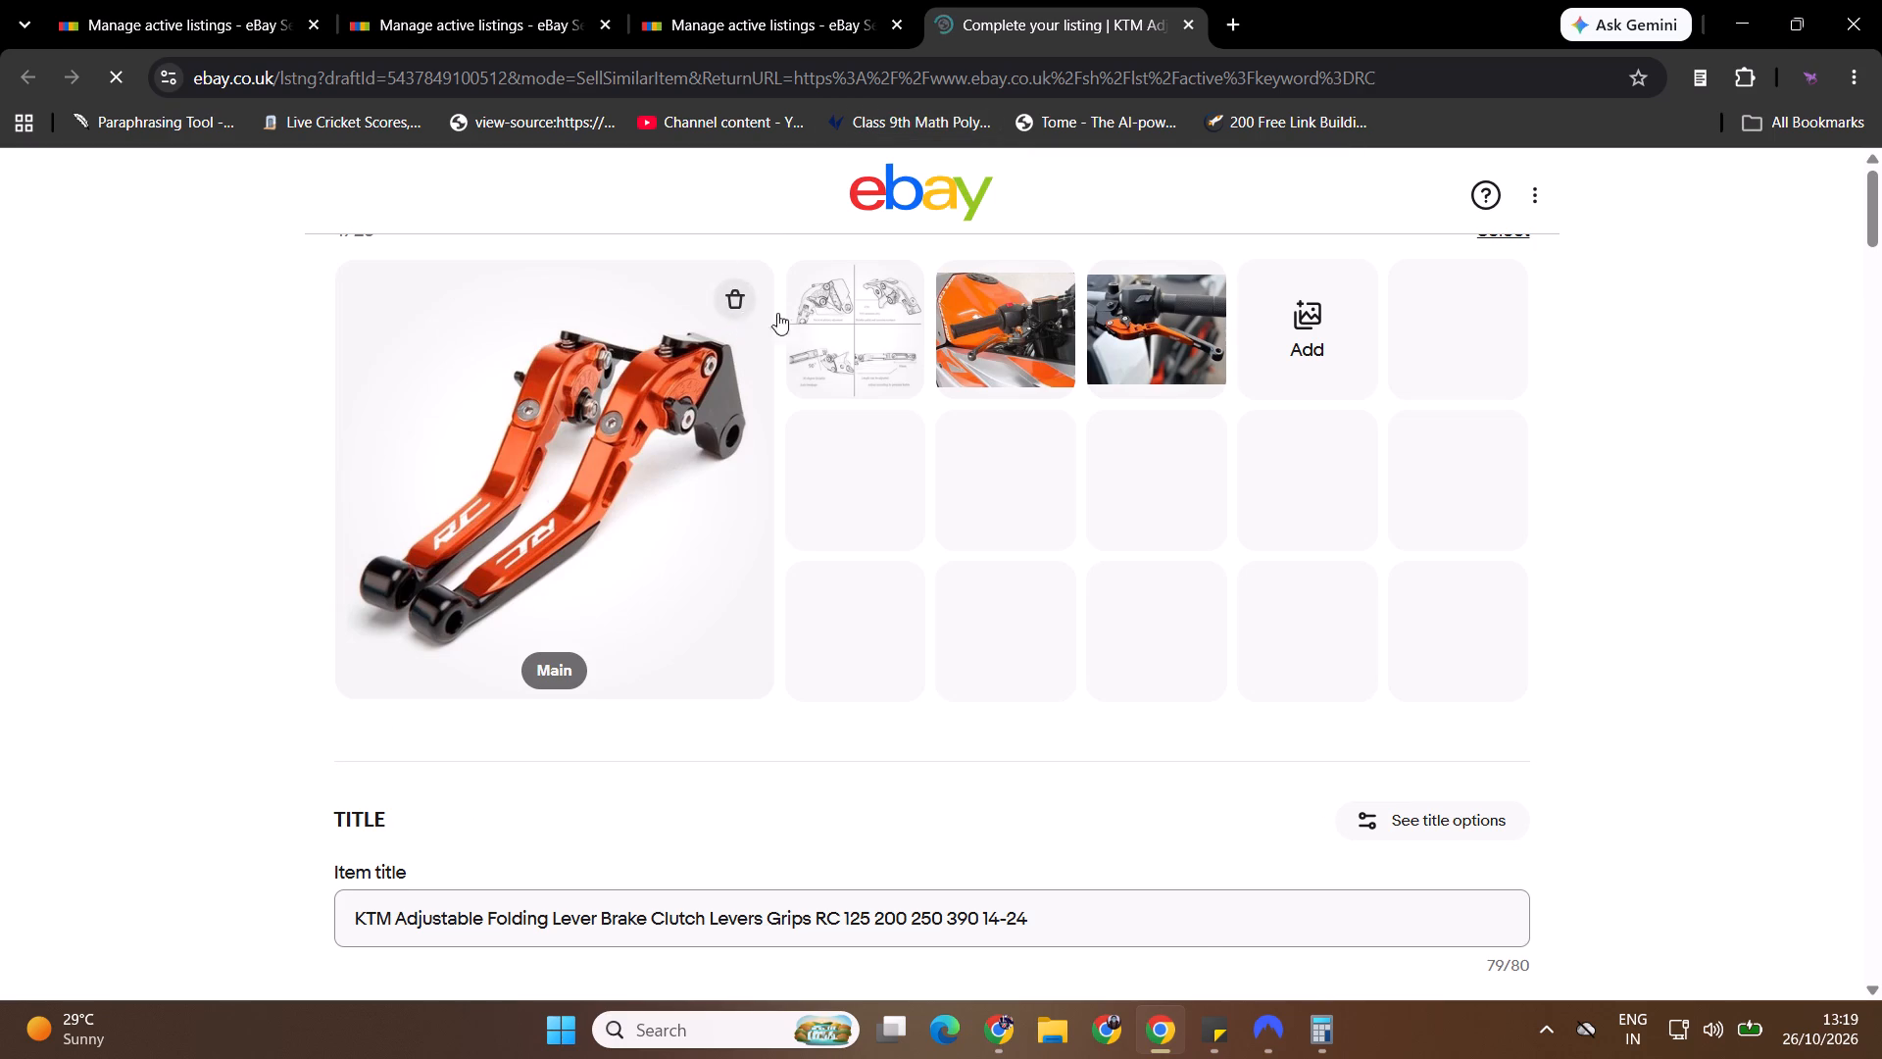
{"action": "left_click", "coordinate": [1136, 338]}
{"action": "left_click", "coordinate": [1108, 445]}
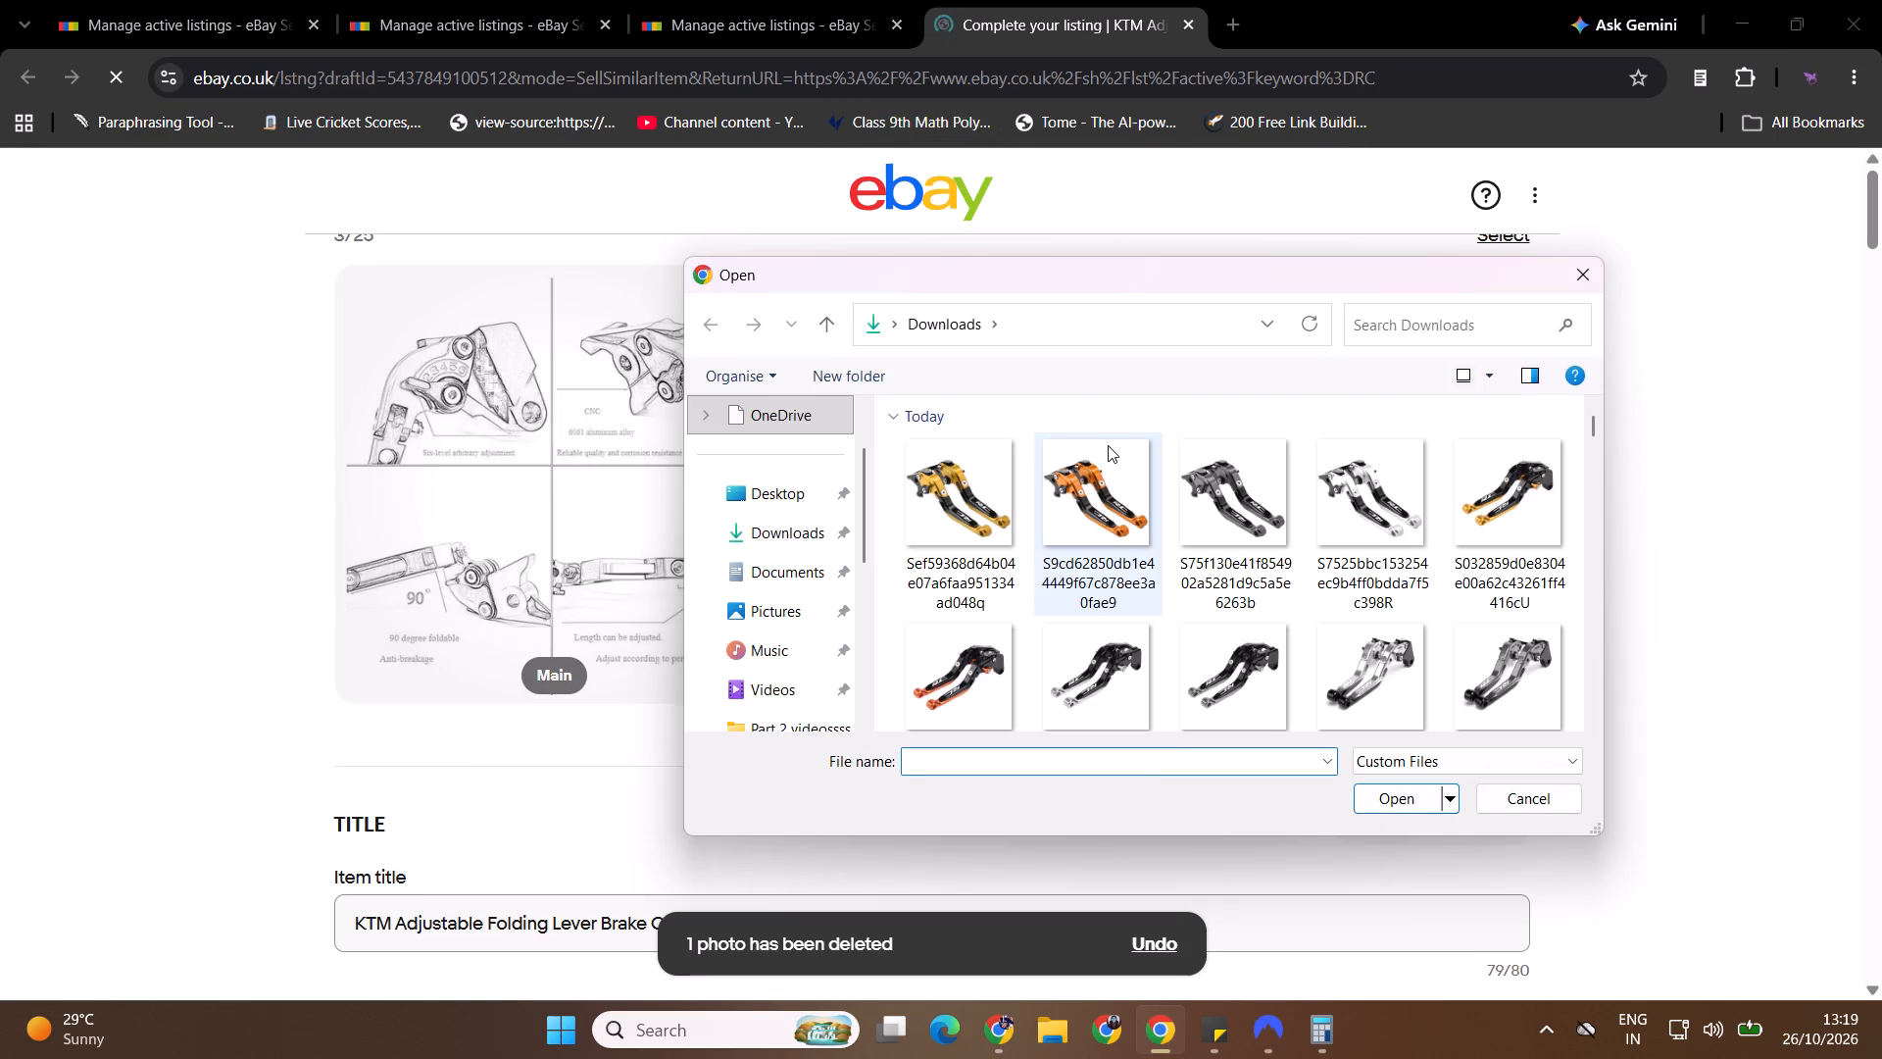
{"action": "left_click_drag", "start_coordinate": [1597, 424], "coordinate": [1597, 439]}
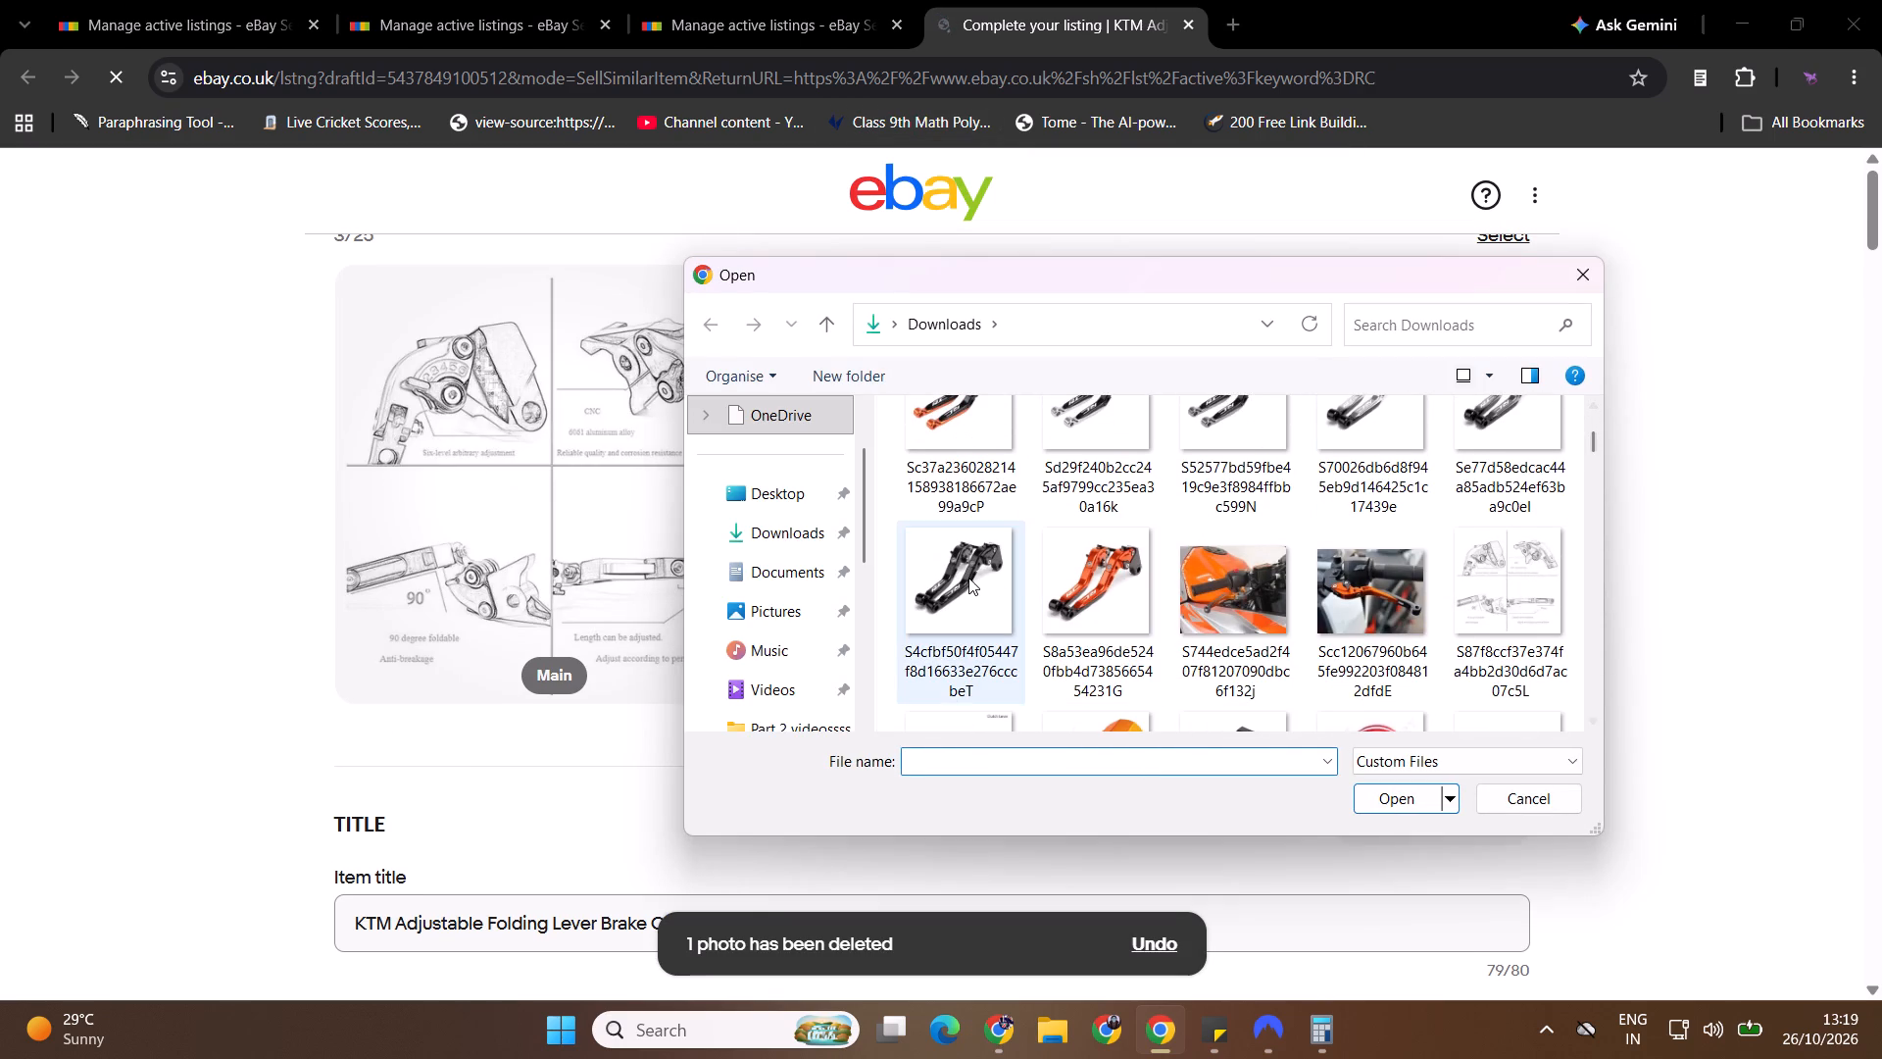
{"action": "left_click", "coordinate": [968, 578]}
{"action": "left_click", "coordinate": [1377, 807]}
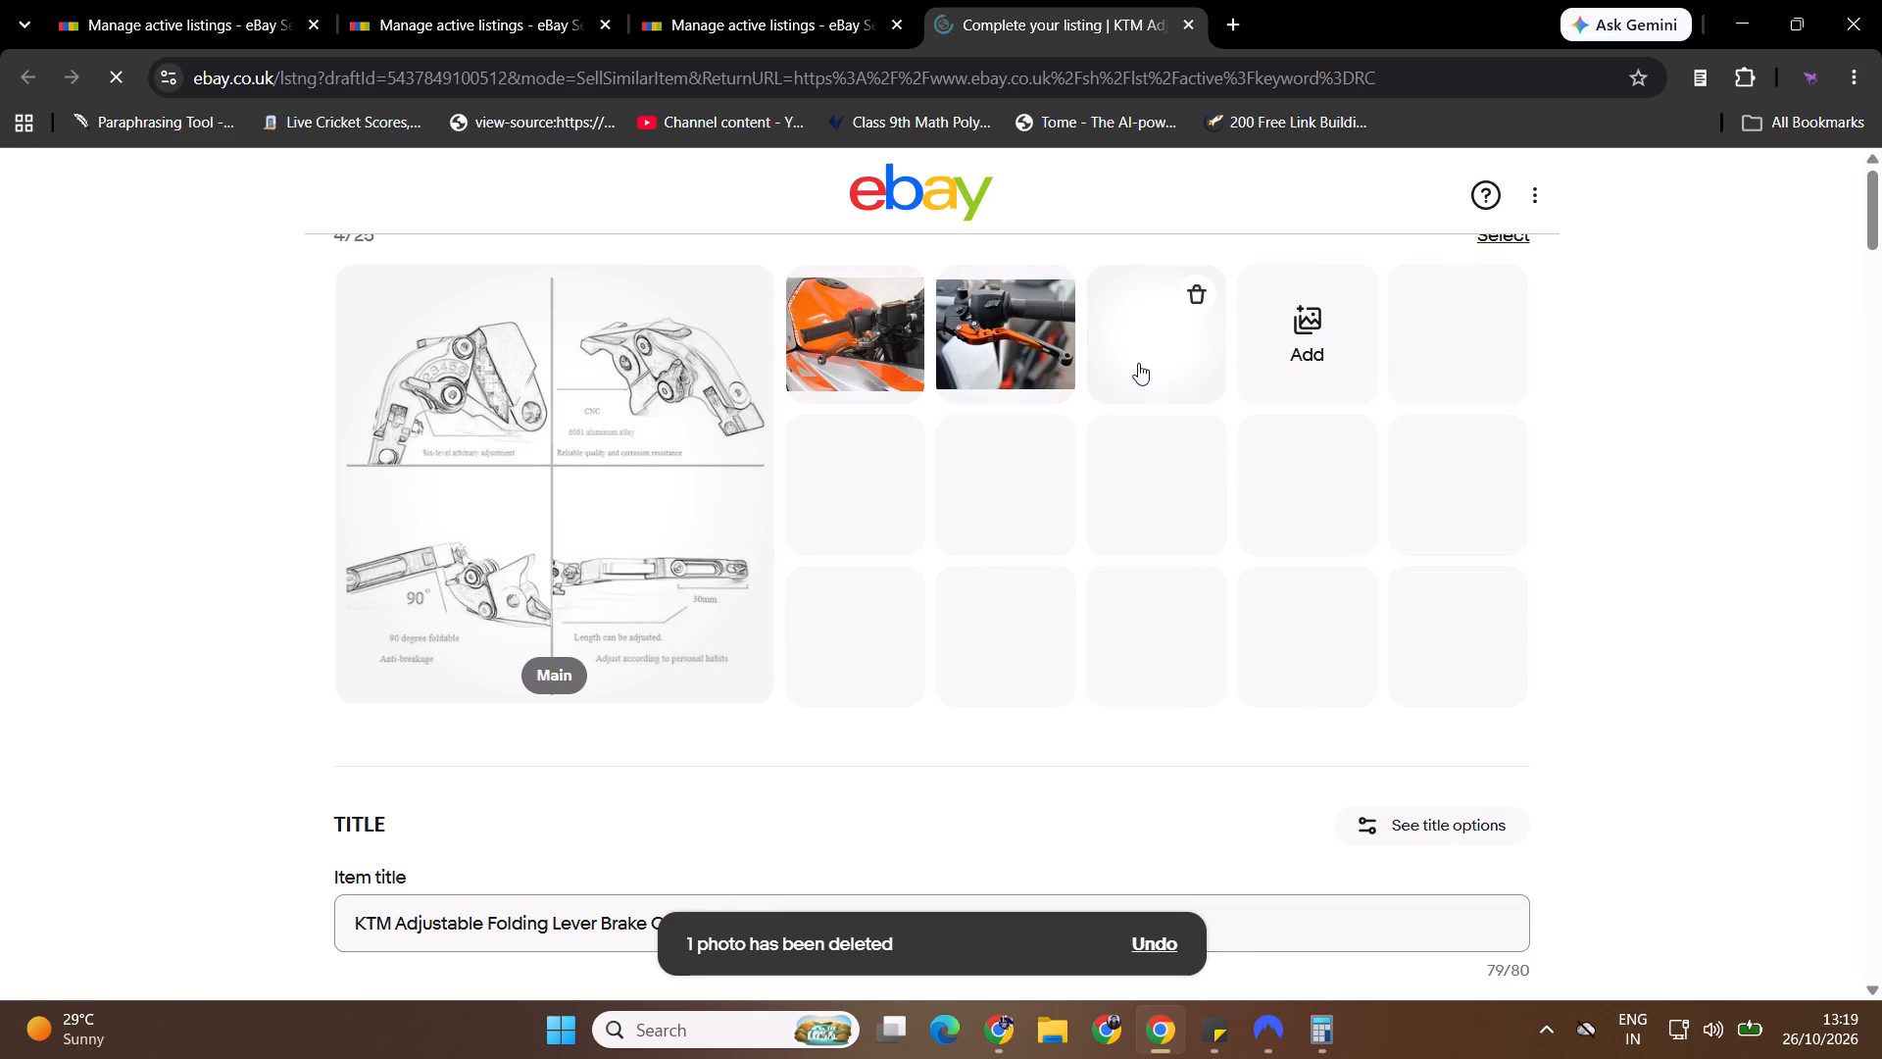
{"action": "left_click_drag", "start_coordinate": [1166, 363], "coordinate": [850, 489]}
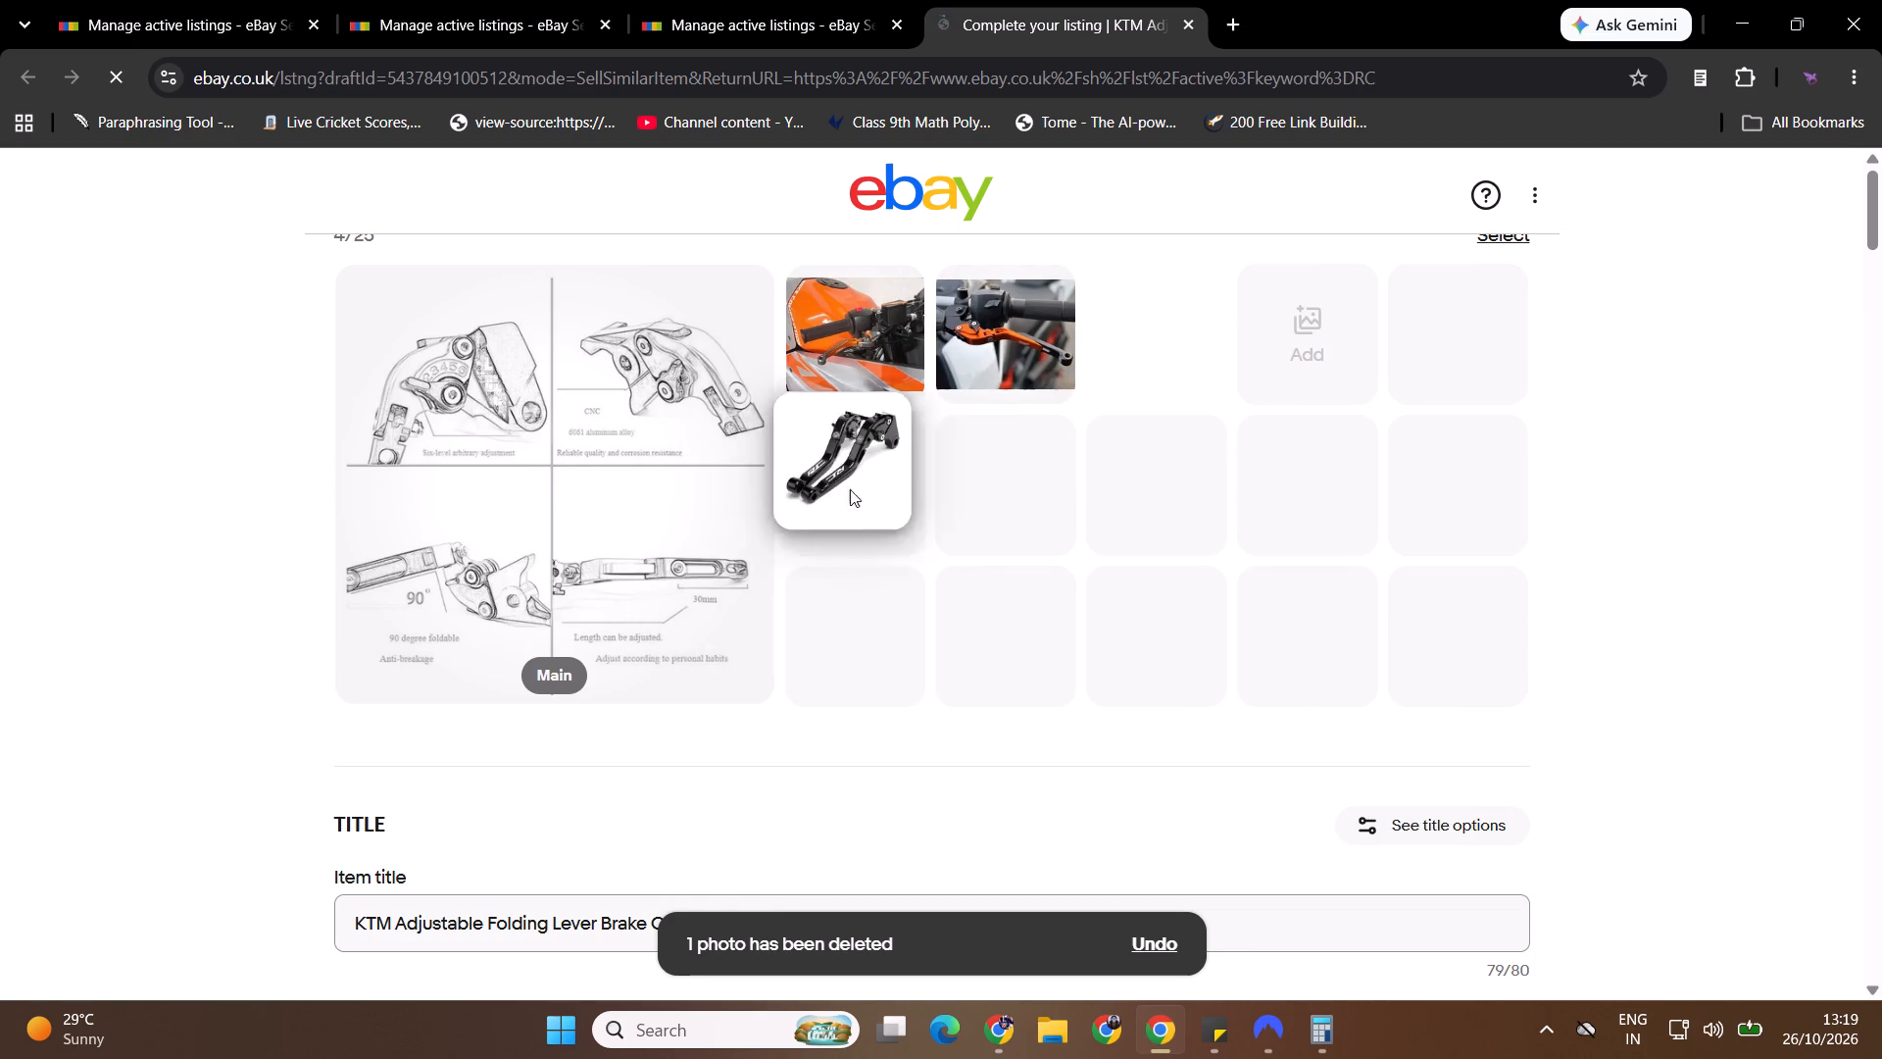
{"action": "left_click_drag", "start_coordinate": [850, 489], "coordinate": [660, 519]}
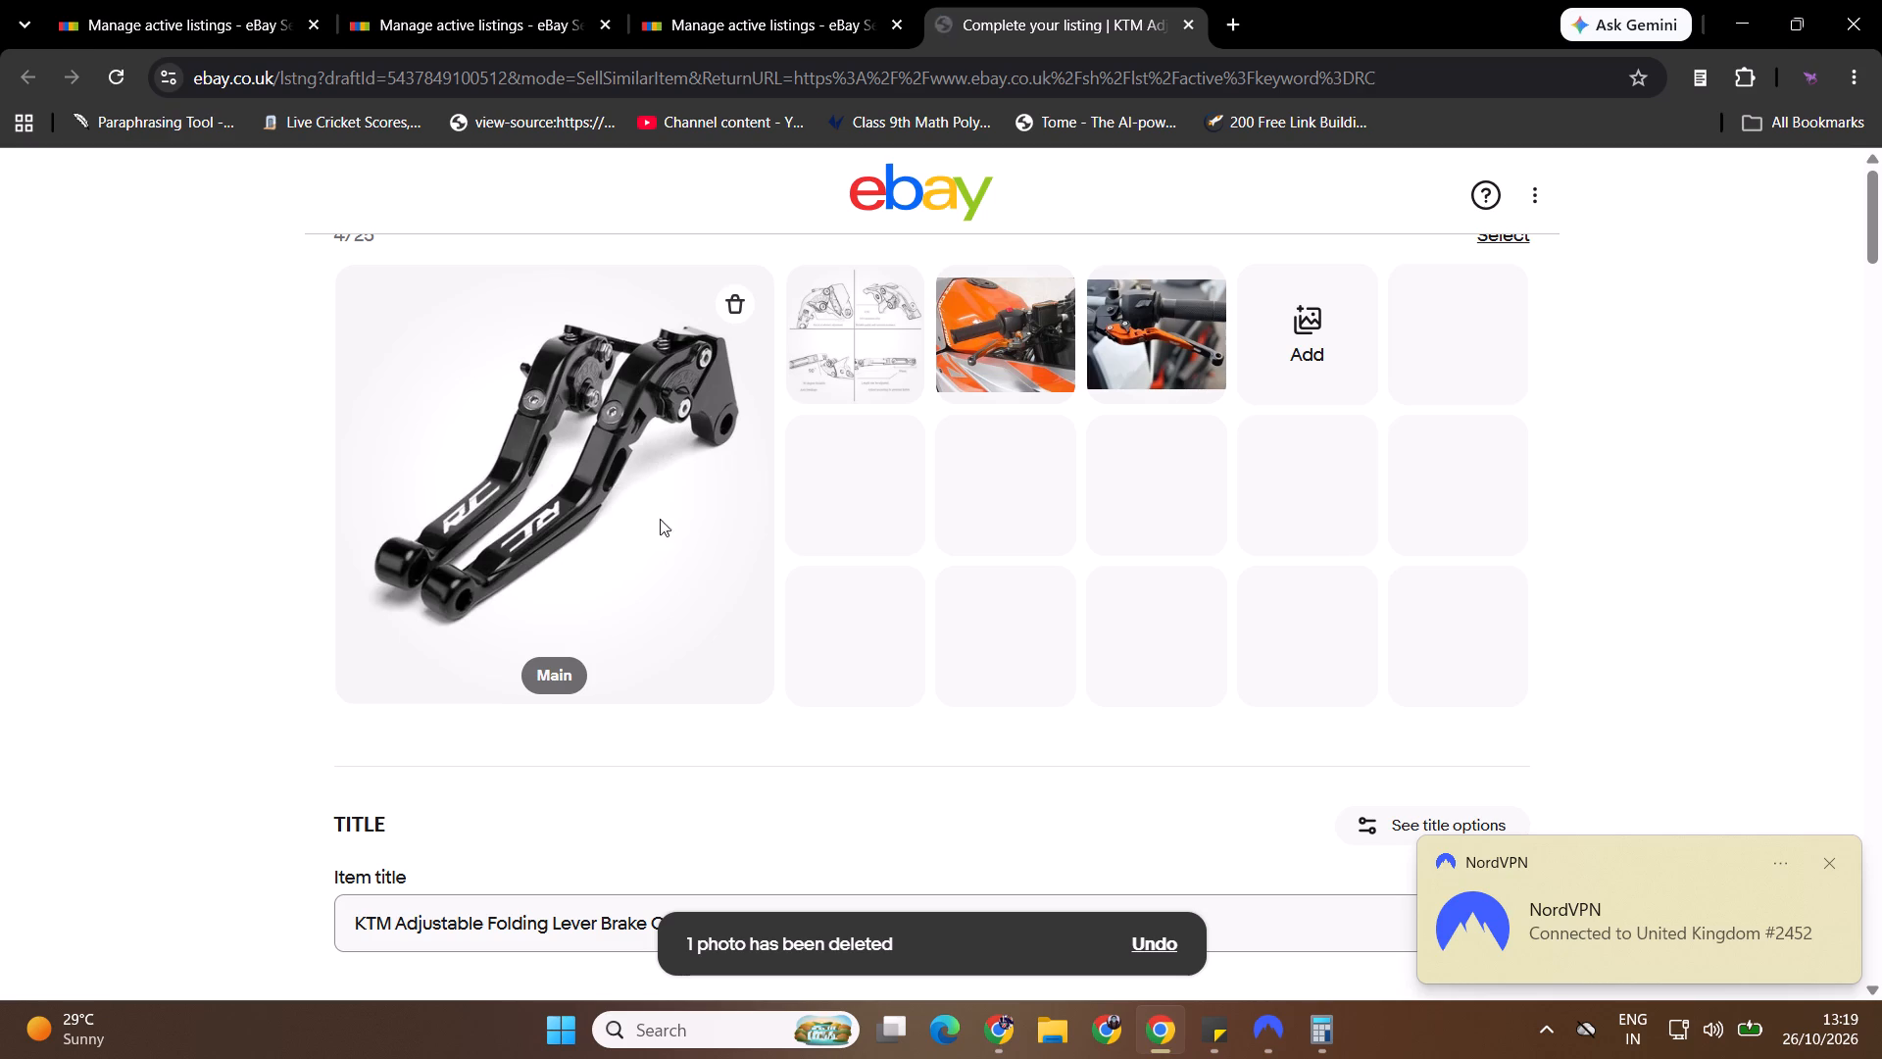
Set the item's Colour specific to Black.
{"action": "left_click_drag", "start_coordinate": [1881, 221], "coordinate": [1880, 397]}
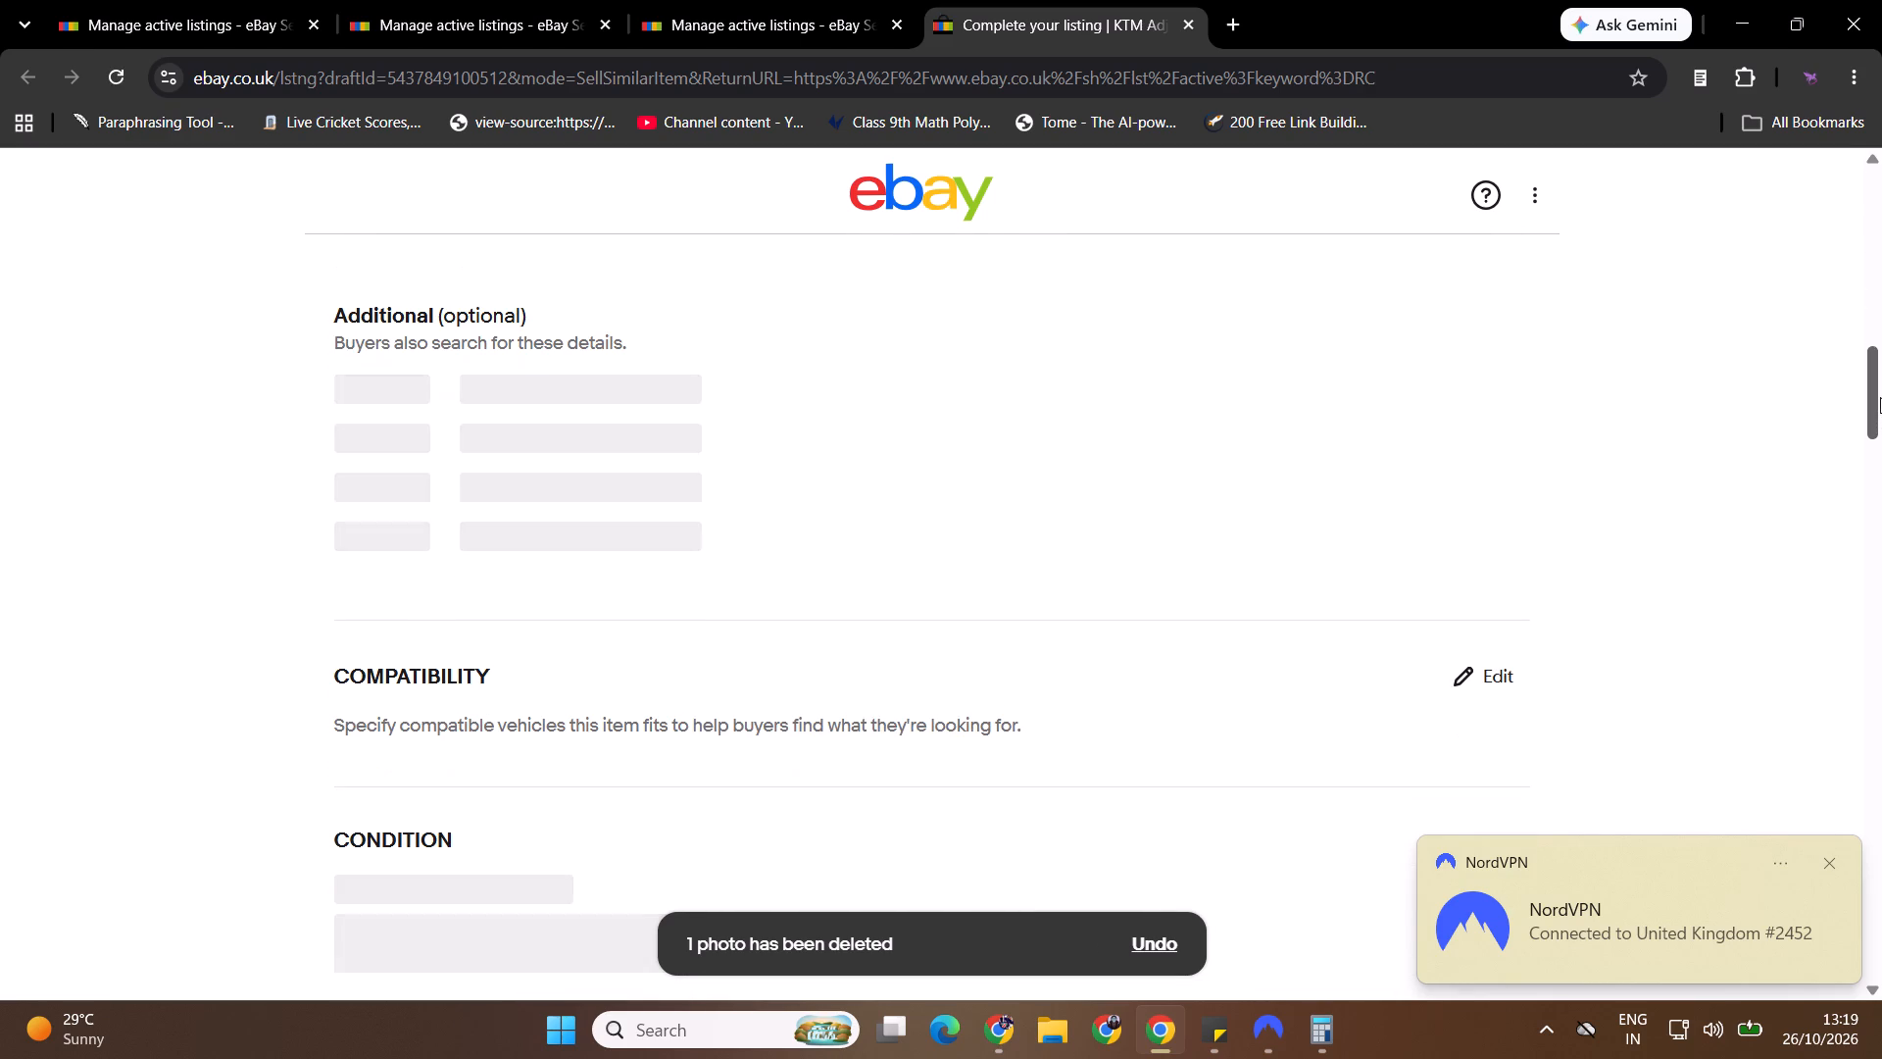
{"action": "left_click", "coordinate": [908, 445]}
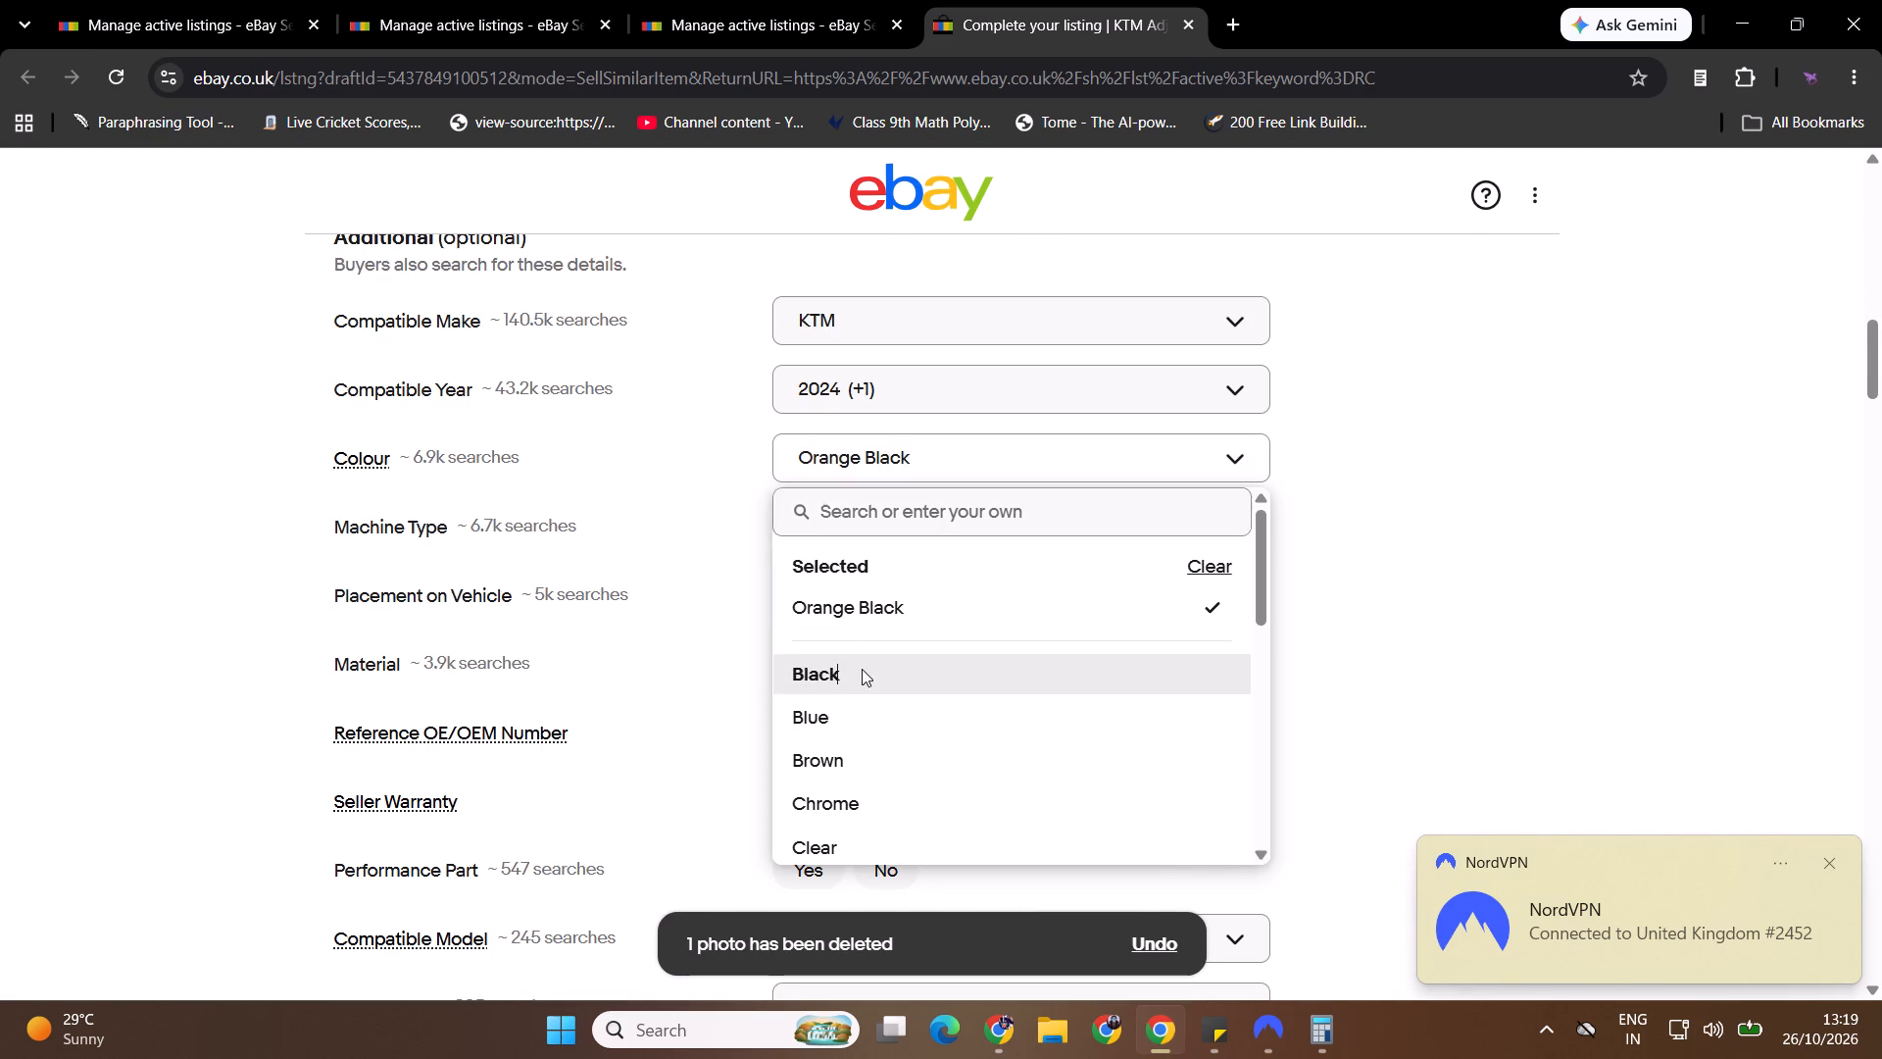
{"action": "left_click", "coordinate": [862, 669]}
Bold the description's opening title line and change its Colour Options entry to Black.
{"action": "left_click_drag", "start_coordinate": [1881, 367], "coordinate": [1880, 562]}
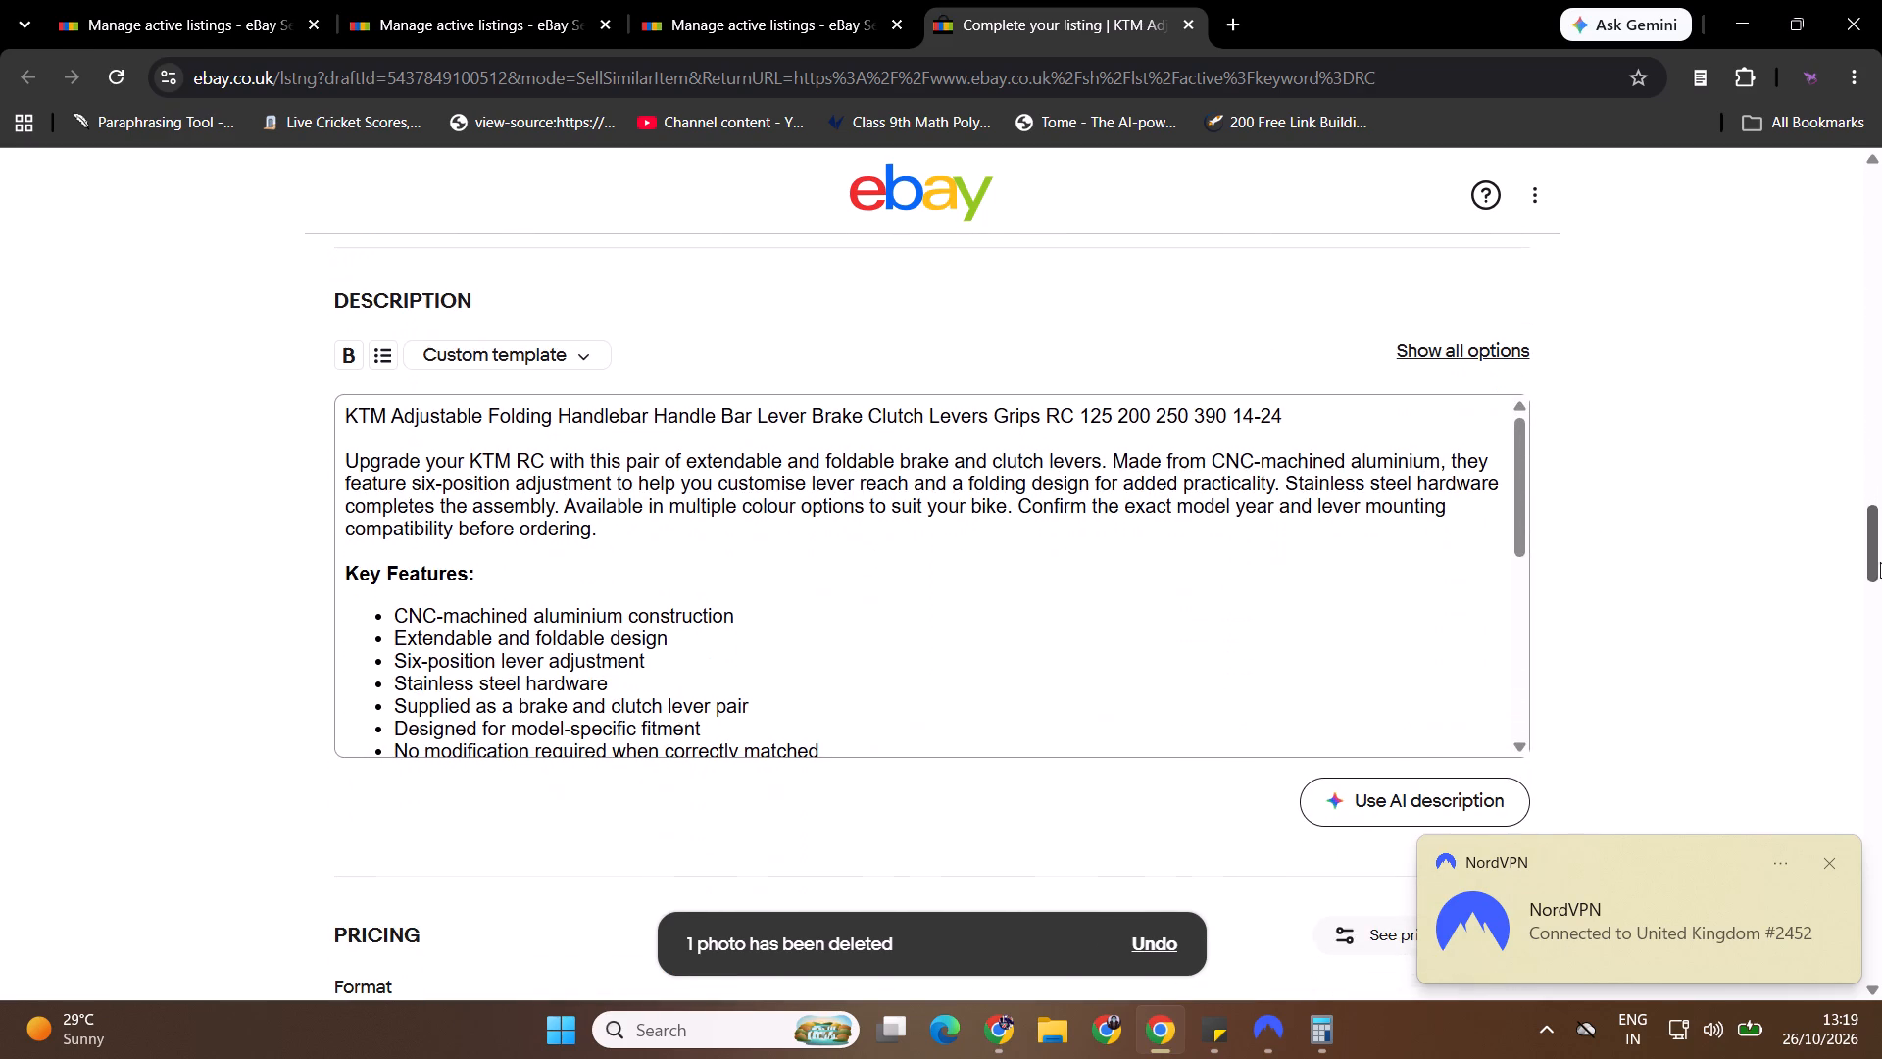
{"action": "left_click_drag", "start_coordinate": [1880, 562], "coordinate": [1881, 557]}
{"action": "triple_click", "coordinate": [1108, 411]}
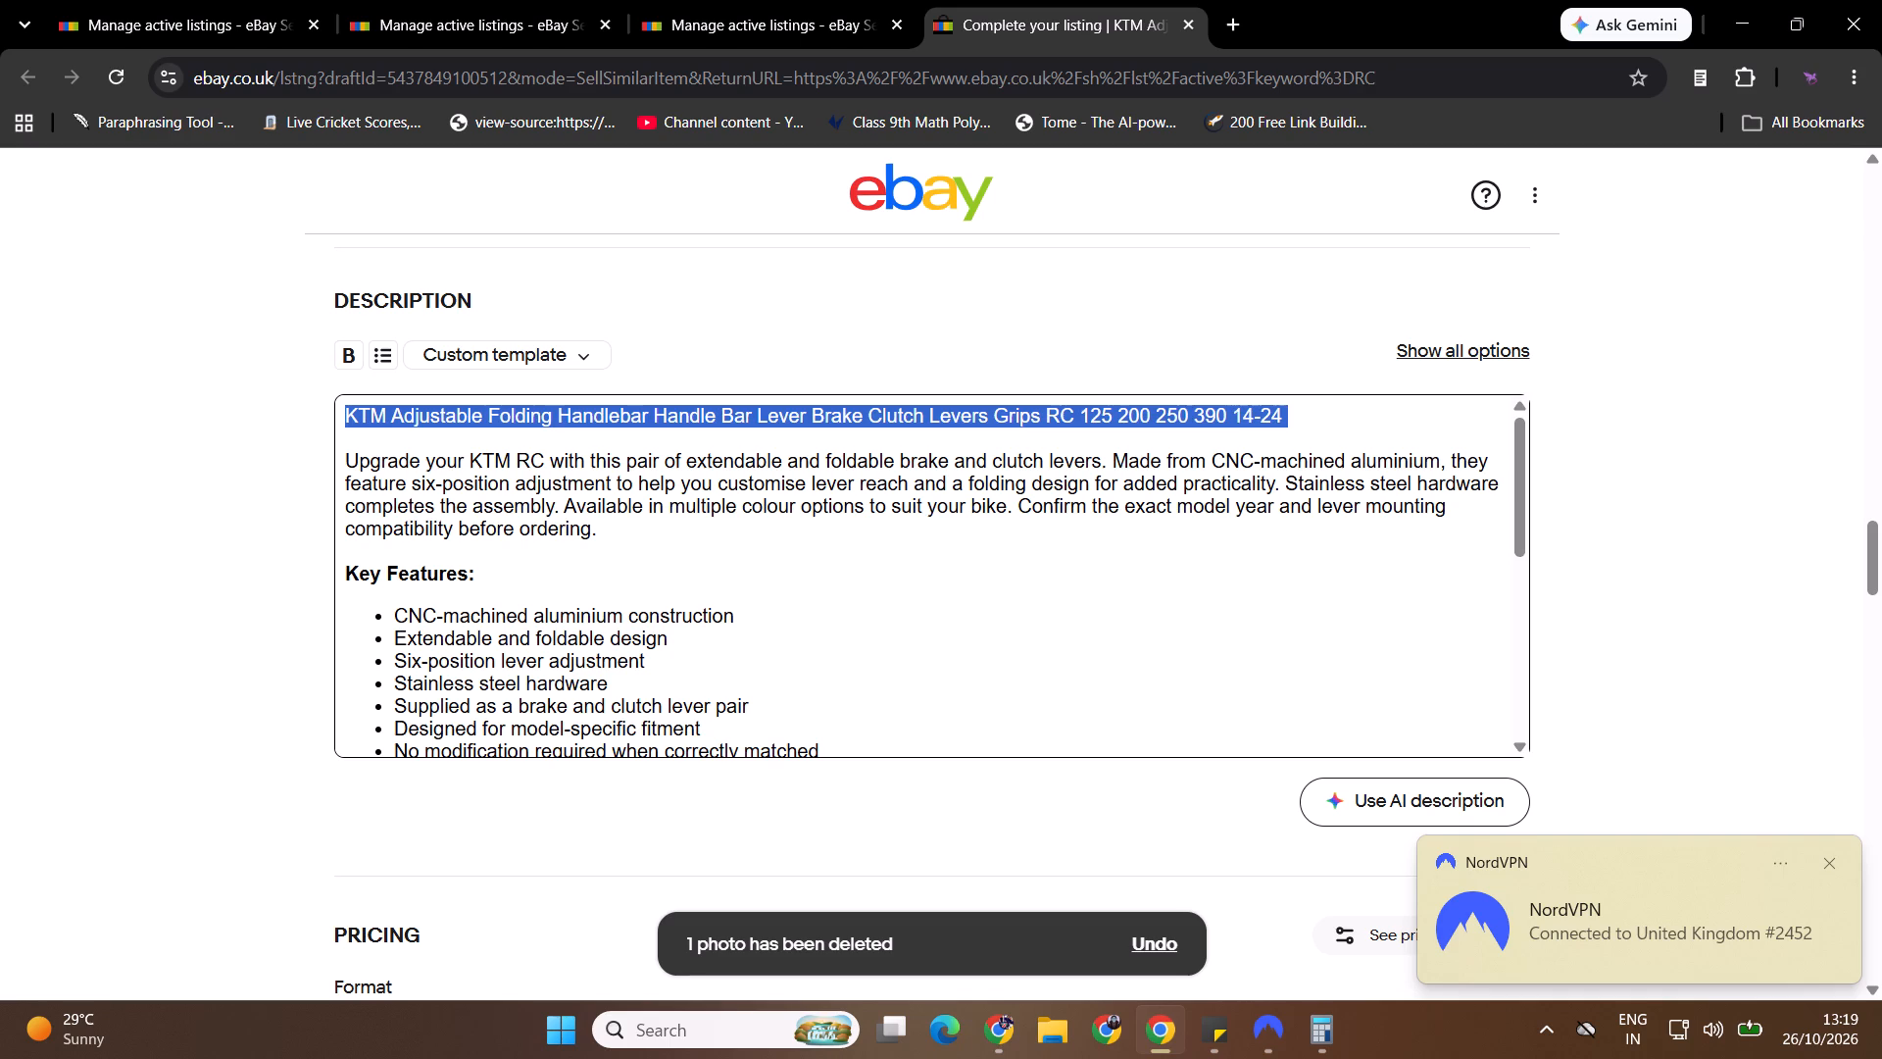
{"action": "key", "text": "ctrl+b"}
{"action": "left_click_drag", "start_coordinate": [1516, 478], "coordinate": [1518, 602]}
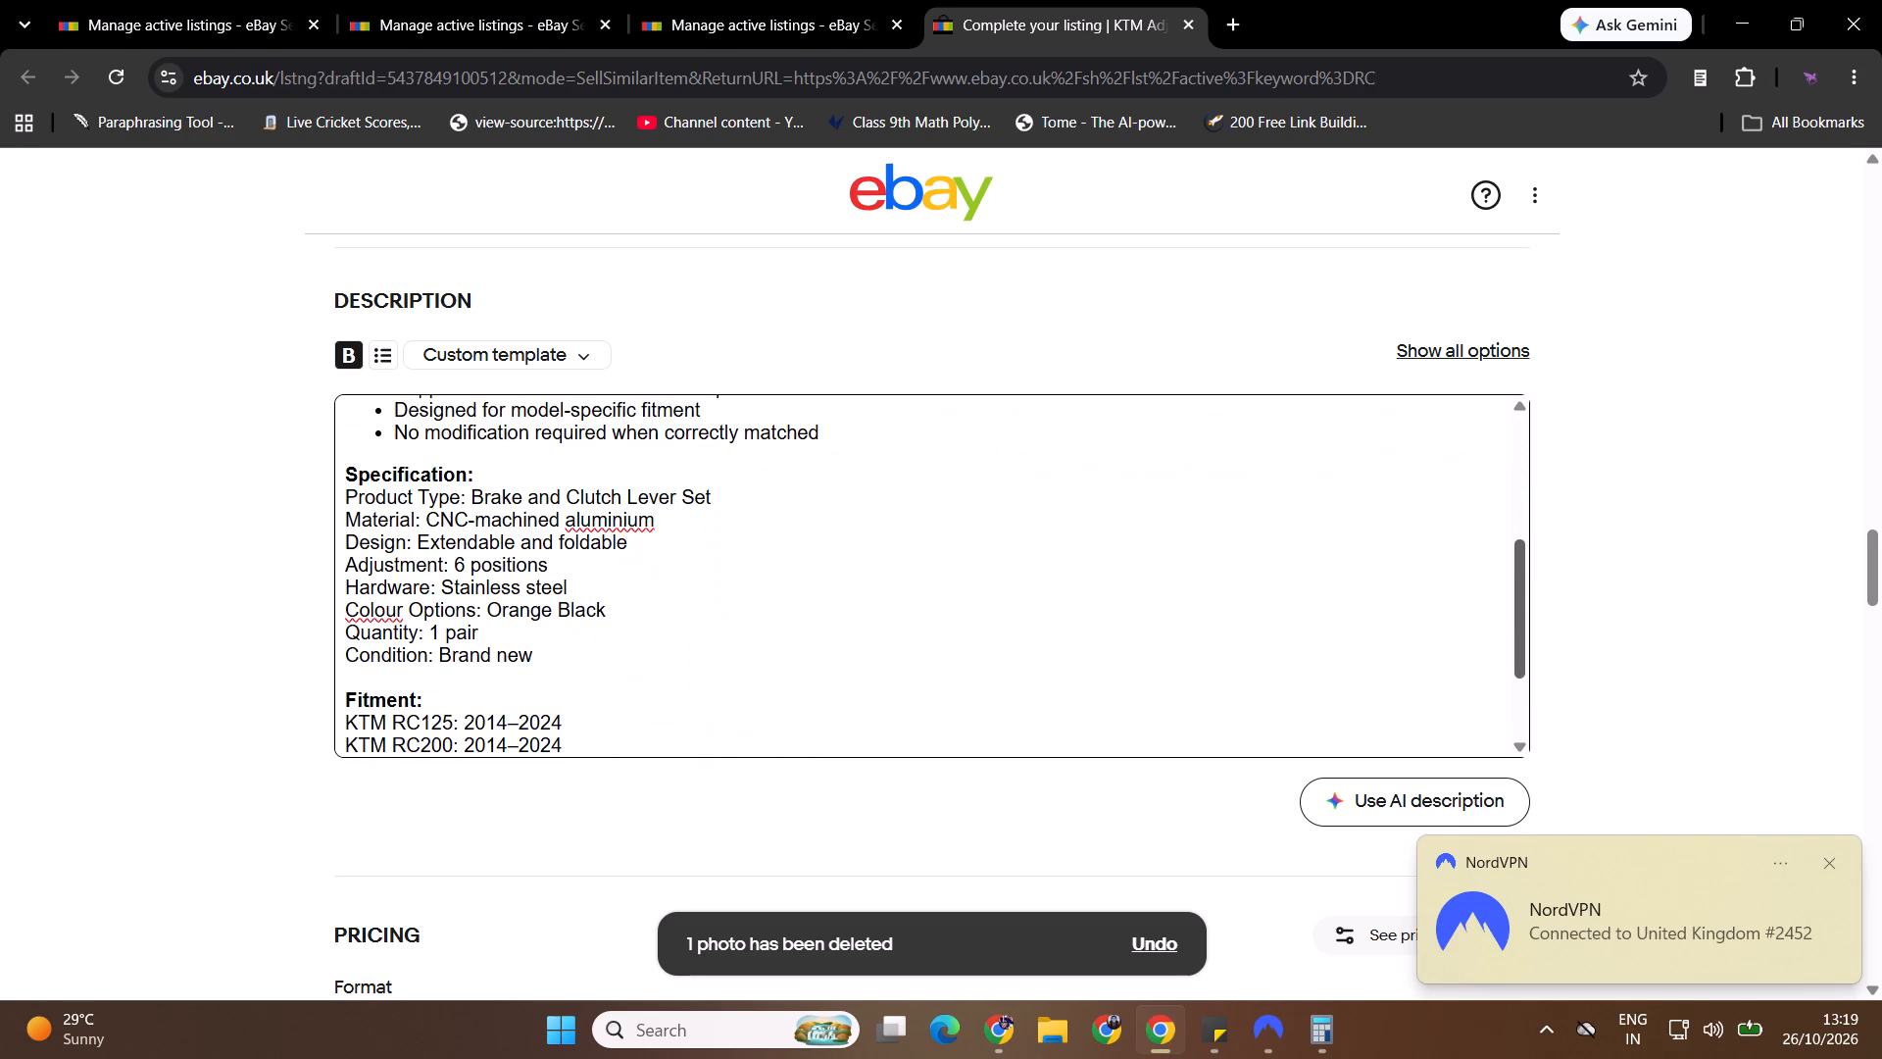
{"action": "double_click", "coordinate": [513, 599]}
{"action": "key", "text": "Delete"}
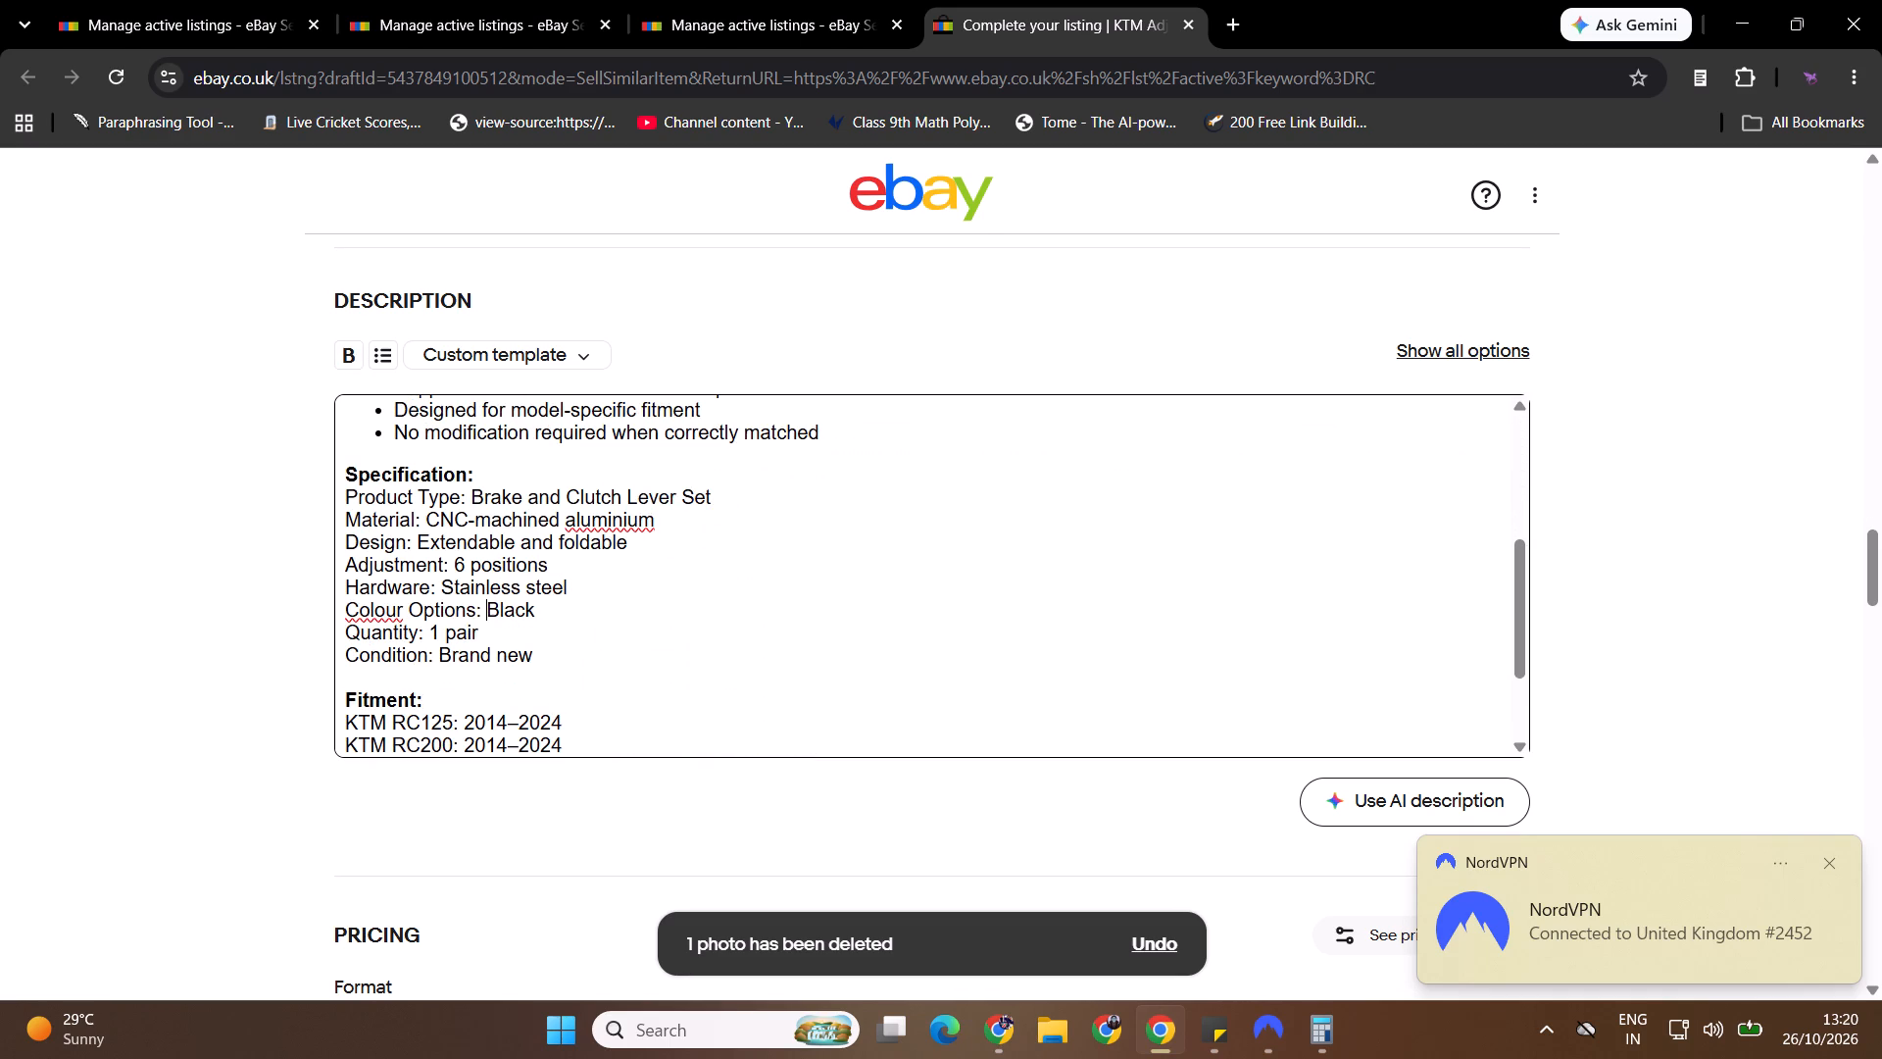
Select the black RC levers on the AliExpress page, calculate 21.59 × 2.5 in Calculator, and return to the listing draft.
{"action": "left_click_drag", "start_coordinate": [1881, 574], "coordinate": [1881, 618]}
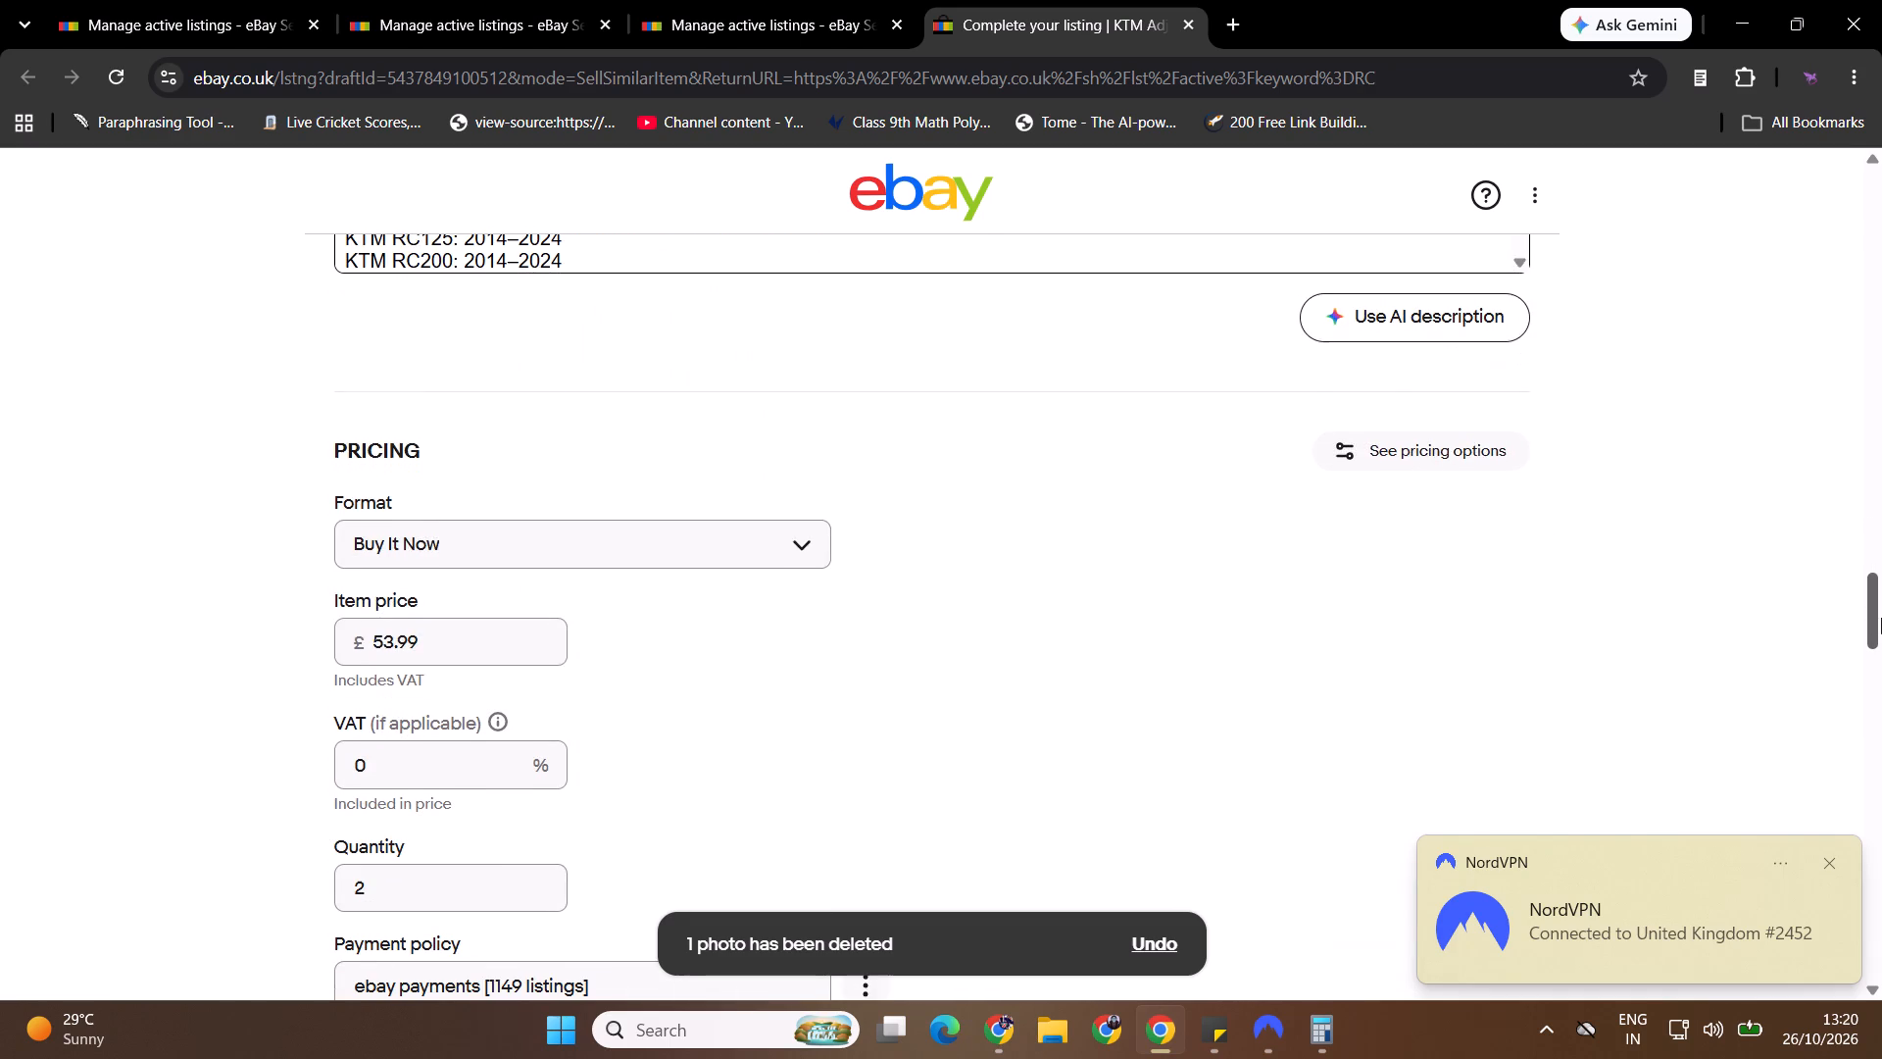
{"action": "key", "text": "alt+Tab"}
{"action": "key", "text": "alt+Tab"}
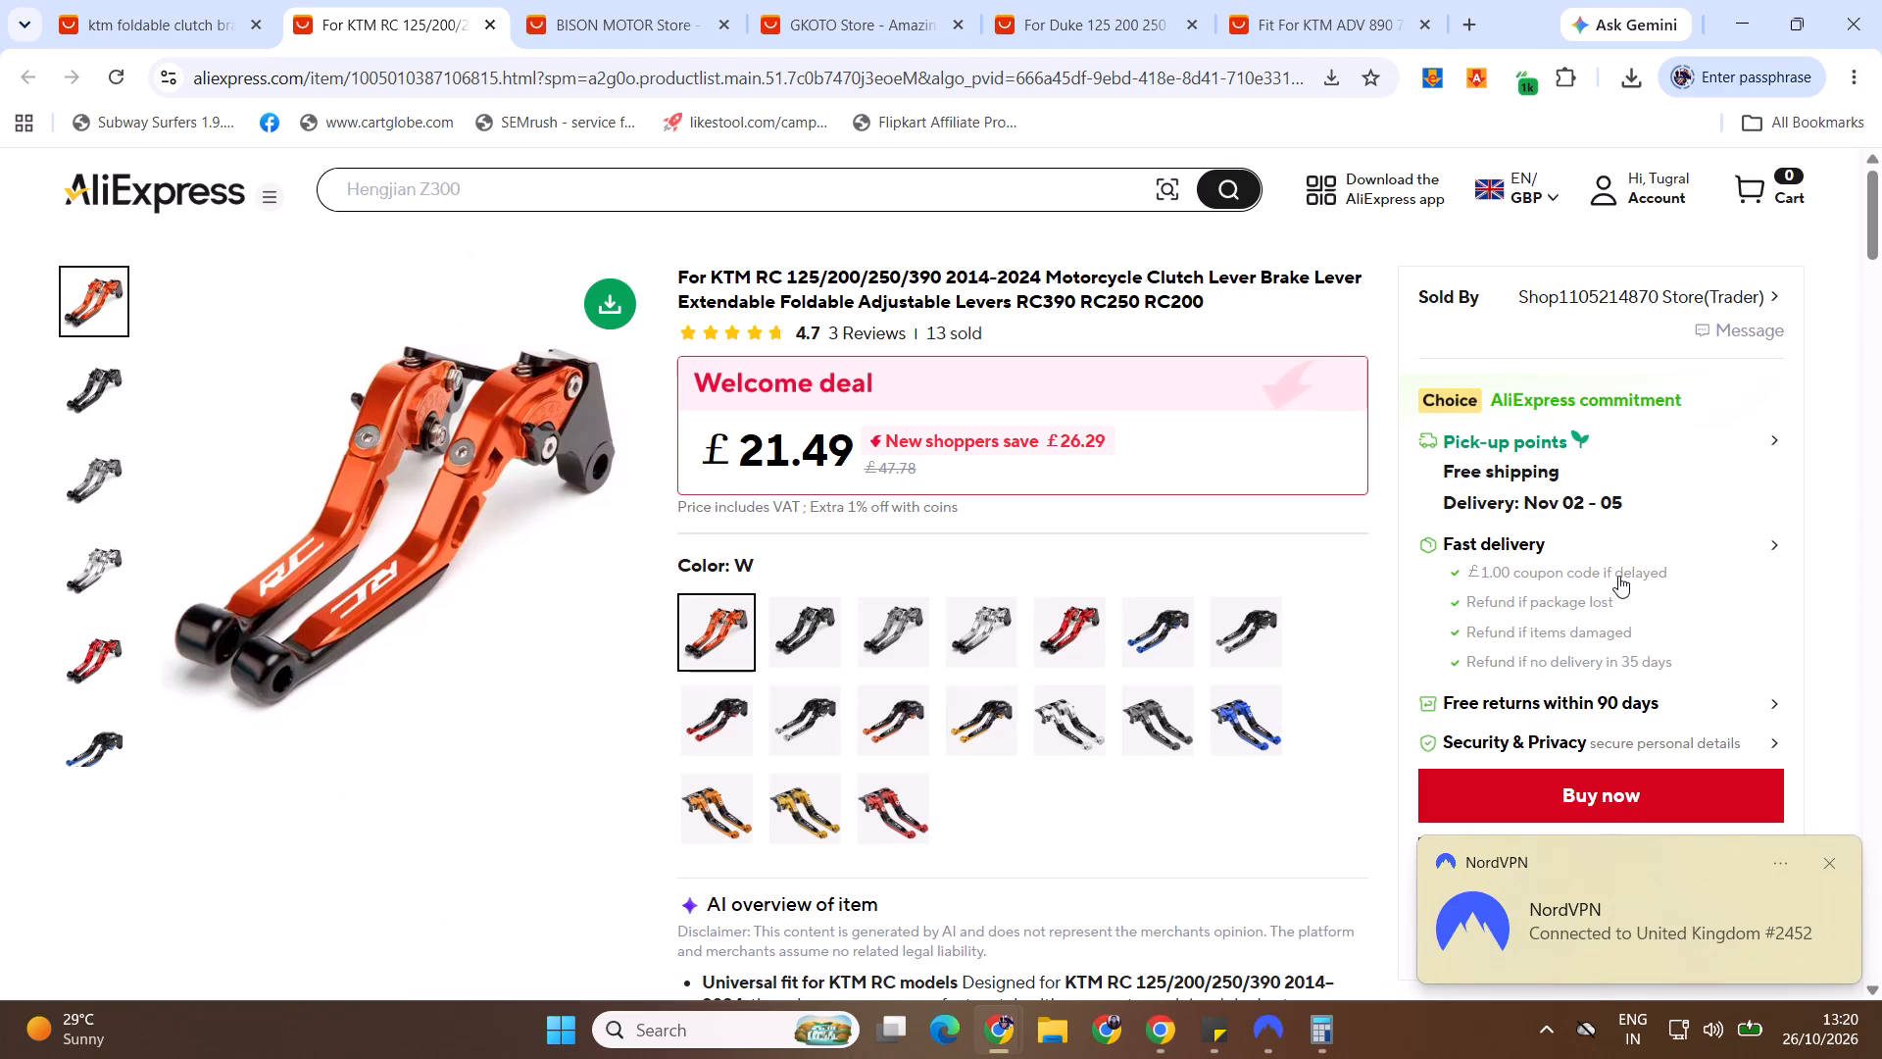
{"action": "left_click", "coordinate": [798, 637]}
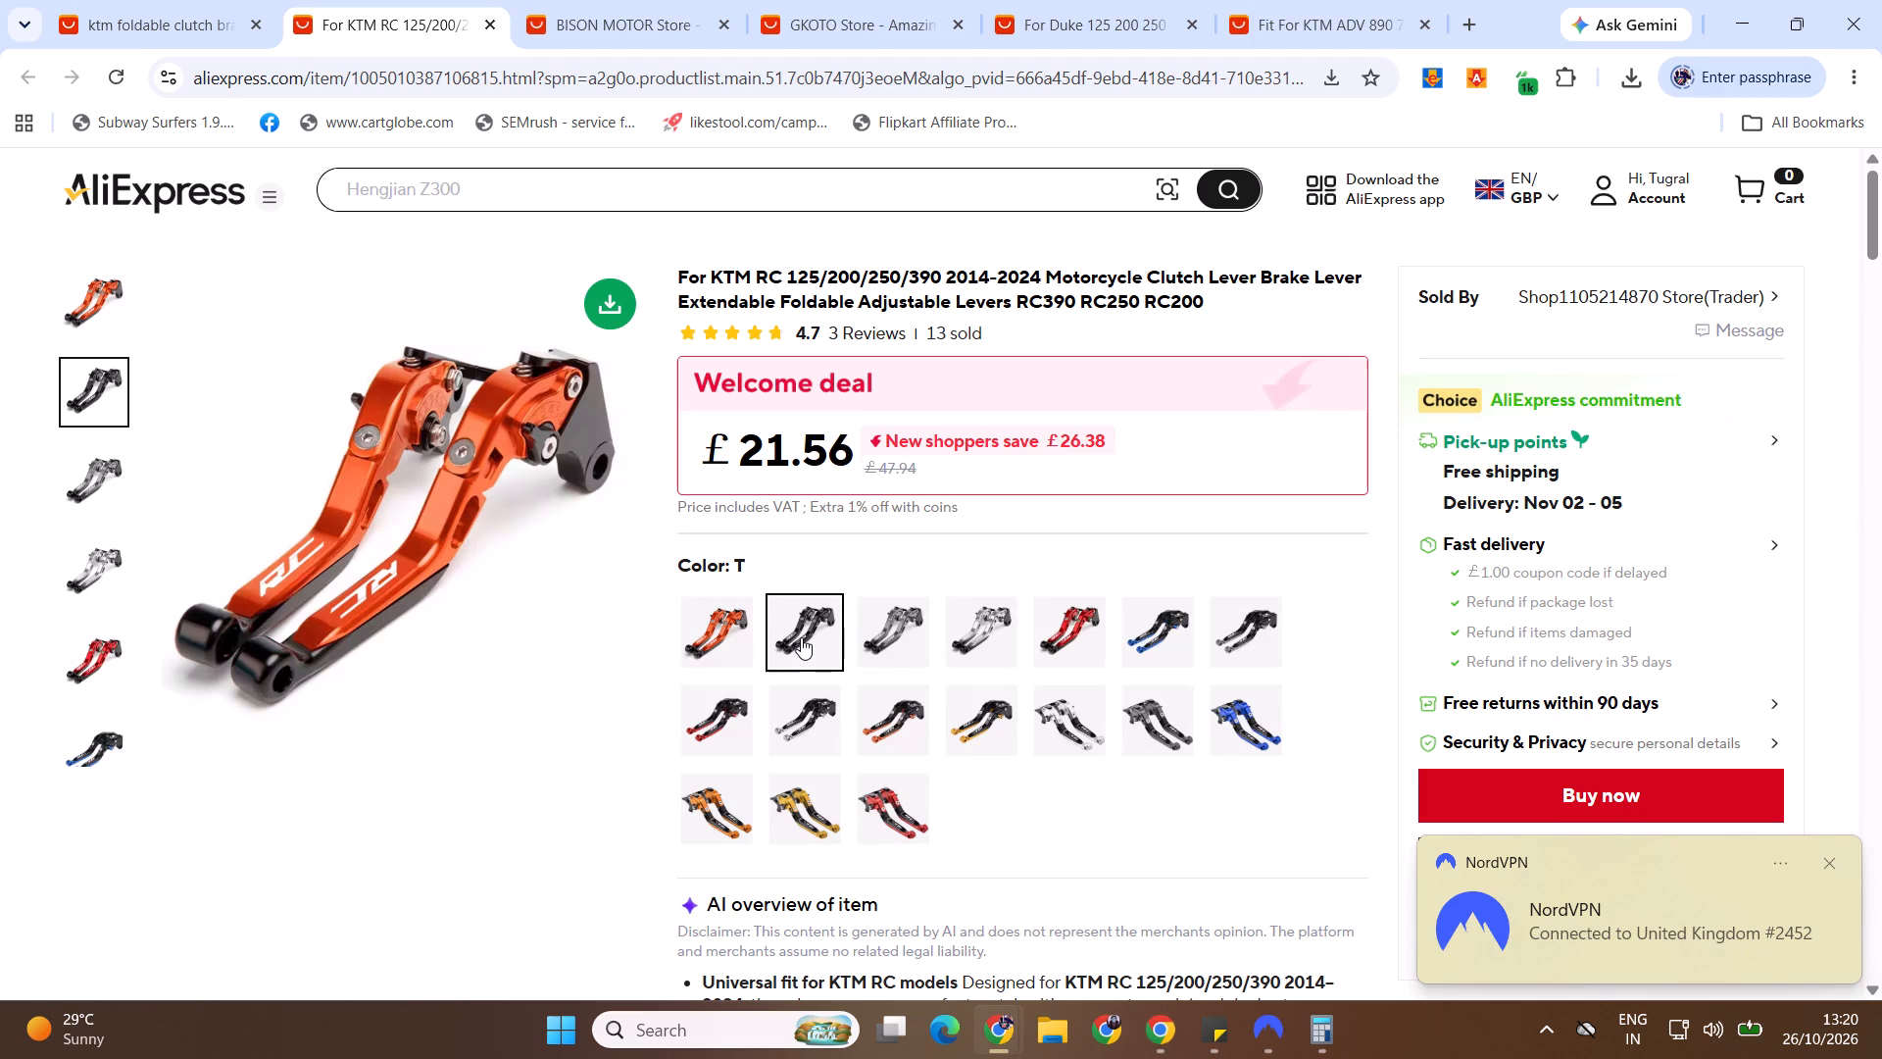
{"action": "key", "text": "alt+Tab"}
{"action": "key", "text": "alt+Tab"}
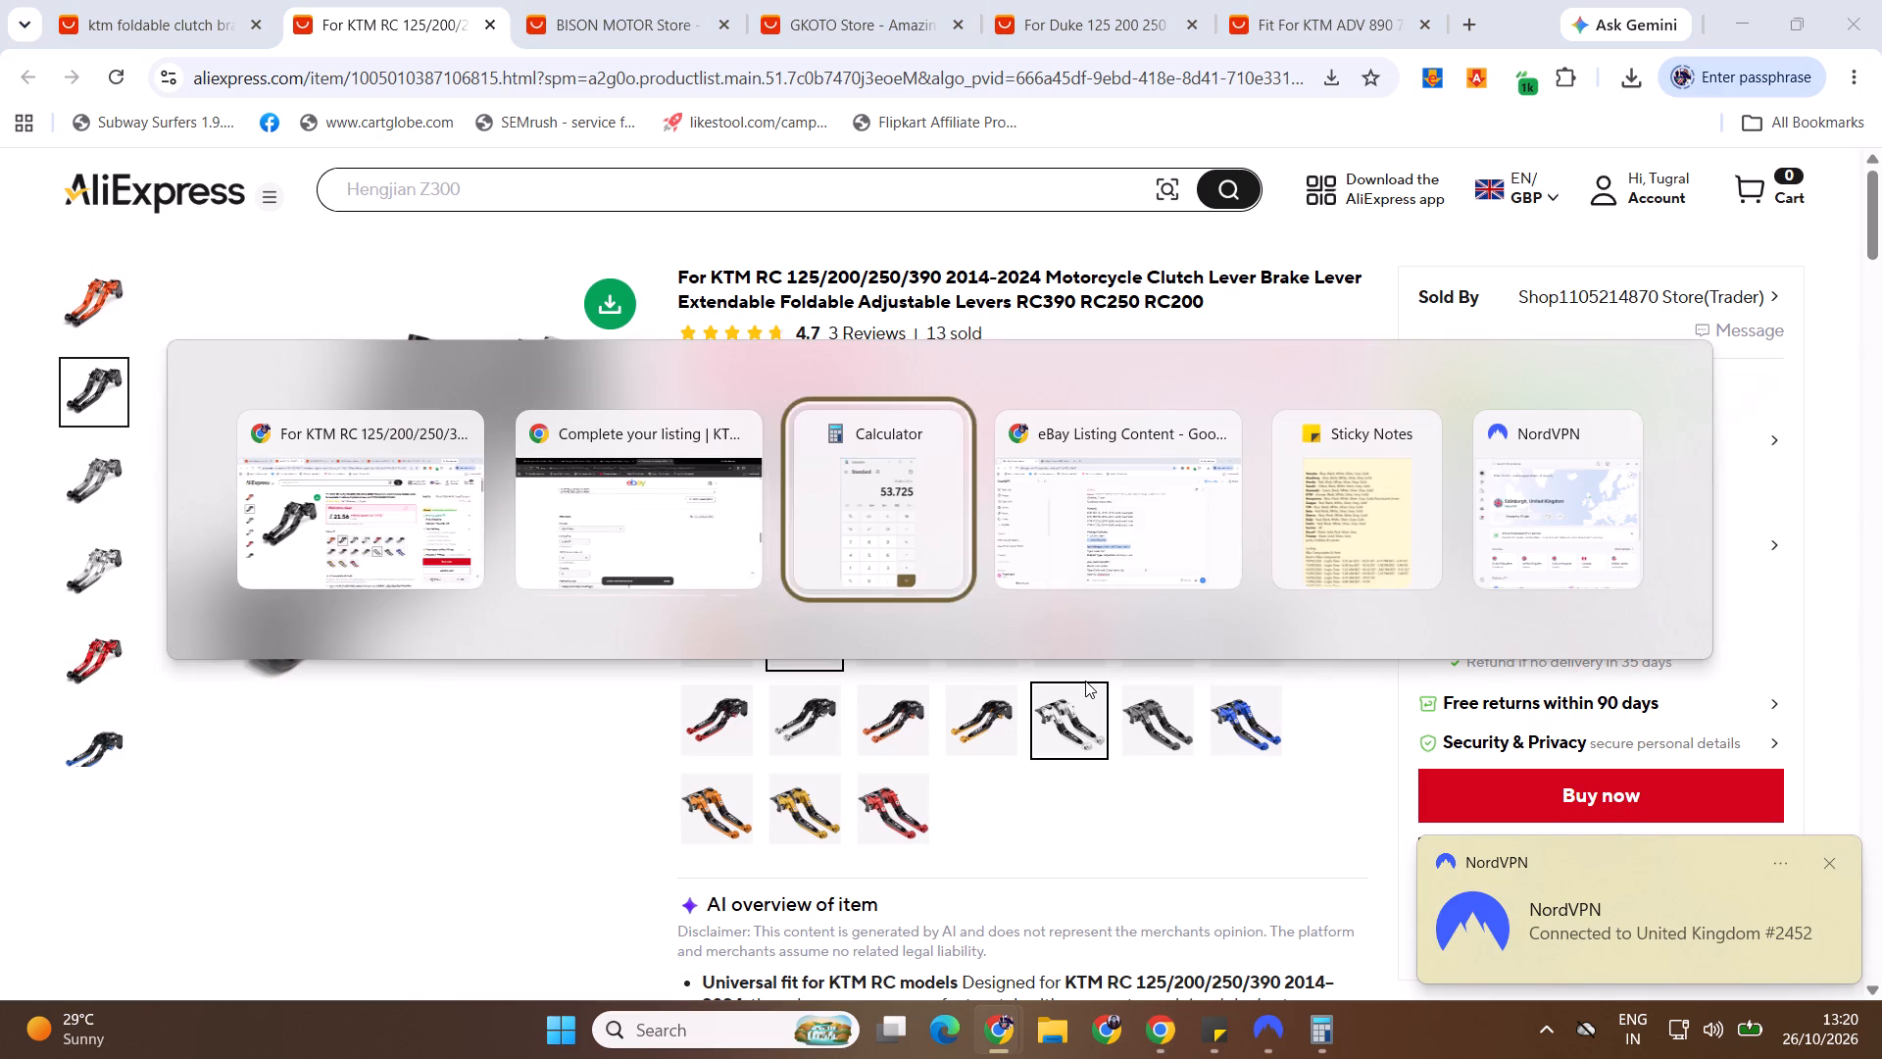
{"action": "key", "text": "Escape"}
{"action": "type", "text": "21.59*2.5"}
{"action": "key", "text": "Return"}
{"action": "key", "text": "alt+Tab"}
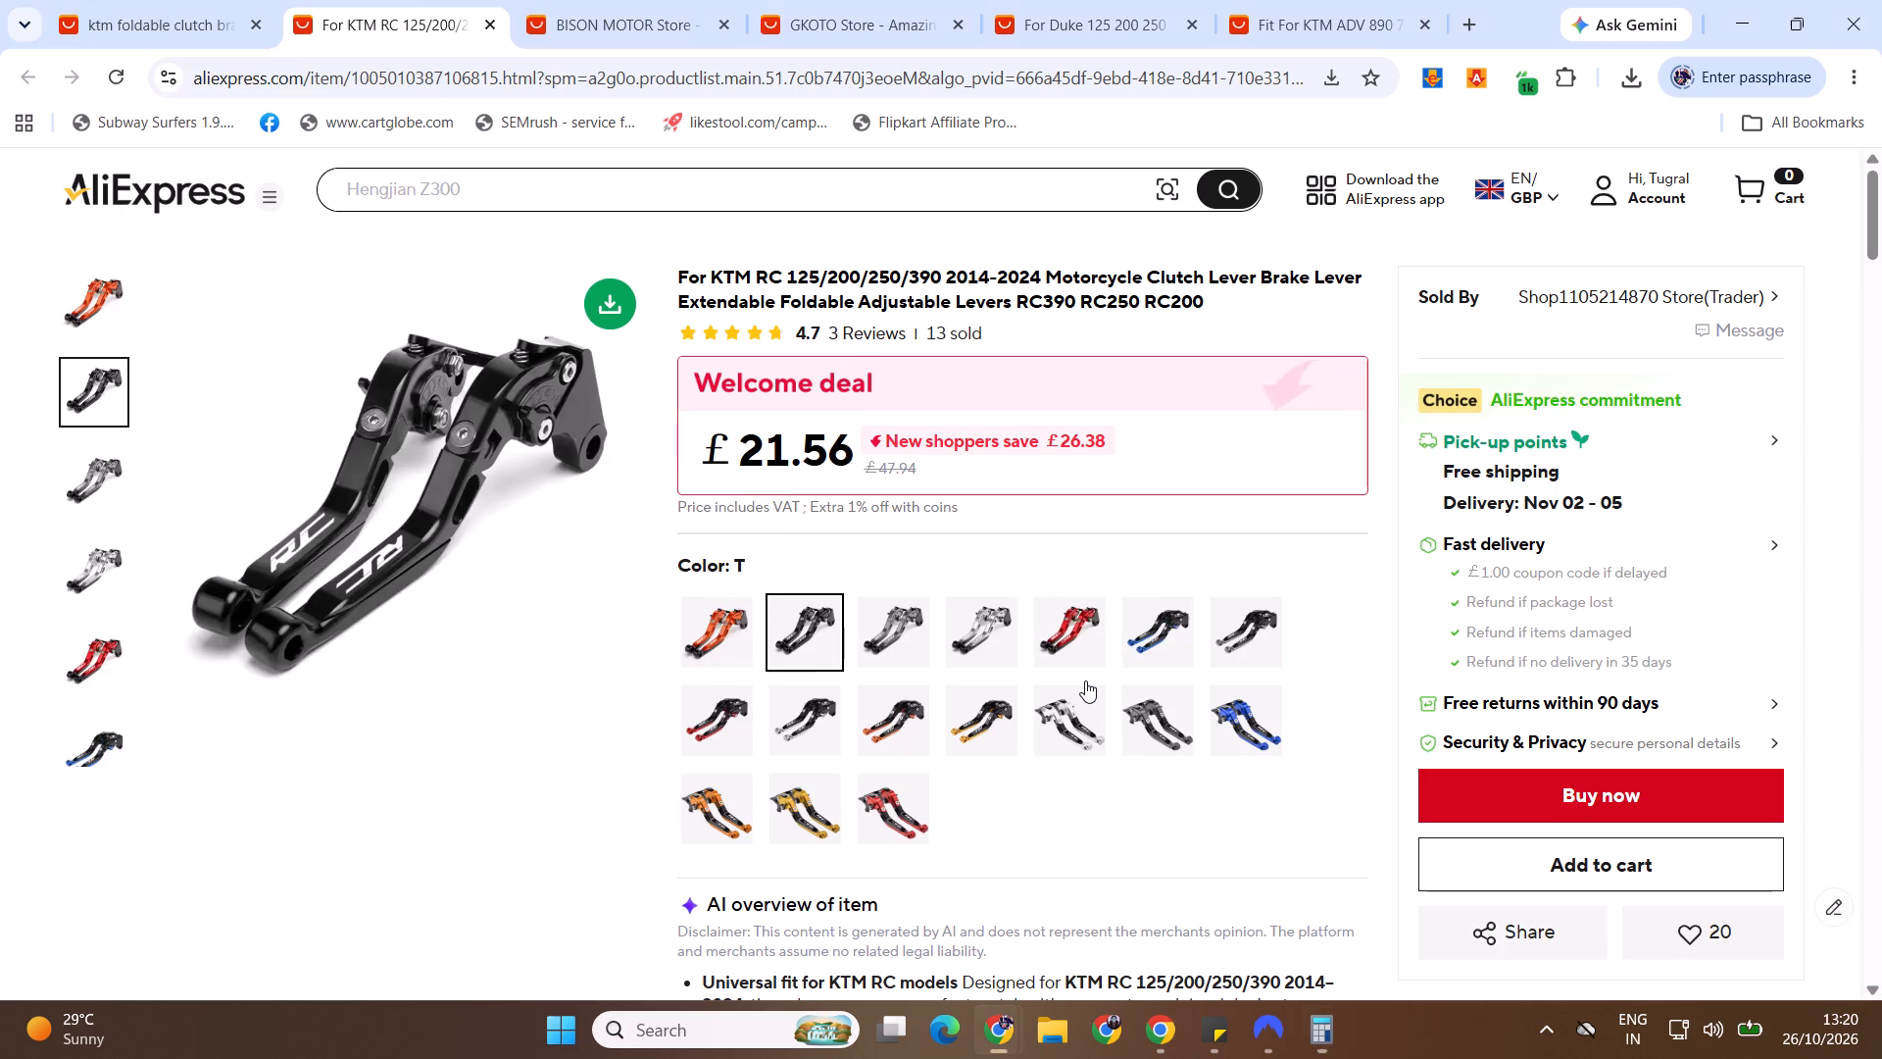
{"action": "key", "text": "alt+Tab"}
{"action": "key", "text": "alt+Tab"}
{"action": "left_click", "coordinate": [800, 681]}
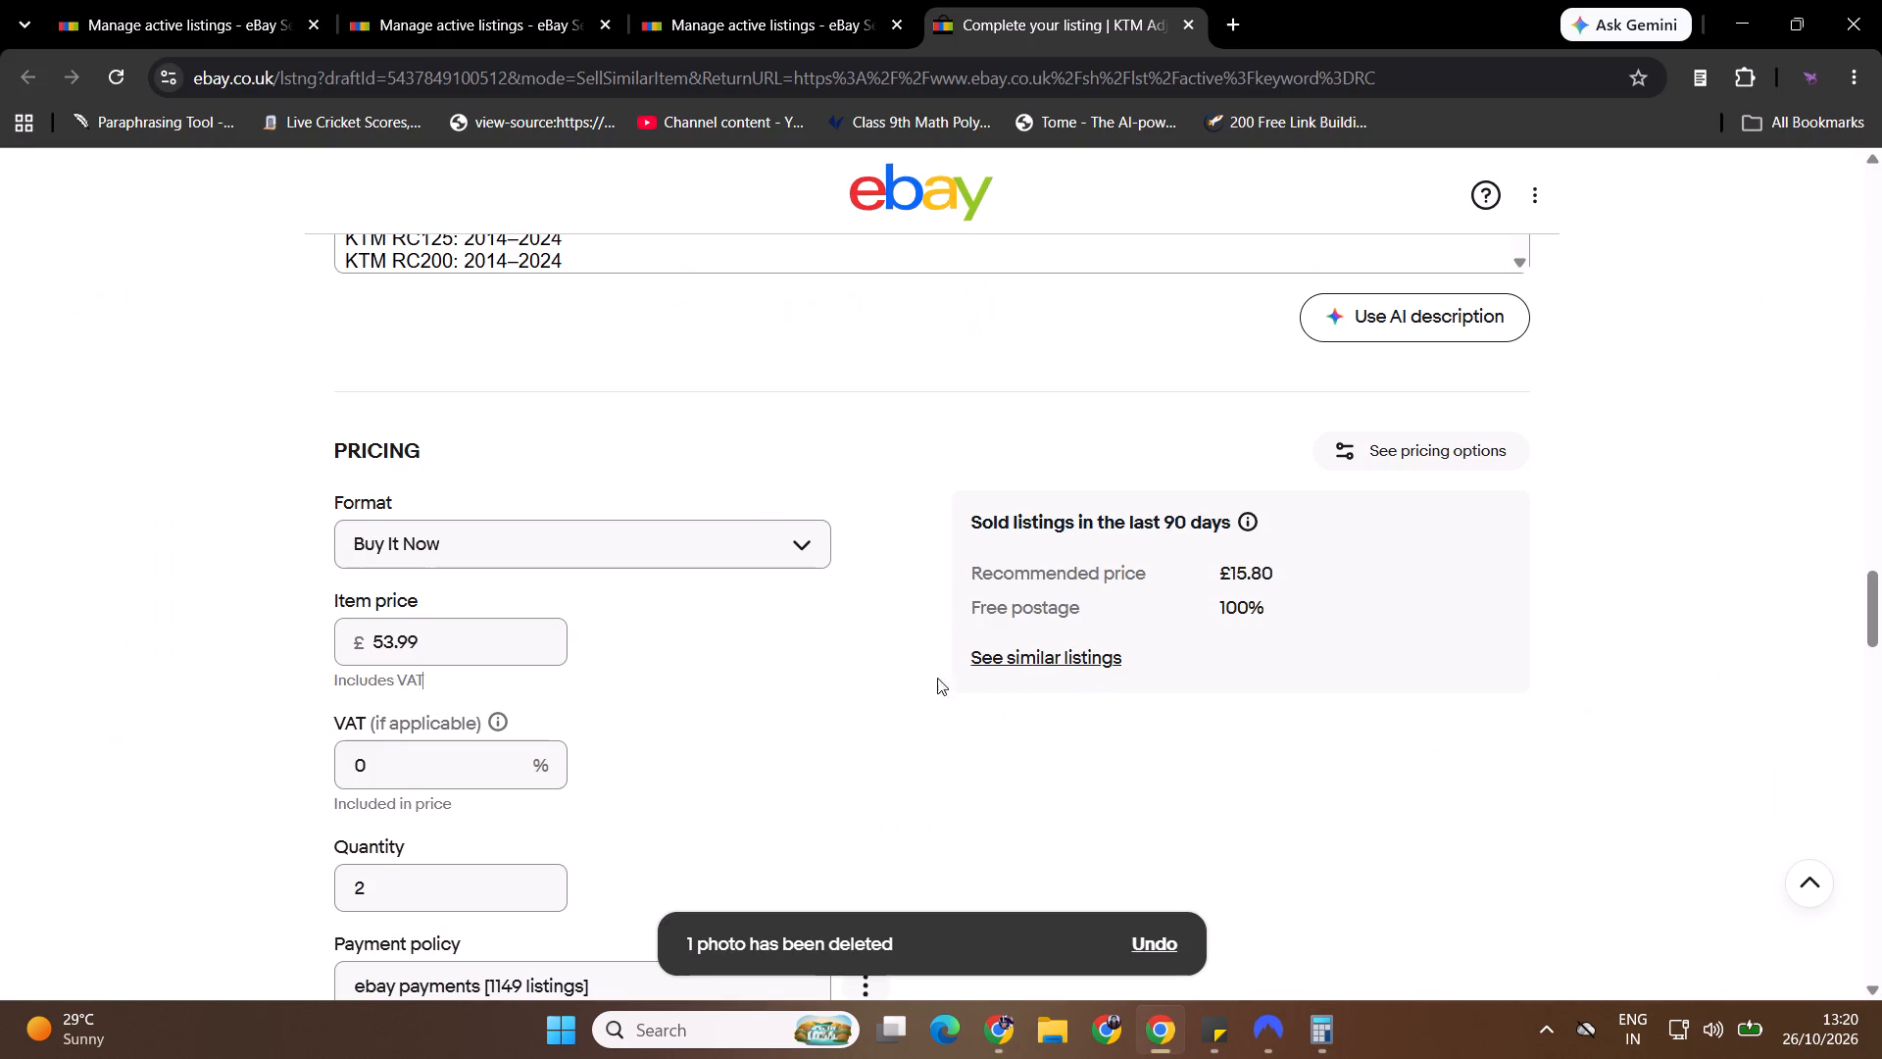
Publish the black KTM RC folding lever listing with the displayed fees.
{"action": "left_click_drag", "start_coordinate": [1881, 596], "coordinate": [1881, 1058]}
{"action": "left_click", "coordinate": [947, 556]}
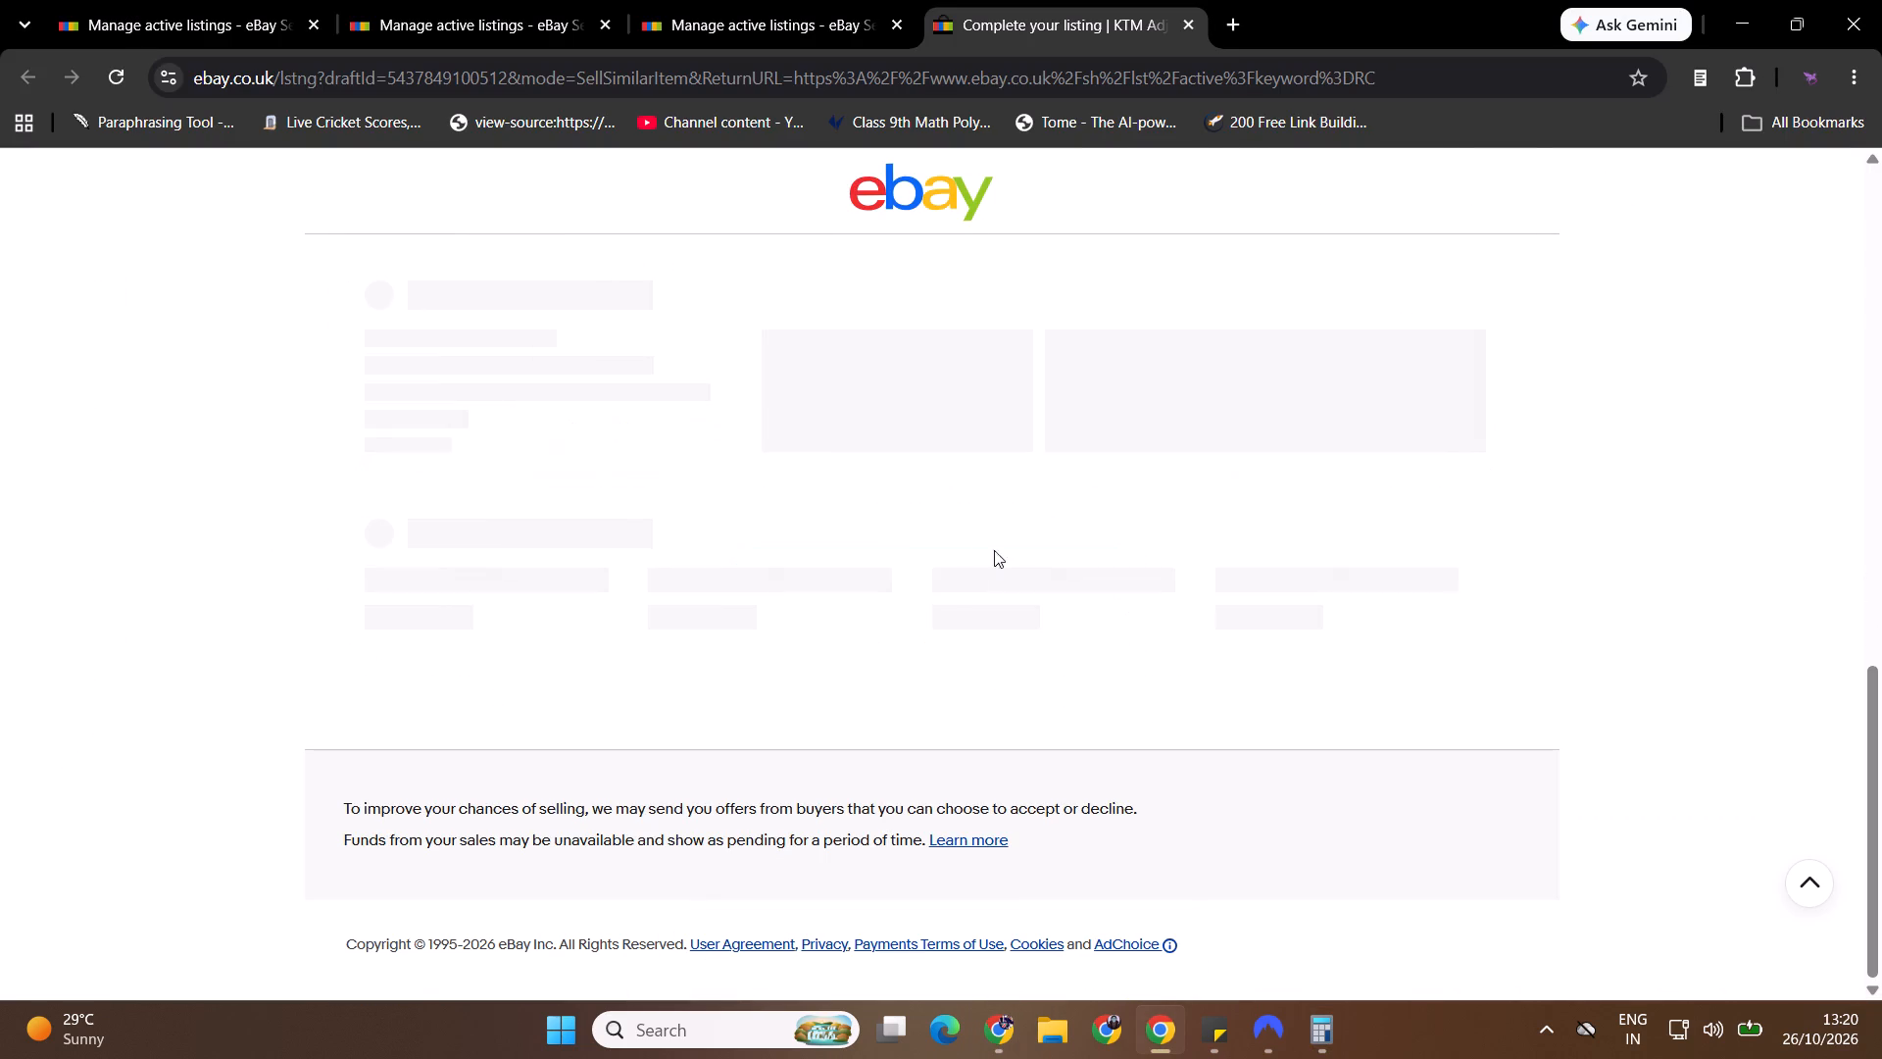
Close one spare active-listings tab and show all active listings without the duke search in the first tab.
{"action": "left_click", "coordinate": [616, 27]}
{"action": "left_click", "coordinate": [608, 26]}
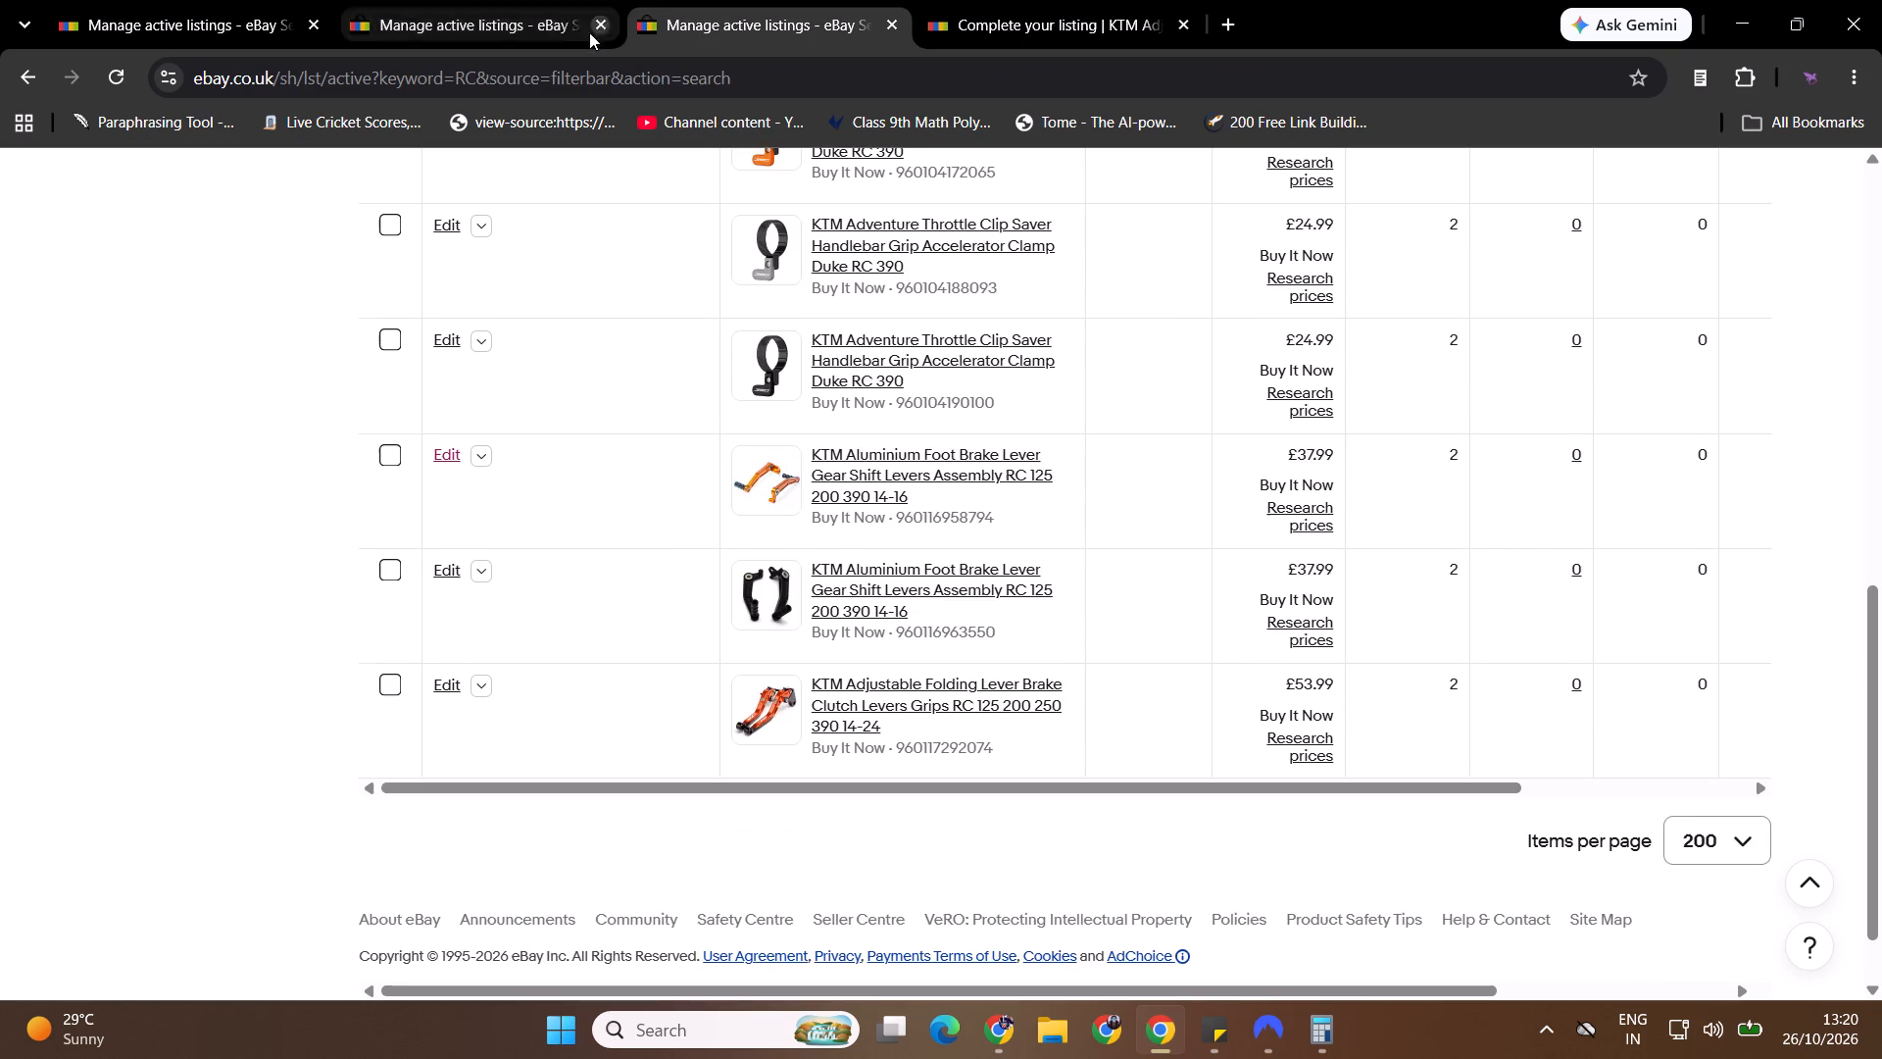
{"action": "left_click", "coordinate": [246, 0]}
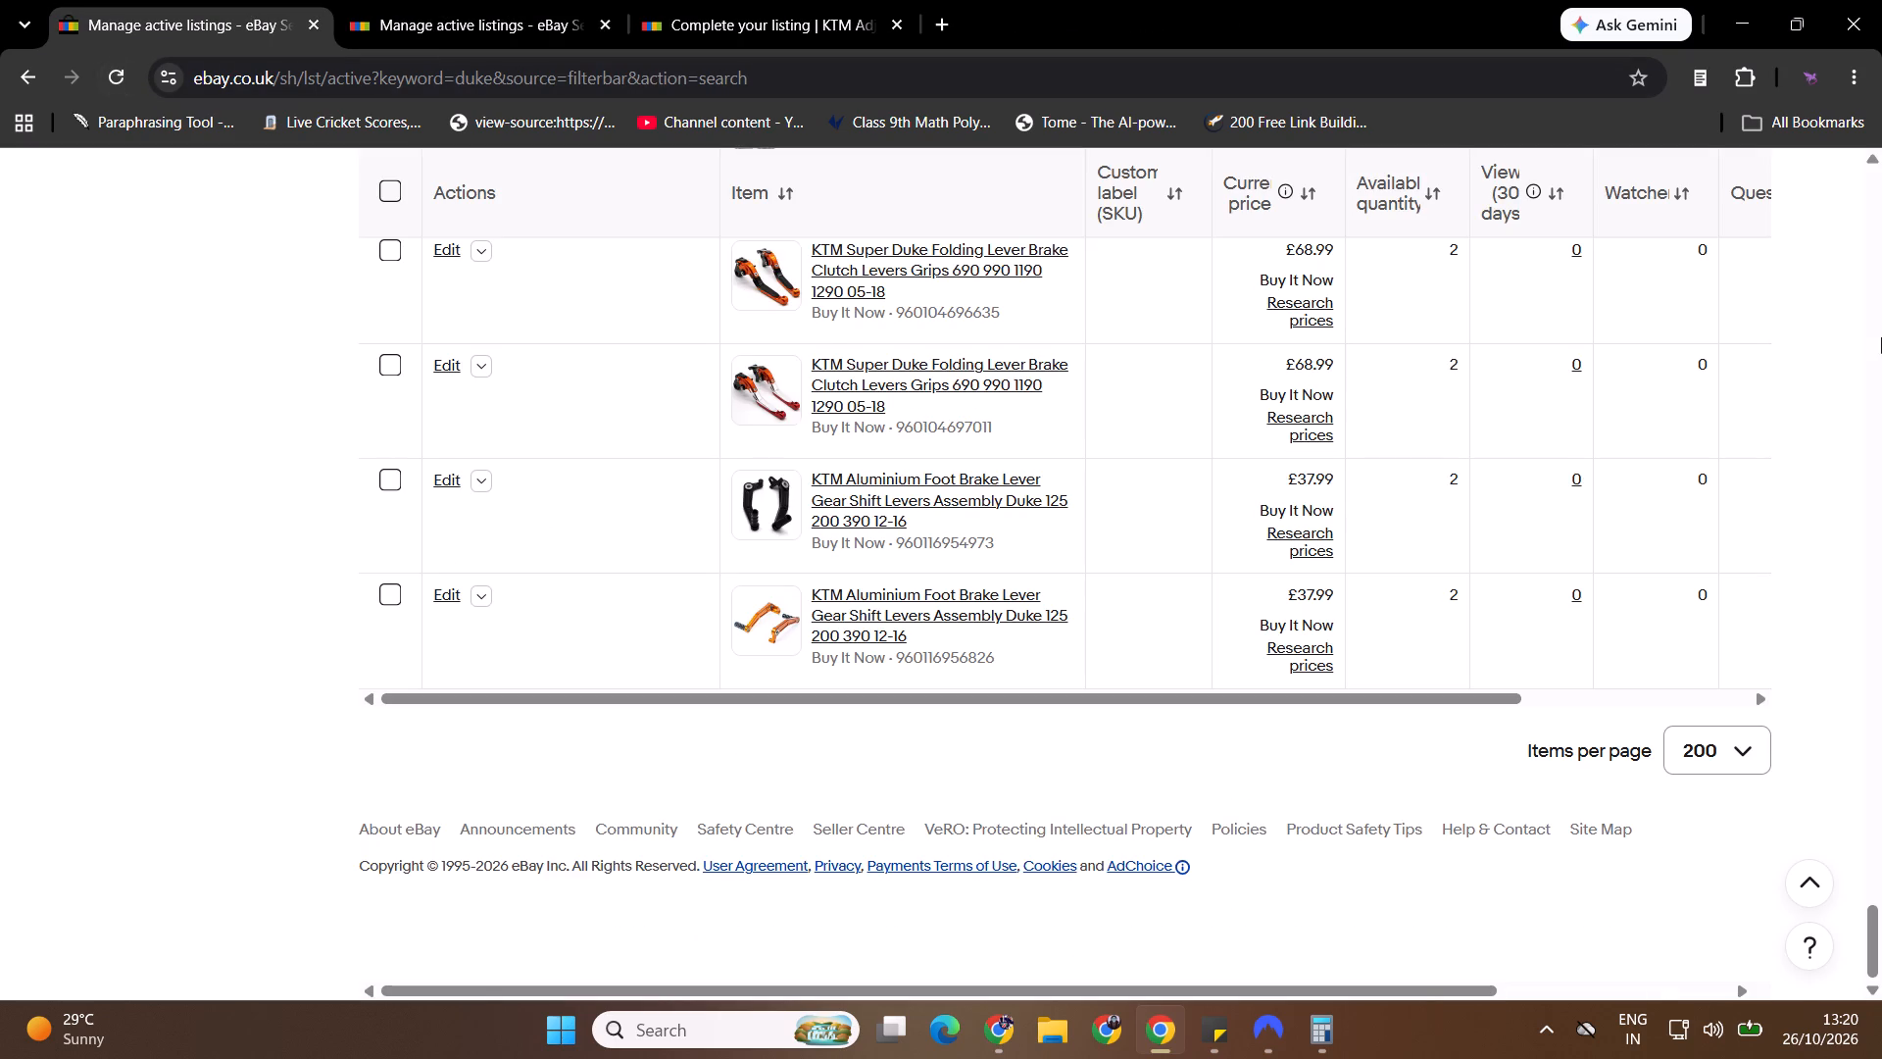
{"action": "left_click", "coordinate": [1881, 319]}
{"action": "left_click_drag", "start_coordinate": [1881, 318], "coordinate": [1881, 74]}
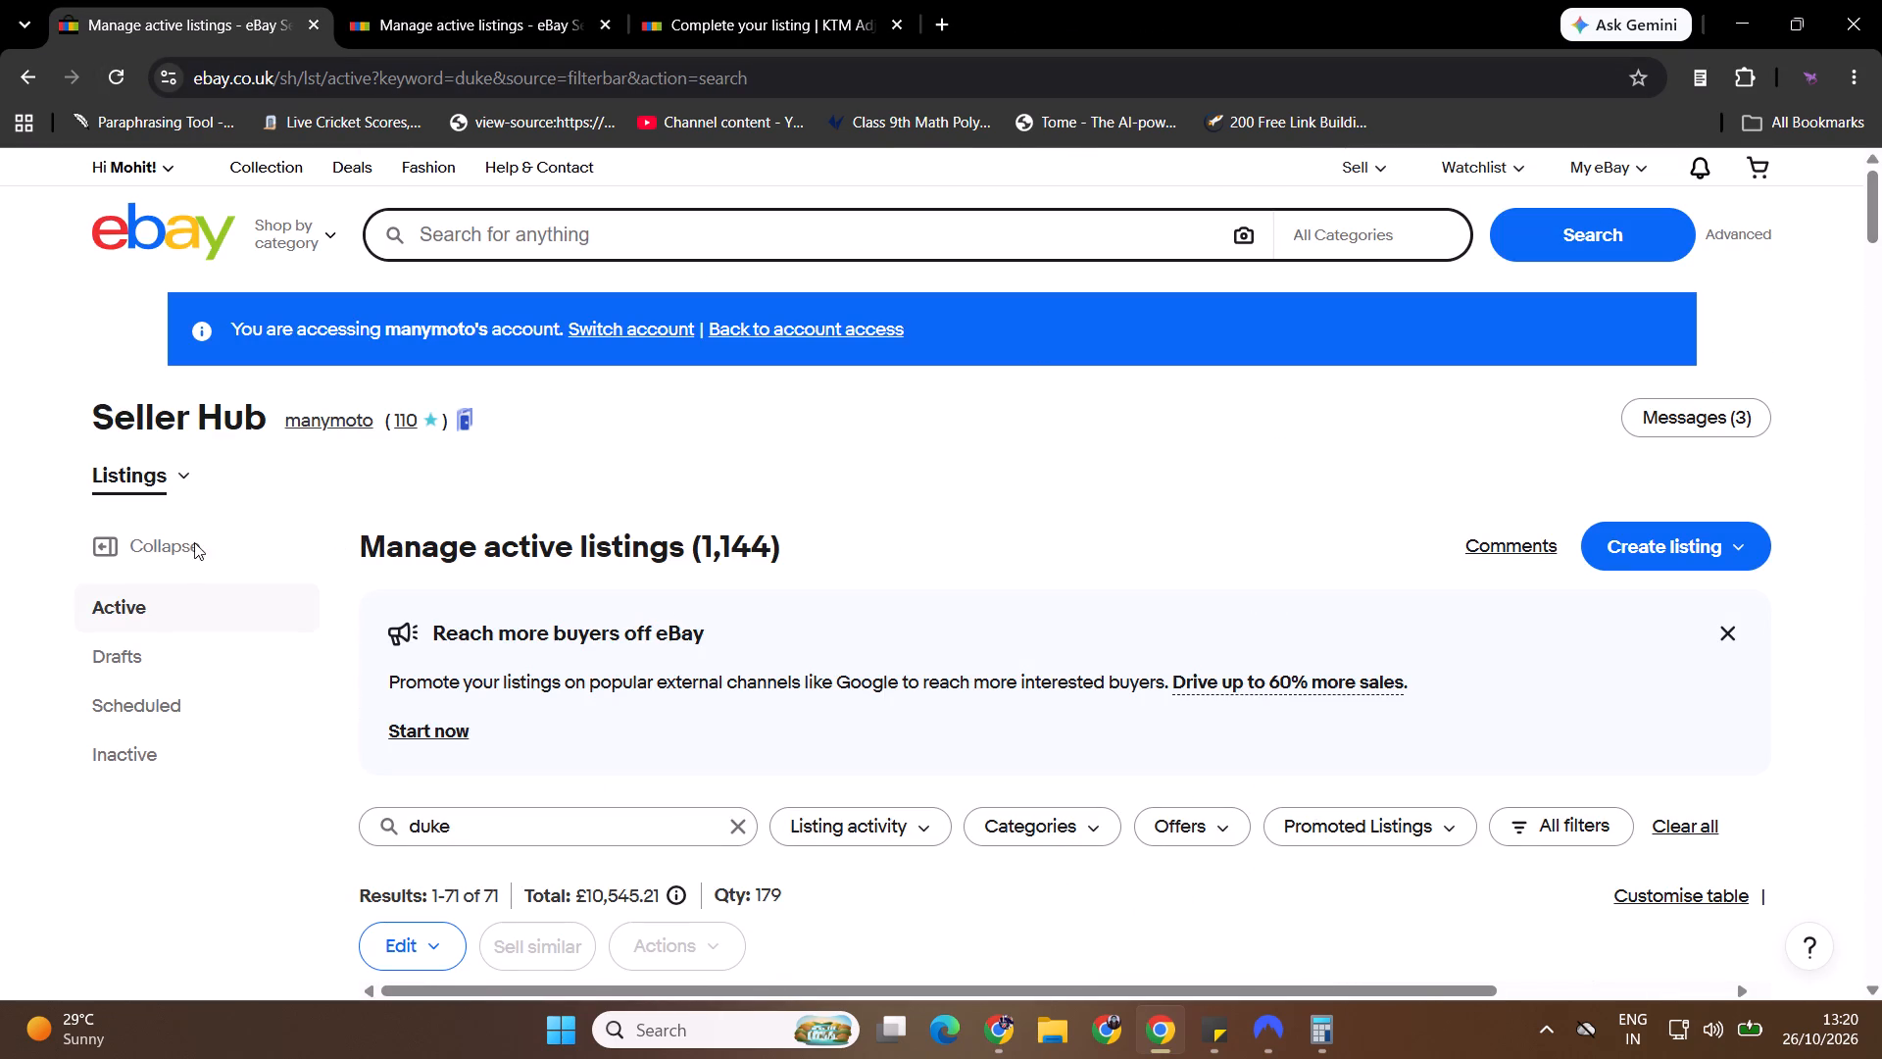
{"action": "left_click", "coordinate": [124, 603]}
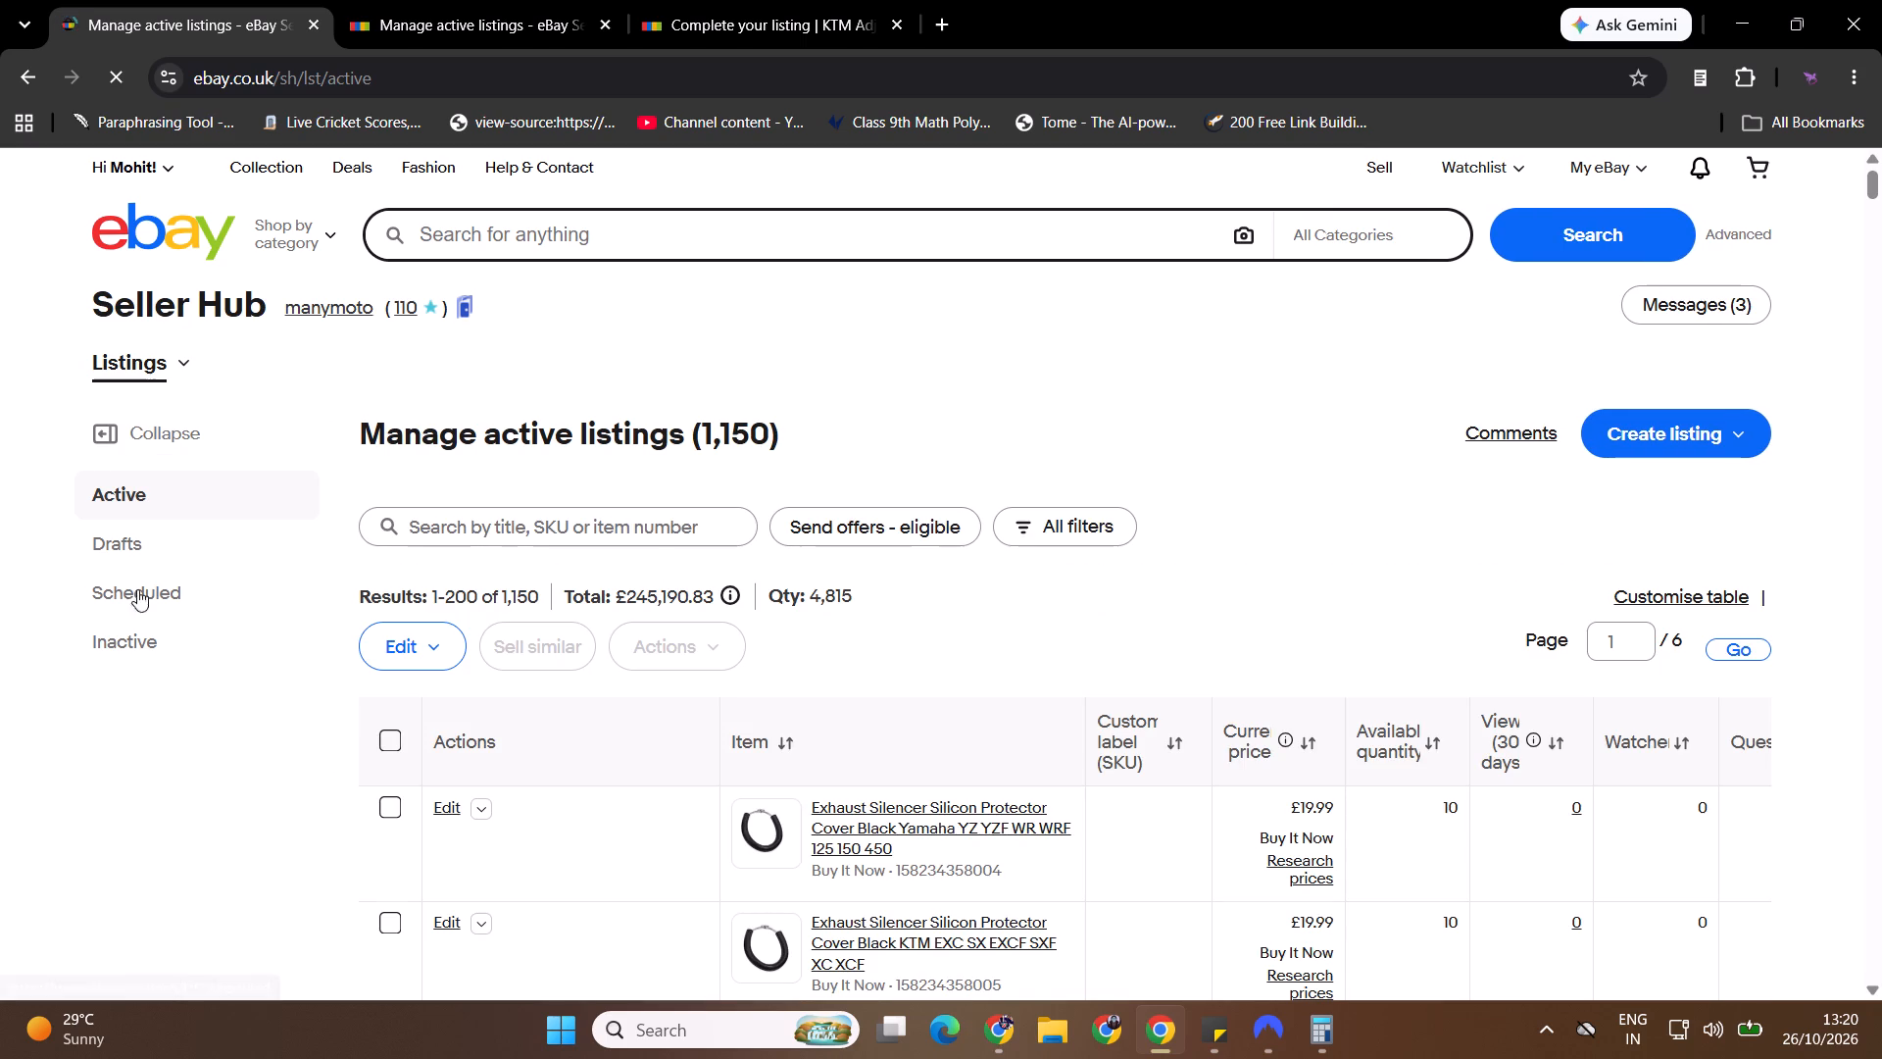
Close the black listing's publication message and start a similar listing from the black KTM RC folding levers in a new tab.
{"action": "left_click", "coordinate": [717, 0]}
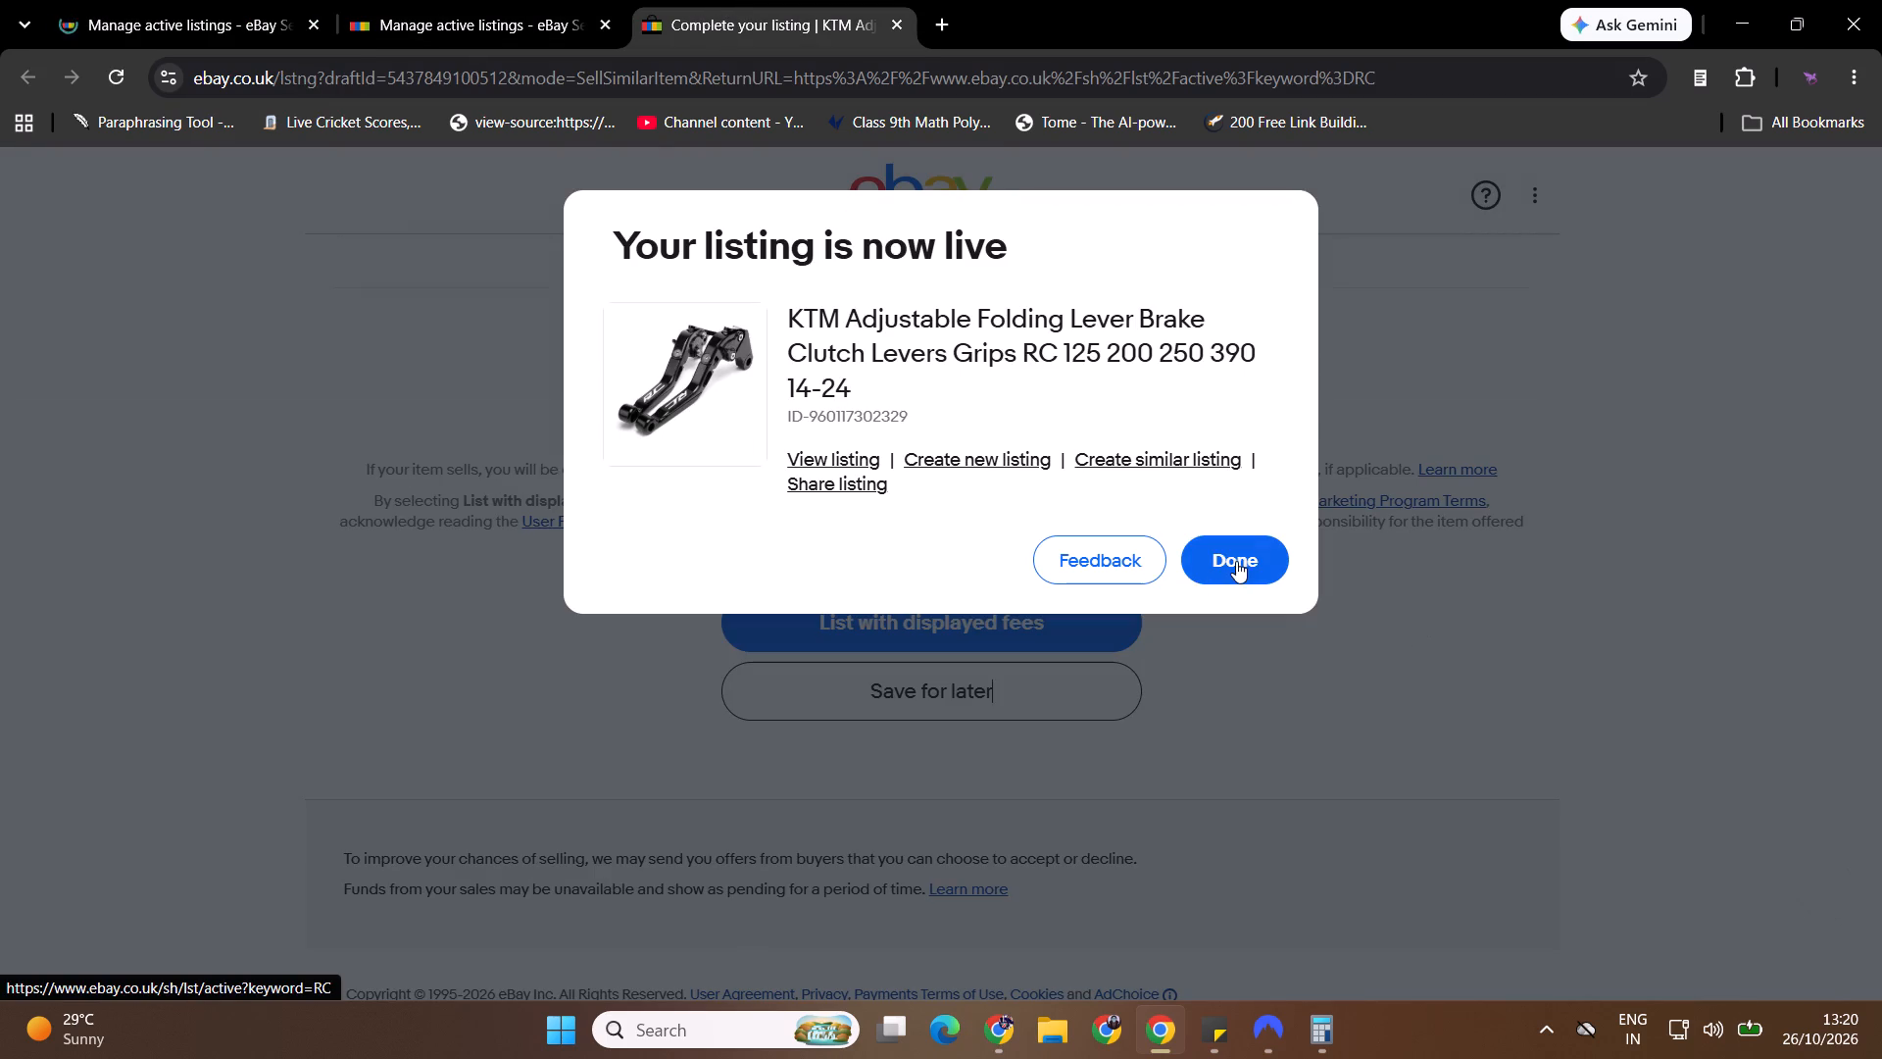
{"action": "left_click", "coordinate": [1244, 557]}
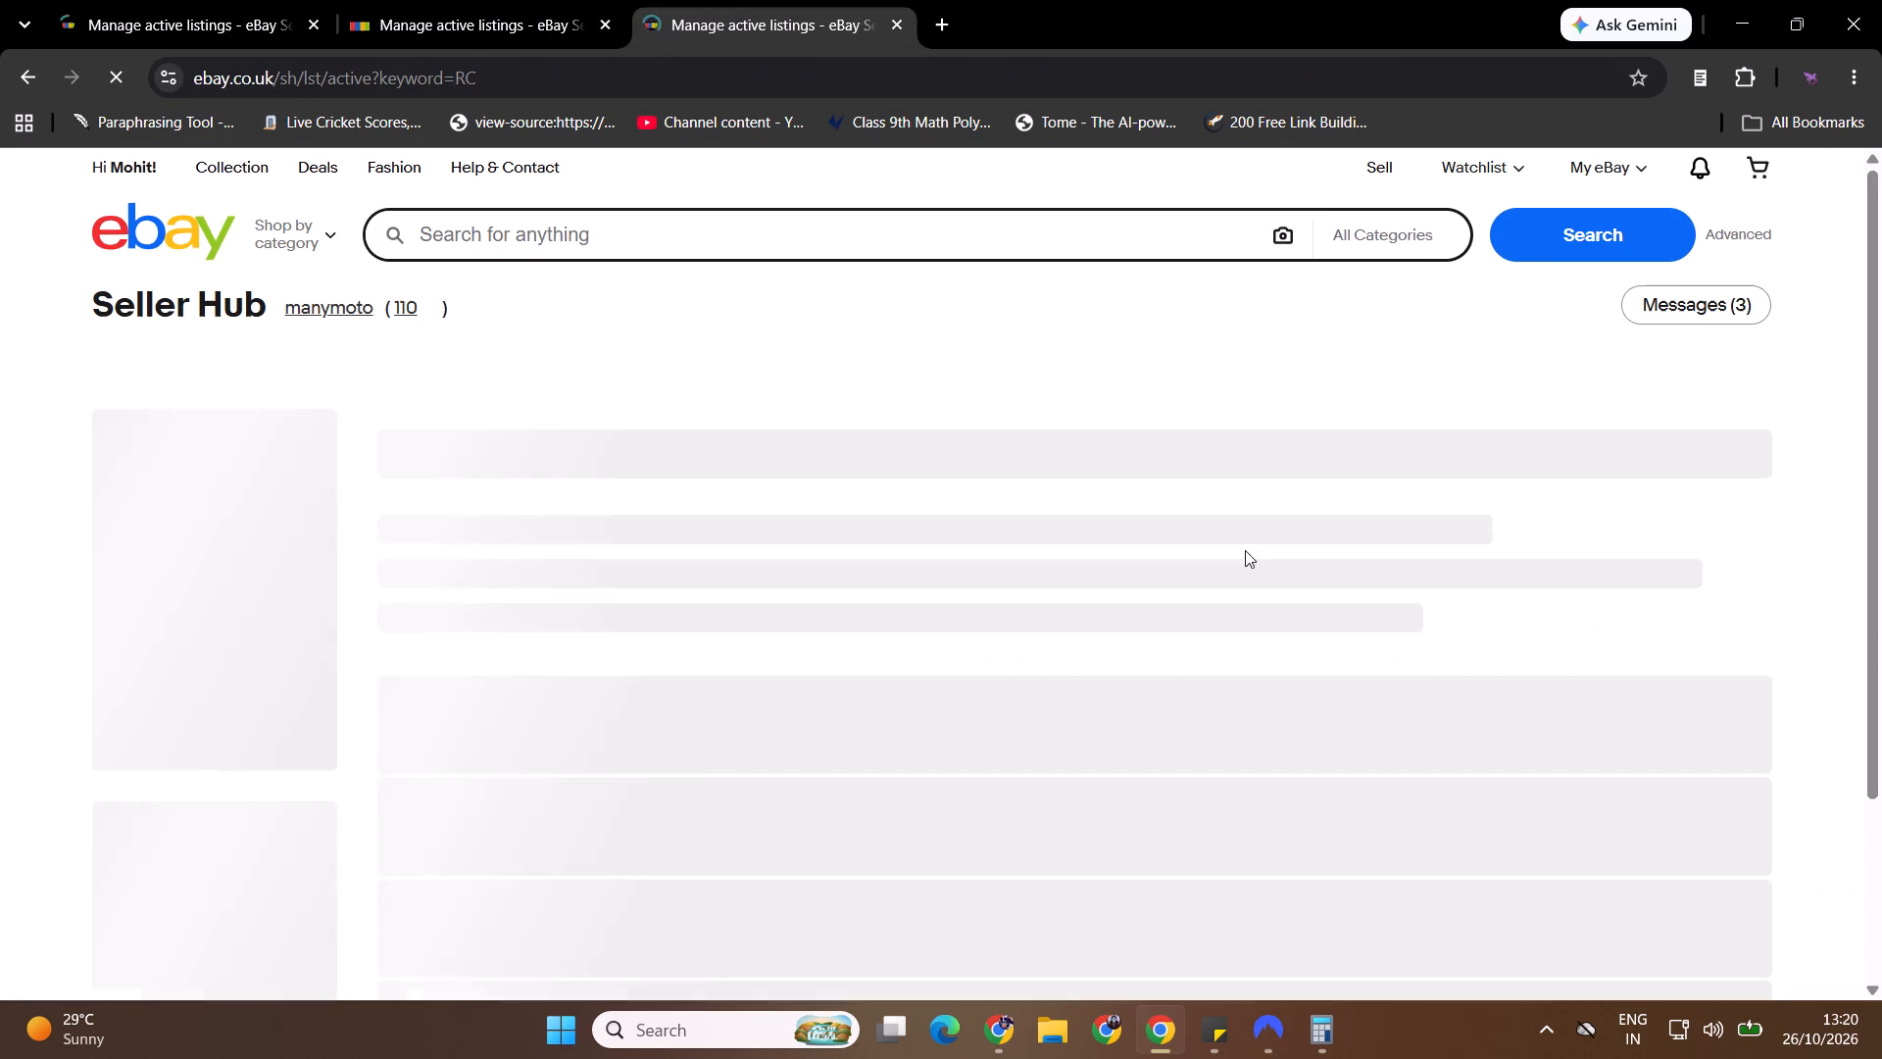
{"action": "left_click_drag", "start_coordinate": [1881, 298], "coordinate": [1881, 1058]}
{"action": "left_click", "coordinate": [483, 598]}
{"action": "middle_click", "coordinate": [497, 624]}
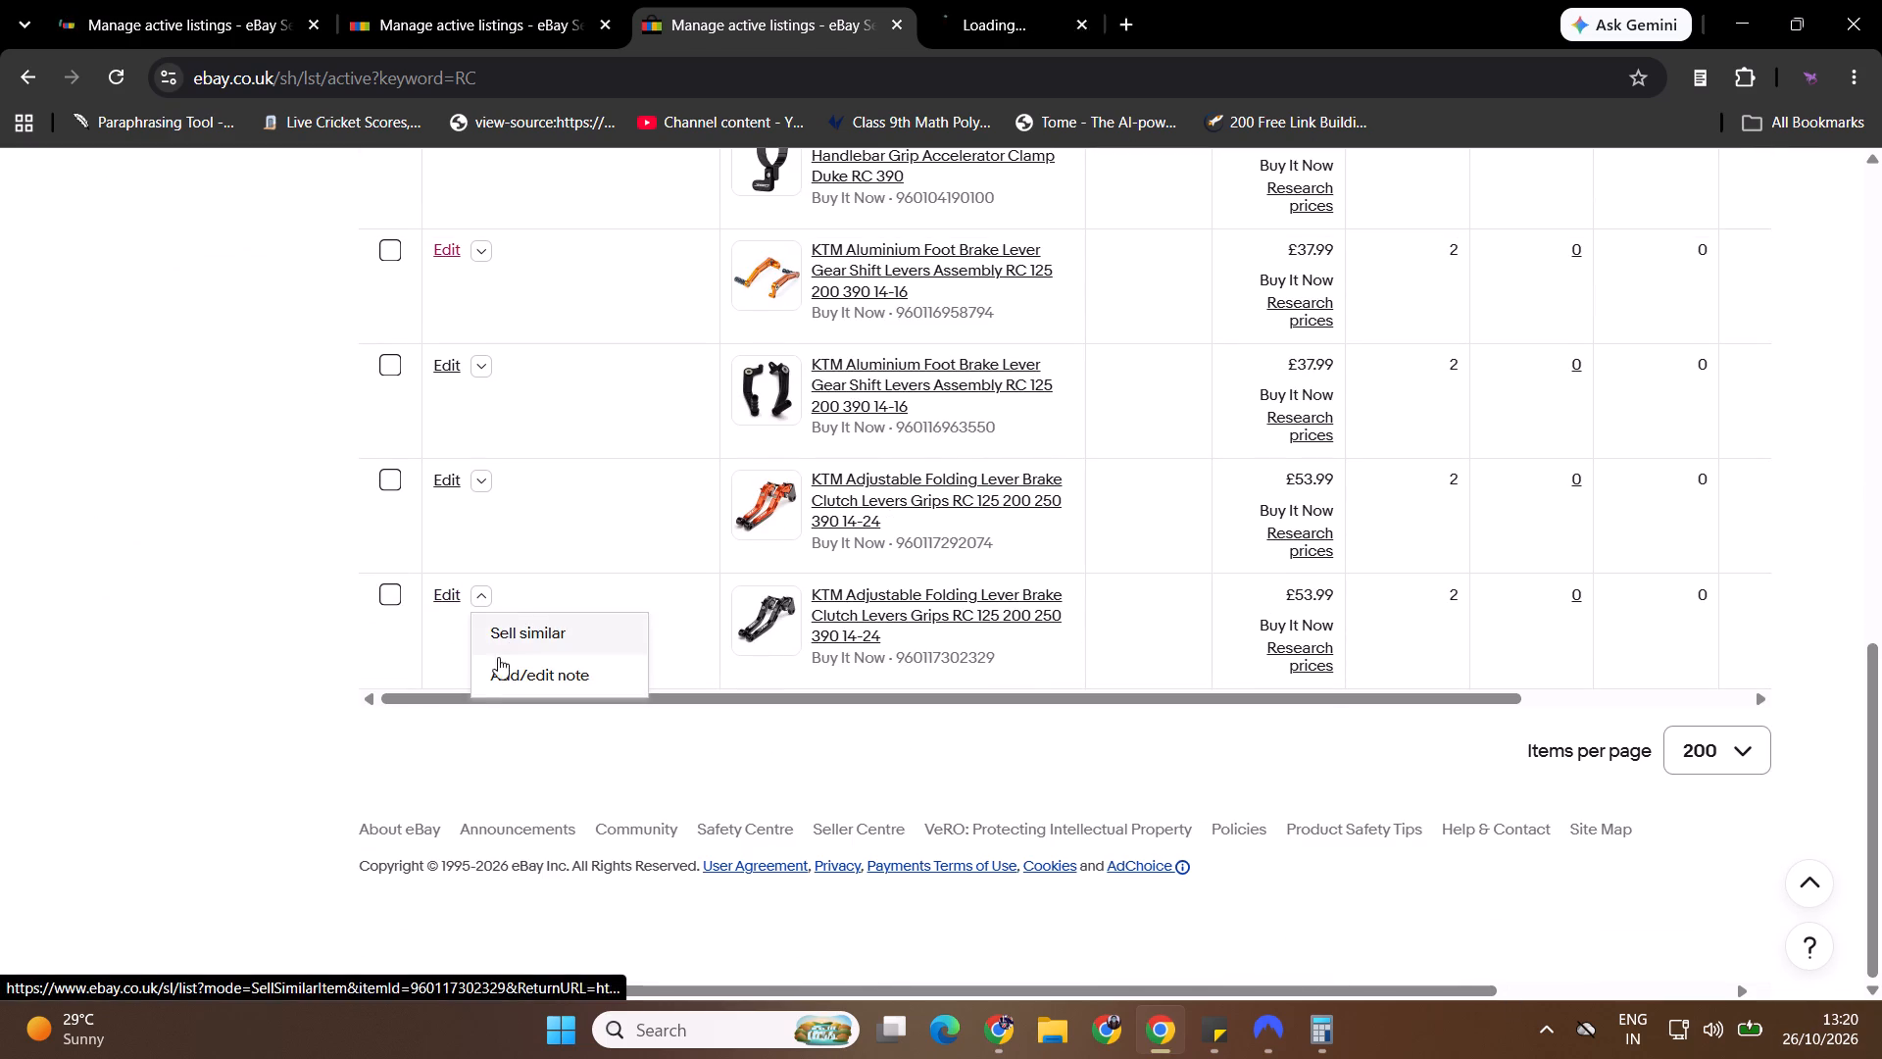
Replace the new draft's black main photo with the grey RC lever photo from Downloads, placing it as the main photo.
{"action": "left_click", "coordinate": [1065, 27]}
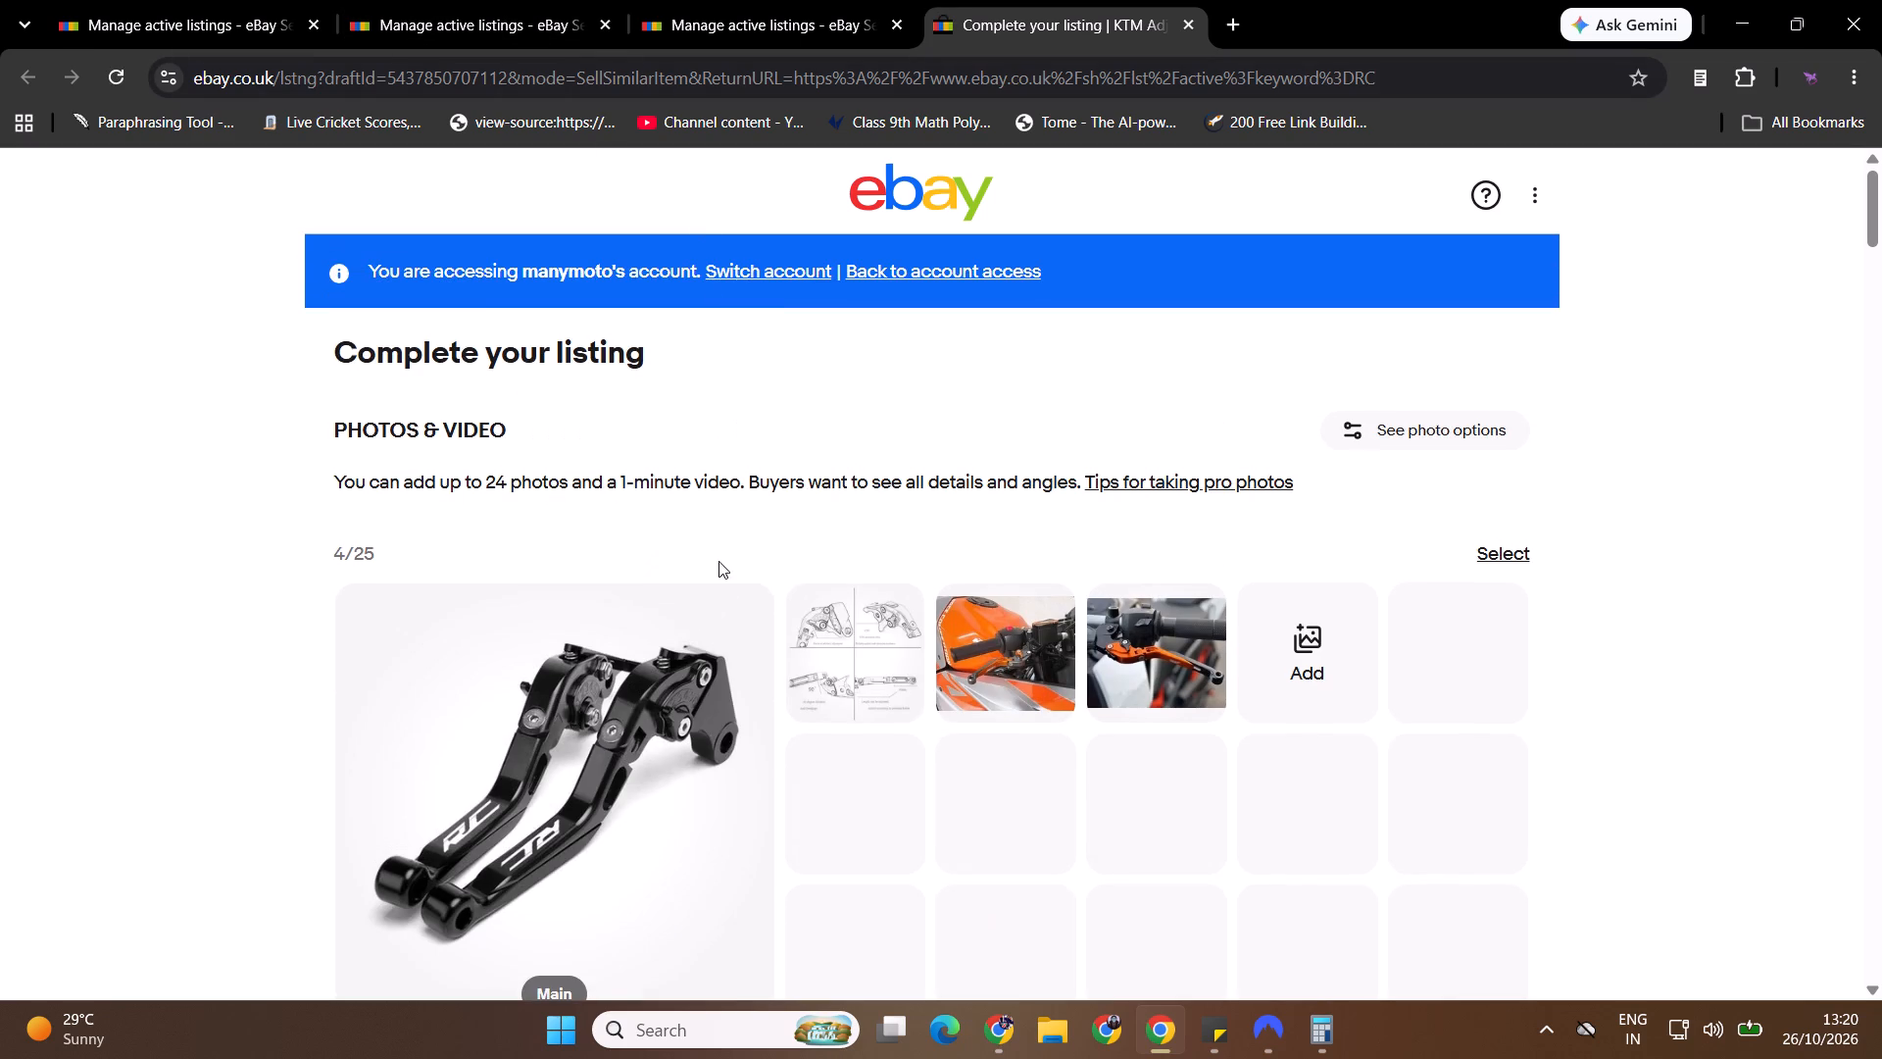
{"action": "left_click", "coordinate": [728, 627]}
{"action": "left_click", "coordinate": [1137, 671]}
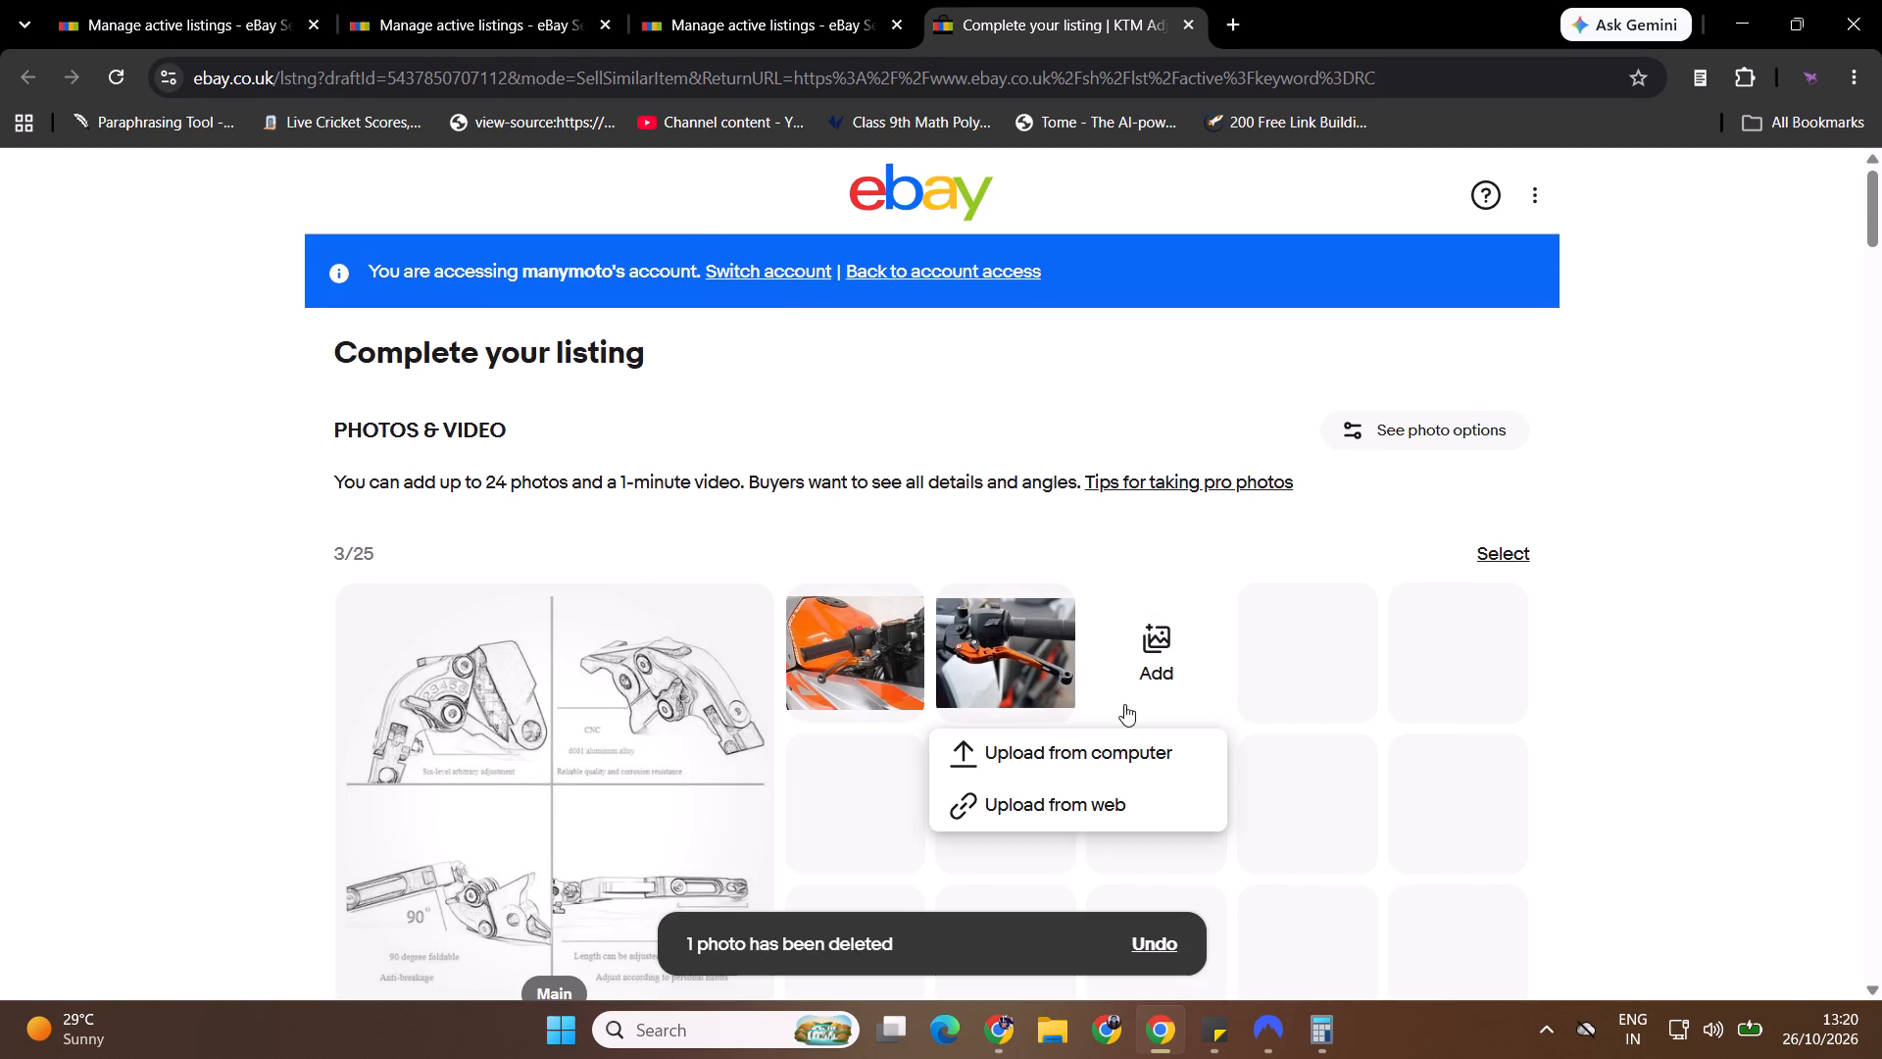
{"action": "left_click", "coordinate": [1114, 744]}
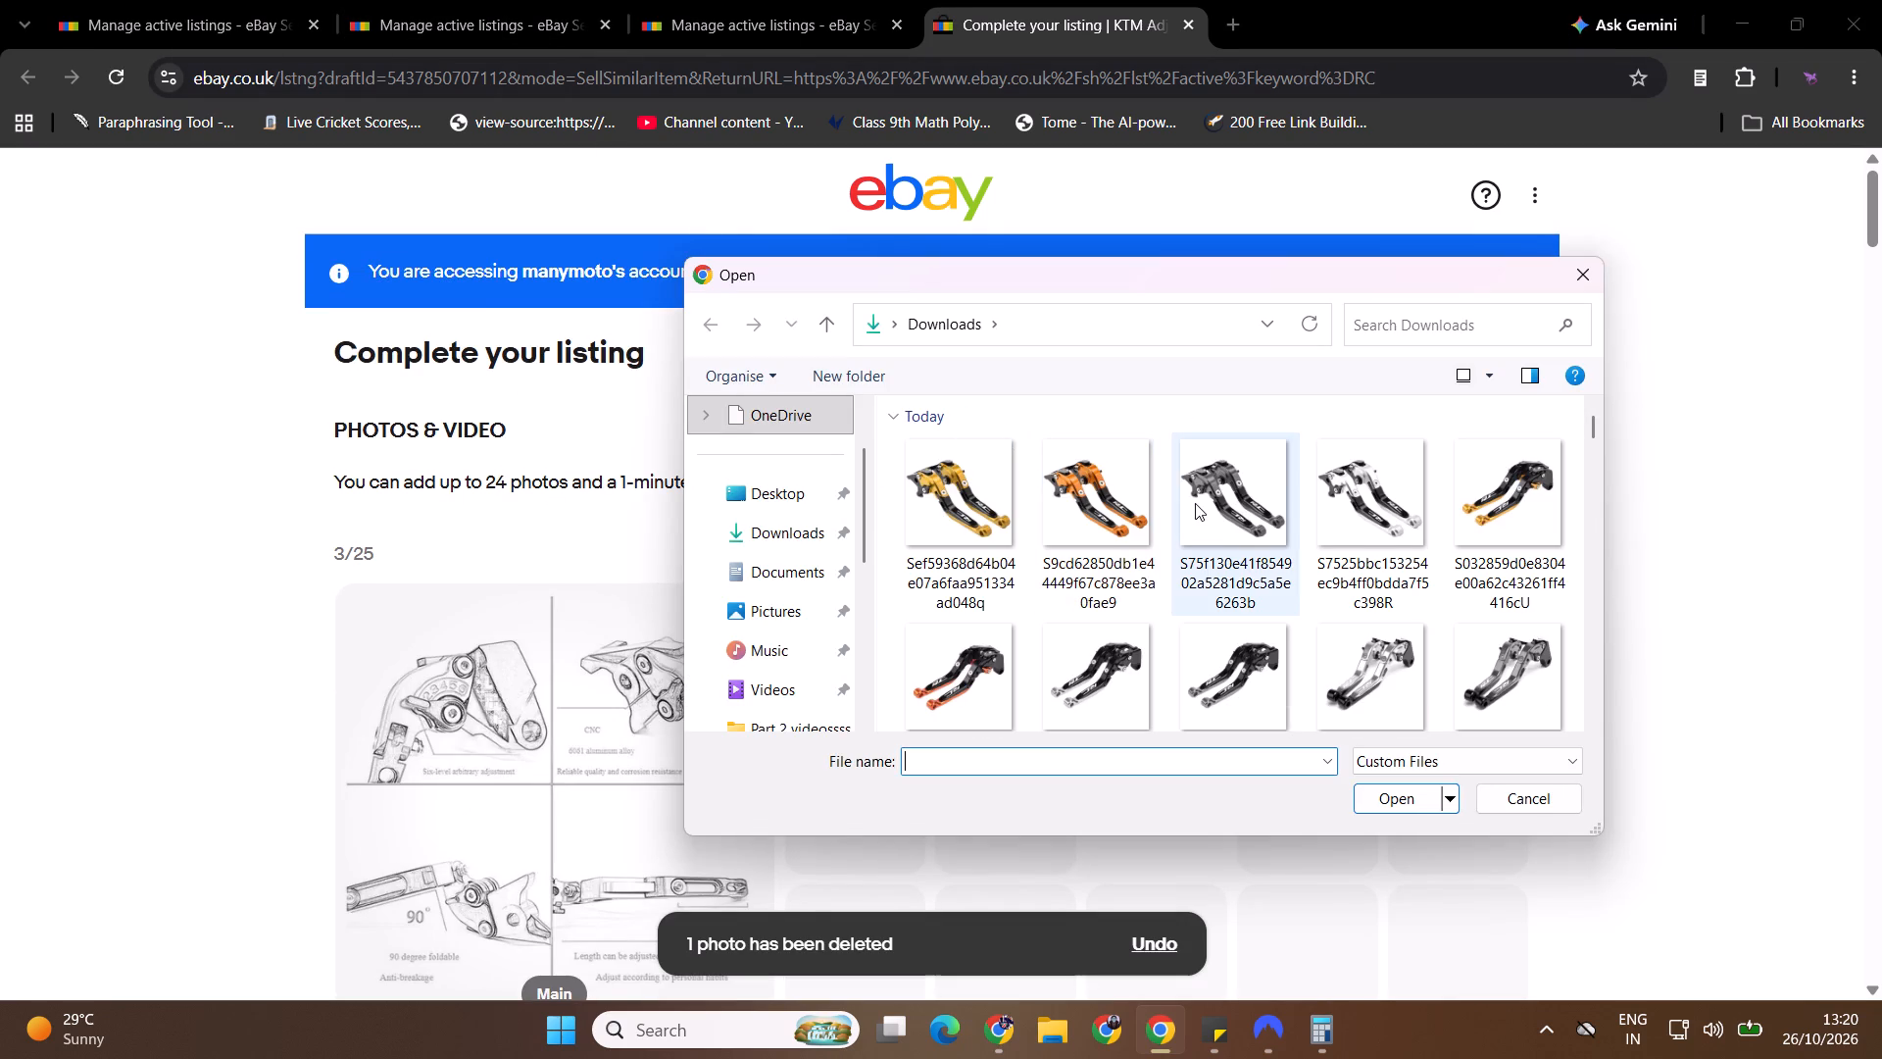
{"action": "left_click_drag", "start_coordinate": [1590, 428], "coordinate": [1590, 446]}
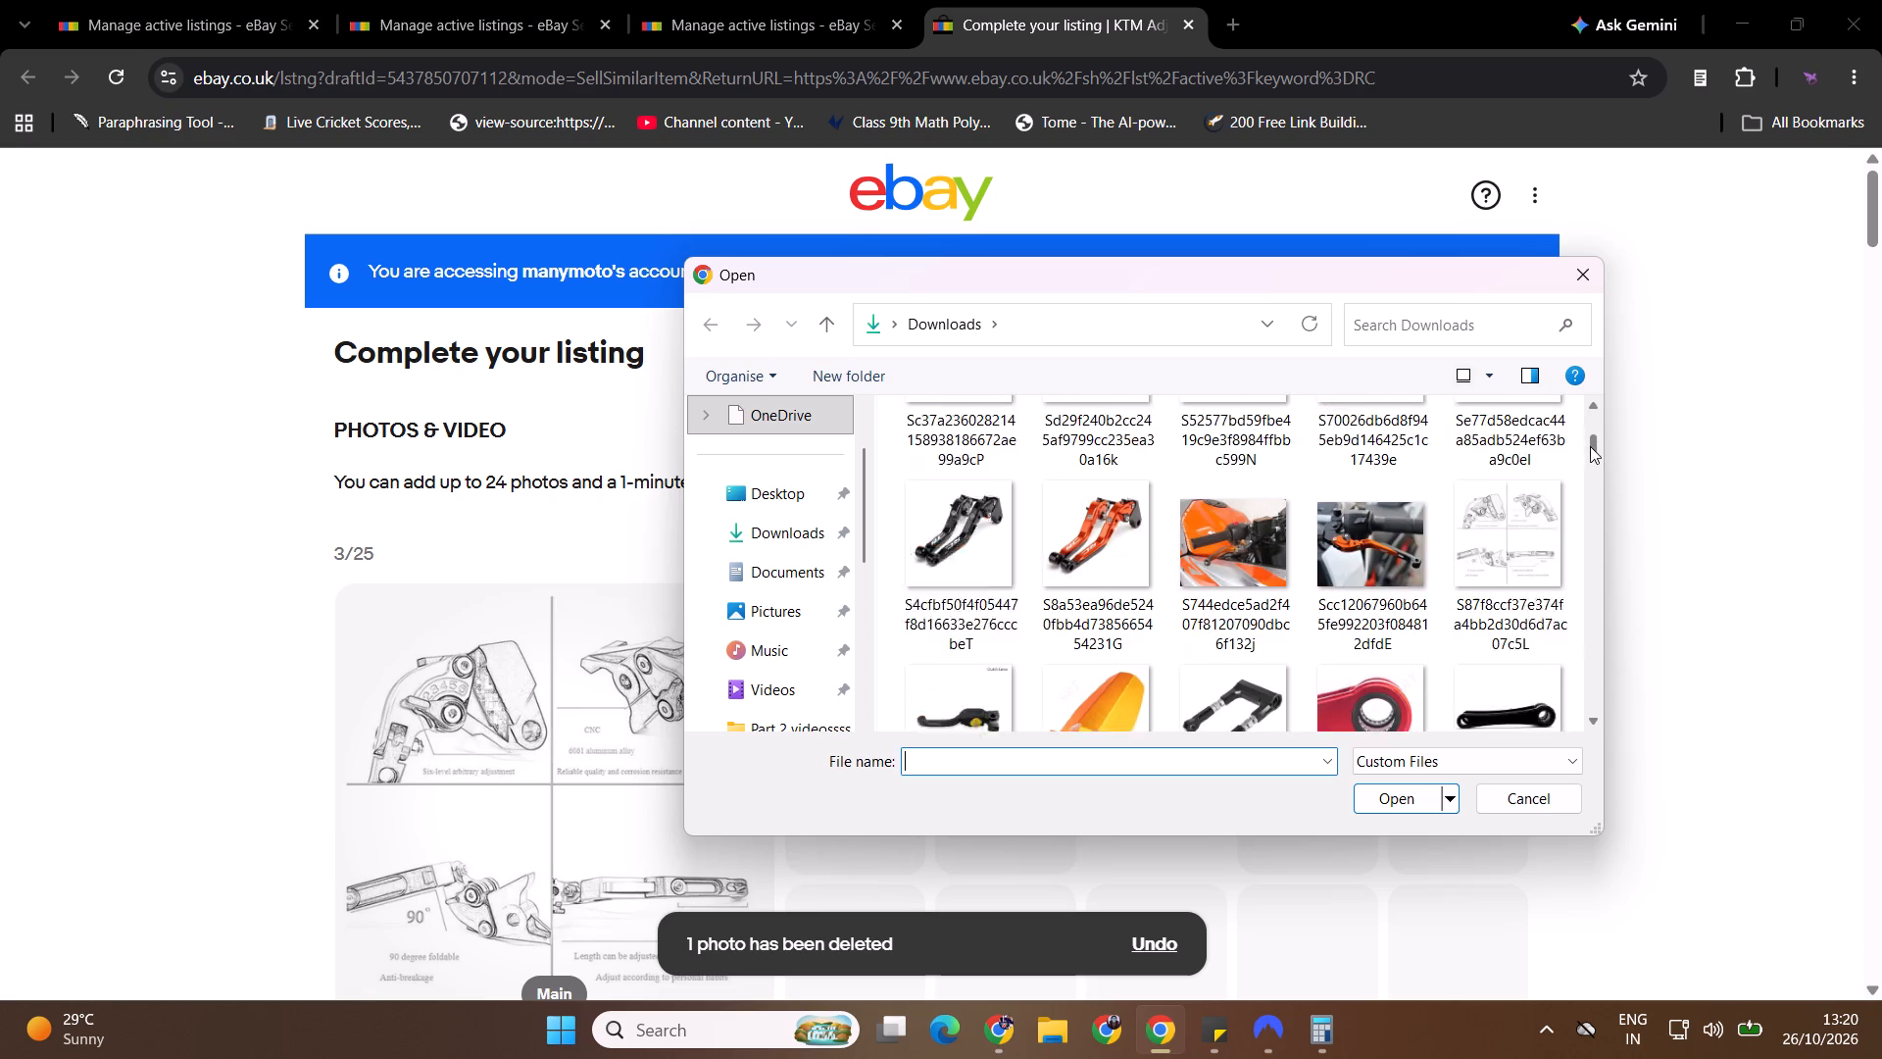
{"action": "left_click_drag", "start_coordinate": [1590, 446], "coordinate": [1590, 447]}
{"action": "left_click", "coordinate": [1592, 448]}
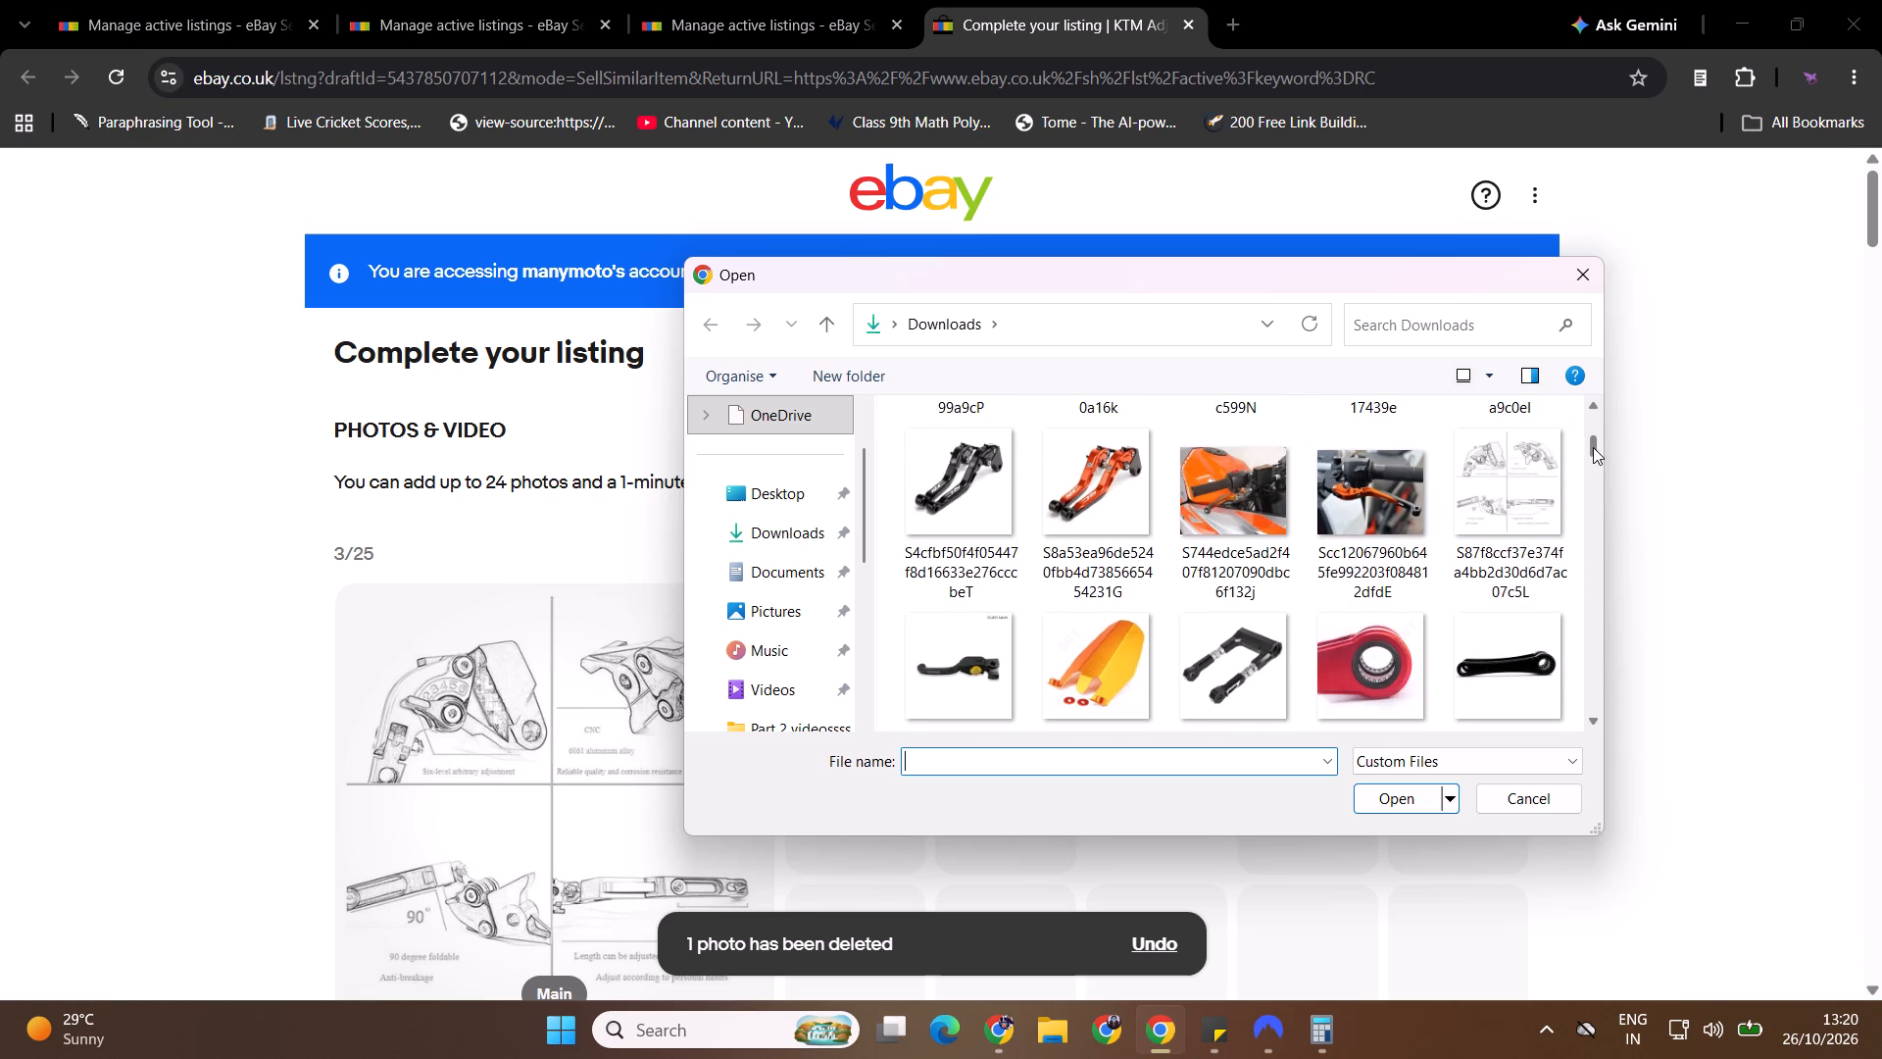
{"action": "left_click", "coordinate": [1519, 452]}
{"action": "left_click", "coordinate": [1413, 805]}
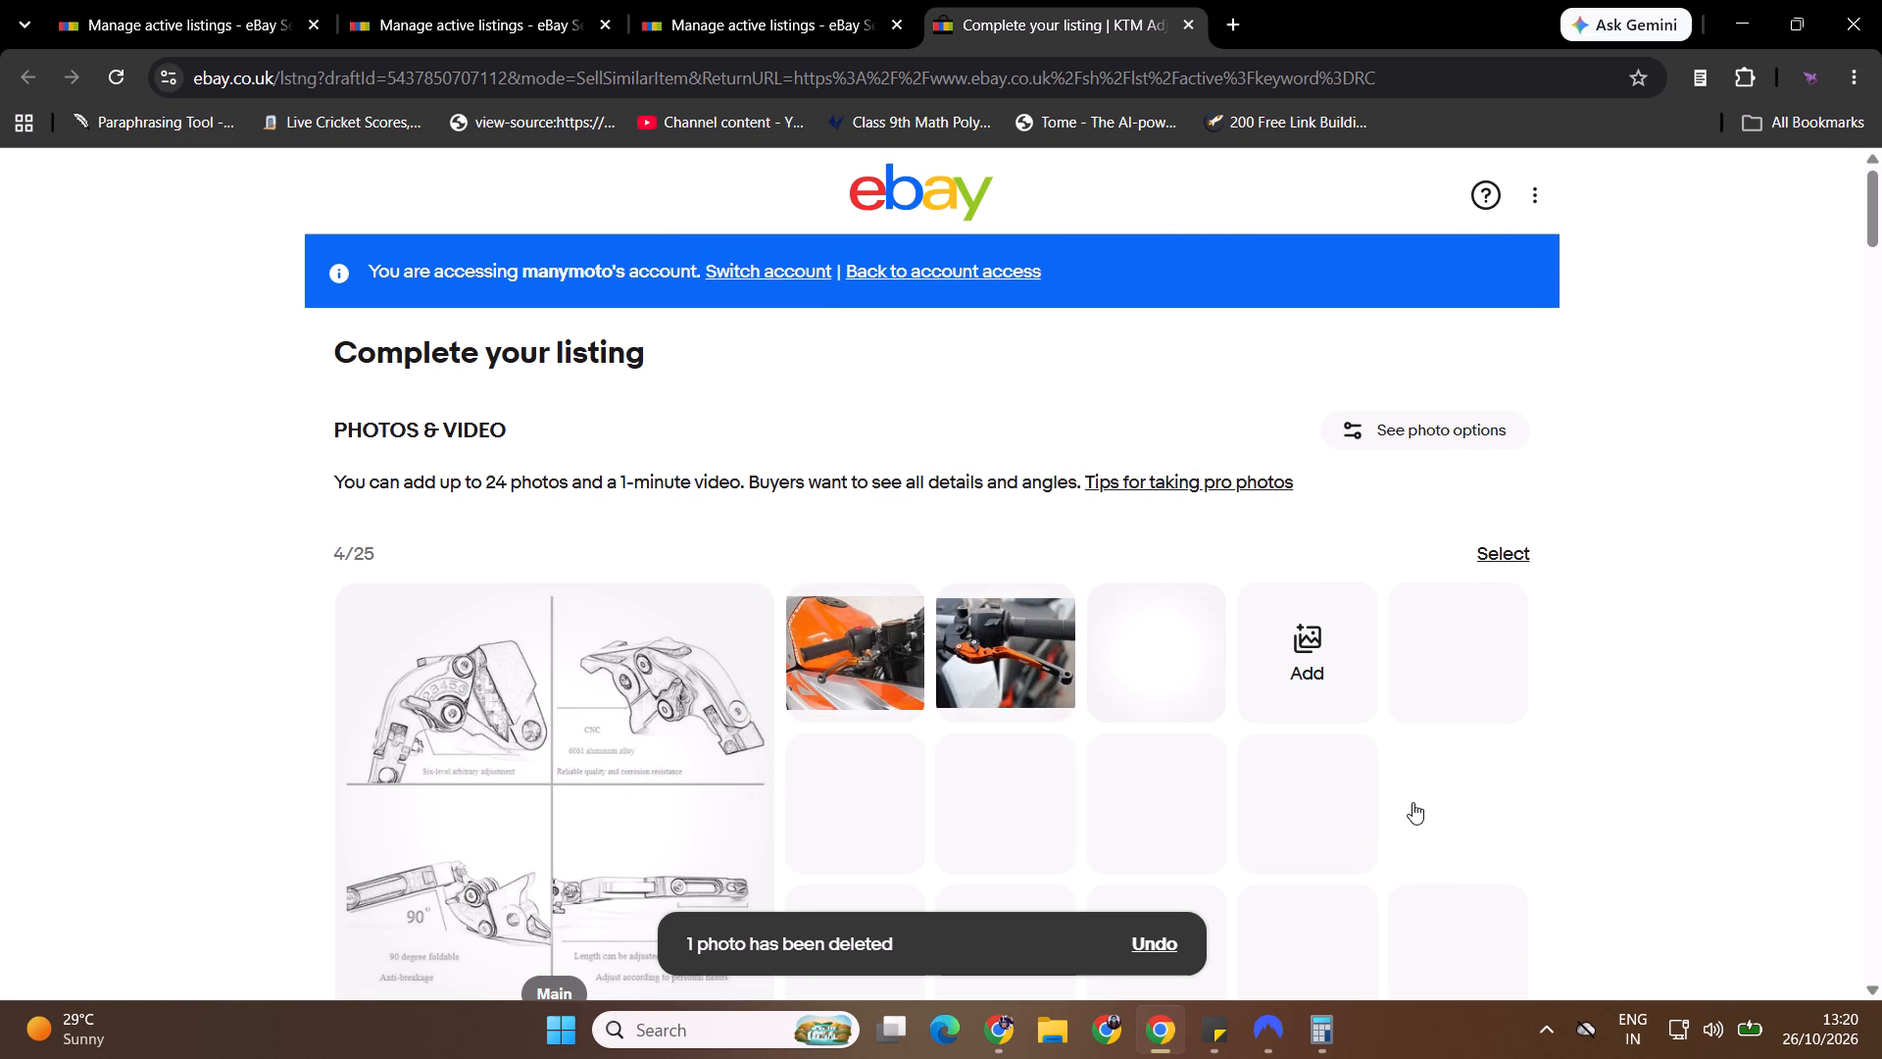
{"action": "left_click_drag", "start_coordinate": [1138, 673], "coordinate": [626, 750]}
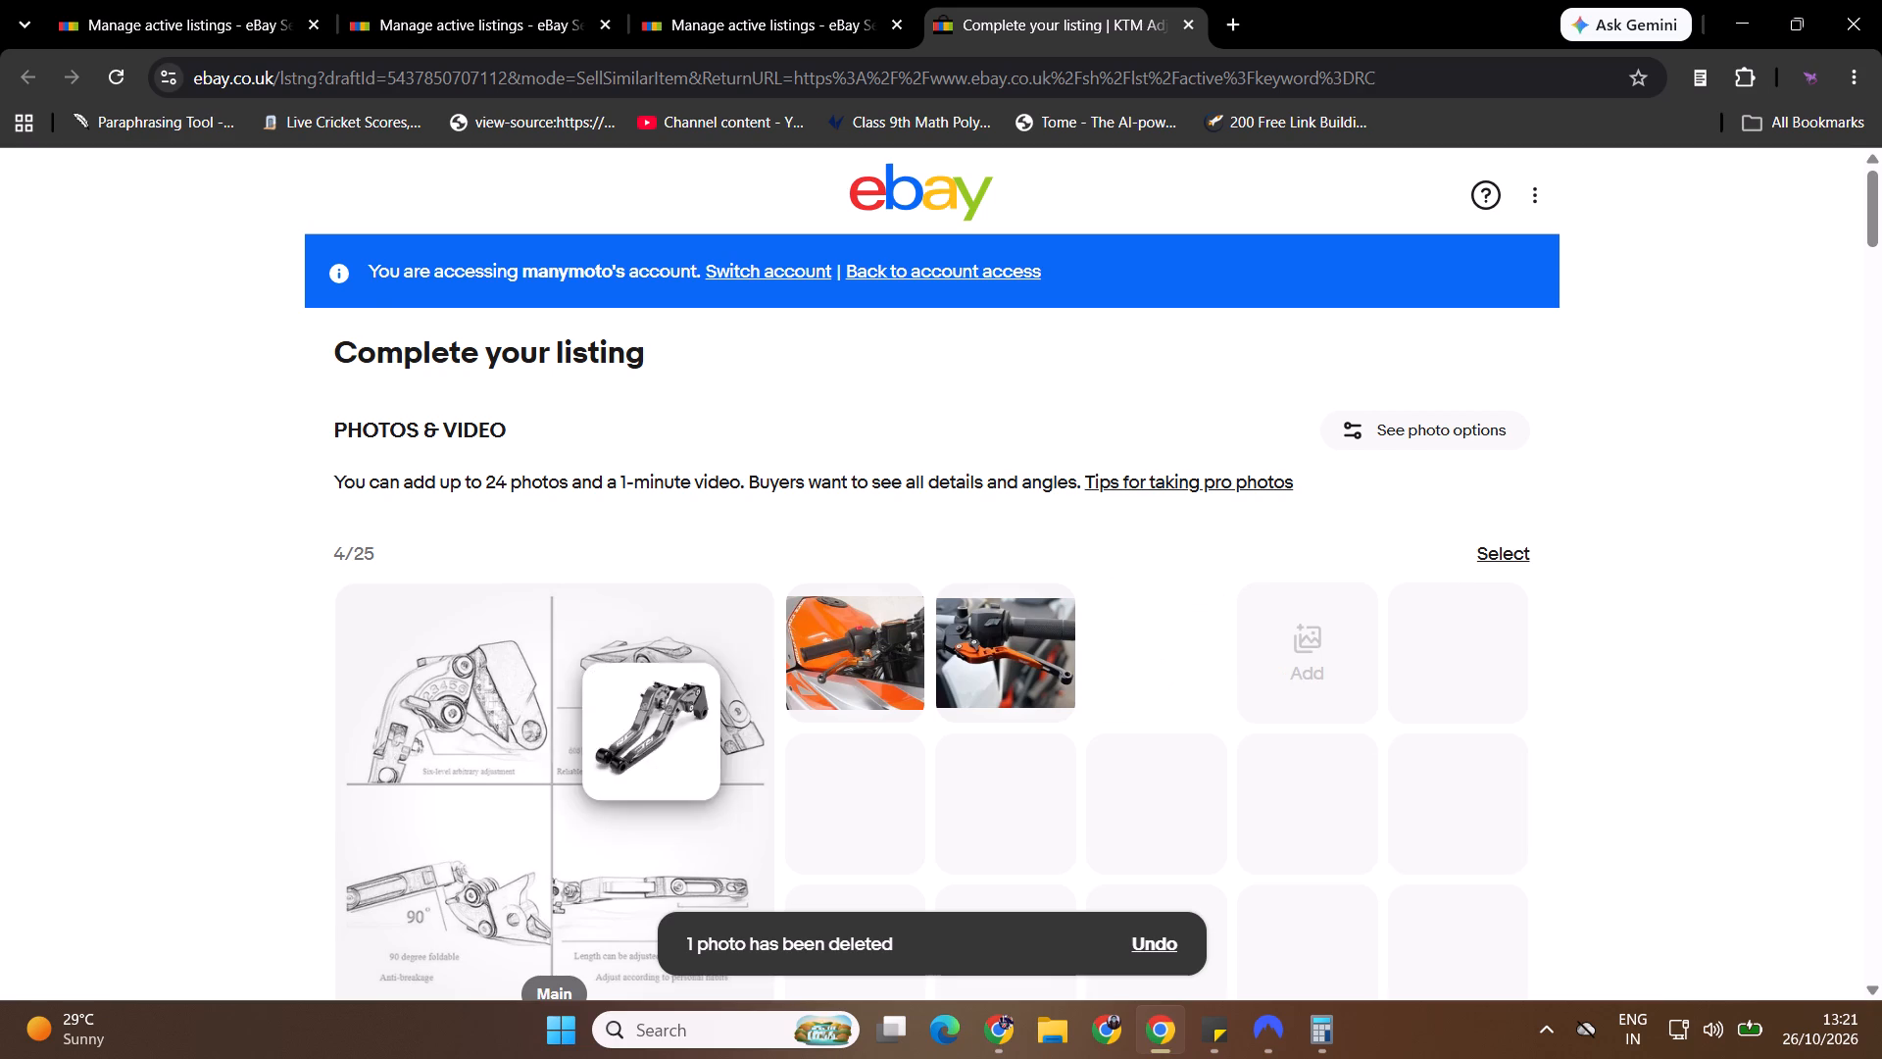
{"action": "left_click_drag", "start_coordinate": [626, 750], "coordinate": [624, 751]}
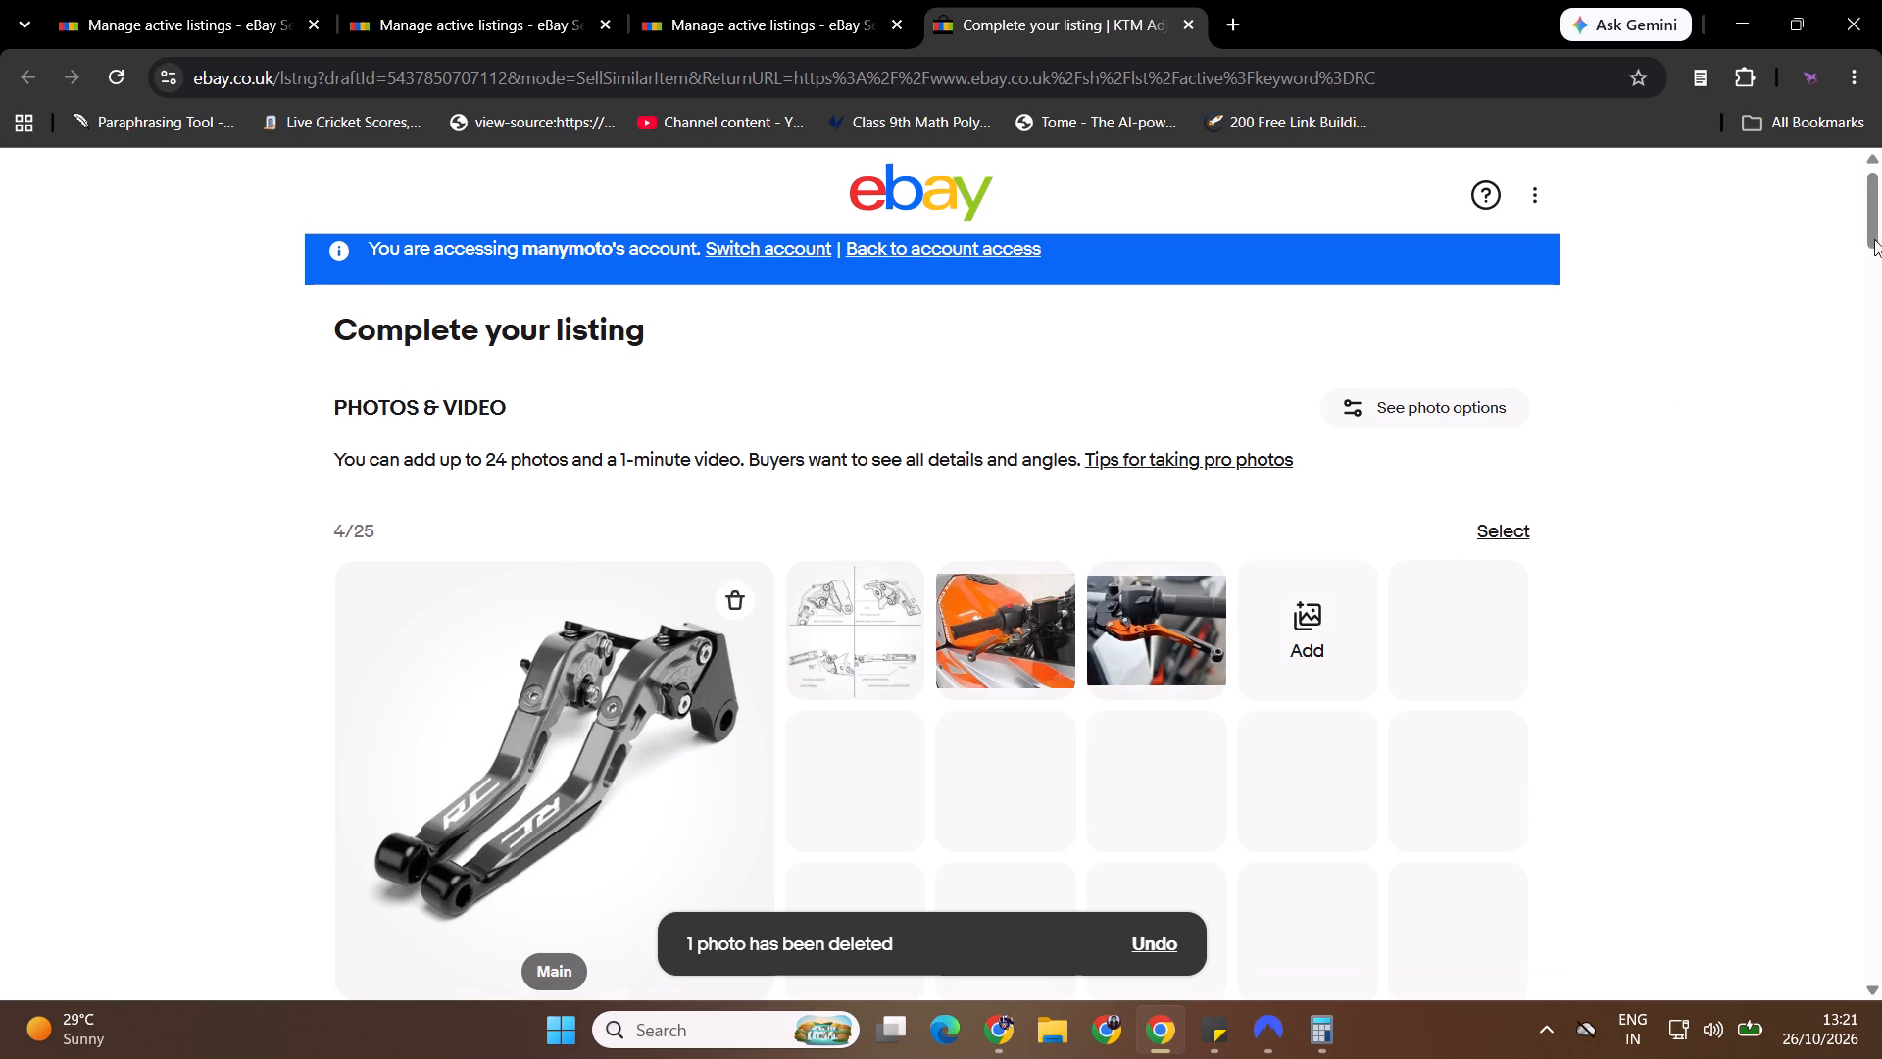
Select the grey RC levers on the AliExpress page and return to the listing draft.
{"action": "left_click_drag", "start_coordinate": [1881, 226], "coordinate": [1881, 272]}
{"action": "key", "text": "alt+Tab"}
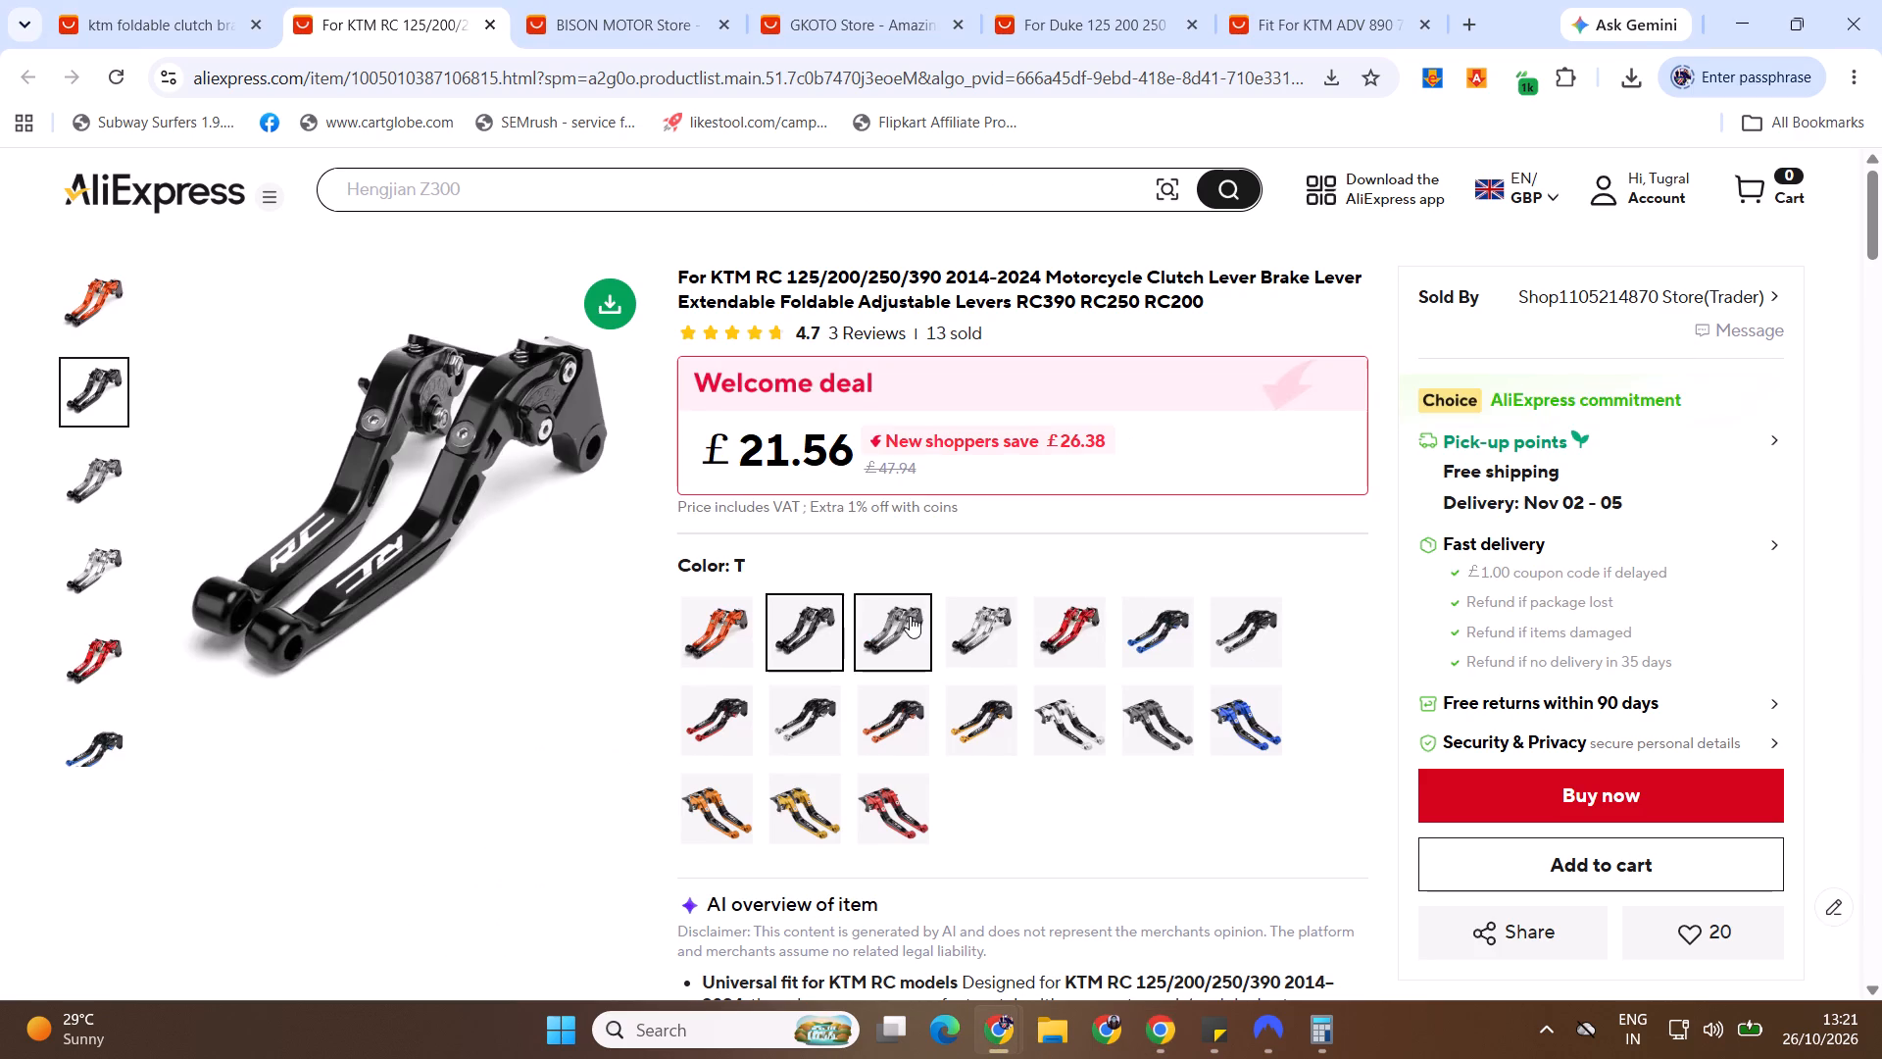
{"action": "left_click", "coordinate": [908, 625]}
{"action": "key", "text": "alt+Tab"}
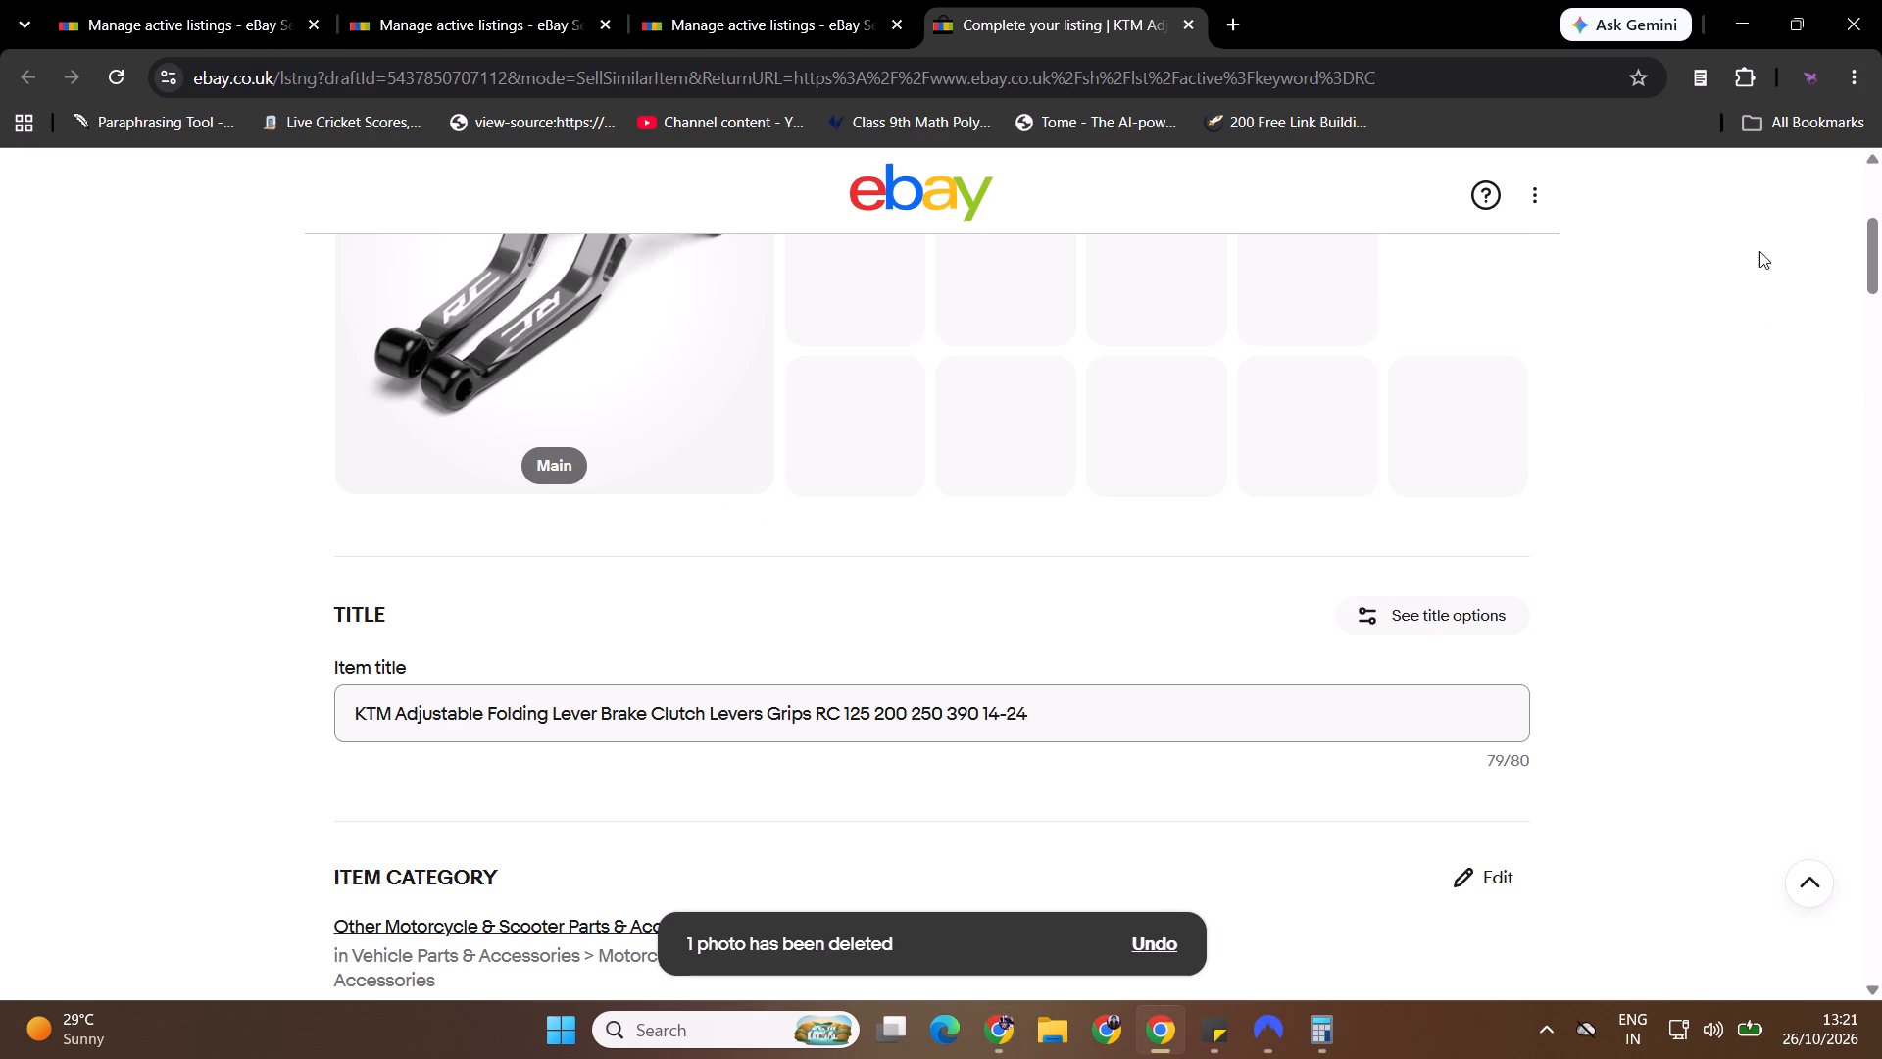
Set the item's Colour to the custom value Titanium Black and copy that text for reuse.
{"action": "left_click_drag", "start_coordinate": [1881, 234], "coordinate": [1881, 392]}
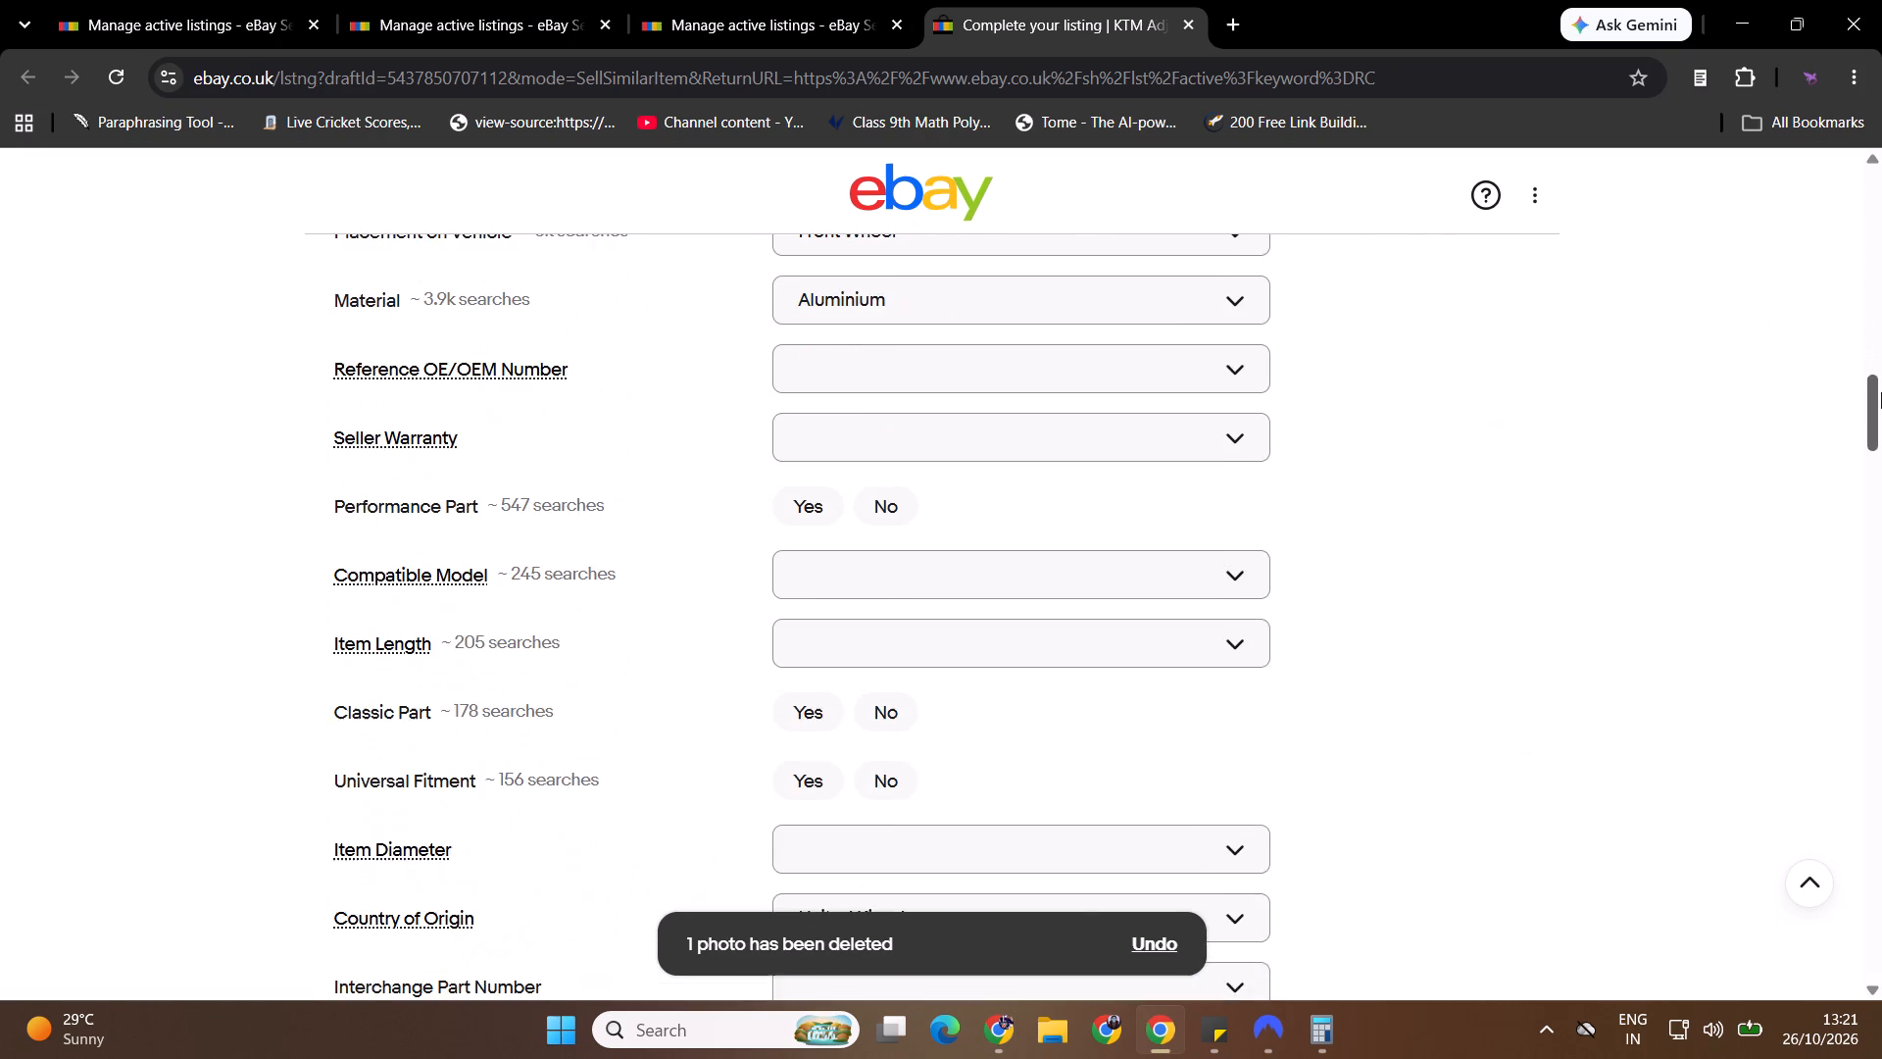
{"action": "left_click_drag", "start_coordinate": [1881, 392], "coordinate": [1881, 374]}
{"action": "left_click", "coordinate": [1136, 307]}
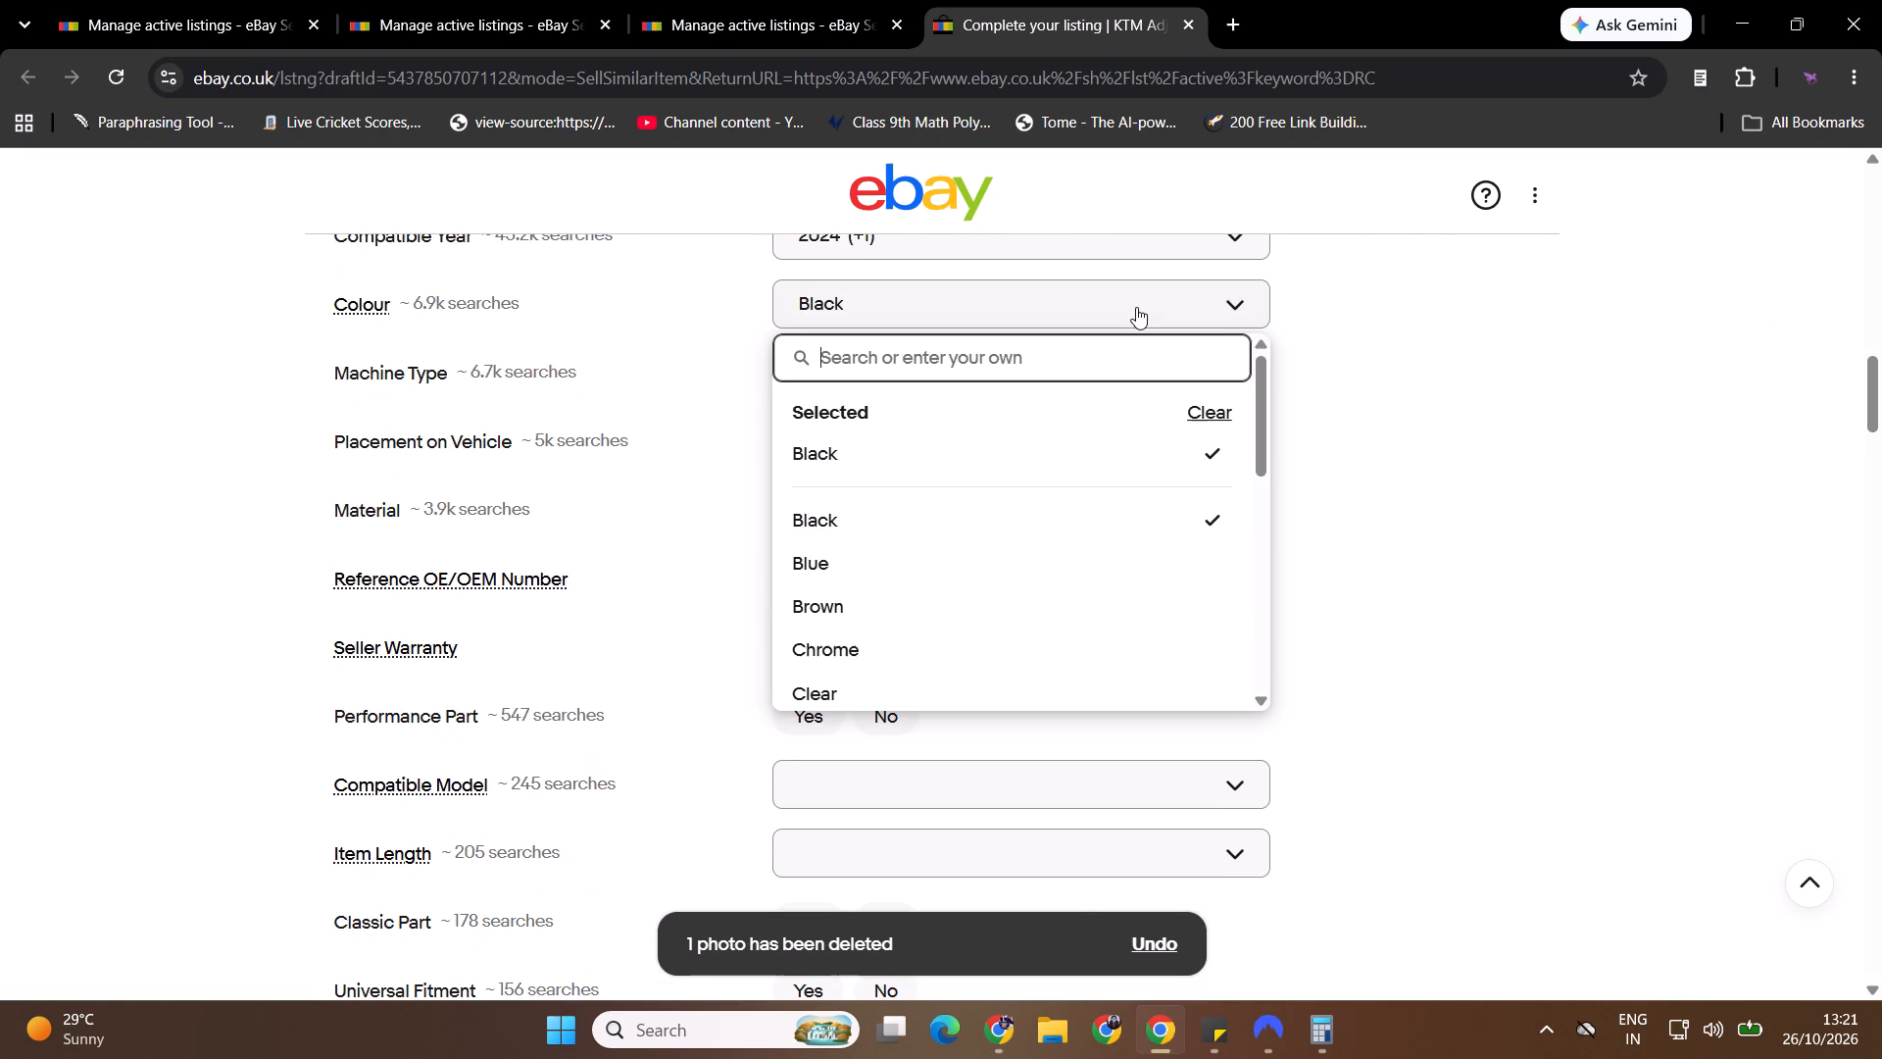
{"action": "type", "text": "Titanium"}
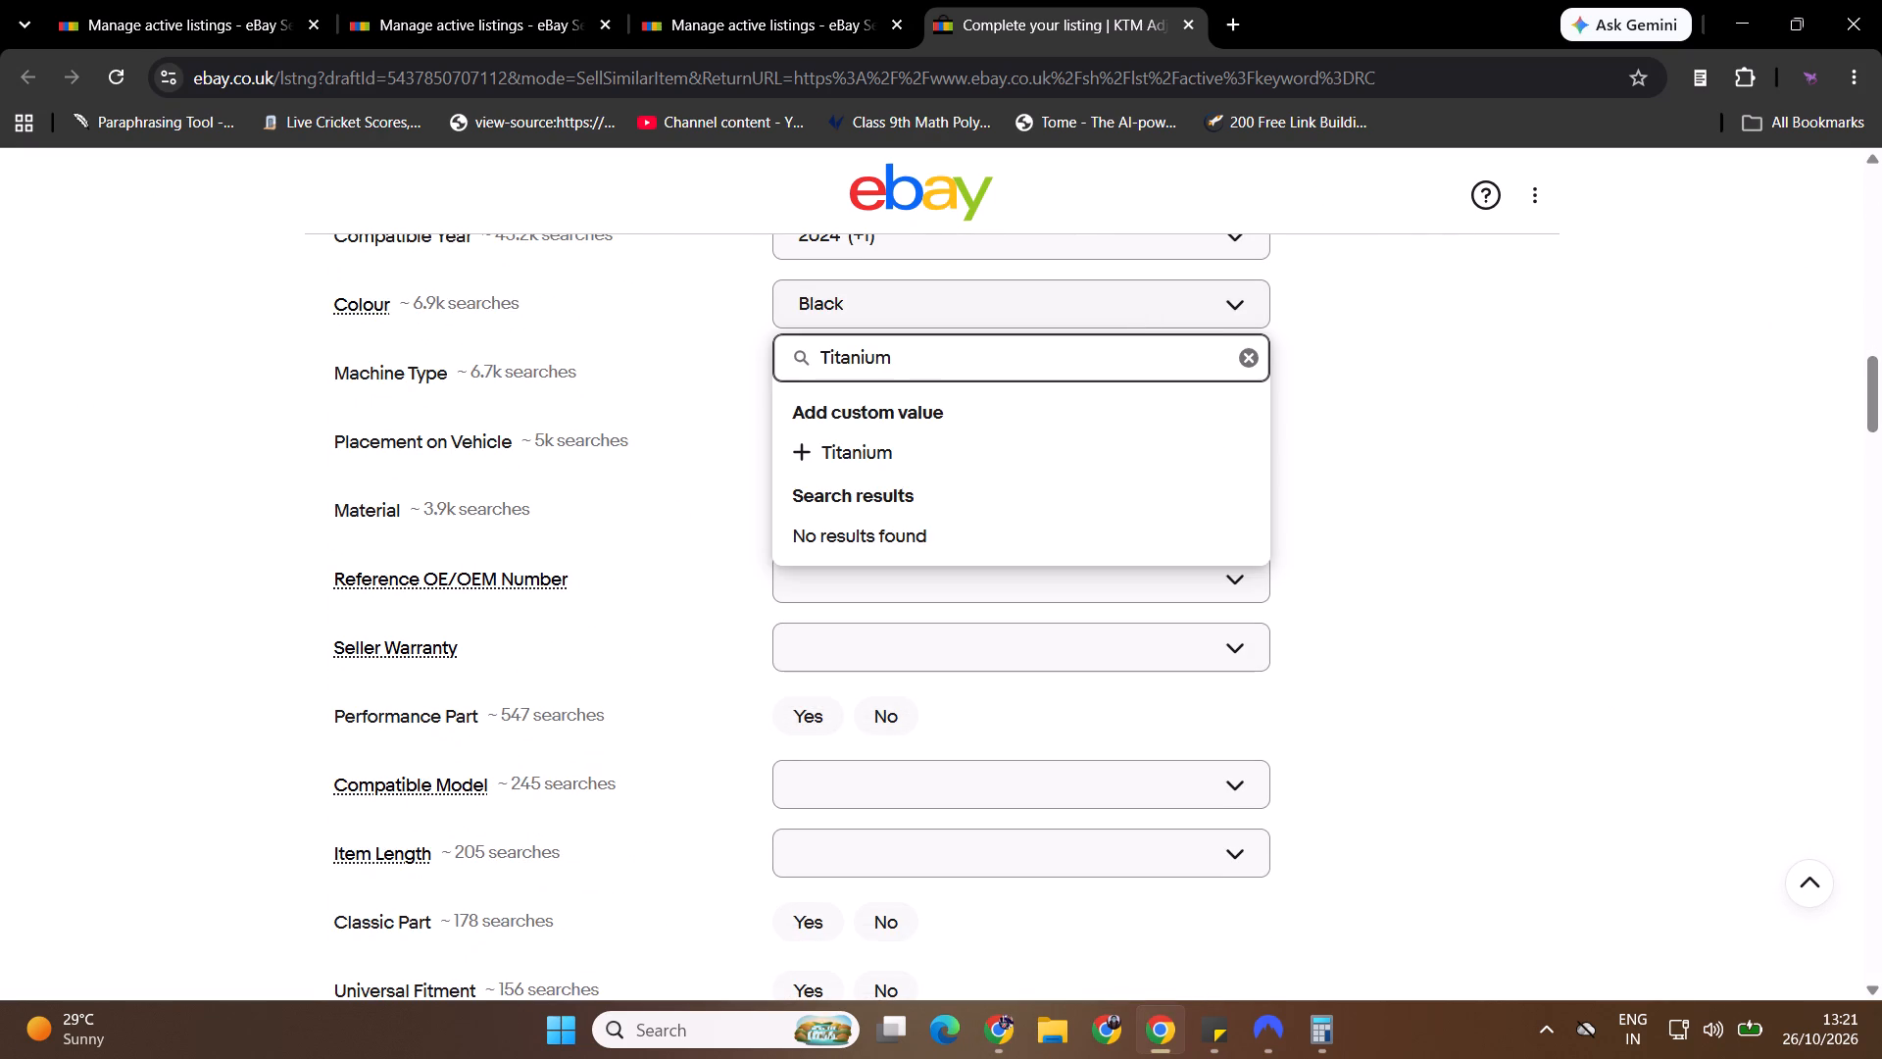
{"action": "key", "text": "space"}
{"action": "type", "text": "Black"}
{"action": "key", "text": "ctrl+shift+Left"}
{"action": "key", "text": "ctrl+shift+Left"}
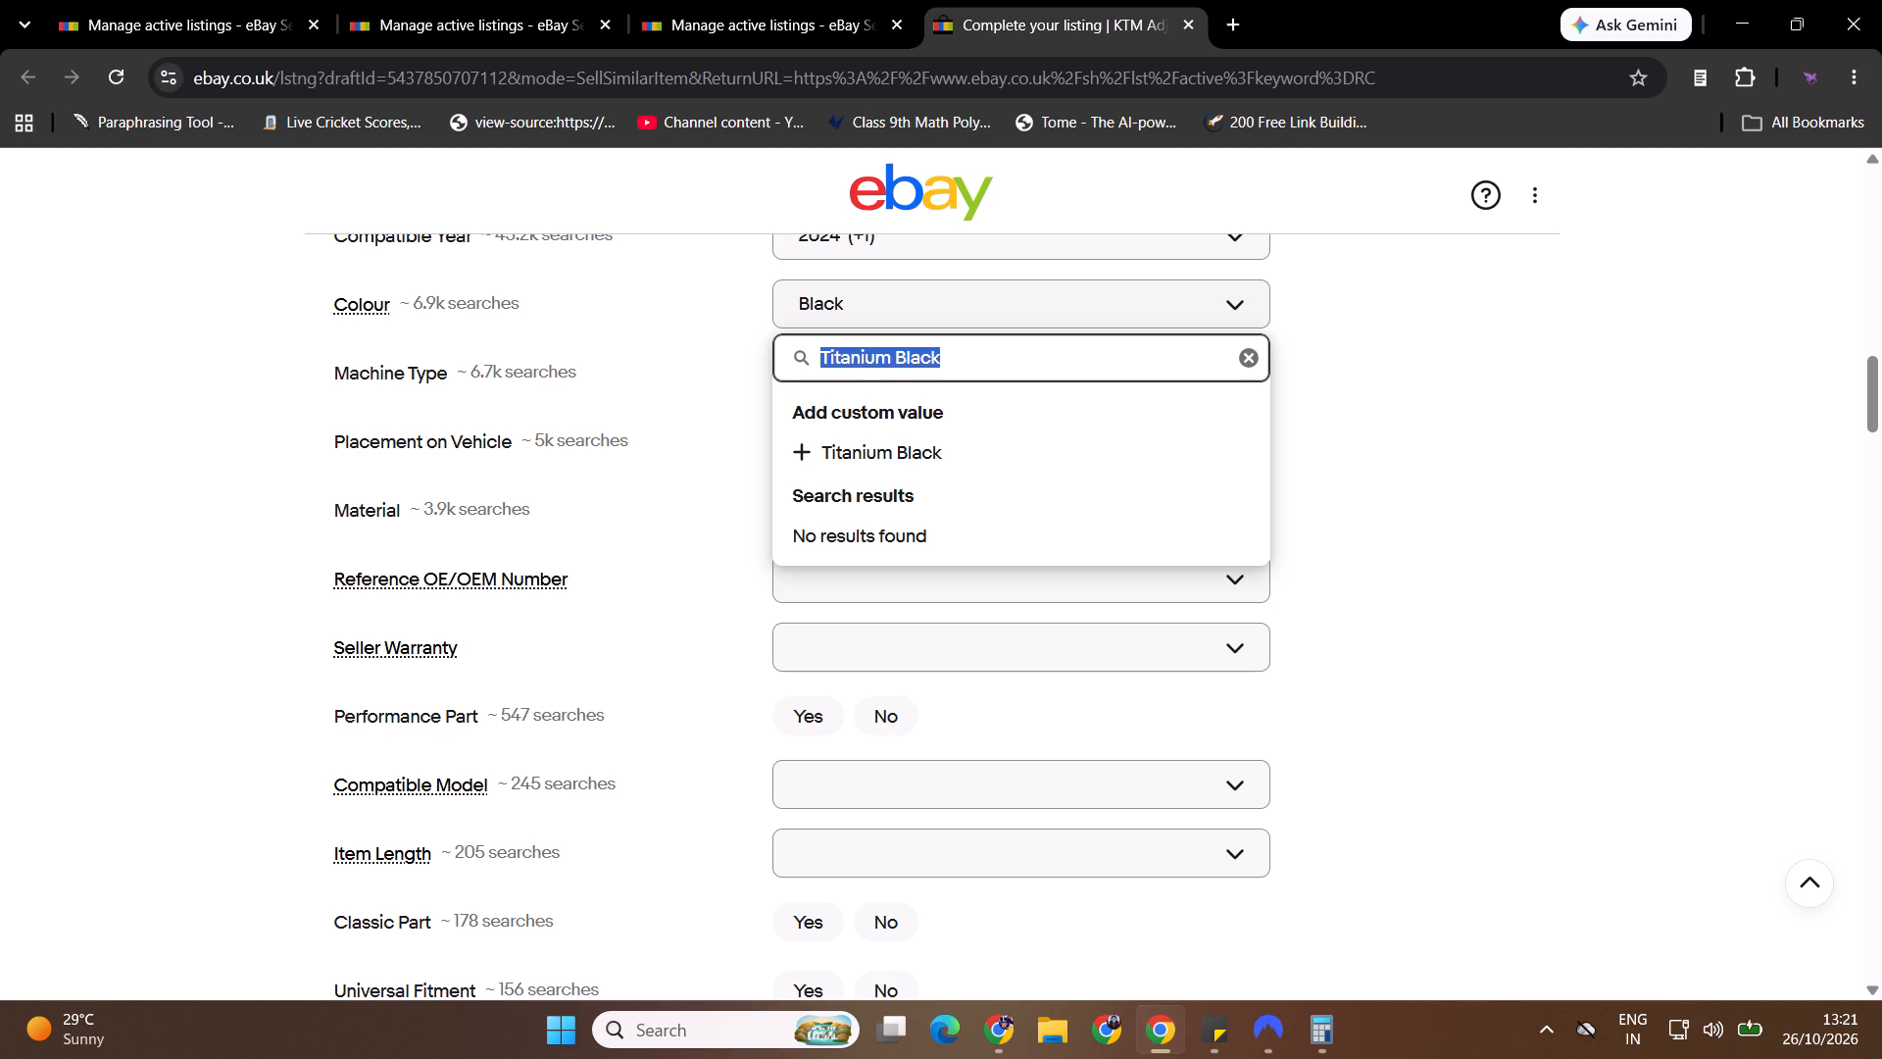
{"action": "key", "text": "ctrl+c"}
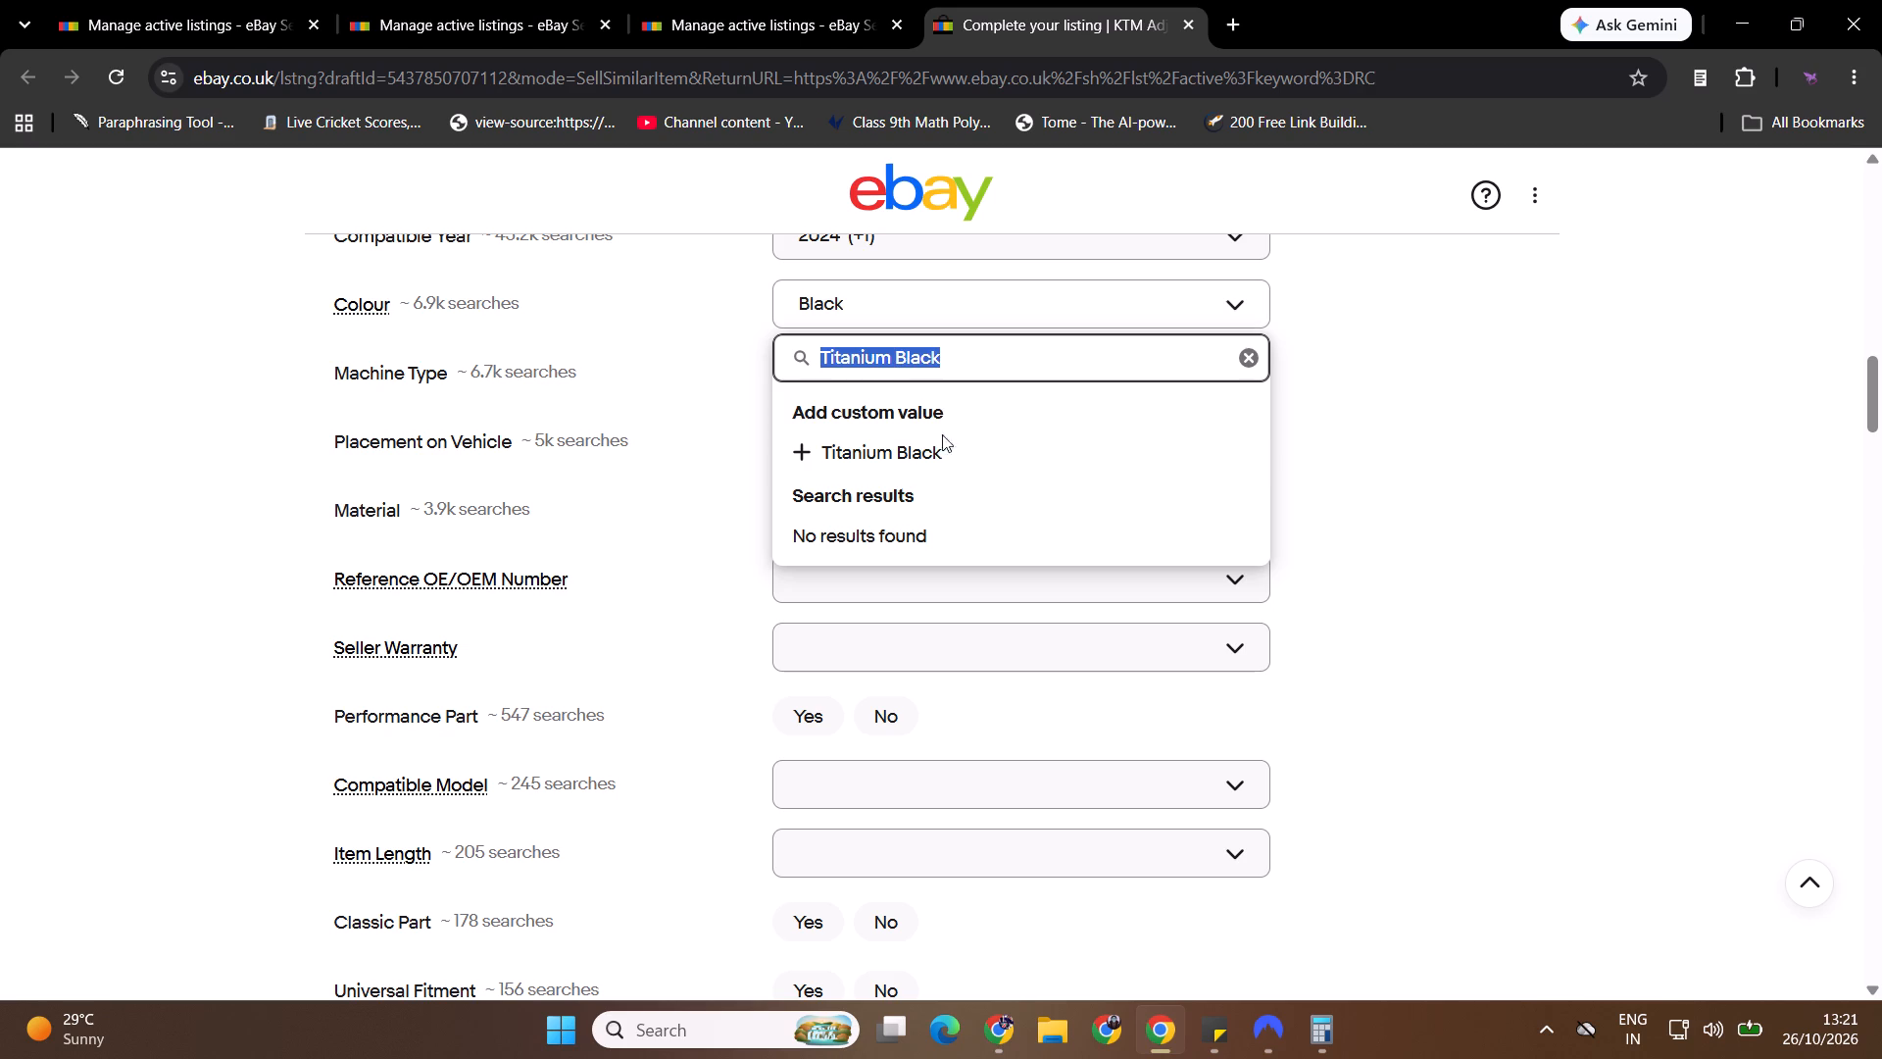
{"action": "left_click", "coordinate": [942, 452]}
Change the Colour Options entry in the description's specification to Titanium Black.
{"action": "left_click_drag", "start_coordinate": [1881, 390], "coordinate": [1866, 573]}
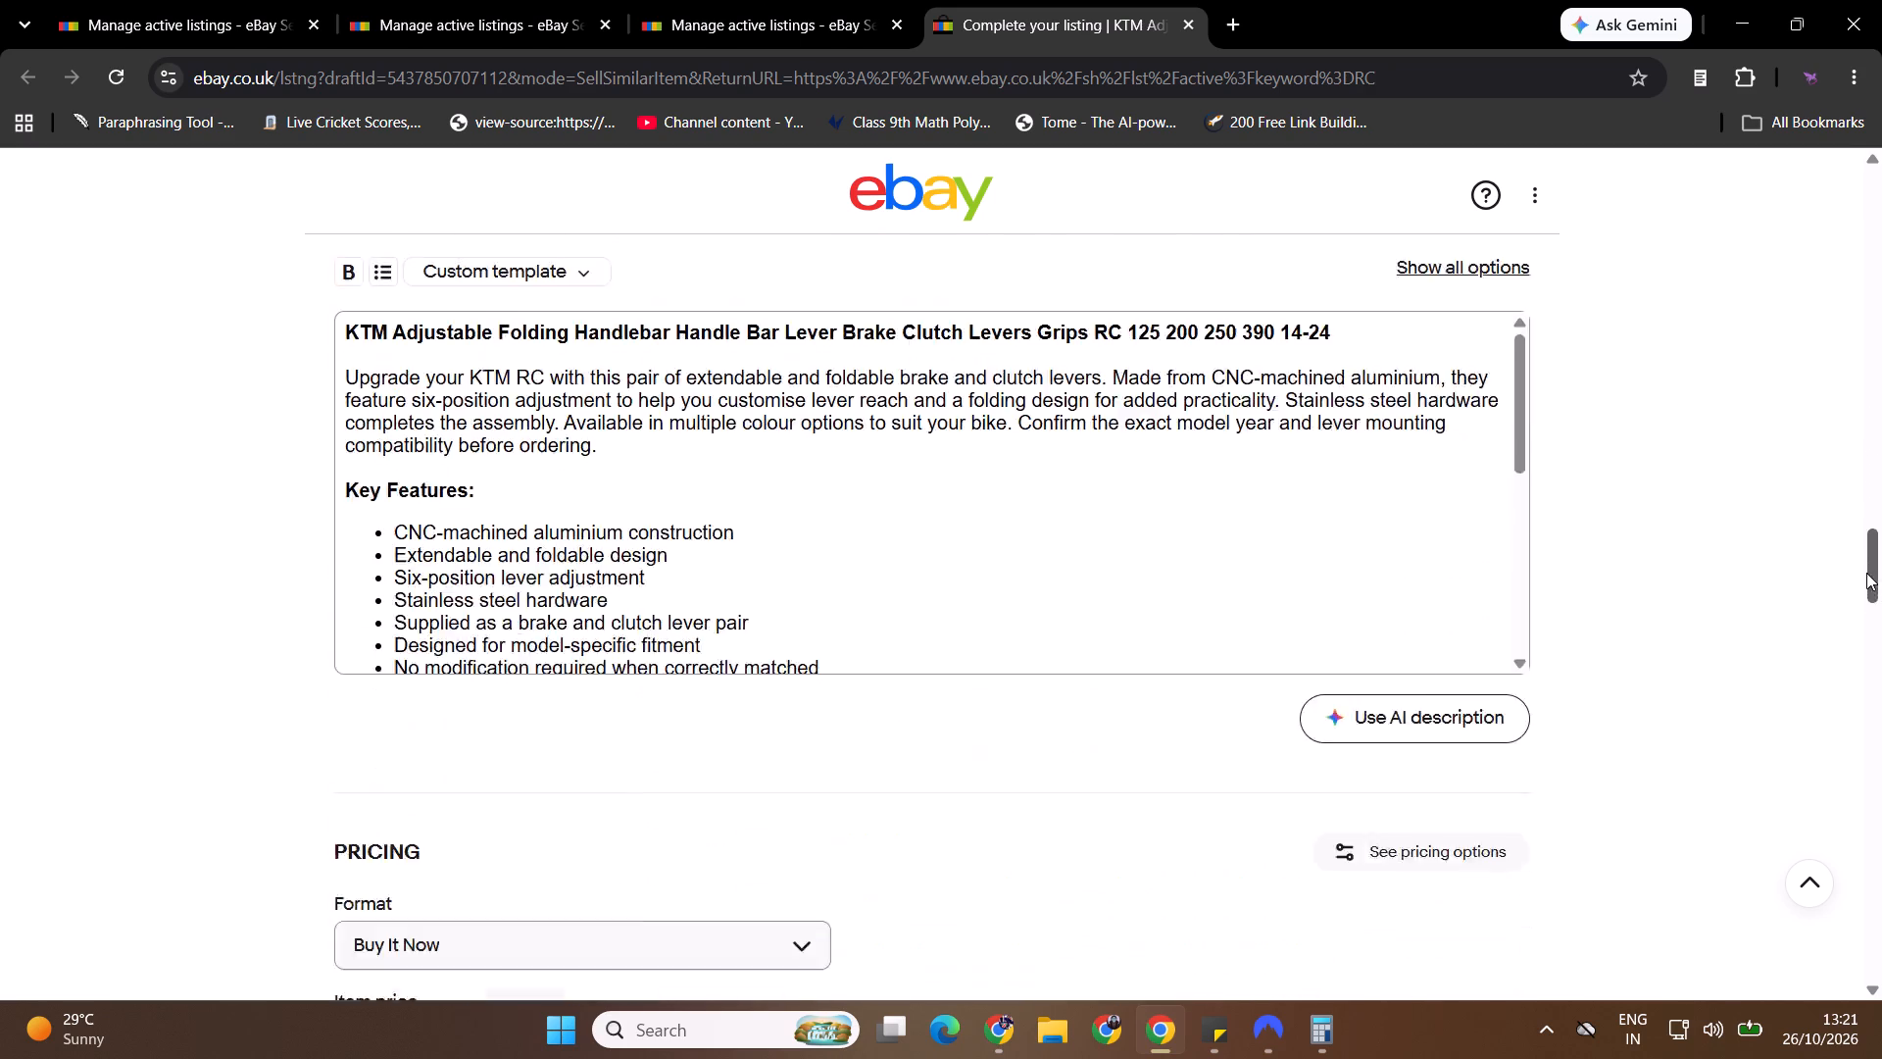
{"action": "left_click_drag", "start_coordinate": [1866, 573], "coordinate": [1861, 586]}
{"action": "left_click_drag", "start_coordinate": [1527, 273], "coordinate": [1534, 368]}
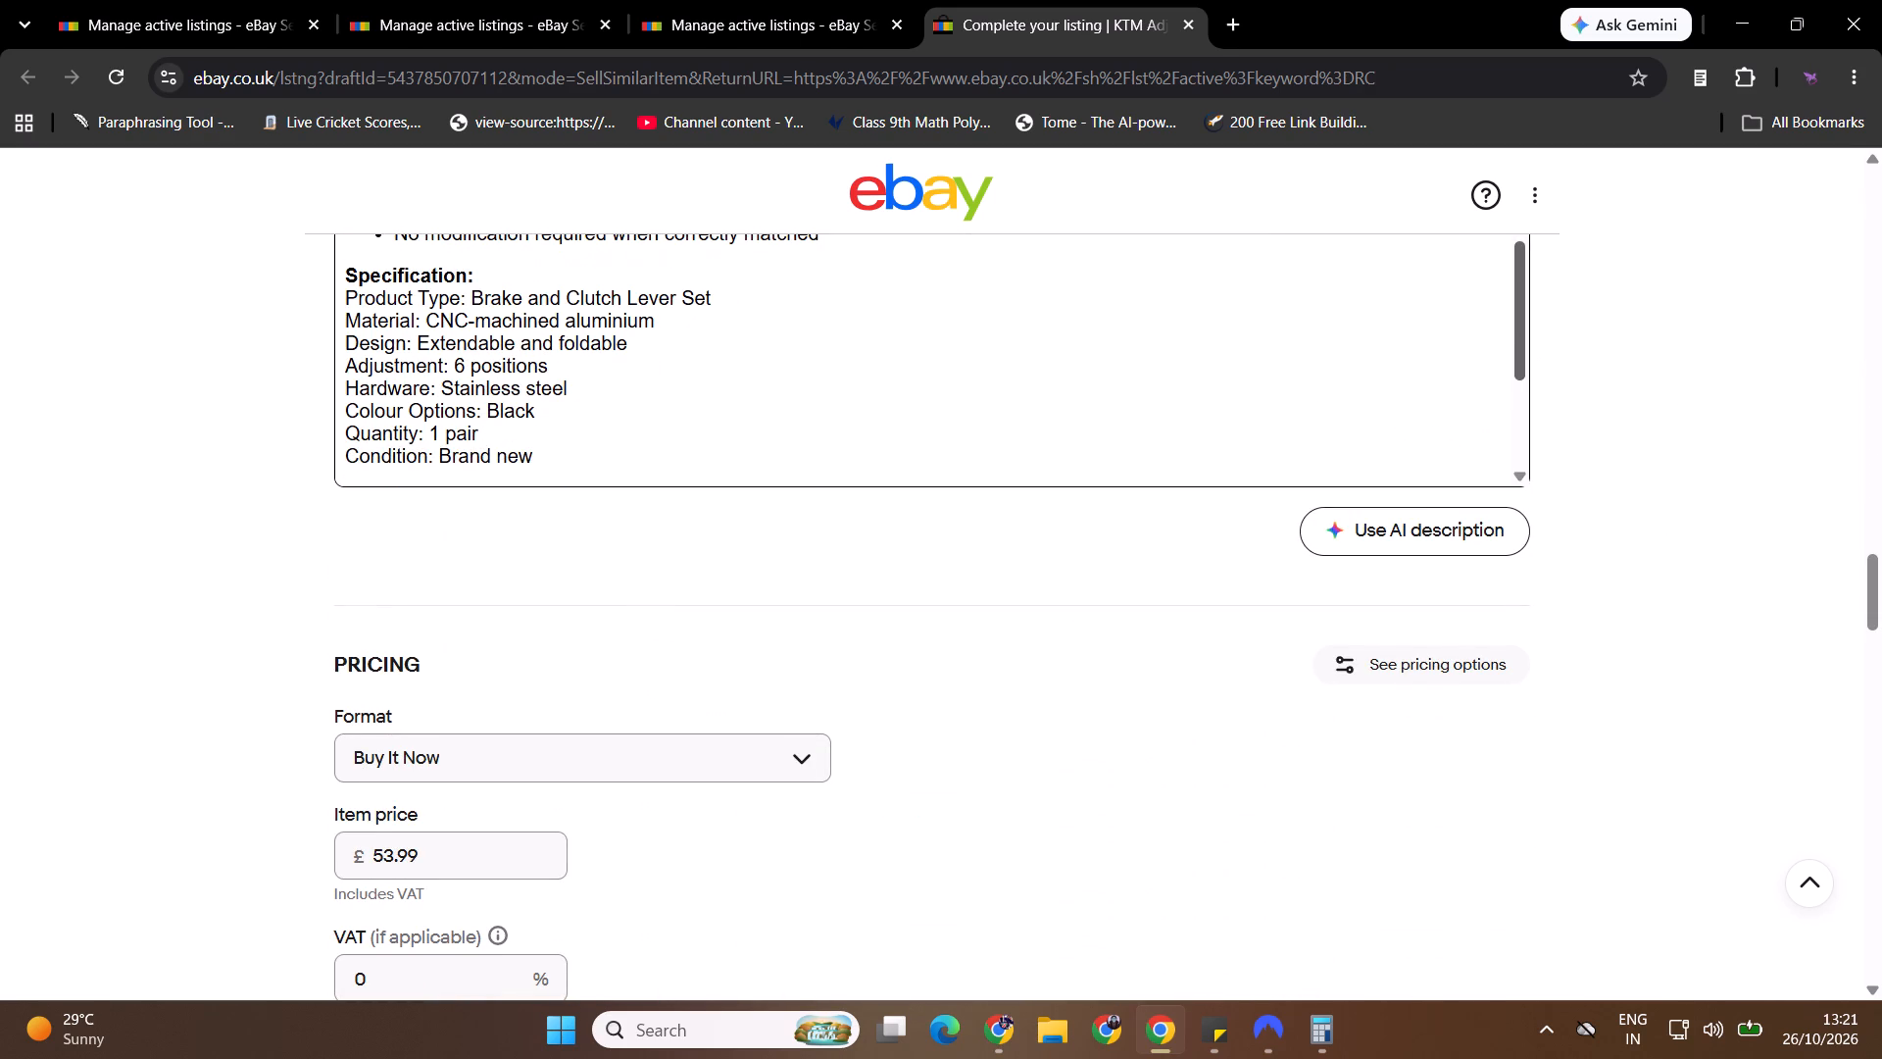
{"action": "double_click", "coordinate": [503, 414]}
{"action": "key", "text": "ctrl+shift+v"}
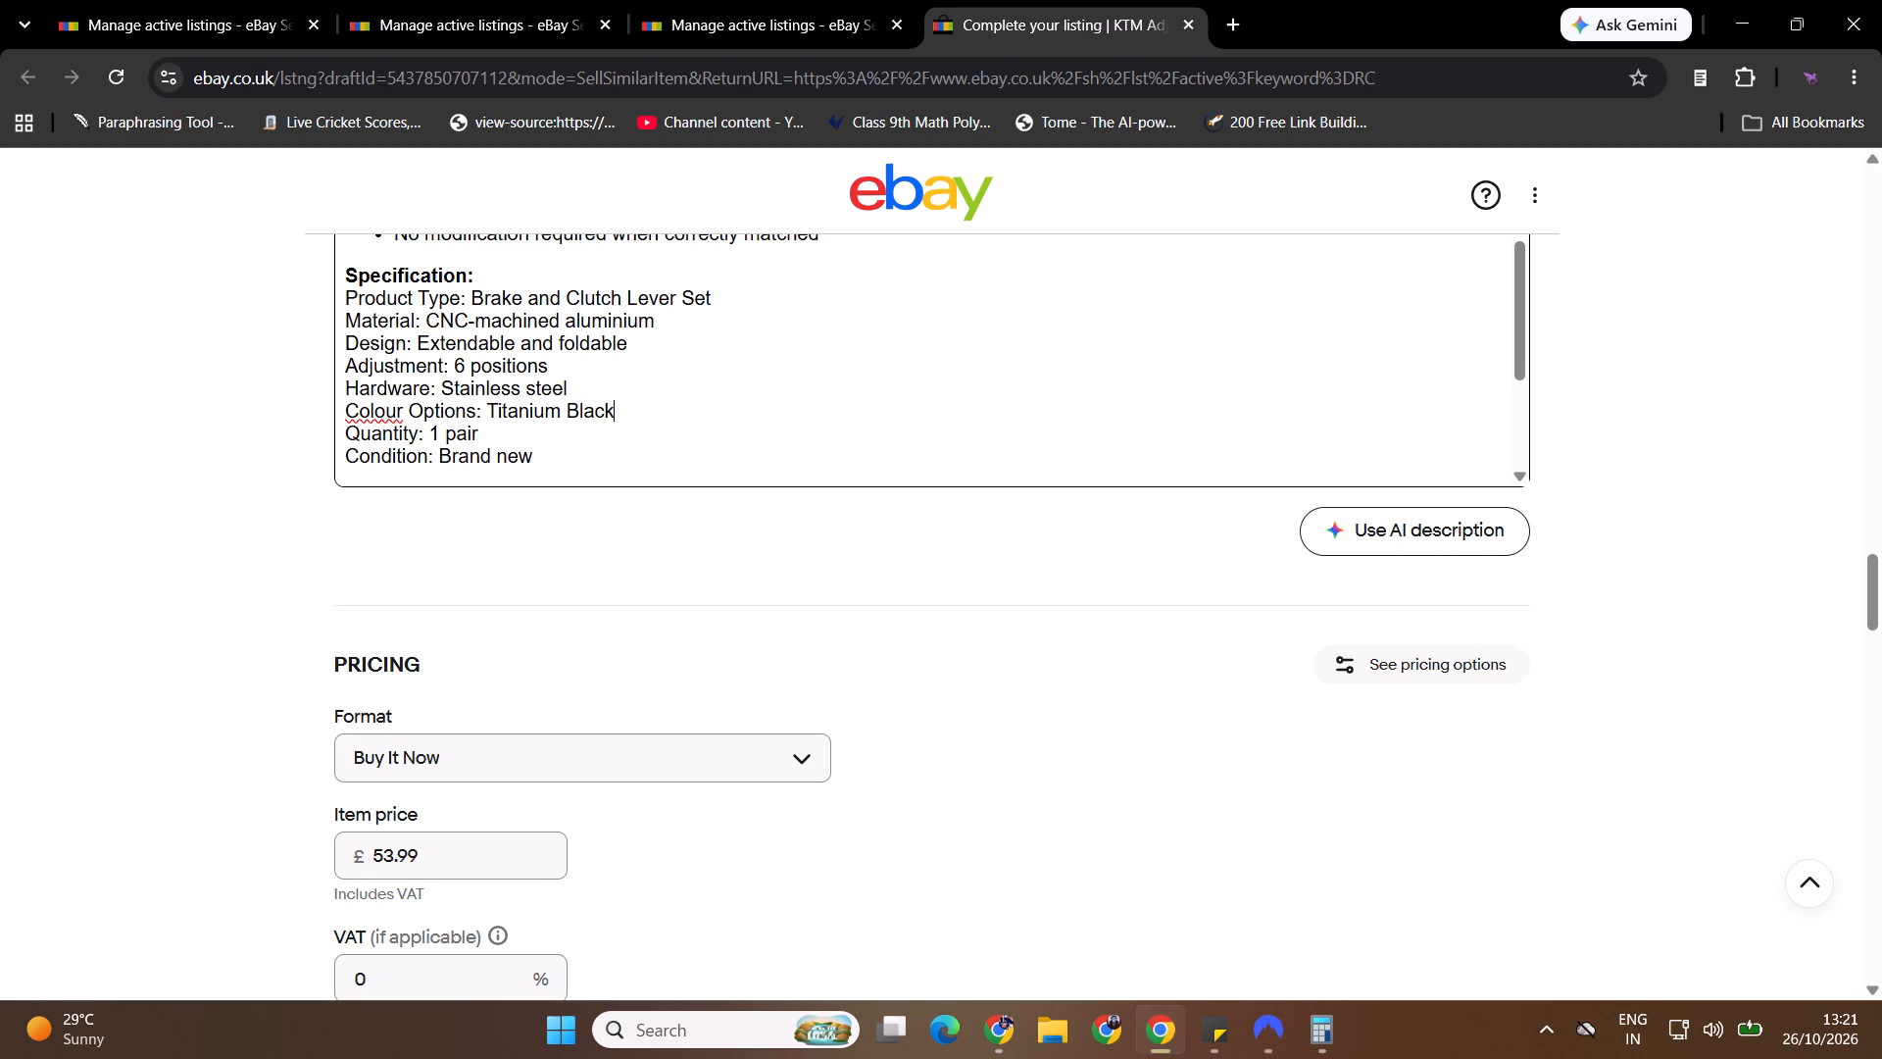
Reselect the grey RC levers on AliExpress, calculate 23.54 × 2.5 in Calculator, and return to the listing draft.
{"action": "left_click_drag", "start_coordinate": [1873, 583], "coordinate": [1873, 593]}
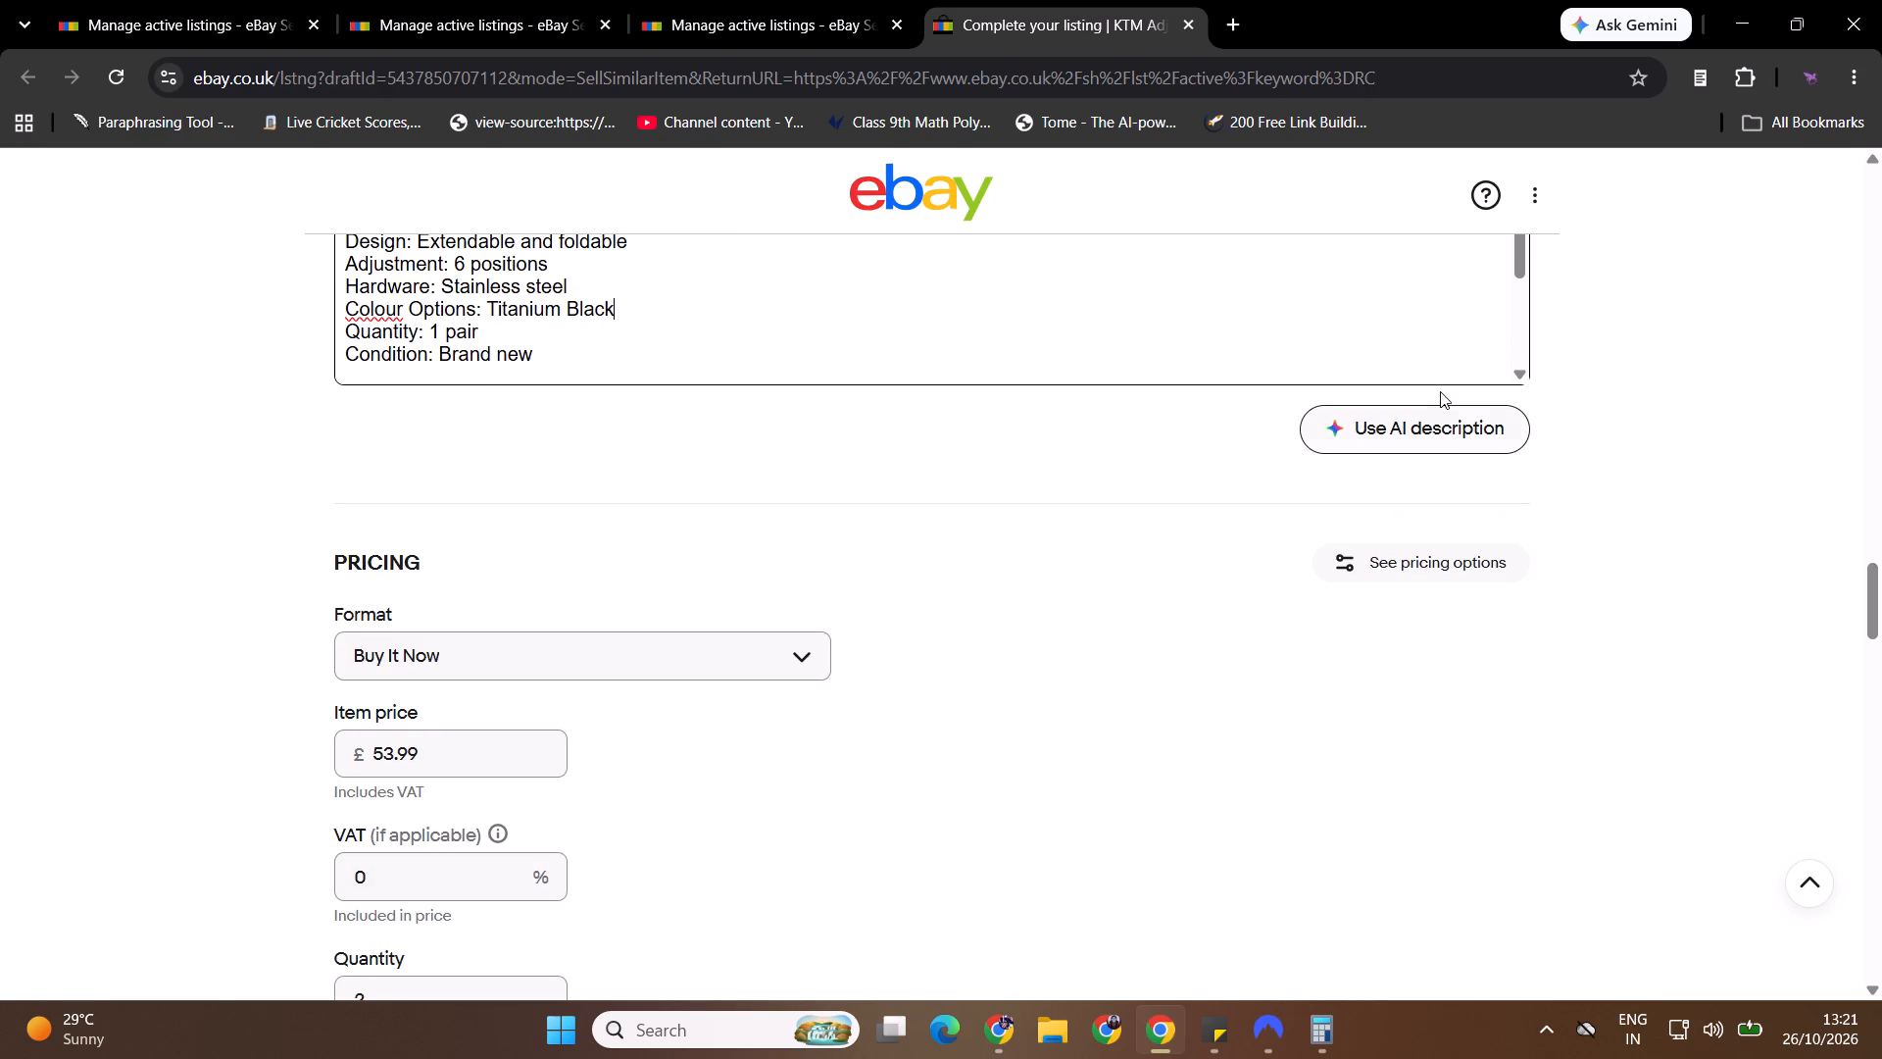
{"action": "key", "text": "alt+Tab"}
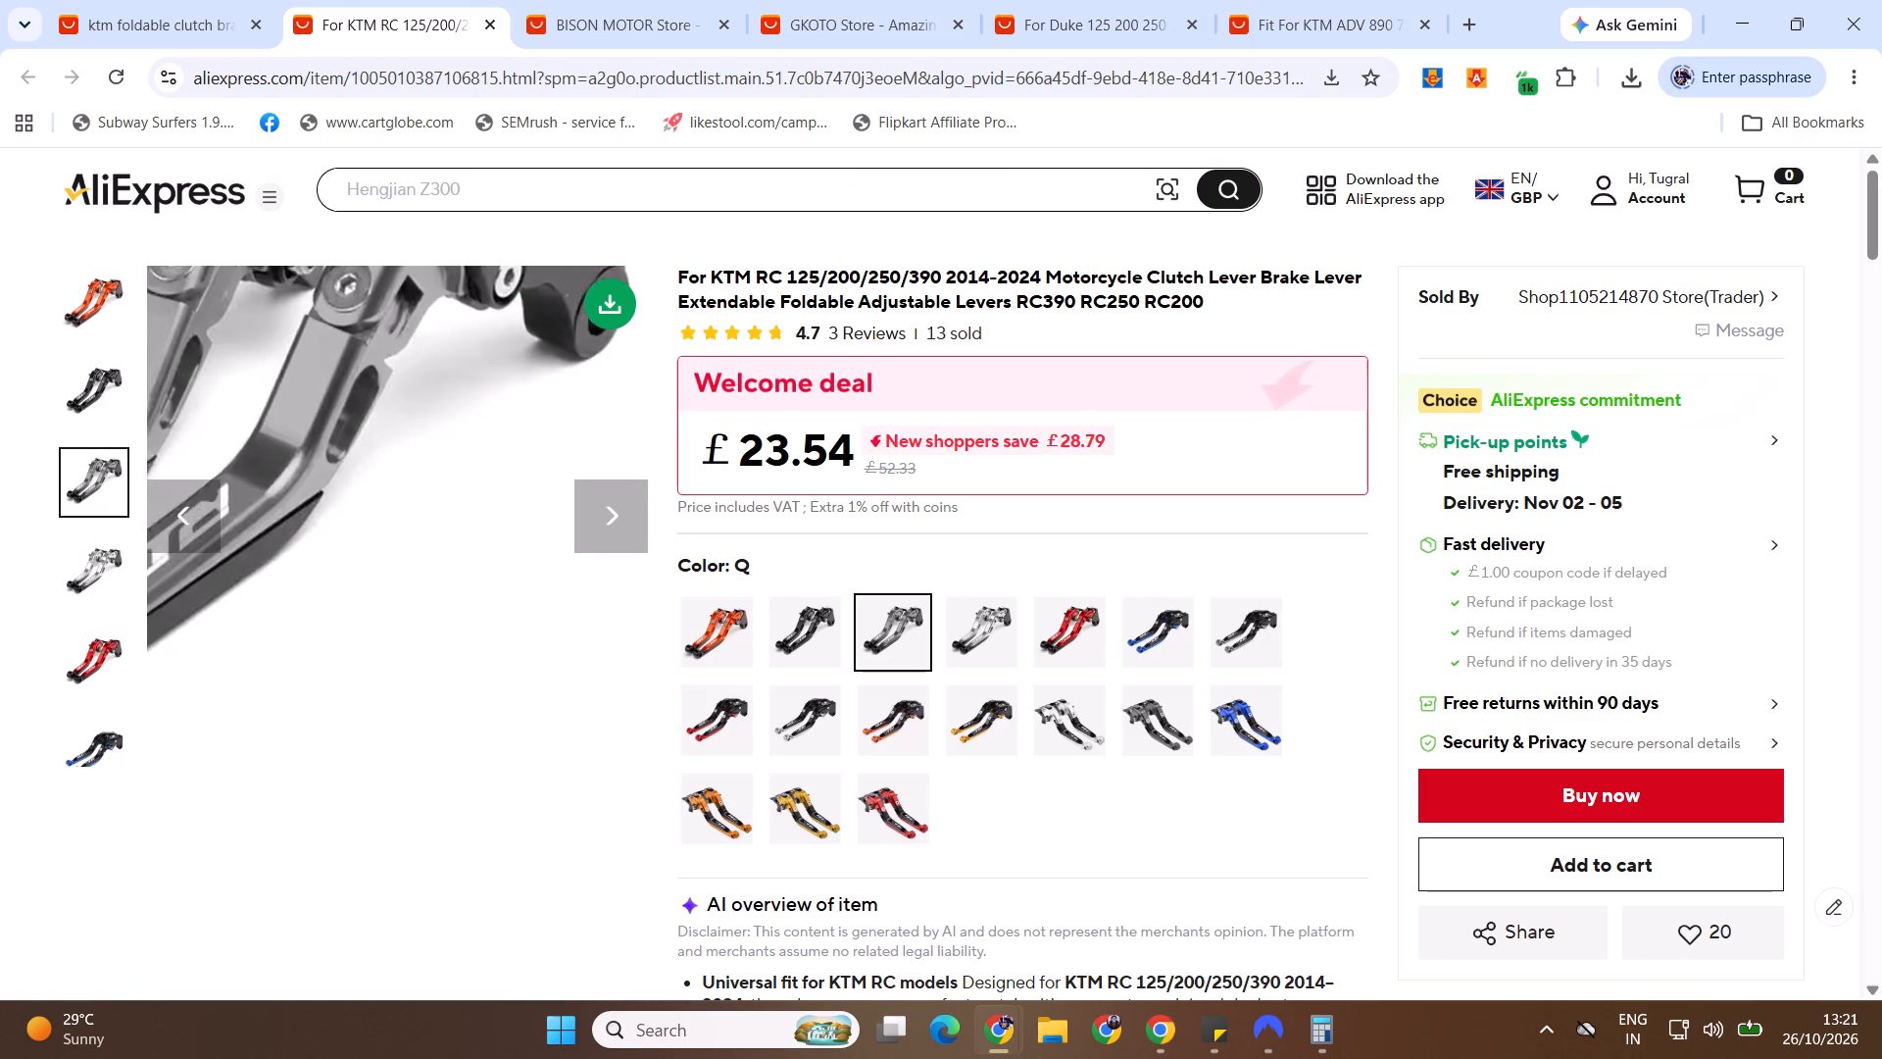
{"action": "left_click", "coordinate": [800, 620]}
{"action": "left_click", "coordinate": [875, 633]}
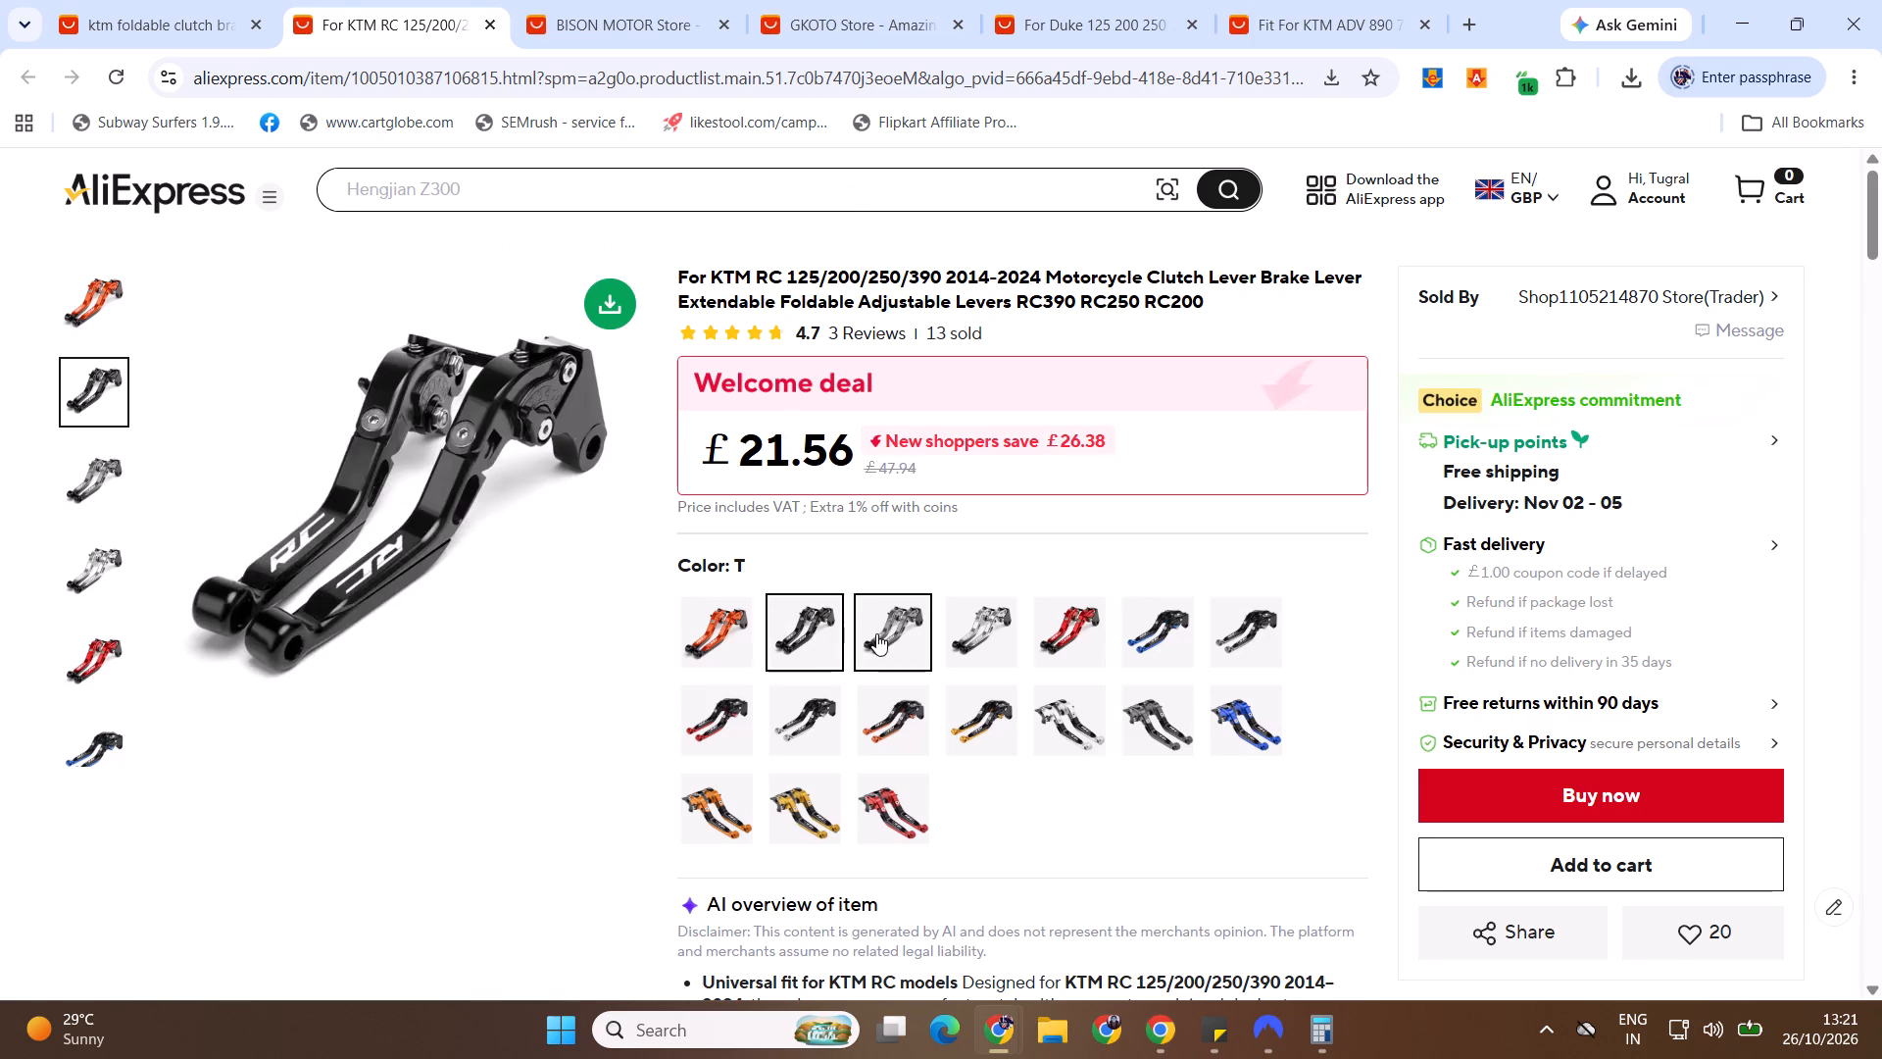
{"action": "key", "text": "alt+Tab"}
{"action": "key", "text": "alt+Tab"}
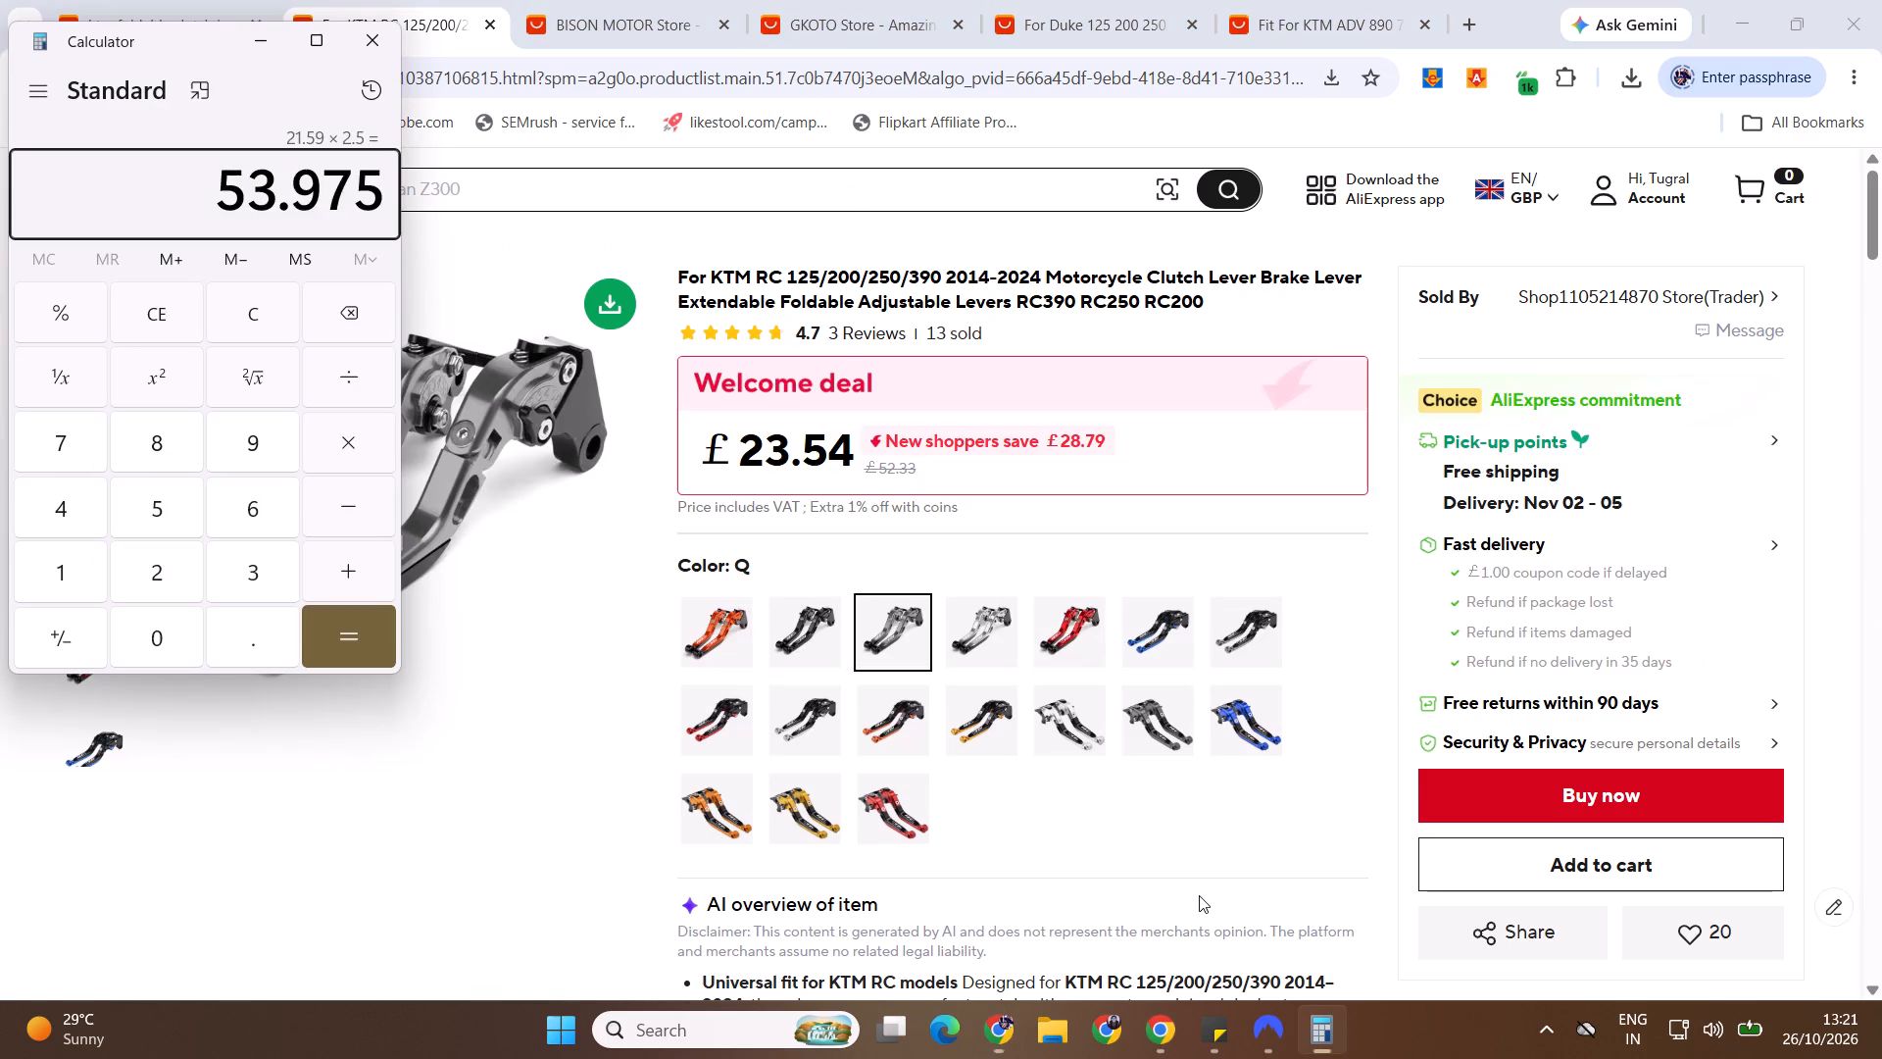
{"action": "key", "text": "Escape"}
{"action": "type", "text": "23.54*2.5"}
{"action": "key", "text": "Return"}
{"action": "key", "text": "alt+Tab"}
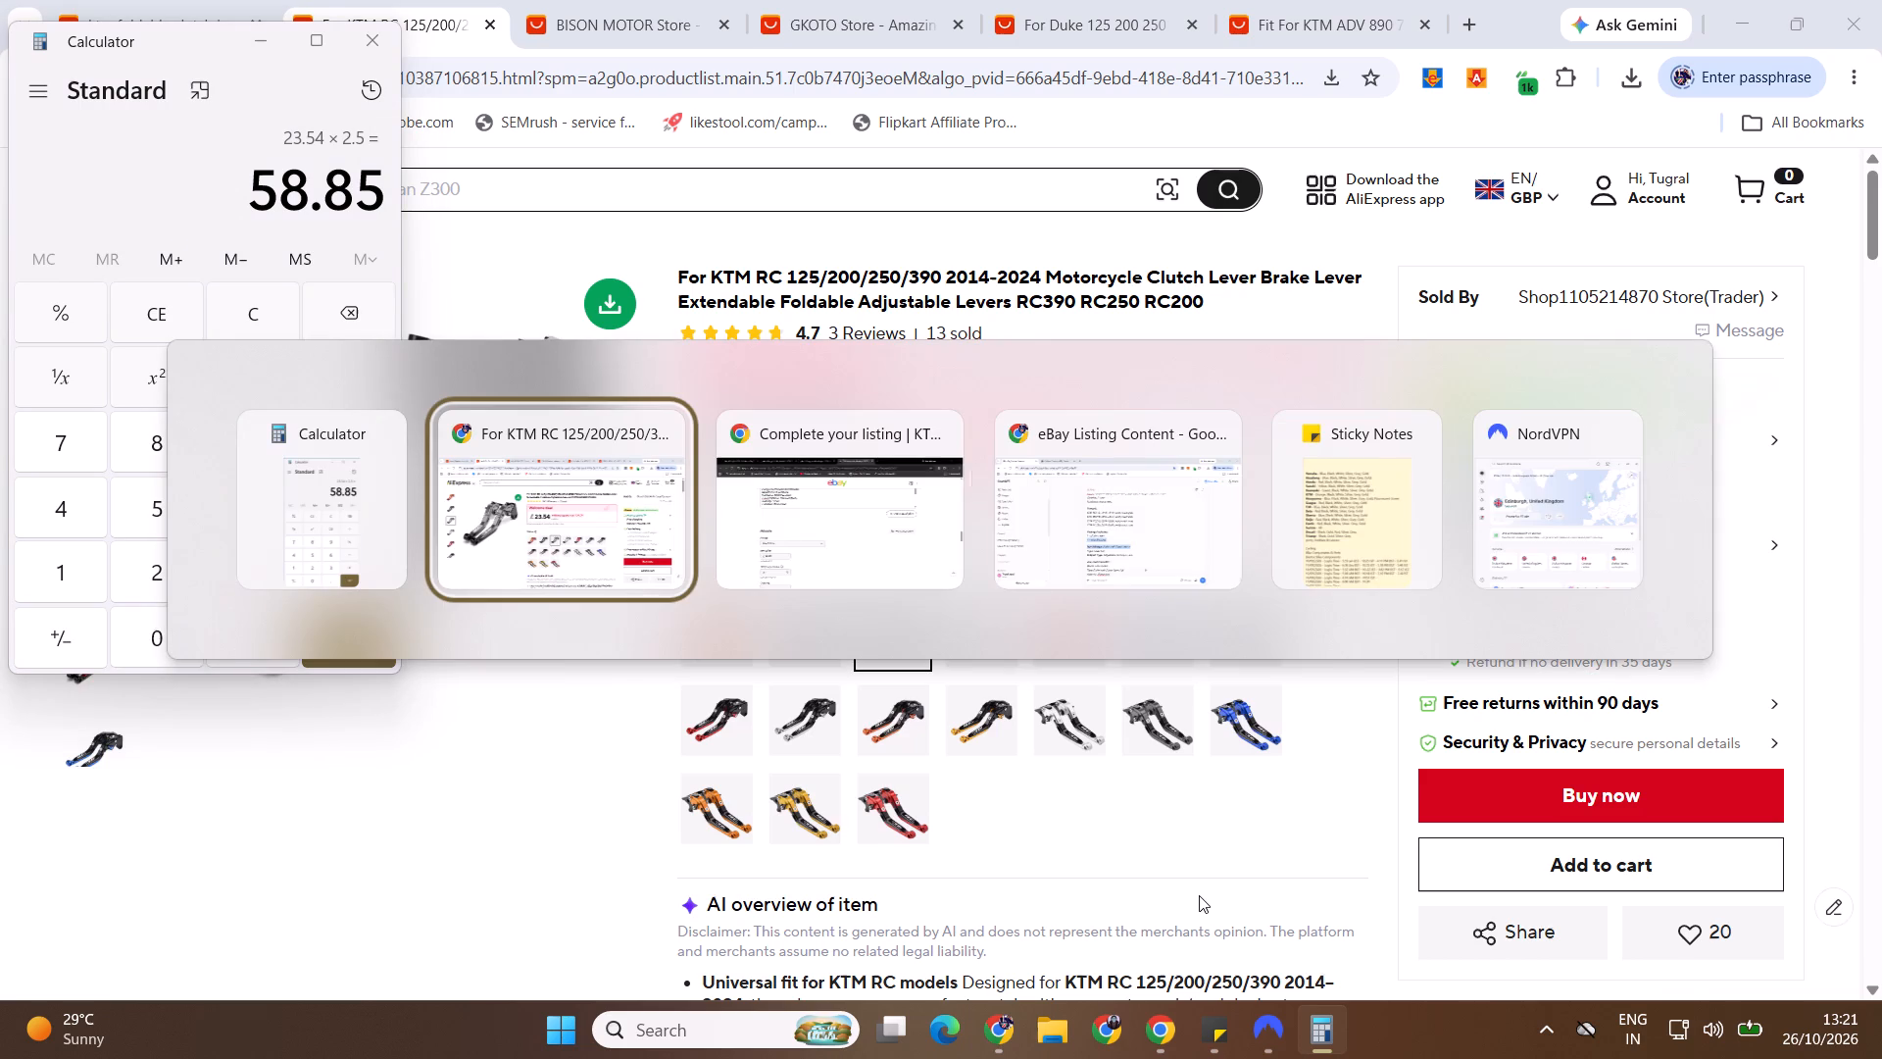
{"action": "key", "text": "alt+Tab"}
Set the item price to £58.99.
{"action": "double_click", "coordinate": [496, 762]}
{"action": "type", "text": "58.99"}
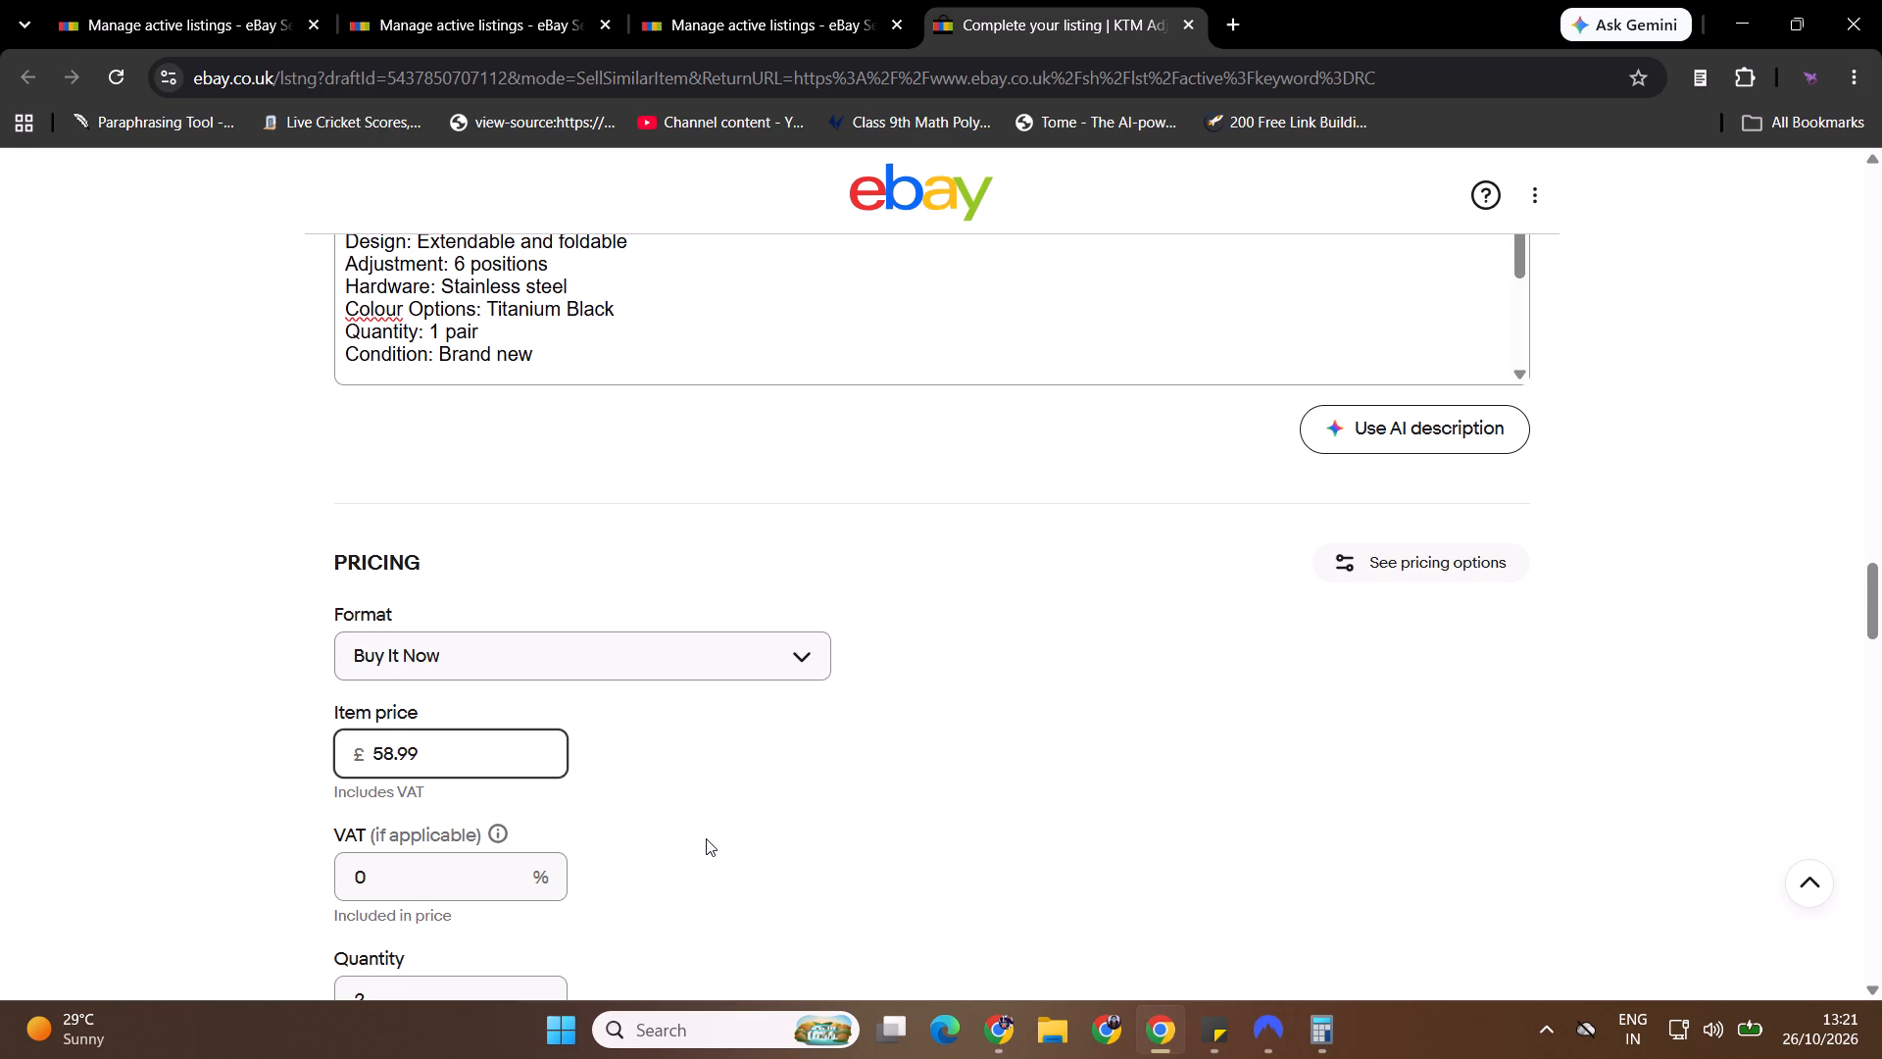
{"action": "left_click", "coordinate": [706, 838]}
Publish the Titanium Black KTM RC folding lever listing with the displayed fees.
{"action": "left_click_drag", "start_coordinate": [1881, 600], "coordinate": [1881, 1054]}
{"action": "left_click", "coordinate": [889, 585]}
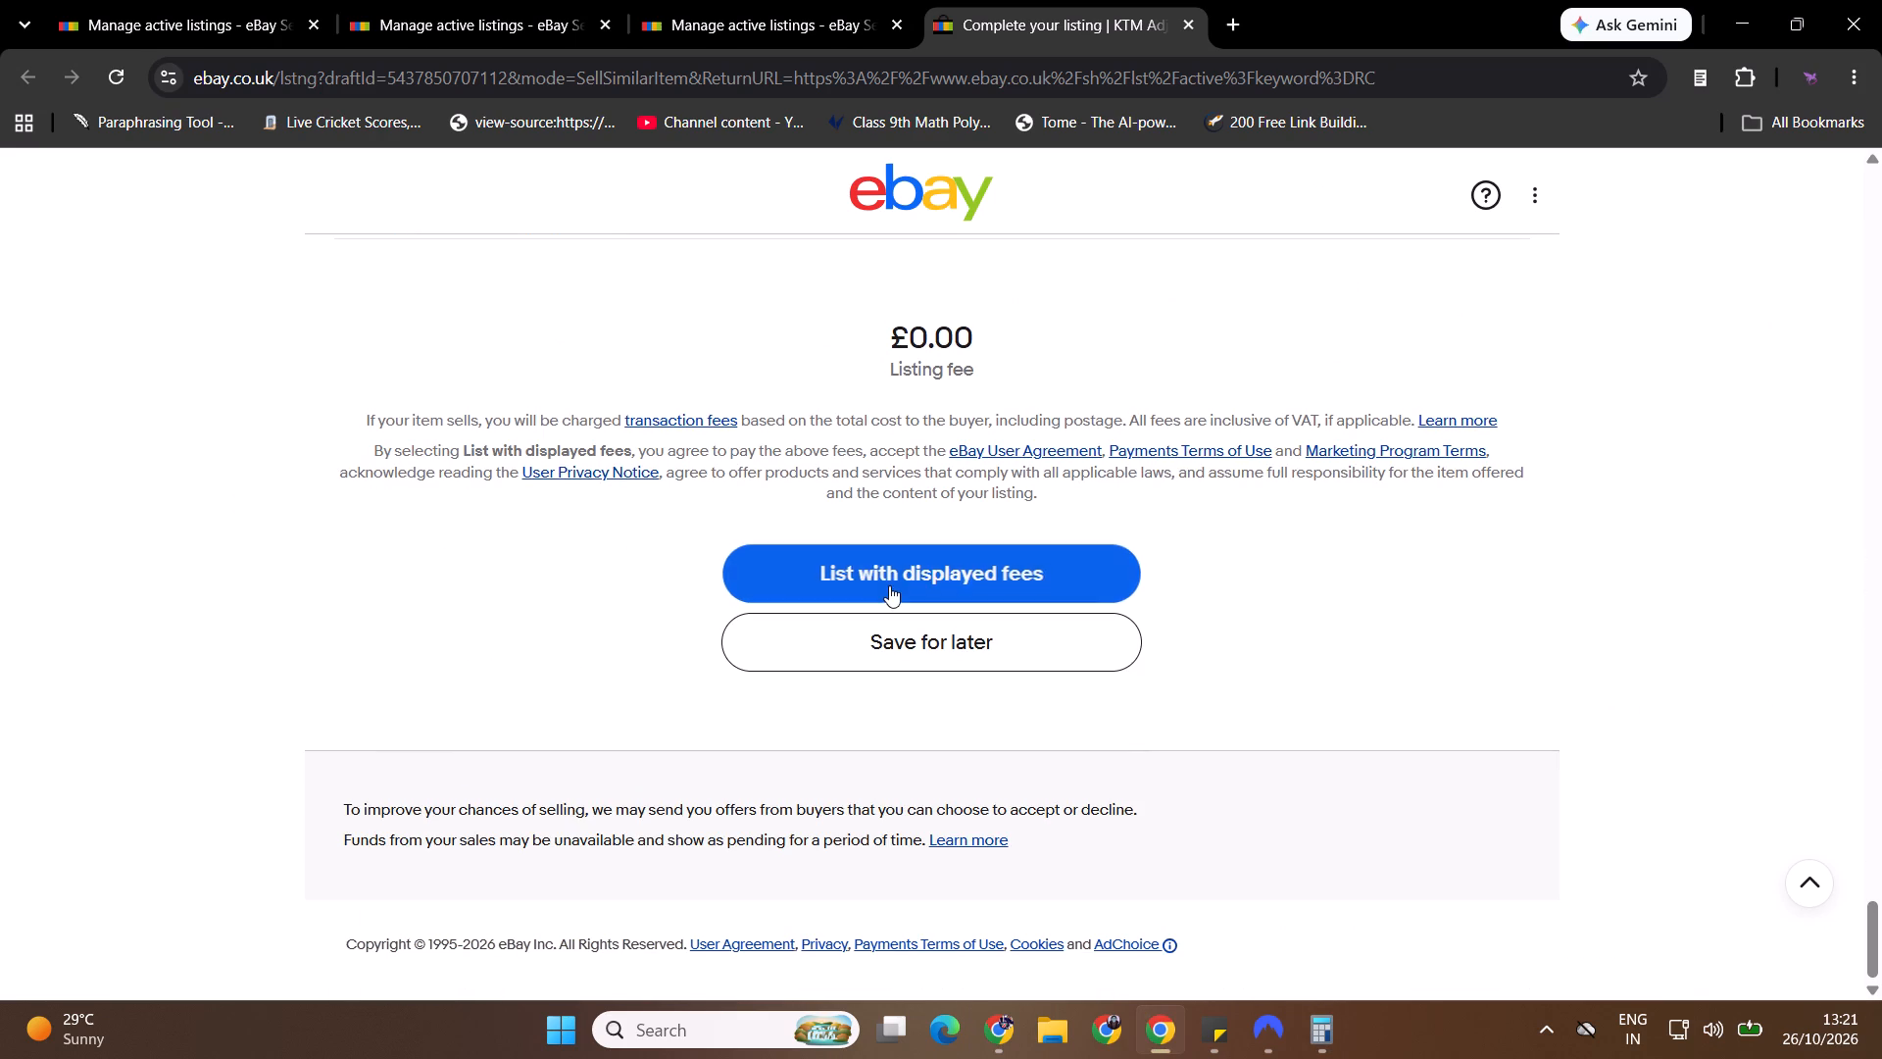
Close the outdated active-listings tab next to the listing draft.
{"action": "left_click", "coordinate": [877, 0]}
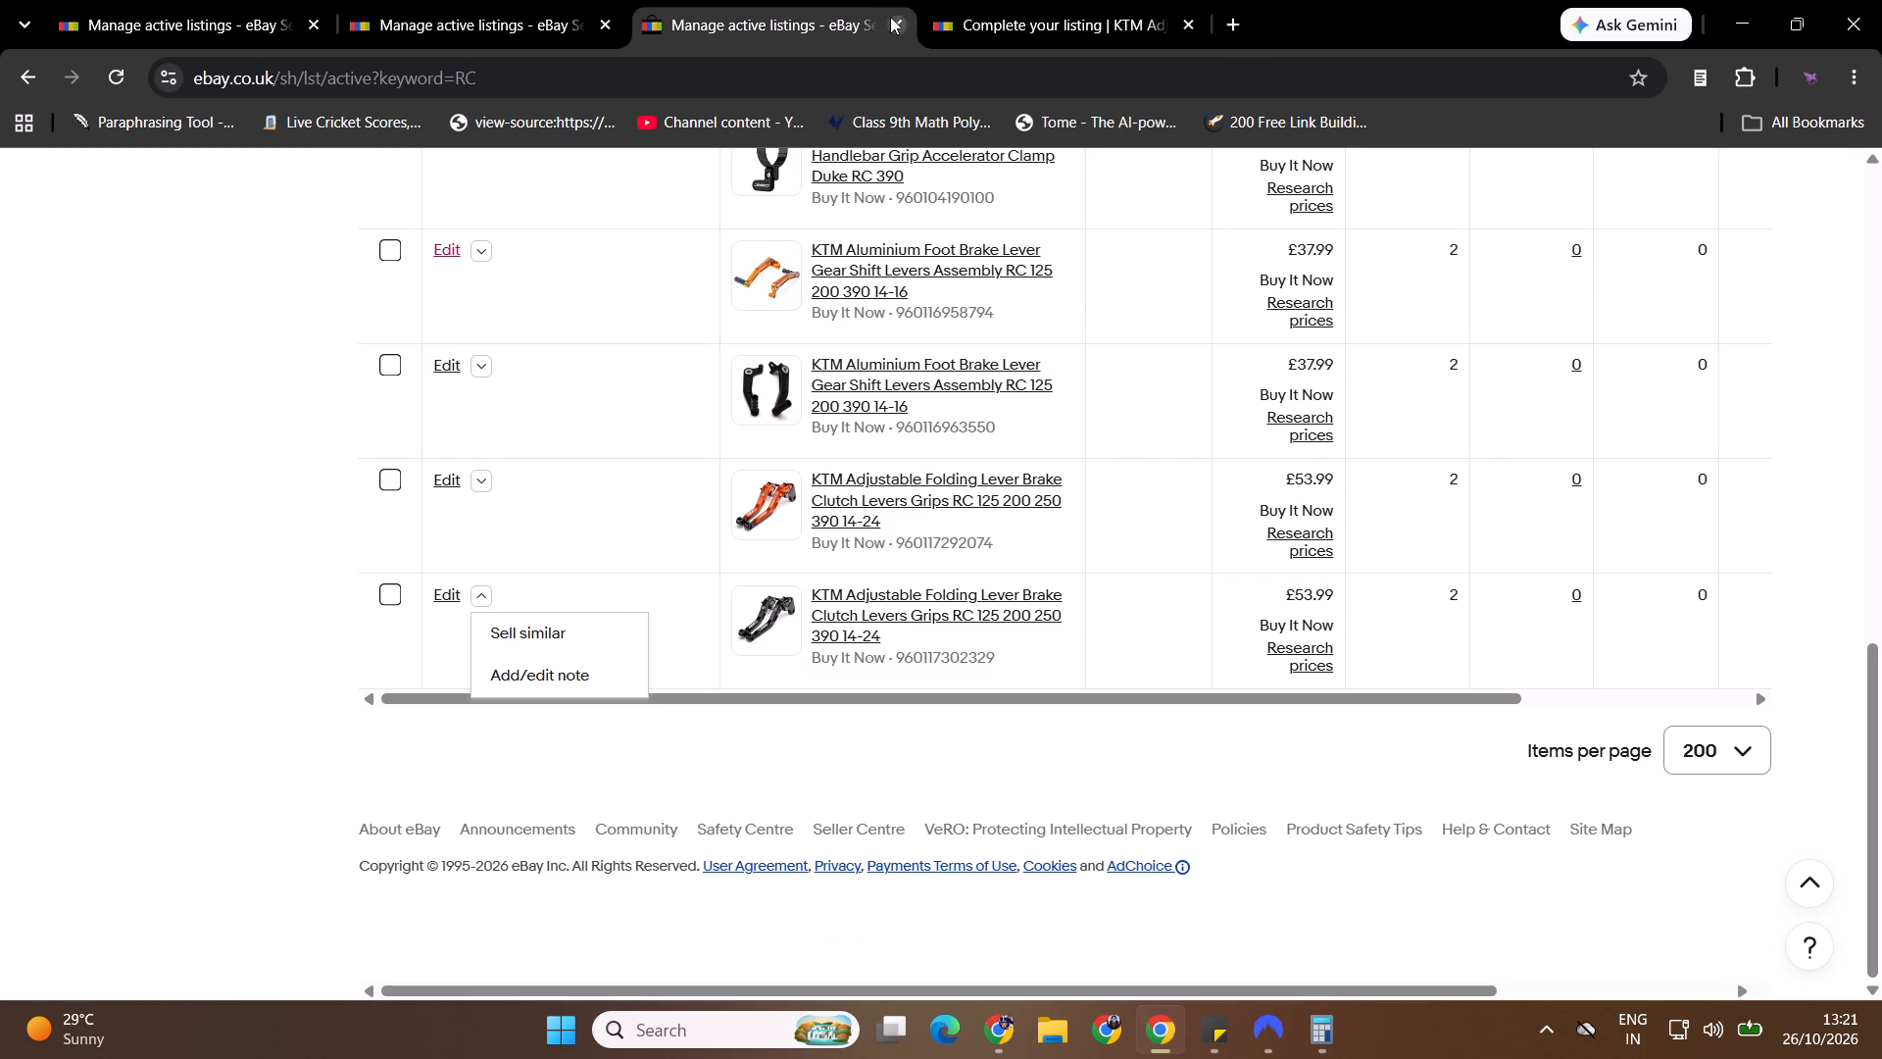
{"action": "left_click", "coordinate": [895, 19]}
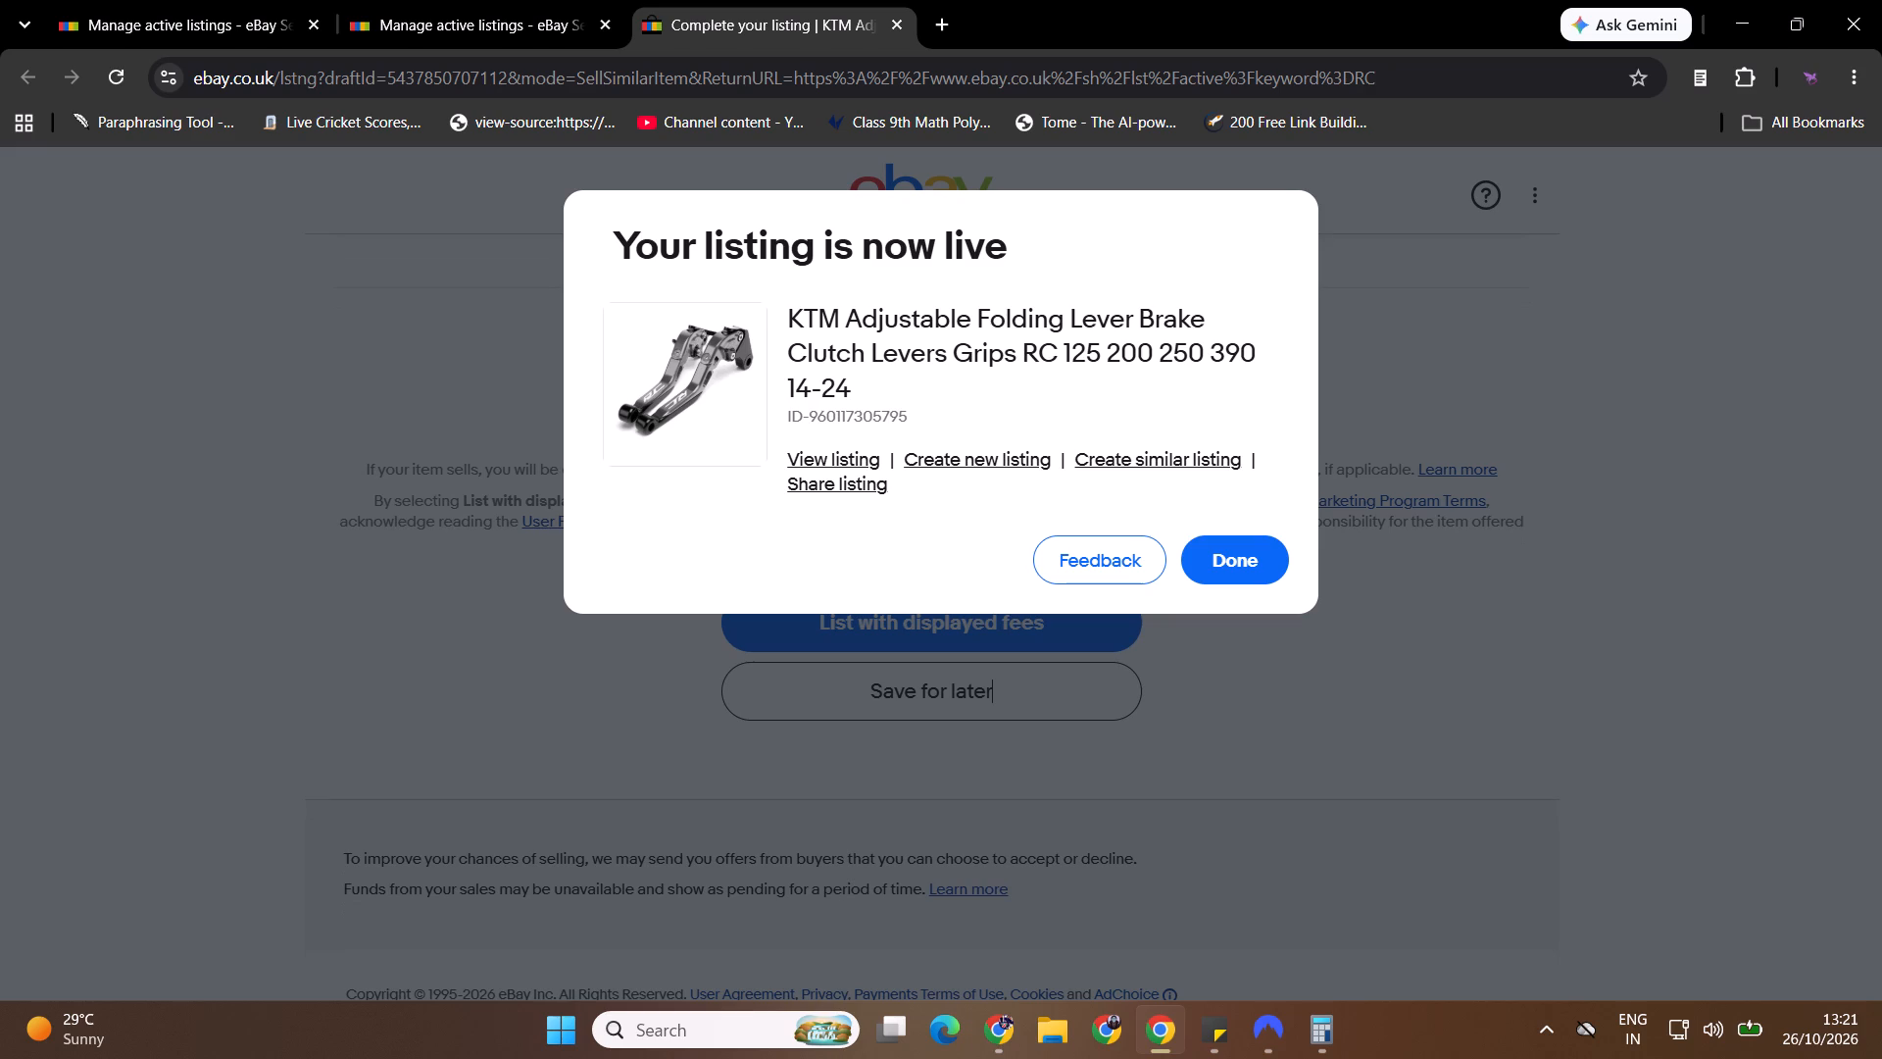
Close the Titanium Black listing's publication message and start a similar listing from it in a new tab.
{"action": "left_click", "coordinate": [1263, 566]}
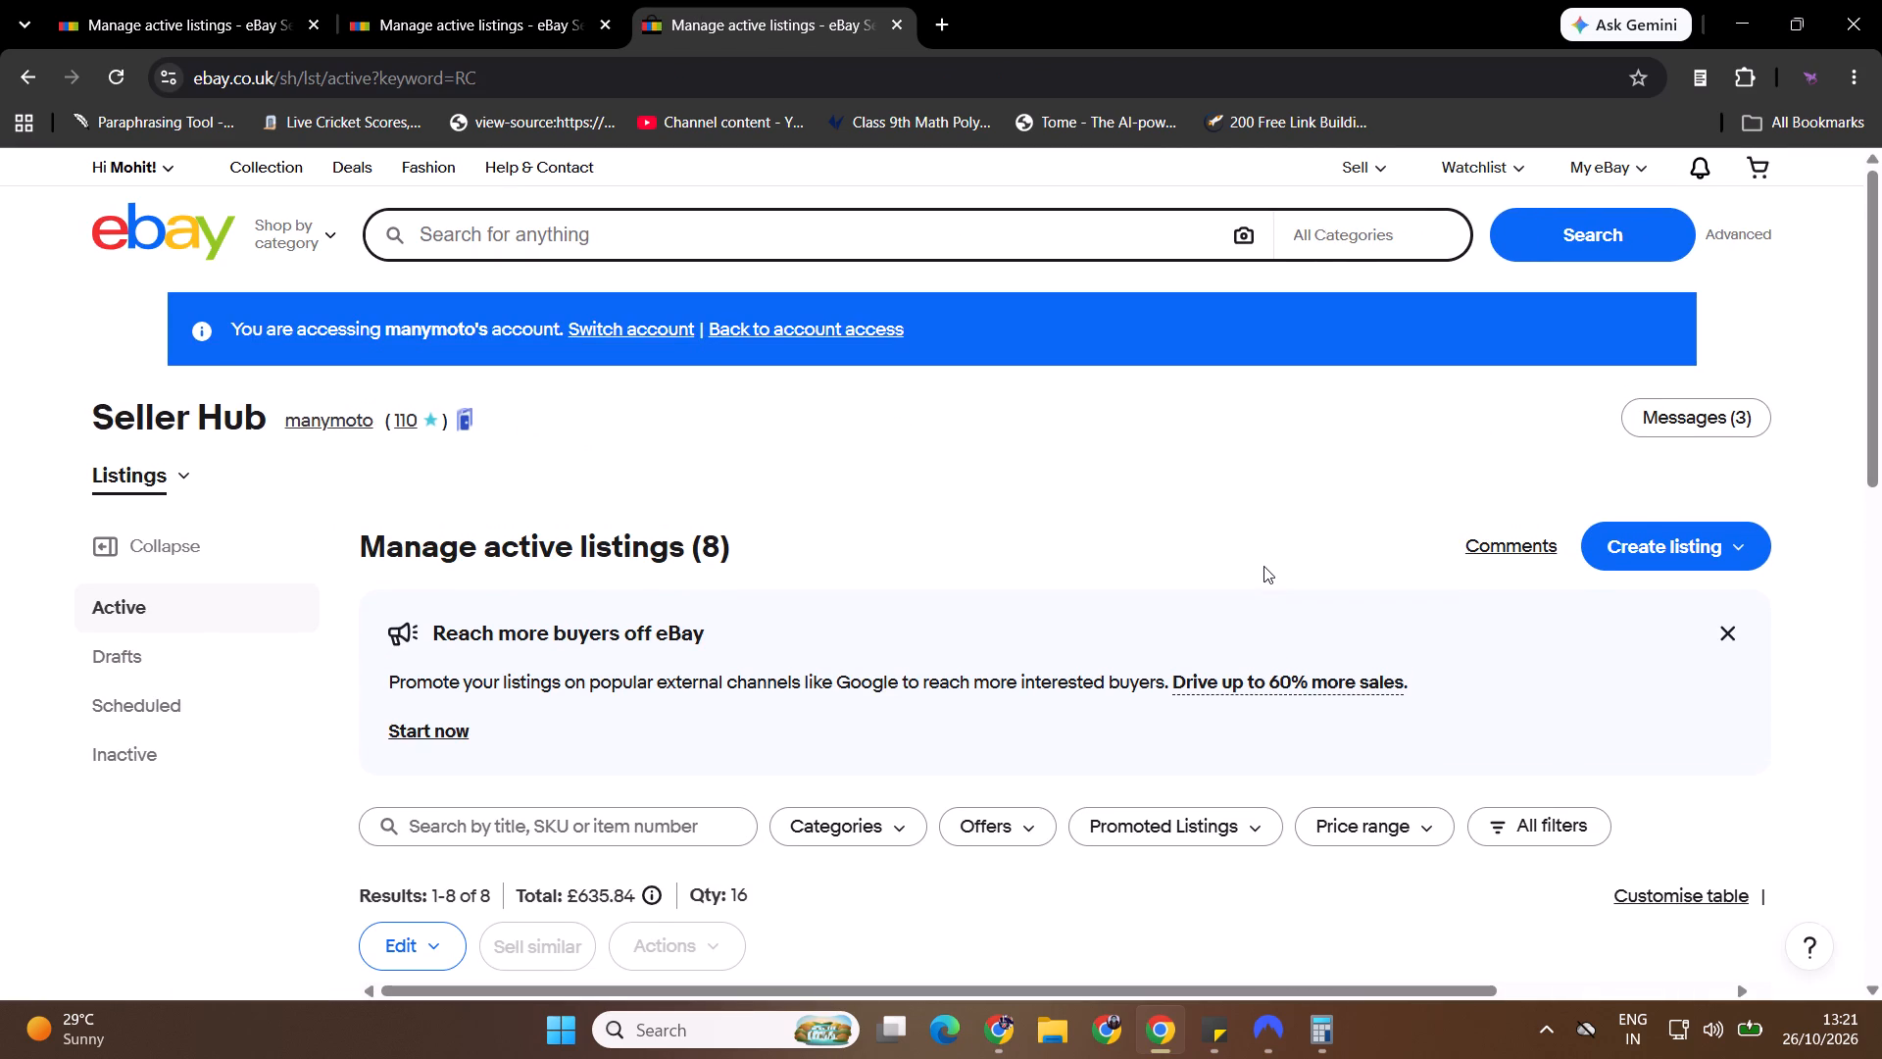
{"action": "left_click_drag", "start_coordinate": [1881, 316], "coordinate": [1879, 808]}
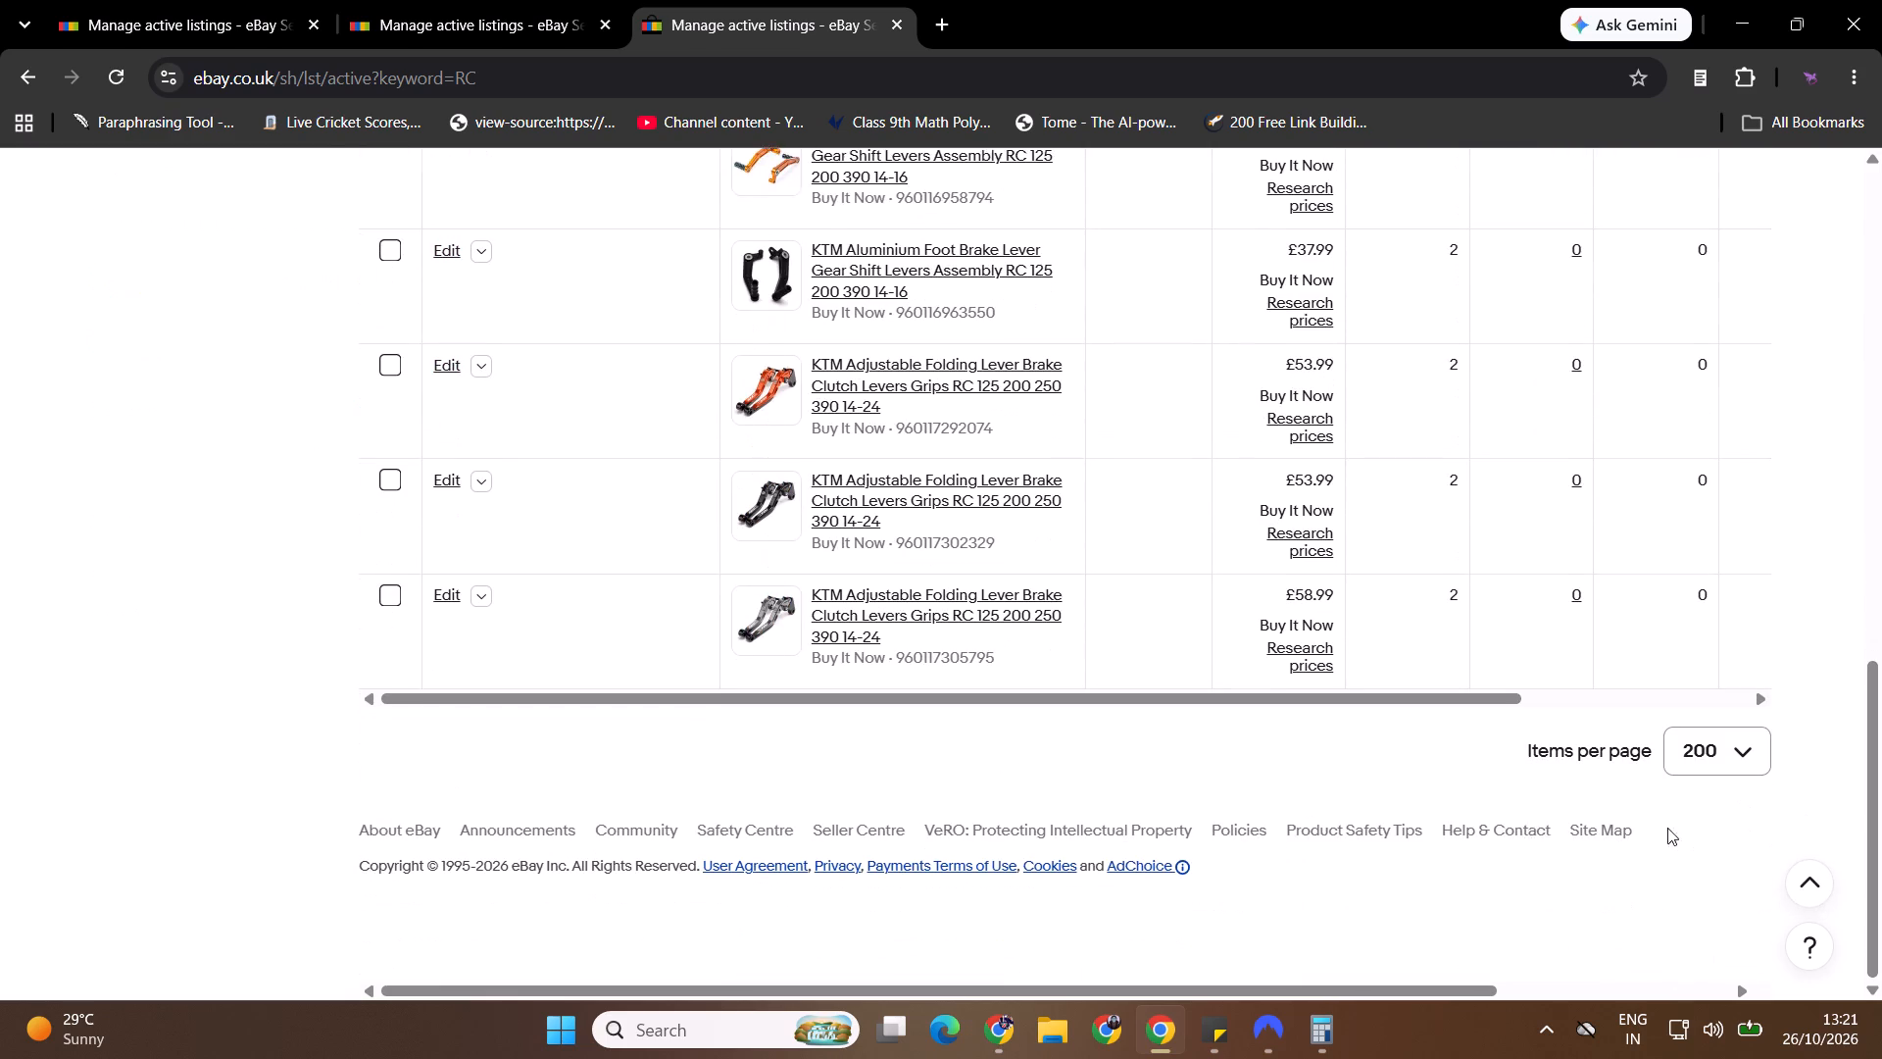
{"action": "left_click", "coordinate": [481, 601]}
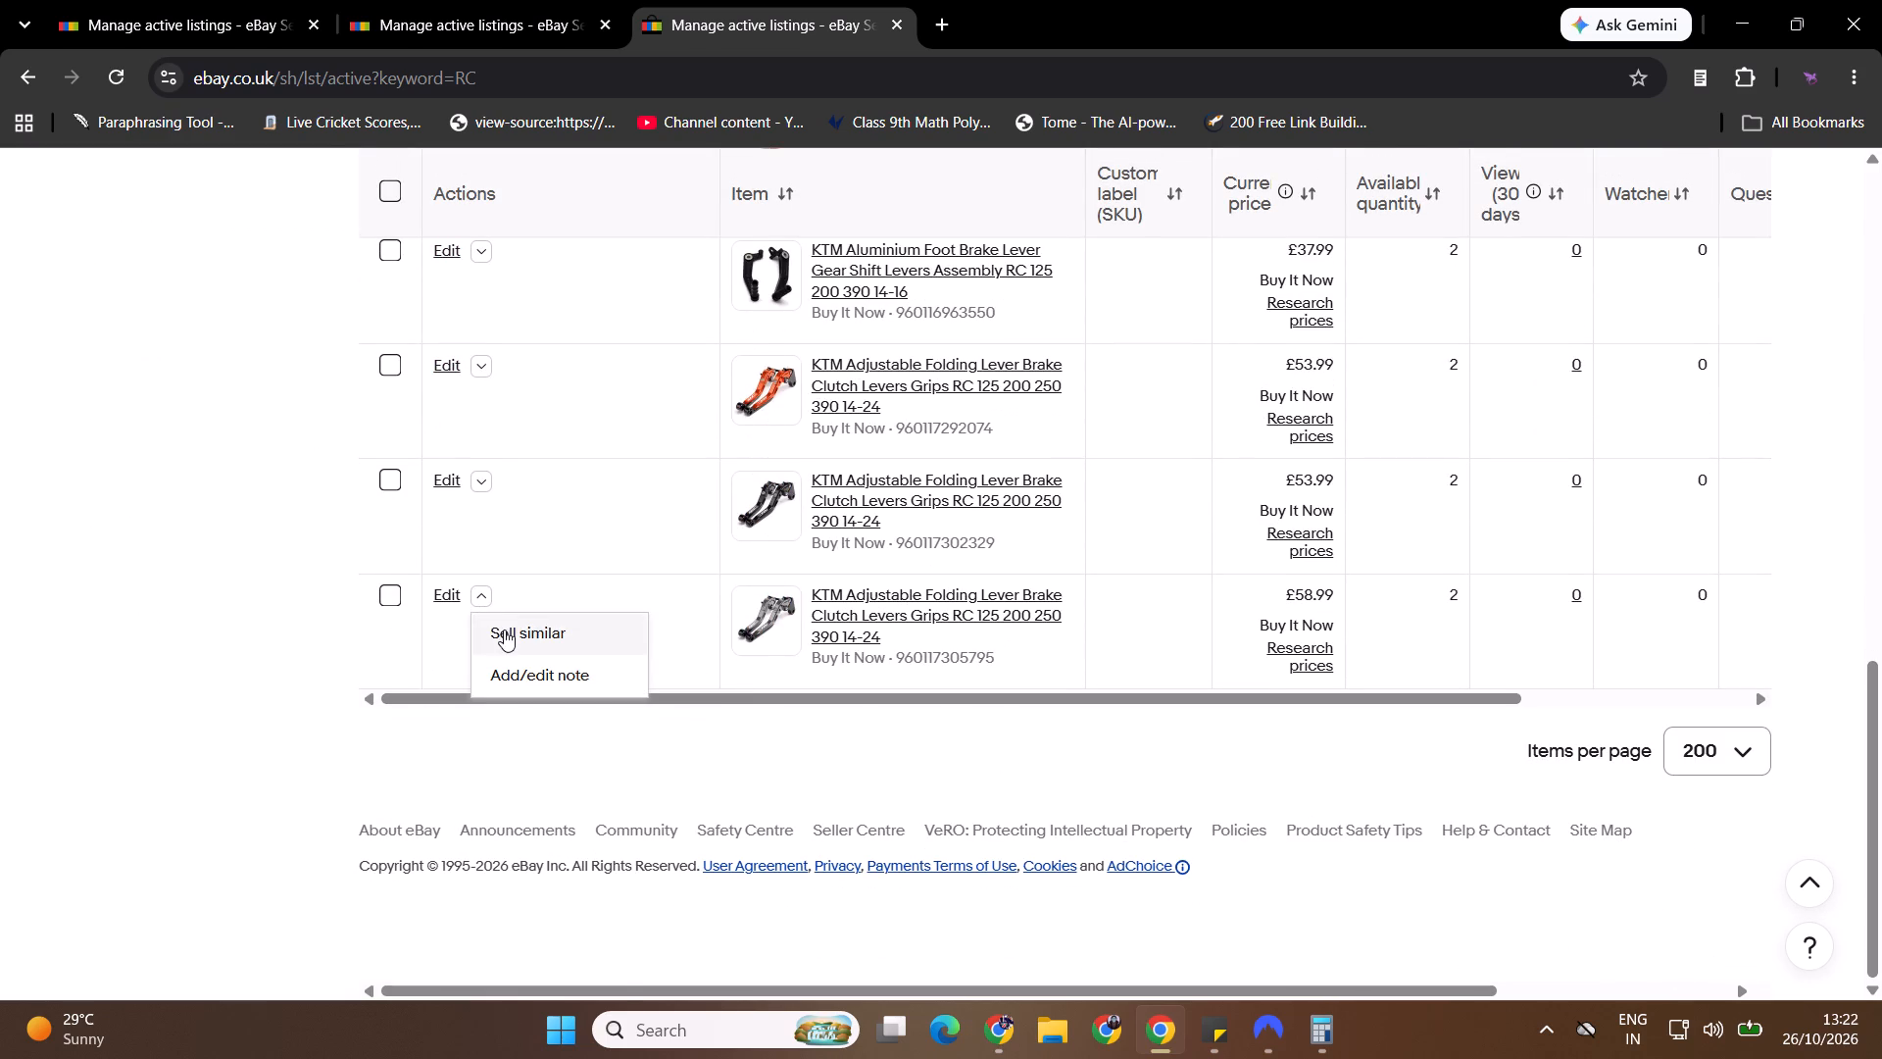
{"action": "middle_click", "coordinate": [506, 633]}
In the new draft, replace the titanium main photo with the silver-black RC lever image from Downloads and move it to the main position.
{"action": "left_click", "coordinate": [977, 0]}
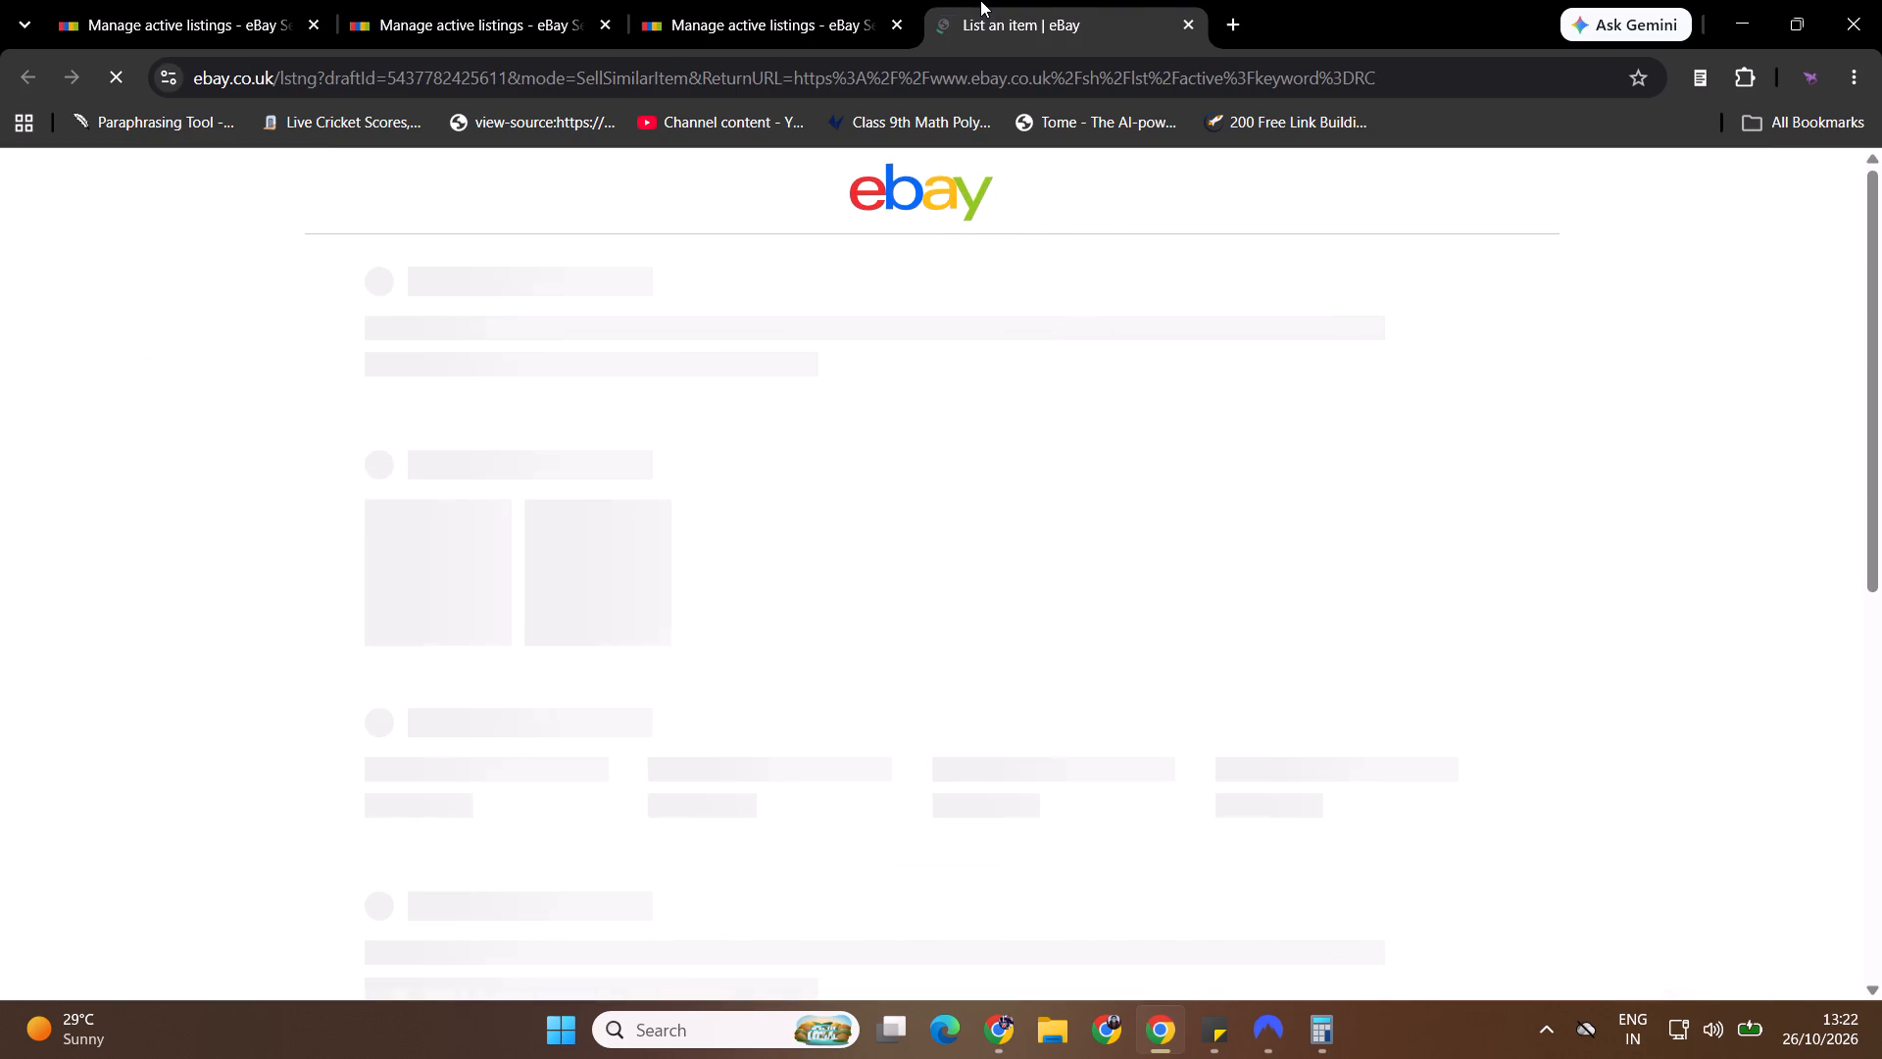
{"action": "left_click", "coordinate": [733, 306]}
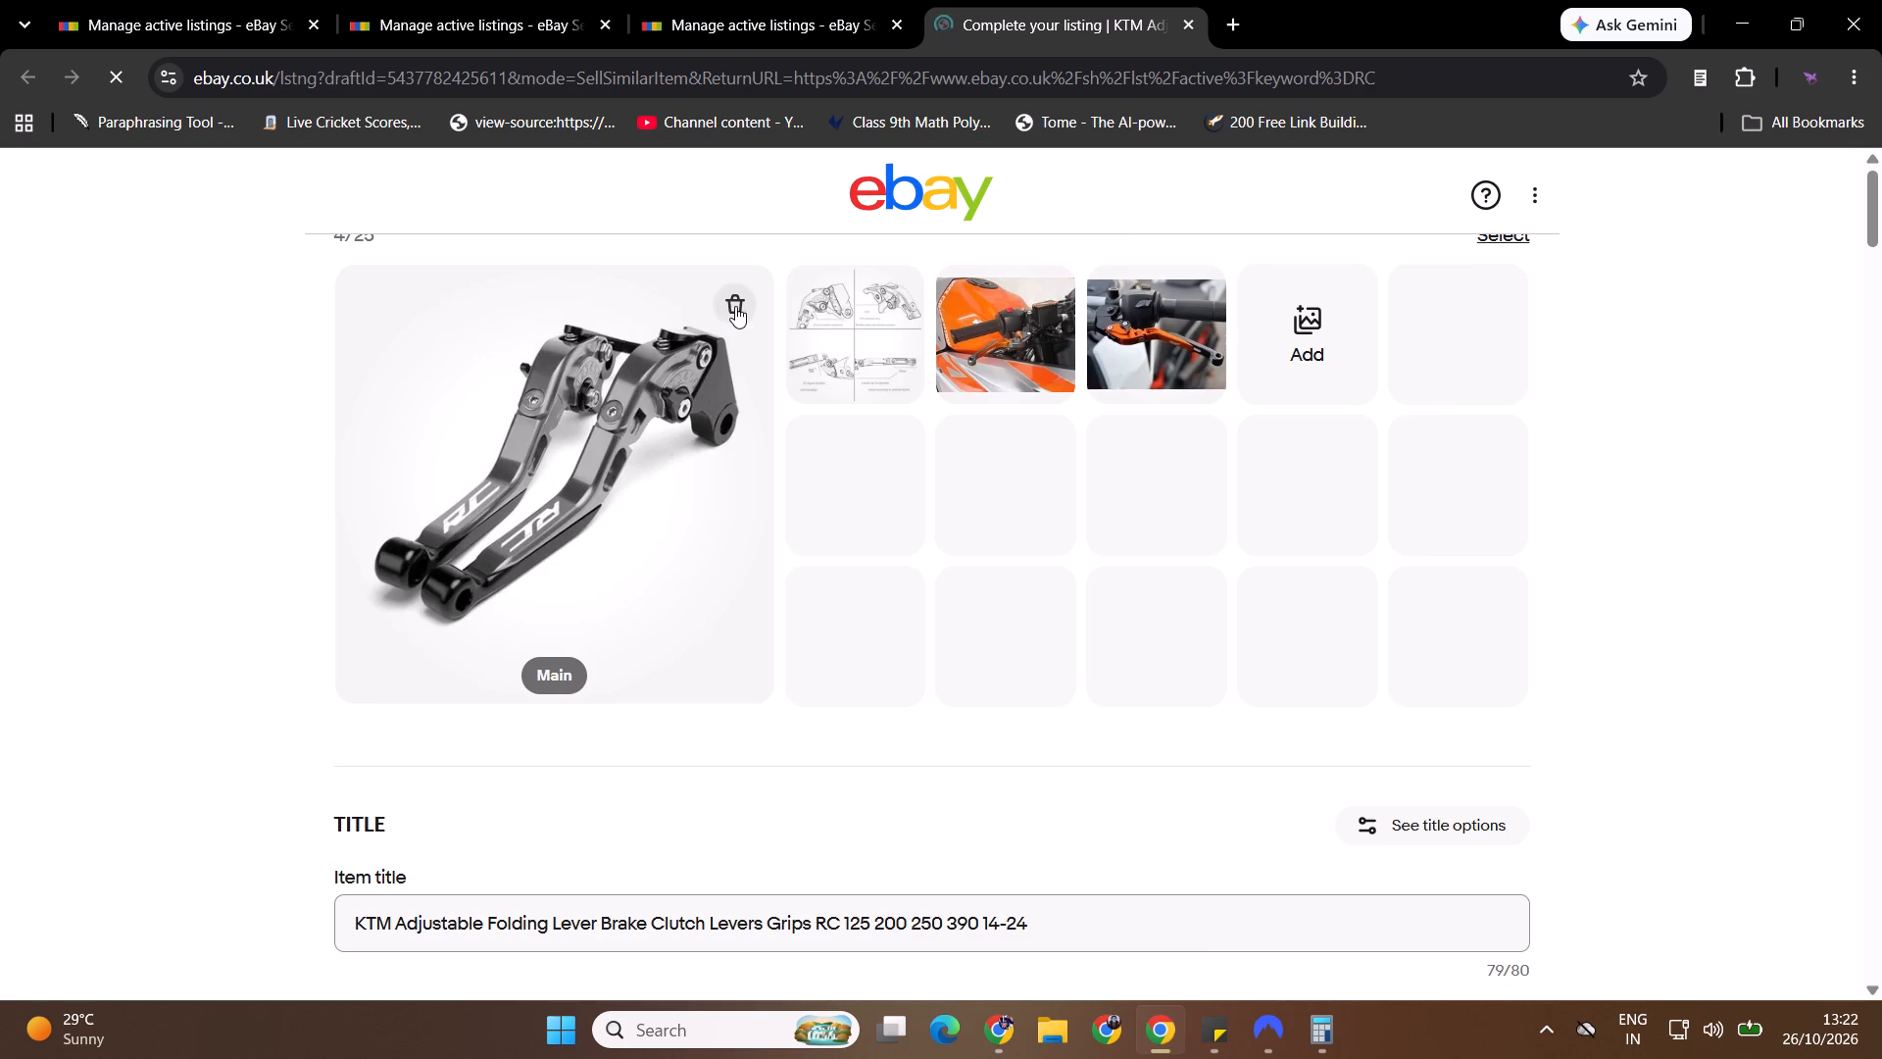
{"action": "left_click", "coordinate": [1138, 328]}
{"action": "left_click", "coordinate": [1124, 434]}
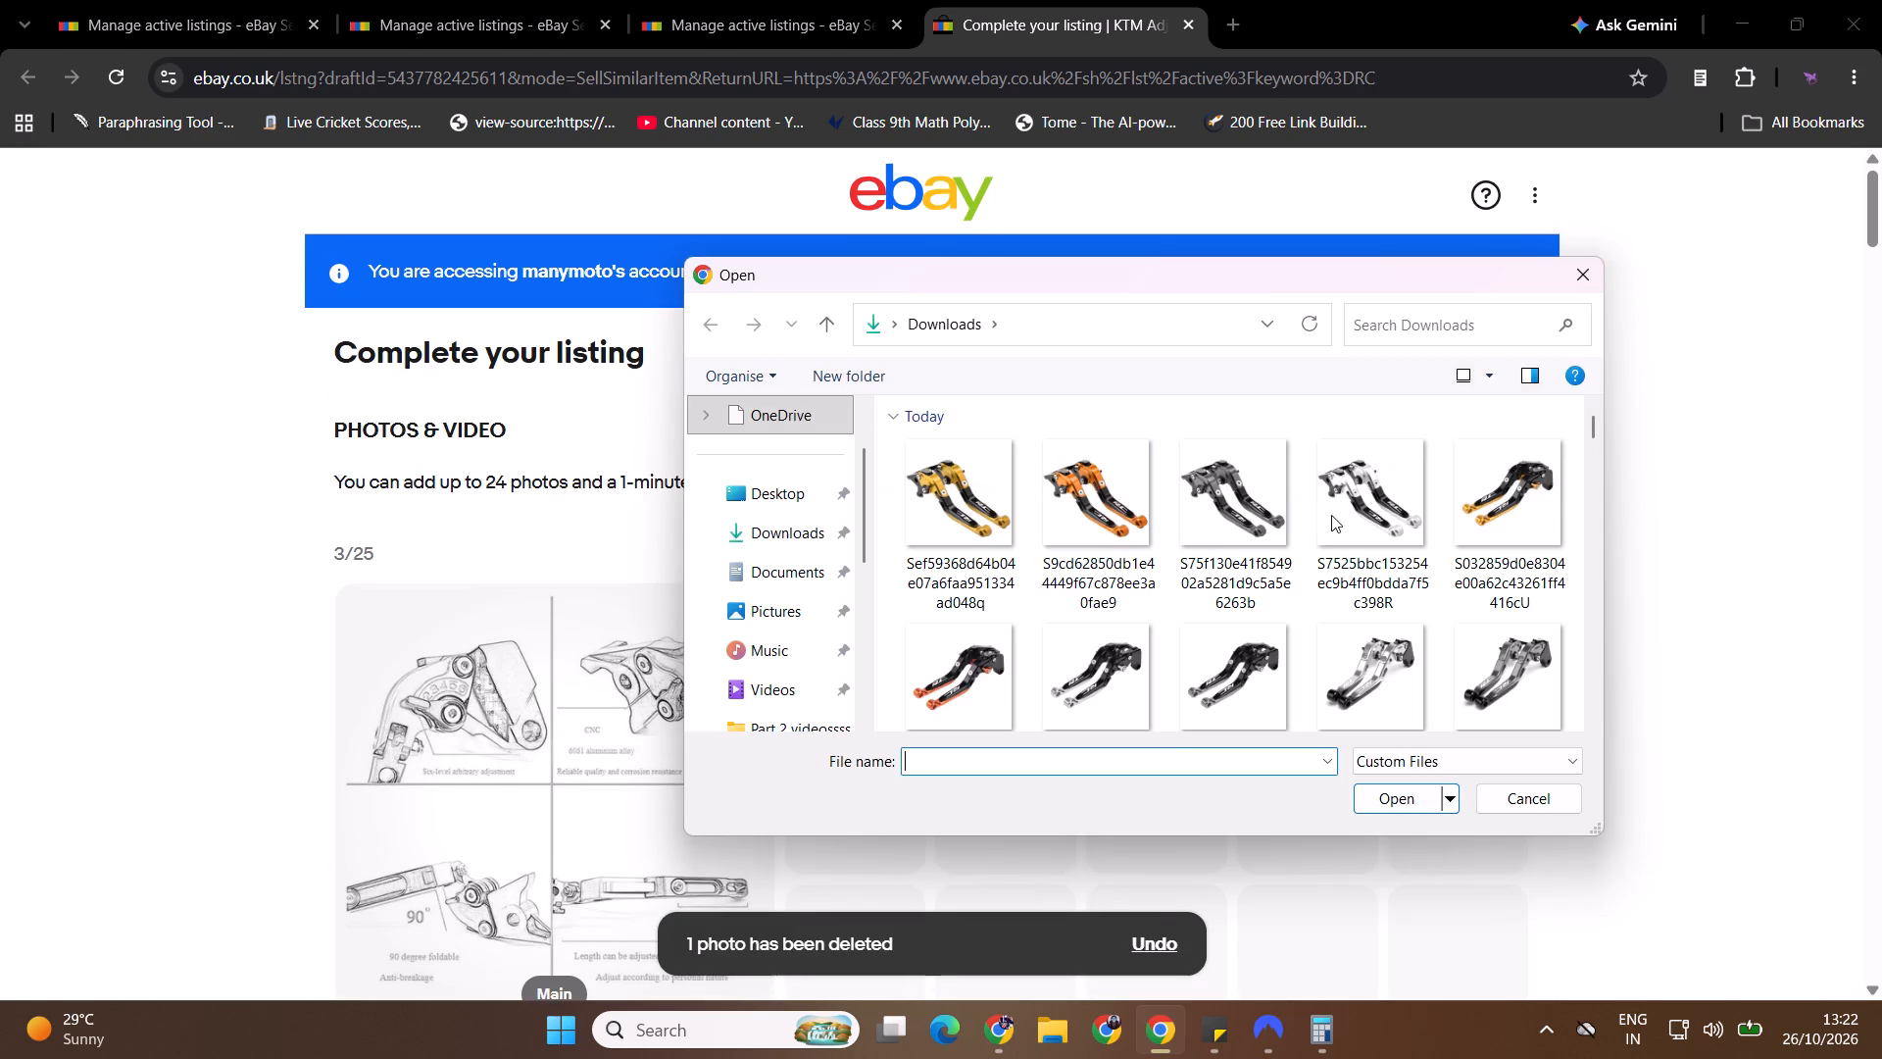
{"action": "left_click", "coordinate": [1406, 664]}
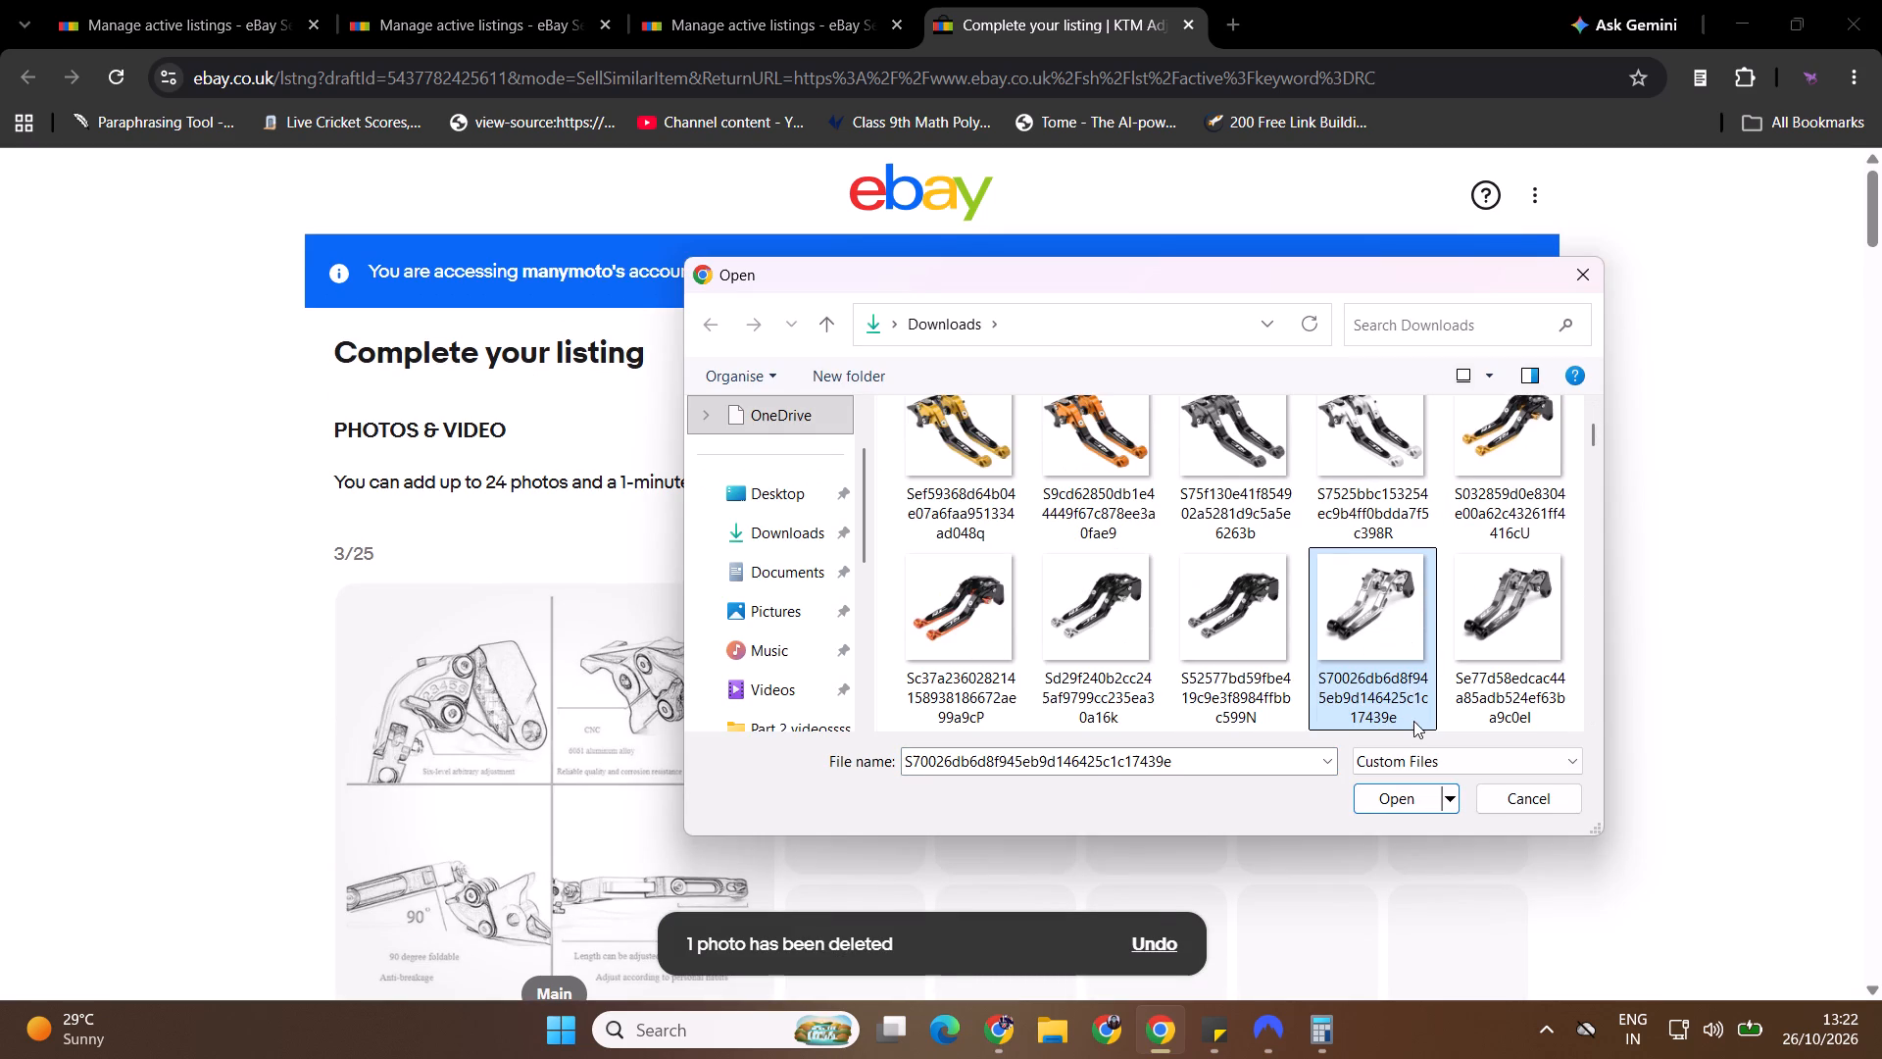
{"action": "left_click", "coordinate": [1405, 803]}
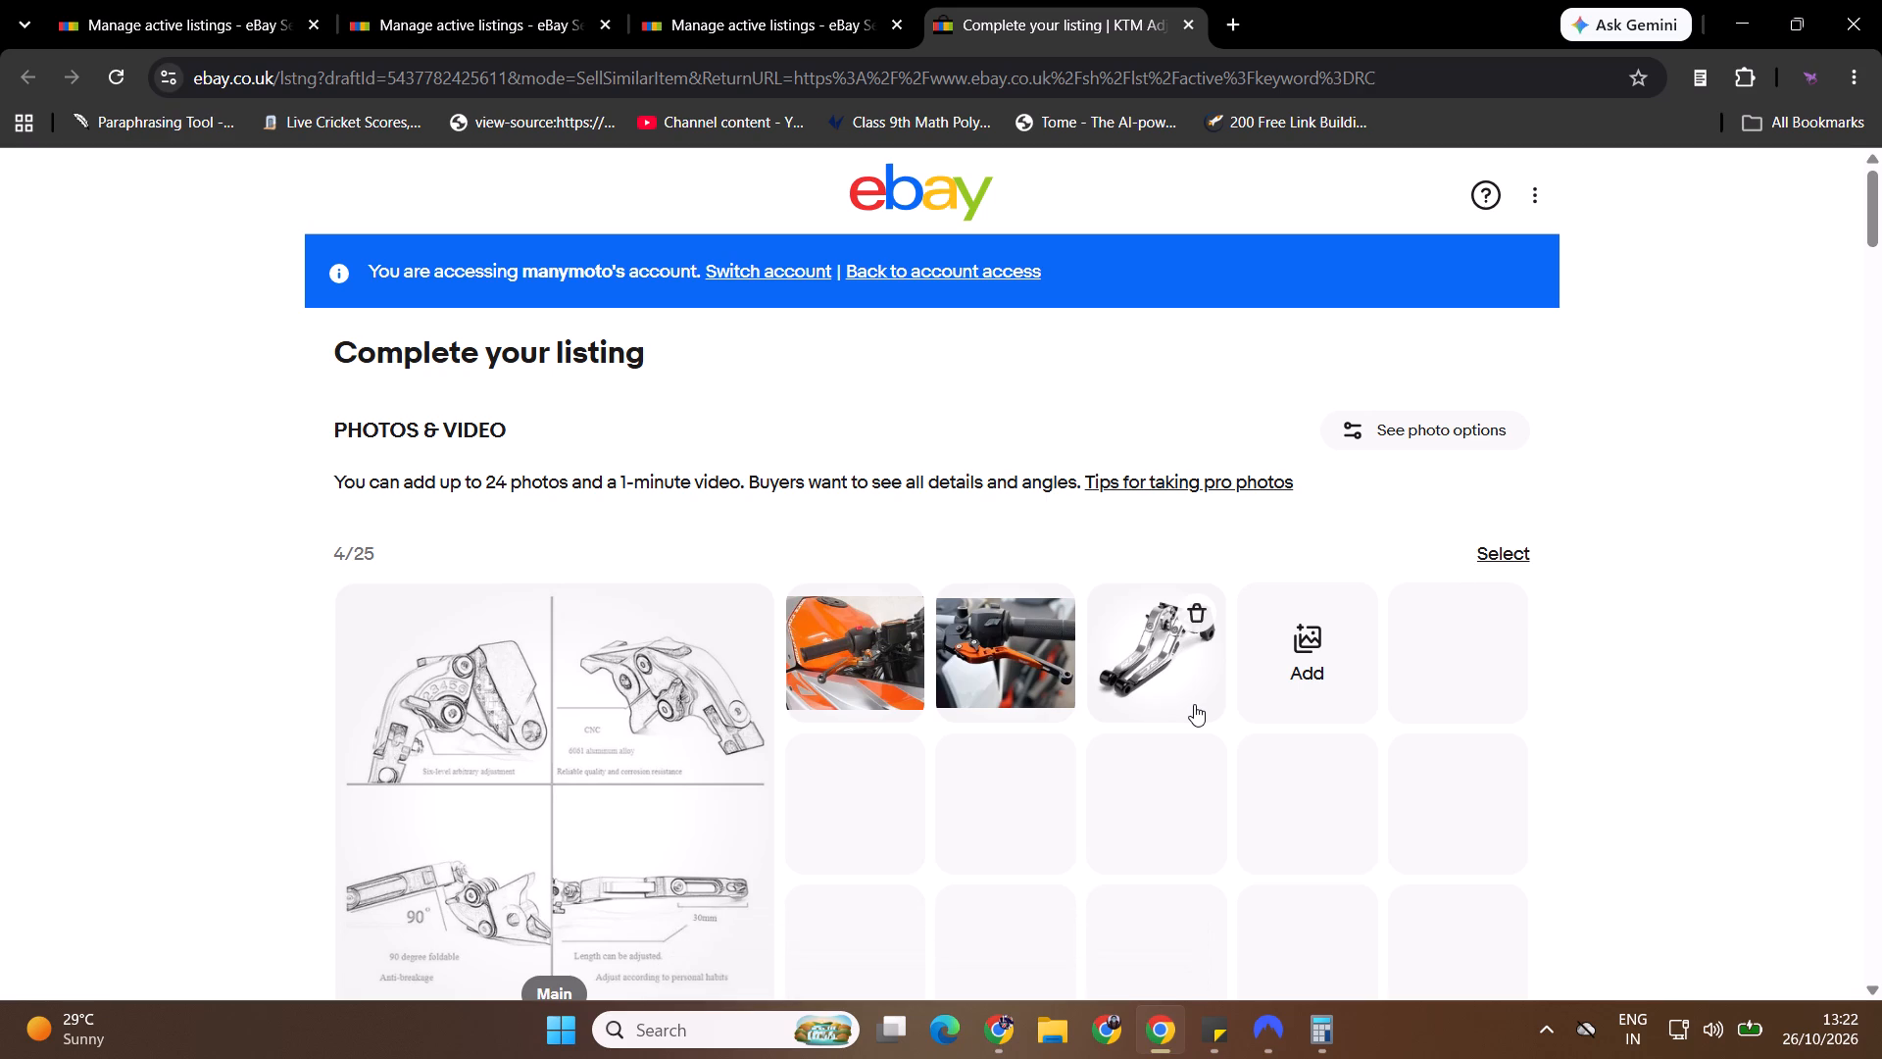
{"action": "left_click_drag", "start_coordinate": [1191, 699], "coordinate": [717, 757]}
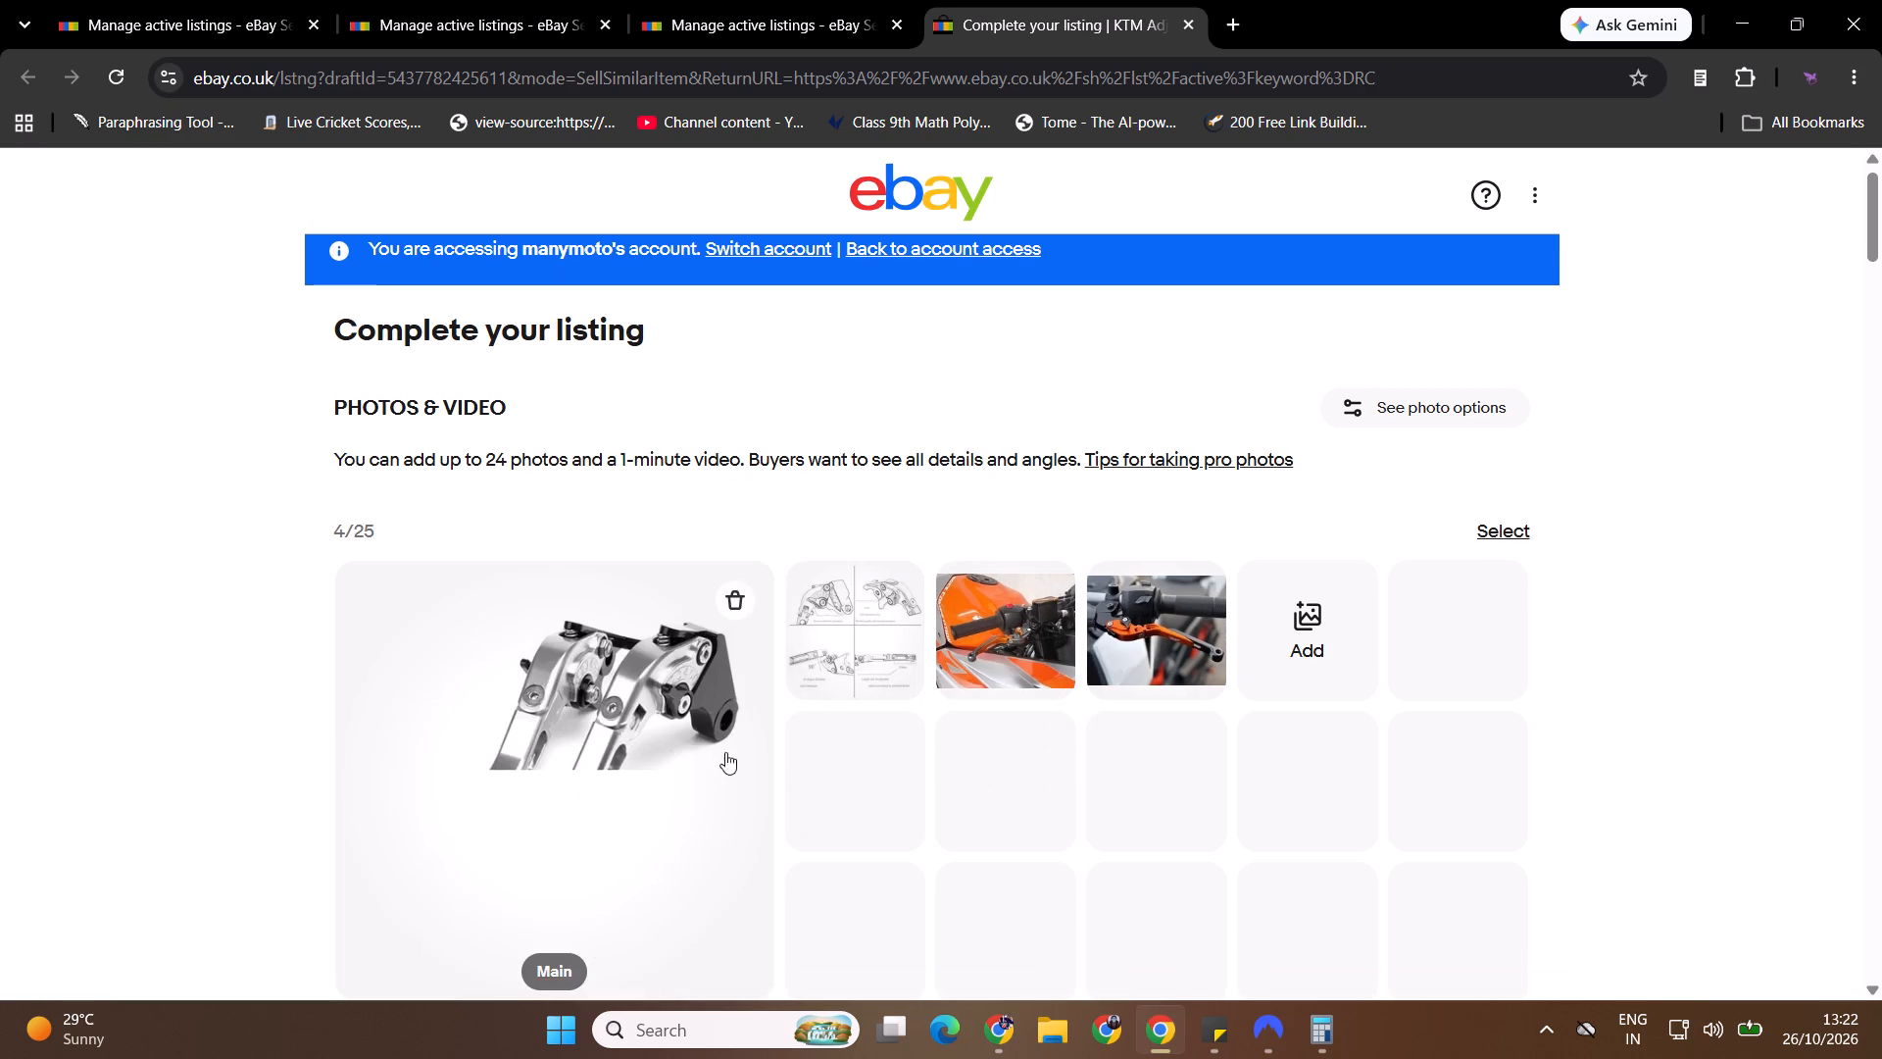
Set the Colour item specific to the custom value Silver Black.
{"action": "left_click_drag", "start_coordinate": [1881, 229], "coordinate": [1881, 423]}
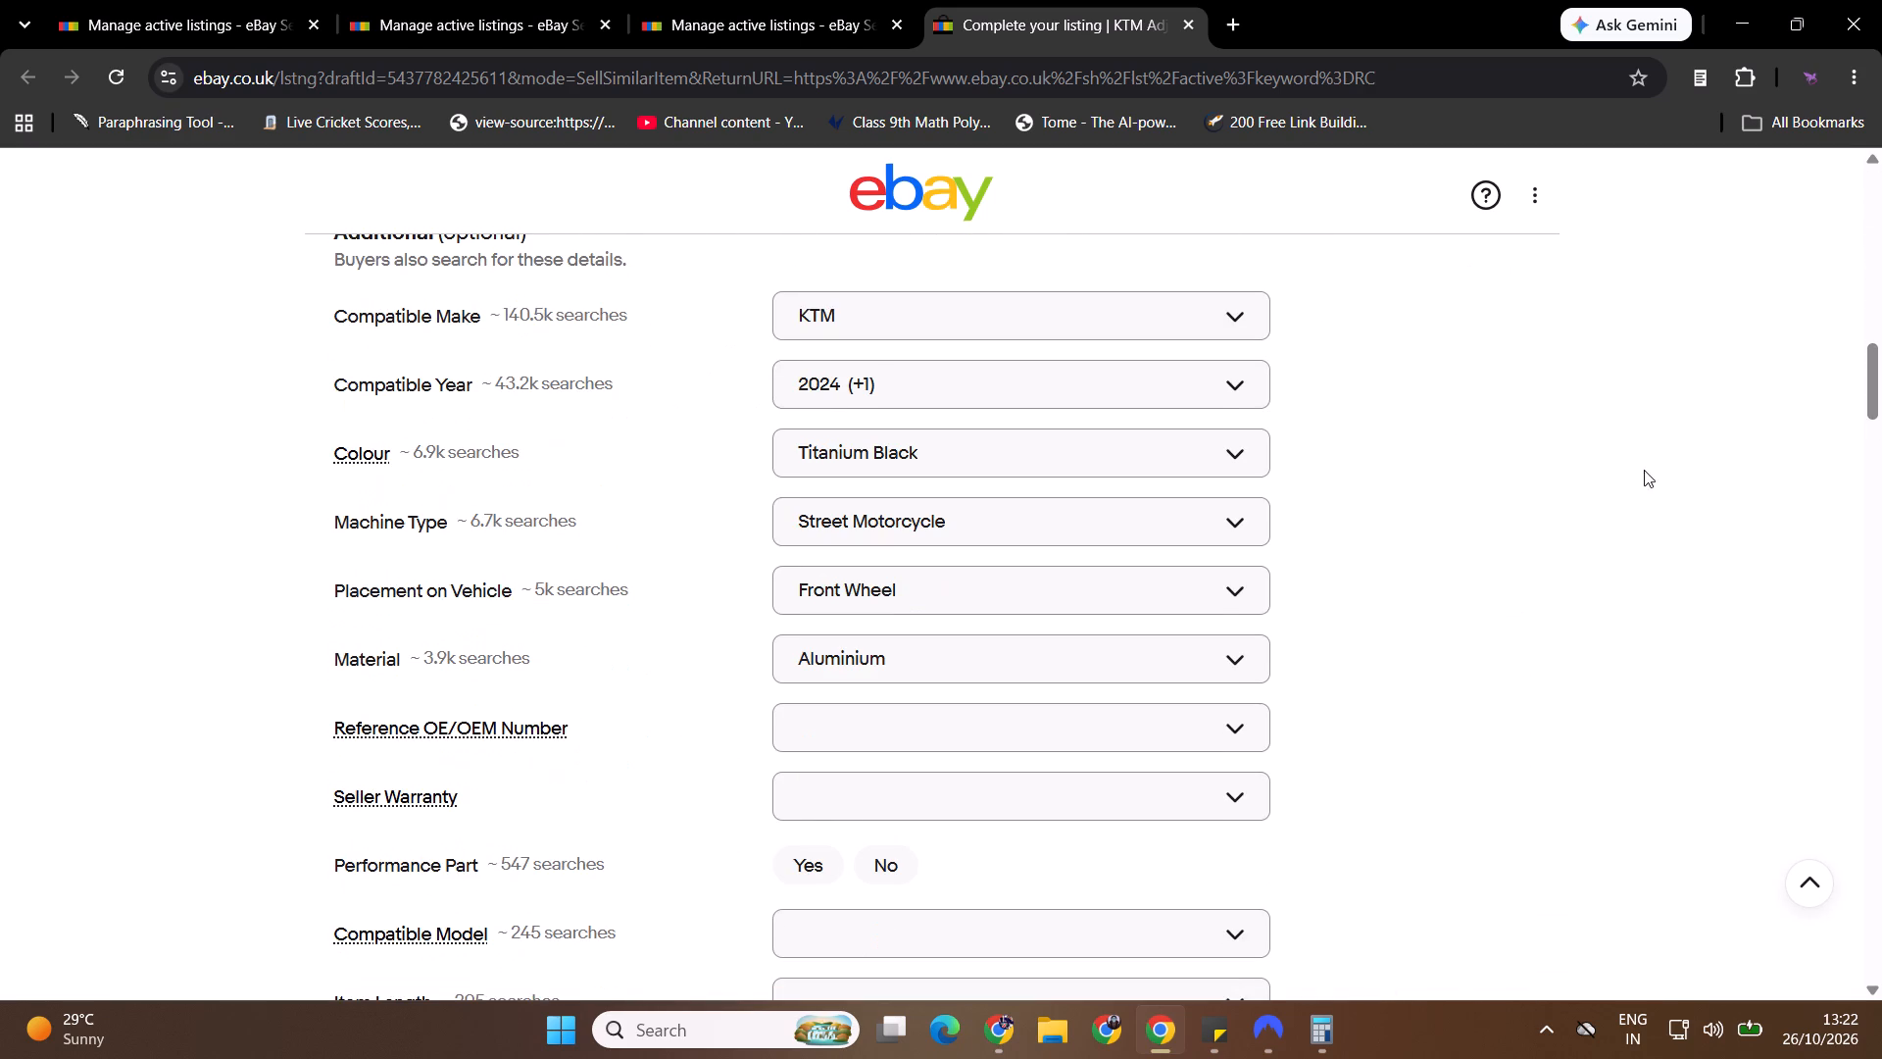
{"action": "left_click", "coordinate": [924, 457]}
{"action": "type", "text": "Silver Black"}
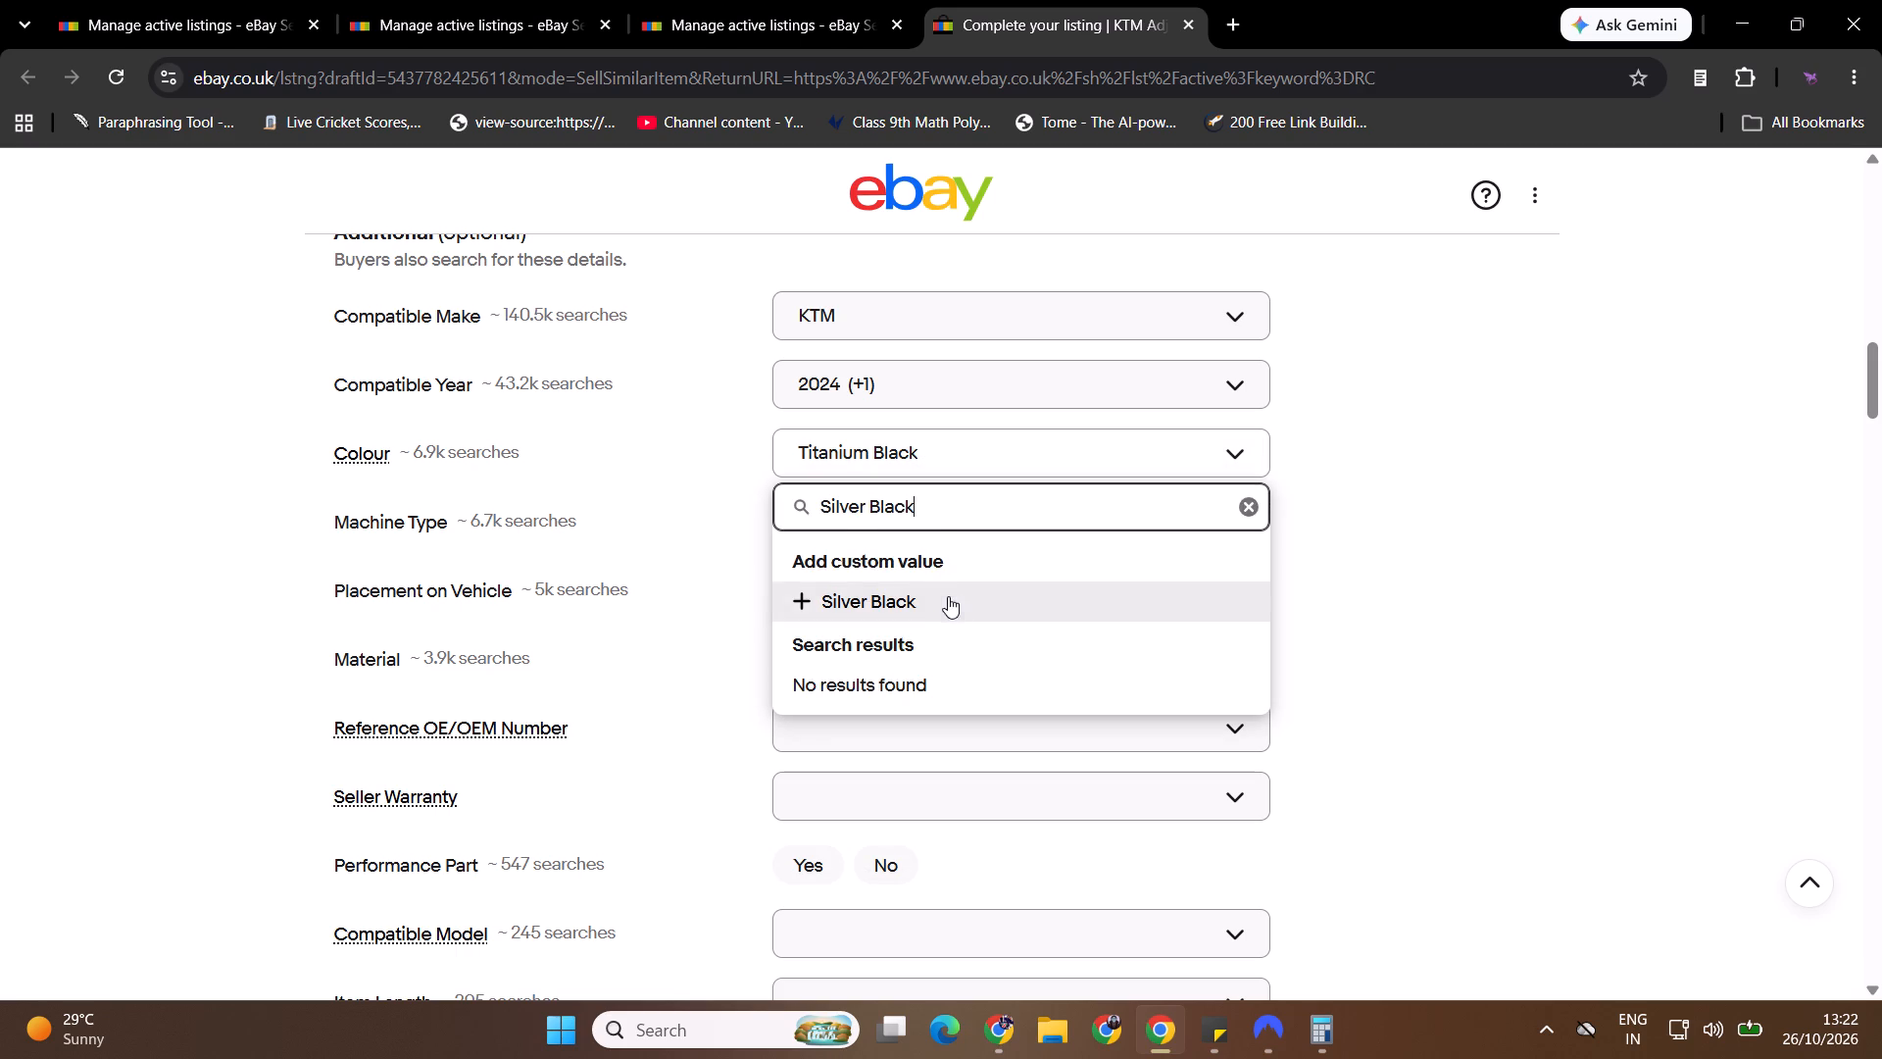
{"action": "left_click", "coordinate": [949, 596]}
Check the AliExpress price of the silver-black lever variant (Color E) and set the item price to £53.99.
{"action": "left_click_drag", "start_coordinate": [1881, 360], "coordinate": [1881, 536]}
{"action": "left_click", "coordinate": [1510, 539]}
{"action": "left_click_drag", "start_coordinate": [1521, 549], "coordinate": [1516, 782]}
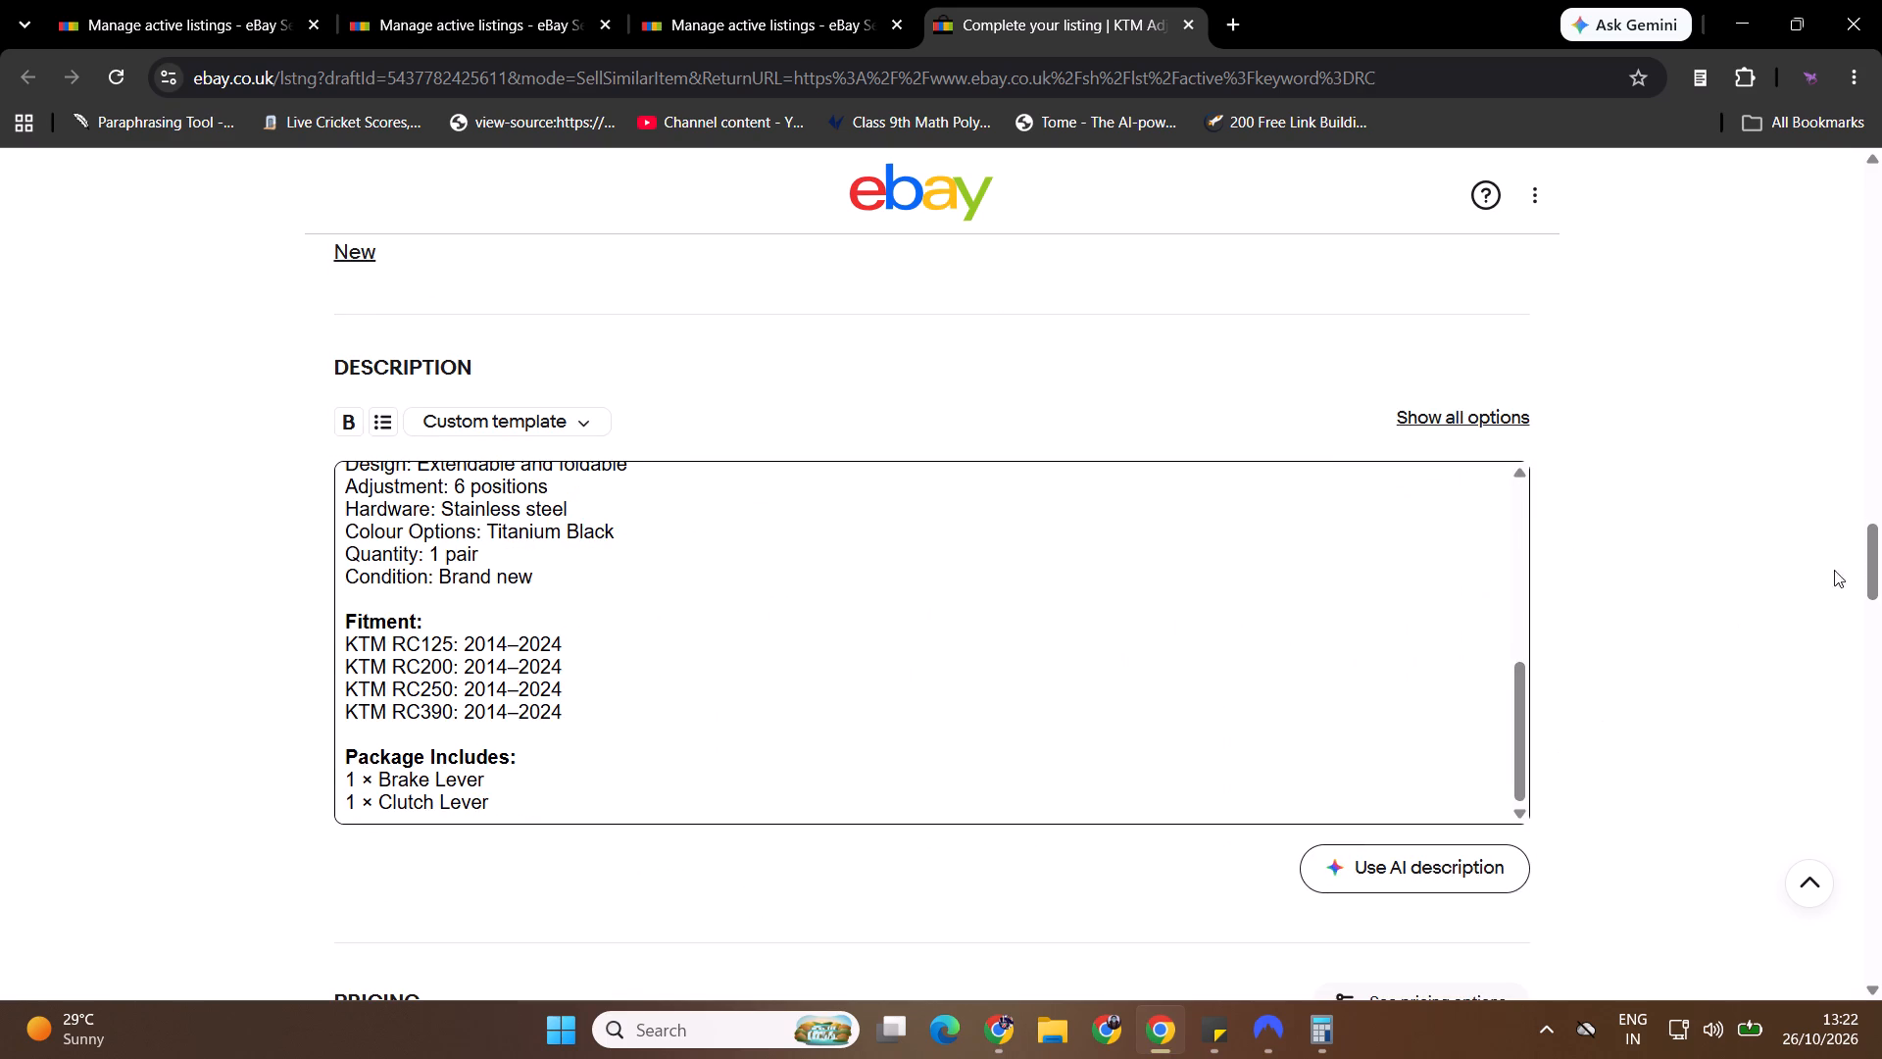
{"action": "left_click_drag", "start_coordinate": [1881, 561], "coordinate": [1881, 599]}
{"action": "key", "text": "alt+Tab"}
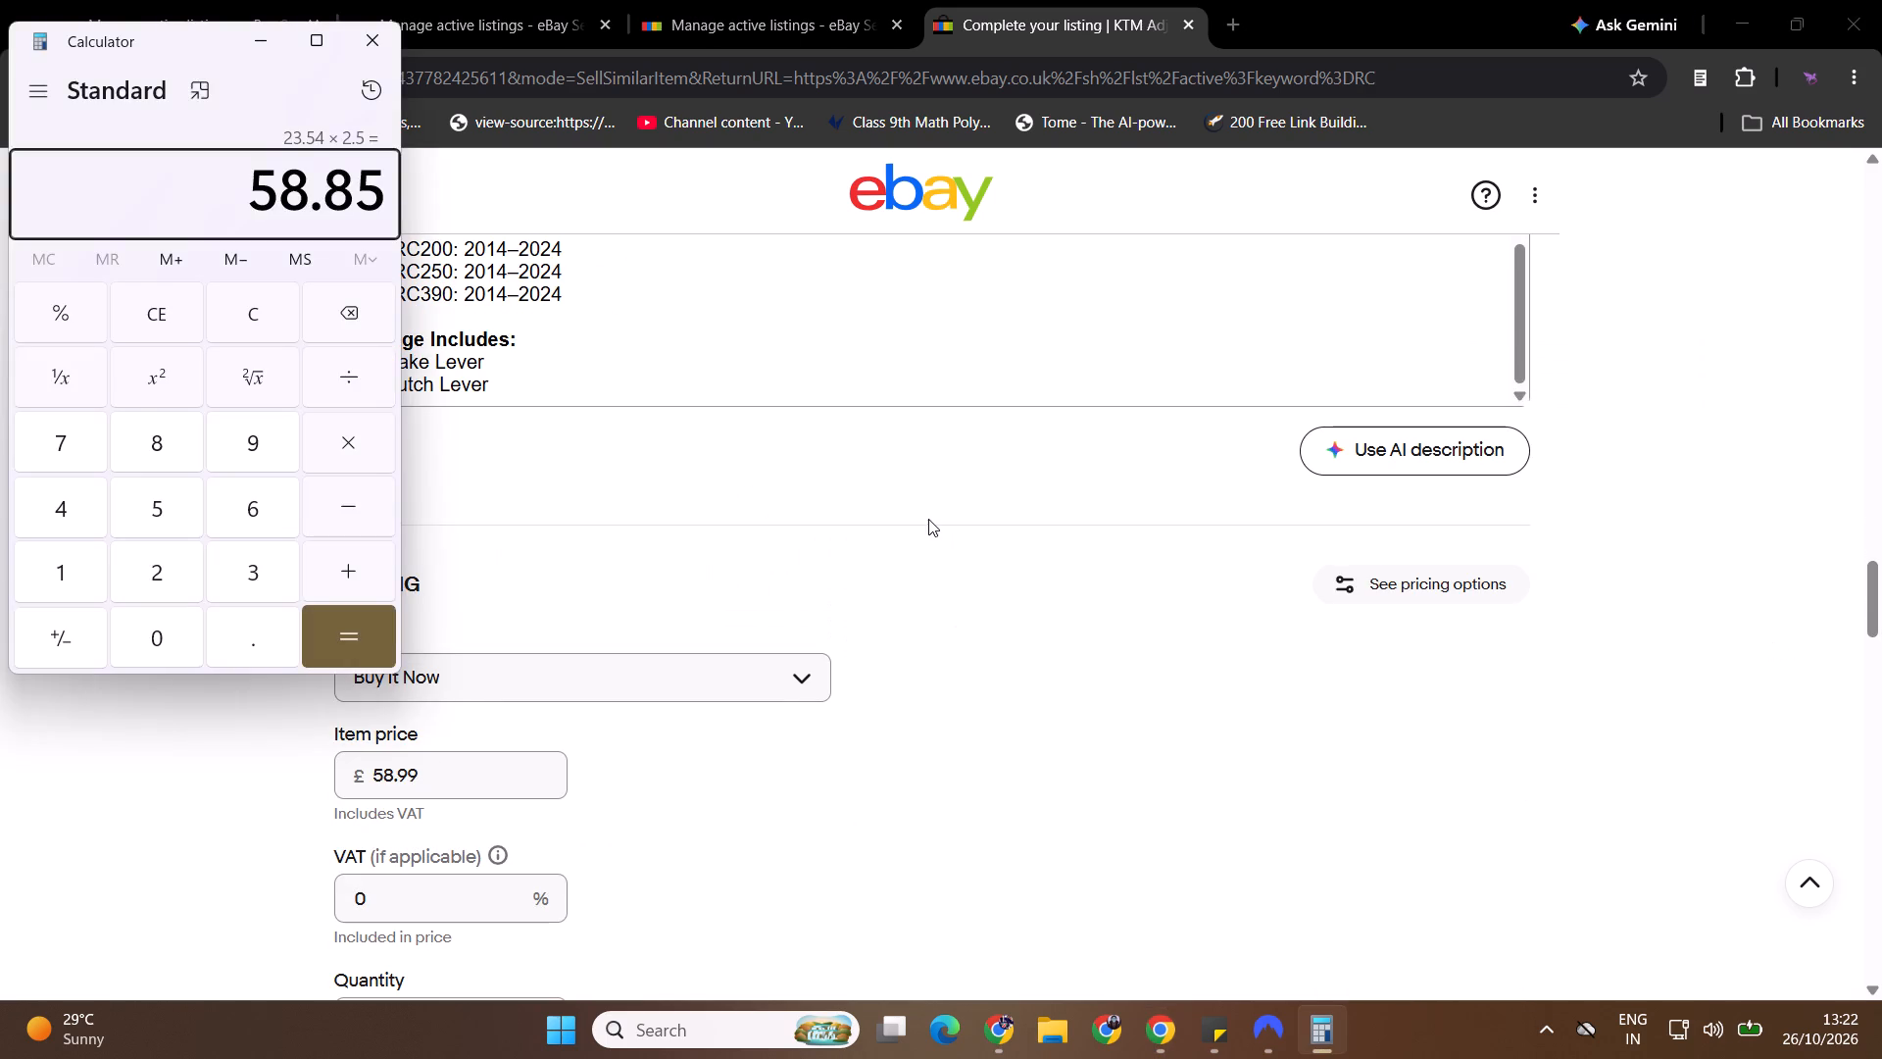
{"action": "key", "text": "alt+Tab"}
{"action": "key", "text": "alt+Tab"}
{"action": "key", "text": "alt+Tab"}
{"action": "left_click", "coordinate": [955, 629]}
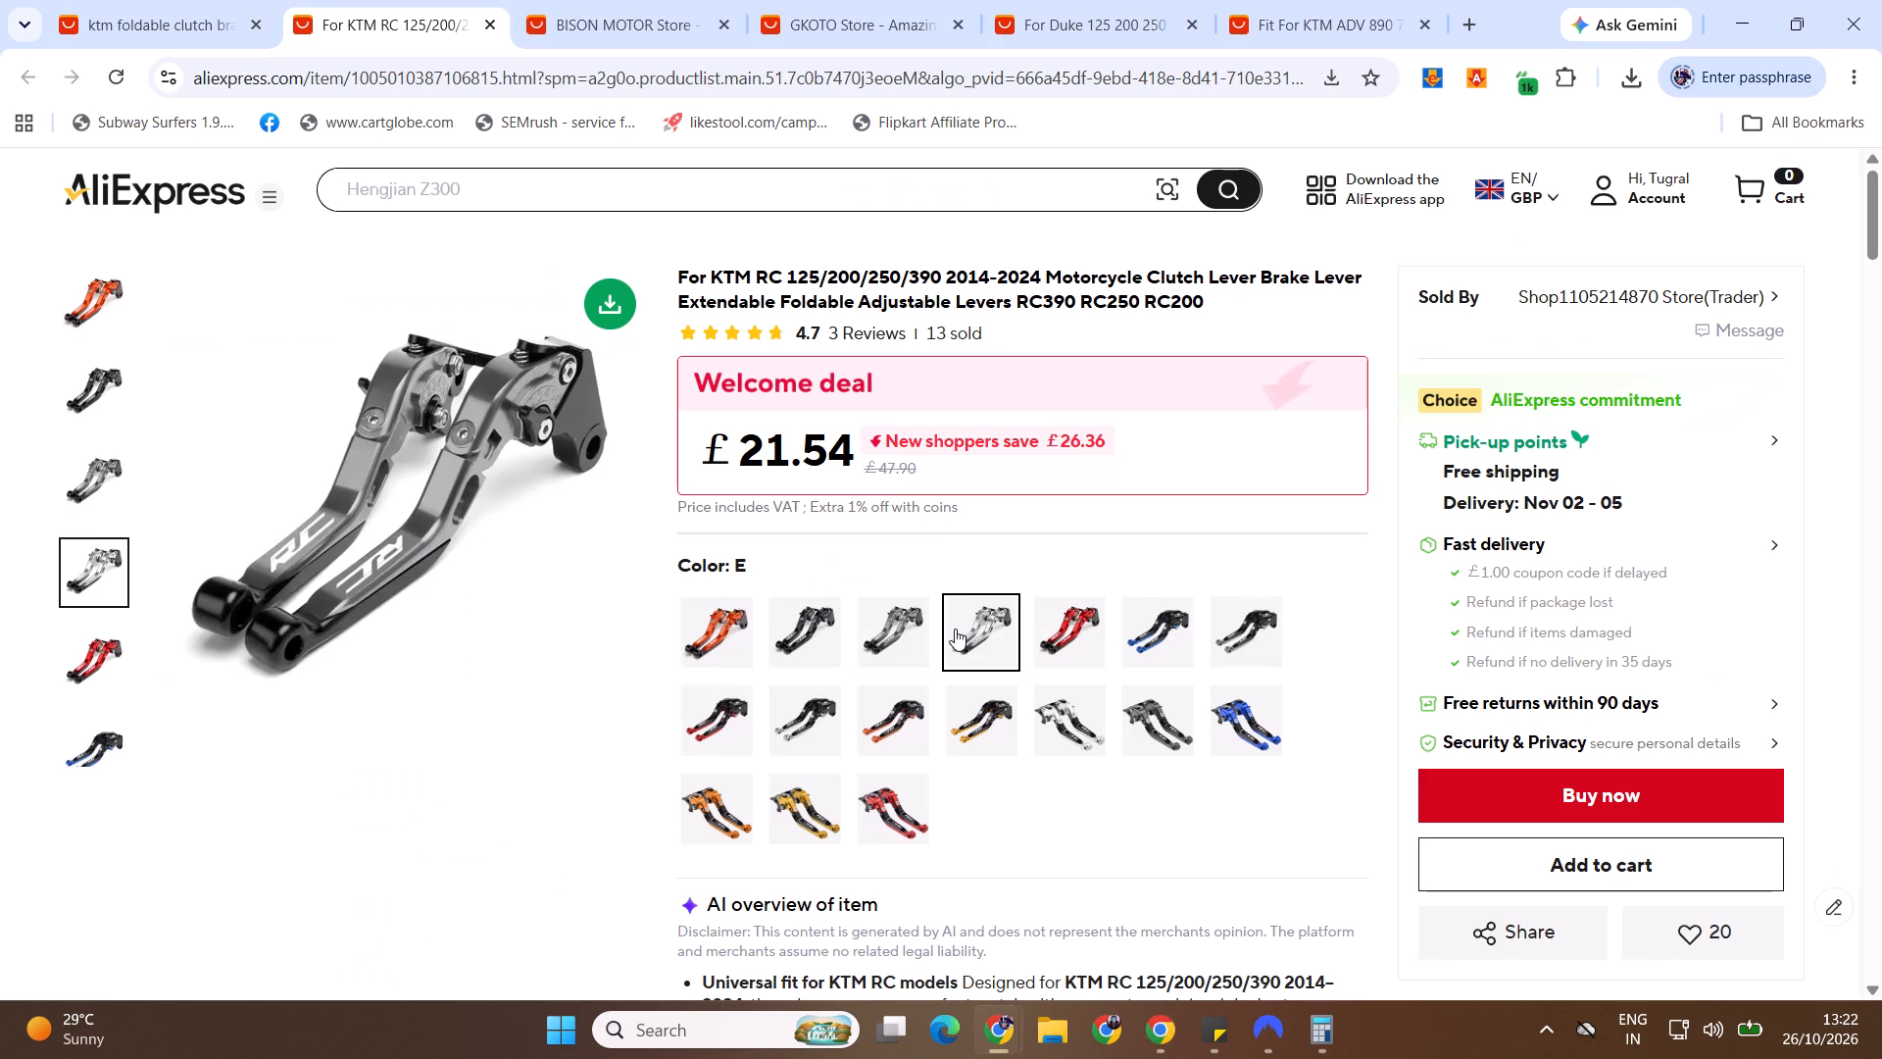
{"action": "key", "text": "alt+Tab"}
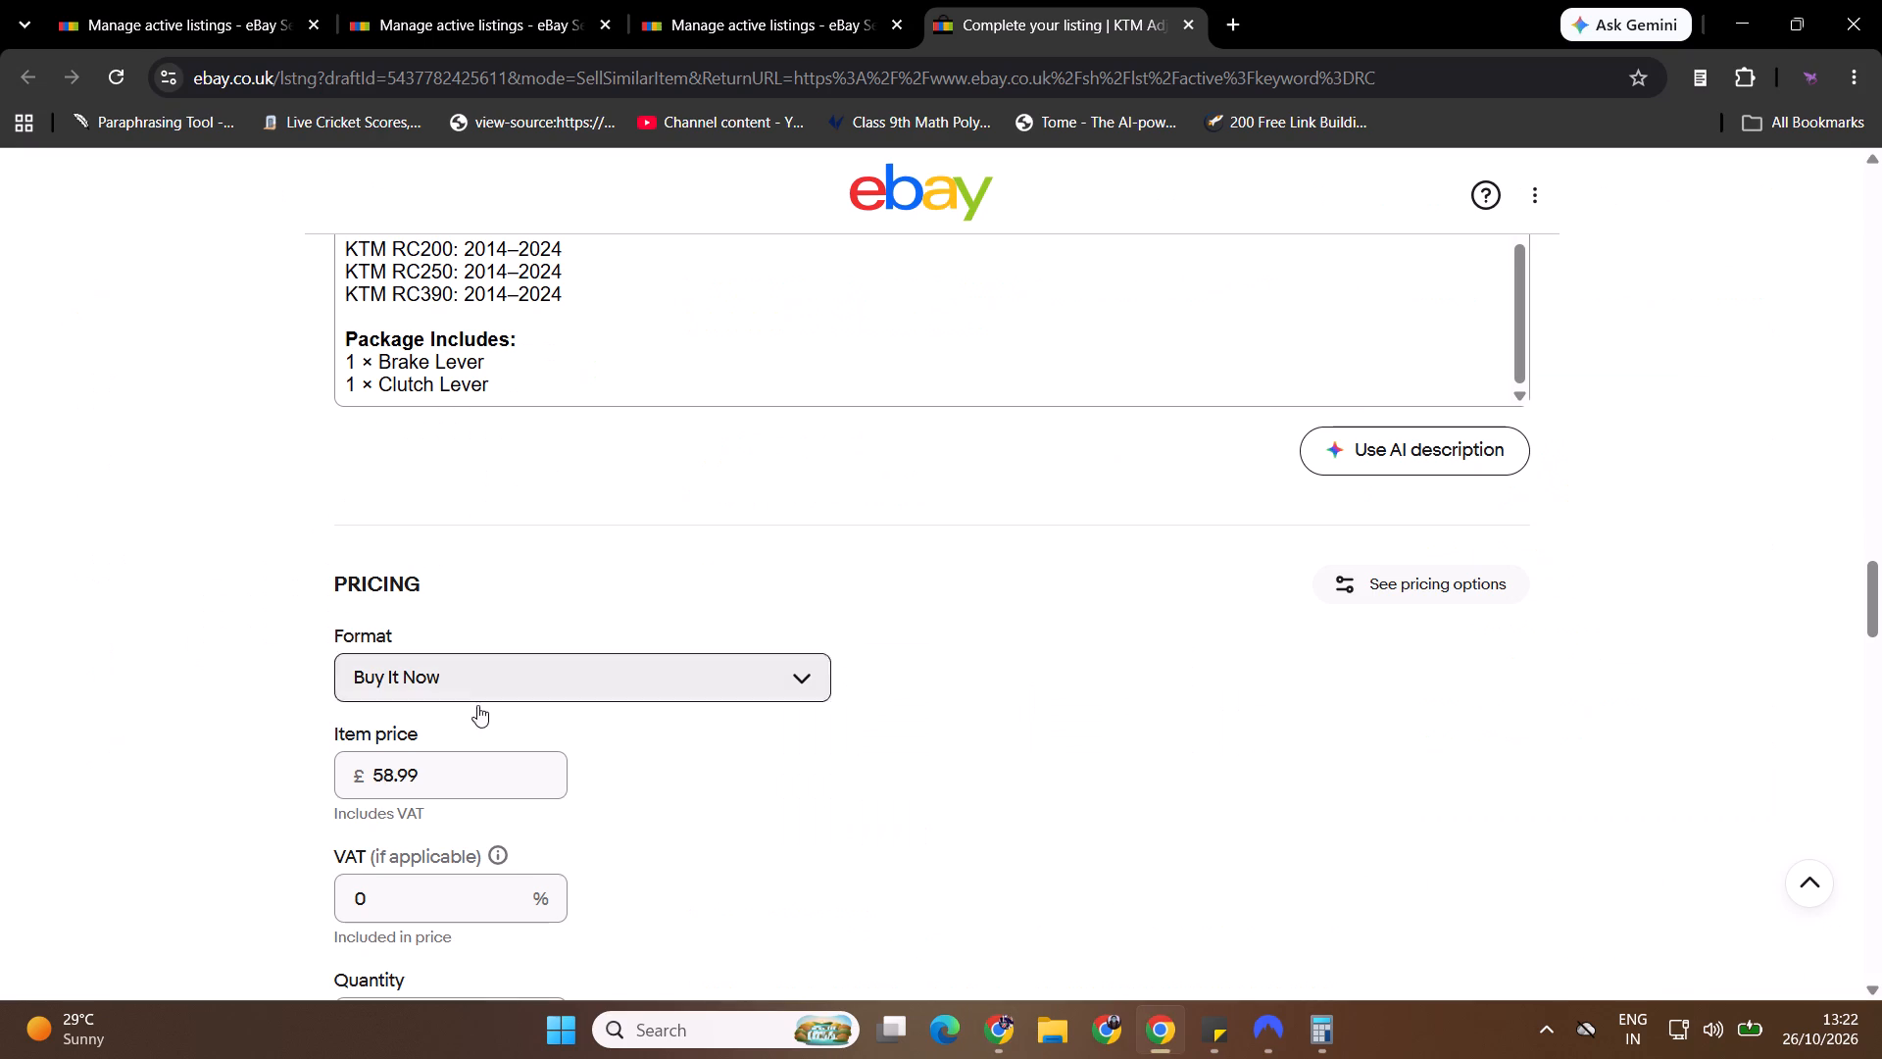
{"action": "double_click", "coordinate": [477, 765]}
{"action": "type", "text": "53.99"}
{"action": "left_click", "coordinate": [971, 789]}
Publish the Silver Black KTM RC folding lever listing with the displayed fees.
{"action": "left_click_drag", "start_coordinate": [1881, 589], "coordinate": [1881, 880]}
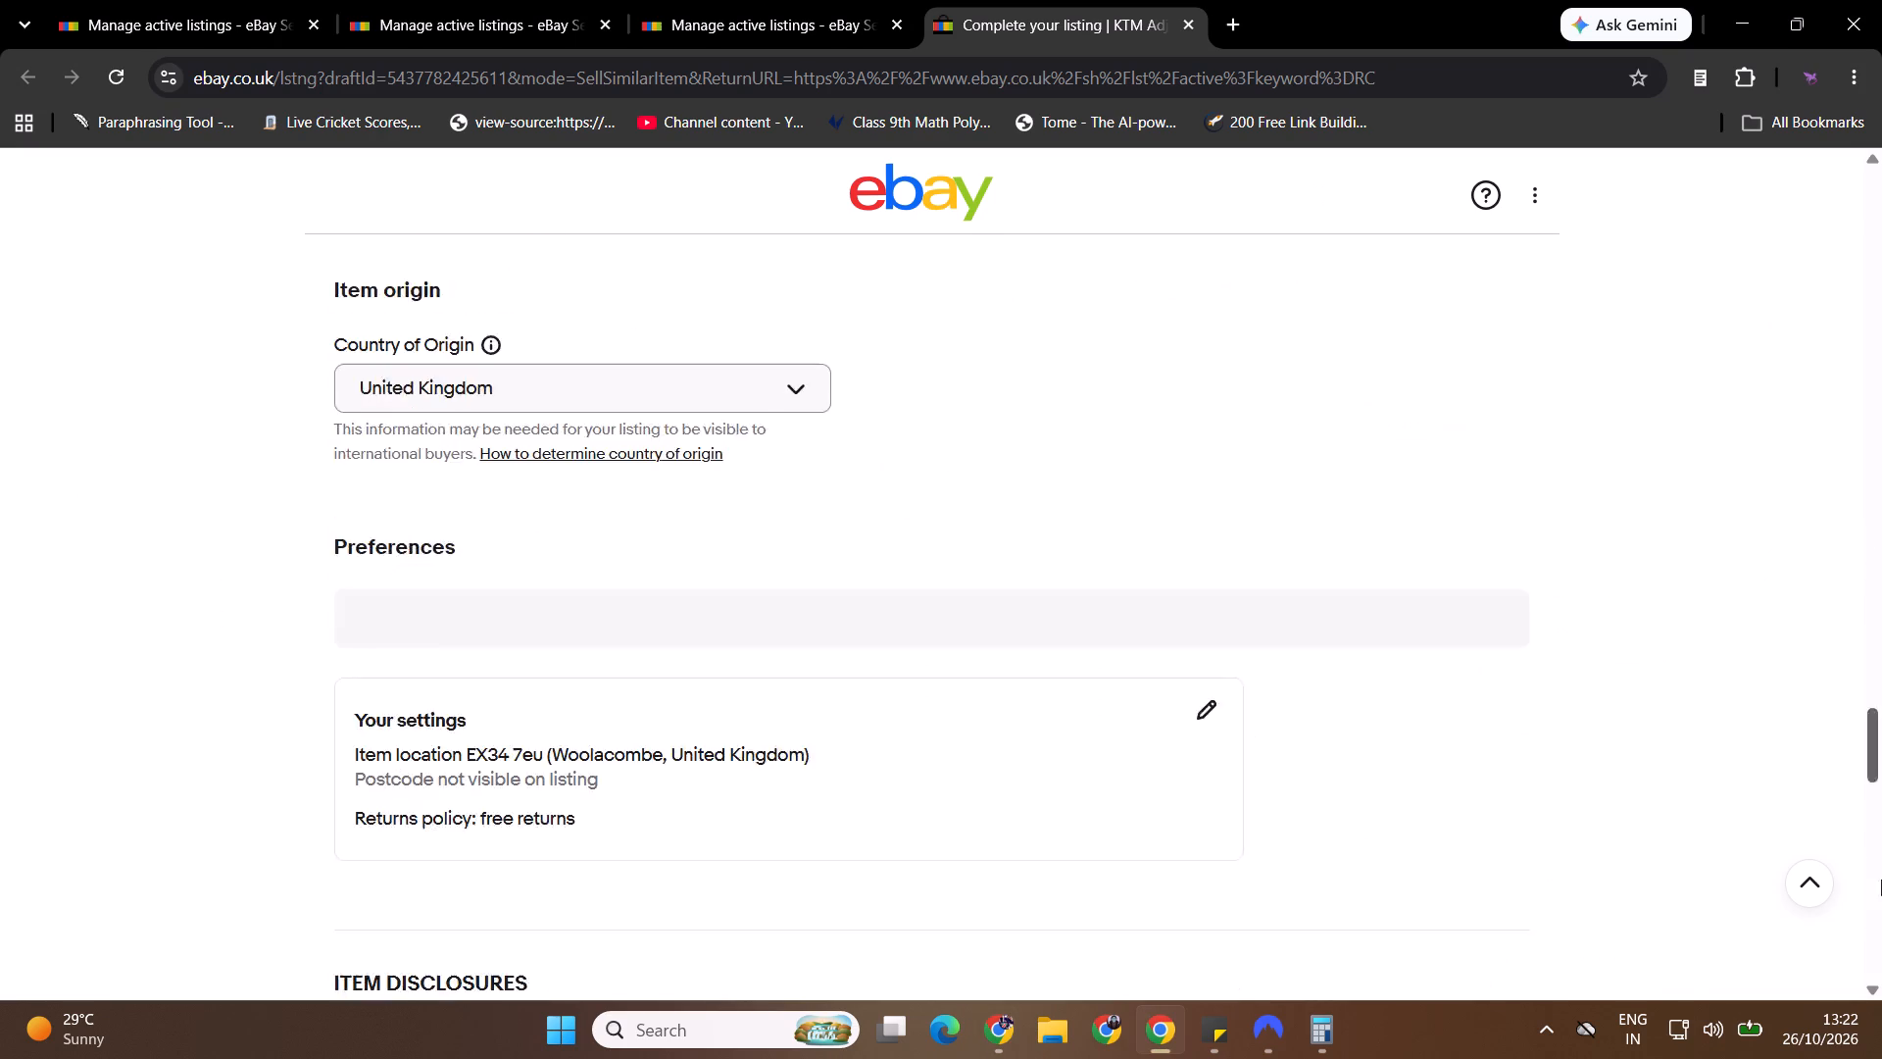
{"action": "left_click_drag", "start_coordinate": [1881, 880], "coordinate": [1881, 1023]}
{"action": "left_click", "coordinate": [873, 559]}
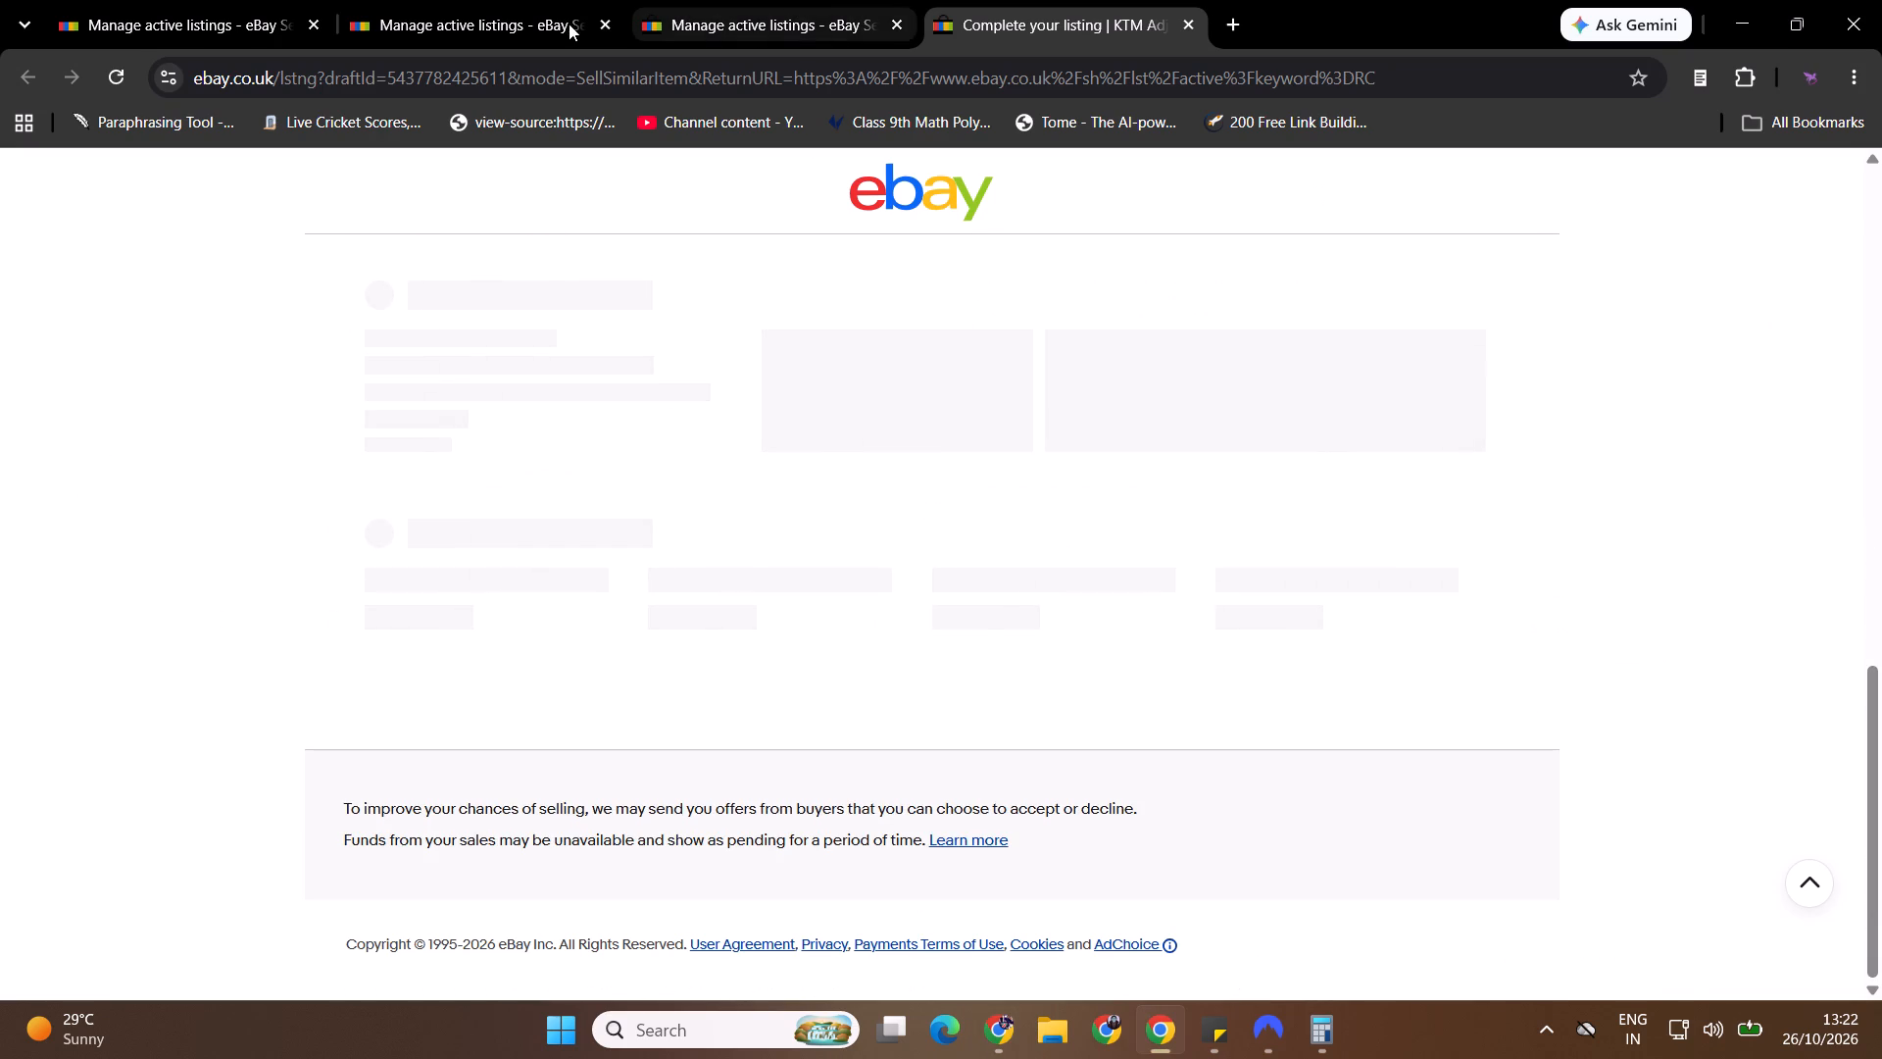
Close the outdated active-listings tabs and the Silver Black listing's publication message.
{"action": "left_click", "coordinate": [614, 22]}
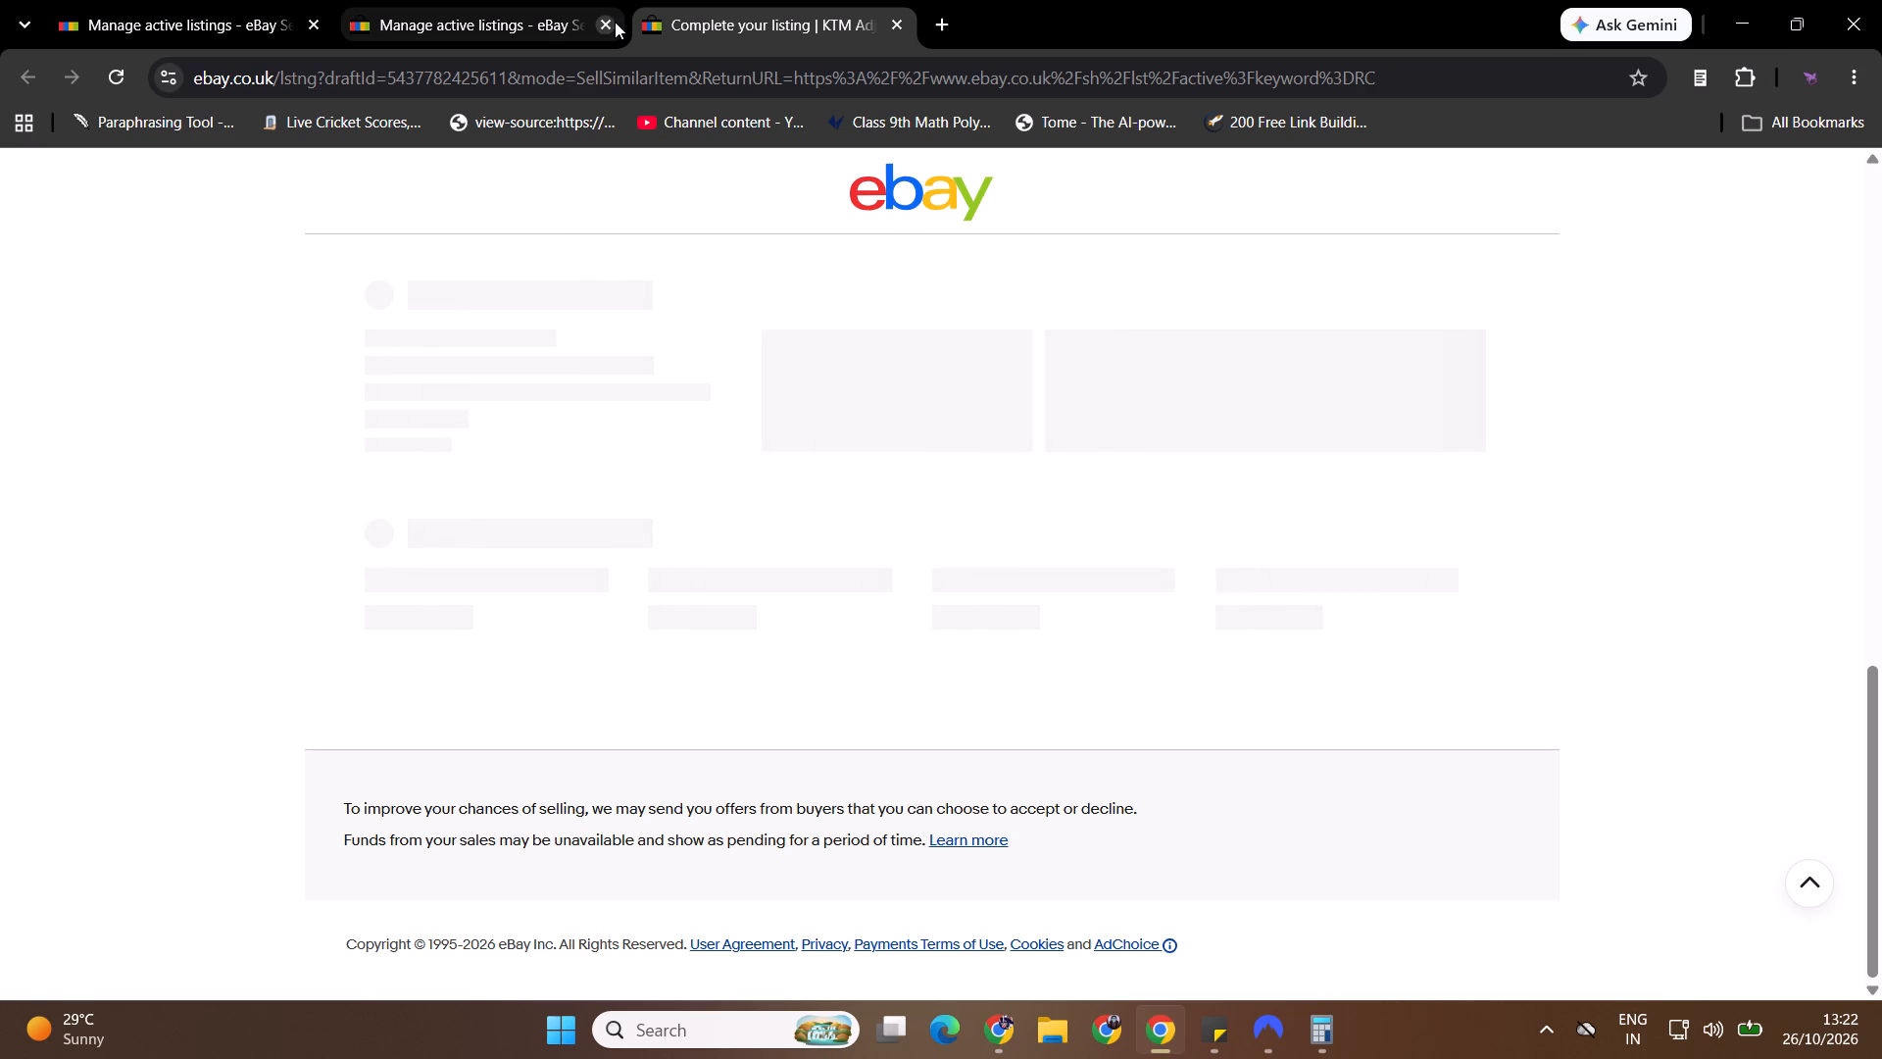
{"action": "left_click", "coordinate": [1231, 566]}
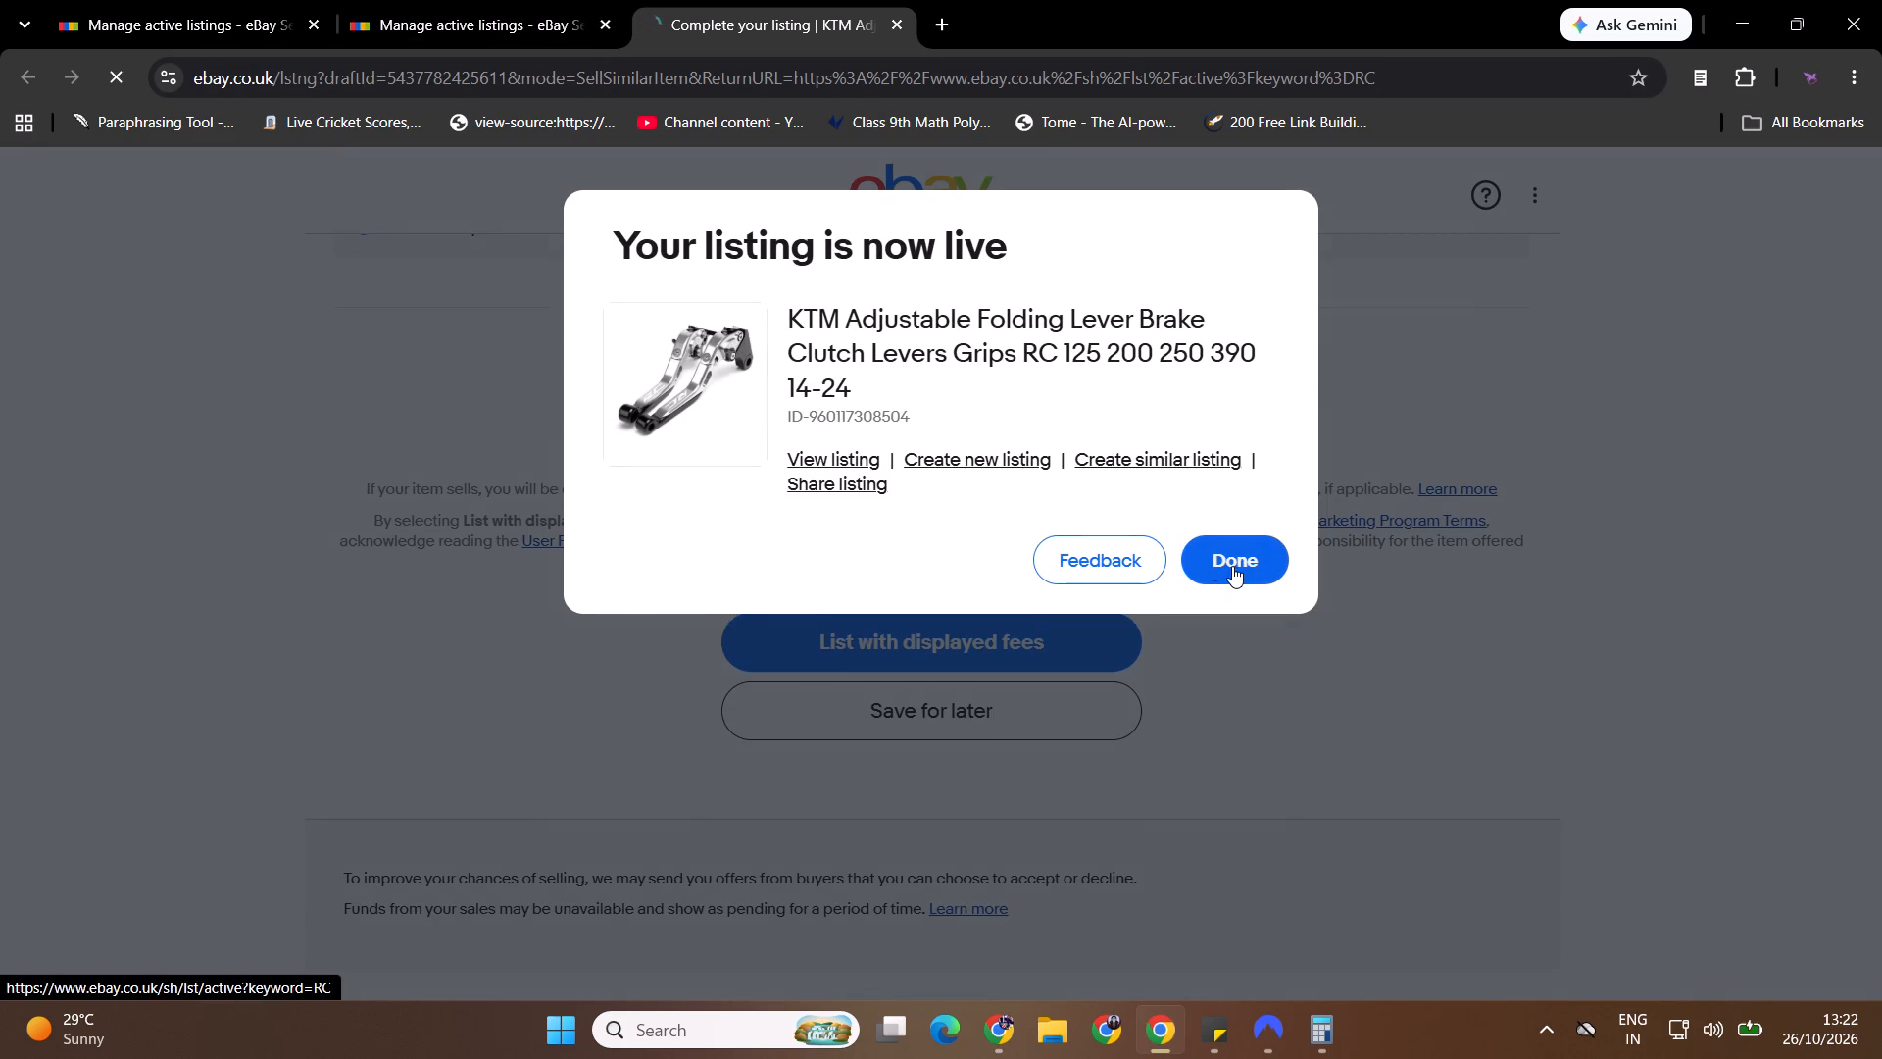
{"action": "left_click", "coordinate": [351, 0]}
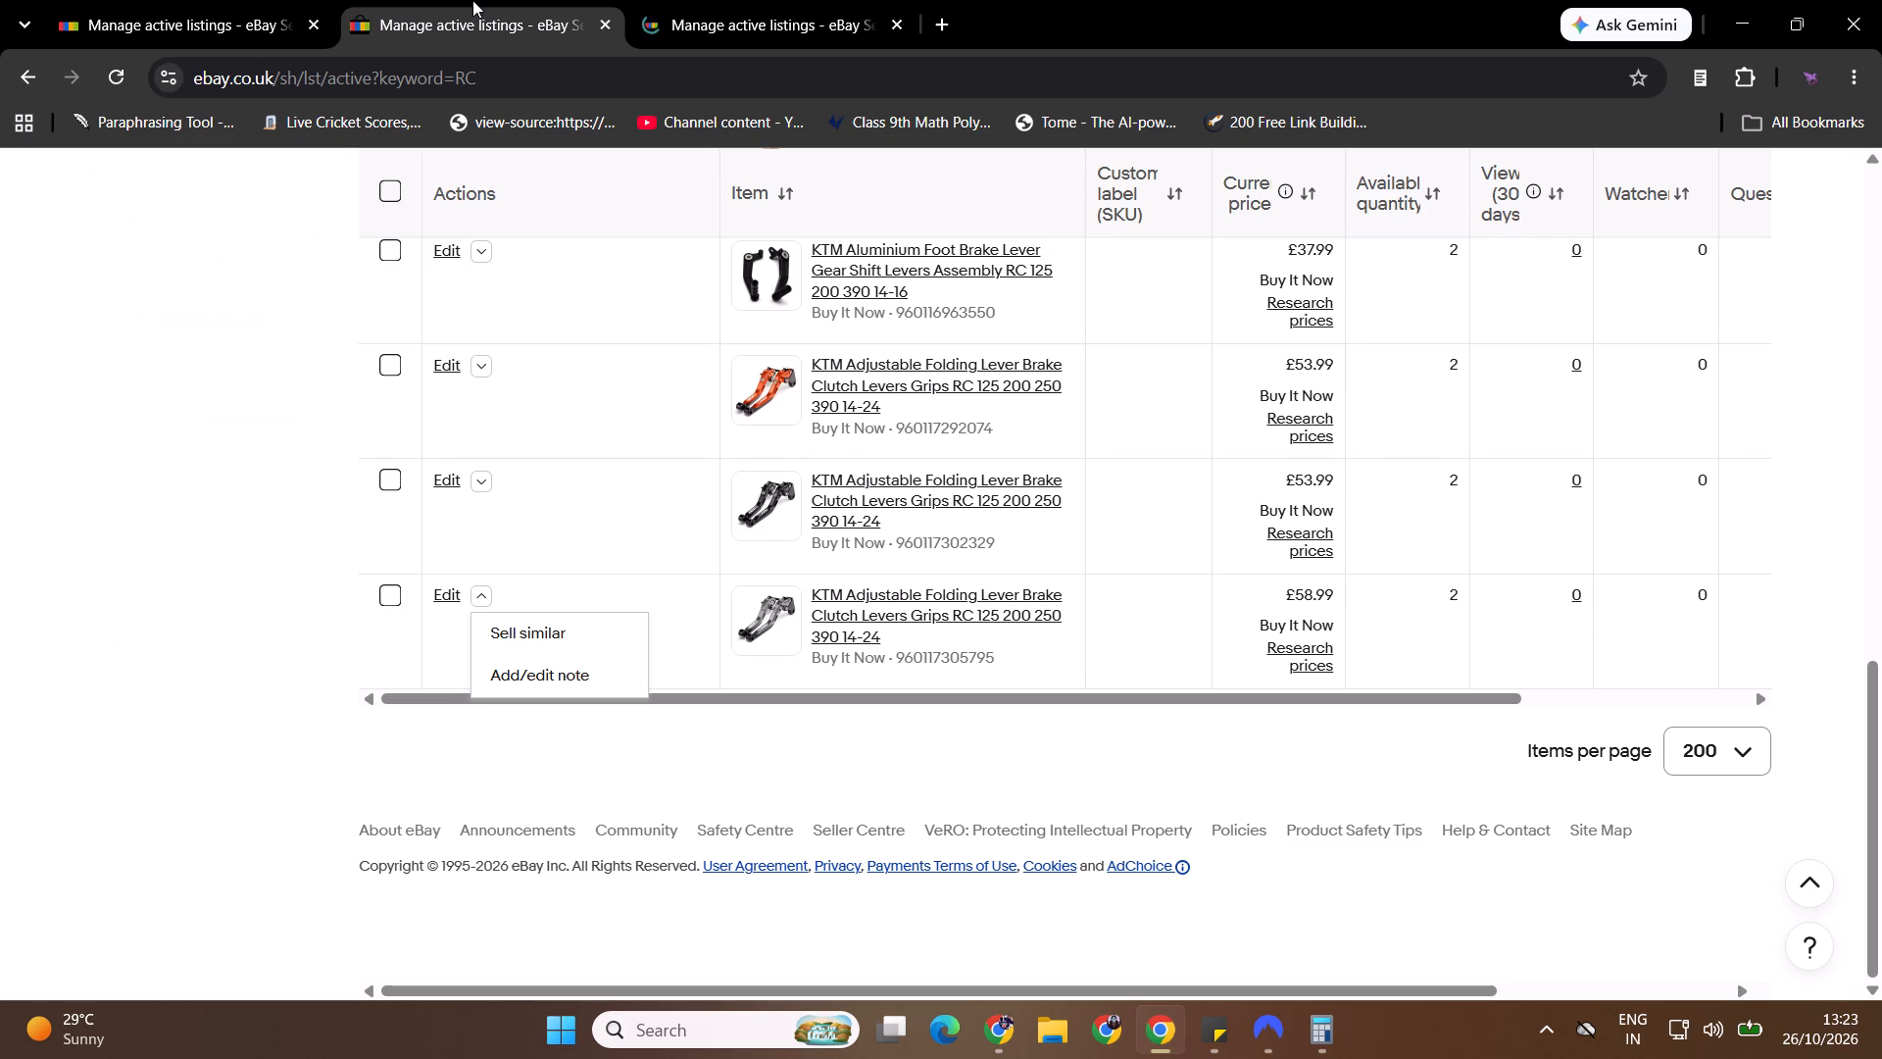
{"action": "left_click", "coordinate": [711, 1]}
{"action": "left_click", "coordinate": [614, 25]}
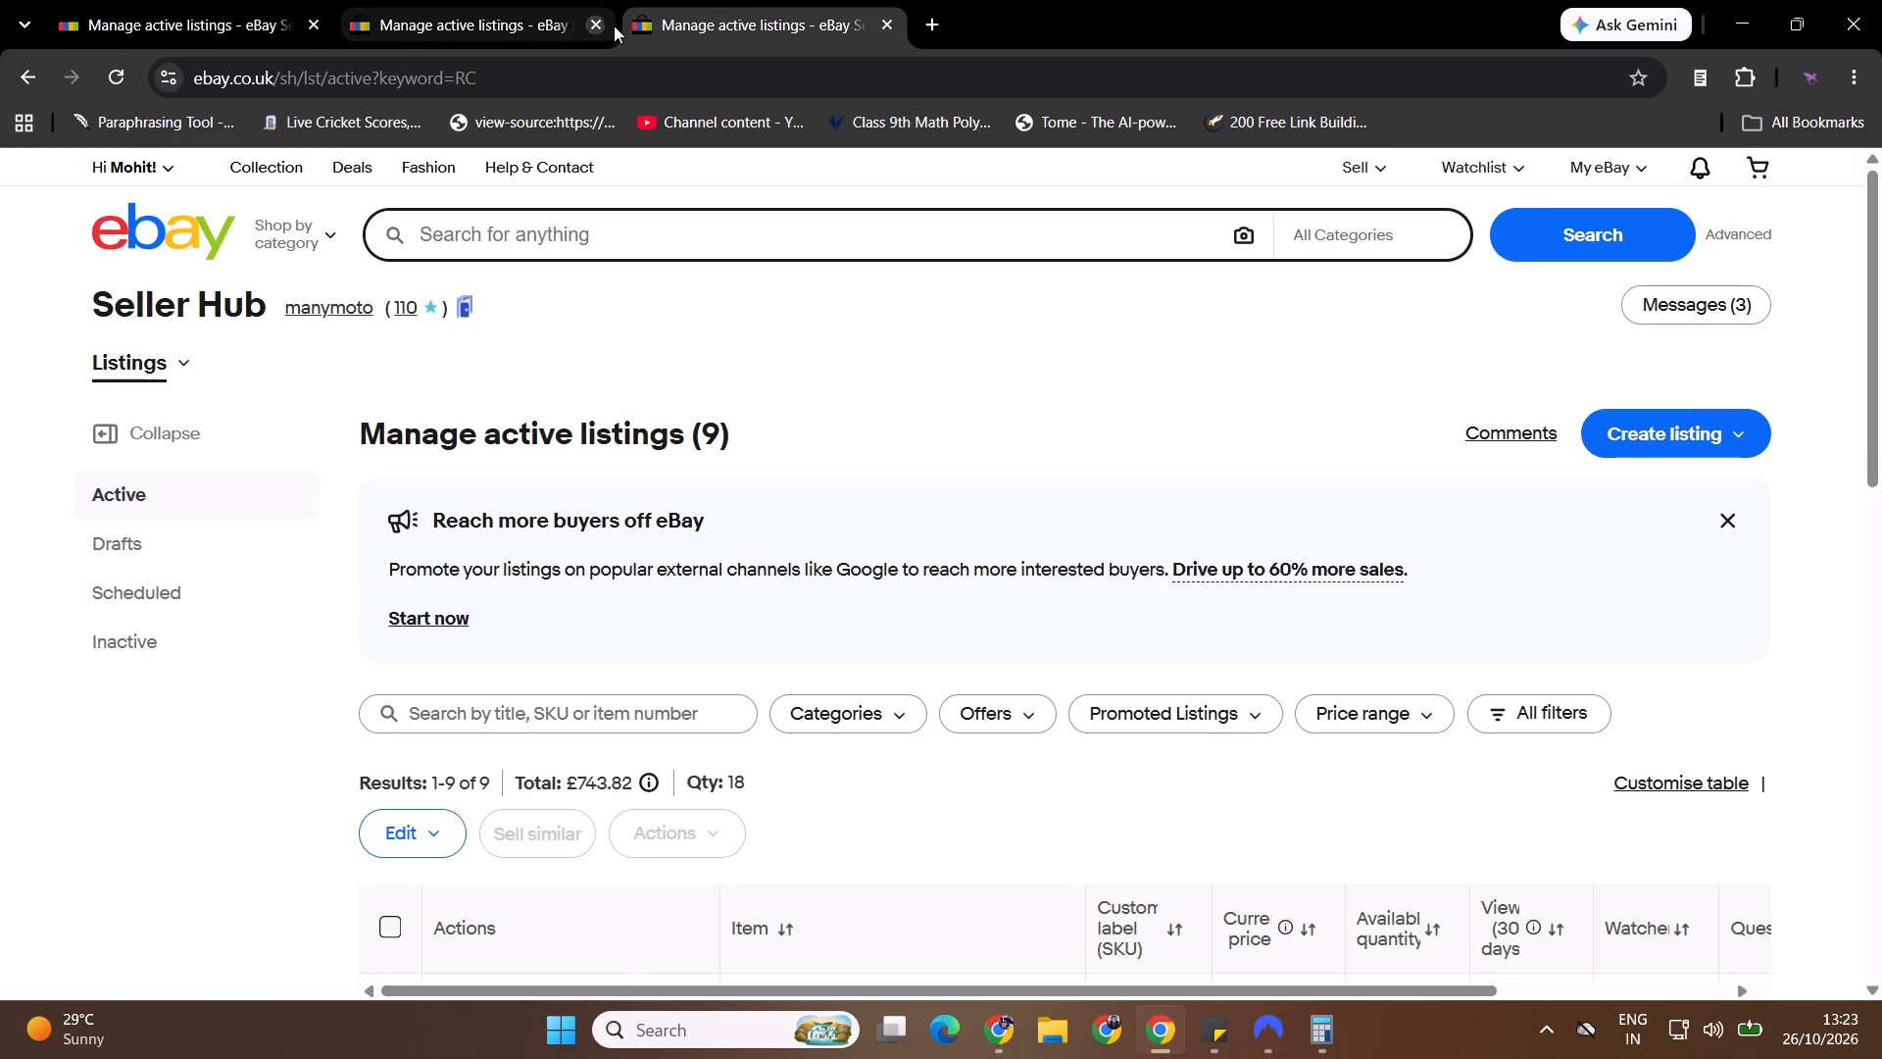
Start a similar listing in a new tab from the Silver Black lever listing, the last in the active listings.
{"action": "left_click_drag", "start_coordinate": [1881, 363], "coordinate": [1880, 928]}
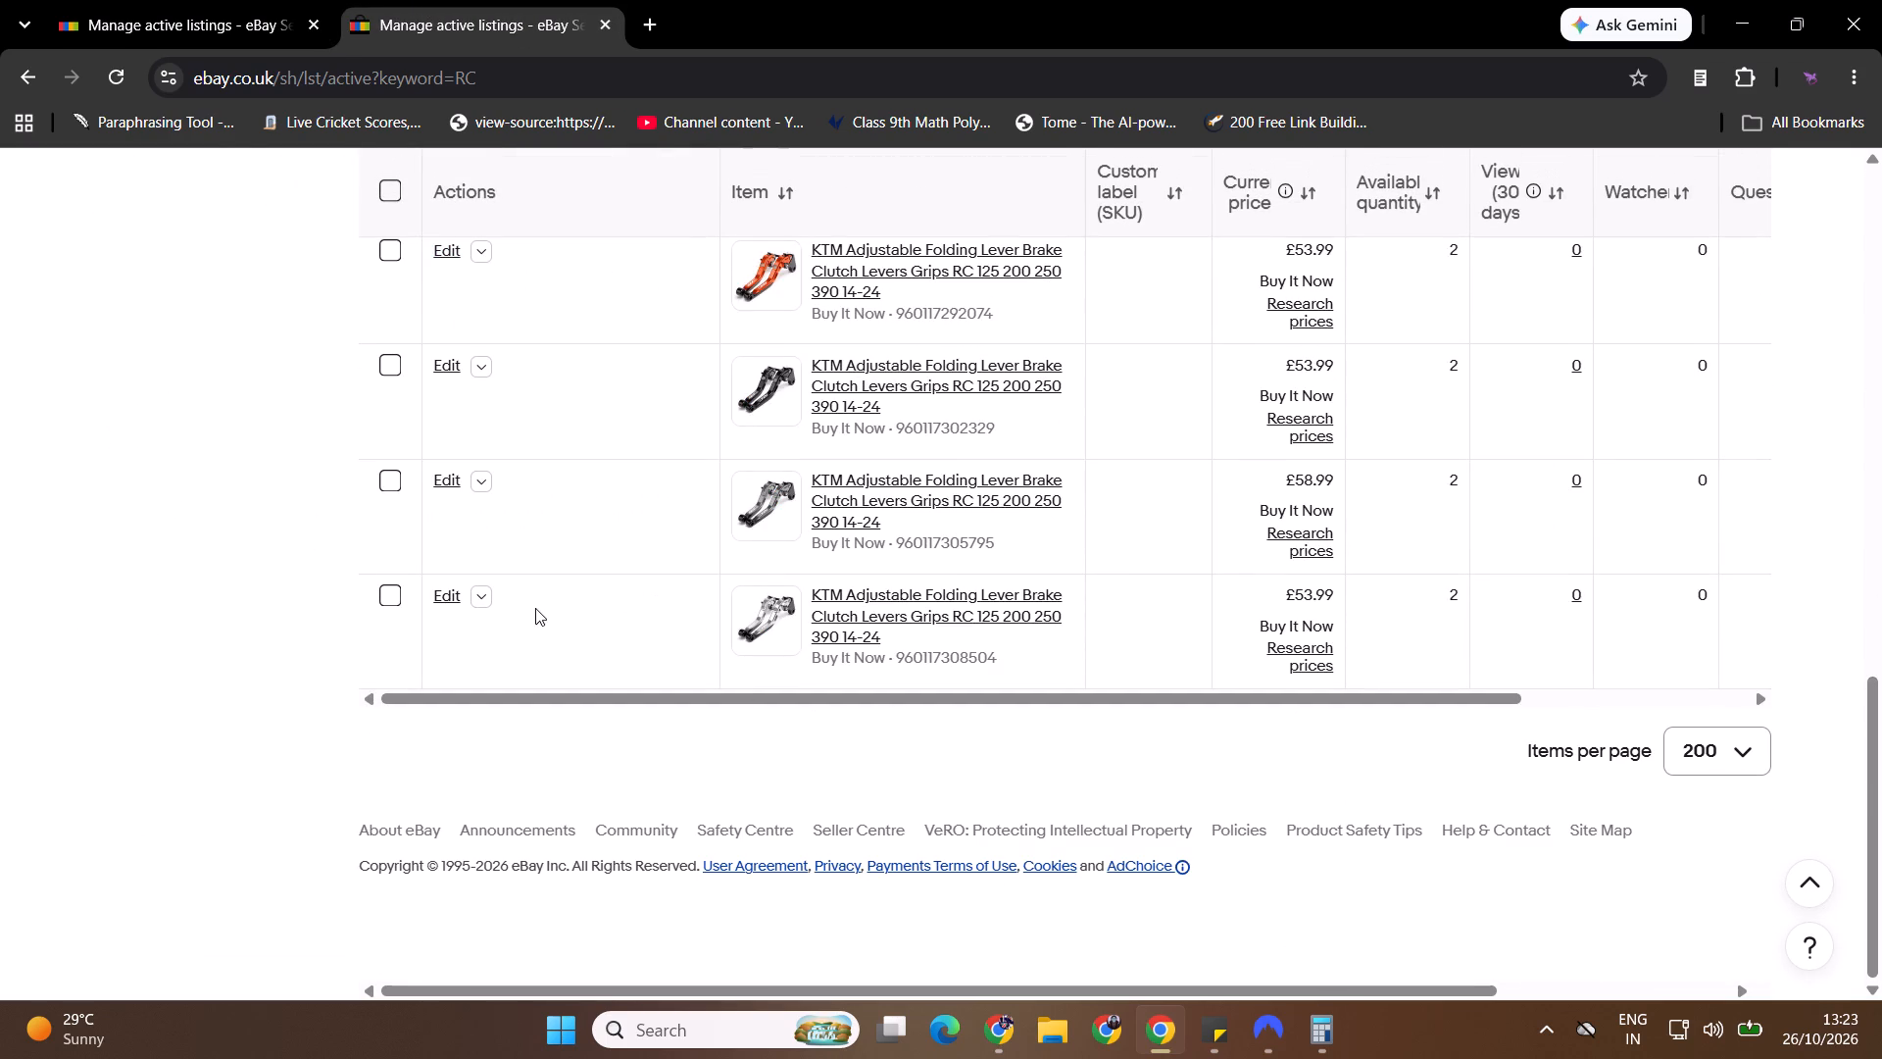
{"action": "left_click", "coordinate": [482, 595]}
{"action": "left_click", "coordinate": [553, 642], "text": "ctrl"}
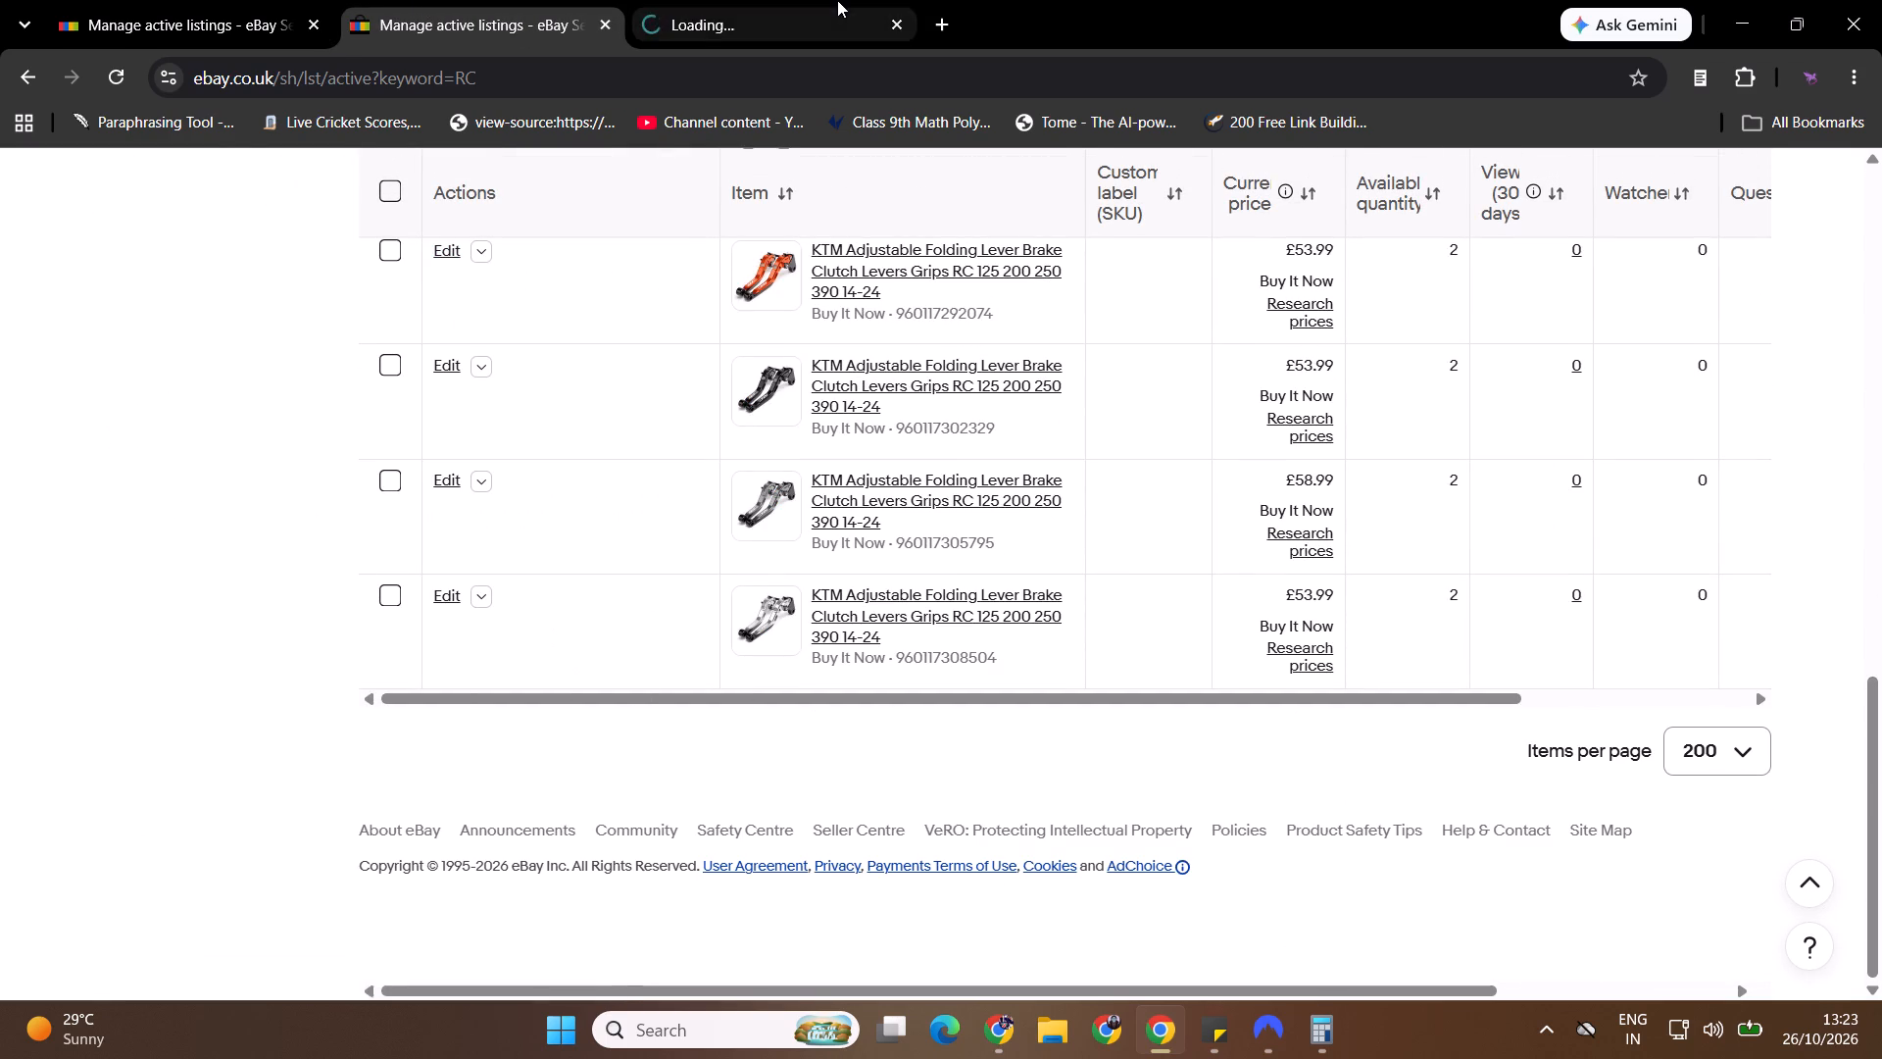
In the new draft, replace the silver main photo with the black, silver-tipped RC lever image from Downloads, placed in the main position.
{"action": "left_click", "coordinate": [837, 0]}
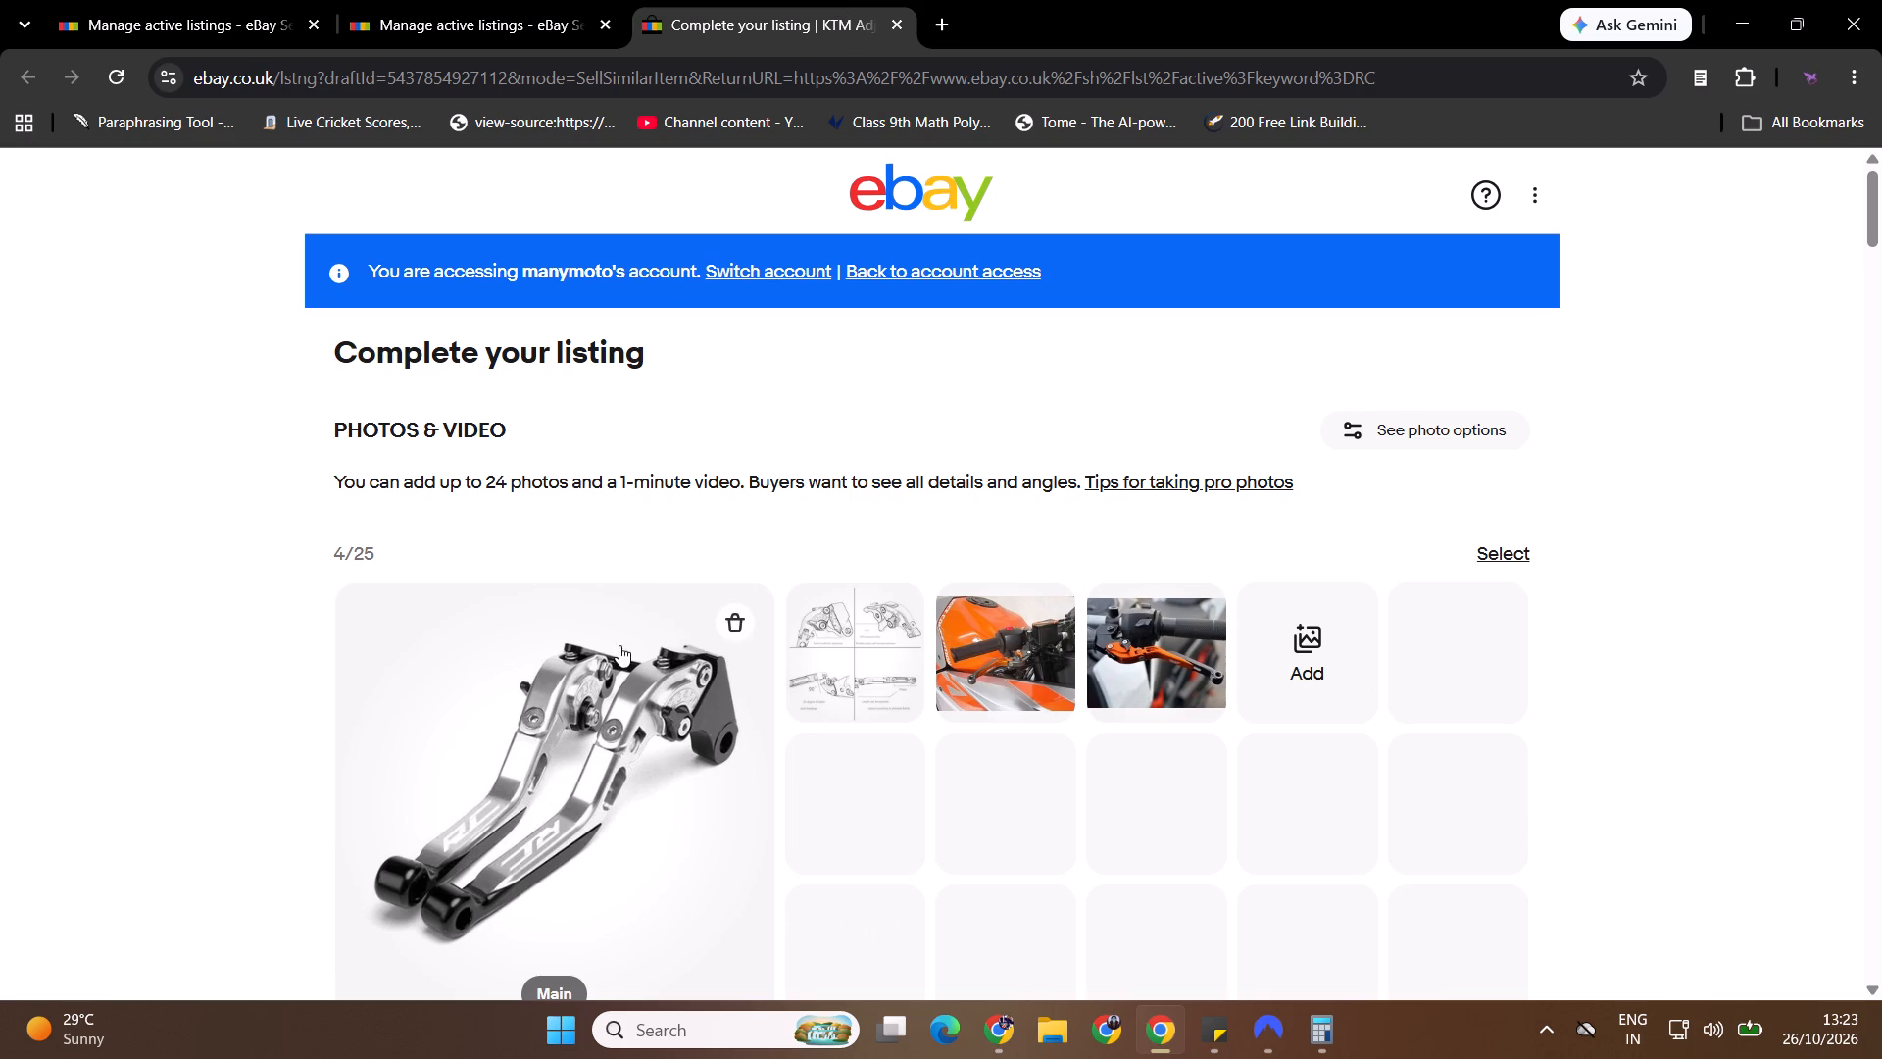
{"action": "left_click", "coordinate": [738, 630]}
{"action": "left_click", "coordinate": [1187, 674]}
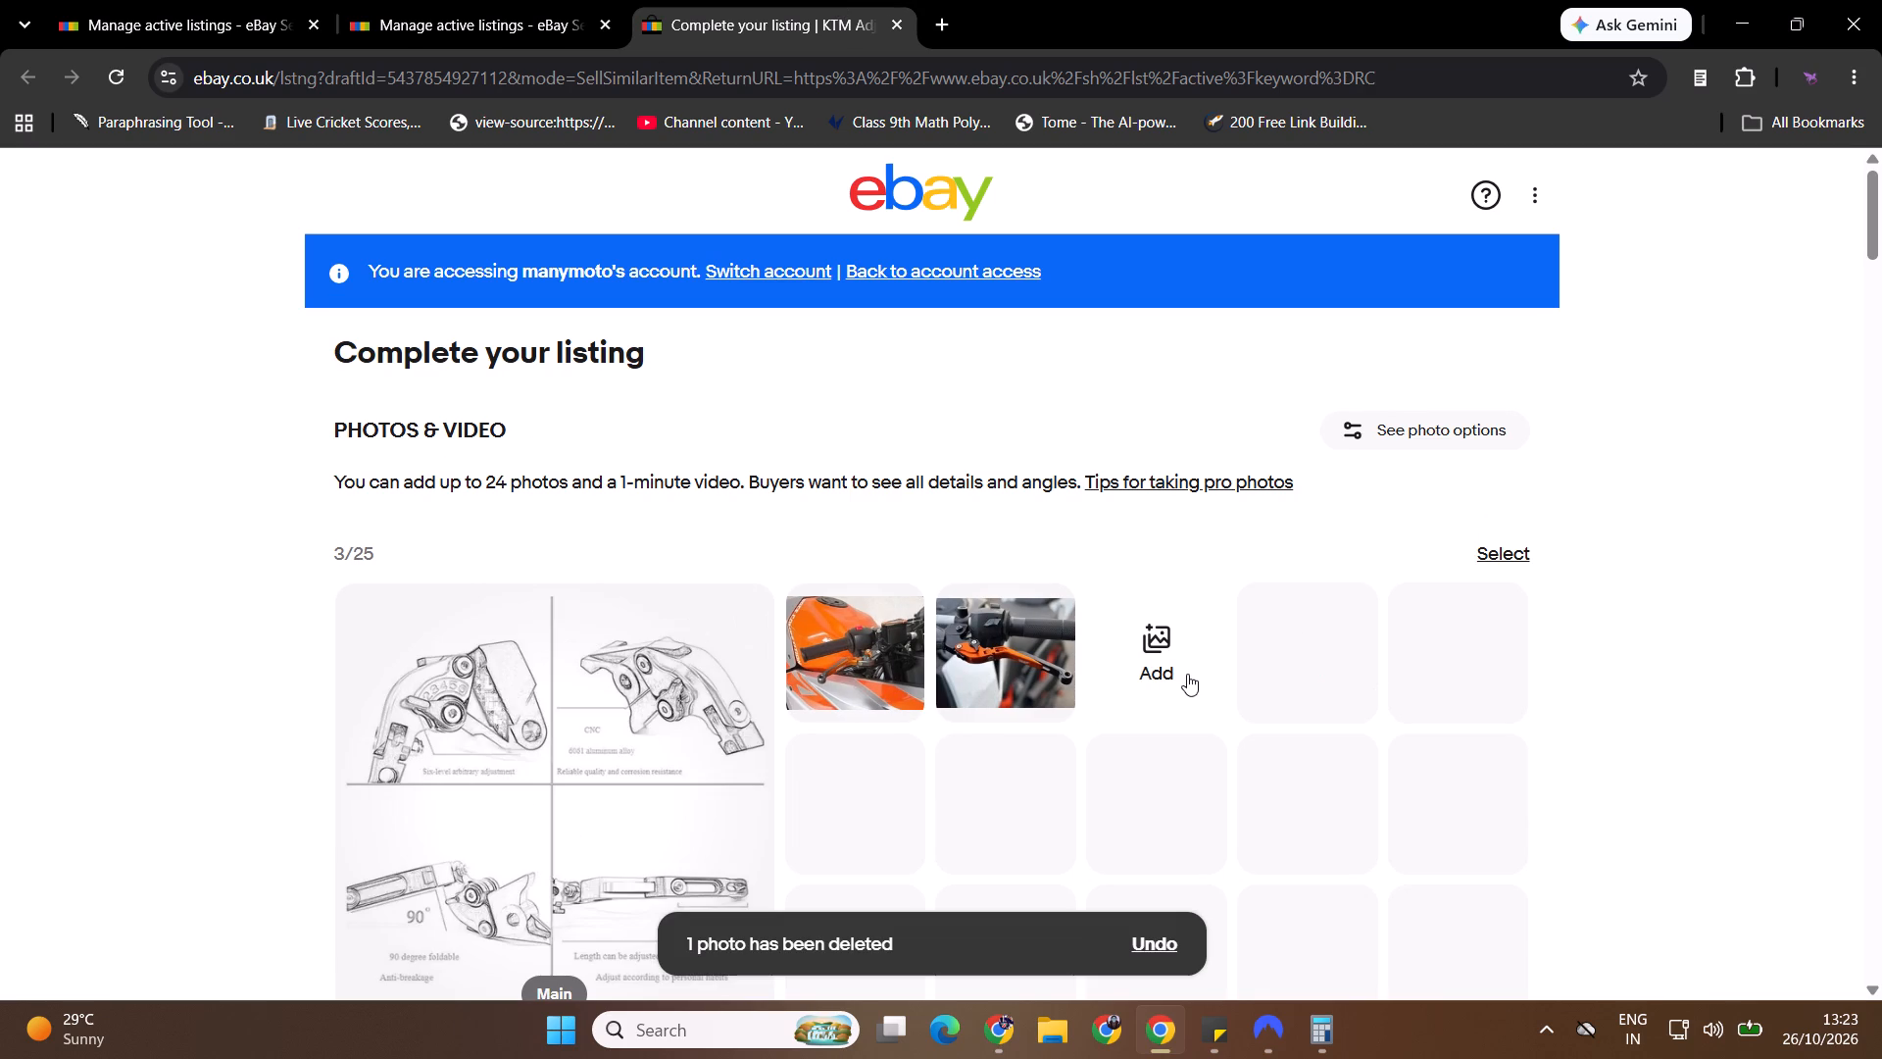
{"action": "left_click", "coordinate": [1126, 766]}
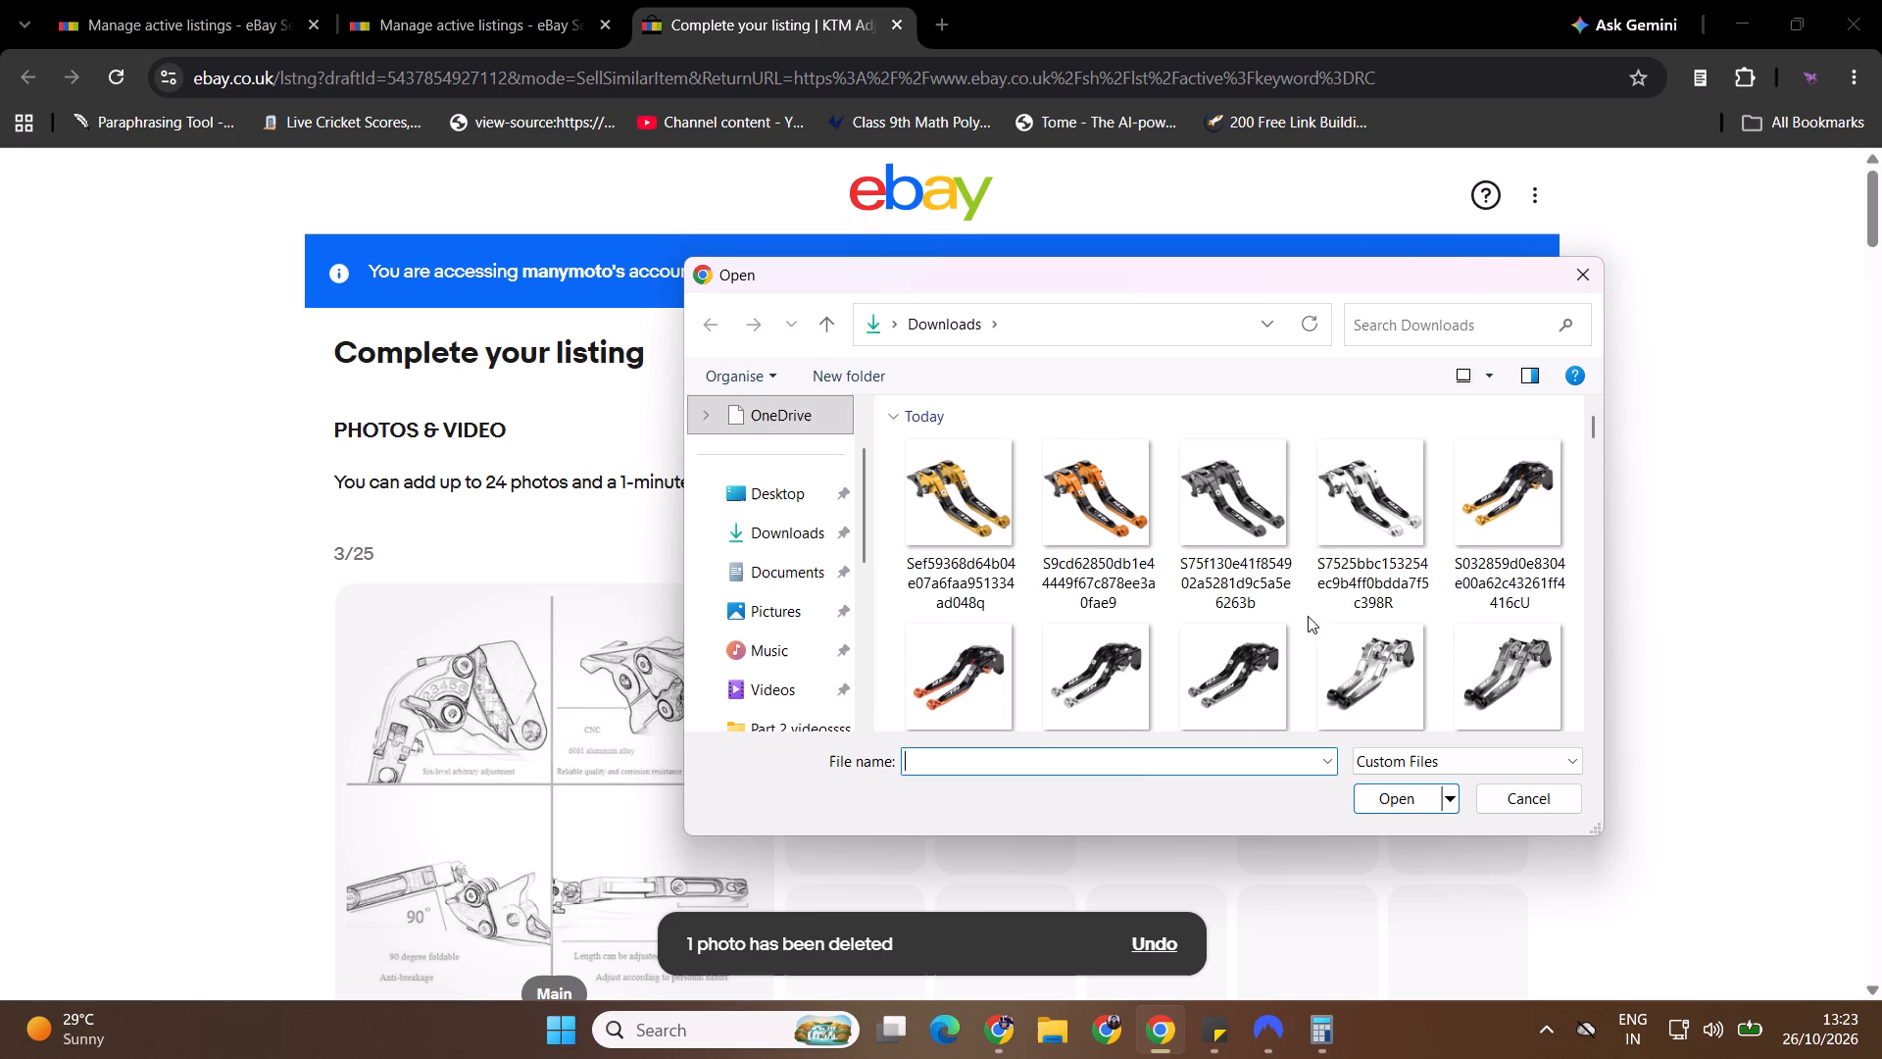
{"action": "left_click", "coordinate": [1224, 688]}
{"action": "left_click", "coordinate": [1412, 794]}
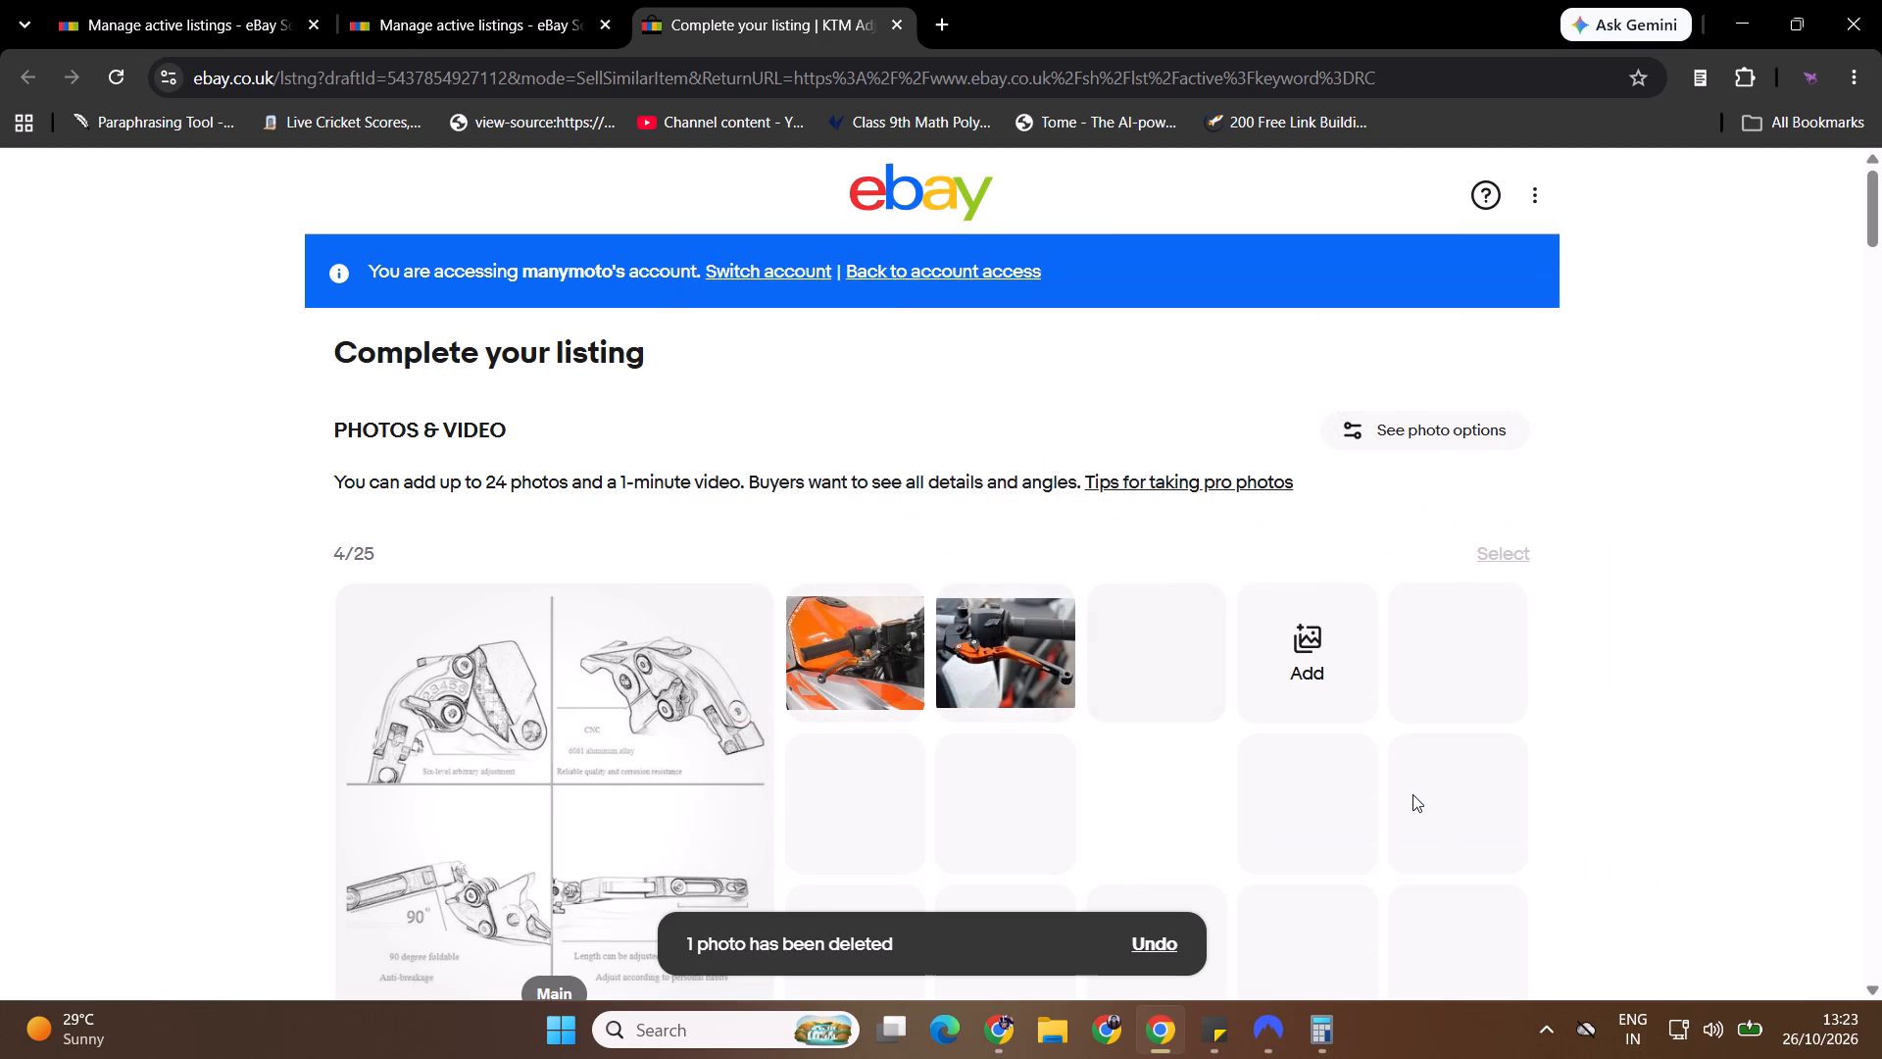
{"action": "left_click_drag", "start_coordinate": [1157, 671], "coordinate": [895, 730]}
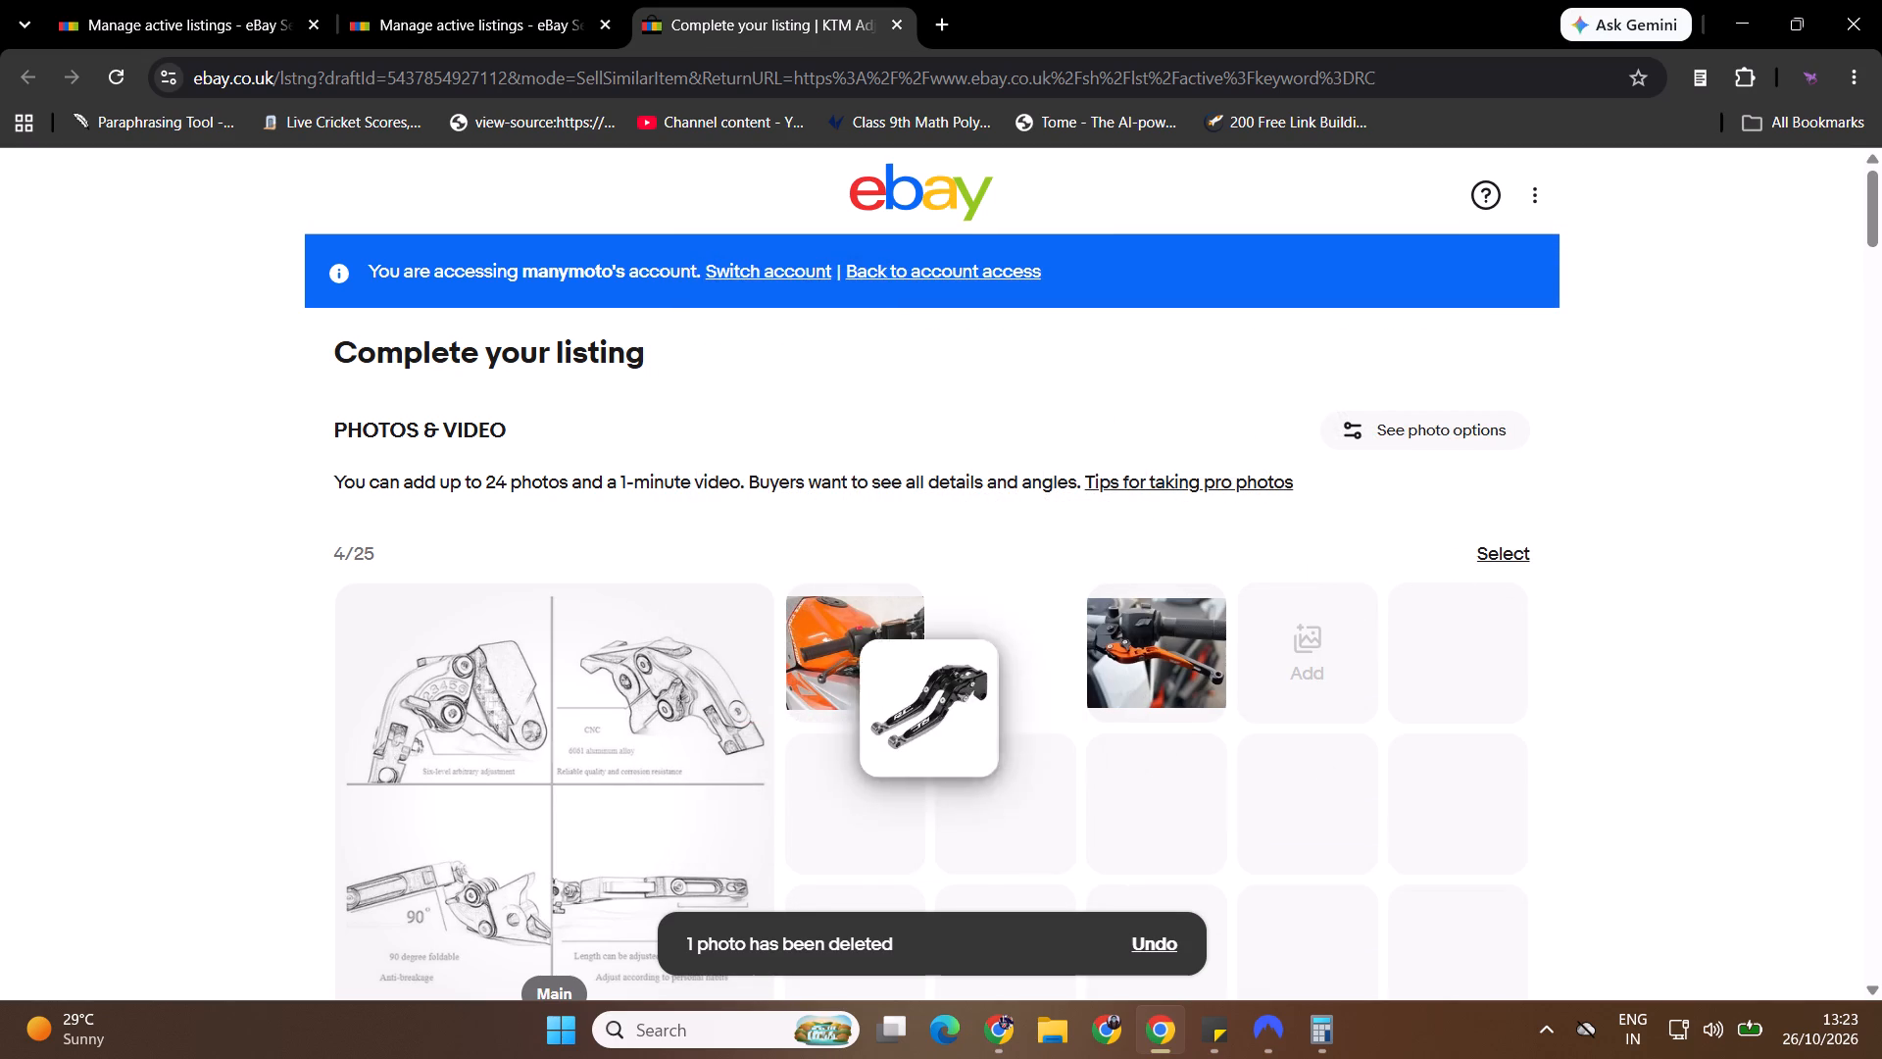
{"action": "left_click_drag", "start_coordinate": [895, 730], "coordinate": [642, 748]}
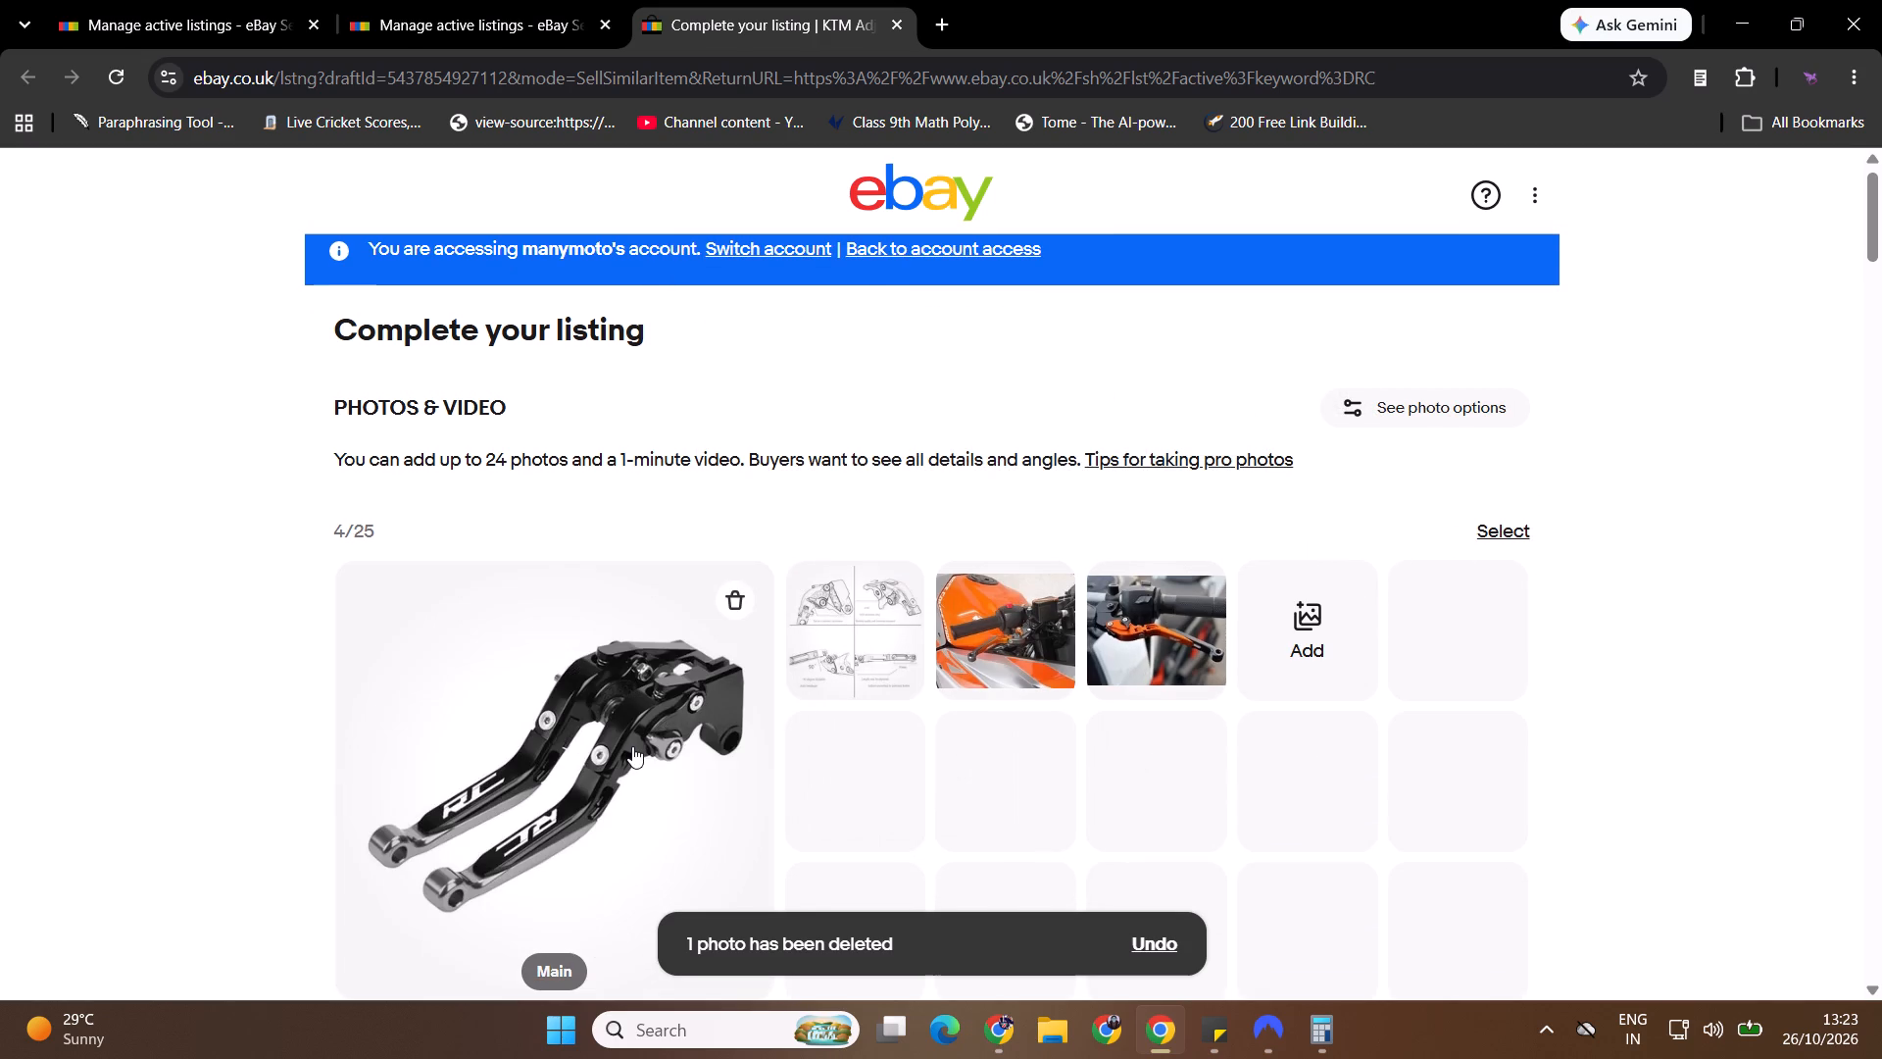
Set the Colour item specific to the custom value Black Silver and copy that text for reuse.
{"action": "left_click_drag", "start_coordinate": [1881, 213], "coordinate": [1881, 325]}
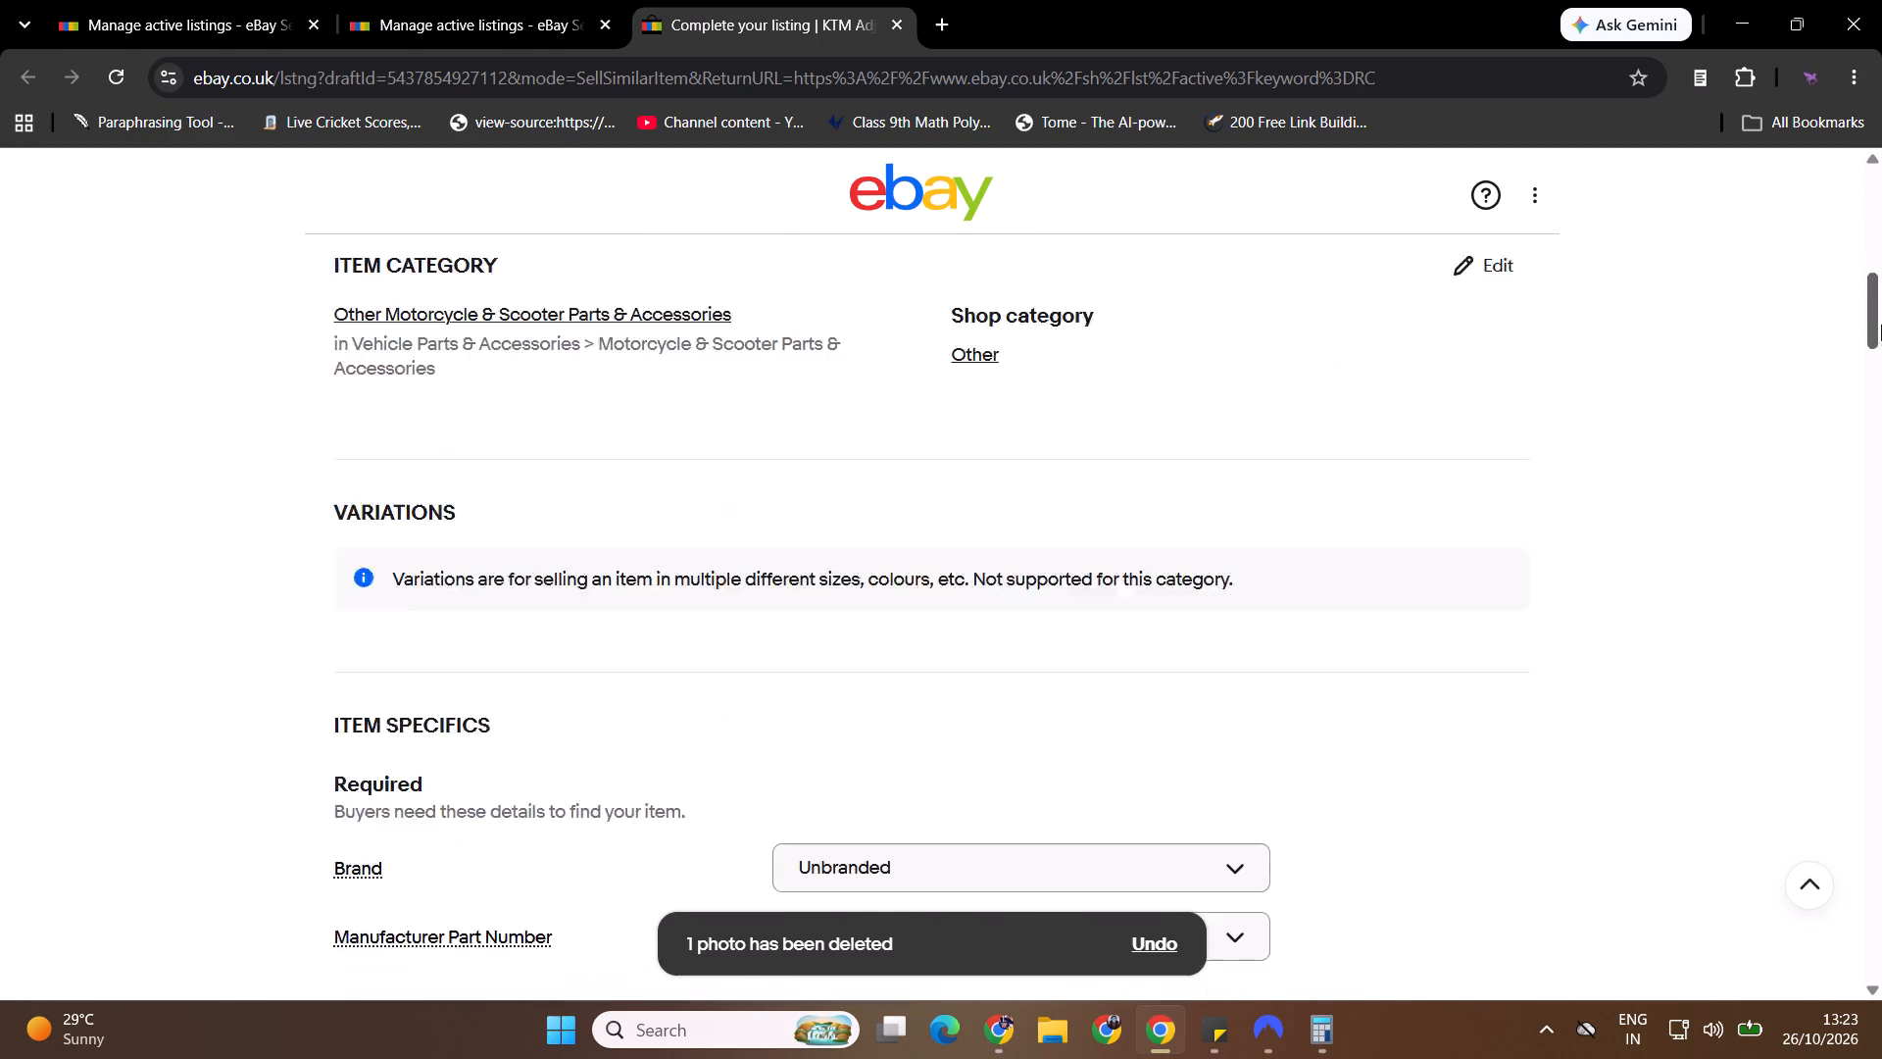
{"action": "left_click_drag", "start_coordinate": [1881, 325], "coordinate": [1881, 383]}
{"action": "left_click", "coordinate": [1070, 454]}
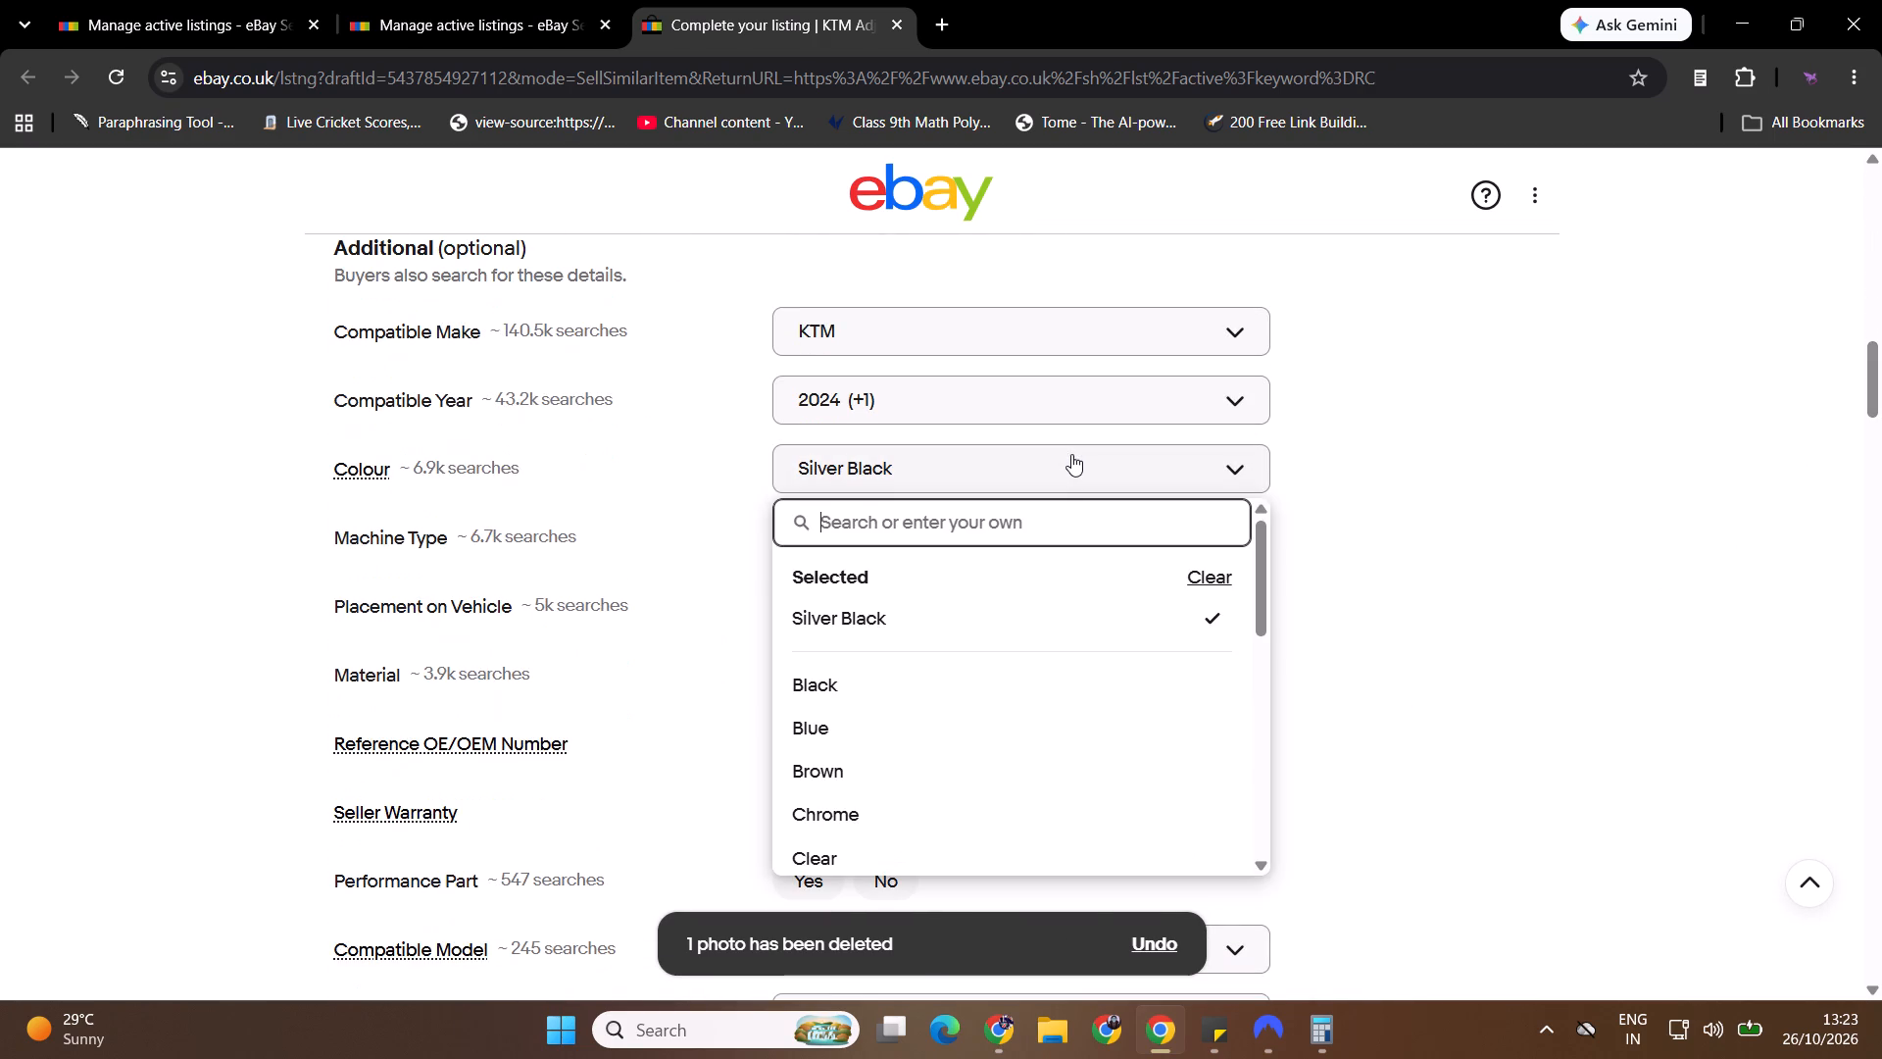
{"action": "type", "text": "Black Silver"}
{"action": "key", "text": "ctrl+shift+Down"}
{"action": "key", "text": "ctrl+shift+Left"}
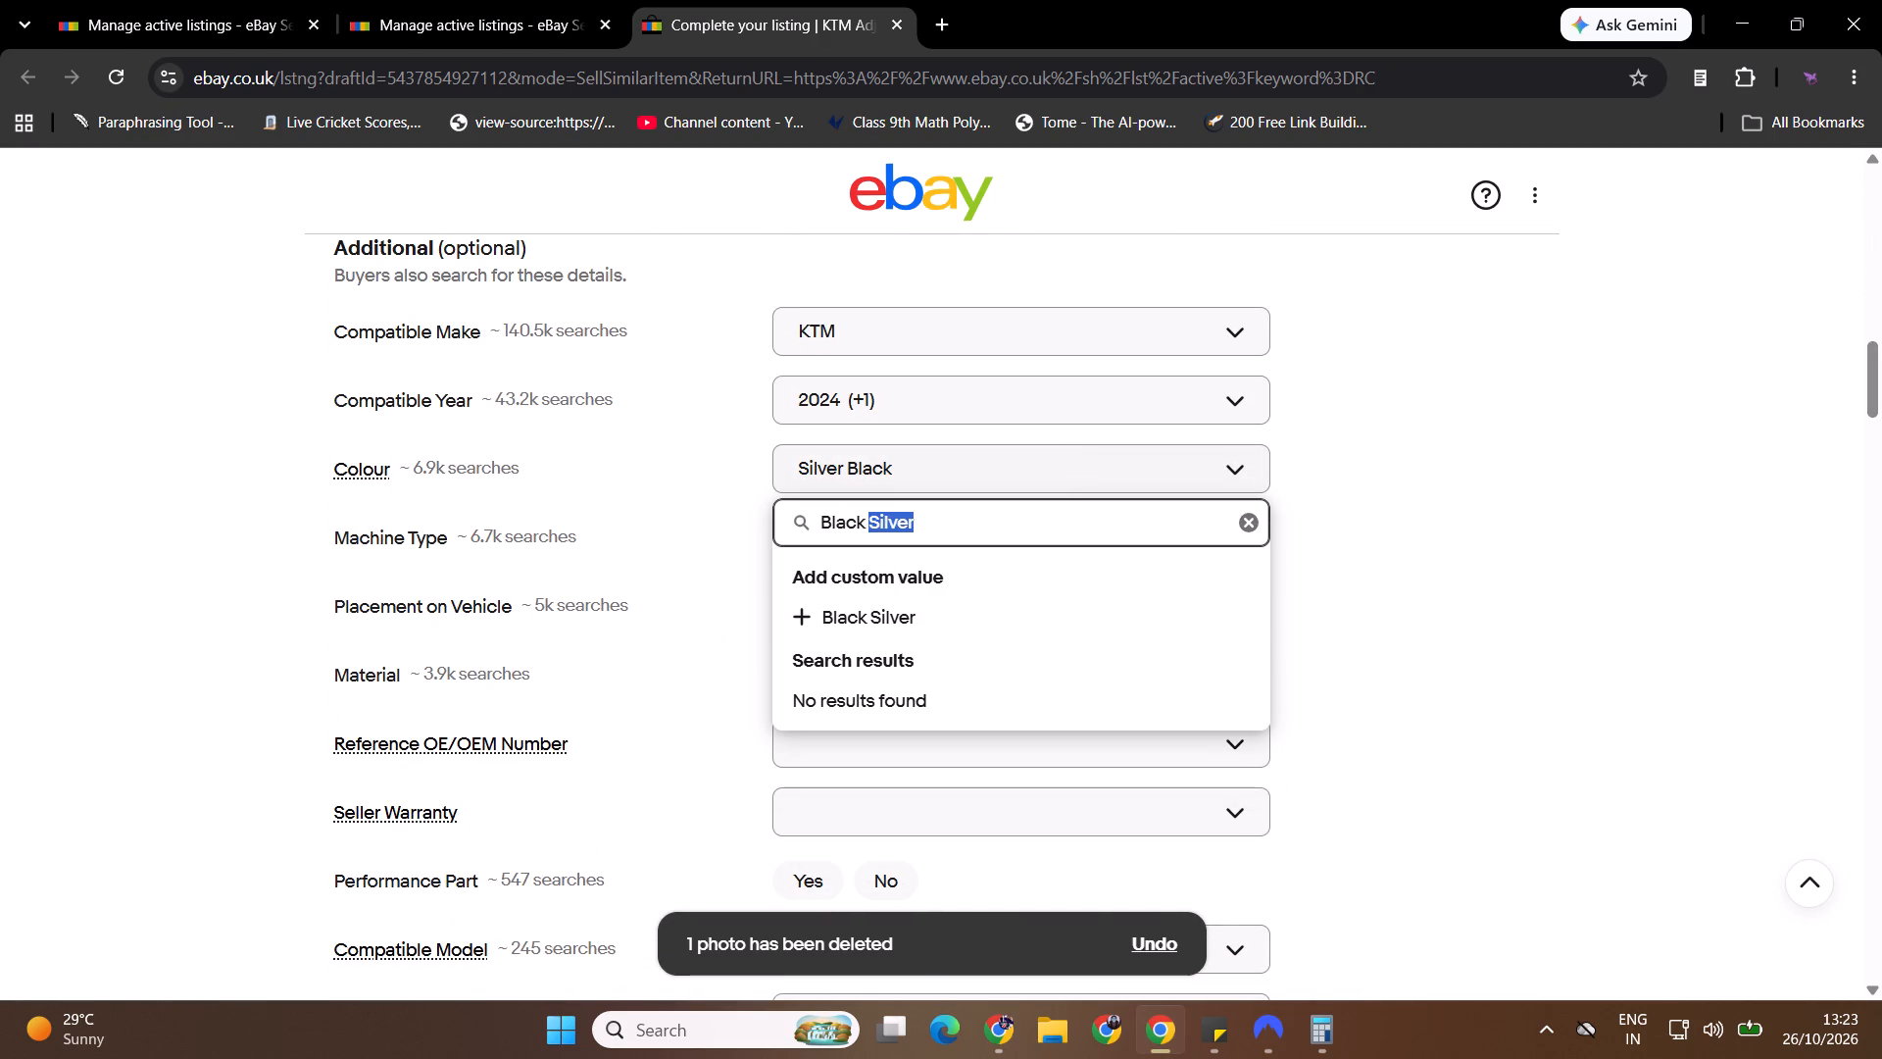
{"action": "key", "text": "ctrl+shift+Left"}
{"action": "key", "text": "ctrl+shift+Left"}
{"action": "key", "text": "ctrl+c"}
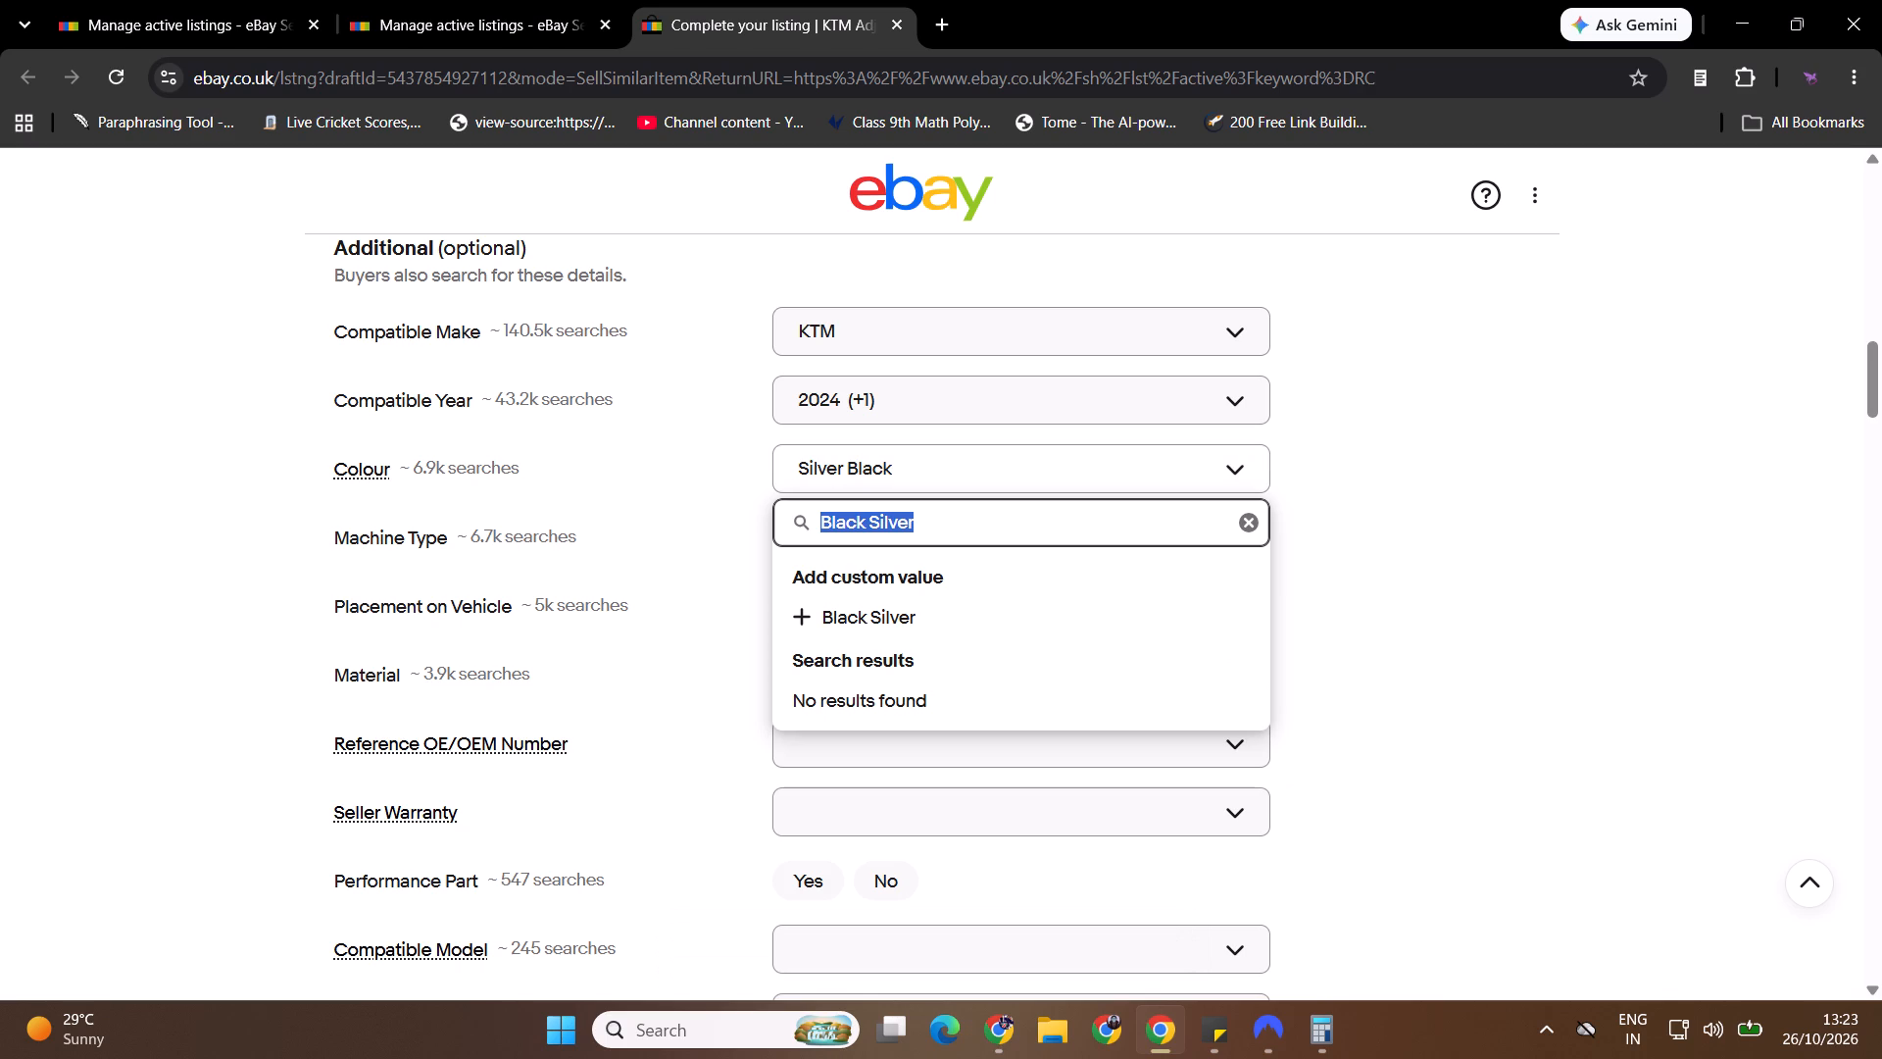
{"action": "left_click", "coordinate": [885, 625]}
Replace Titanium Black with Black Silver in the description's Colour Options line.
{"action": "left_click_drag", "start_coordinate": [1881, 394], "coordinate": [1881, 593]}
{"action": "left_click_drag", "start_coordinate": [1526, 352], "coordinate": [1526, 466]}
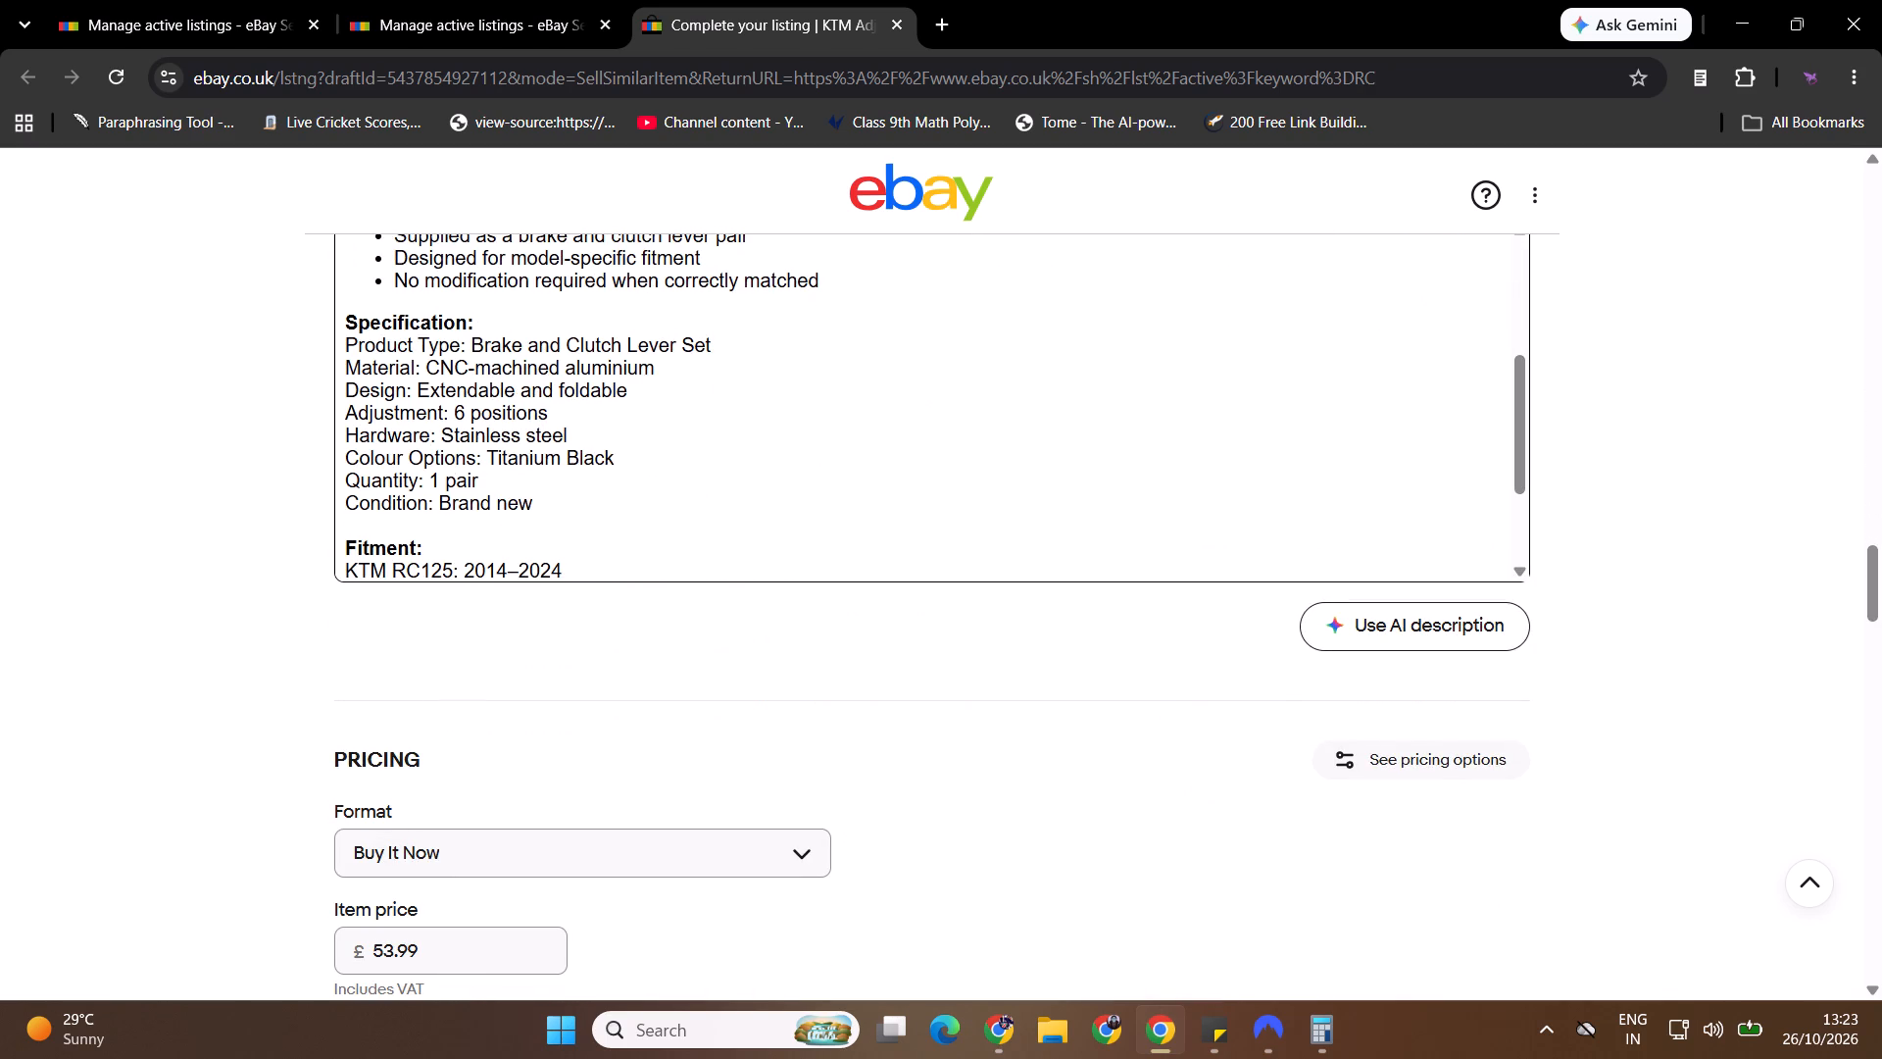
{"action": "left_click_drag", "start_coordinate": [489, 458], "coordinate": [641, 465]}
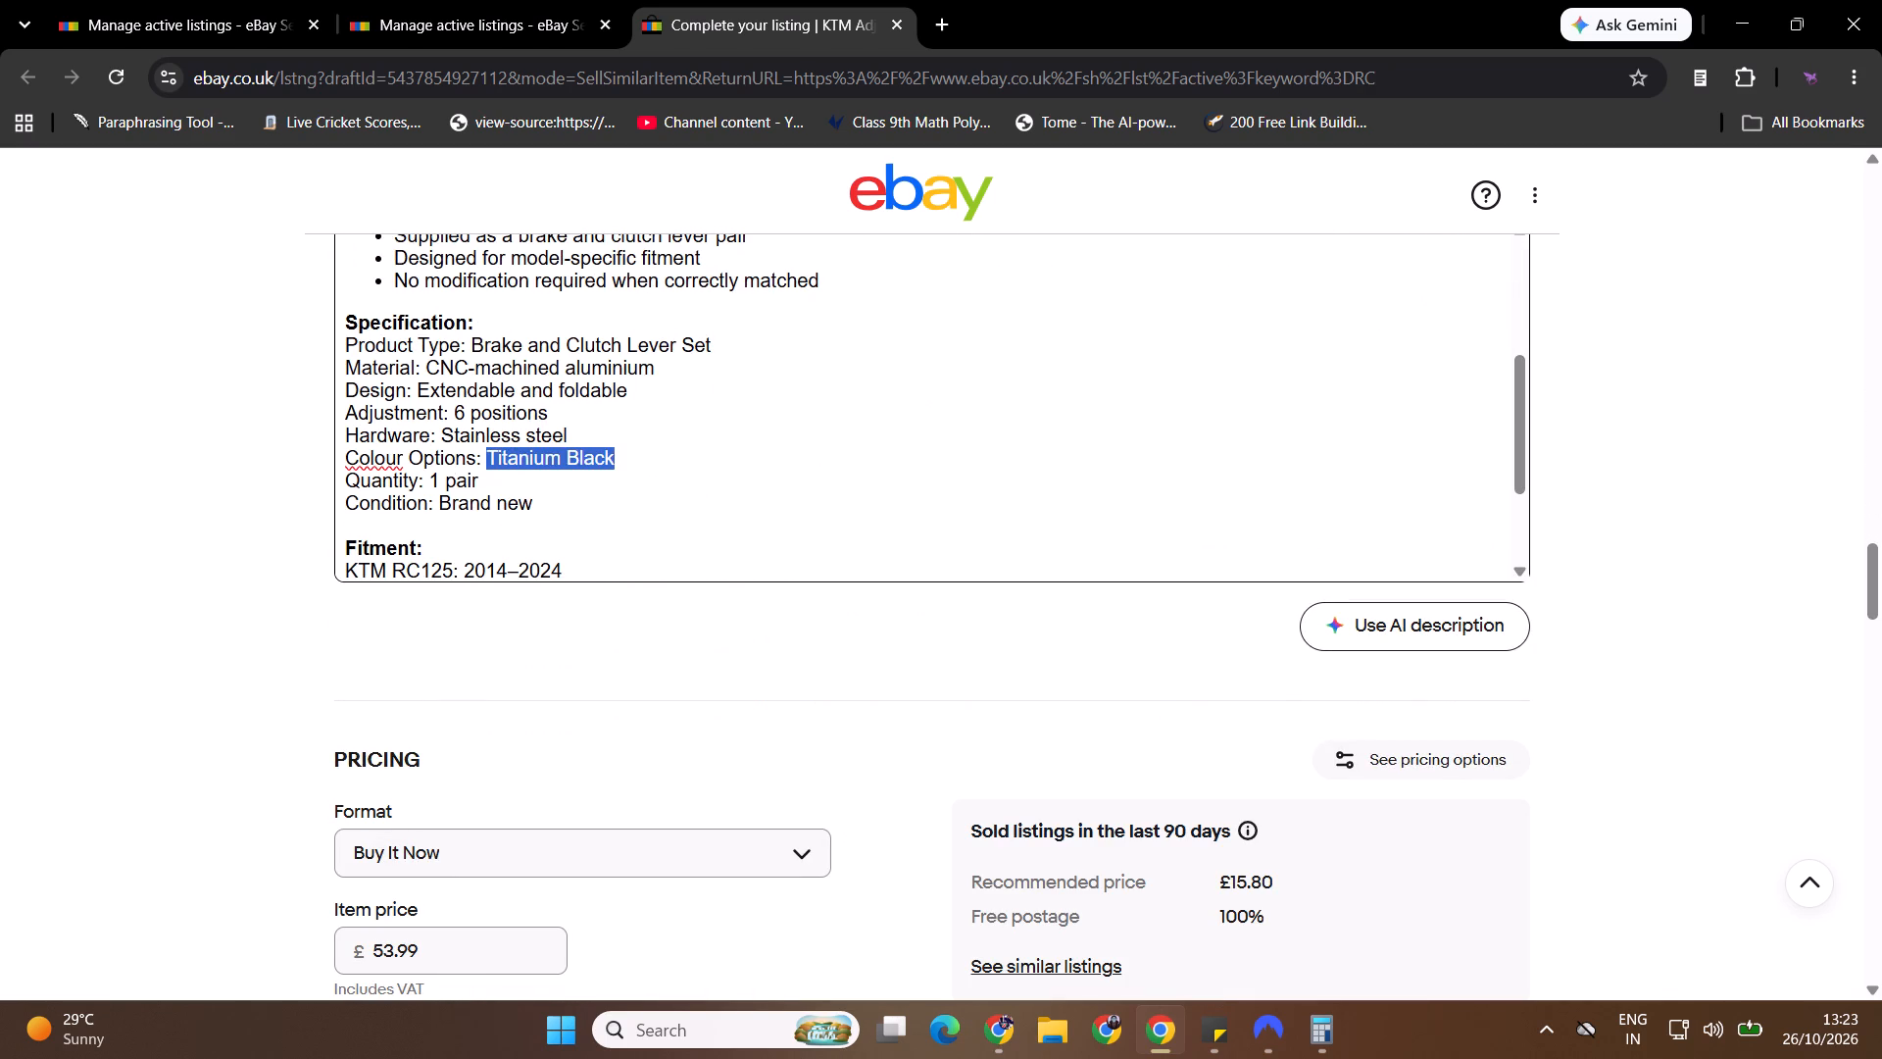
{"action": "key", "text": "ctrl+v"}
Check the AliExpress price of the black, silver-tipped lever variant (Color U) and set the item price to £58.99.
{"action": "left_click_drag", "start_coordinate": [1872, 542], "coordinate": [1881, 581]}
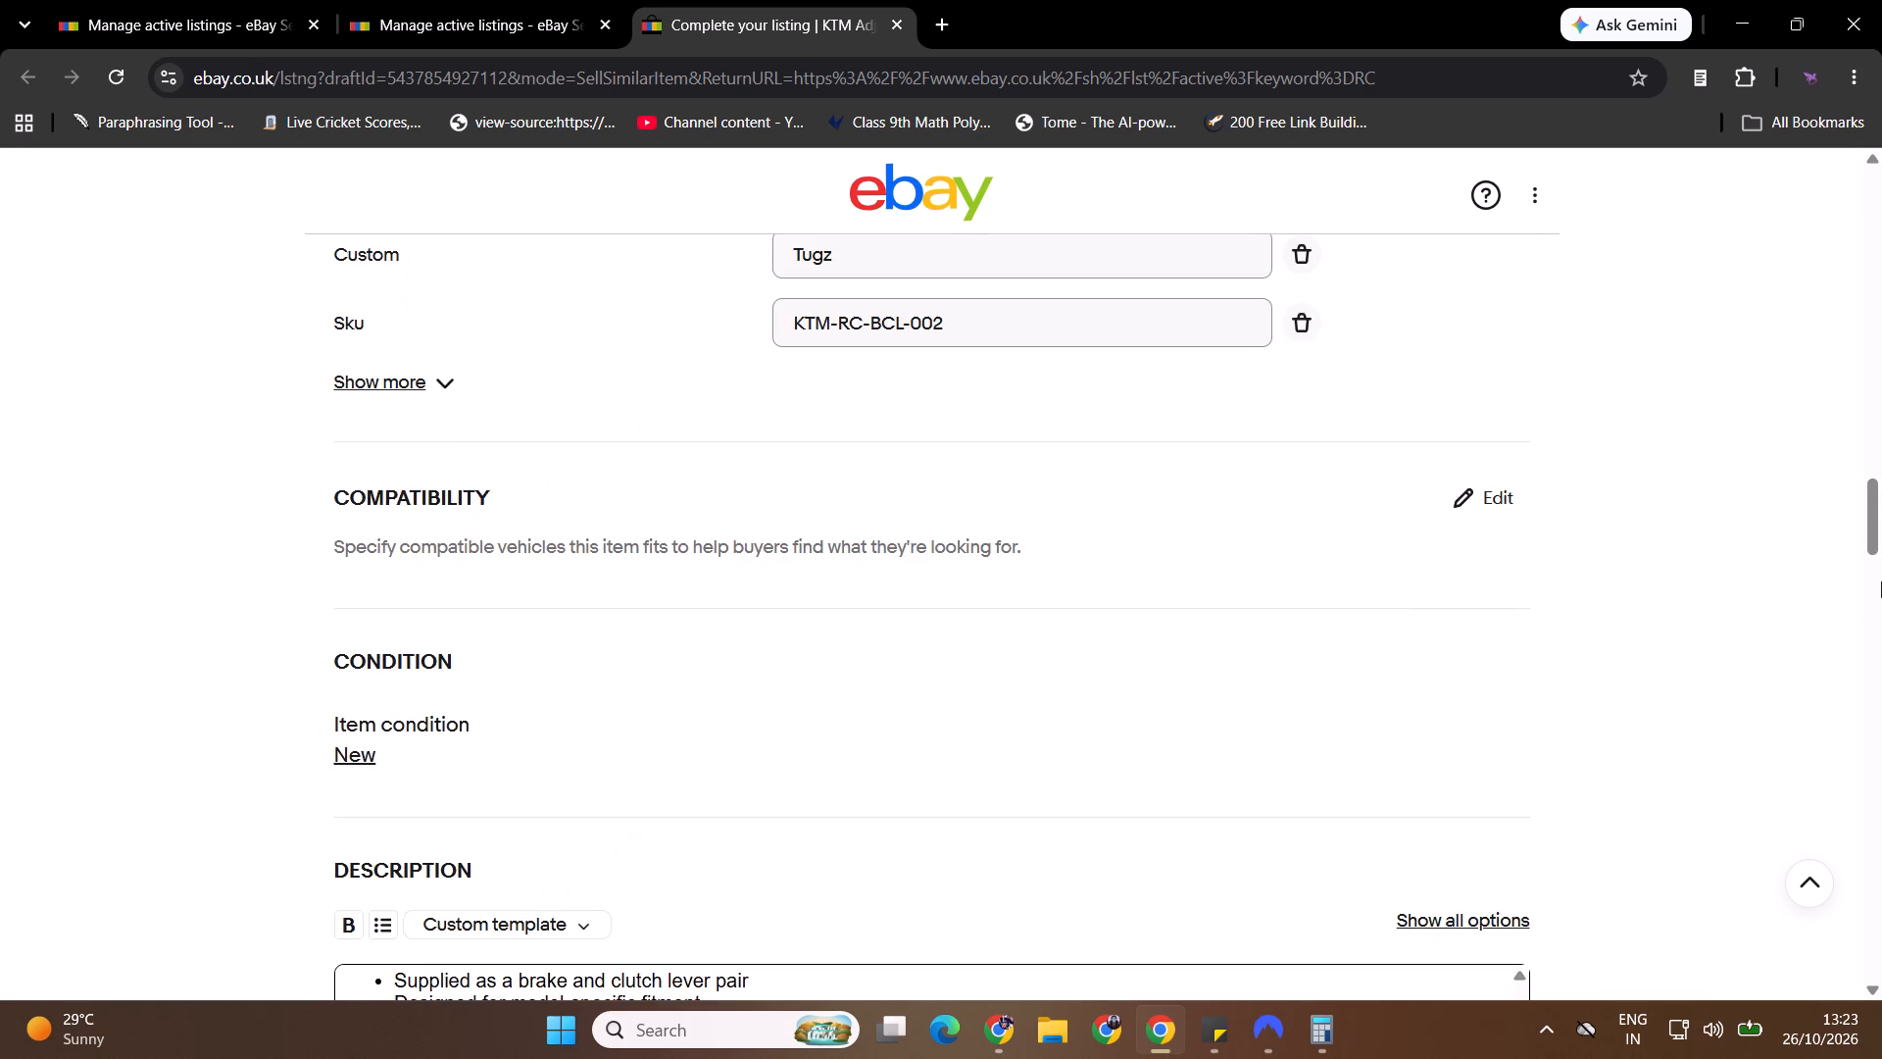
{"action": "left_click_drag", "start_coordinate": [1881, 581], "coordinate": [1881, 635]}
{"action": "left_click_drag", "start_coordinate": [1881, 633], "coordinate": [1881, 663]}
{"action": "key", "text": "alt+Tab"}
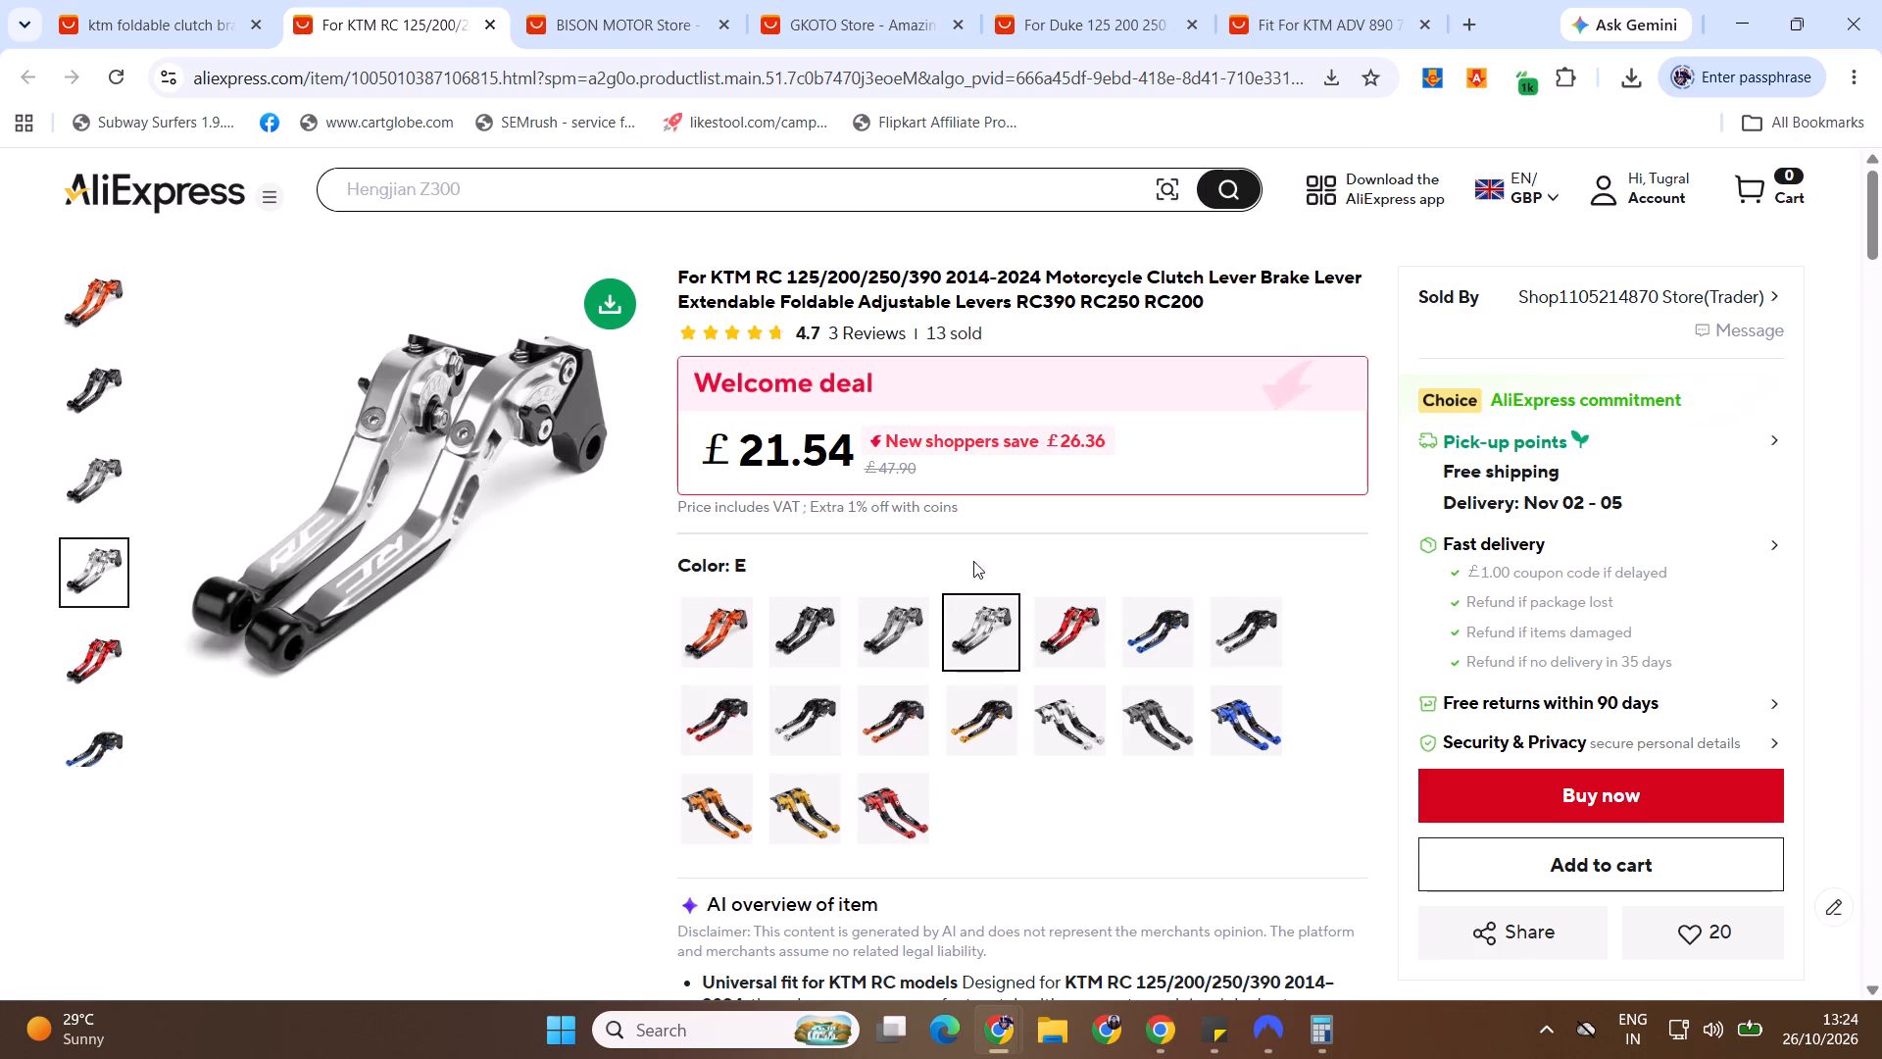
{"action": "left_click", "coordinate": [991, 648]}
{"action": "left_click", "coordinate": [1059, 639]}
{"action": "left_click", "coordinate": [1160, 635]}
{"action": "left_click", "coordinate": [1268, 647]}
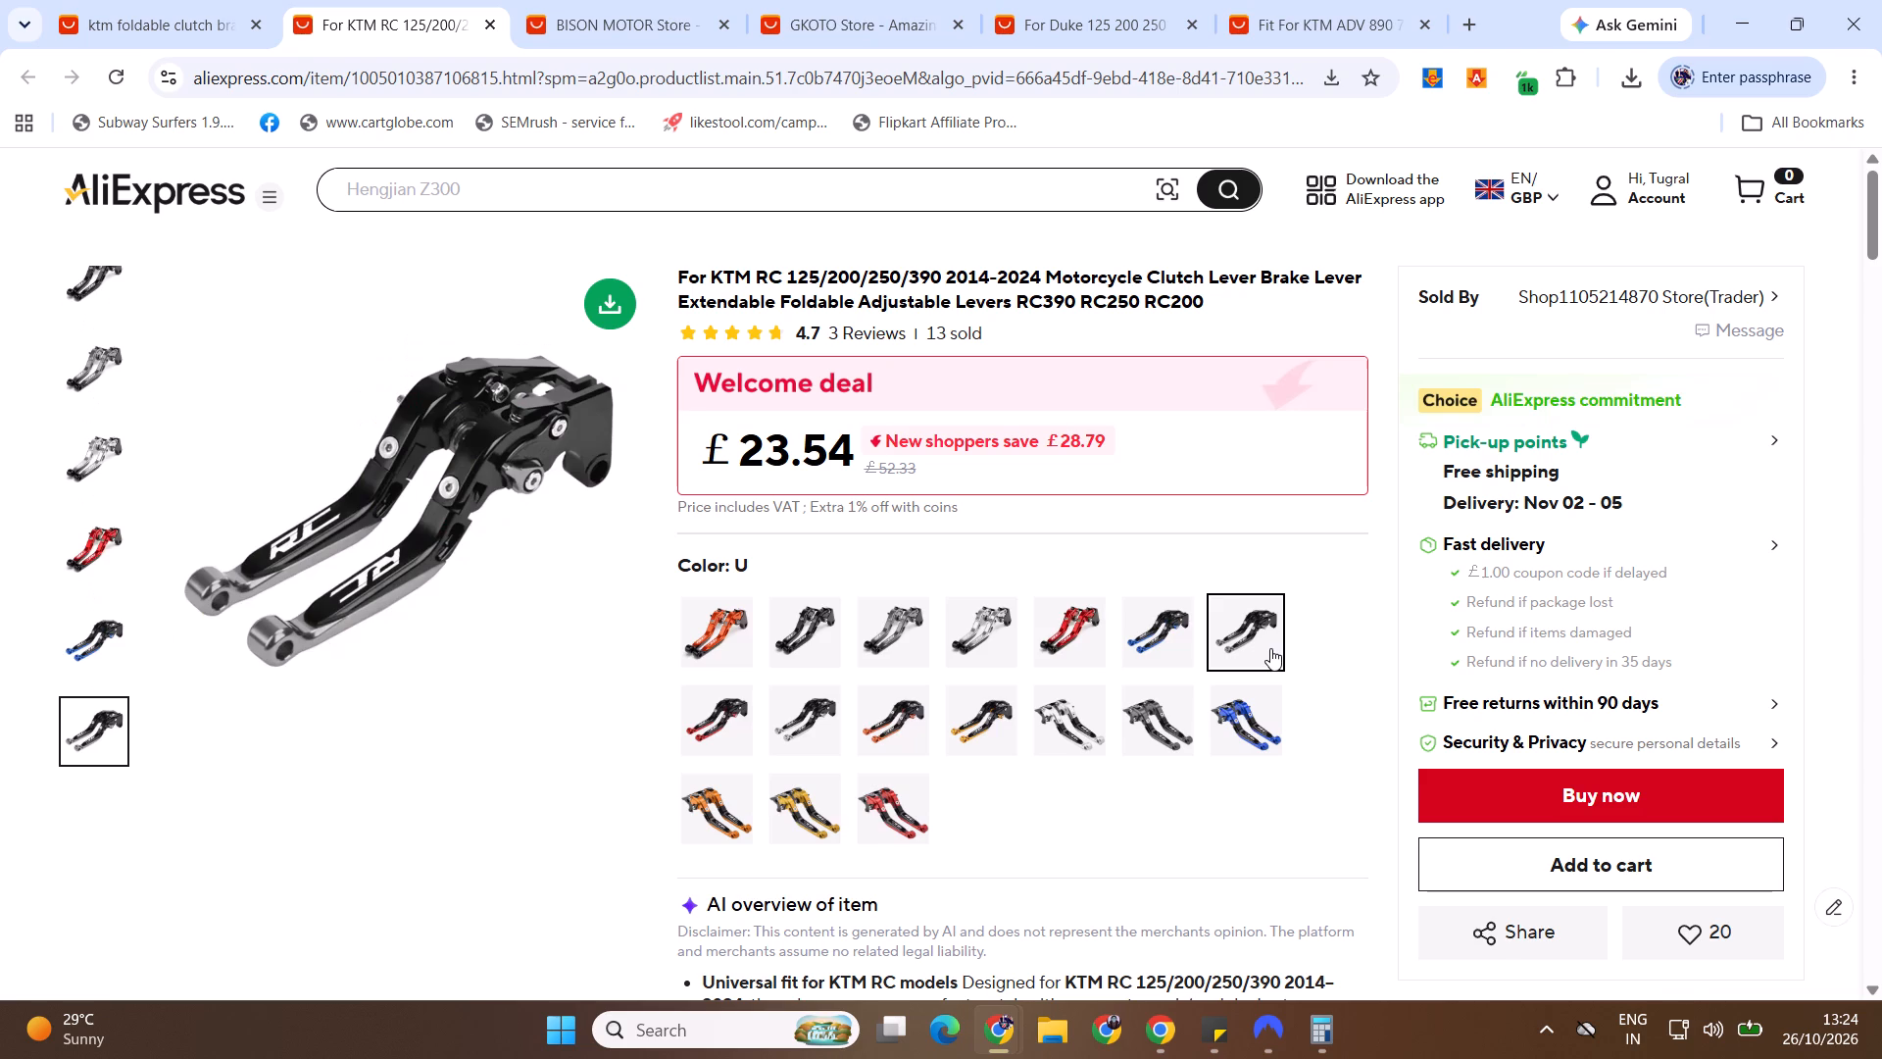
{"action": "key", "text": "alt+Tab"}
{"action": "left_click", "coordinate": [477, 387]}
{"action": "left_click", "coordinate": [478, 387]}
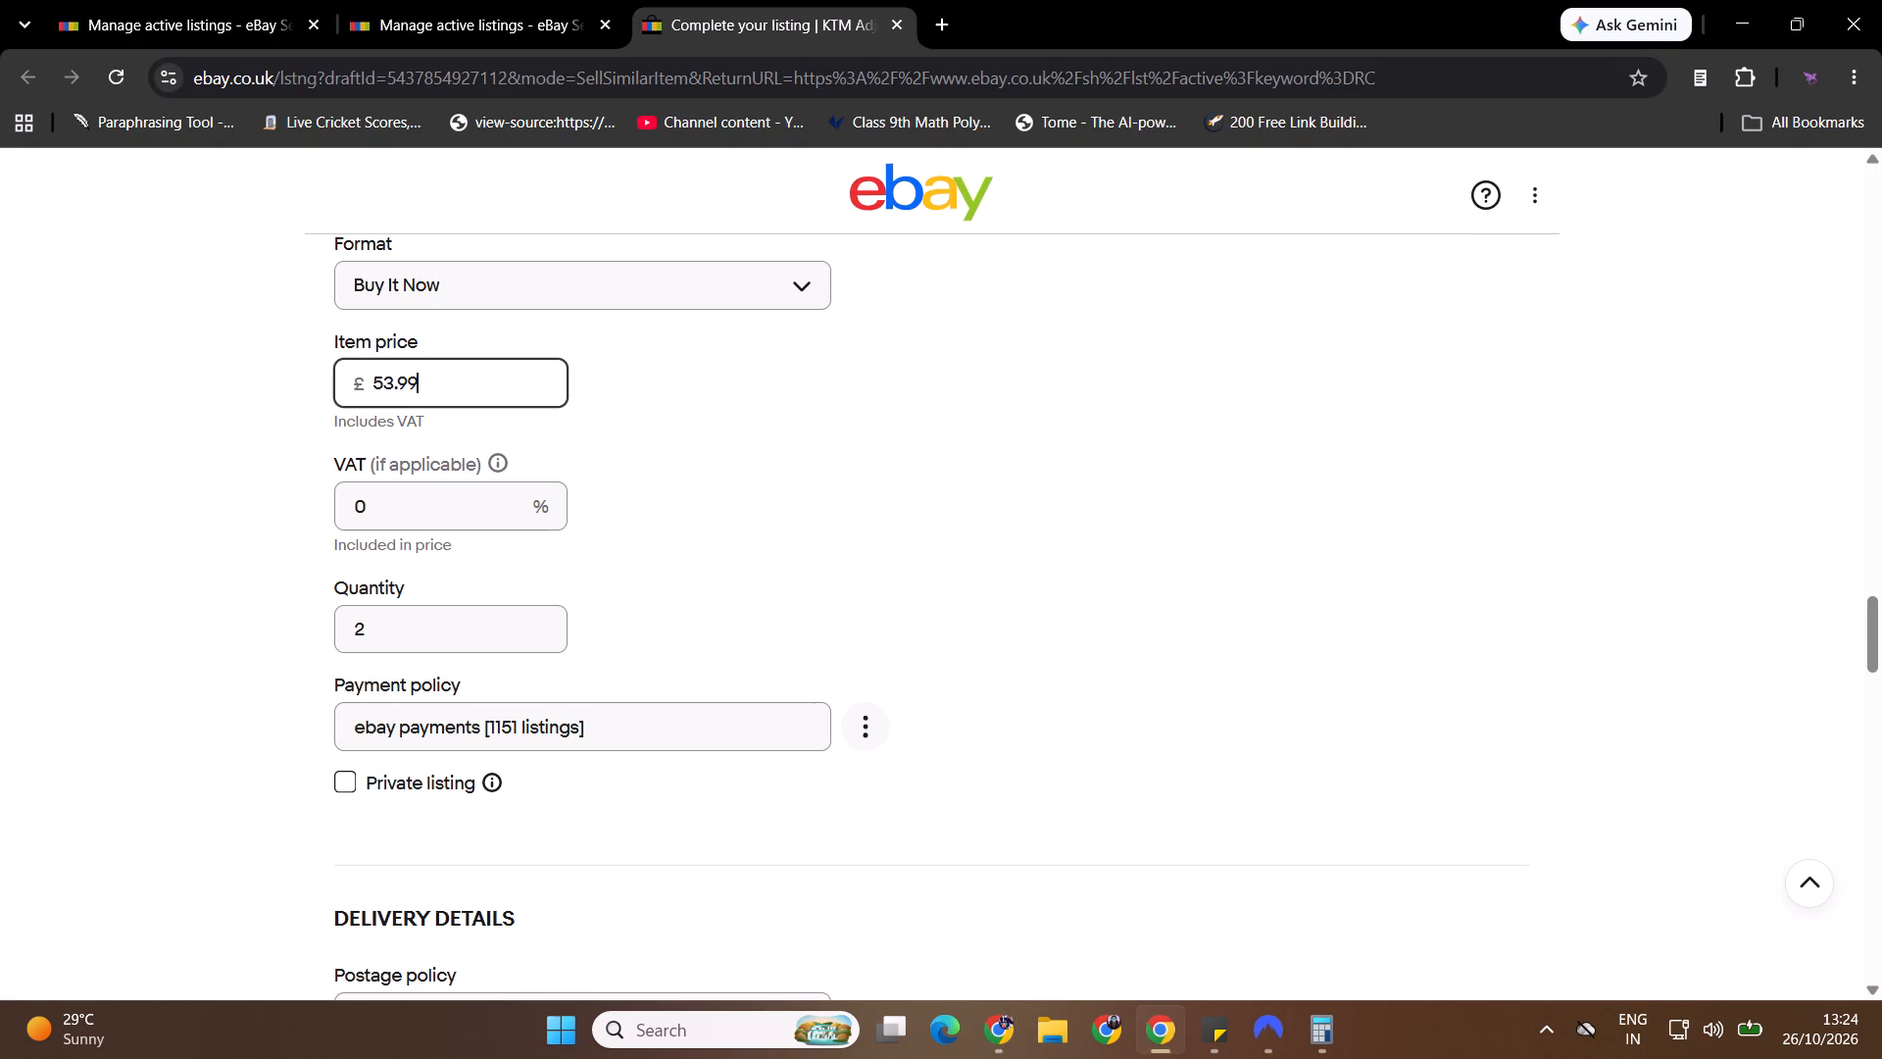
{"action": "double_click", "coordinate": [478, 388]}
{"action": "type", "text": "58.99"}
{"action": "left_click", "coordinate": [999, 473]}
Publish the Black Silver KTM RC folding lever listing with the displayed fees.
{"action": "left_click_drag", "start_coordinate": [1881, 630], "coordinate": [1881, 643]}
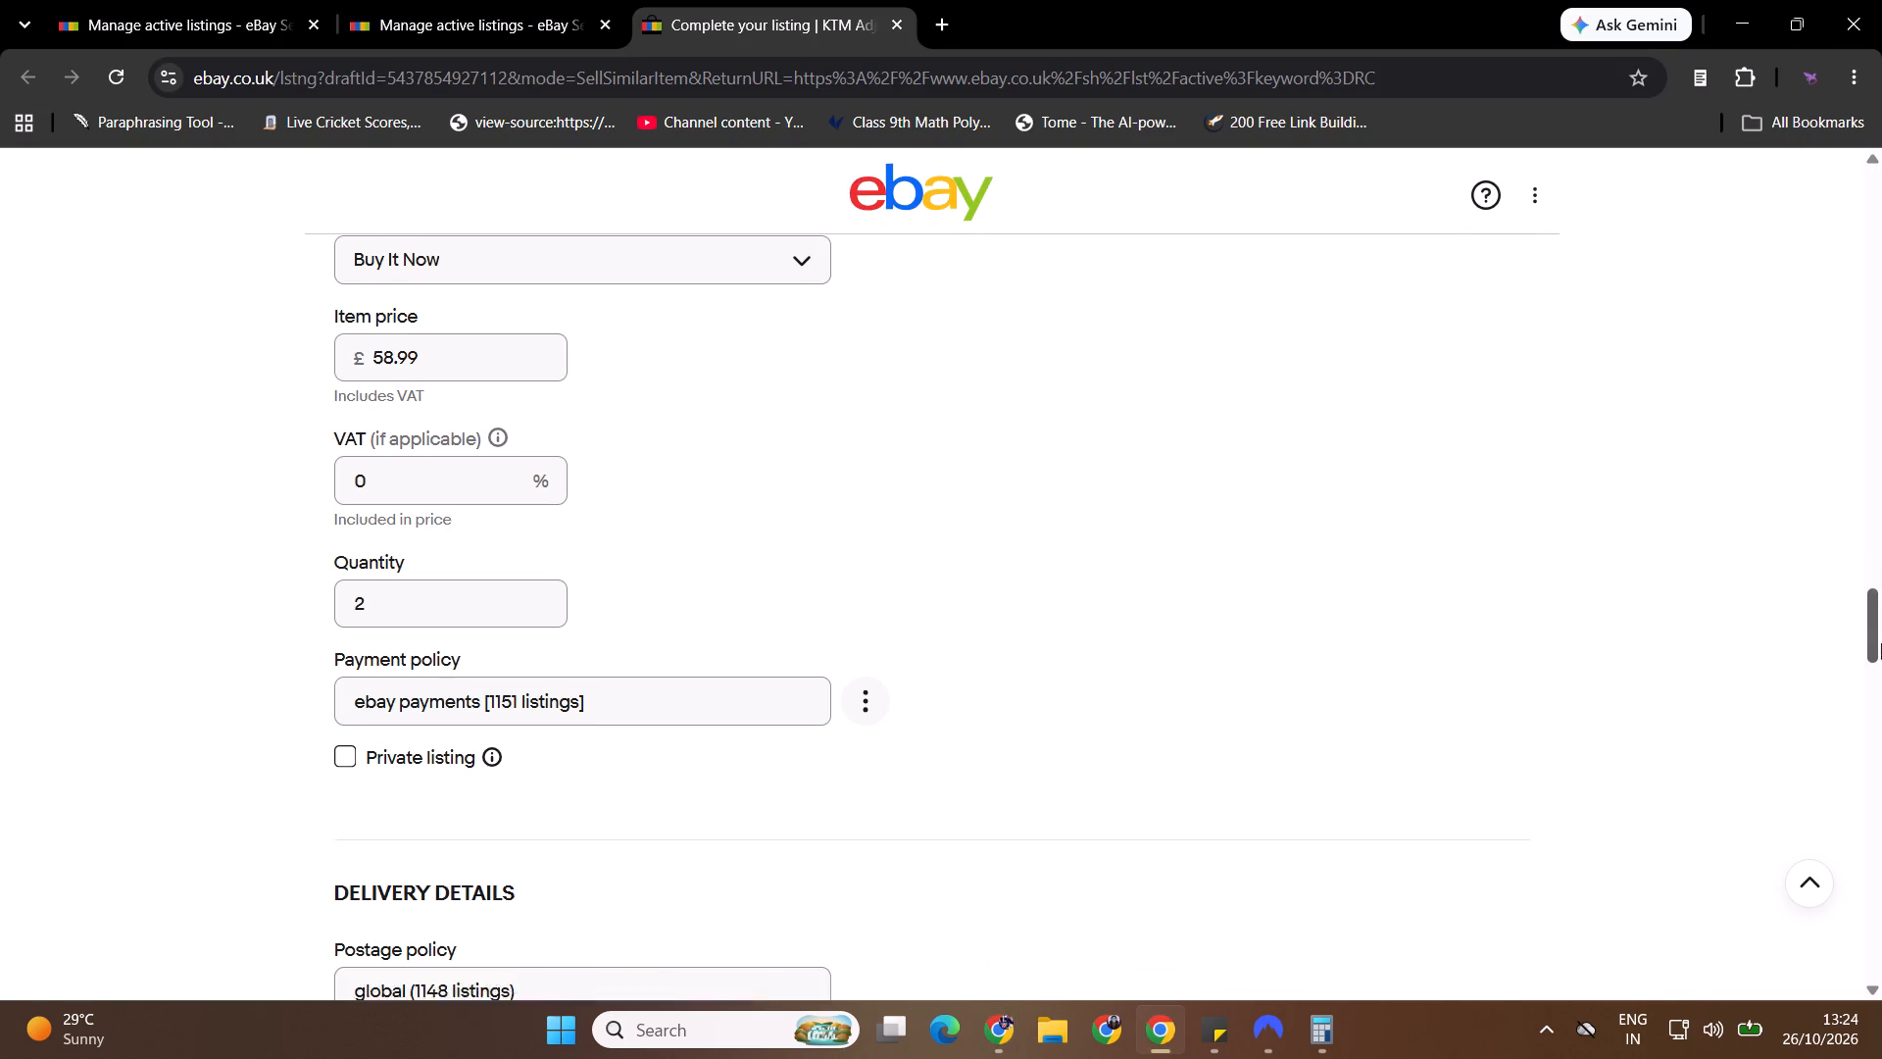
{"action": "left_click_drag", "start_coordinate": [1881, 643], "coordinate": [1880, 1058]}
{"action": "left_click", "coordinate": [986, 568]}
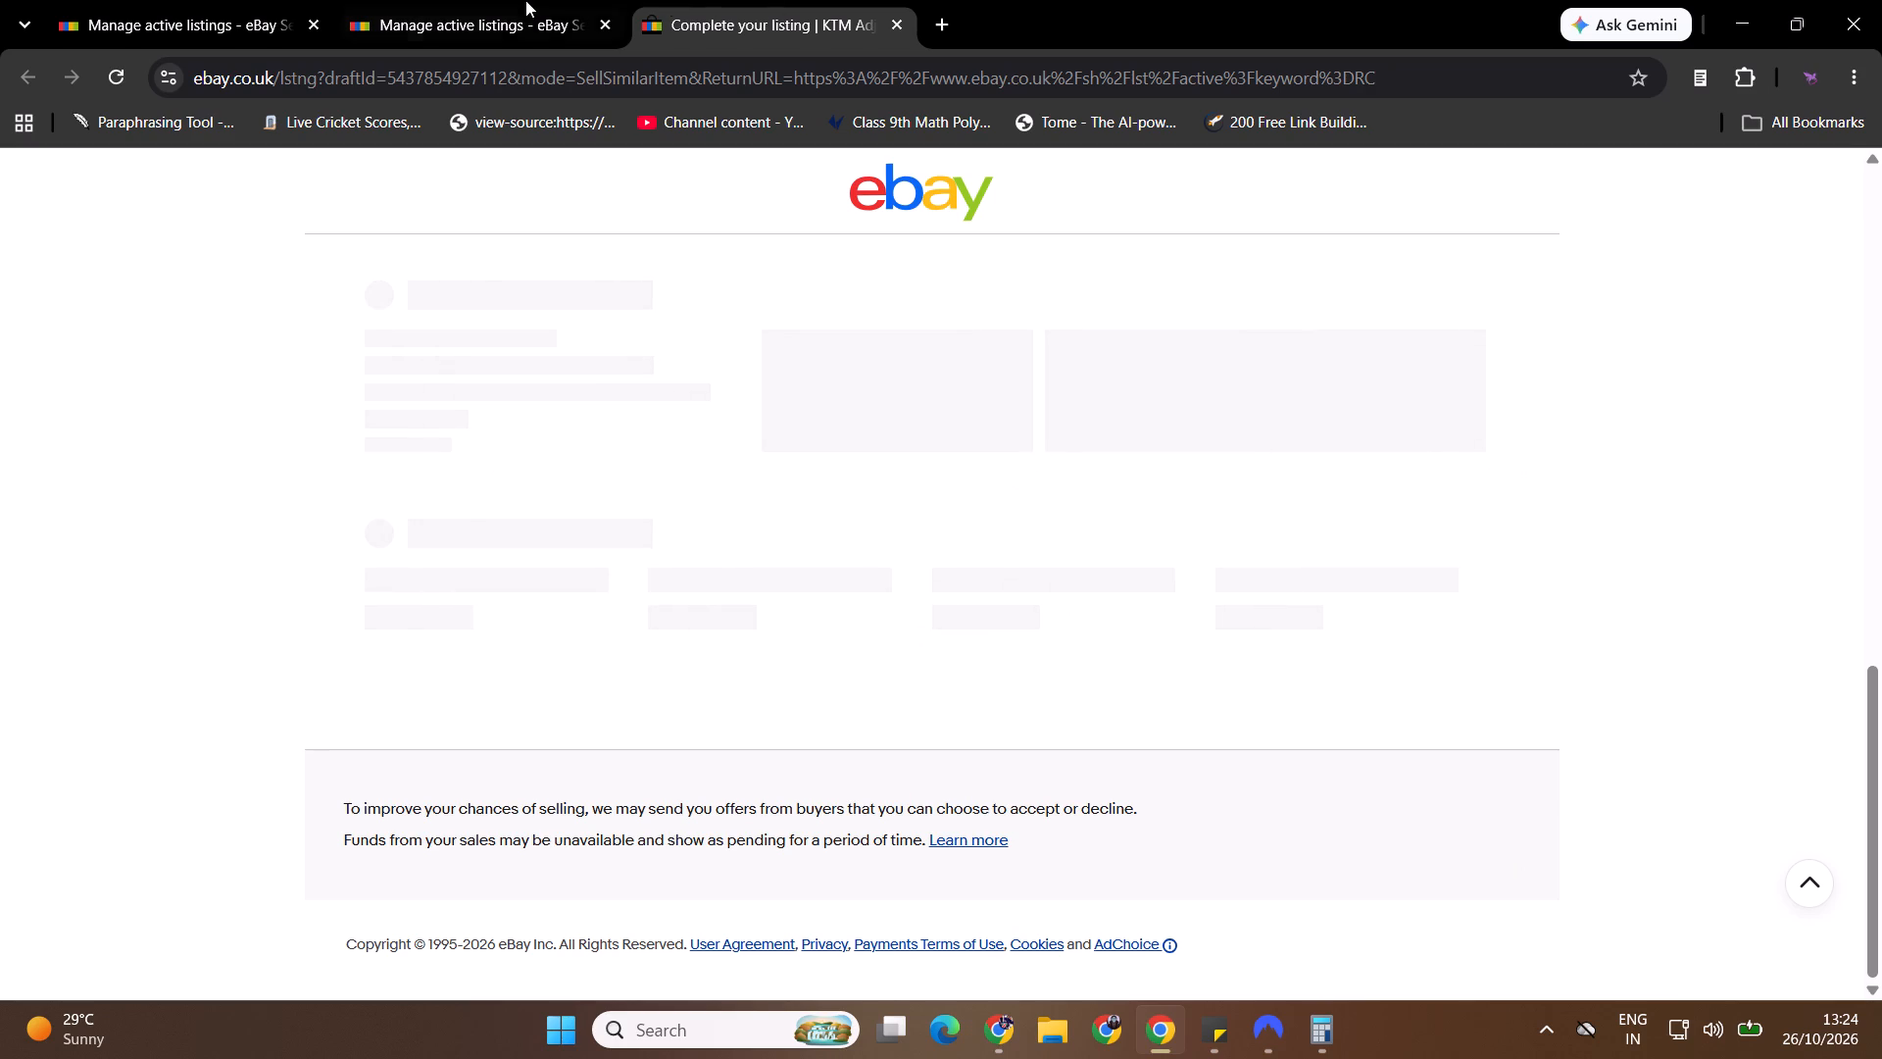
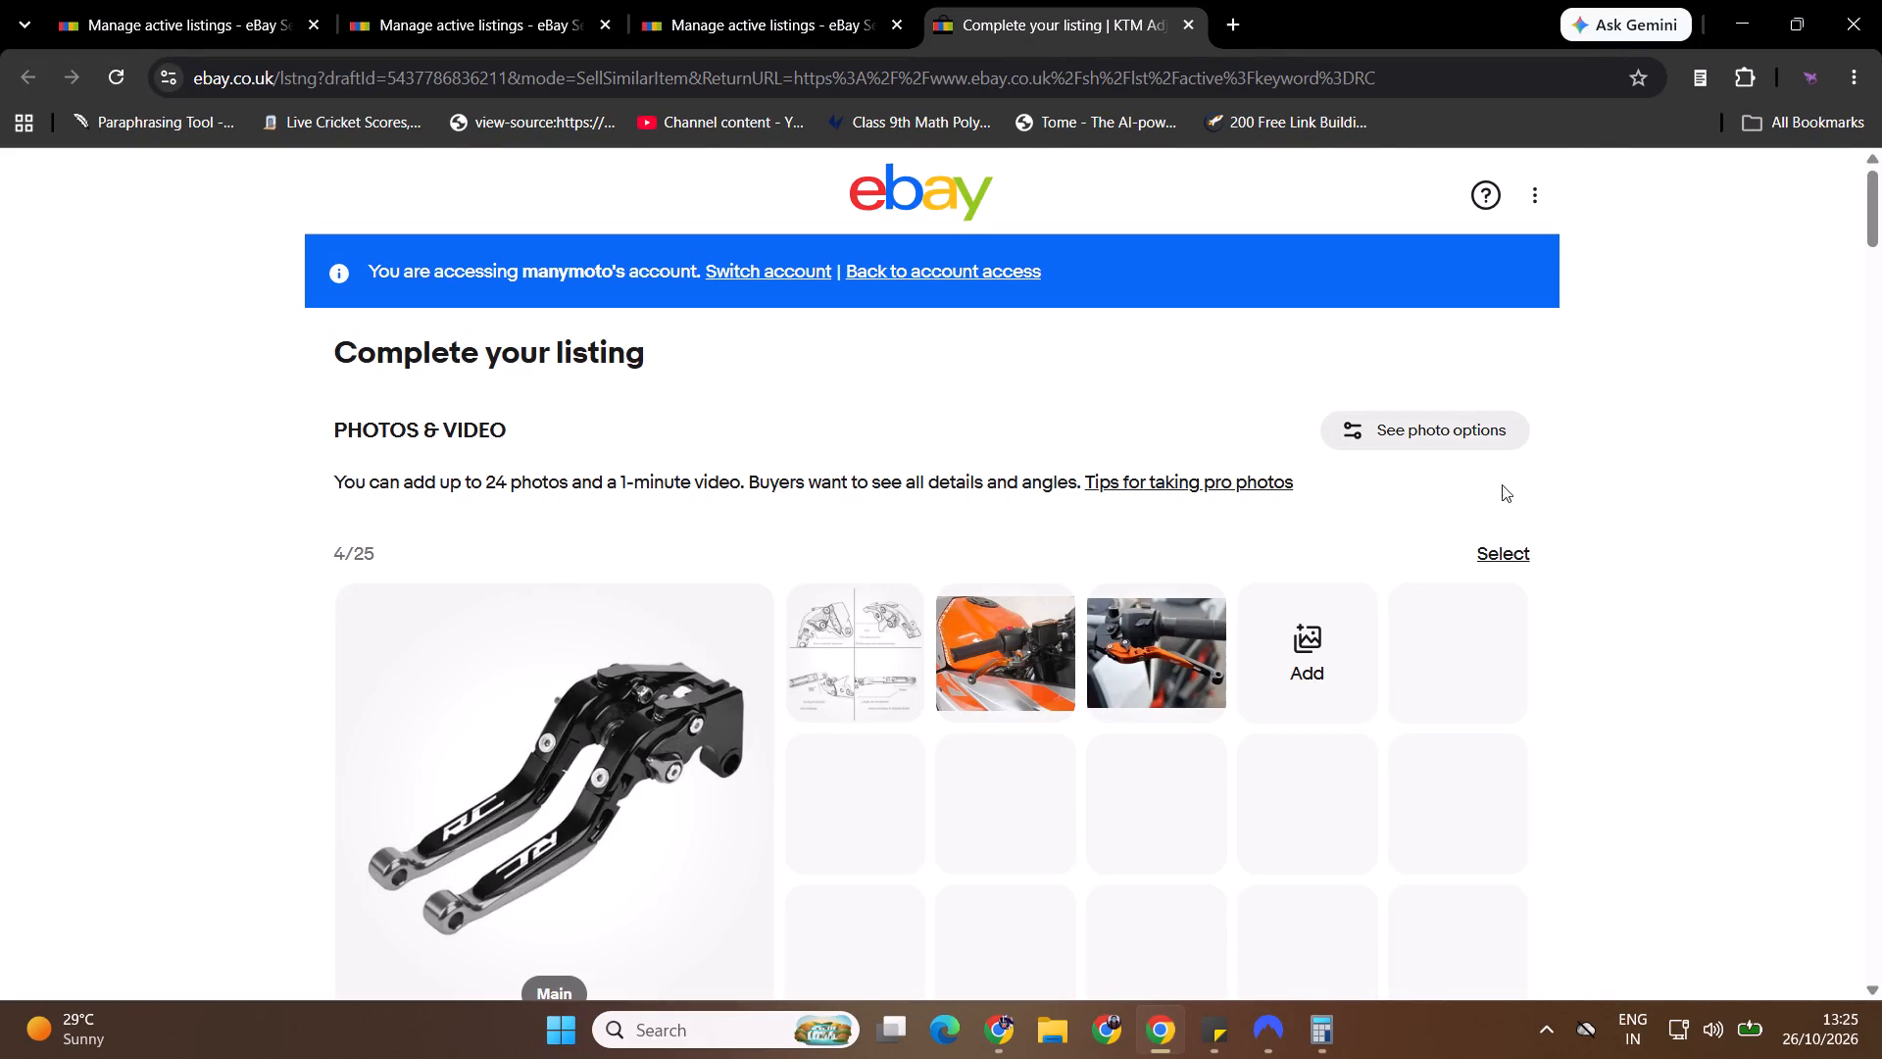
Replace the draft's main photo with the downloaded black RC lever image with bright silver tips, placing it first.
{"action": "left_click", "coordinate": [738, 0]}
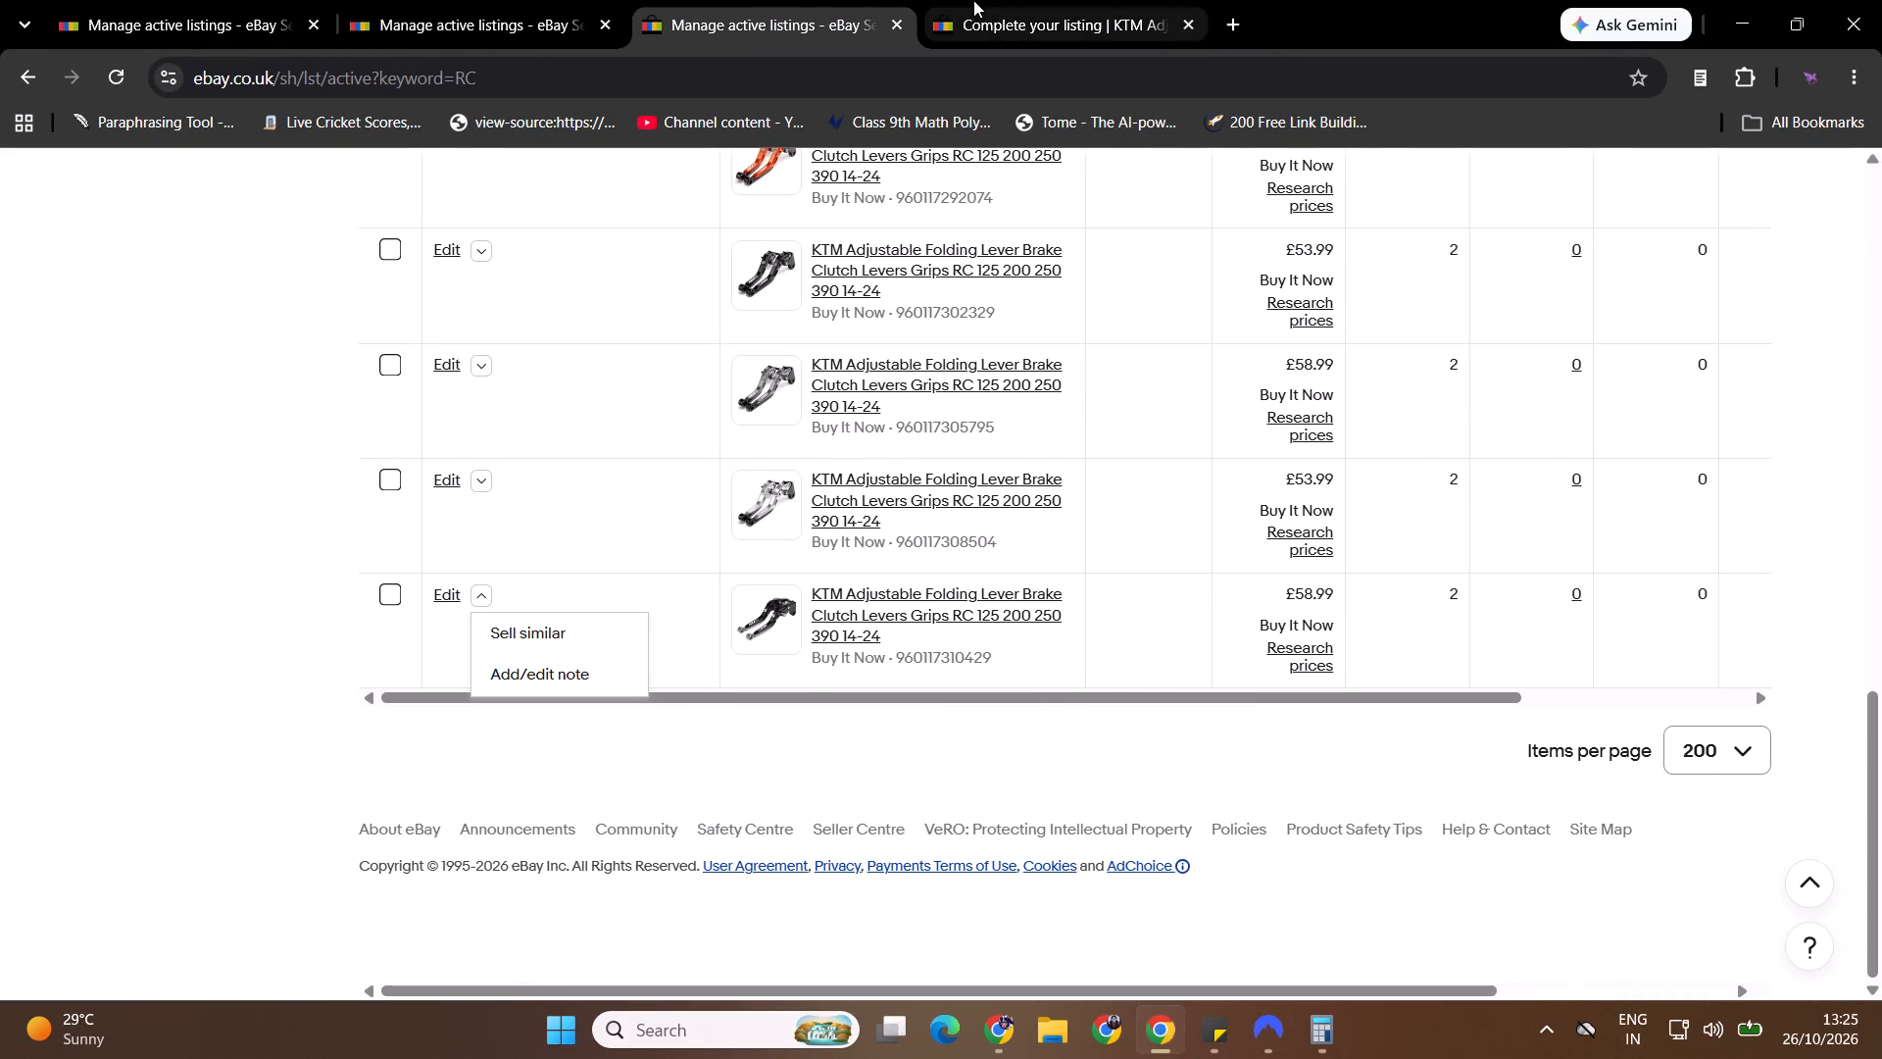
{"action": "left_click", "coordinate": [973, 0]}
{"action": "left_click", "coordinate": [732, 605]}
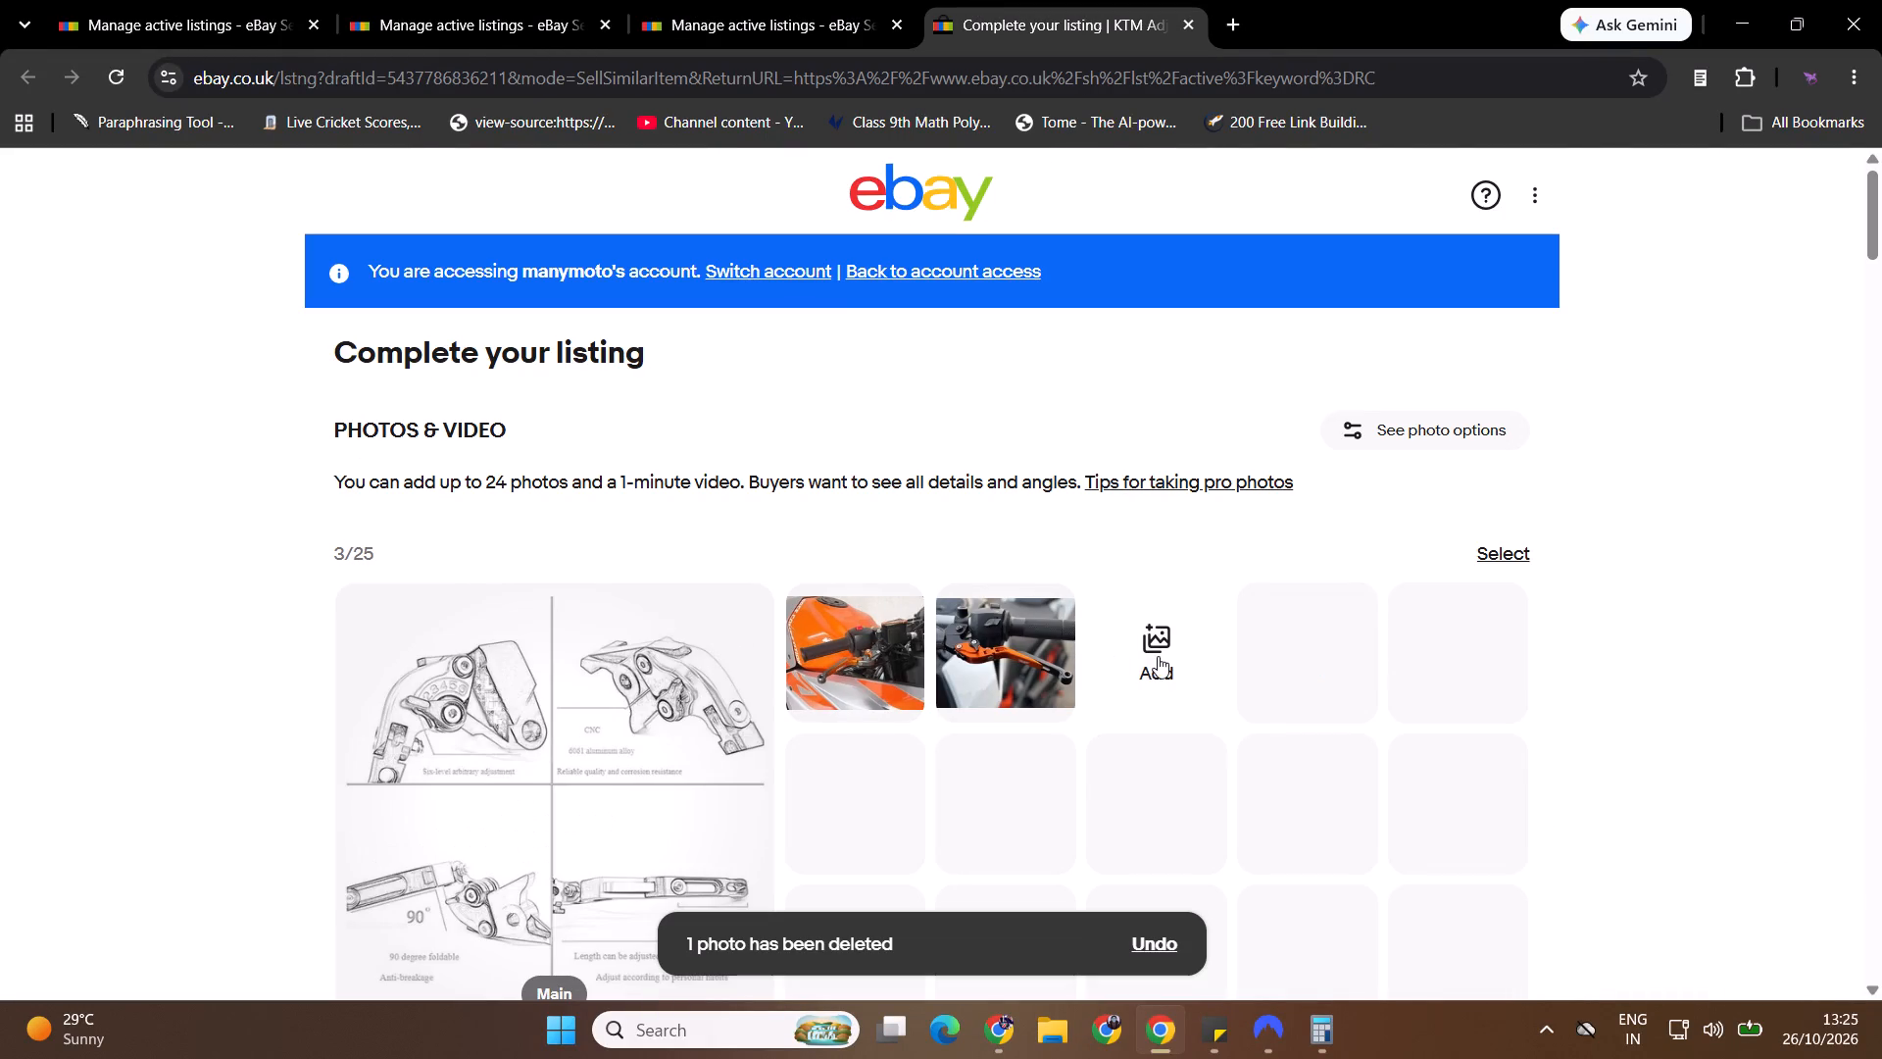
{"action": "left_click", "coordinate": [1158, 656]}
{"action": "left_click", "coordinate": [1136, 763]}
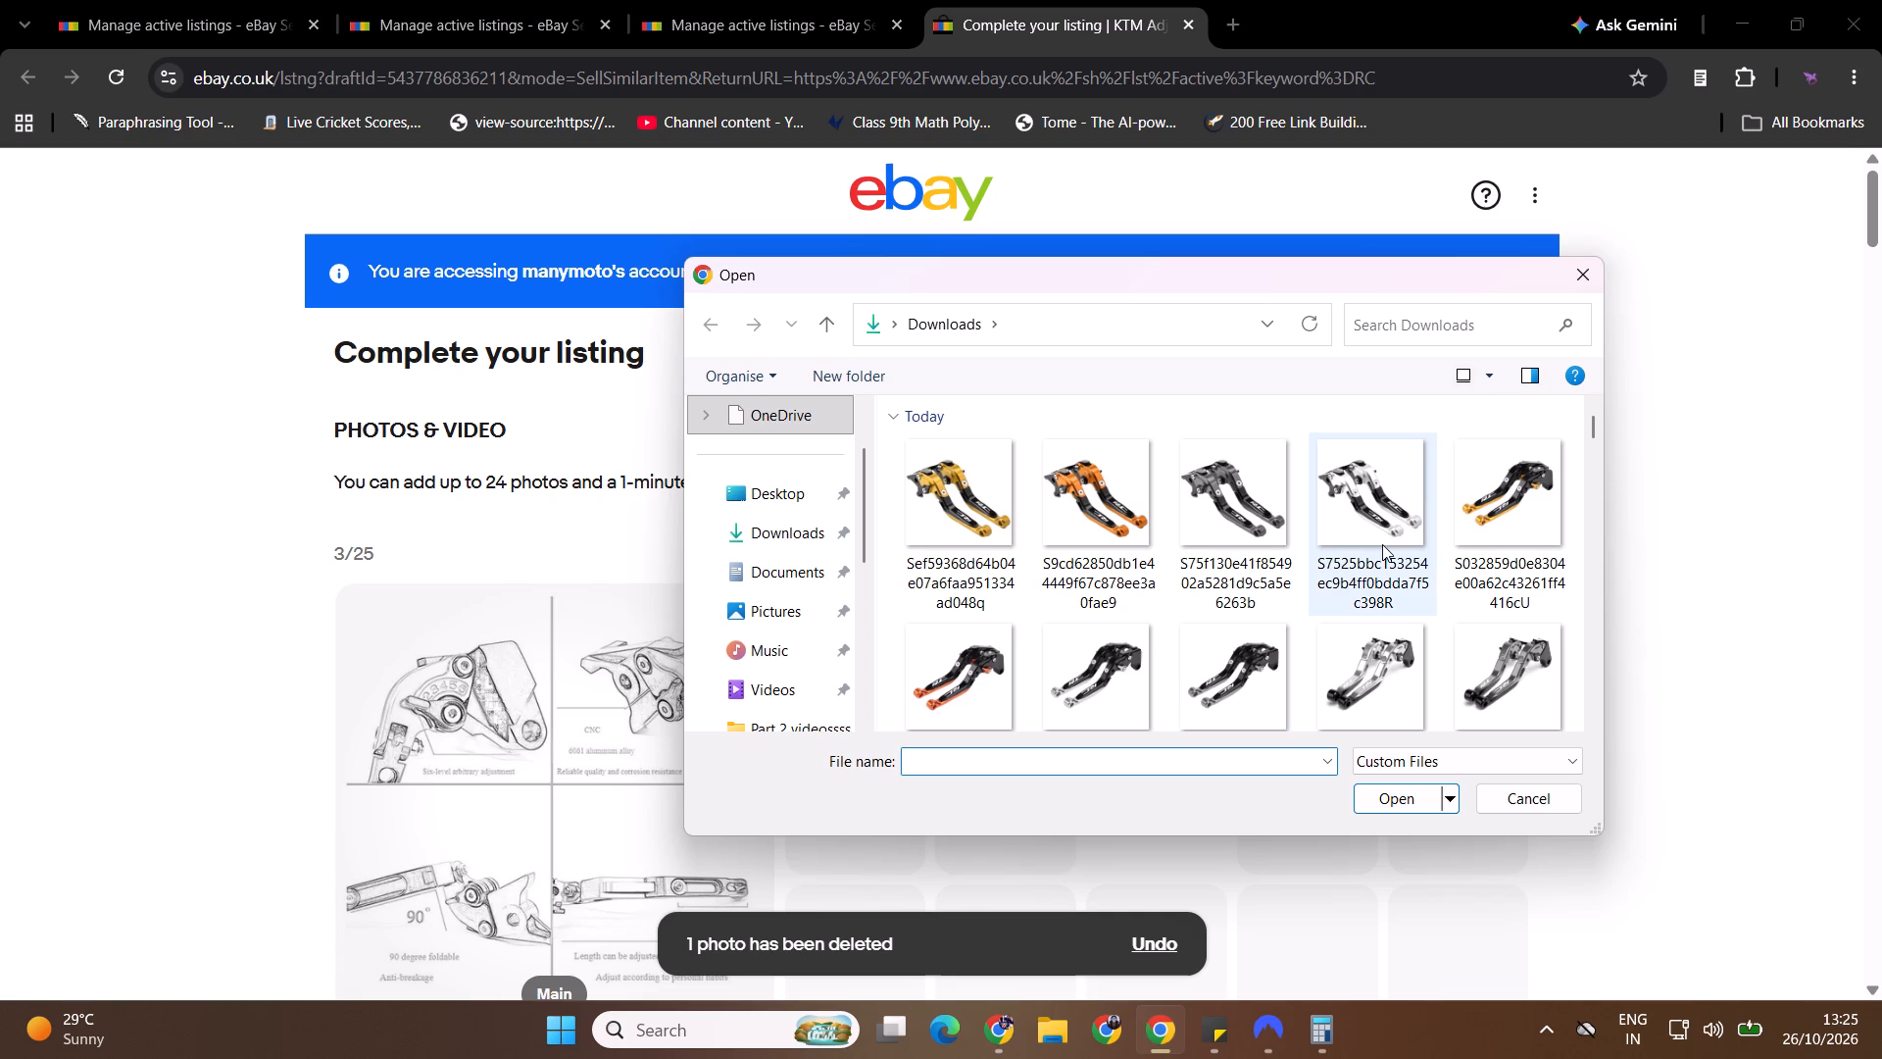
{"action": "left_click", "coordinate": [1111, 690]}
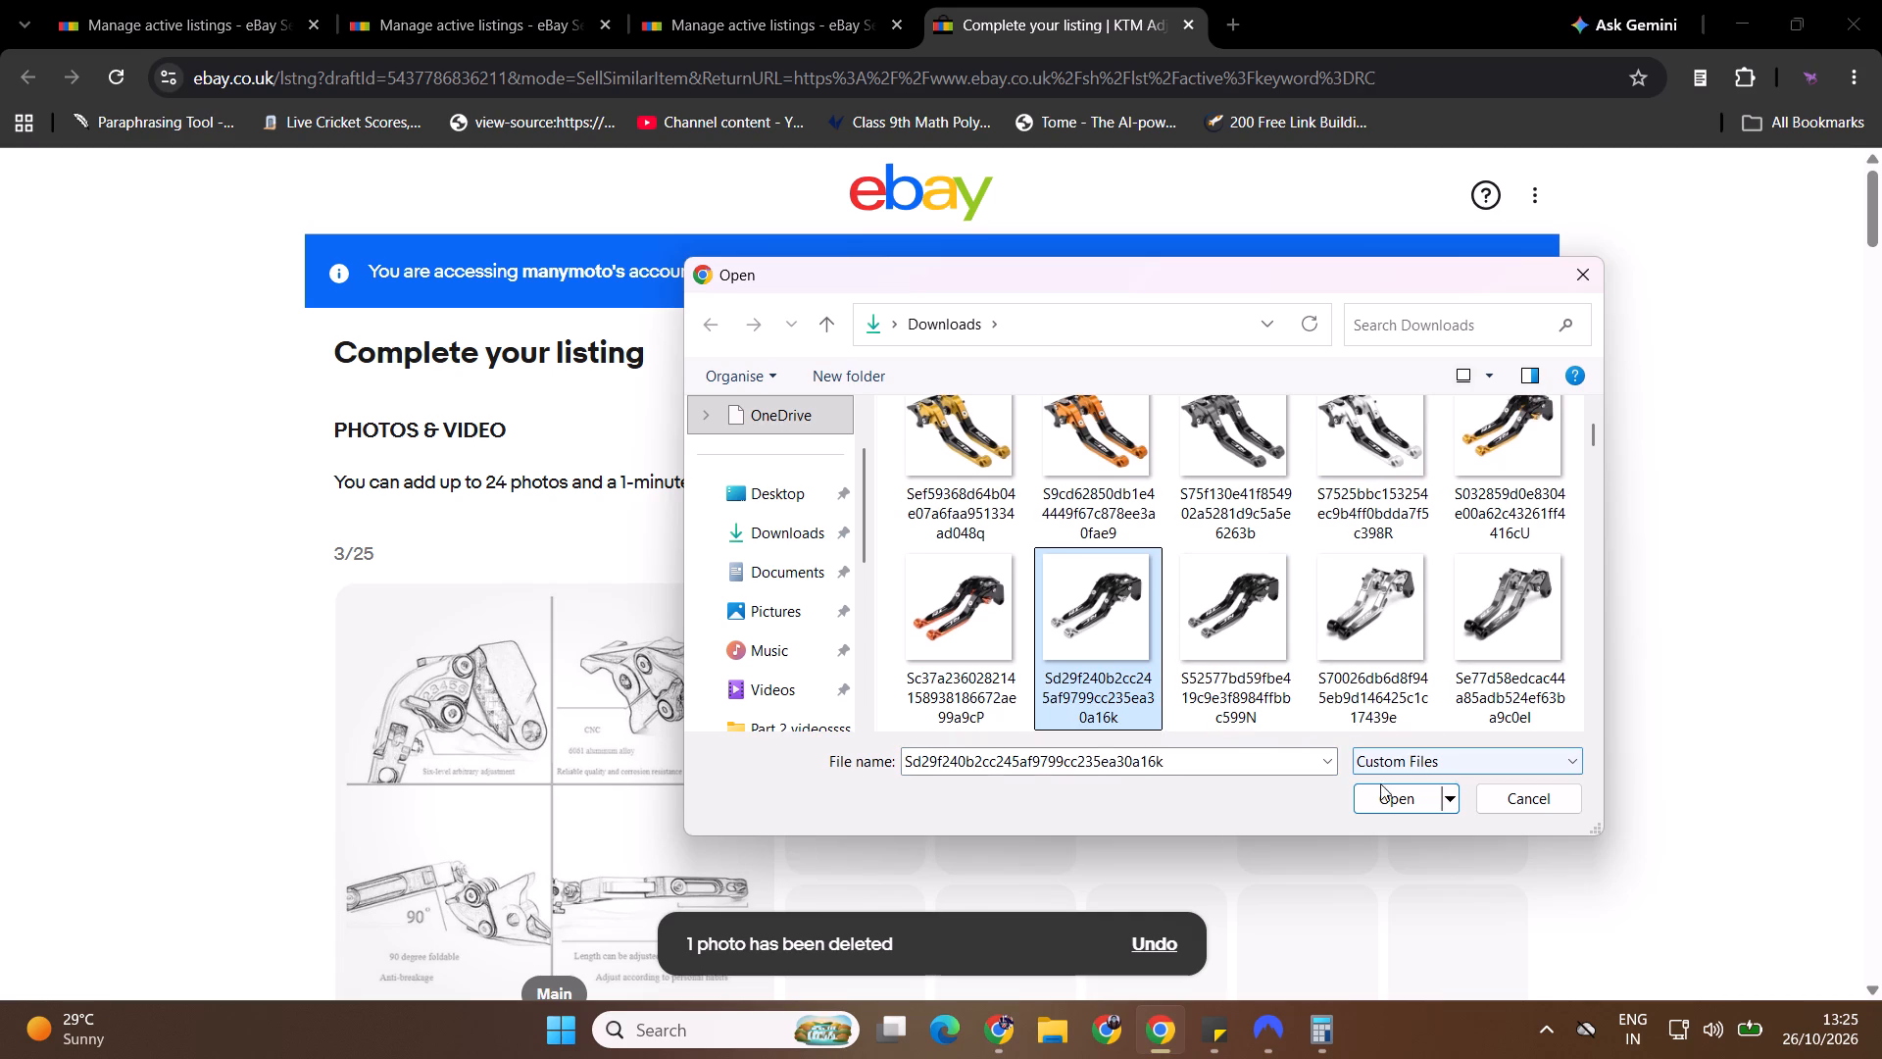
{"action": "left_click", "coordinate": [1385, 802]}
{"action": "left_click_drag", "start_coordinate": [1881, 212], "coordinate": [1881, 235]}
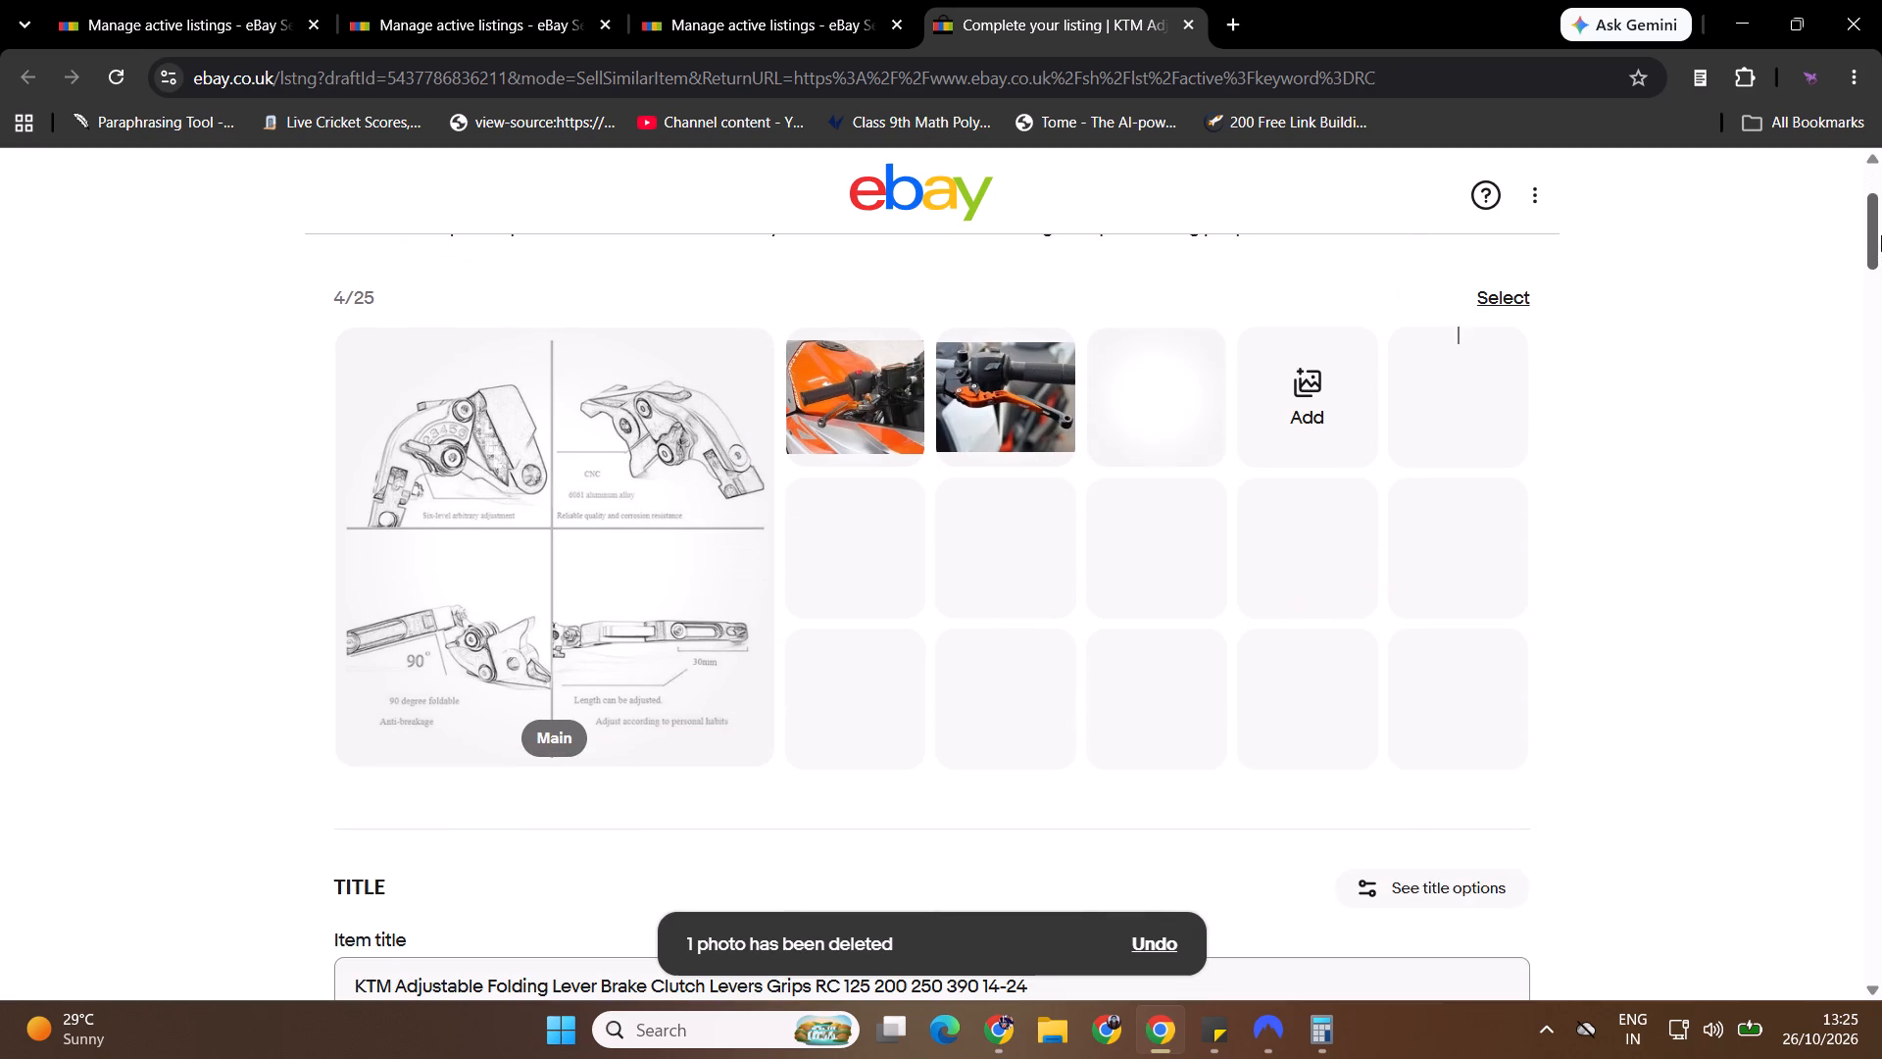
{"action": "left_click_drag", "start_coordinate": [1176, 429], "coordinate": [596, 546]}
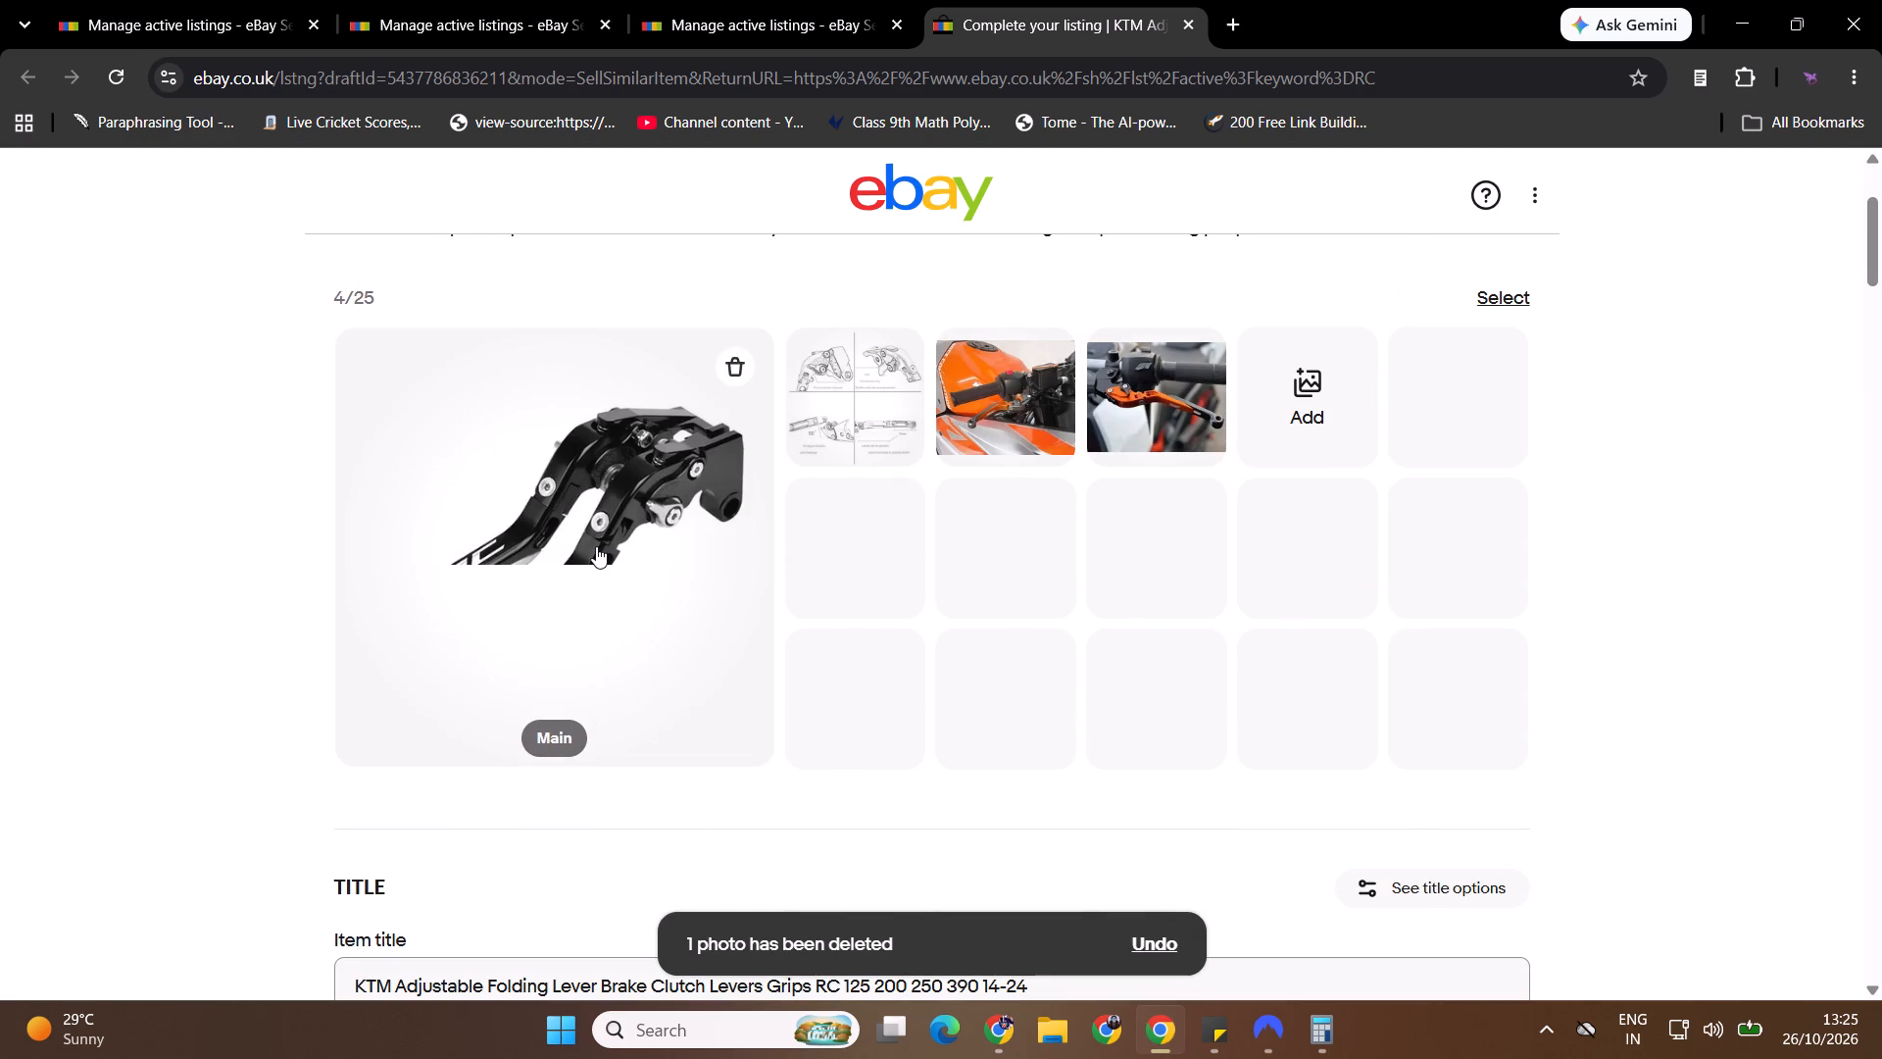
Check the matching AliExpress lever variant (Color D) and set the Colour item specific to the custom value Black Grey.
{"action": "key", "text": "alt+Tab"}
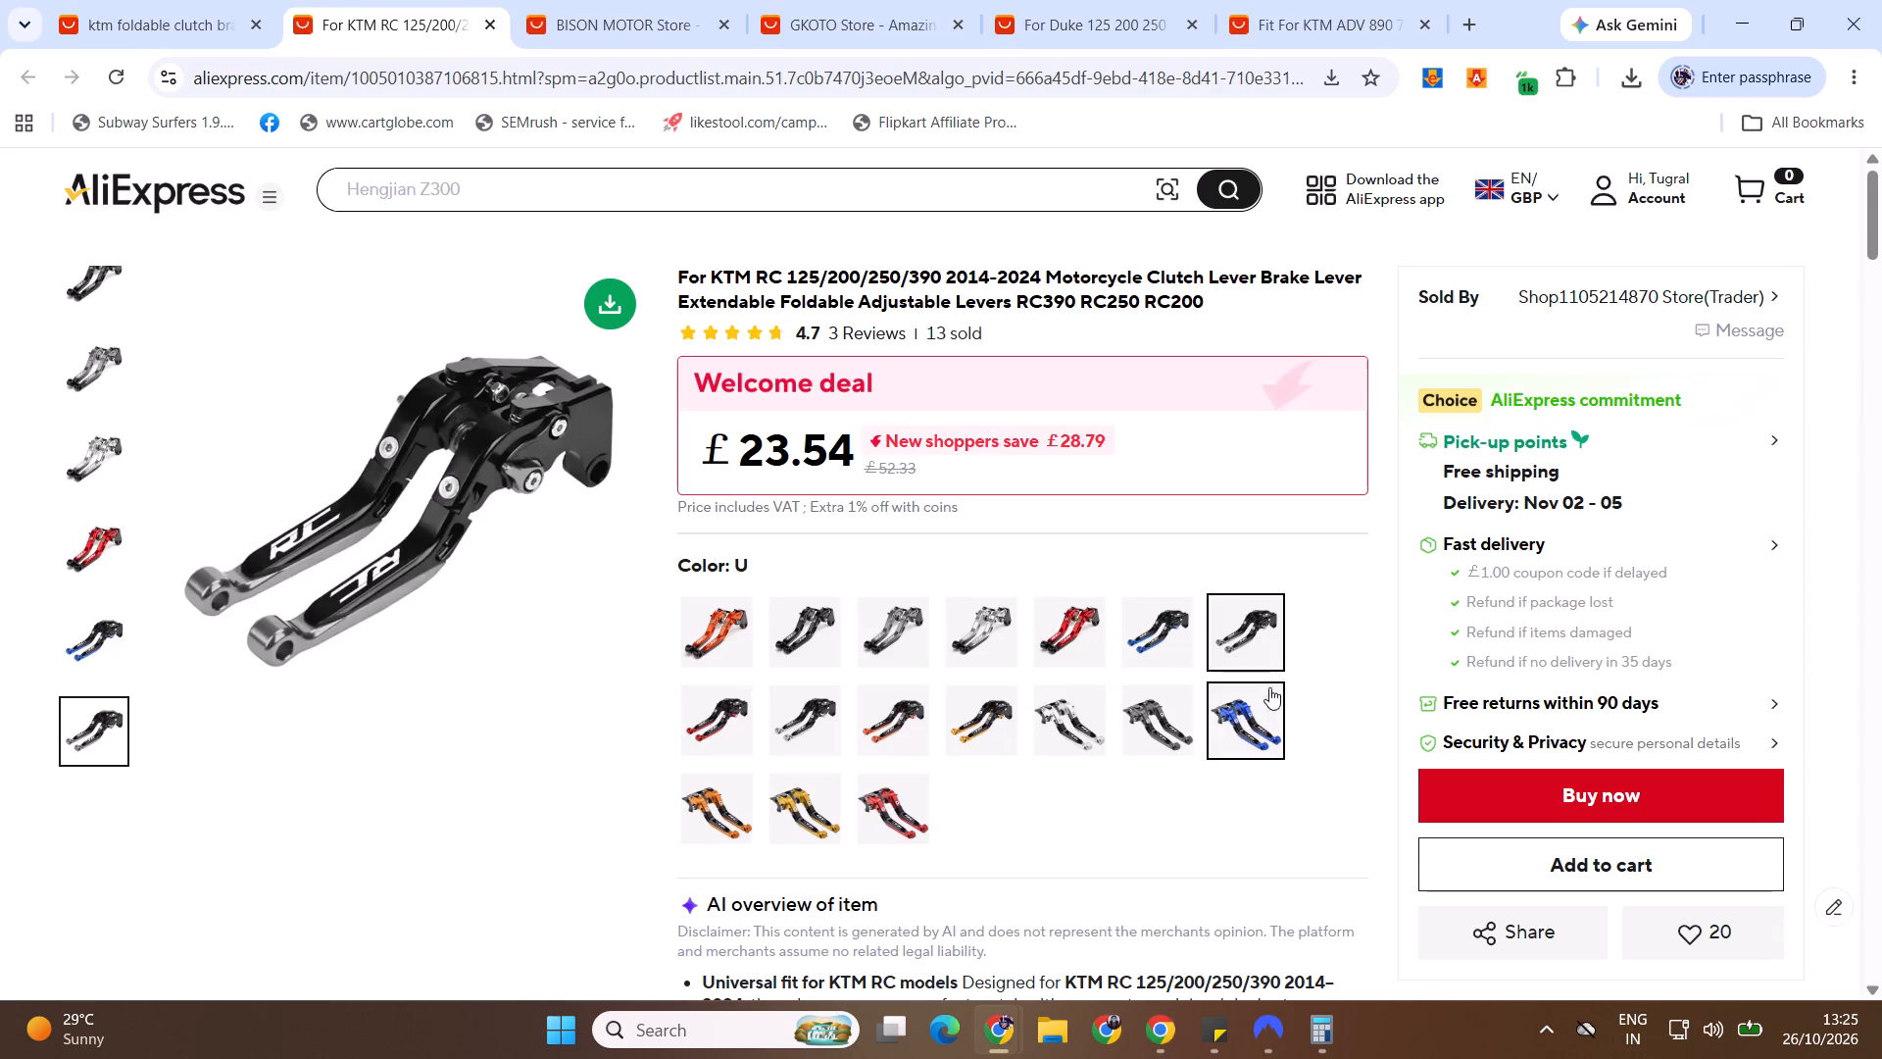
{"action": "left_click", "coordinate": [813, 724]}
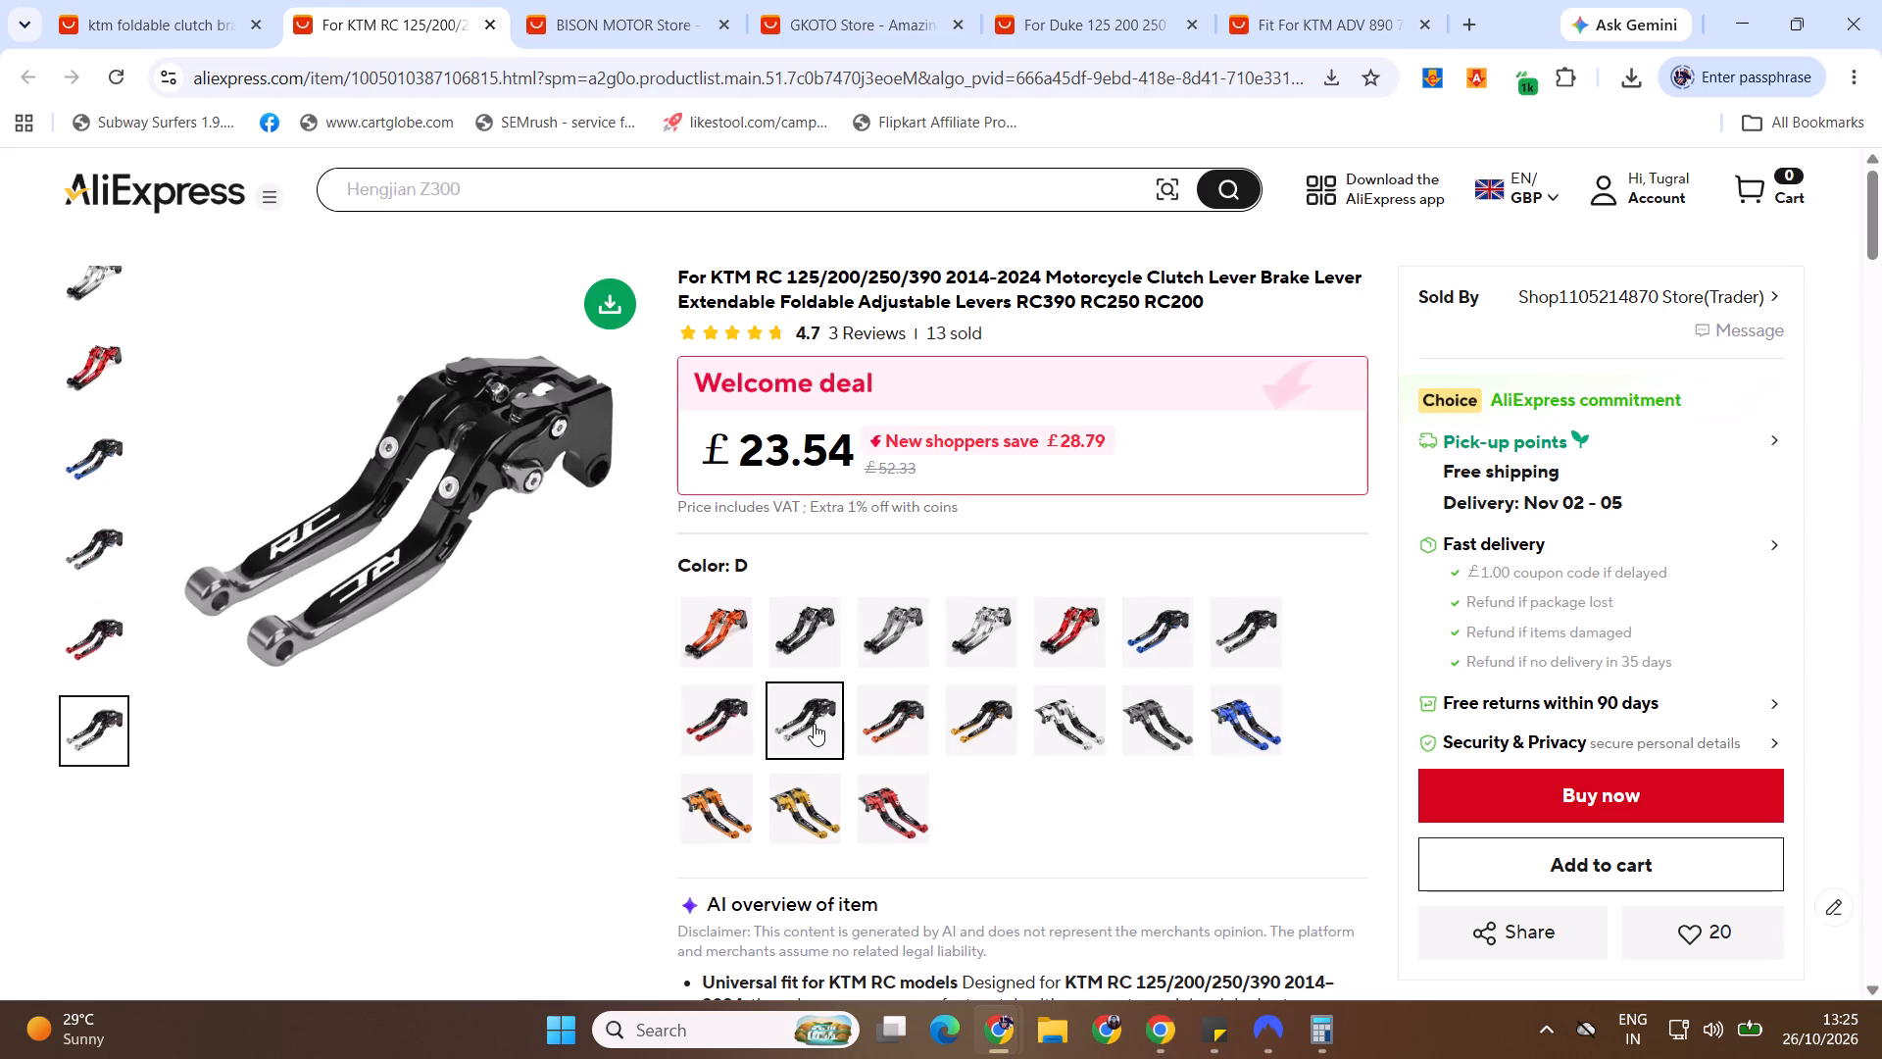
{"action": "key", "text": "alt+Tab"}
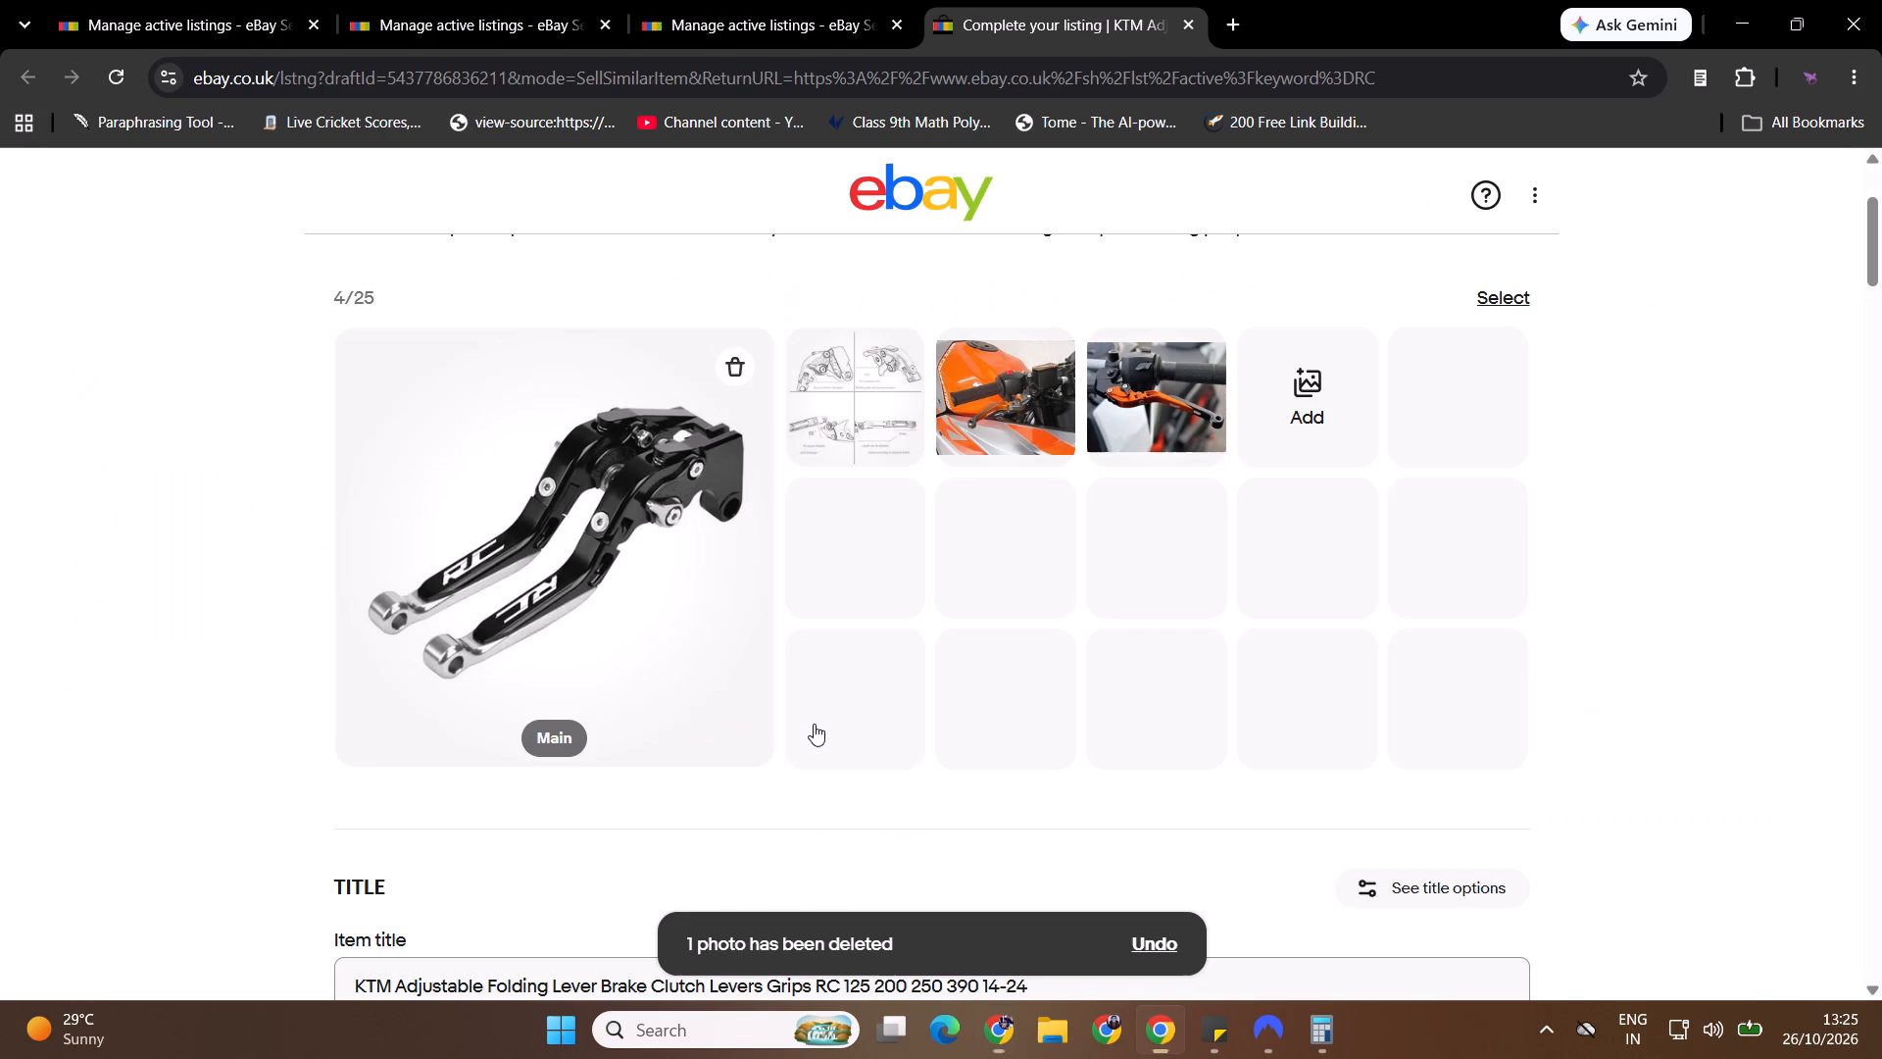
{"action": "left_click_drag", "start_coordinate": [1881, 229], "coordinate": [1880, 306]}
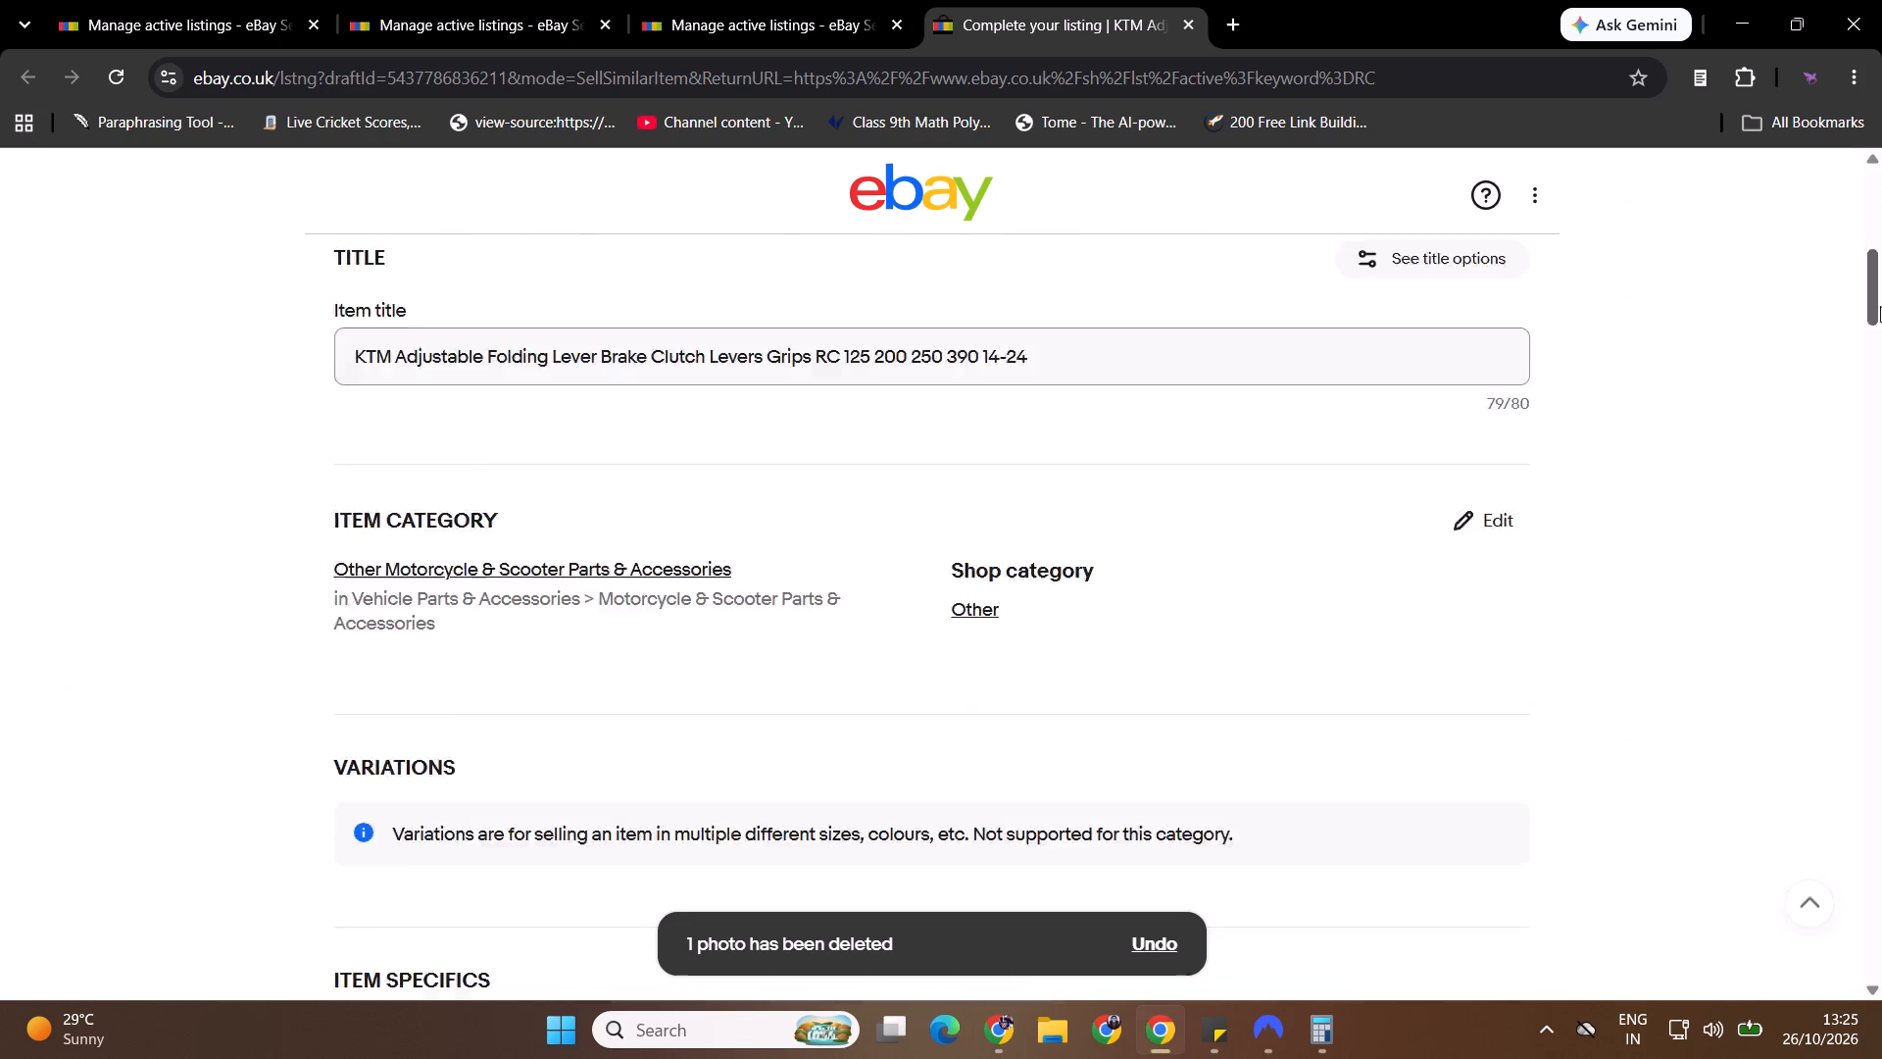
{"action": "left_click_drag", "start_coordinate": [1880, 306], "coordinate": [1880, 377]}
{"action": "left_click", "coordinate": [917, 507]}
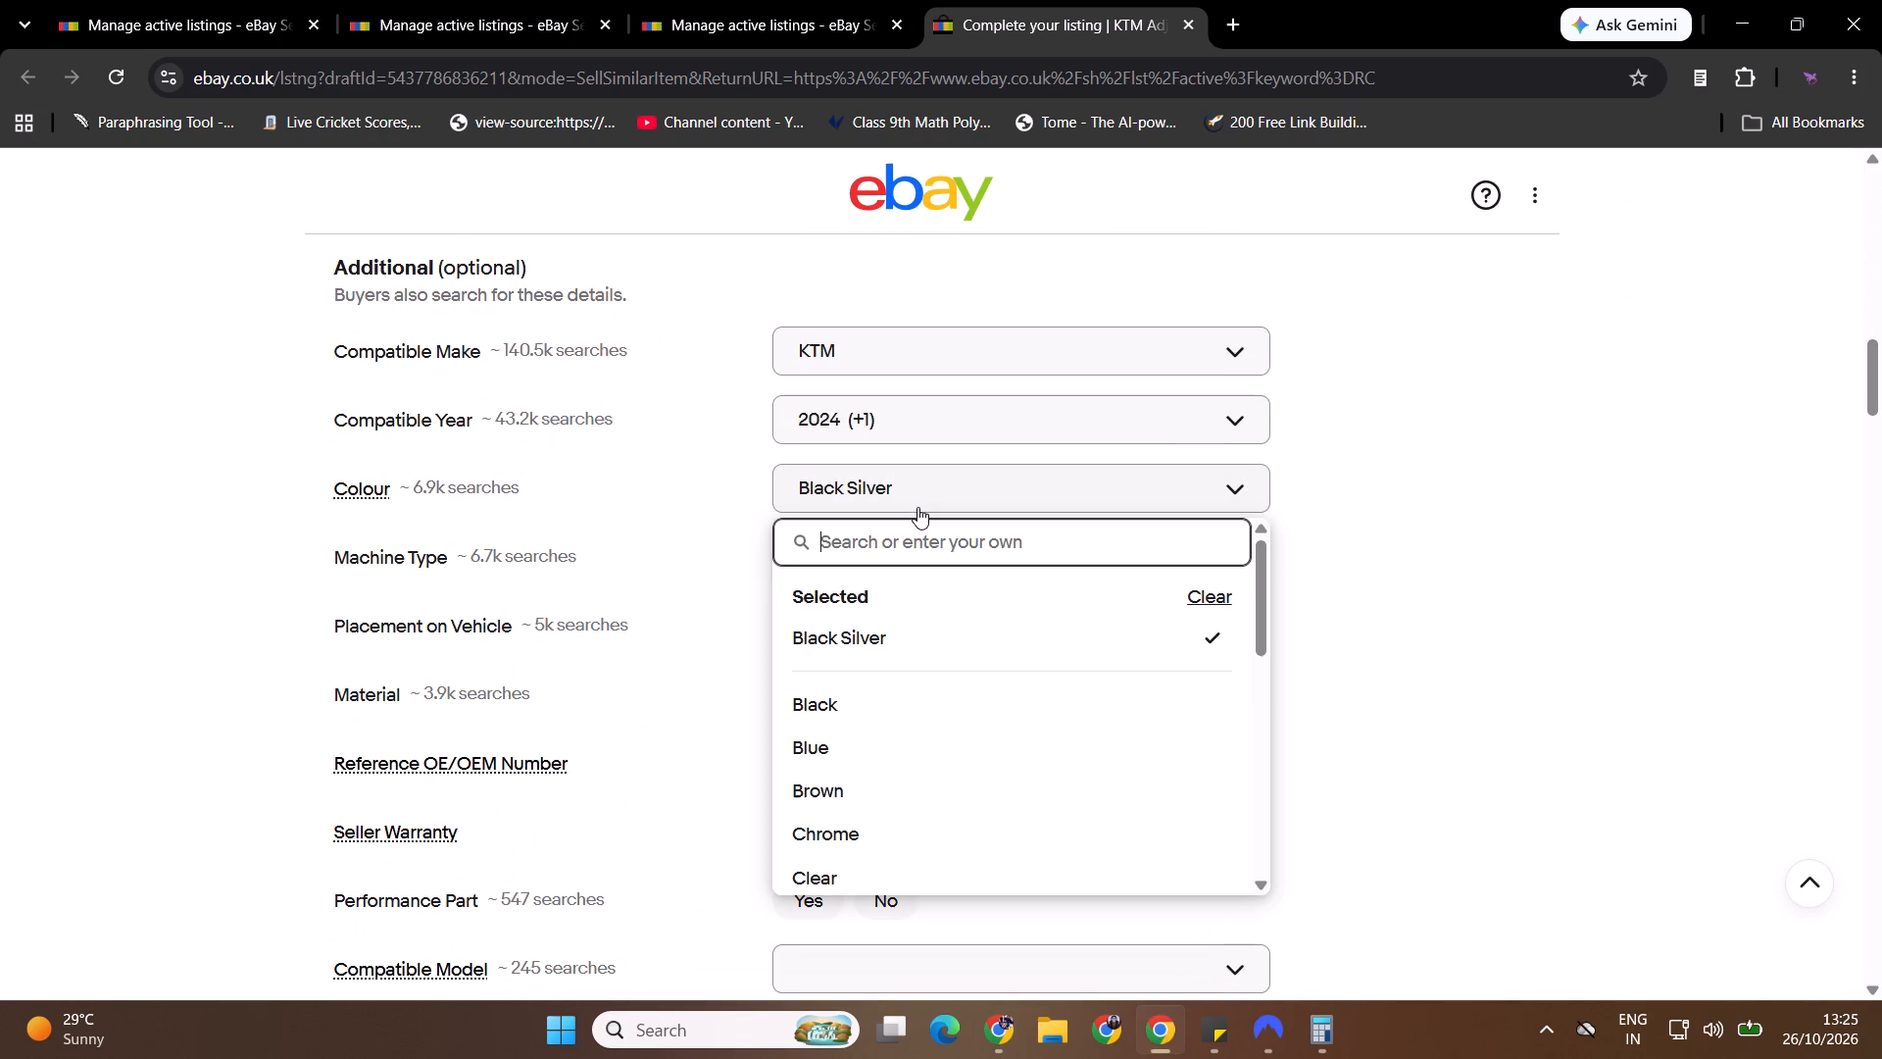
{"action": "type", "text": "Black"}
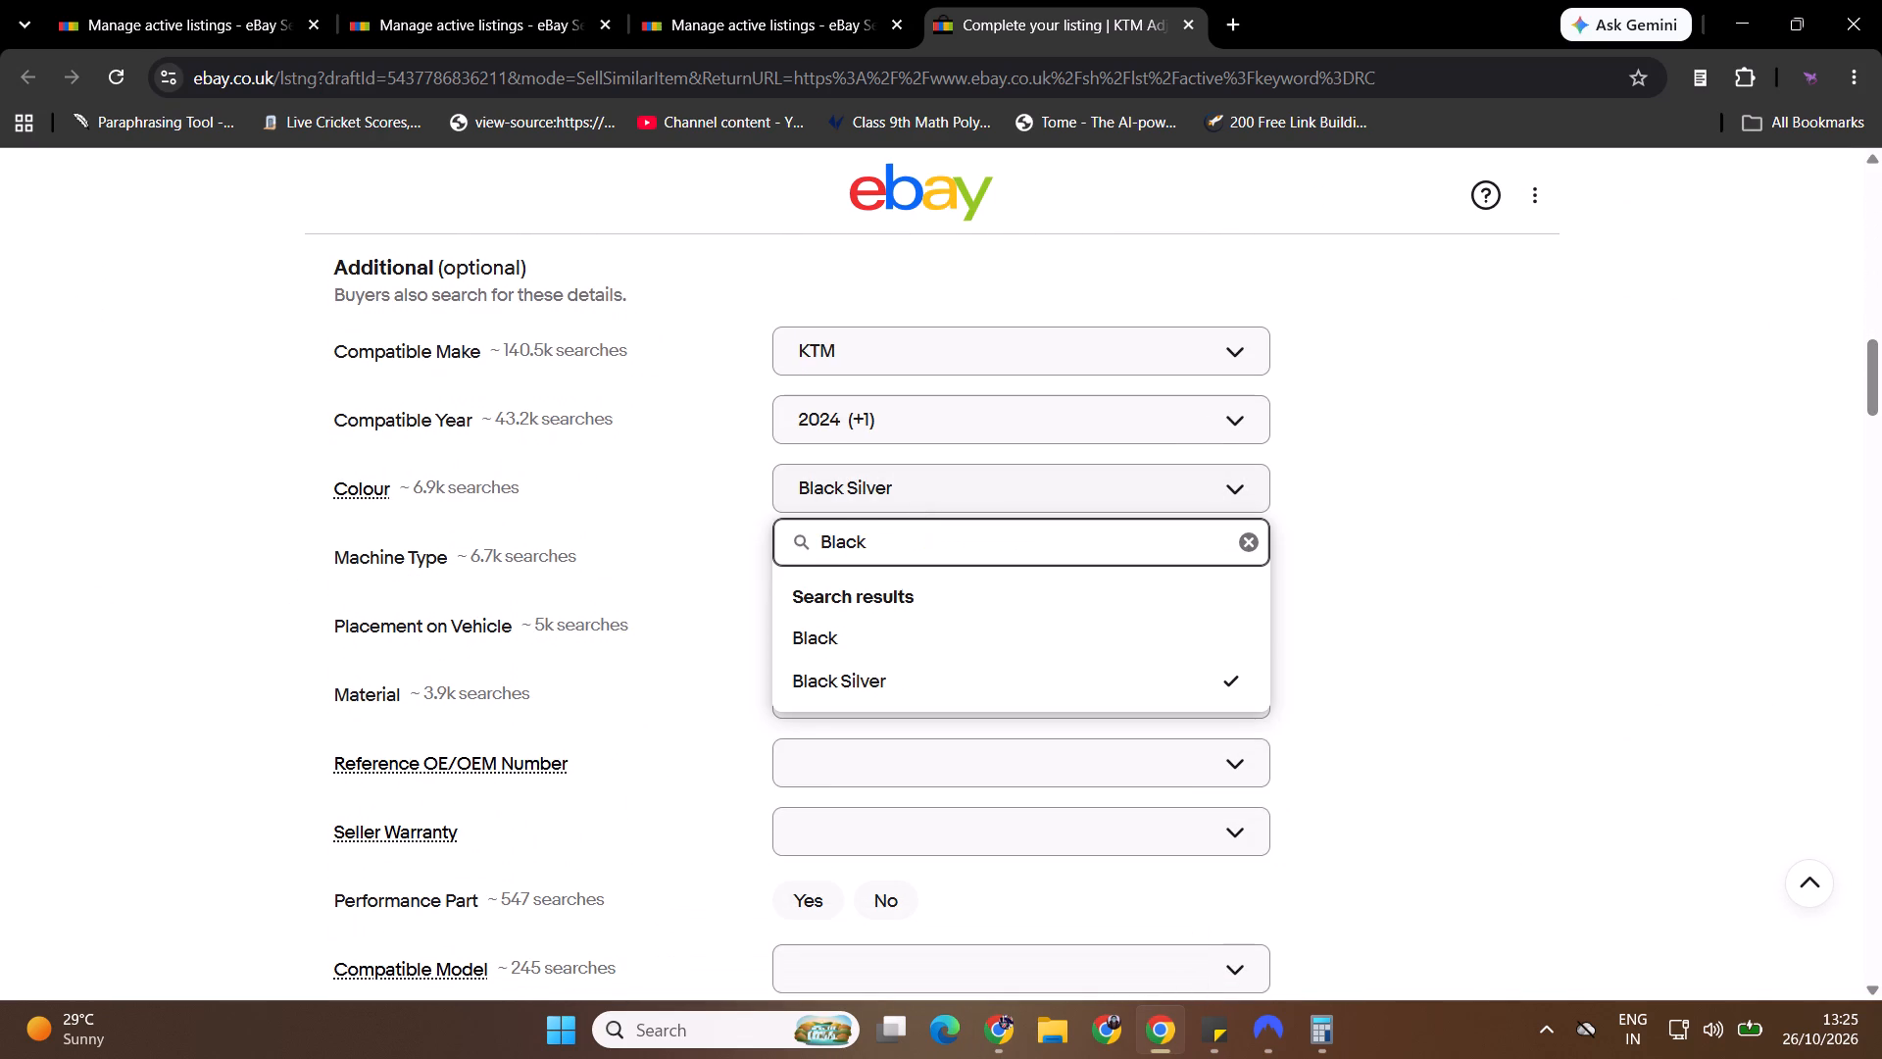
{"action": "key", "text": "BackSpace"}
{"action": "type", "text": "k"}
{"action": "key", "text": "space"}
{"action": "type", "text": "Grey"}
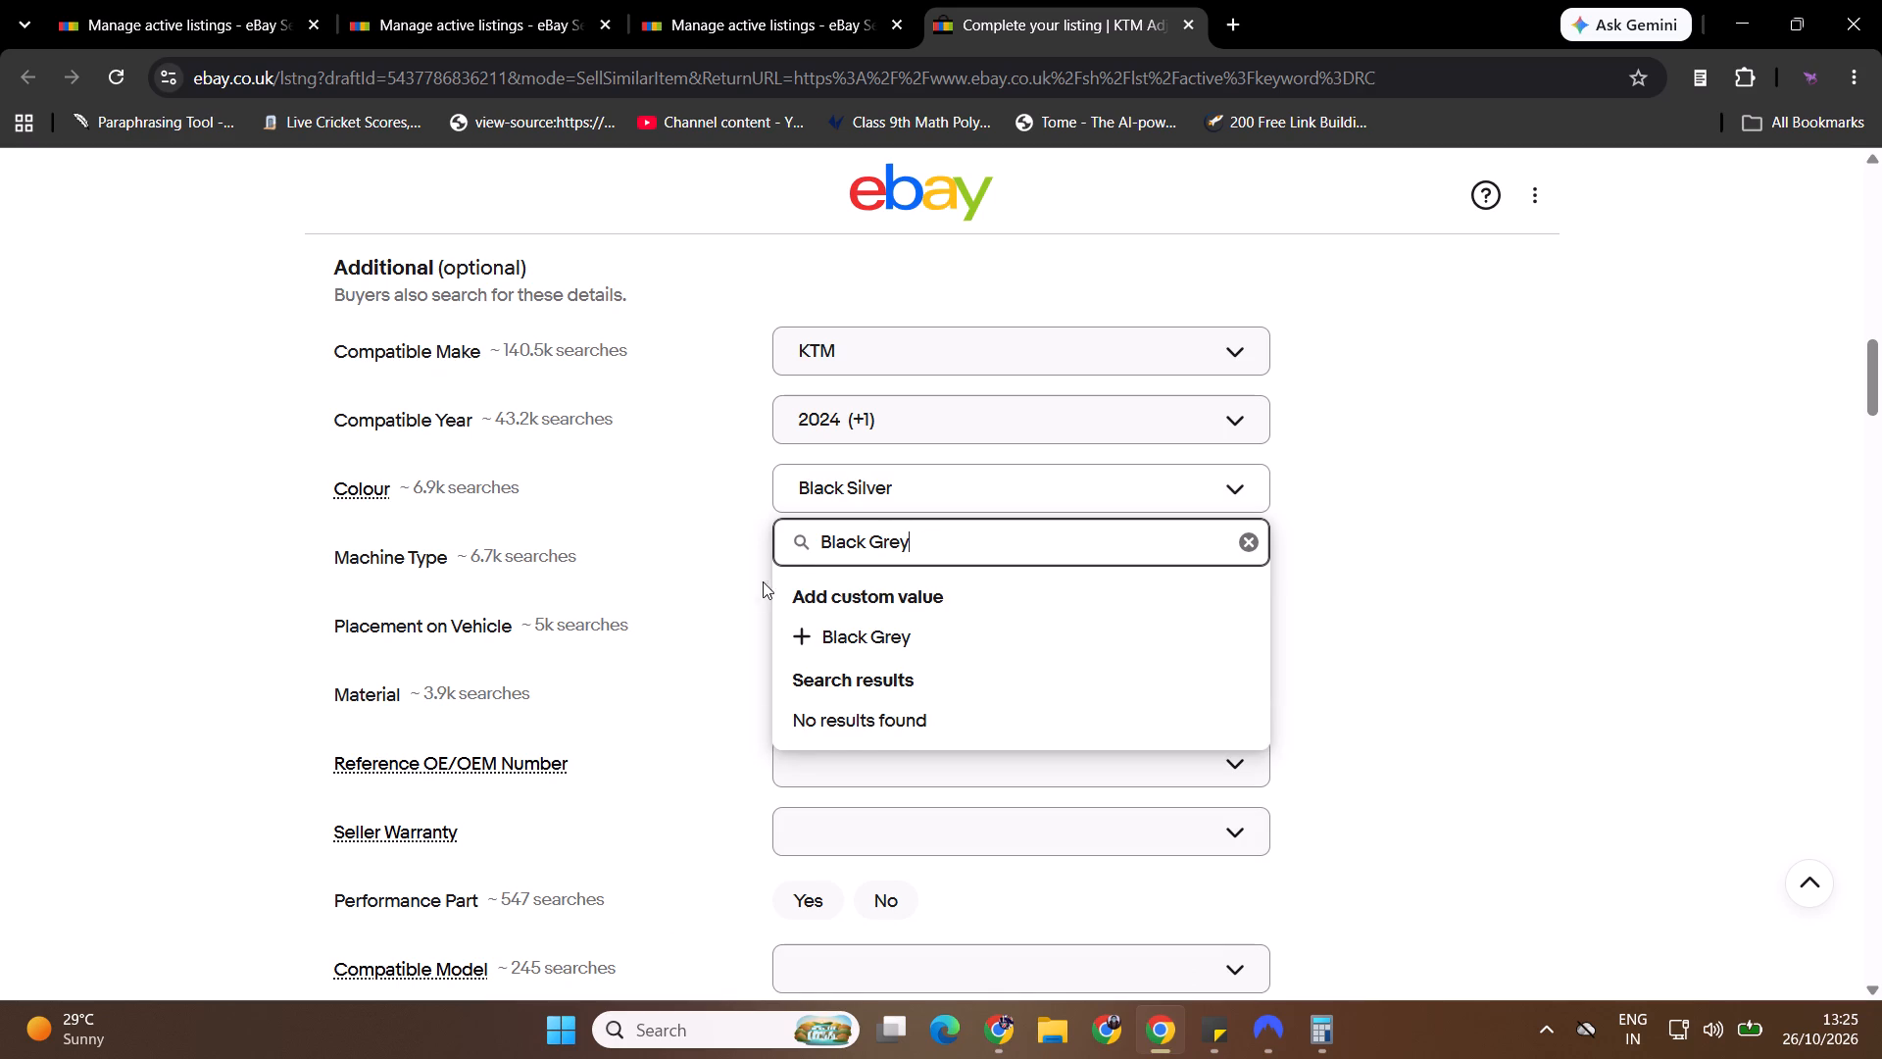
{"action": "left_click", "coordinate": [890, 640]}
Change Black Silver to Black Grey in the description's Colour Options line.
{"action": "left_click_drag", "start_coordinate": [1881, 368], "coordinate": [1881, 363]}
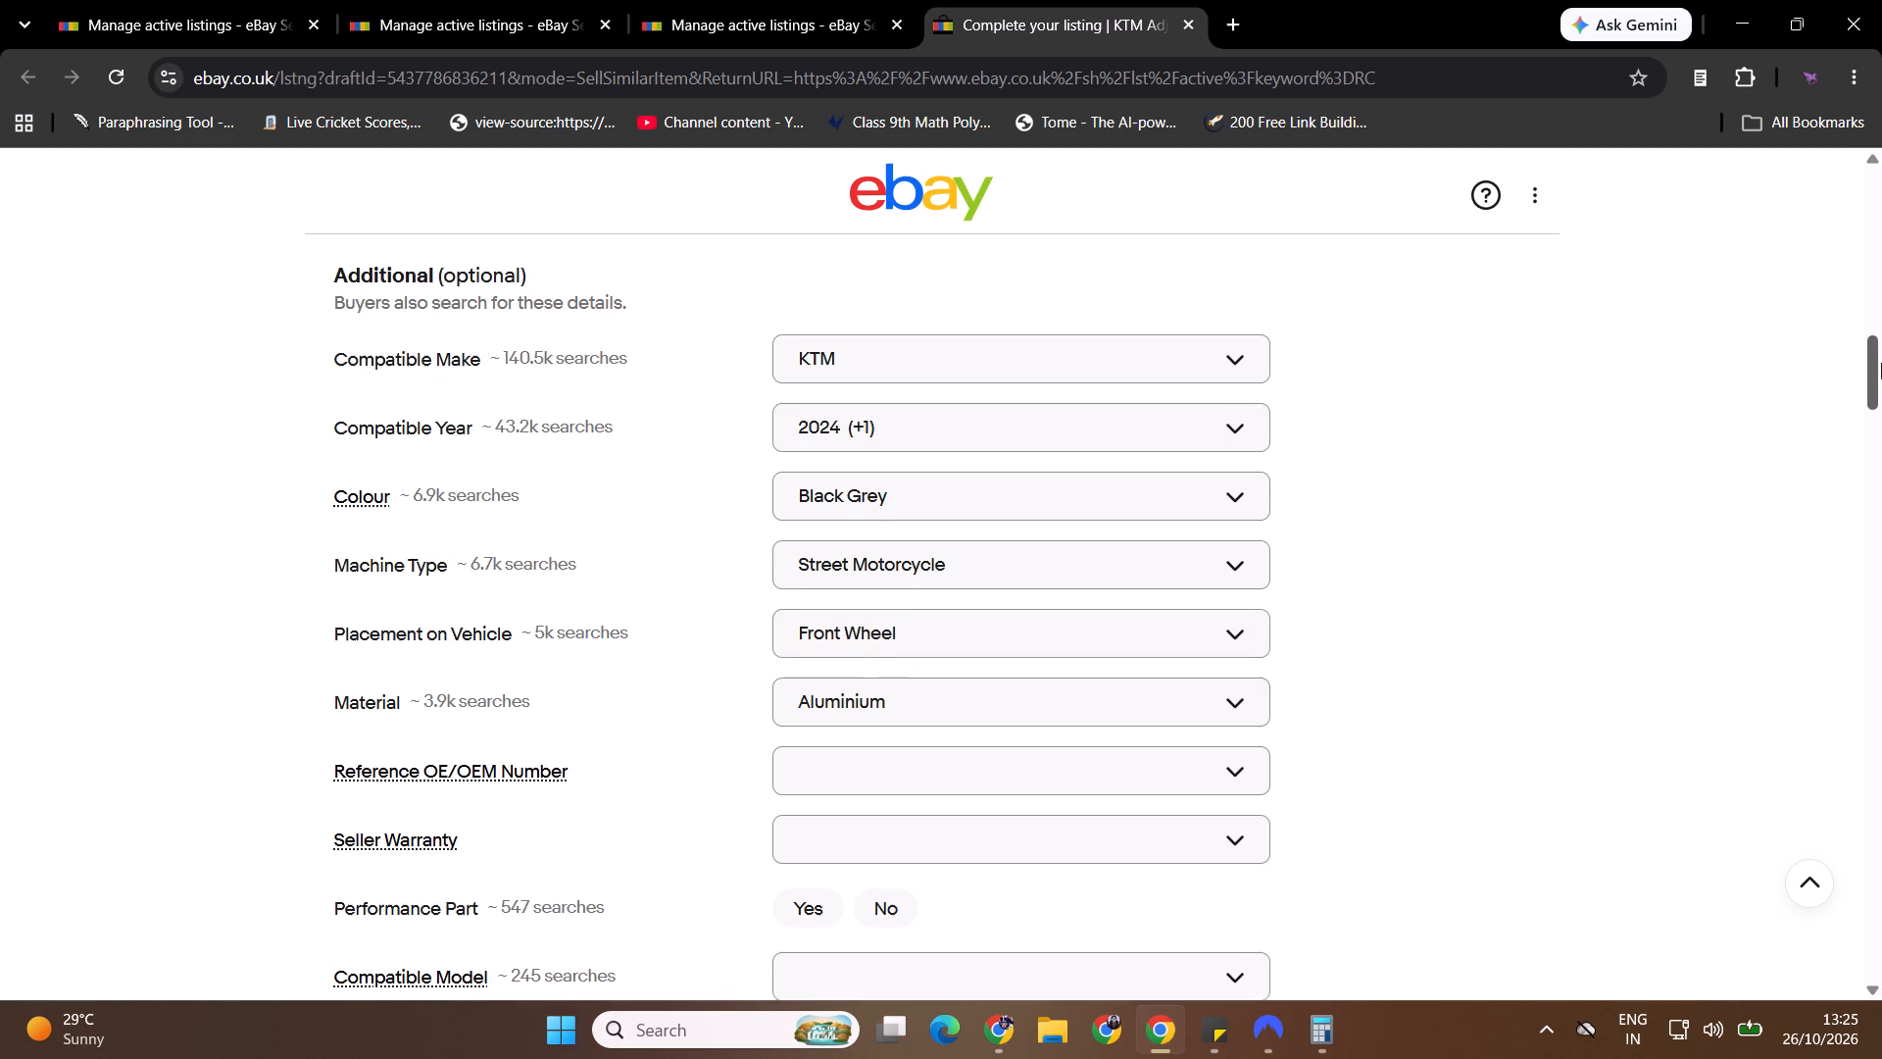
{"action": "left_click_drag", "start_coordinate": [1881, 363], "coordinate": [1881, 322]}
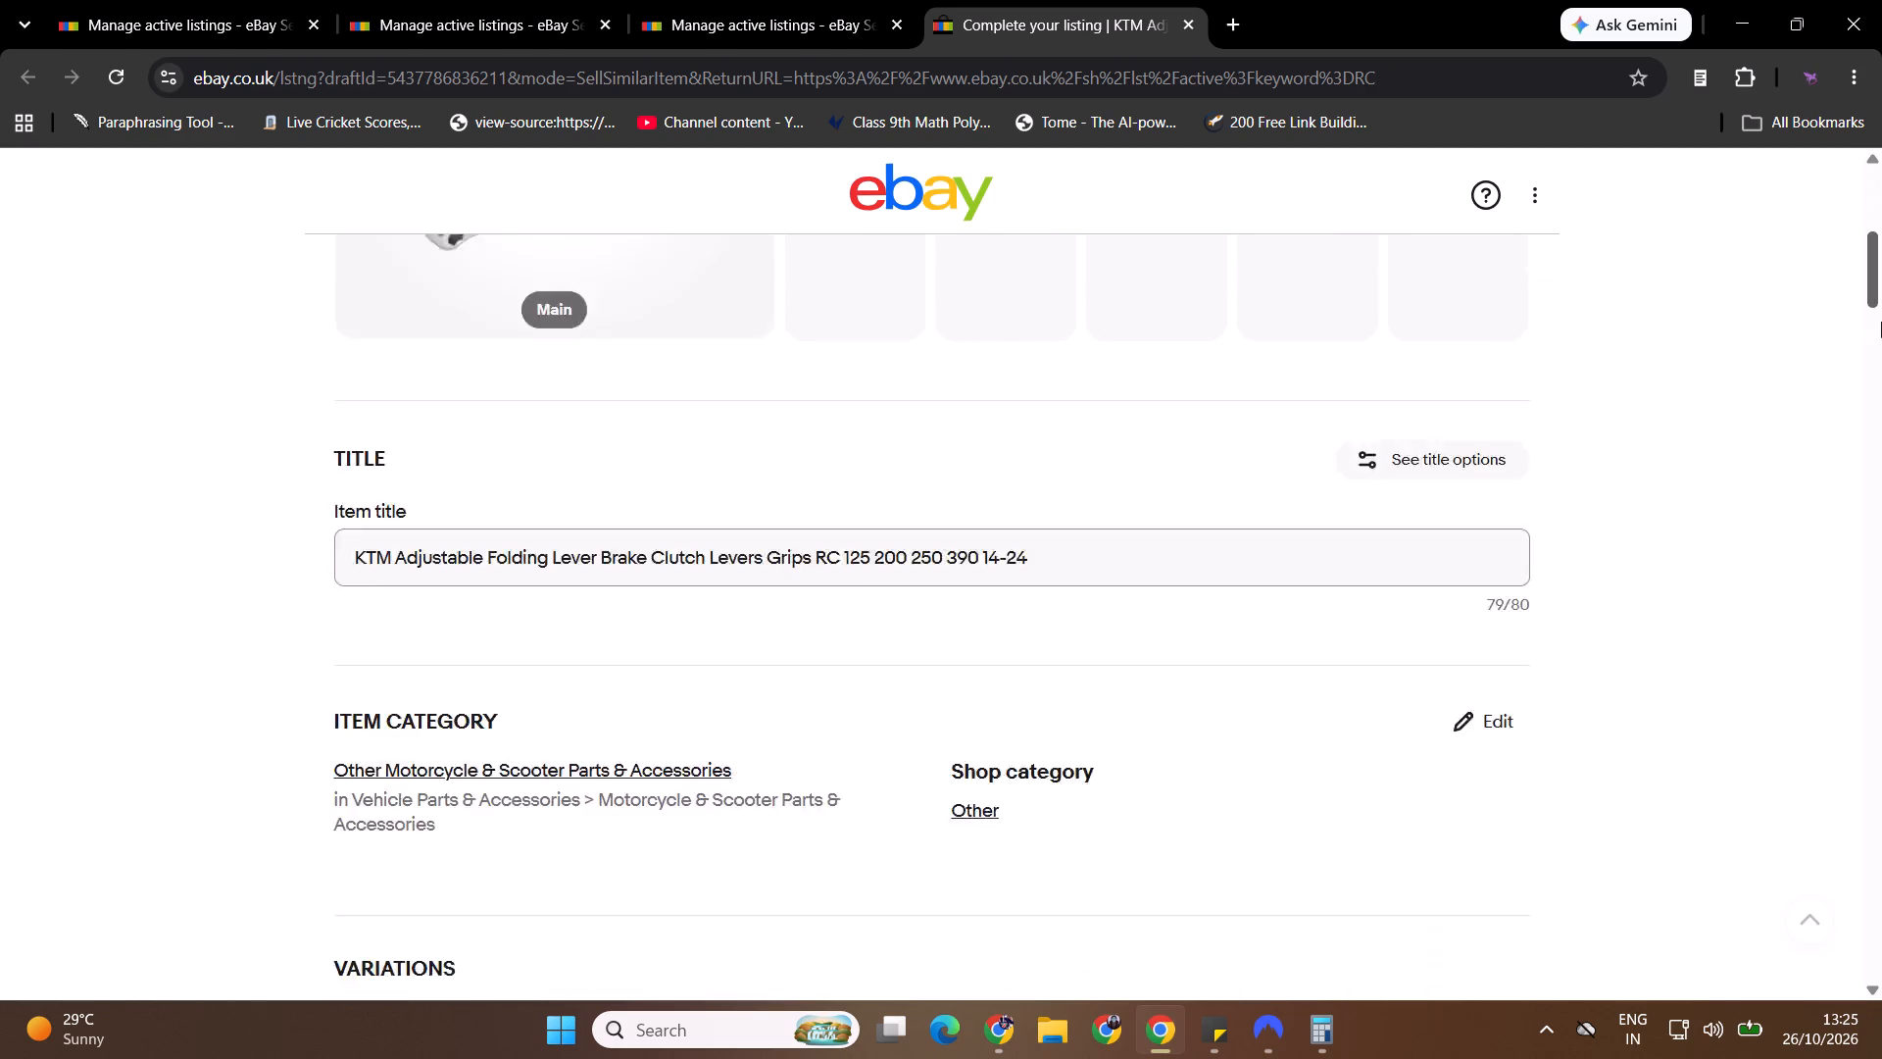
{"action": "left_click_drag", "start_coordinate": [1881, 322], "coordinate": [1880, 570]}
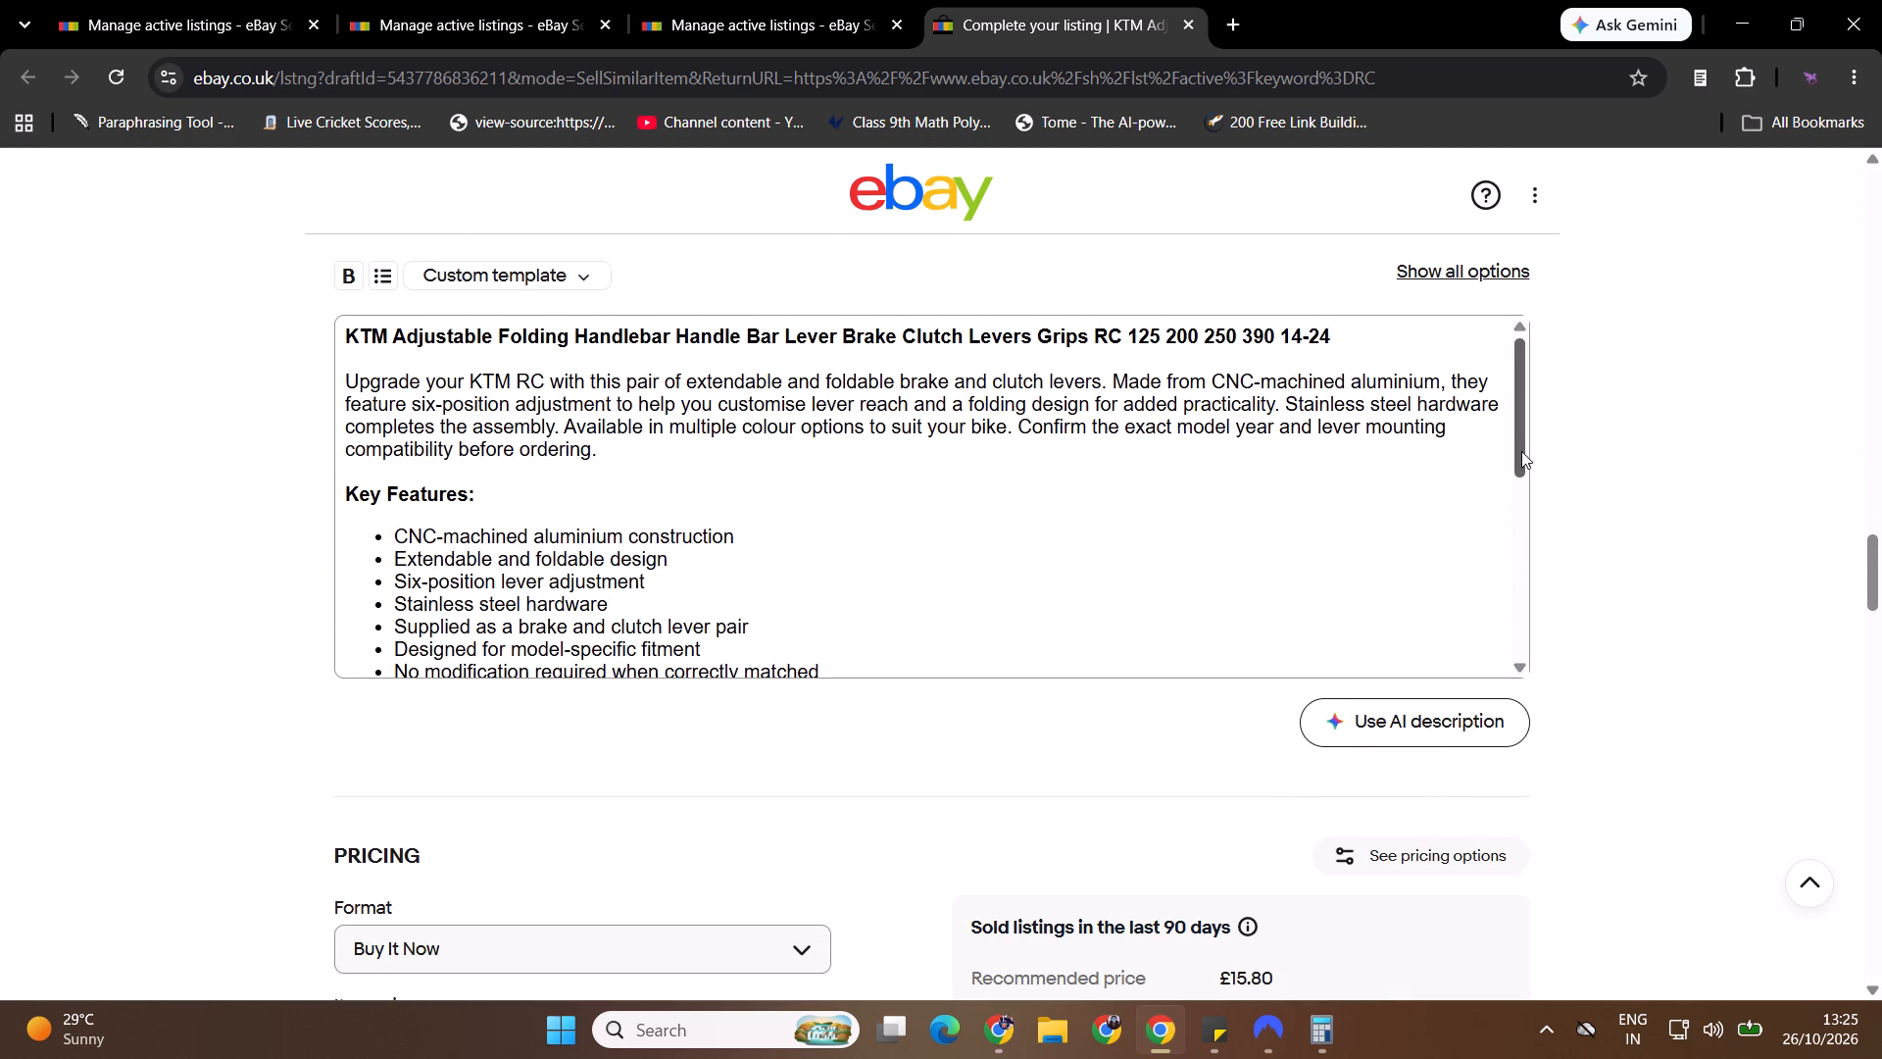
{"action": "left_click_drag", "start_coordinate": [1520, 447], "coordinate": [1535, 542]}
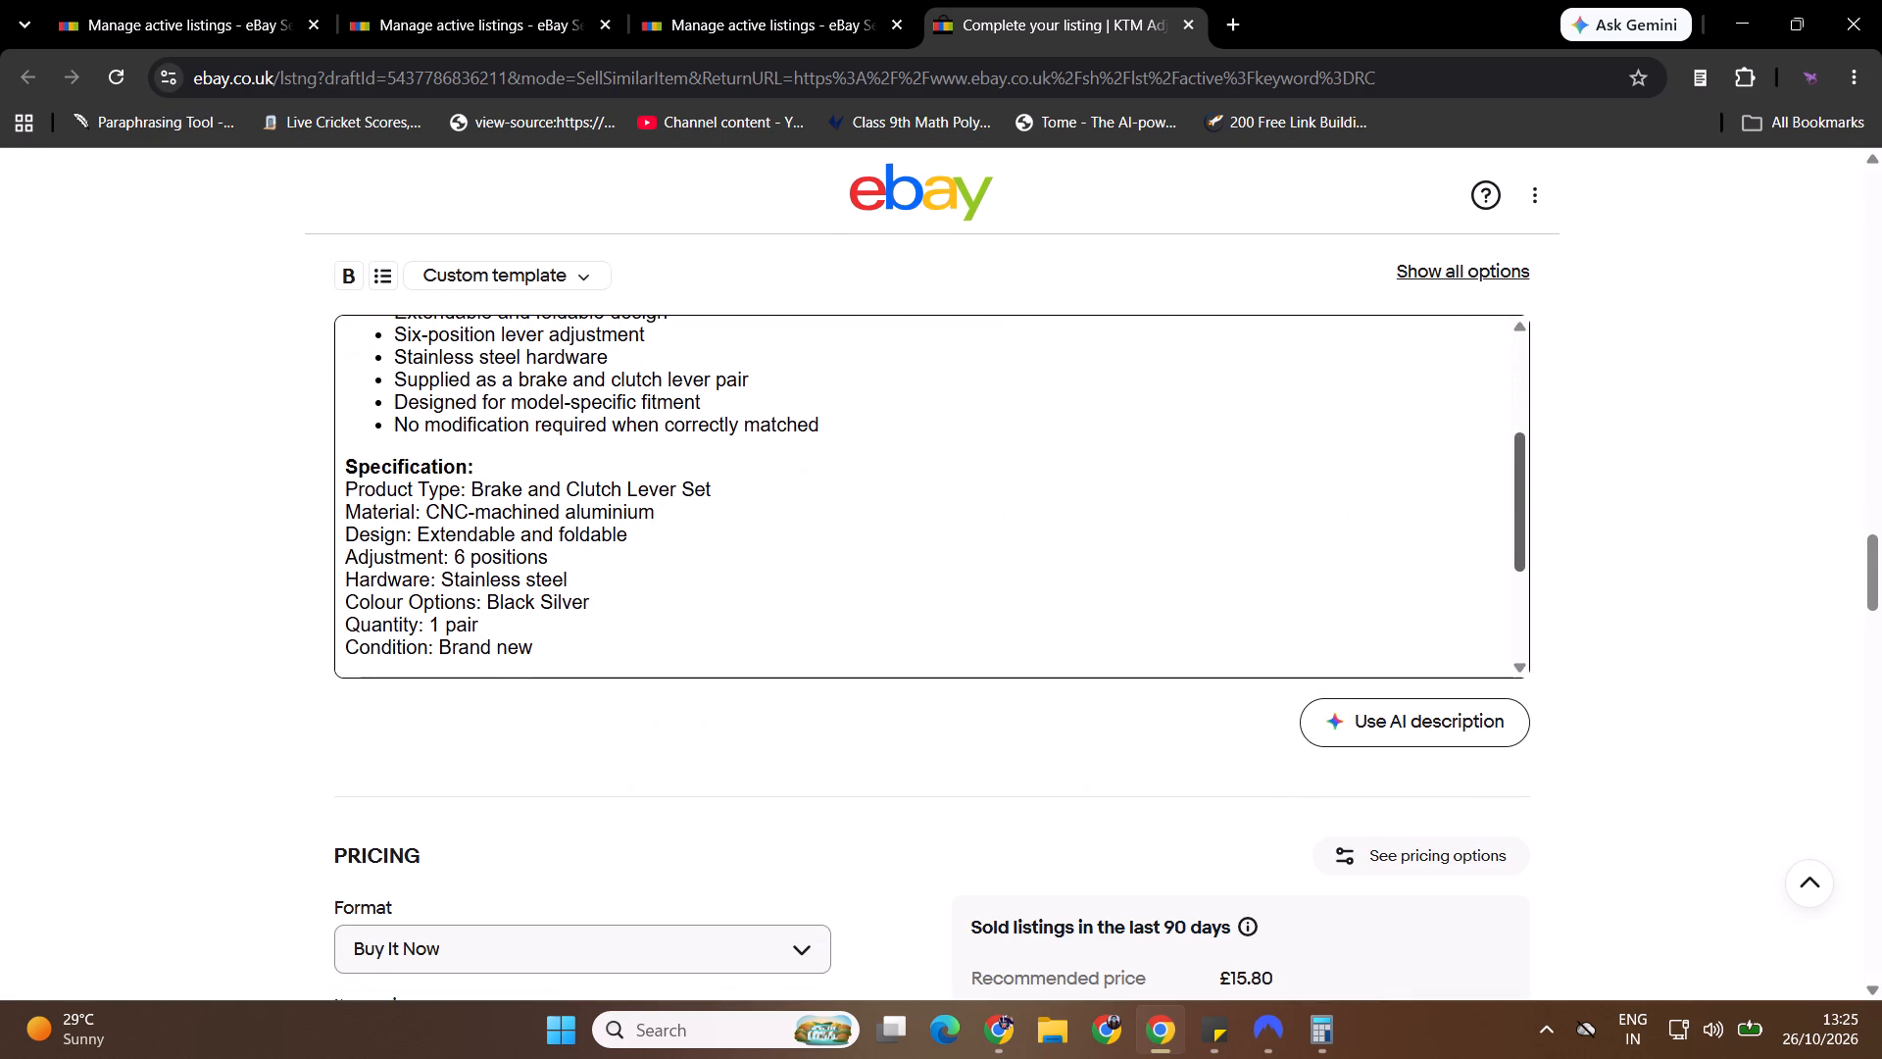
{"action": "left_click", "coordinate": [526, 614]}
{"action": "double_click", "coordinate": [571, 609]}
{"action": "type", "text": "Grey"}
{"action": "left_click", "coordinate": [756, 626]}
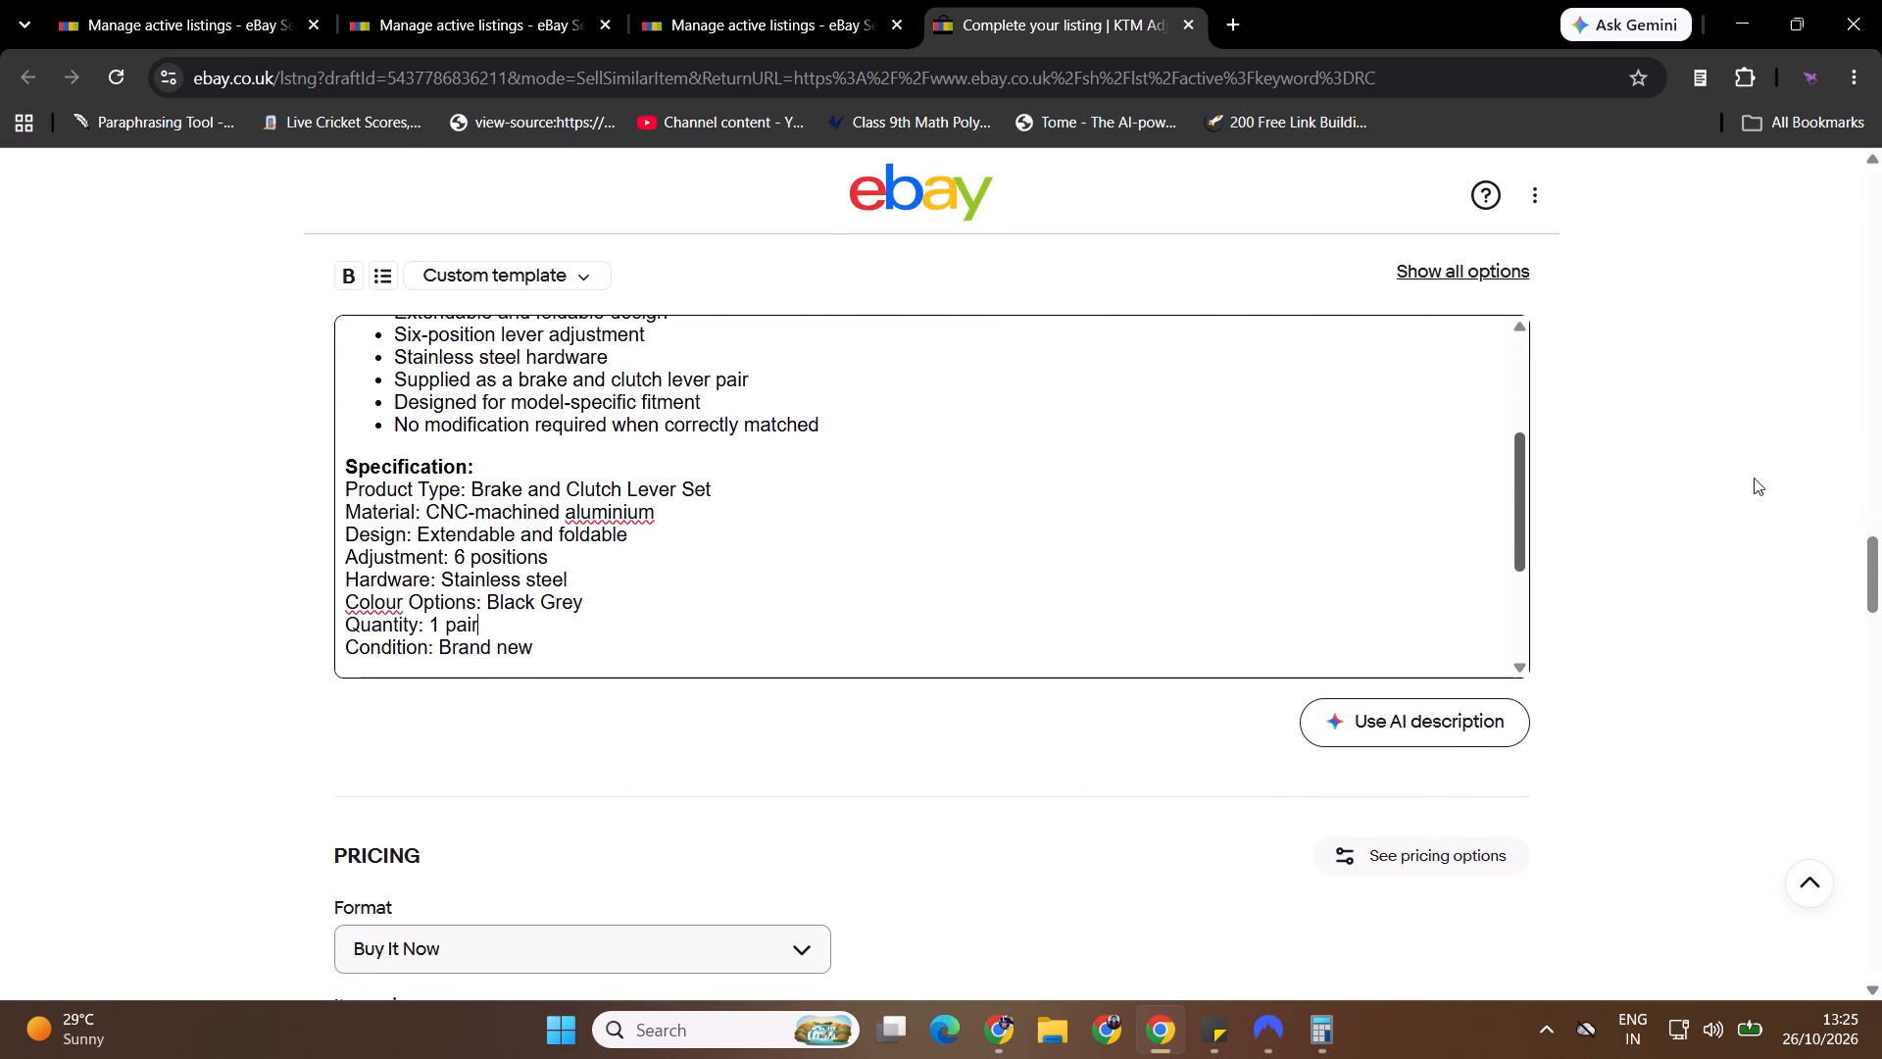
Compare the AliExpress prices of lever variants Color D and Color U against the draft's item price.
{"action": "left_click_drag", "start_coordinate": [1881, 562], "coordinate": [1881, 599]}
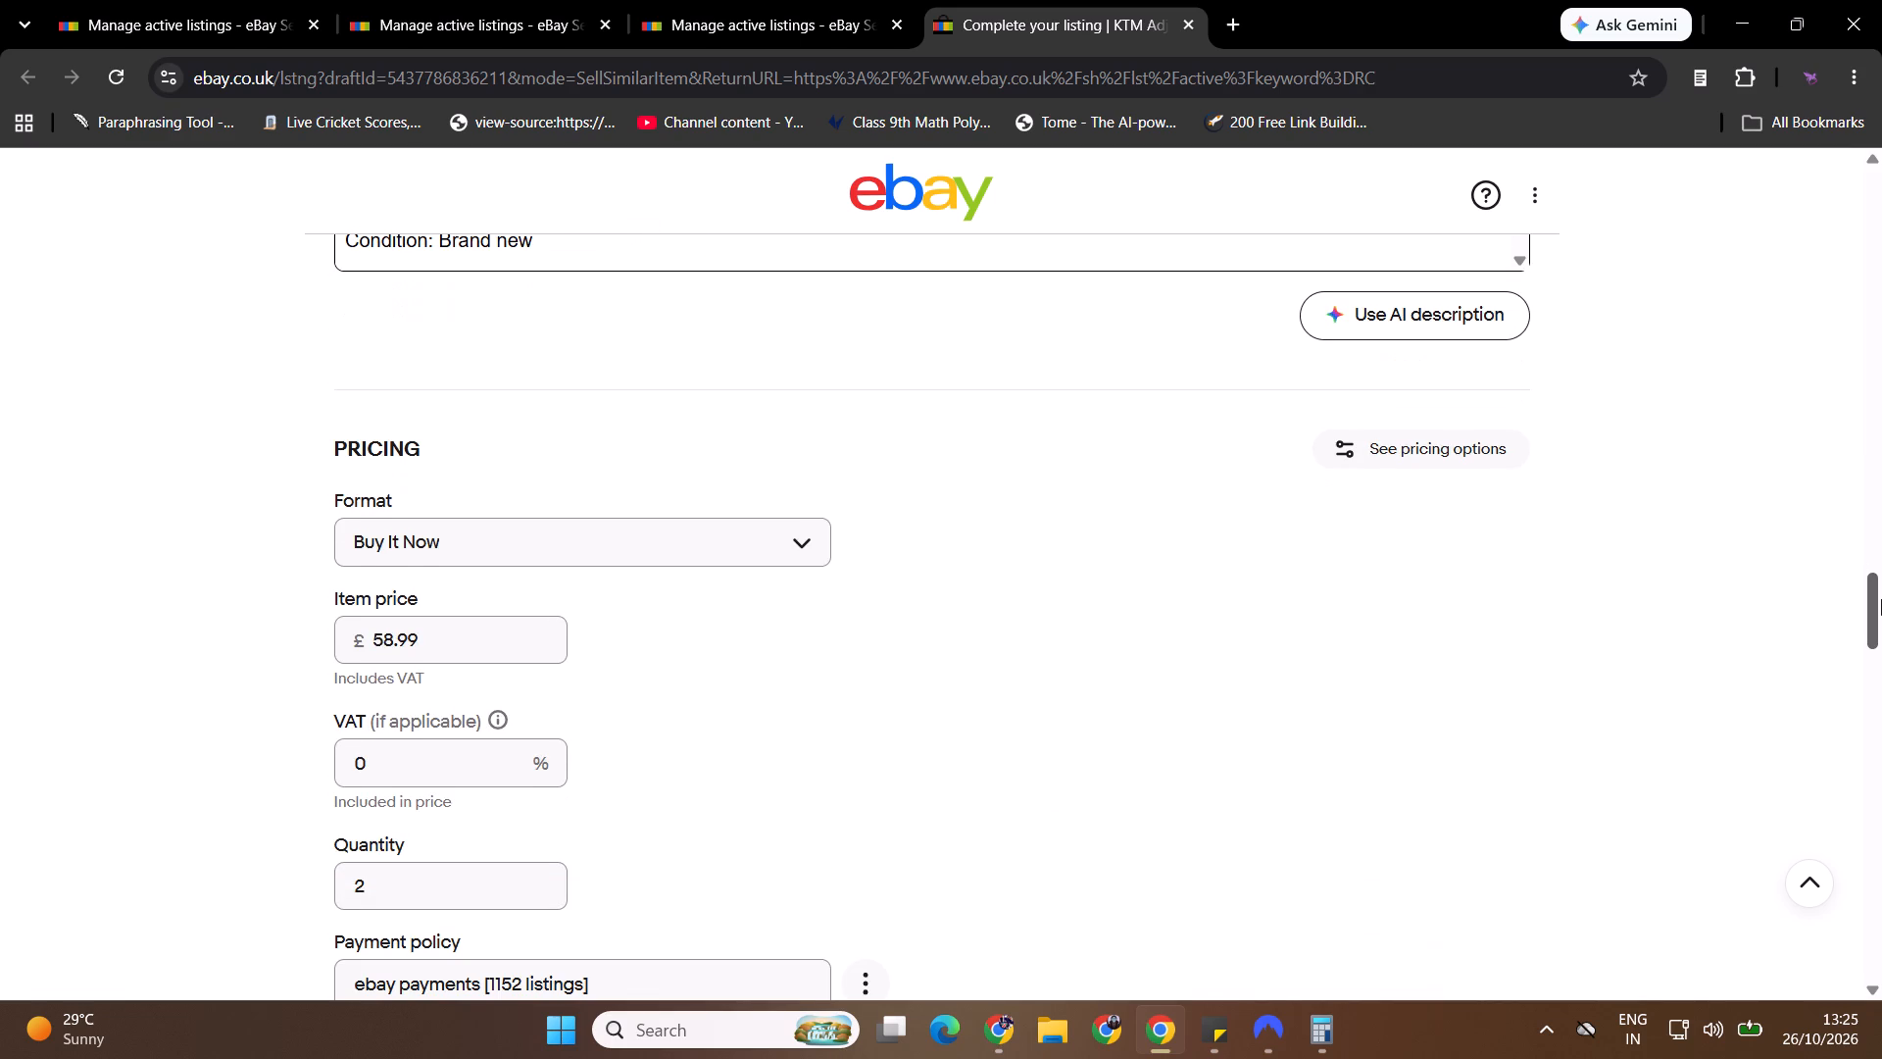
{"action": "key", "text": "alt+Tab"}
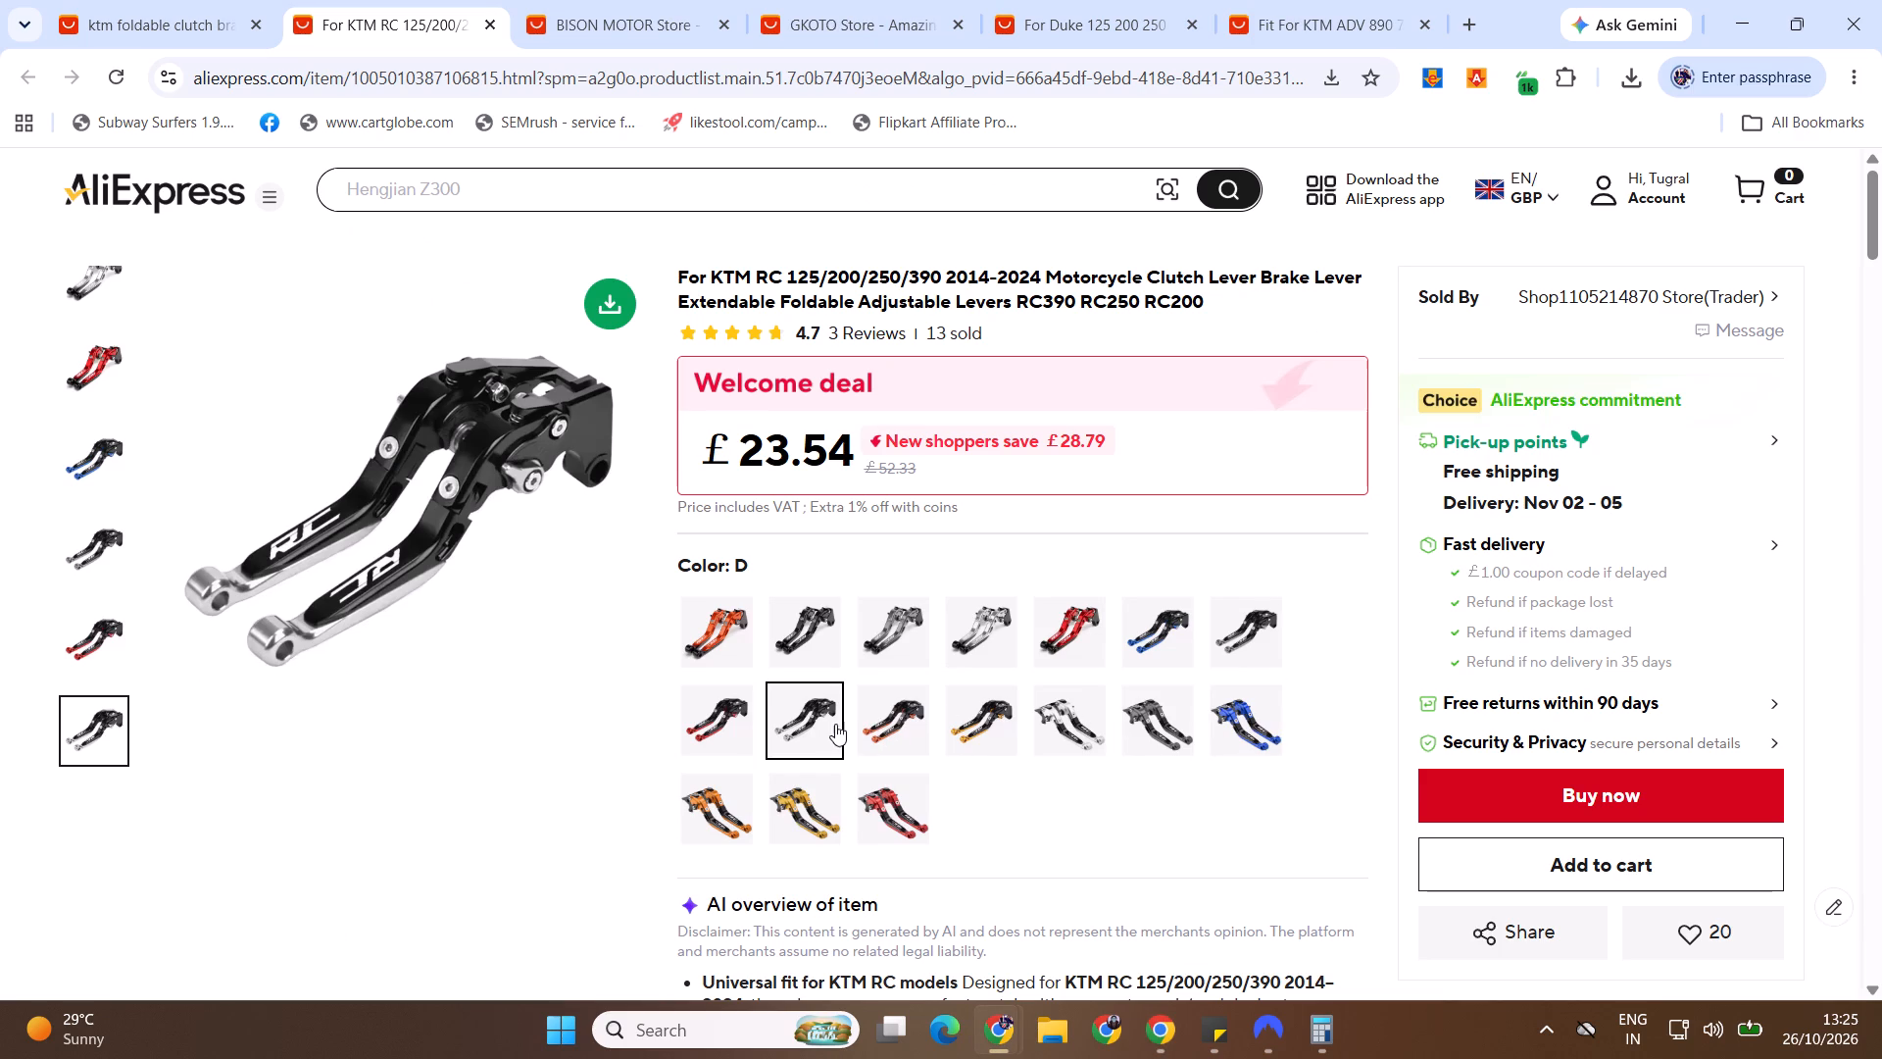
{"action": "left_click", "coordinate": [833, 724]}
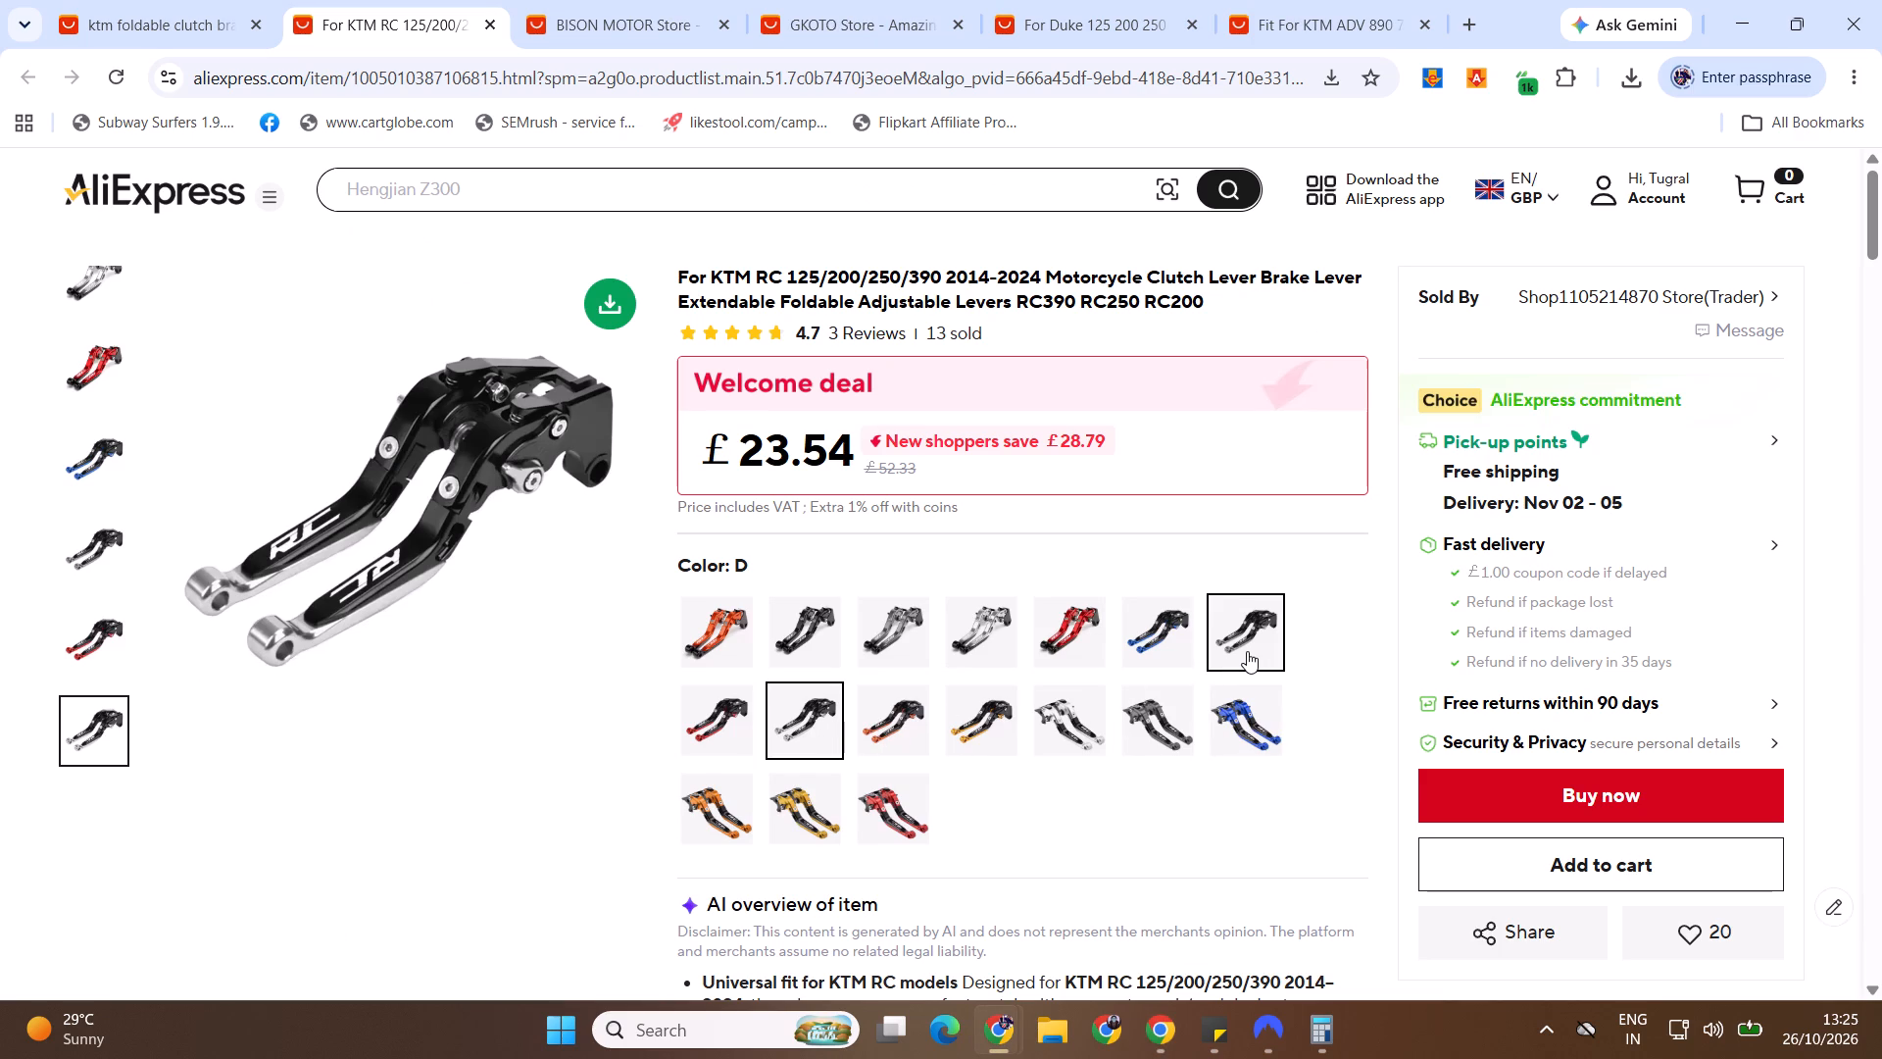
{"action": "left_click", "coordinate": [1247, 651]}
{"action": "left_click", "coordinate": [817, 748]}
{"action": "key", "text": "alt+Tab"}
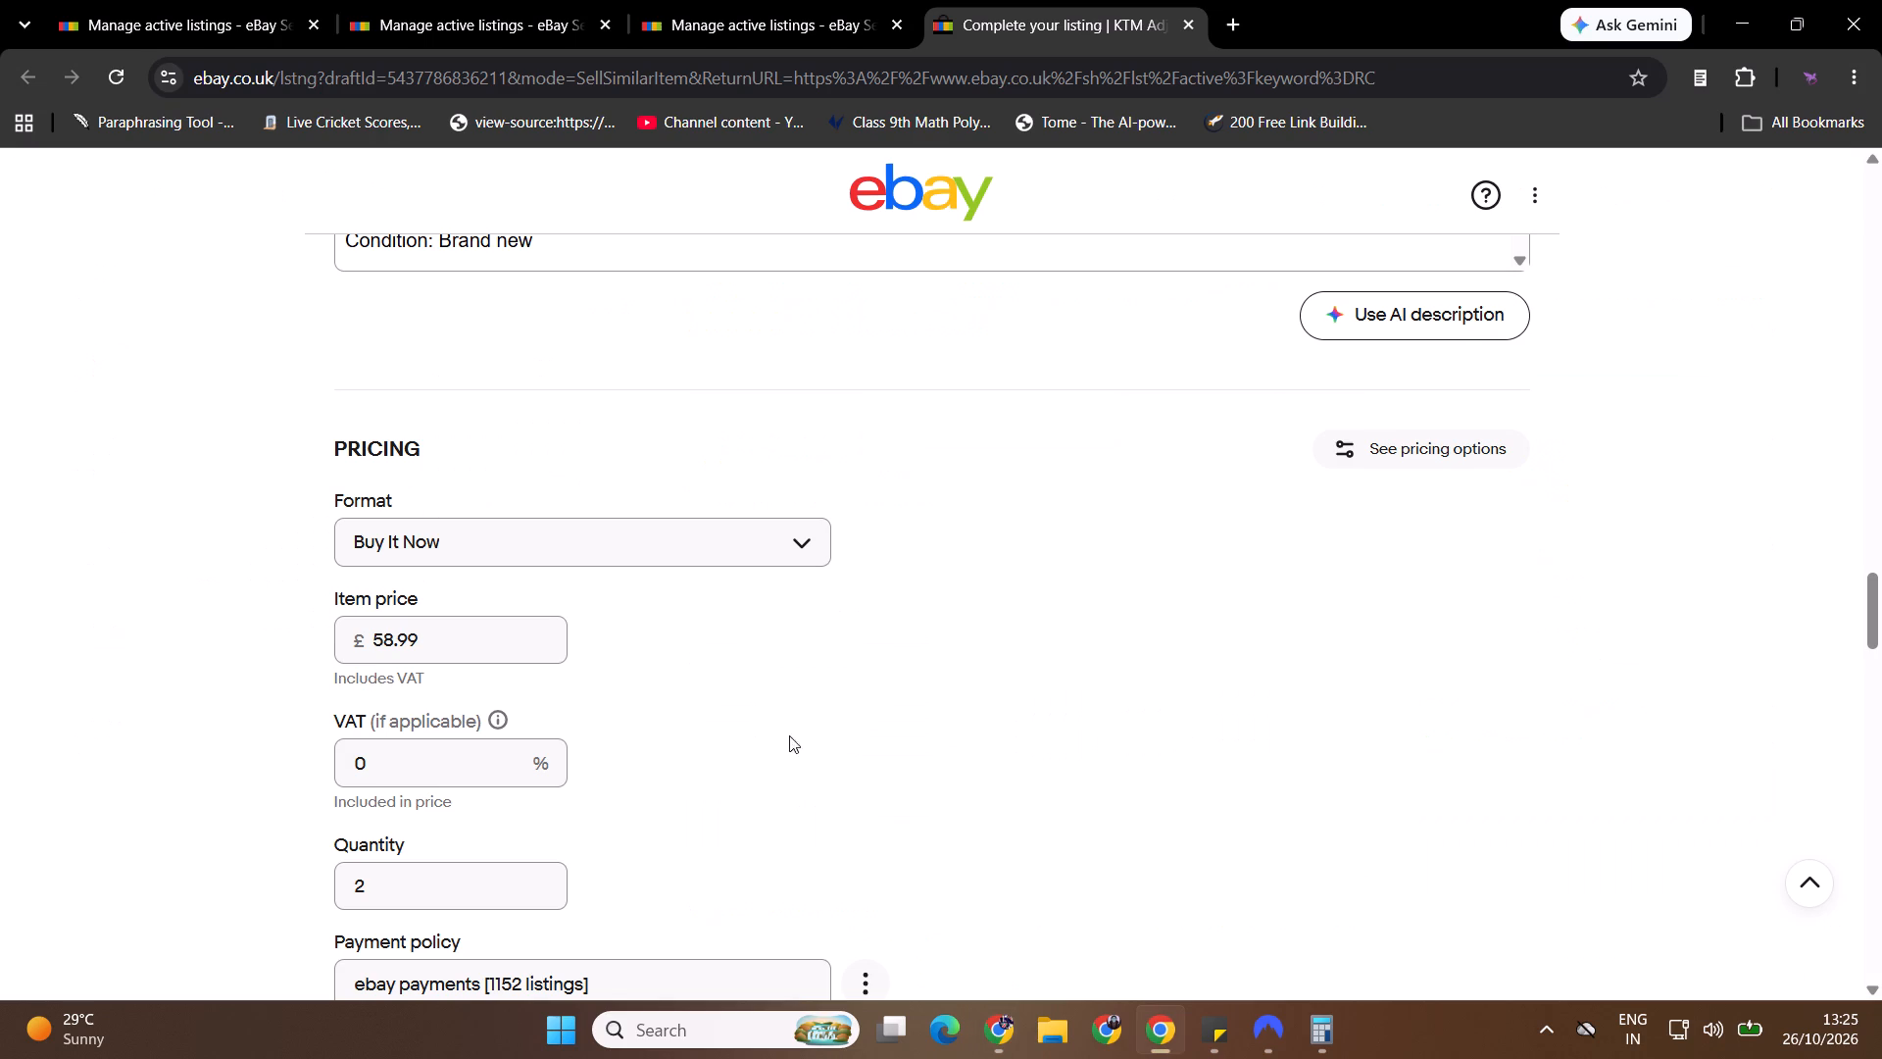
{"action": "left_click", "coordinate": [750, 712]}
Publish the Black Grey KTM RC folding lever listing with the displayed fees and close the old active-listings page.
{"action": "left_click_drag", "start_coordinate": [1881, 610], "coordinate": [1867, 998]}
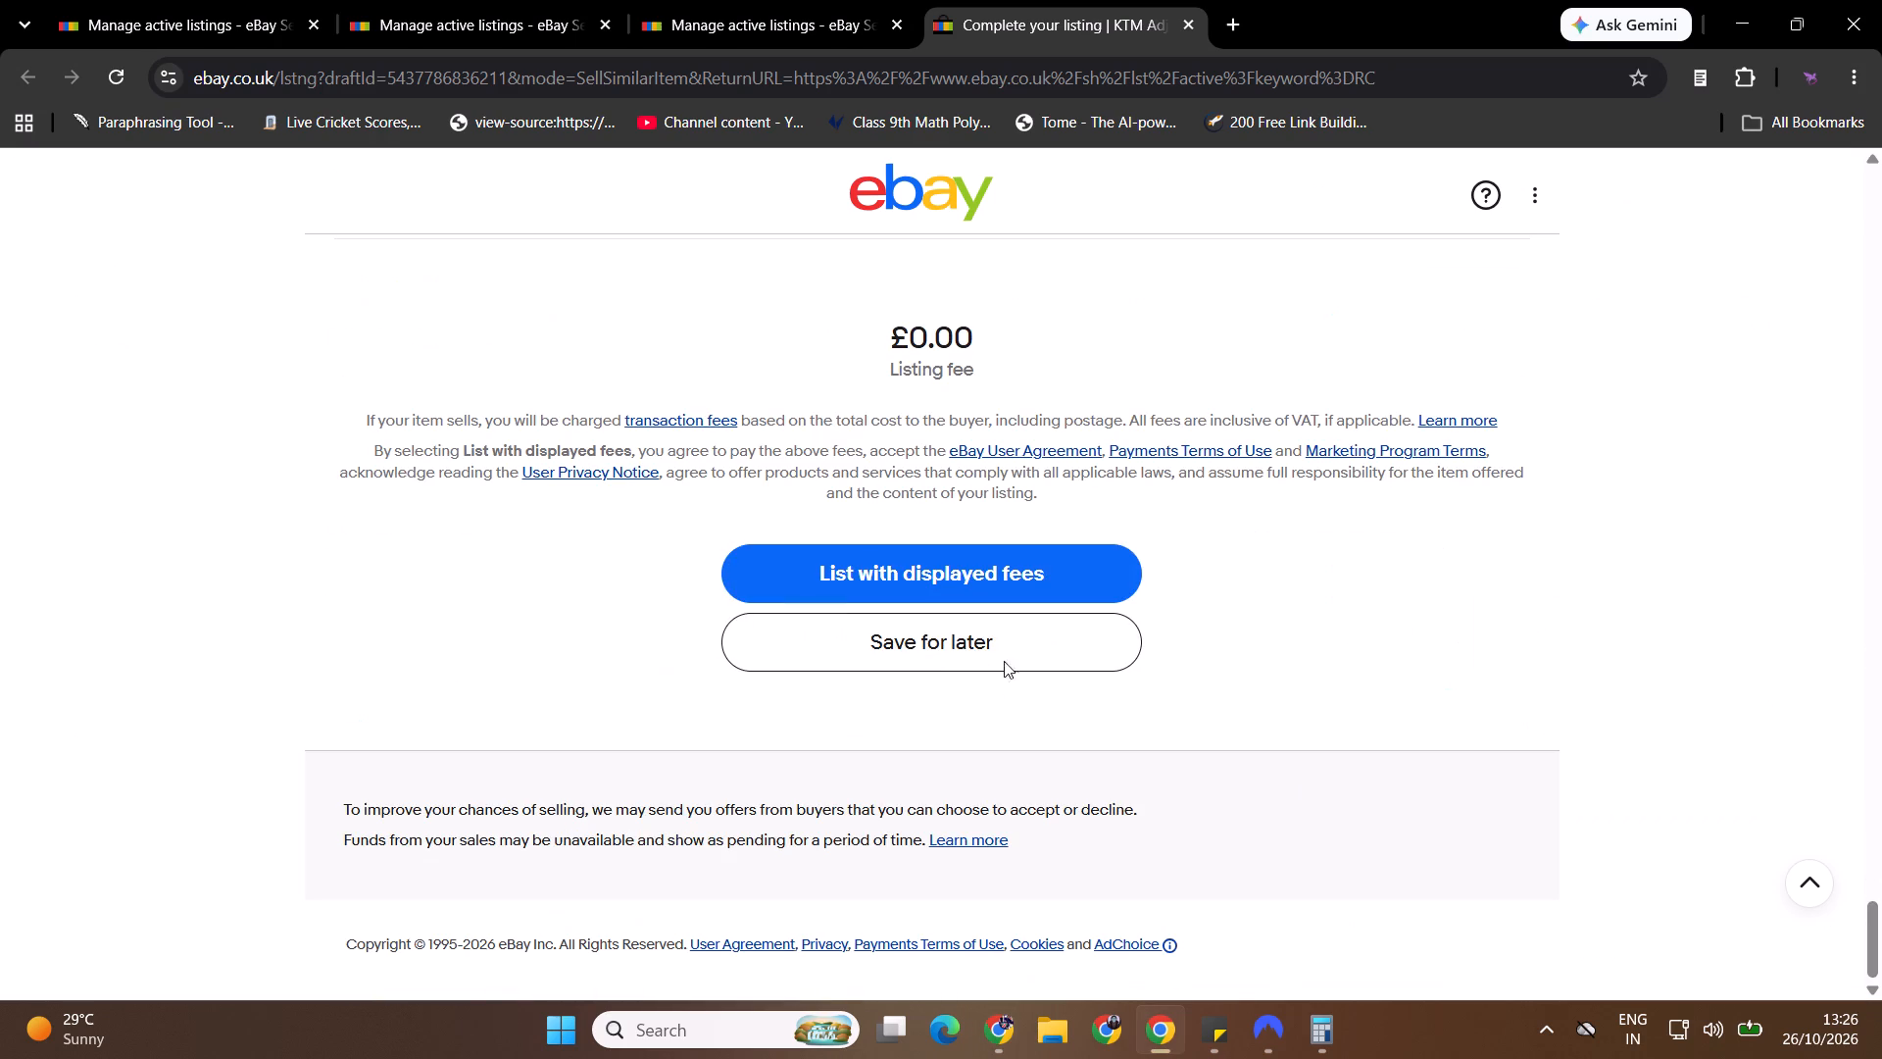
{"action": "left_click", "coordinate": [919, 587]}
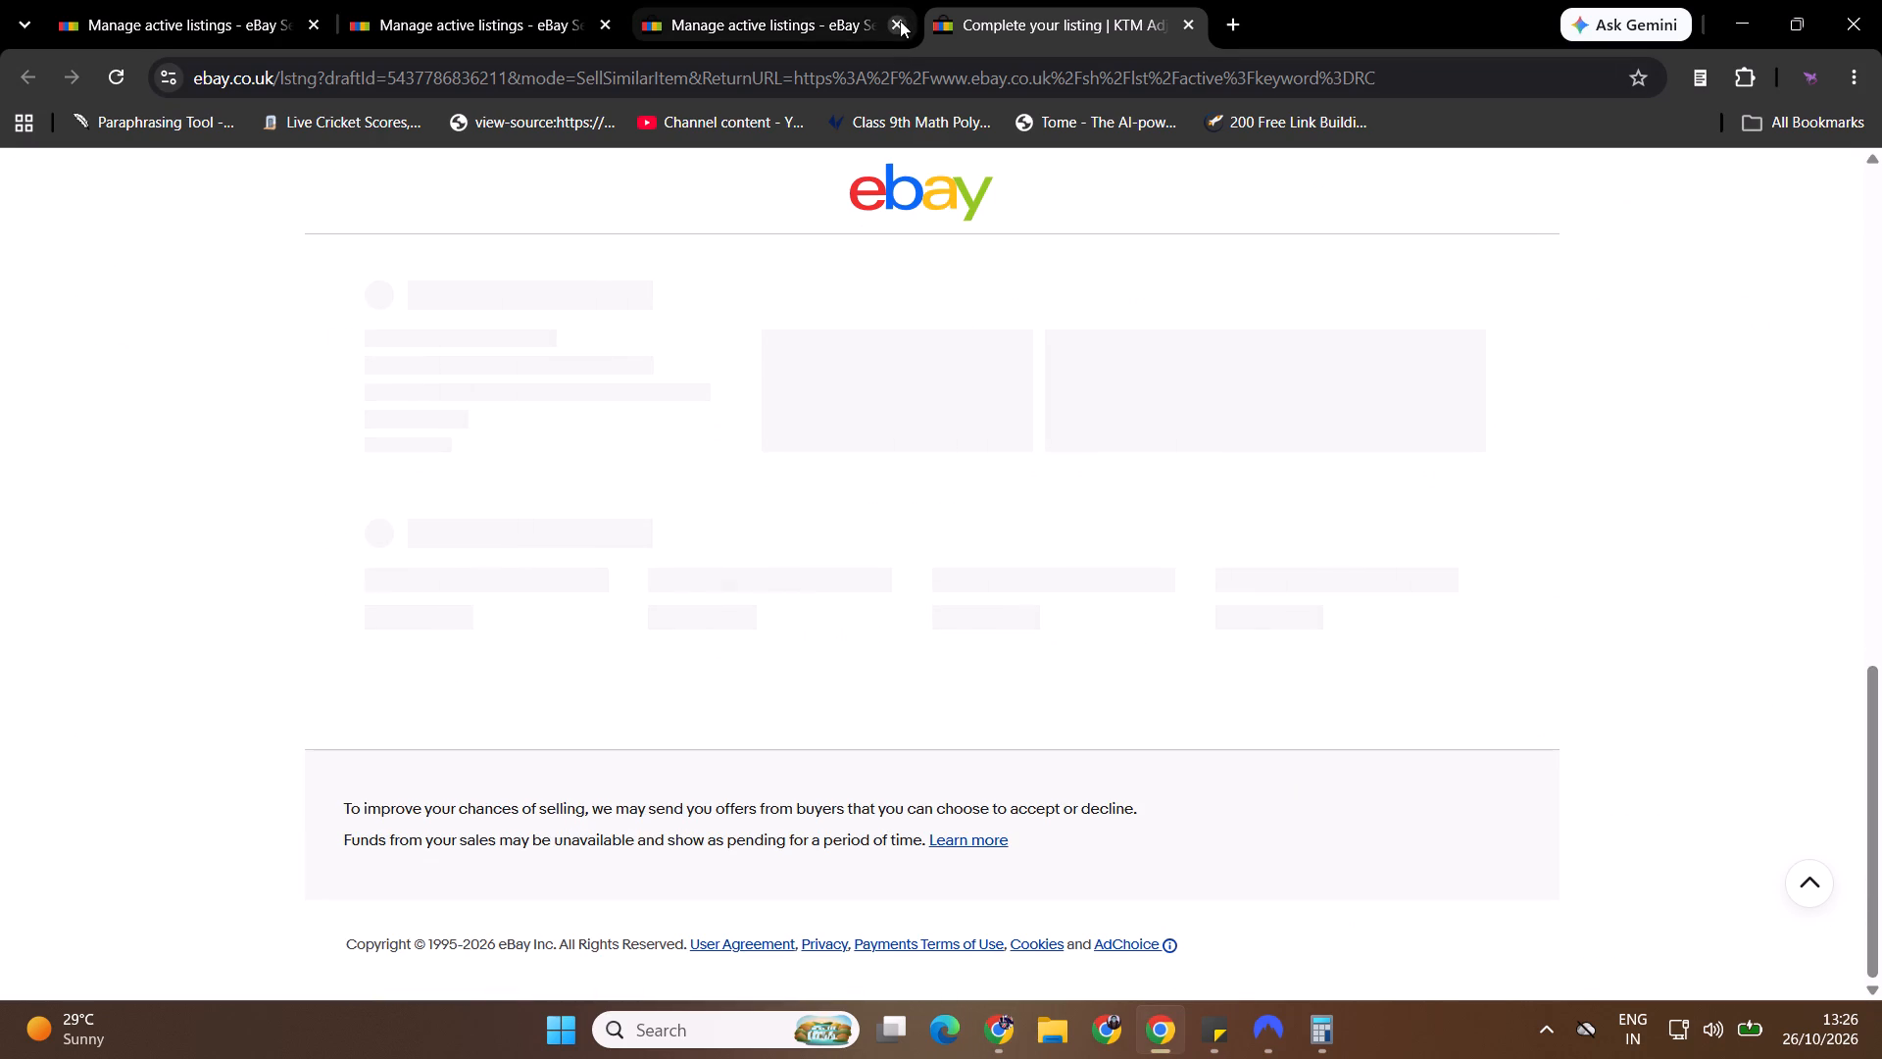
{"action": "left_click", "coordinate": [900, 21]}
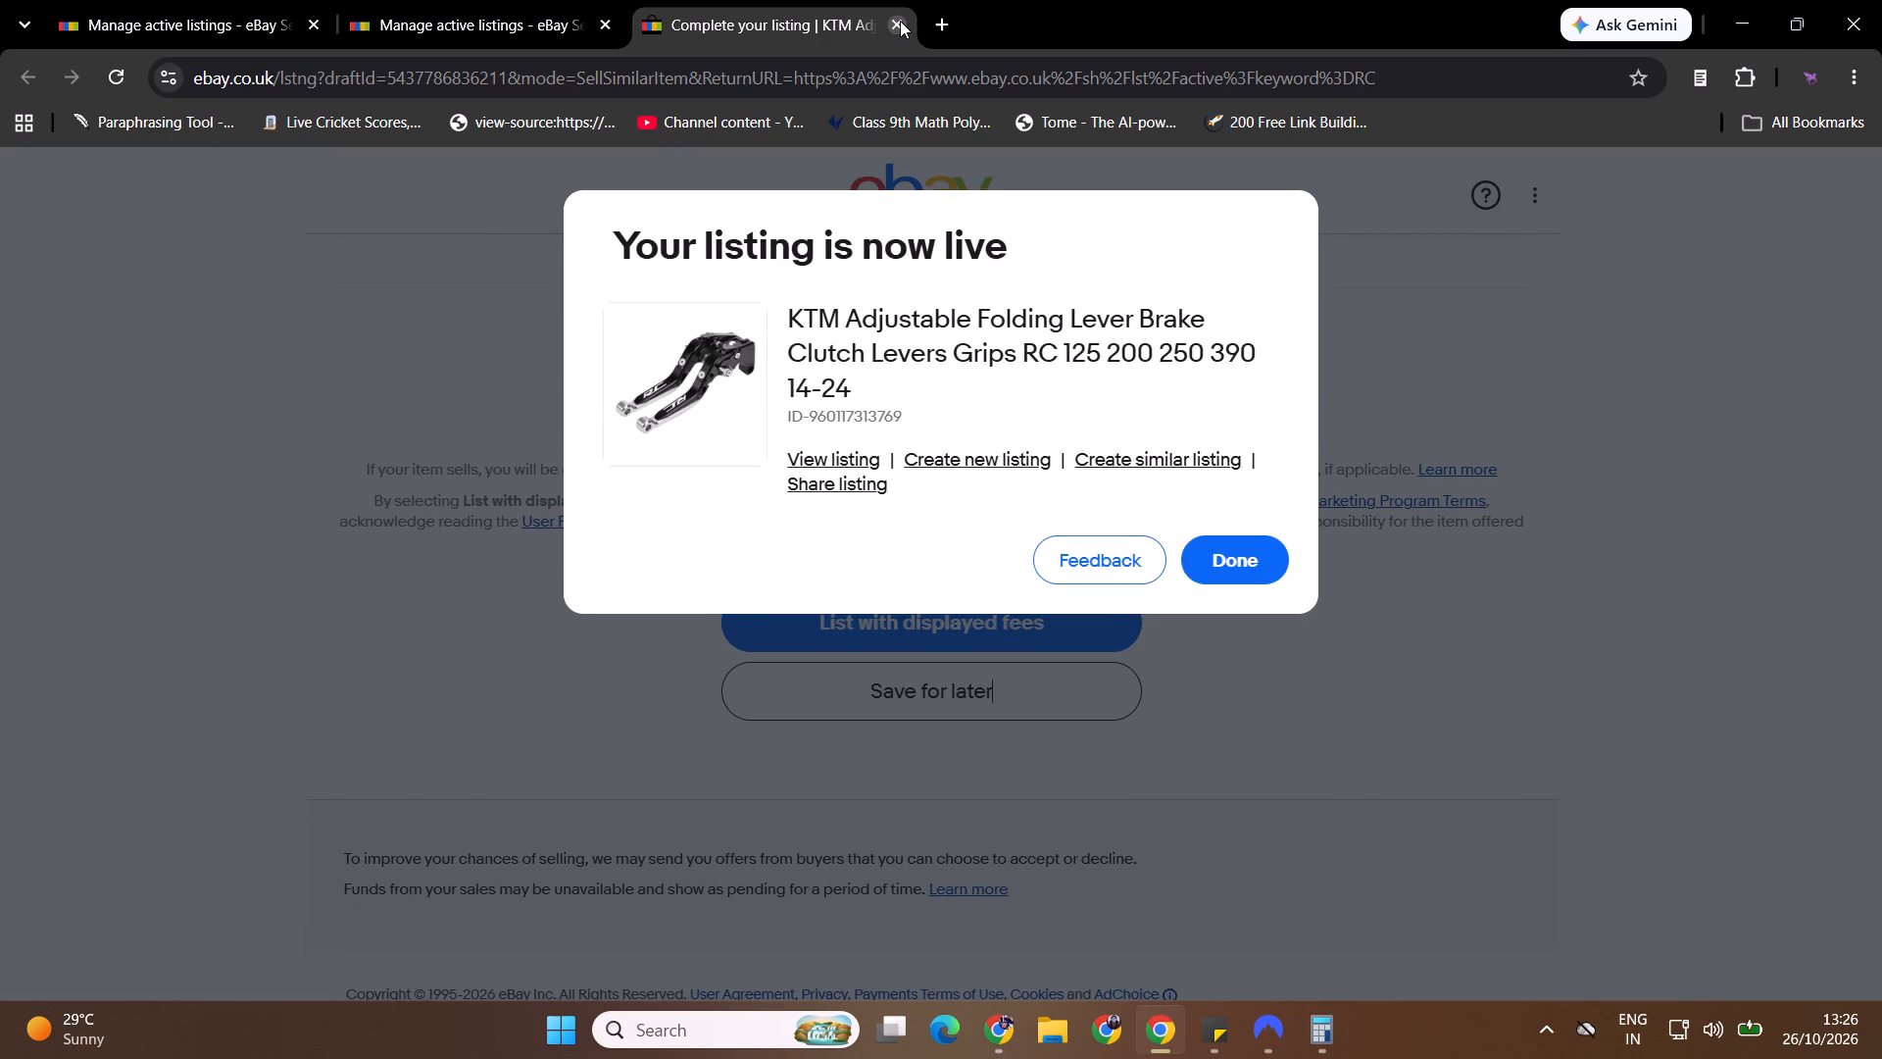
{"action": "left_click", "coordinate": [1229, 578]}
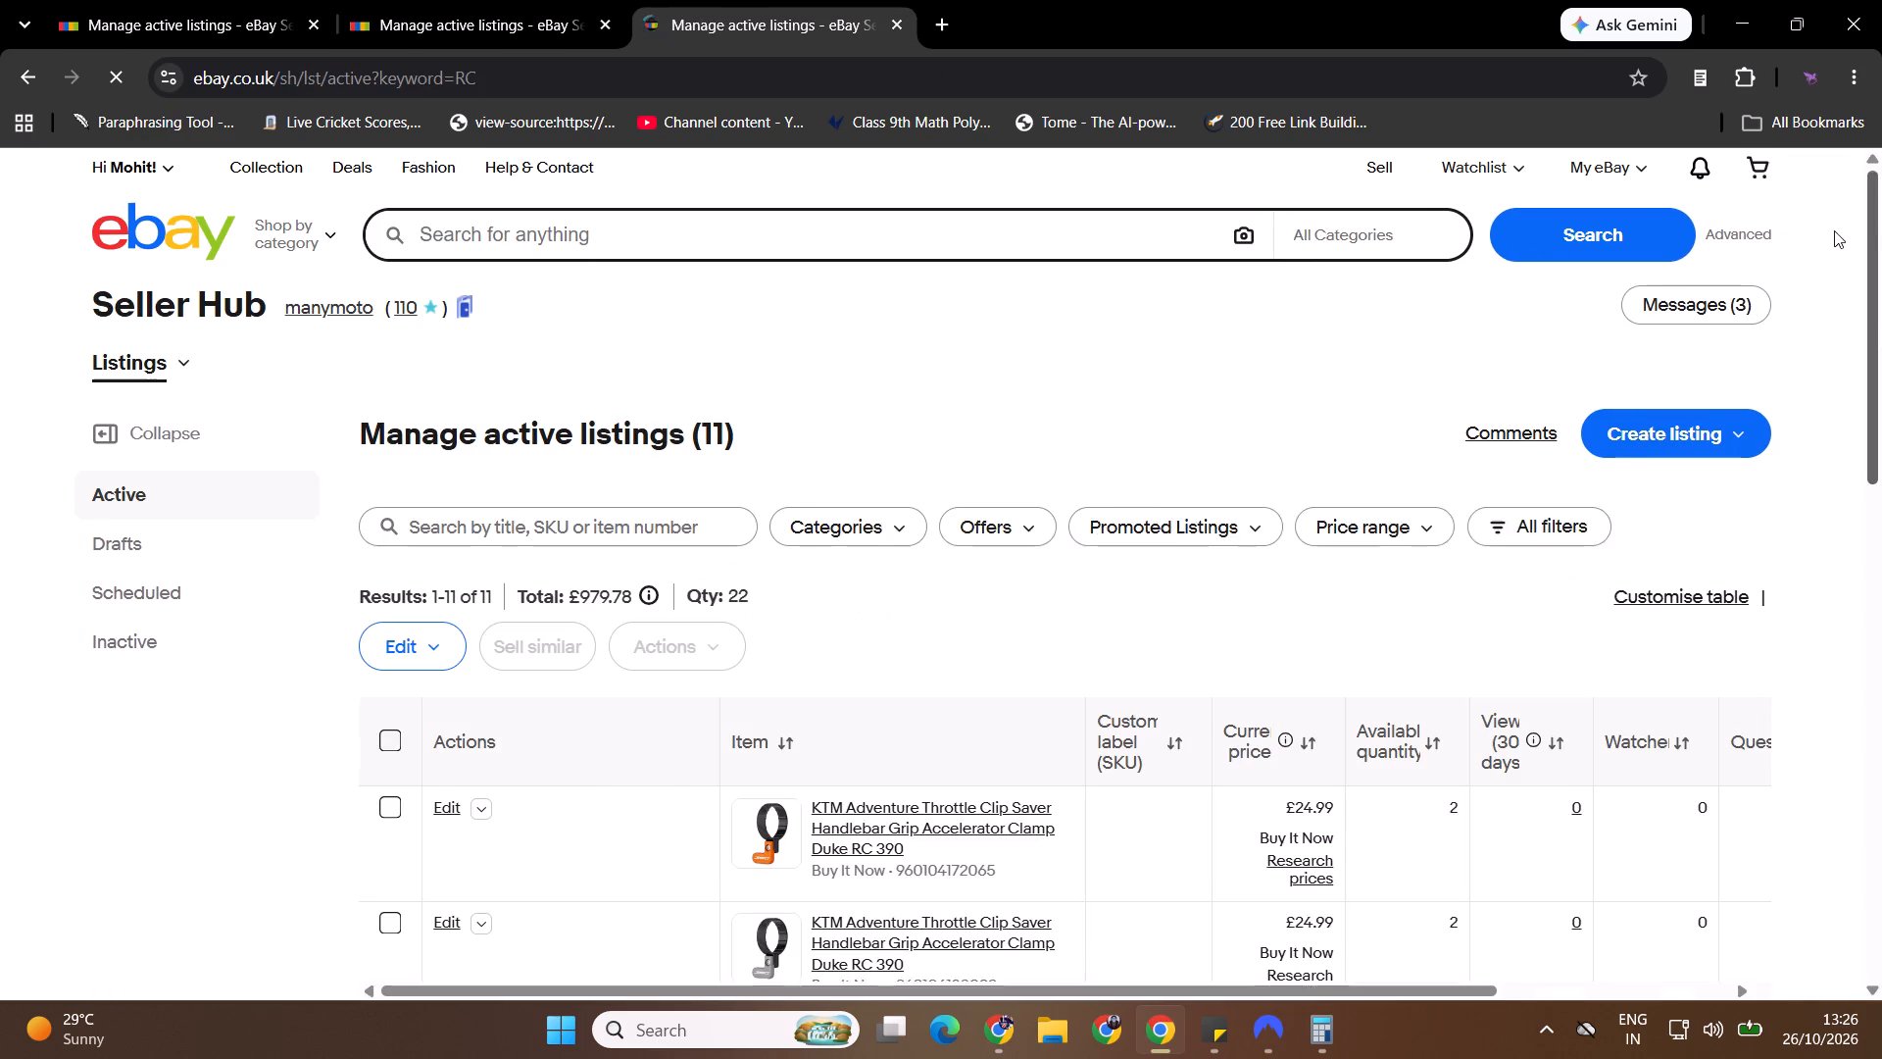
Start a similar listing from the newly published Black Grey KTM RC lever listing, last in the active listings.
{"action": "left_click_drag", "start_coordinate": [1853, 239], "coordinate": [1862, 252]}
{"action": "left_click_drag", "start_coordinate": [1874, 249], "coordinate": [1878, 1058]}
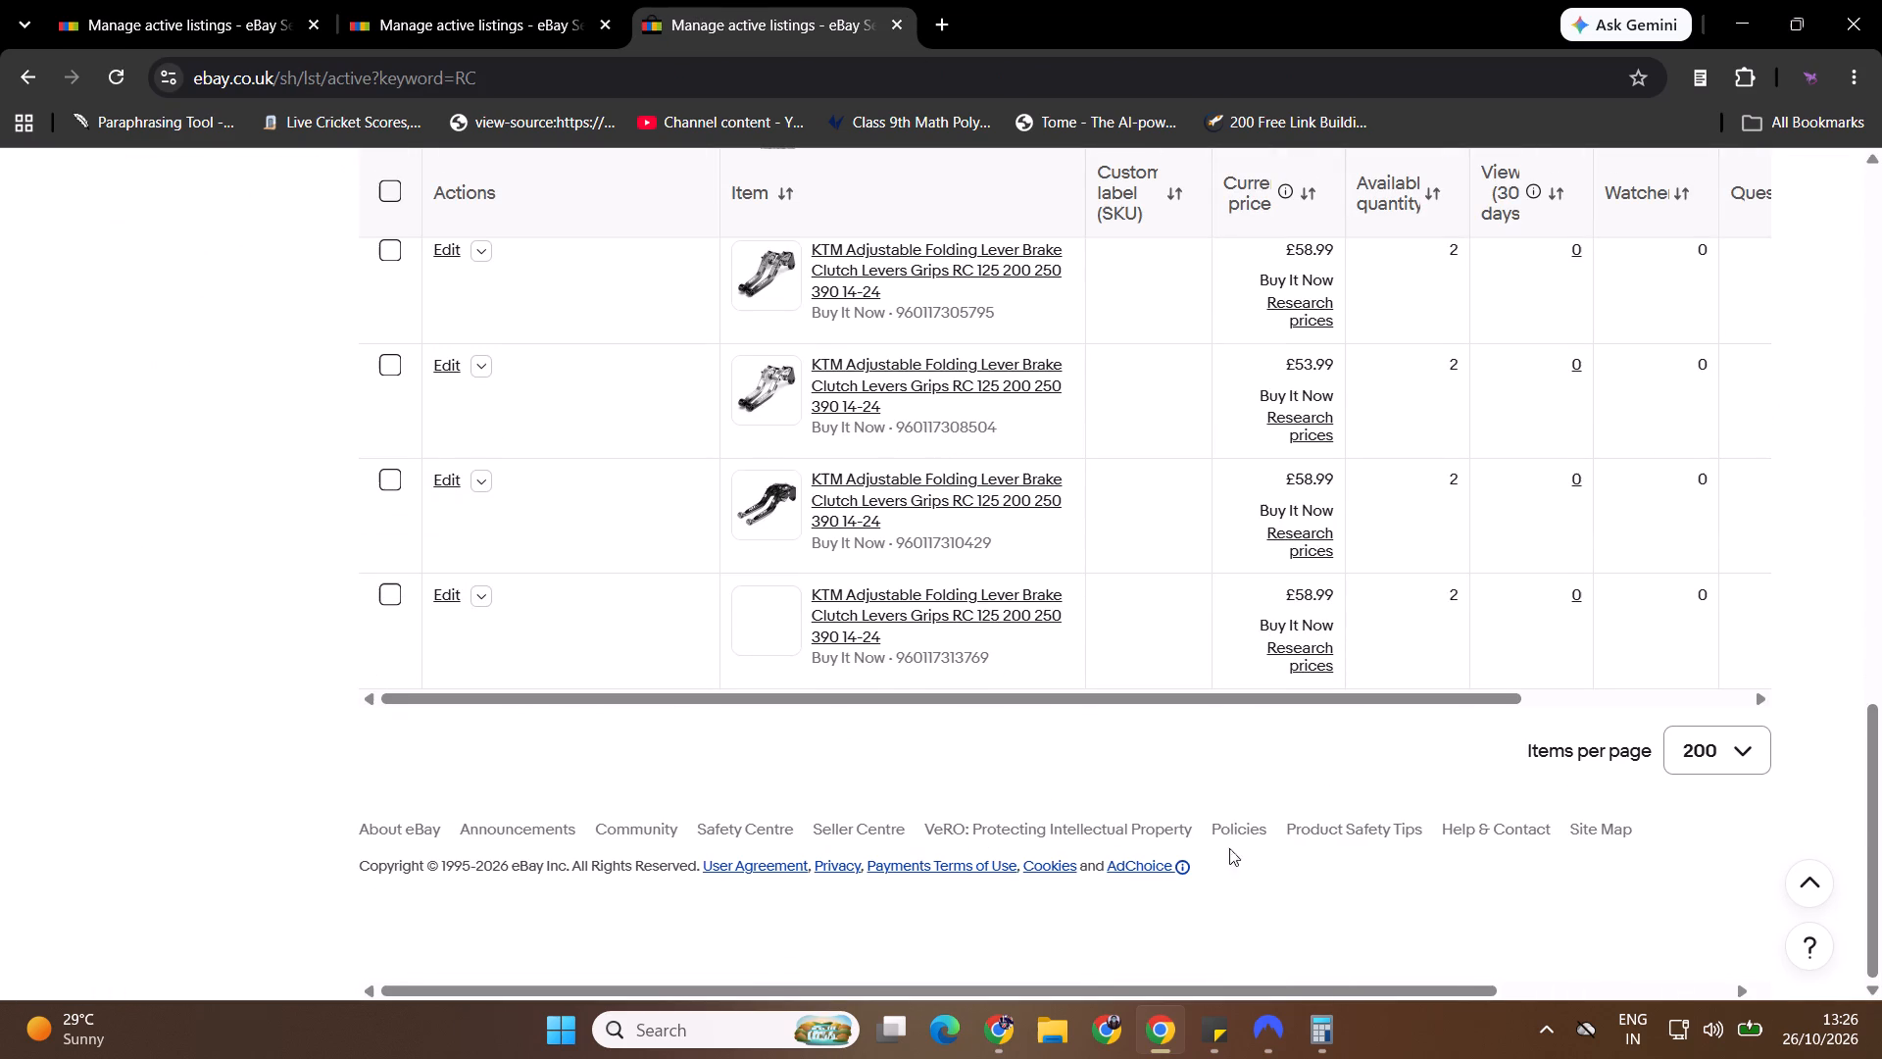
{"action": "left_click", "coordinate": [479, 597]}
{"action": "left_click", "coordinate": [510, 629], "text": "ctrl"}
{"action": "left_click", "coordinate": [1168, 0]}
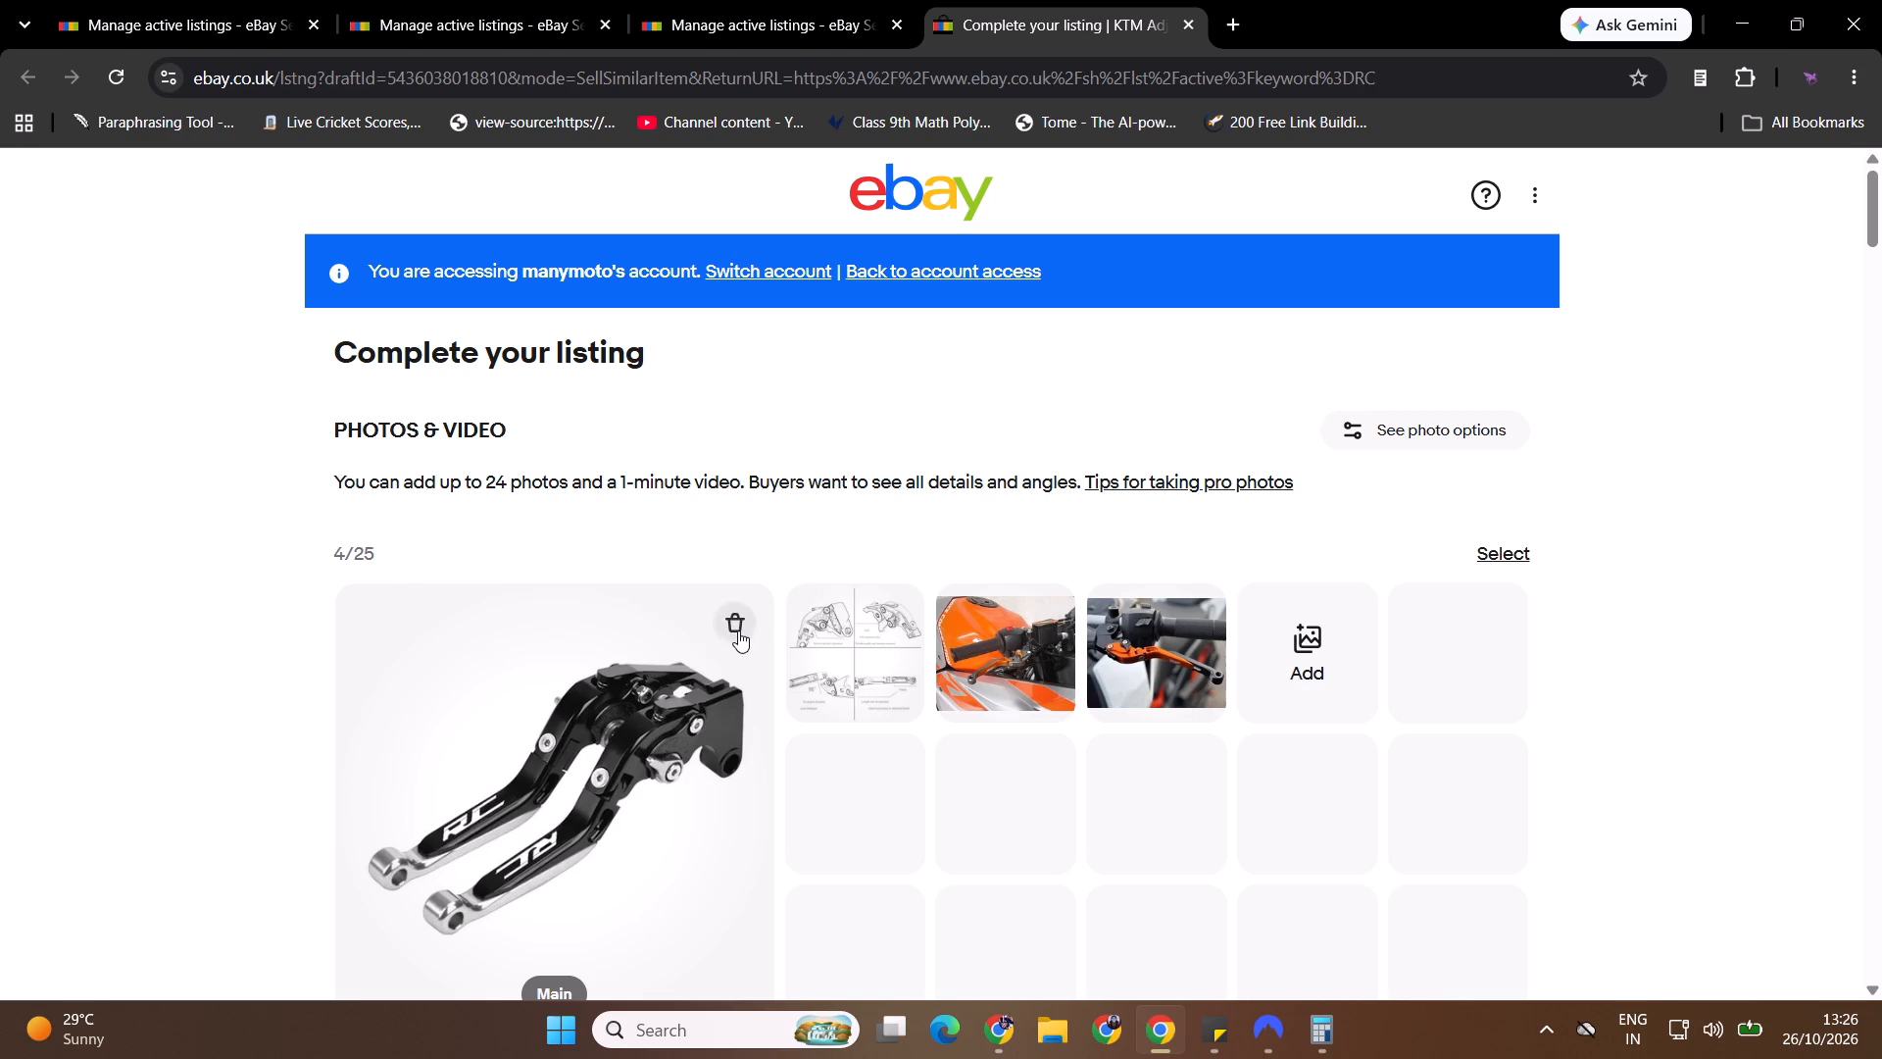
Replace the new draft's main photo with the downloaded black, orange-tipped RC lever image, placing it first.
{"action": "left_click", "coordinate": [735, 630]}
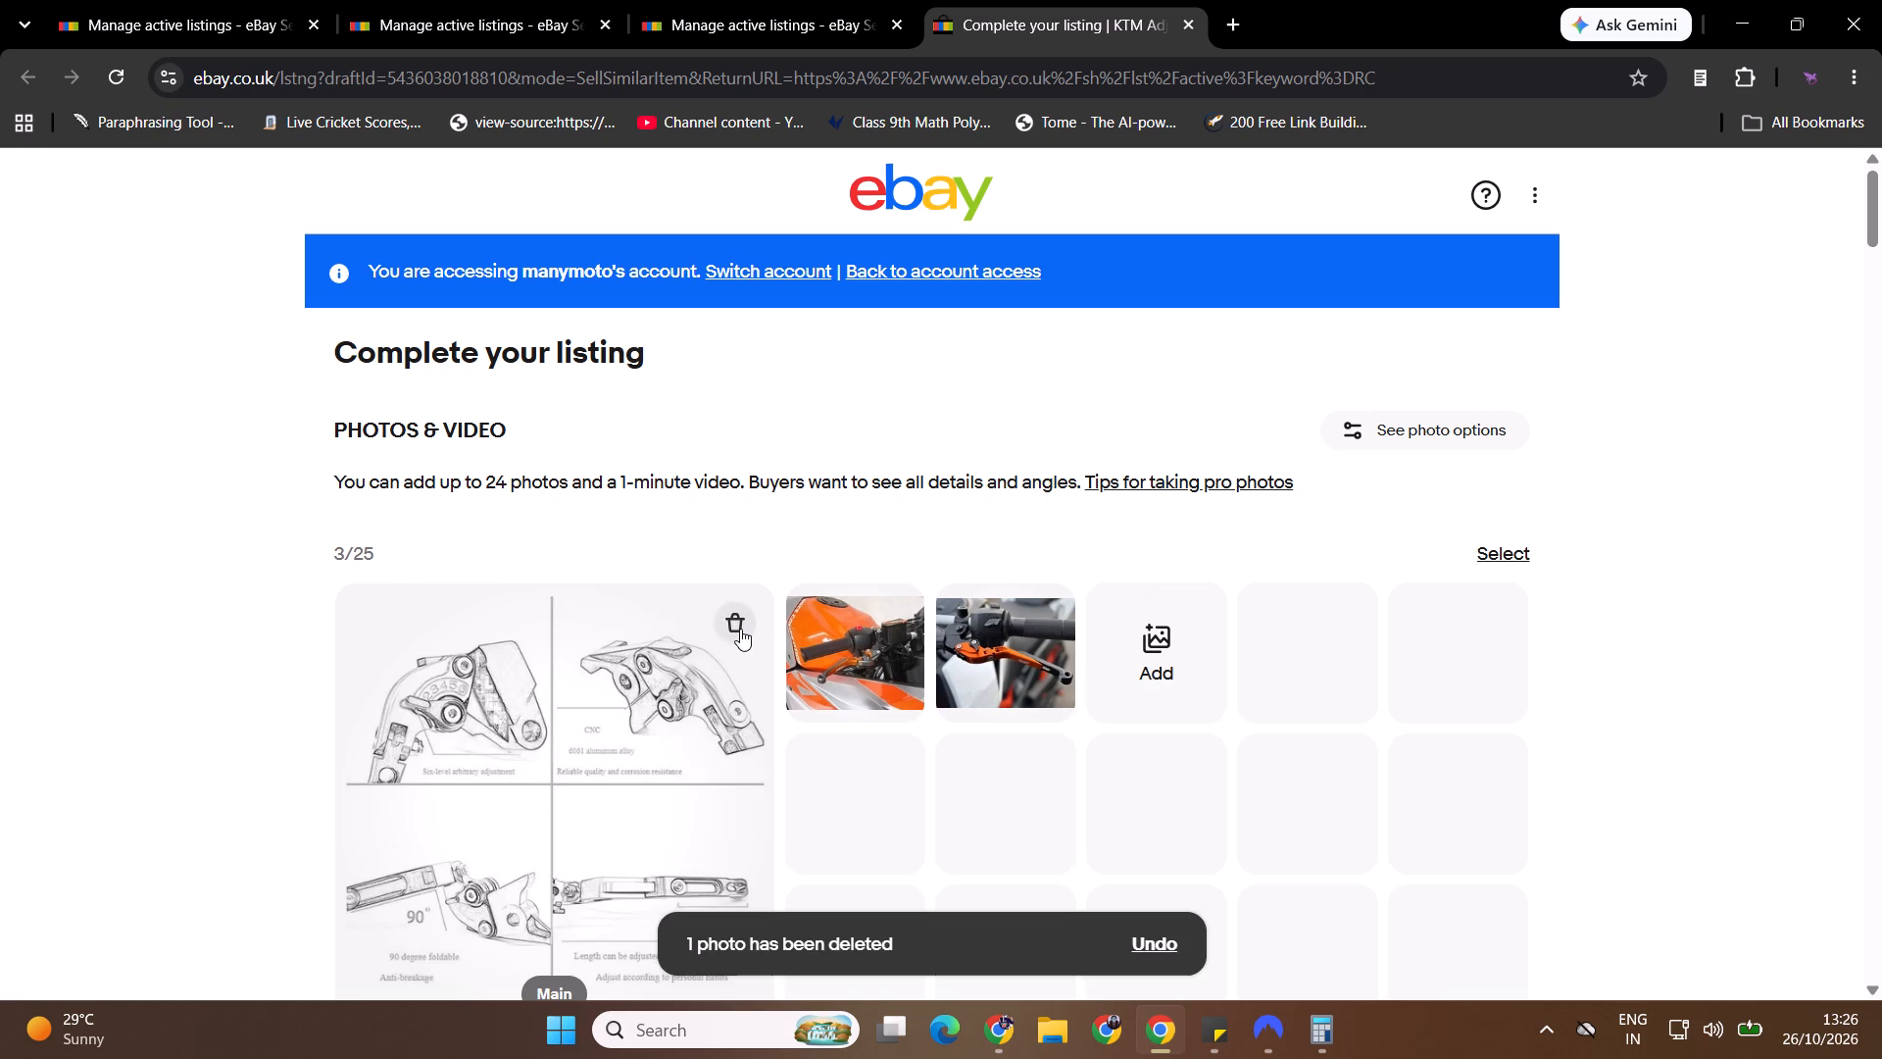
{"action": "left_click", "coordinate": [1158, 685]}
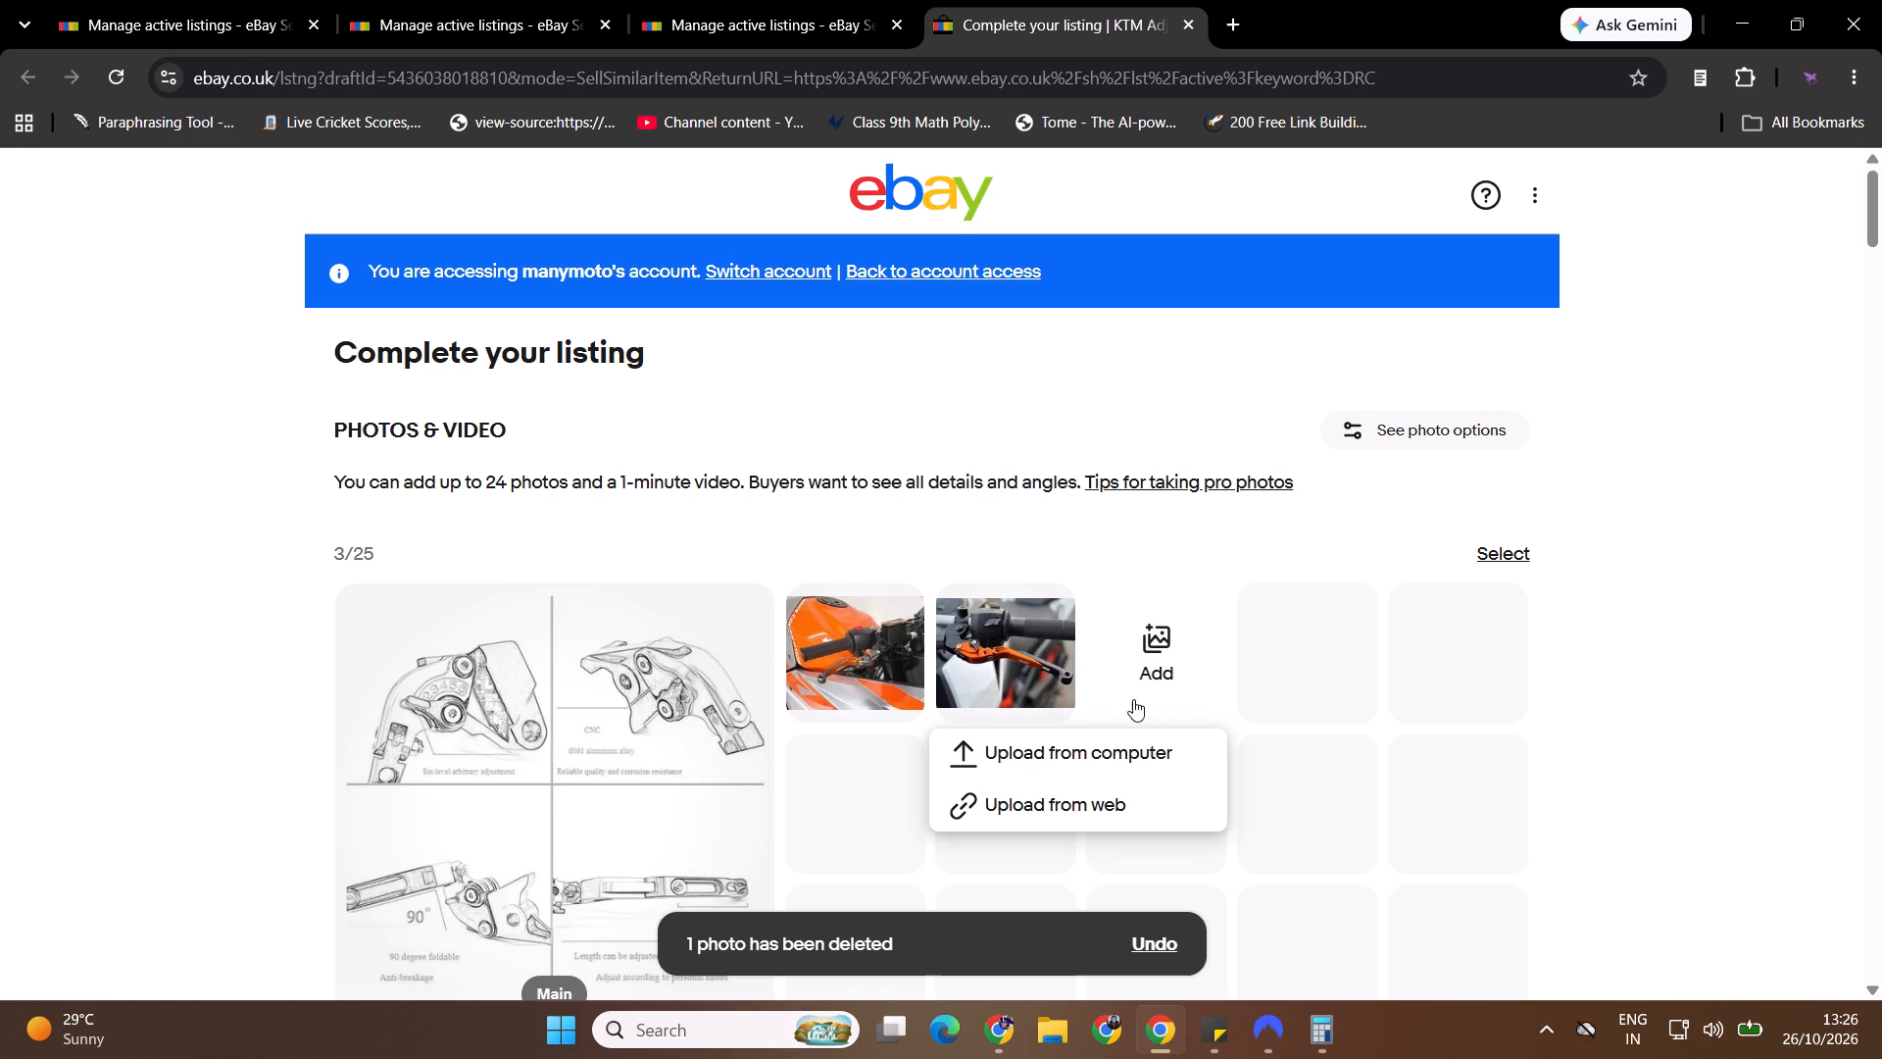
{"action": "left_click", "coordinate": [1105, 742]}
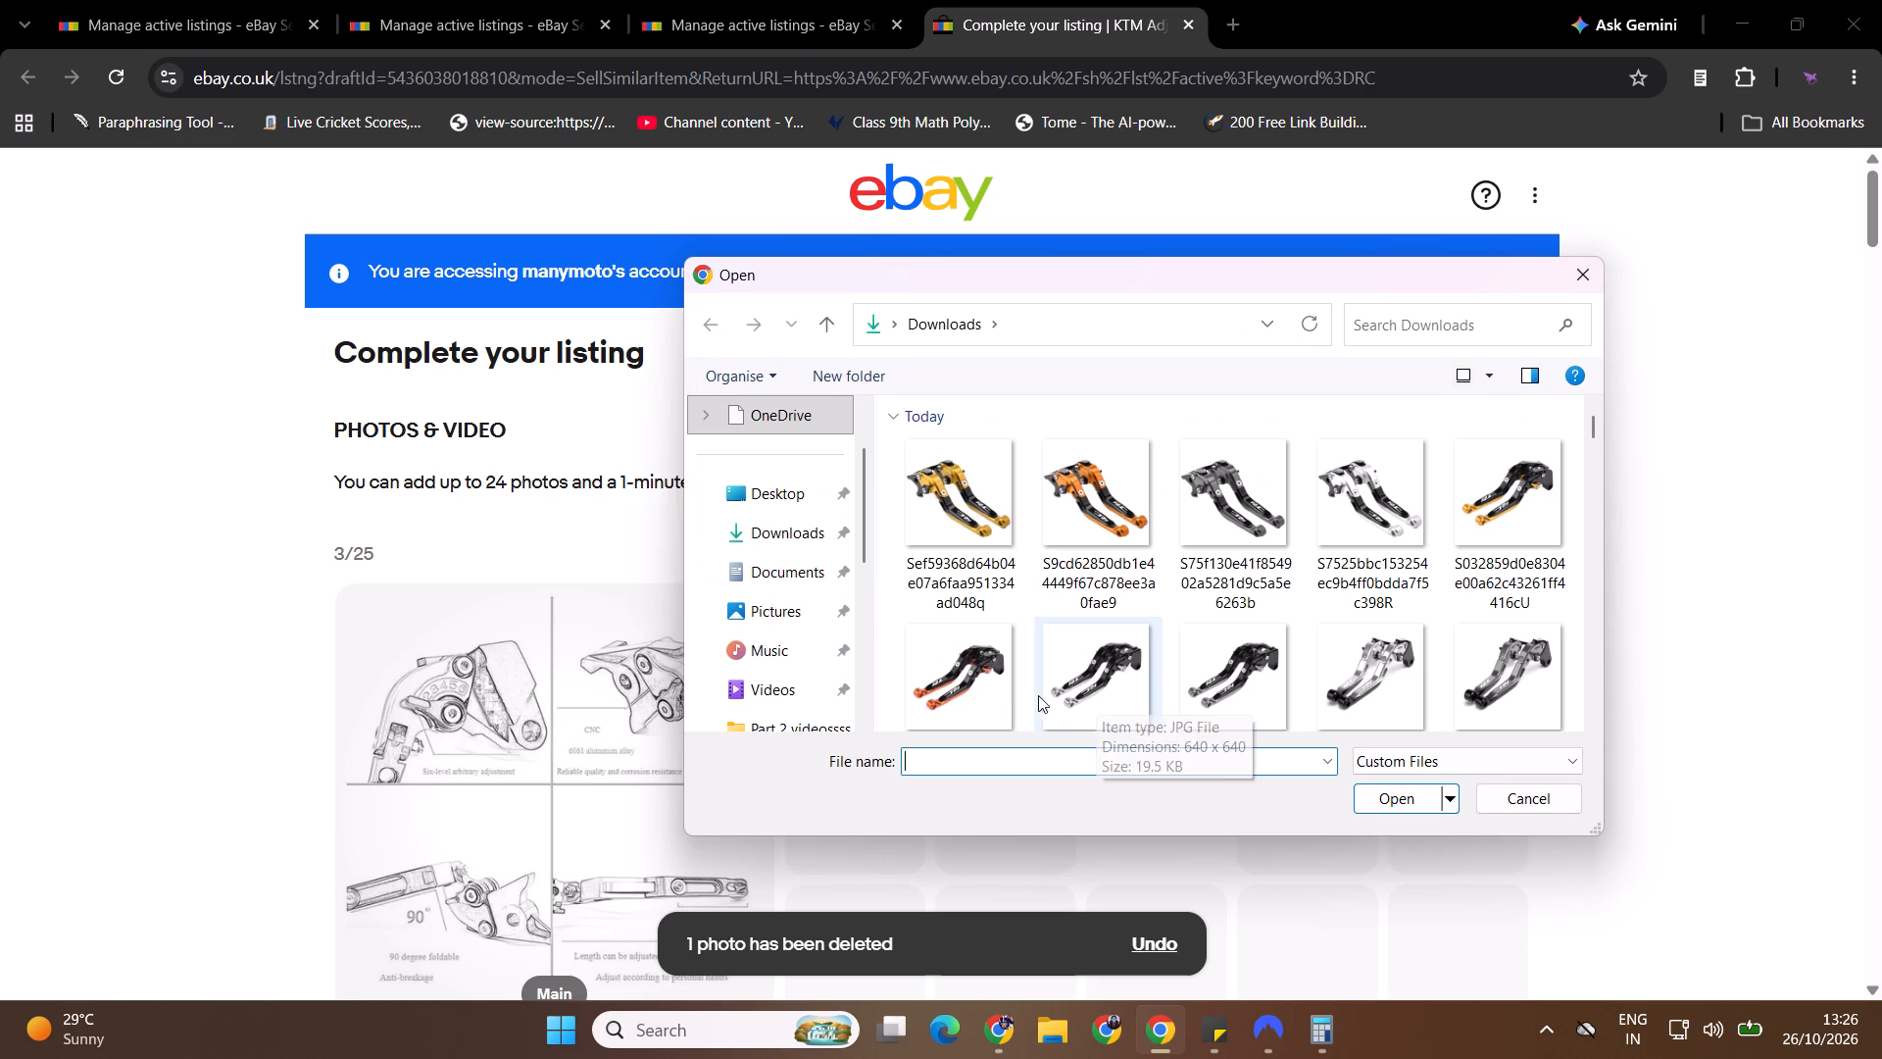
{"action": "left_click", "coordinate": [982, 690]}
{"action": "left_click", "coordinate": [1371, 796]}
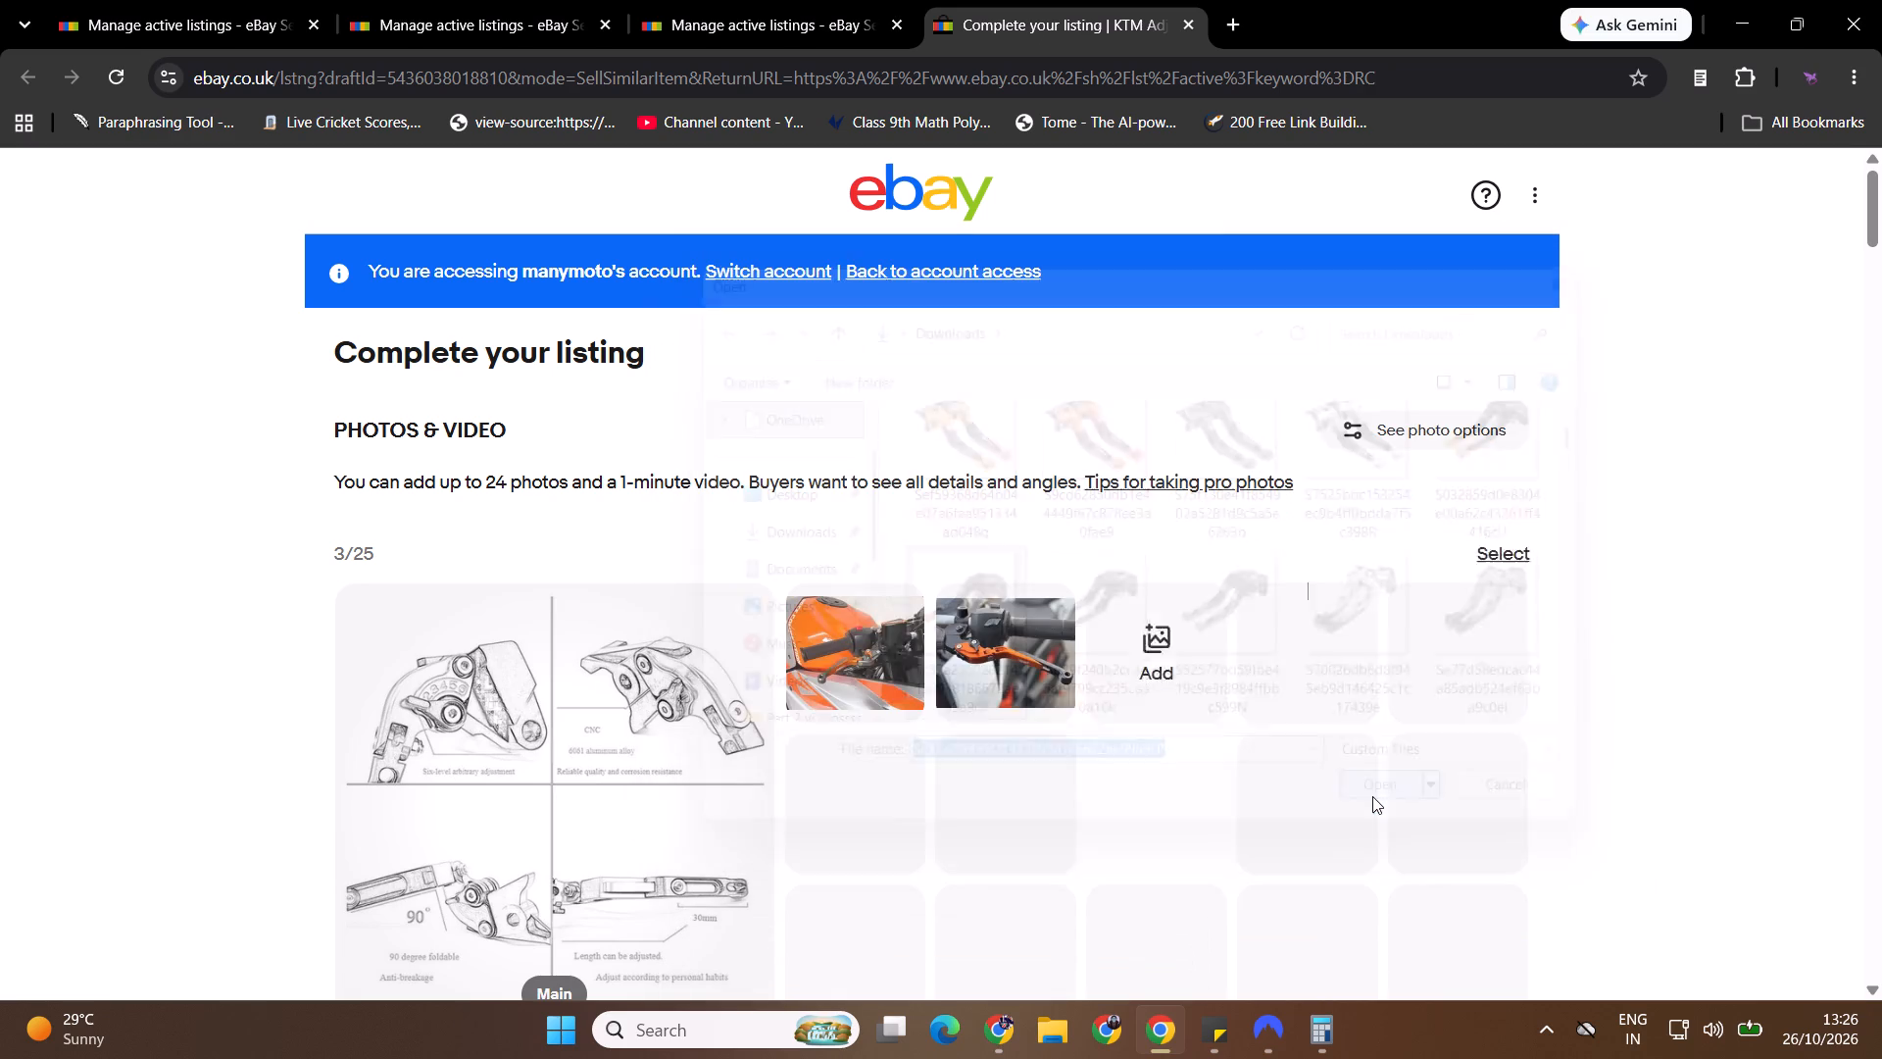
{"action": "left_click_drag", "start_coordinate": [1151, 648], "coordinate": [722, 740]}
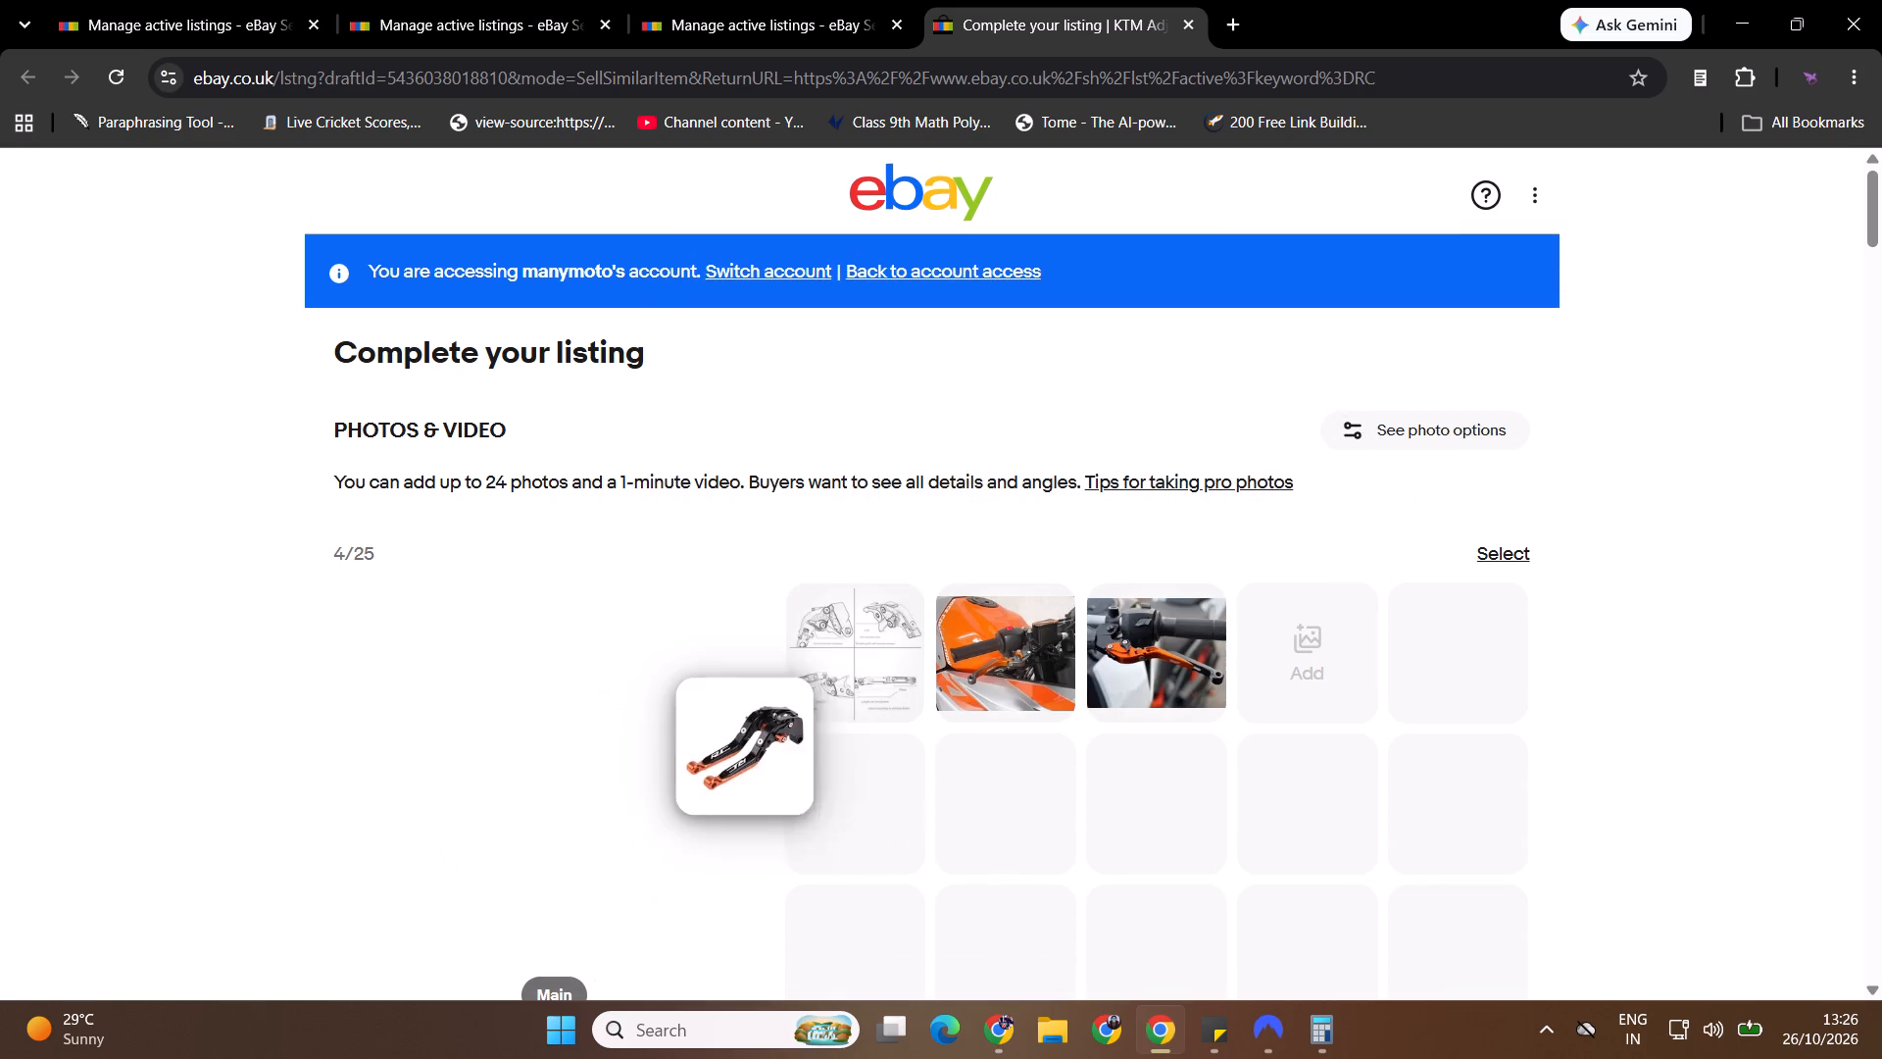
Place the orange-tipped RC lever photo in the draft's main photo position, ahead of the technical drawing.
{"action": "left_click_drag", "start_coordinate": [722, 740], "coordinate": [577, 754]}
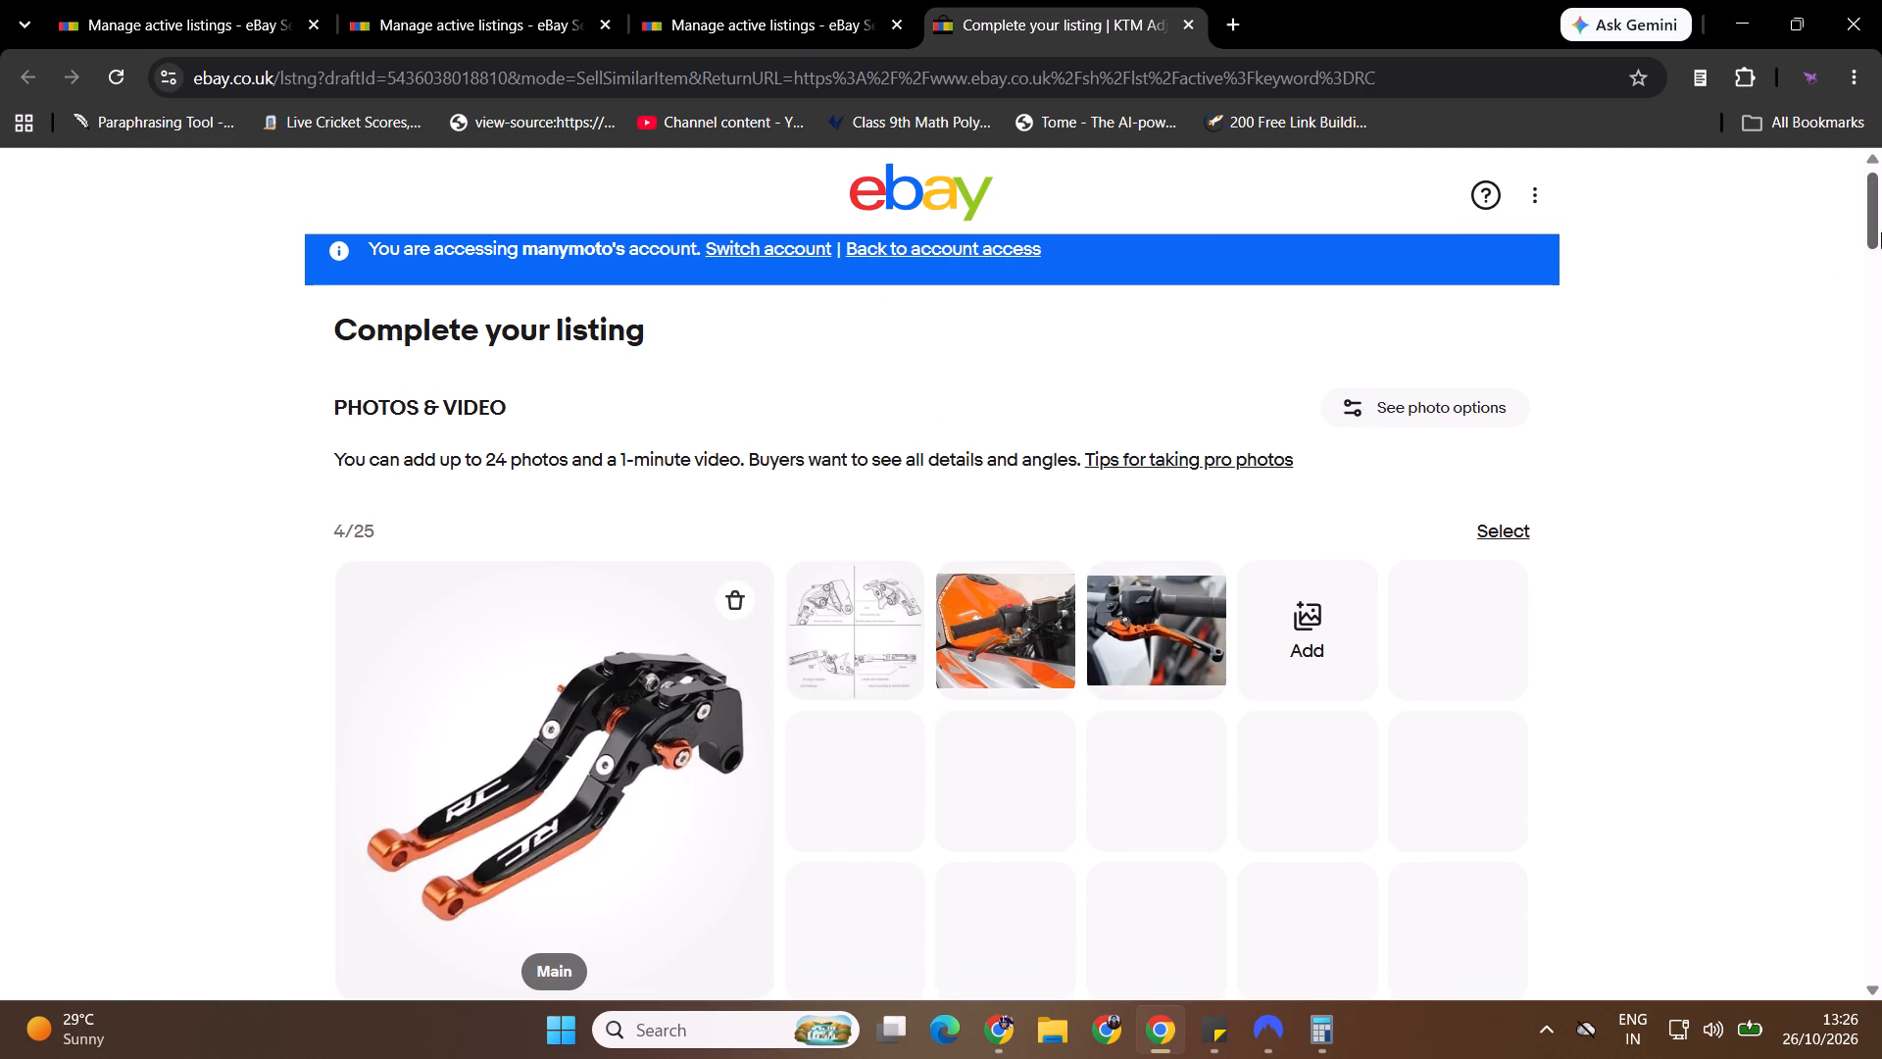
Set the draft's Colour item specific to the custom value Black Orange.
{"action": "left_click_drag", "start_coordinate": [1881, 233], "coordinate": [1881, 438]}
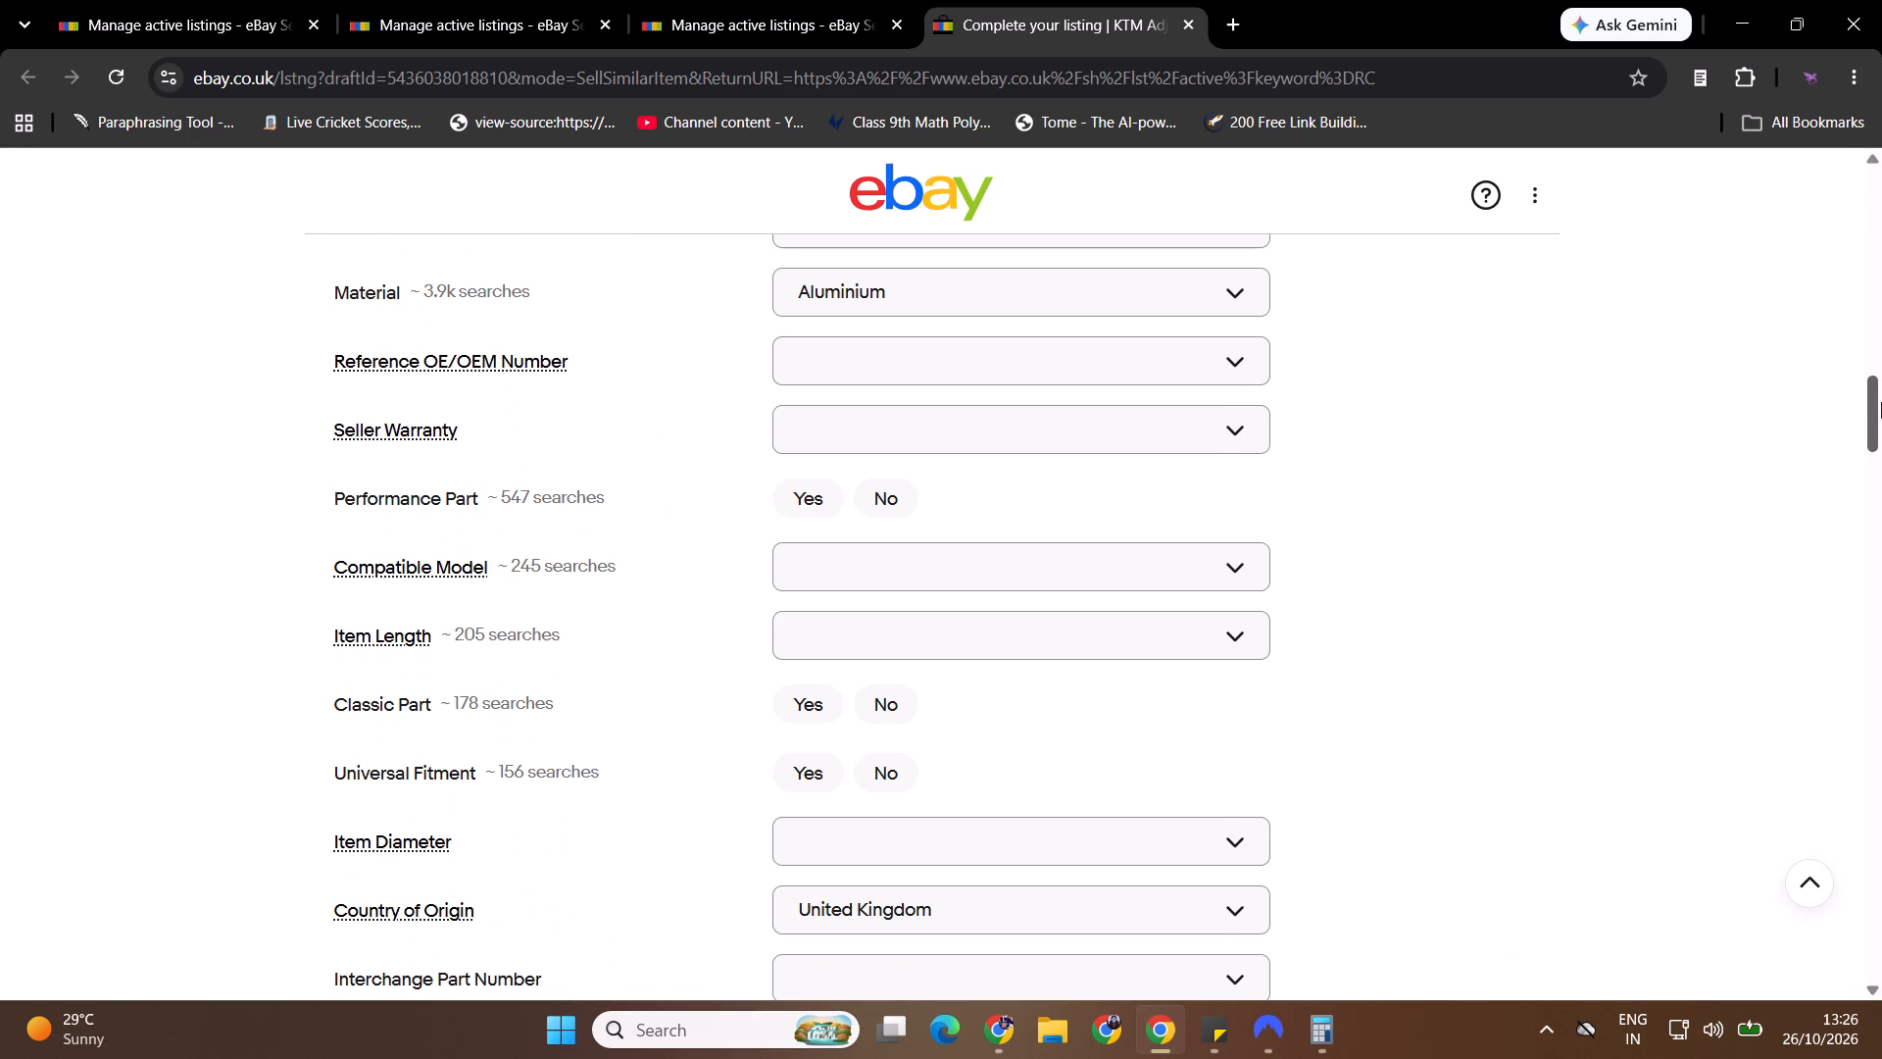
{"action": "left_click_drag", "start_coordinate": [1881, 402], "coordinate": [1881, 377]}
{"action": "left_click", "coordinate": [1151, 387]}
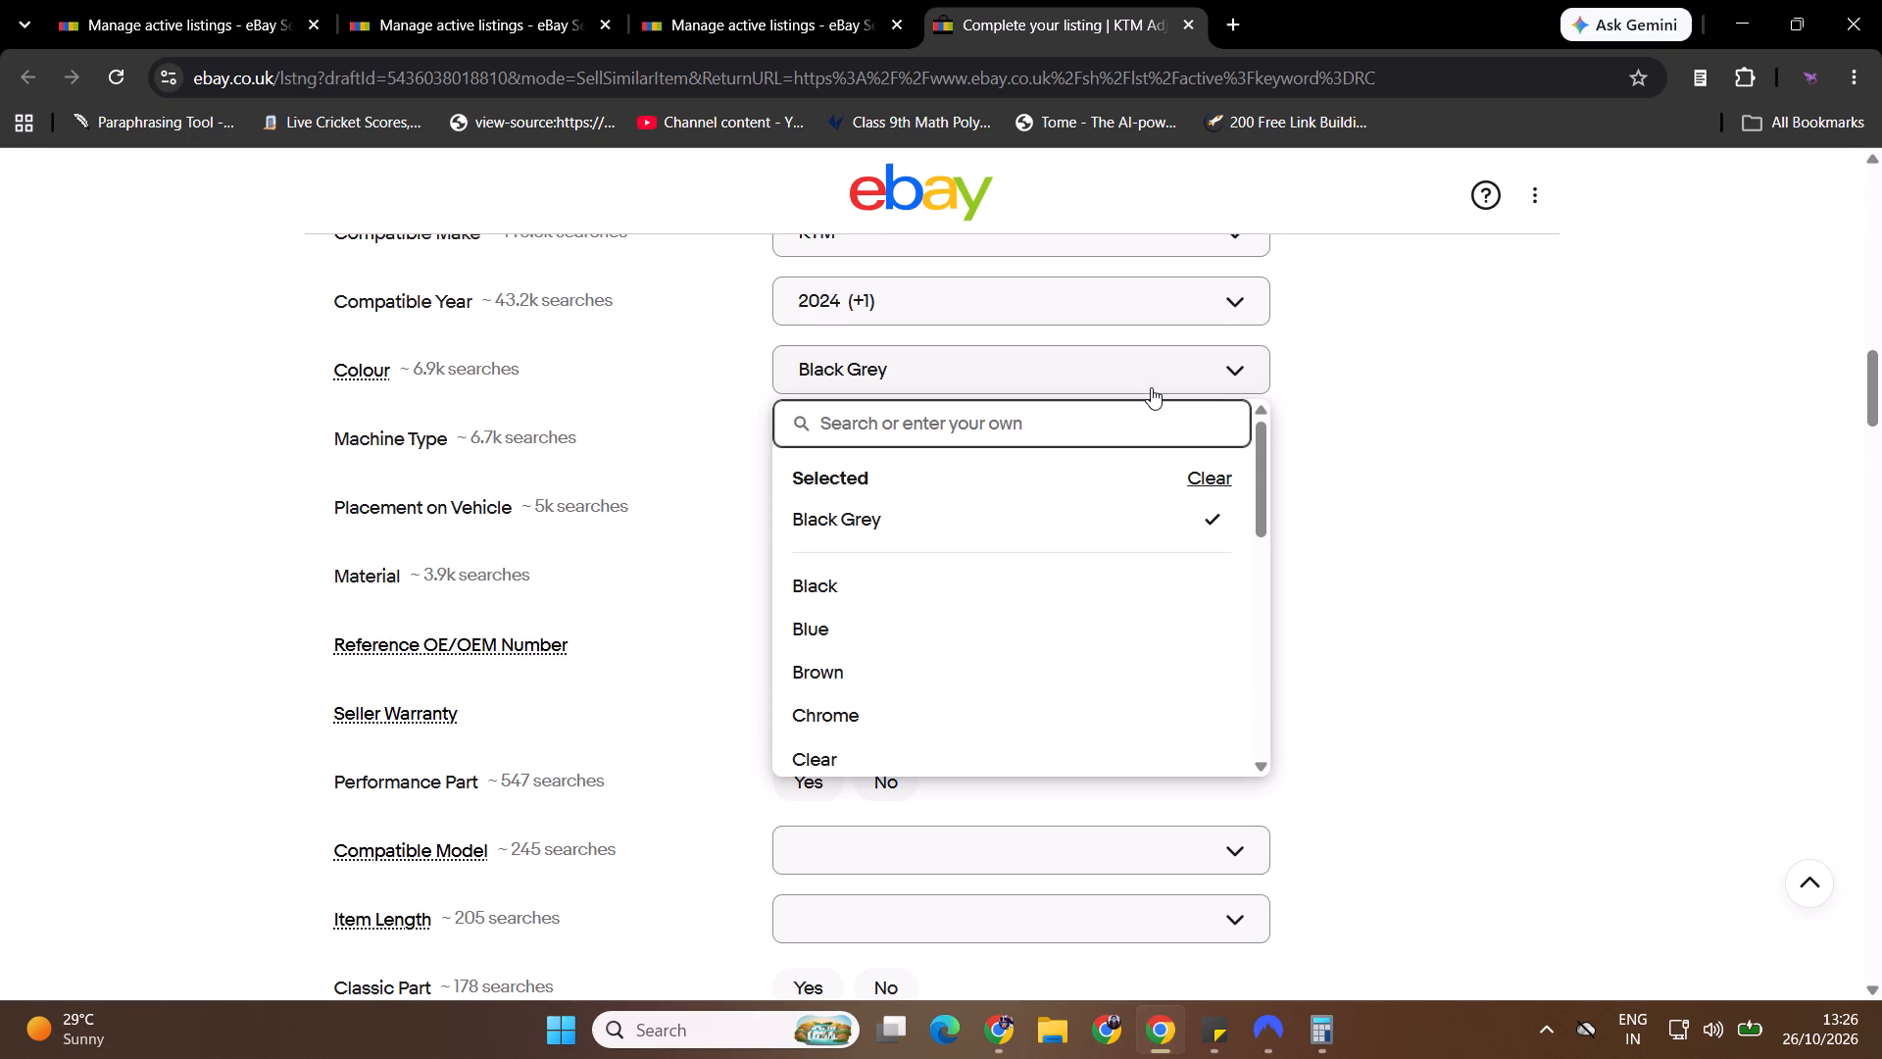
{"action": "type", "text": "Black Orange"}
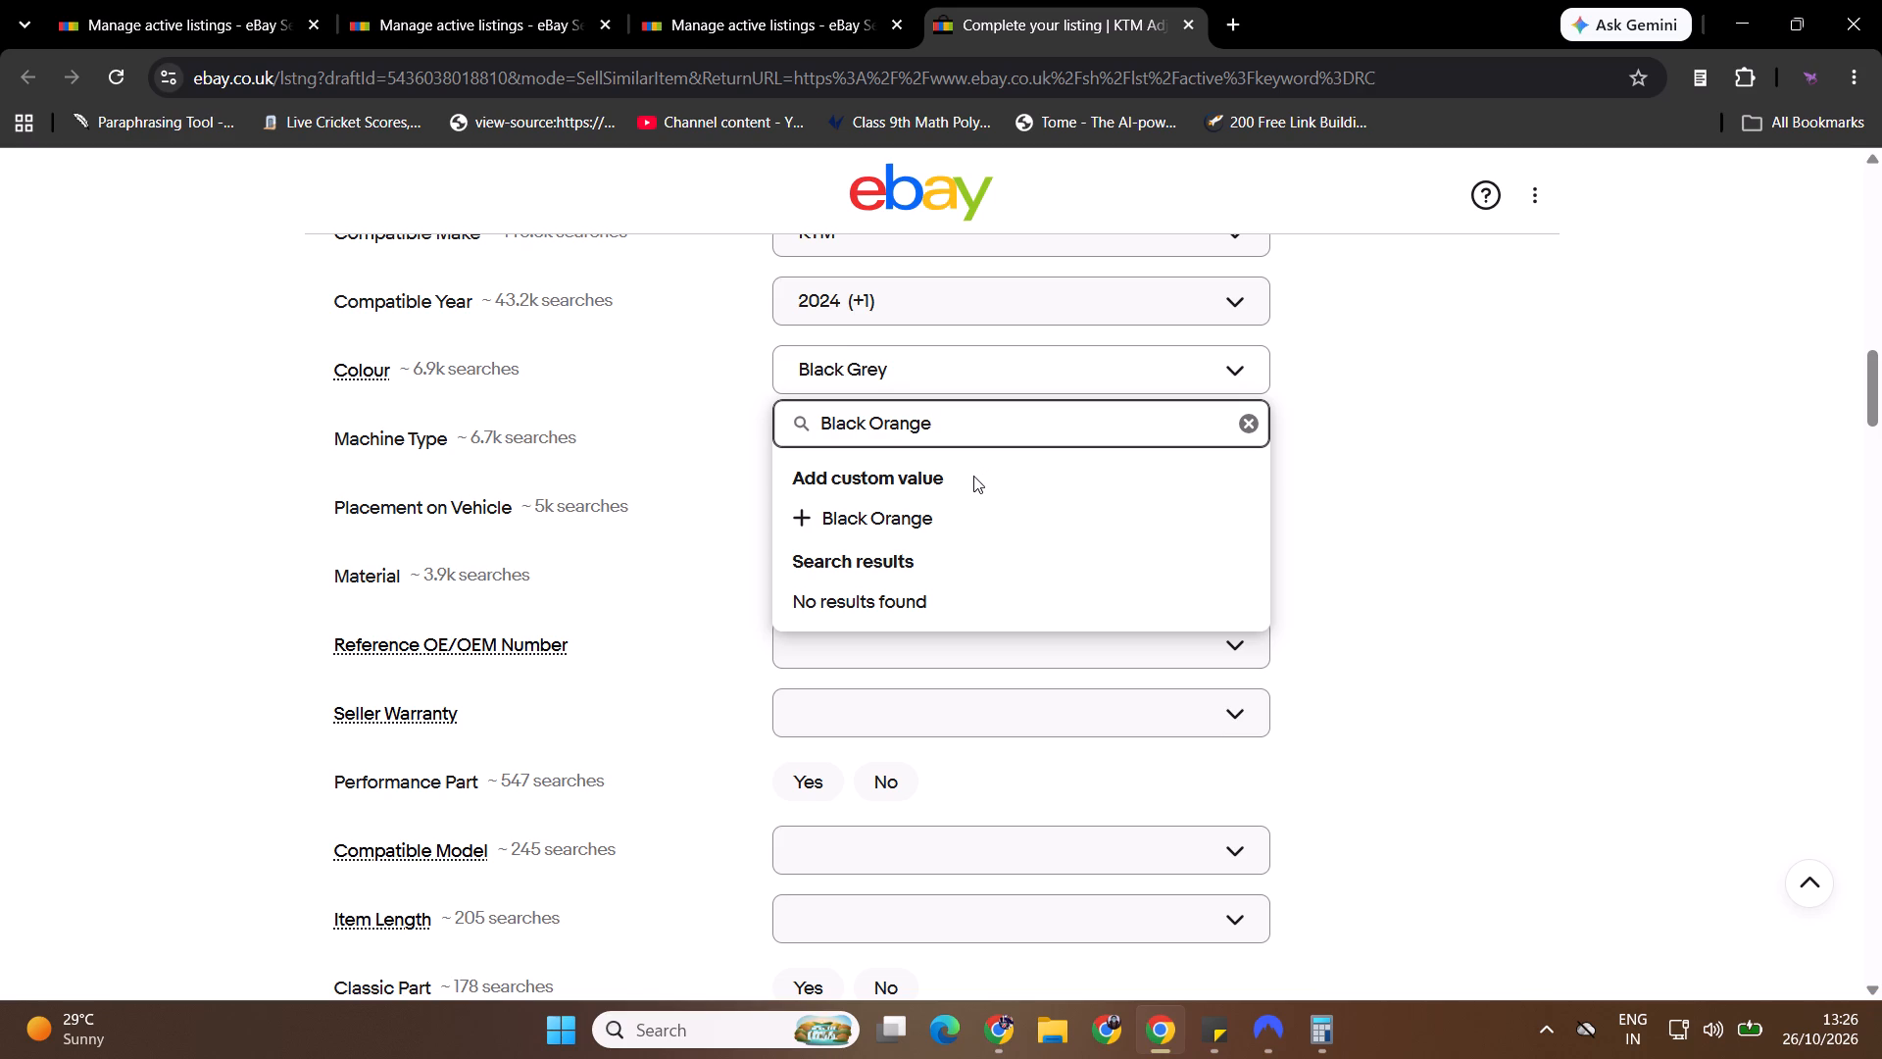
{"action": "left_click", "coordinate": [865, 510]}
{"action": "left_click", "coordinate": [1606, 498]}
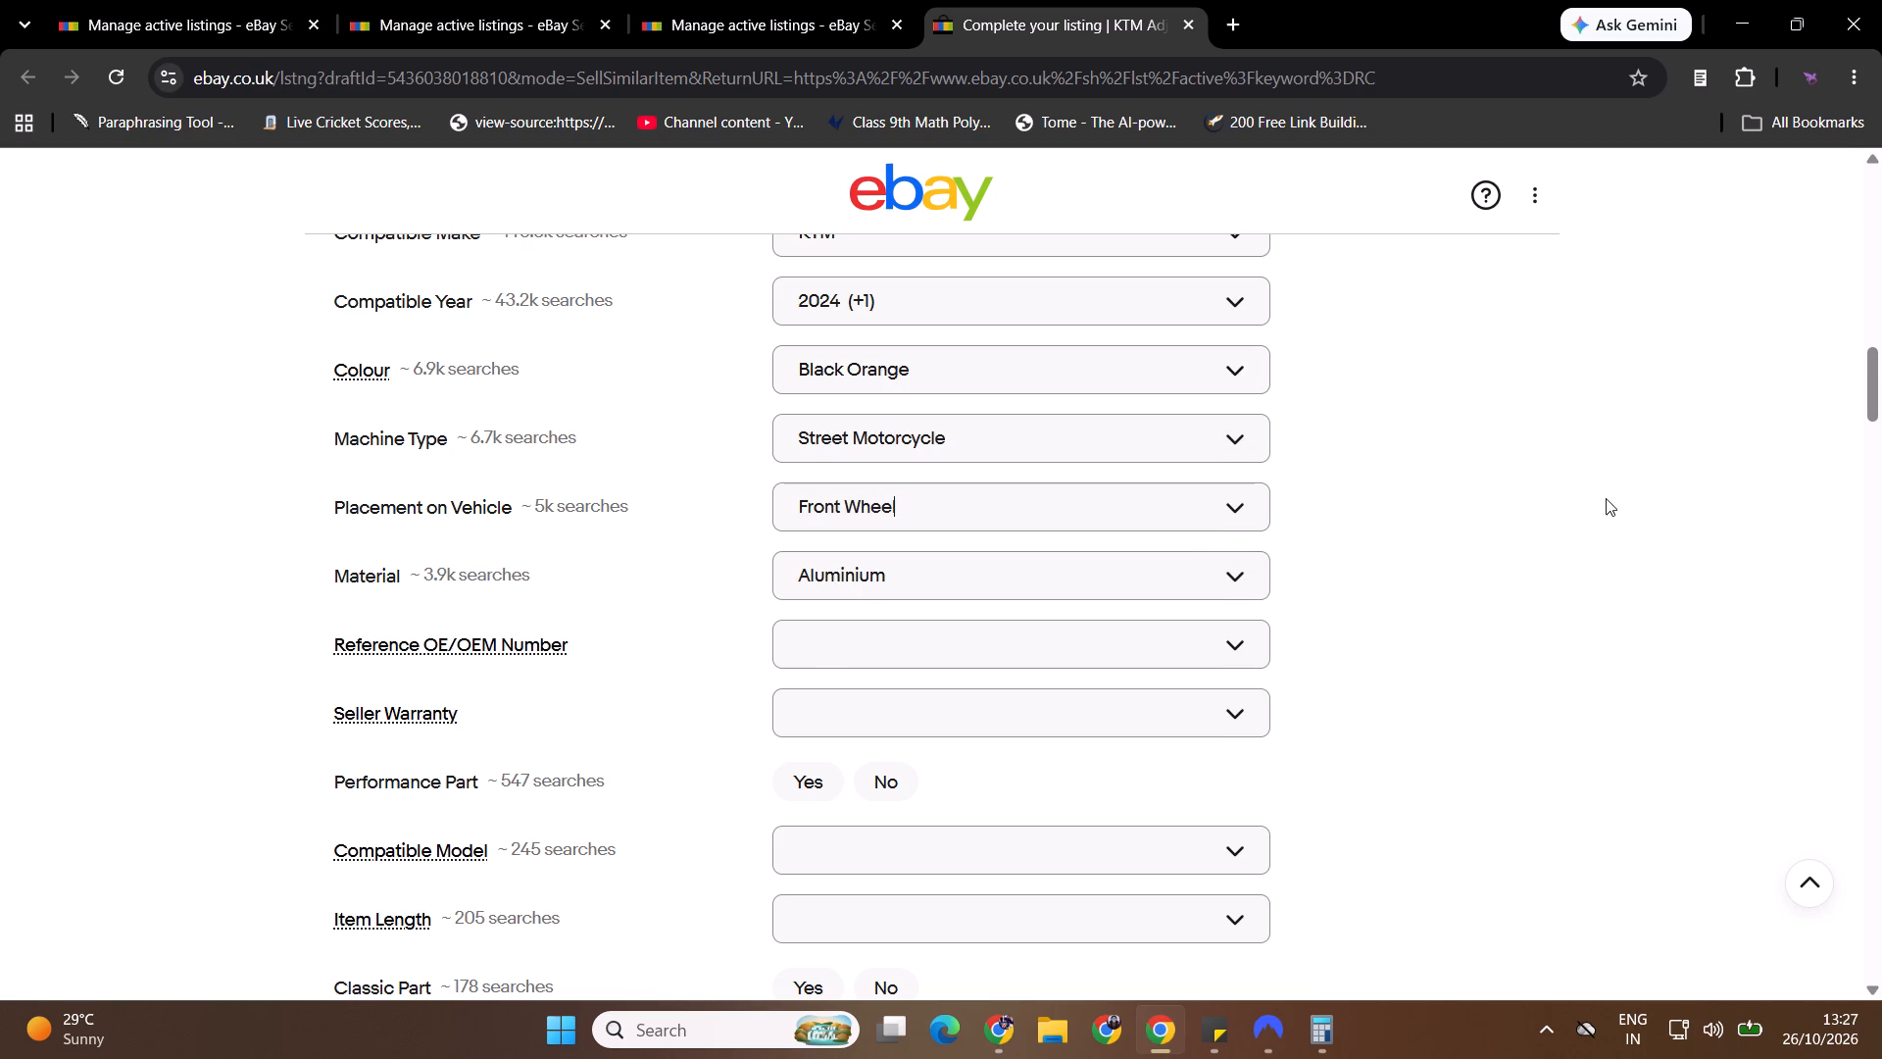
Check the AliExpress price of the orange-tipped lever variant, Color F, against the draft's item price.
{"action": "left_click_drag", "start_coordinate": [1881, 390], "coordinate": [1880, 588]}
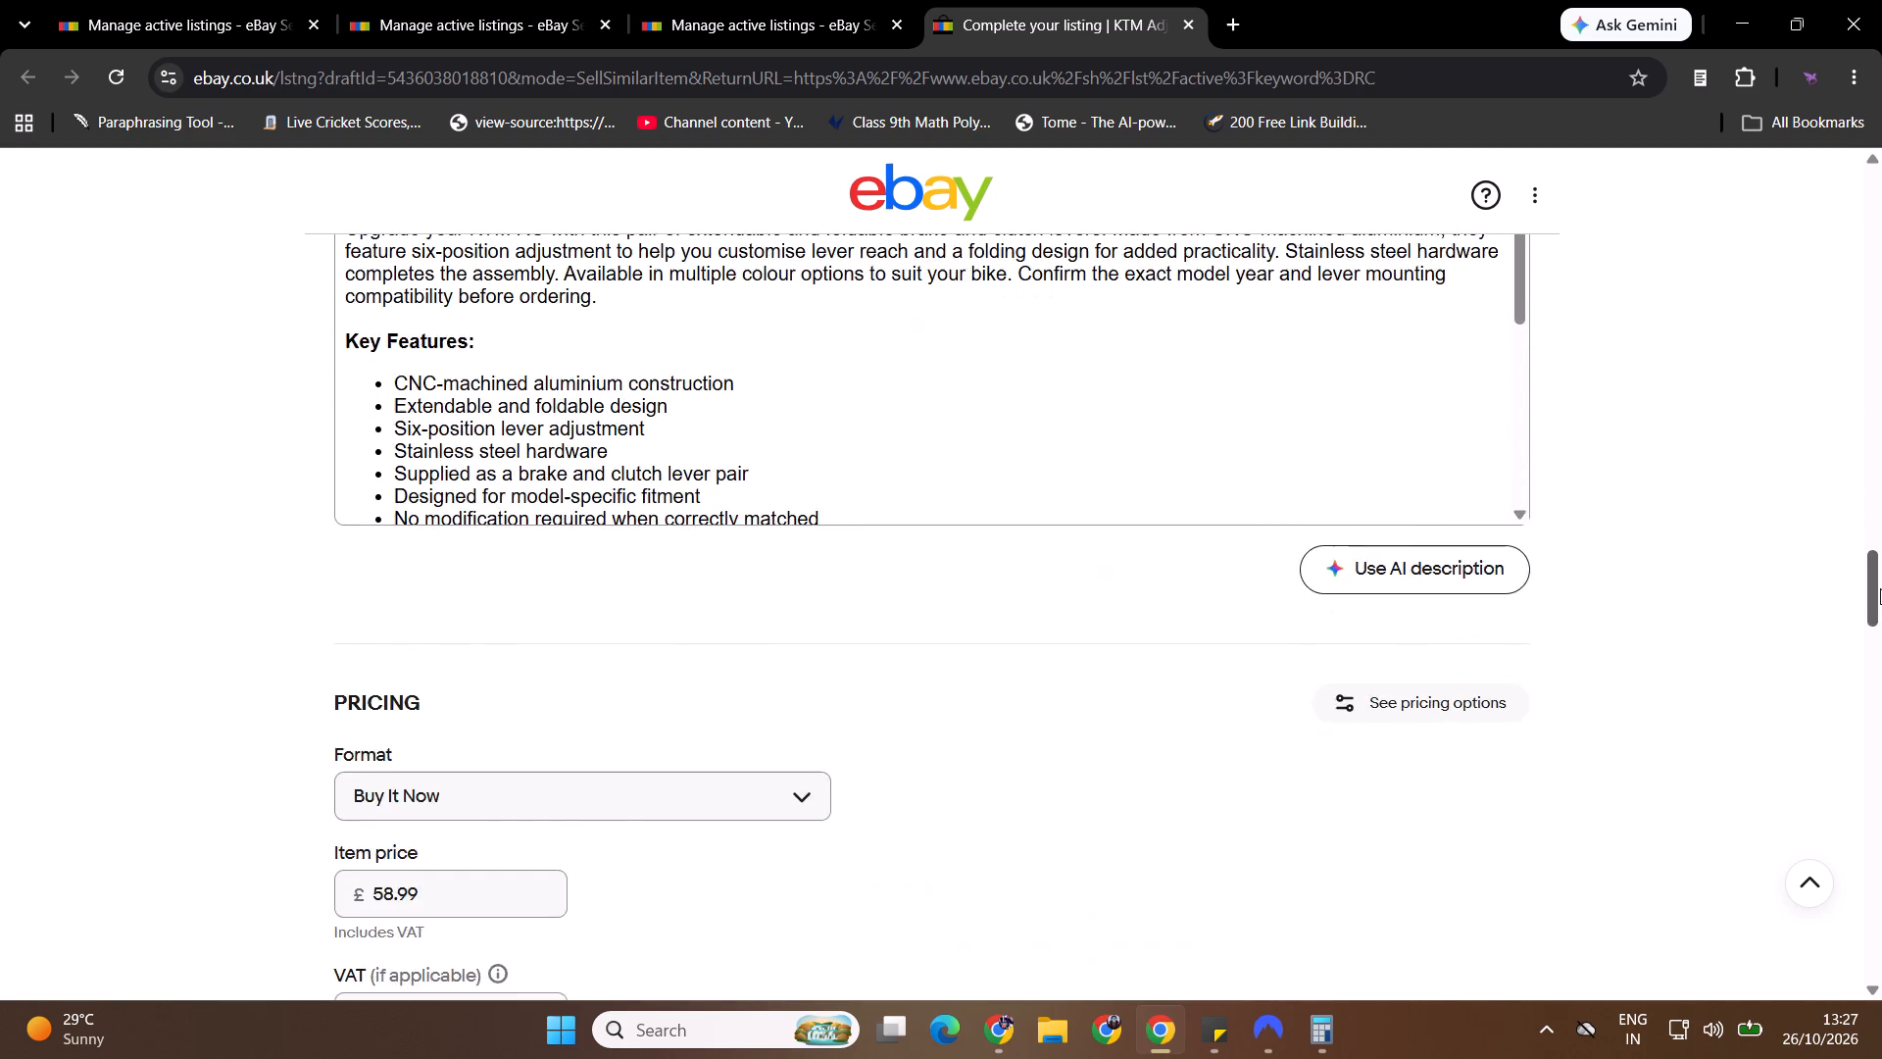
{"action": "left_click_drag", "start_coordinate": [1880, 588], "coordinate": [1878, 607]}
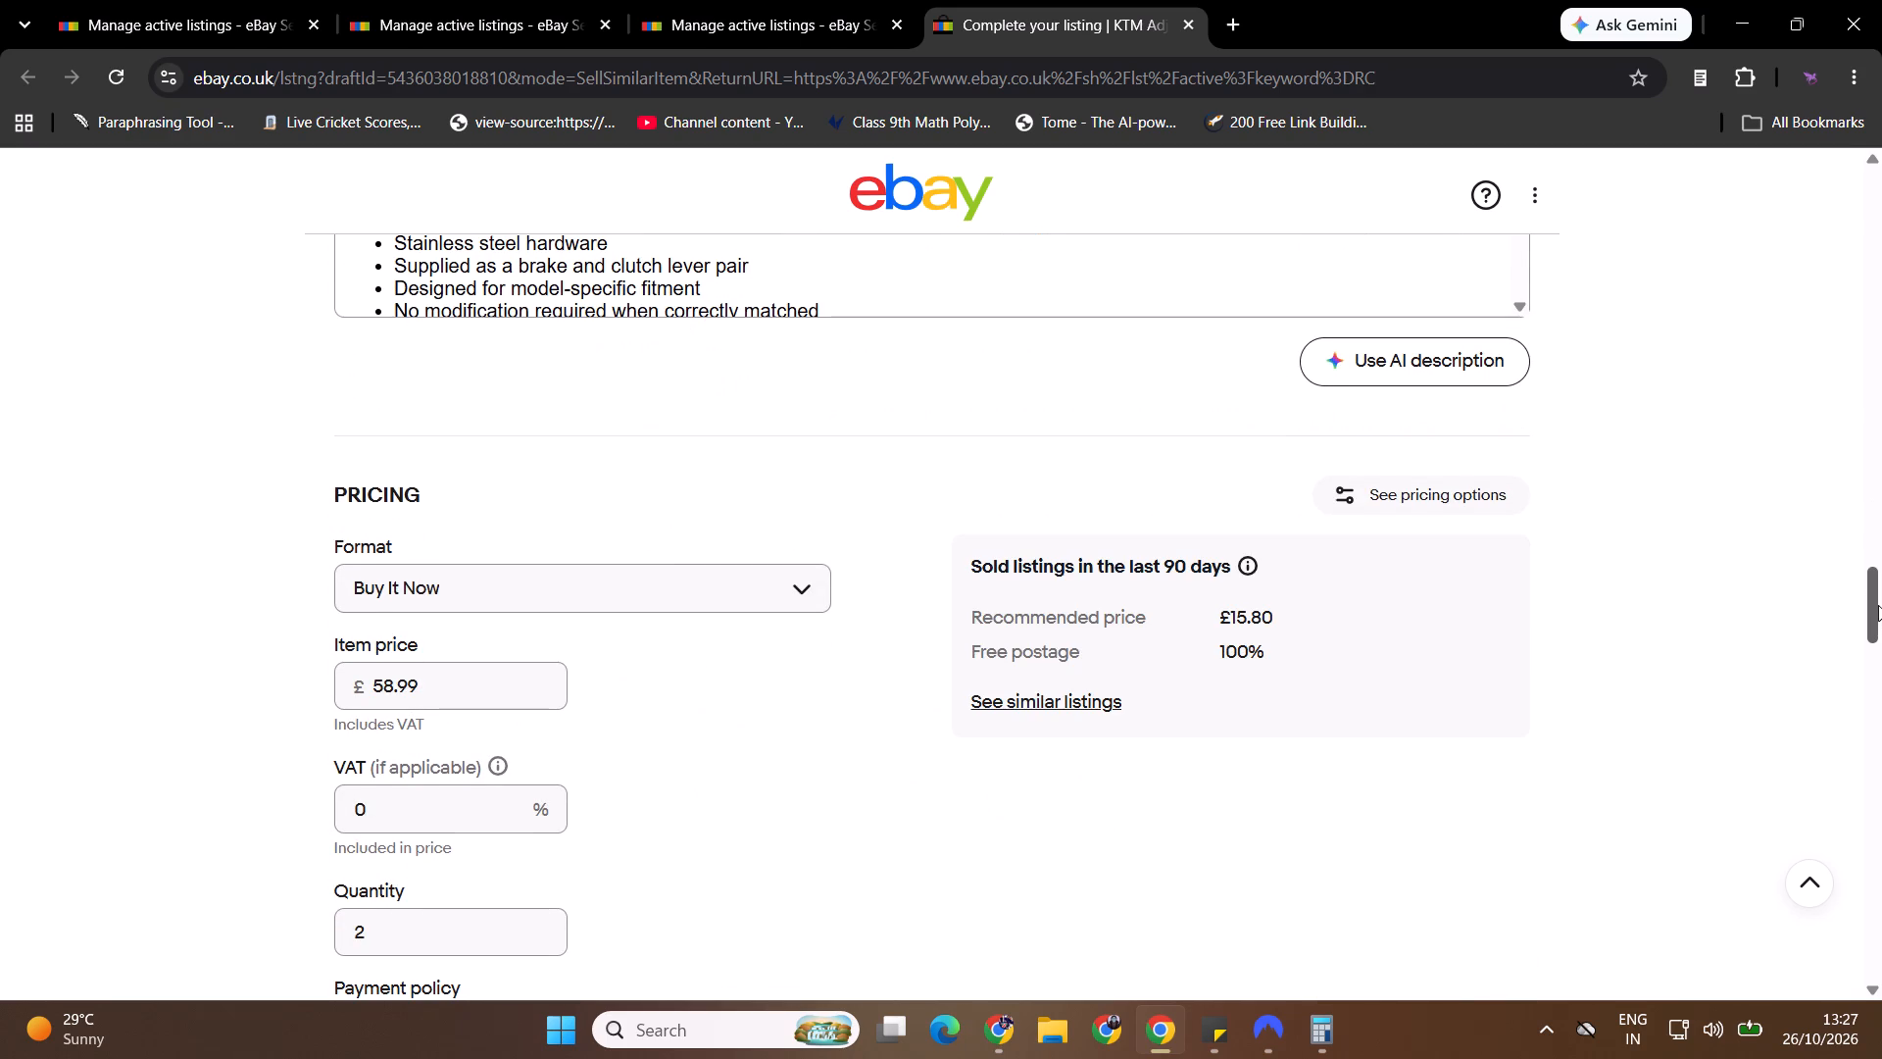
{"action": "key", "text": "alt+Tab"}
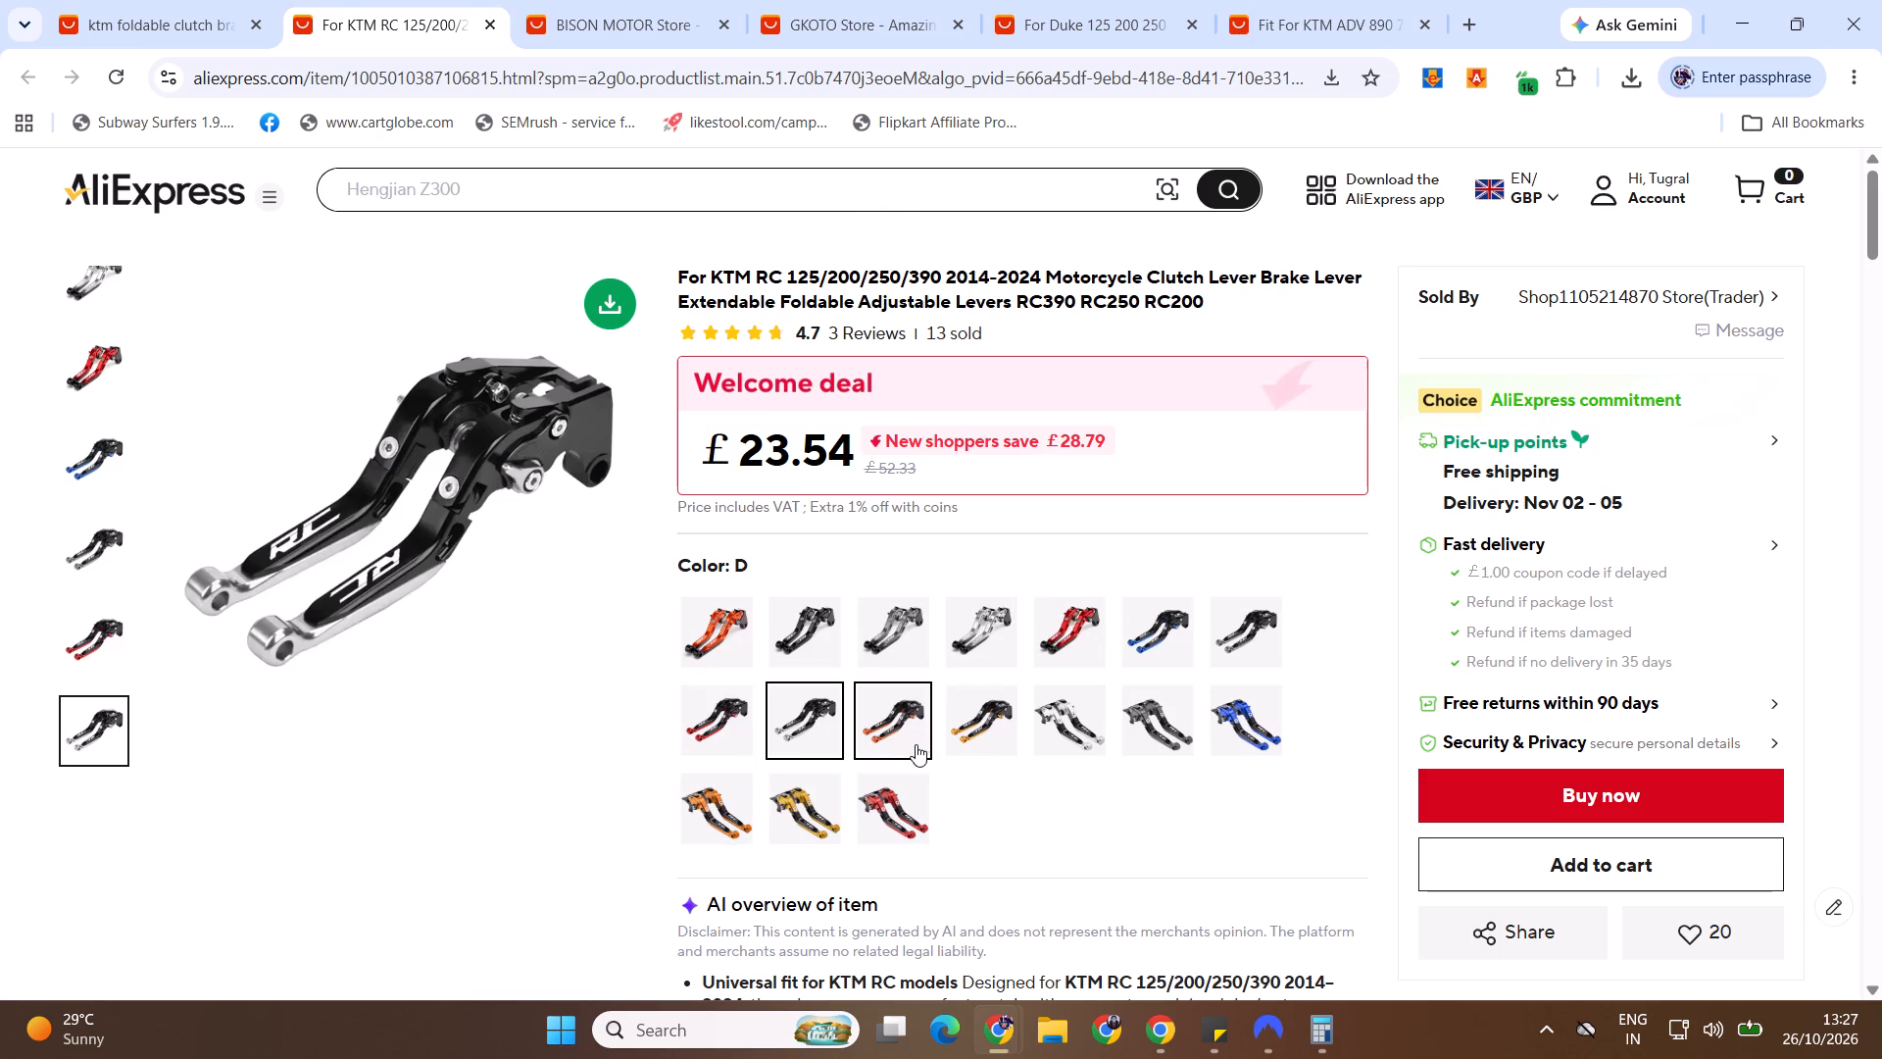
{"action": "left_click", "coordinate": [901, 741]}
{"action": "left_click", "coordinate": [902, 734]}
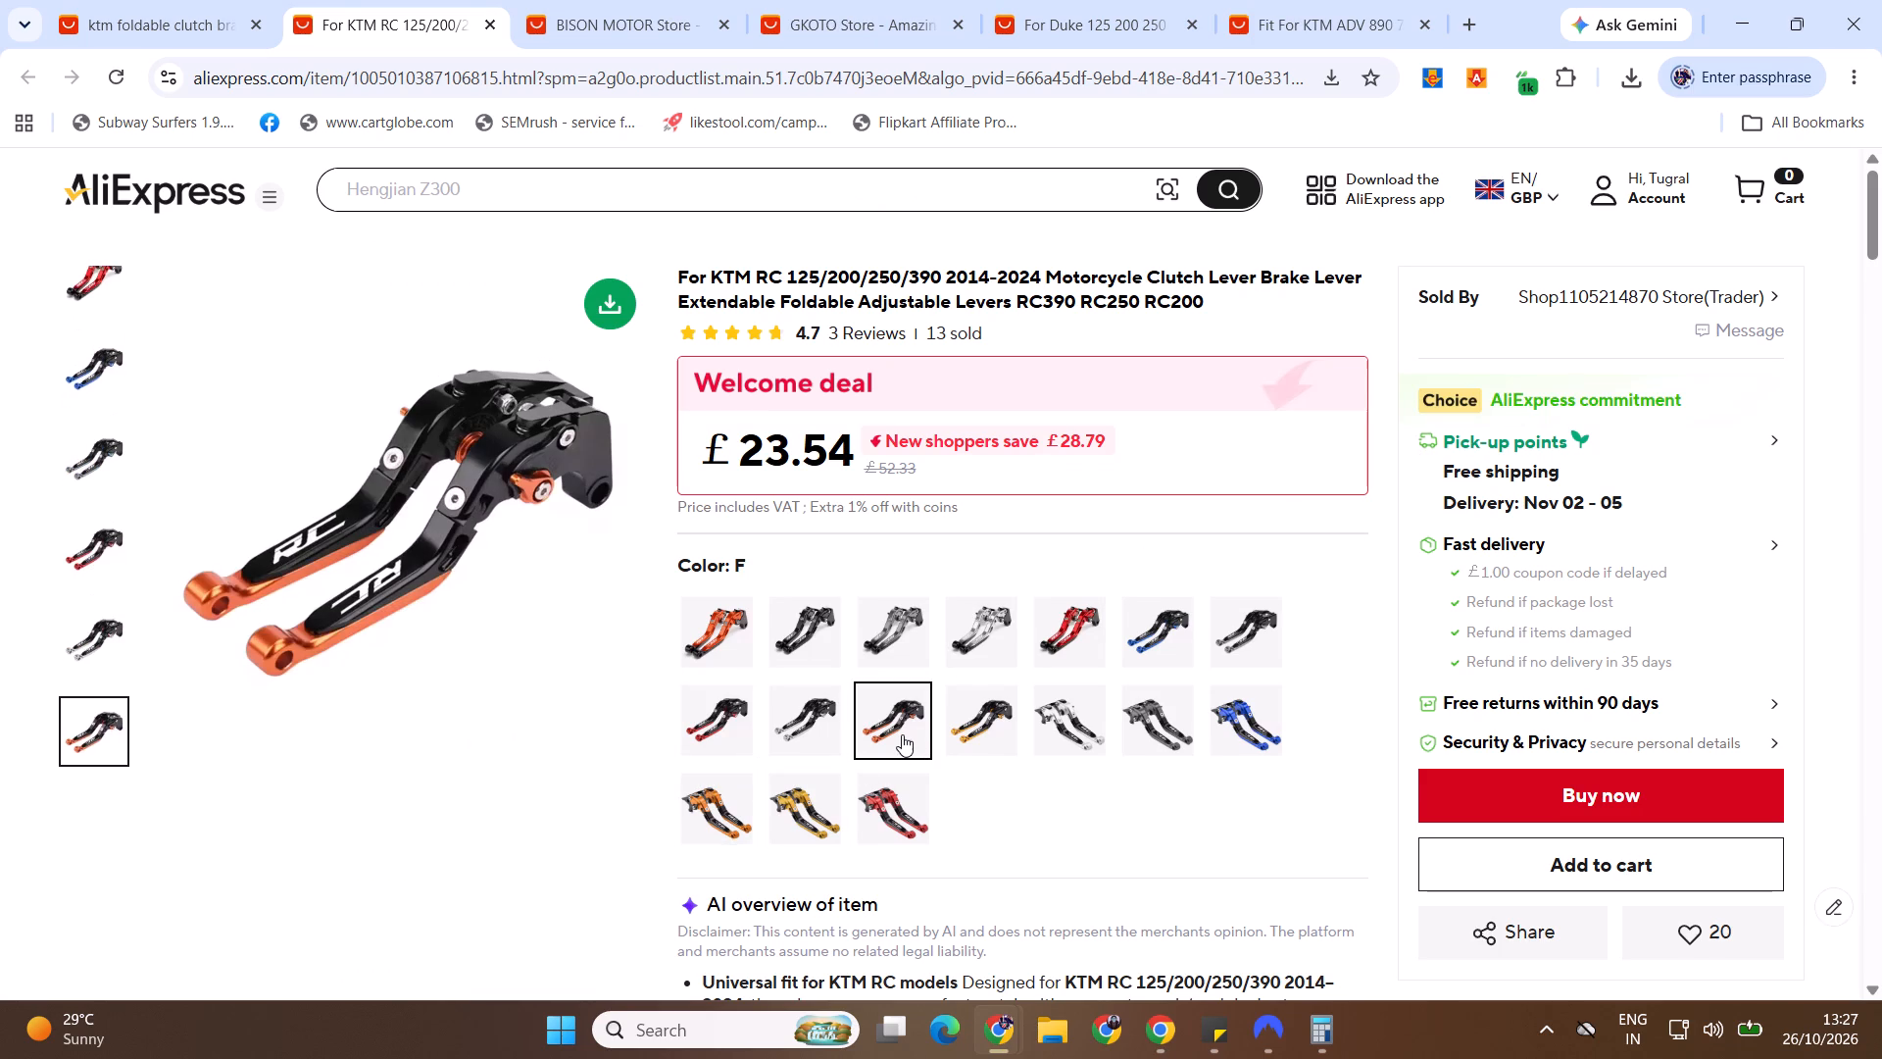
{"action": "key", "text": "alt+Tab"}
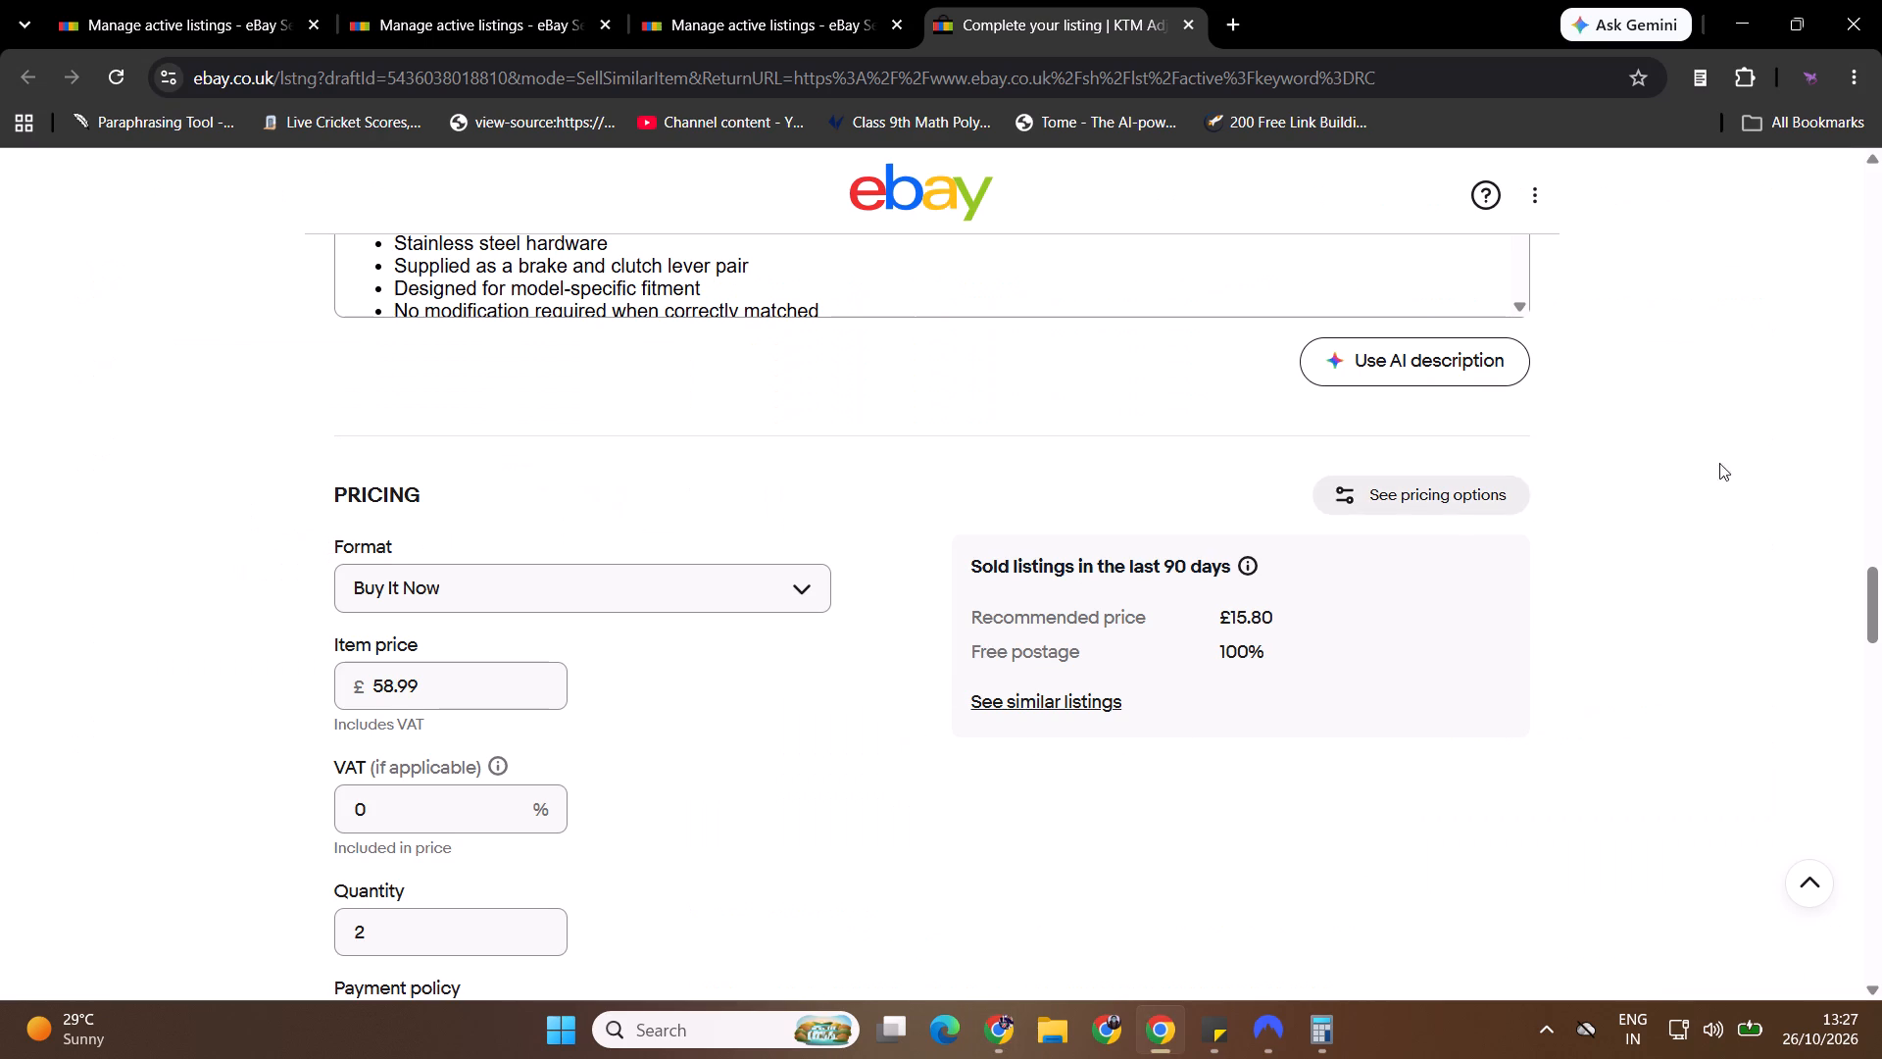
Publish the Black Orange KTM RC folding lever listing with the displayed fees and return to the active listings.
{"action": "left_click_drag", "start_coordinate": [1881, 603], "coordinate": [1881, 959]}
{"action": "left_click", "coordinate": [987, 582]}
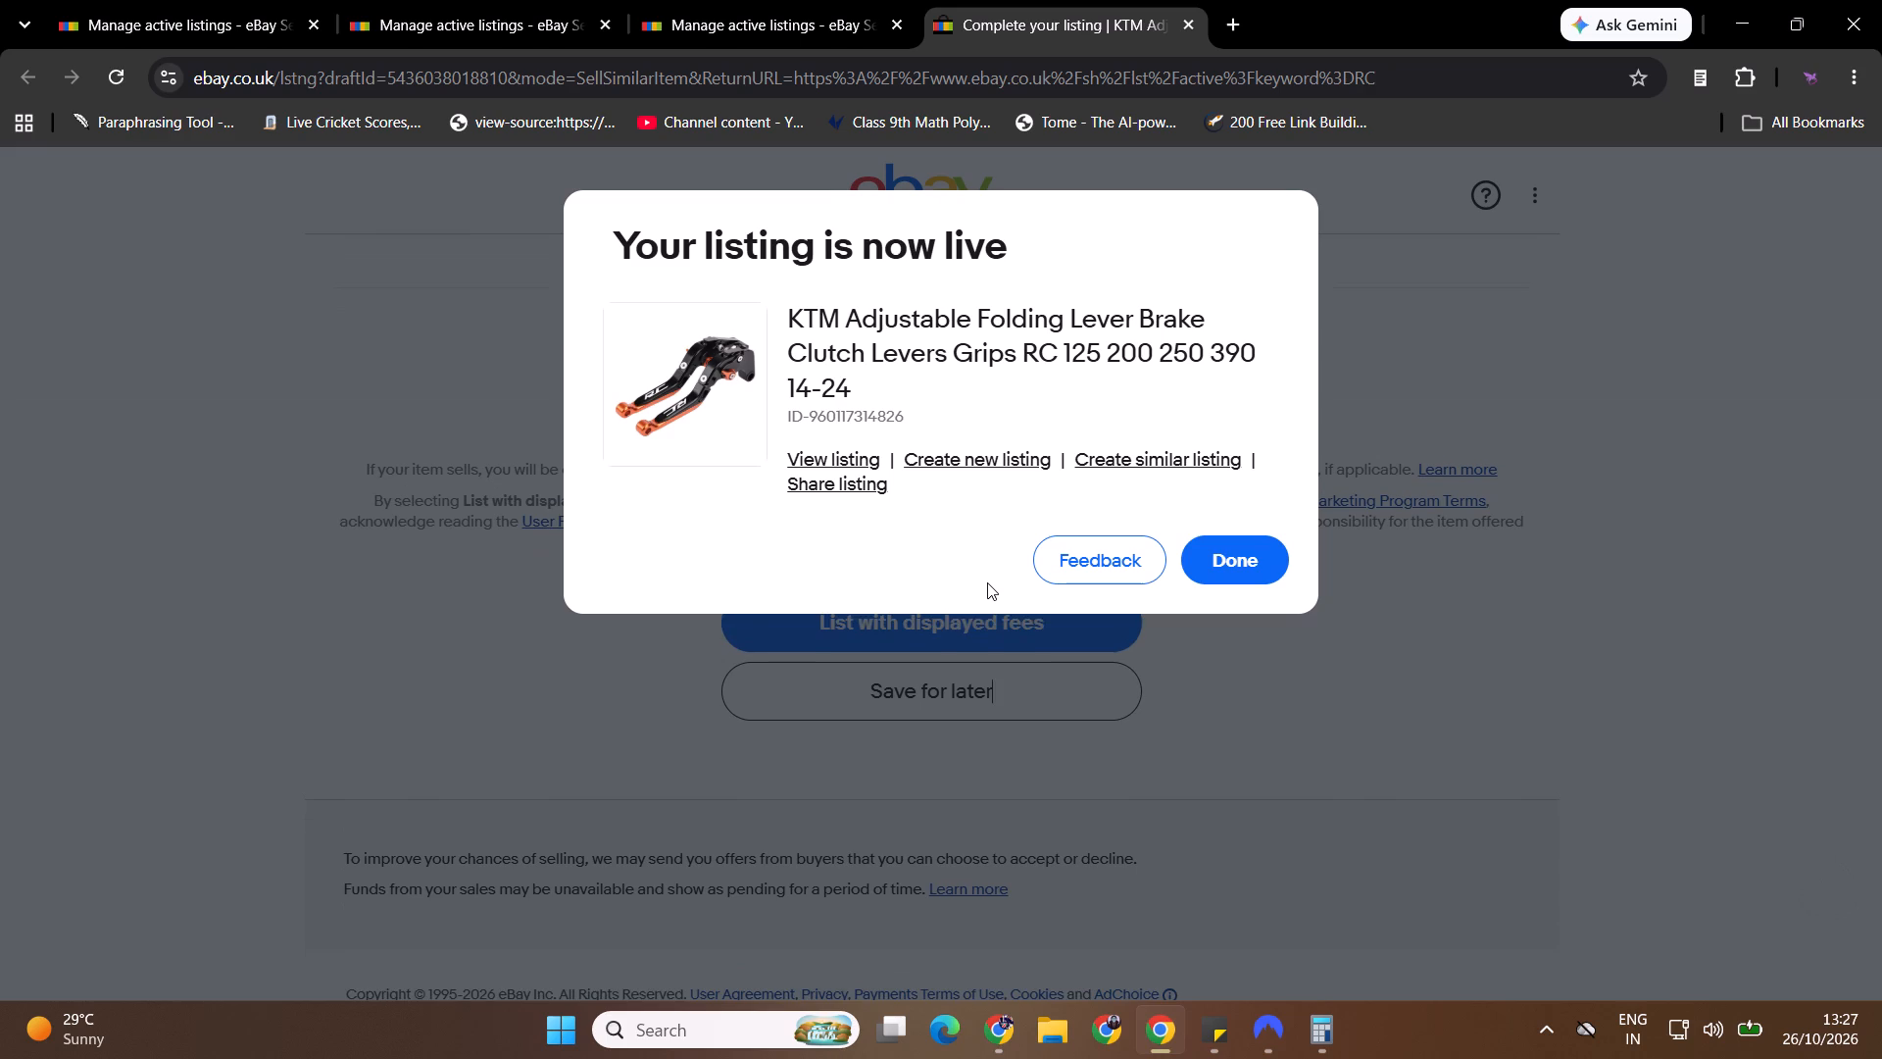
{"action": "left_click", "coordinate": [1252, 549]}
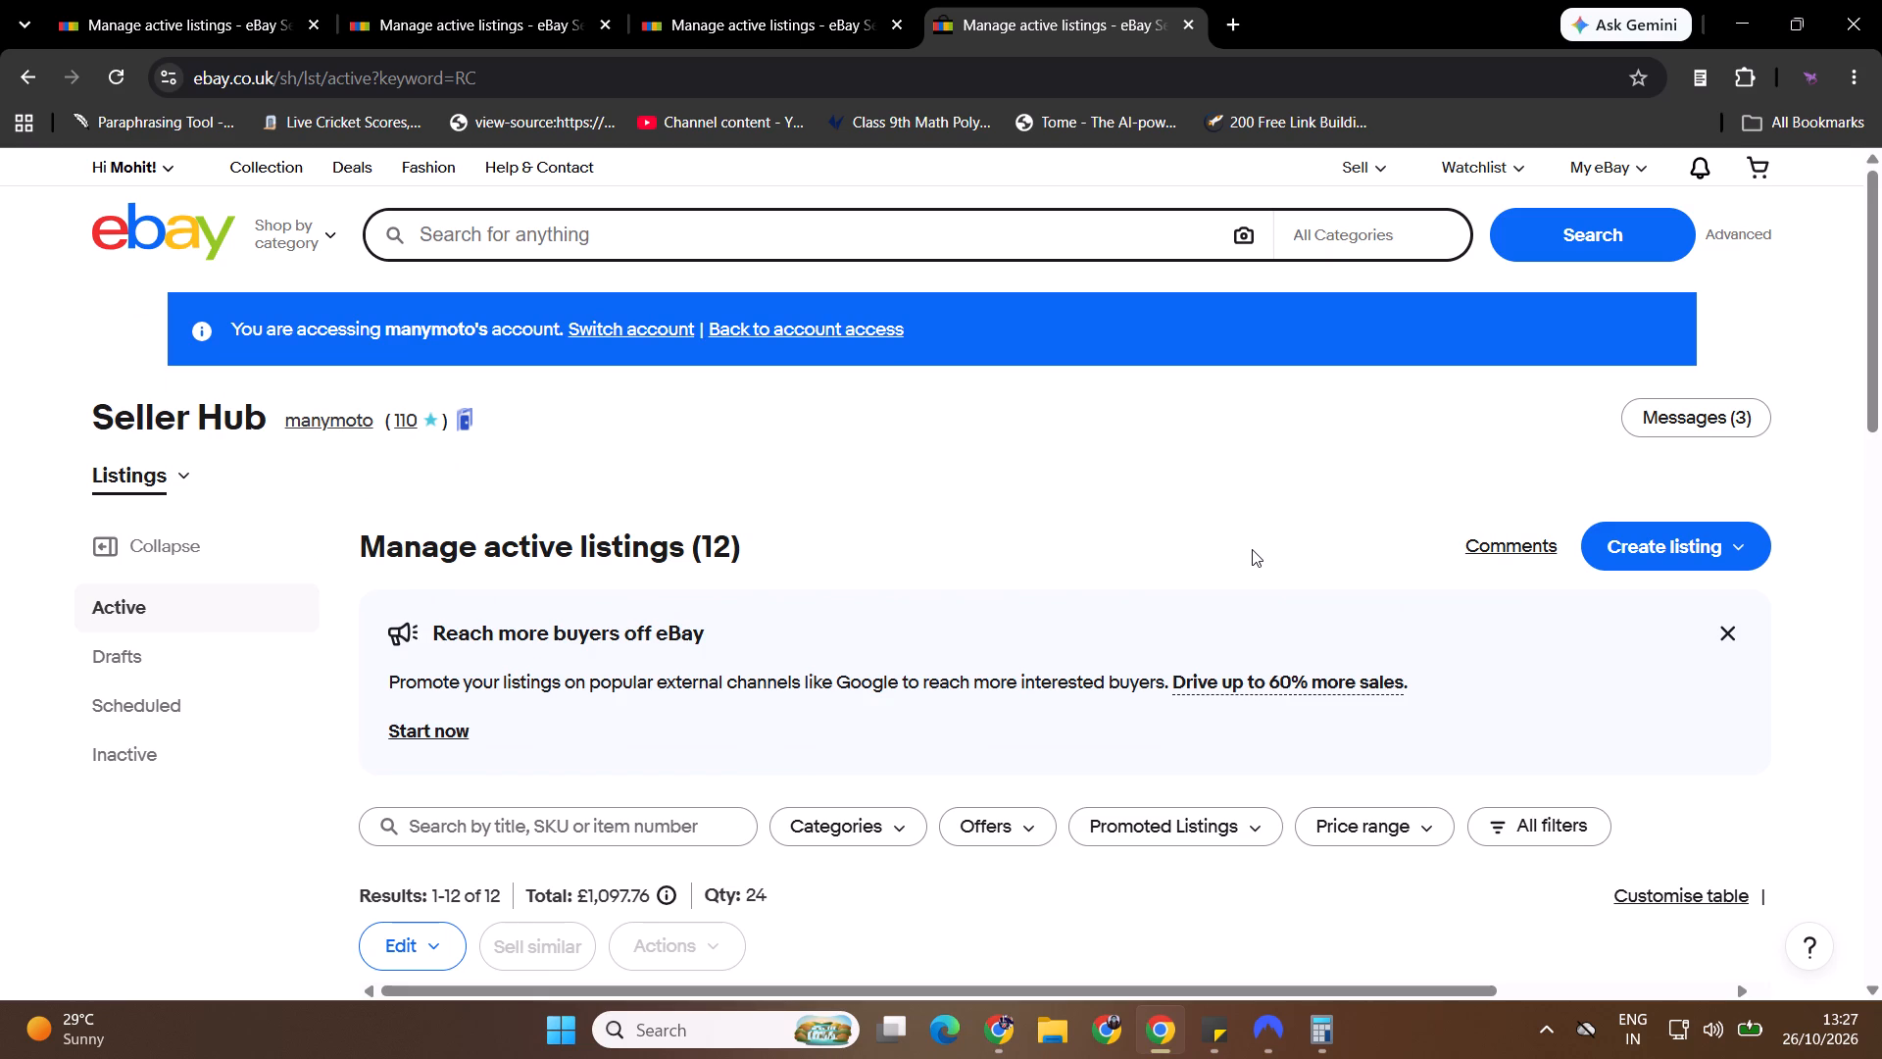
Start a similar listing from the newly published Black Orange KTM RC lever listing, last in the active listings.
{"action": "left_click_drag", "start_coordinate": [1881, 235], "coordinate": [1881, 552]}
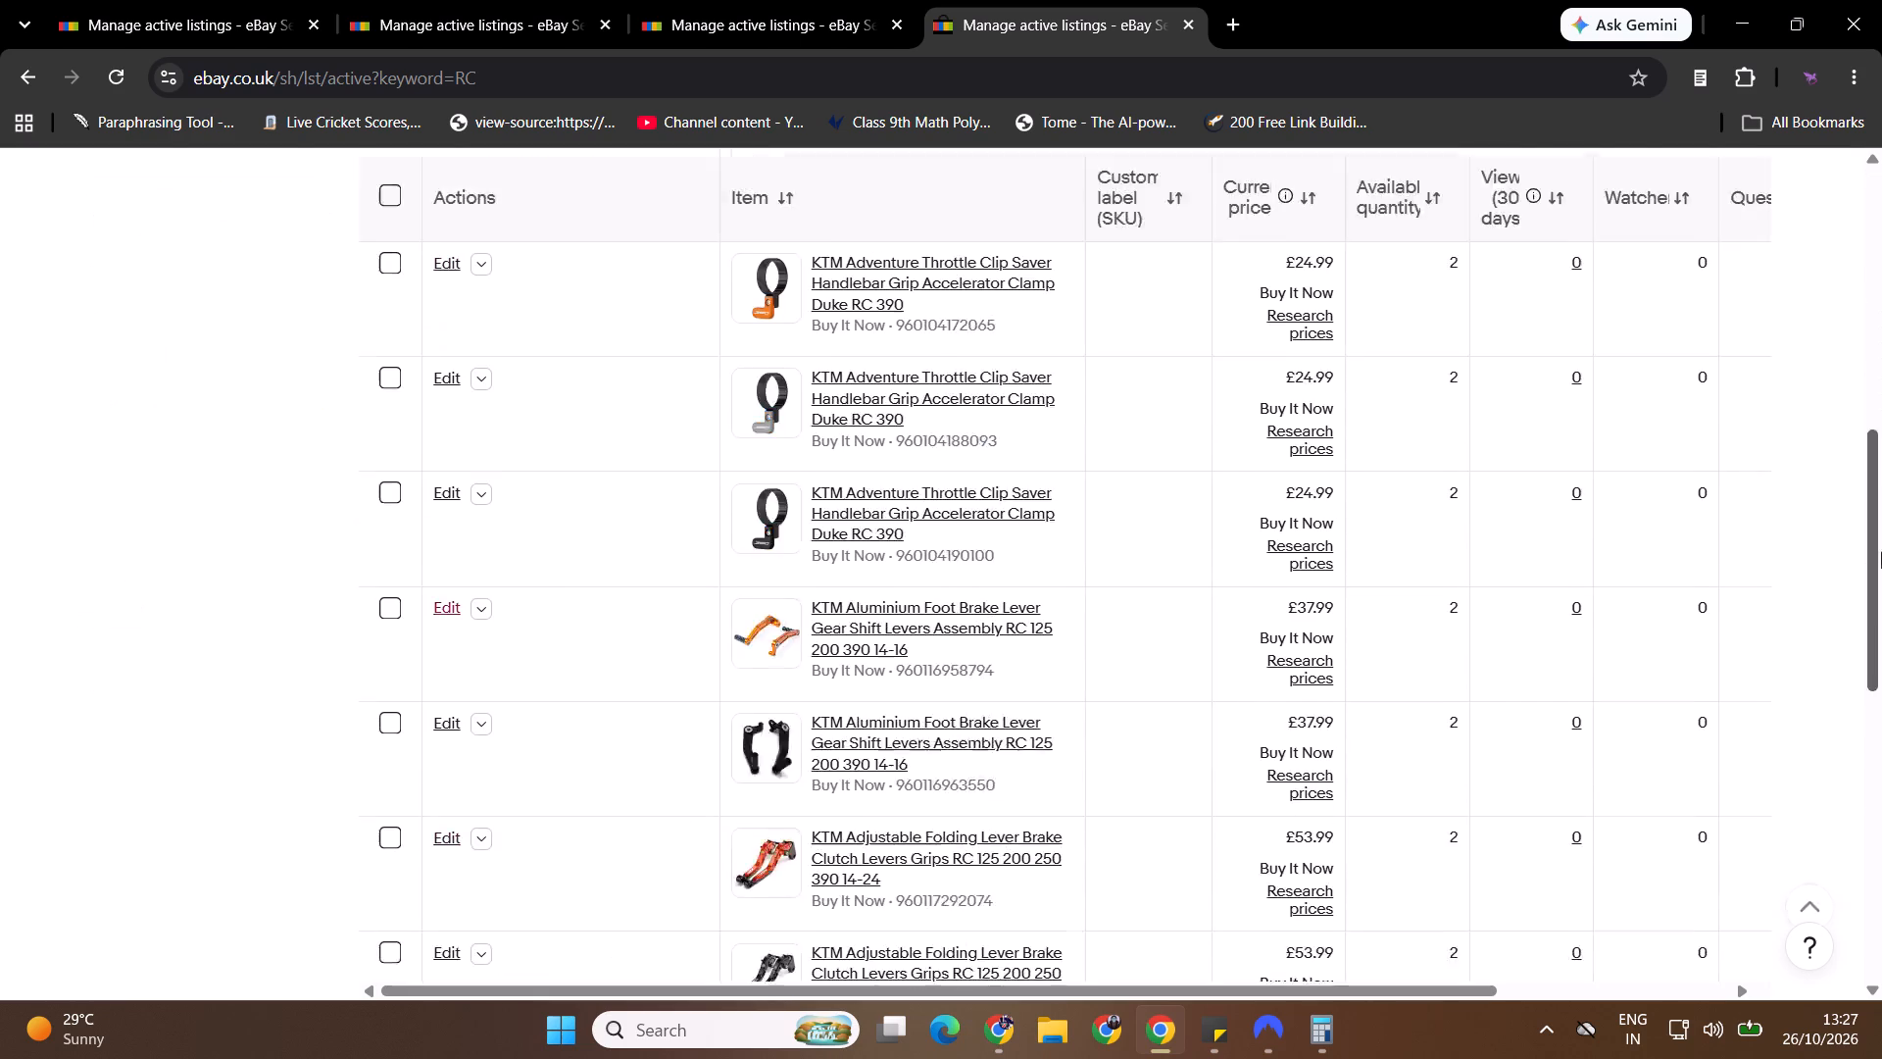
{"action": "left_click_drag", "start_coordinate": [1881, 552], "coordinate": [1881, 776]}
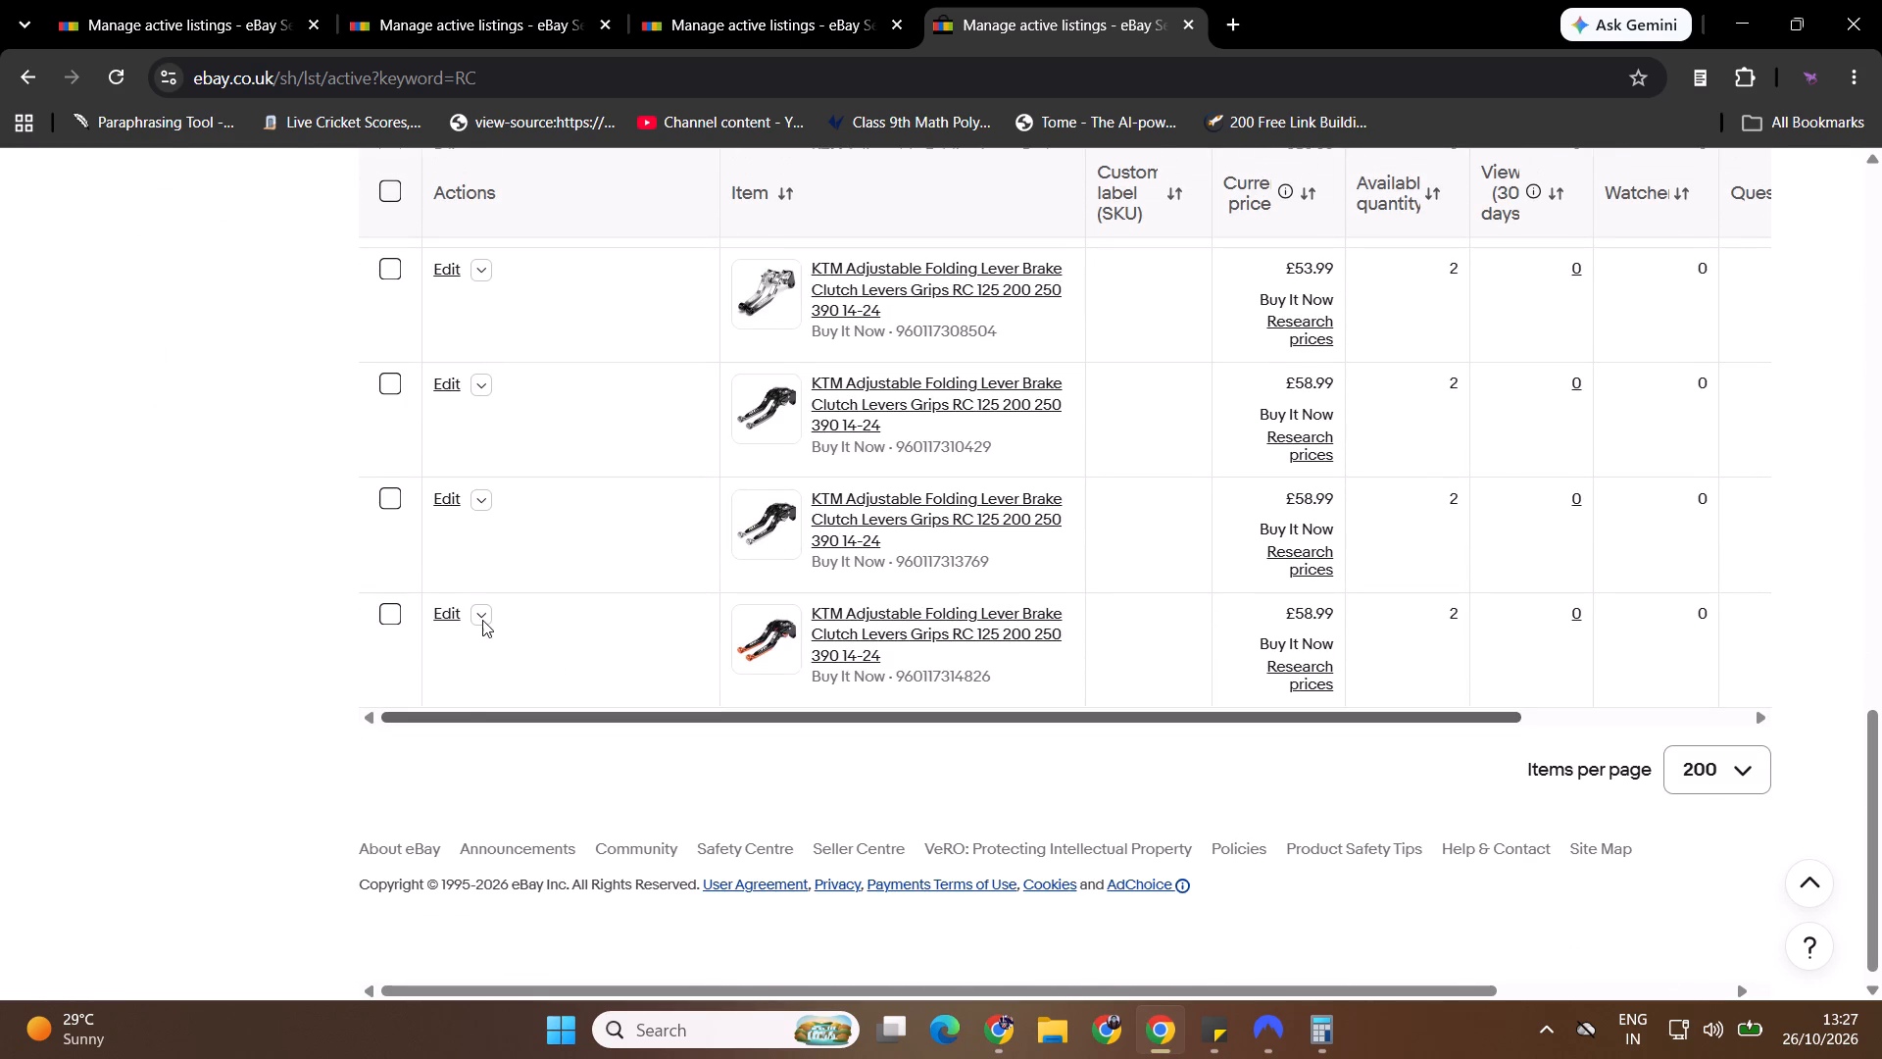
{"action": "left_click", "coordinate": [482, 620]}
{"action": "left_click", "coordinate": [513, 656], "text": "ctrl"}
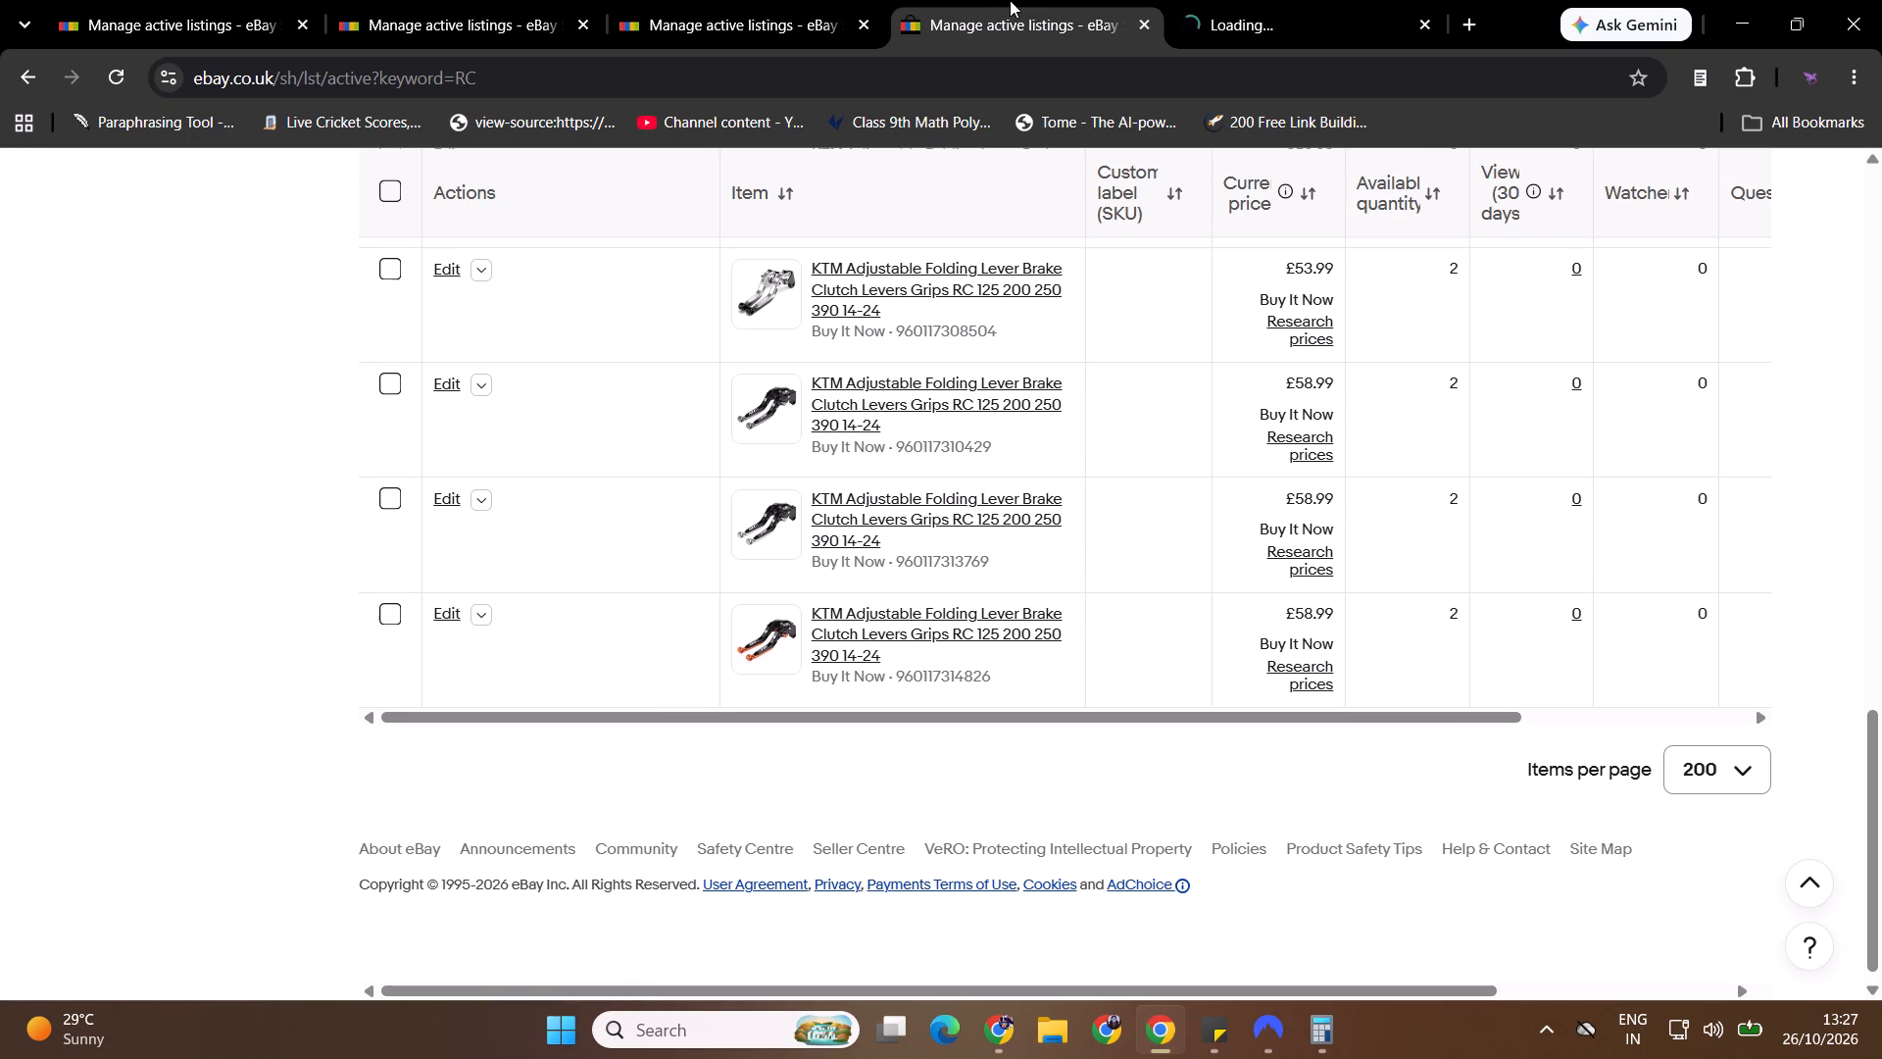
Close two surplus active-listings pages and go to the new similar-listing draft.
{"action": "left_click", "coordinate": [871, 21]}
{"action": "left_click", "coordinate": [595, 24]}
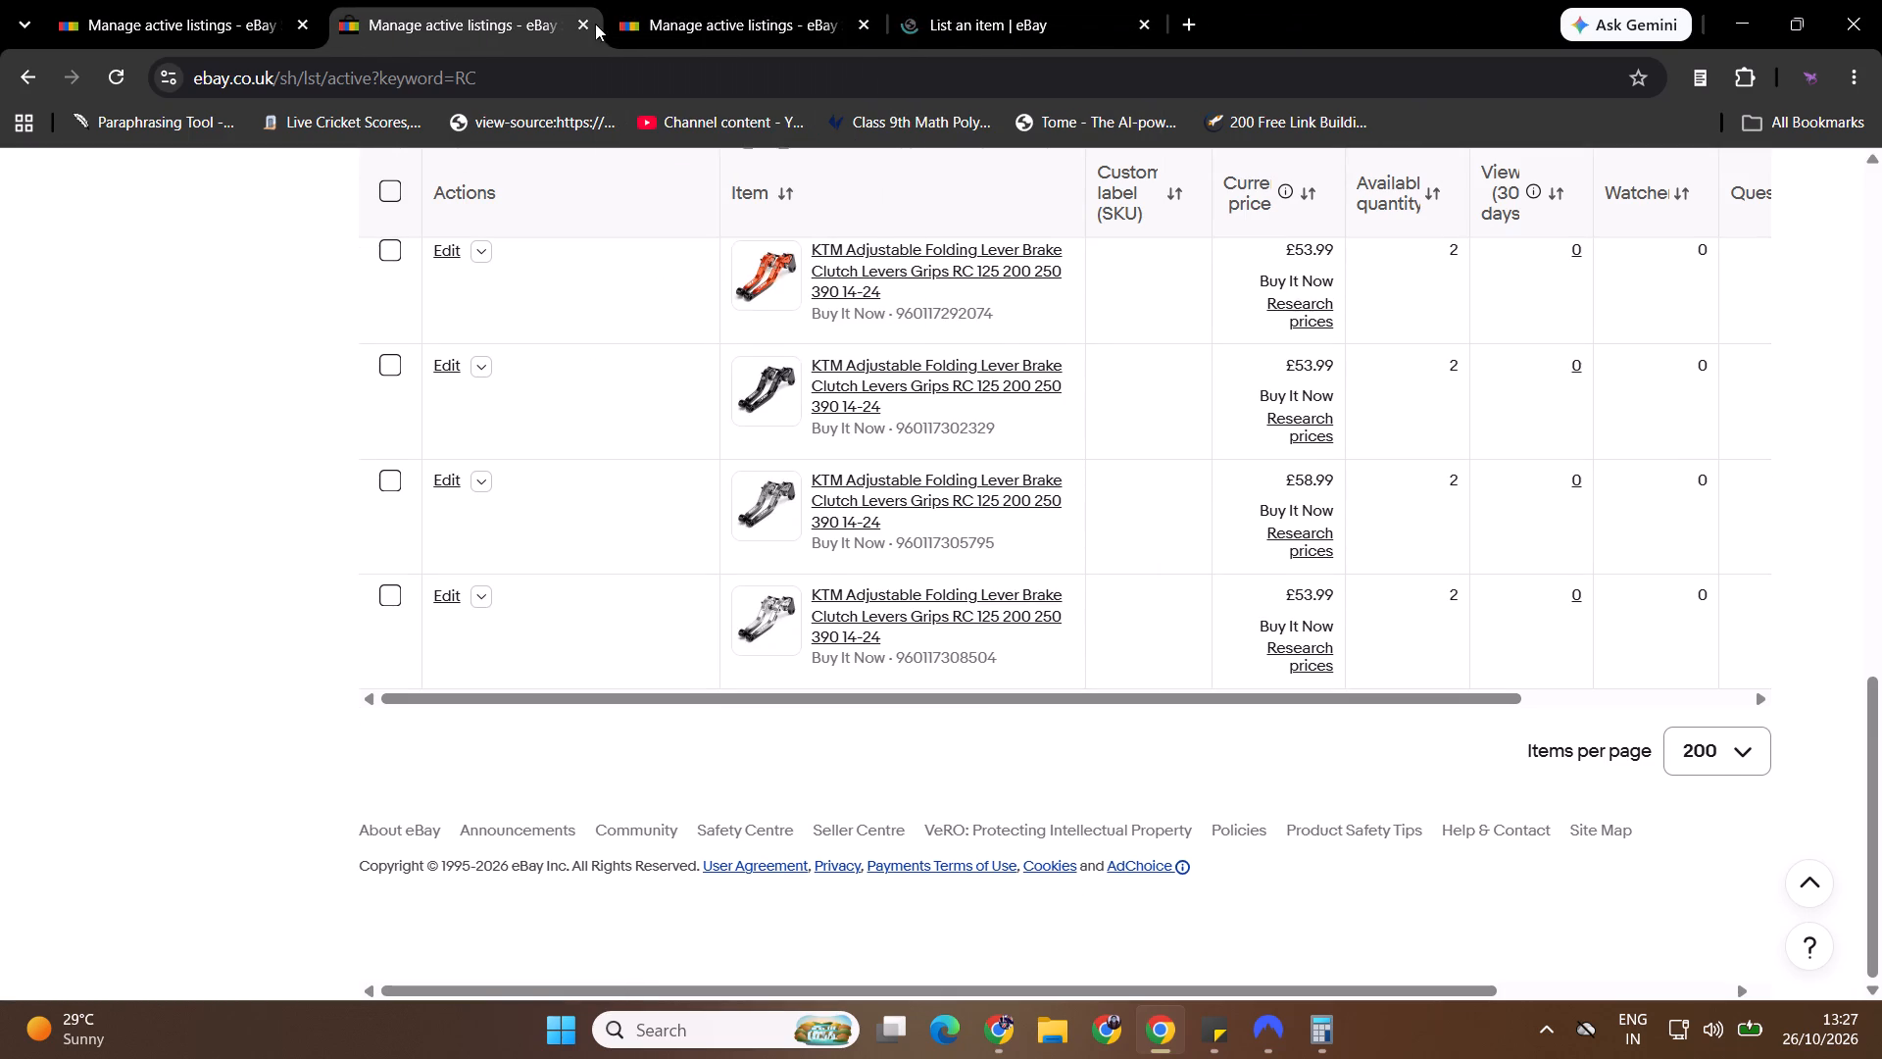
{"action": "left_click", "coordinate": [578, 24]}
{"action": "left_click", "coordinate": [694, 0]}
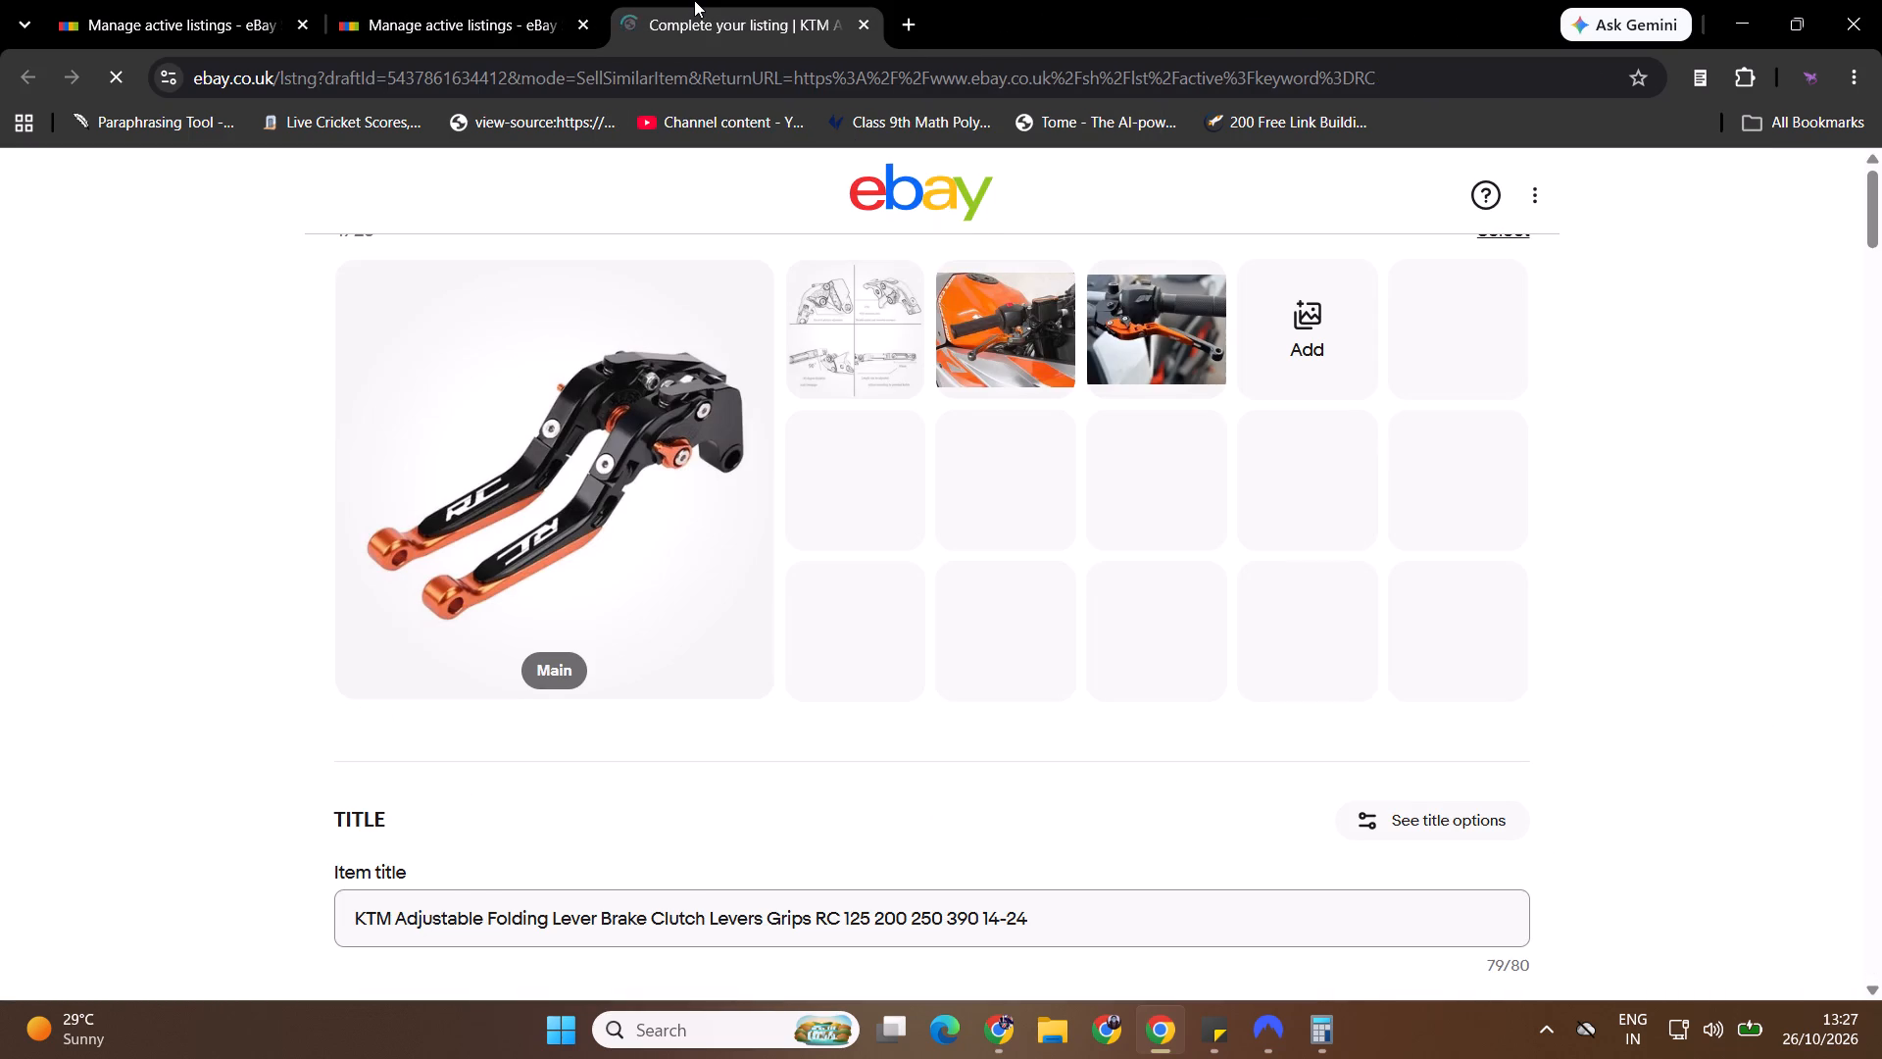
Replace the new draft's main photo with the downloaded black, gold-tipped RC lever image, placing it first.
{"action": "left_click", "coordinate": [745, 315]}
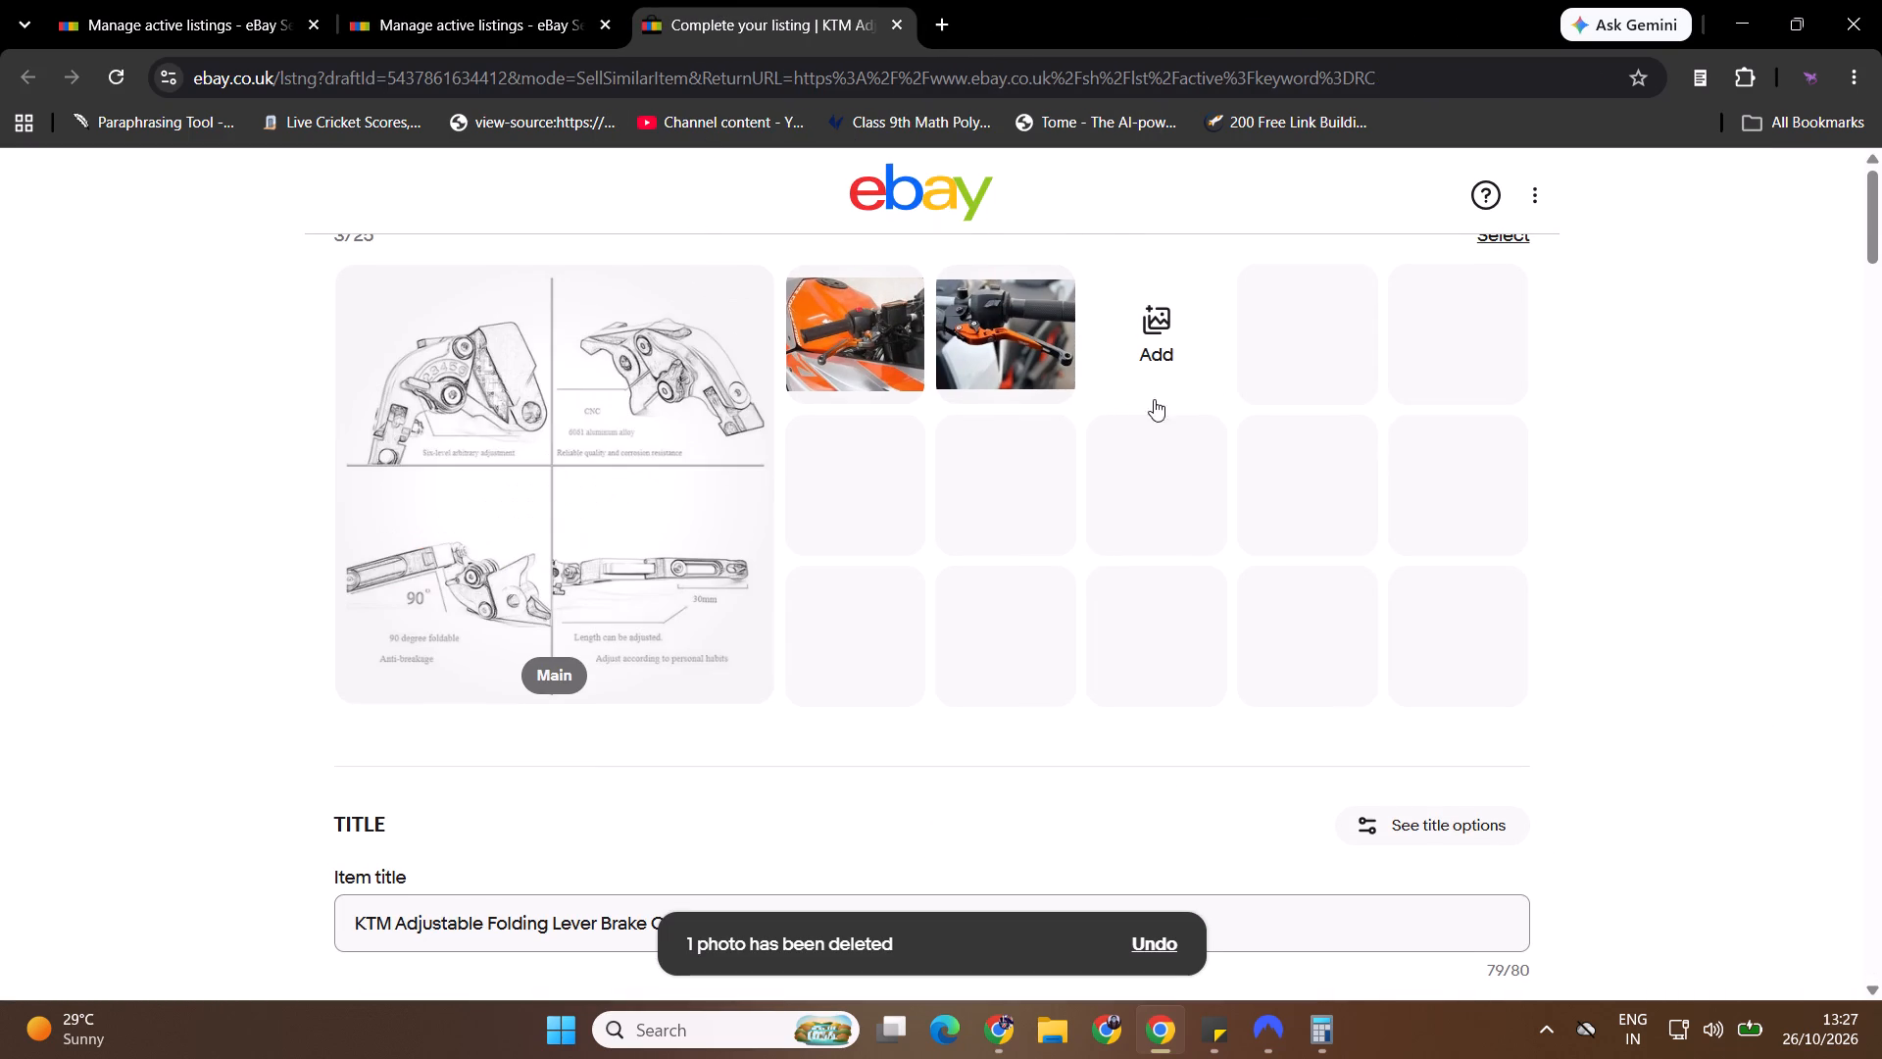
{"action": "left_click", "coordinate": [1173, 350]}
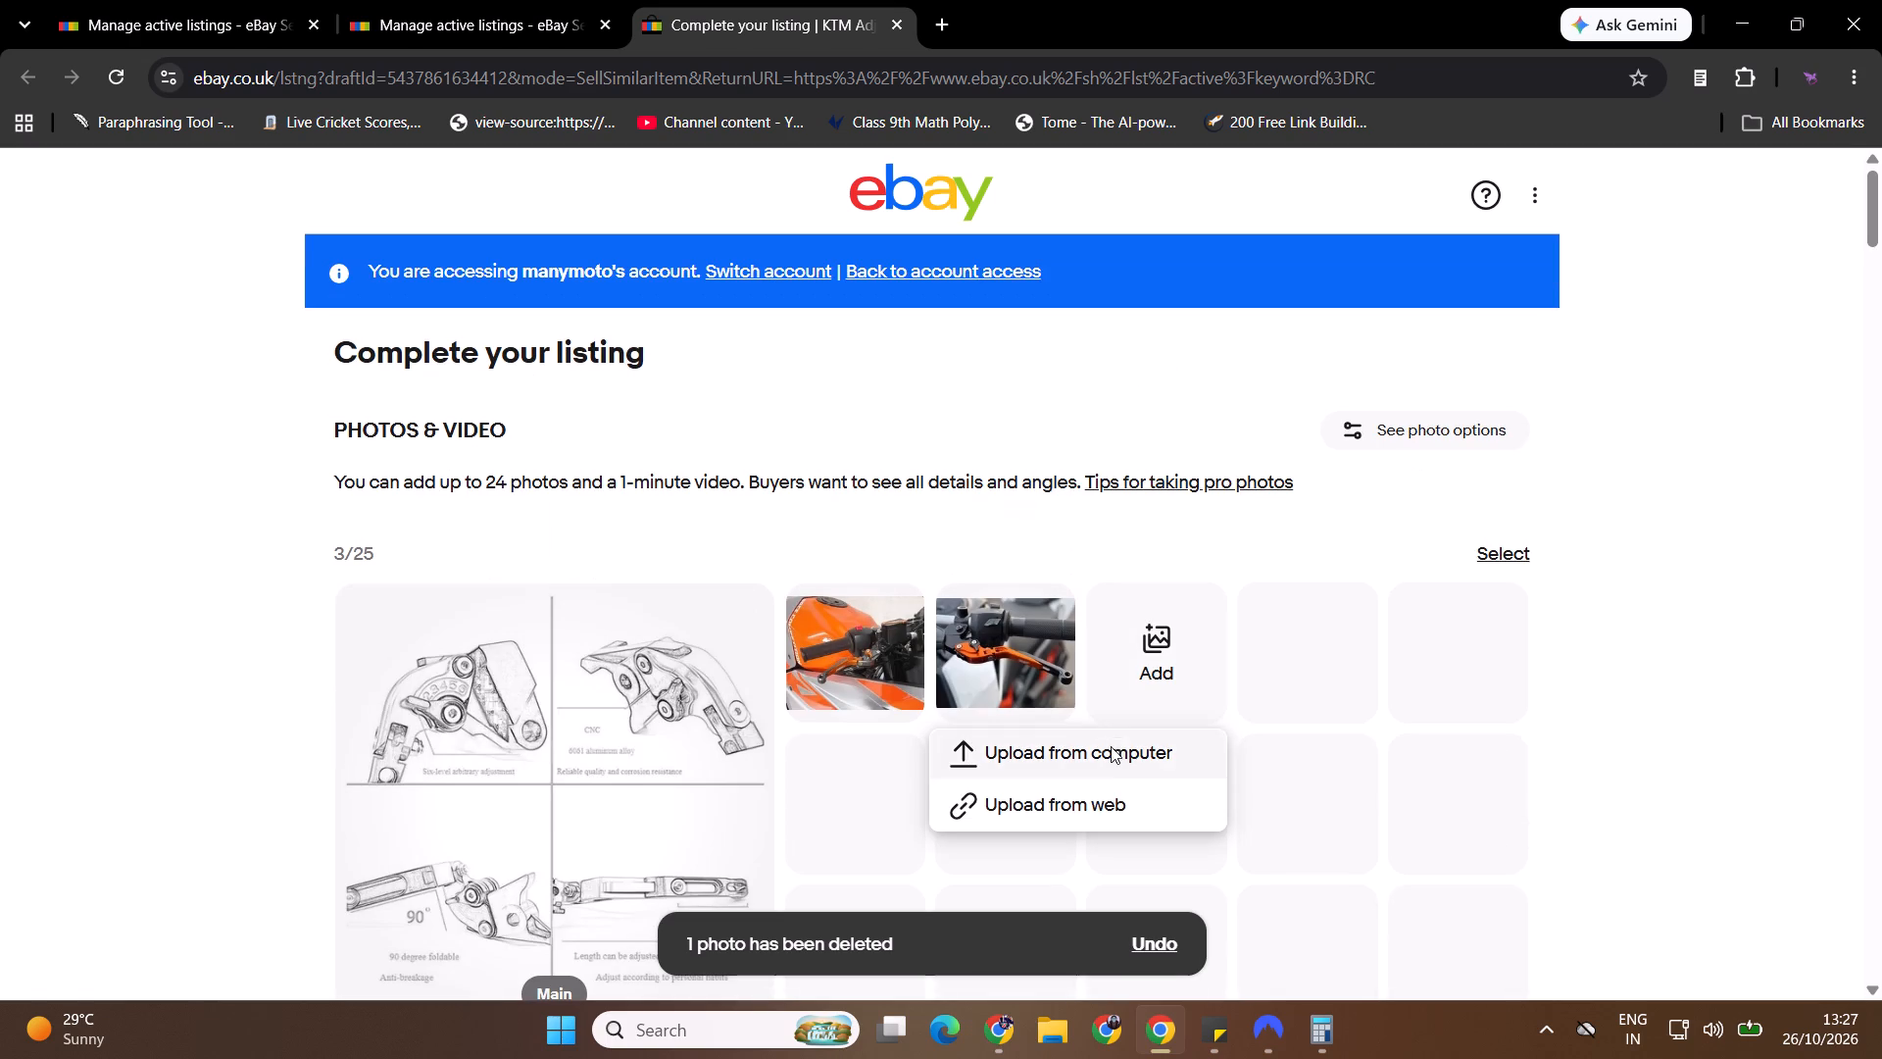
{"action": "left_click", "coordinate": [1112, 748]}
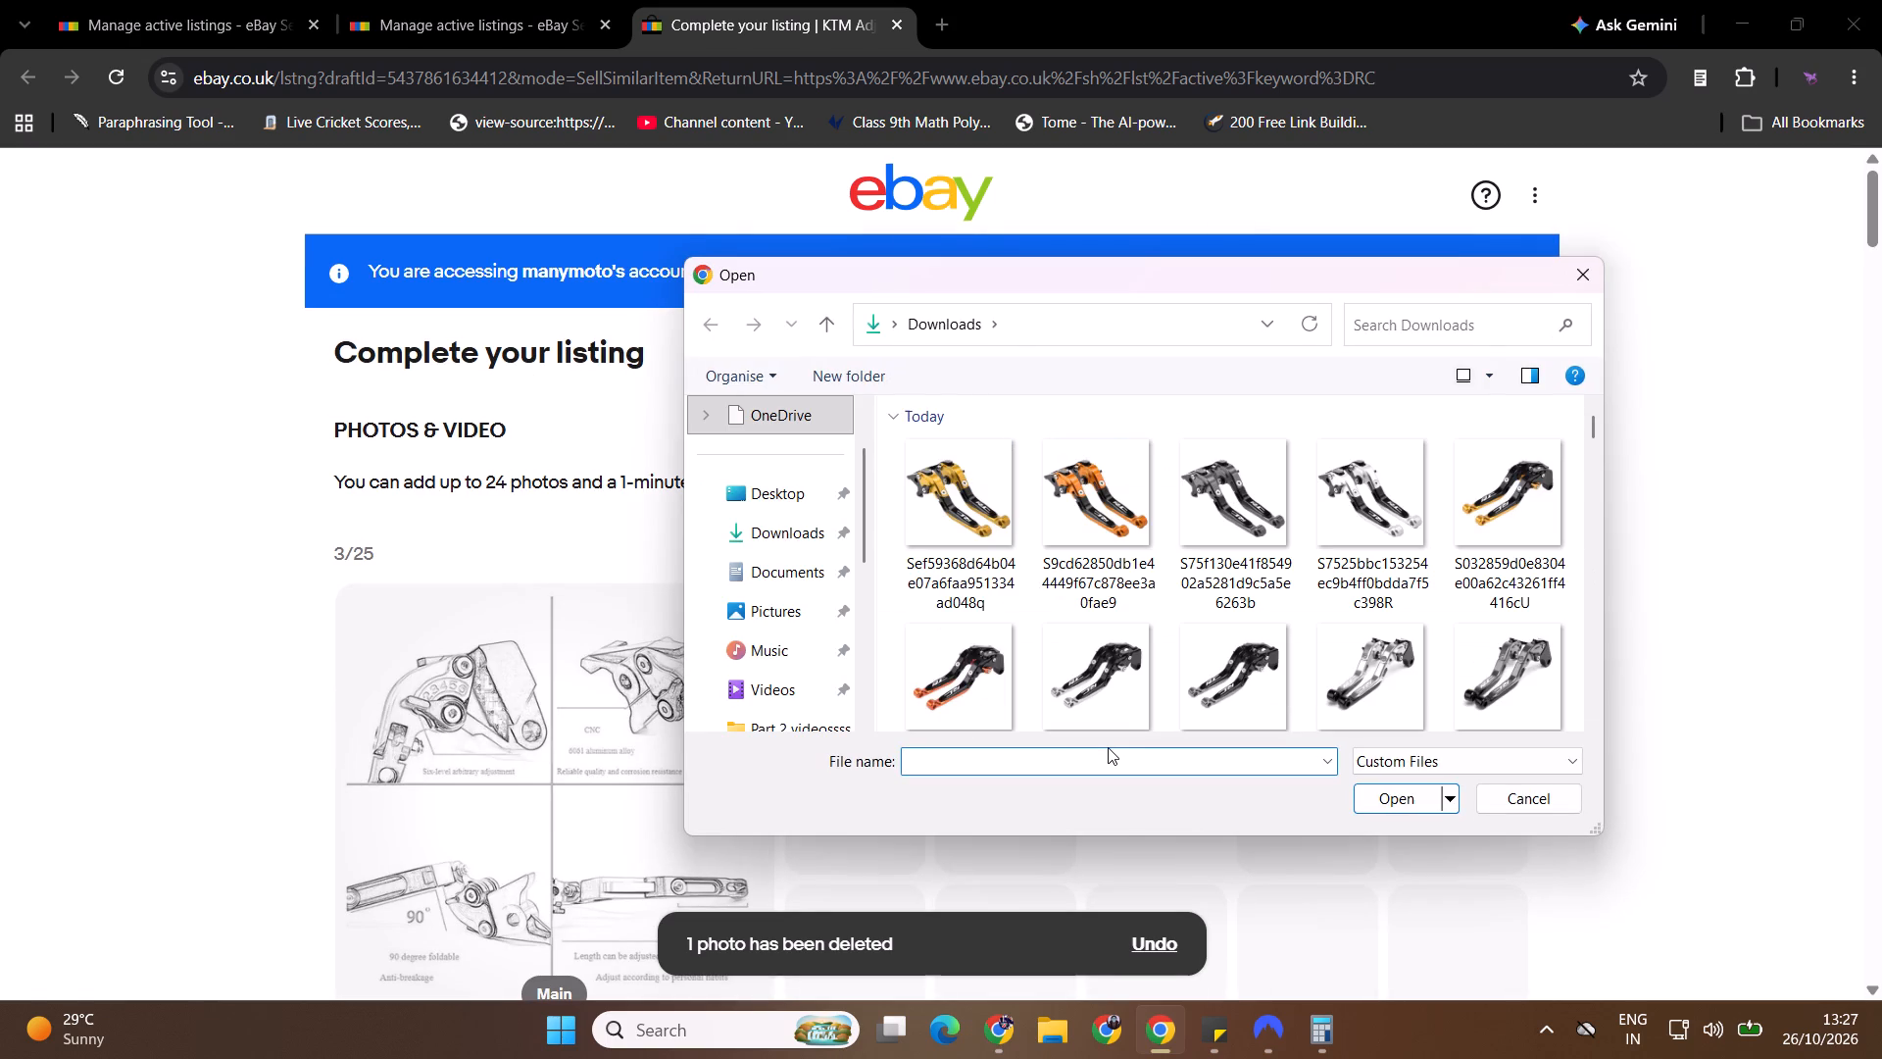
{"action": "left_click", "coordinate": [1522, 533]}
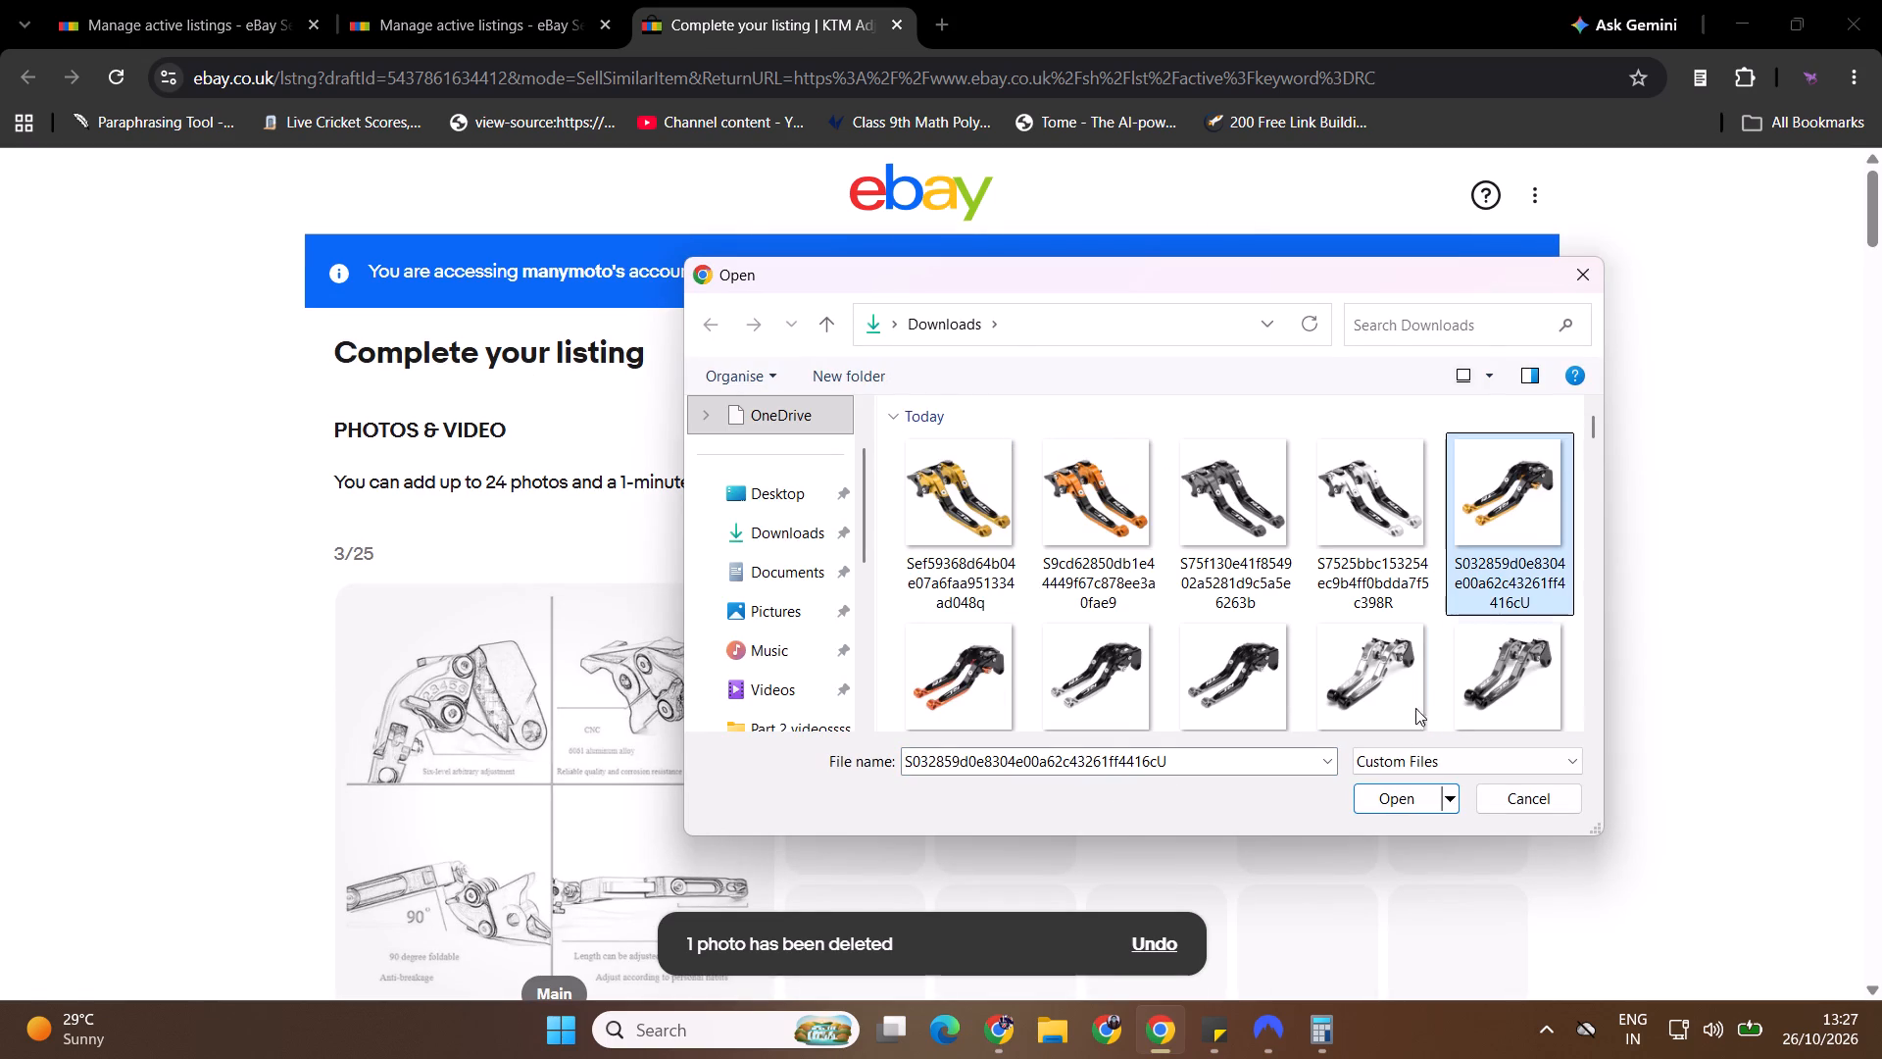
{"action": "left_click", "coordinate": [1380, 802]}
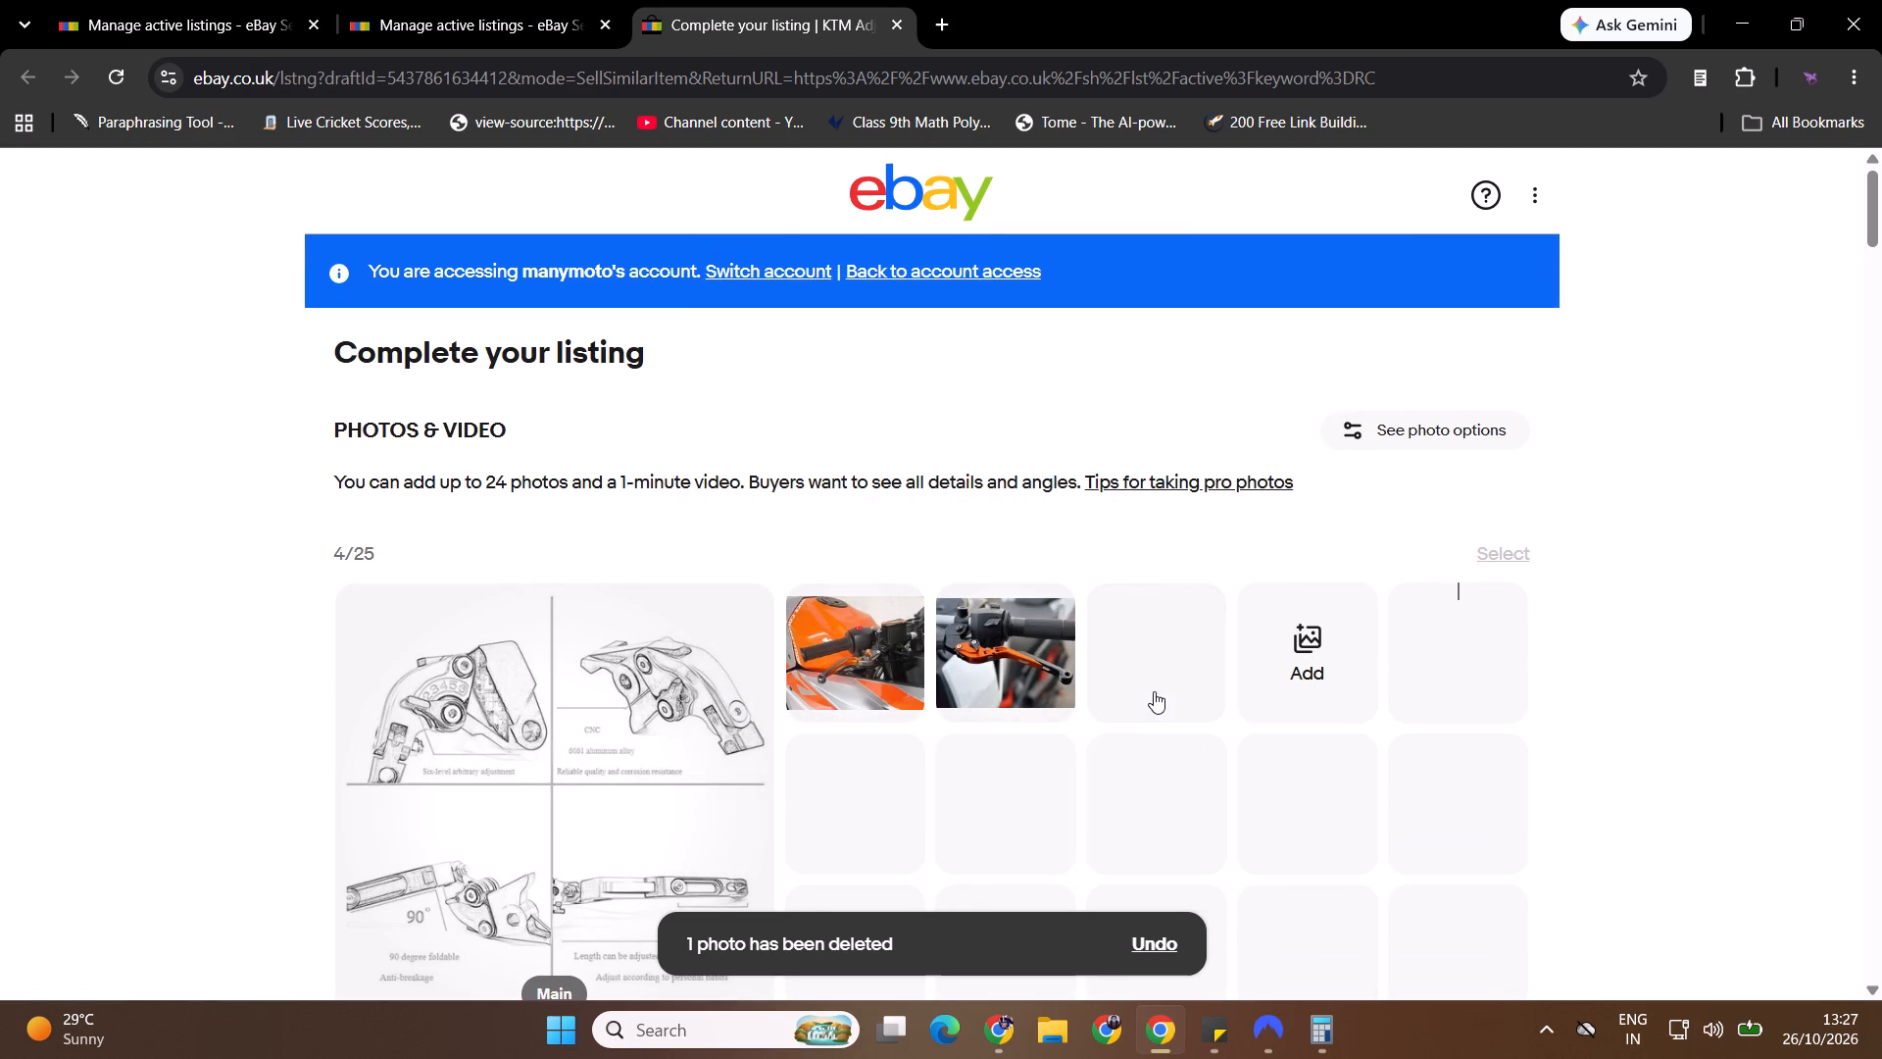
{"action": "left_click_drag", "start_coordinate": [1151, 681], "coordinate": [526, 760]}
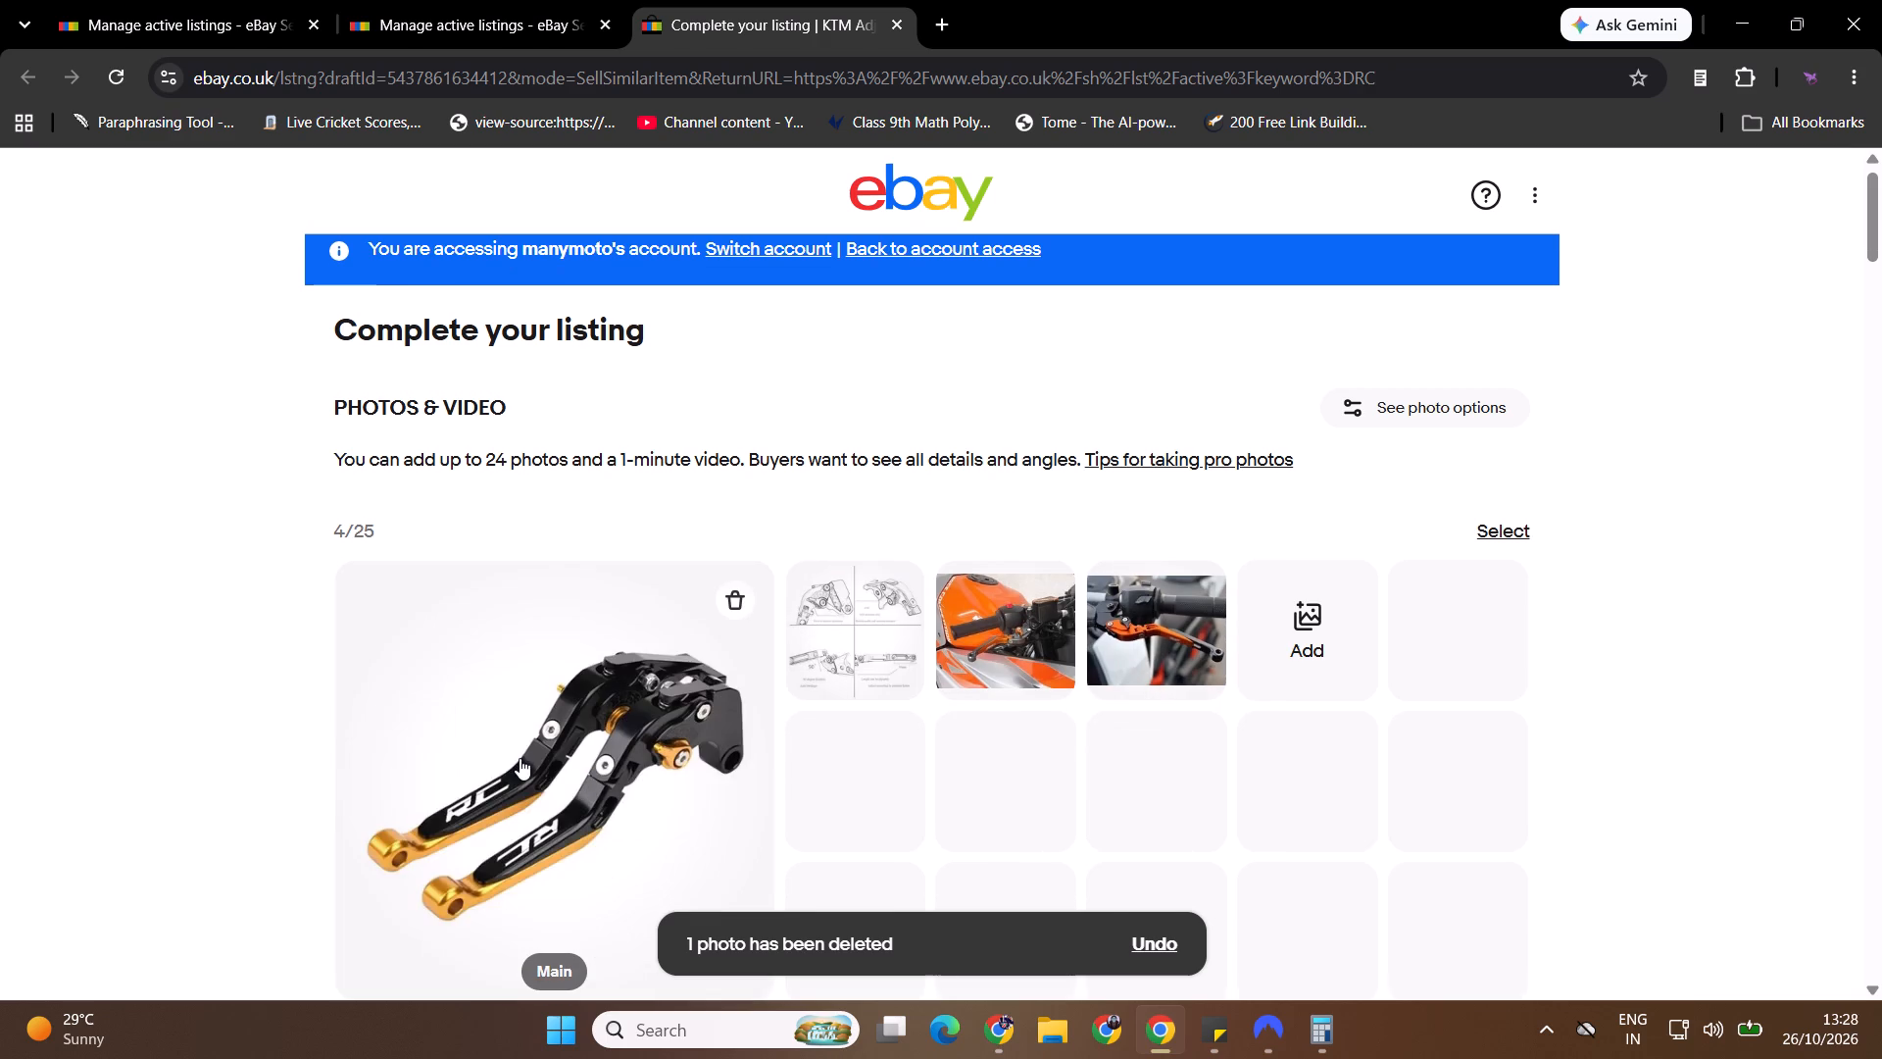
{"action": "left_click", "coordinate": [520, 758]}
{"action": "left_click", "coordinate": [1174, 888]}
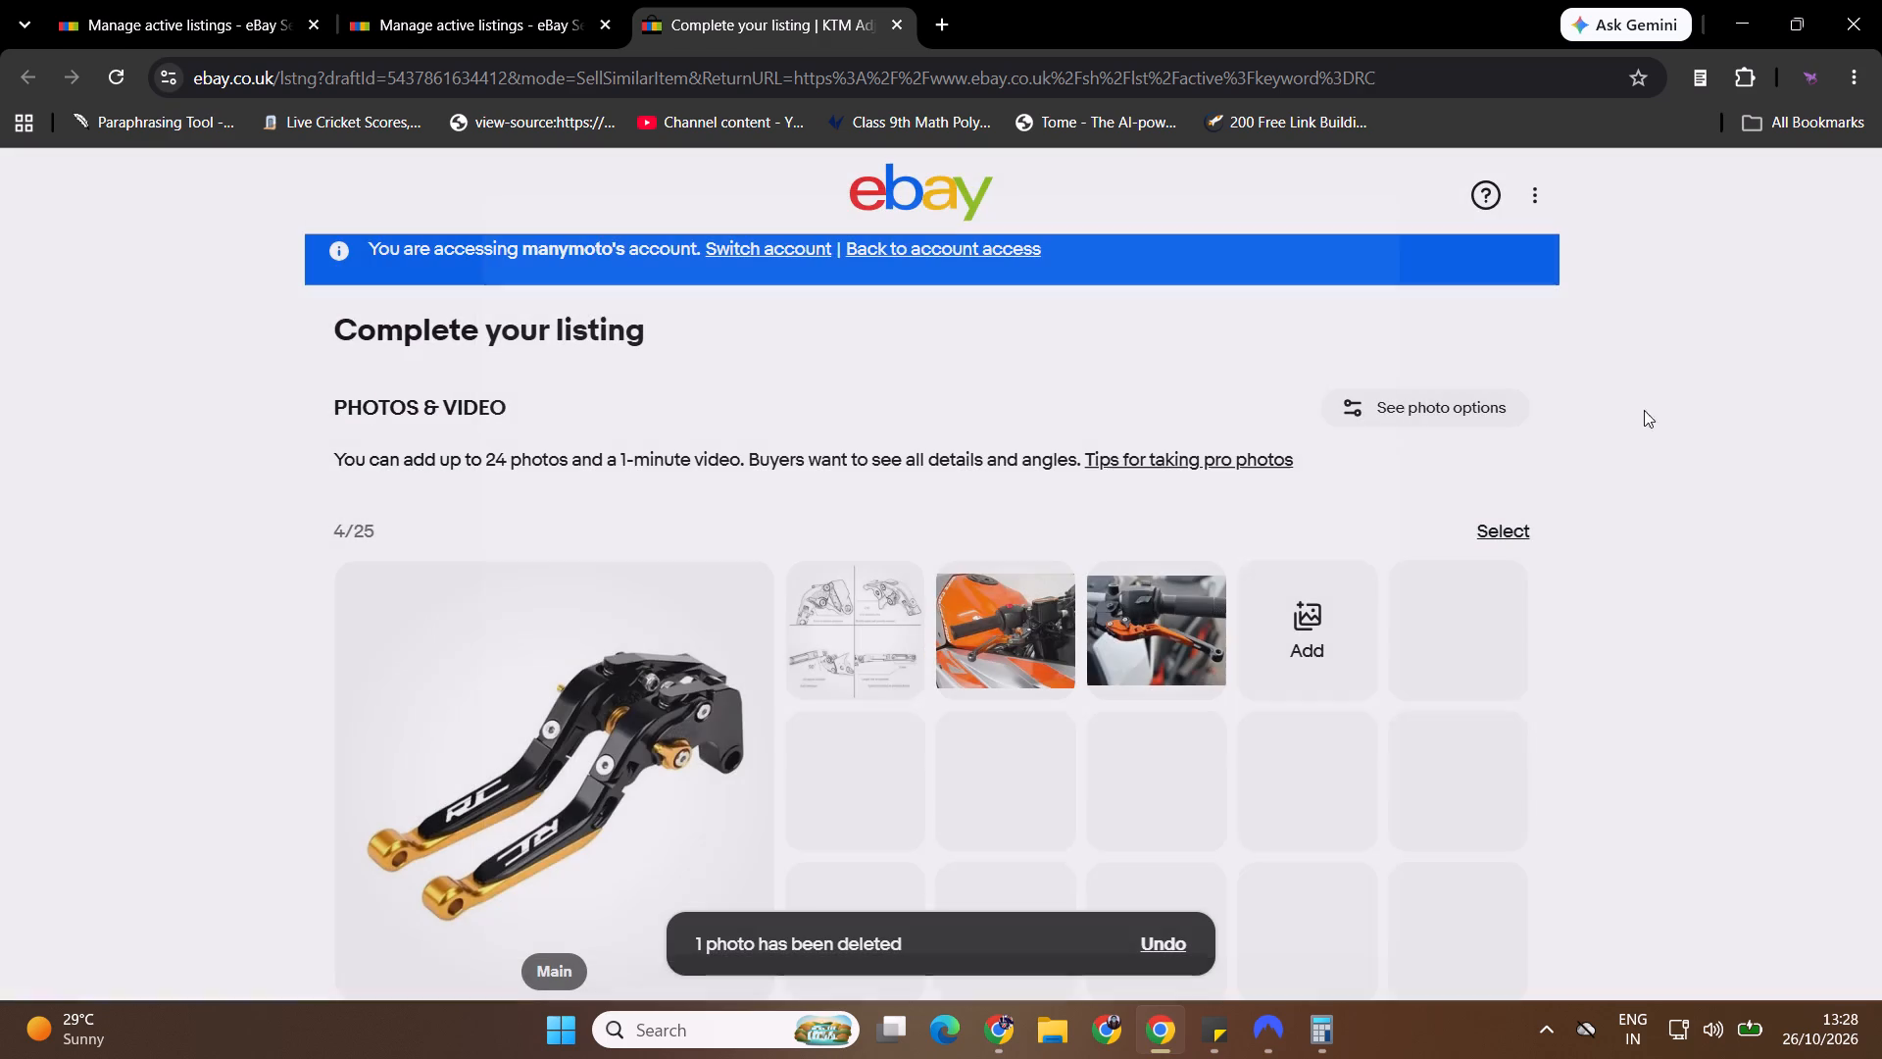
Set the draft's Colour item specific to the custom value Black Gold.
{"action": "left_click_drag", "start_coordinate": [1881, 226], "coordinate": [1865, 408]}
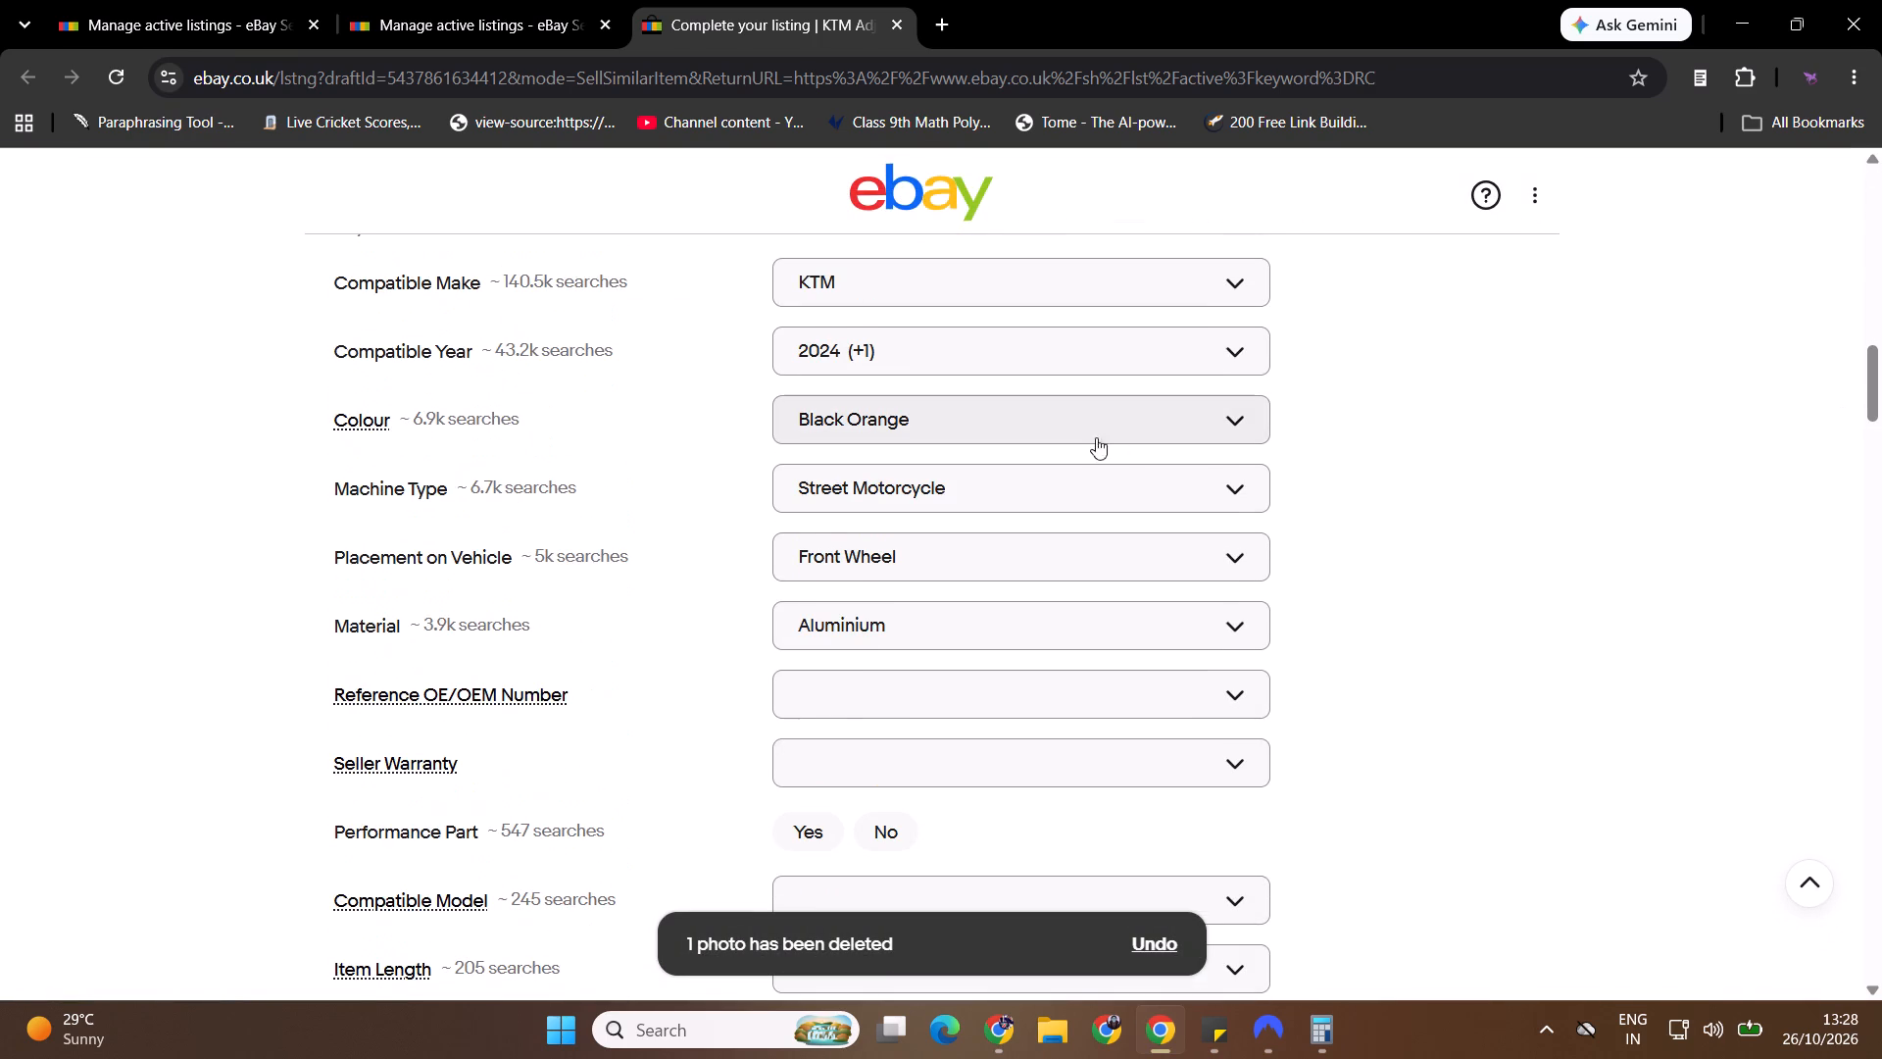
{"action": "left_click", "coordinate": [1074, 423]}
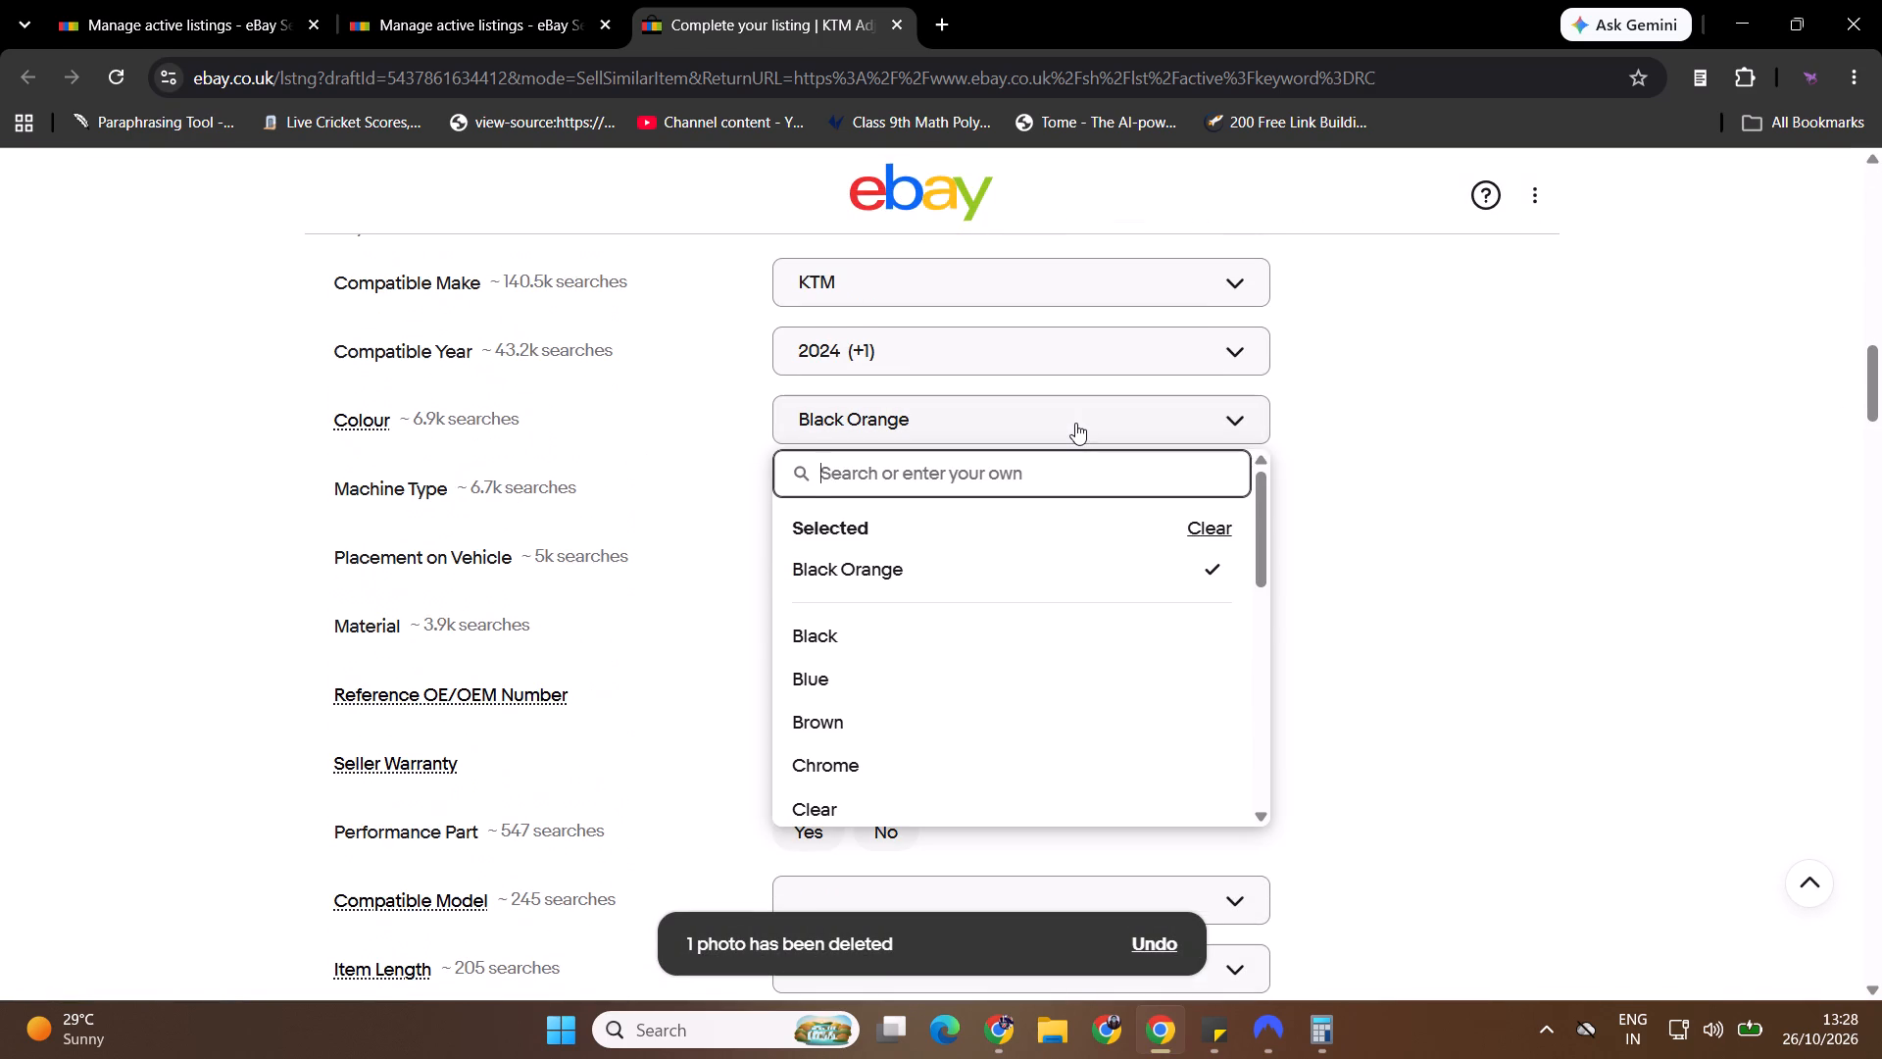
{"action": "type", "text": "Black Gold"}
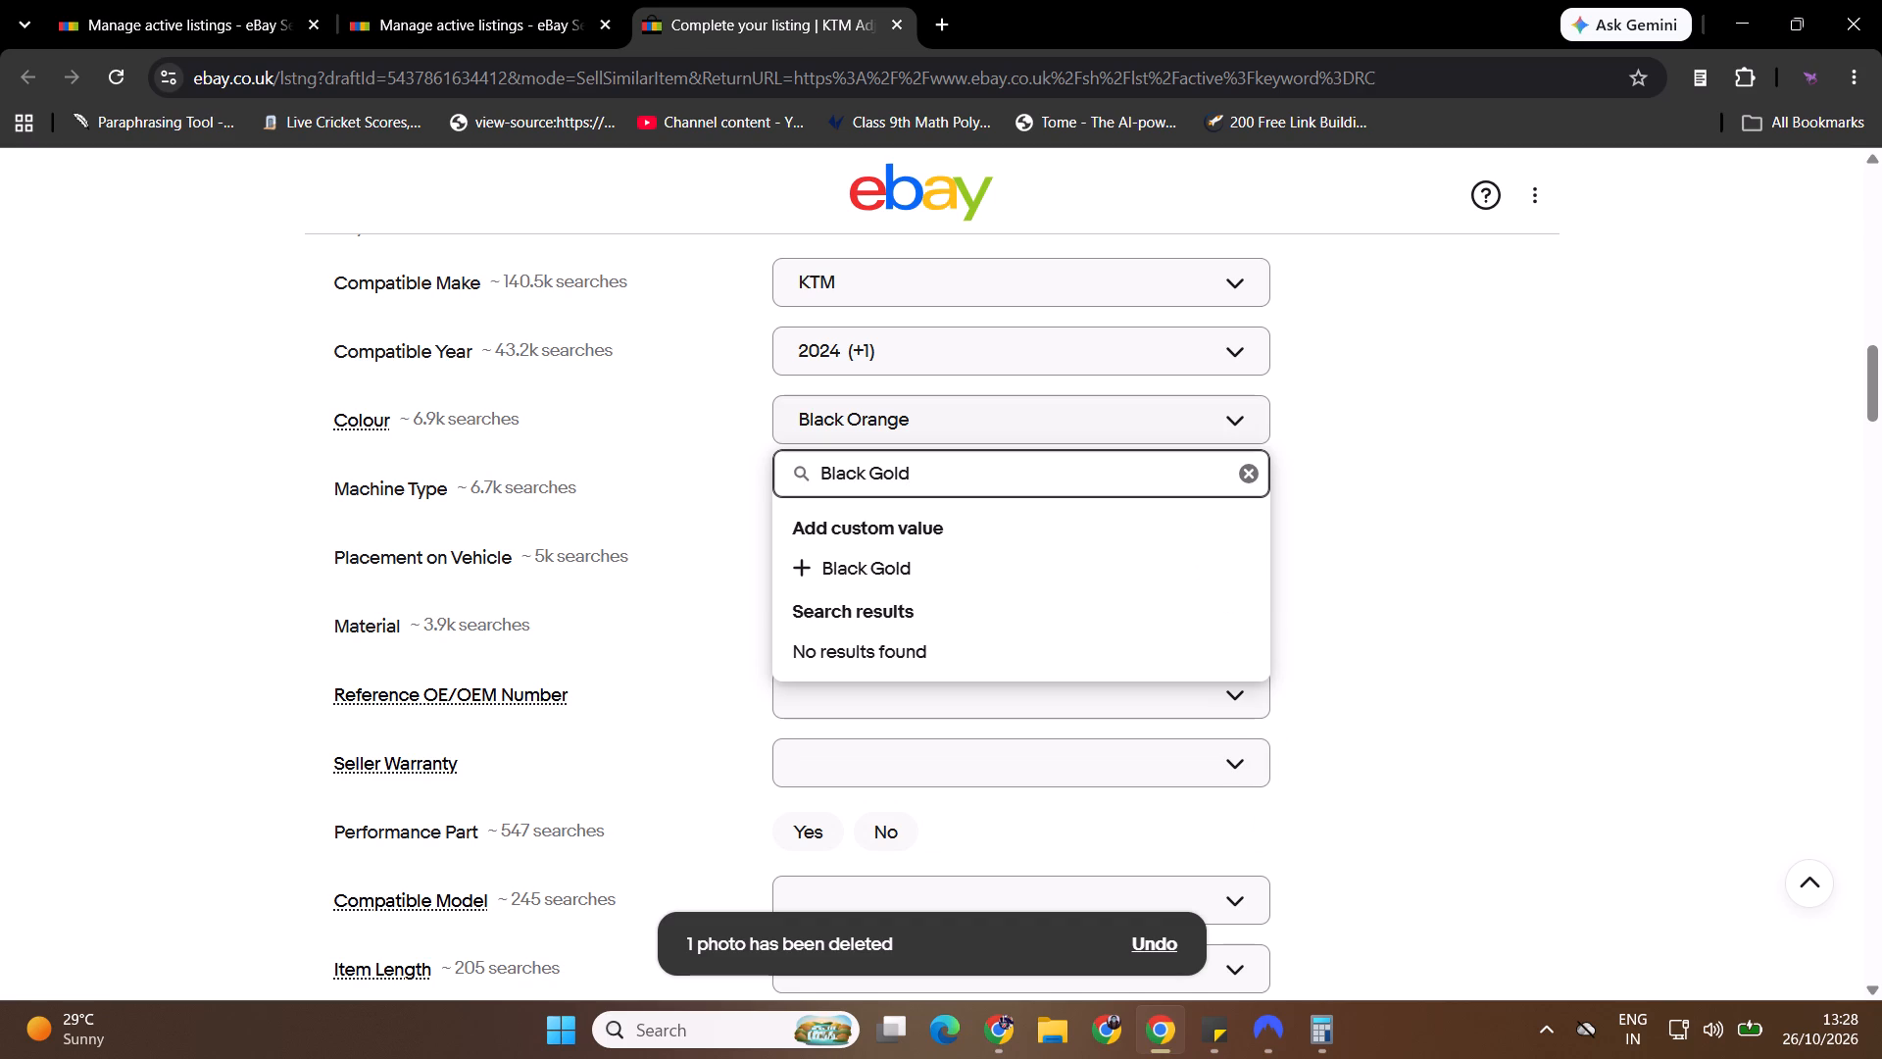
{"action": "left_click", "coordinate": [1057, 537]}
{"action": "left_click", "coordinate": [1043, 570]}
{"action": "left_click", "coordinate": [1472, 525]}
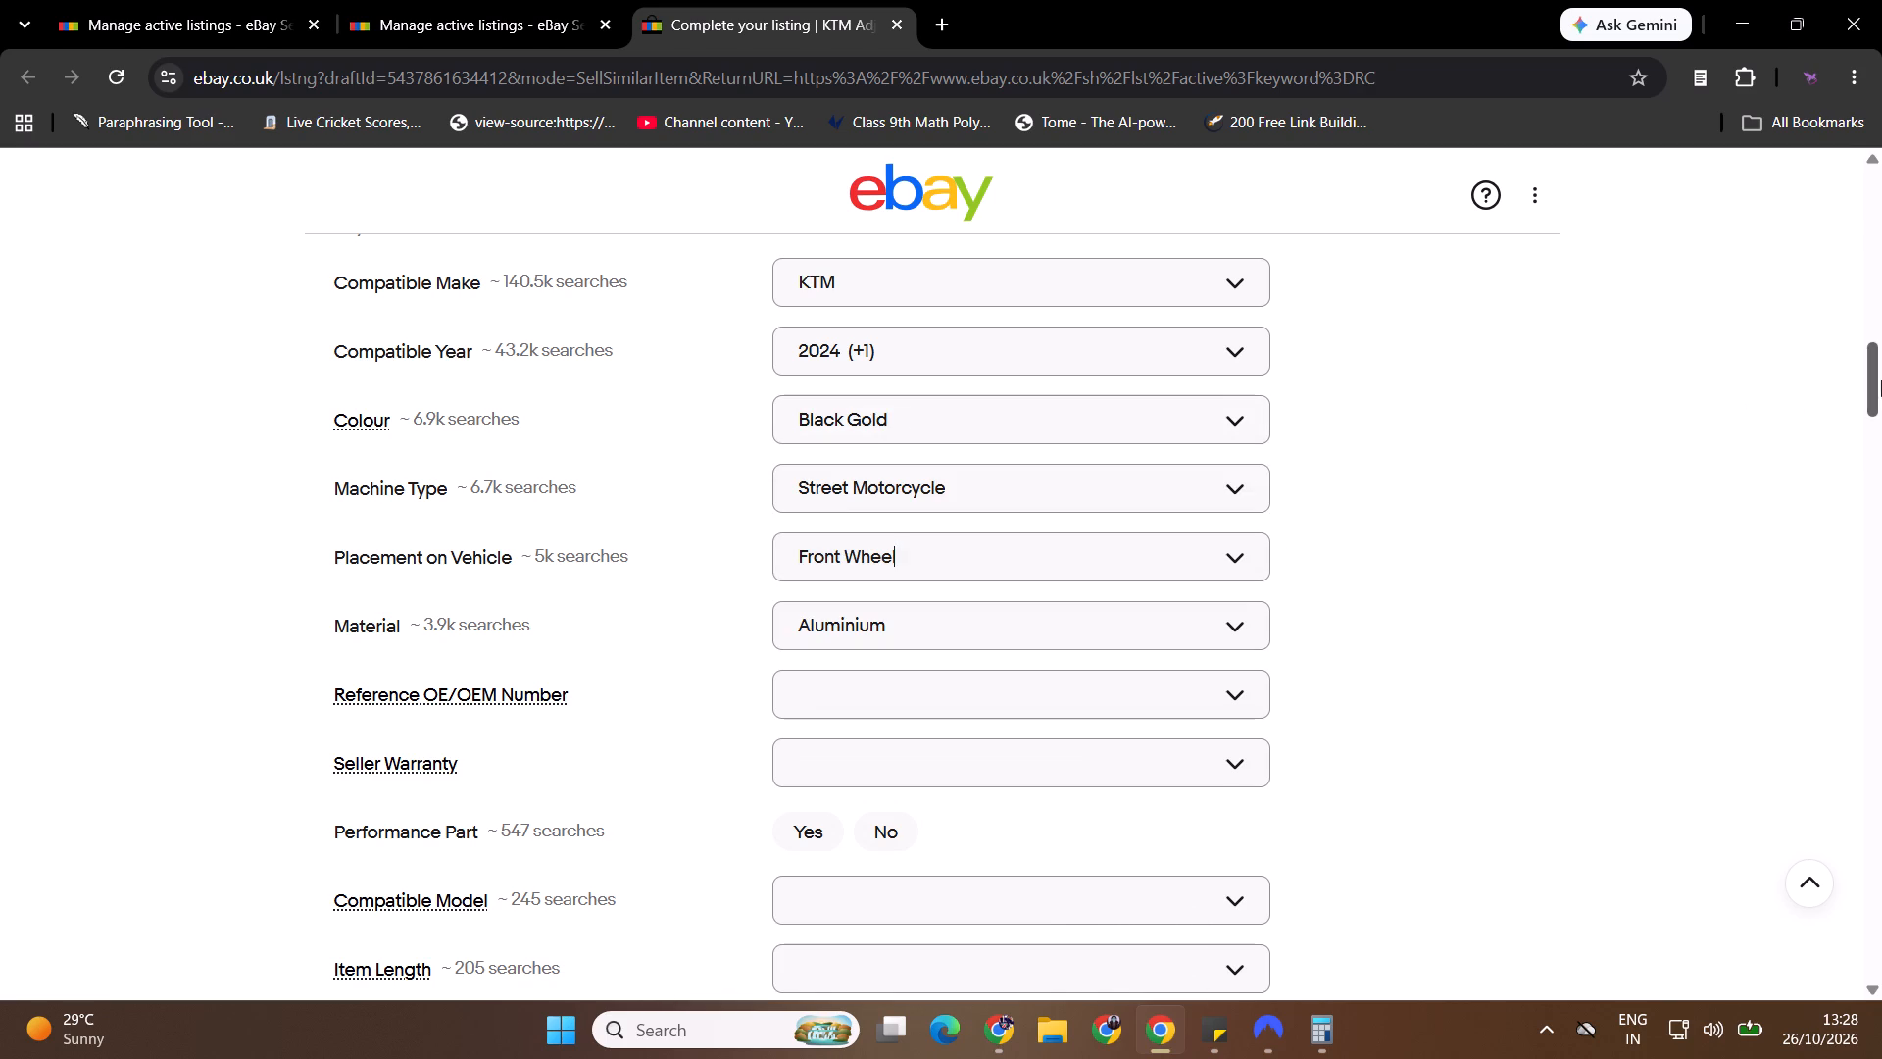
Change the Colour Options line in the description's Specification section to Black Gold.
{"action": "left_click_drag", "start_coordinate": [1881, 388], "coordinate": [1881, 595]}
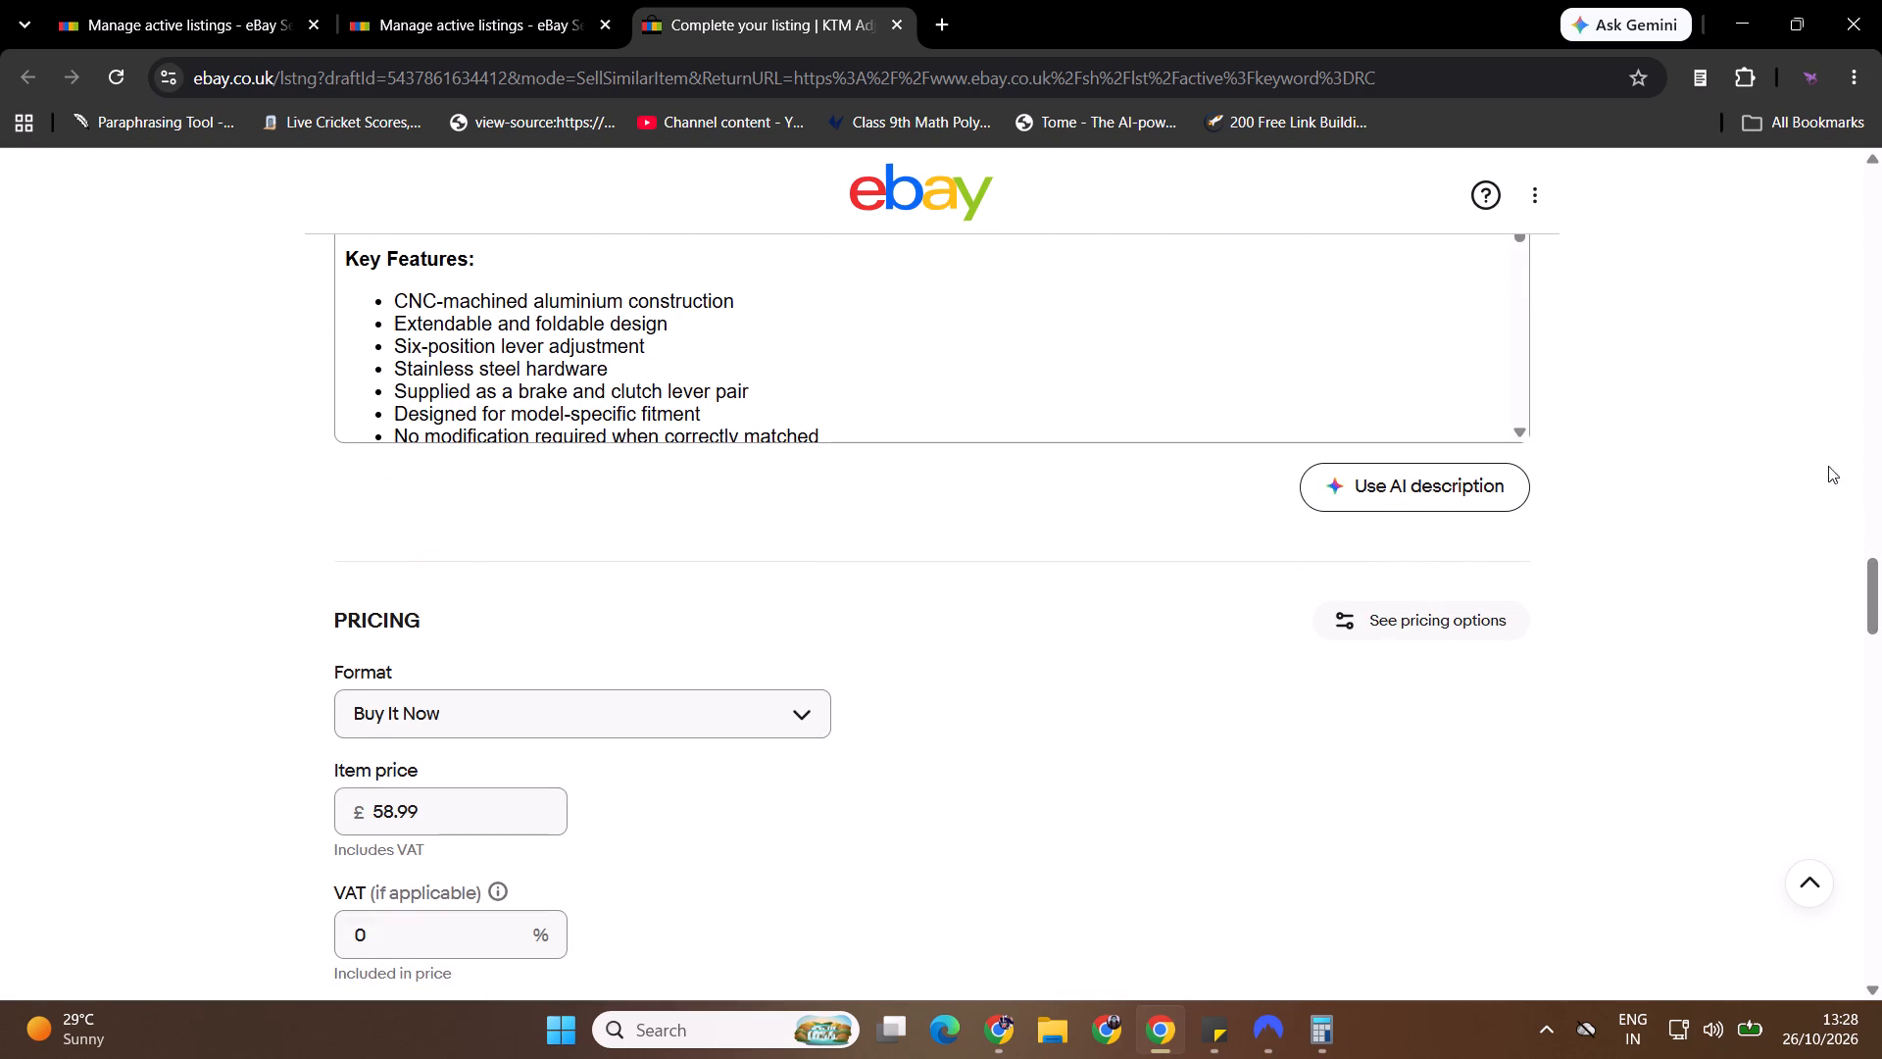
{"action": "left_click_drag", "start_coordinate": [1881, 596], "coordinate": [1881, 564]}
{"action": "left_click_drag", "start_coordinate": [1517, 512], "coordinate": [1522, 547]}
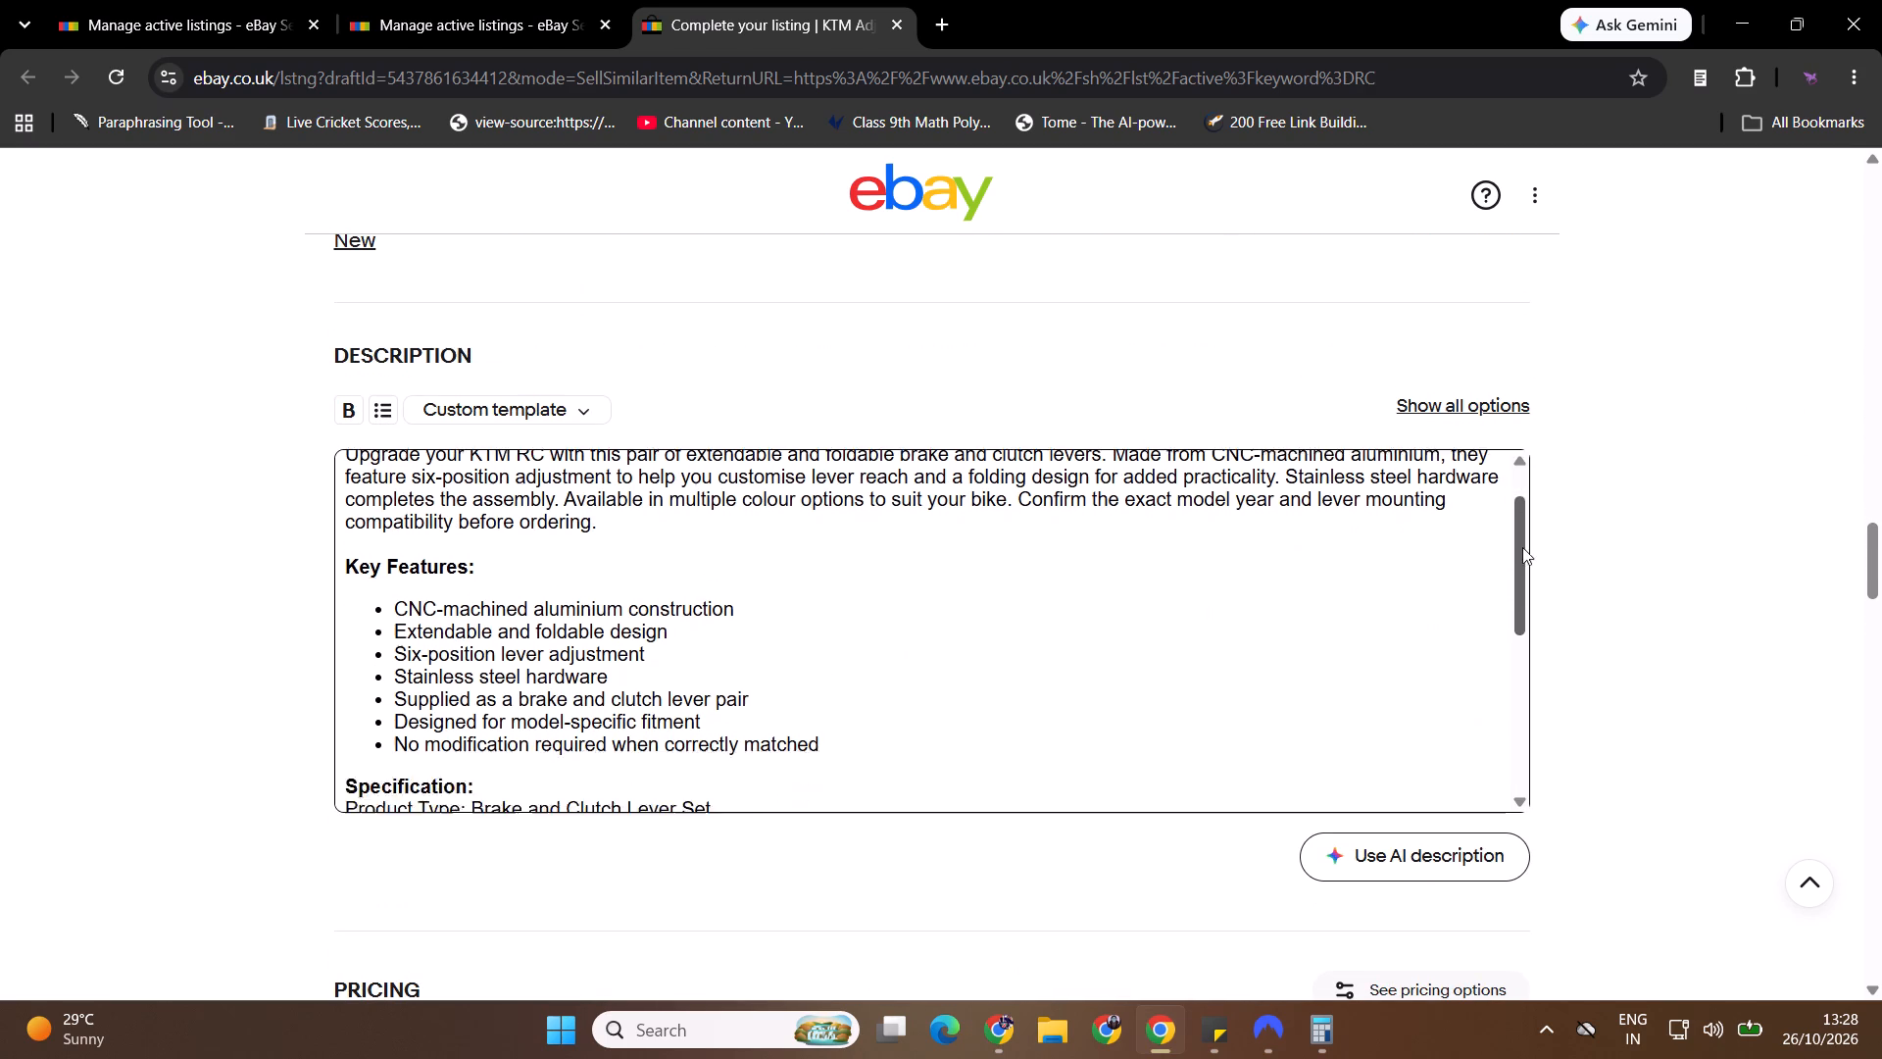
{"action": "left_click_drag", "start_coordinate": [1522, 547], "coordinate": [1530, 595]}
{"action": "left_click", "coordinate": [624, 748]}
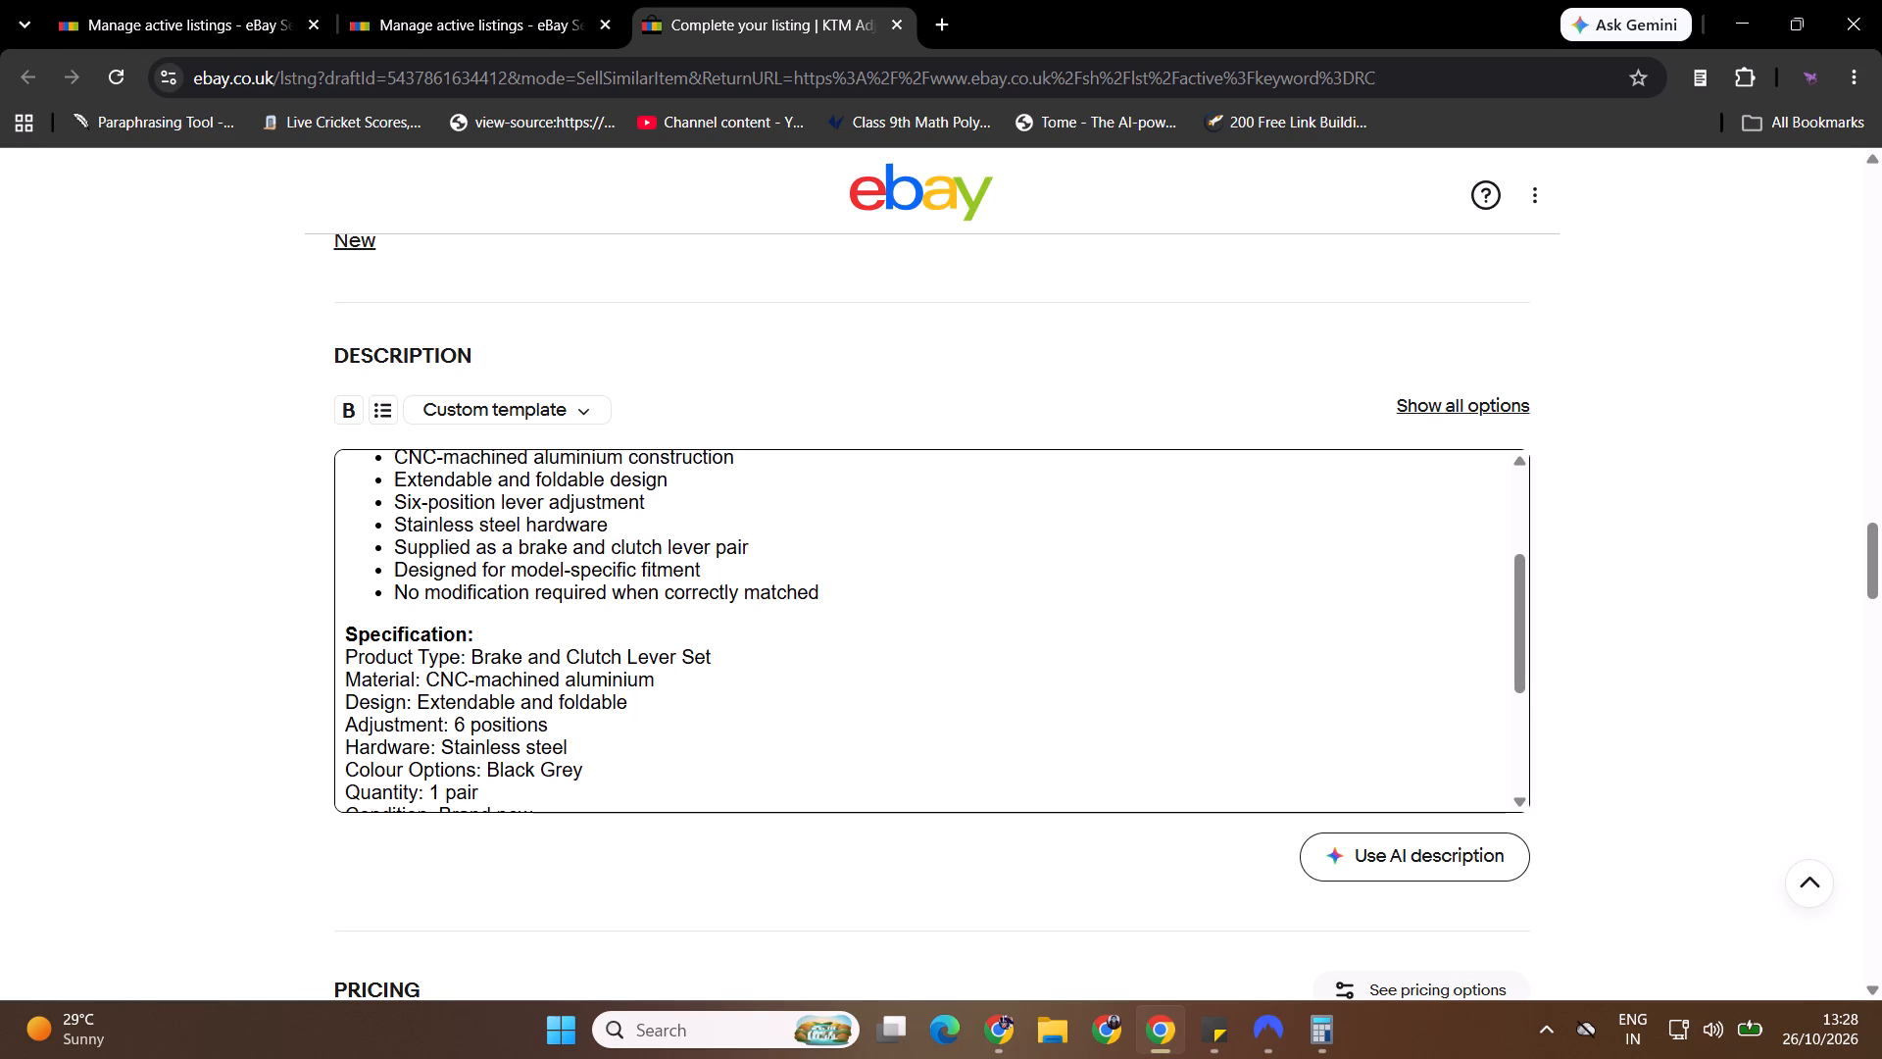
{"action": "key", "text": "Down"}
{"action": "key", "text": "Left"}
{"action": "key", "text": "ctrl+shift+Right"}
{"action": "key", "text": "Left"}
{"action": "key", "text": "ctrl+shift+Right"}
{"action": "type", "text": "old"}
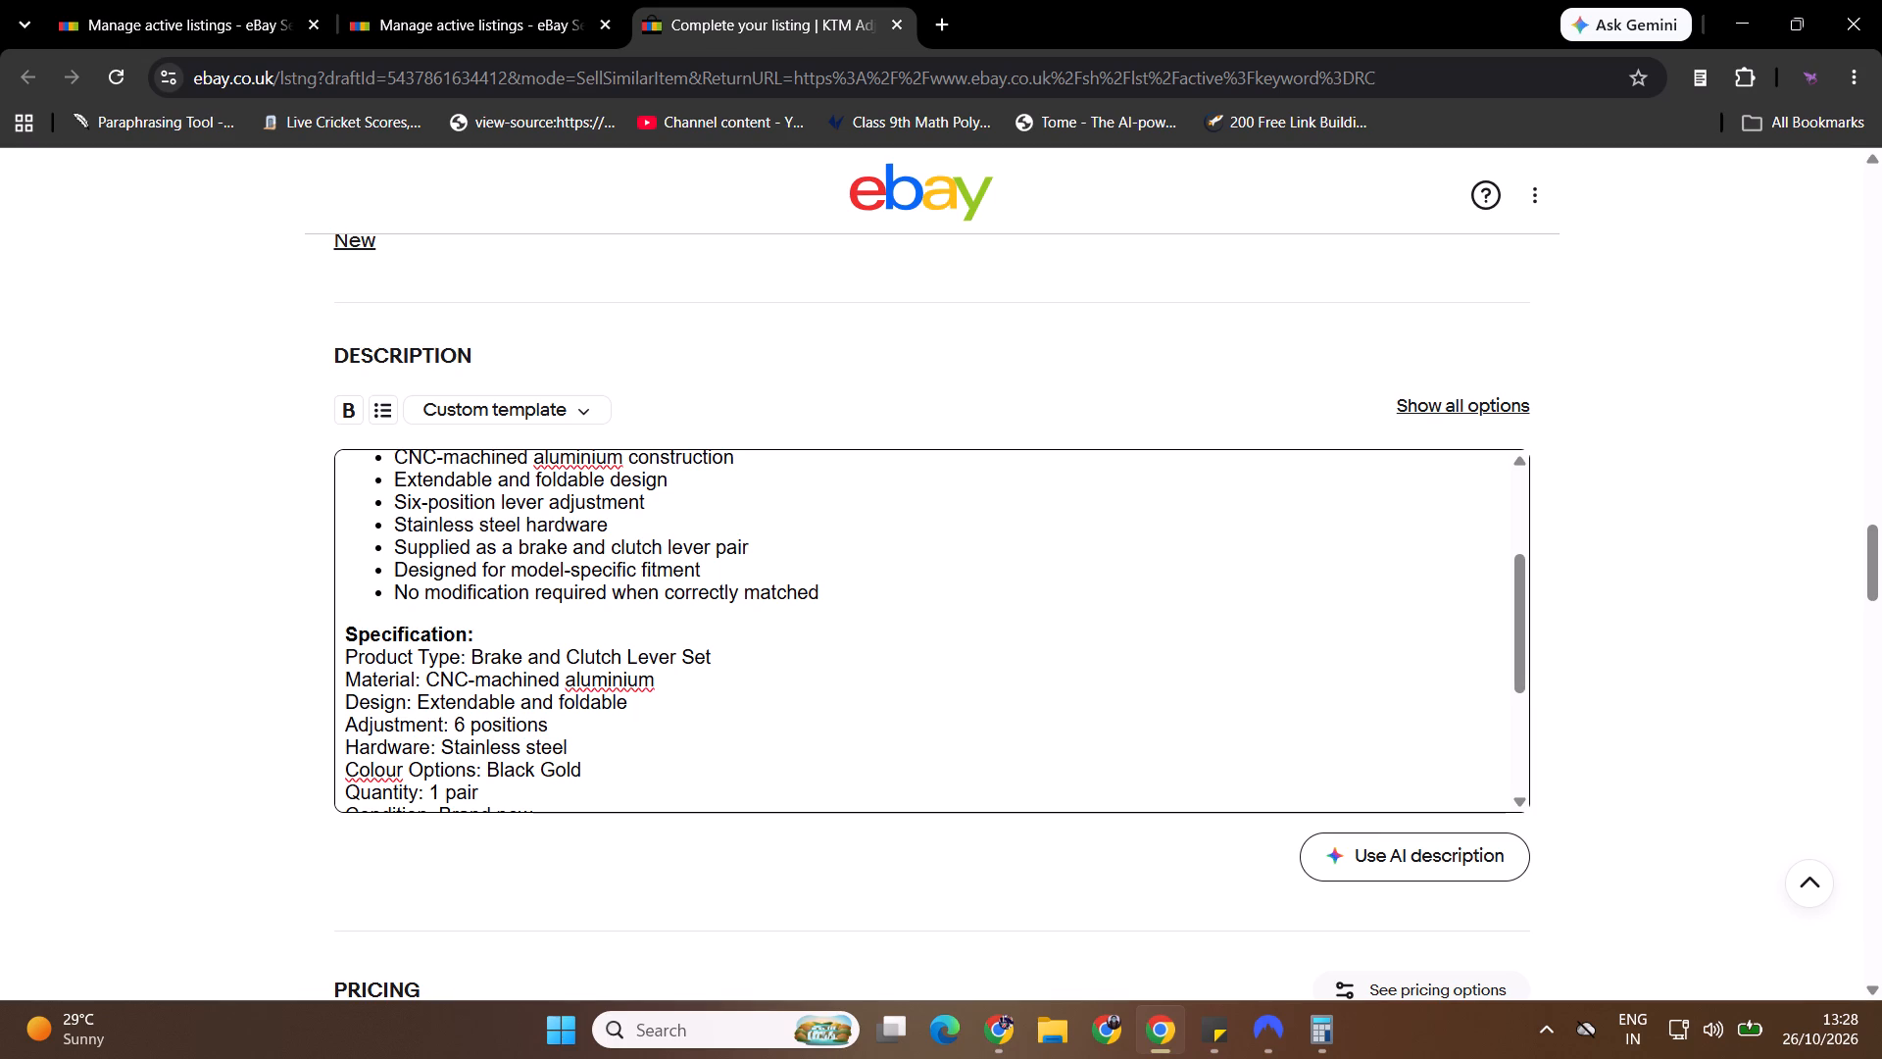
Check the AliExpress price of the gold-tipped lever variant, Color L, against the draft's item price.
{"action": "left_click_drag", "start_coordinate": [1881, 571], "coordinate": [1881, 638]}
{"action": "key", "text": "alt+Tab"}
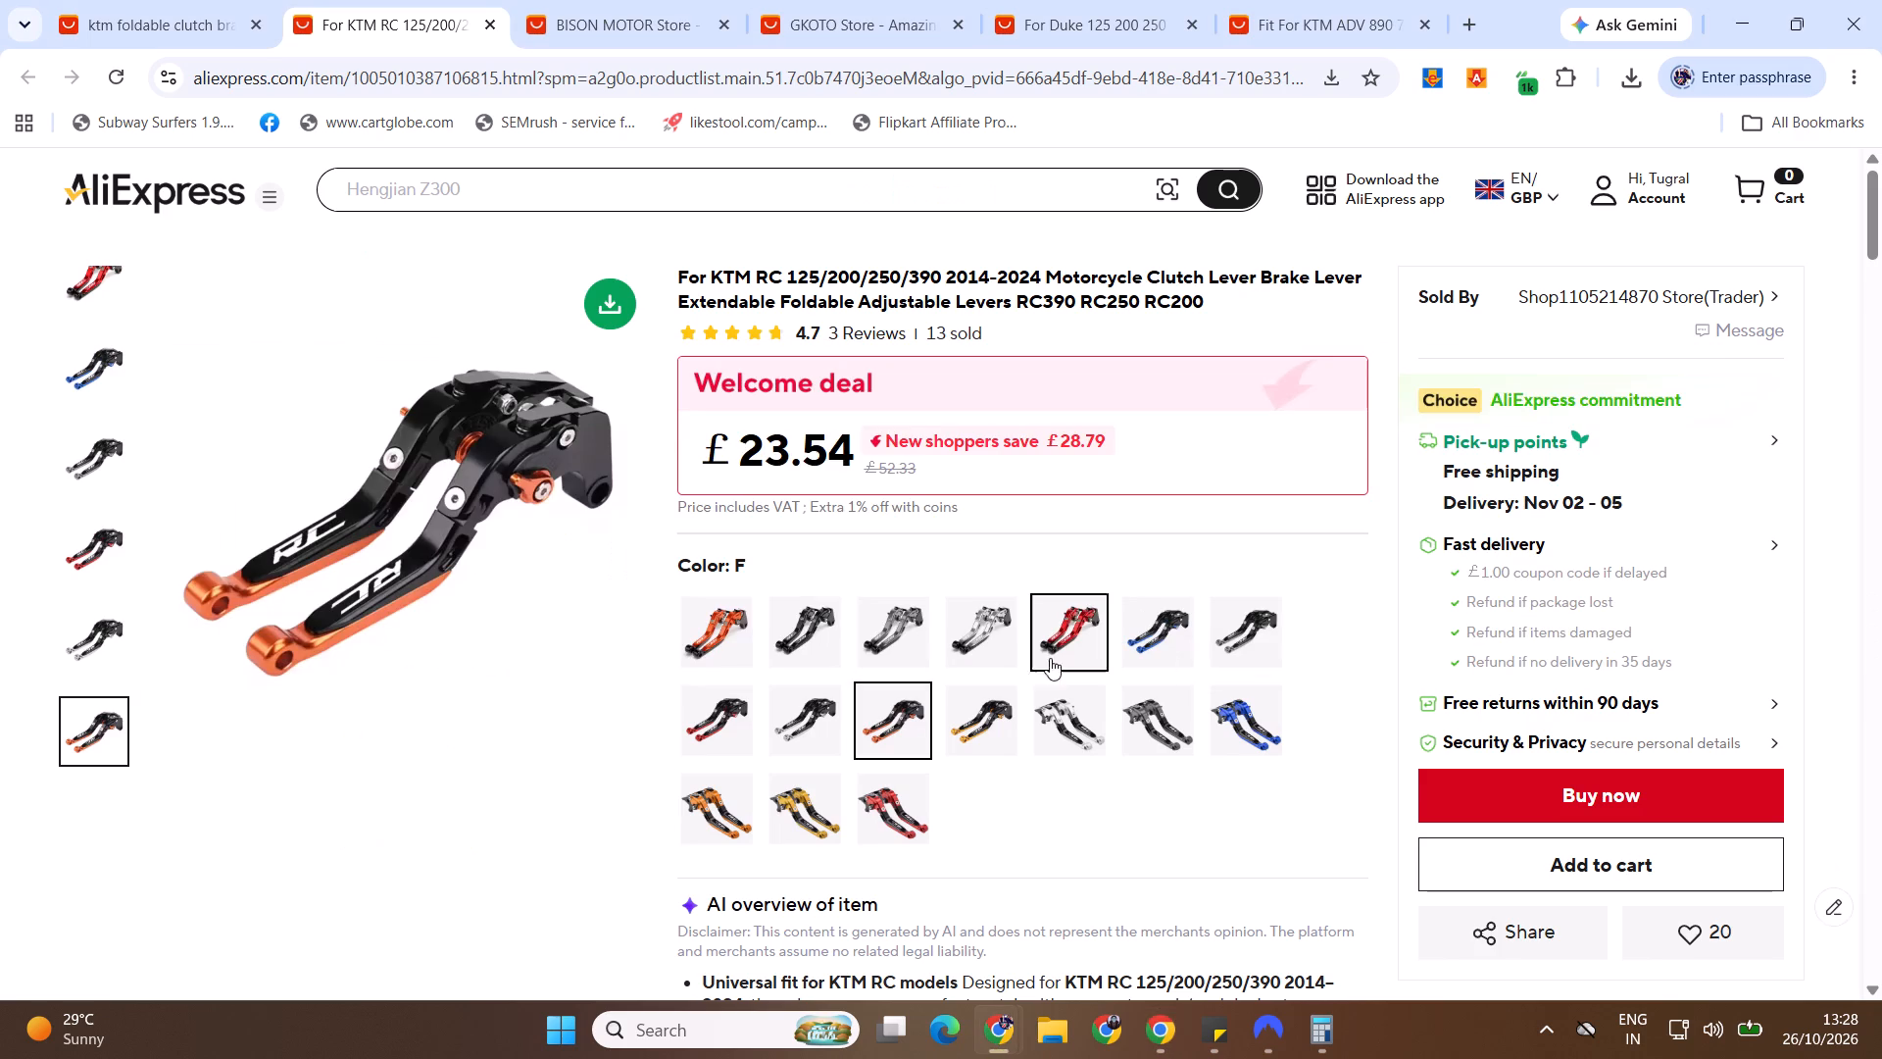
{"action": "left_click", "coordinate": [998, 737]}
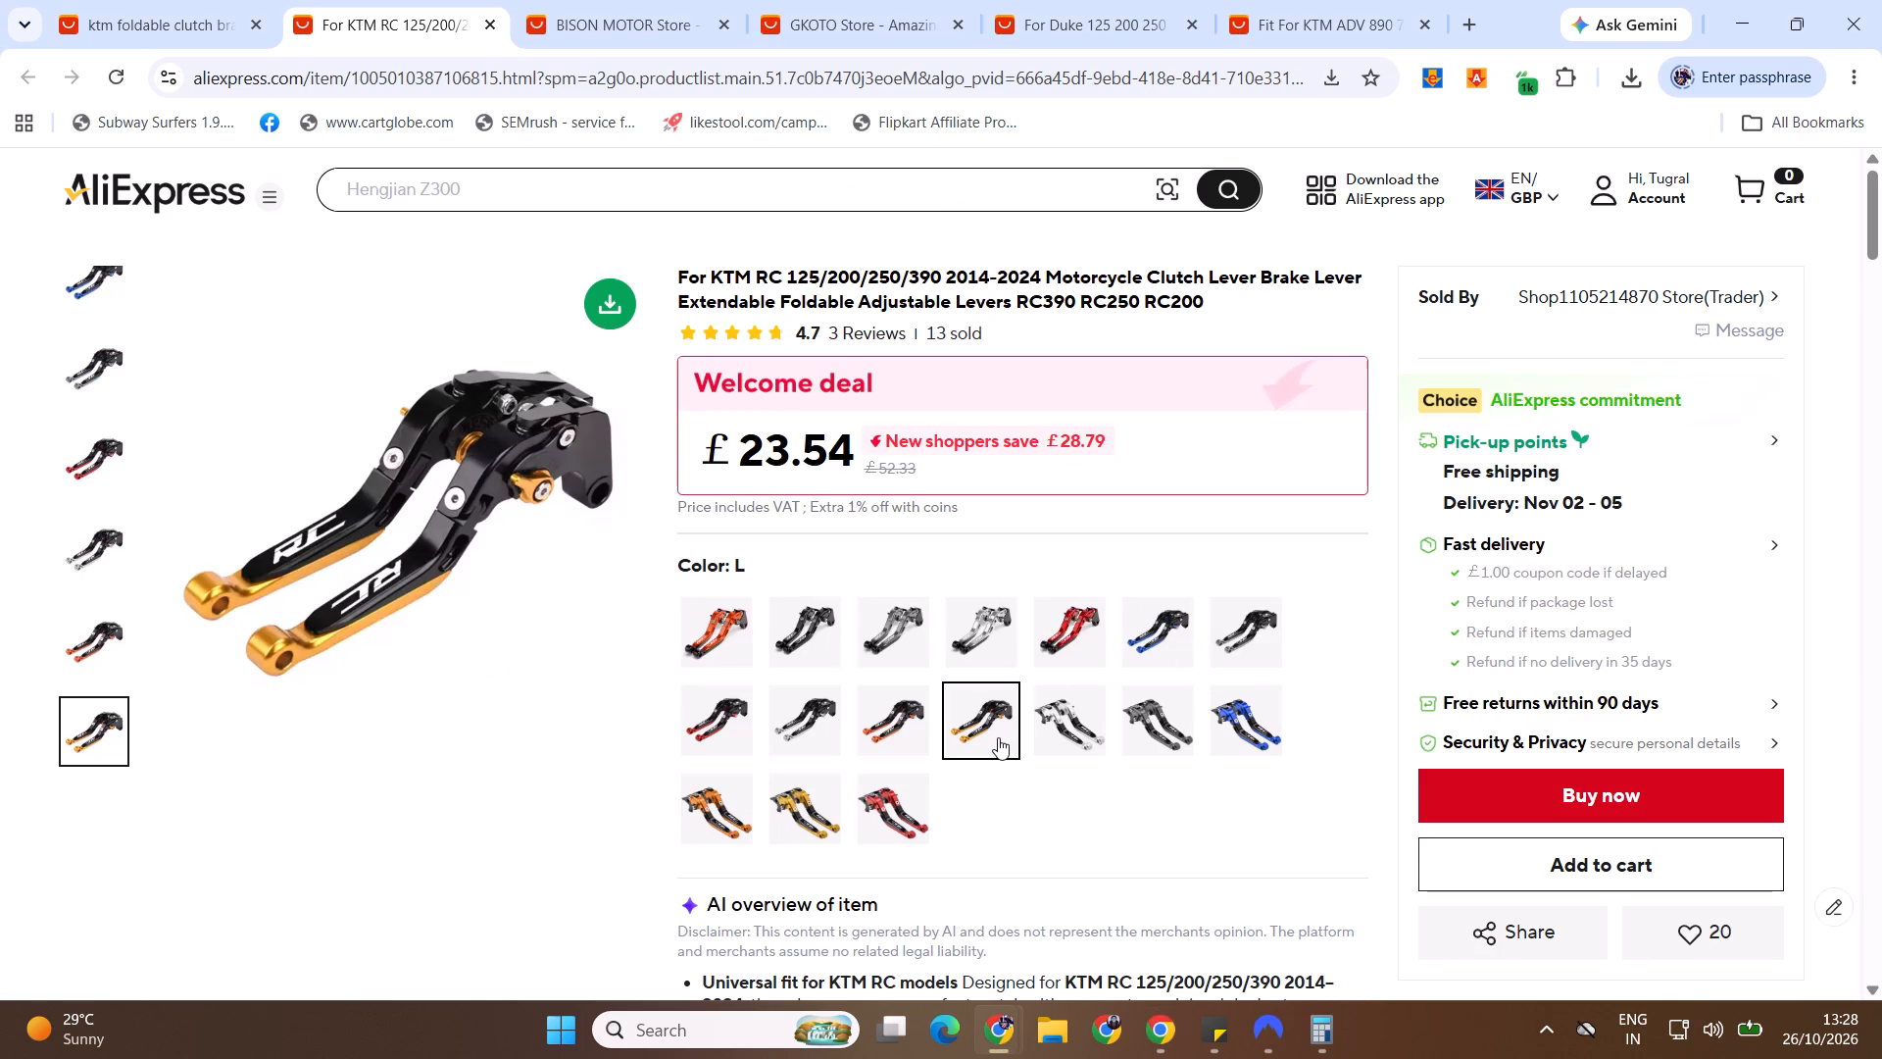
Publish the Black Gold lever listing with the displayed fees and return to the active listings.
{"action": "key", "text": "alt+Tab"}
{"action": "left_click_drag", "start_coordinate": [1881, 642], "coordinate": [1881, 1014]}
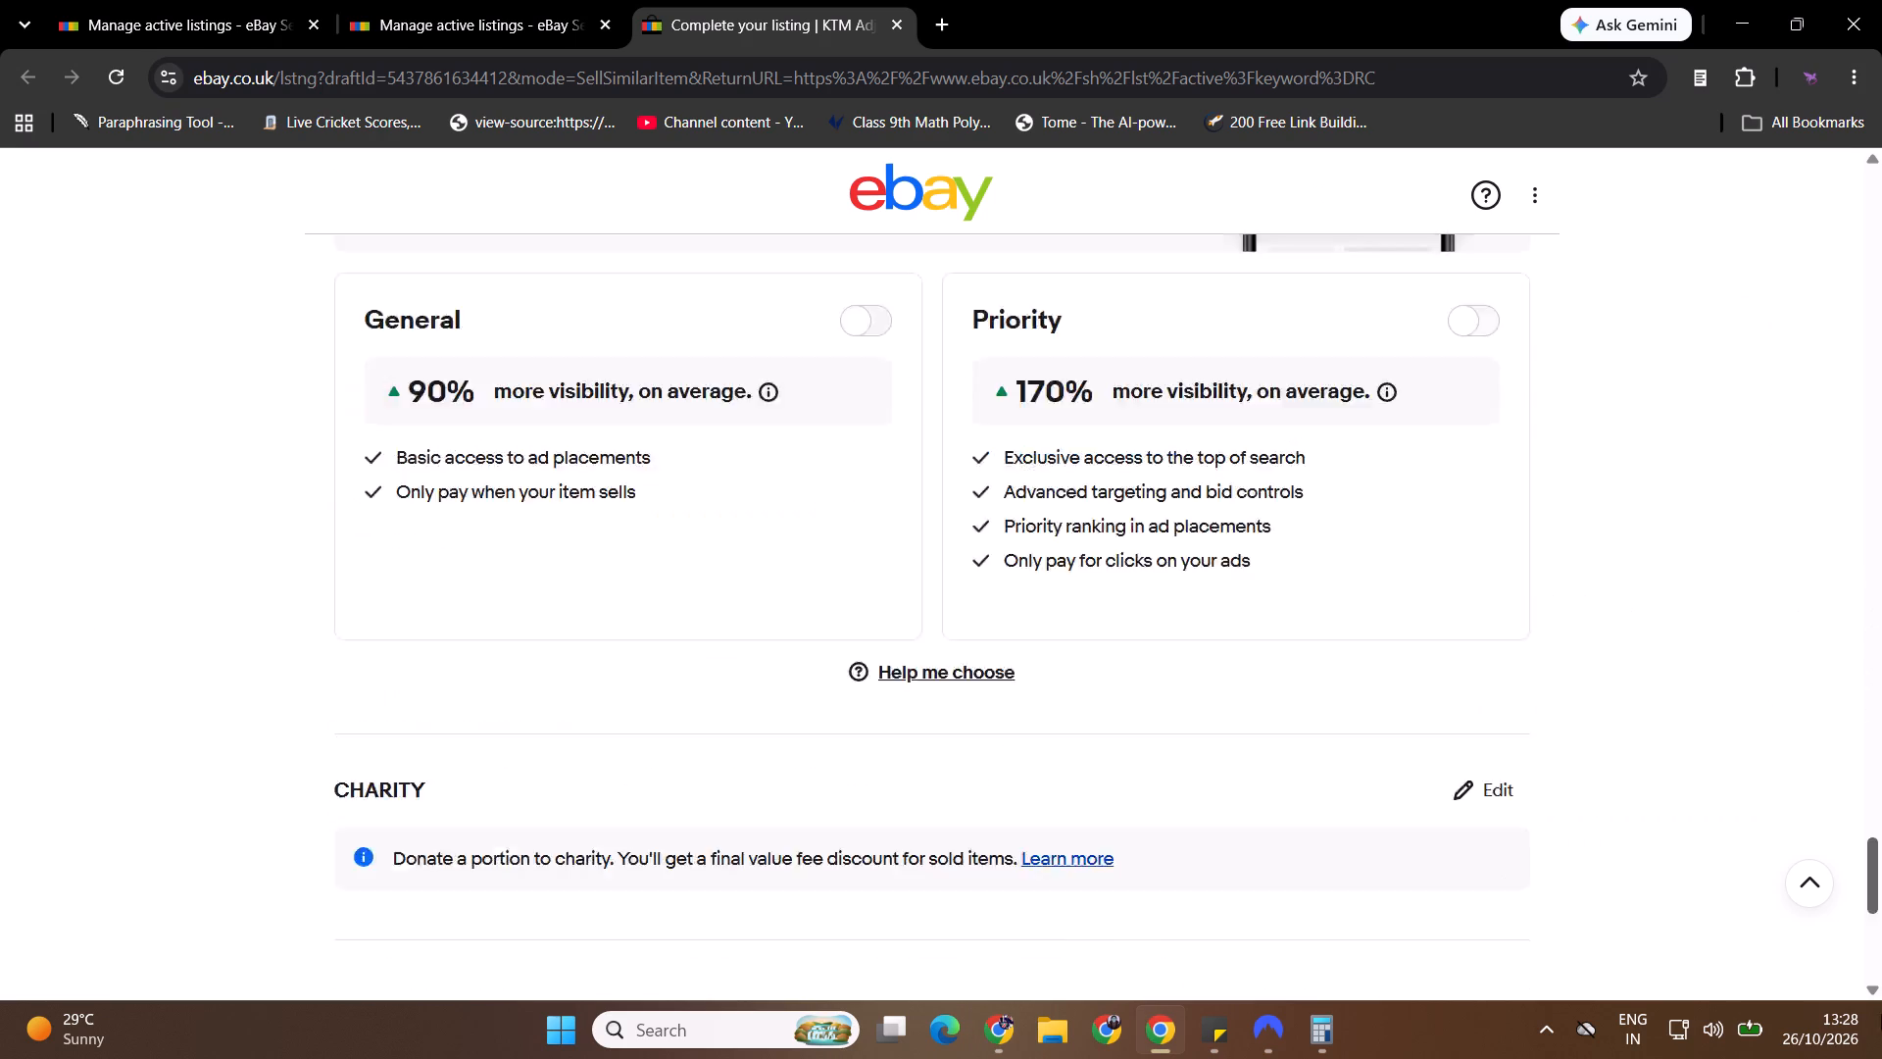
{"action": "left_click_drag", "start_coordinate": [1881, 1014], "coordinate": [1880, 1058]}
{"action": "left_click", "coordinate": [965, 579]}
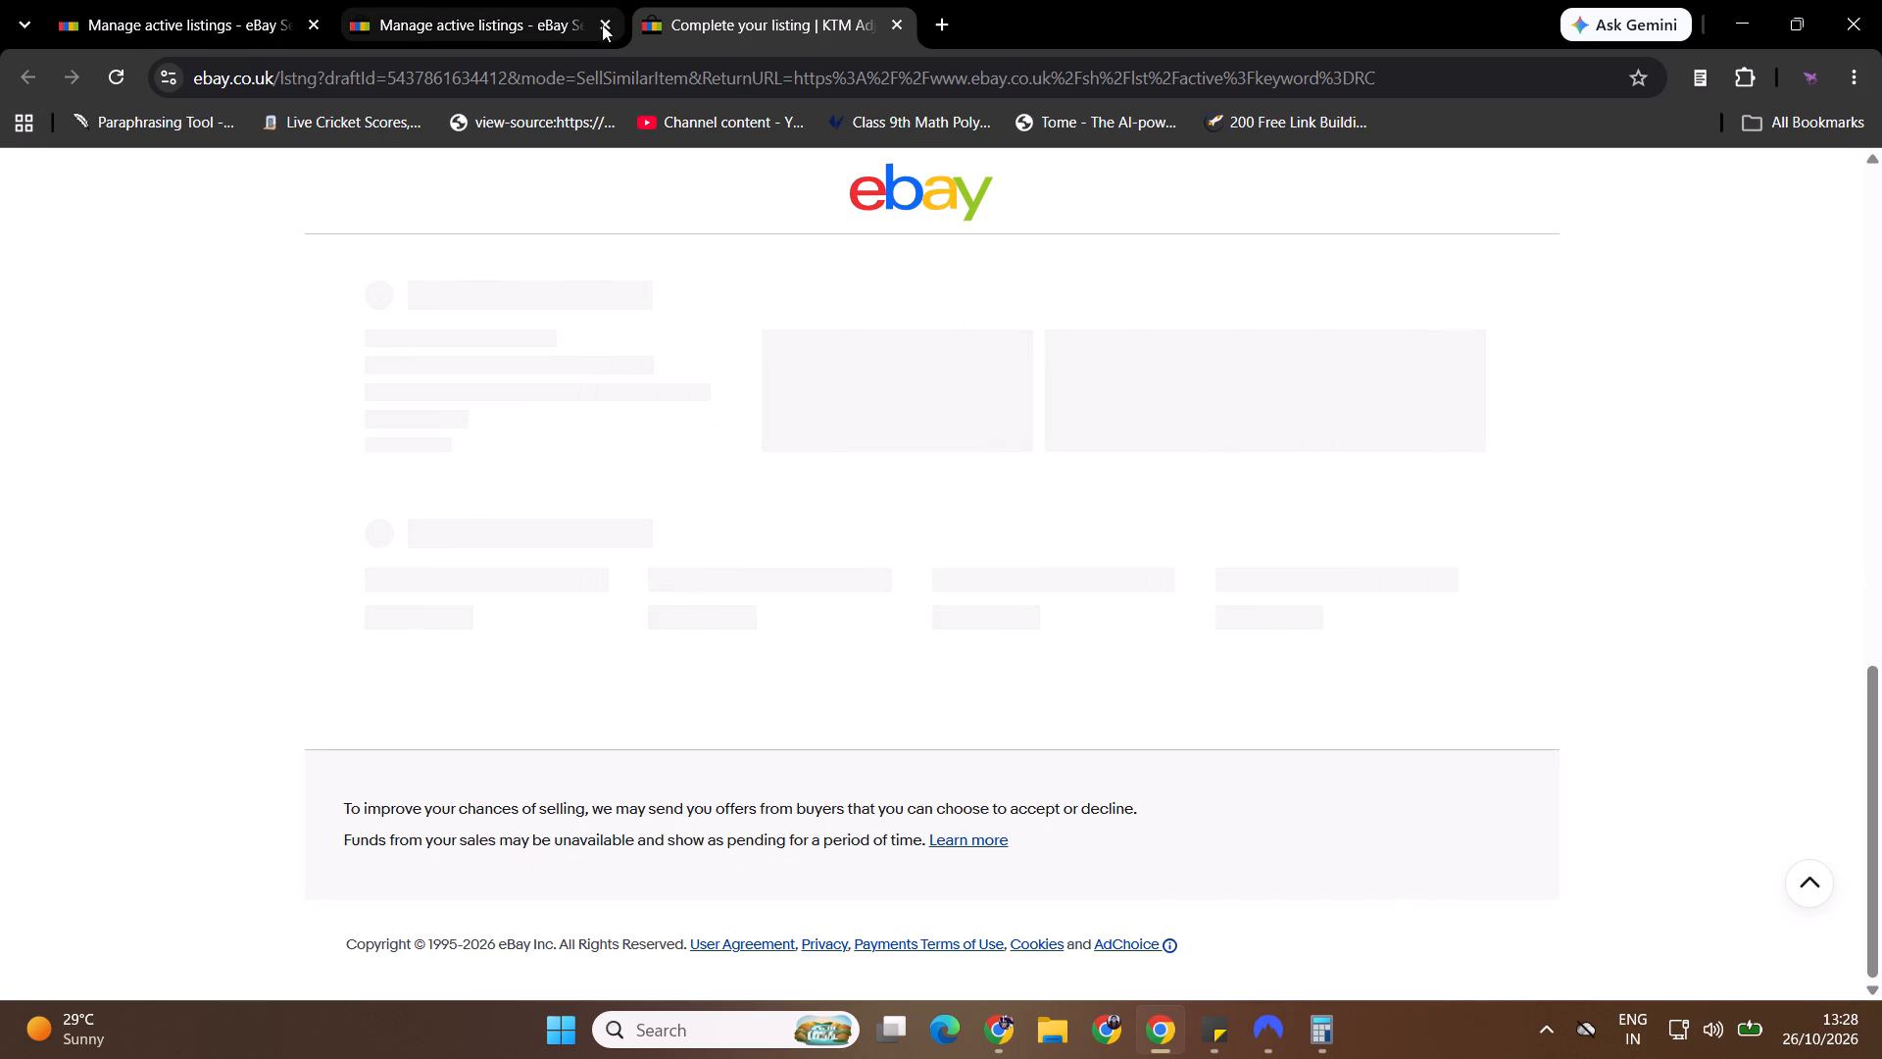
{"action": "left_click", "coordinate": [1249, 546]}
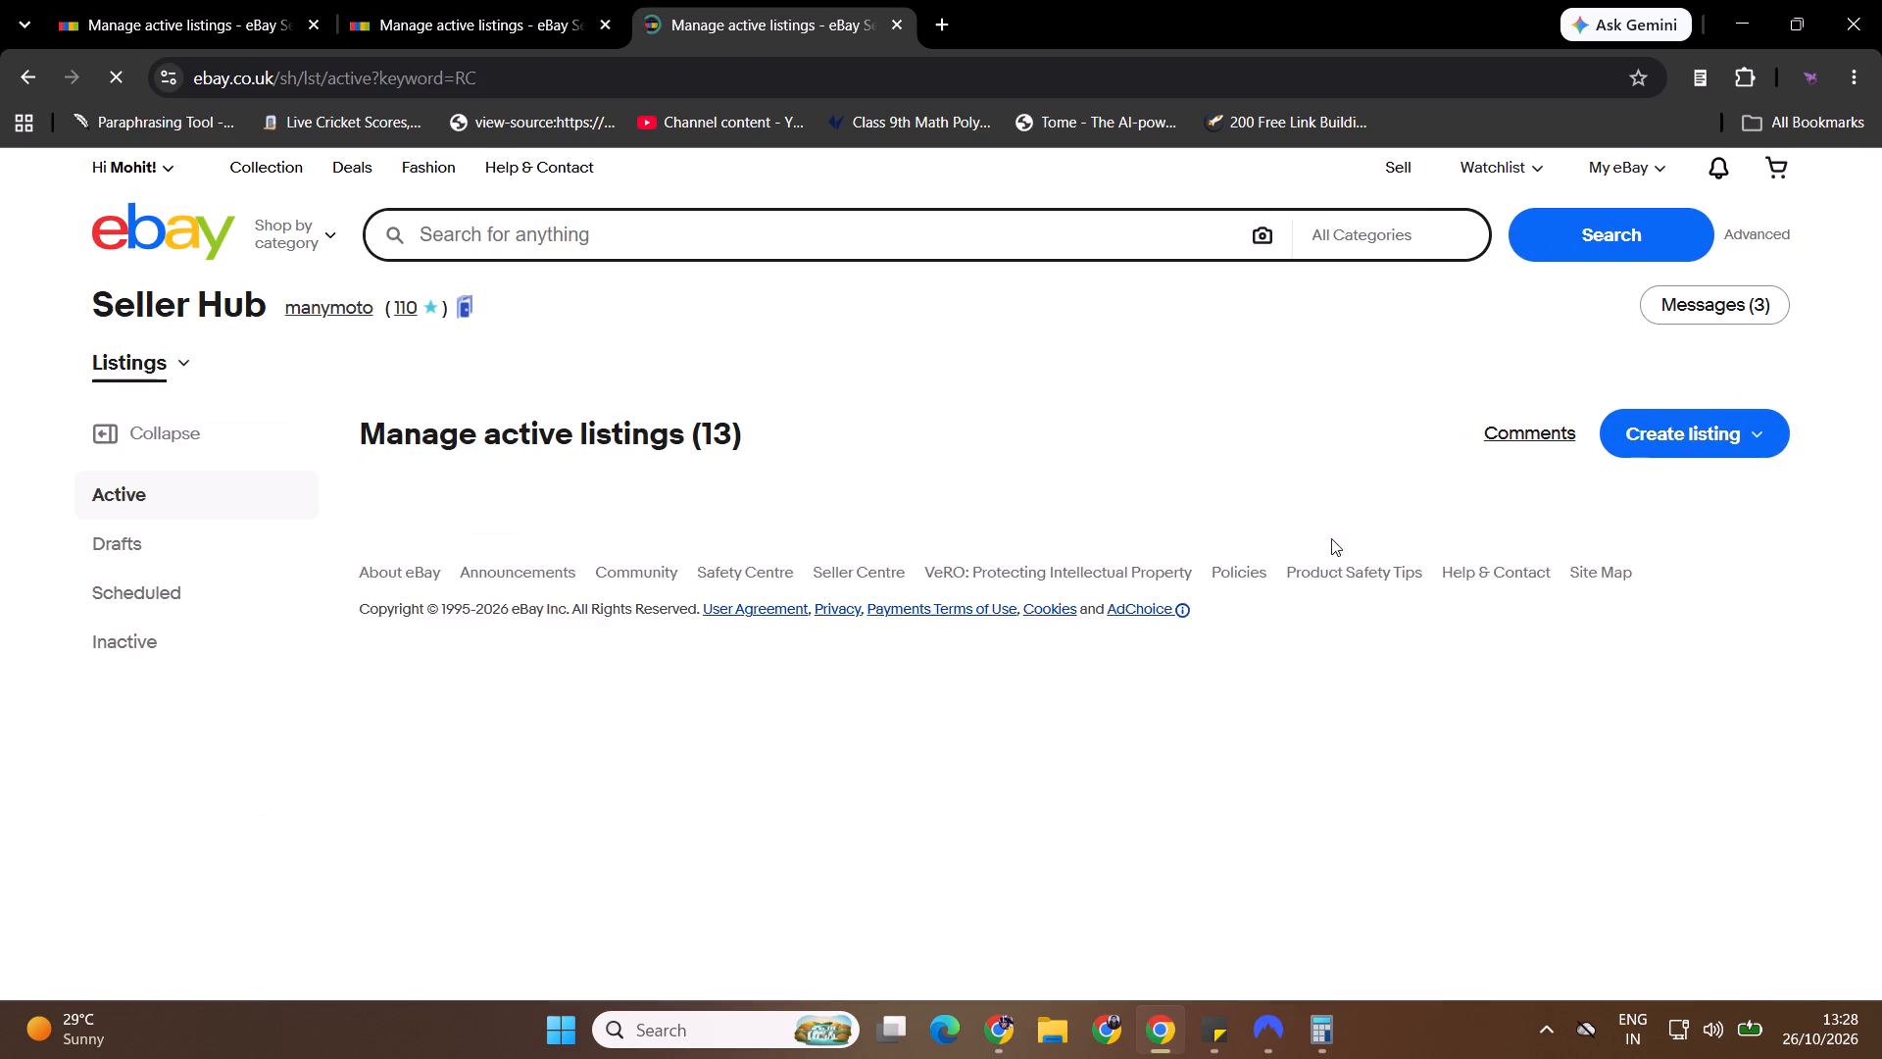
Create a sell-similar draft from the newly published black, gold-tipped RC lever listing and open it.
{"action": "left_click_drag", "start_coordinate": [1881, 256], "coordinate": [1881, 950]}
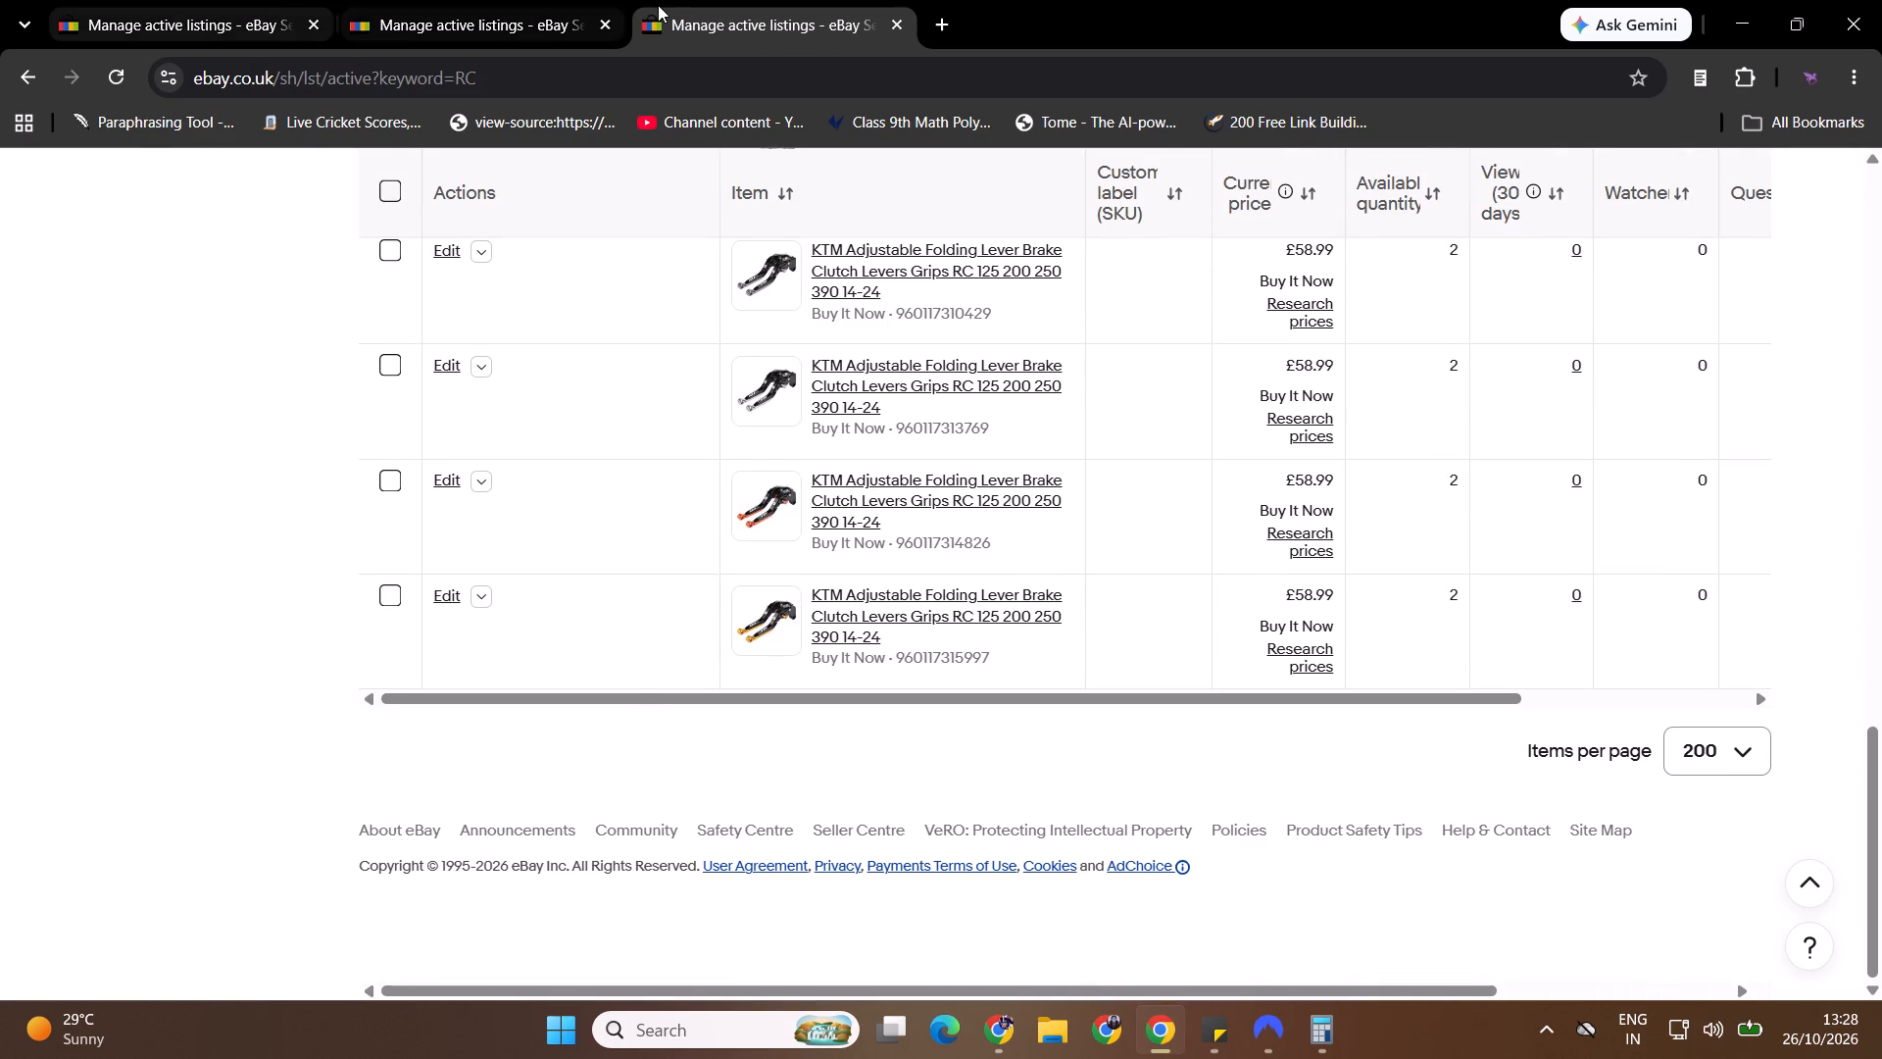
{"action": "left_click", "coordinate": [213, 0]}
{"action": "left_click", "coordinate": [125, 76]}
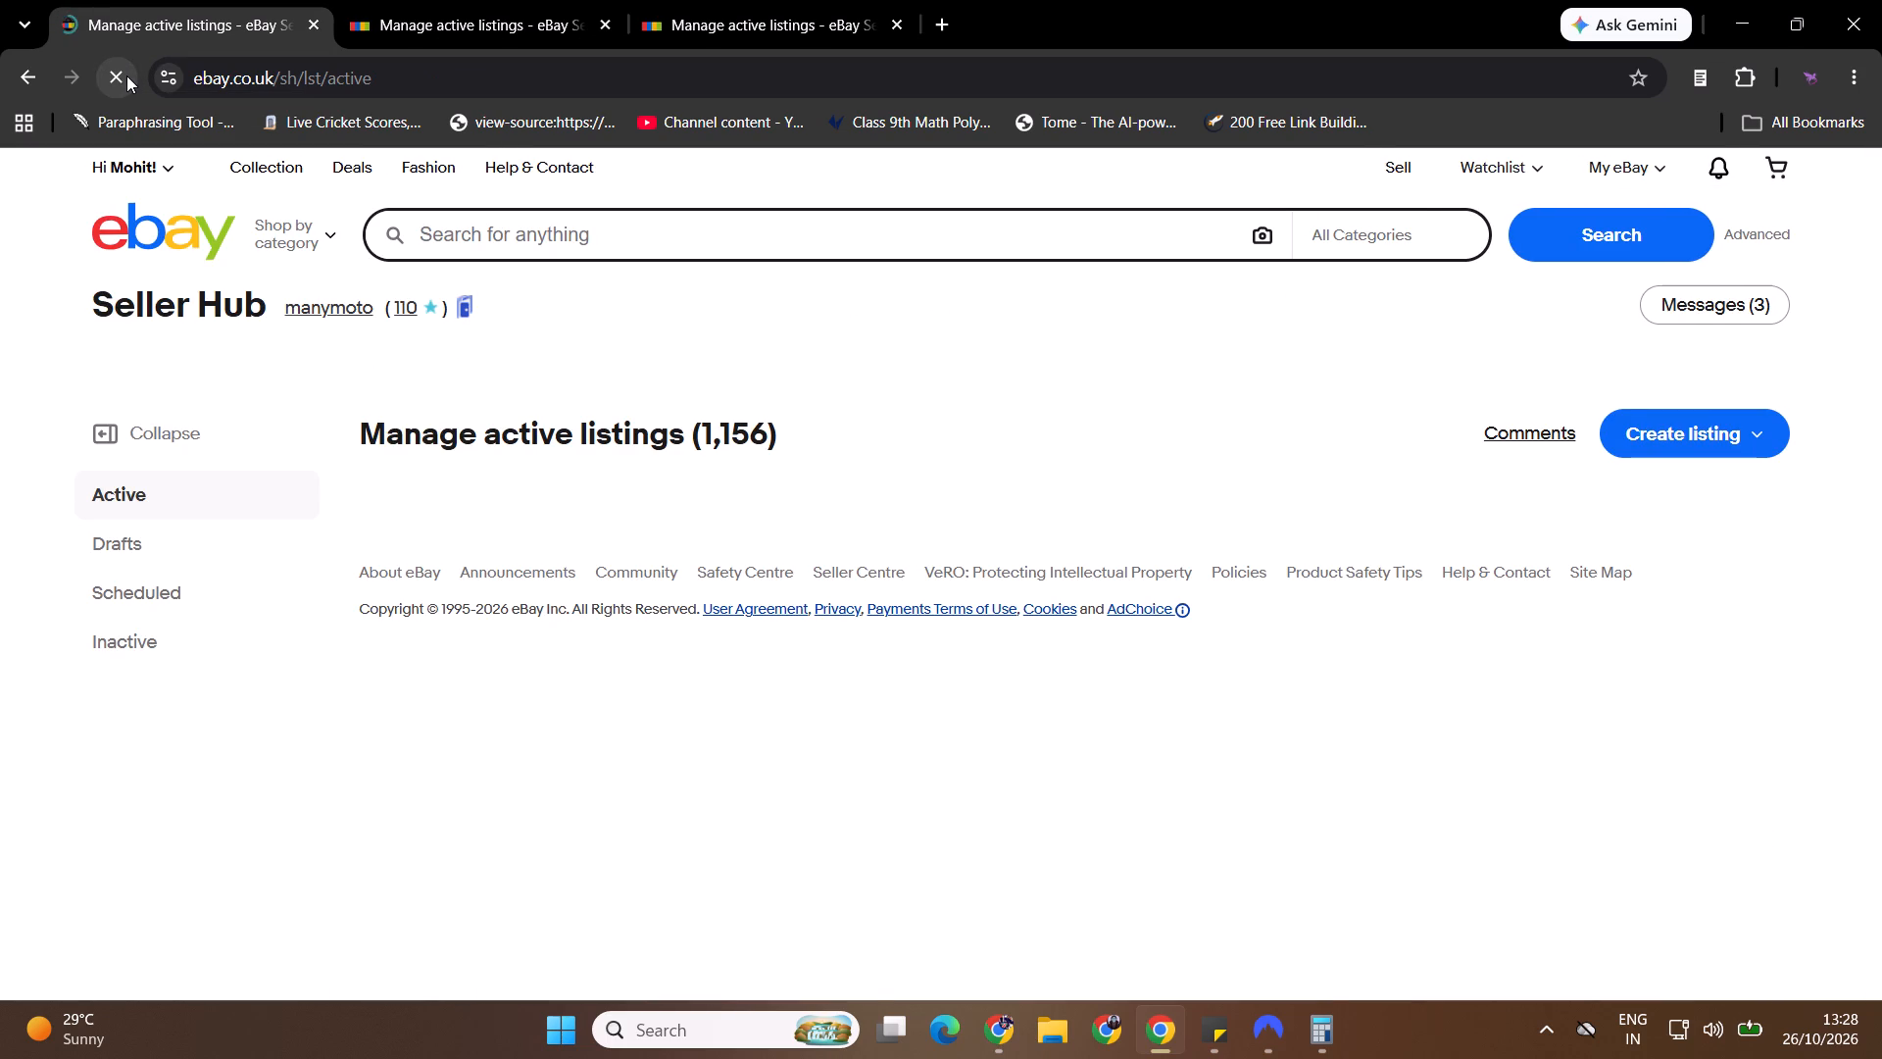
{"action": "left_click", "coordinate": [756, 0]}
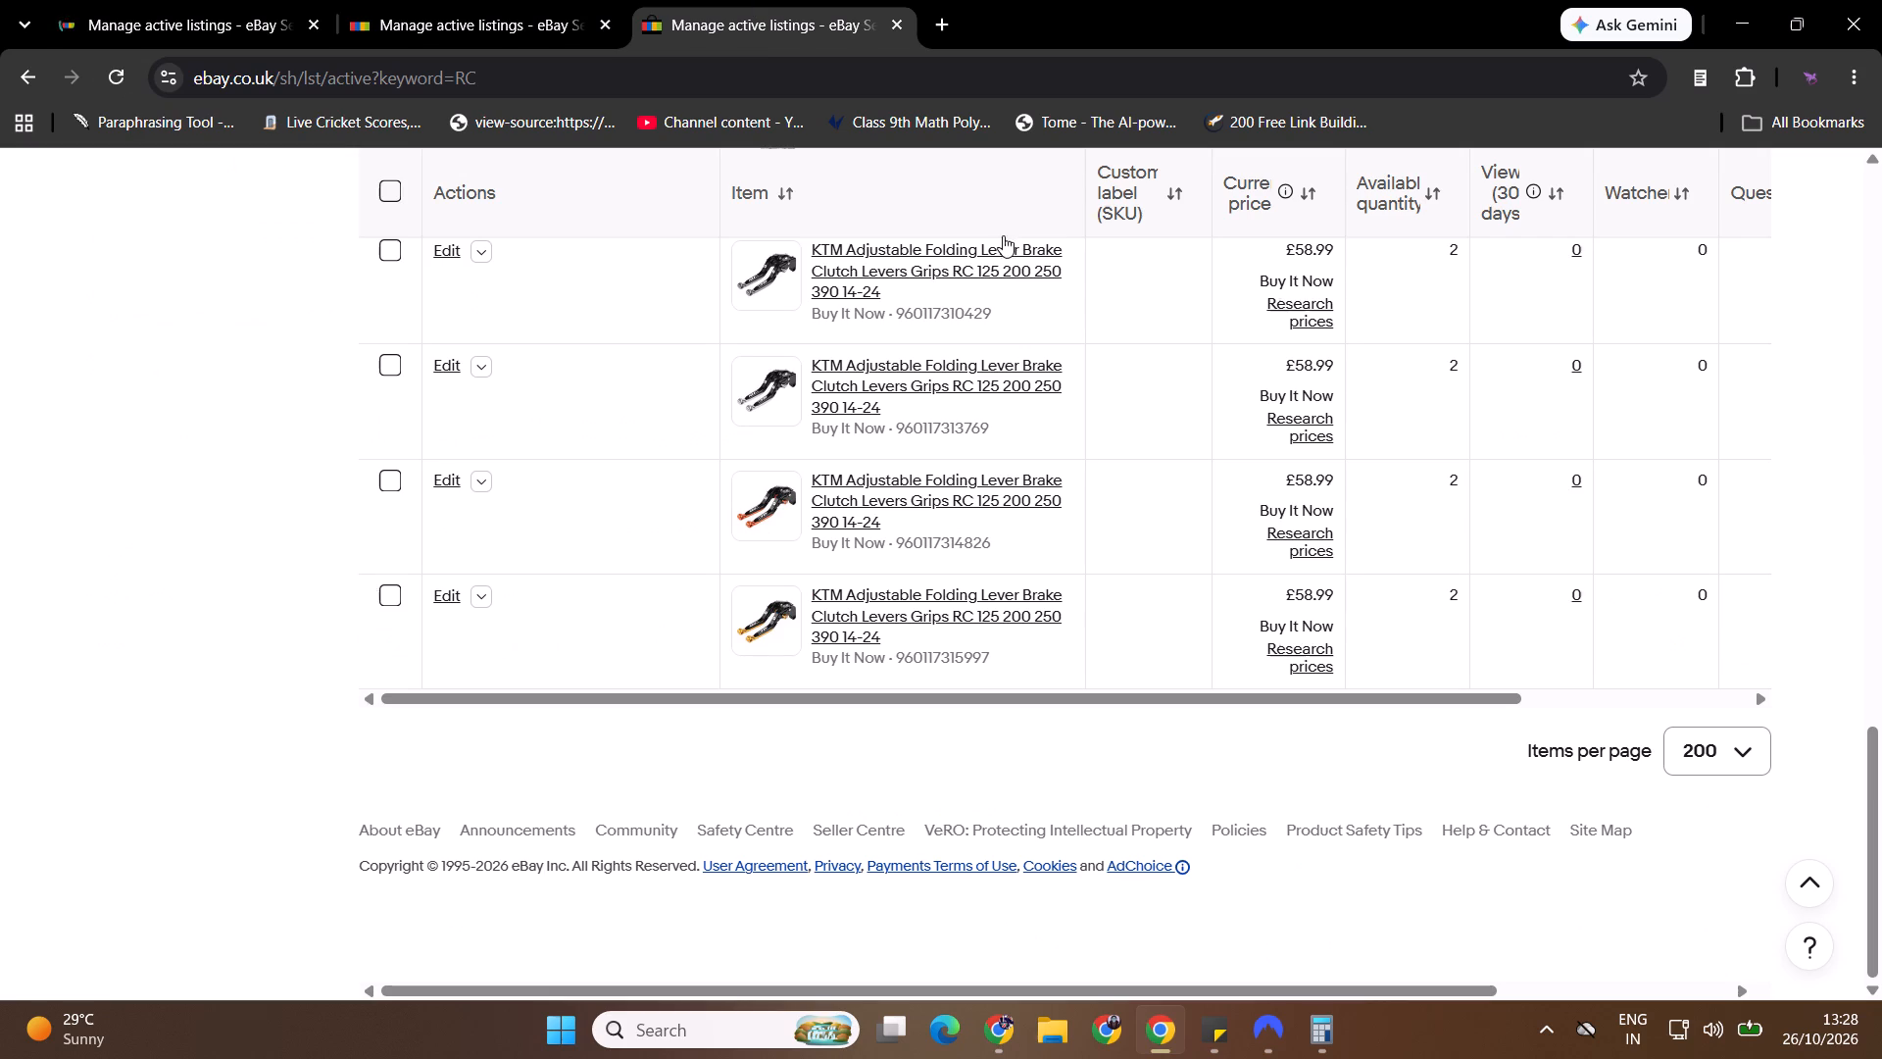
{"action": "left_click", "coordinate": [486, 595]}
{"action": "middle_click", "coordinate": [540, 646]}
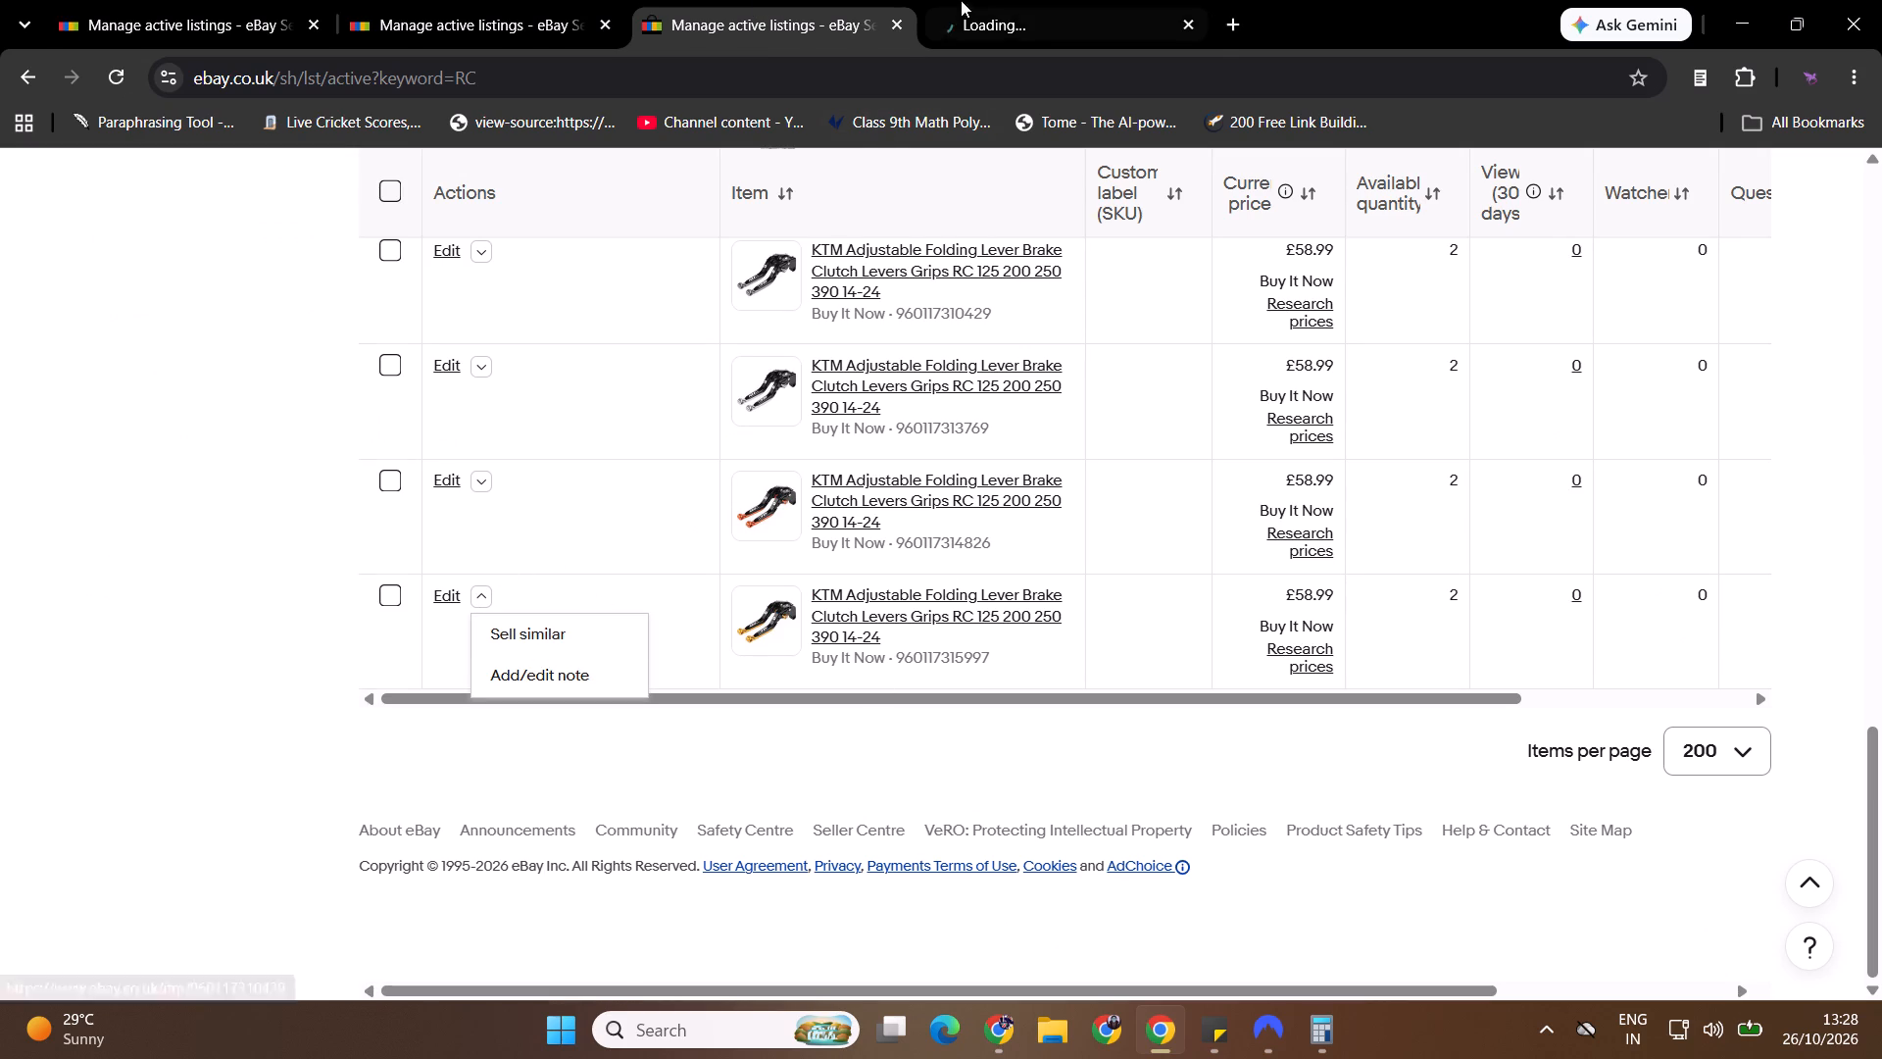
{"action": "left_click", "coordinate": [1001, 0]}
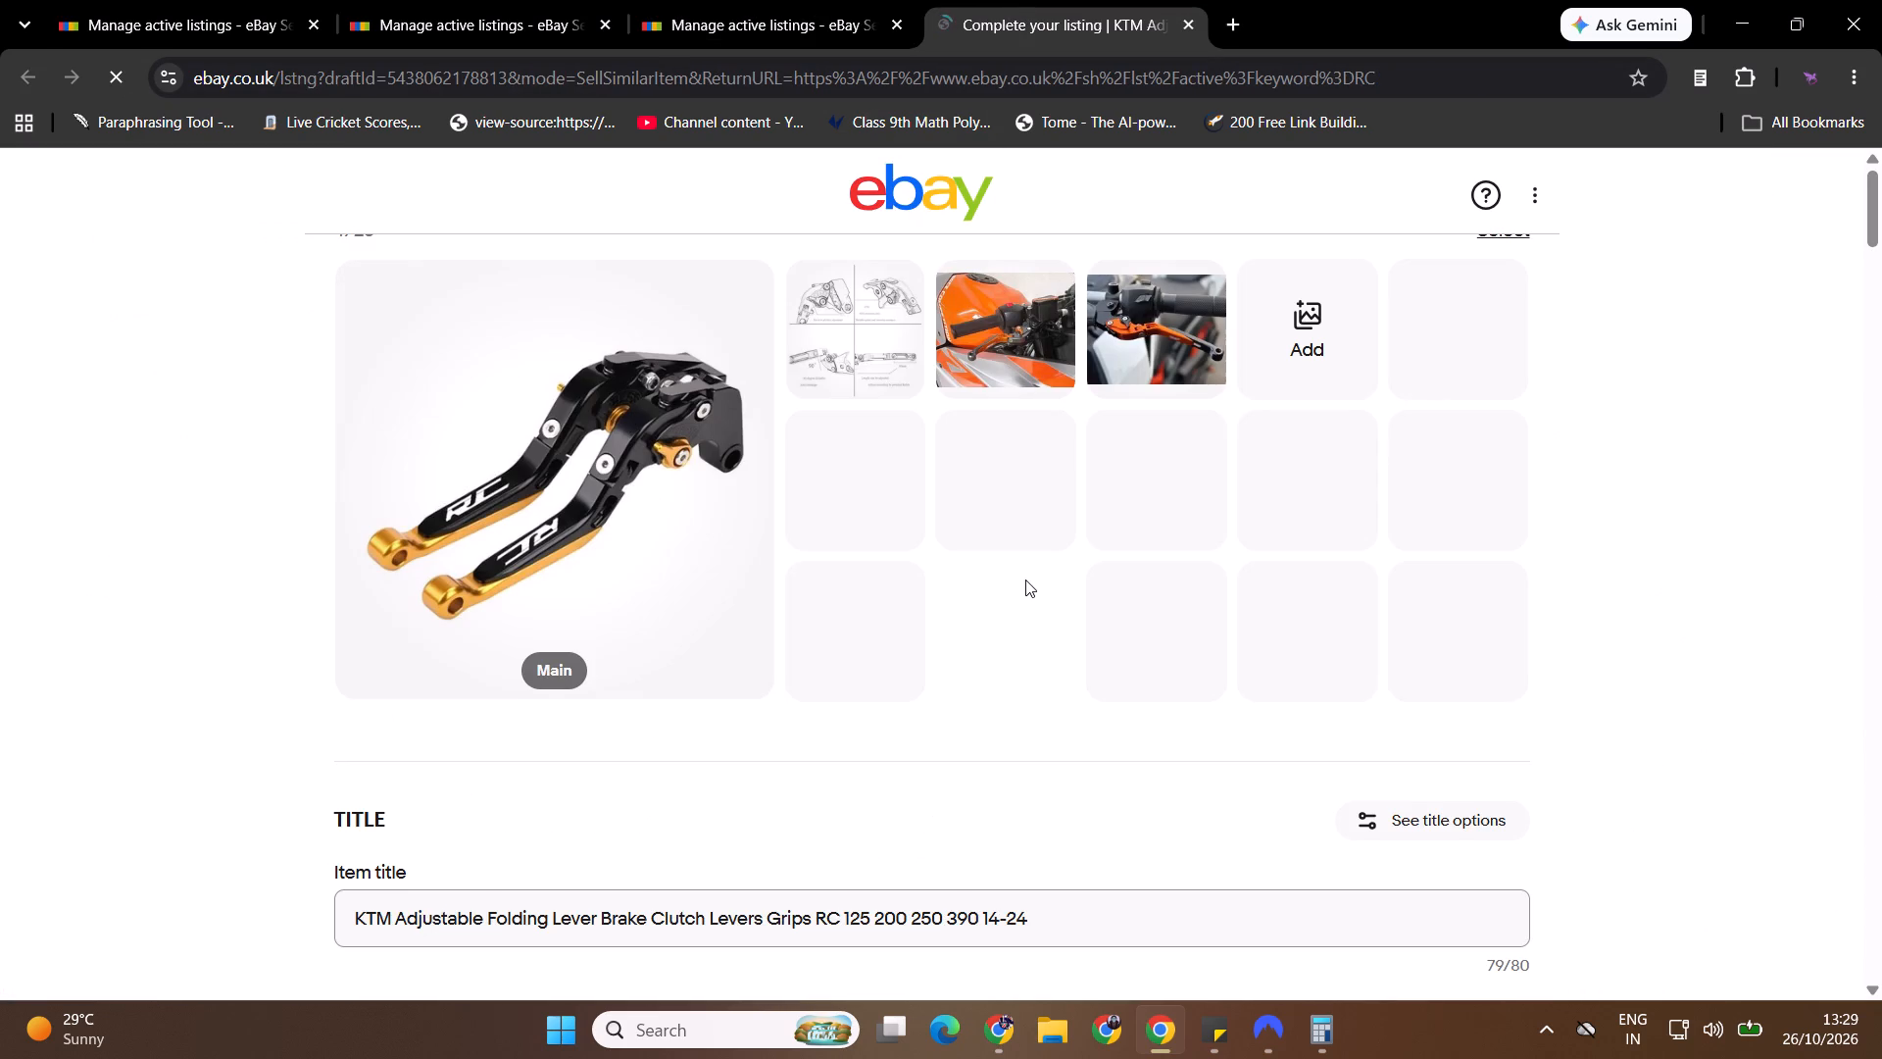
Replace the new draft's main photo with the downloaded silver RC lever image with black grips, placing it first.
{"action": "left_click", "coordinate": [736, 312]}
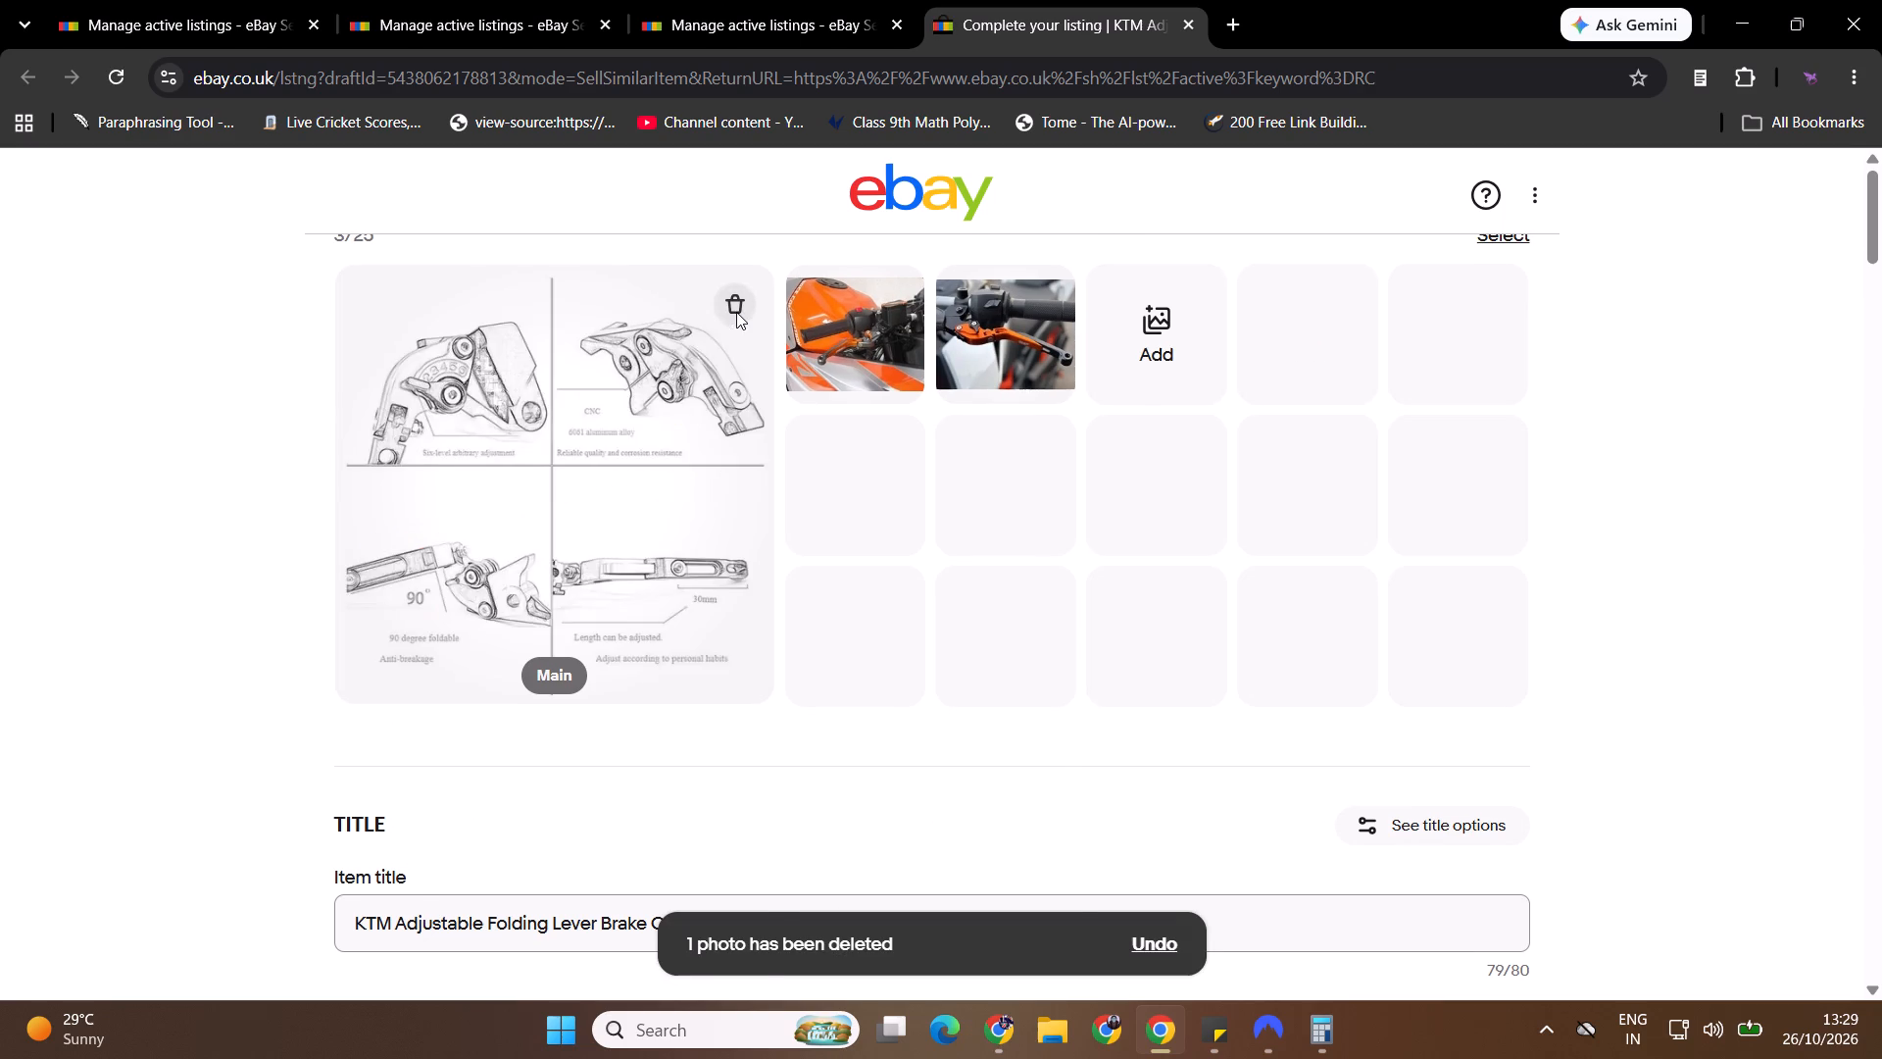
{"action": "left_click", "coordinate": [1154, 657]}
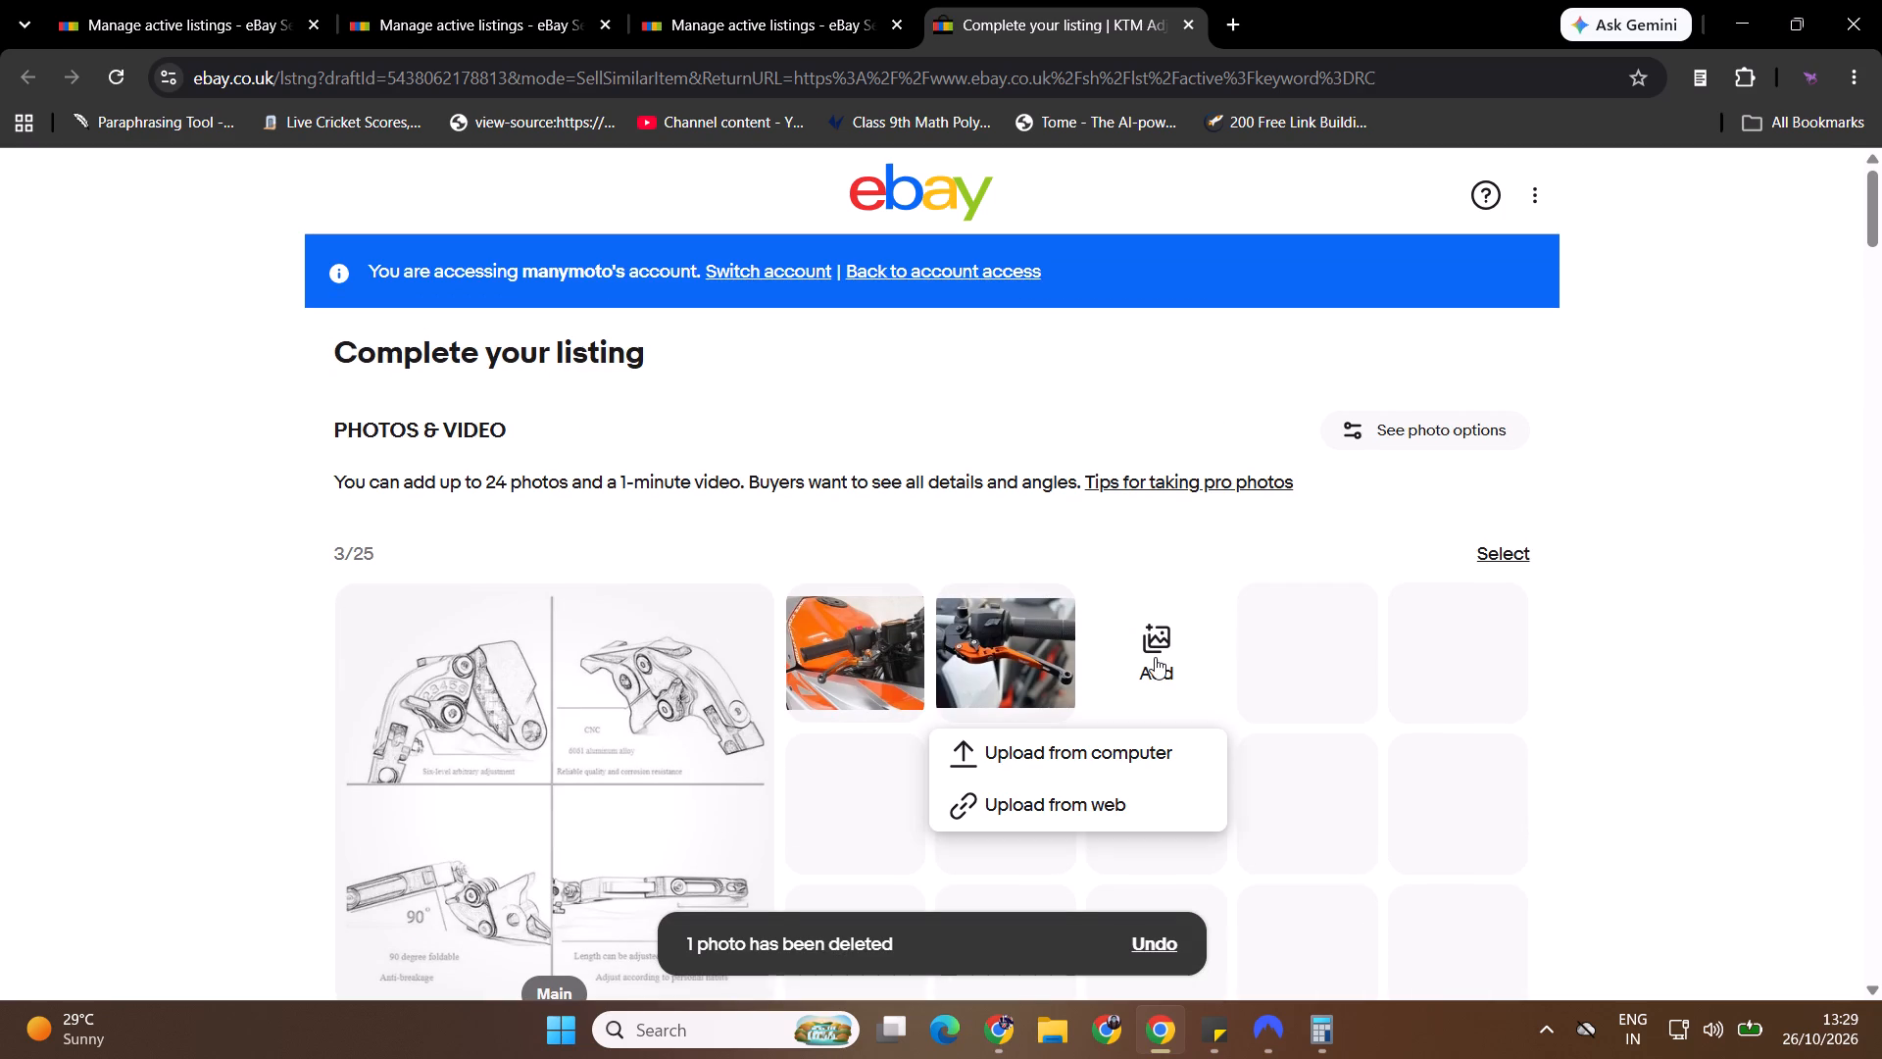
{"action": "left_click", "coordinate": [1117, 748]}
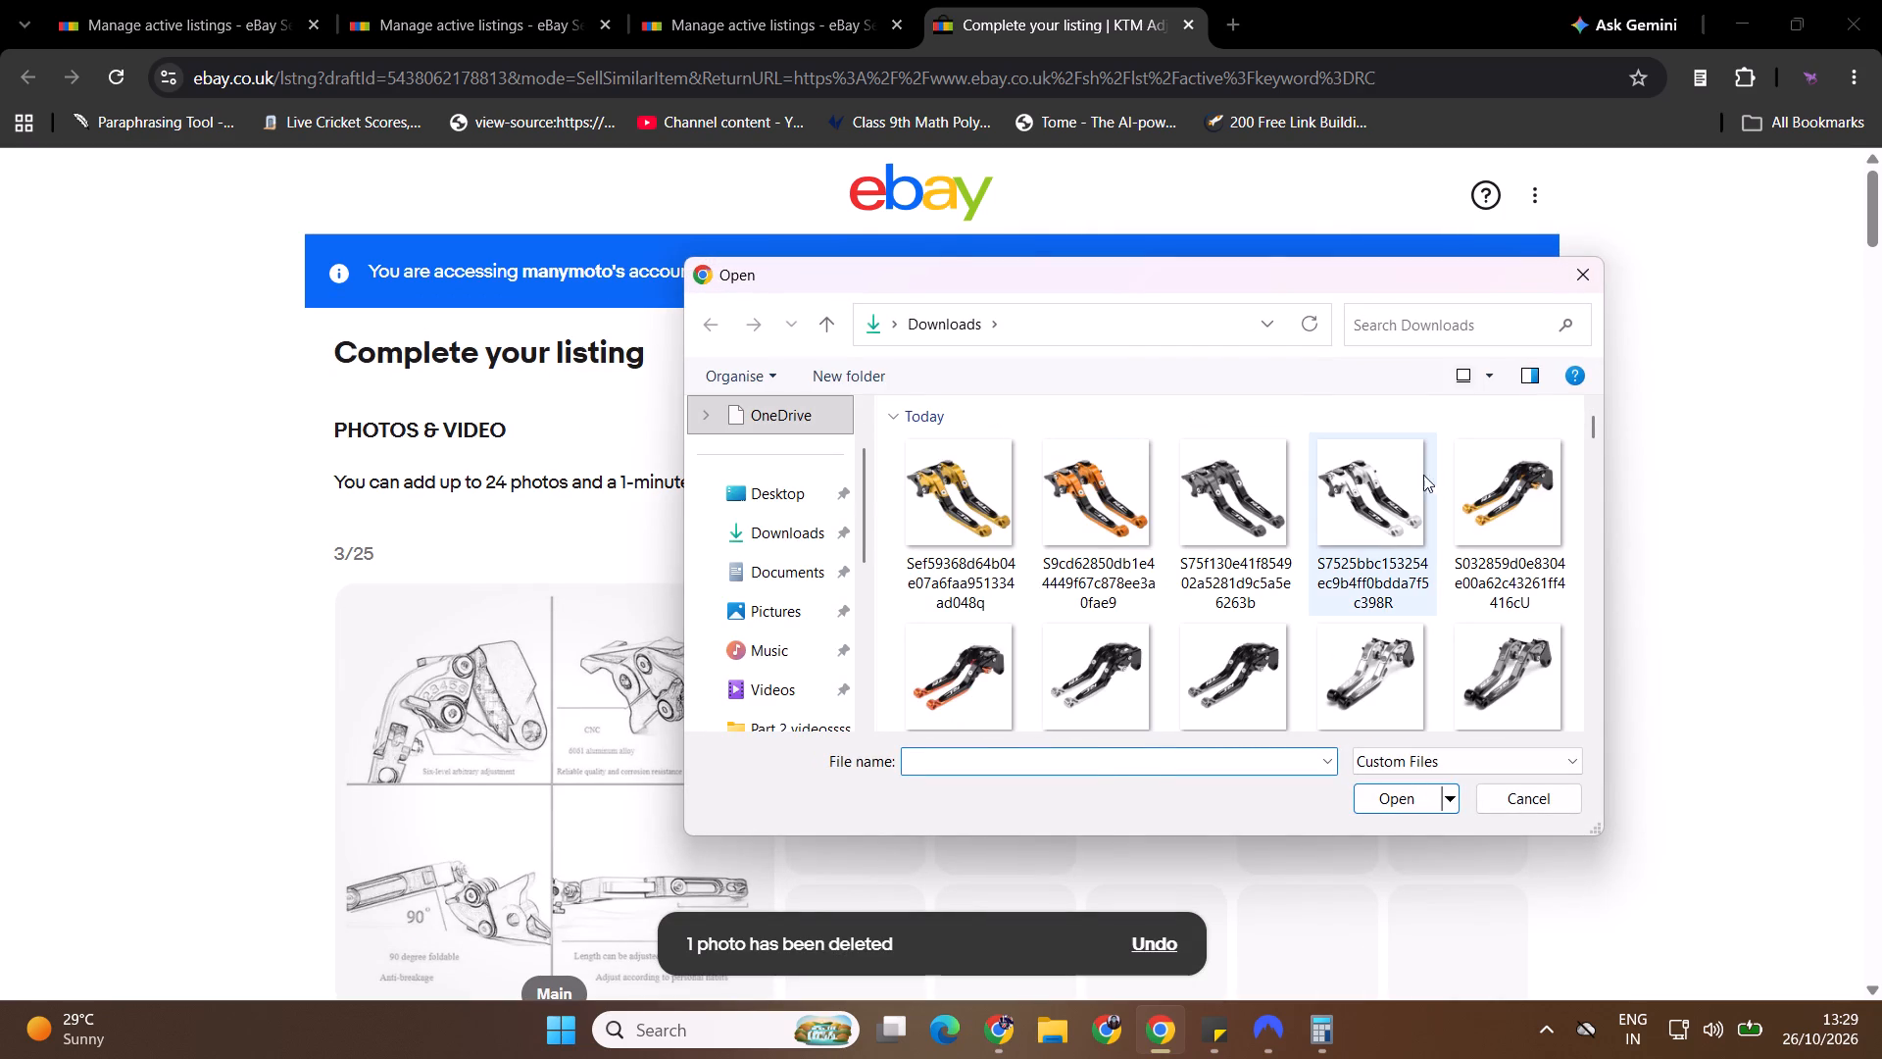
{"action": "left_click", "coordinate": [1397, 518]}
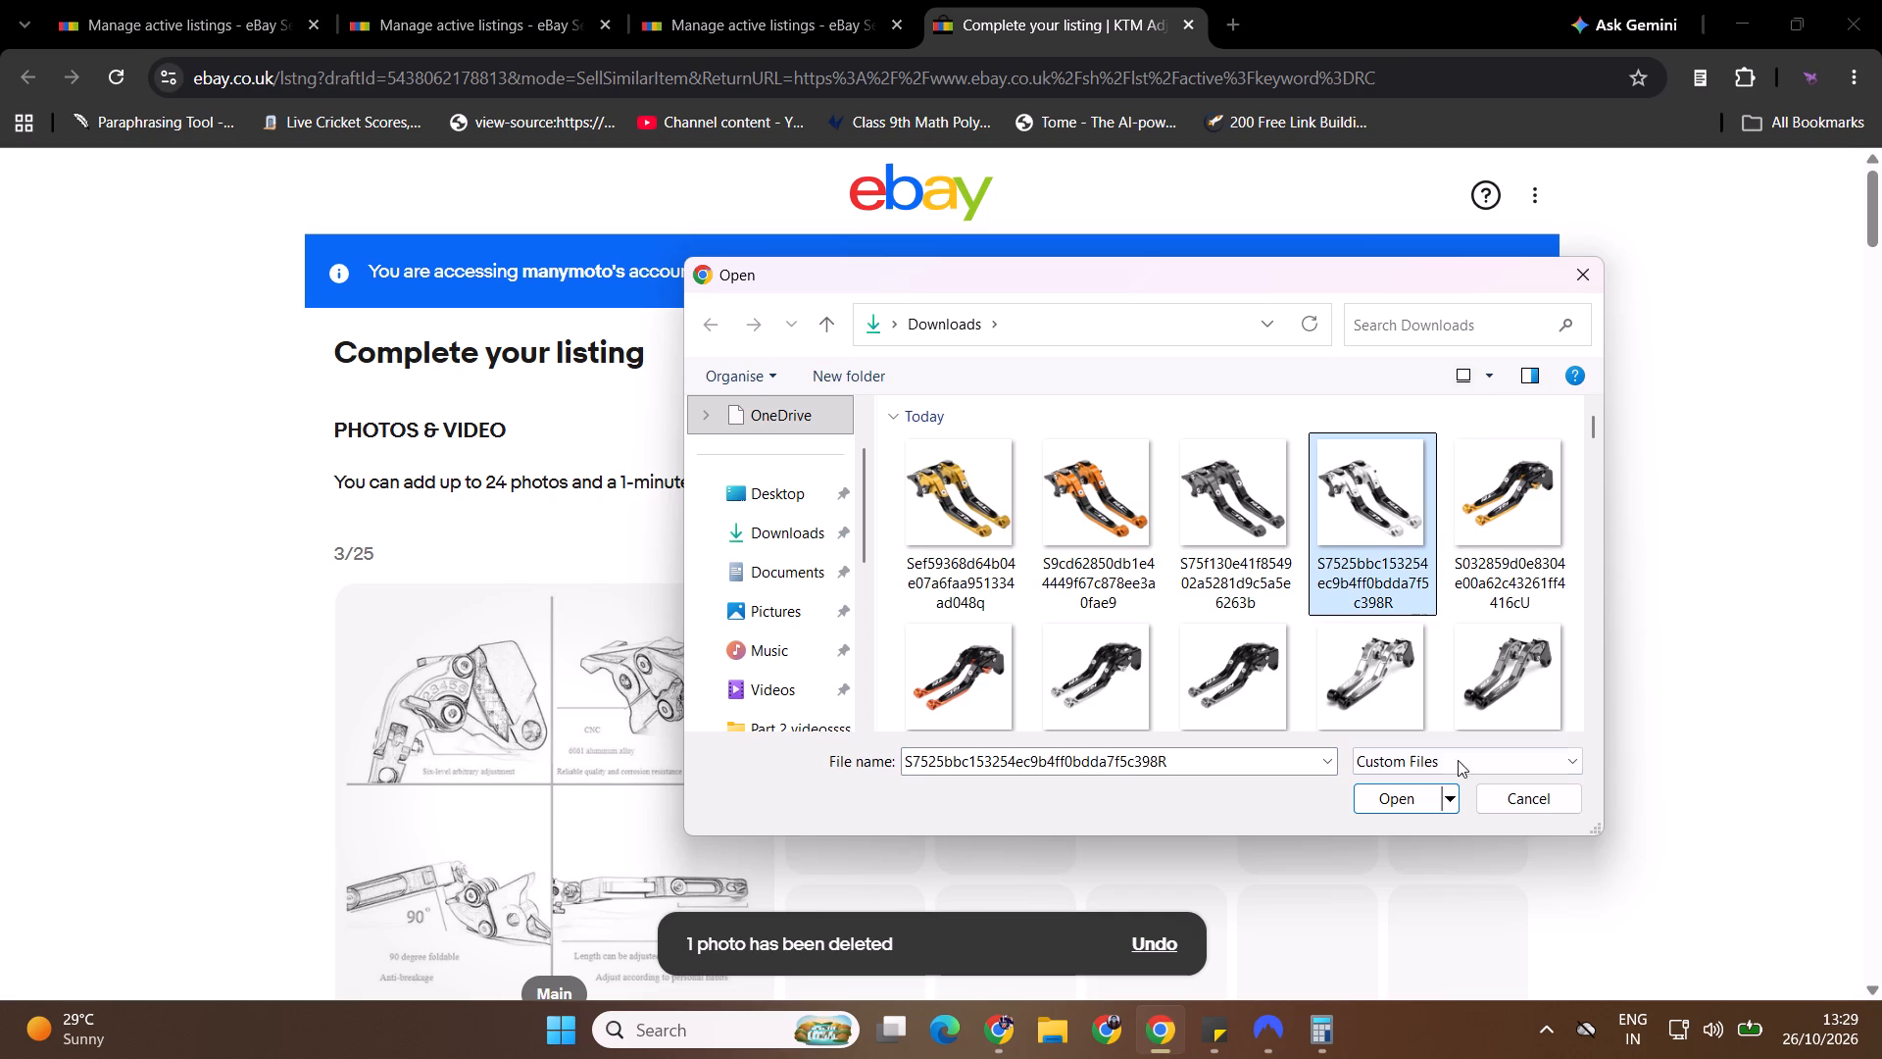
{"action": "left_click", "coordinate": [1385, 807]}
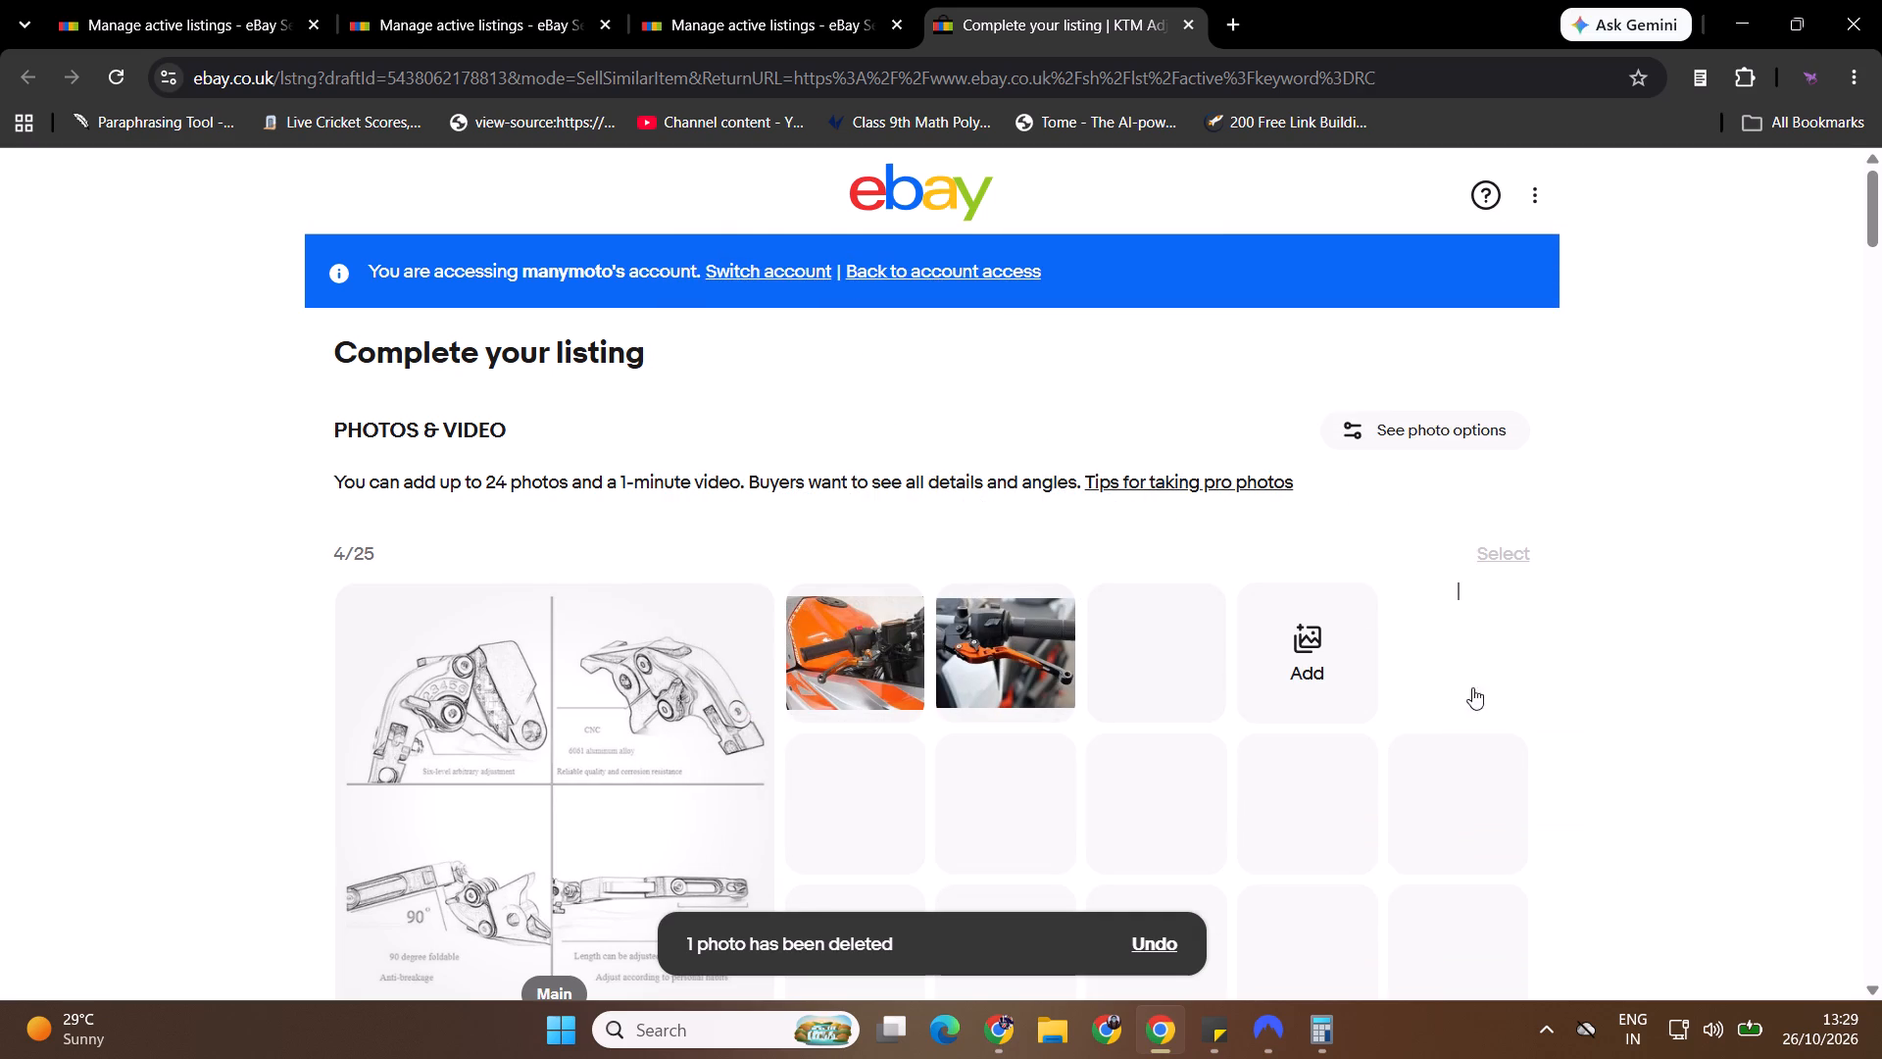
{"action": "left_click_drag", "start_coordinate": [1134, 679], "coordinate": [569, 729]}
Set the draft's Colour item specific to the custom value Silver Black.
{"action": "left_click_drag", "start_coordinate": [1881, 232], "coordinate": [1881, 239]}
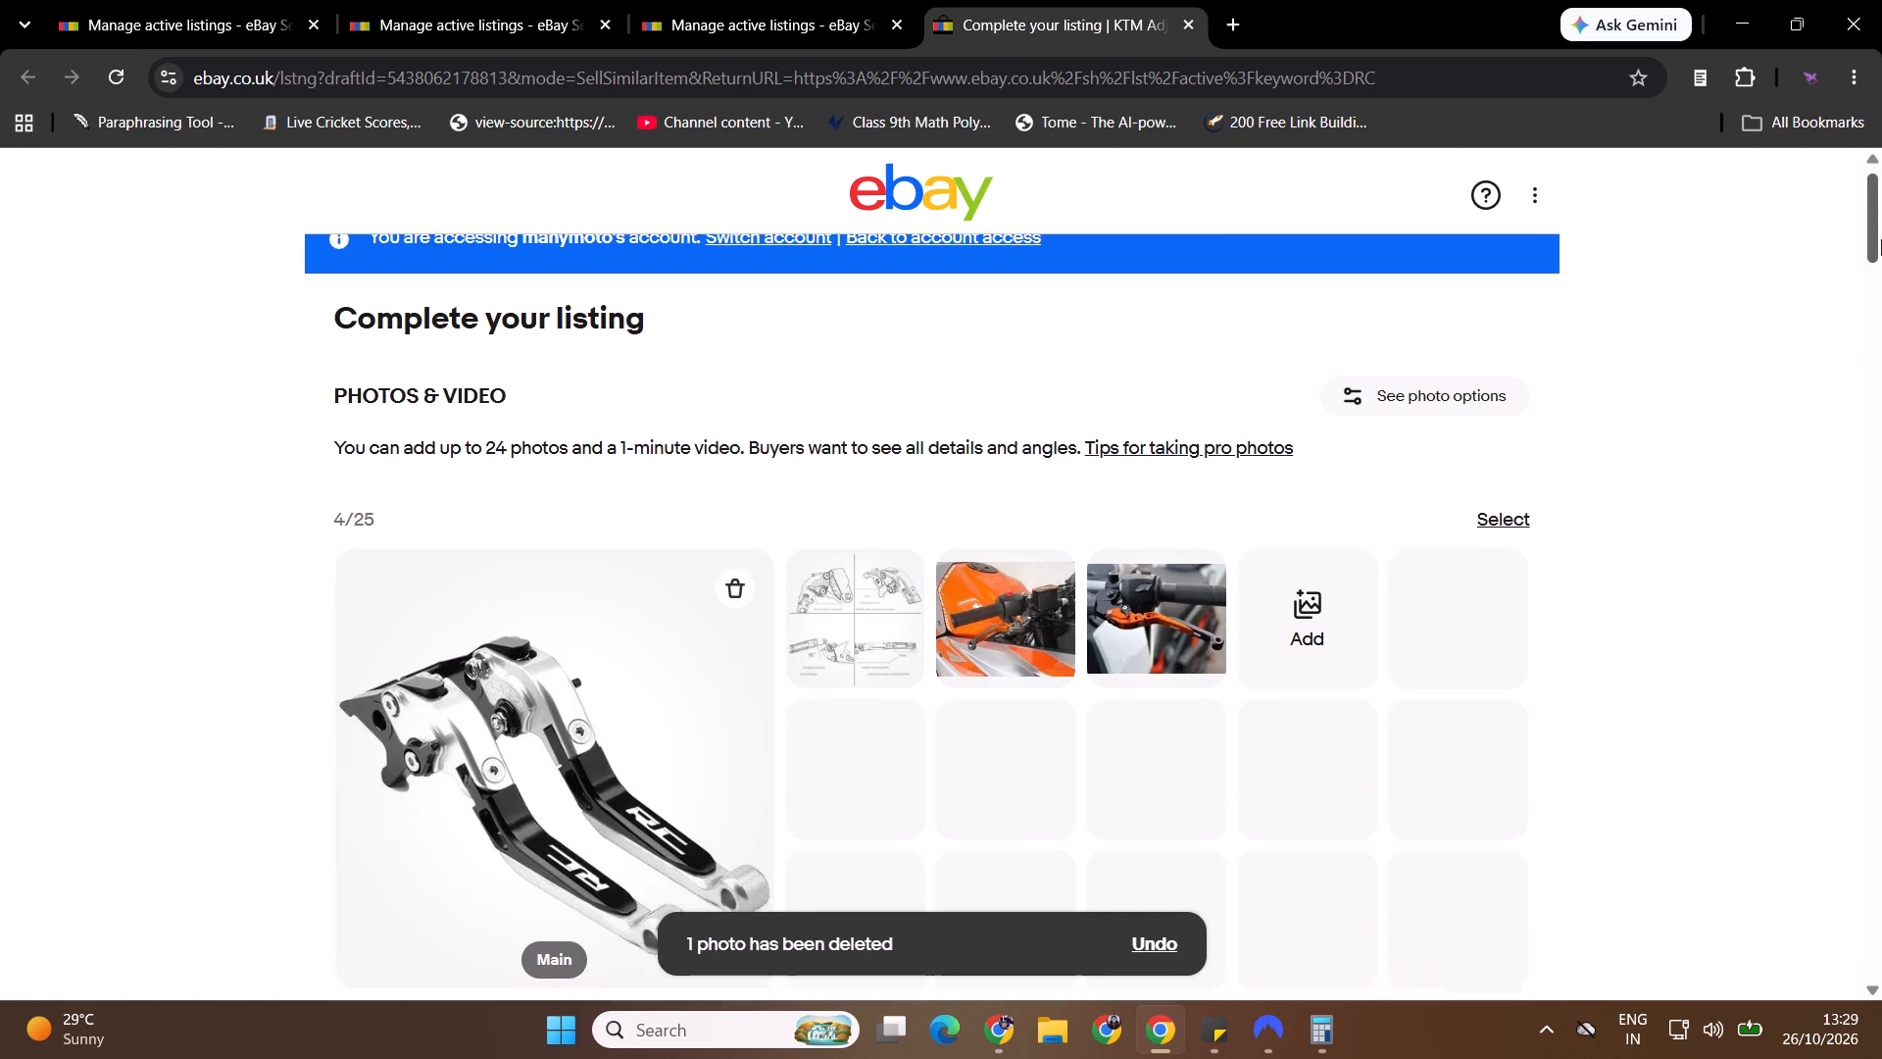
{"action": "left_click_drag", "start_coordinate": [1881, 239], "coordinate": [1879, 424]}
{"action": "left_click", "coordinate": [964, 480]}
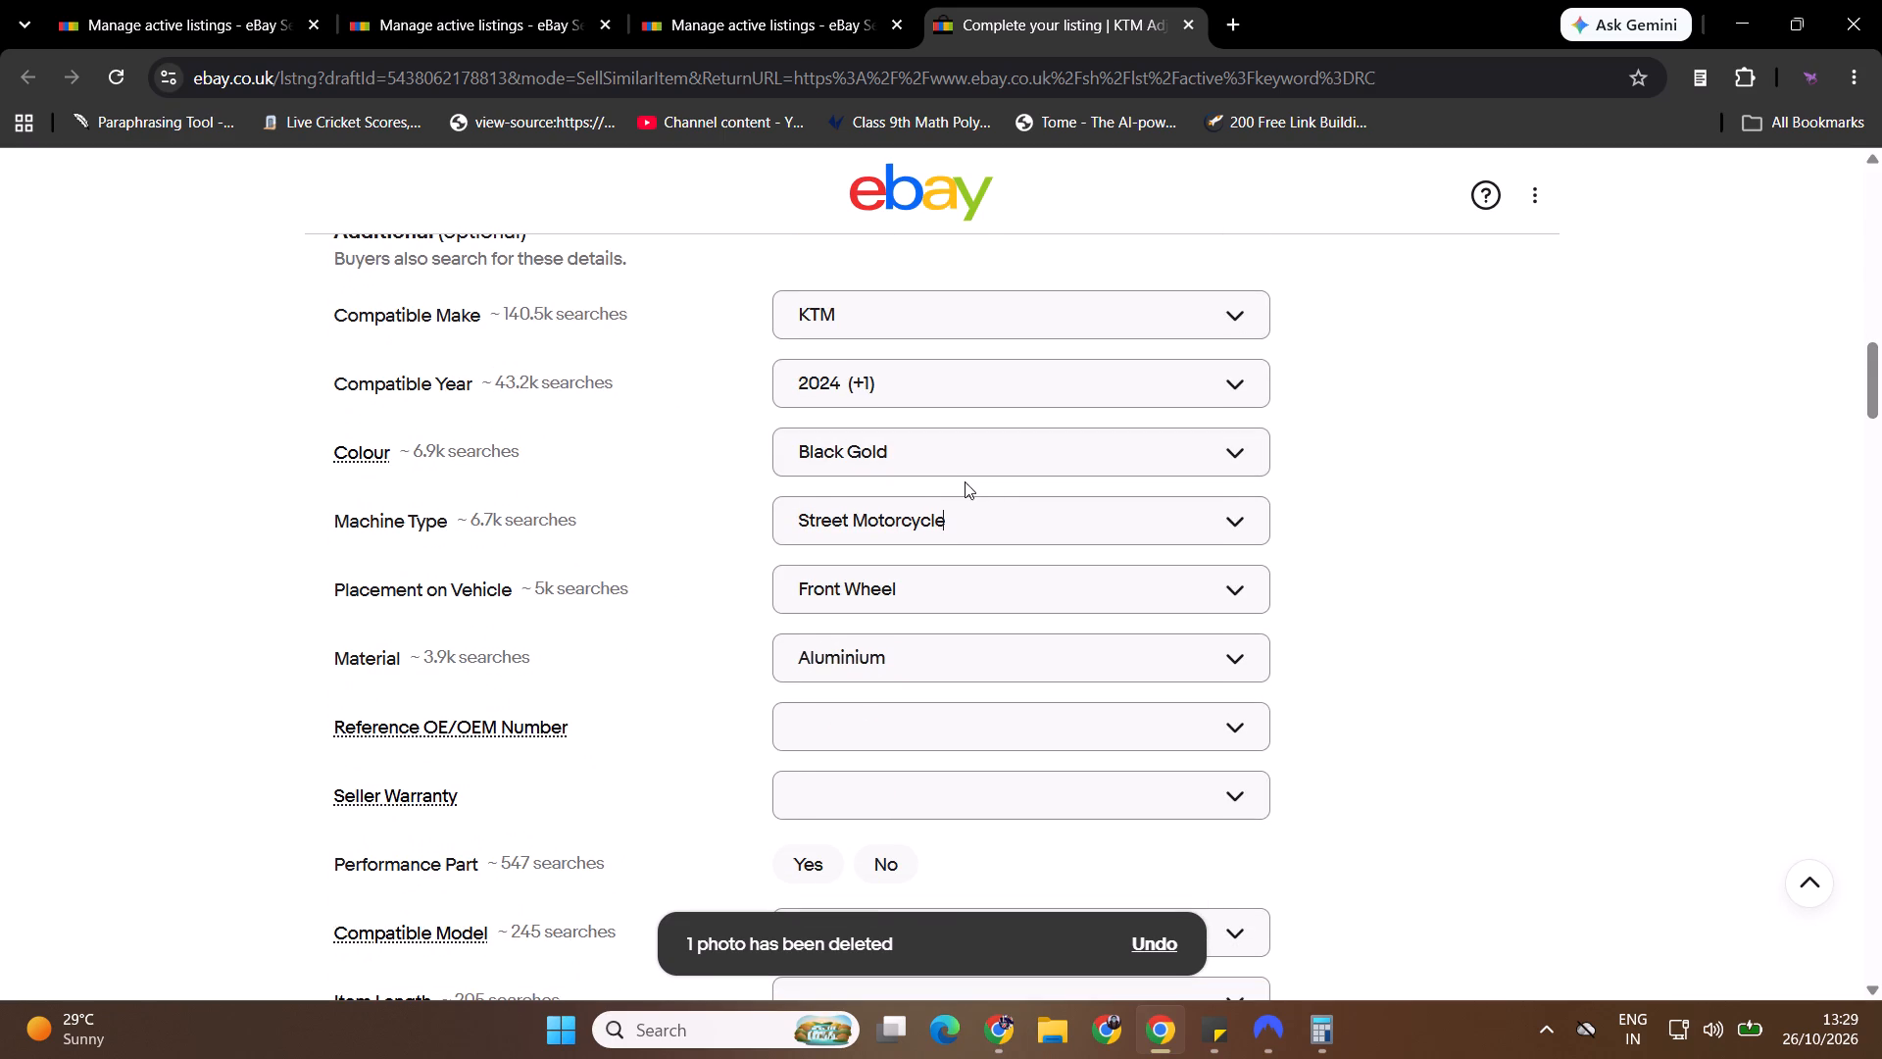
{"action": "left_click", "coordinate": [983, 469]}
{"action": "type", "text": "Silver Black"}
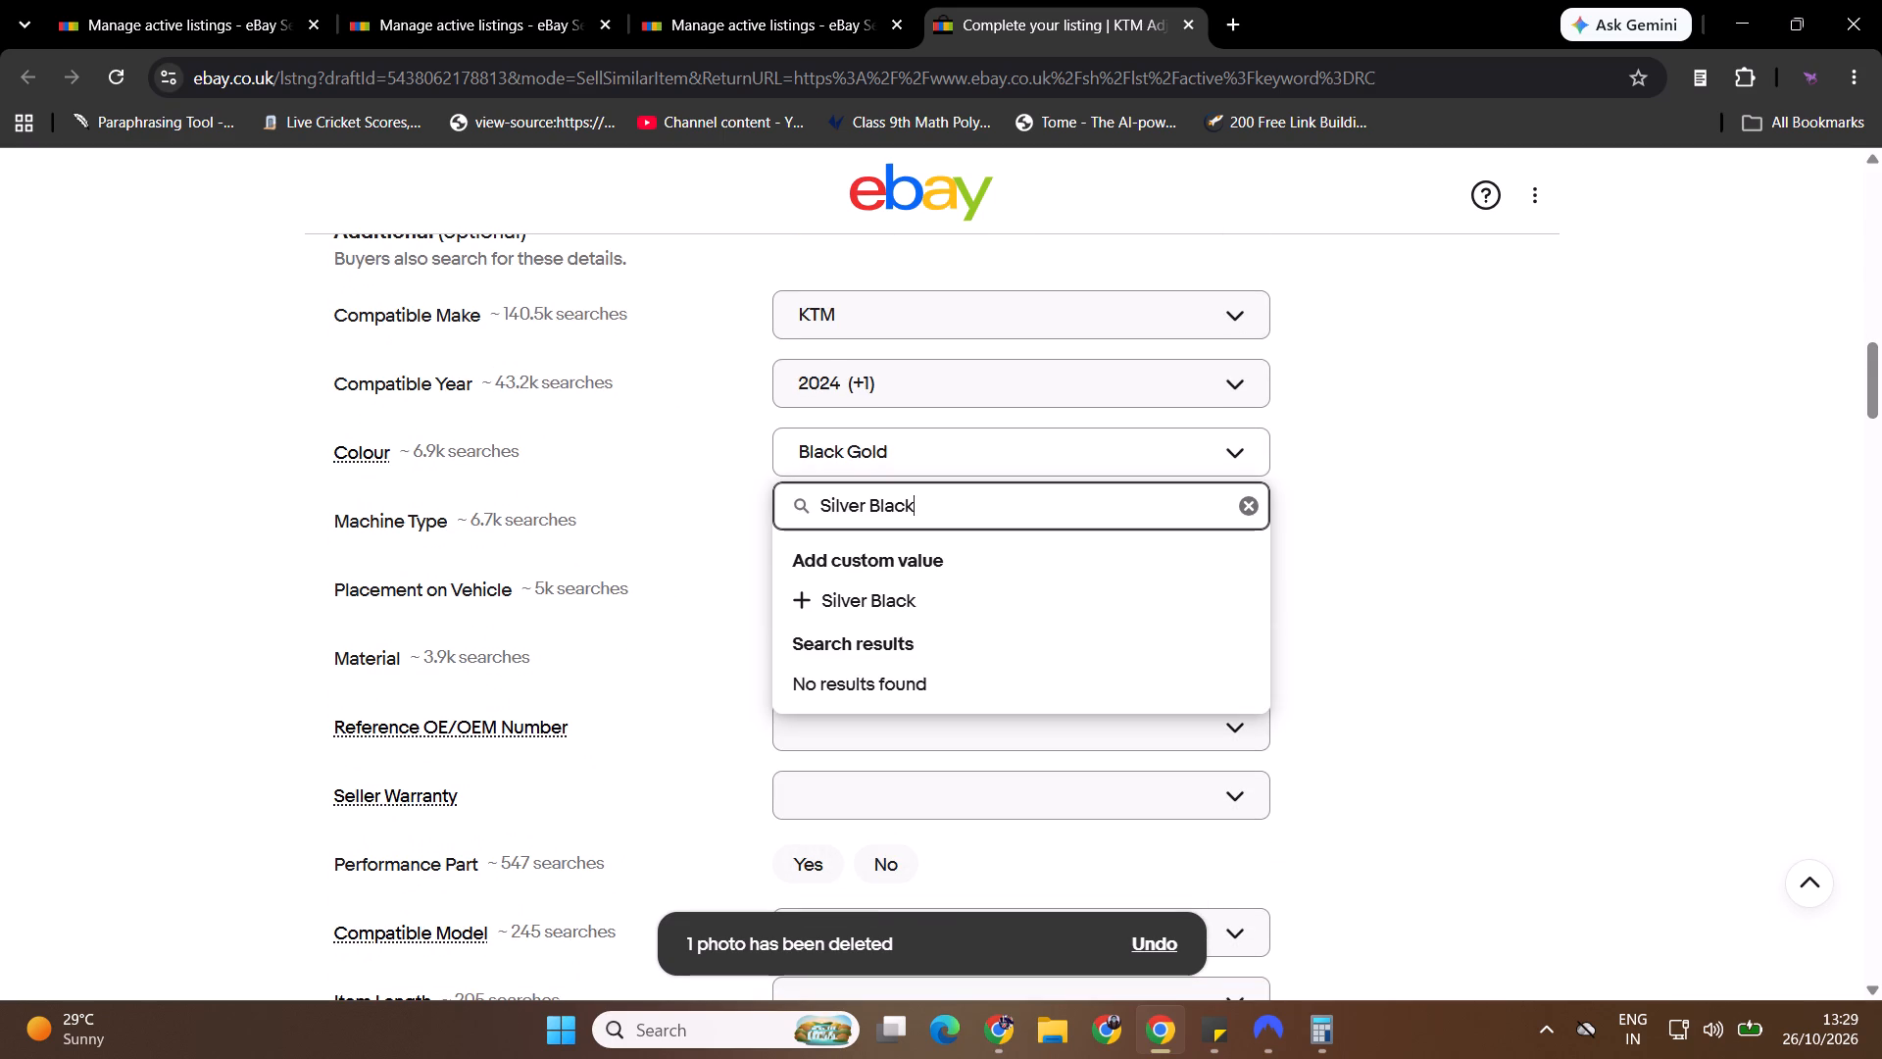
{"action": "left_click", "coordinate": [953, 611]}
{"action": "left_click", "coordinate": [1648, 504]}
Check the AliExpress price of the silver and black lever variant.
{"action": "left_click_drag", "start_coordinate": [1881, 387], "coordinate": [1881, 506]}
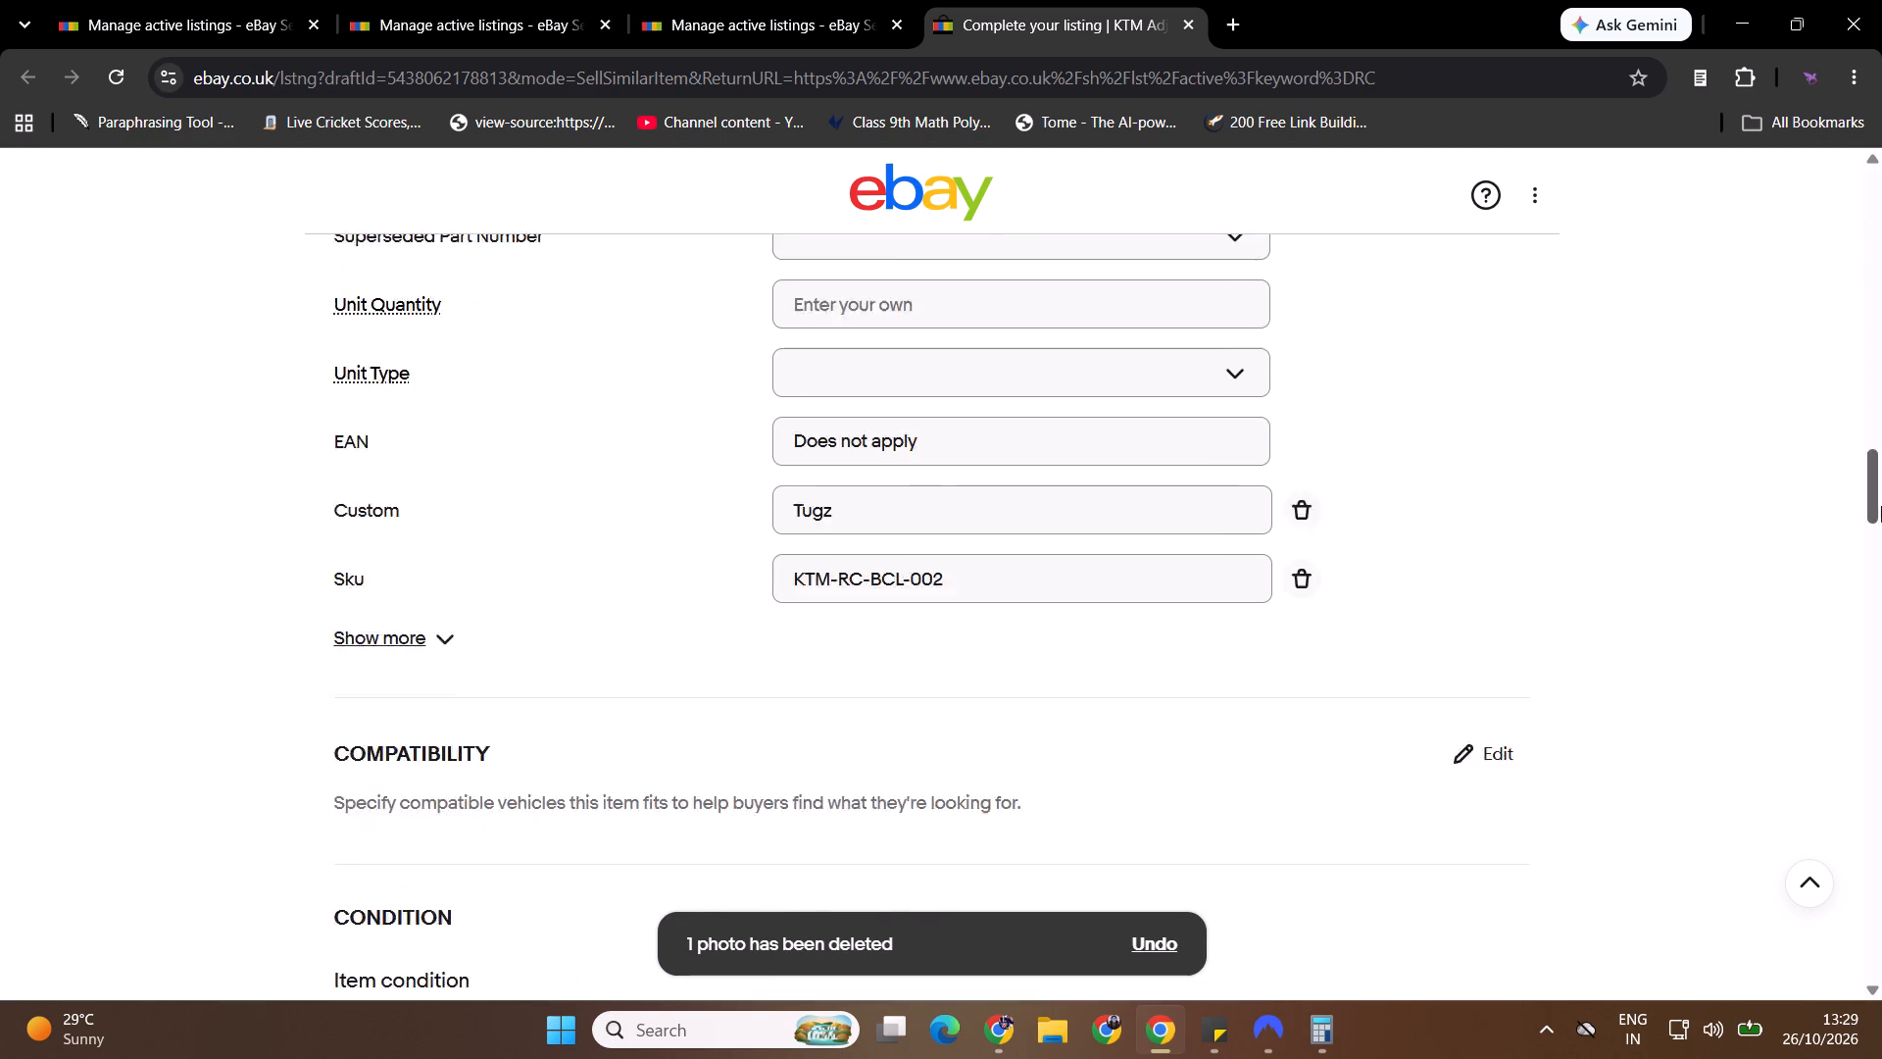
{"action": "left_click_drag", "start_coordinate": [1881, 506], "coordinate": [1881, 553]}
{"action": "key", "text": "alt+Tab"}
{"action": "left_click", "coordinate": [1071, 726]}
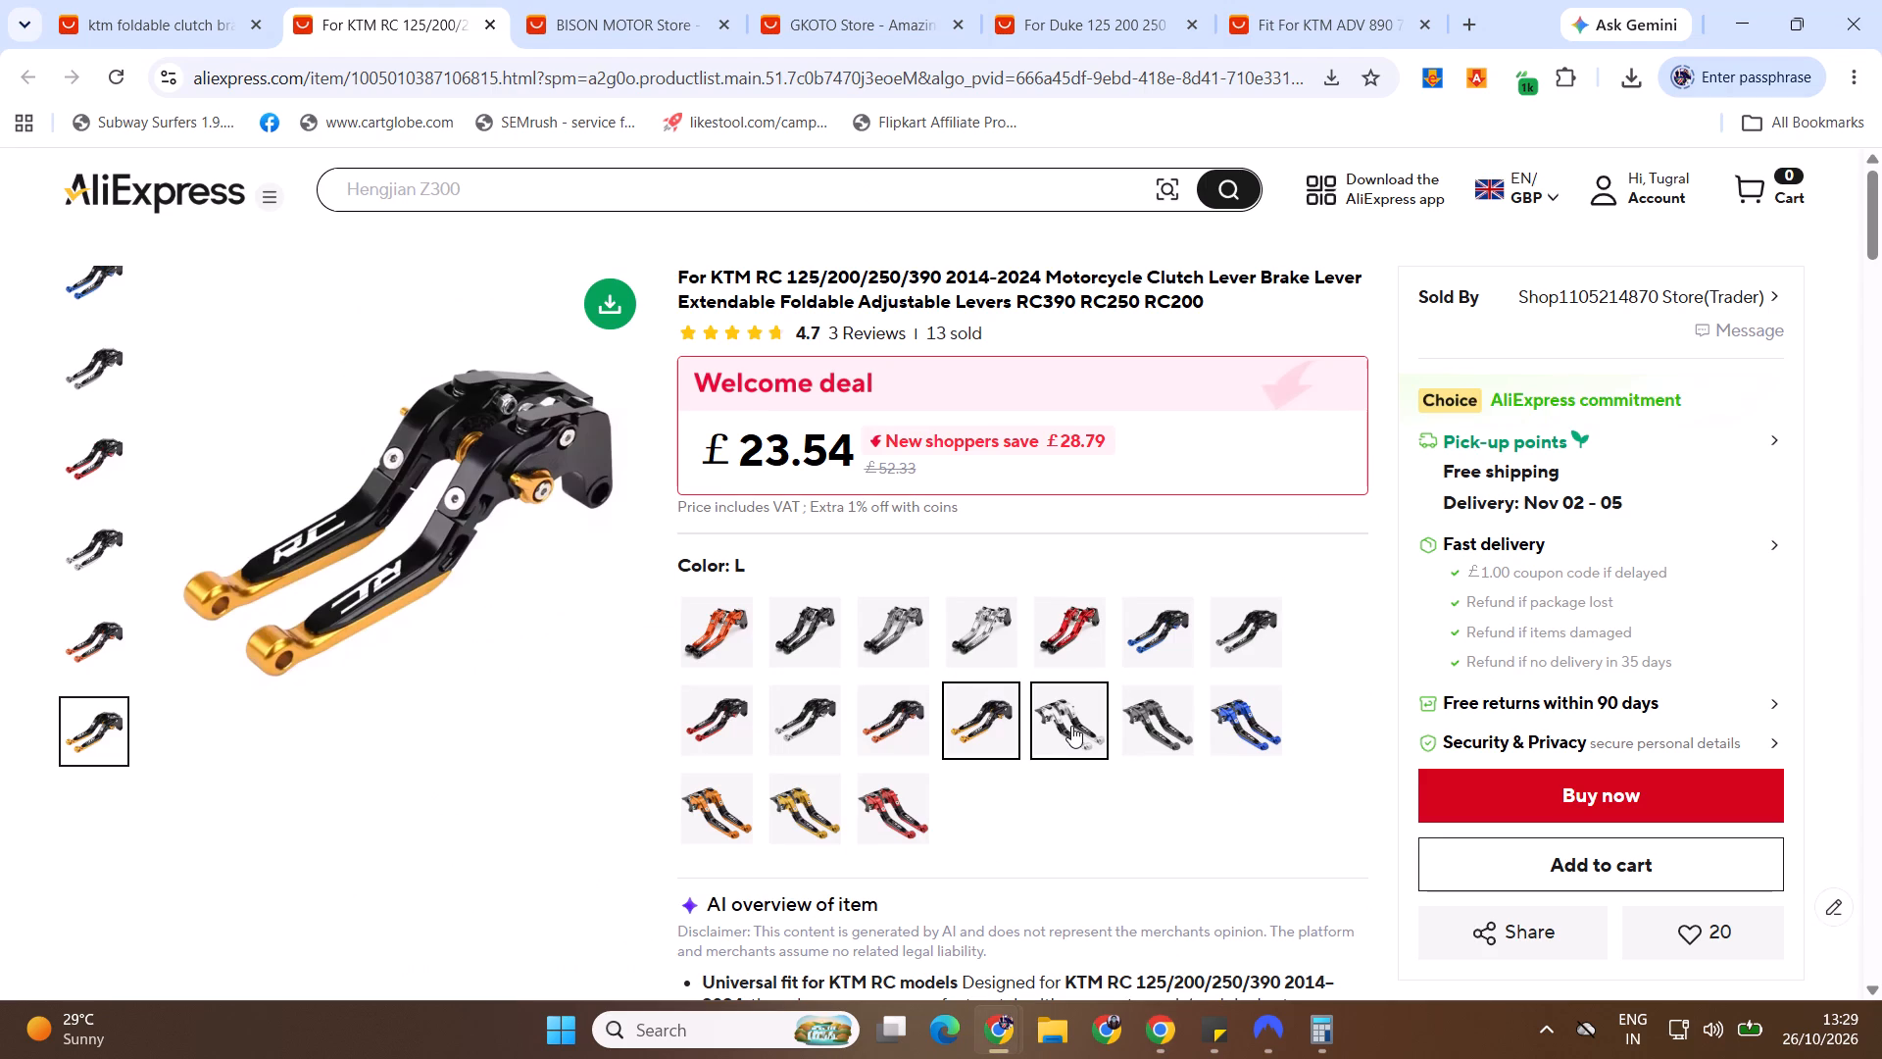
{"action": "key", "text": "alt+Tab"}
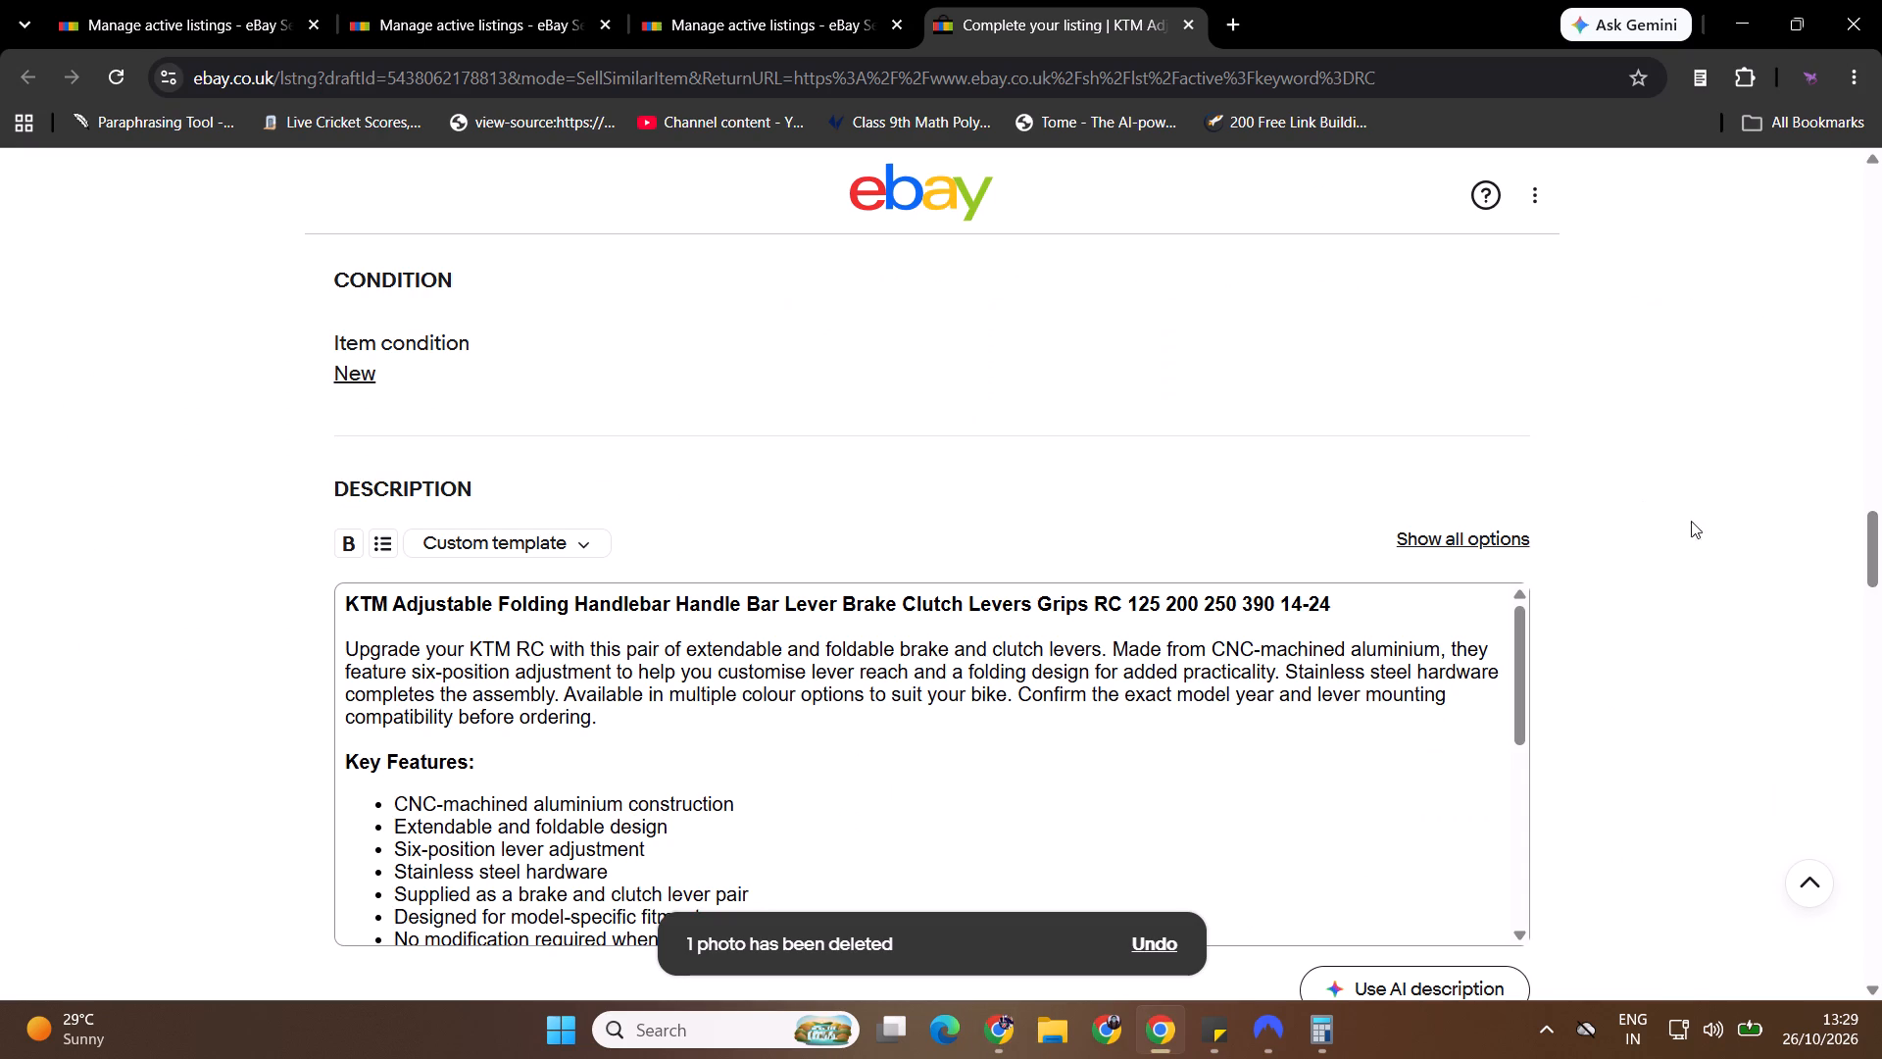
Change the Colour Options line in the description's Specification section to Silver Black.
{"action": "left_click_drag", "start_coordinate": [1881, 554], "coordinate": [1881, 1006]}
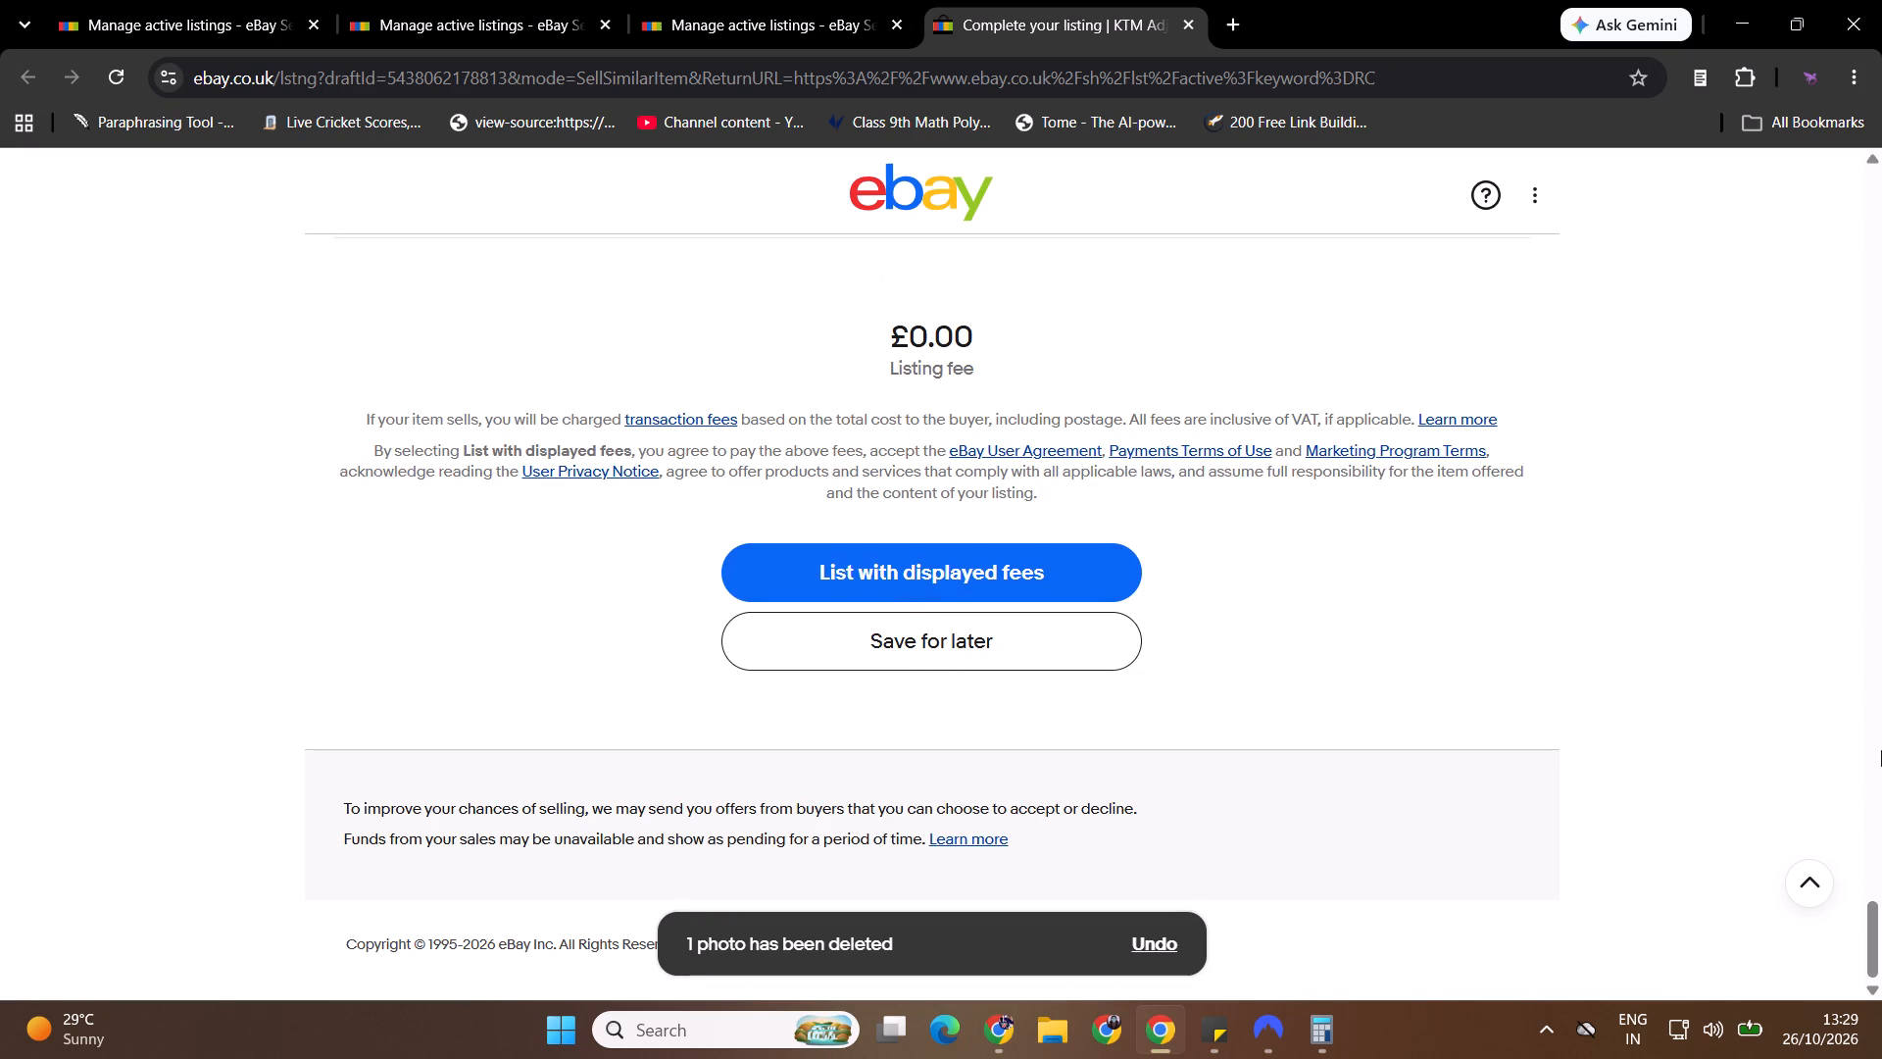
{"action": "middle_click", "coordinate": [1621, 530]}
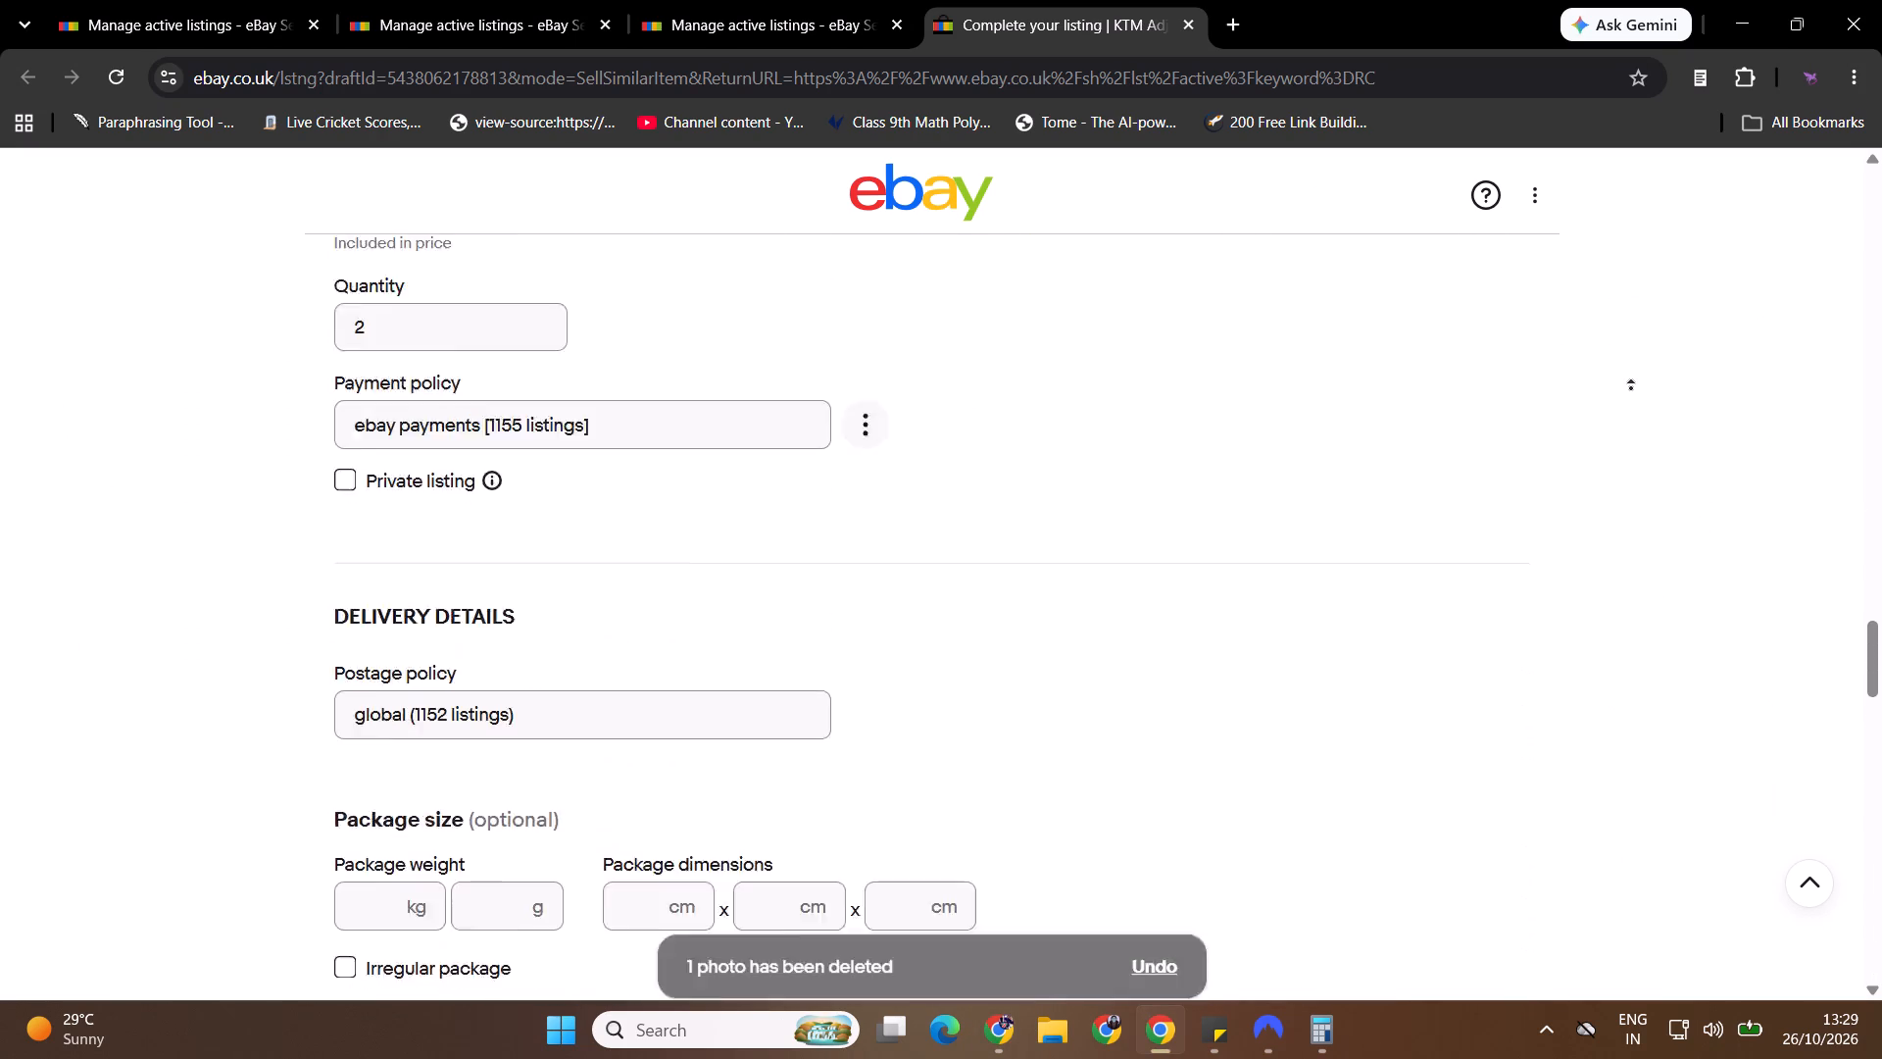
{"action": "left_click", "coordinate": [1631, 388]}
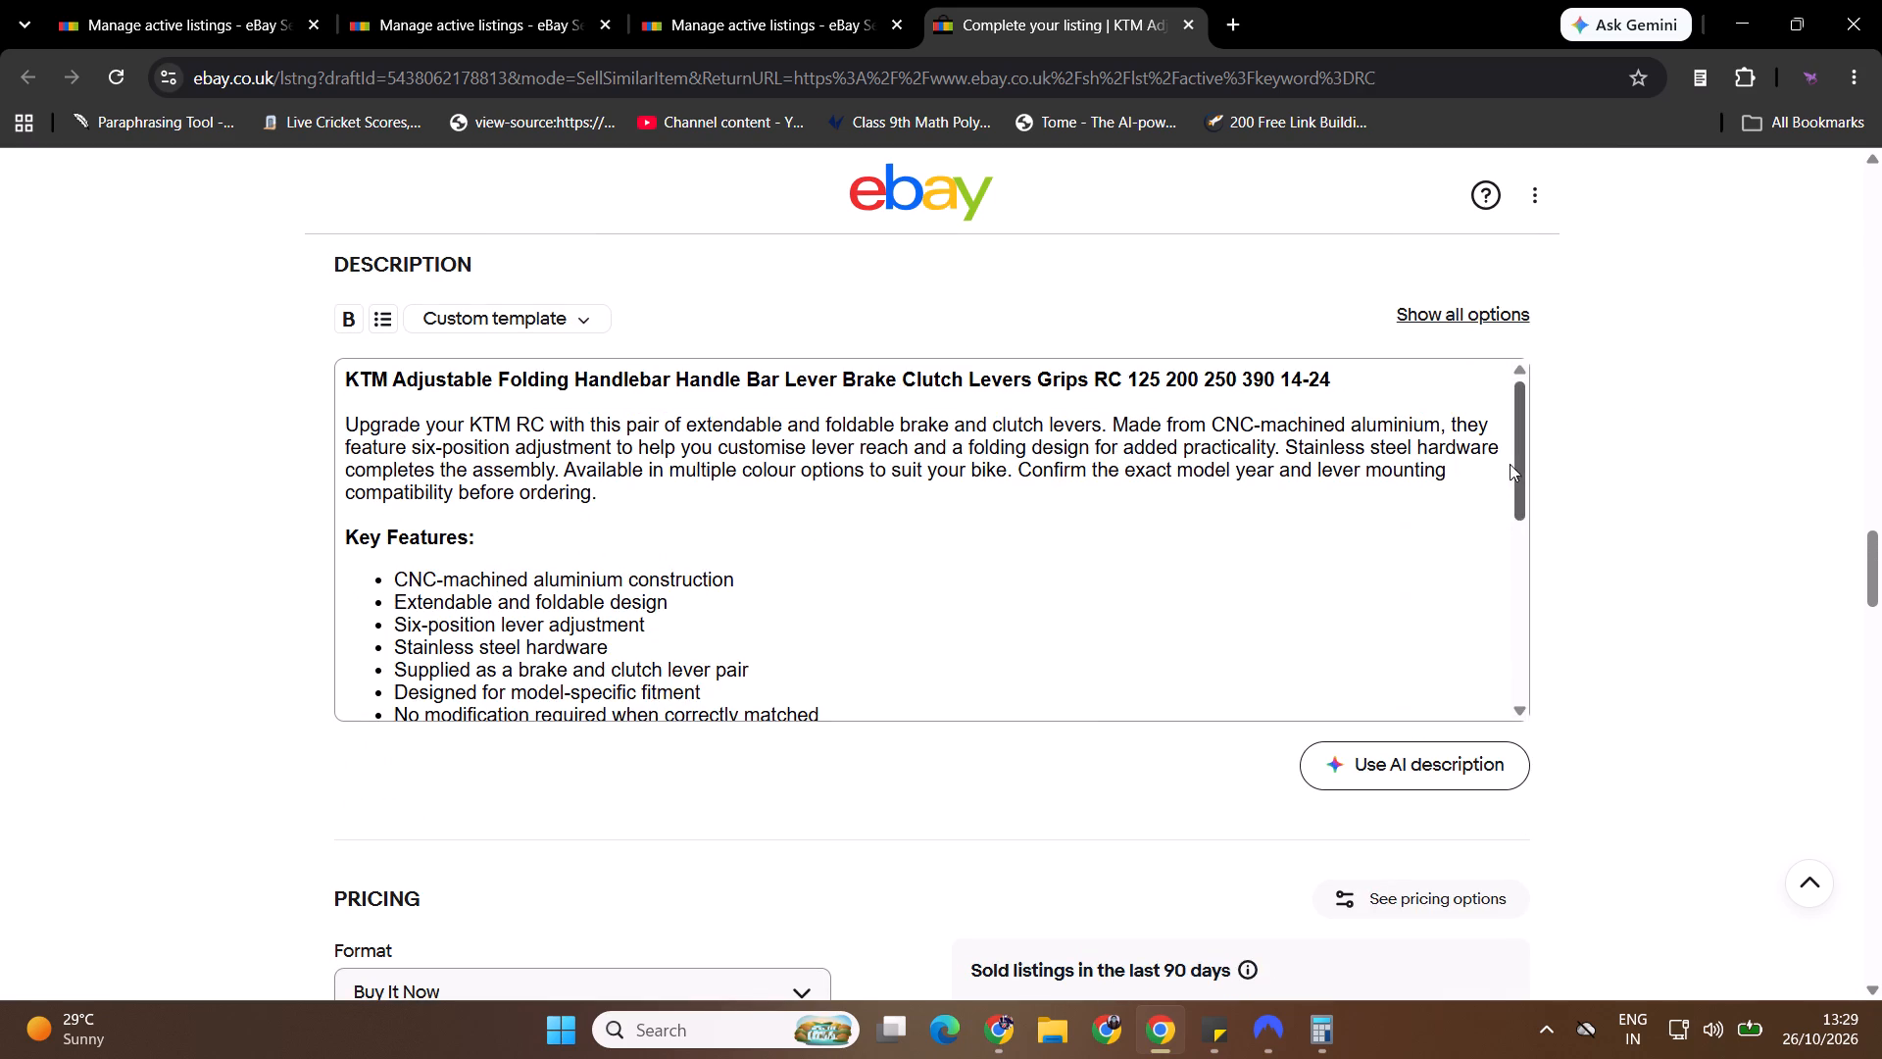
{"action": "left_click_drag", "start_coordinate": [1520, 476], "coordinate": [1526, 610]}
{"action": "left_click", "coordinate": [594, 554]}
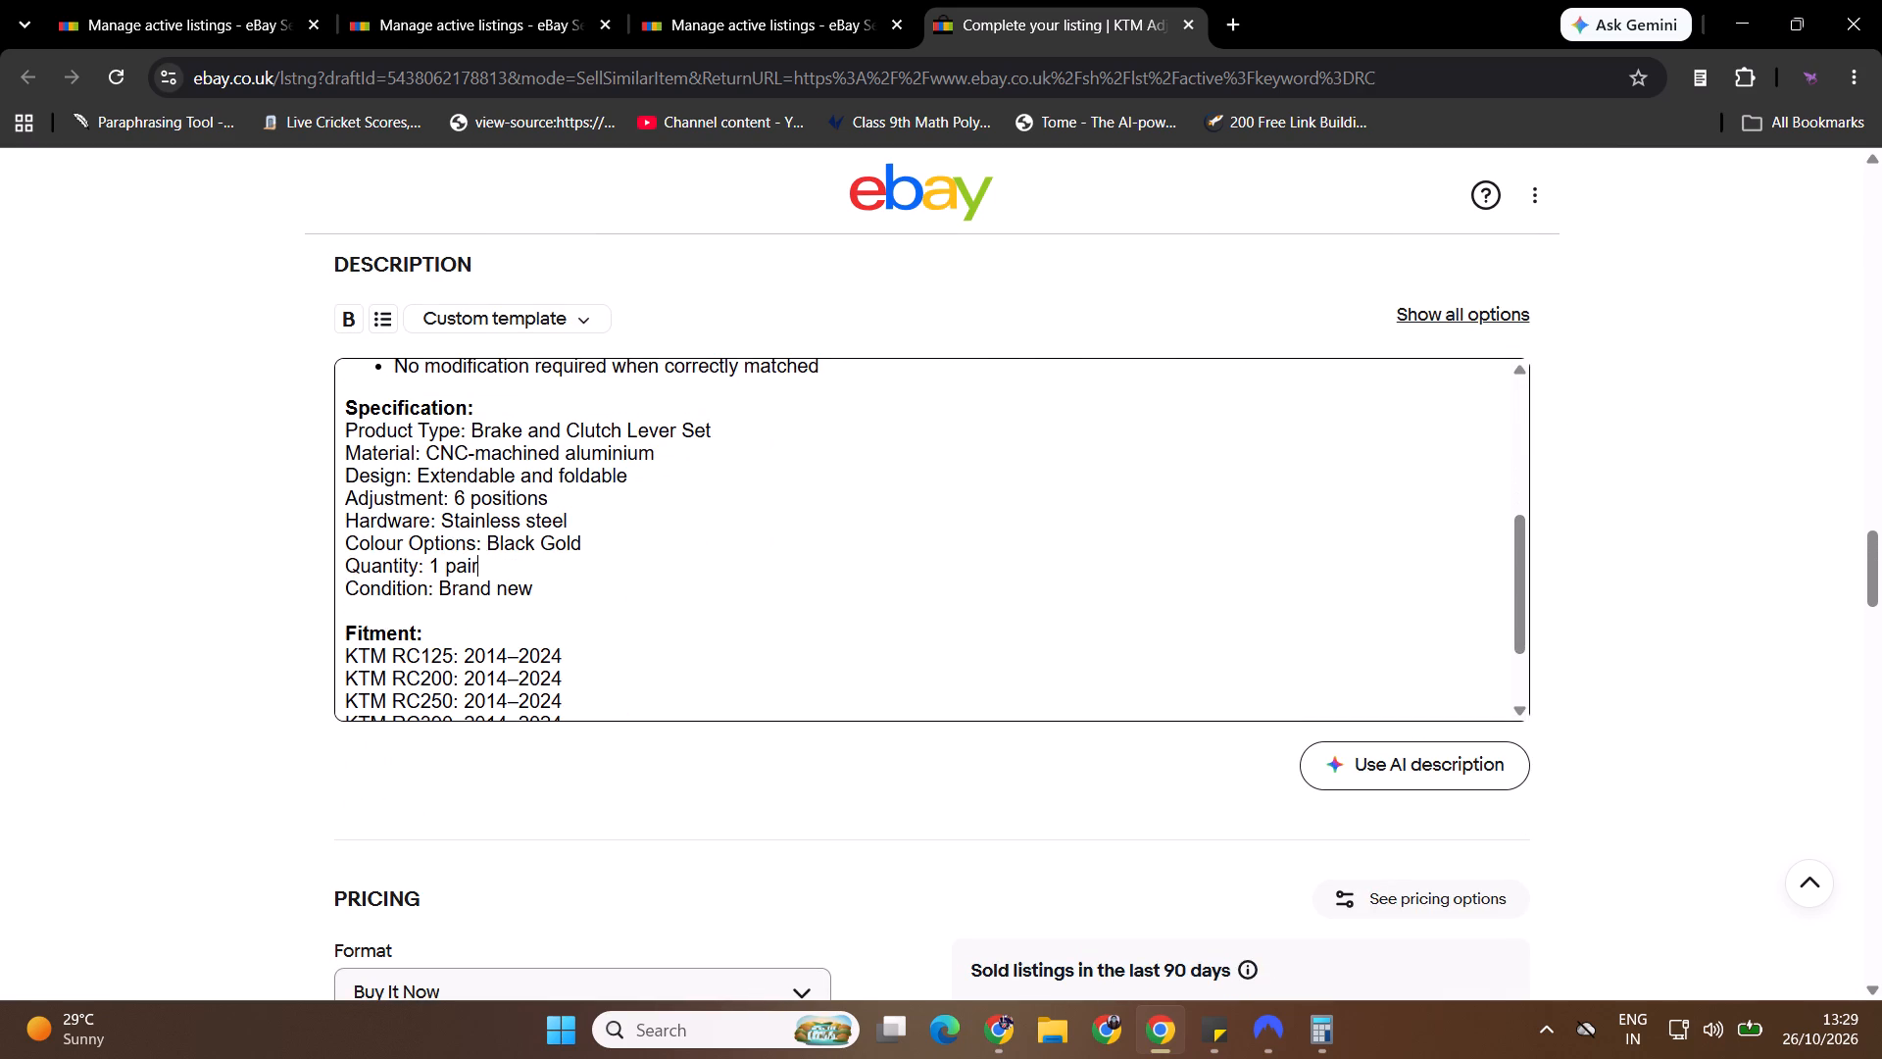
{"action": "left_click", "coordinate": [579, 539]}
{"action": "key", "text": "ctrl+shift+Left"}
{"action": "key", "text": "ctrl+shift+Left"}
{"action": "type", "text": "Silver Black"}
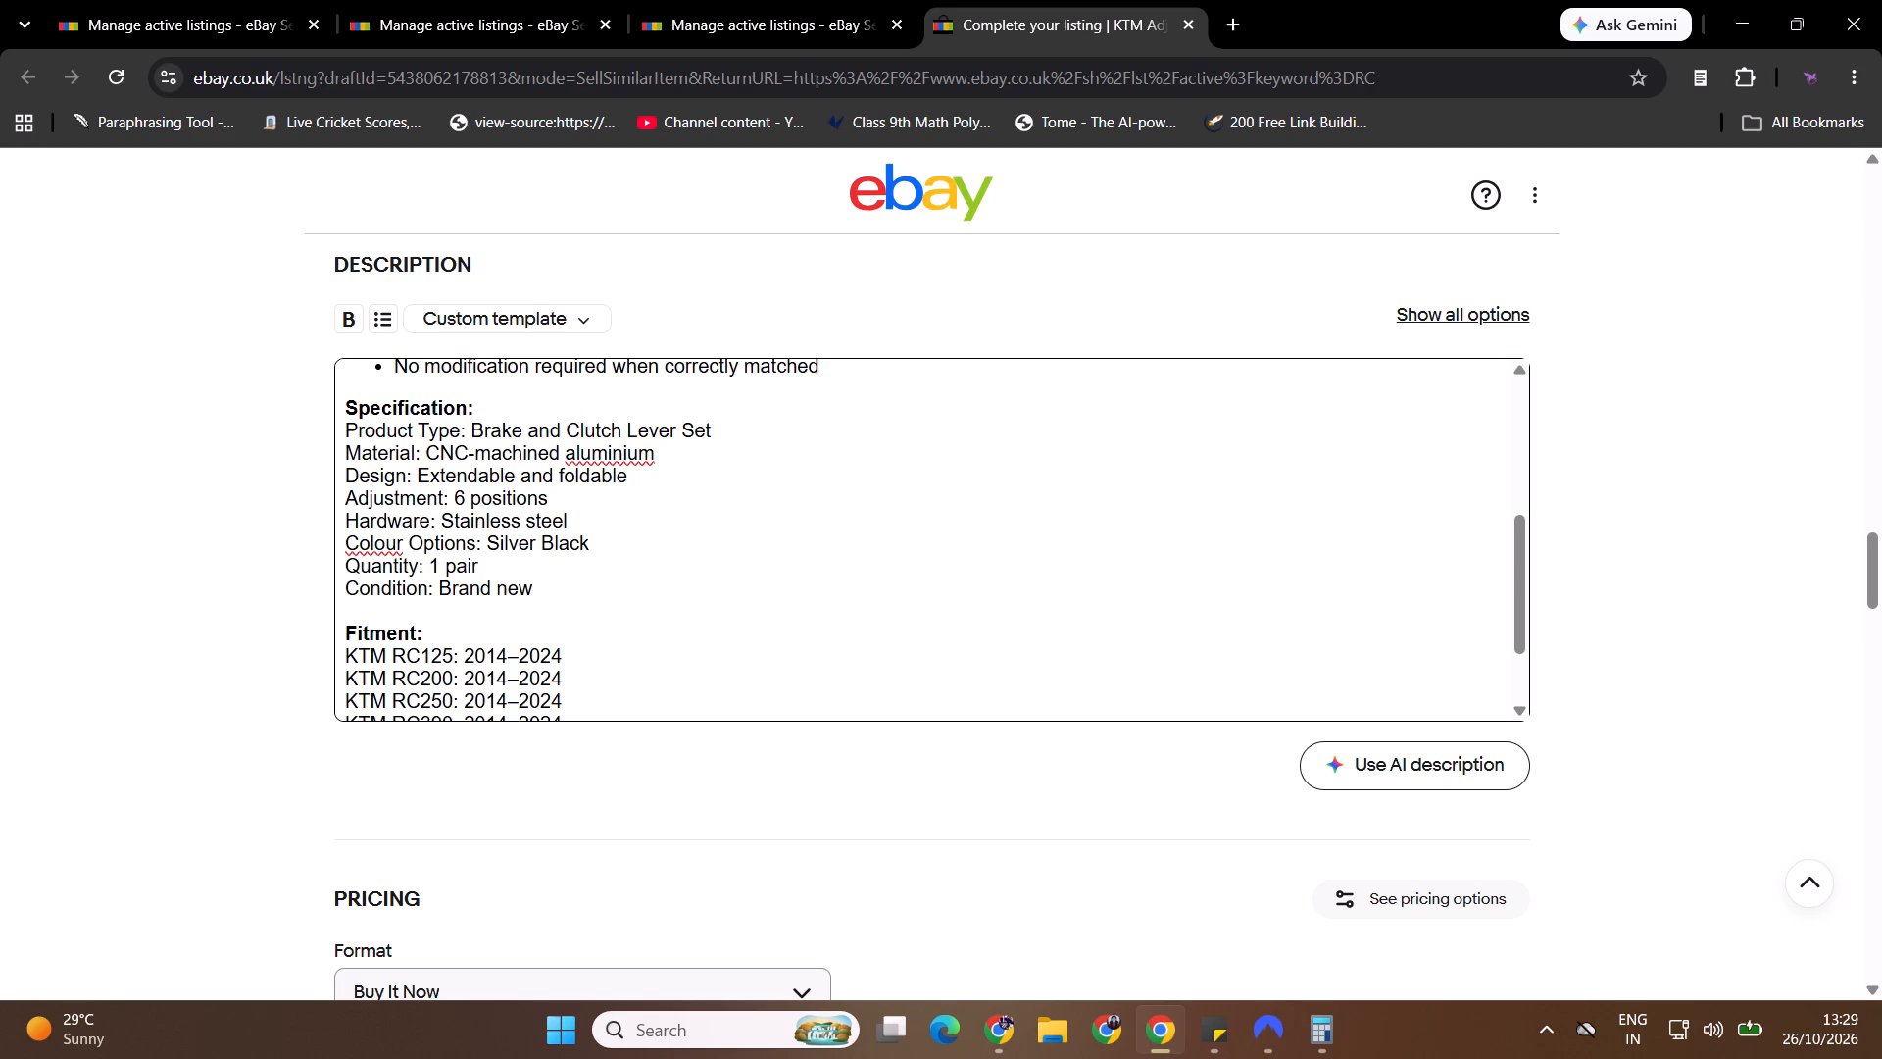
Publish the Silver Black lever listing with the displayed fees and locate it in the active listings.
{"action": "left_click_drag", "start_coordinate": [1881, 567], "coordinate": [1881, 985]}
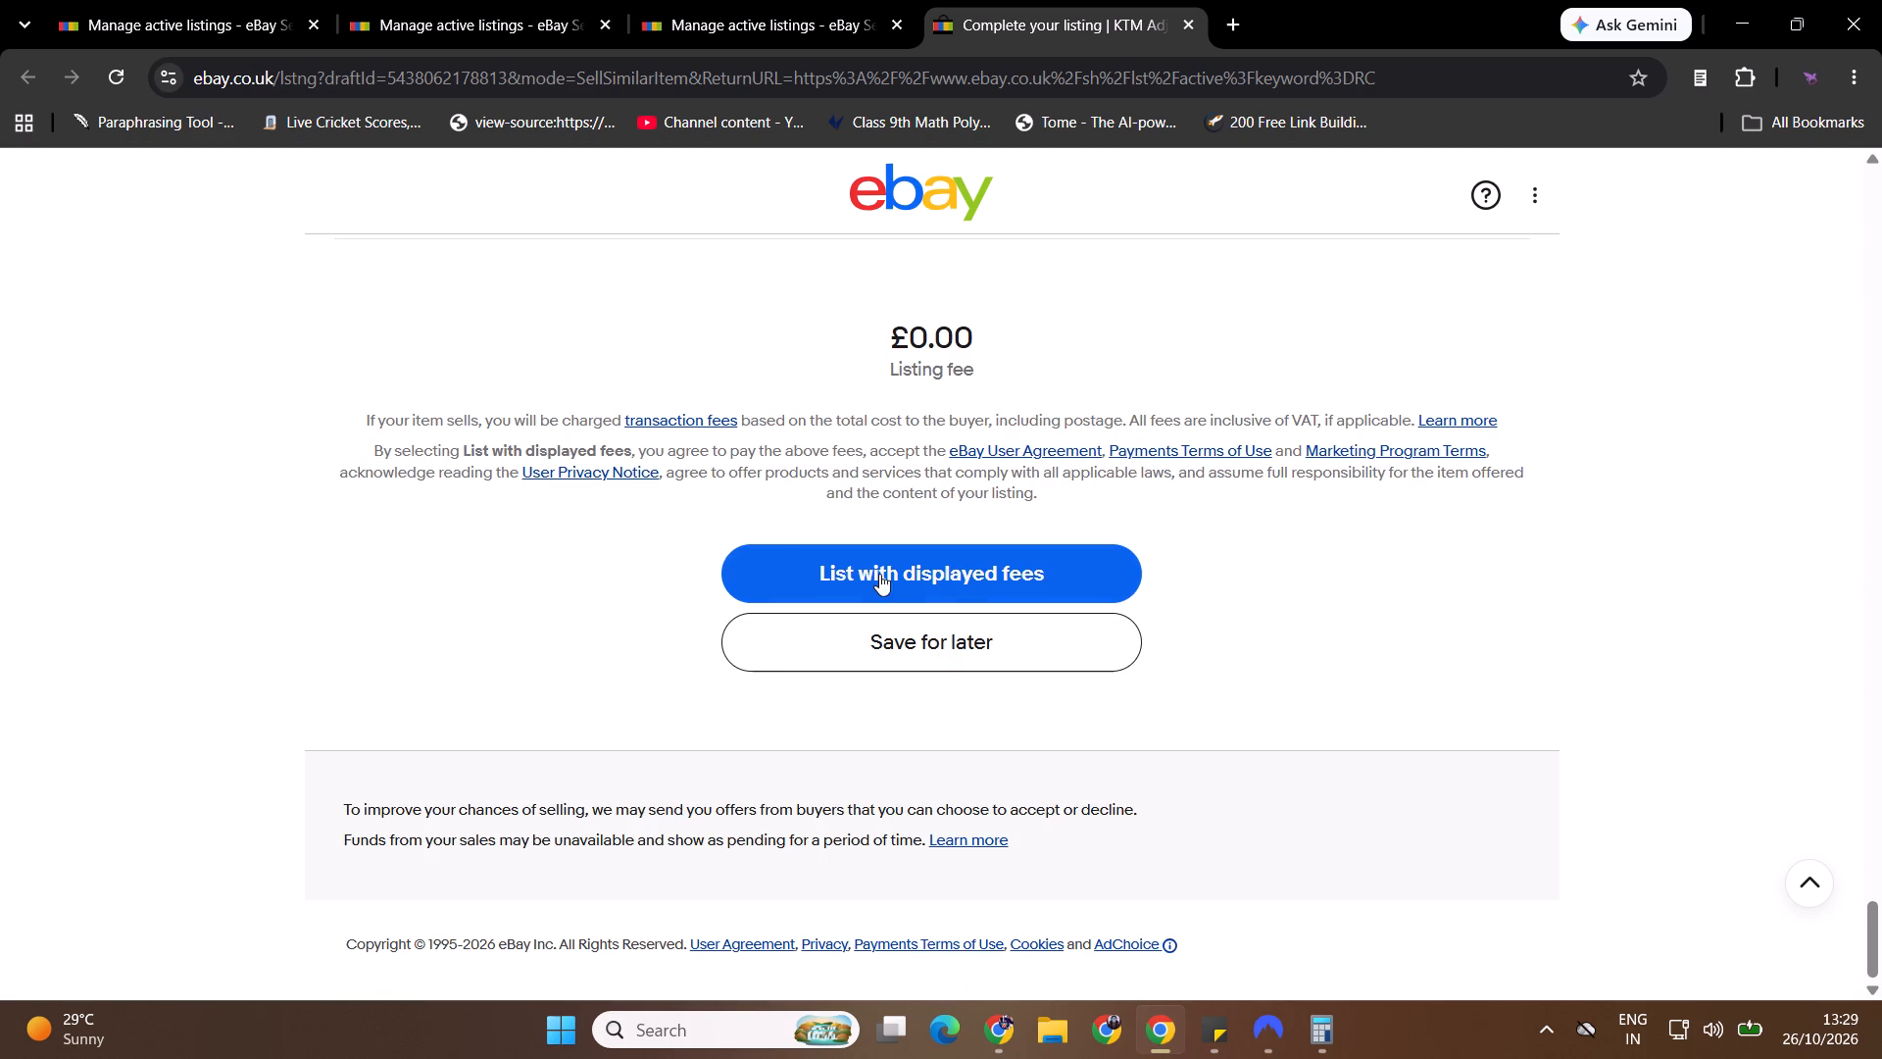
{"action": "left_click", "coordinate": [883, 579]}
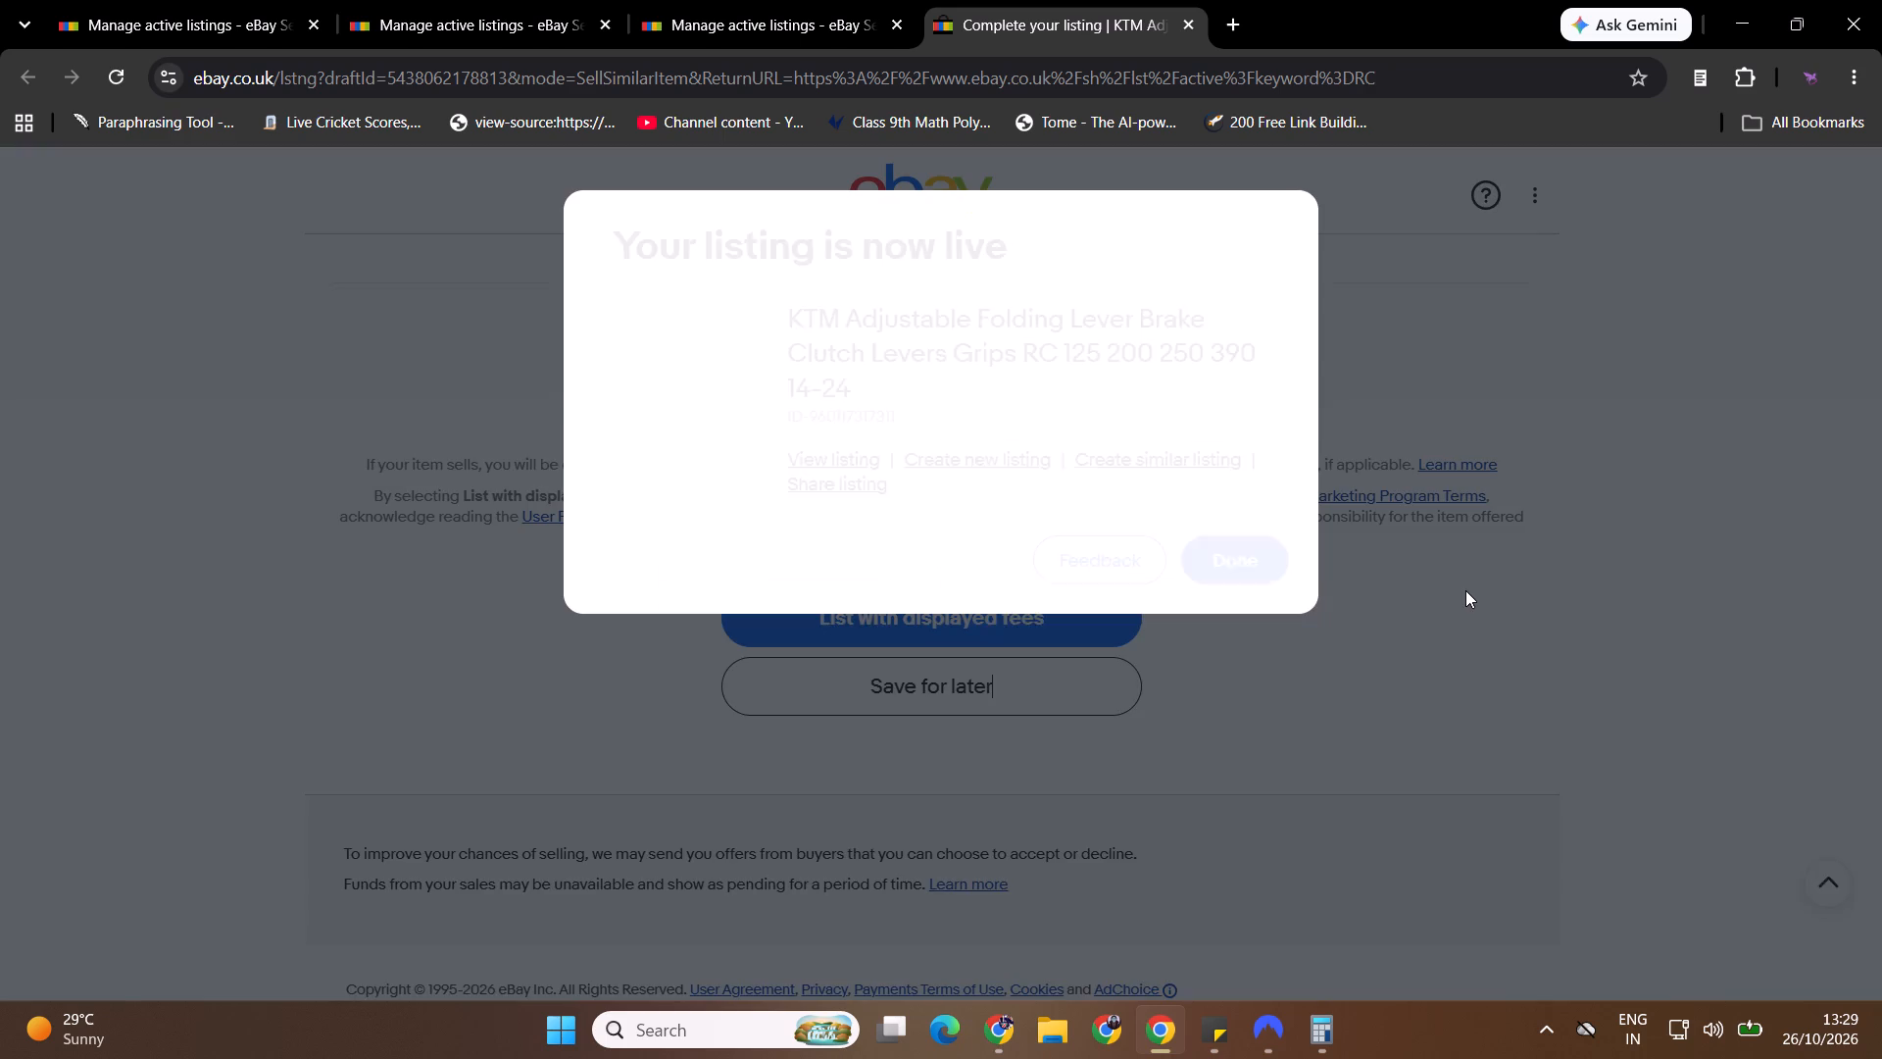
{"action": "left_click", "coordinate": [1271, 569]}
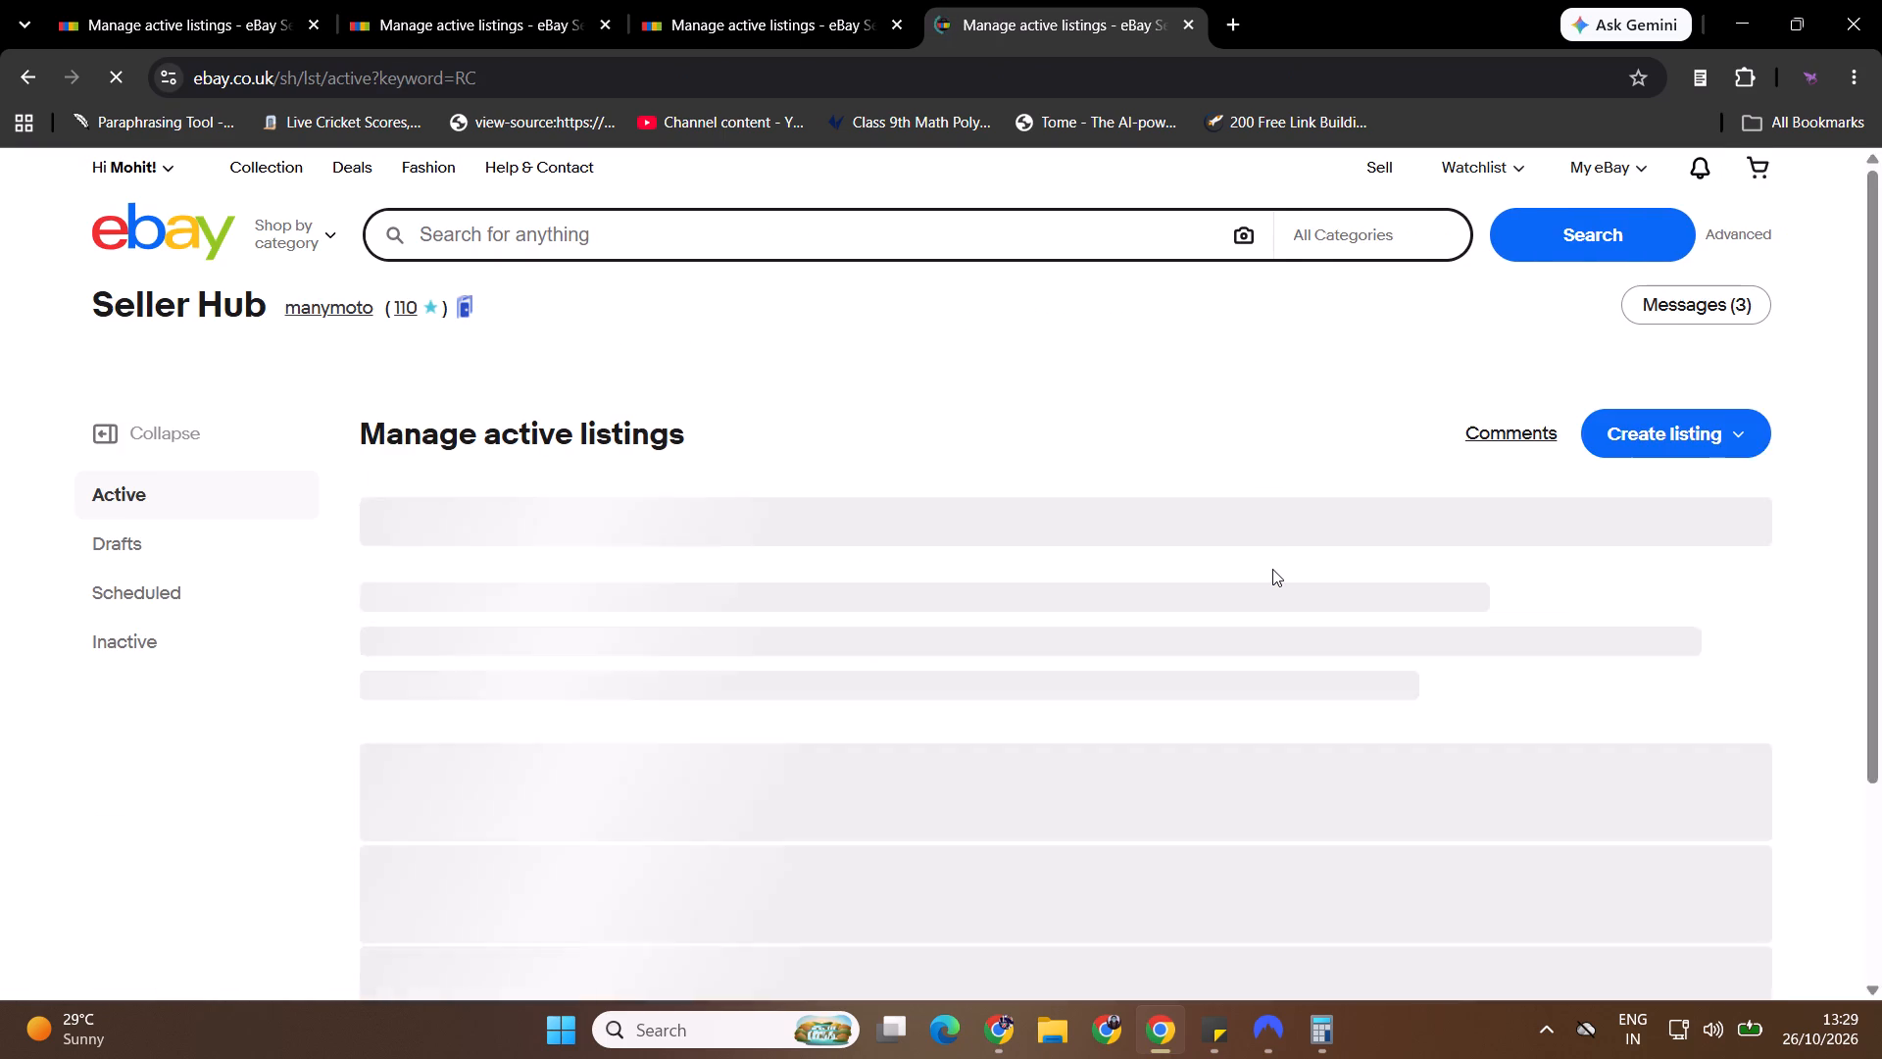
{"action": "left_click_drag", "start_coordinate": [1881, 286], "coordinate": [1881, 350]}
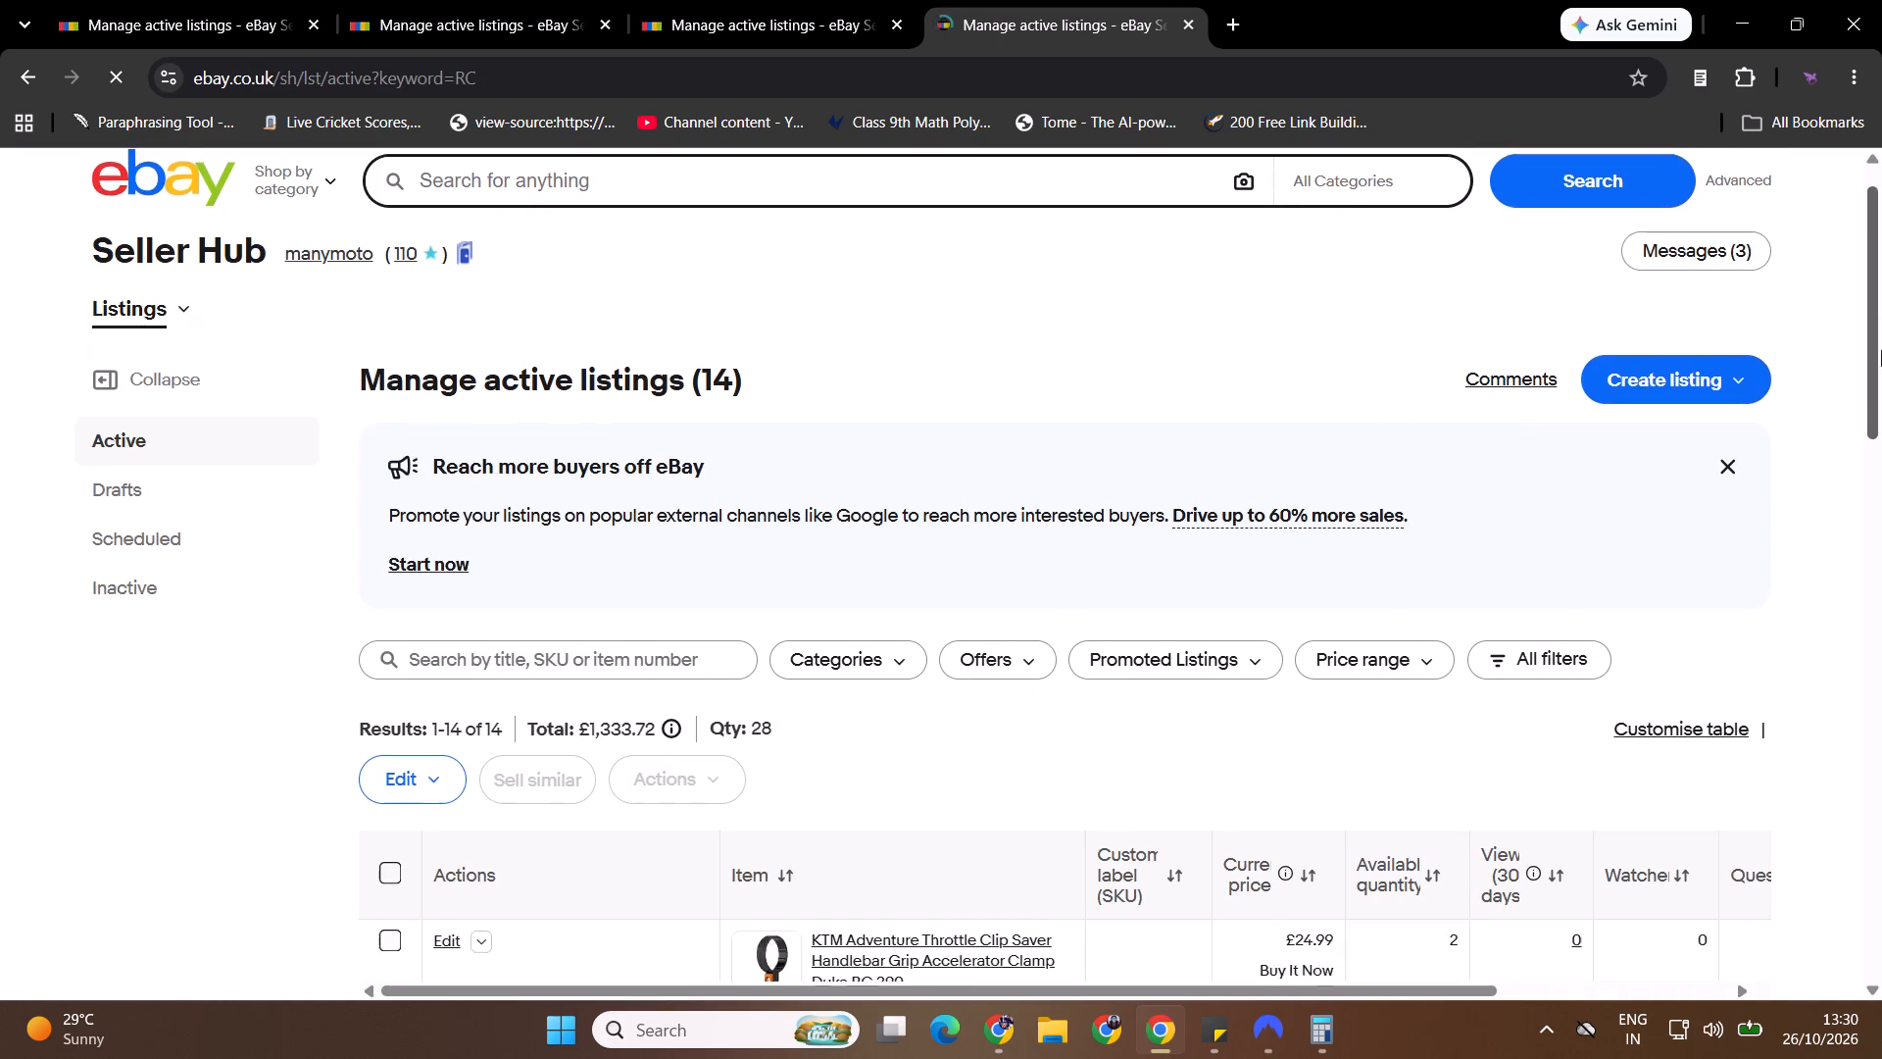
{"action": "left_click_drag", "start_coordinate": [1881, 350], "coordinate": [1881, 923]}
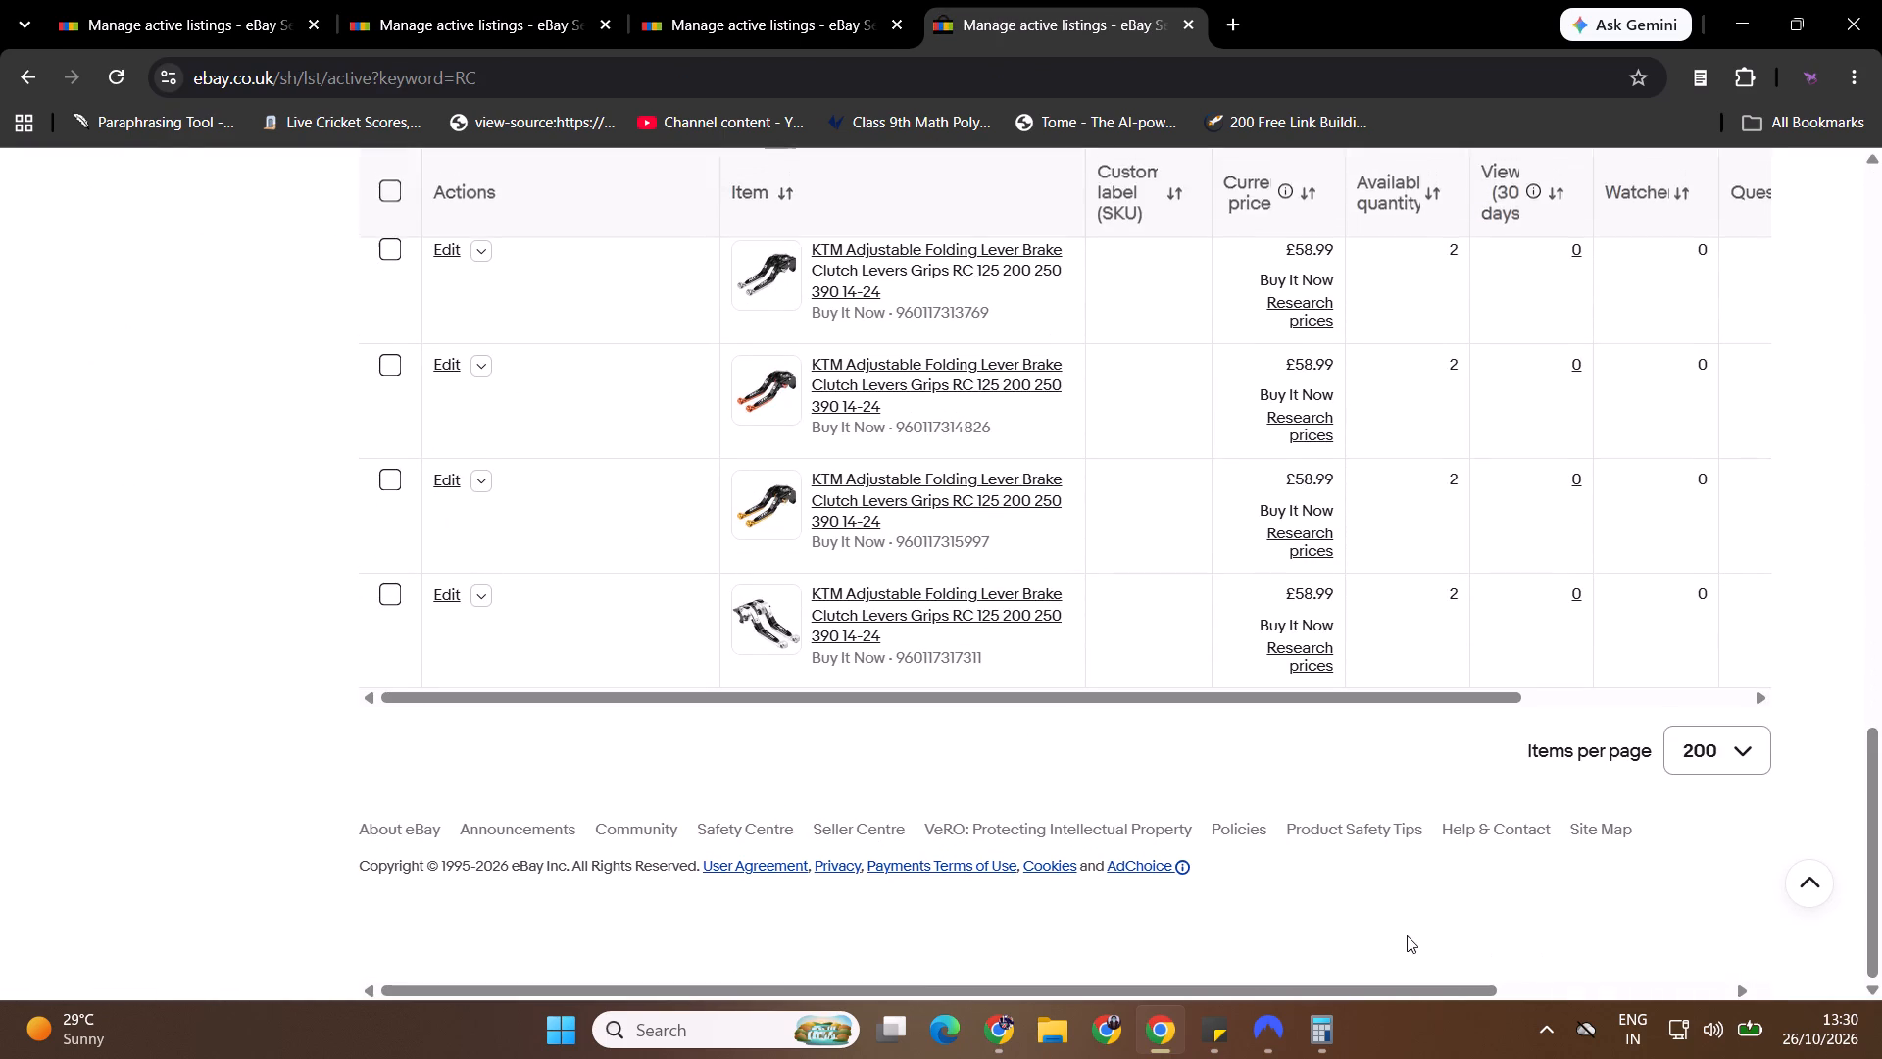
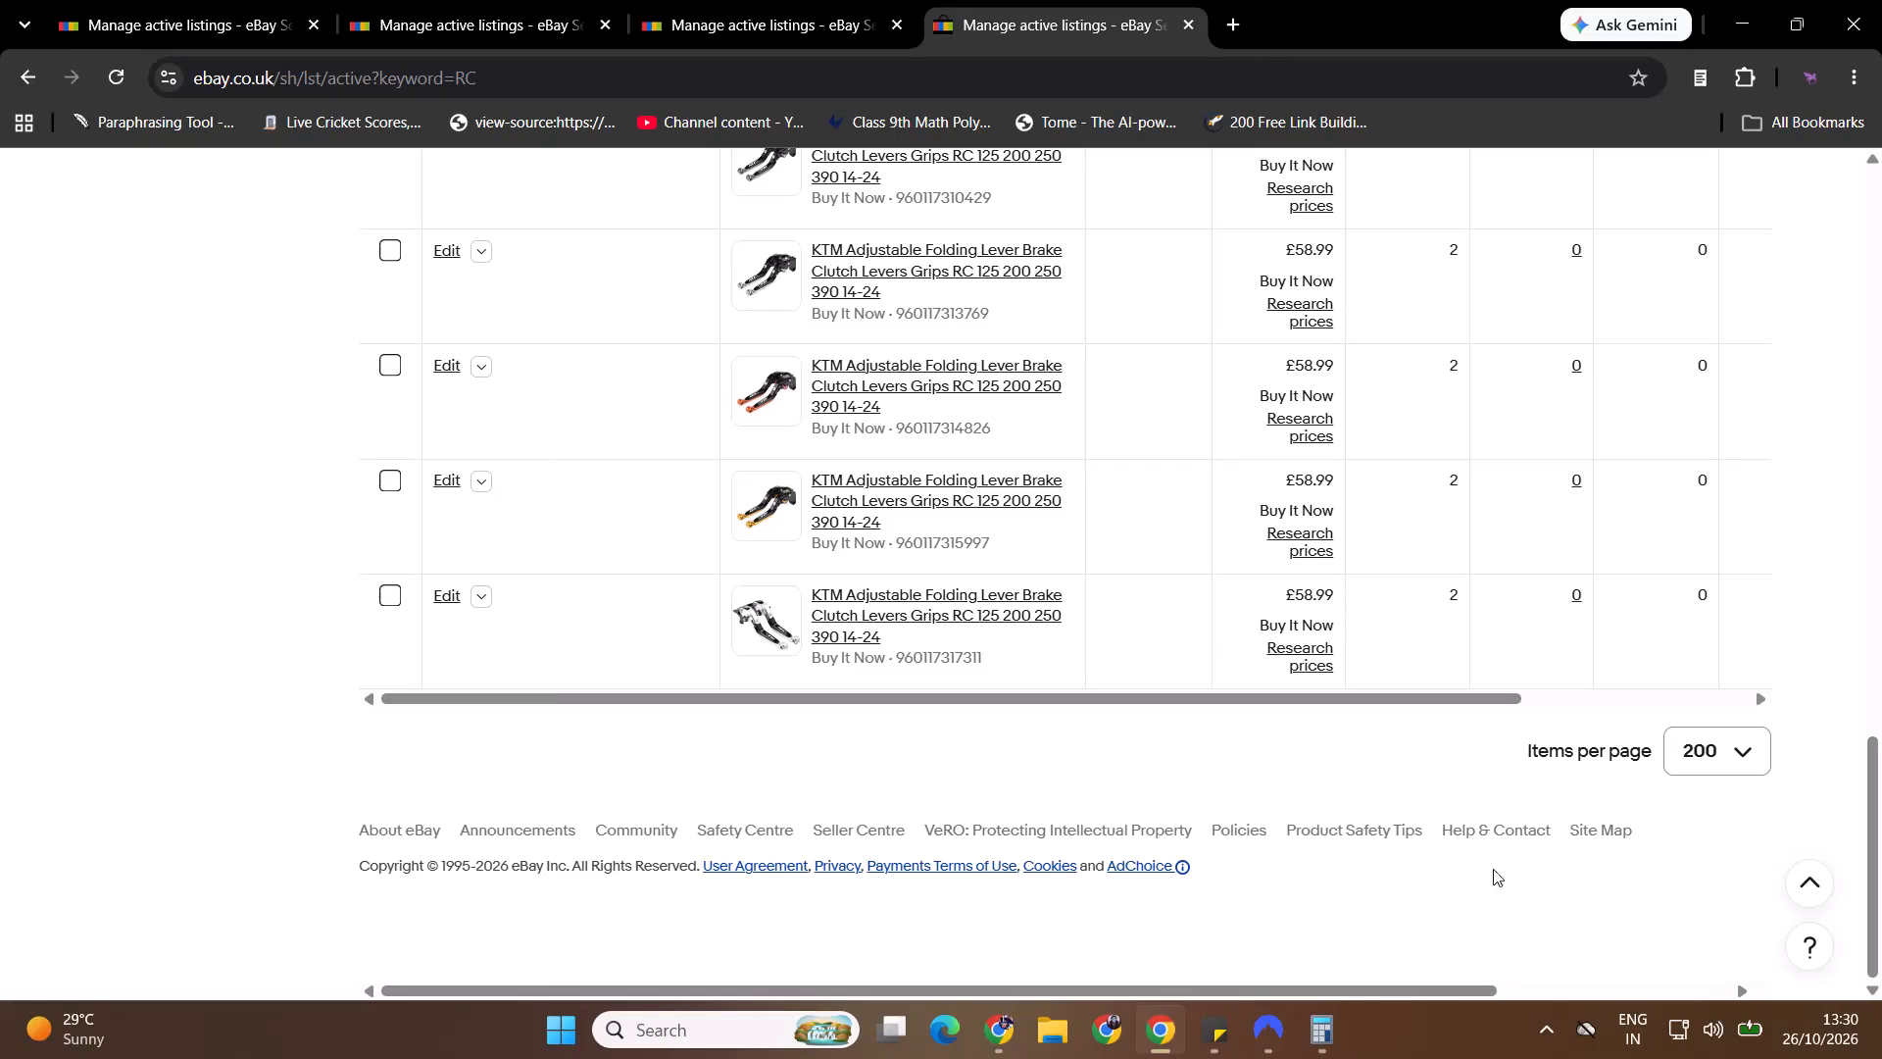
Start a similar listing draft from the Silver Black lever listing at the end of the active listings.
{"action": "left_click_drag", "start_coordinate": [1881, 755], "coordinate": [1881, 729]}
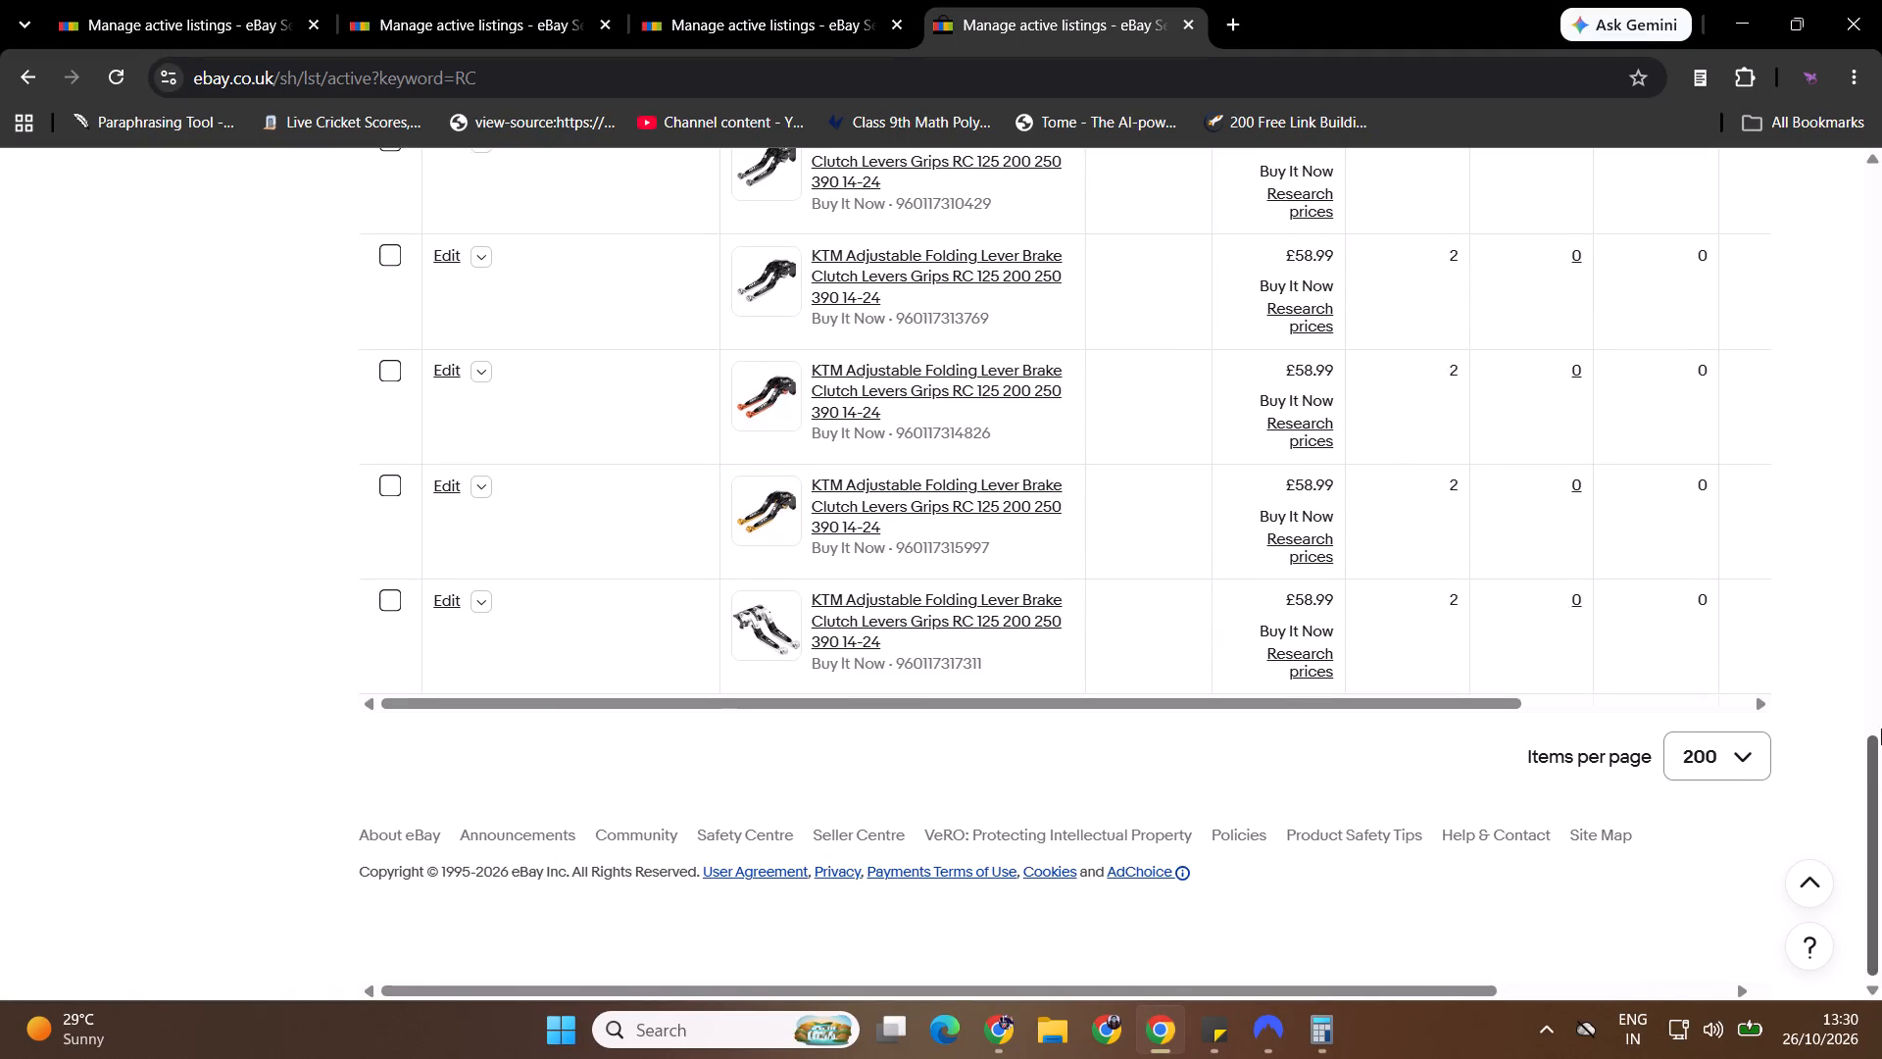
{"action": "left_click_drag", "start_coordinate": [1881, 729], "coordinate": [1881, 551]}
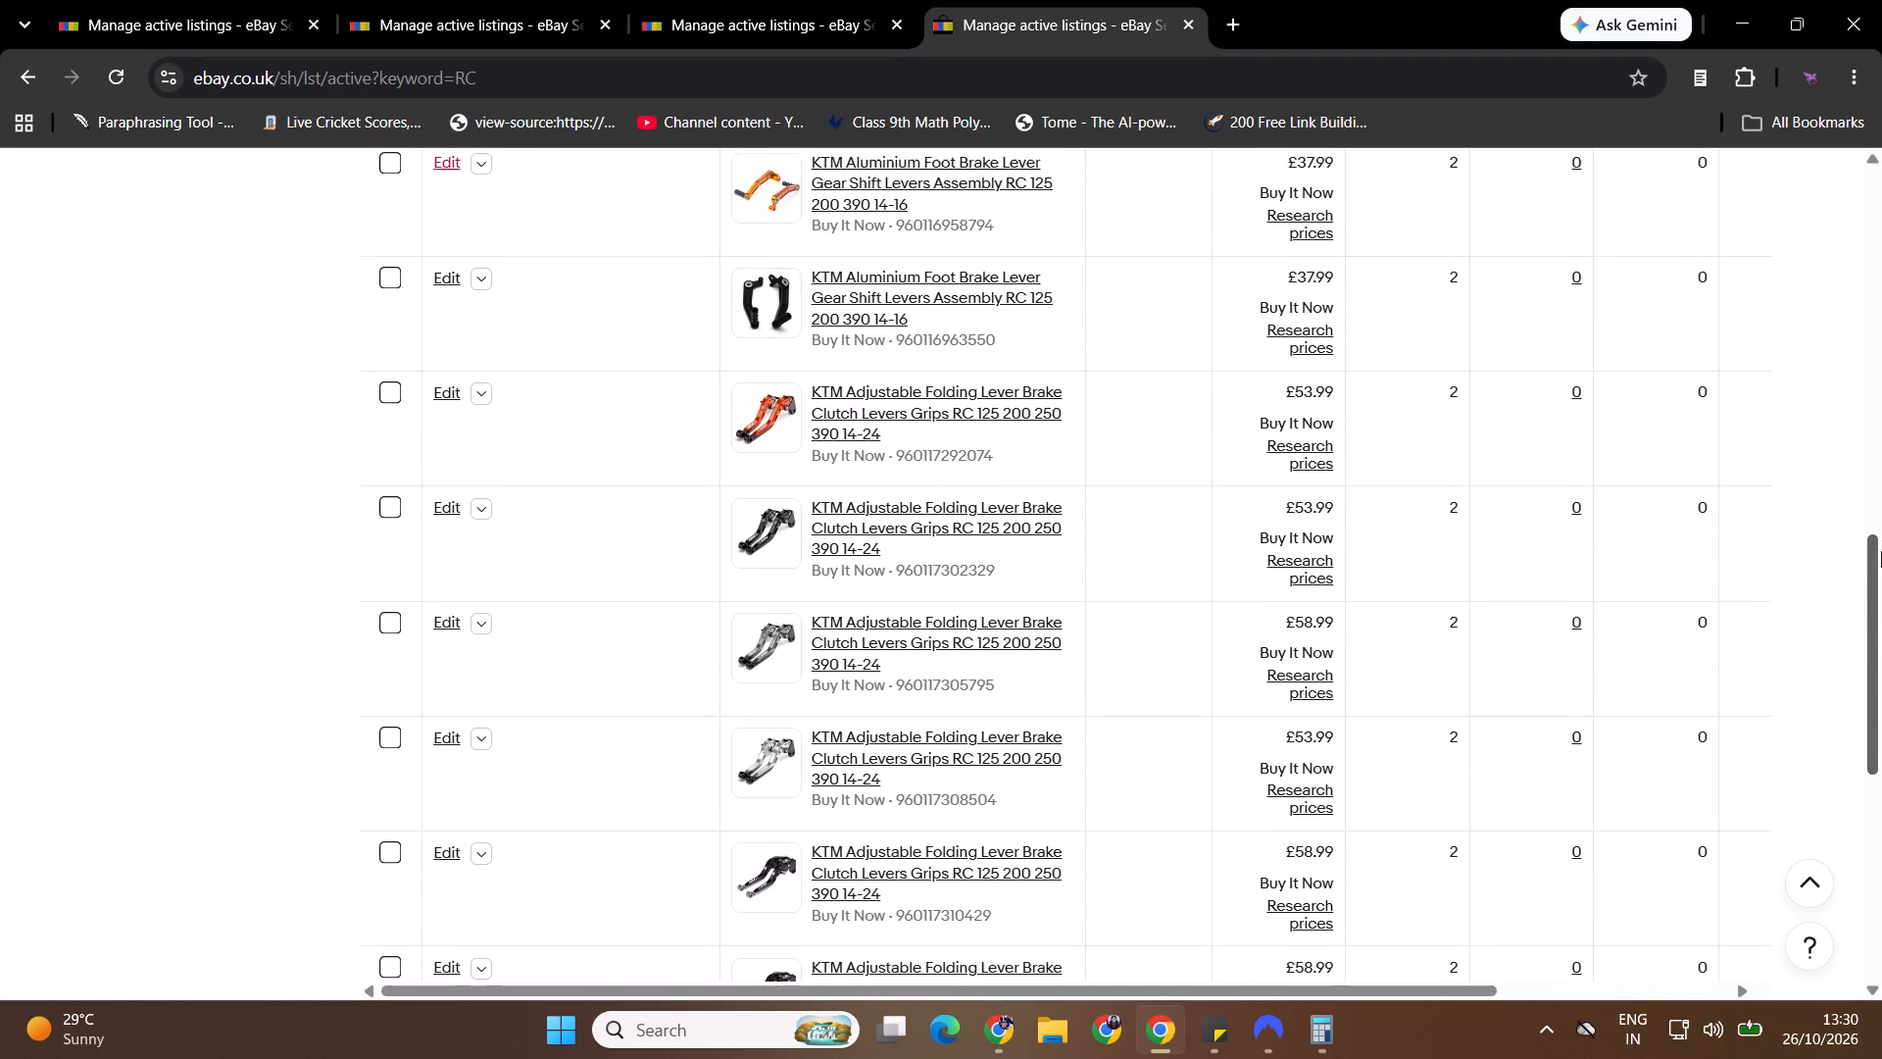
{"action": "left_click_drag", "start_coordinate": [1881, 551], "coordinate": [1830, 1058]}
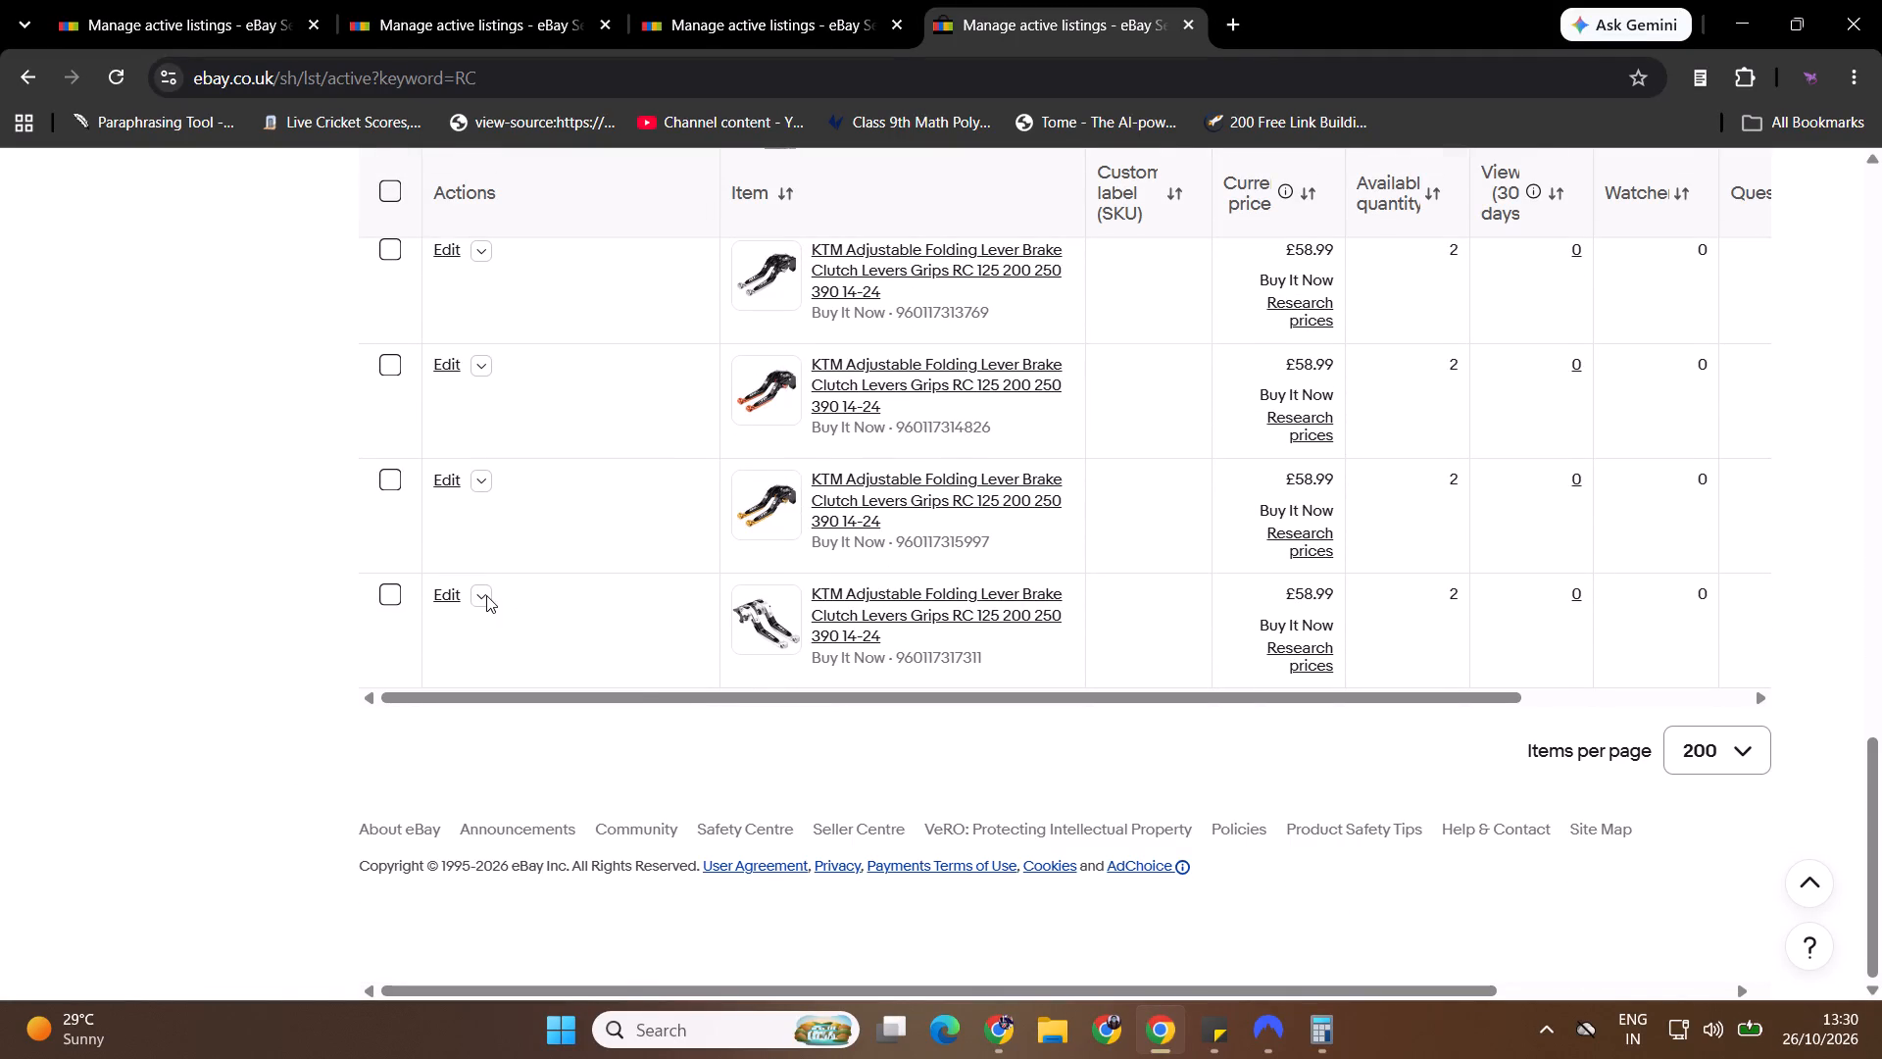
{"action": "left_click", "coordinate": [485, 595]}
{"action": "middle_click", "coordinate": [500, 630]}
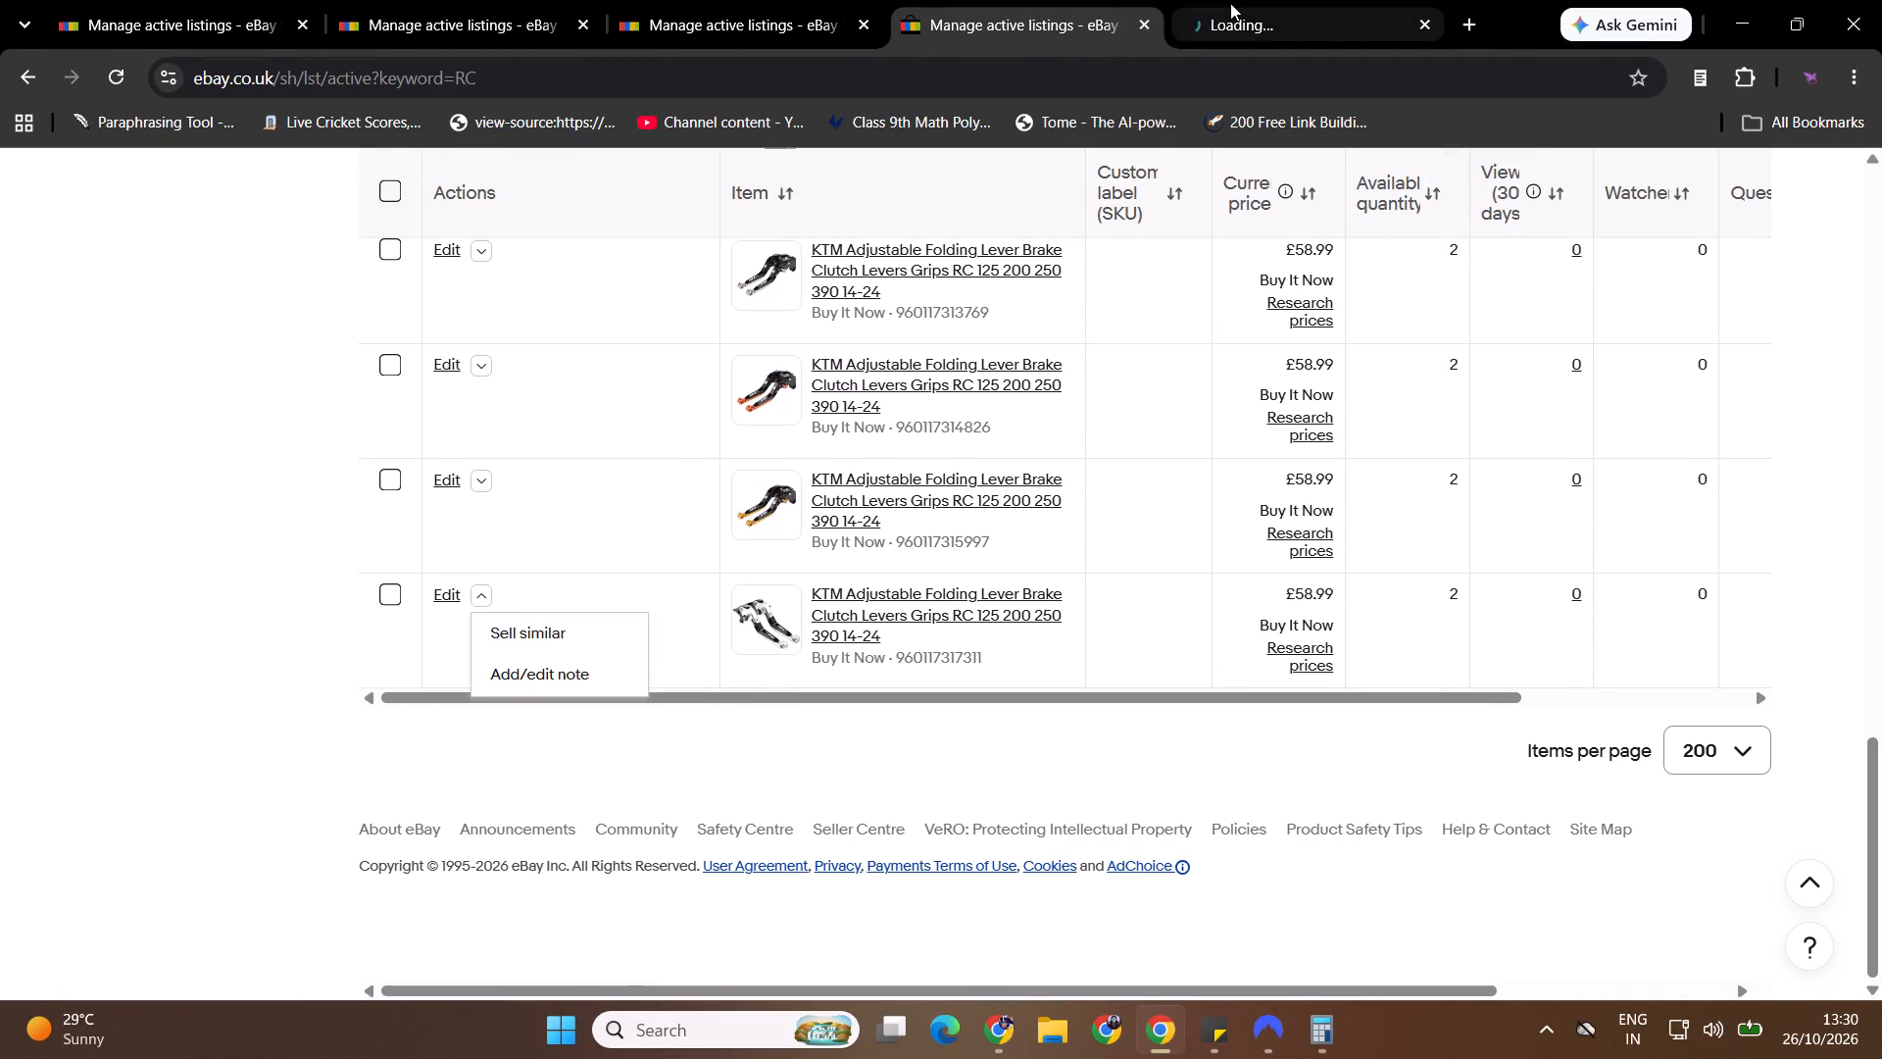
{"action": "left_click", "coordinate": [1230, 3]}
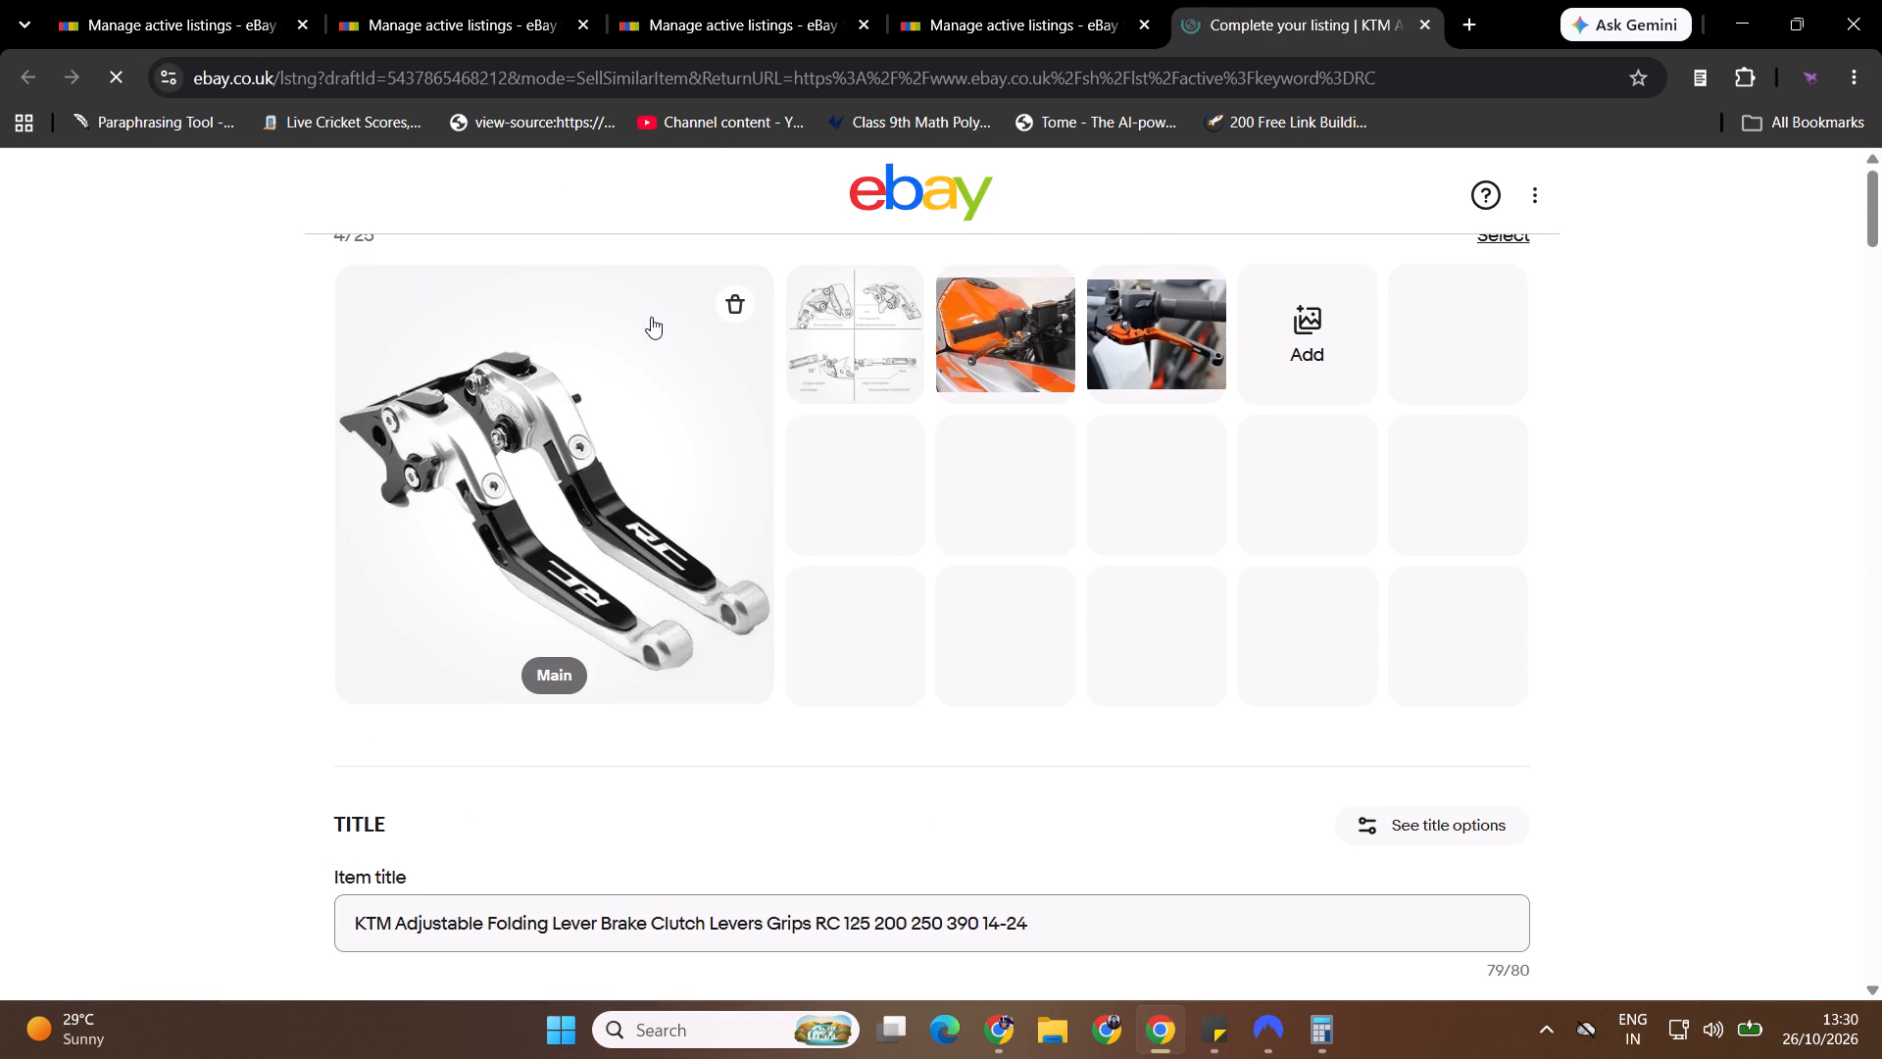
Replace the draft's main photo with the grey-and-black lever image S75f130e41f854902a5281d9c5a5e6263b from Downloads, placed first.
{"action": "left_click", "coordinate": [739, 298]}
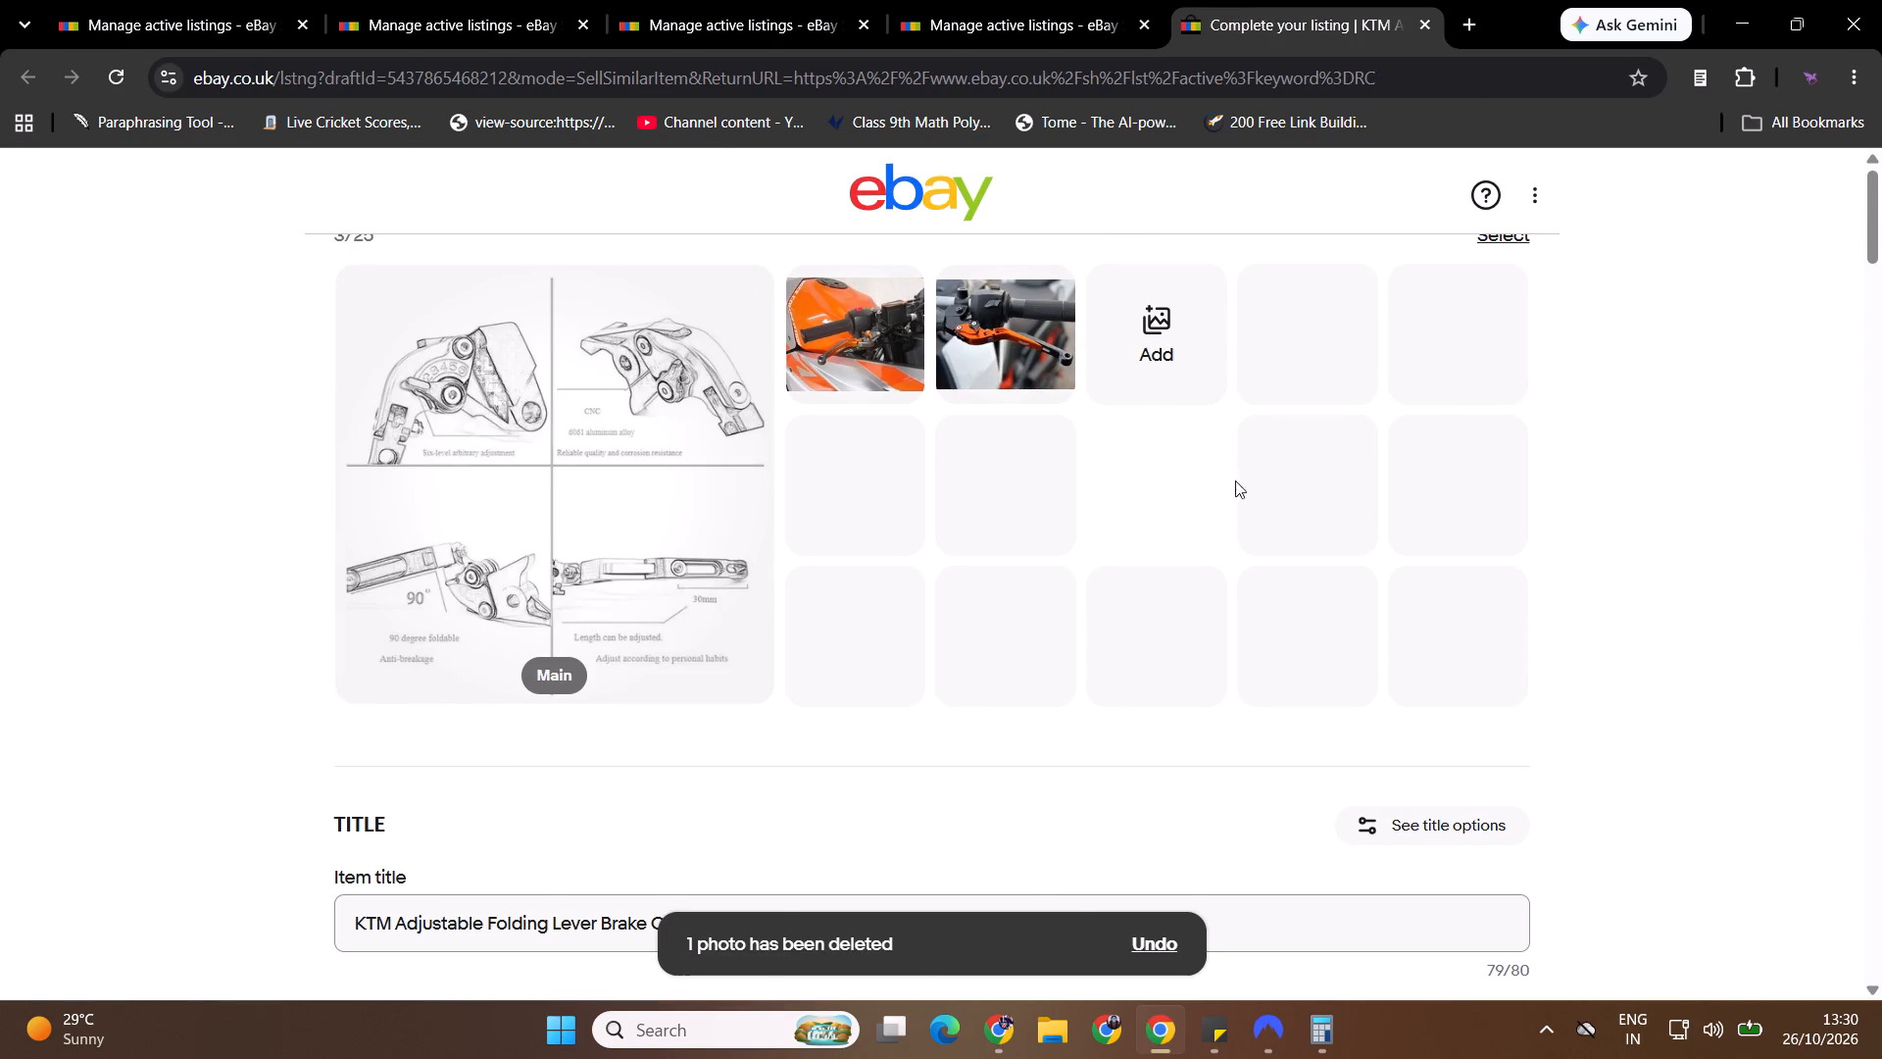
{"action": "left_click", "coordinate": [1172, 643]}
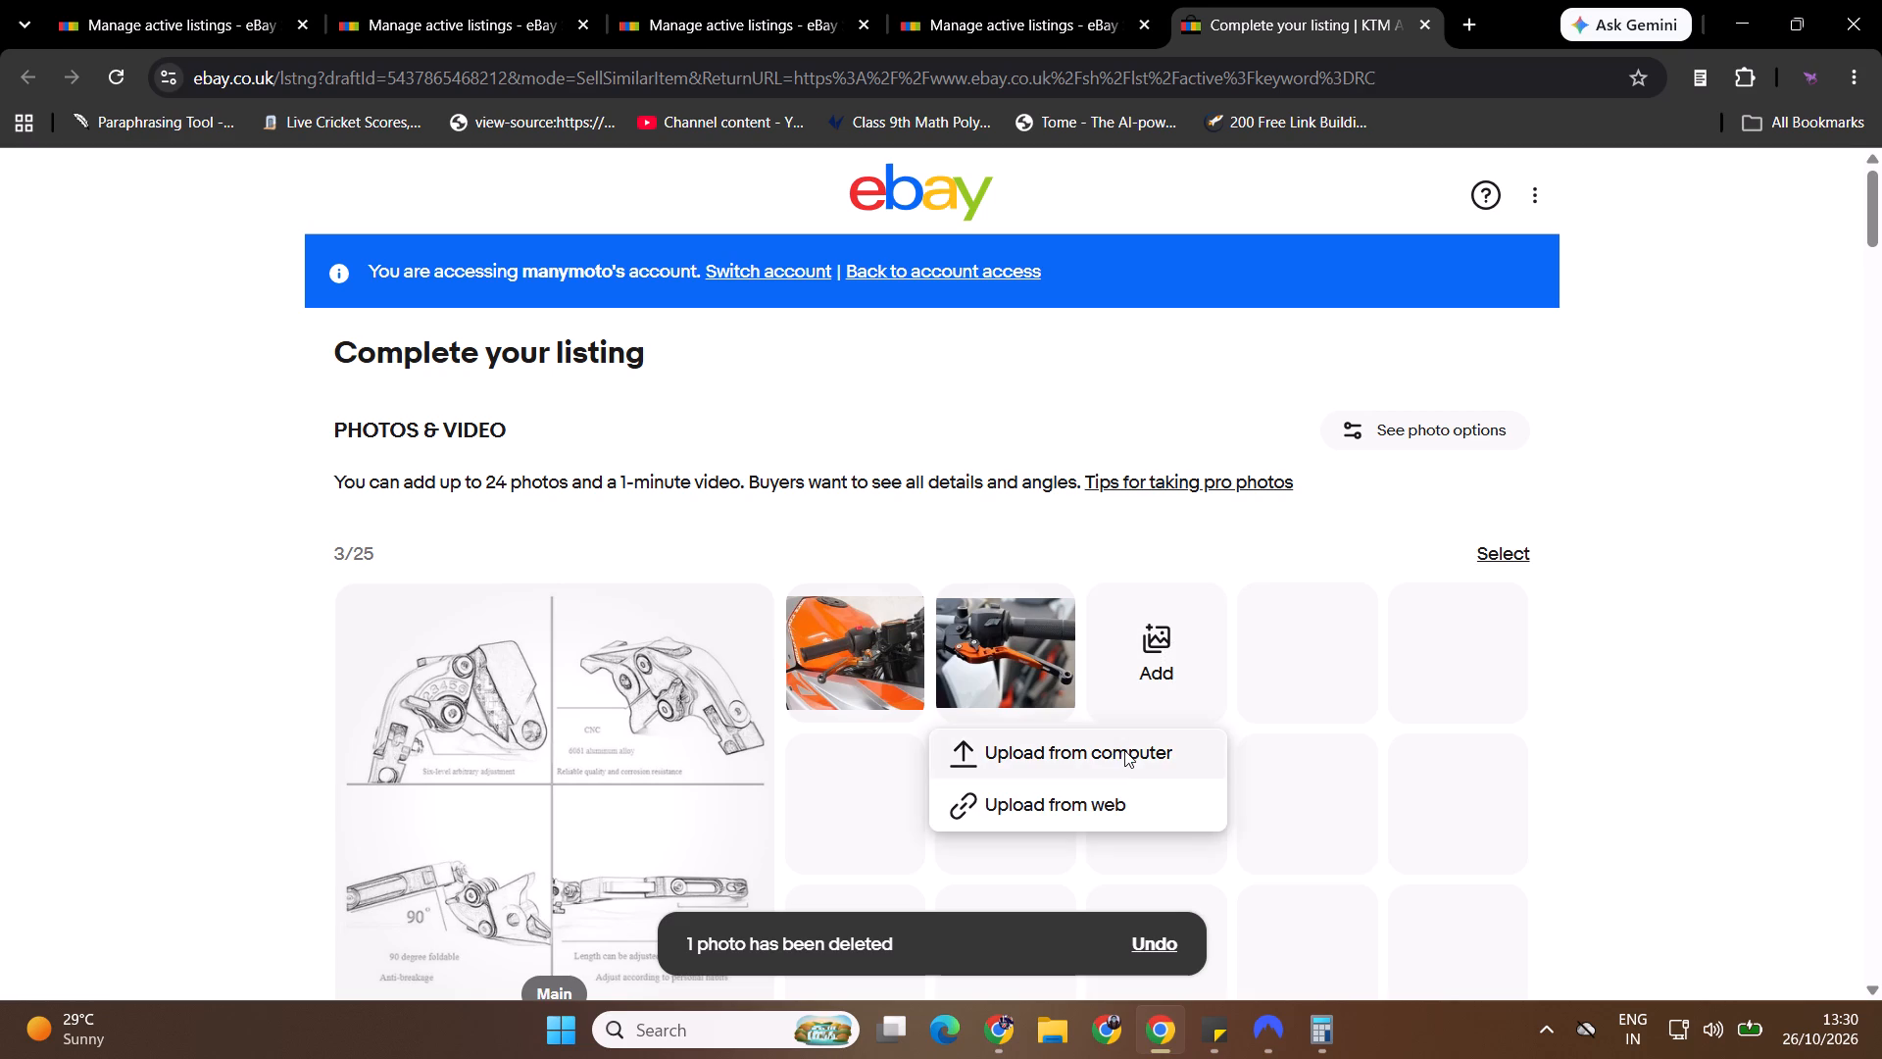
{"action": "left_click", "coordinate": [1124, 751]}
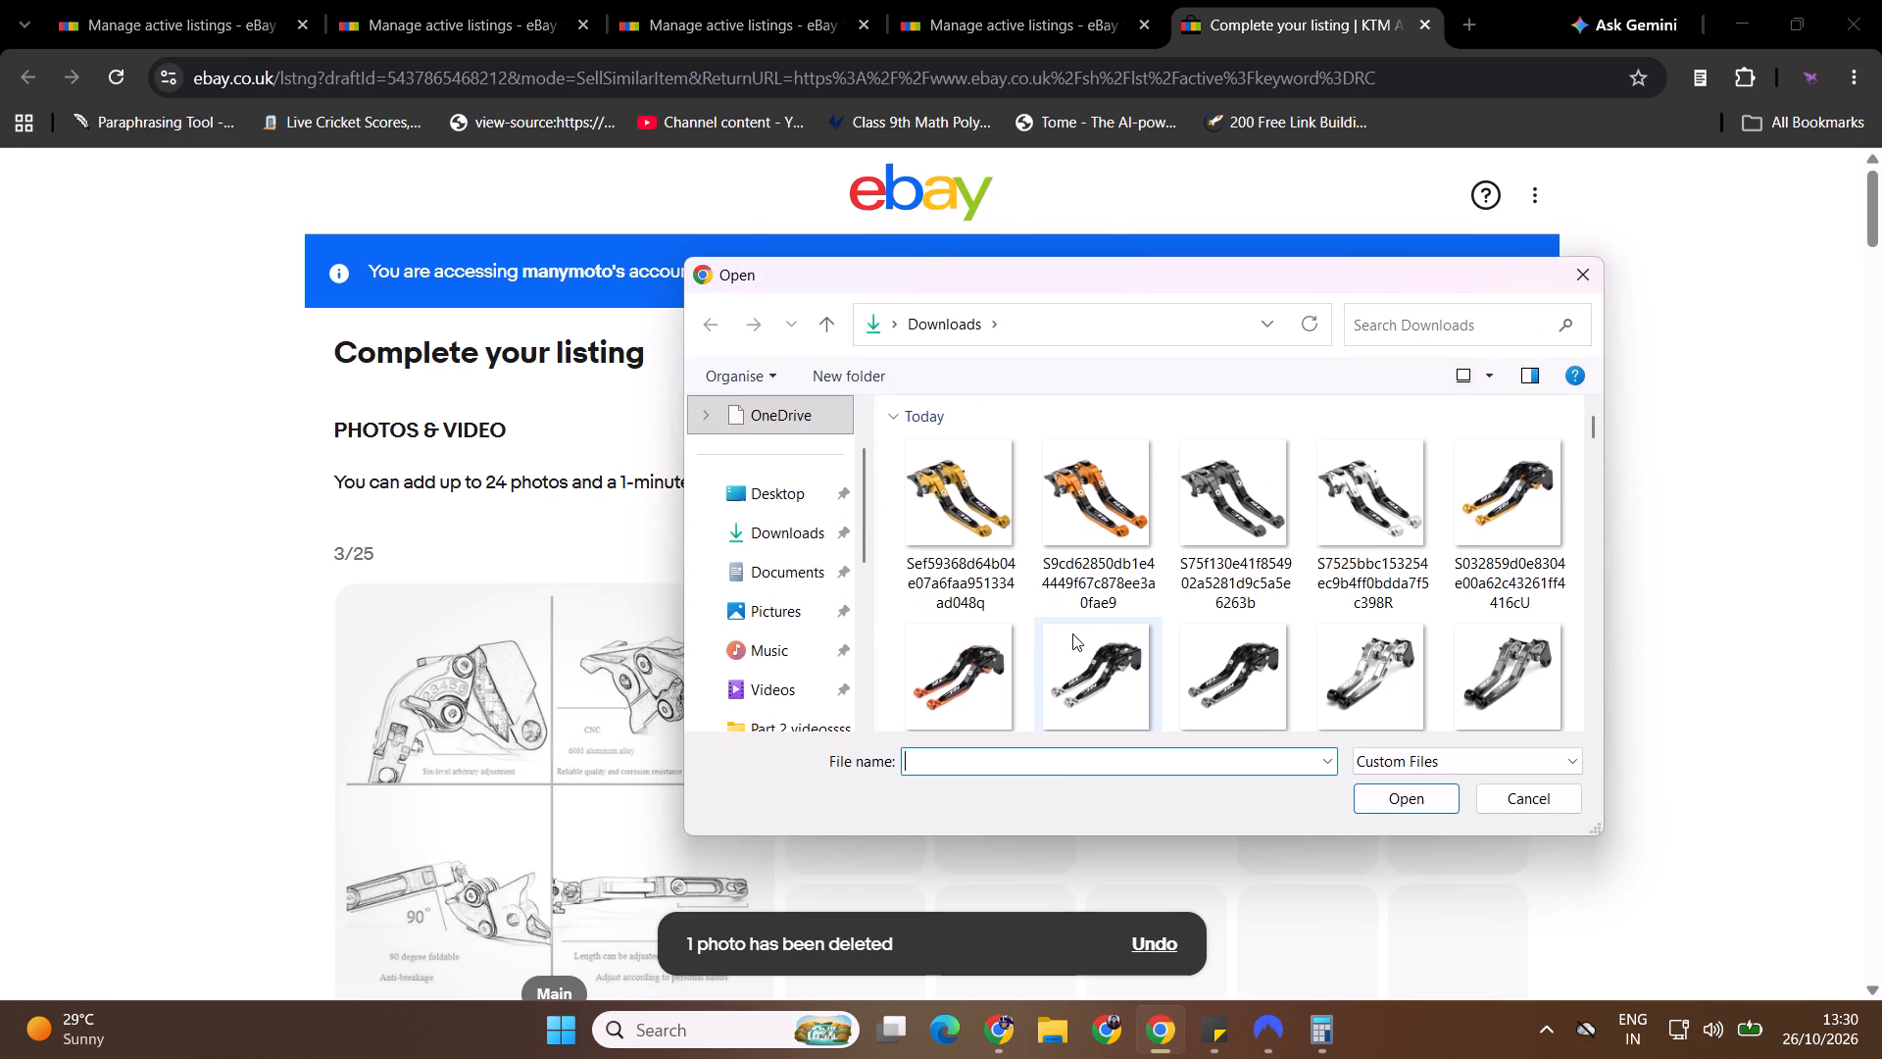
{"action": "left_click", "coordinate": [1228, 511]}
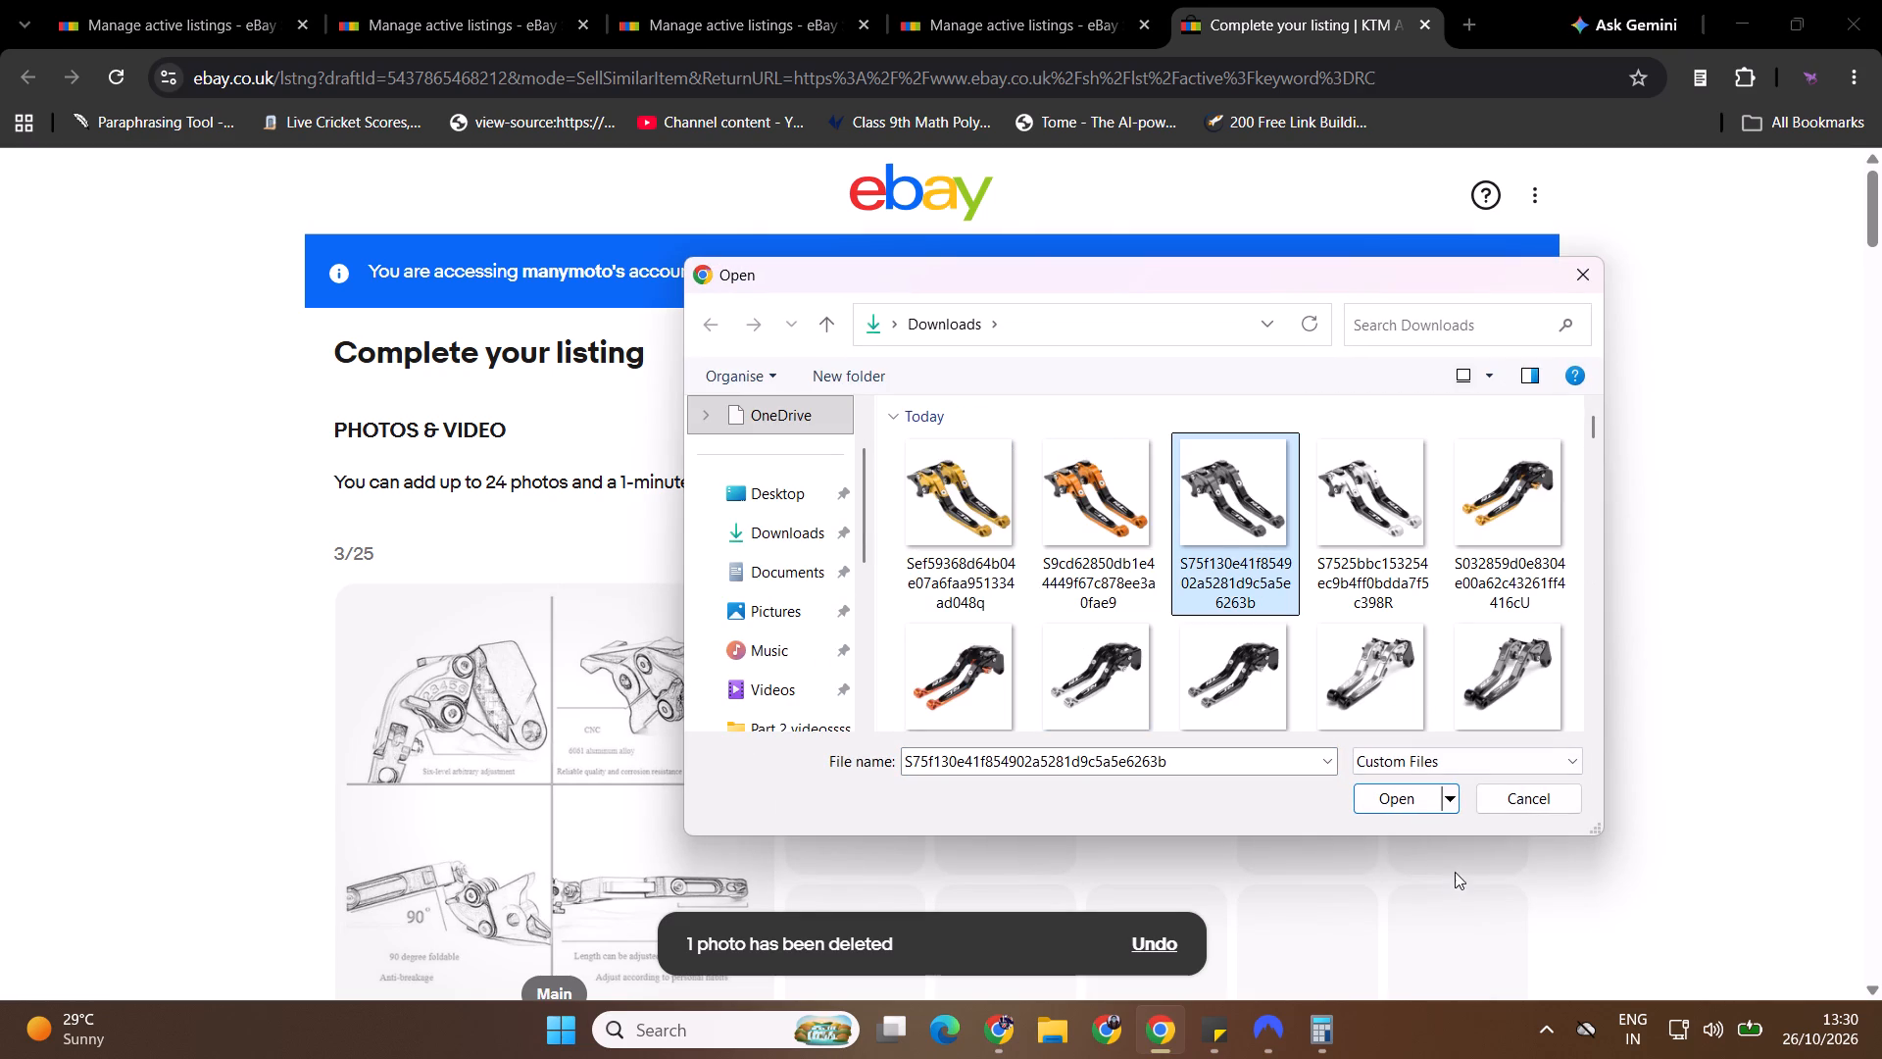
{"action": "left_click", "coordinate": [1400, 804]}
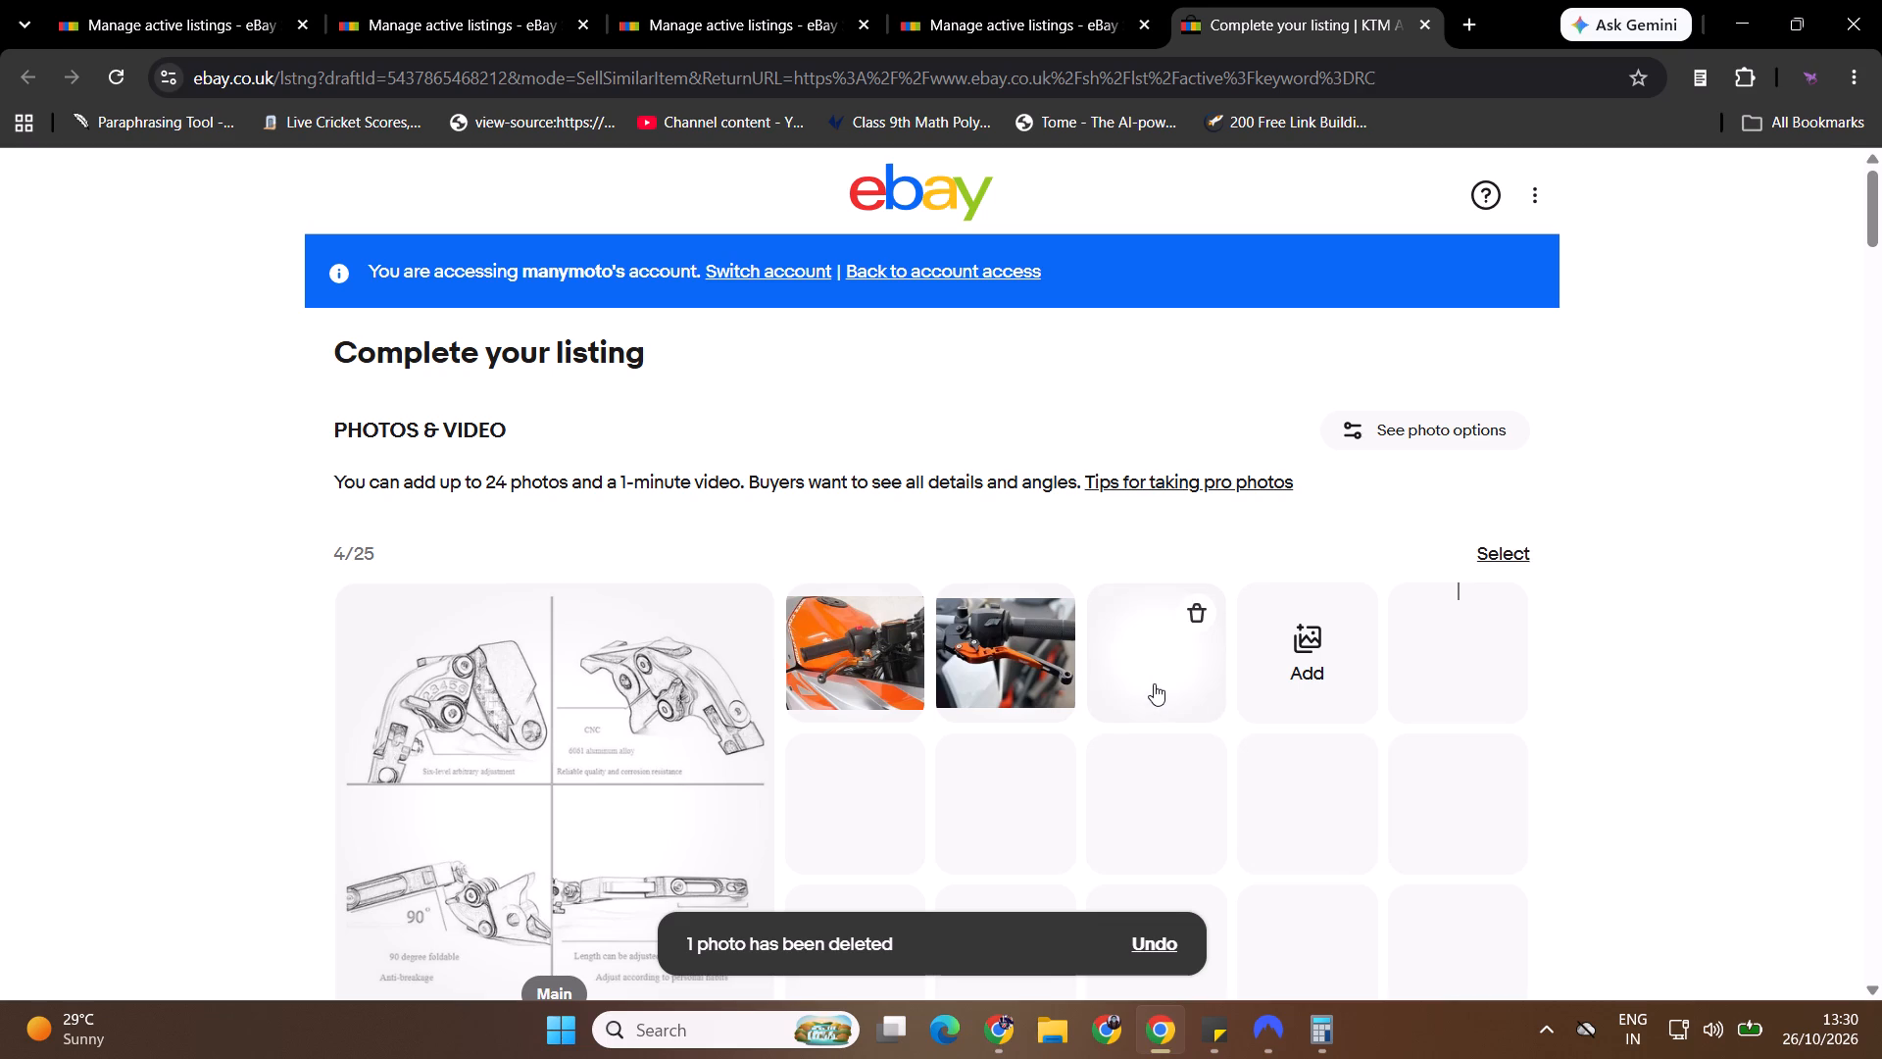
{"action": "left_click_drag", "start_coordinate": [1154, 683], "coordinate": [648, 711]}
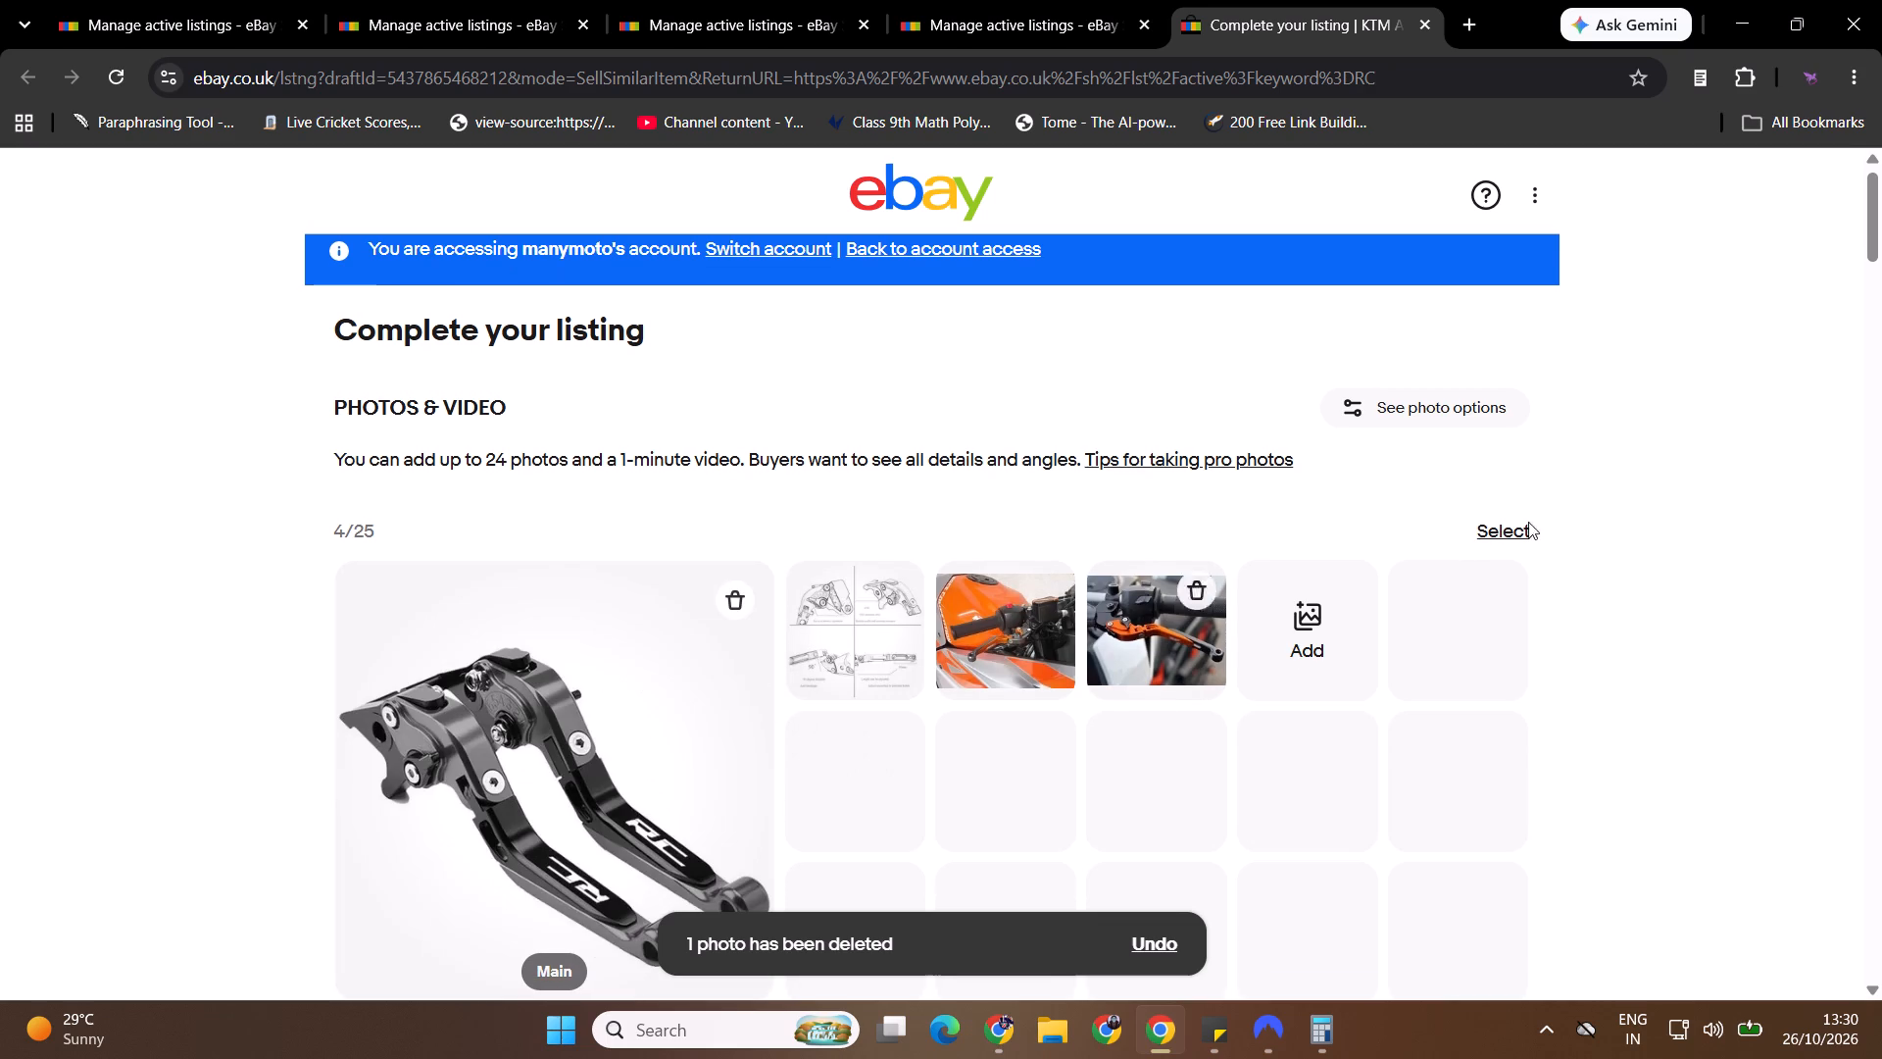
Set the draft's Colour item specific to the custom value Black Titanium.
{"action": "left_click_drag", "start_coordinate": [1881, 224], "coordinate": [1881, 306]}
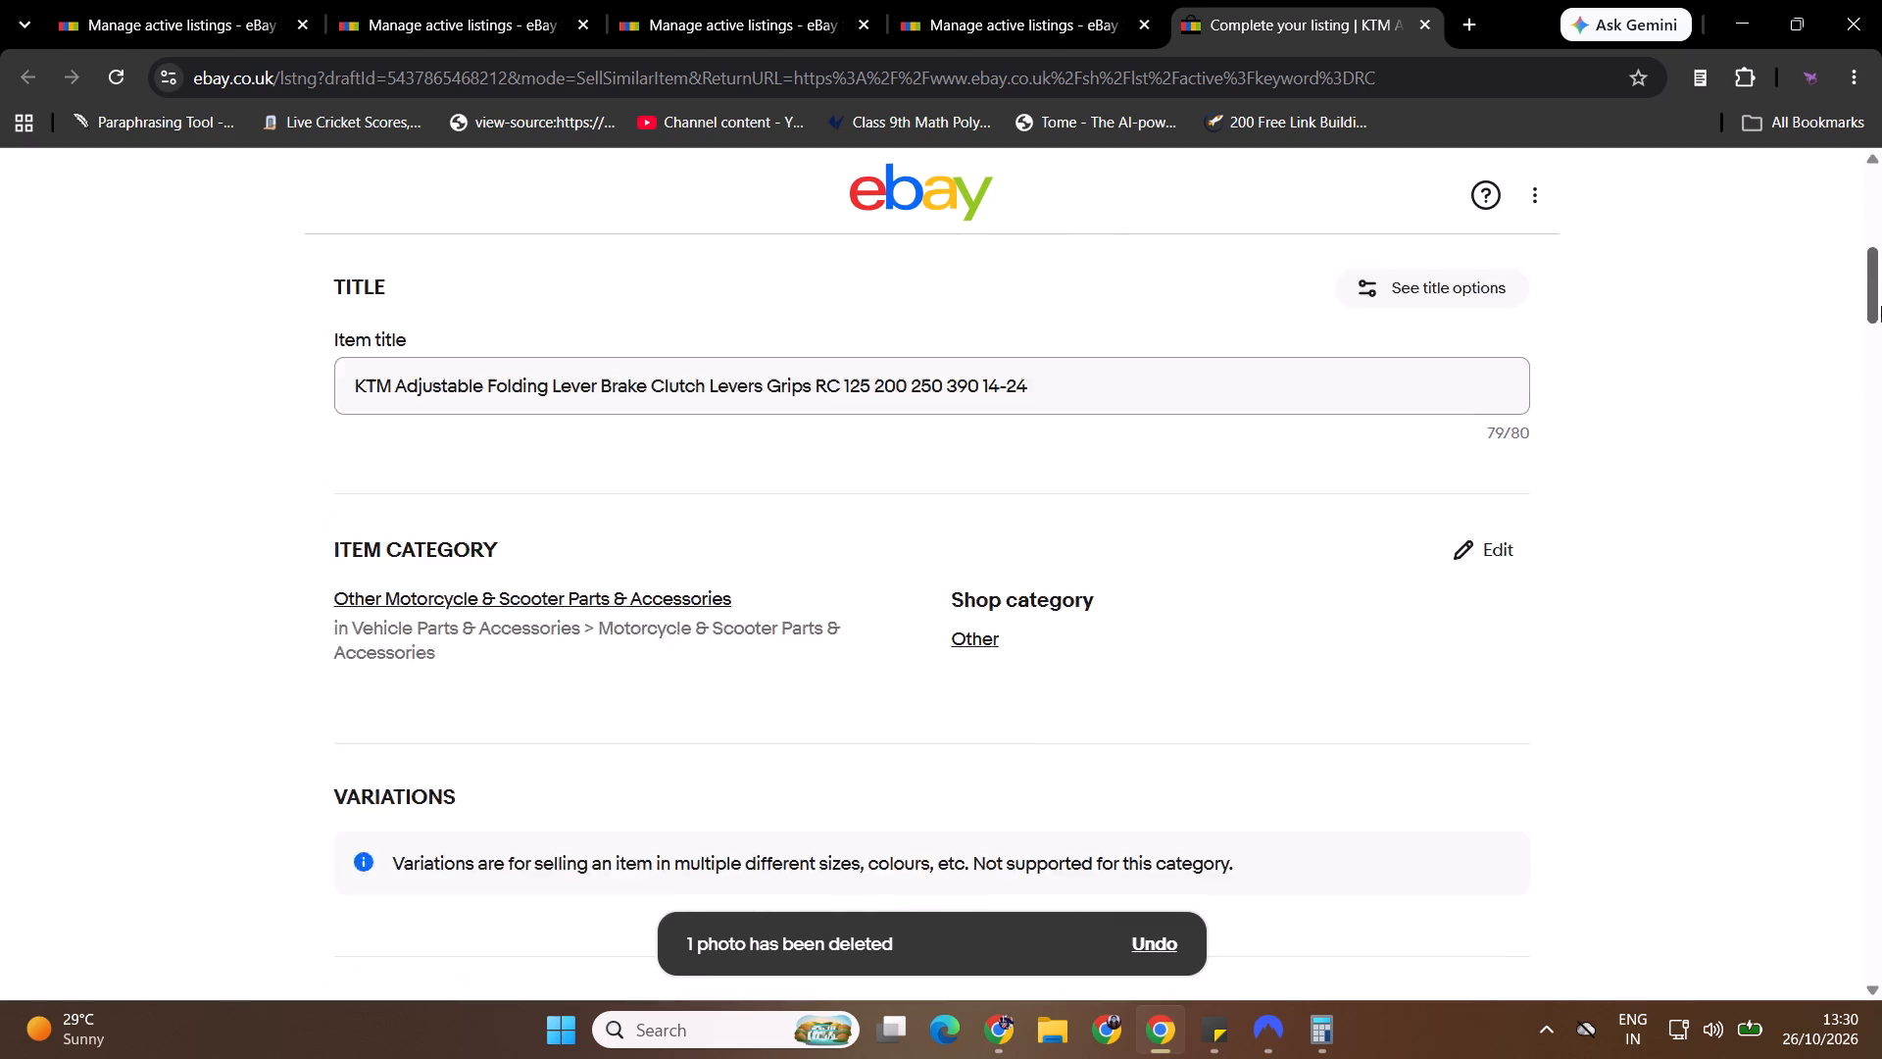
{"action": "left_click_drag", "start_coordinate": [1881, 306], "coordinate": [1881, 379]}
{"action": "left_click", "coordinate": [963, 689]}
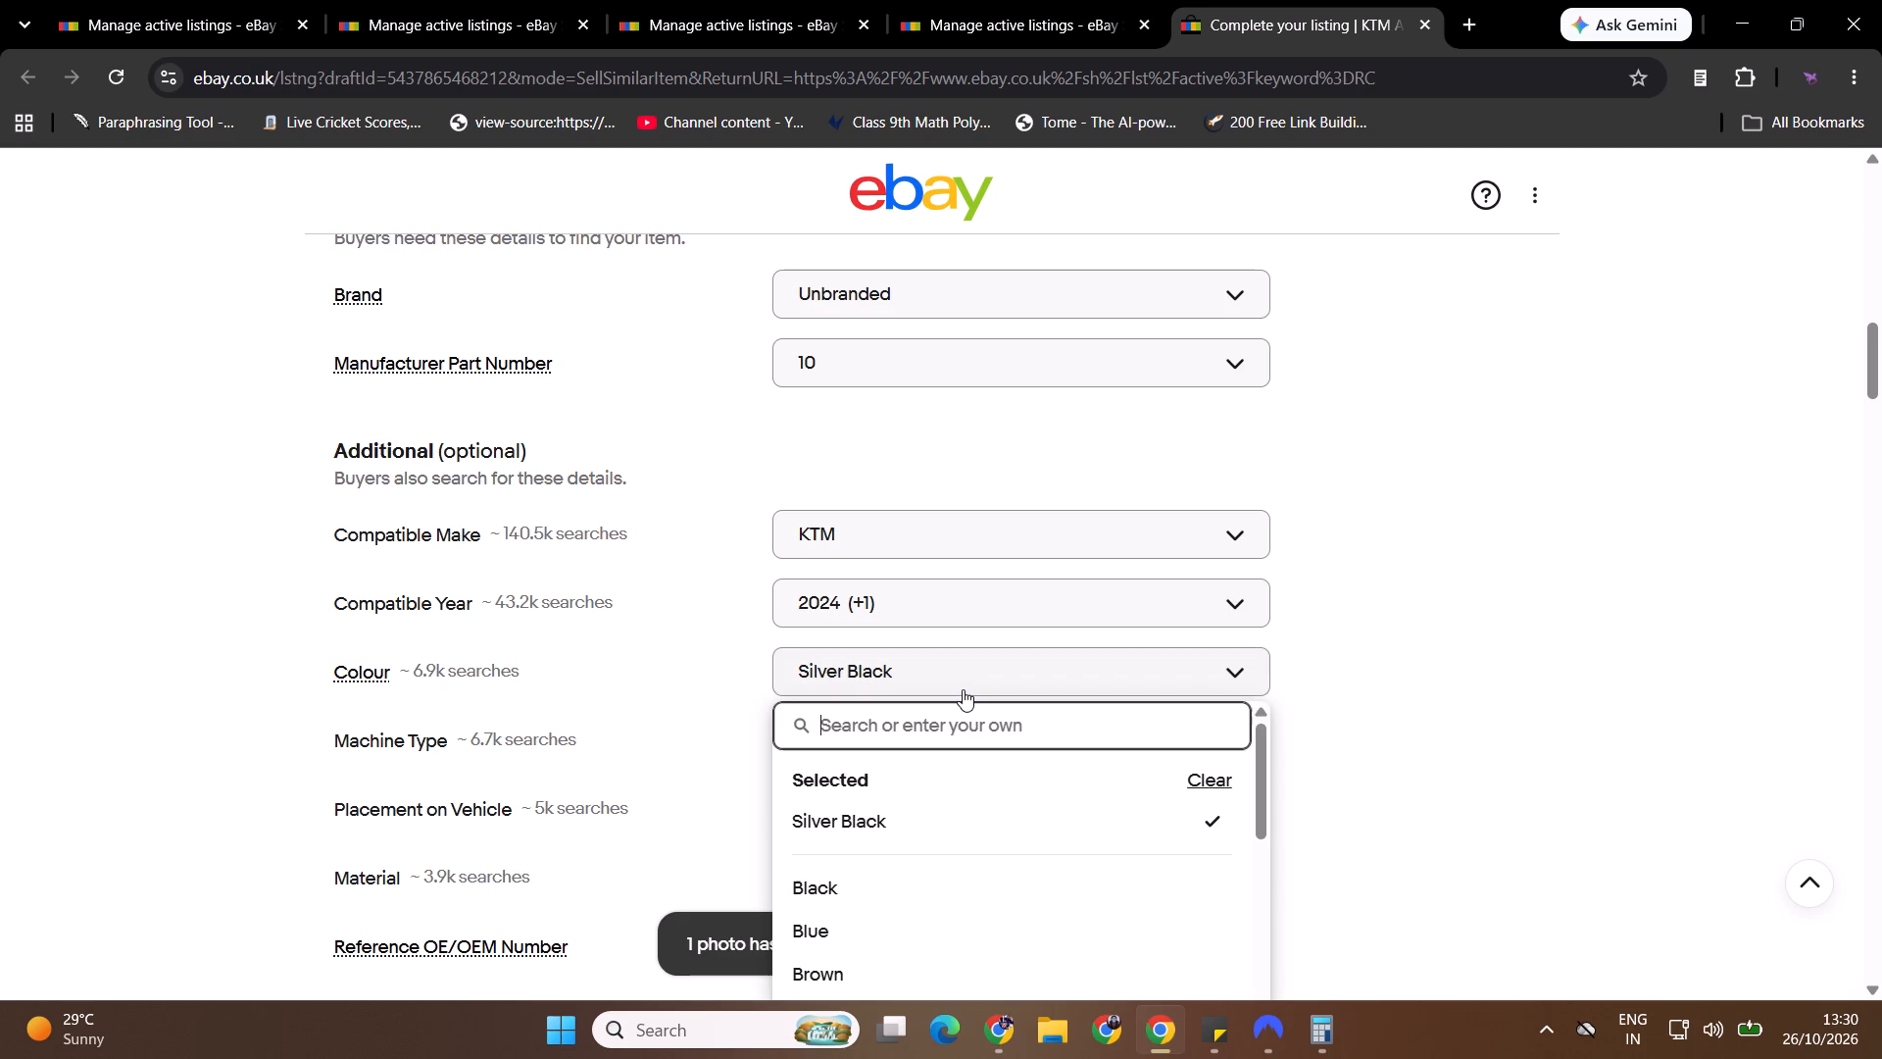
{"action": "type", "text": "Black tiayt"}
{"action": "key", "text": "BackSpace"}
{"action": "key", "text": "BackSpace"}
{"action": "key", "text": "BackSpace"}
{"action": "key", "text": "BackSpace"}
{"action": "key", "text": "shift+t"}
{"action": "key", "text": "BackSpace"}
{"action": "key", "text": "BackSpace"}
{"action": "type", "text": "Titanium"}
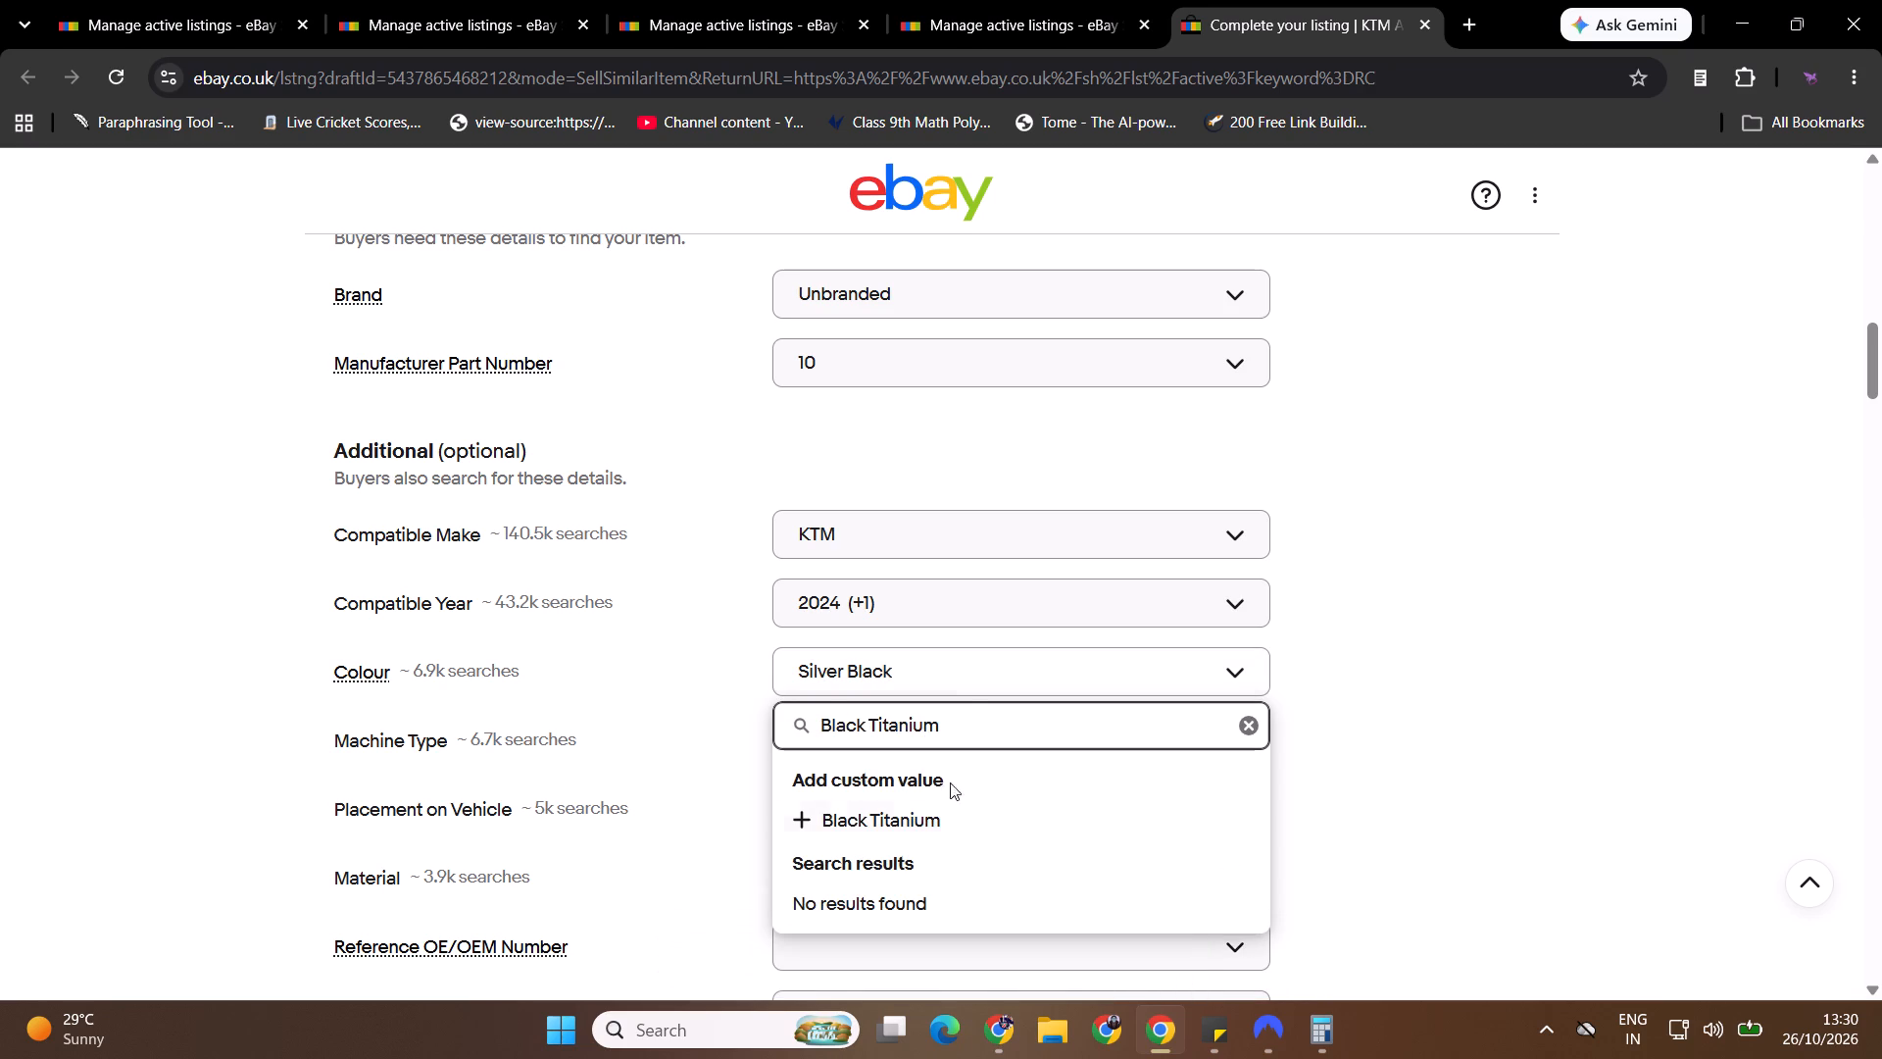
{"action": "left_click", "coordinate": [941, 812]}
Change the Colour Options line in the description's Specification section to Black Titanium.
{"action": "left_click_drag", "start_coordinate": [1881, 372], "coordinate": [1881, 473]}
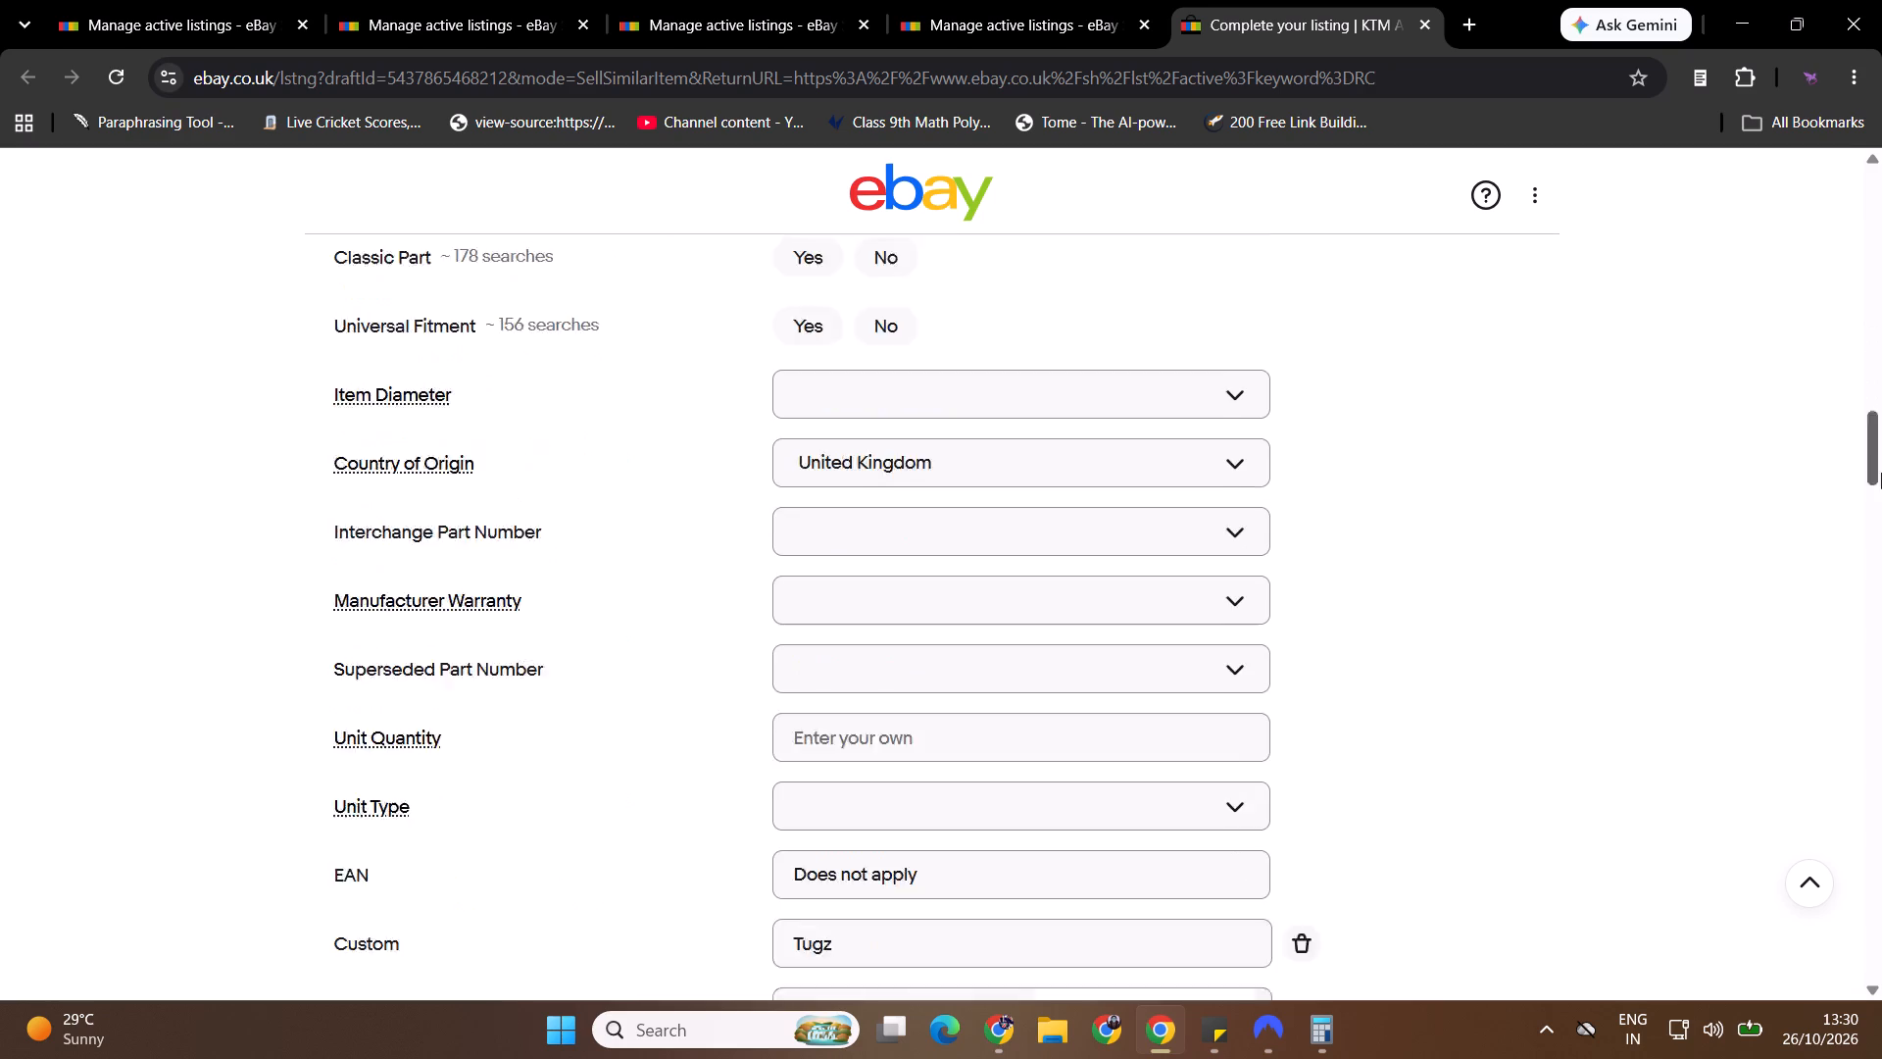
{"action": "left_click_drag", "start_coordinate": [1881, 473], "coordinate": [1881, 556]}
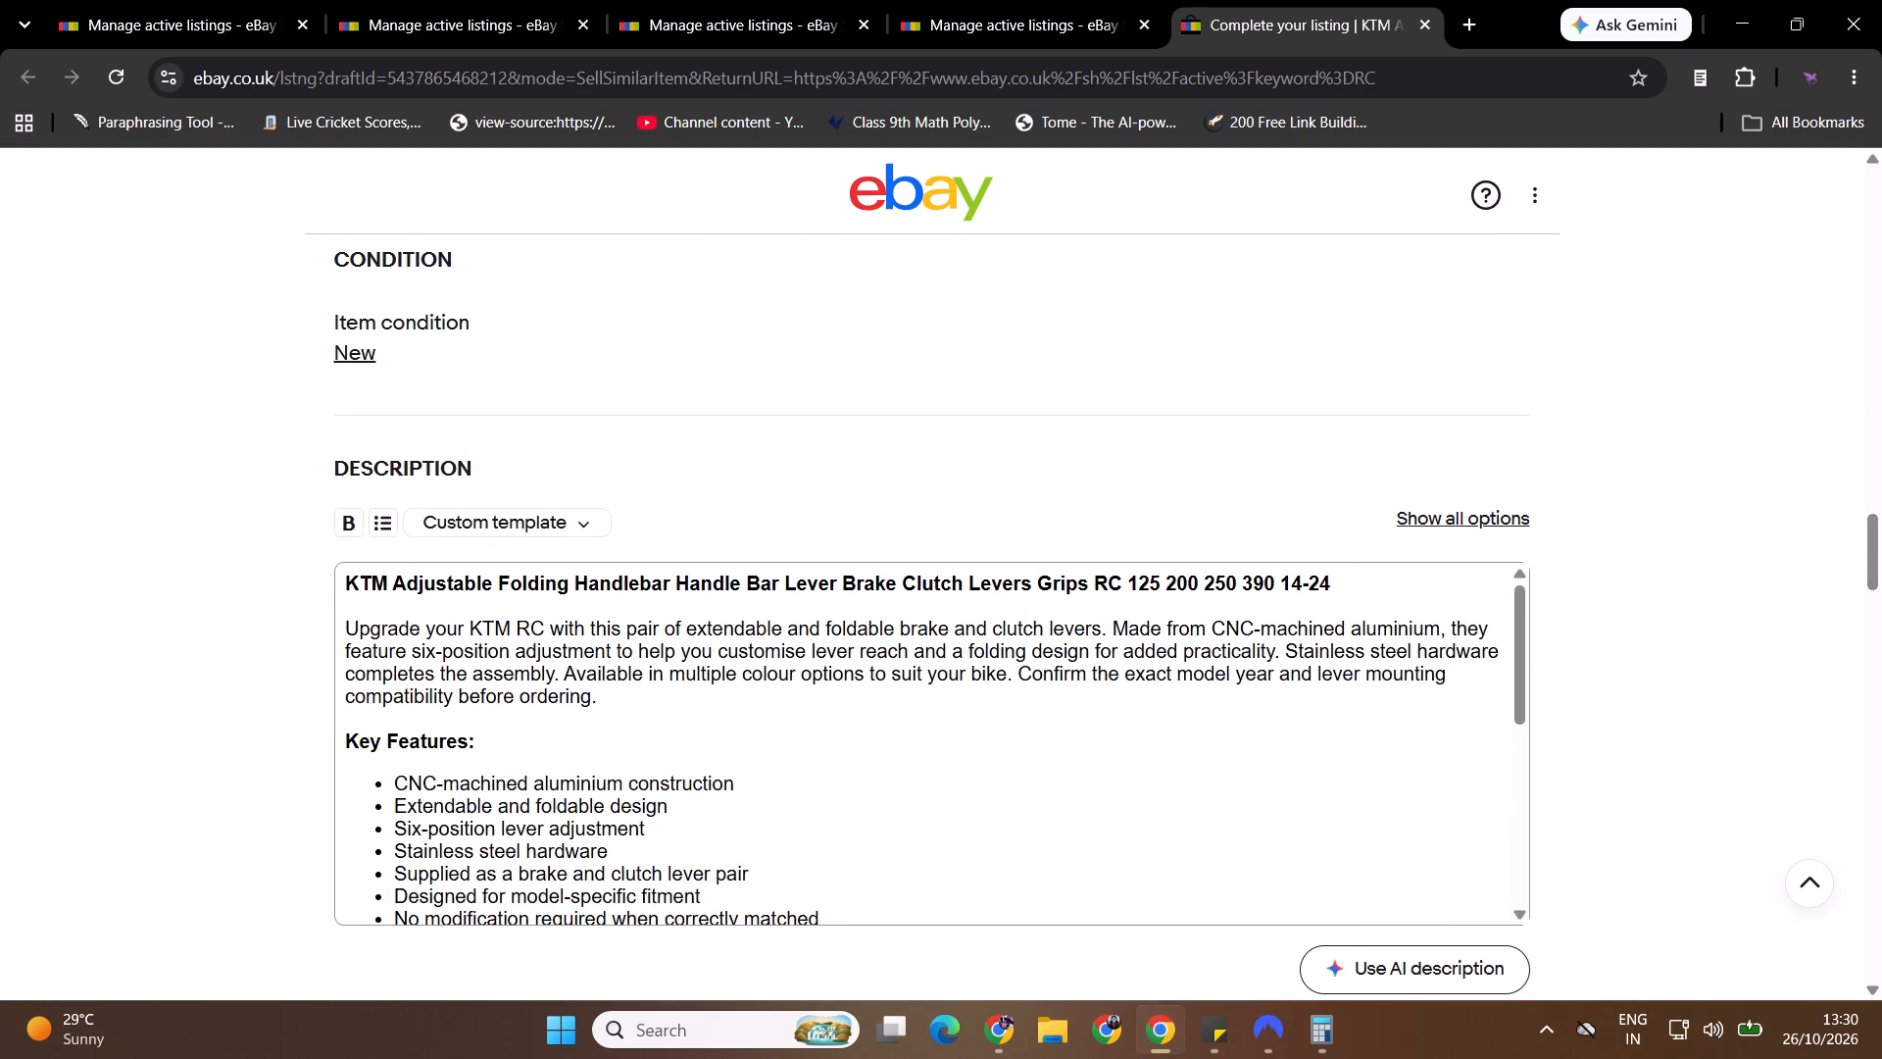
{"action": "left_click_drag", "start_coordinate": [1522, 640], "coordinate": [1533, 808]}
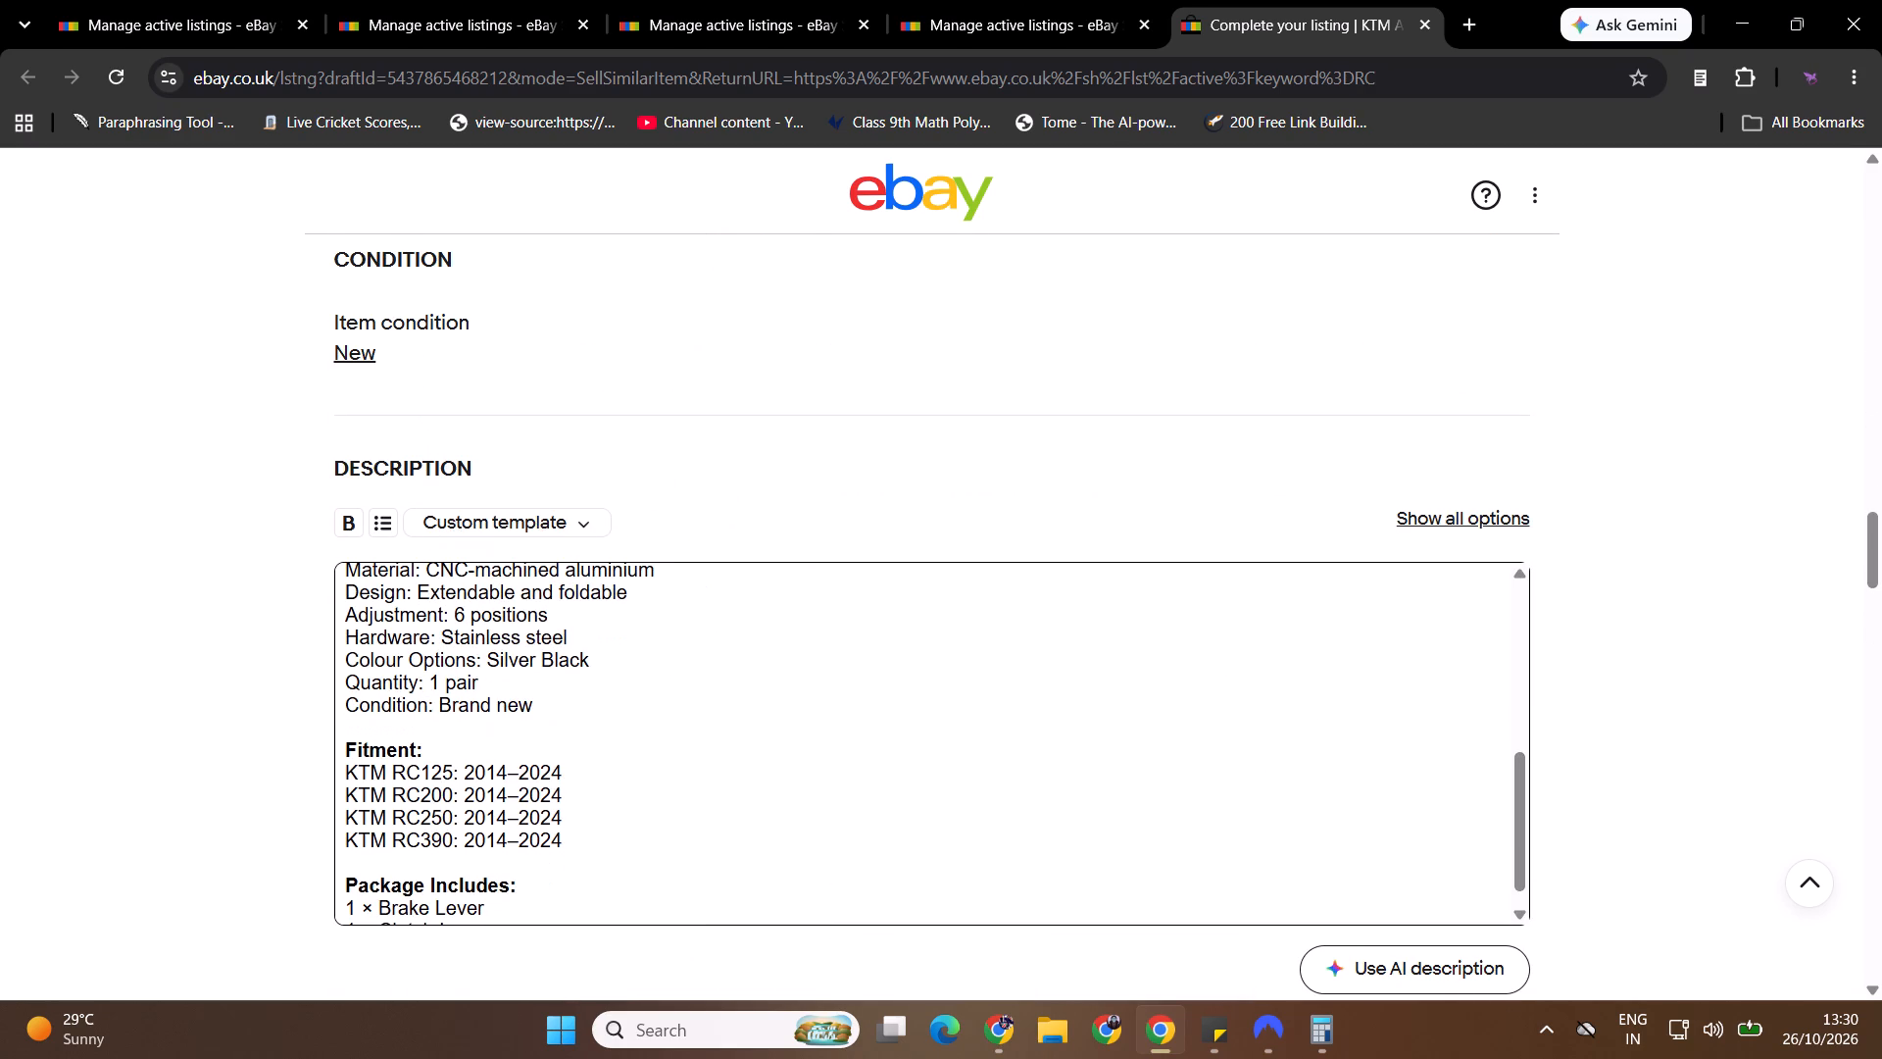
{"action": "left_click", "coordinate": [570, 663]}
{"action": "key", "text": "ctrl+Left"}
{"action": "key", "text": "ctrl+shift+Left"}
{"action": "key", "text": "Delete"}
{"action": "key", "text": "ctrl+Right"}
{"action": "key", "text": "ctrl+Right"}
{"action": "key", "text": "ctrl+Left"}
{"action": "key", "text": "space"}
{"action": "type", "text": "Titanium"}
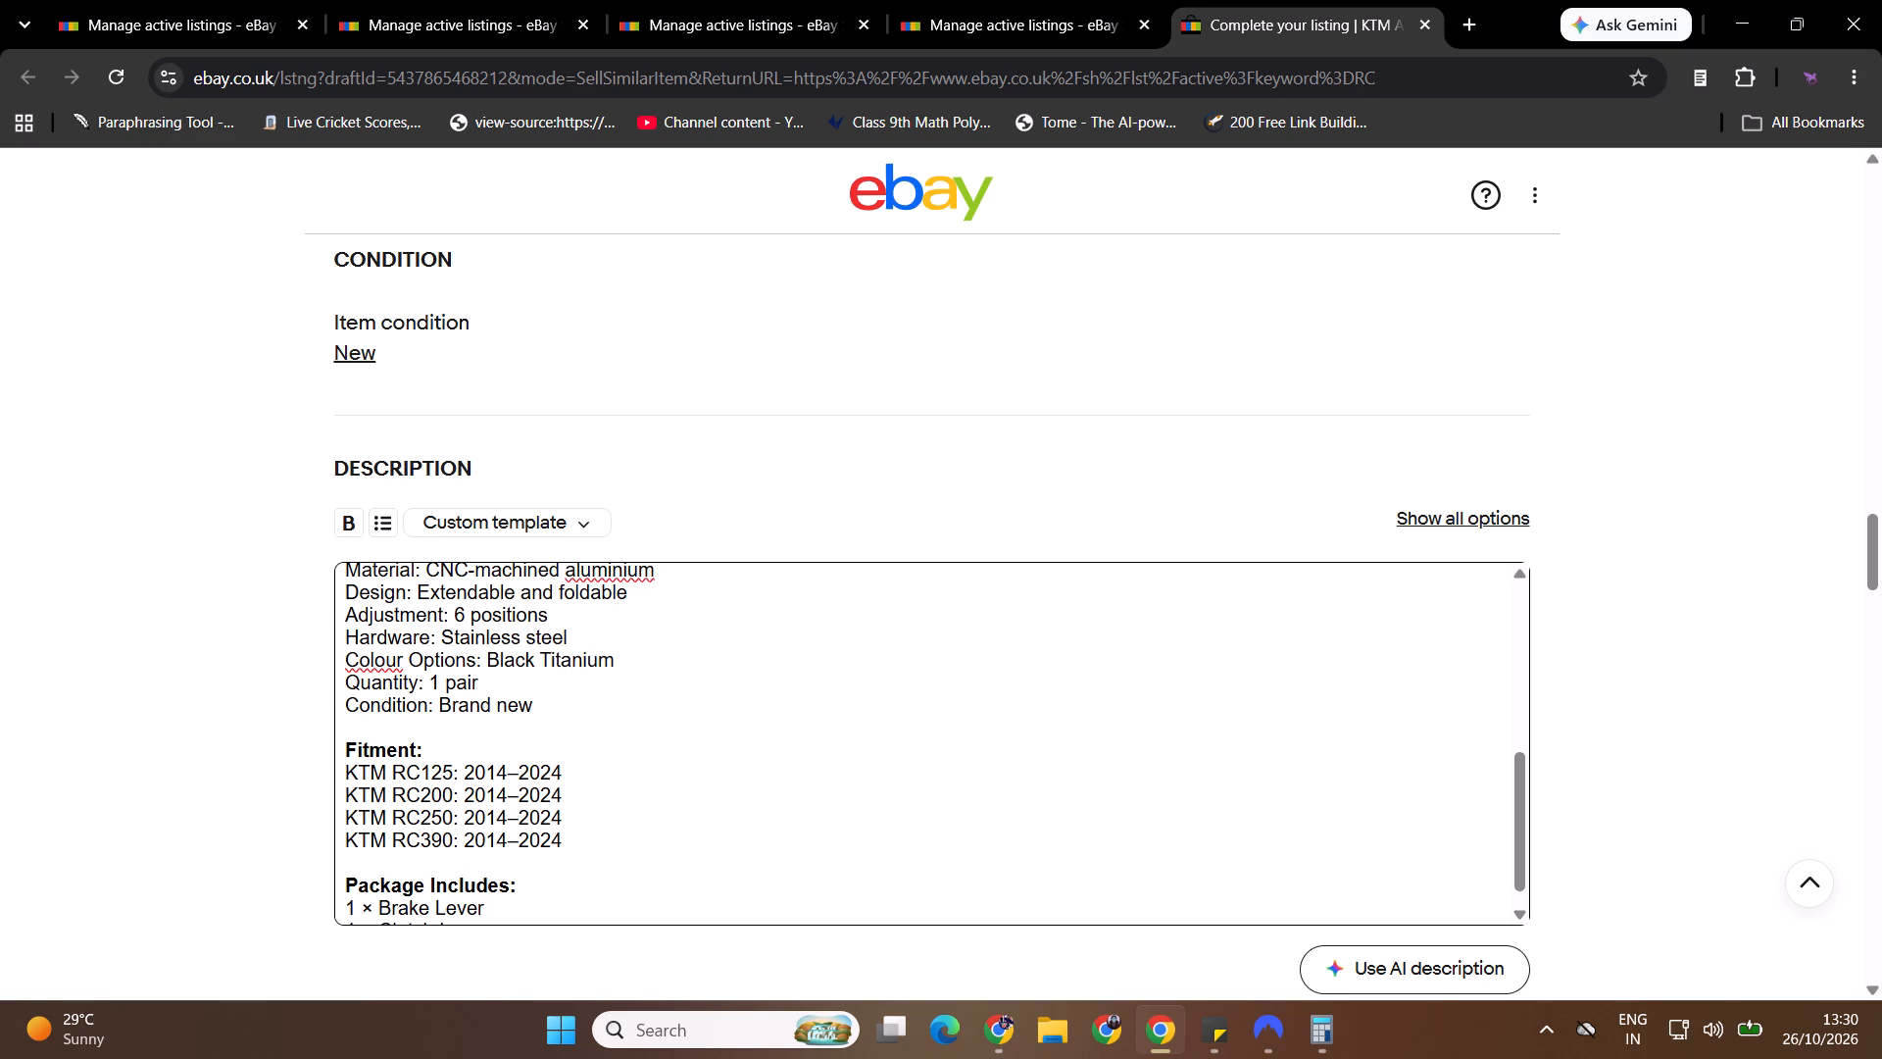
{"action": "left_click", "coordinate": [839, 725]}
Check the AliExpress price of the black titanium lever variant, Color X, against the draft's item price.
{"action": "left_click_drag", "start_coordinate": [1881, 557], "coordinate": [1881, 597]}
{"action": "key", "text": "alt+Tab"}
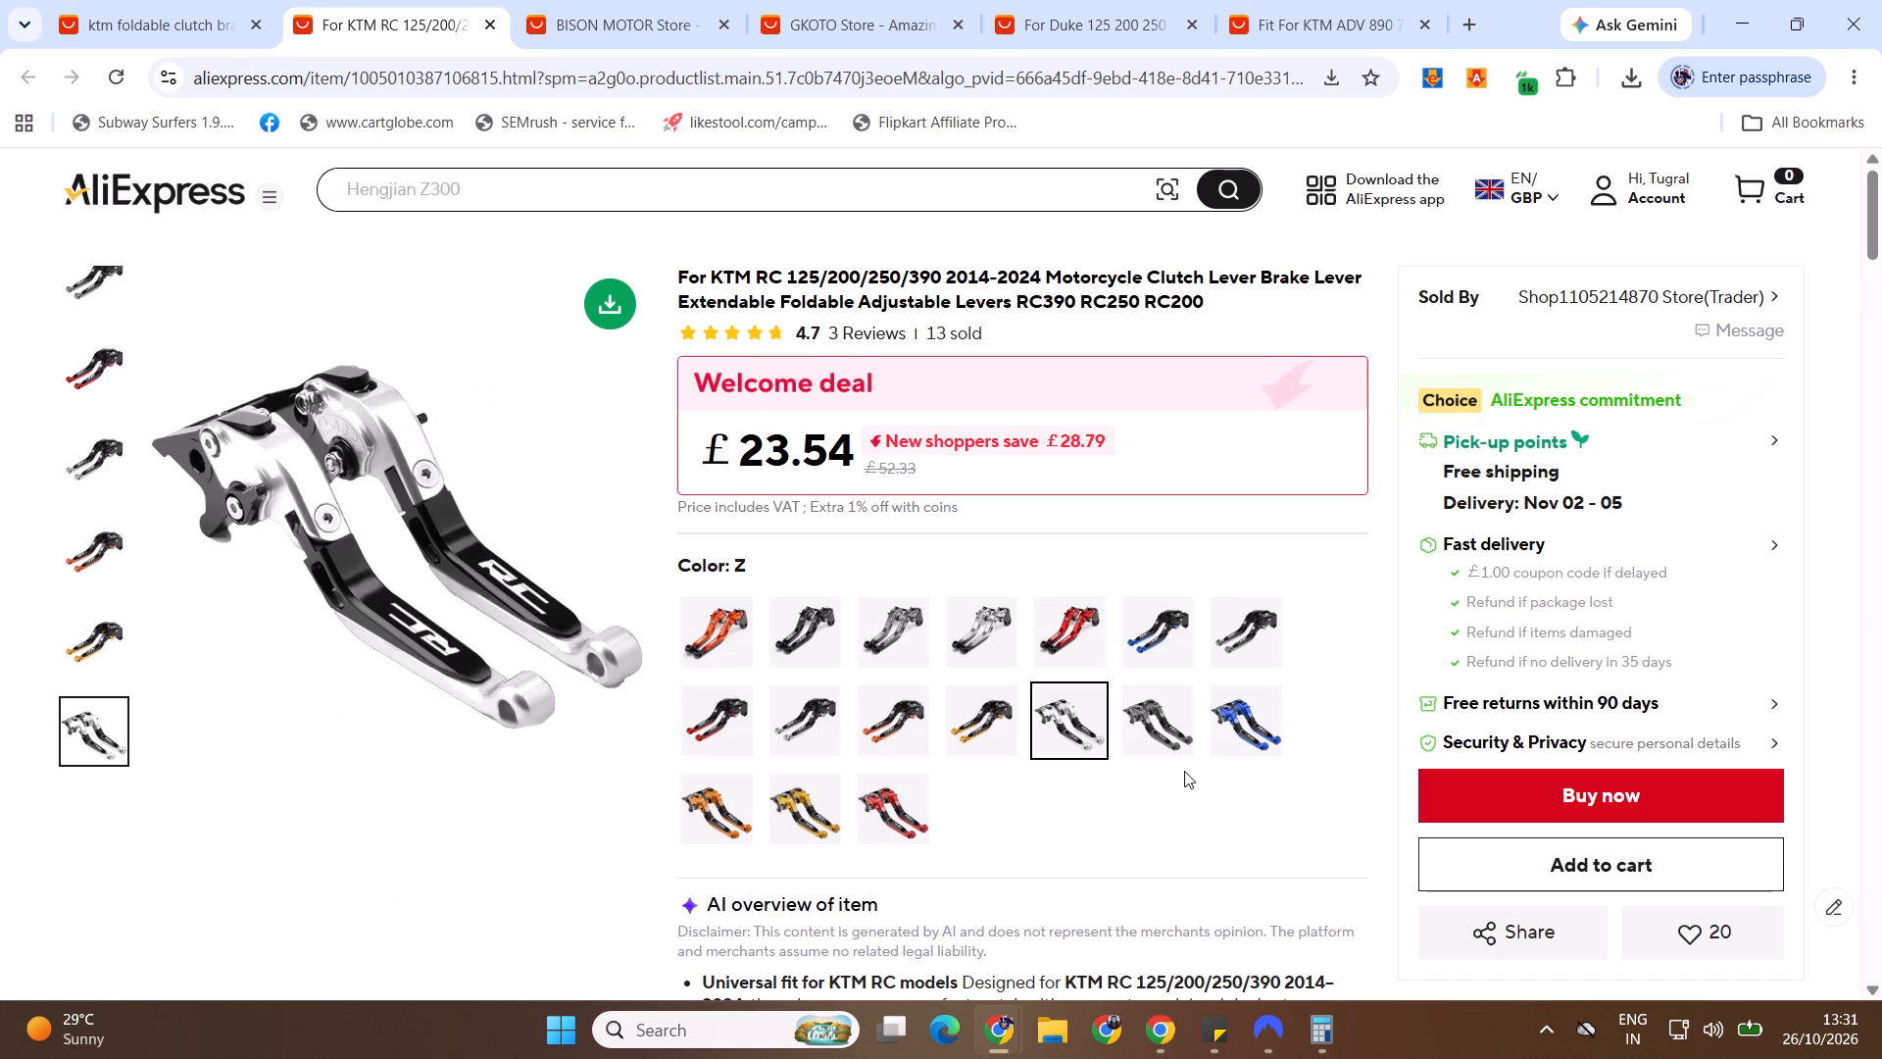
{"action": "left_click", "coordinate": [1176, 733]}
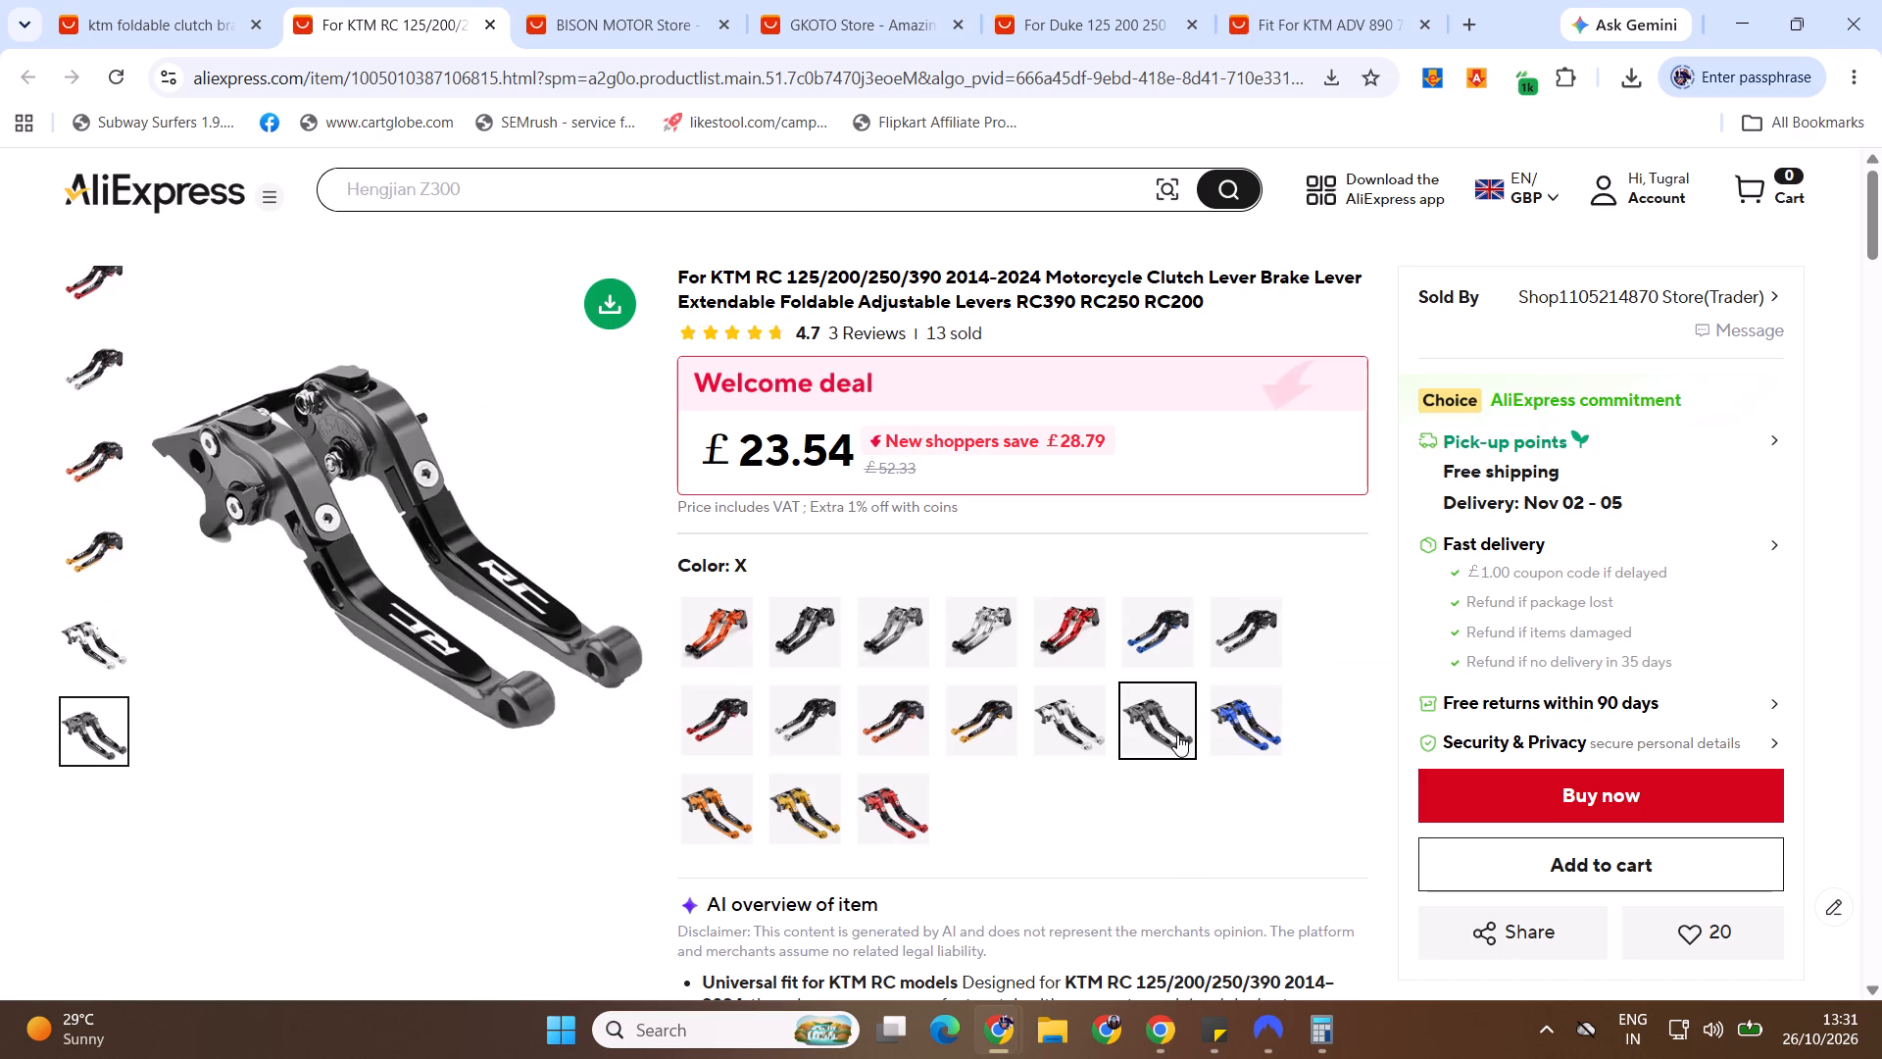
{"action": "key", "text": "alt+Tab"}
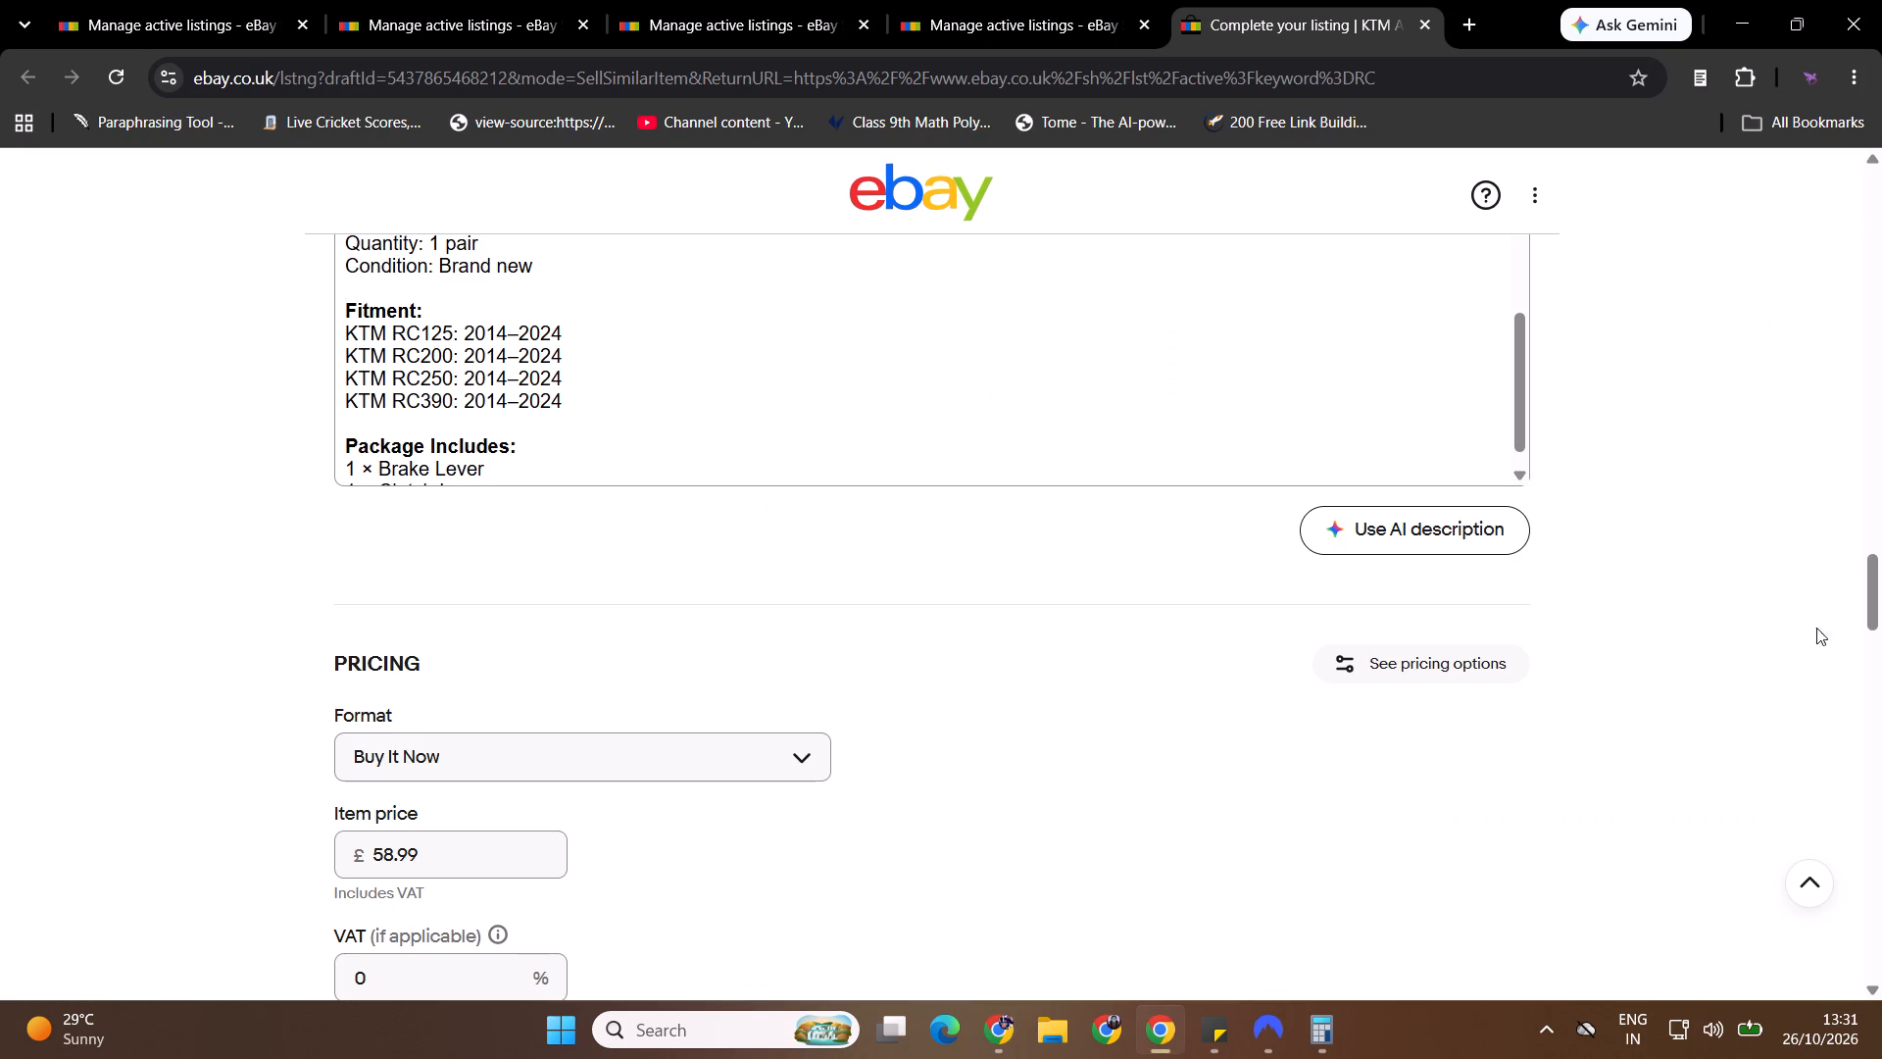
Publish the Black Titanium lever listing with the displayed fees and return to the active listings.
{"action": "left_click_drag", "start_coordinate": [1881, 598], "coordinate": [1881, 1014]}
{"action": "left_click", "coordinate": [975, 570]}
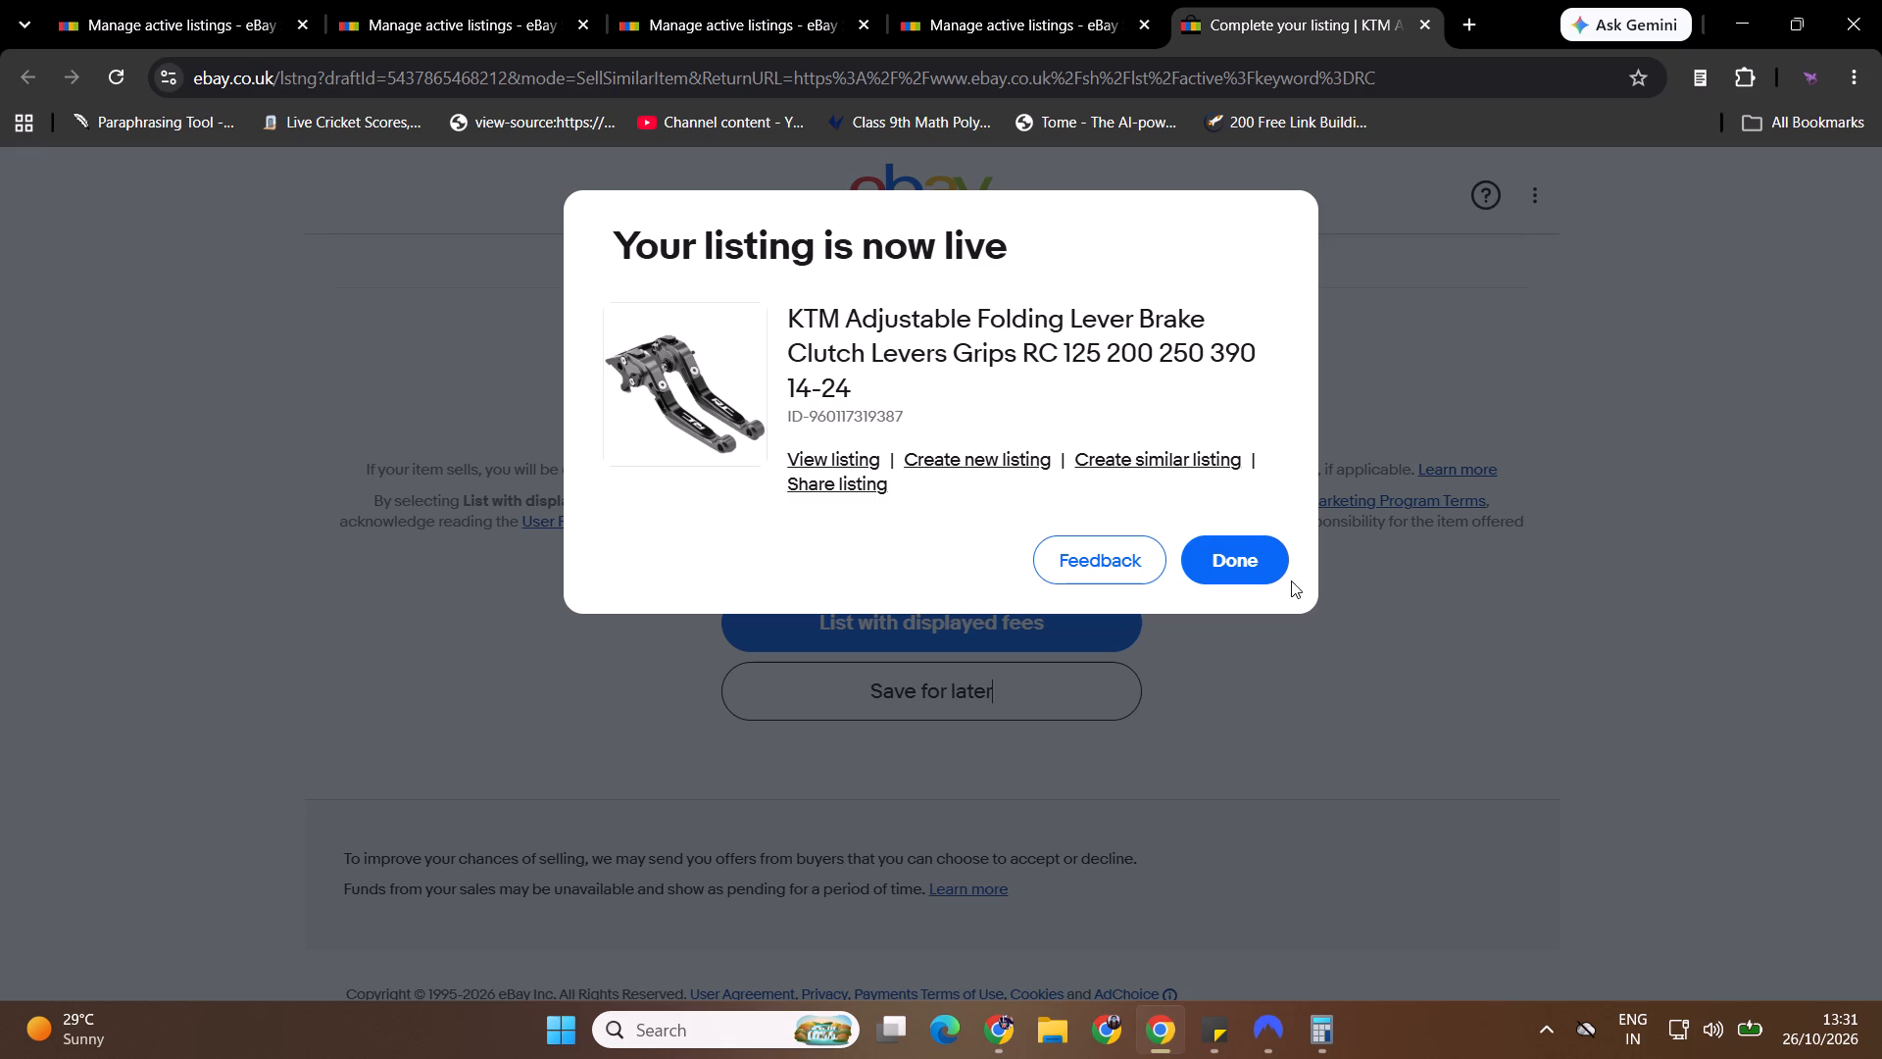
{"action": "left_click", "coordinate": [1254, 564]}
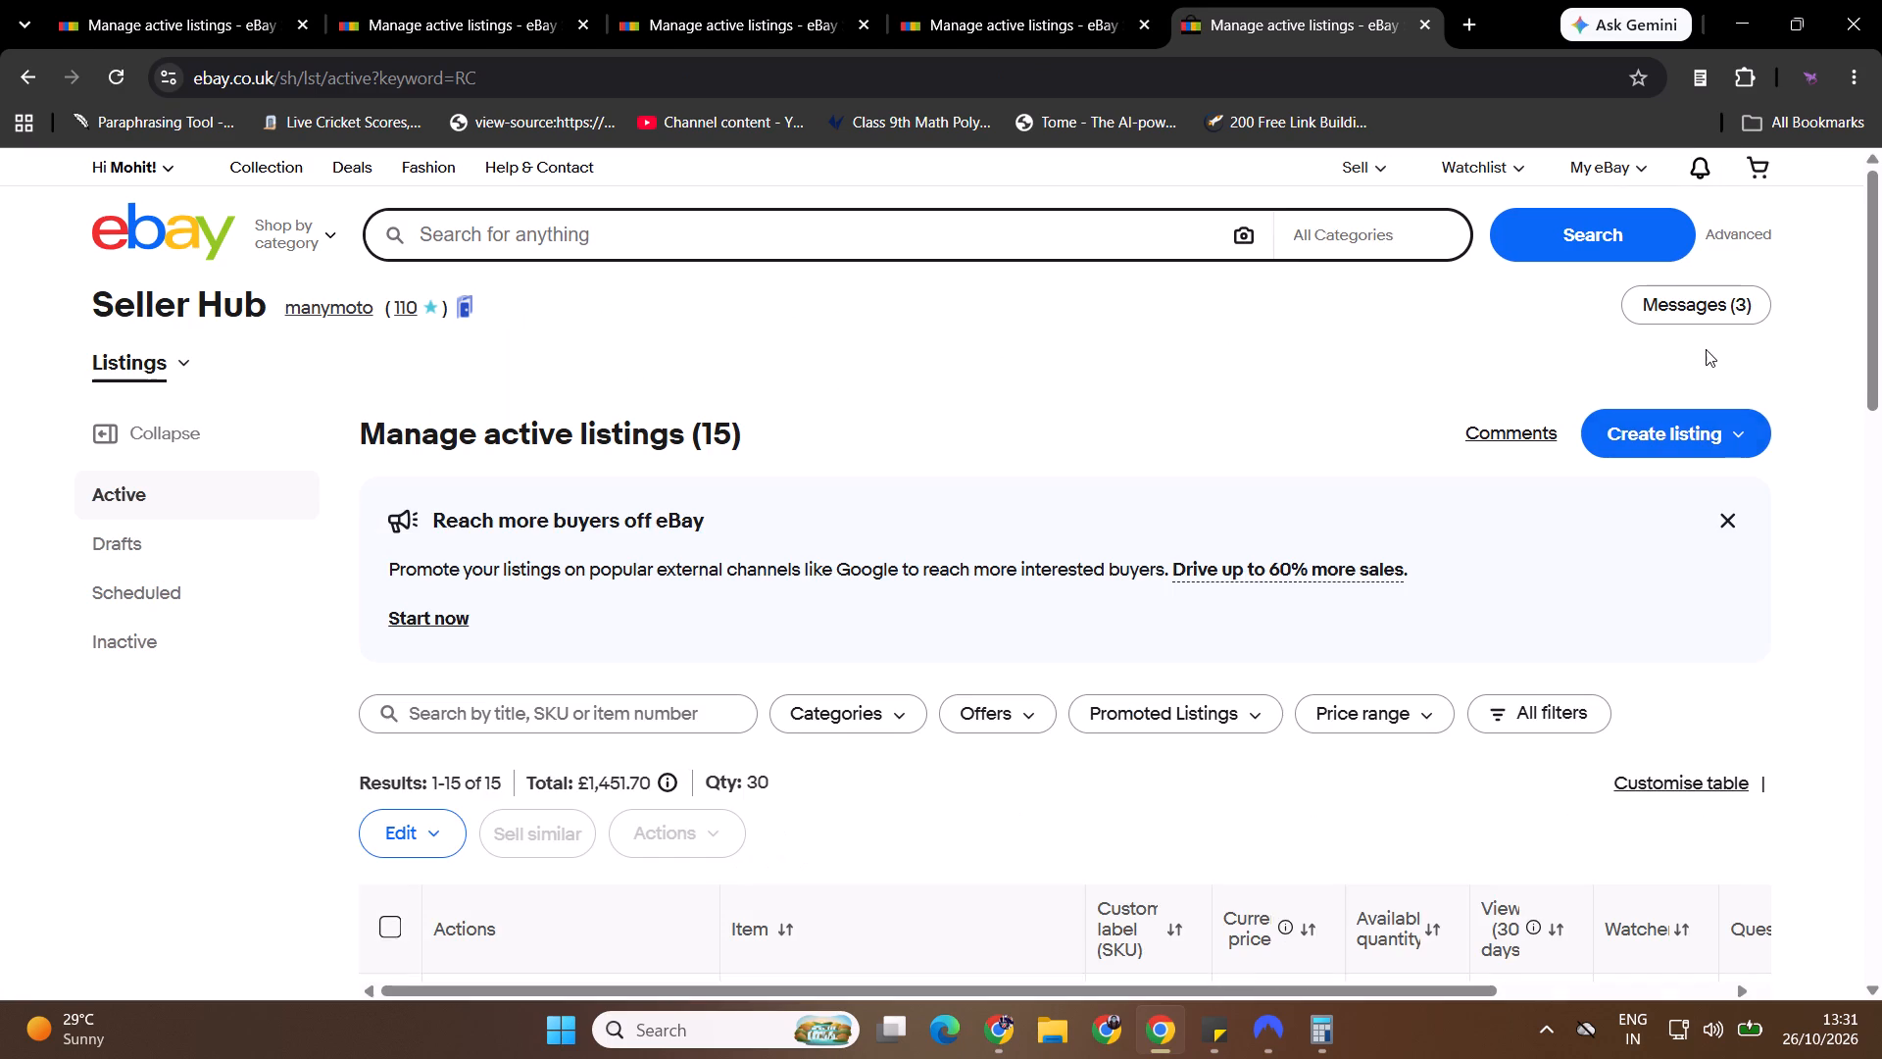
Start a similar listing draft in a new tab from the newly published Black Titanium lever listing.
{"action": "left_click_drag", "start_coordinate": [1881, 282], "coordinate": [1881, 1038]}
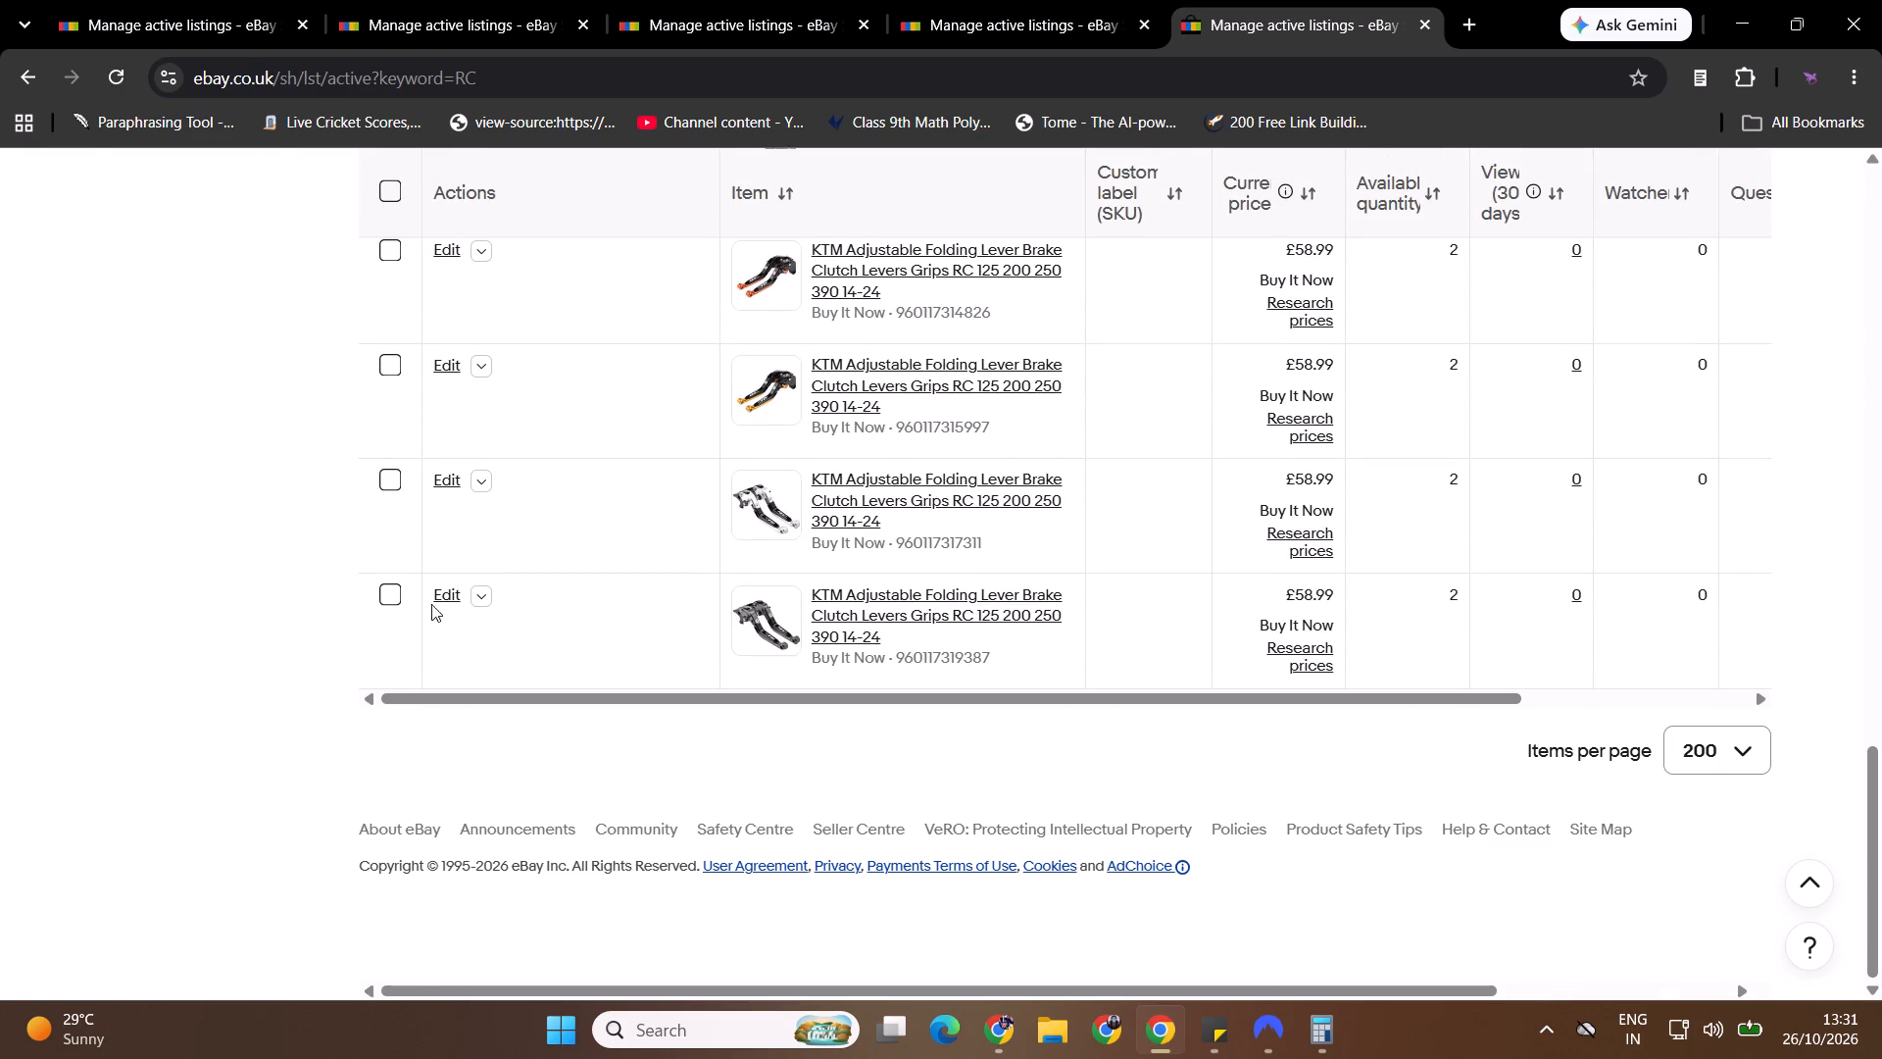
{"action": "left_click", "coordinate": [474, 597]}
{"action": "middle_click", "coordinate": [488, 613]}
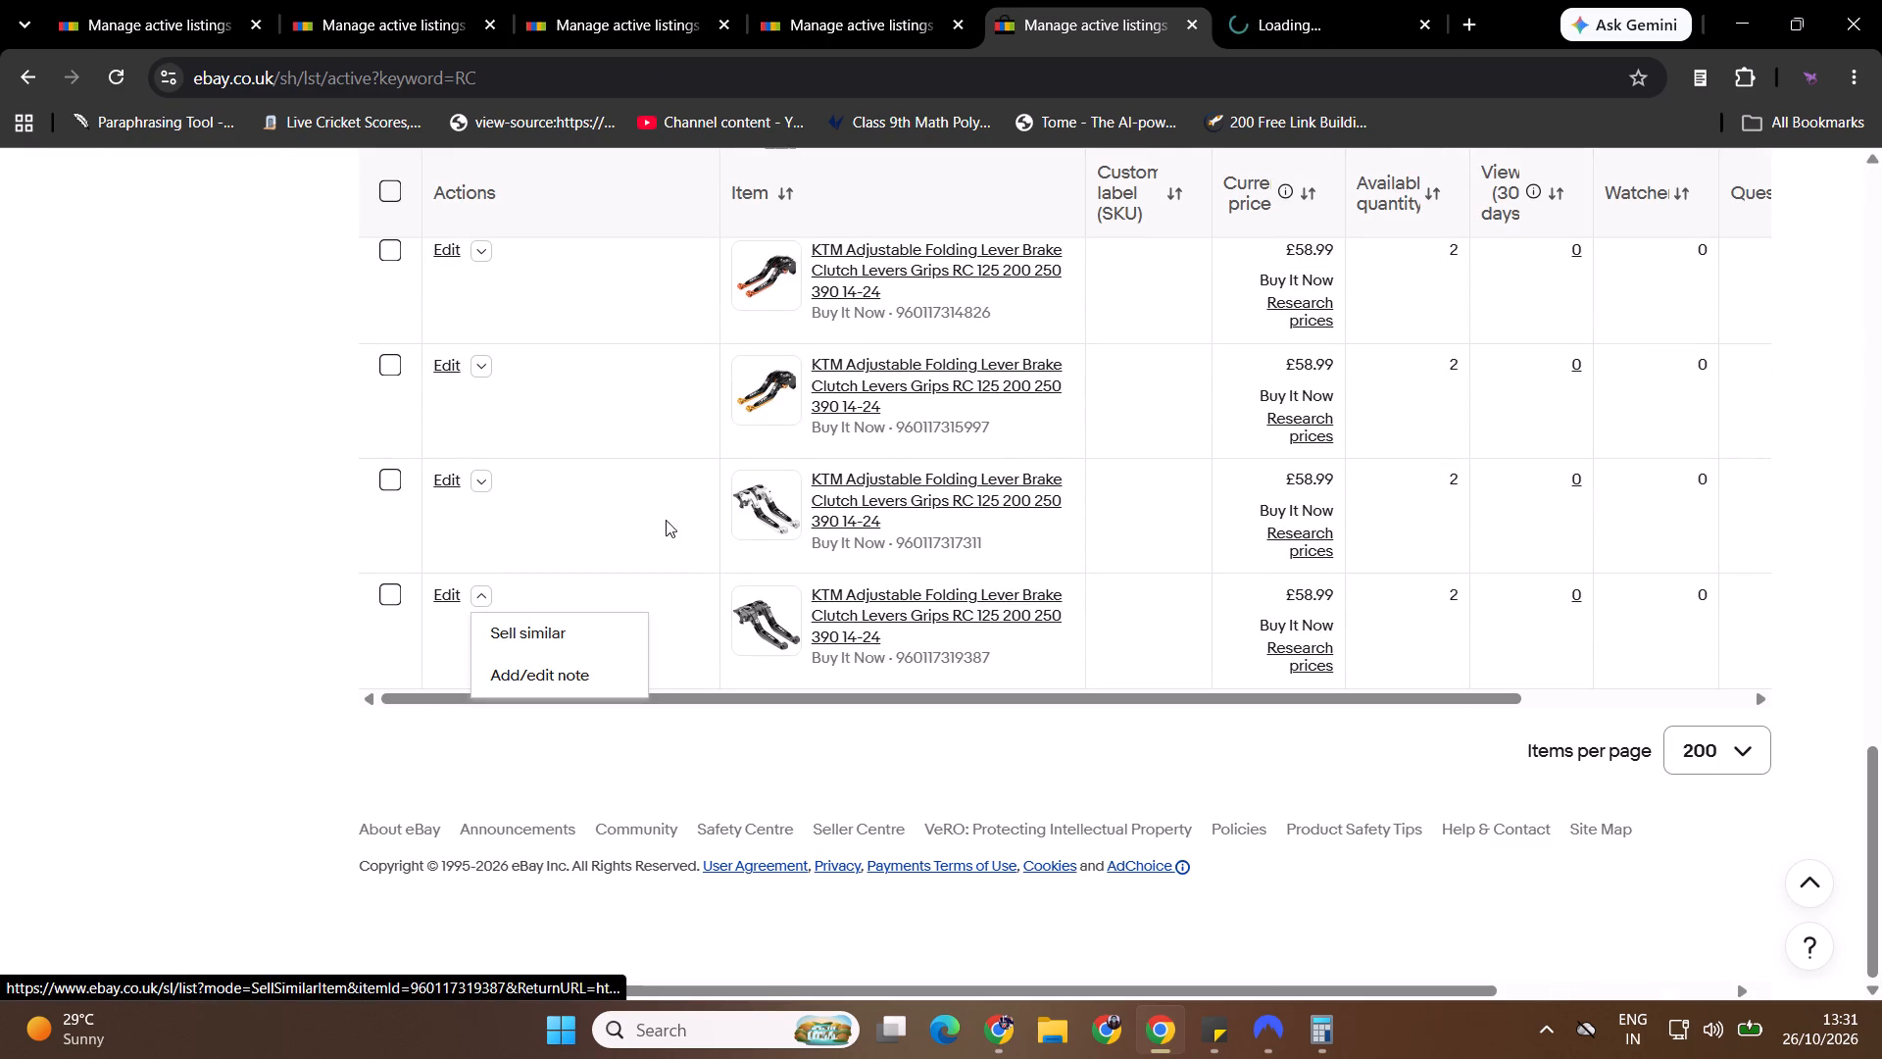
Close three surplus active-listings tabs and switch to the new draft.
{"action": "left_click", "coordinate": [502, 24]}
{"action": "left_click", "coordinate": [489, 25]}
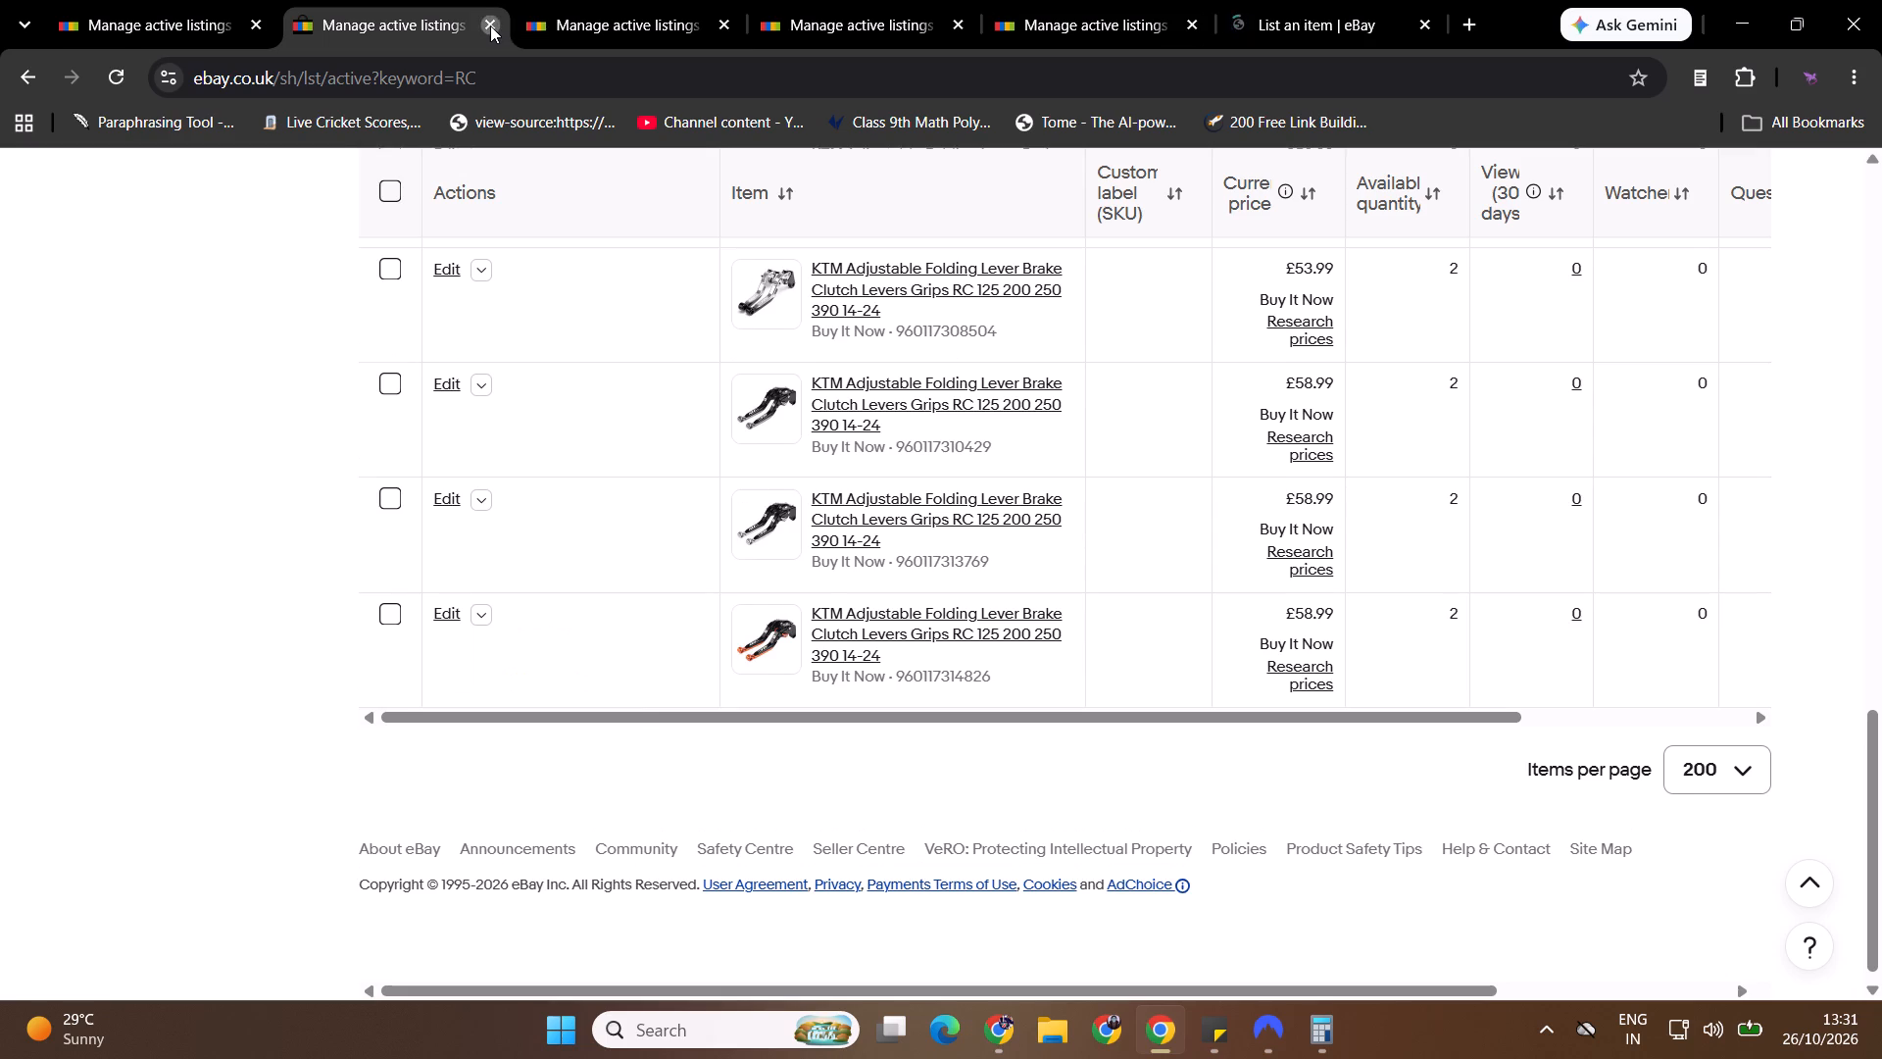
{"action": "left_click", "coordinate": [490, 25]}
{"action": "left_click", "coordinate": [490, 25]}
{"action": "left_click", "coordinate": [606, 0]}
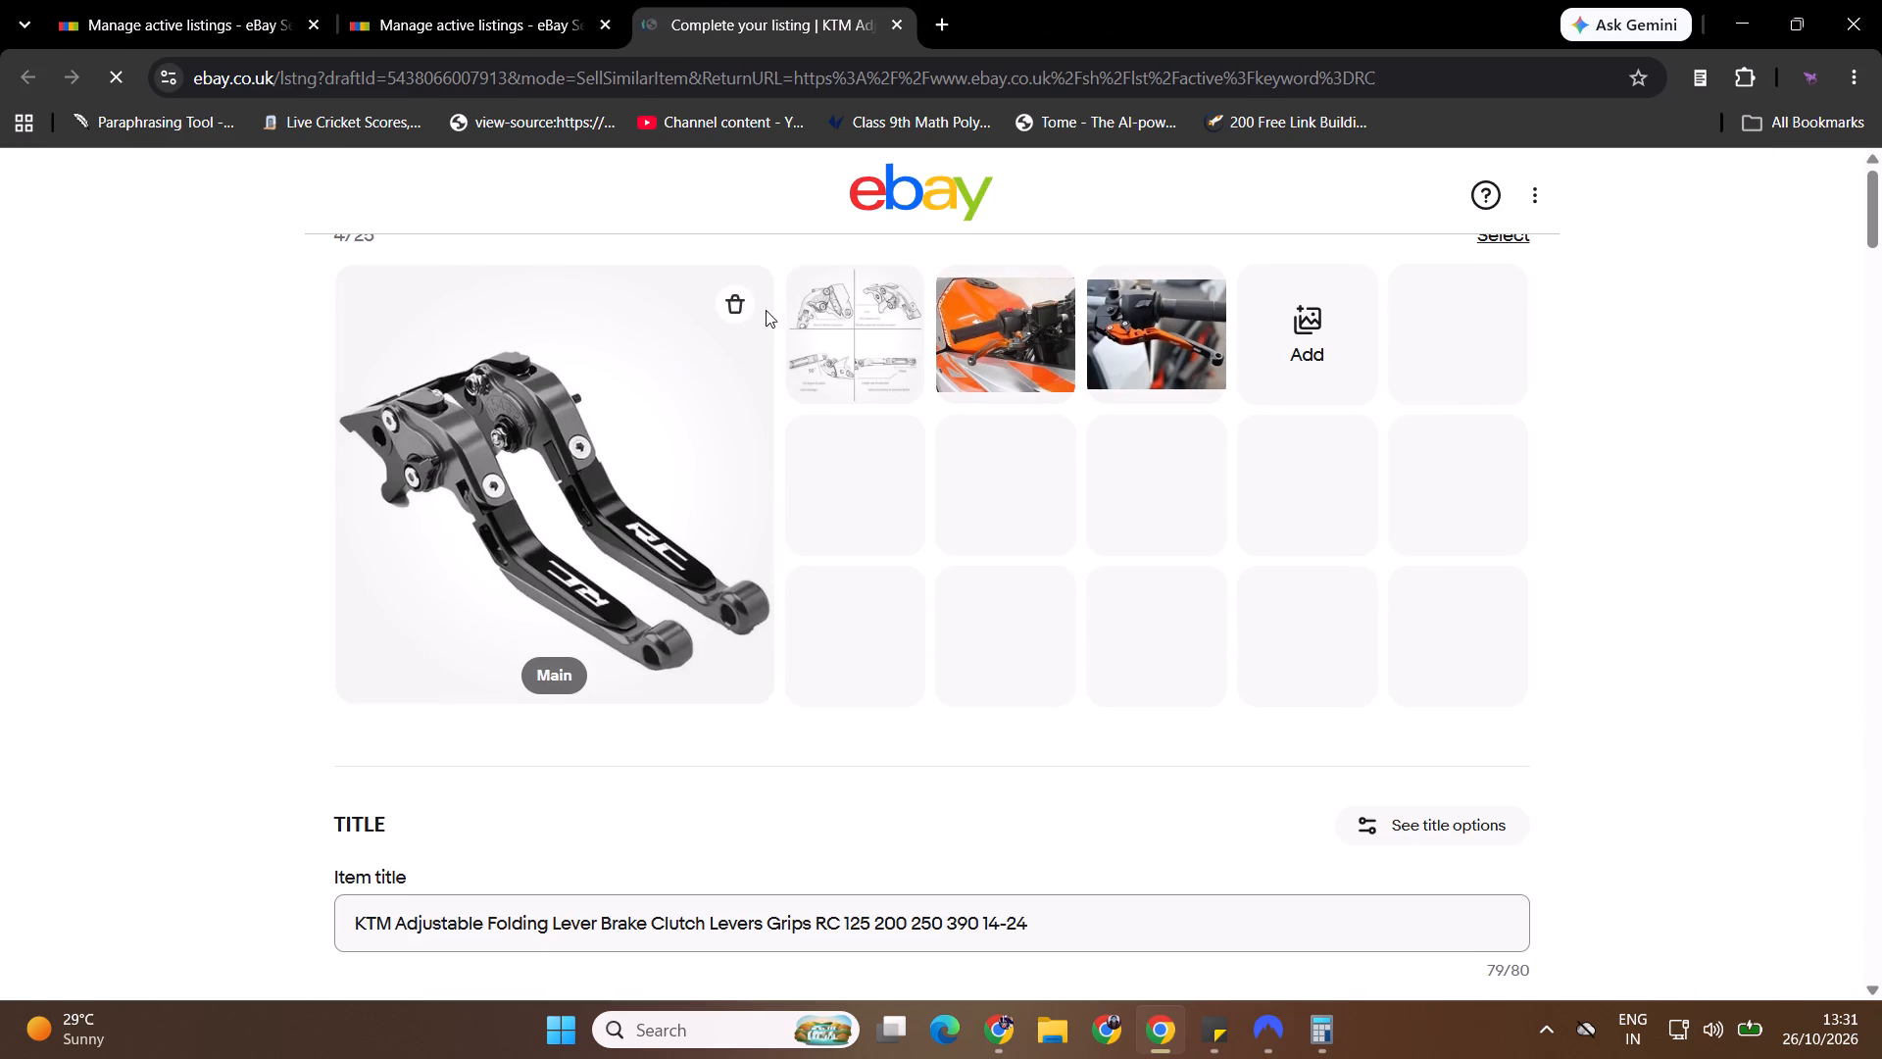
Replace the draft's main photo with the orange-and-black lever image S9cd62850db1e44449f67c878ee3a0fae9 from Downloads, placed first.
{"action": "left_click", "coordinate": [748, 319]}
{"action": "left_click", "coordinate": [1184, 350]}
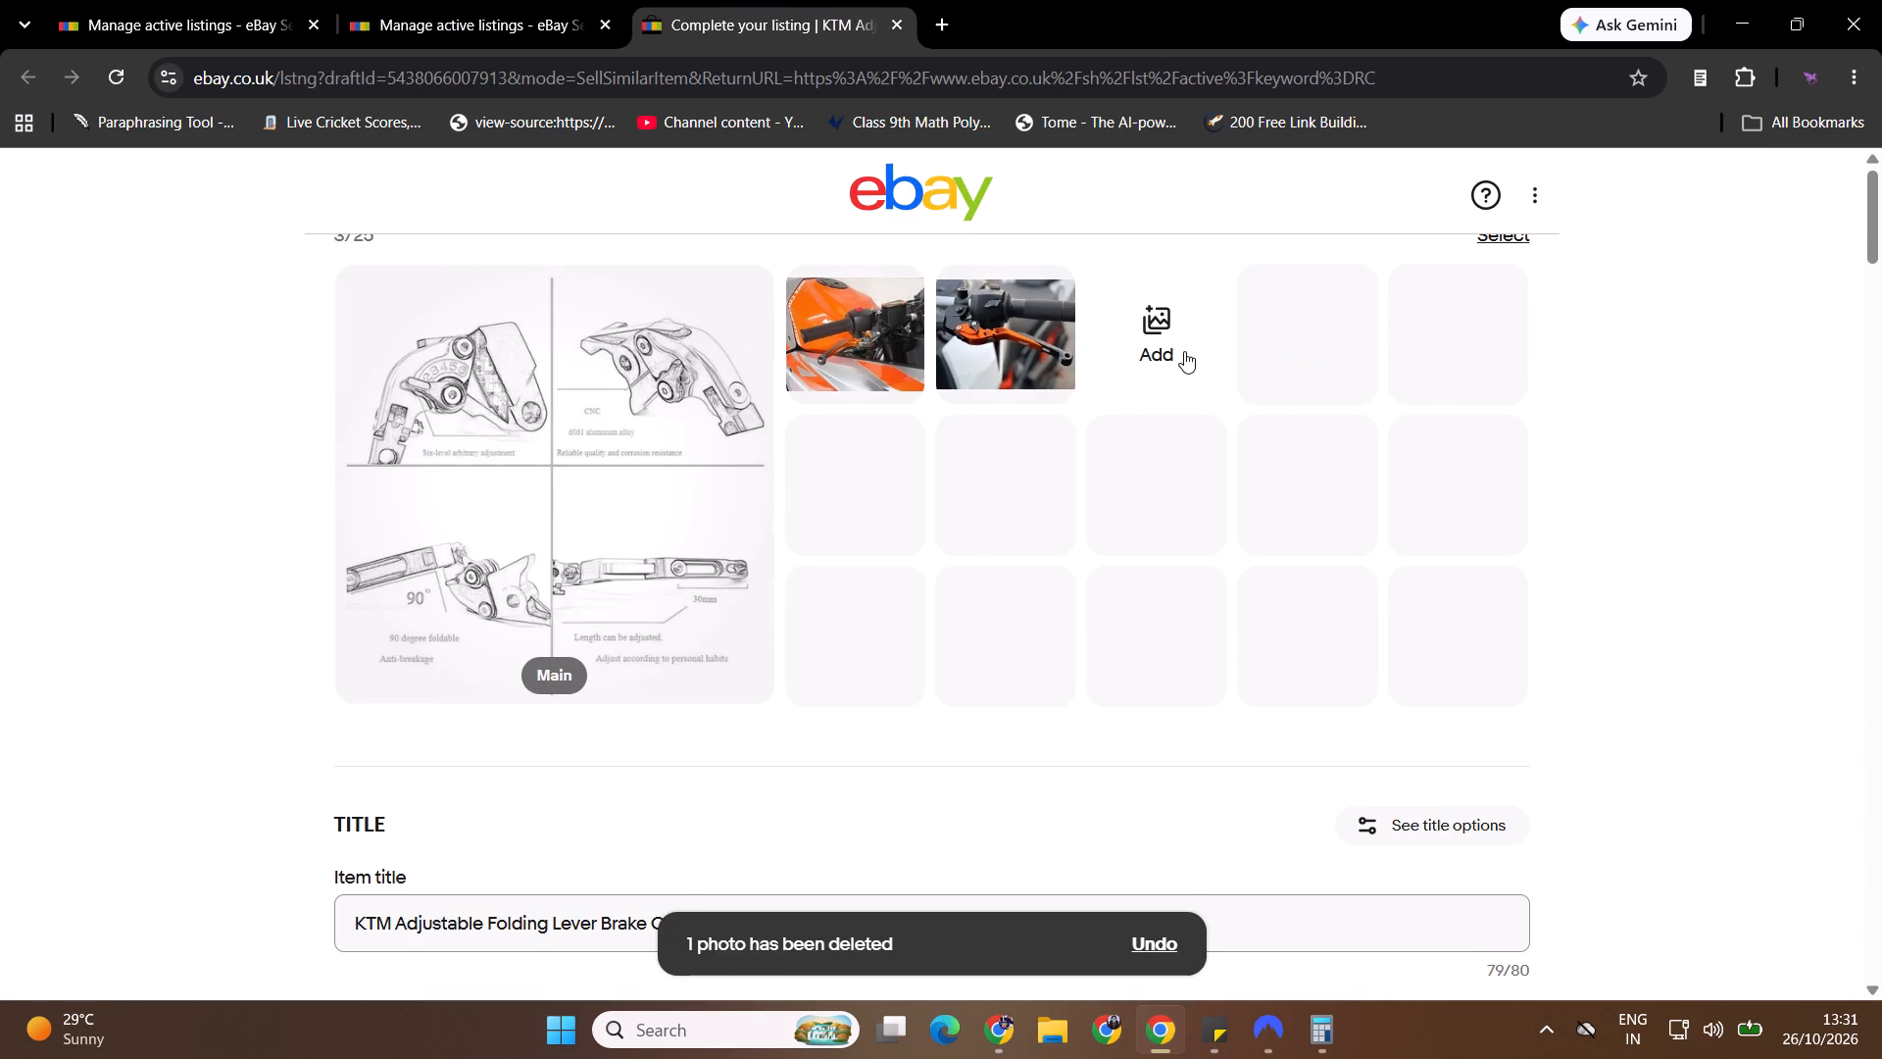
{"action": "left_click", "coordinate": [1141, 445]}
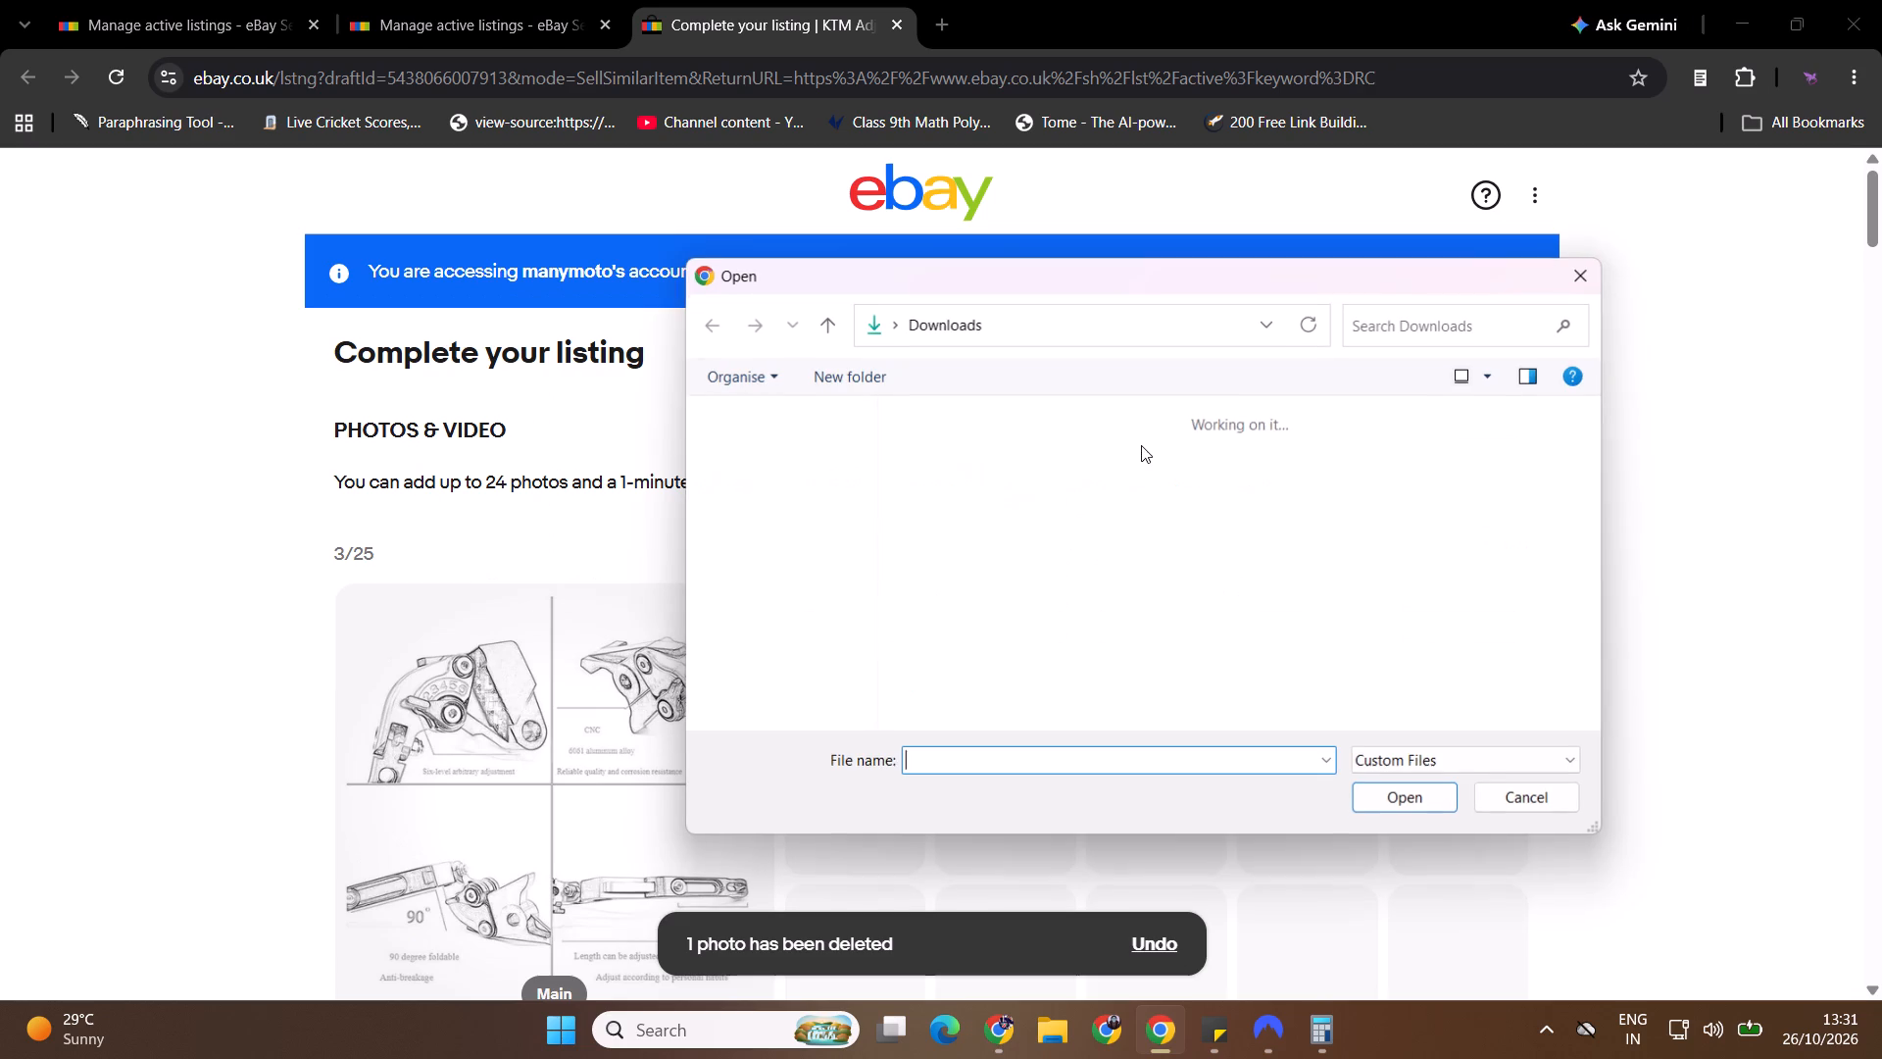
{"action": "left_click", "coordinate": [1101, 490]}
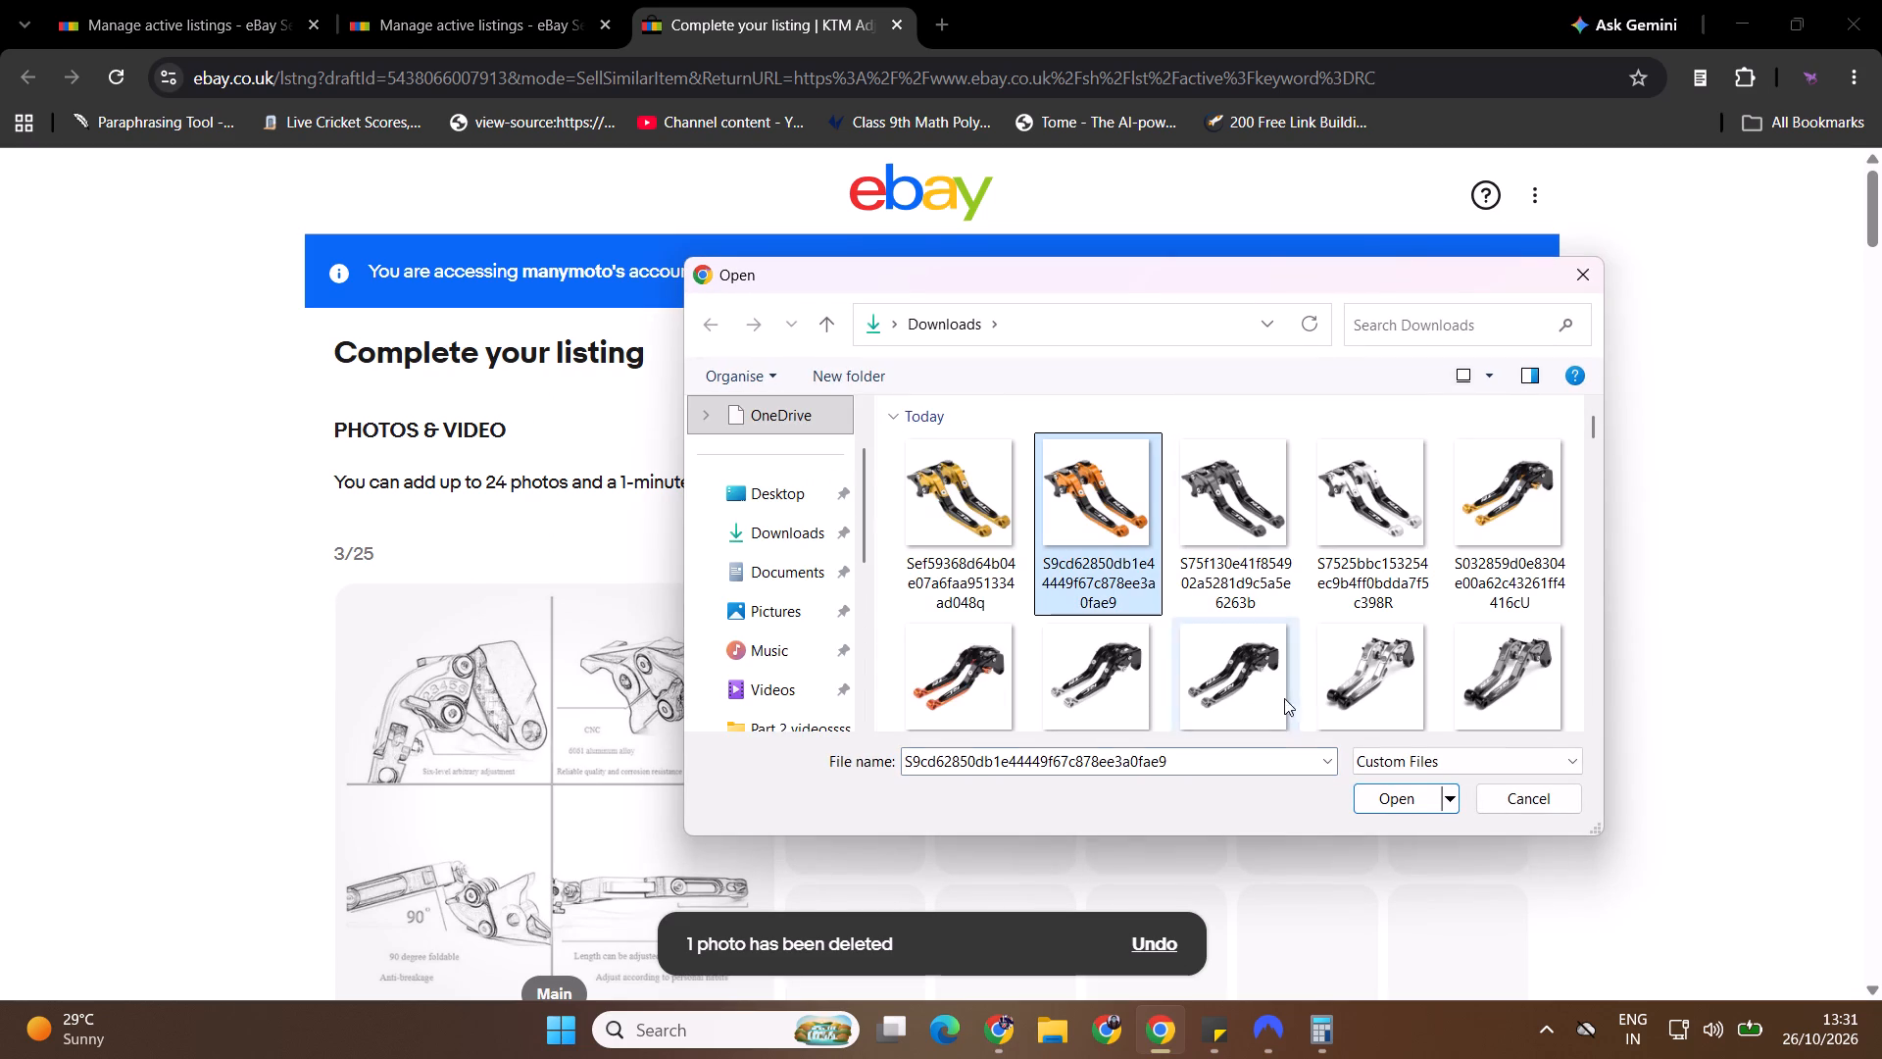
{"action": "left_click", "coordinate": [1399, 798]}
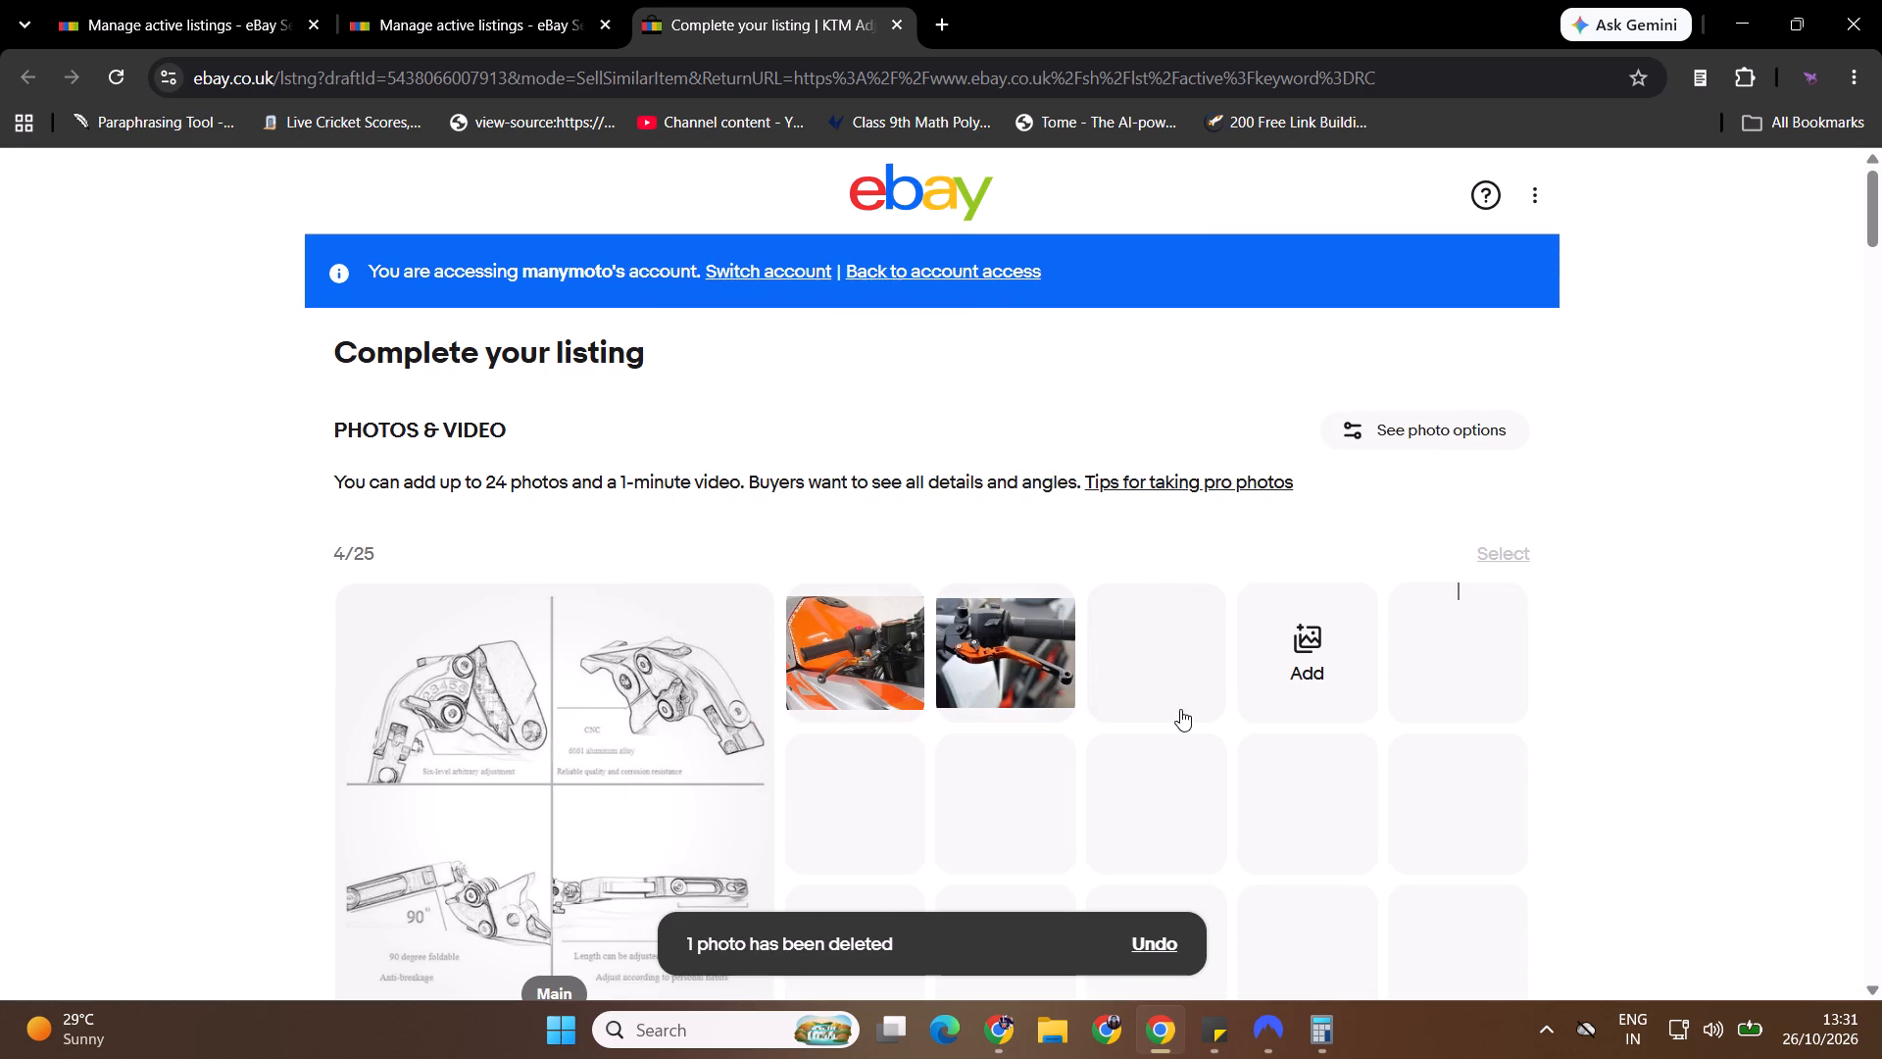
{"action": "left_click_drag", "start_coordinate": [1164, 681], "coordinate": [481, 736]}
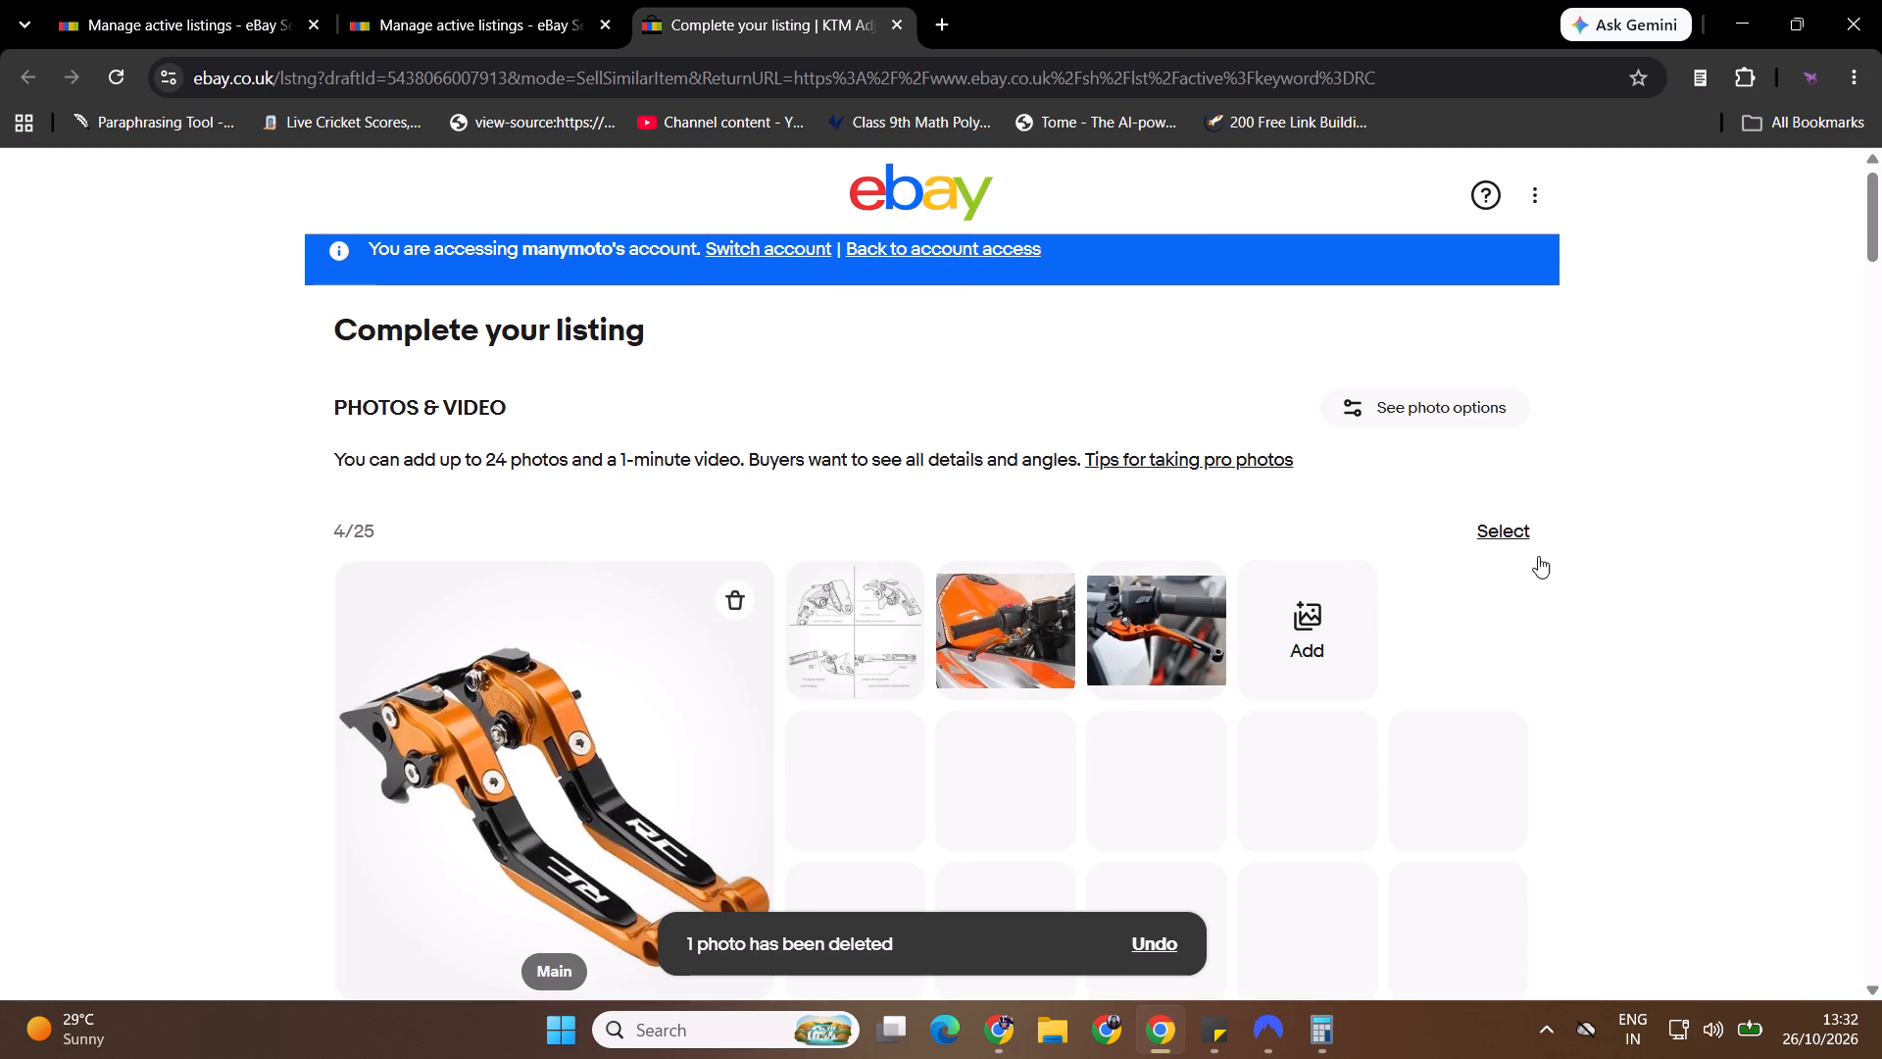
Set the draft's Colour item specific to the custom value Black Orange.
{"action": "left_click_drag", "start_coordinate": [1877, 244], "coordinate": [1881, 412]}
{"action": "left_click", "coordinate": [1075, 507]}
{"action": "type", "text": "Black Orange"}
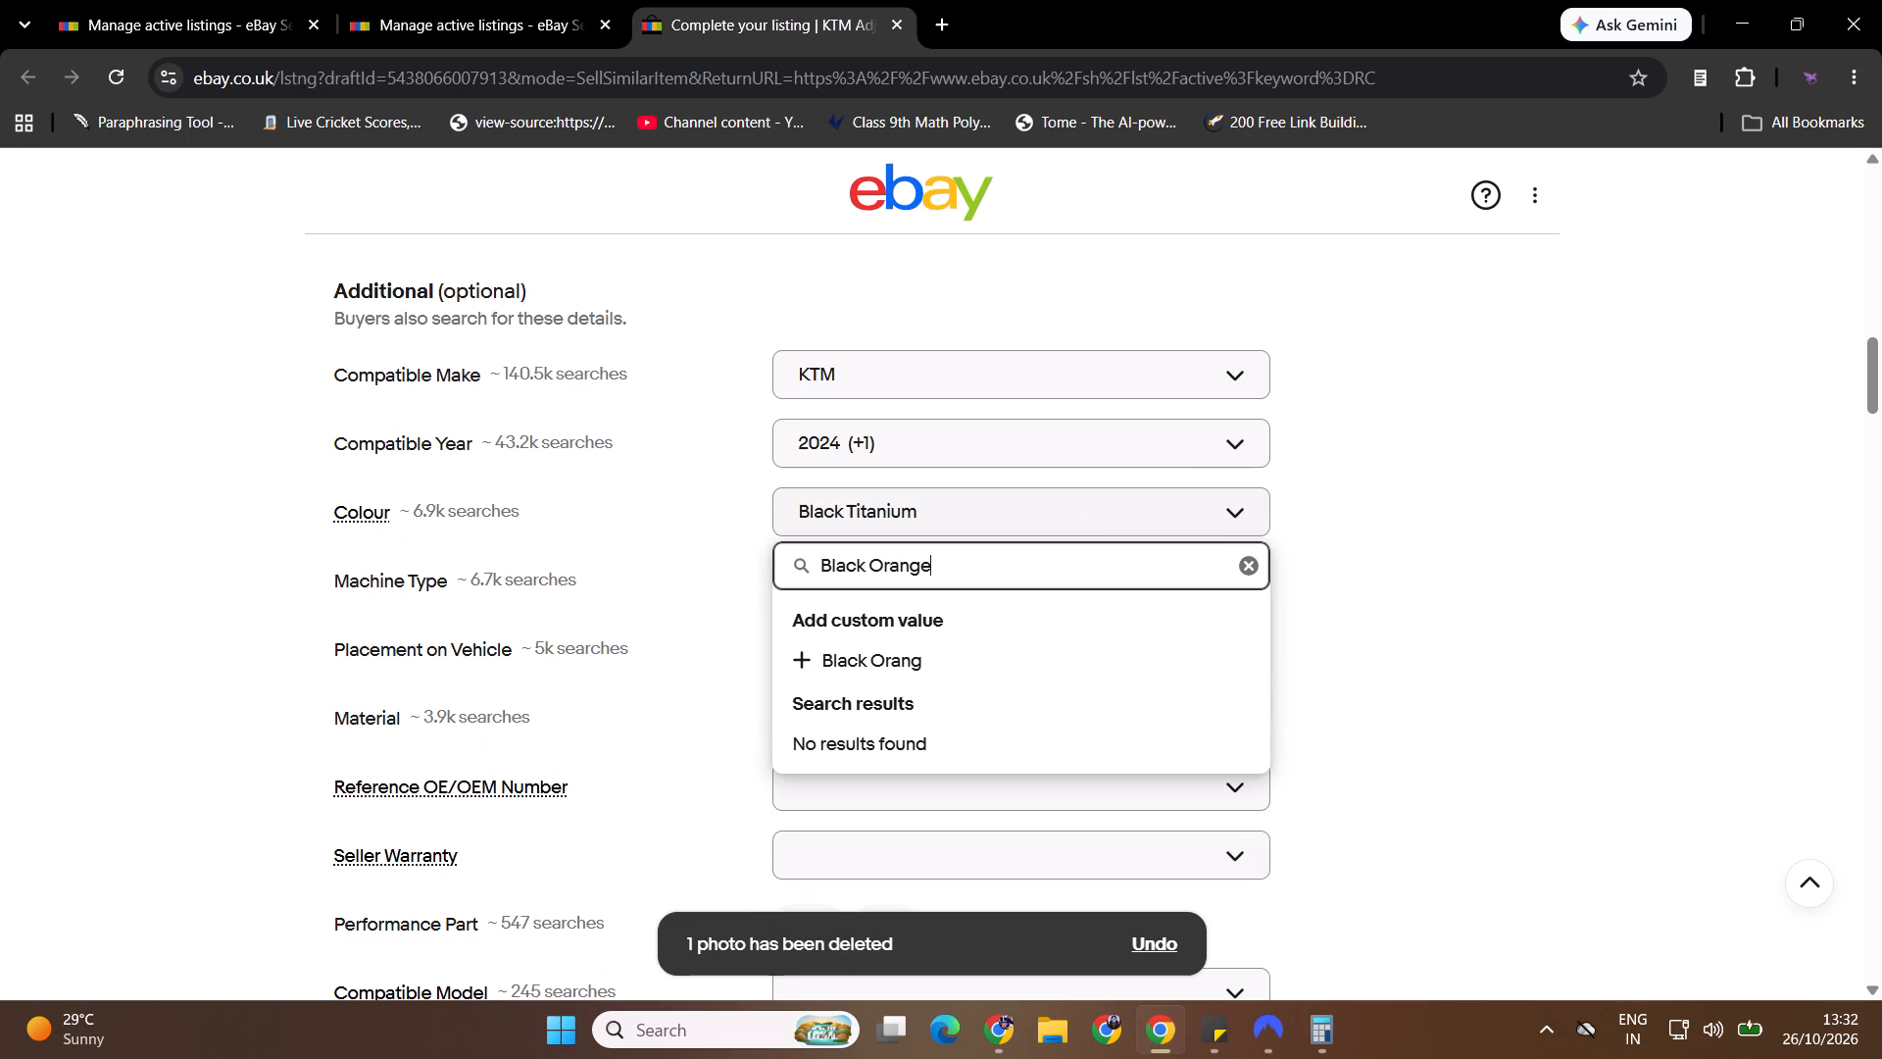
{"action": "left_click", "coordinate": [1032, 651]}
{"action": "left_click", "coordinate": [1571, 613]}
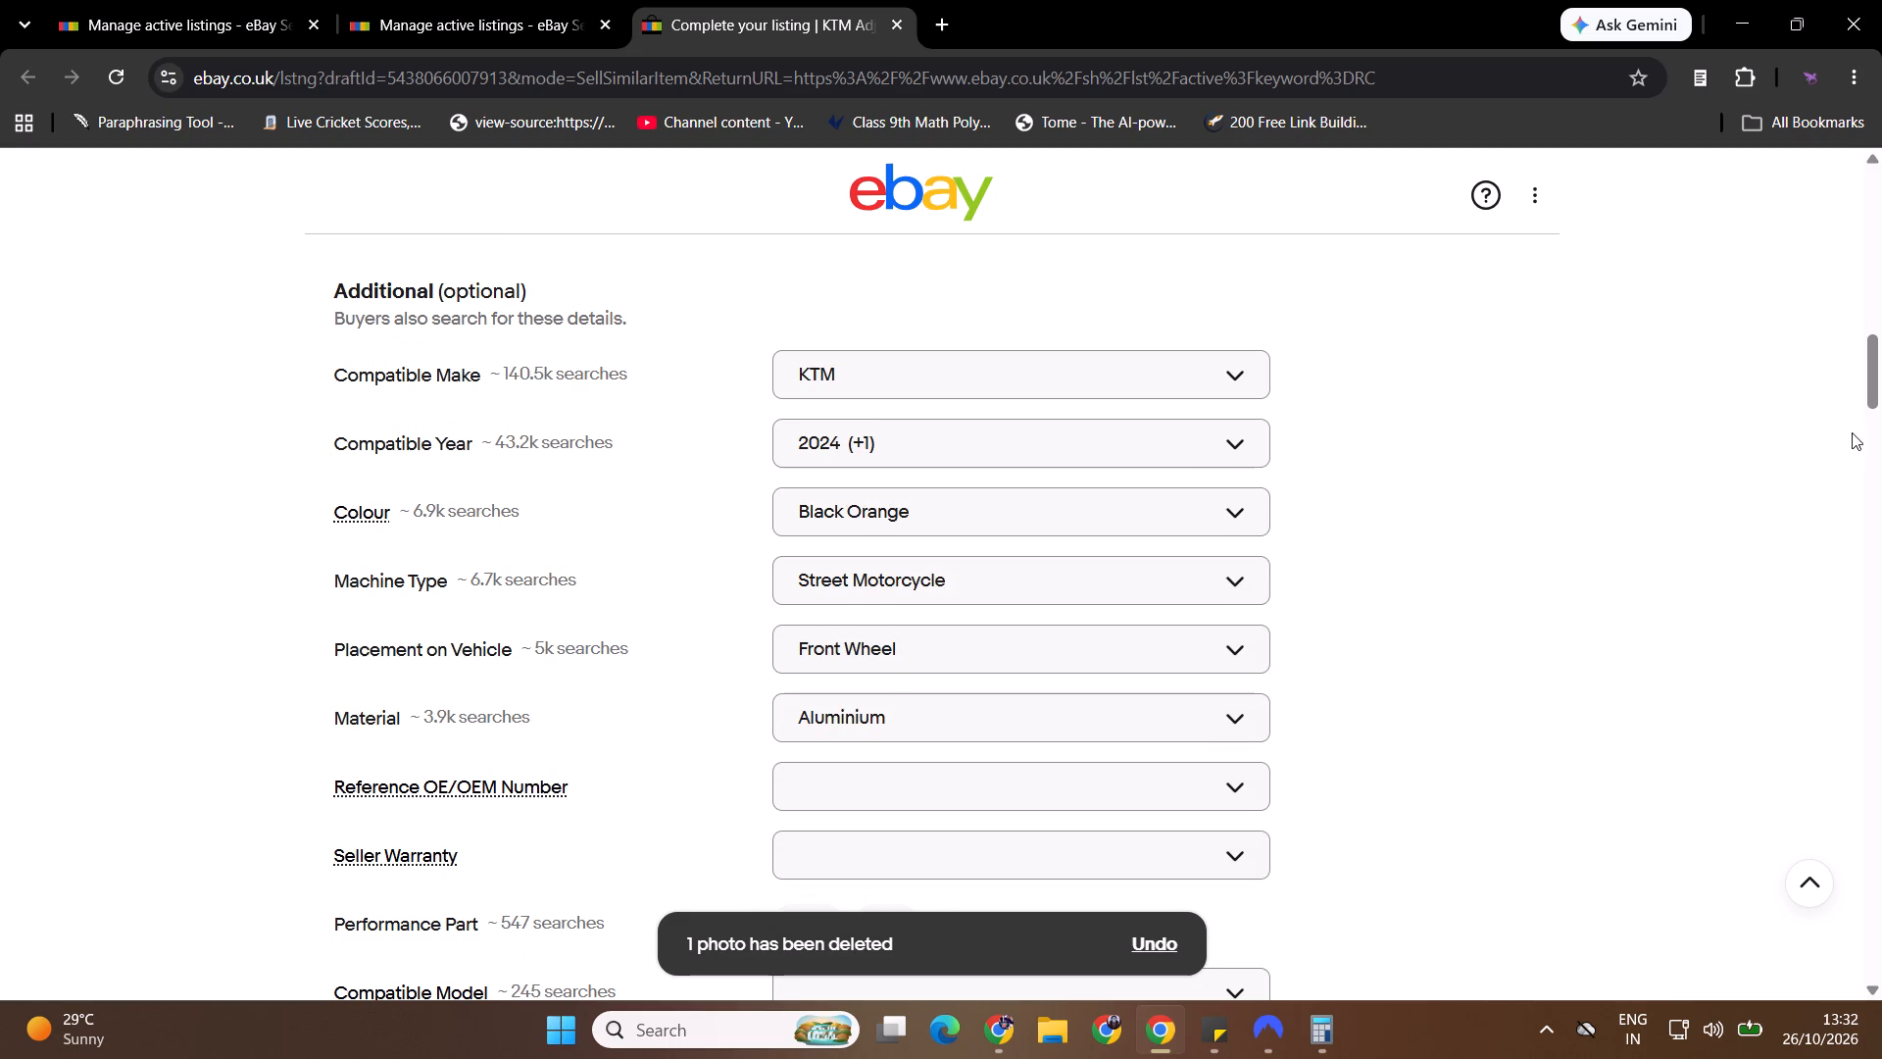
Change the Colour Options line in the description's Specification section to Black Orange.
{"action": "left_click_drag", "start_coordinate": [1881, 363], "coordinate": [1881, 560]}
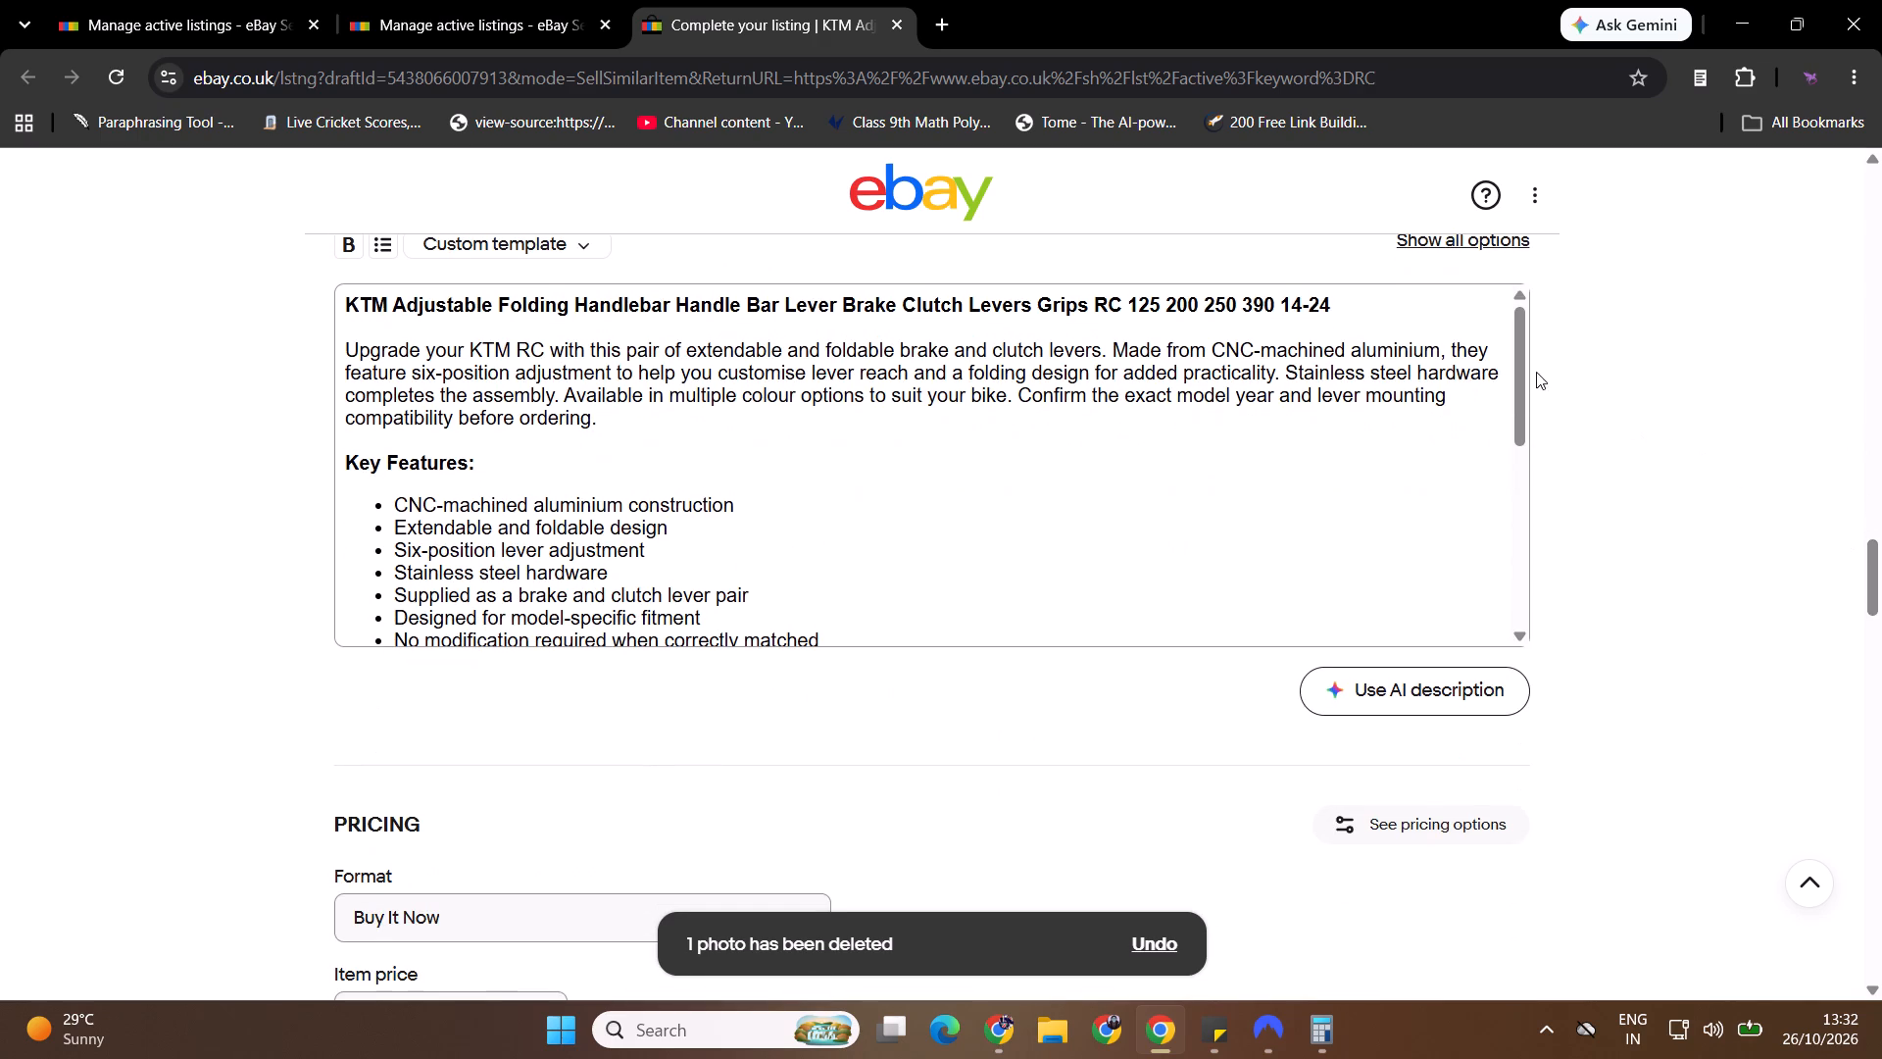
{"action": "left_click_drag", "start_coordinate": [1524, 361], "coordinate": [1543, 475]}
{"action": "left_click", "coordinate": [635, 520]}
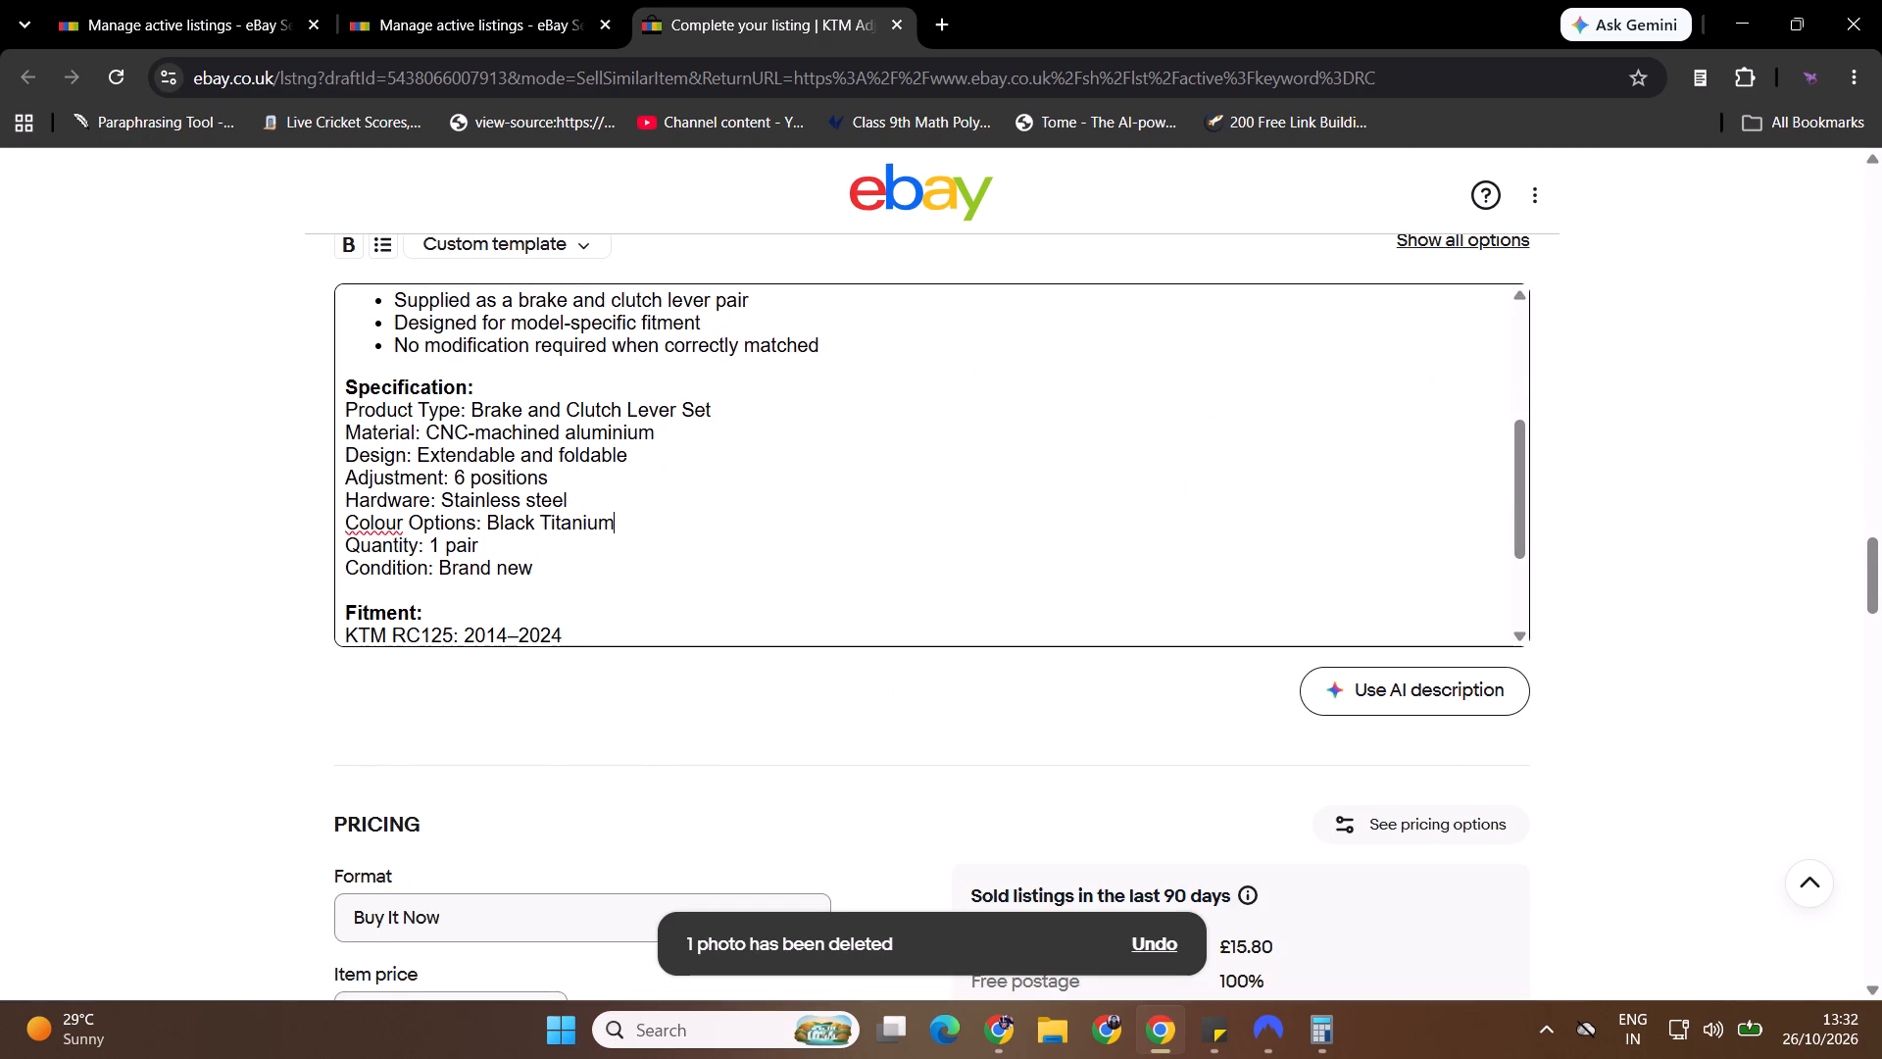
{"action": "key", "text": "ctrl+shift+Down"}
{"action": "key", "text": "Left"}
{"action": "key", "text": "ctrl+shift+Left"}
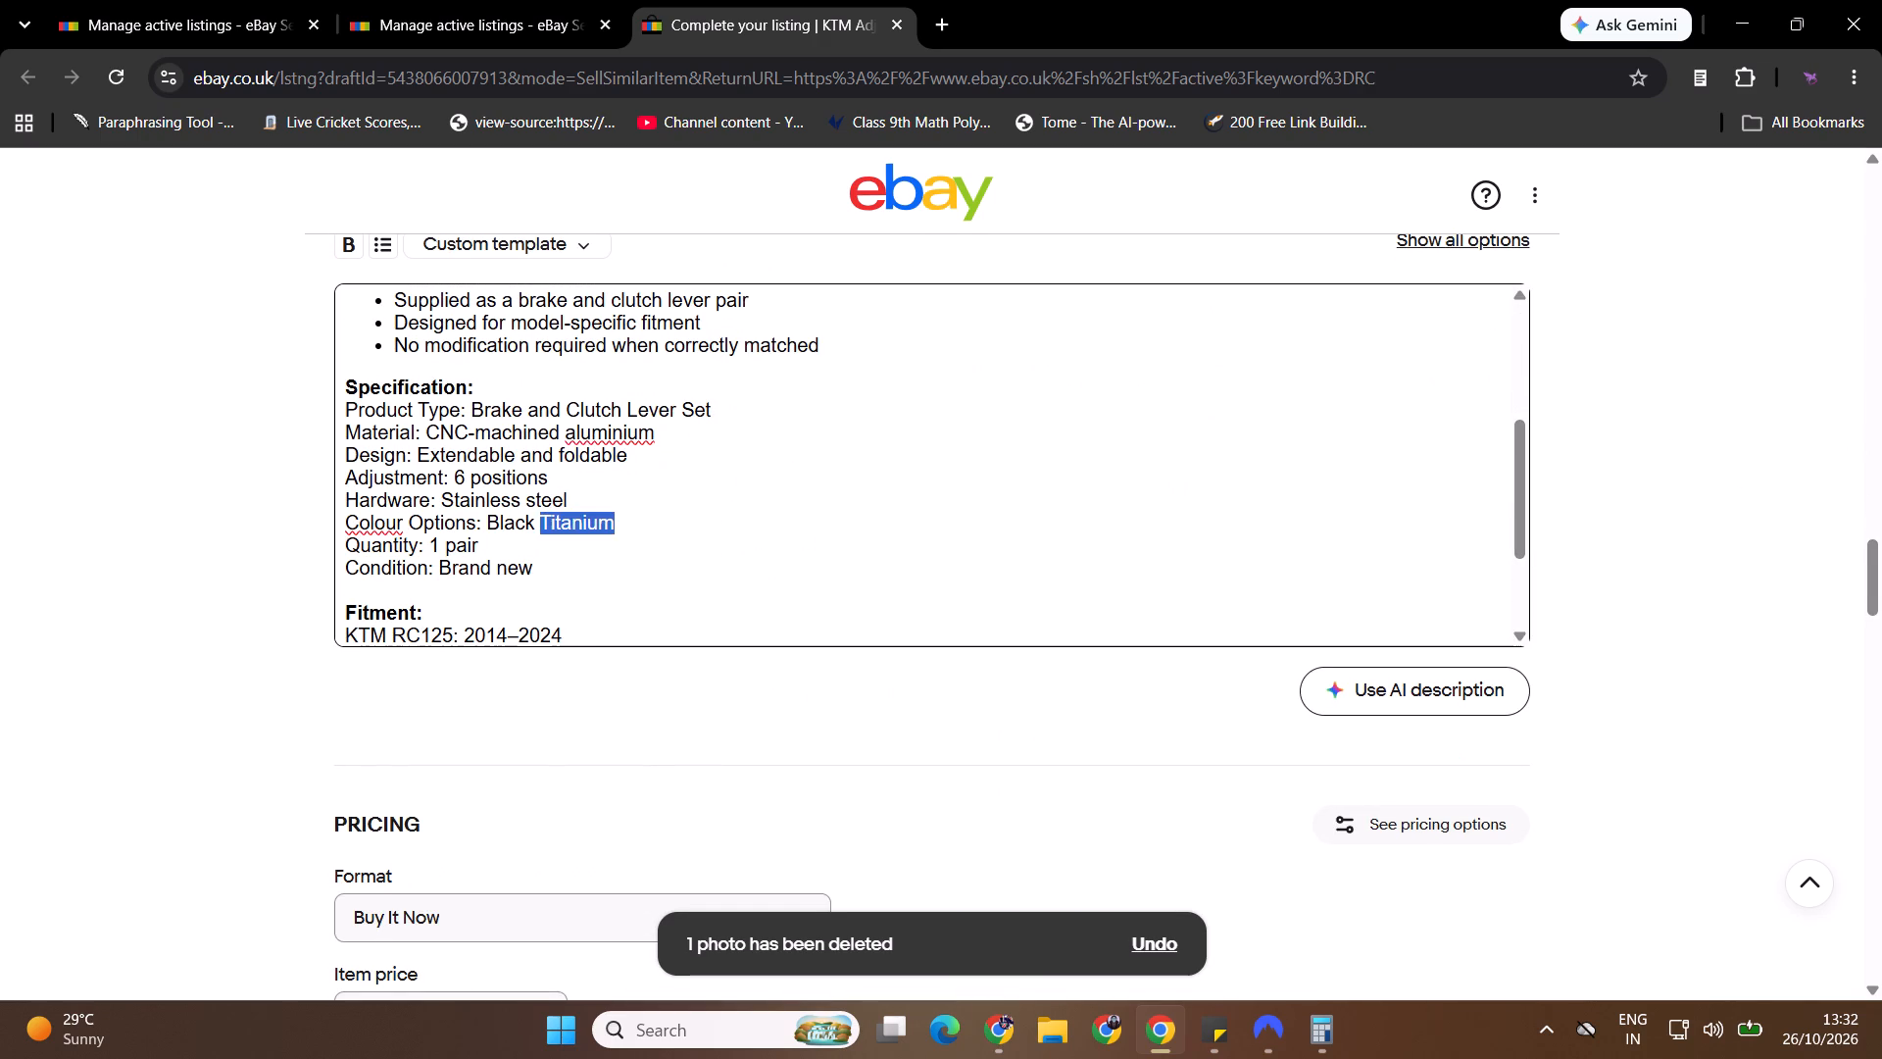
{"action": "type", "text": "Orange"}
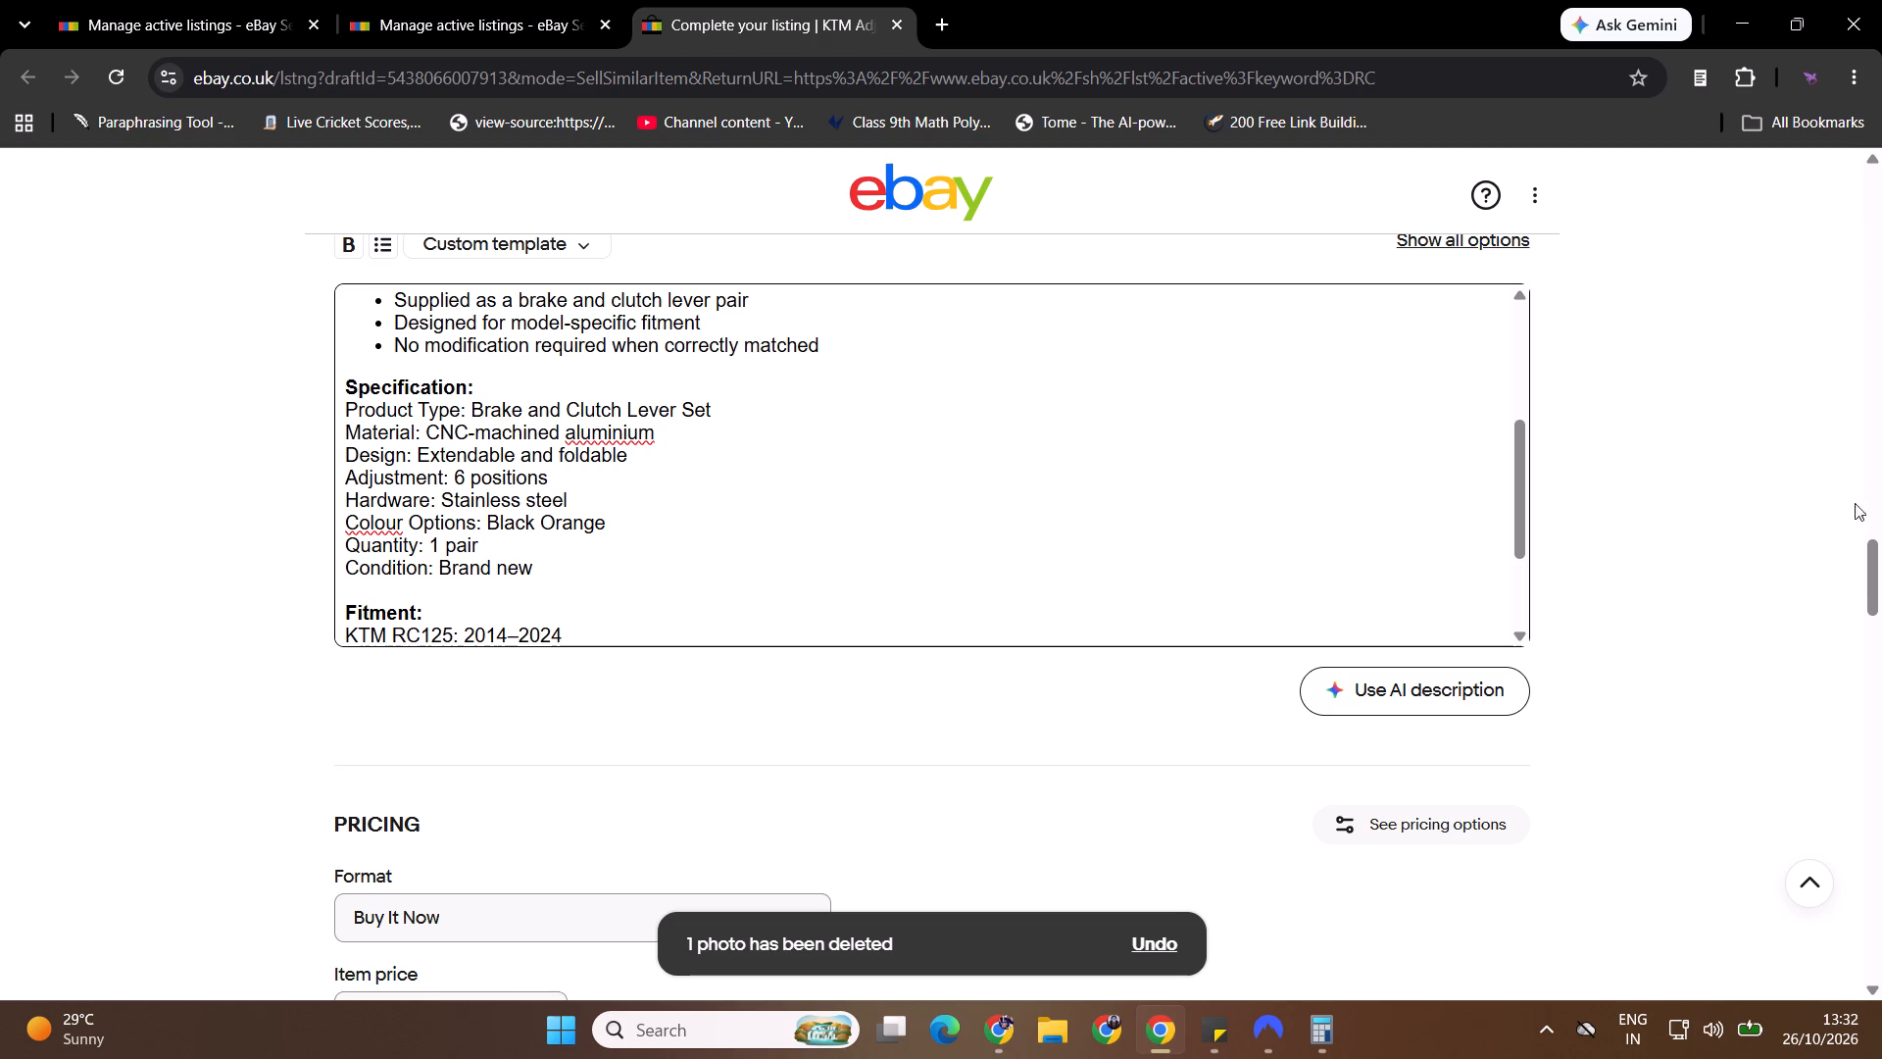
{"action": "left_click_drag", "start_coordinate": [1881, 559], "coordinate": [1881, 582]}
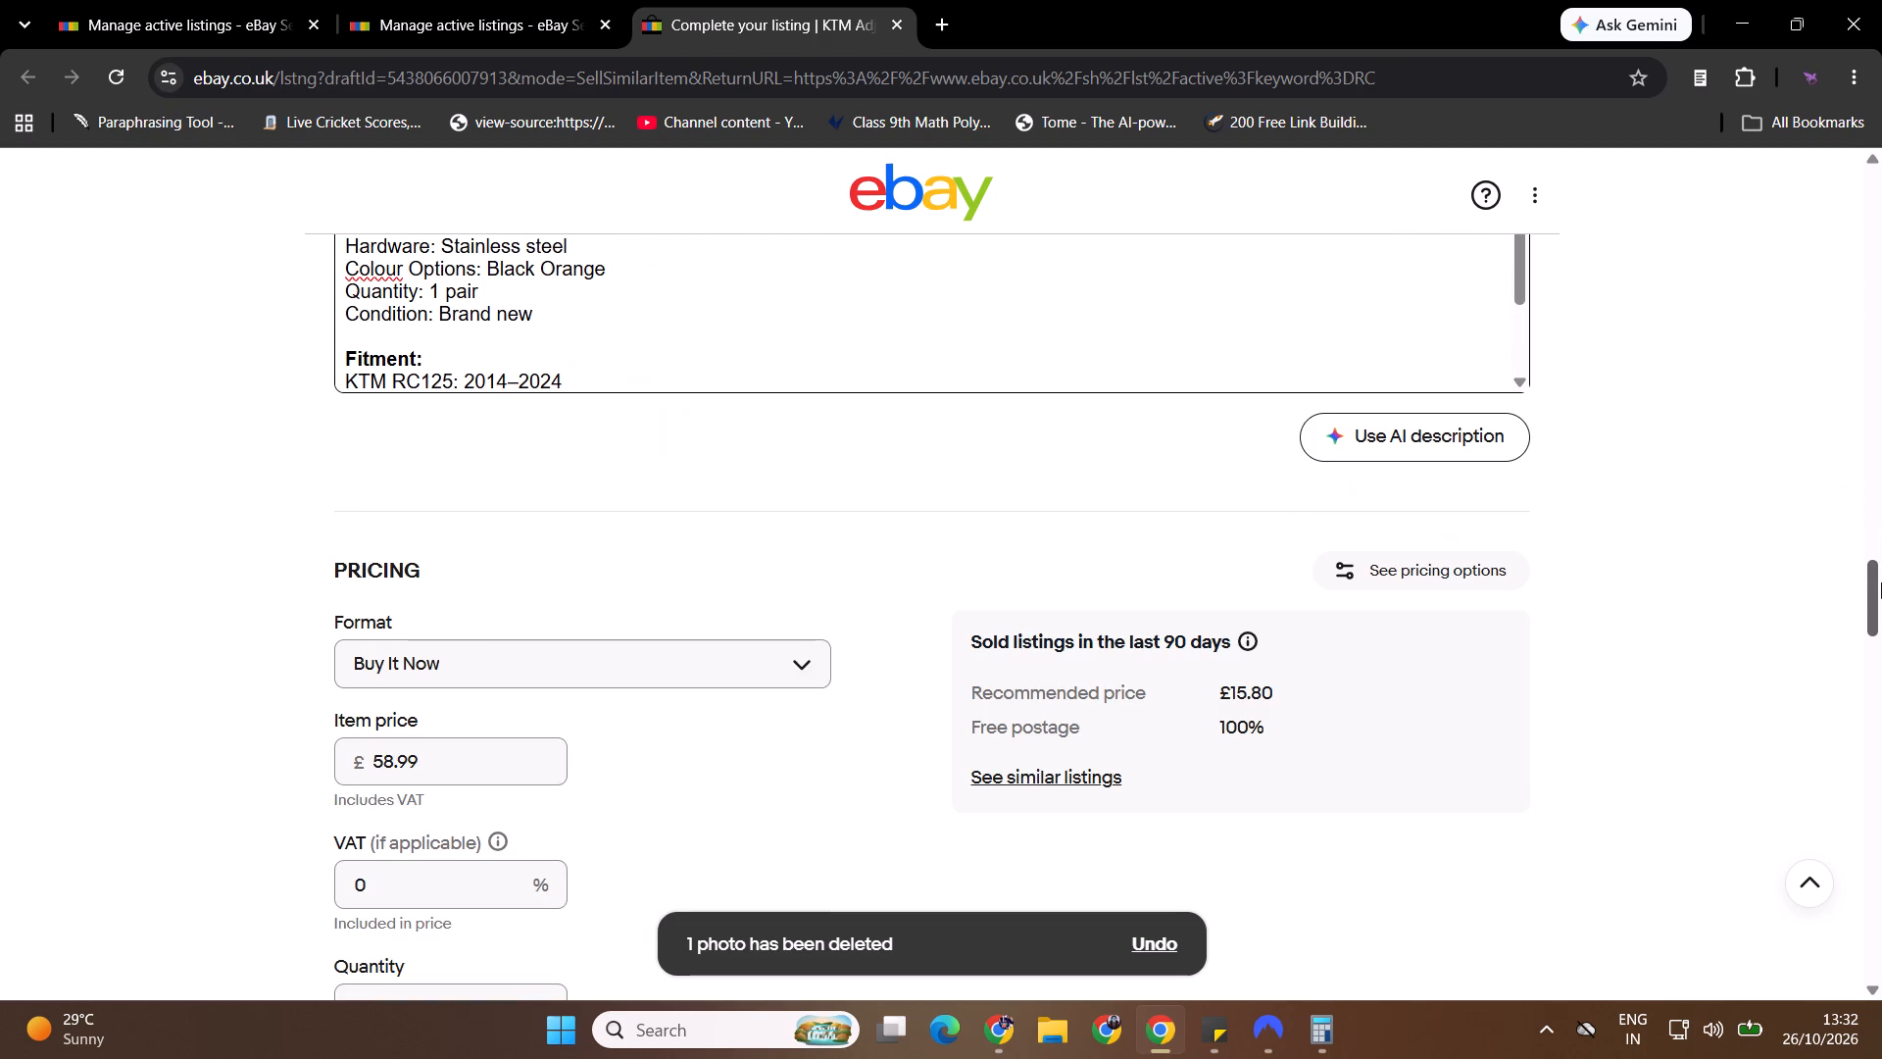
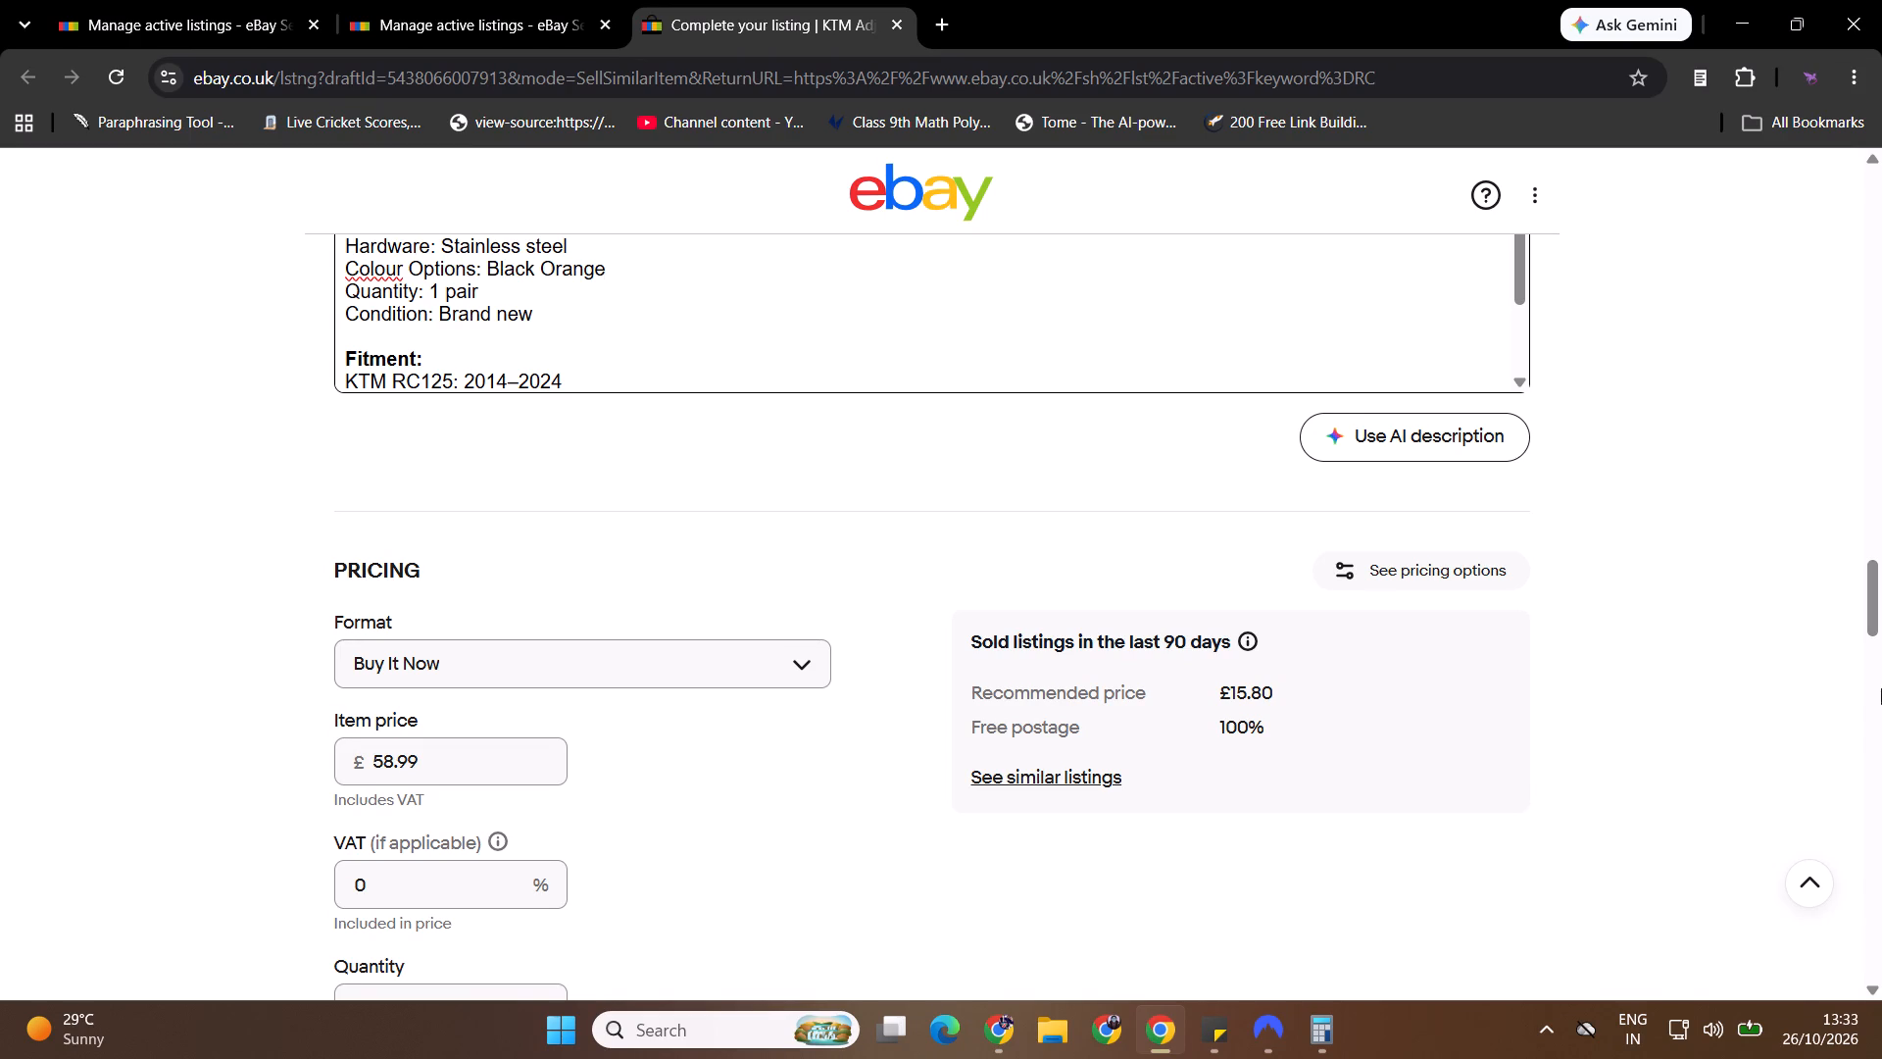
Review the Black Orange draft's photos, item specifics, pricing and delivery details before publishing.
{"action": "middle_click", "coordinate": [1649, 445]}
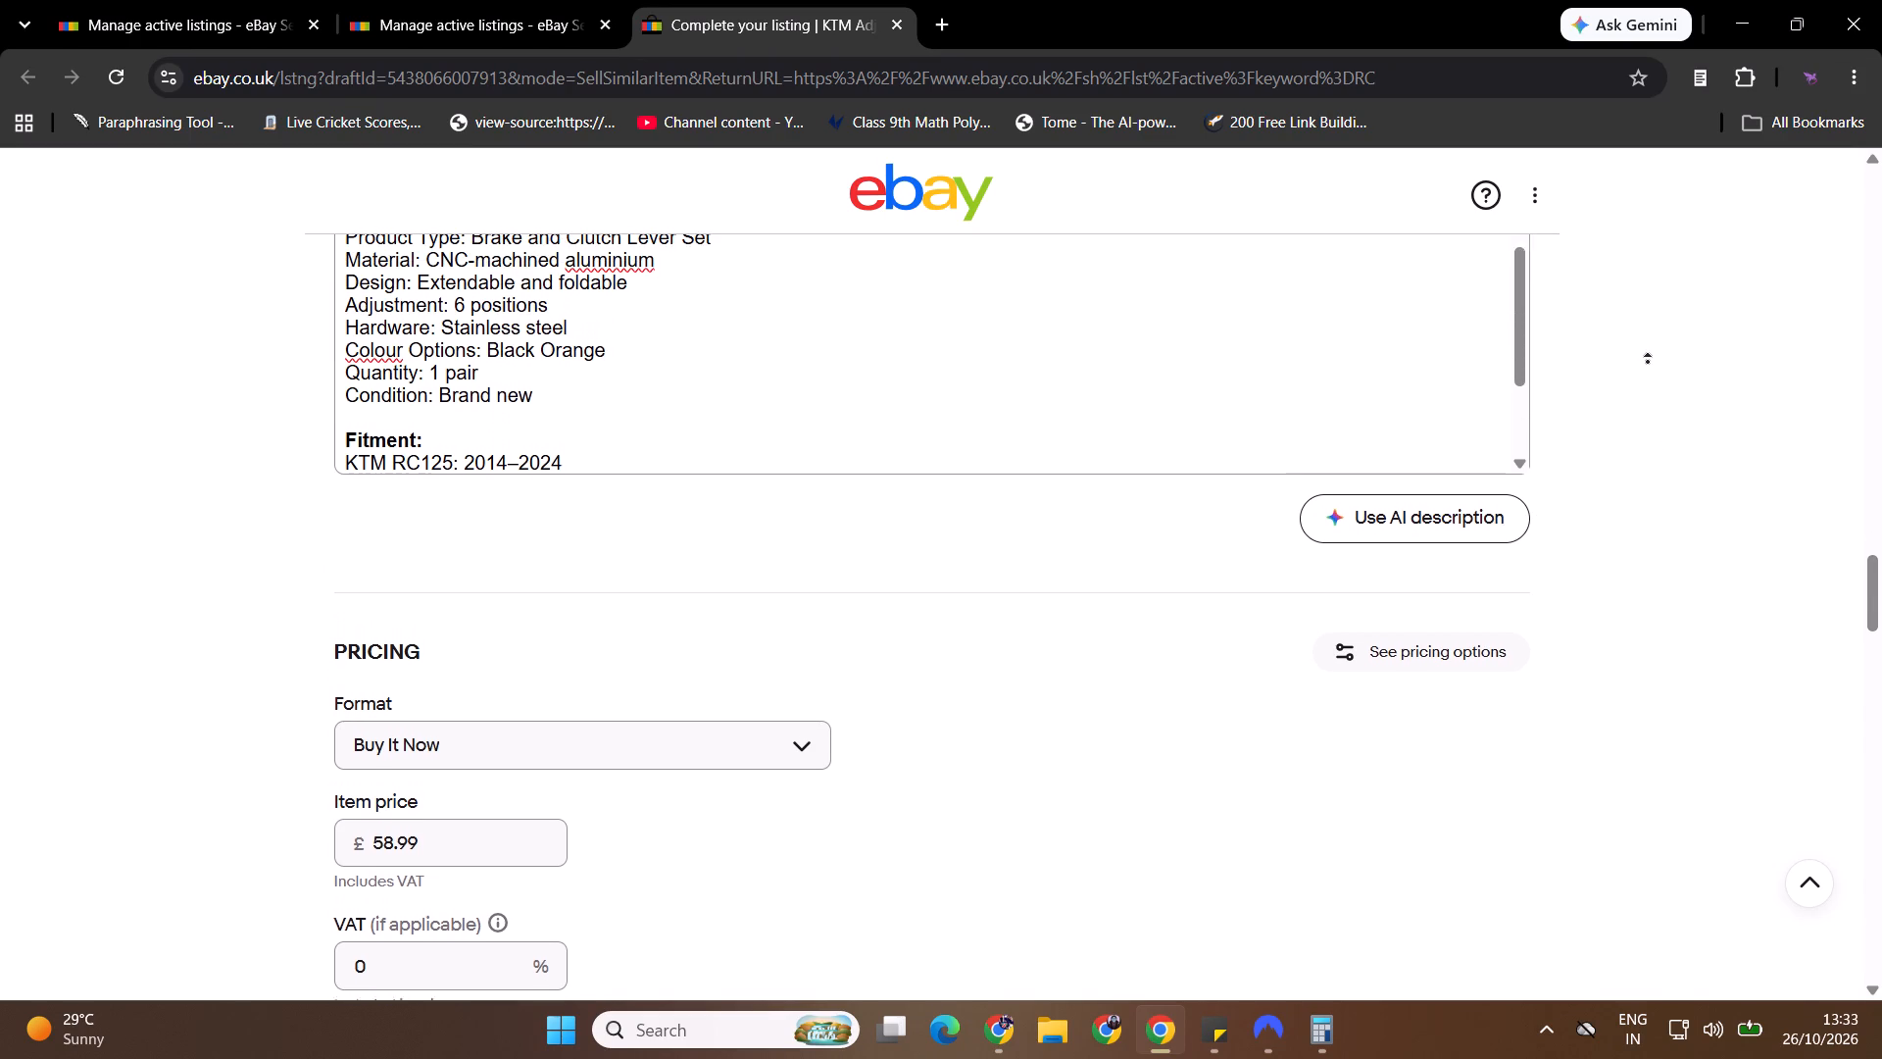
{"action": "left_click", "coordinate": [1648, 362]}
{"action": "middle_click", "coordinate": [1647, 363]}
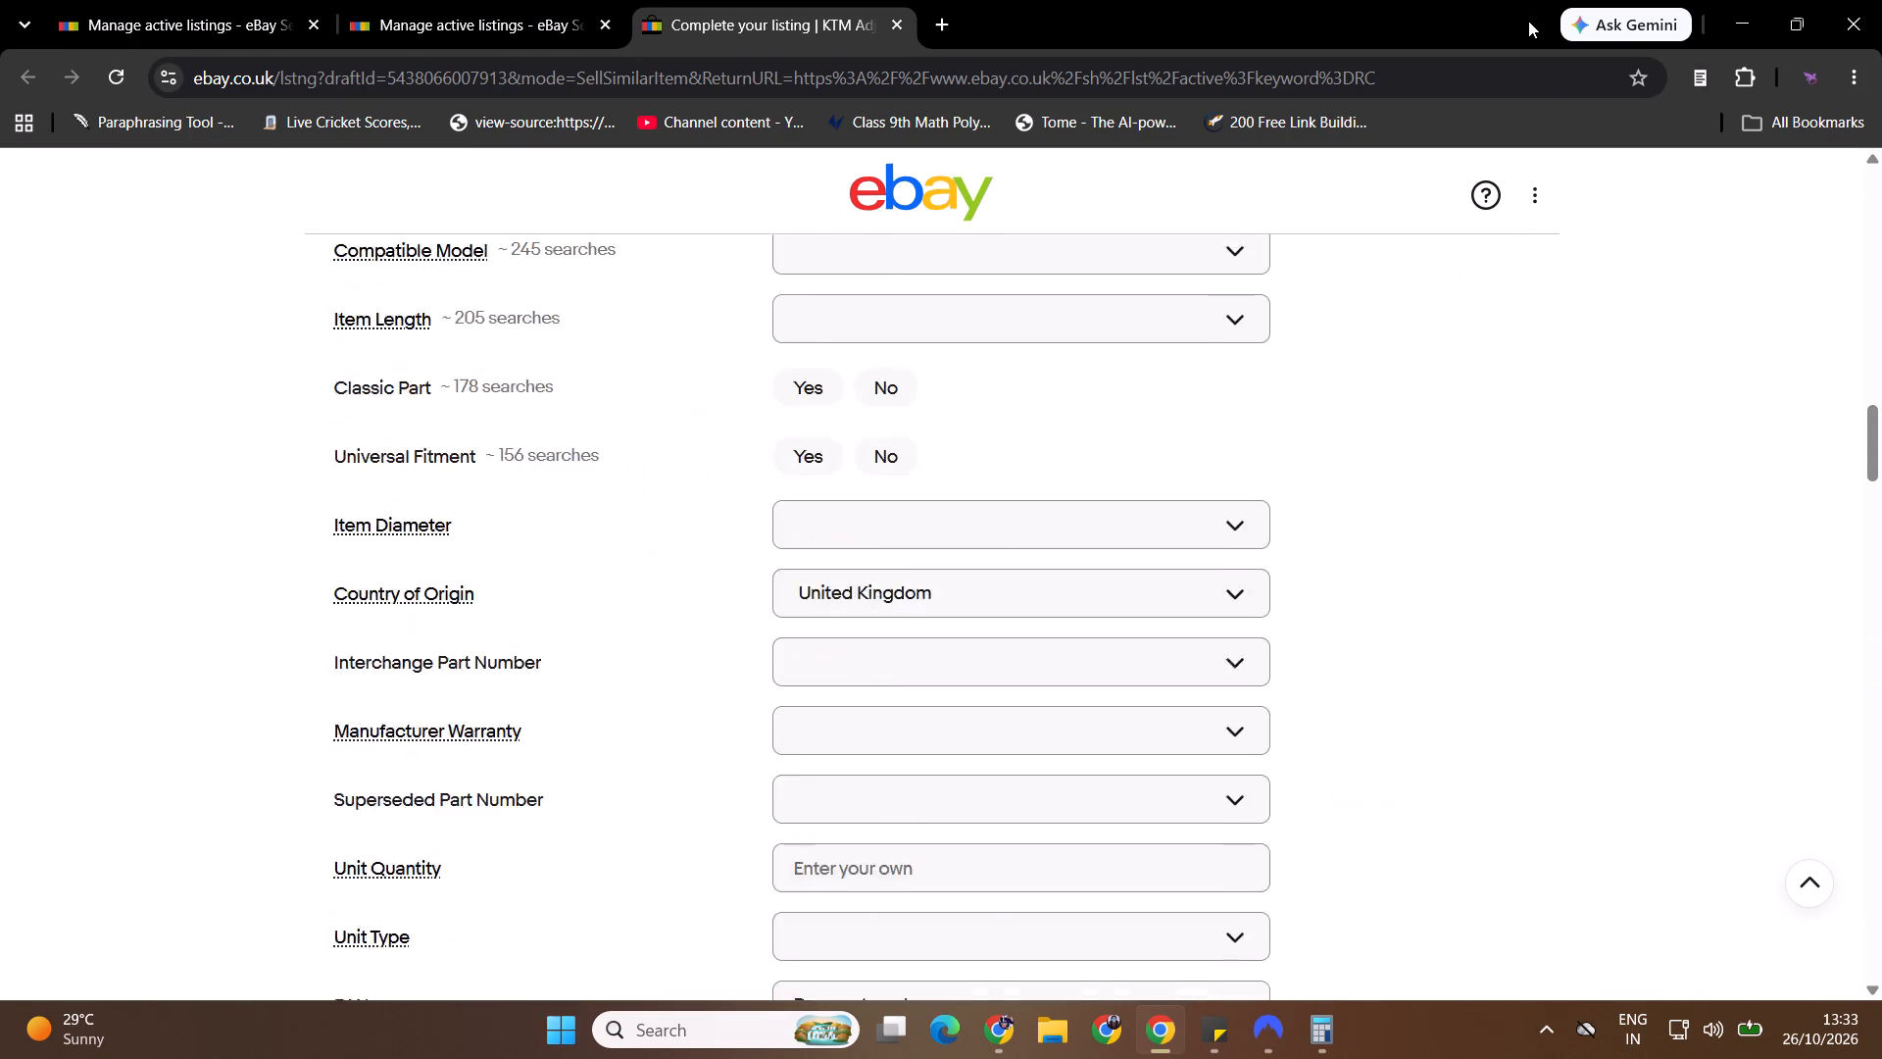
{"action": "left_click", "coordinate": [1634, 365]}
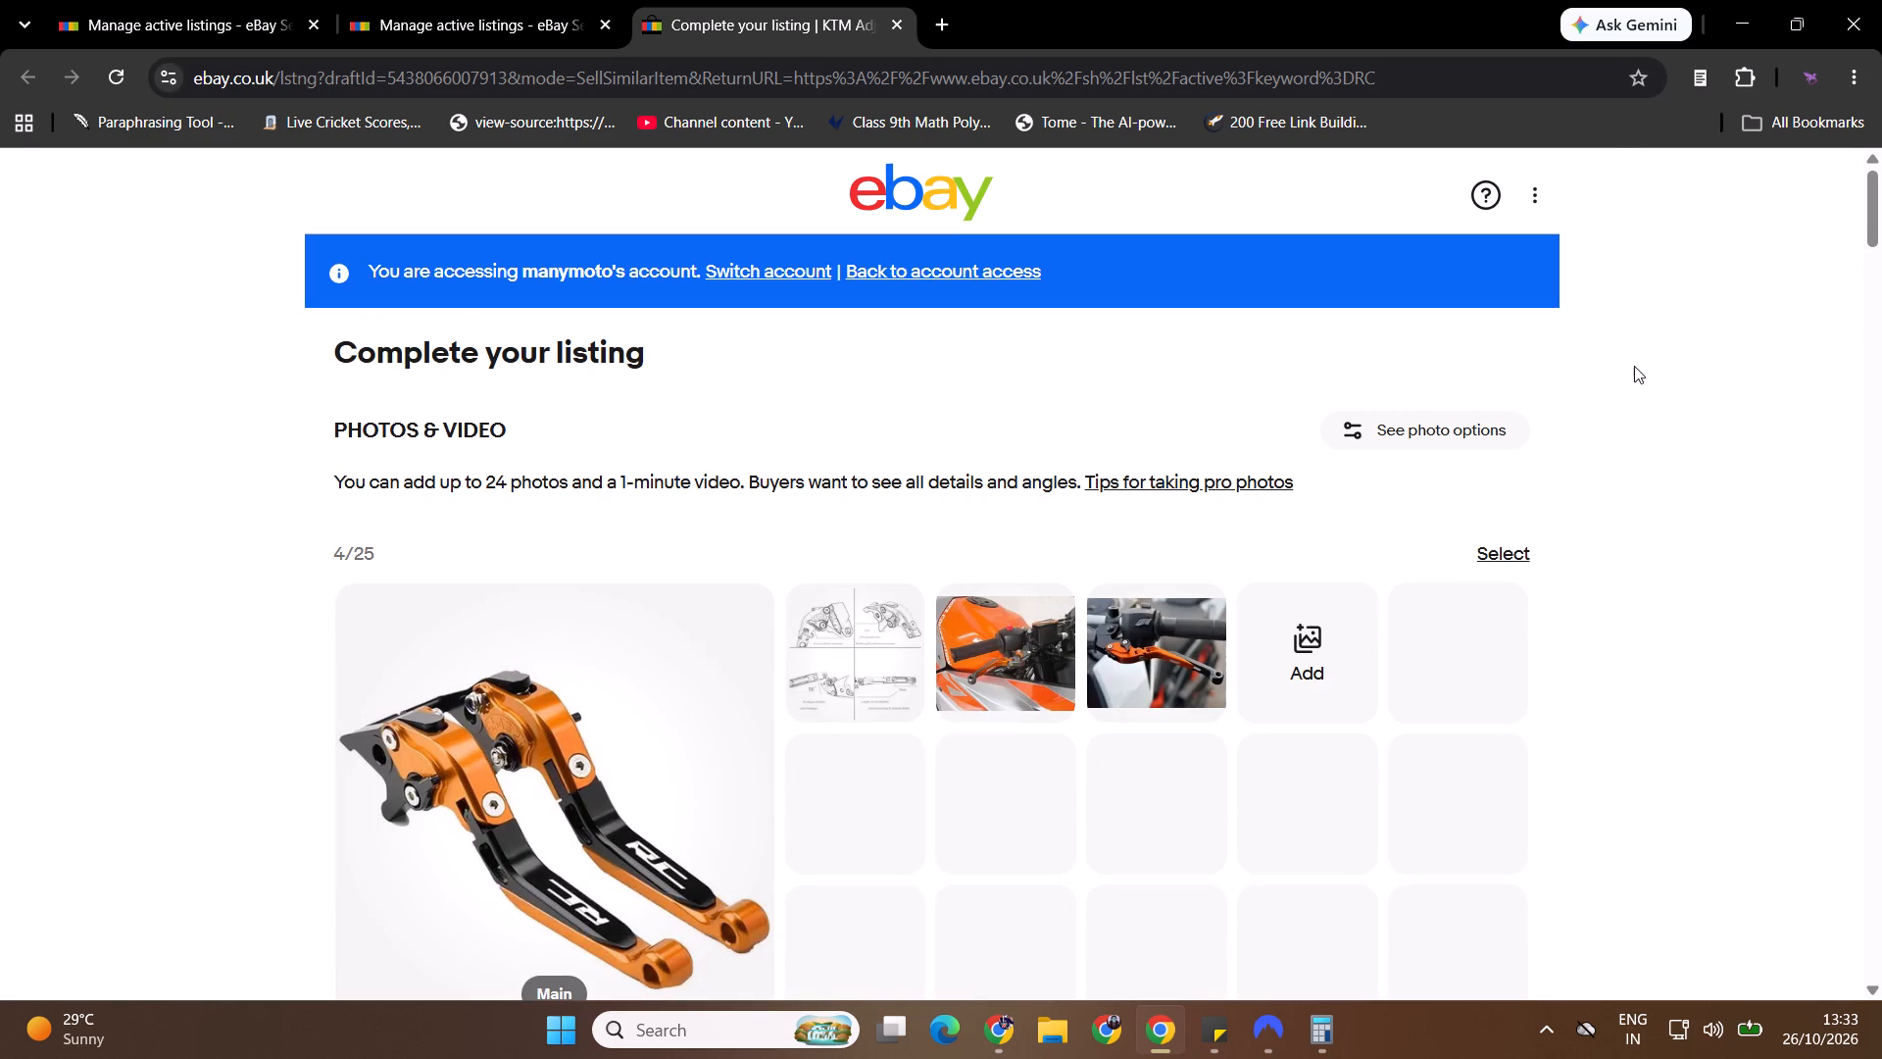
{"action": "middle_click", "coordinate": [1634, 366]}
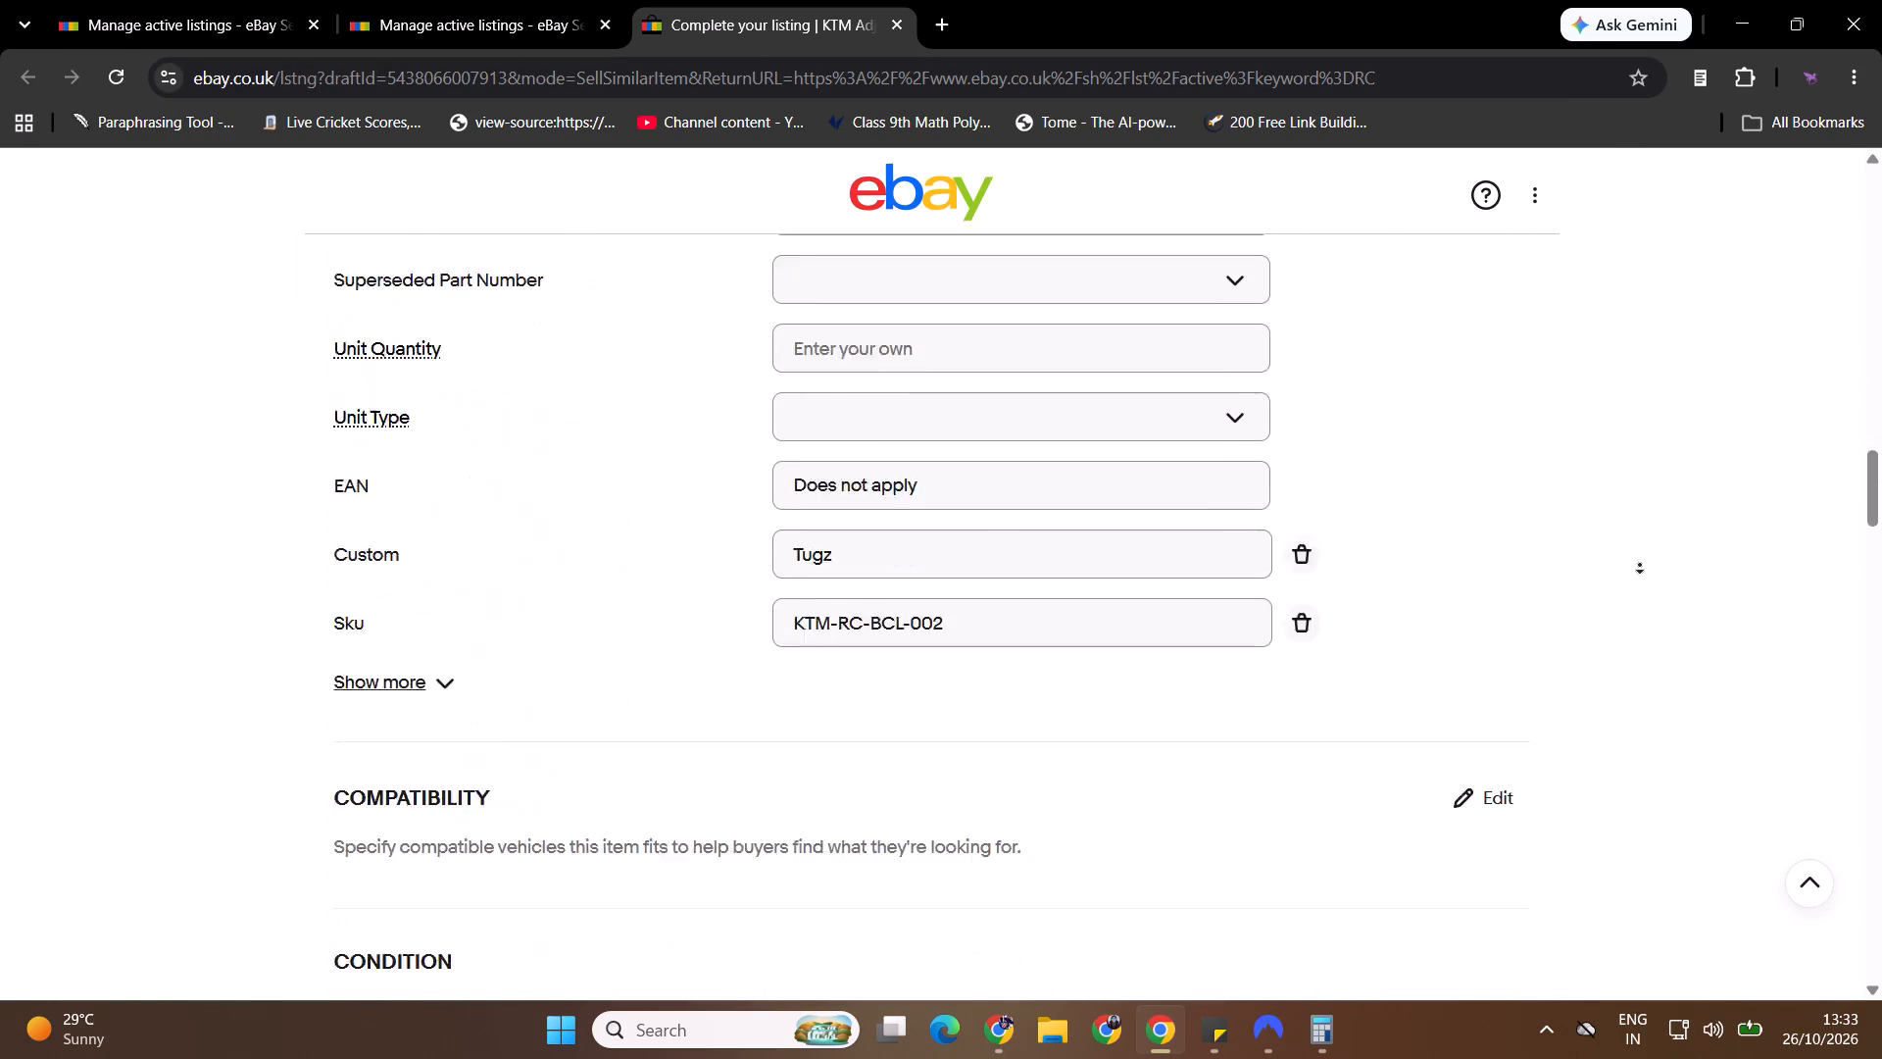
{"action": "left_click", "coordinate": [1640, 565]}
{"action": "middle_click", "coordinate": [1640, 565]}
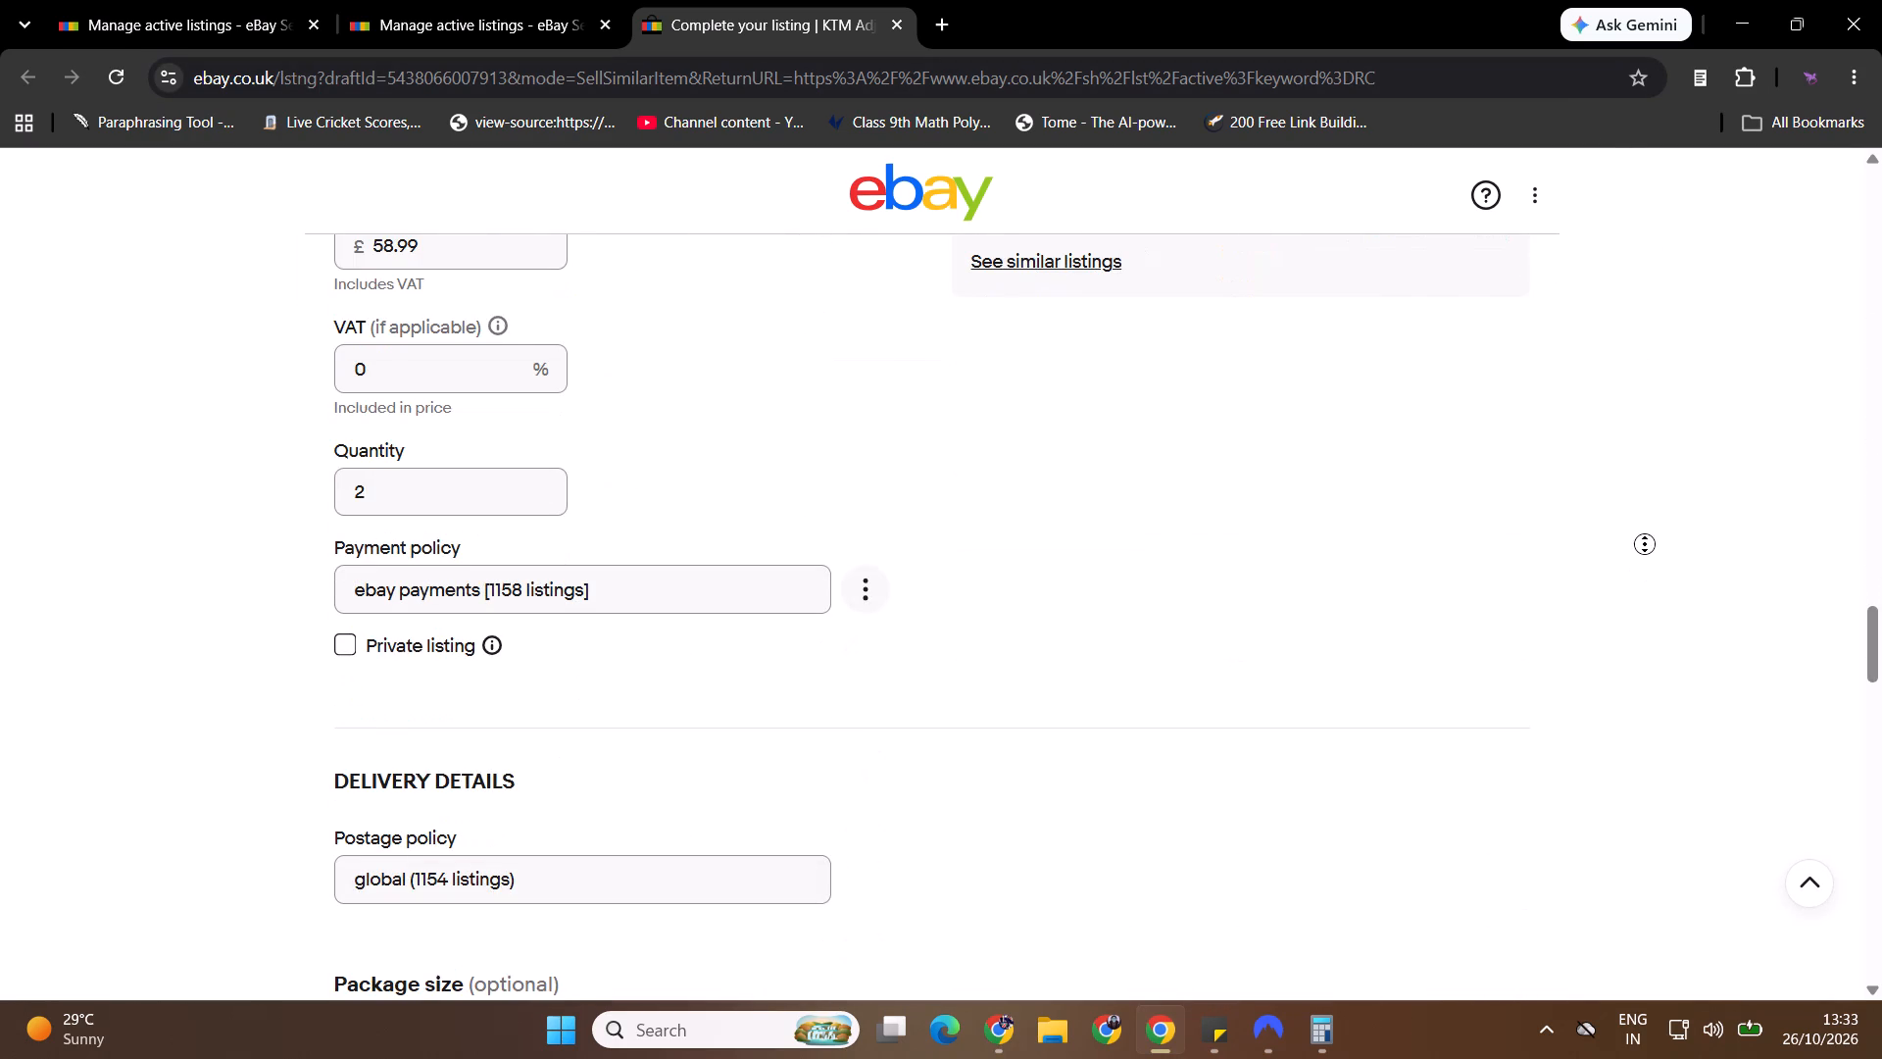
{"action": "middle_click", "coordinate": [1645, 544]}
{"action": "left_click_drag", "start_coordinate": [1881, 637], "coordinate": [1881, 691]}
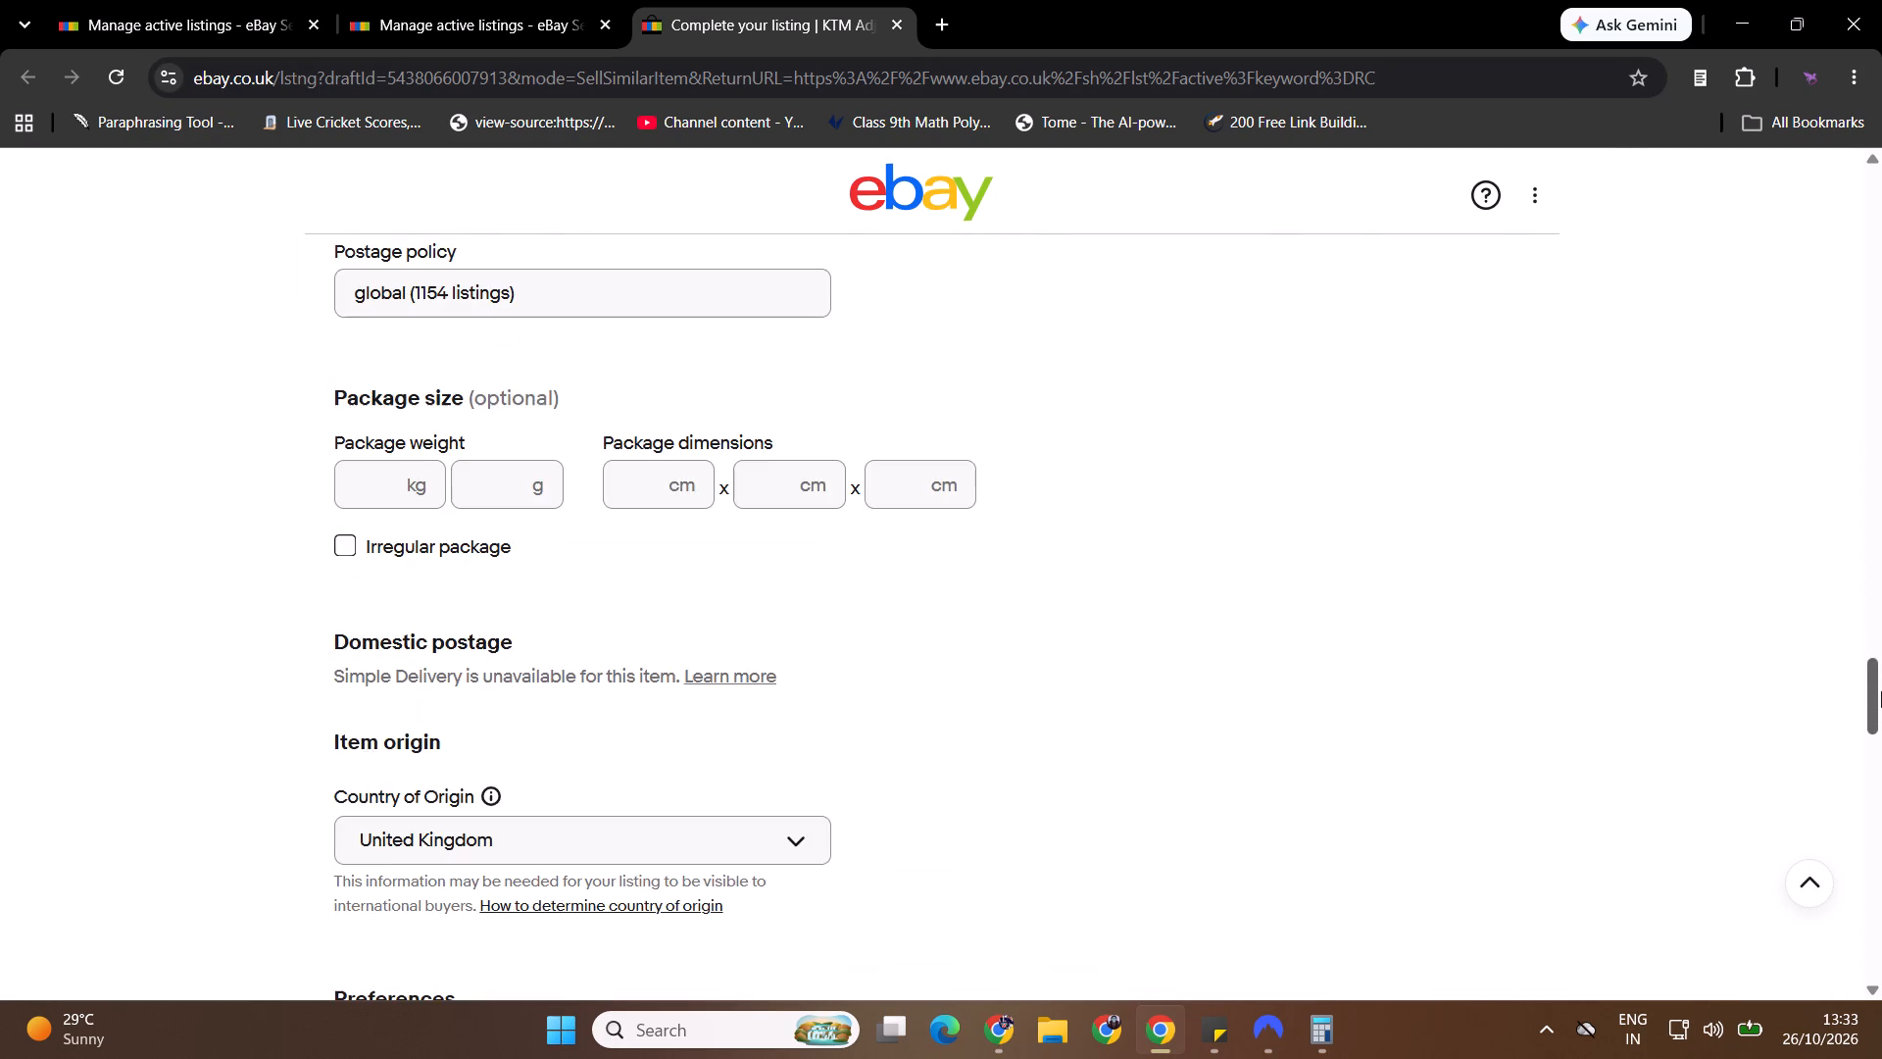
{"action": "left_click_drag", "start_coordinate": [1881, 691], "coordinate": [1881, 931]}
Check the orange-and-black lever variant's price on AliExpress and publish the Black Orange draft with the displayed fees.
{"action": "key", "text": "alt+Tab"}
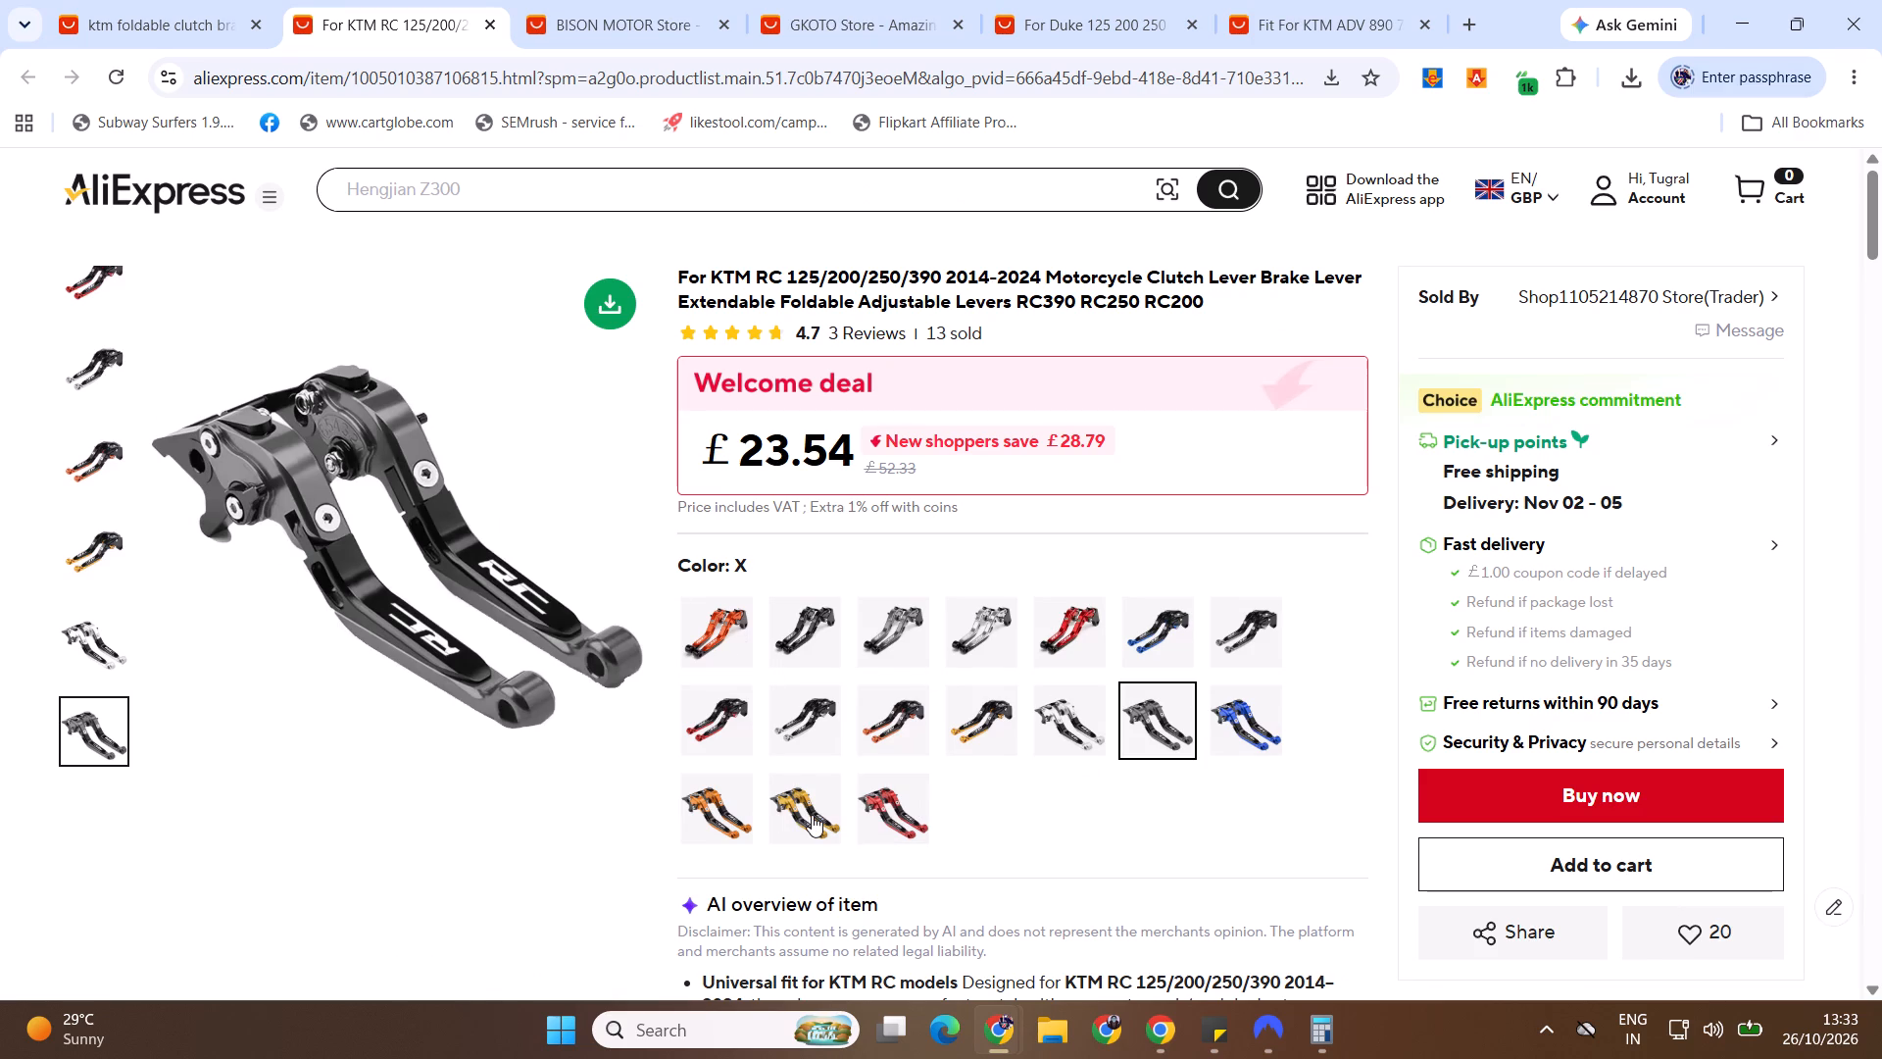
{"action": "left_click", "coordinate": [731, 832]}
{"action": "key", "text": "alt+Tab"}
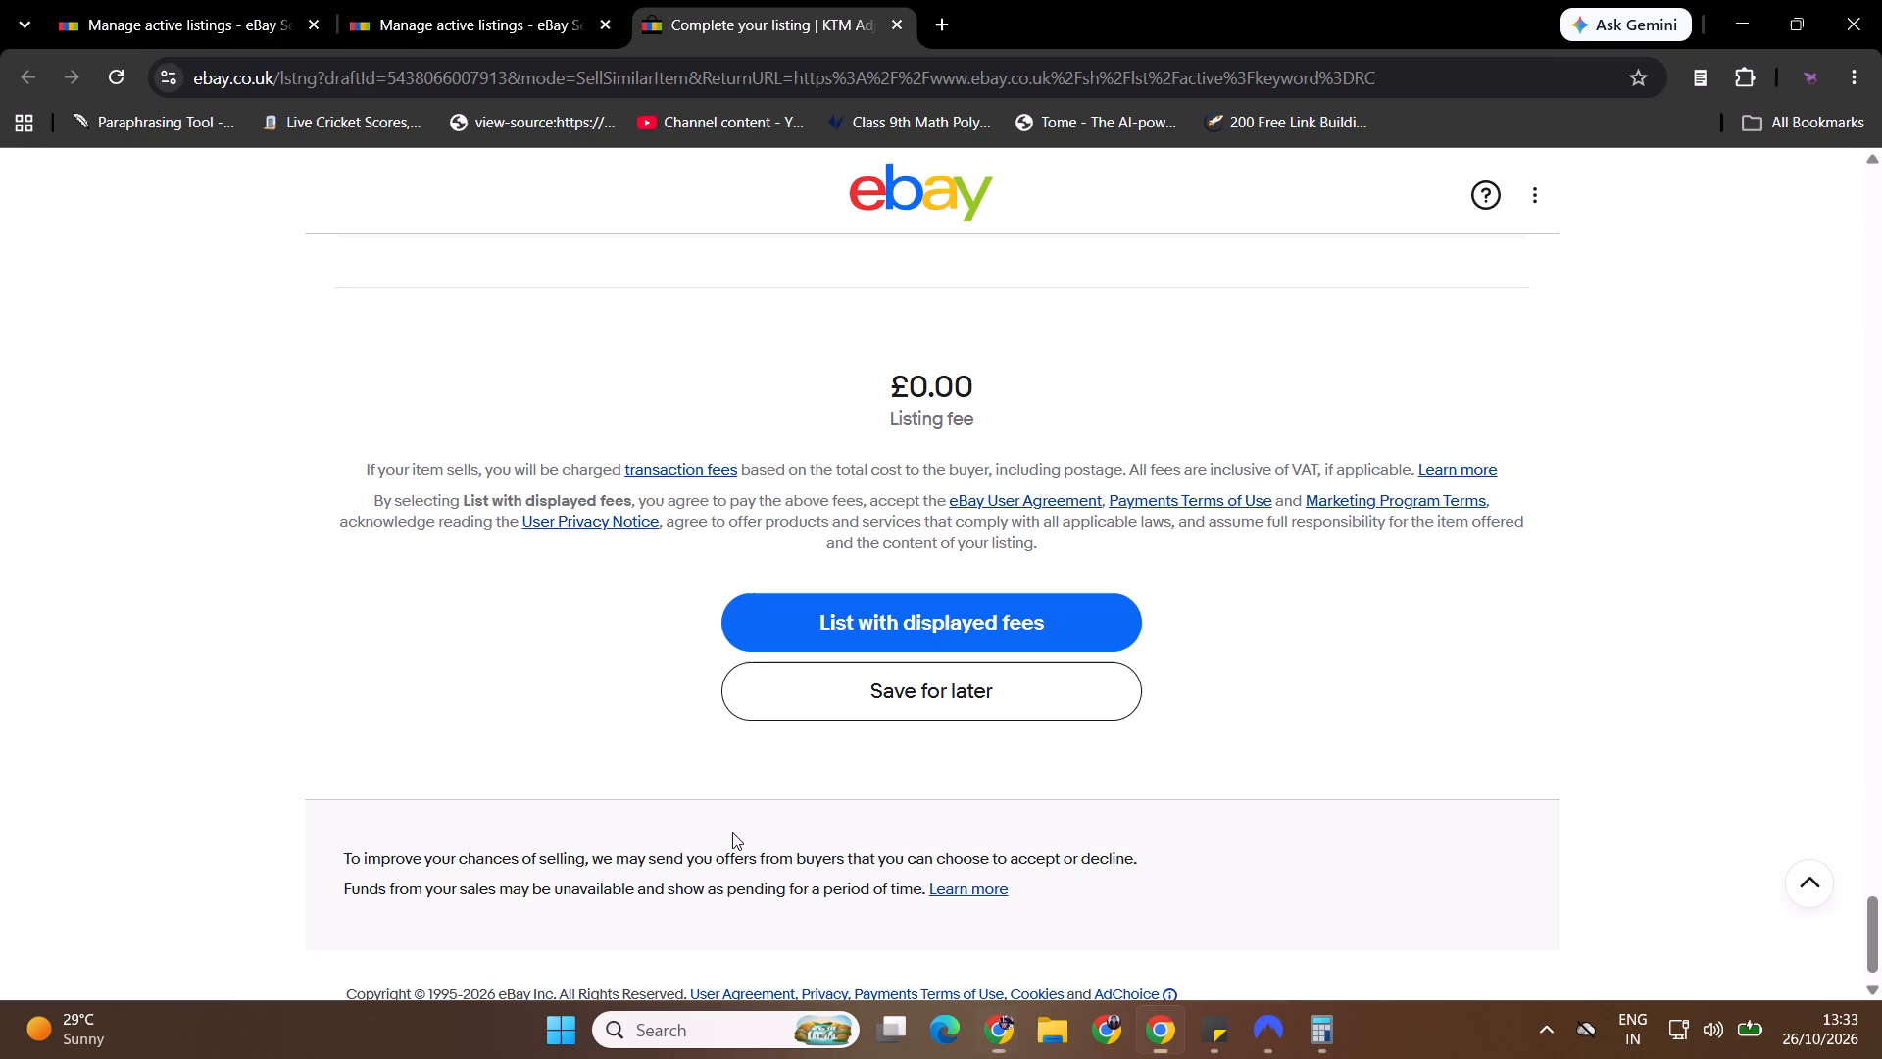
{"action": "left_click", "coordinate": [965, 620]}
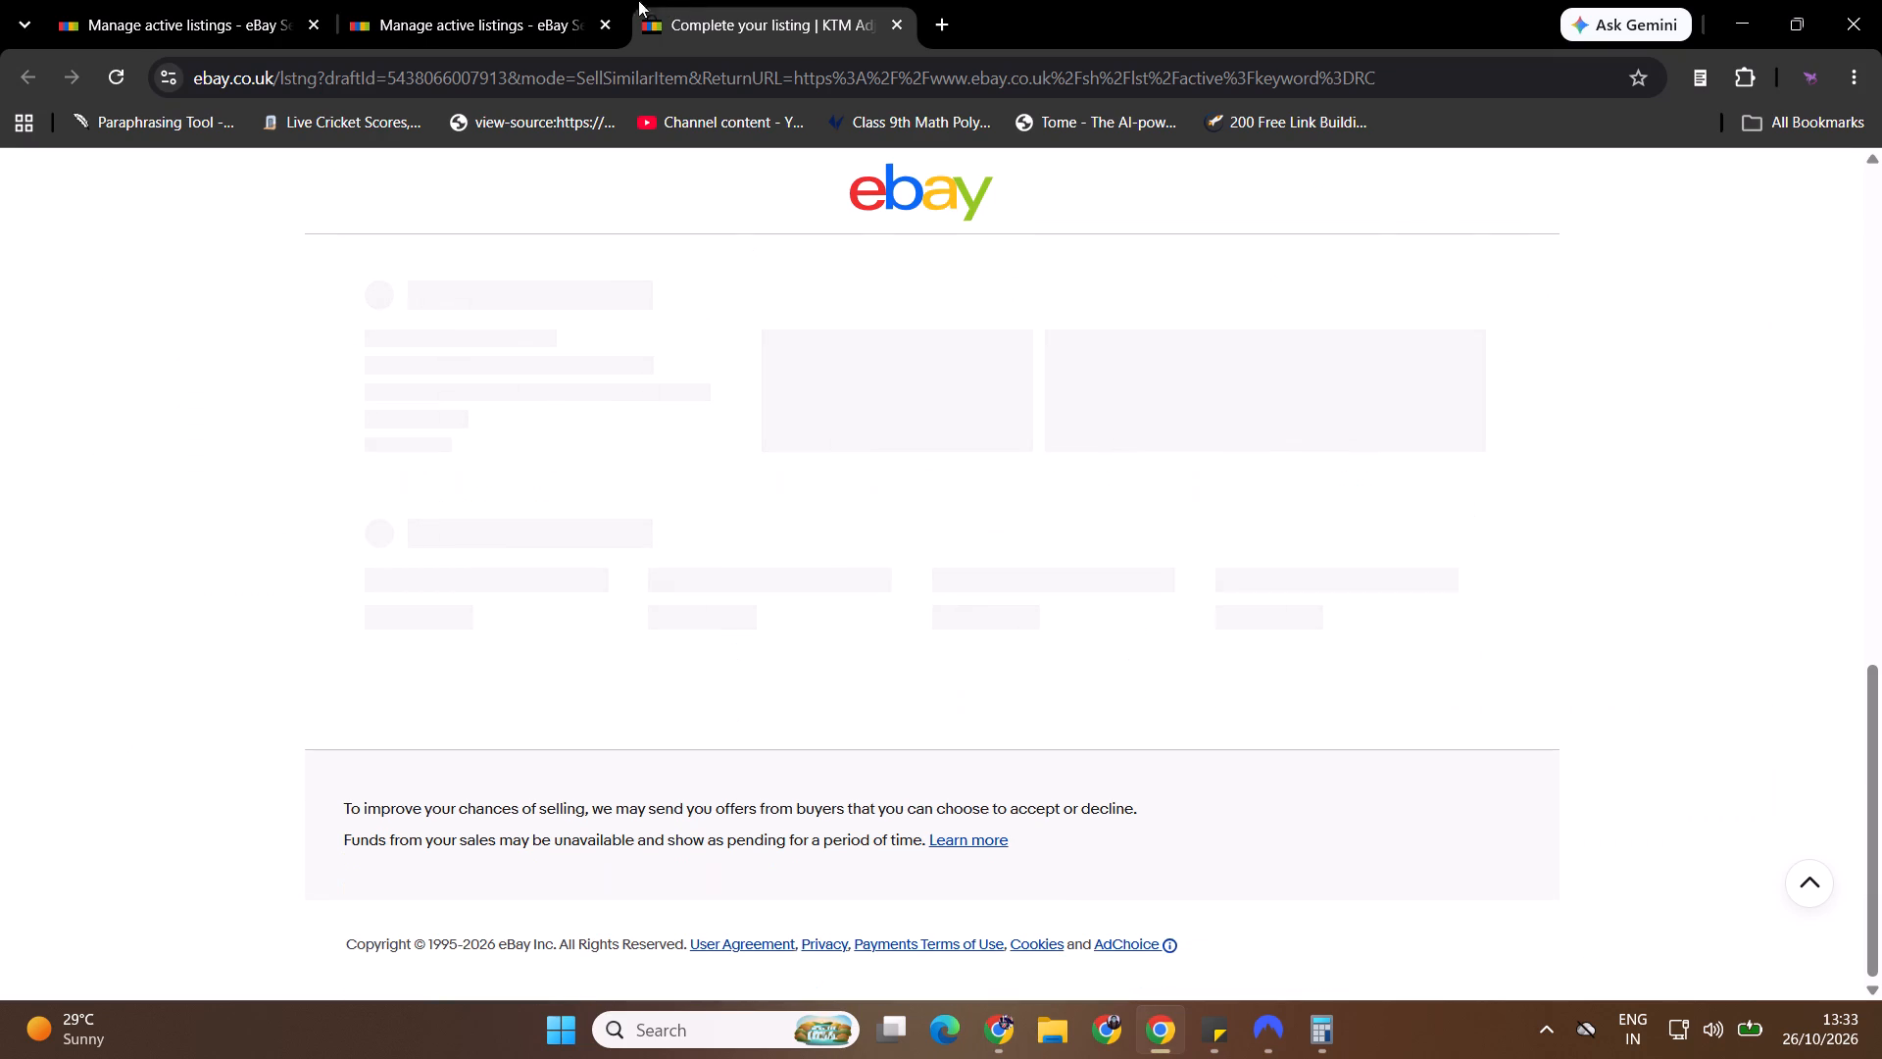
{"action": "left_click", "coordinate": [554, 6]}
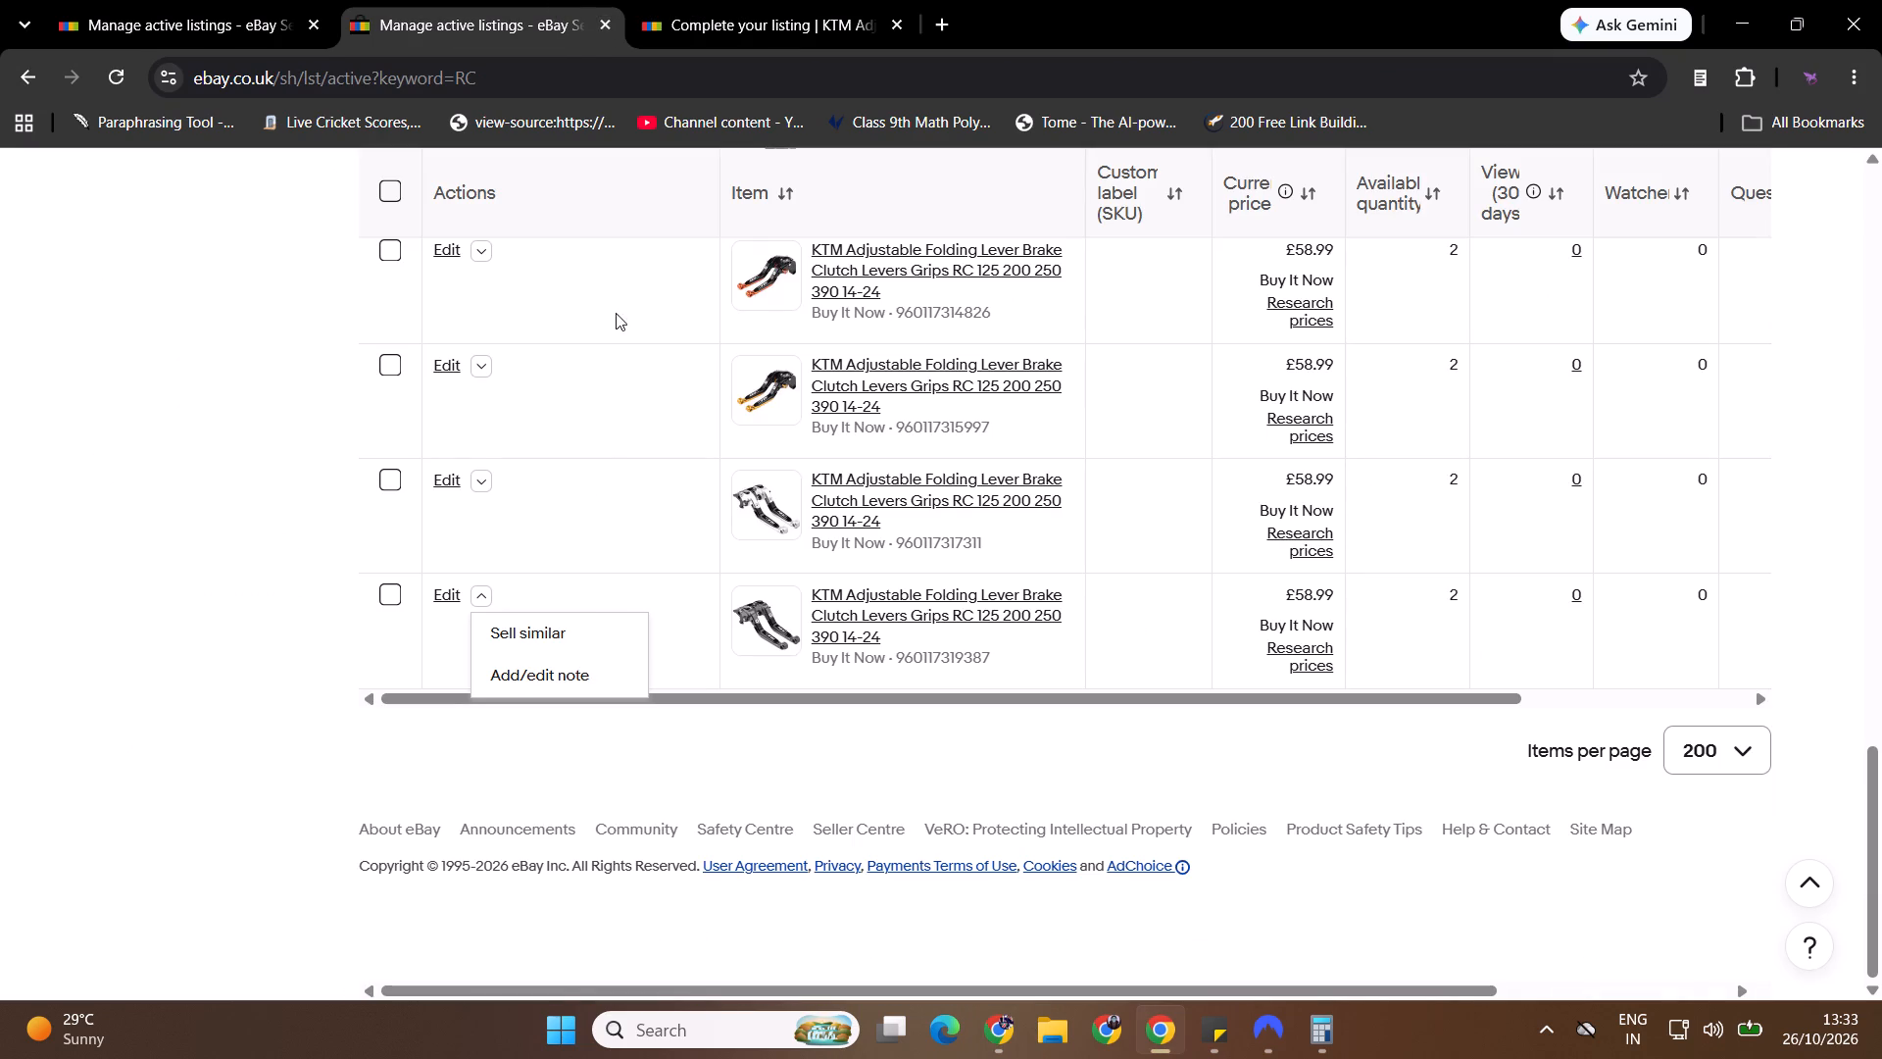
{"action": "left_click", "coordinate": [550, 629], "text": "ctrl"}
Finish the Black Orange publication and start another similar listing from the new orange-and-black lever listing.
{"action": "left_click", "coordinate": [1060, 0]}
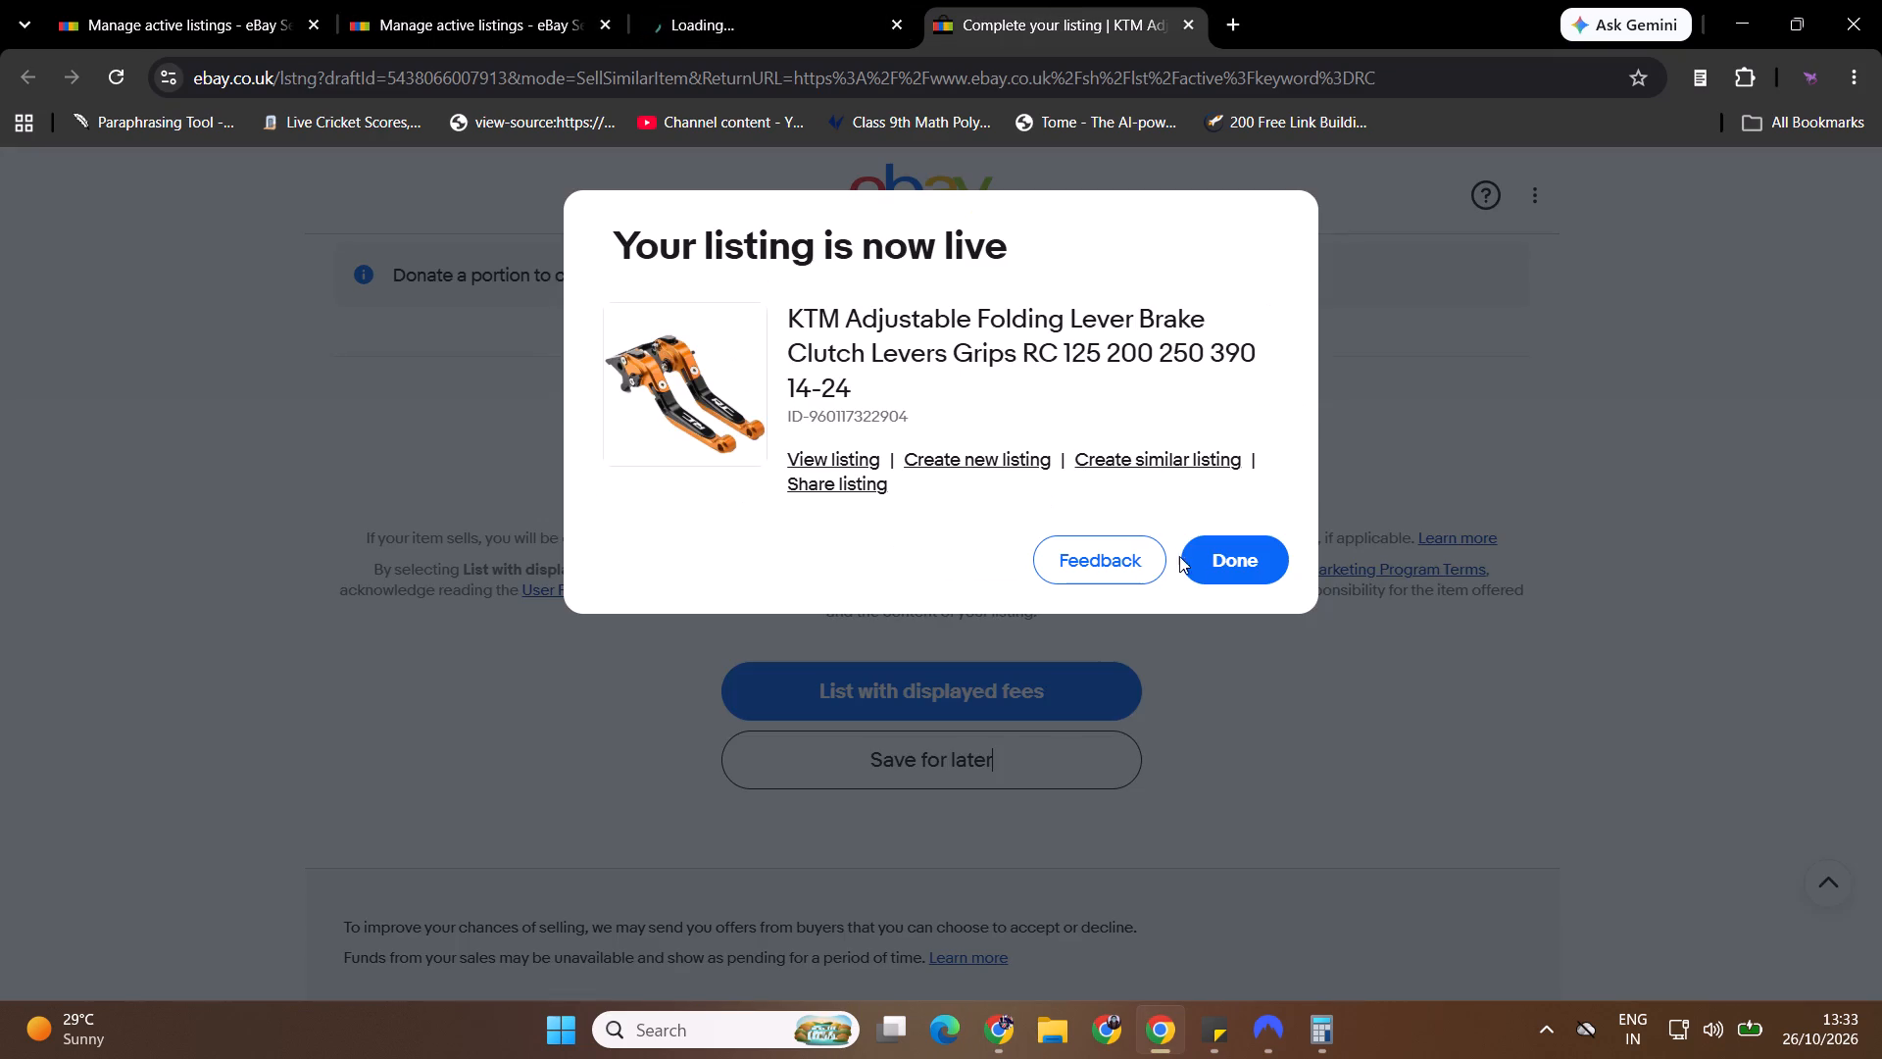
{"action": "left_click", "coordinate": [1249, 566]}
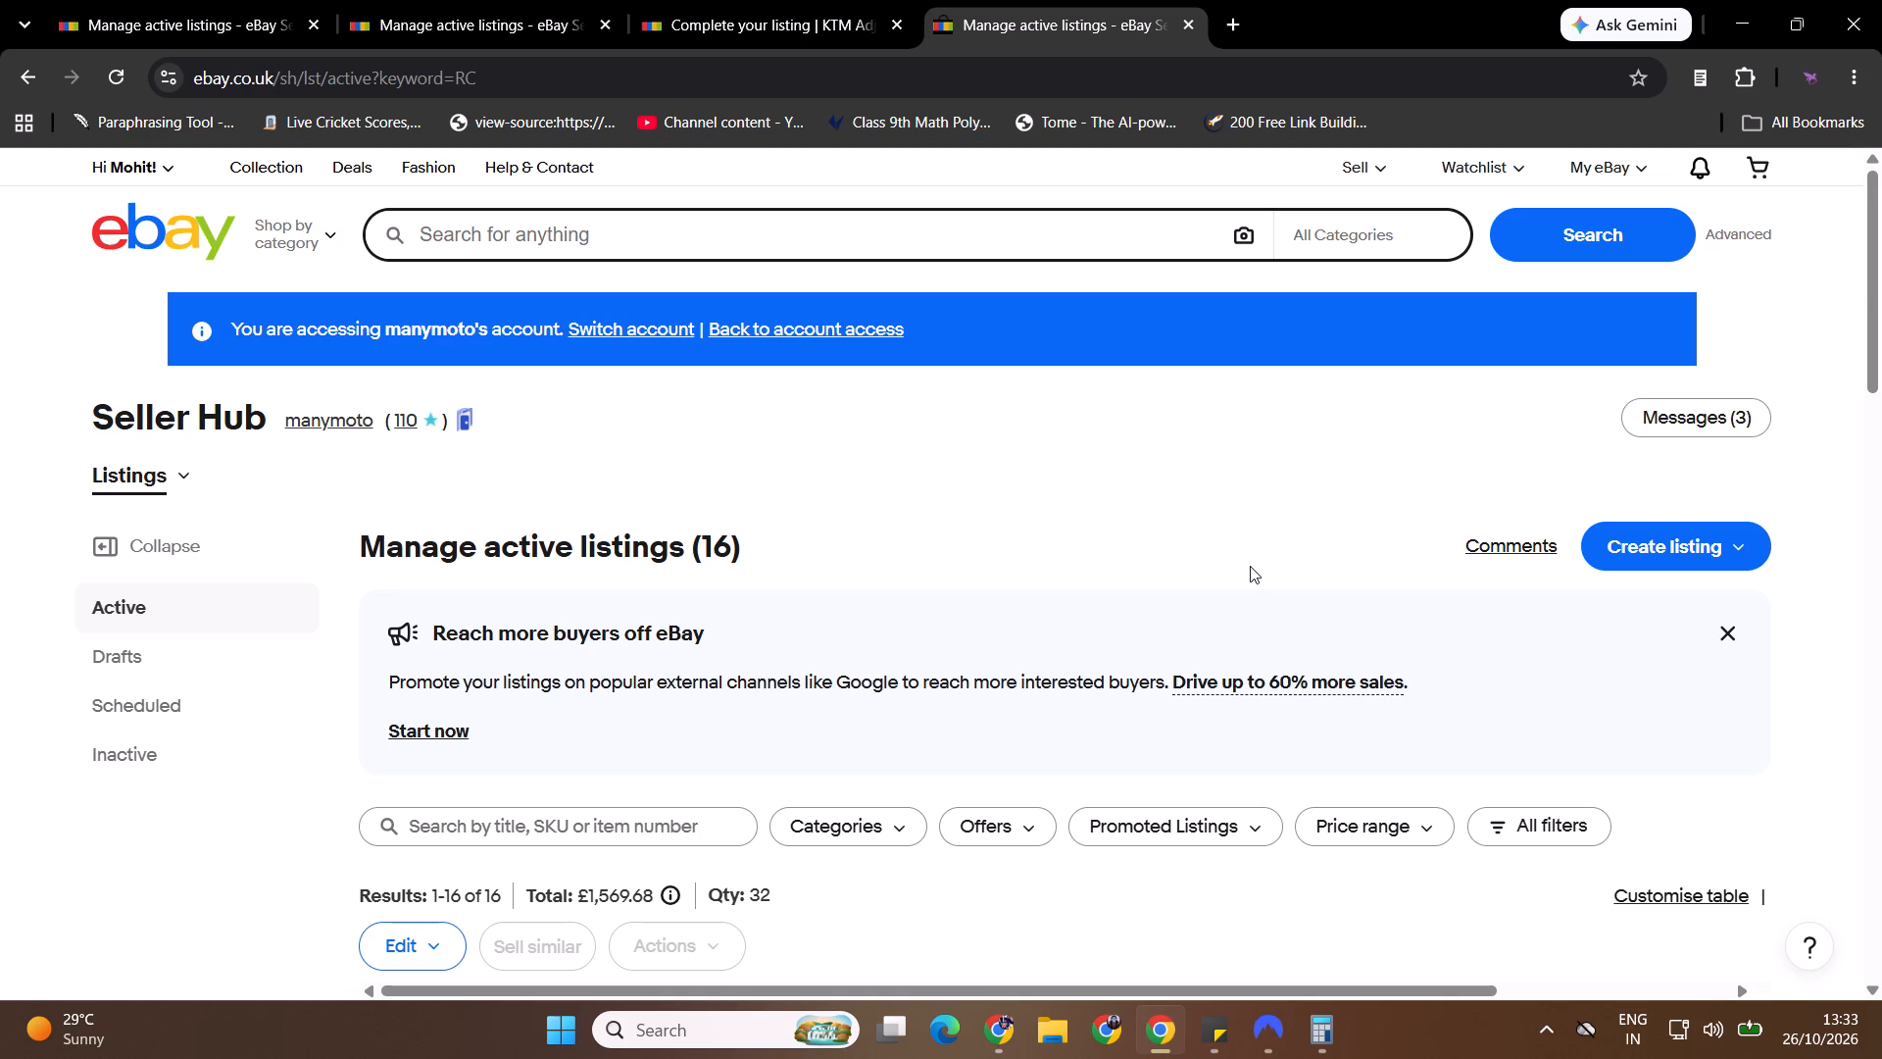
{"action": "left_click_drag", "start_coordinate": [1881, 247], "coordinate": [1881, 974]}
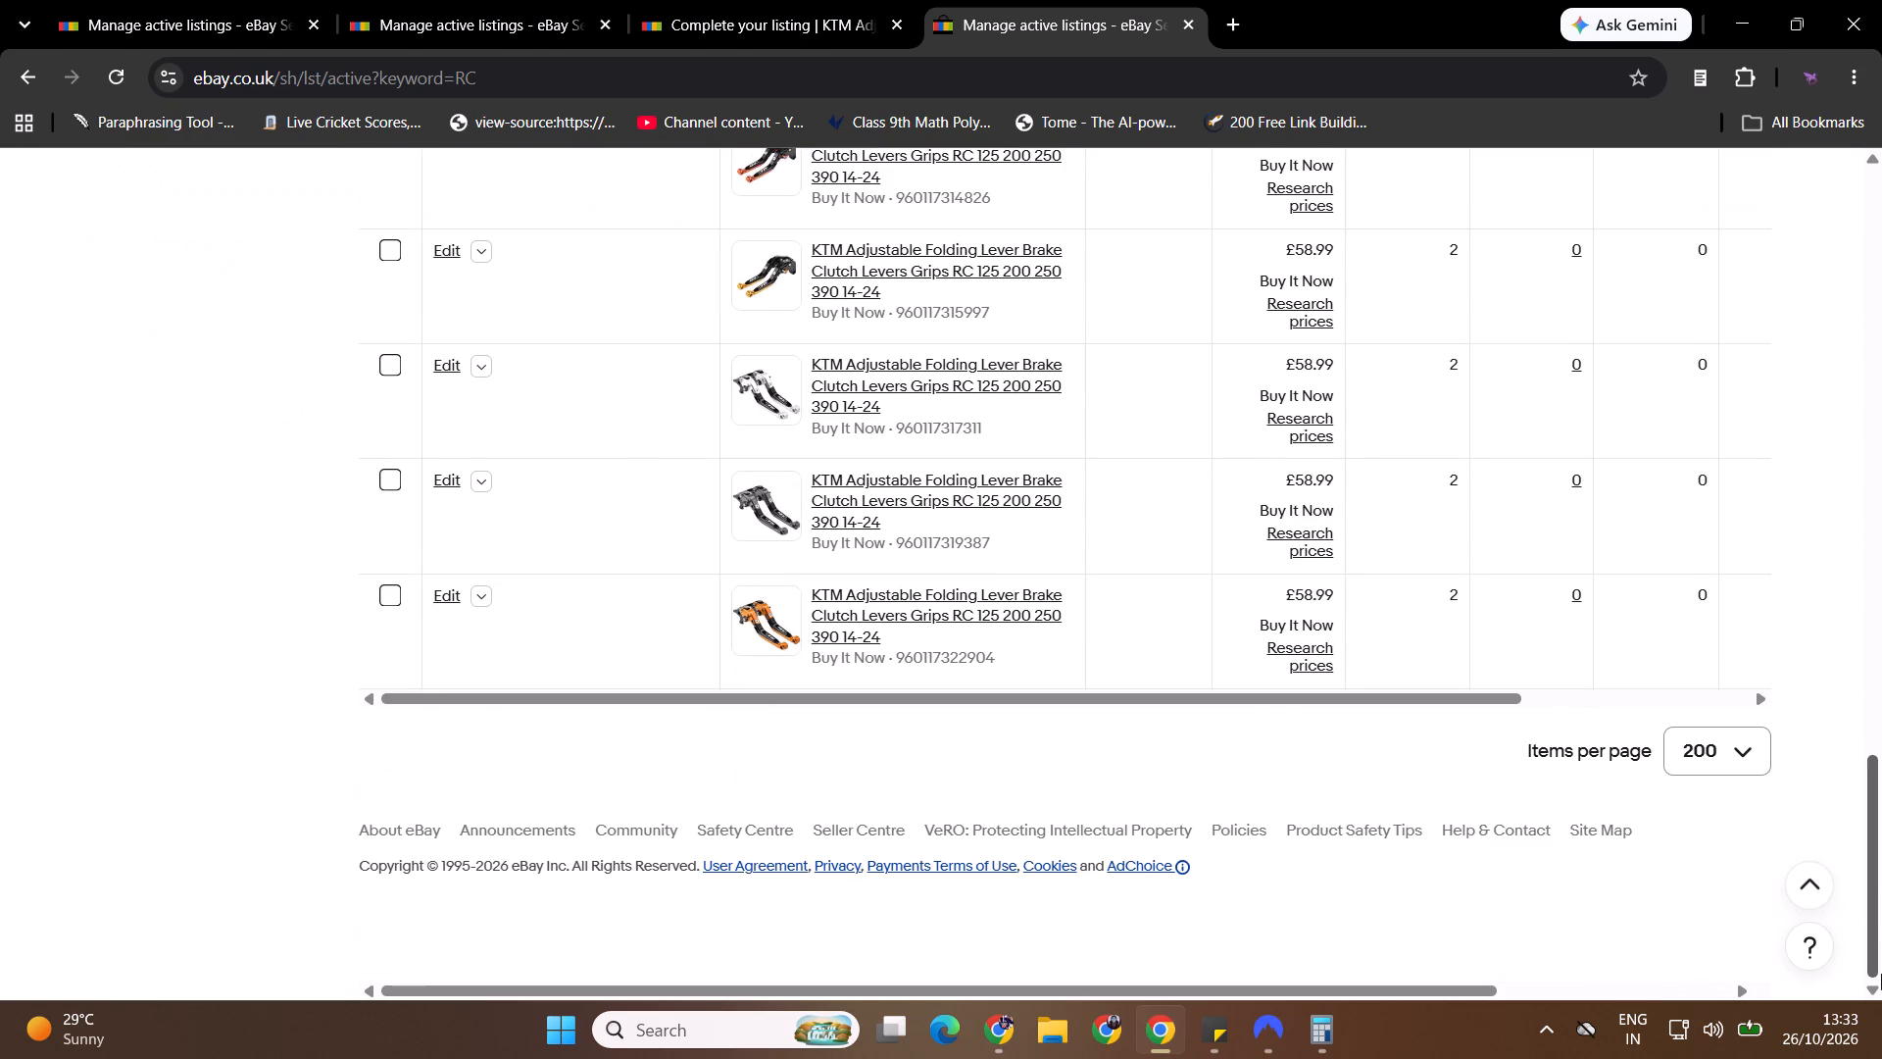
{"action": "left_click_drag", "start_coordinate": [1881, 974], "coordinate": [1881, 1018]}
{"action": "left_click", "coordinate": [484, 600]}
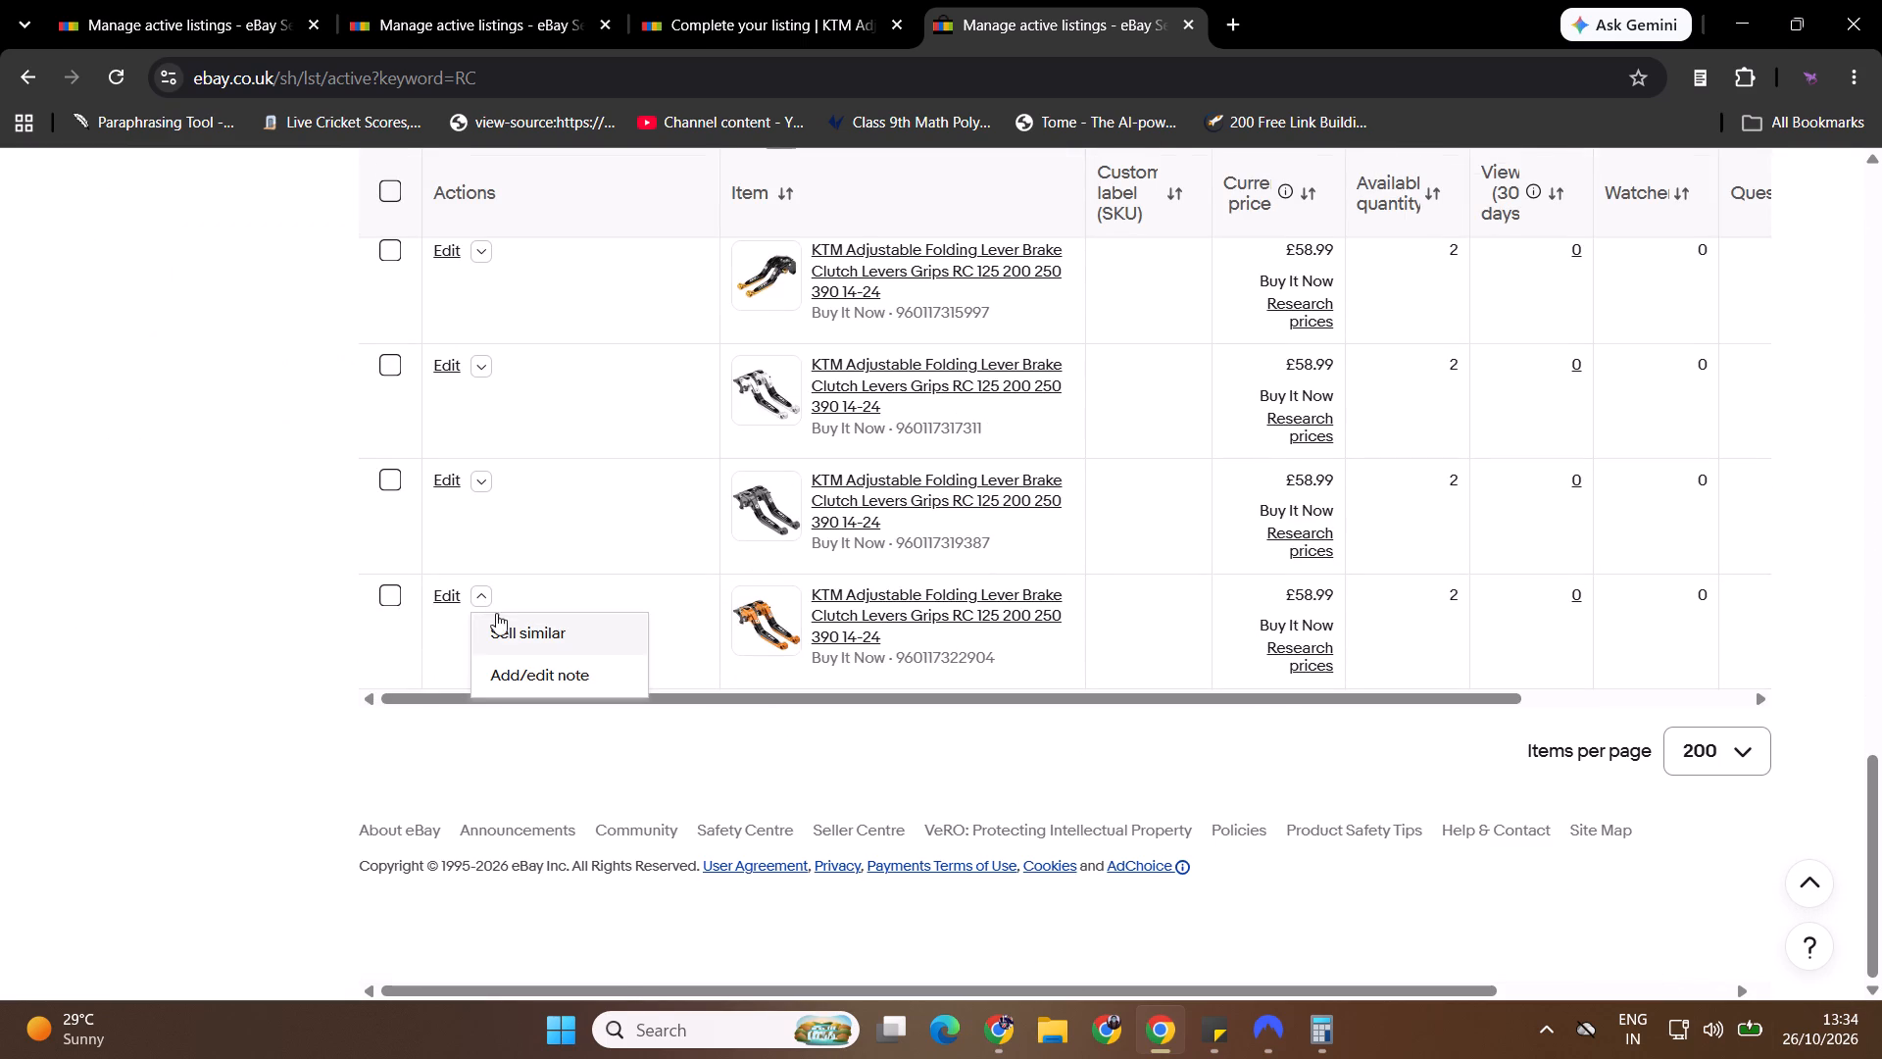
{"action": "left_click", "coordinate": [516, 638], "text": "ctrl"}
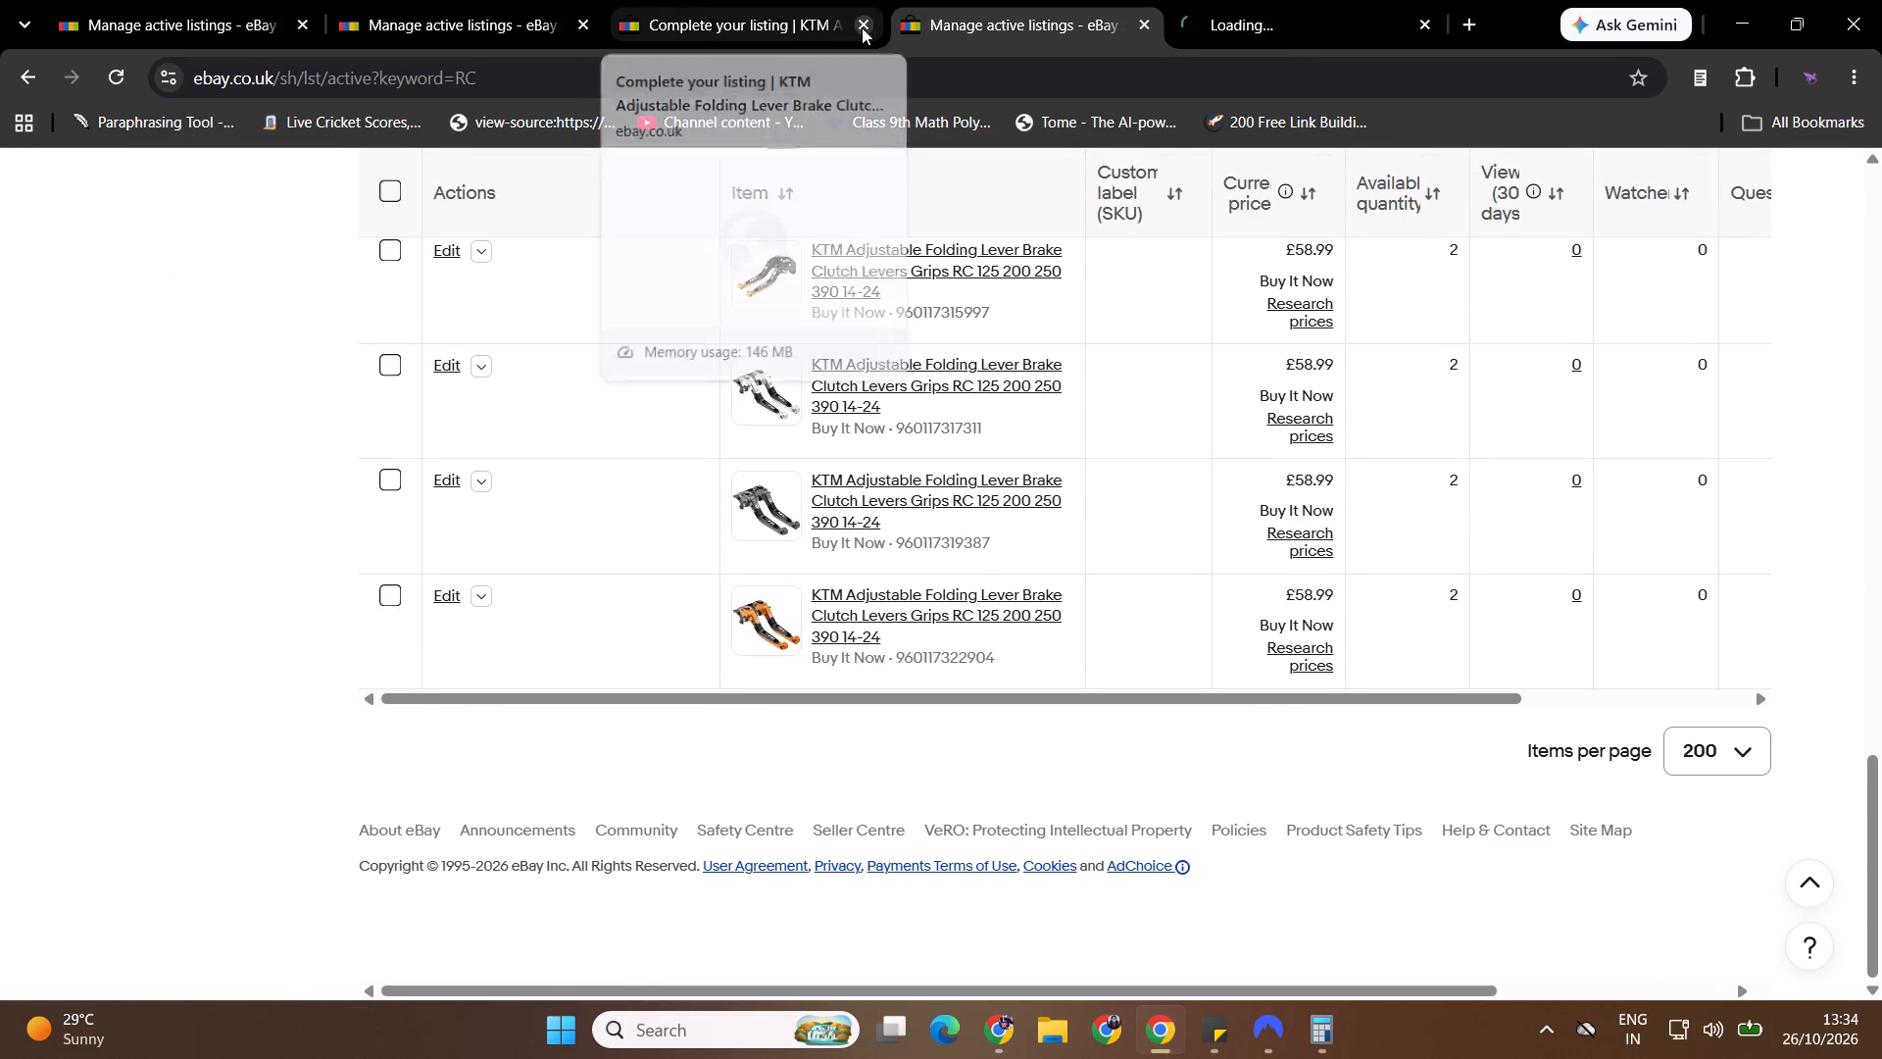
In the first new draft, replace the main photo with the gold-and-black lever image Sef59368d64b04e07a6faa951334ad048q from Downloads, placed first.
{"action": "left_click", "coordinate": [736, 0]}
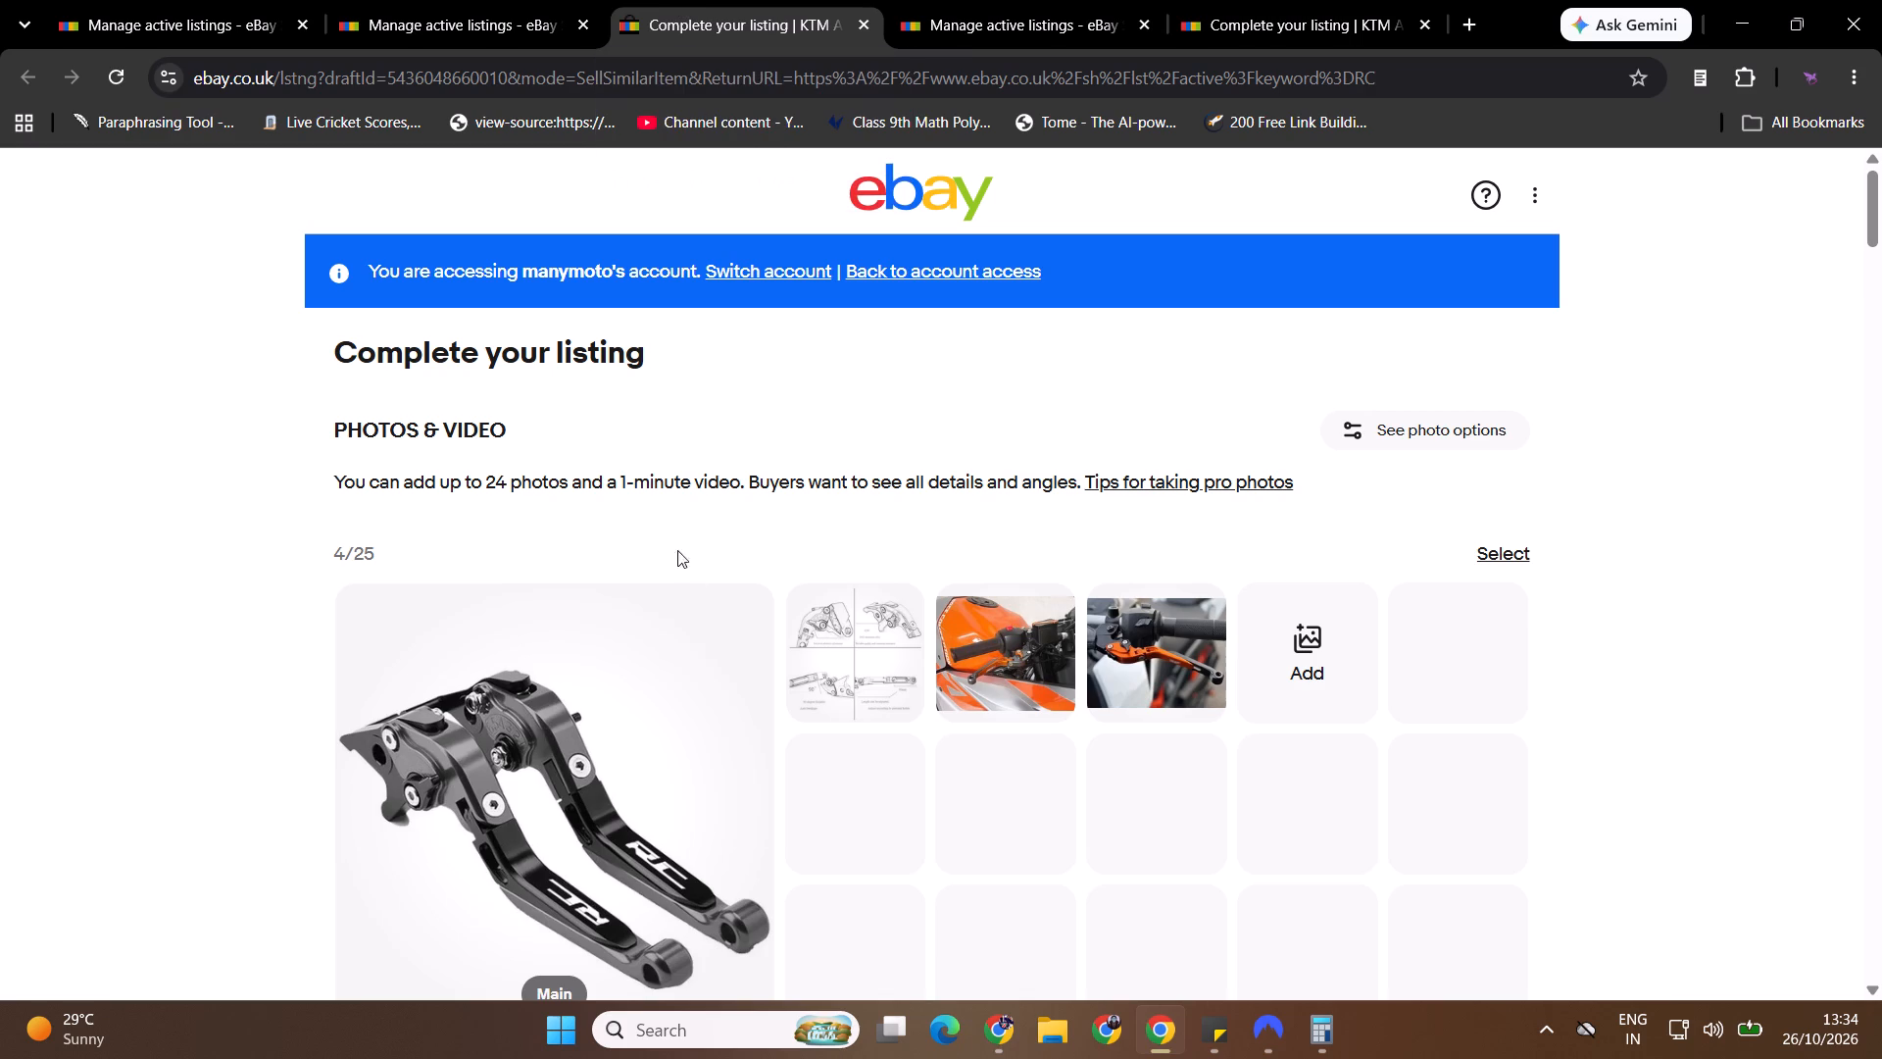
{"action": "left_click", "coordinate": [739, 617]}
{"action": "left_click", "coordinate": [1159, 668]}
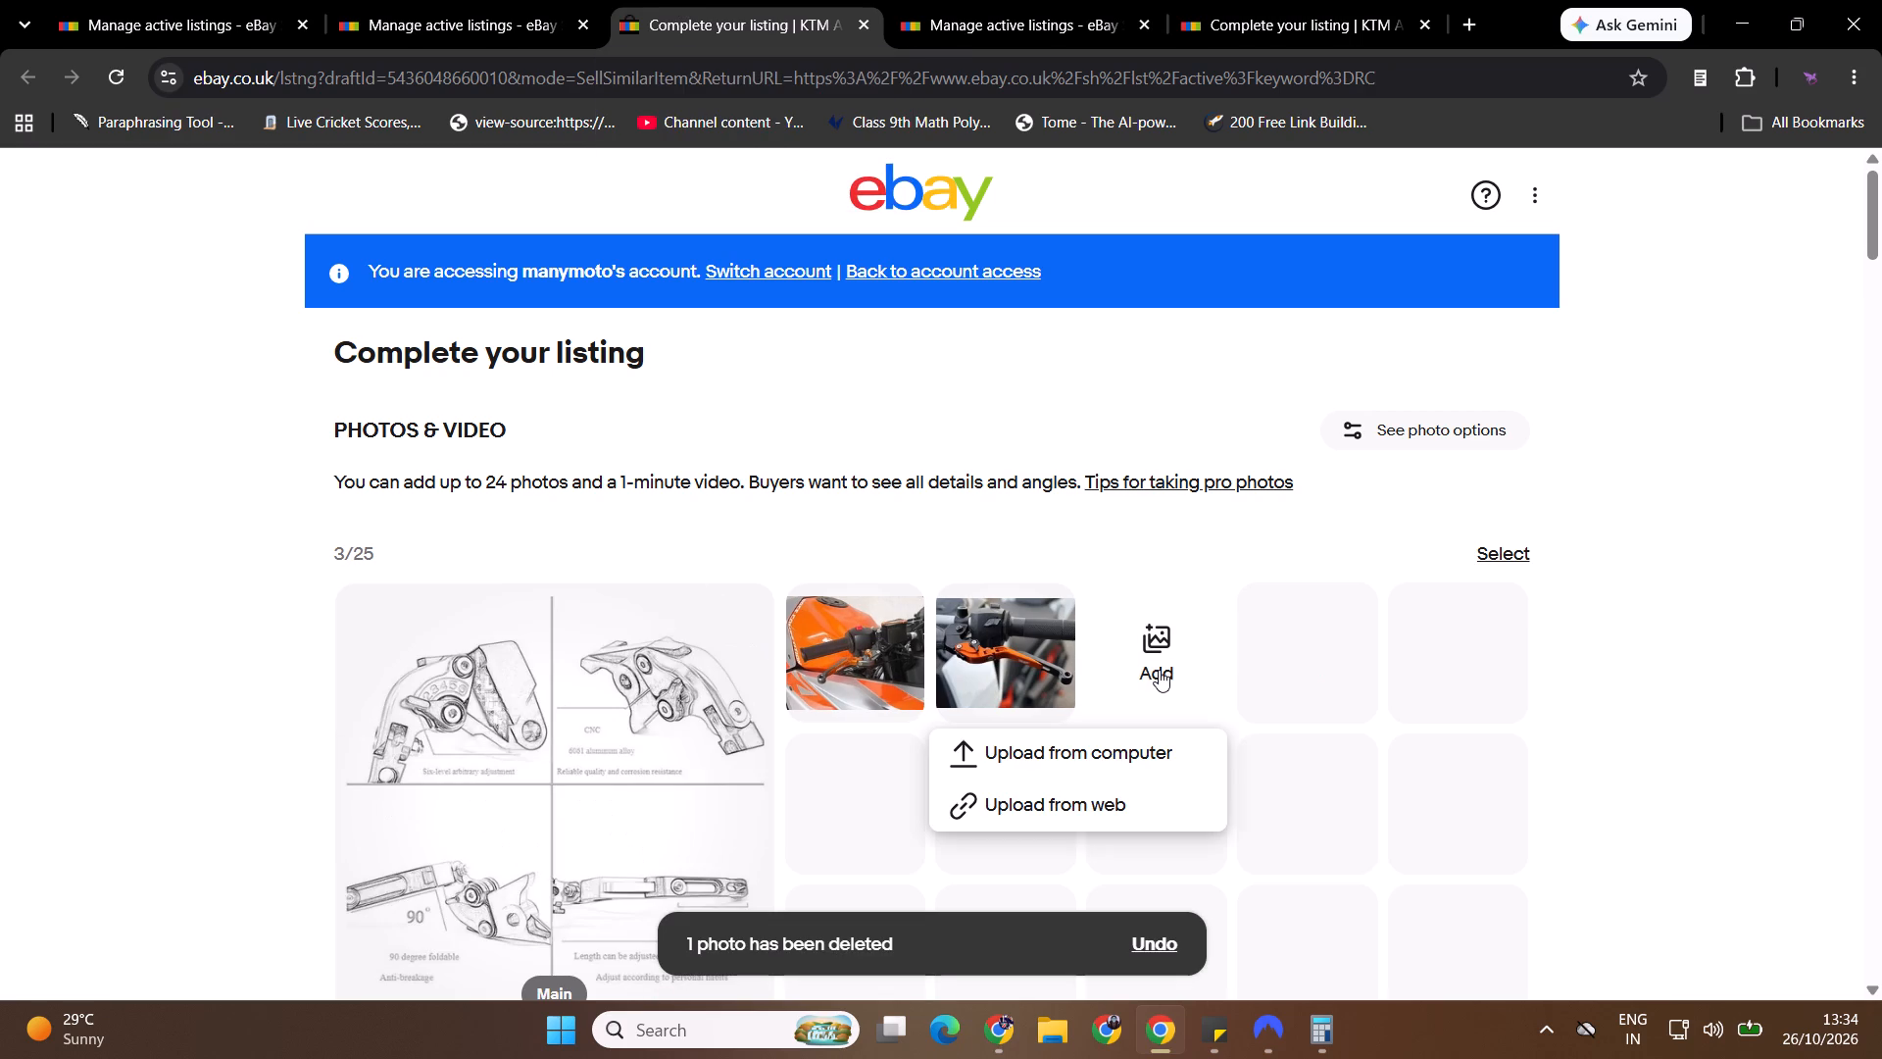
{"action": "left_click", "coordinate": [1103, 756]}
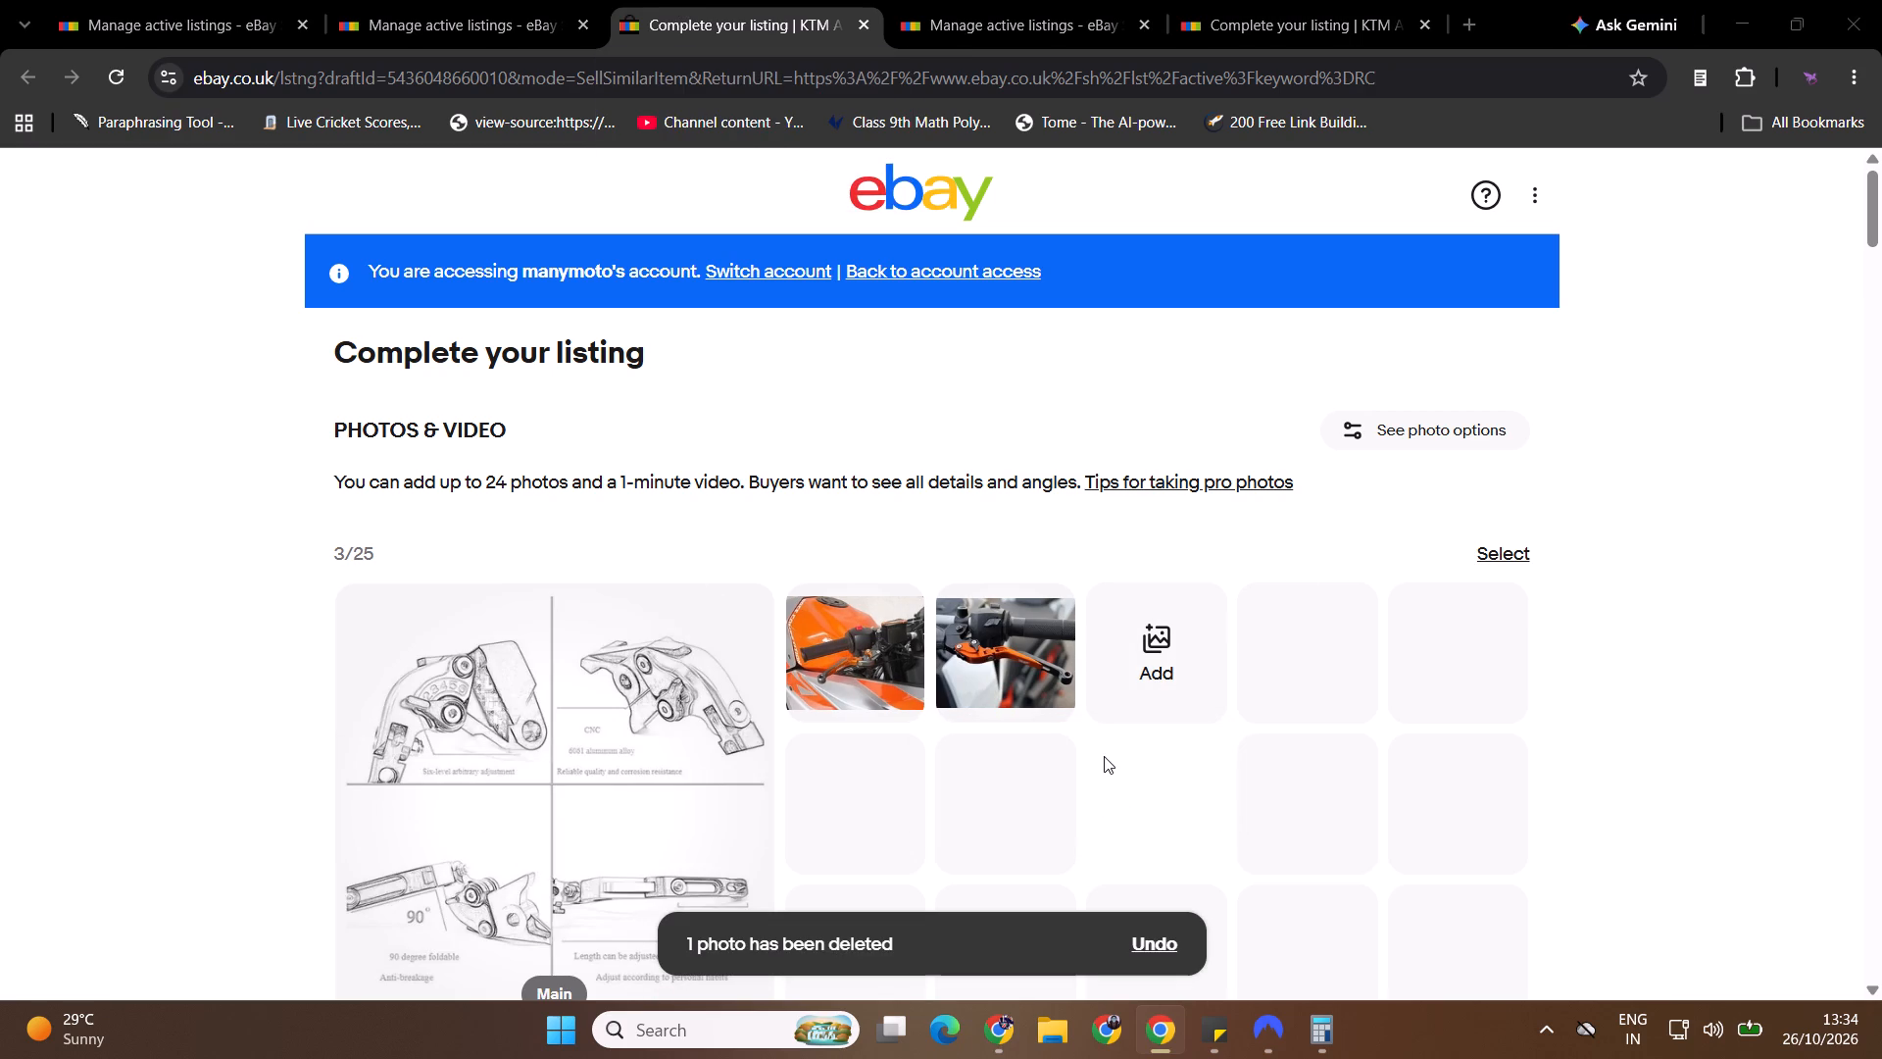
{"action": "left_click", "coordinate": [923, 458]}
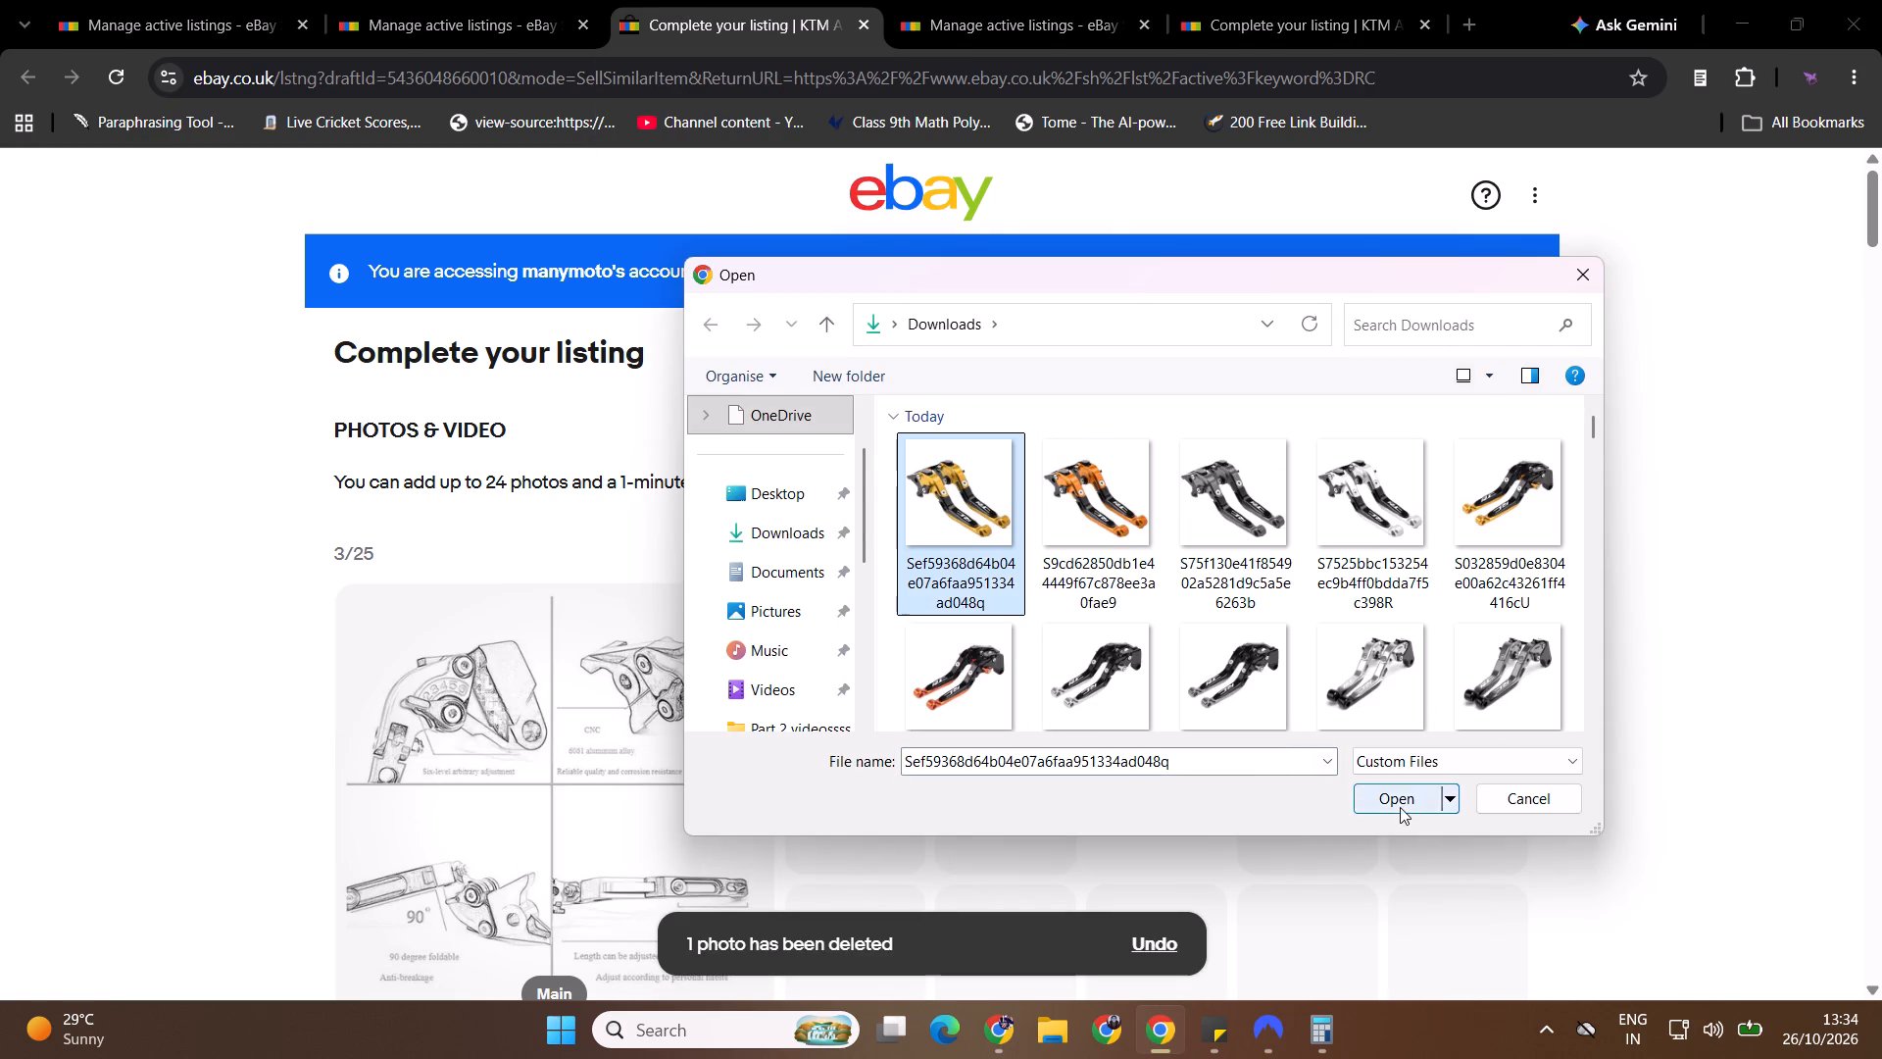
{"action": "left_click", "coordinate": [1400, 807]}
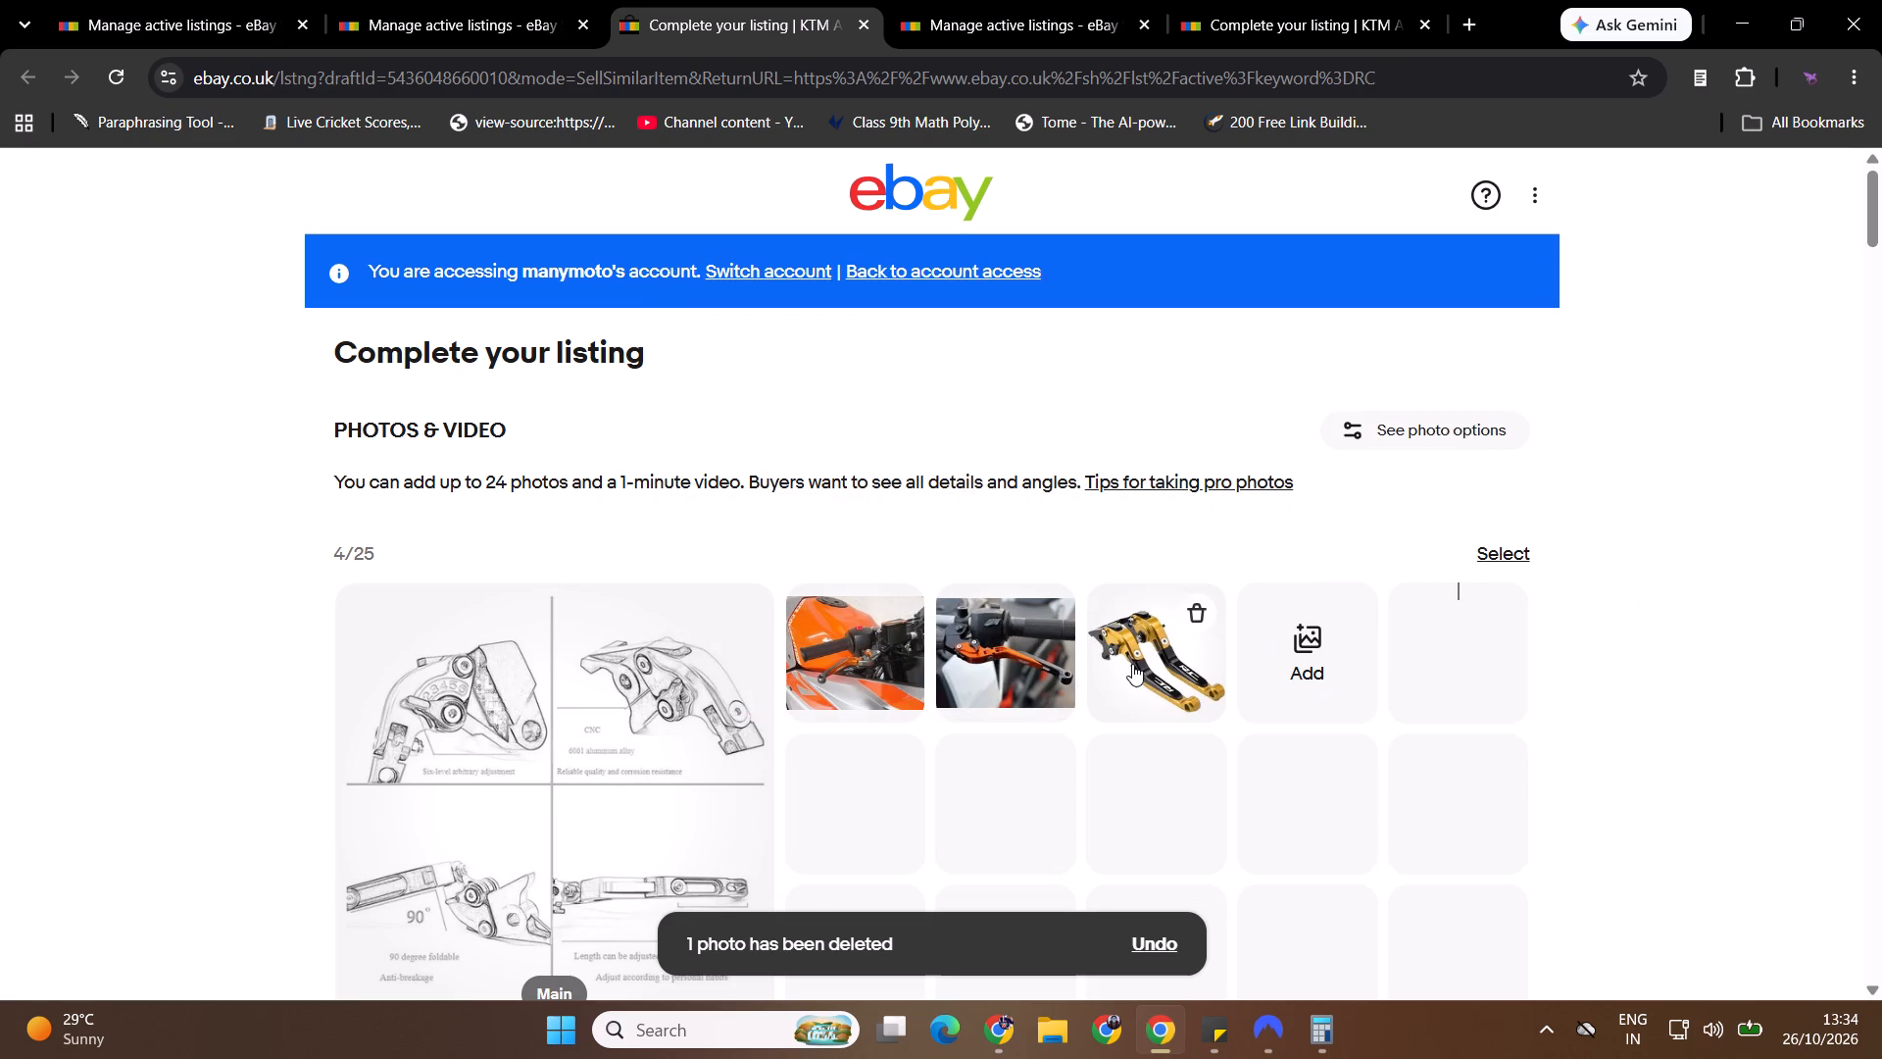
{"action": "left_click_drag", "start_coordinate": [1134, 665], "coordinate": [659, 719]}
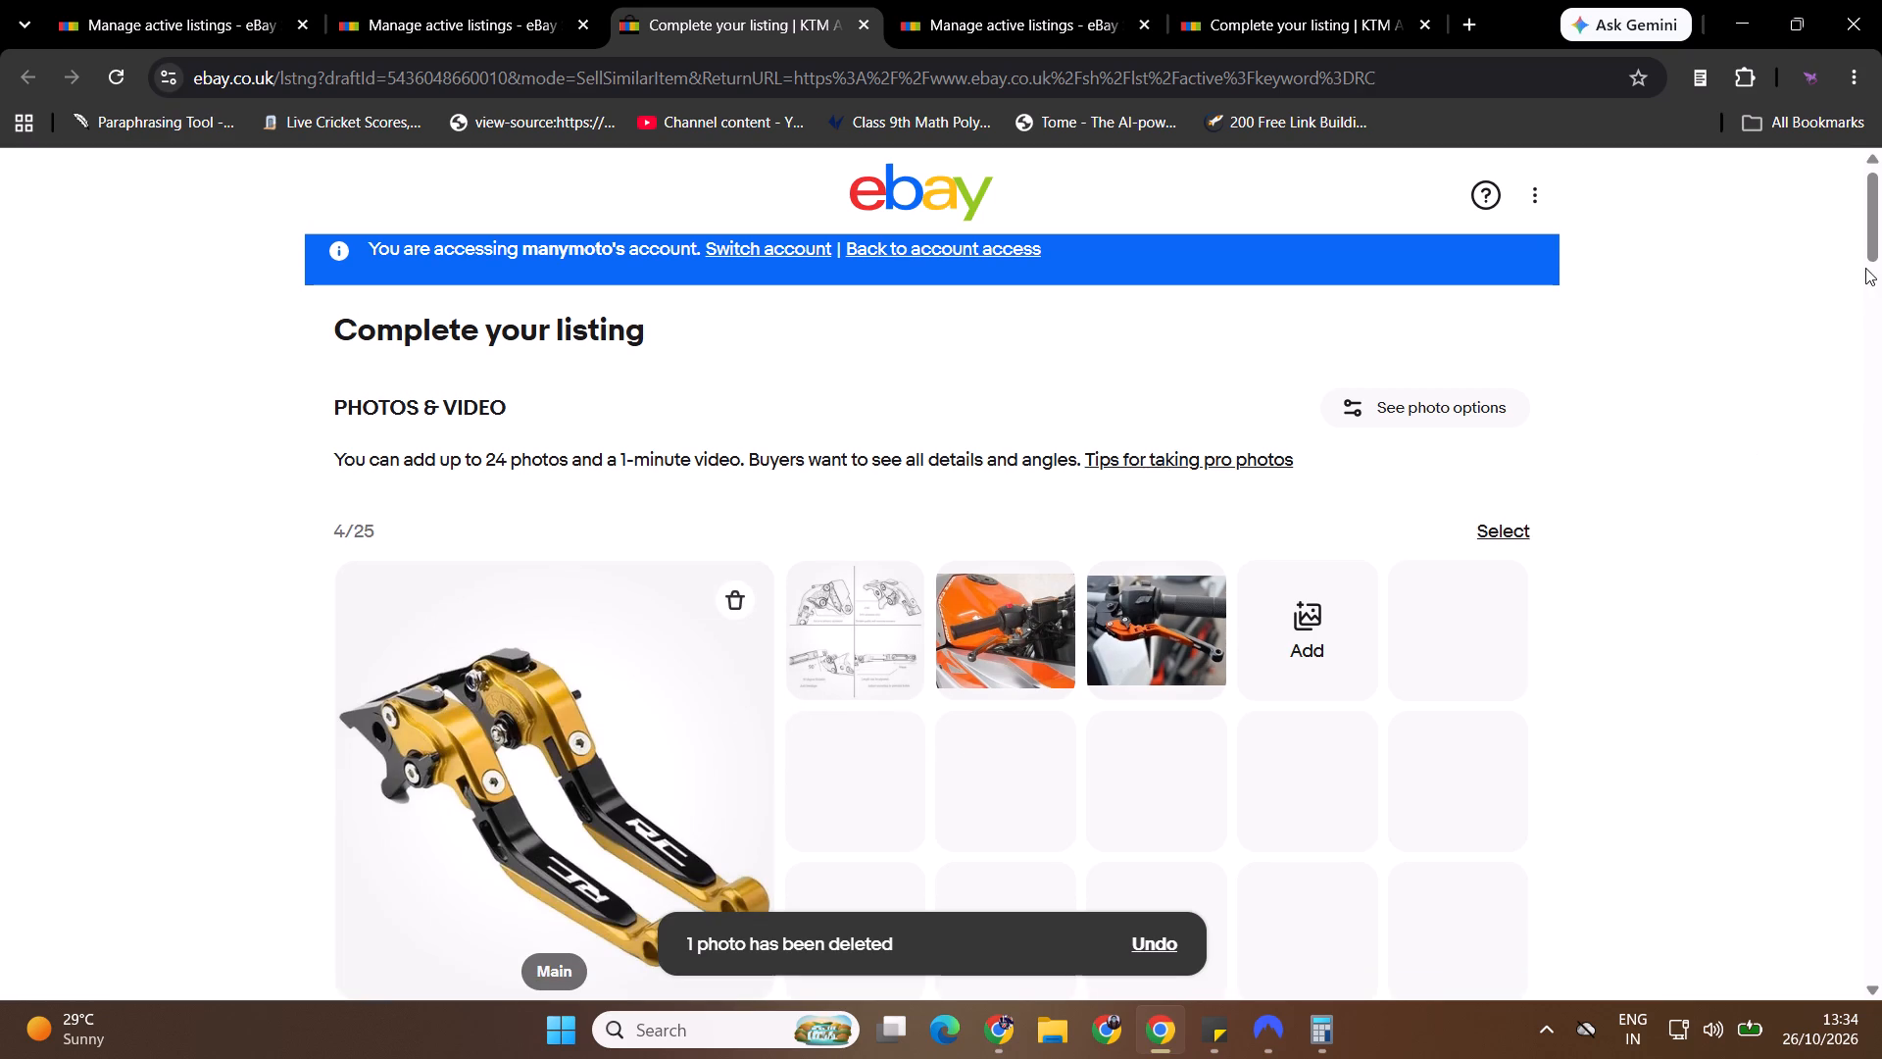
Set the draft's Colour item specific to the custom value Black Gold, copying the text for reuse.
{"action": "left_click_drag", "start_coordinate": [1881, 212], "coordinate": [1881, 370]}
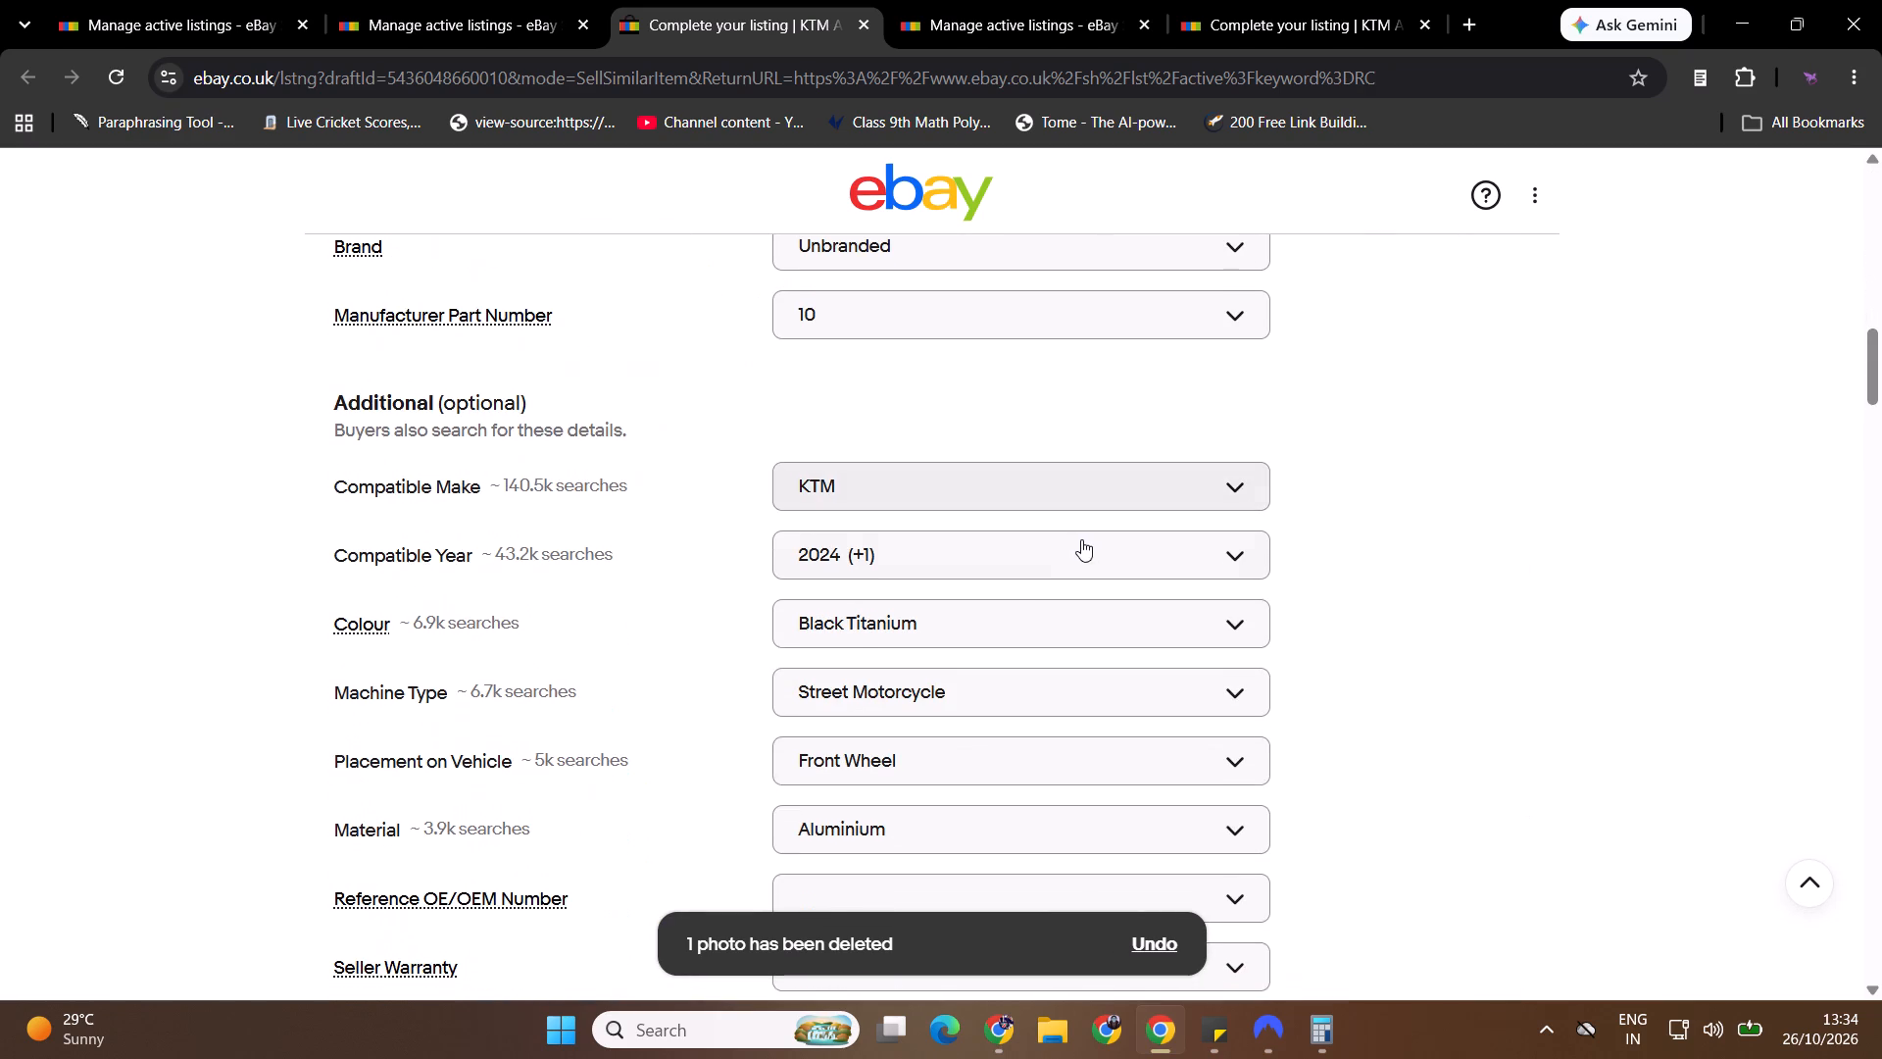
{"action": "left_click", "coordinate": [1021, 605]}
{"action": "type", "text": "Black Gold"}
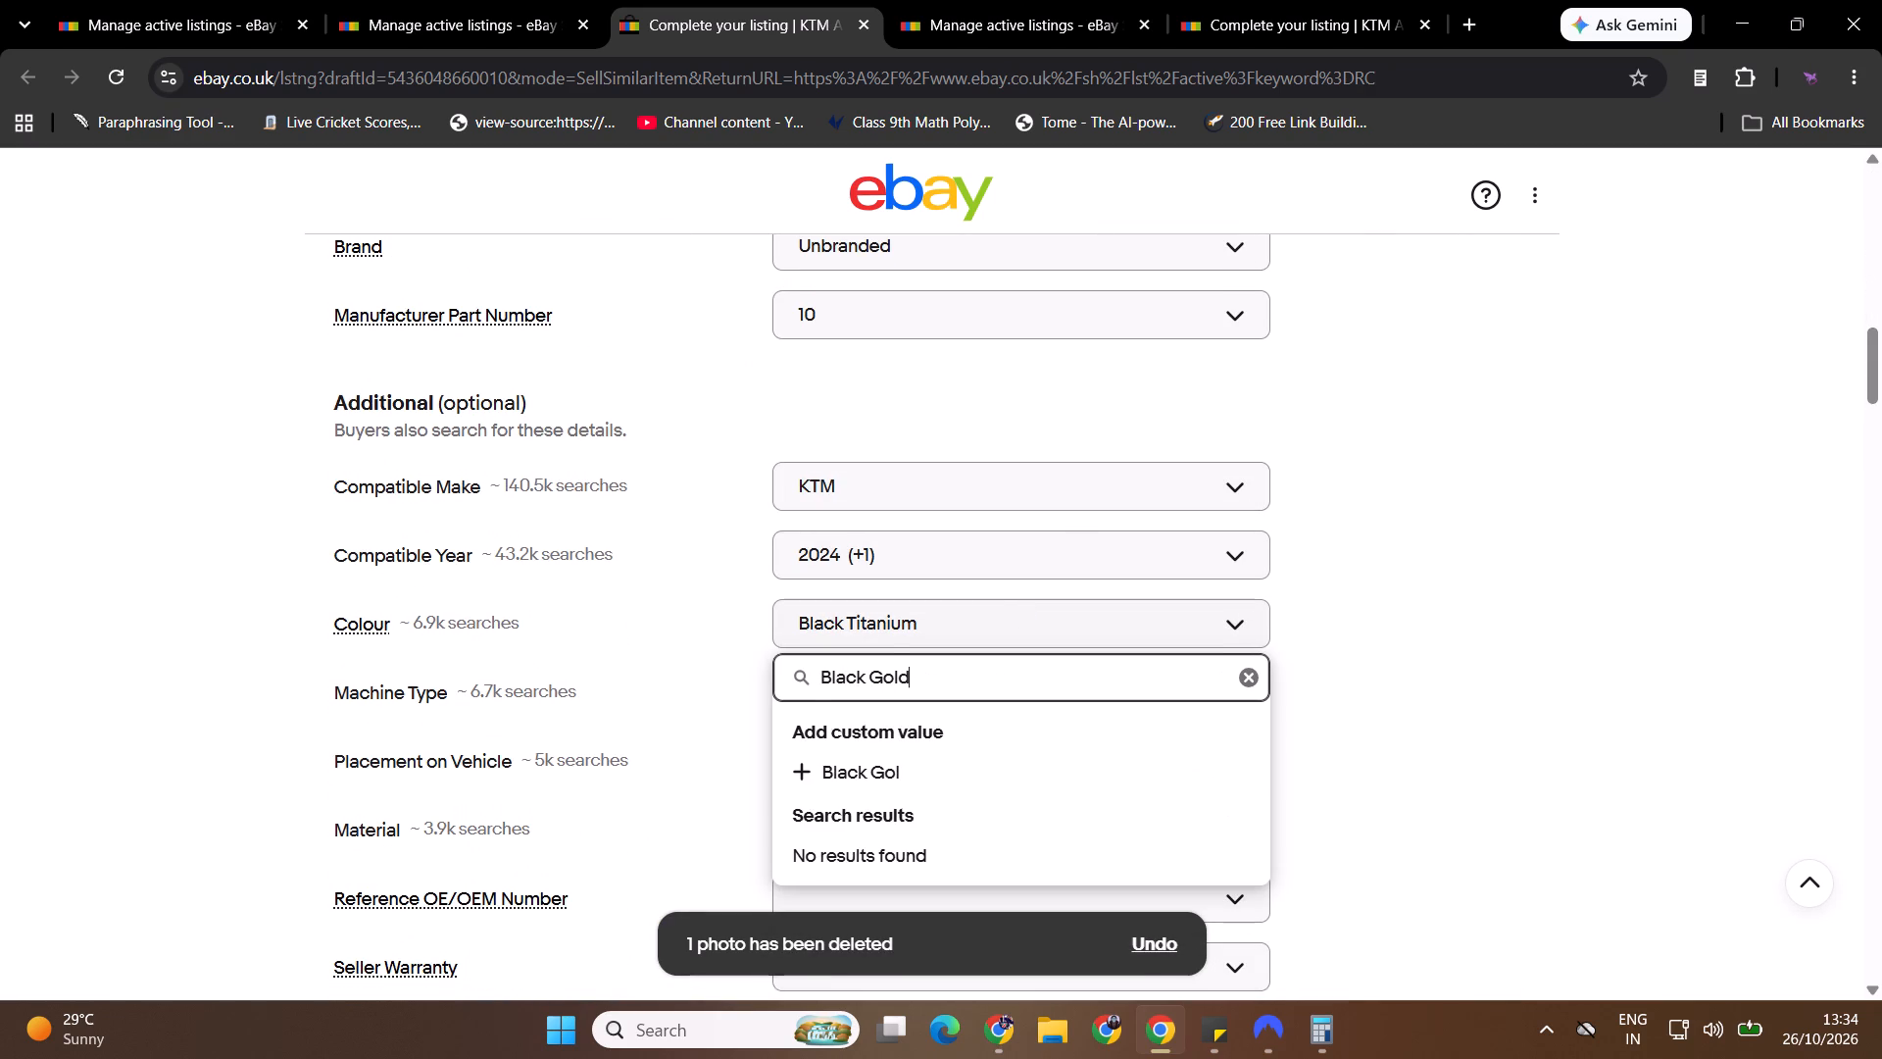
{"action": "key", "text": "ctrl+shift+Left"}
{"action": "key", "text": "ctrl+shift+Left"}
{"action": "key", "text": "ctrl+c"}
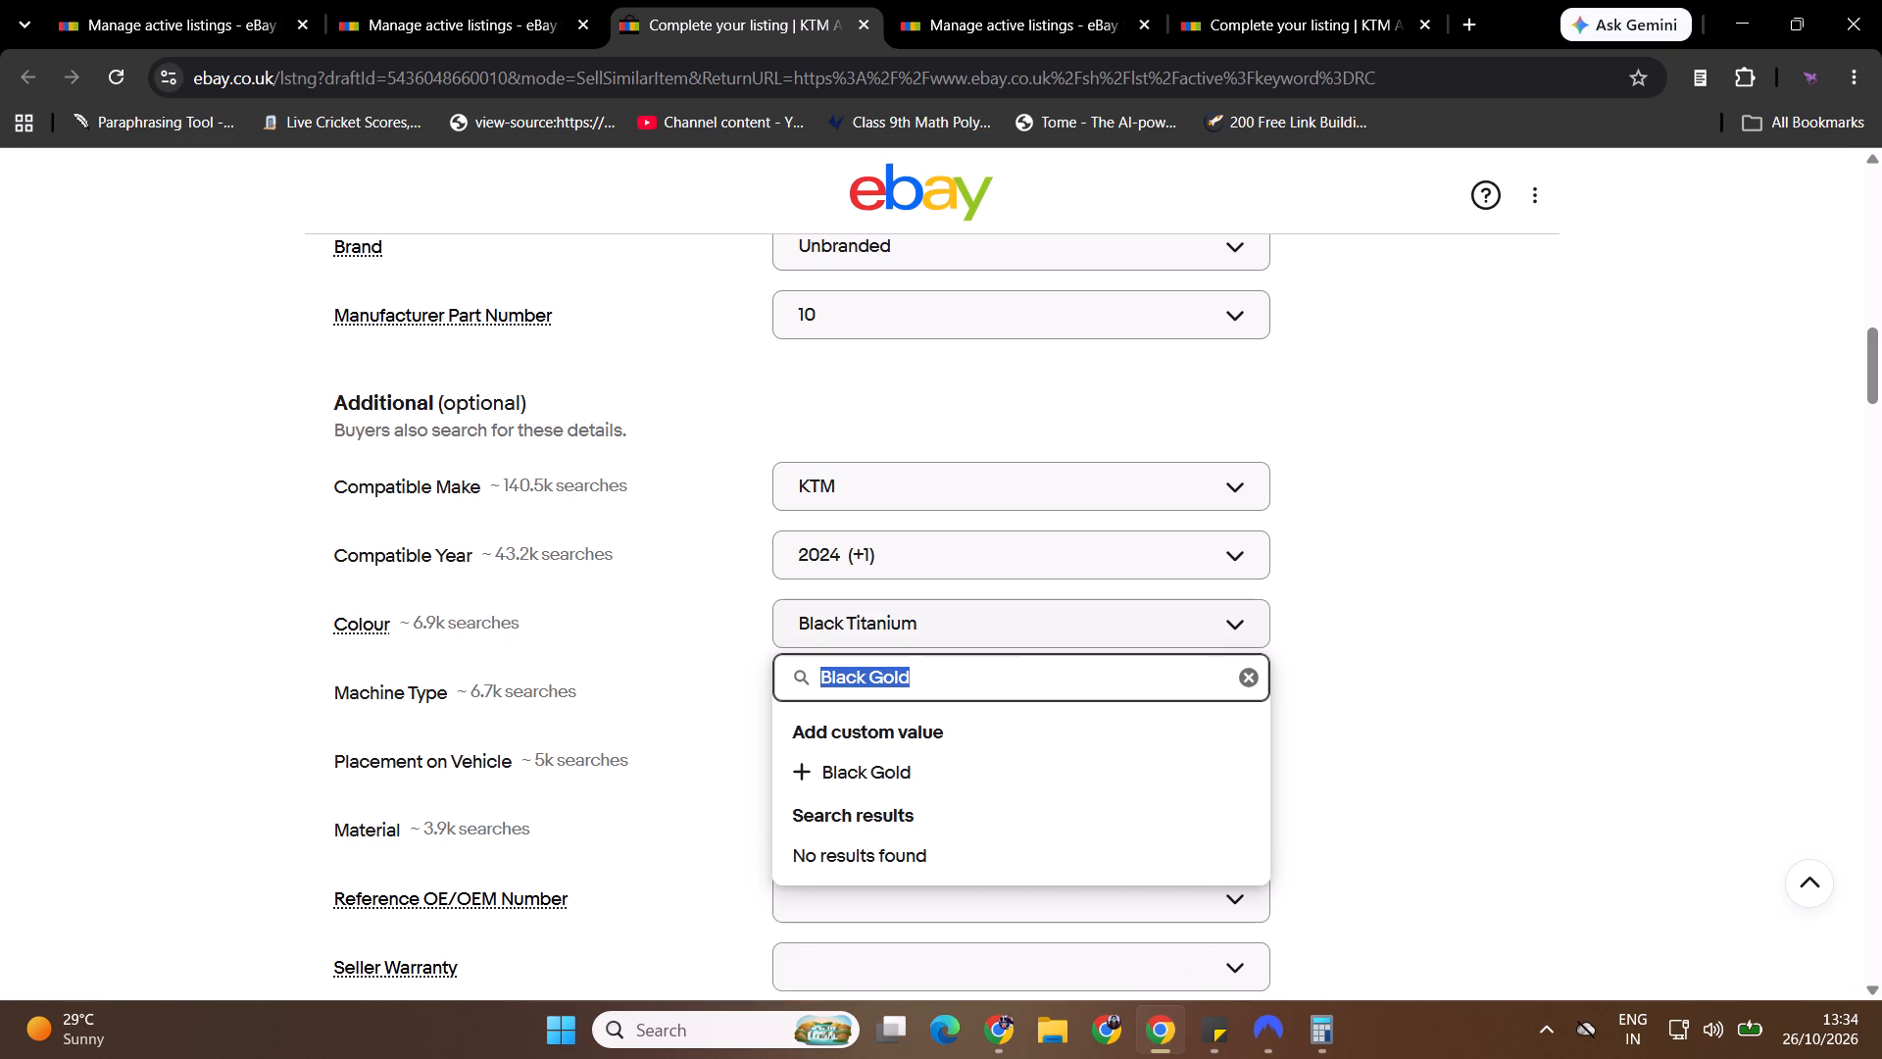
{"action": "left_click", "coordinate": [954, 779]}
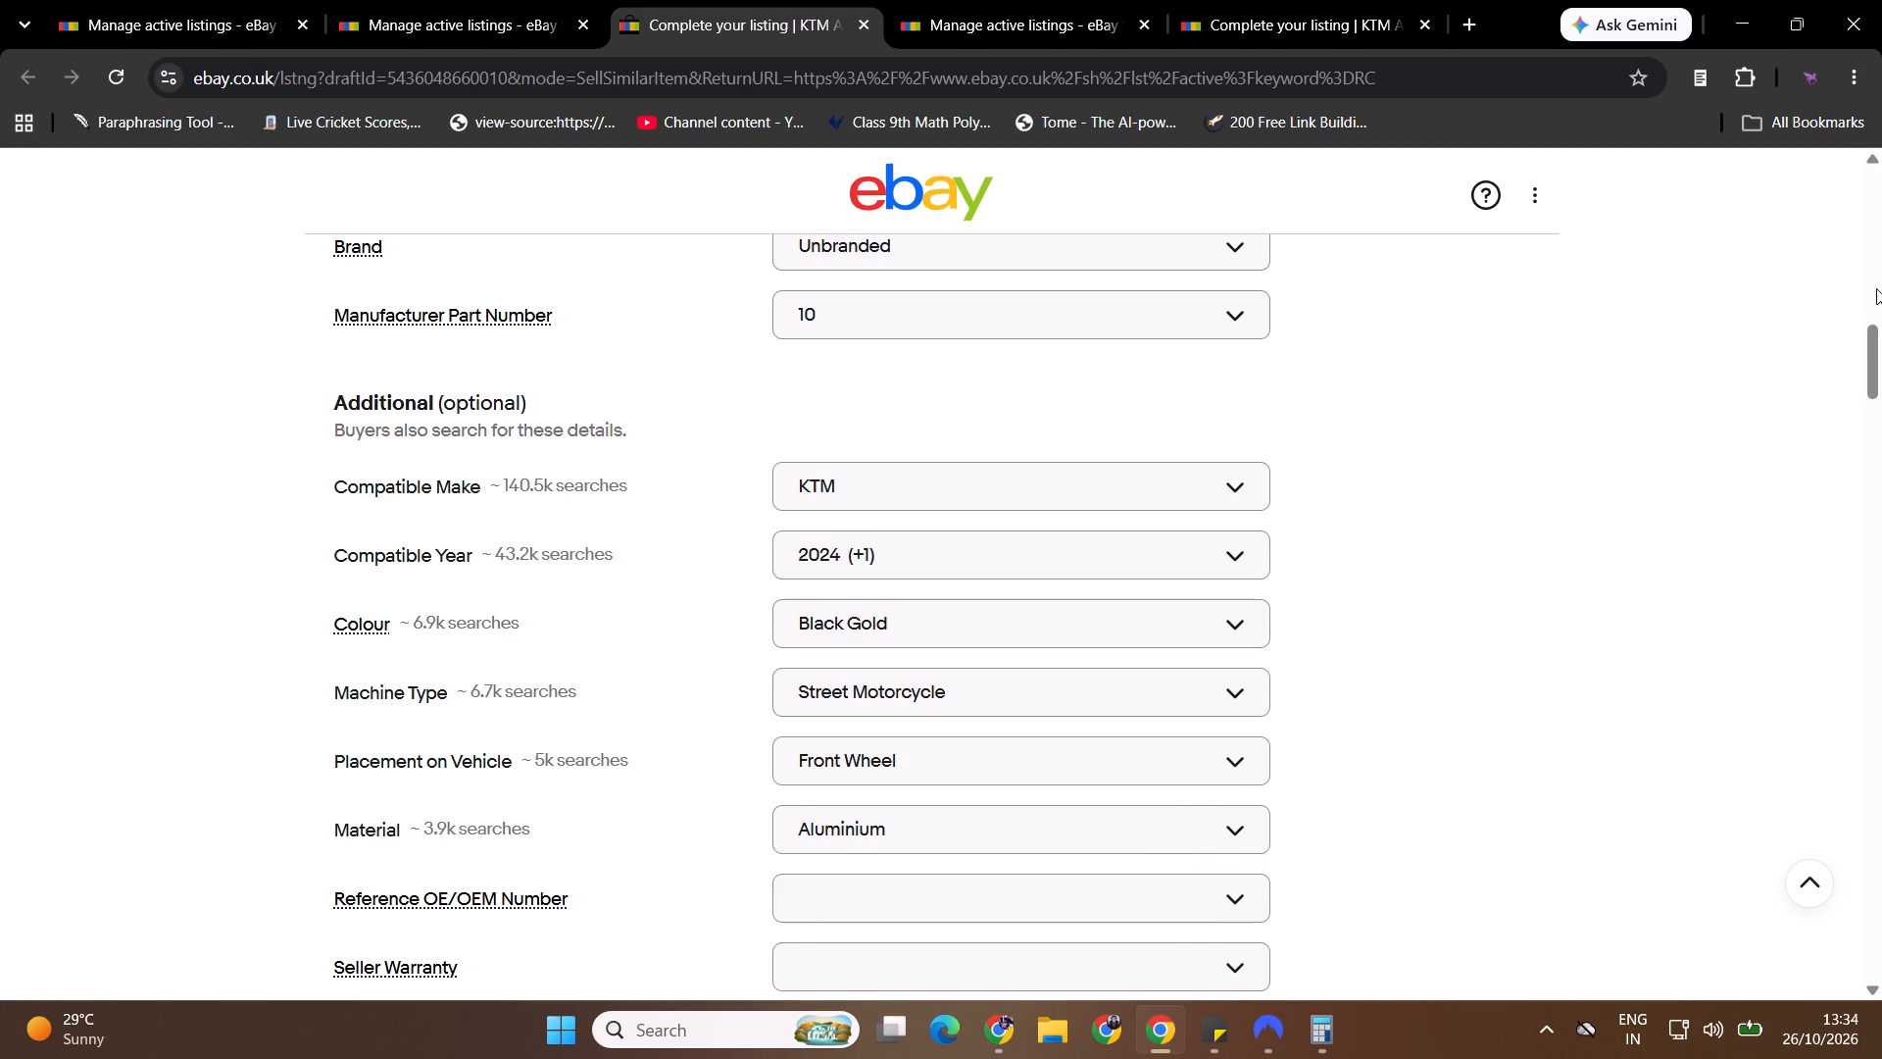
Change the Colour Options line in the description's Specification section to Black Gold.
{"action": "left_click_drag", "start_coordinate": [1881, 345], "coordinate": [1881, 576]}
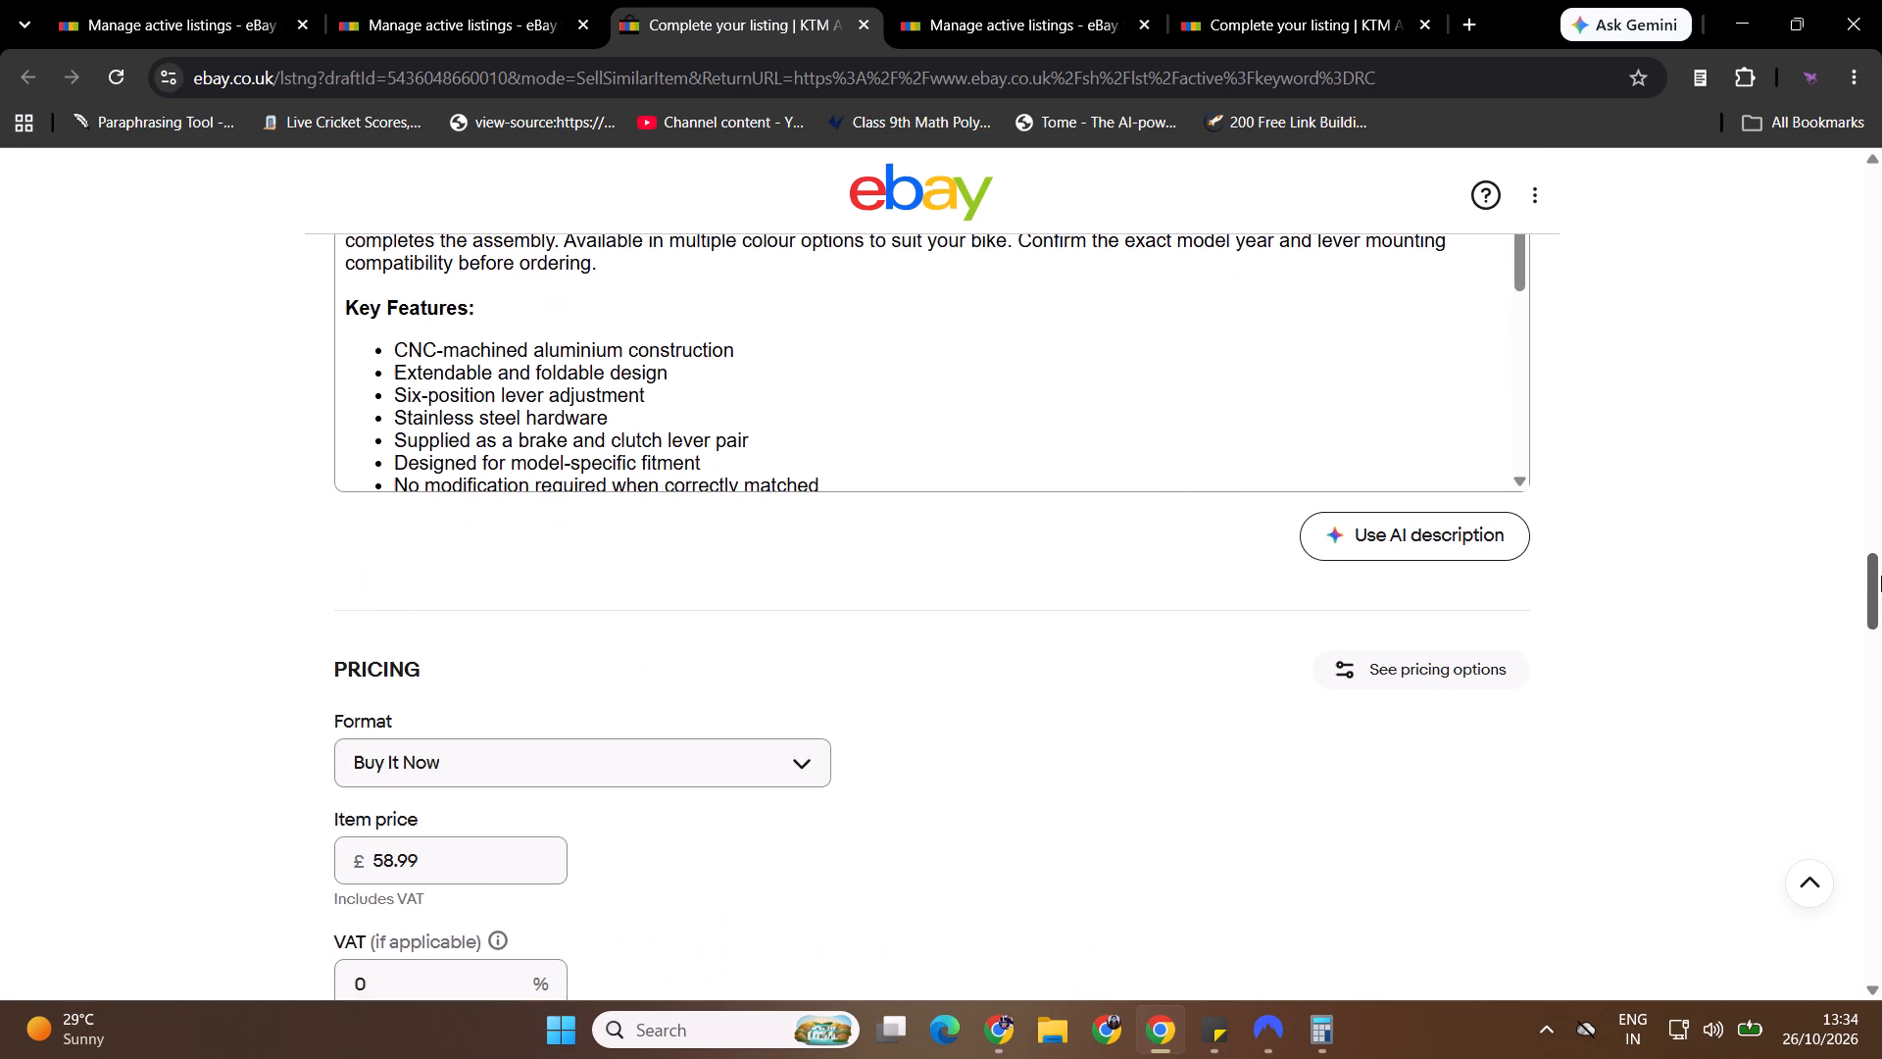
{"action": "left_click_drag", "start_coordinate": [1881, 576], "coordinate": [1881, 546]}
{"action": "left_click_drag", "start_coordinate": [1520, 583], "coordinate": [1526, 684]}
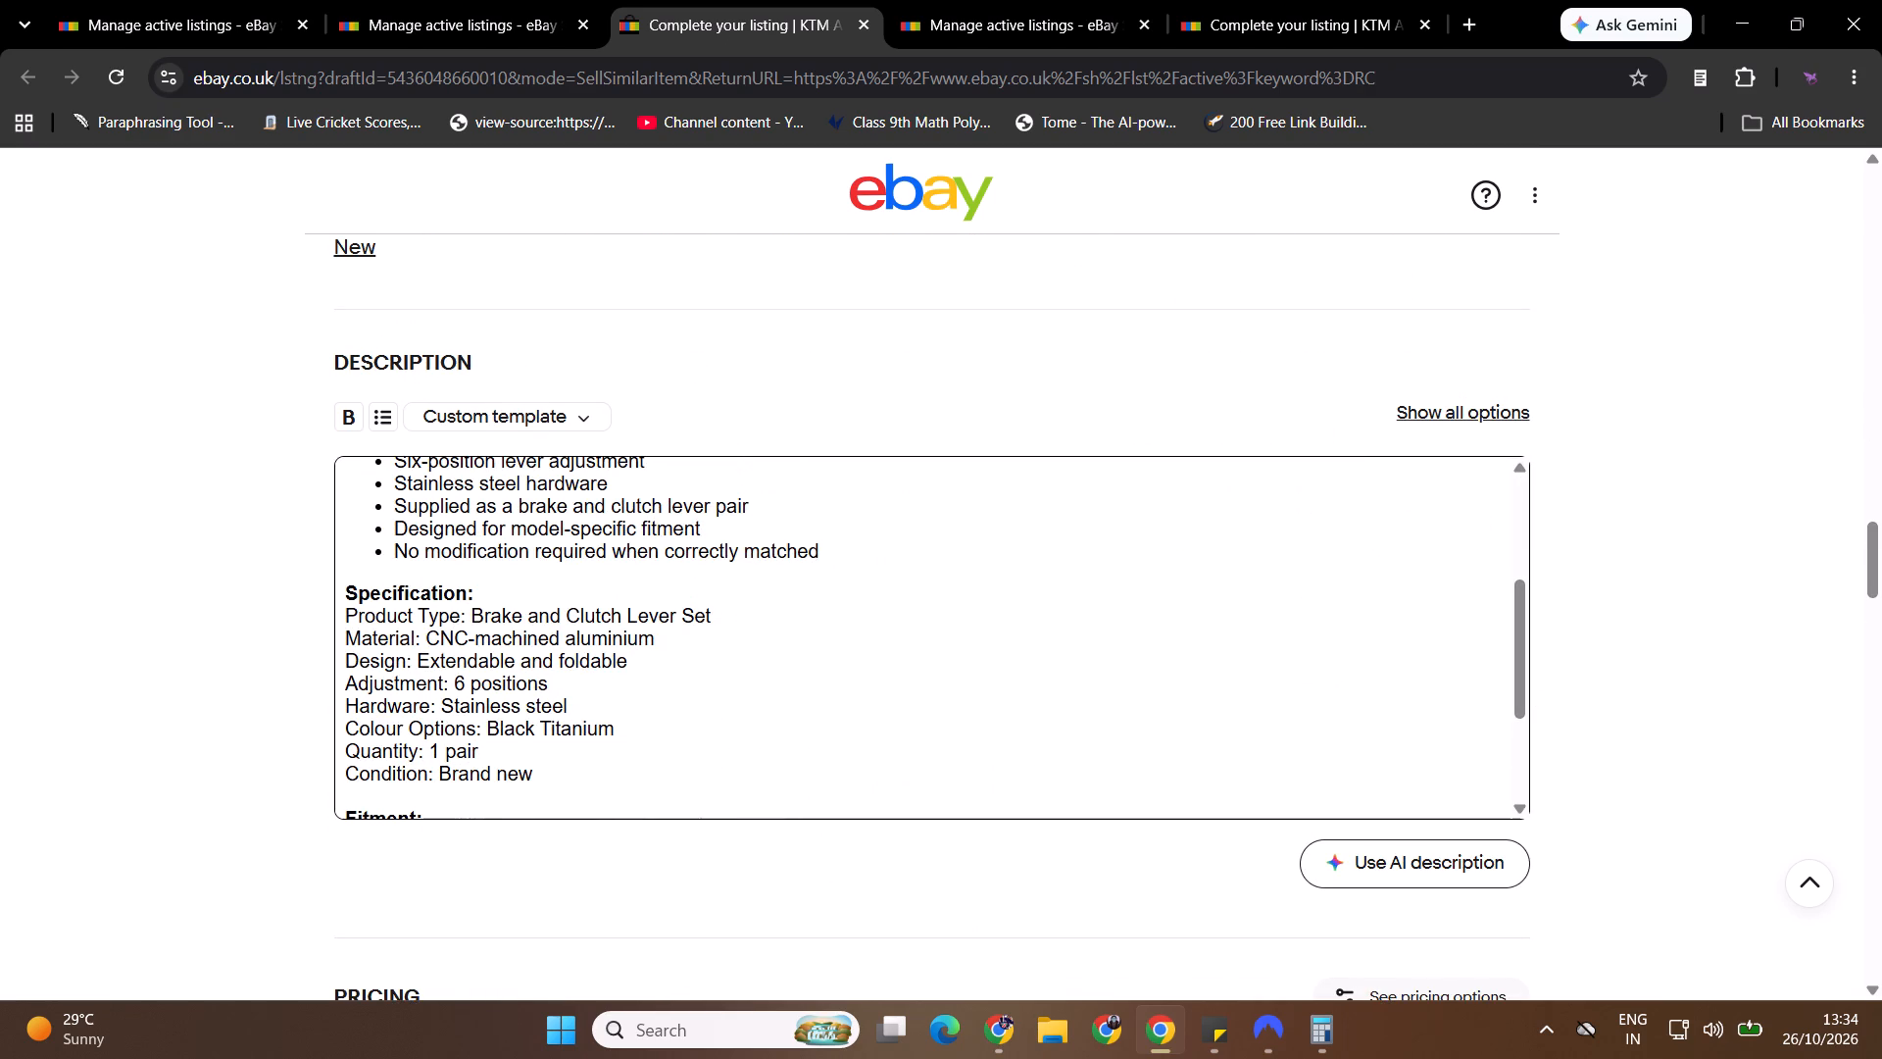
{"action": "left_click_drag", "start_coordinate": [487, 726], "coordinate": [616, 720]}
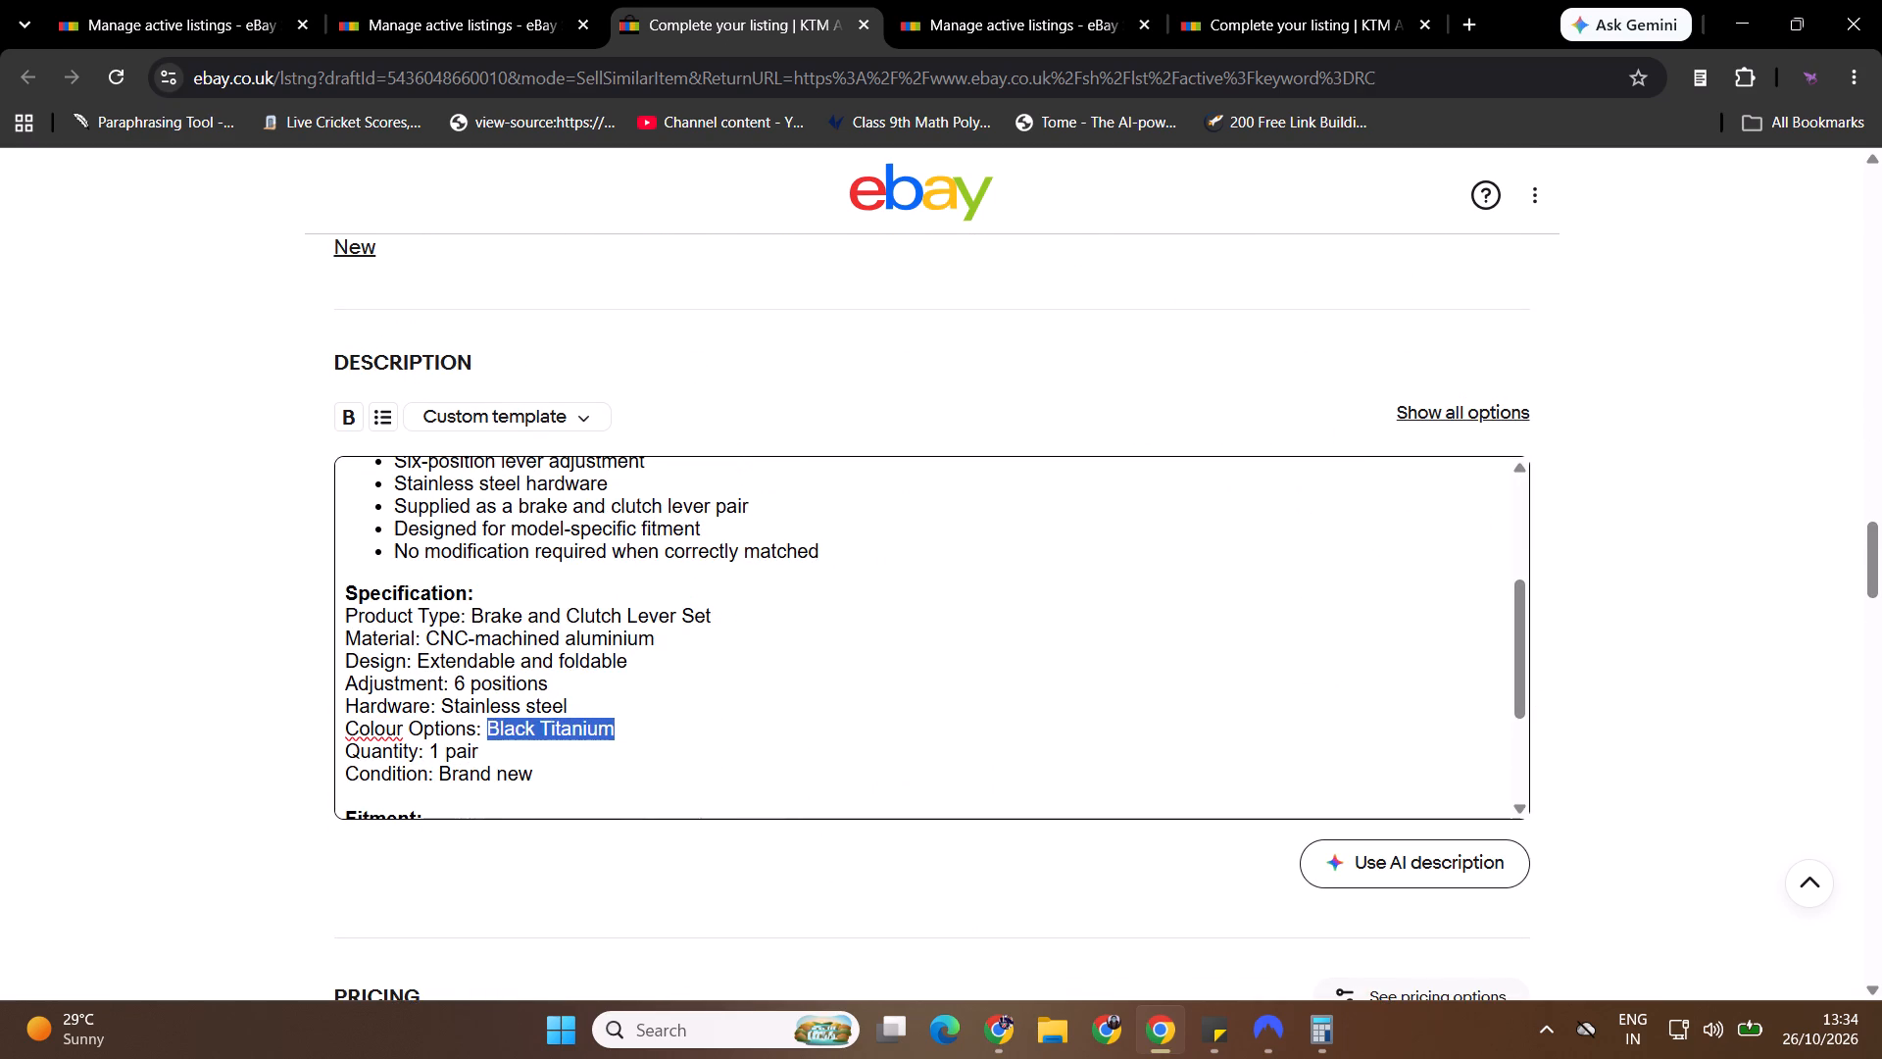
{"action": "key", "text": "ctrl+v"}
Check the gold-and-black variant's price on AliExpress, then publish the Black Gold draft with the displayed fees.
{"action": "left_click_drag", "start_coordinate": [1881, 562], "coordinate": [1881, 608]}
{"action": "key", "text": "alt+Tab"}
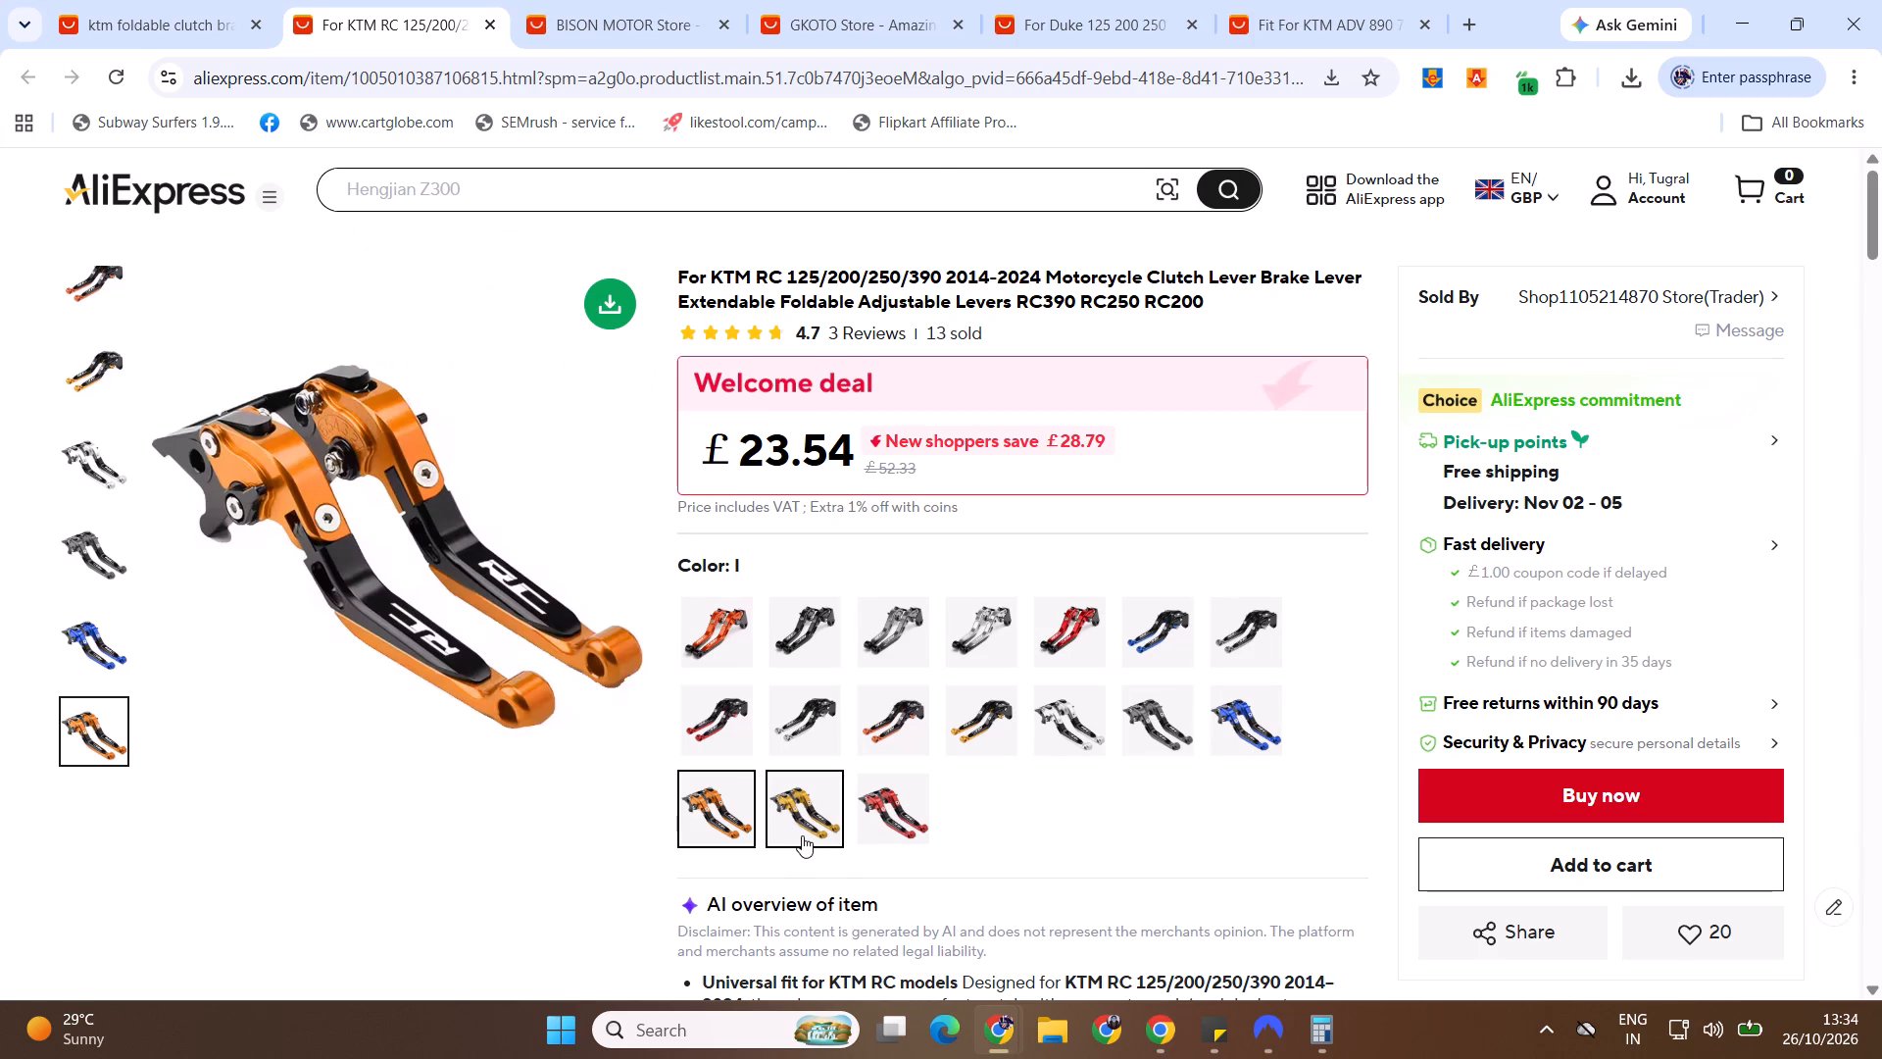
{"action": "left_click", "coordinate": [804, 835]}
{"action": "key", "text": "alt+Tab"}
{"action": "left_click_drag", "start_coordinate": [1881, 618], "coordinate": [1881, 1058]}
{"action": "left_click", "coordinate": [913, 574]}
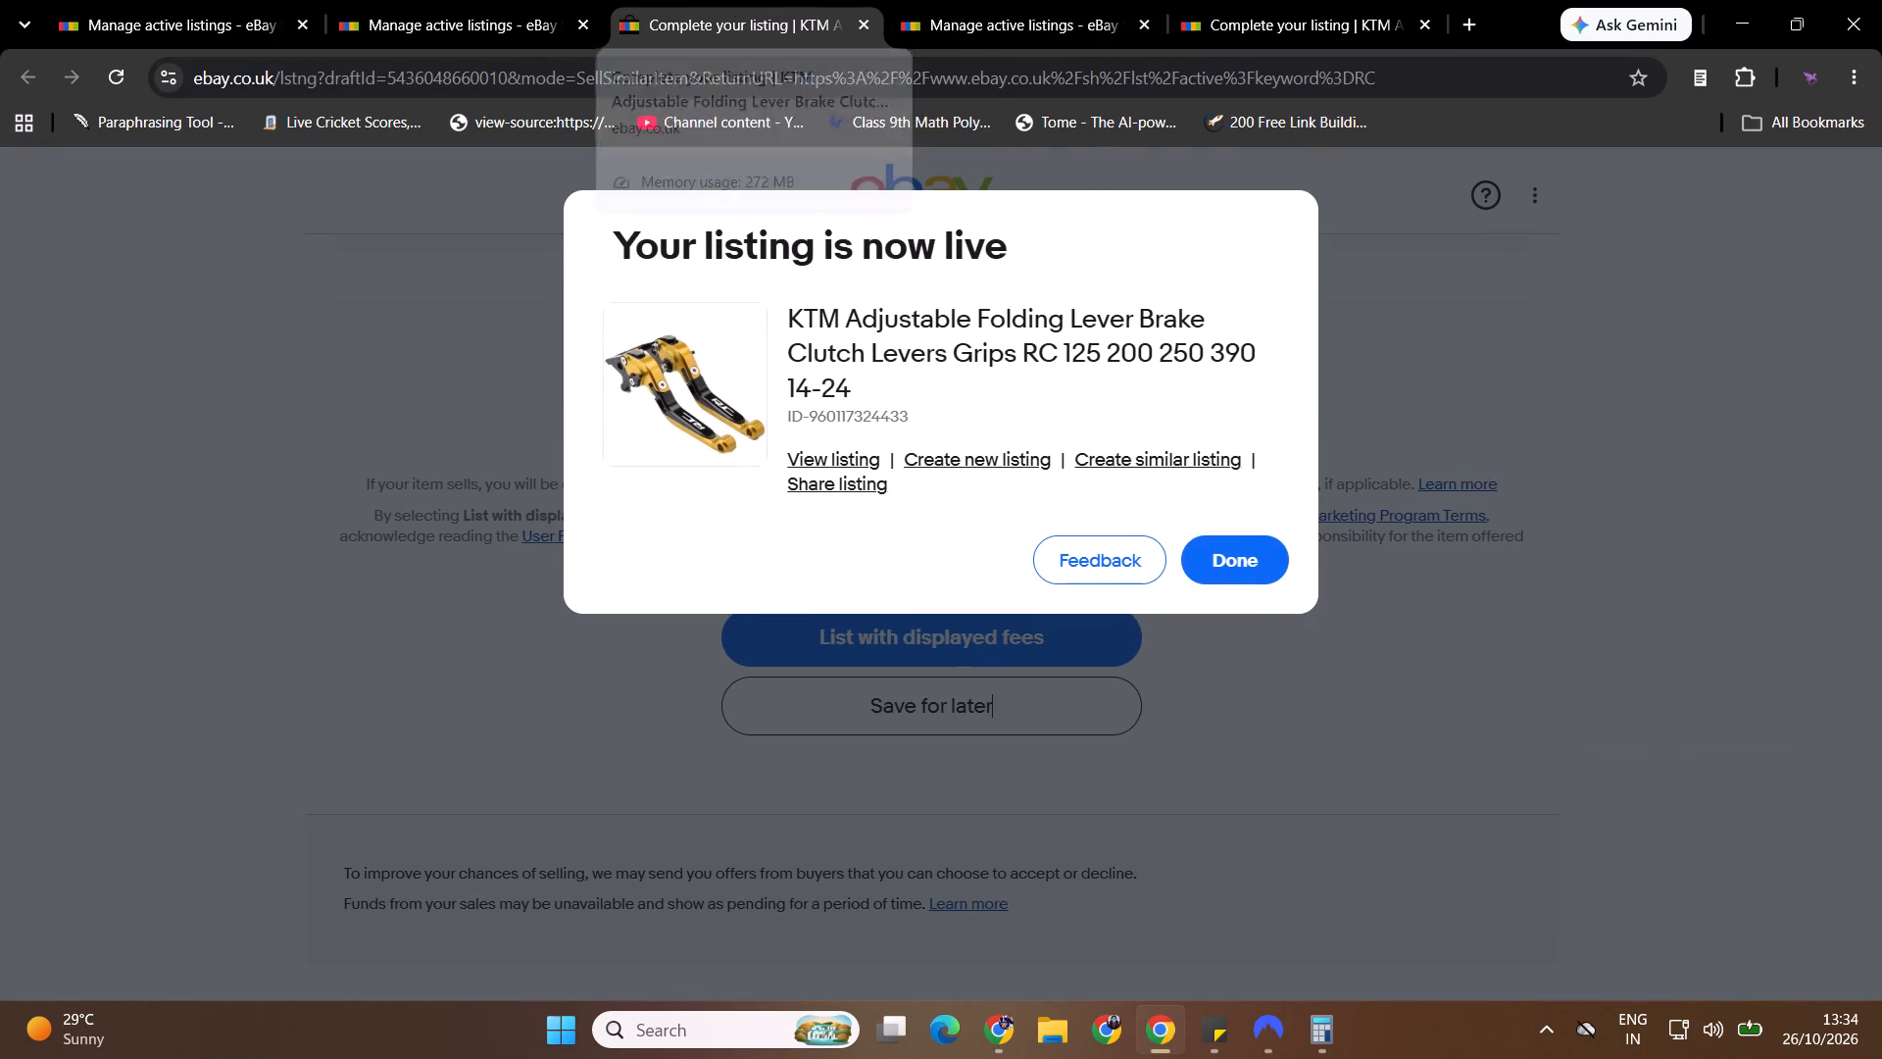
{"action": "left_click", "coordinate": [1253, 555]}
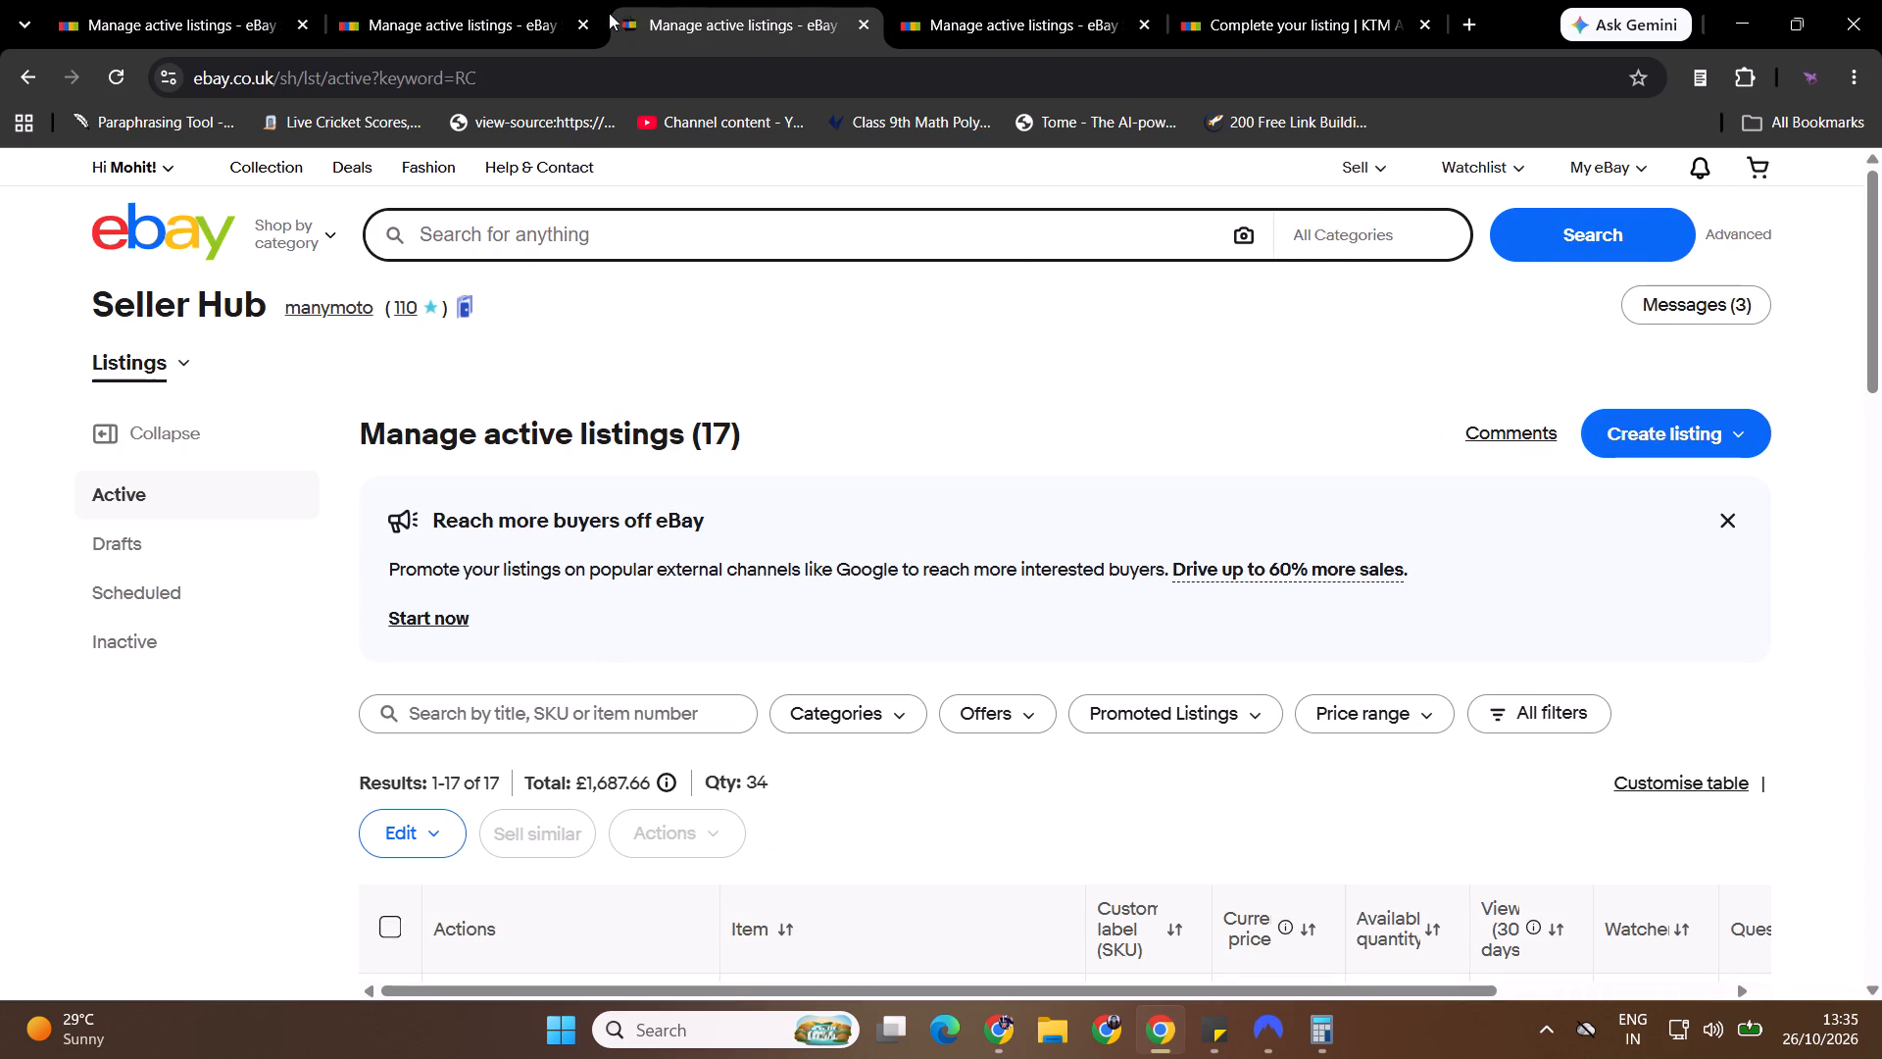
Close two surplus active-listings tabs.
{"action": "left_click", "coordinate": [581, 30]}
{"action": "left_click", "coordinate": [581, 30]}
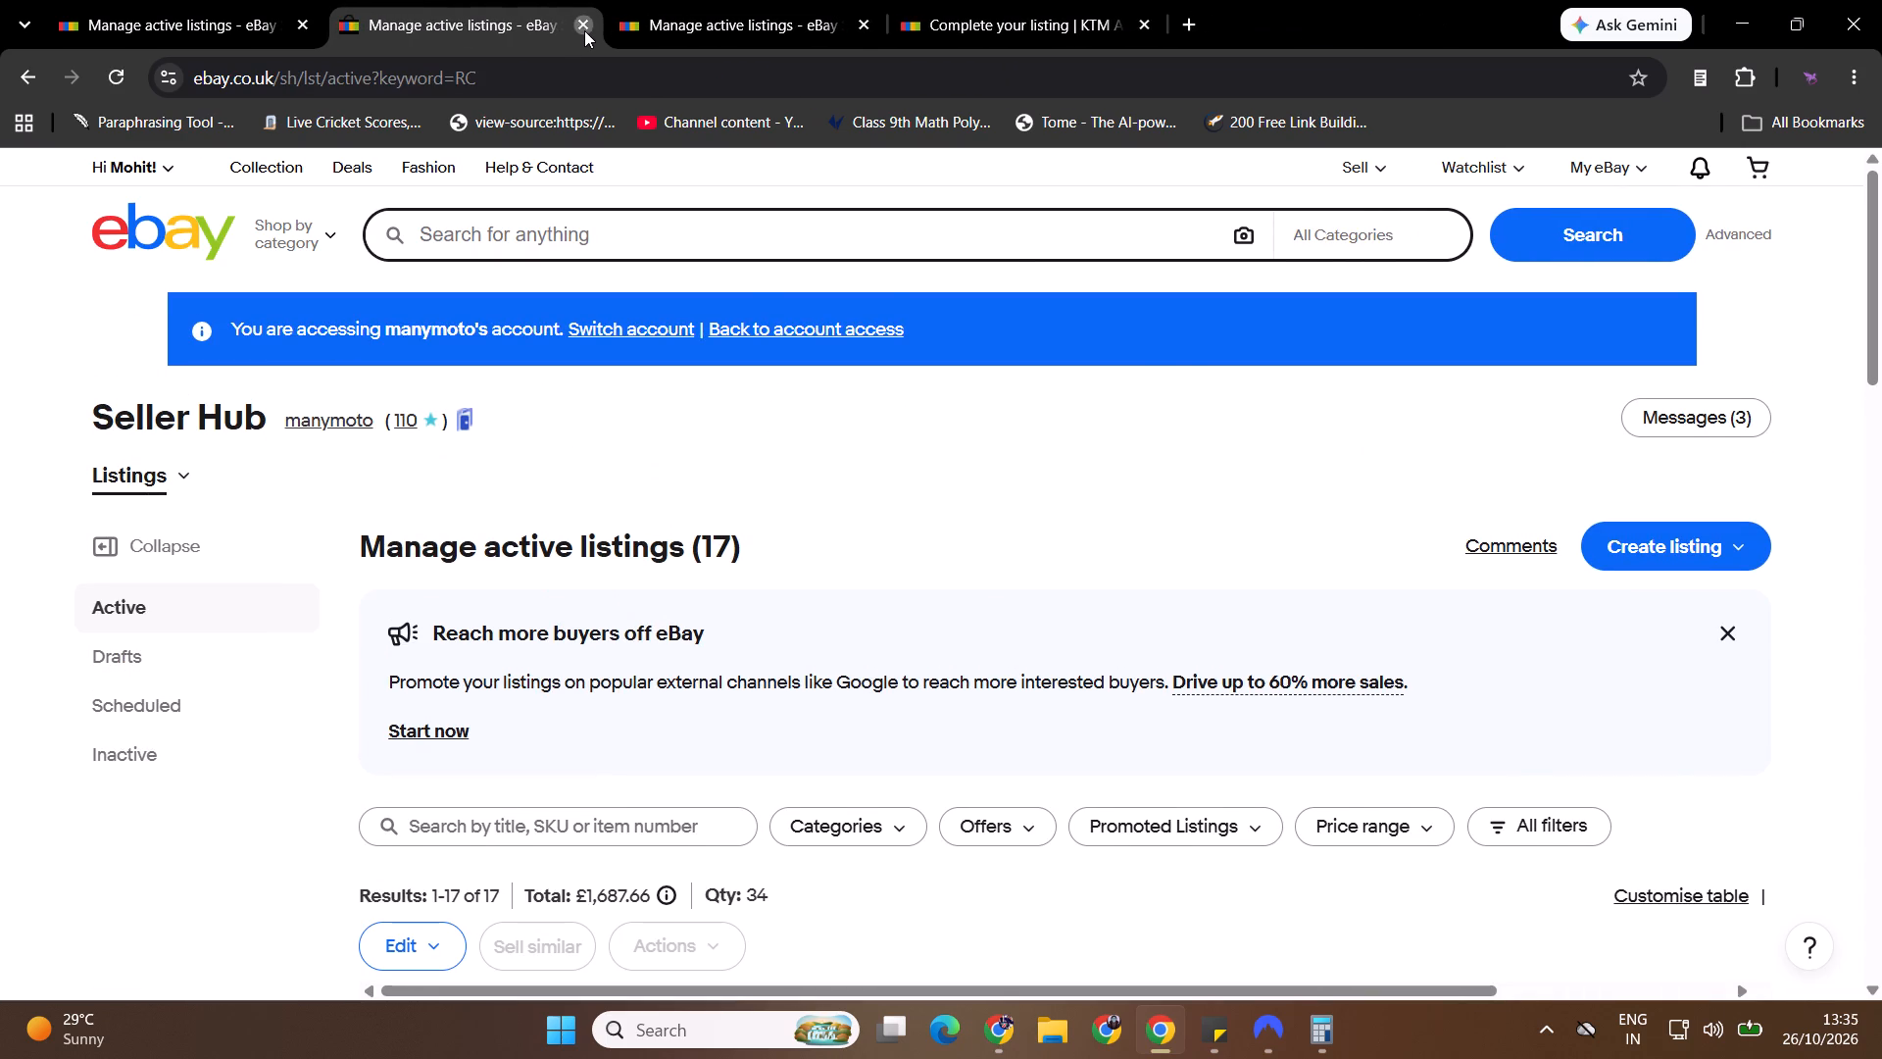
{"action": "left_click", "coordinate": [738, 0]}
Review the RC-filtered active listings down to the newest lever entries, and refresh the unfiltered active listings page.
{"action": "left_click", "coordinate": [462, 0]}
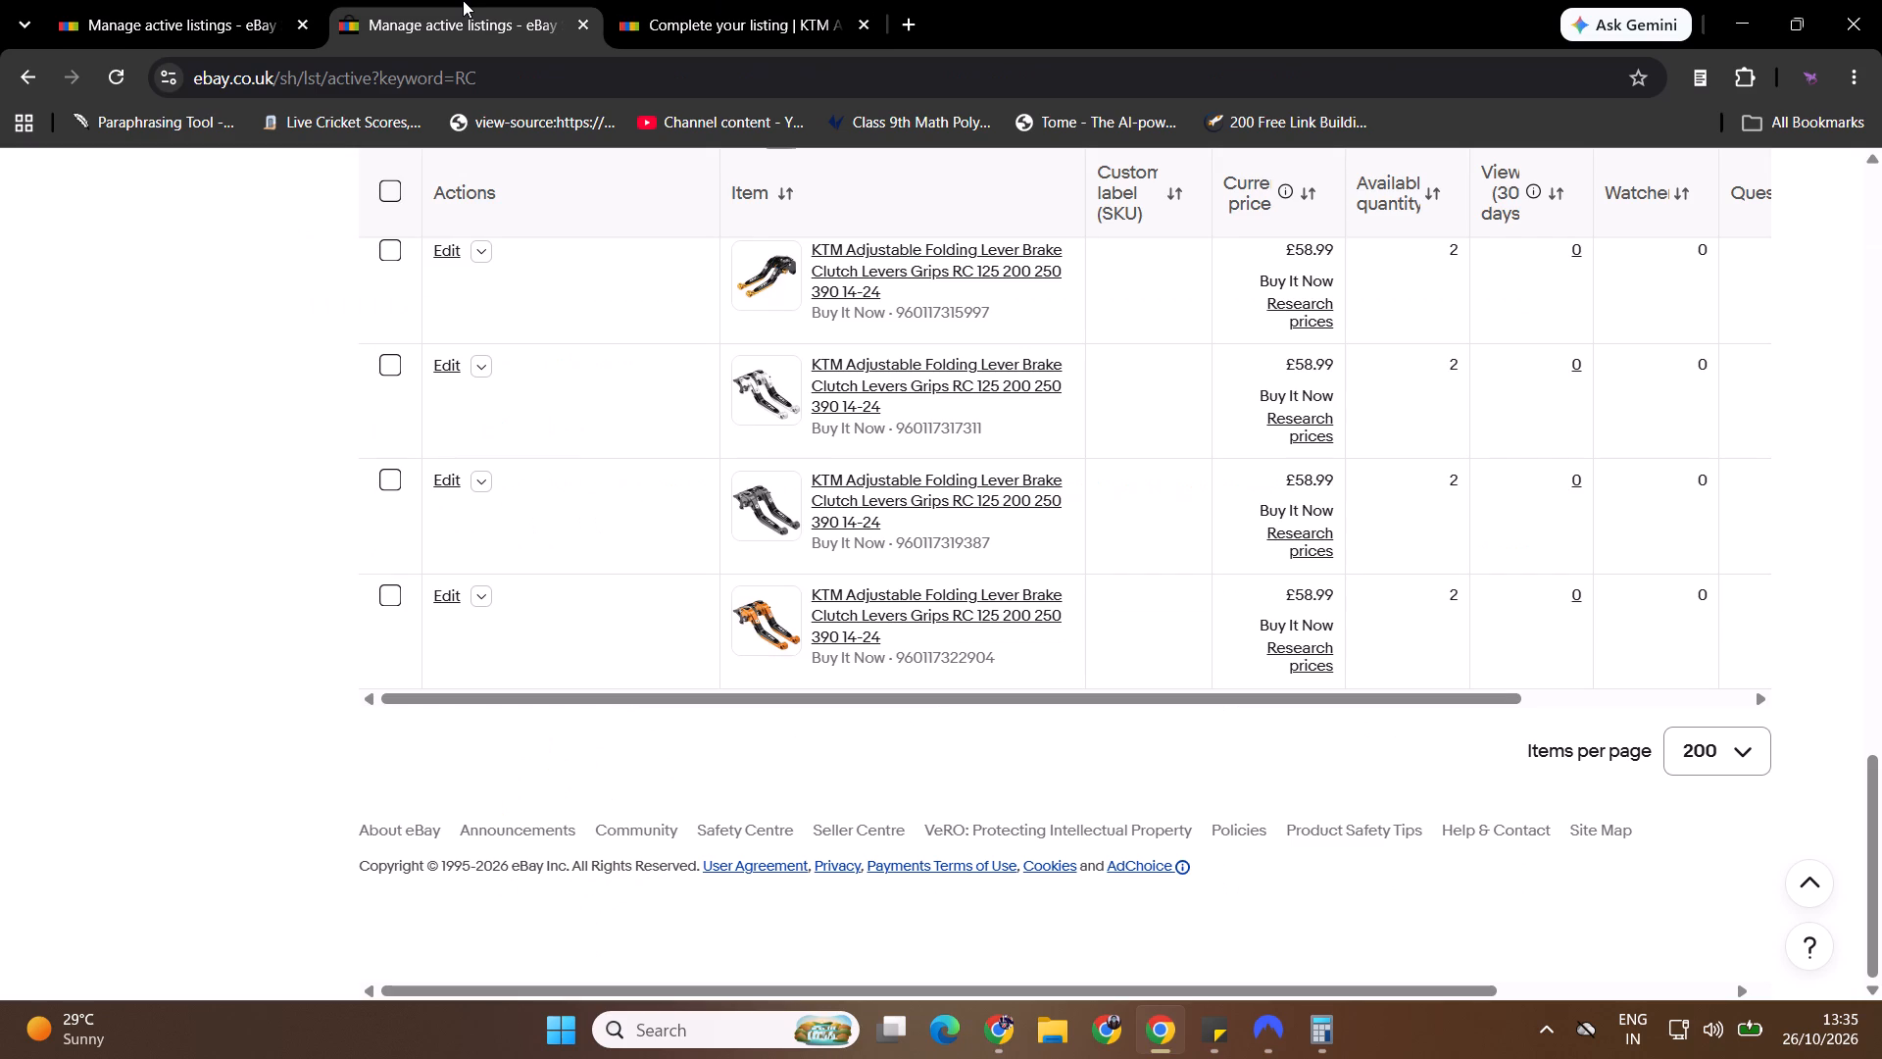
{"action": "left_click", "coordinate": [1881, 360]}
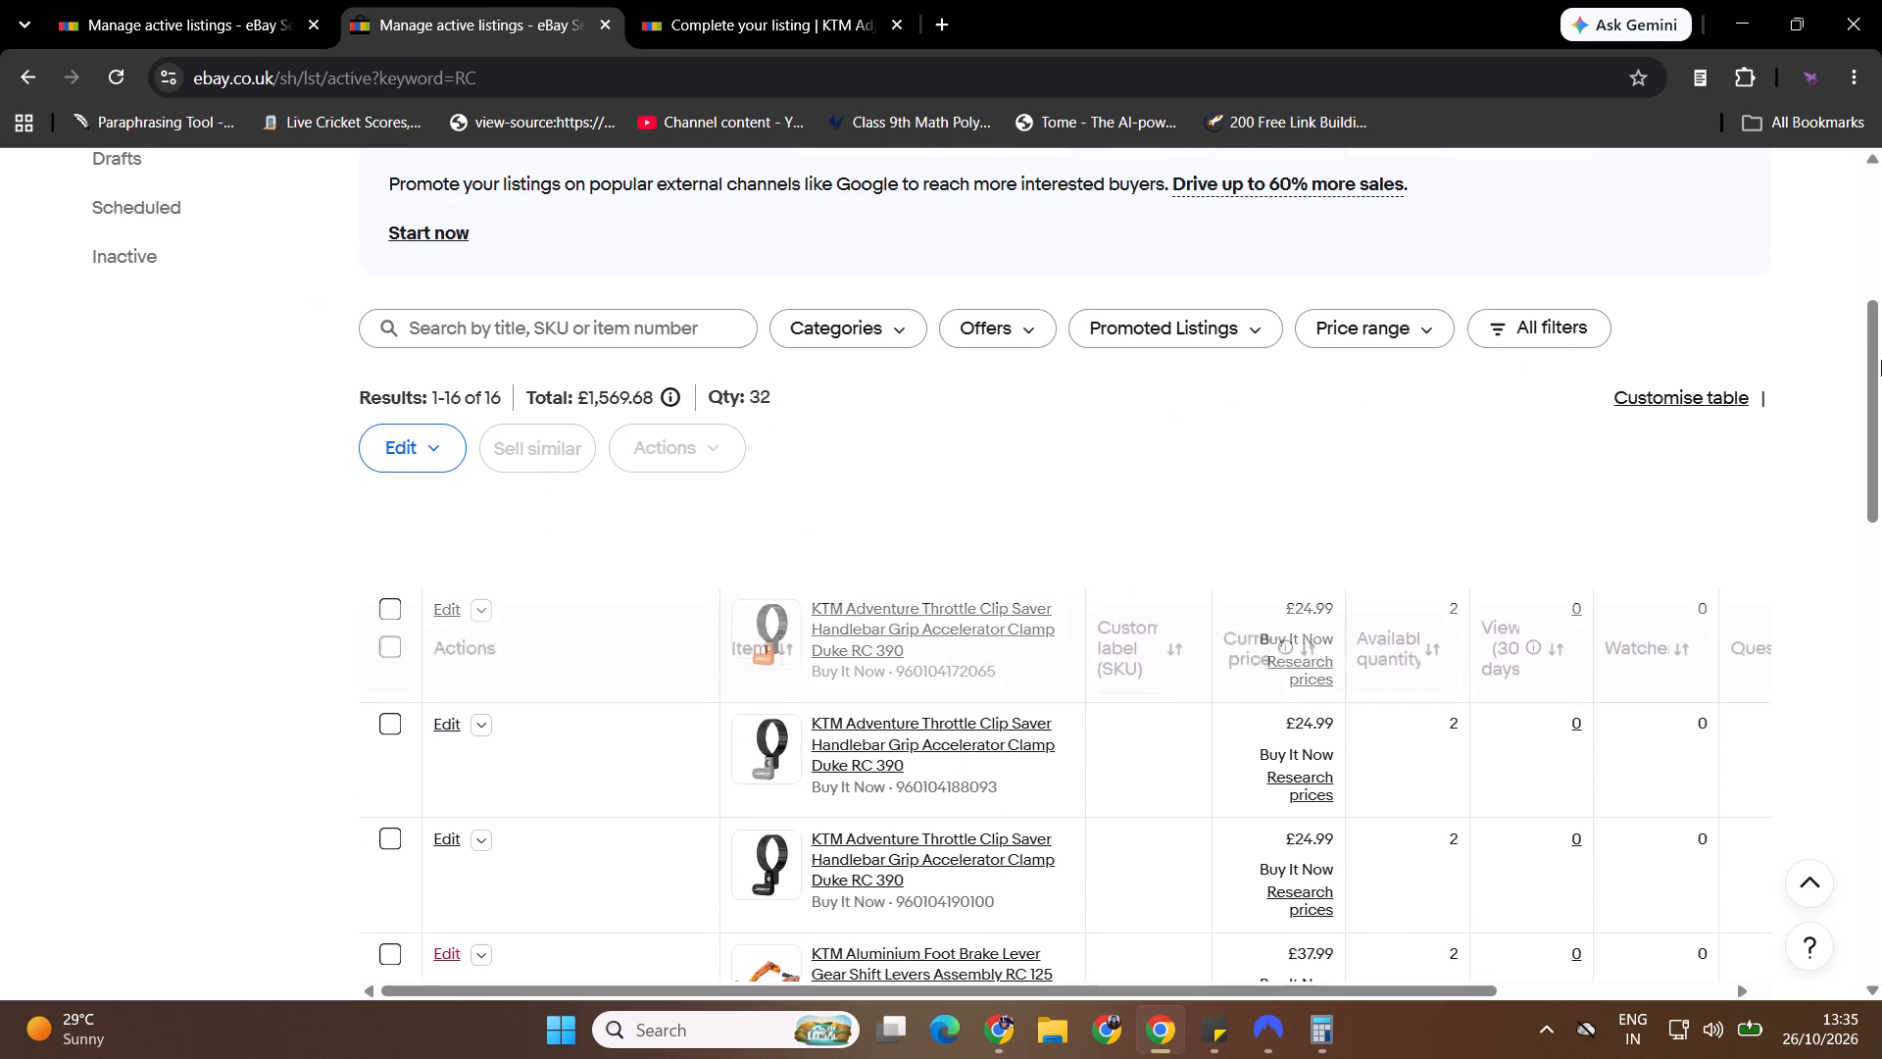
{"action": "left_click_drag", "start_coordinate": [1881, 360], "coordinate": [1881, 589]}
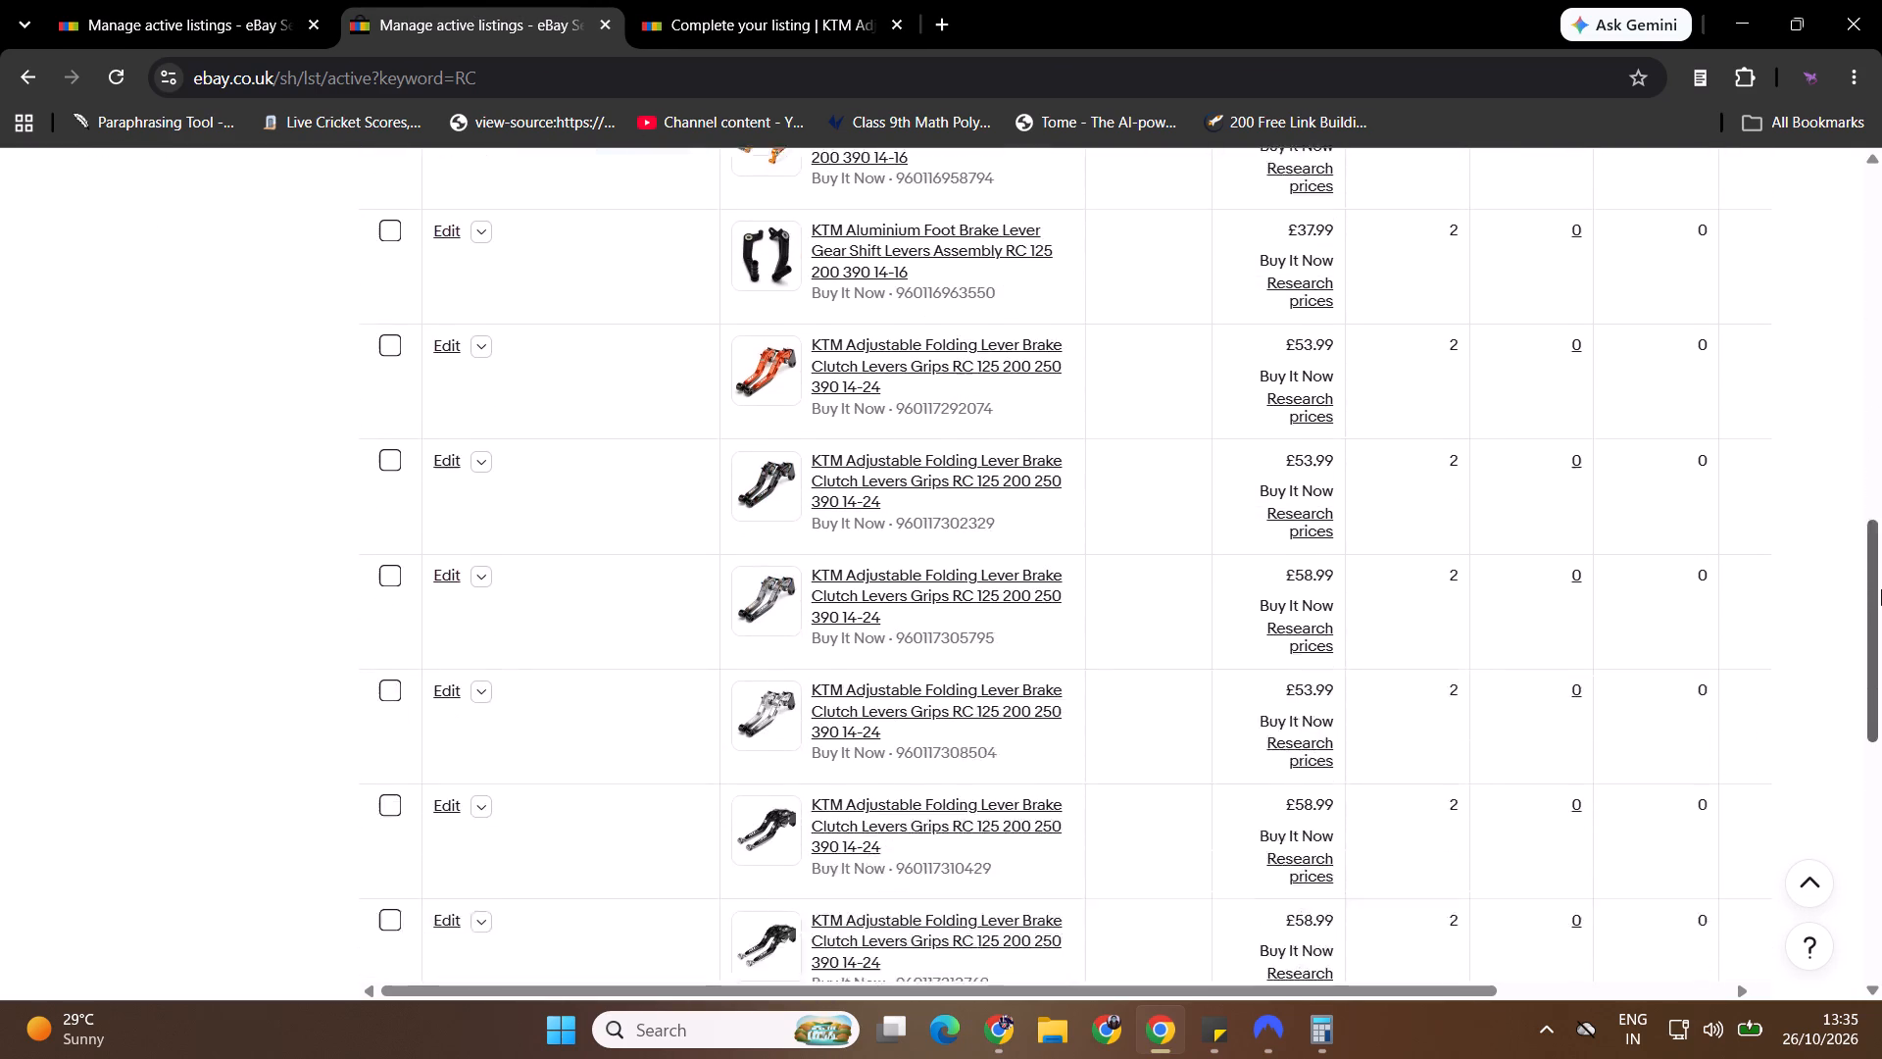
{"action": "left_click_drag", "start_coordinate": [1881, 589], "coordinate": [1881, 808]}
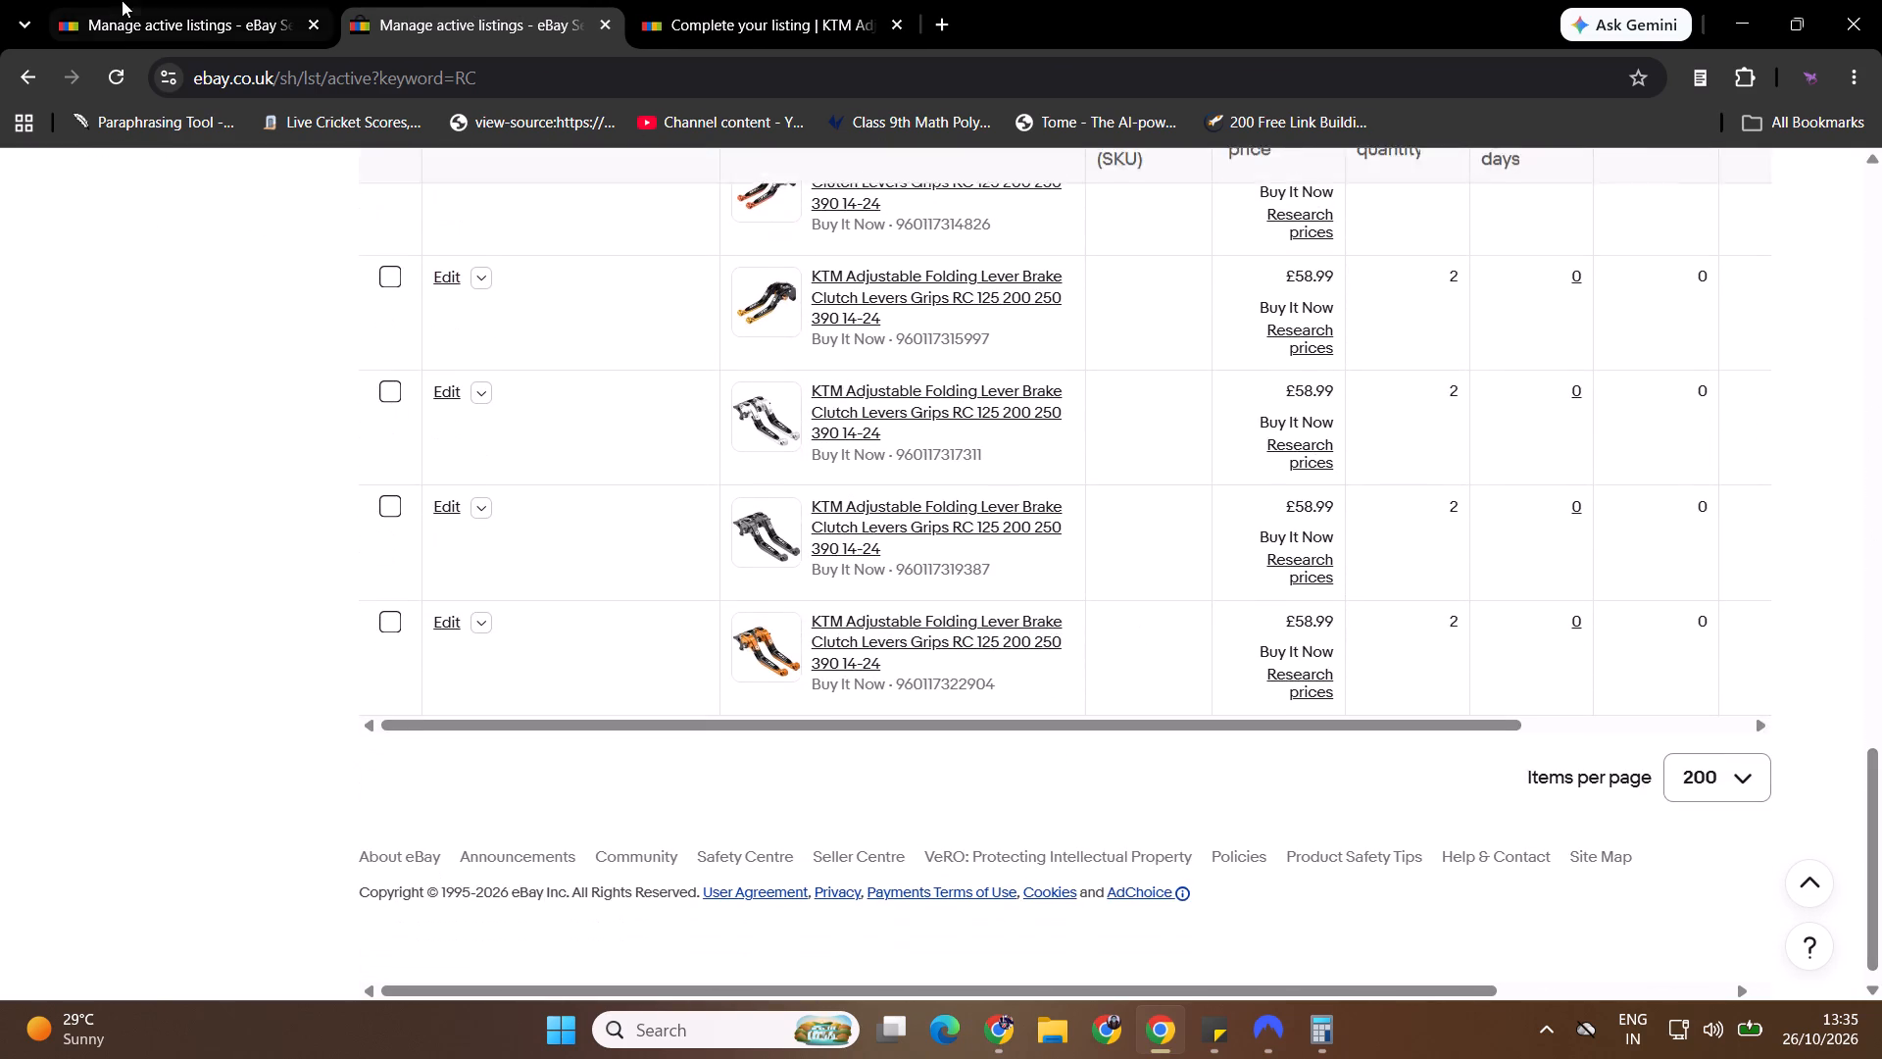
{"action": "left_click", "coordinate": [137, 0]}
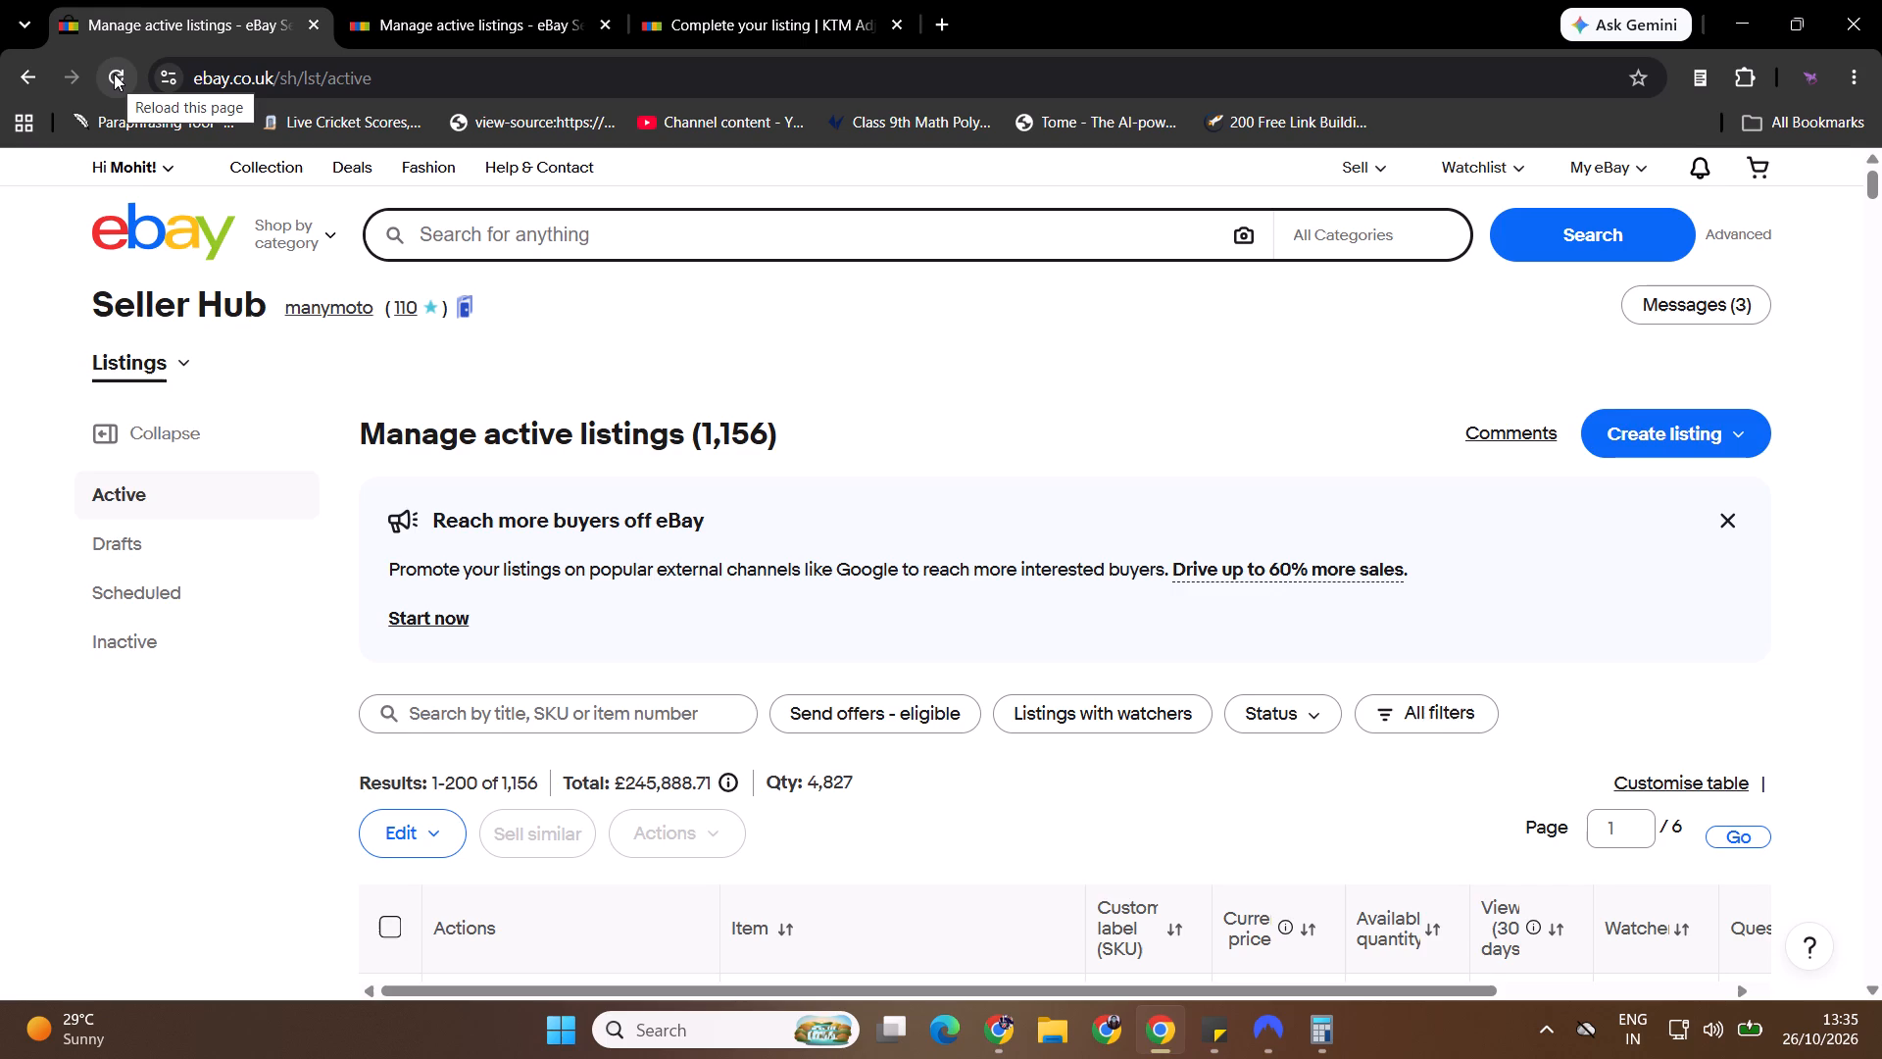
{"action": "left_click", "coordinate": [114, 74]}
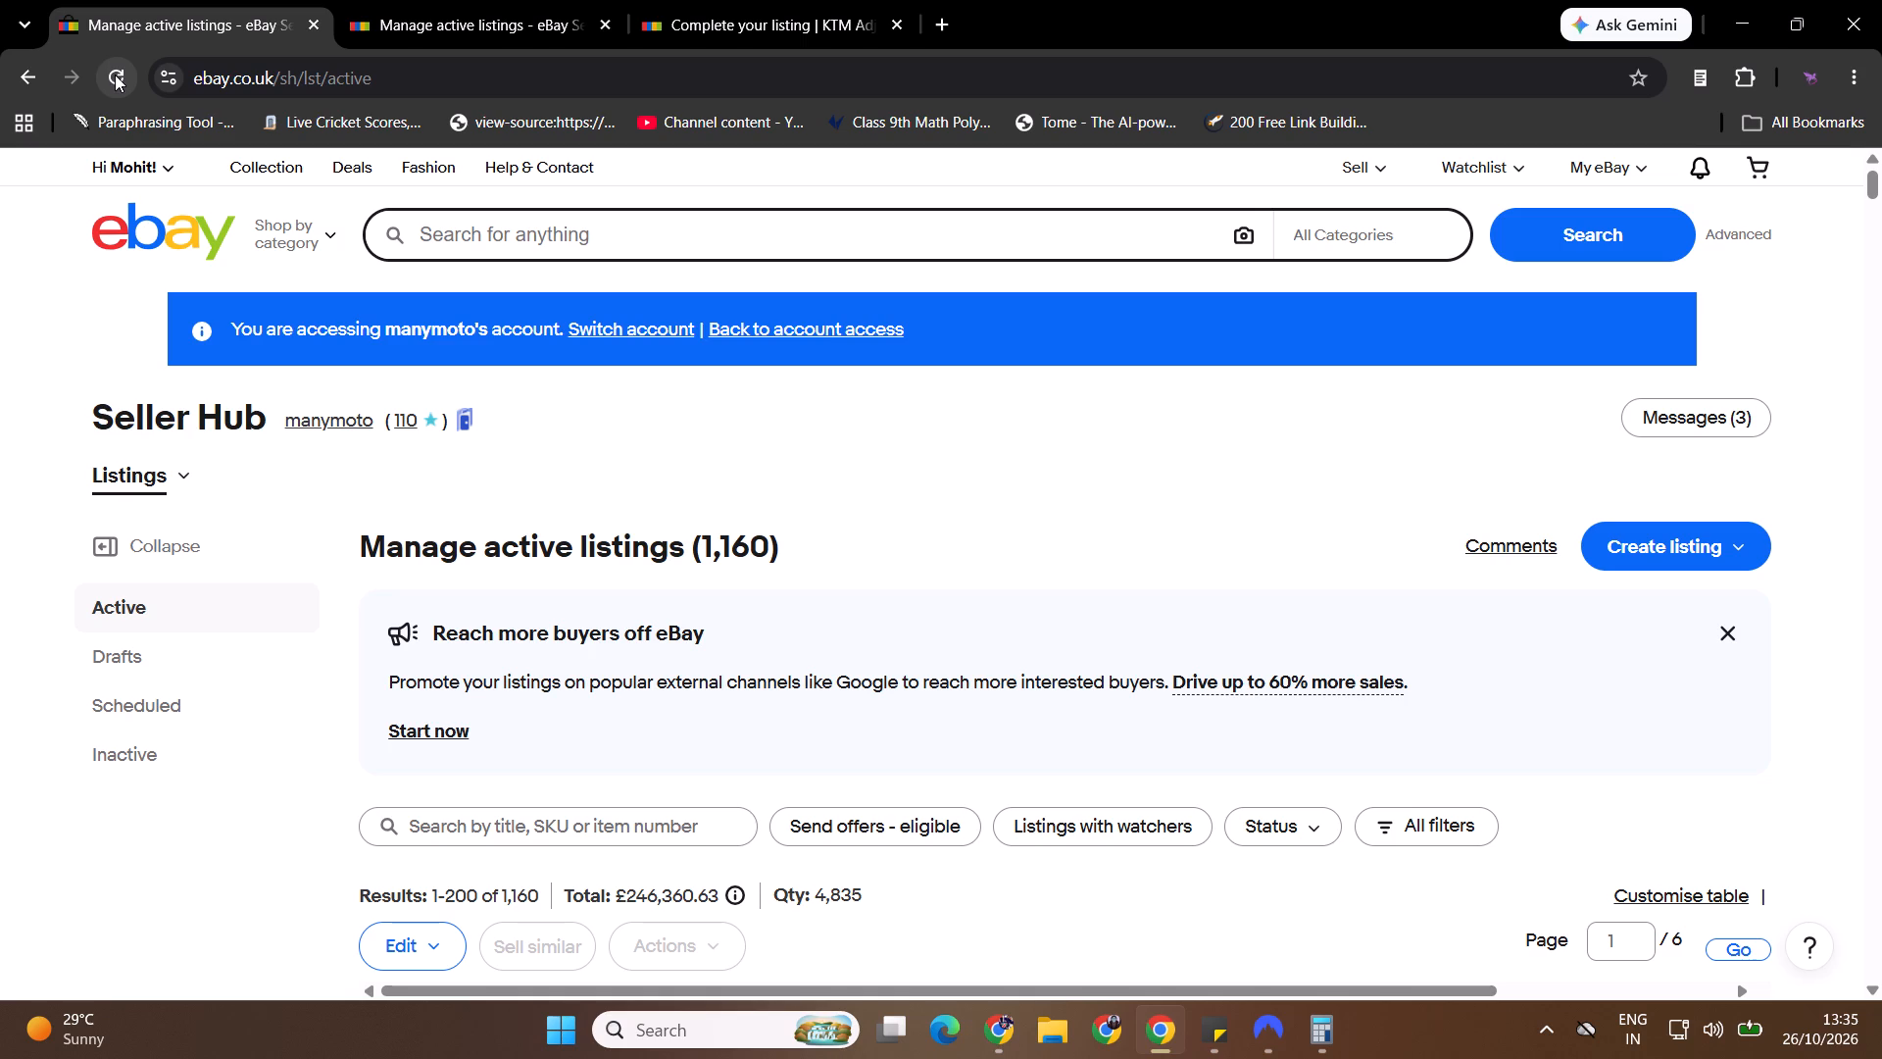
Switch to the AliExpress window and close the finished KTM RC lever product page.
{"action": "key", "text": "alt+Tab"}
{"action": "key", "text": "Tab"}
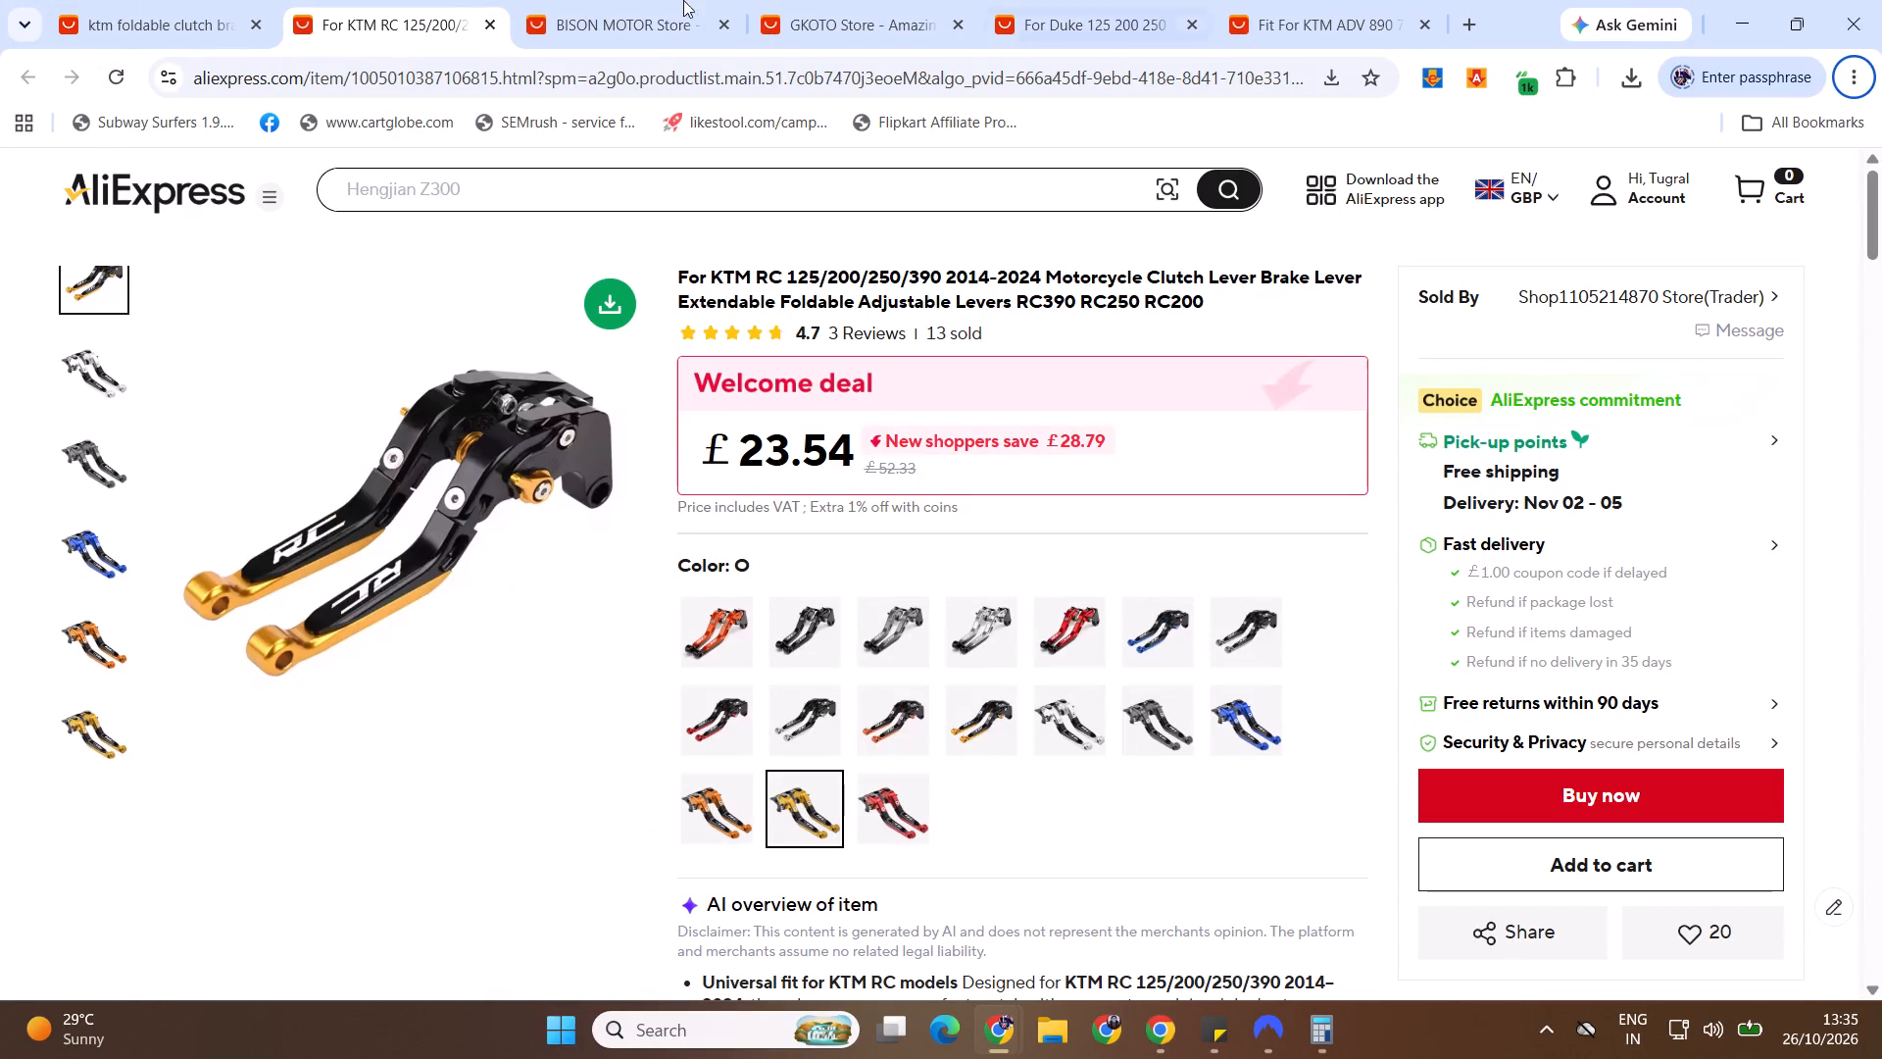
{"action": "left_click", "coordinate": [496, 25]}
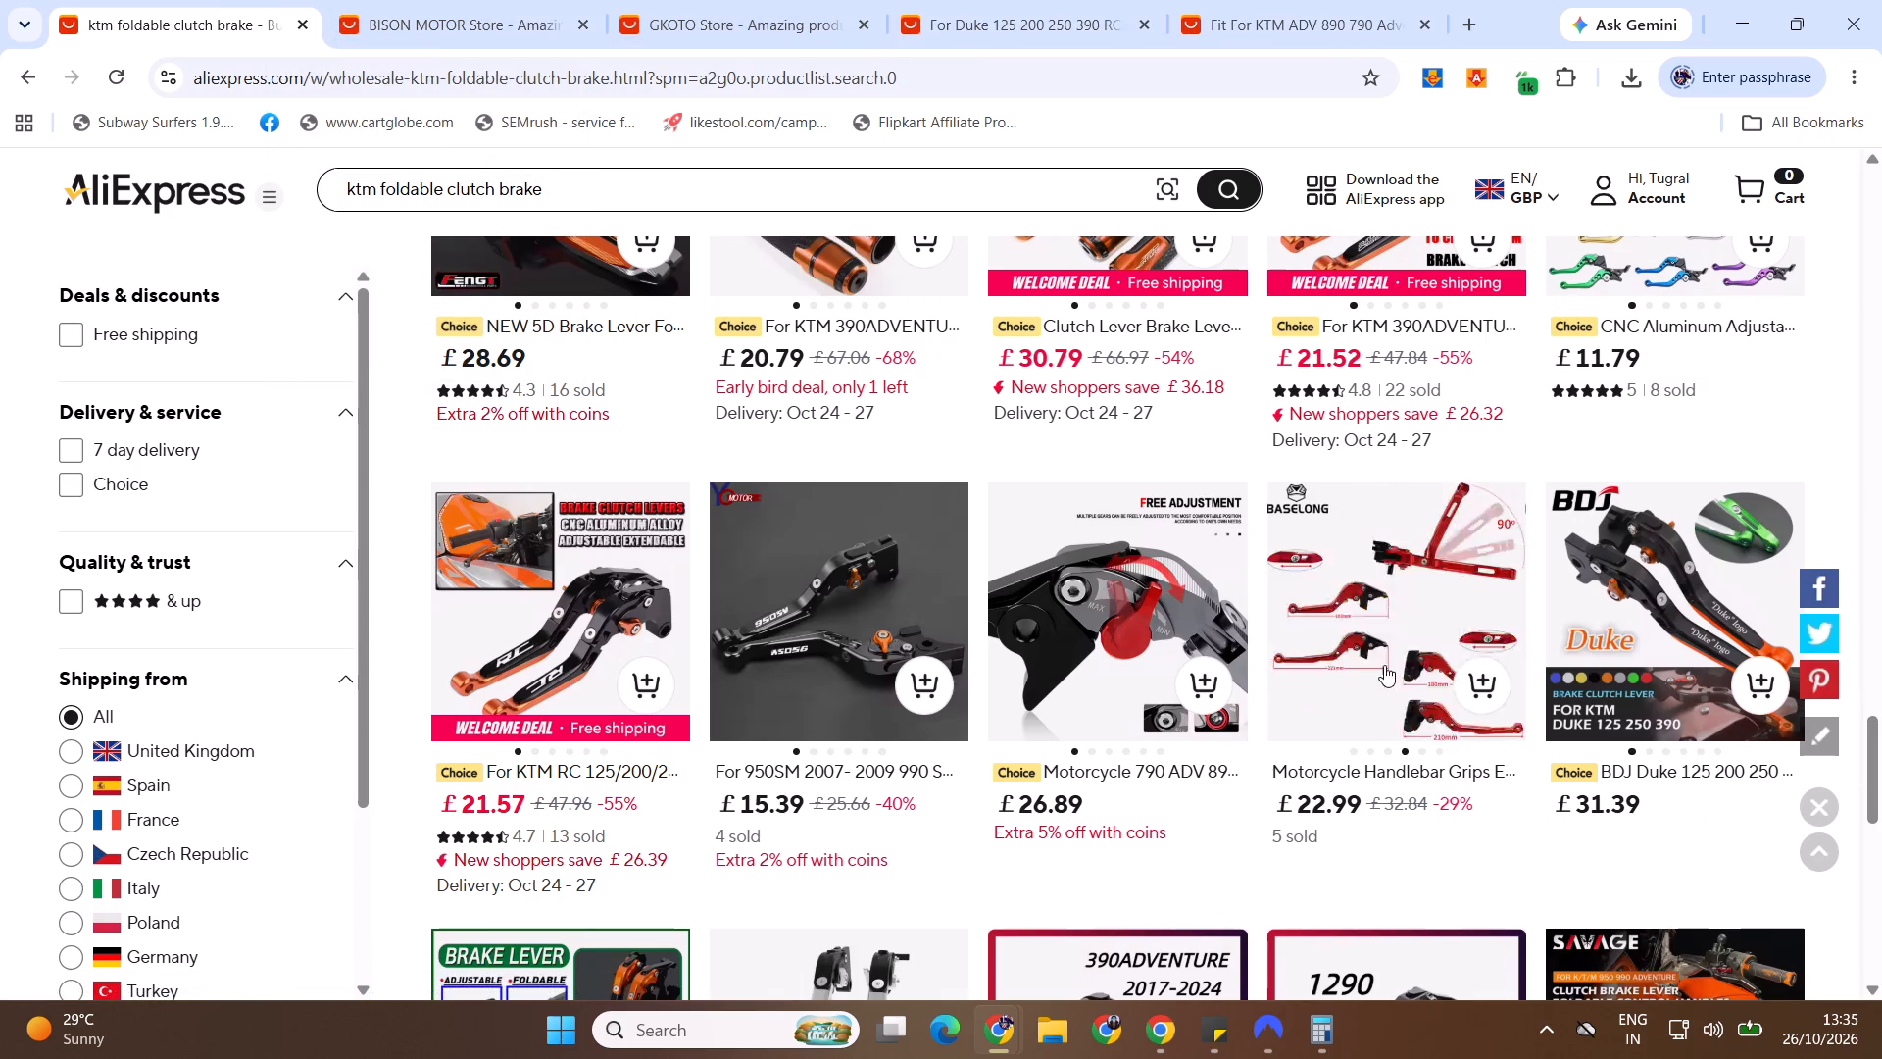
Search AliExpress for "husqvarna brake clutch".
{"action": "left_click_drag", "start_coordinate": [1881, 756], "coordinate": [1881, 365]}
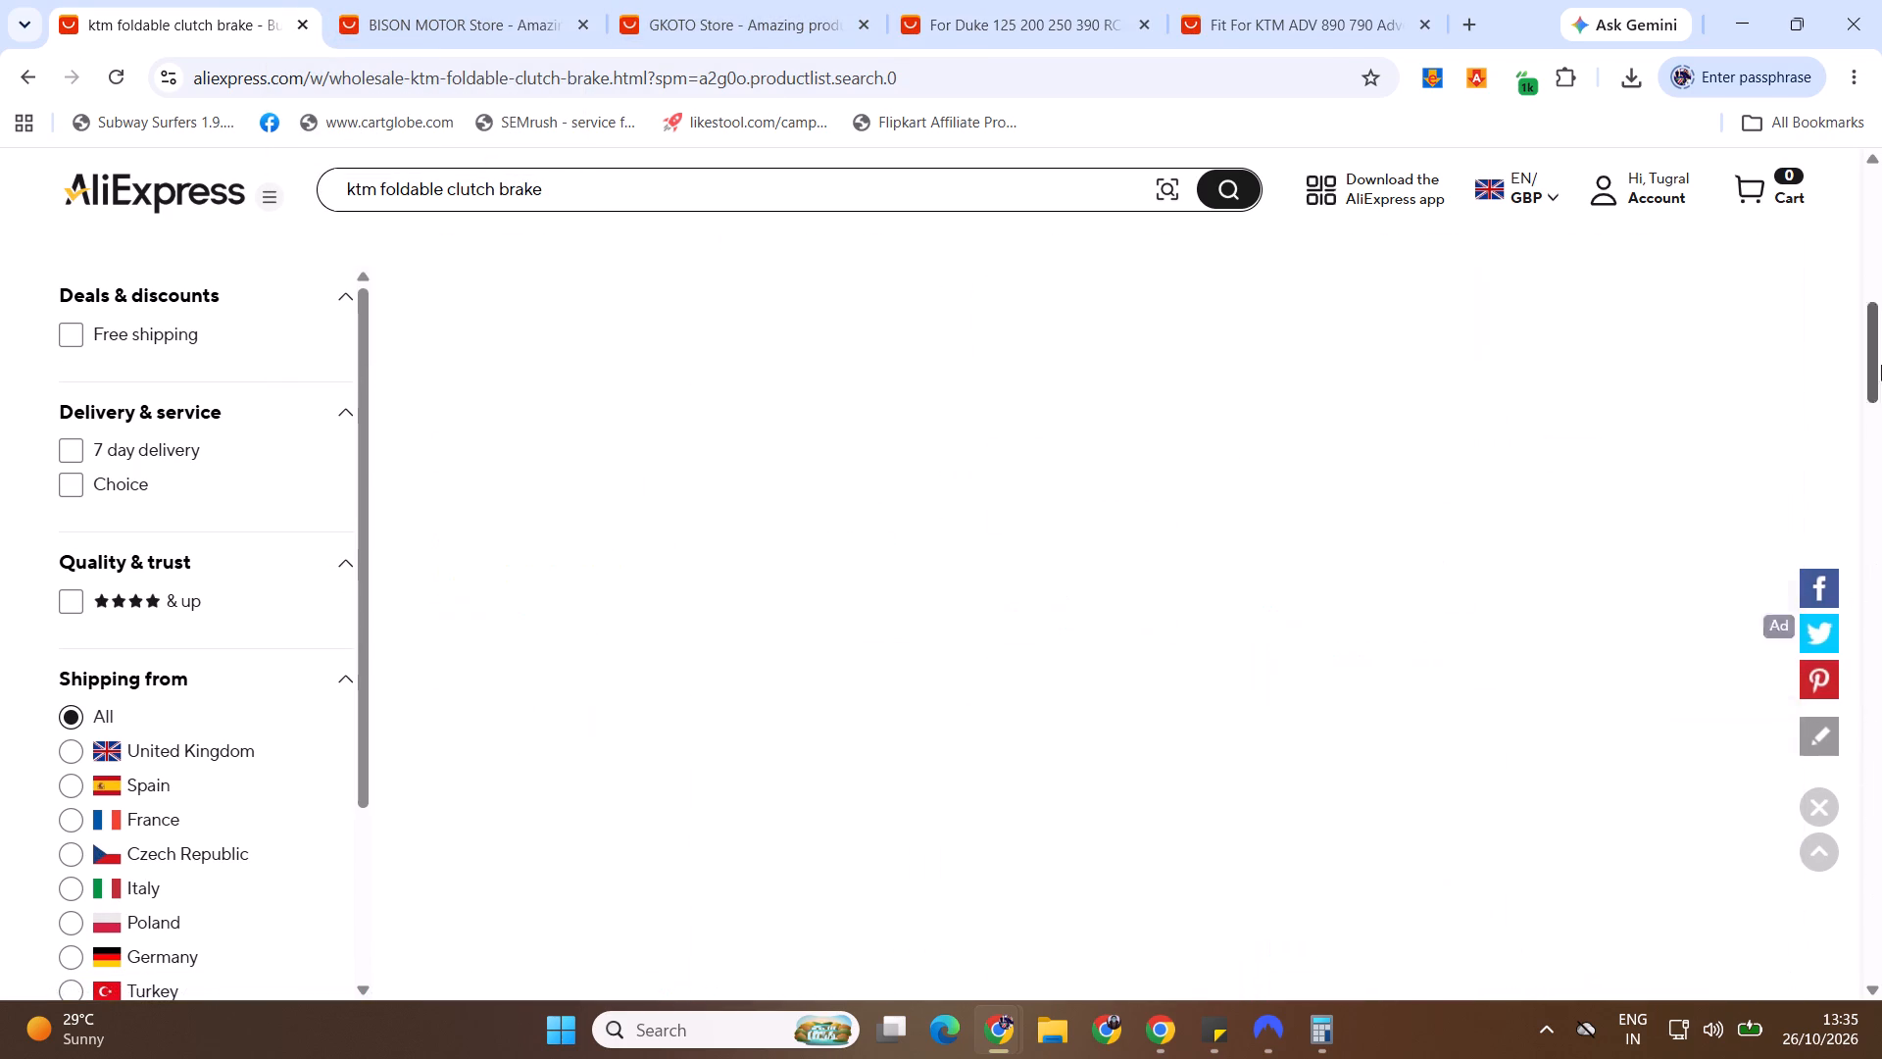
{"action": "left_click_drag", "start_coordinate": [1881, 365], "coordinate": [1872, 142]}
{"action": "triple_click", "coordinate": [641, 207]}
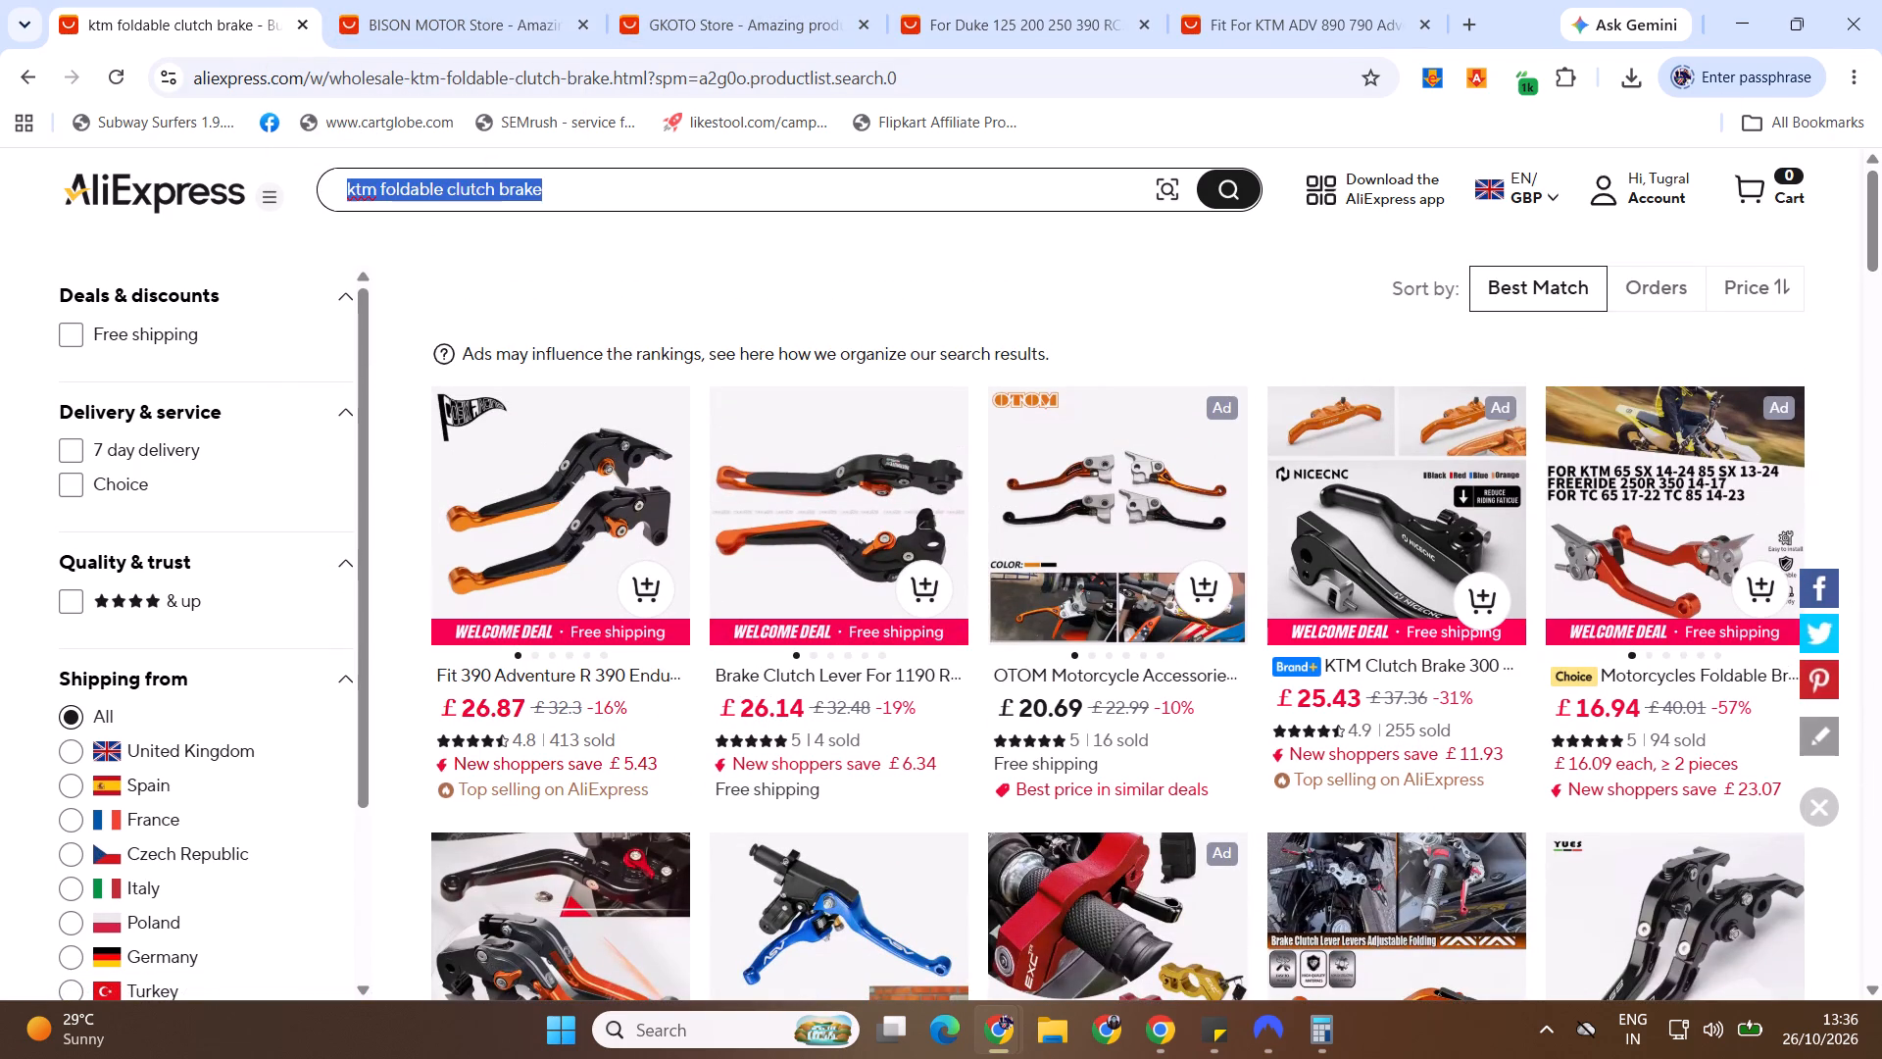
{"action": "type", "text": "husqvarna"}
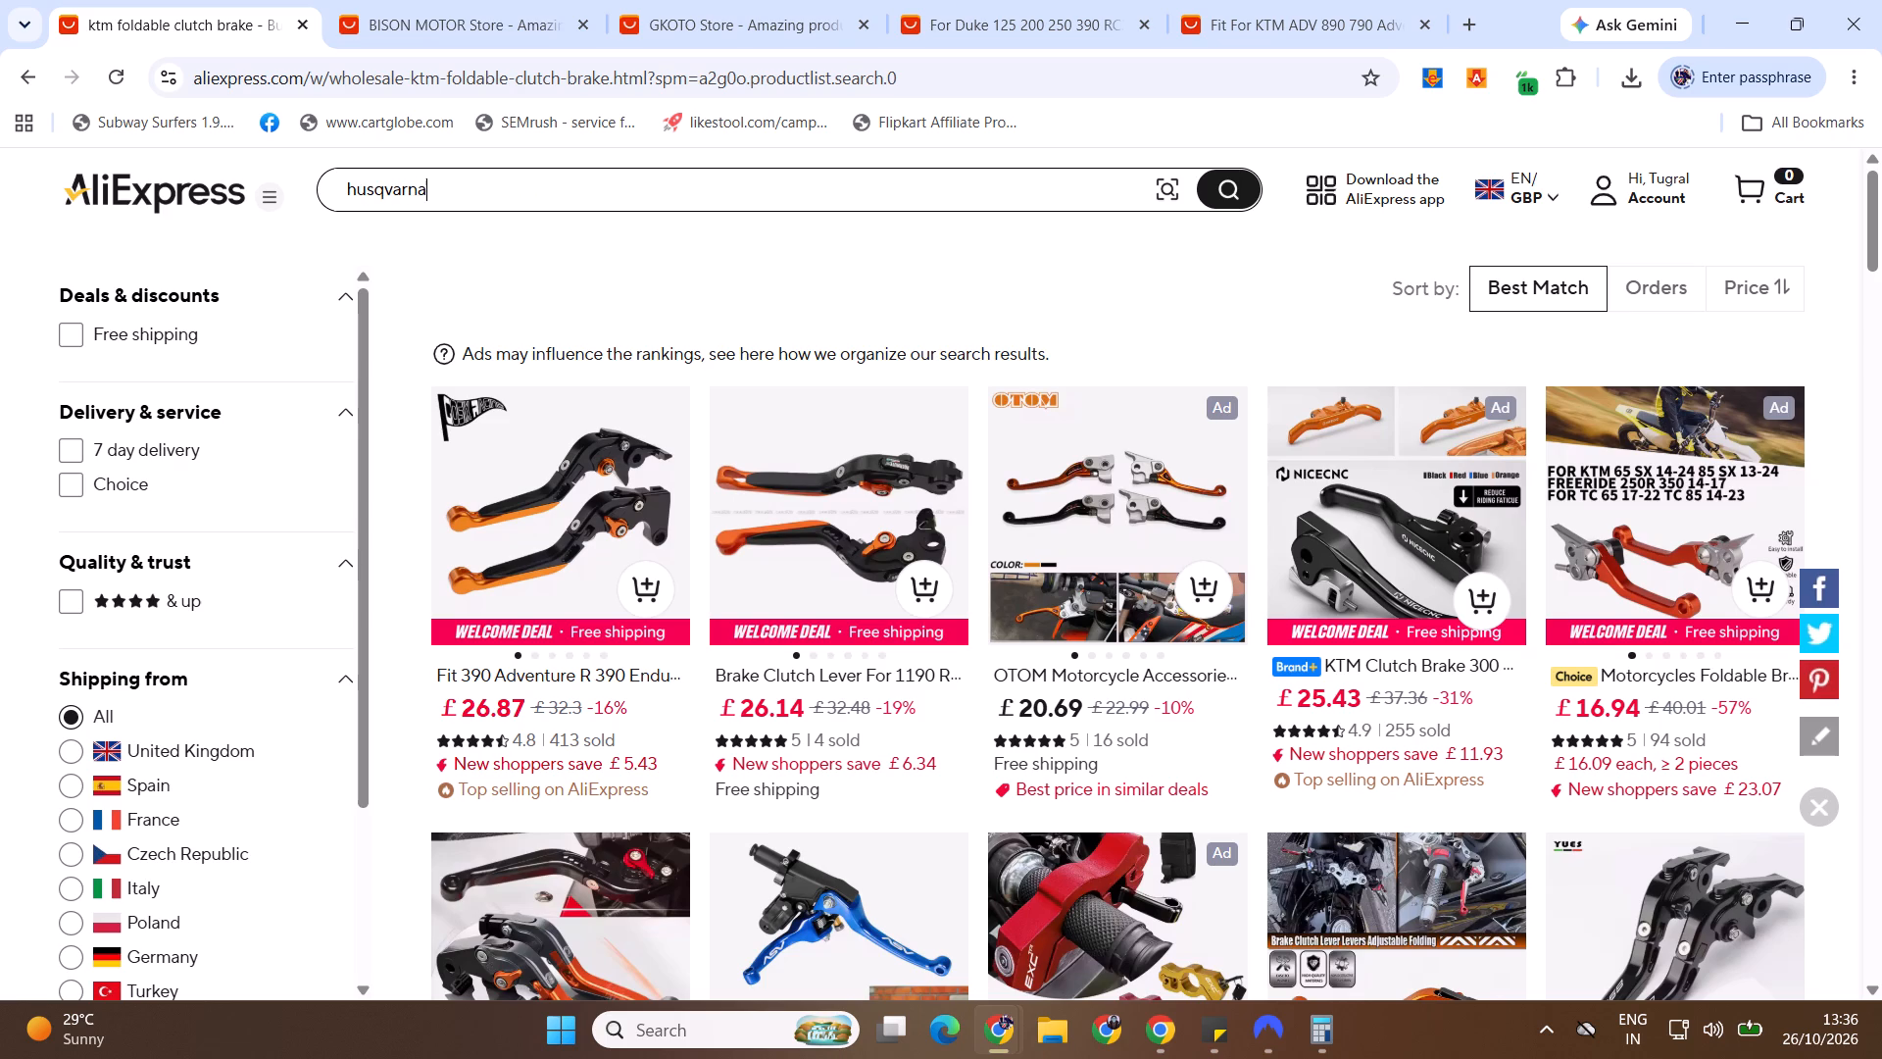
{"action": "key", "text": "space"}
{"action": "type", "text": "foldanle"}
{"action": "key", "text": "BackSpace"}
{"action": "key", "text": "BackSpace"}
{"action": "key", "text": "BackSpace"}
{"action": "key", "text": "BackSpace"}
{"action": "key", "text": "BackSpace"}
{"action": "key", "text": "BackSpace"}
{"action": "key", "text": "BackSpace"}
{"action": "key", "text": "BackSpace"}
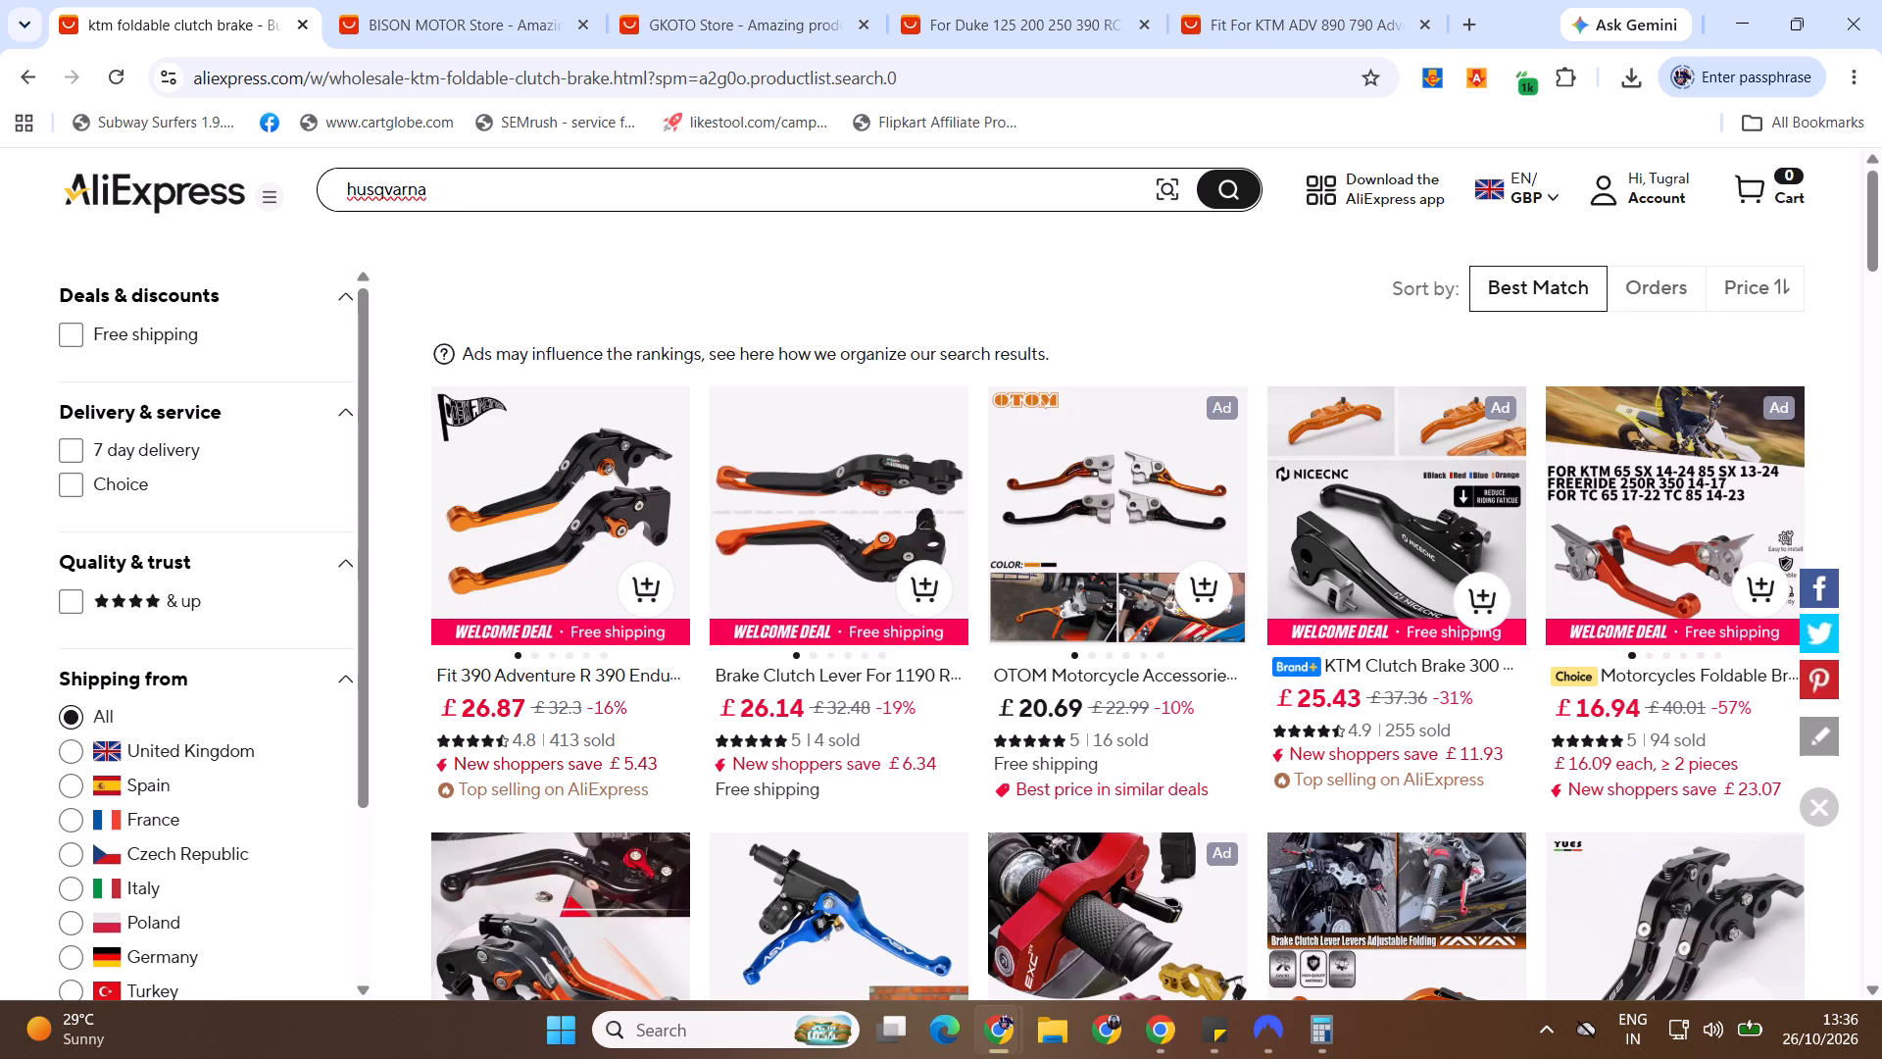
{"action": "type", "text": "brake clutch"}
{"action": "key", "text": "Return"}
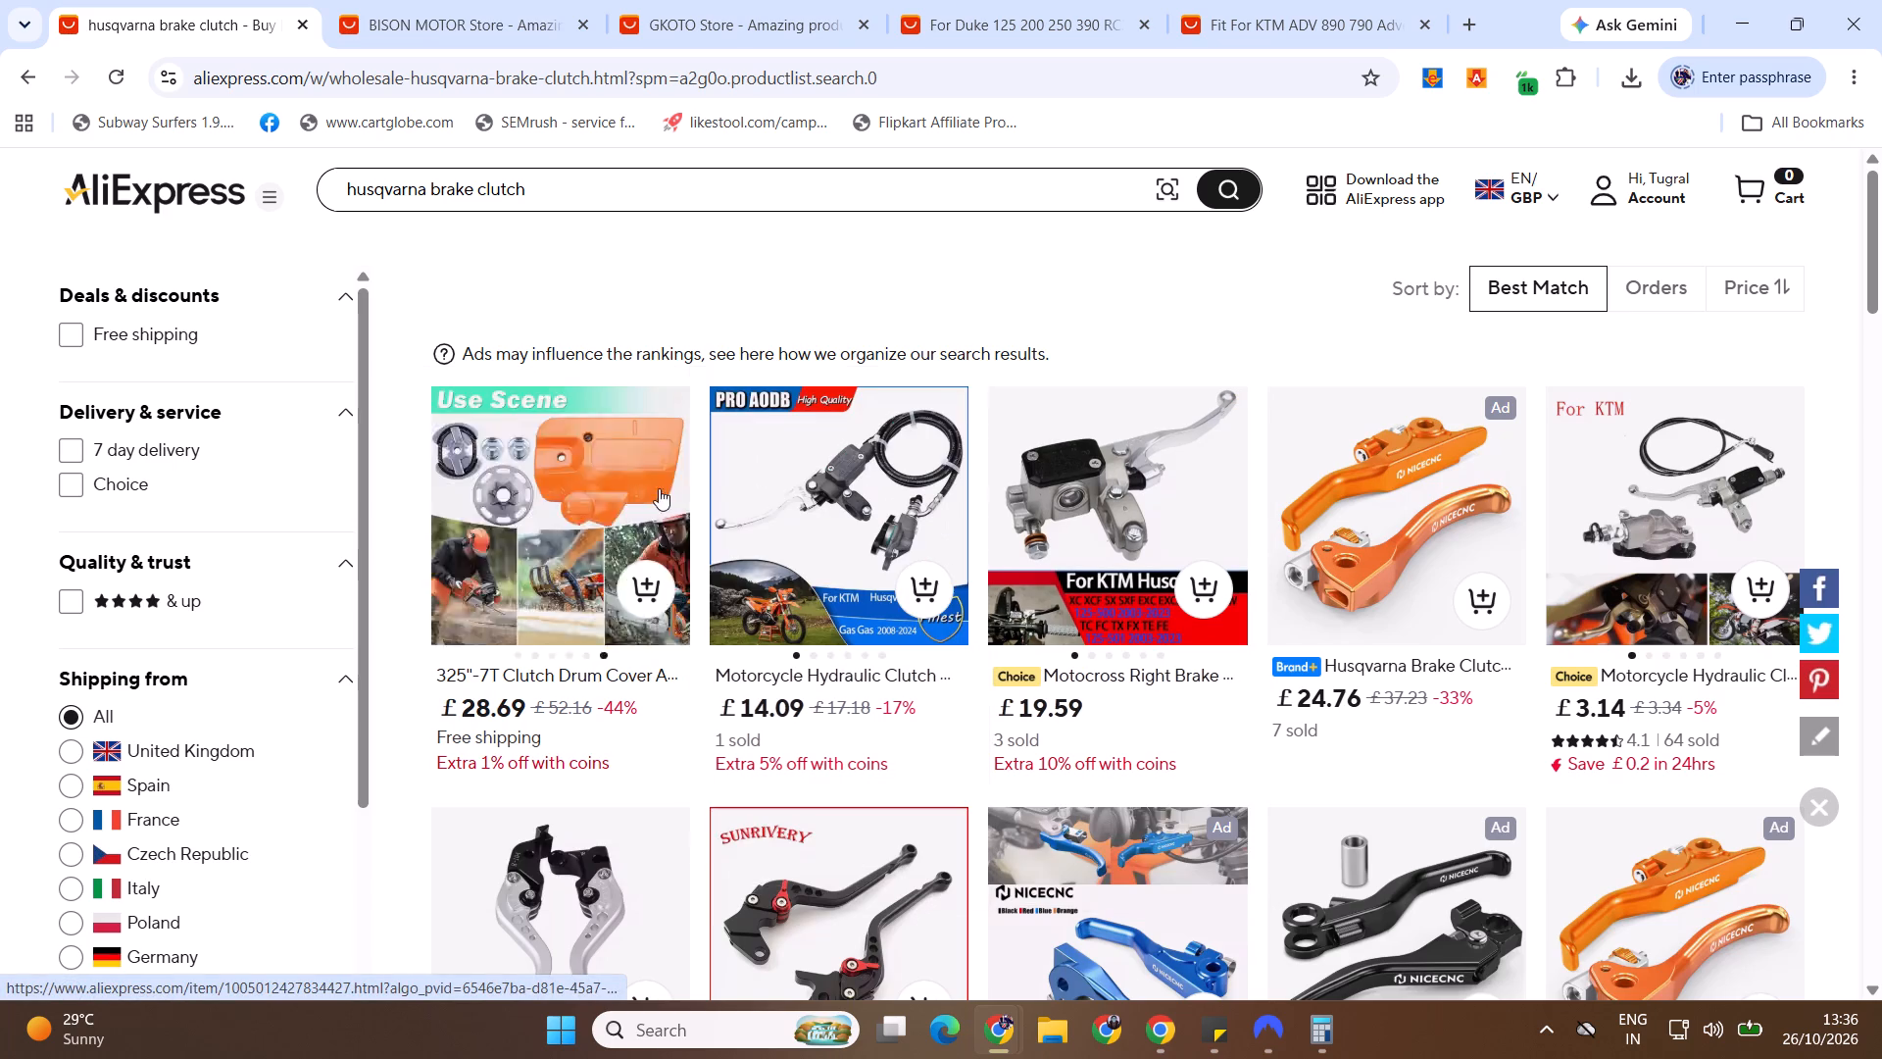
Open the Husqvarna chainsaw clutch drum cover result in a separate tab, examine its photos, and close it.
{"action": "middle_click", "coordinate": [626, 491]}
{"action": "left_click", "coordinate": [352, 1]}
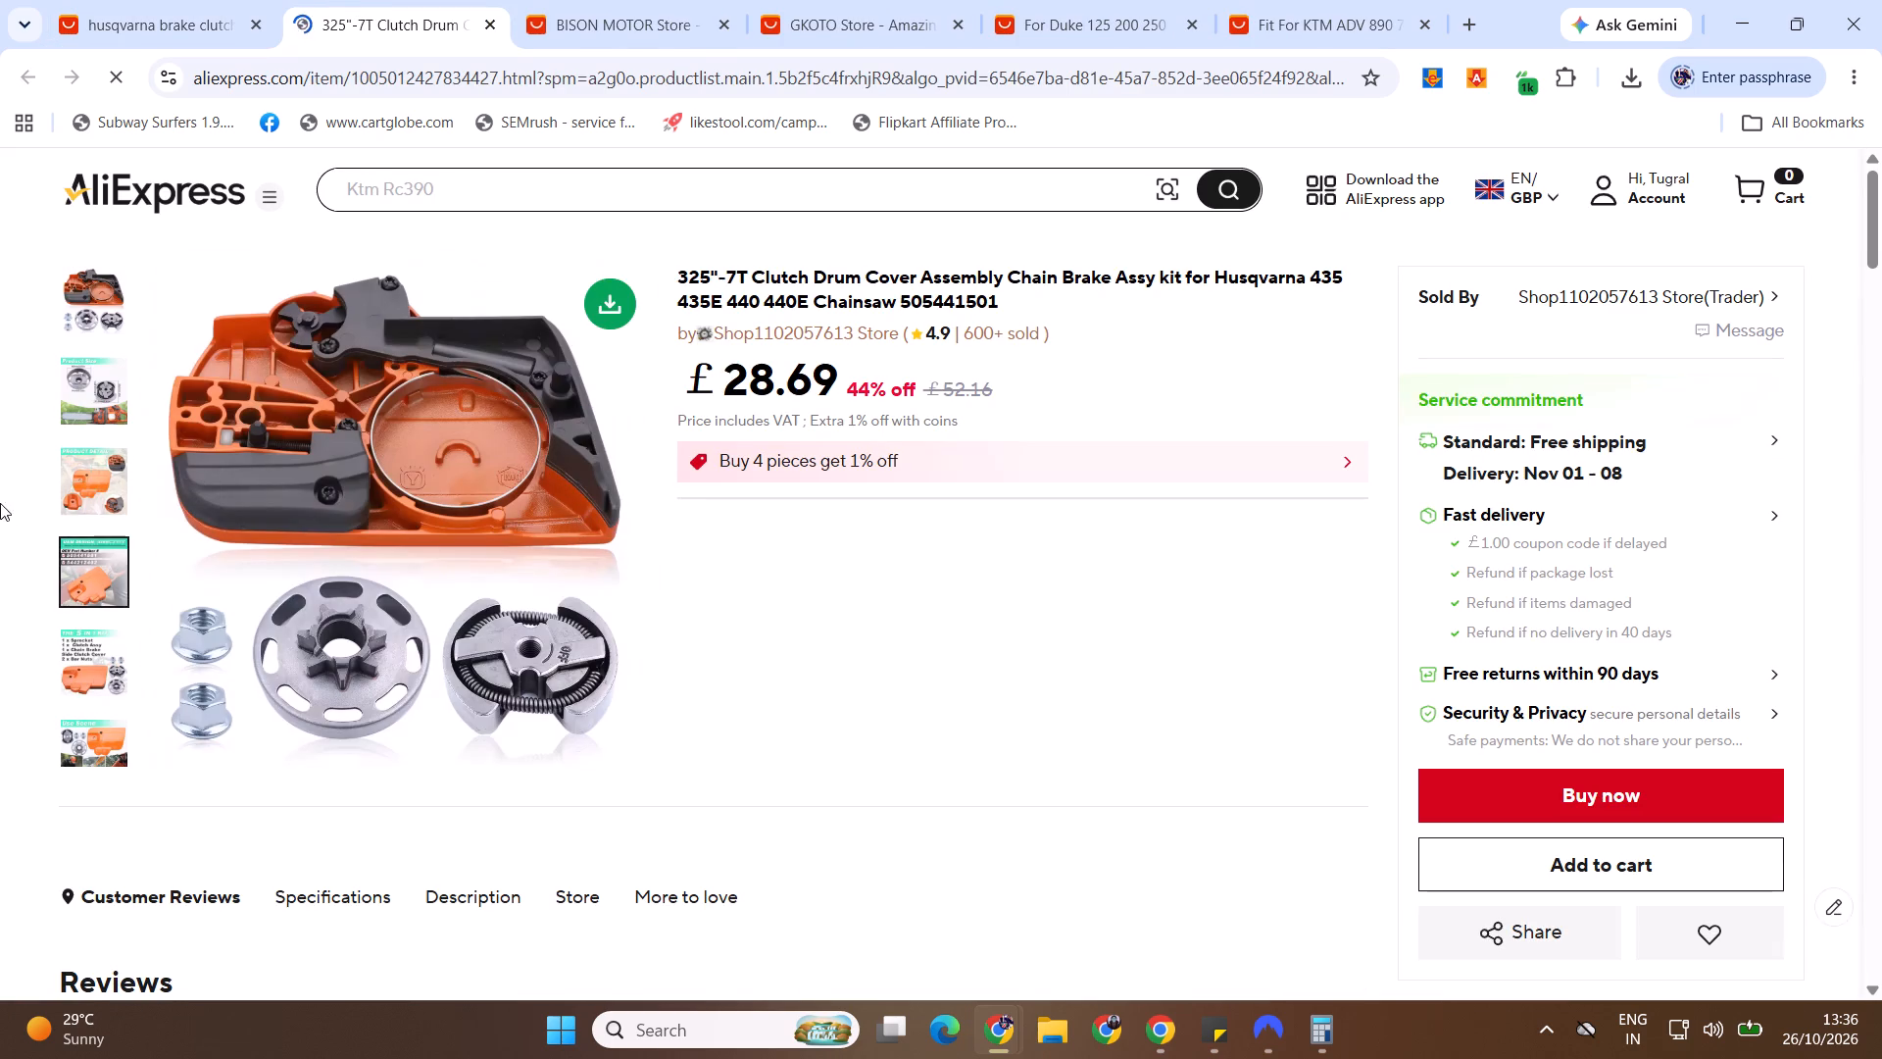
{"action": "left_click", "coordinate": [92, 497]}
{"action": "left_click", "coordinate": [90, 587]}
{"action": "left_click", "coordinate": [86, 676]}
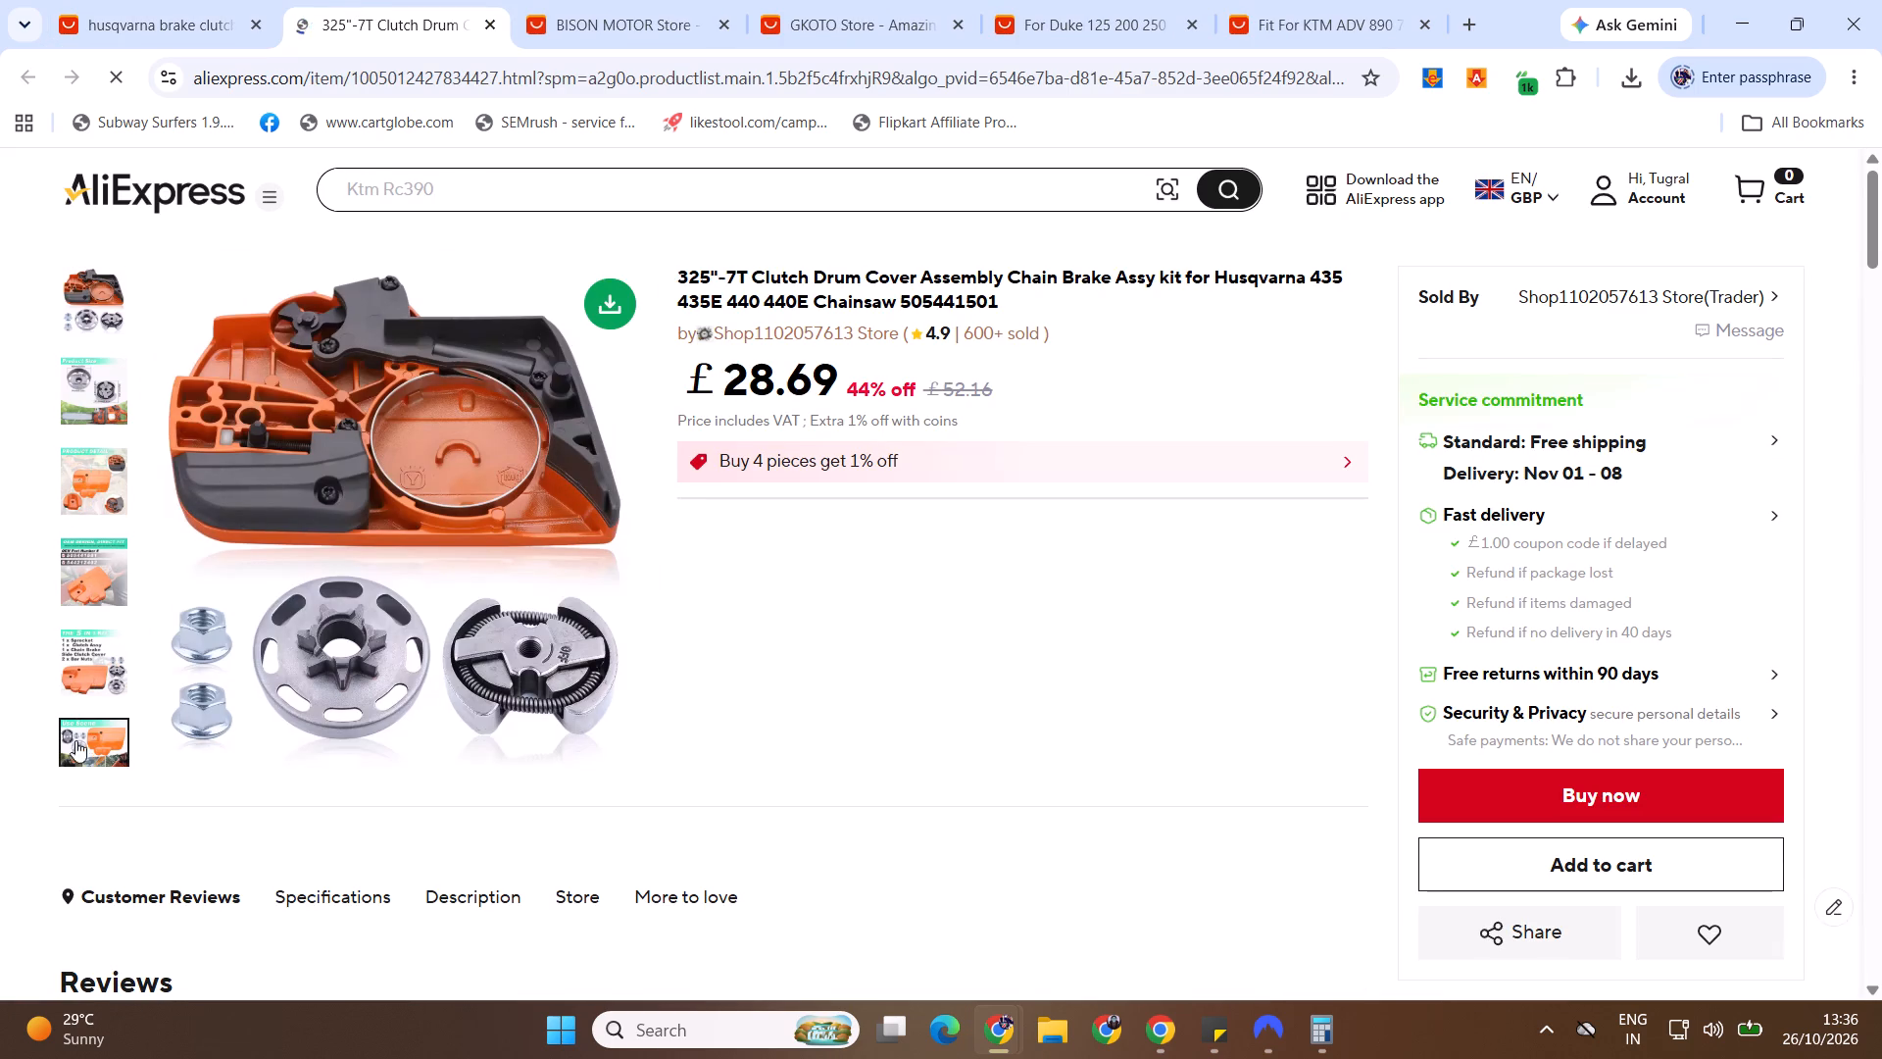
{"action": "left_click", "coordinate": [74, 762]}
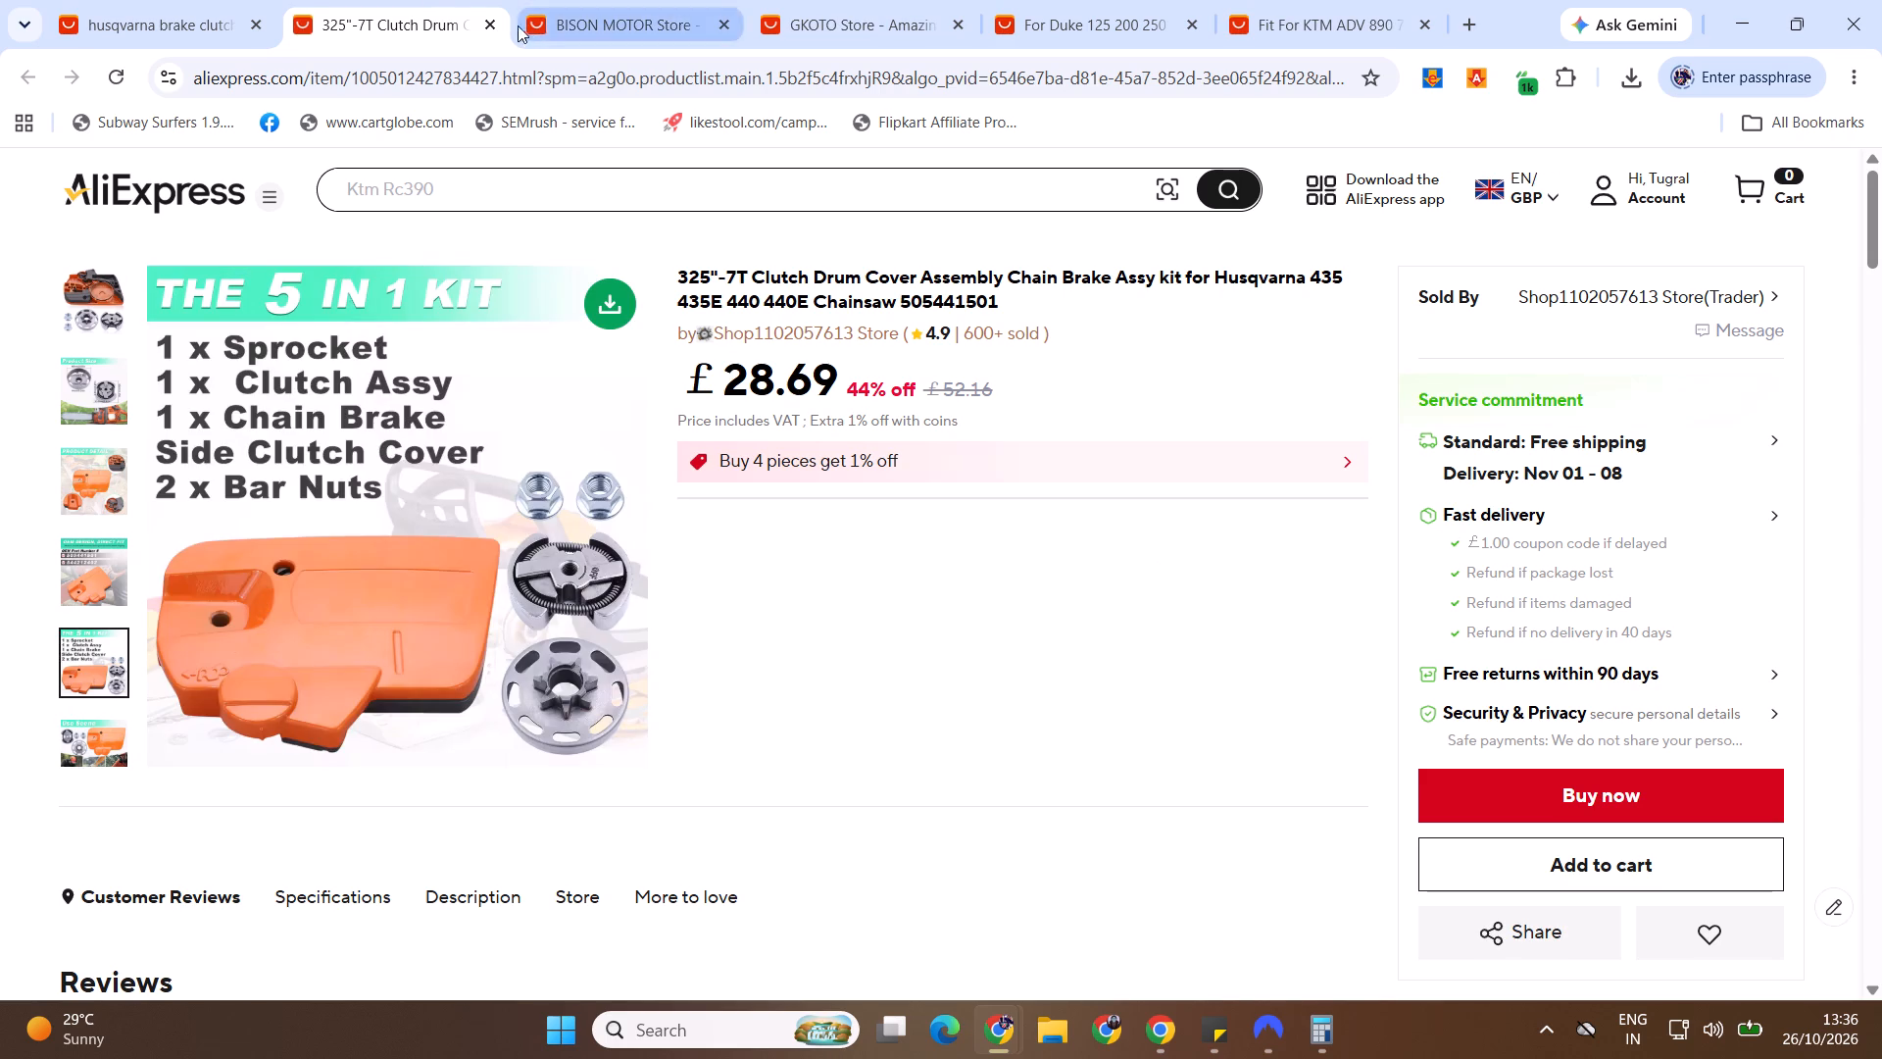
{"action": "left_click", "coordinate": [494, 25]}
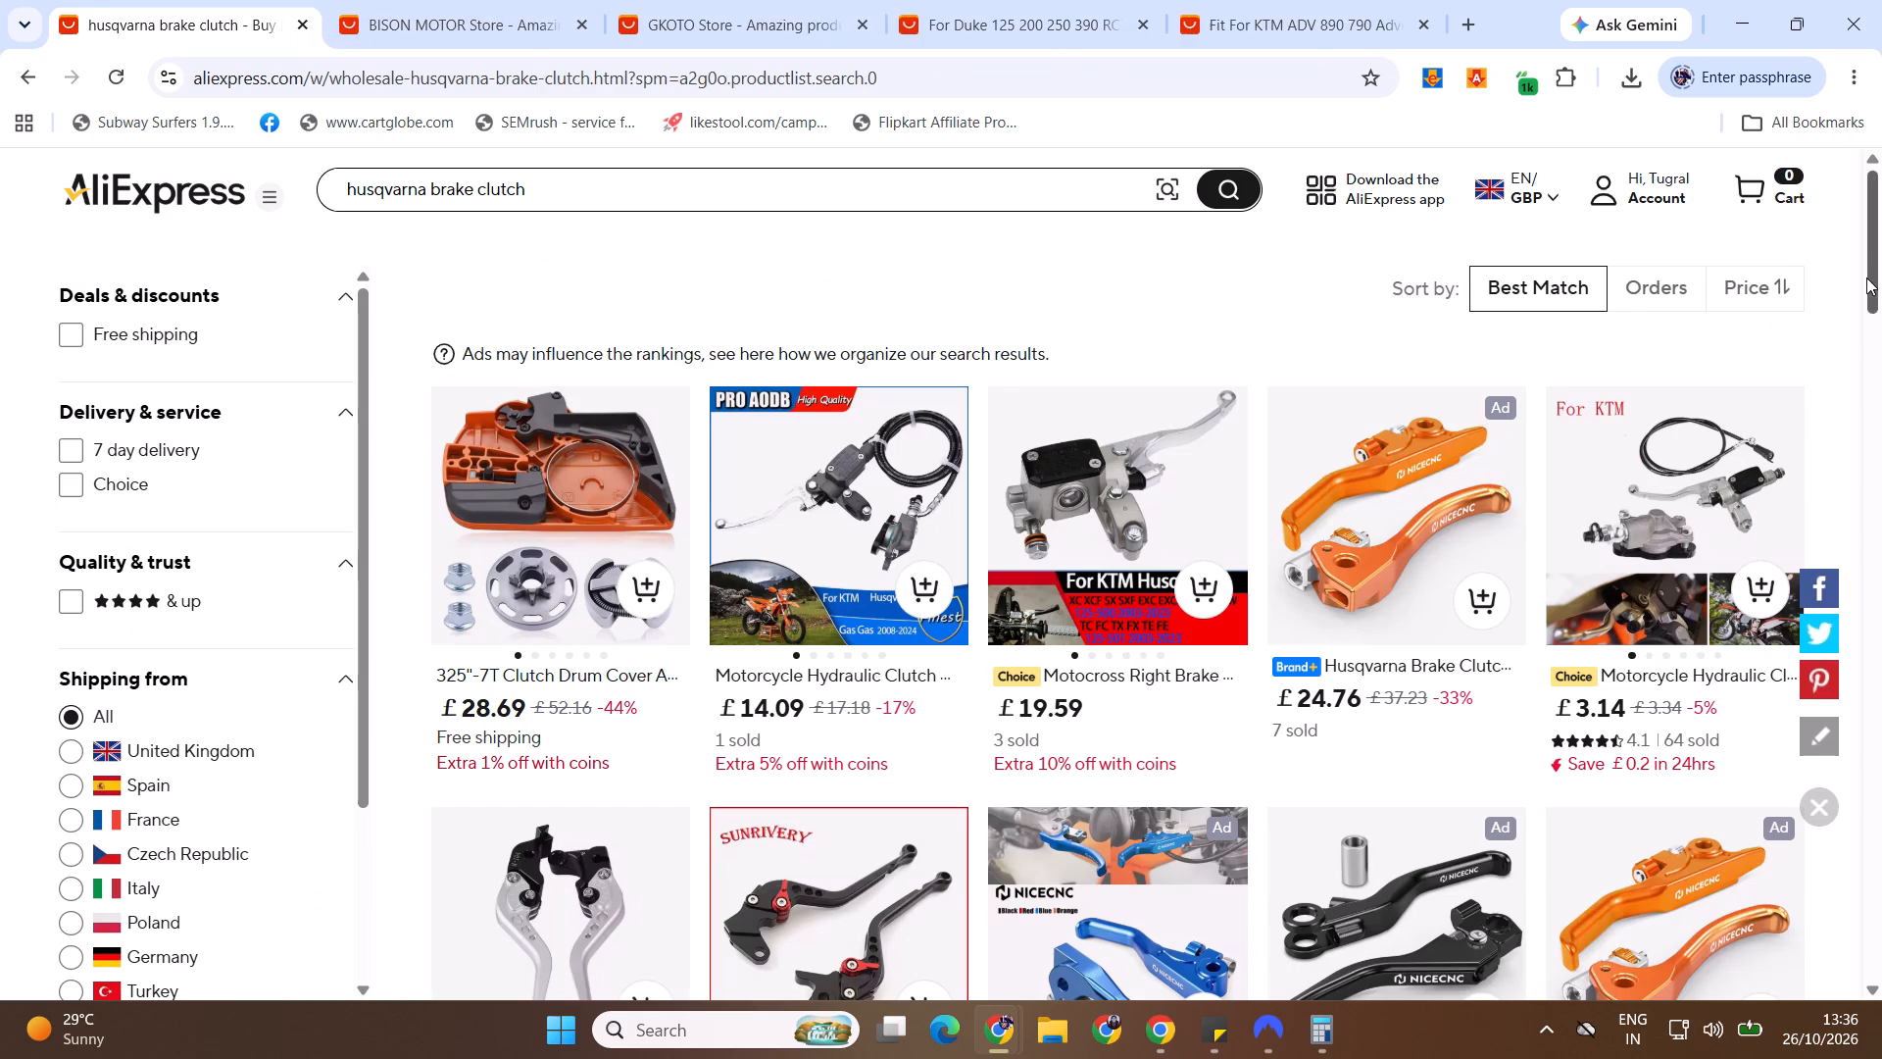
Browse the Husqvarna results and open the folding extendable brake clutch lever priced £28.39 in a background tab.
{"action": "left_click_drag", "start_coordinate": [1881, 237], "coordinate": [1881, 316]}
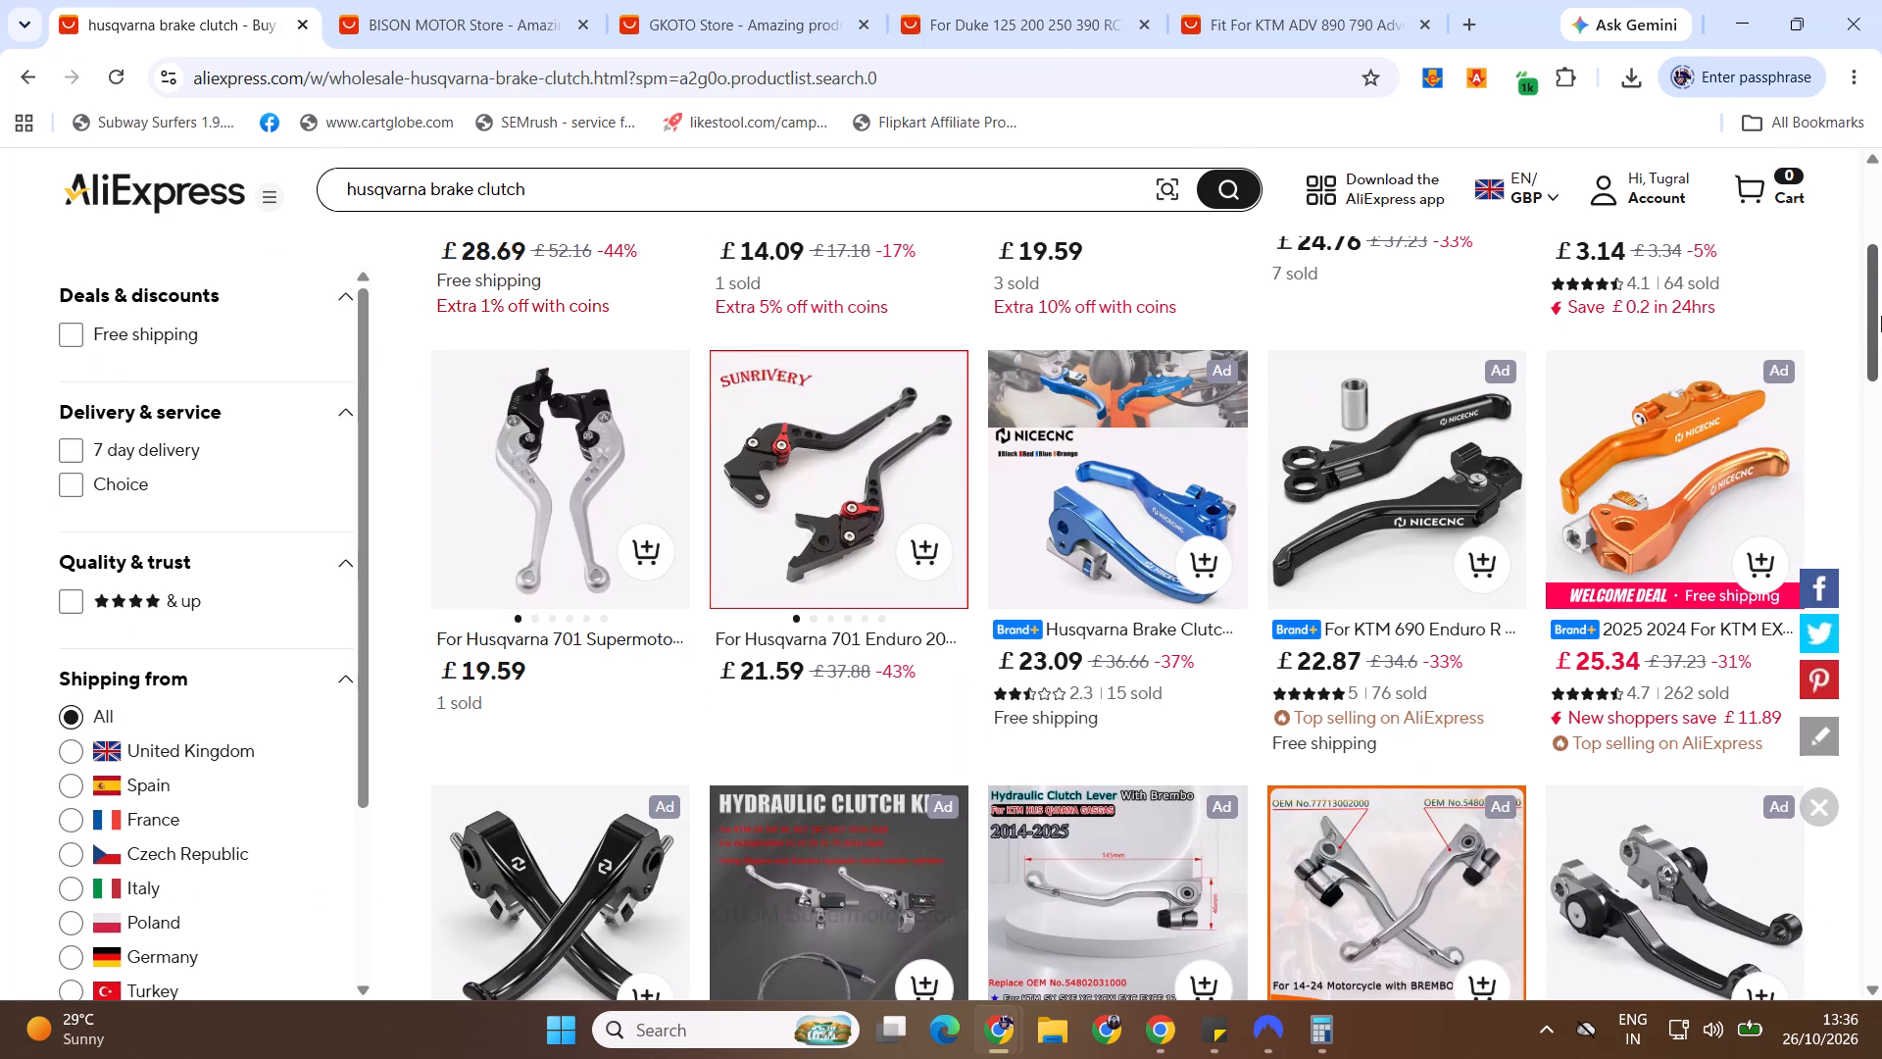
{"action": "left_click_drag", "start_coordinate": [1881, 316], "coordinate": [1881, 387]}
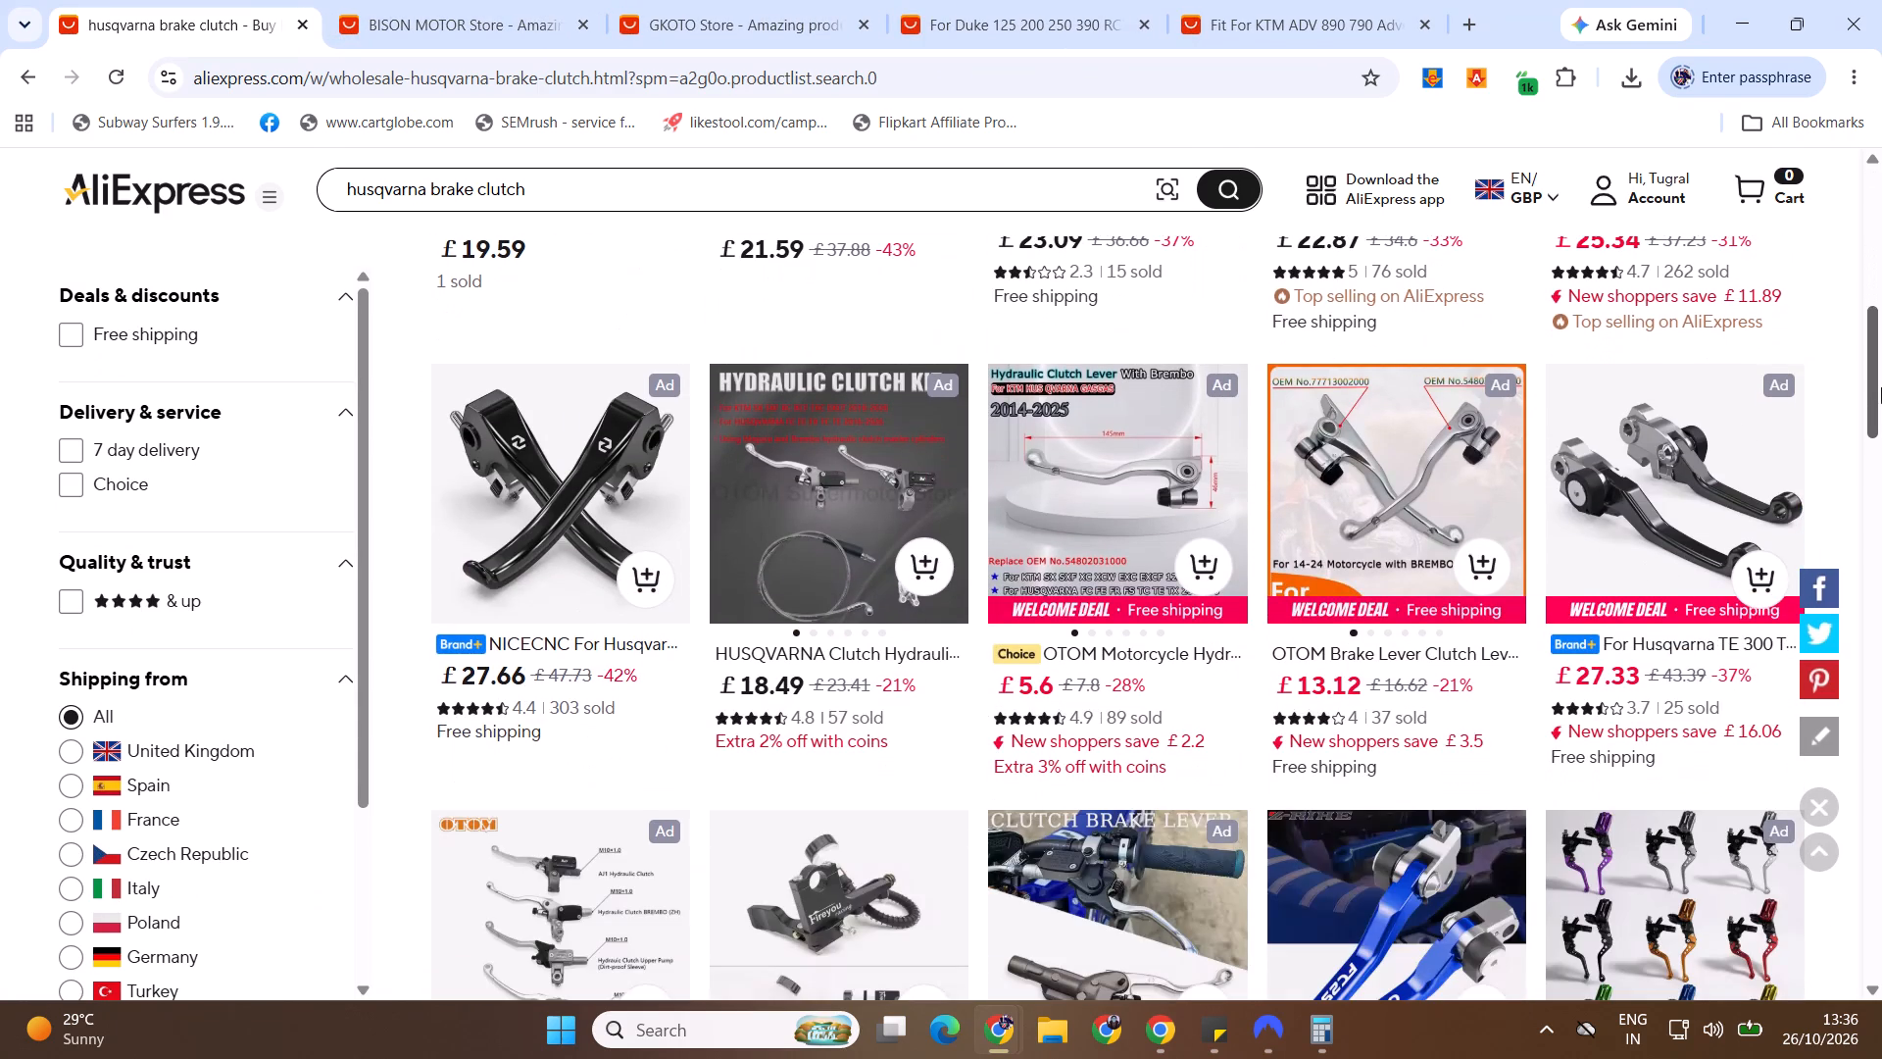
{"action": "left_click_drag", "start_coordinate": [1881, 387], "coordinate": [1877, 435]}
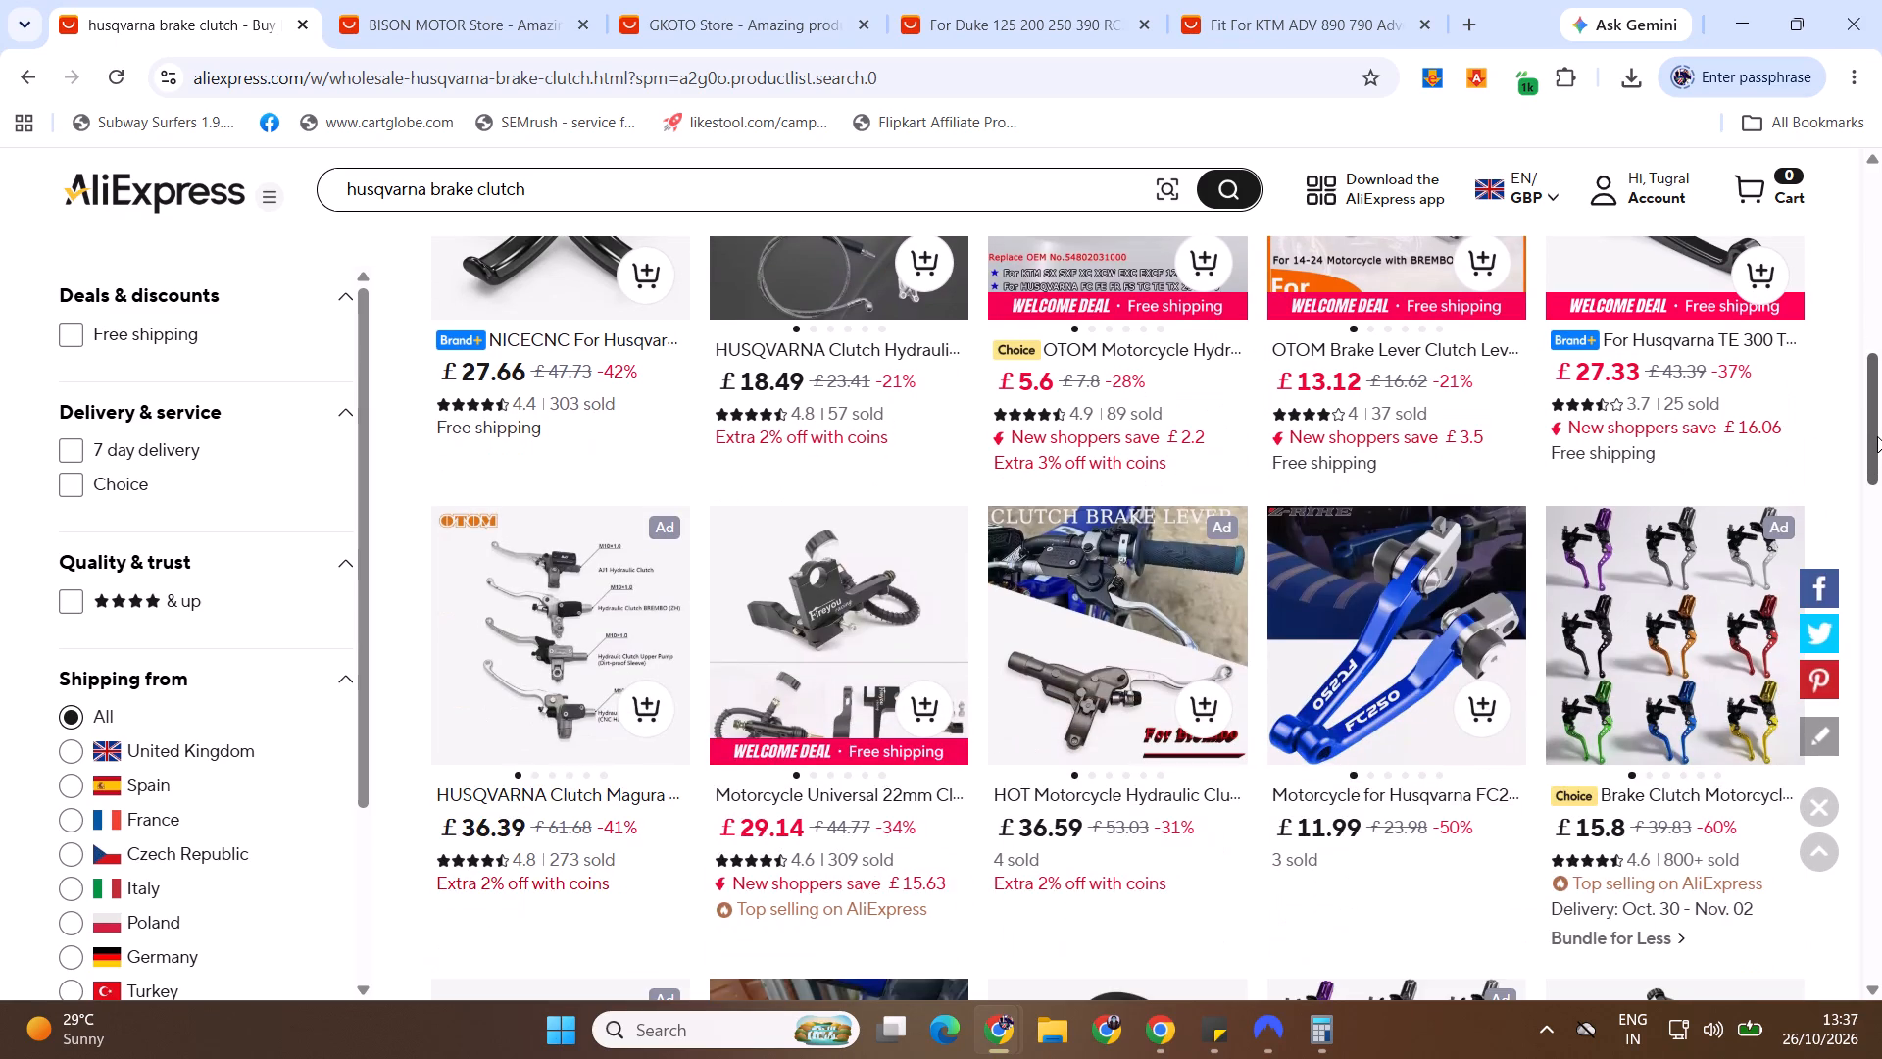
{"action": "left_click_drag", "start_coordinate": [1881, 424], "coordinate": [1881, 522]}
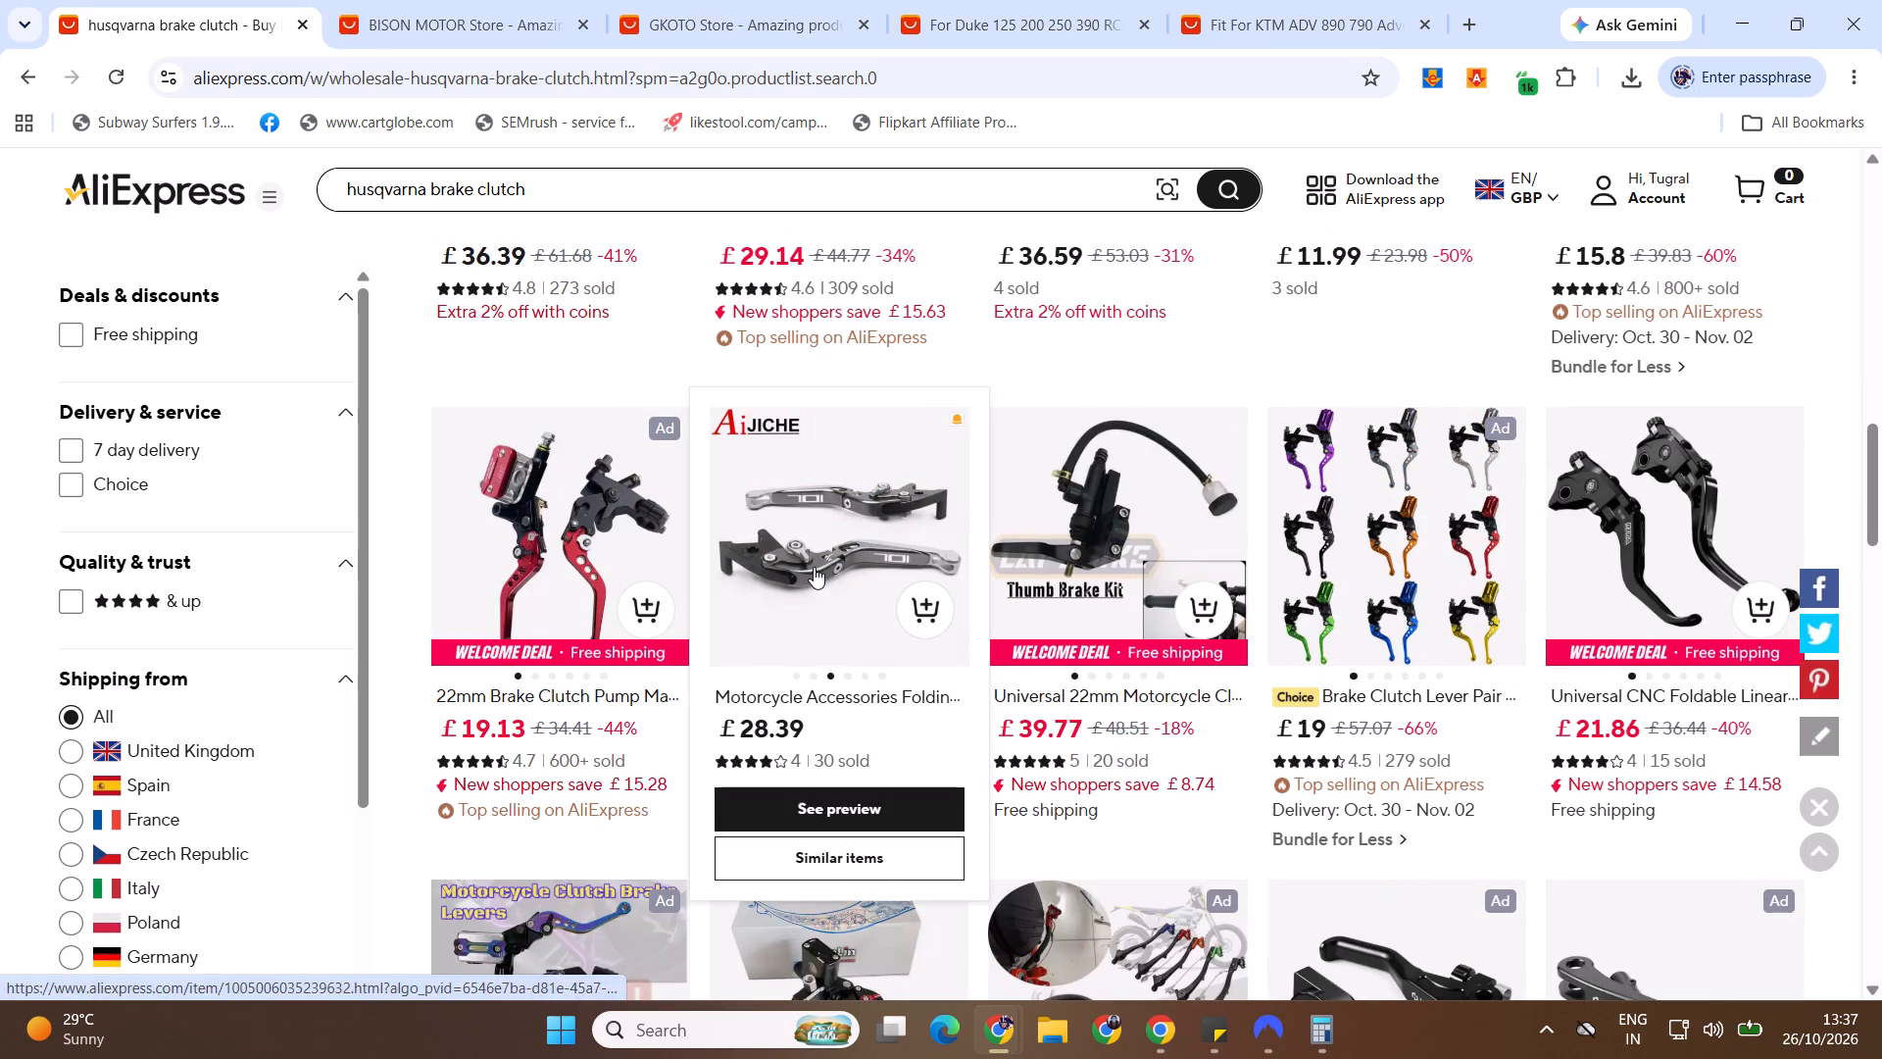
{"action": "middle_click", "coordinate": [814, 567]}
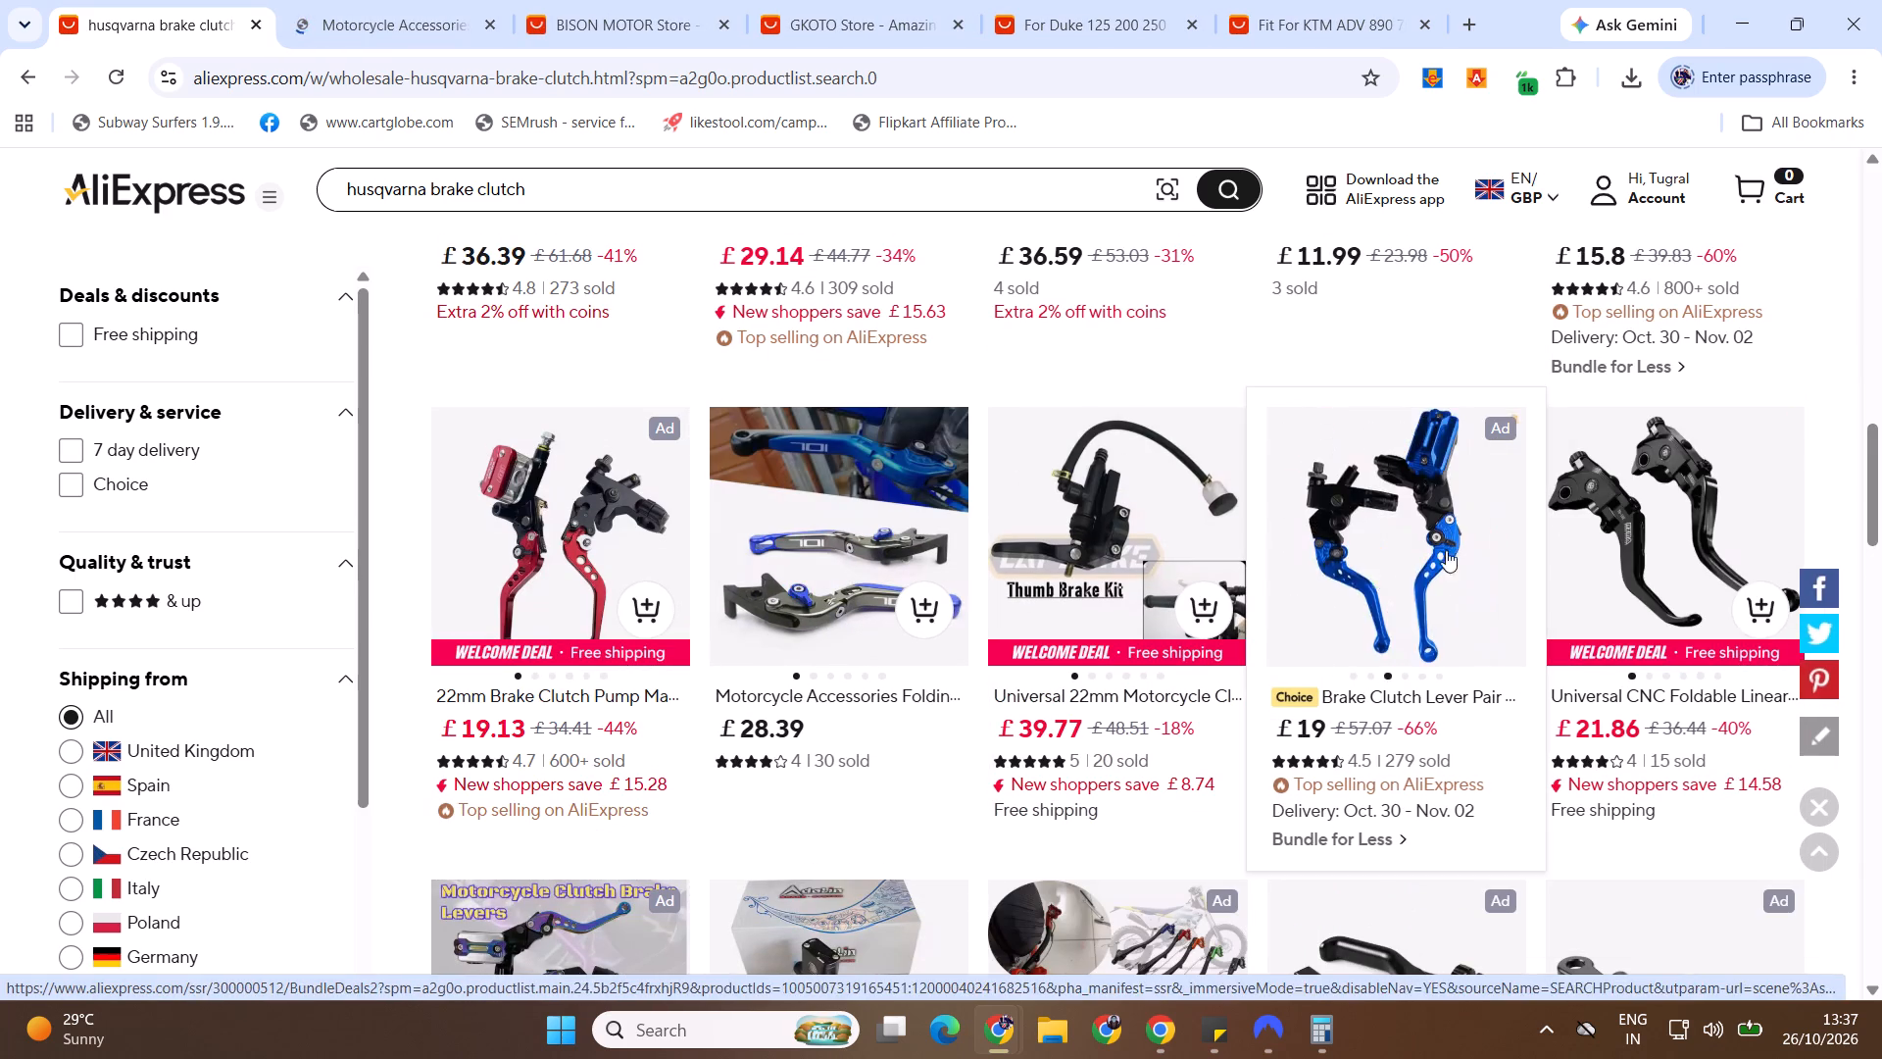
Look through the rest of the first results page for more Husqvarna levers and go to page 2.
{"action": "left_click_drag", "start_coordinate": [1881, 502], "coordinate": [1881, 575]}
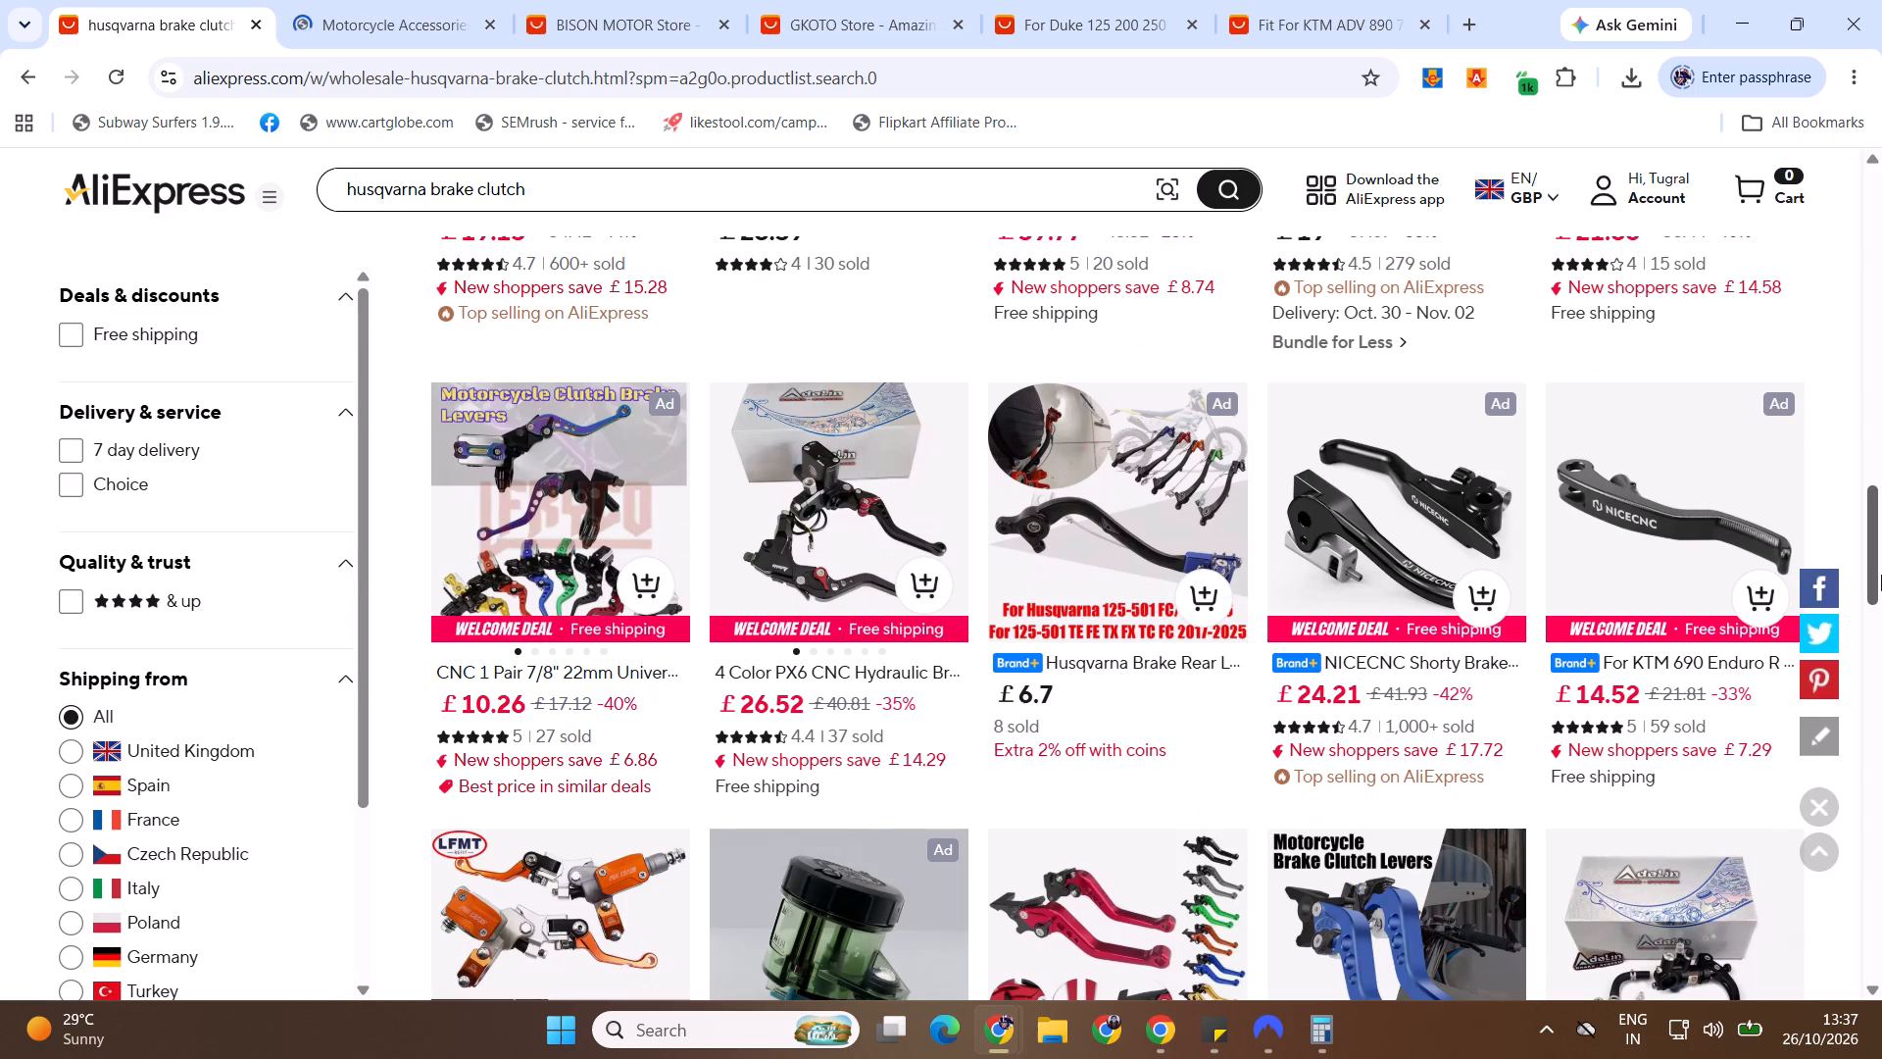
{"action": "left_click_drag", "start_coordinate": [1881, 575], "coordinate": [1880, 614]}
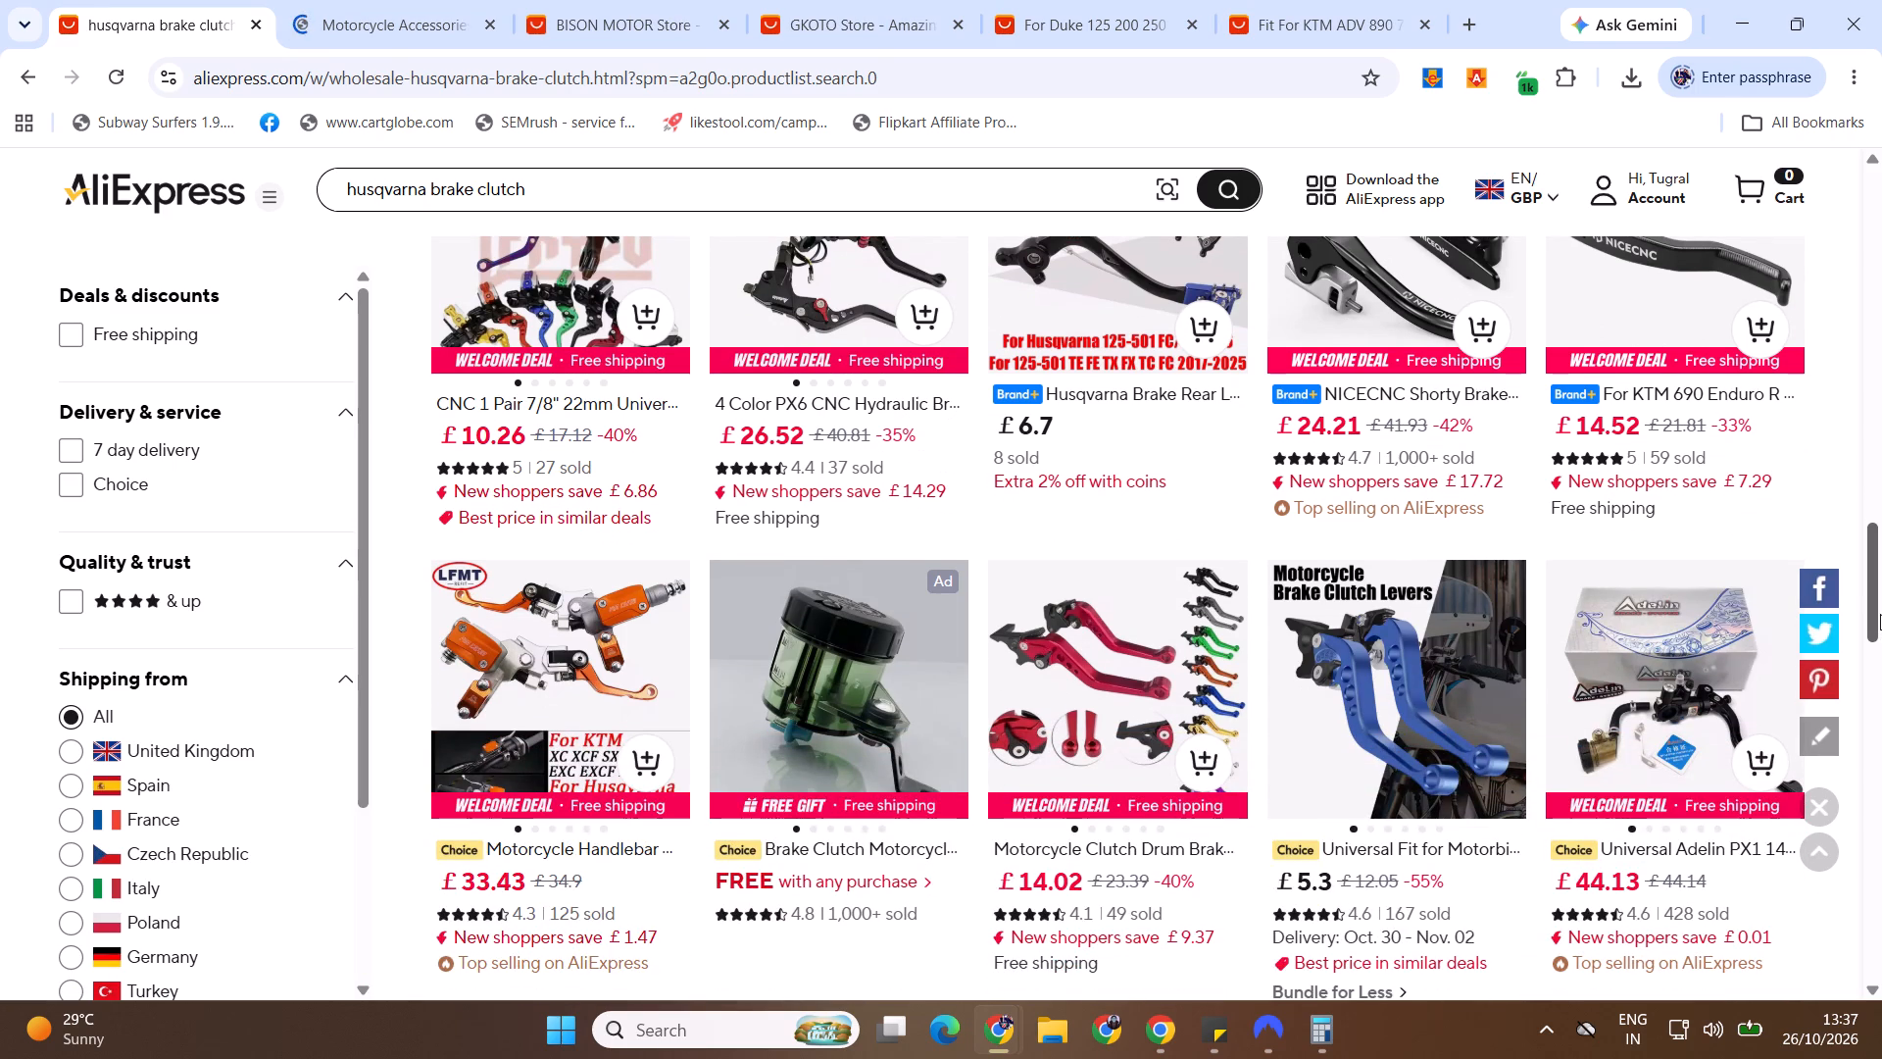
{"action": "left_click_drag", "start_coordinate": [1880, 614], "coordinate": [1878, 651]}
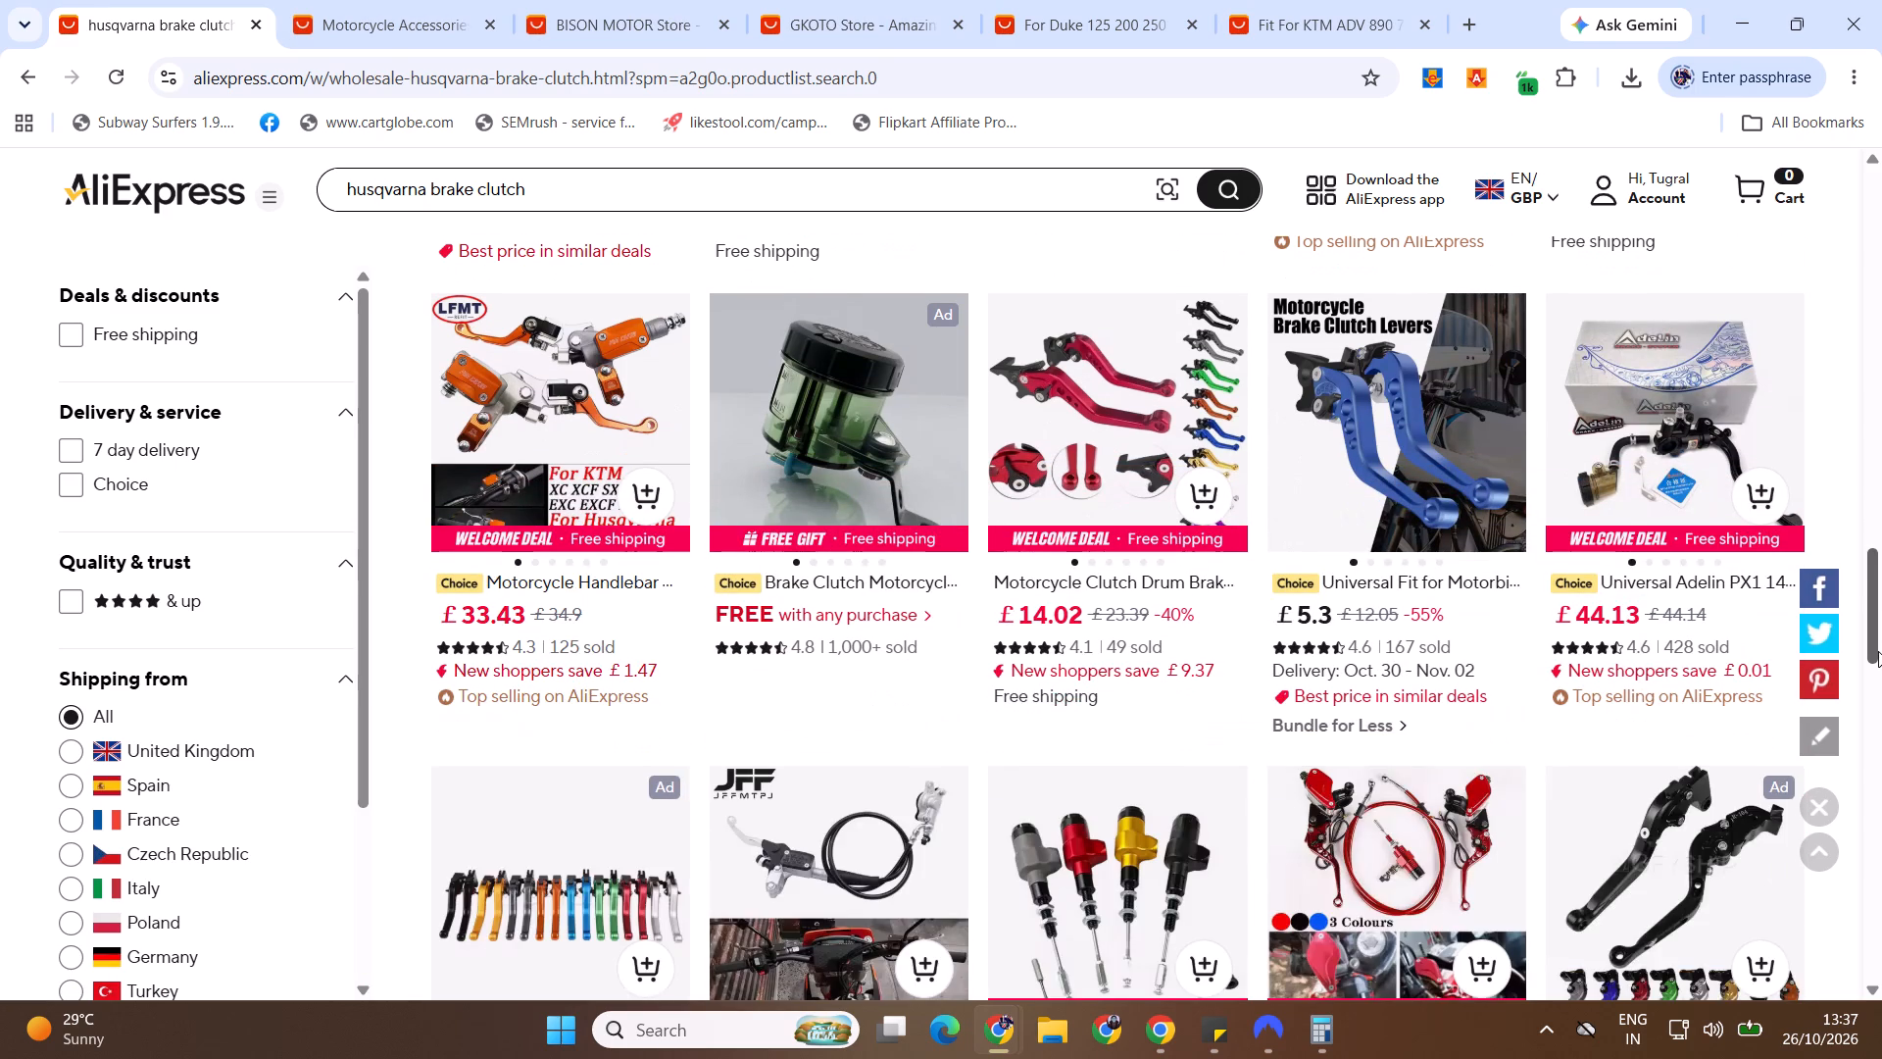
{"action": "left_click_drag", "start_coordinate": [1878, 651], "coordinate": [1878, 697]}
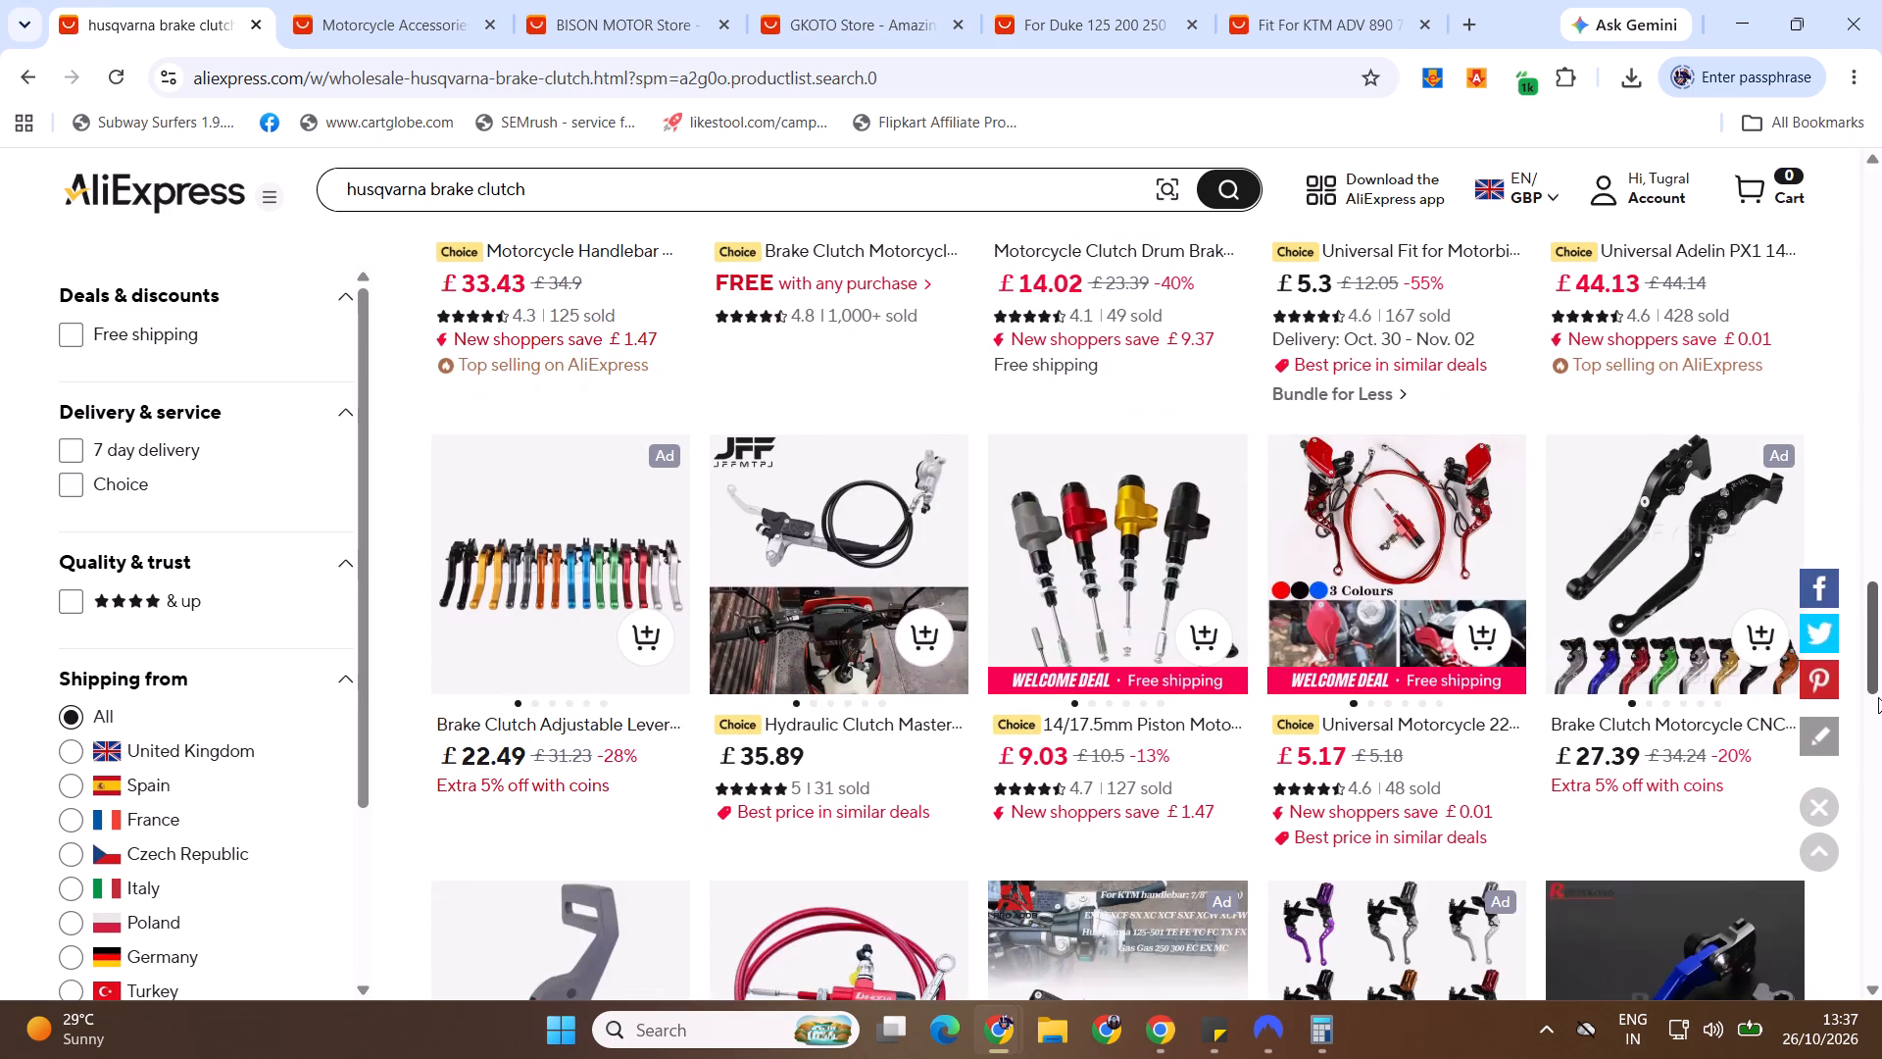
{"action": "left_click_drag", "start_coordinate": [1878, 697], "coordinate": [1878, 704]}
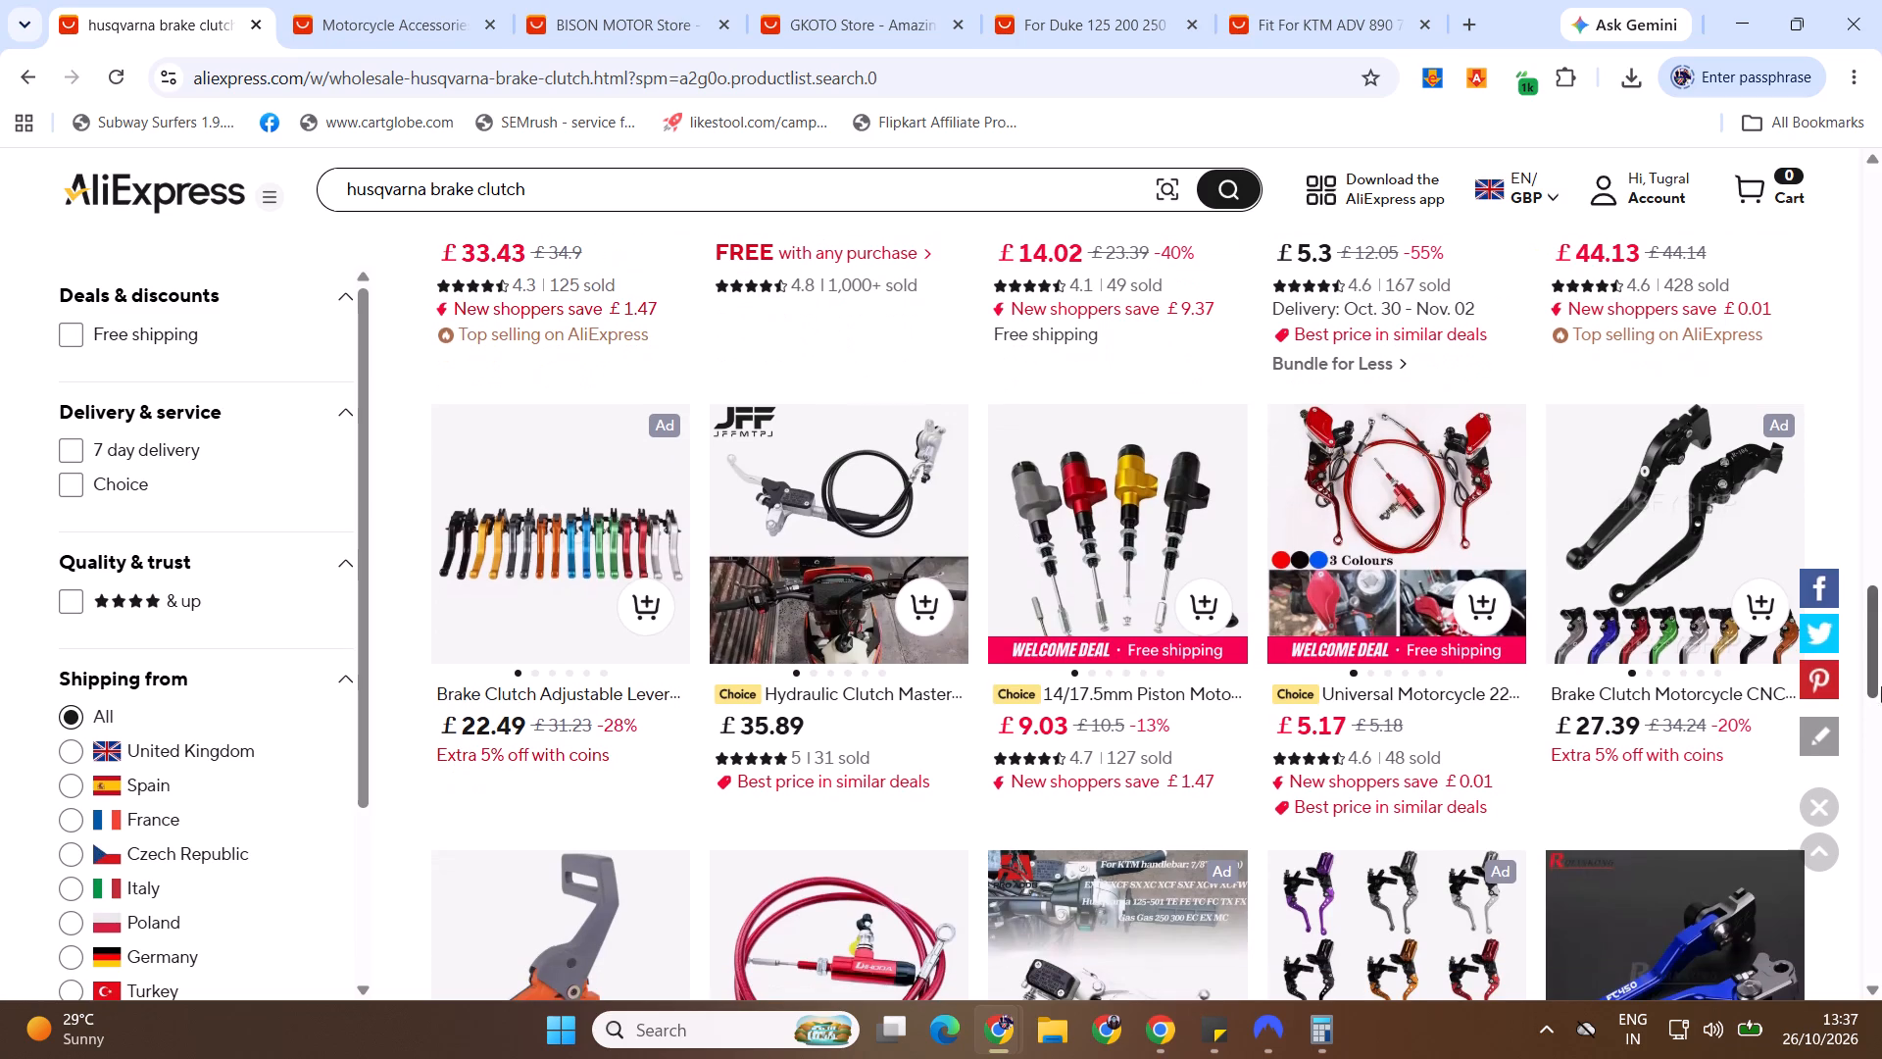
{"action": "left_click_drag", "start_coordinate": [1881, 646], "coordinate": [1881, 705]}
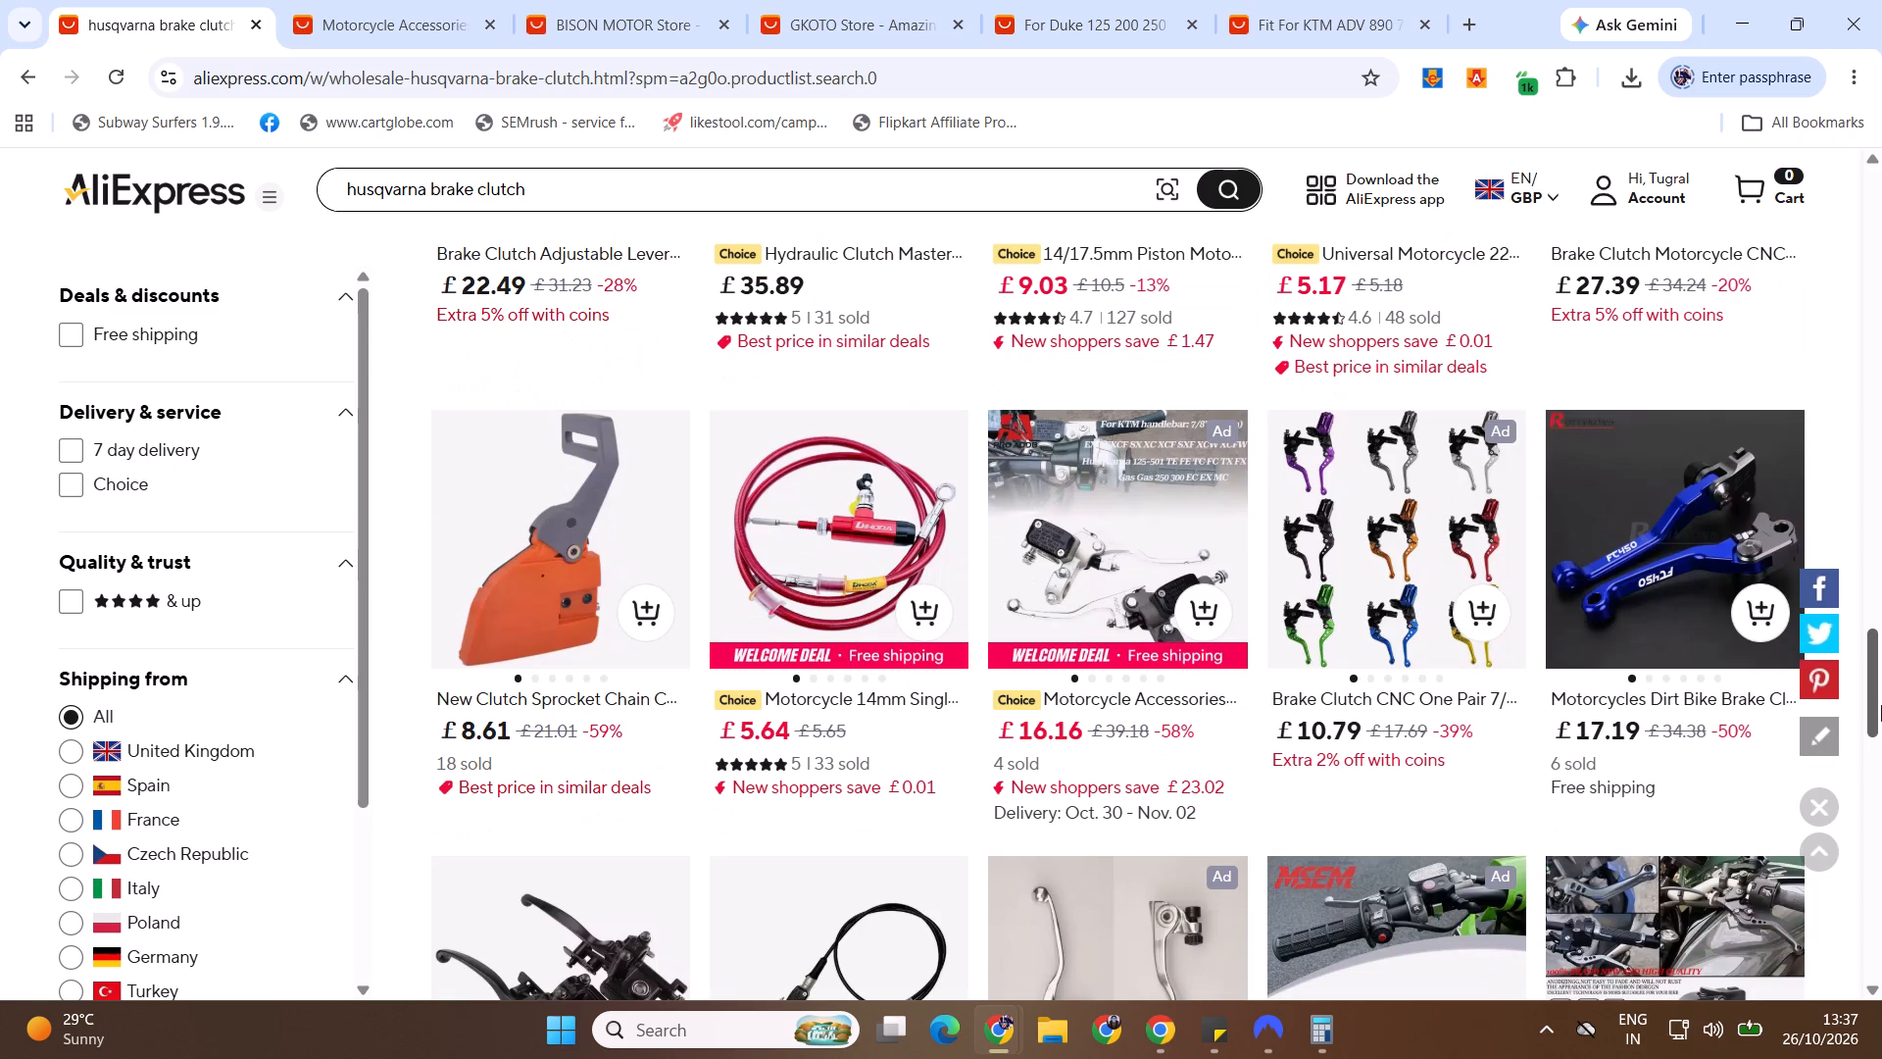
{"action": "left_click_drag", "start_coordinate": [1881, 662], "coordinate": [1881, 711]}
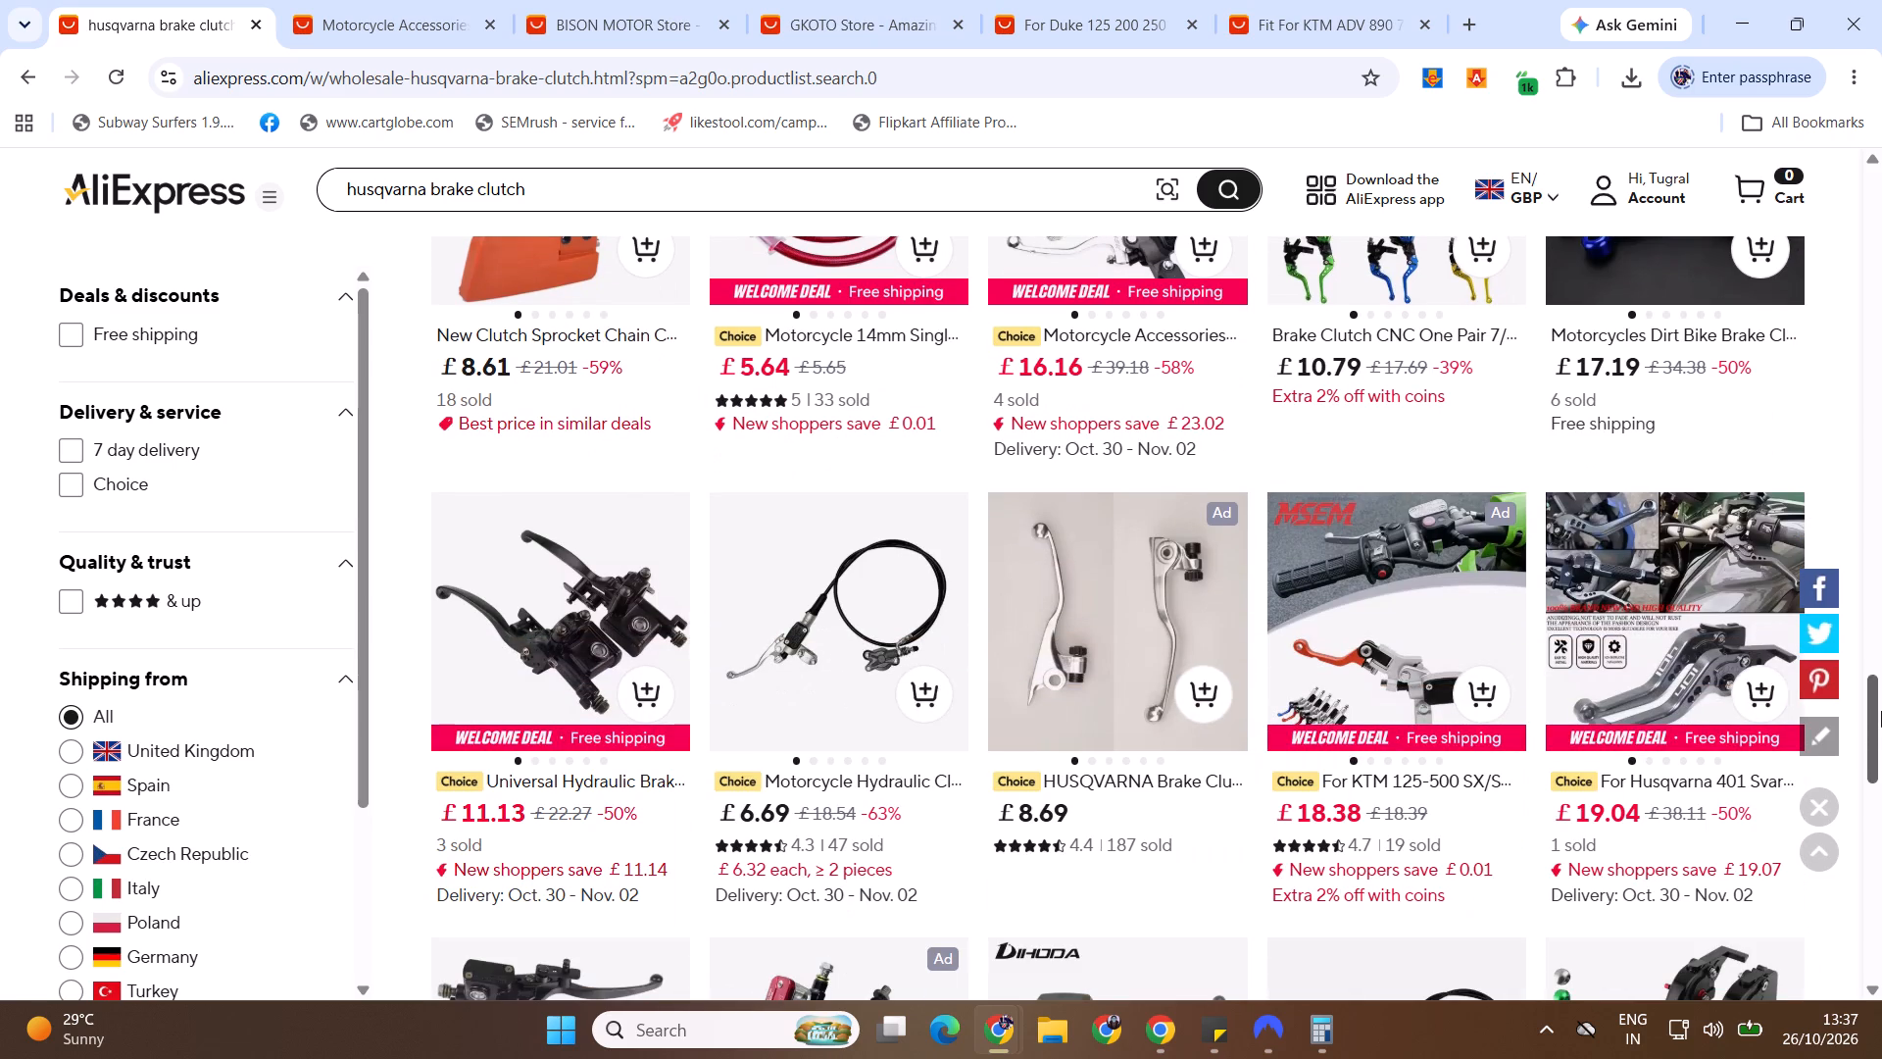
{"action": "left_click_drag", "start_coordinate": [1881, 711], "coordinate": [1881, 746]}
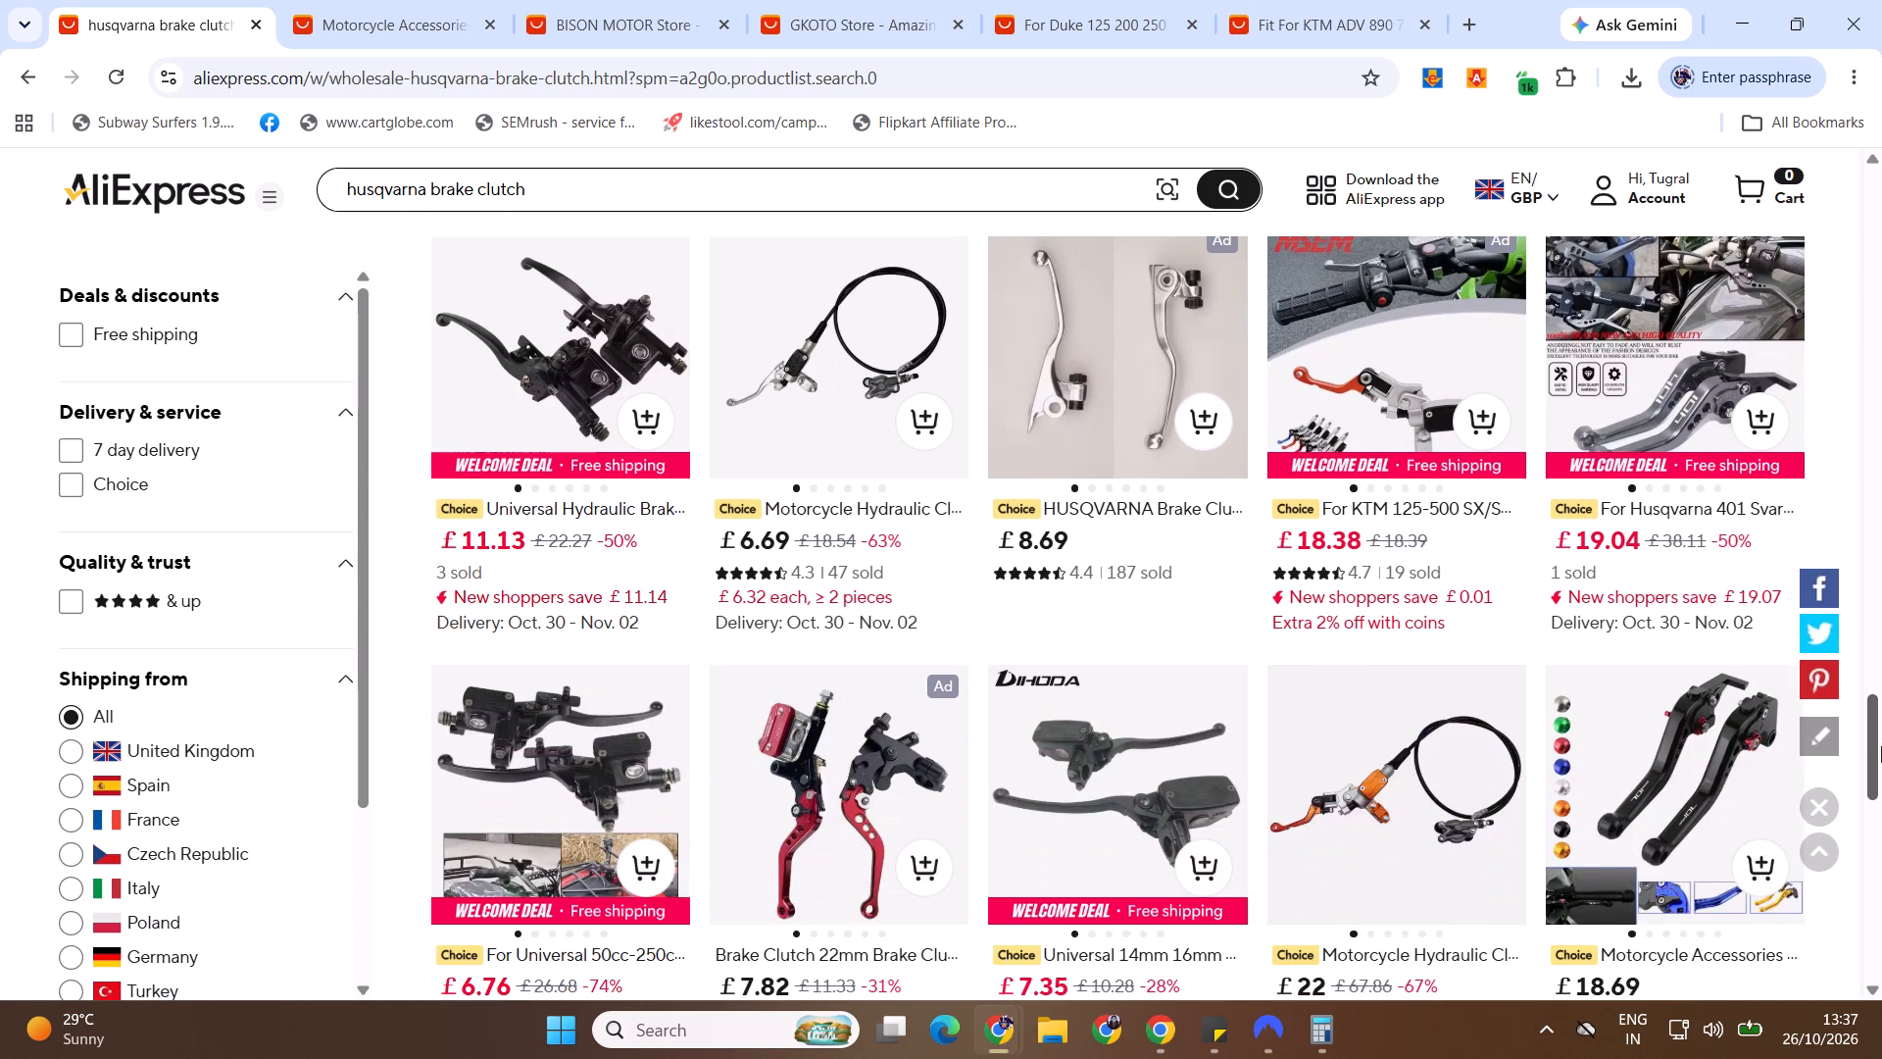
{"action": "left_click_drag", "start_coordinate": [1881, 746], "coordinate": [1874, 764]}
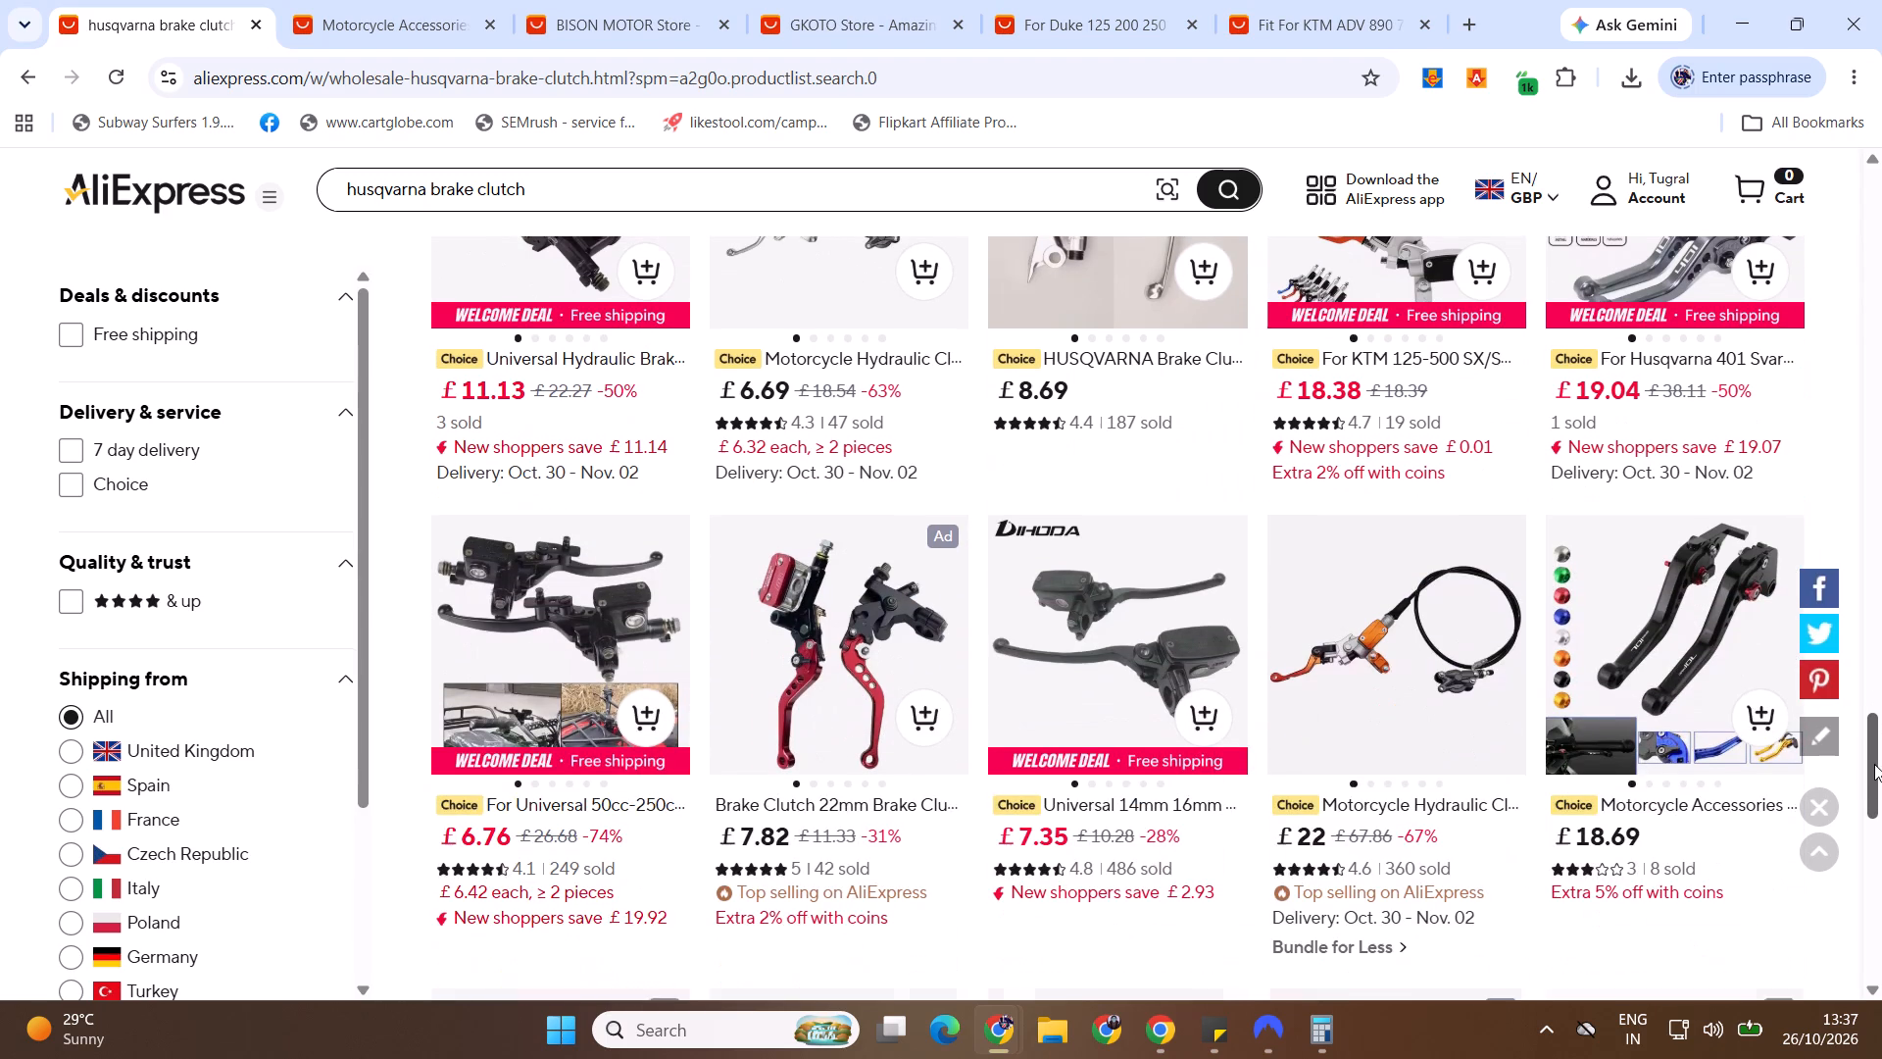
{"action": "left_click_drag", "start_coordinate": [1874, 764], "coordinate": [1879, 836]}
{"action": "left_click", "coordinate": [826, 896]}
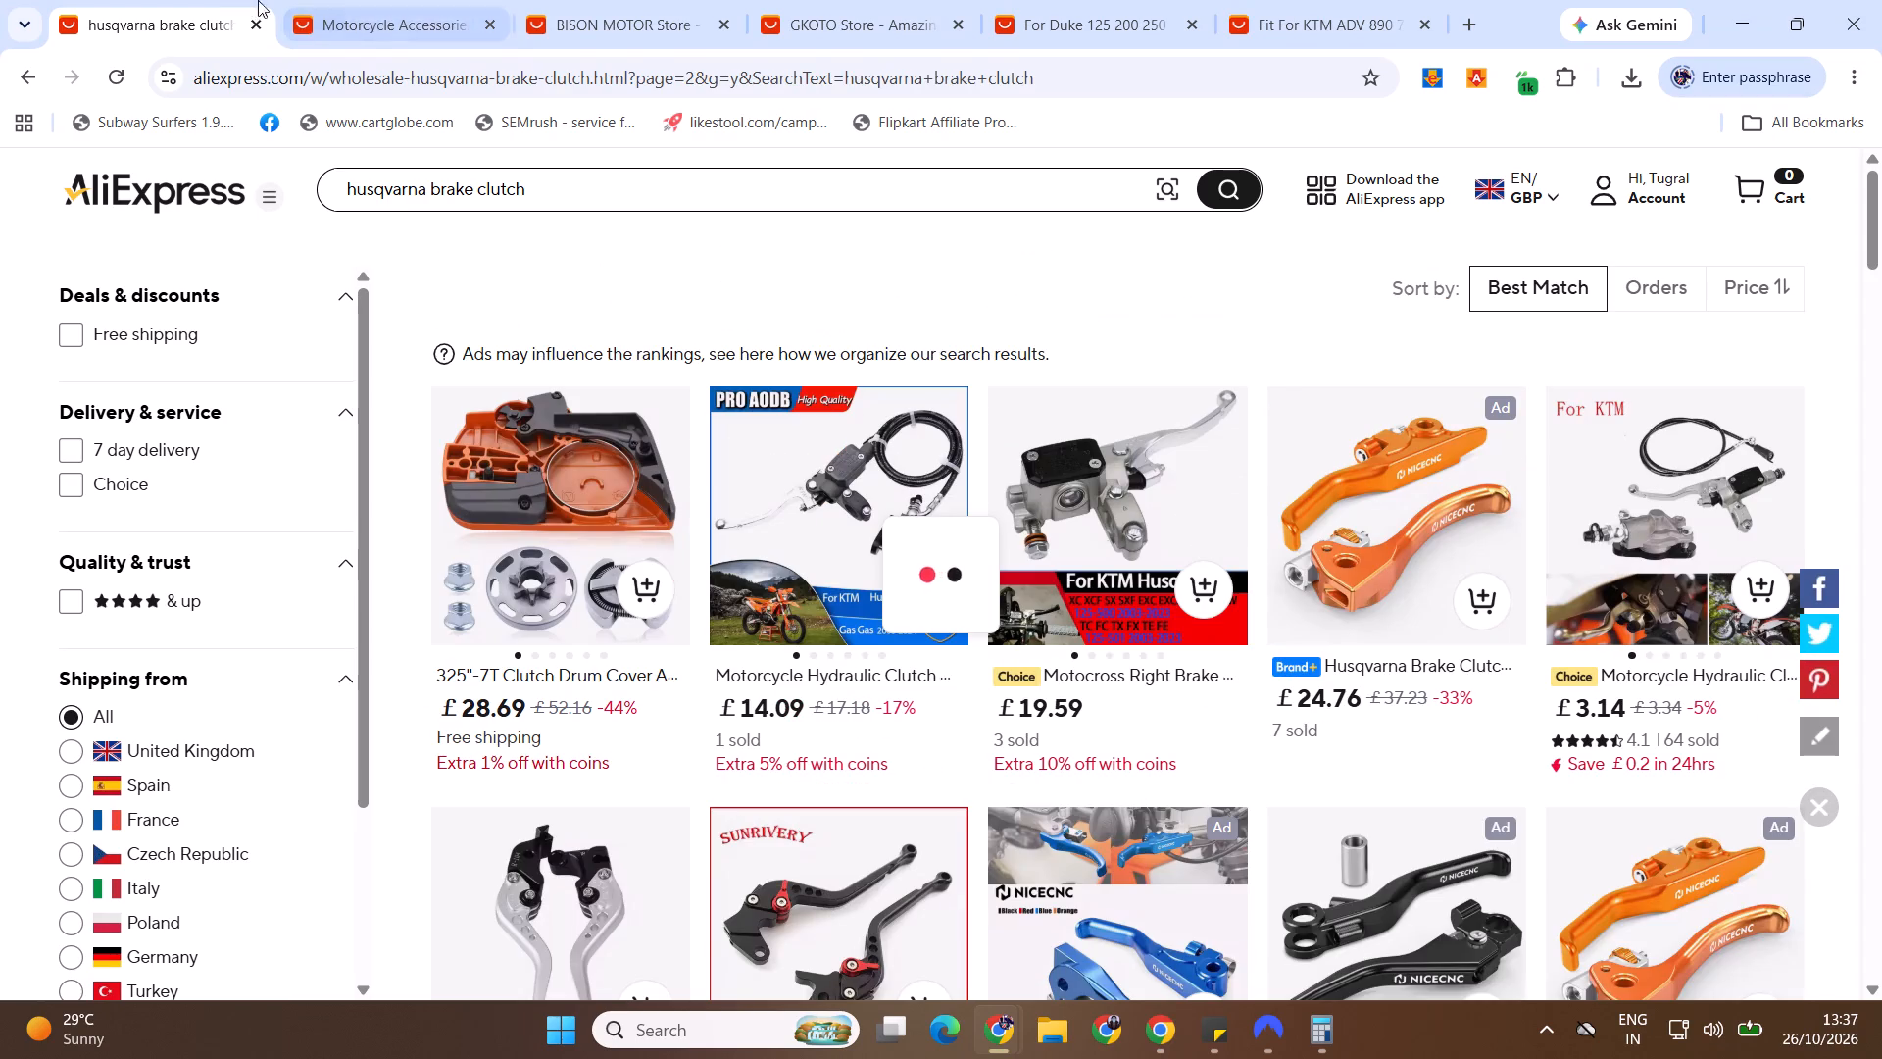
Inspect the Husqvarna 701 folding lever's colour variants on its product page, expand the full colour list, and select the all-black variant O.
{"action": "left_click", "coordinate": [363, 0]}
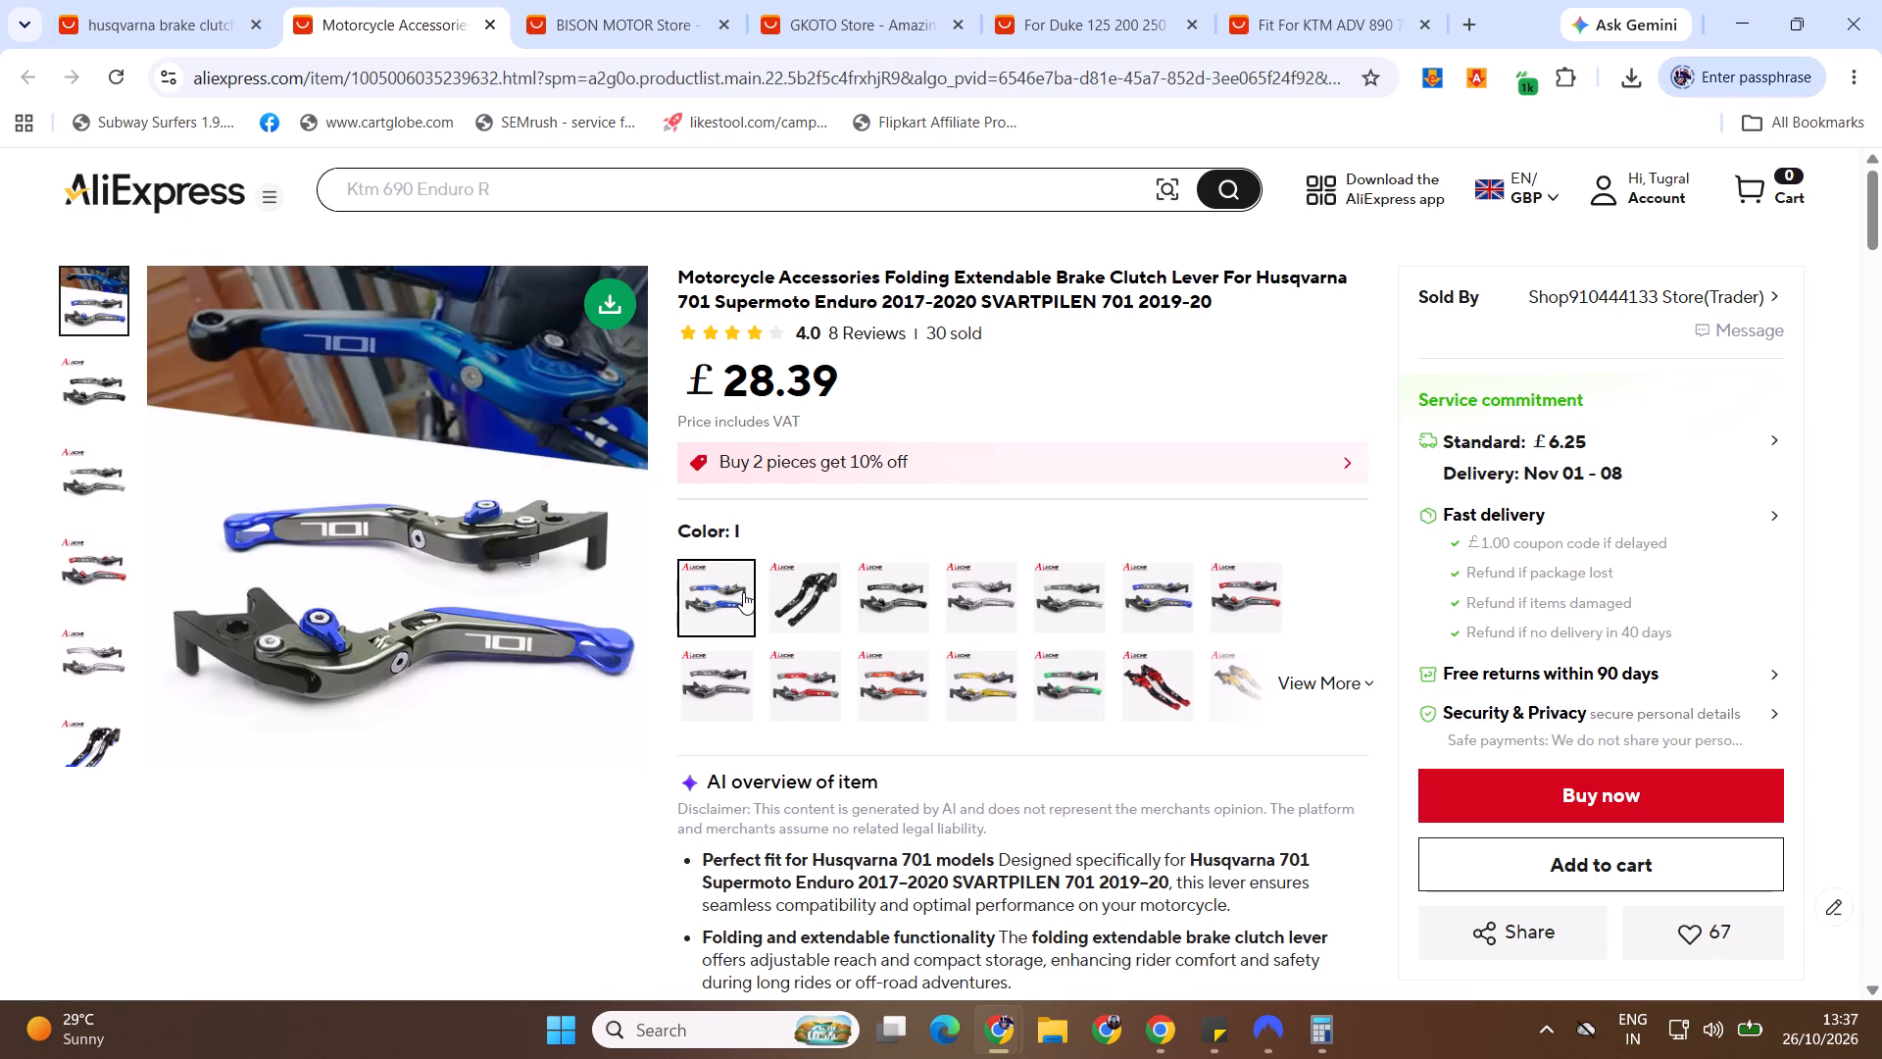
{"action": "left_click", "coordinate": [743, 592]}
{"action": "left_click", "coordinate": [809, 601]}
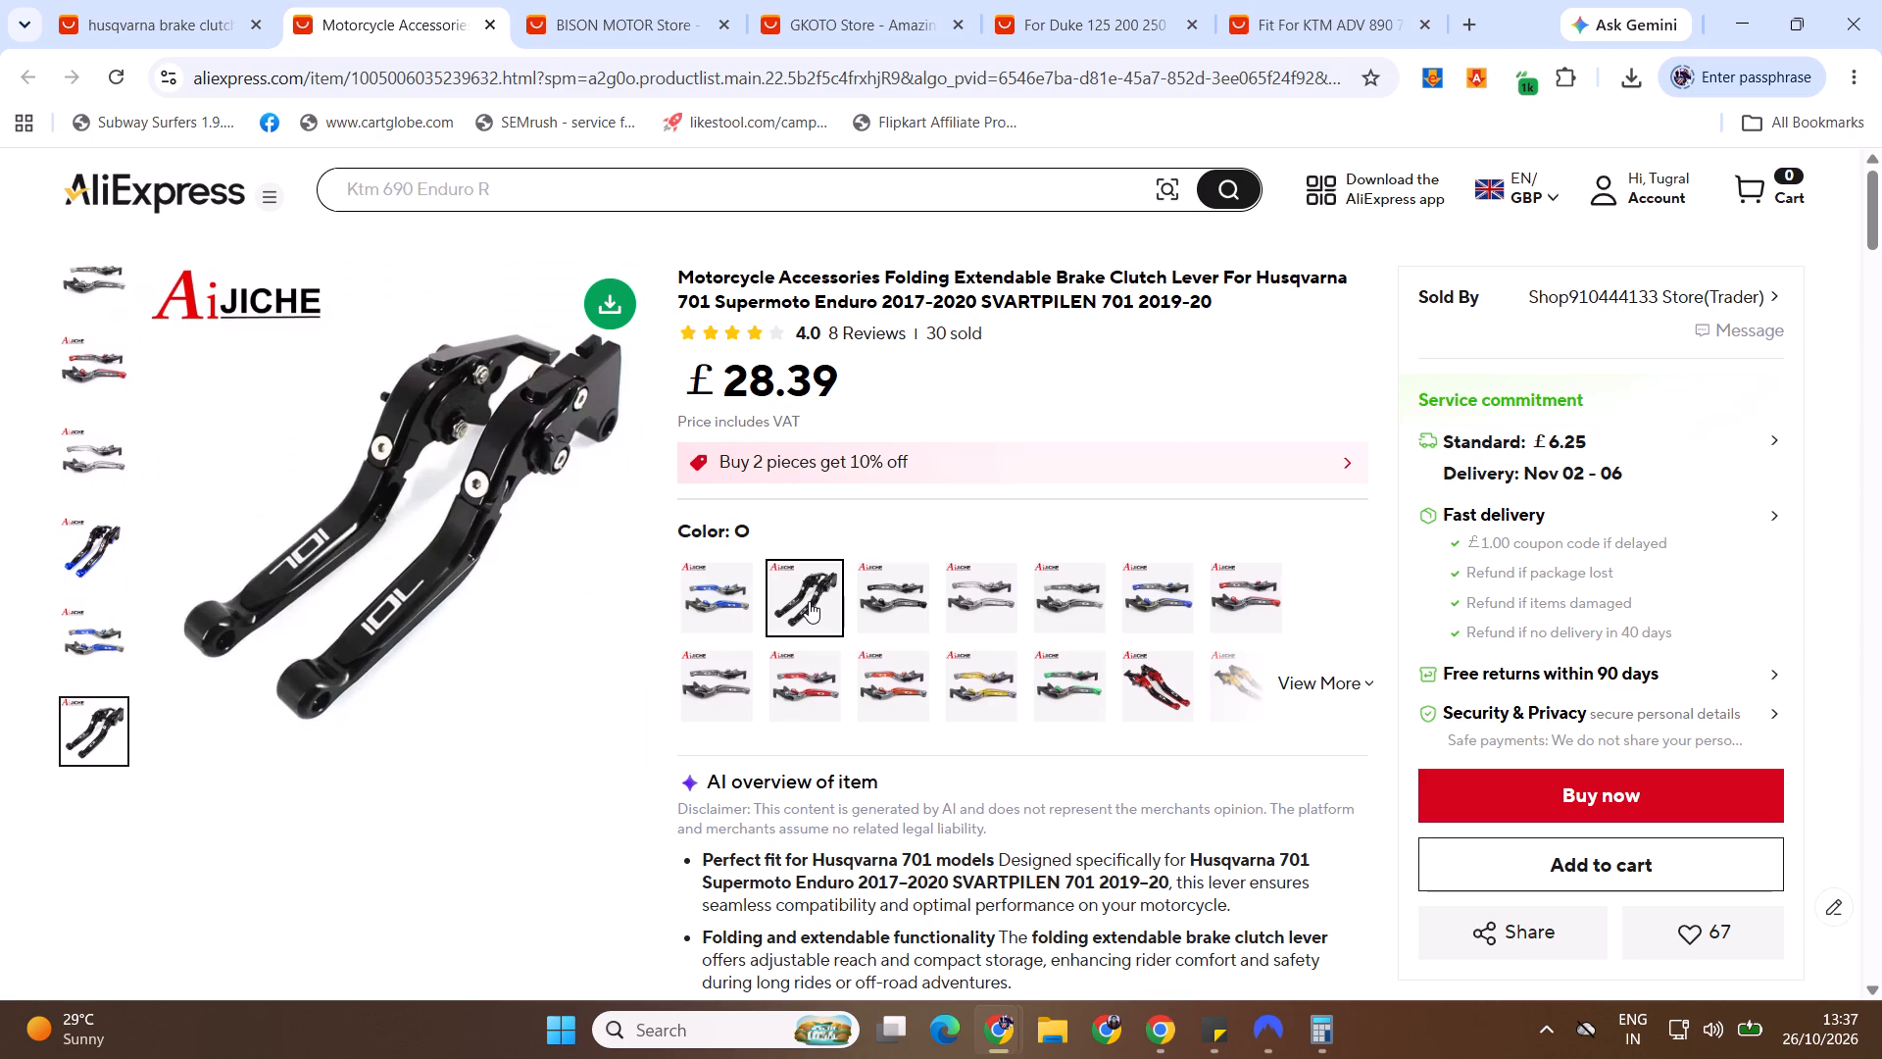
{"action": "left_click", "coordinate": [910, 593]}
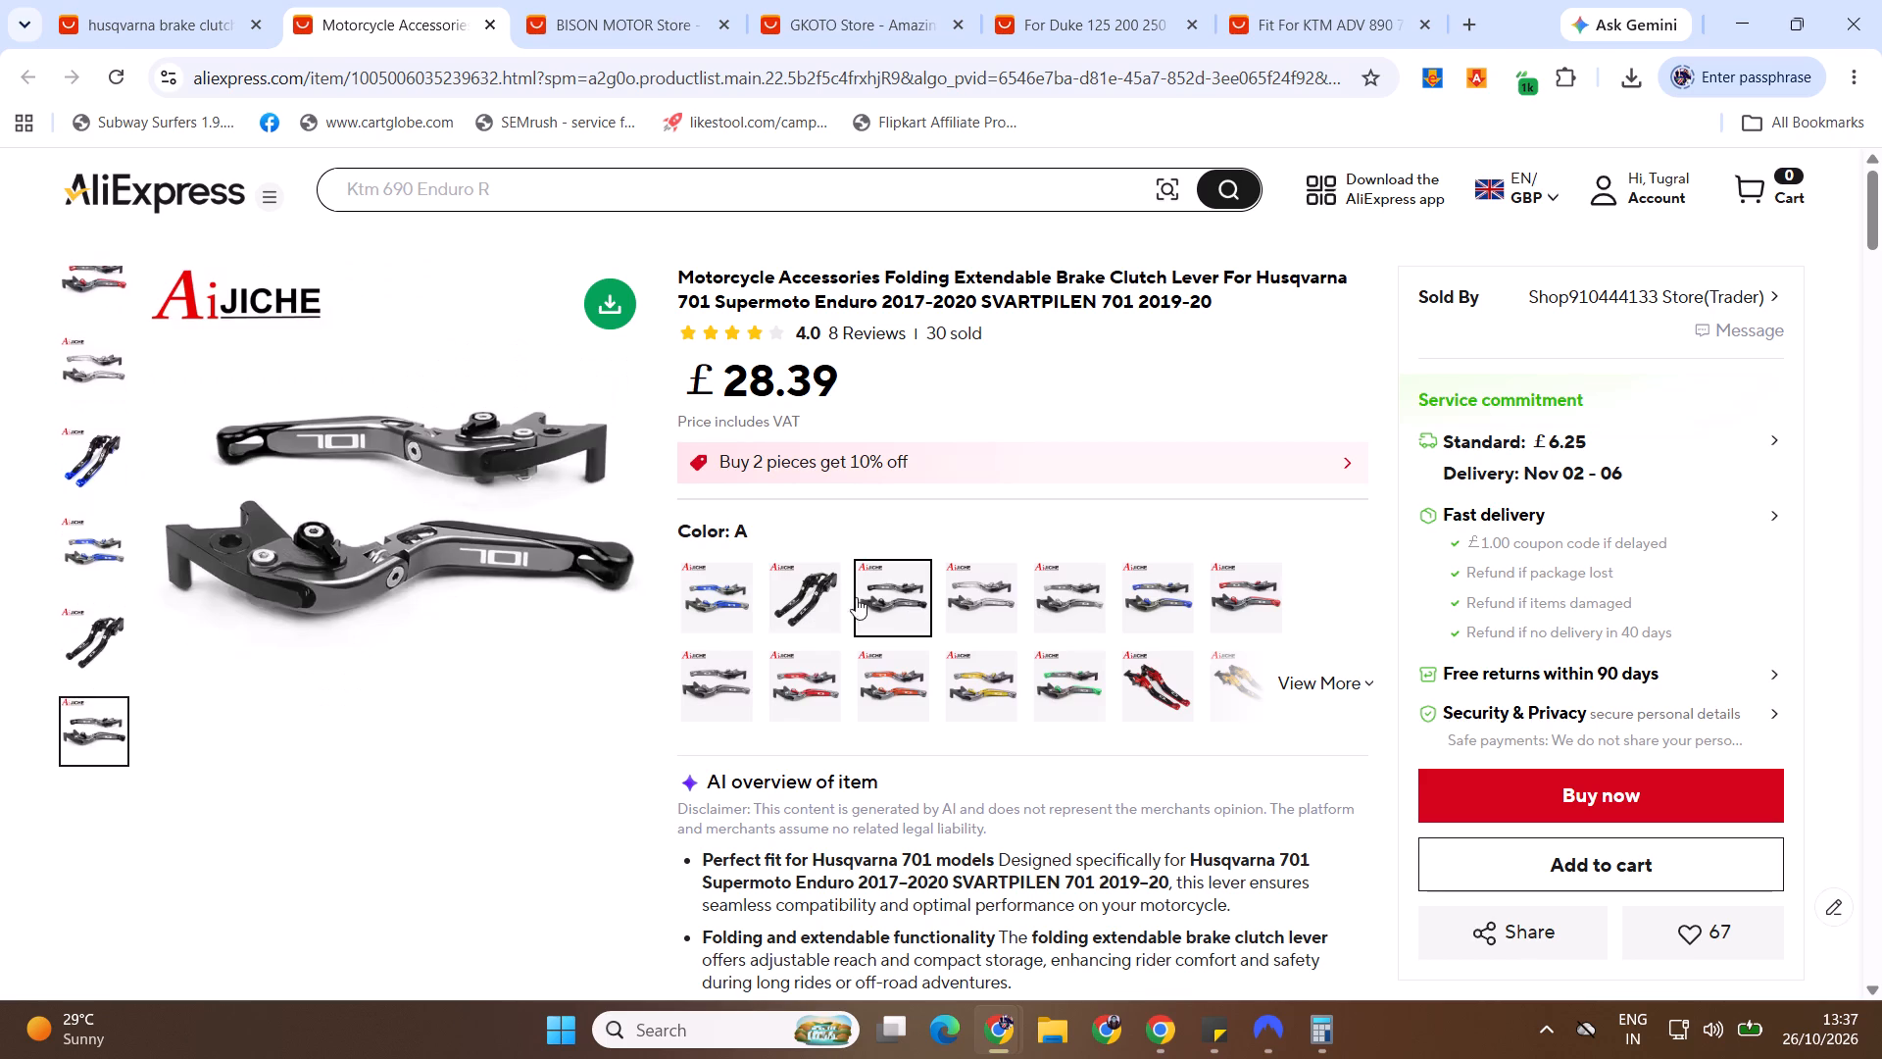
{"action": "left_click", "coordinate": [836, 600]}
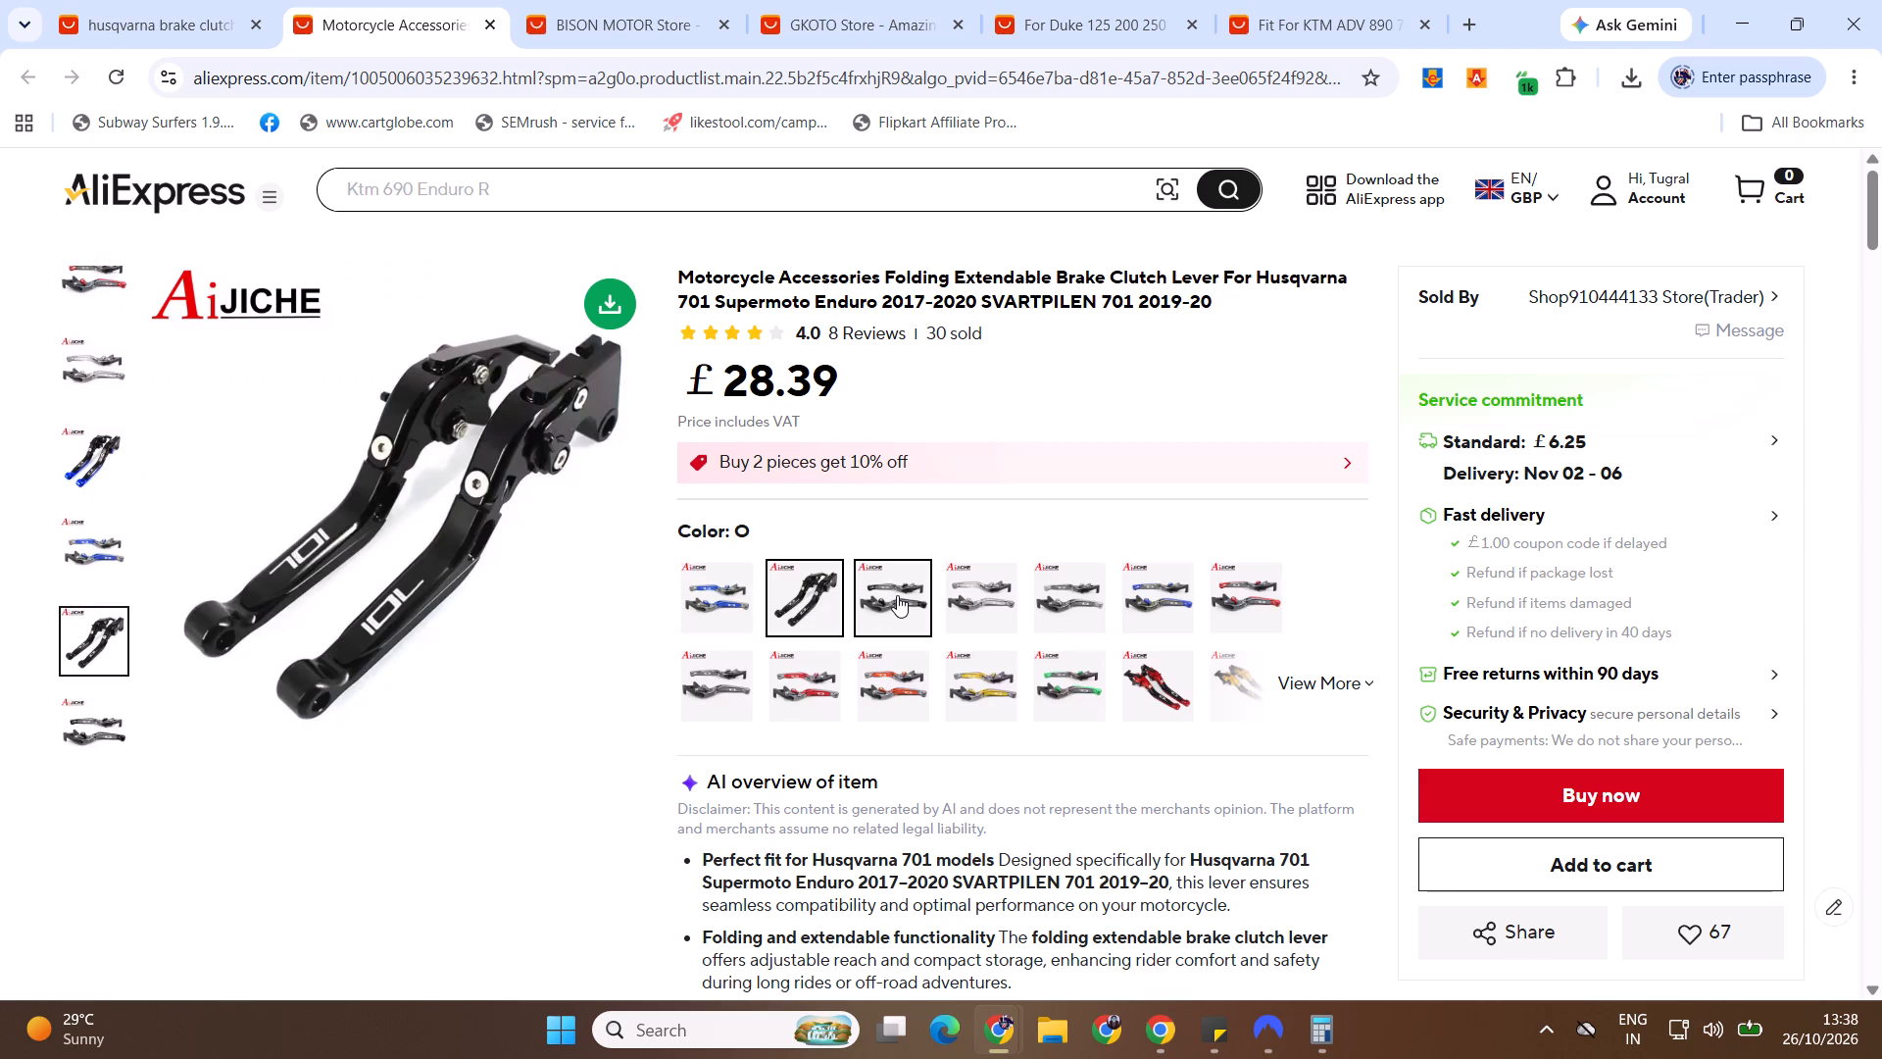
{"action": "left_click", "coordinate": [1143, 683]}
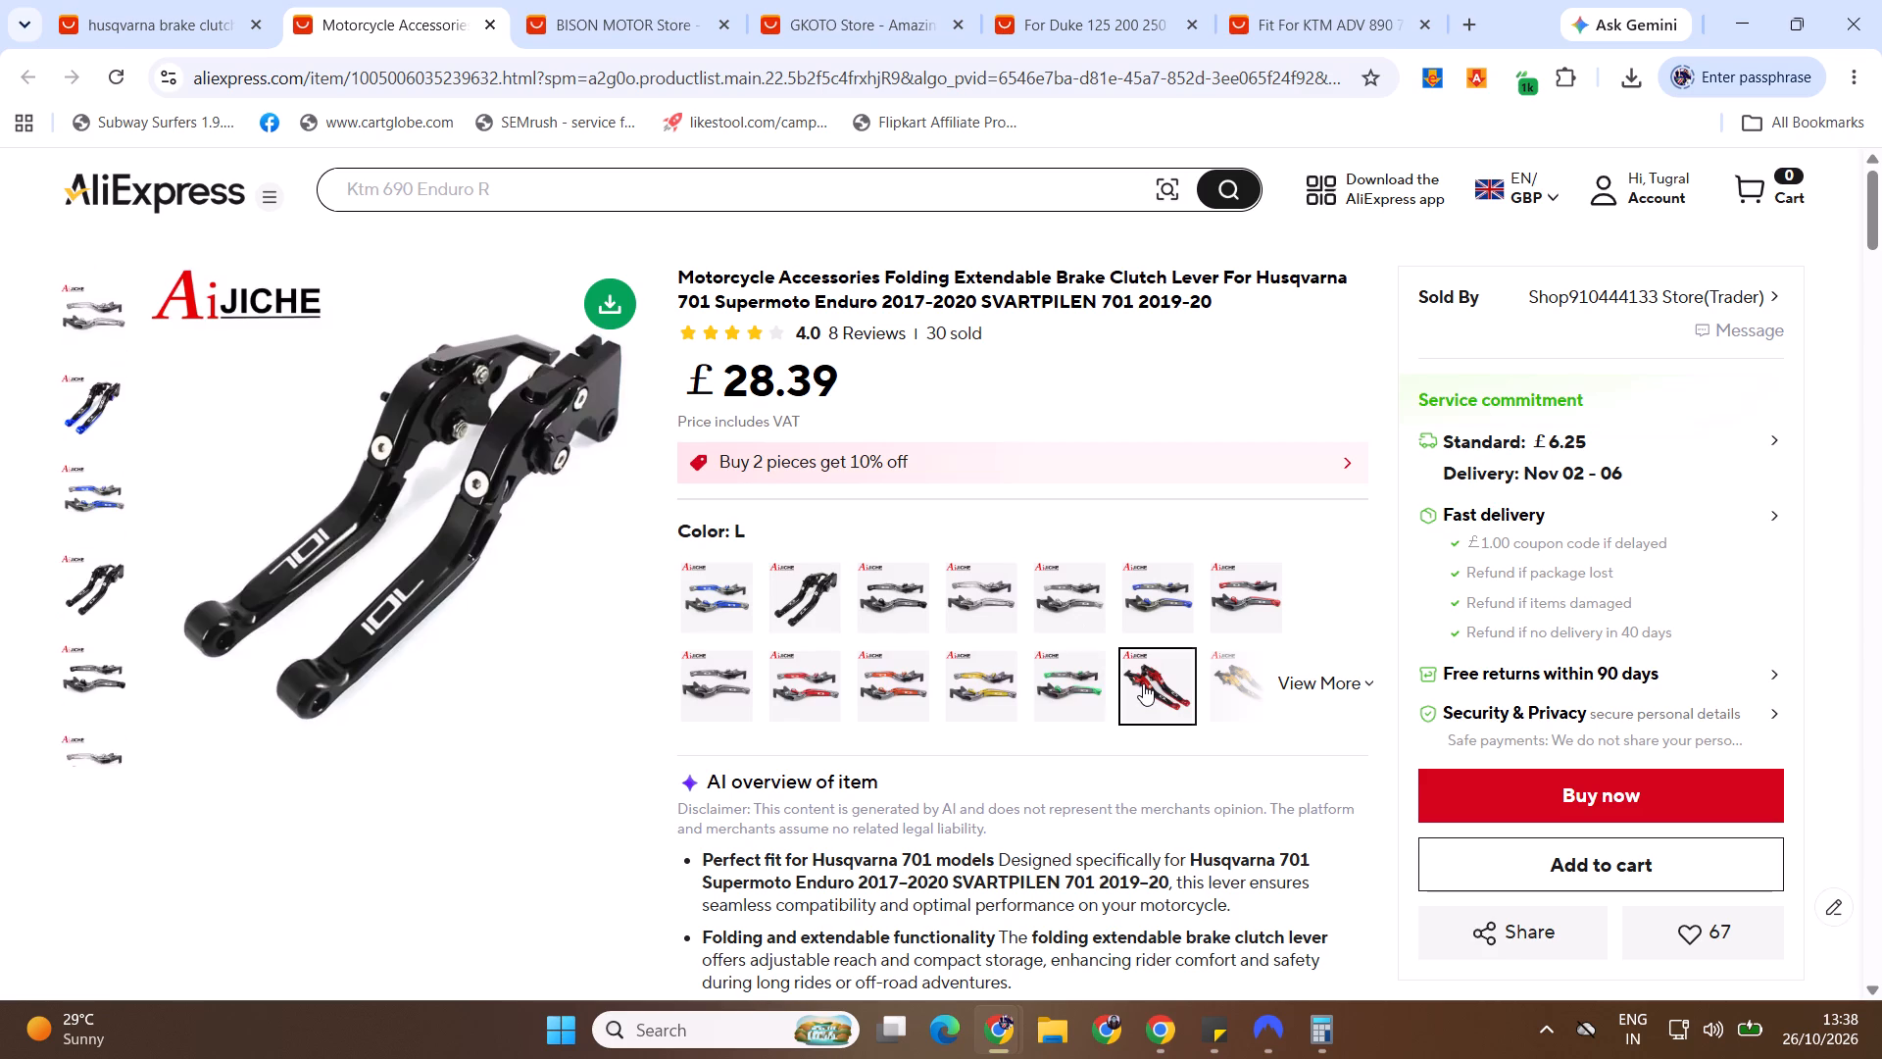
{"action": "left_click", "coordinate": [1299, 689]}
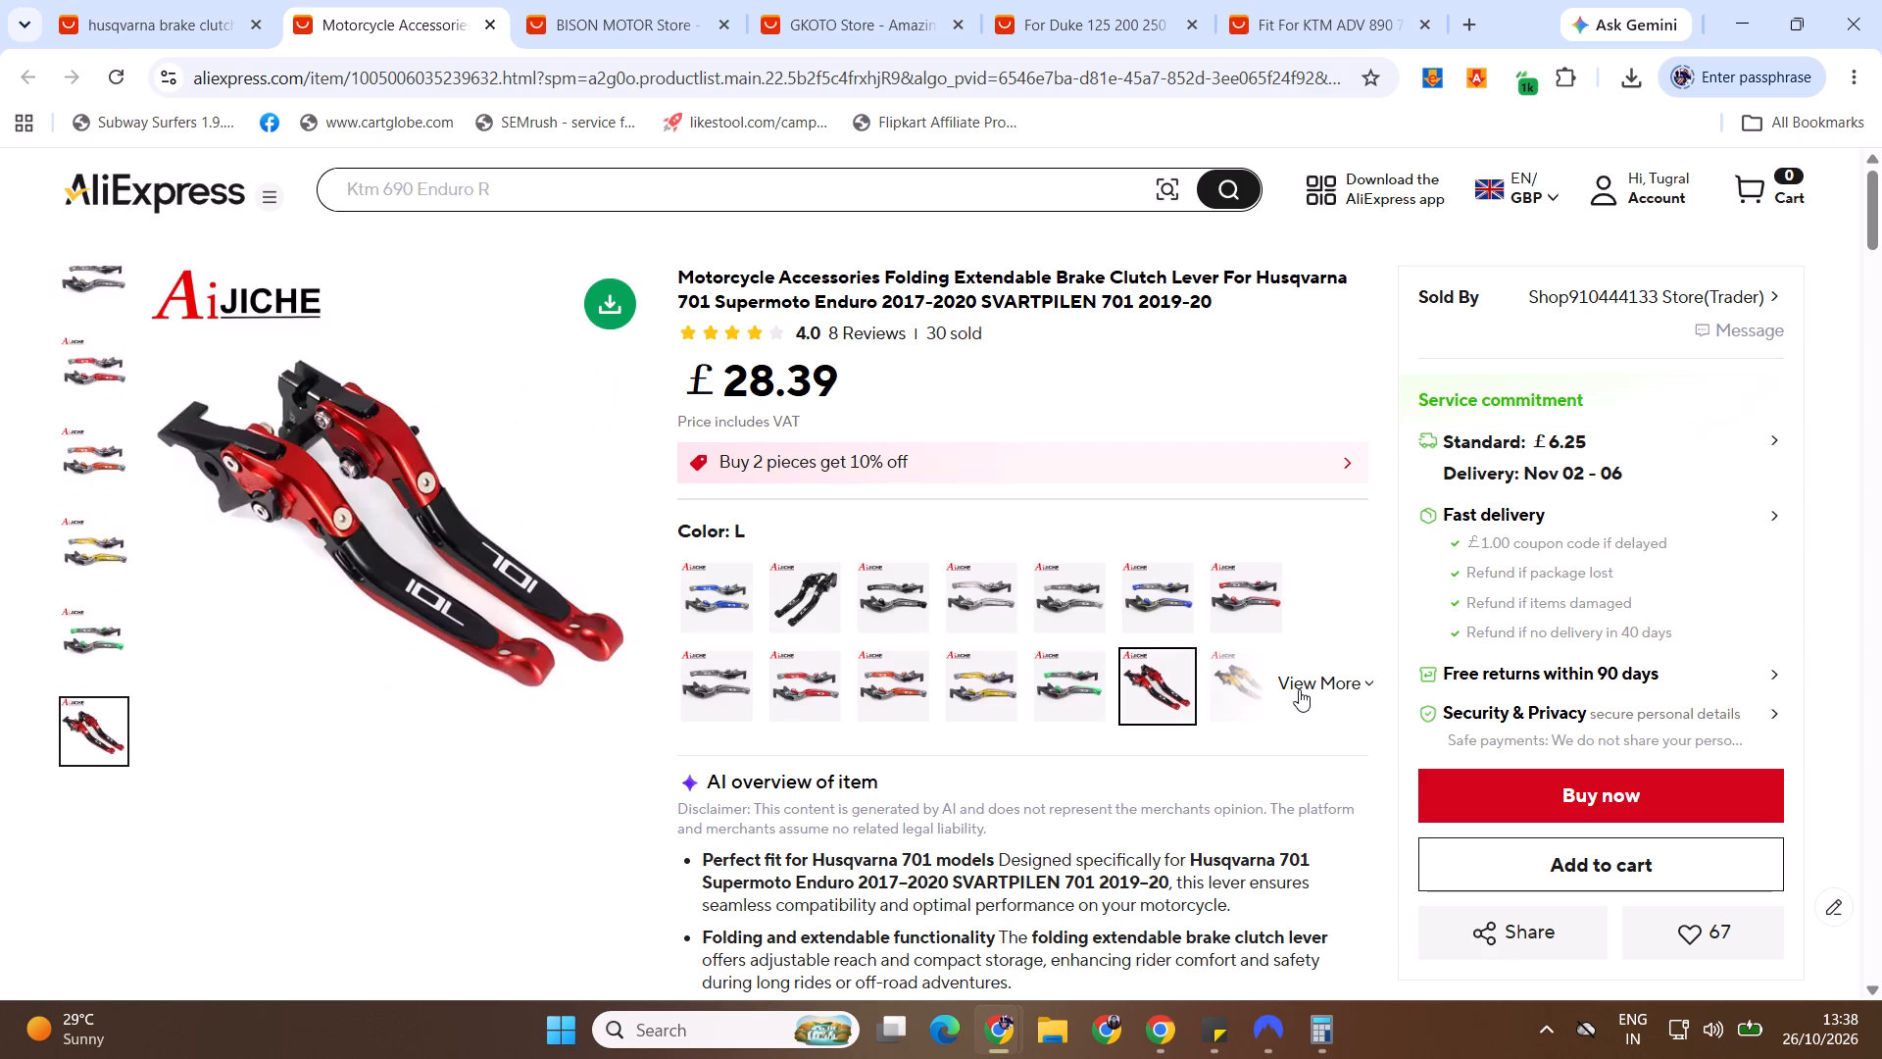
{"action": "left_click", "coordinate": [812, 575]}
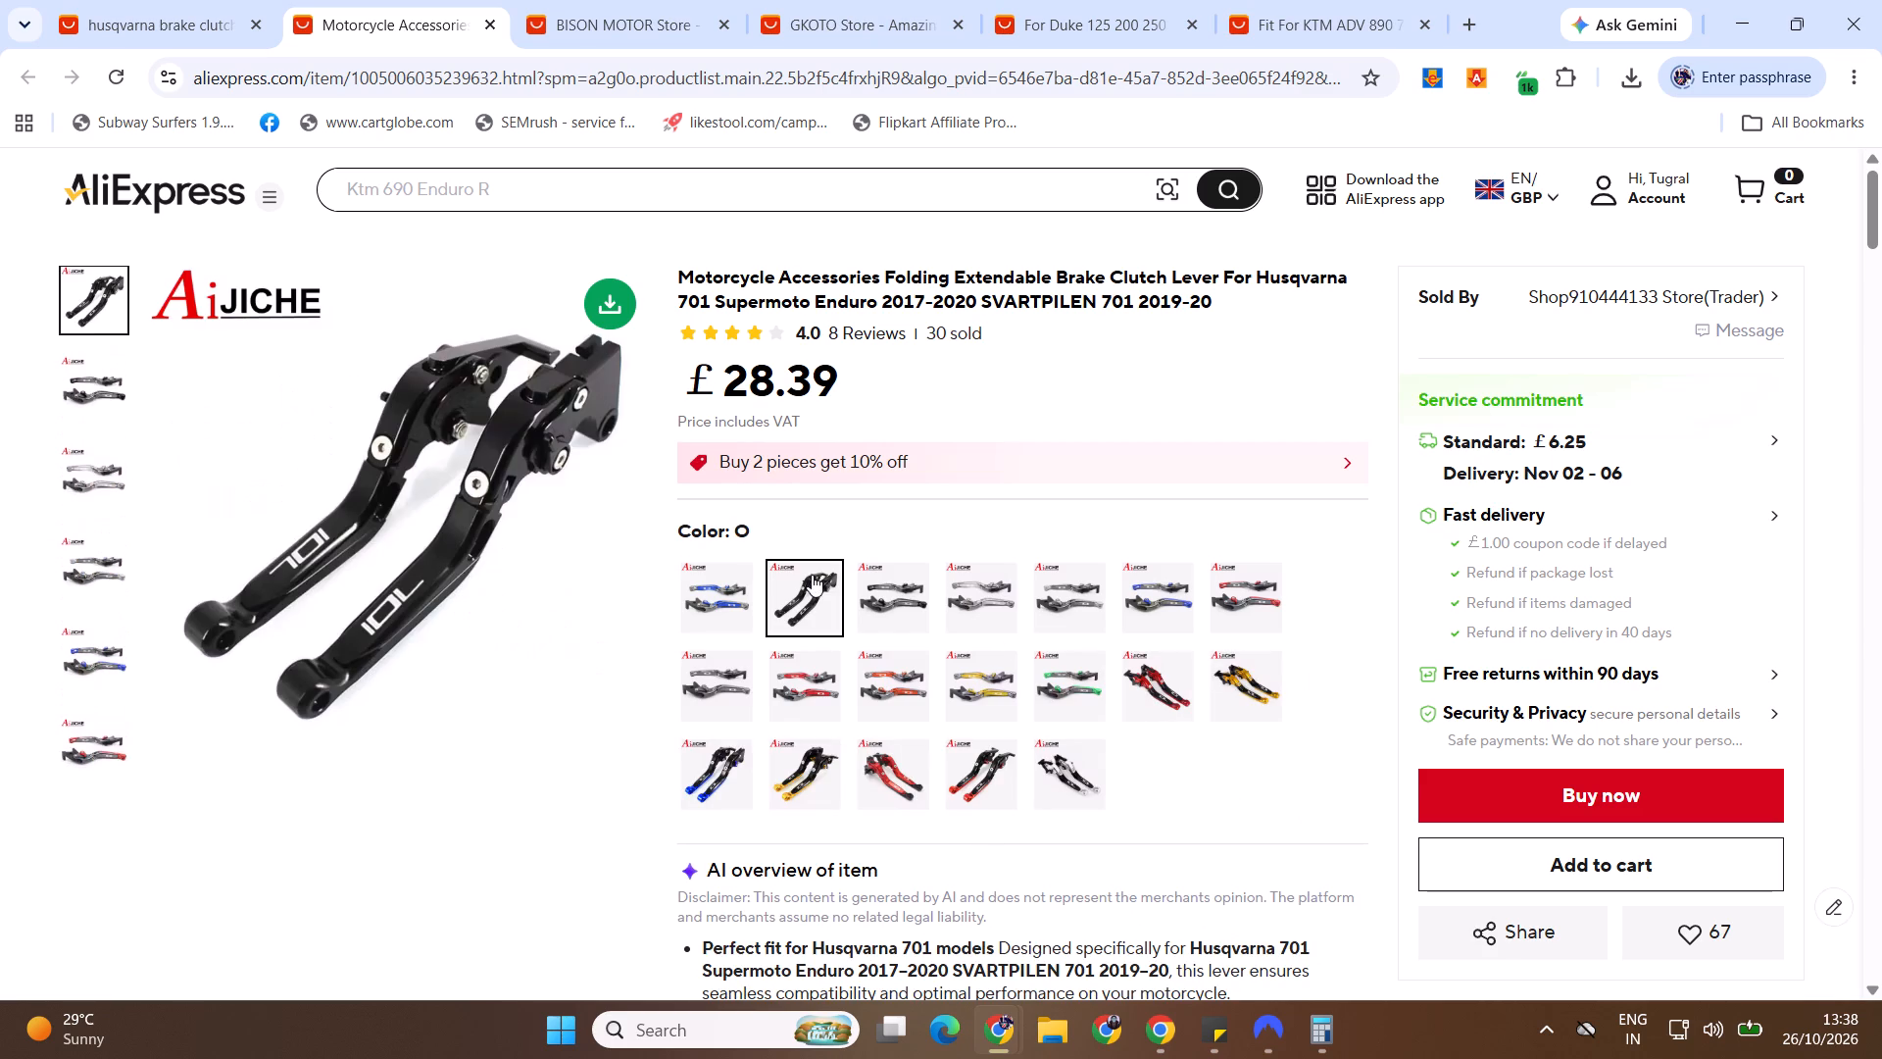
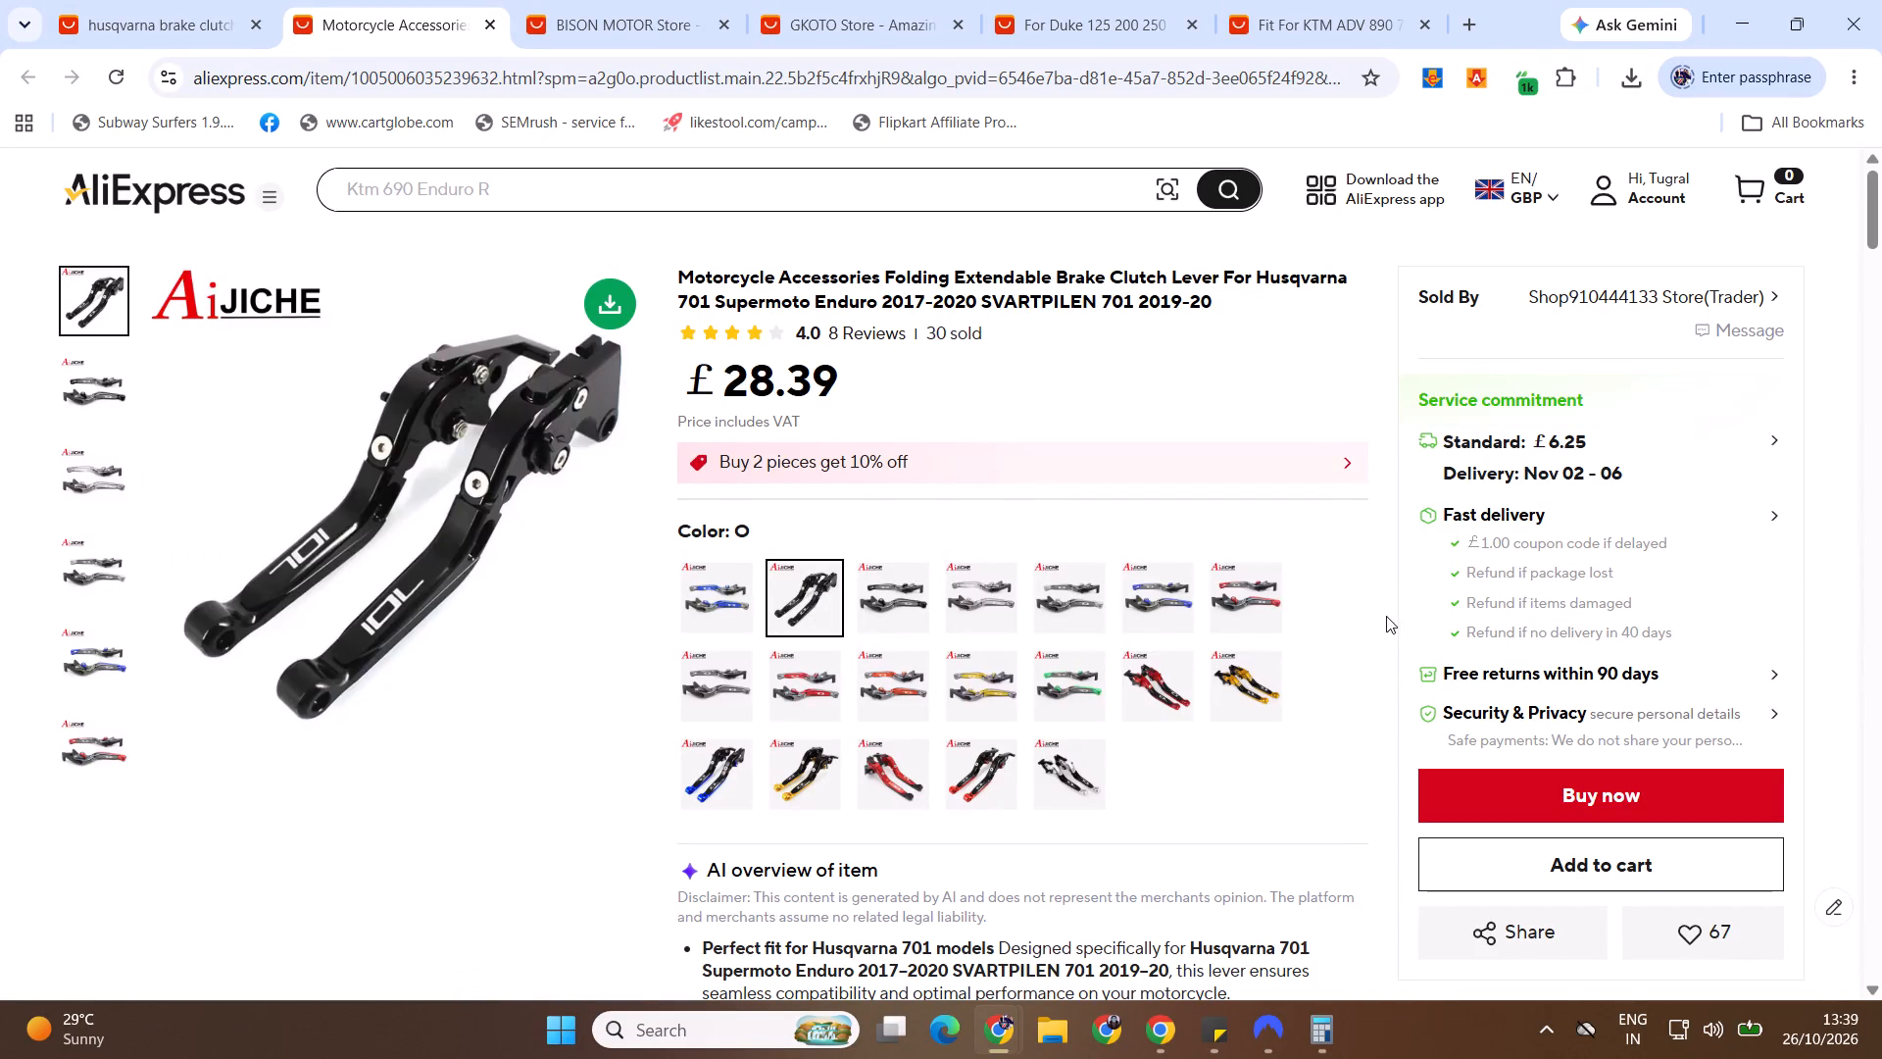
Close the Husqvarna 701 lever page and browse page 2 of the Husqvarna brake clutch results for further levers.
{"action": "key", "text": "ctrl+w"}
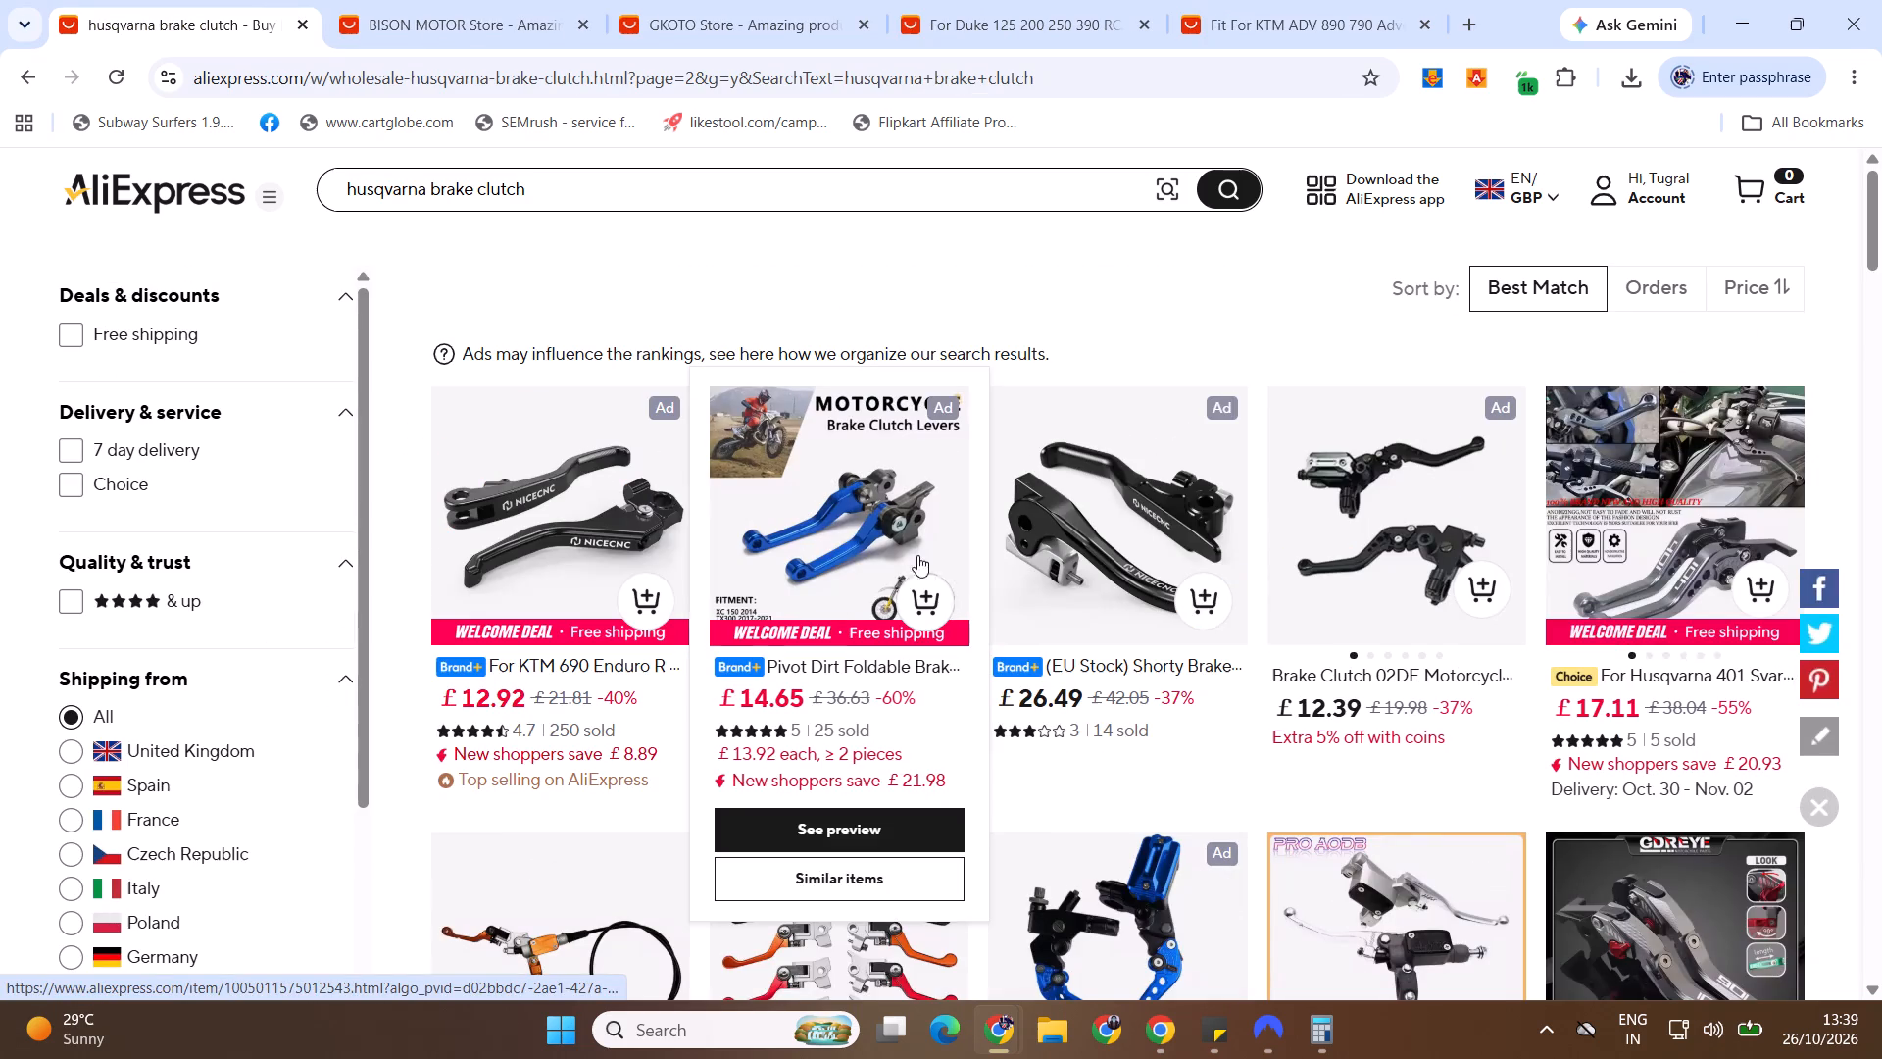
{"action": "left_click_drag", "start_coordinate": [1881, 293], "coordinate": [1881, 312]}
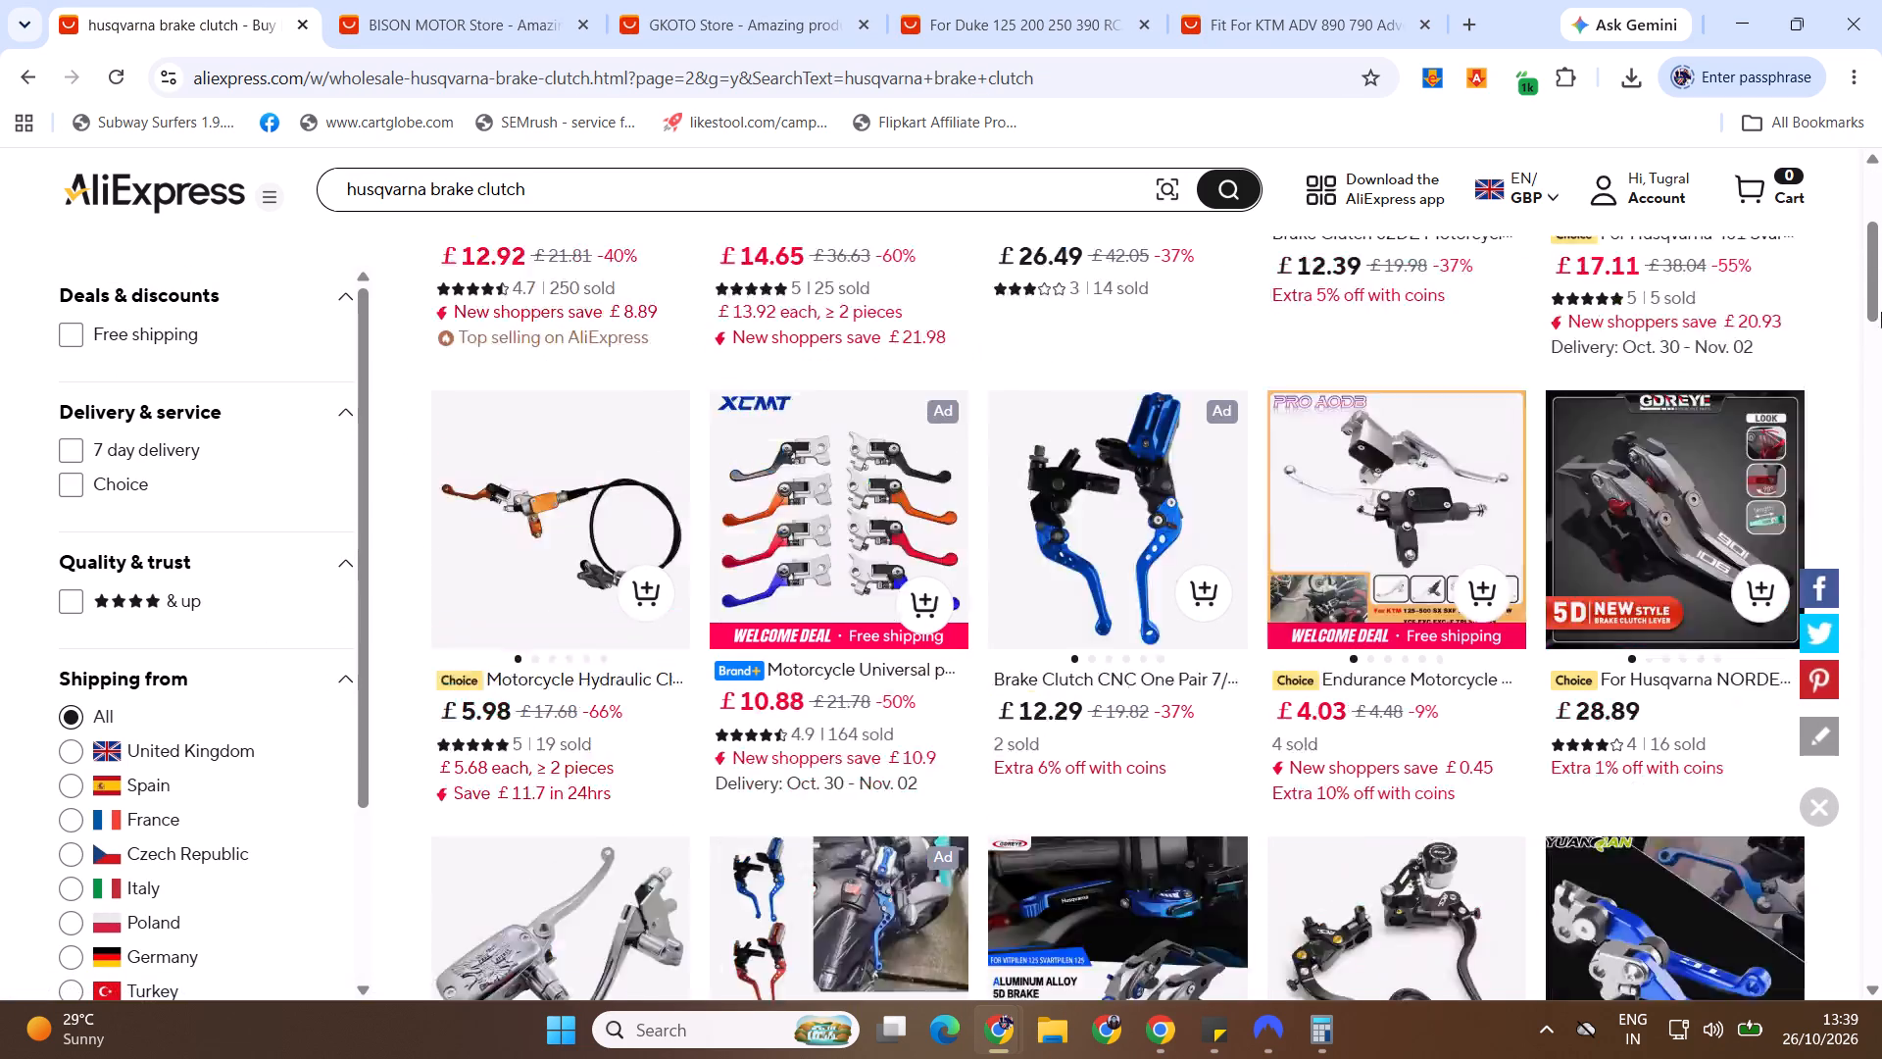
{"action": "left_click_drag", "start_coordinate": [1881, 312], "coordinate": [1881, 351]}
{"action": "left_click_drag", "start_coordinate": [1880, 324], "coordinate": [1878, 336]}
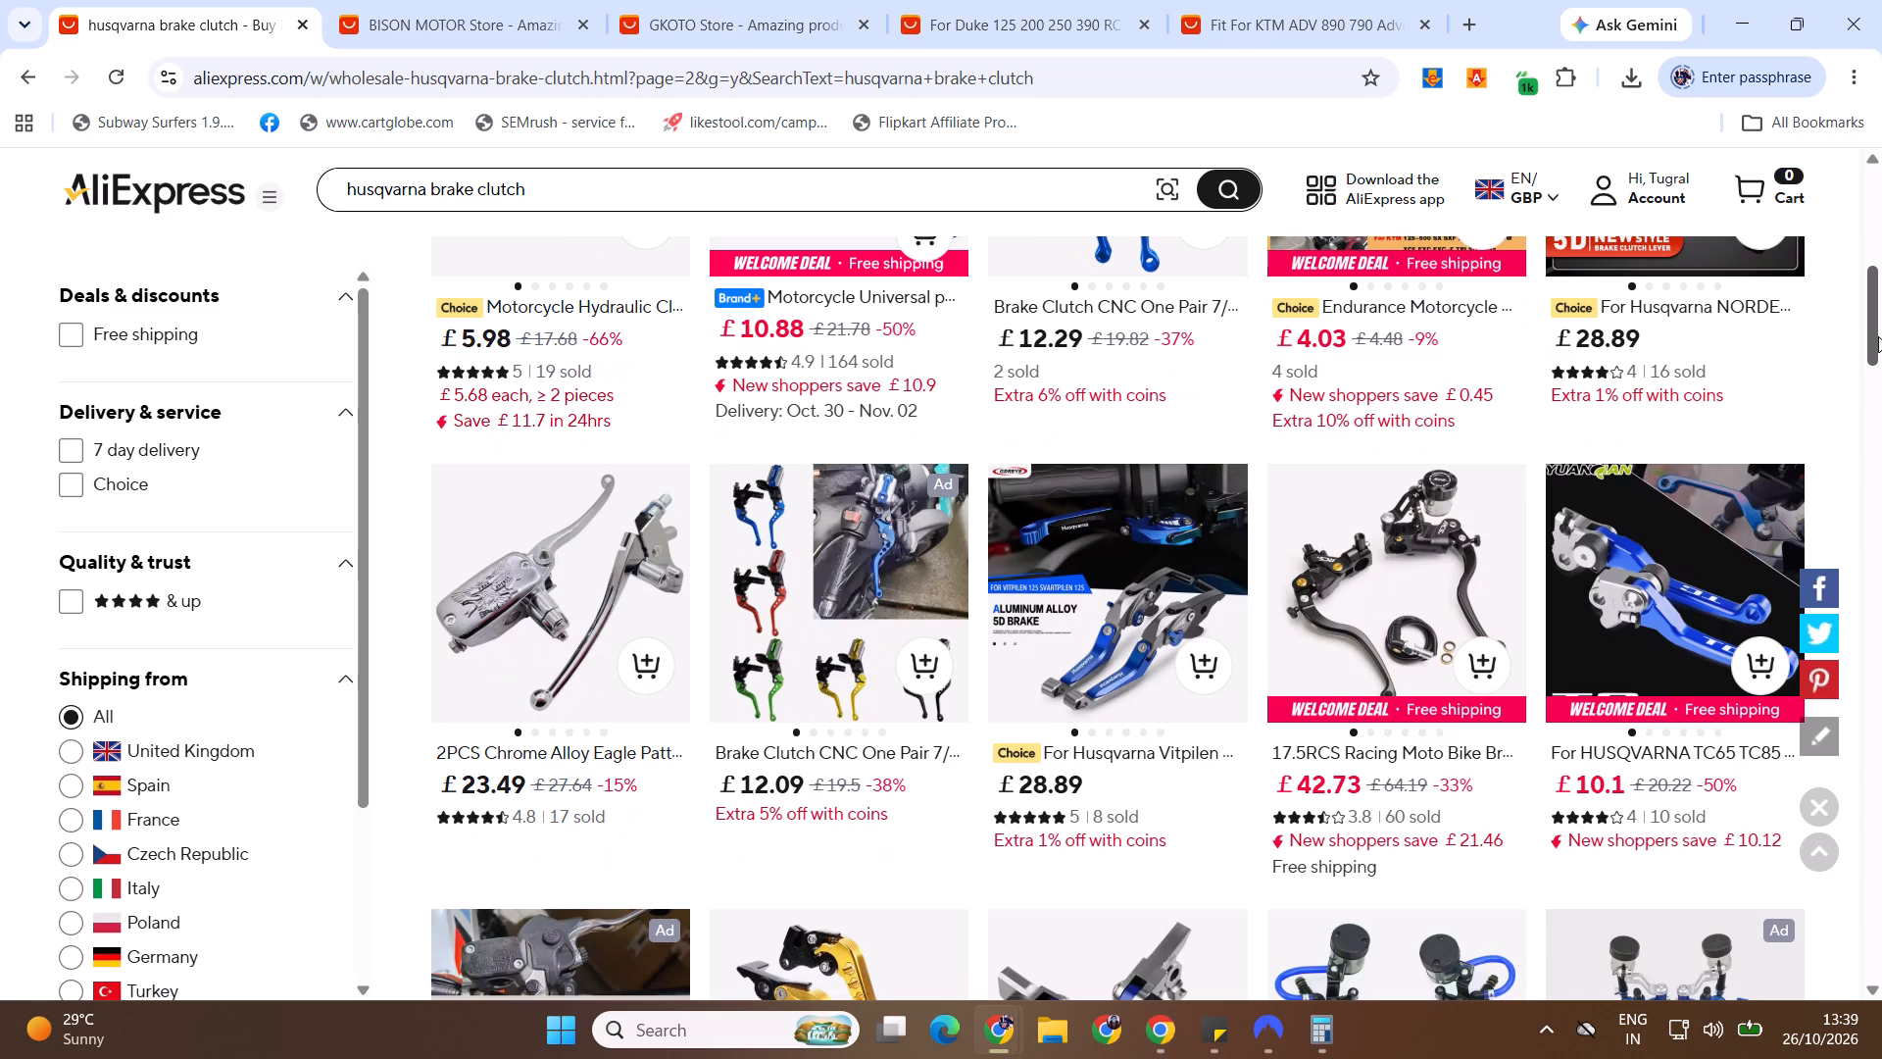
{"action": "left_click", "coordinate": [1878, 336]}
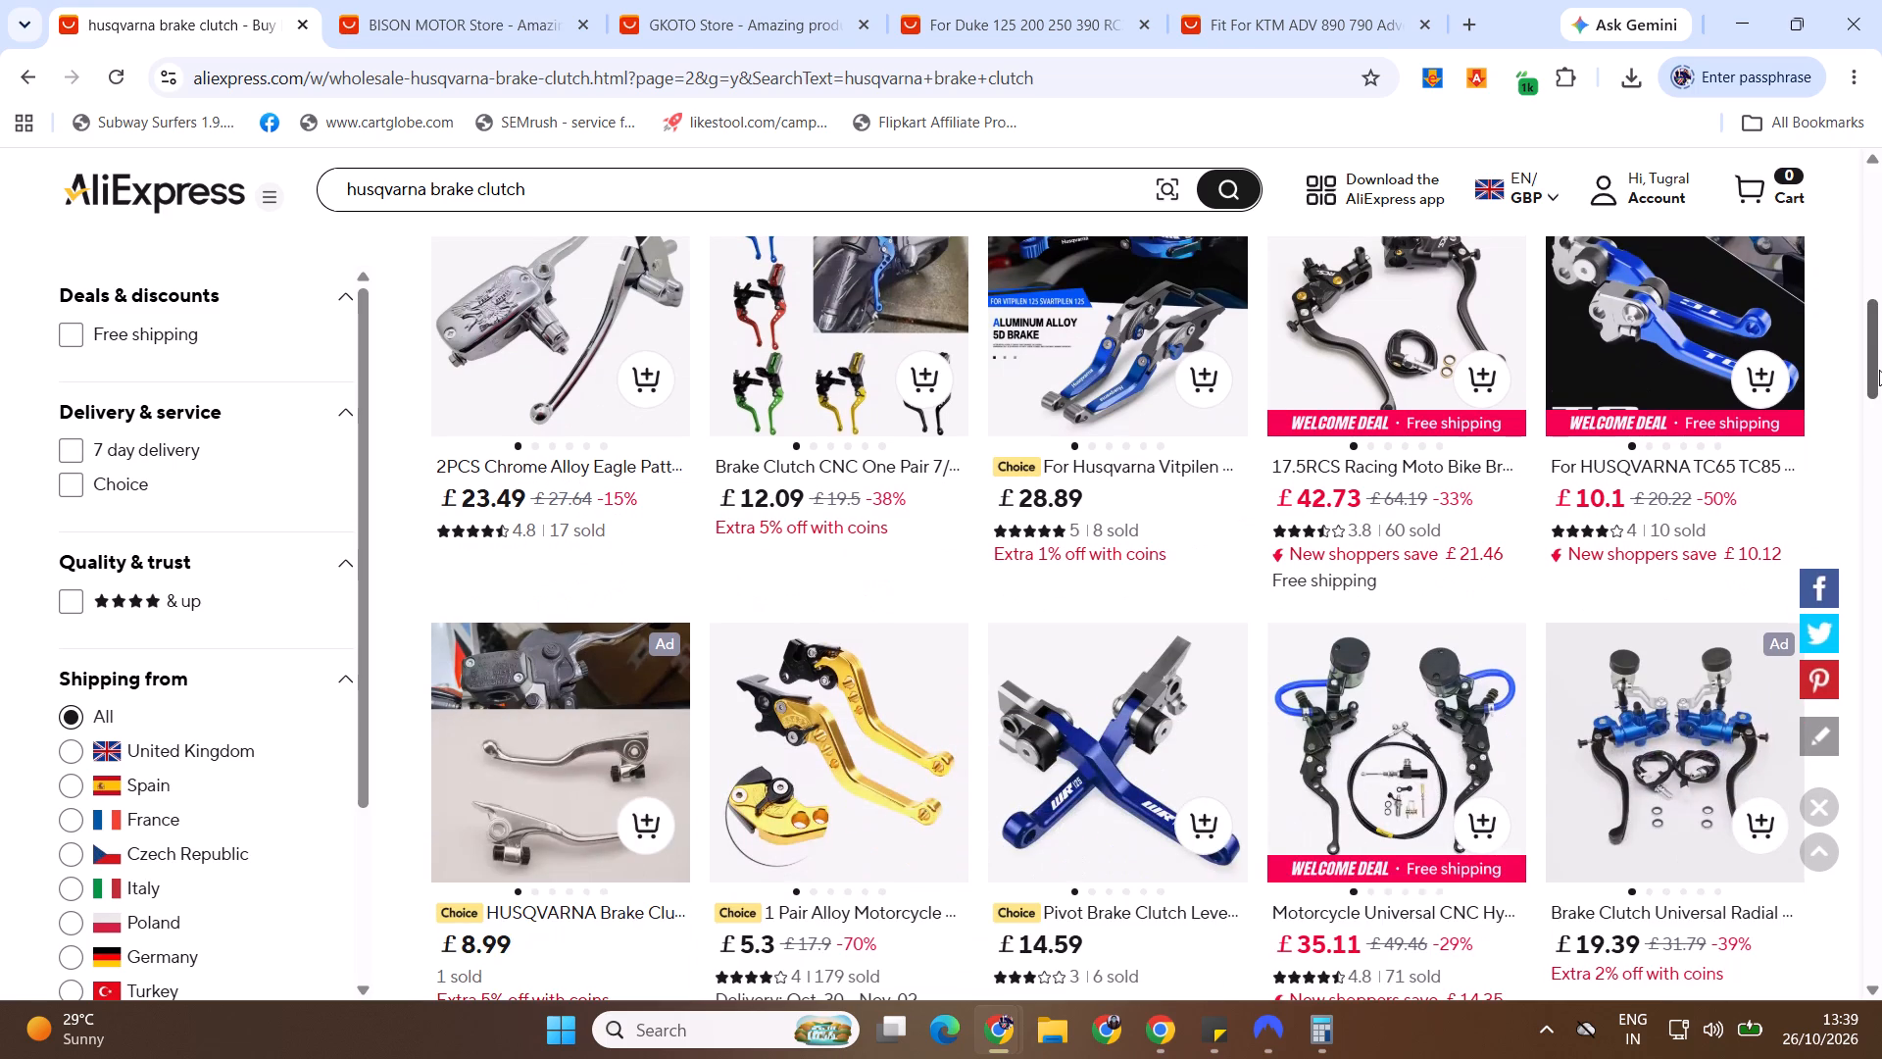
Open the £14.59 Pivot Brake Clutch Levers result in a separate tab, check its blue, black and gold variants, and close it.
{"action": "middle_click", "coordinate": [1140, 708]}
{"action": "left_click", "coordinate": [403, 0]}
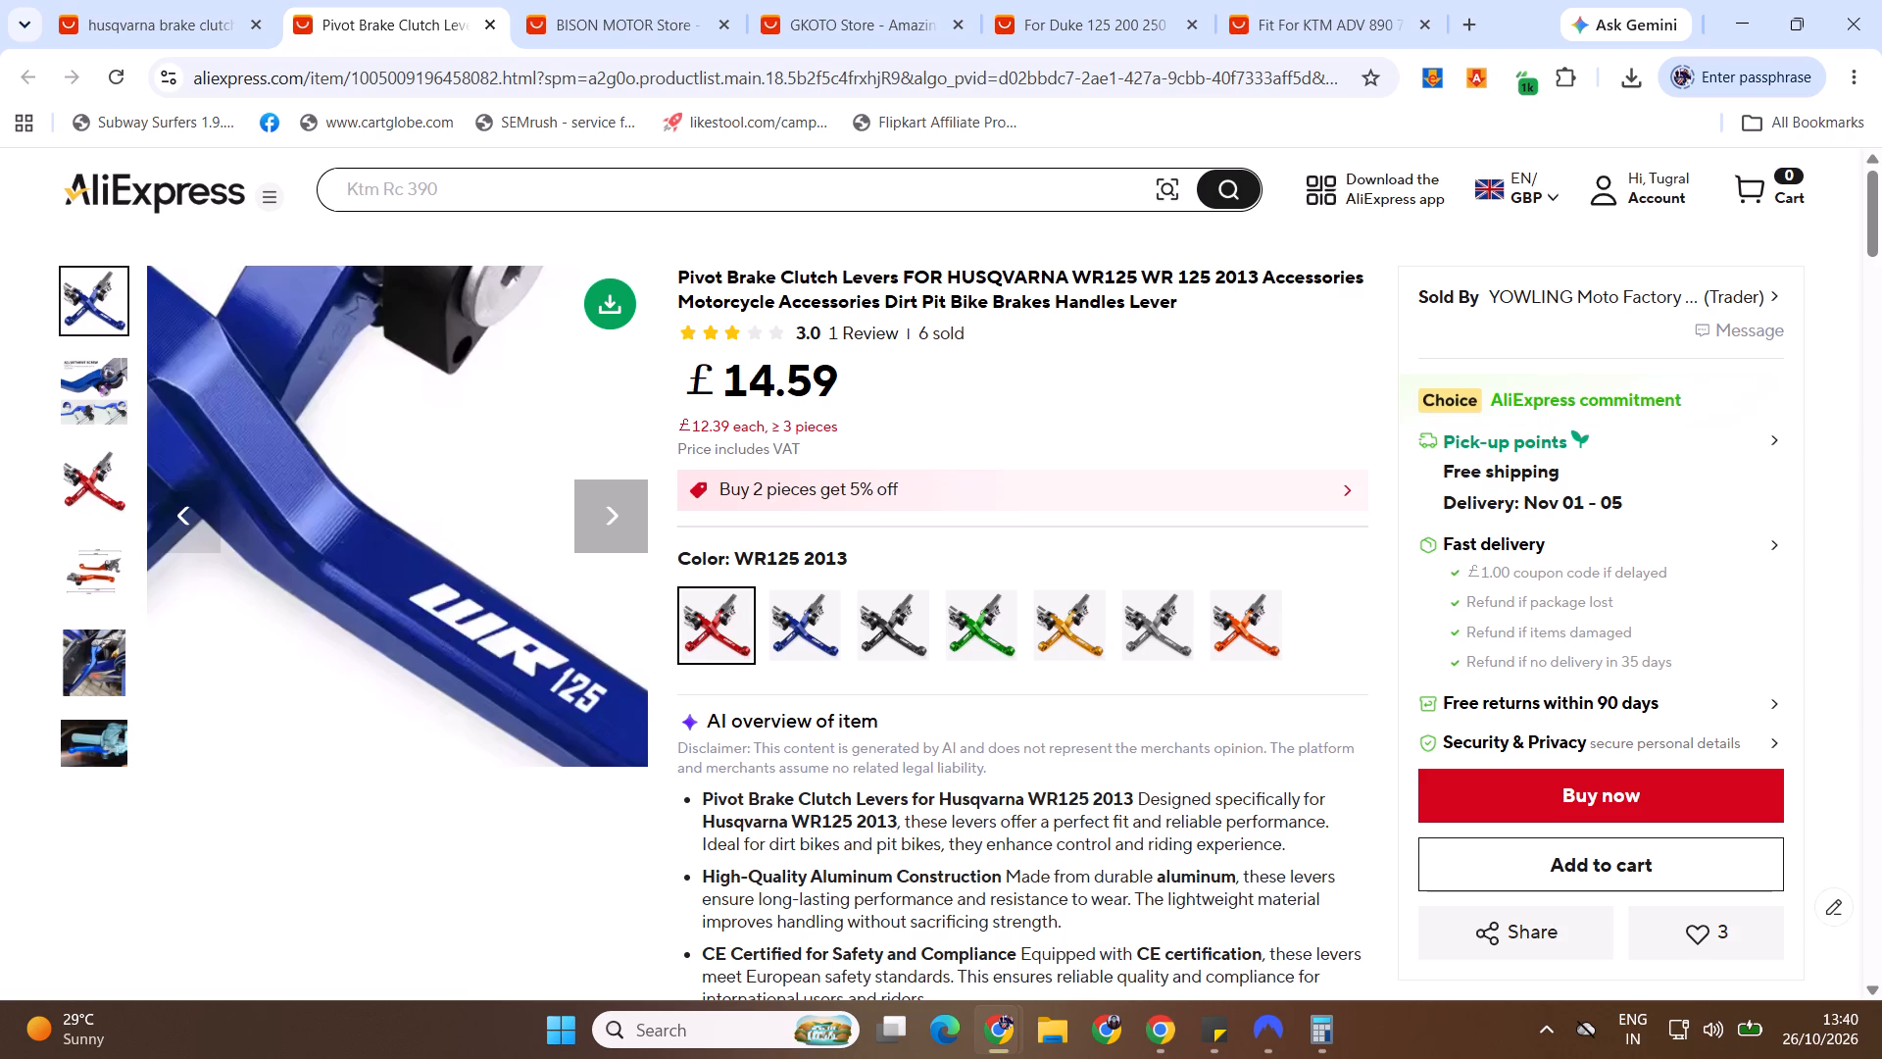
{"action": "left_click", "coordinate": [786, 626]}
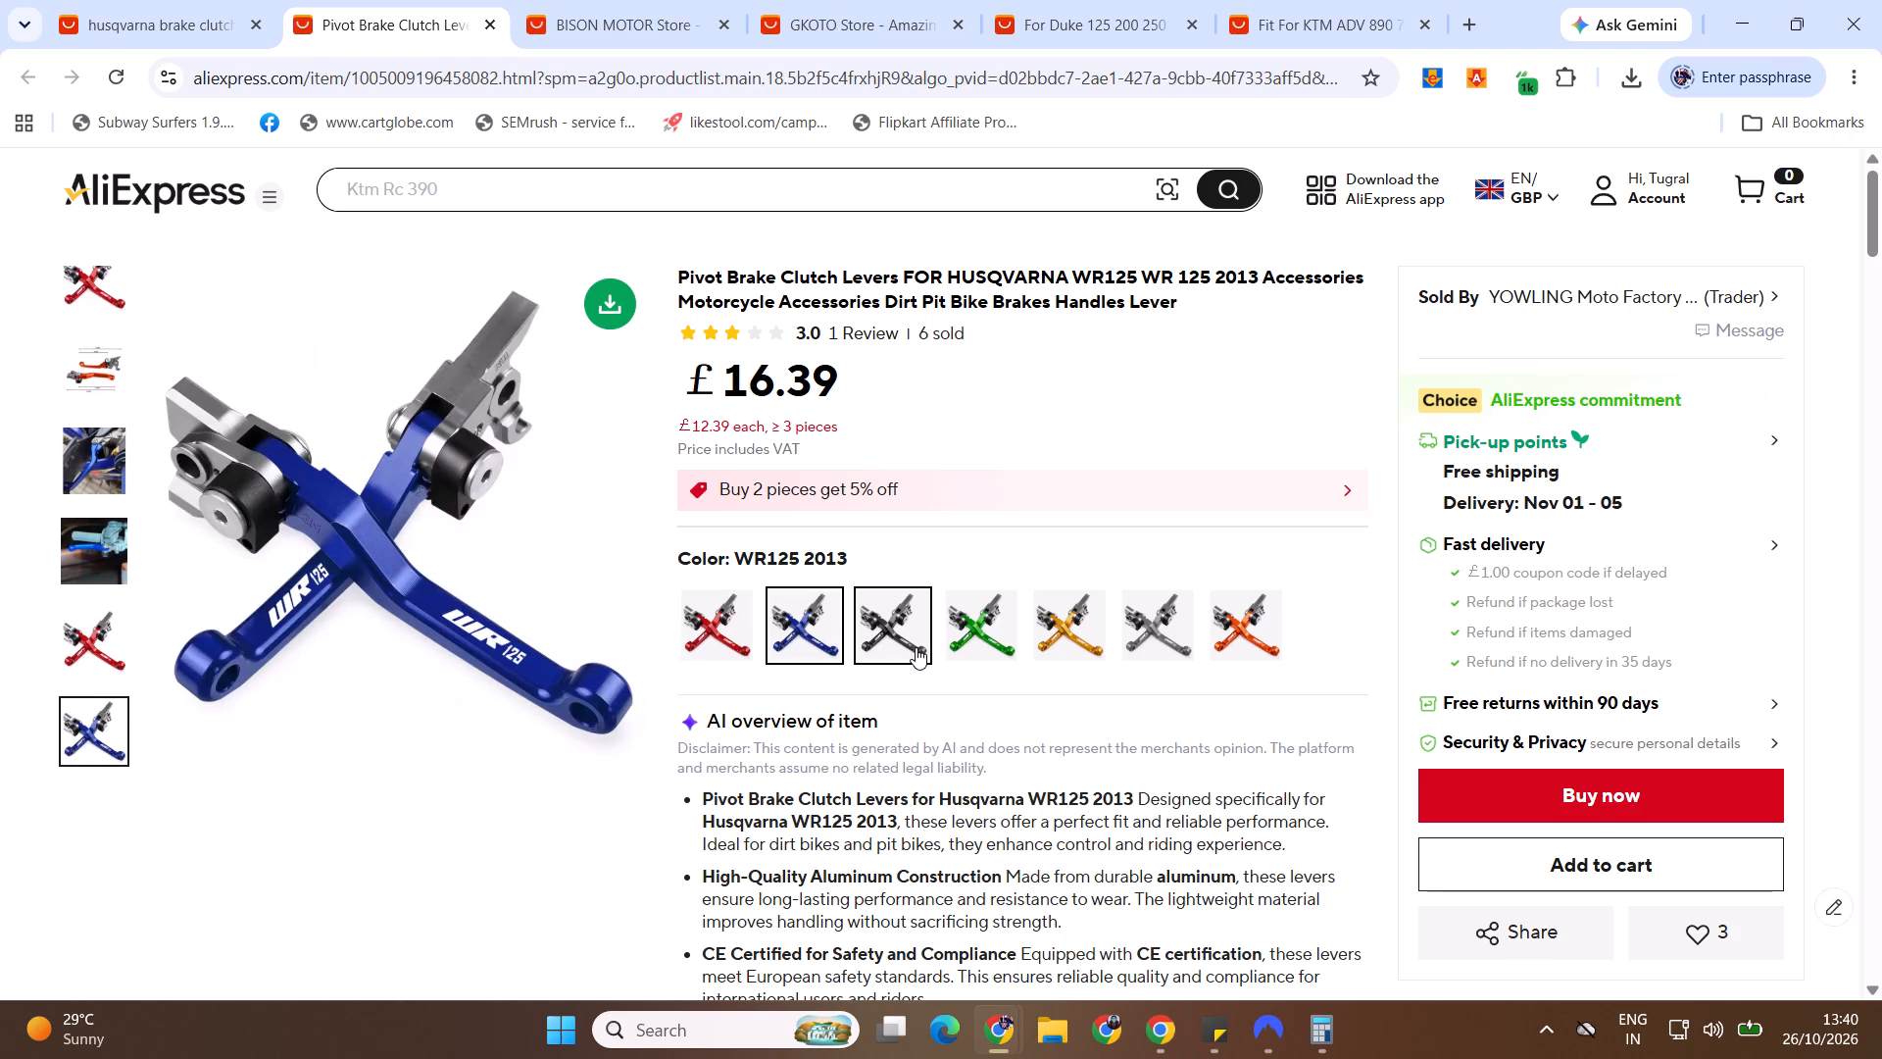
{"action": "left_click", "coordinate": [916, 647]}
{"action": "left_click", "coordinate": [1084, 648]}
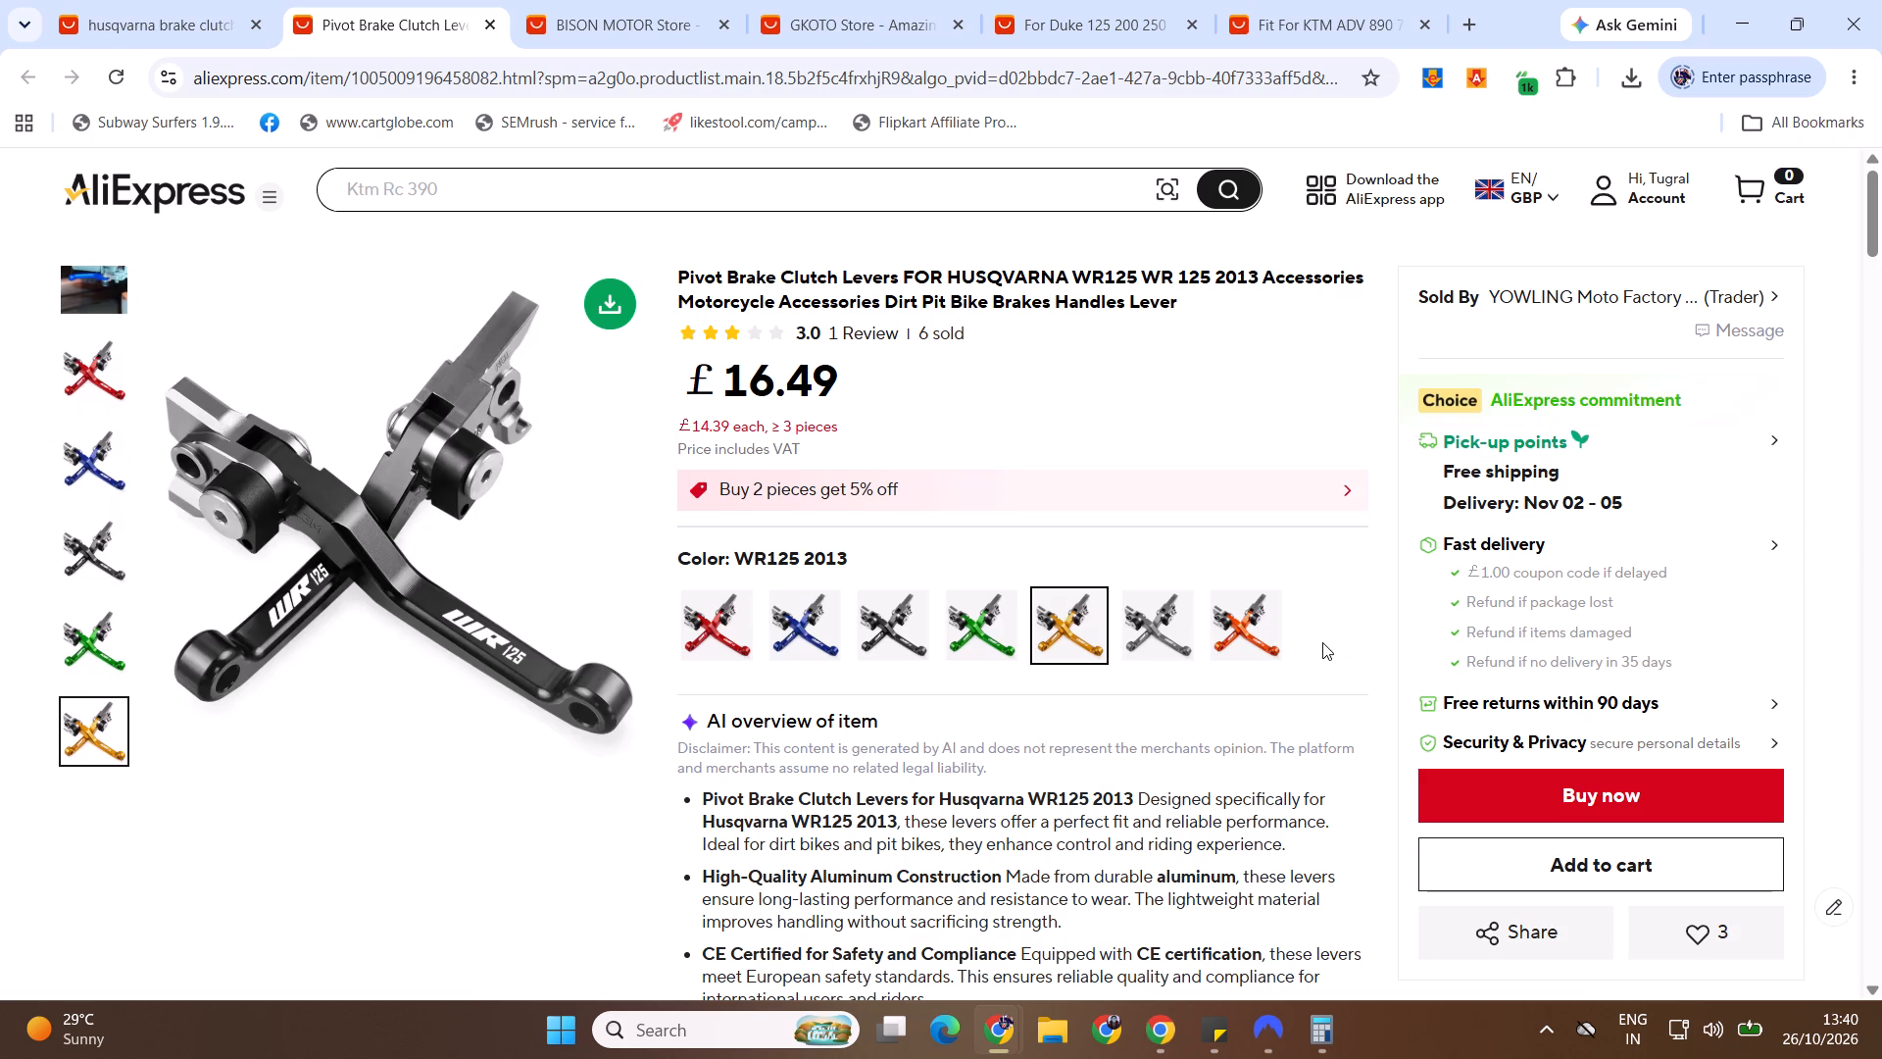
{"action": "left_click", "coordinate": [490, 25]}
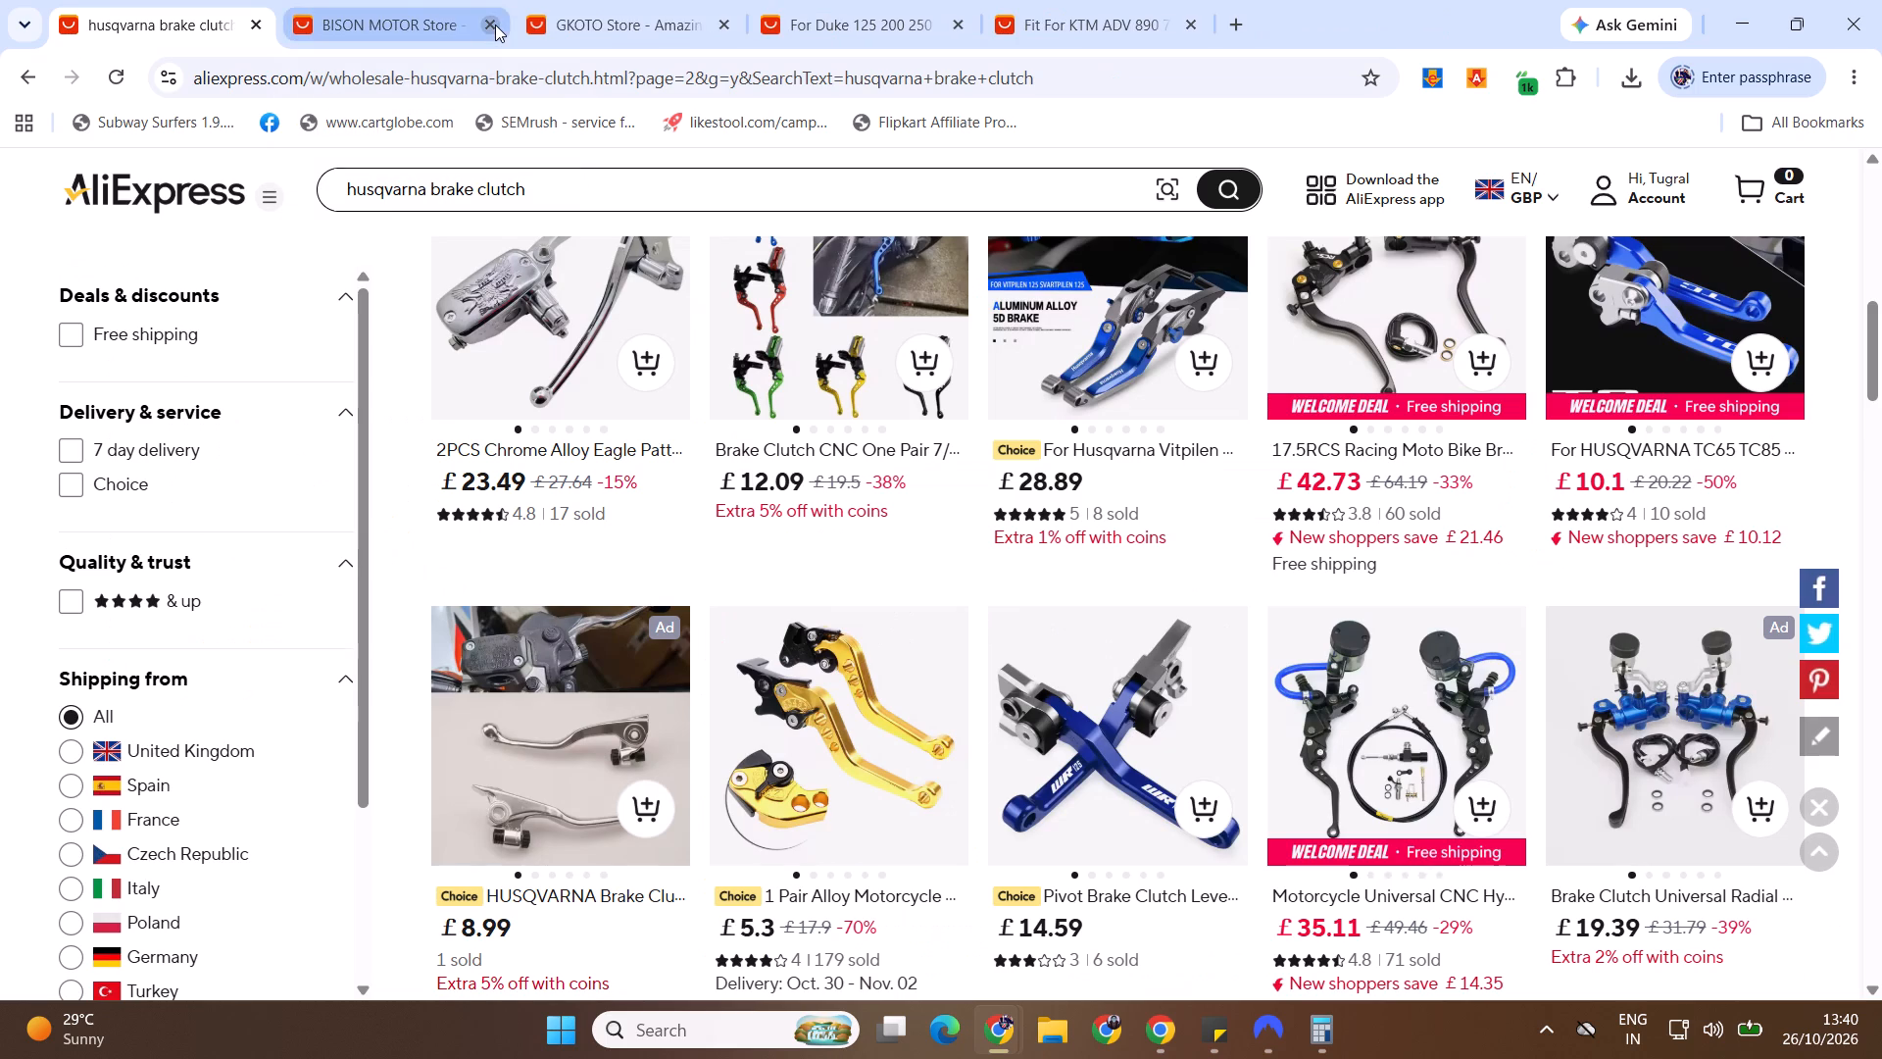
Open the £19.39 universal radial brake clutch result in a separate tab and compare its red, black and titanium pair variants.
{"action": "middle_click", "coordinate": [1653, 664]}
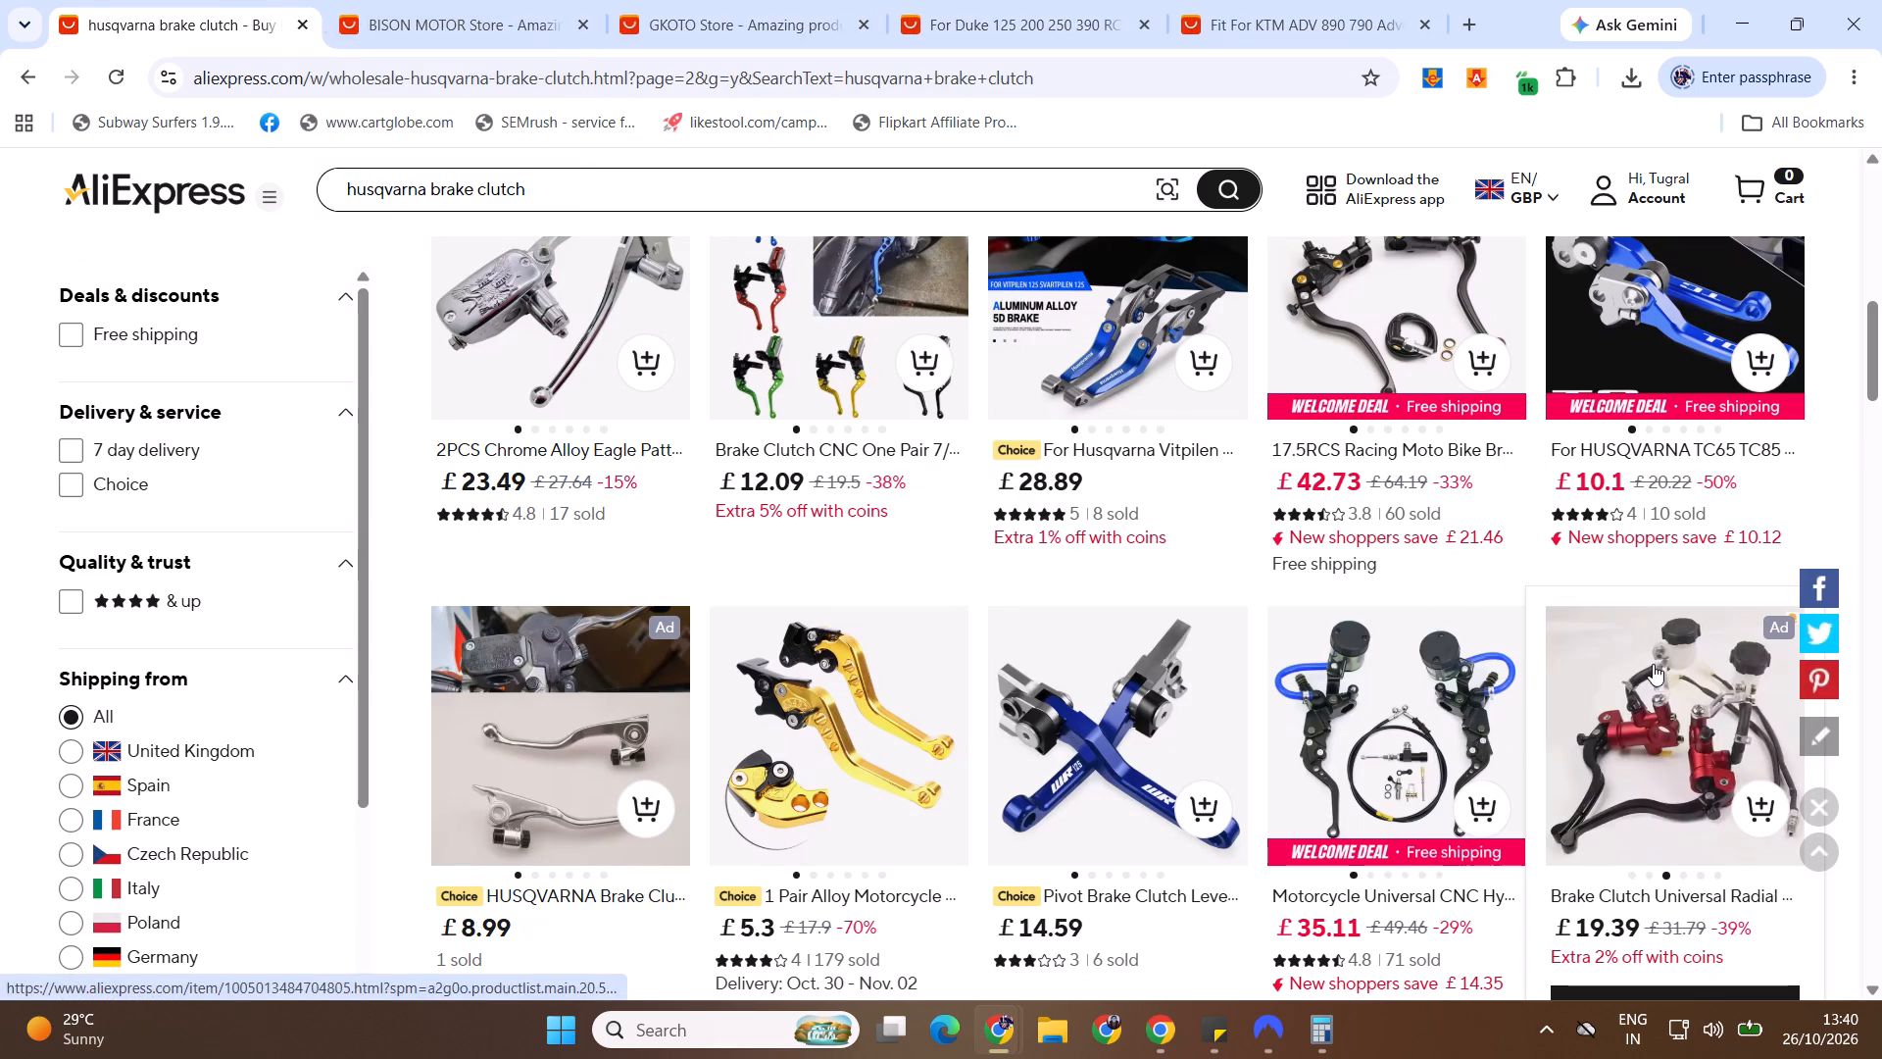
{"action": "left_click", "coordinate": [379, 0]}
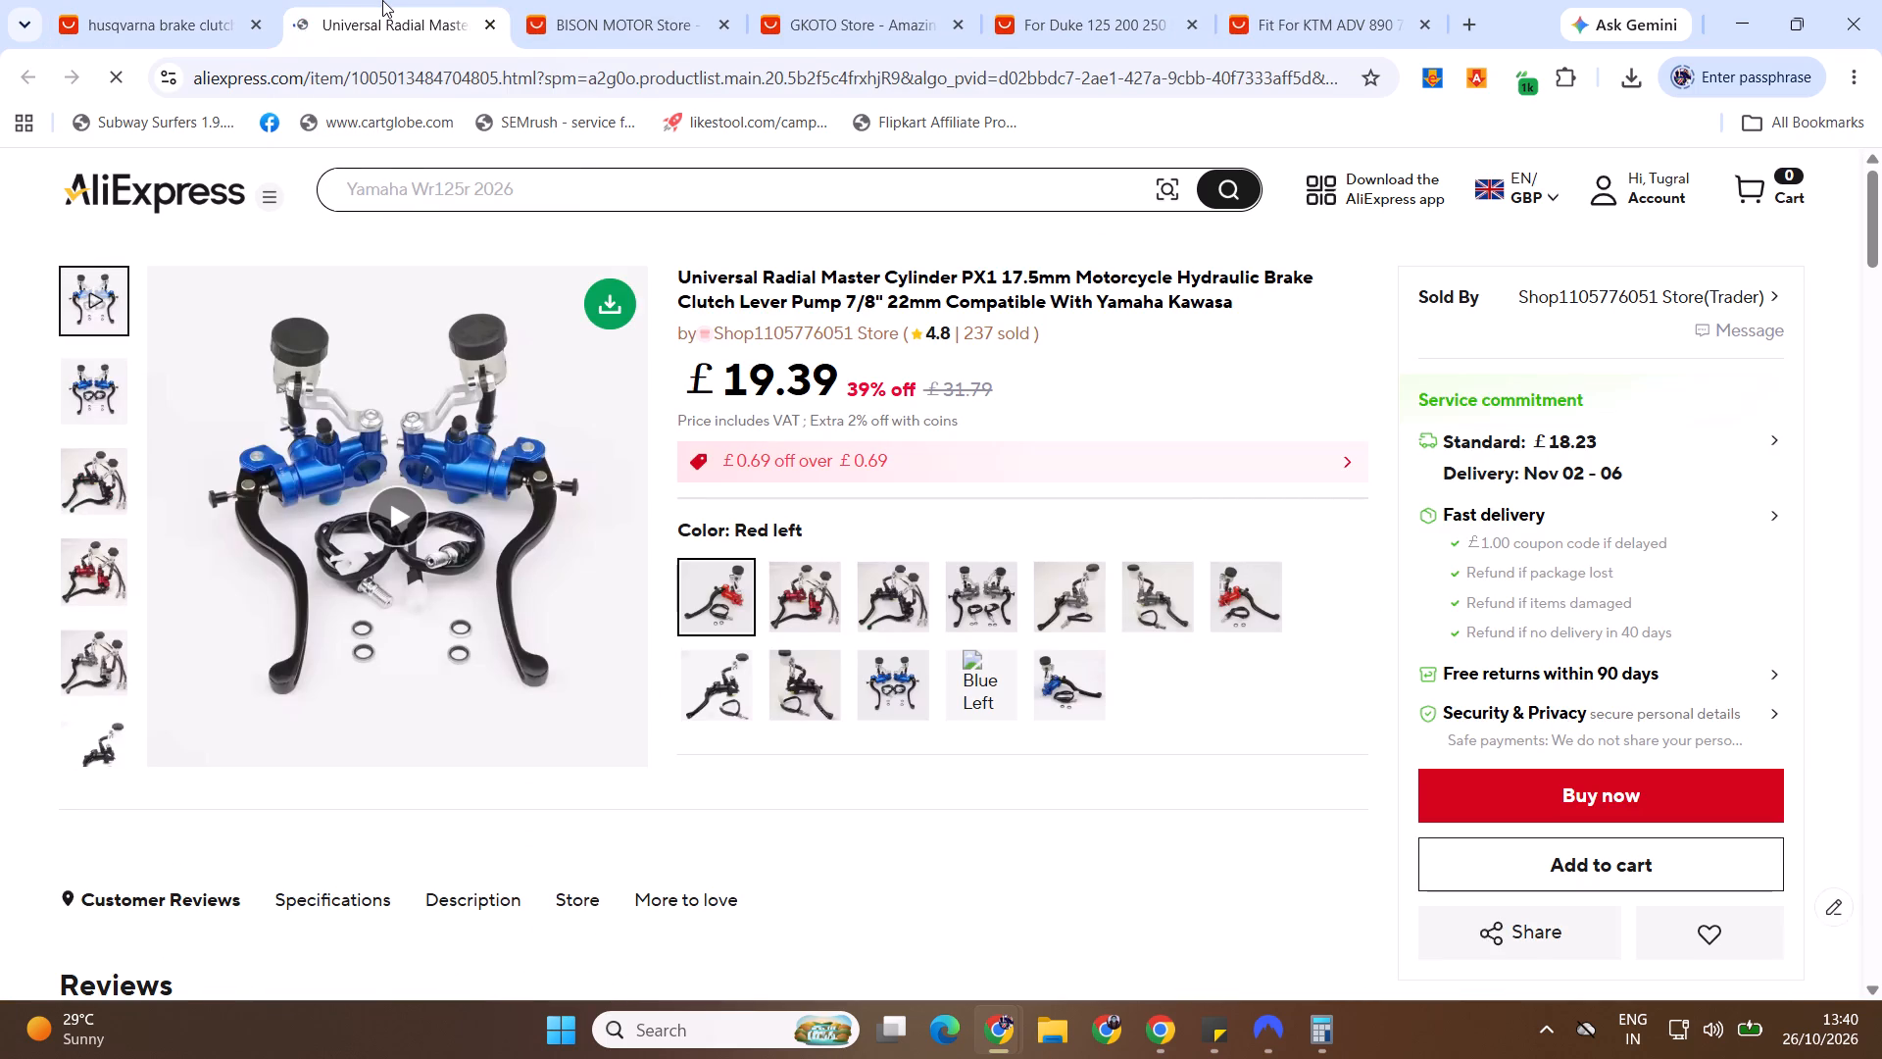
{"action": "left_click", "coordinate": [753, 597]}
{"action": "left_click", "coordinate": [816, 598]}
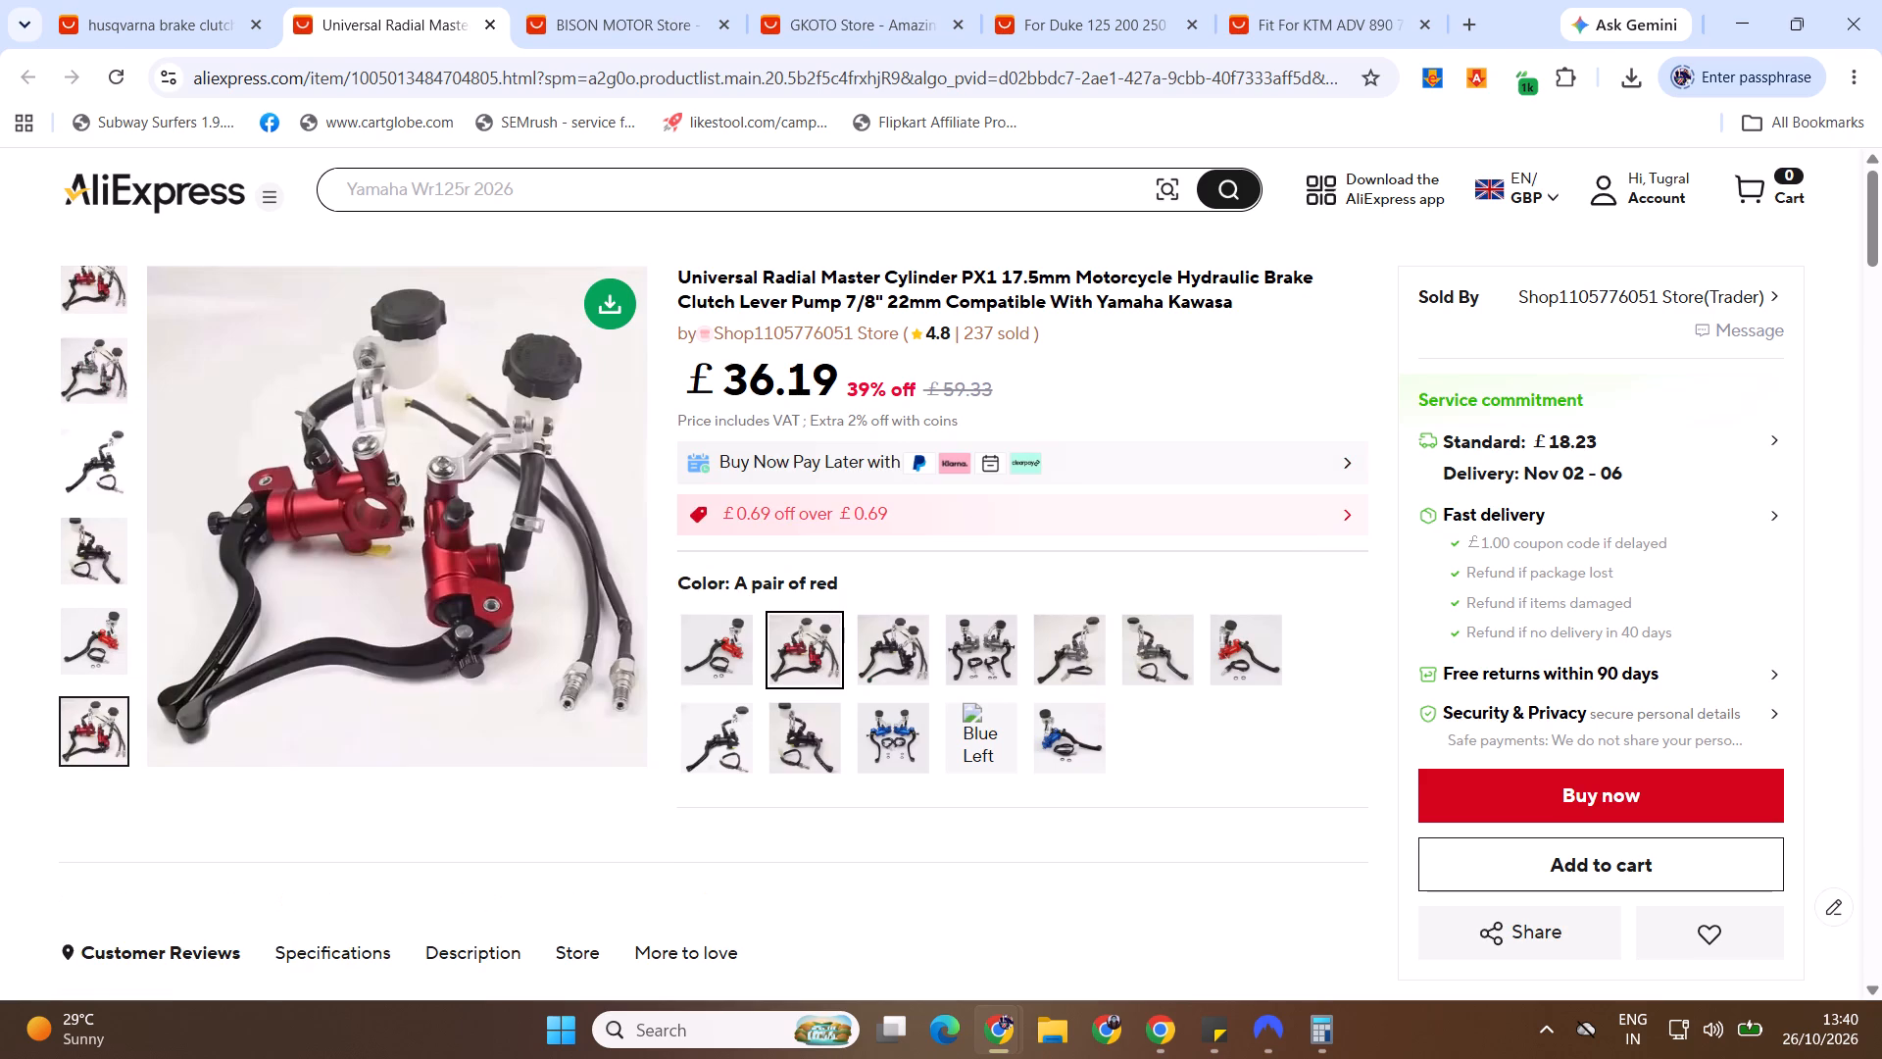
{"action": "left_click", "coordinate": [897, 661]}
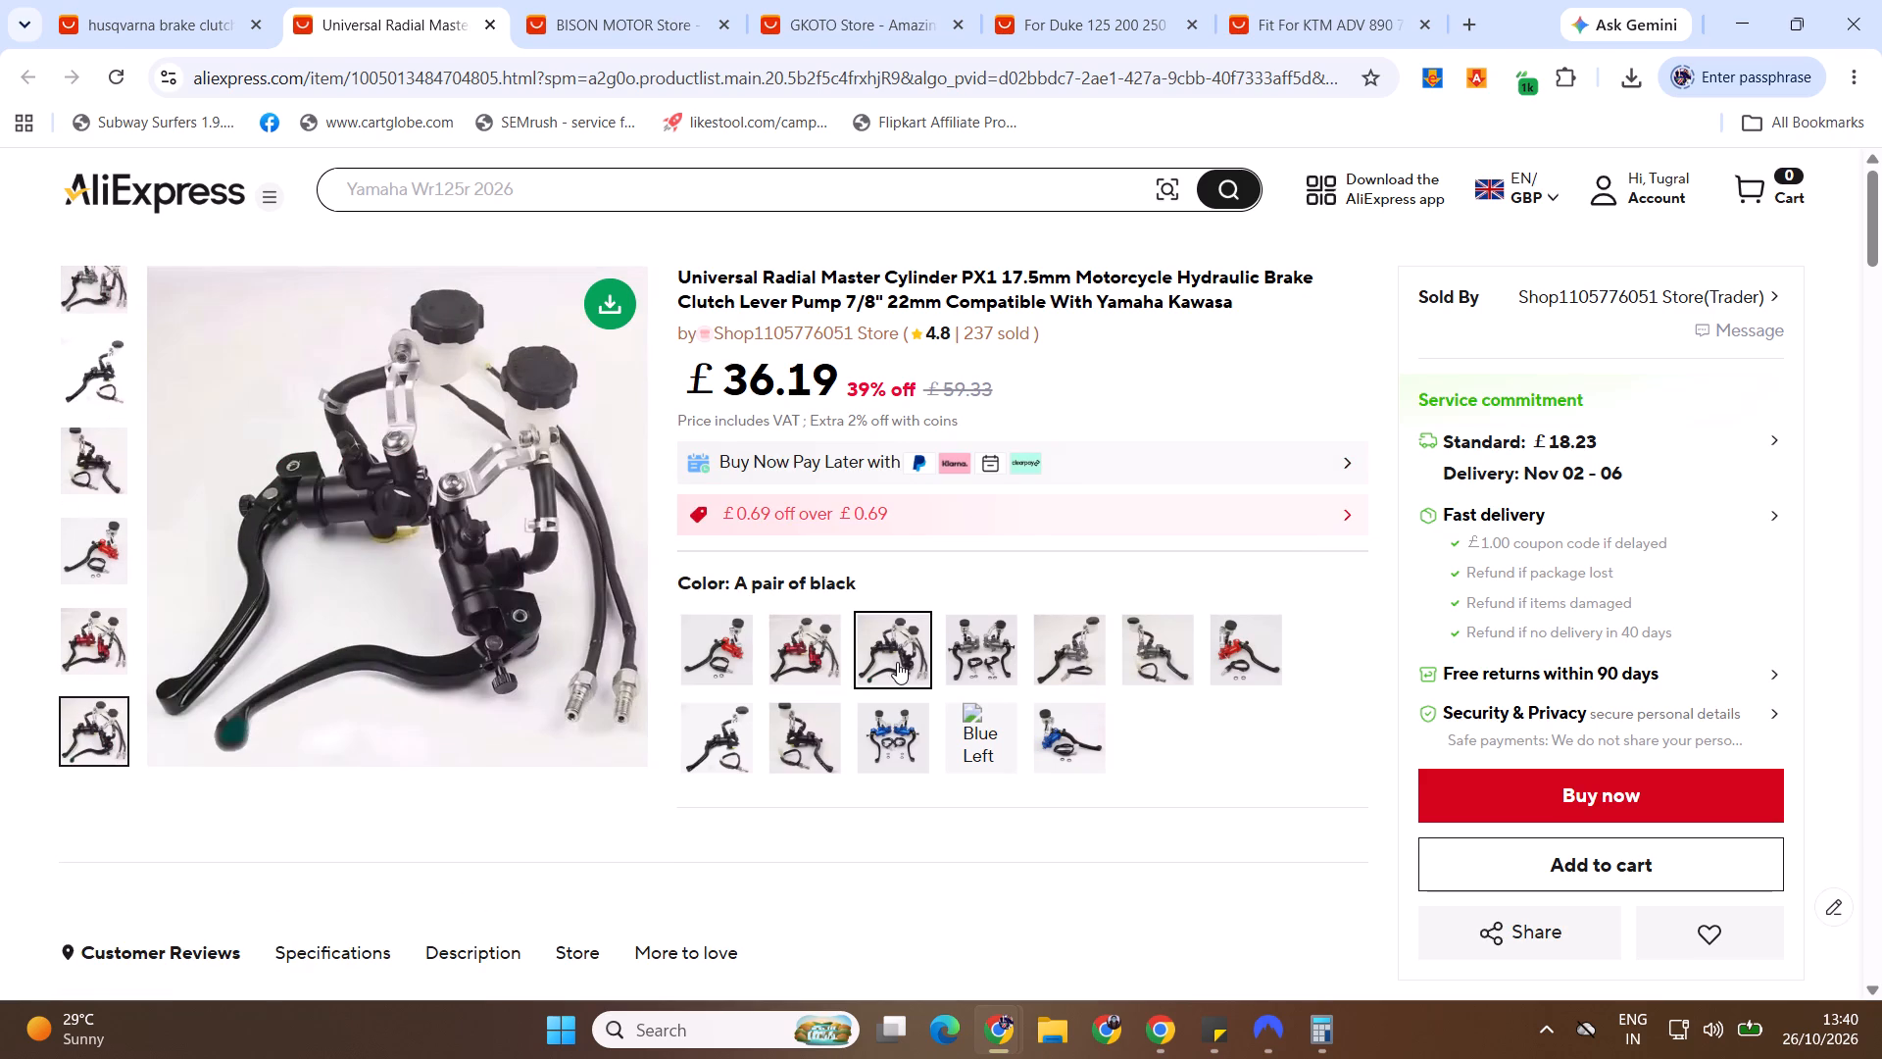
{"action": "left_click", "coordinate": [1008, 666]}
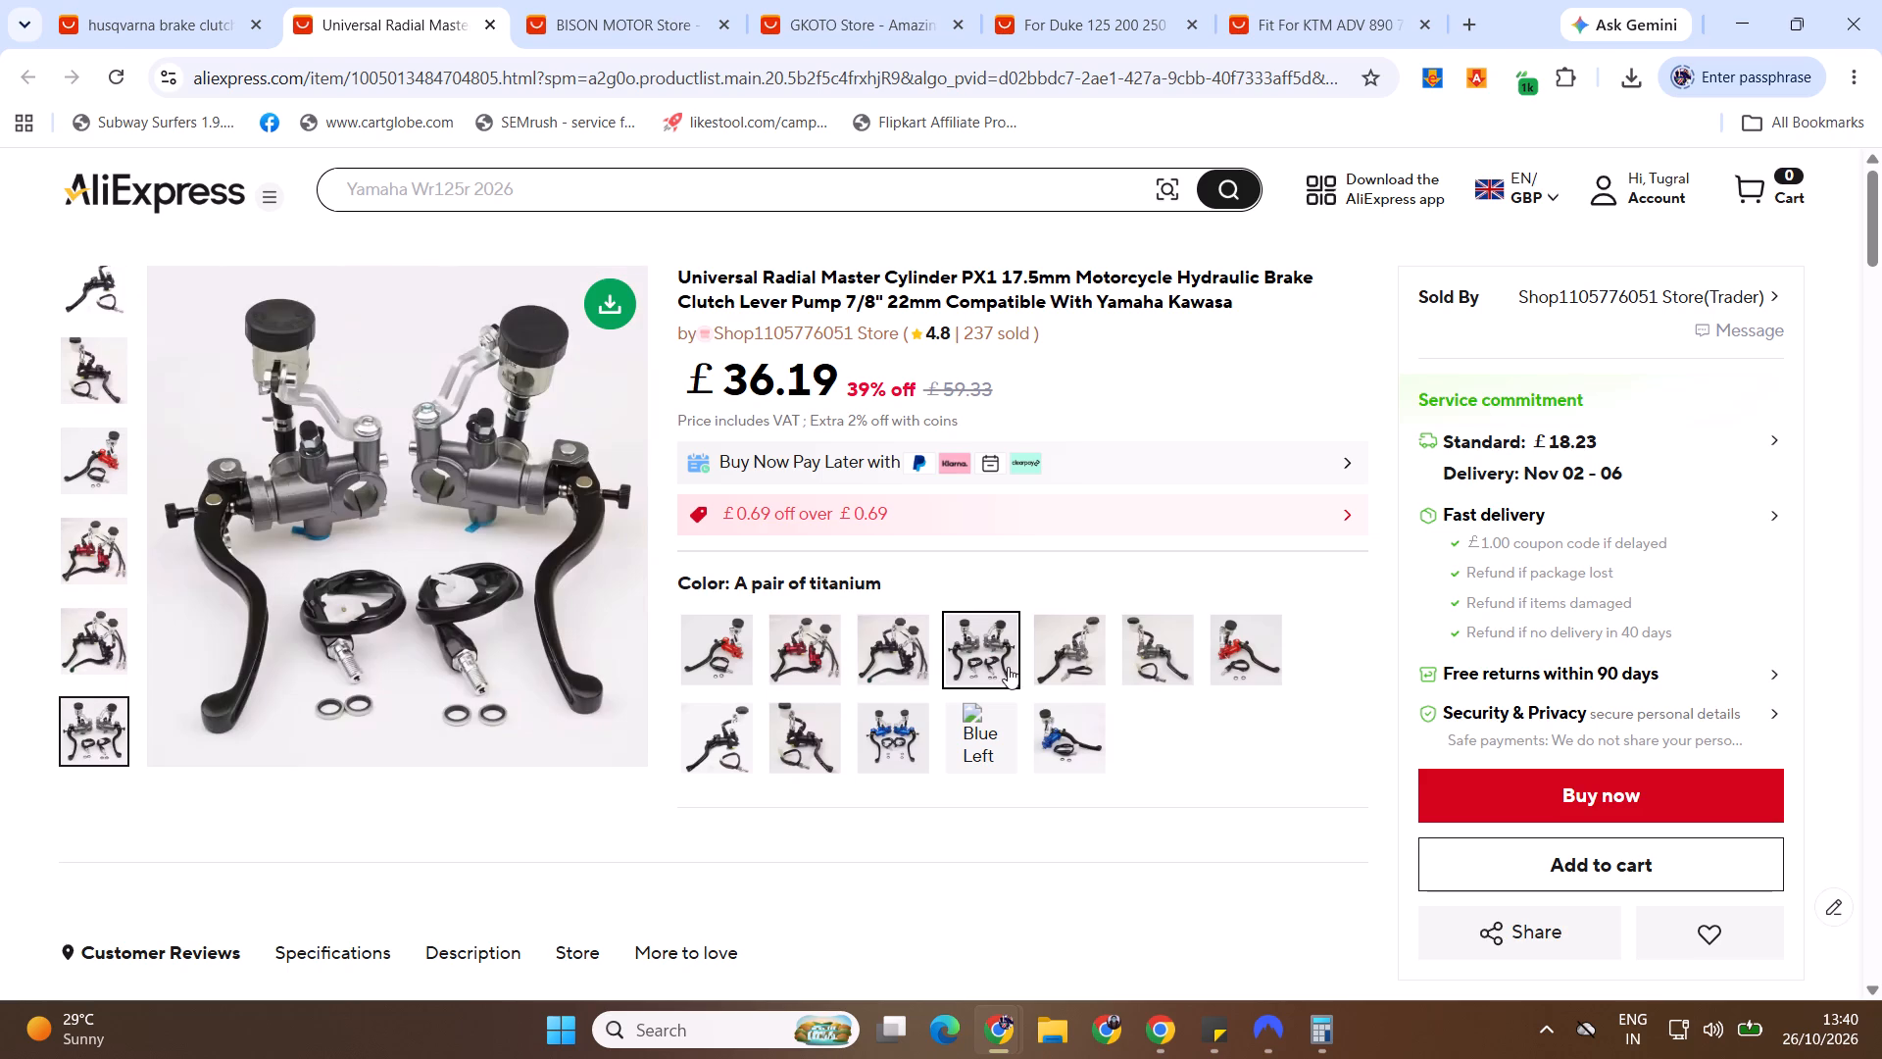
{"action": "left_click", "coordinate": [921, 665]}
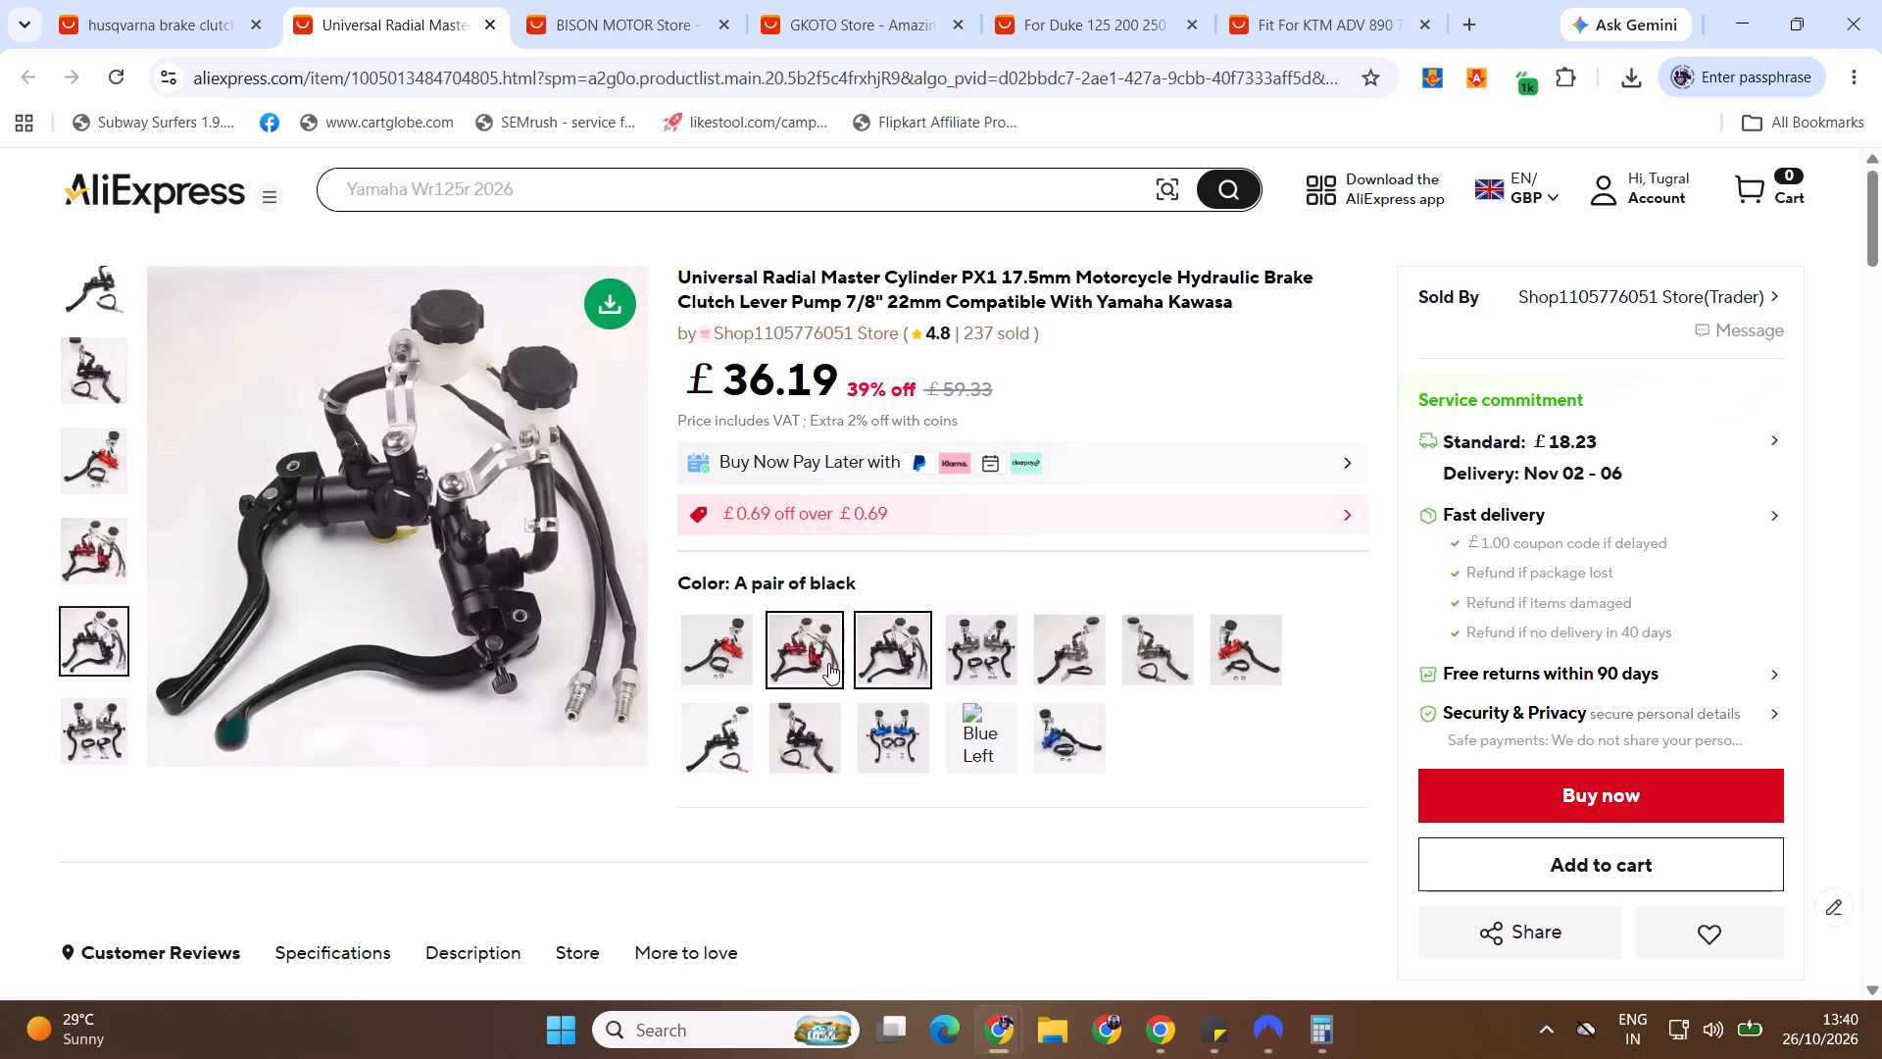
{"action": "left_click", "coordinate": [829, 663]}
{"action": "left_click", "coordinate": [898, 660]}
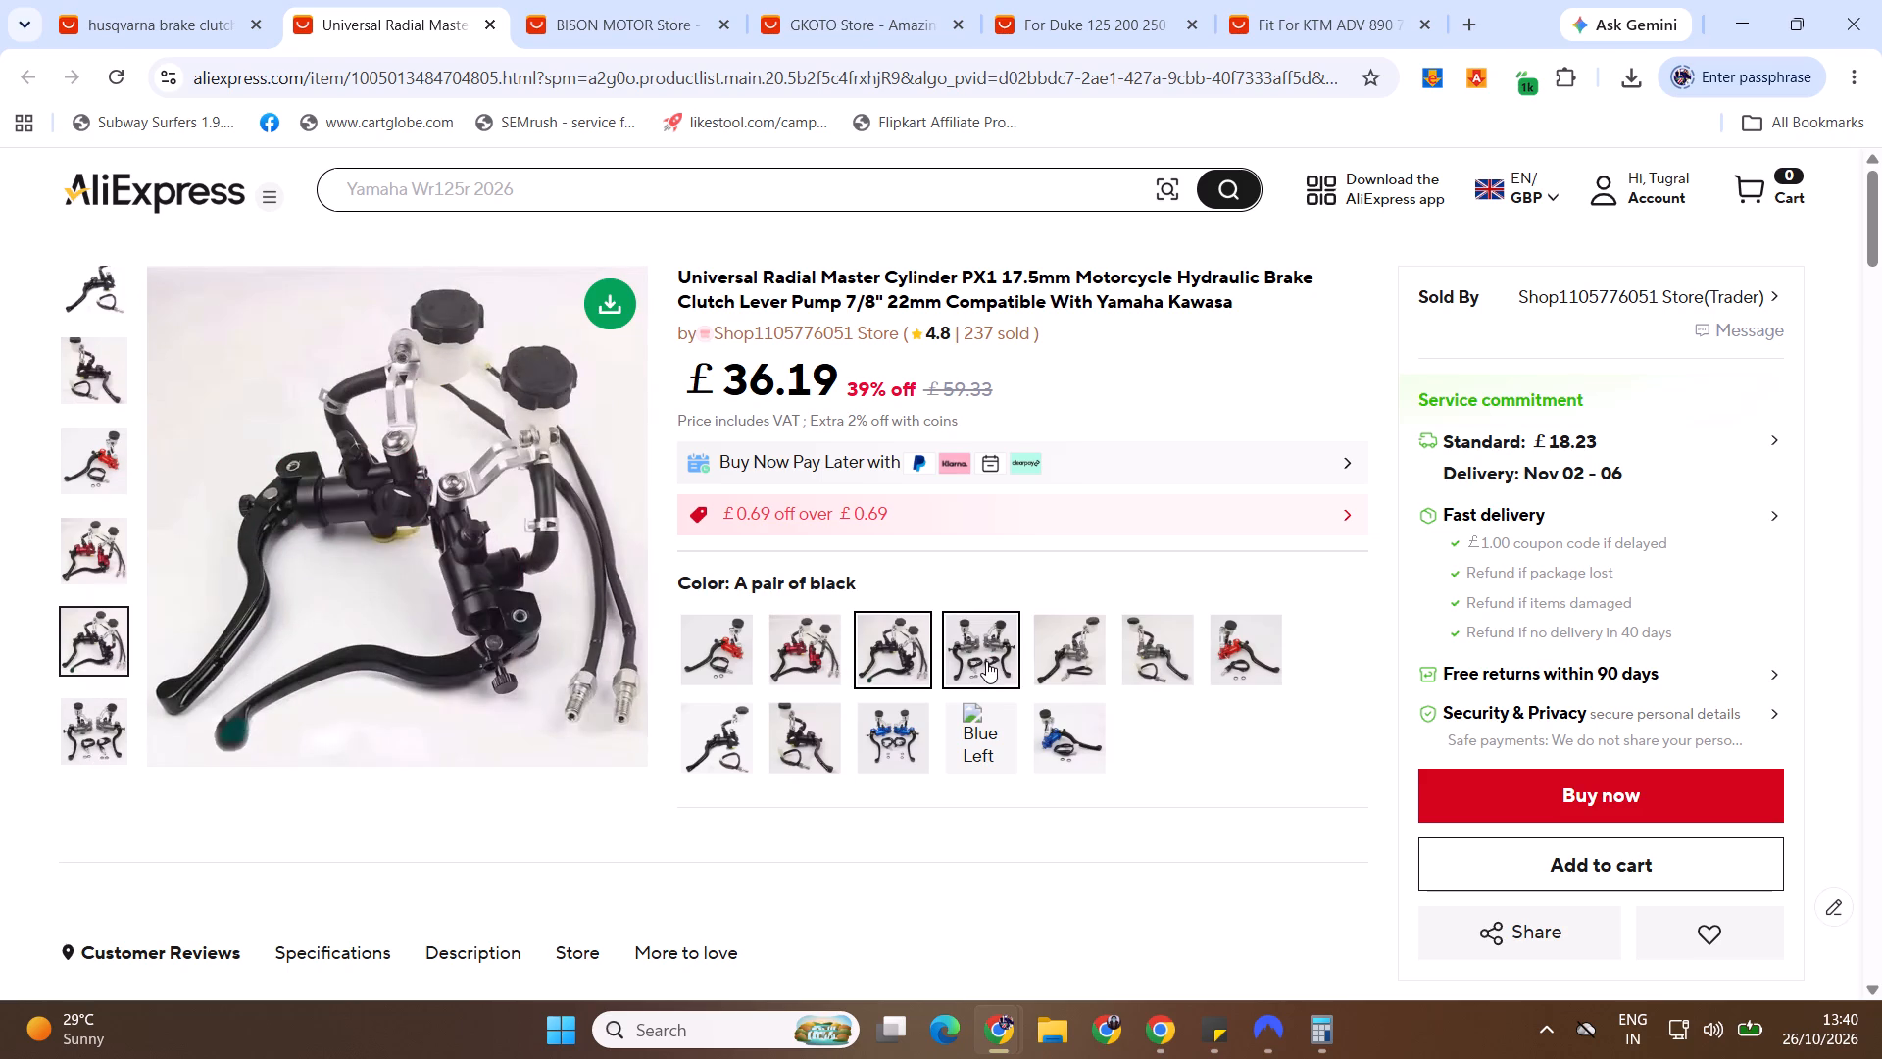
{"action": "left_click", "coordinate": [986, 661]}
Compare the radial master cylinder's blue and titanium pairs, check Blue Left and Blue Right, and close the product page.
{"action": "left_click", "coordinate": [900, 752]}
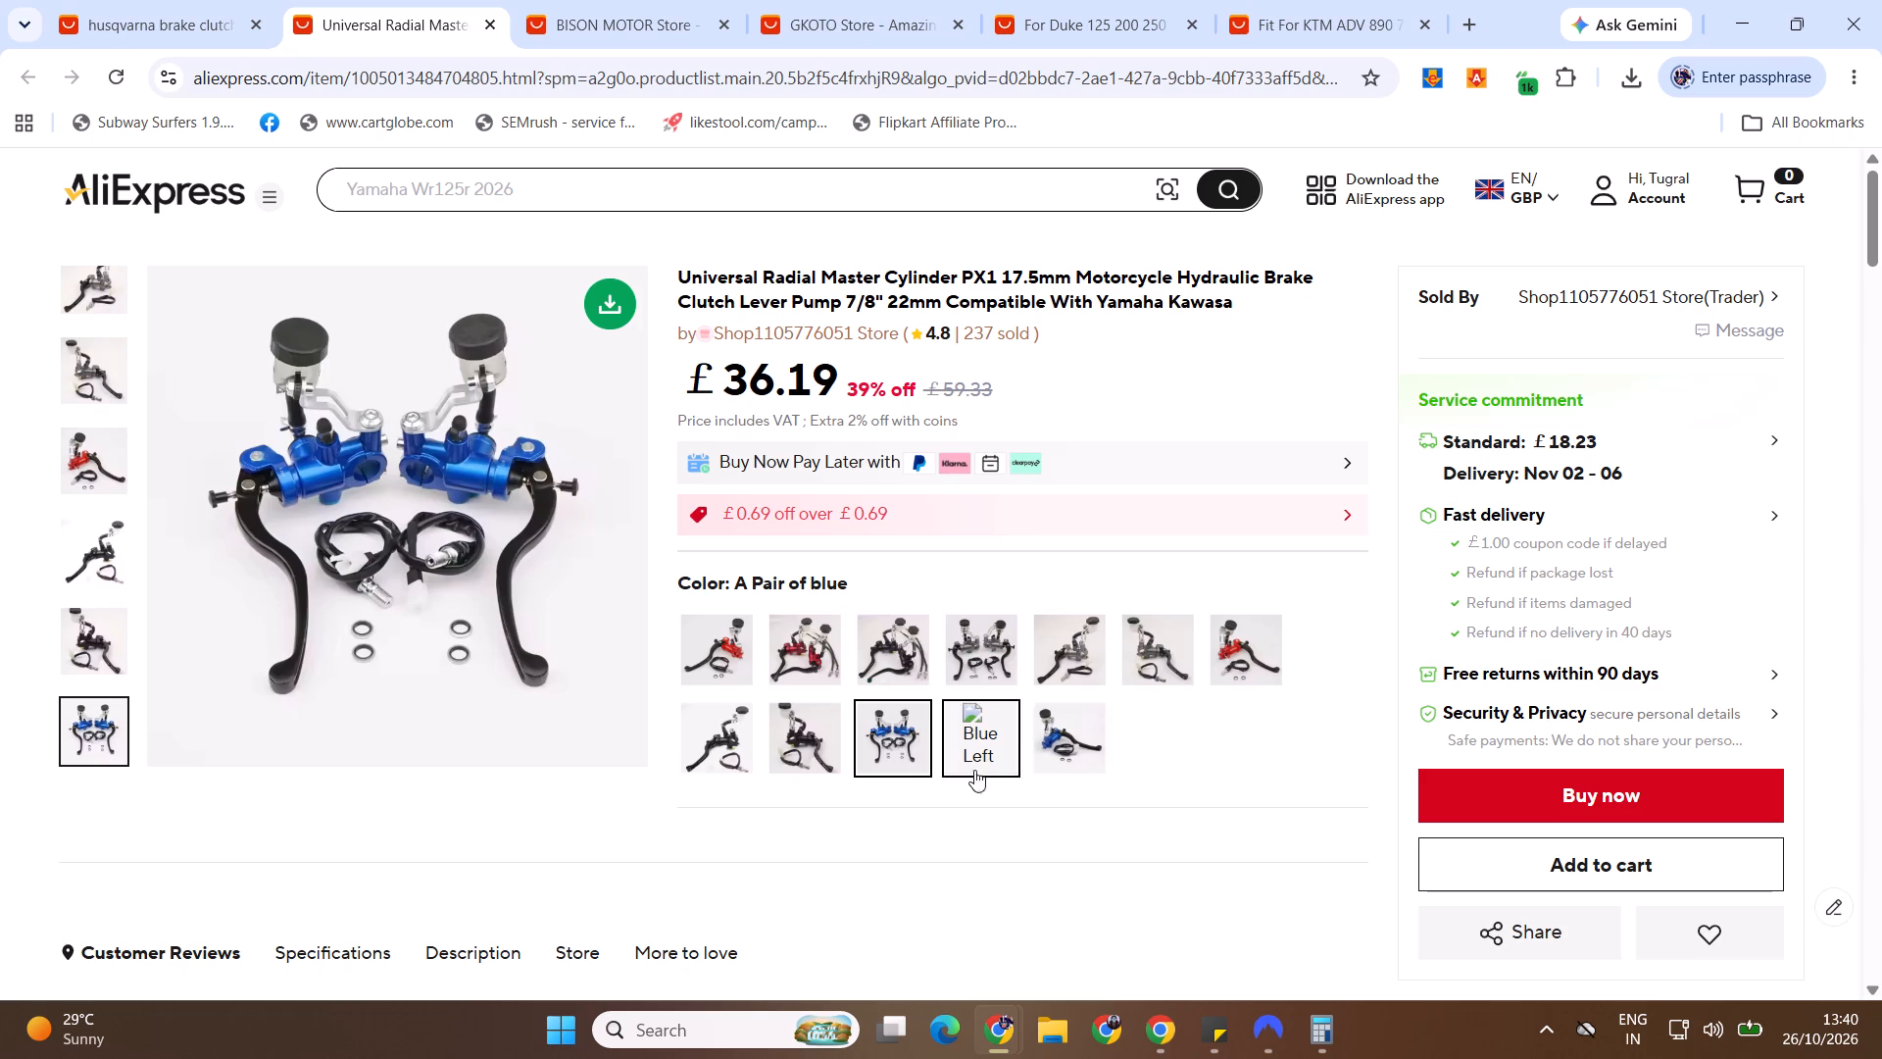
{"action": "left_click", "coordinate": [978, 666]}
{"action": "left_click", "coordinate": [899, 718]}
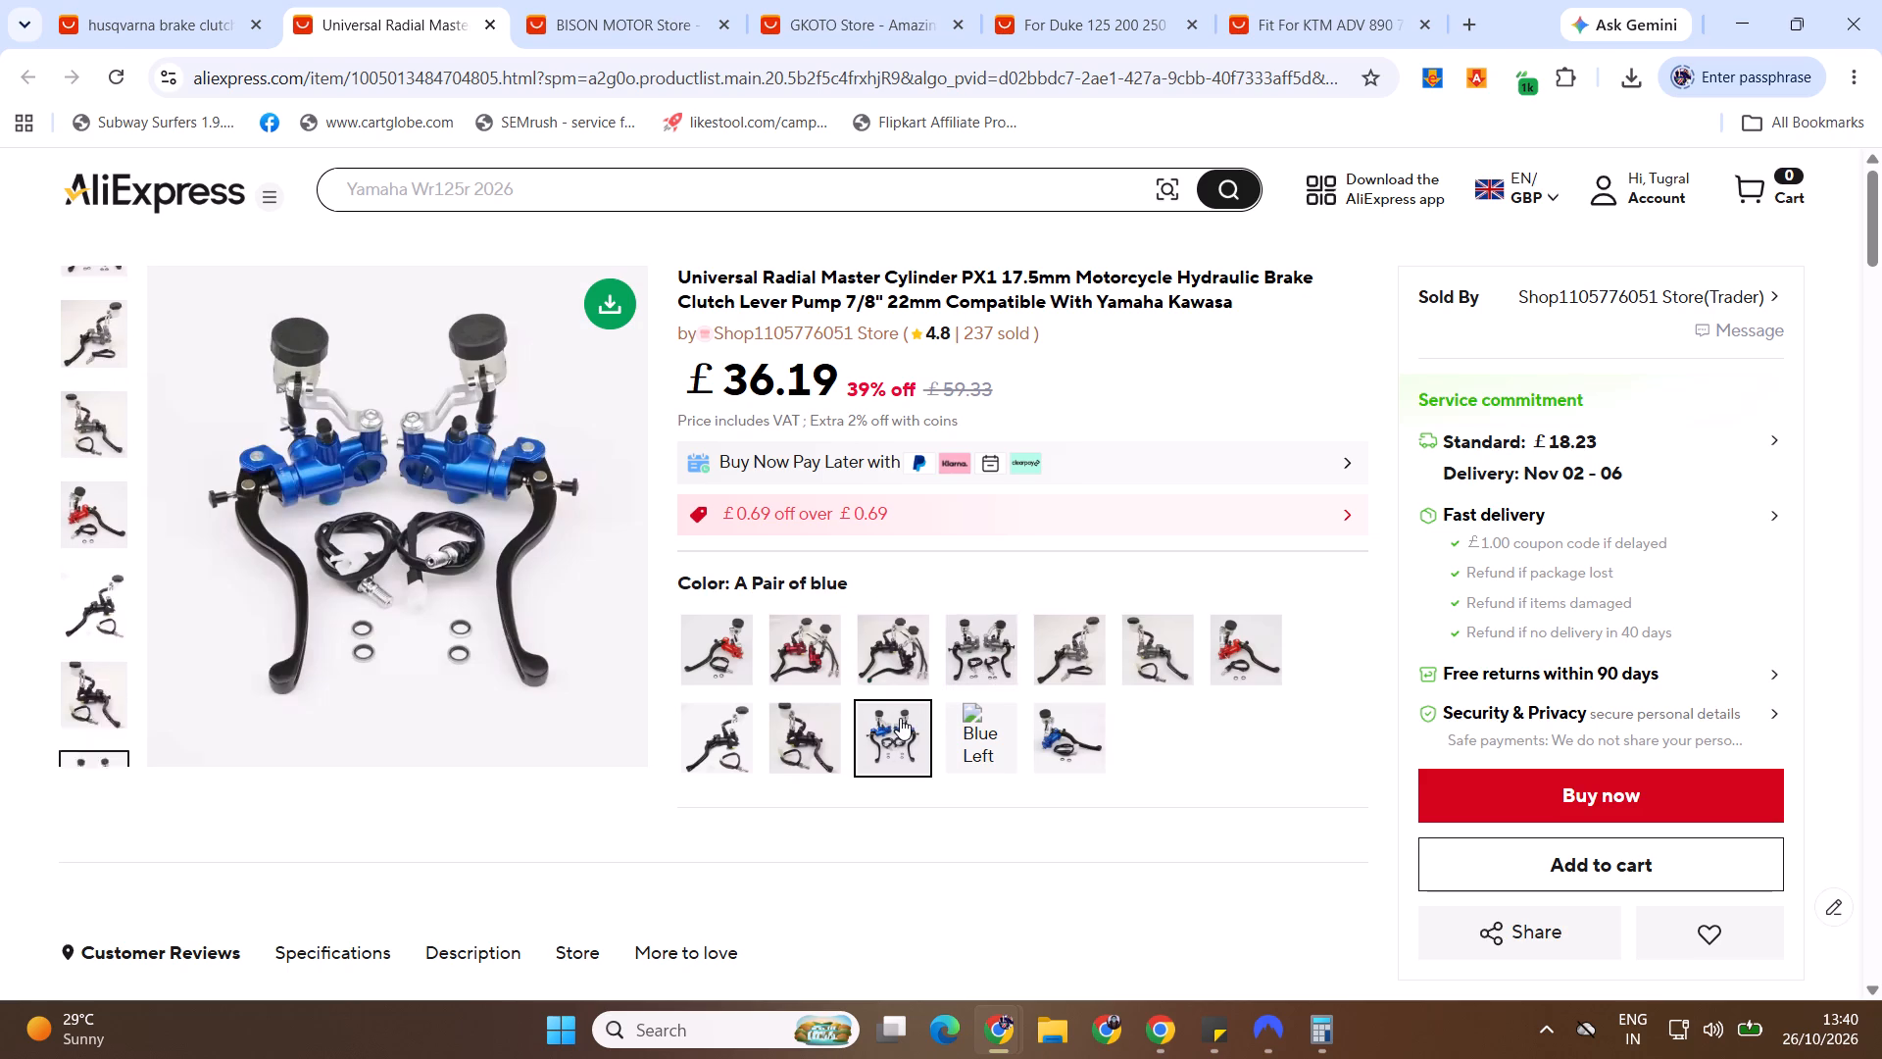
{"action": "left_click", "coordinate": [970, 669]}
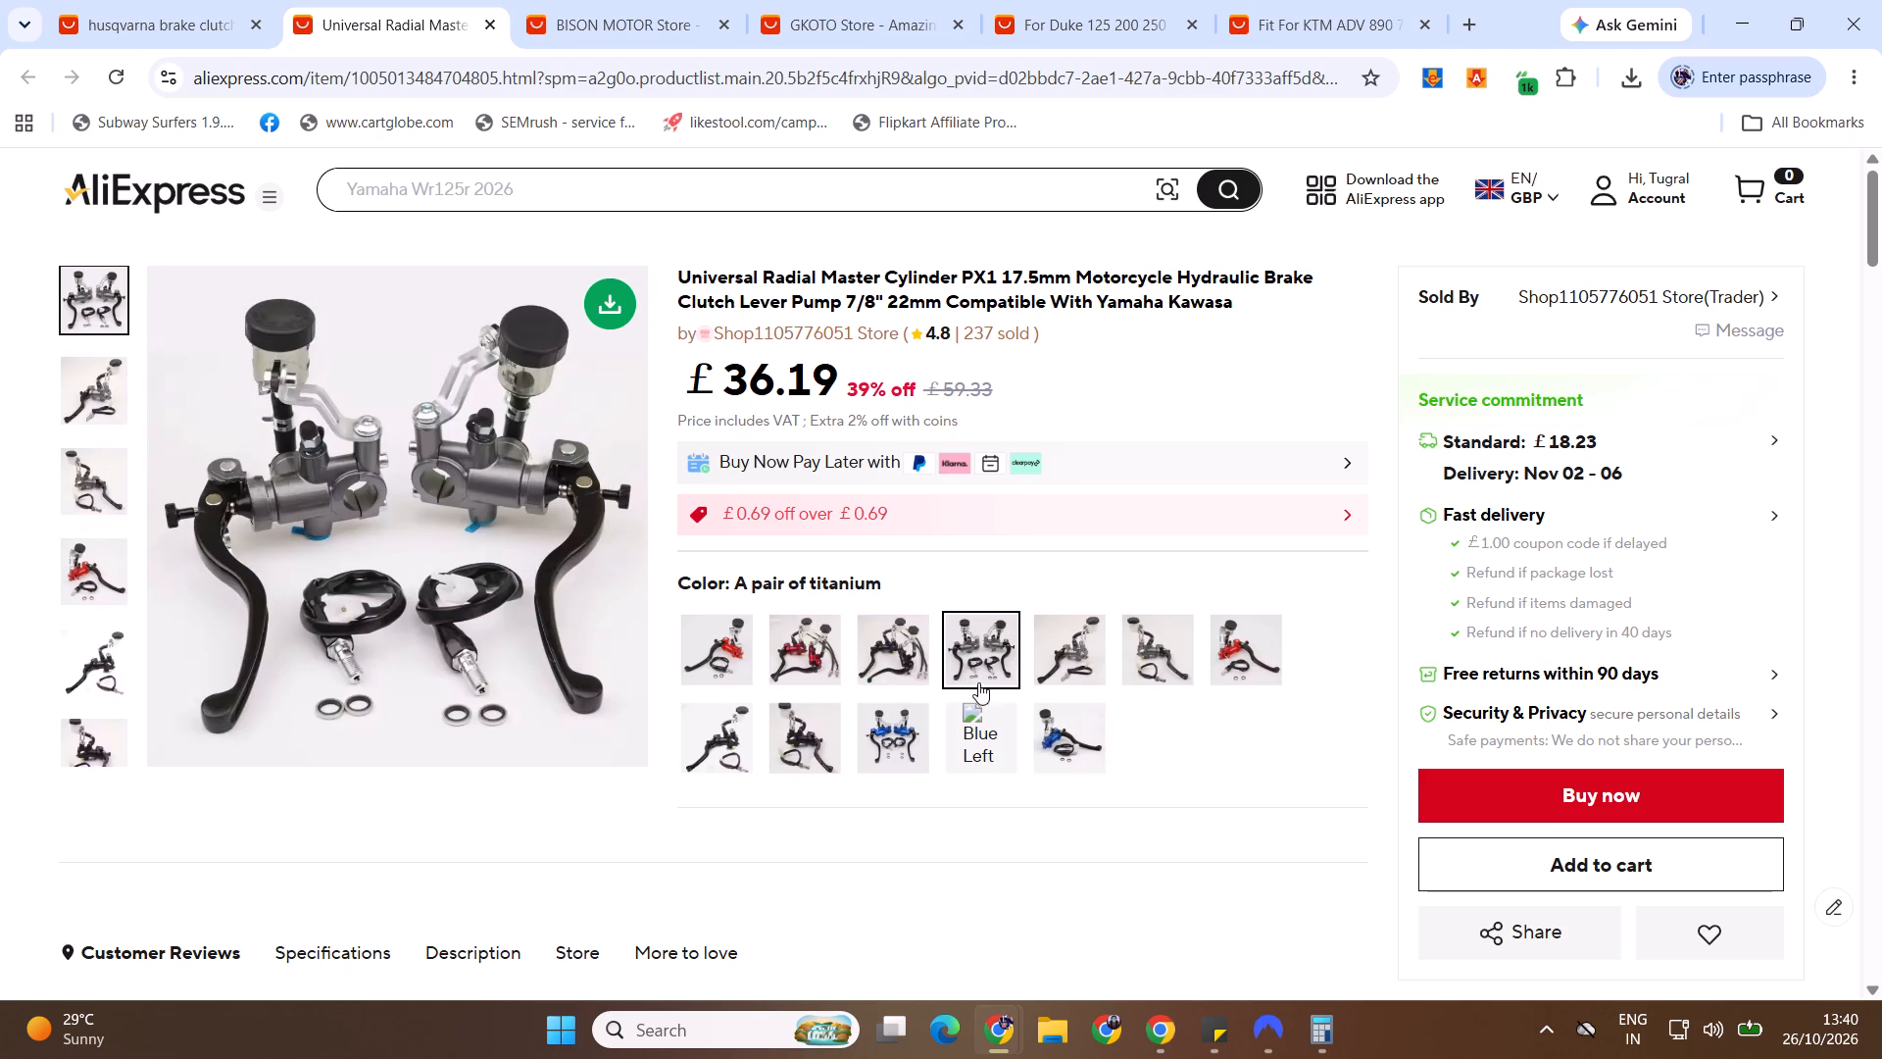
{"action": "left_click", "coordinate": [942, 742]}
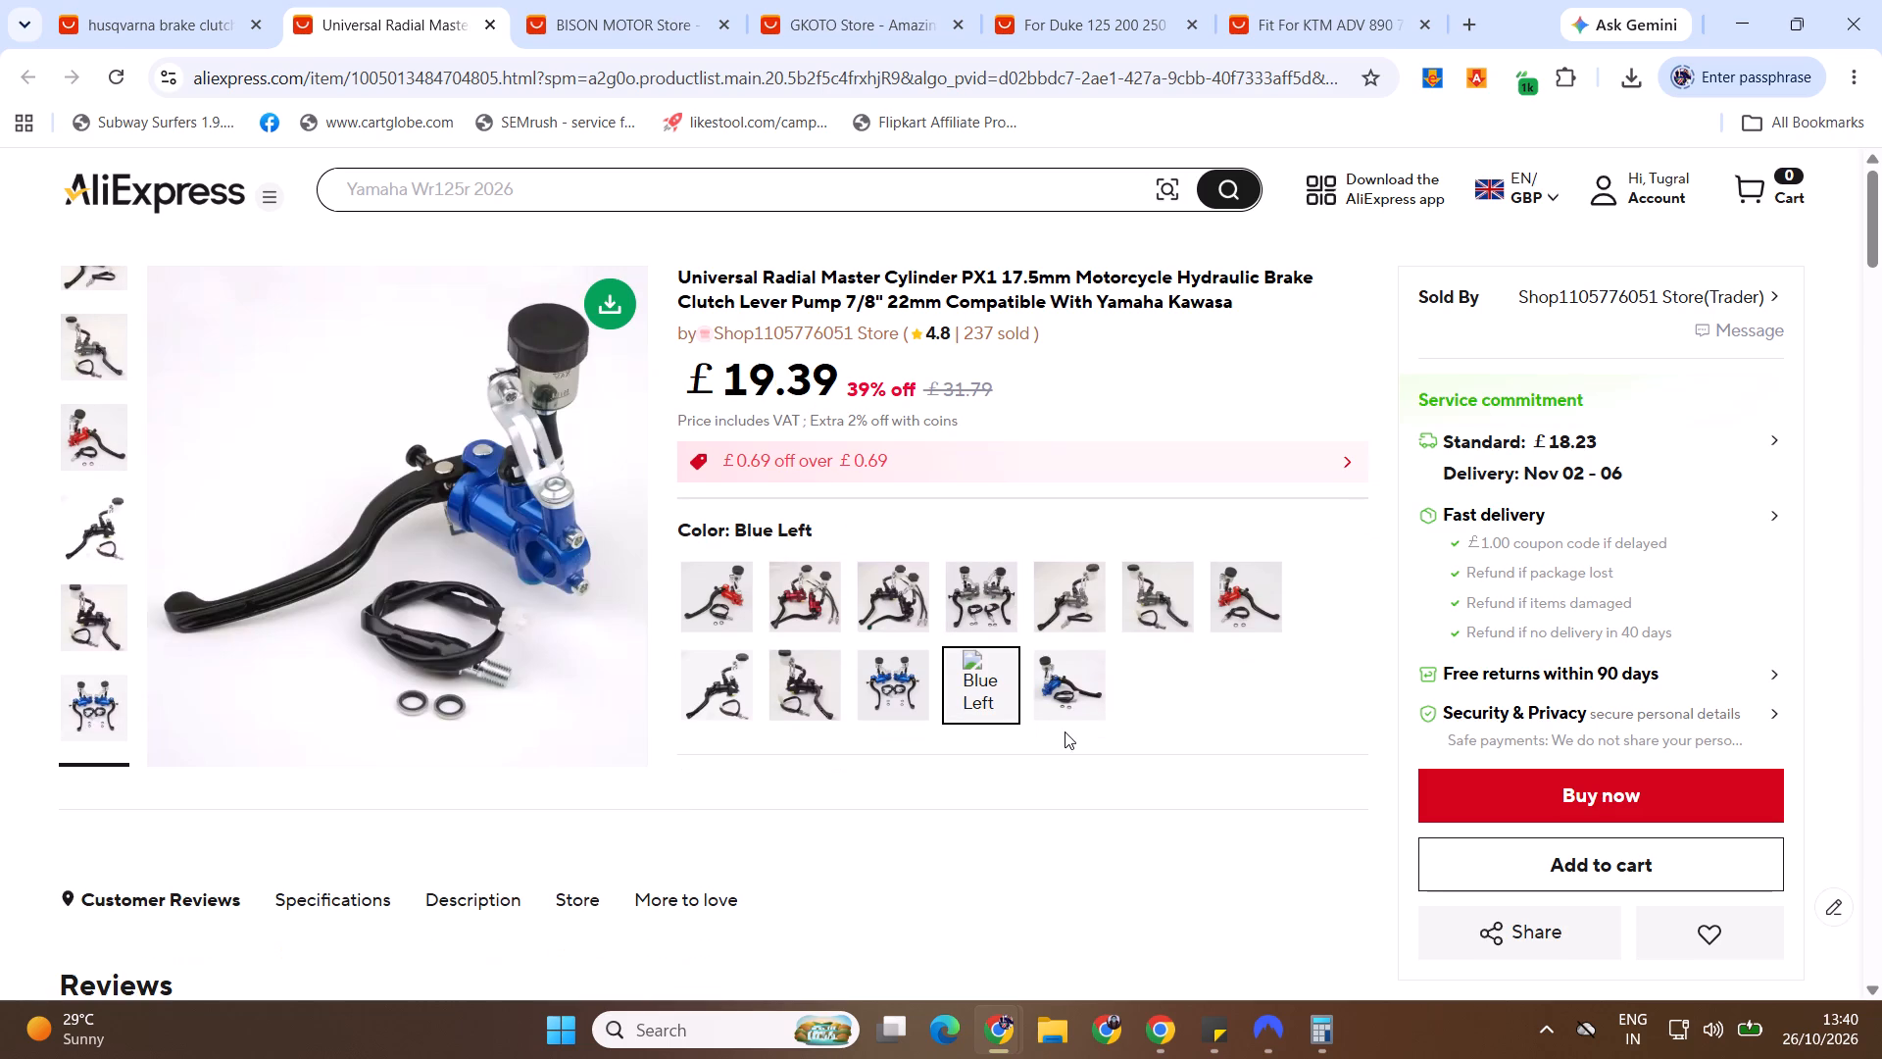
{"action": "left_click", "coordinate": [1065, 731]}
{"action": "left_click", "coordinate": [1070, 699]}
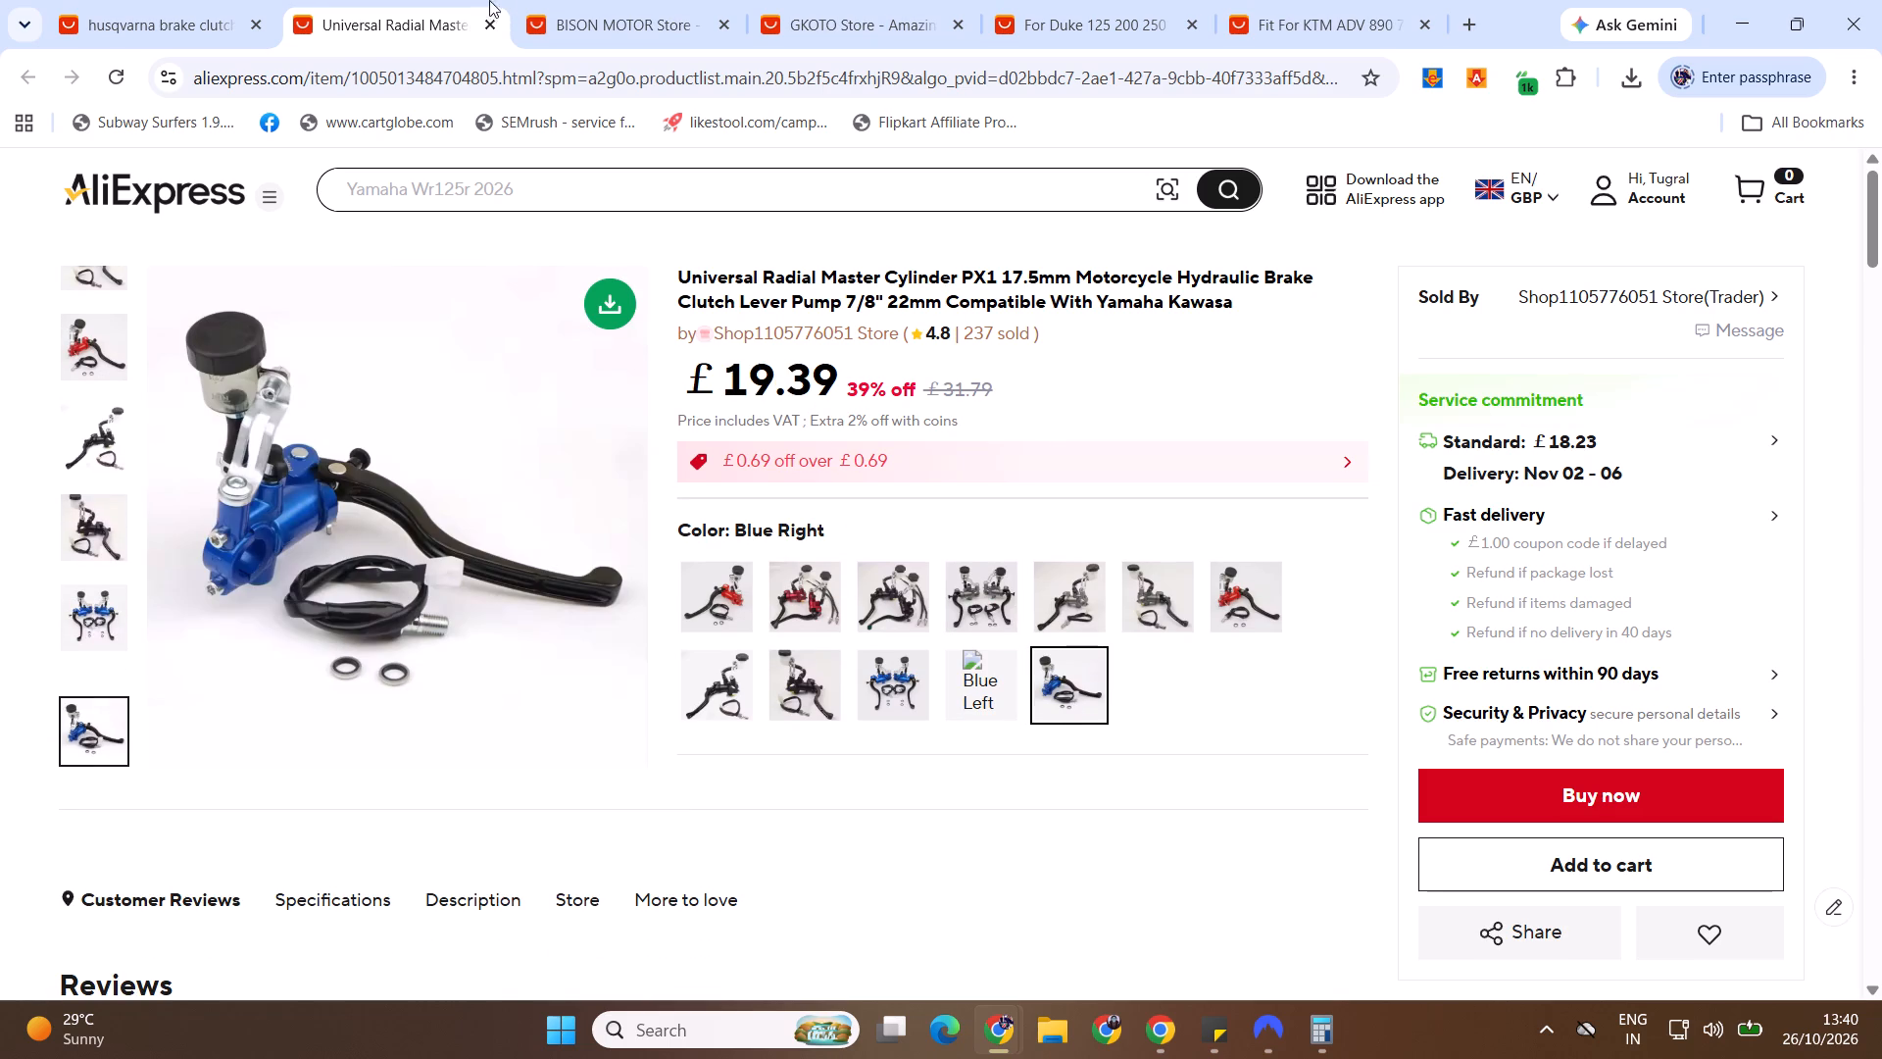
{"action": "left_click", "coordinate": [490, 17]}
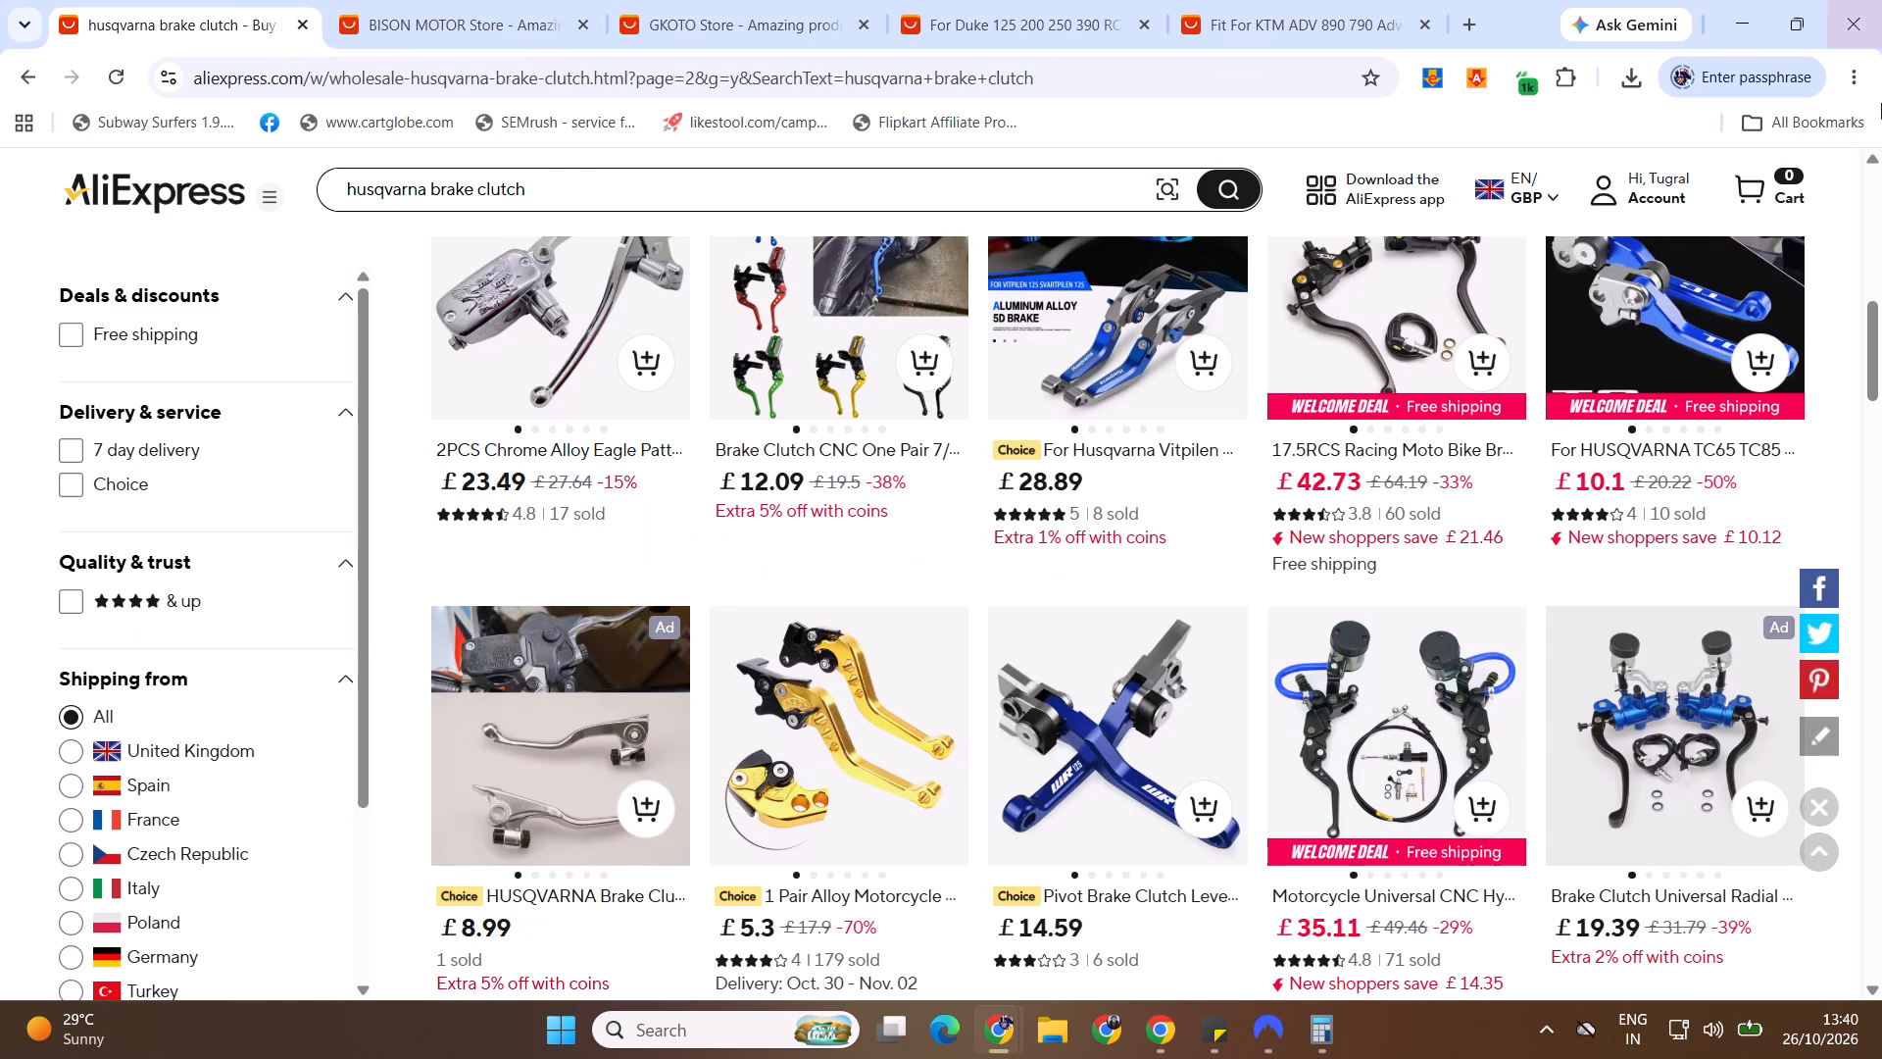
Open the £35.11 Motorcycle Universal CNC Hydraulic result in a separate tab and go through its colour variants to One Set Orange.
{"action": "left_click_drag", "start_coordinate": [1881, 340], "coordinate": [1881, 374]}
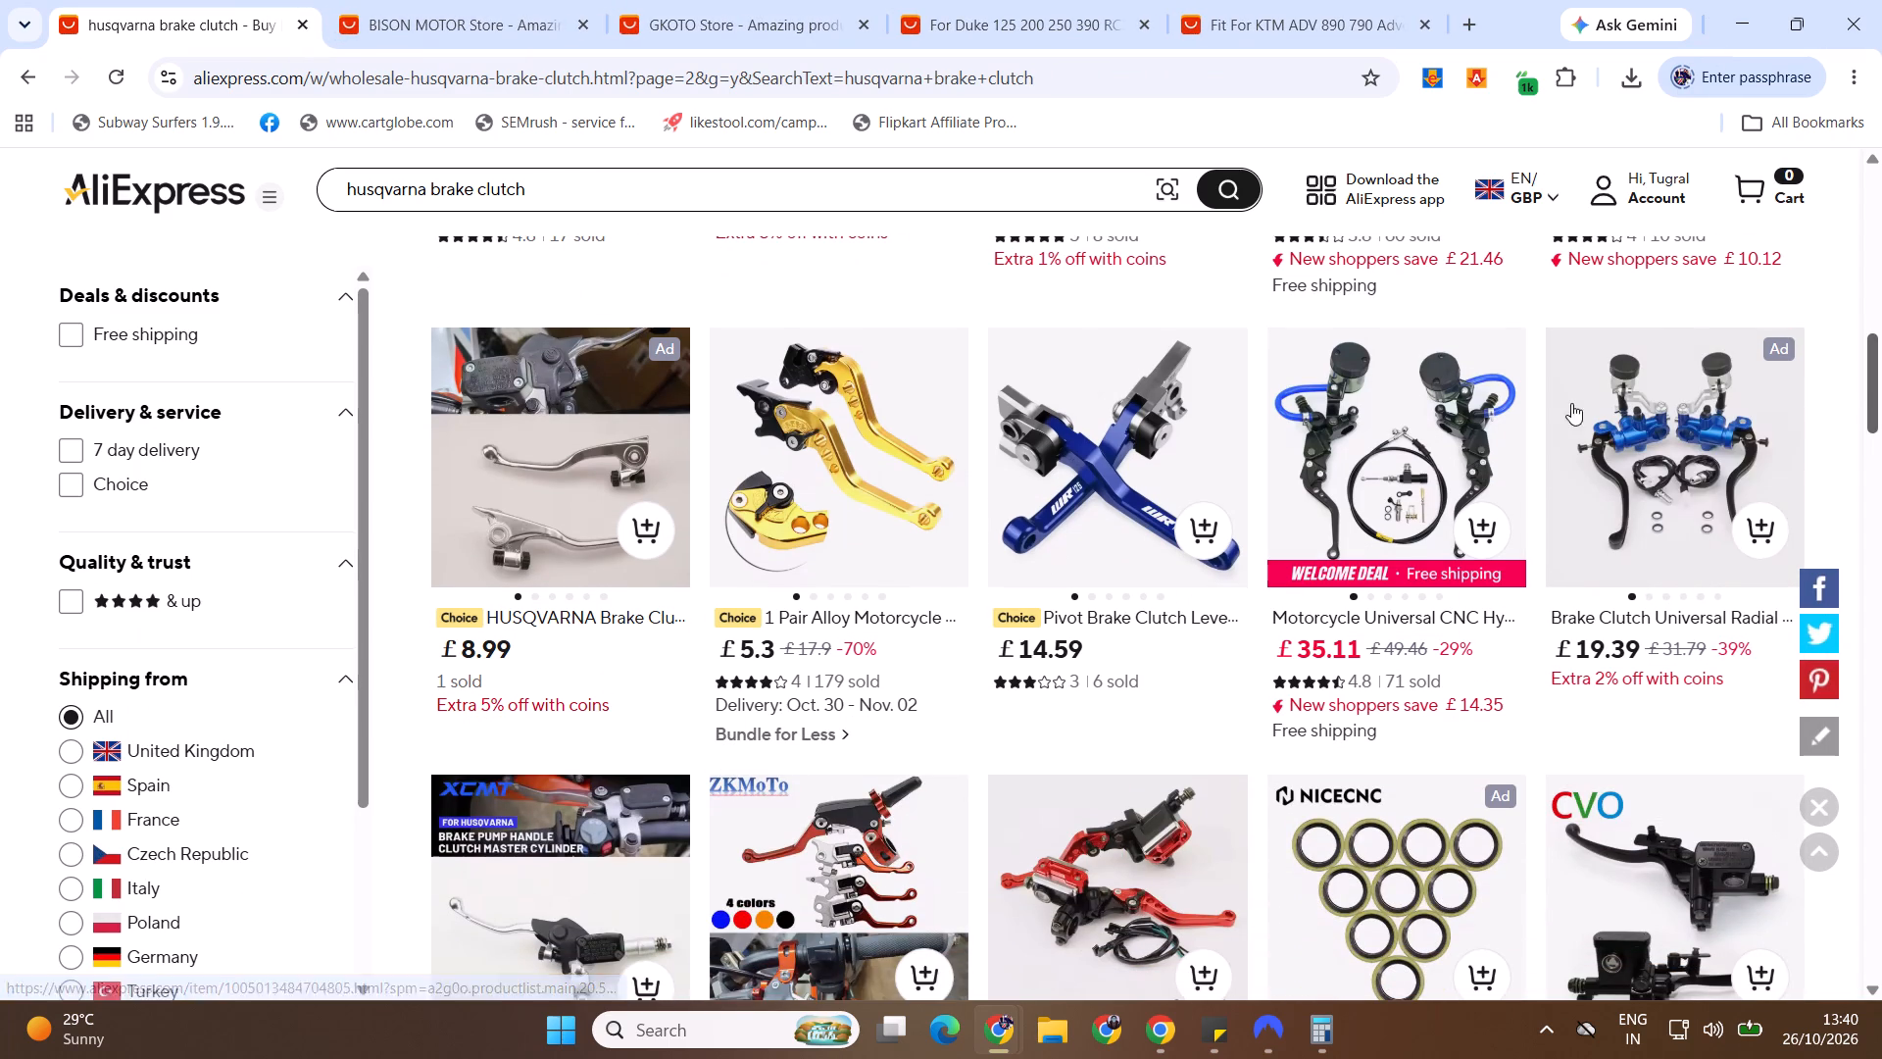
{"action": "middle_click", "coordinate": [1386, 411]}
{"action": "left_click", "coordinate": [367, 0]}
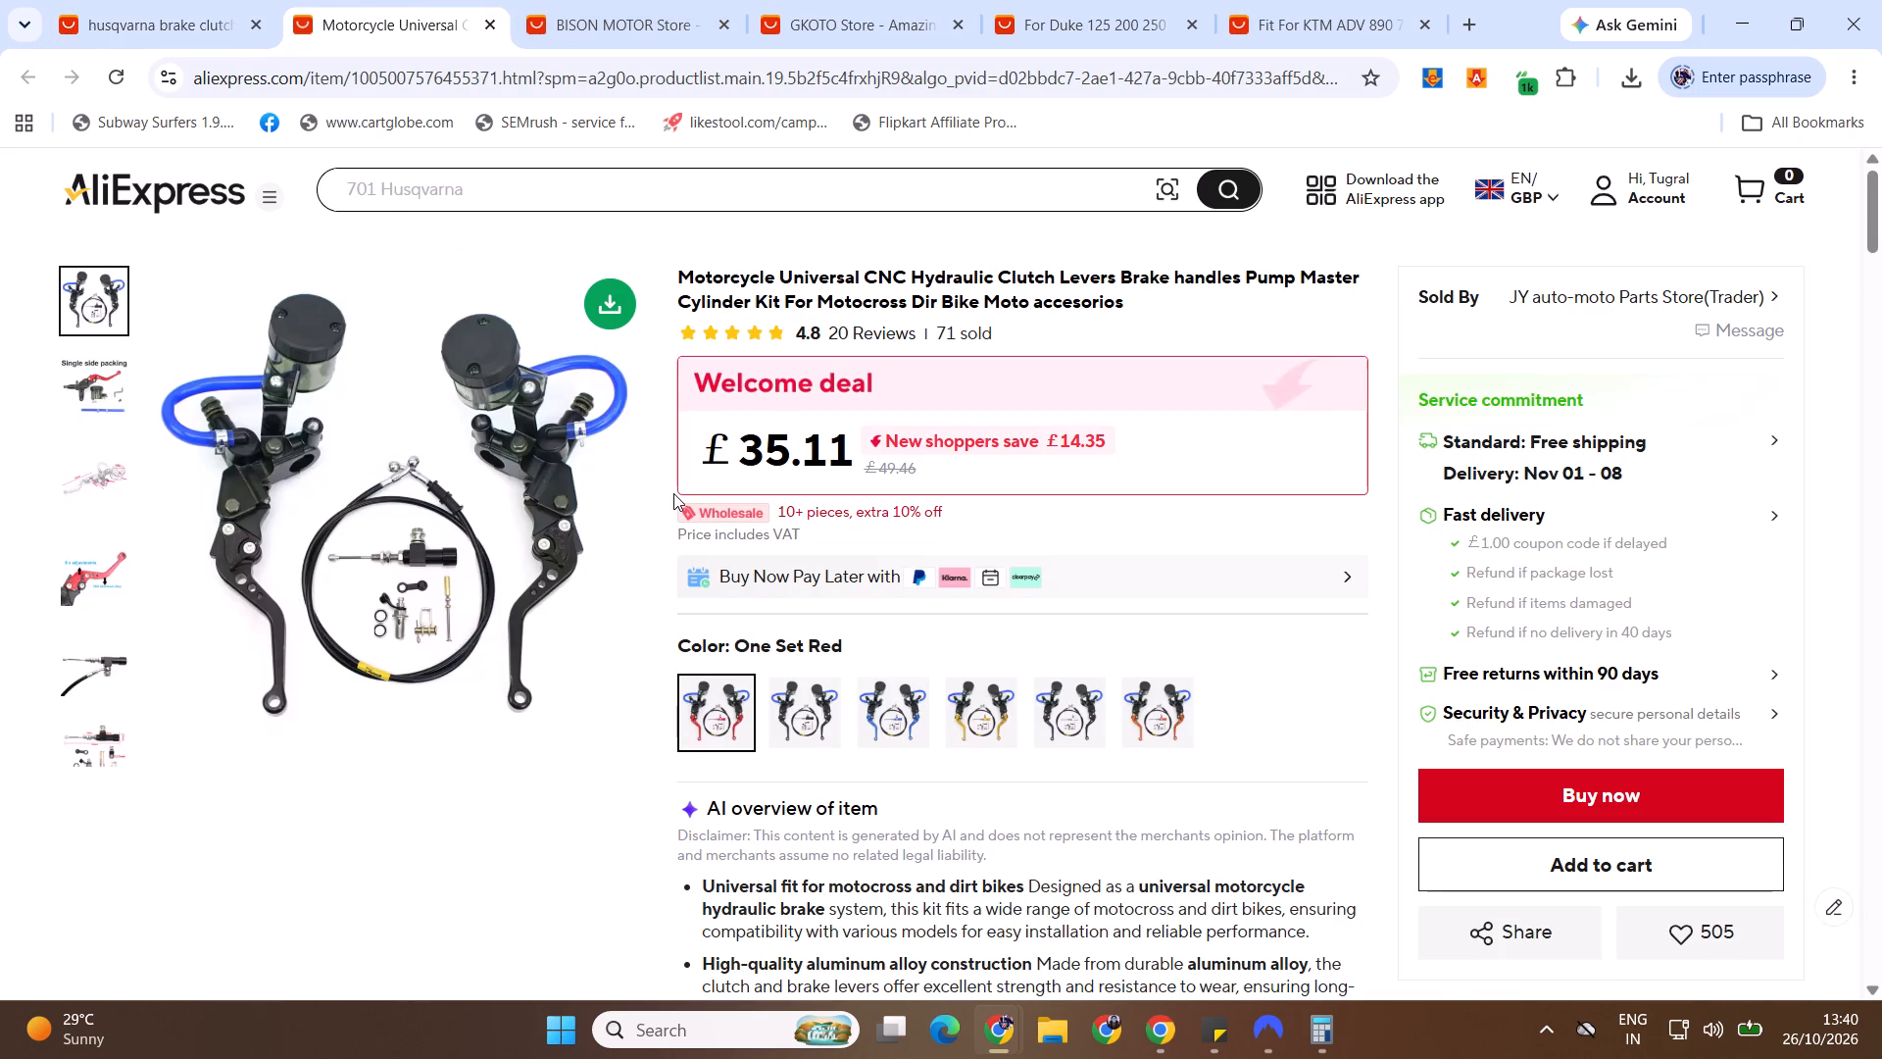
{"action": "left_click", "coordinate": [804, 711]}
{"action": "left_click", "coordinate": [924, 713]}
{"action": "left_click", "coordinate": [1020, 710]}
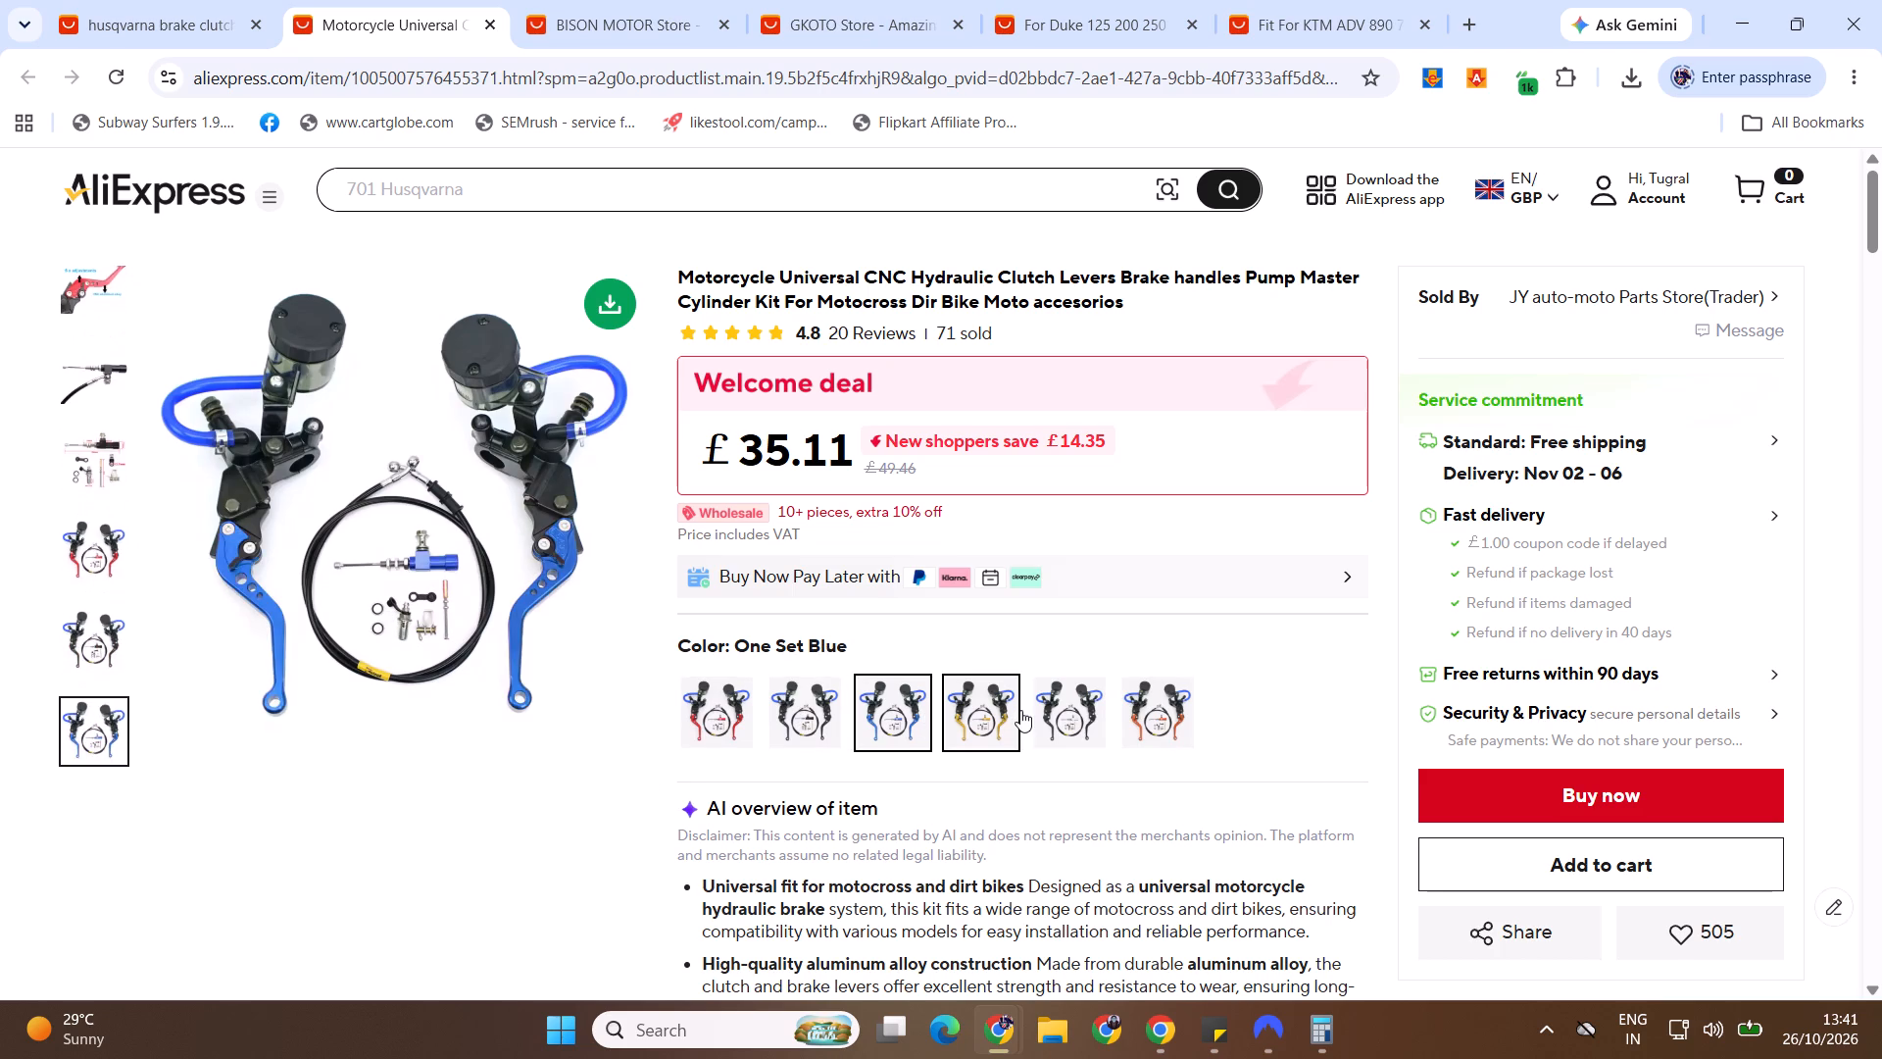
{"action": "left_click", "coordinate": [1074, 714]}
{"action": "left_click", "coordinate": [1152, 717]}
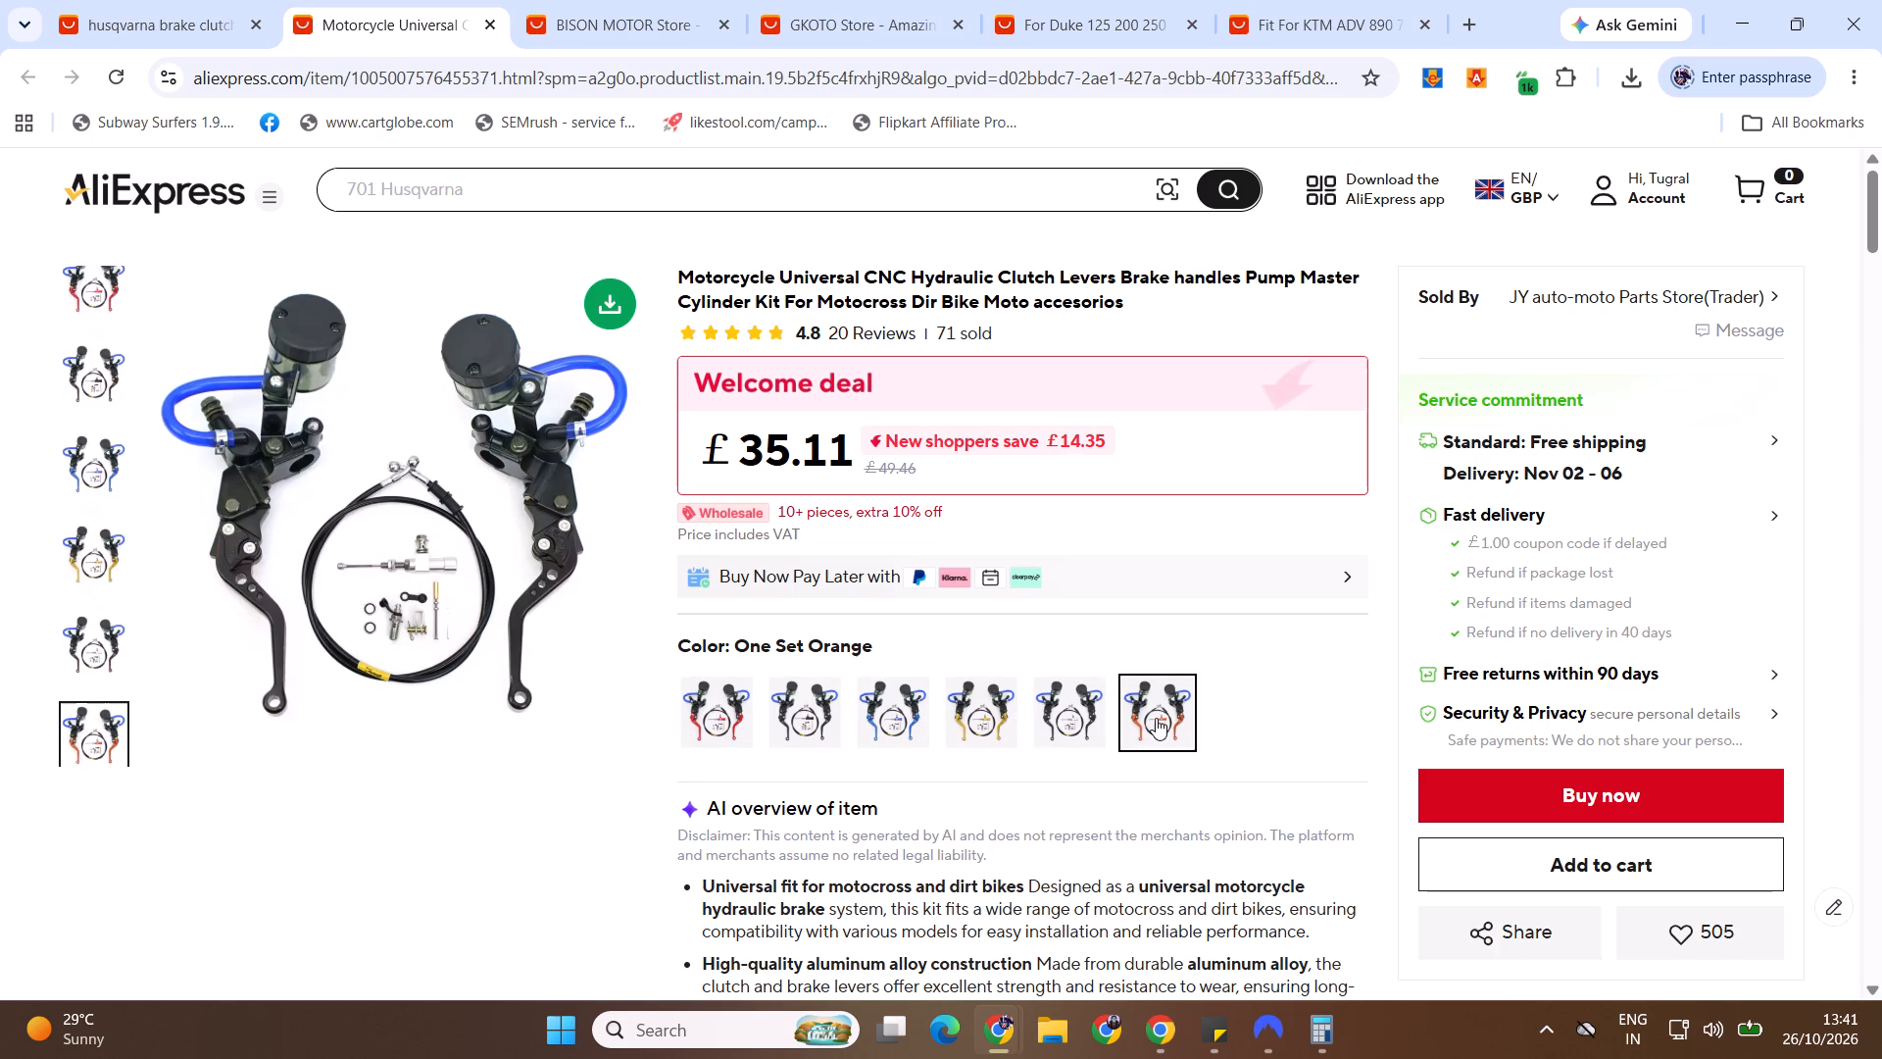
Examine the hydraulic clutch lever kit's description for its compatibility and specifications, and return to the product overview.
{"action": "left_click_drag", "start_coordinate": [1881, 229], "coordinate": [1880, 309]}
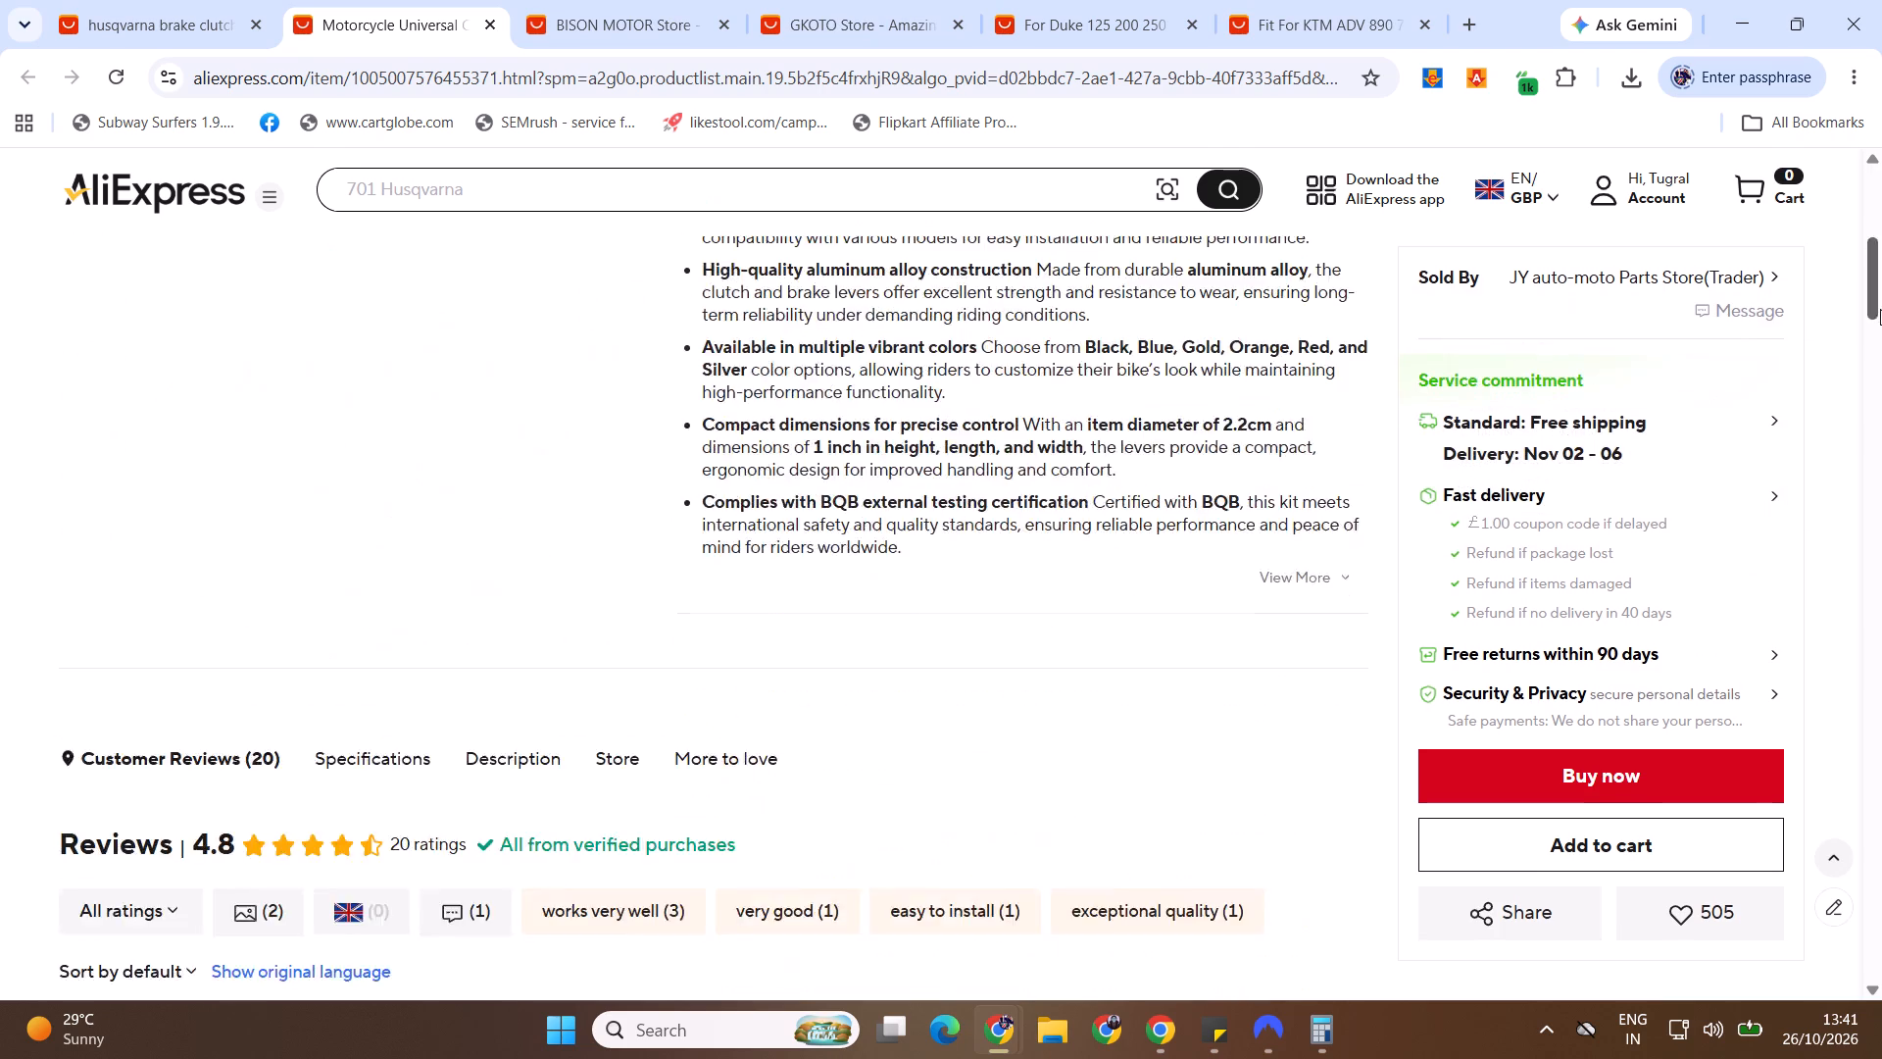
{"action": "left_click_drag", "start_coordinate": [1880, 309], "coordinate": [1869, 601]}
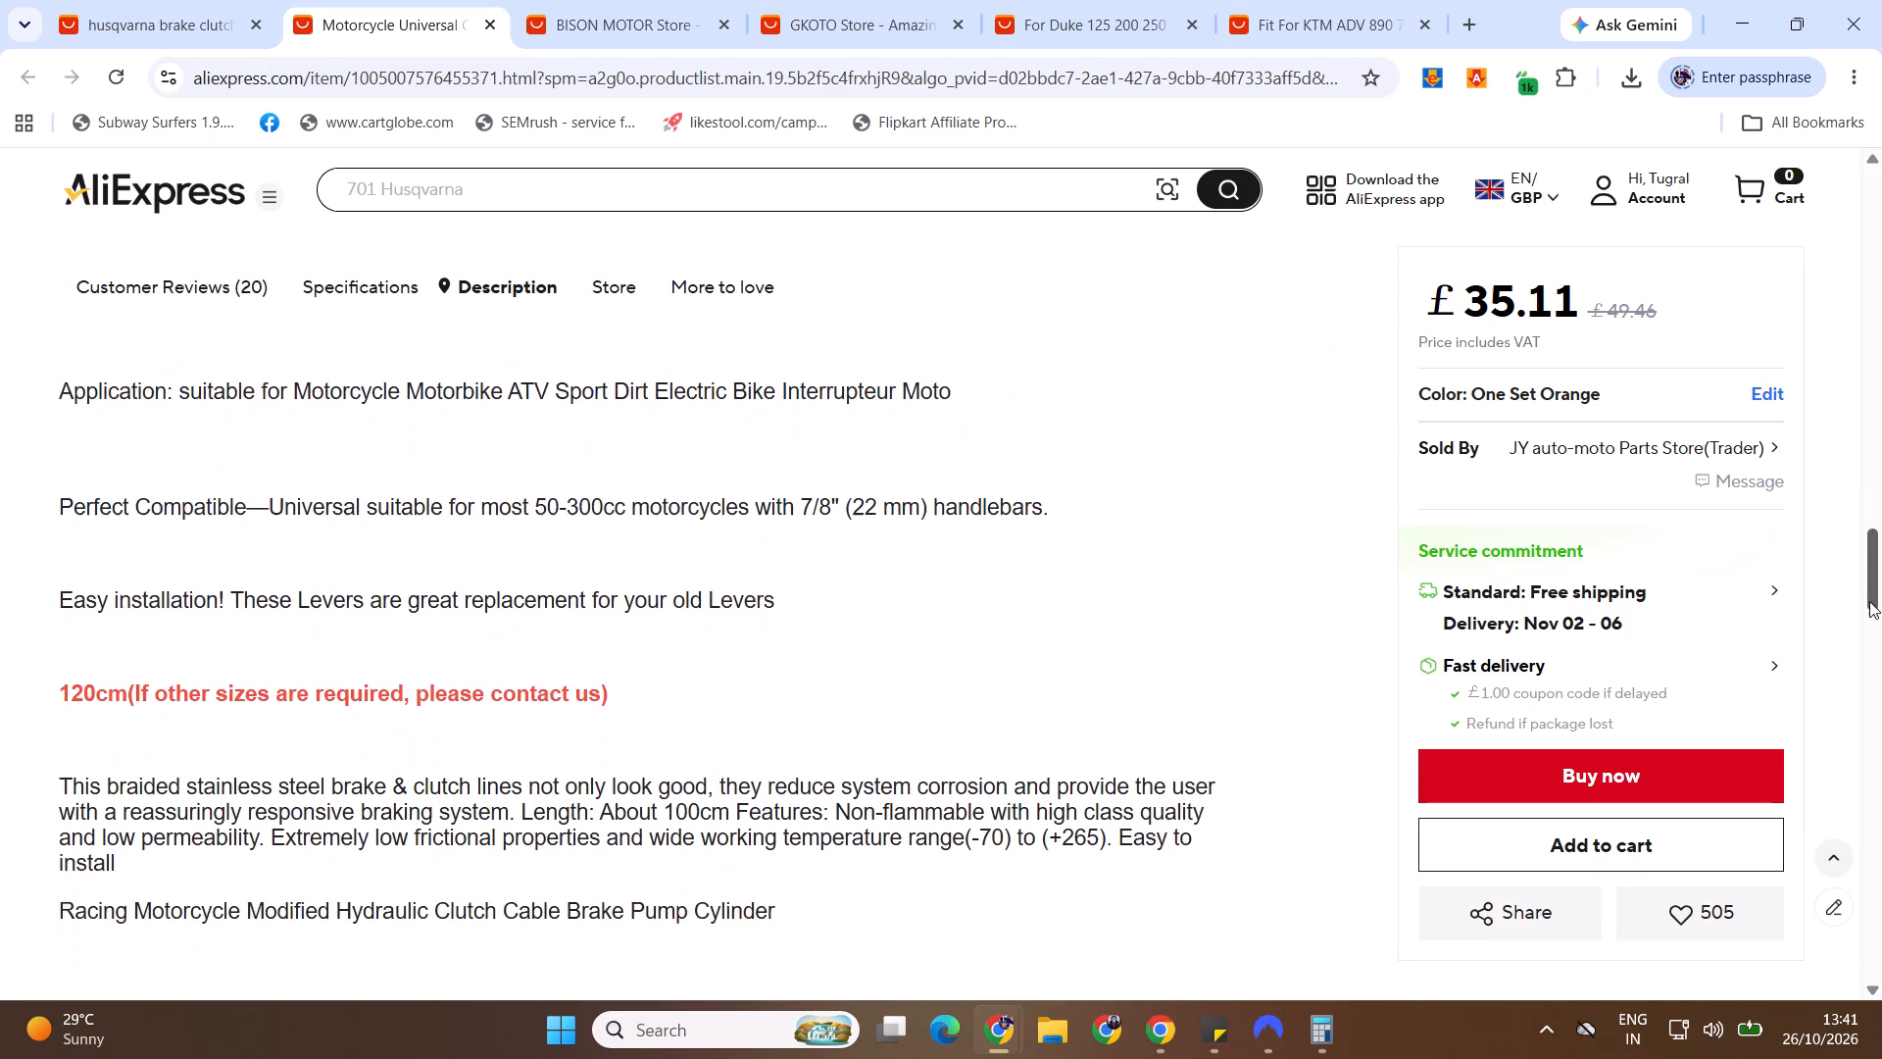
{"action": "left_click_drag", "start_coordinate": [1869, 601], "coordinate": [1864, 617]}
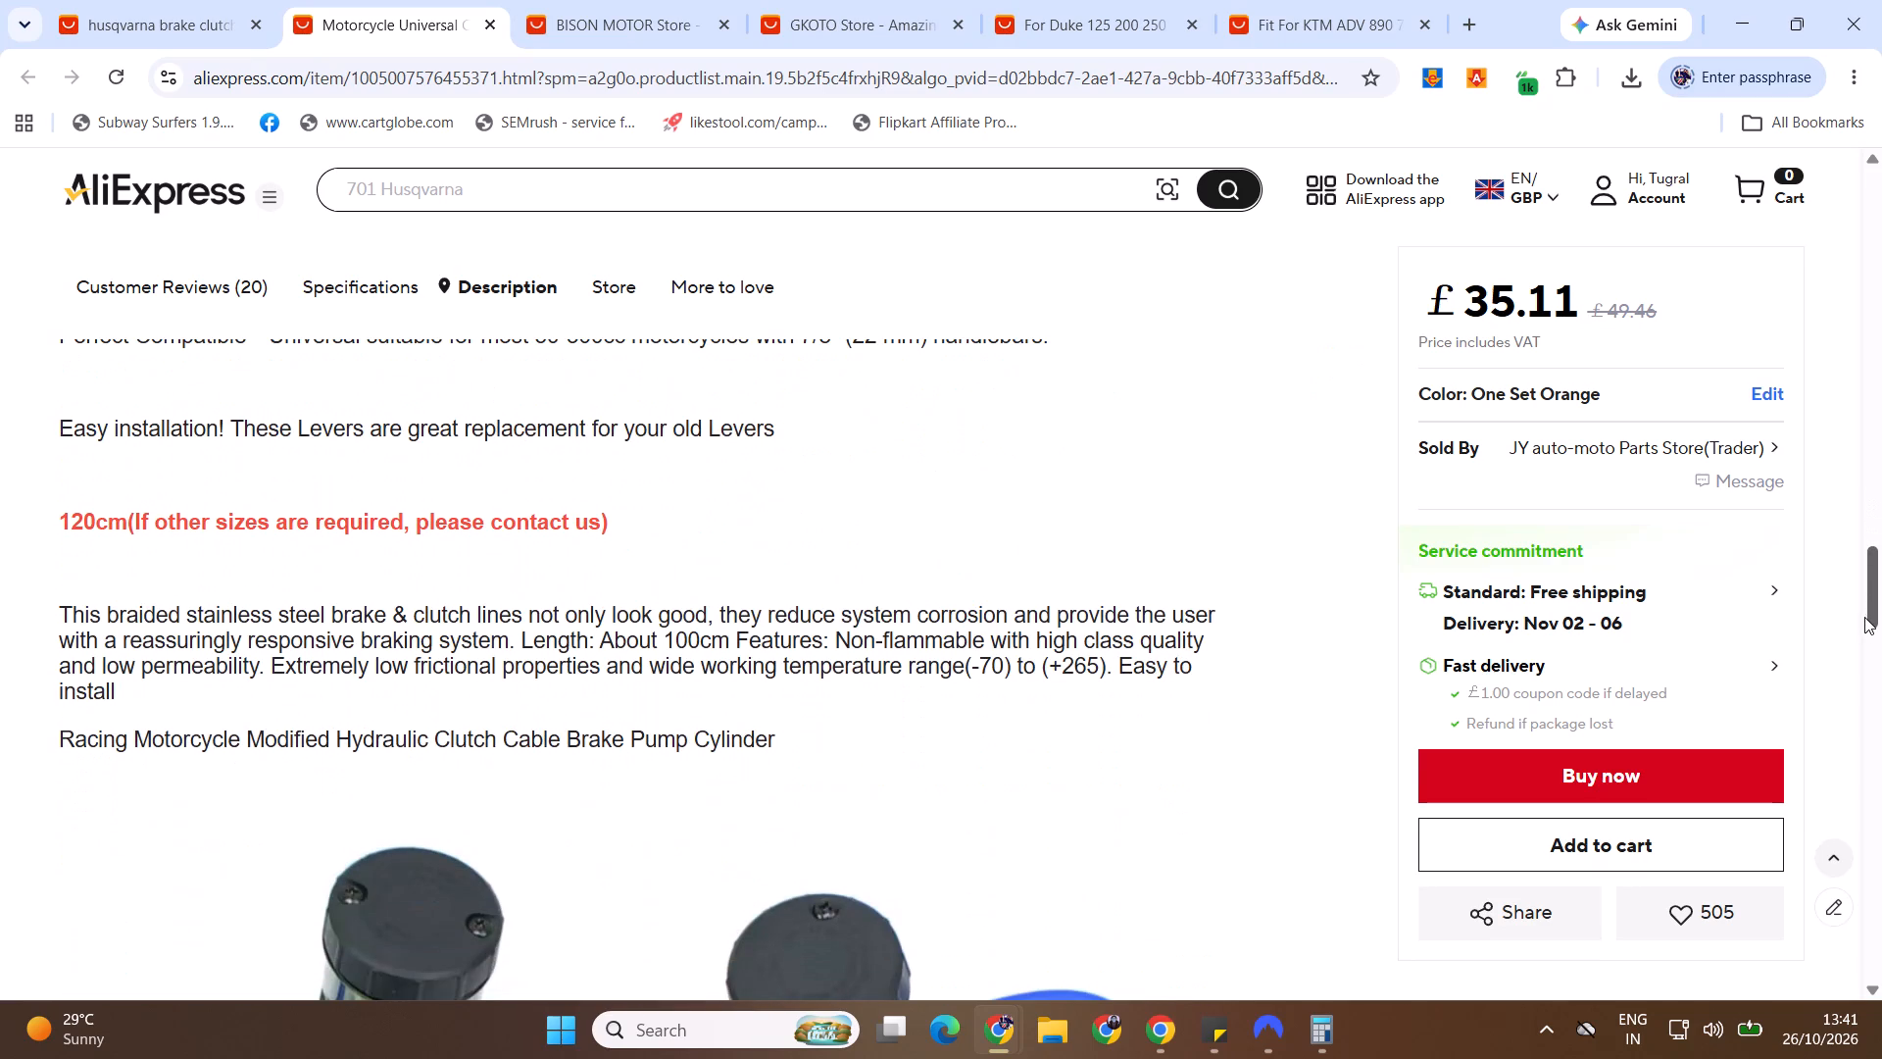
{"action": "left_click_drag", "start_coordinate": [1864, 617], "coordinate": [1873, 159]}
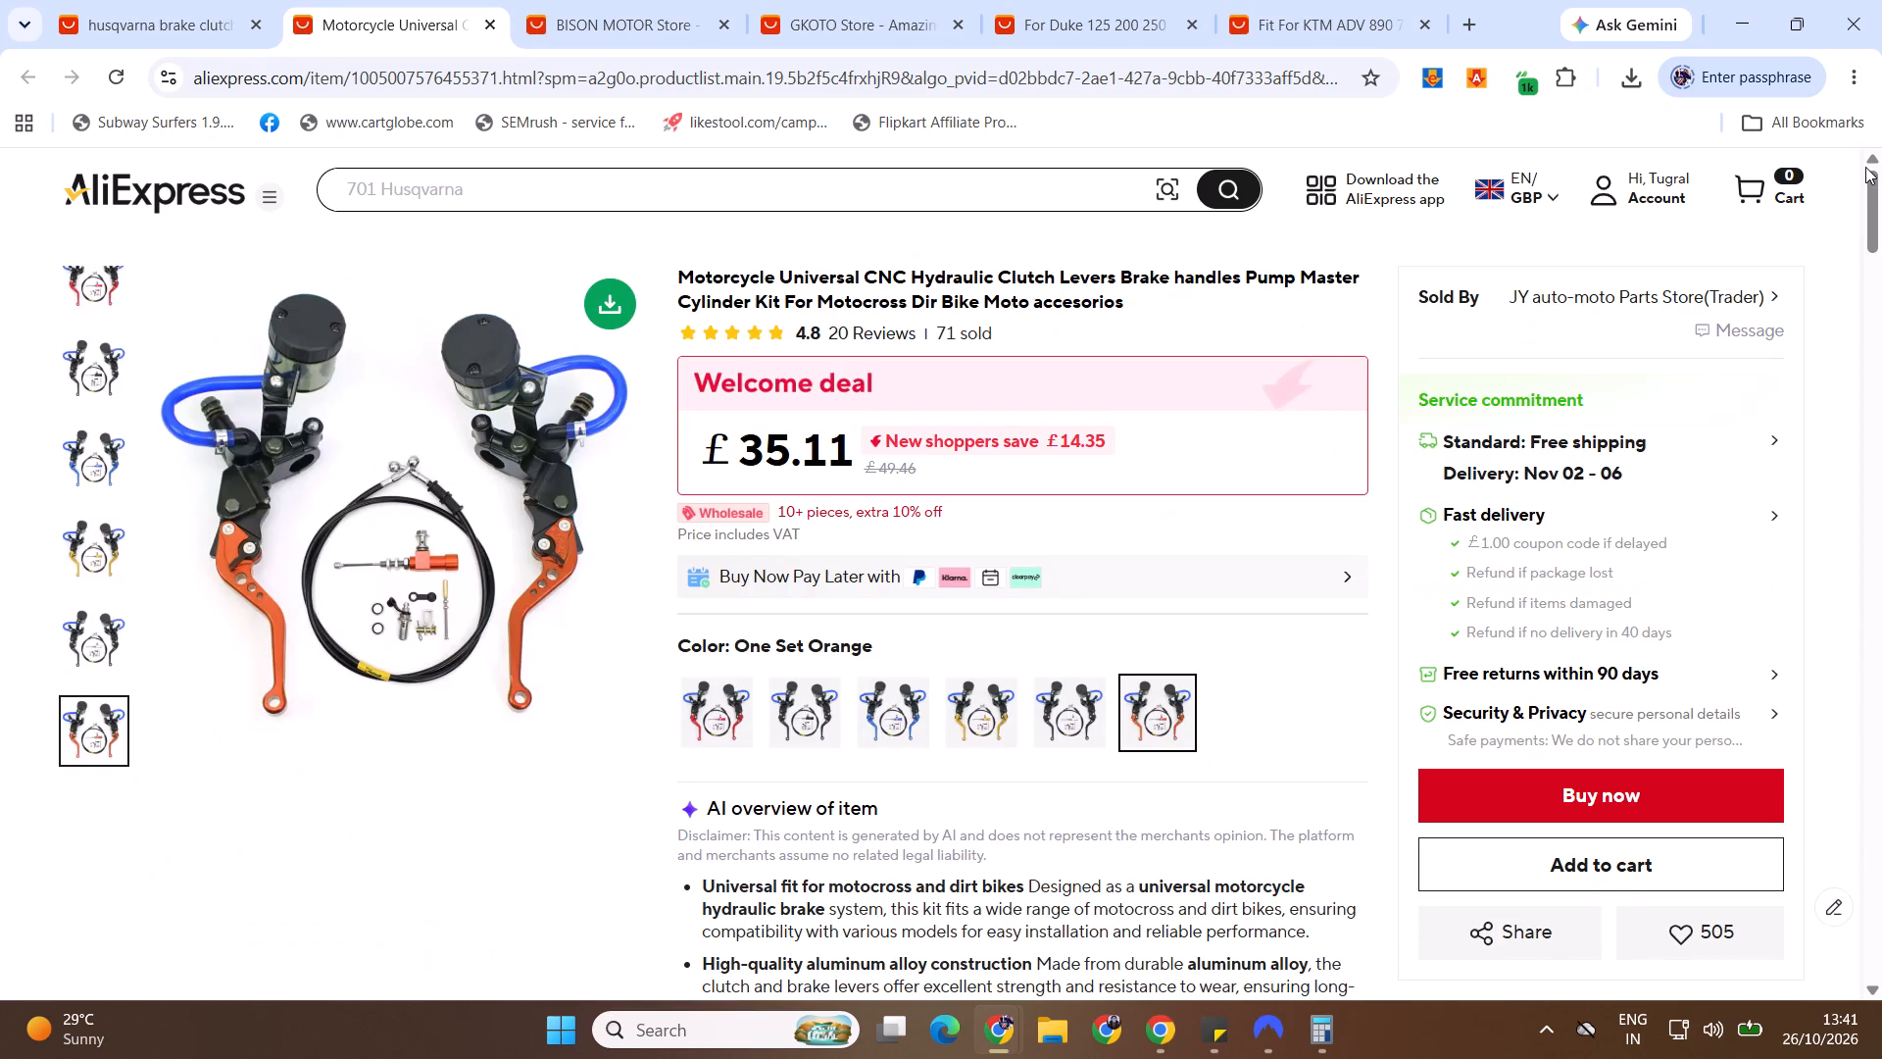
{"action": "left_click_drag", "start_coordinate": [1881, 224], "coordinate": [1881, 225]}
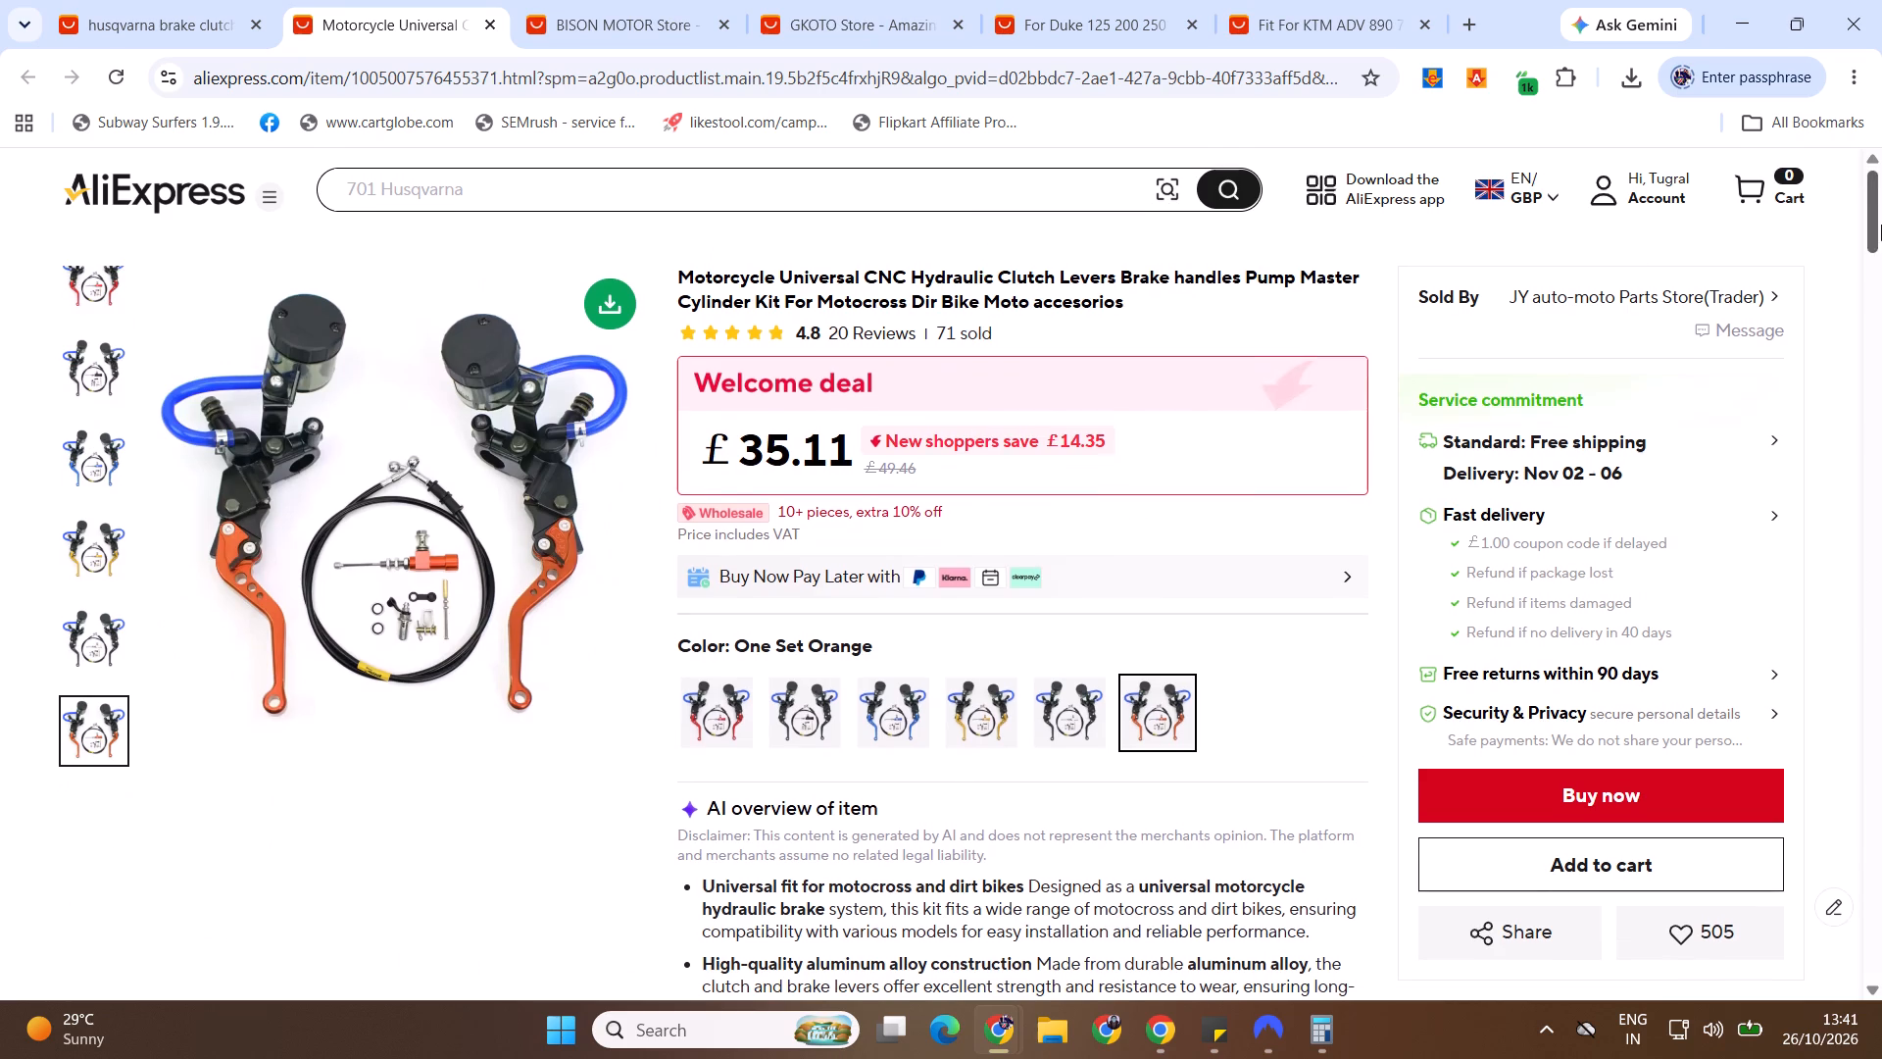
{"action": "left_click_drag", "start_coordinate": [1881, 225], "coordinate": [1881, 536]}
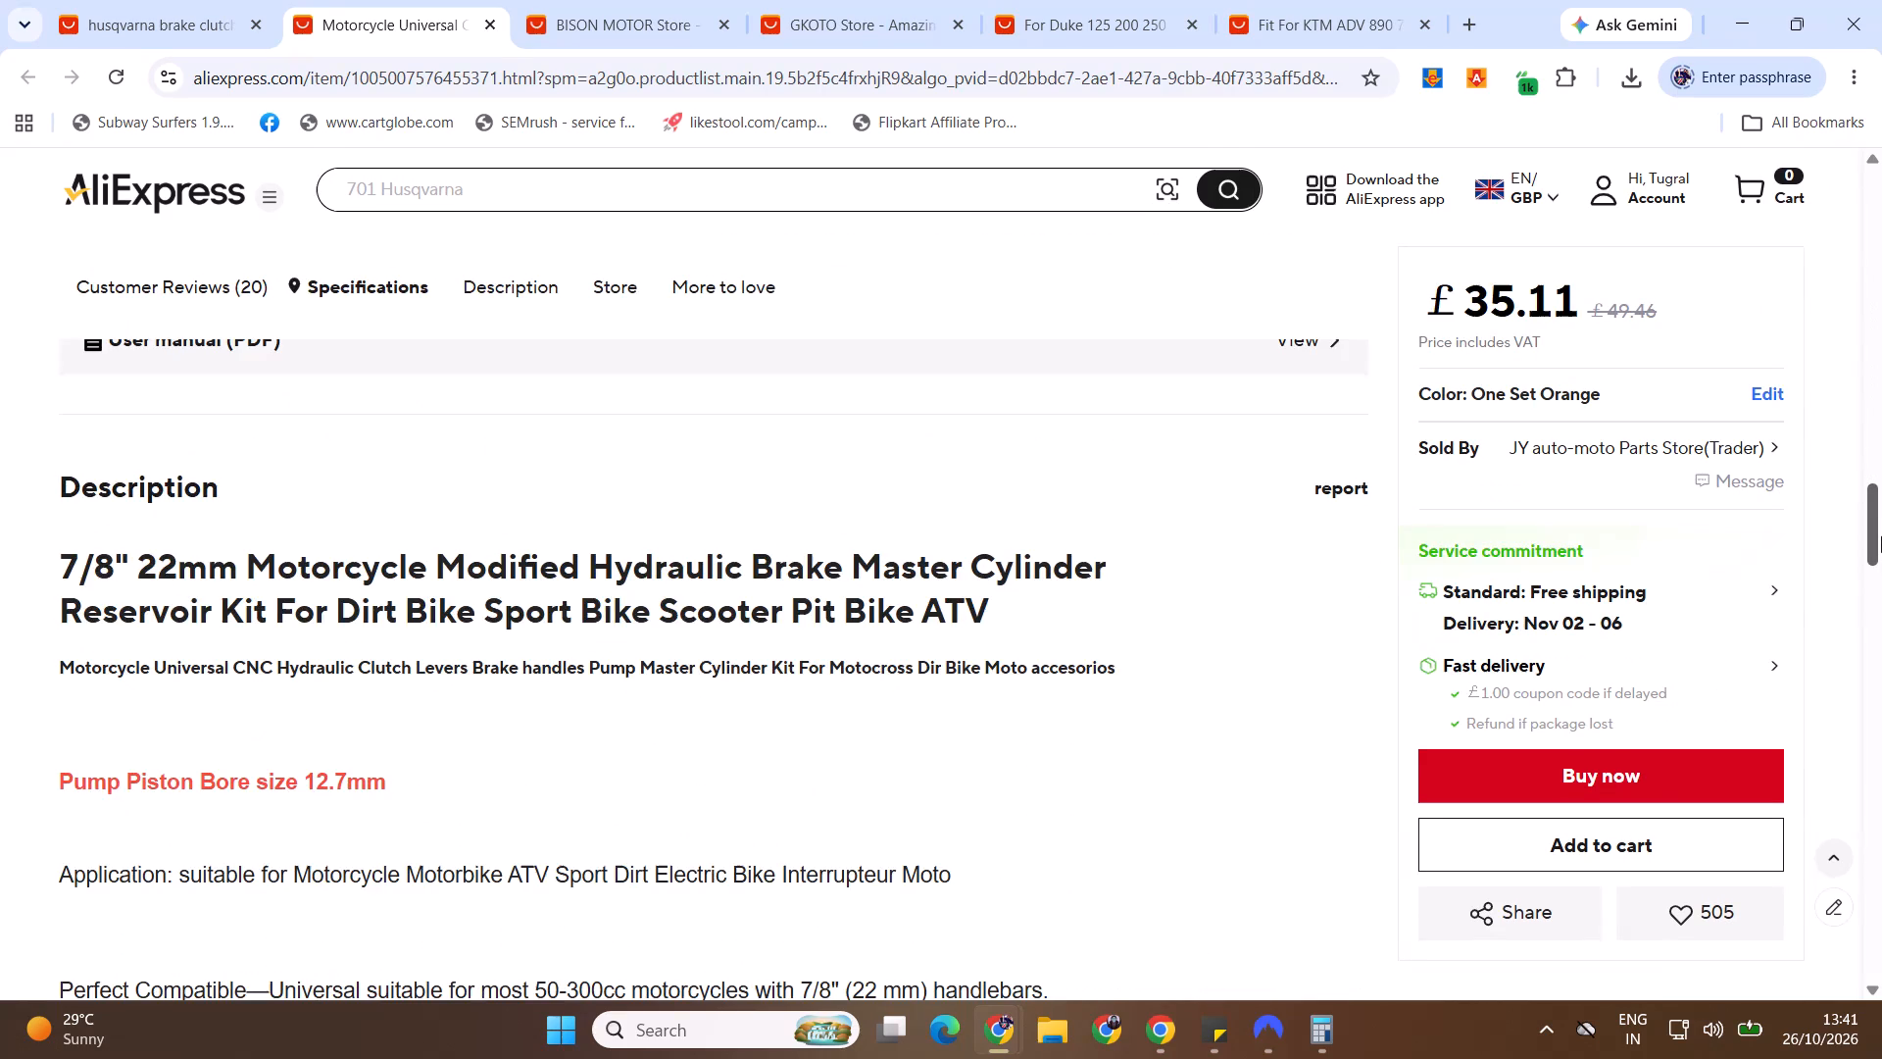
{"action": "left_click_drag", "start_coordinate": [1881, 536], "coordinate": [1874, 596]}
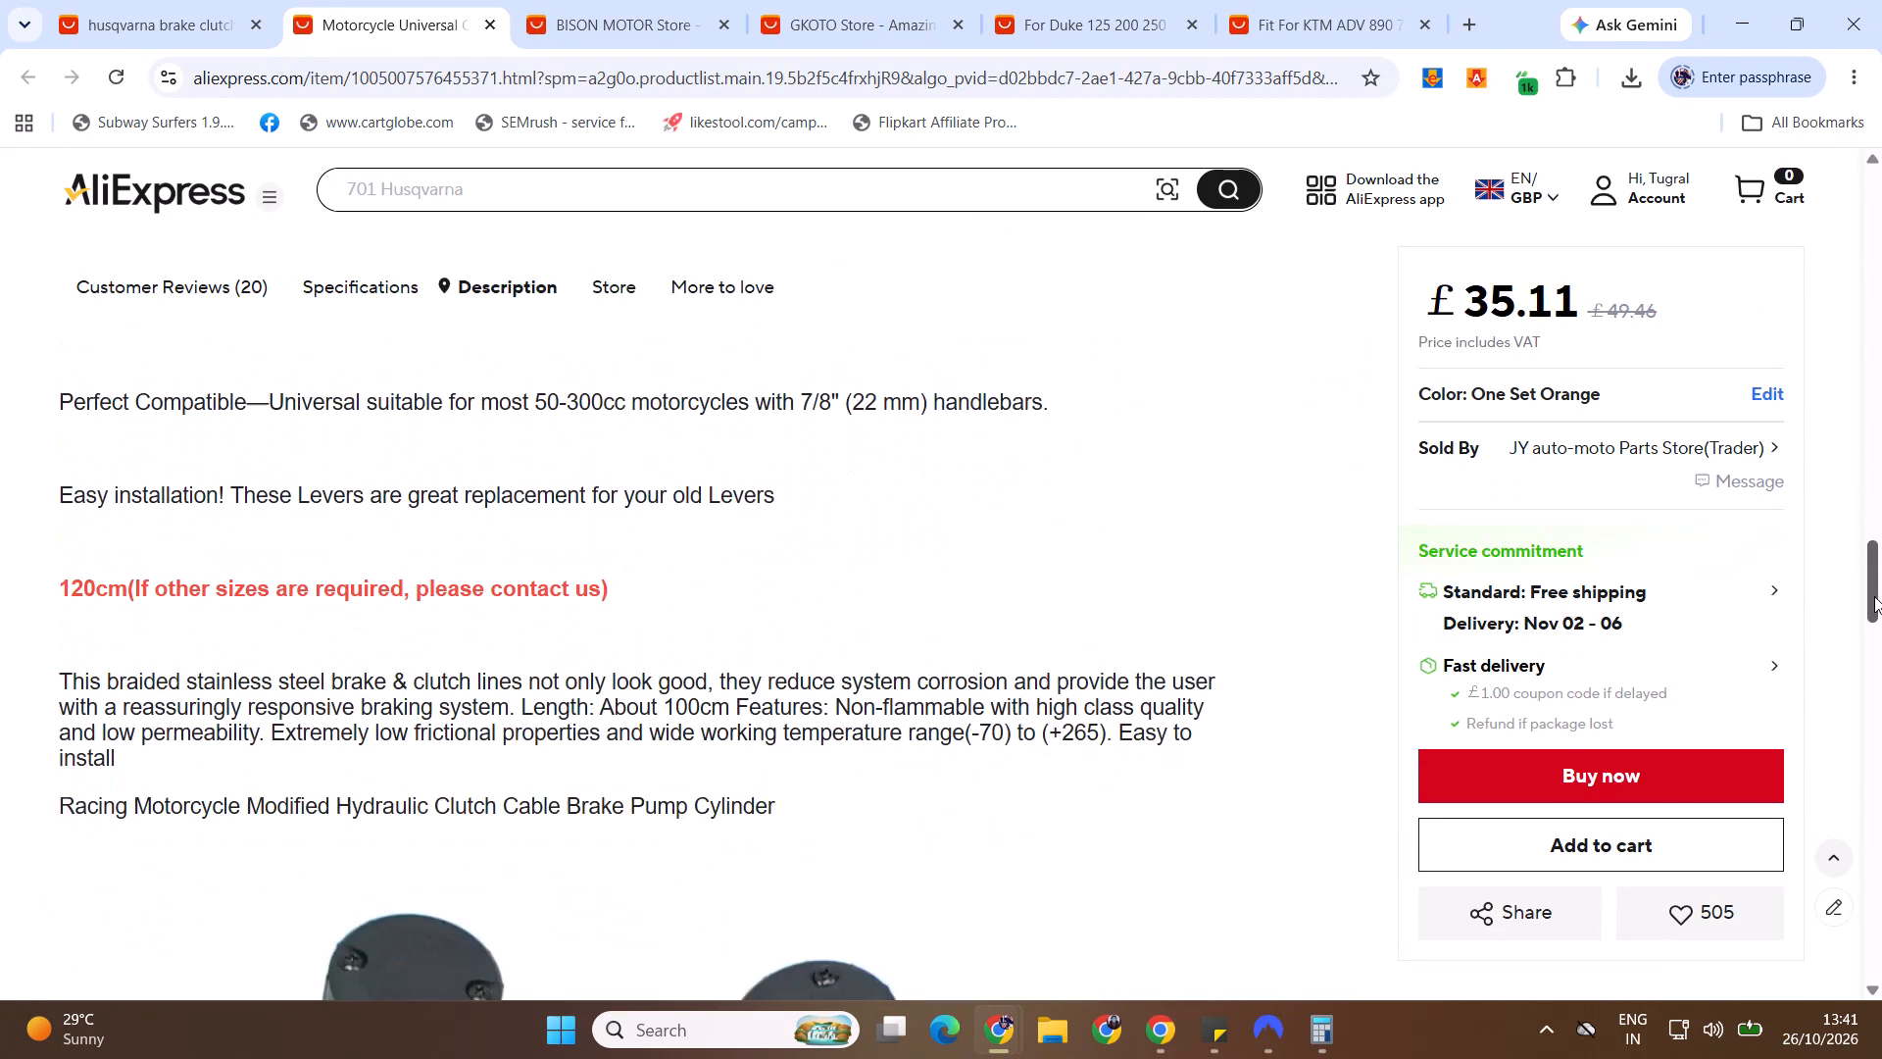
{"action": "left_click_drag", "start_coordinate": [1874, 596], "coordinate": [1881, 199]}
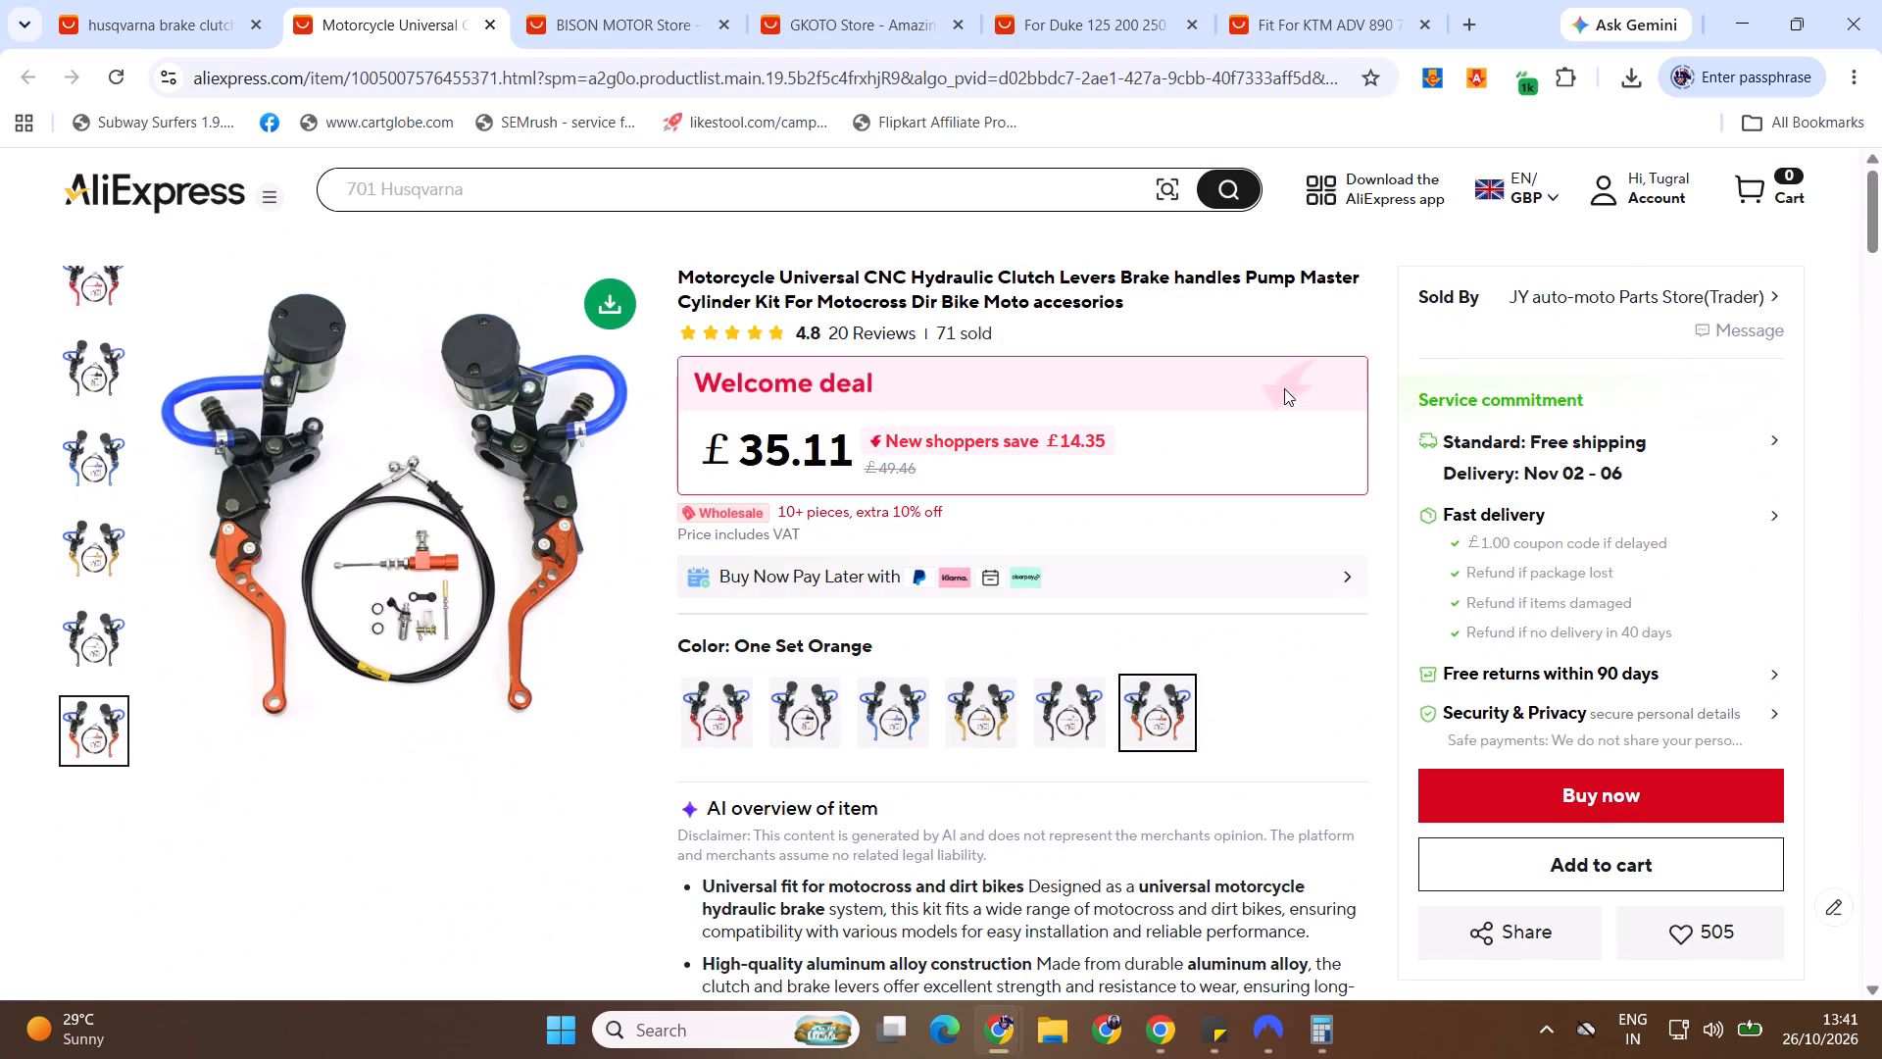
Select the One Set Red variant of the hydraulic clutch lever kit and copy the full product title.
{"action": "left_click", "coordinate": [719, 712]}
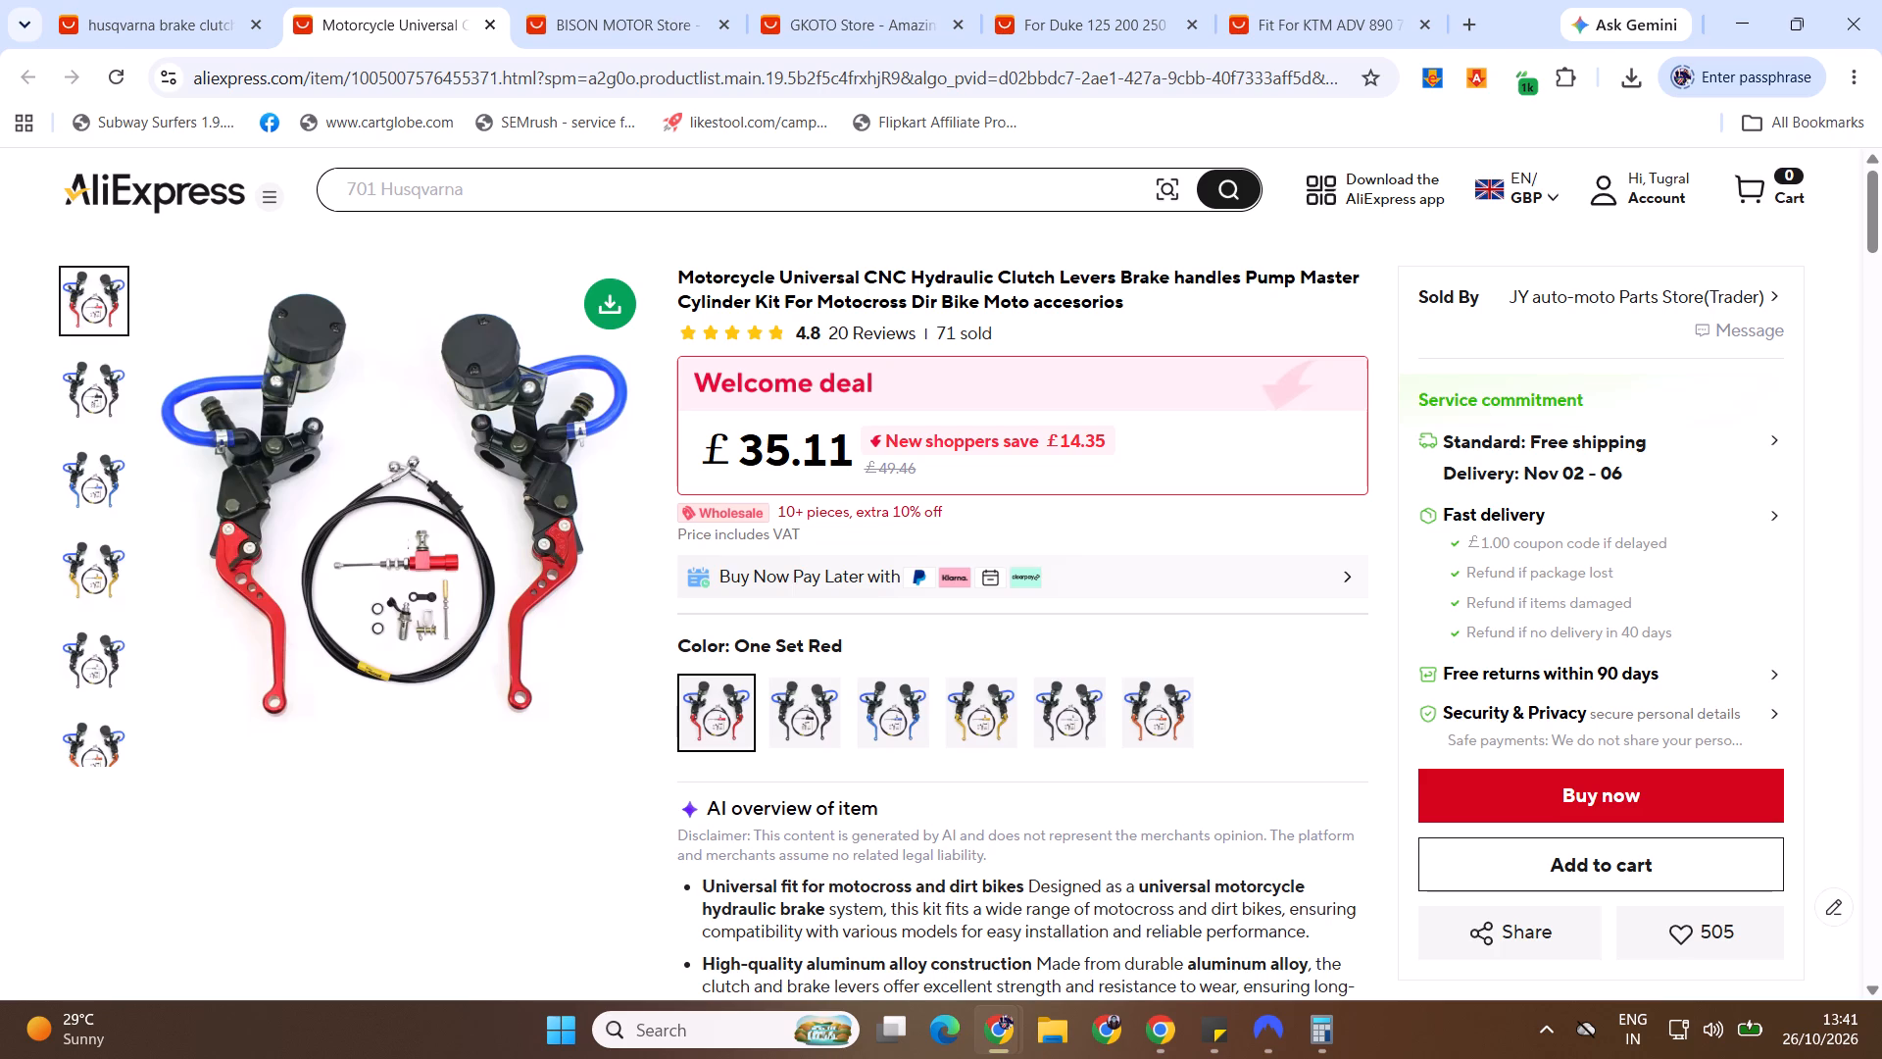
{"action": "triple_click", "coordinate": [1015, 281]}
{"action": "key", "text": "ctrl+c"}
{"action": "key", "text": "ctrl+c"}
{"action": "key", "text": "ctrl+c"}
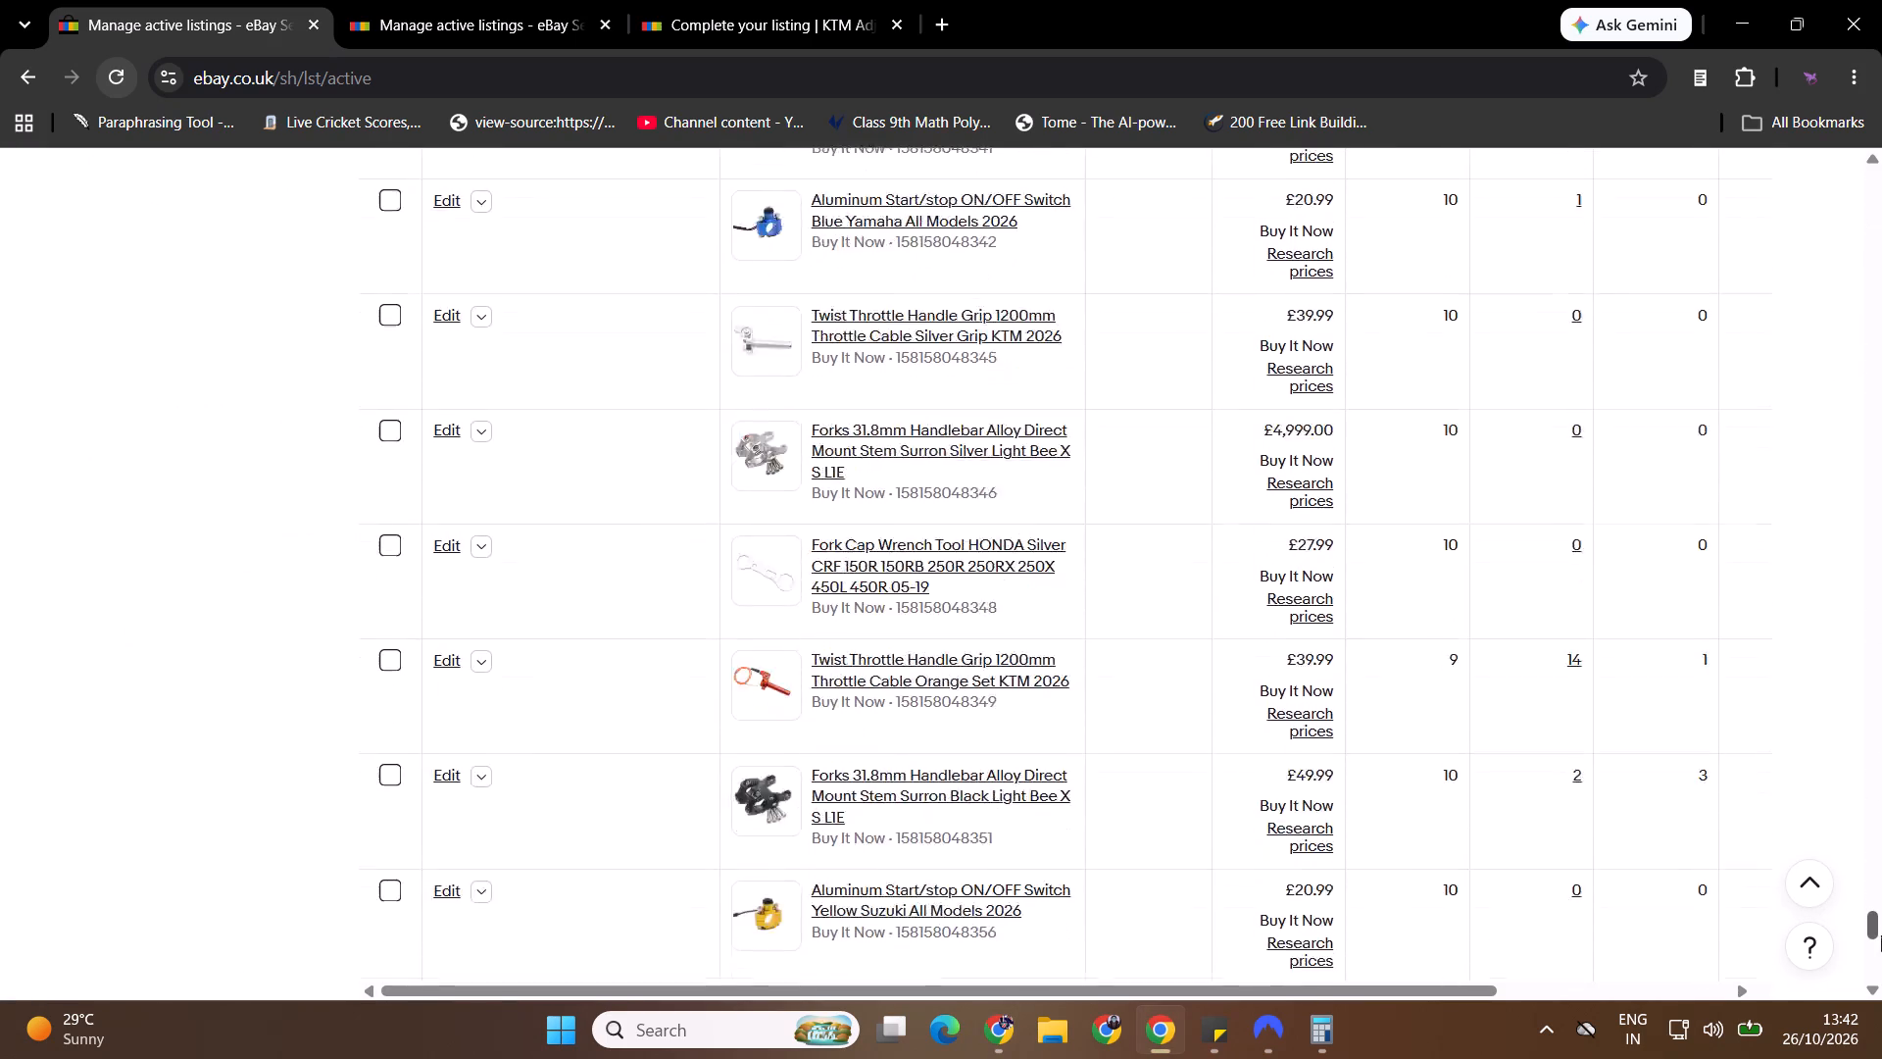
{"action": "left_click_drag", "start_coordinate": [1881, 935], "coordinate": [1878, 1035]}
{"action": "left_click", "coordinate": [727, 0]}
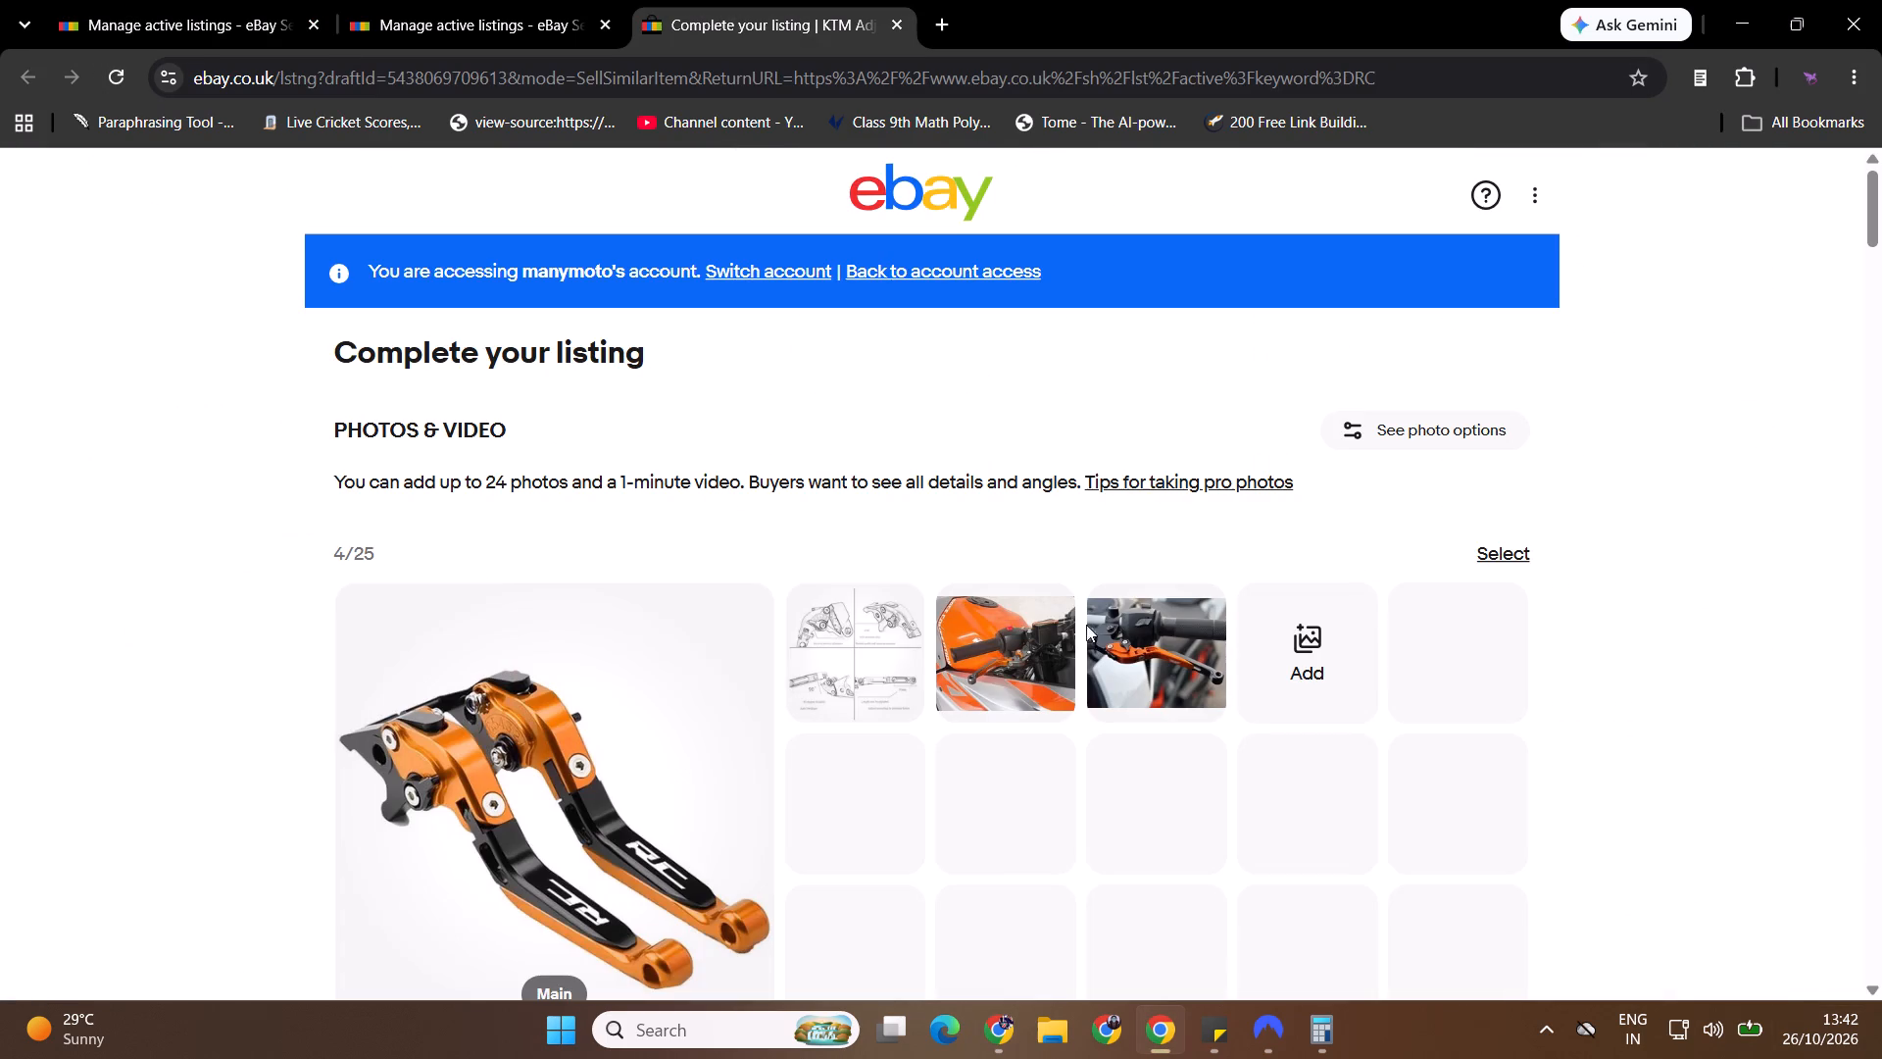
{"action": "triple_click", "coordinate": [731, 623]}
{"action": "left_click", "coordinate": [731, 625]}
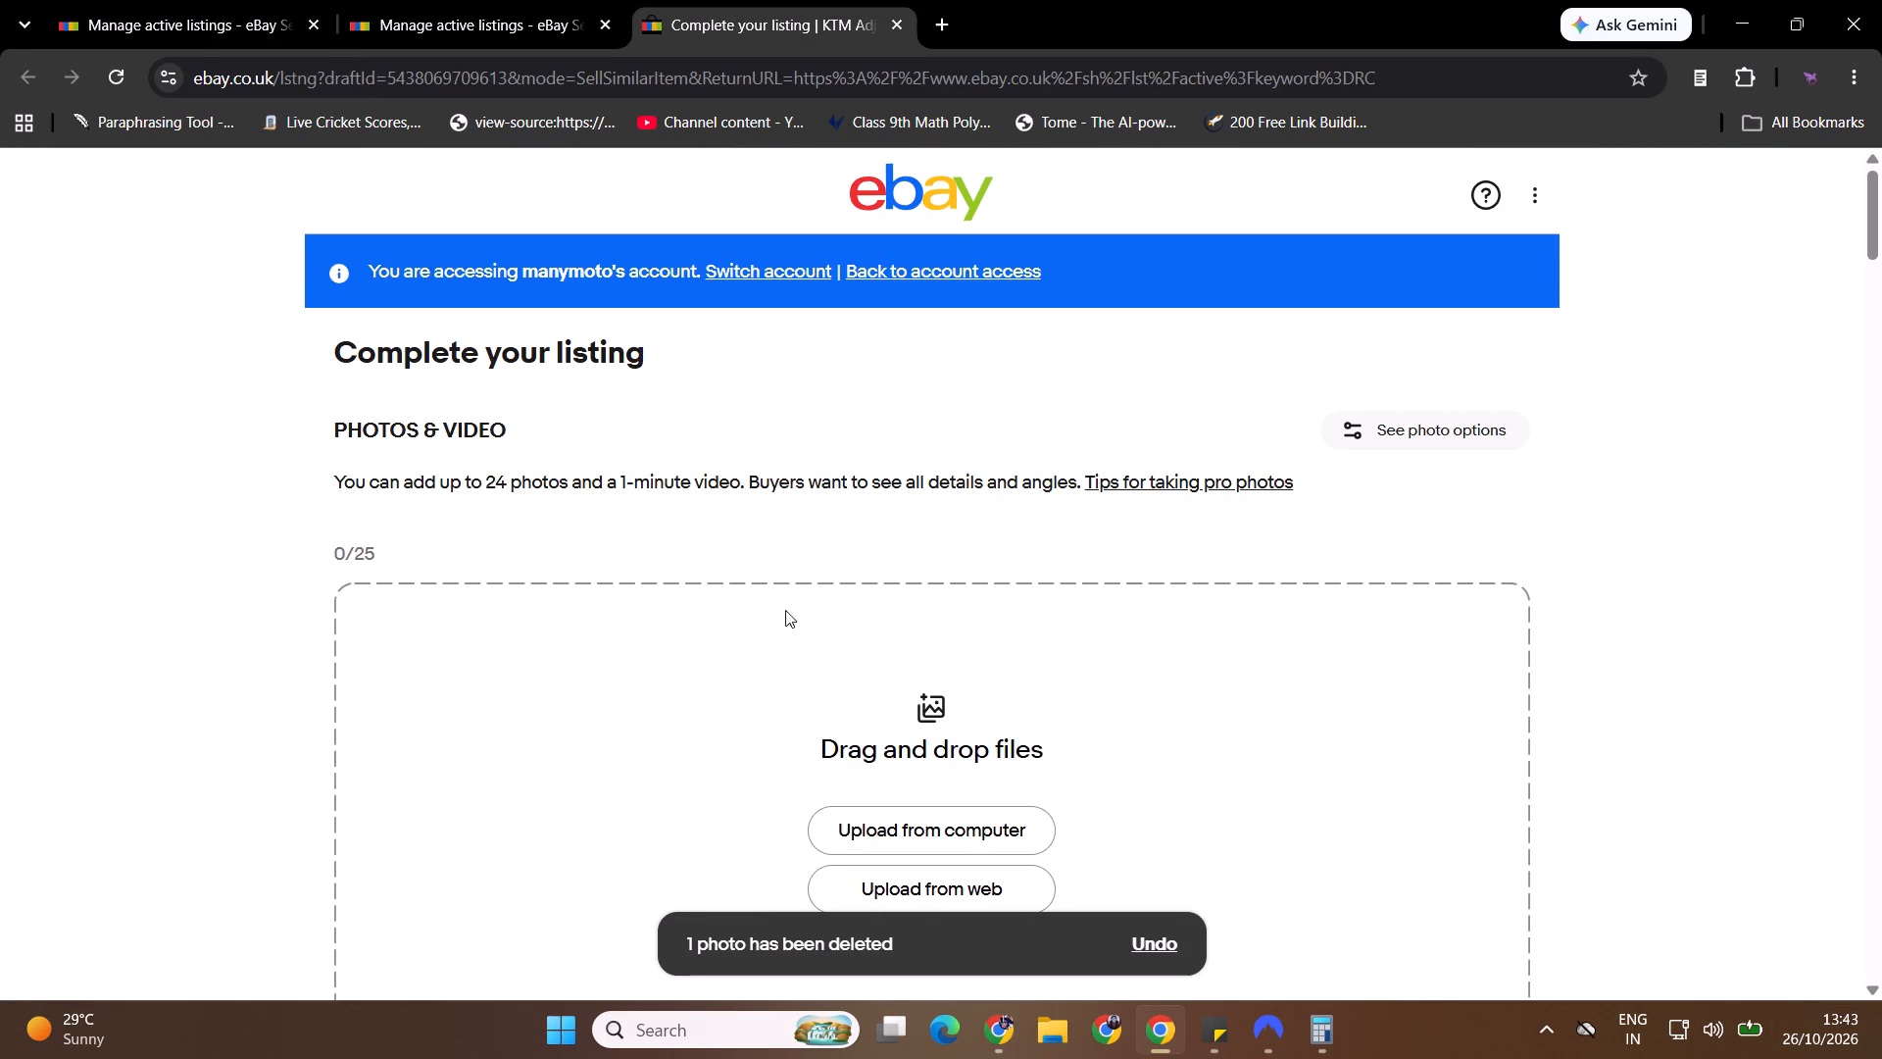
Upload the gold kit, cylinder parts dimensions, 6 x adjustments lever and lever drawing images from Downloads to the listing.
{"action": "left_click_drag", "start_coordinate": [1881, 223], "coordinate": [1881, 254]}
{"action": "left_click", "coordinate": [913, 563]}
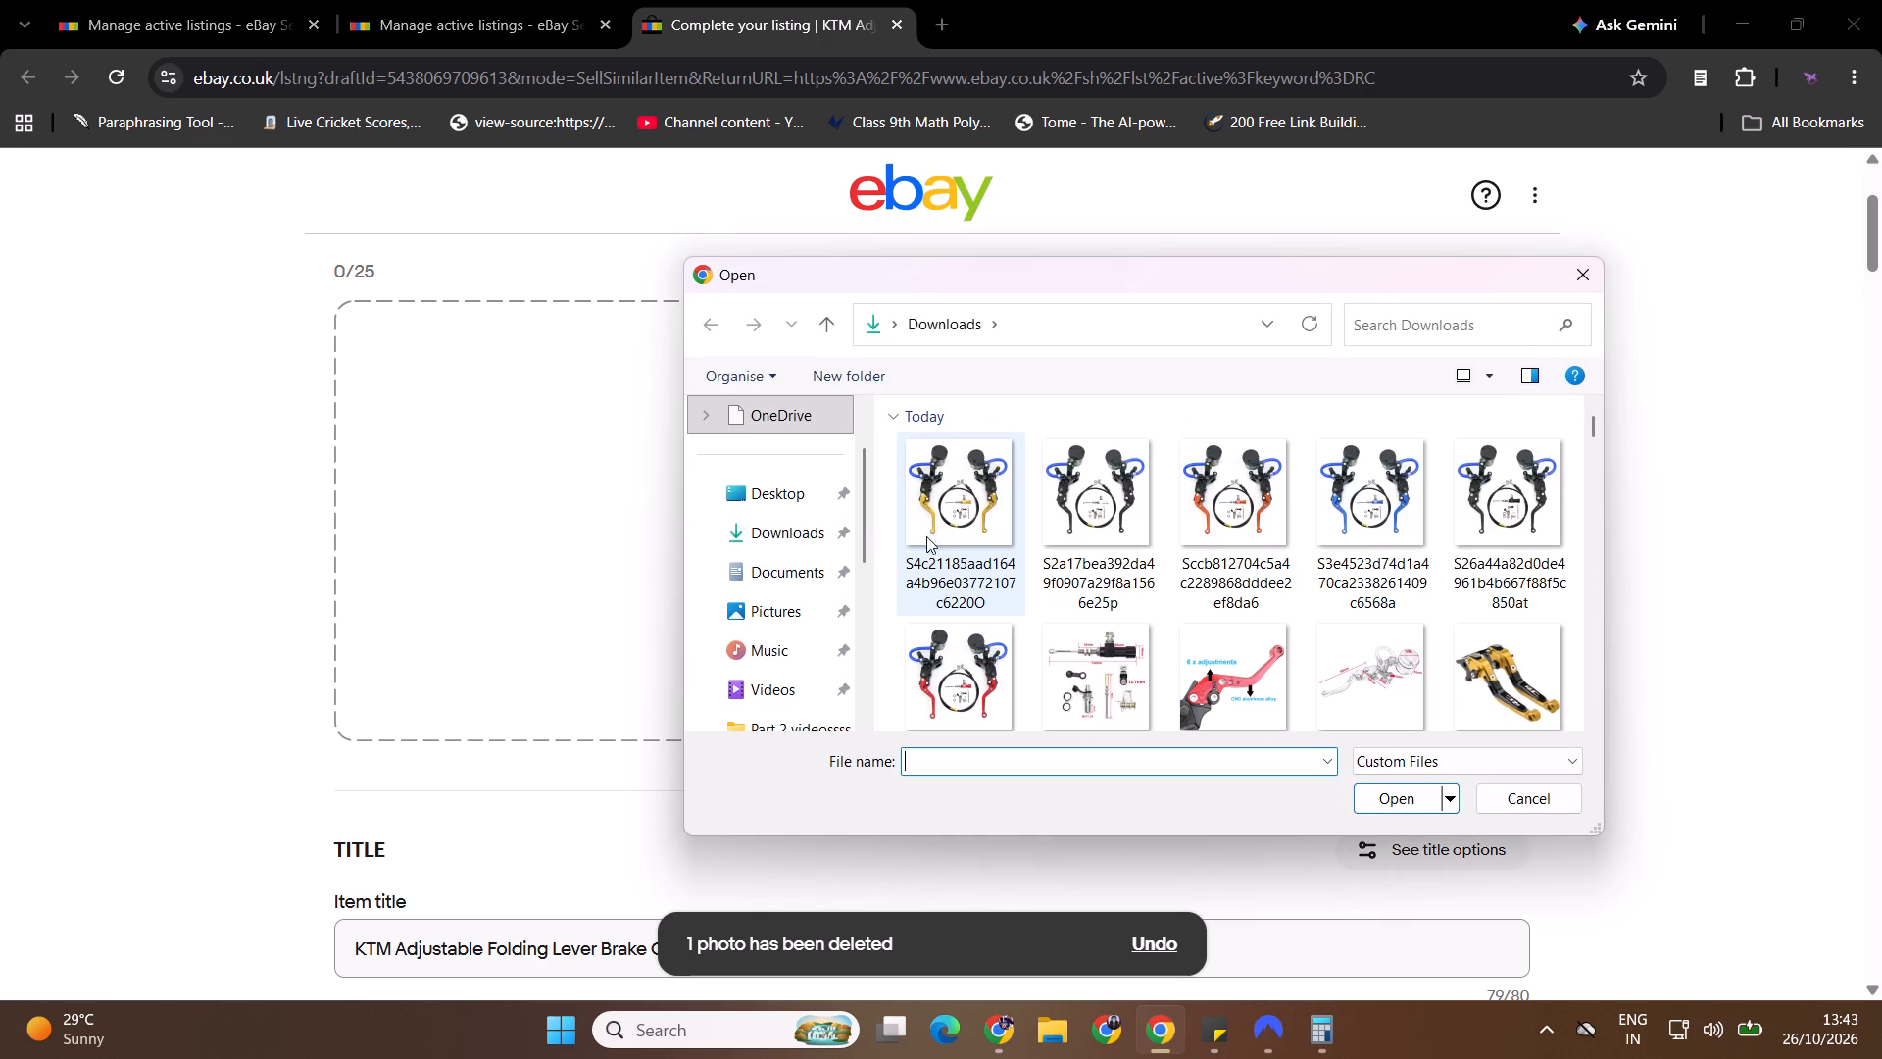
{"action": "left_click", "coordinate": [959, 488]}
{"action": "left_click", "coordinate": [1093, 682], "text": "ctrl"}
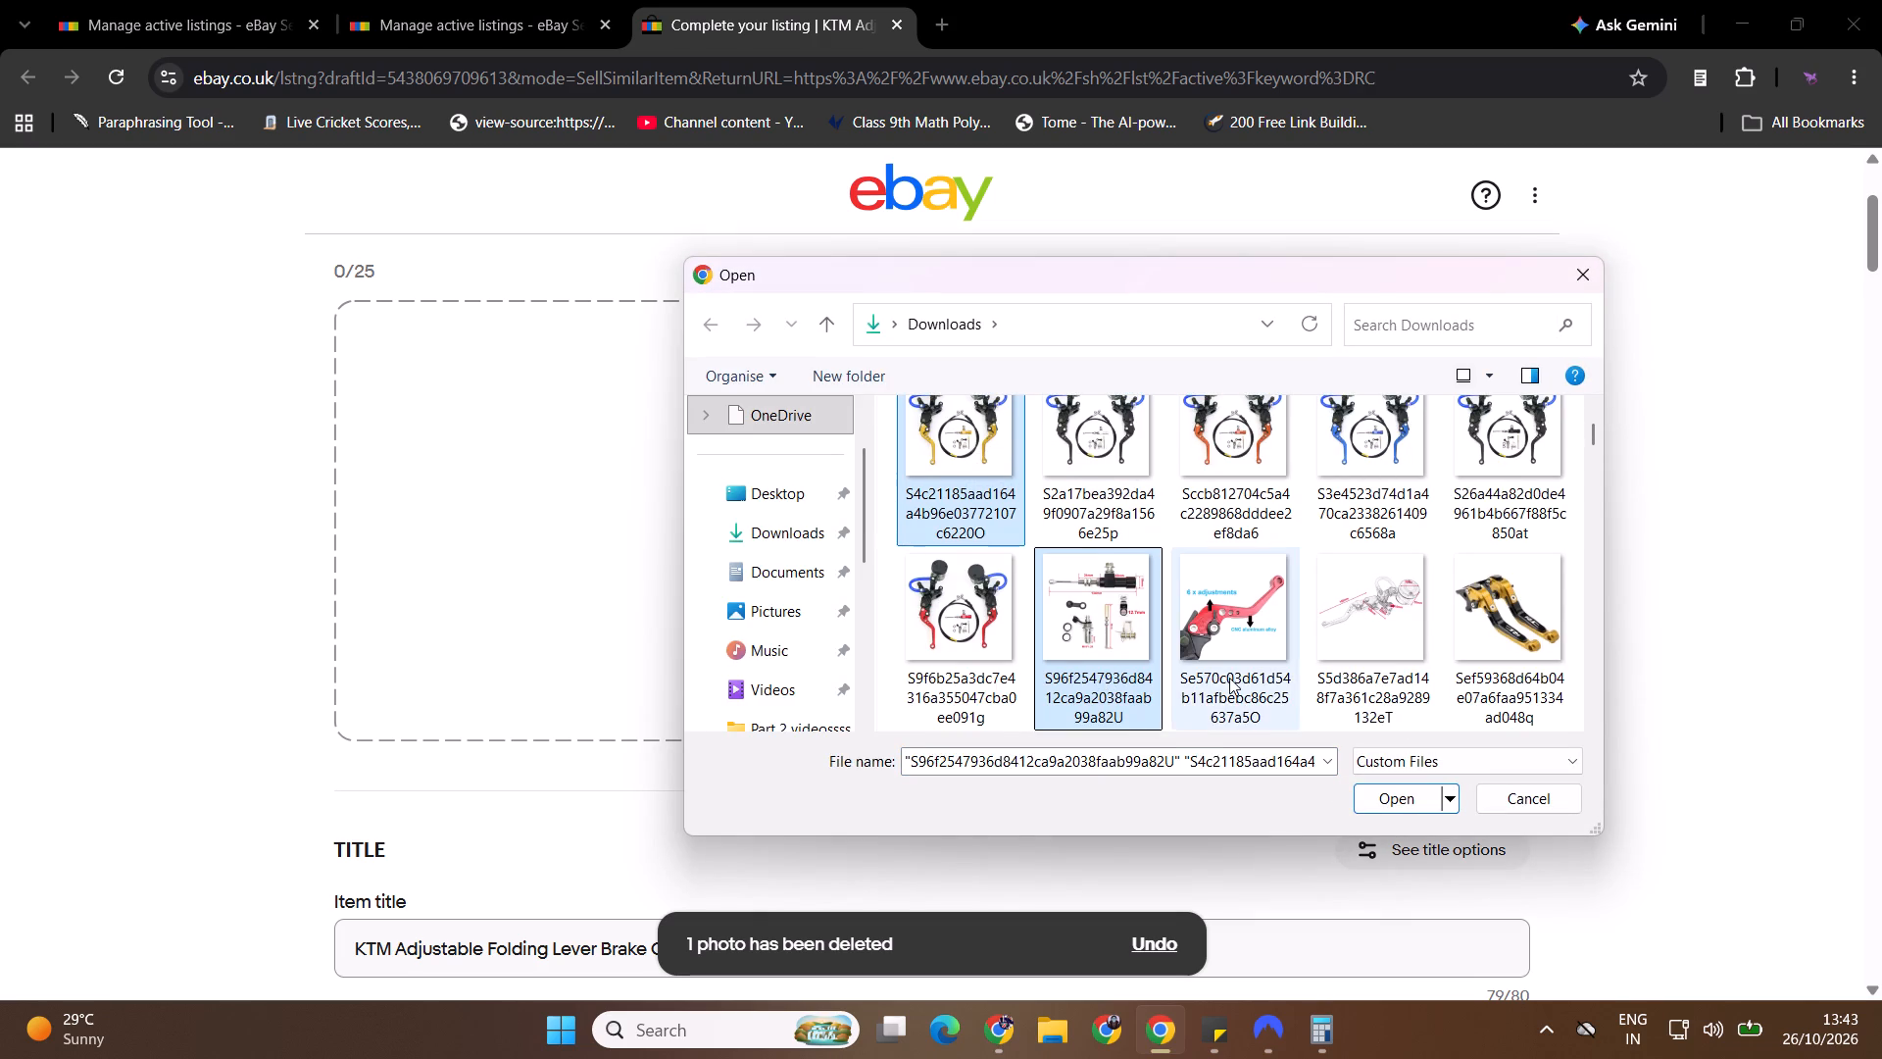
{"action": "left_click", "coordinate": [1231, 678], "text": "ctrl"}
{"action": "left_click", "coordinate": [1390, 665], "text": "ctrl"}
{"action": "left_click", "coordinate": [1419, 794]}
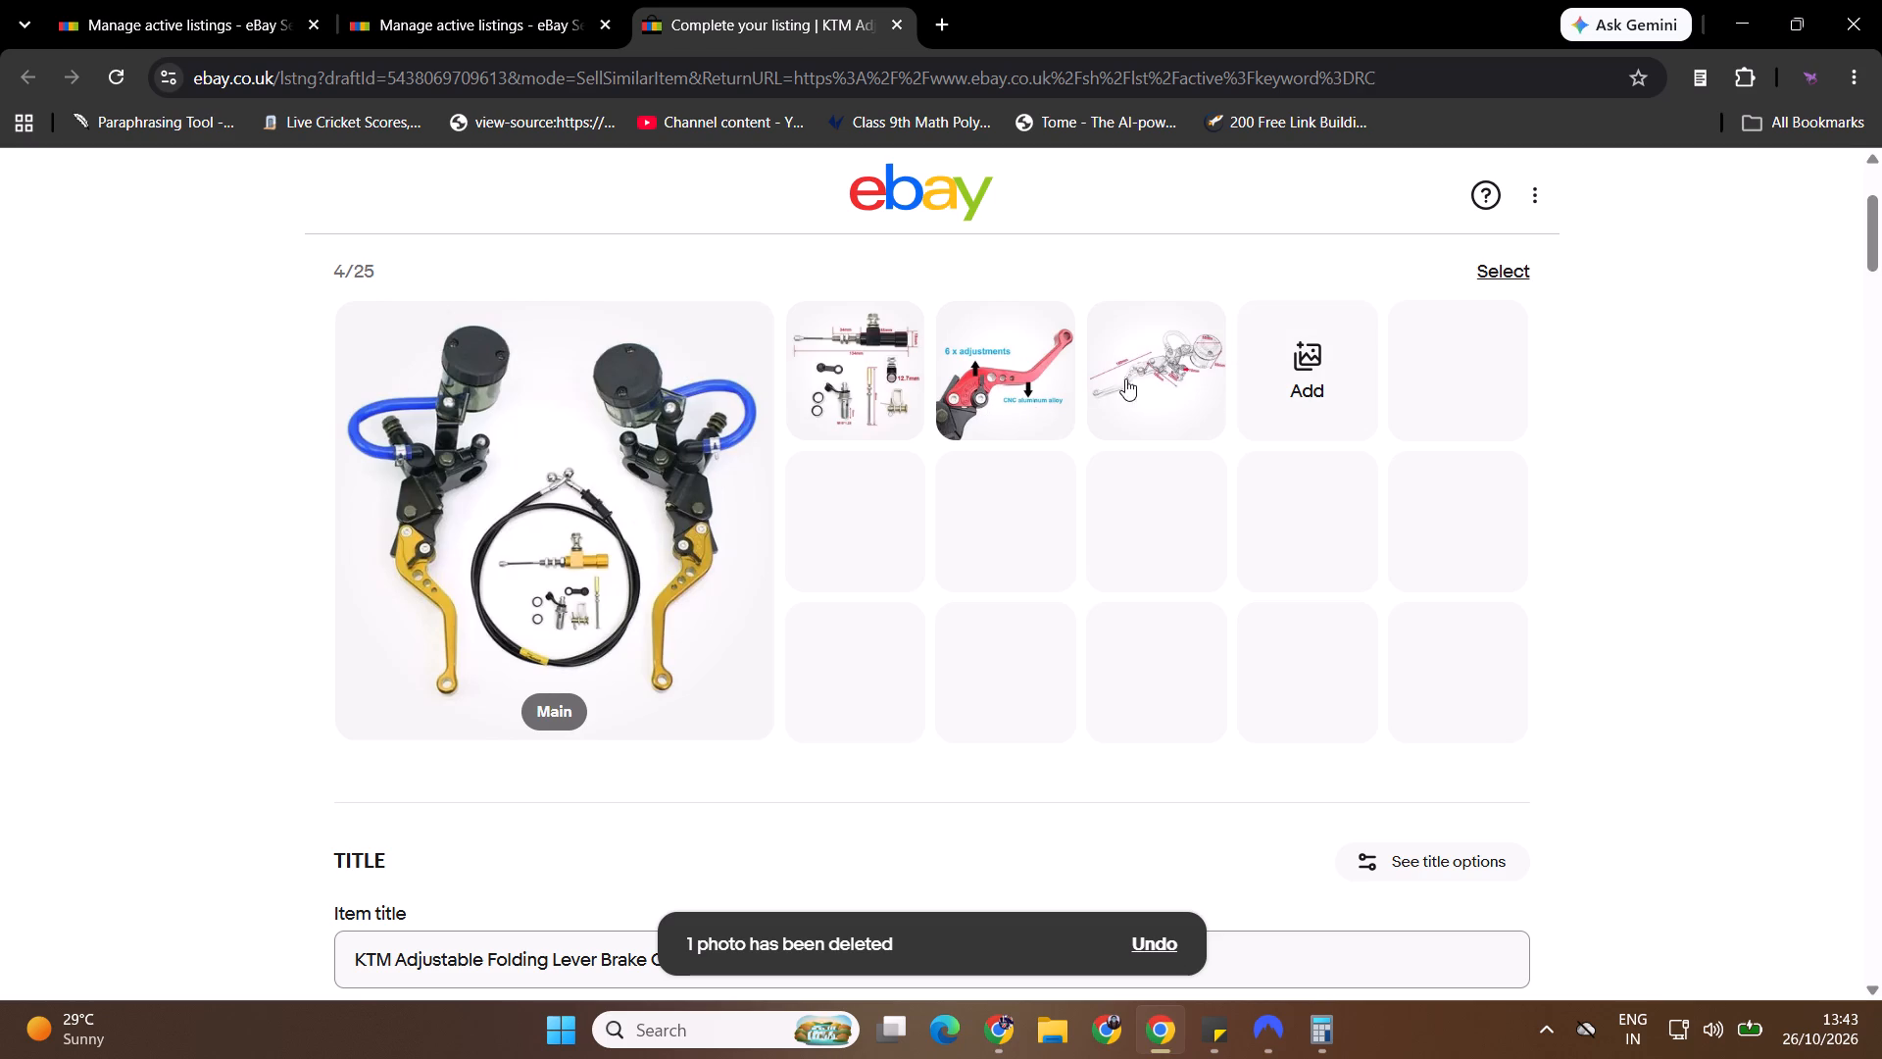
Reorder the listing photos so both lever images come before the cylinder parts dimension image.
{"action": "left_click_drag", "start_coordinate": [1162, 378], "coordinate": [818, 380]}
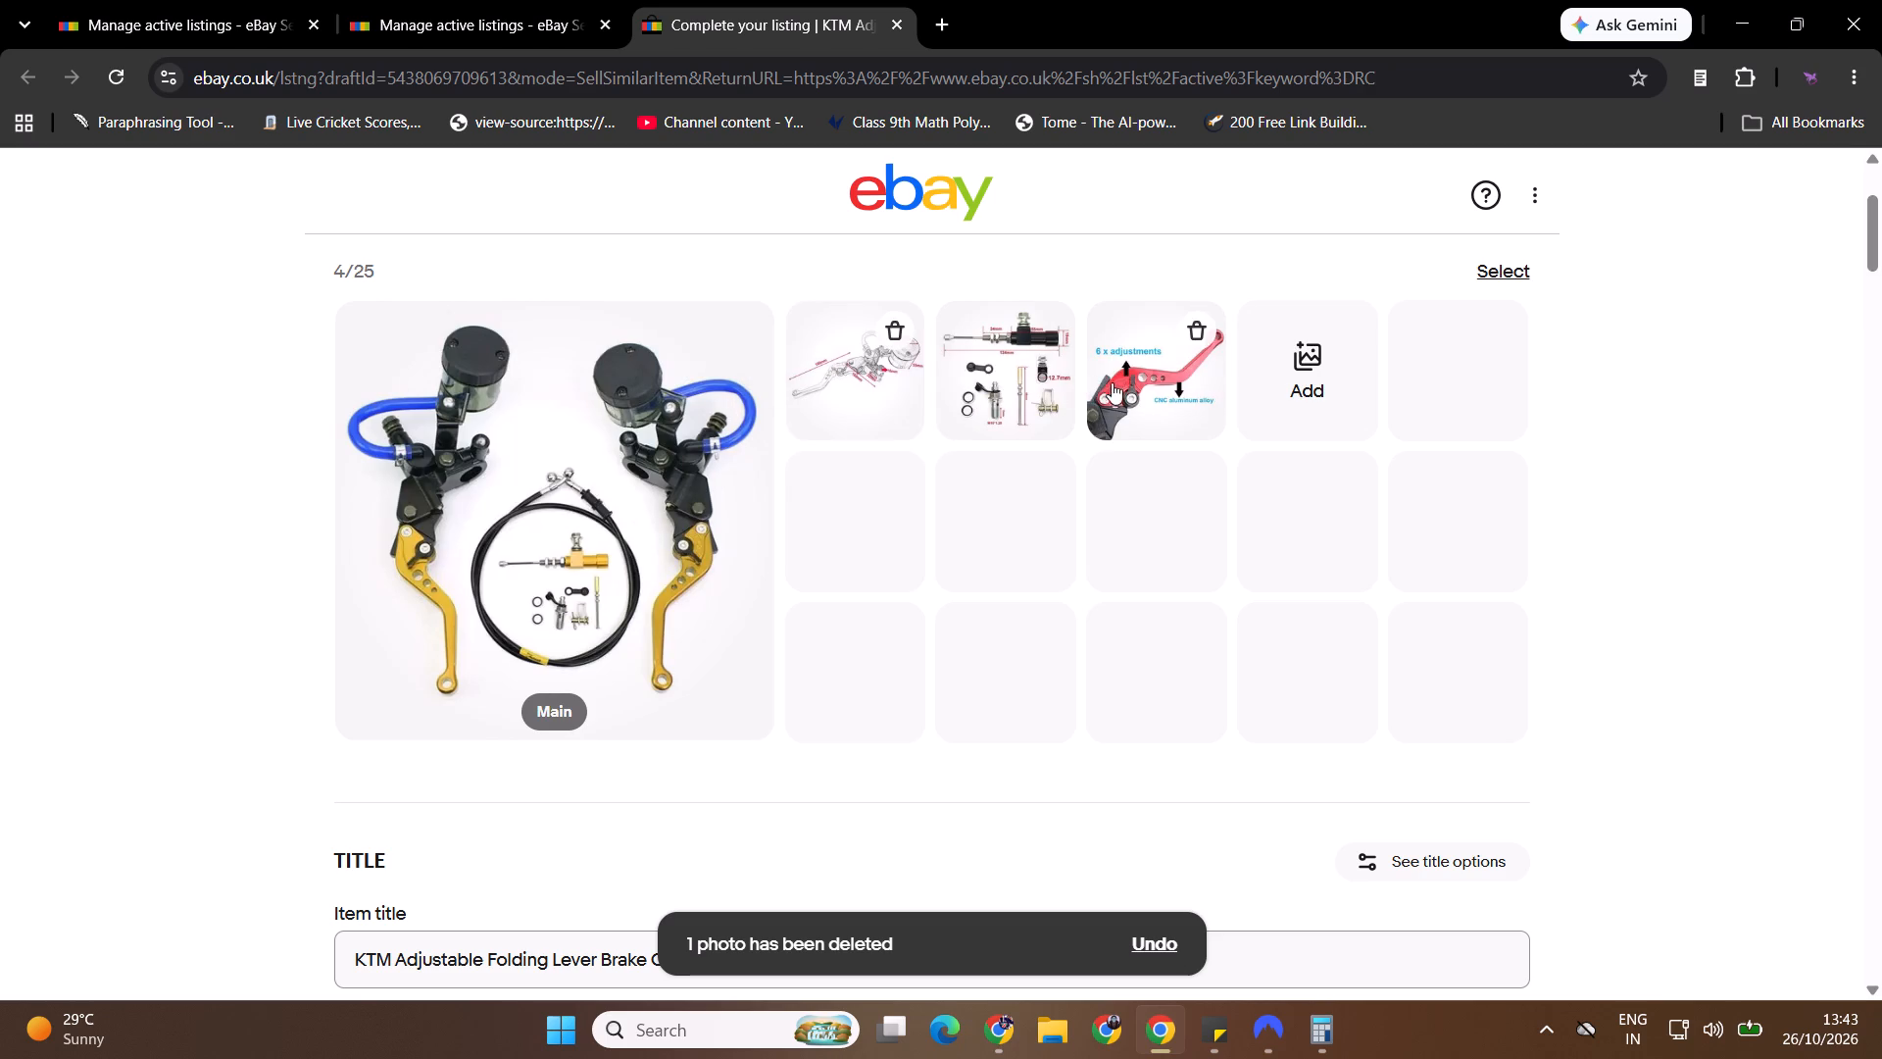
{"action": "left_click_drag", "start_coordinate": [1114, 382], "coordinate": [863, 391]}
Go through the listing's photos in the photo editor from the main gold kit image to the last, and finish.
{"action": "left_click", "coordinate": [636, 491]}
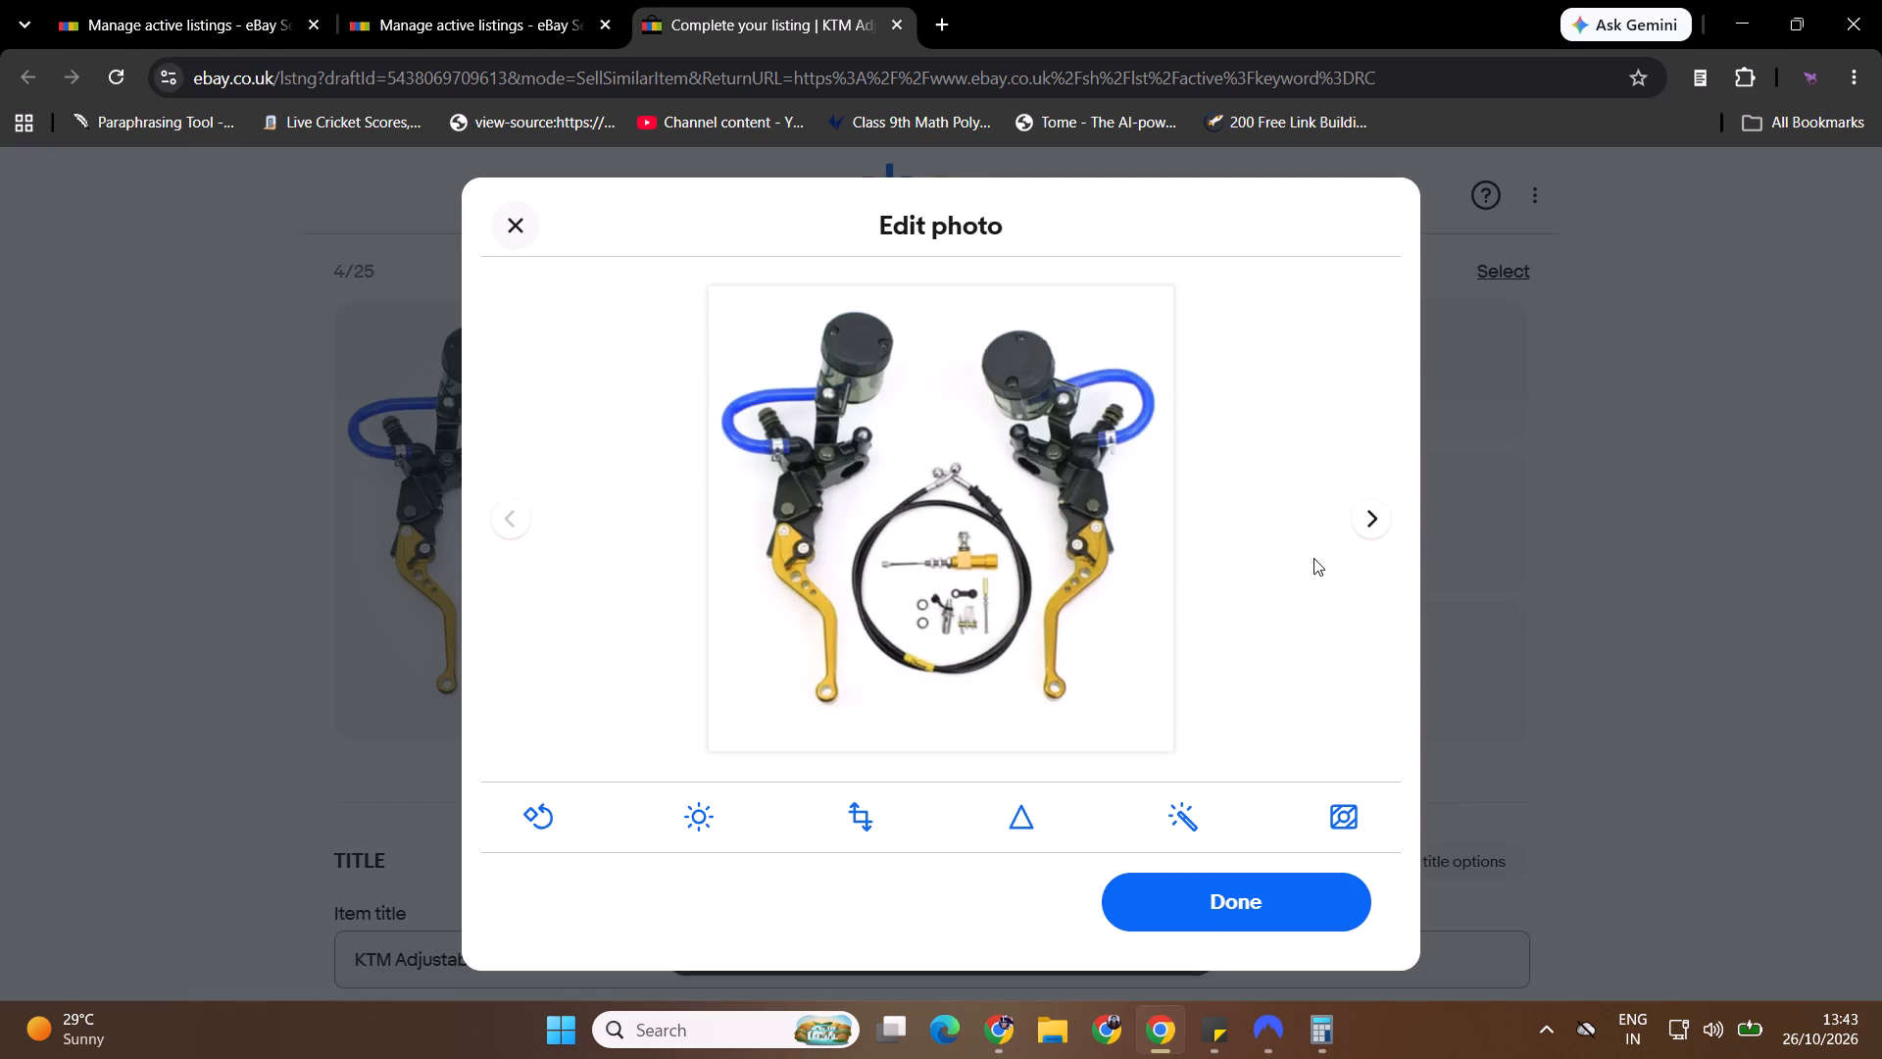
{"action": "left_click", "coordinate": [1366, 524]}
{"action": "left_click", "coordinate": [1368, 525]}
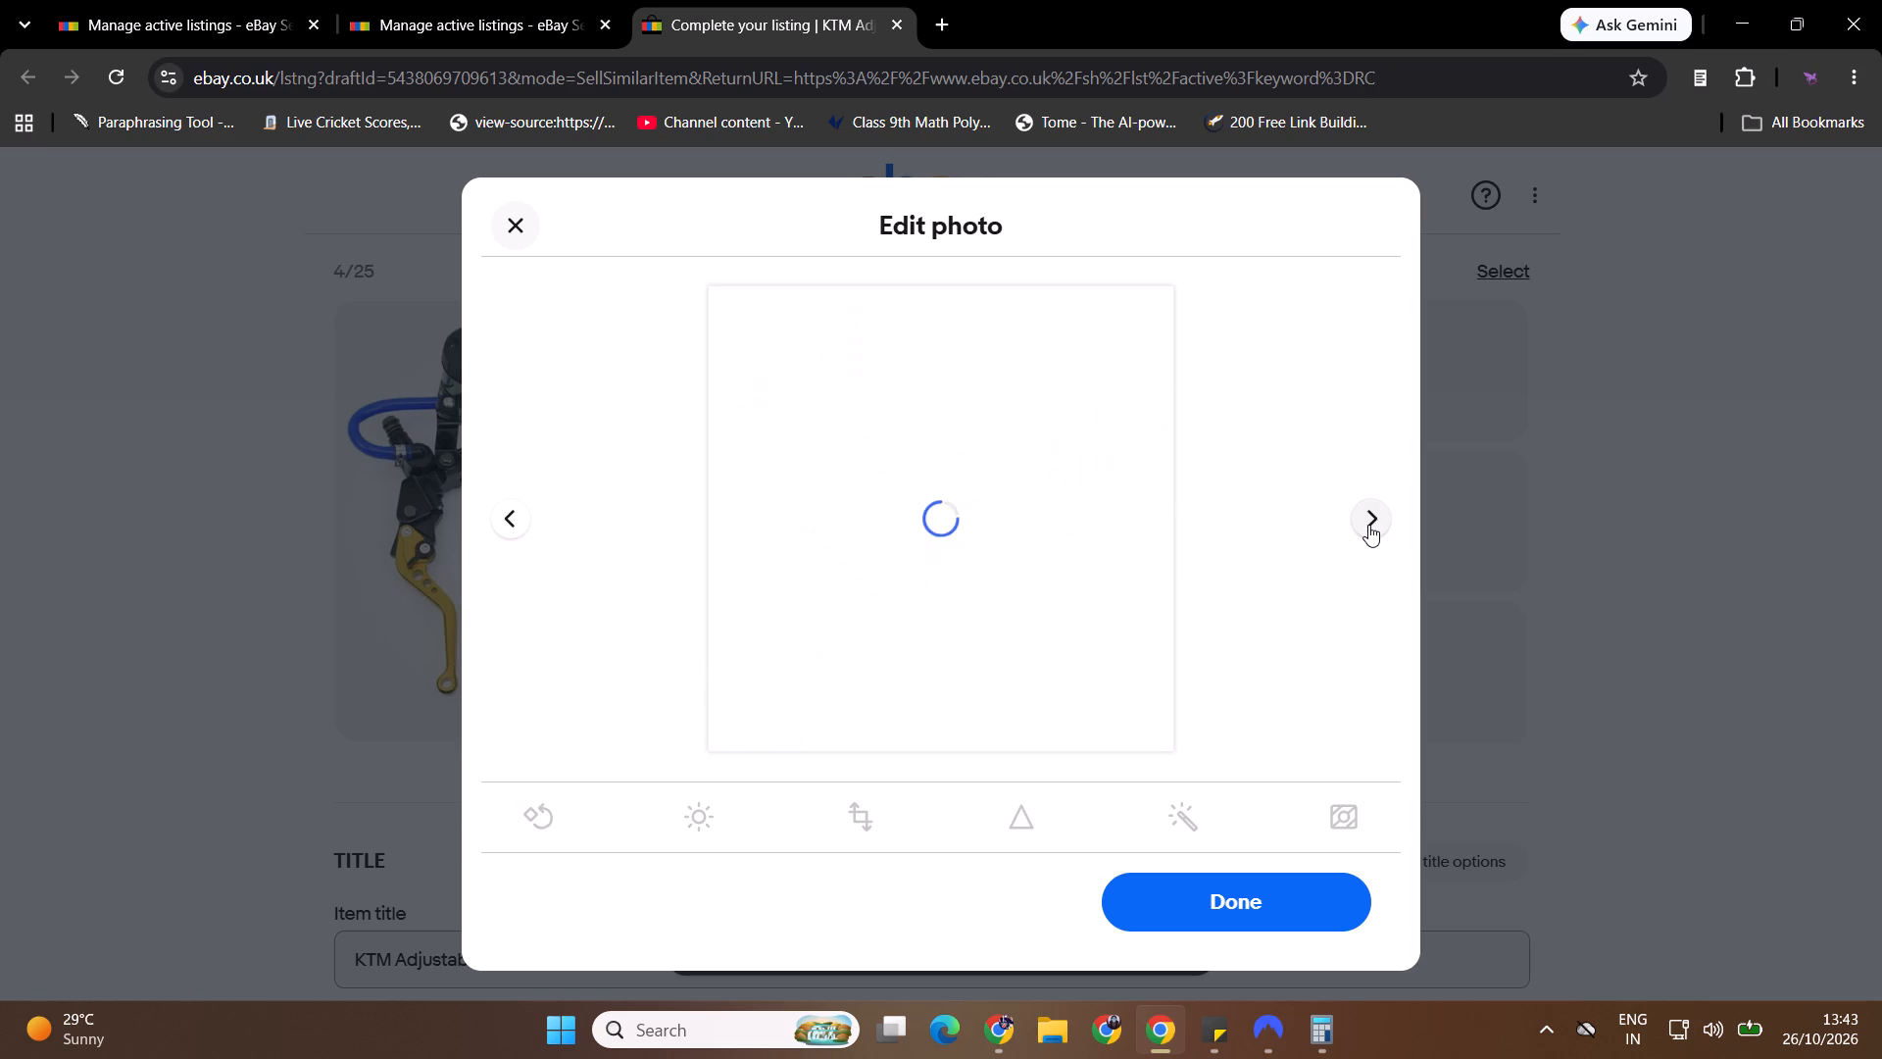
{"action": "left_click", "coordinate": [1368, 525]}
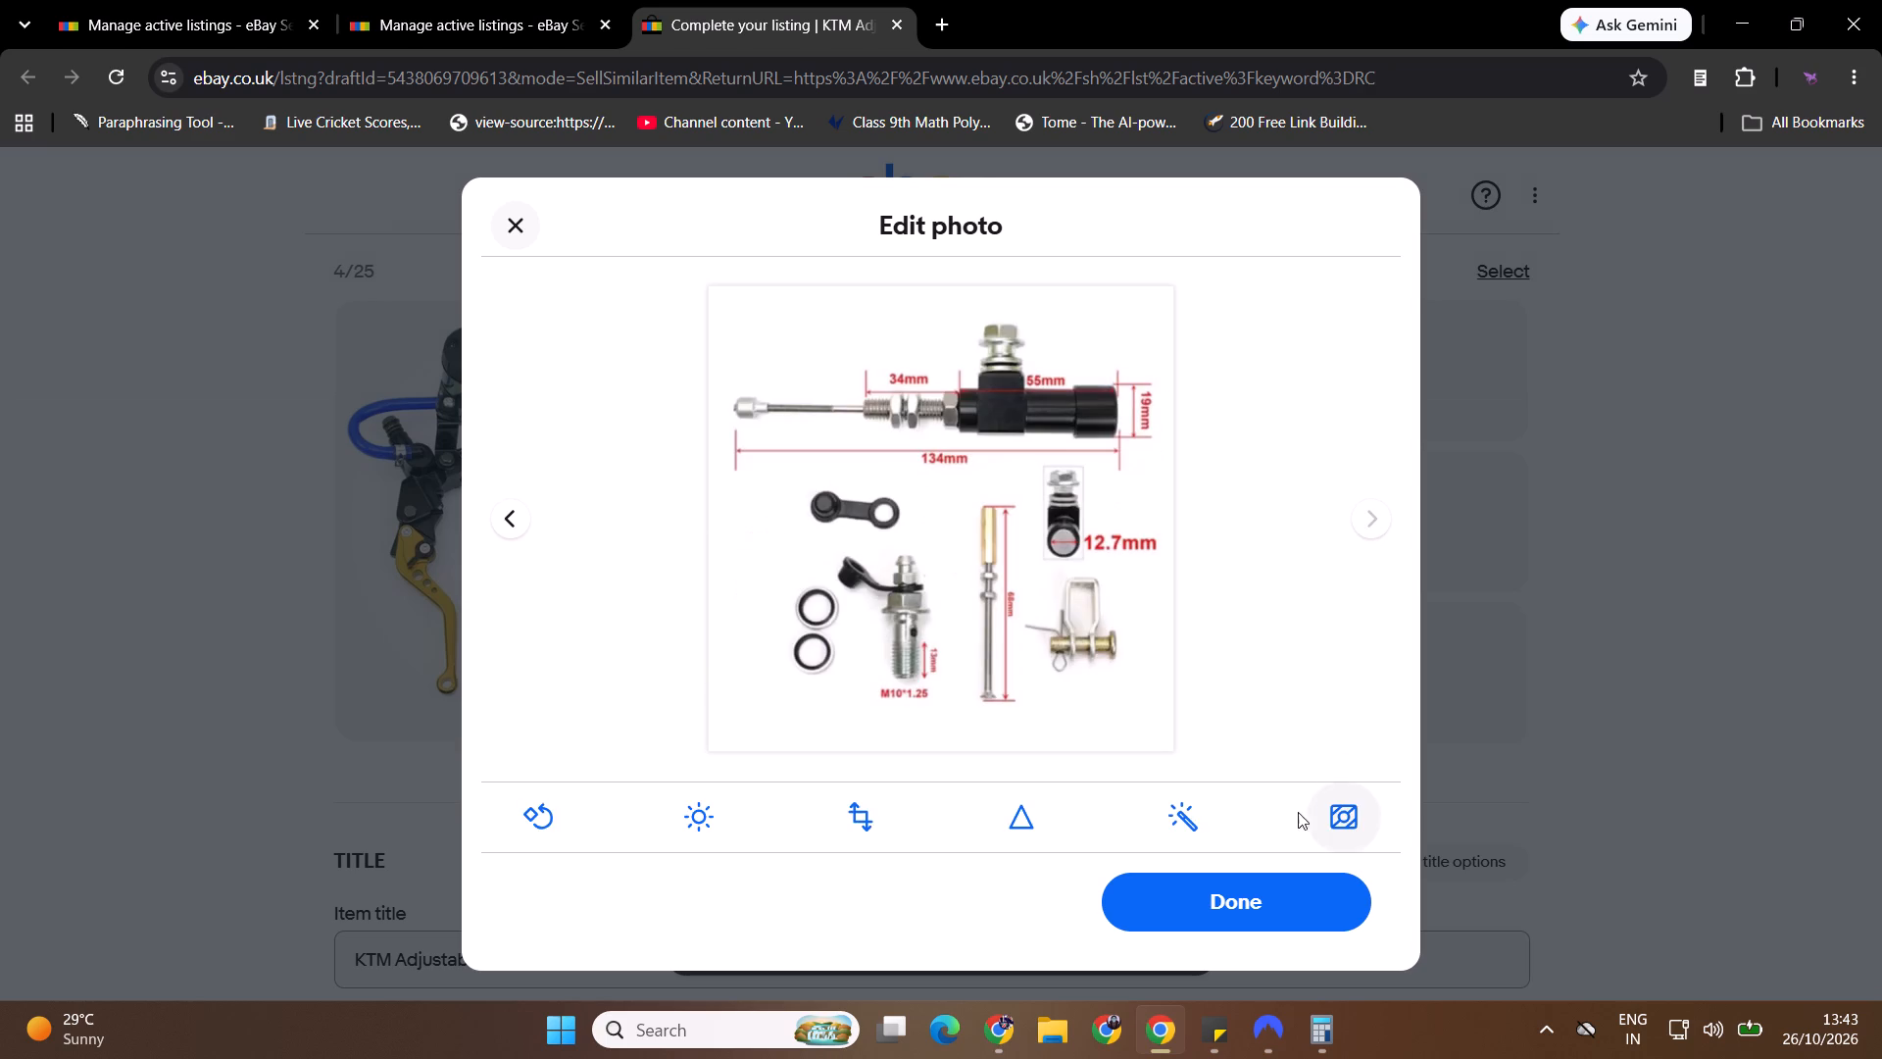
{"action": "left_click", "coordinate": [1261, 902]}
Replace the item title with the copied one, dropping the ending: "Universal 22mm Hydraulic Brake Clutch Master Cylinder Lever Kit".
{"action": "left_click_drag", "start_coordinate": [1881, 220], "coordinate": [1881, 260]}
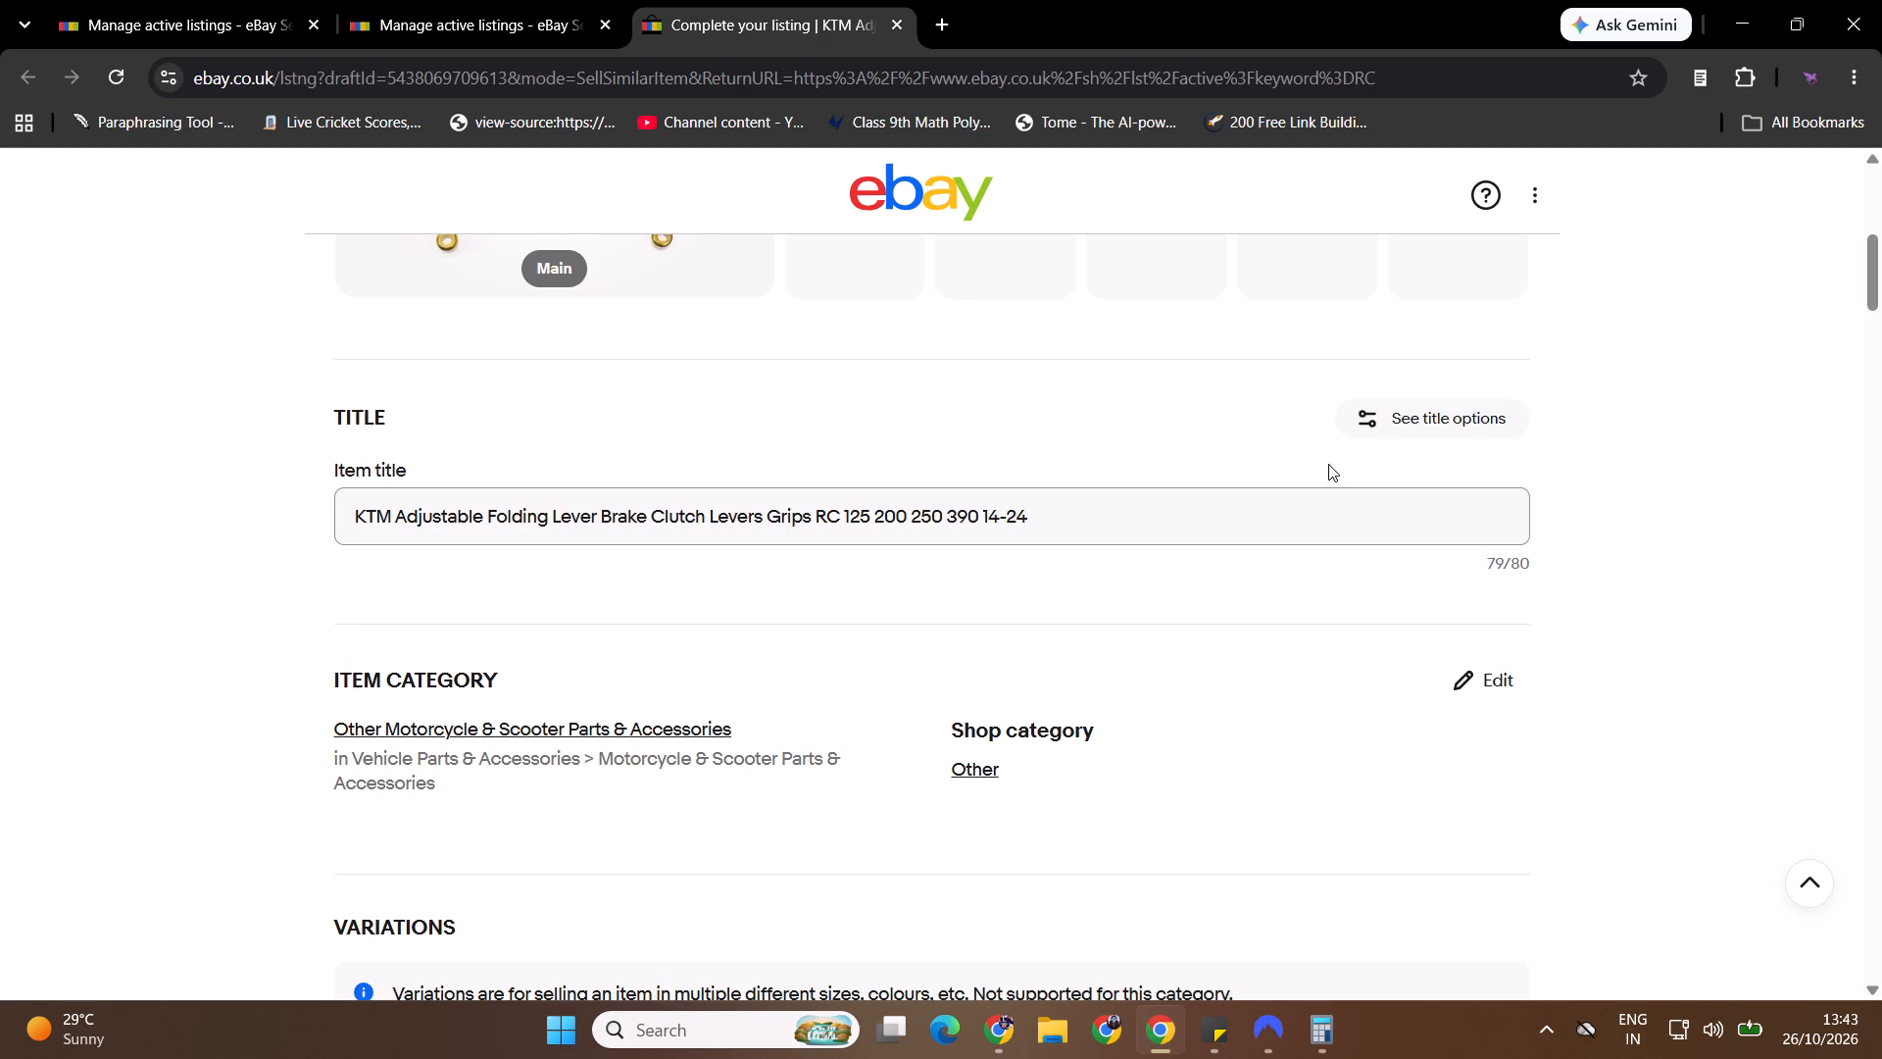
{"action": "left_click", "coordinate": [1088, 531]}
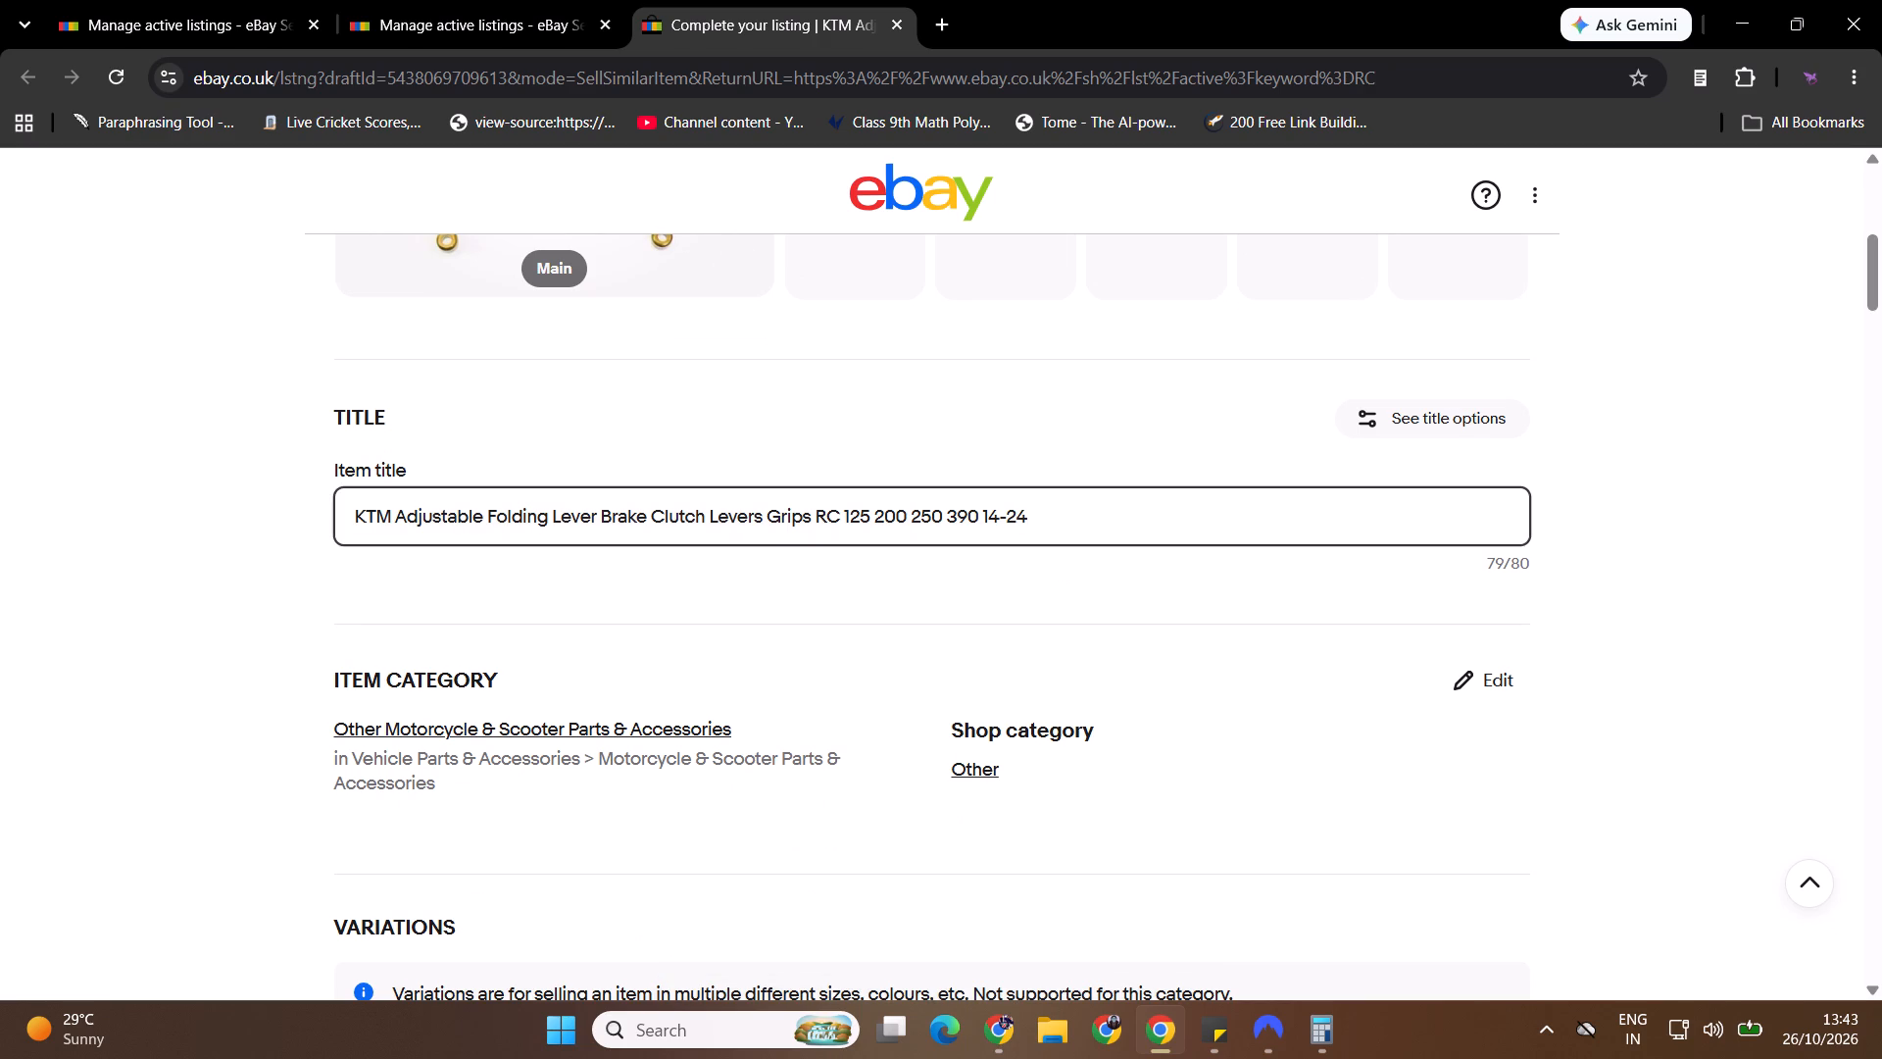
{"action": "key", "text": "ctrl+a"}
{"action": "key", "text": "ctrl+shift+v"}
{"action": "key", "text": "ctrl+Left"}
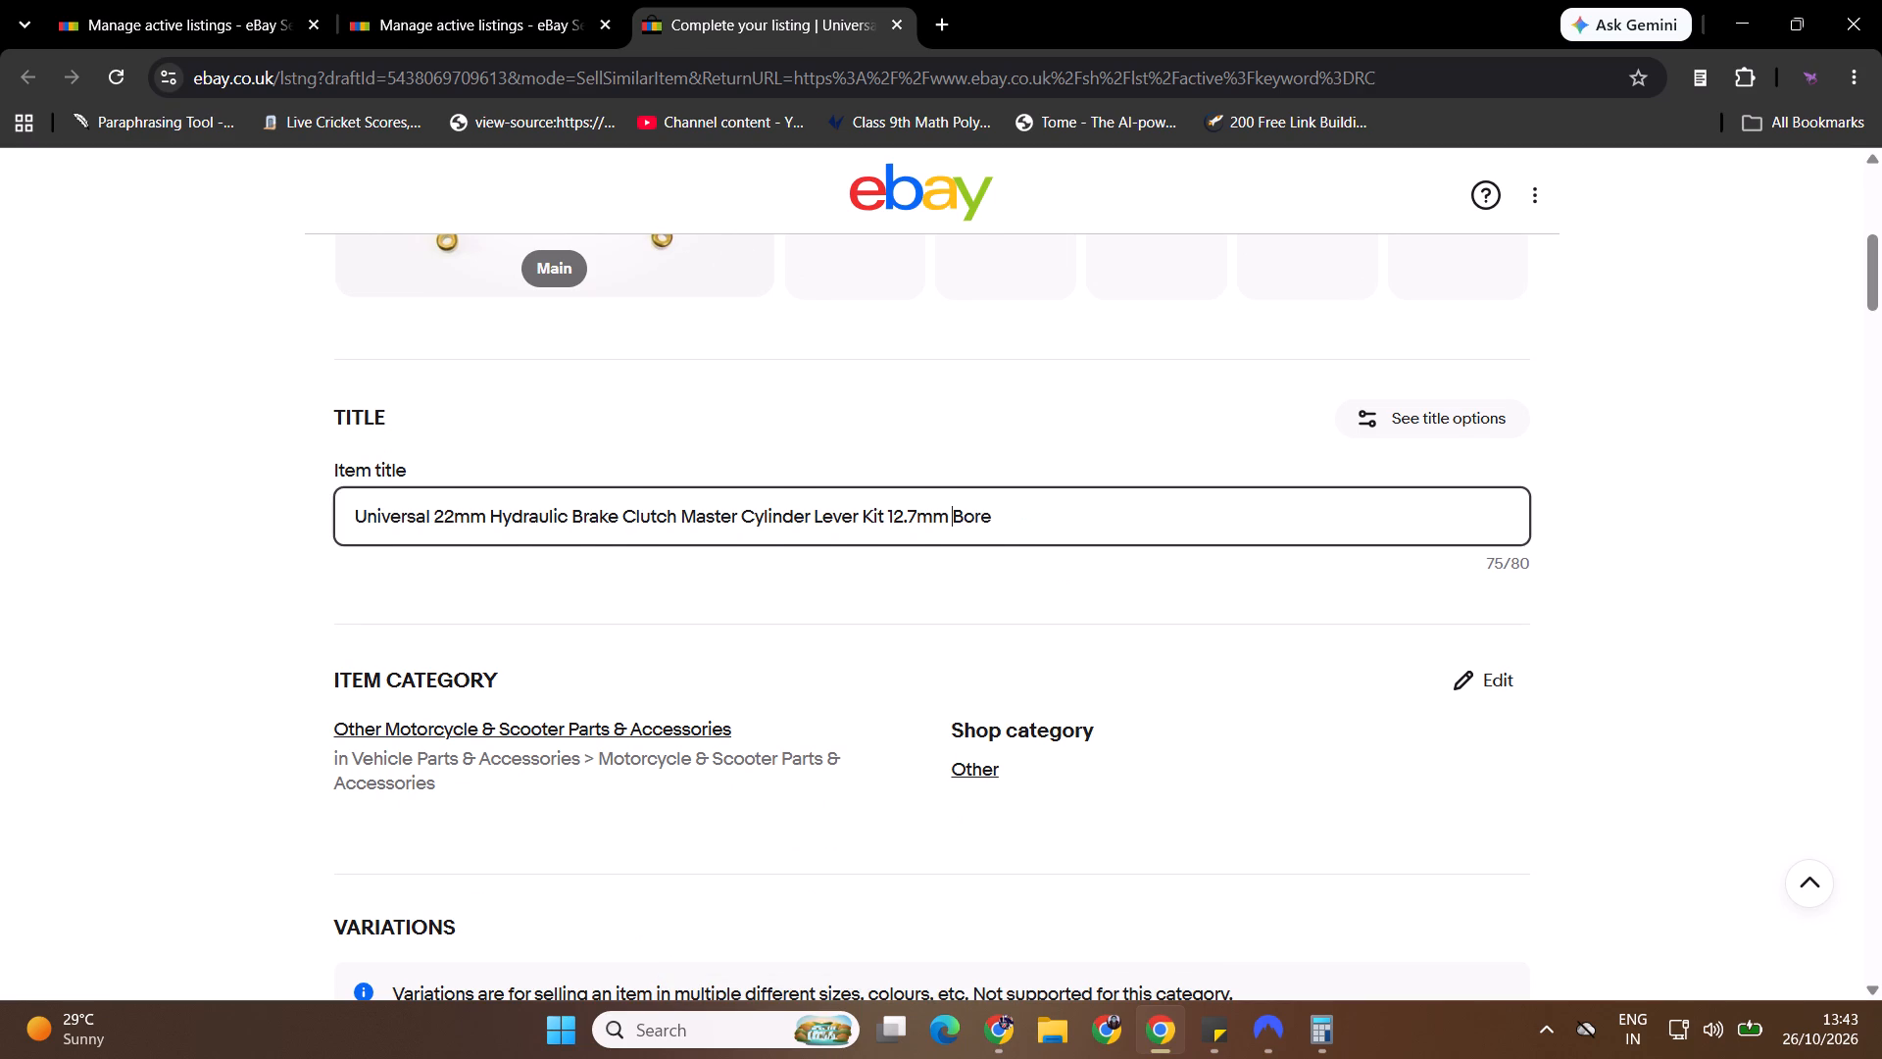
{"action": "key", "text": "ctrl+shift+Right"}
{"action": "key", "text": "Delete"}
{"action": "key", "text": "ctrl+shift+Left"}
{"action": "key", "text": "Delete"}
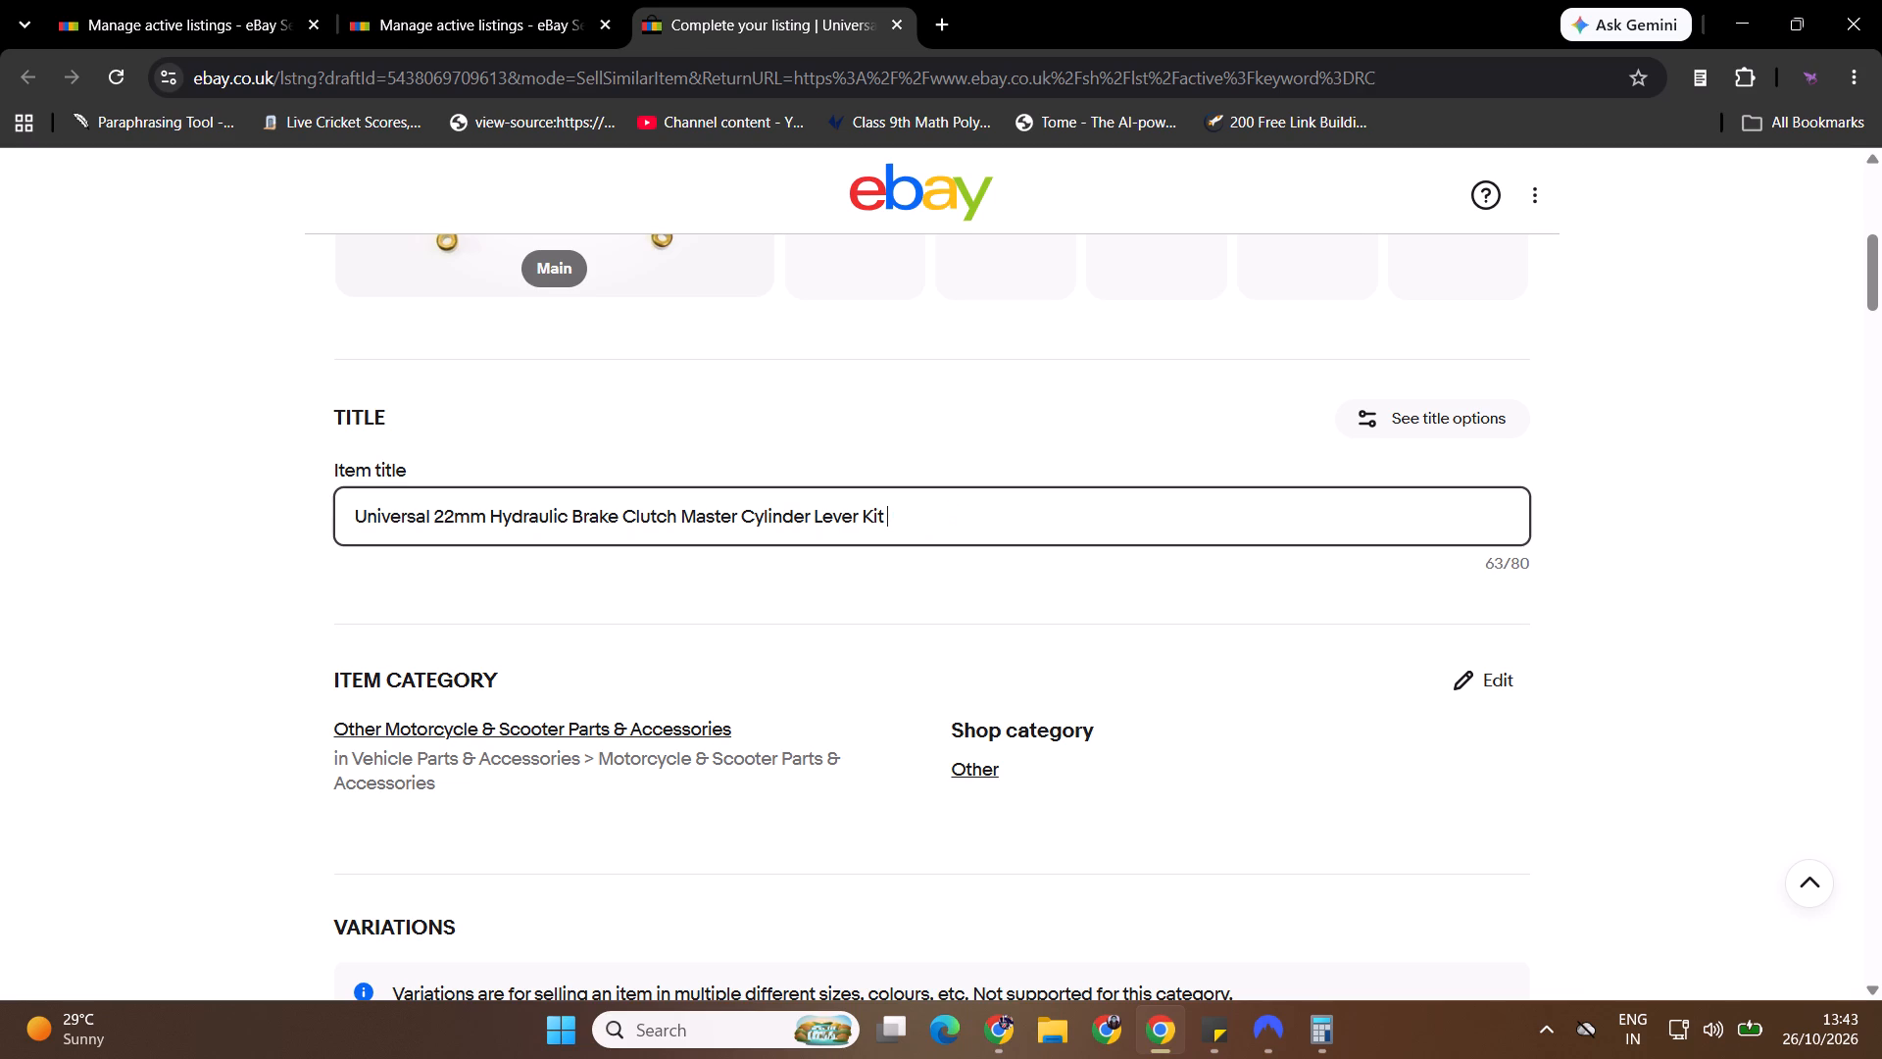
Change the first word of the item title to all capitals: "UNIVERSAL".
{"action": "key", "text": "ctrl+Left"}
{"action": "key", "text": "ctrl+Left"}
{"action": "key", "text": "ctrl+Left"}
{"action": "key", "text": "ctrl+Left"}
{"action": "key", "text": "ctrl+Left"}
{"action": "key", "text": "ctrl+Left"}
{"action": "key", "text": "ctrl+Left"}
{"action": "key", "text": "ctrl+Left"}
{"action": "key", "text": "ctrl+Left"}
{"action": "key", "text": "ctrl+Left"}
{"action": "key", "text": "ctrl+Left"}
{"action": "key", "text": "ctrl+Left"}
{"action": "key", "text": "ctrl+Left"}
{"action": "key", "text": "ctrl+Left"}
{"action": "key", "text": "ctrl+Left"}
{"action": "key", "text": "ctrl+Left"}
{"action": "key", "text": "ctrl+Left"}
{"action": "key", "text": "ctrl+Left"}
{"action": "key", "text": "ctrl+Left"}
{"action": "key", "text": "ctrl+Left"}
{"action": "key", "text": "ctrl+shift+Right"}
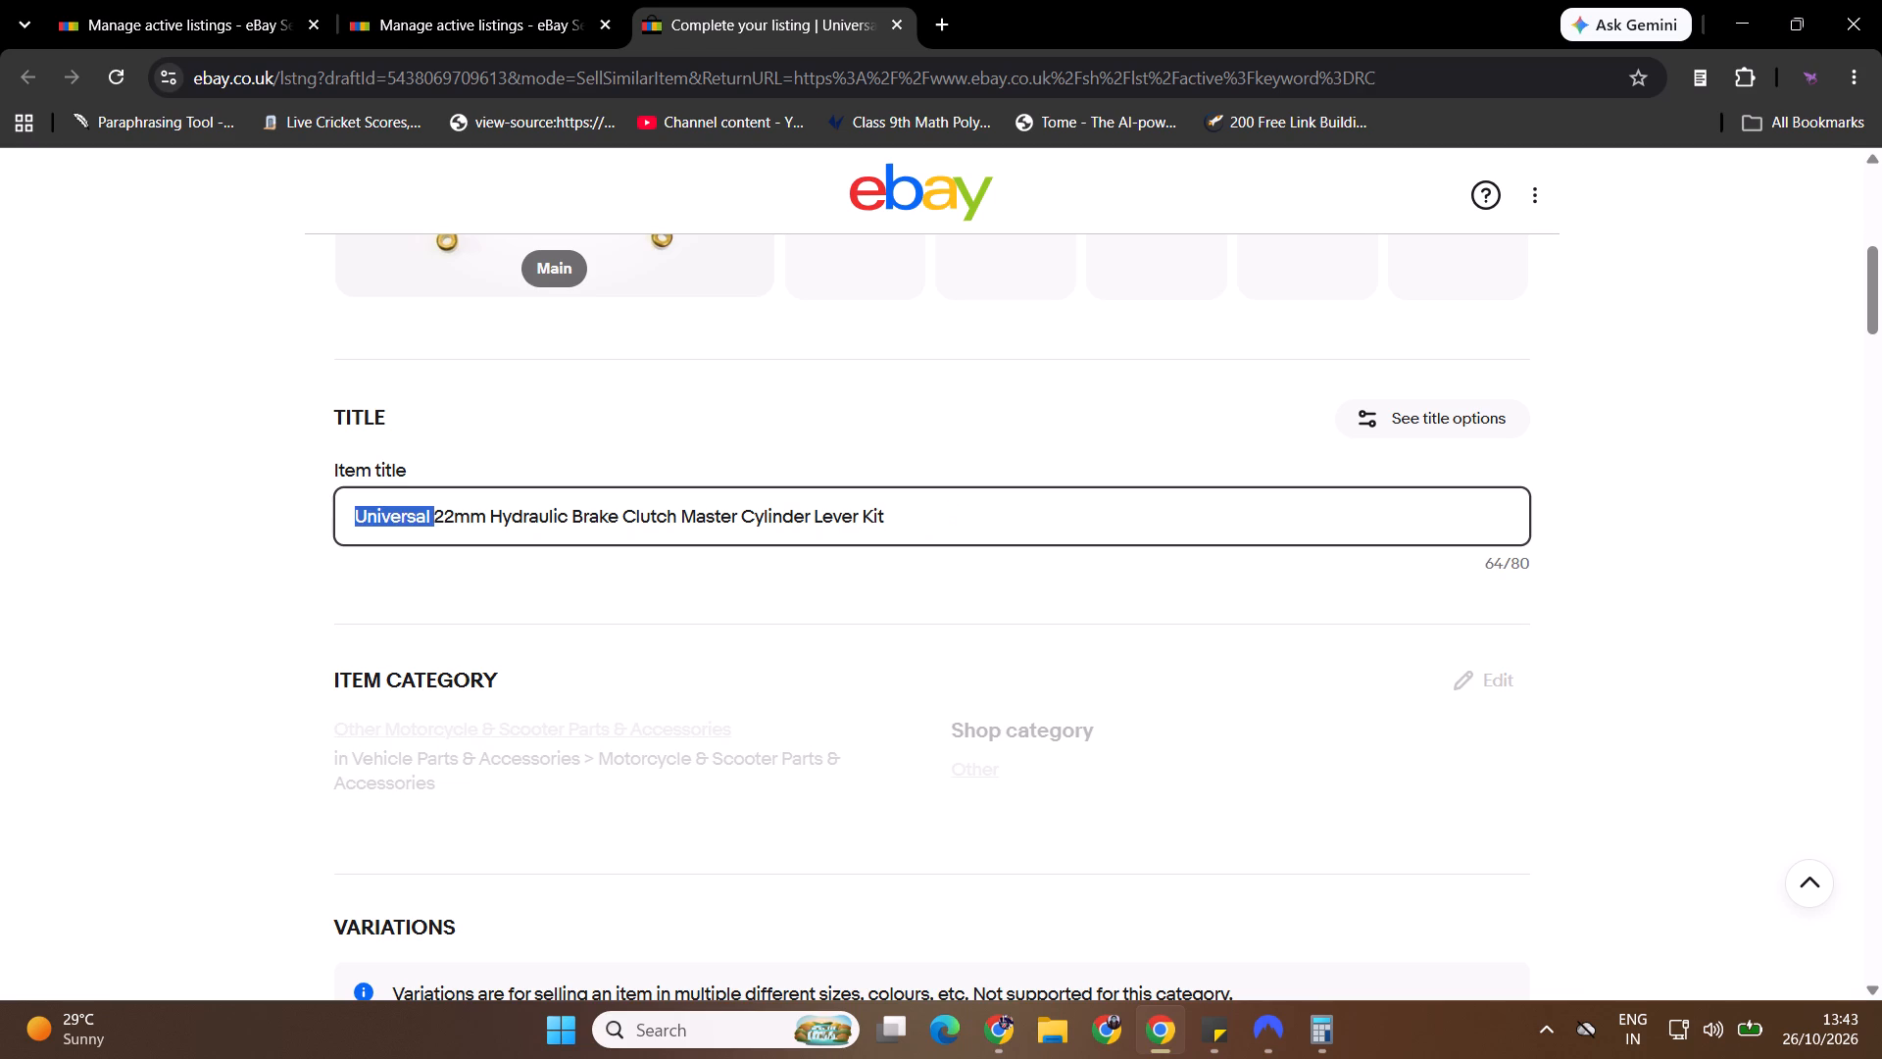
{"action": "type", "text": "UNIVERSAL"}
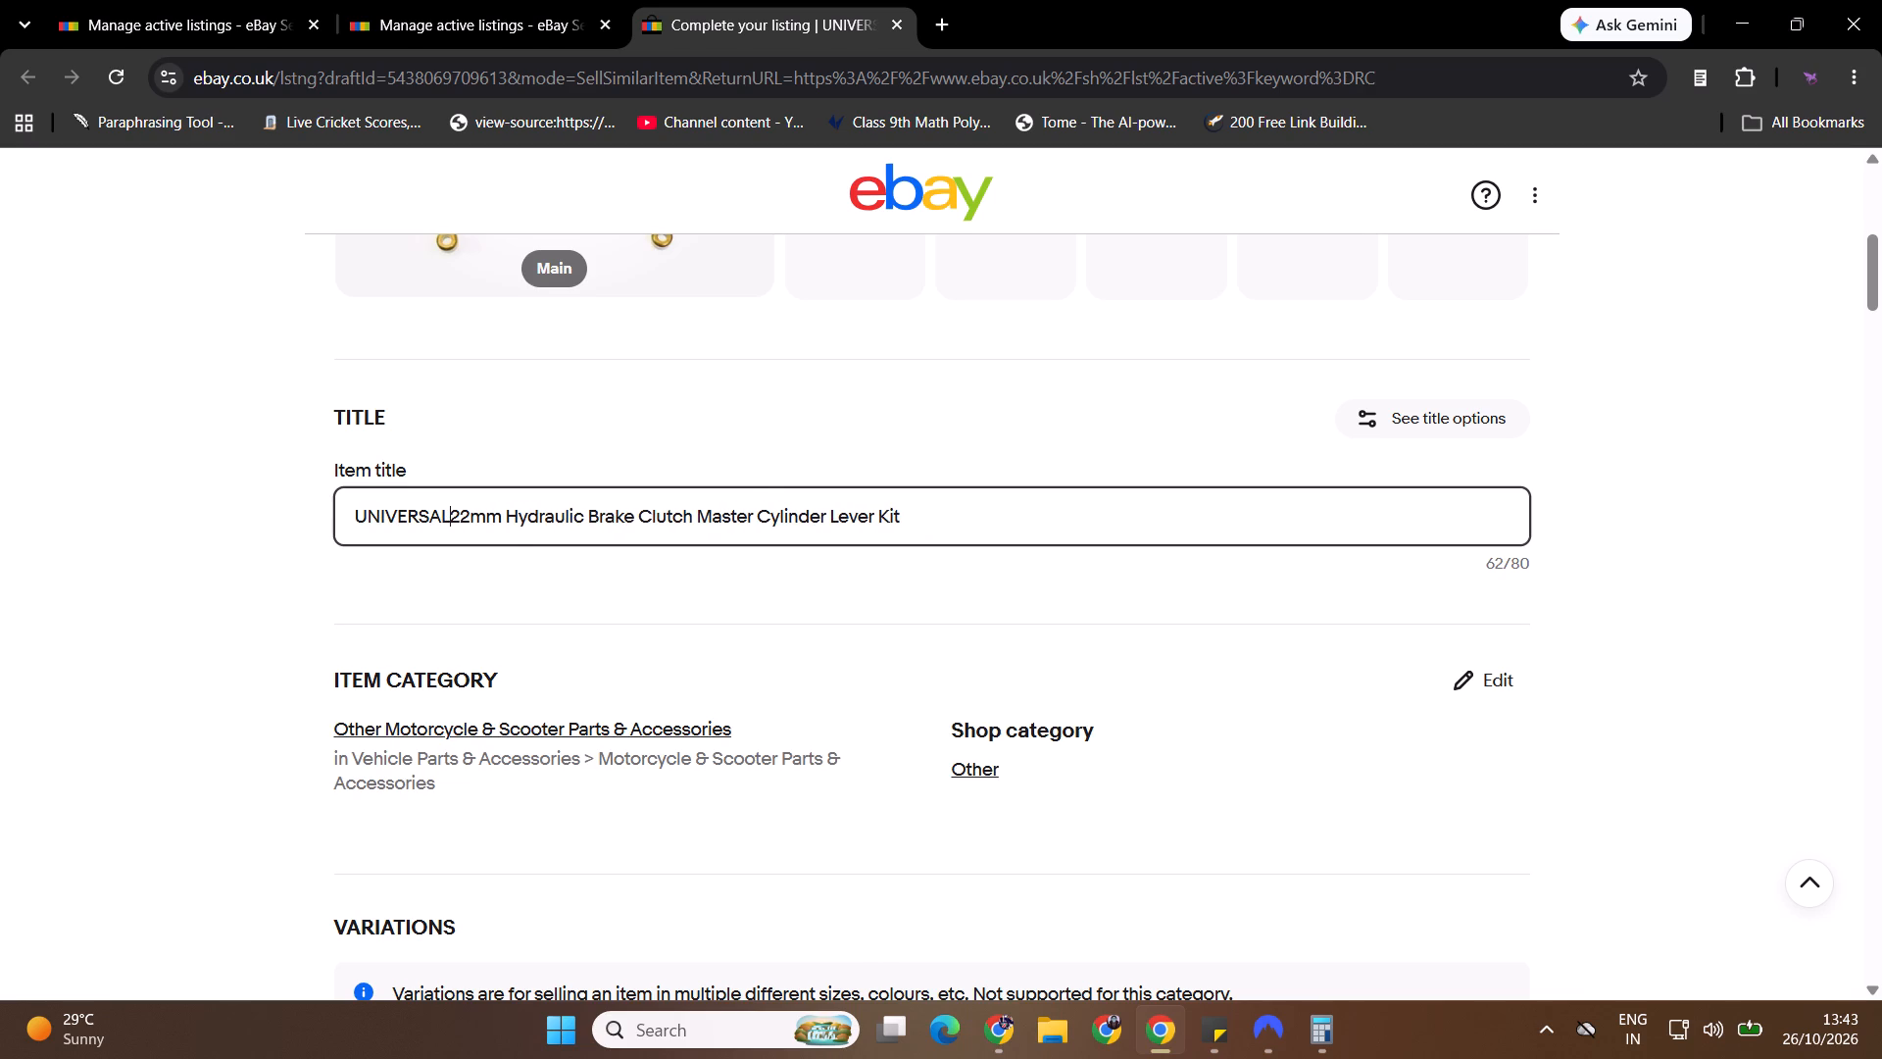
{"action": "key", "text": "space"}
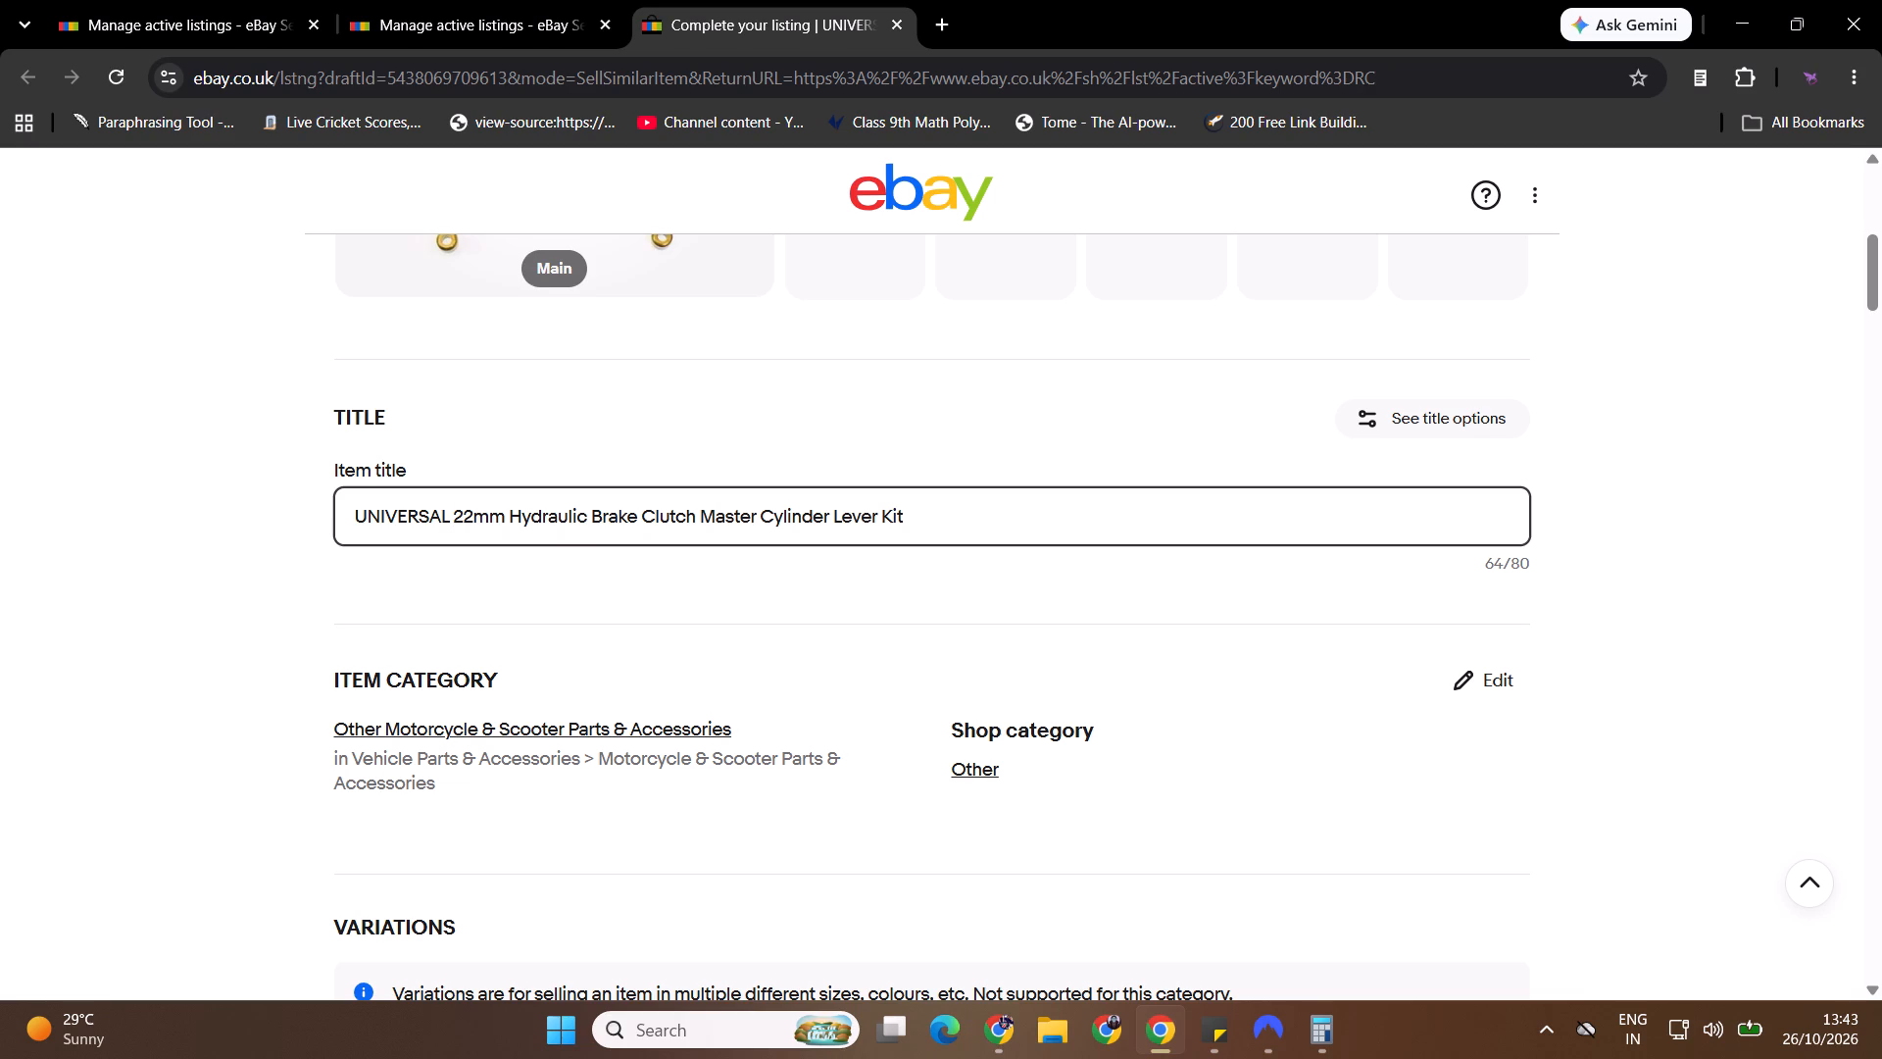
Insert the word "Lever" between "Hydraulic" and "Brake" in the item title.
{"action": "key", "text": "ctrl+Right"}
{"action": "key", "text": "ctrl+Right"}
{"action": "key", "text": "ctrl+Right"}
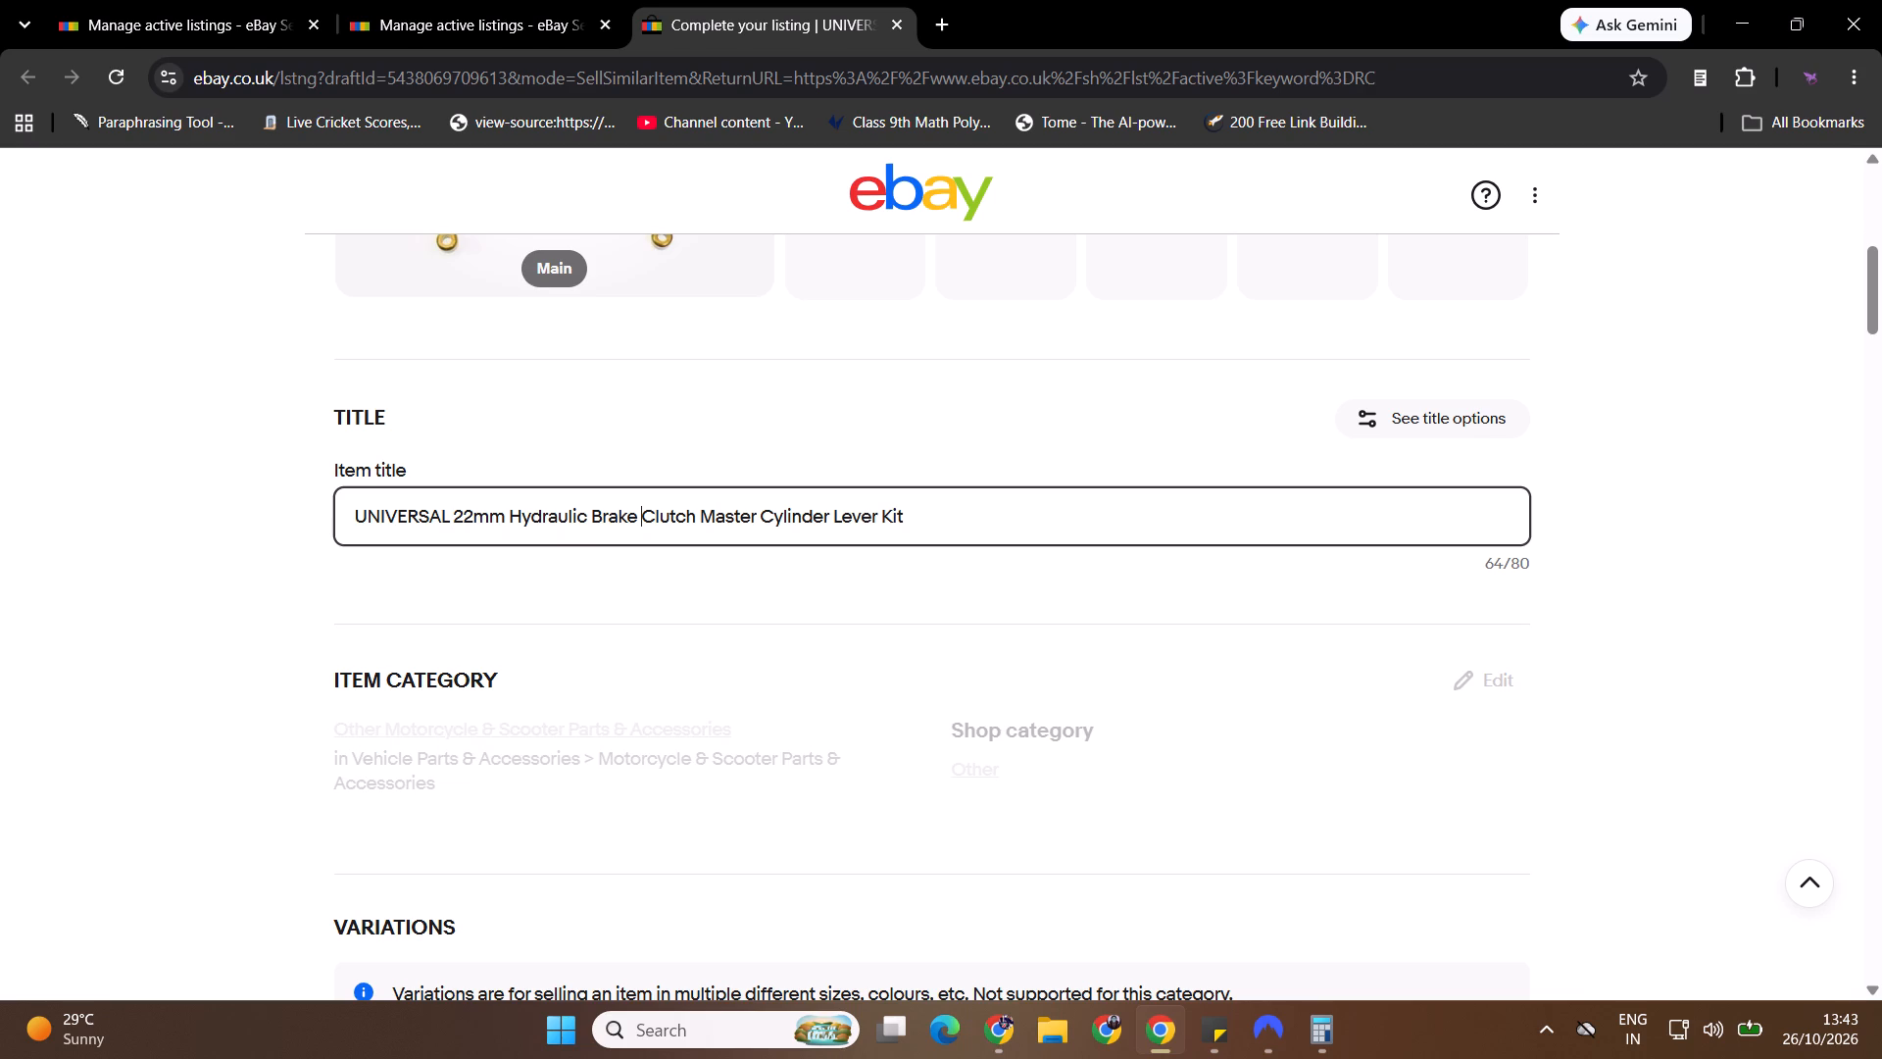
{"action": "key", "text": "ctrl+Left"}
{"action": "key", "text": "ctrl+Right"}
{"action": "key", "text": "ctrl+Right"}
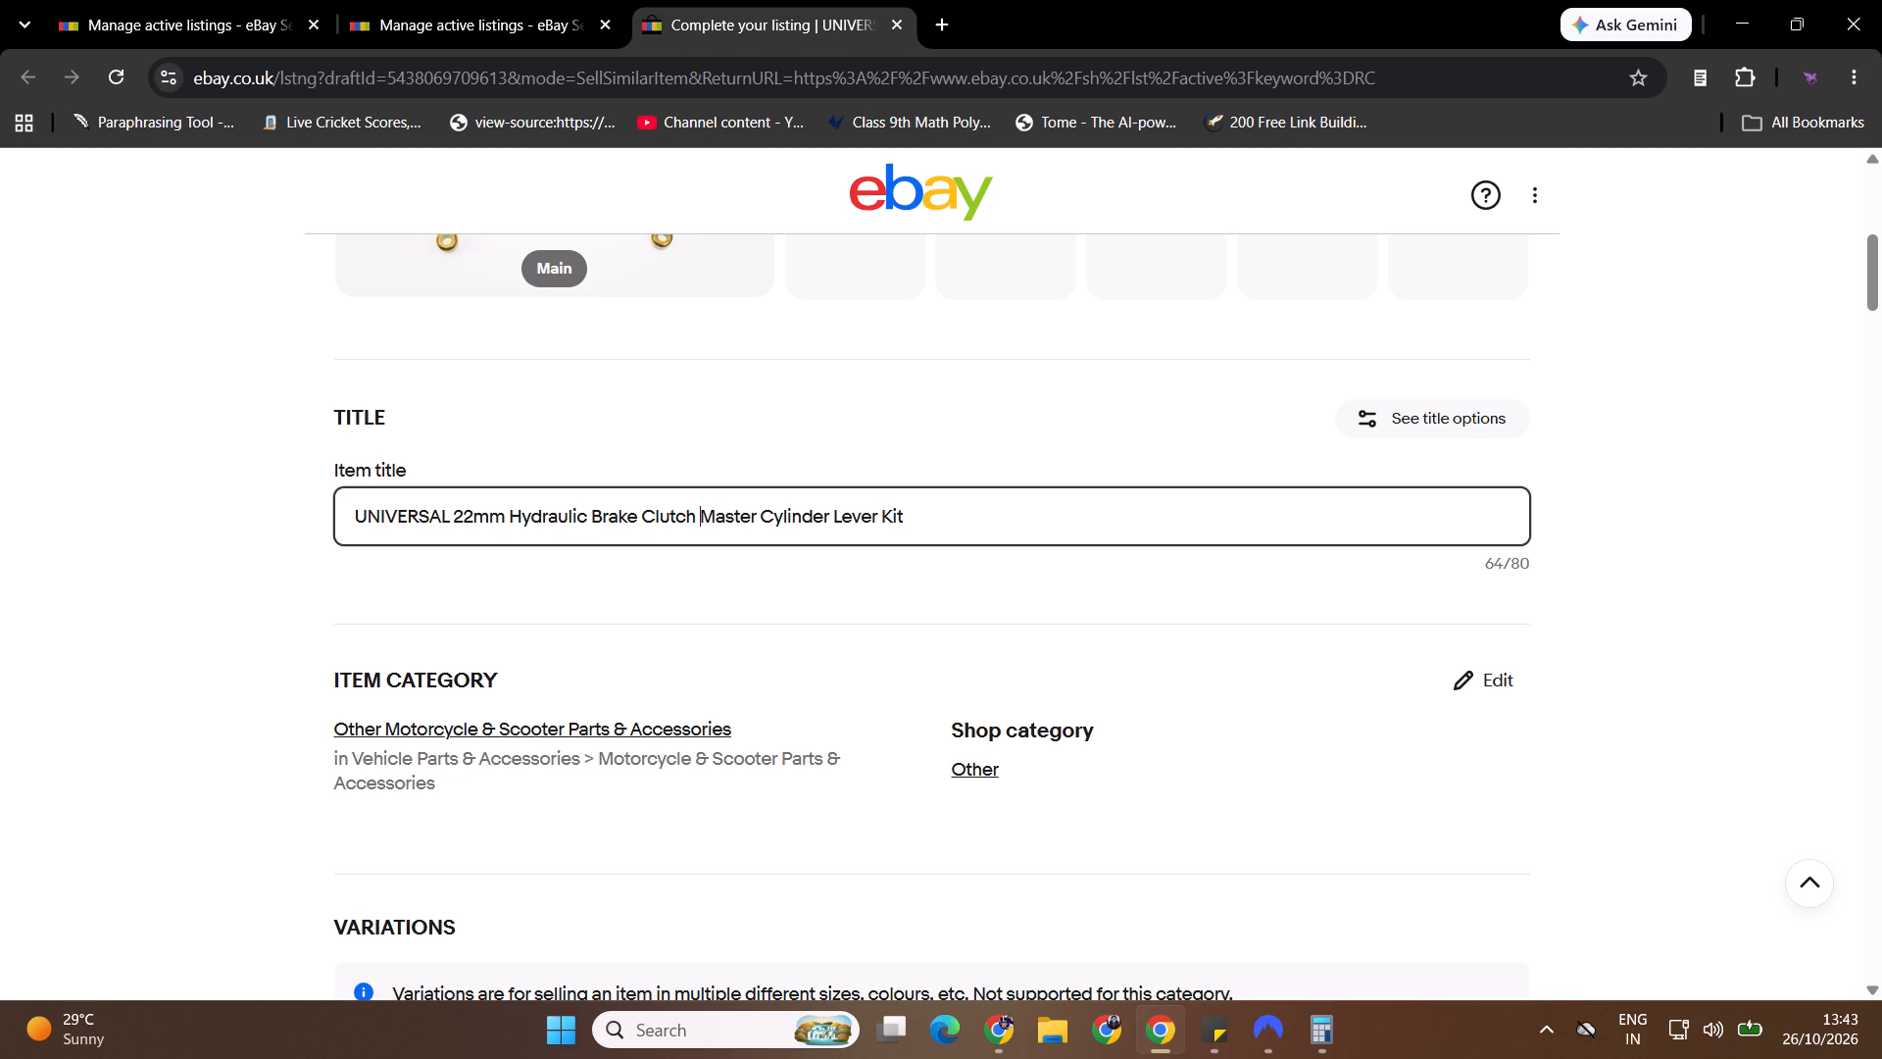
{"action": "key", "text": "ctrl+Left"}
{"action": "key", "text": "ctrl+Left"}
{"action": "type", "text": "lever"}
{"action": "key", "text": "space"}
{"action": "key", "text": "ctrl+Left"}
{"action": "key", "text": "Delete"}
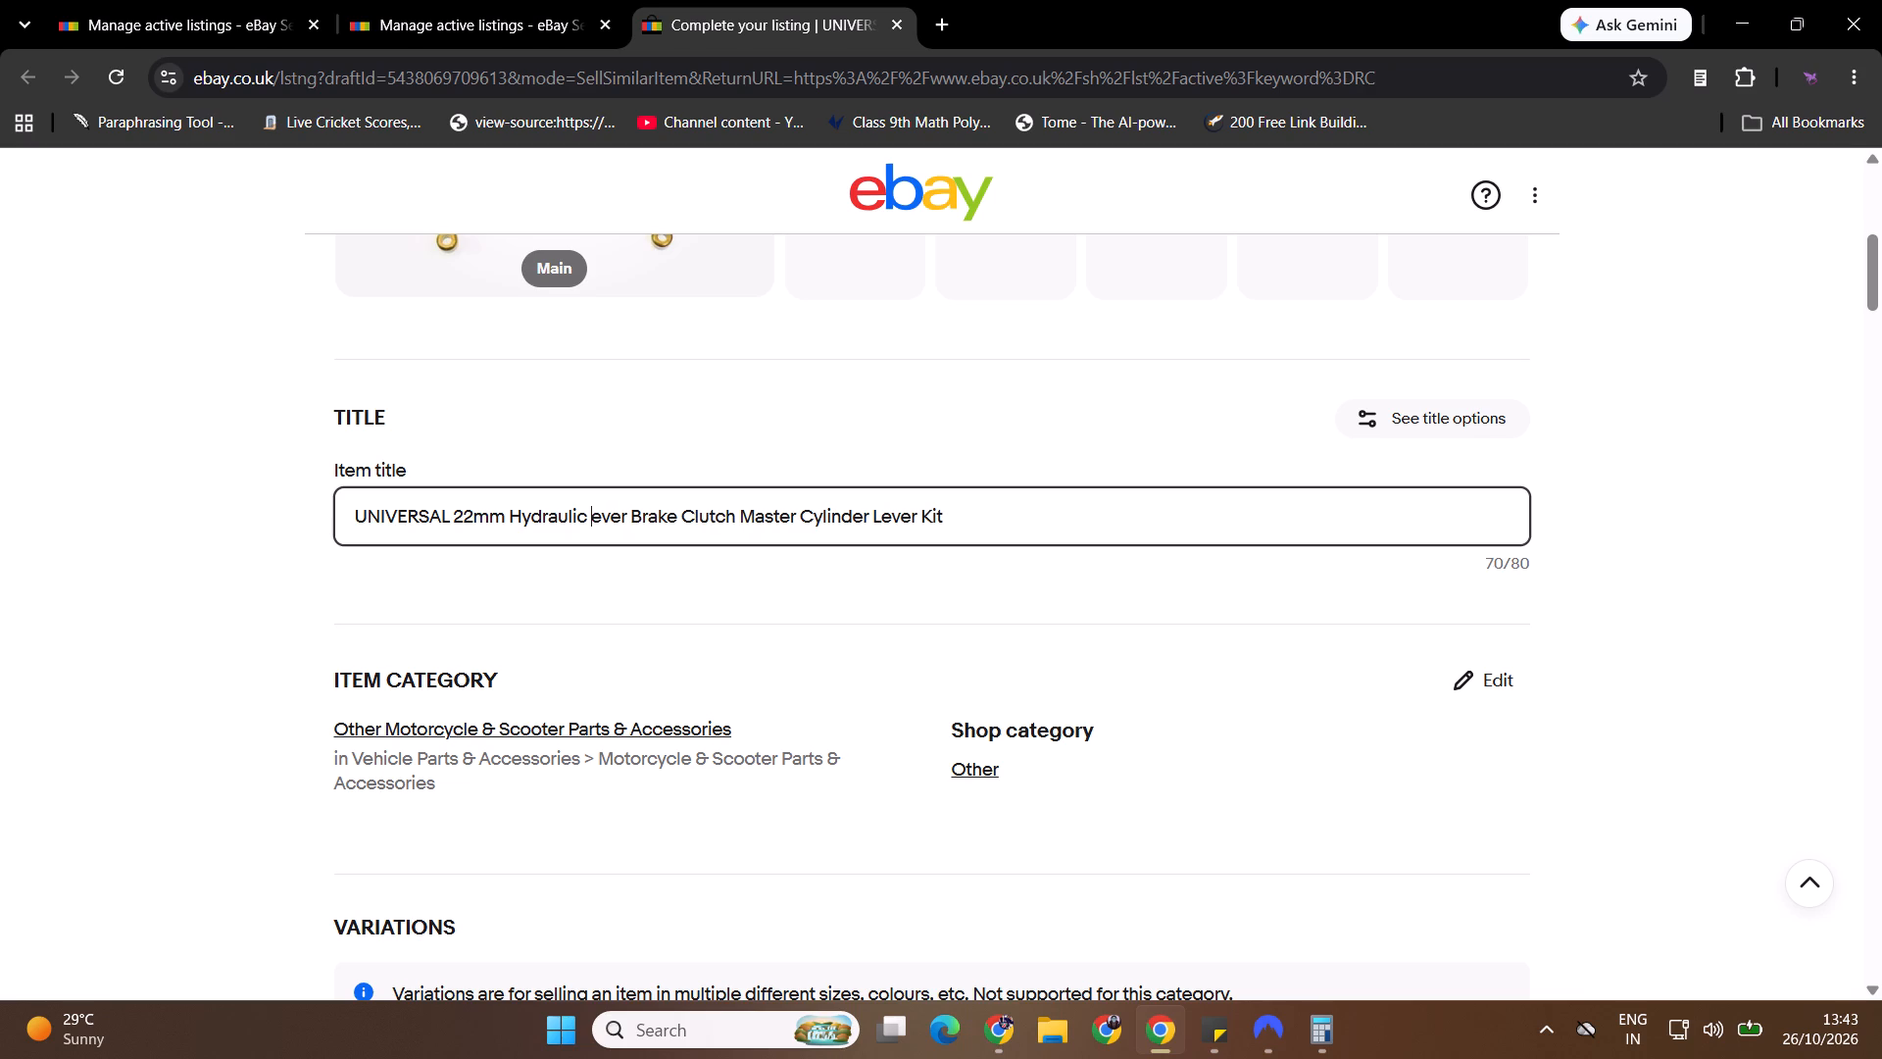
{"action": "key", "text": "shift+l"}
Cut "Master Cylinder" out of the item title, keeping it on the clipboard.
{"action": "key", "text": "ctrl+Right"}
{"action": "key", "text": "ctrl+Right"}
{"action": "key", "text": "ctrl+Right"}
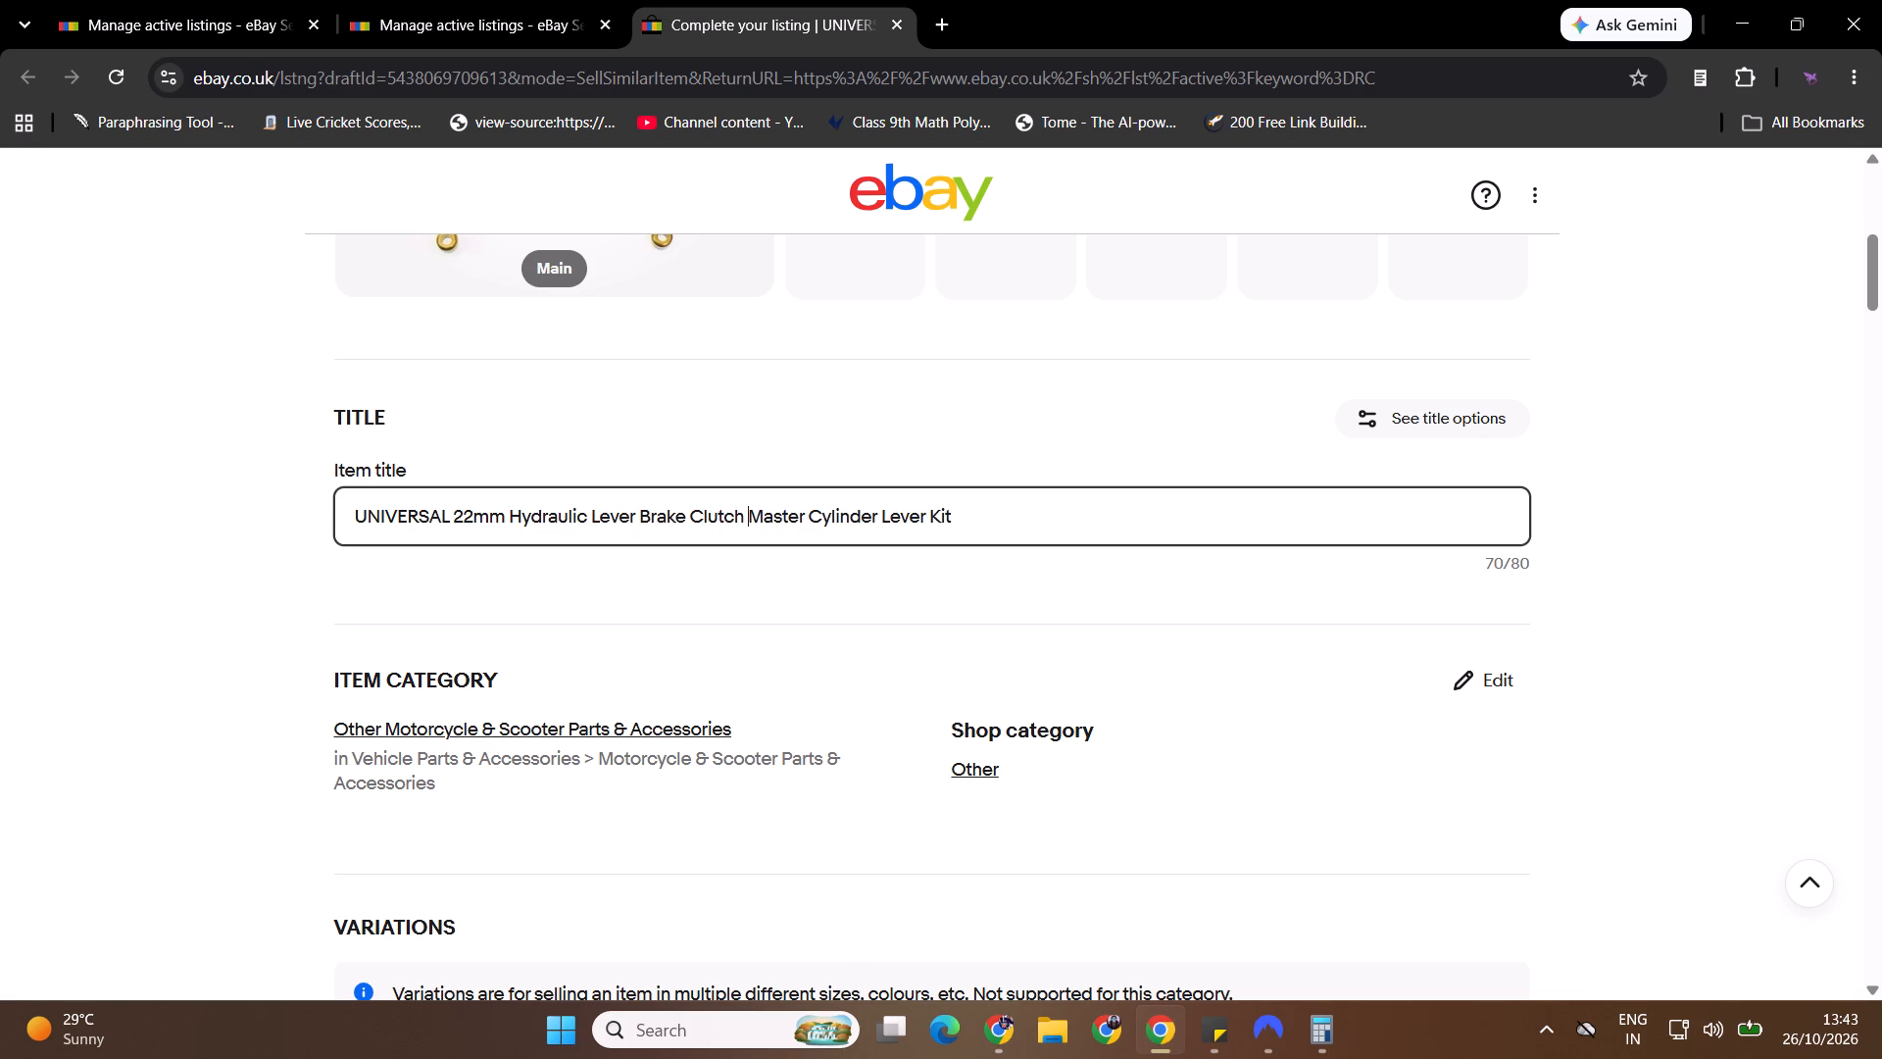
{"action": "key", "text": "ctrl+shift+Right"}
{"action": "key", "text": "ctrl+shift+Right"}
{"action": "key", "text": "ctrl+x"}
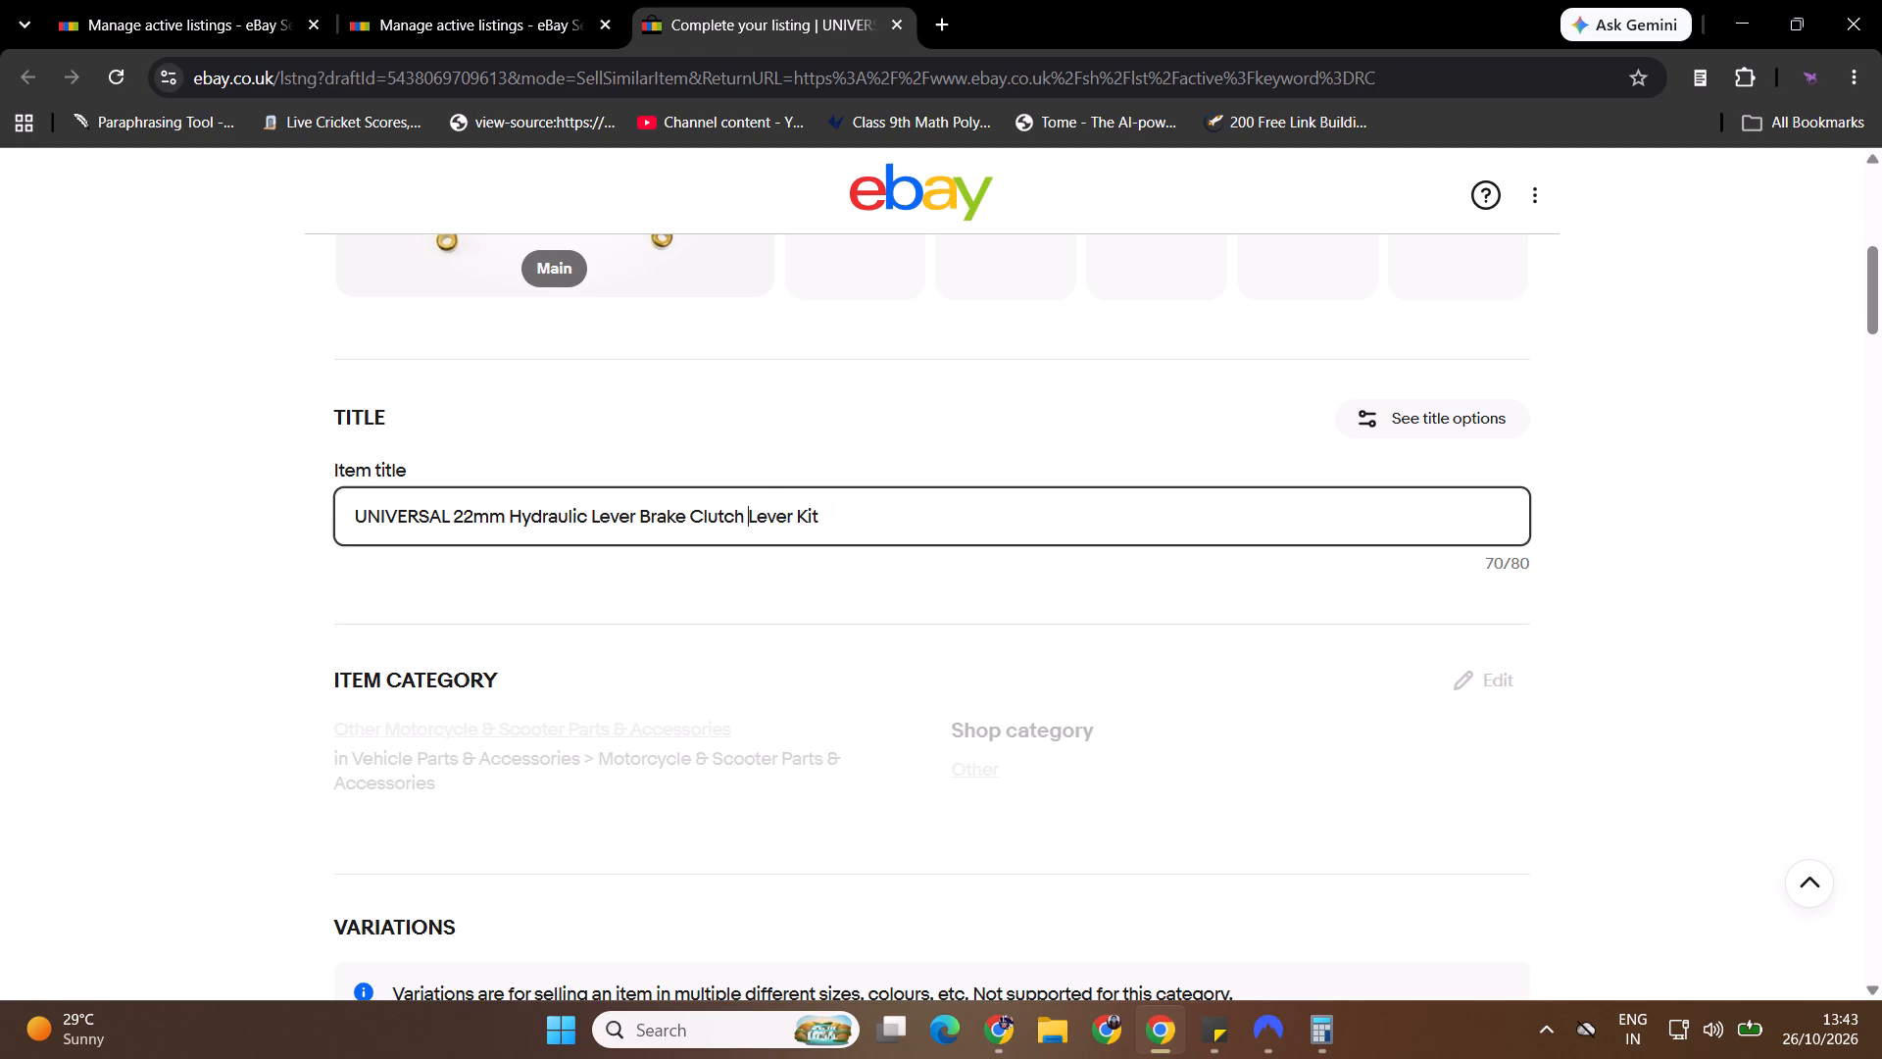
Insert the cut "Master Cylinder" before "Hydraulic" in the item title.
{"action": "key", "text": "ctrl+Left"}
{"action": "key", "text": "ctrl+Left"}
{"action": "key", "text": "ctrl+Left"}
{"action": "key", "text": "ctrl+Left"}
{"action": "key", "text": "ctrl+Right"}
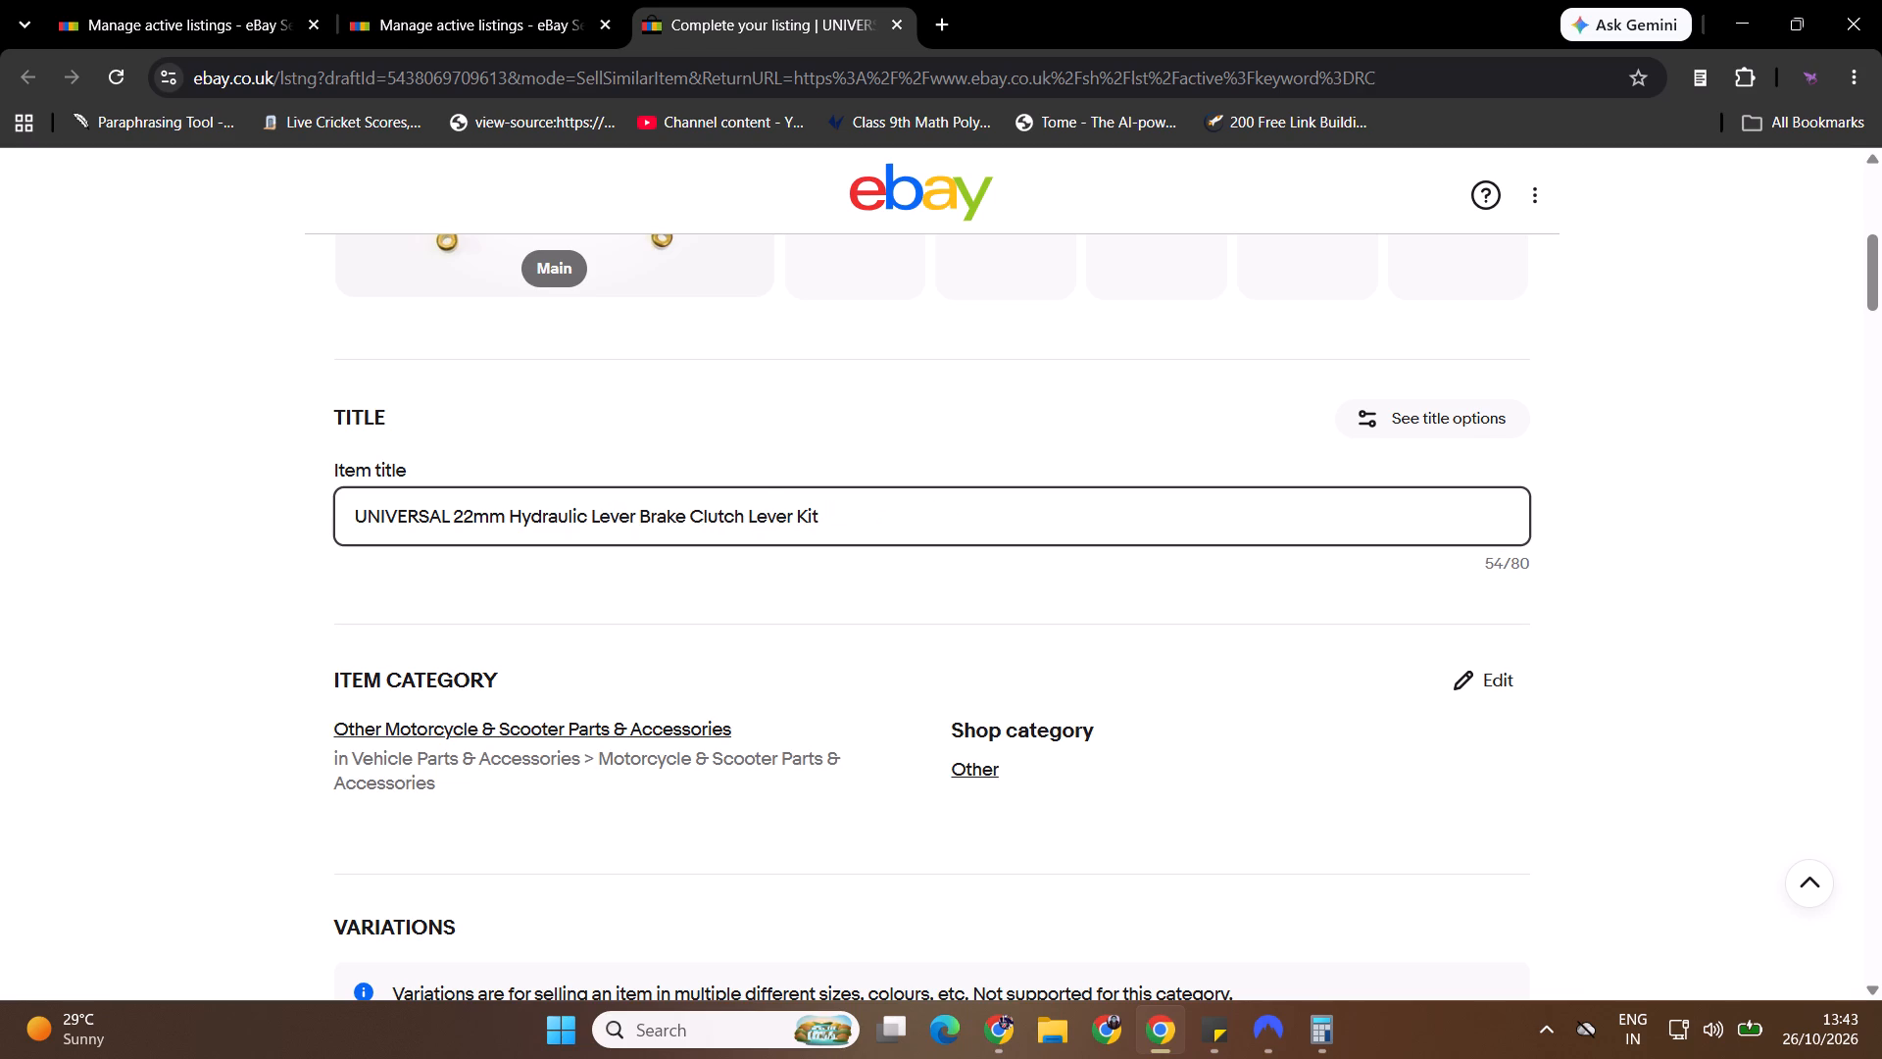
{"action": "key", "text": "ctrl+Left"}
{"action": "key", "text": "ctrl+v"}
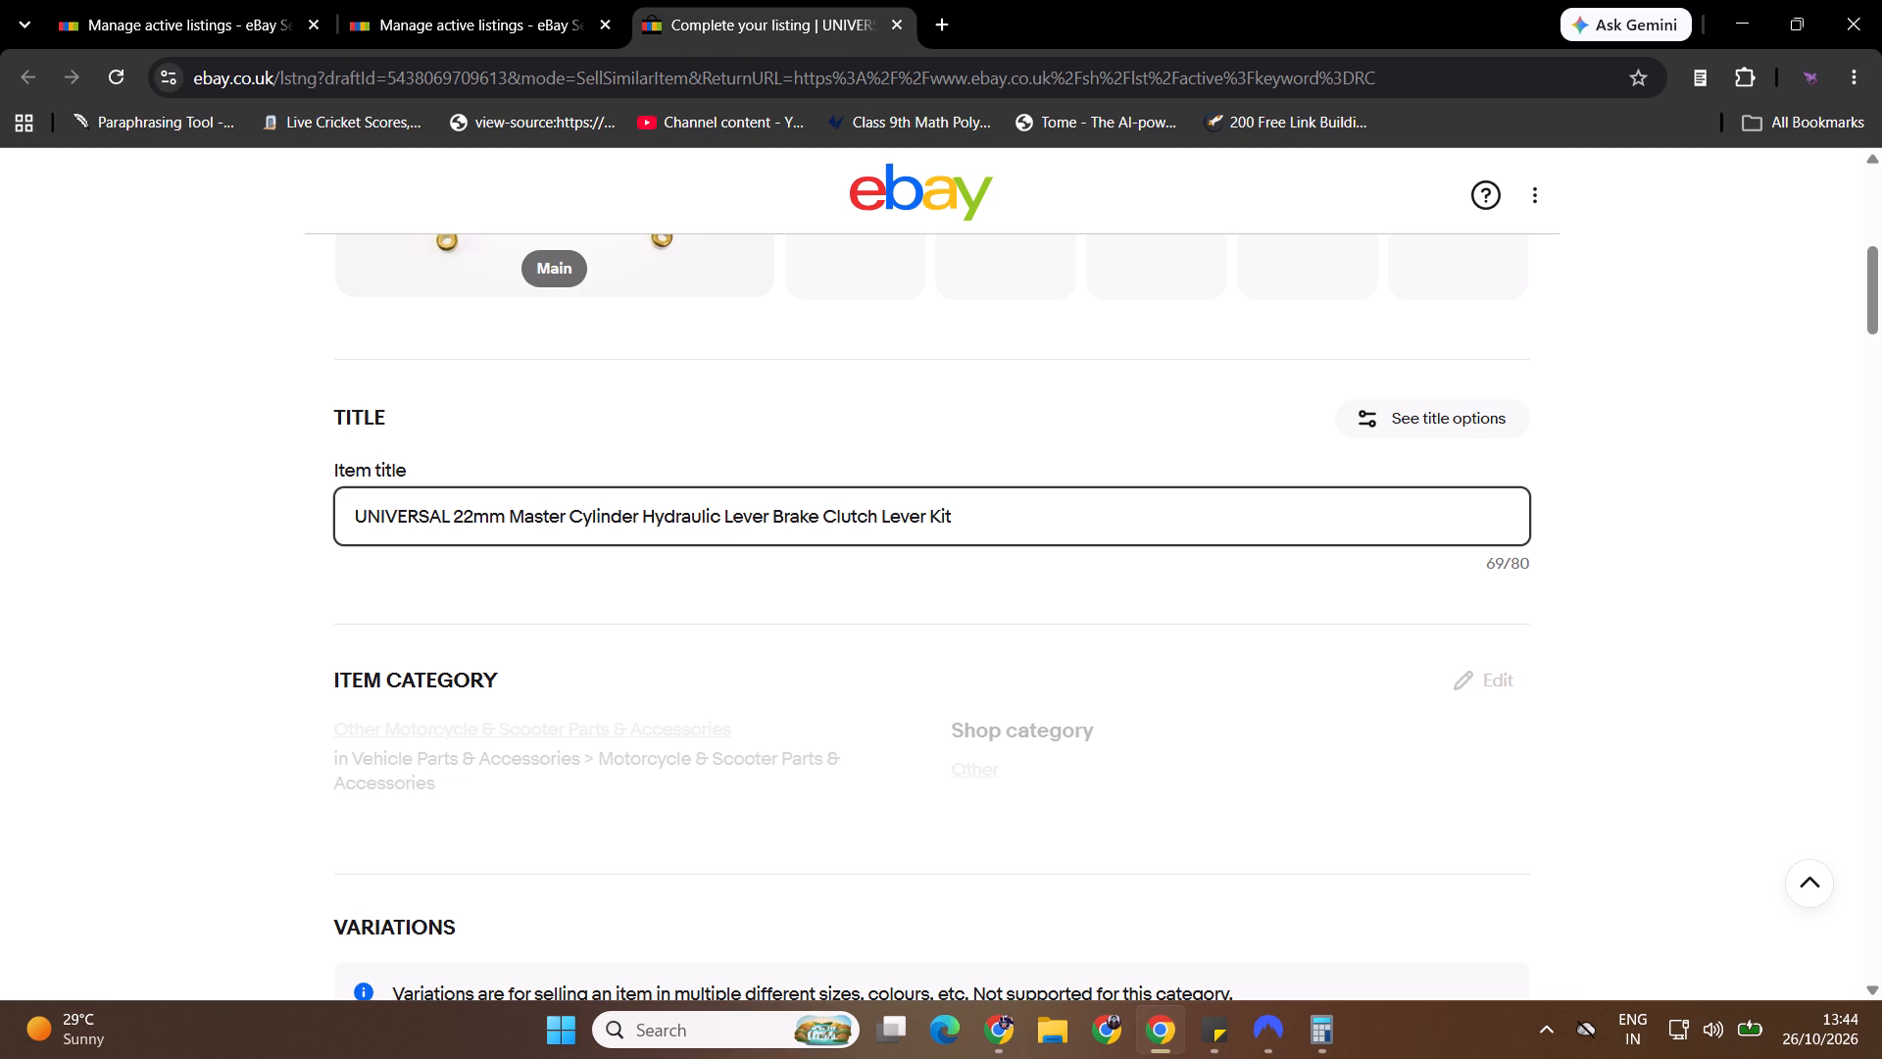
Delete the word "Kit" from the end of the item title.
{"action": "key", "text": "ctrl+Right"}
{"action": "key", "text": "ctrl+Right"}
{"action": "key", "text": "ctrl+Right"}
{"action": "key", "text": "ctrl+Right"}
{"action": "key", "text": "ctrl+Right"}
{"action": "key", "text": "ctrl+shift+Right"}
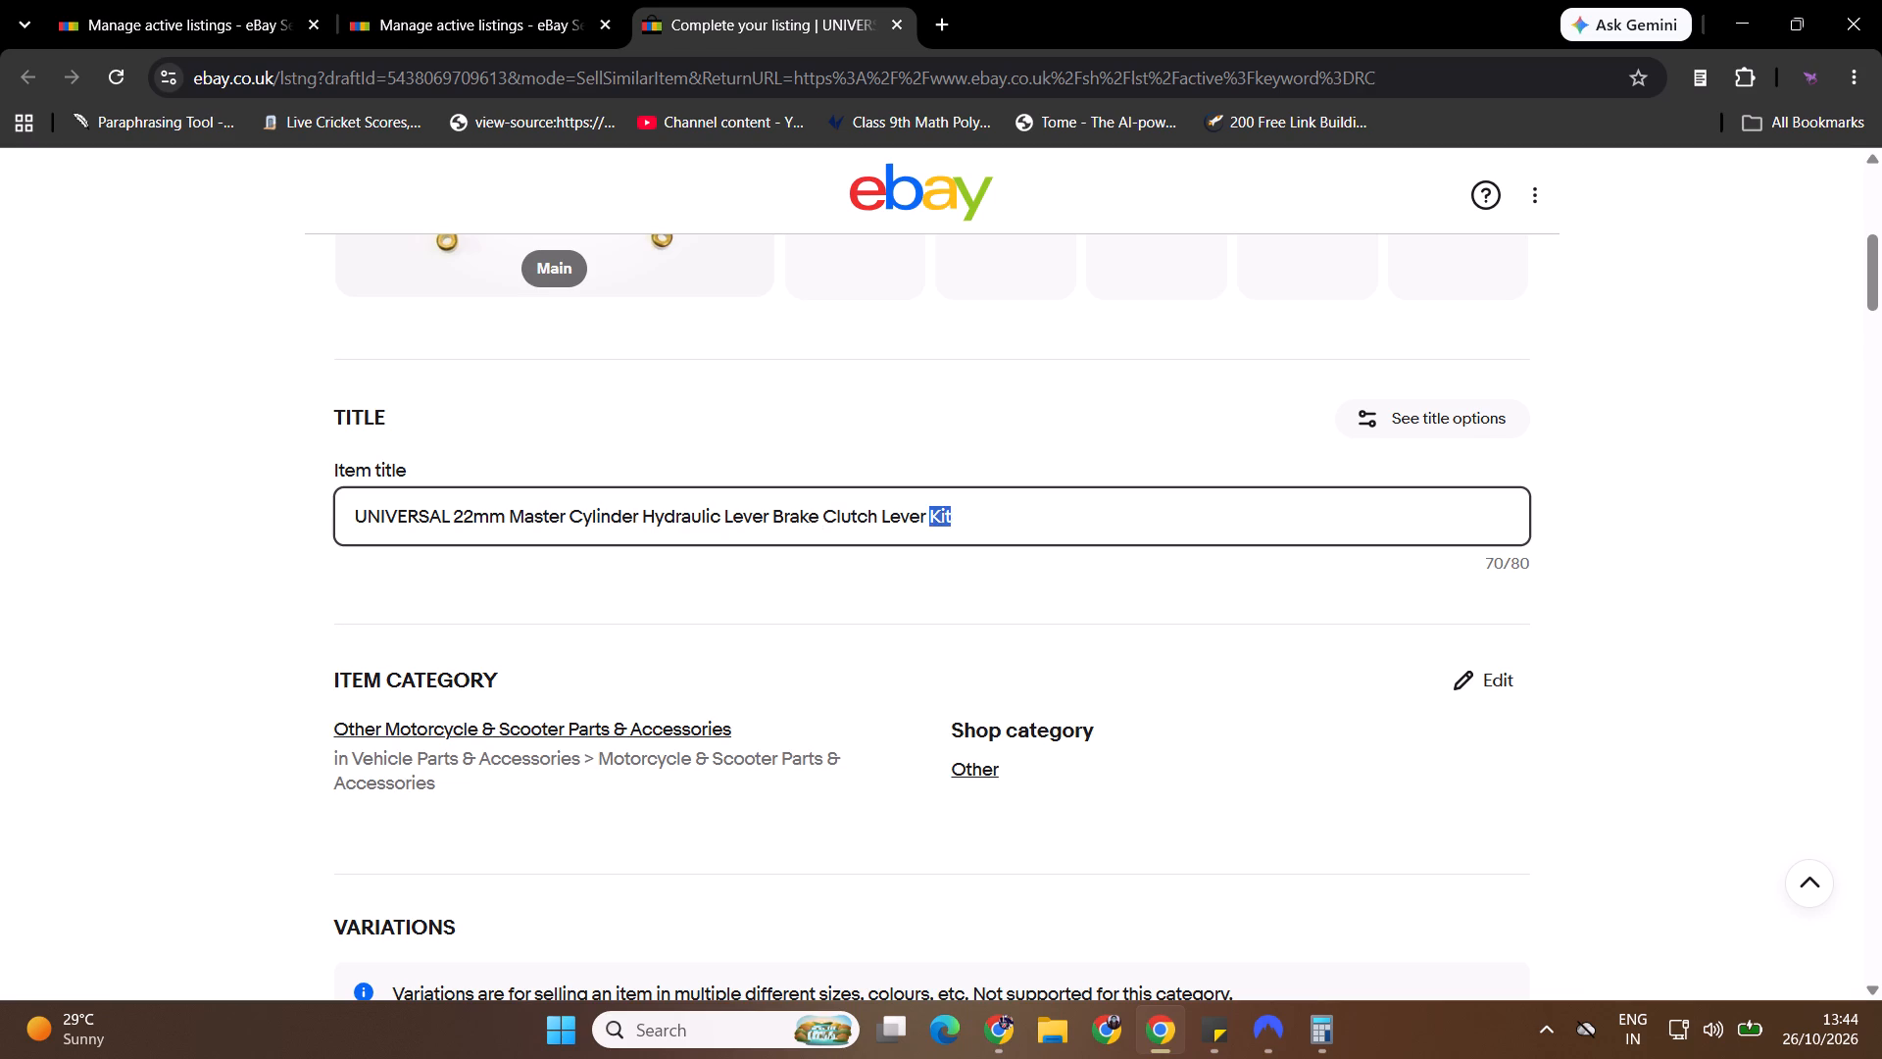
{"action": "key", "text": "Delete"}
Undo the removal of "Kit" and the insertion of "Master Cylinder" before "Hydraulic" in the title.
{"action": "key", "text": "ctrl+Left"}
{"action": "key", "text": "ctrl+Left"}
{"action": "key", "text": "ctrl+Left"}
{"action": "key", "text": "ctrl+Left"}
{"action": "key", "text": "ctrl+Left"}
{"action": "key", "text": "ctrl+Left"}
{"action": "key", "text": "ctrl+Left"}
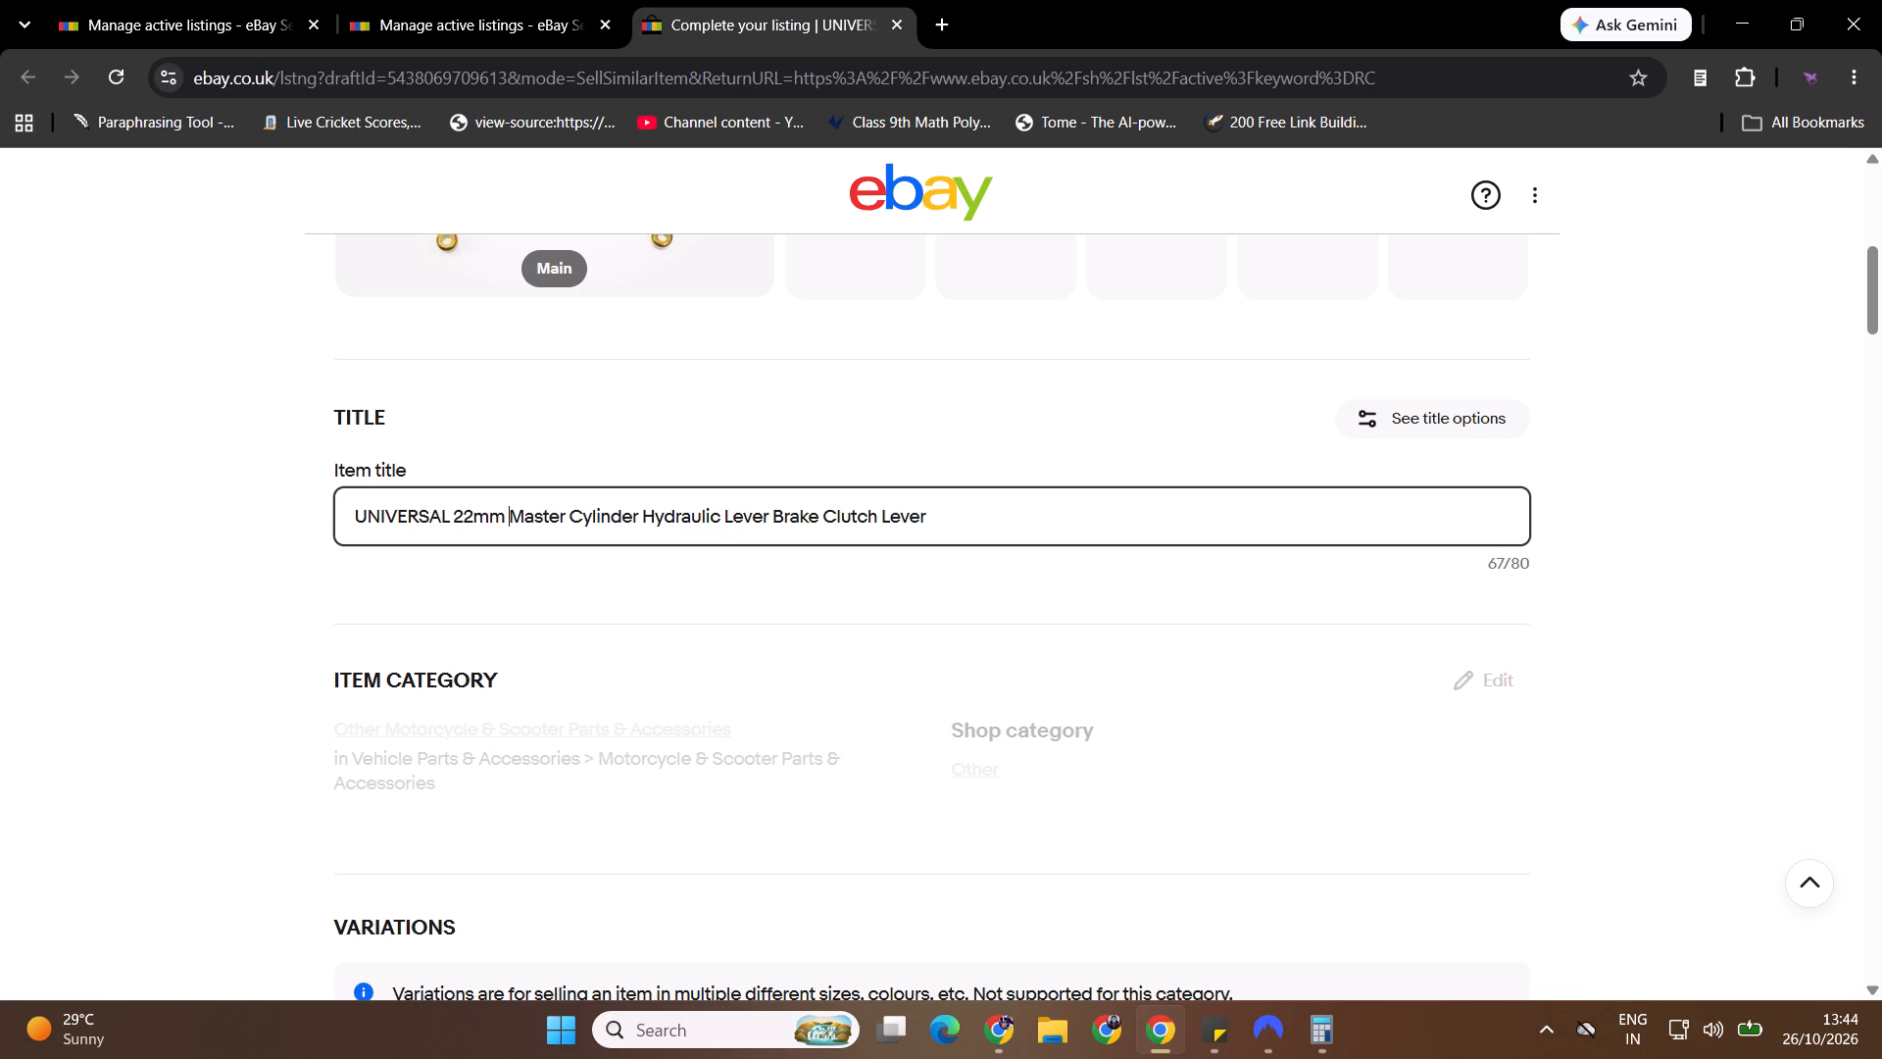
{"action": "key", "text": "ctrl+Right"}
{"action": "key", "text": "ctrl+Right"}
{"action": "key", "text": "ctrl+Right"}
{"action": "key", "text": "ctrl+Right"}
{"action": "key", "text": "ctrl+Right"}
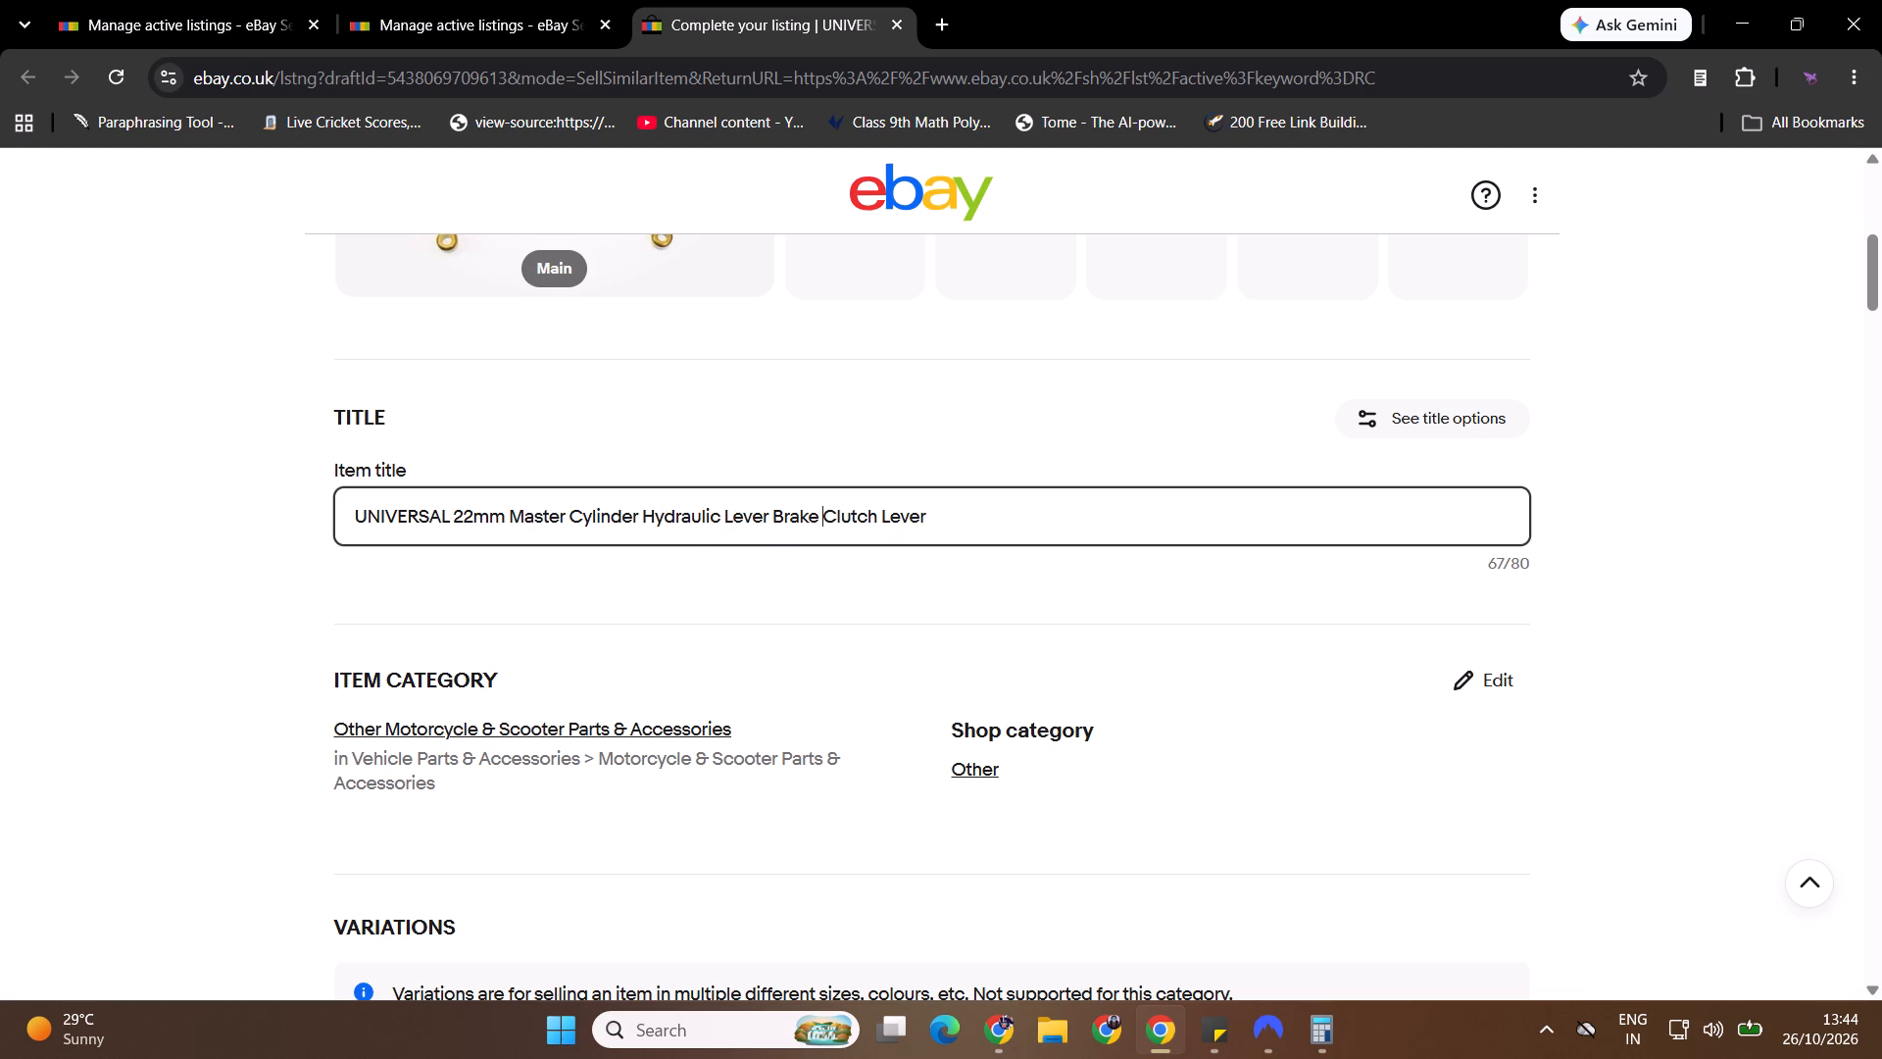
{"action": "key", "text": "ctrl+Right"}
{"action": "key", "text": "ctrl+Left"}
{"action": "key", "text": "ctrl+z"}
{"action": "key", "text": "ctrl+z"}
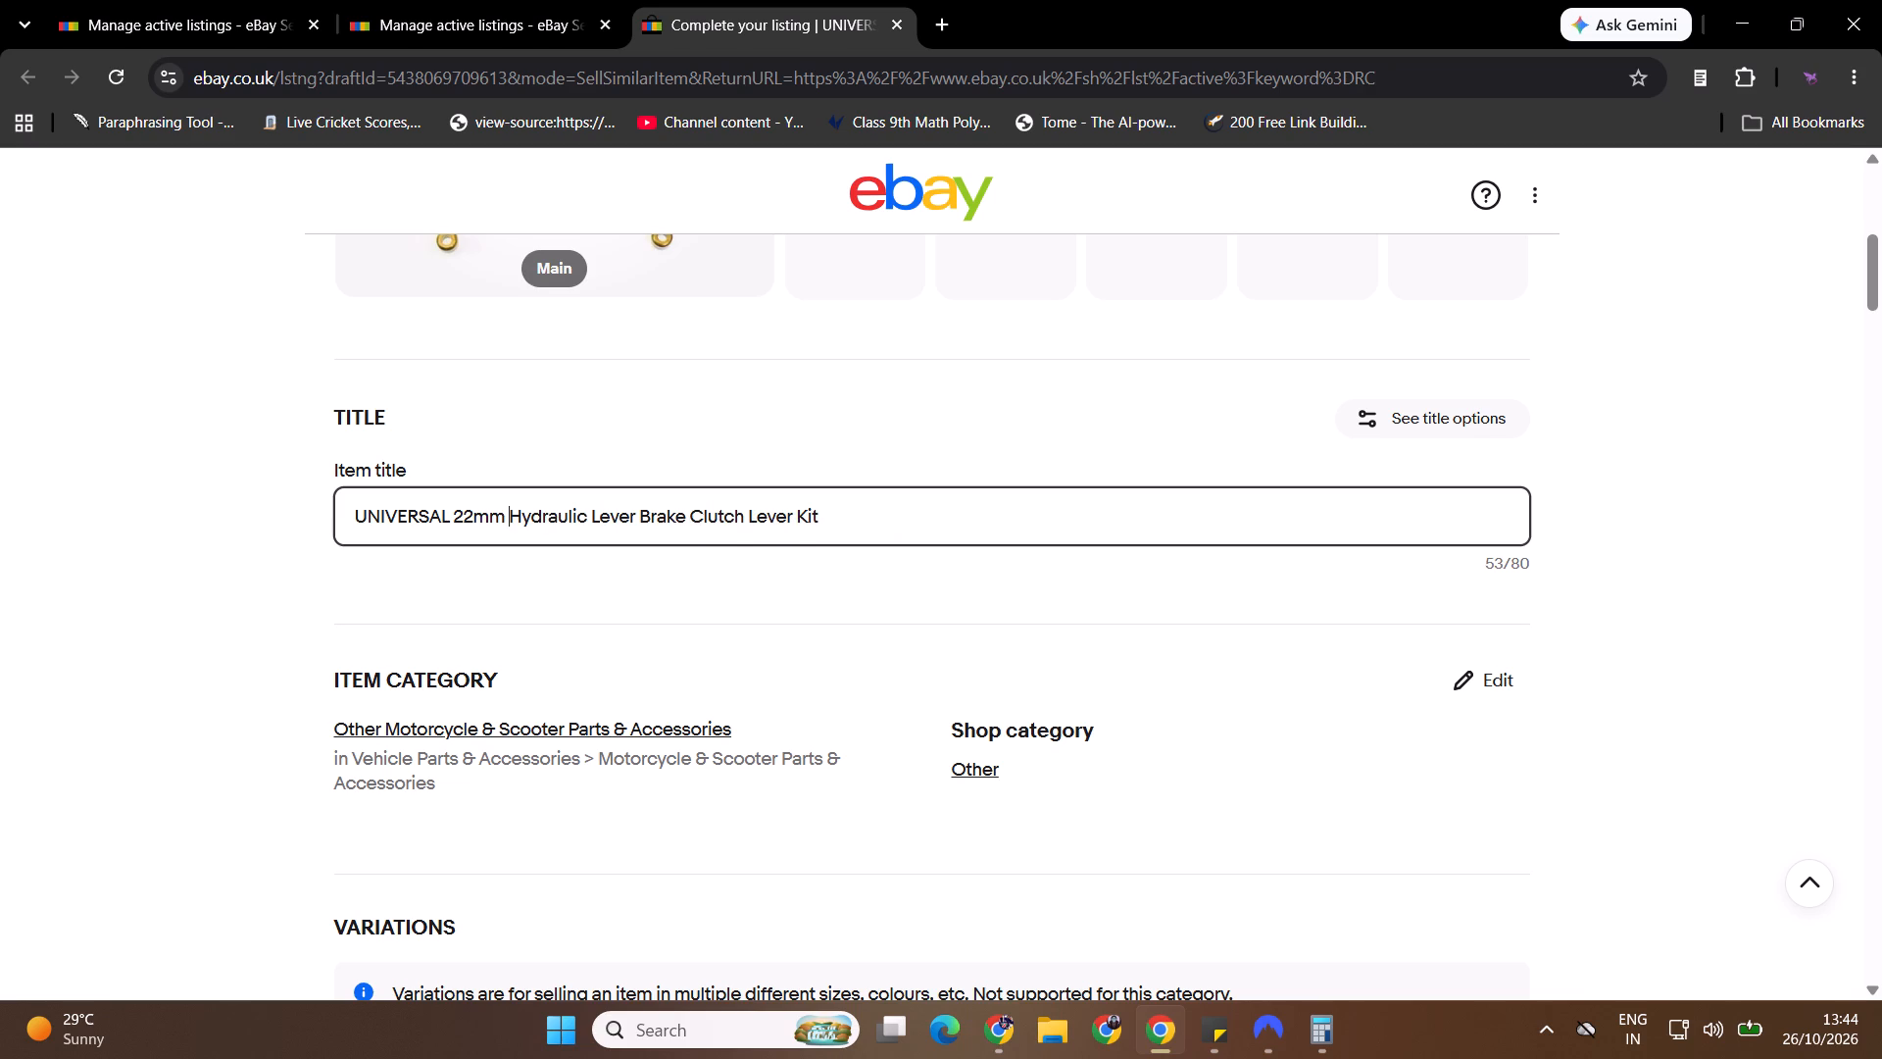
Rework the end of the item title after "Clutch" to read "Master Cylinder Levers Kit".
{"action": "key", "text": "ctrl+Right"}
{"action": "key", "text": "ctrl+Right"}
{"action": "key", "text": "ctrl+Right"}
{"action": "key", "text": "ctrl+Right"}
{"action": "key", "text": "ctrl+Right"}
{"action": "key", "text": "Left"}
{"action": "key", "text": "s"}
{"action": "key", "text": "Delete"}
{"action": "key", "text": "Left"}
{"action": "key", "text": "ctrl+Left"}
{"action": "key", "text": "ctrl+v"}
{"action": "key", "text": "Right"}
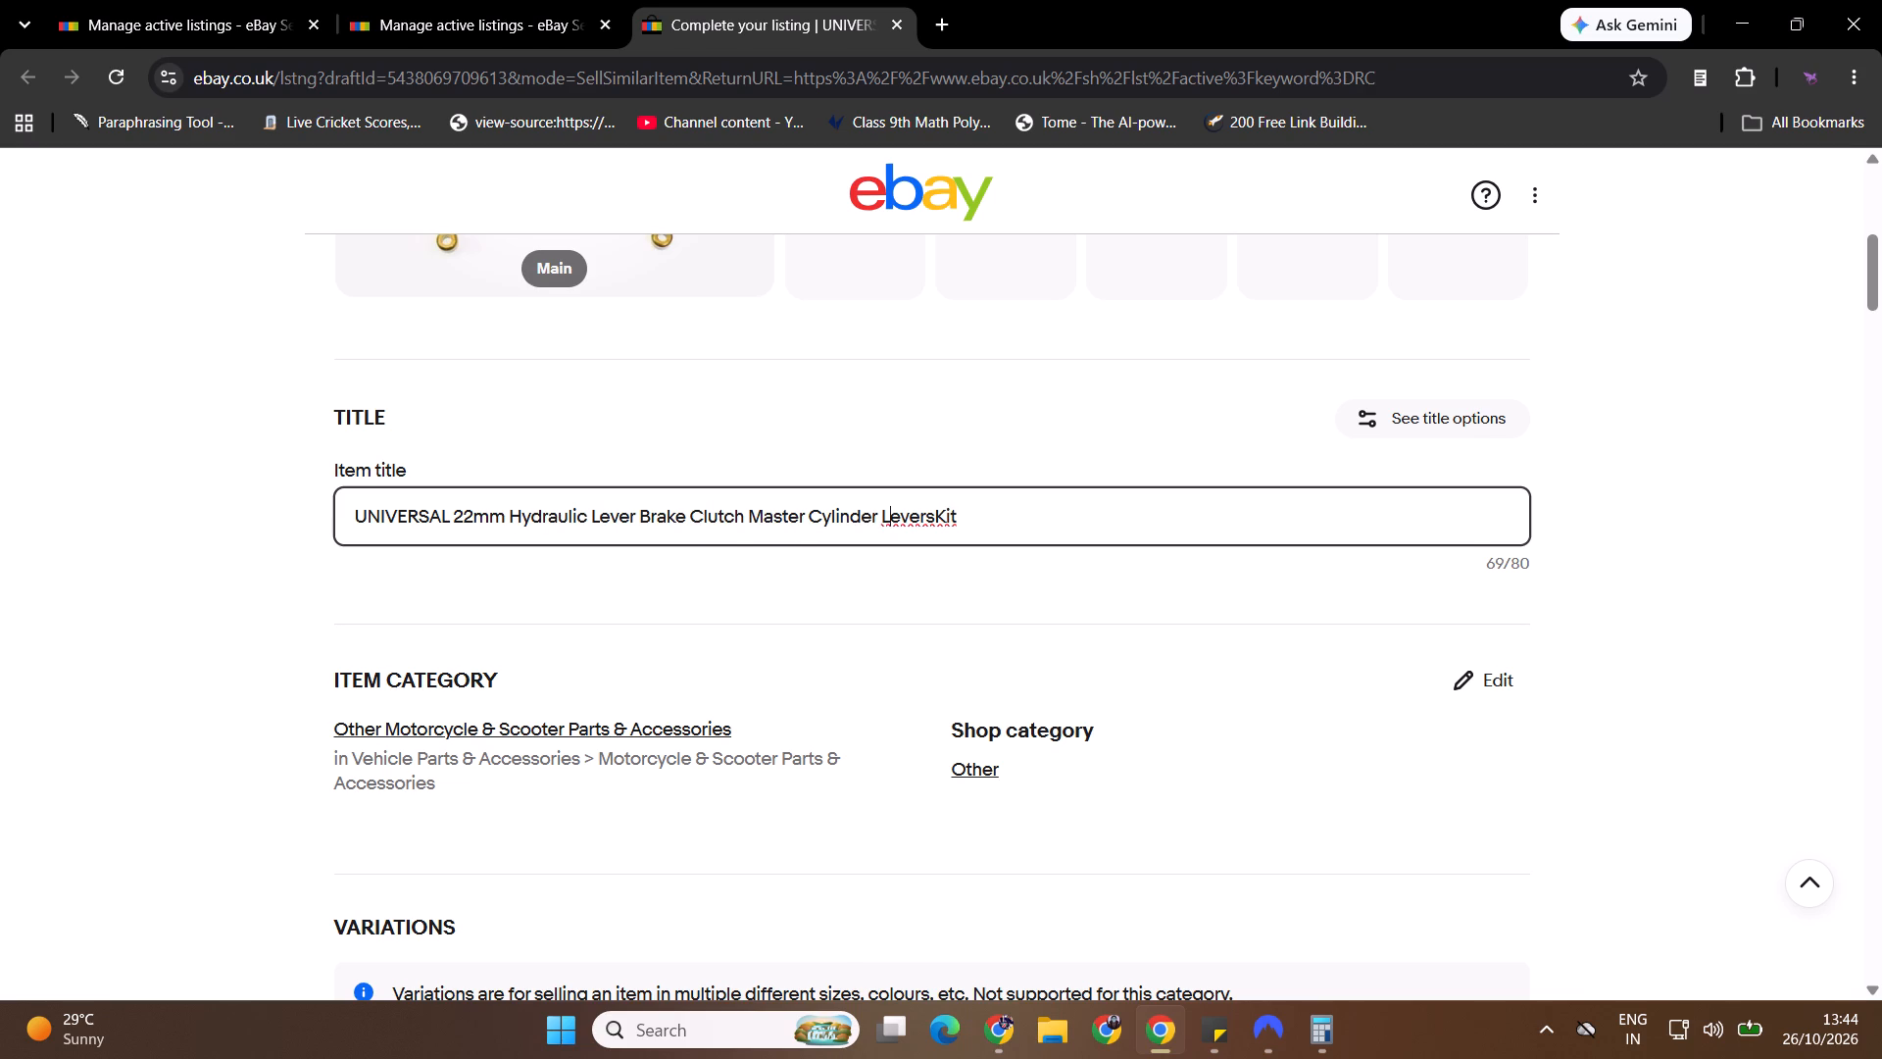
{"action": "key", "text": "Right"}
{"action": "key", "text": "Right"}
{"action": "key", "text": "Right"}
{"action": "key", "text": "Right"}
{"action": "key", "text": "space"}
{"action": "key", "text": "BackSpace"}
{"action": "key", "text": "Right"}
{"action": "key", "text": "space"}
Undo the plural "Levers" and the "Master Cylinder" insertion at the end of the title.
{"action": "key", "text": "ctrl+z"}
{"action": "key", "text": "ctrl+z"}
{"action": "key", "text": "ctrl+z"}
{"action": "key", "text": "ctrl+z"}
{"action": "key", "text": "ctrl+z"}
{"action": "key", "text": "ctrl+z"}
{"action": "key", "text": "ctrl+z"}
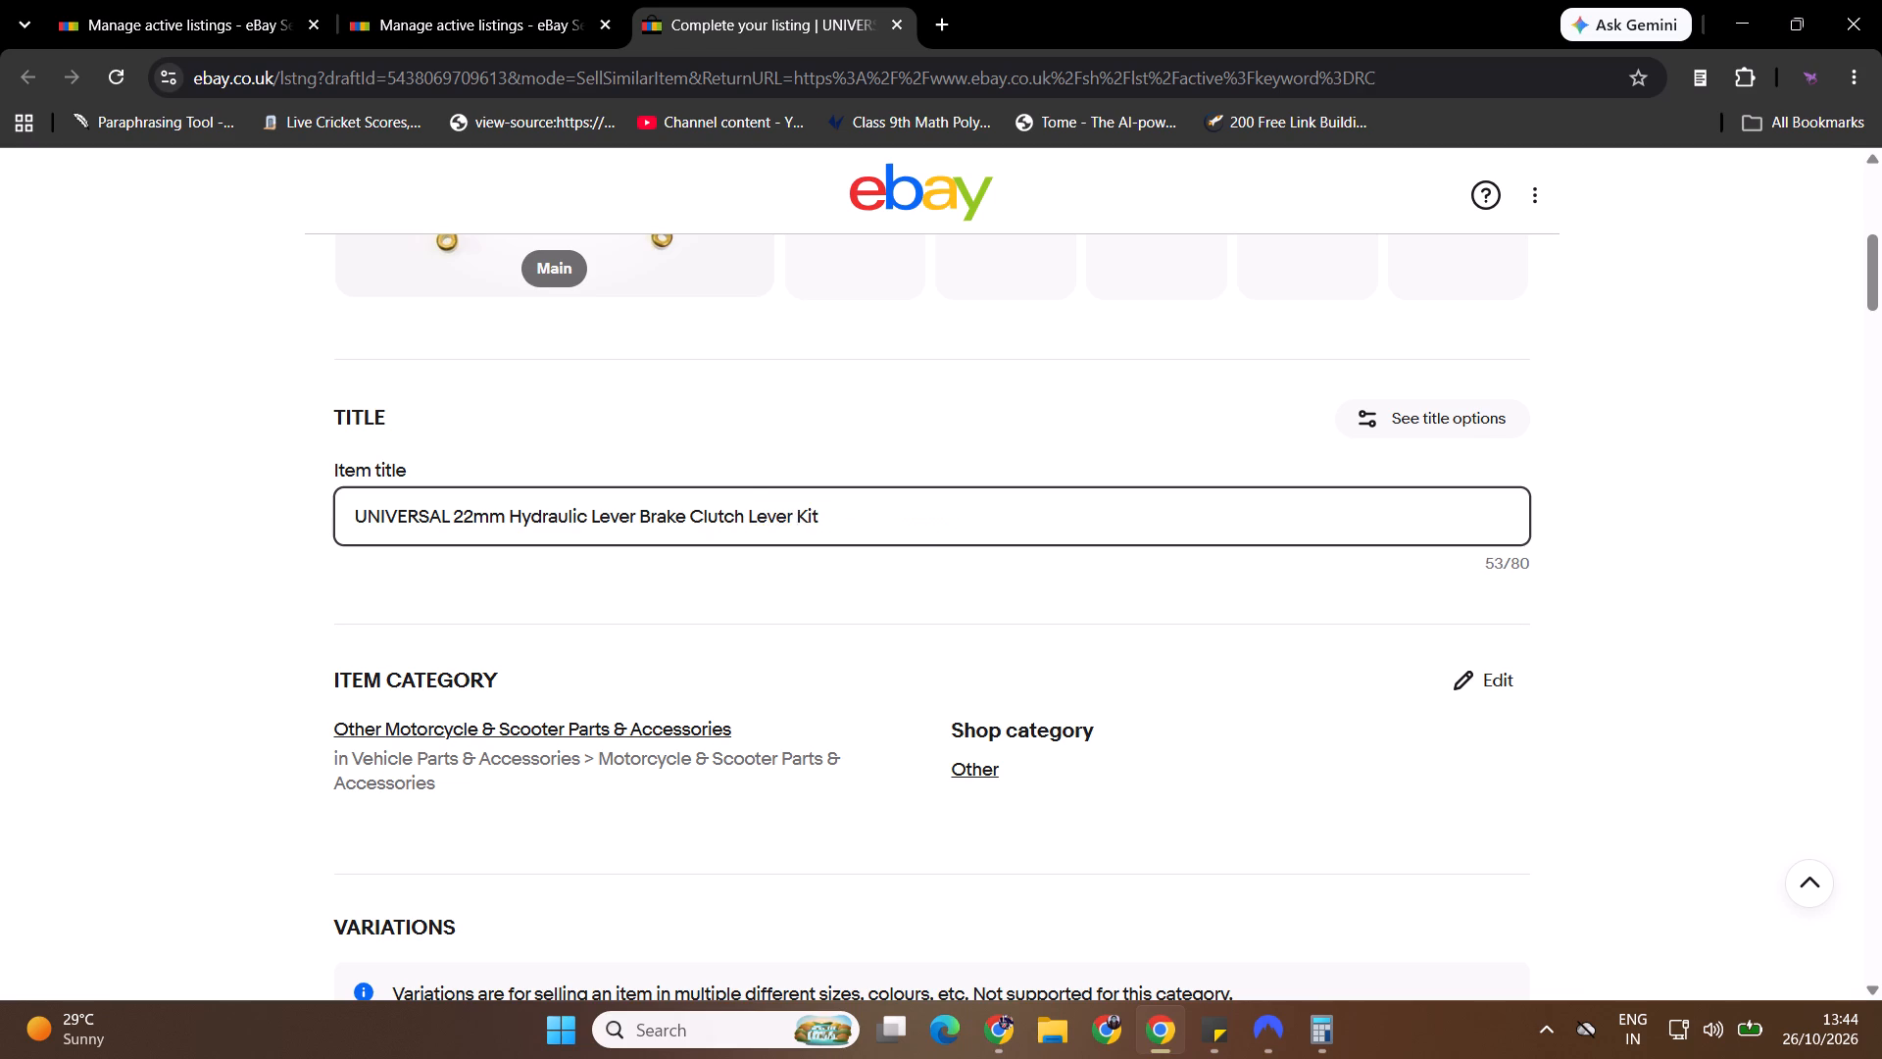
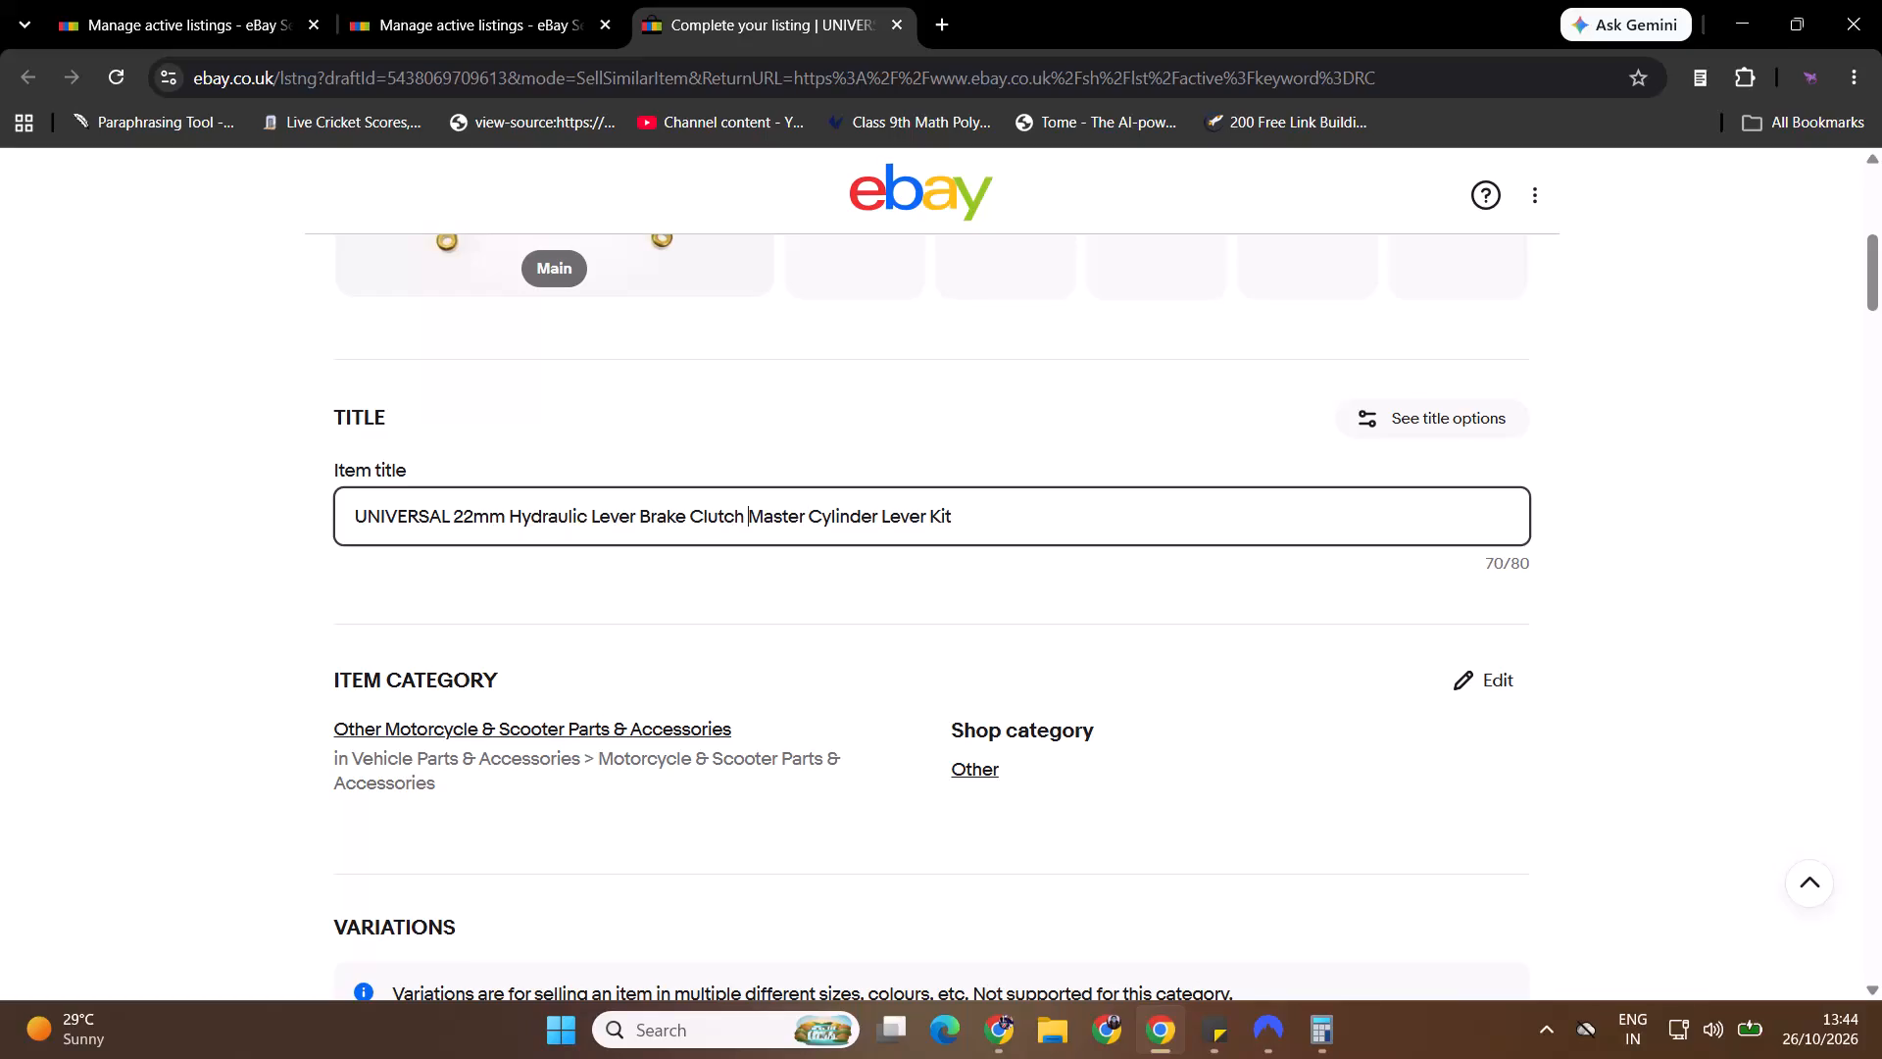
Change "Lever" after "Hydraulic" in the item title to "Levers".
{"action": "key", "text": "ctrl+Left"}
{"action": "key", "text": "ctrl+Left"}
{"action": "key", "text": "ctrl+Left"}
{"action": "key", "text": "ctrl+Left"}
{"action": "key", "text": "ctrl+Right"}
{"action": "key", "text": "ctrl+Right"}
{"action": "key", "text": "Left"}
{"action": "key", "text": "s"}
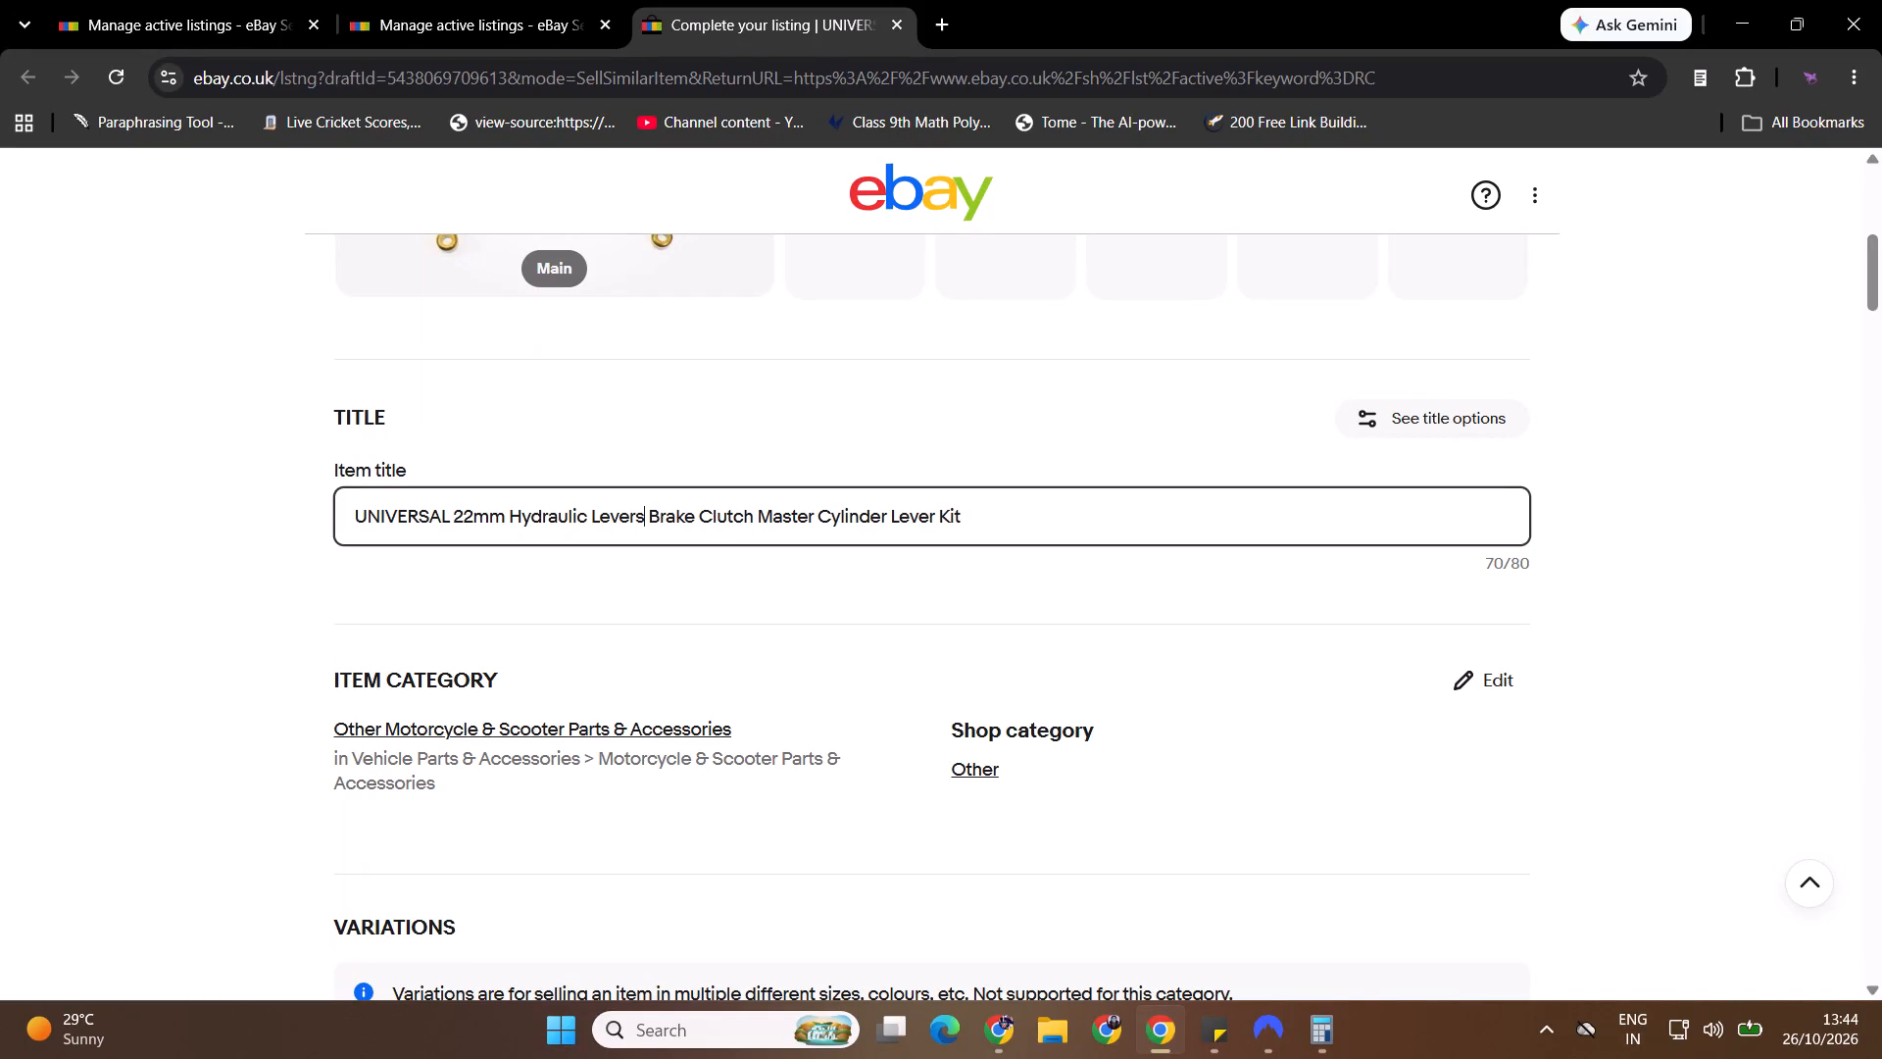
Insert "Assembly" before "Kit" at the end of the item title.
{"action": "key", "text": "ctrl+Right"}
{"action": "key", "text": "ctrl+Right"}
{"action": "key", "text": "ctrl+Right"}
{"action": "key", "text": "ctrl+Right"}
{"action": "key", "text": "ctrl+Right"}
{"action": "key", "text": "ctrl+Right"}
{"action": "key", "text": "ctrl+Right"}
{"action": "key", "text": "alt+Tab"}
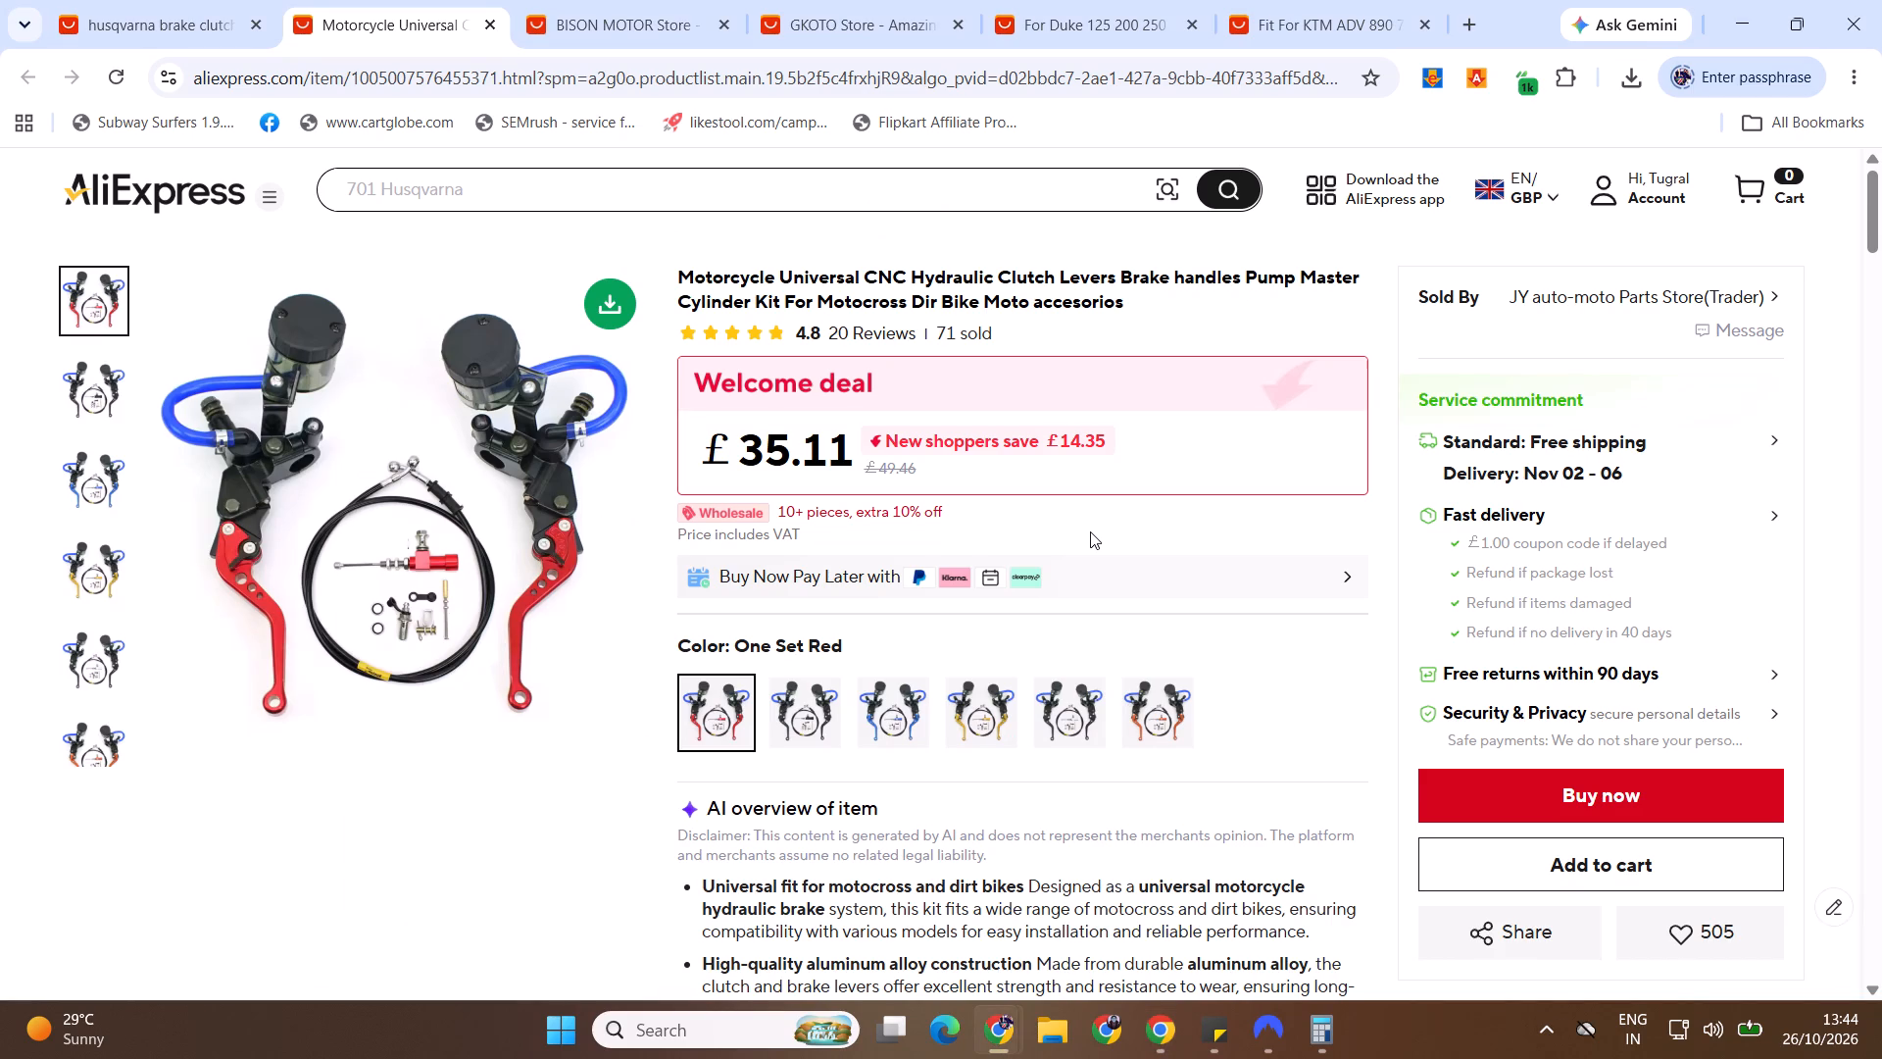
{"action": "key", "text": "alt+Tab"}
{"action": "key", "text": "ctrl+Left"}
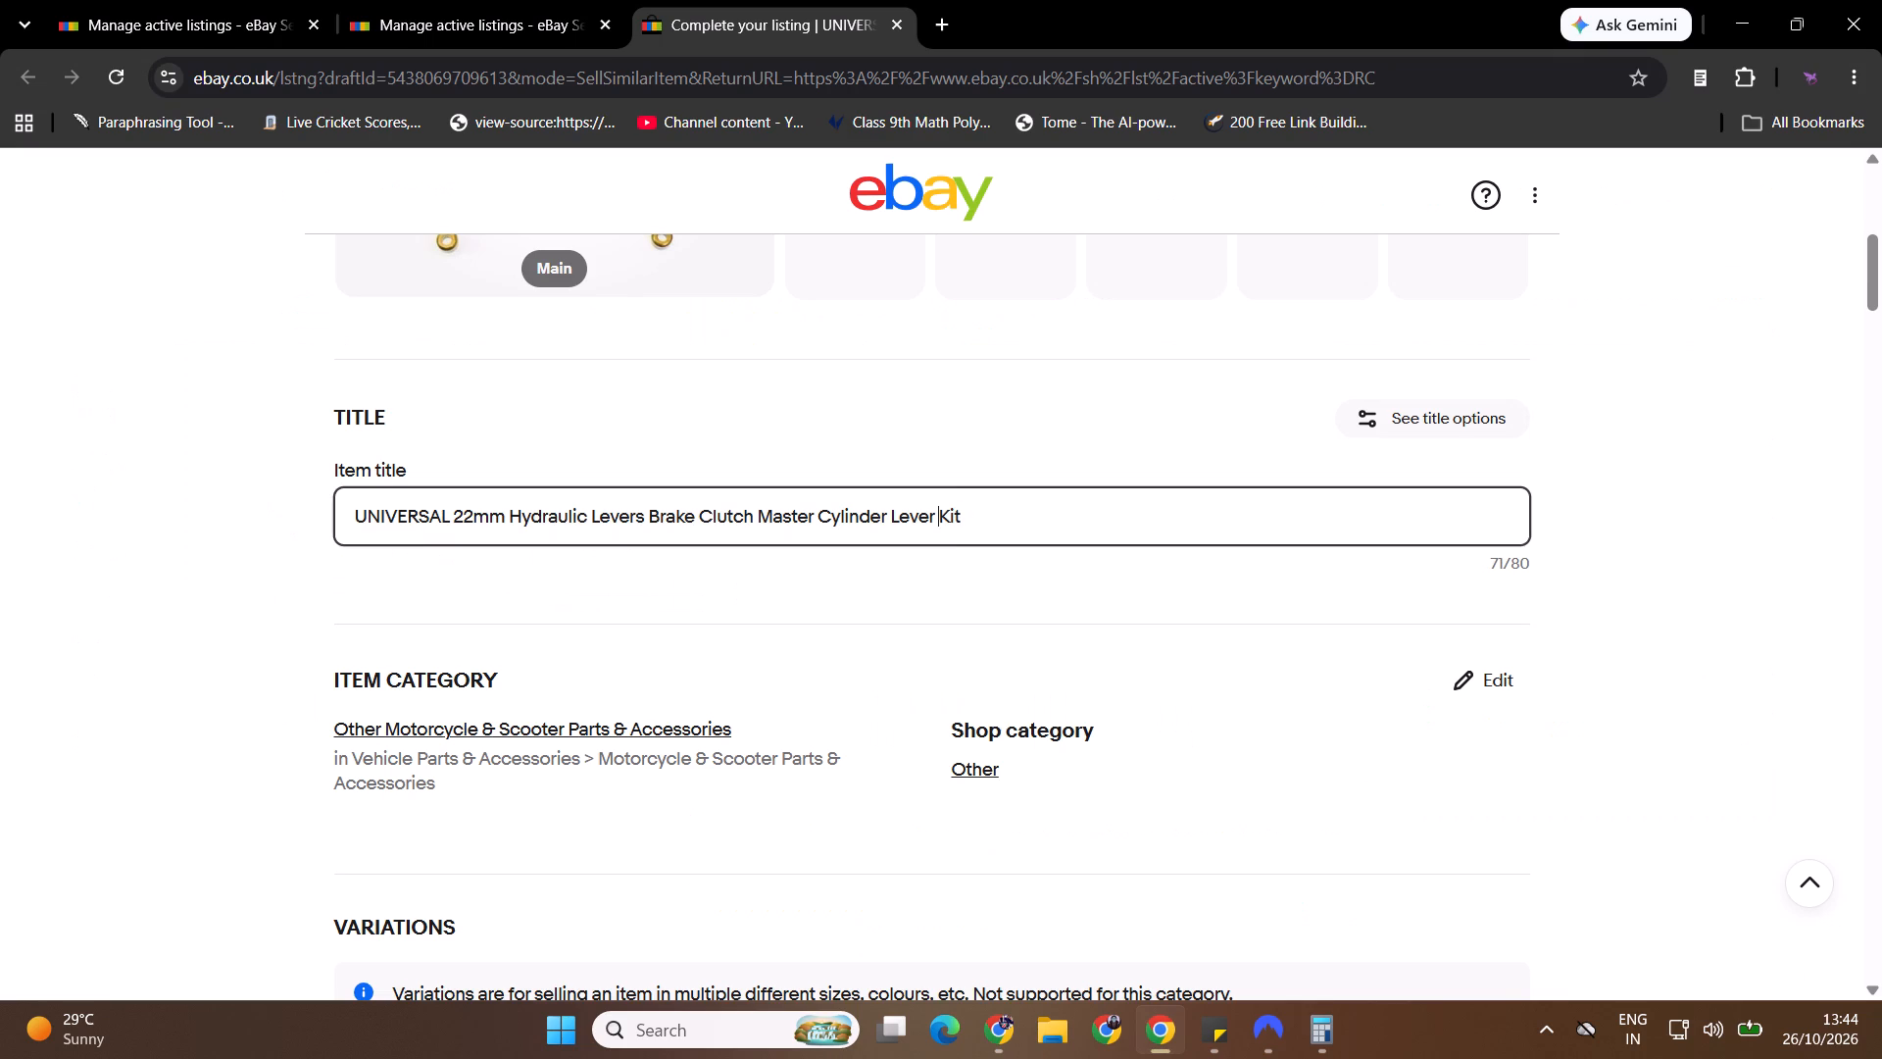
{"action": "type", "text": "Ass"}
{"action": "type", "text": "mbly"}
{"action": "key", "text": "space"}
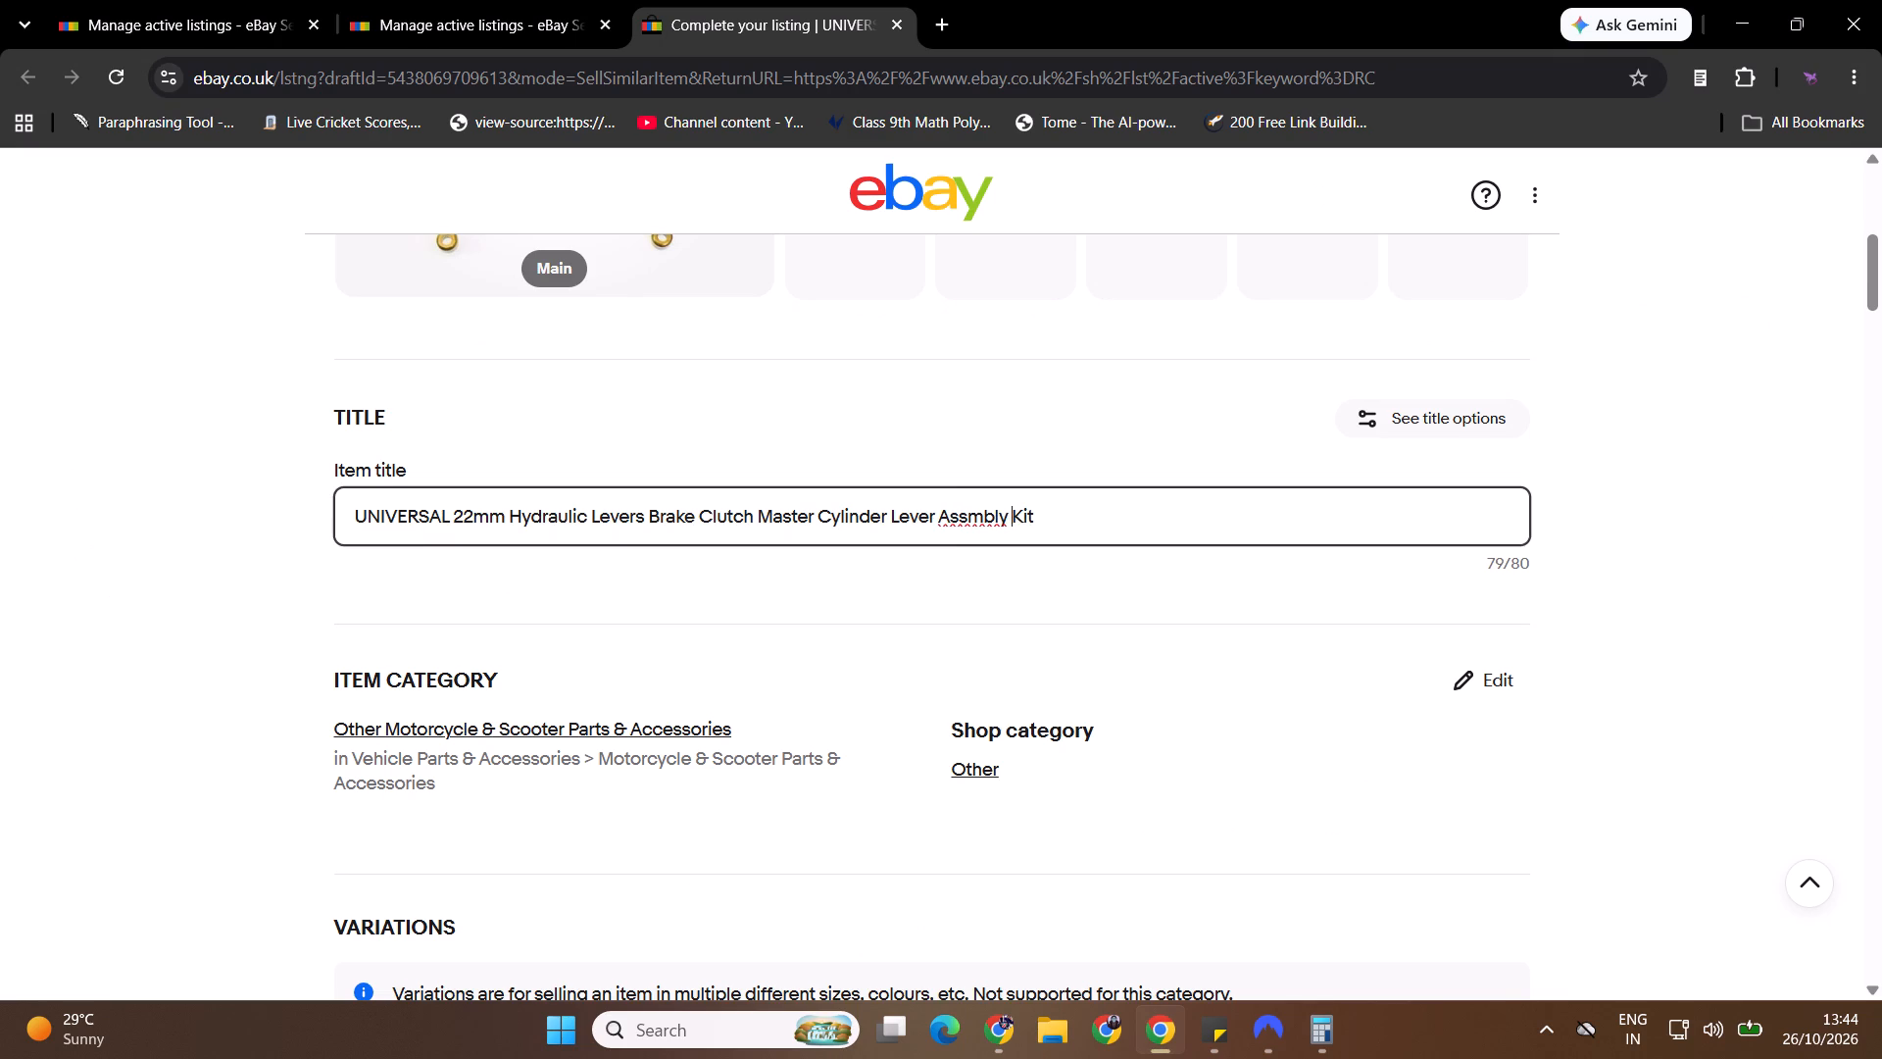
{"action": "key", "text": "Left"}
{"action": "key", "text": "Left"}
{"action": "key", "text": "Left"}
{"action": "key", "text": "Left"}
{"action": "key", "text": "Left"}
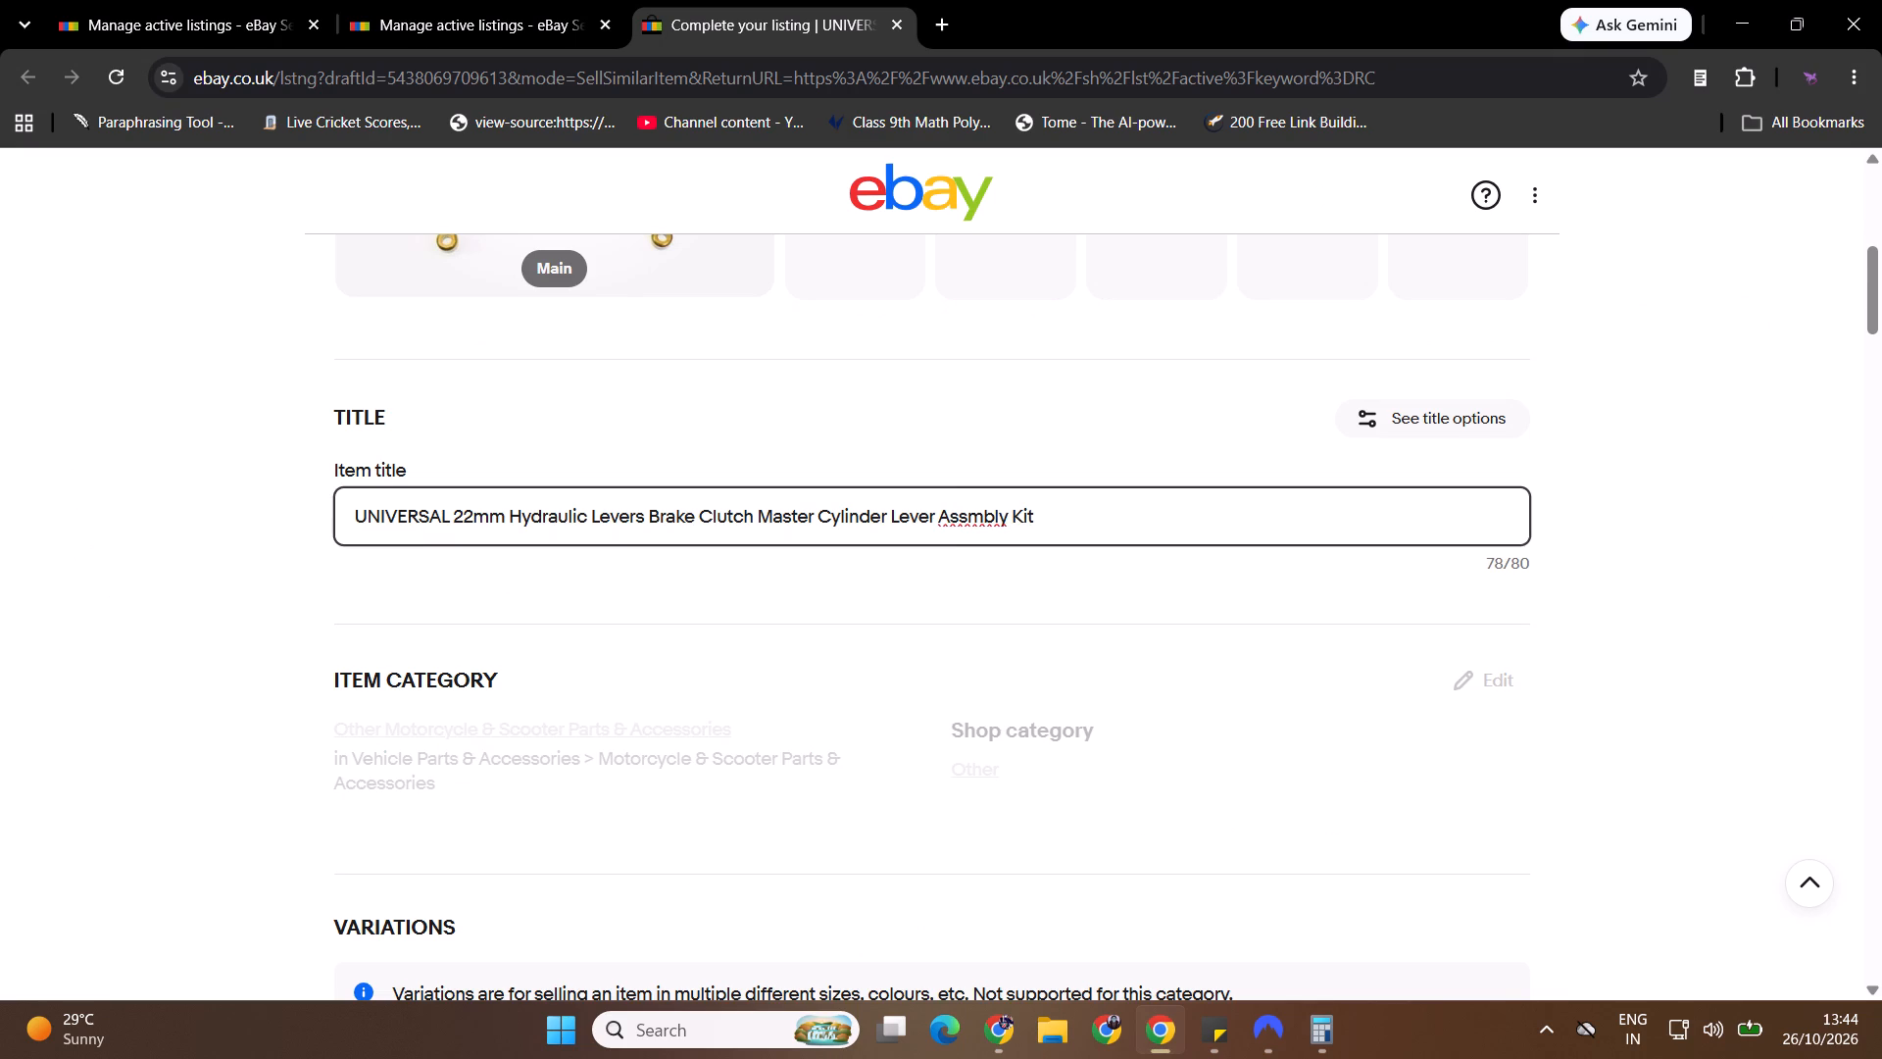
{"action": "key", "text": "e"}
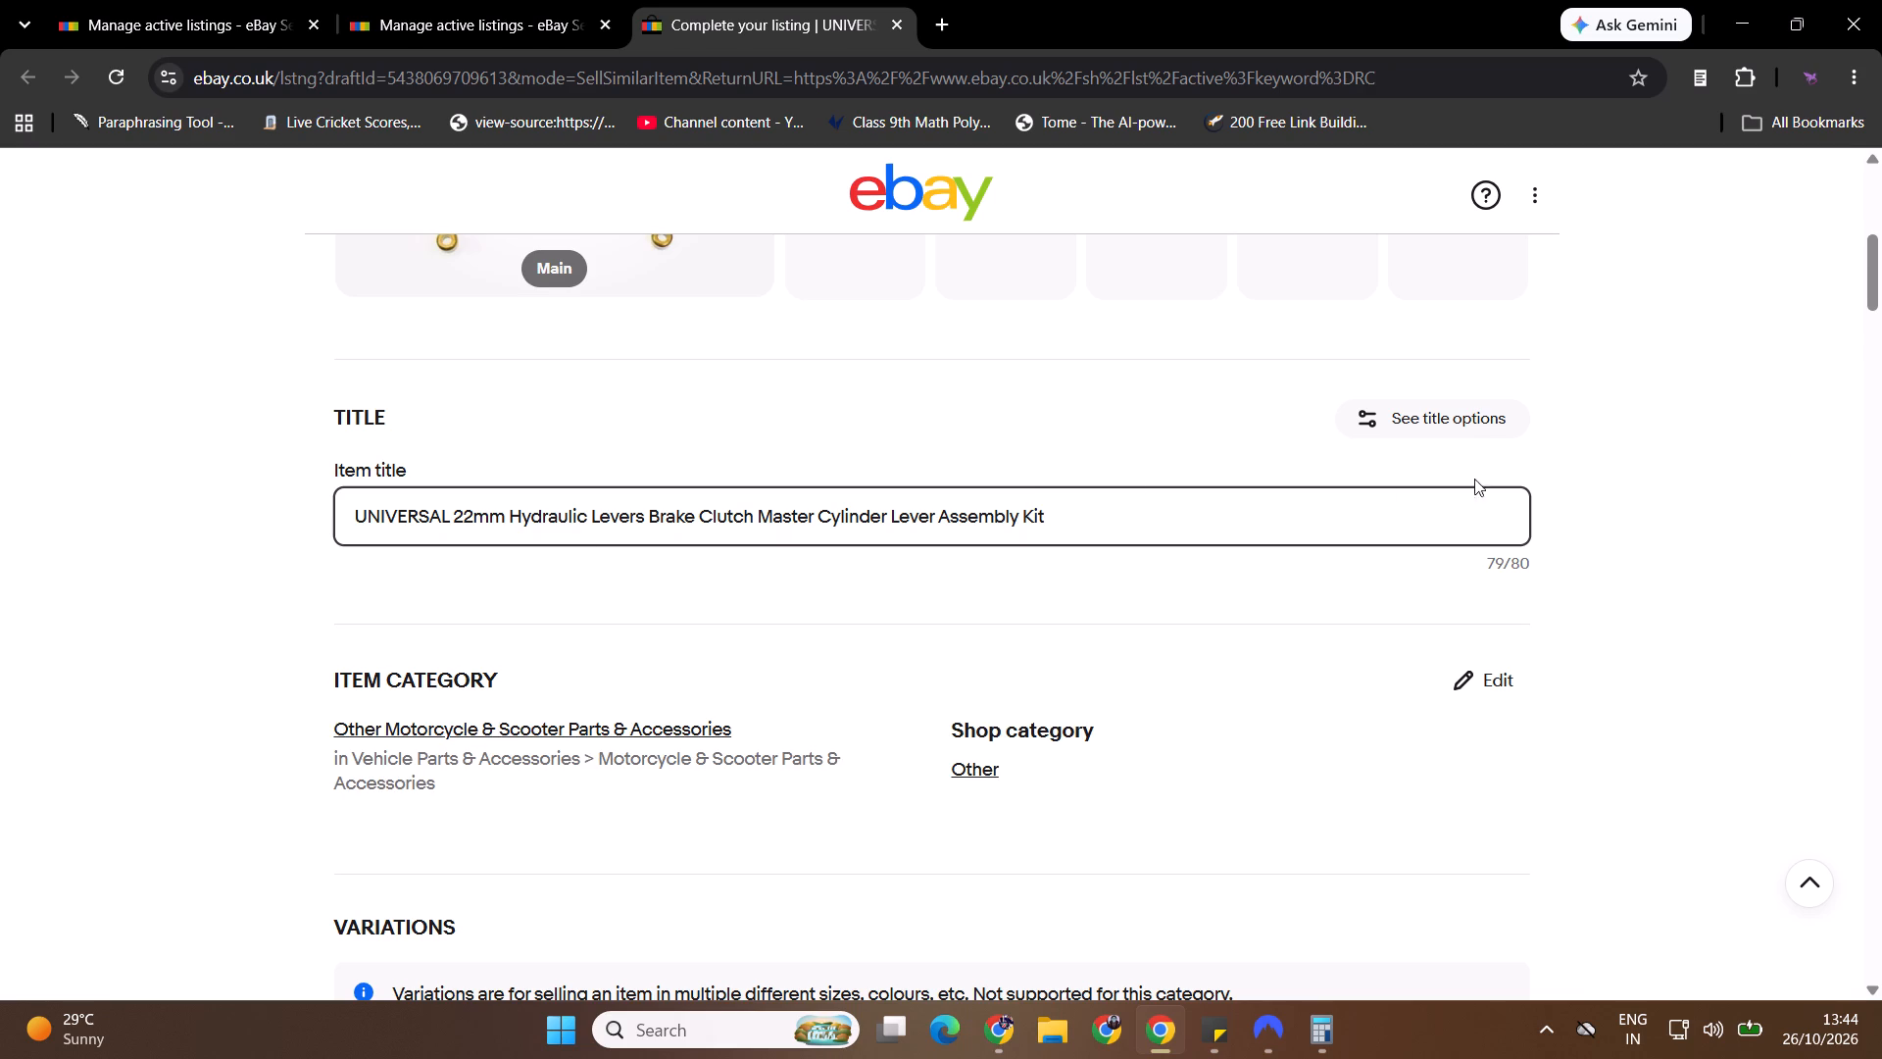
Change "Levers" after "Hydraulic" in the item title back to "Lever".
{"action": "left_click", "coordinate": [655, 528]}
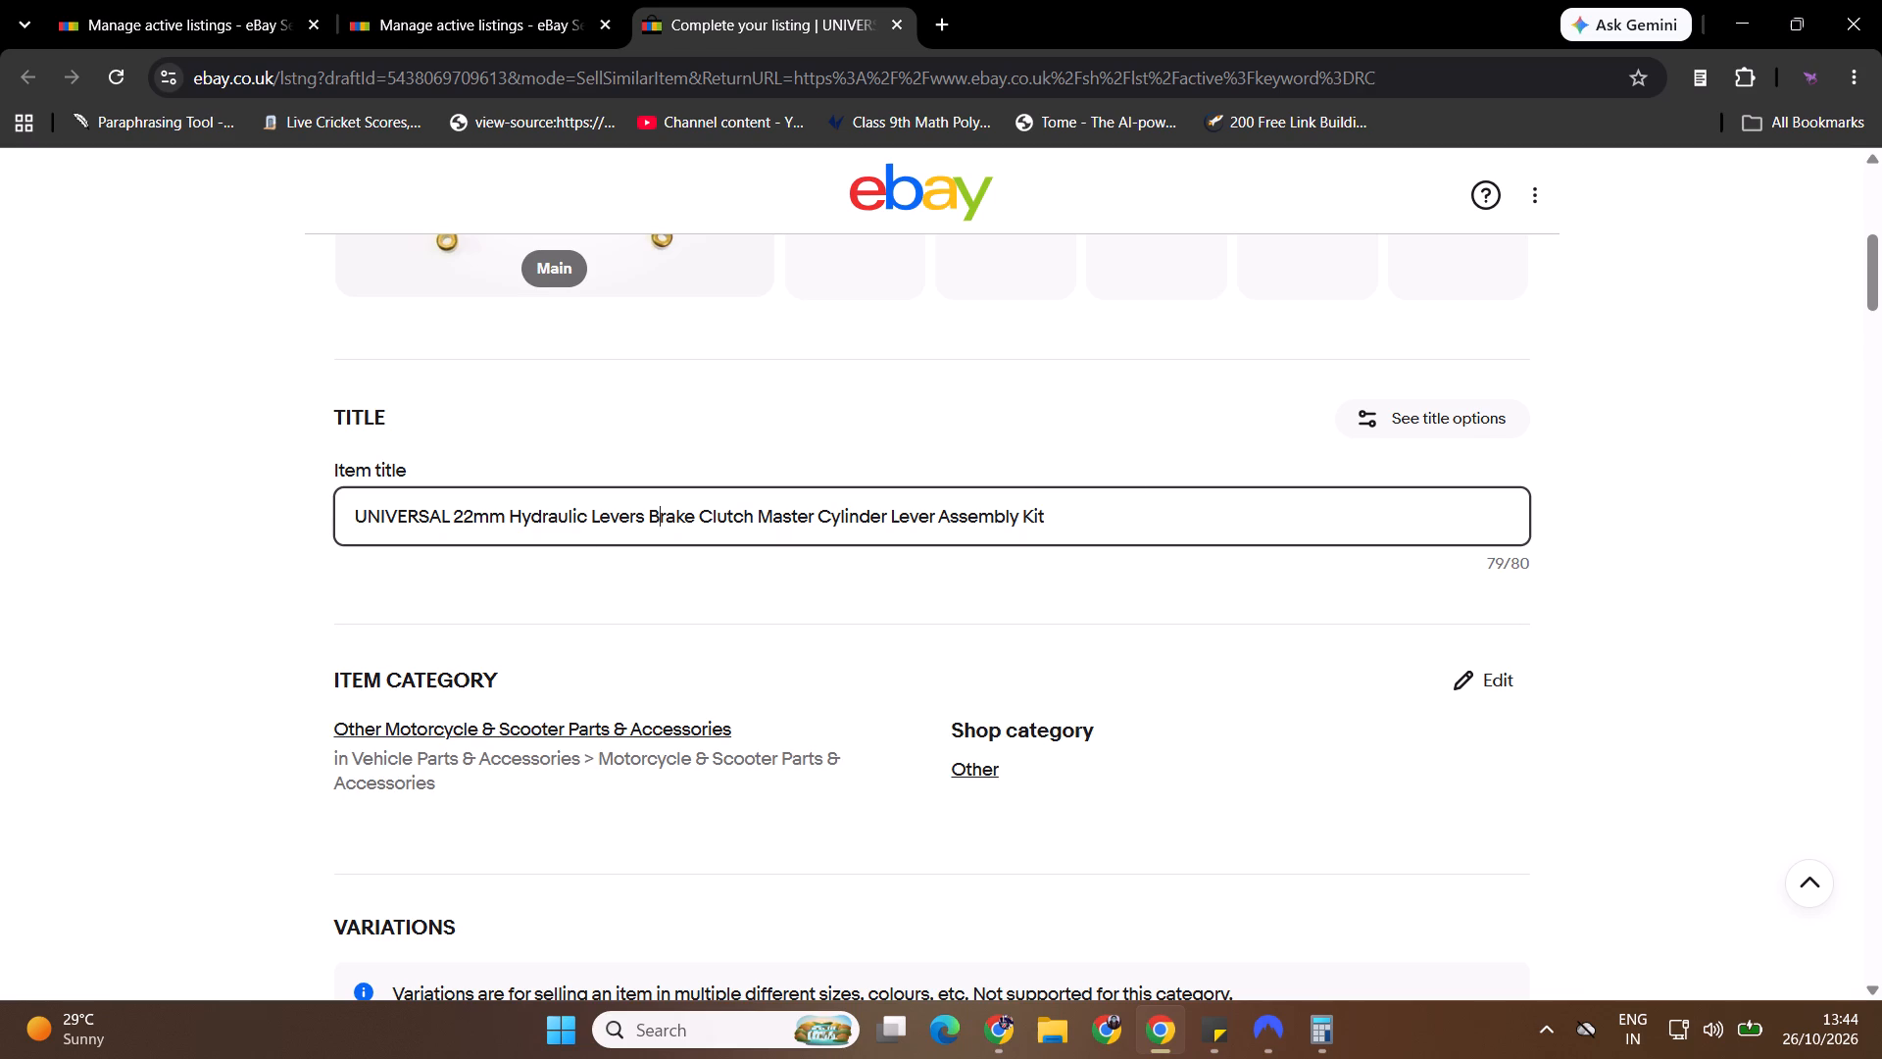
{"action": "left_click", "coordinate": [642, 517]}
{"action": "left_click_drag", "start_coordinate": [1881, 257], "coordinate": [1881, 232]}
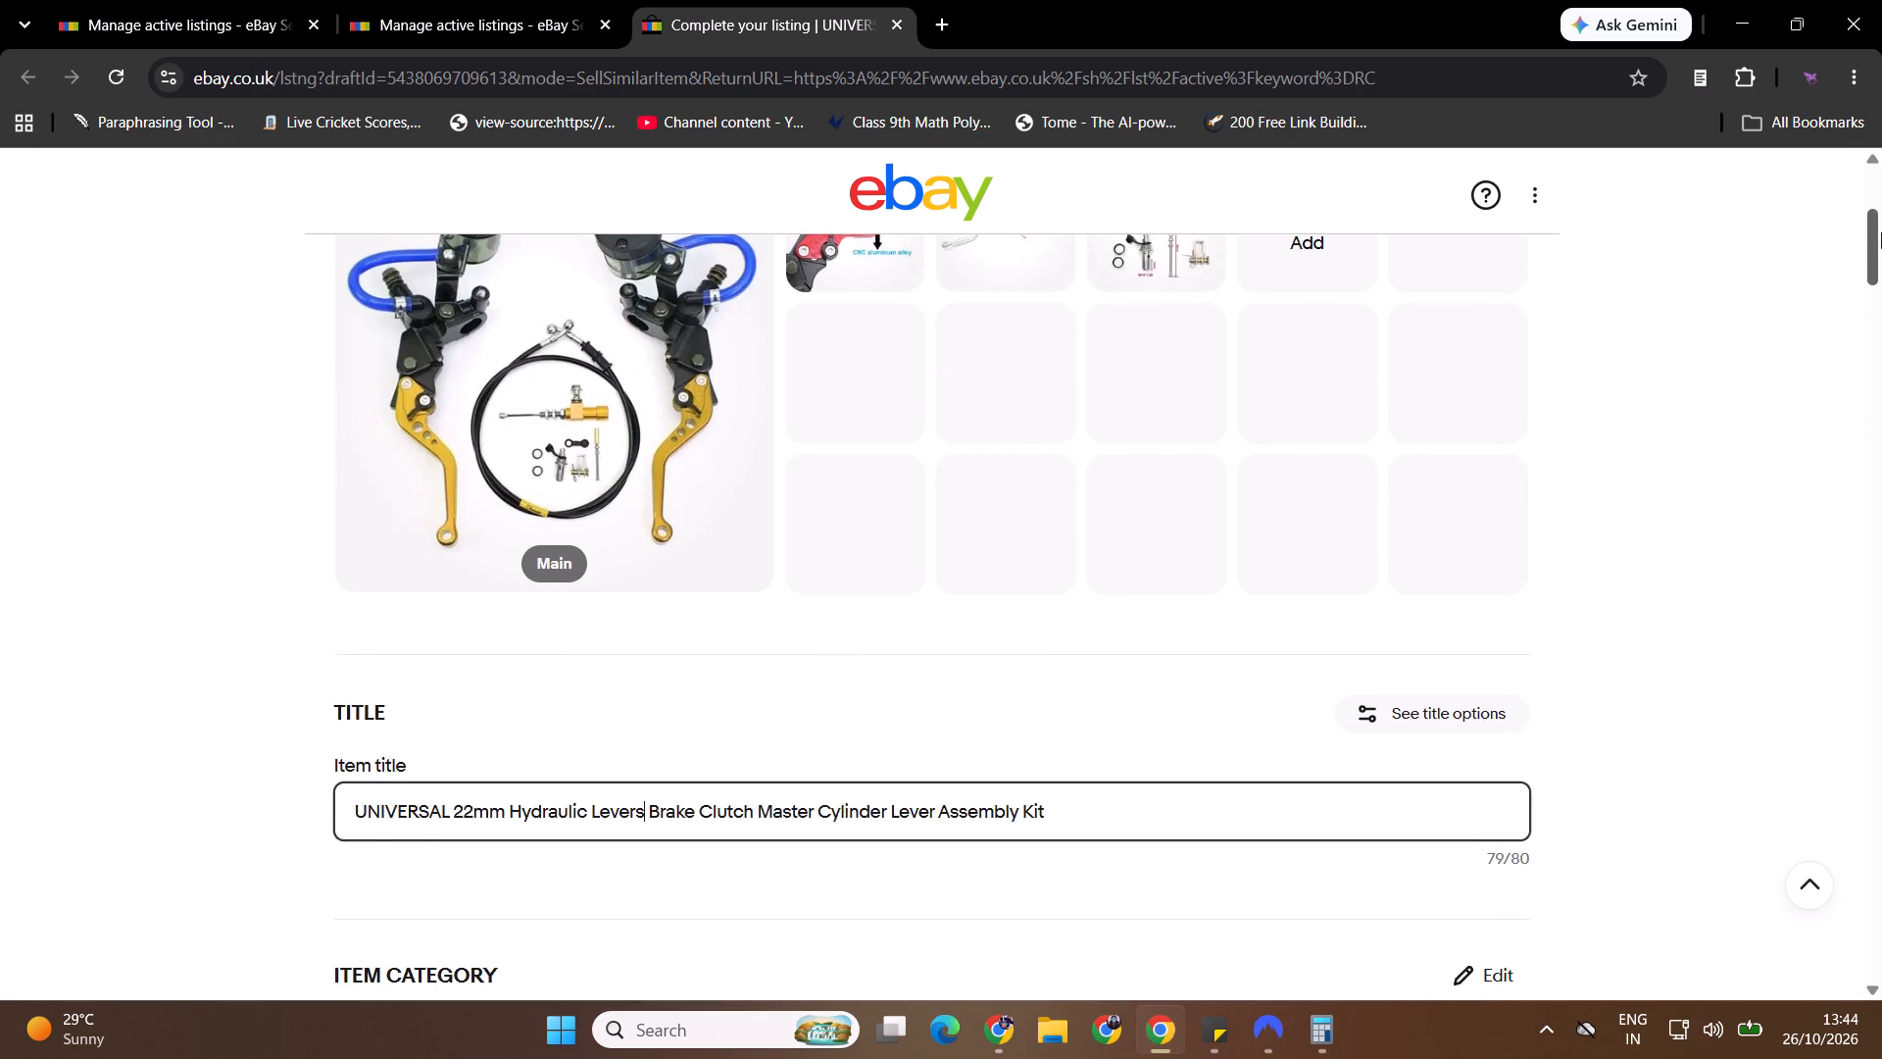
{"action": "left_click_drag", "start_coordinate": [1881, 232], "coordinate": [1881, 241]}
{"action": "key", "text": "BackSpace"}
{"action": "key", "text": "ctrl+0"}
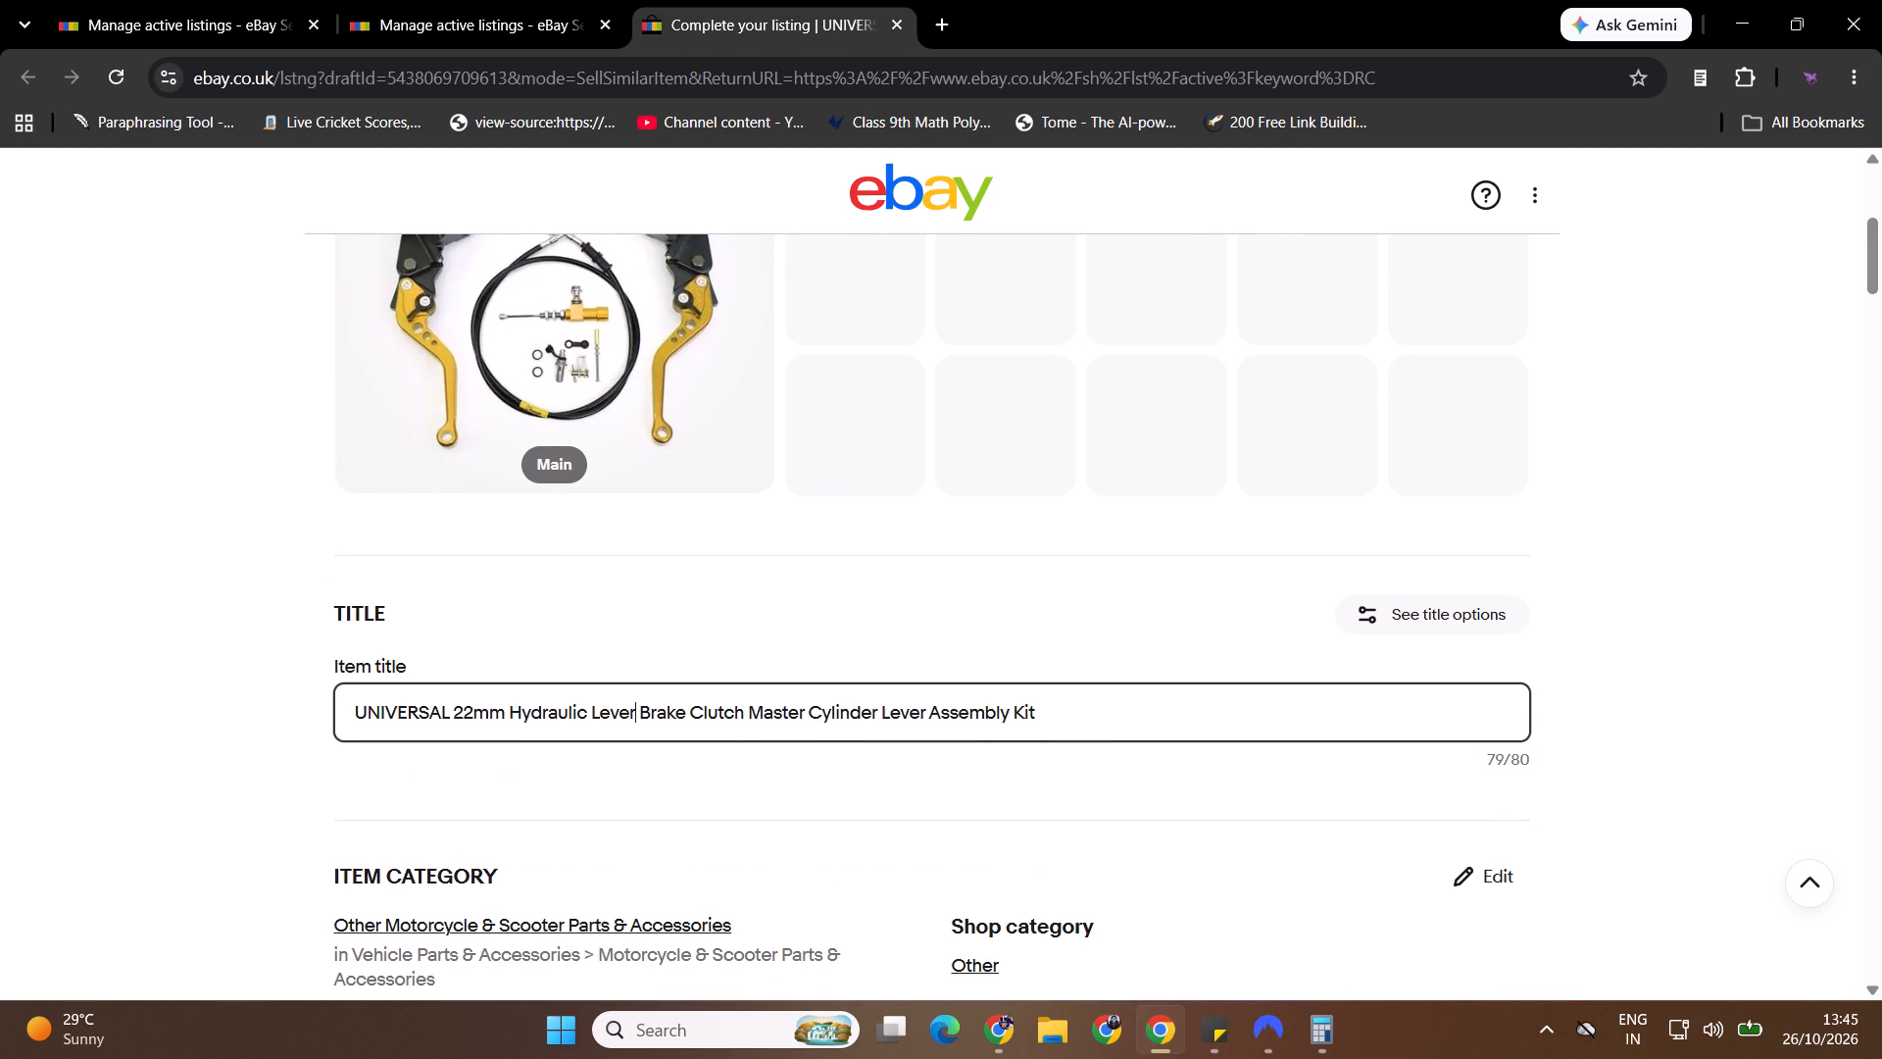
Make "Lever" before "Assembly Kit" plural so the item title ends in "Master Cylinder Levers Assembly Kit".
{"action": "key", "text": "ctrl+Right"}
{"action": "key", "text": "ctrl+Right"}
{"action": "key", "text": "ctrl+Right"}
{"action": "key", "text": "ctrl+Right"}
{"action": "key", "text": "ctrl+Right"}
{"action": "key", "text": "ctrl+Right"}
{"action": "key", "text": "ctrl+Right"}
{"action": "key", "text": "ctrl+Left"}
{"action": "key", "text": "Left"}
{"action": "key", "text": "s"}
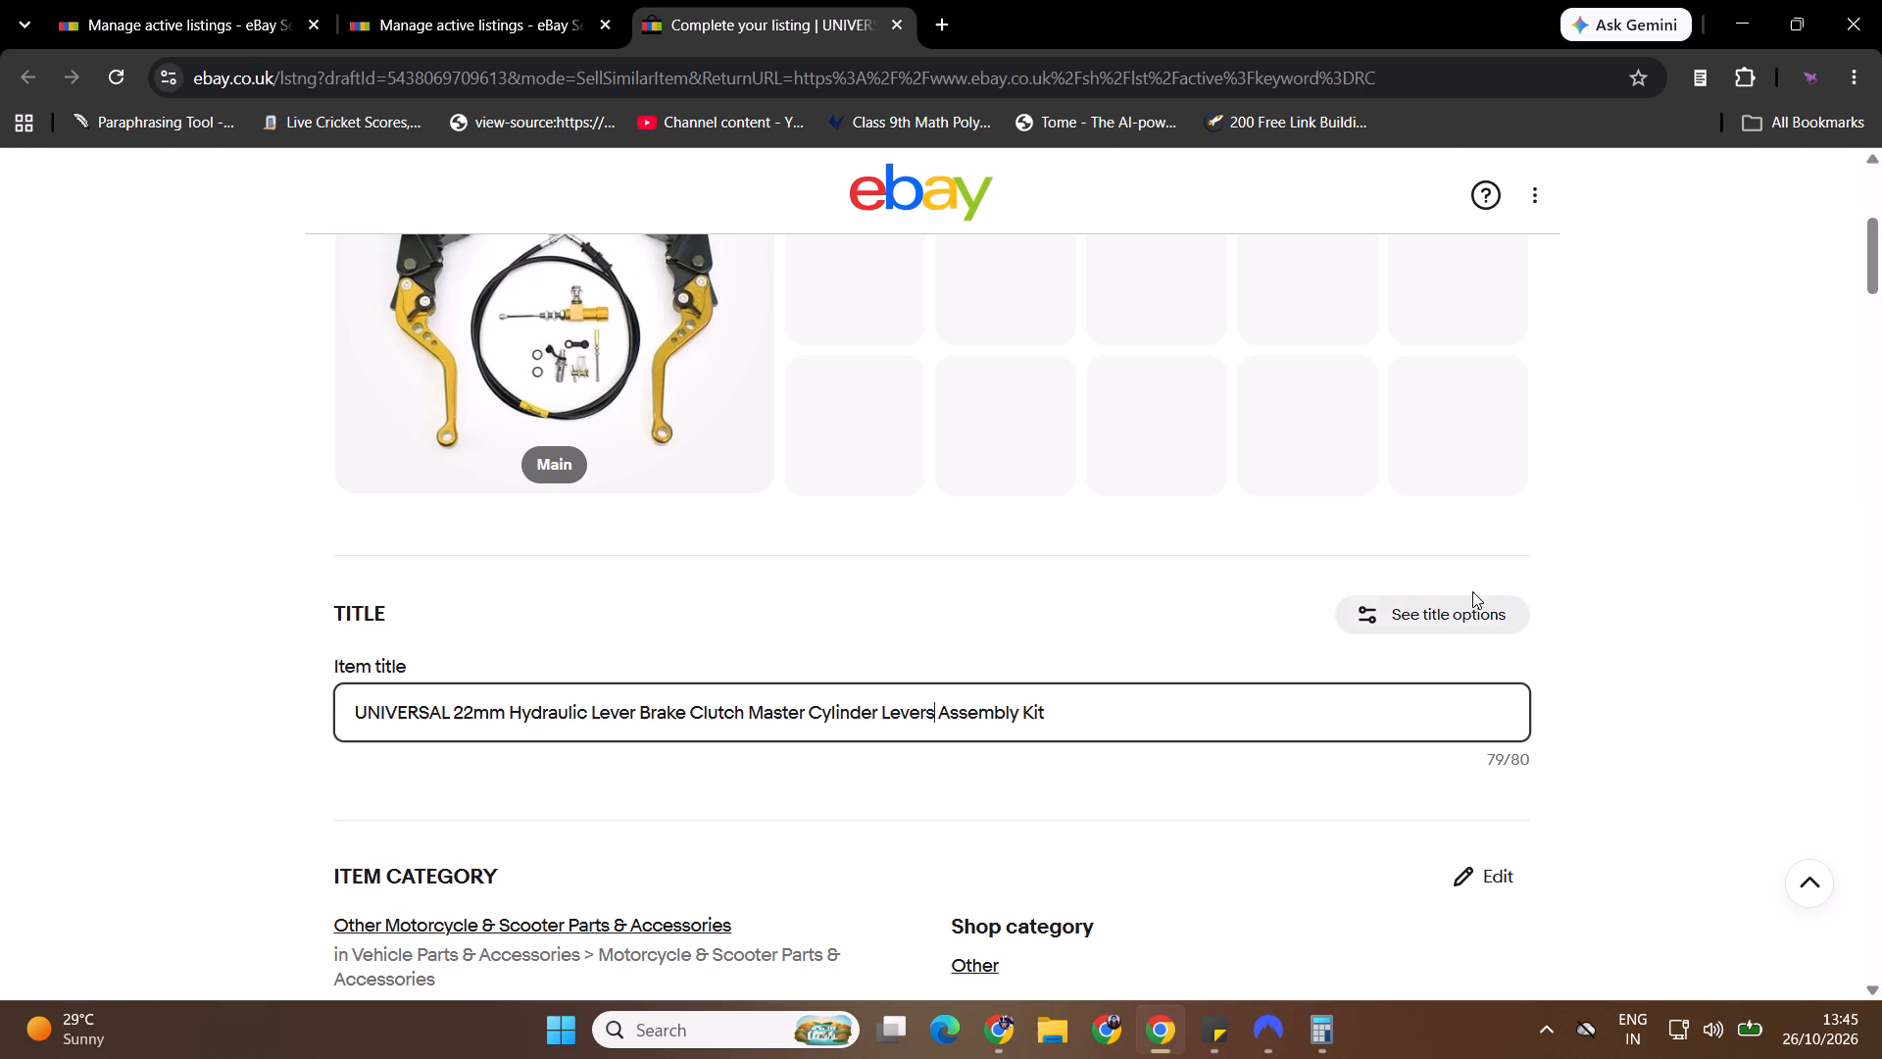
{"action": "left_click_drag", "start_coordinate": [1881, 261], "coordinate": [1881, 250]}
{"action": "left_click", "coordinate": [1857, 267]}
{"action": "left_click_drag", "start_coordinate": [1861, 260], "coordinate": [1865, 248]}
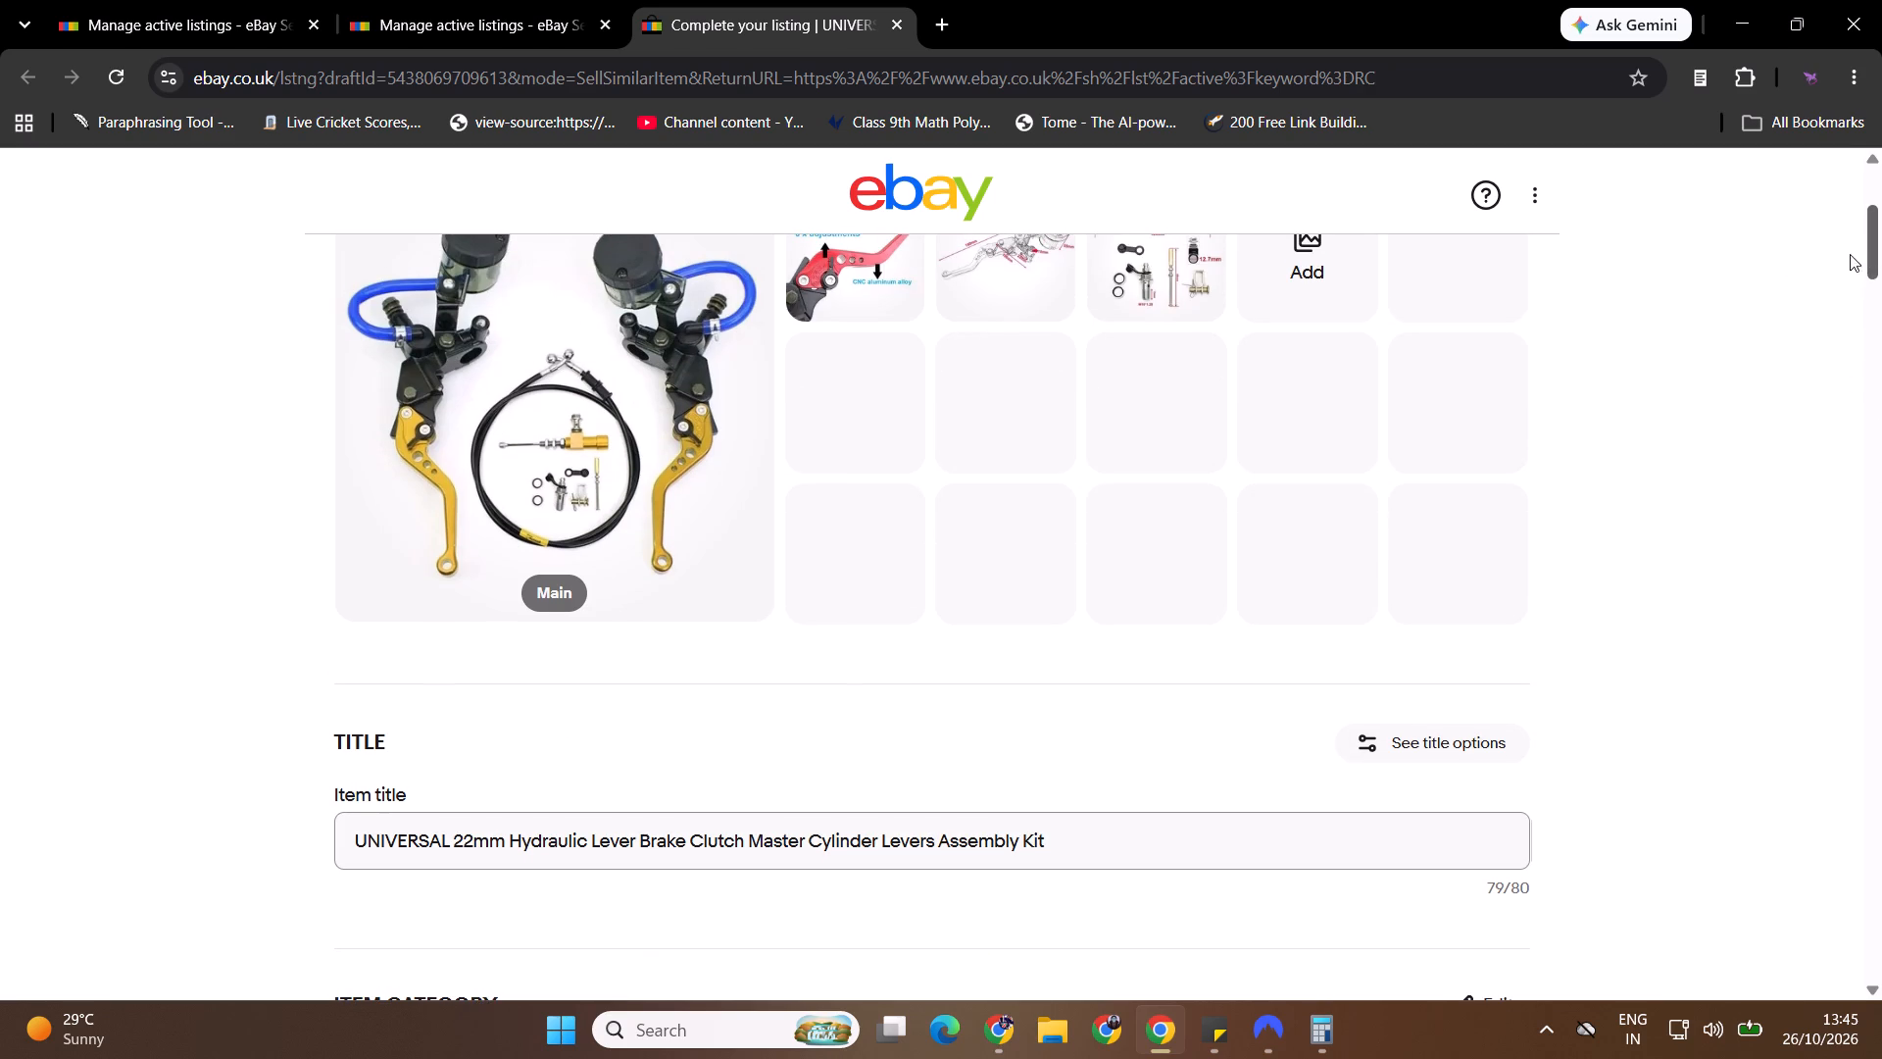
Clear the Compatible Make and Compatible Year selections in the item specifics.
{"action": "left_click_drag", "start_coordinate": [1879, 227], "coordinate": [1875, 380]}
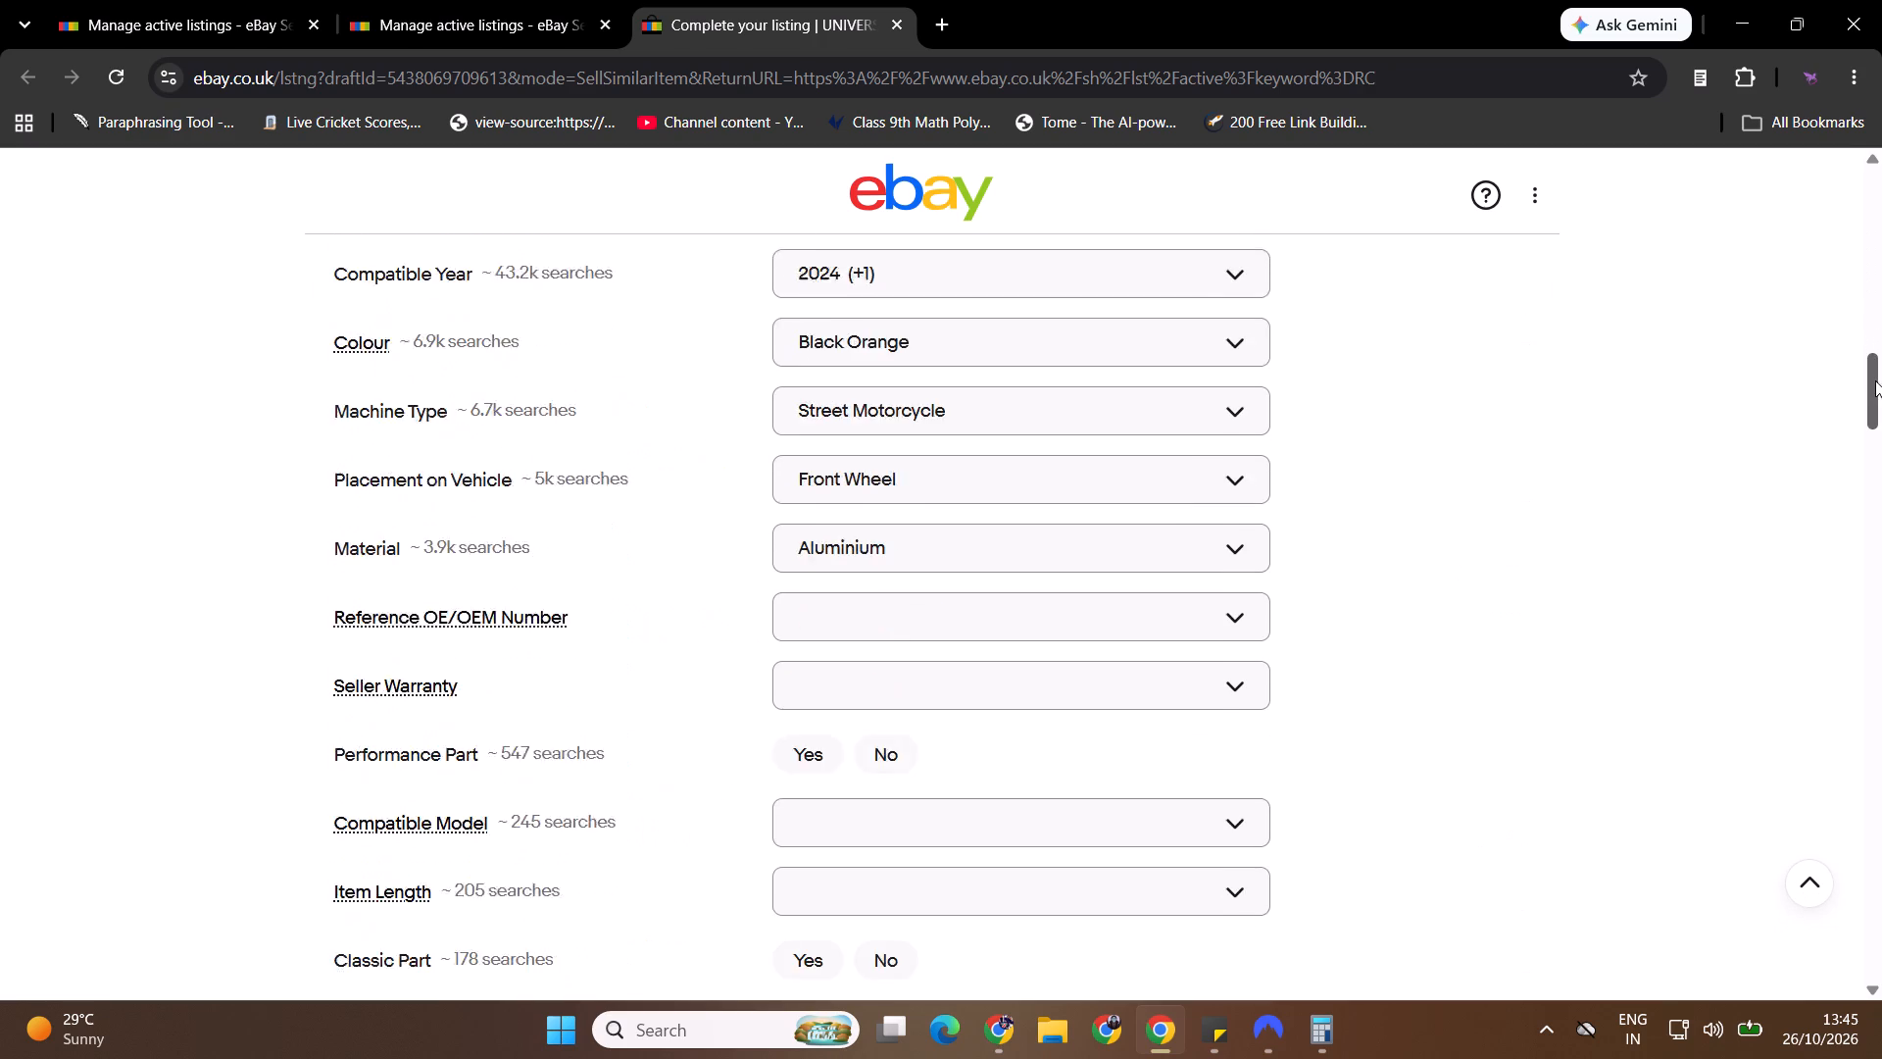
{"action": "left_click_drag", "start_coordinate": [1875, 380], "coordinate": [1881, 353]}
{"action": "left_click", "coordinate": [1033, 440]}
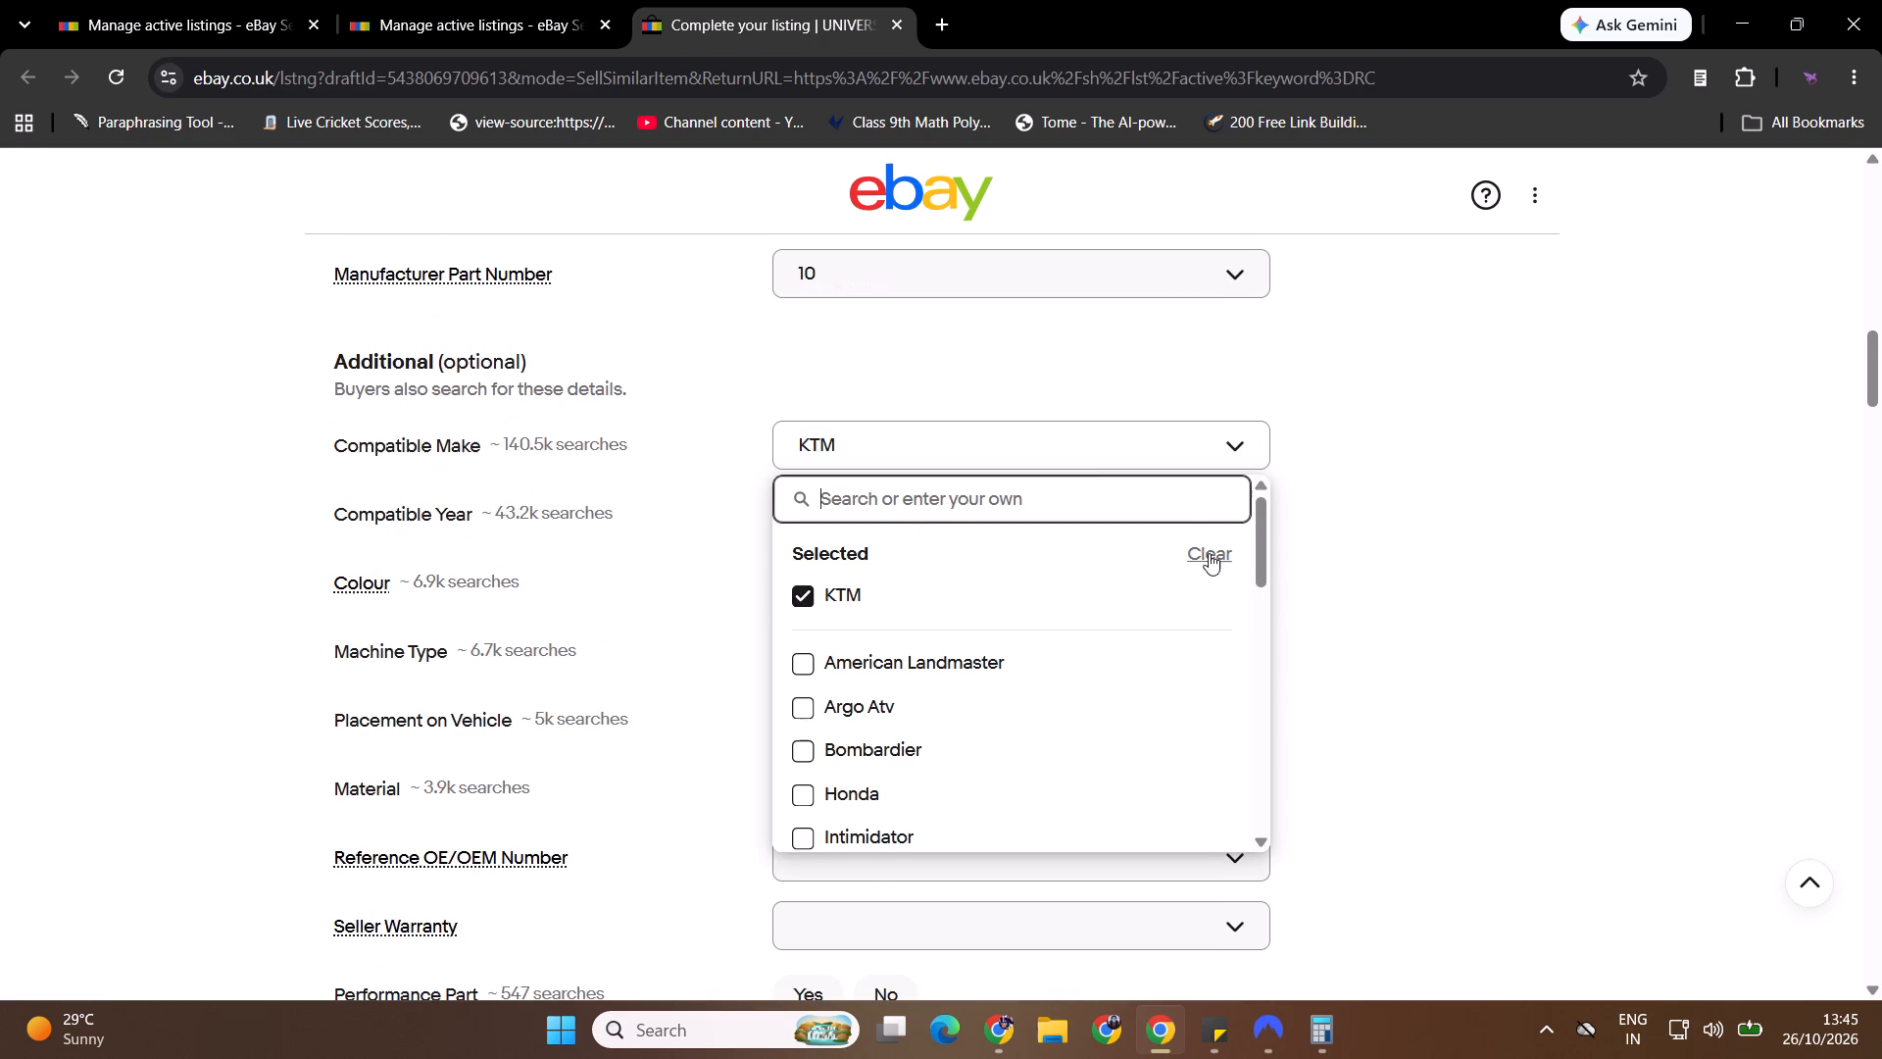
{"action": "left_click", "coordinate": [1209, 553]}
{"action": "left_click", "coordinate": [1523, 519]}
{"action": "left_click", "coordinate": [909, 527]}
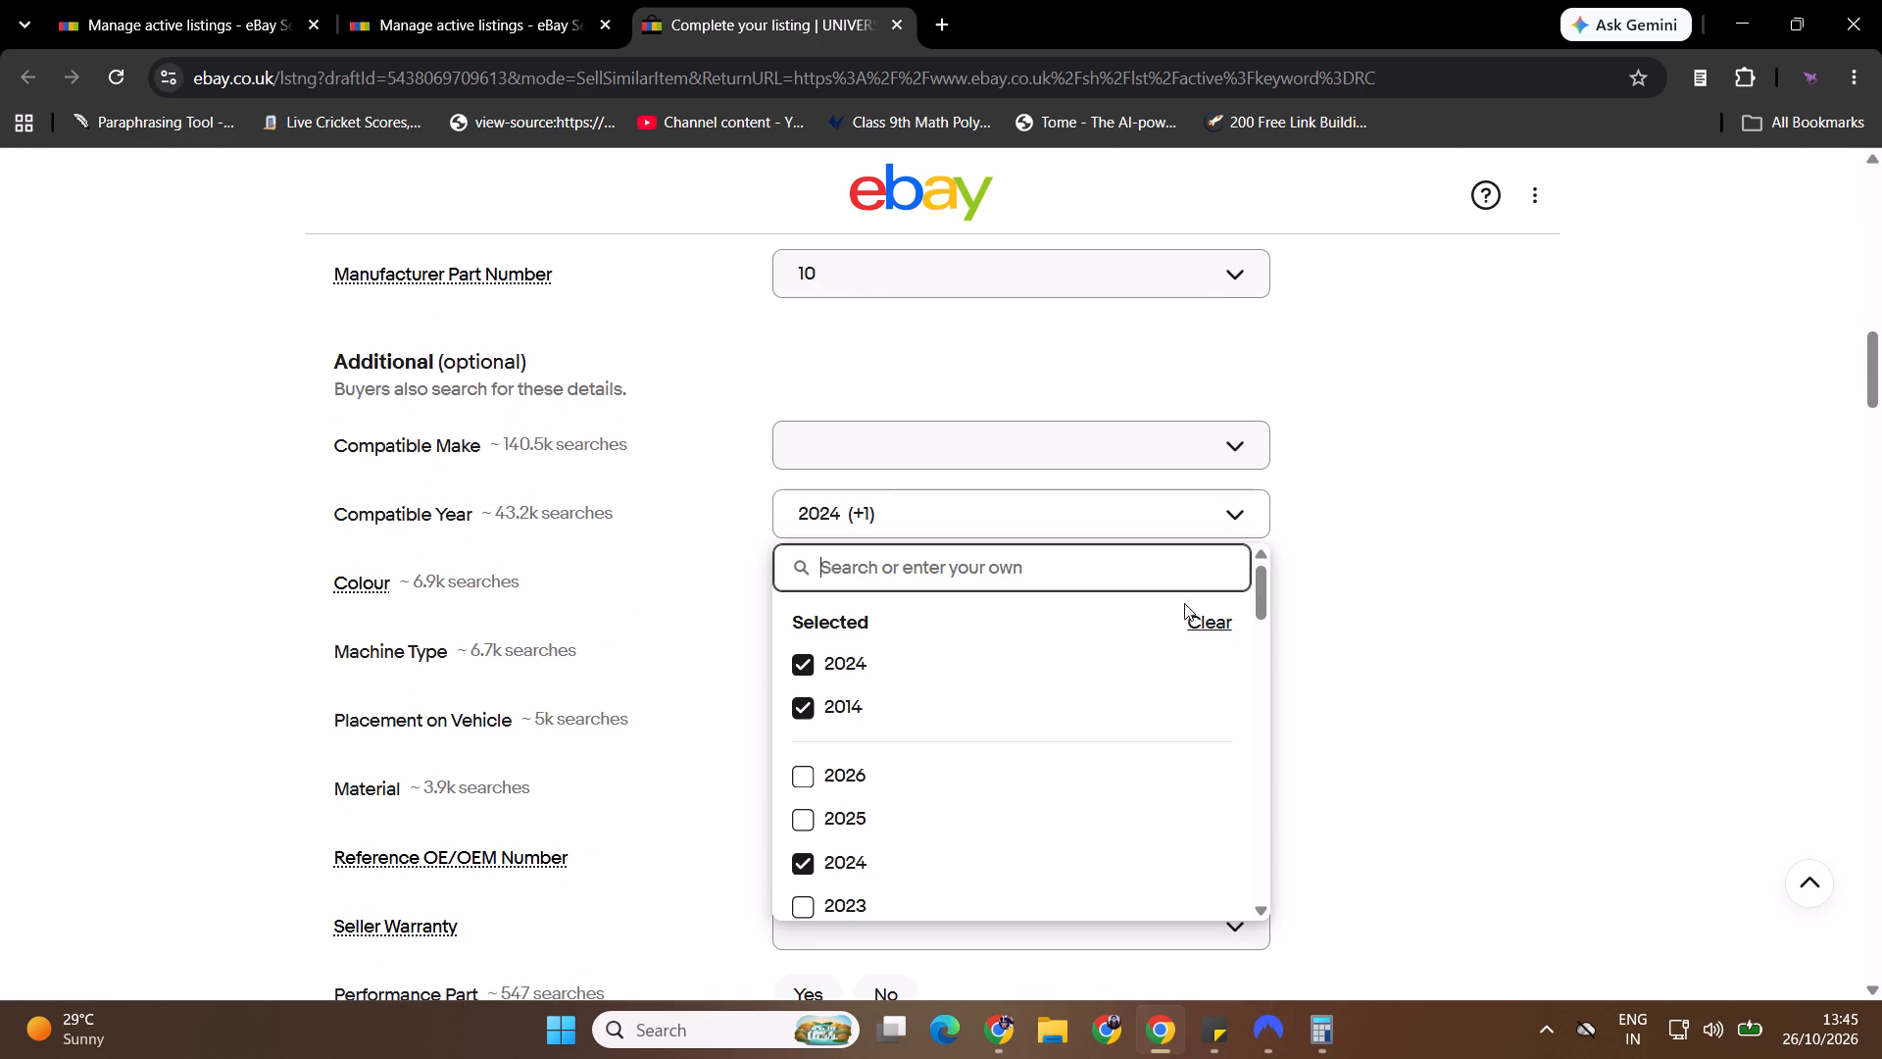
{"action": "left_click", "coordinate": [1206, 626]}
{"action": "left_click", "coordinate": [1034, 440]}
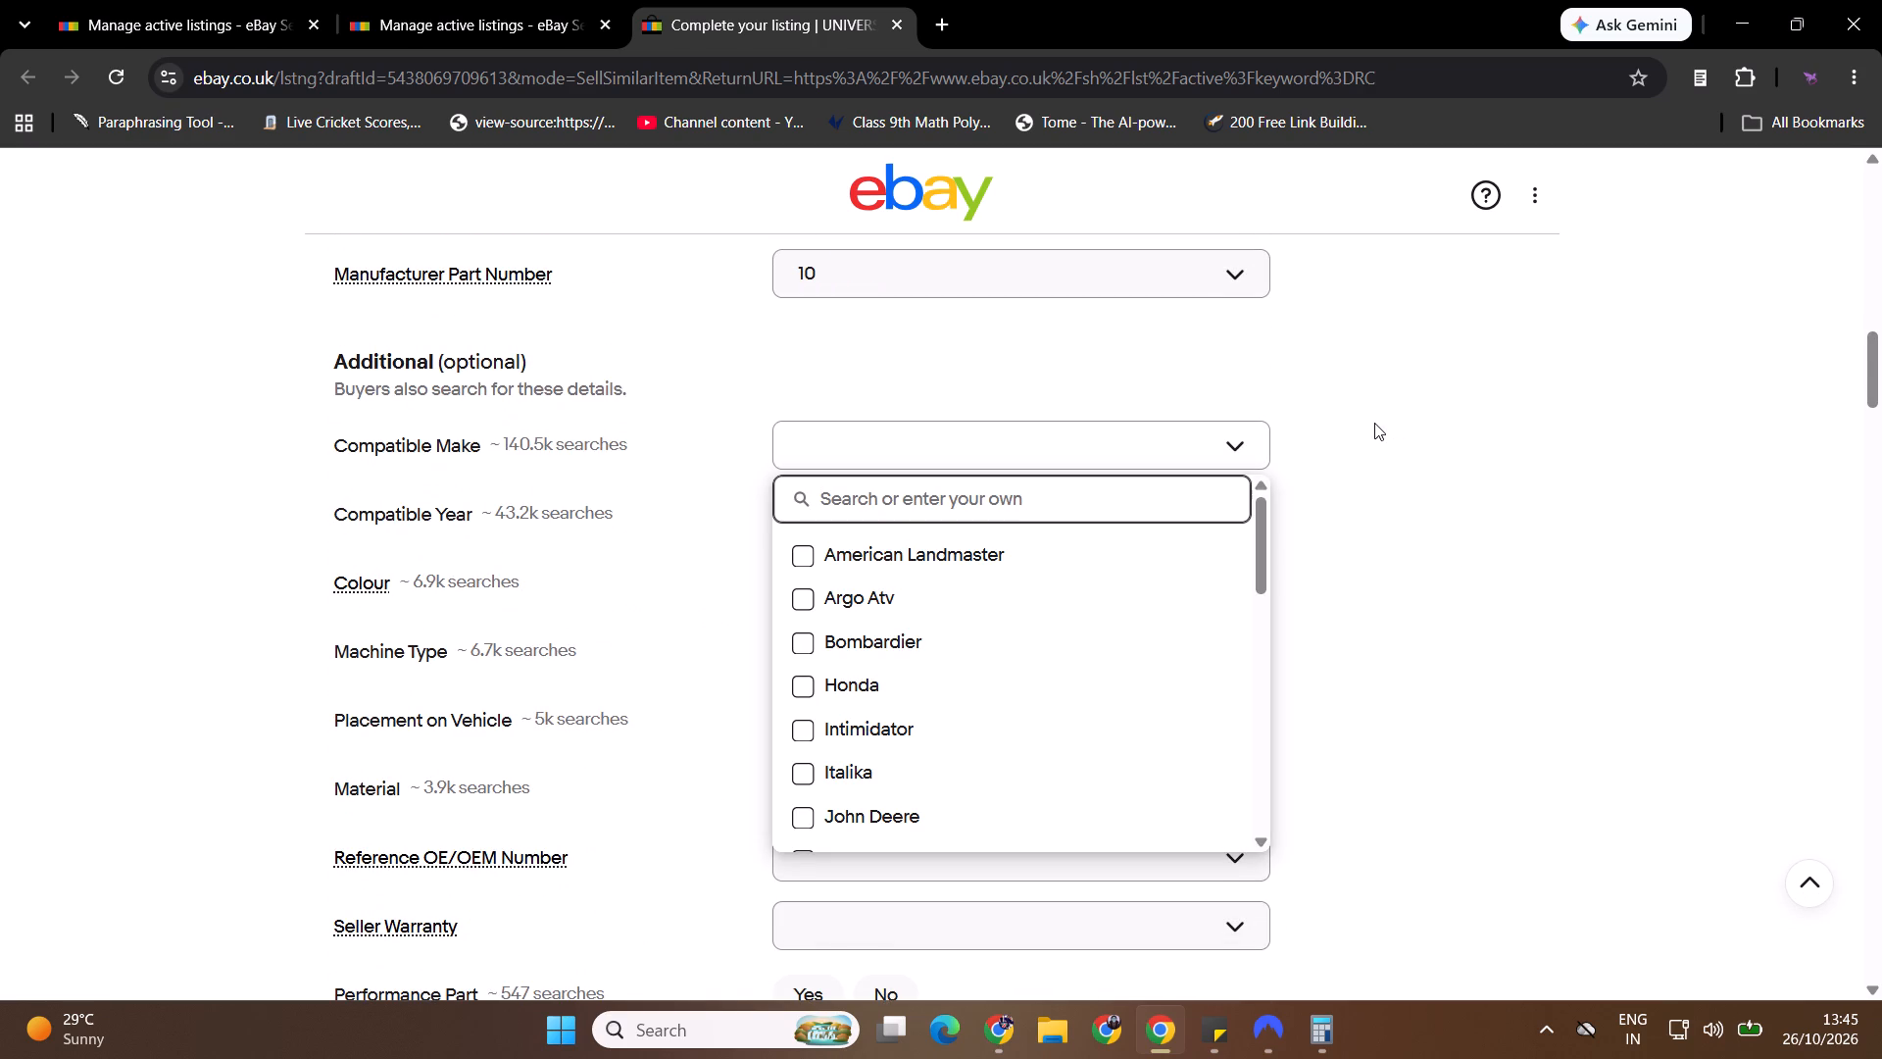
{"action": "left_click", "coordinate": [1374, 423]}
Set the Colour item specific to Gold.
{"action": "left_click_drag", "start_coordinate": [1881, 352], "coordinate": [1881, 294]}
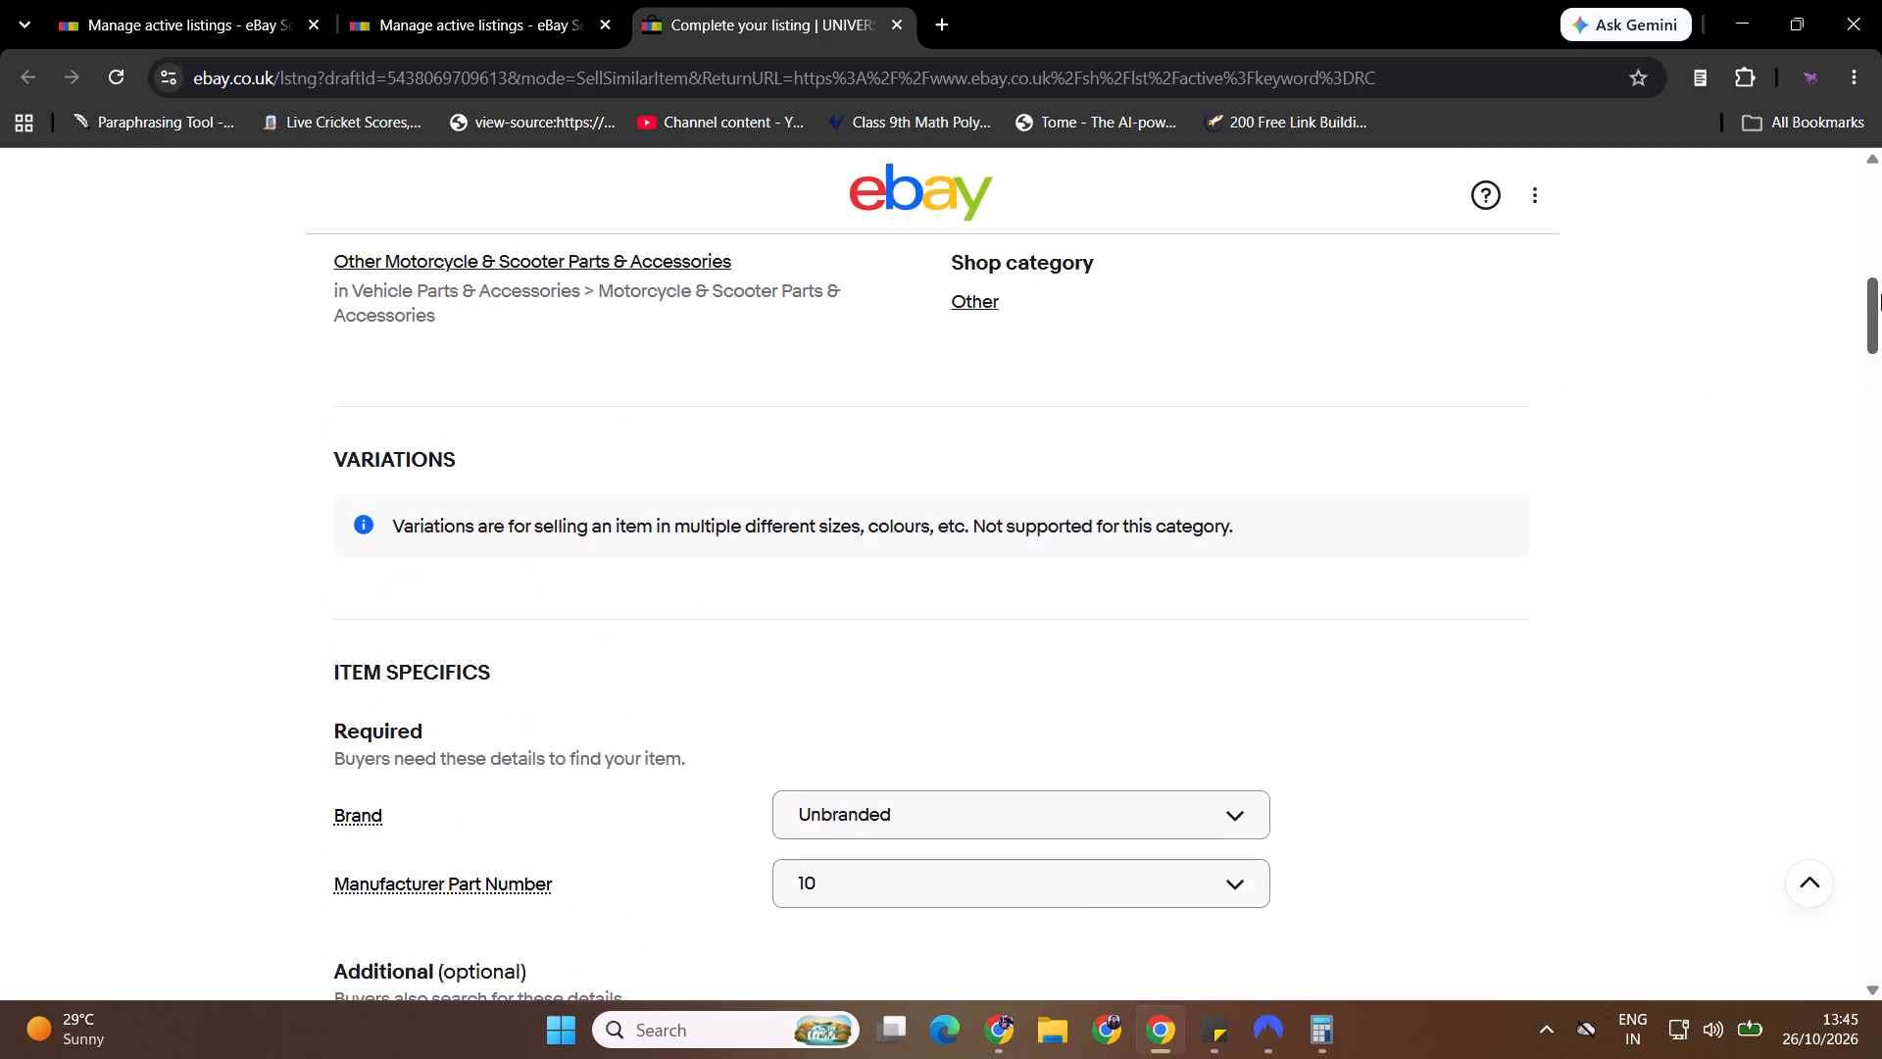
{"action": "left_click_drag", "start_coordinate": [1881, 294], "coordinate": [1881, 371]}
{"action": "left_click", "coordinate": [1728, 405]}
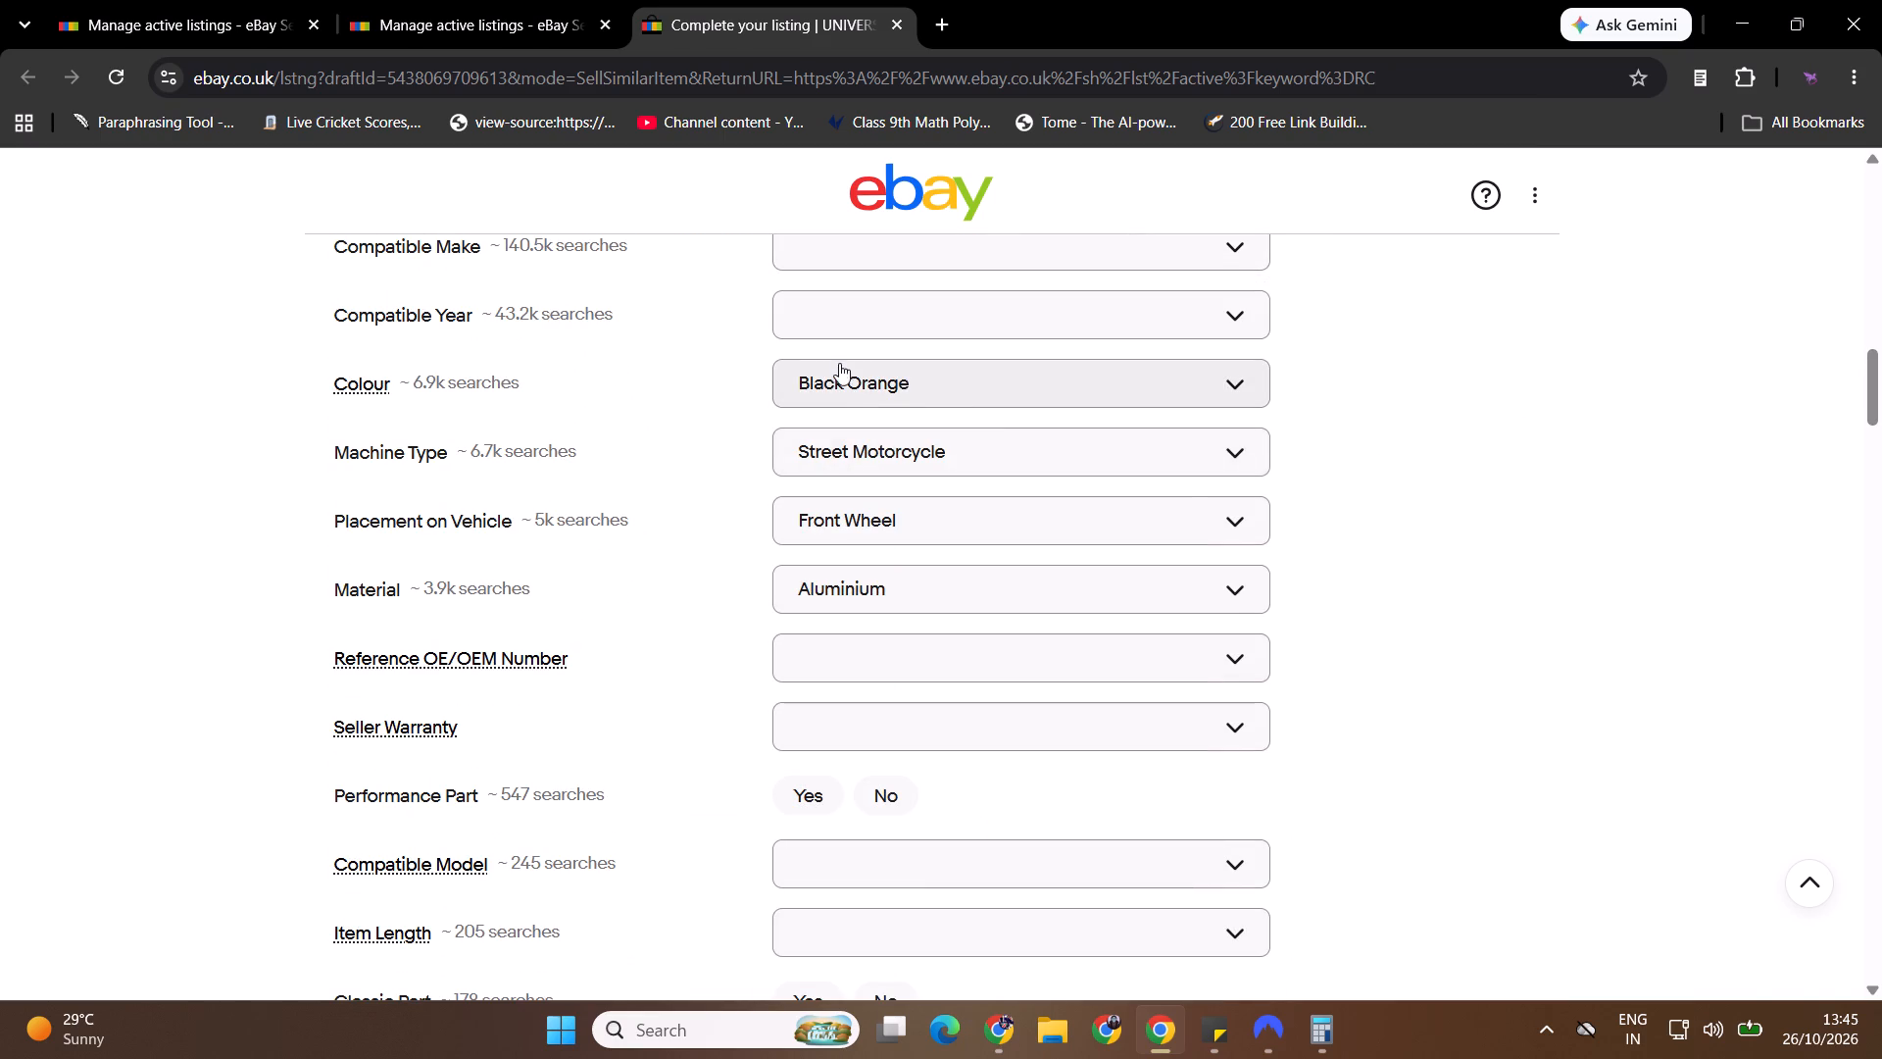
{"action": "left_click", "coordinate": [849, 378]}
{"action": "left_click_drag", "start_coordinate": [1881, 393], "coordinate": [1881, 267]}
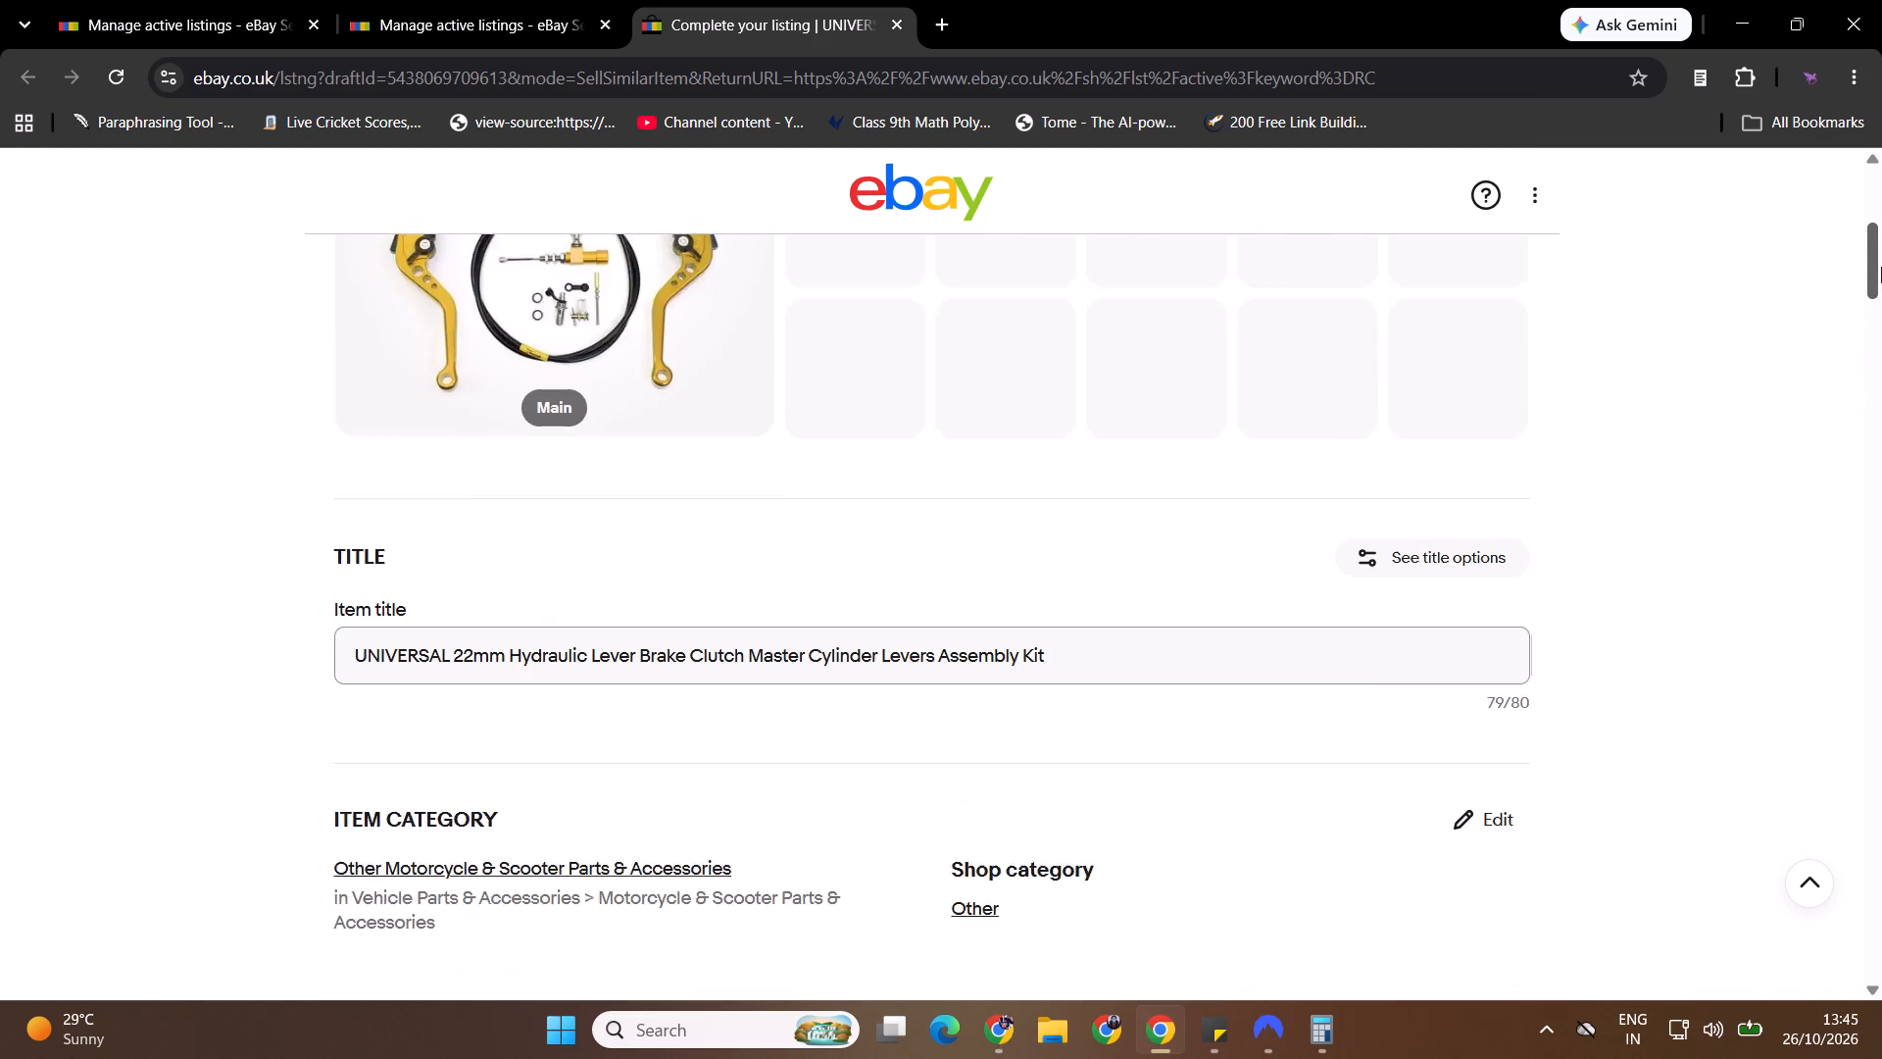
{"action": "left_click_drag", "start_coordinate": [1881, 267], "coordinate": [1881, 379]}
{"action": "type", "text": "Gold"}
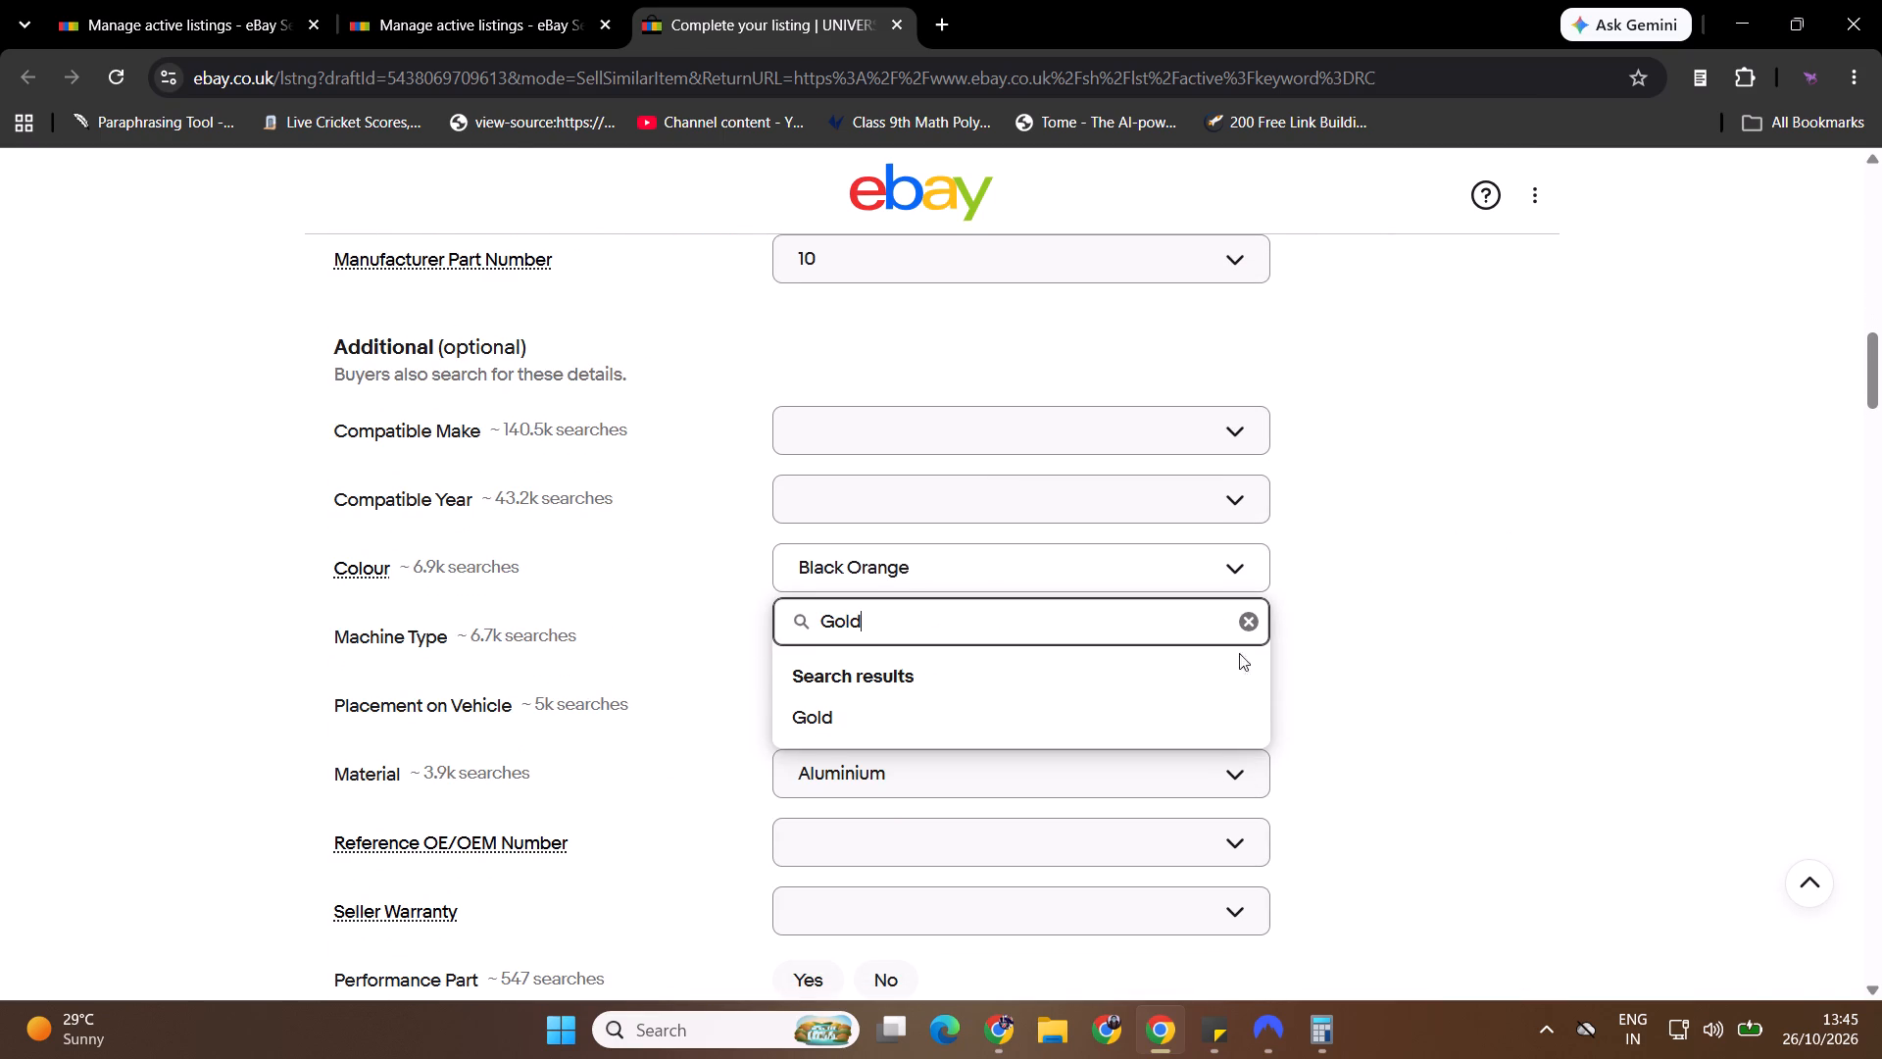
{"action": "left_click", "coordinate": [932, 708]}
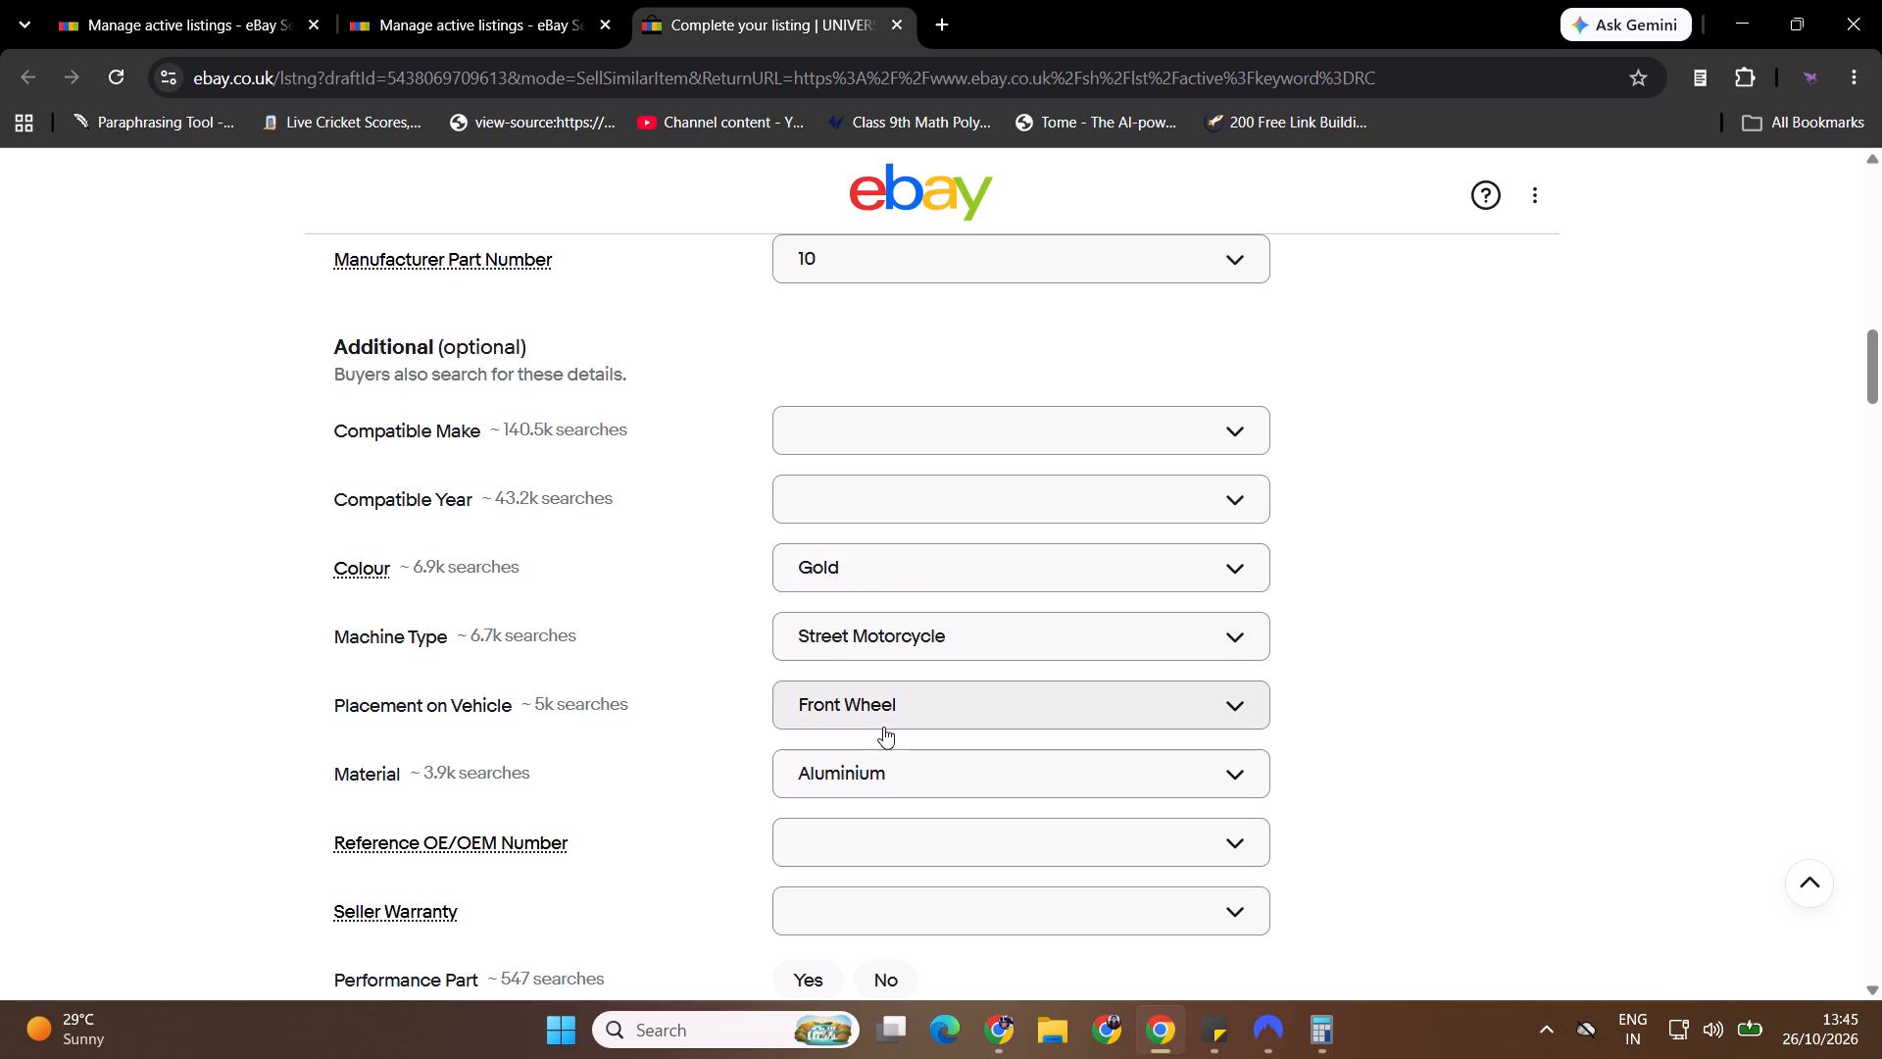
{"action": "left_click", "coordinate": [885, 724]}
{"action": "left_click", "coordinate": [1494, 735]}
{"action": "left_click_drag", "start_coordinate": [1881, 360], "coordinate": [1881, 471]}
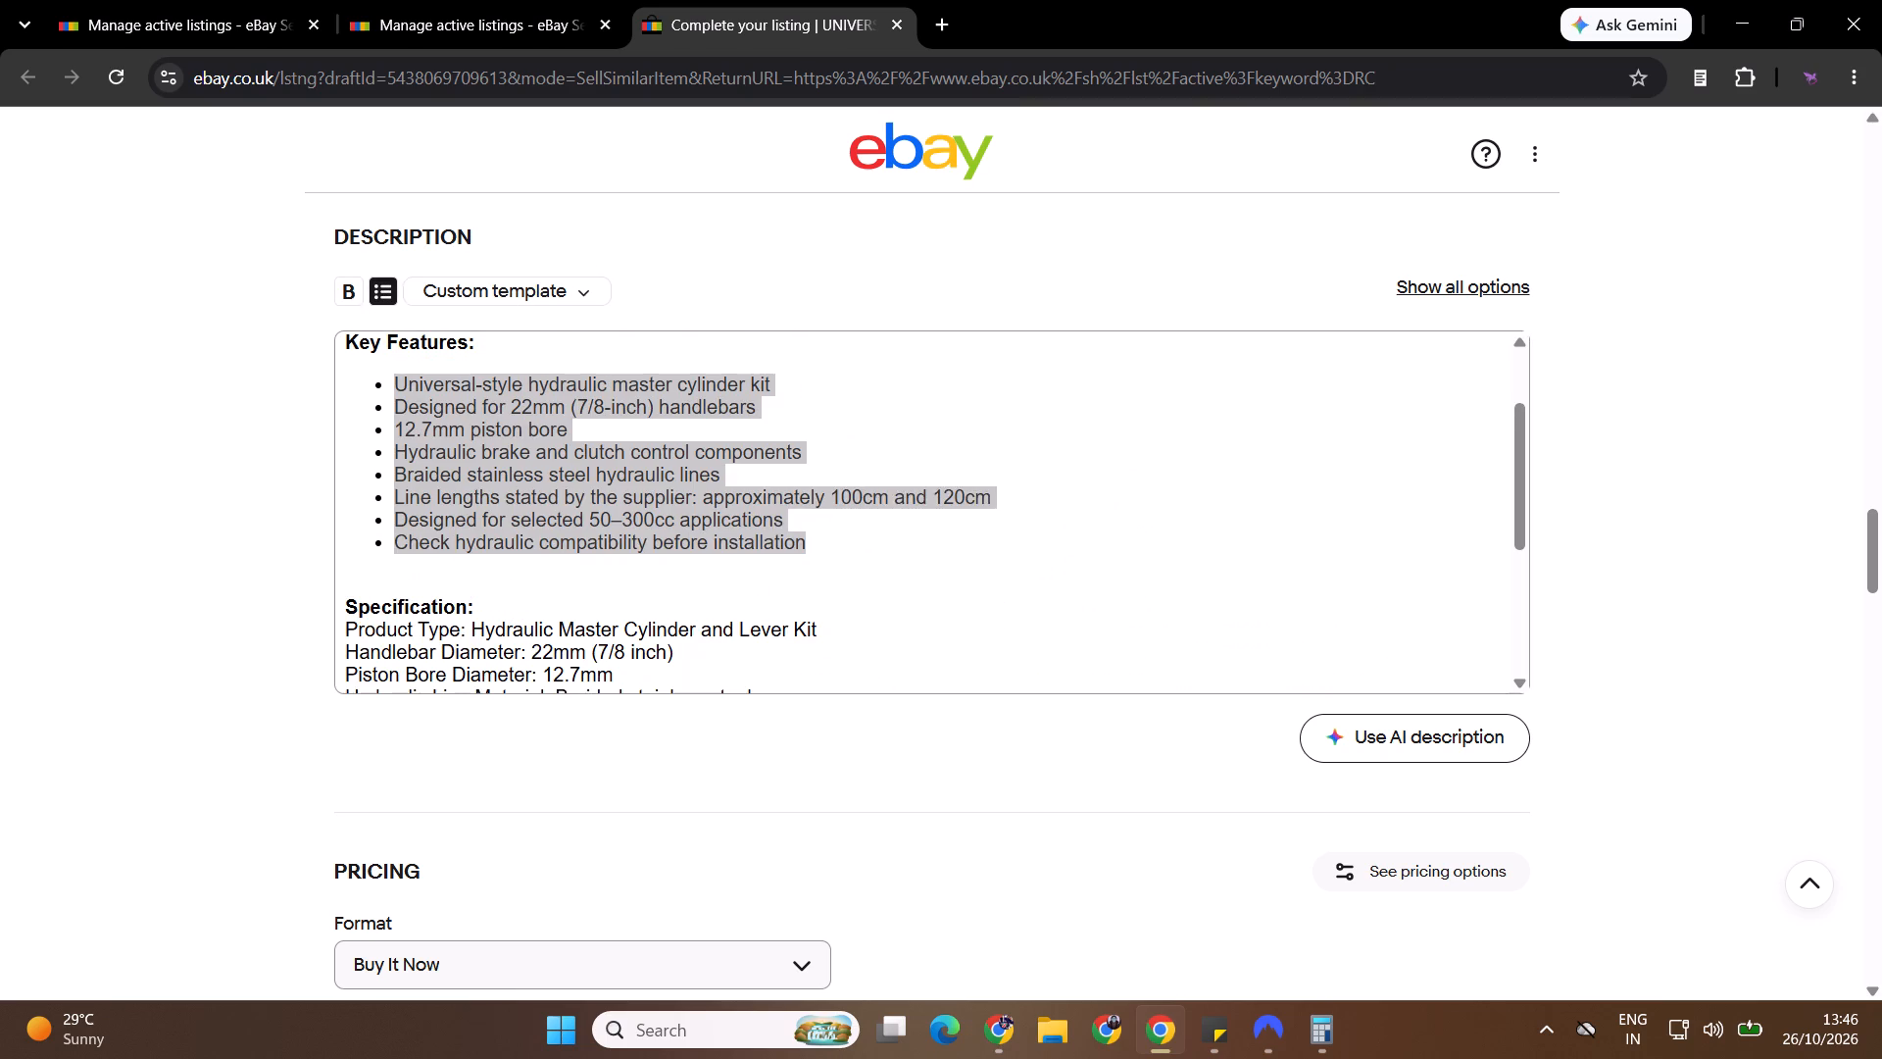
{"action": "left_click", "coordinate": [421, 569]}
{"action": "key", "text": "BackSpace"}
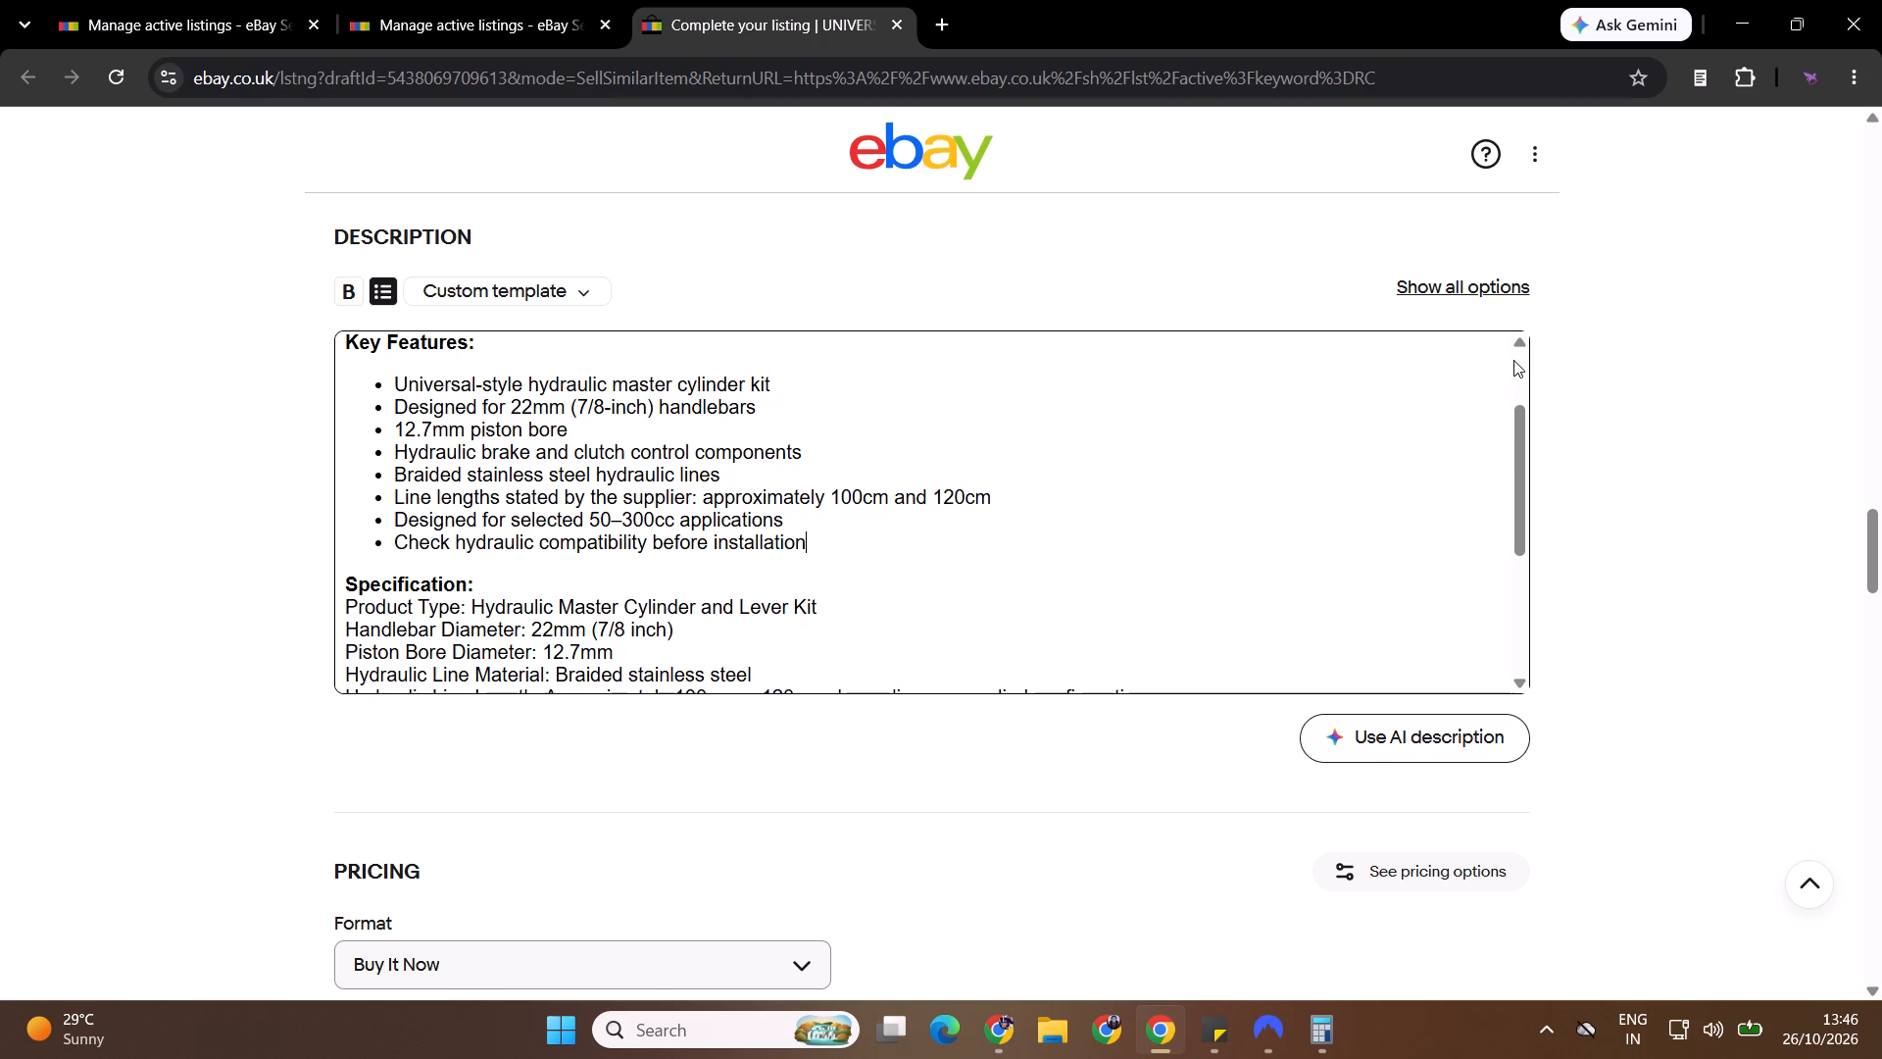
Remove the bold formatting from the description's opening "Upgrade or replace" paragraph.
{"action": "left_click", "coordinate": [1511, 360]}
{"action": "triple_click", "coordinate": [1370, 365]}
{"action": "key", "text": "ctrl+b"}
{"action": "left_click", "coordinate": [1105, 584]}
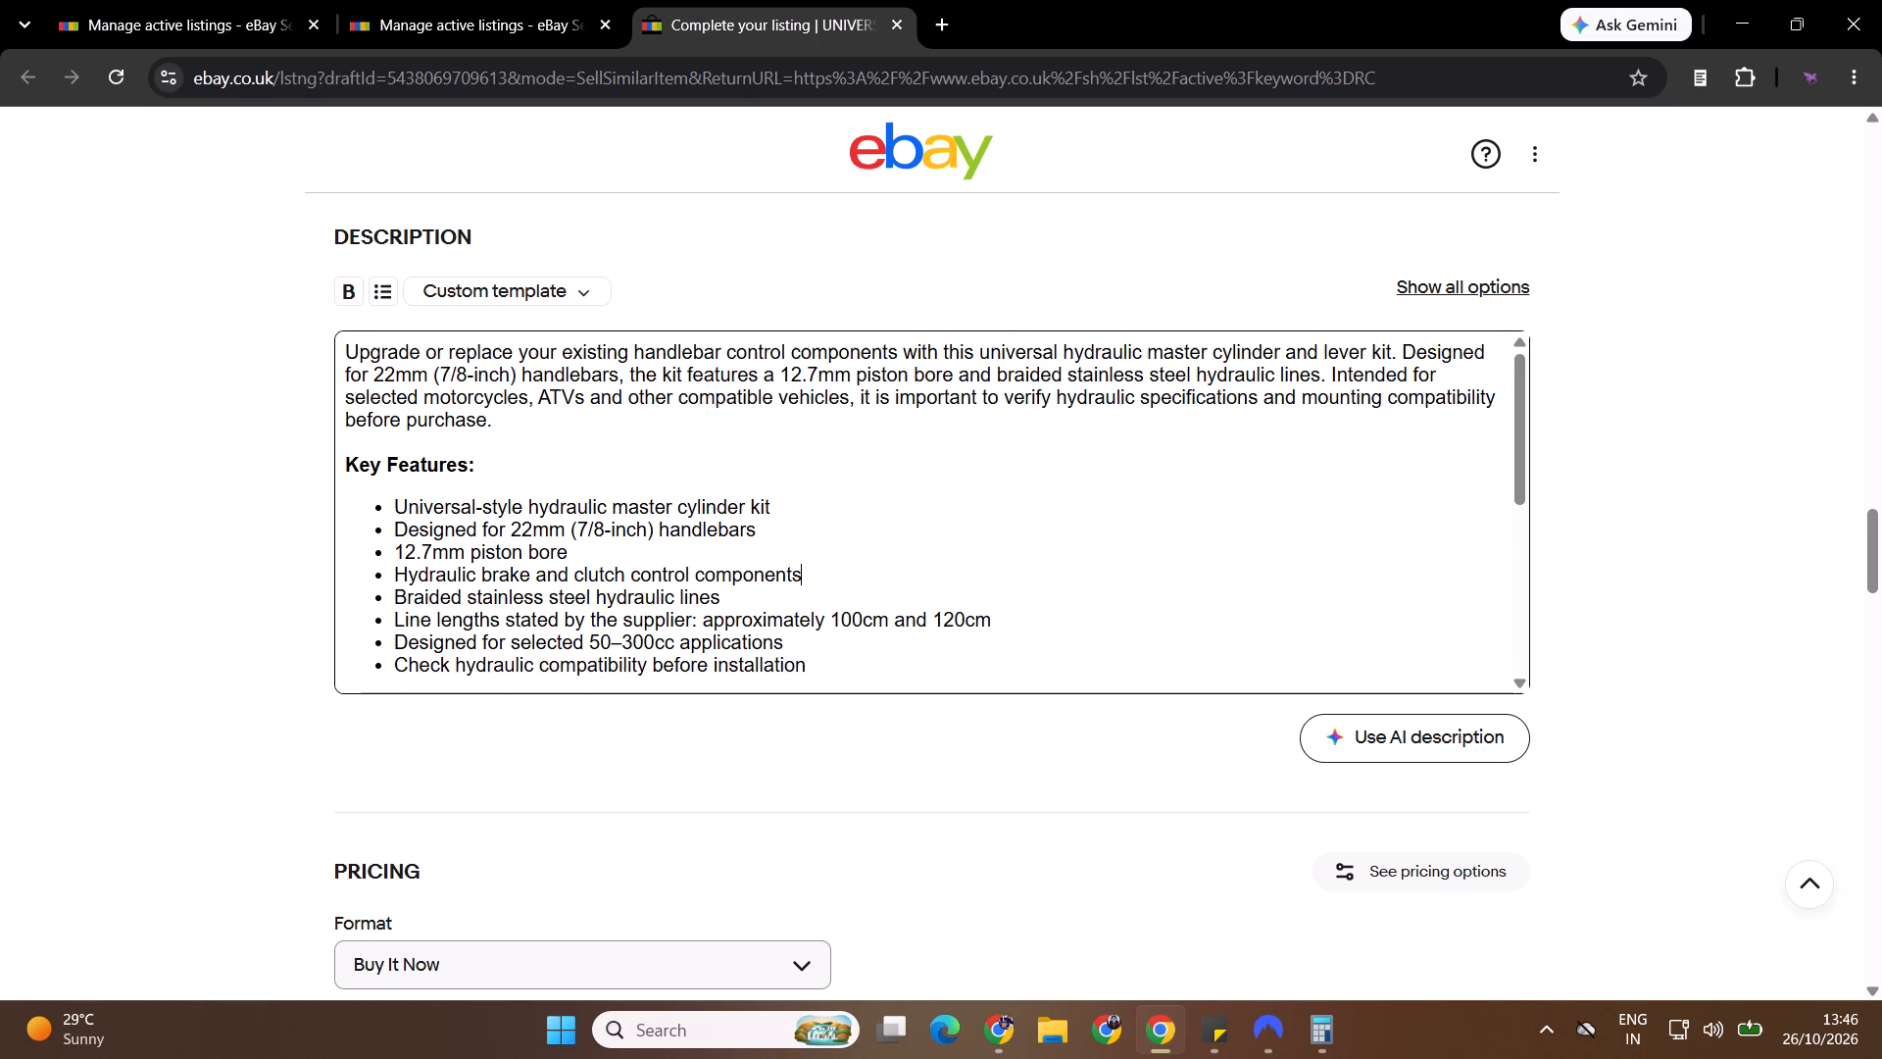
Insert two line breaks above the description's opening paragraph.
{"action": "left_click", "coordinate": [345, 348]}
{"action": "key", "text": "shift+Return"}
{"action": "key", "text": "shift+Return"}
{"action": "left_click", "coordinate": [372, 330]}
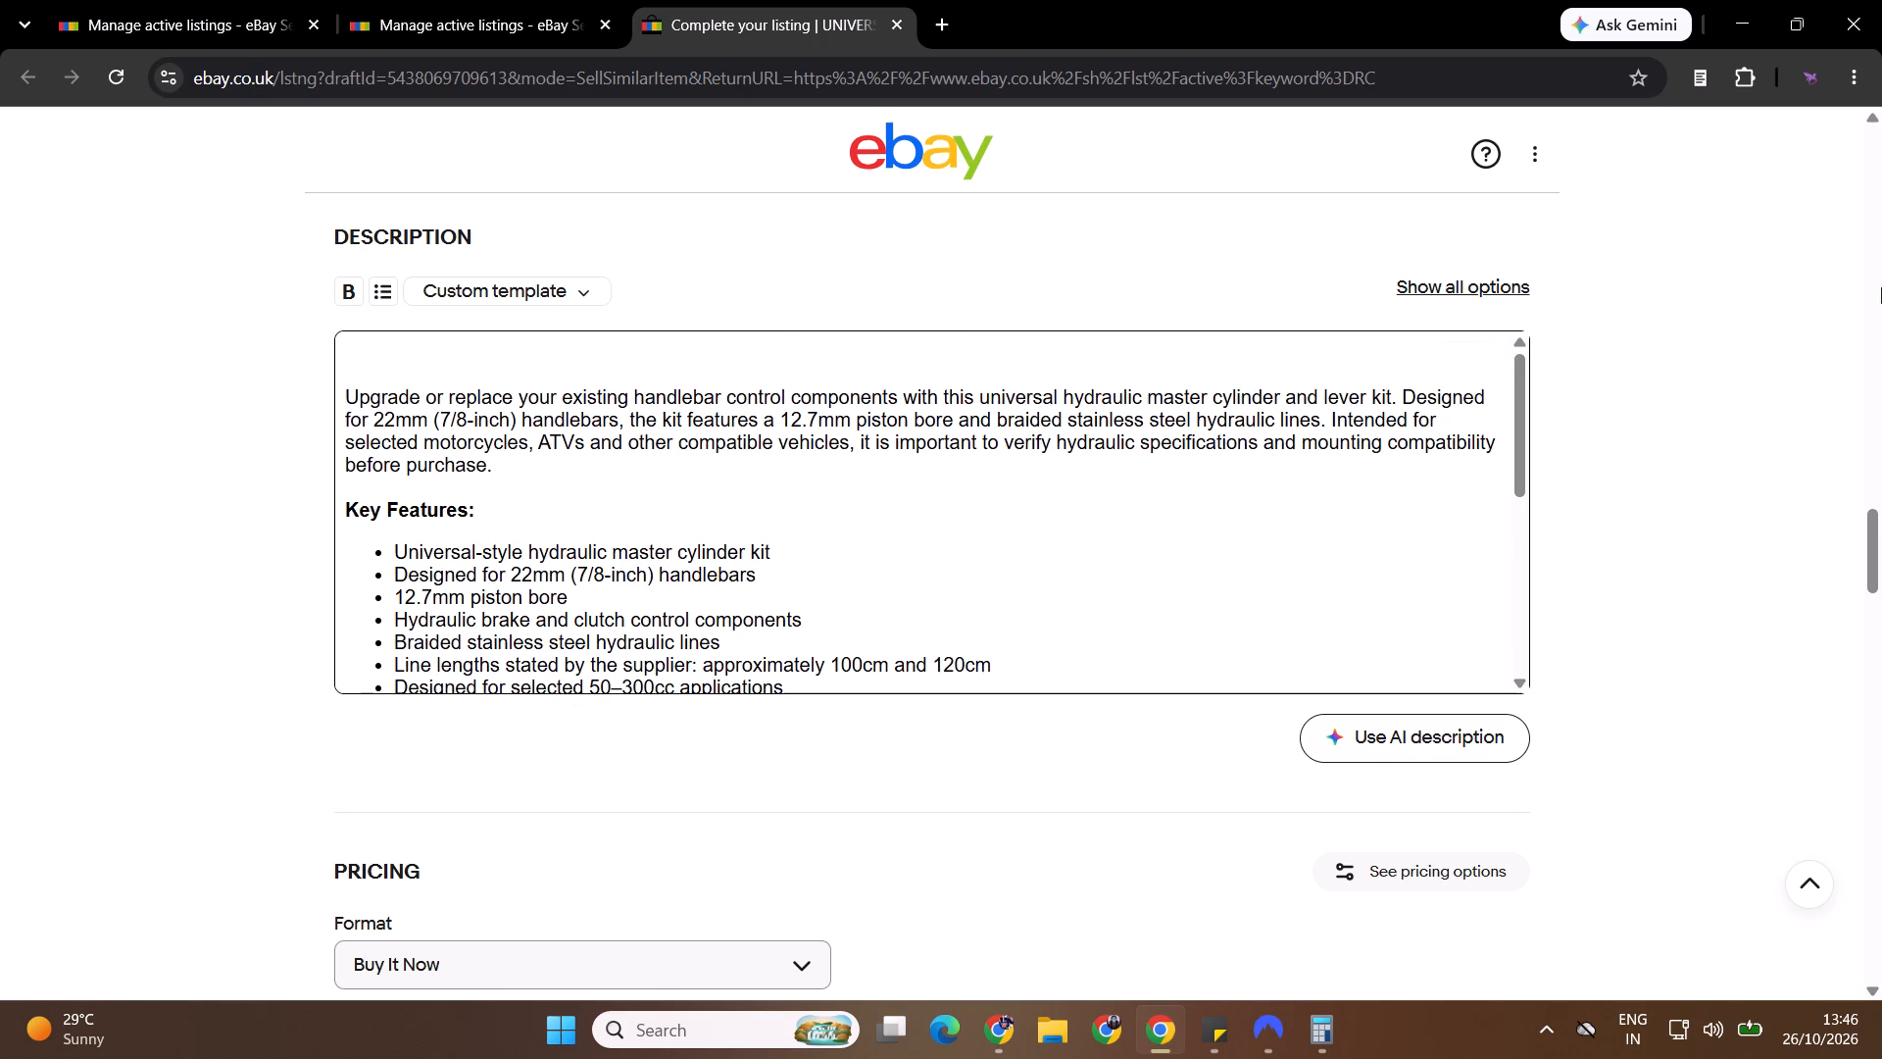
Copy the full item title into the blank first line of the description, above the opening paragraph.
{"action": "left_click", "coordinate": [1881, 287]}
{"action": "left_click_drag", "start_coordinate": [1881, 284], "coordinate": [1881, 247]}
{"action": "left_click_drag", "start_coordinate": [1881, 247], "coordinate": [1881, 197]}
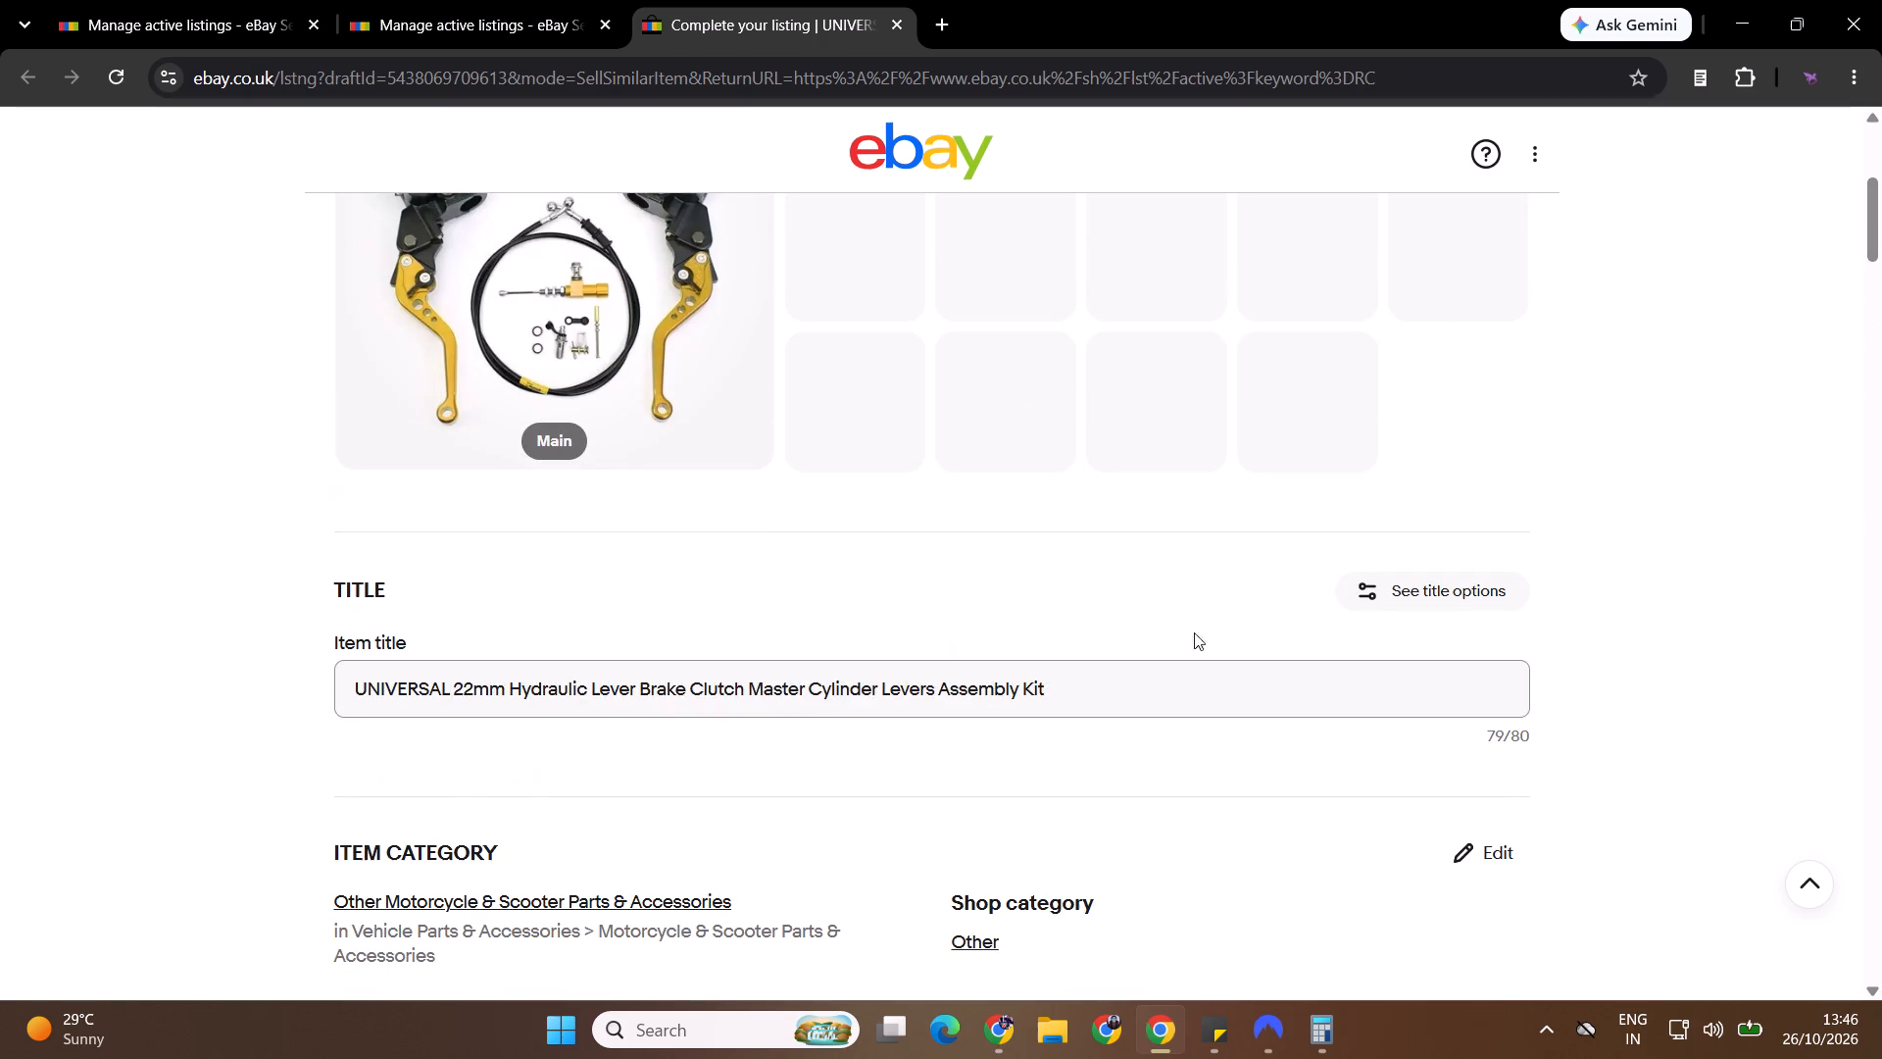
{"action": "left_click", "coordinate": [1202, 692], "text": "ctrl"}
{"action": "key", "text": "ctrl+a"}
{"action": "key", "text": "ctrl+c"}
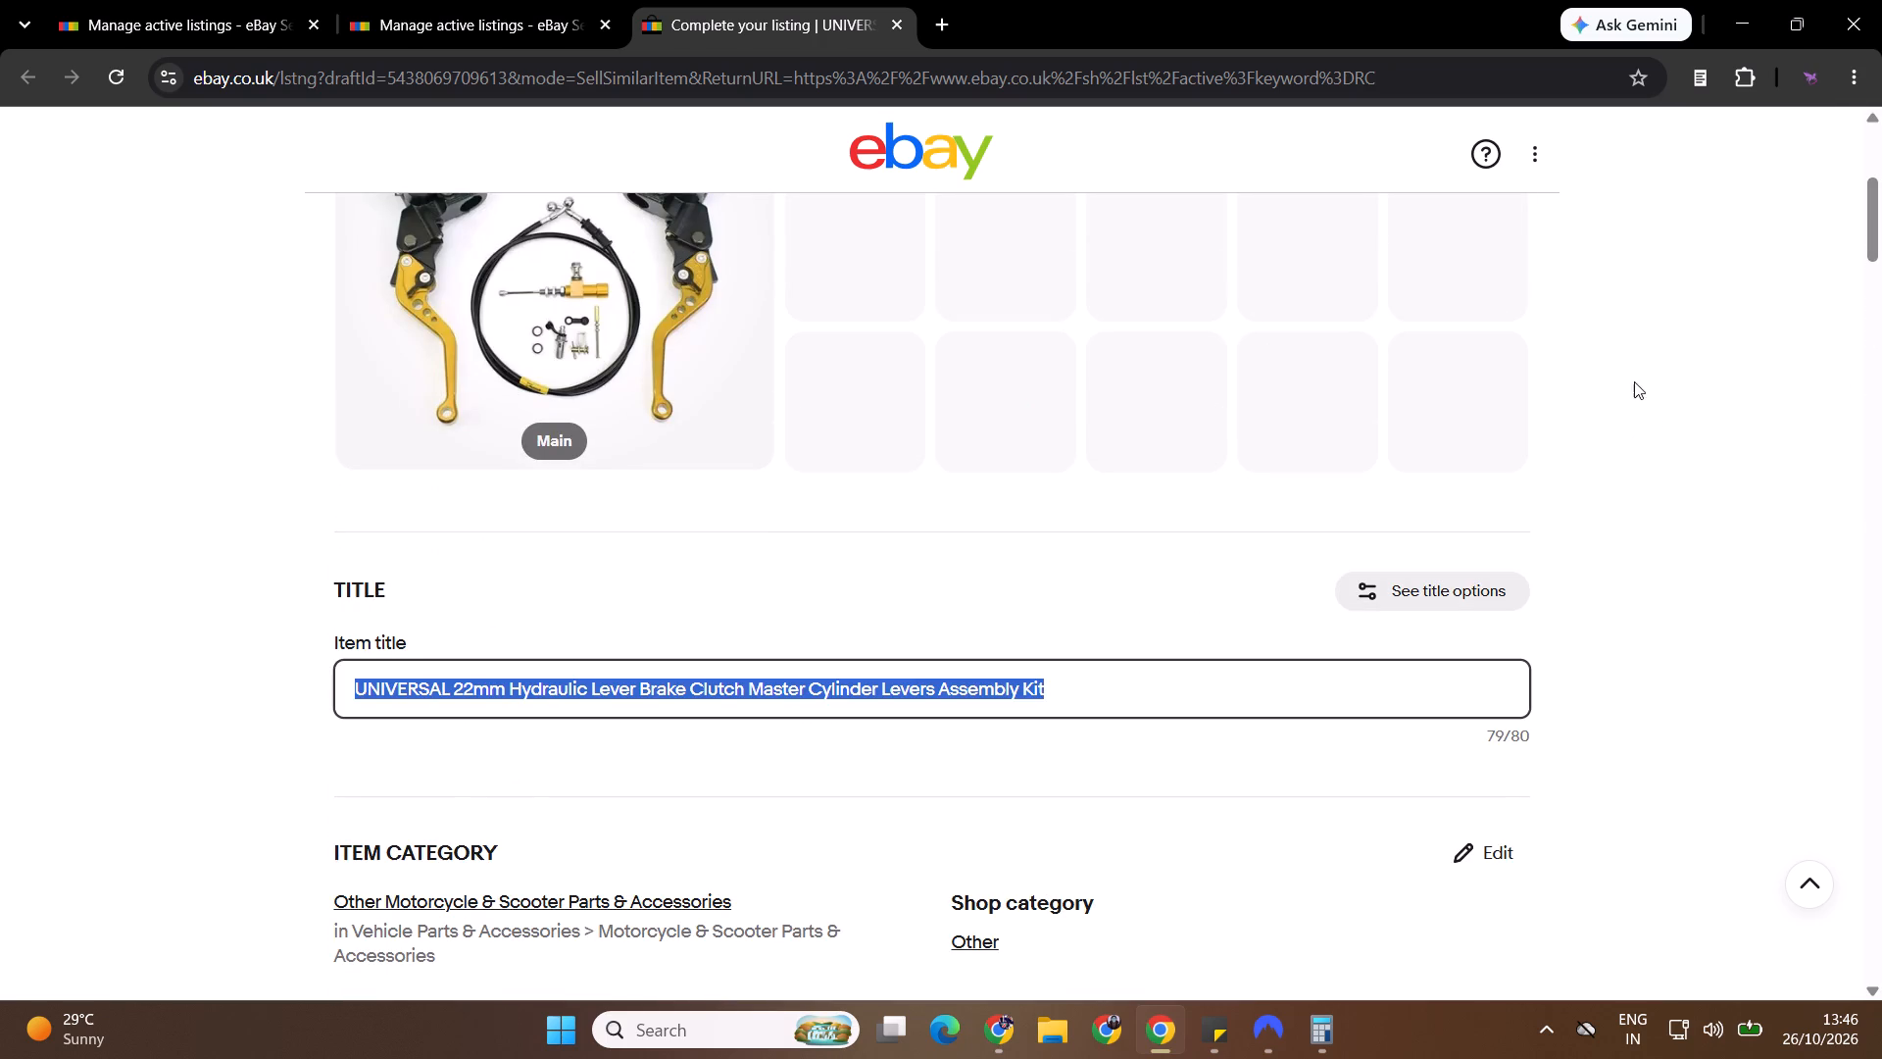
{"action": "left_click", "coordinate": [1881, 207]}
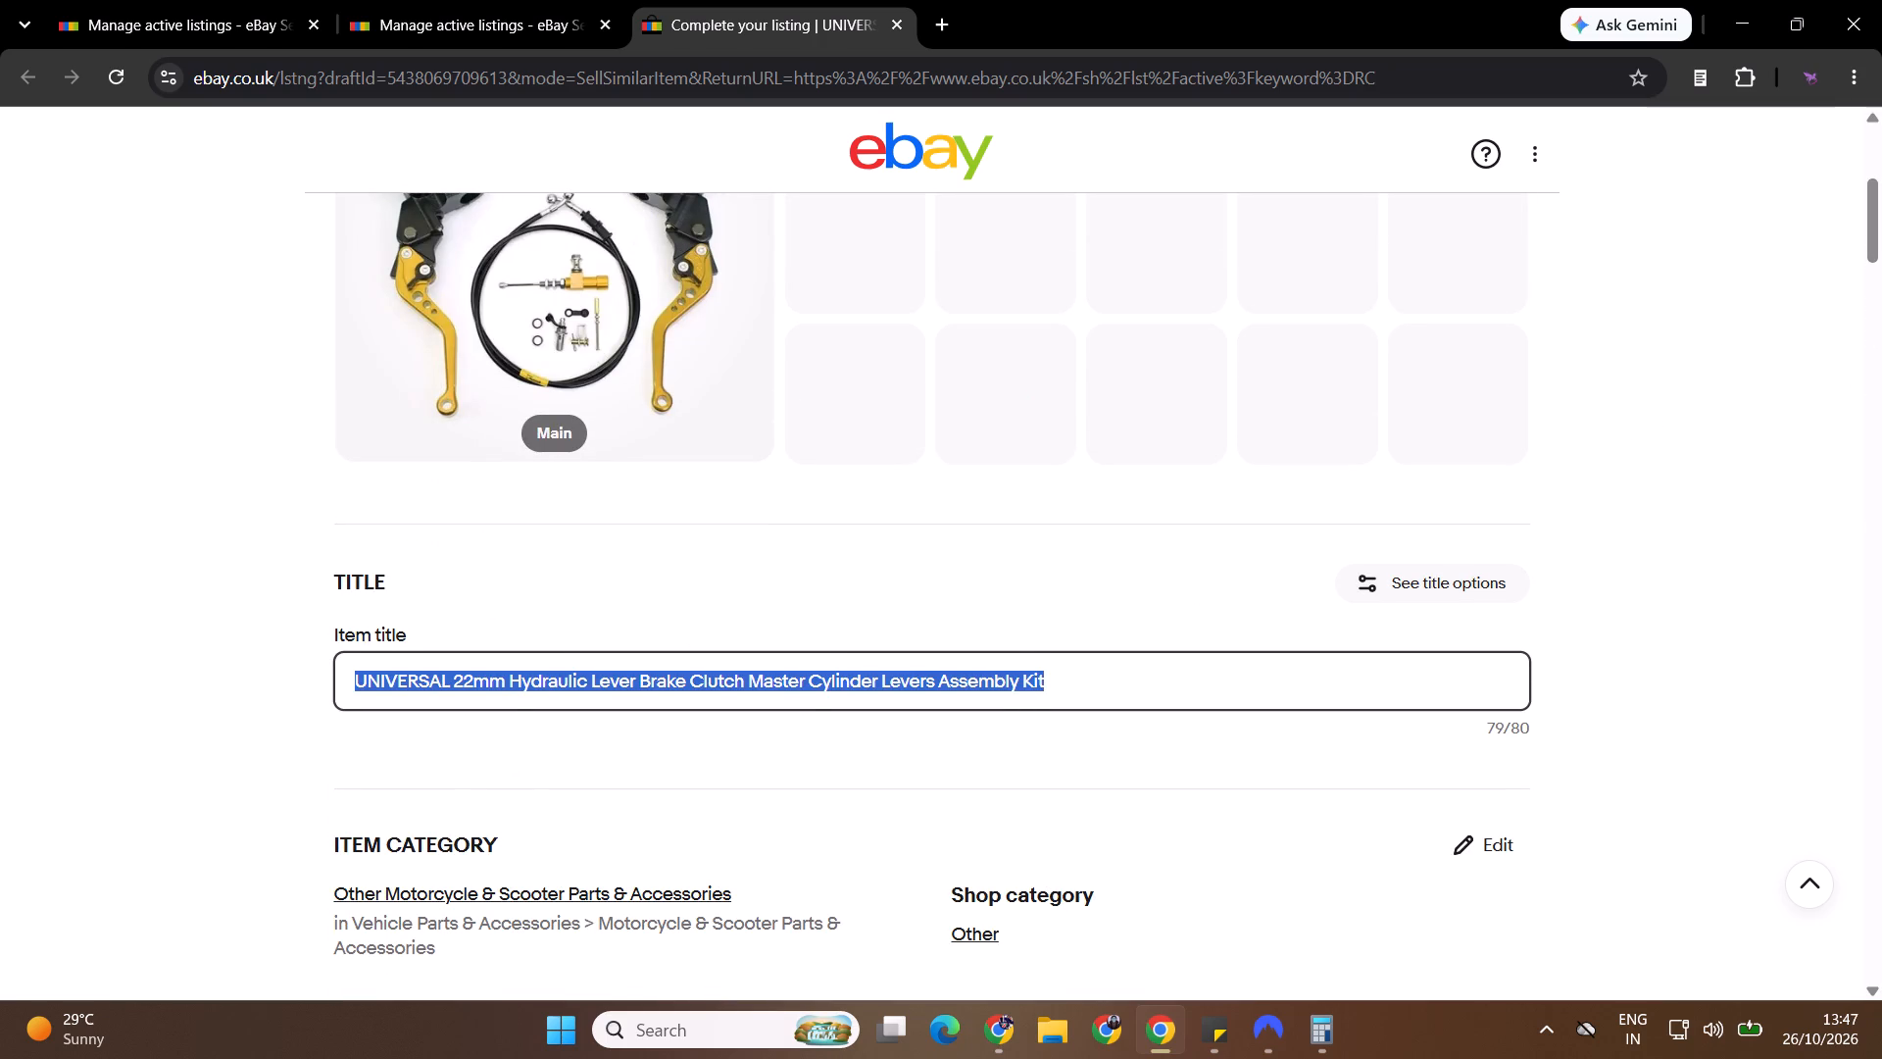
{"action": "left_click", "coordinate": [472, 694]}
{"action": "left_click", "coordinate": [471, 685]}
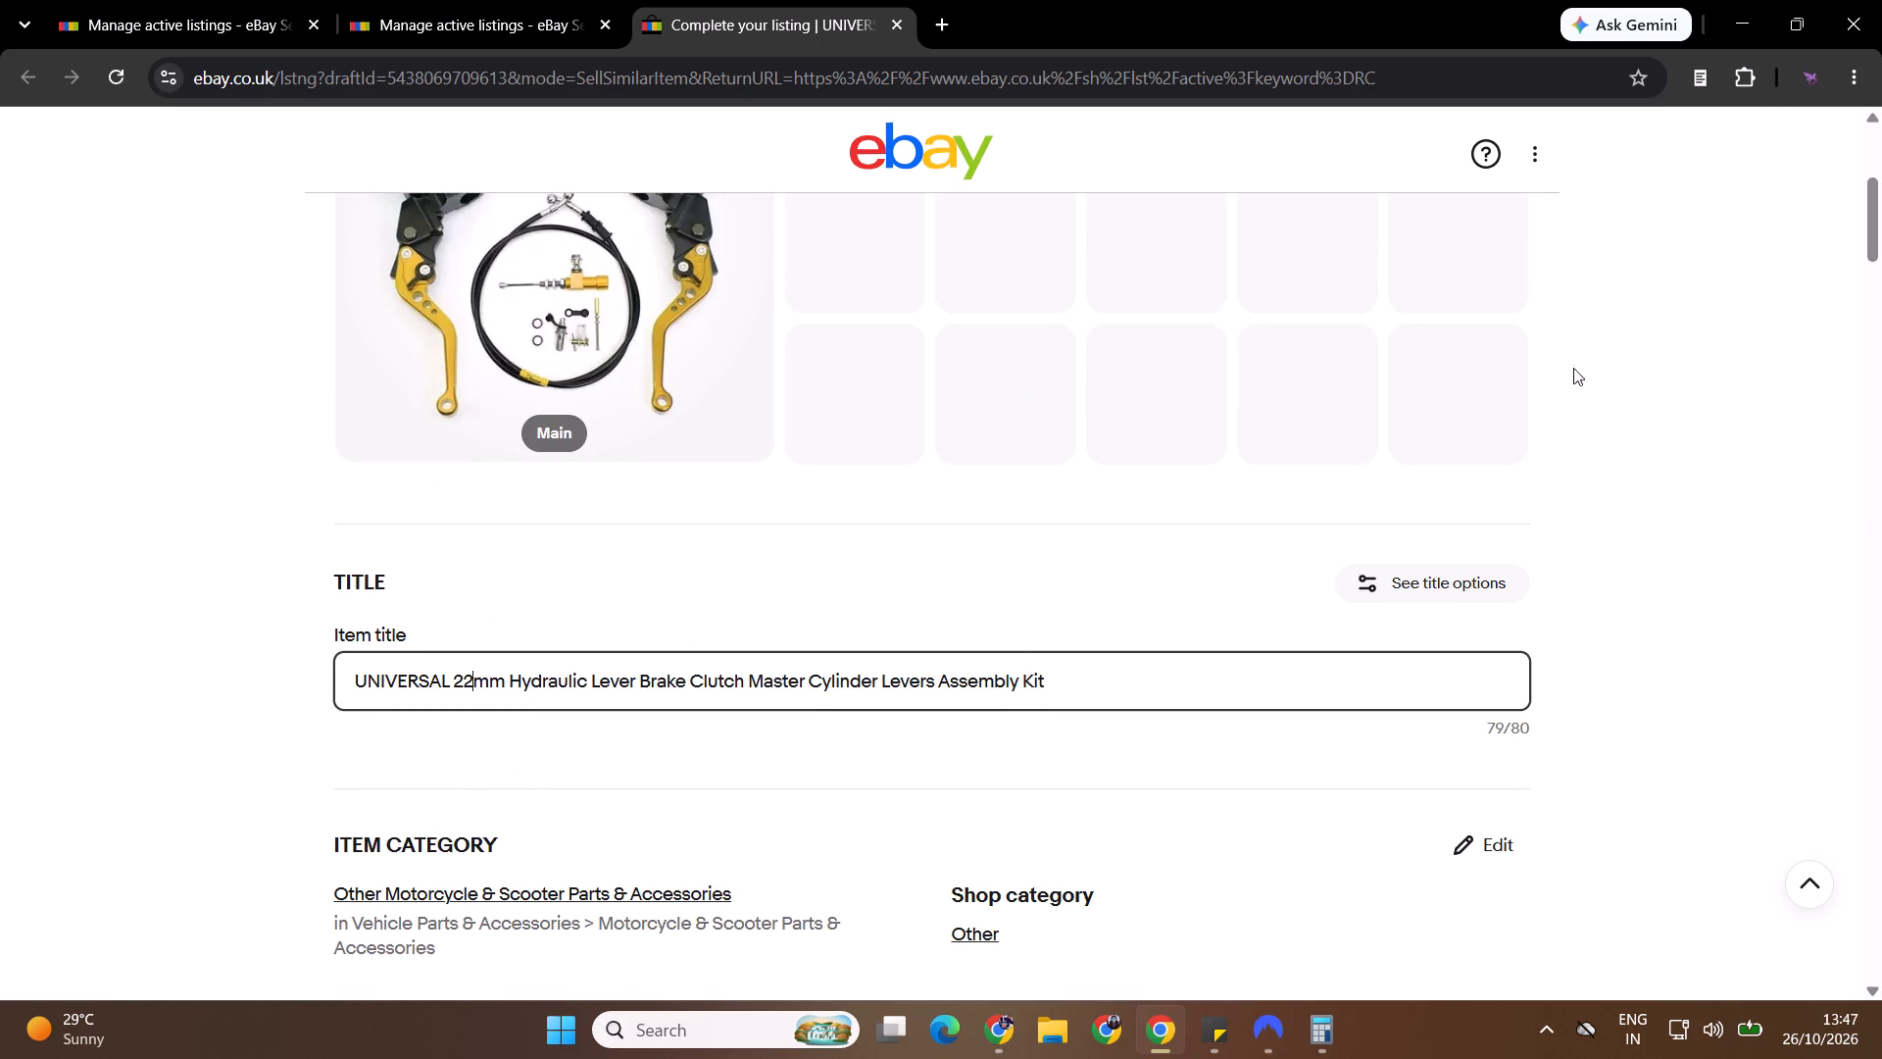
{"action": "left_click_drag", "start_coordinate": [1875, 245], "coordinate": [1881, 511]}
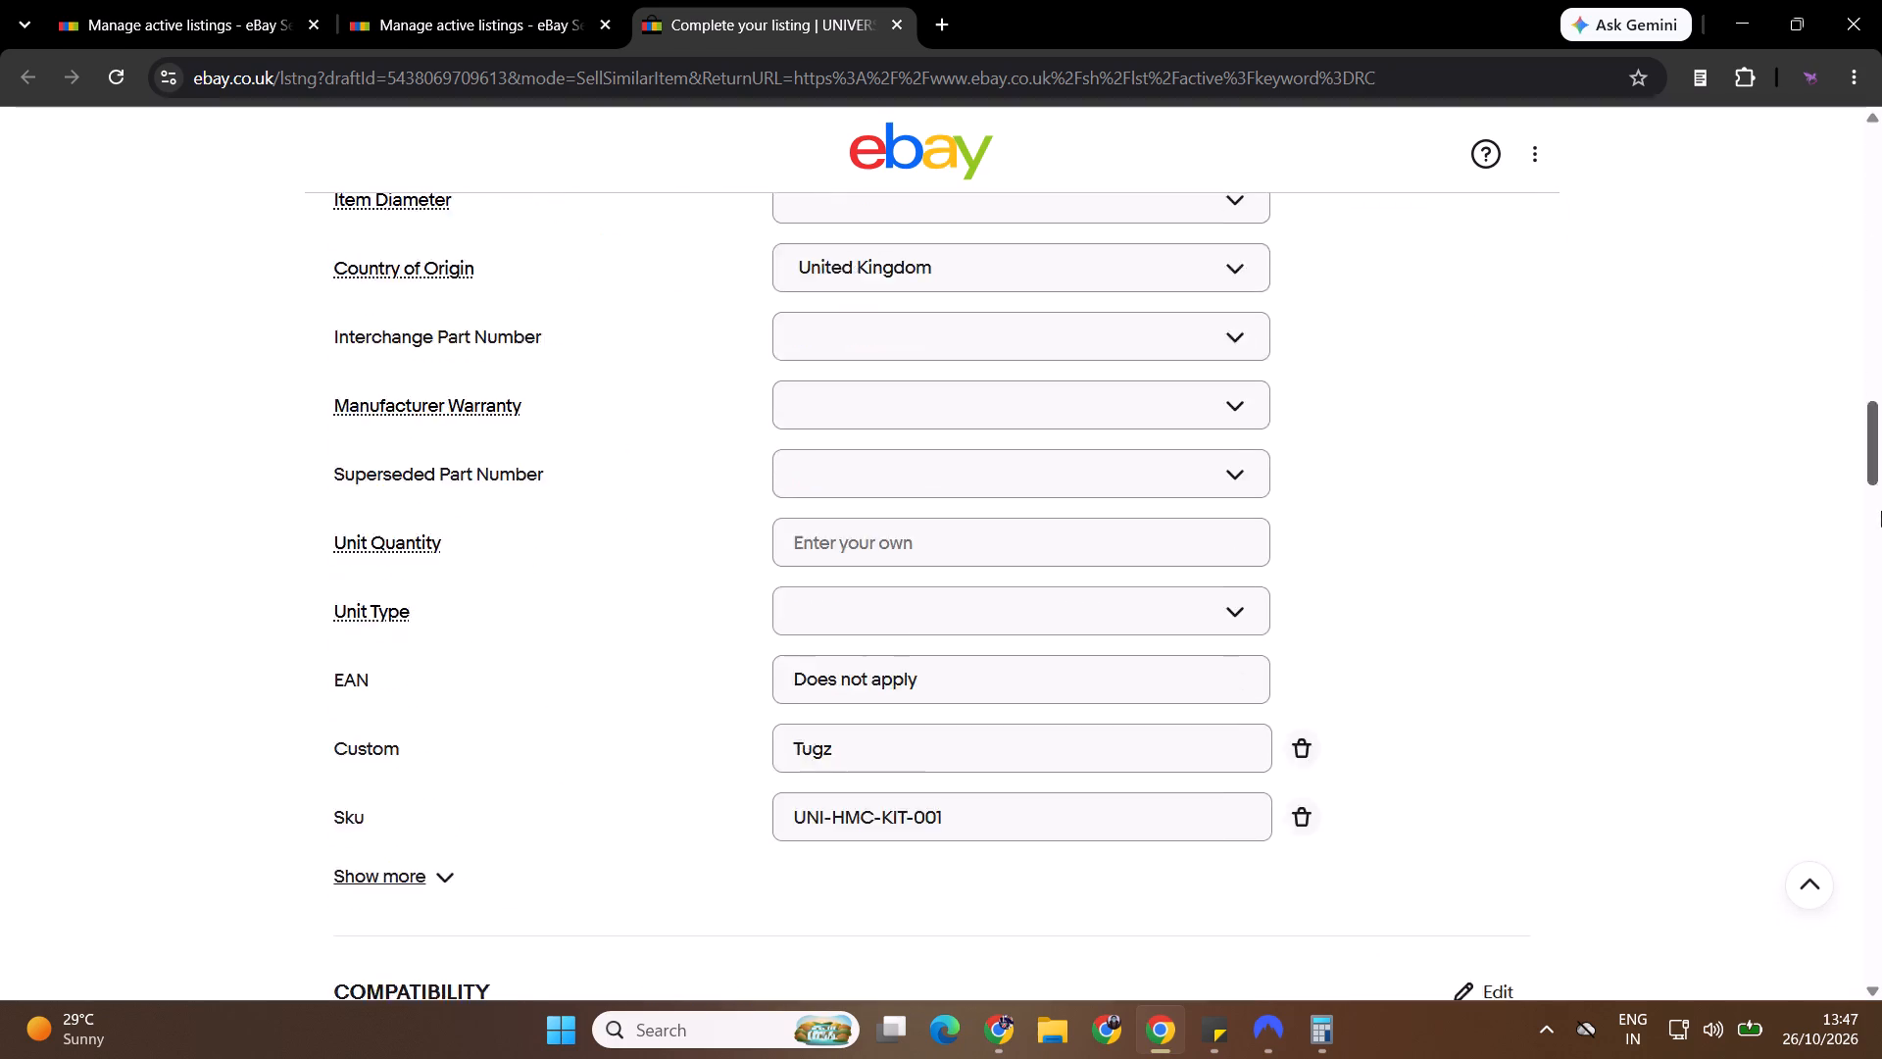
{"action": "left_click_drag", "start_coordinate": [1881, 511], "coordinate": [1881, 573]}
{"action": "left_click", "coordinate": [800, 354]}
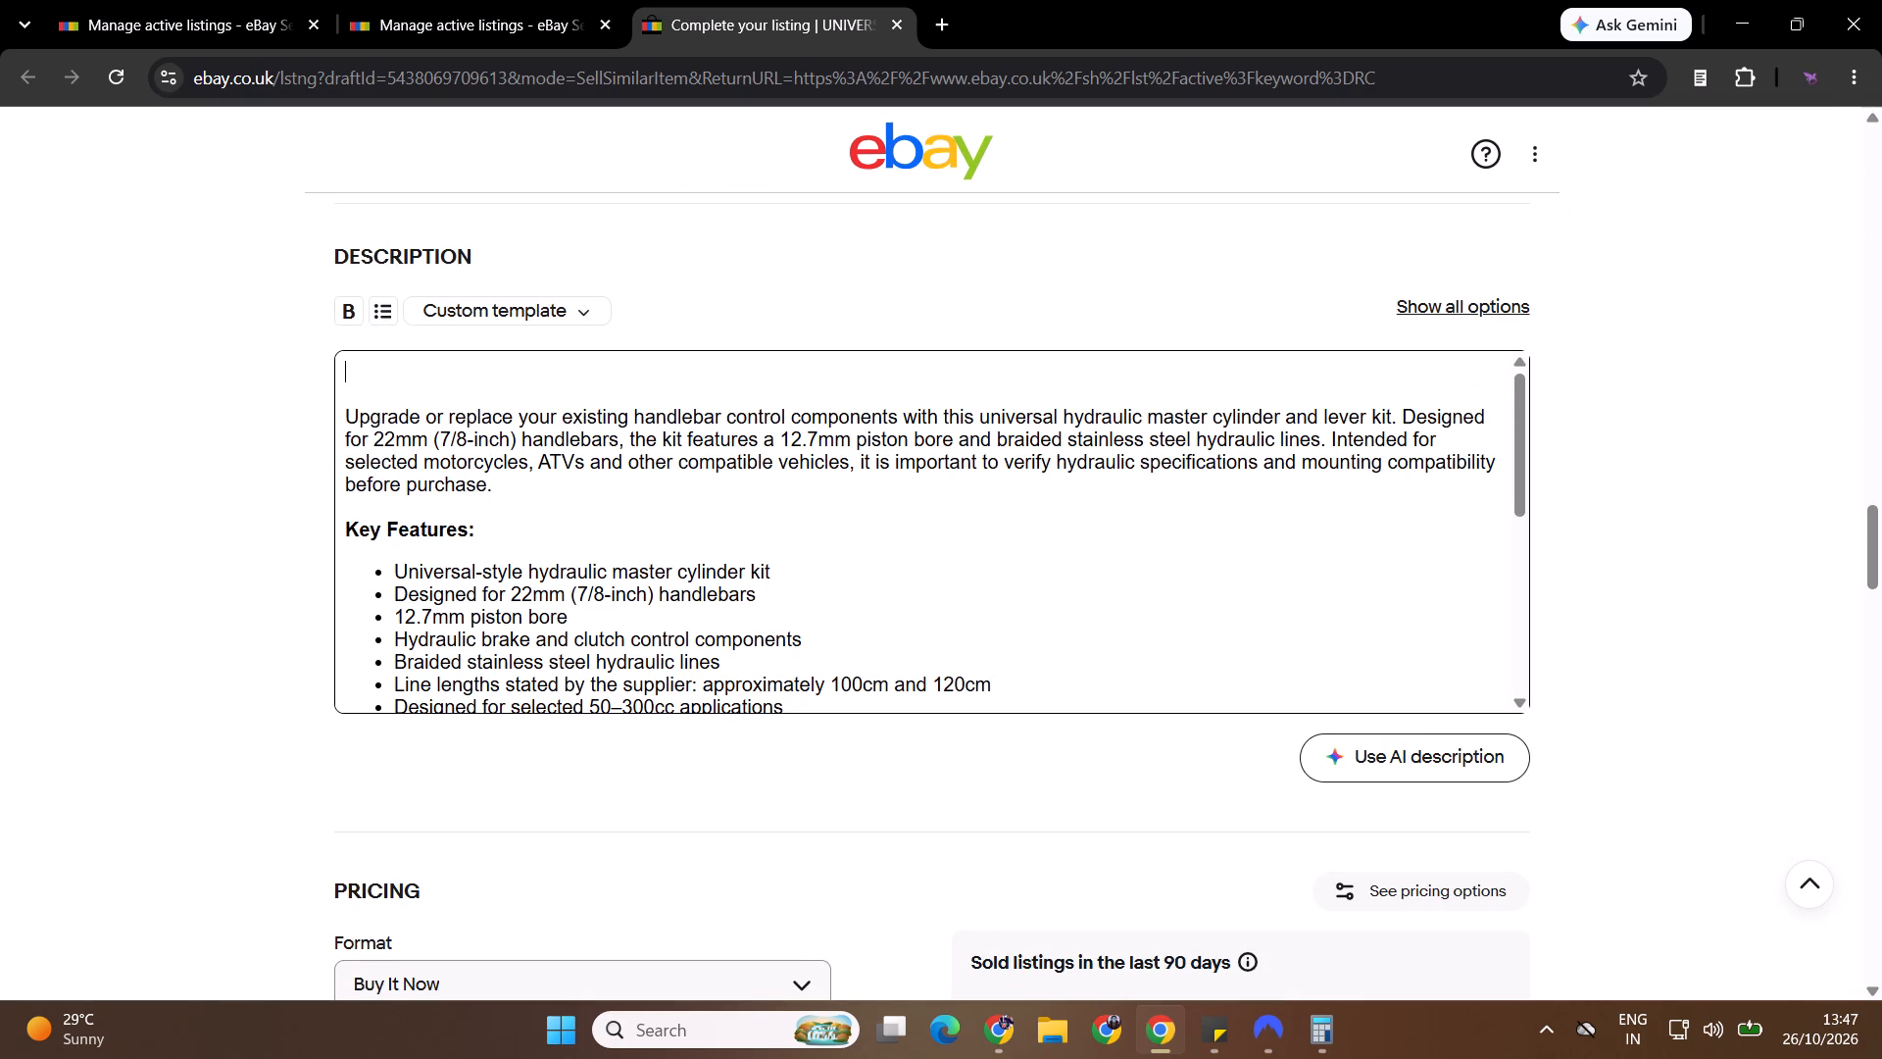
{"action": "key", "text": "ctrl+v"}
Make the title line at the top of the description bold.
{"action": "double_click", "coordinate": [800, 354]}
{"action": "left_click", "coordinate": [801, 355], "text": "ctrl"}
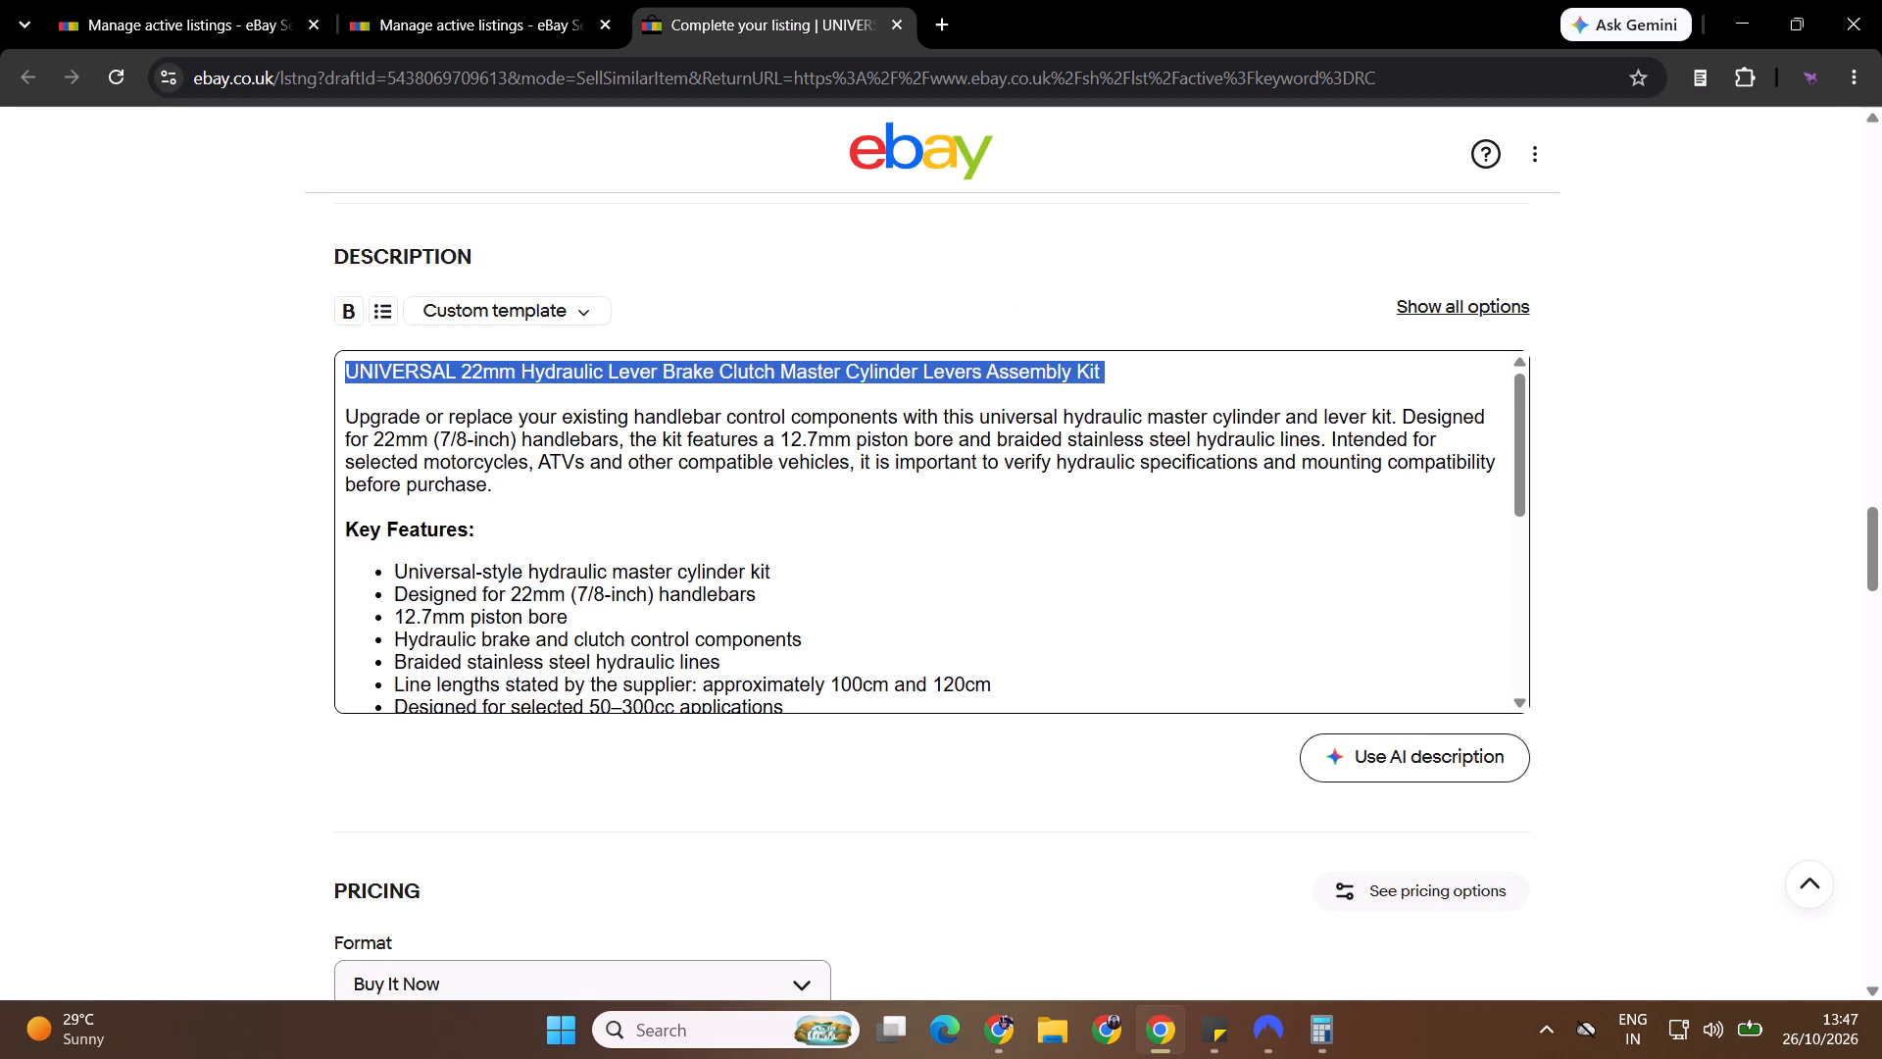
{"action": "key", "text": "ctrl+b"}
{"action": "left_click", "coordinate": [1177, 617]}
Check the gold set's price on AliExpress and set the eBay listing's item price to £70.99.
{"action": "left_click_drag", "start_coordinate": [1881, 531], "coordinate": [1881, 584]}
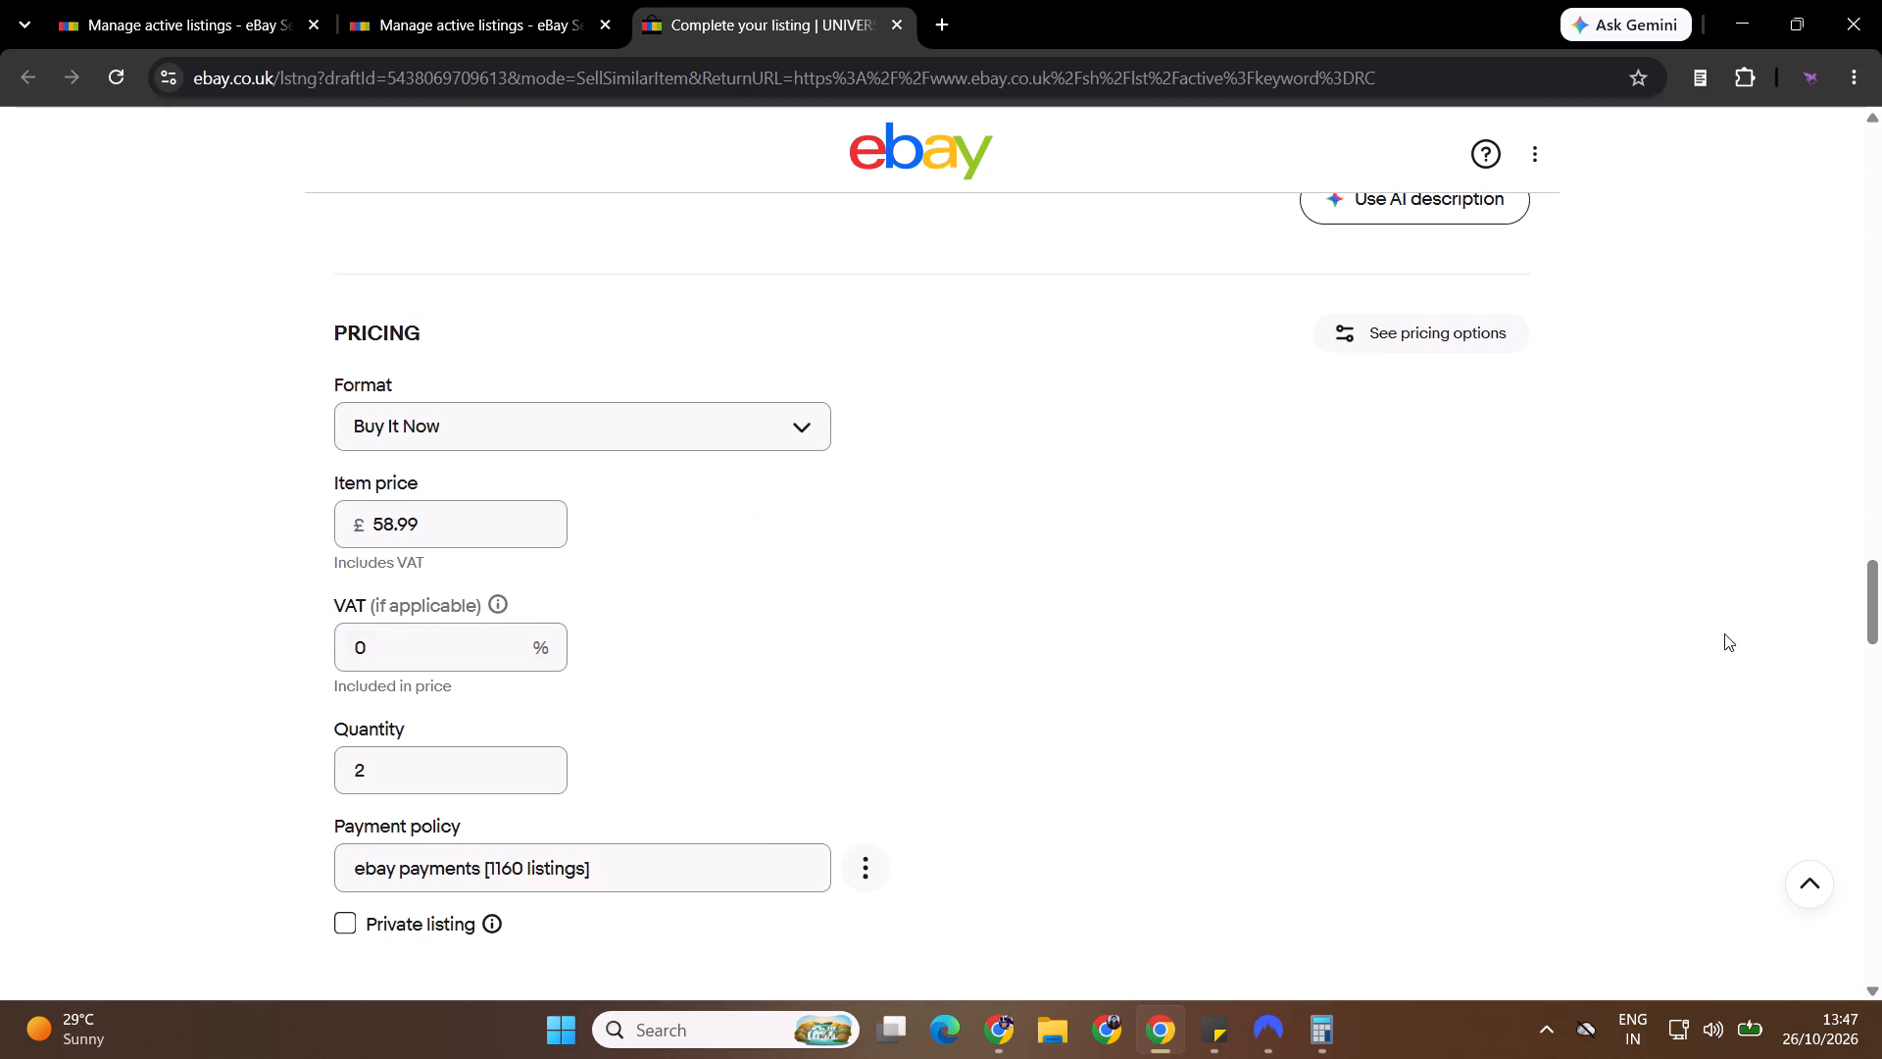
{"action": "key", "text": "alt+Tab"}
{"action": "key", "text": "alt+Tab"}
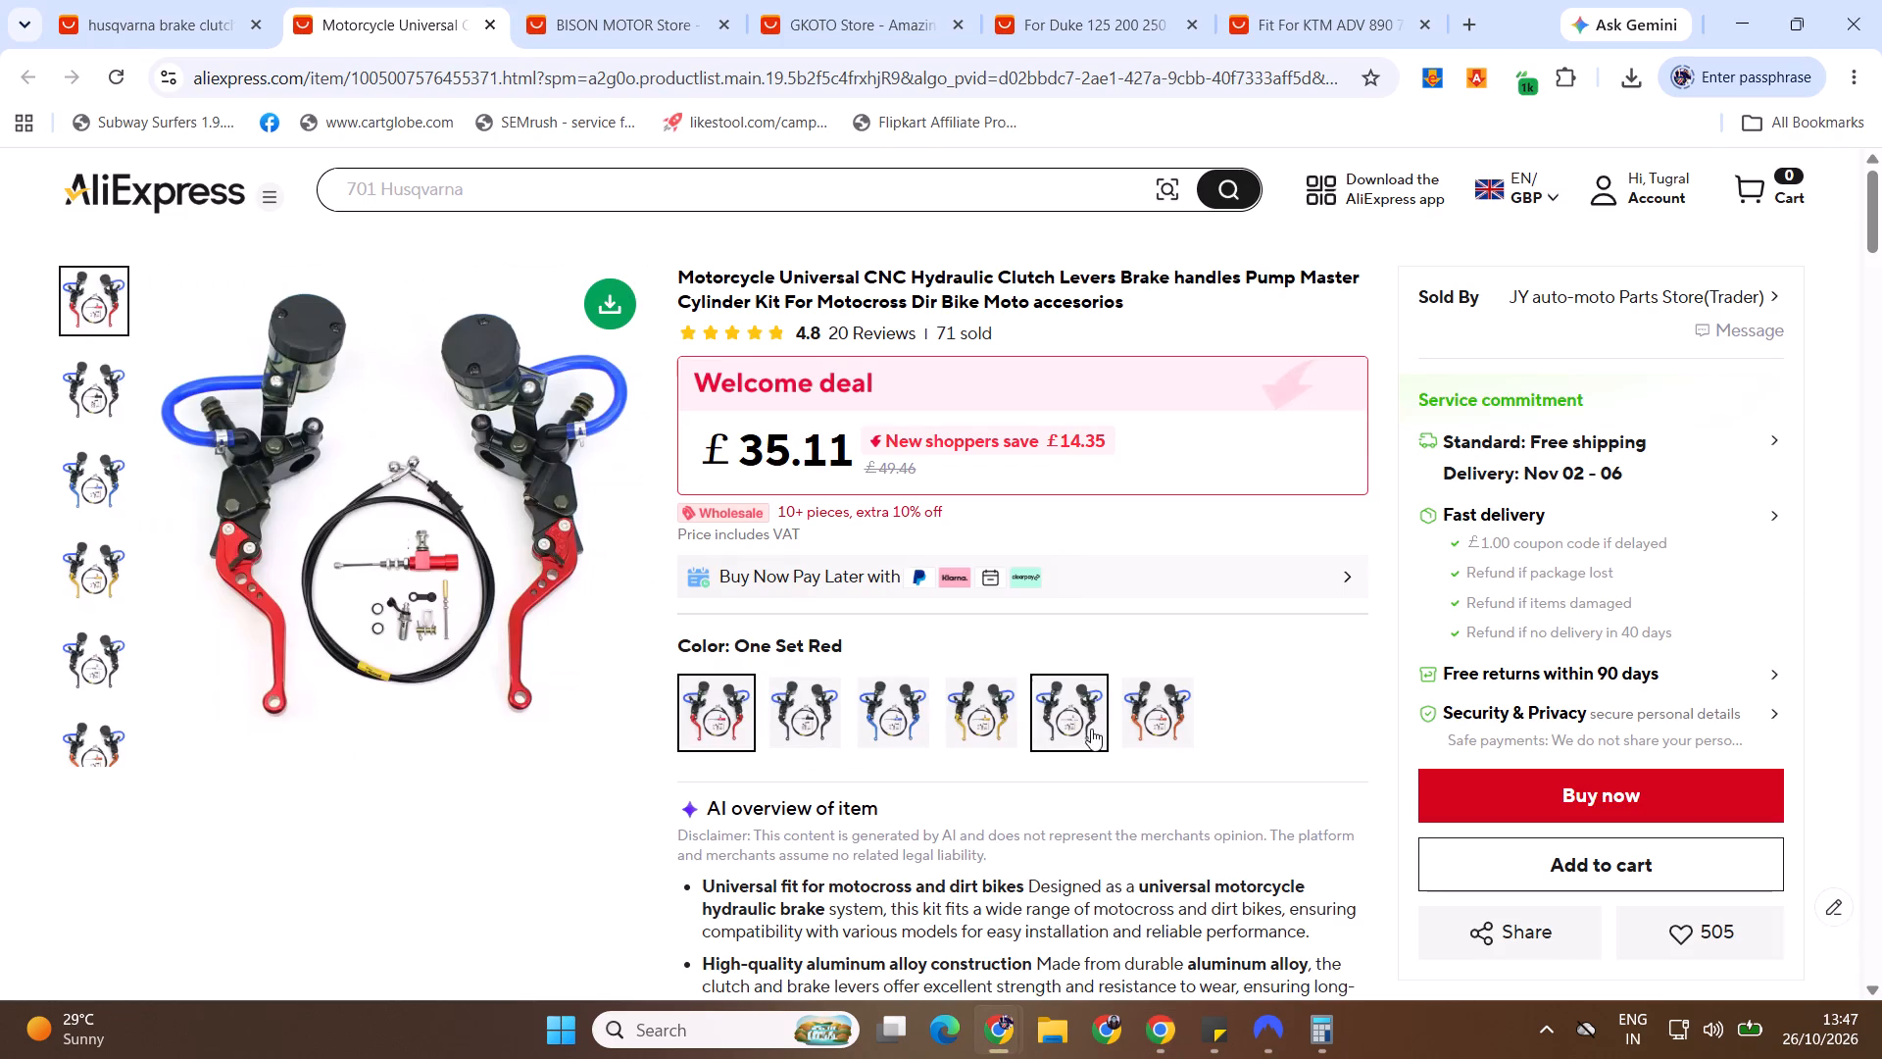
{"action": "left_click", "coordinate": [981, 723]}
{"action": "key", "text": "alt+Tab"}
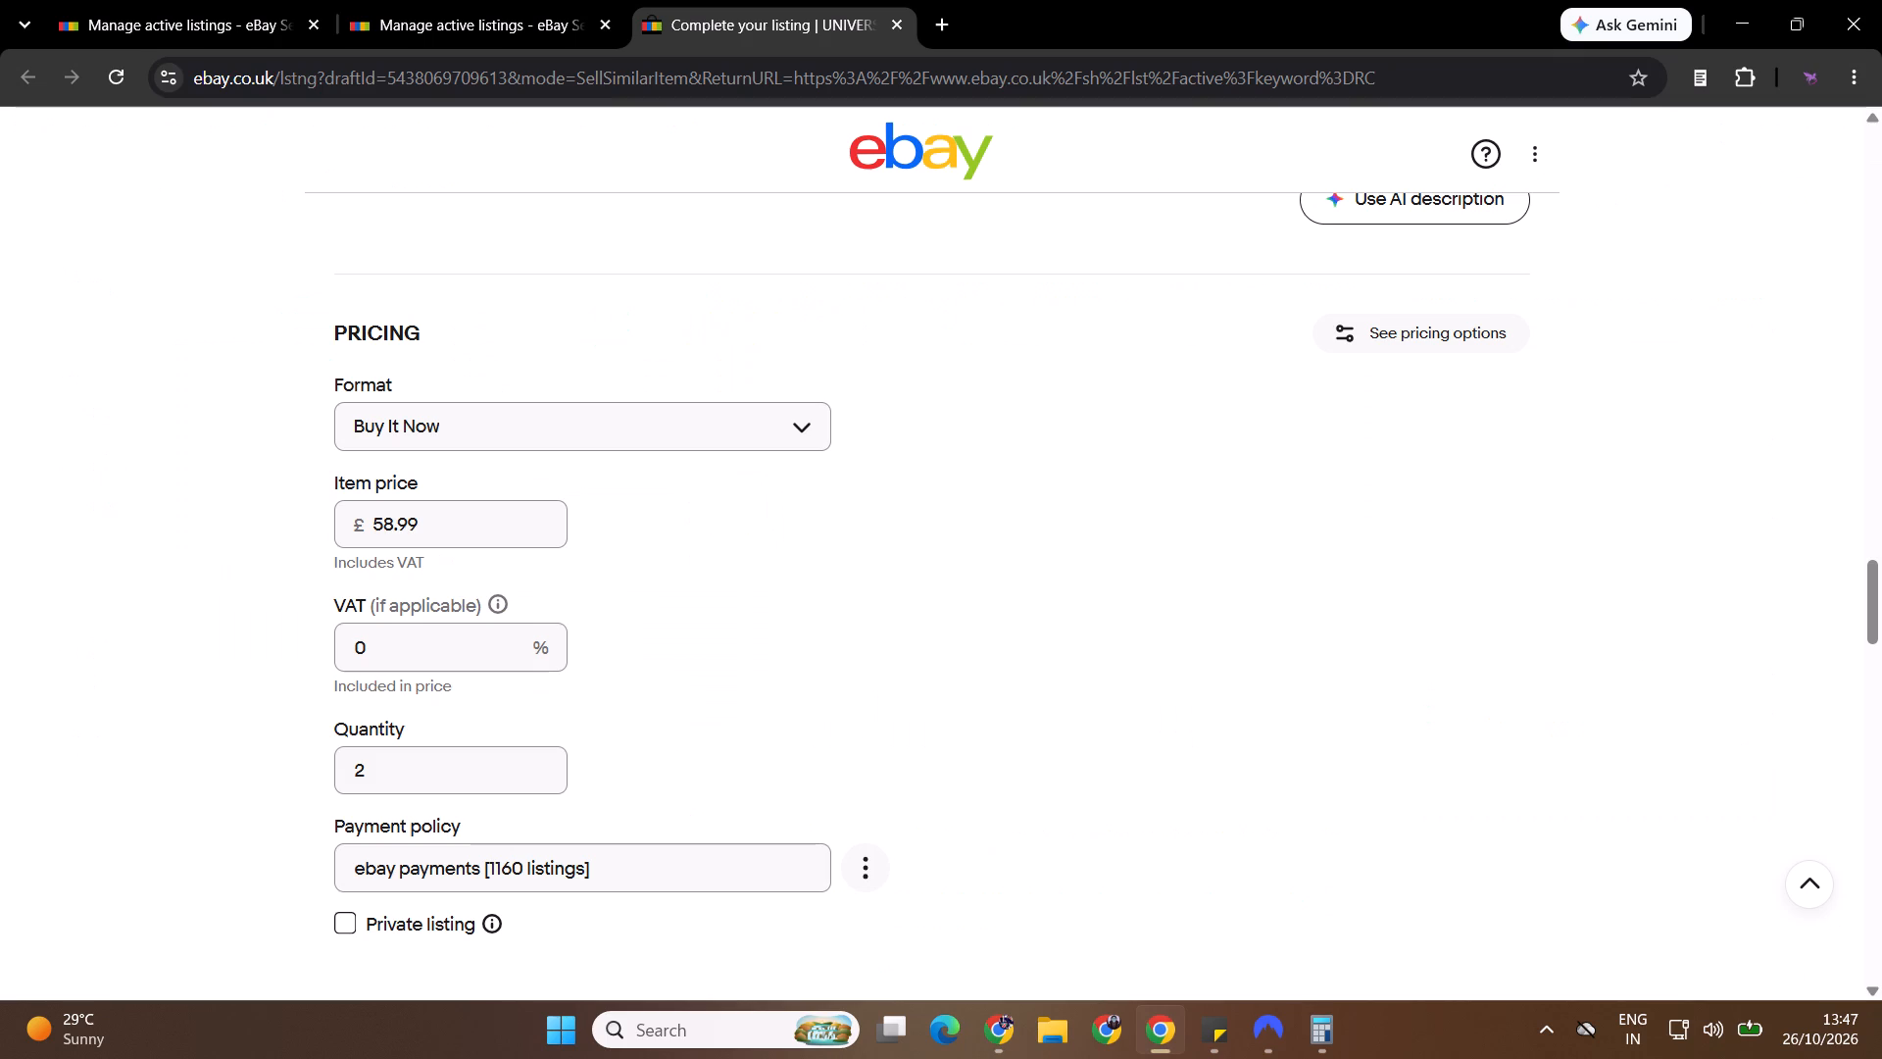
{"action": "double_click", "coordinate": [459, 542]}
{"action": "key", "text": "Return"}
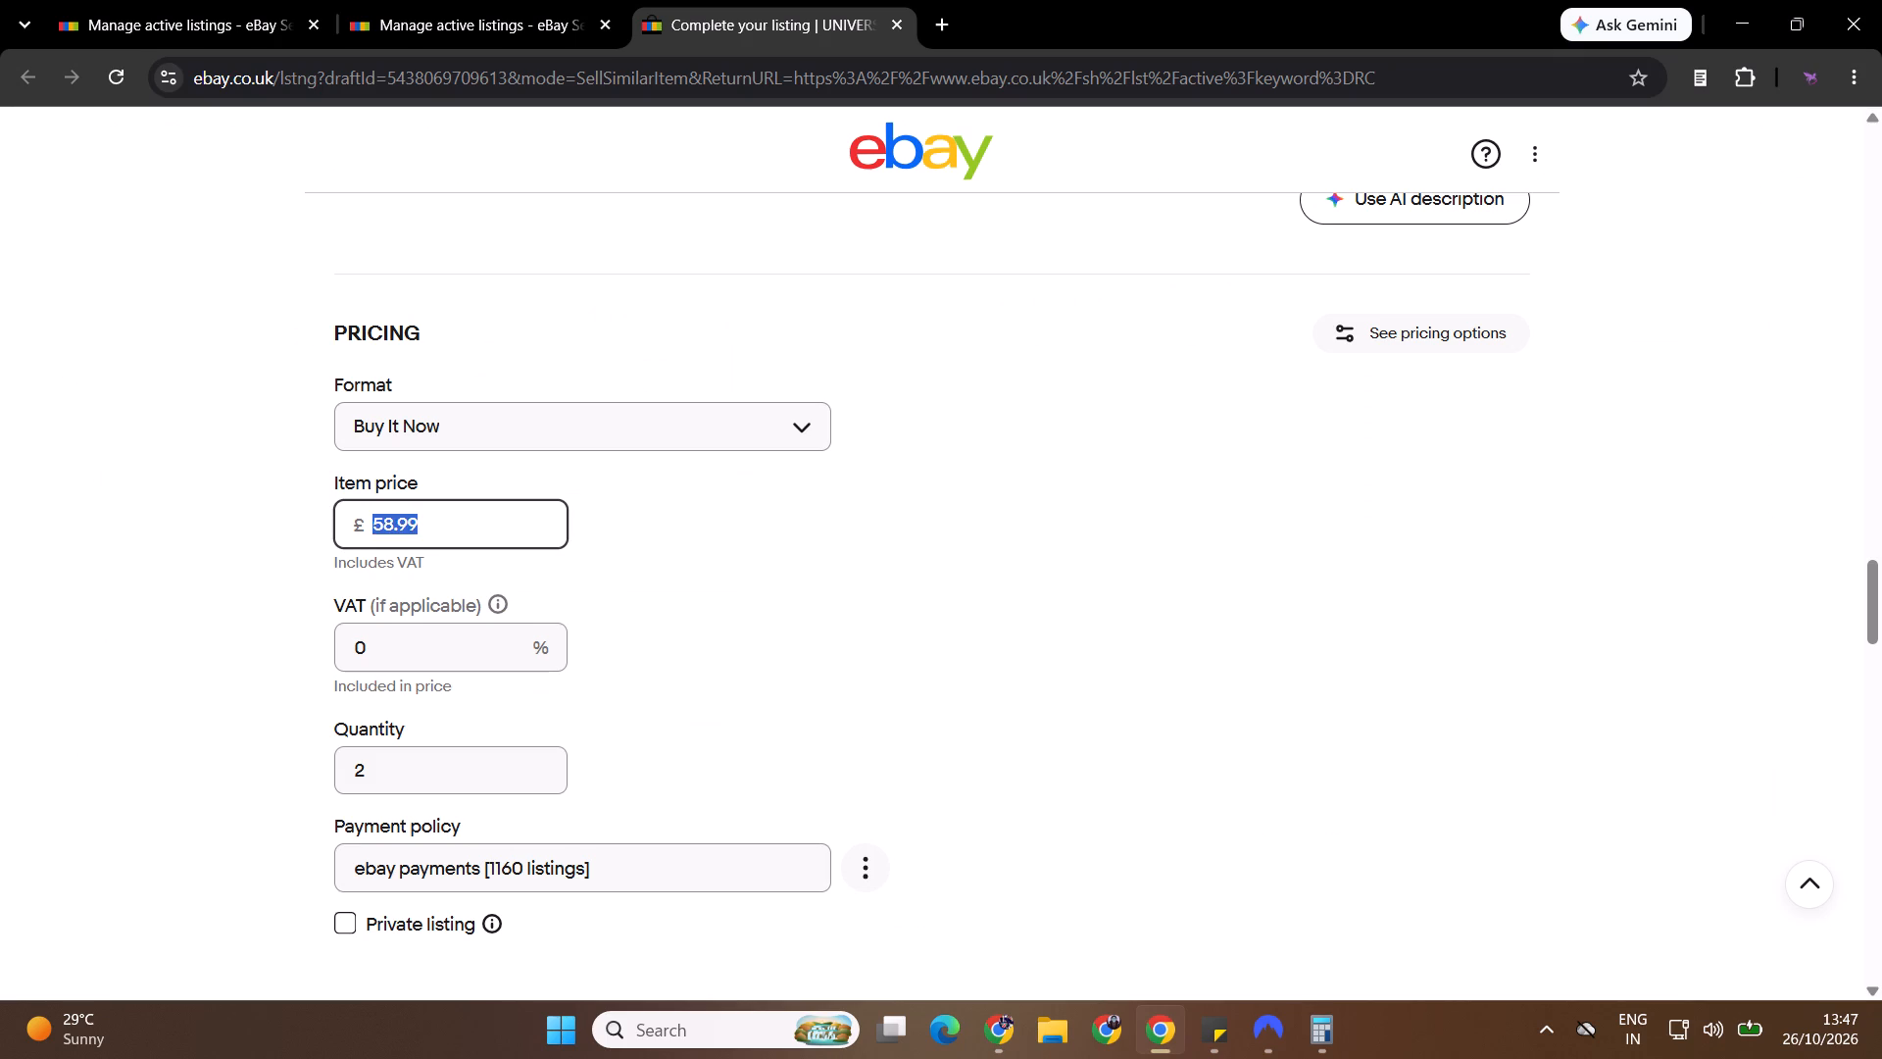
{"action": "type", "text": "70.99"}
{"action": "key", "text": "alt+Tab"}
{"action": "key", "text": "alt+Tab"}
{"action": "left_click", "coordinate": [761, 648]}
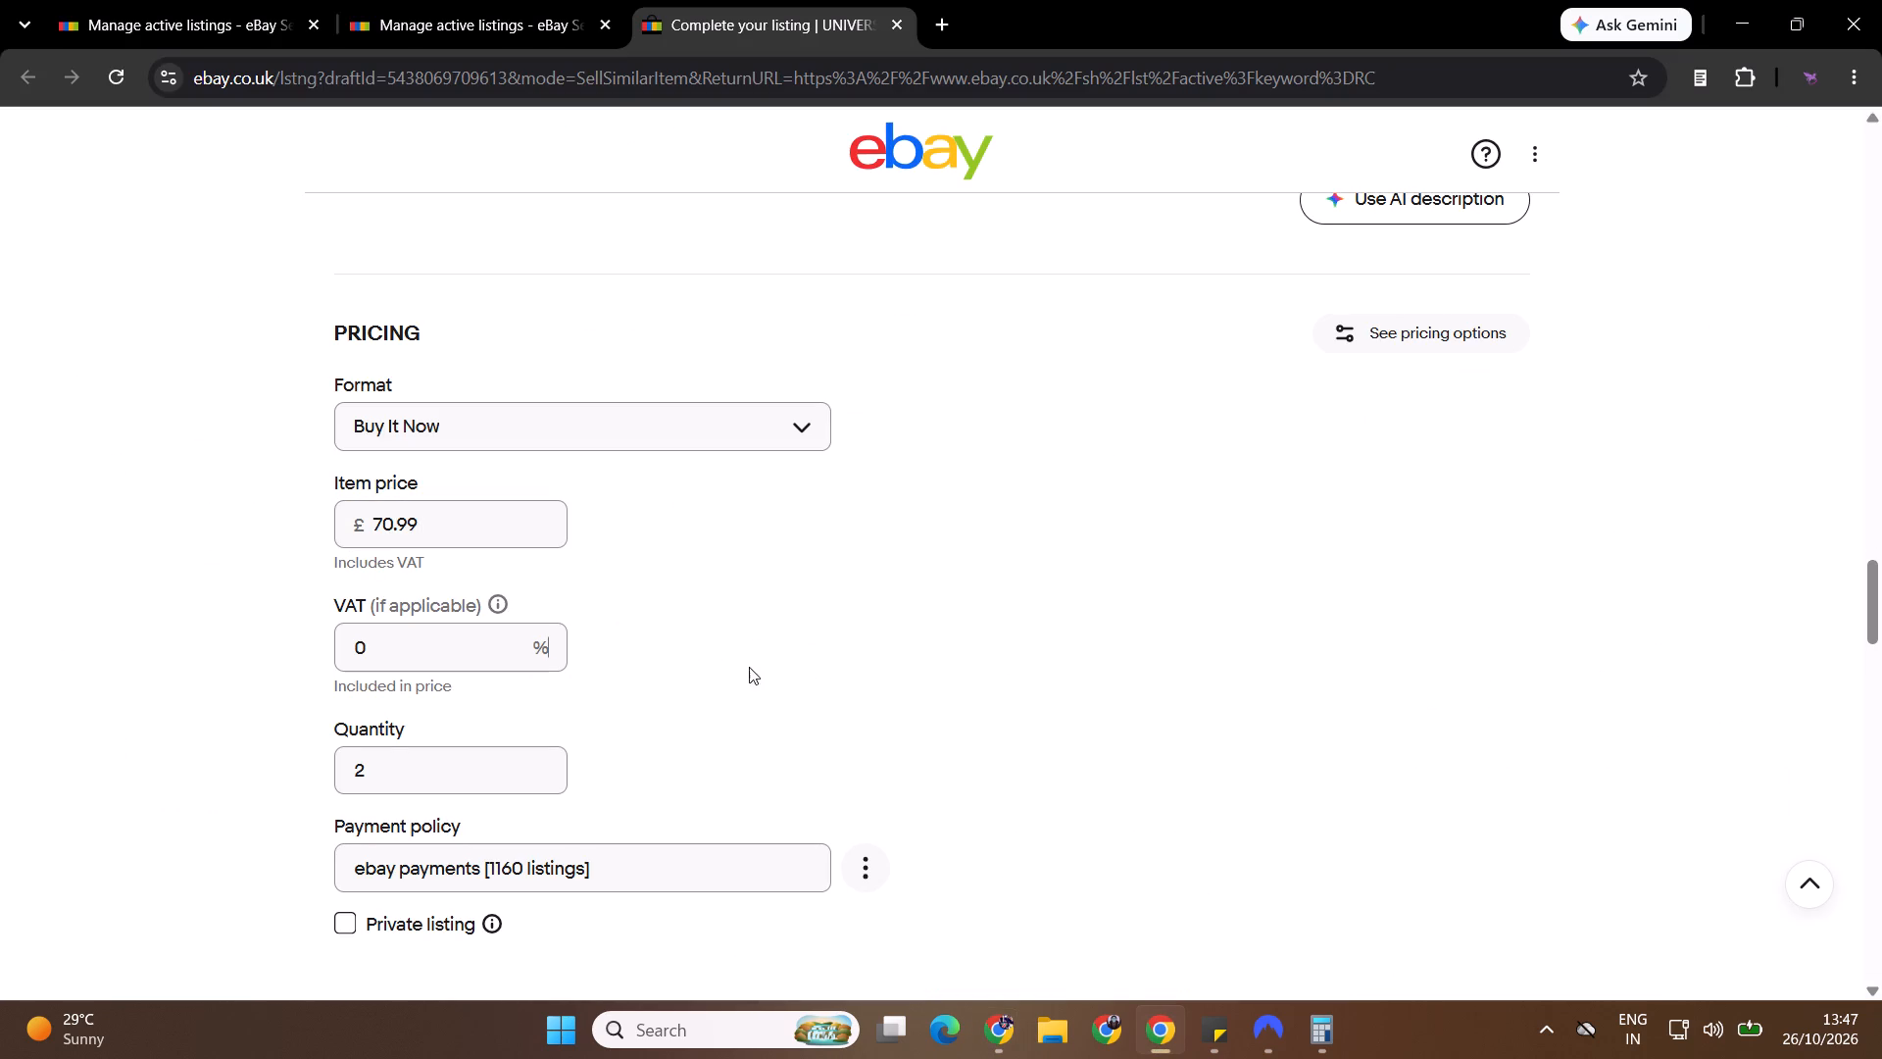
Publish the gold lever kit listing with the displayed fees and return to the active listings.
{"action": "left_click_drag", "start_coordinate": [1881, 588], "coordinate": [1880, 408]}
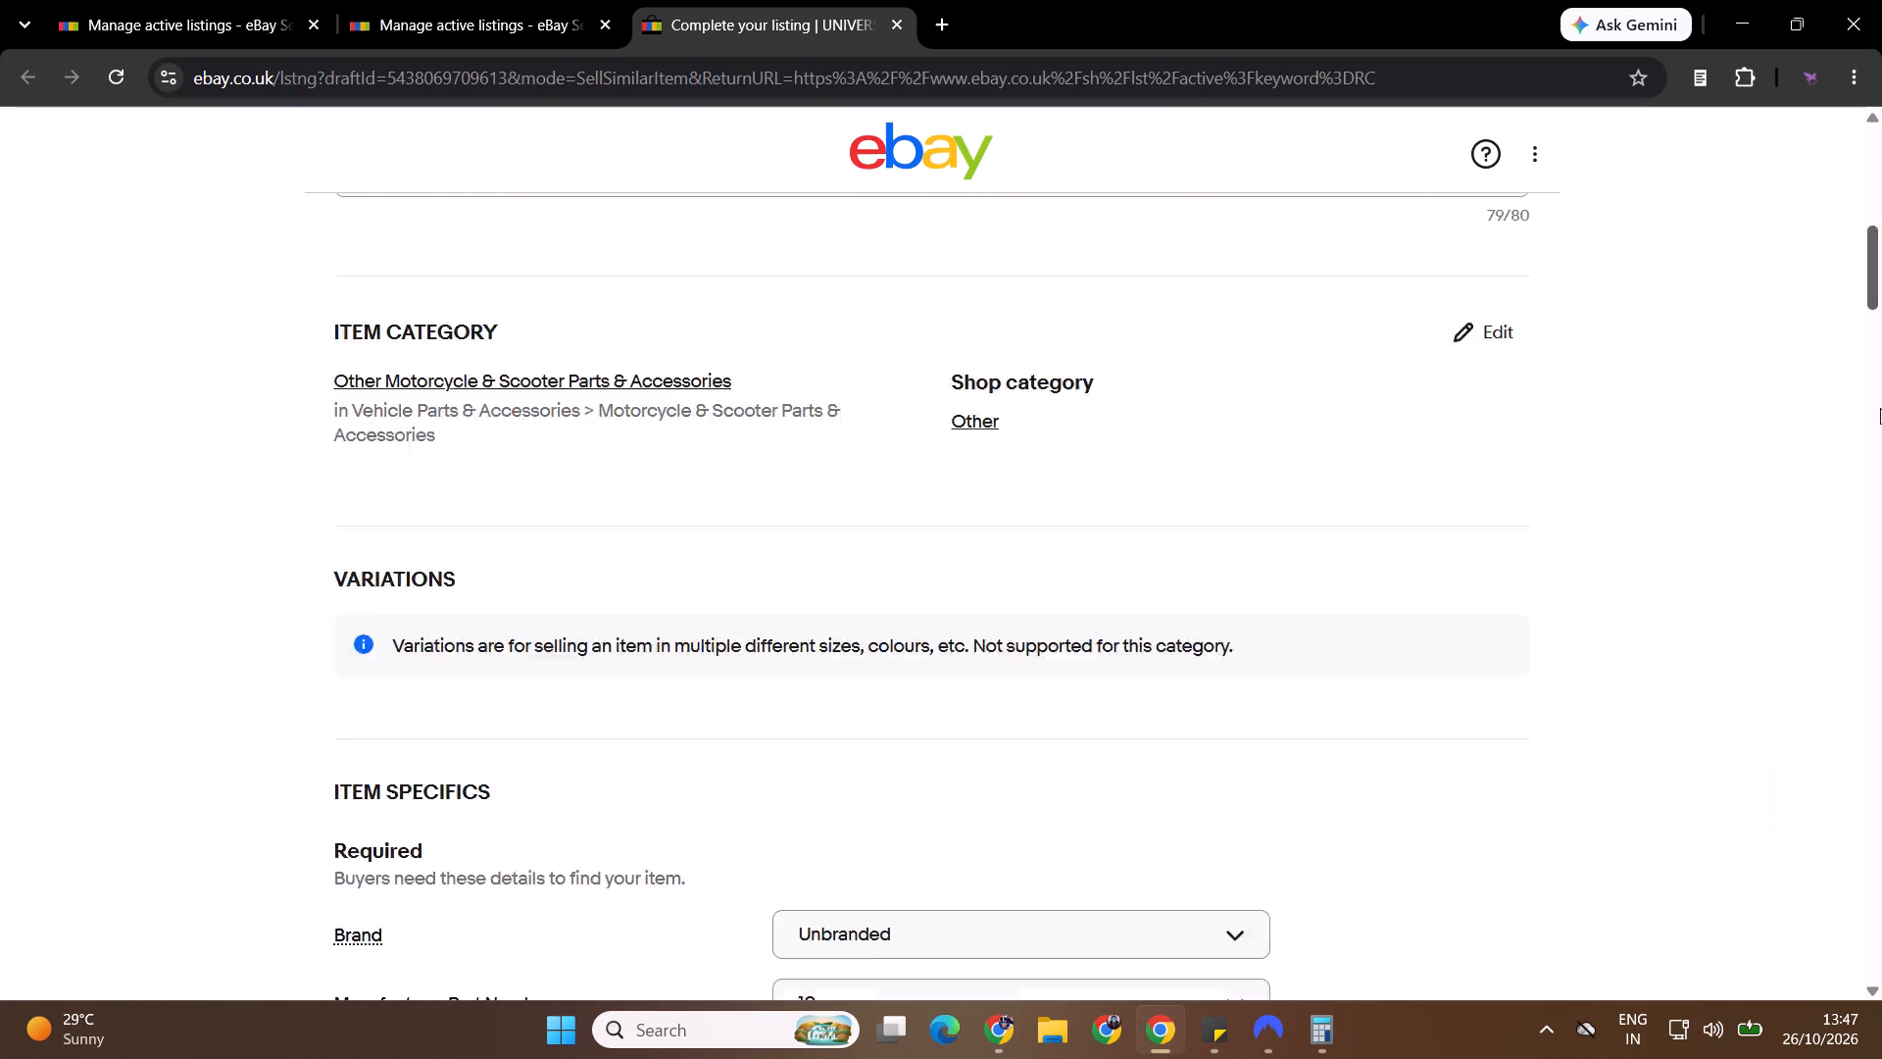
{"action": "left_click_drag", "start_coordinate": [1880, 408], "coordinate": [1881, 945]}
{"action": "left_click", "coordinate": [1018, 571]}
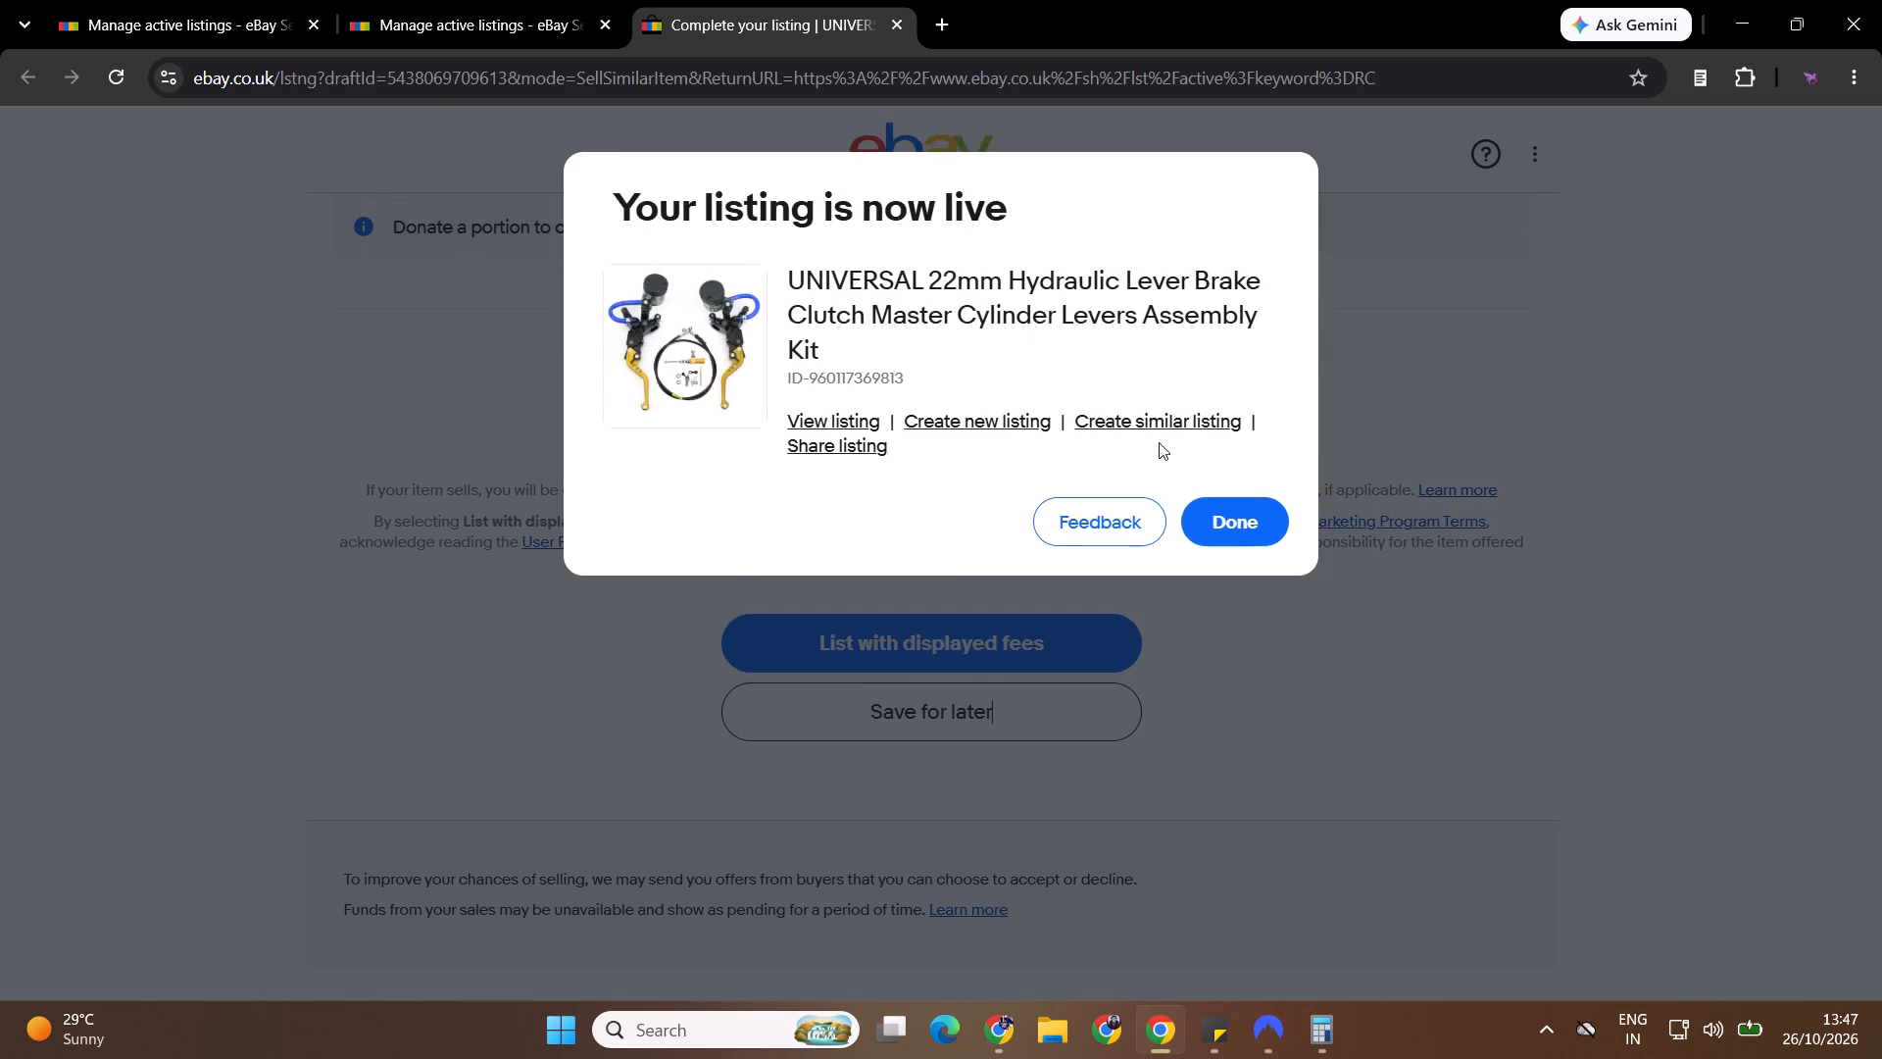
{"action": "left_click", "coordinate": [1228, 522]}
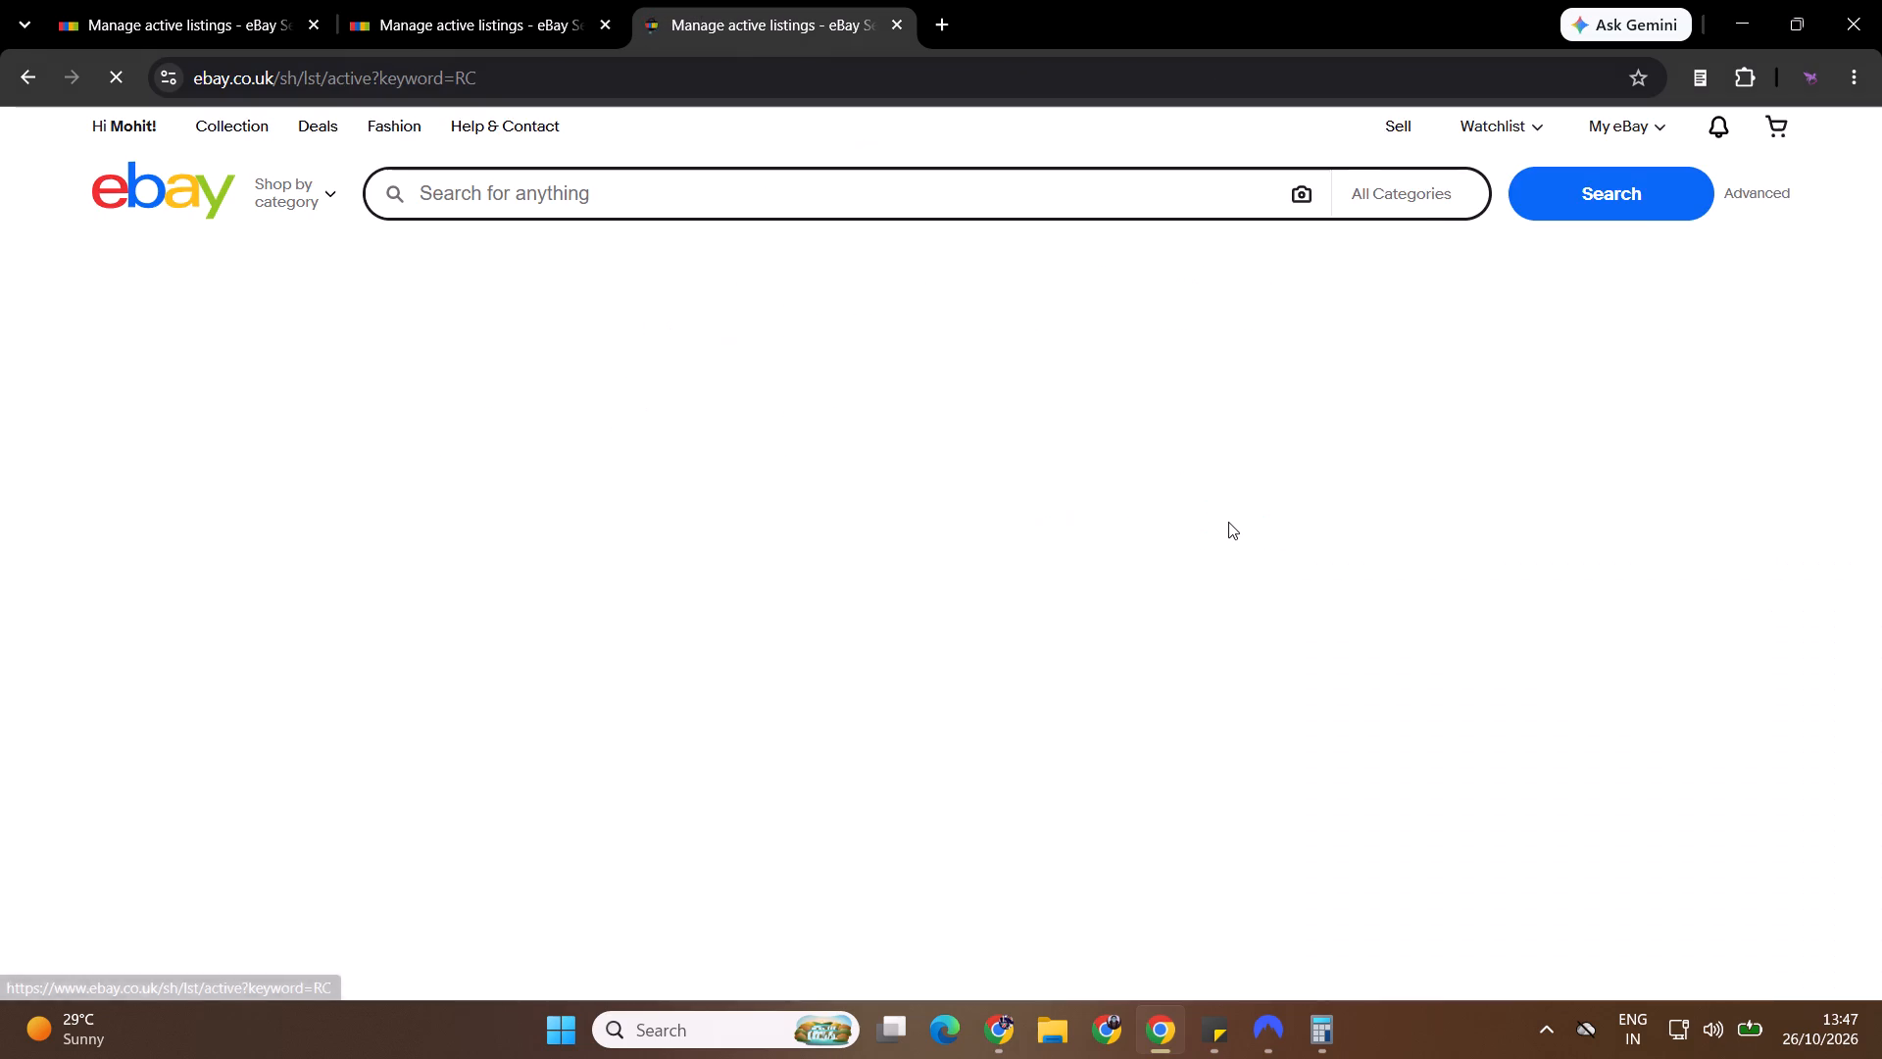
Search the active listings for "universal".
{"action": "left_click_drag", "start_coordinate": [1881, 242], "coordinate": [1881, 703]}
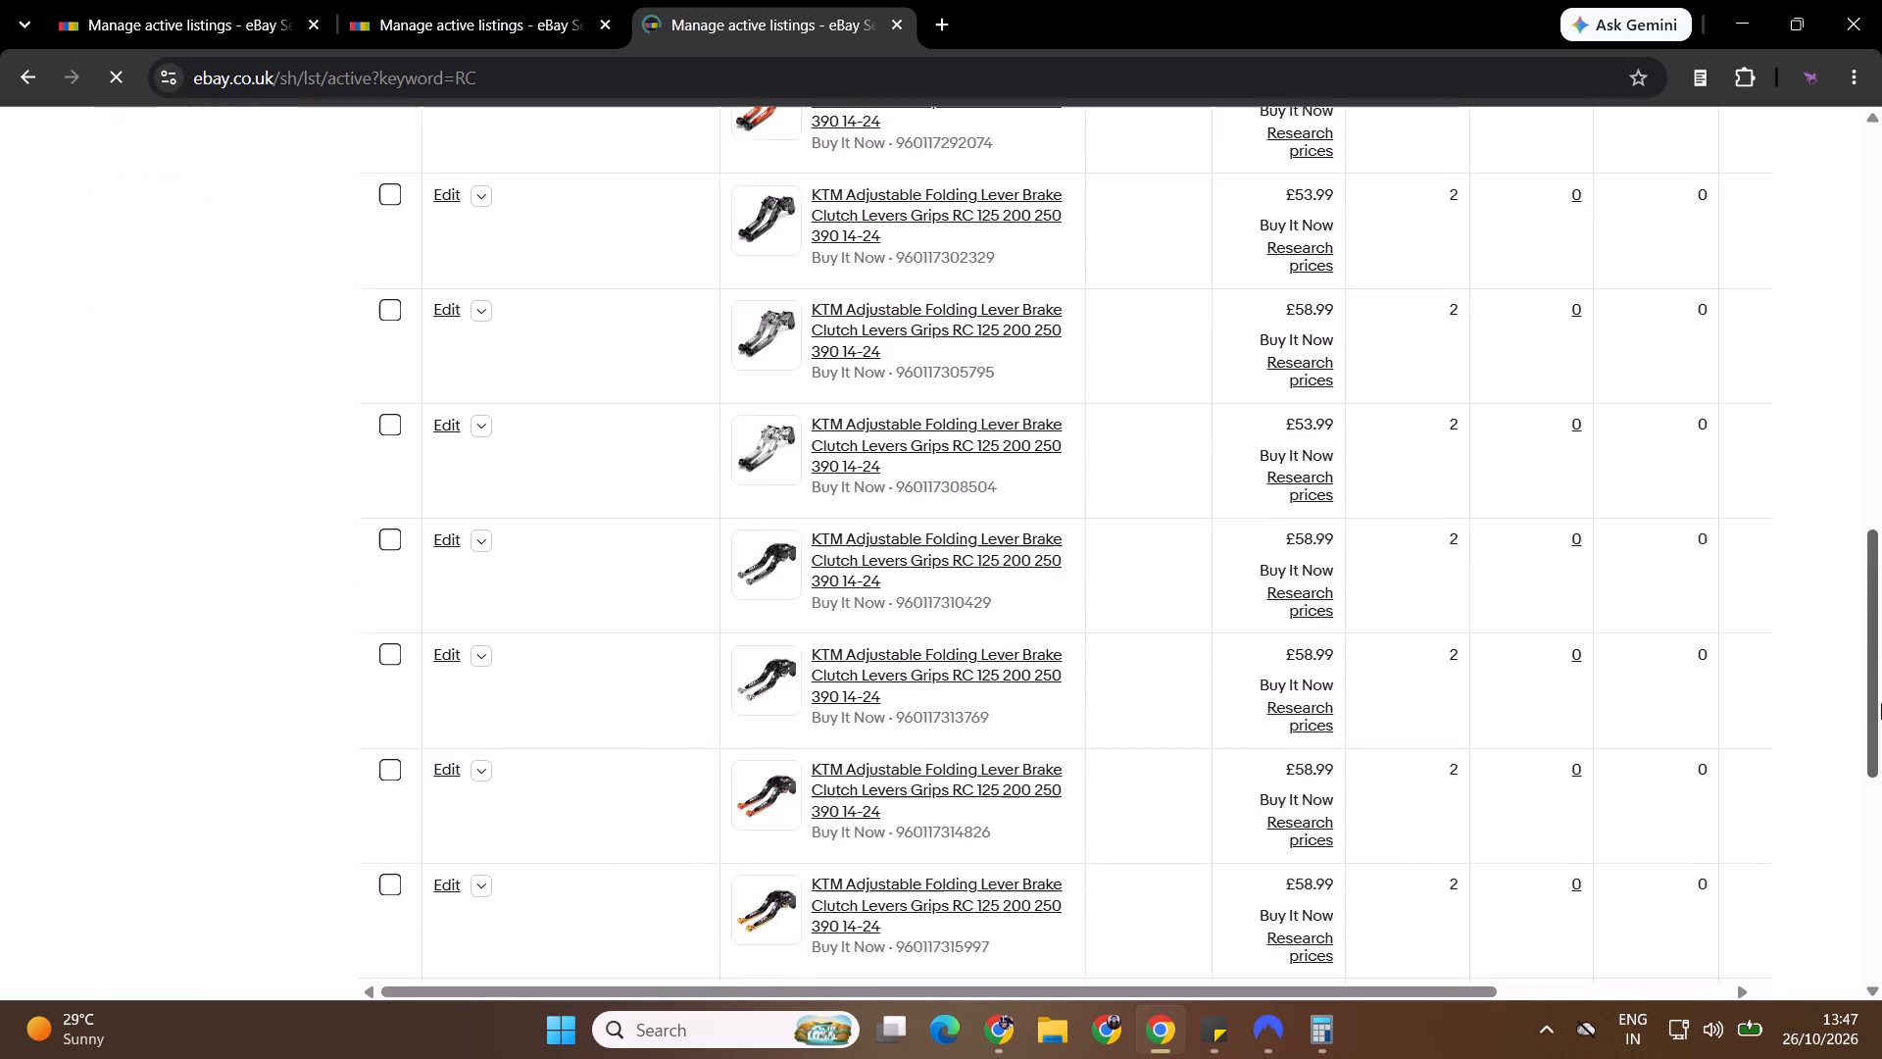
{"action": "left_click_drag", "start_coordinate": [1881, 703], "coordinate": [1881, 787]}
{"action": "left_click_drag", "start_coordinate": [1880, 787], "coordinate": [1880, 796]}
{"action": "left_click", "coordinate": [1881, 514]}
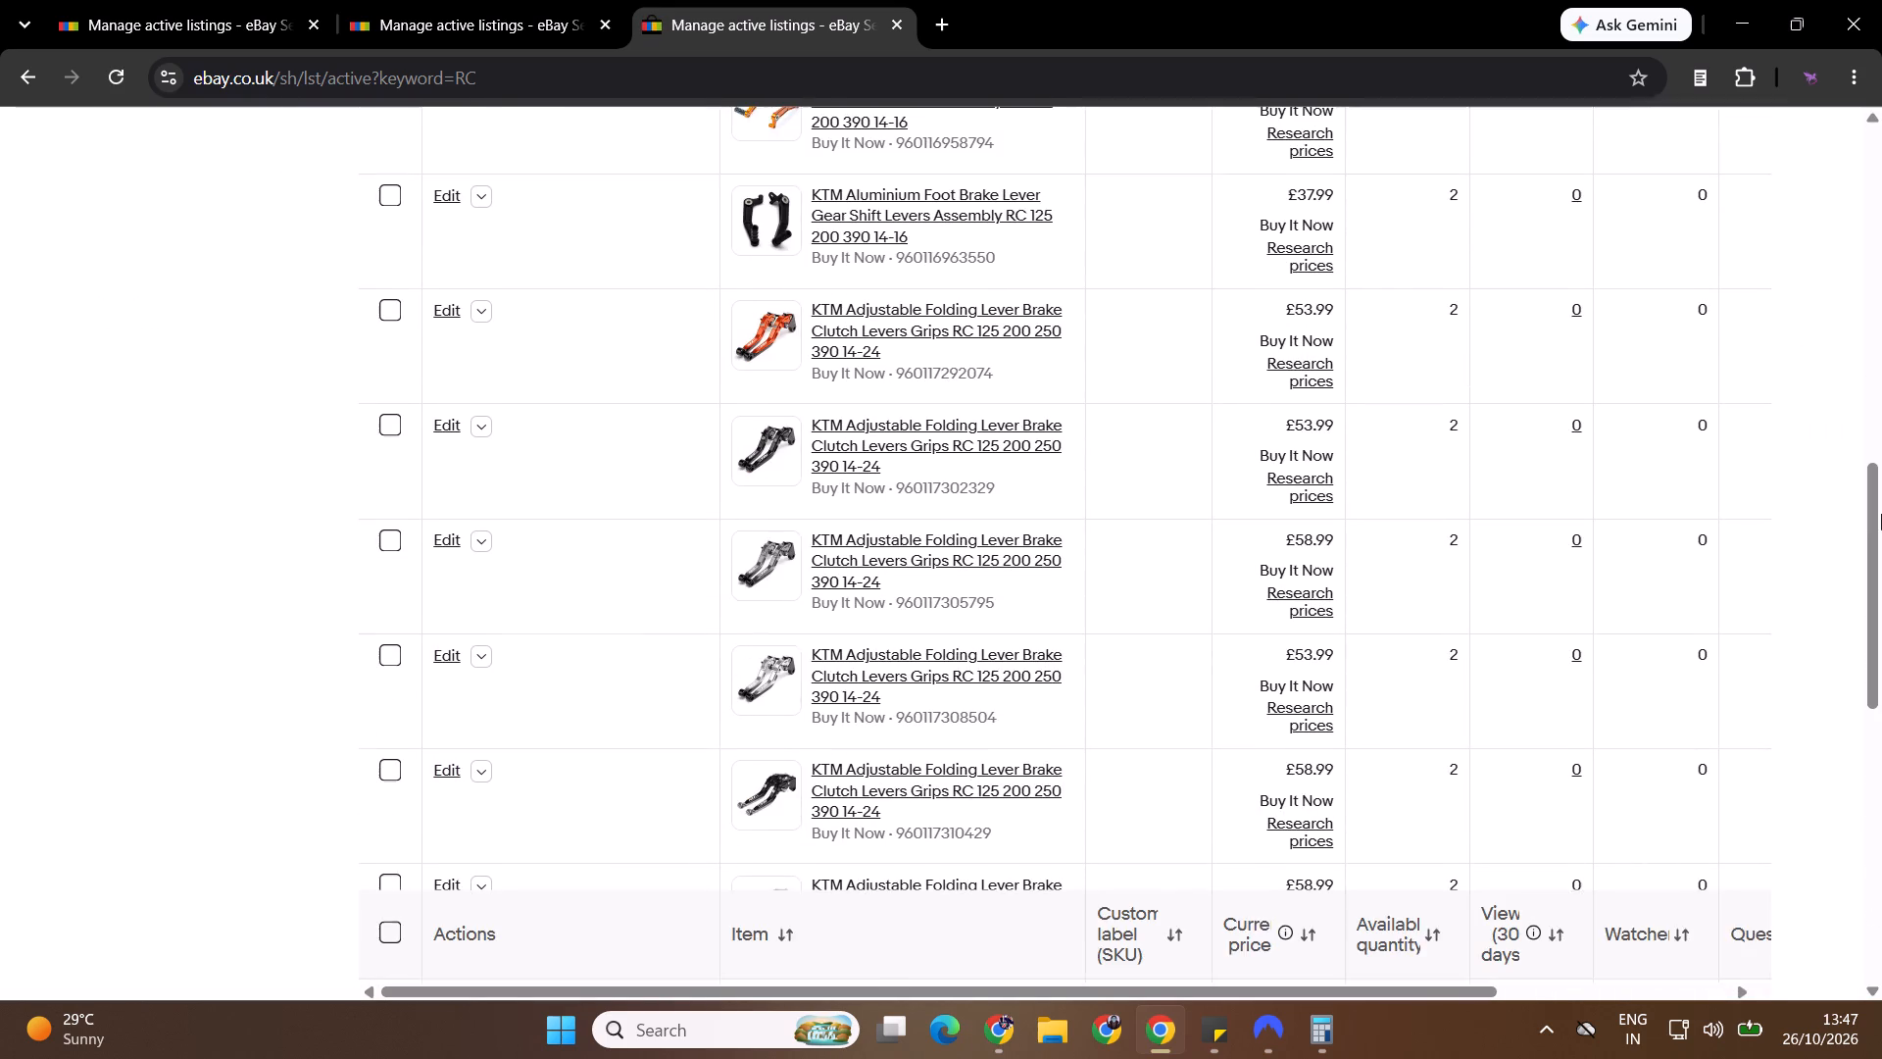
{"action": "left_click_drag", "start_coordinate": [1881, 514], "coordinate": [1881, 373]}
{"action": "left_click", "coordinate": [1881, 217]}
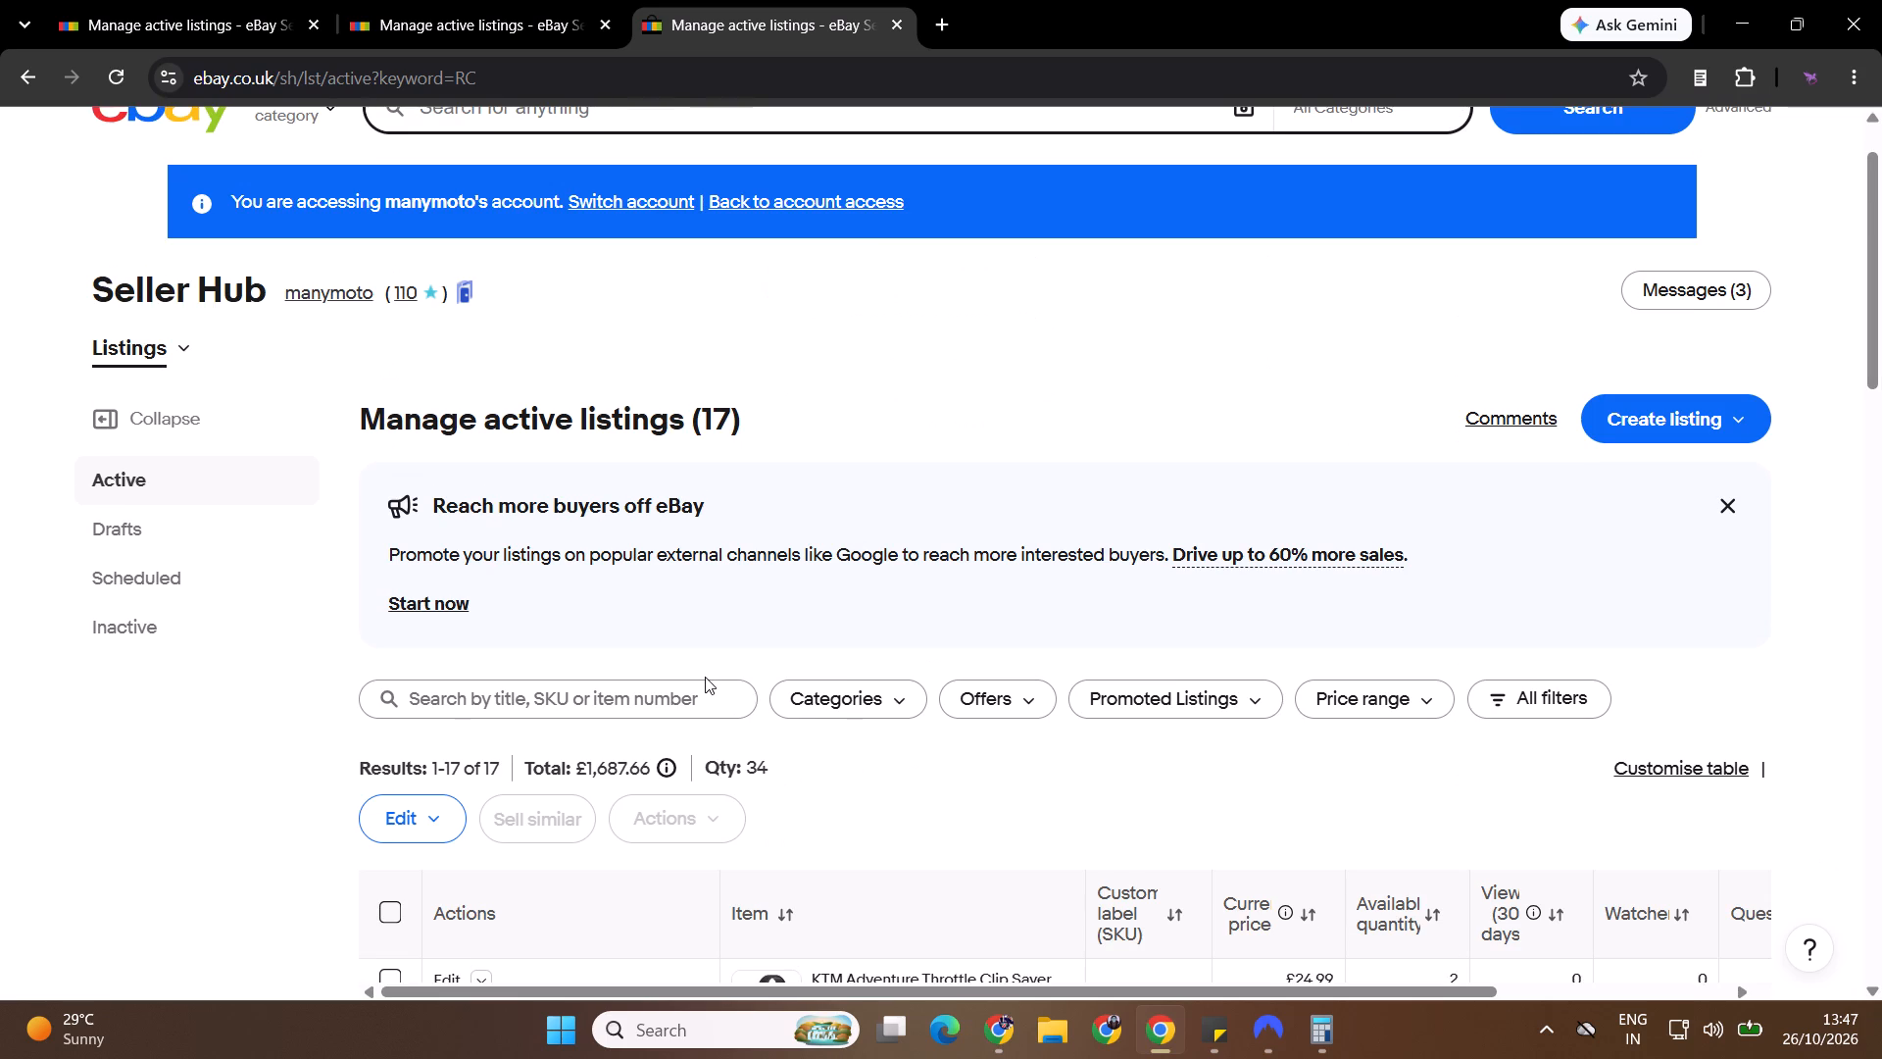
{"action": "left_click", "coordinate": [705, 677]}
{"action": "type", "text": "universa;"}
{"action": "left_click", "coordinate": [678, 701]}
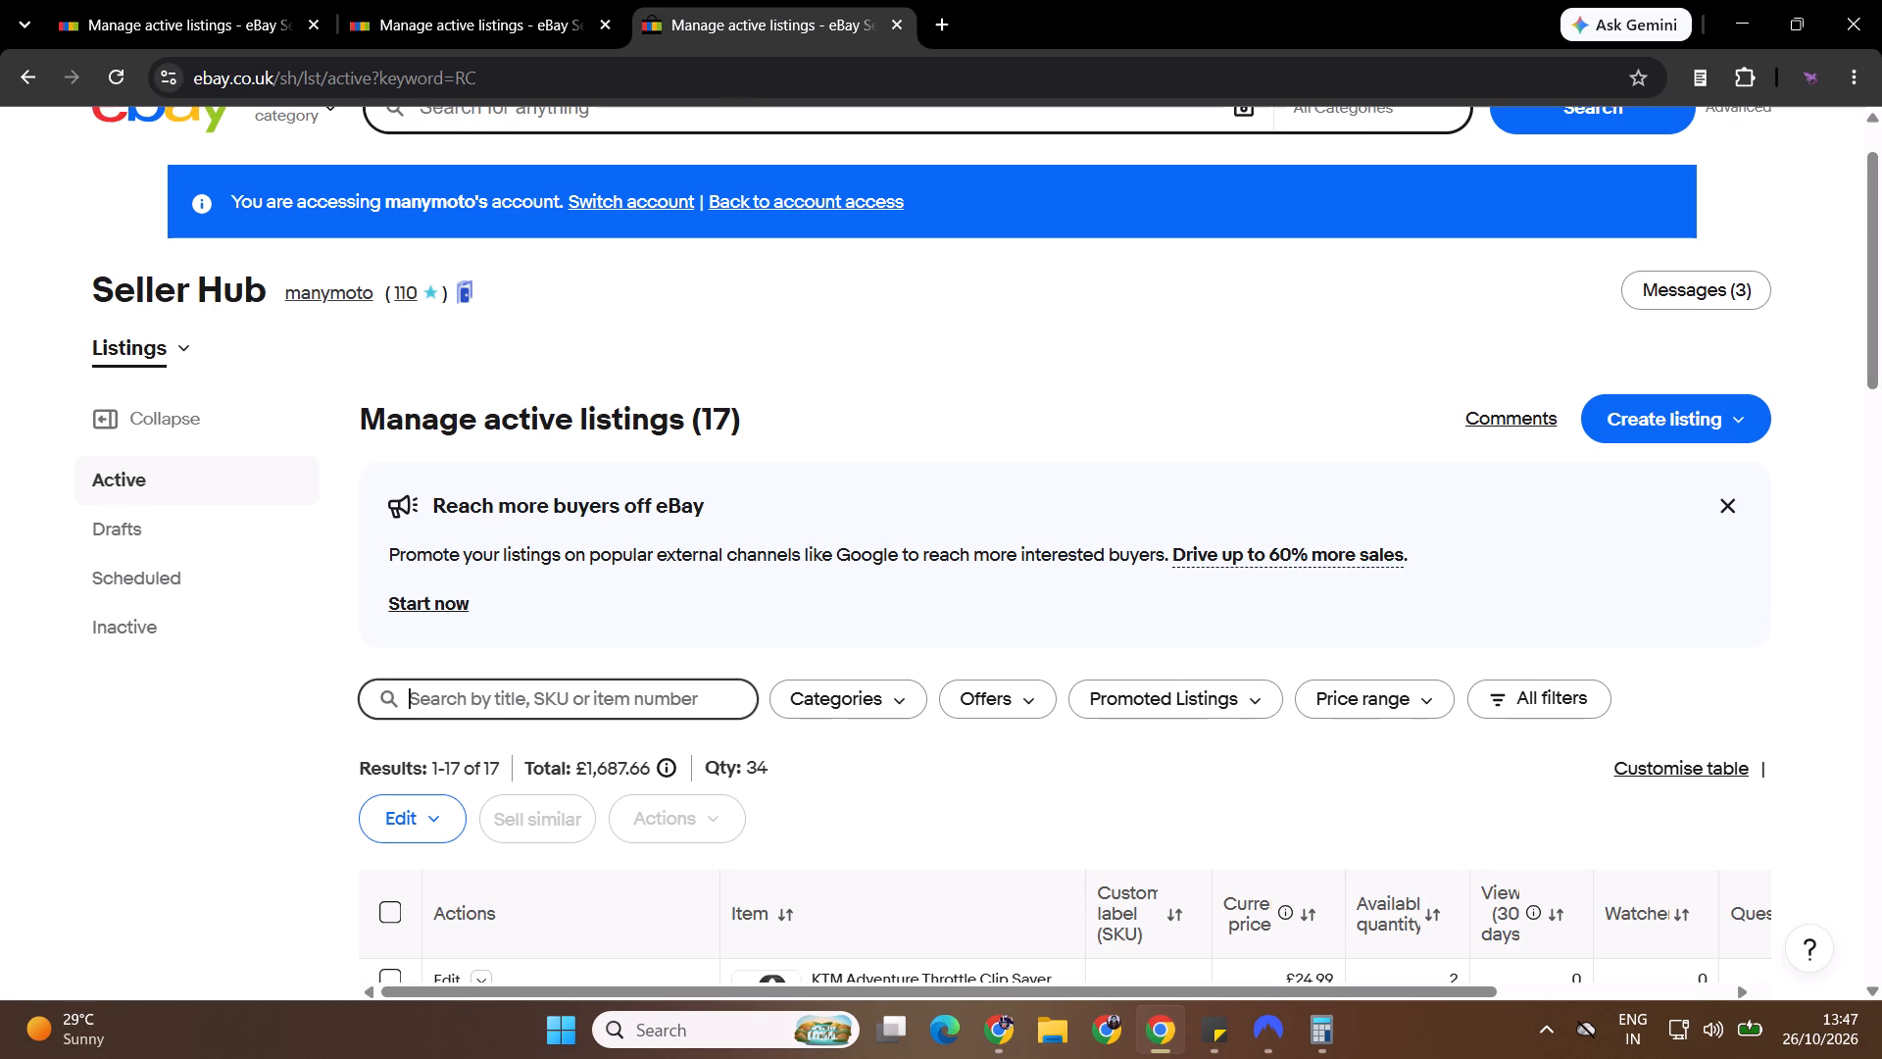
{"action": "type", "text": "universal"}
{"action": "key", "text": "Return"}
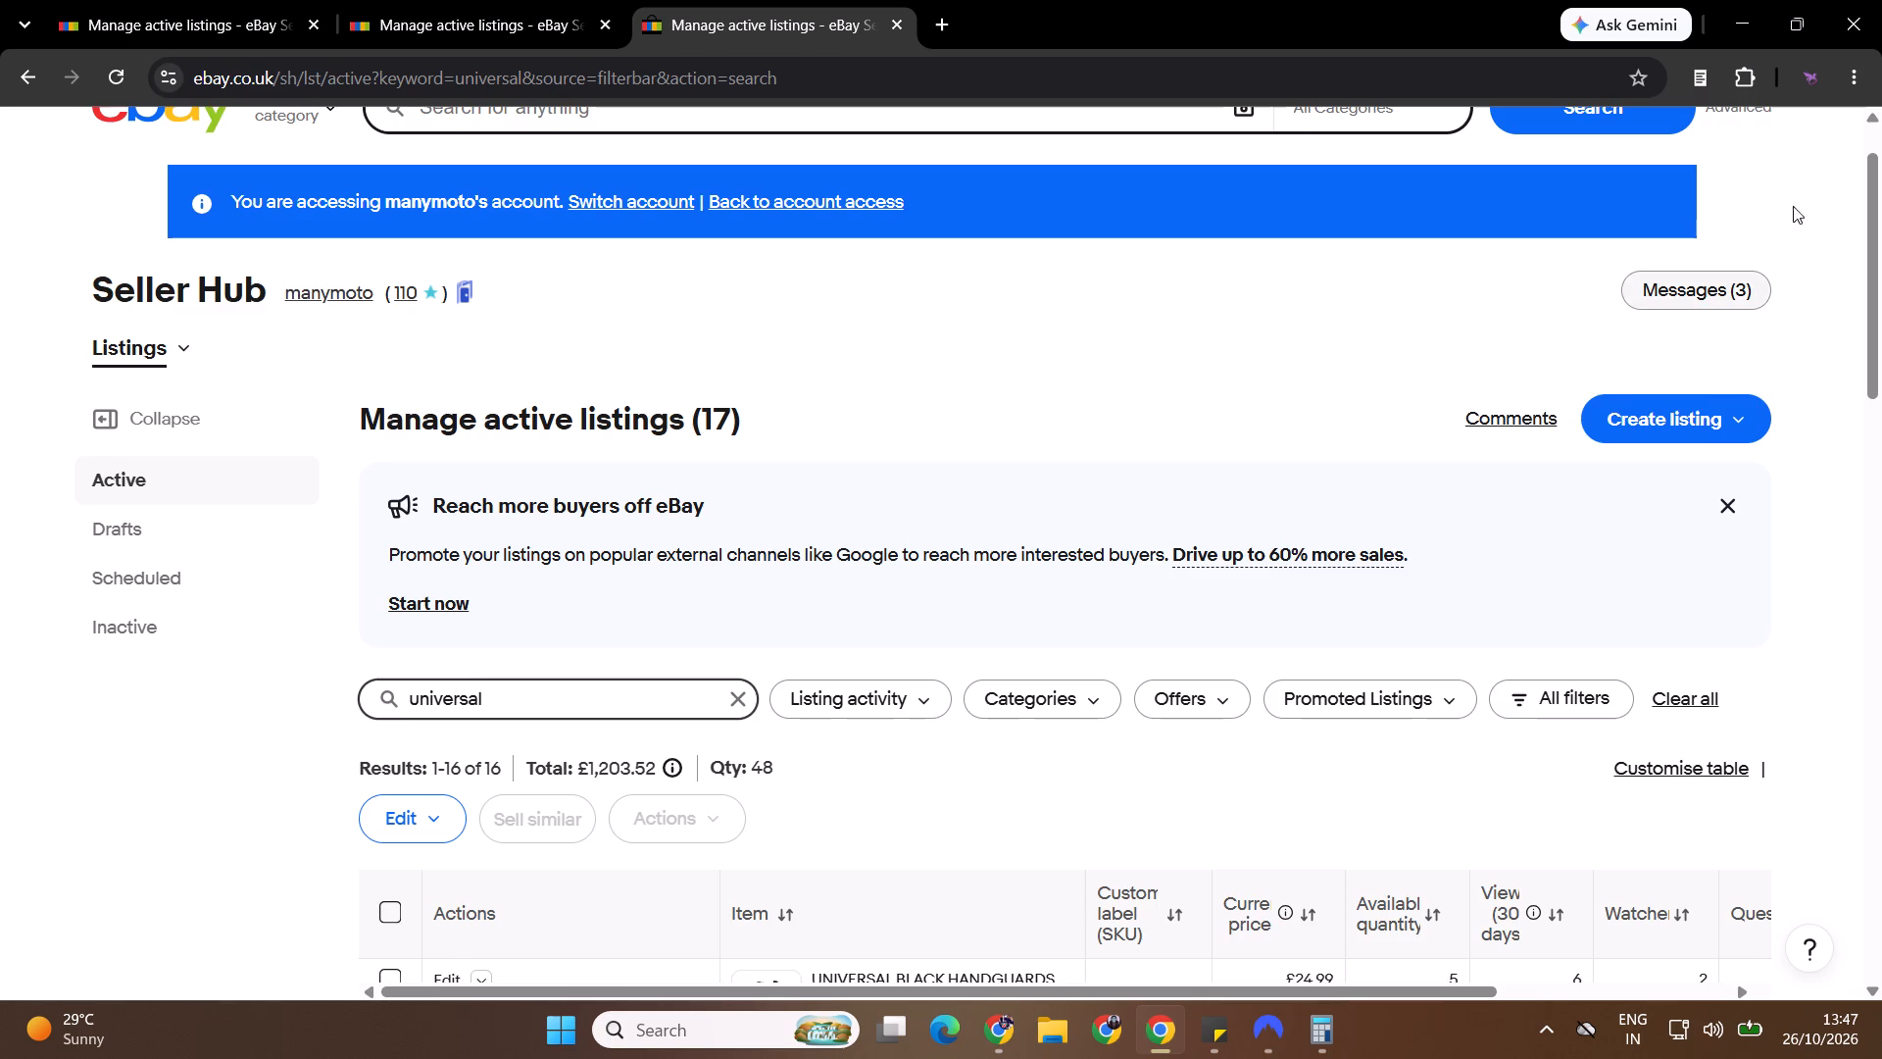
Start a similar listing from the UNIVERSAL 22mm Hydraulic Lever kit in a new tab and switch to it.
{"action": "left_click_drag", "start_coordinate": [1881, 271], "coordinate": [1879, 701]}
{"action": "left_click_drag", "start_coordinate": [1881, 696], "coordinate": [1881, 921]}
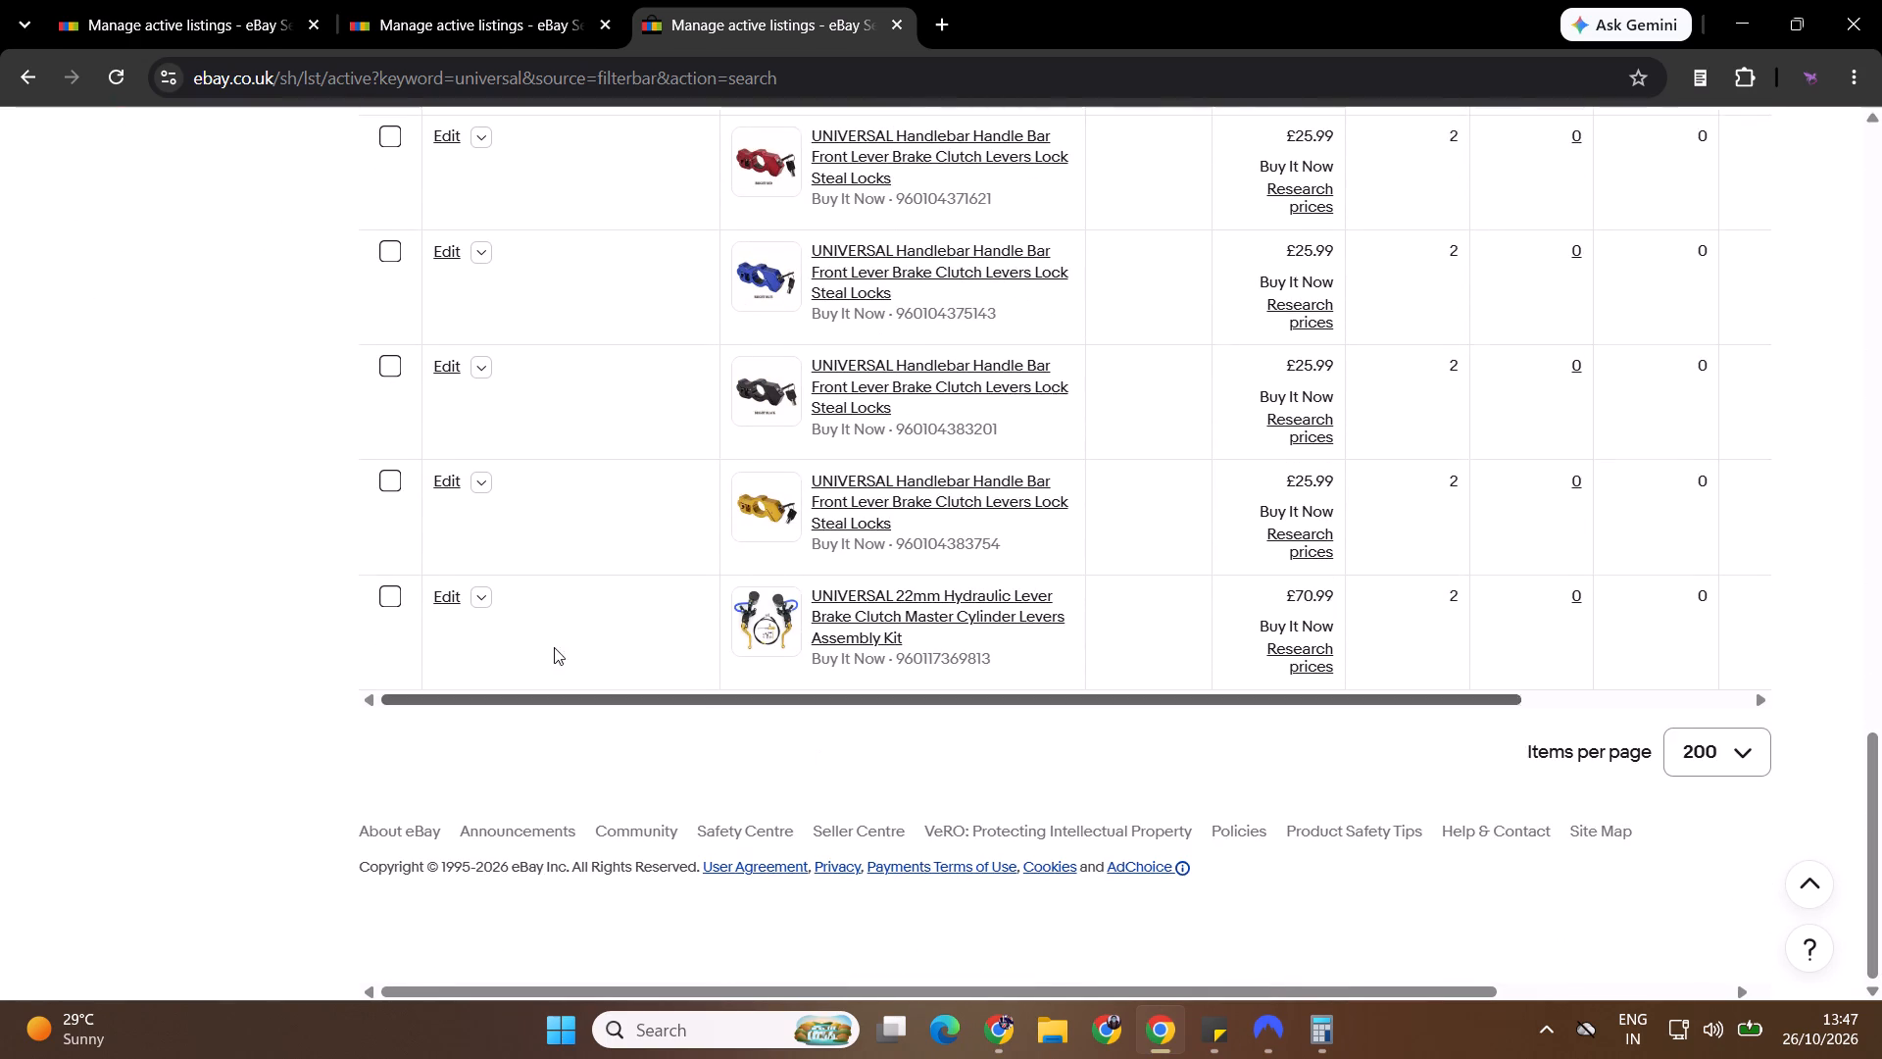
{"action": "left_click", "coordinate": [481, 598]}
{"action": "middle_click", "coordinate": [498, 625]}
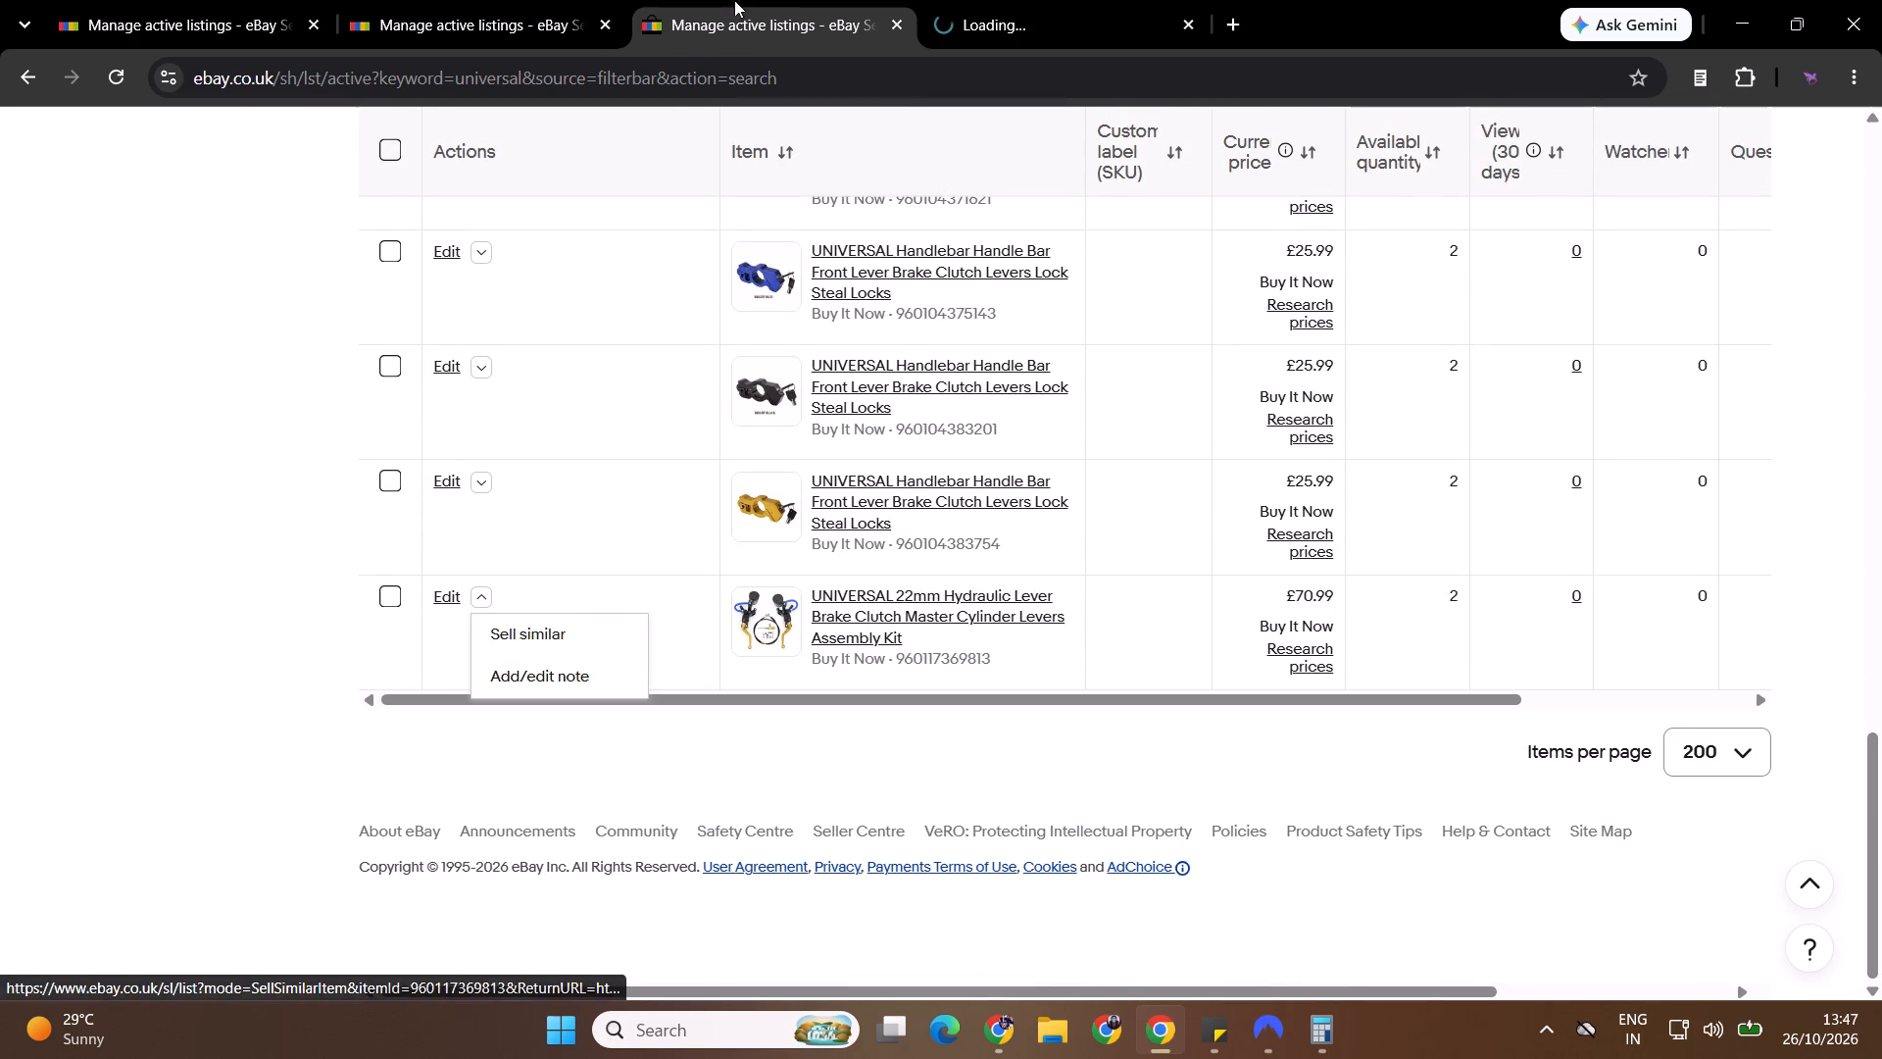
{"action": "left_click", "coordinate": [947, 0]}
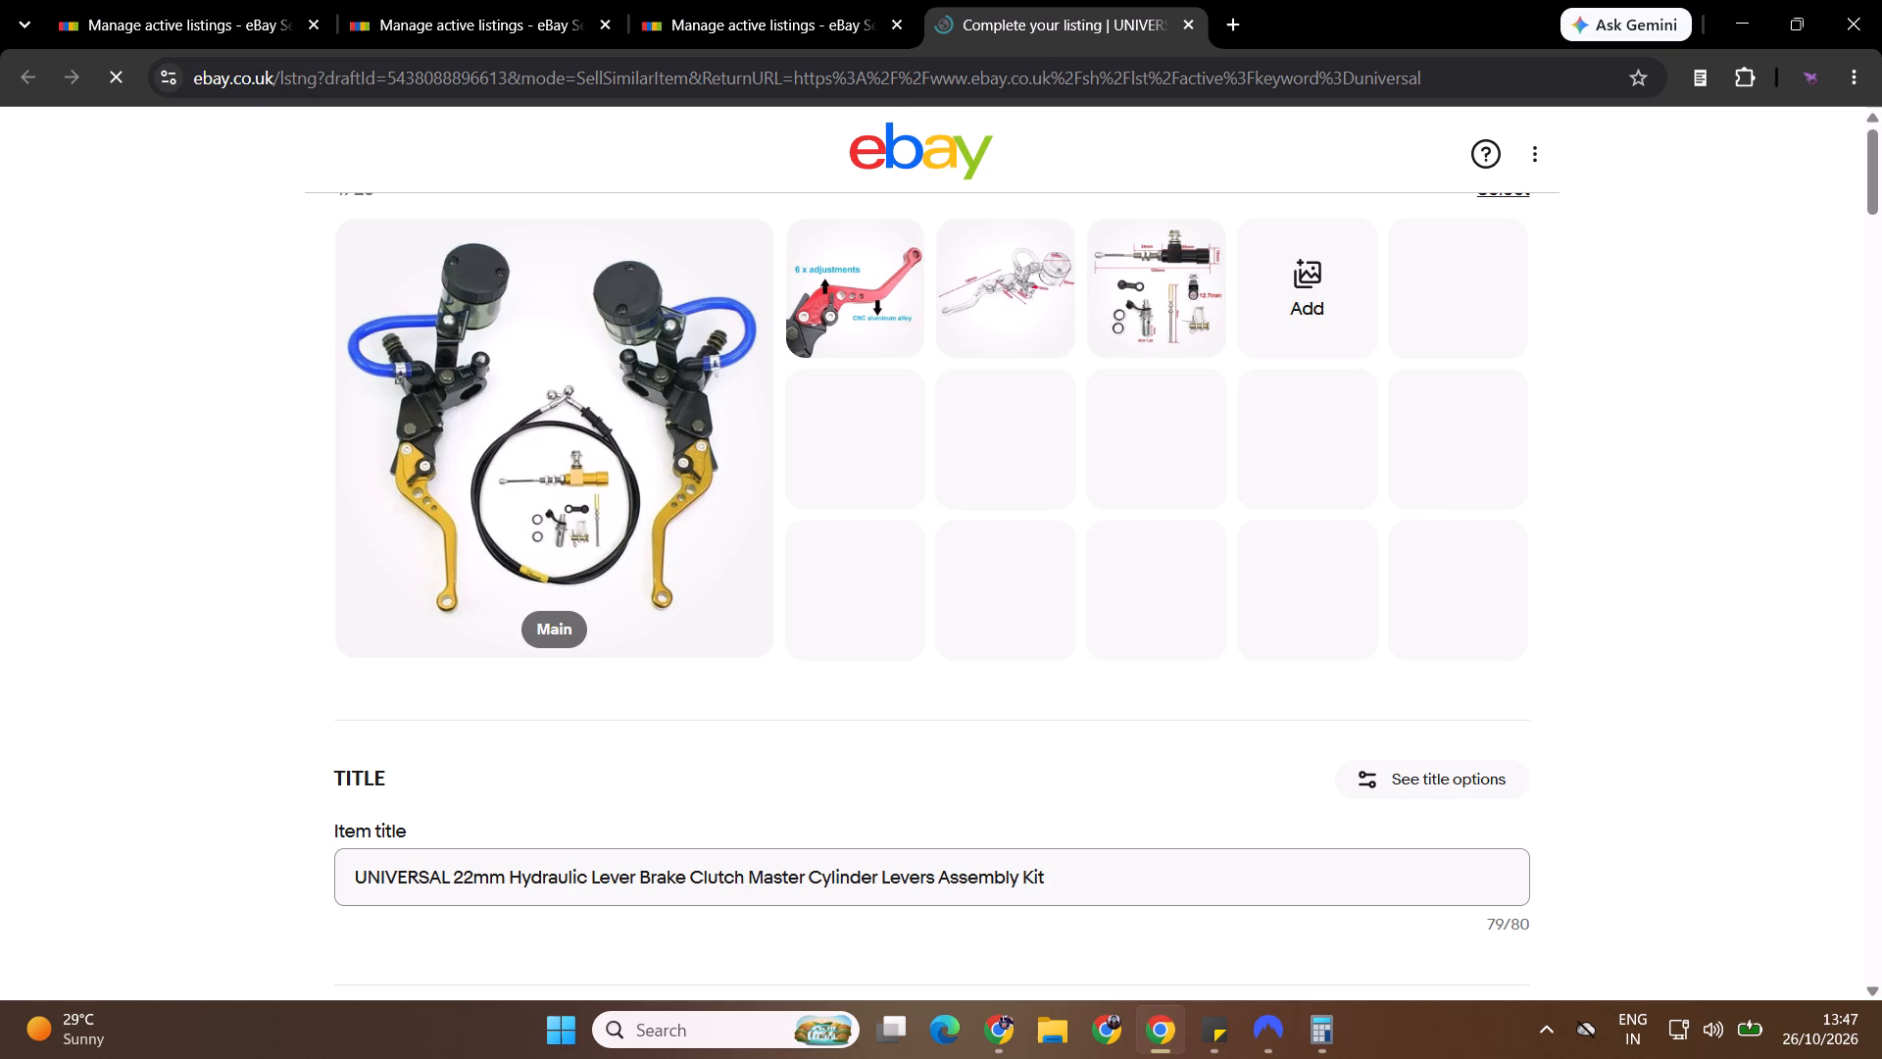
Replace the gold main photo with the black lever kit photo S2a17bea392da49f0907a29f8a1566e25p from Downloads, making it the main photo.
{"action": "left_click", "coordinate": [740, 271]}
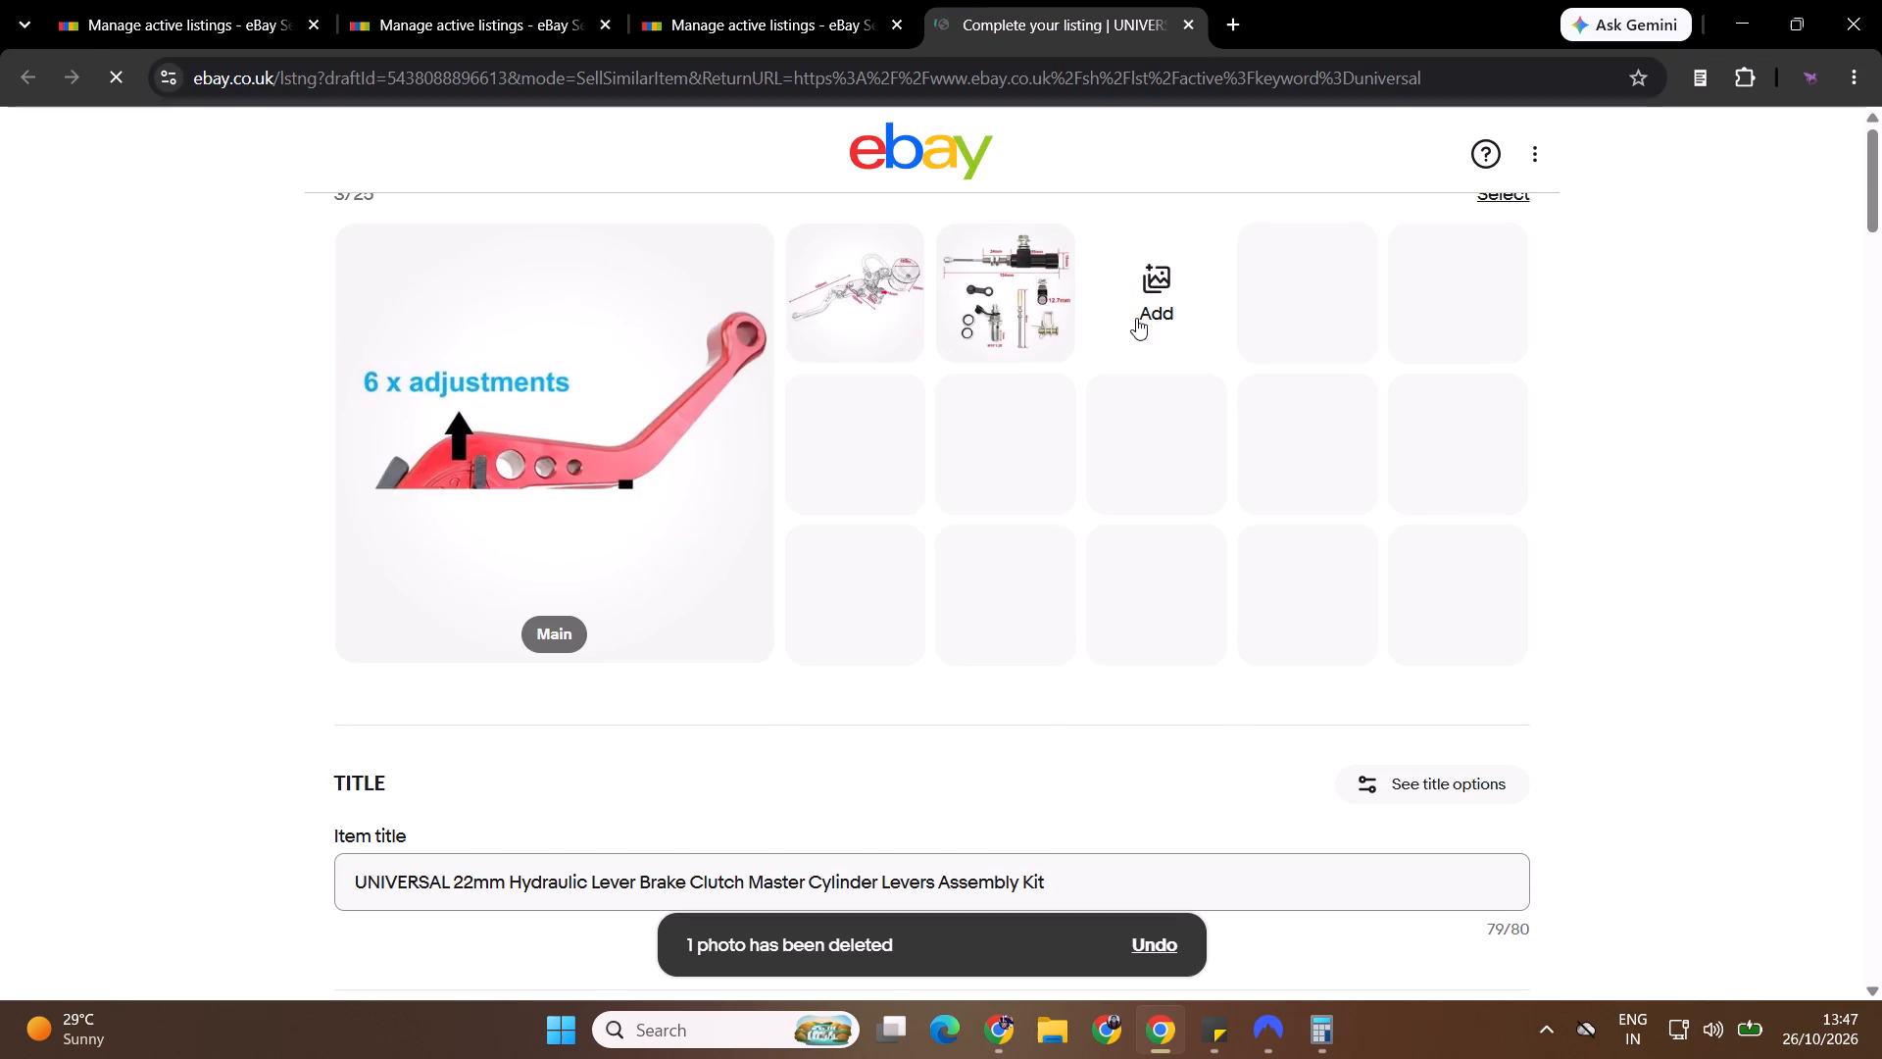
{"action": "left_click", "coordinate": [1147, 316]}
{"action": "left_click", "coordinate": [1102, 402]}
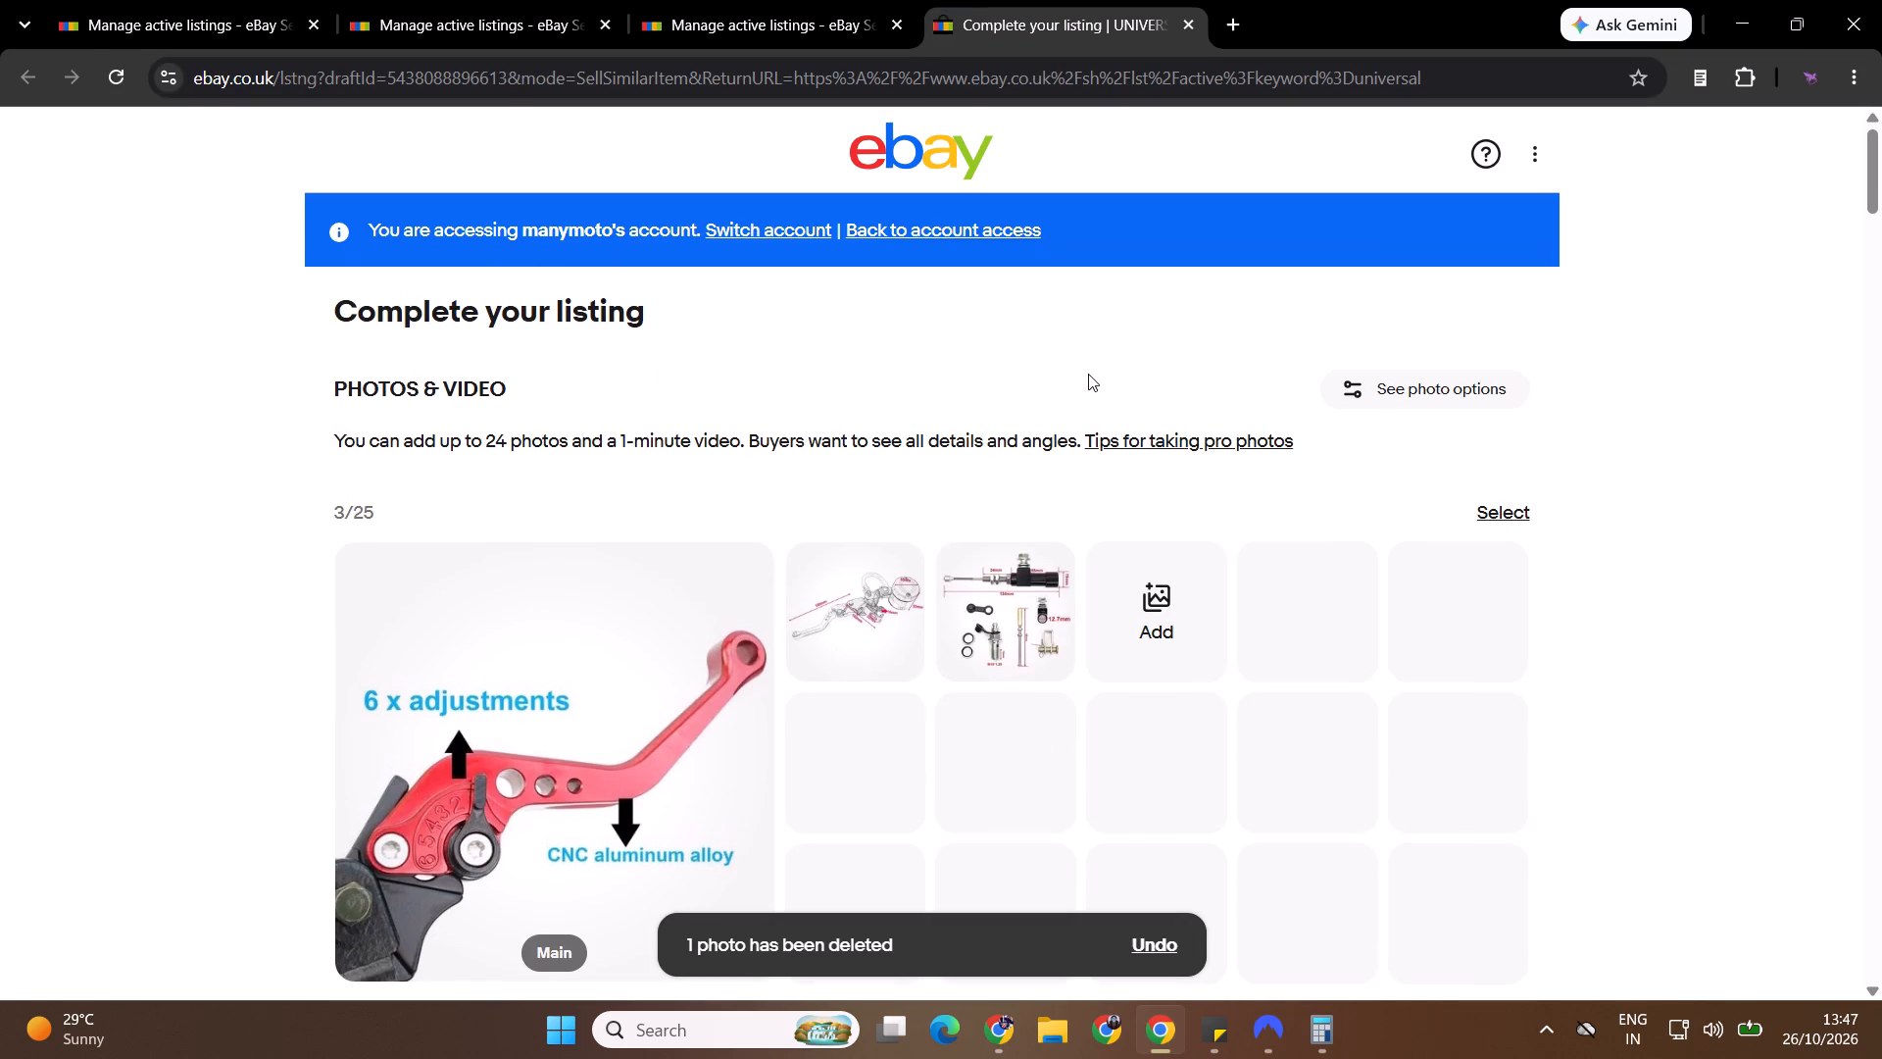
{"action": "left_click", "coordinate": [1130, 633]}
{"action": "left_click", "coordinate": [1101, 720]}
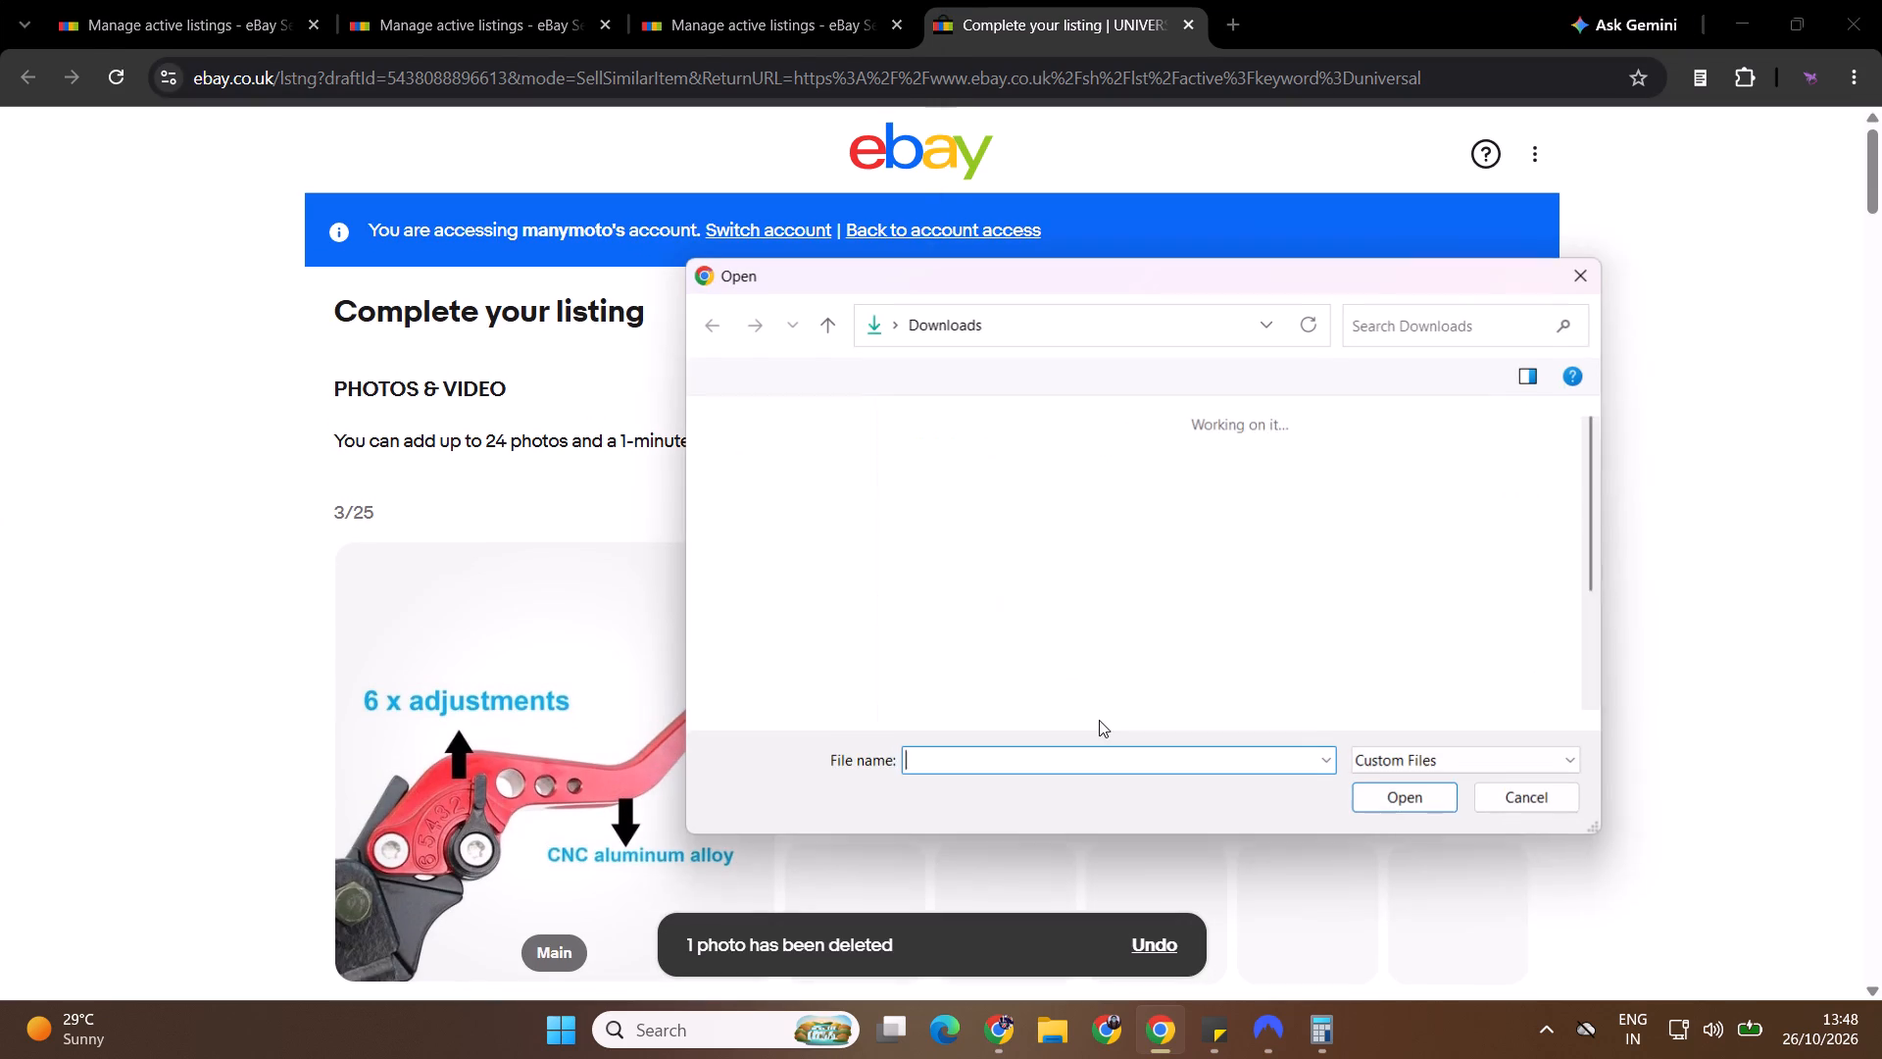
{"action": "left_click", "coordinate": [1088, 483]}
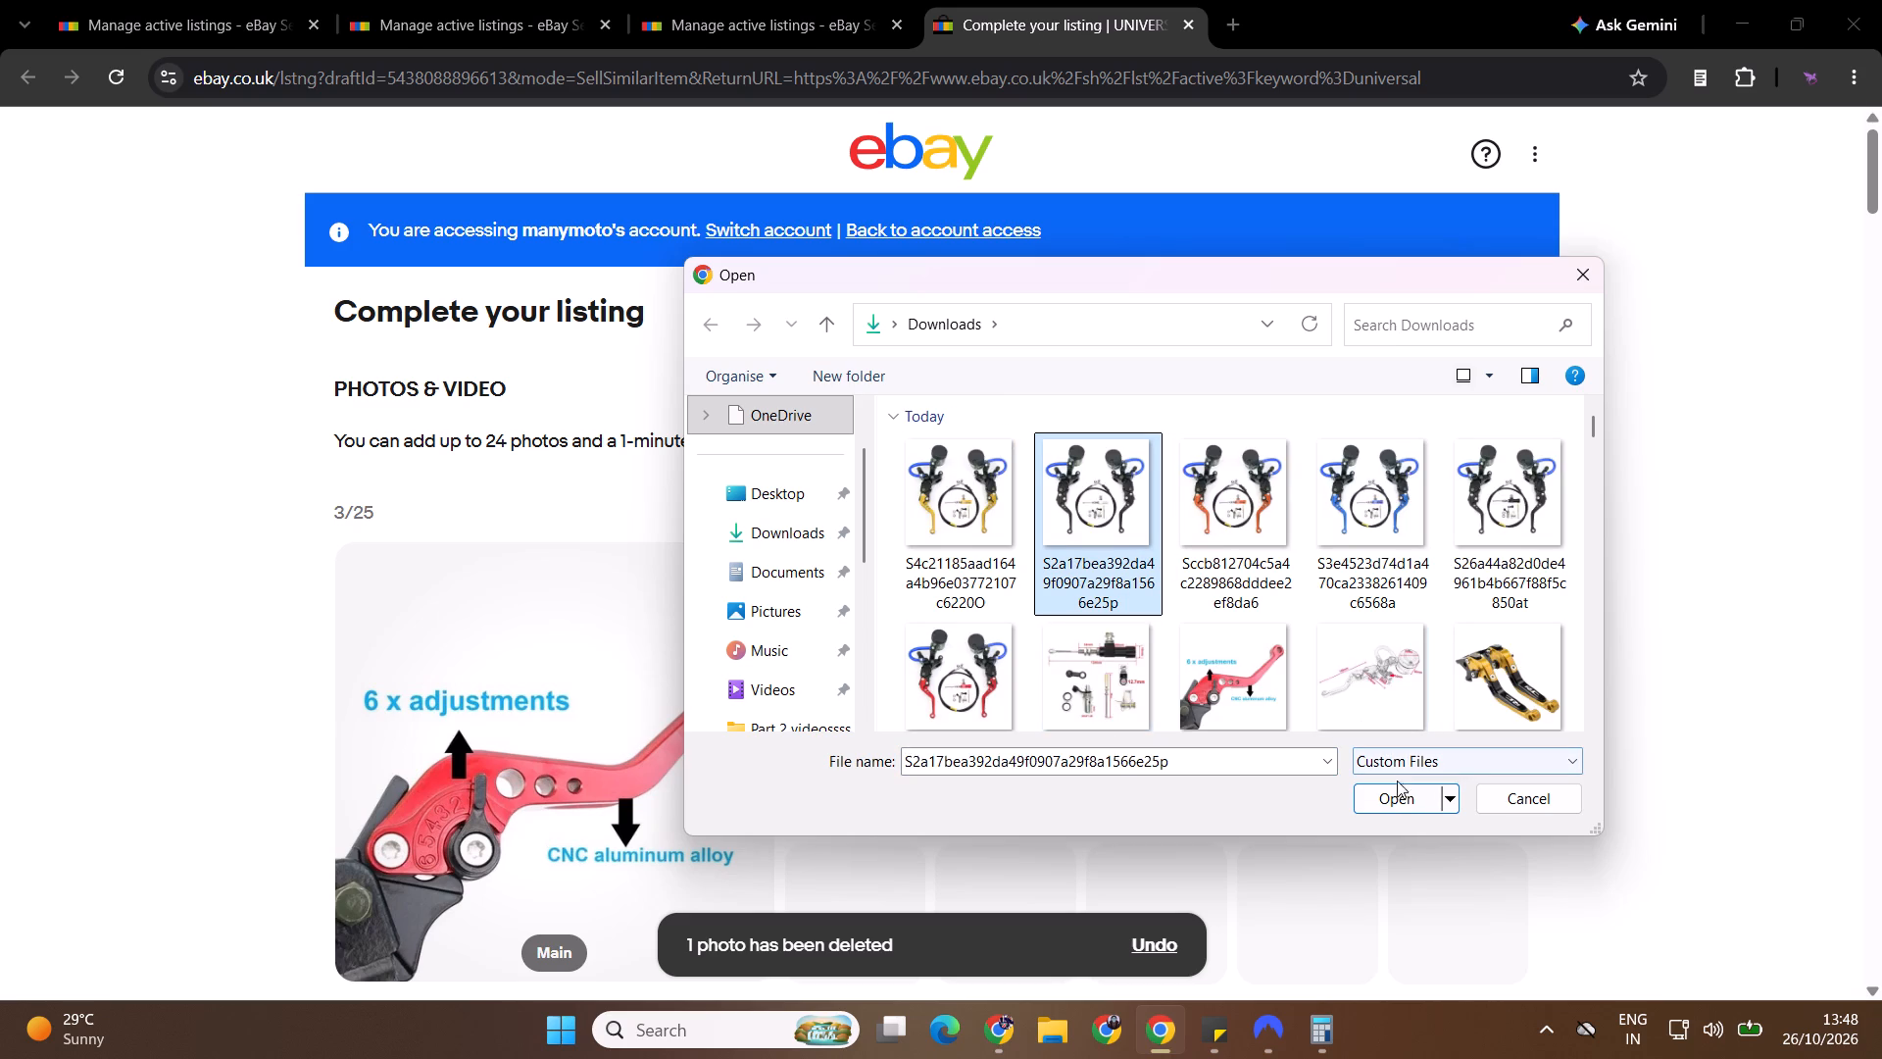
{"action": "left_click", "coordinate": [1397, 809]}
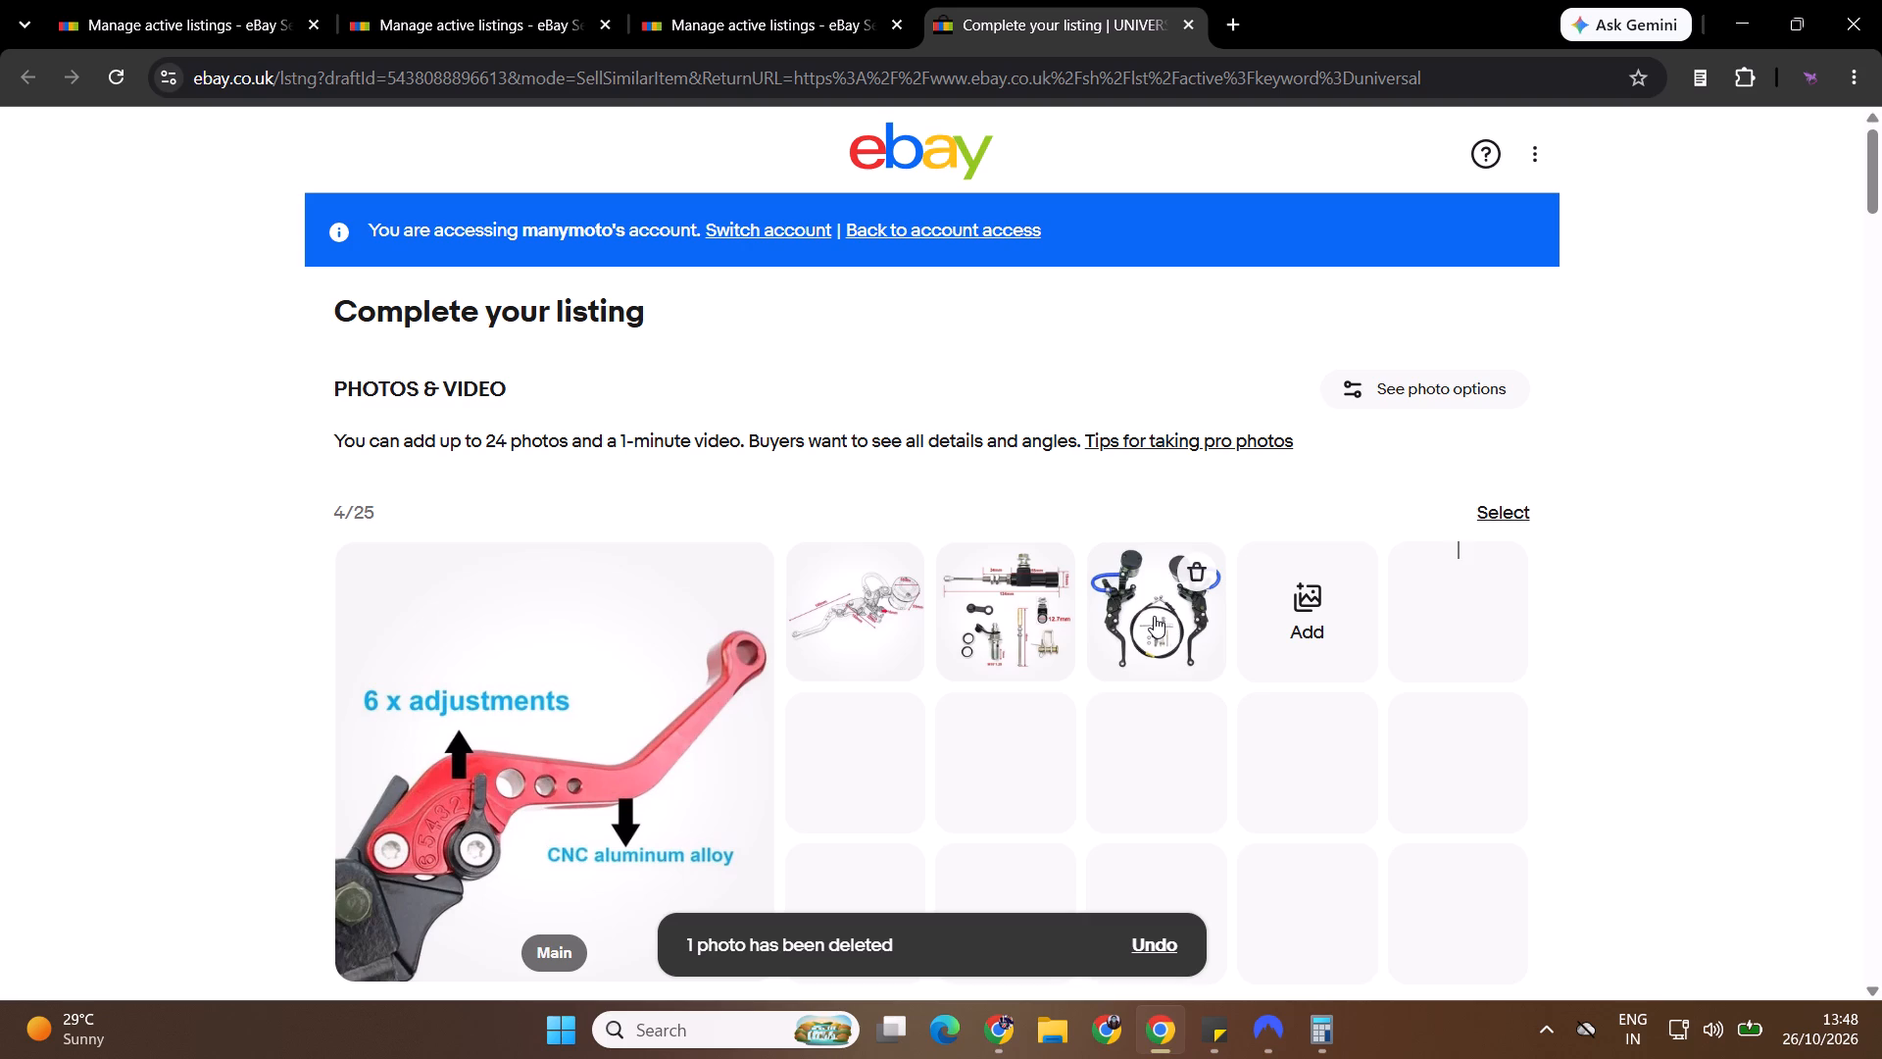
{"action": "left_click_drag", "start_coordinate": [1154, 617], "coordinate": [614, 676]}
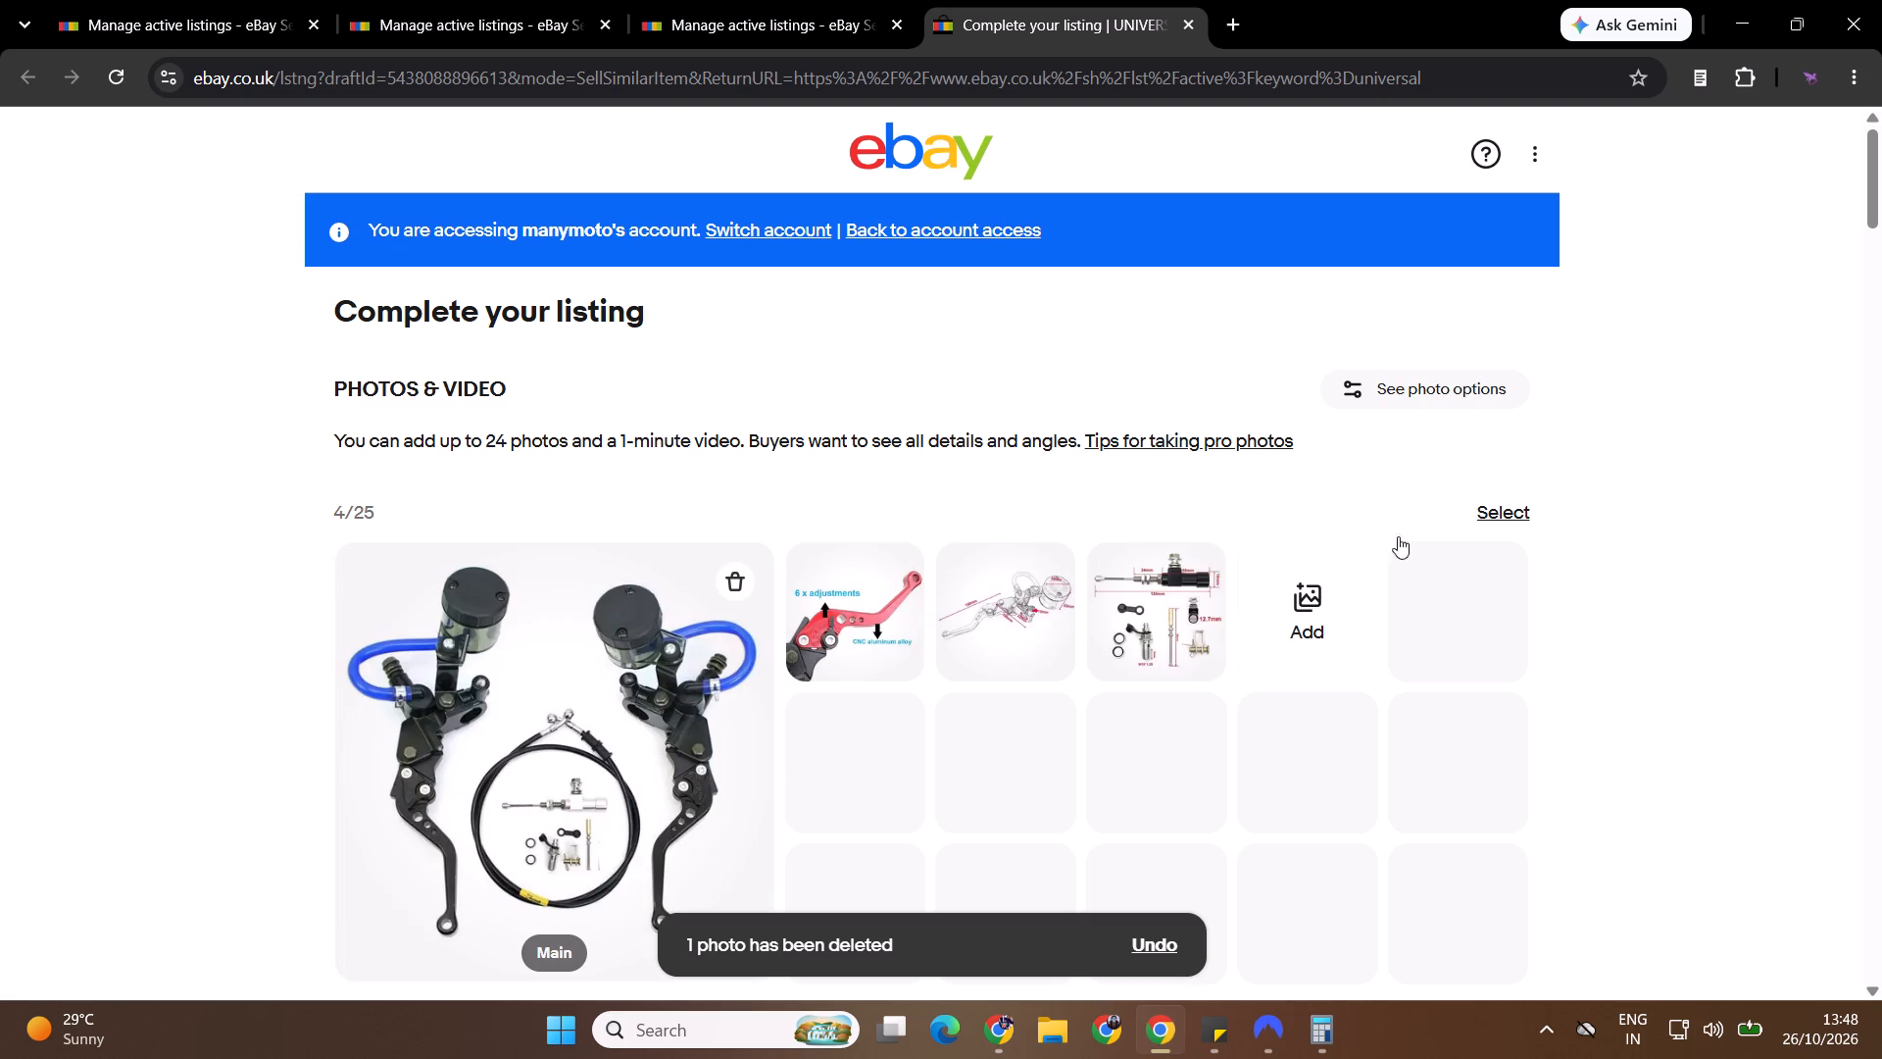
Choose Black as the Colour in the item specifics.
{"action": "left_click_drag", "start_coordinate": [1881, 187], "coordinate": [1881, 358]}
{"action": "left_click", "coordinate": [849, 560]}
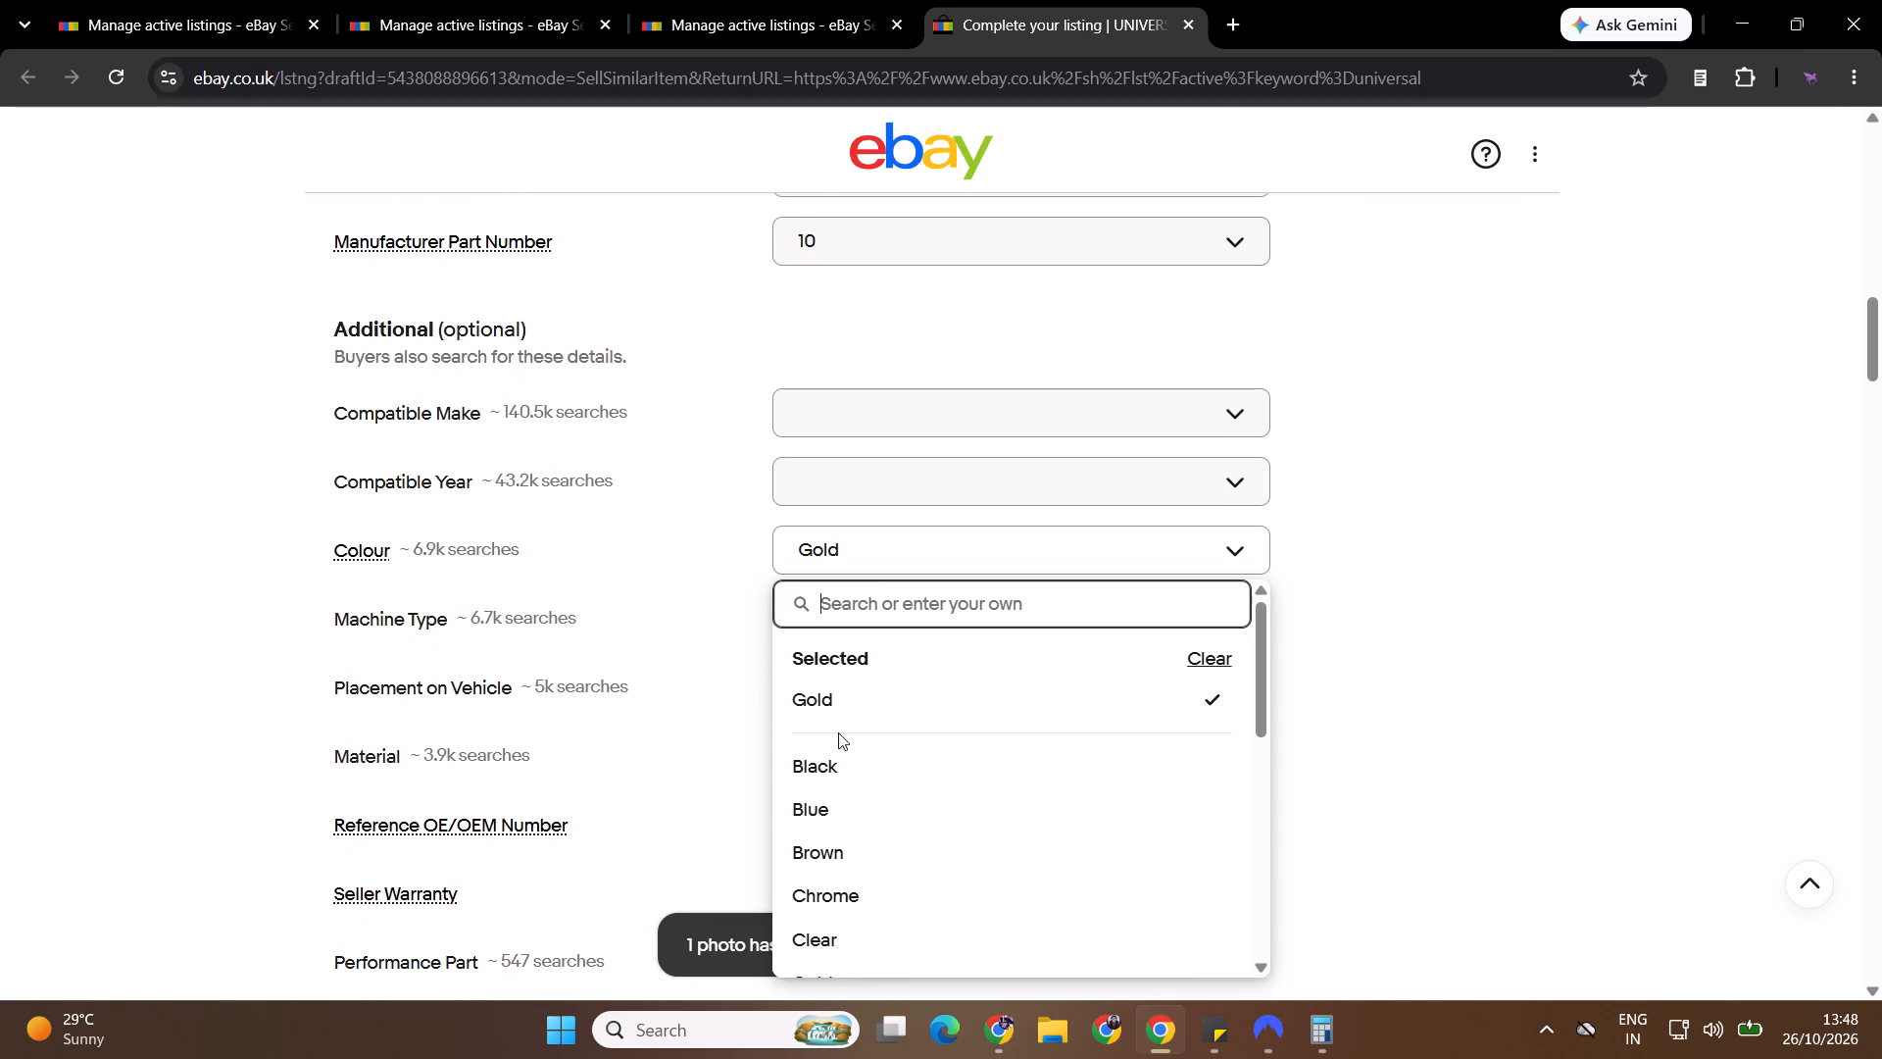
{"action": "left_click", "coordinate": [838, 765]}
Review the copied description down to the Package Includes section.
{"action": "left_click_drag", "start_coordinate": [1881, 374], "coordinate": [1881, 554]}
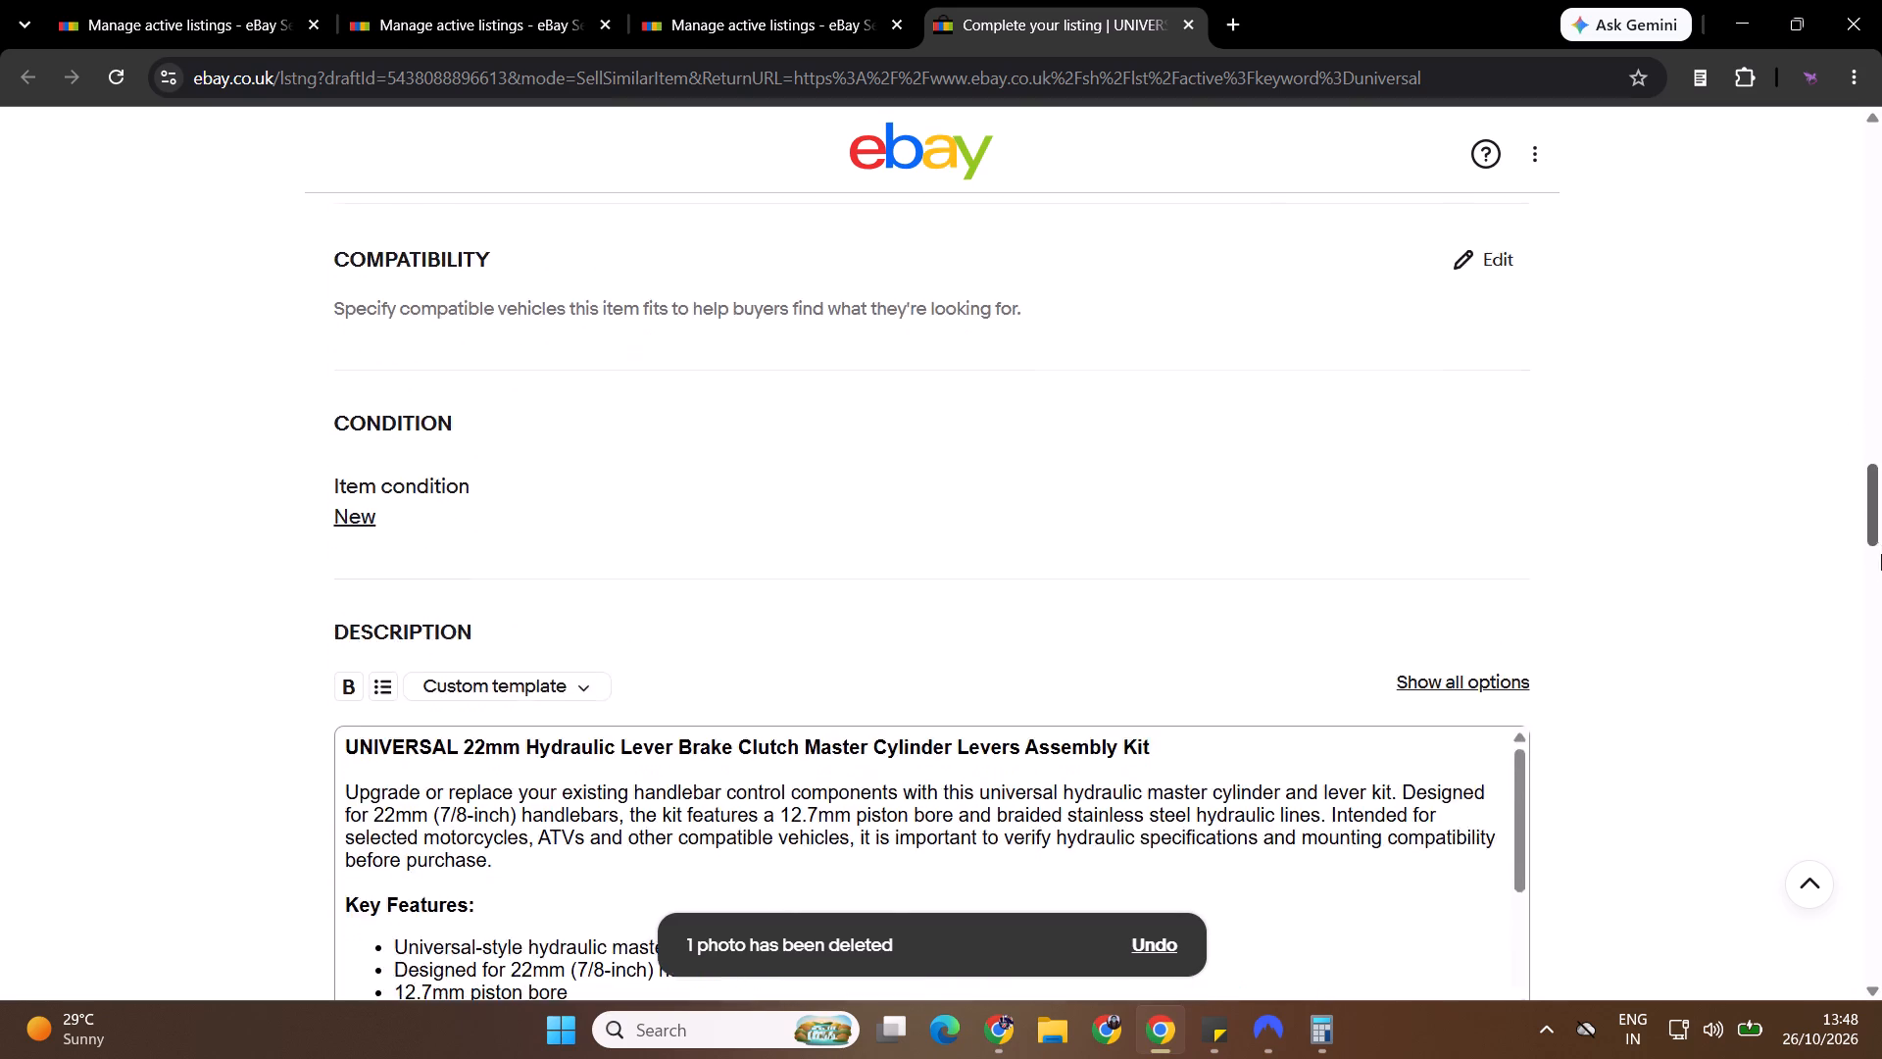
{"action": "left_click_drag", "start_coordinate": [1881, 554], "coordinate": [1881, 580]}
{"action": "left_click_drag", "start_coordinate": [1522, 419], "coordinate": [1526, 552]}
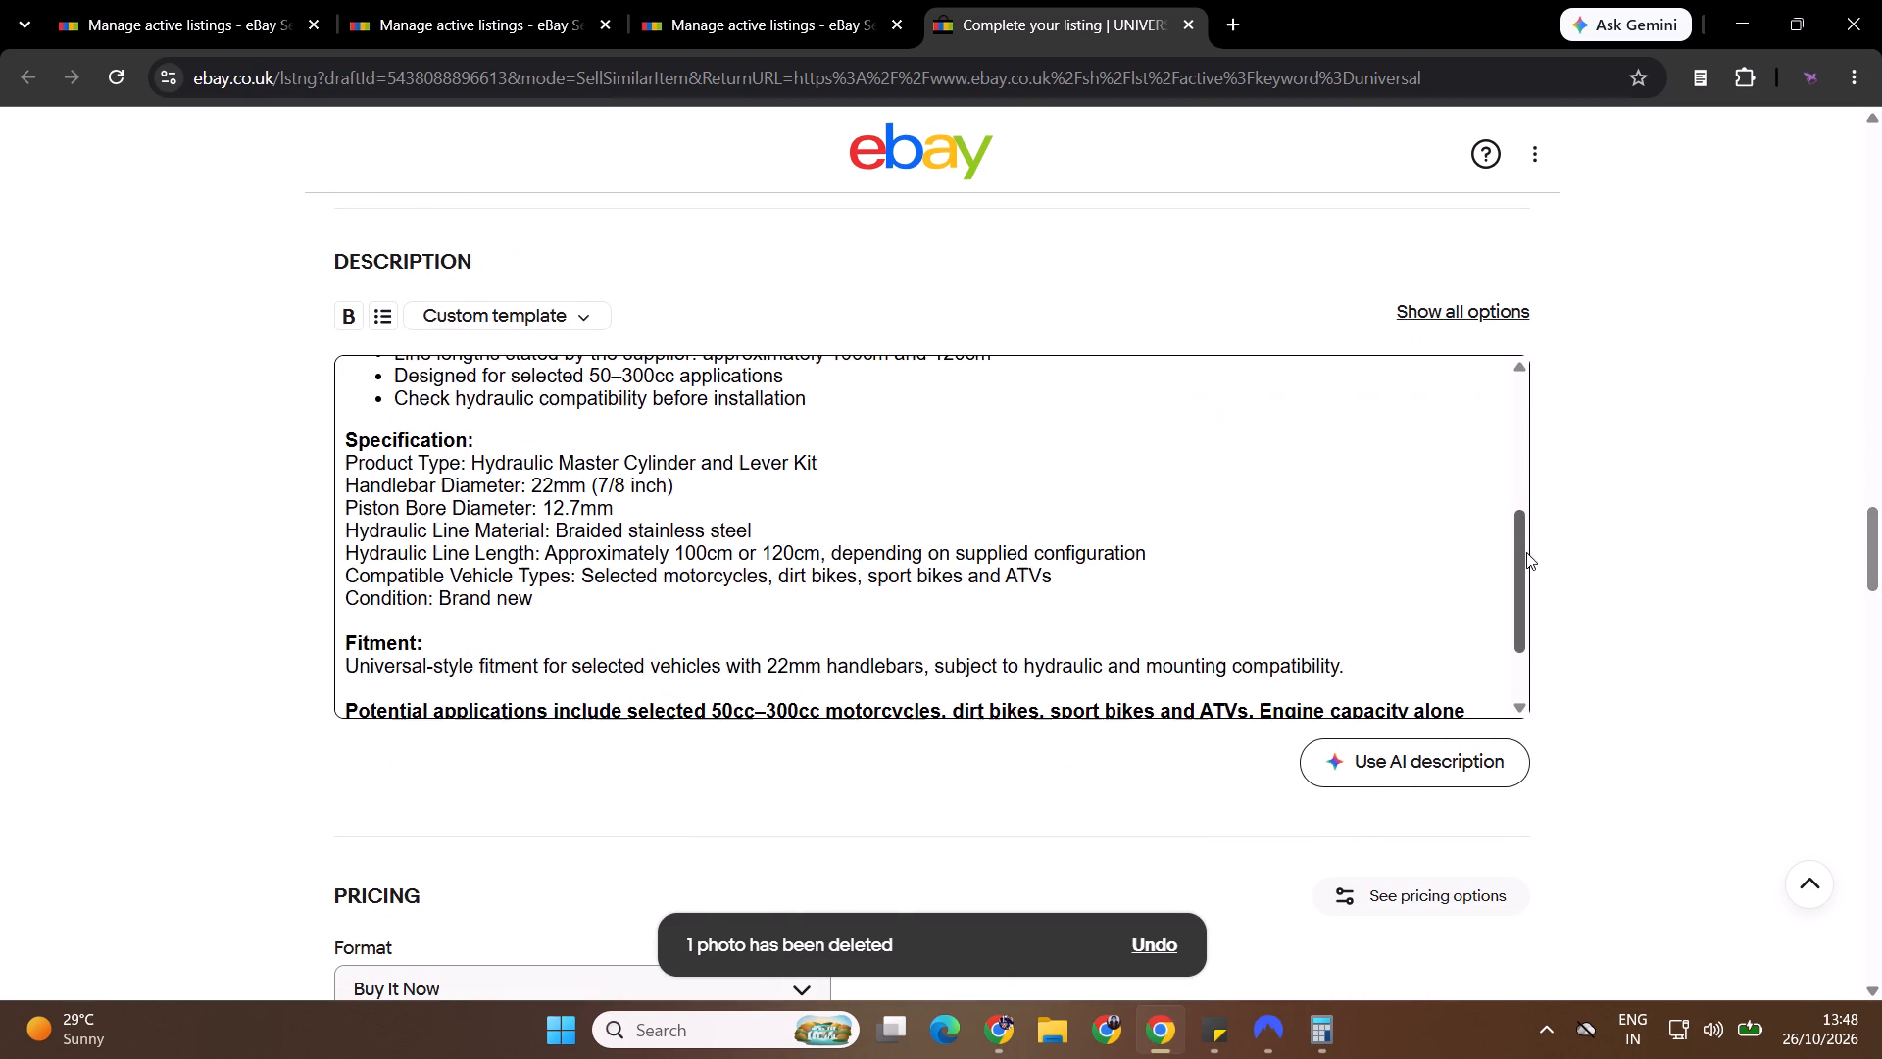
{"action": "left_click_drag", "start_coordinate": [1526, 552], "coordinate": [1524, 642]}
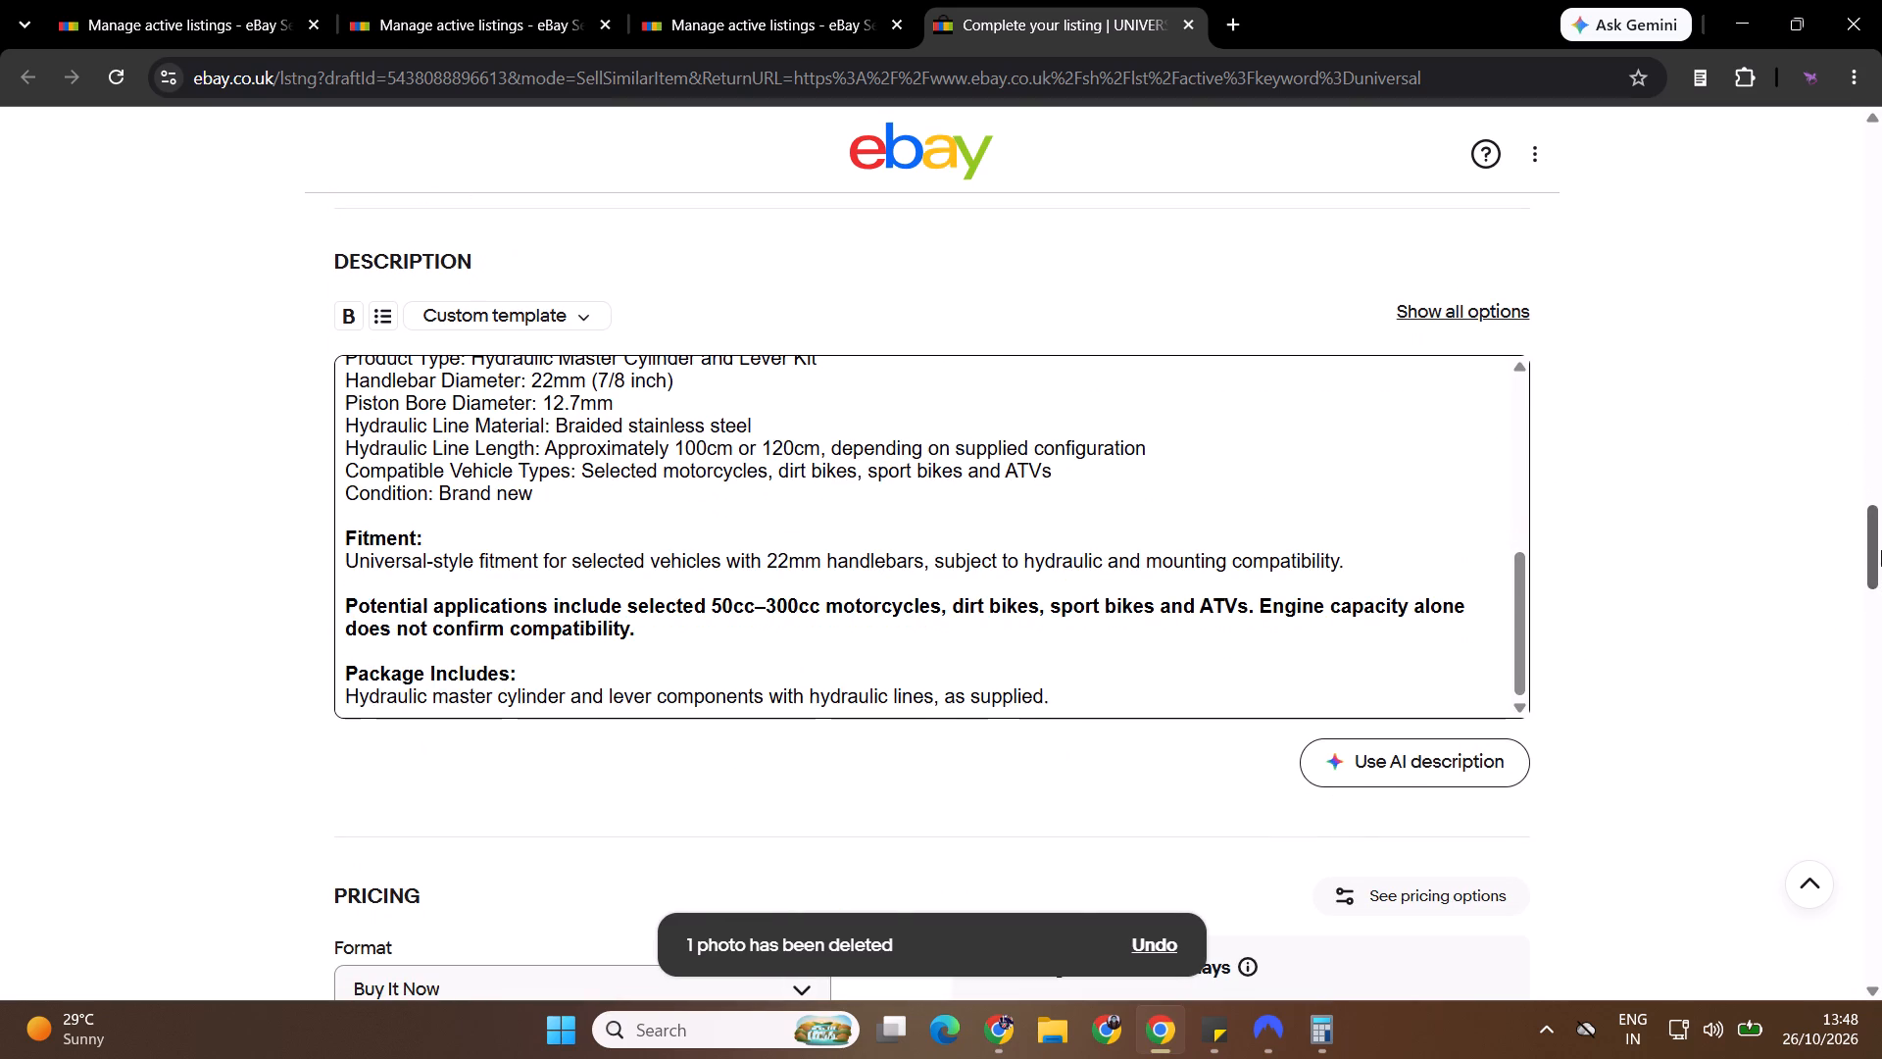
Select the kit's second colour option on the AliExpress product page to check its price against the listing's item price.
{"action": "left_click_drag", "start_coordinate": [1881, 547], "coordinate": [1881, 603]}
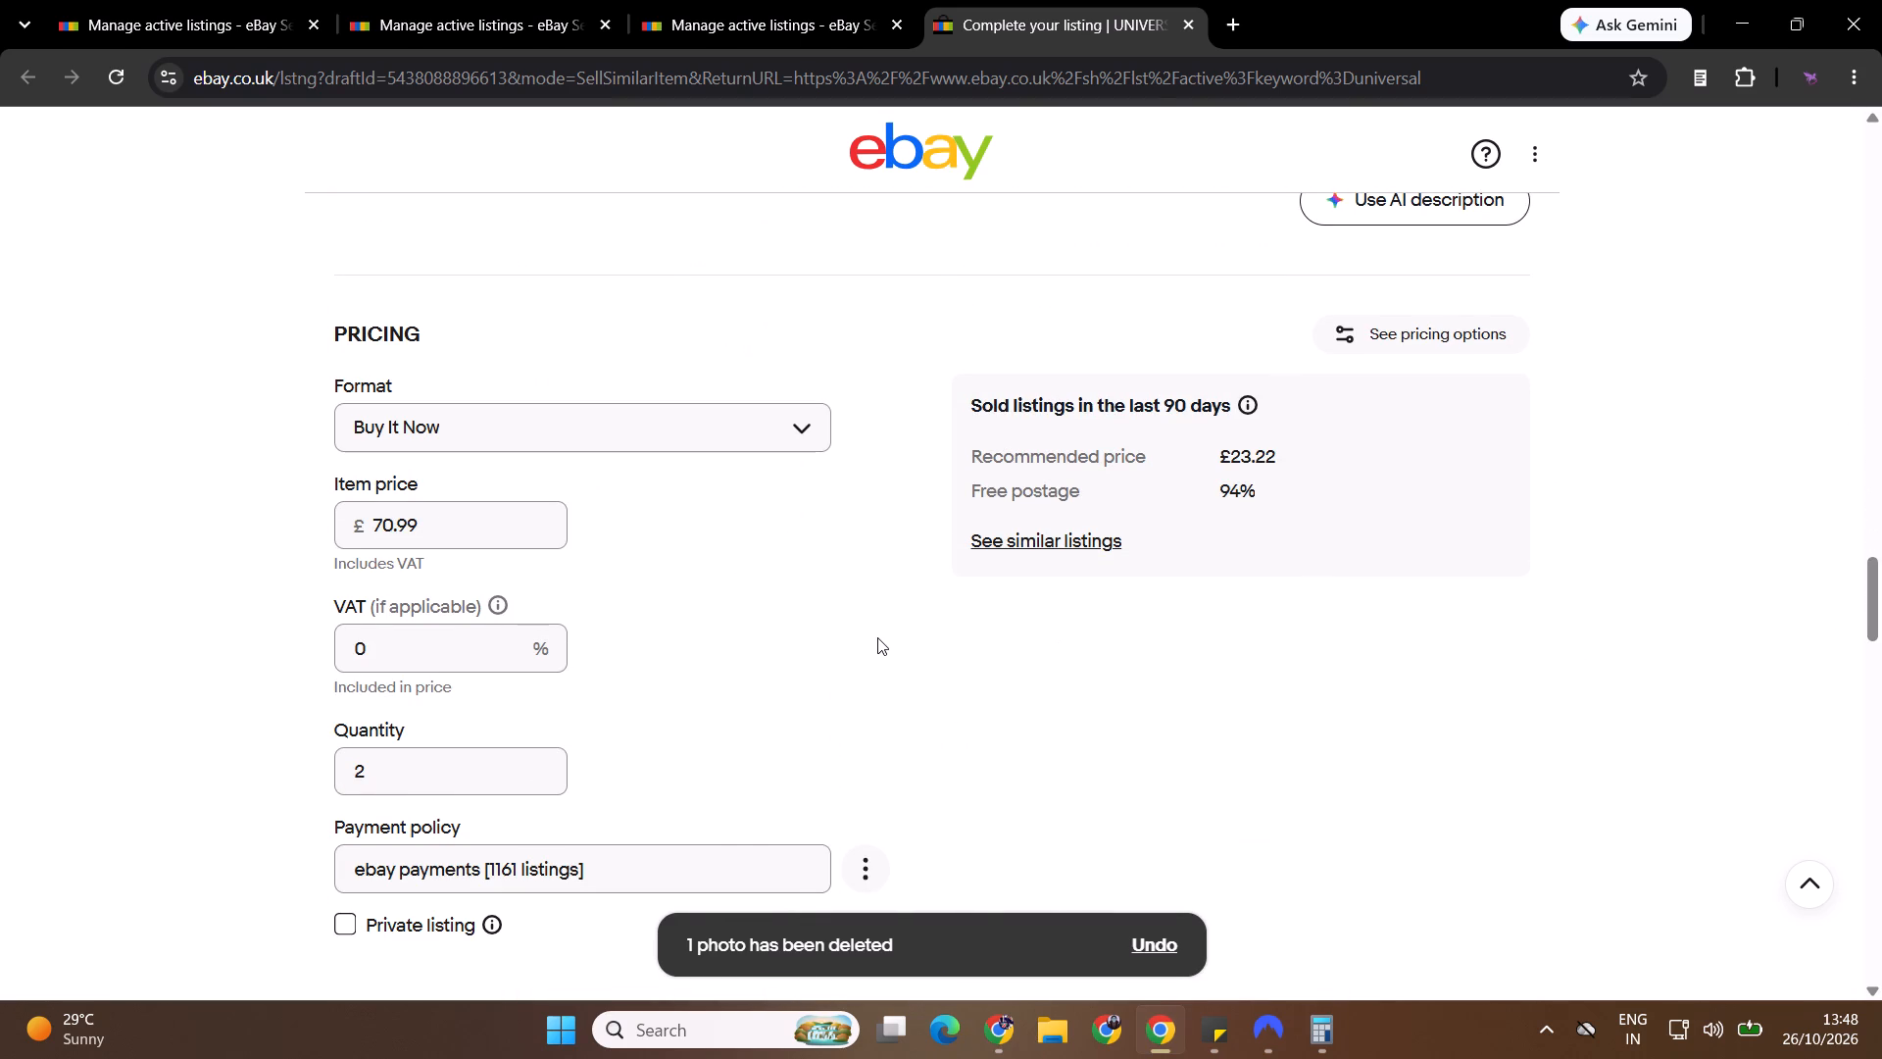
{"action": "key", "text": "alt+Tab"}
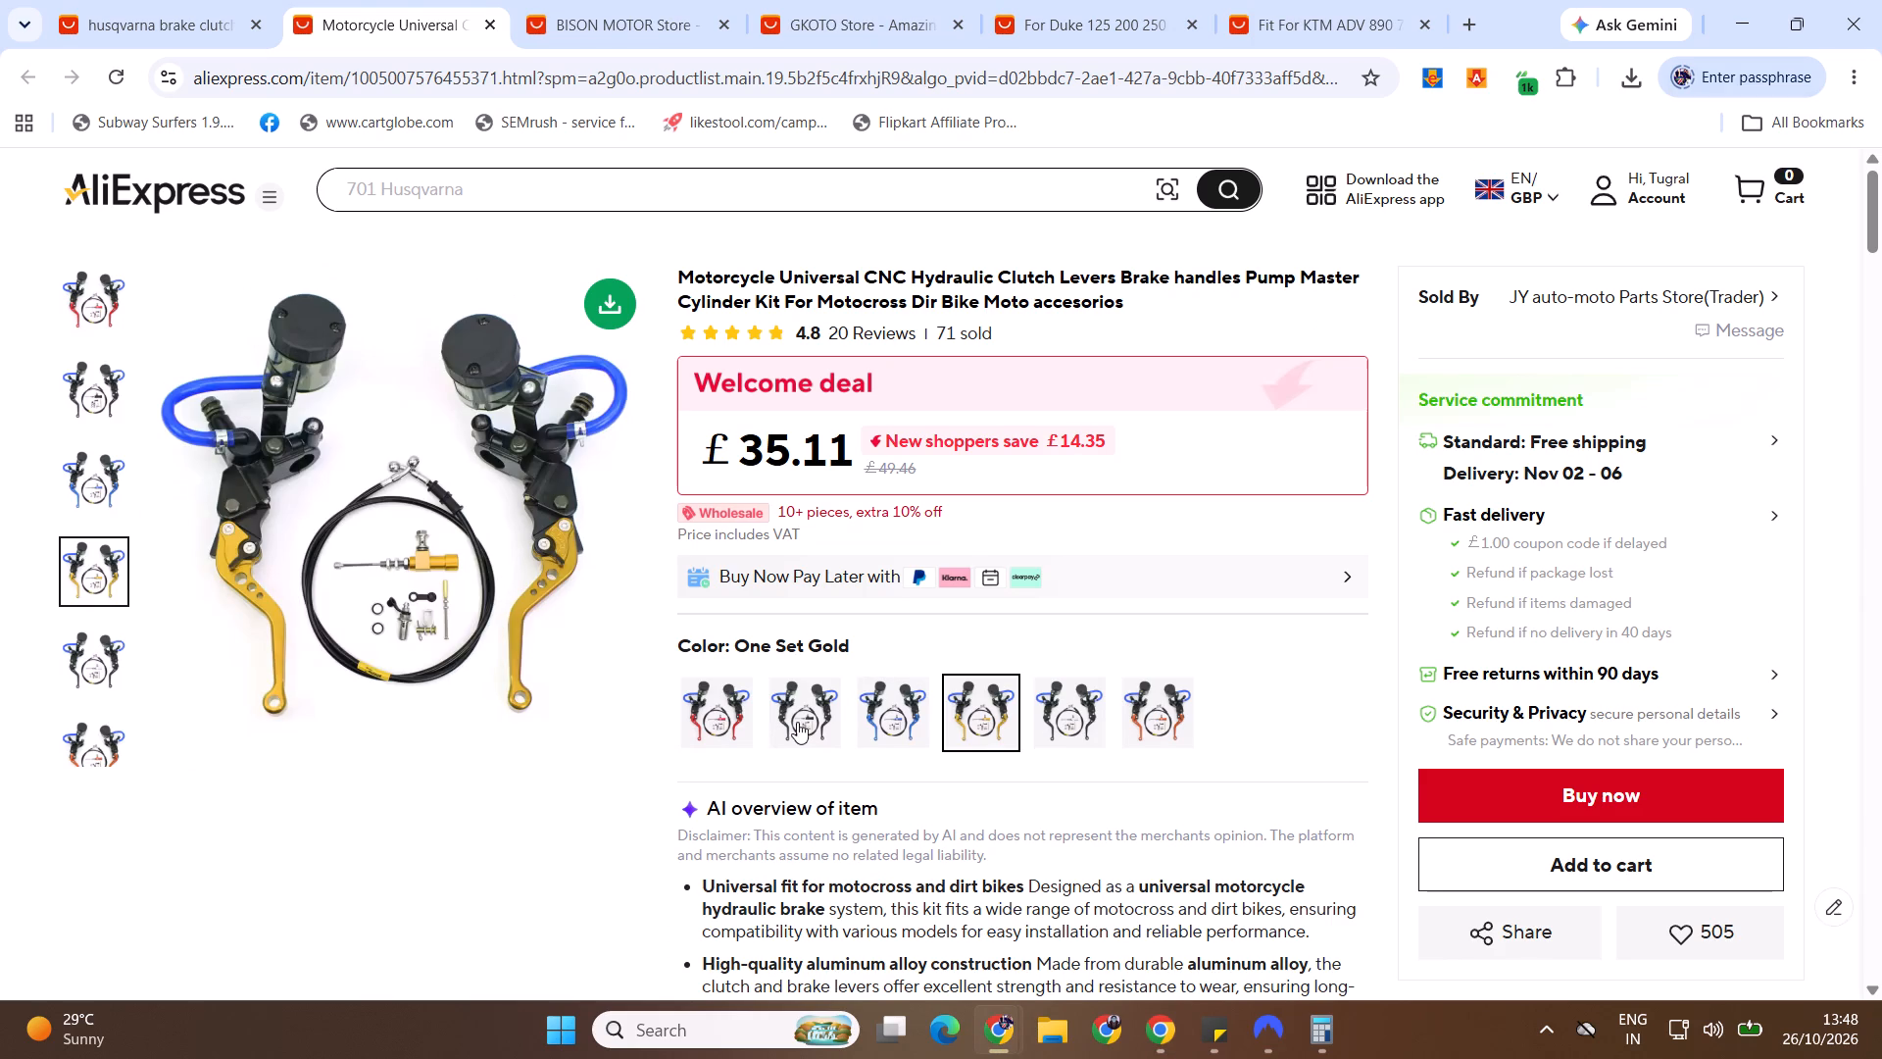
{"action": "left_click", "coordinate": [802, 722]}
{"action": "key", "text": "alt+Tab"}
{"action": "left_click", "coordinate": [1043, 652]}
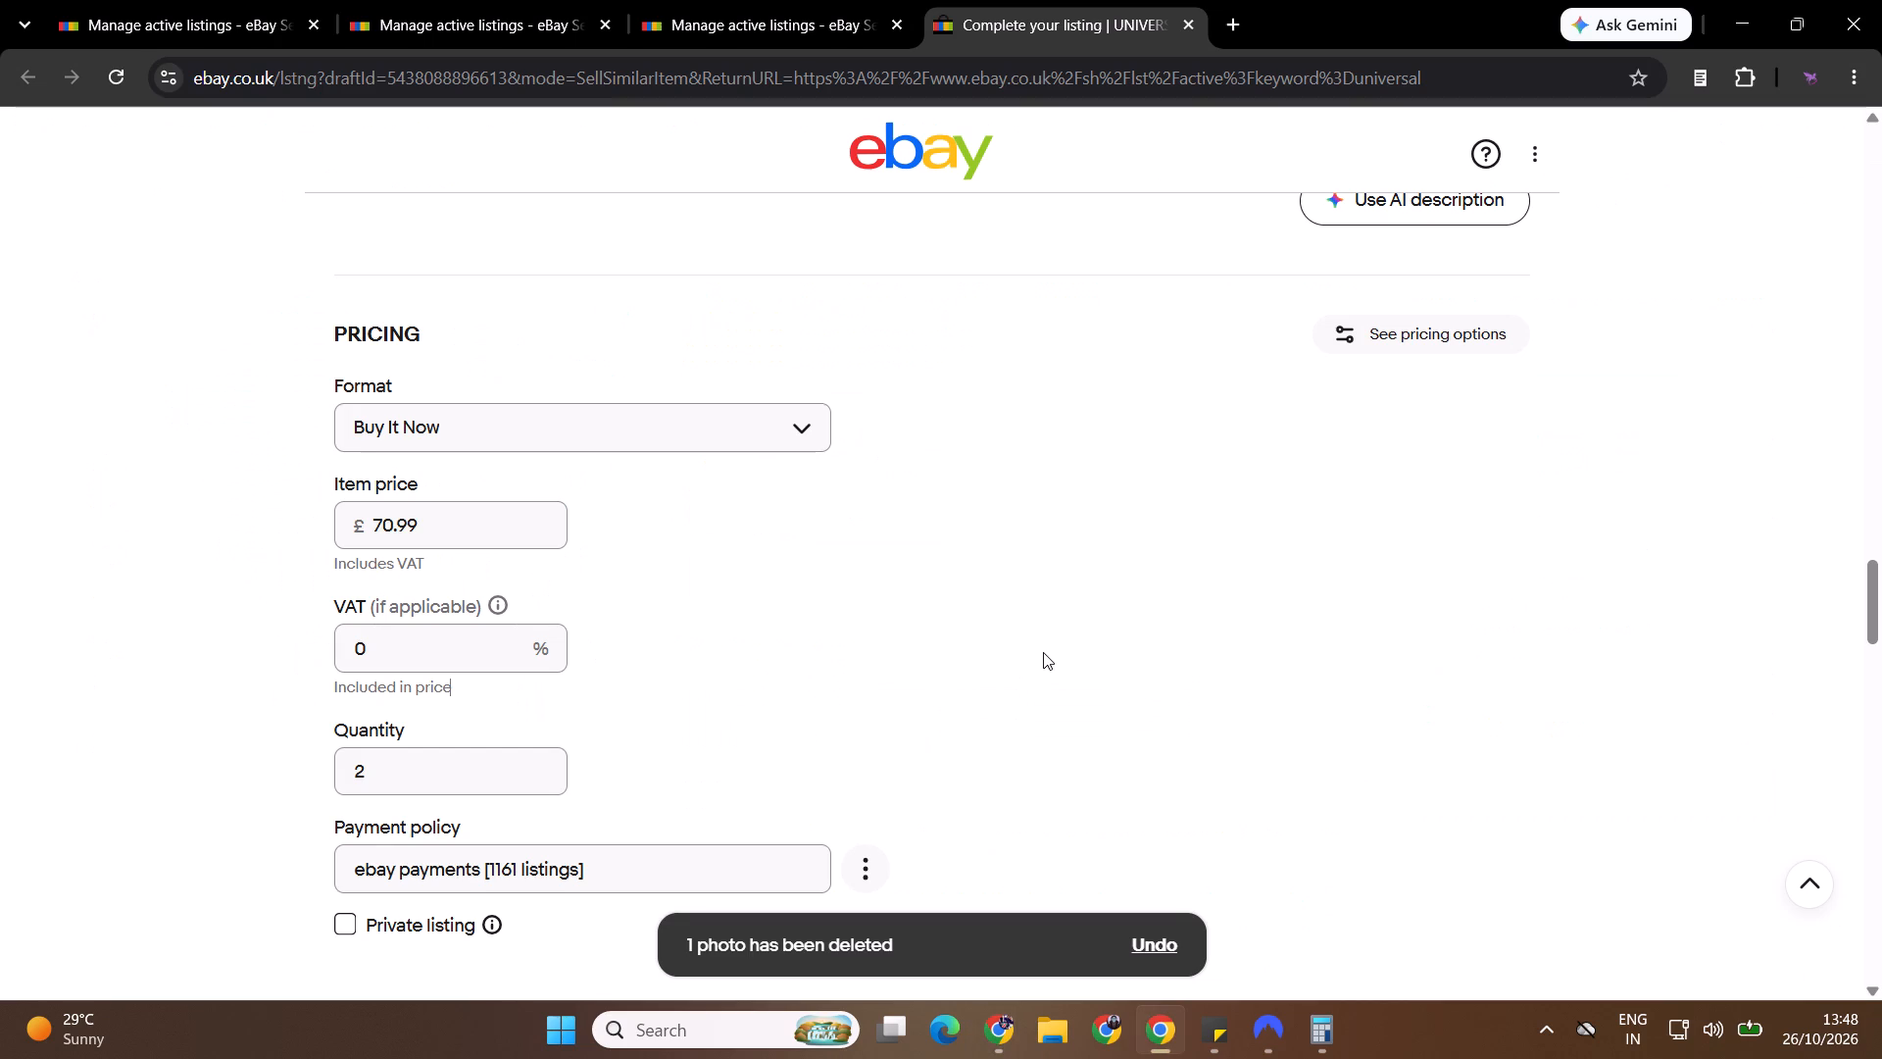
Publish the black lever kit listing with the displayed fees and close the confirmation.
{"action": "left_click_drag", "start_coordinate": [1881, 597], "coordinate": [1881, 953]}
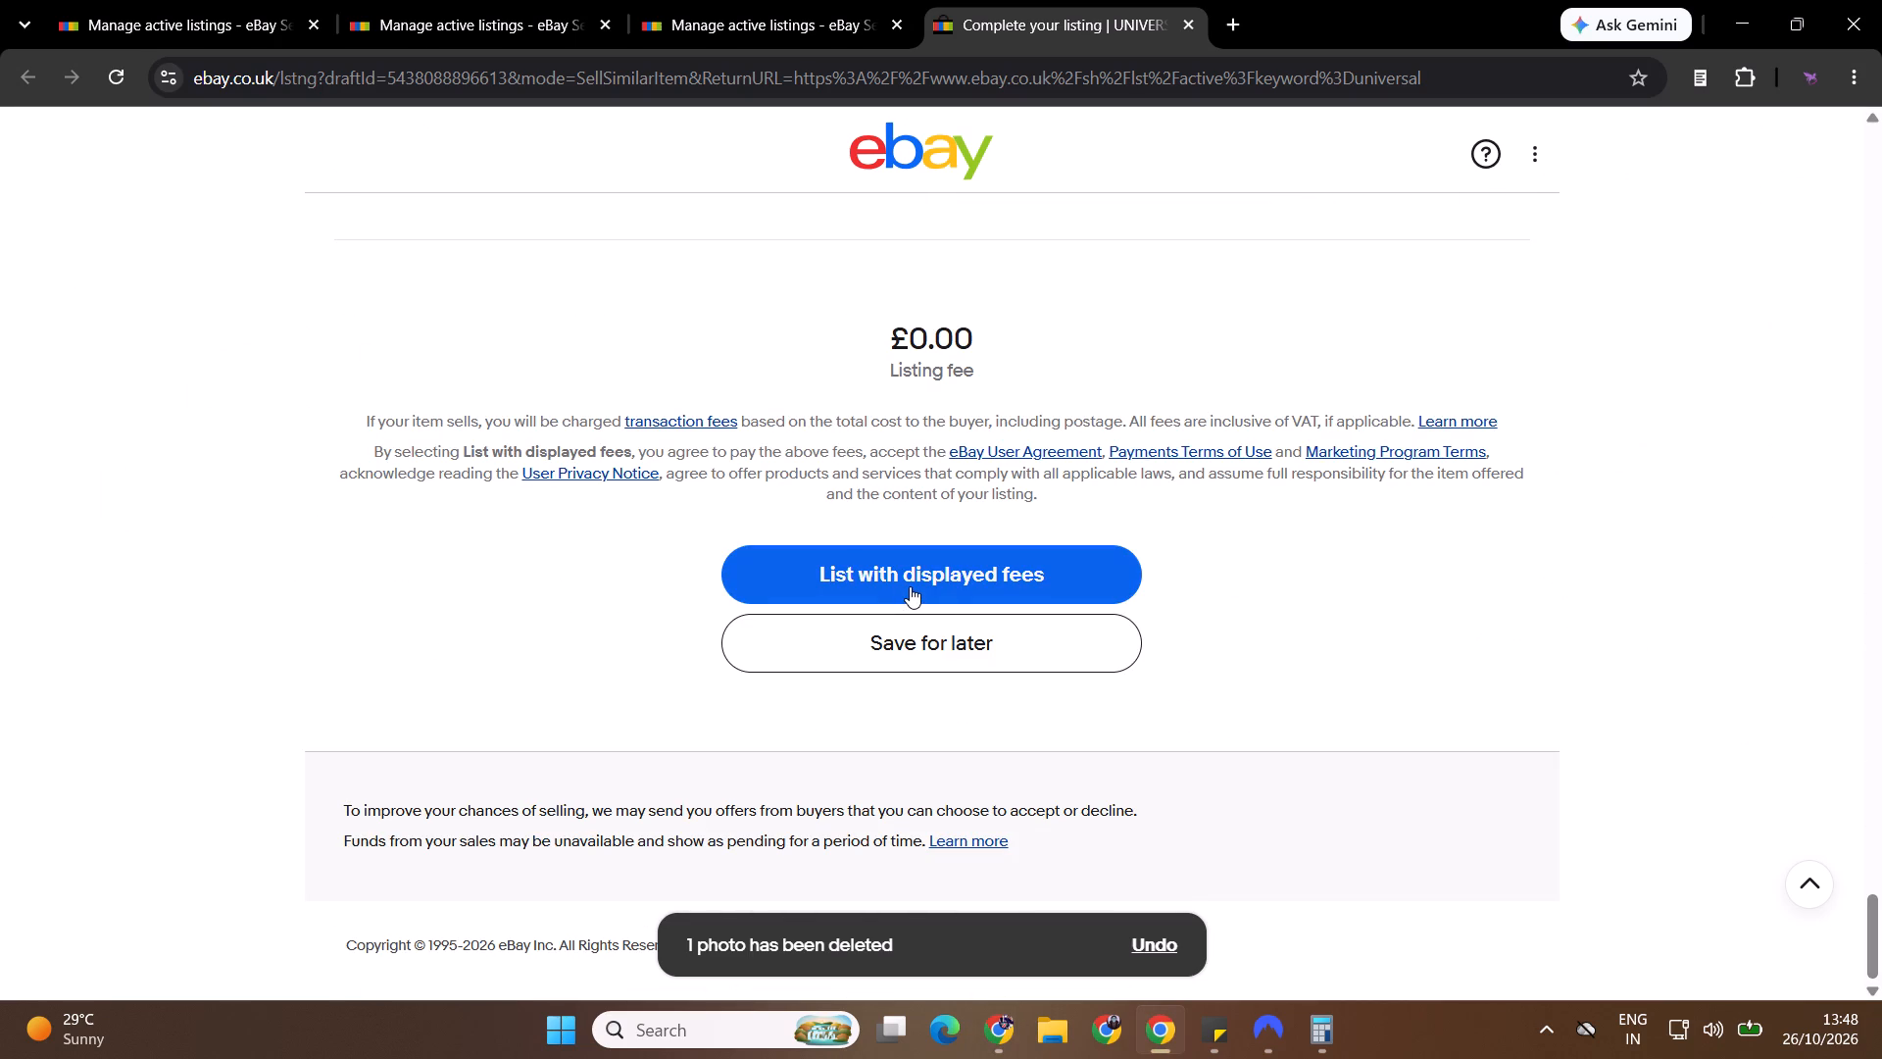
{"action": "left_click", "coordinate": [1881, 520]}
{"action": "left_click_drag", "start_coordinate": [1881, 520], "coordinate": [1881, 511]}
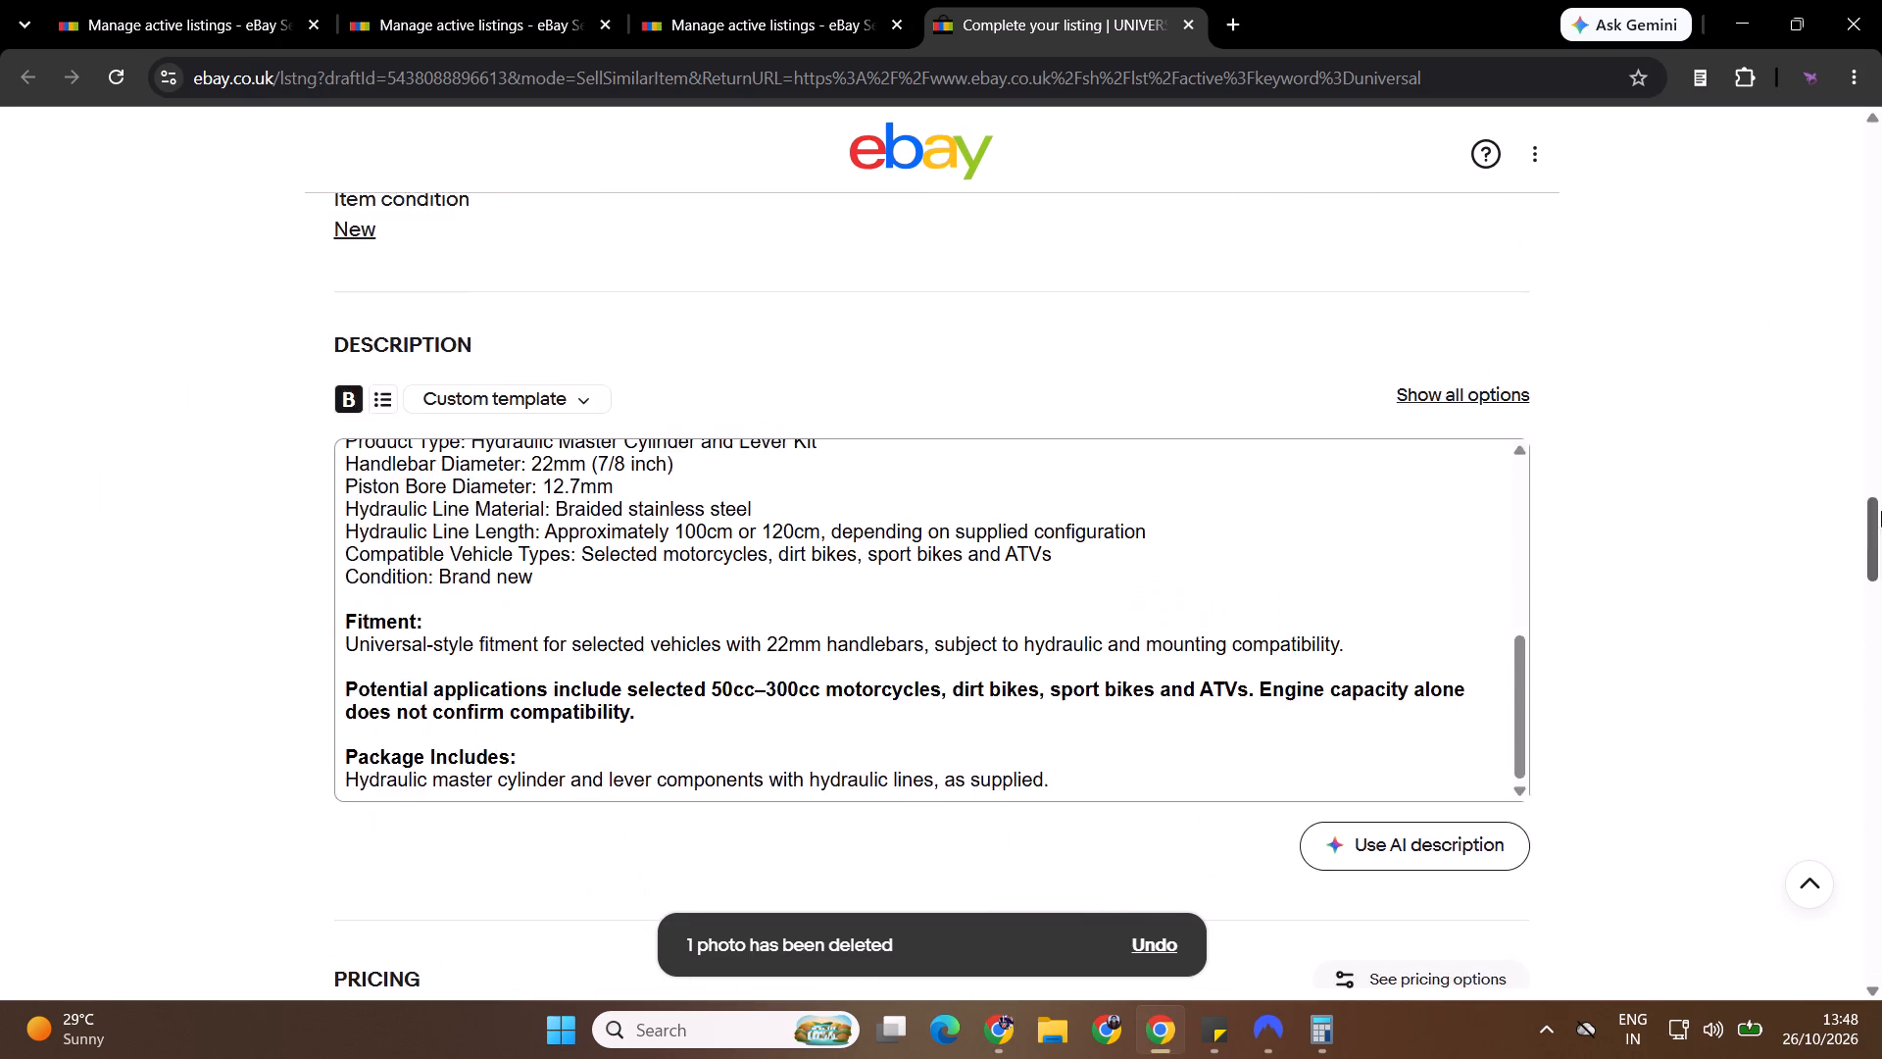
{"action": "left_click_drag", "start_coordinate": [1881, 511], "coordinate": [1881, 921]}
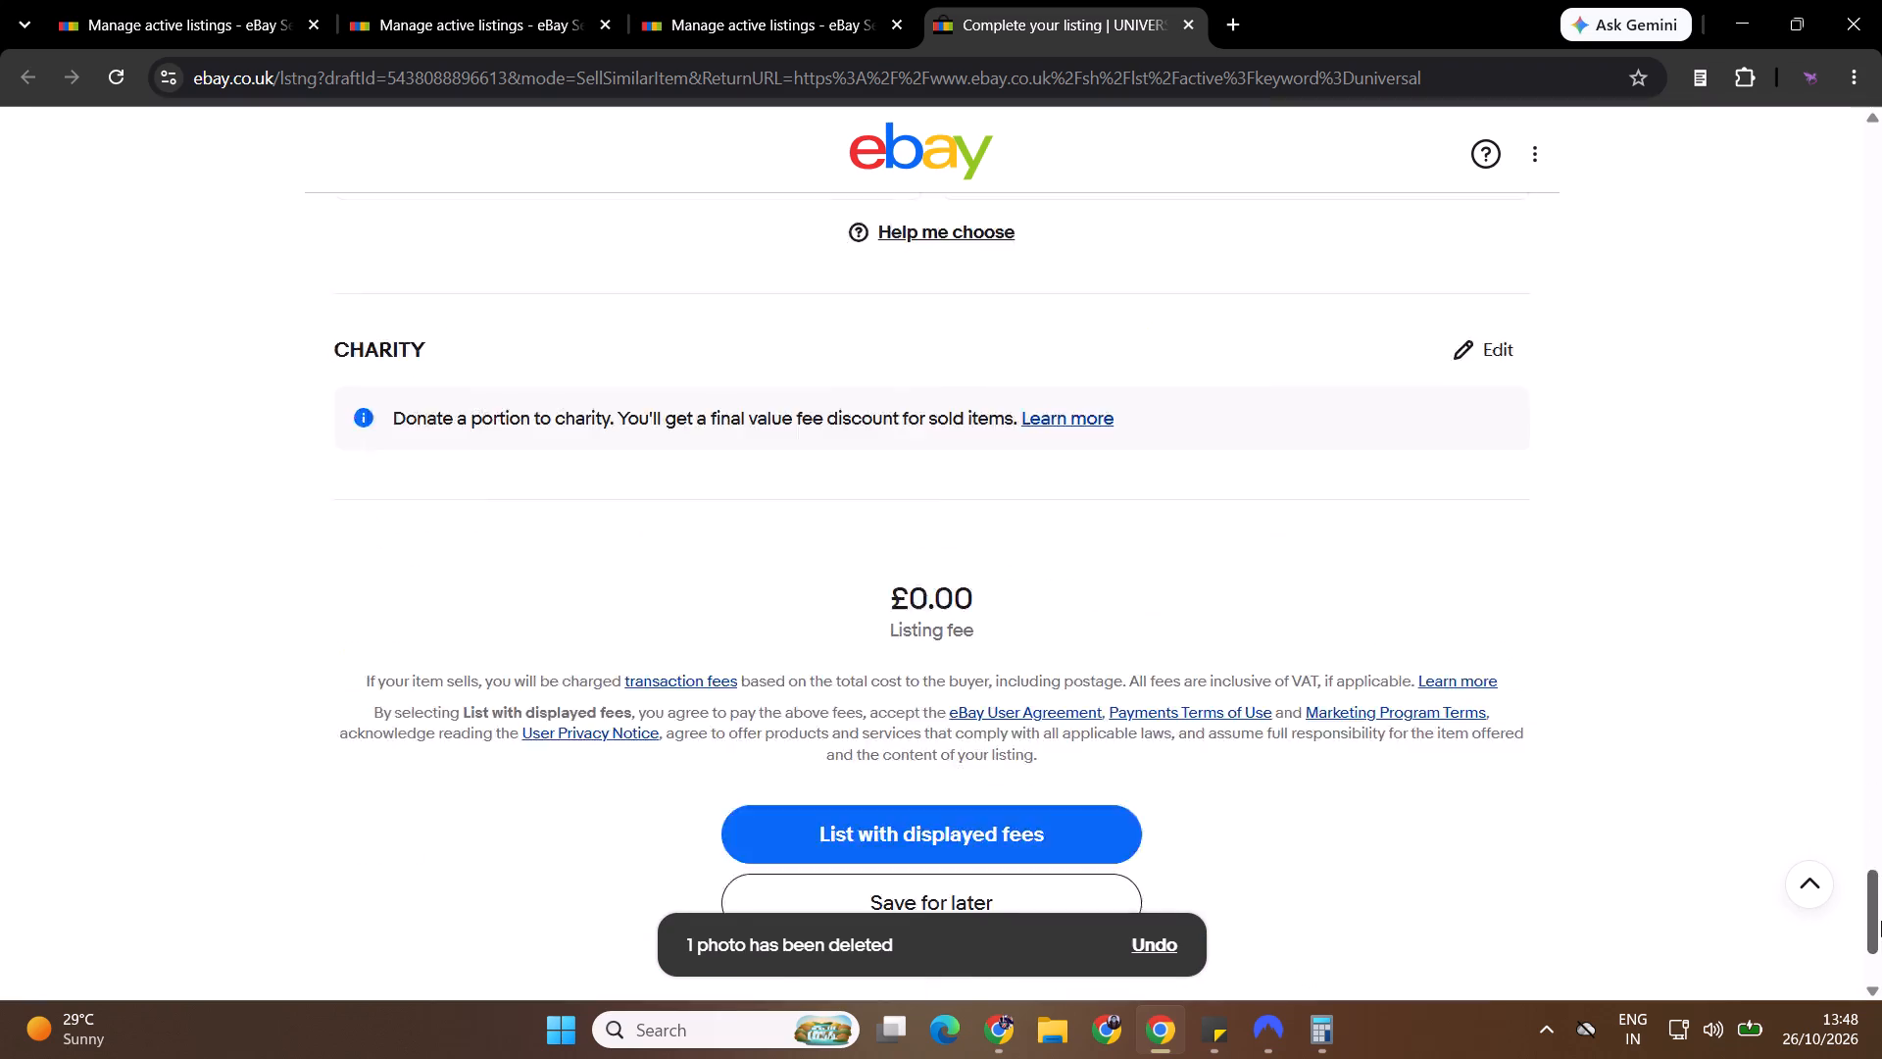
{"action": "left_click_drag", "start_coordinate": [1881, 921], "coordinate": [1881, 985]}
{"action": "left_click", "coordinate": [947, 575]}
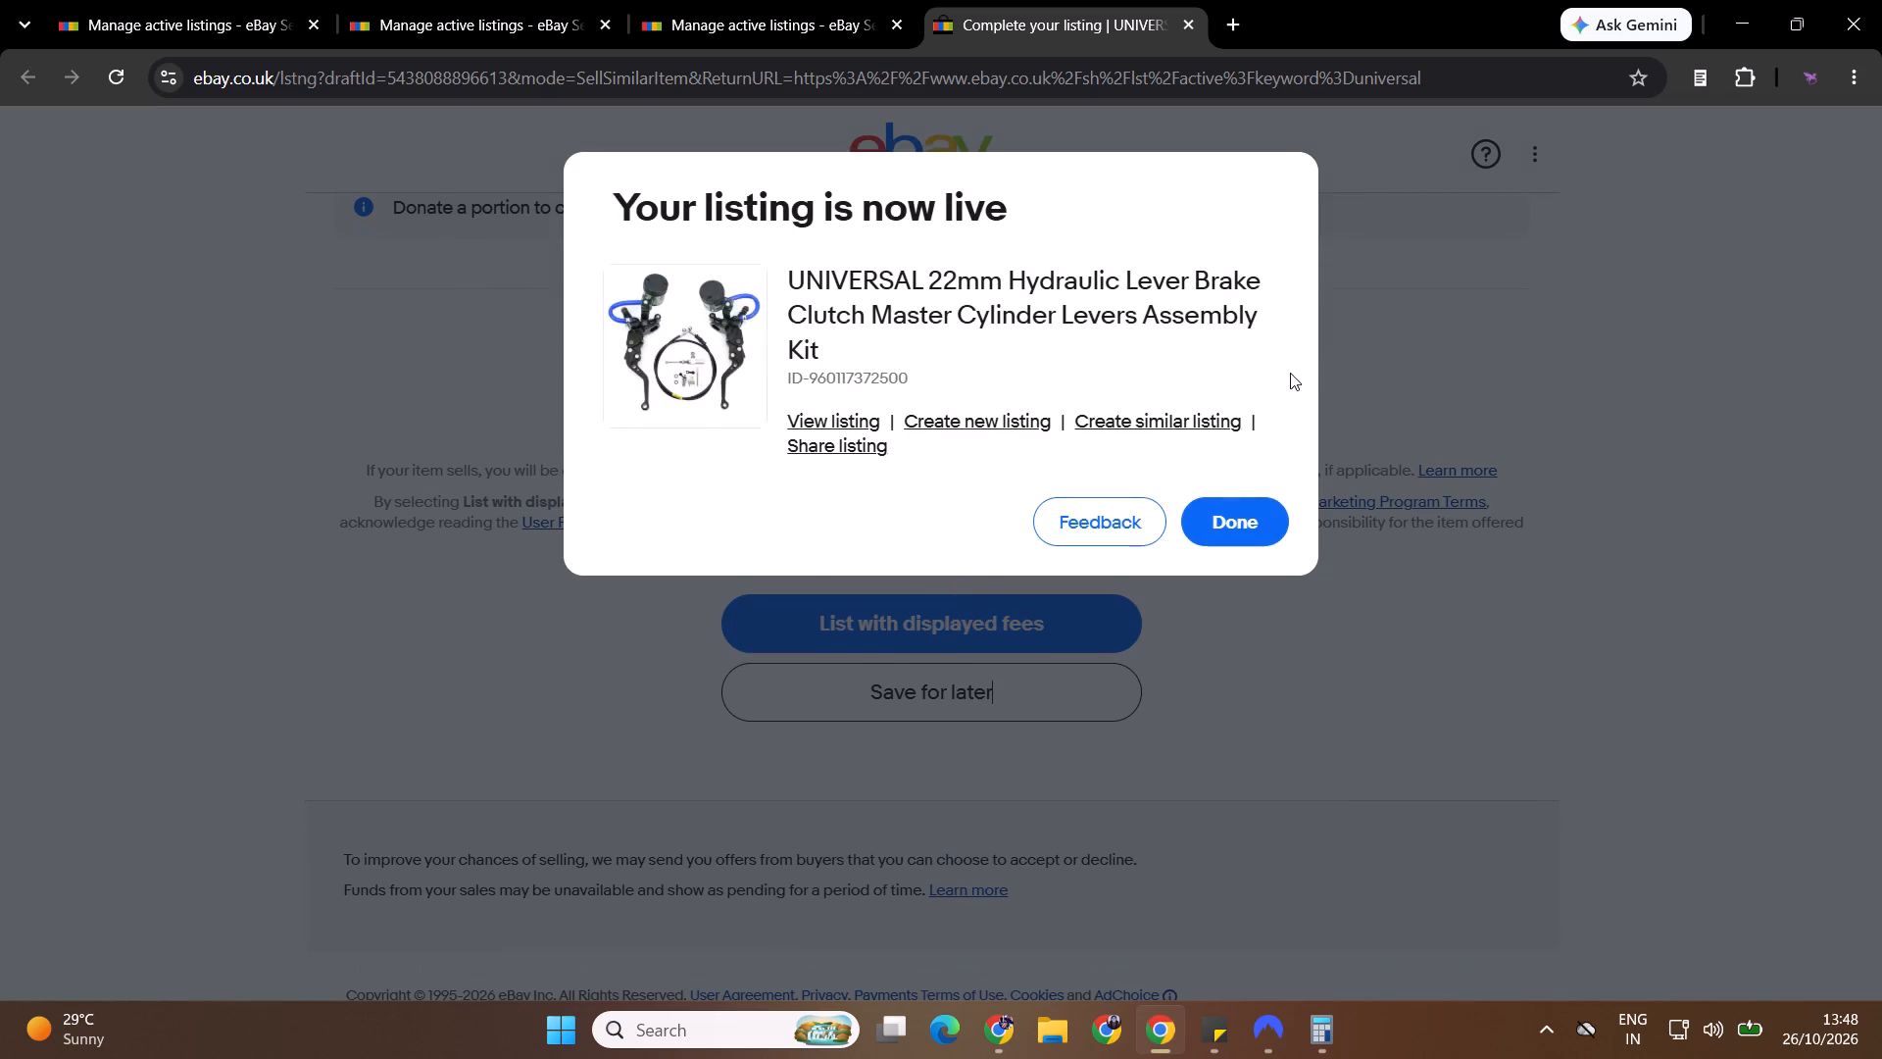
{"action": "left_click", "coordinate": [1248, 523]}
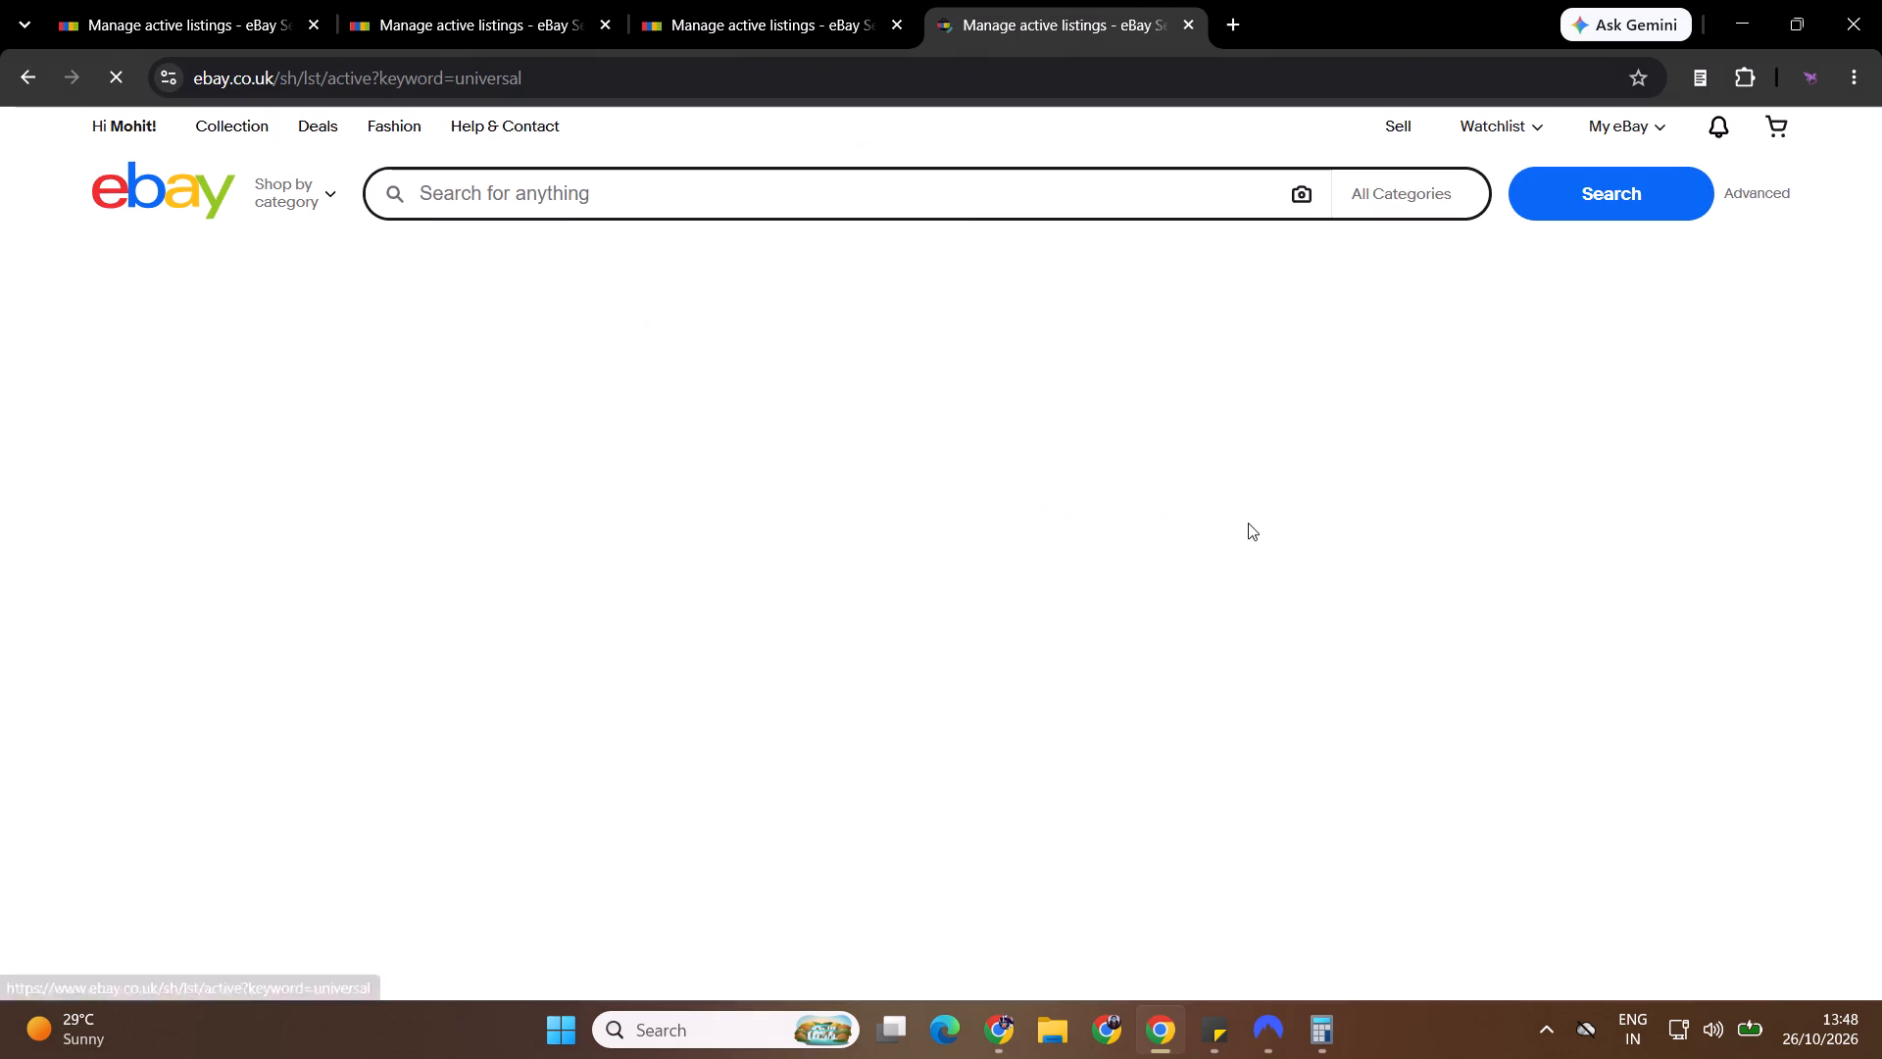
Close the two surplus Manage active listings tabs between the first one and the current one.
{"action": "left_click", "coordinate": [605, 29]}
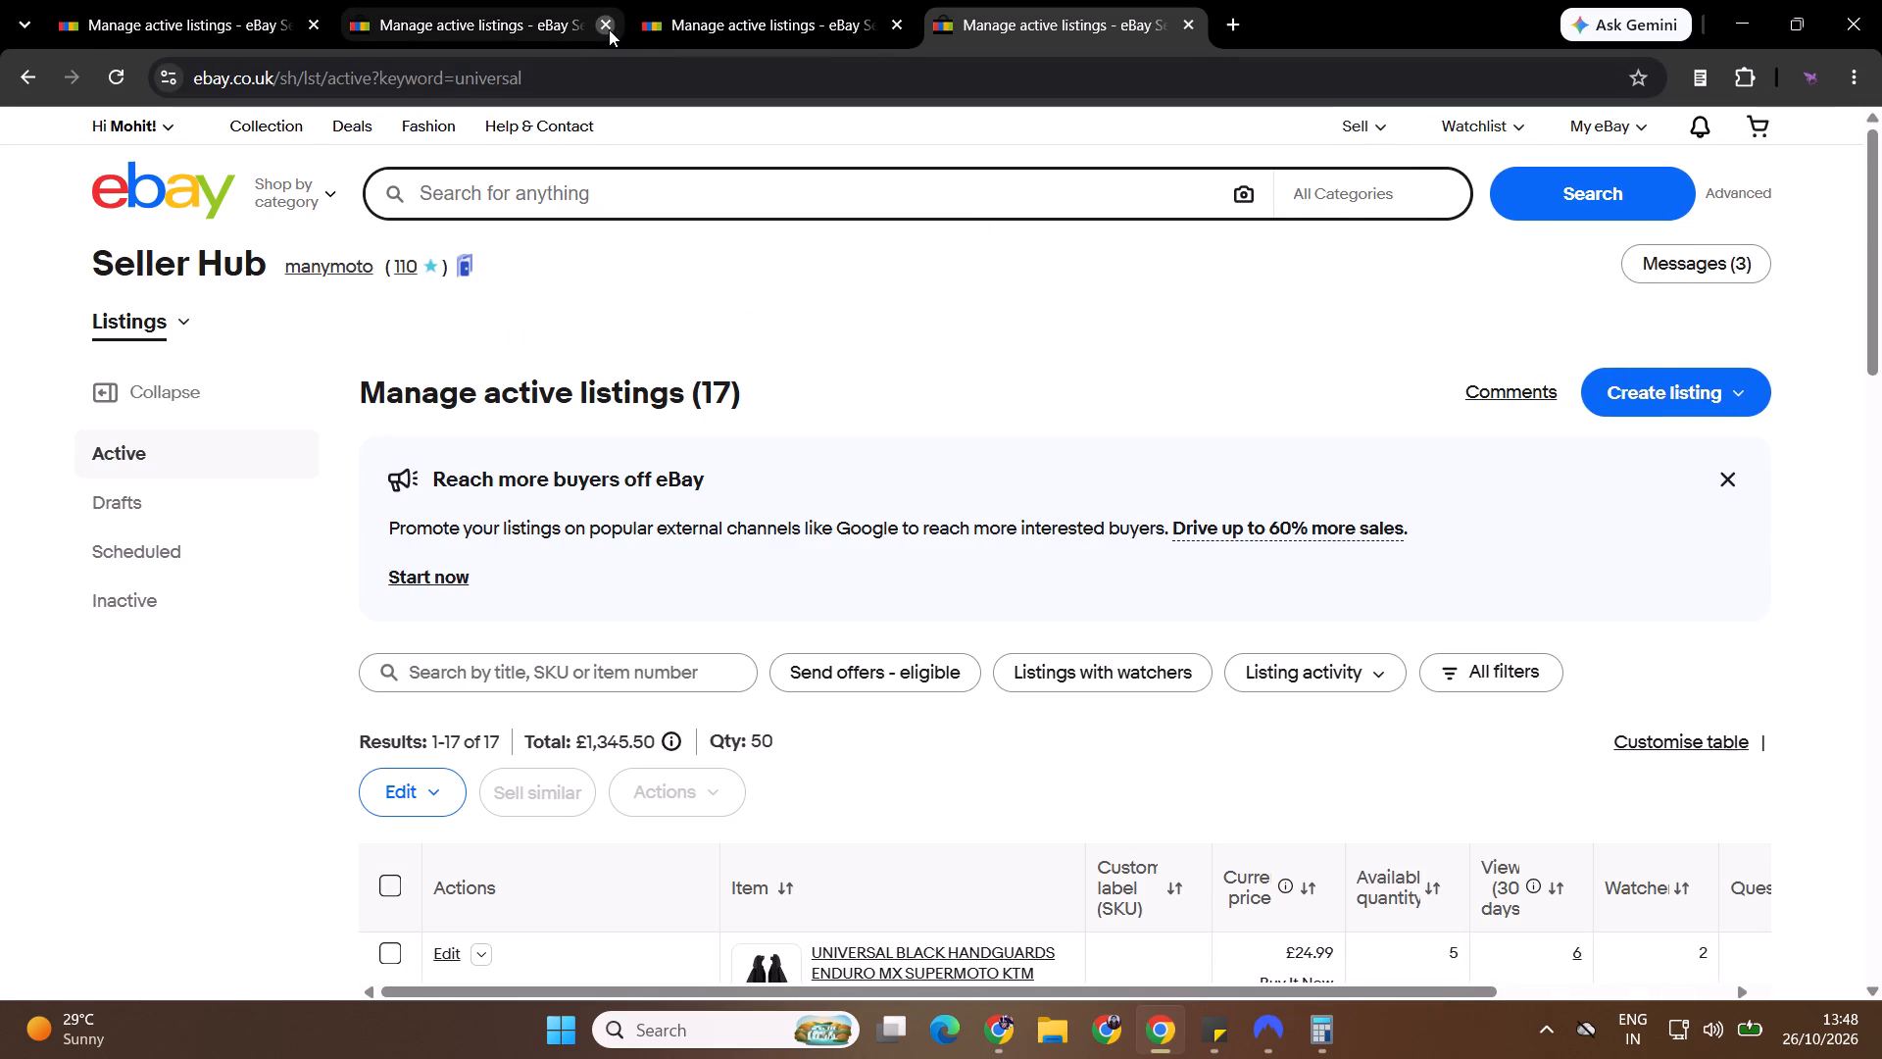
{"action": "left_click", "coordinate": [607, 29]}
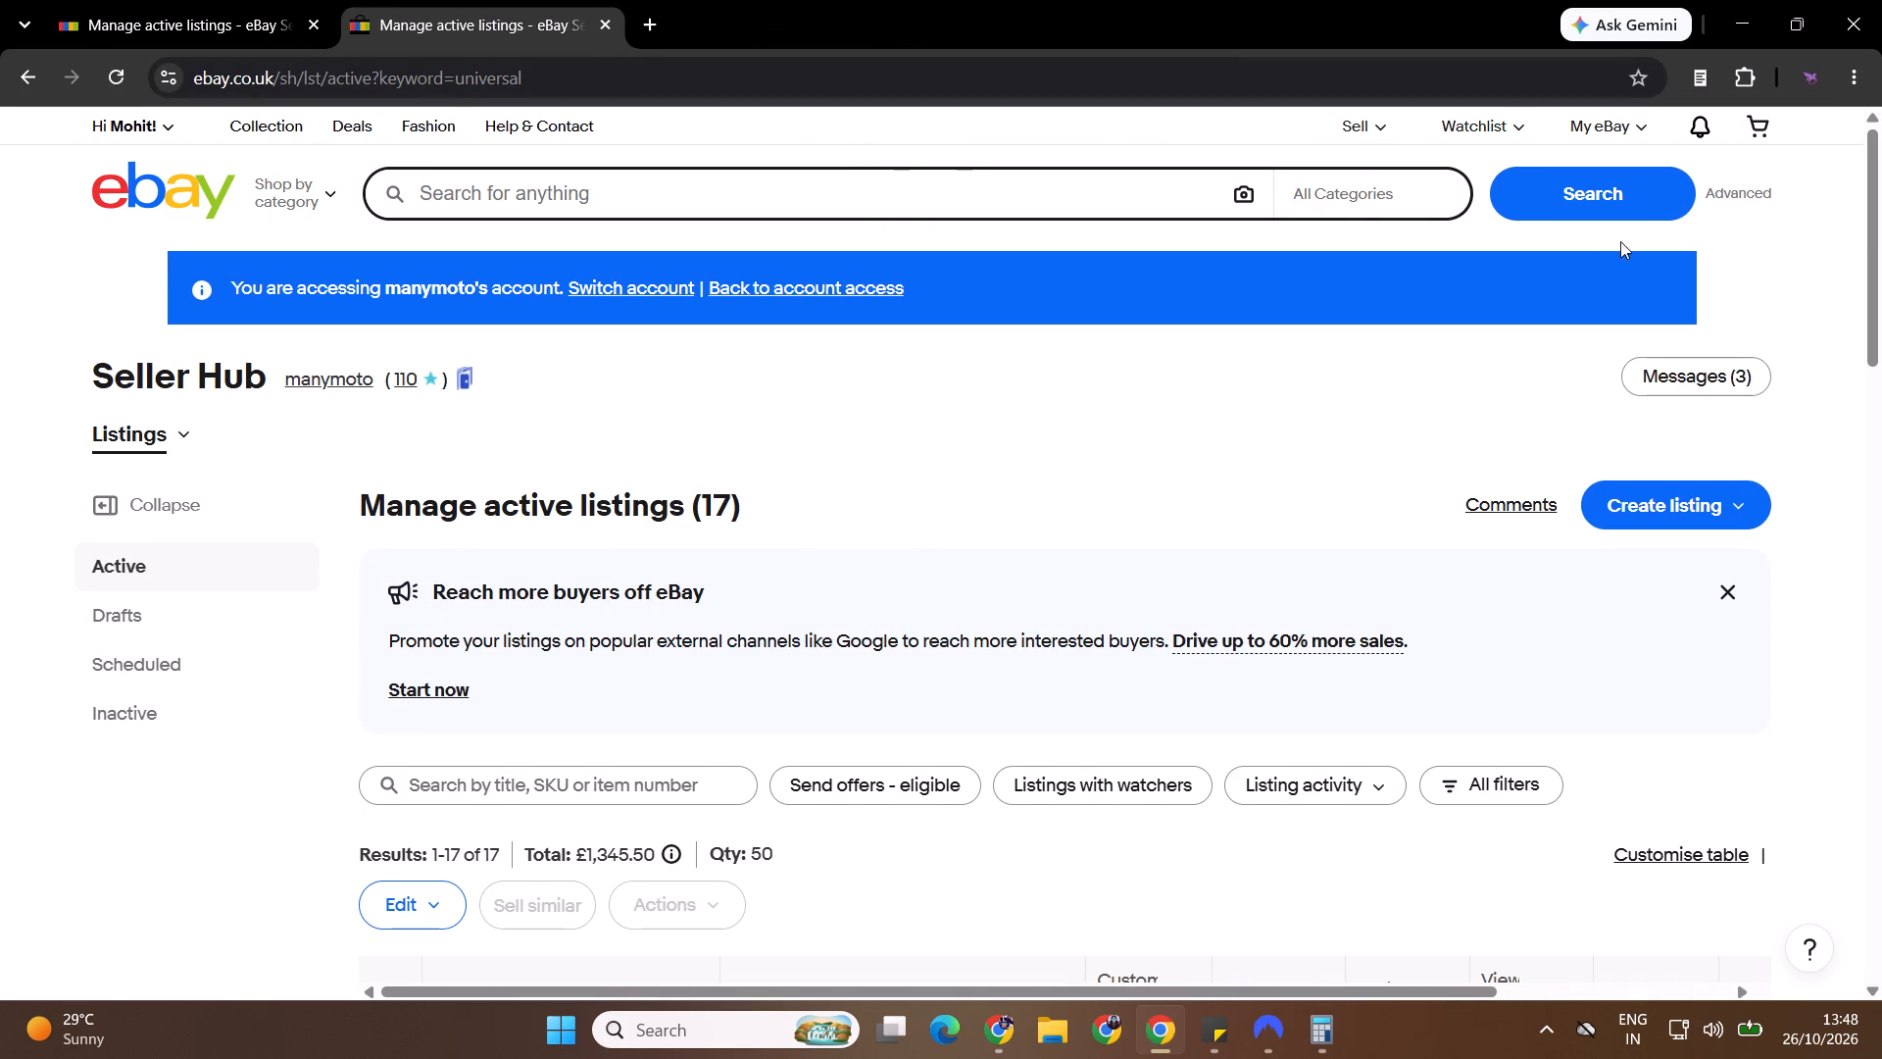
Start a similar listing from the black UNIVERSAL 22mm Hydraulic Lever kit in a new tab and switch to it.
{"action": "left_click_drag", "start_coordinate": [1881, 250], "coordinate": [1881, 1017]}
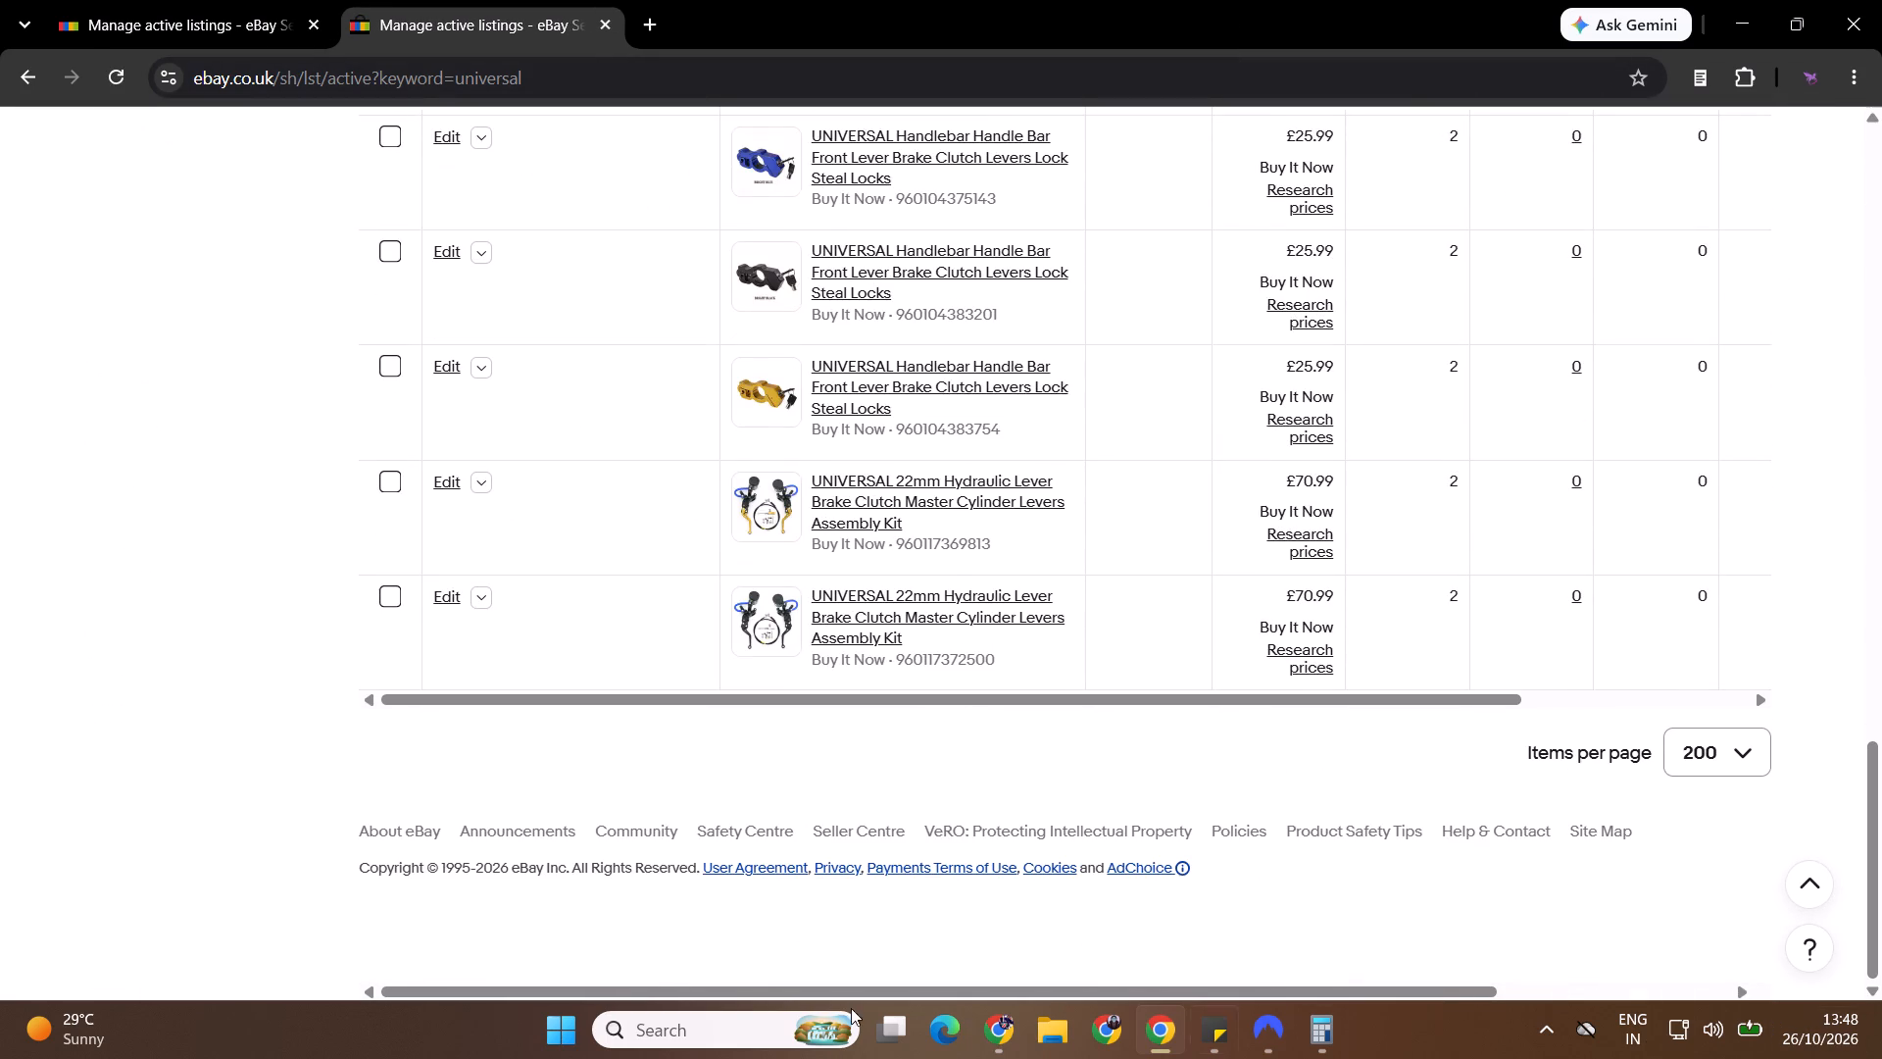
{"action": "left_click", "coordinate": [483, 601]}
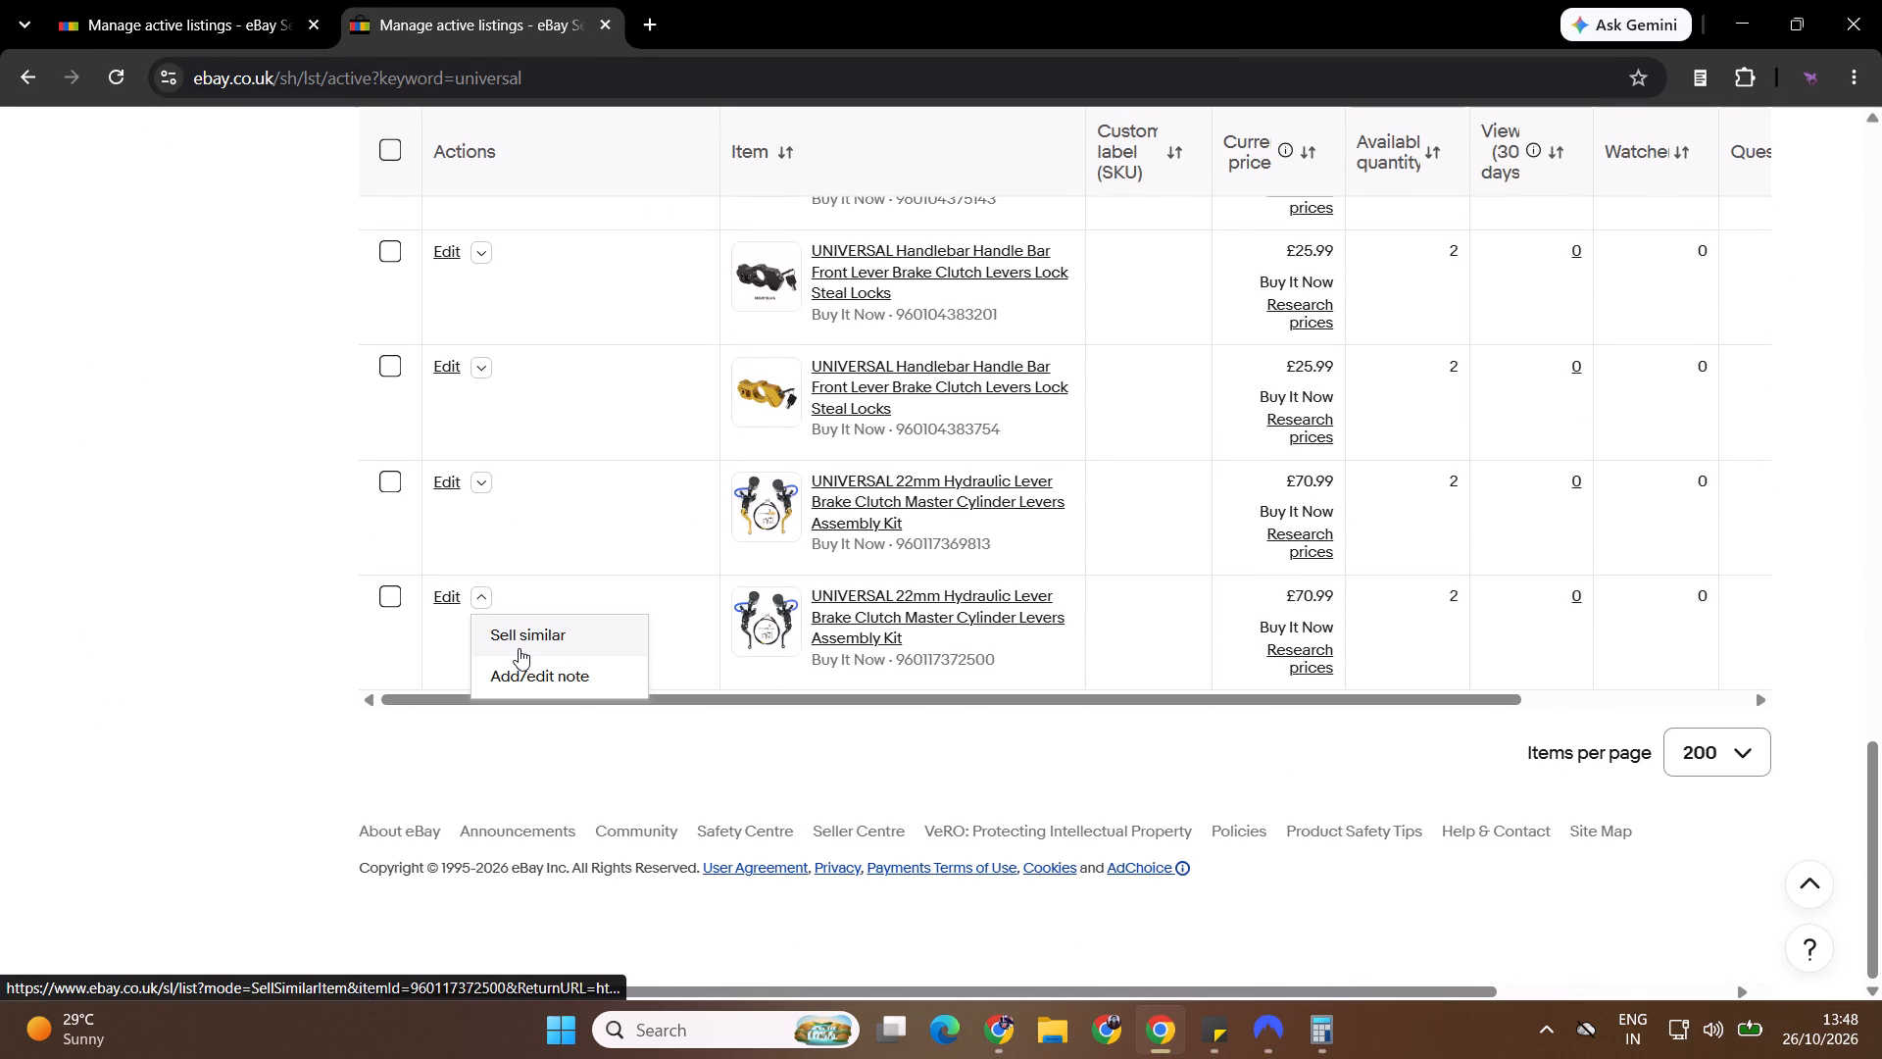
{"action": "middle_click", "coordinate": [520, 648]}
{"action": "left_click", "coordinate": [731, 0]}
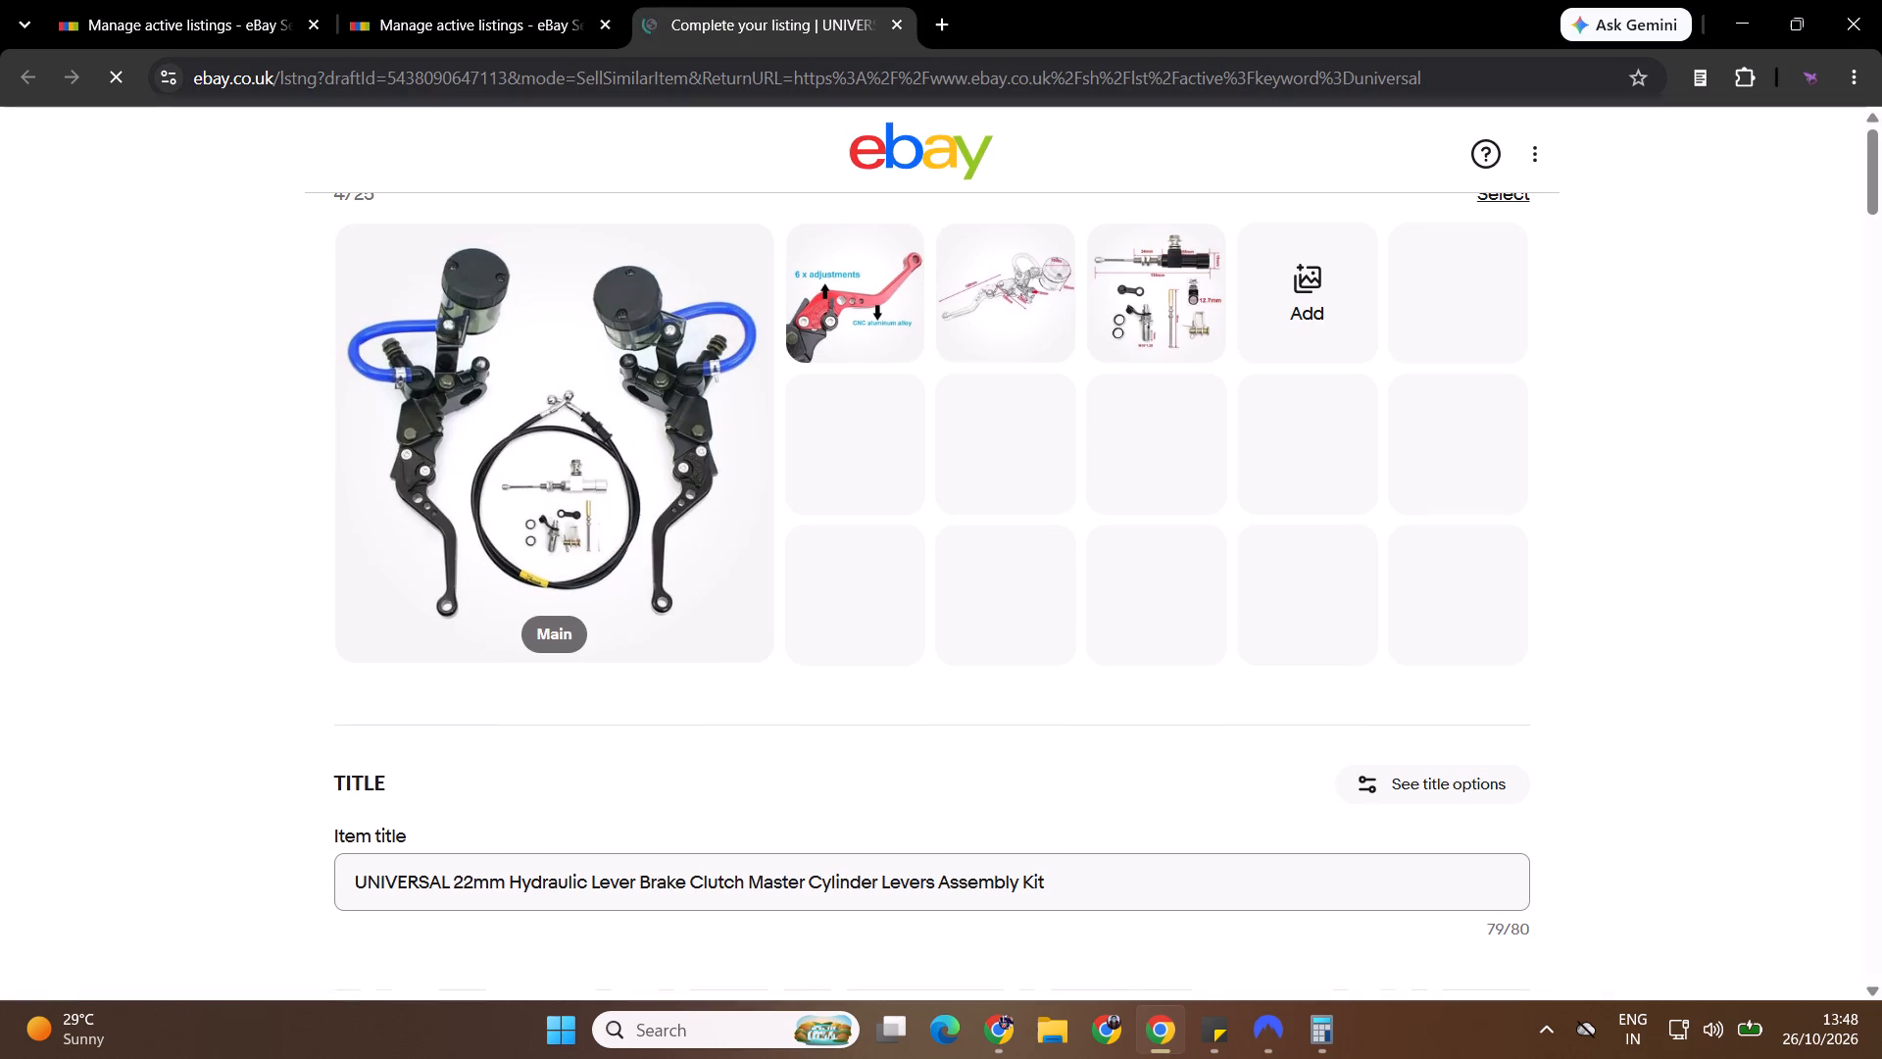
Replace the black main photo with the orange lever kit photo Sccb812704c5a4c2289868dddee2ef8da6 from Downloads, making it the main photo.
{"action": "left_click", "coordinate": [732, 262]}
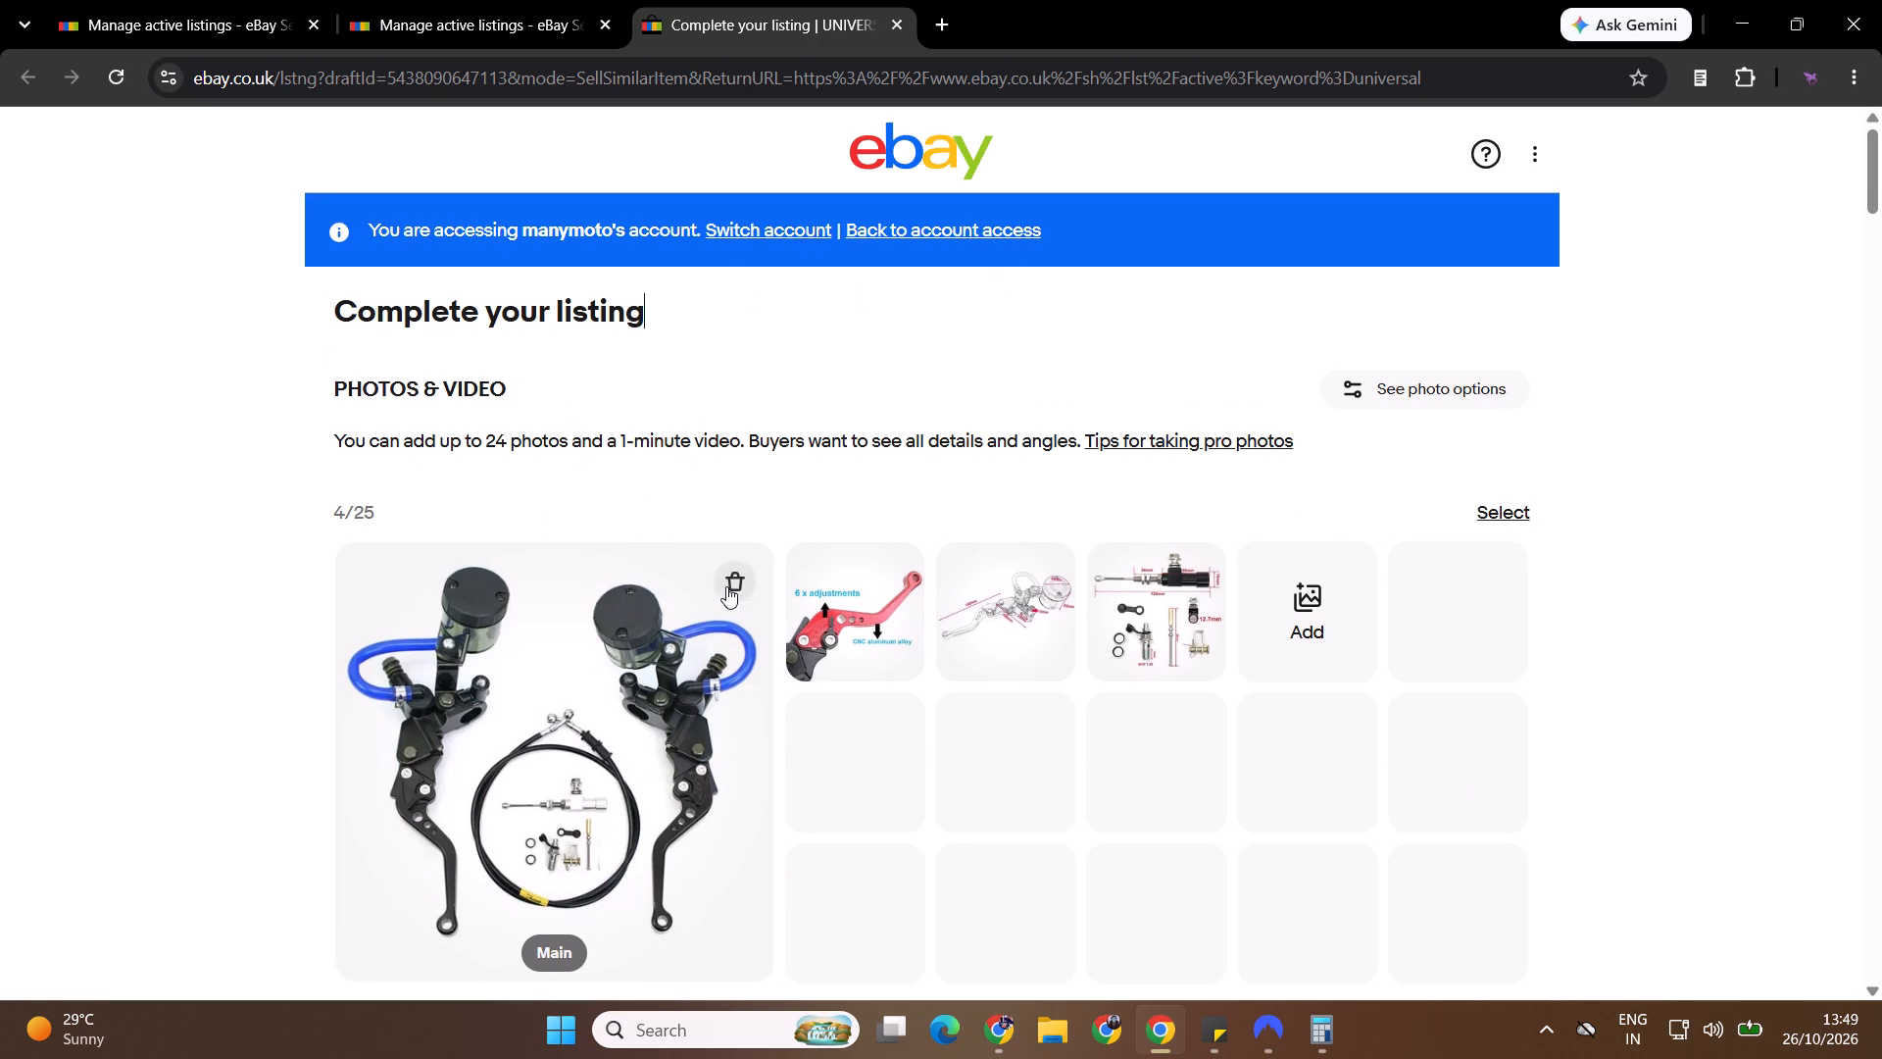
{"action": "left_click", "coordinate": [727, 583]}
{"action": "left_click", "coordinate": [1150, 617]}
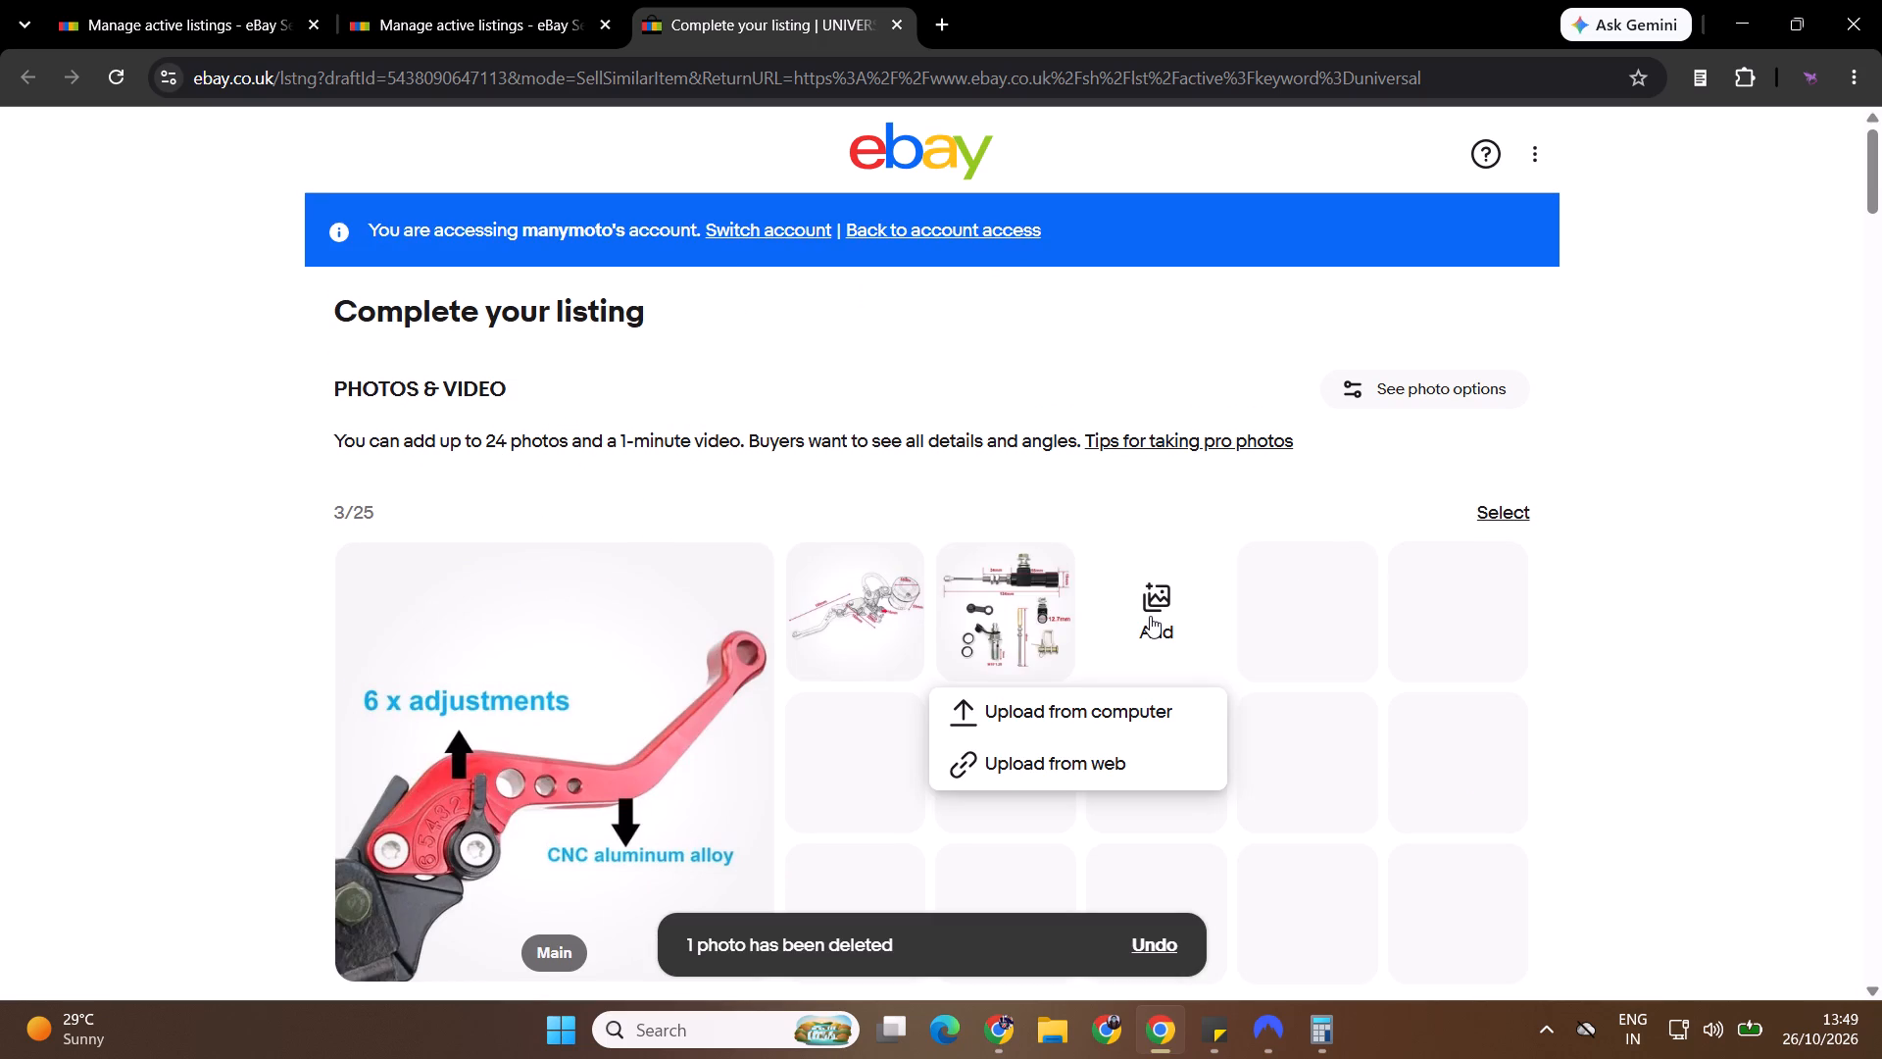
{"action": "left_click", "coordinate": [1108, 716]}
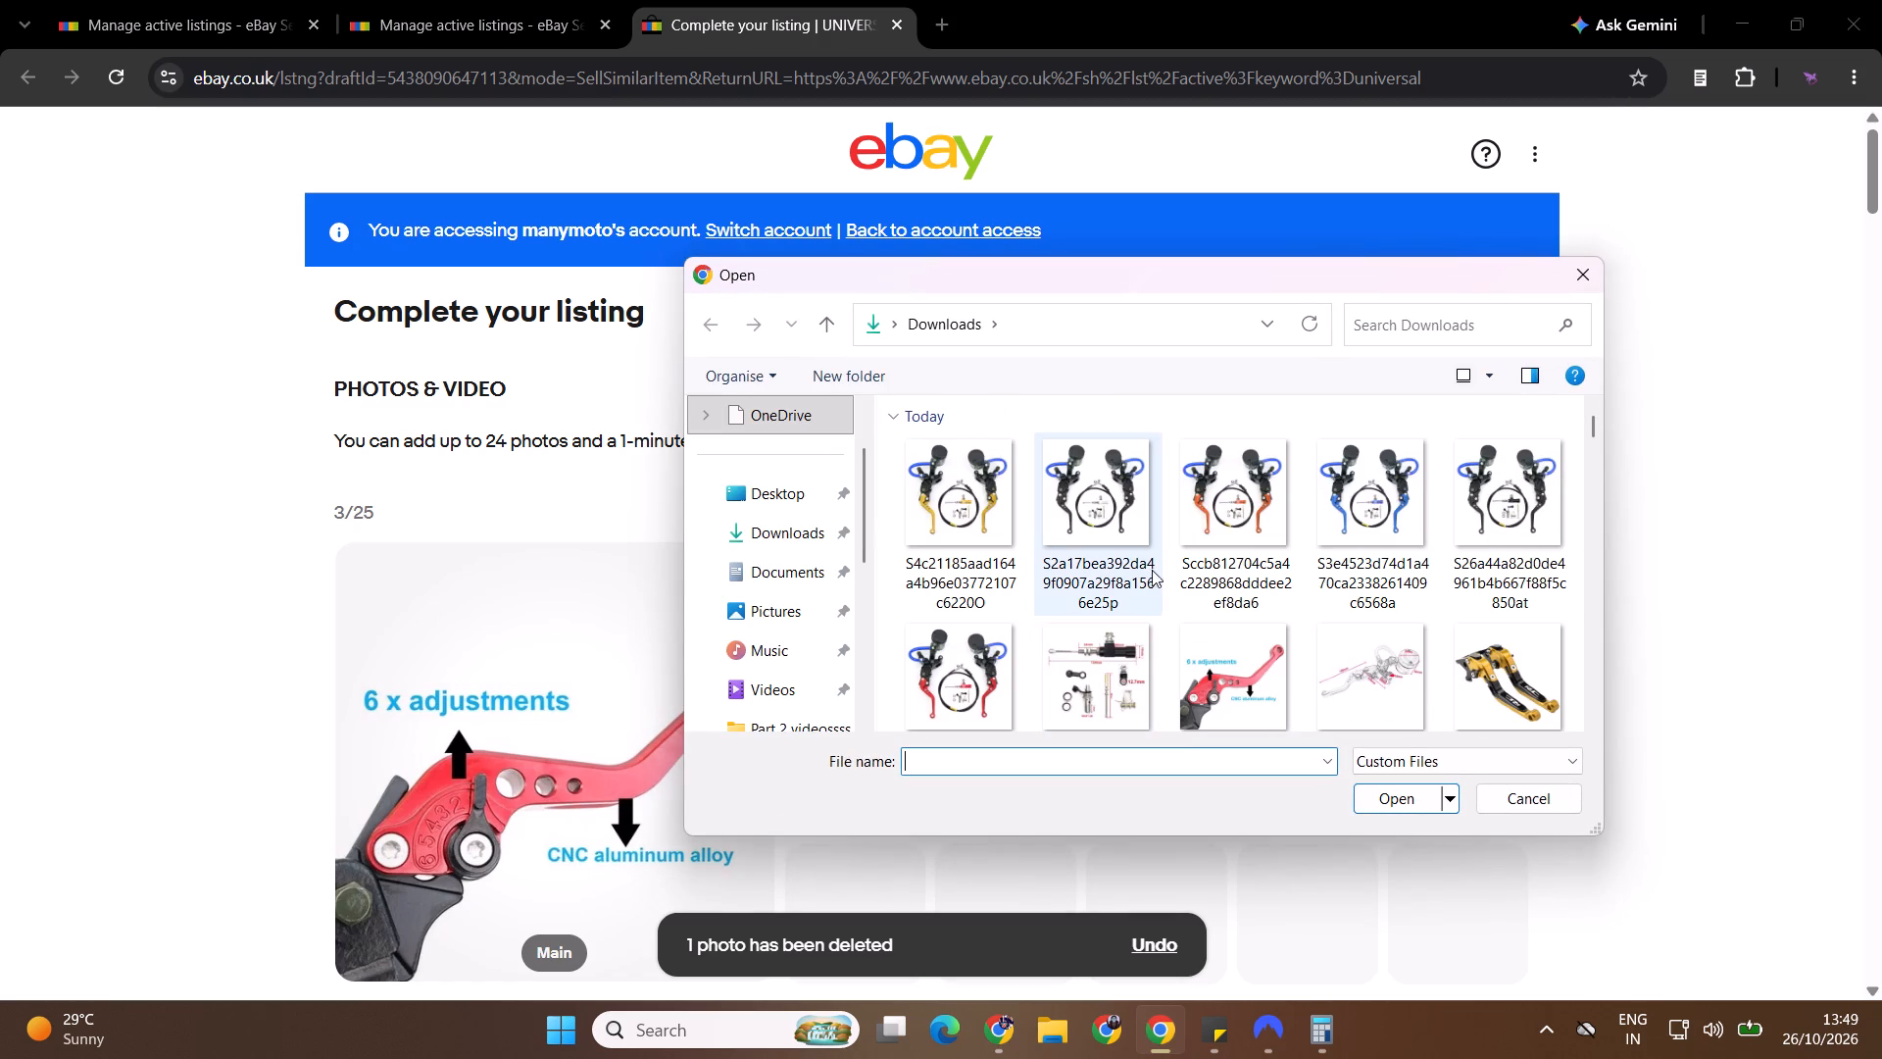
{"action": "left_click", "coordinate": [1210, 527]}
{"action": "left_click", "coordinate": [1393, 797]}
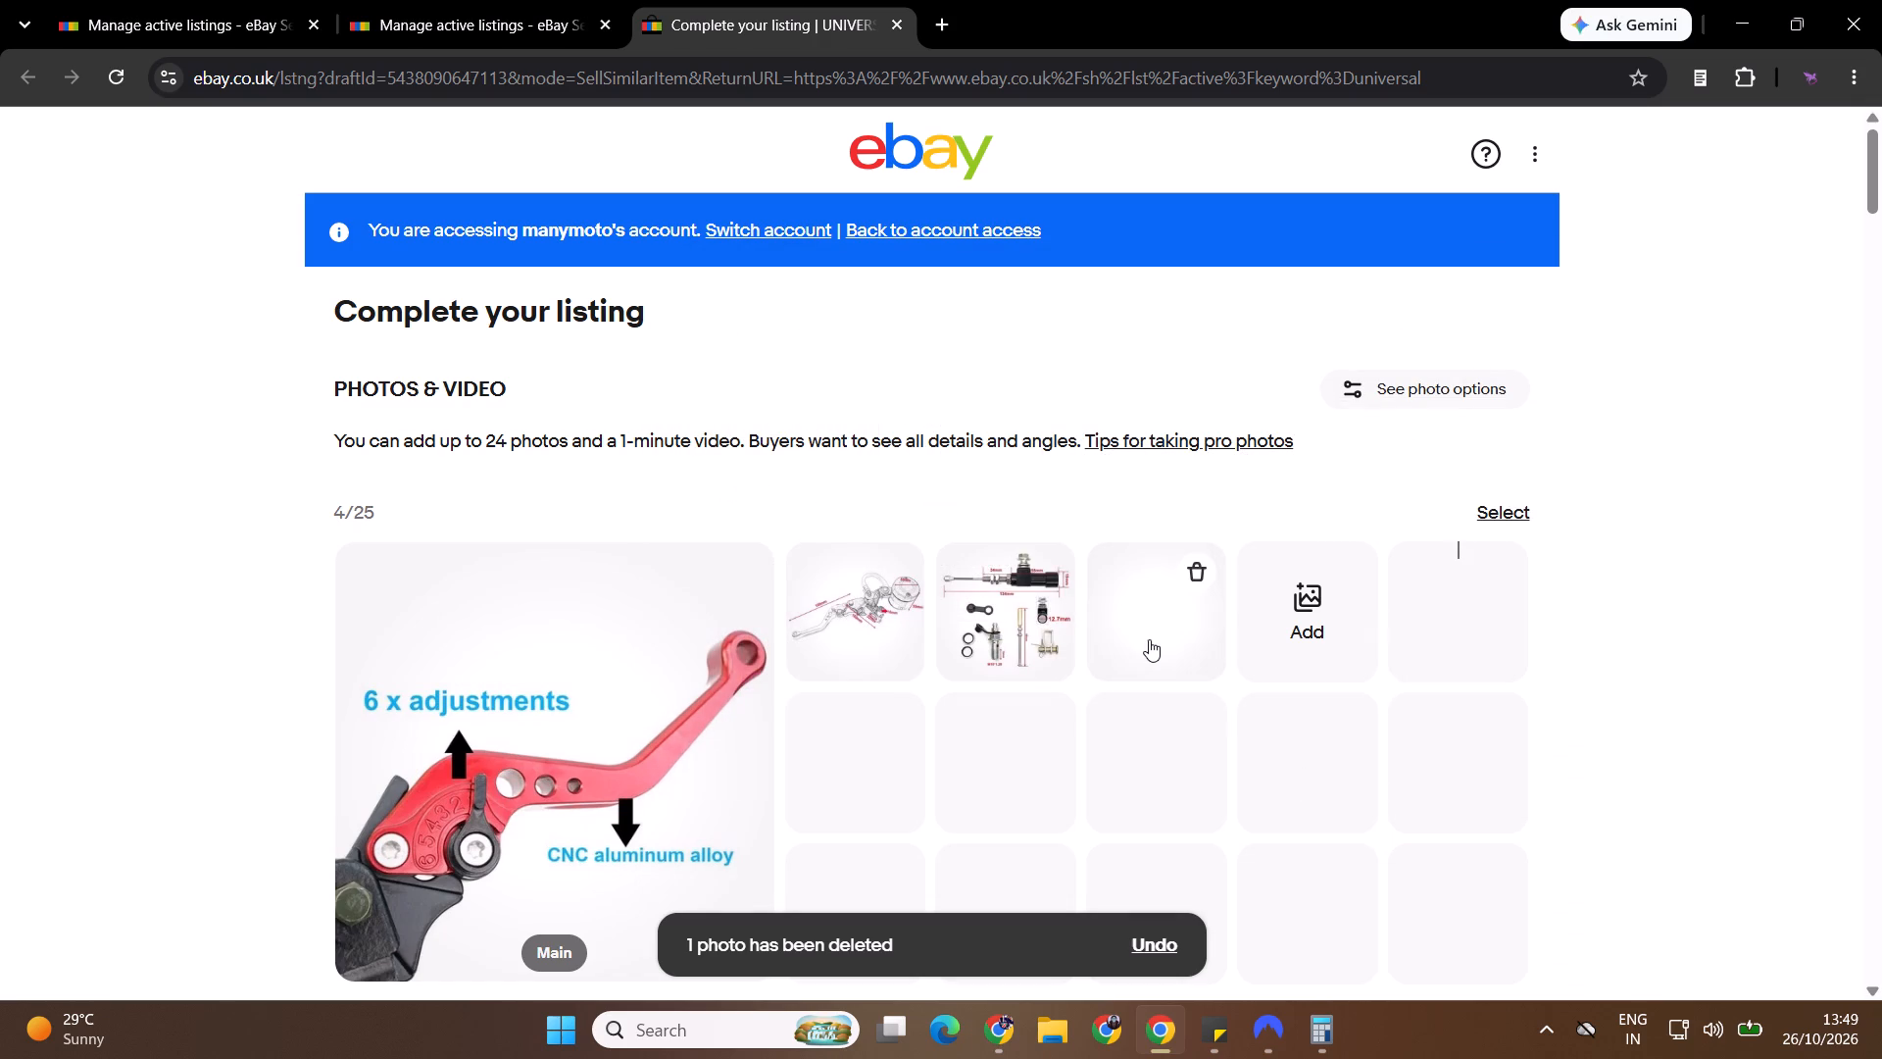
{"action": "left_click_drag", "start_coordinate": [1149, 639], "coordinate": [614, 709]}
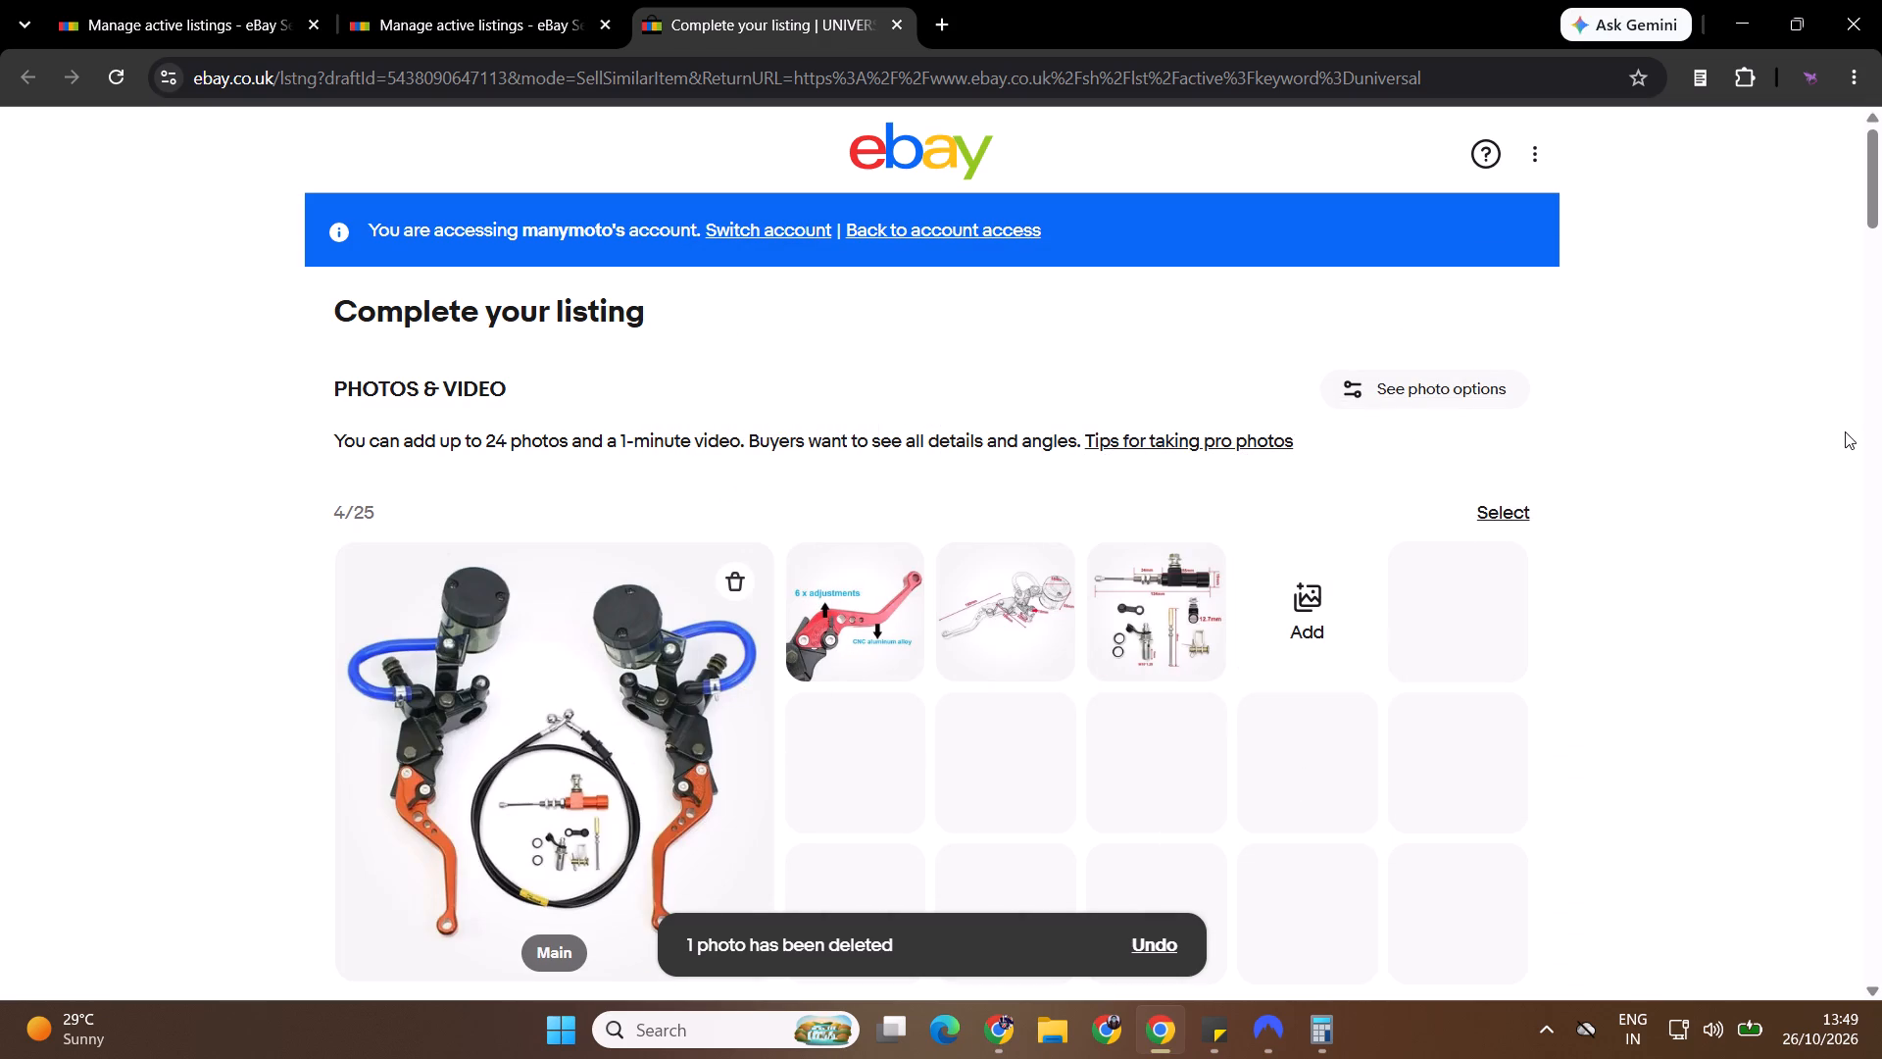
Choose Orange as the Colour in the item specifics.
{"action": "left_click_drag", "start_coordinate": [1881, 158], "coordinate": [1881, 372]}
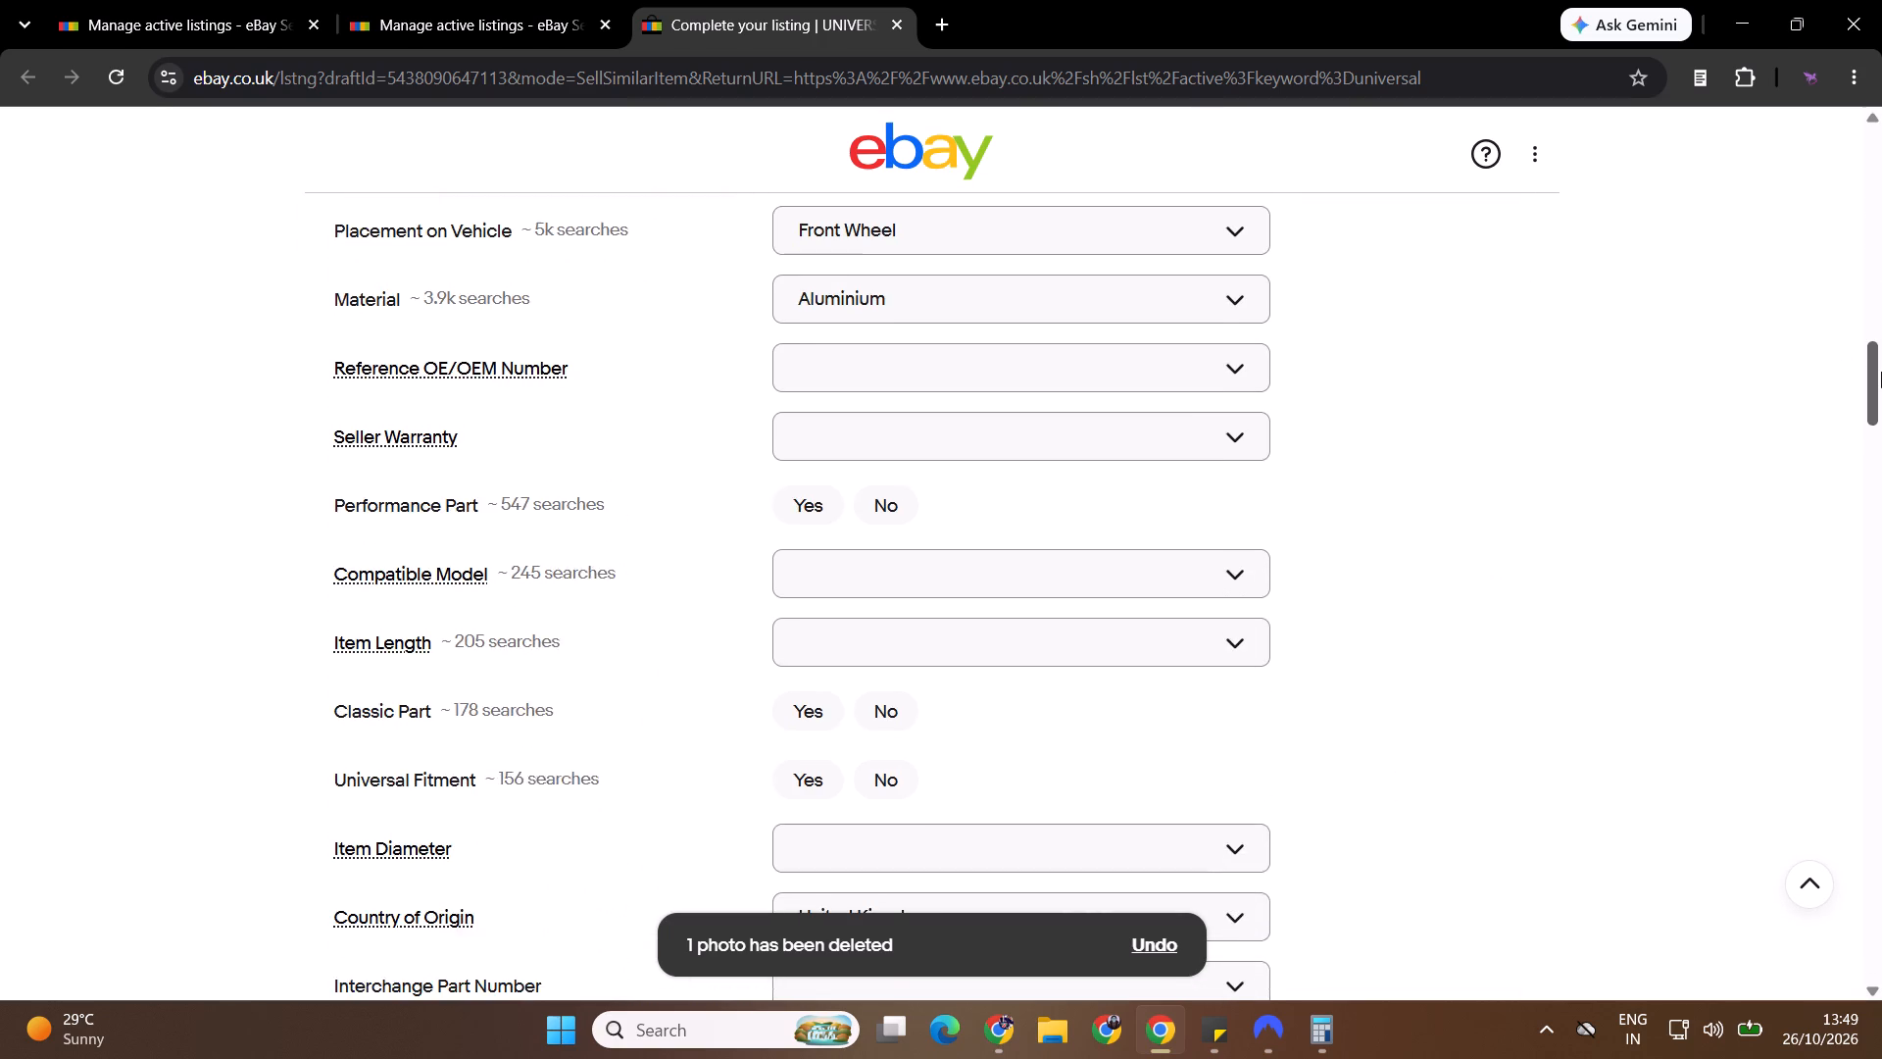
{"action": "left_click_drag", "start_coordinate": [1881, 372], "coordinate": [1881, 358]}
{"action": "left_click", "coordinate": [1140, 231]}
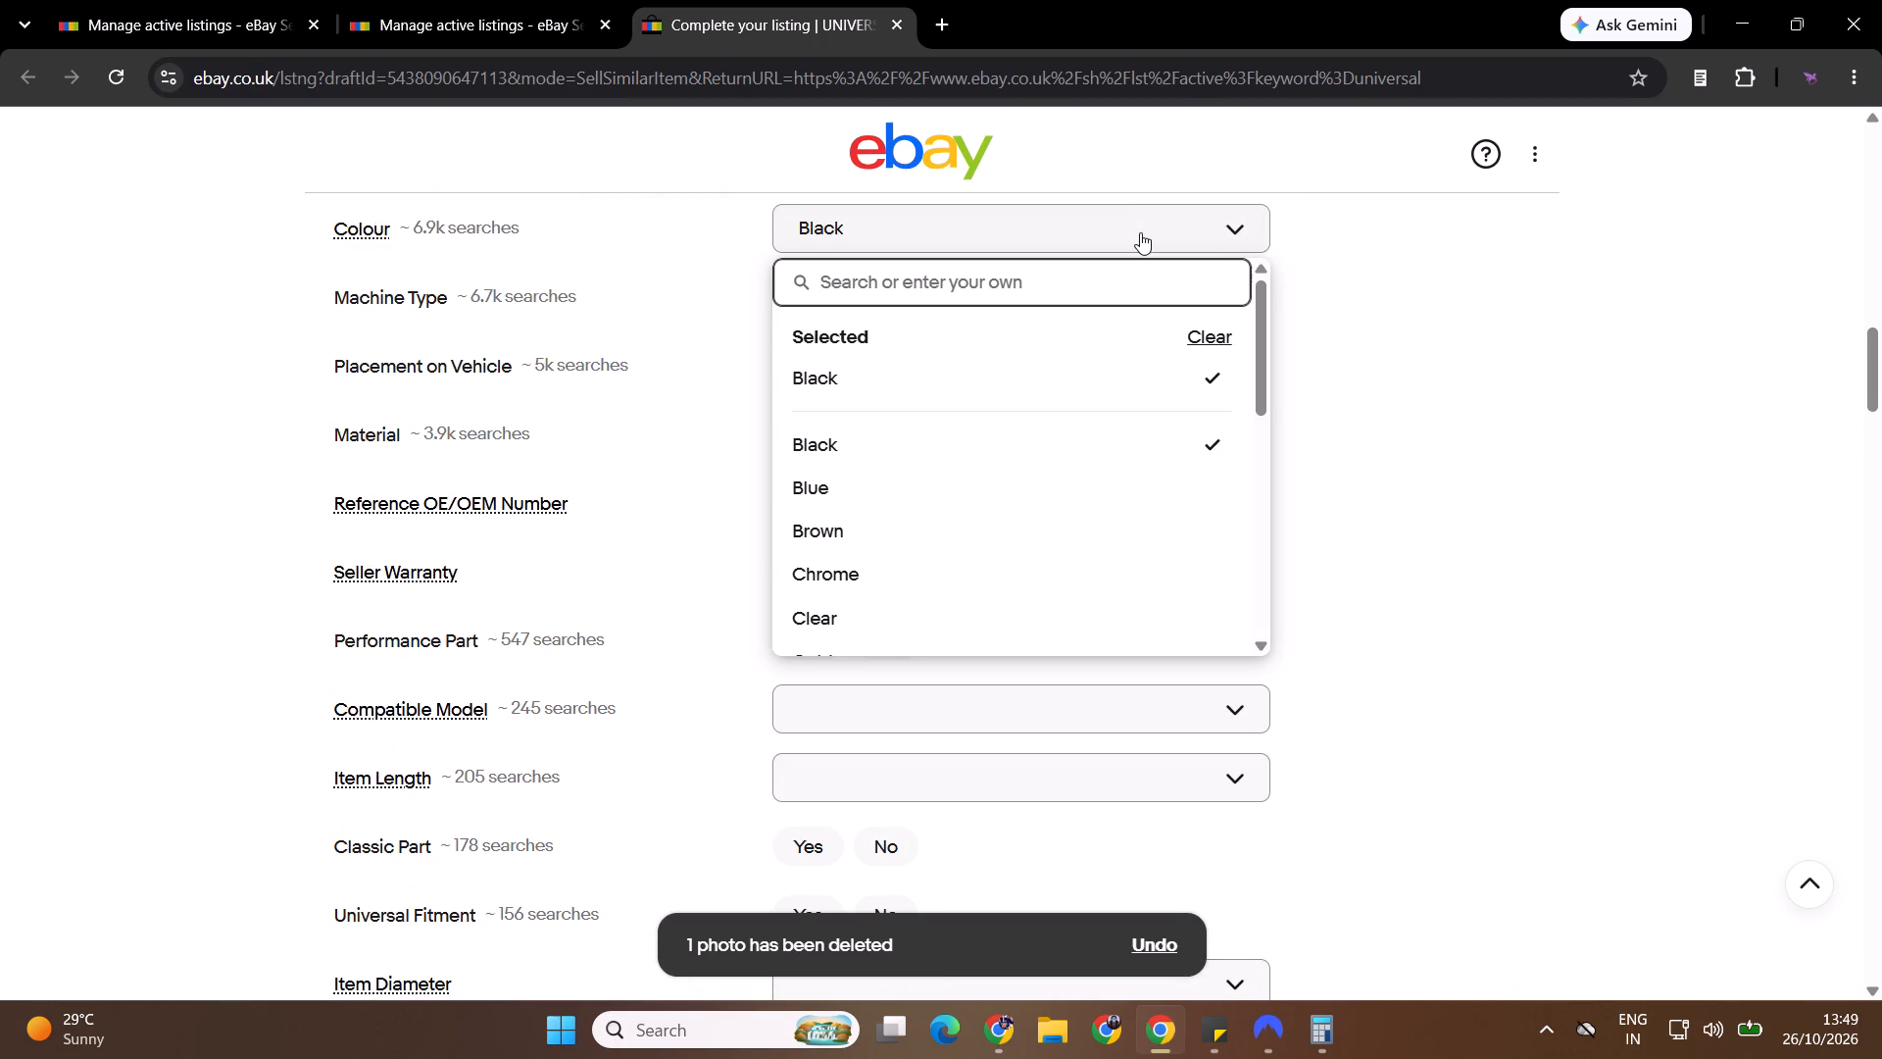
{"action": "type", "text": "oran"}
{"action": "left_click", "coordinate": [997, 449]}
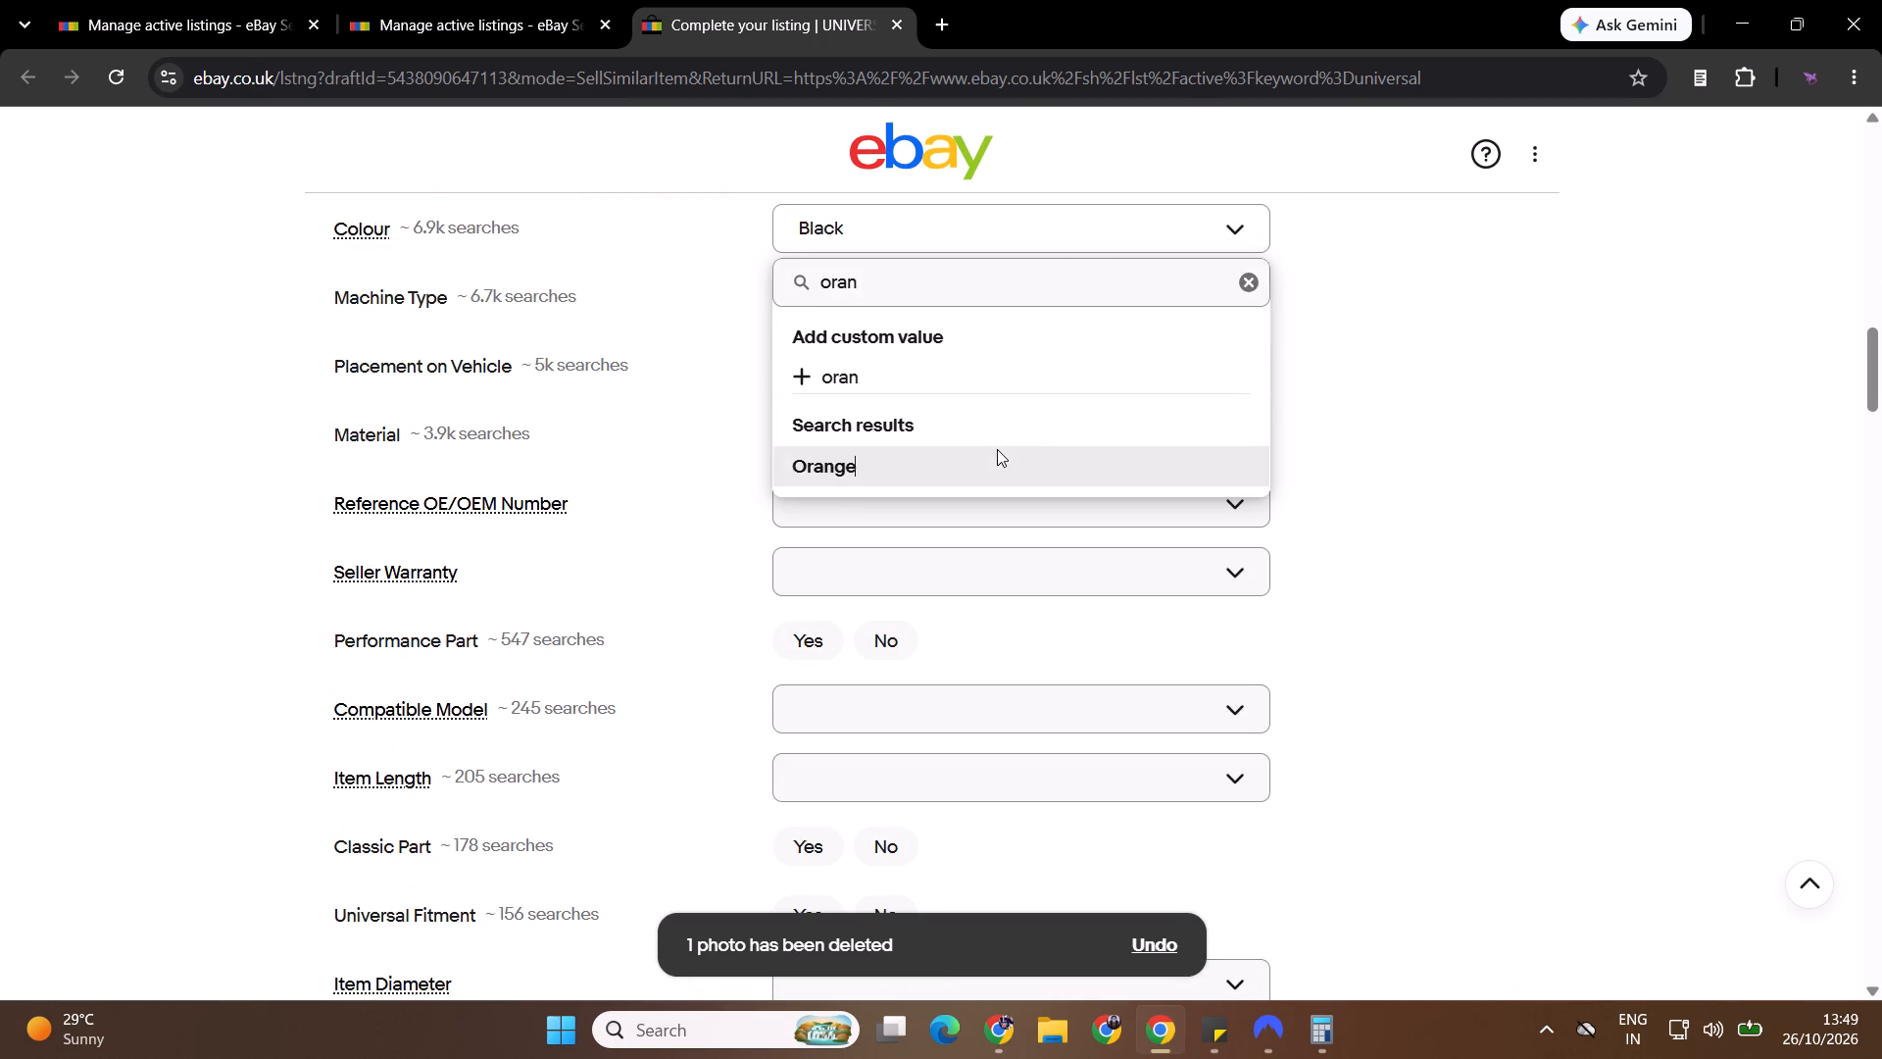
{"action": "left_click", "coordinate": [1526, 400]}
Review the copied description from Key Features onward.
{"action": "left_click_drag", "start_coordinate": [1881, 372], "coordinate": [1881, 565]}
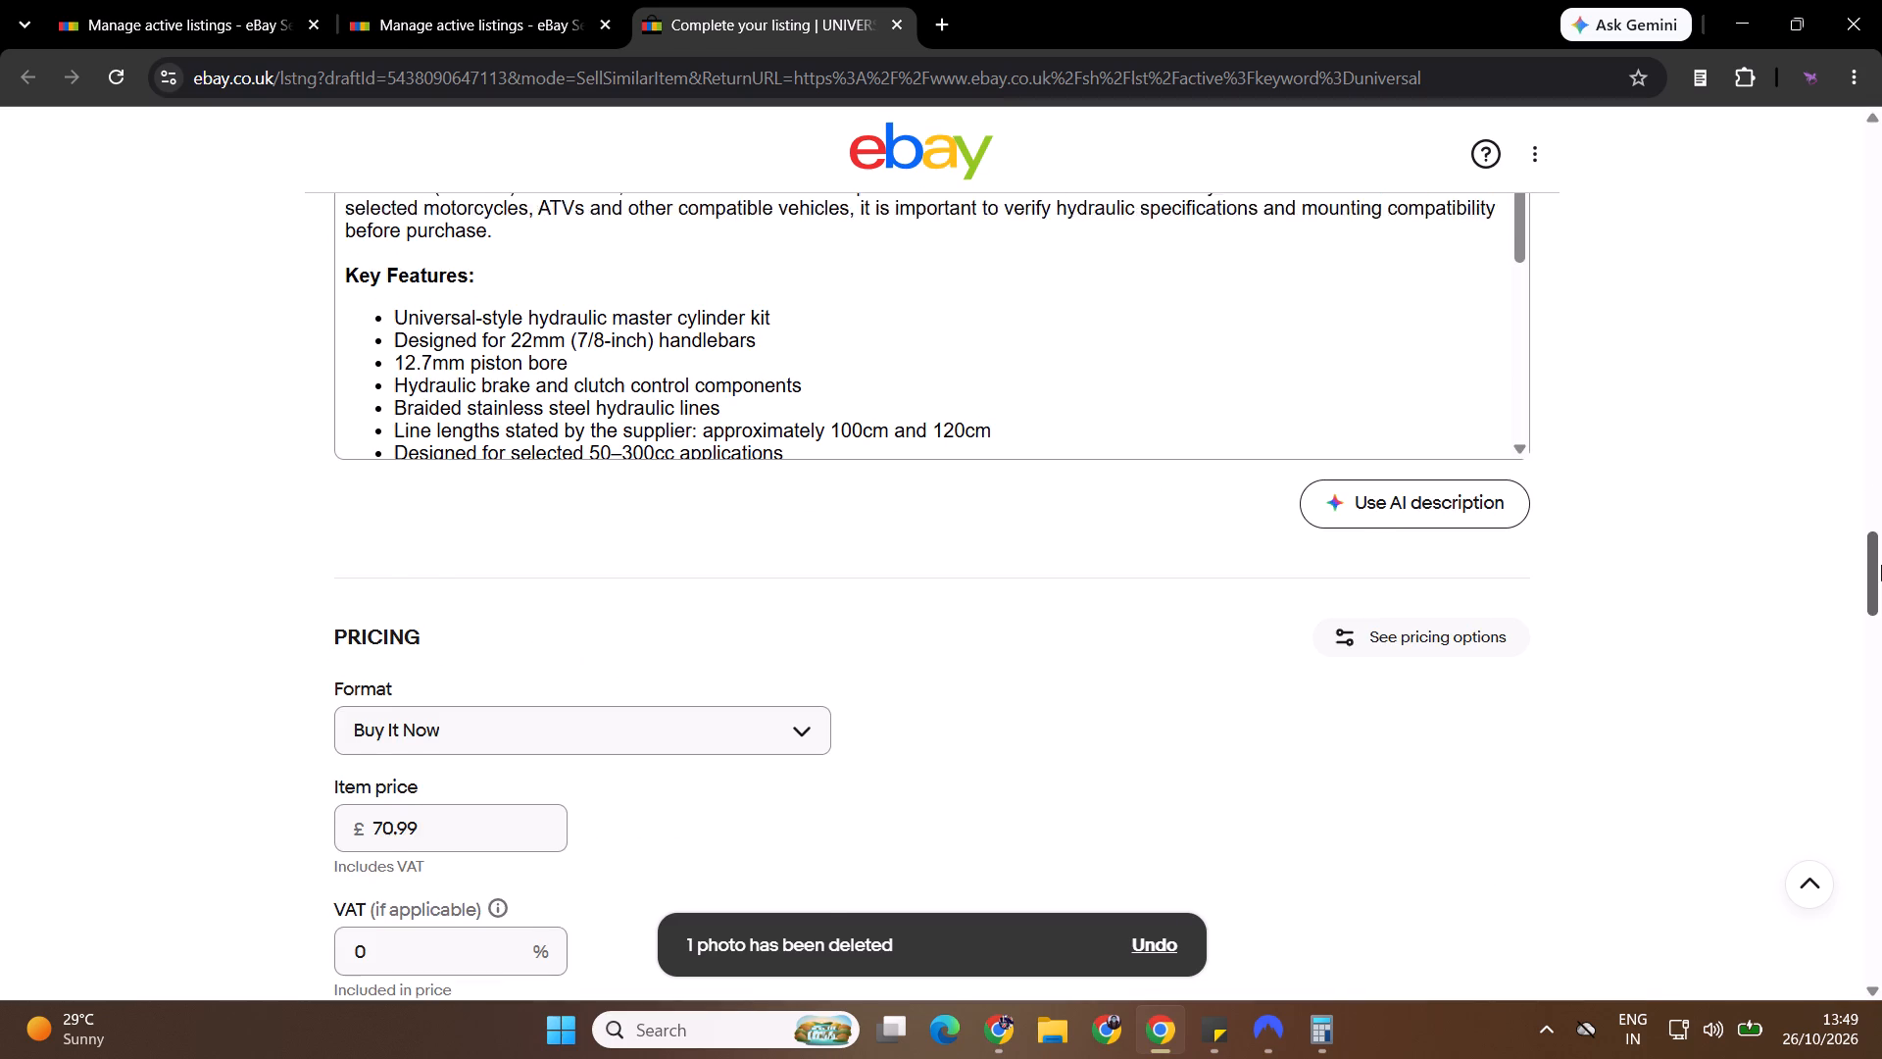
{"action": "left_click_drag", "start_coordinate": [1881, 565], "coordinate": [1881, 550]}
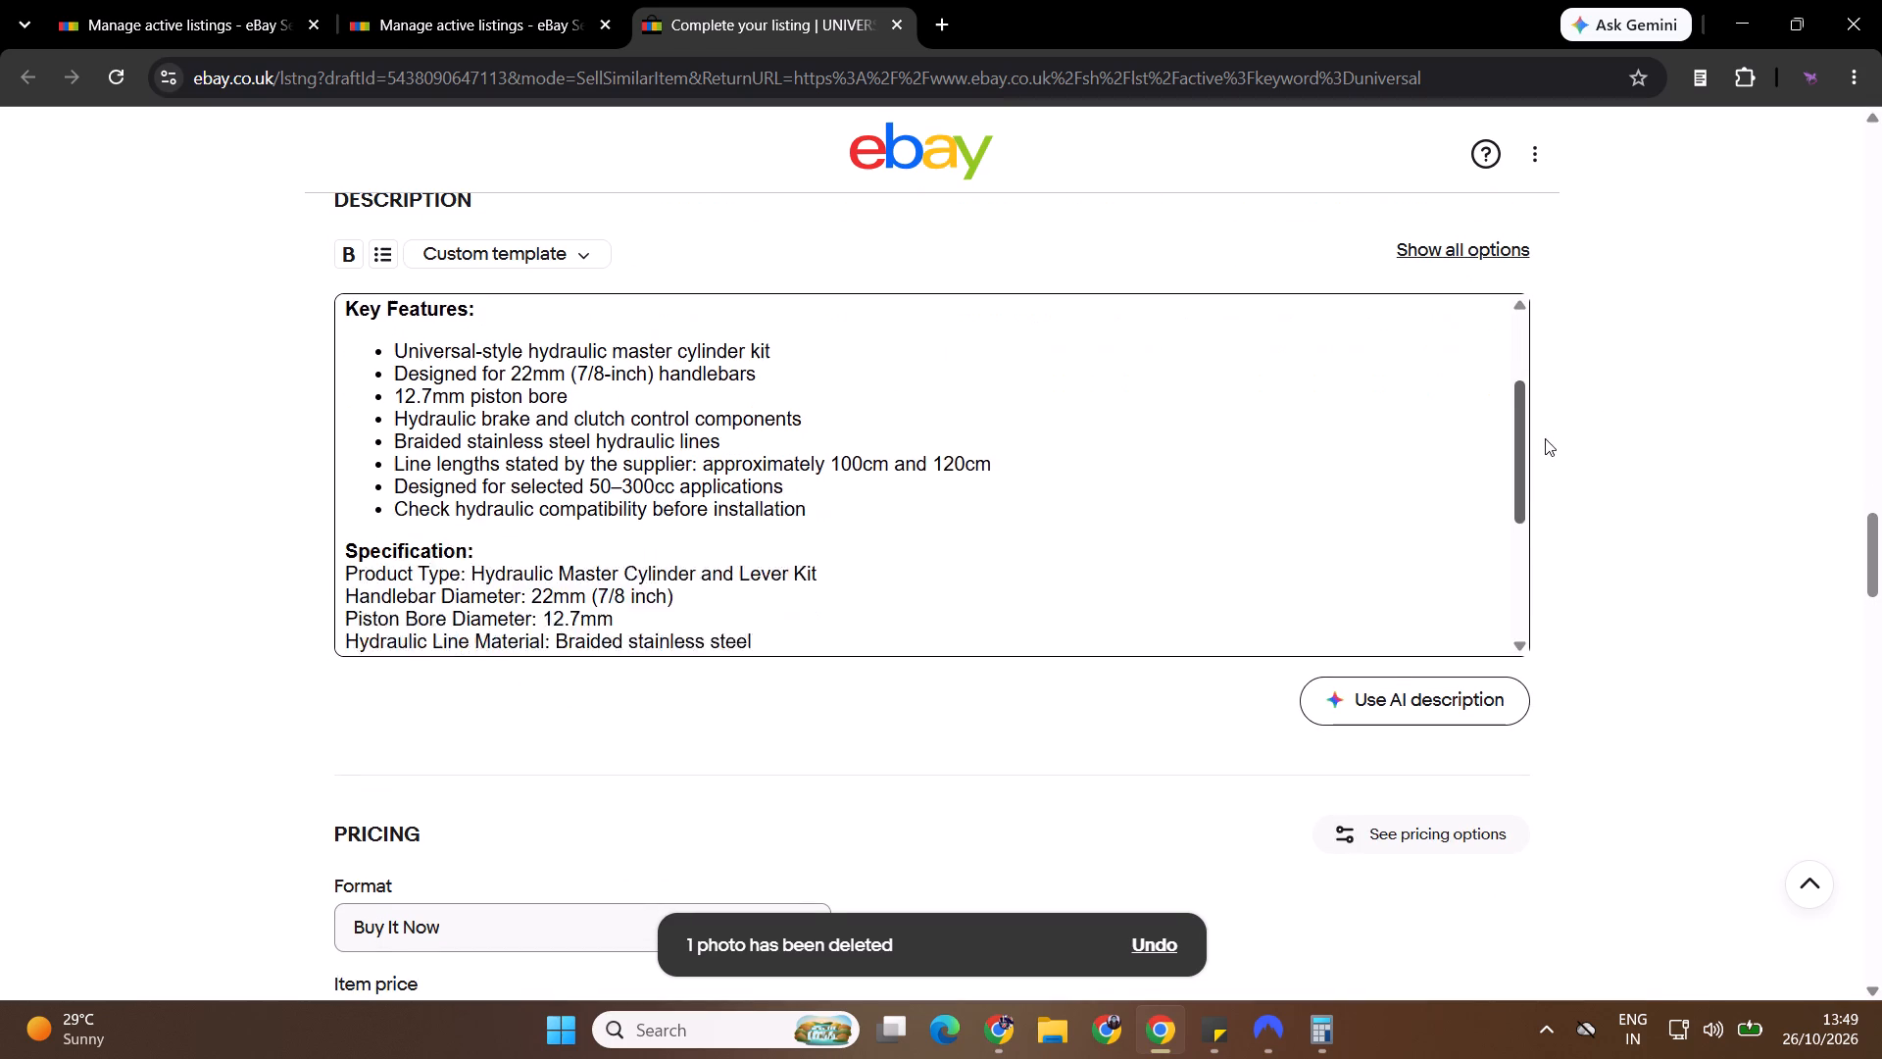
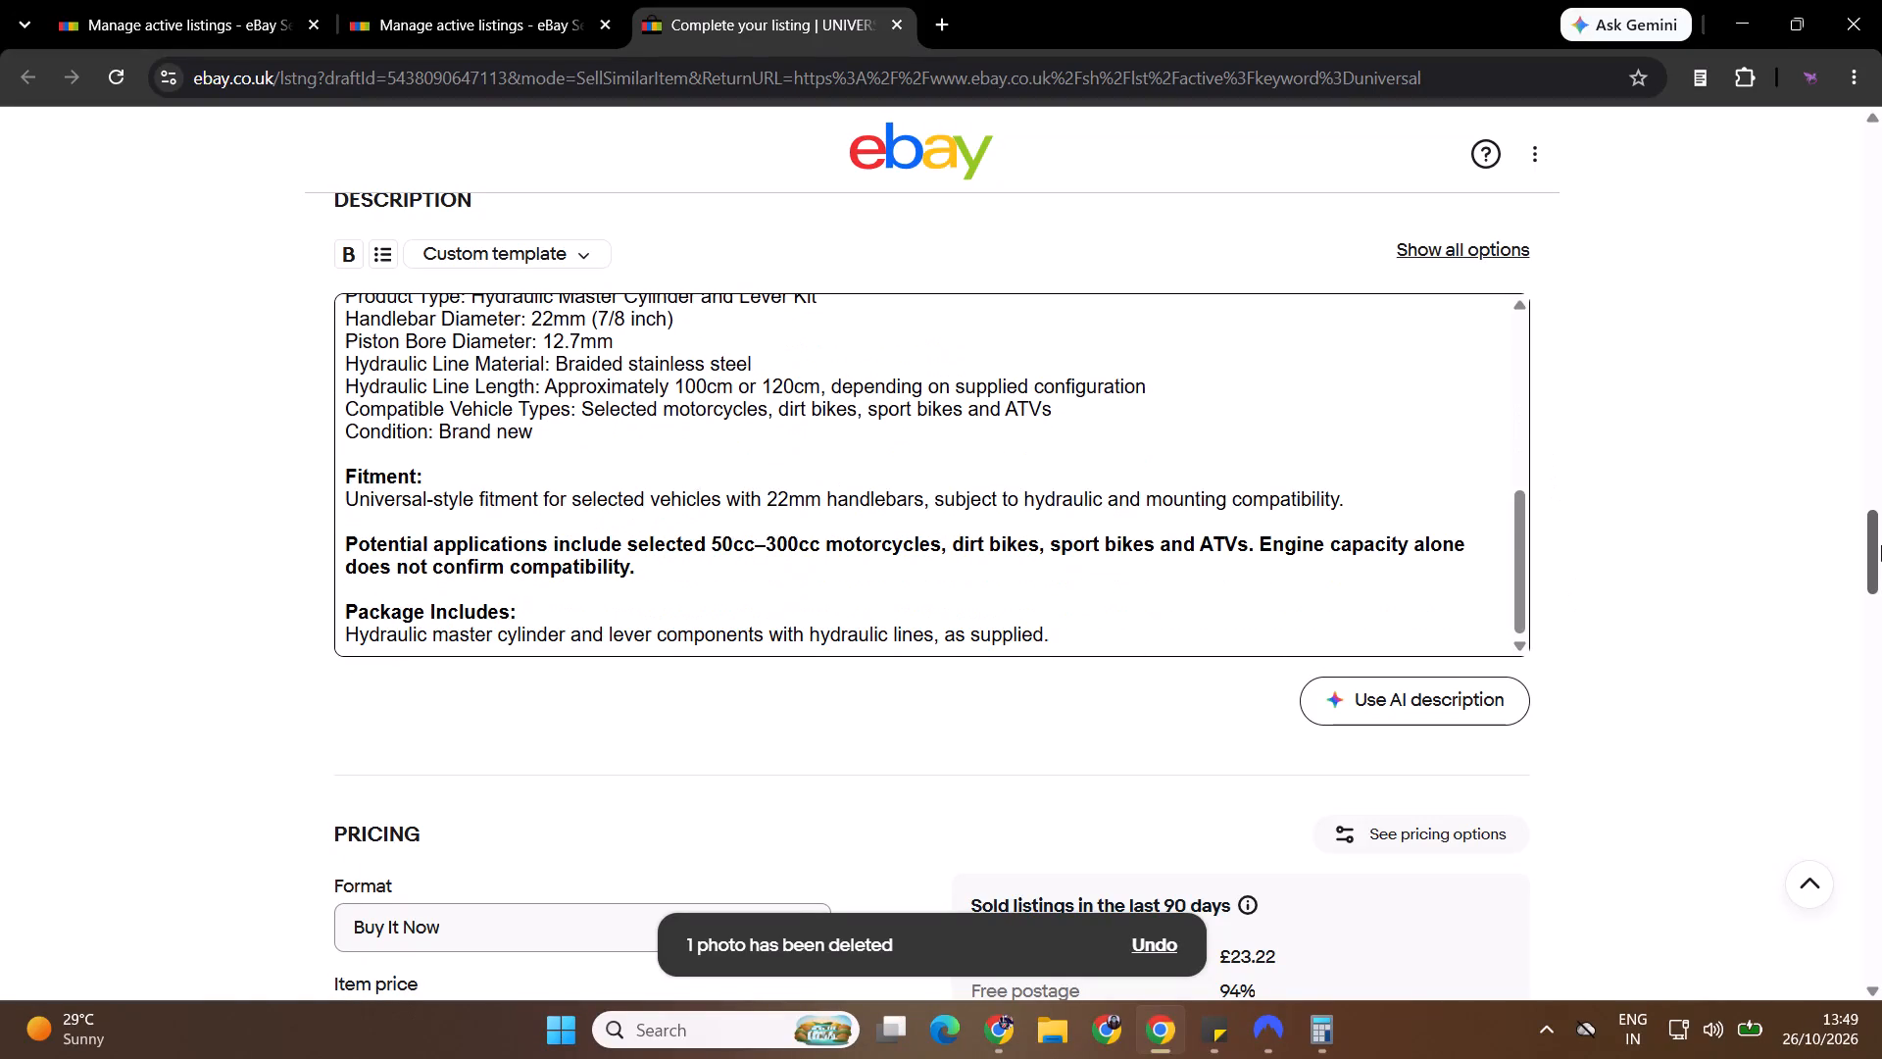
Publish the orange-lever 22mm hydraulic lever kit listing with the displayed fees and return to the active listings.
{"action": "left_click_drag", "start_coordinate": [1881, 532], "coordinate": [1881, 1058]}
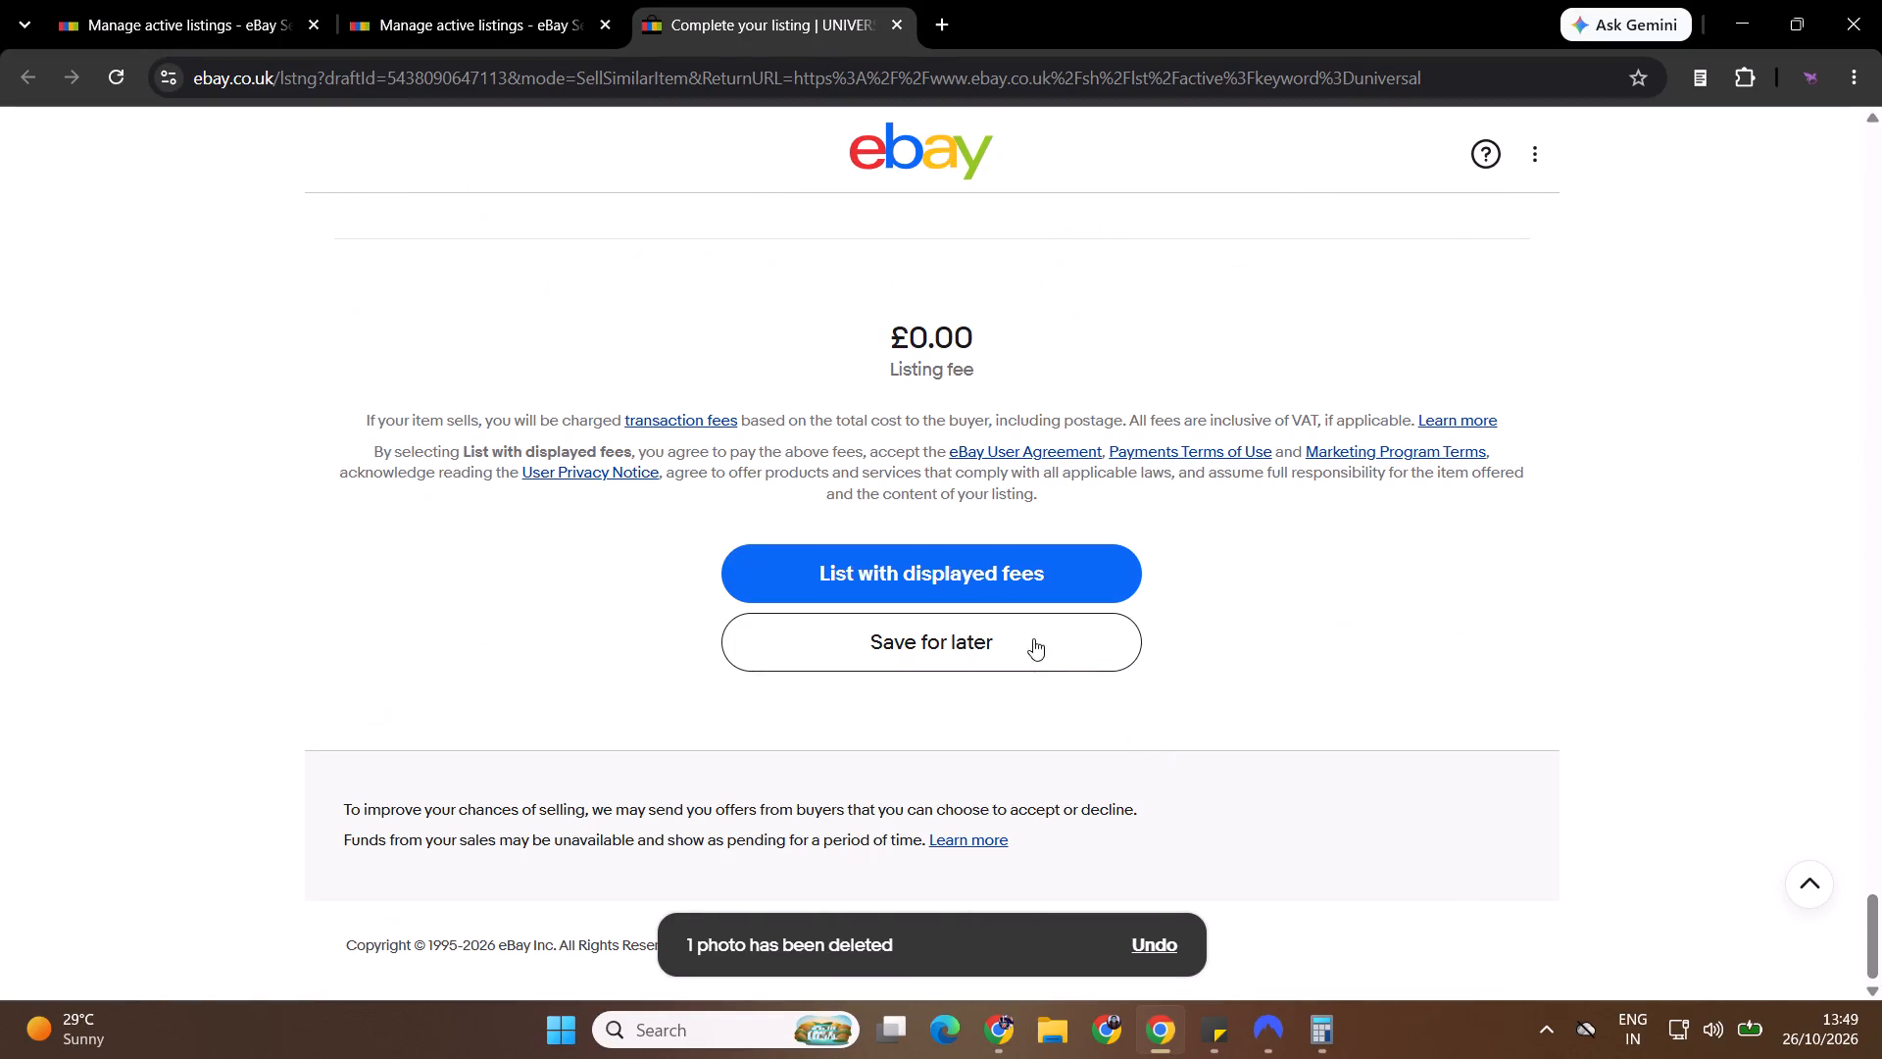
{"action": "left_click", "coordinate": [973, 580]}
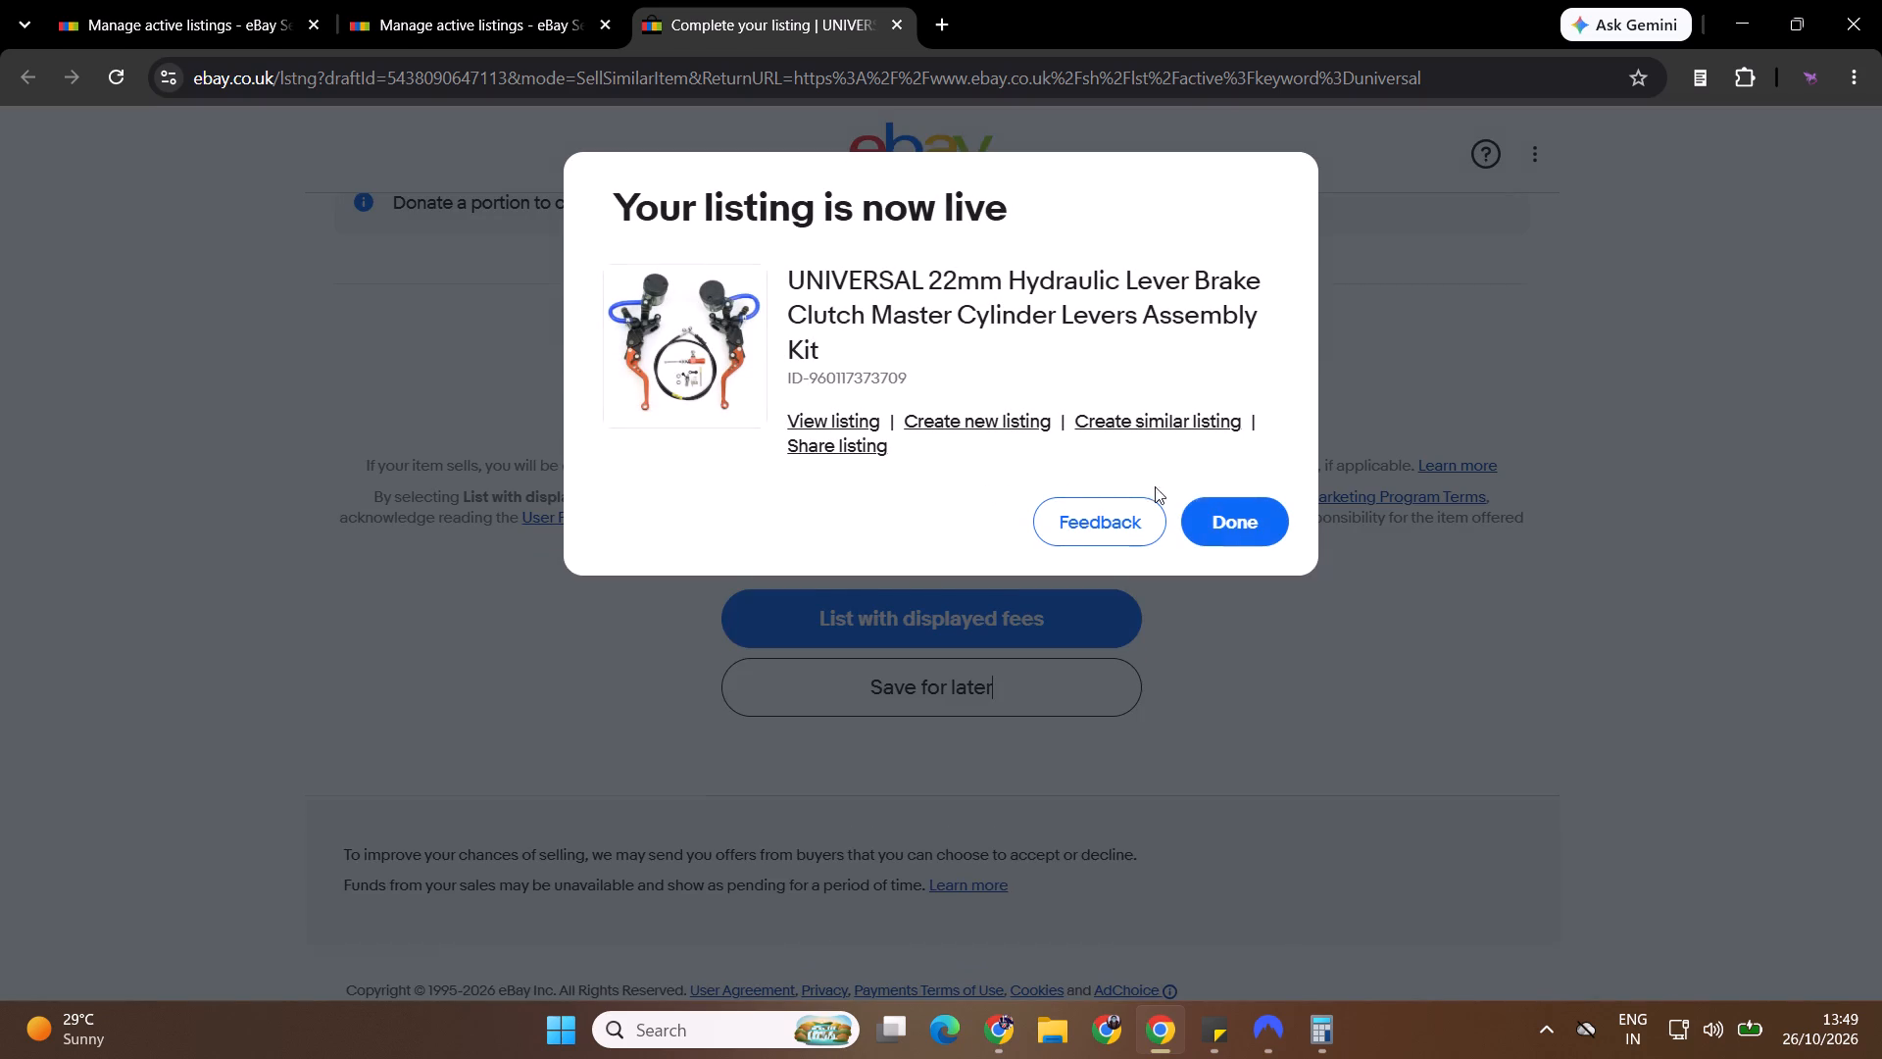
{"action": "left_click", "coordinate": [1209, 508]}
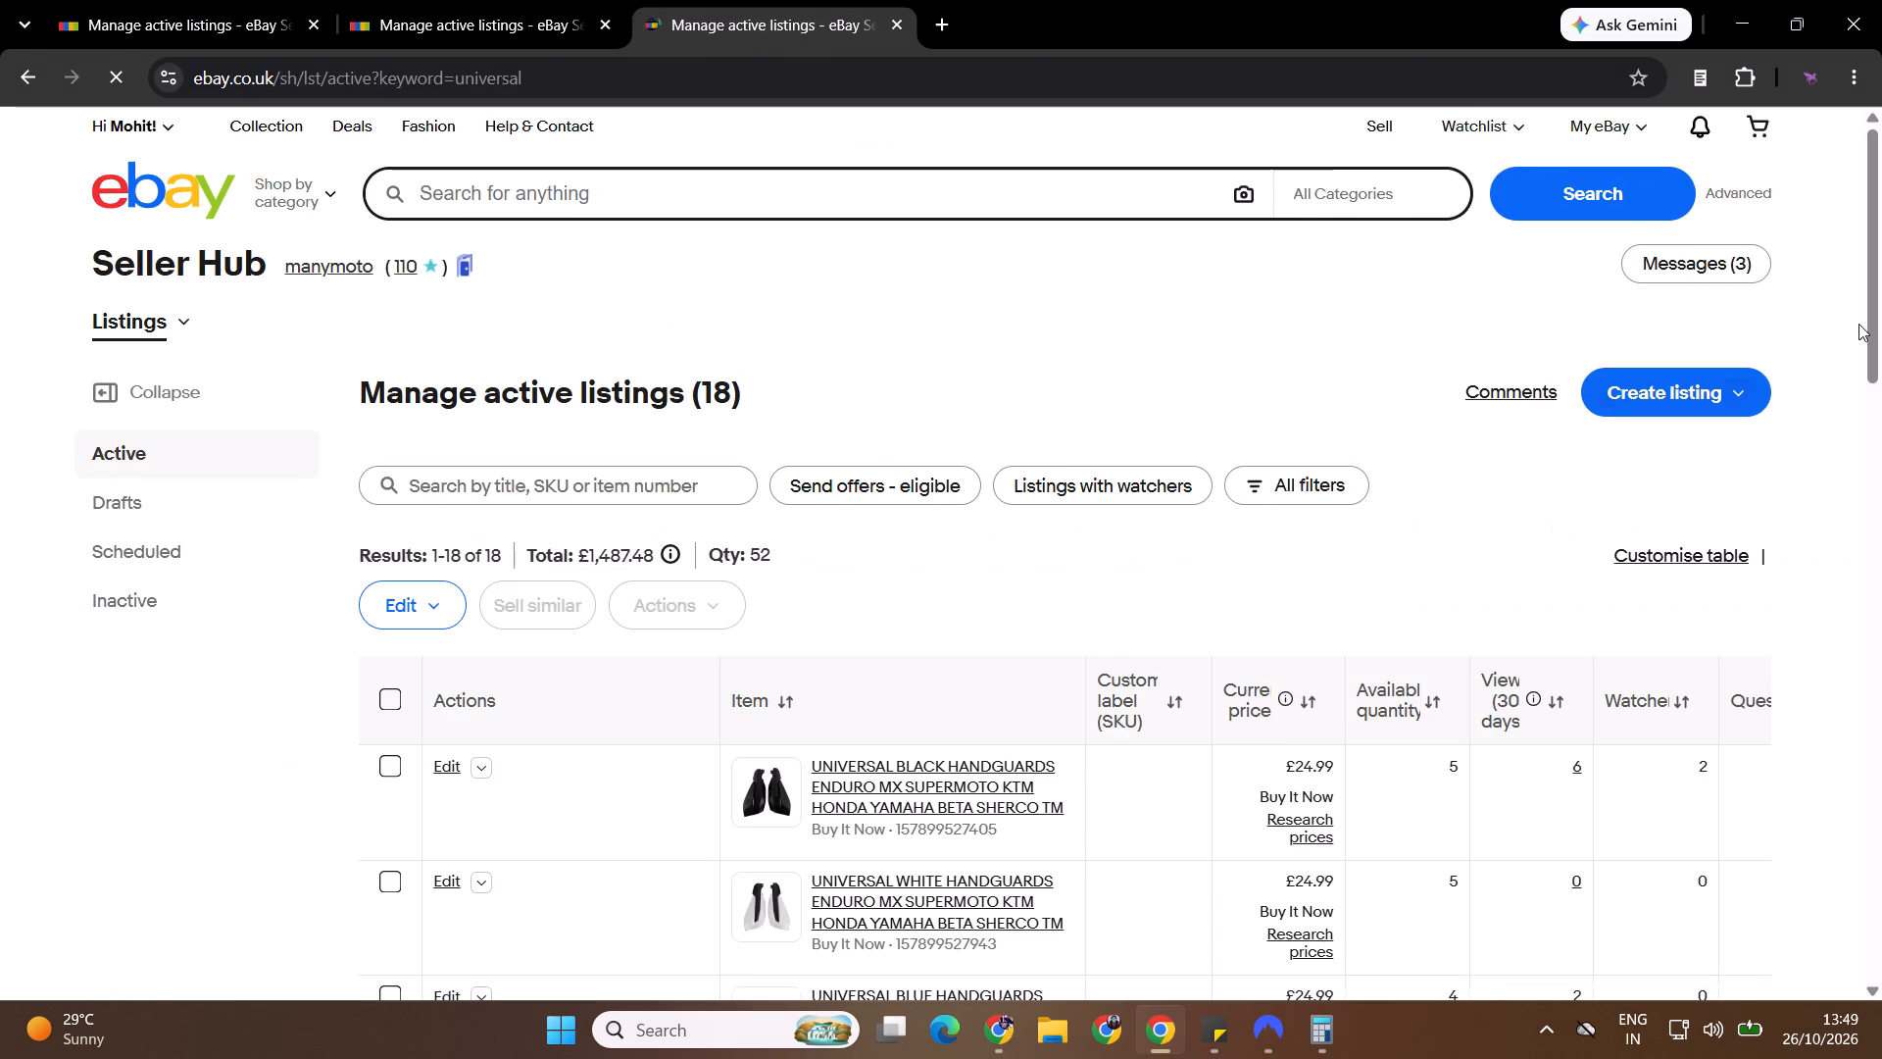
Start a sell-similar listing from the orange-lever 22mm hydraulic kit in a new browser tab.
{"action": "left_click_drag", "start_coordinate": [1881, 264], "coordinate": [1881, 897]}
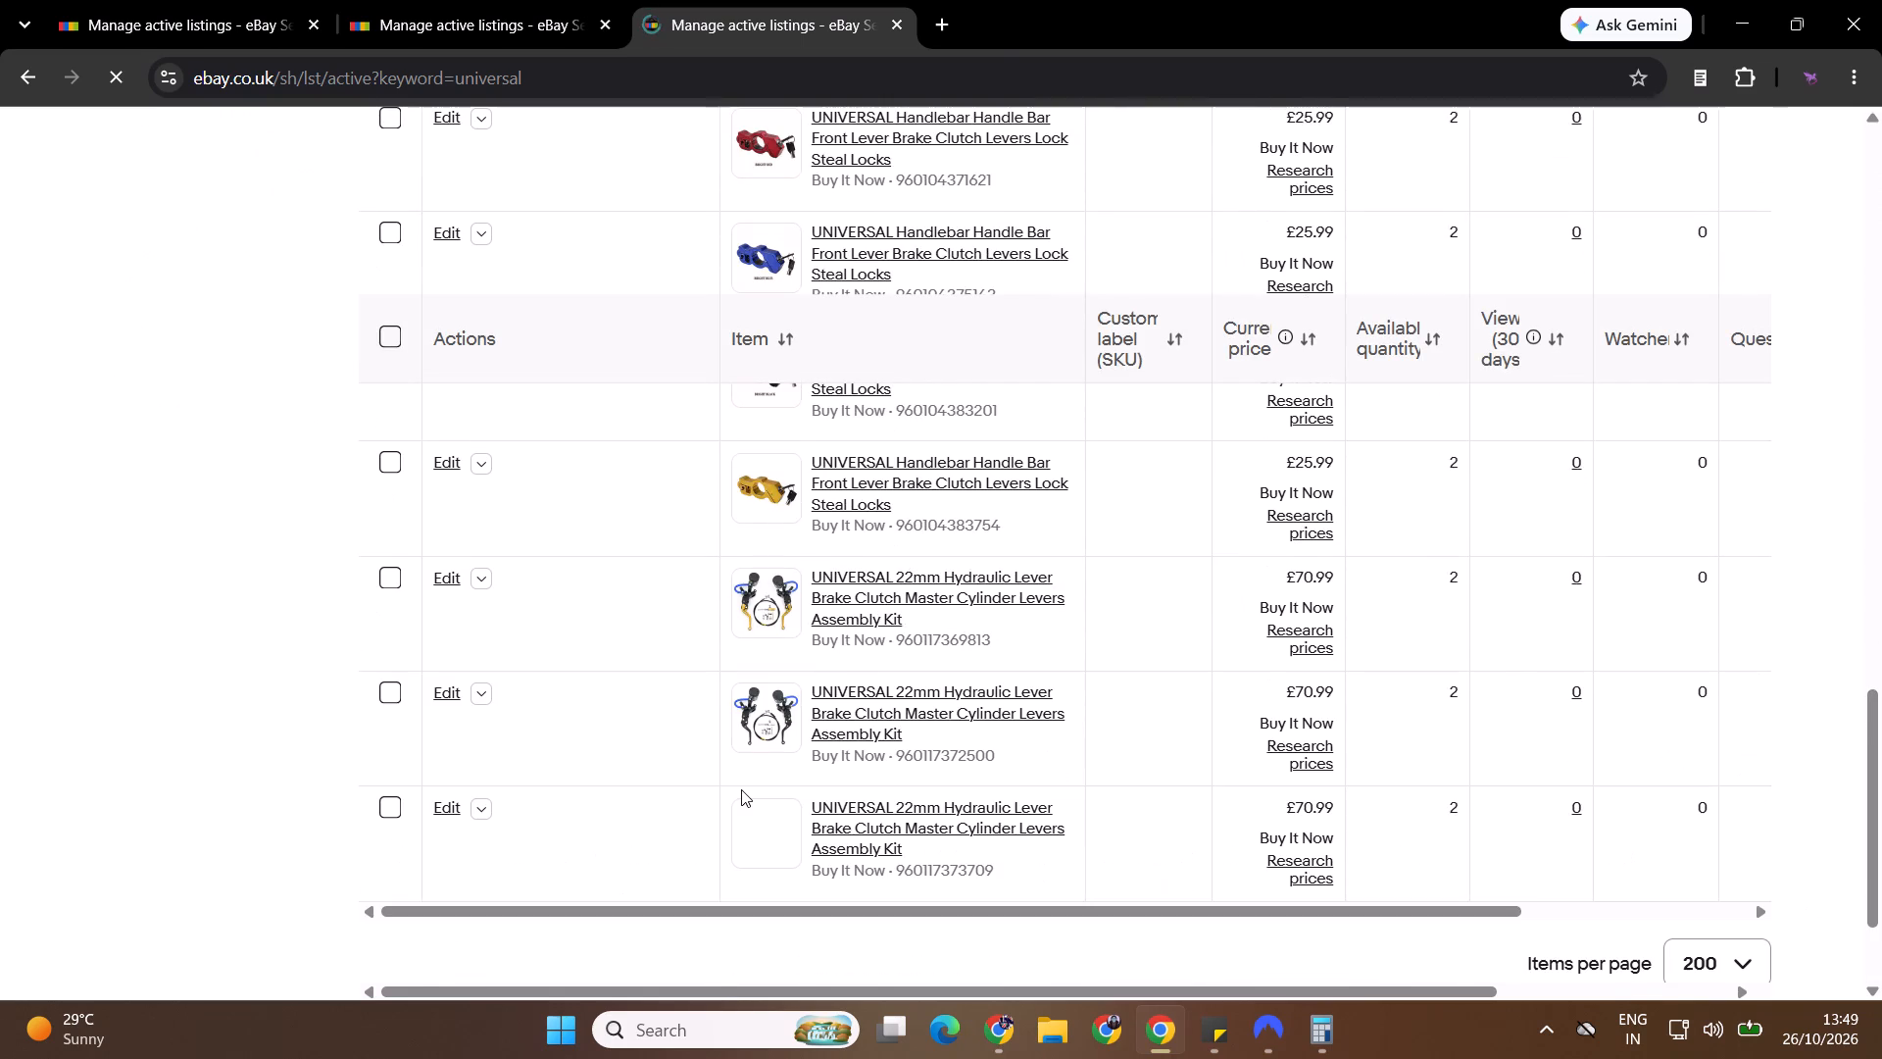
{"action": "left_click", "coordinate": [125, 645]}
{"action": "left_click", "coordinate": [481, 807]}
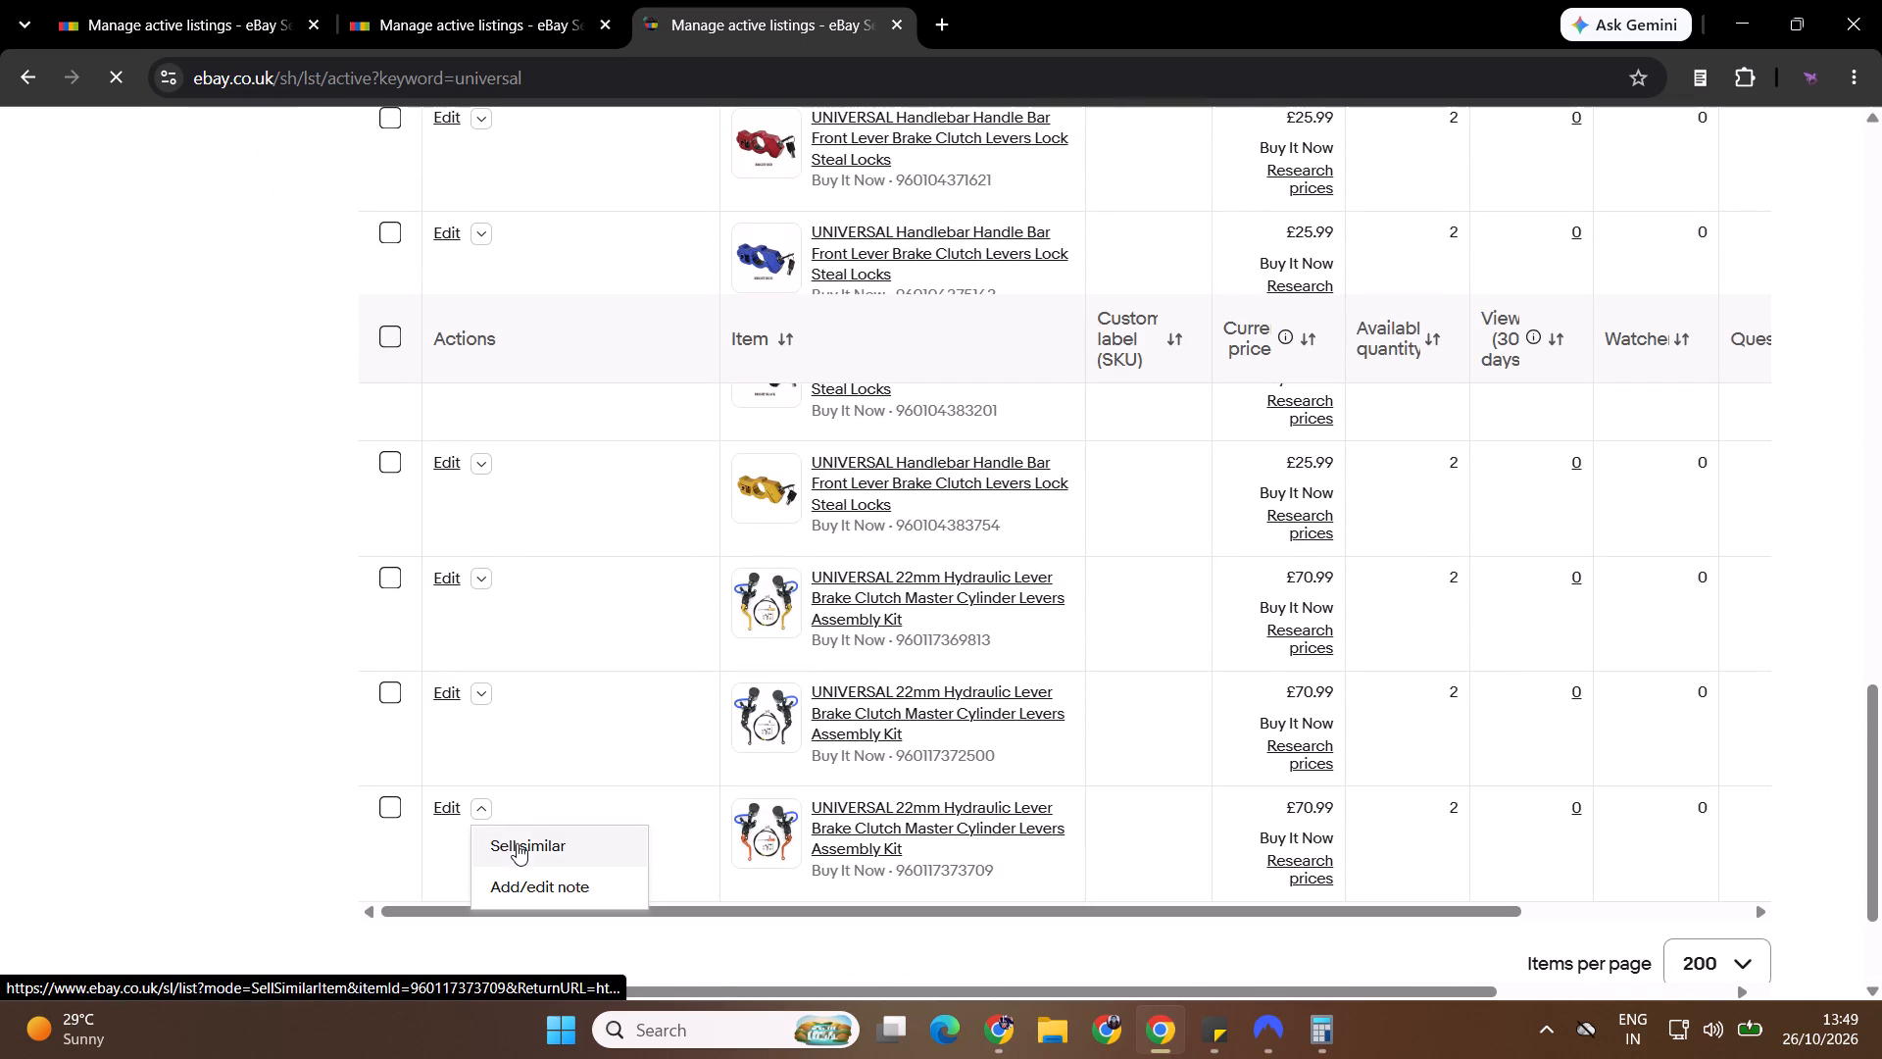
{"action": "middle_click", "coordinate": [517, 843]}
{"action": "left_click", "coordinate": [124, 80]}
{"action": "left_click", "coordinate": [109, 80]}
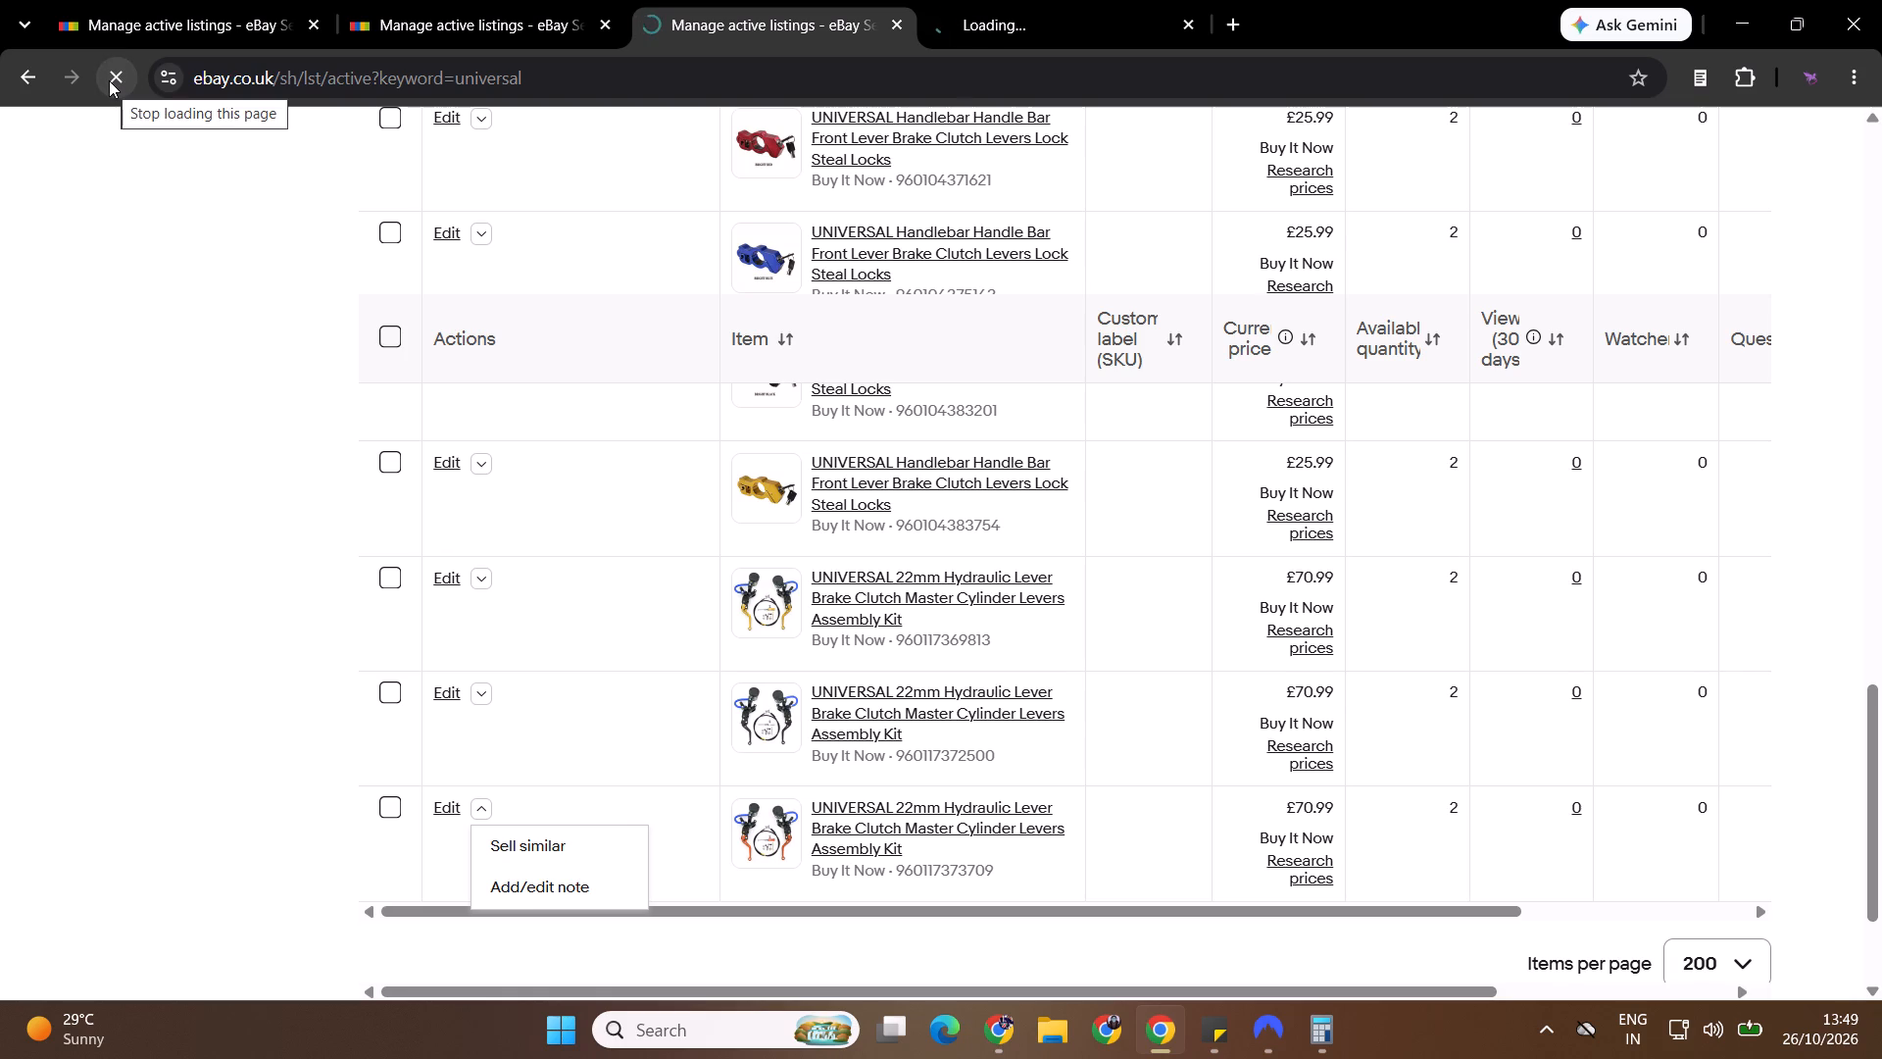
{"action": "left_click", "coordinate": [1095, 0]}
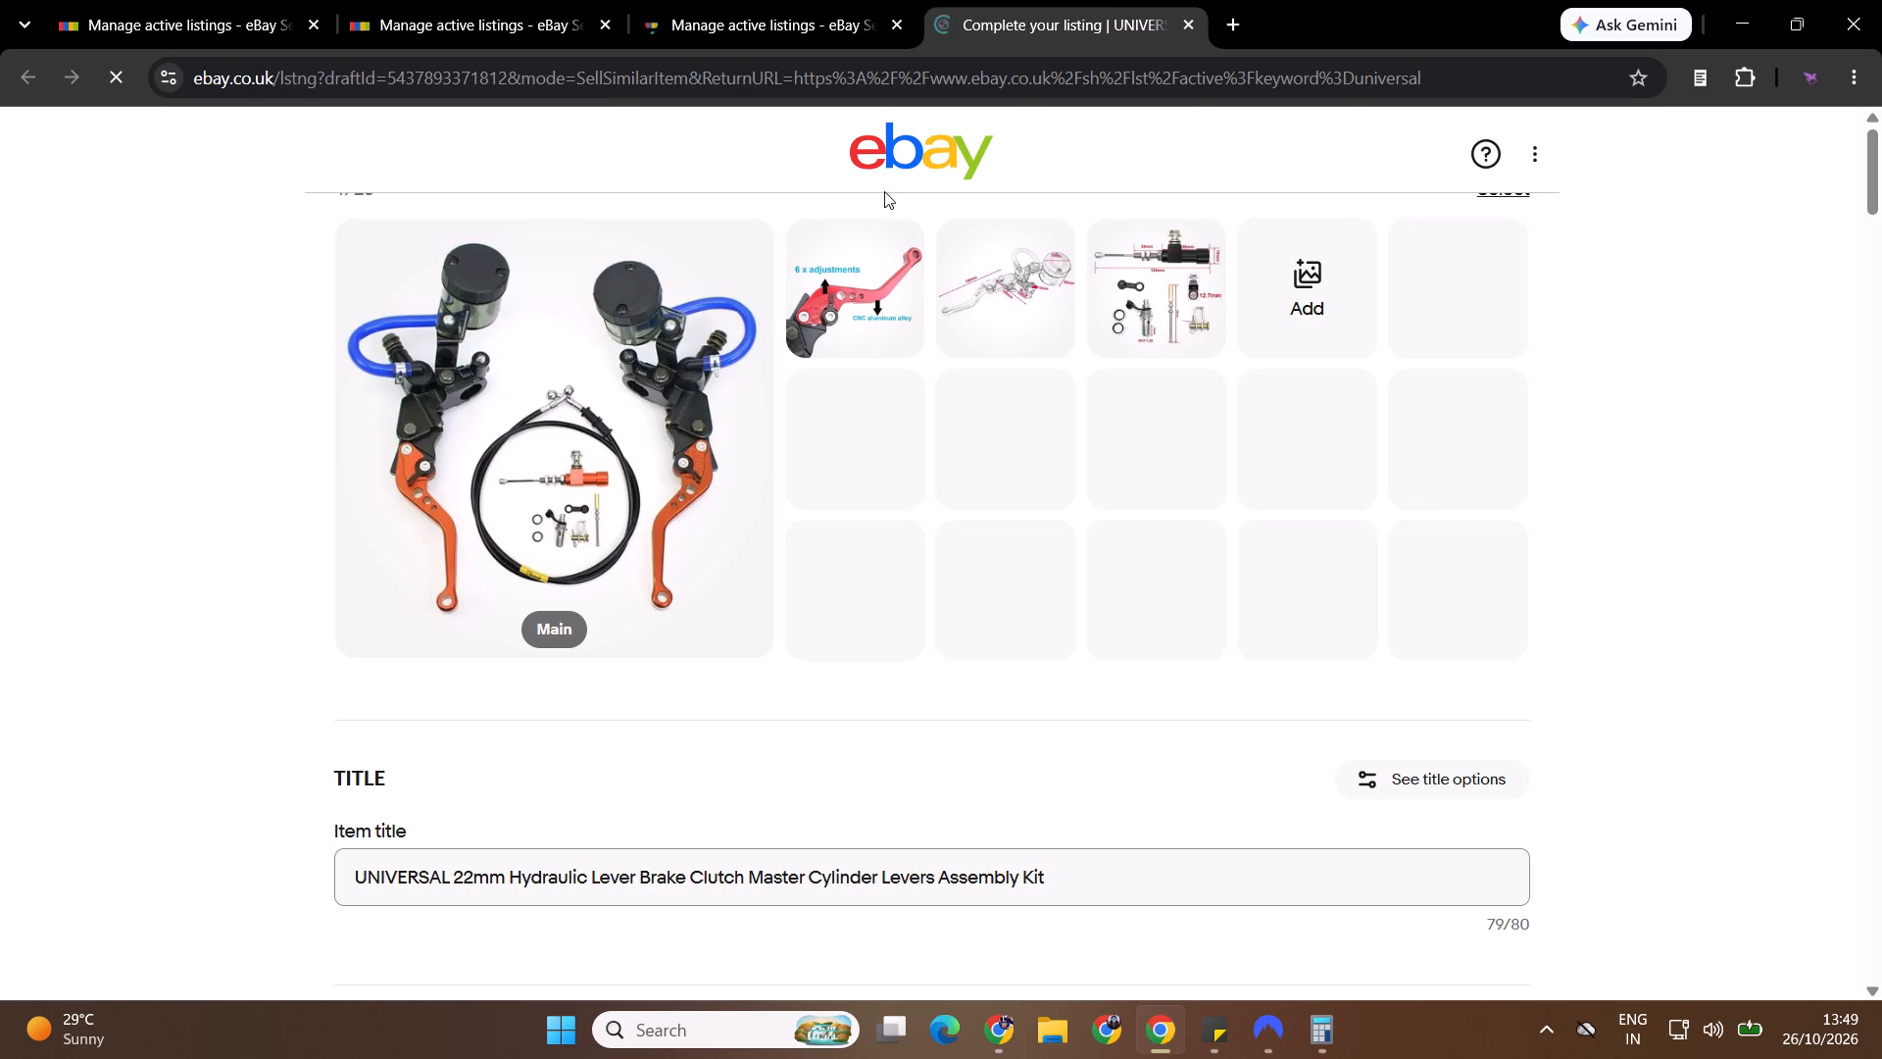
Replace the orange kit main photo with the blue-lever kit image from Downloads, placing it first as the main photo.
{"action": "left_click", "coordinate": [741, 259]}
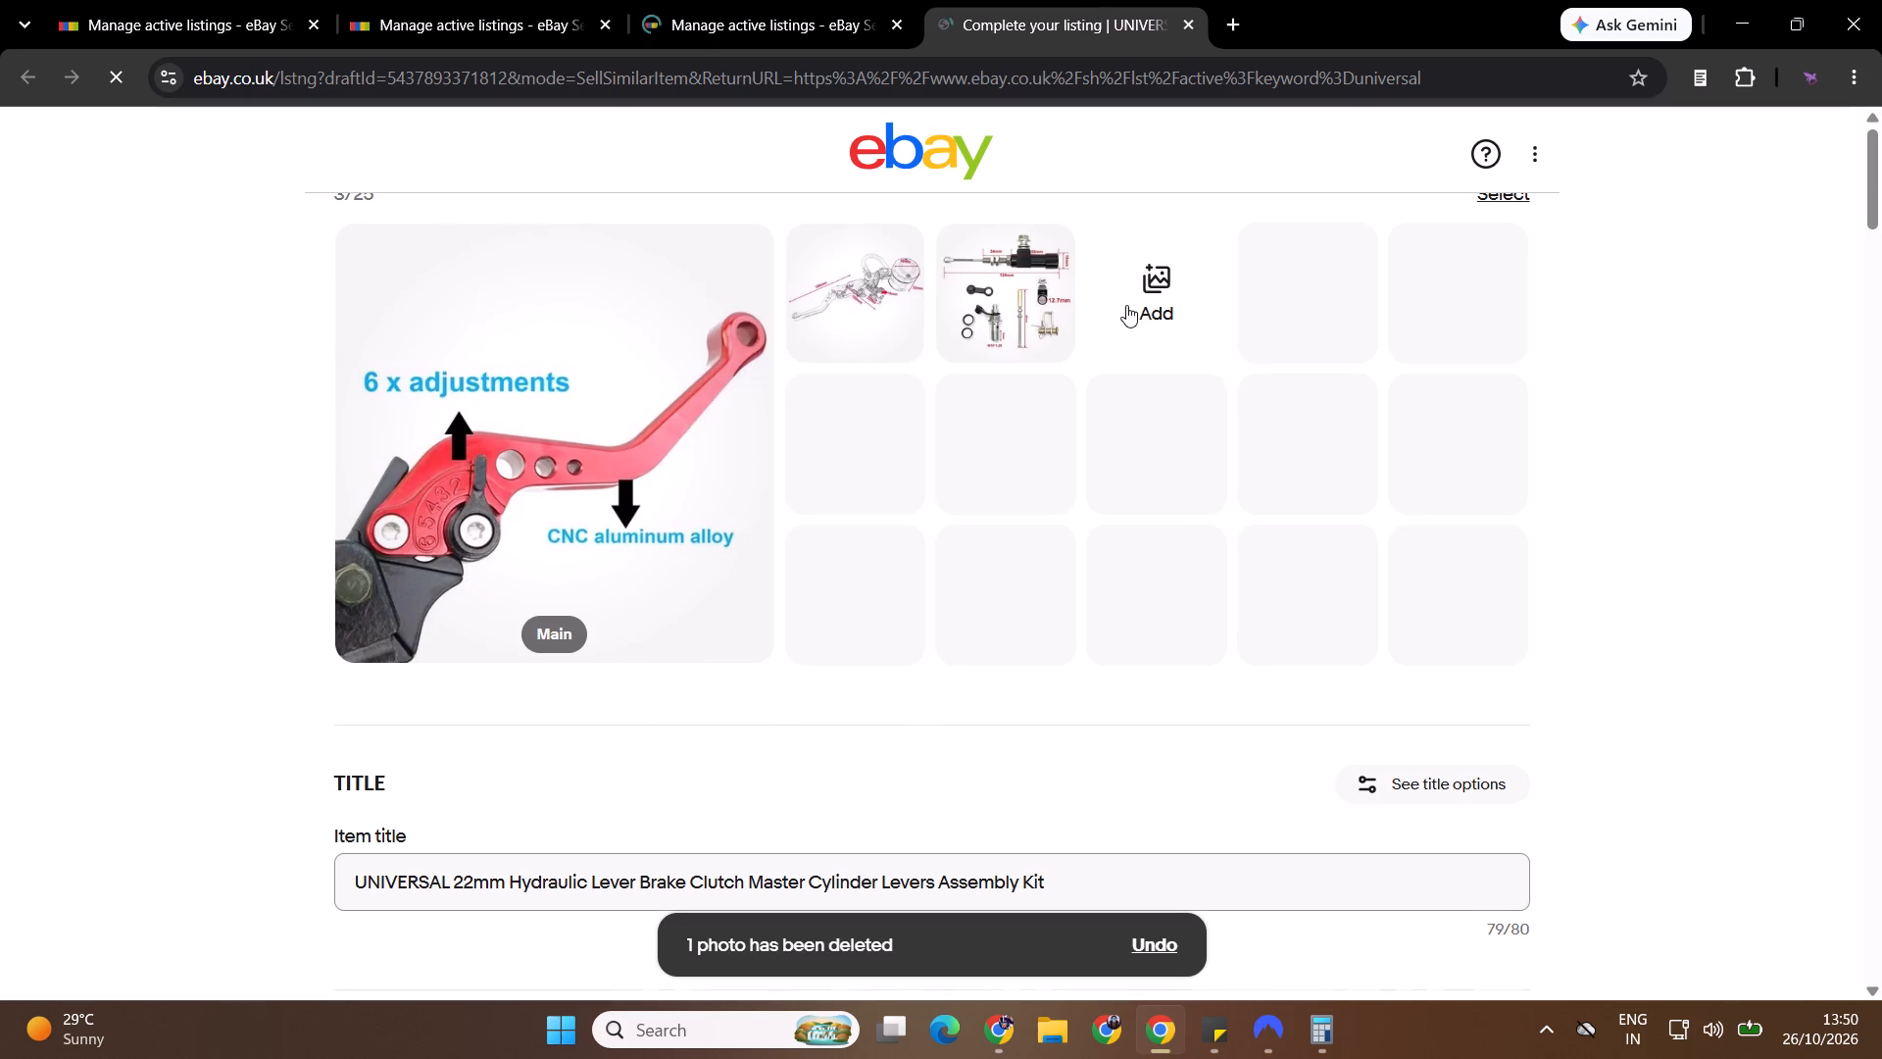
{"action": "left_click", "coordinate": [1126, 305]}
{"action": "left_click", "coordinate": [1157, 395]}
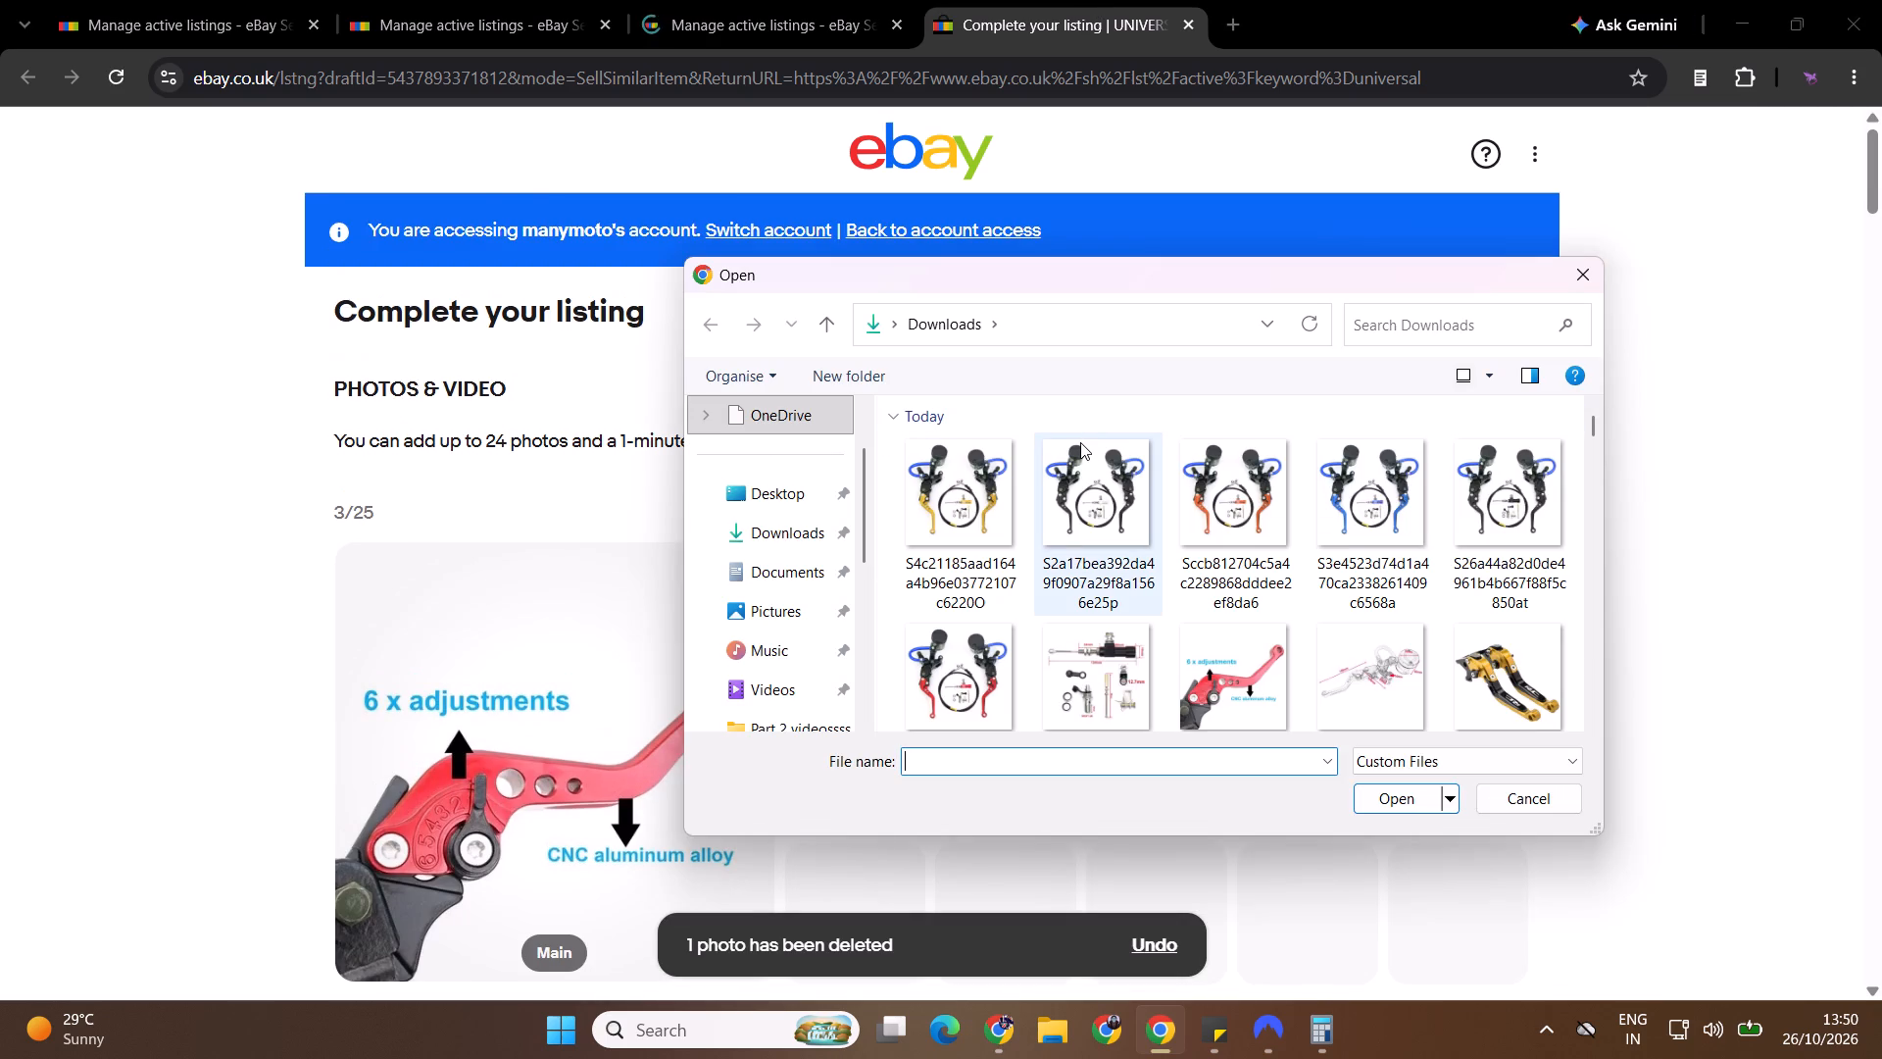
{"action": "left_click", "coordinate": [1384, 511]}
{"action": "left_click", "coordinate": [1417, 803]}
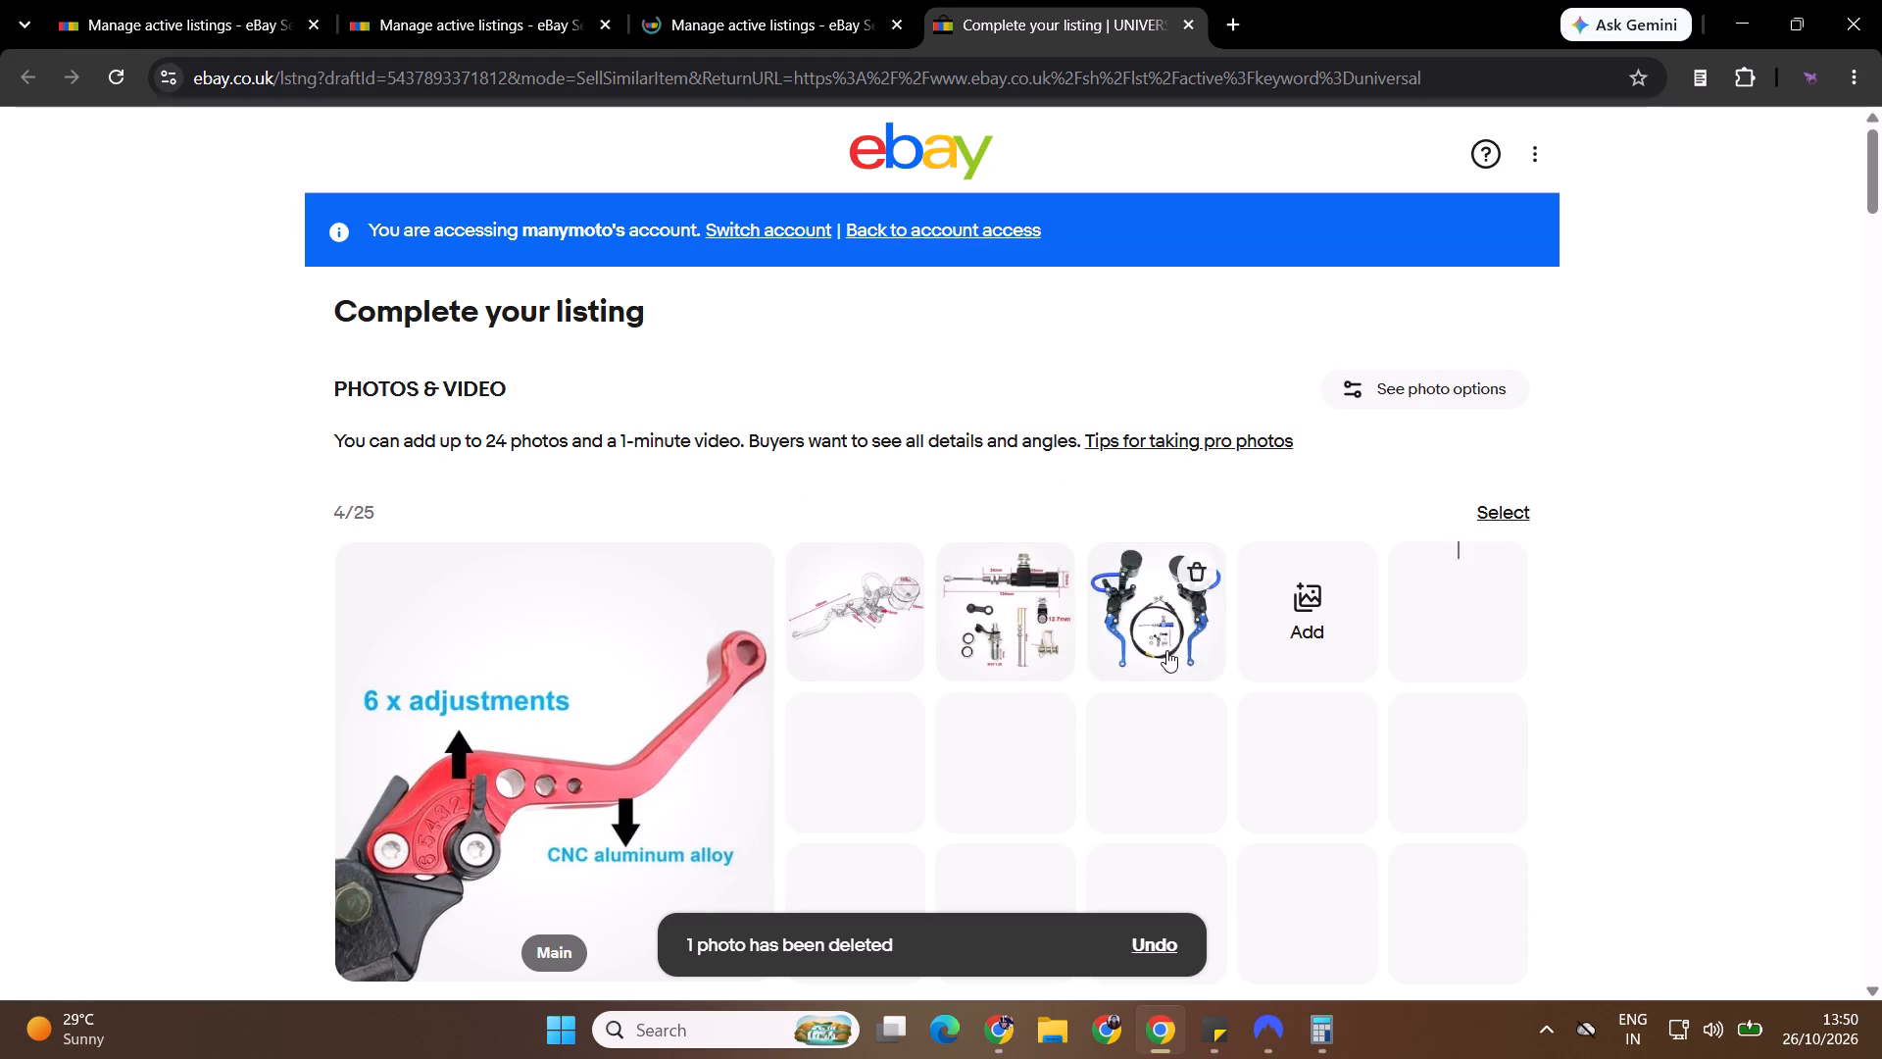
{"action": "left_click_drag", "start_coordinate": [1167, 650], "coordinate": [599, 762]}
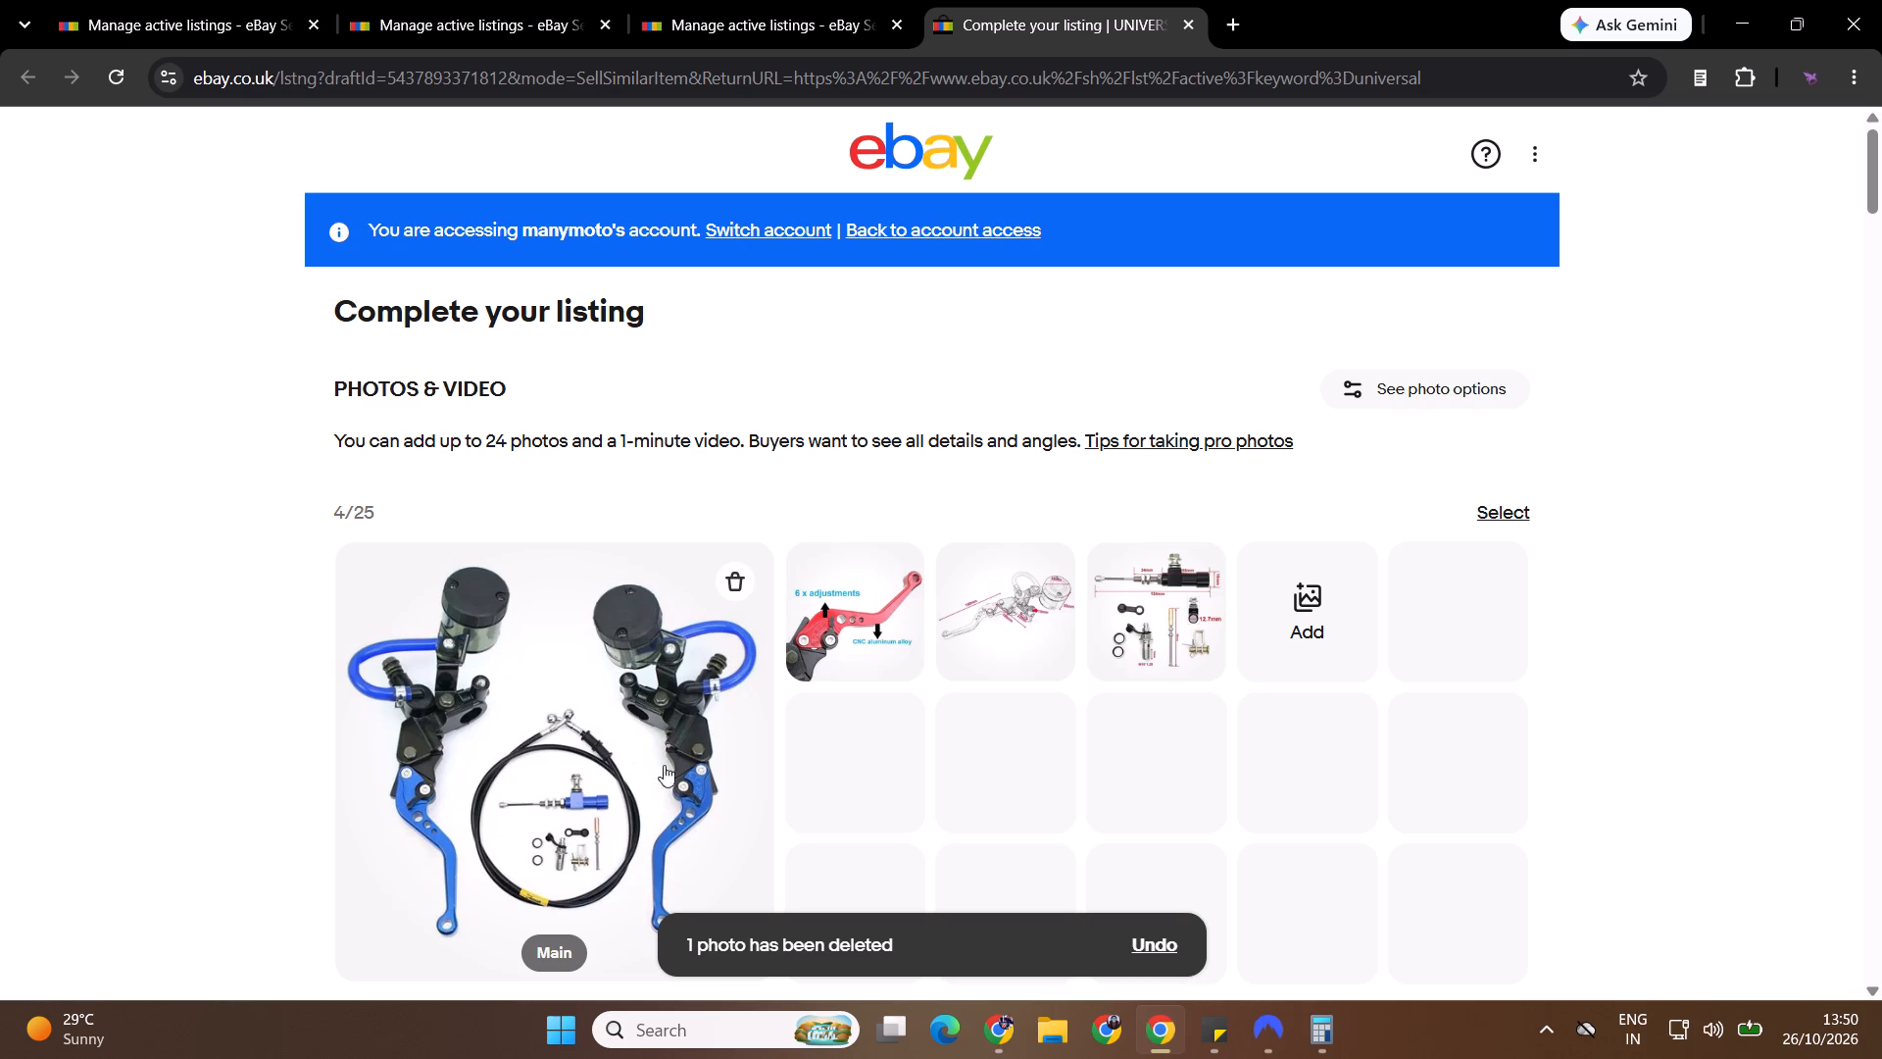
Set the Colour item specific to Blue.
{"action": "left_click_drag", "start_coordinate": [1881, 195], "coordinate": [1881, 326]}
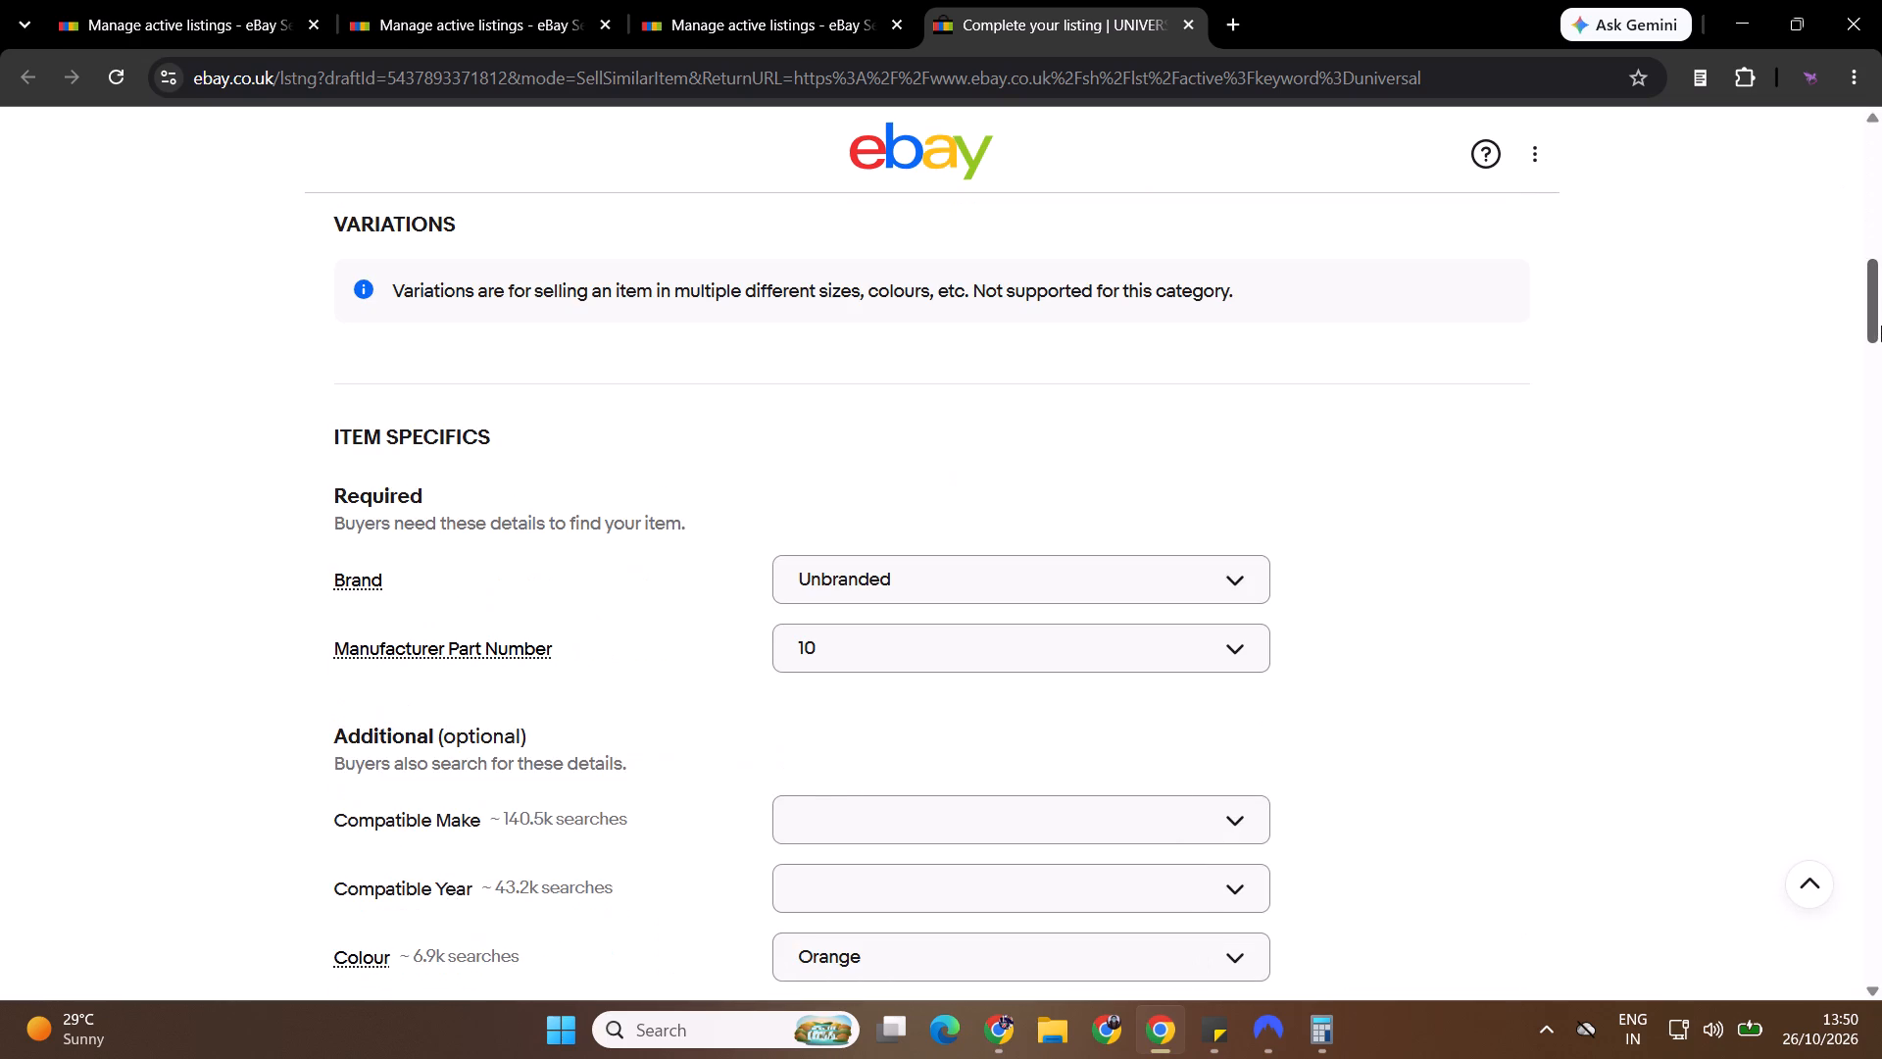
{"action": "left_click_drag", "start_coordinate": [1881, 326], "coordinate": [1881, 375]}
{"action": "left_click", "coordinate": [1045, 417]}
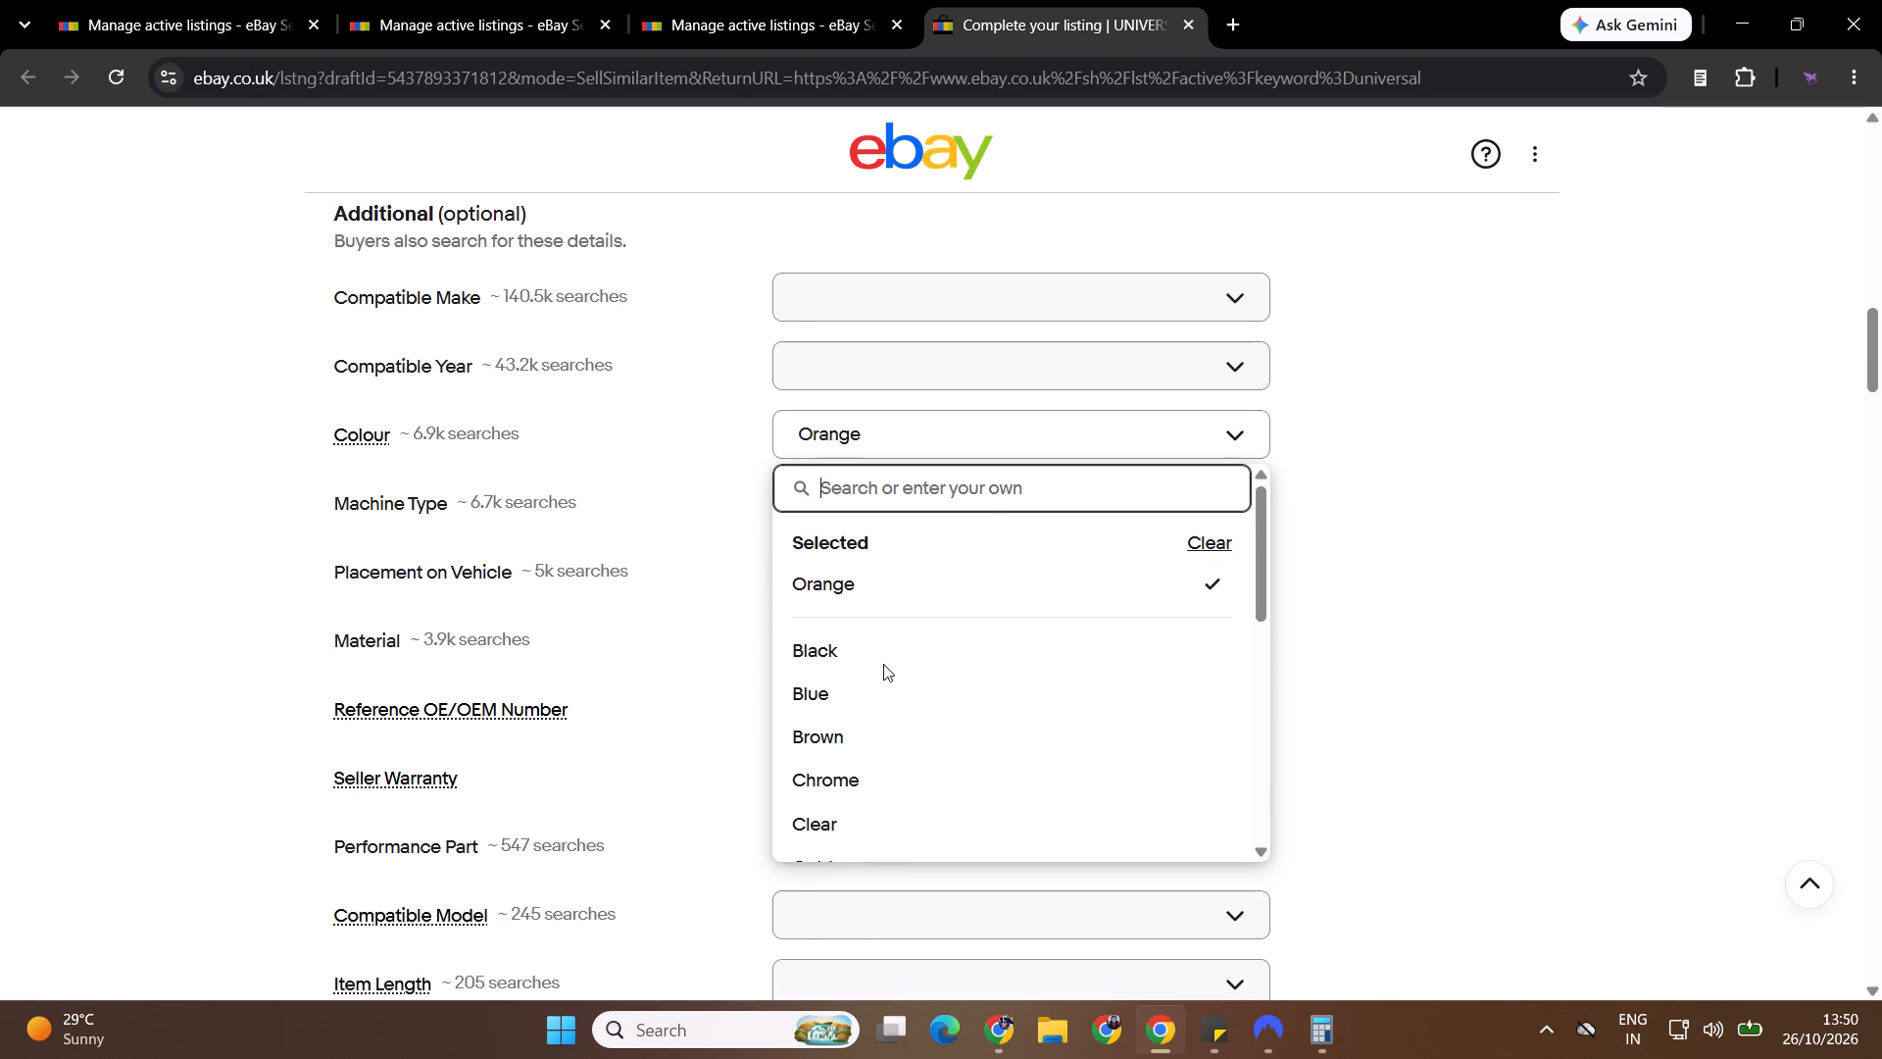
{"action": "left_click", "coordinate": [869, 689]}
{"action": "left_click", "coordinate": [1620, 673]}
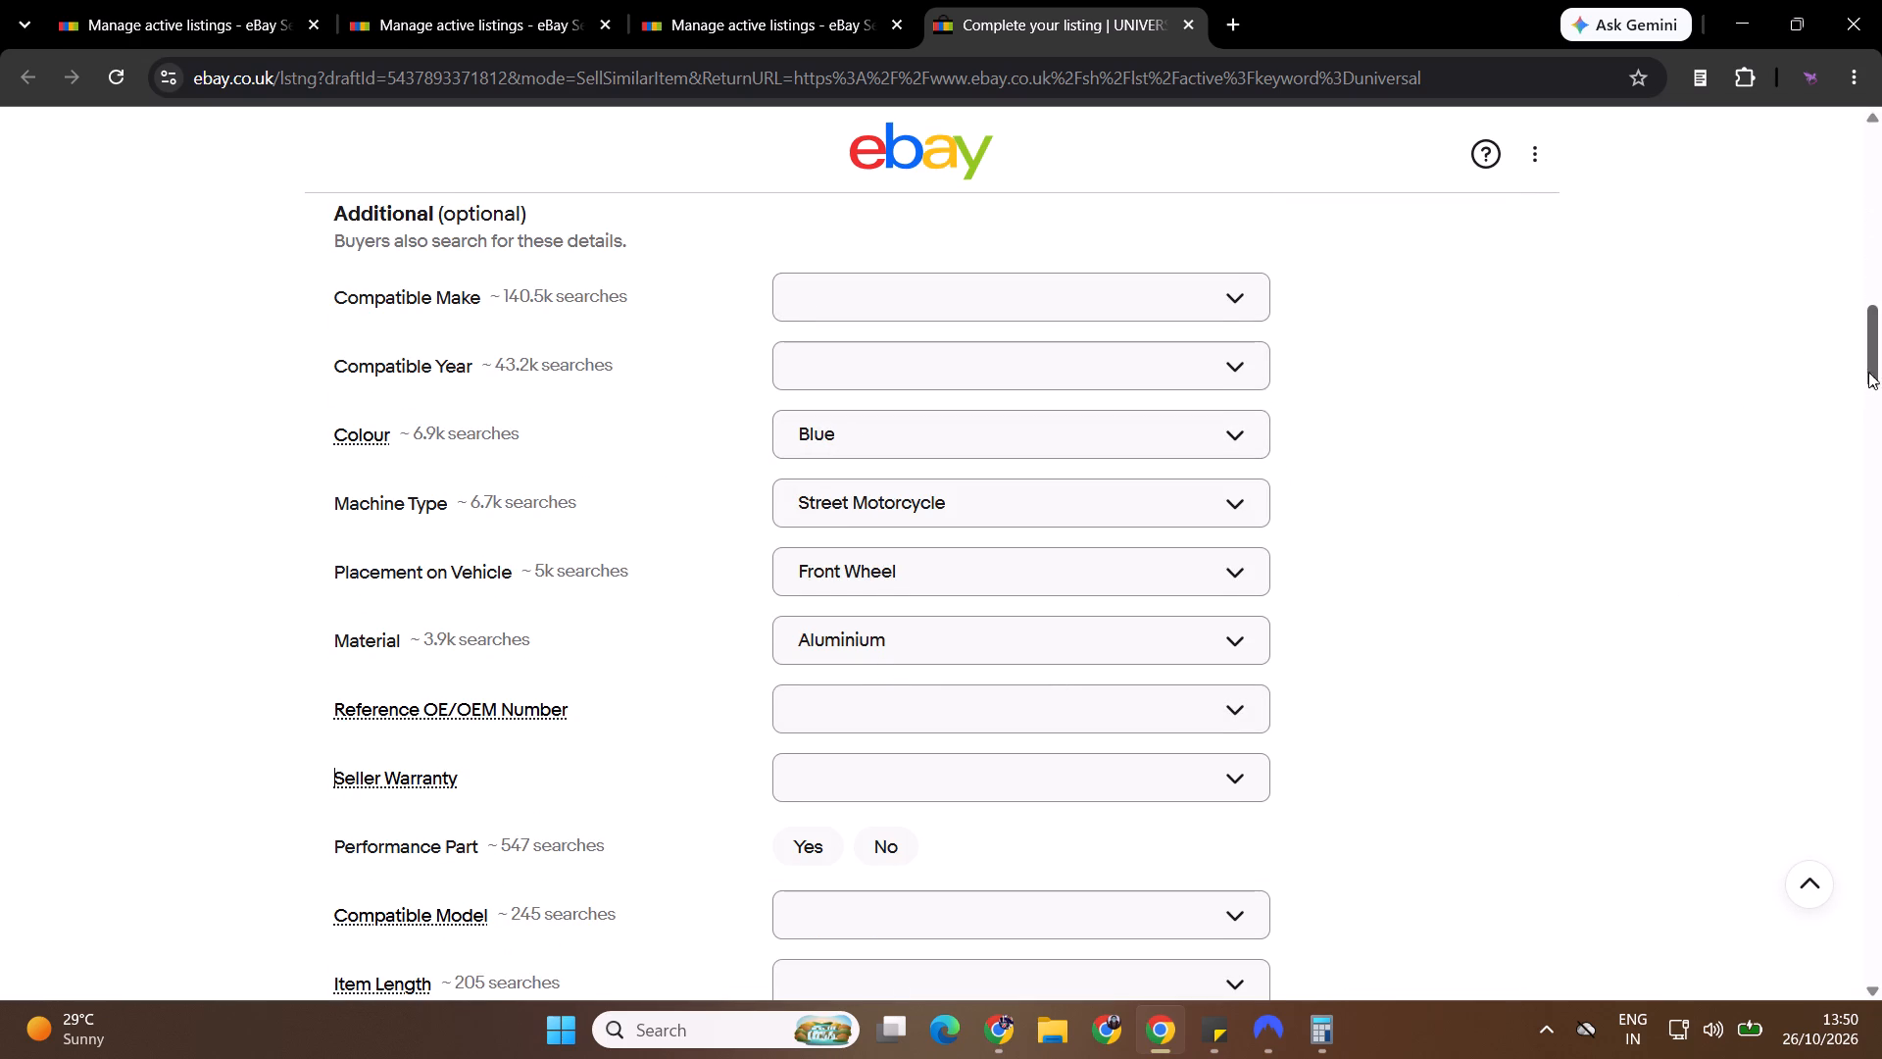
Check the description and pricing, publish the blue-lever kit listing with the displayed fees, and return to the active listings.
{"action": "left_click_drag", "start_coordinate": [1881, 358], "coordinate": [1881, 555]}
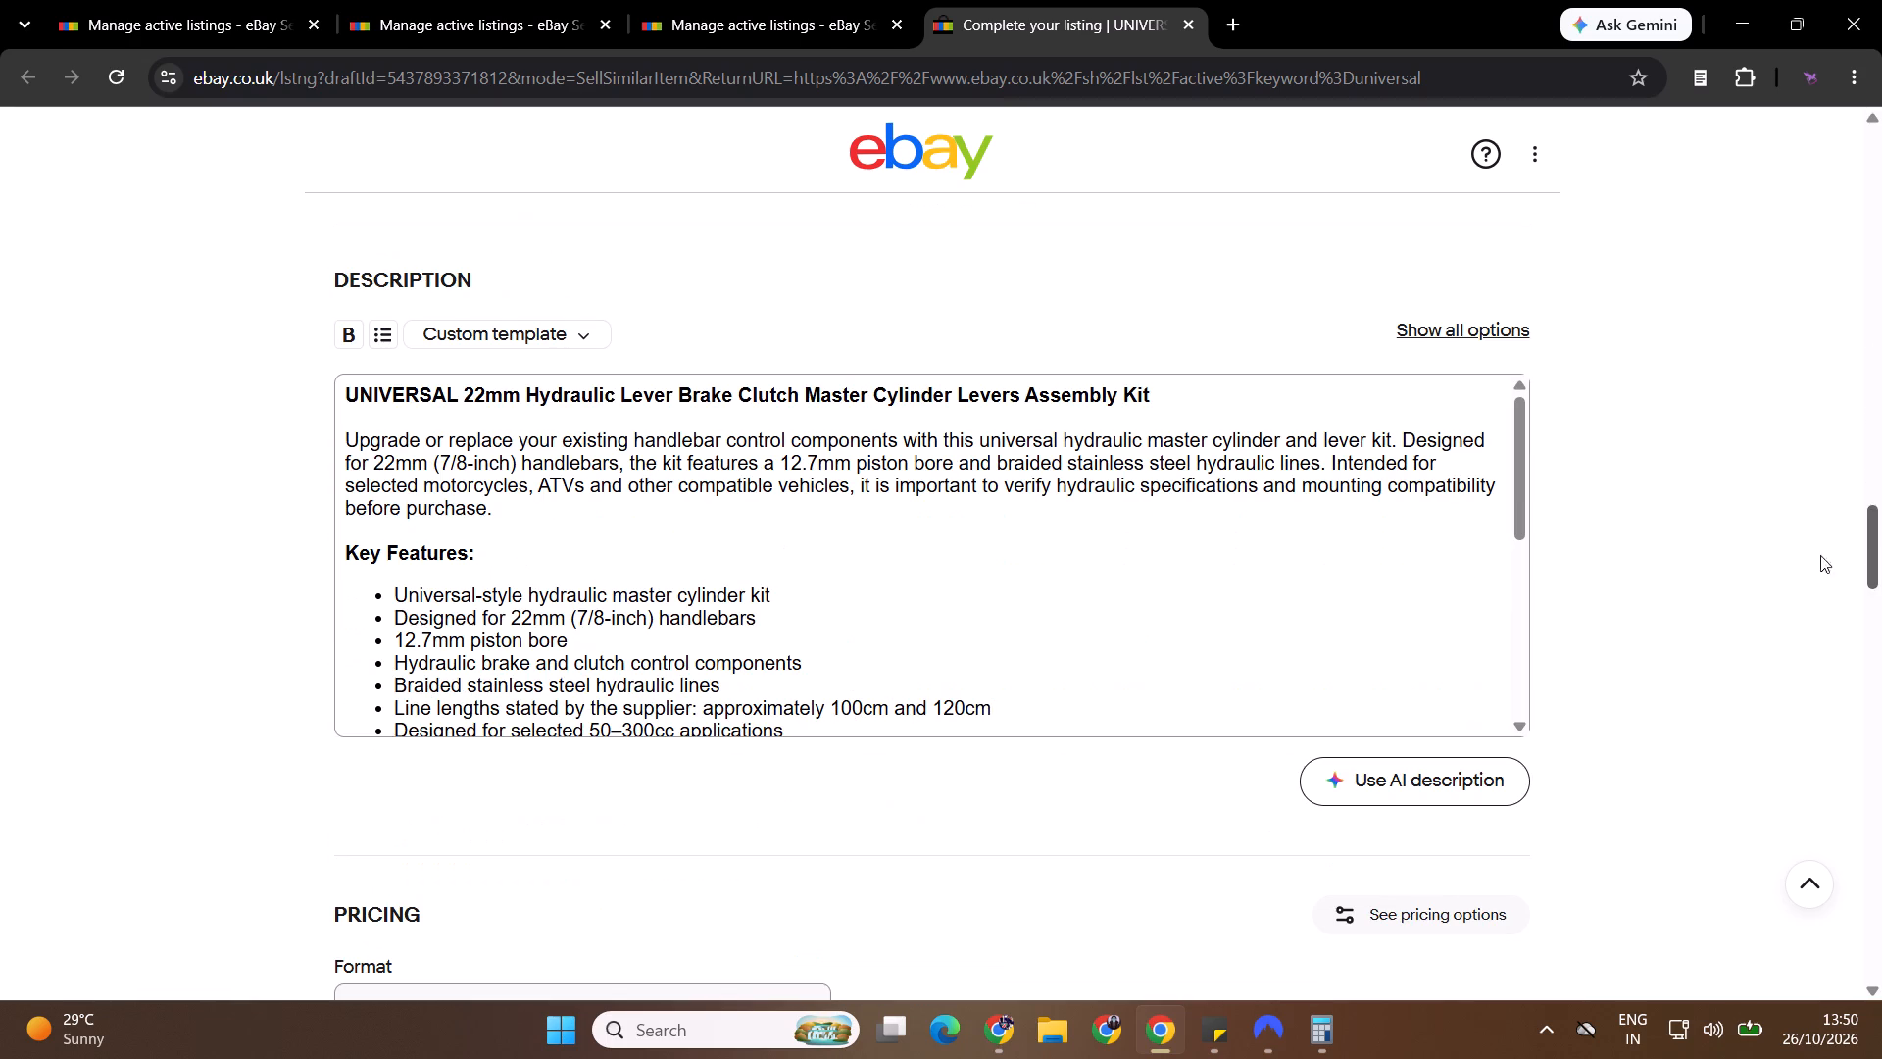
{"action": "left_click_drag", "start_coordinate": [1520, 511], "coordinate": [1566, 772]}
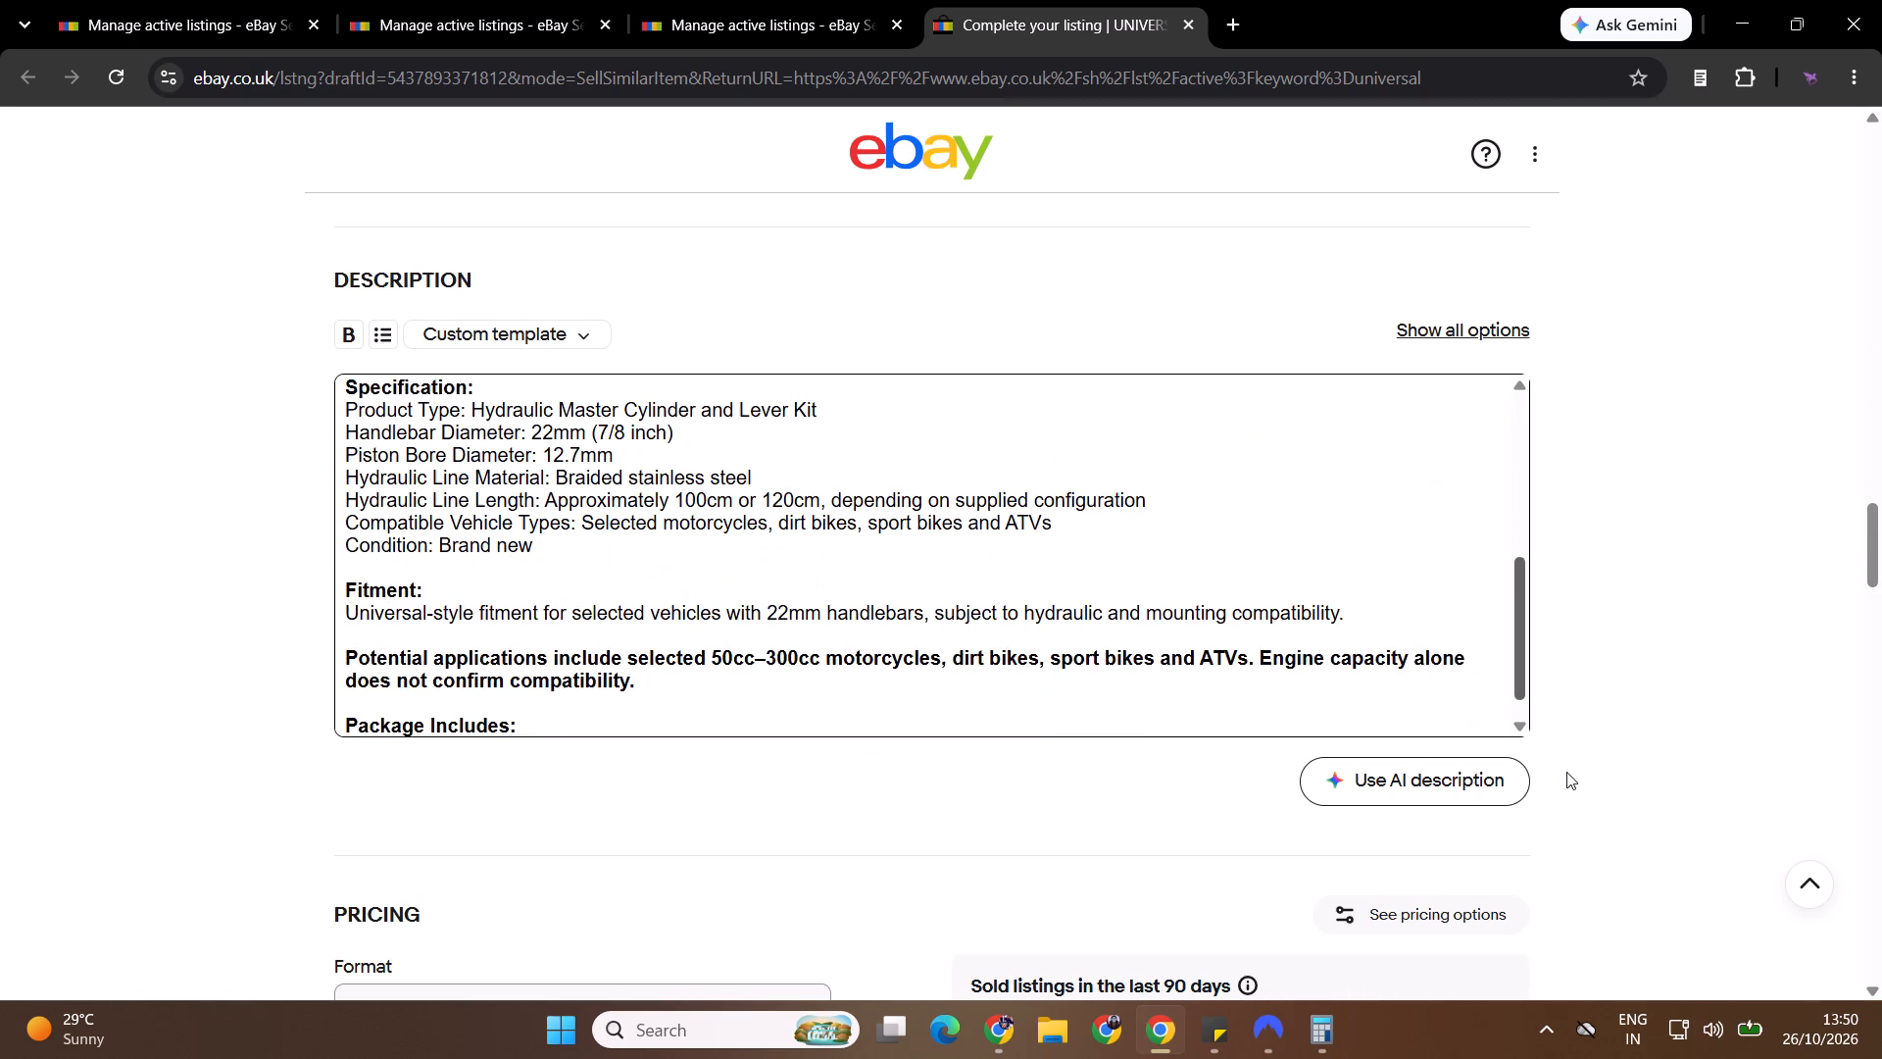
{"action": "left_click_drag", "start_coordinate": [1566, 772], "coordinate": [1566, 780]}
{"action": "left_click_drag", "start_coordinate": [1881, 553], "coordinate": [1881, 593]}
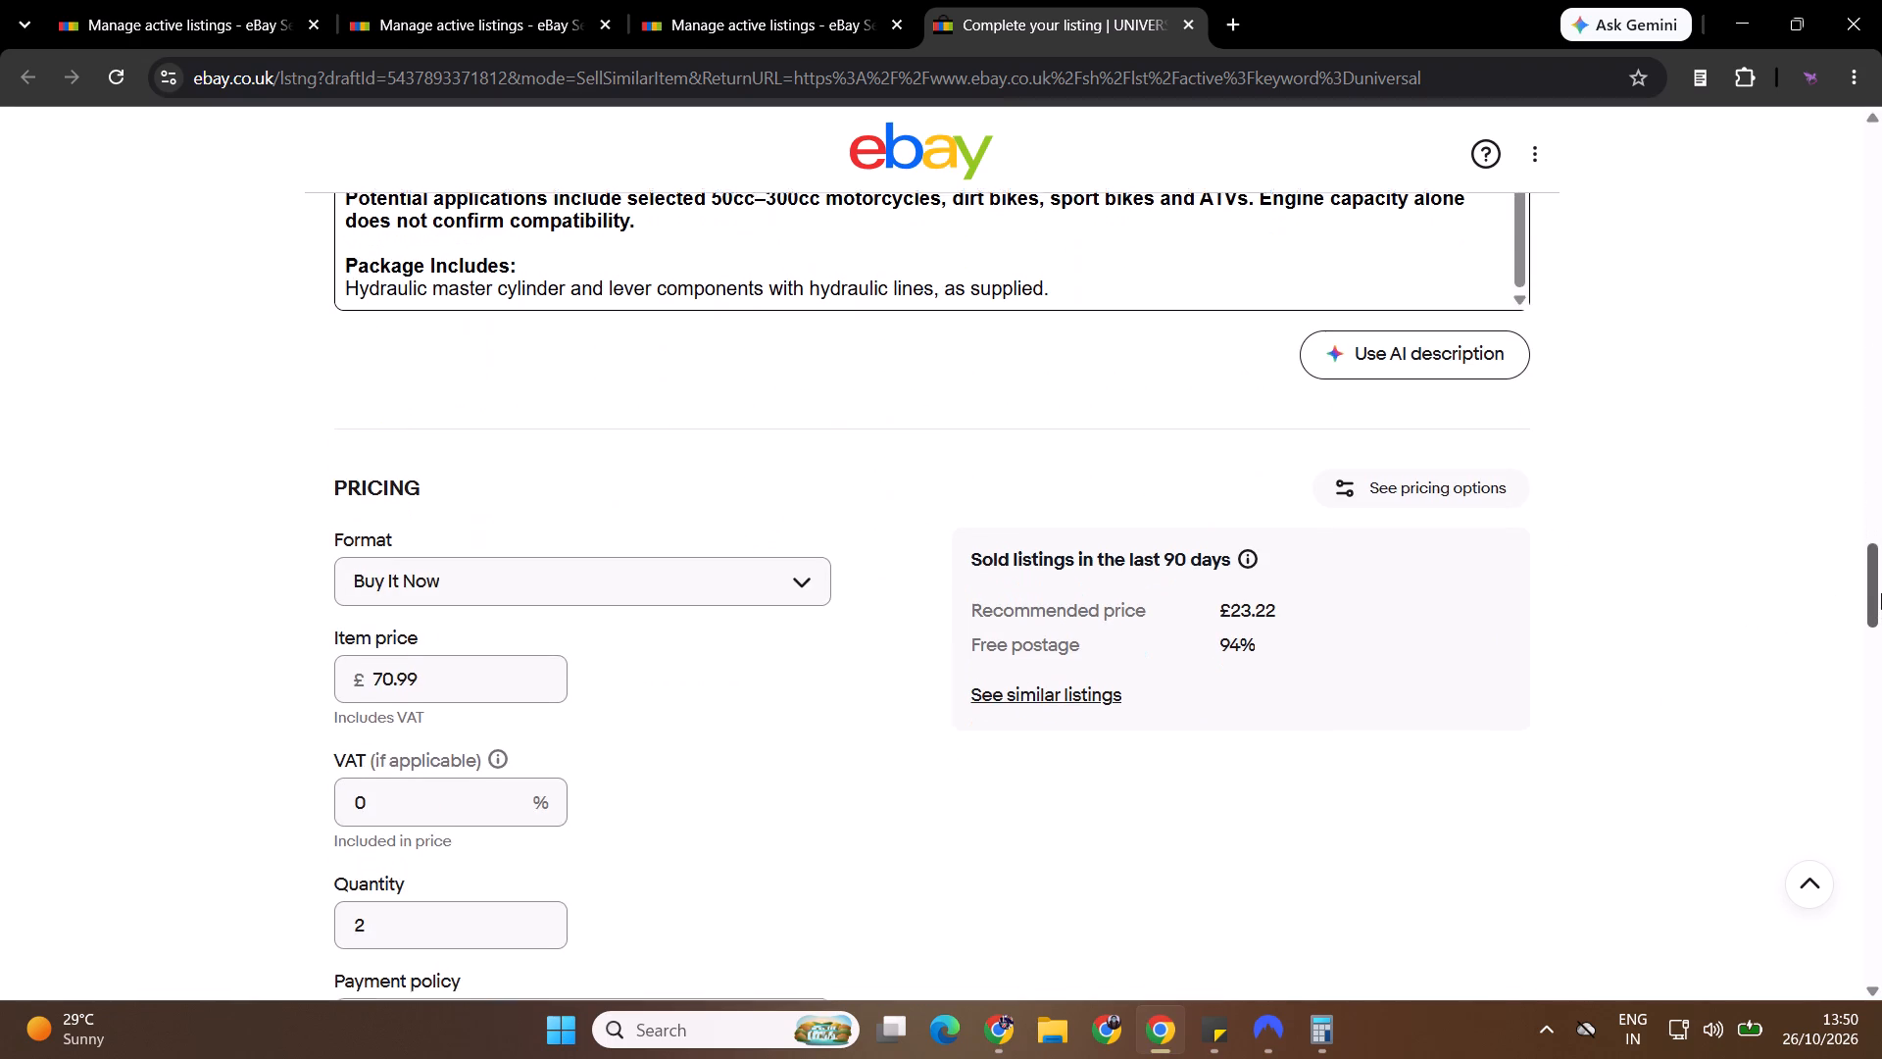
{"action": "left_click_drag", "start_coordinate": [1881, 593], "coordinate": [1863, 998]}
{"action": "left_click", "coordinate": [994, 579]}
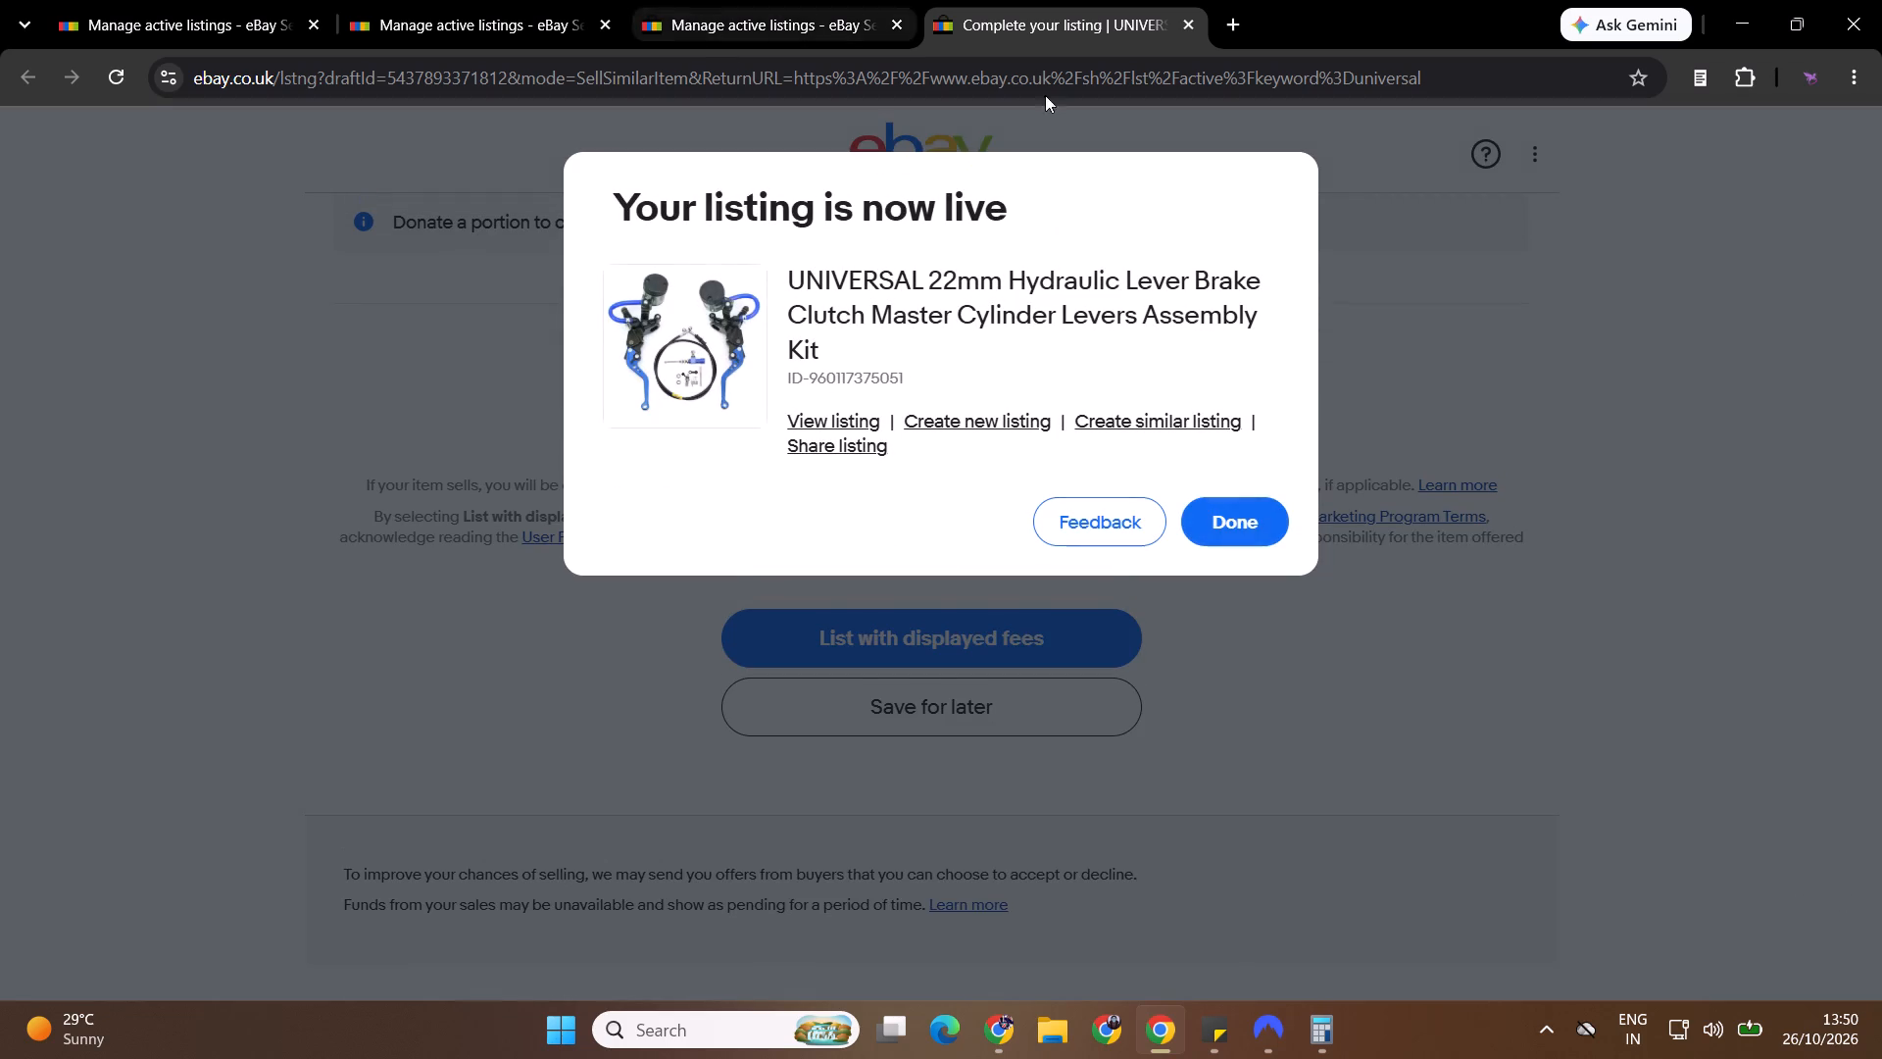
{"action": "left_click", "coordinate": [1259, 529]}
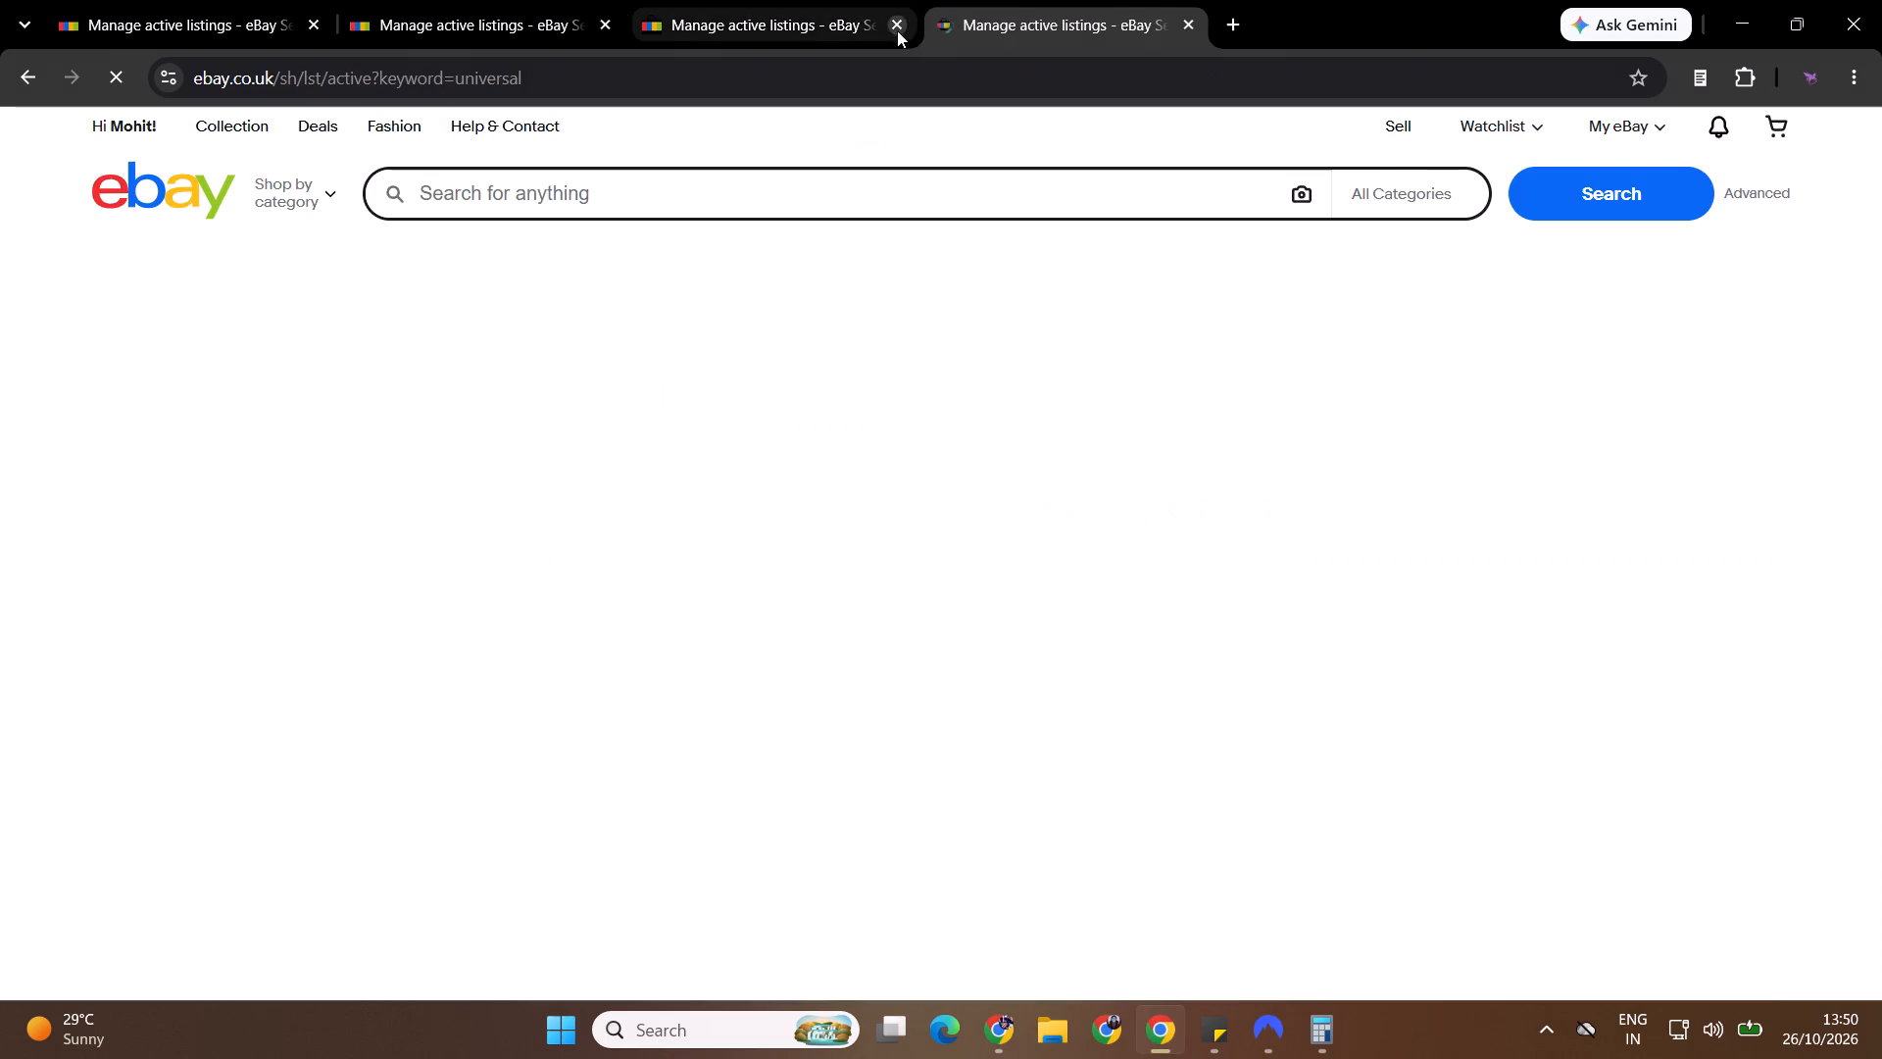
Close the old listings tab and start a sell-similar listing from the blue-lever hydraulic kit in a new tab.
{"action": "left_click", "coordinate": [897, 30]}
{"action": "left_click_drag", "start_coordinate": [1881, 188], "coordinate": [1881, 773]}
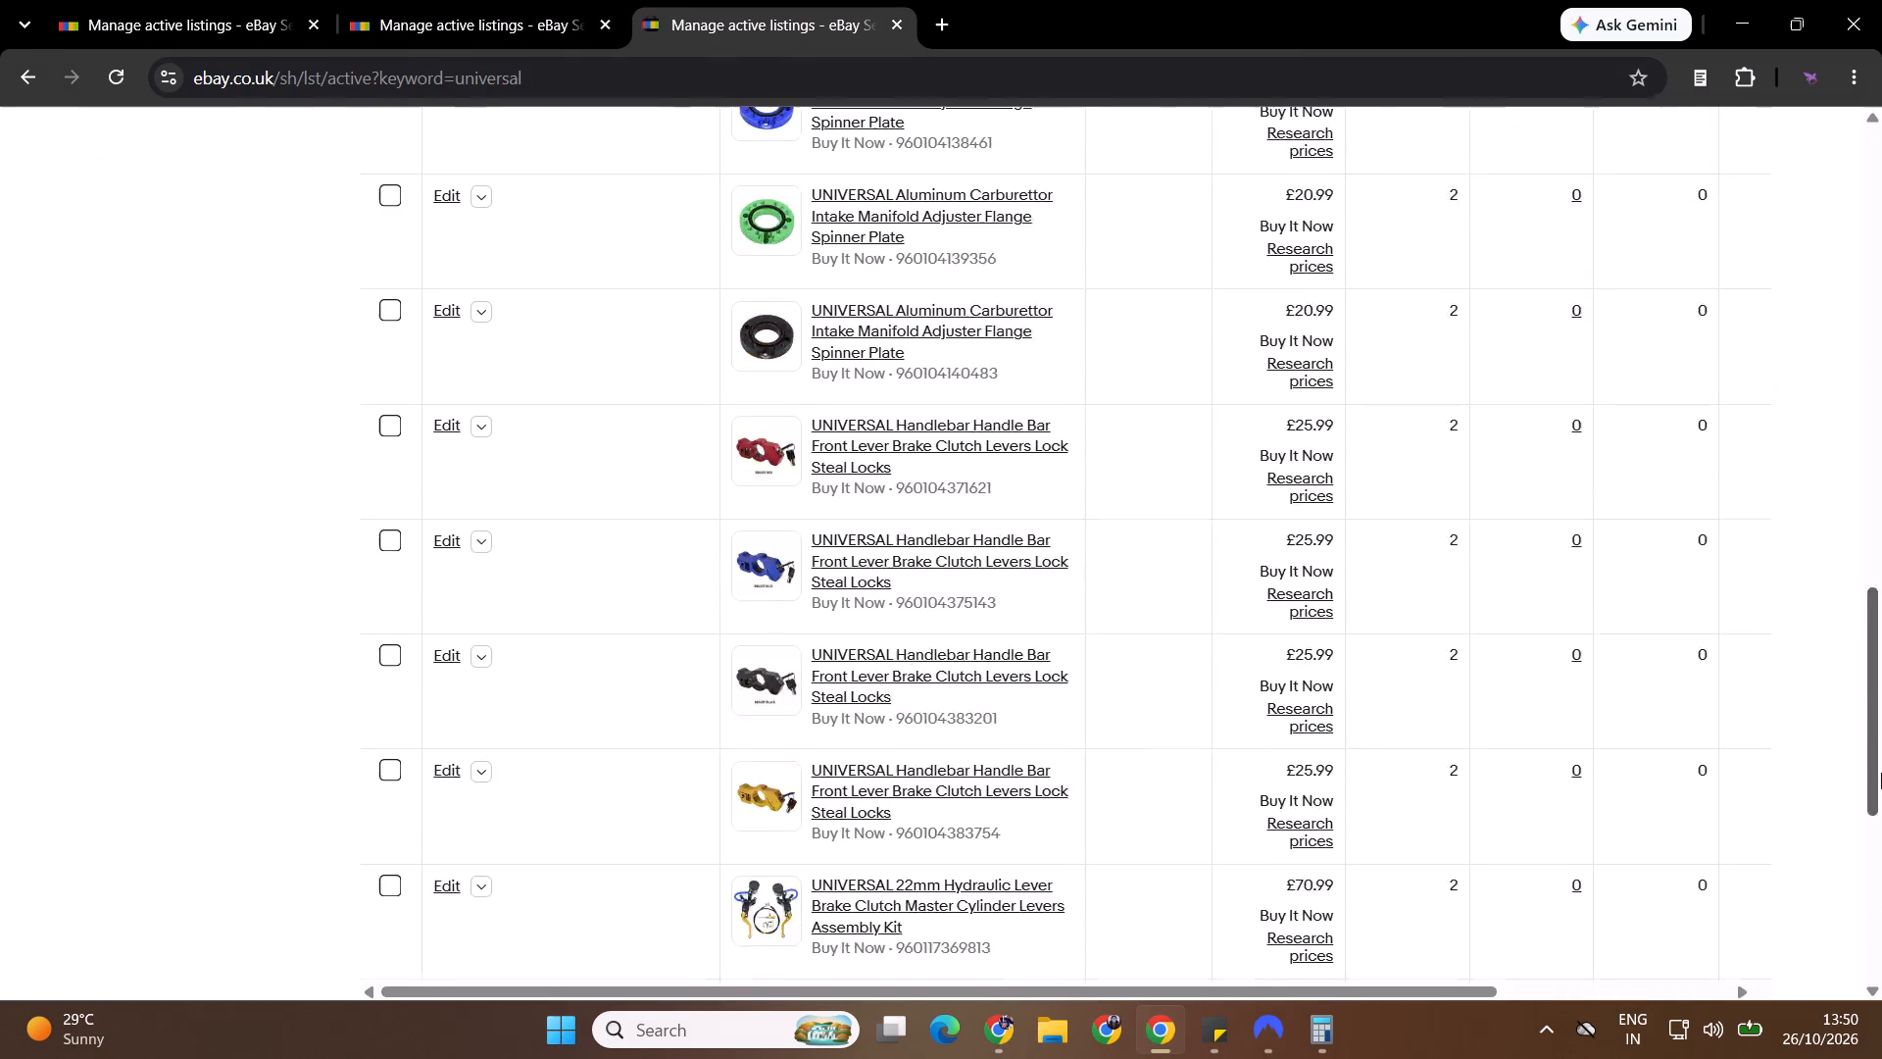
{"action": "left_click_drag", "start_coordinate": [1881, 773], "coordinate": [1881, 934]}
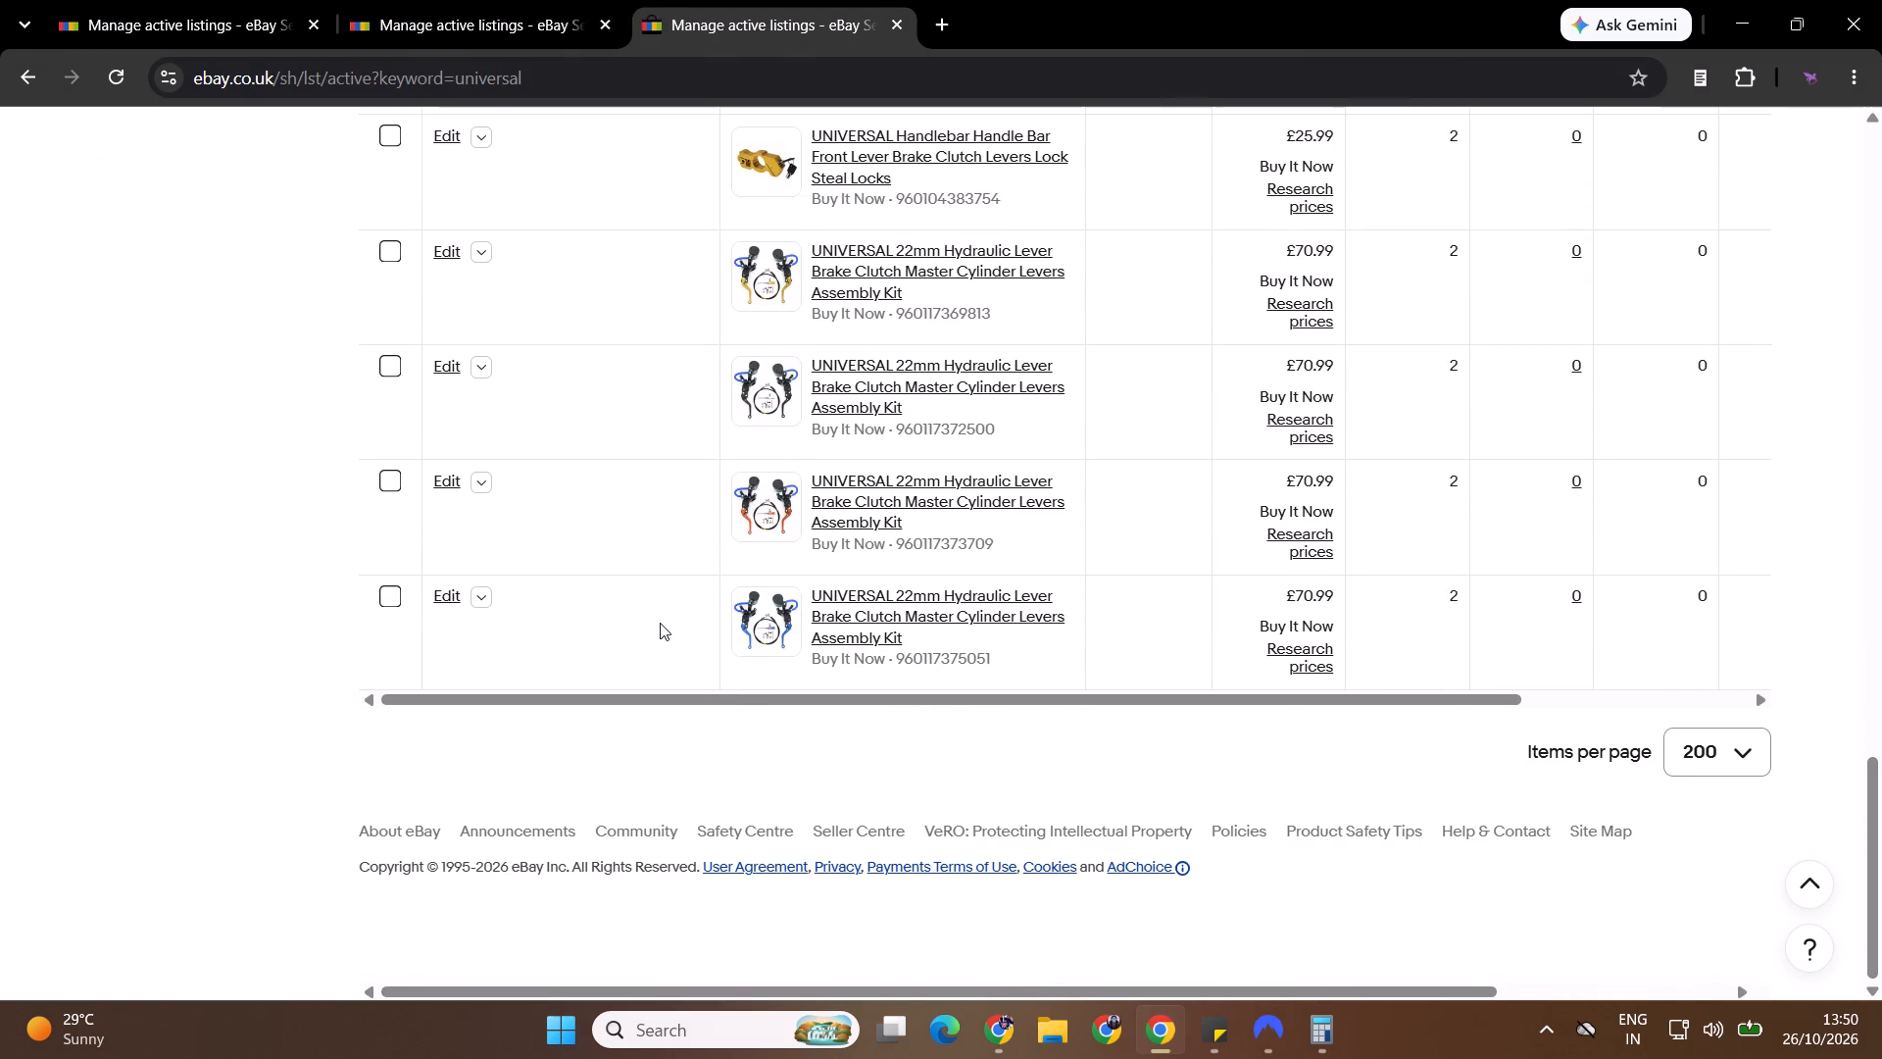
{"action": "left_click", "coordinate": [489, 594]}
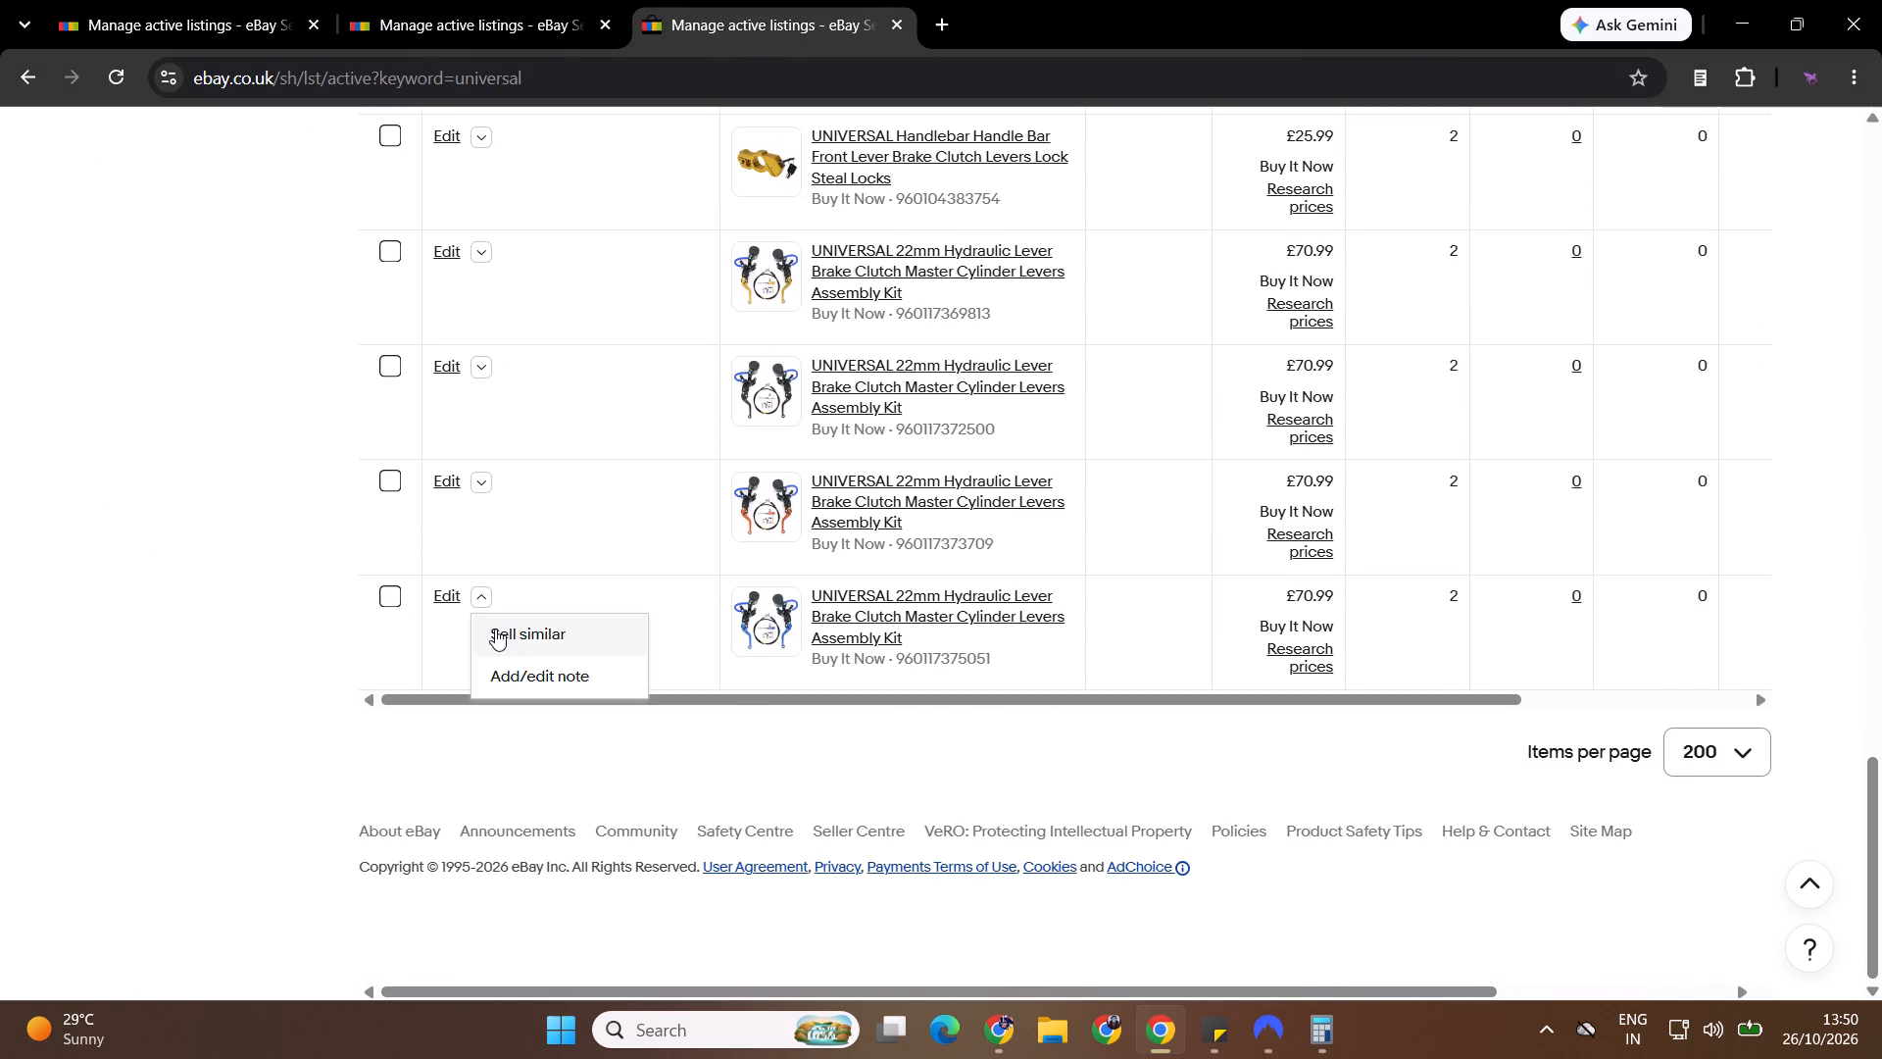
{"action": "middle_click", "coordinate": [499, 635]}
{"action": "left_click", "coordinate": [1010, 0]}
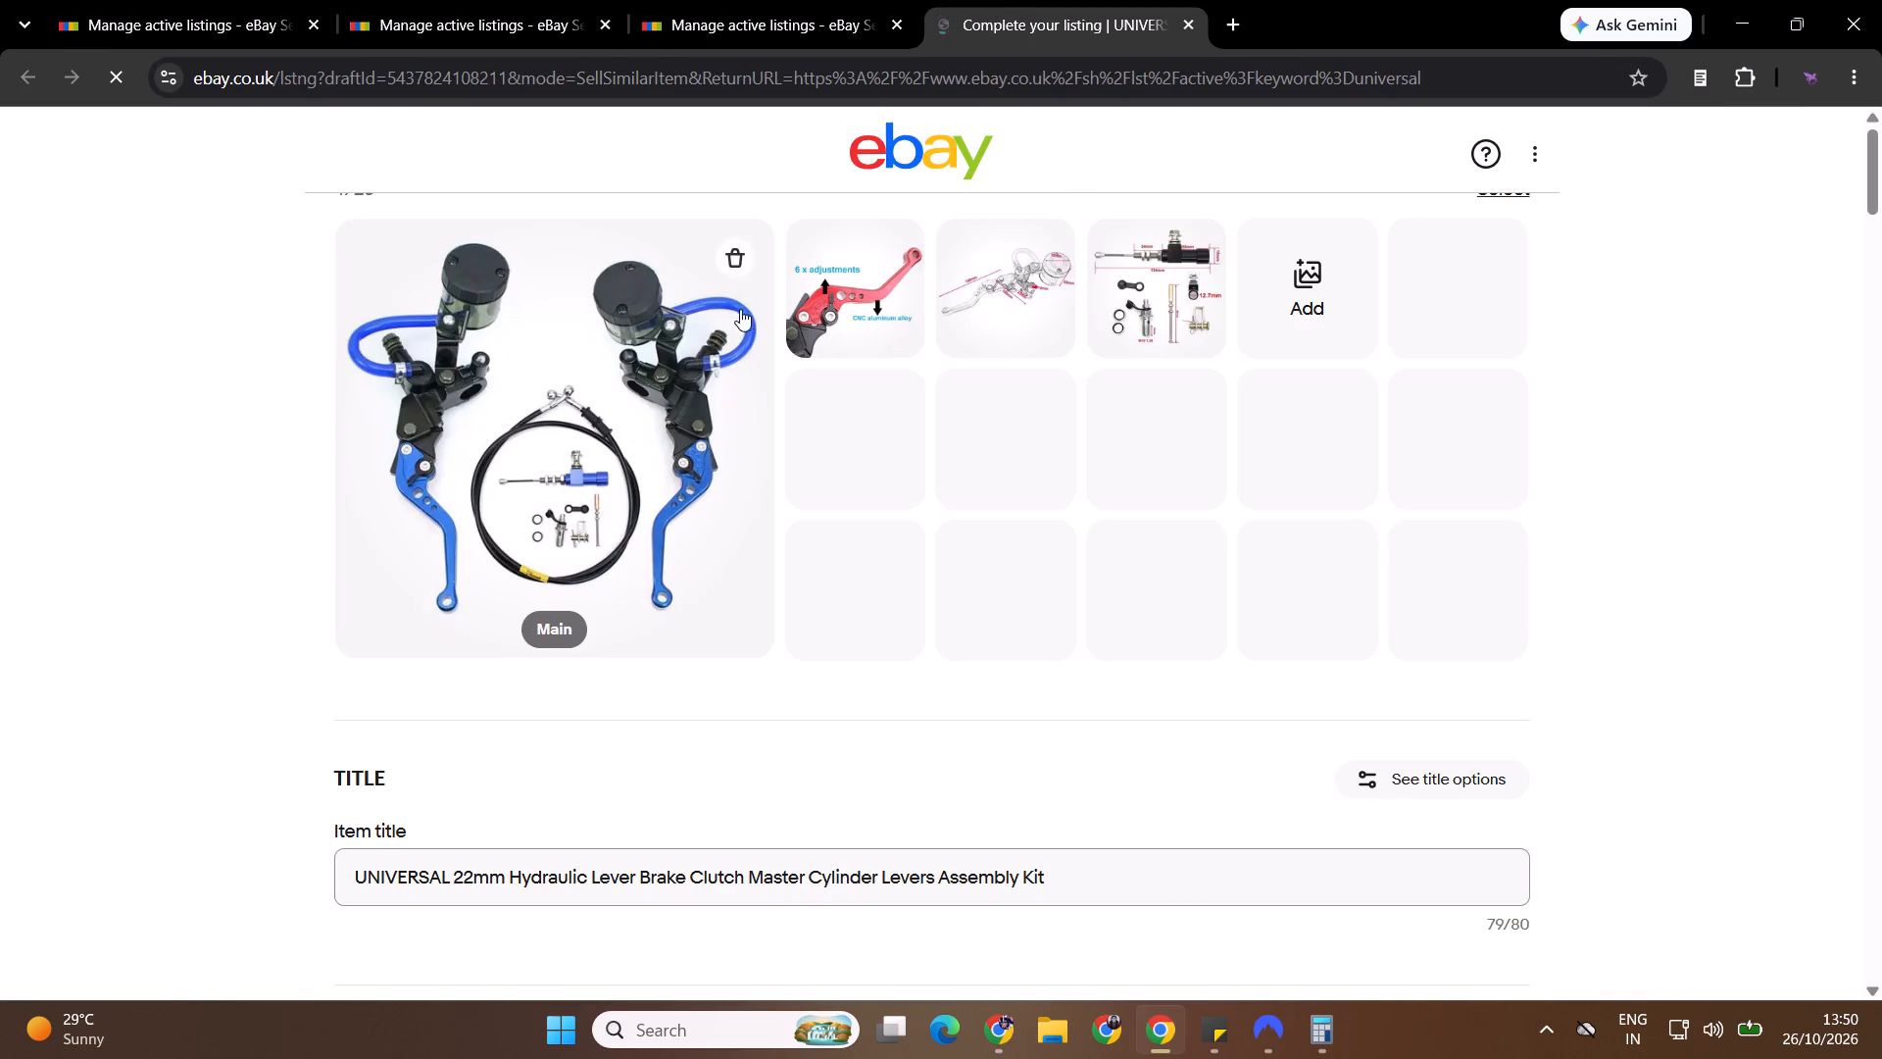
Replace the blue kit main photo with the black-lever image S26a44a82d0de4961b4b667f88f5c850at from Downloads, placing it first.
{"action": "left_click", "coordinate": [736, 268]}
{"action": "left_click", "coordinate": [1129, 307]}
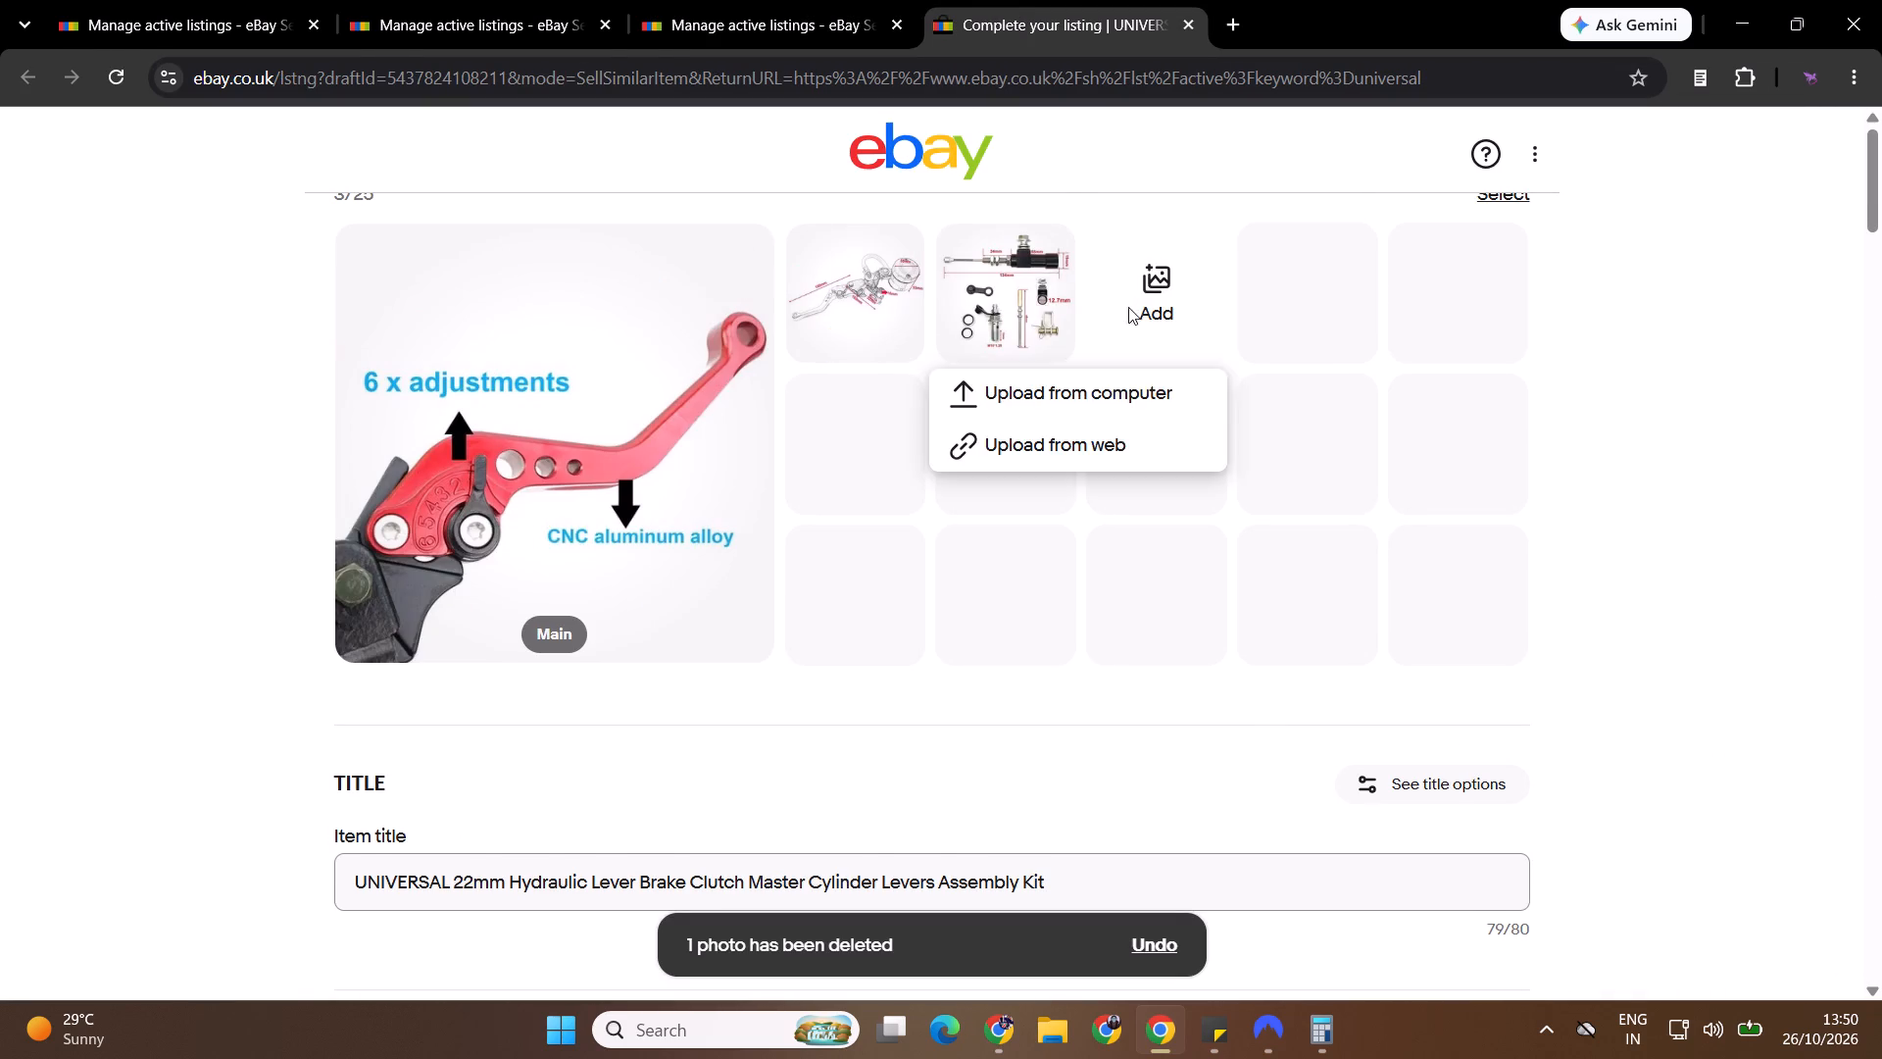
{"action": "left_click", "coordinate": [1112, 715]}
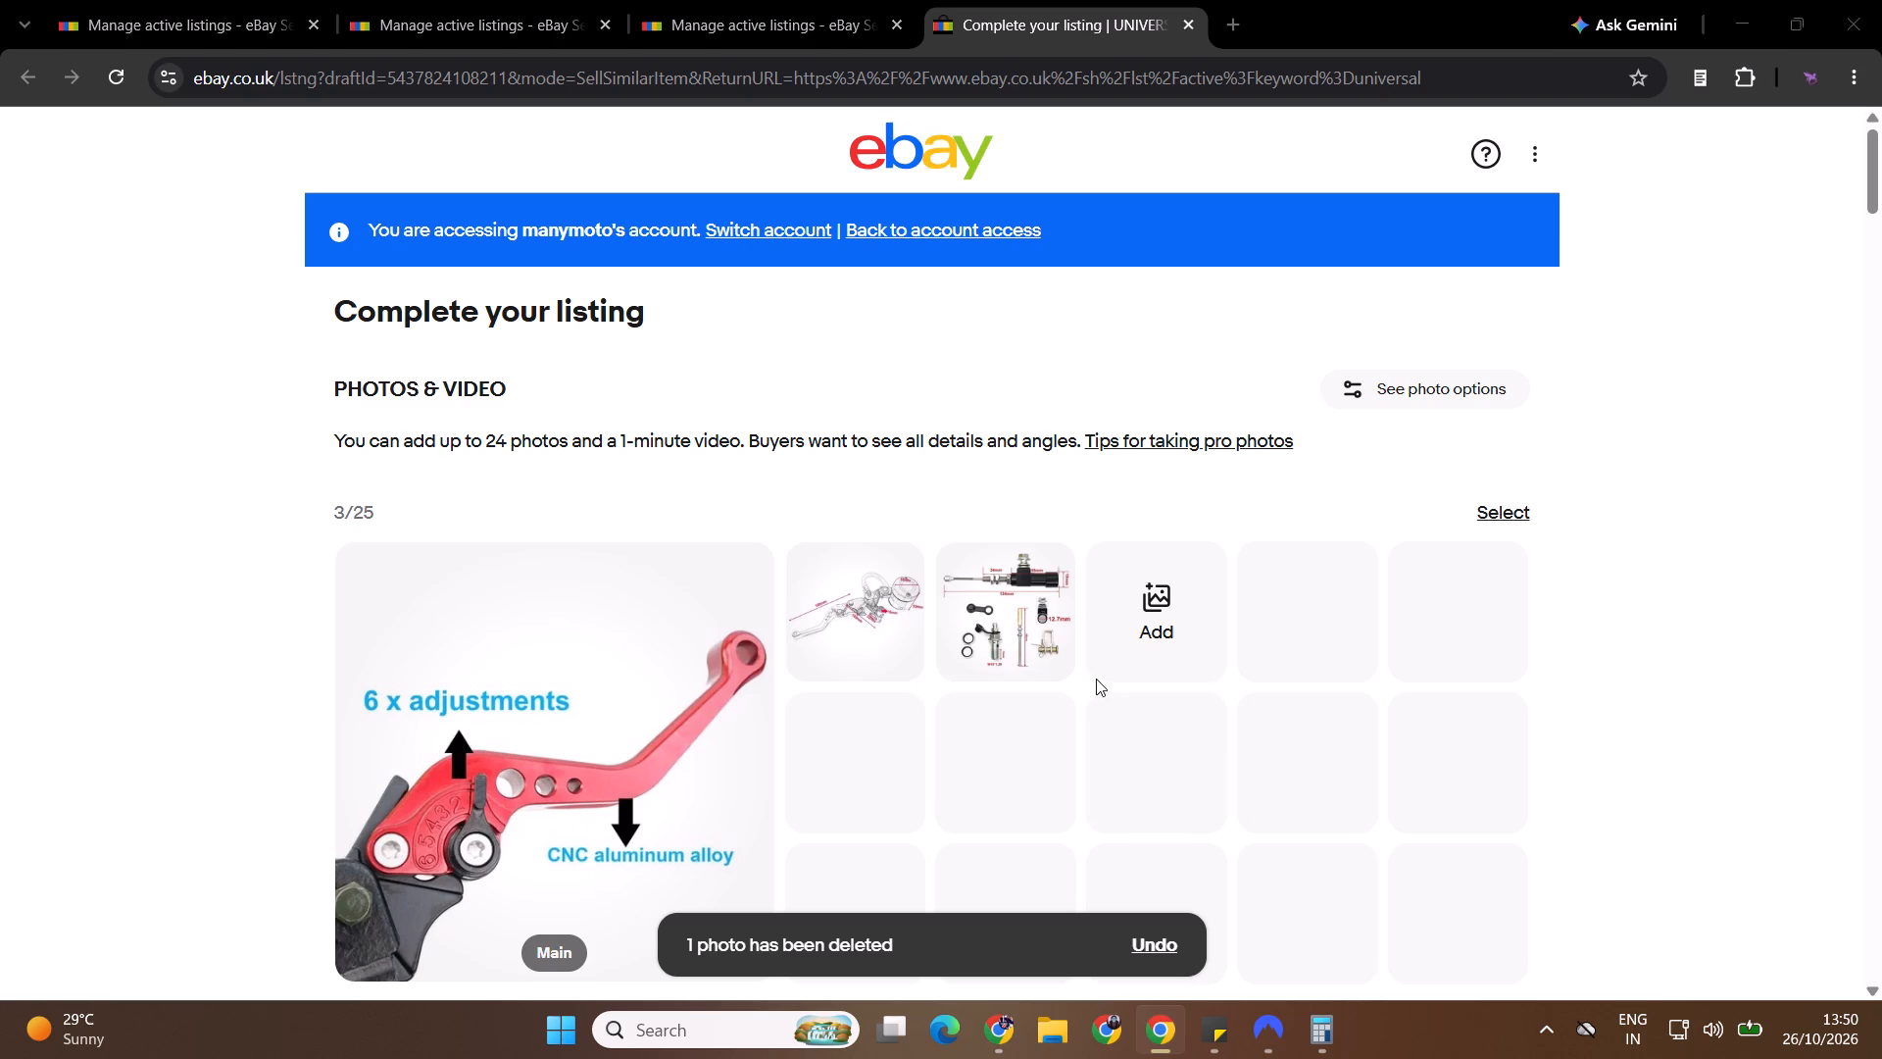
{"action": "left_click", "coordinate": [1460, 506]}
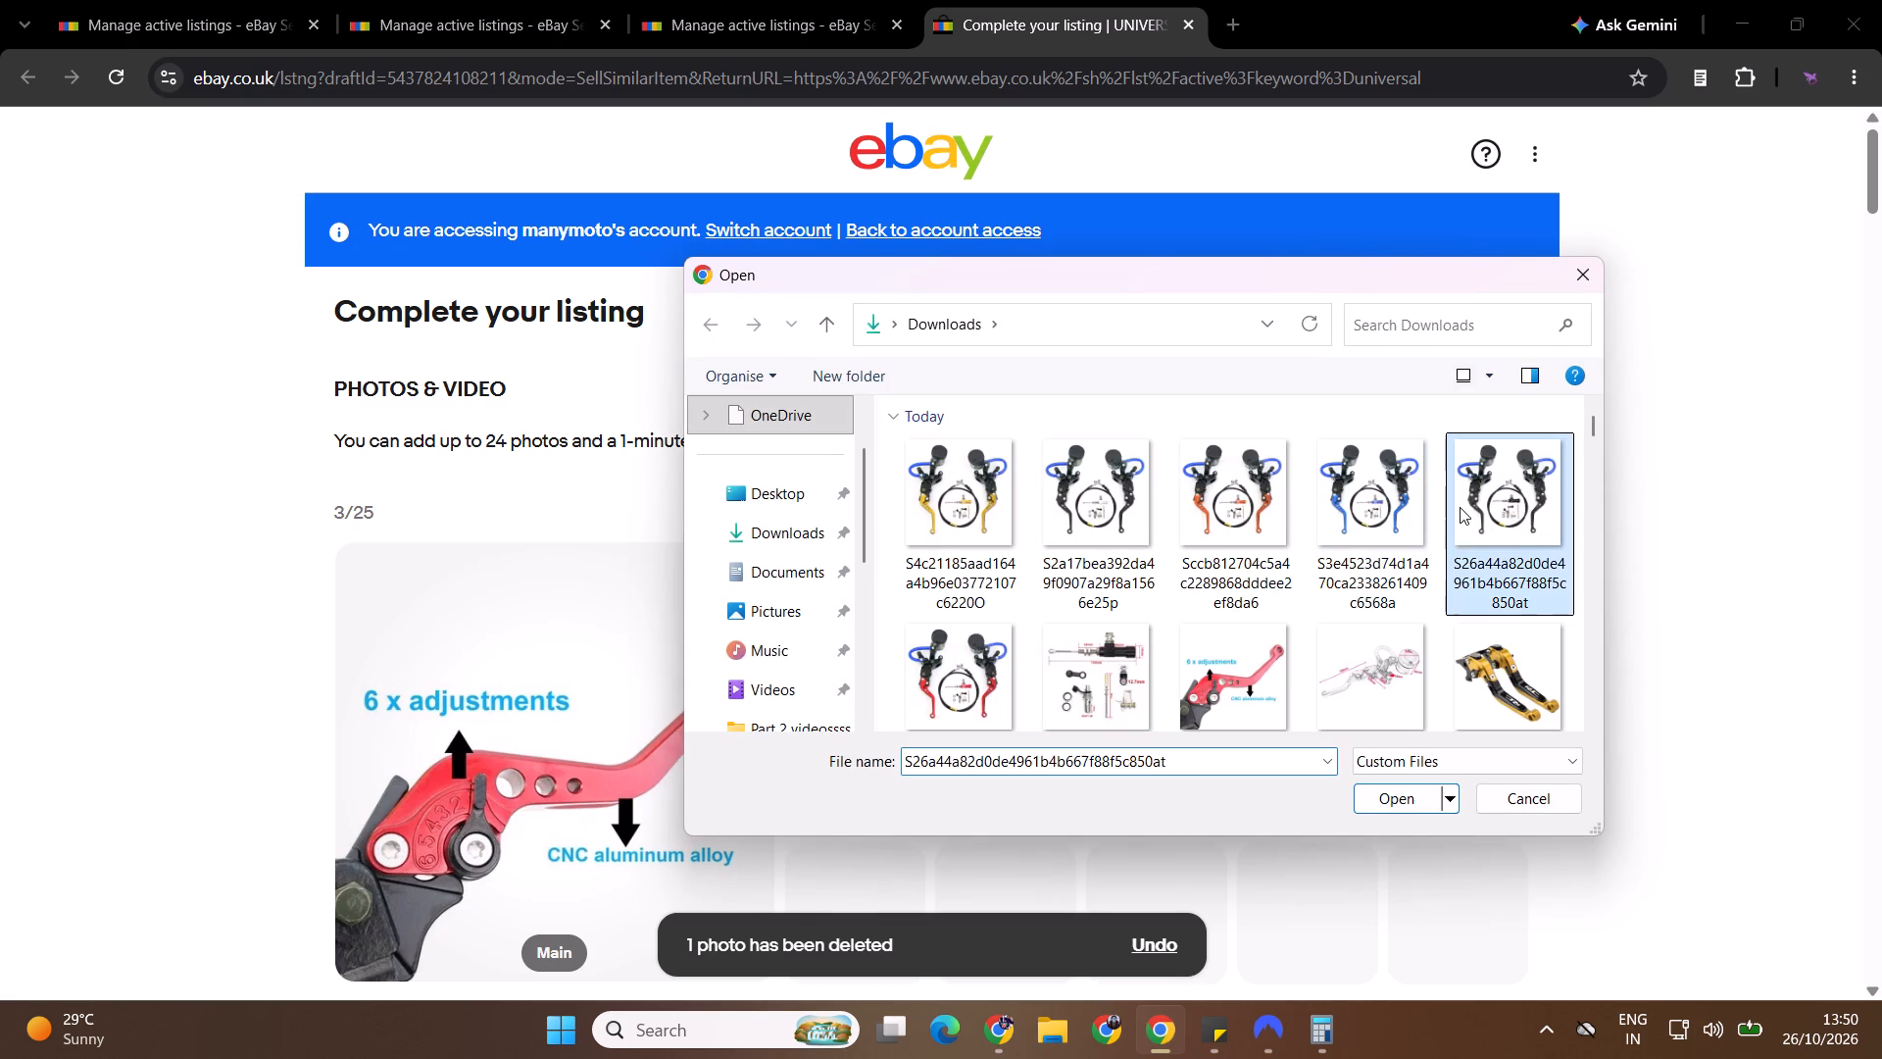
{"action": "left_click", "coordinate": [1415, 811]}
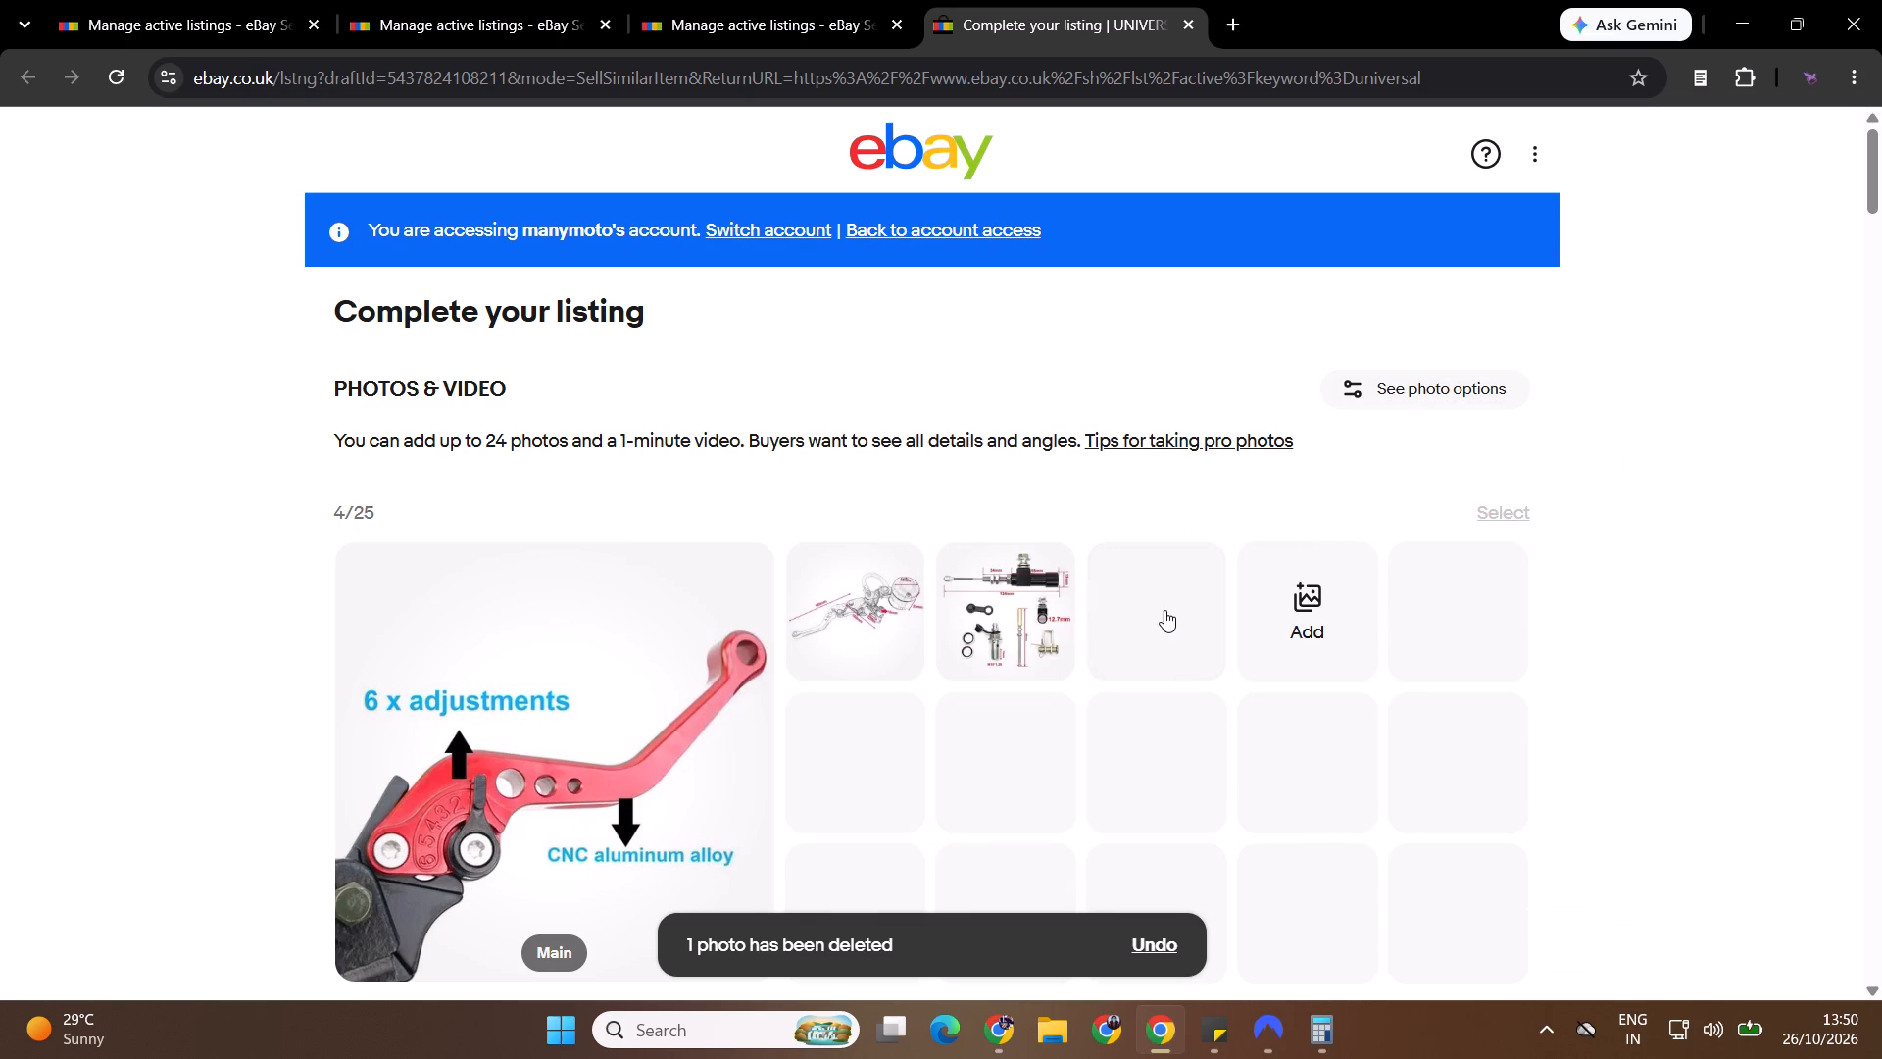
{"action": "left_click_drag", "start_coordinate": [1166, 611], "coordinate": [484, 676]}
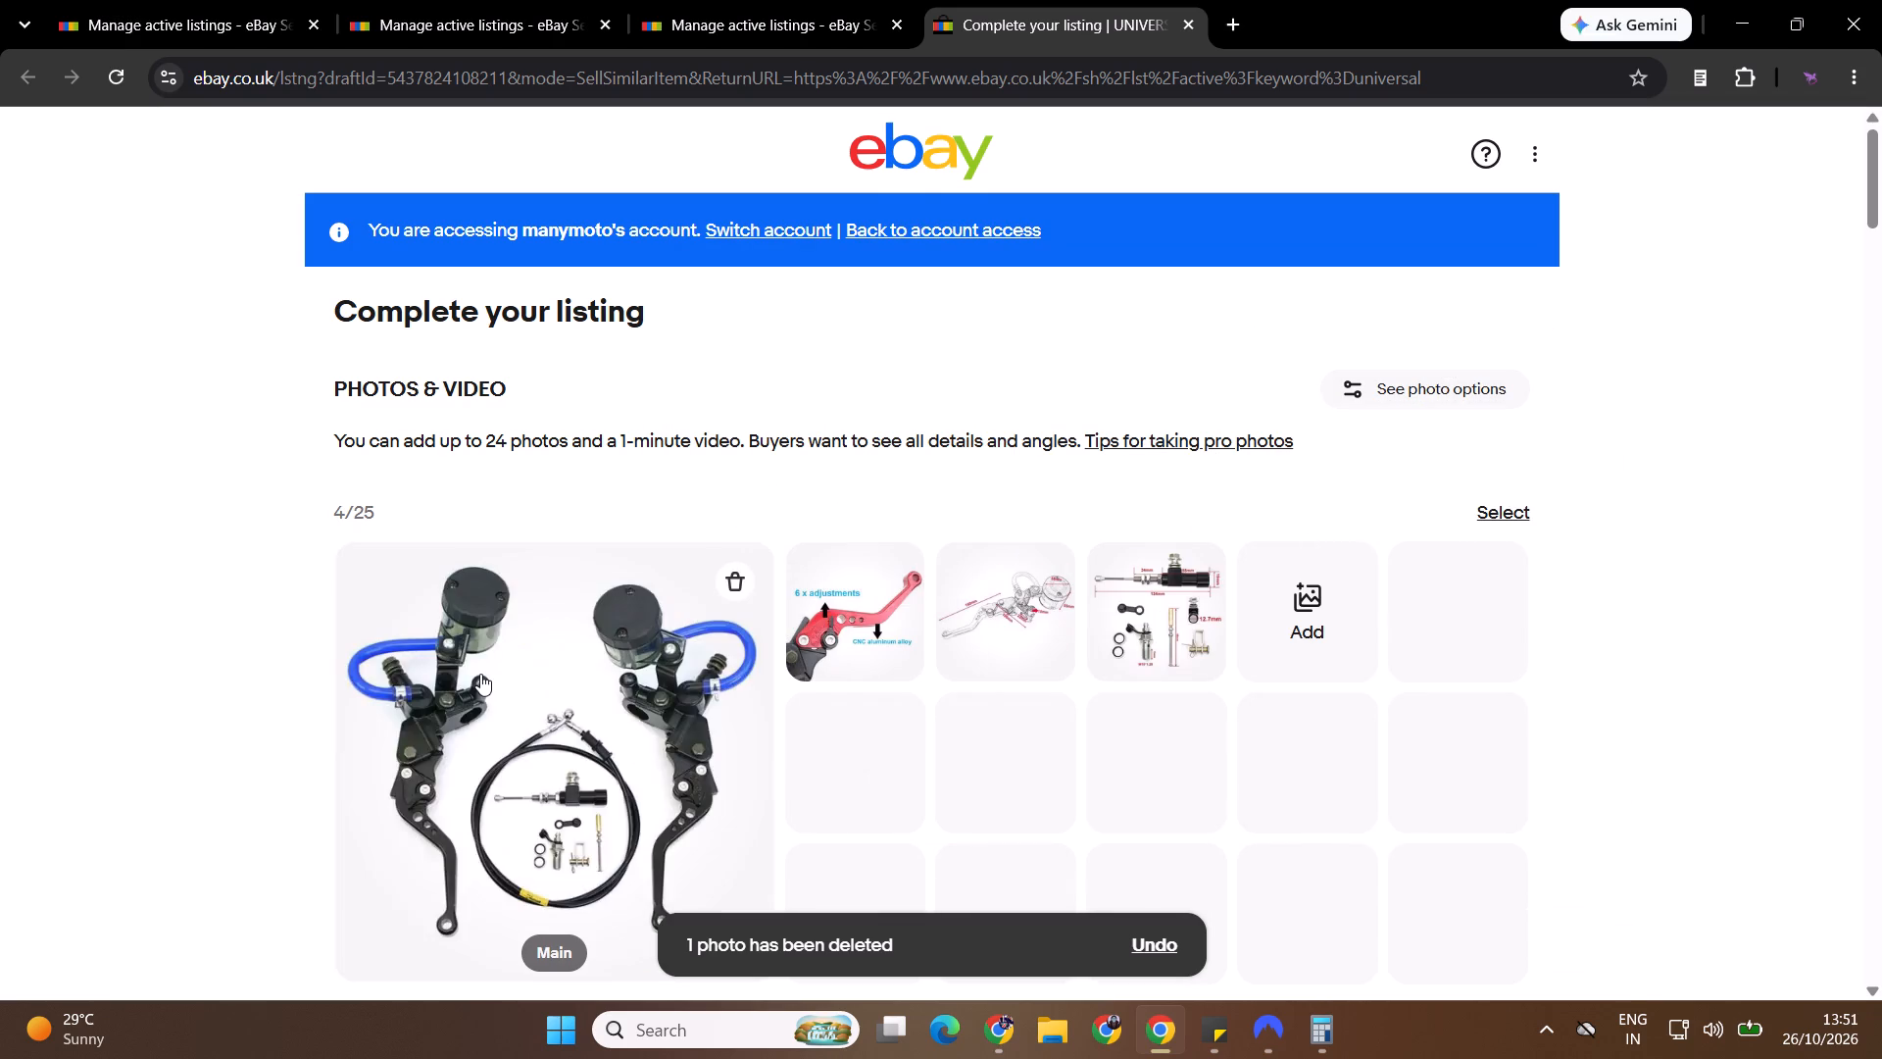
Compare the enlarged main photo with the One Set Black and One Set Silver variants on the AliExpress product page.
{"action": "left_click", "coordinate": [480, 674]}
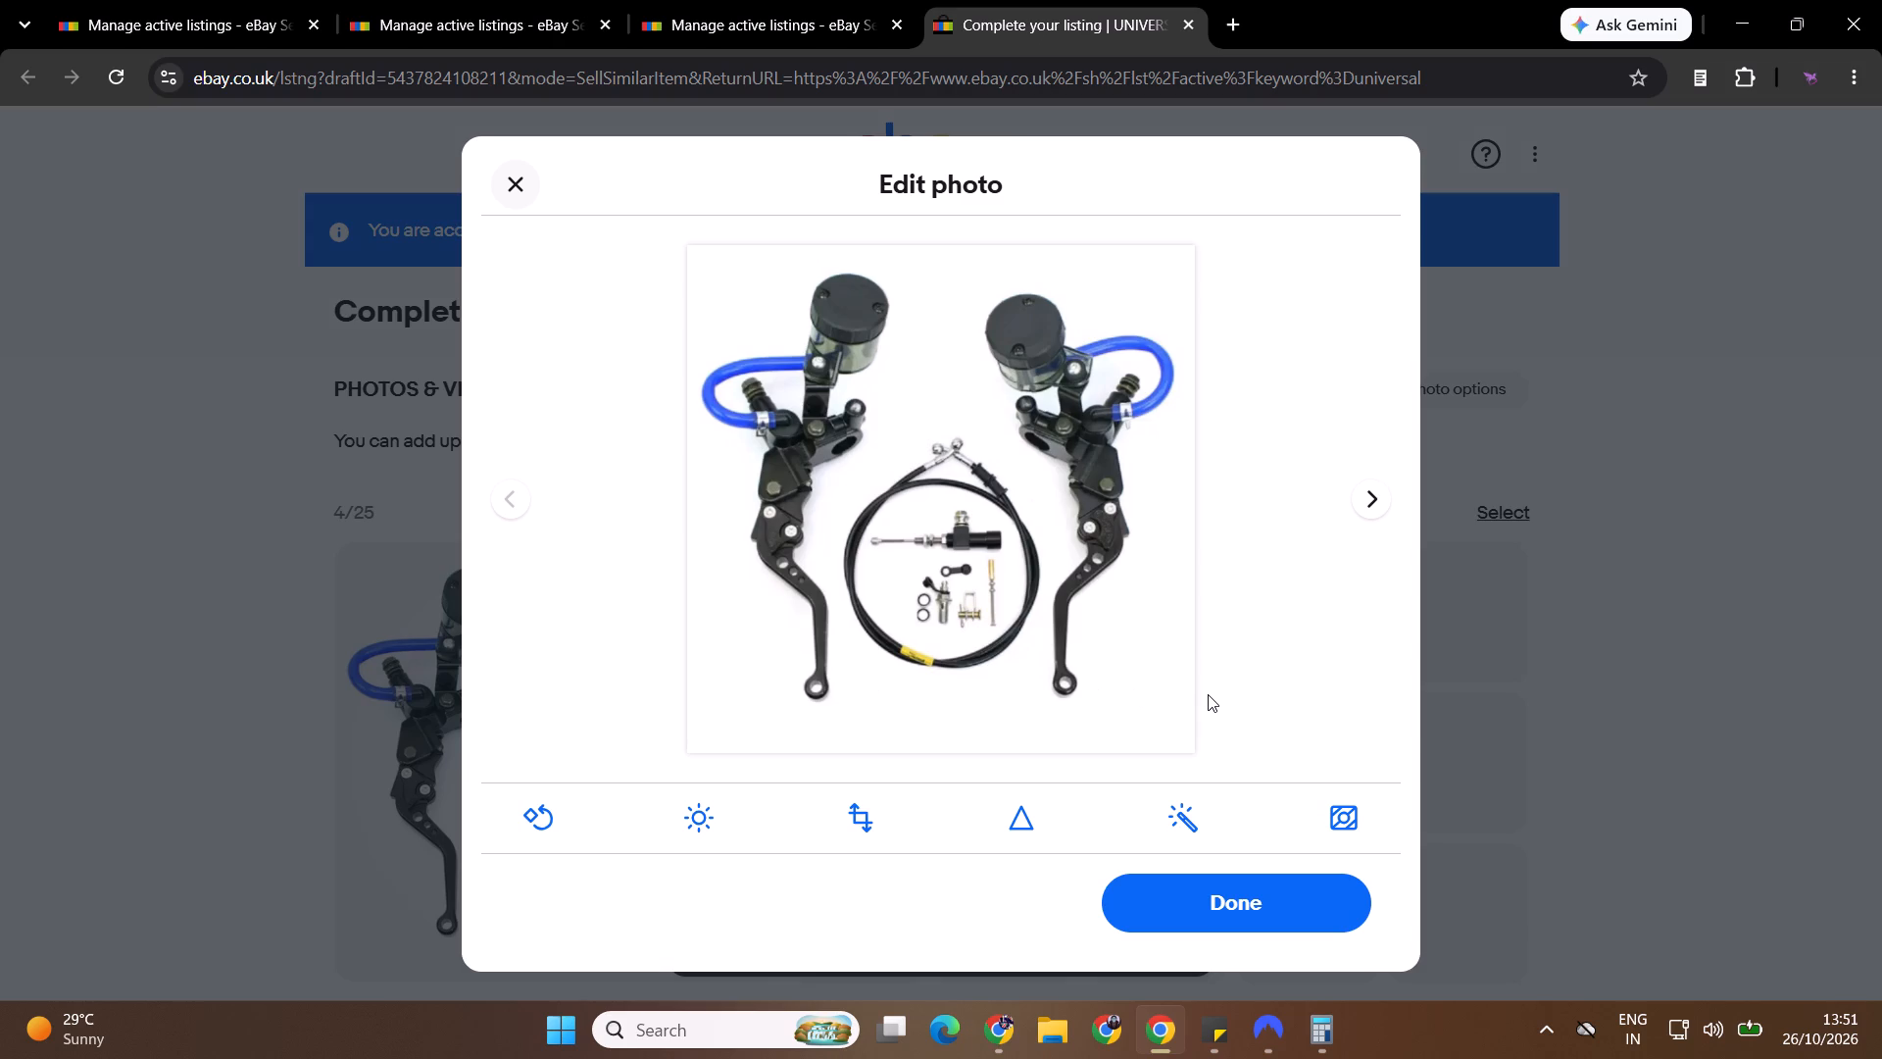
{"action": "key", "text": "alt+Tab"}
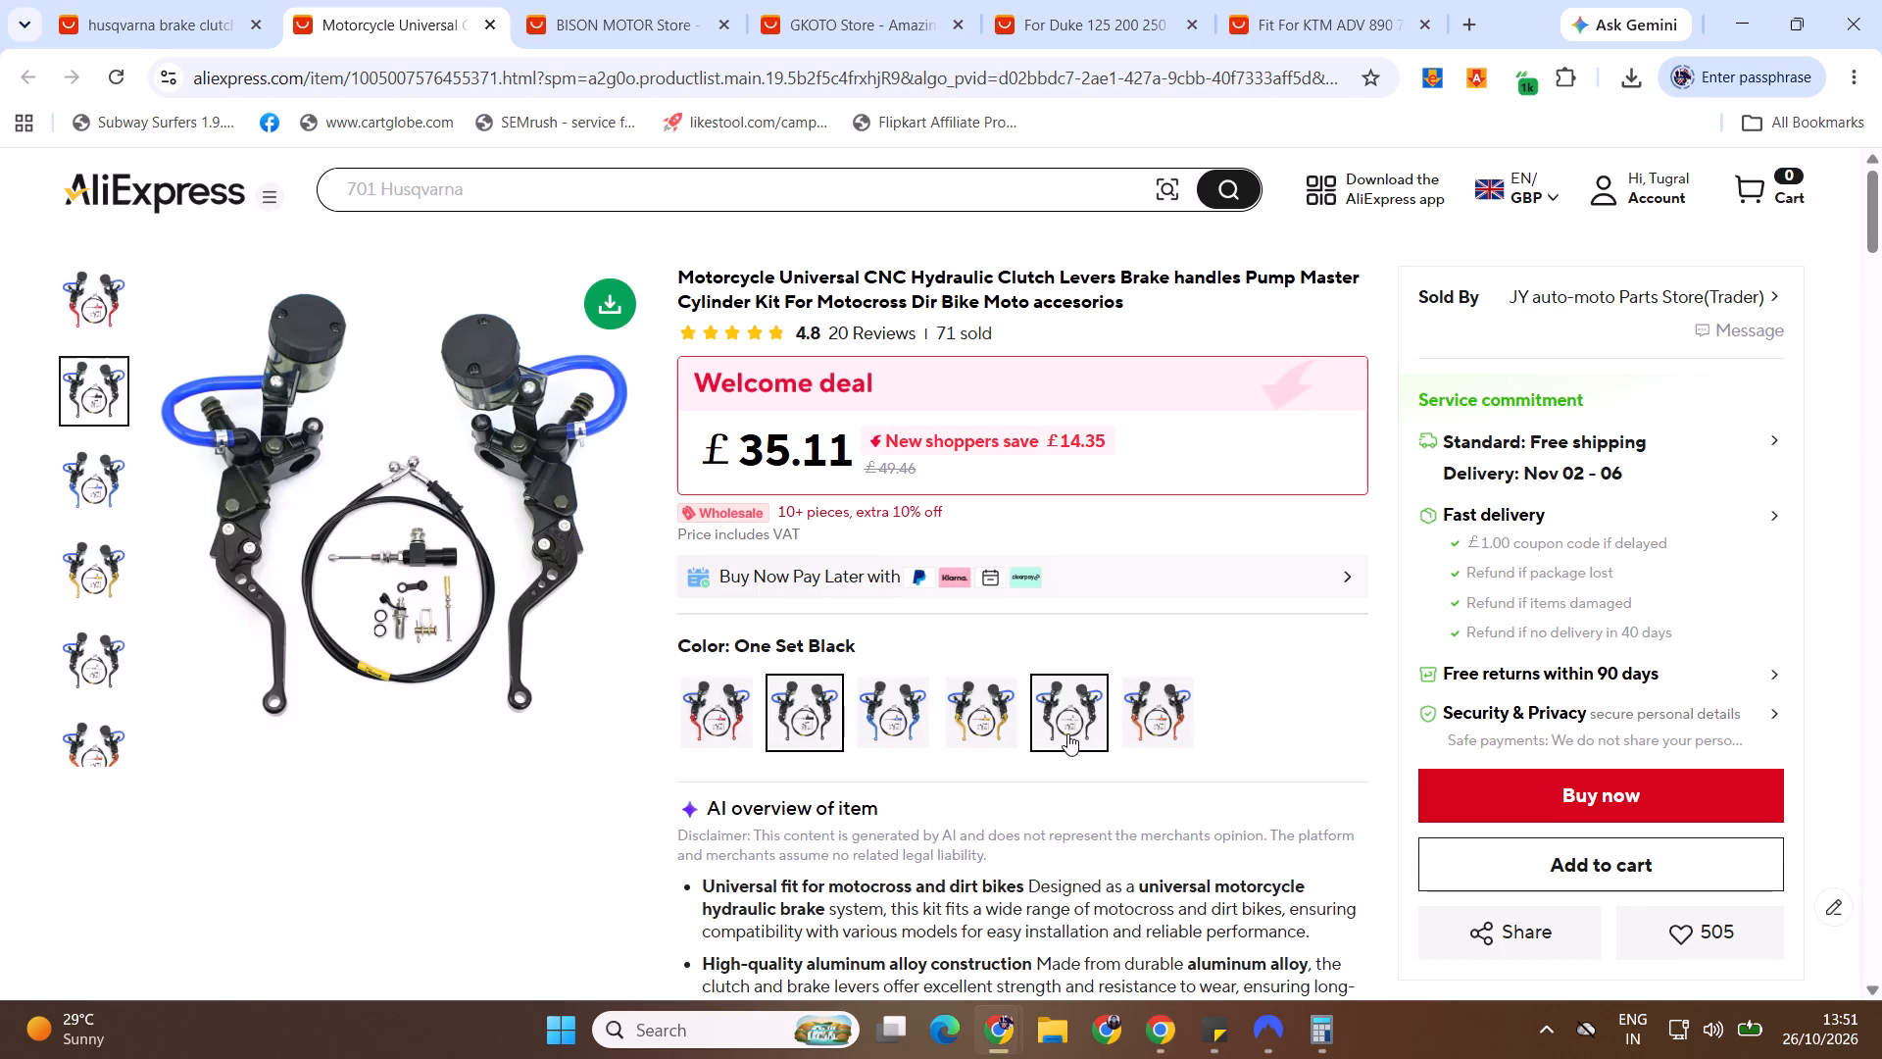
{"action": "left_click", "coordinate": [1067, 733]}
{"action": "left_click", "coordinate": [797, 723]}
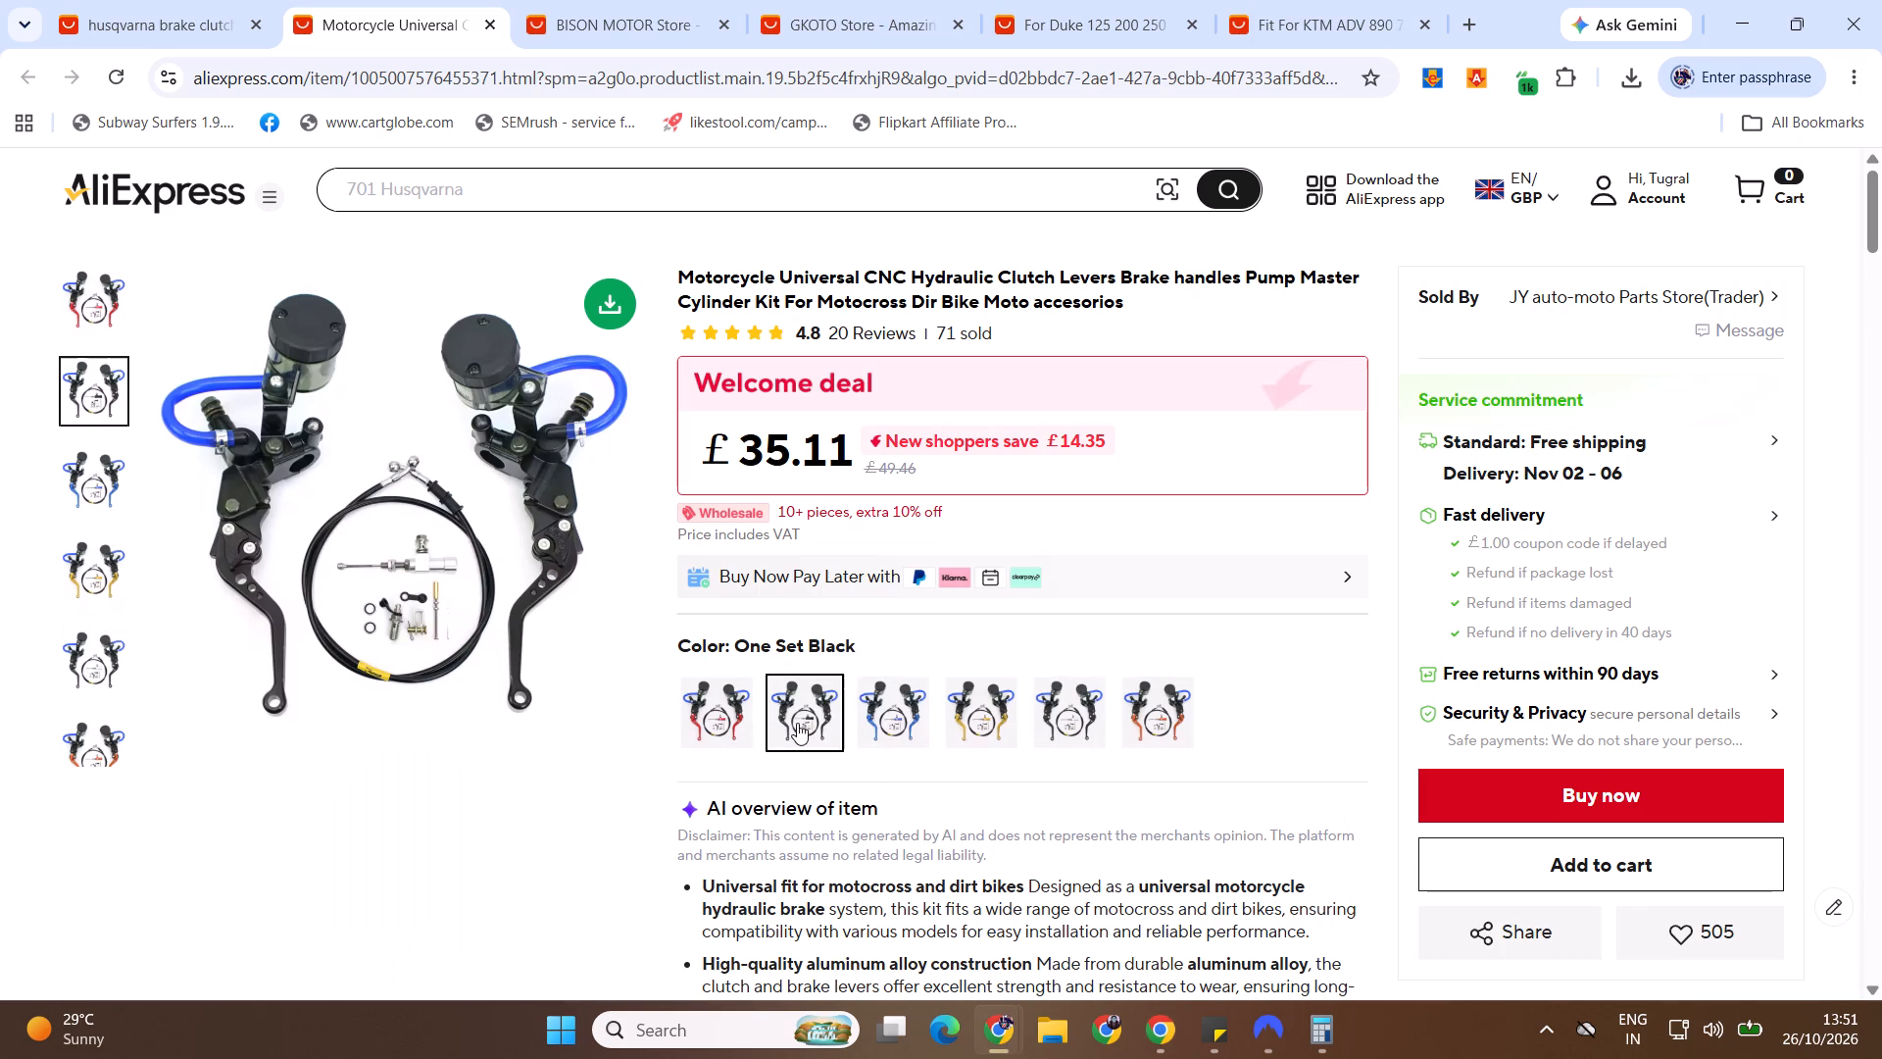
{"action": "left_click", "coordinate": [1092, 725]}
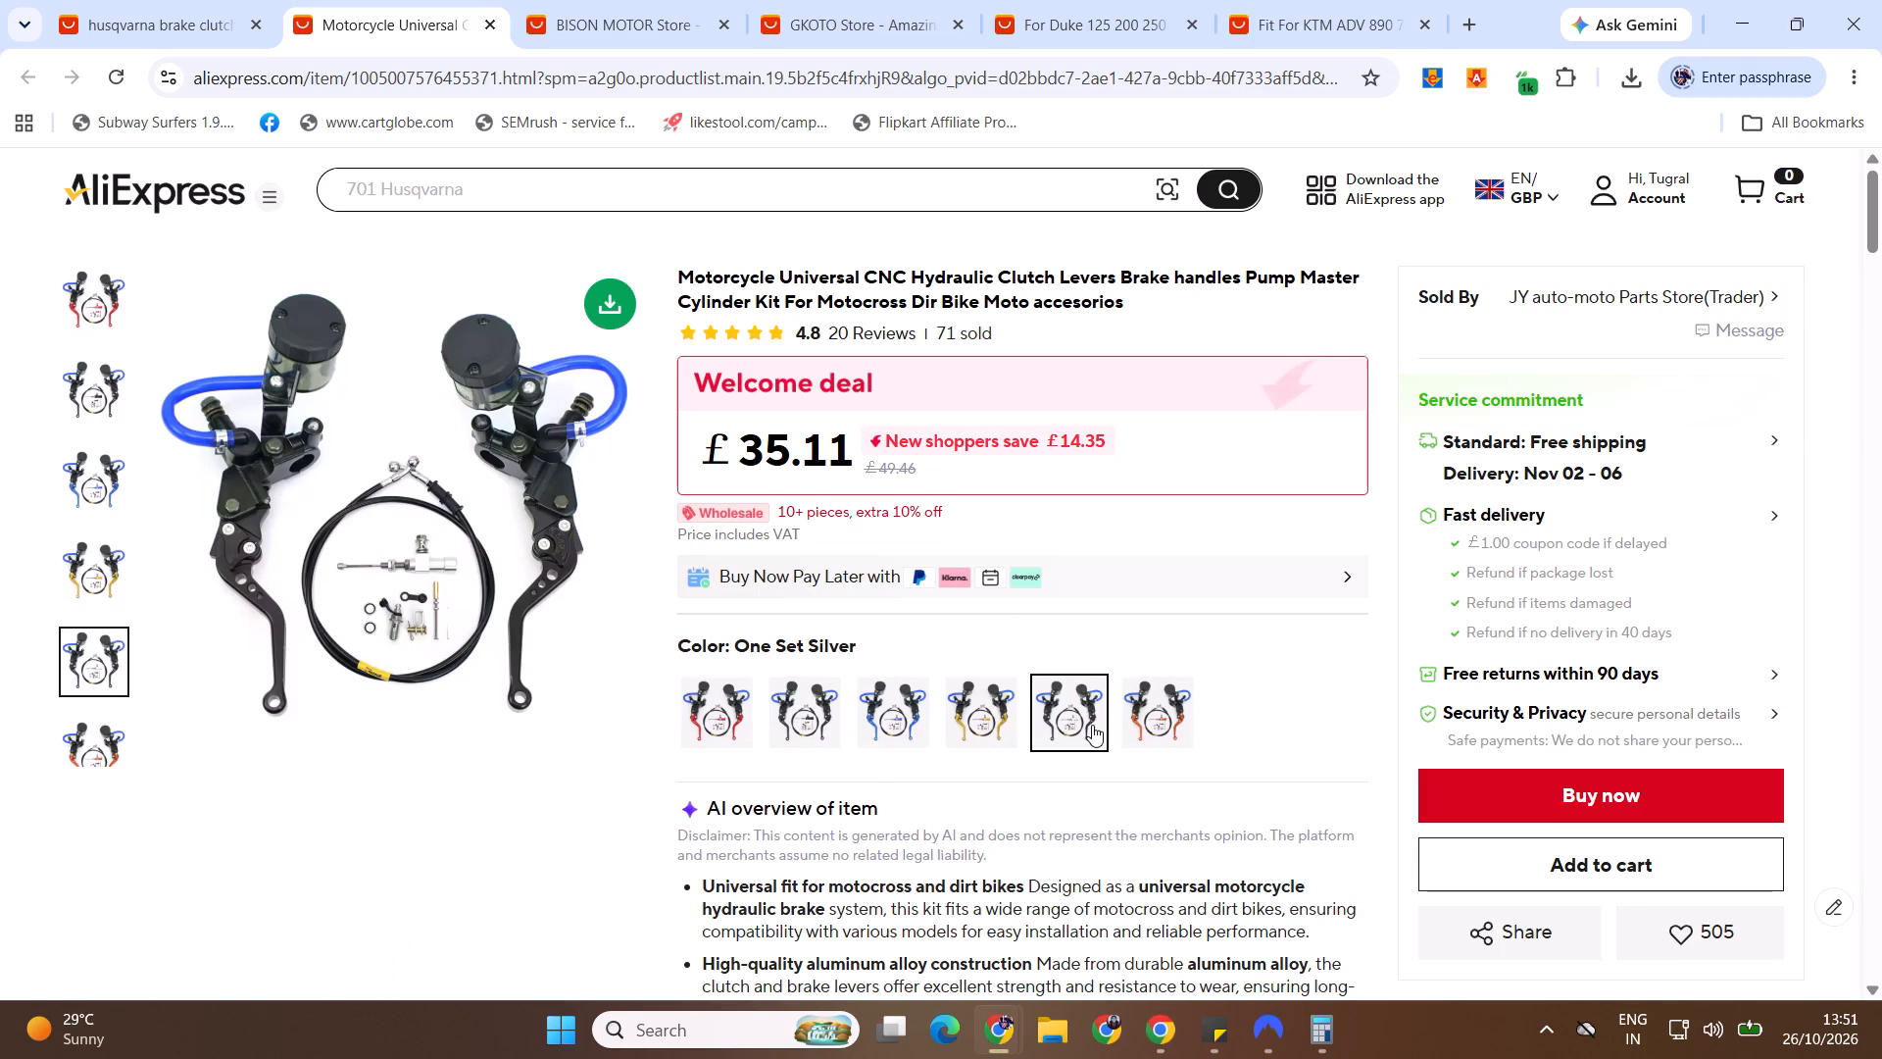
{"action": "left_click", "coordinate": [805, 719]}
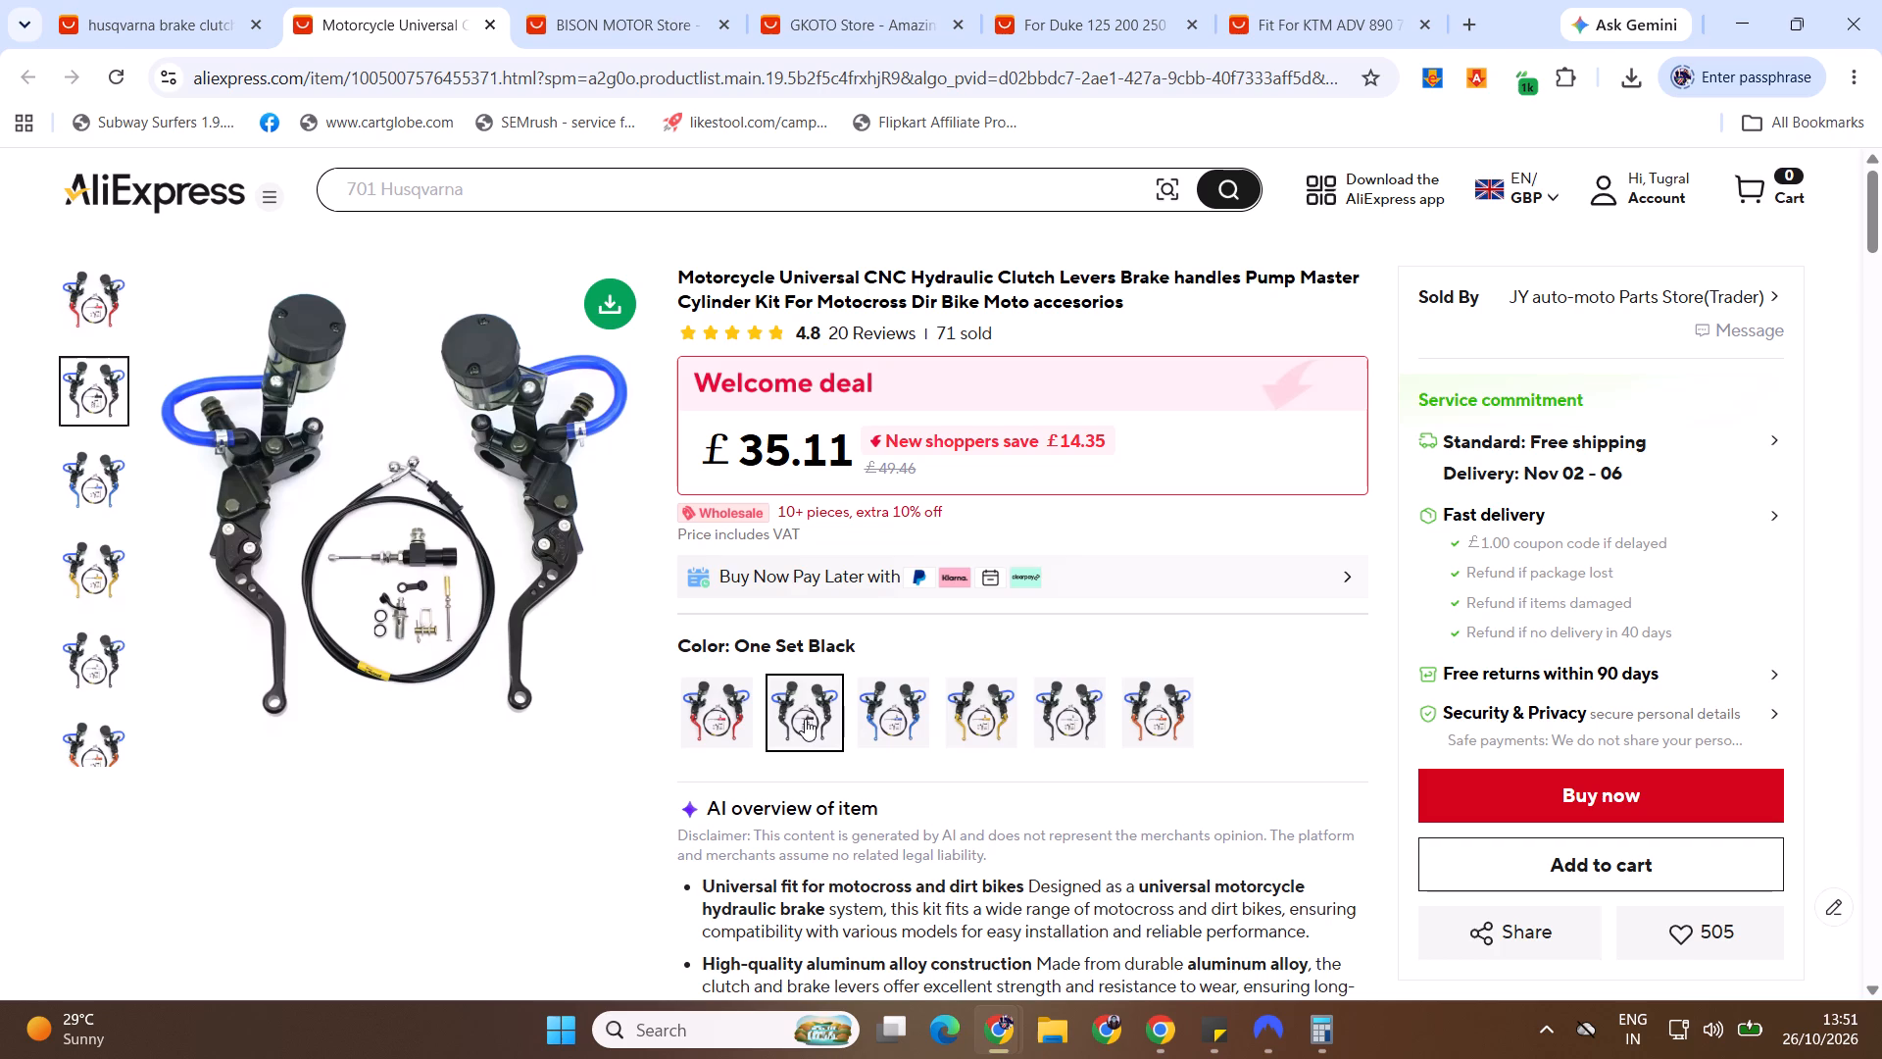
{"action": "key", "text": "alt+Tab"}
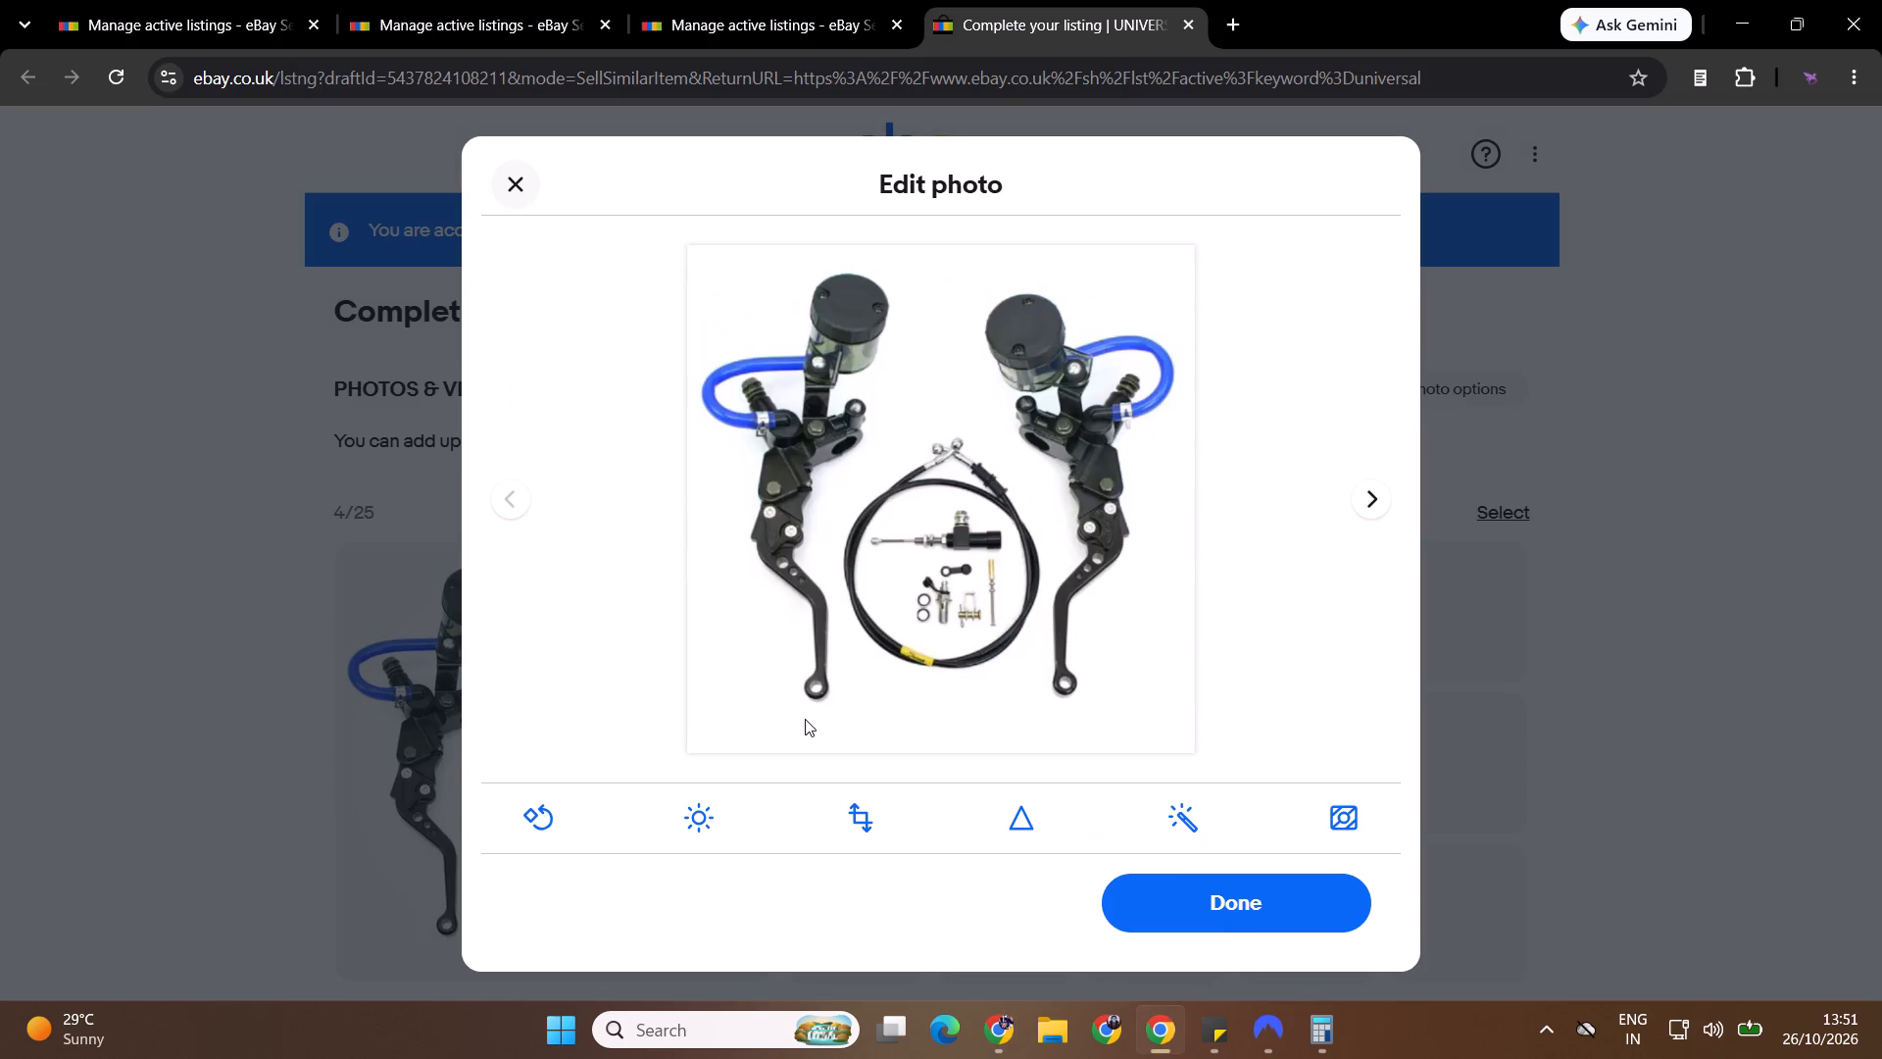
{"action": "left_click", "coordinate": [1139, 891]}
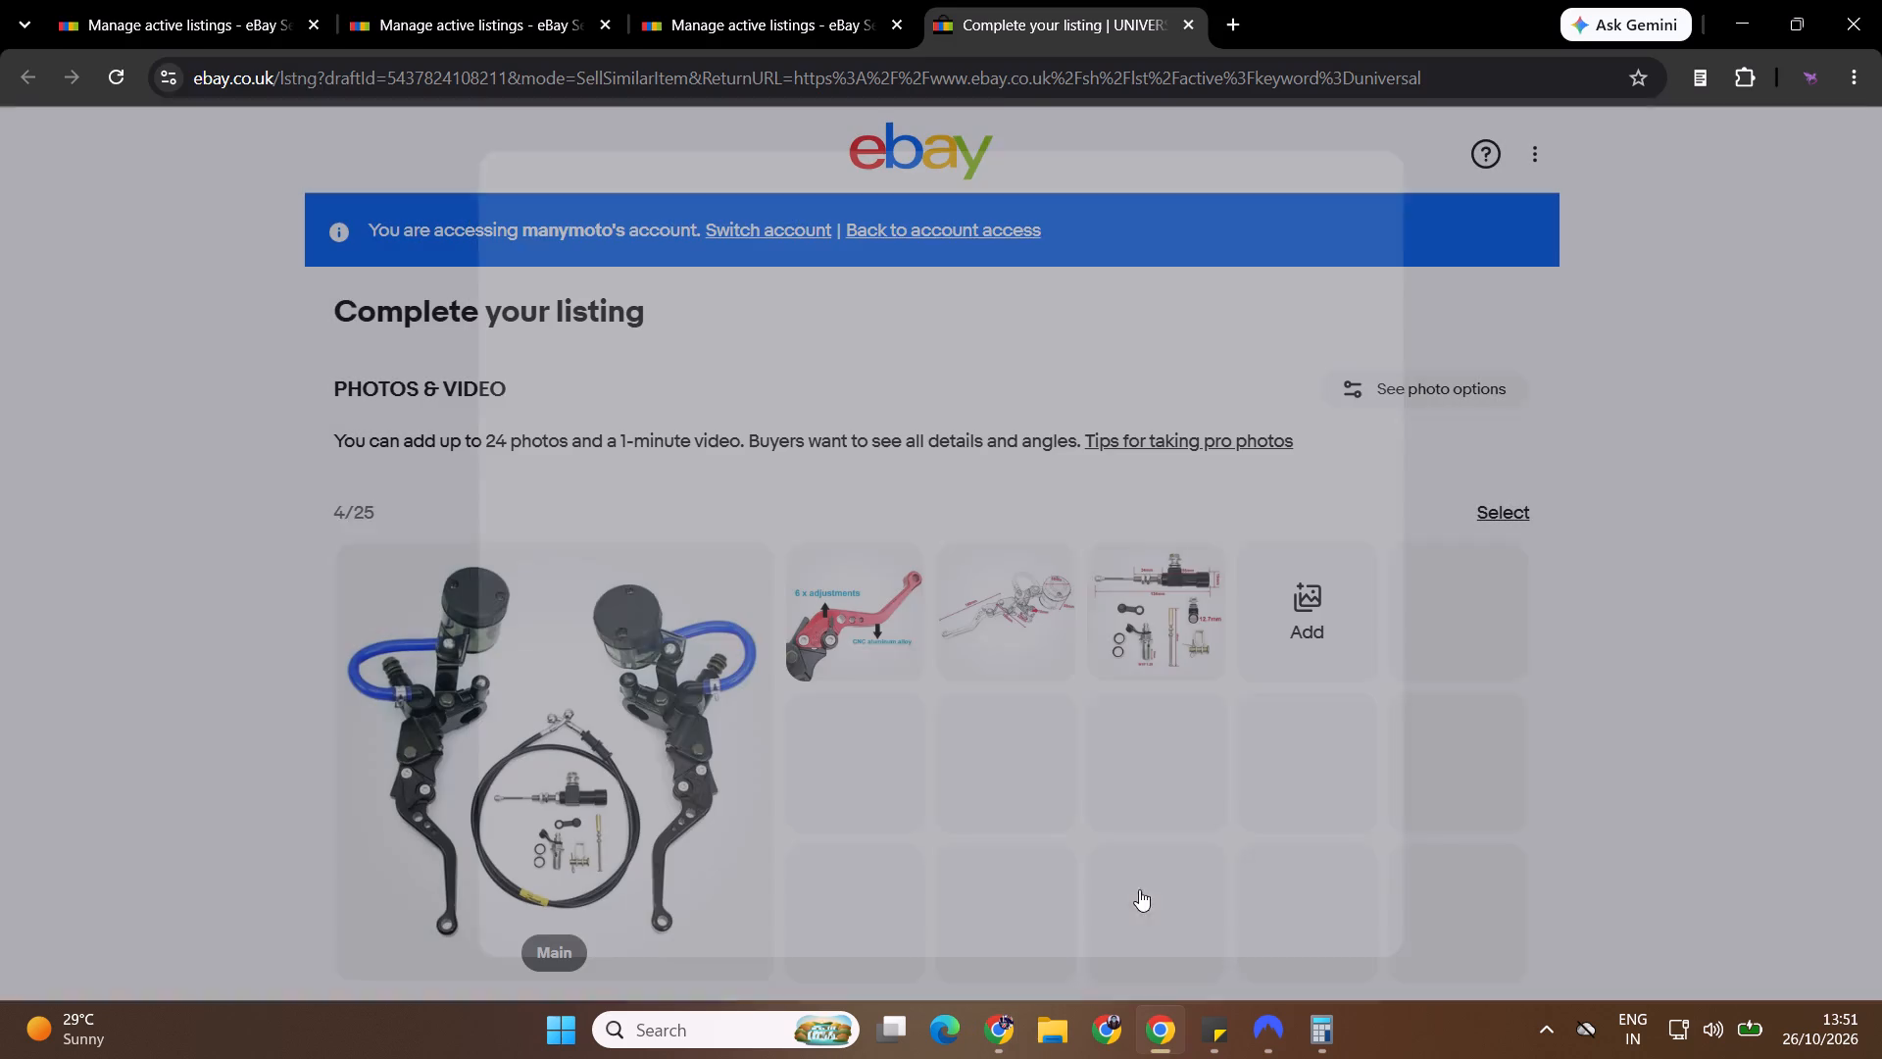
Set the Colour item specific to Black.
{"action": "left_click_drag", "start_coordinate": [1881, 165], "coordinate": [1881, 296]}
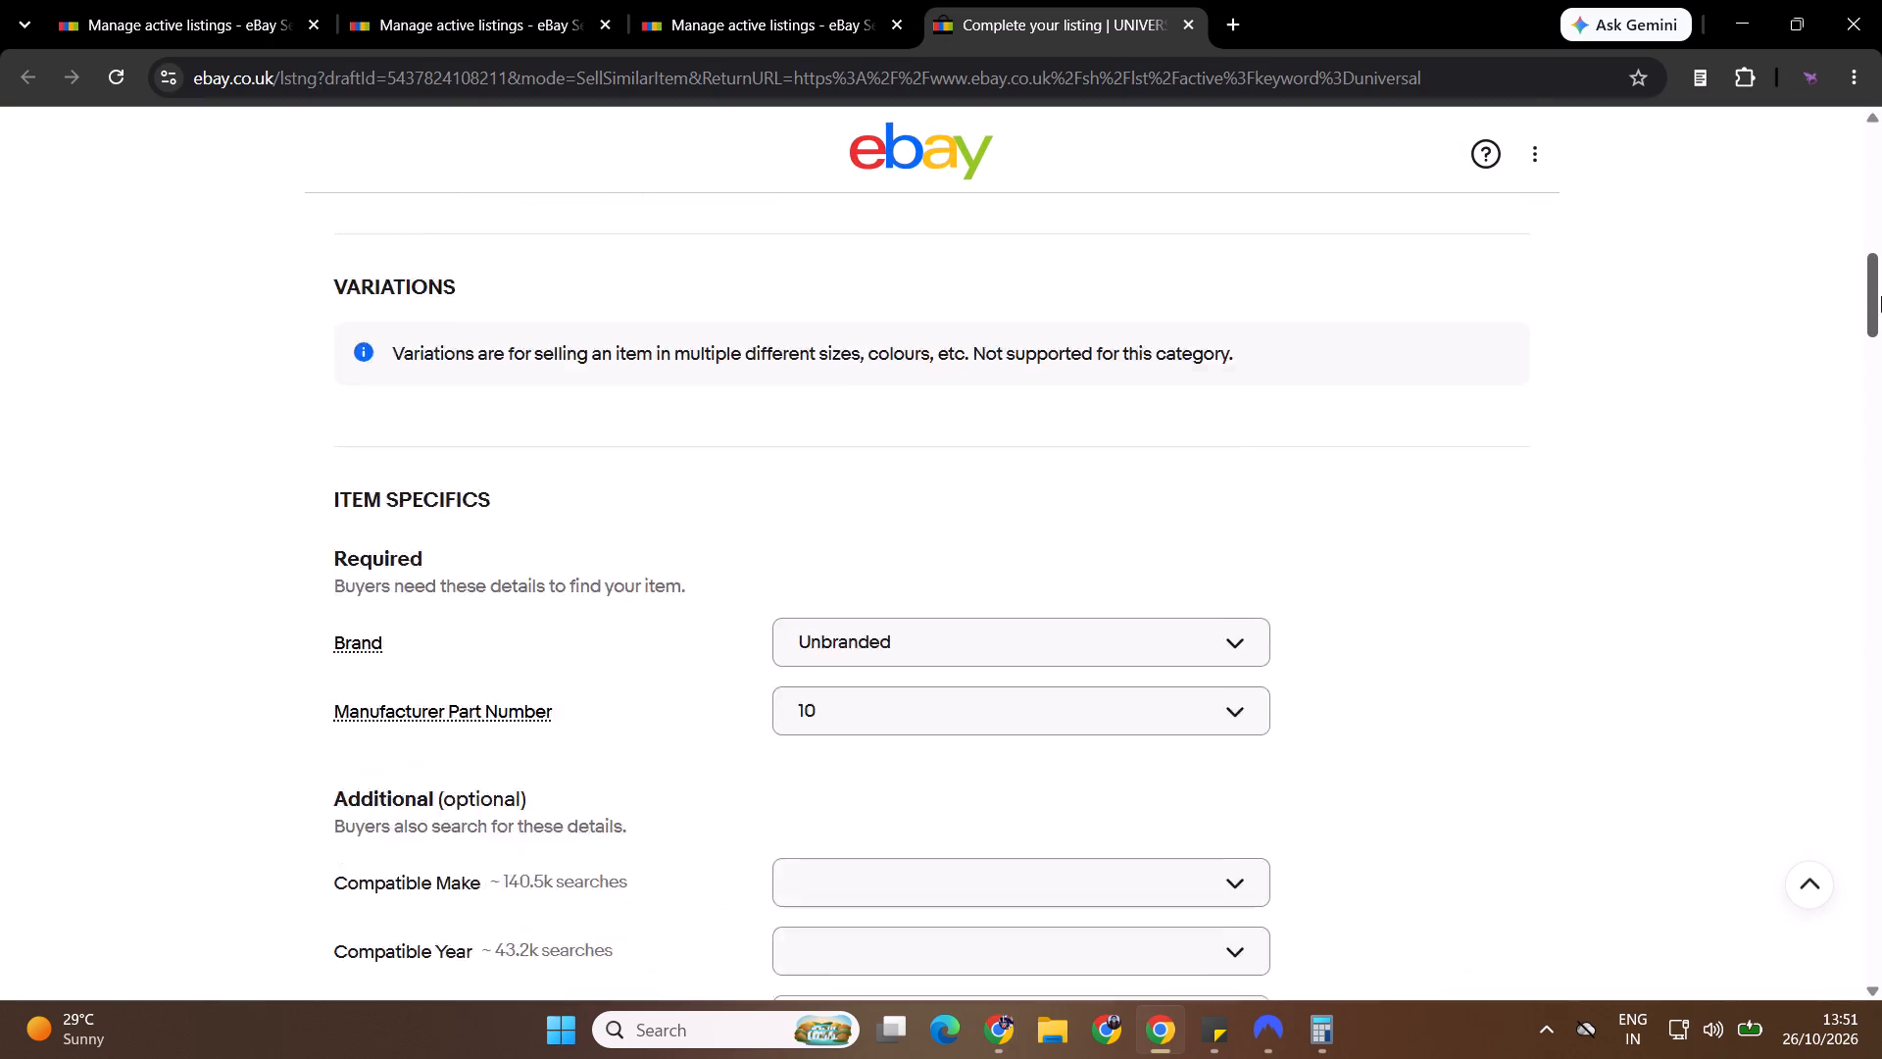
{"action": "left_click_drag", "start_coordinate": [1881, 296], "coordinate": [1881, 359]}
{"action": "left_click", "coordinate": [887, 308]}
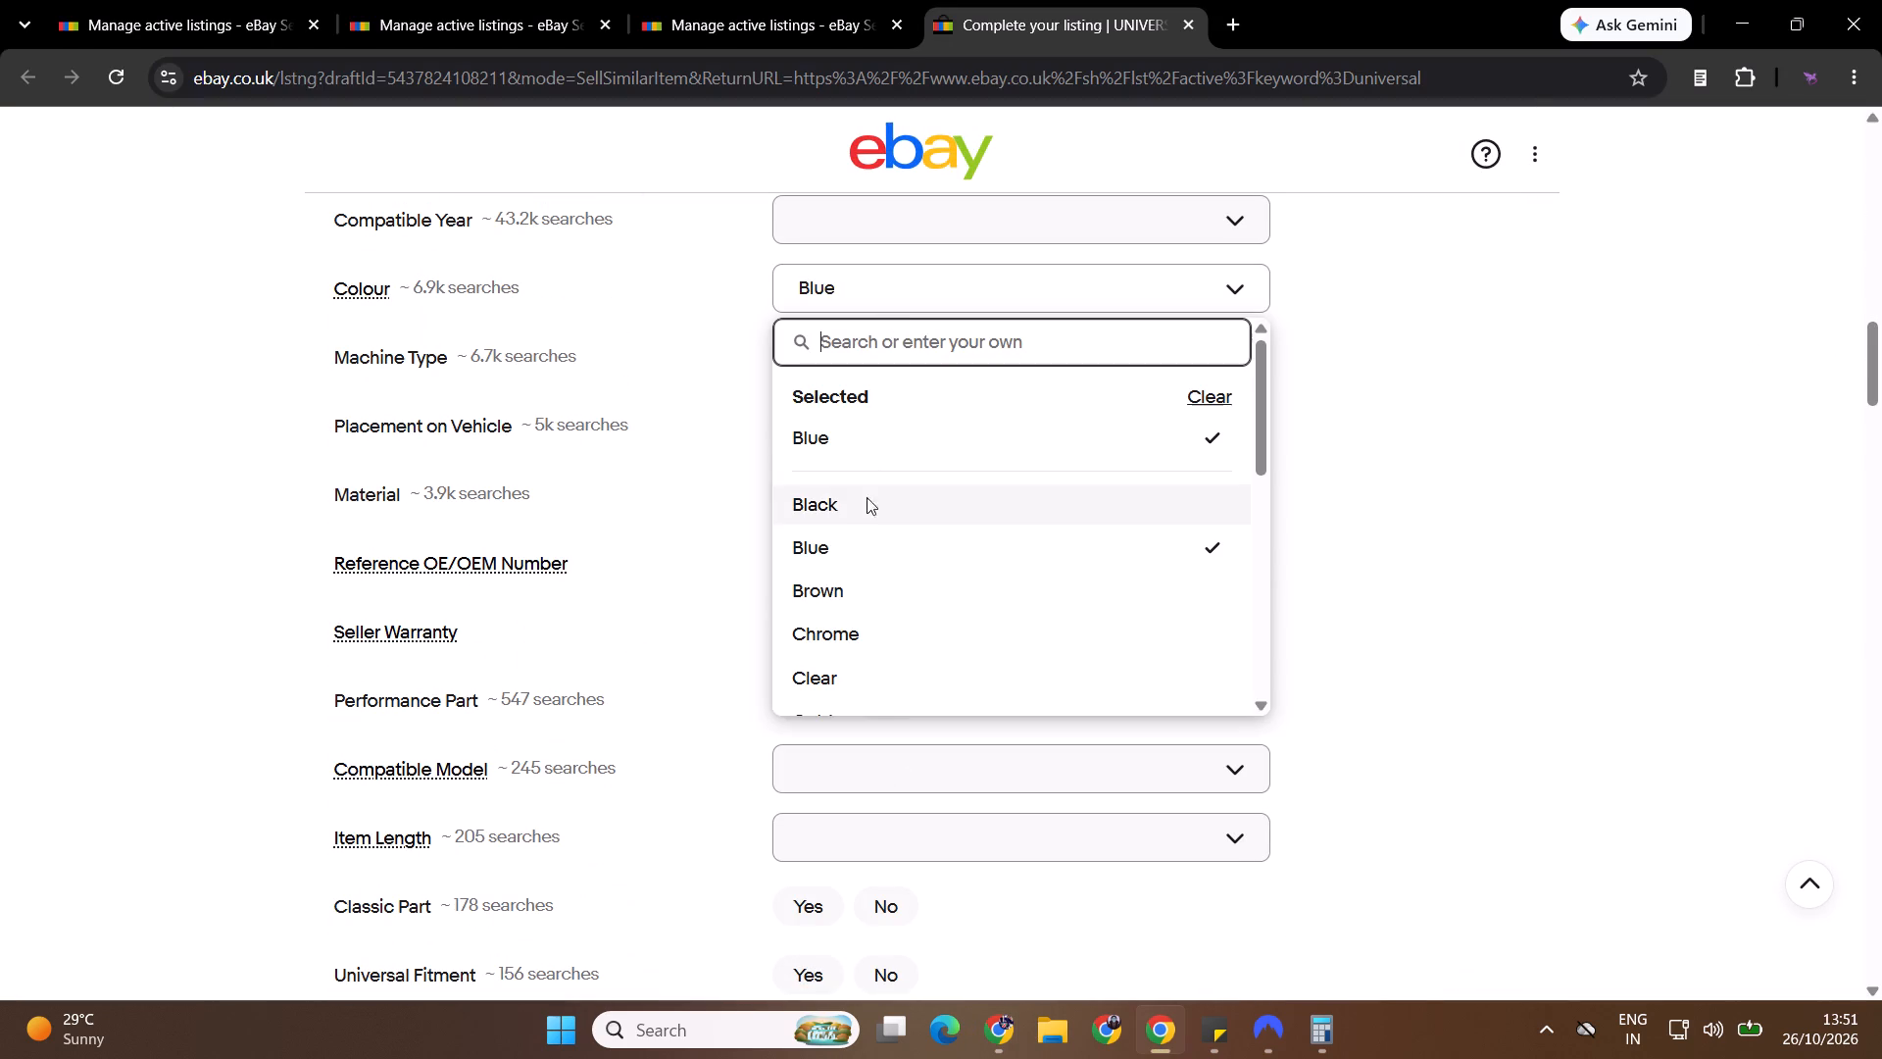
{"action": "left_click", "coordinate": [866, 508]}
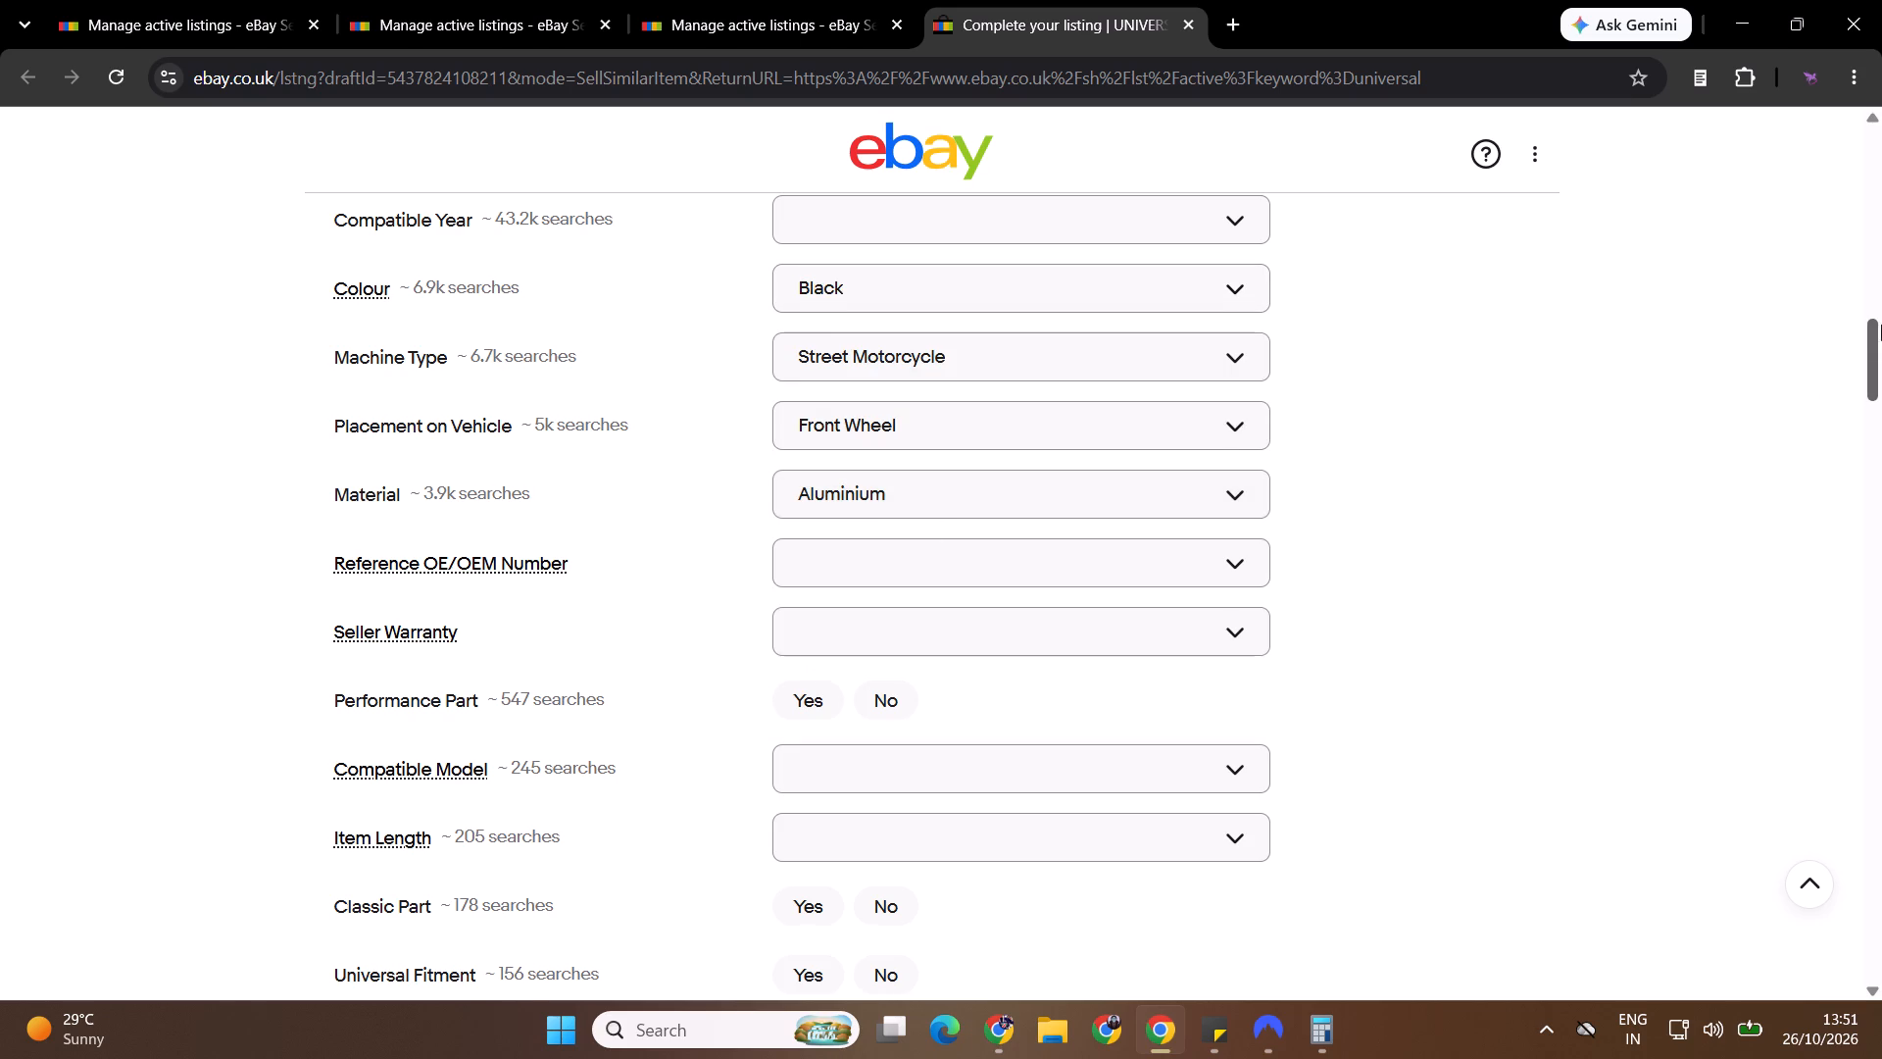
Check the remaining item specifics of the black-lever kit listing.
{"action": "left_click_drag", "start_coordinate": [1881, 350], "coordinate": [1881, 370]}
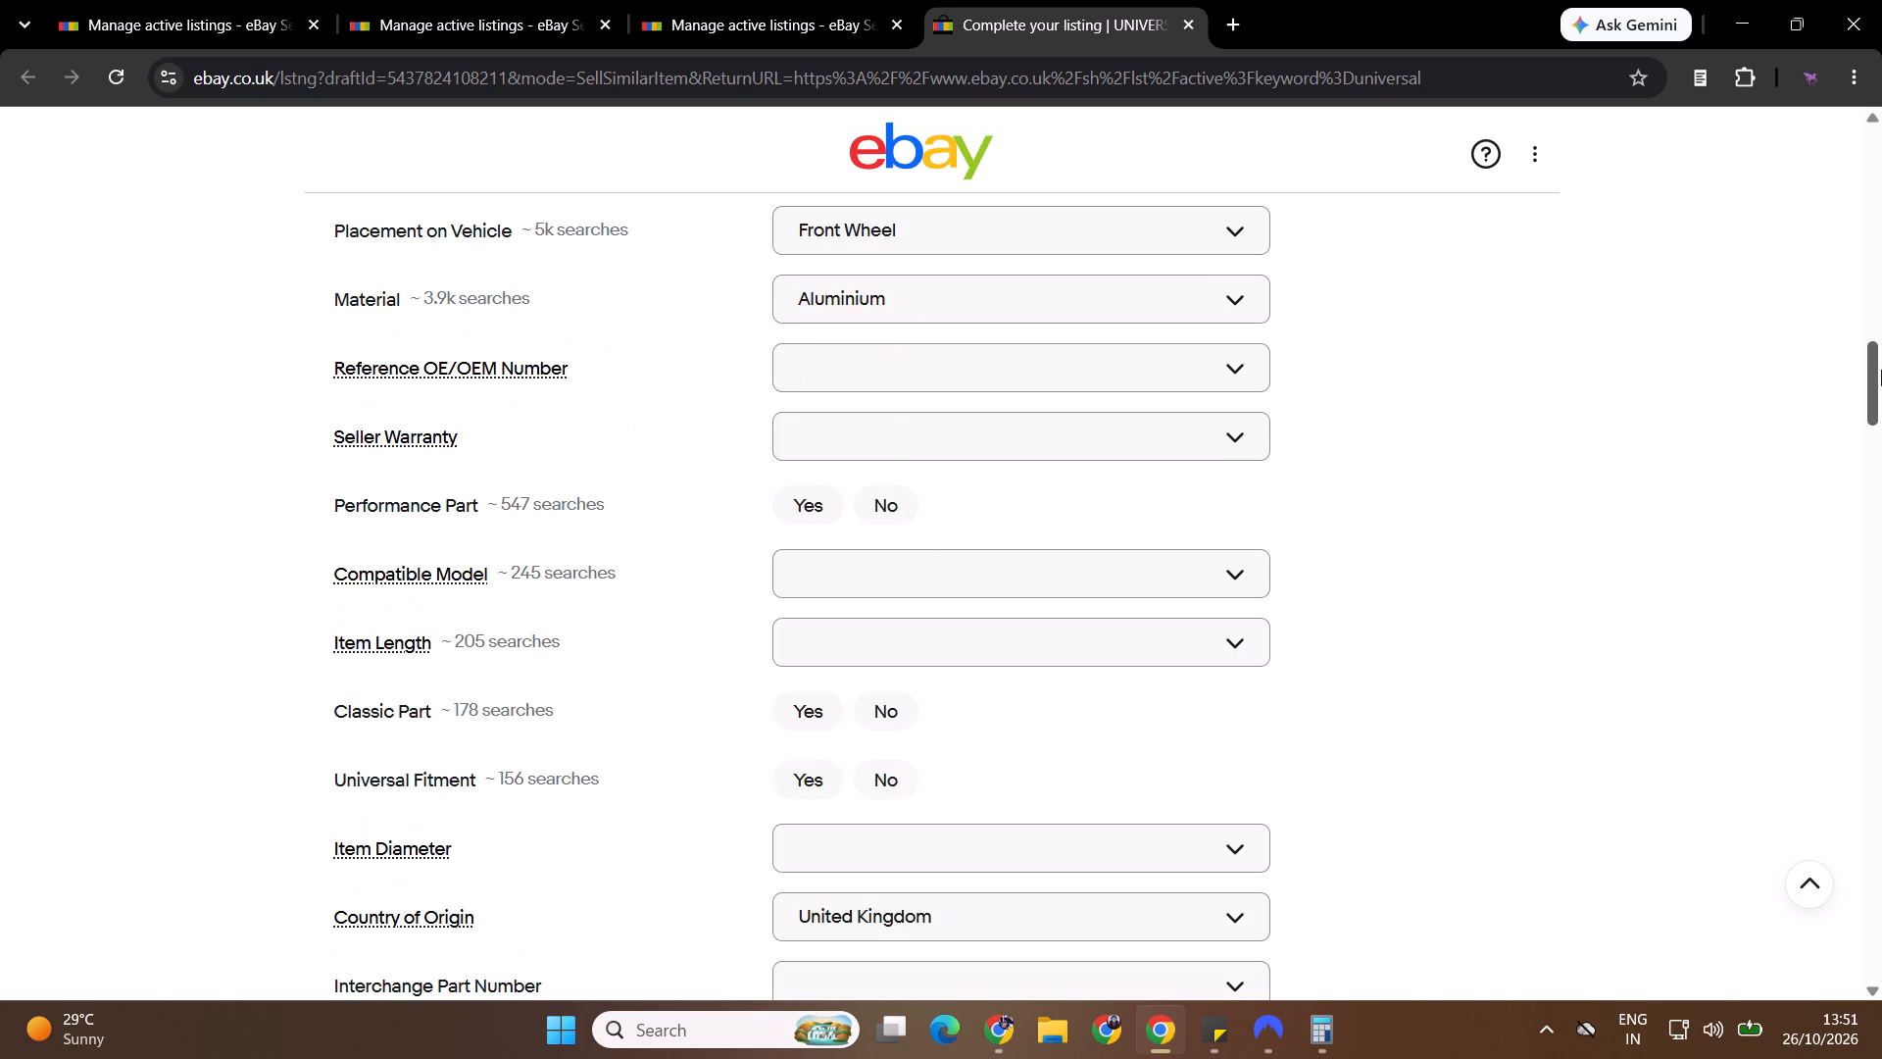
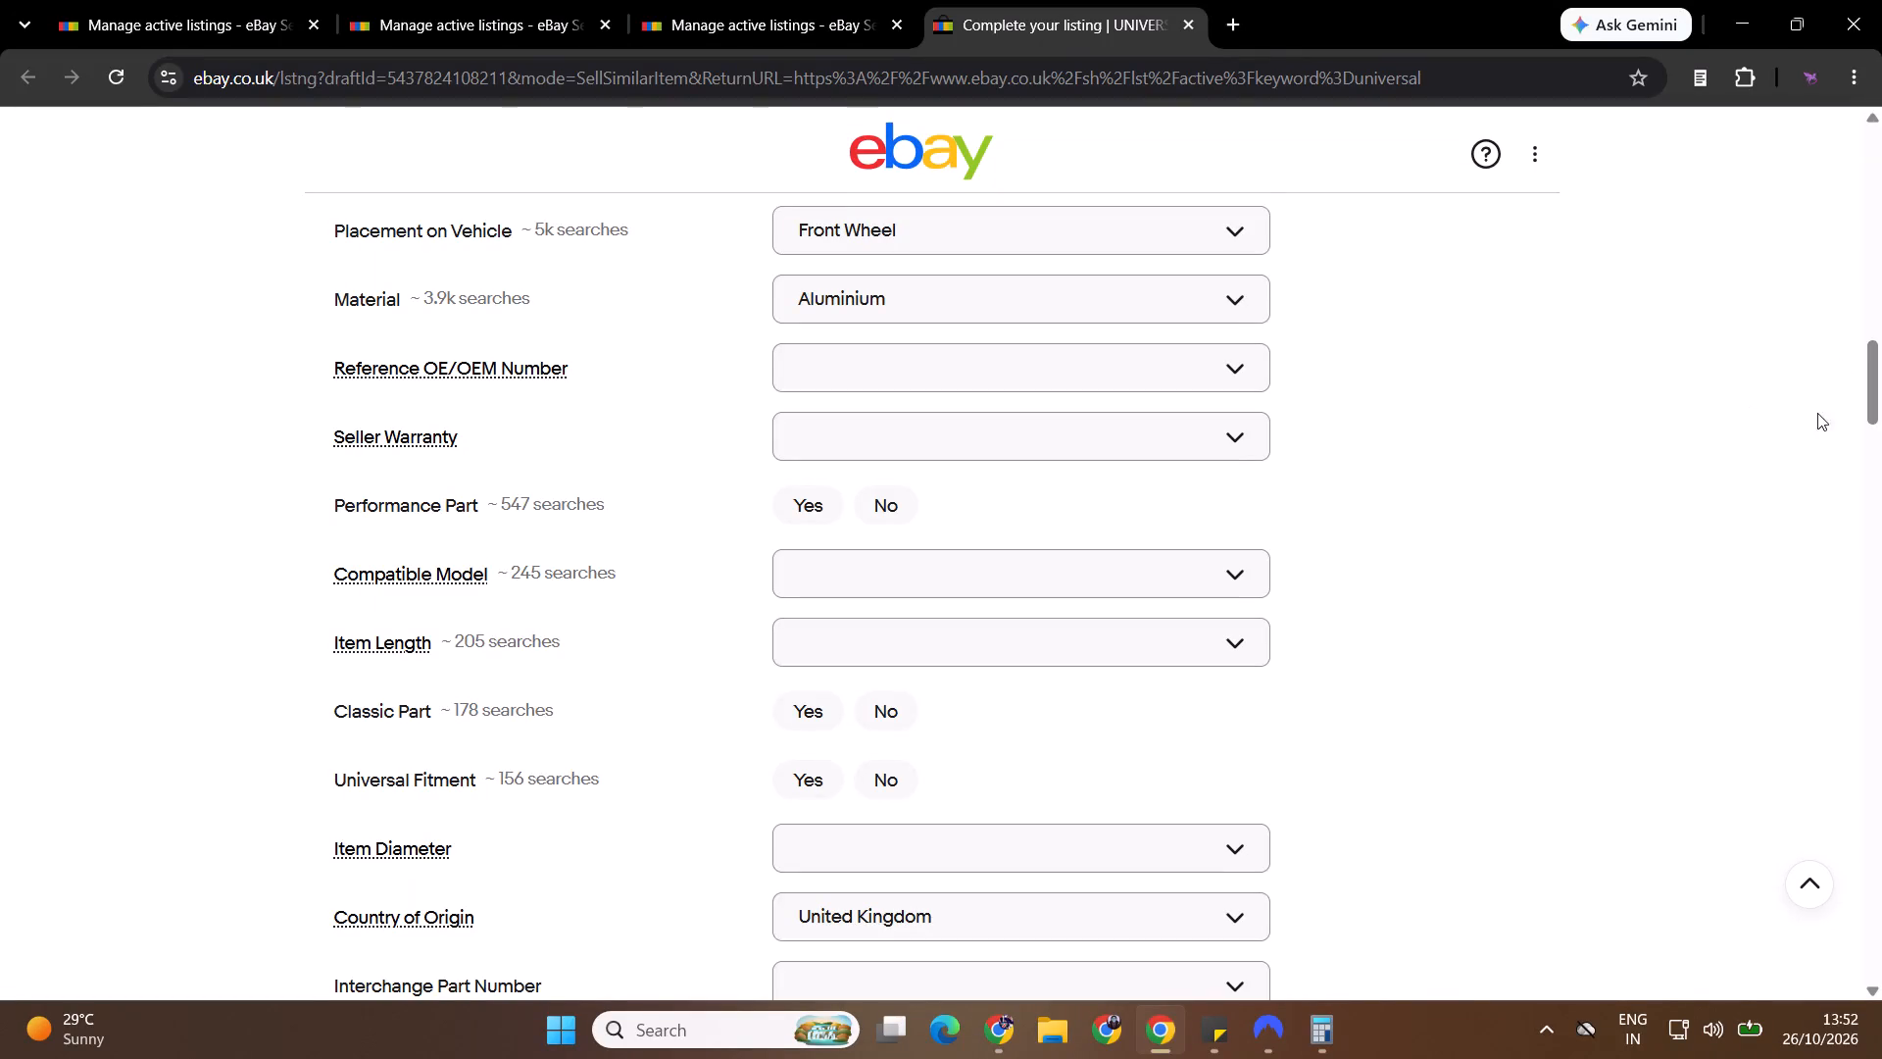
Publish the black-lever UNIVERSAL 22mm kit listing with the displayed fees.
{"action": "left_click_drag", "start_coordinate": [1881, 386], "coordinate": [1881, 347]}
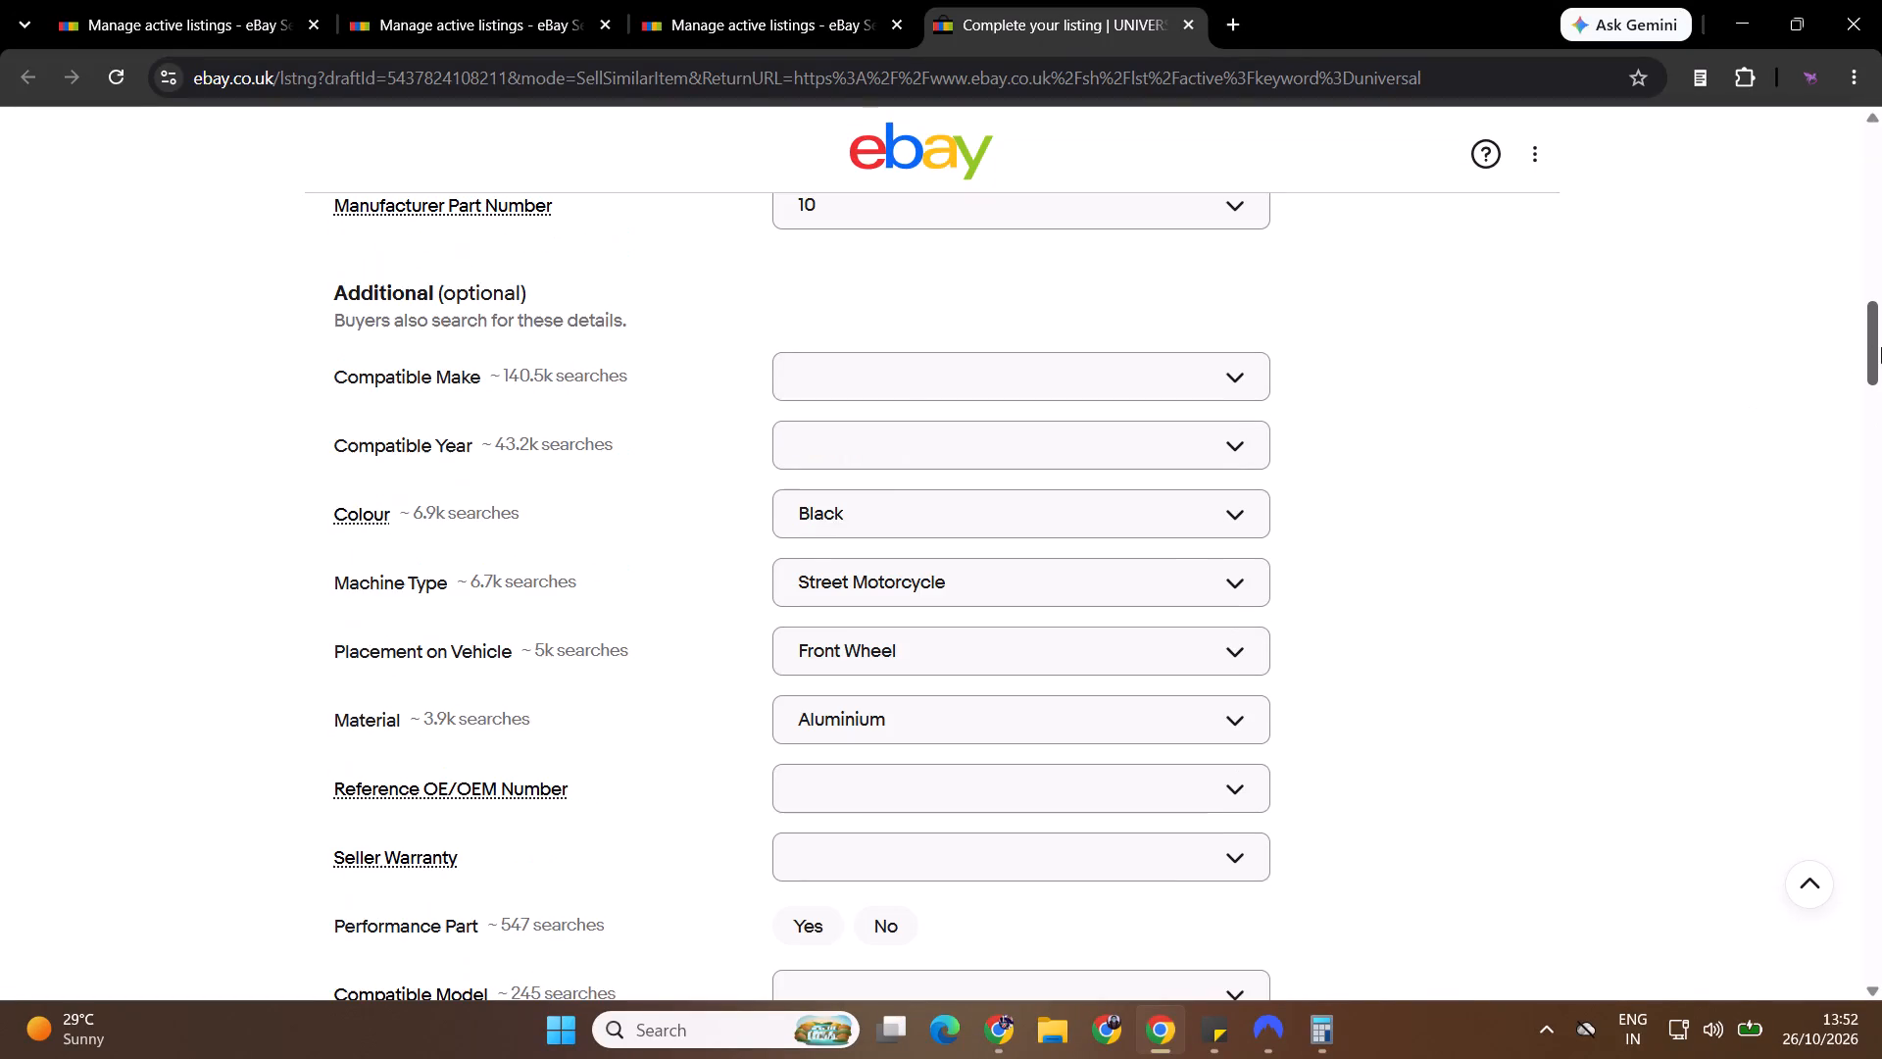
{"action": "left_click_drag", "start_coordinate": [1881, 347], "coordinate": [1881, 561]}
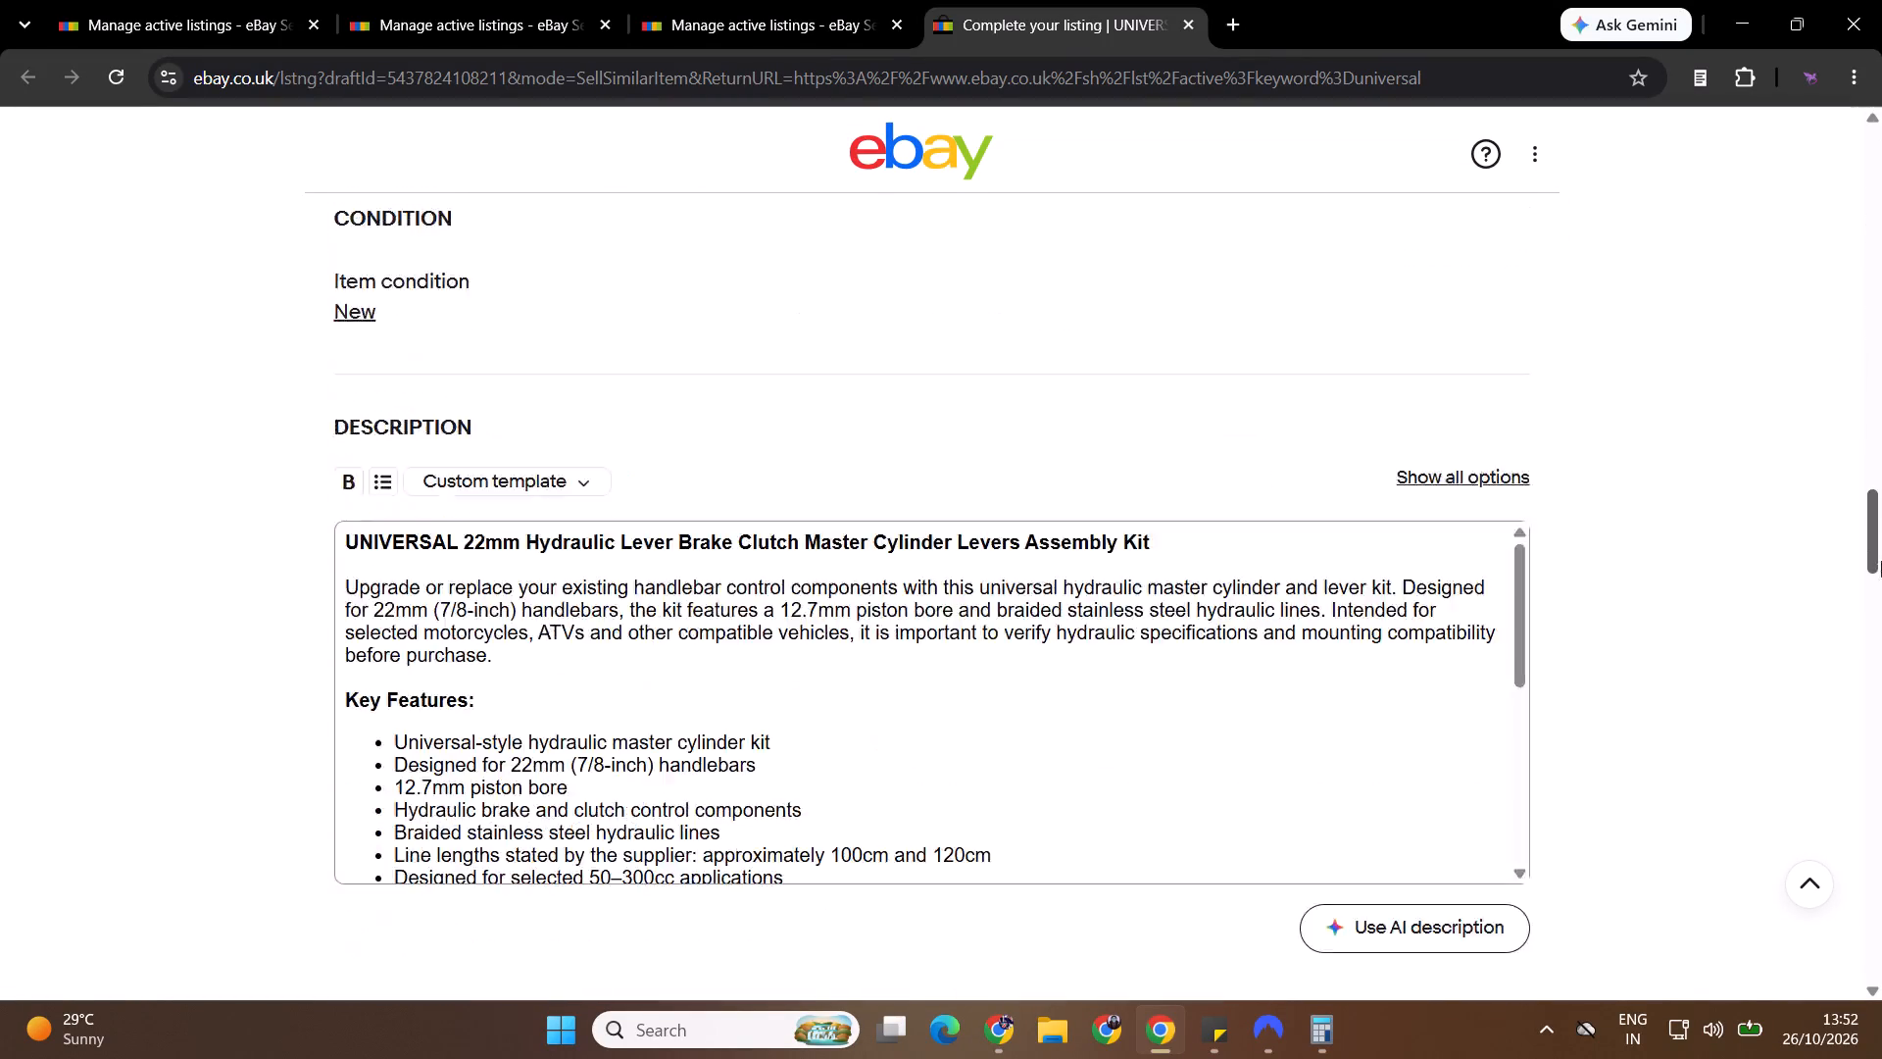
{"action": "left_click_drag", "start_coordinate": [1881, 561], "coordinate": [1881, 573]}
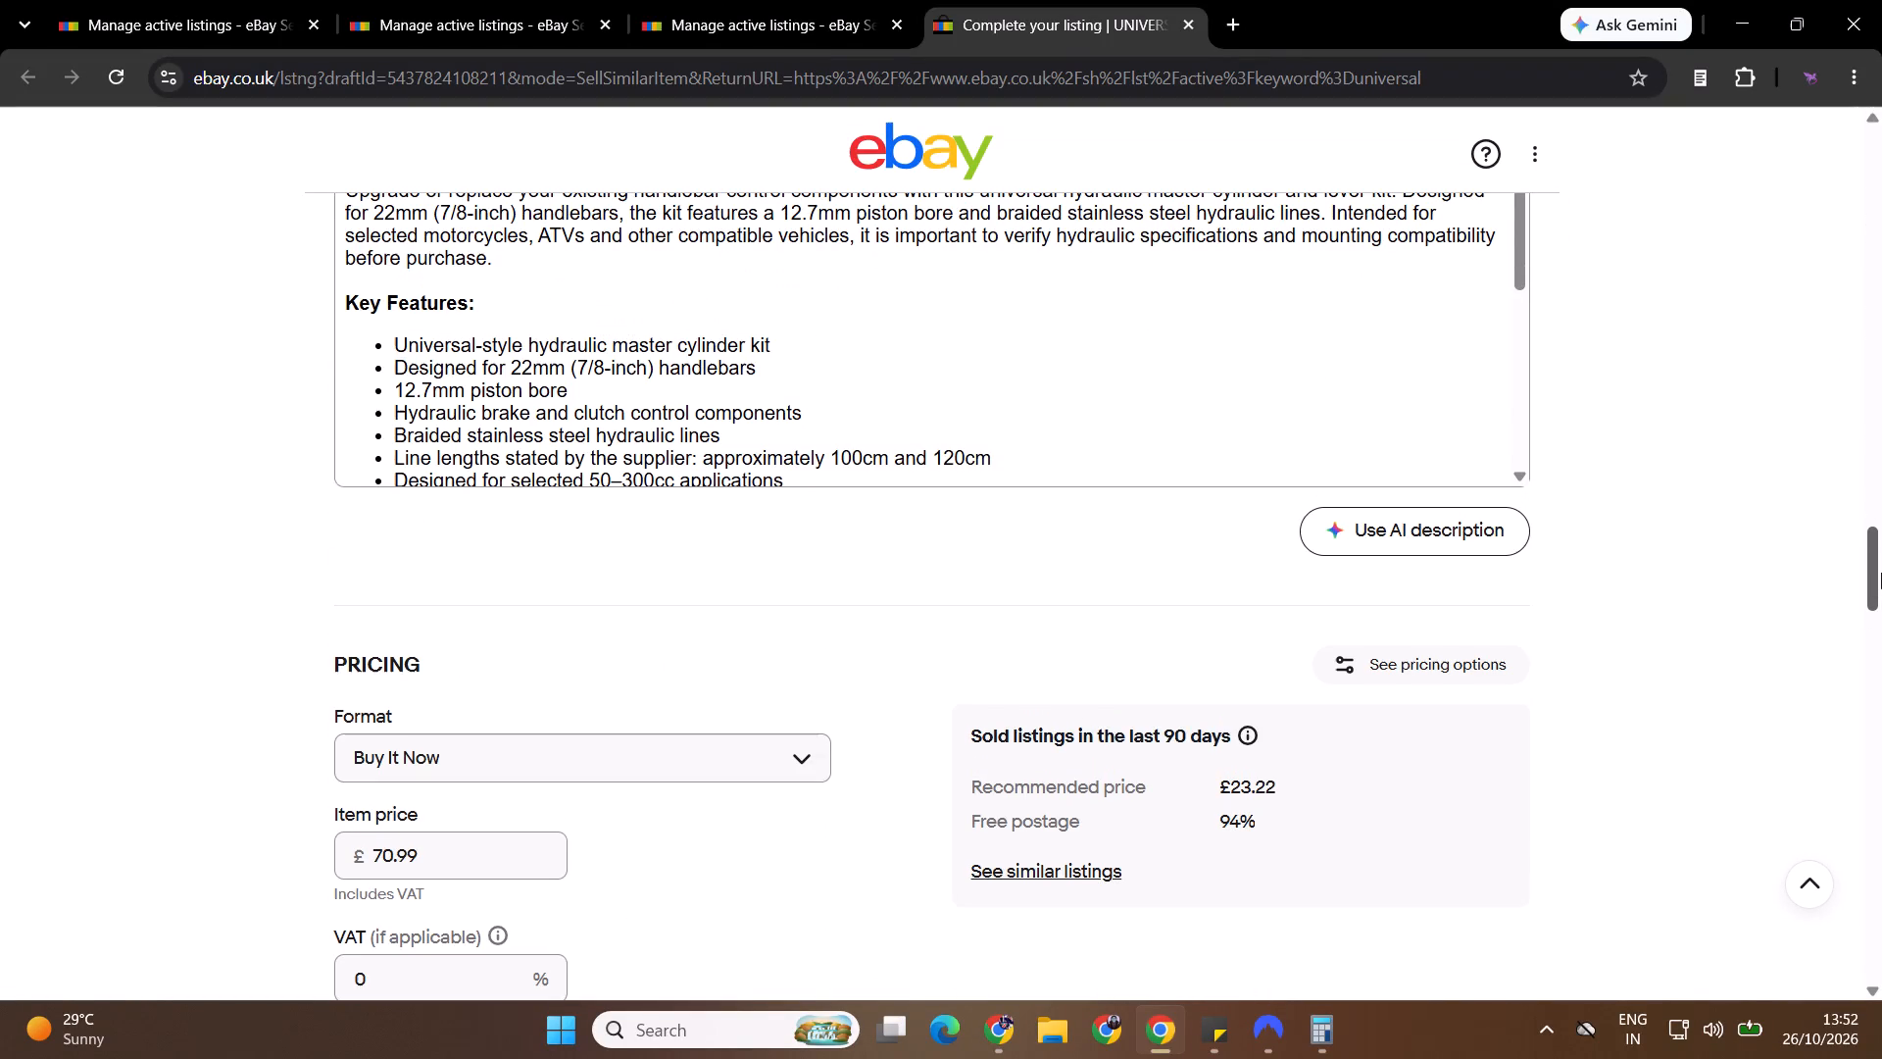
{"action": "left_click_drag", "start_coordinate": [1881, 573], "coordinate": [1881, 1058]}
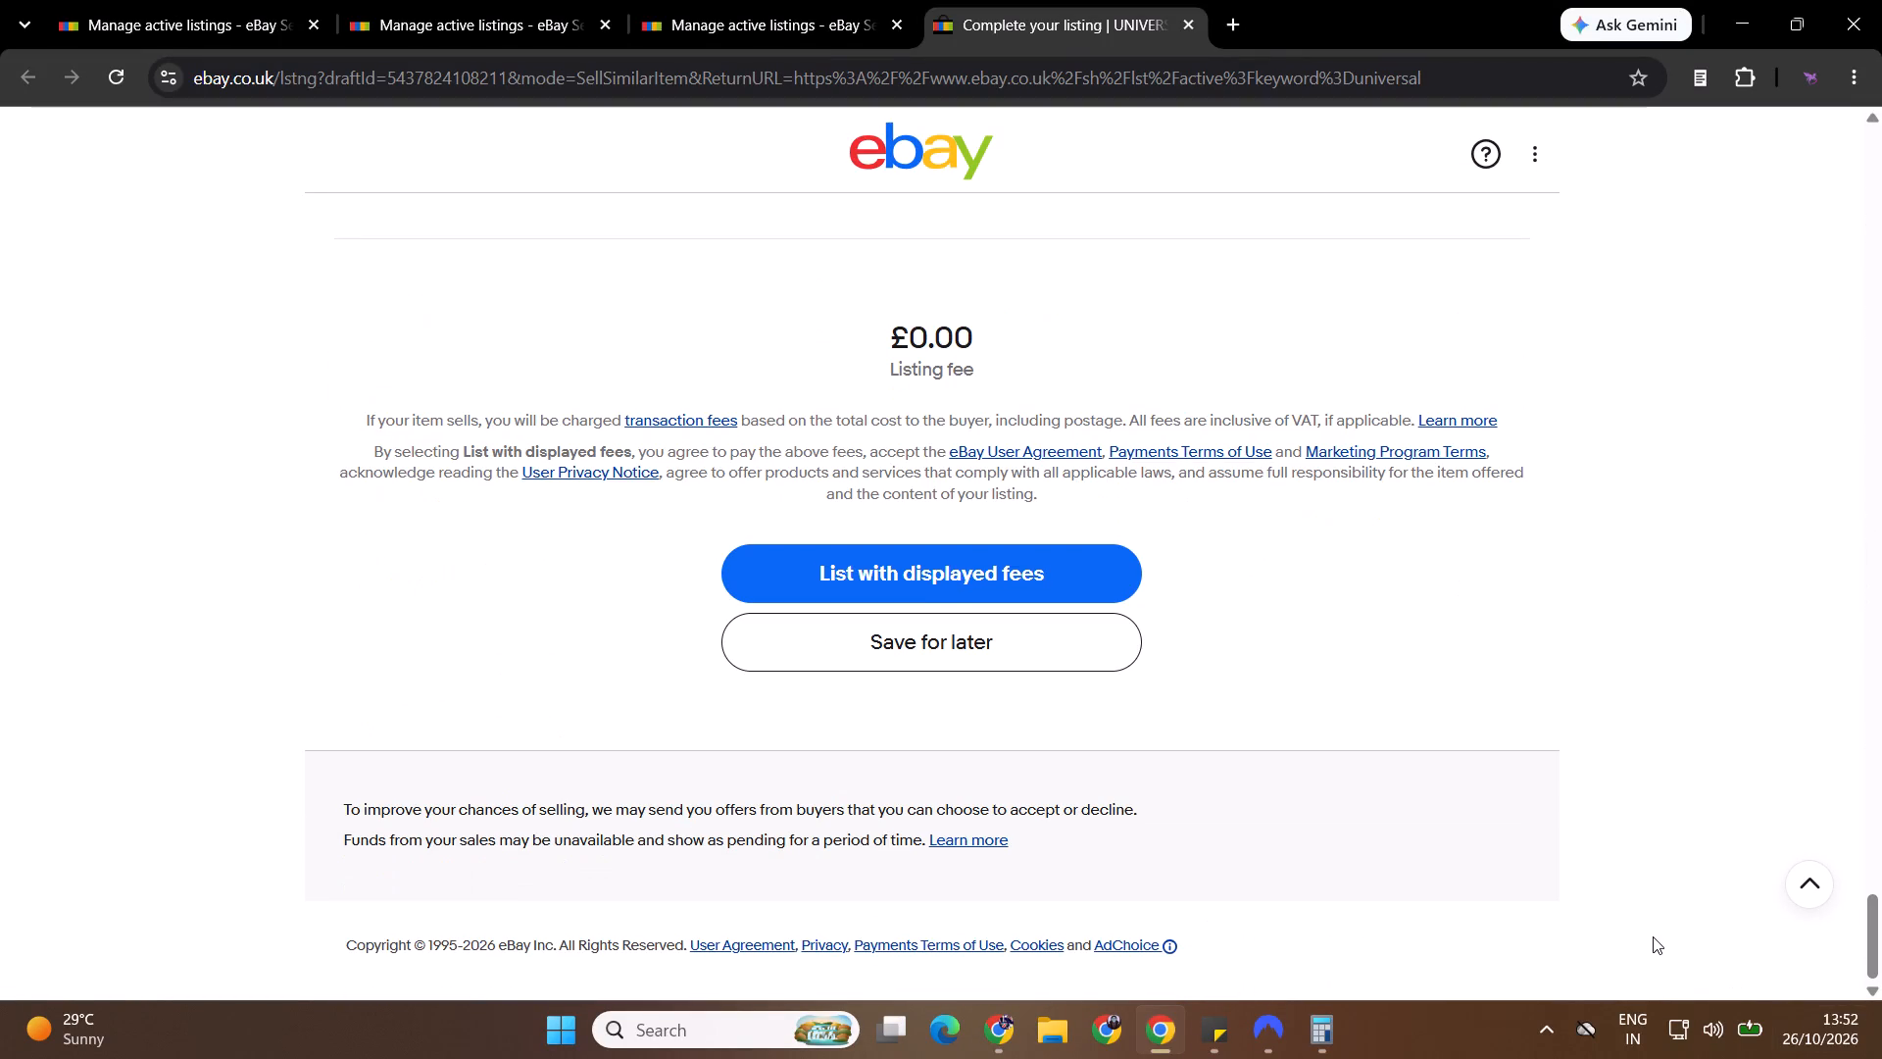
{"action": "left_click", "coordinate": [985, 563]}
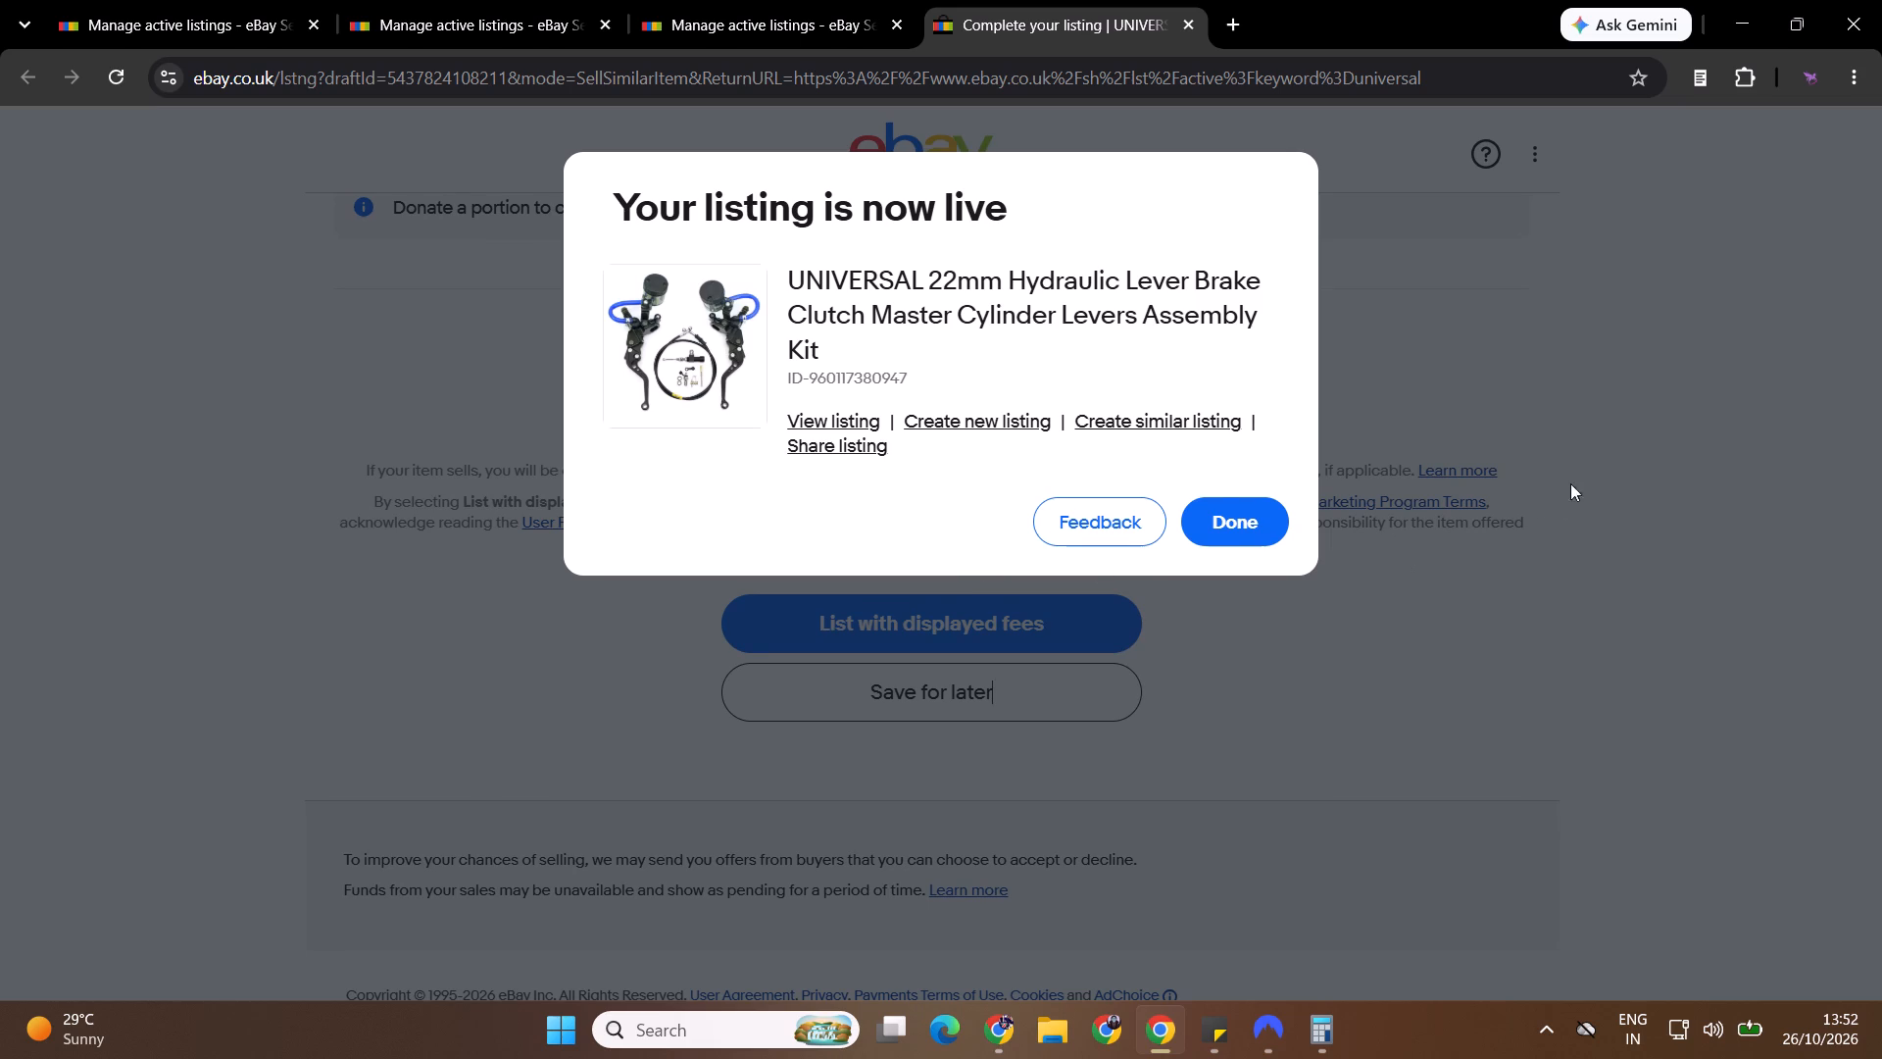
{"action": "left_click", "coordinate": [1219, 516]}
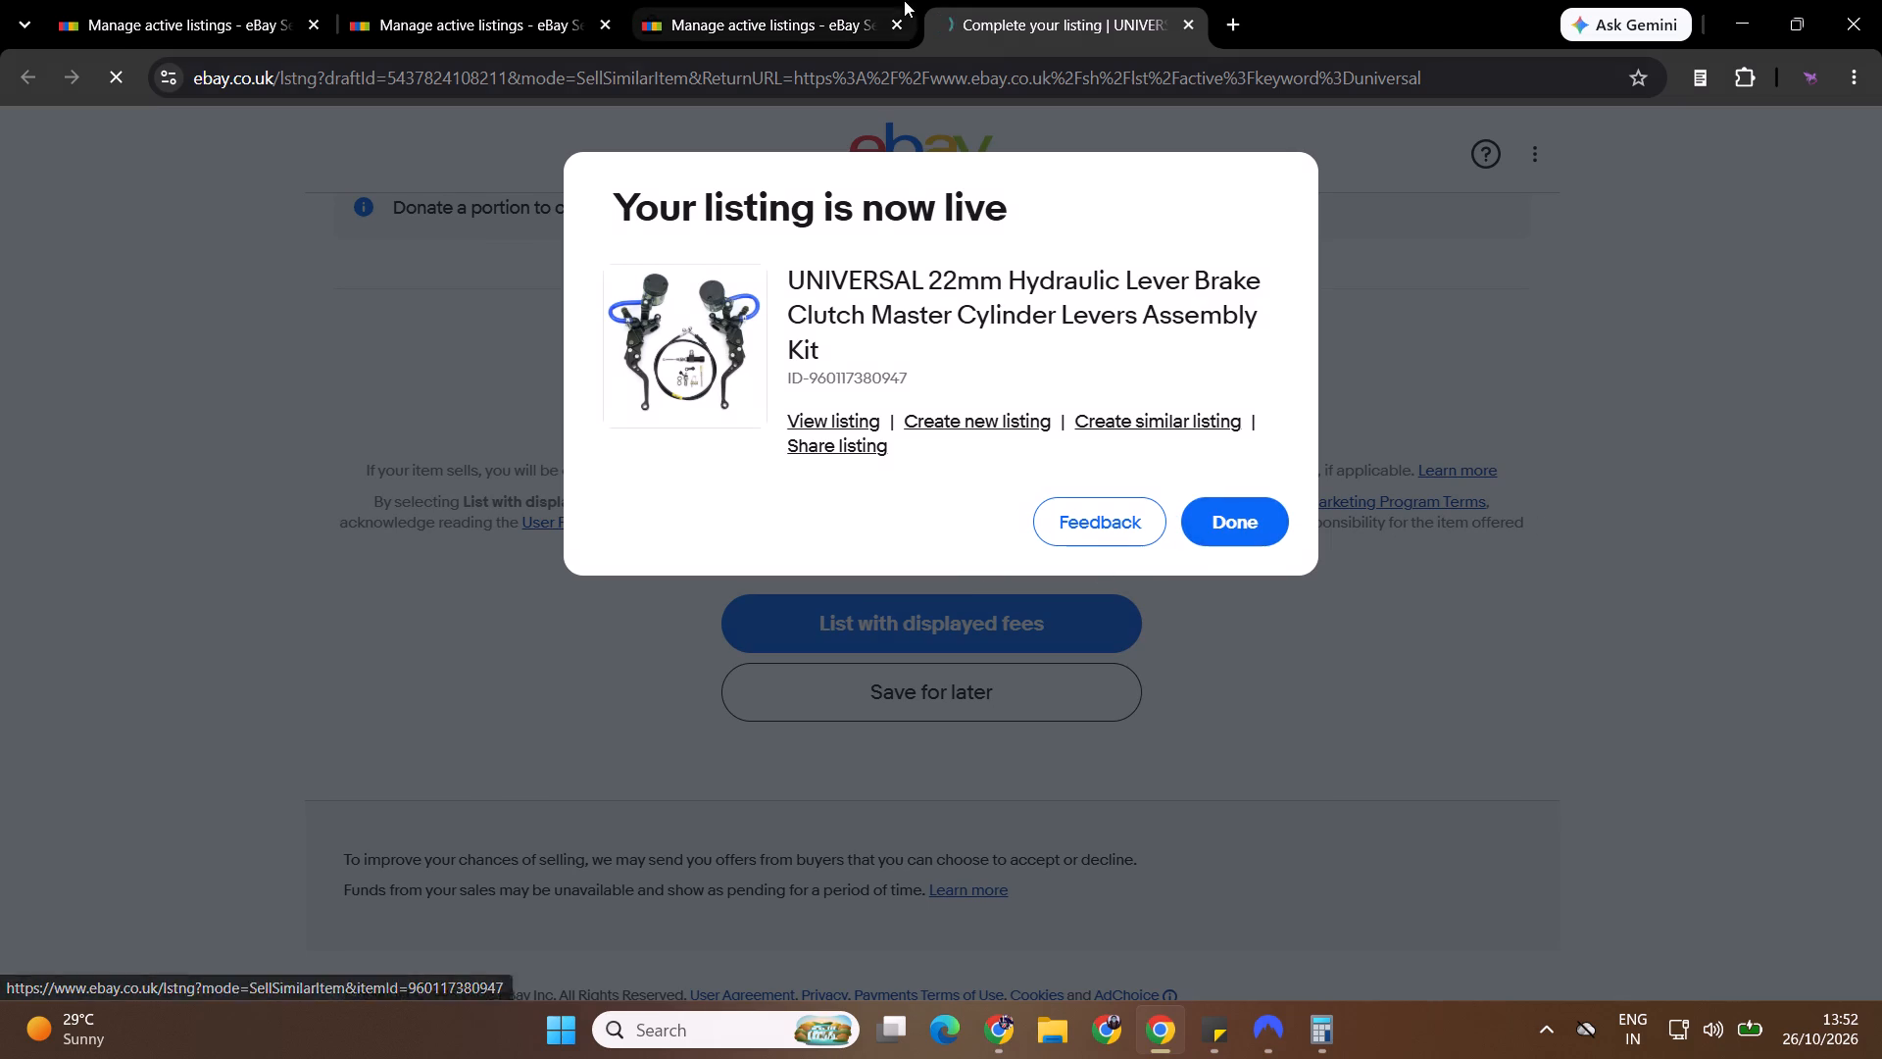
Close the surplus listing tabs and start a Sell similar draft from the black-lever 22mm kit in a new tab.
{"action": "left_click", "coordinate": [603, 23]}
{"action": "left_click", "coordinate": [605, 23]}
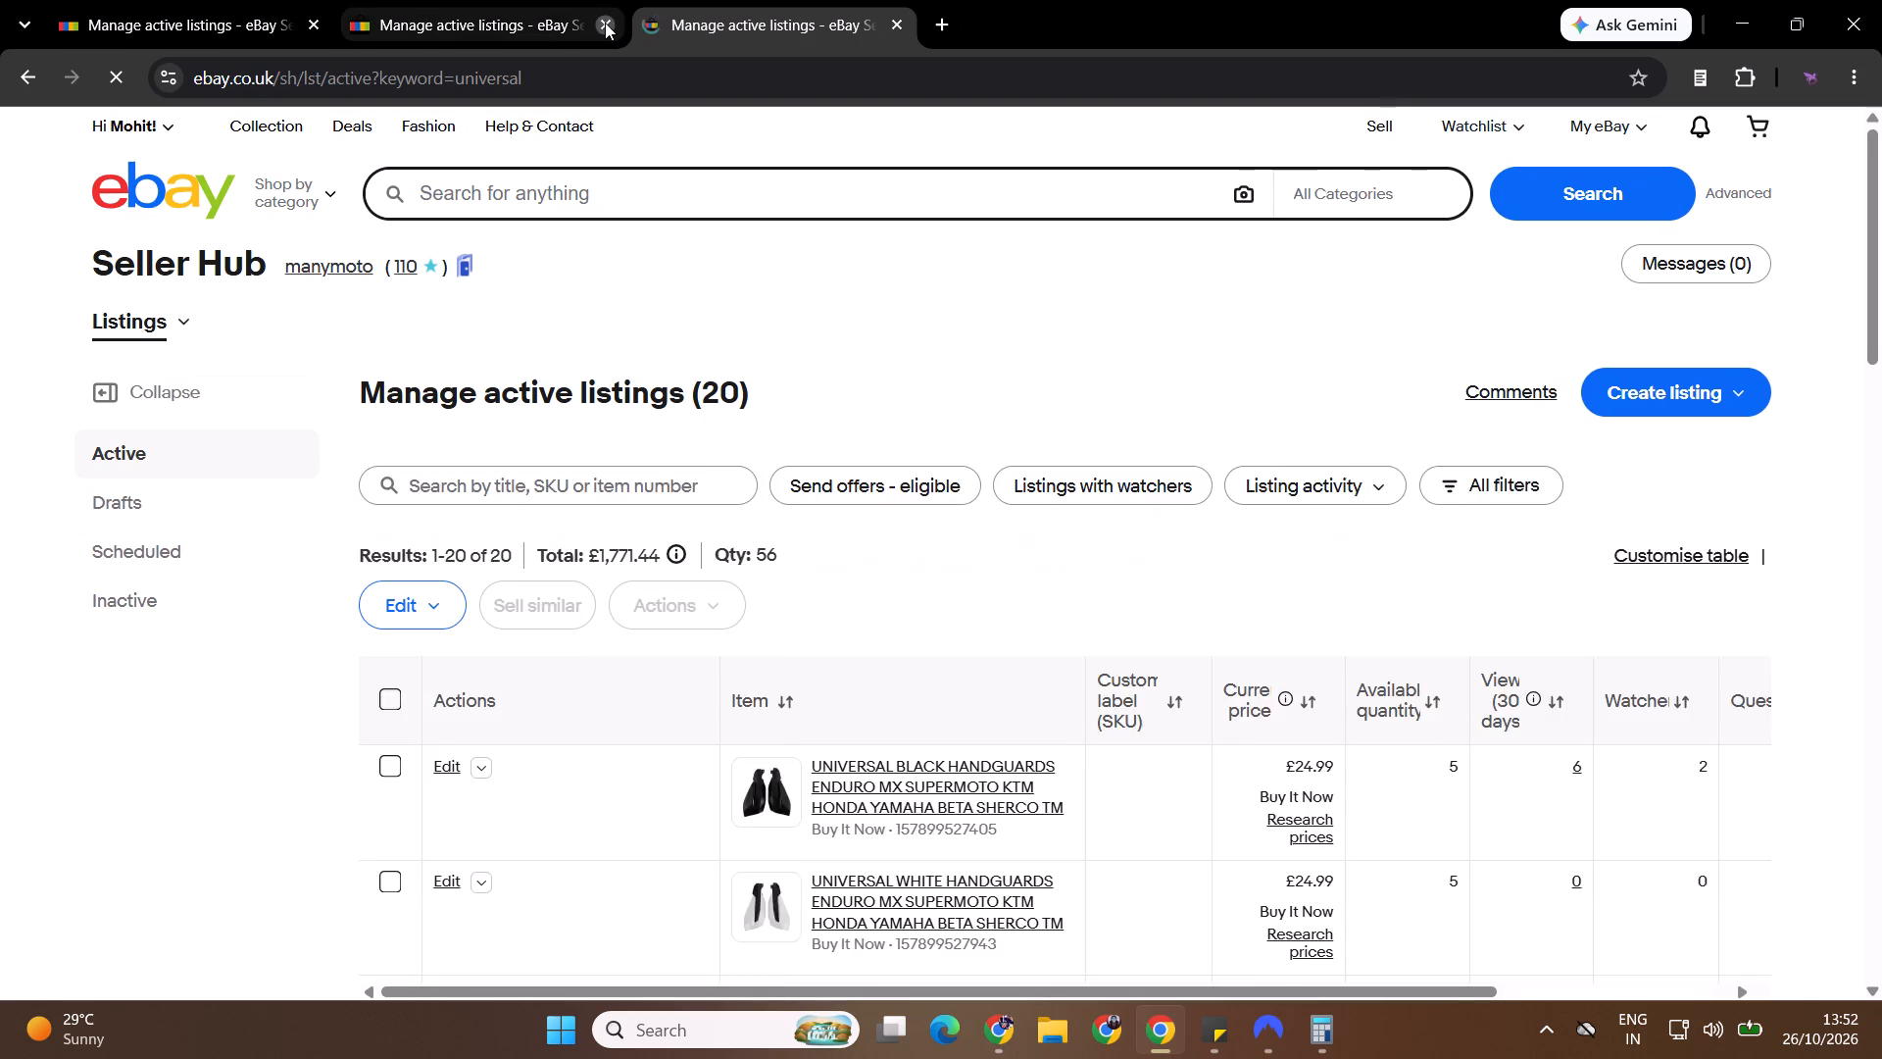
{"action": "left_click_drag", "start_coordinate": [1881, 219], "coordinate": [1881, 985]}
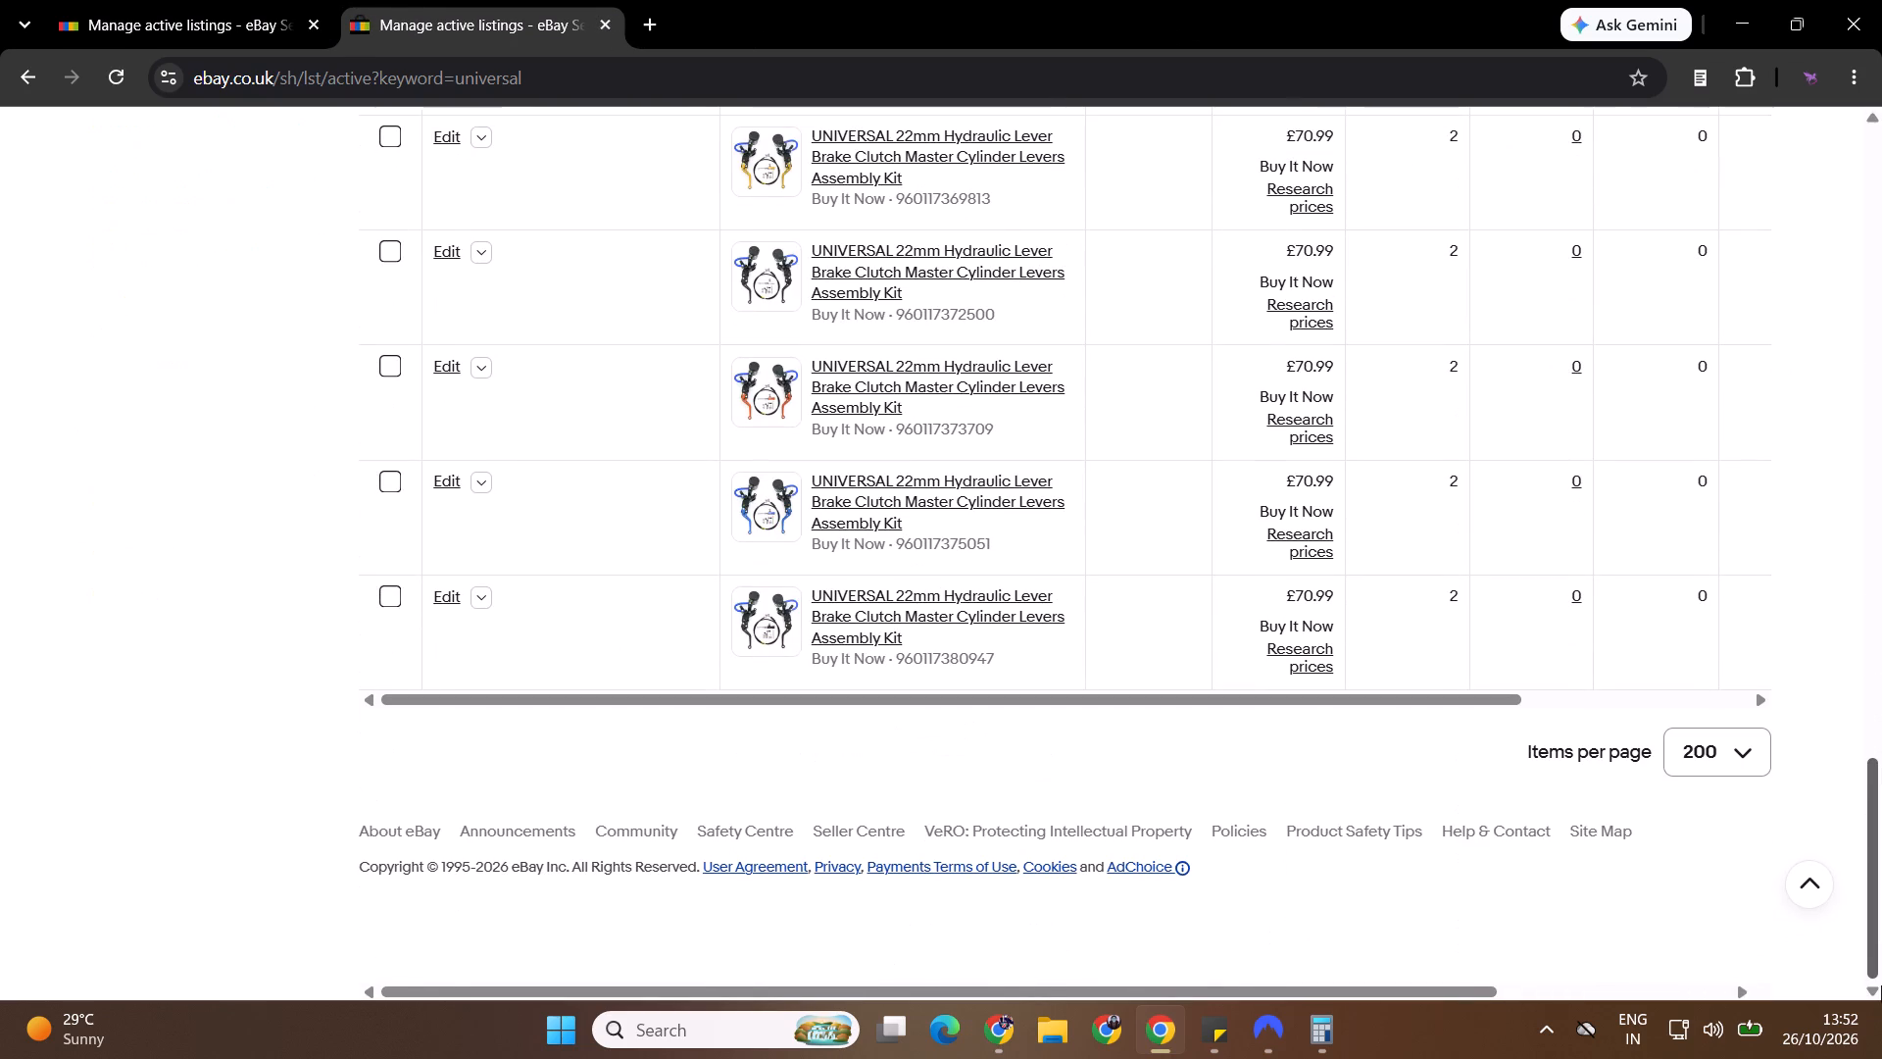
{"action": "left_click_drag", "start_coordinate": [1881, 985], "coordinate": [1880, 989]}
{"action": "left_click_drag", "start_coordinate": [1881, 825], "coordinate": [1881, 761]}
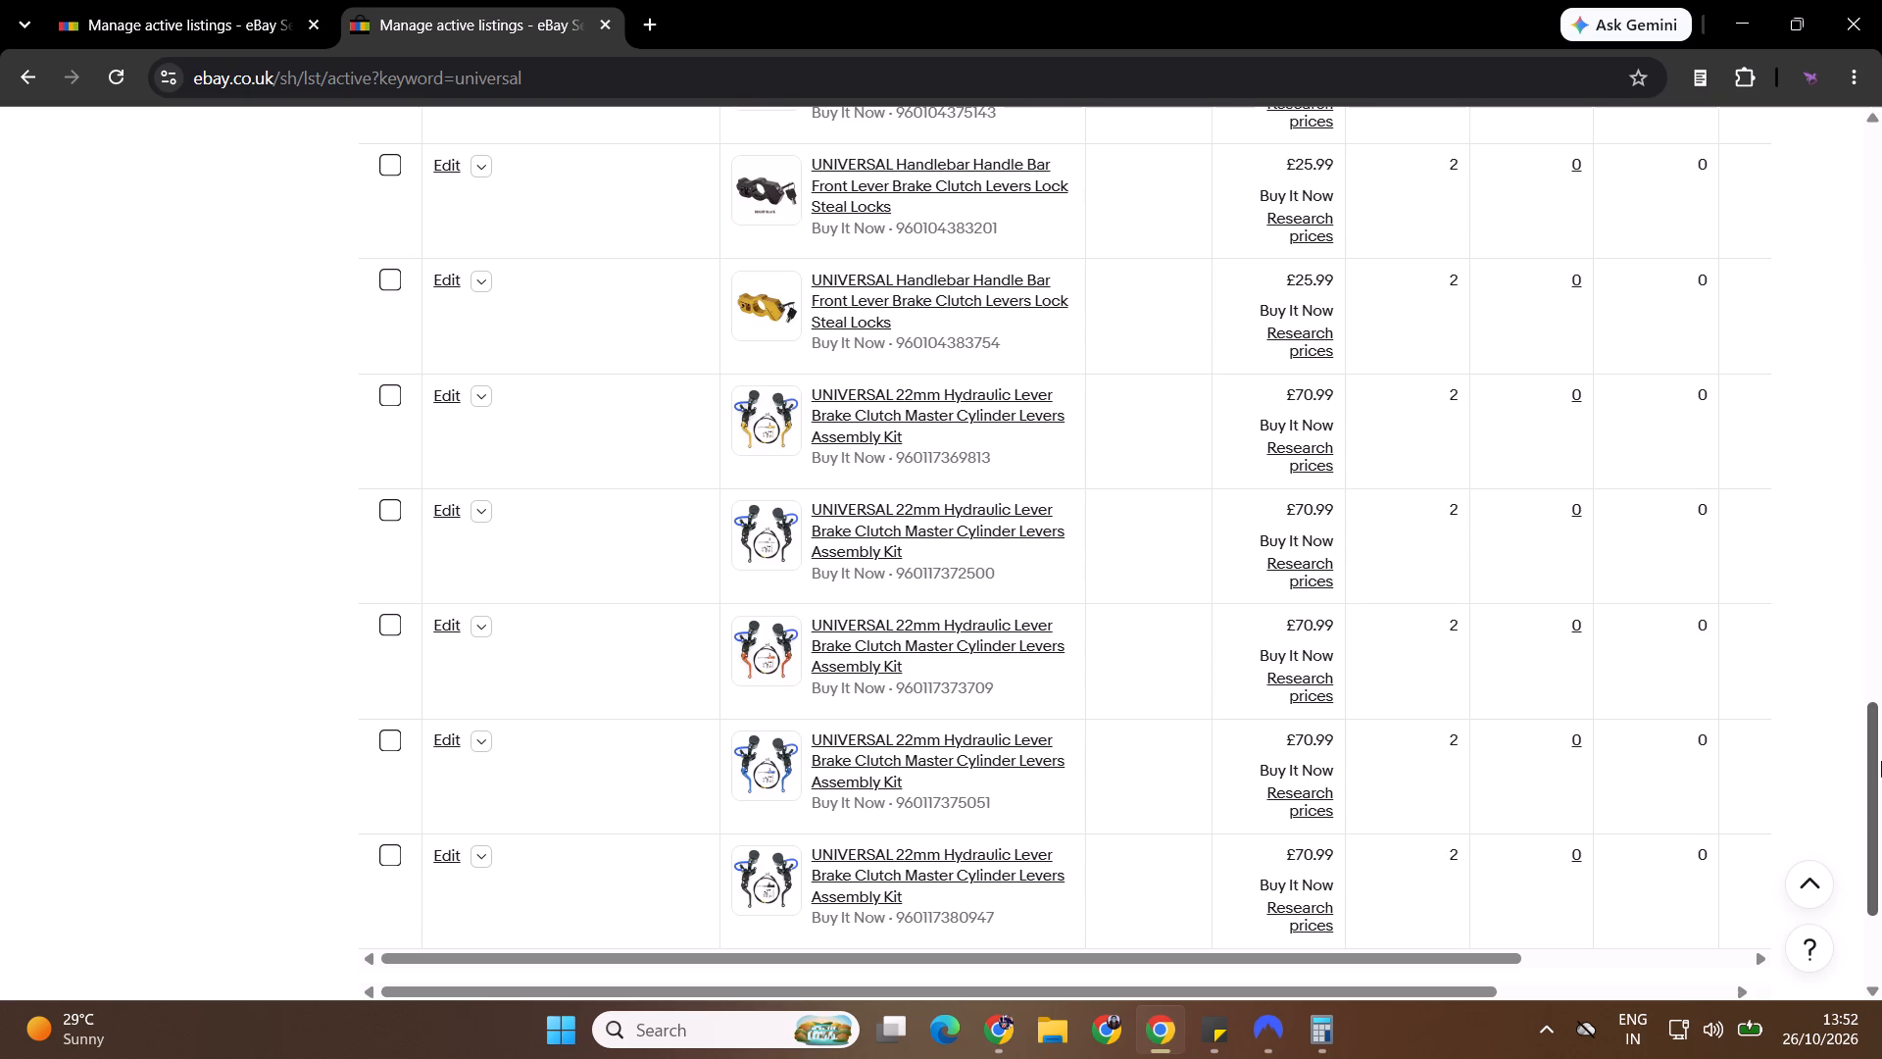
{"action": "left_click_drag", "start_coordinate": [1881, 761], "coordinate": [1881, 853]}
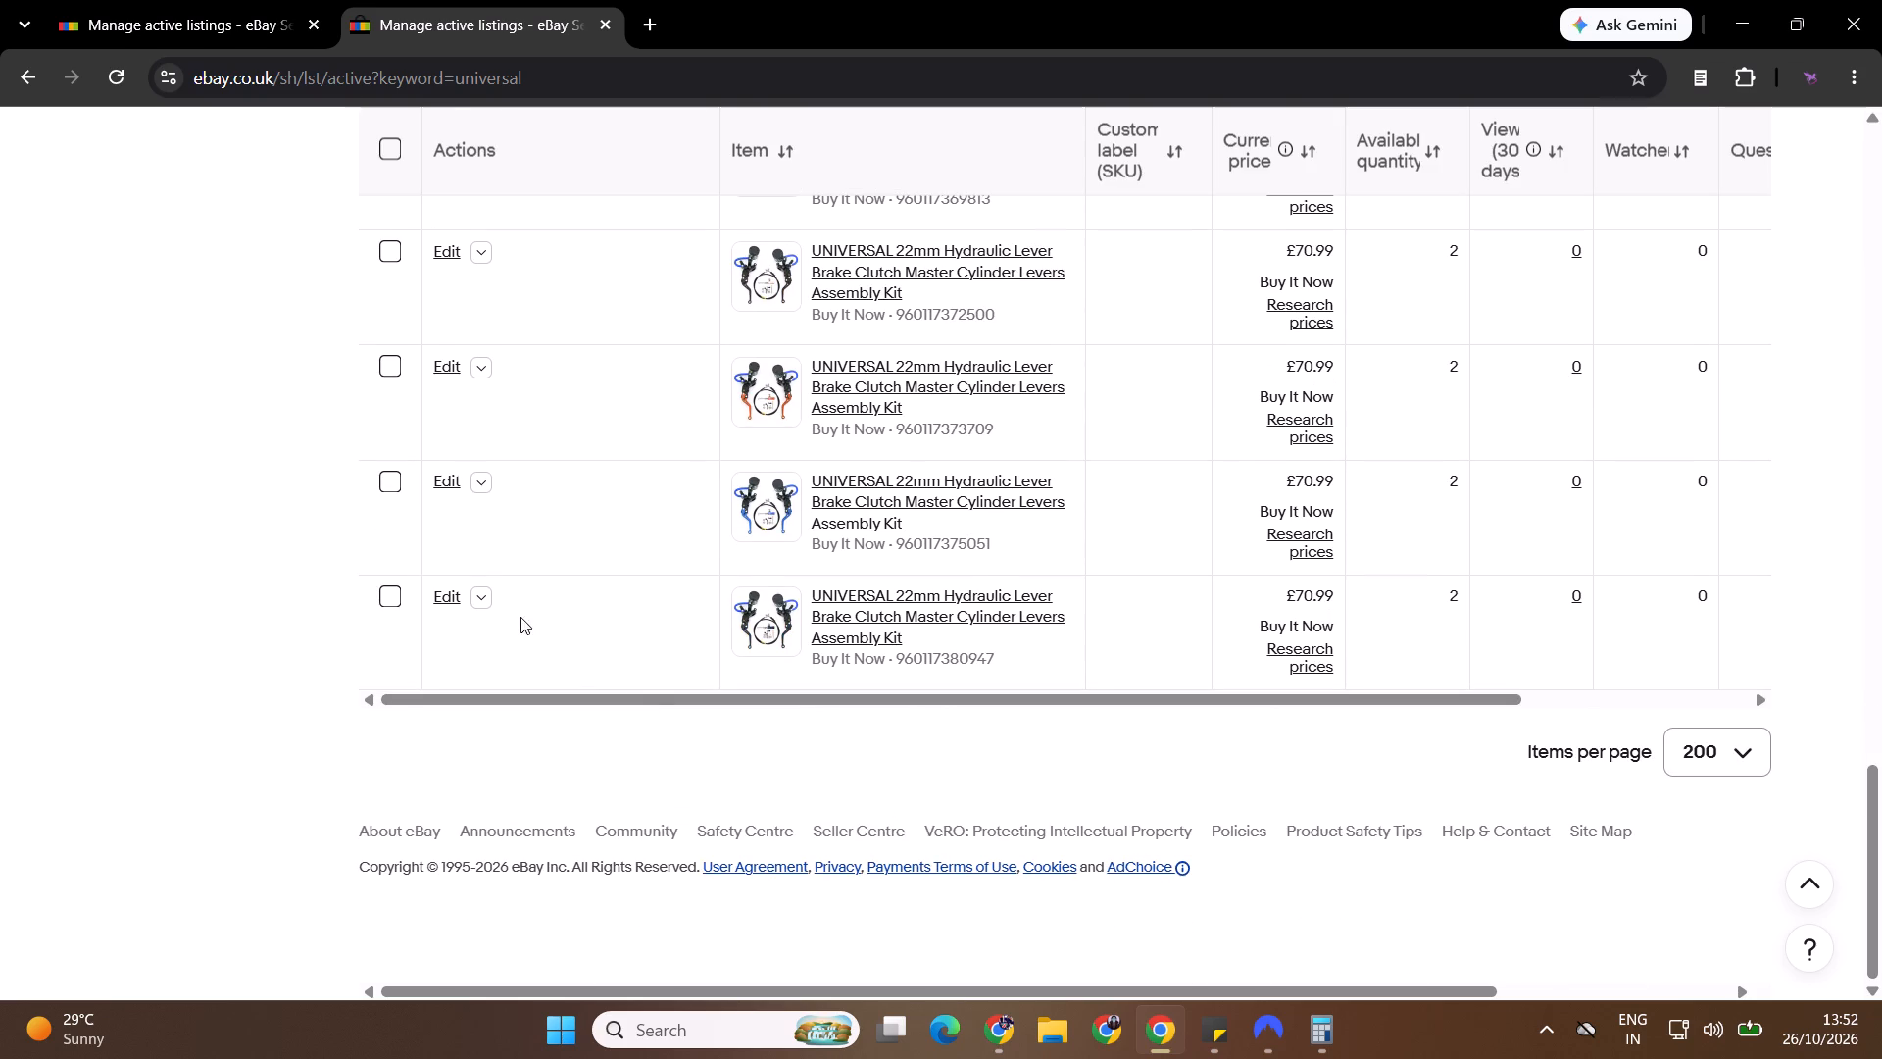
{"action": "left_click", "coordinate": [475, 600]}
{"action": "middle_click", "coordinate": [530, 640]}
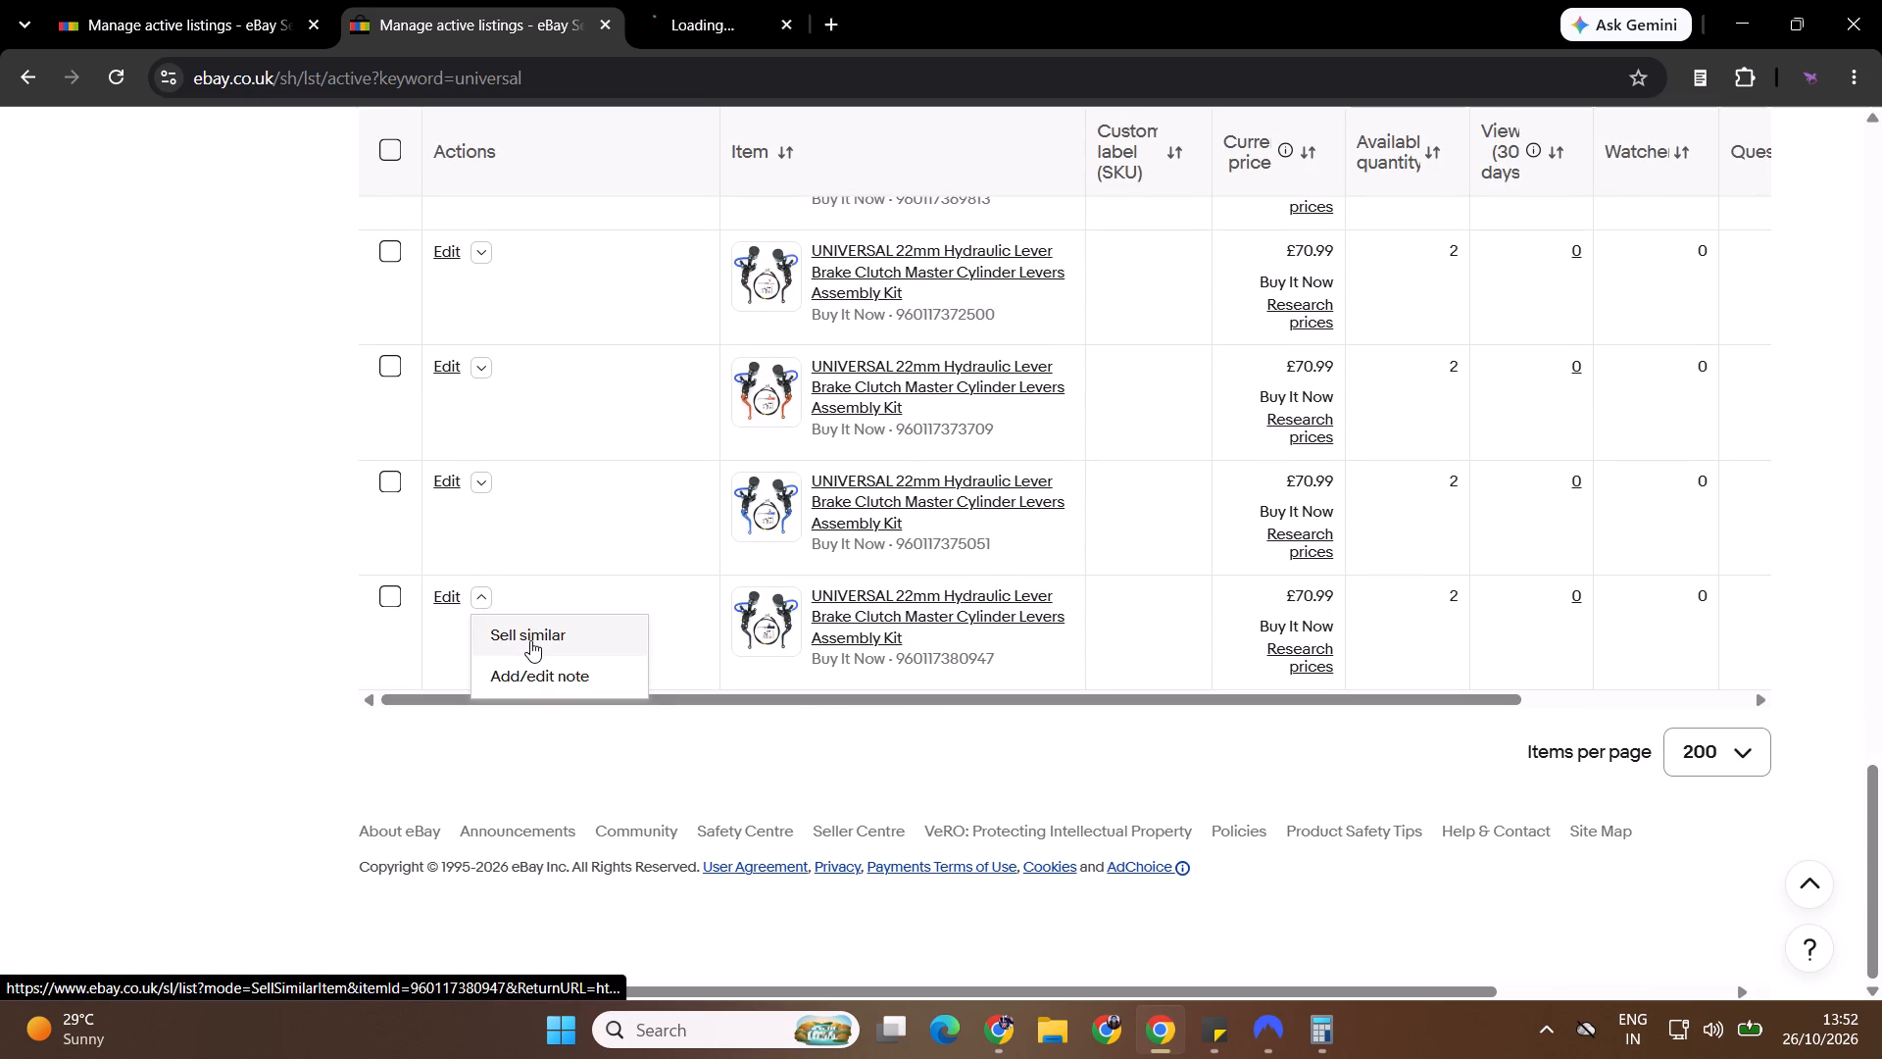
{"action": "left_click", "coordinate": [725, 11]}
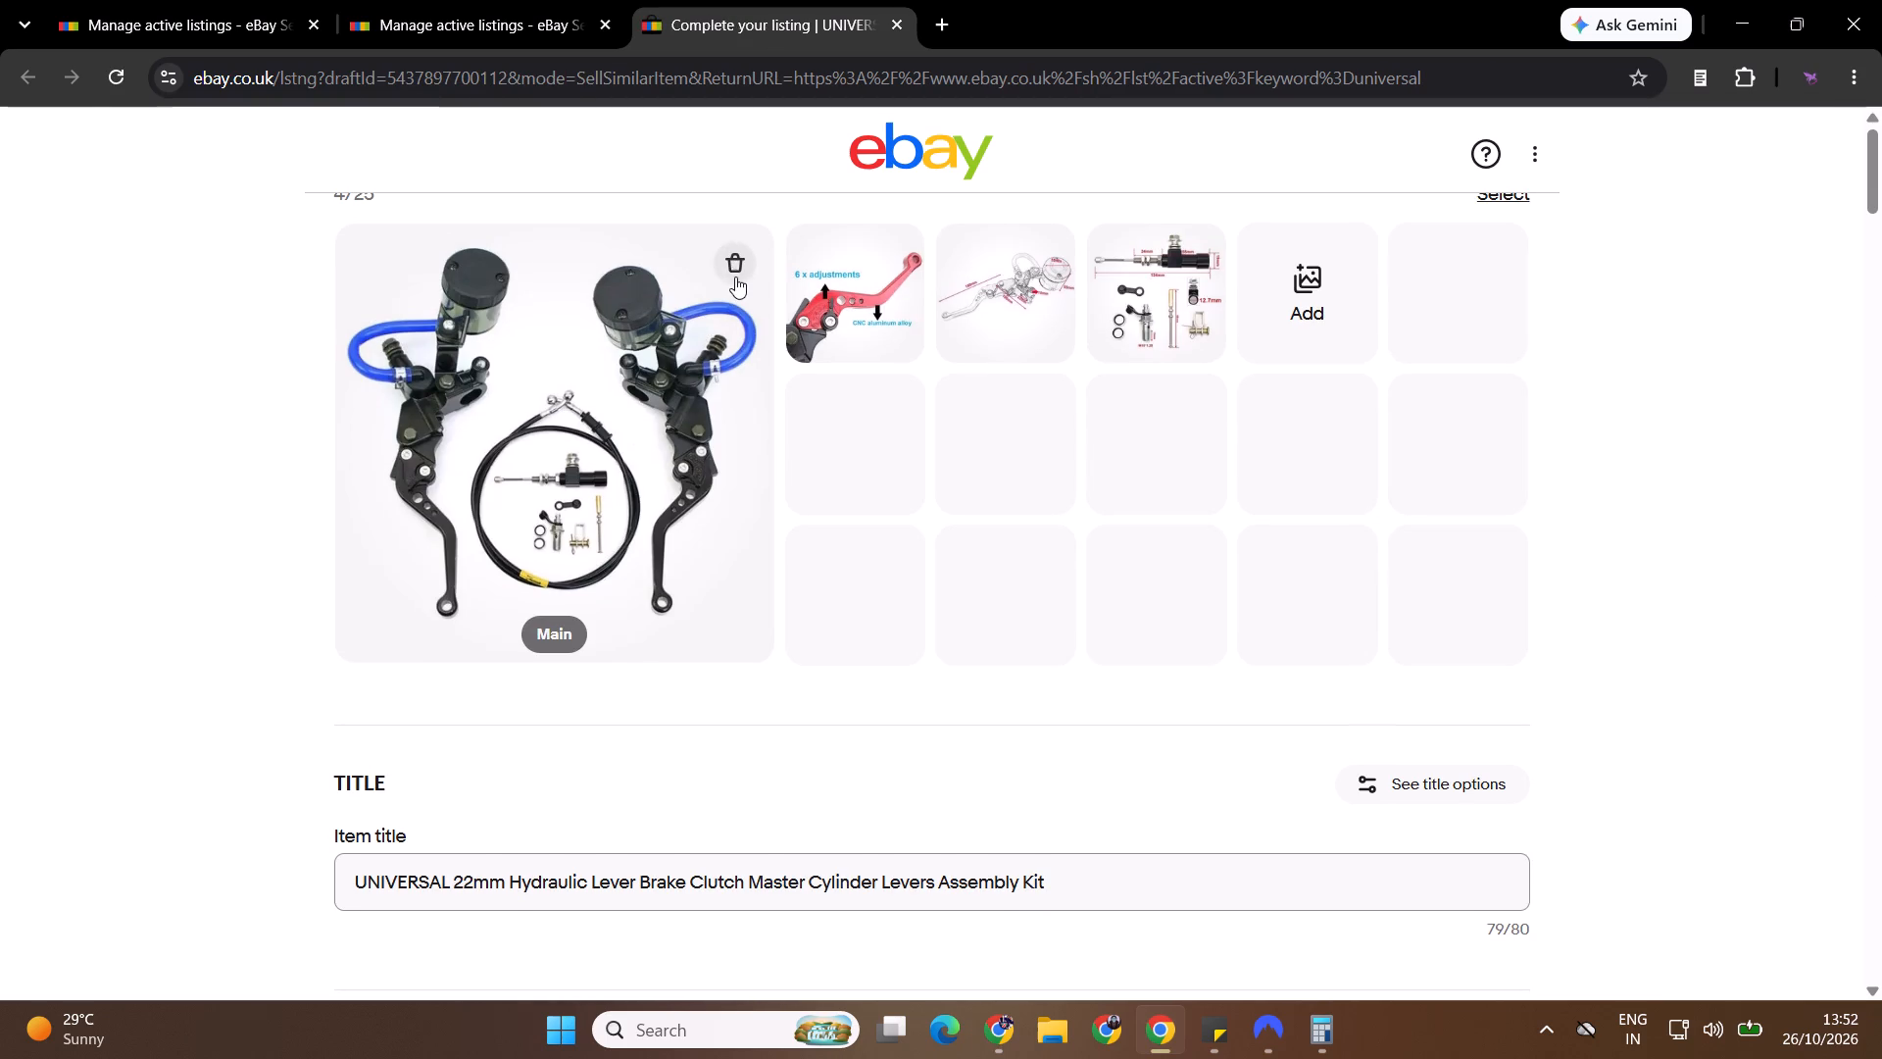
Replace the black kit main photo with the red-lever image S9f6b25a3dc7e4316a355047cba0ee091g from Downloads, placing it first and viewing it enlarged.
{"action": "left_click", "coordinate": [735, 277]}
{"action": "left_click", "coordinate": [1161, 609]}
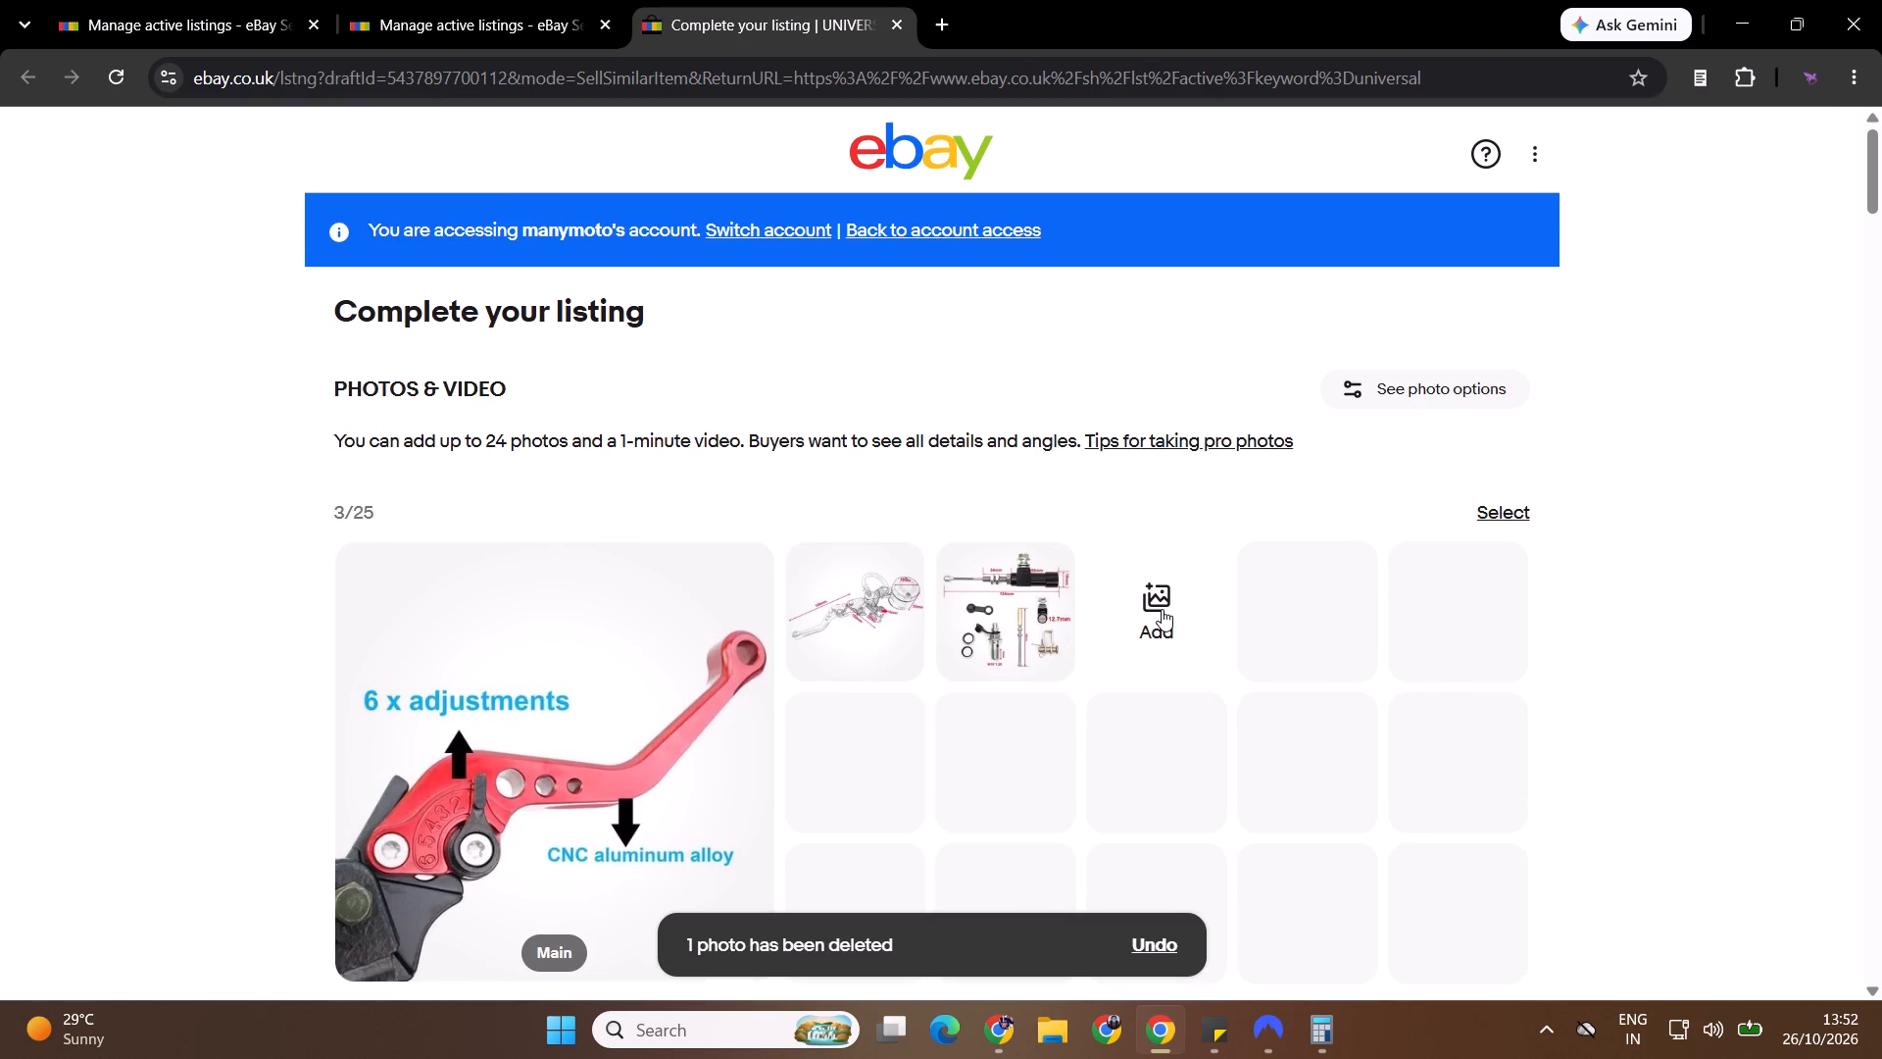
{"action": "left_click", "coordinate": [1108, 716]}
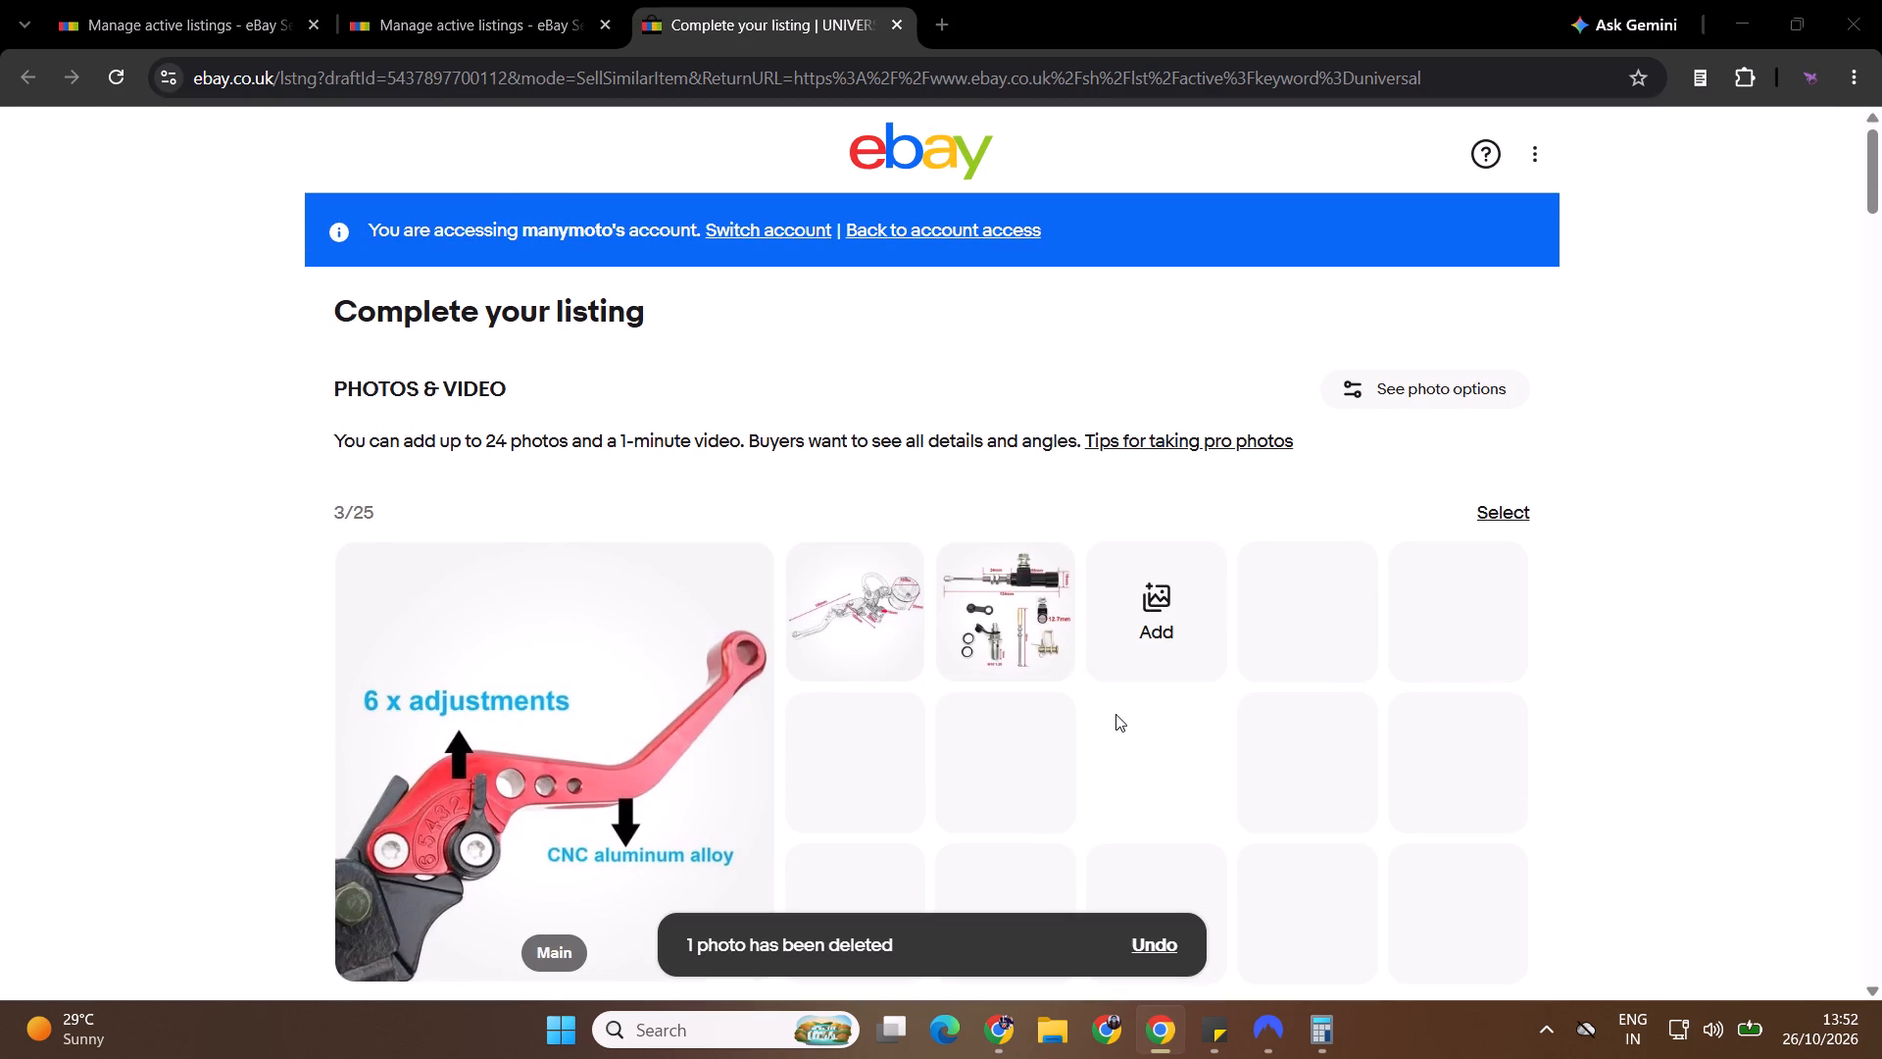
{"action": "left_click", "coordinate": [957, 687]}
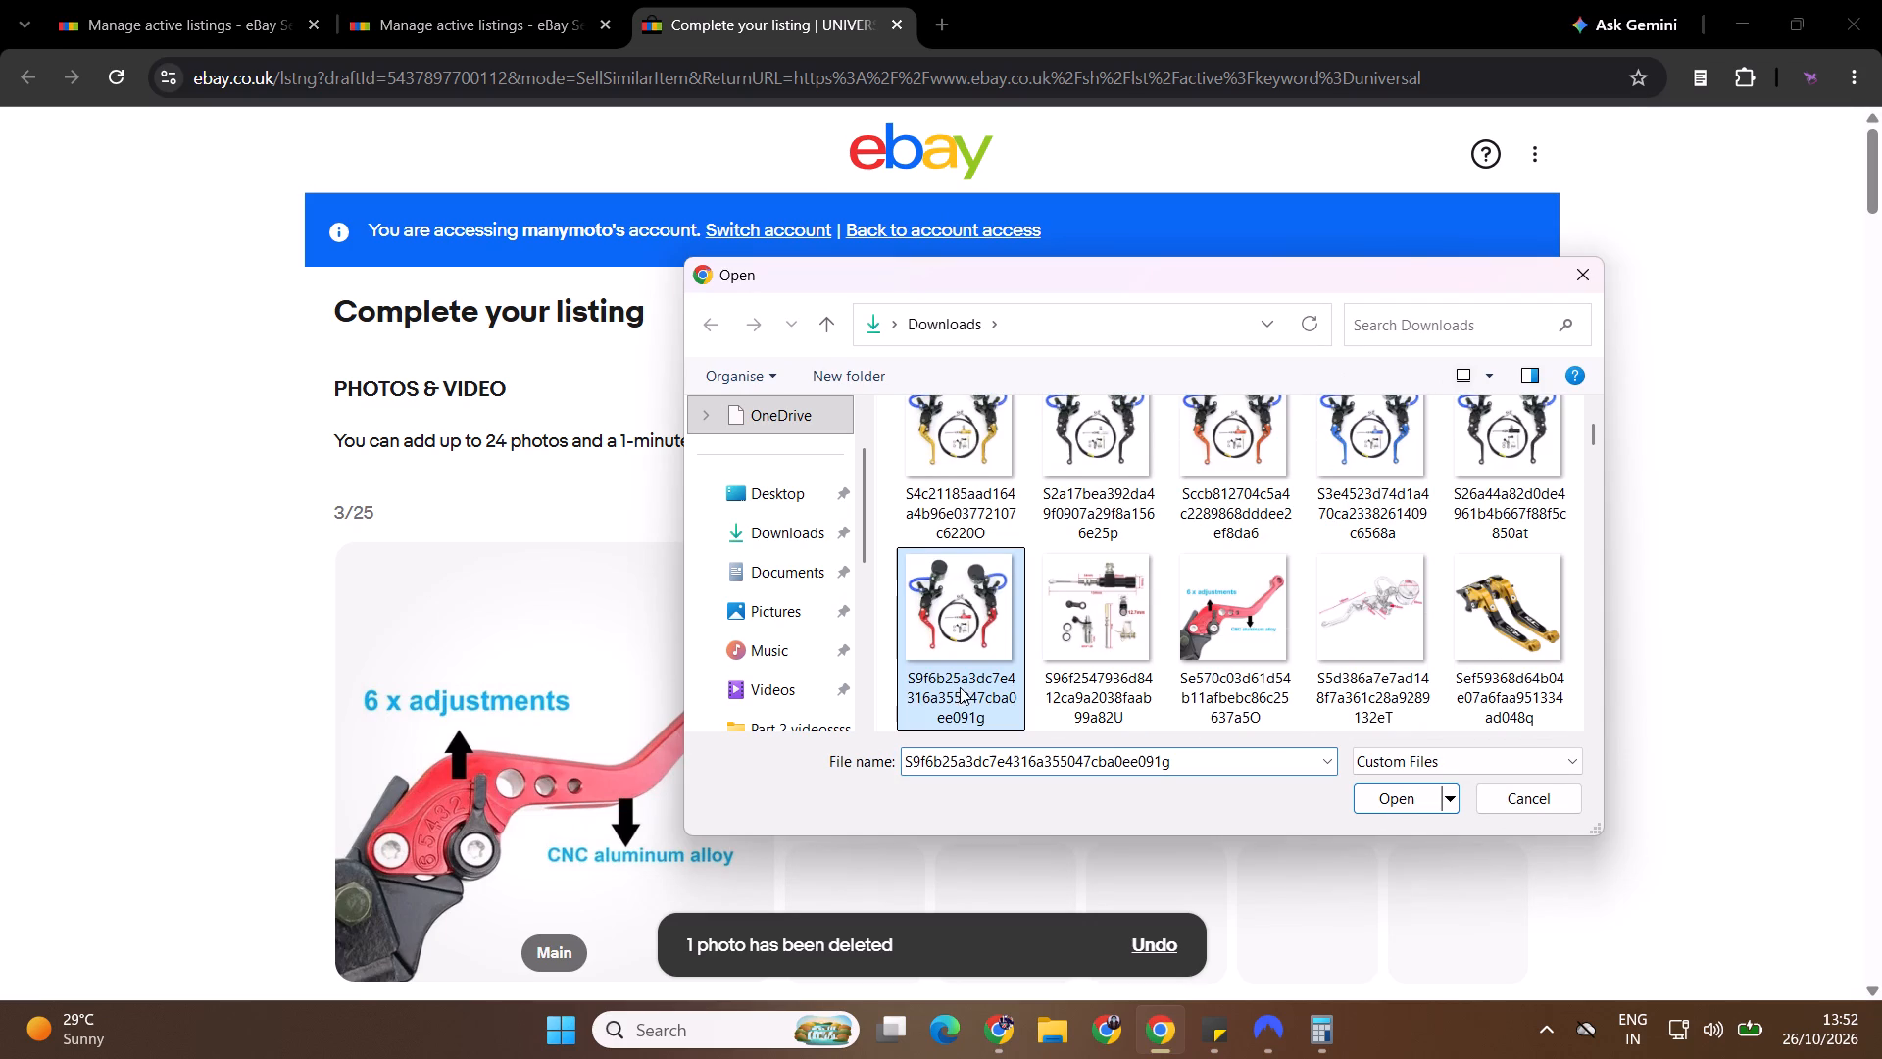
{"action": "left_click", "coordinate": [1409, 802]}
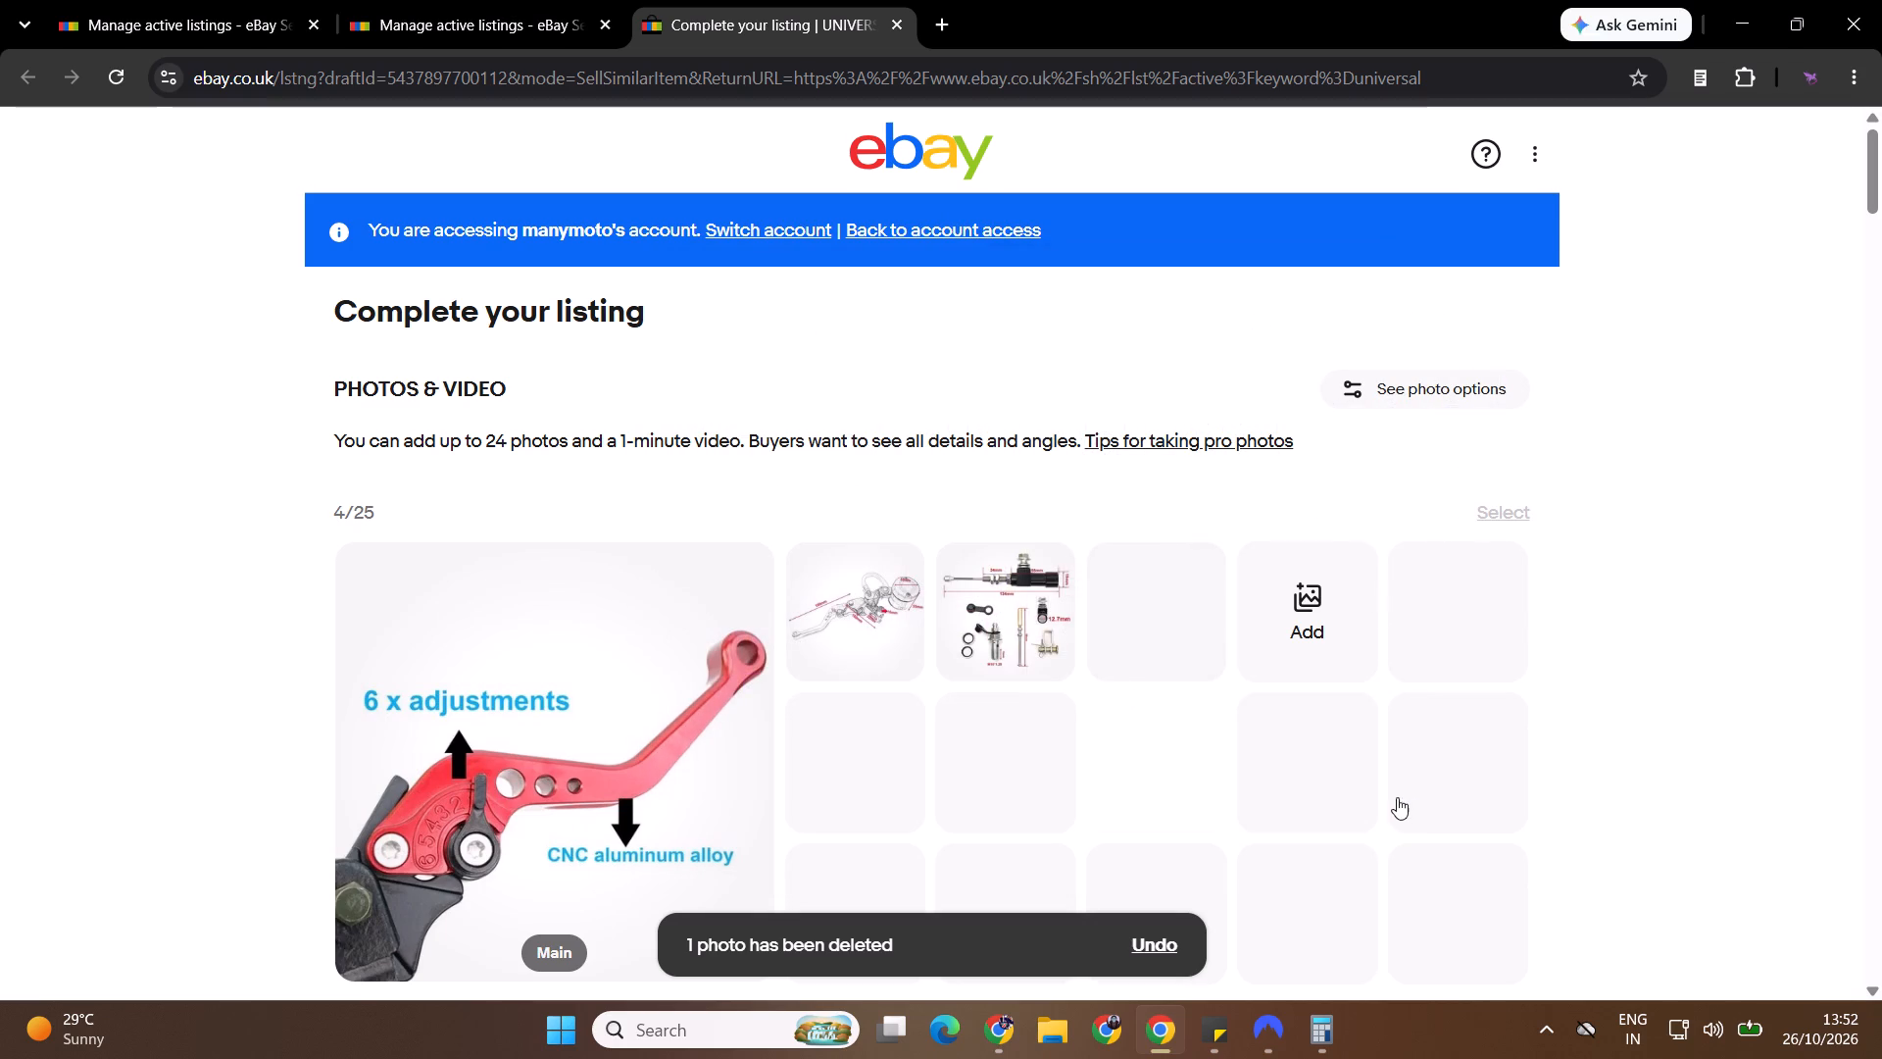
{"action": "left_click_drag", "start_coordinate": [1144, 627], "coordinate": [518, 681]}
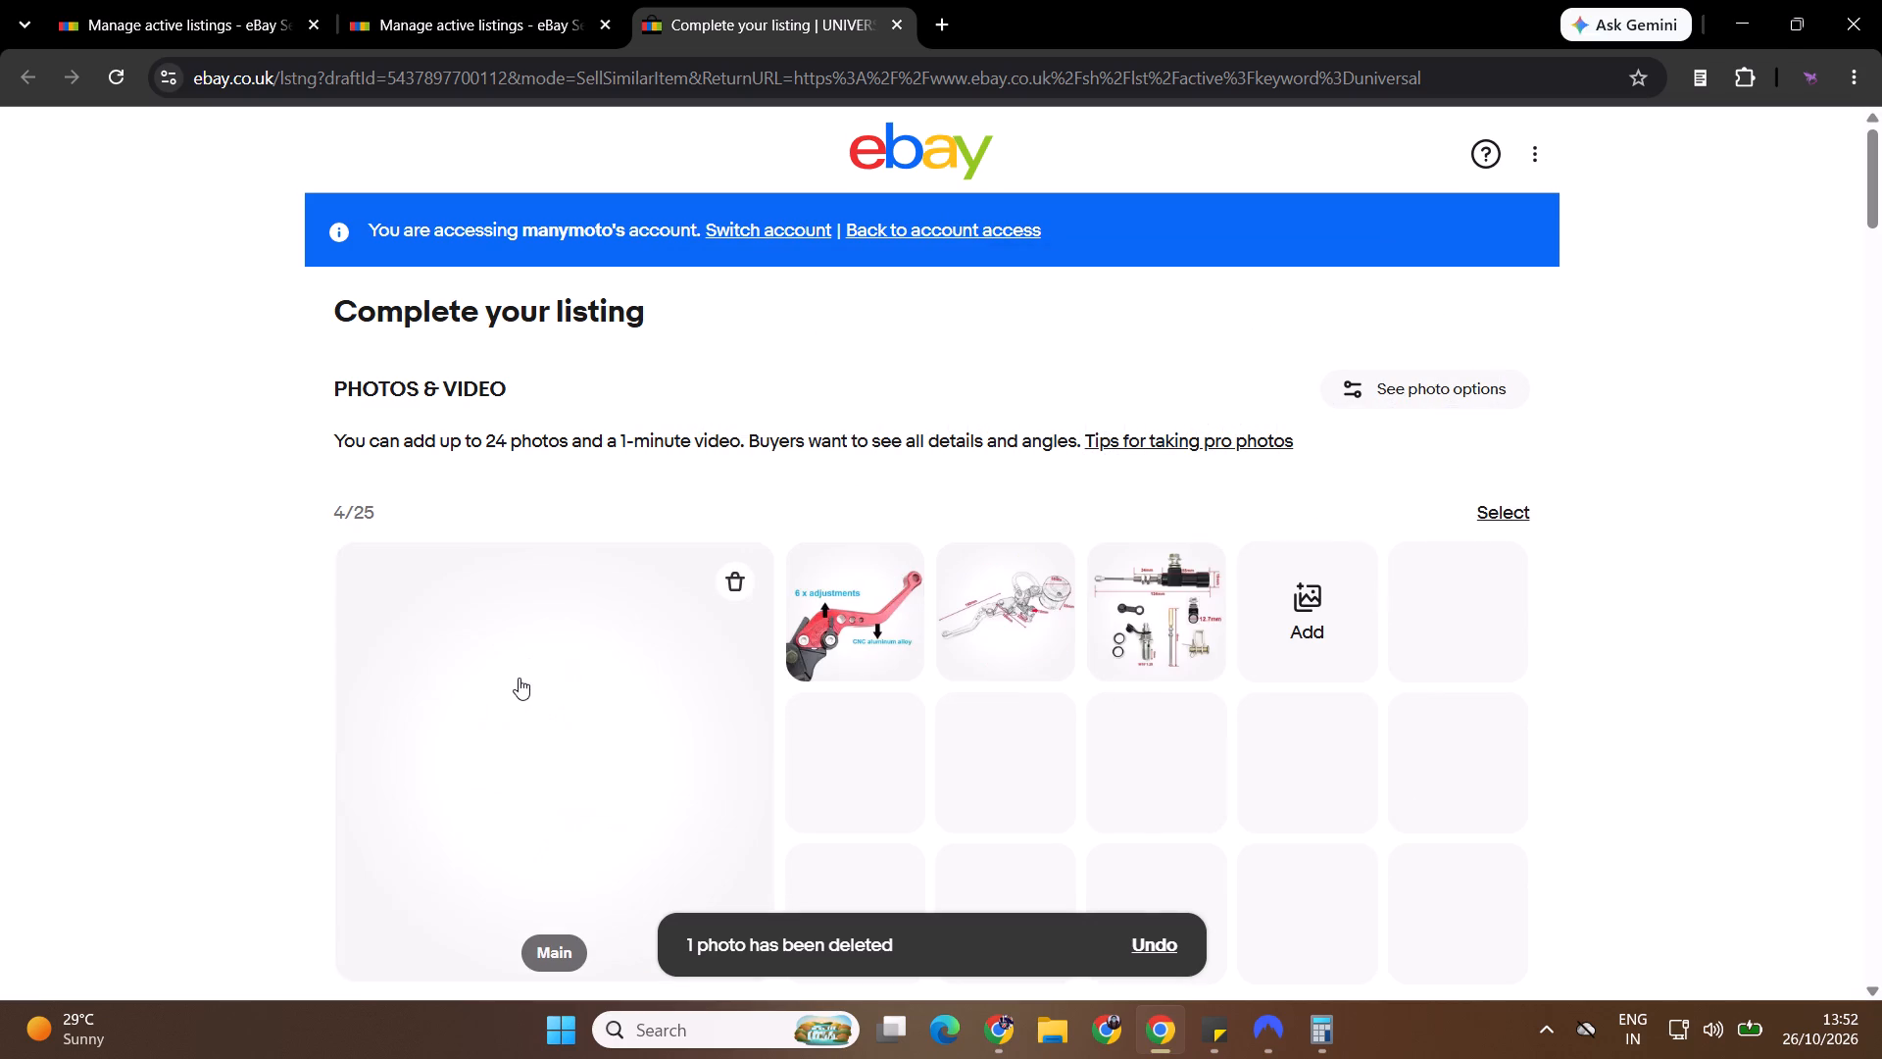
{"action": "left_click", "coordinate": [520, 678]}
{"action": "left_click", "coordinate": [1207, 908]}
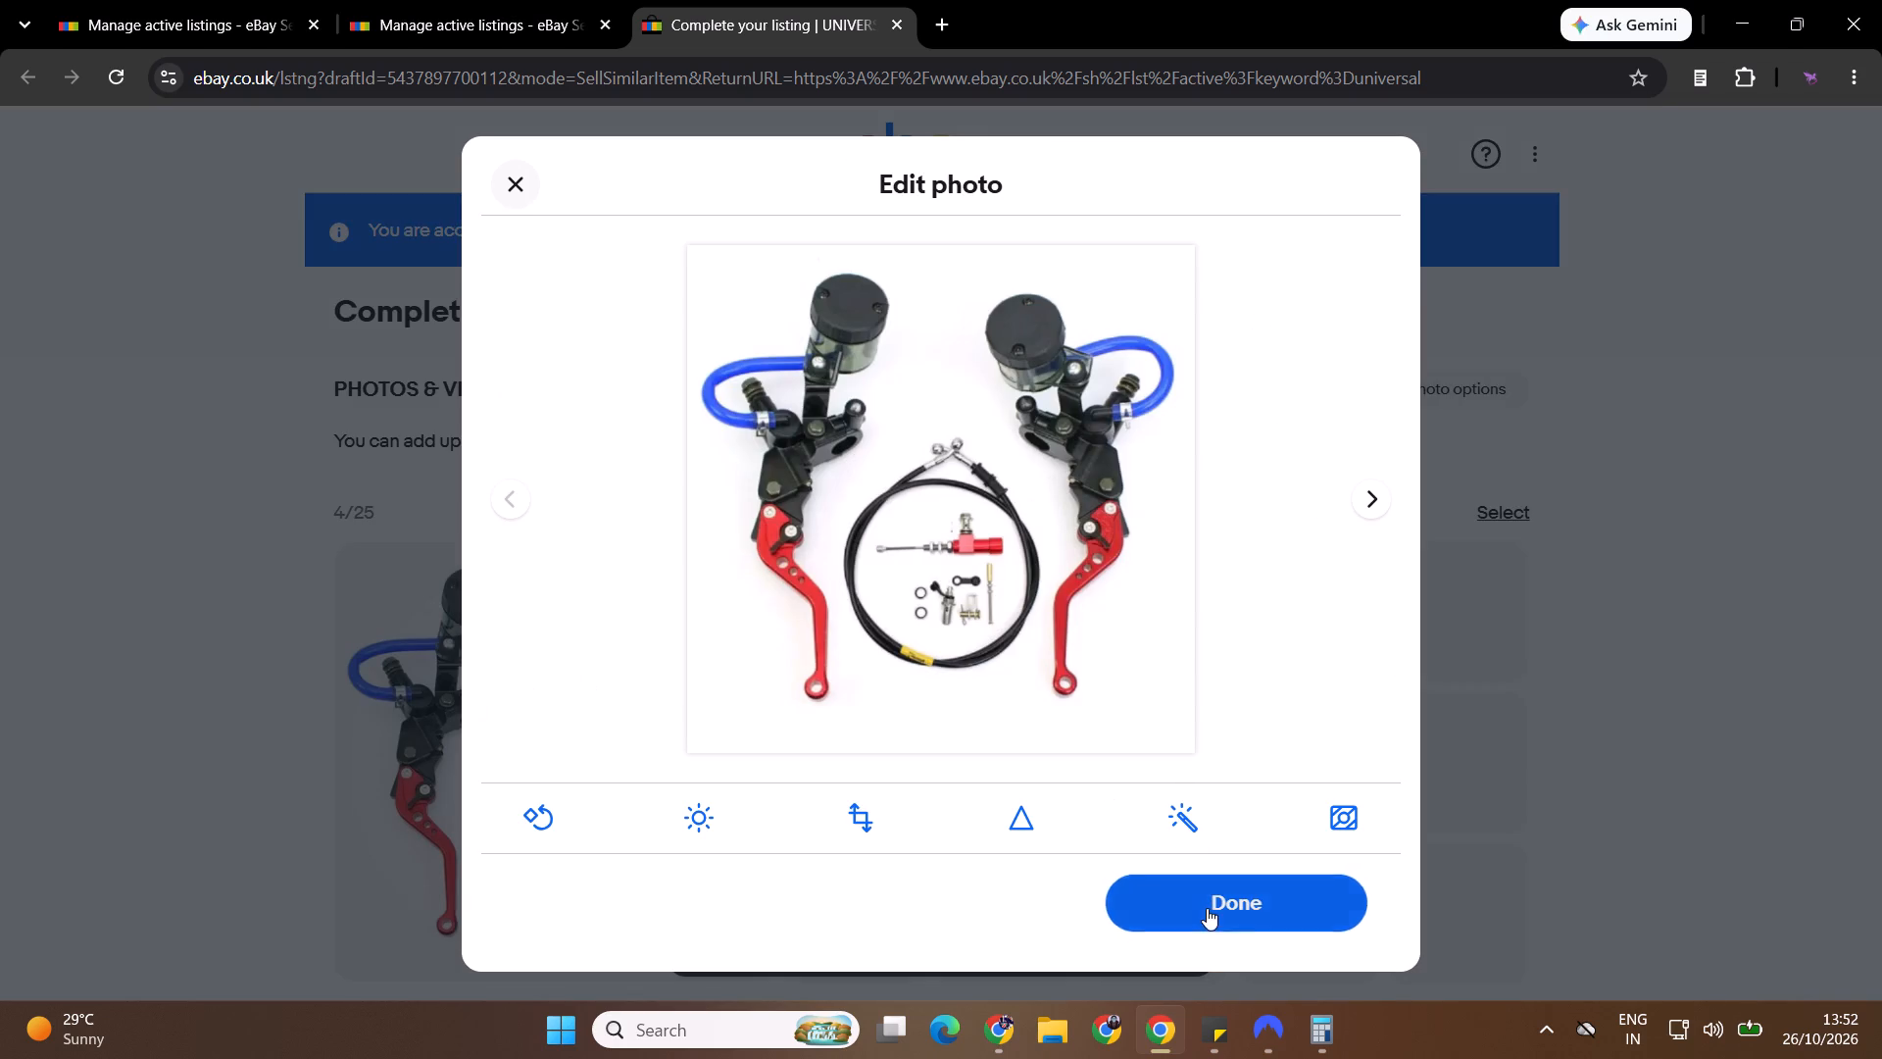
Set the Colour item specific to Red.
{"action": "left_click_drag", "start_coordinate": [1881, 169], "coordinate": [1881, 280]}
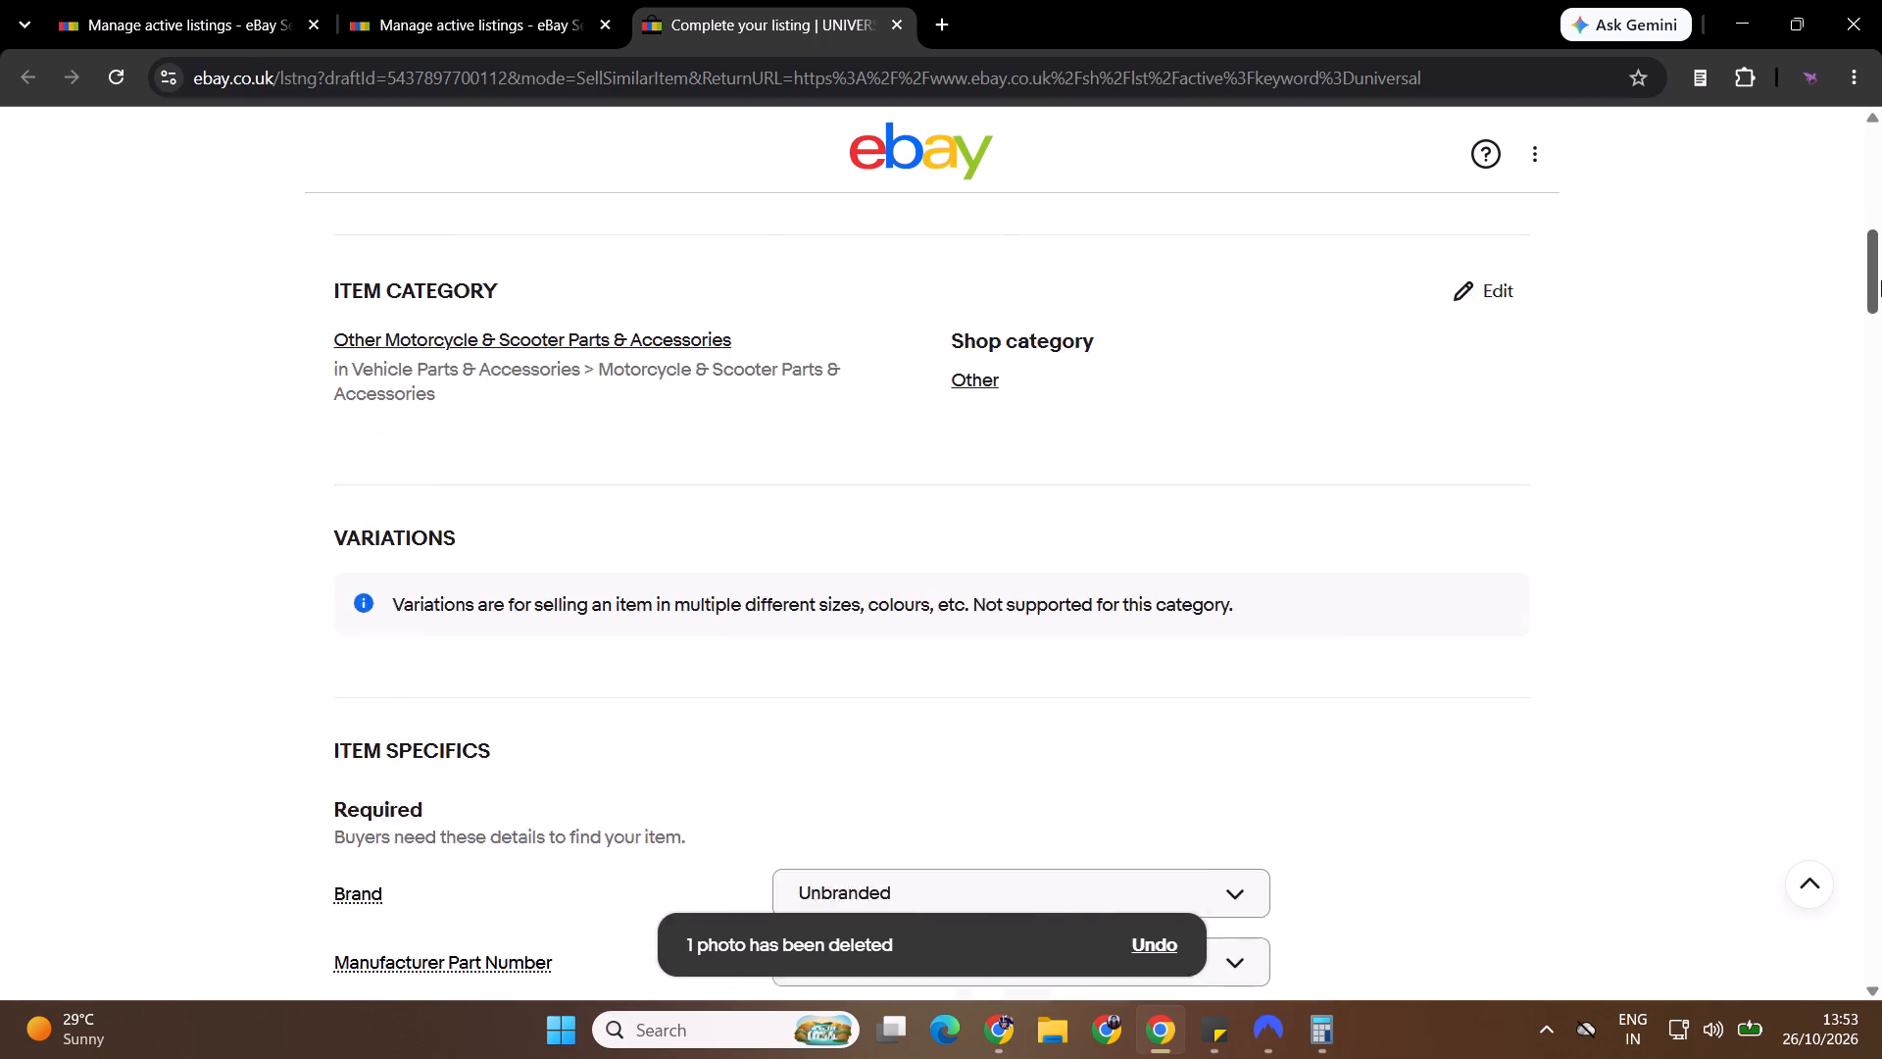
{"action": "left_click_drag", "start_coordinate": [1881, 280], "coordinate": [1881, 349]}
{"action": "left_click", "coordinate": [1001, 415]}
{"action": "type", "text": "re"}
{"action": "key", "text": "d"}
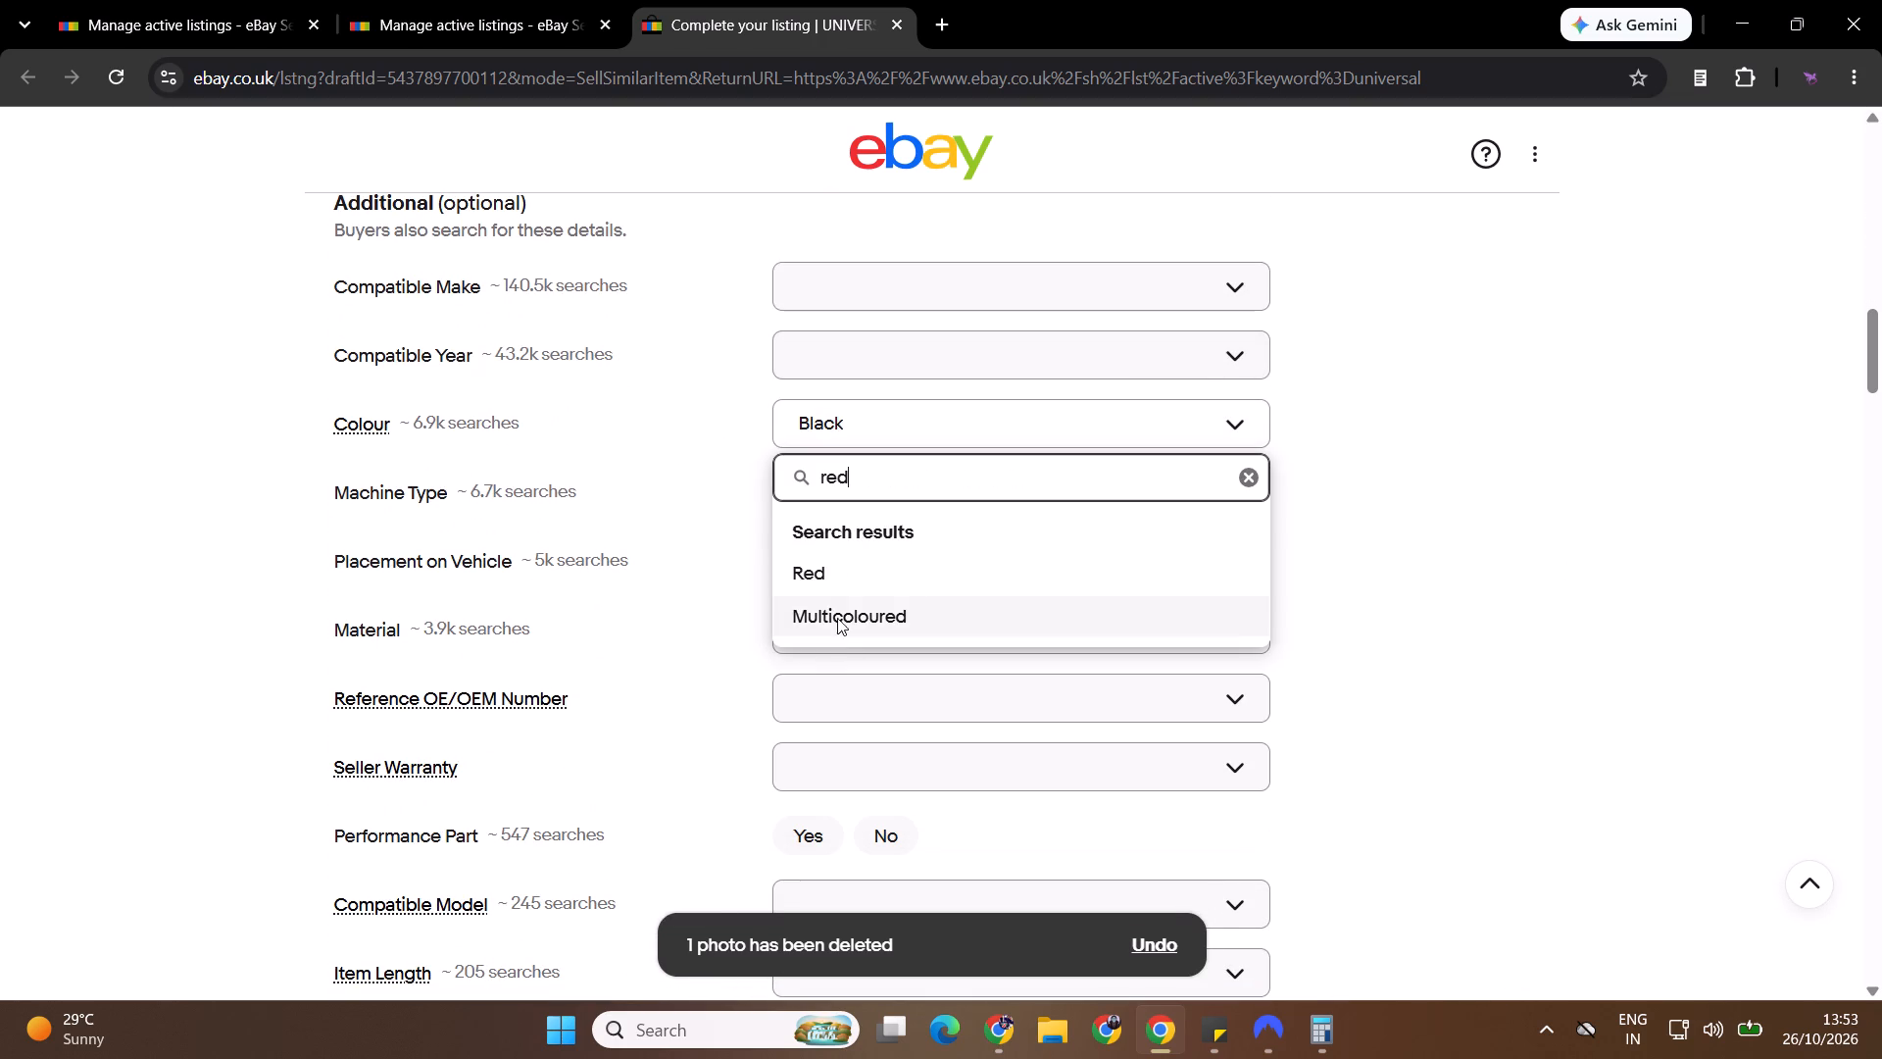
{"action": "left_click", "coordinate": [862, 576]}
{"action": "left_click", "coordinate": [1668, 559]}
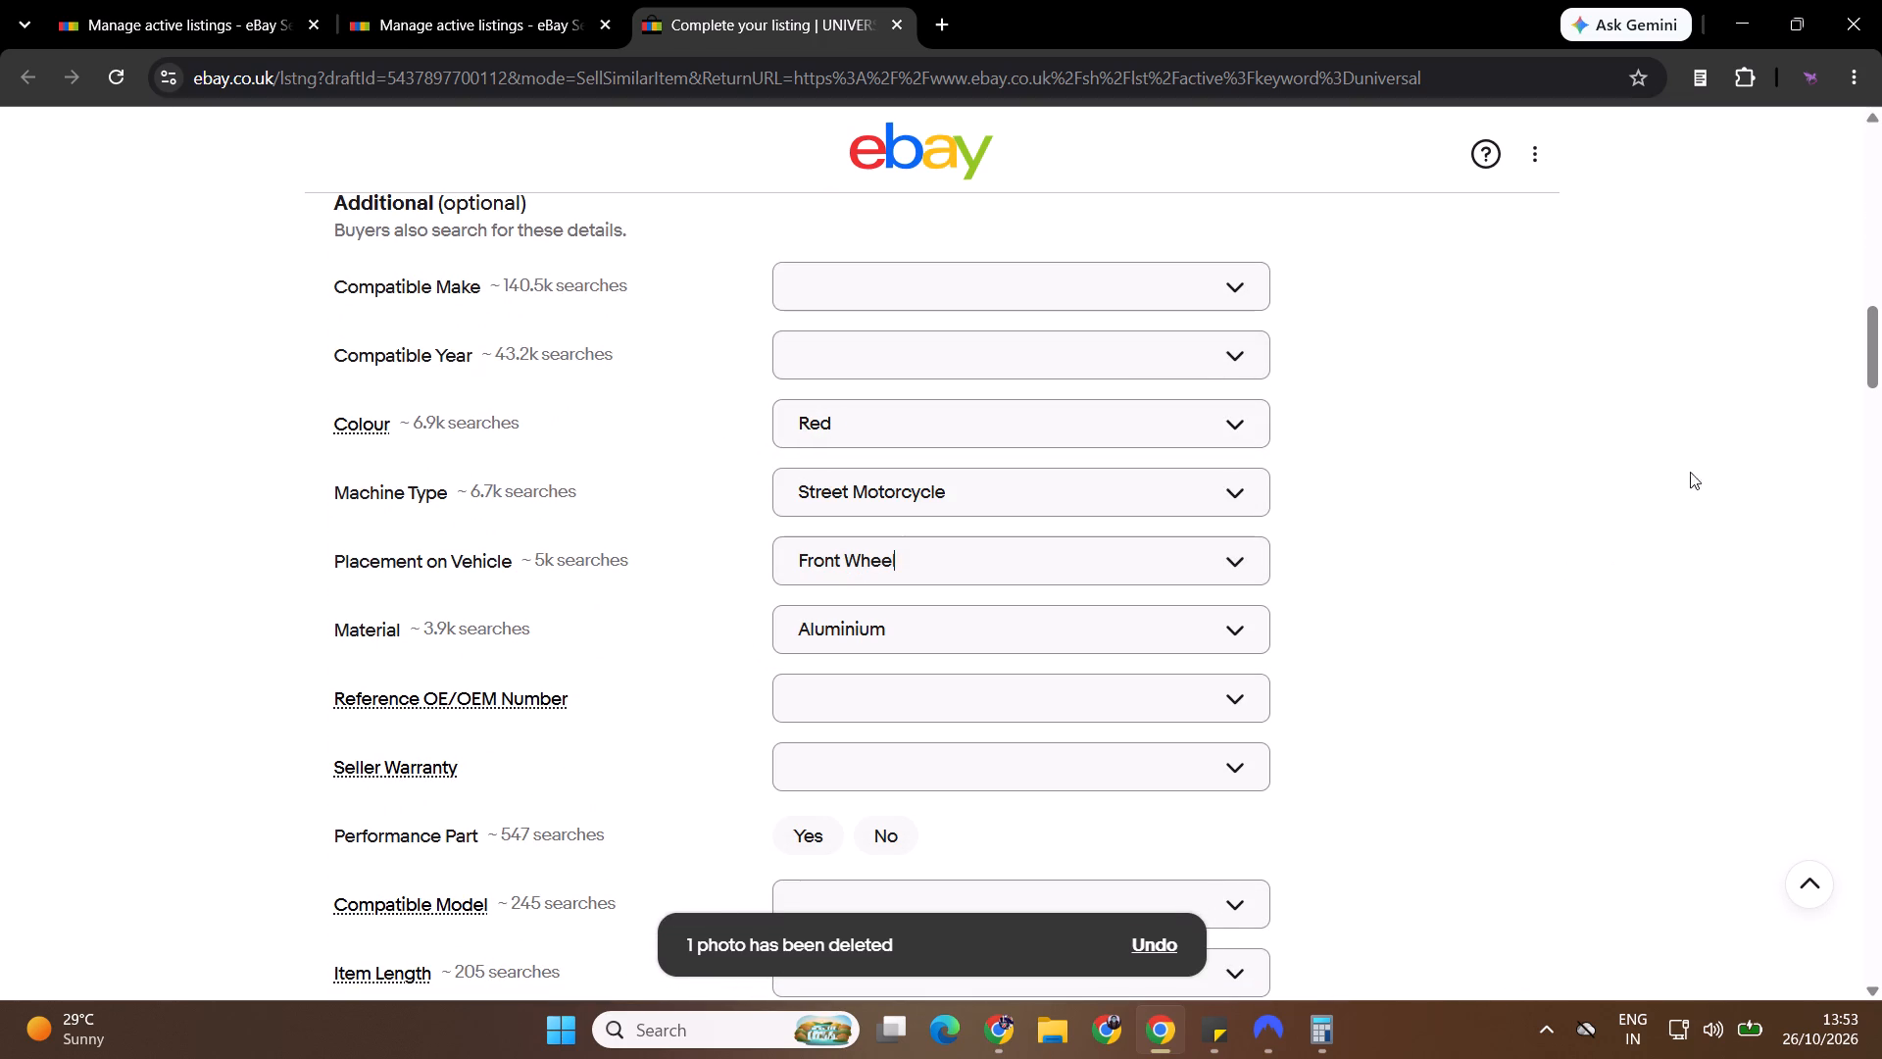
Publish the red-lever kit listing with the displayed fees, close the filtered listings tab and reload the active listings page.
{"action": "left_click_drag", "start_coordinate": [1881, 330], "coordinate": [1881, 569]}
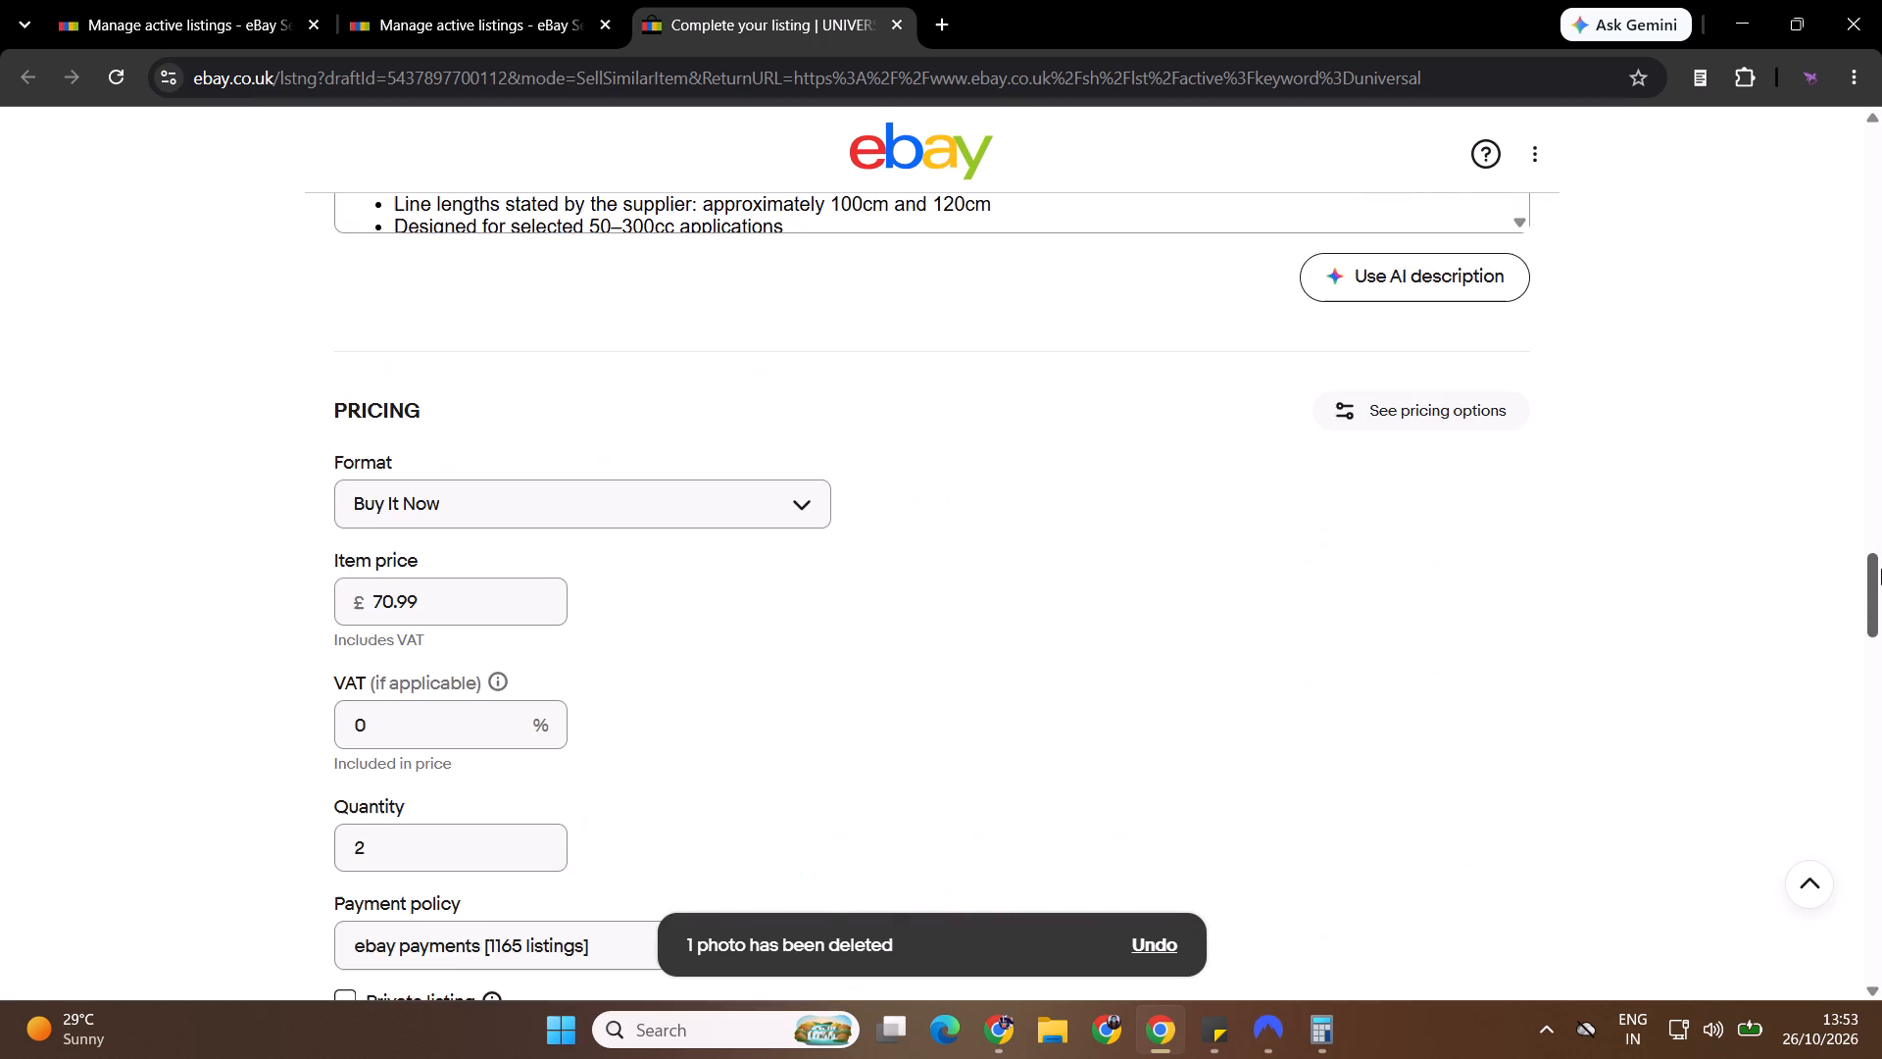
{"action": "left_click_drag", "start_coordinate": [1881, 569], "coordinate": [1881, 1051]}
{"action": "left_click", "coordinate": [962, 572]}
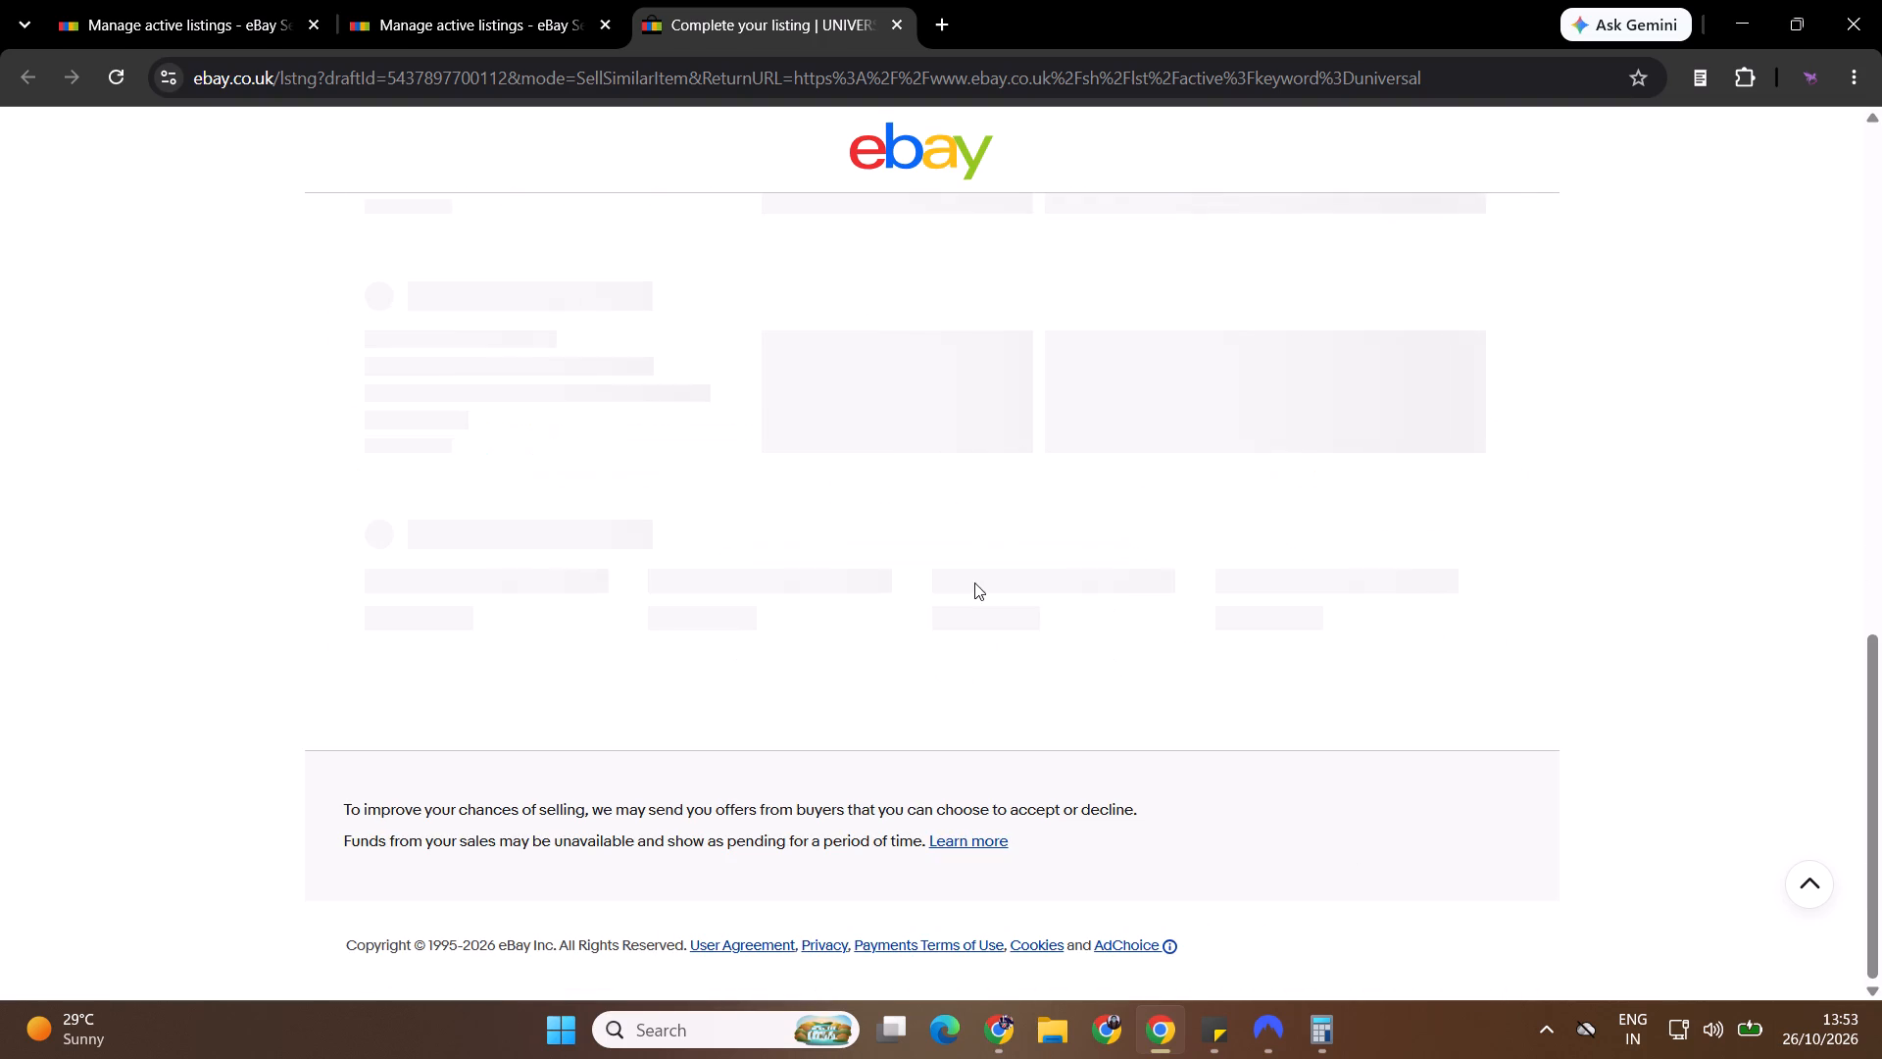
{"action": "left_click", "coordinate": [603, 18]}
{"action": "left_click", "coordinate": [278, 0]}
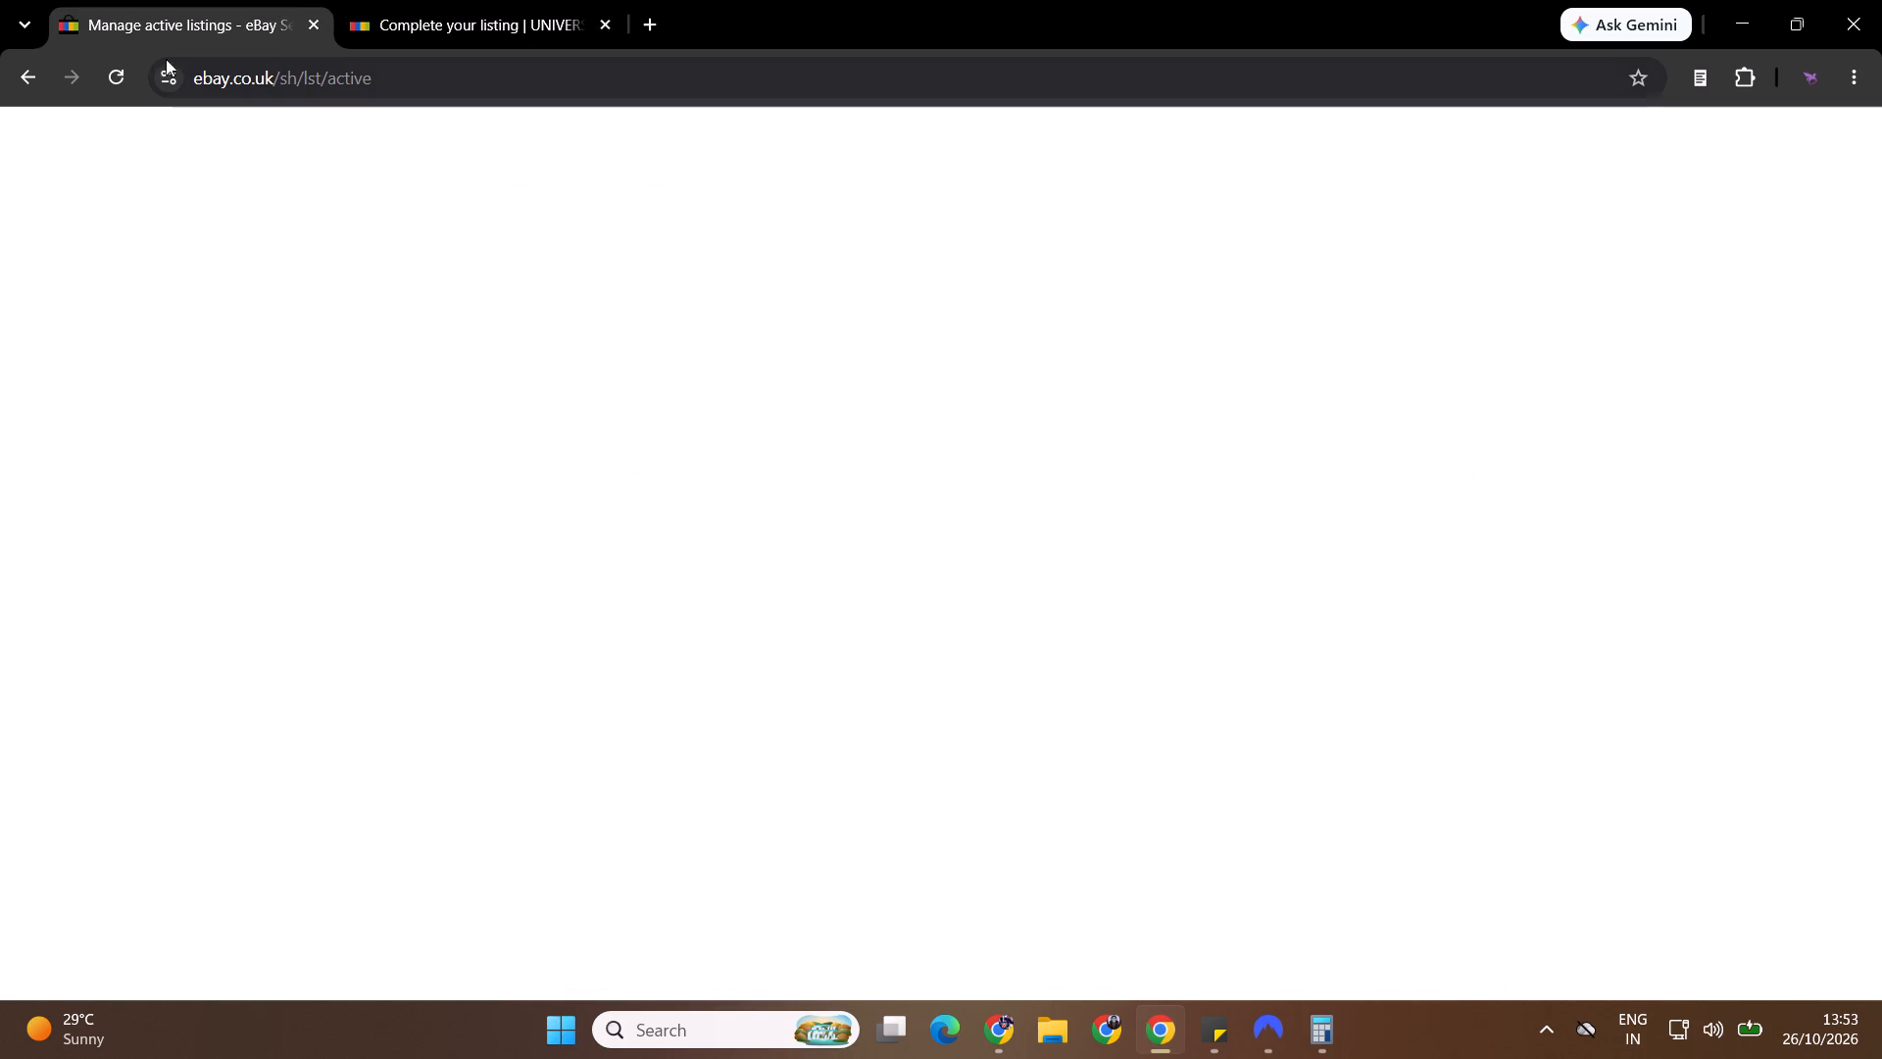
{"action": "left_click", "coordinate": [118, 72]}
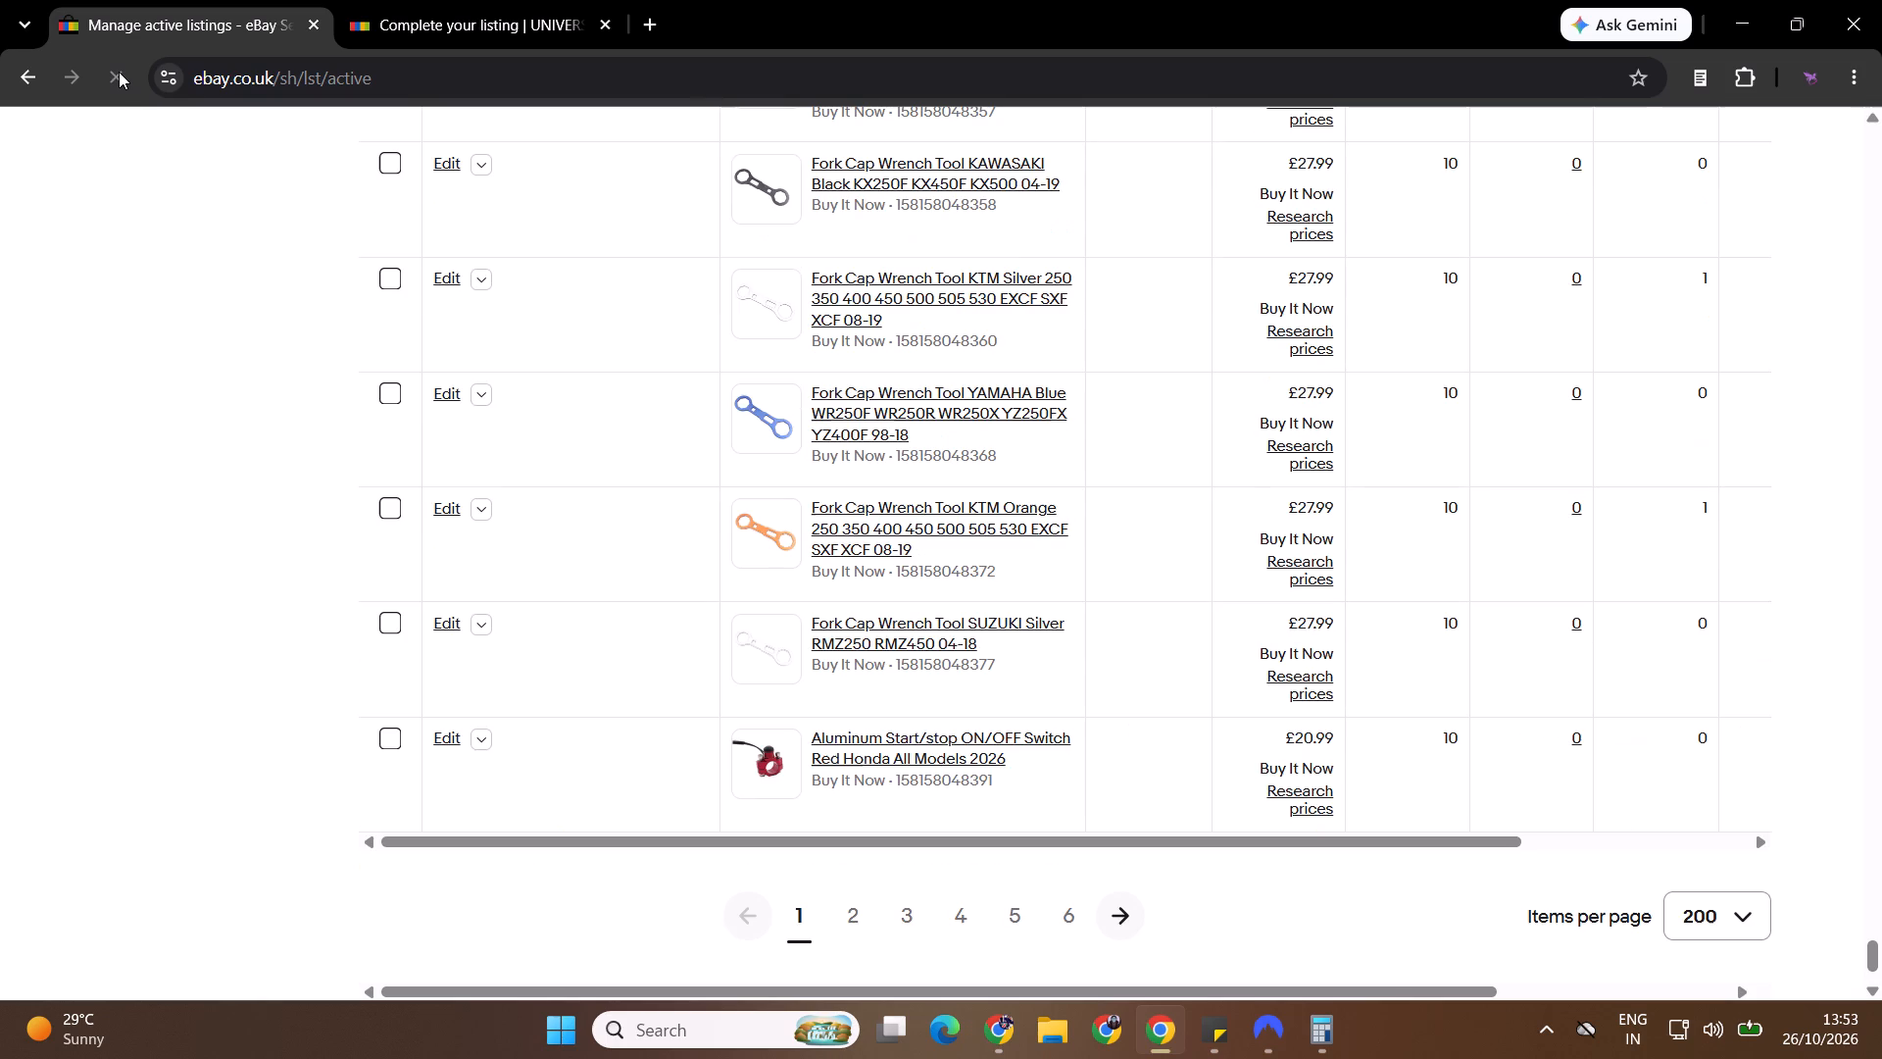
{"action": "left_click", "coordinate": [481, 0]}
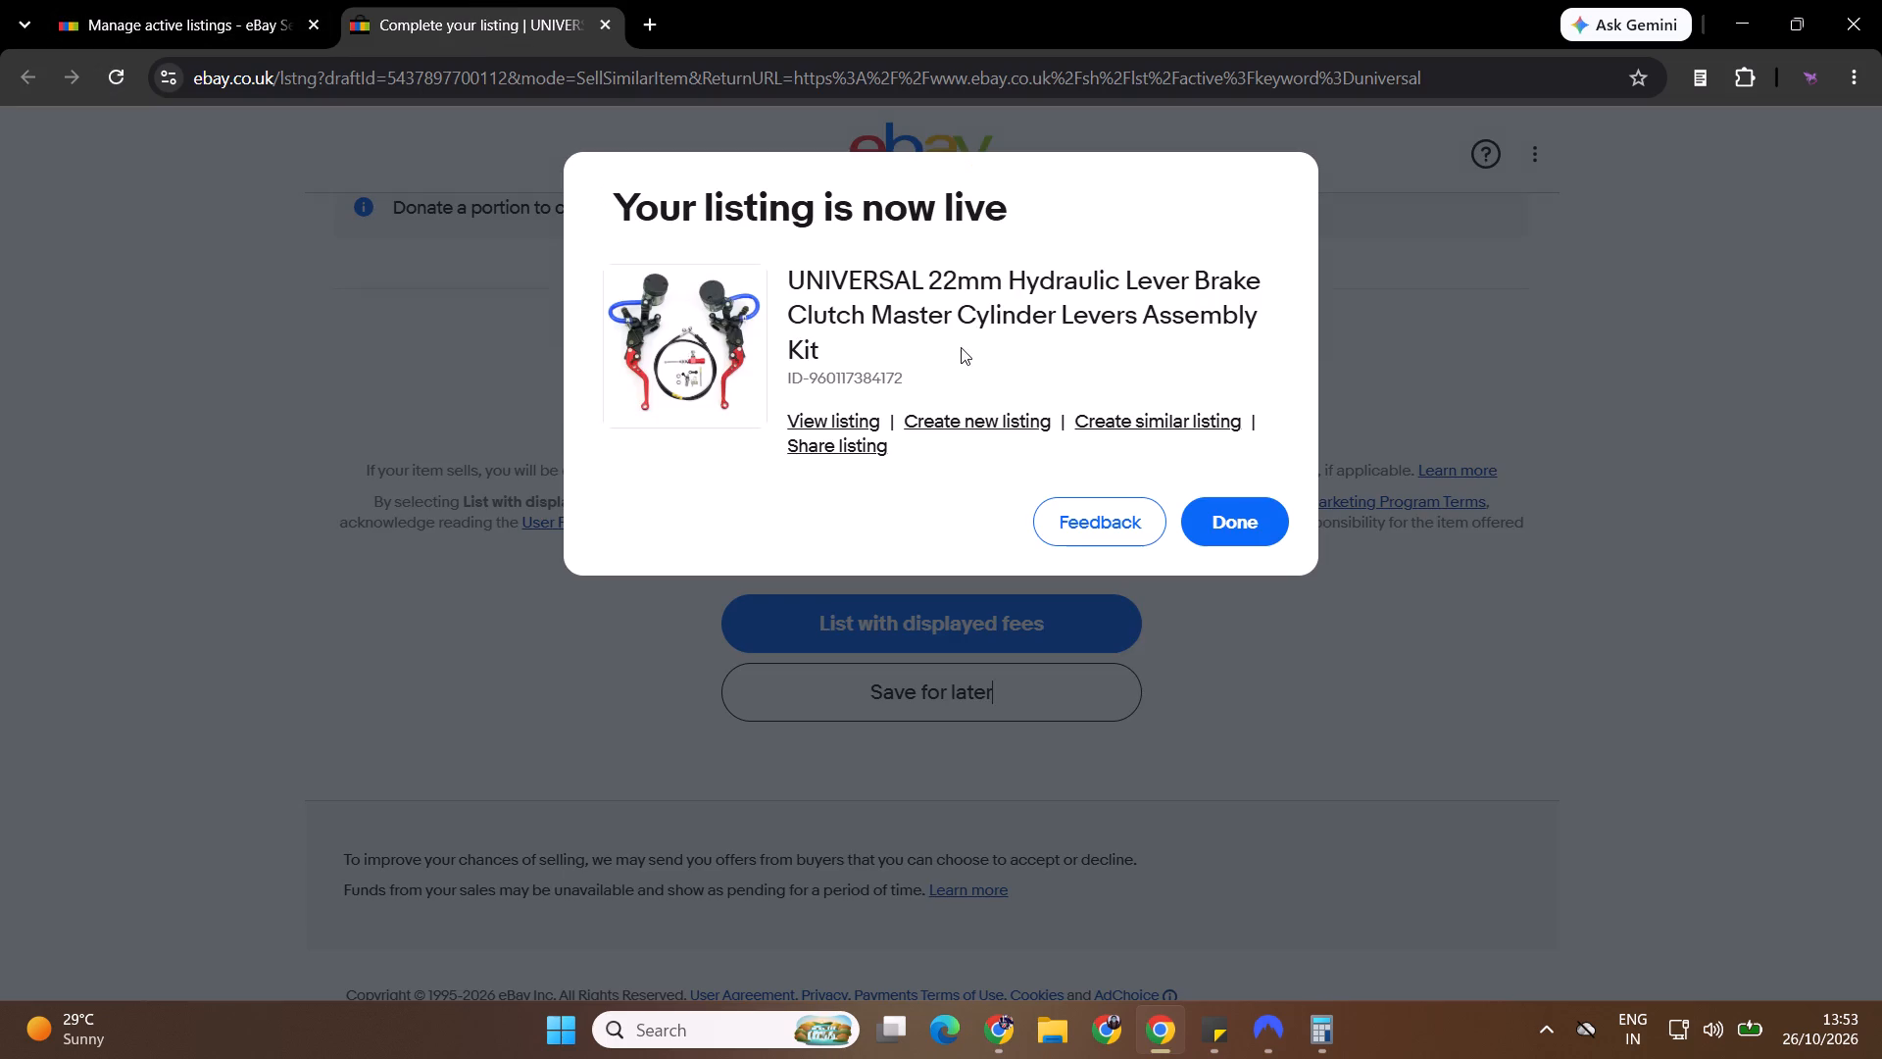
{"action": "left_click", "coordinate": [1252, 508]}
Switch to AliExpress, close the hydraulic kit page and open the Motorcycle Aluminum Folding ASV brake clutch lever from the husqvarna brake clutch results.
{"action": "key", "text": "alt+Tab"}
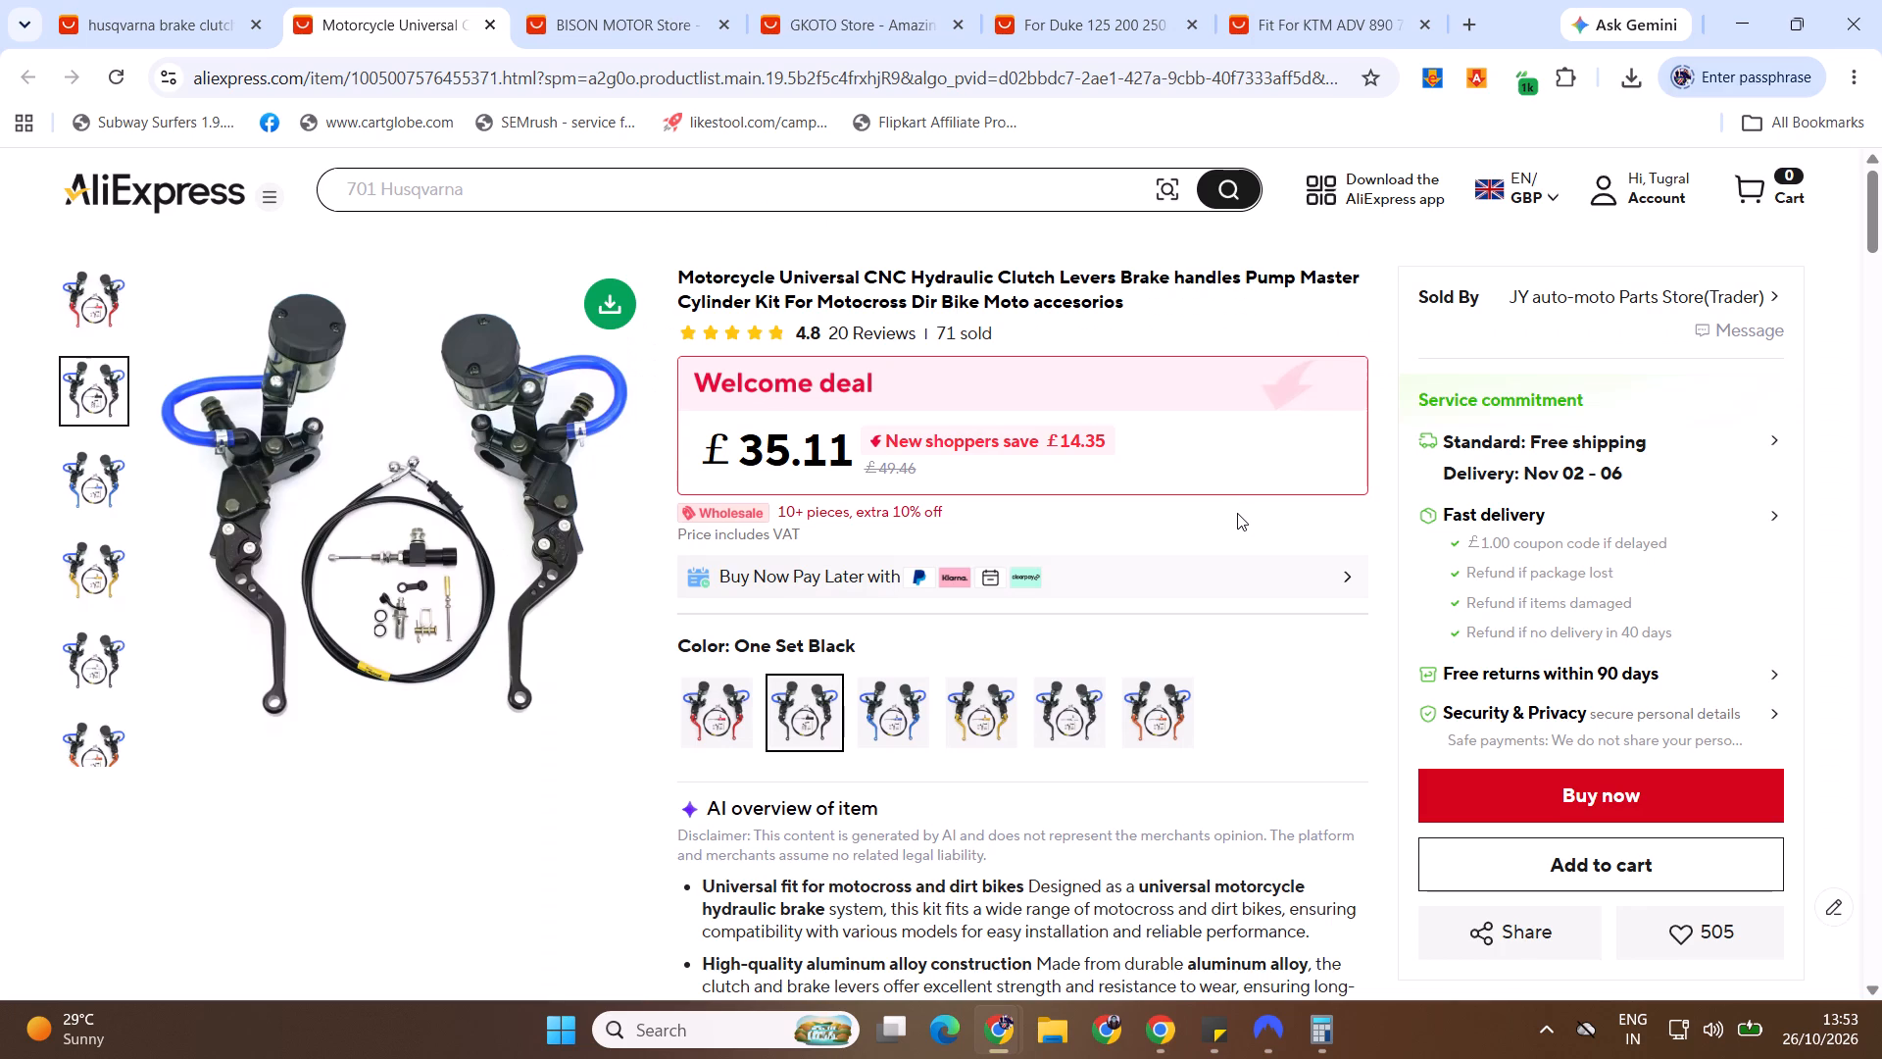
{"action": "key", "text": "ctrl+w"}
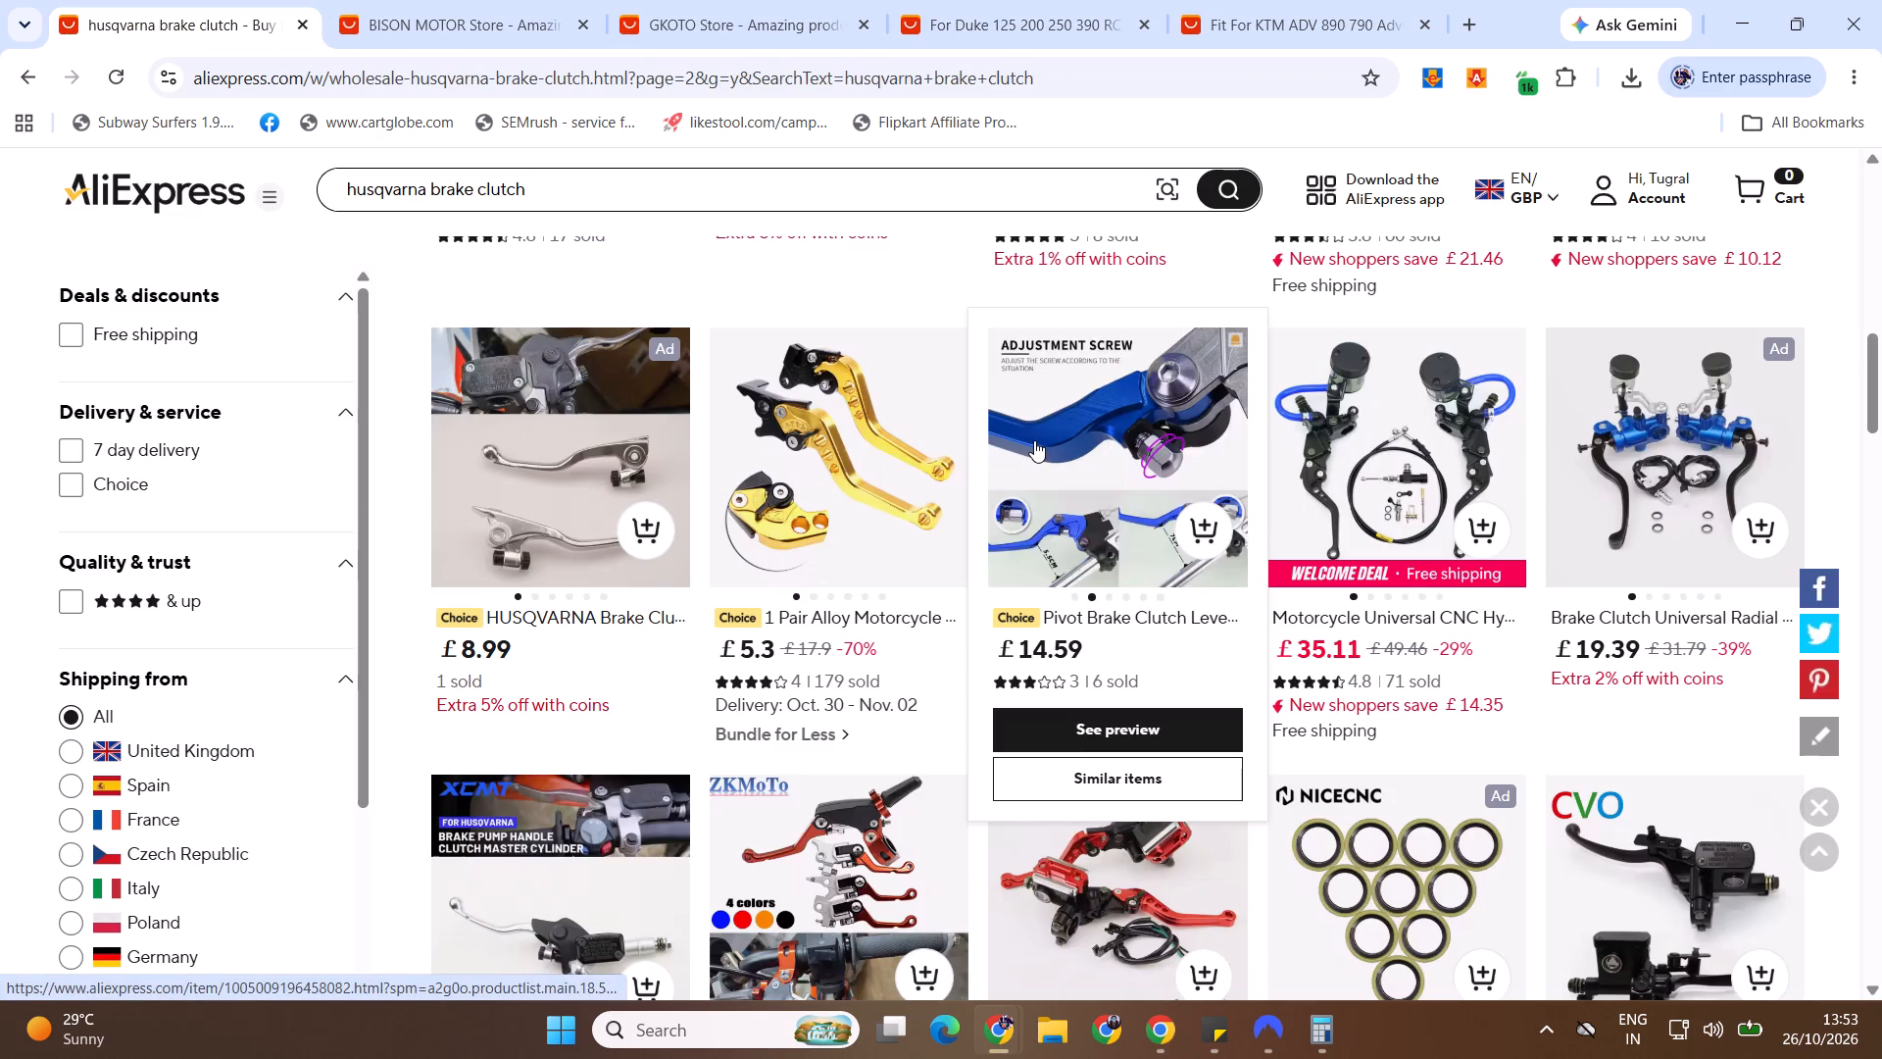
{"action": "left_click_drag", "start_coordinate": [1881, 374], "coordinate": [1881, 462]}
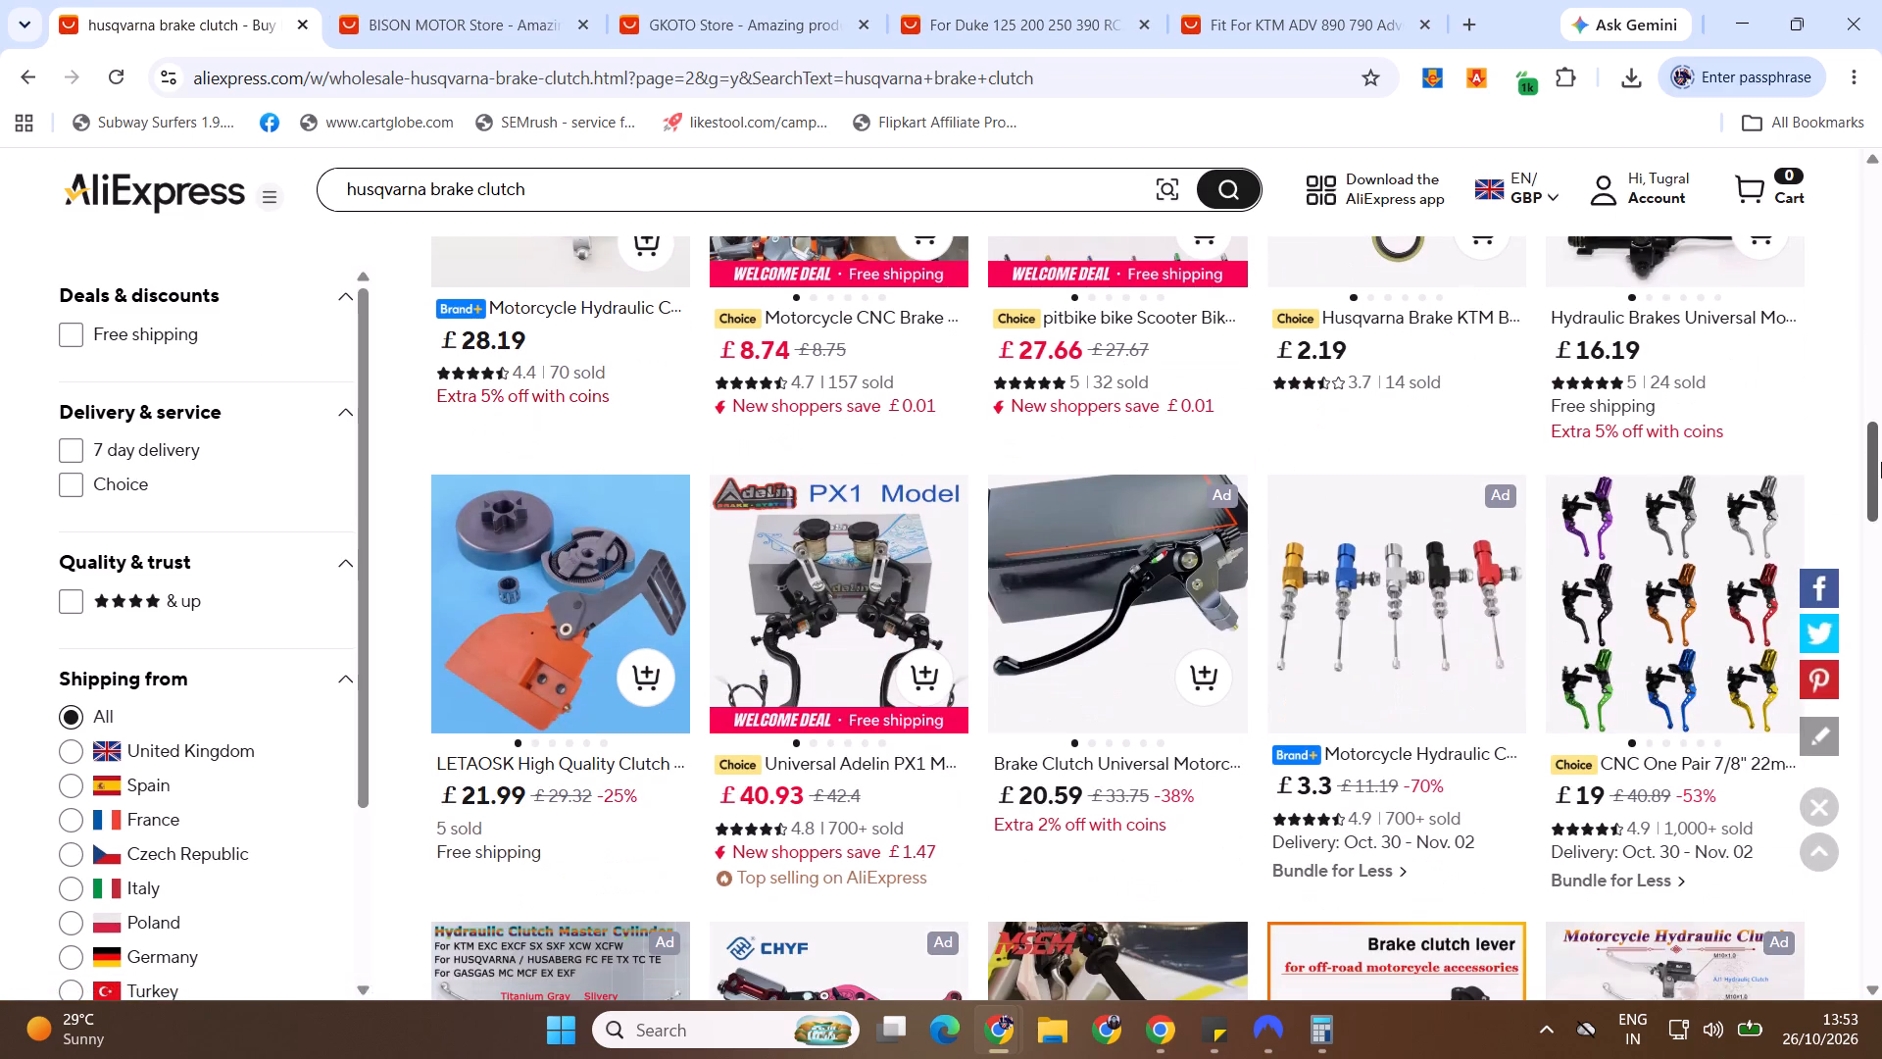
{"action": "left_click_drag", "start_coordinate": [1881, 462], "coordinate": [1881, 491]}
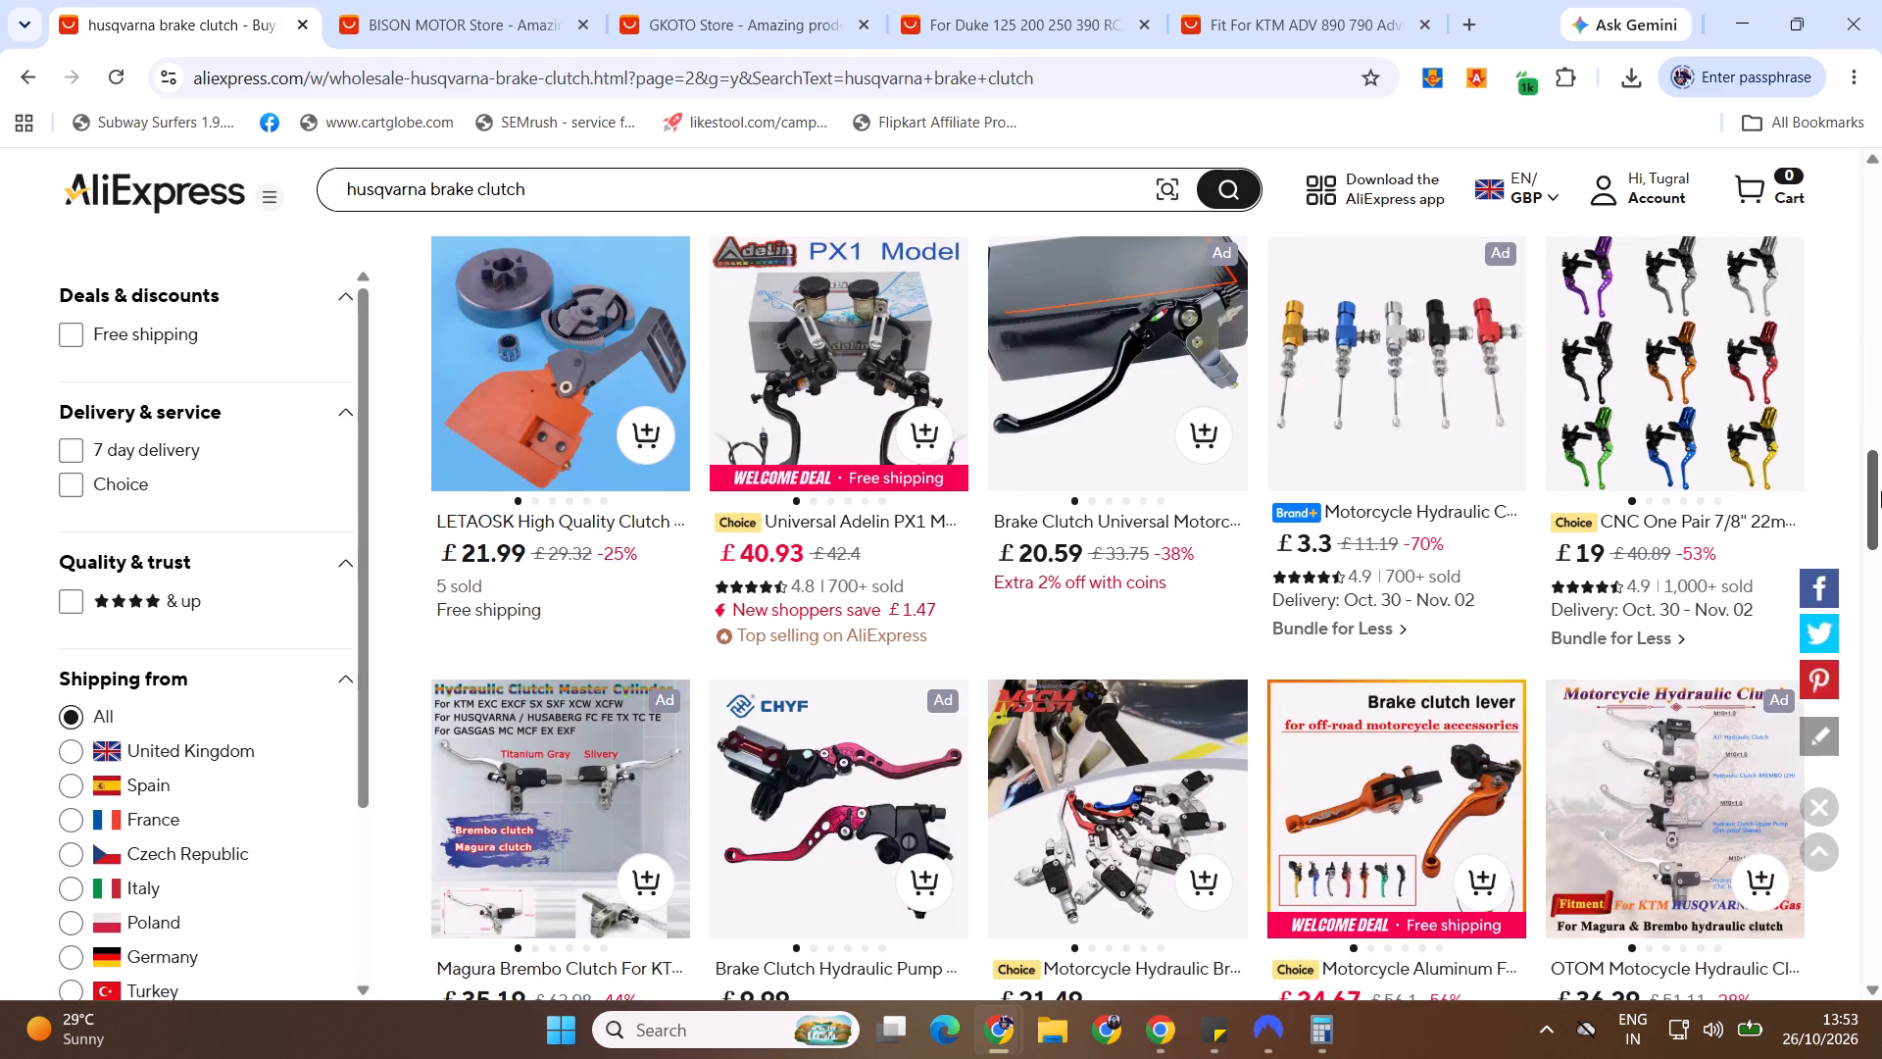
{"action": "left_click_drag", "start_coordinate": [1881, 491], "coordinate": [1879, 509]}
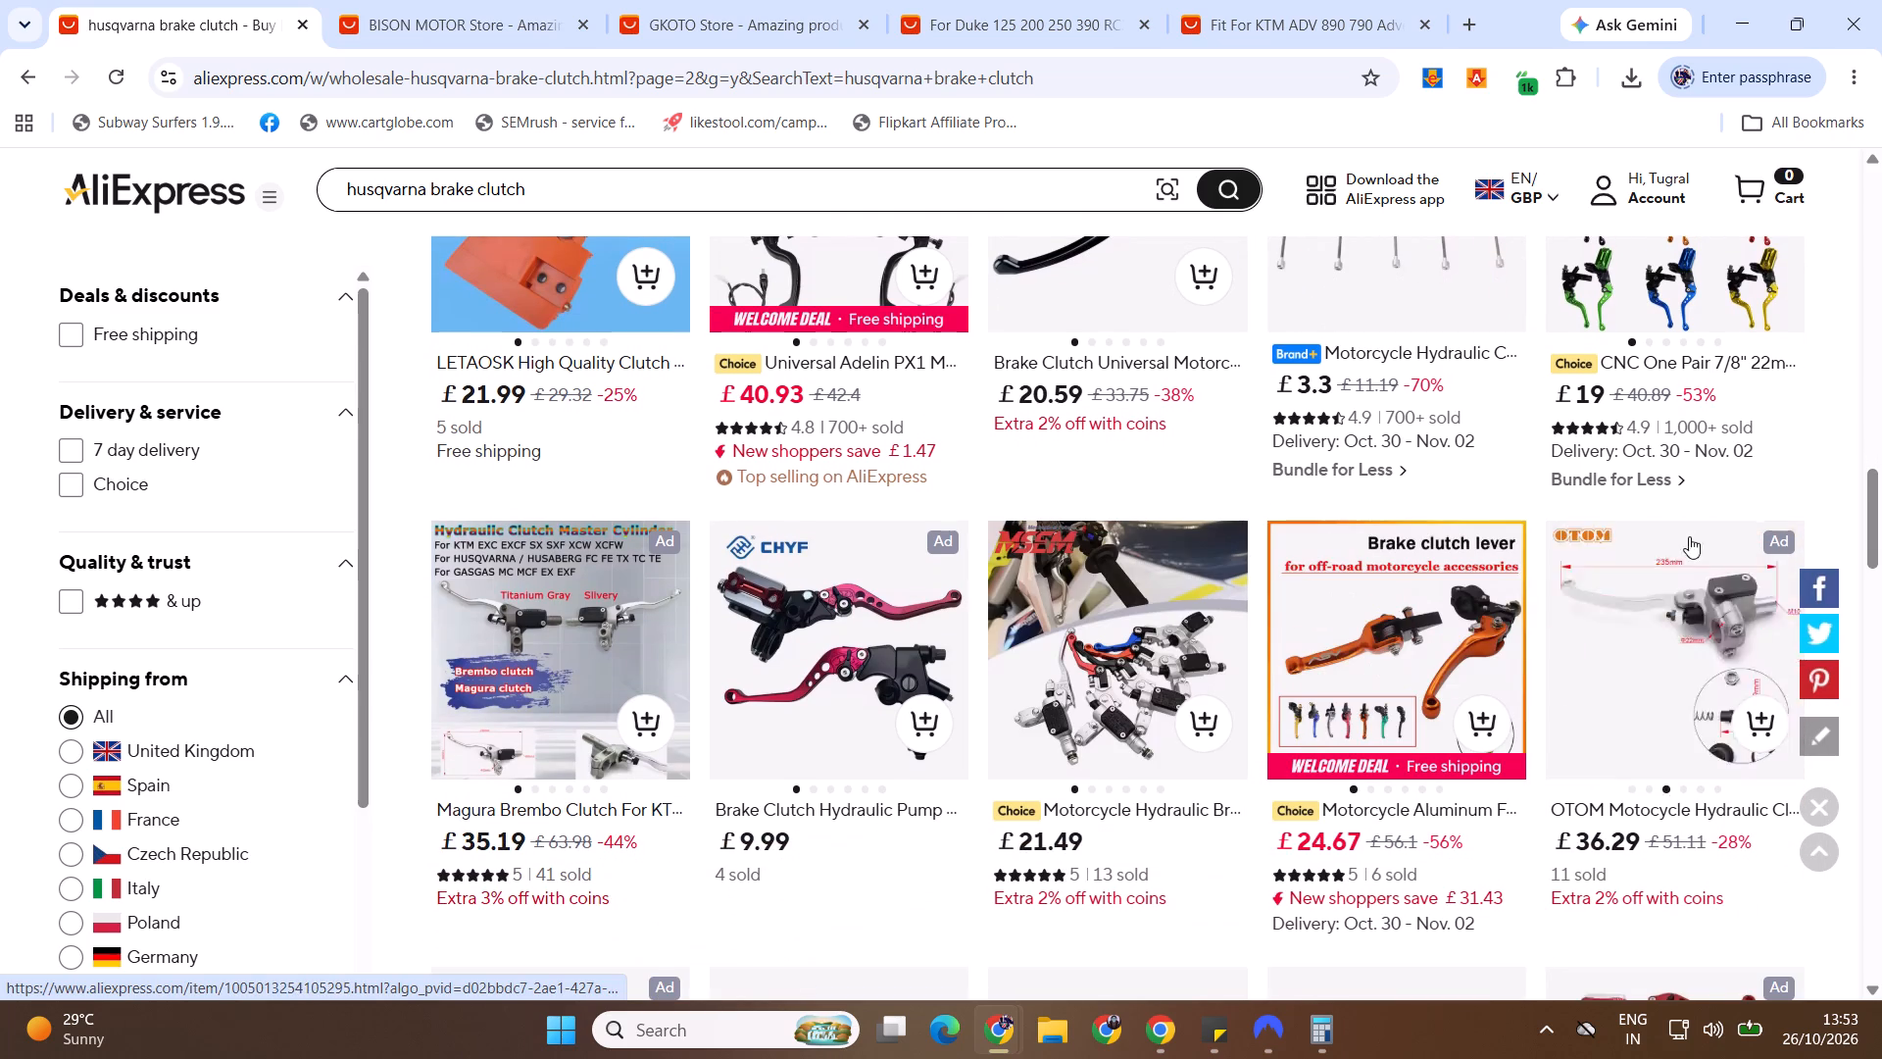
{"action": "left_click_drag", "start_coordinate": [1881, 503], "coordinate": [1881, 529]}
{"action": "middle_click", "coordinate": [1417, 464]}
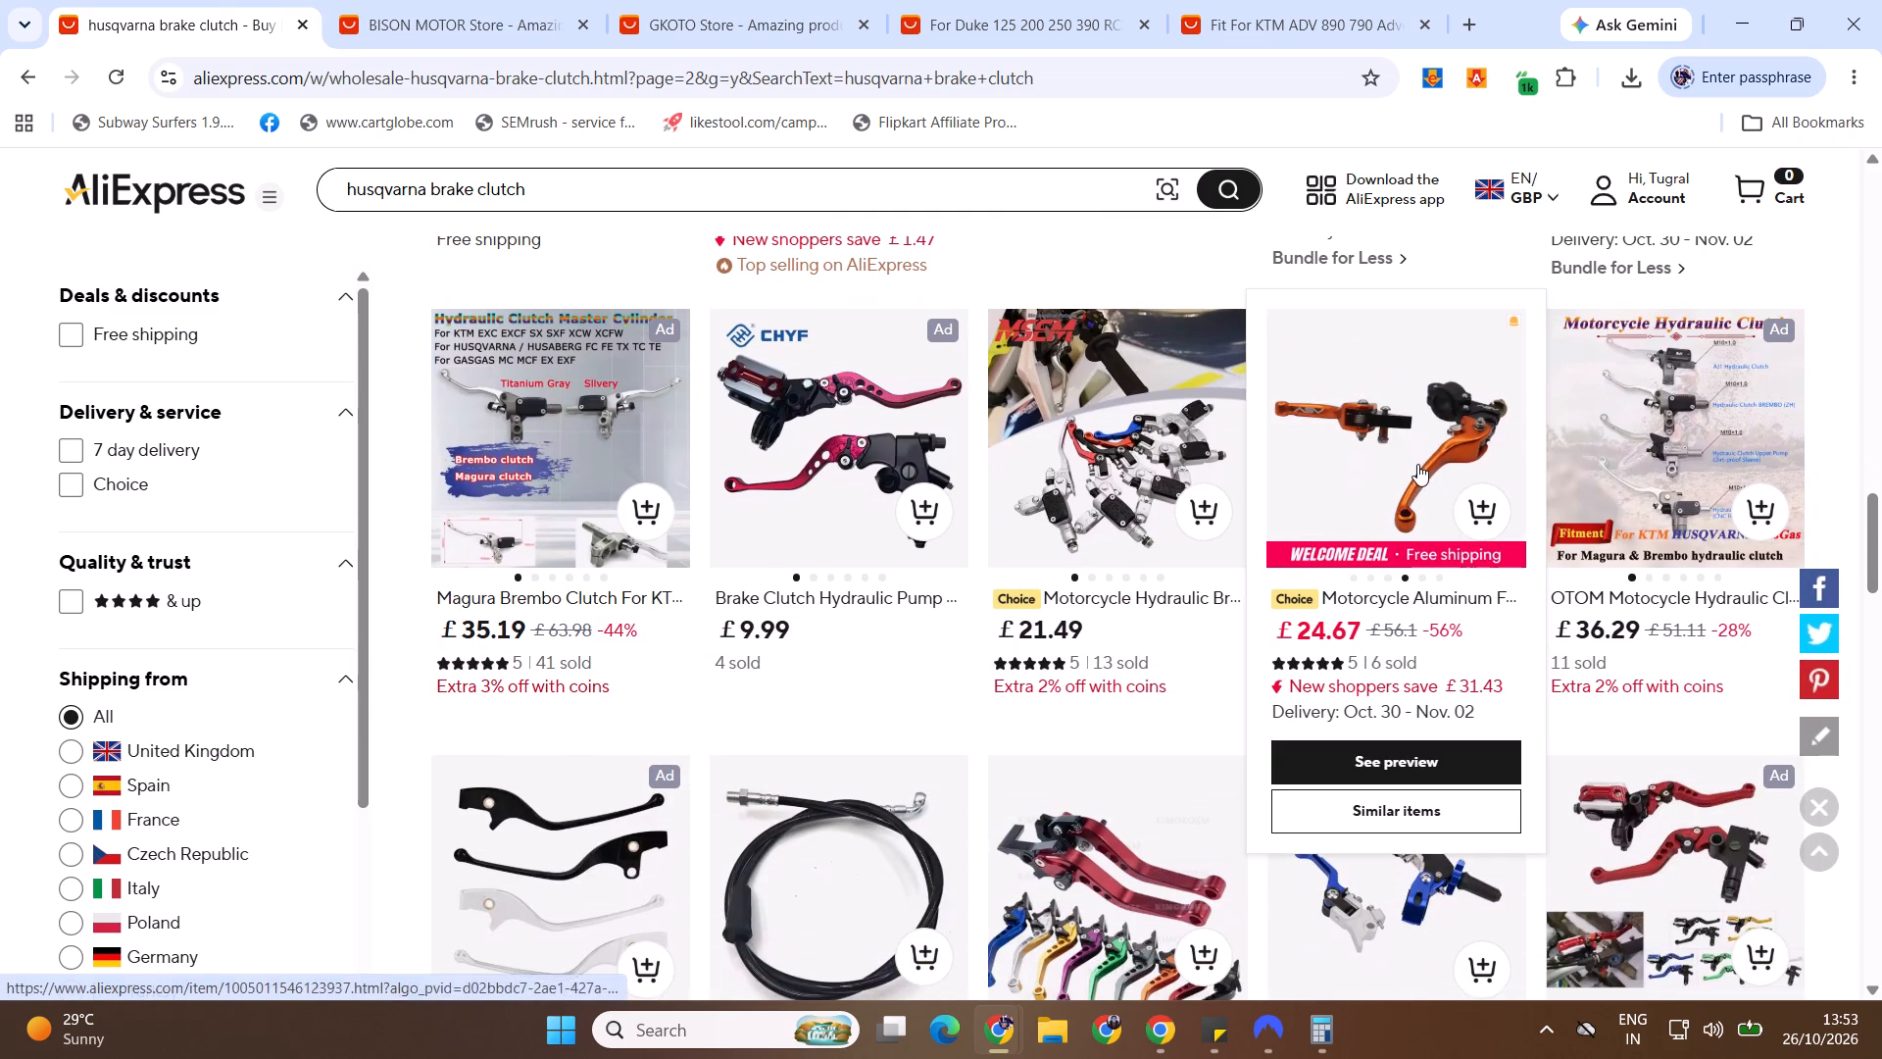
{"action": "left_click", "coordinate": [424, 0]}
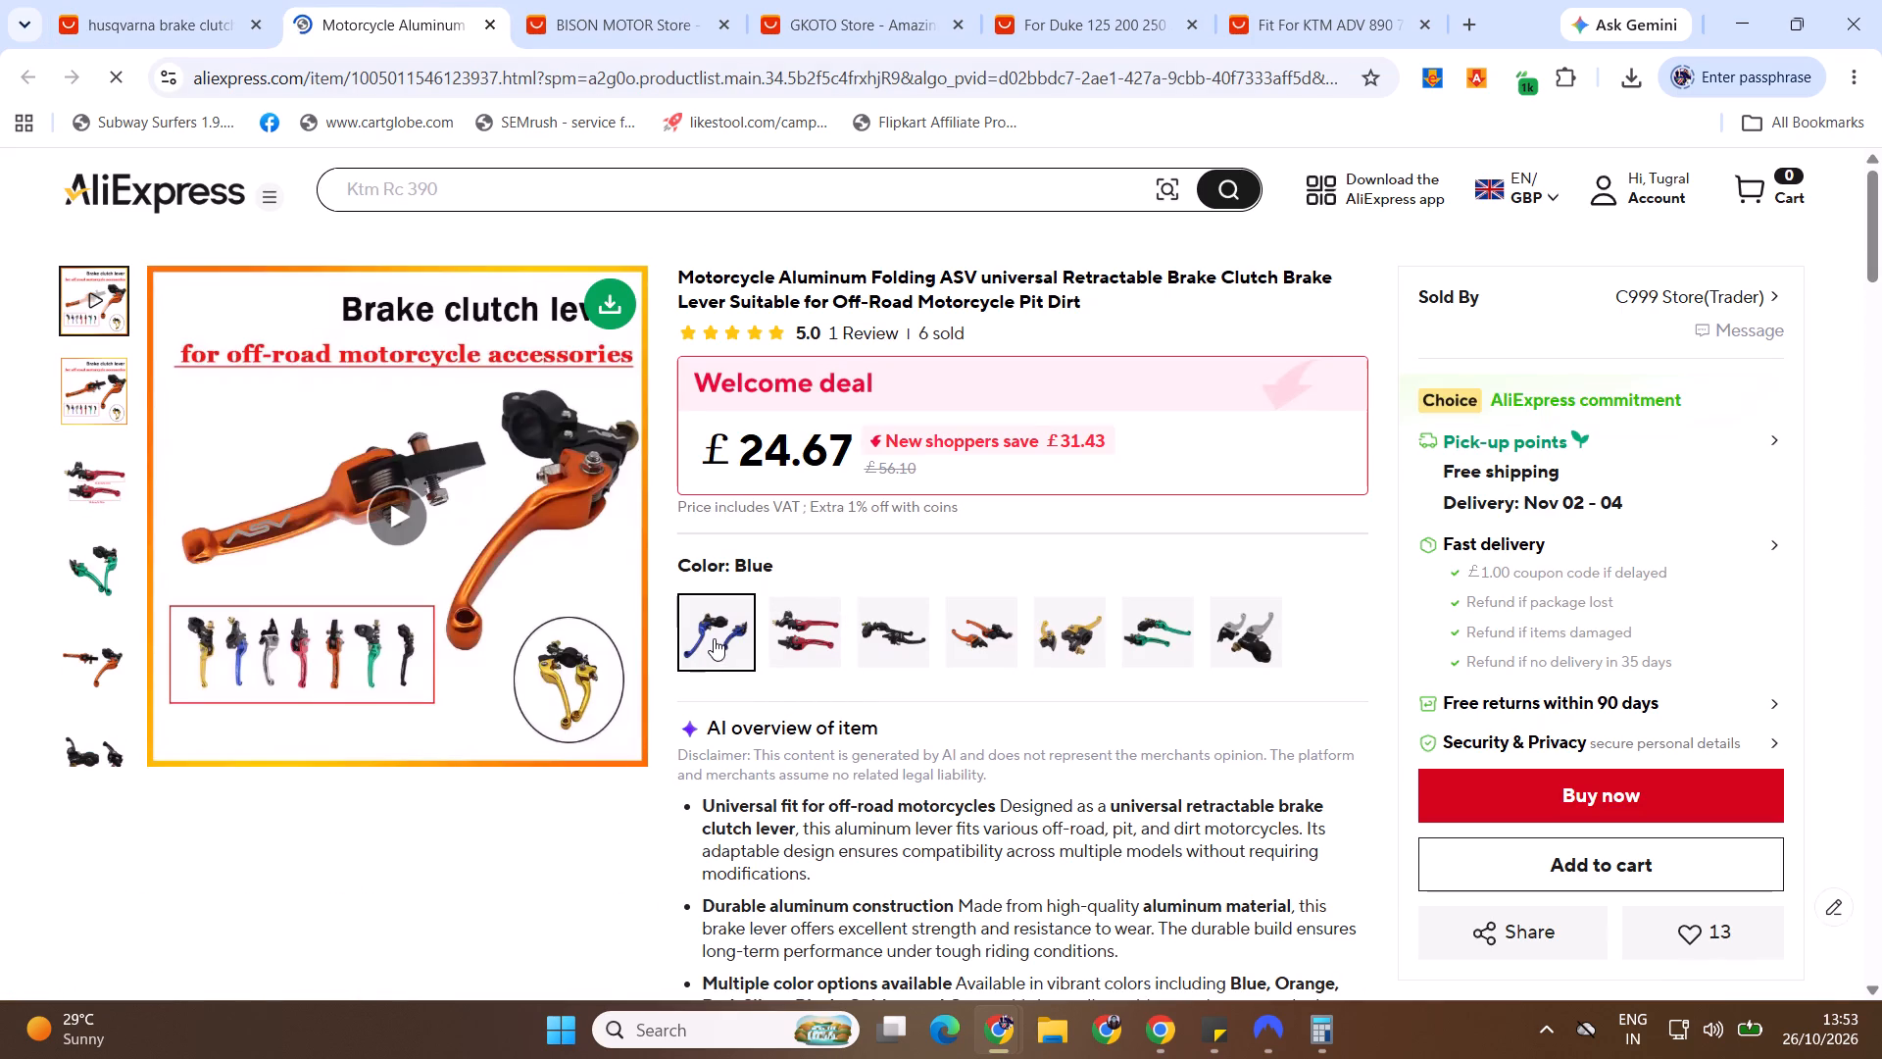
Check the Blue, Red, black and Orange variants of the folding ASV brake clutch lever, and close its product page.
{"action": "left_click", "coordinate": [715, 638]}
{"action": "left_click", "coordinate": [814, 624]}
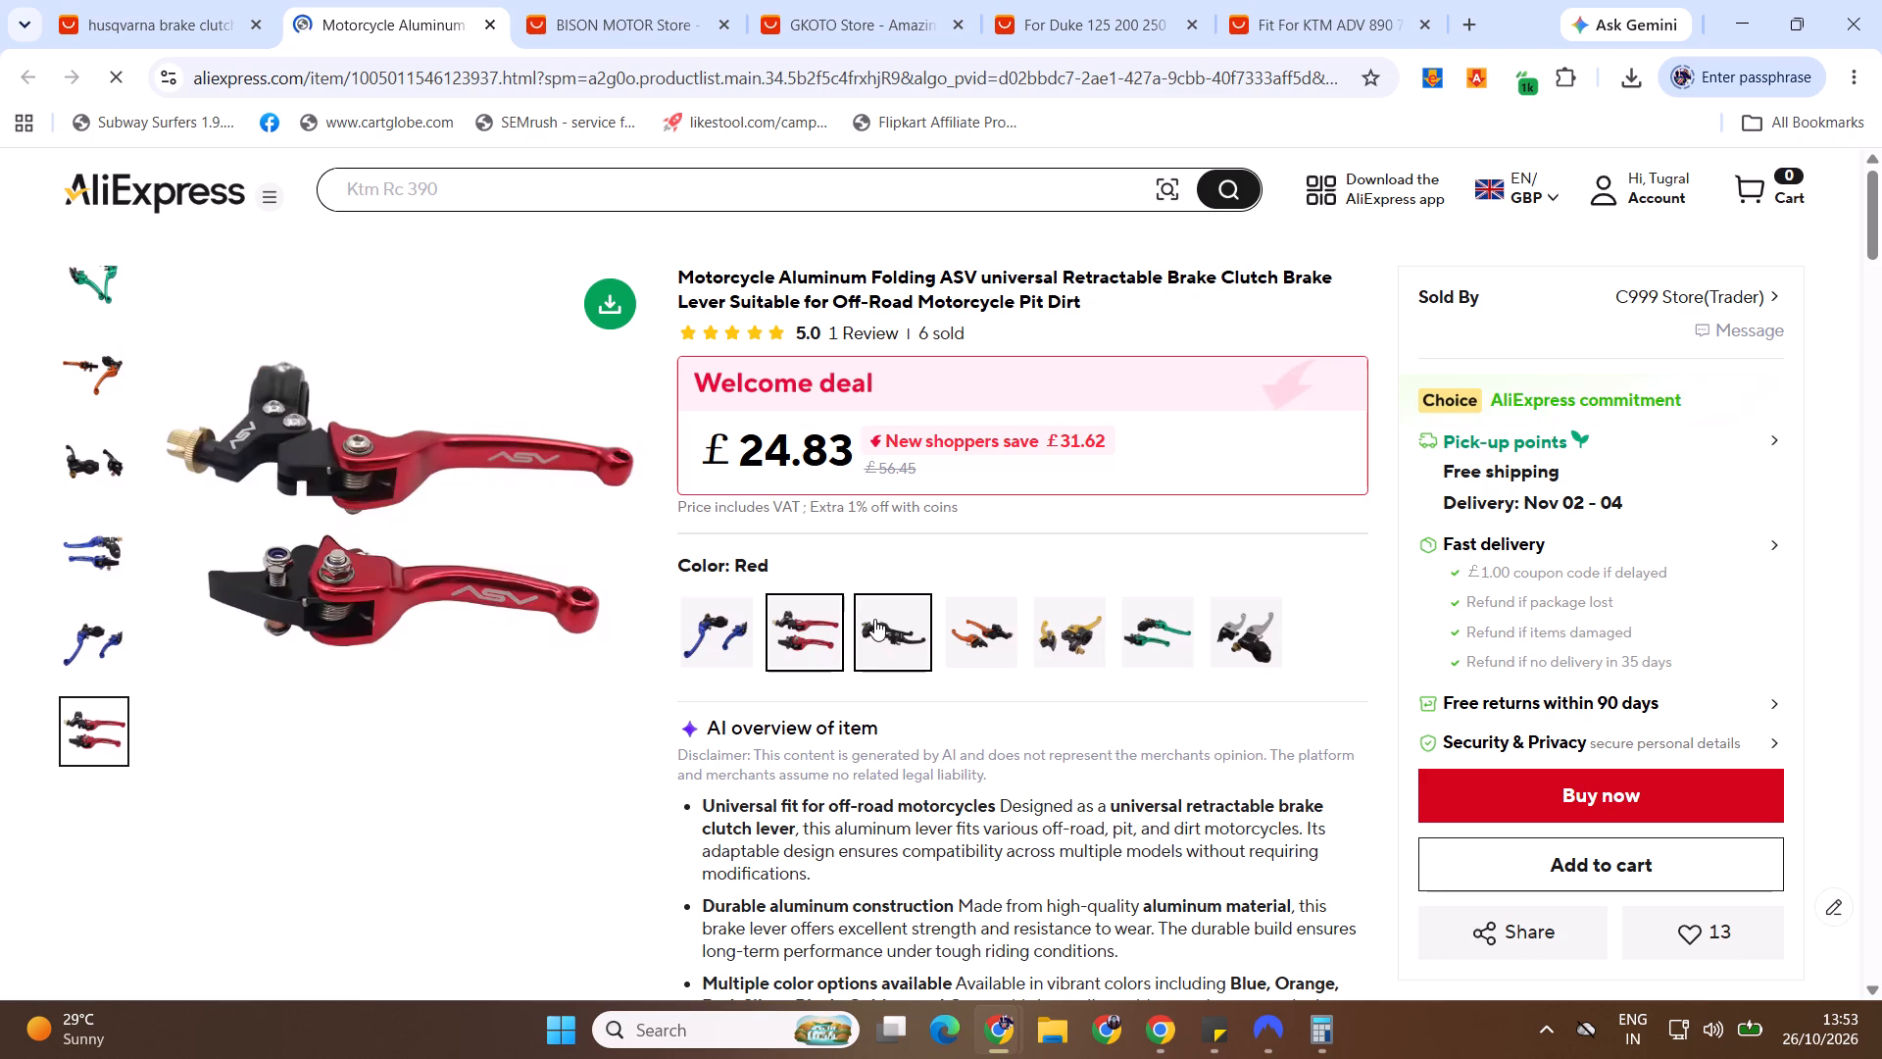
{"action": "left_click", "coordinate": [915, 617]}
{"action": "left_click", "coordinate": [975, 625]}
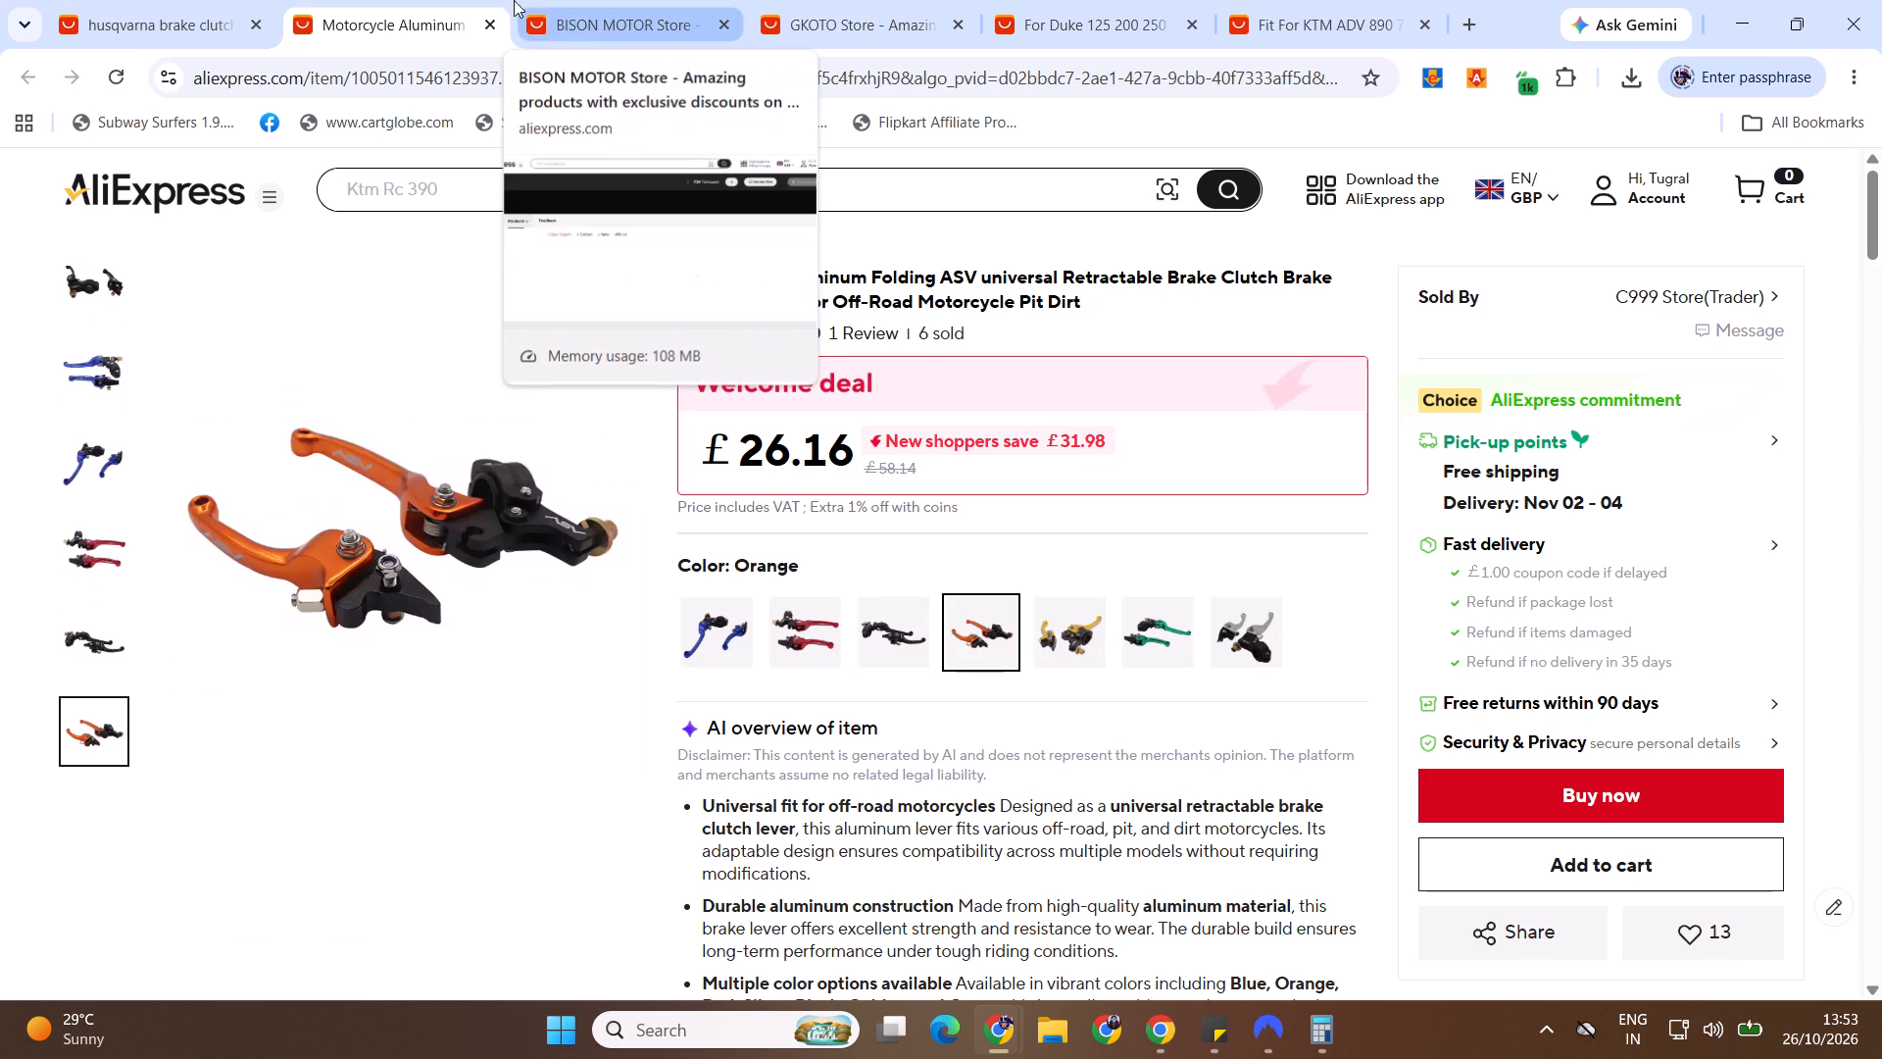
{"action": "left_click", "coordinate": [489, 25]}
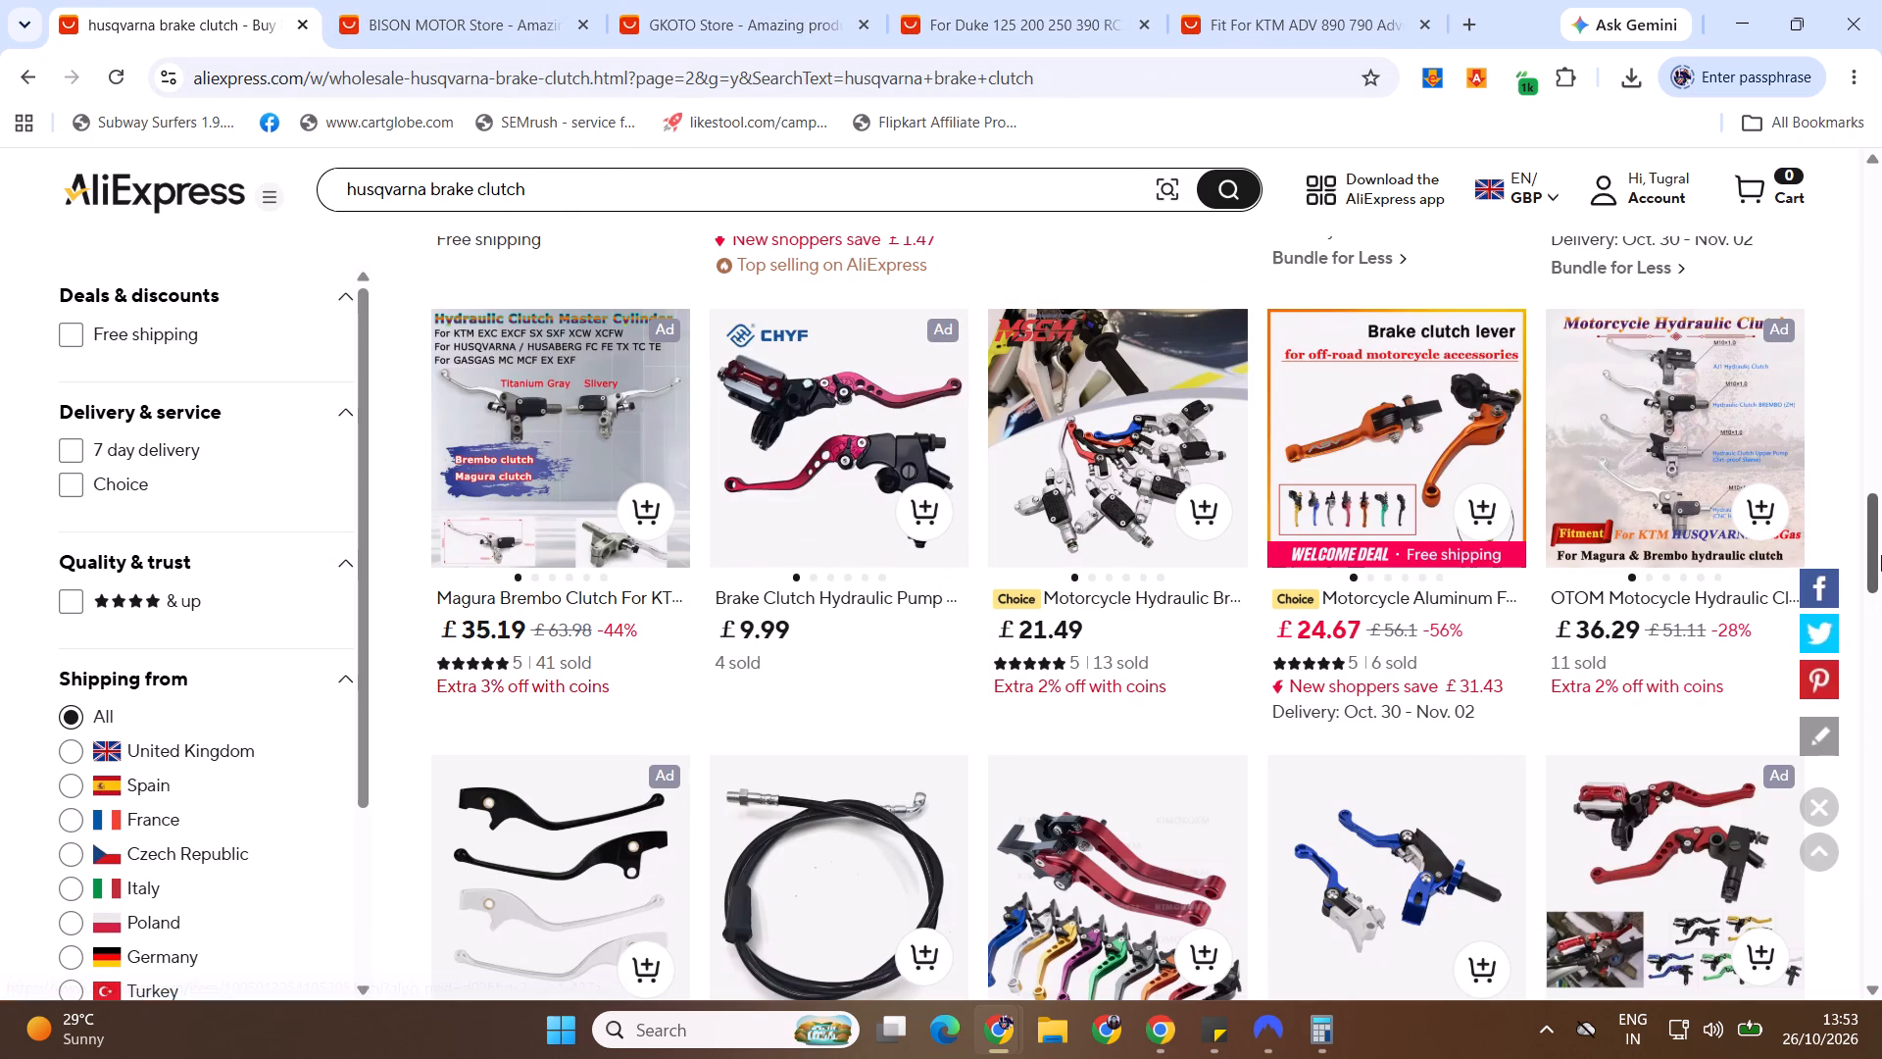
Open the Foldable Pivot Dirt Bike CNC levers for HUSQVARNA TC85 from the husqvarna brake clutch results and view the "A pair blue" variant.
{"action": "left_click_drag", "start_coordinate": [1881, 556], "coordinate": [1881, 649]}
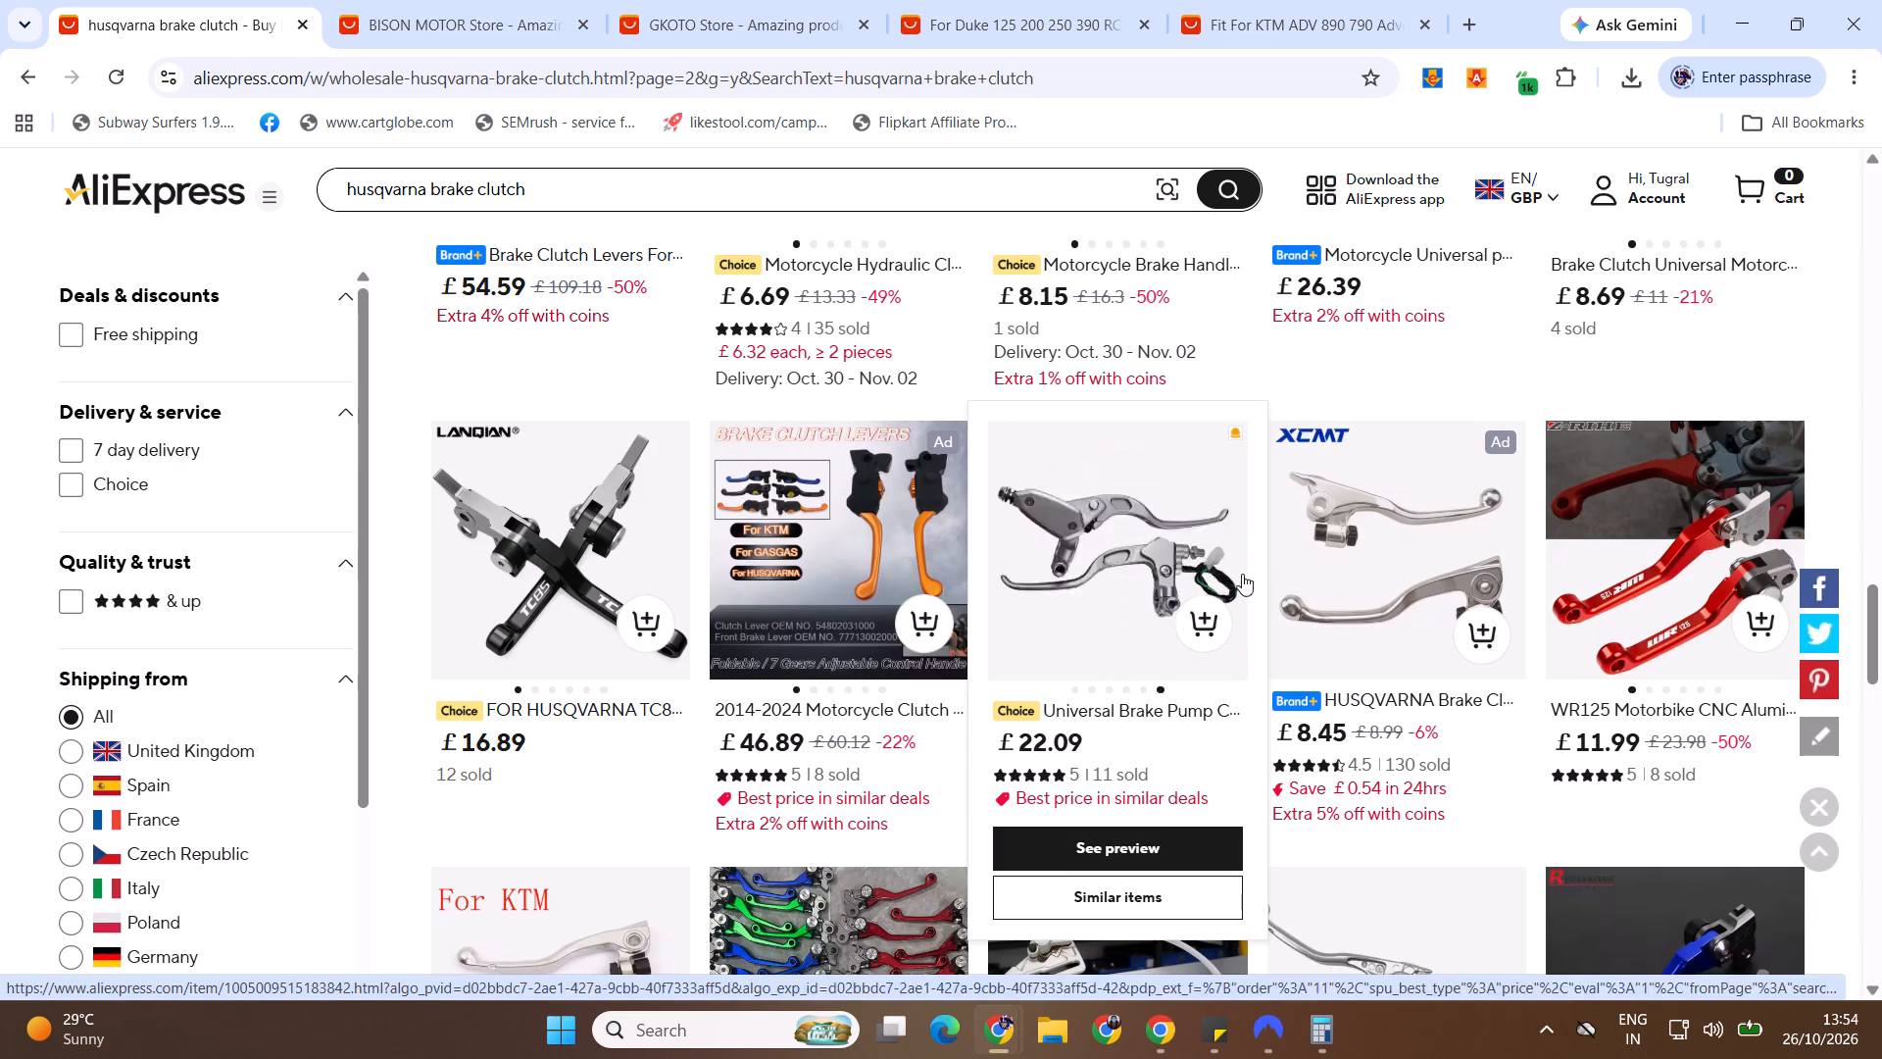
{"action": "left_click", "coordinate": [1881, 616]}
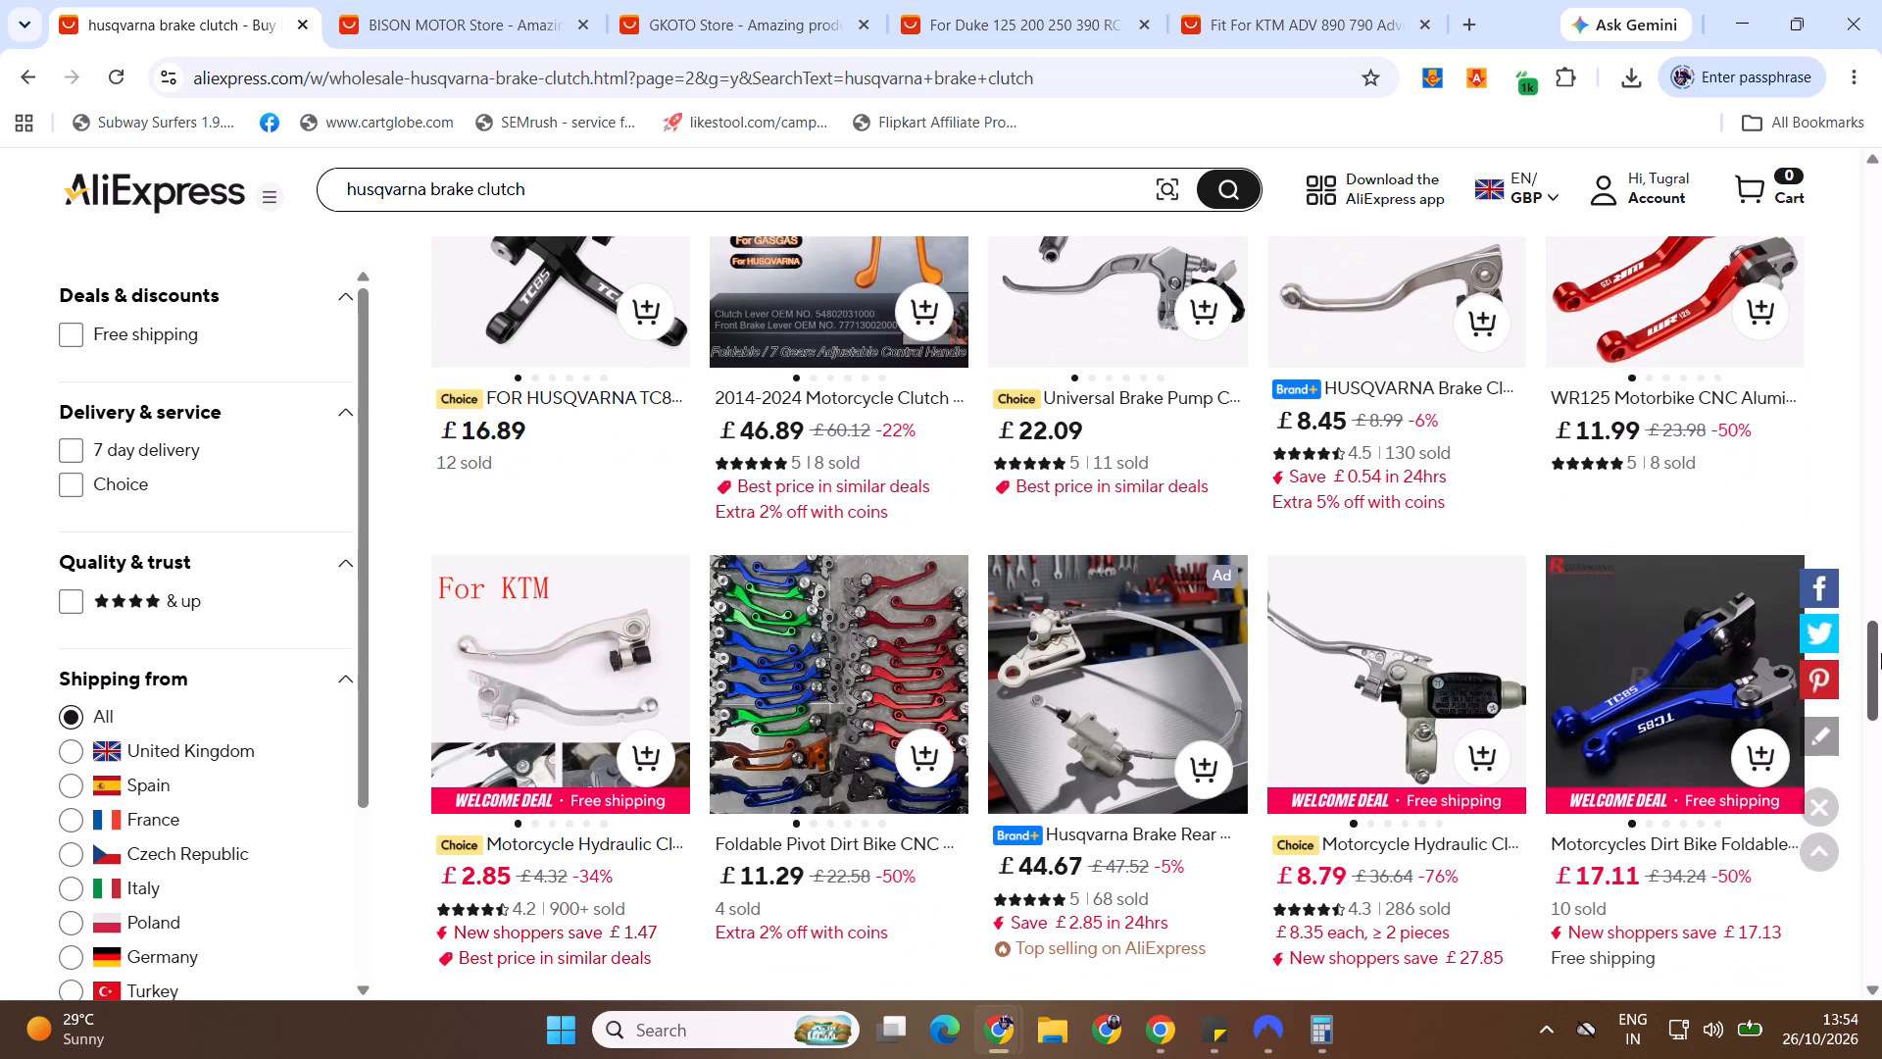
{"action": "middle_click", "coordinate": [824, 709]}
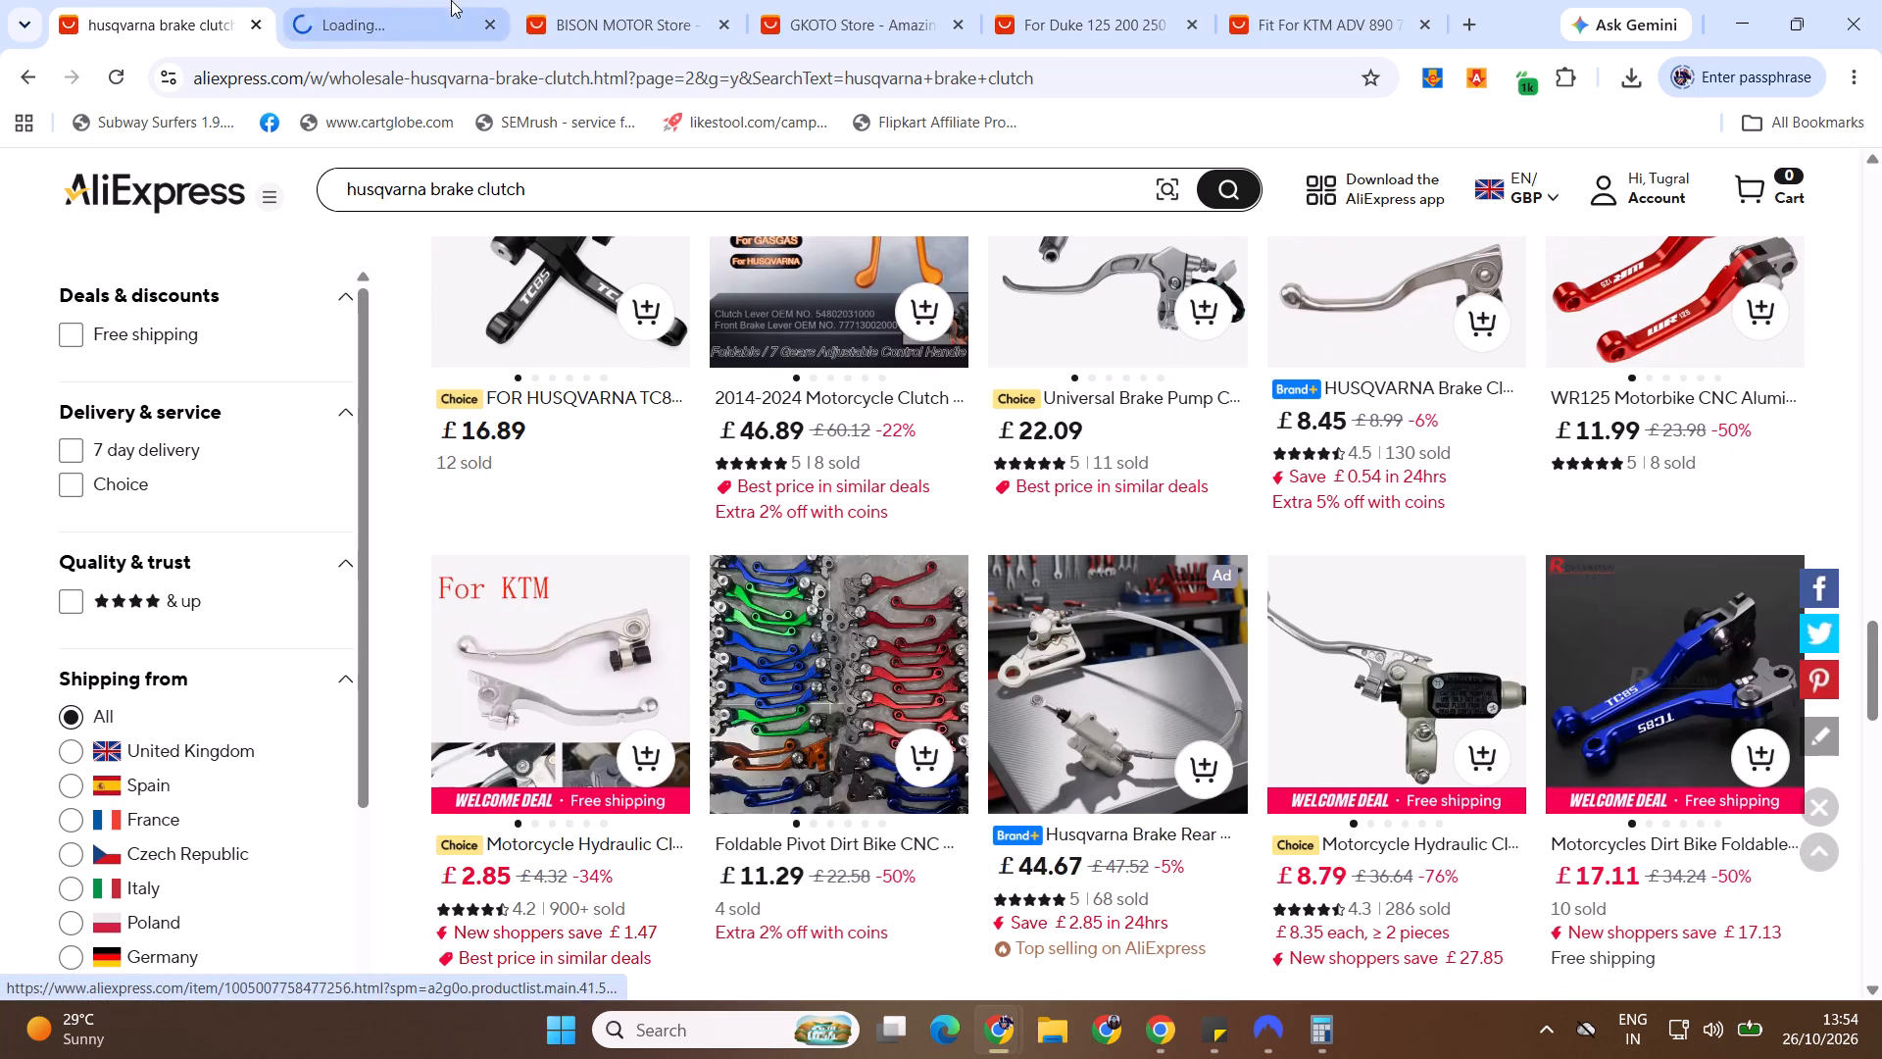
{"action": "left_click", "coordinate": [389, 0]}
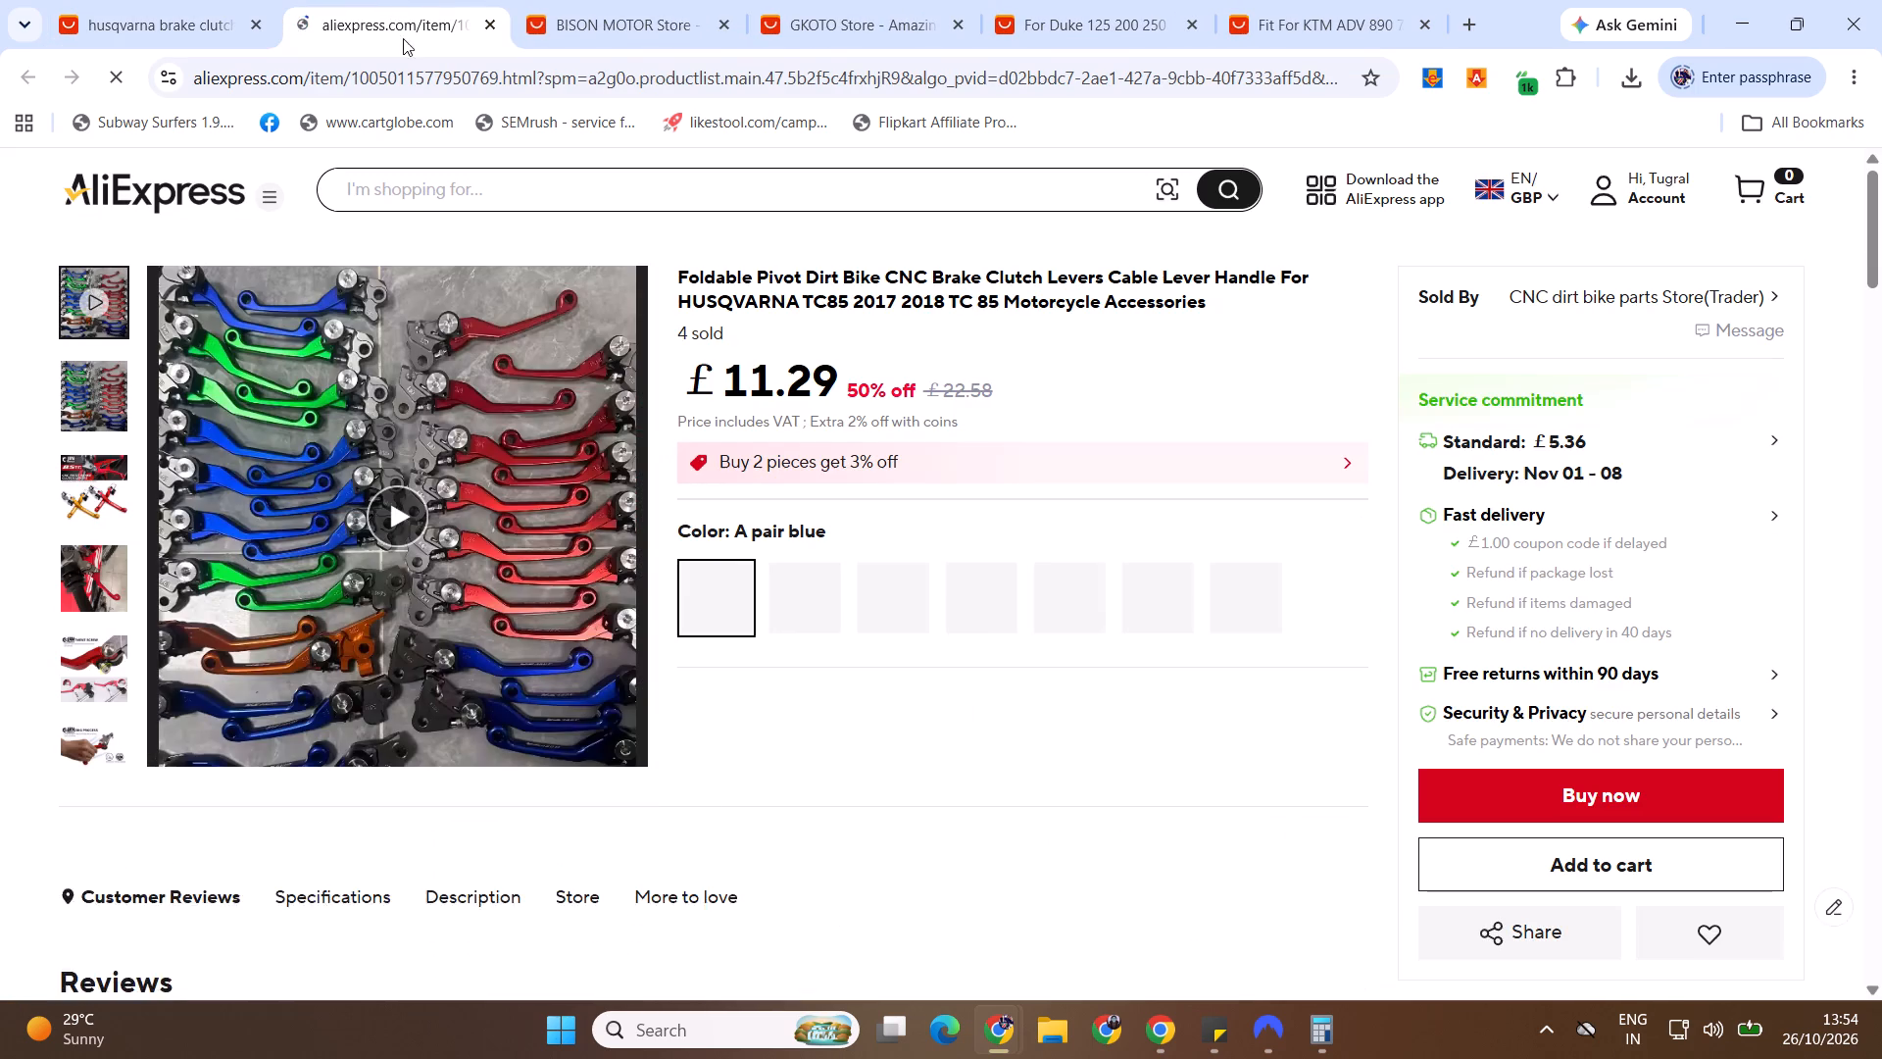
{"action": "left_click", "coordinate": [744, 618]}
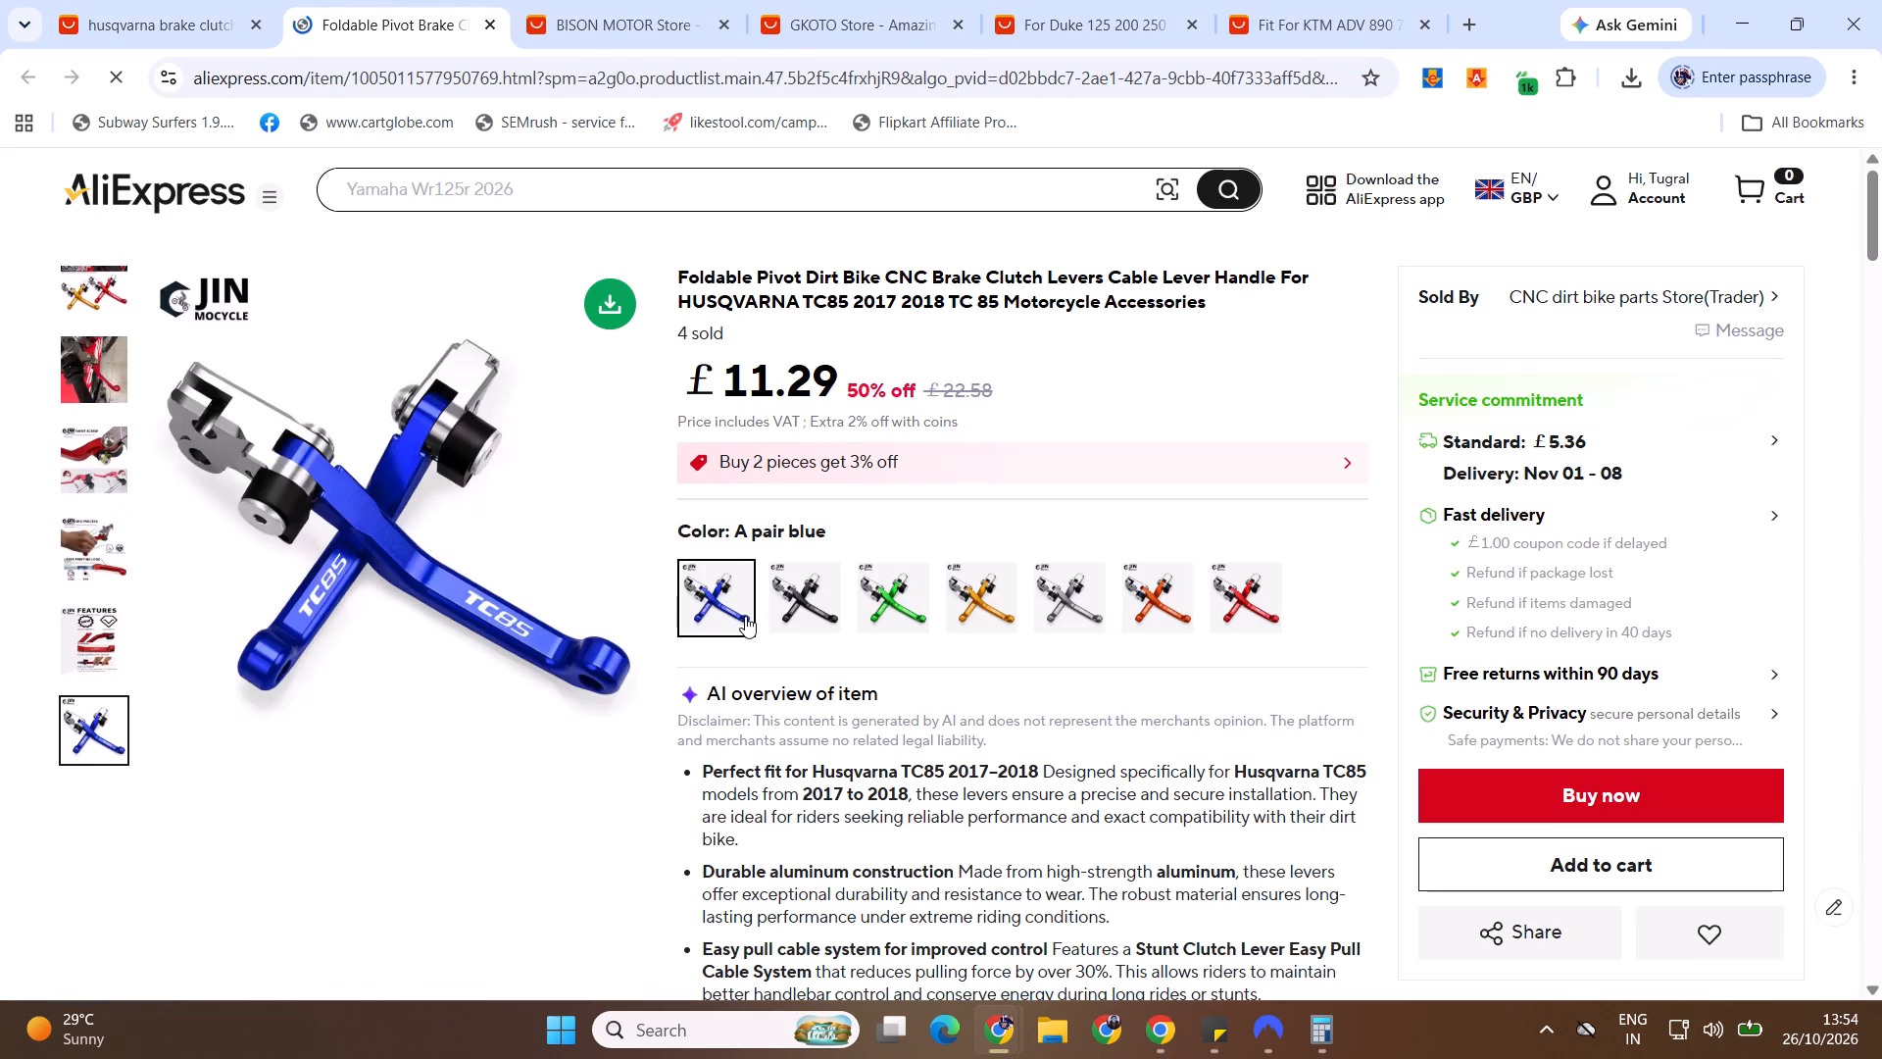
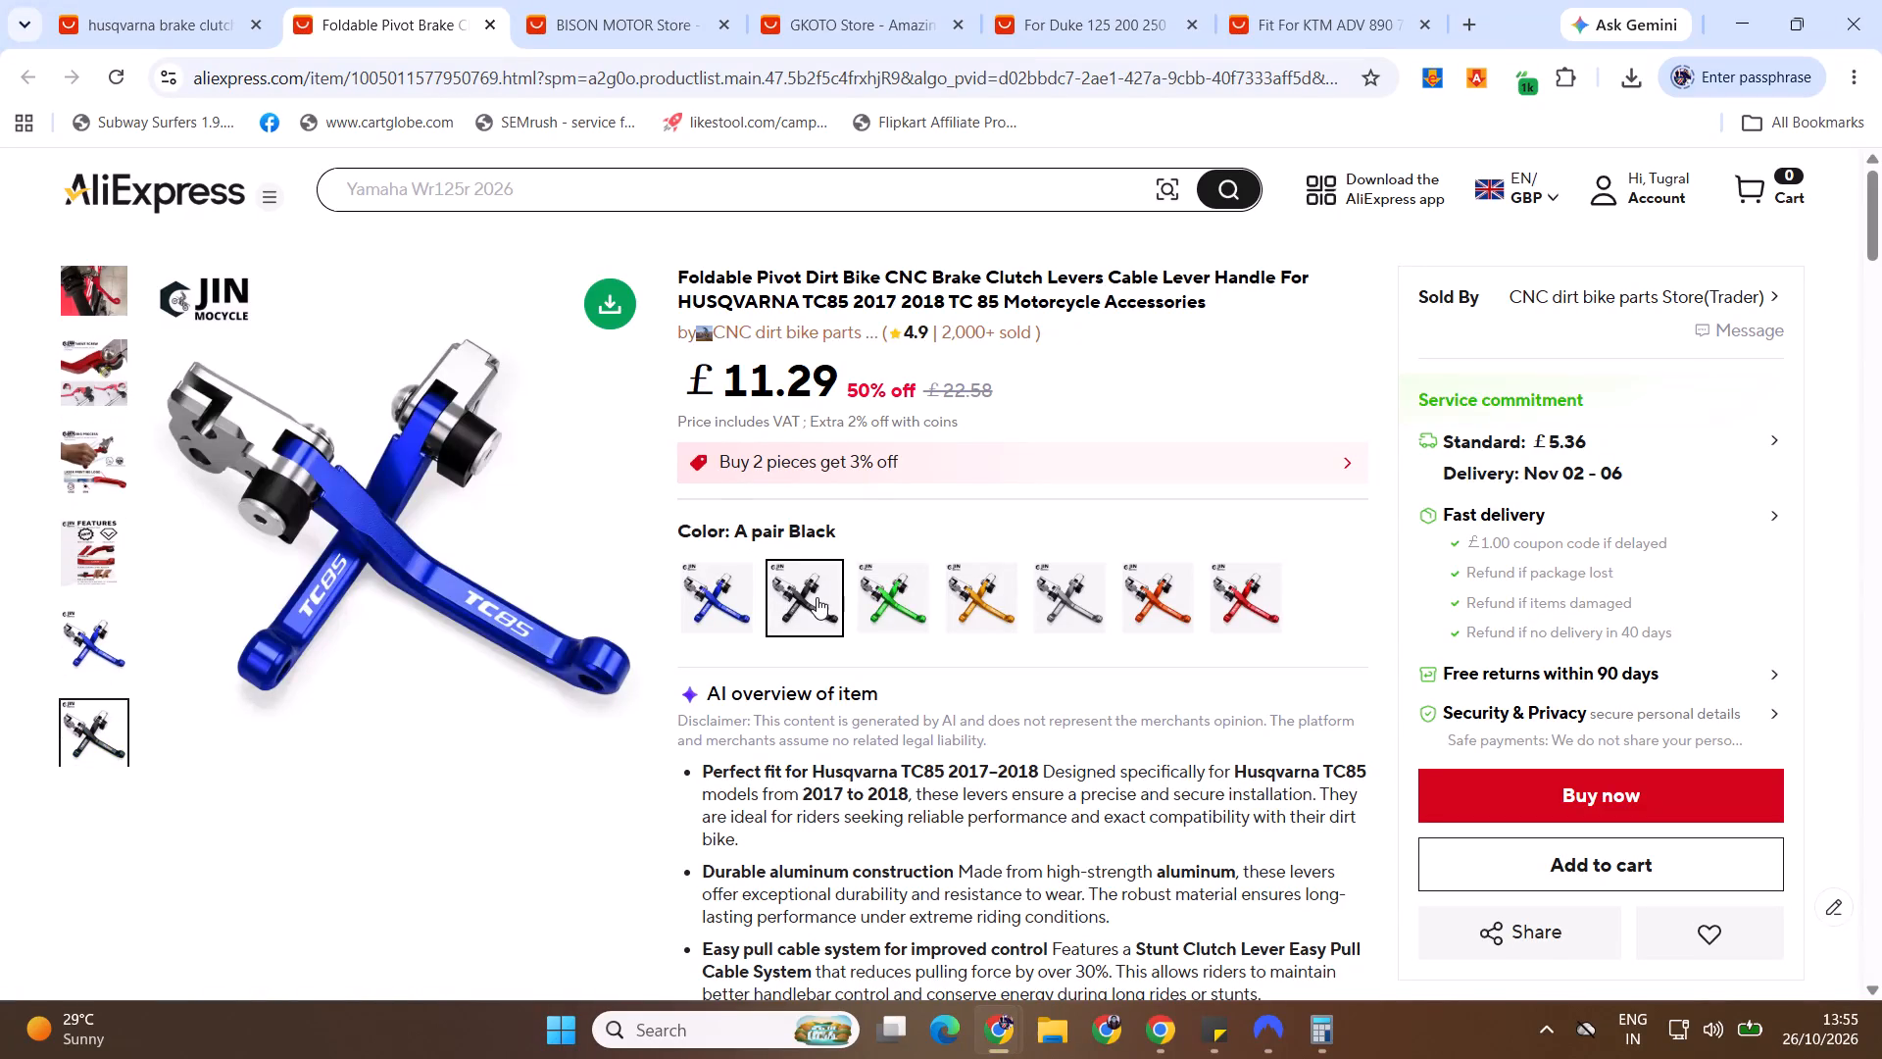
Check the green, black, gold, gray and blue pair variants of the Foldable Pivot TC85 brake clutch levers.
{"action": "left_click", "coordinate": [895, 601]}
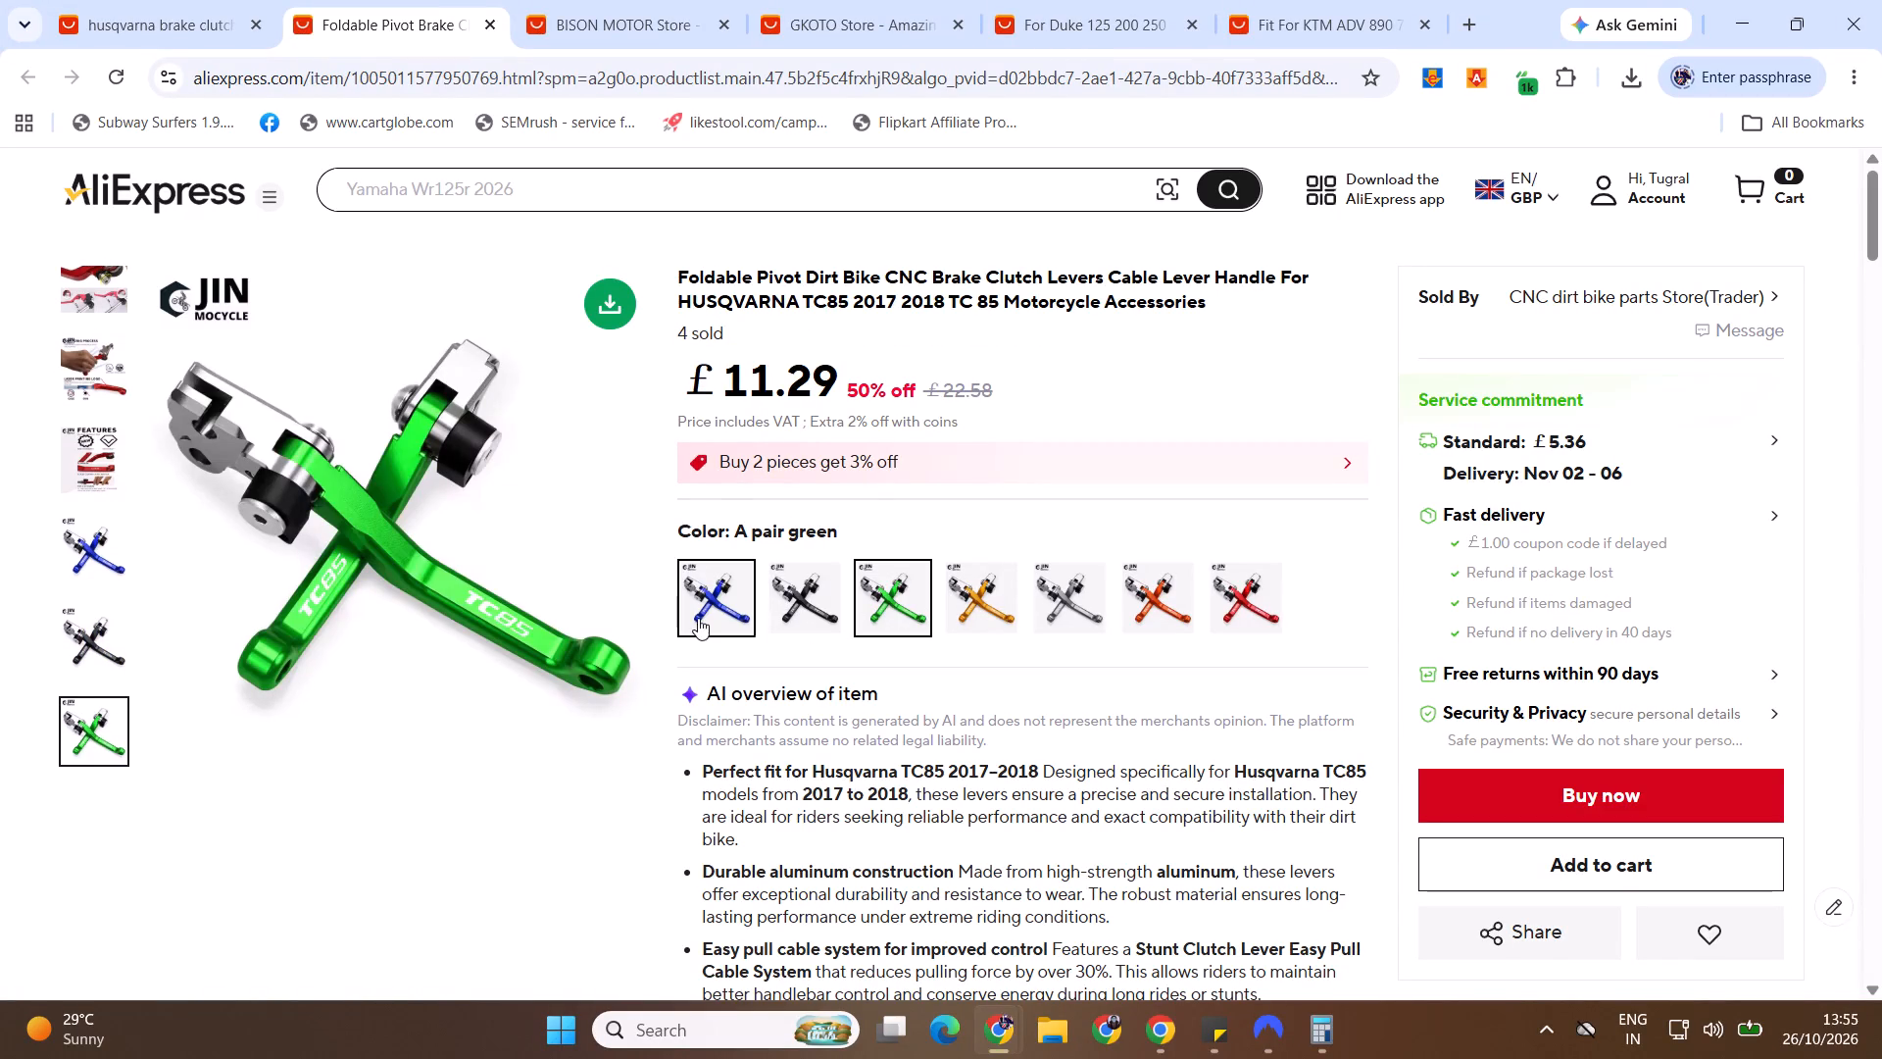
{"action": "left_click", "coordinate": [698, 618]}
{"action": "left_click", "coordinate": [802, 608]}
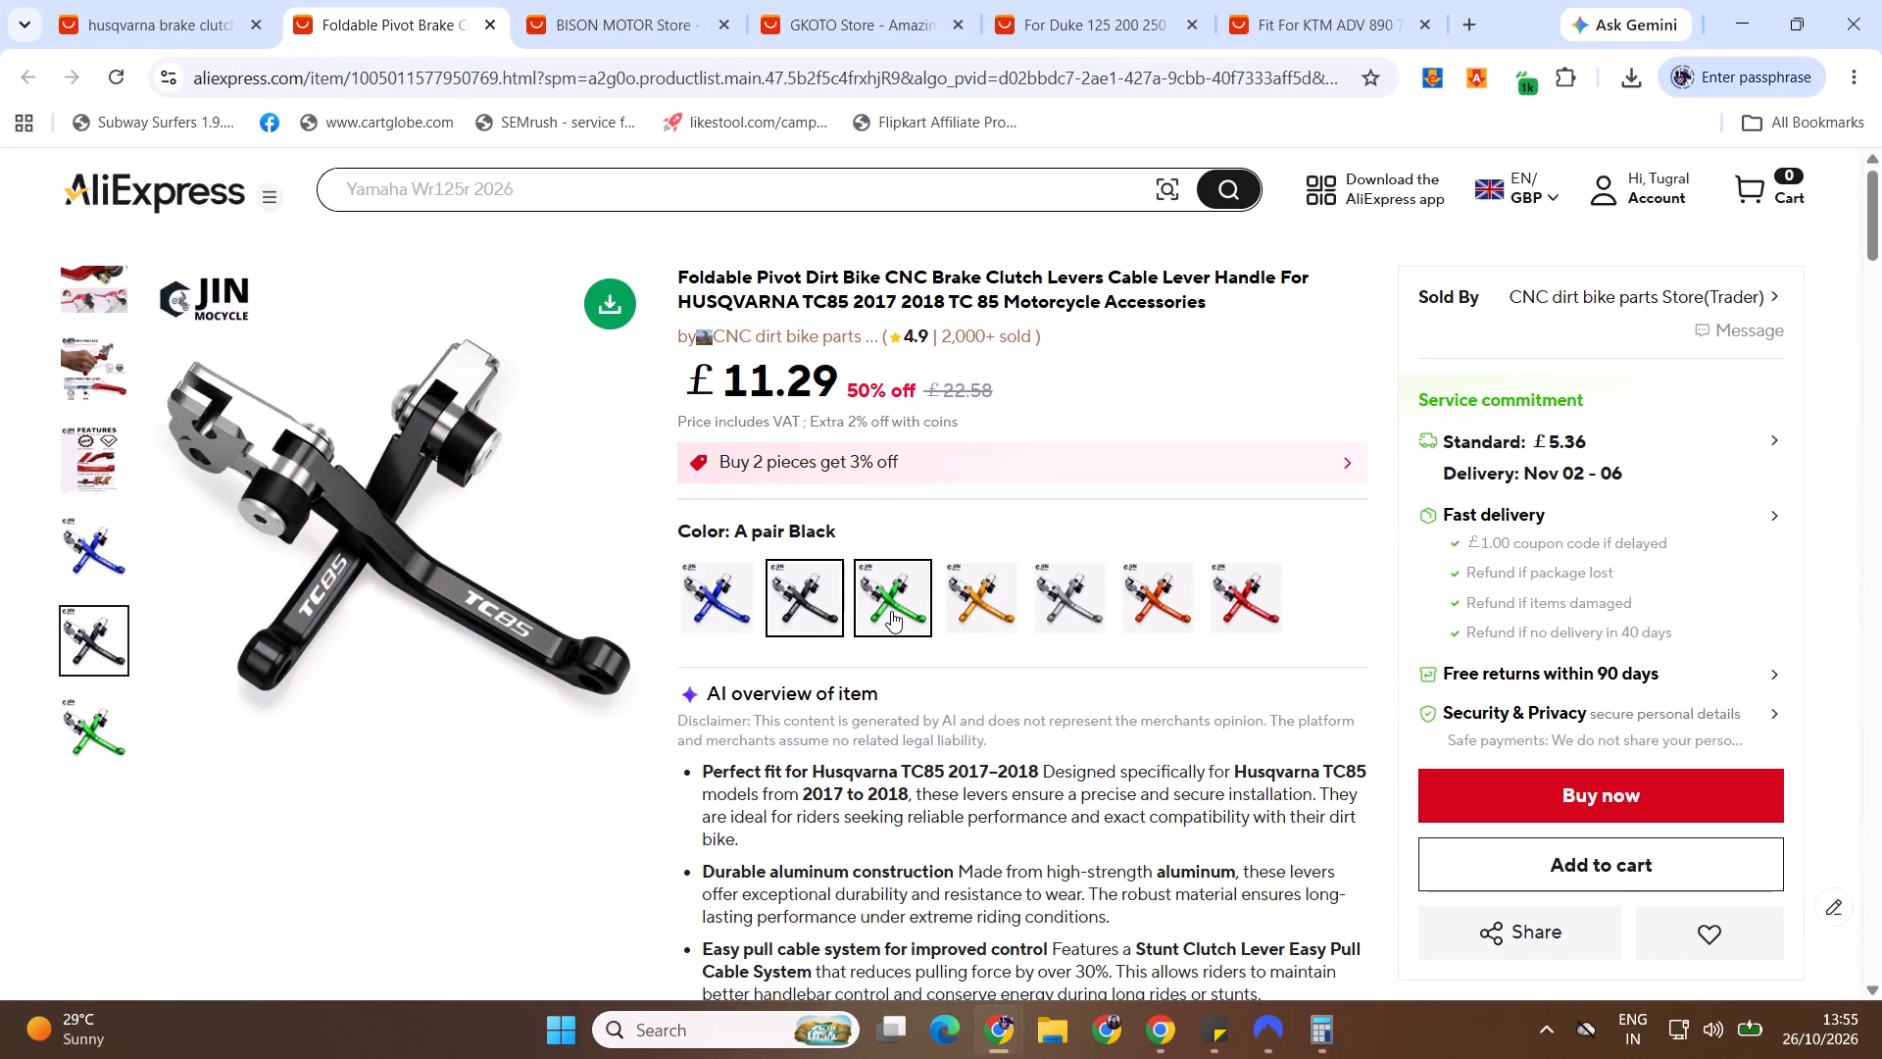
{"action": "left_click", "coordinate": [928, 610]}
{"action": "left_click", "coordinate": [975, 613]}
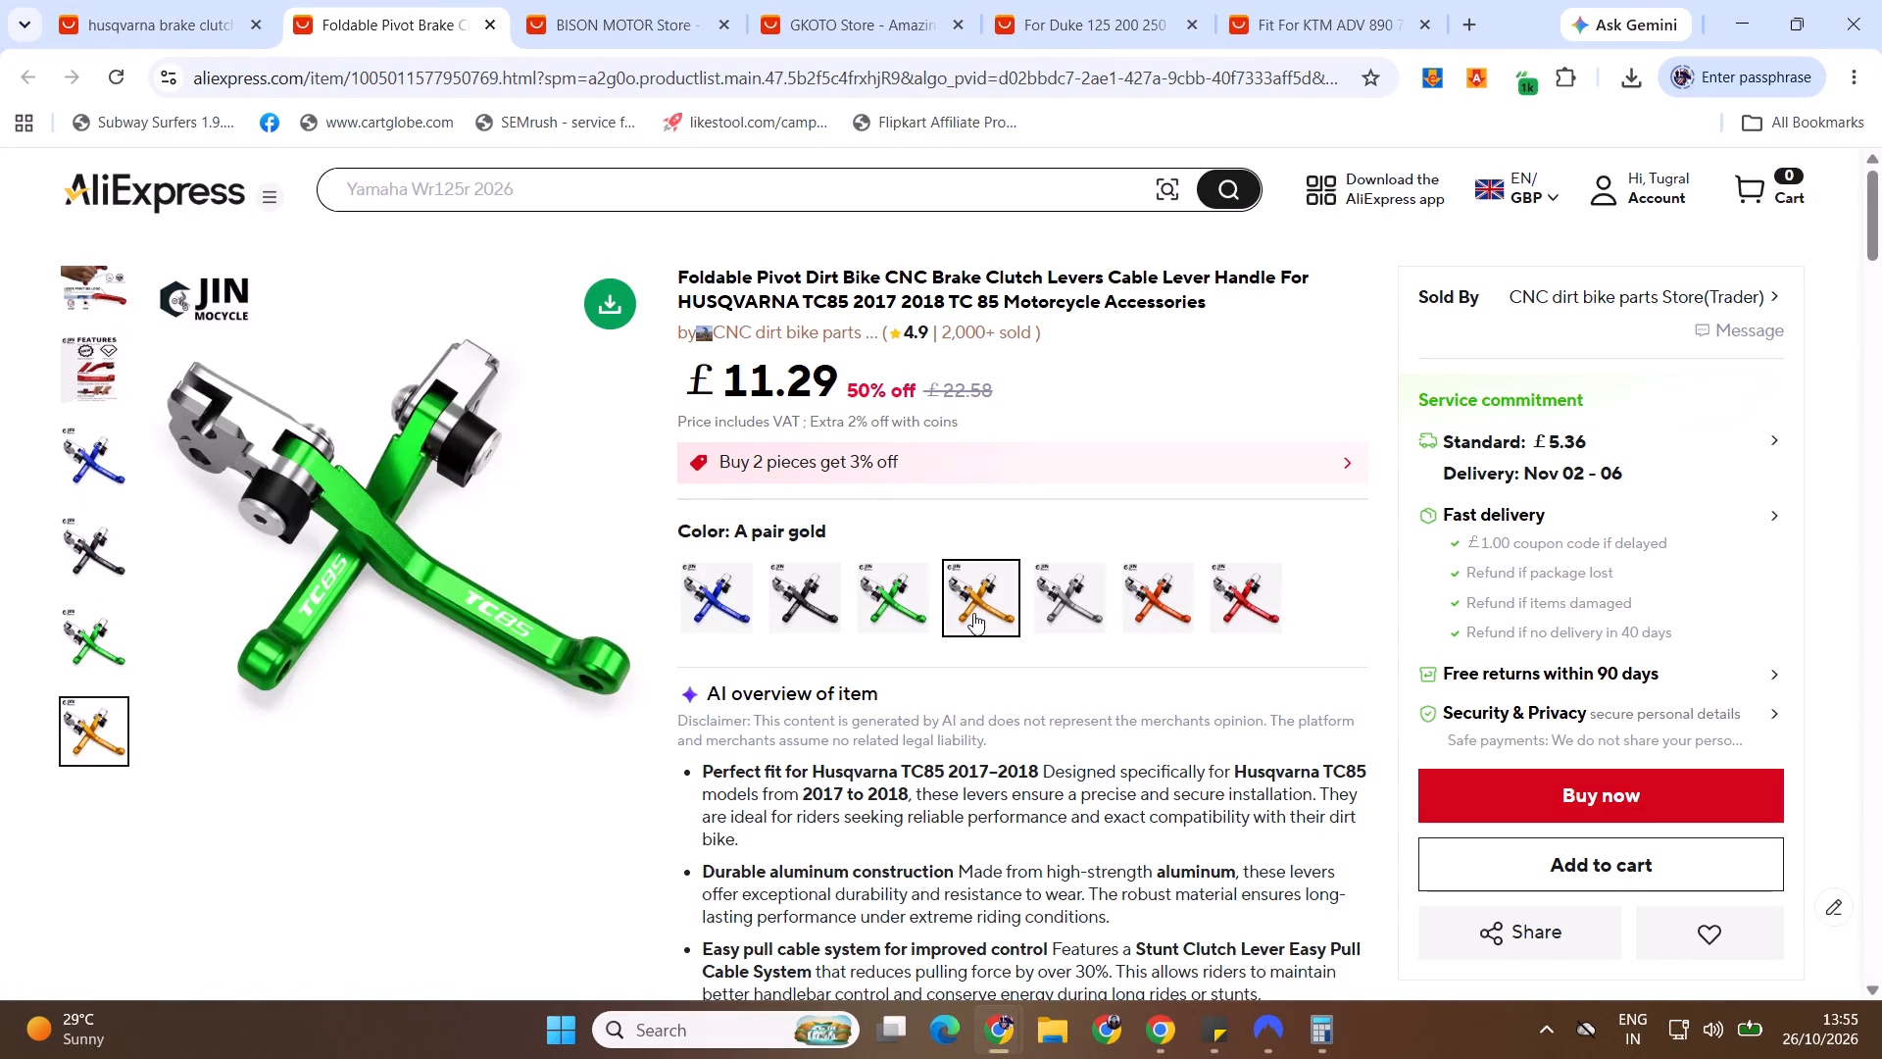
{"action": "left_click", "coordinate": [1066, 611]}
{"action": "left_click", "coordinate": [1206, 603]}
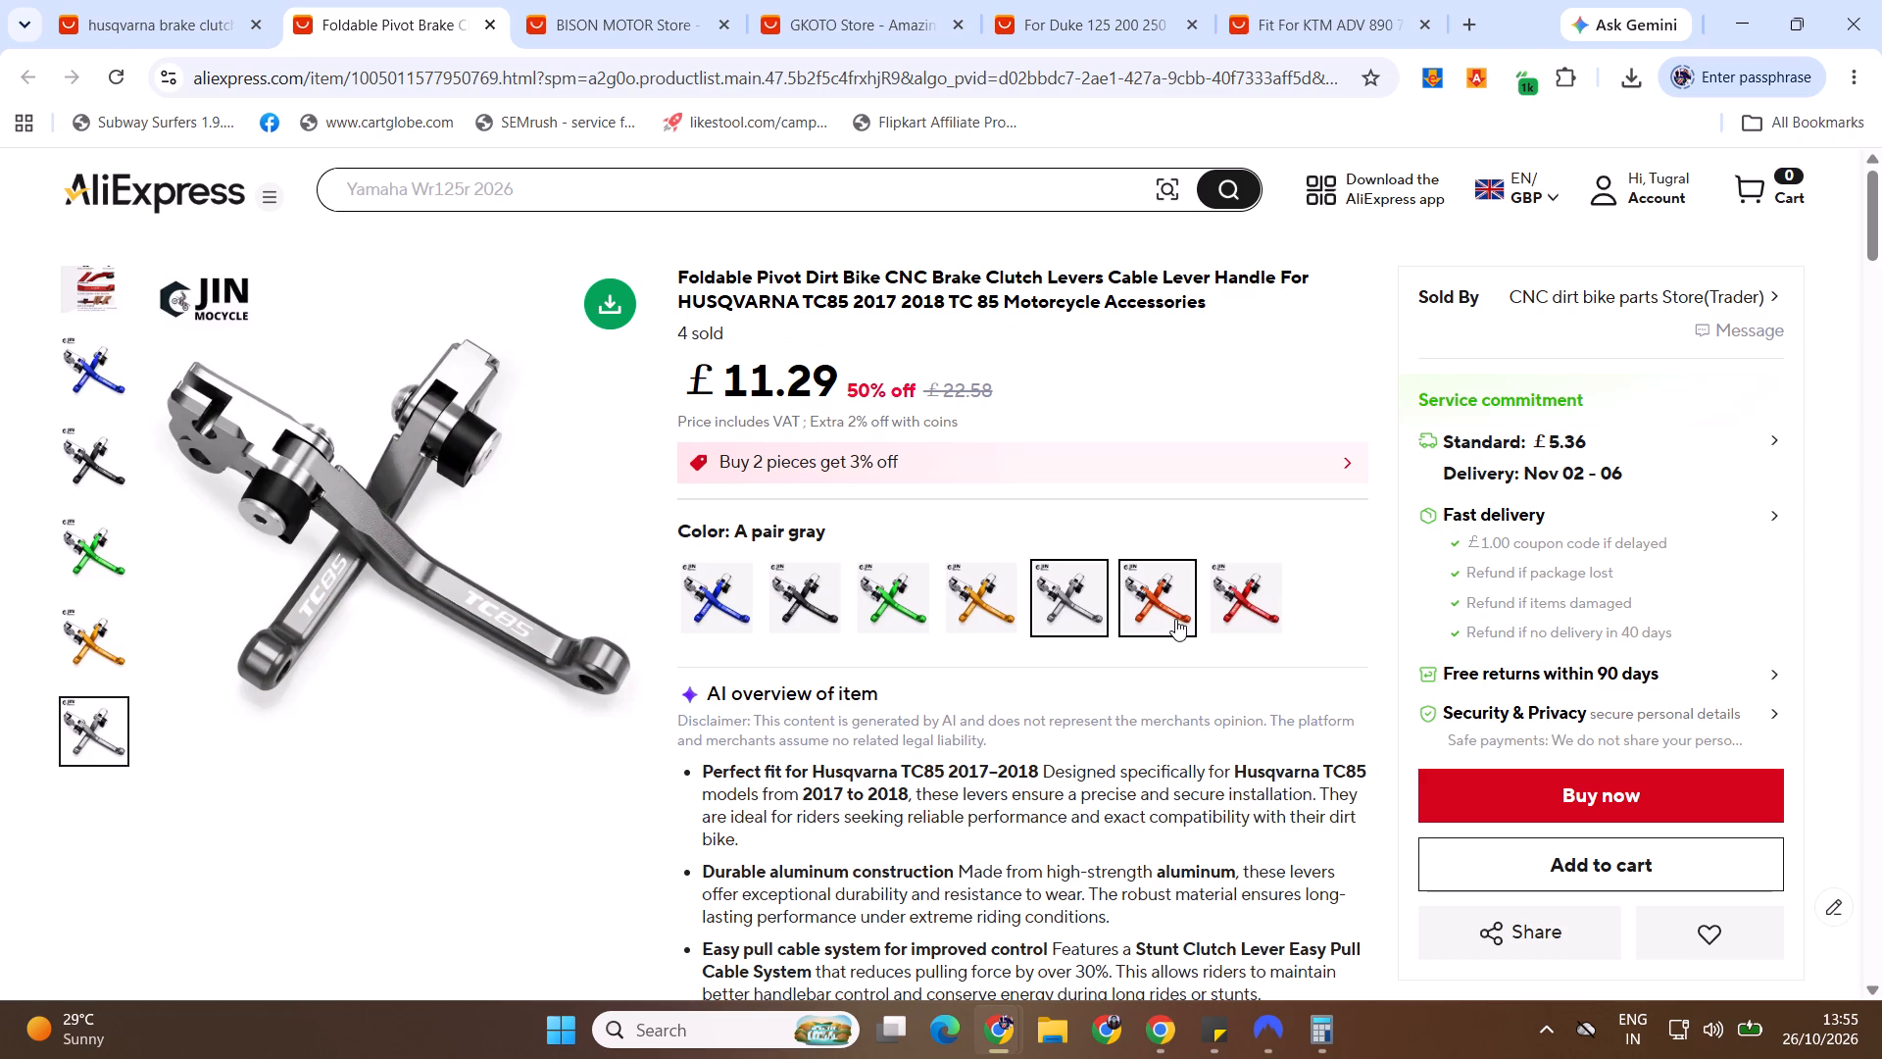
{"action": "left_click", "coordinate": [1065, 625]}
{"action": "left_click", "coordinate": [807, 622]}
{"action": "left_click", "coordinate": [733, 618]}
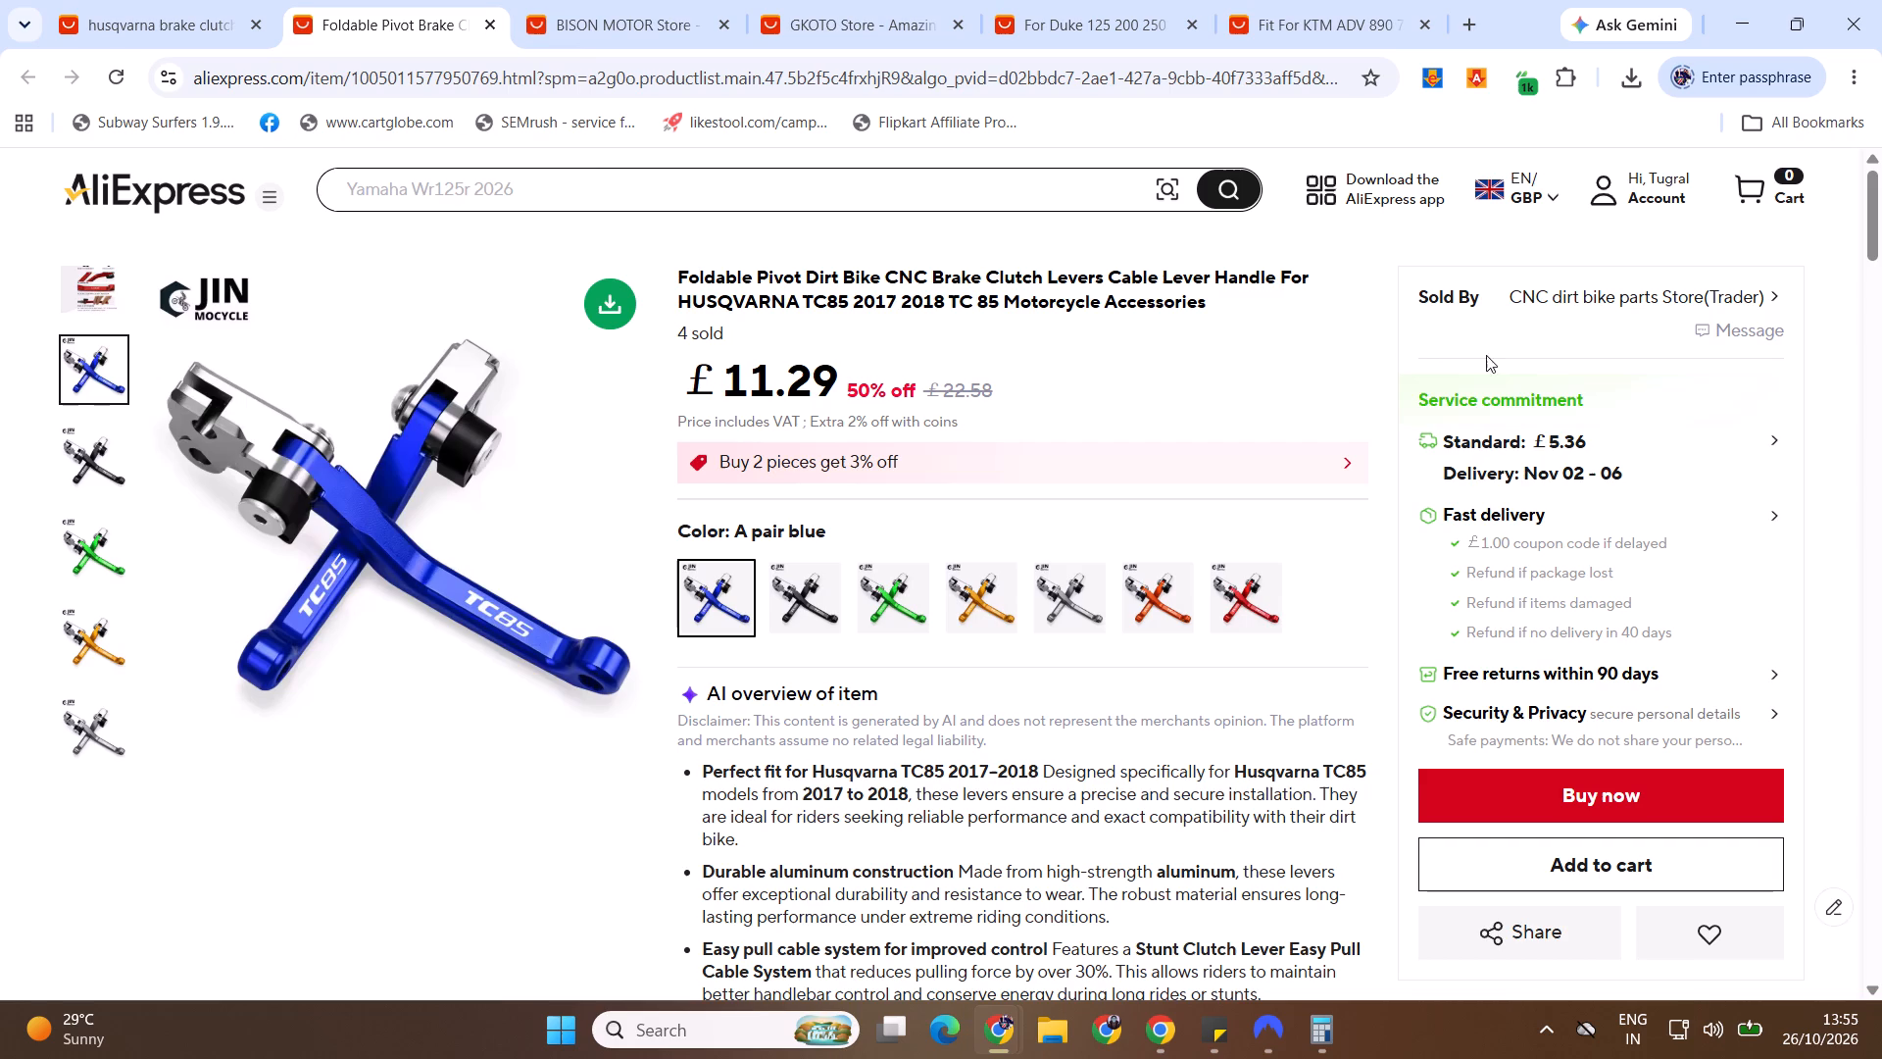
Open the seller's CNC dirt bike parts Store, close the TC85 lever product page and list all the store's products.
{"action": "left_click", "coordinate": [1570, 300]}
{"action": "left_click", "coordinate": [427, 16]}
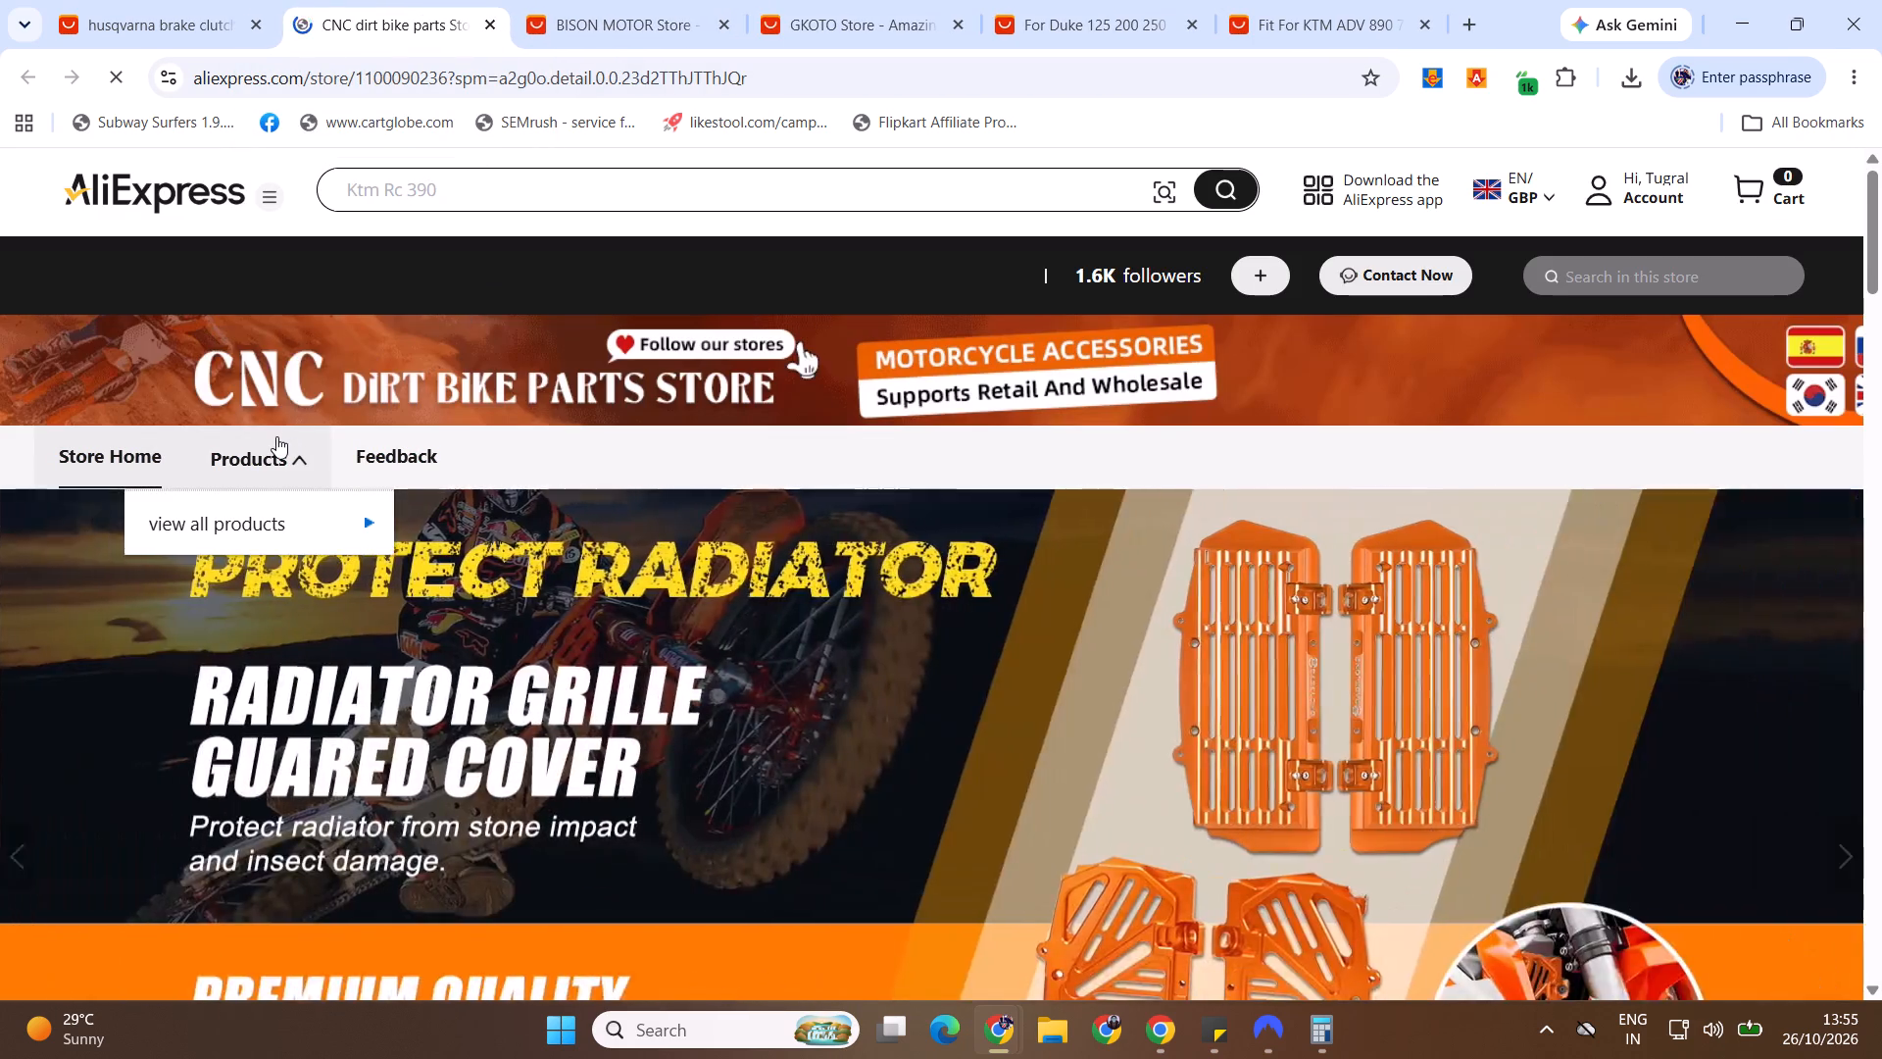
{"action": "left_click", "coordinate": [254, 465]}
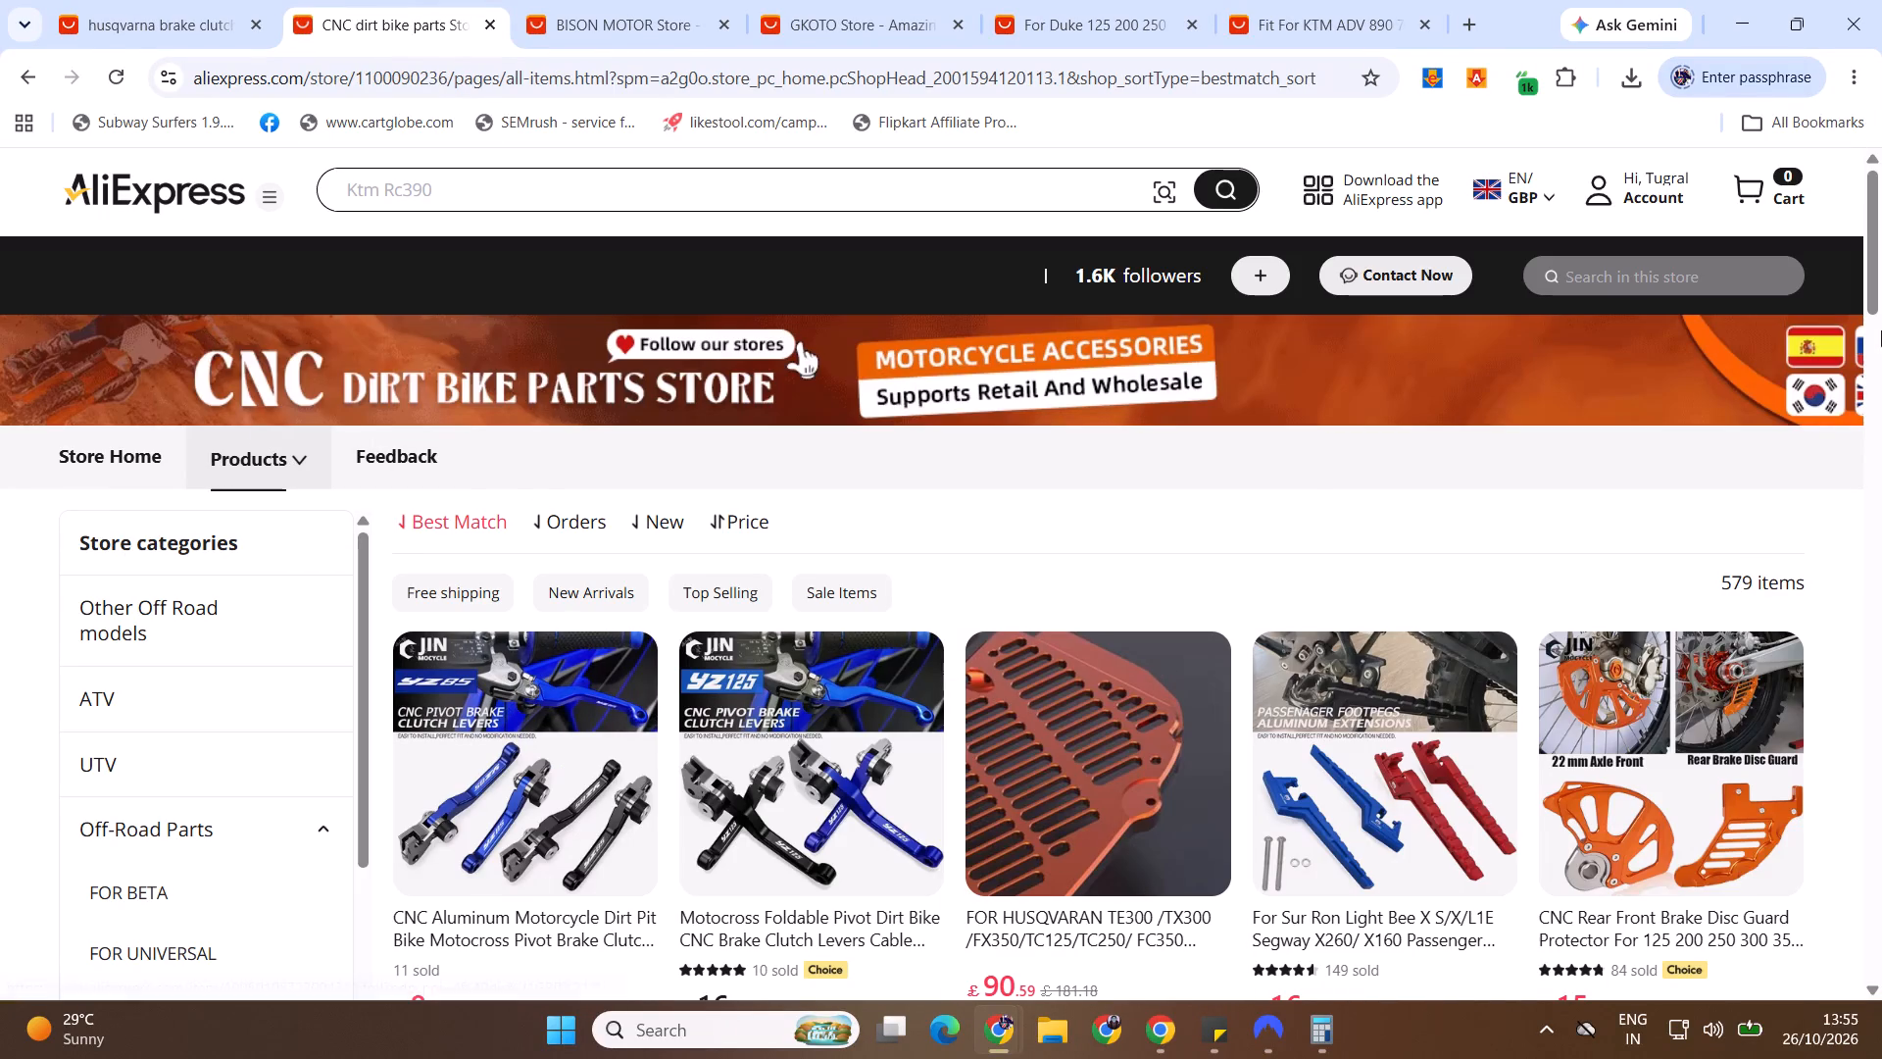
View the CNC pivot brake clutch levers for Yamaha YZ85, and close the product page and the CNC dirt bike parts Store.
{"action": "left_click_drag", "start_coordinate": [1881, 262], "coordinate": [1881, 311]}
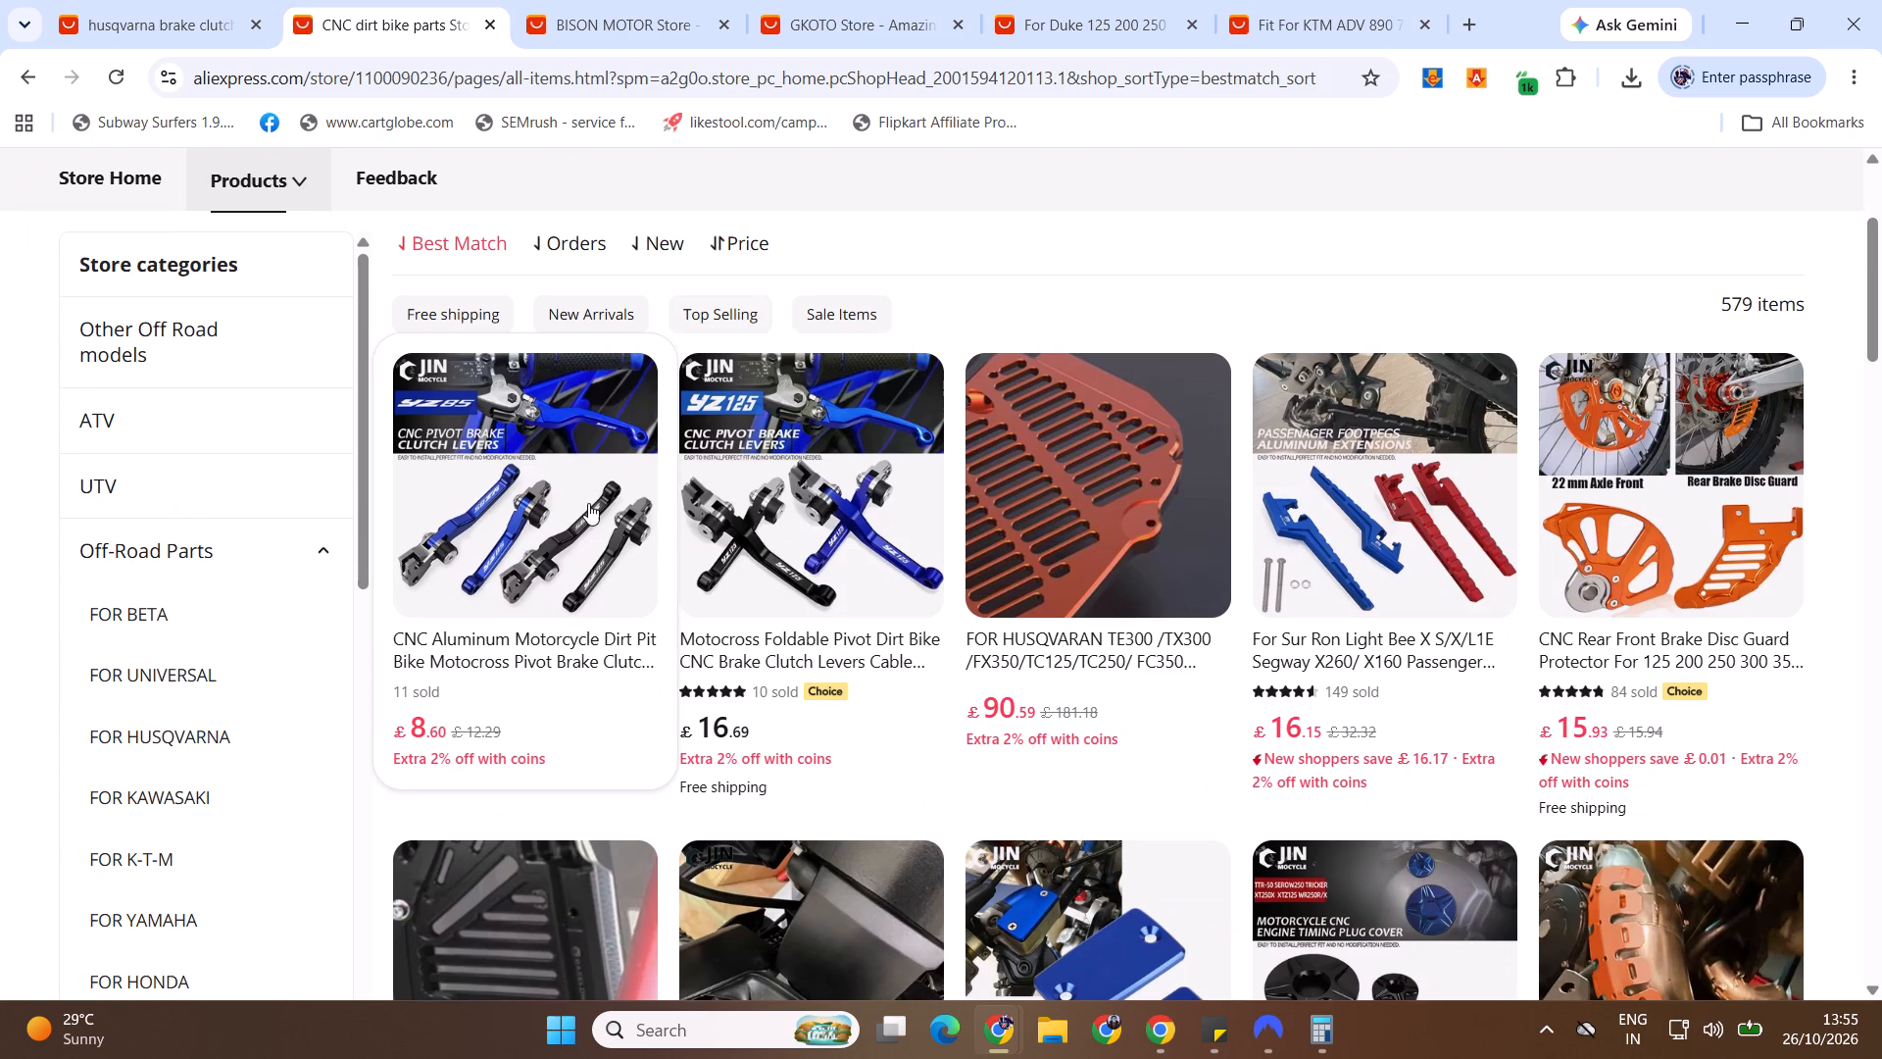
{"action": "middle_click", "coordinate": [590, 502]}
{"action": "left_click", "coordinate": [572, 16]}
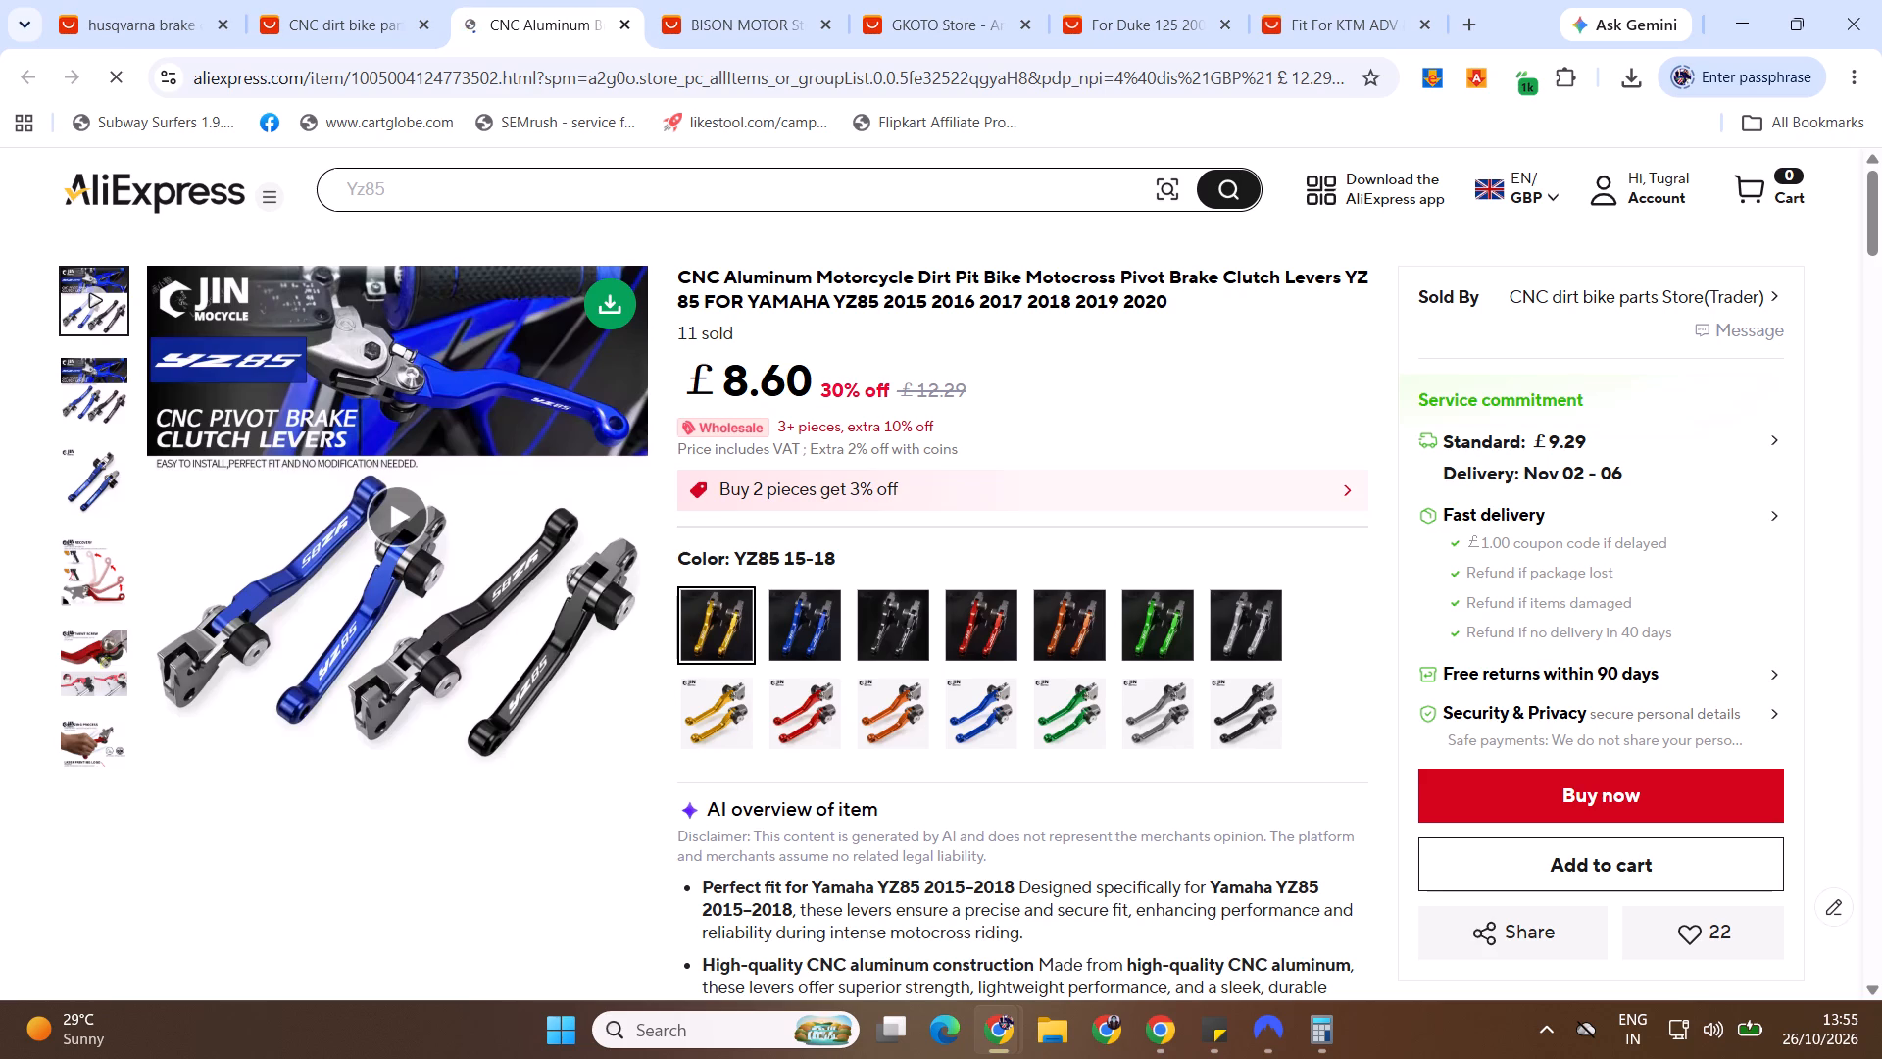
{"action": "left_click", "coordinate": [626, 23]}
{"action": "left_click", "coordinate": [431, 22]}
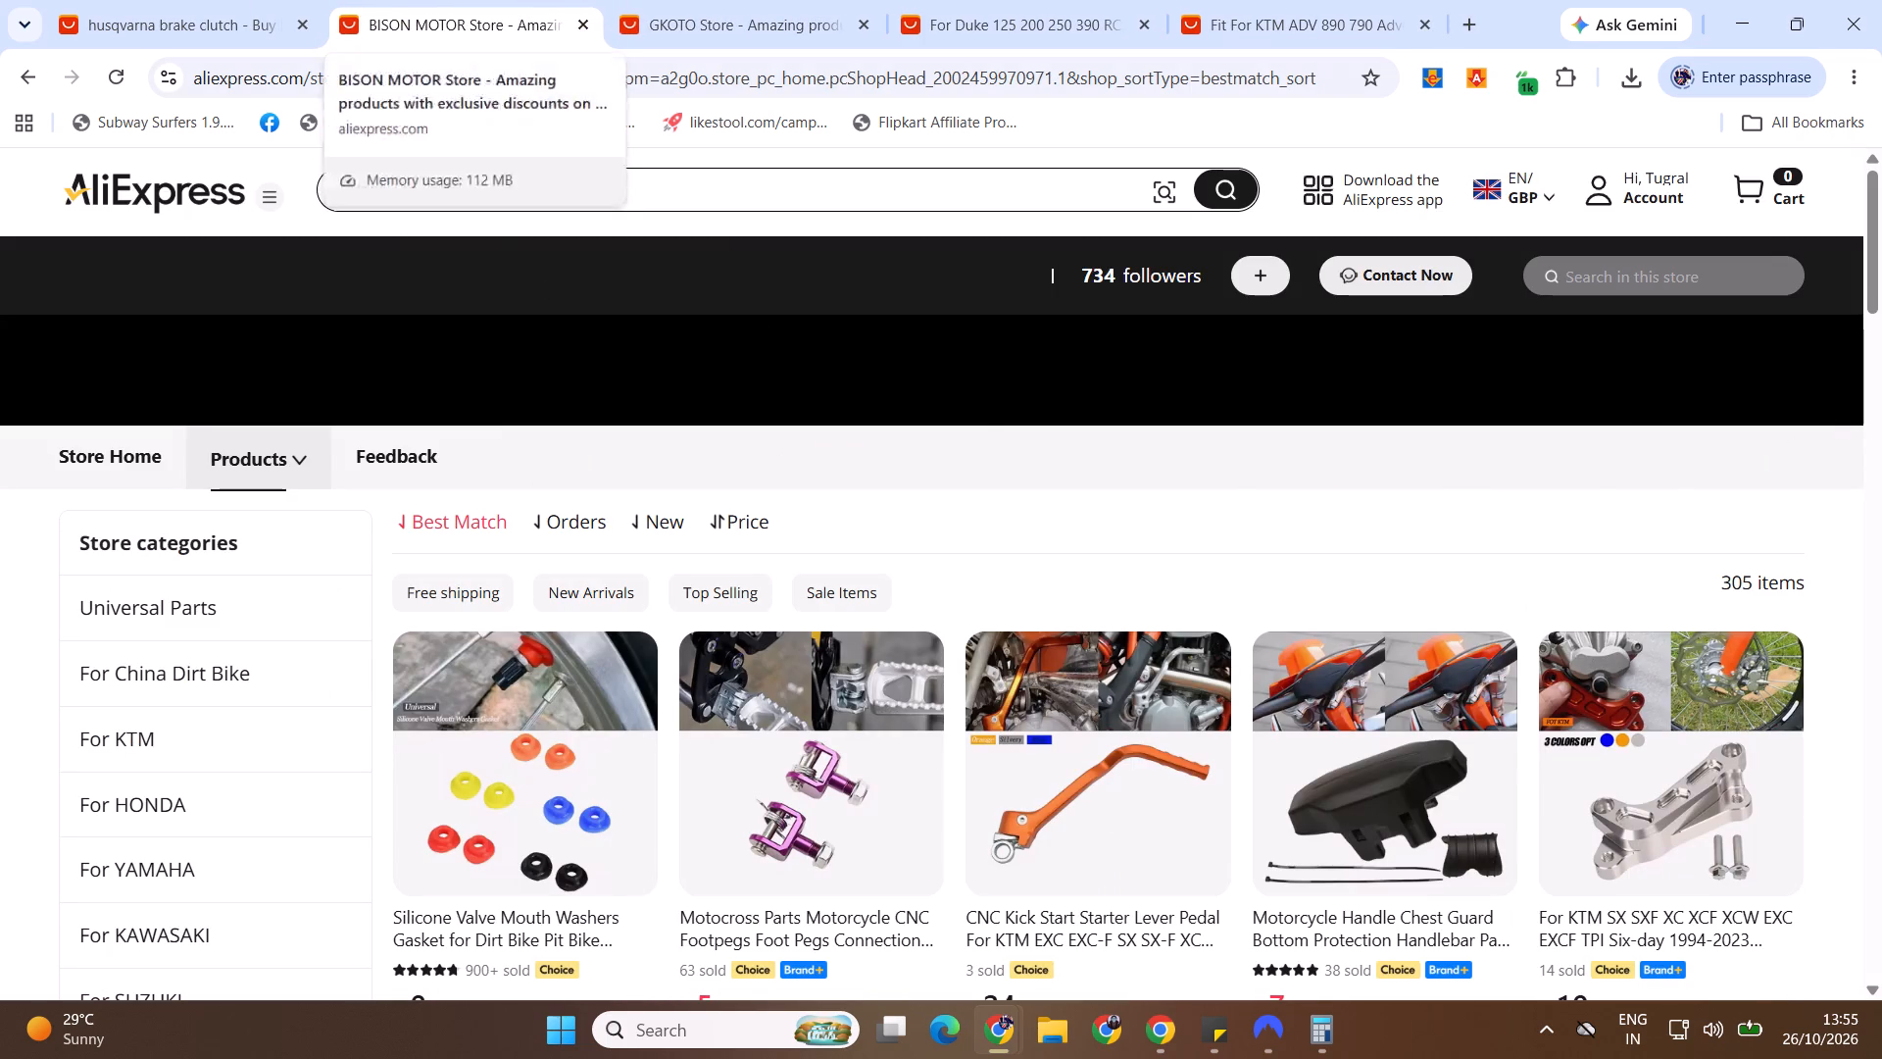
Examine the first page of BISON MOTOR Store products for motorcycle parts to list.
{"action": "left_click_drag", "start_coordinate": [1881, 266], "coordinate": [1881, 297]}
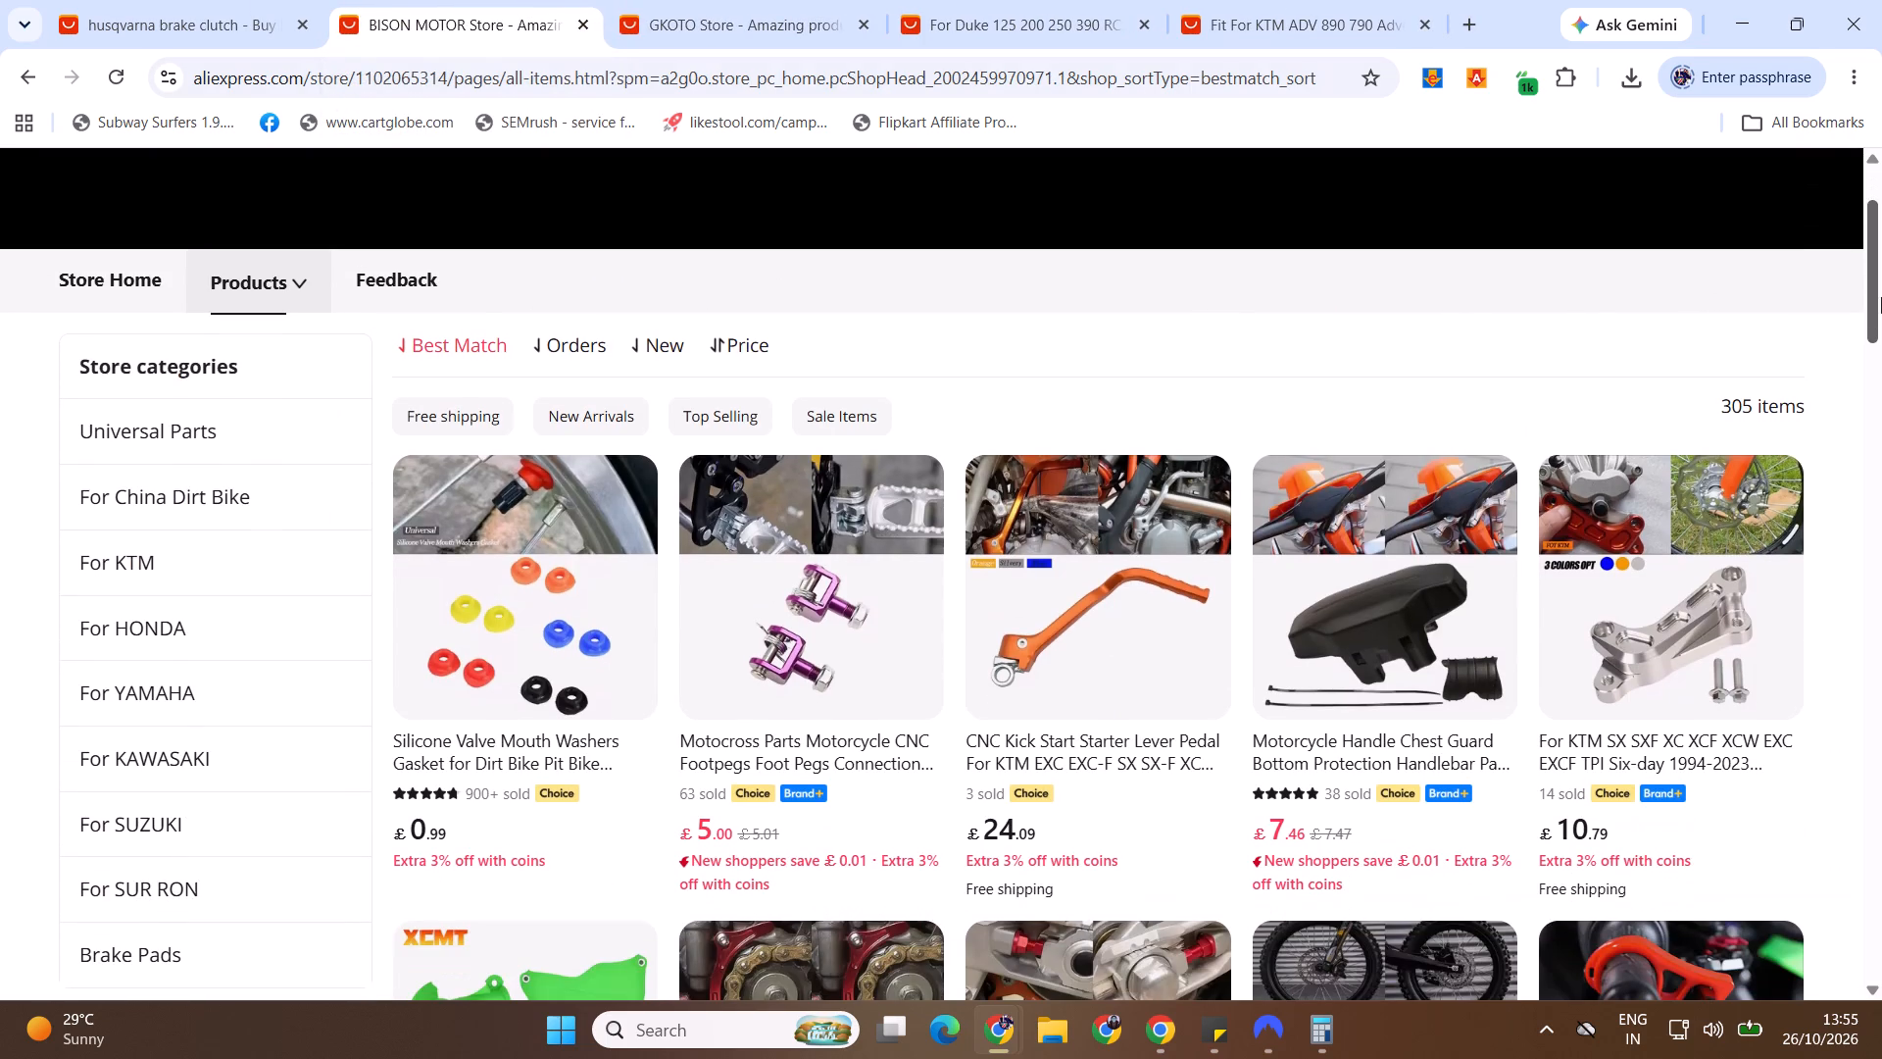
{"action": "left_click_drag", "start_coordinate": [1881, 297], "coordinate": [1881, 420]}
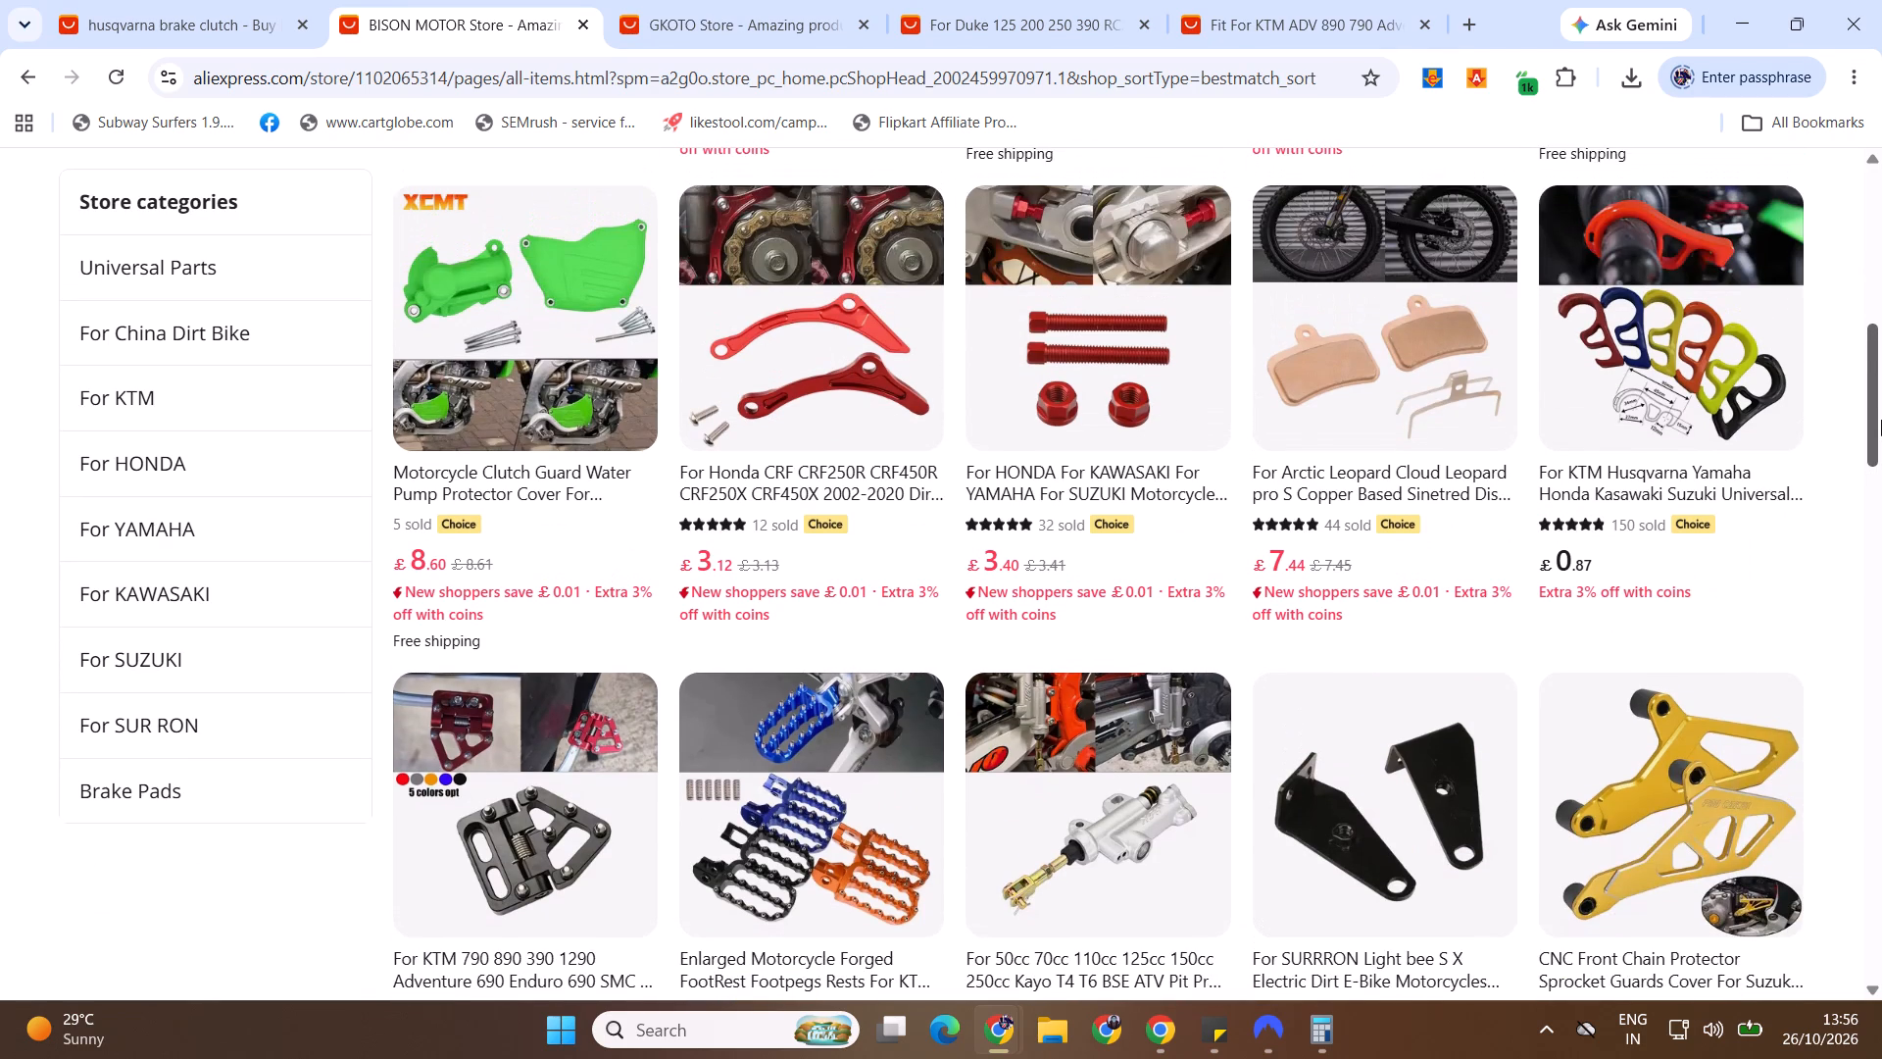
{"action": "left_click_drag", "start_coordinate": [1881, 420], "coordinate": [1879, 466]}
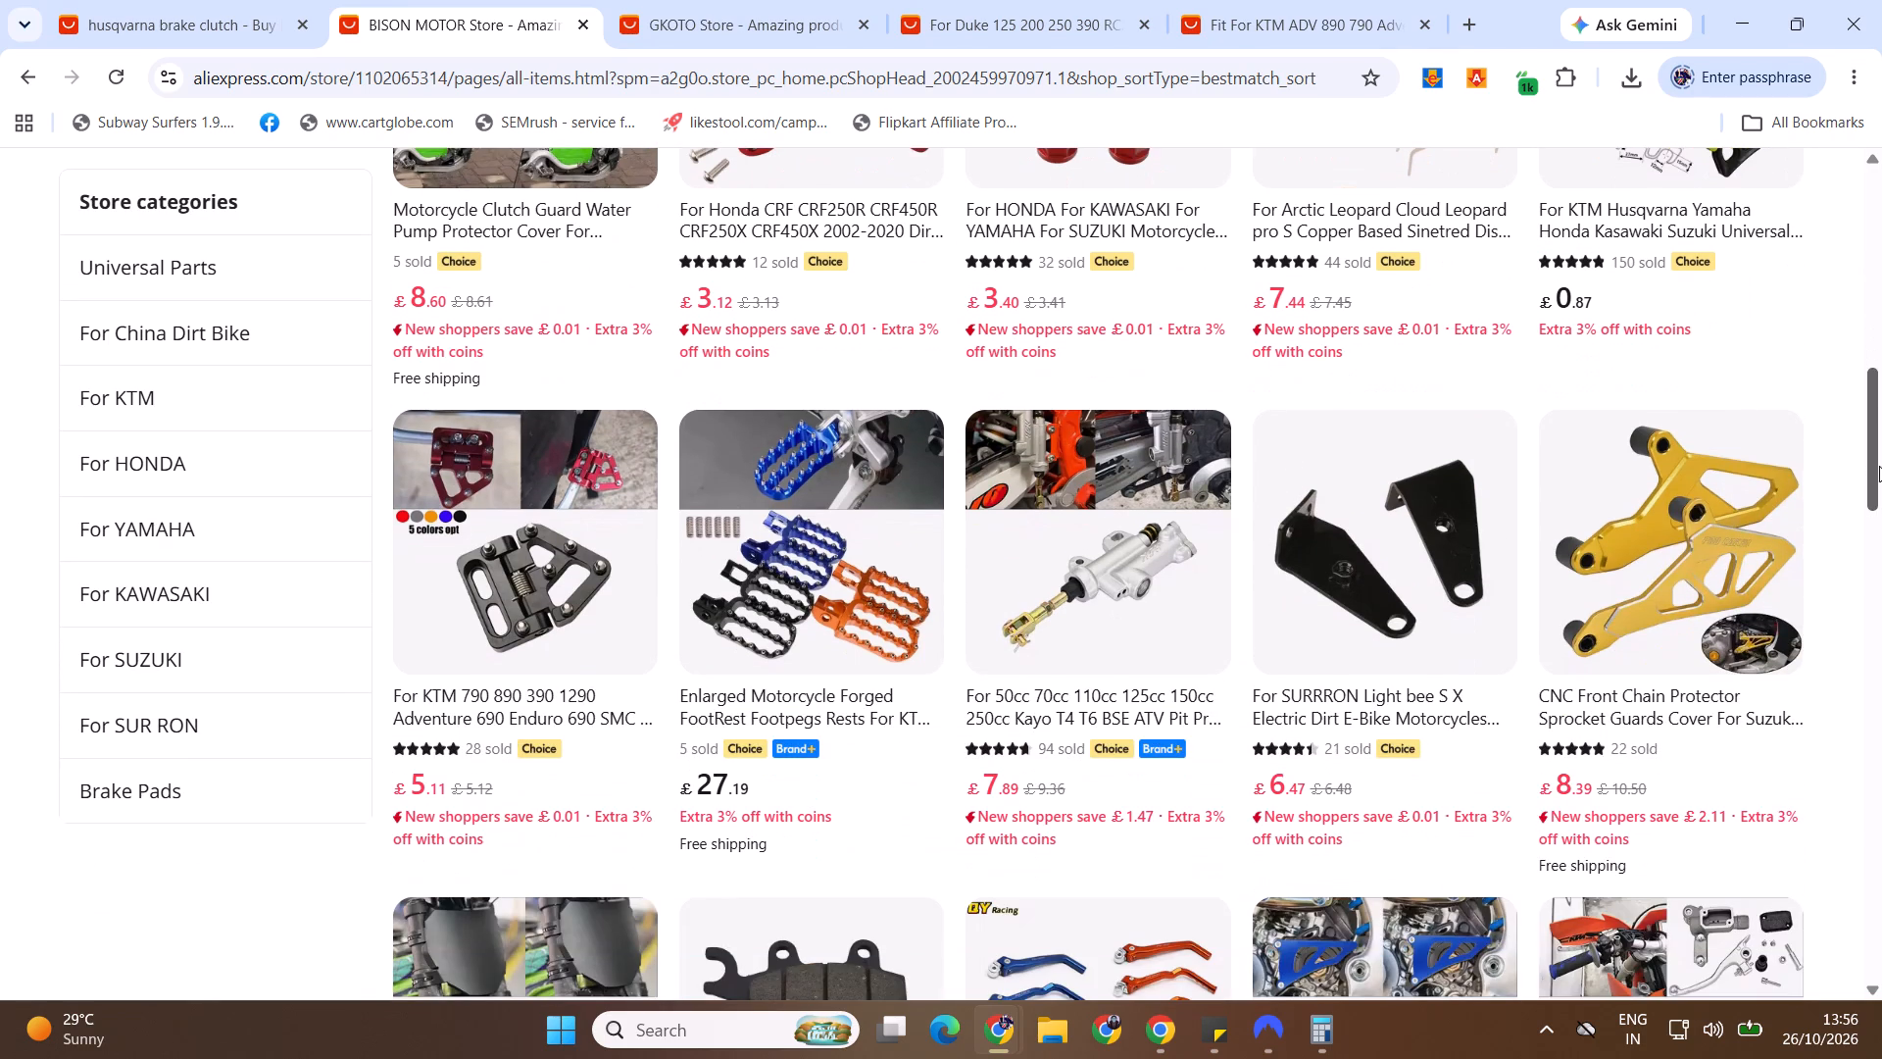
{"action": "left_click_drag", "start_coordinate": [1879, 466], "coordinate": [1874, 528]}
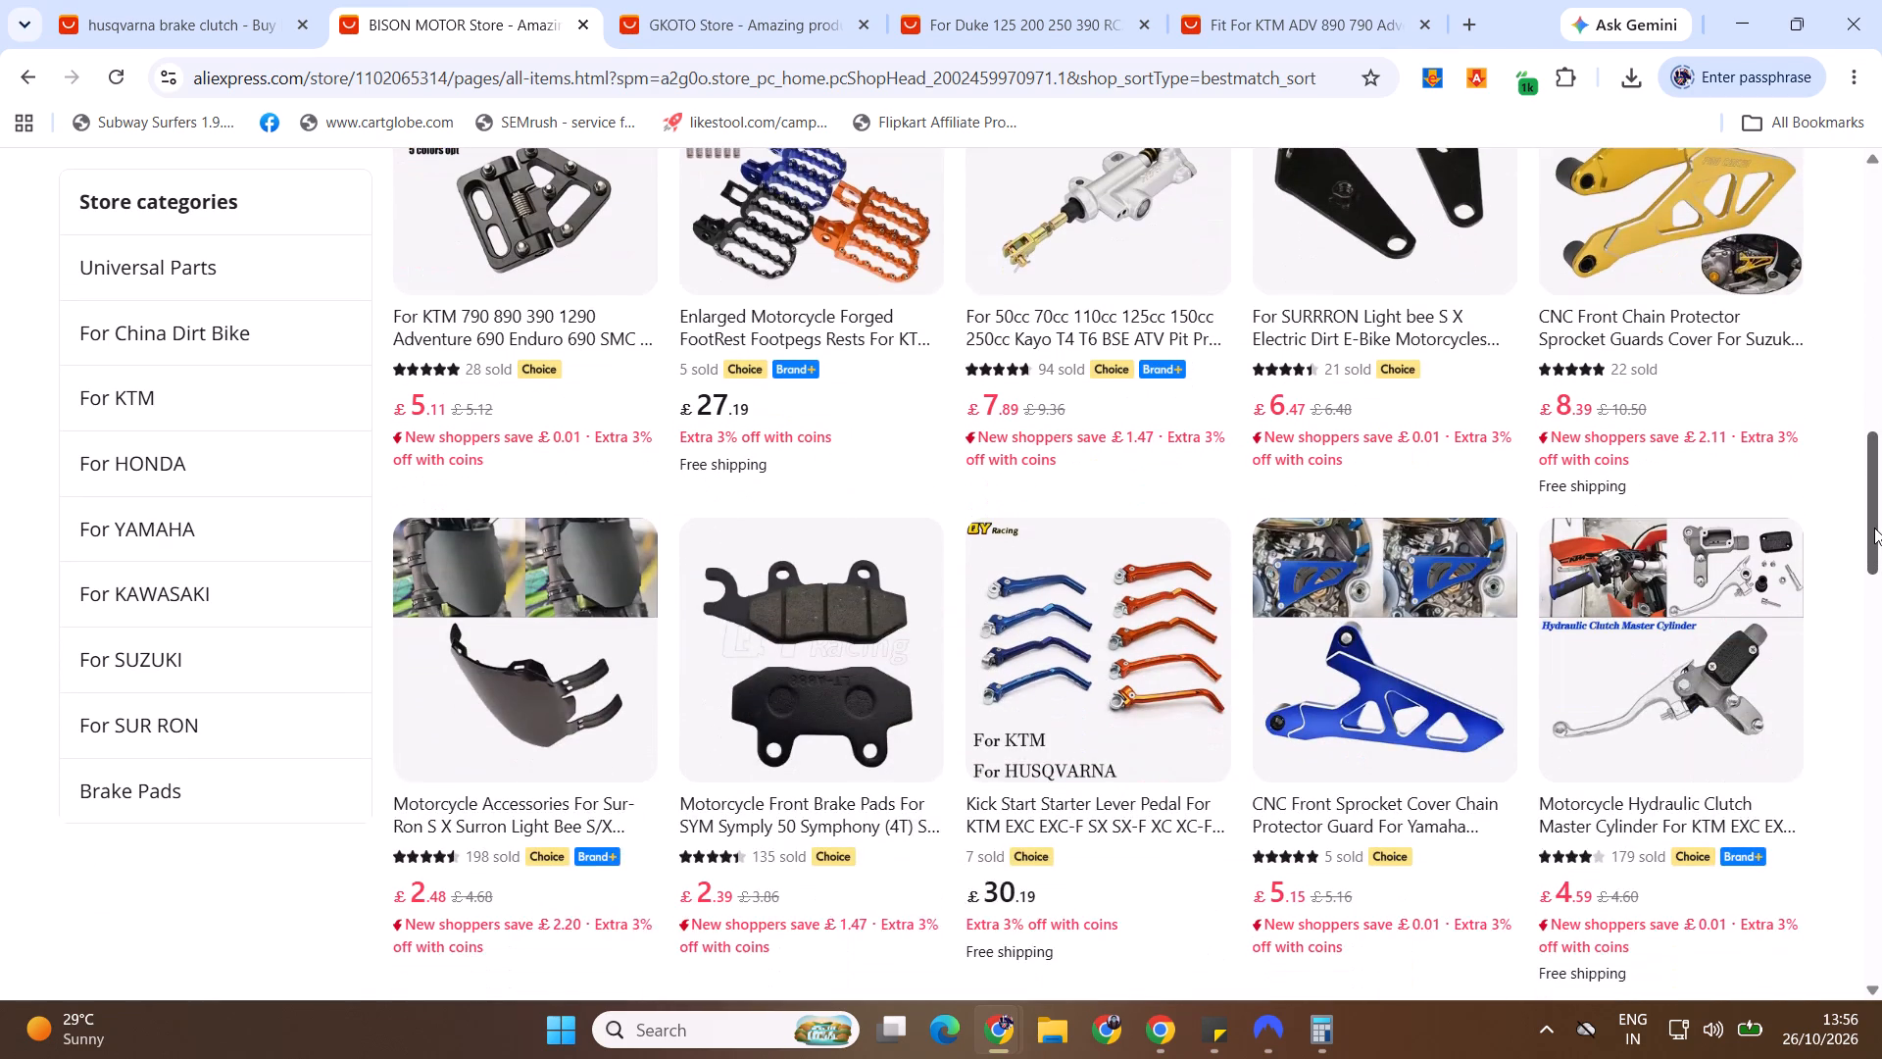
{"action": "left_click_drag", "start_coordinate": [1874, 528], "coordinate": [1876, 631]}
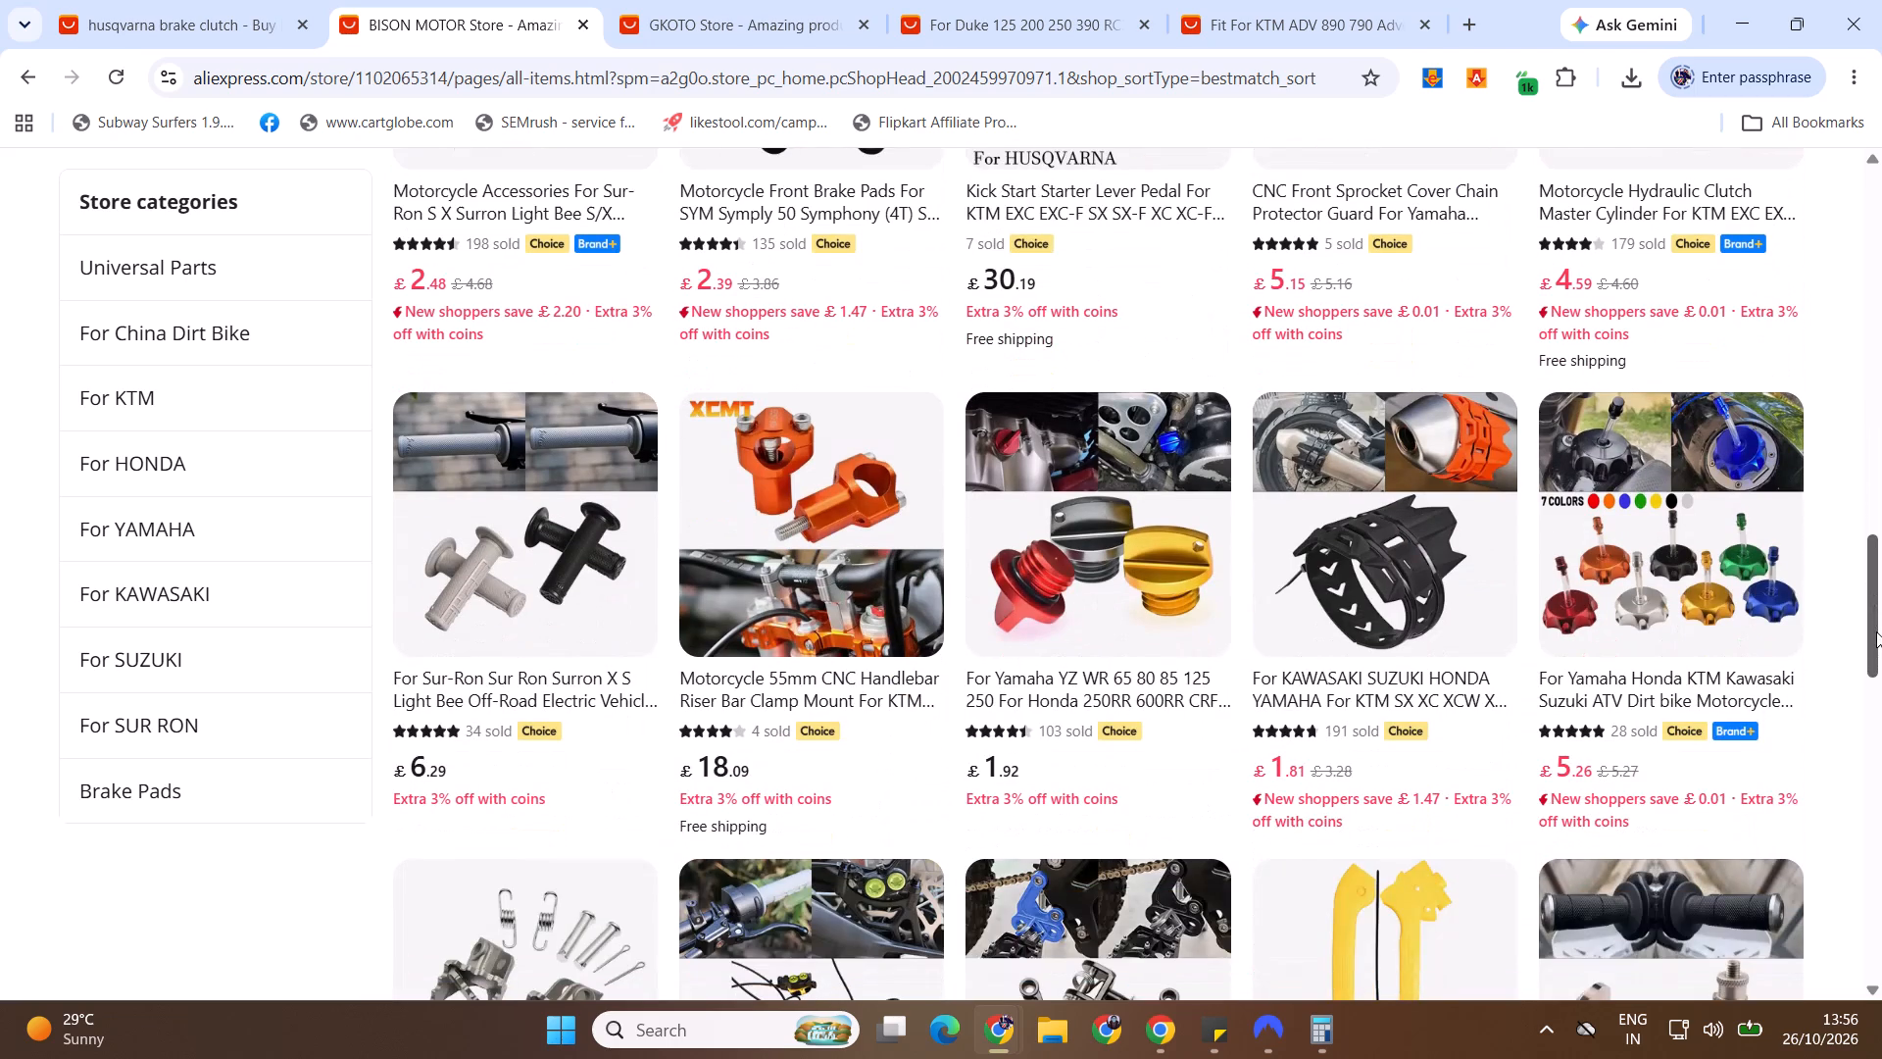
{"action": "left_click_drag", "start_coordinate": [1876, 631], "coordinate": [1877, 741]}
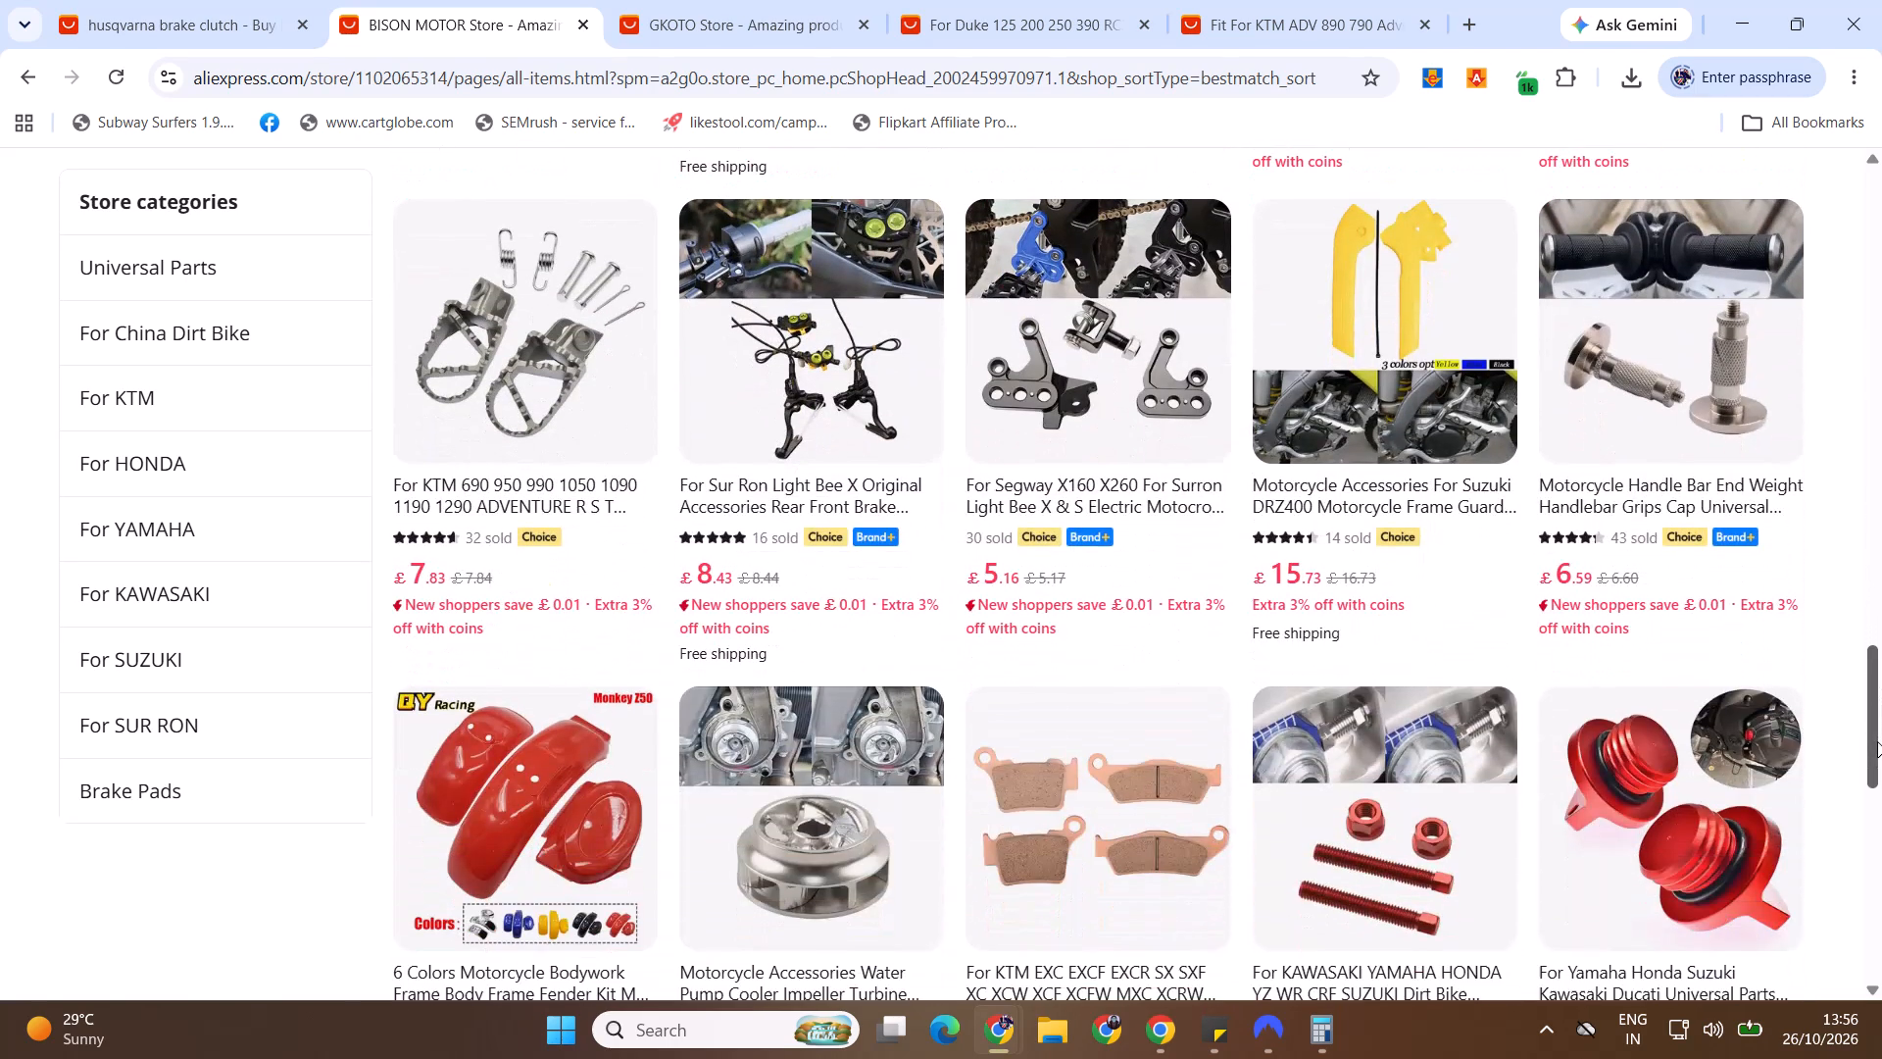
{"action": "left_click_drag", "start_coordinate": [1877, 741], "coordinate": [1877, 824]}
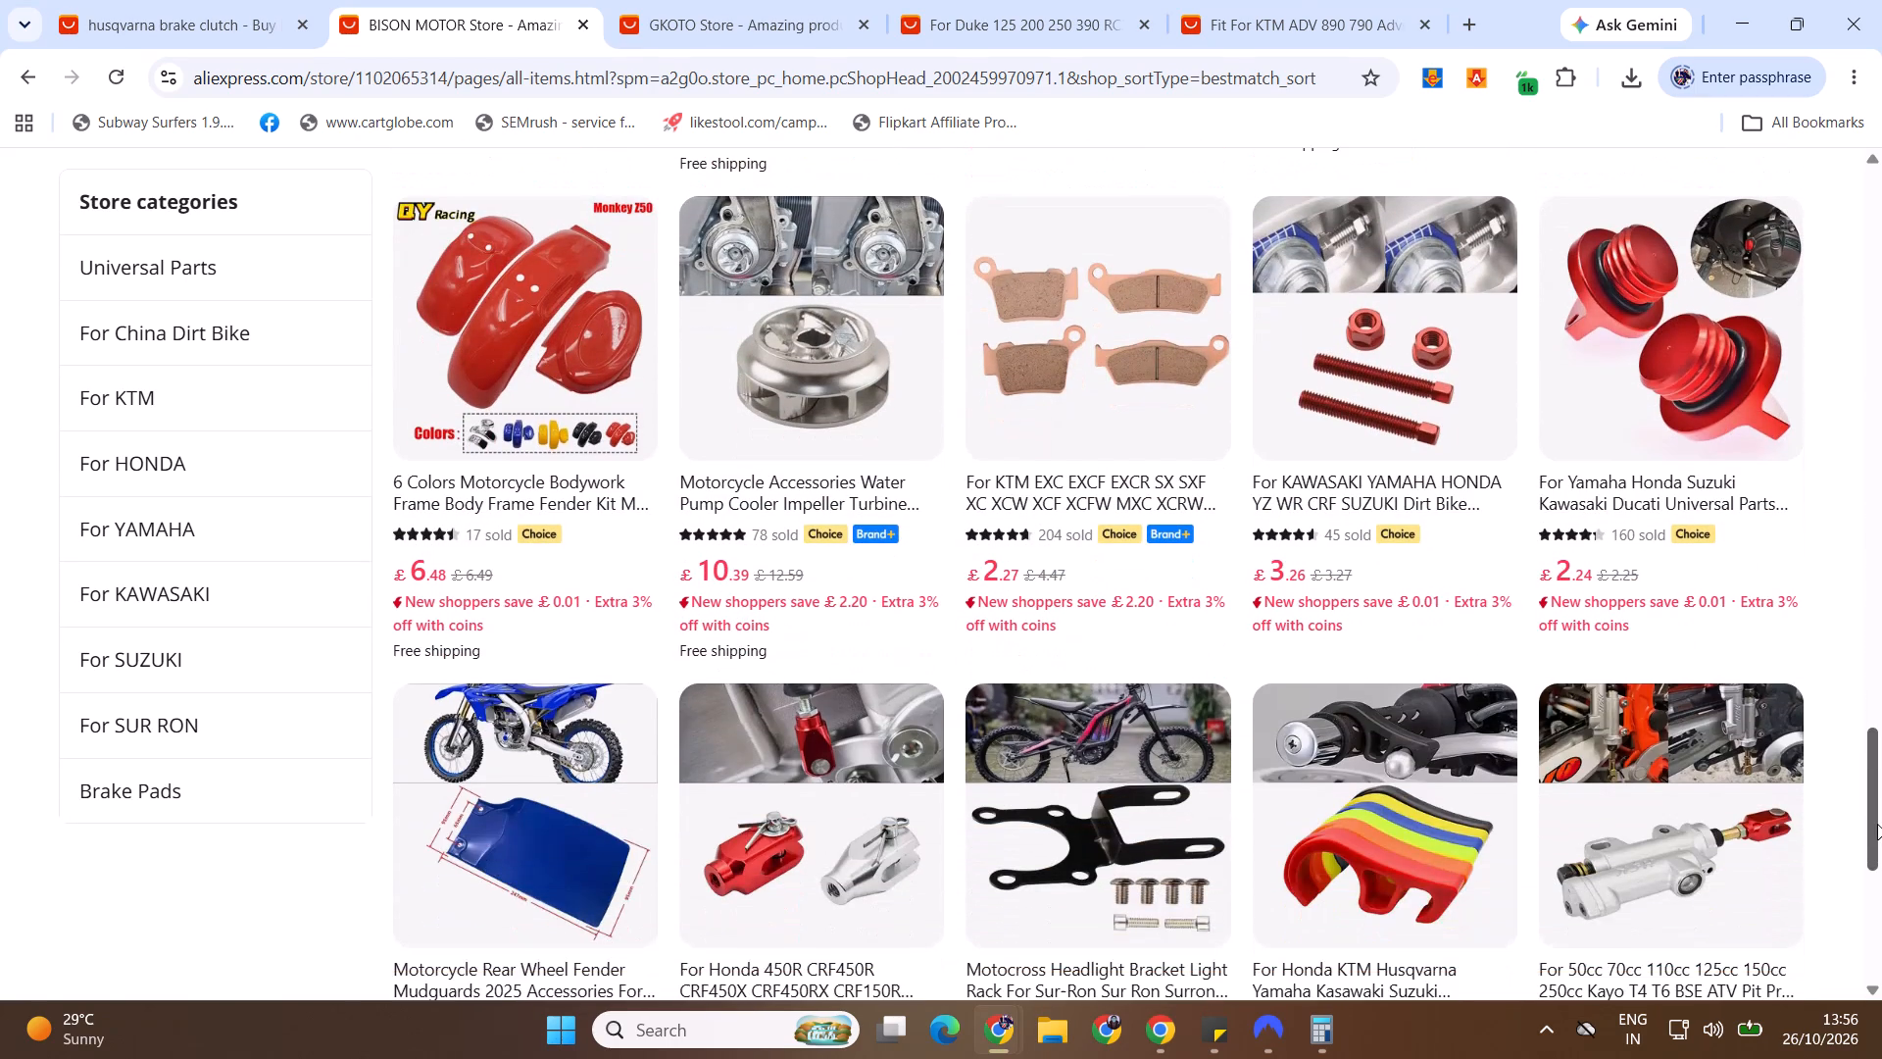
{"action": "left_click_drag", "start_coordinate": [1877, 824], "coordinate": [1875, 854]}
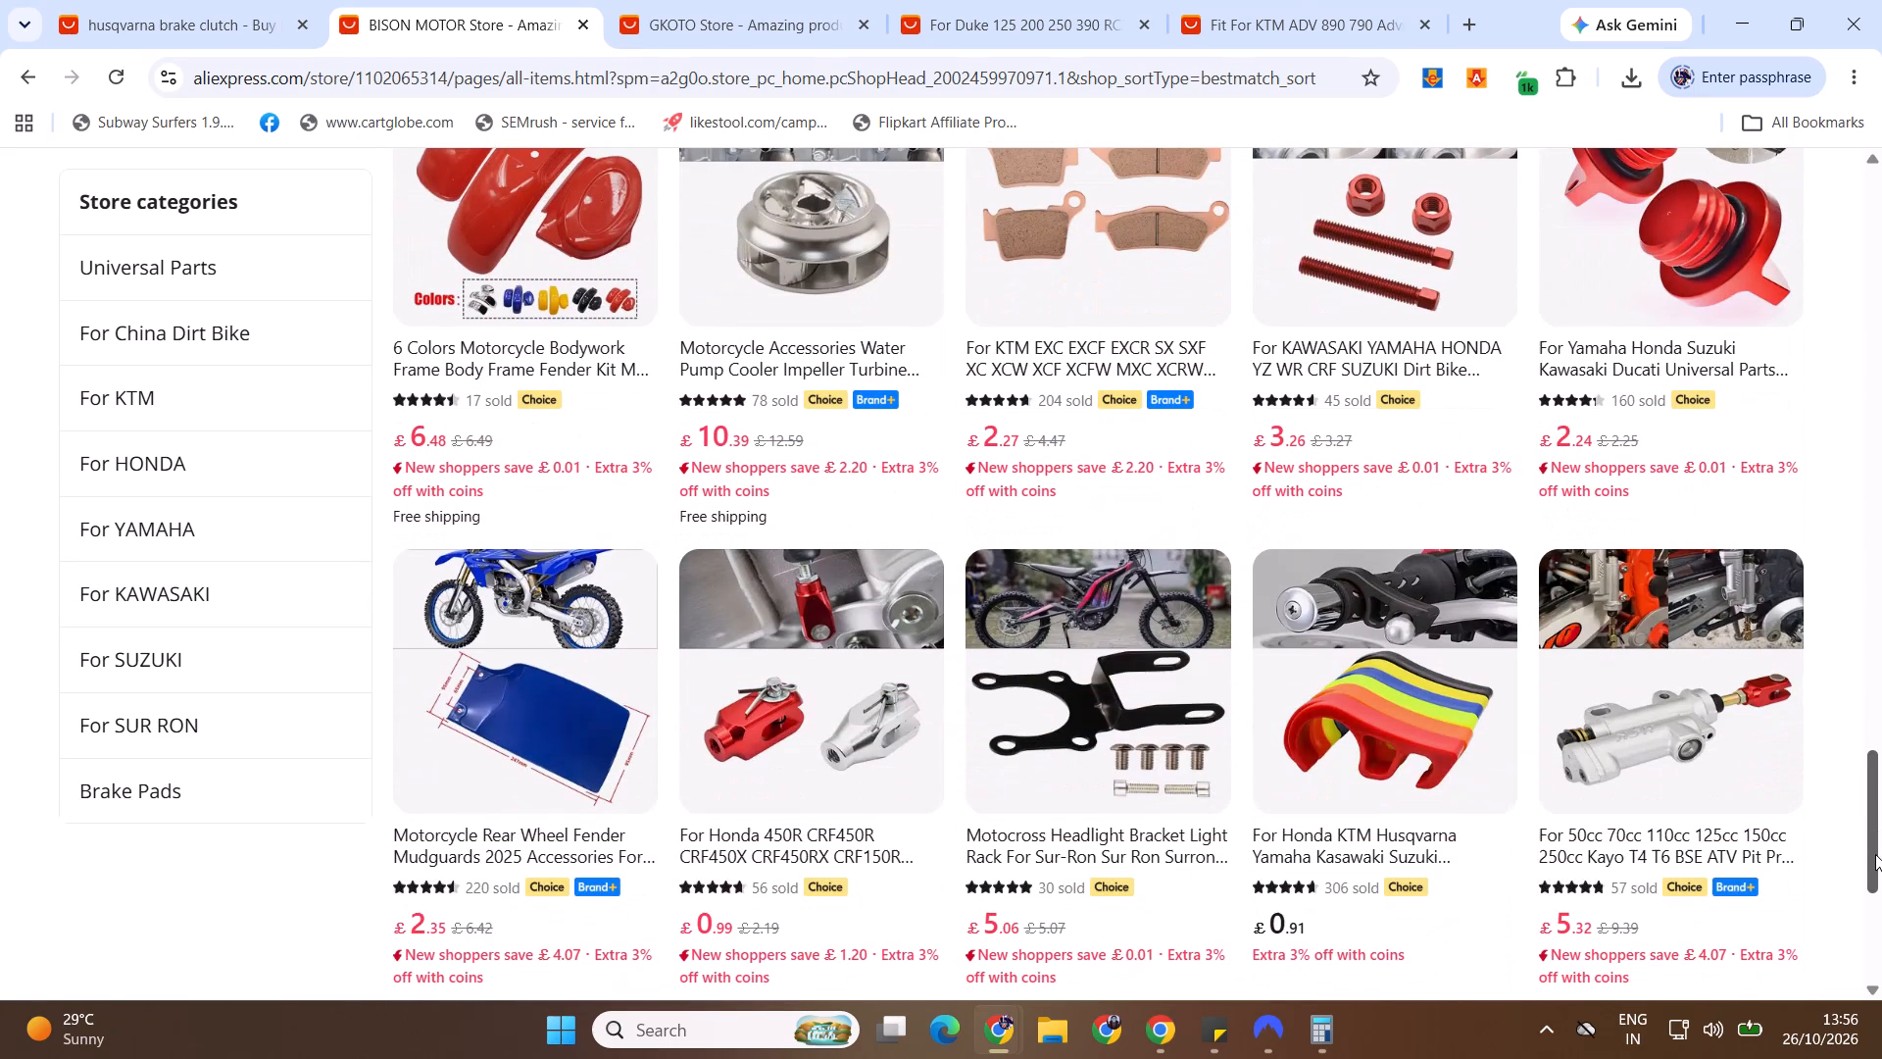
{"action": "left_click_drag", "start_coordinate": [1875, 854], "coordinate": [1881, 911]}
Go to page 2 of the BISON MOTOR Store products and examine the parts for listing candidates.
{"action": "left_click", "coordinate": [532, 653]}
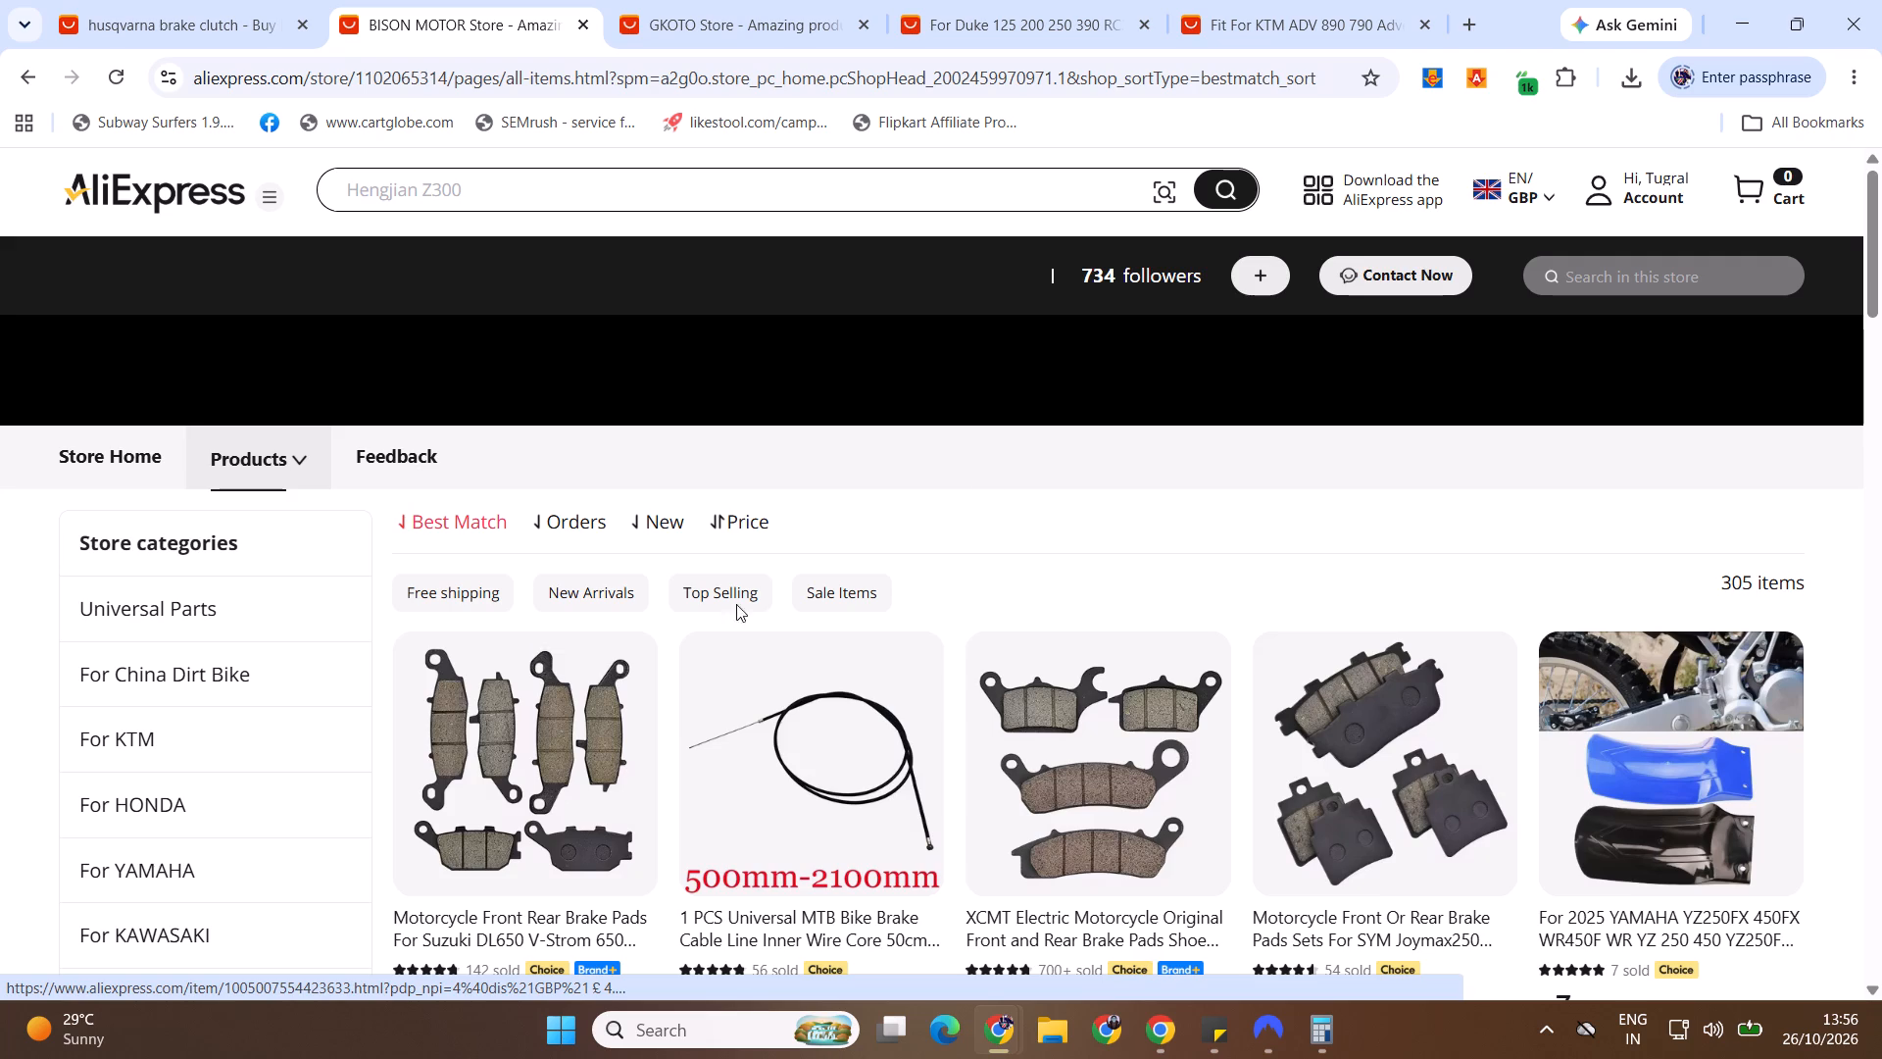
{"action": "left_click_drag", "start_coordinate": [1881, 224], "coordinate": [1881, 325]}
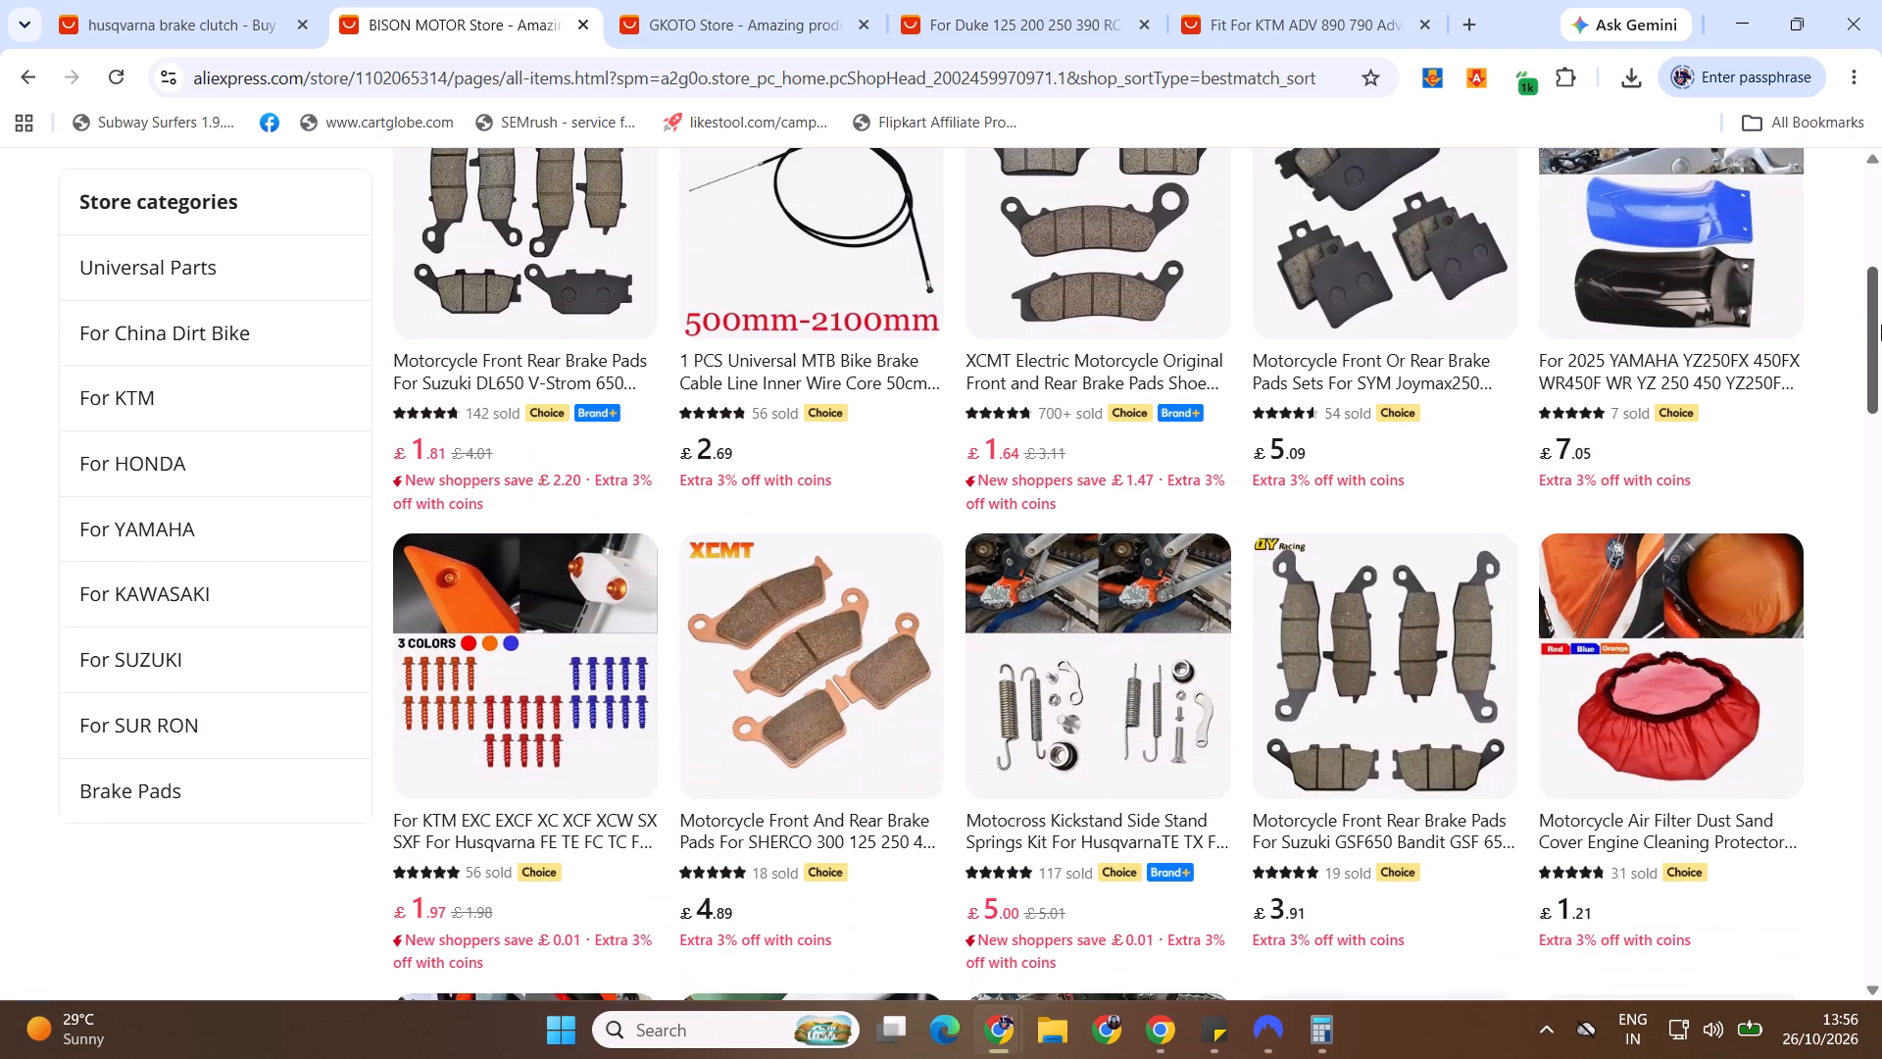
{"action": "left_click_drag", "start_coordinate": [1881, 325], "coordinate": [1877, 403]}
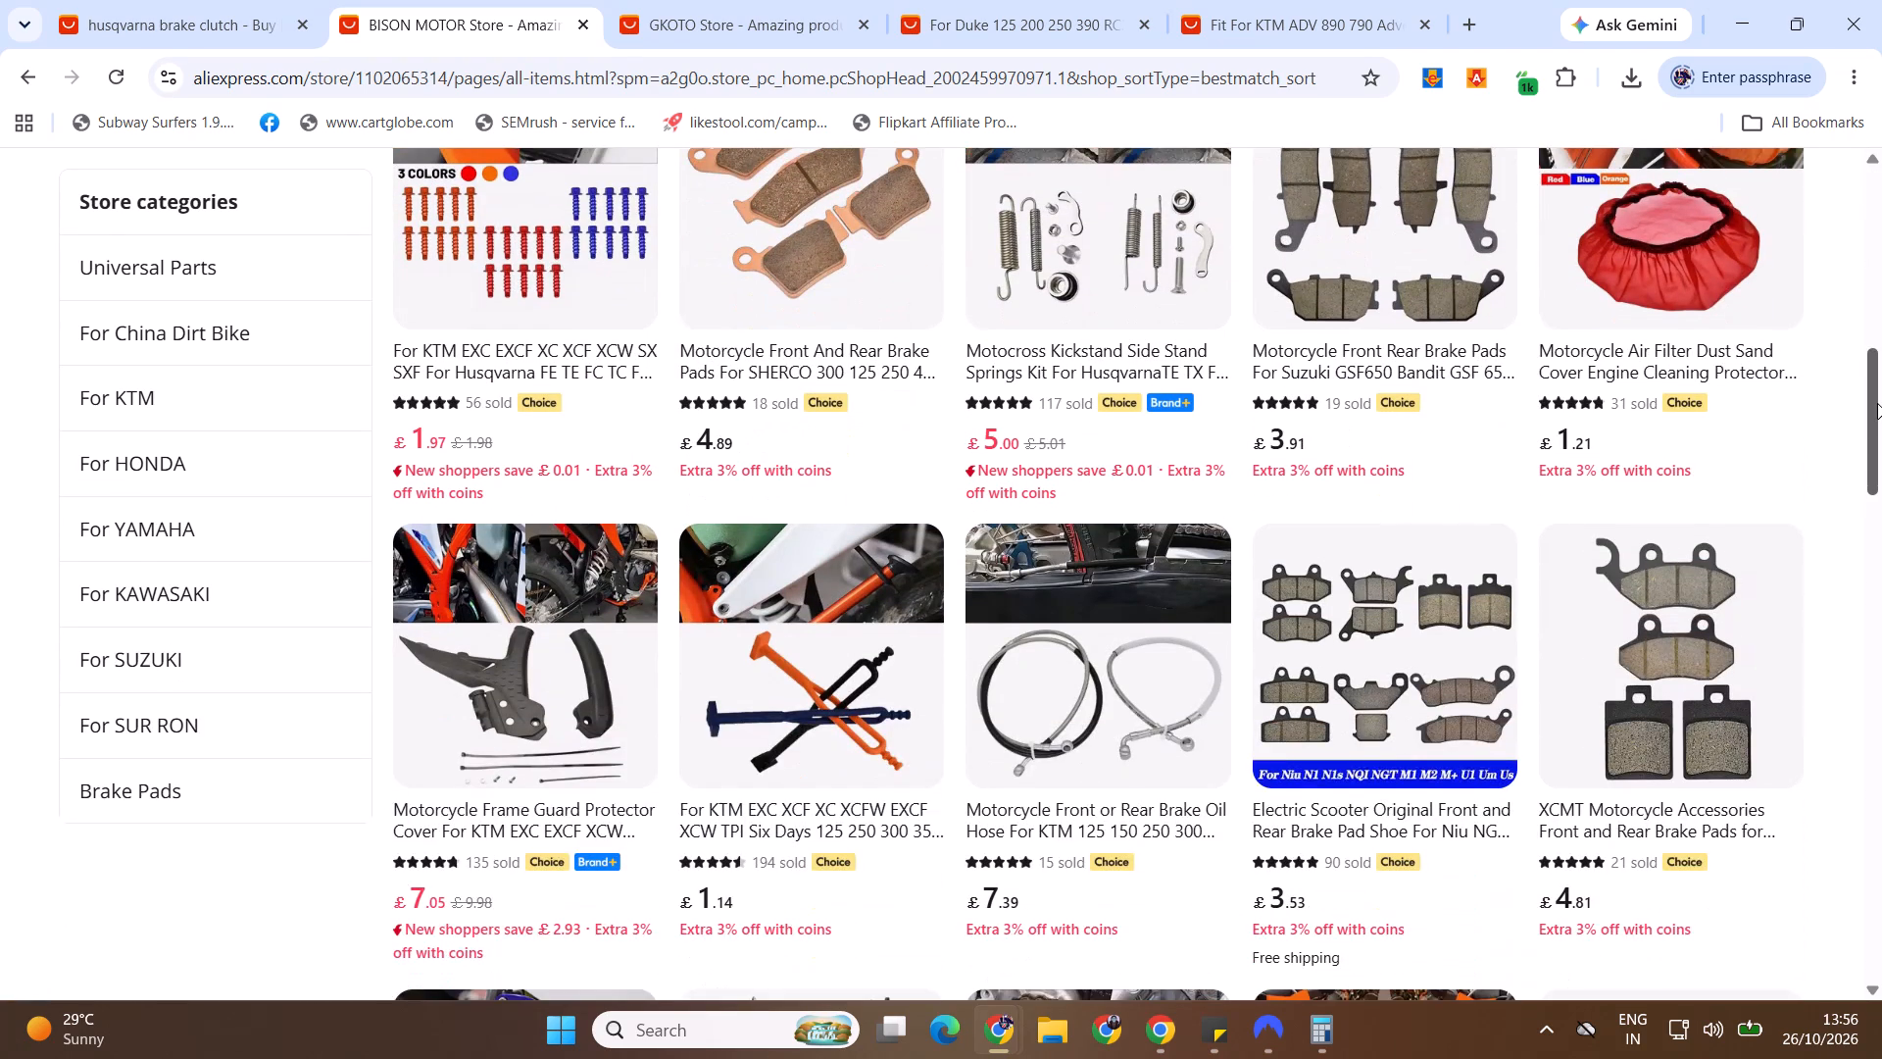
{"action": "left_click_drag", "start_coordinate": [1877, 403], "coordinate": [1879, 437]}
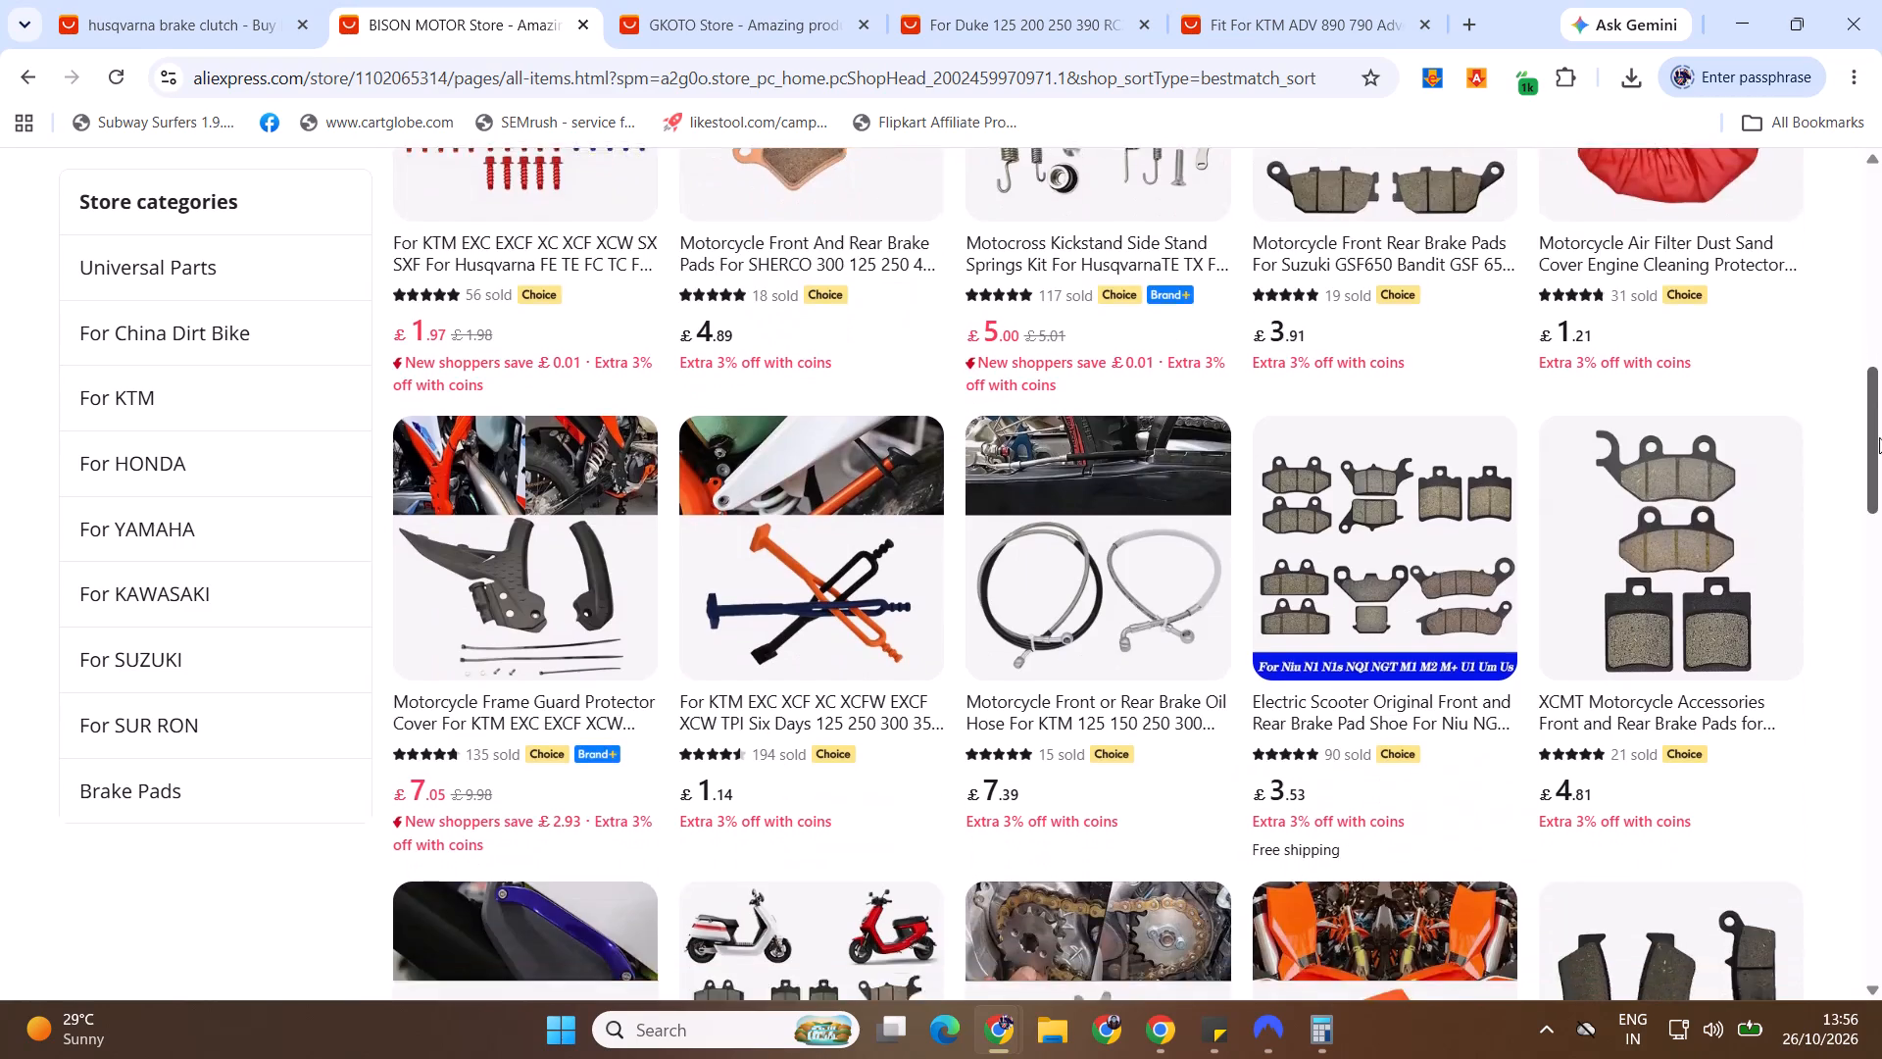
{"action": "left_click_drag", "start_coordinate": [1879, 437], "coordinate": [1881, 517]}
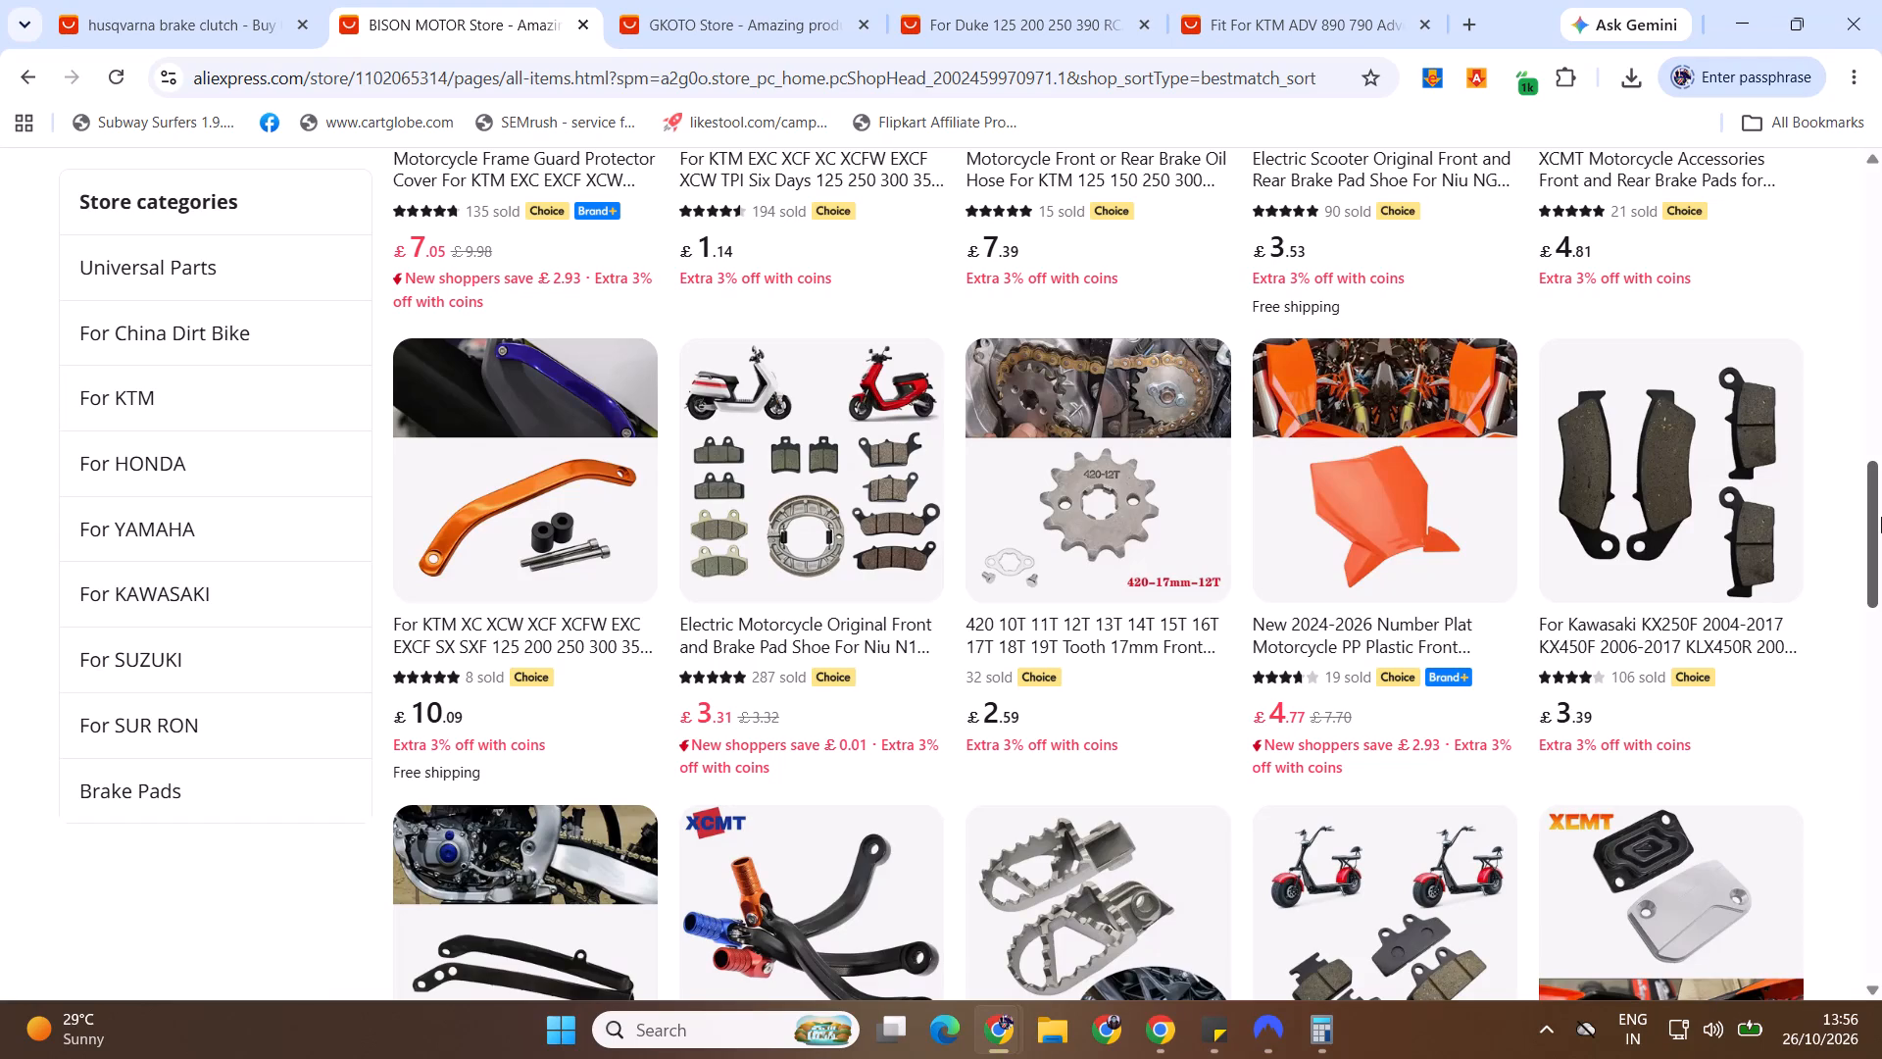
{"action": "left_click_drag", "start_coordinate": [1881, 517], "coordinate": [1881, 544]}
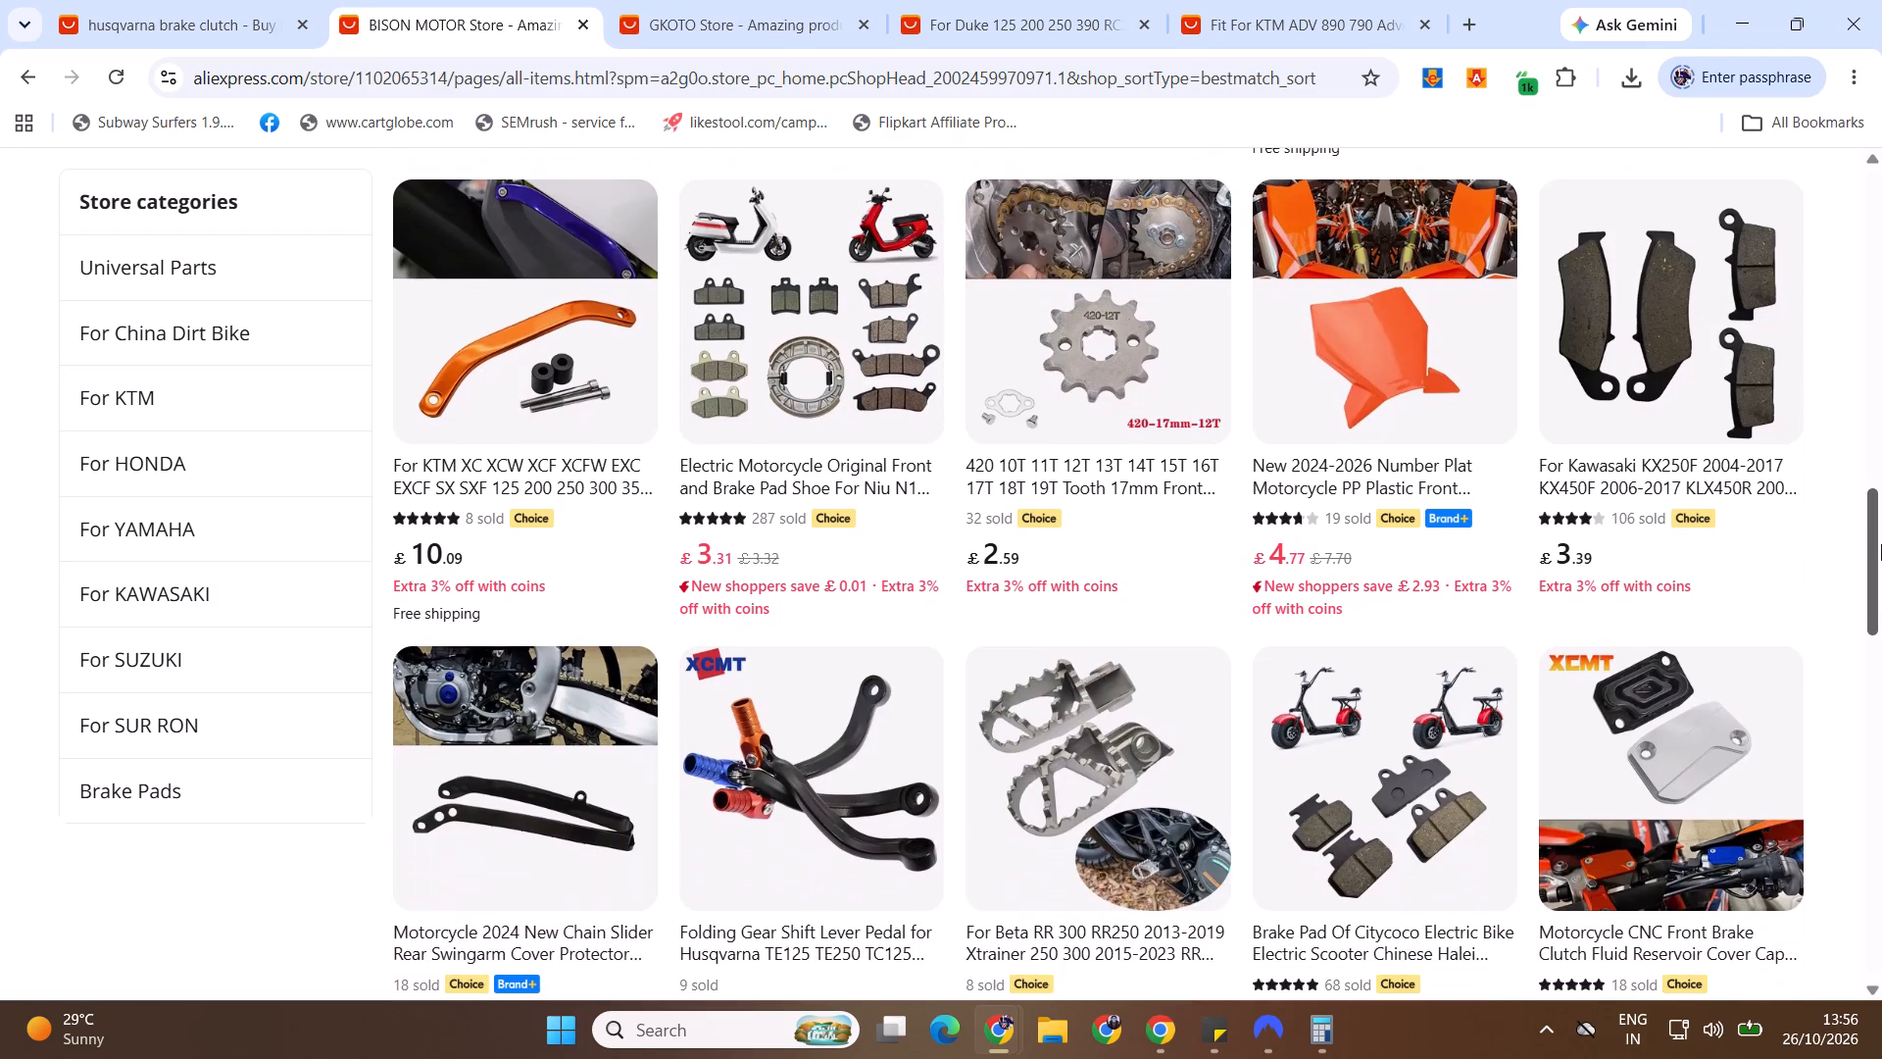
{"action": "left_click_drag", "start_coordinate": [1881, 544], "coordinate": [1881, 589]}
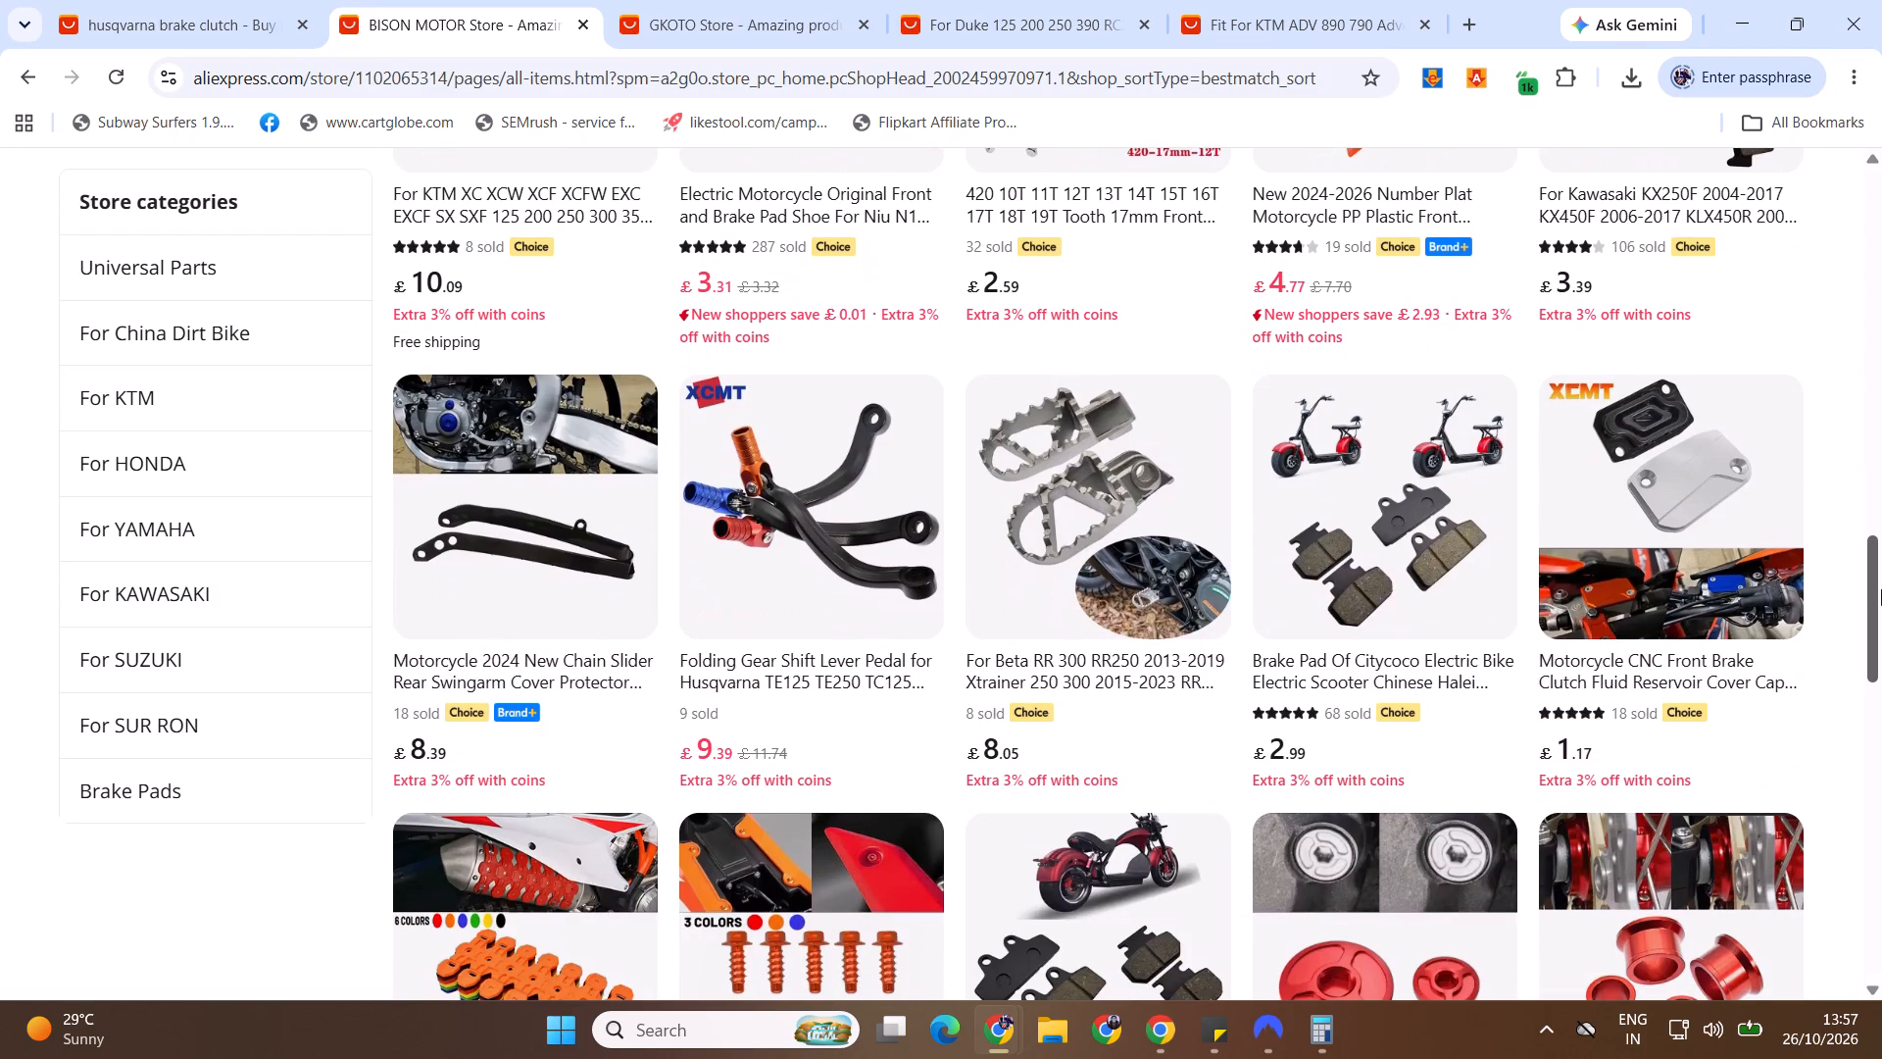
{"action": "left_click_drag", "start_coordinate": [1881, 589], "coordinate": [1881, 651]}
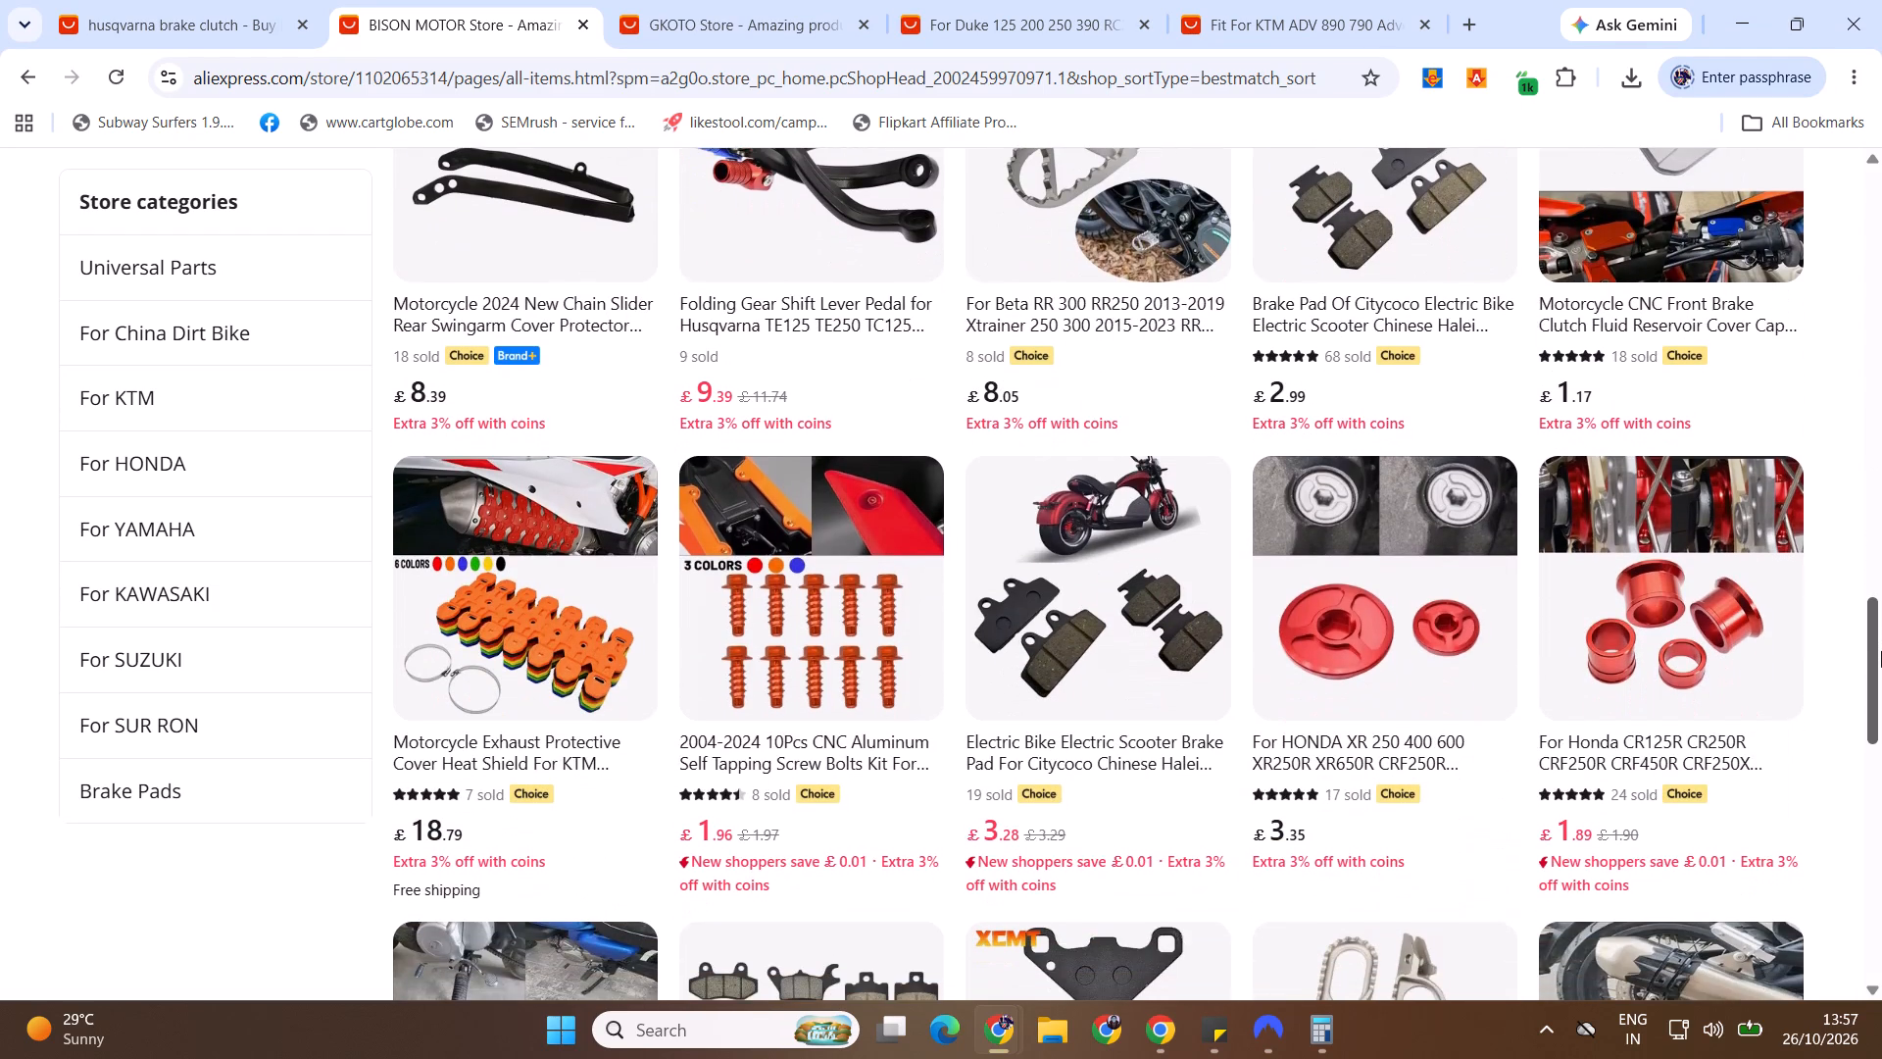
{"action": "left_click_drag", "start_coordinate": [1881, 651], "coordinate": [1857, 823]}
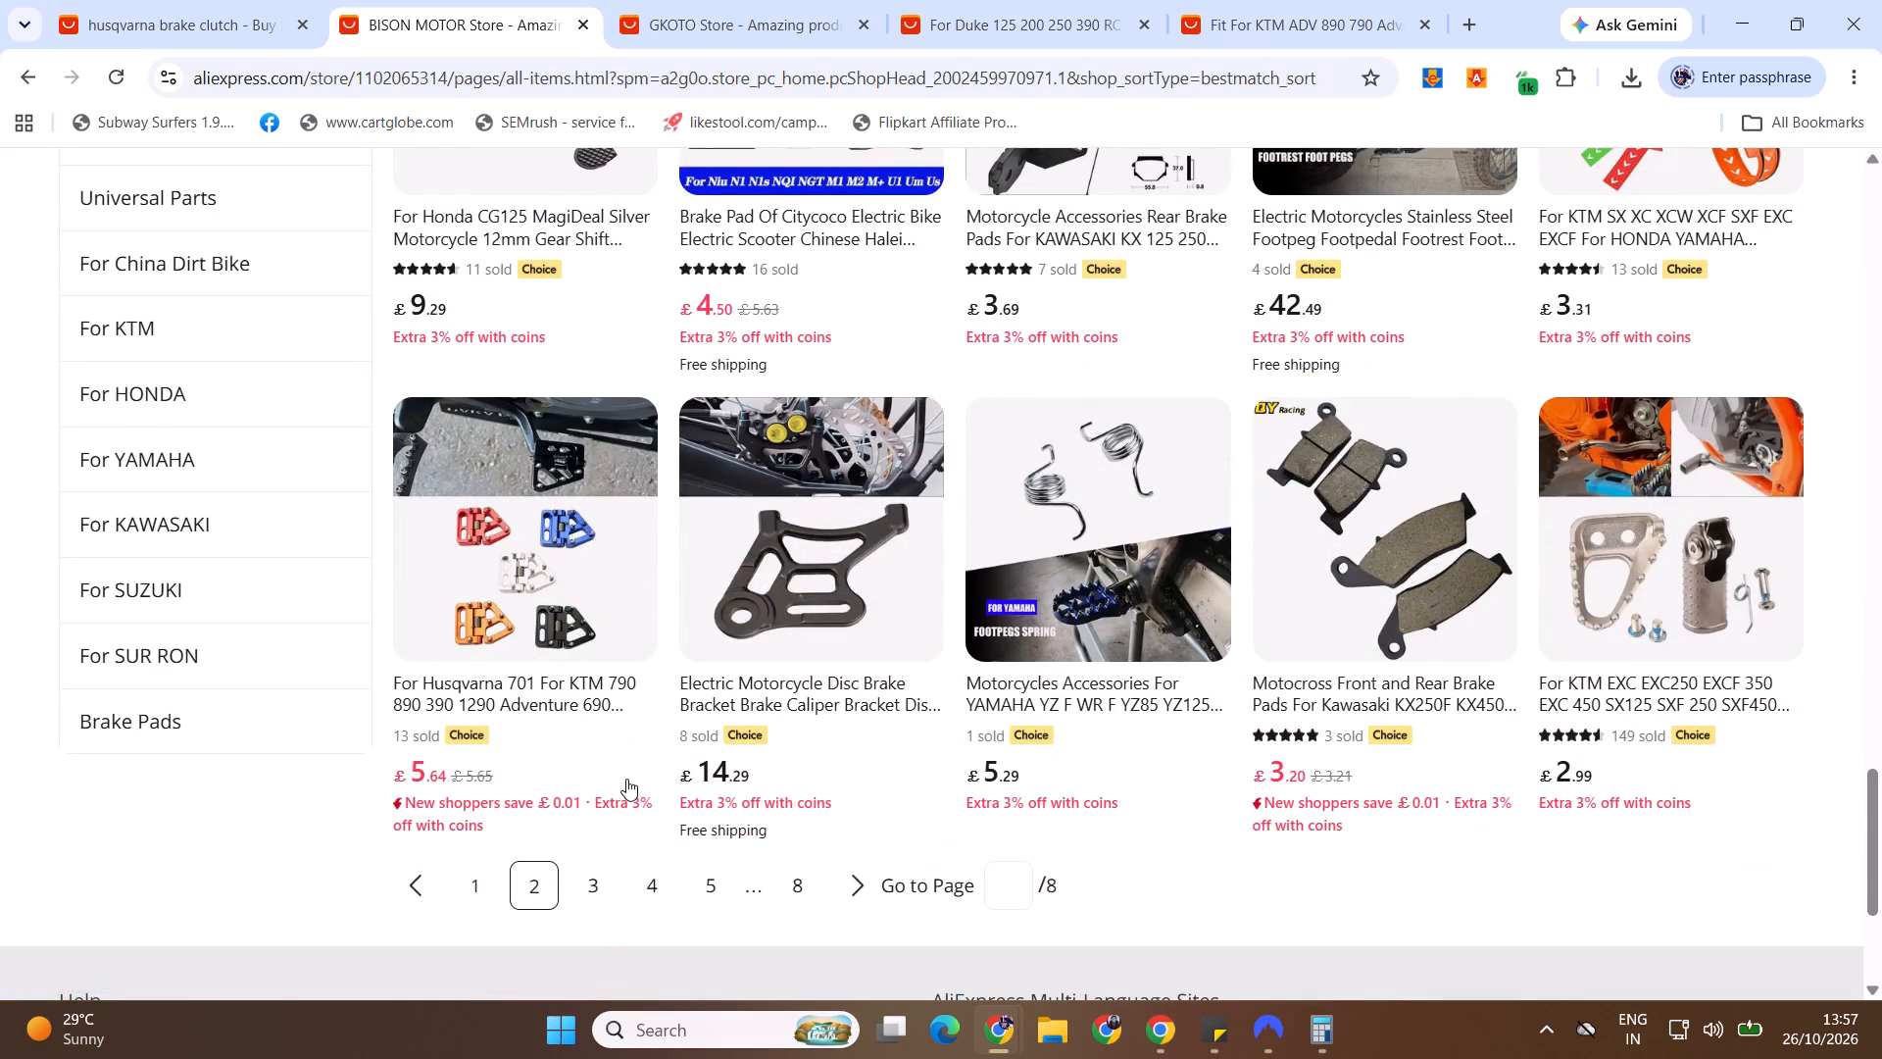
View the Electric Motorcycle Disc Brake Bracket for Surron X, and close its page and the BISON MOTOR Store.
{"action": "middle_click", "coordinate": [751, 590]}
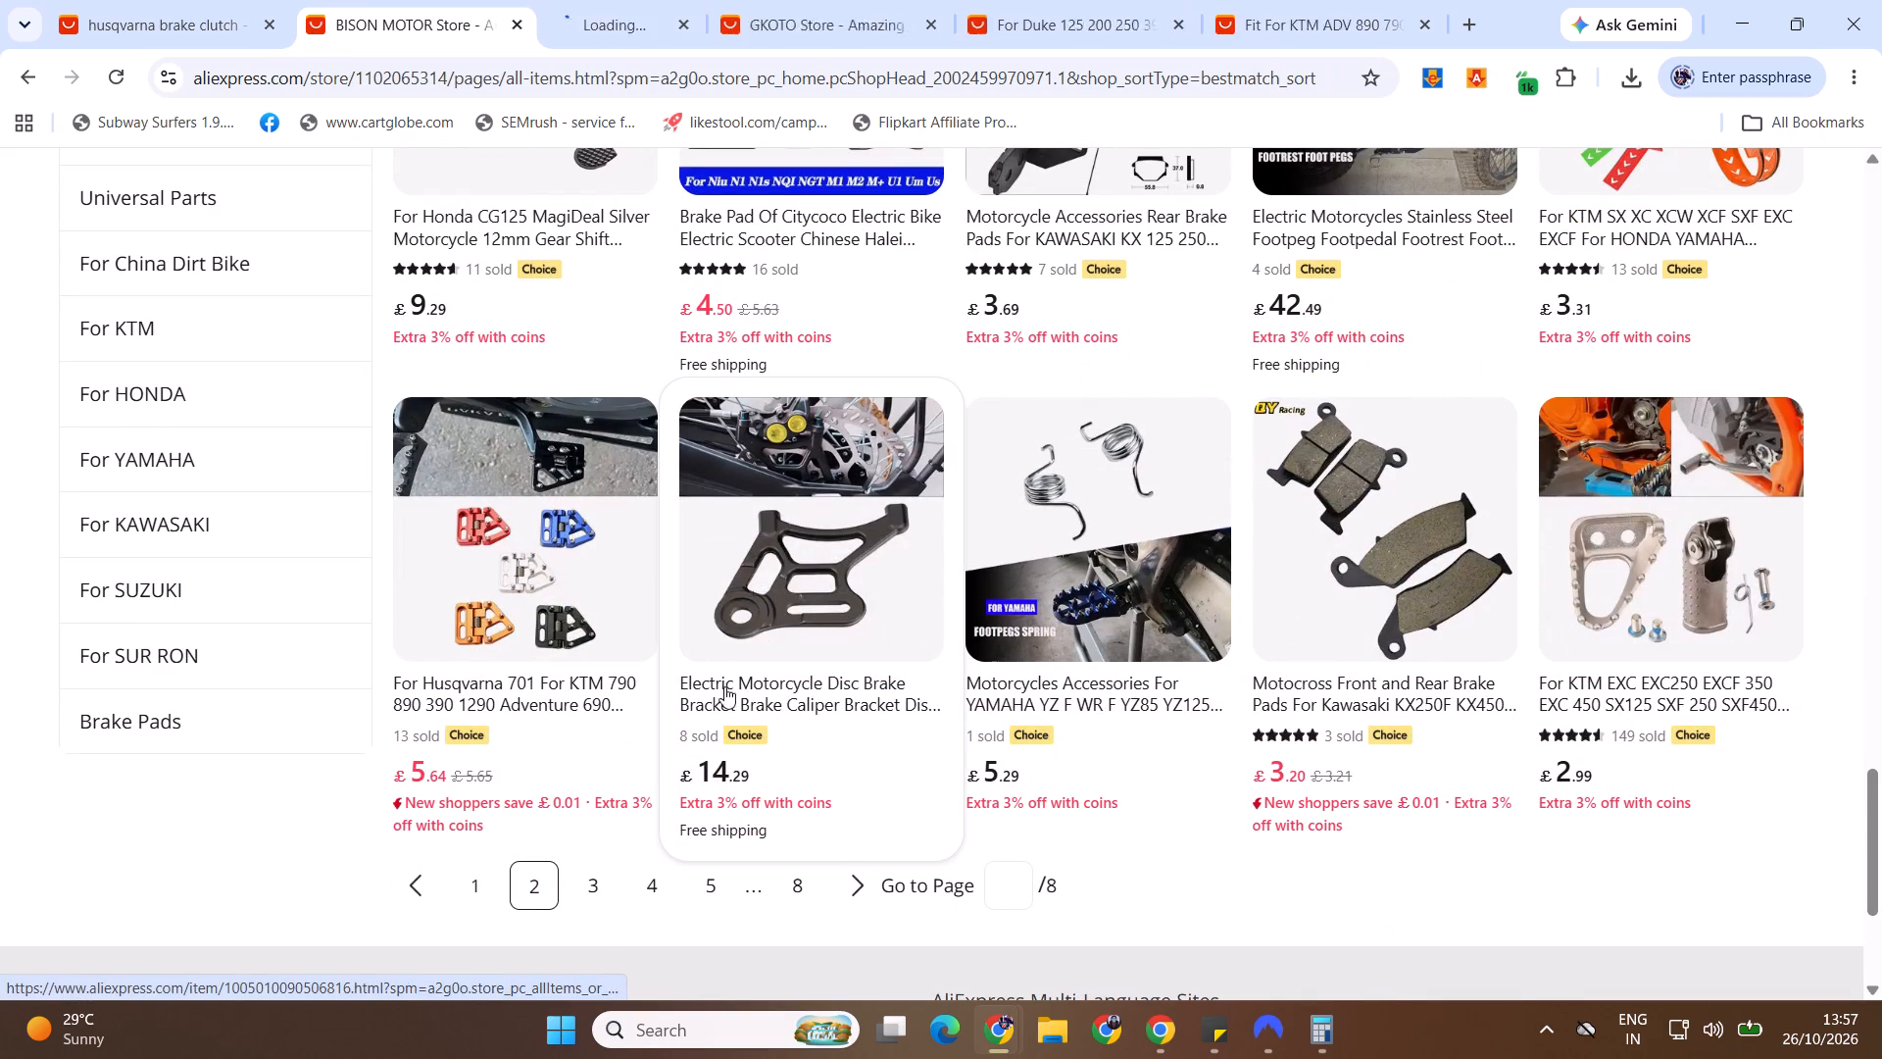
{"action": "left_click", "coordinate": [561, 0]}
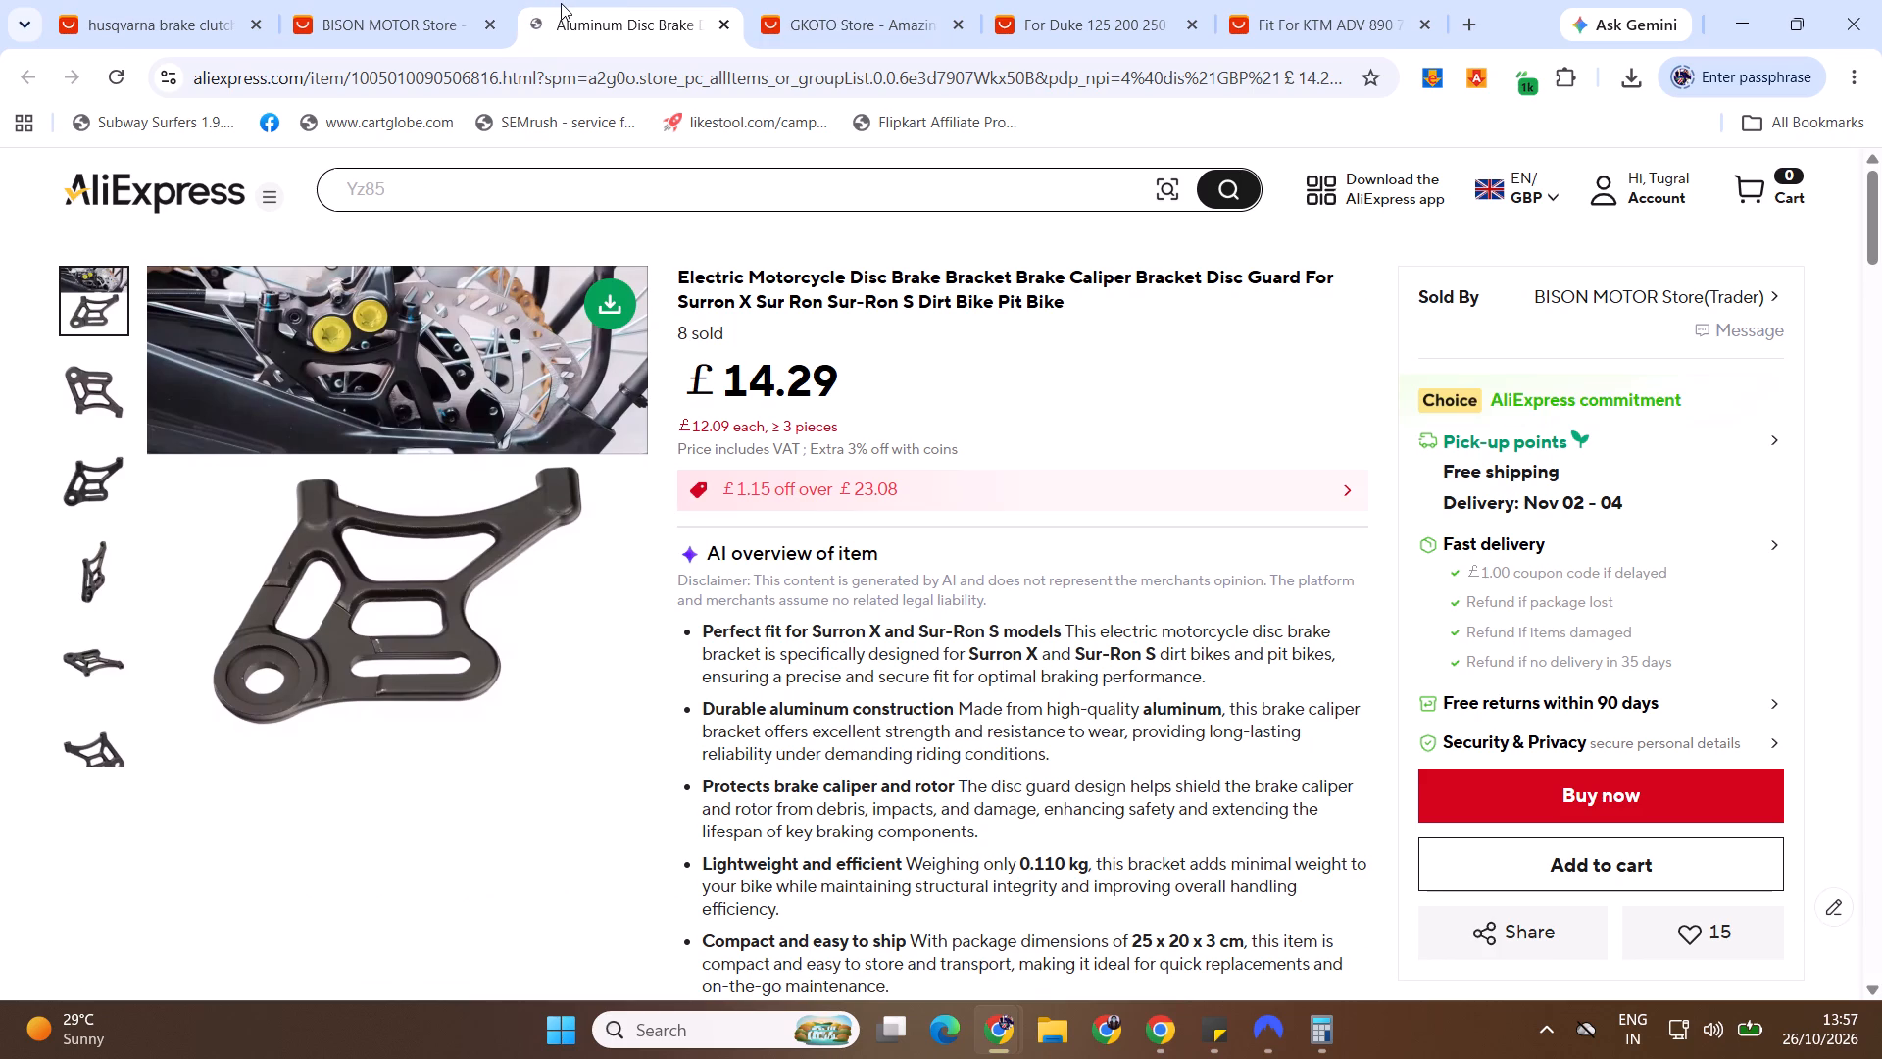
{"action": "left_click", "coordinate": [725, 27]}
{"action": "left_click", "coordinate": [487, 22]}
Return to the husqvarna brake clutch search results and examine the rest of page 2 for listing candidates.
{"action": "left_click", "coordinate": [252, 0]}
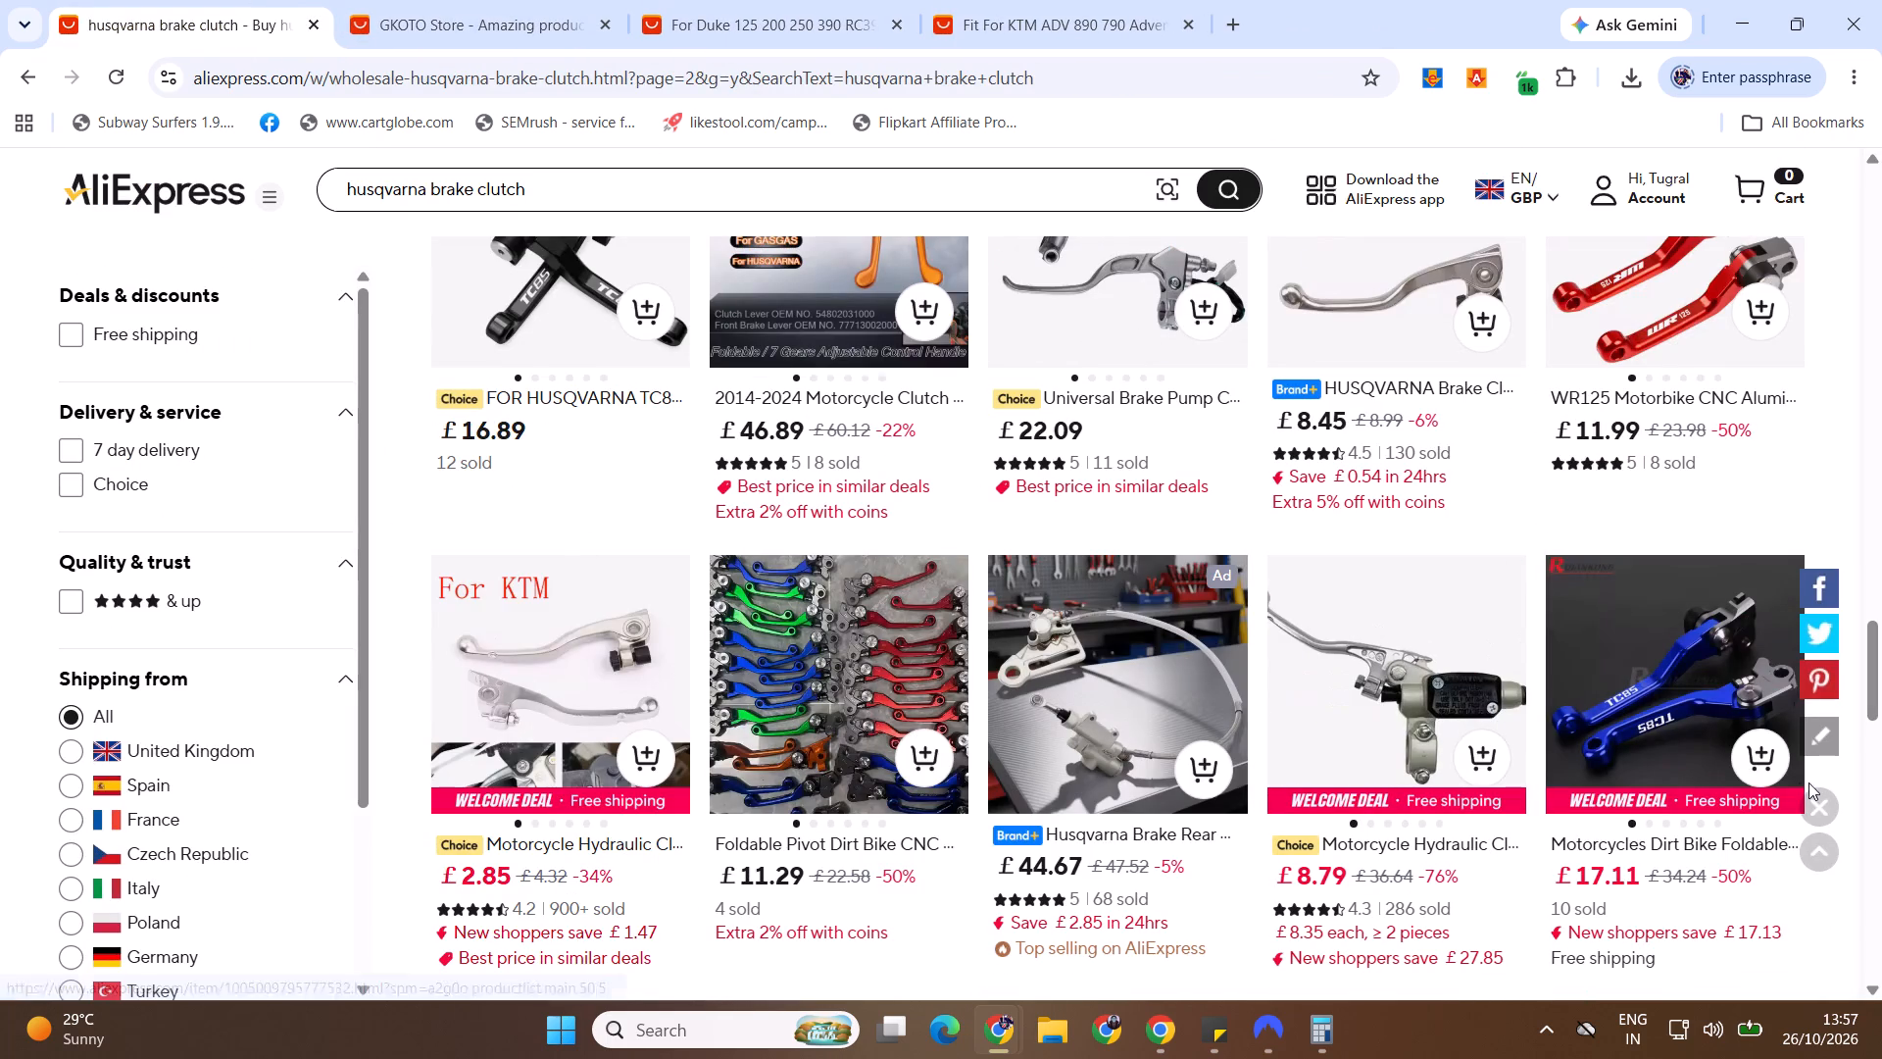
{"action": "left_click_drag", "start_coordinate": [1881, 702], "coordinate": [1881, 791]}
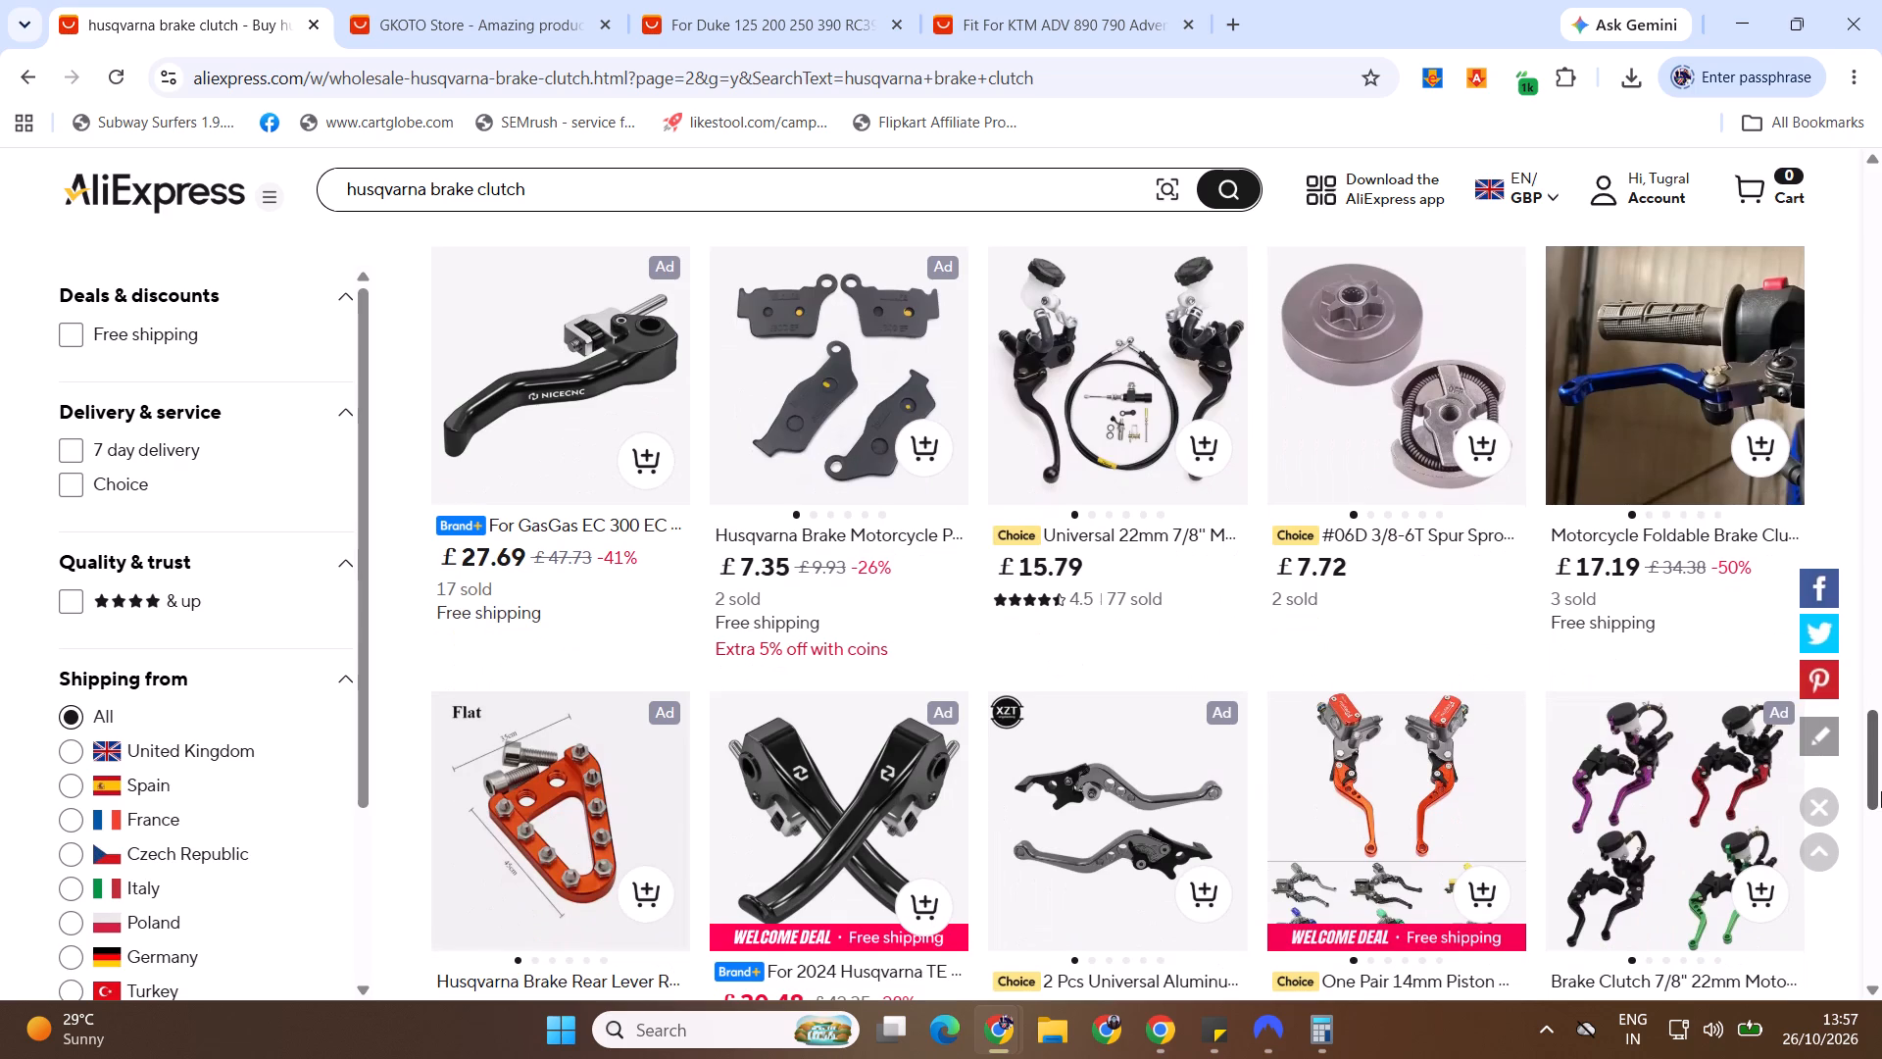
{"action": "left_click_drag", "start_coordinate": [1881, 791], "coordinate": [1880, 814]}
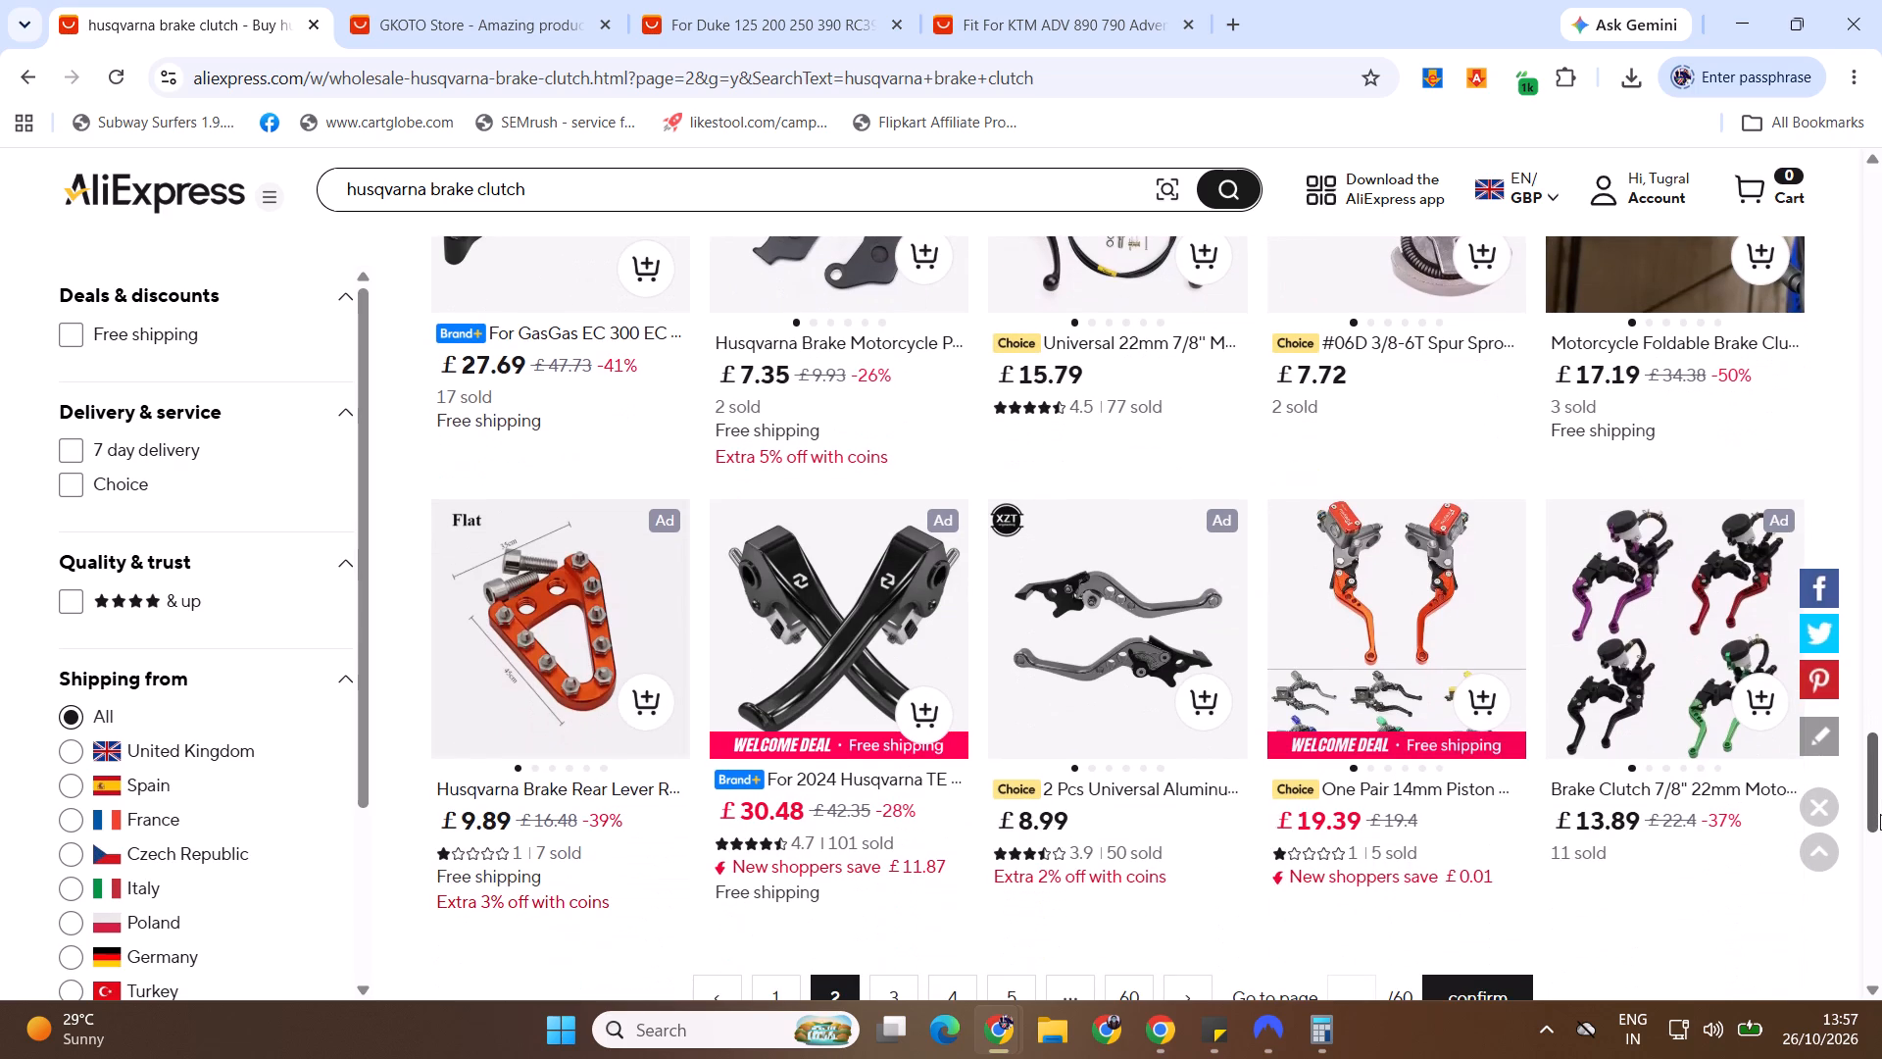
{"action": "left_click_drag", "start_coordinate": [1880, 814], "coordinate": [1881, 768]}
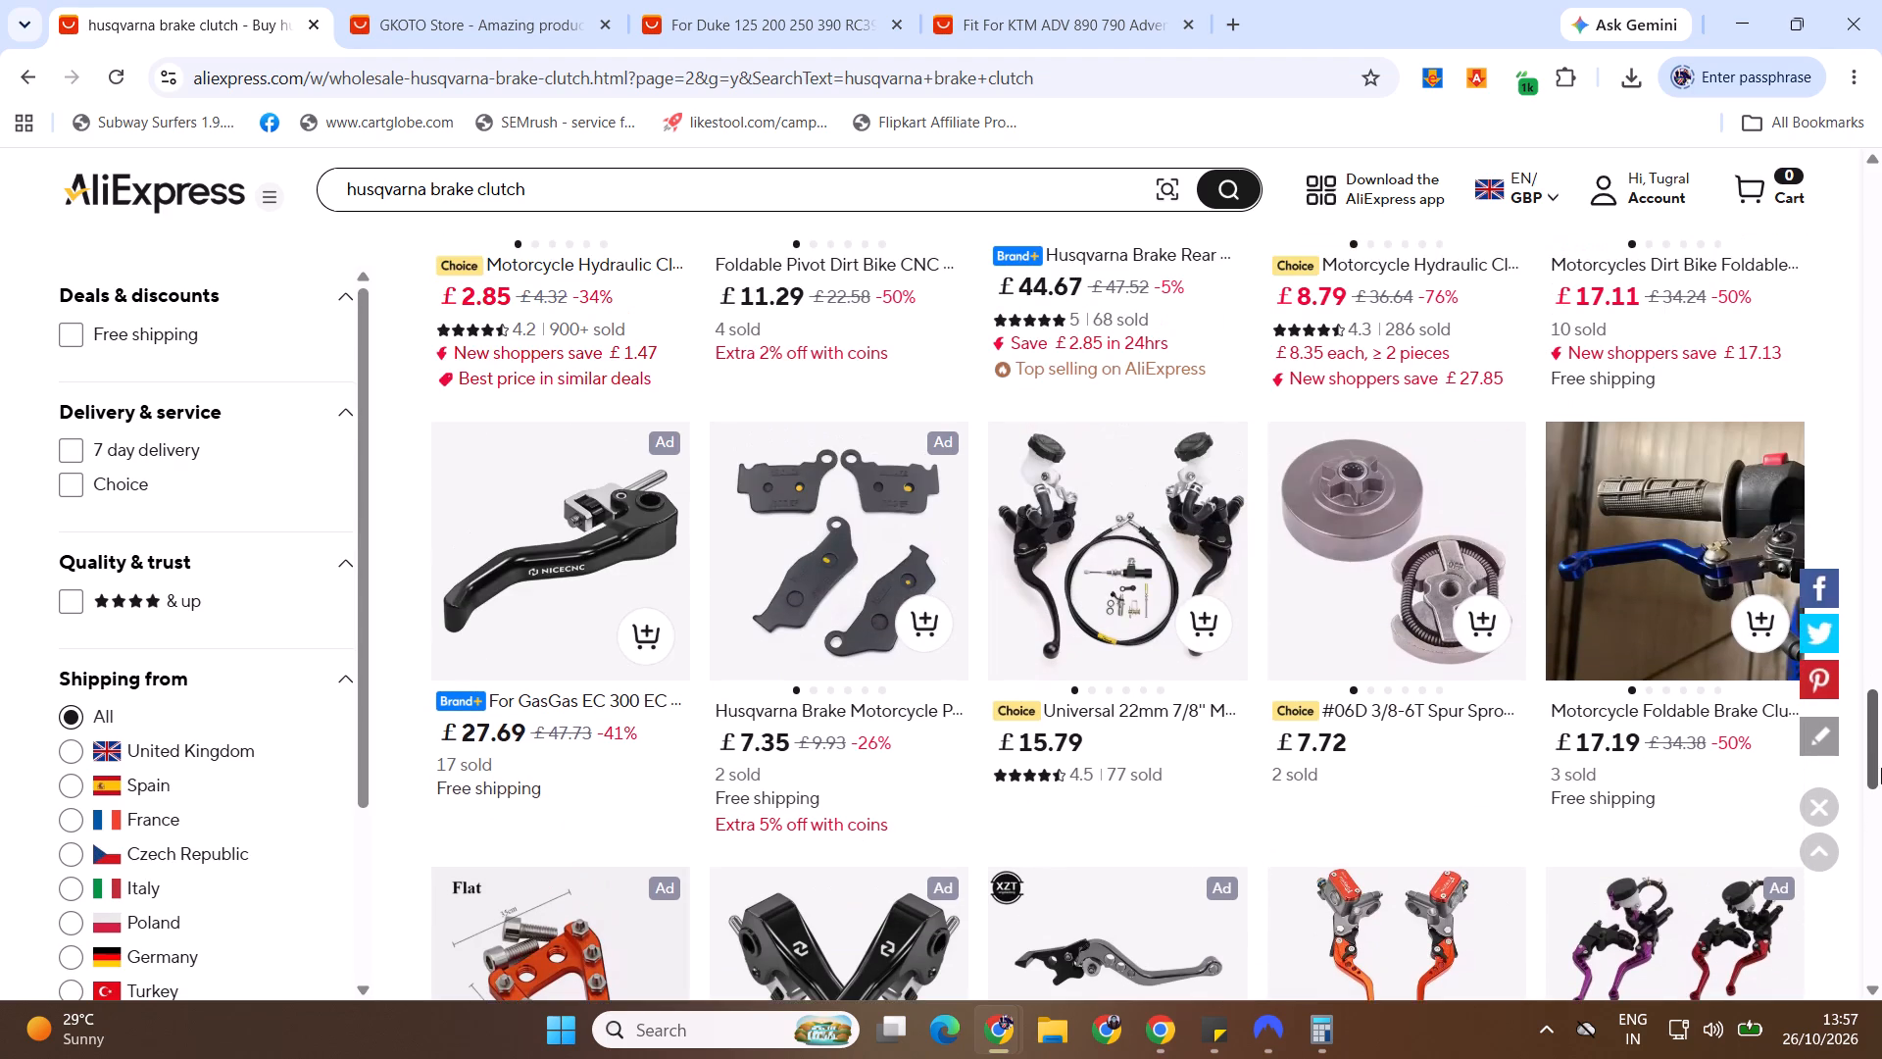
{"action": "left_click_drag", "start_coordinate": [1881, 768], "coordinate": [1880, 859]}
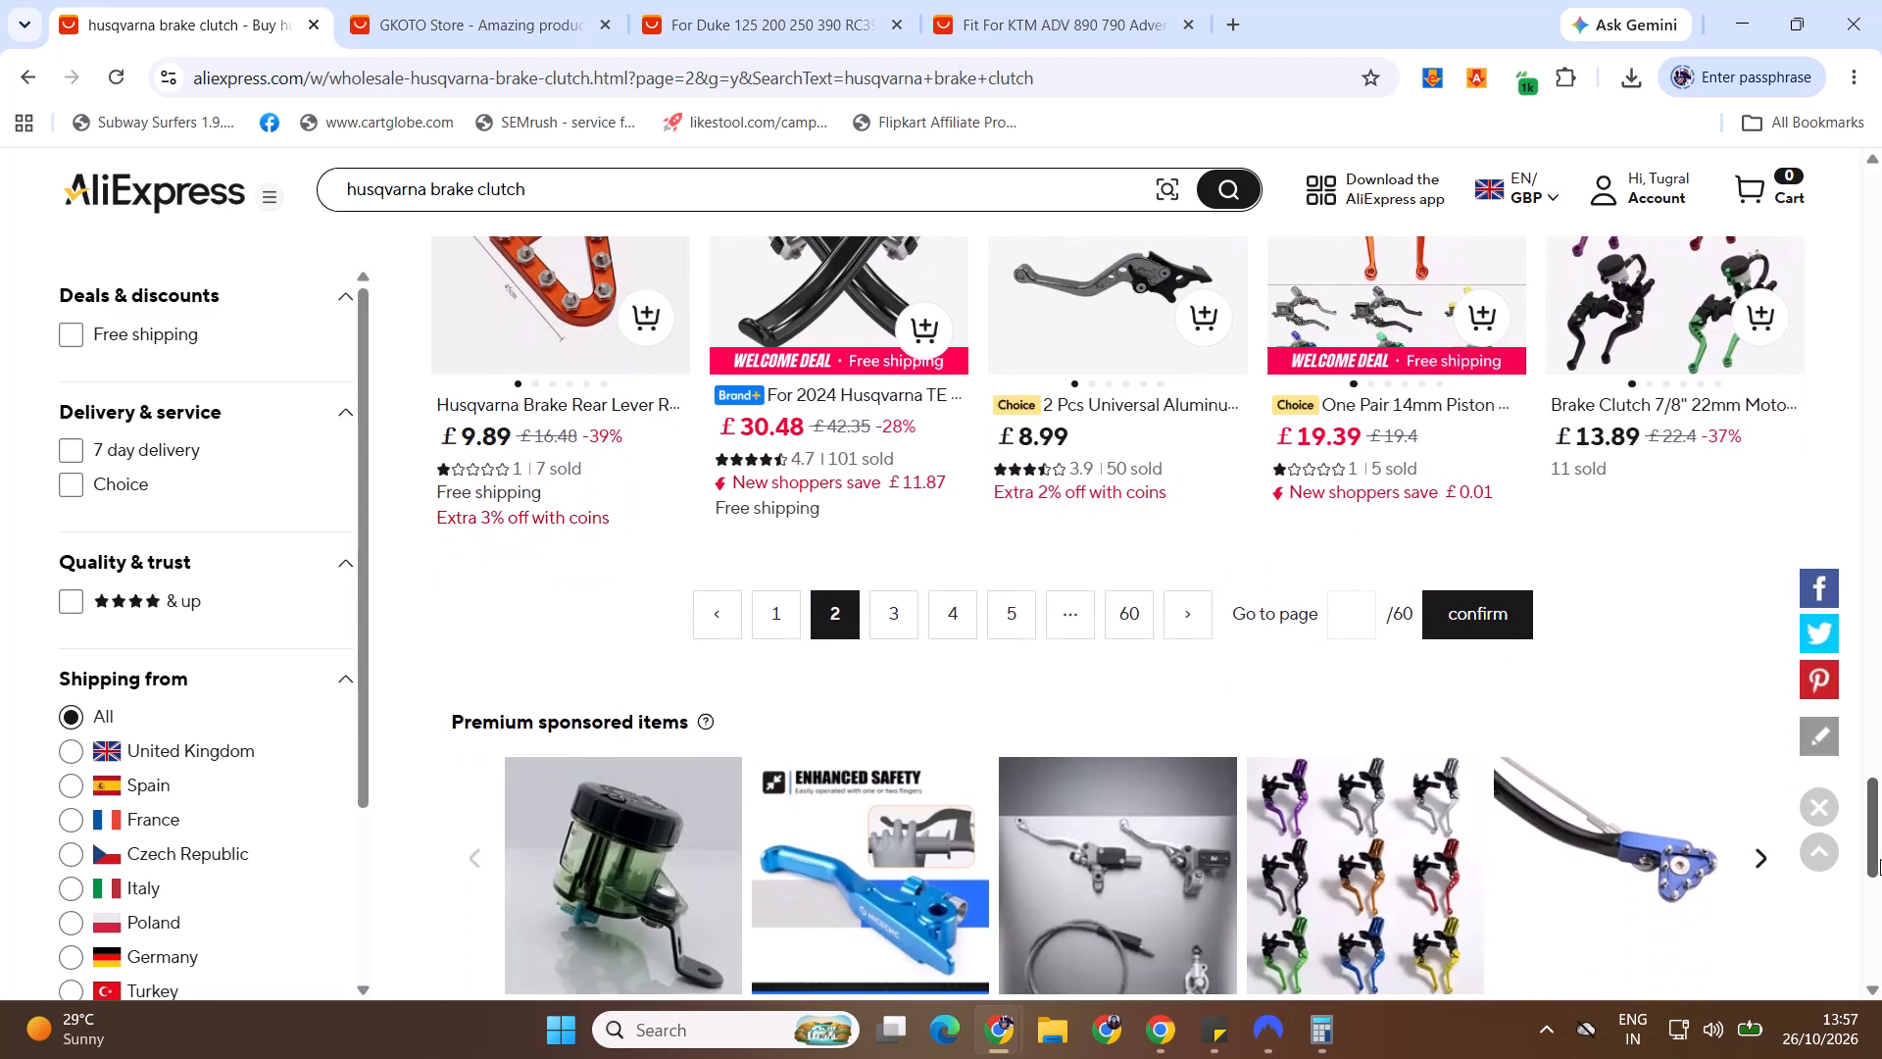
{"action": "left_click_drag", "start_coordinate": [1880, 859], "coordinate": [1881, 833]}
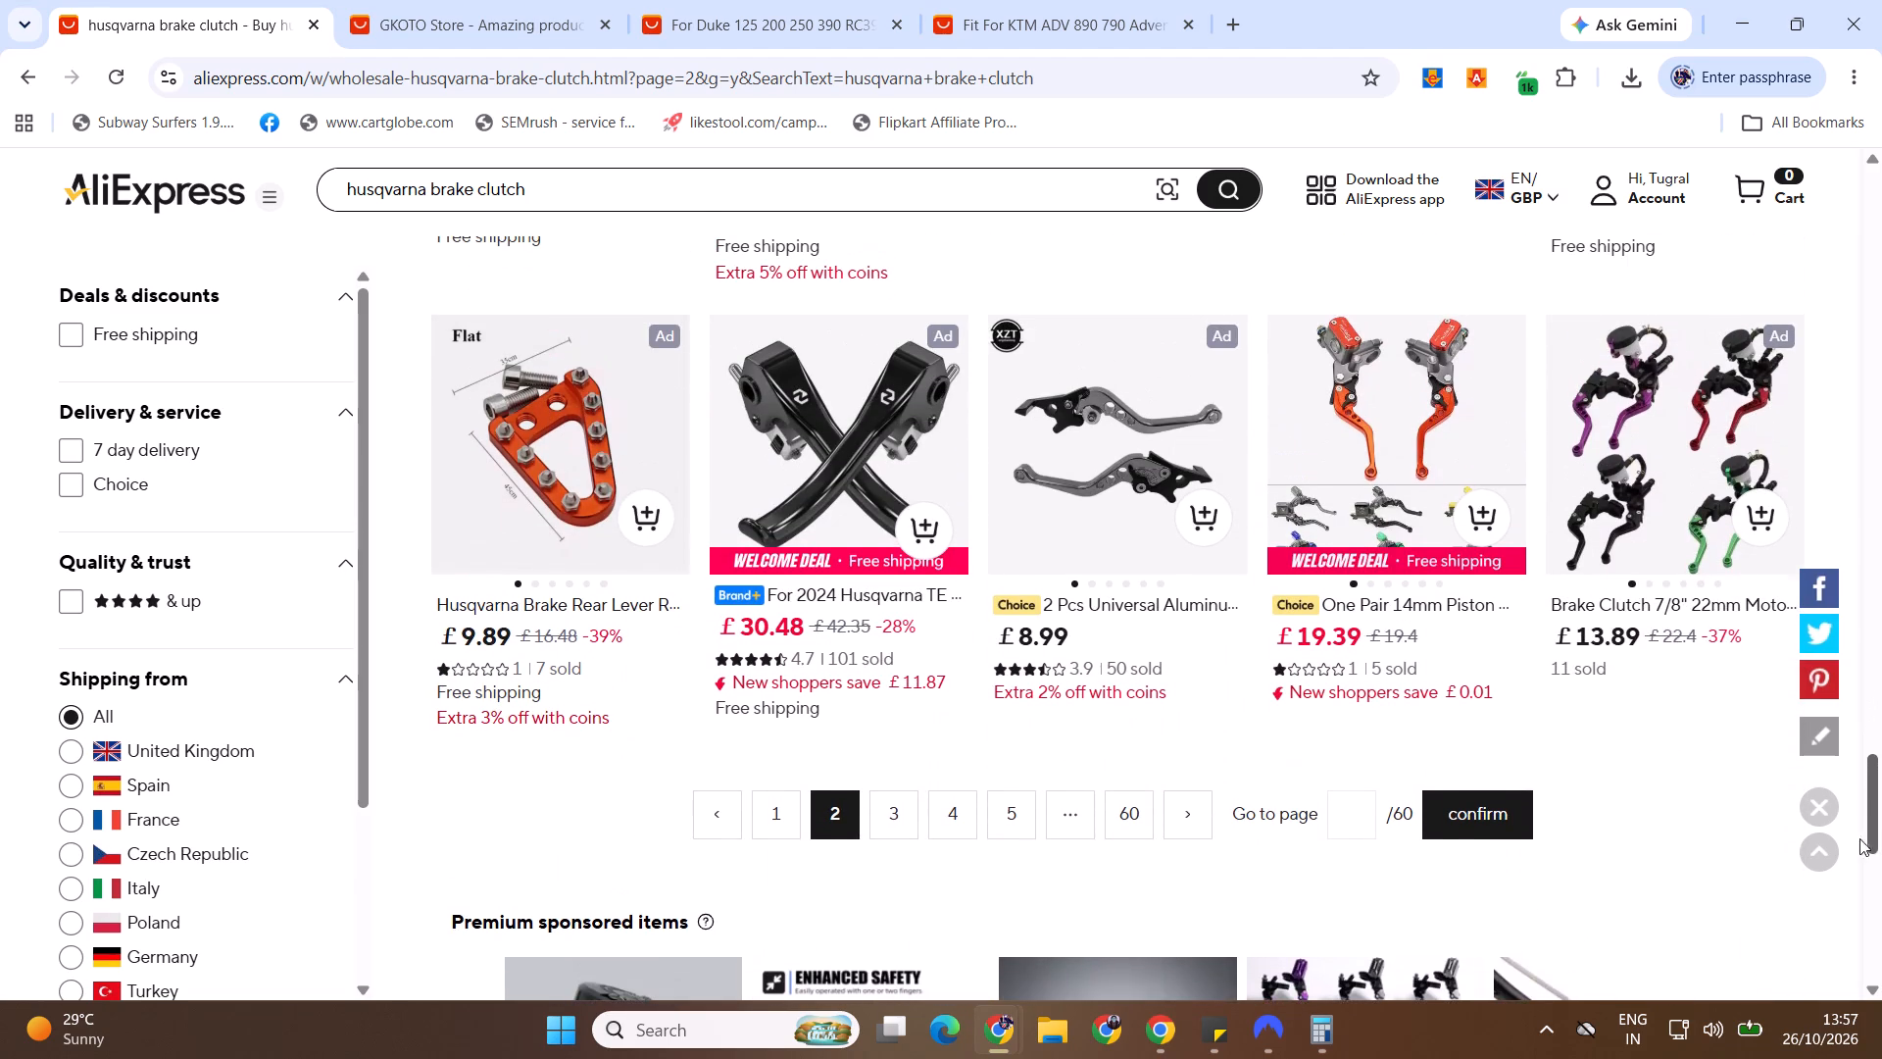
Go to page 3 of the results, view the foldable brake clutch levers for Honda CRF250R, and close their page.
{"action": "left_click", "coordinate": [900, 844]}
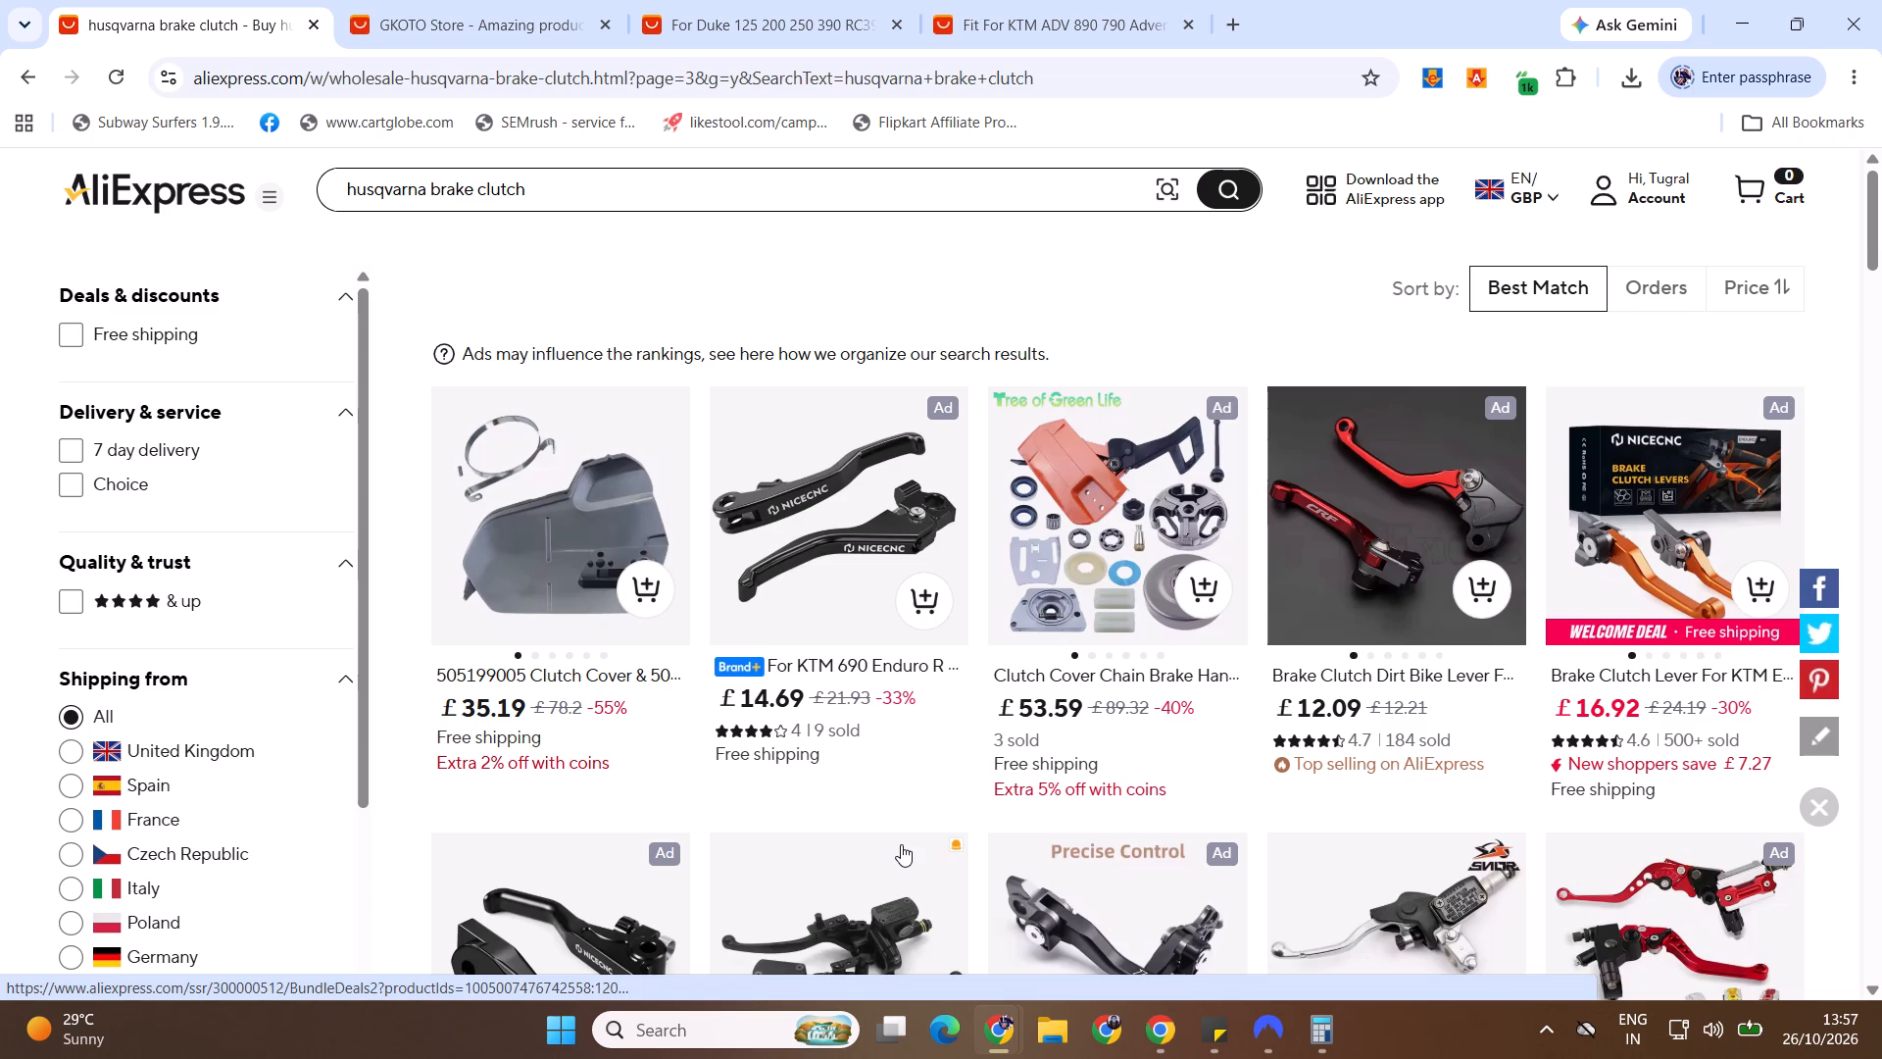
{"action": "middle_click", "coordinate": [1299, 583]}
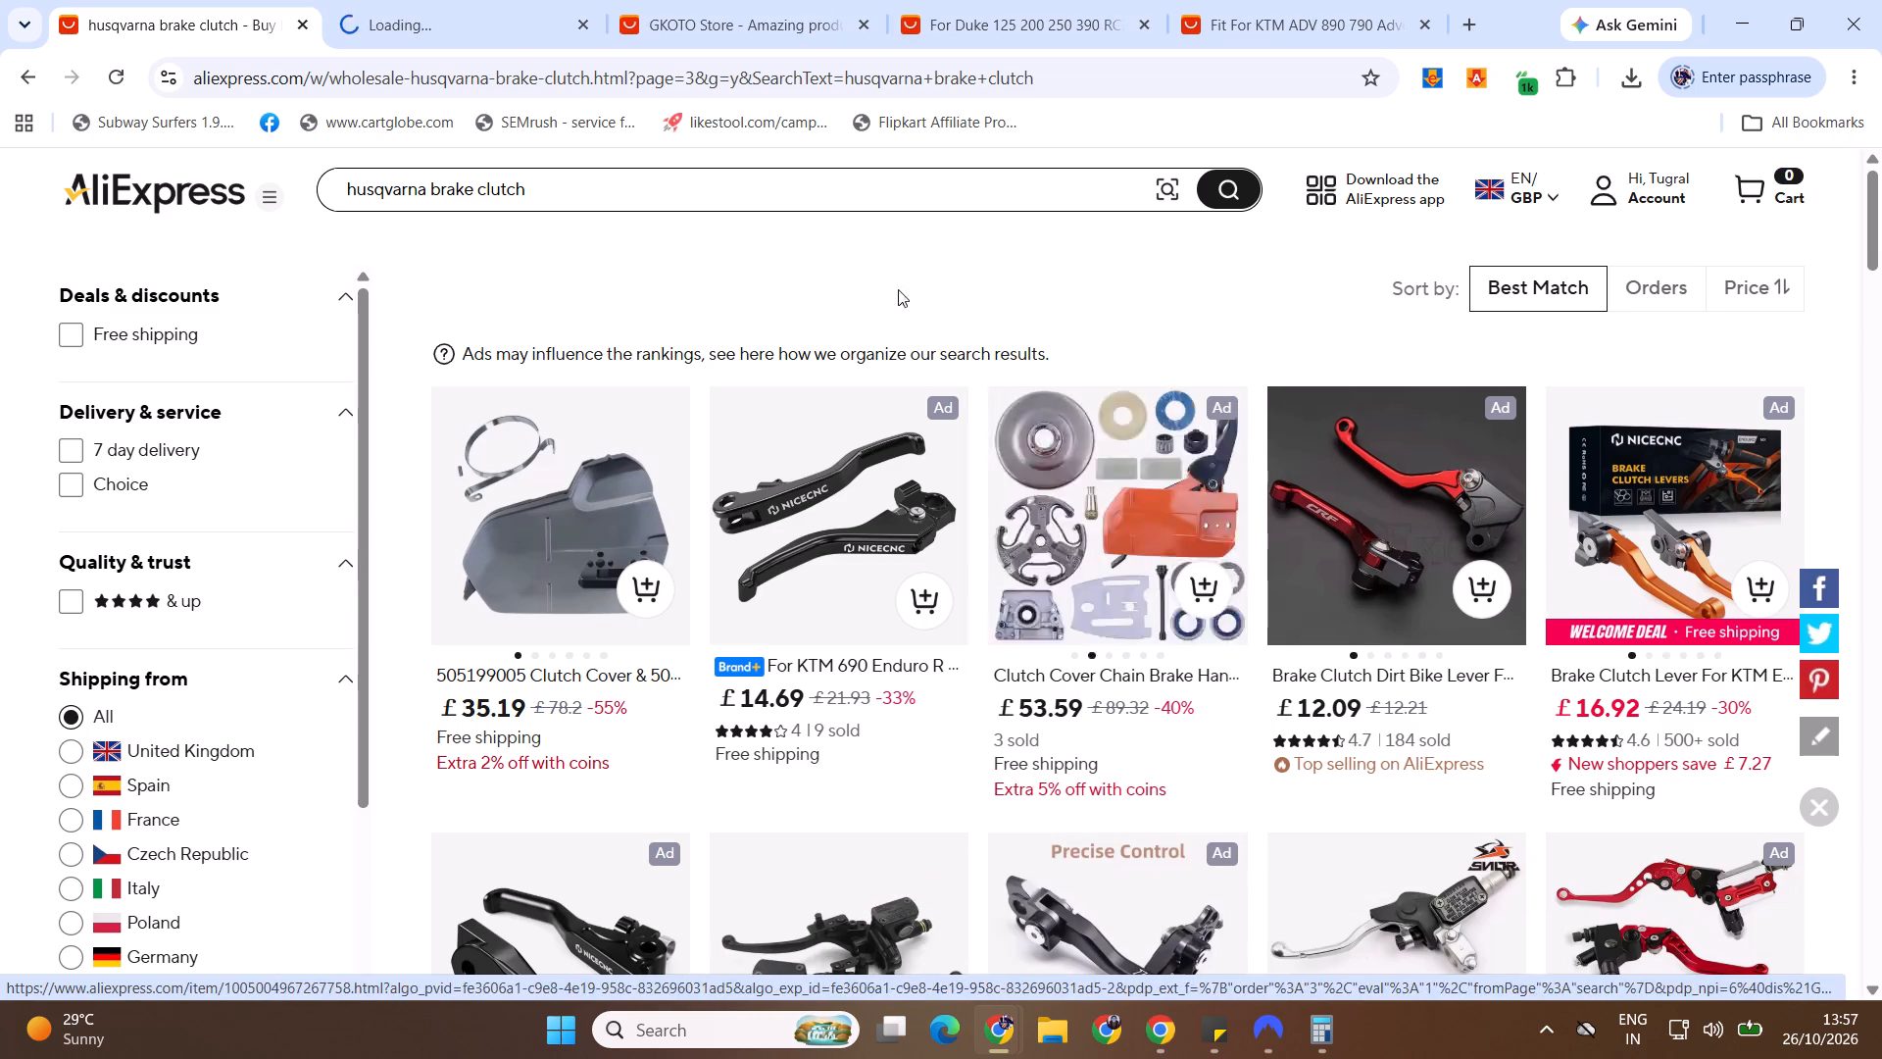
{"action": "left_click", "coordinate": [482, 40]}
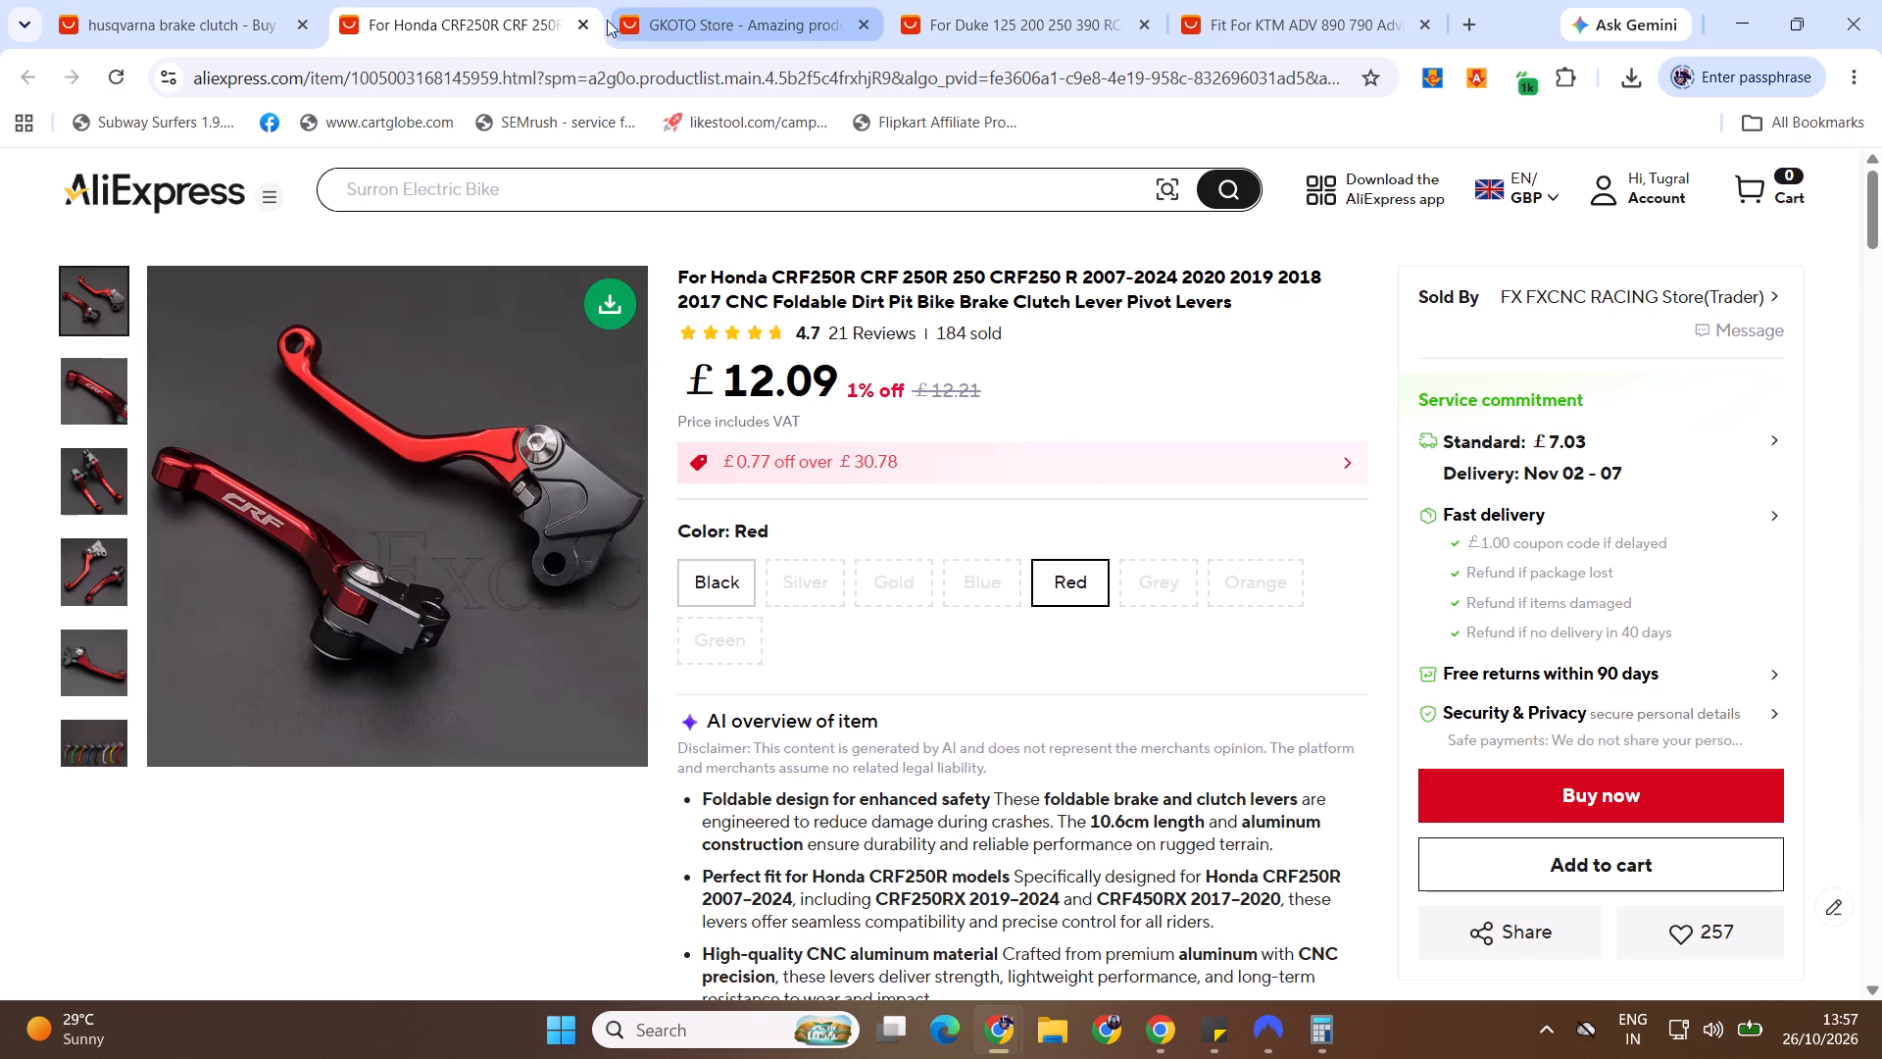
{"action": "left_click", "coordinate": [576, 28]}
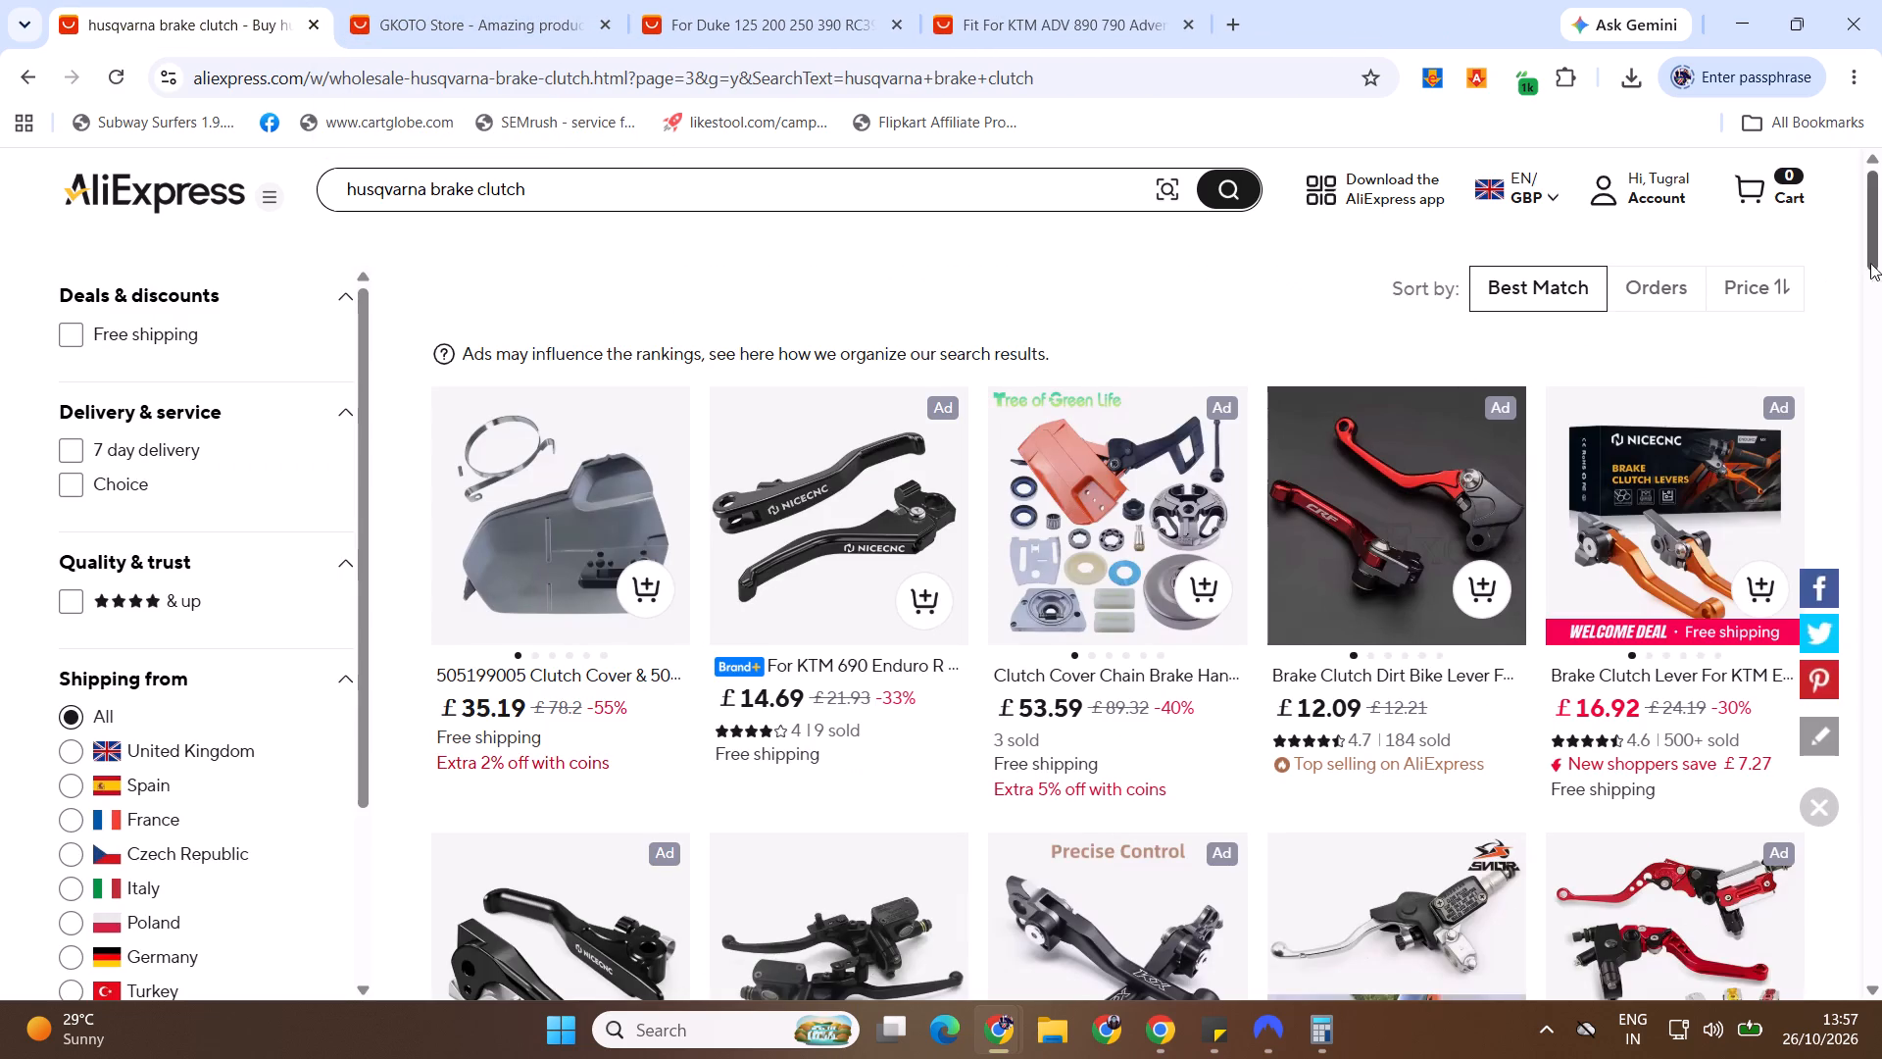
Examine the page 3 husqvarna brake clutch results for products to list.
{"action": "left_click_drag", "start_coordinate": [1881, 227], "coordinate": [1878, 275]}
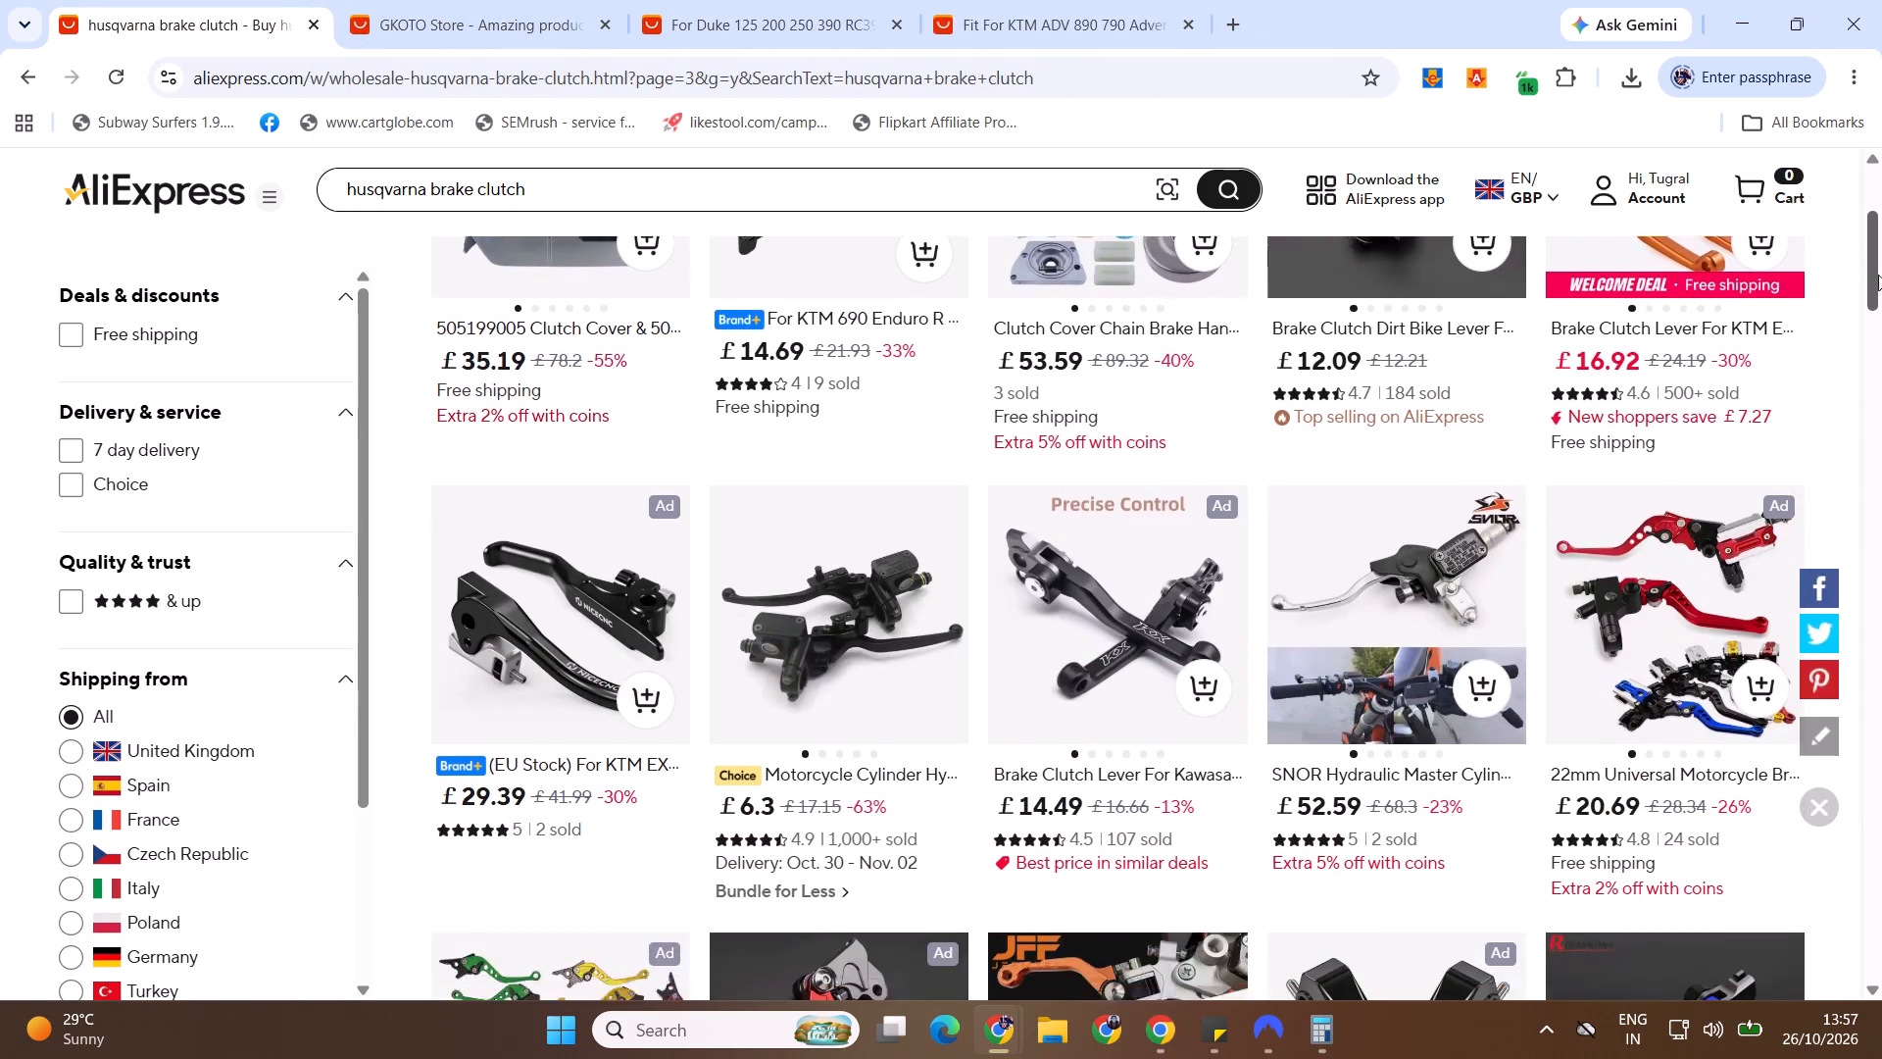
{"action": "left_click_drag", "start_coordinate": [1878, 275], "coordinate": [1878, 280]}
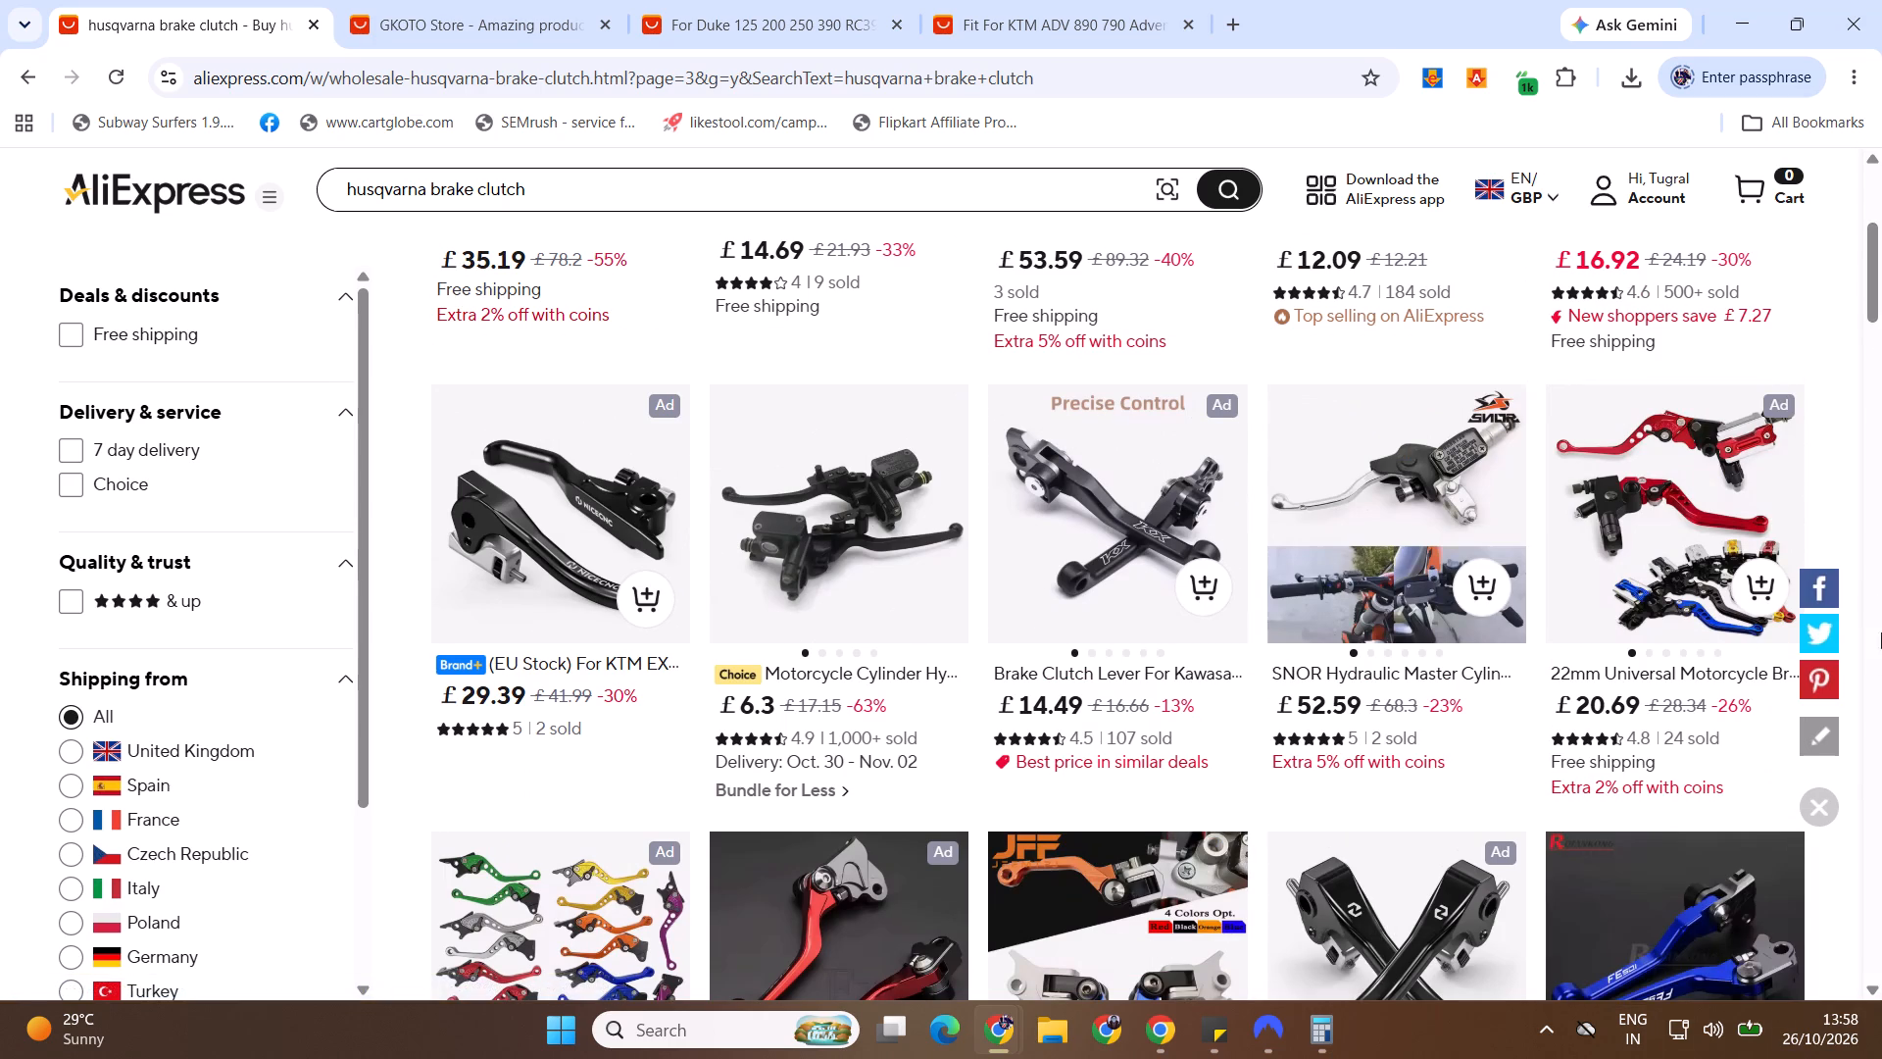
{"action": "left_click_drag", "start_coordinate": [1877, 222], "coordinate": [1878, 246]}
{"action": "left_click", "coordinate": [1879, 239]}
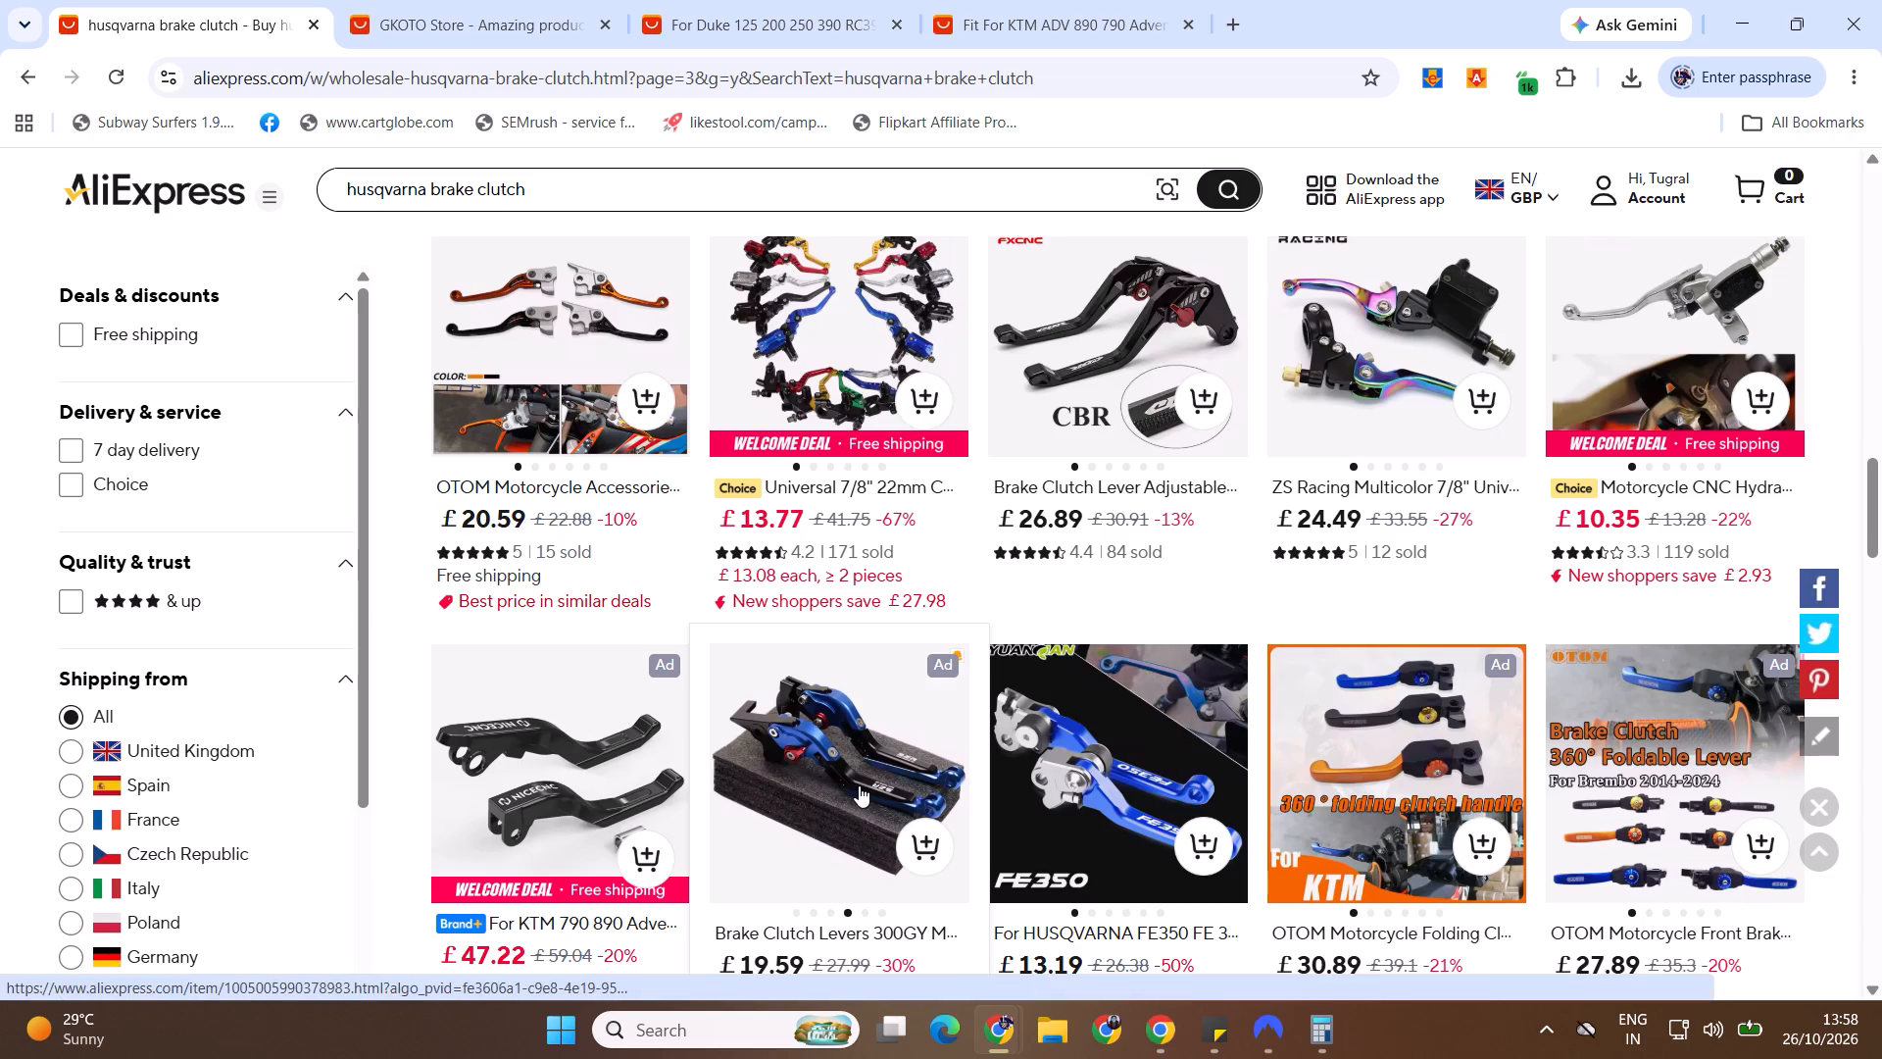
{"action": "left_click_drag", "start_coordinate": [1881, 514], "coordinate": [1881, 573]}
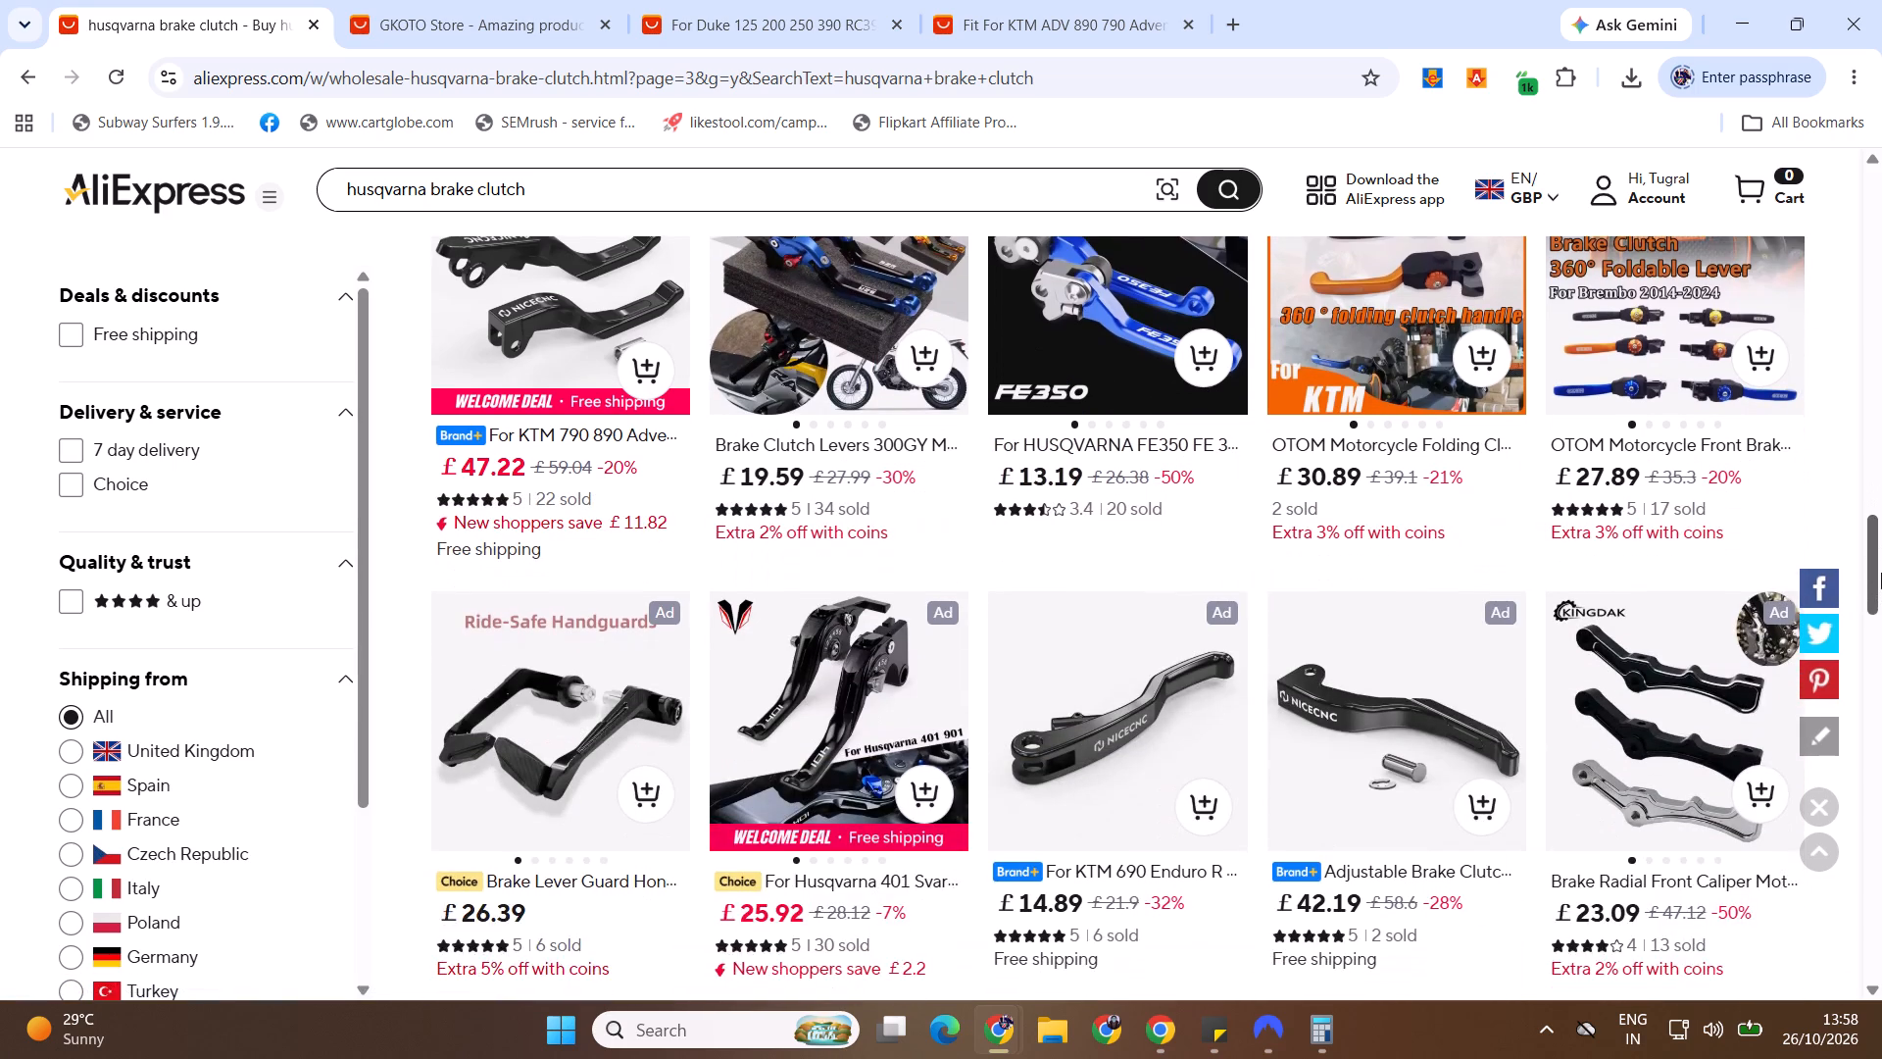
{"action": "left_click_drag", "start_coordinate": [1881, 573], "coordinate": [1881, 595]}
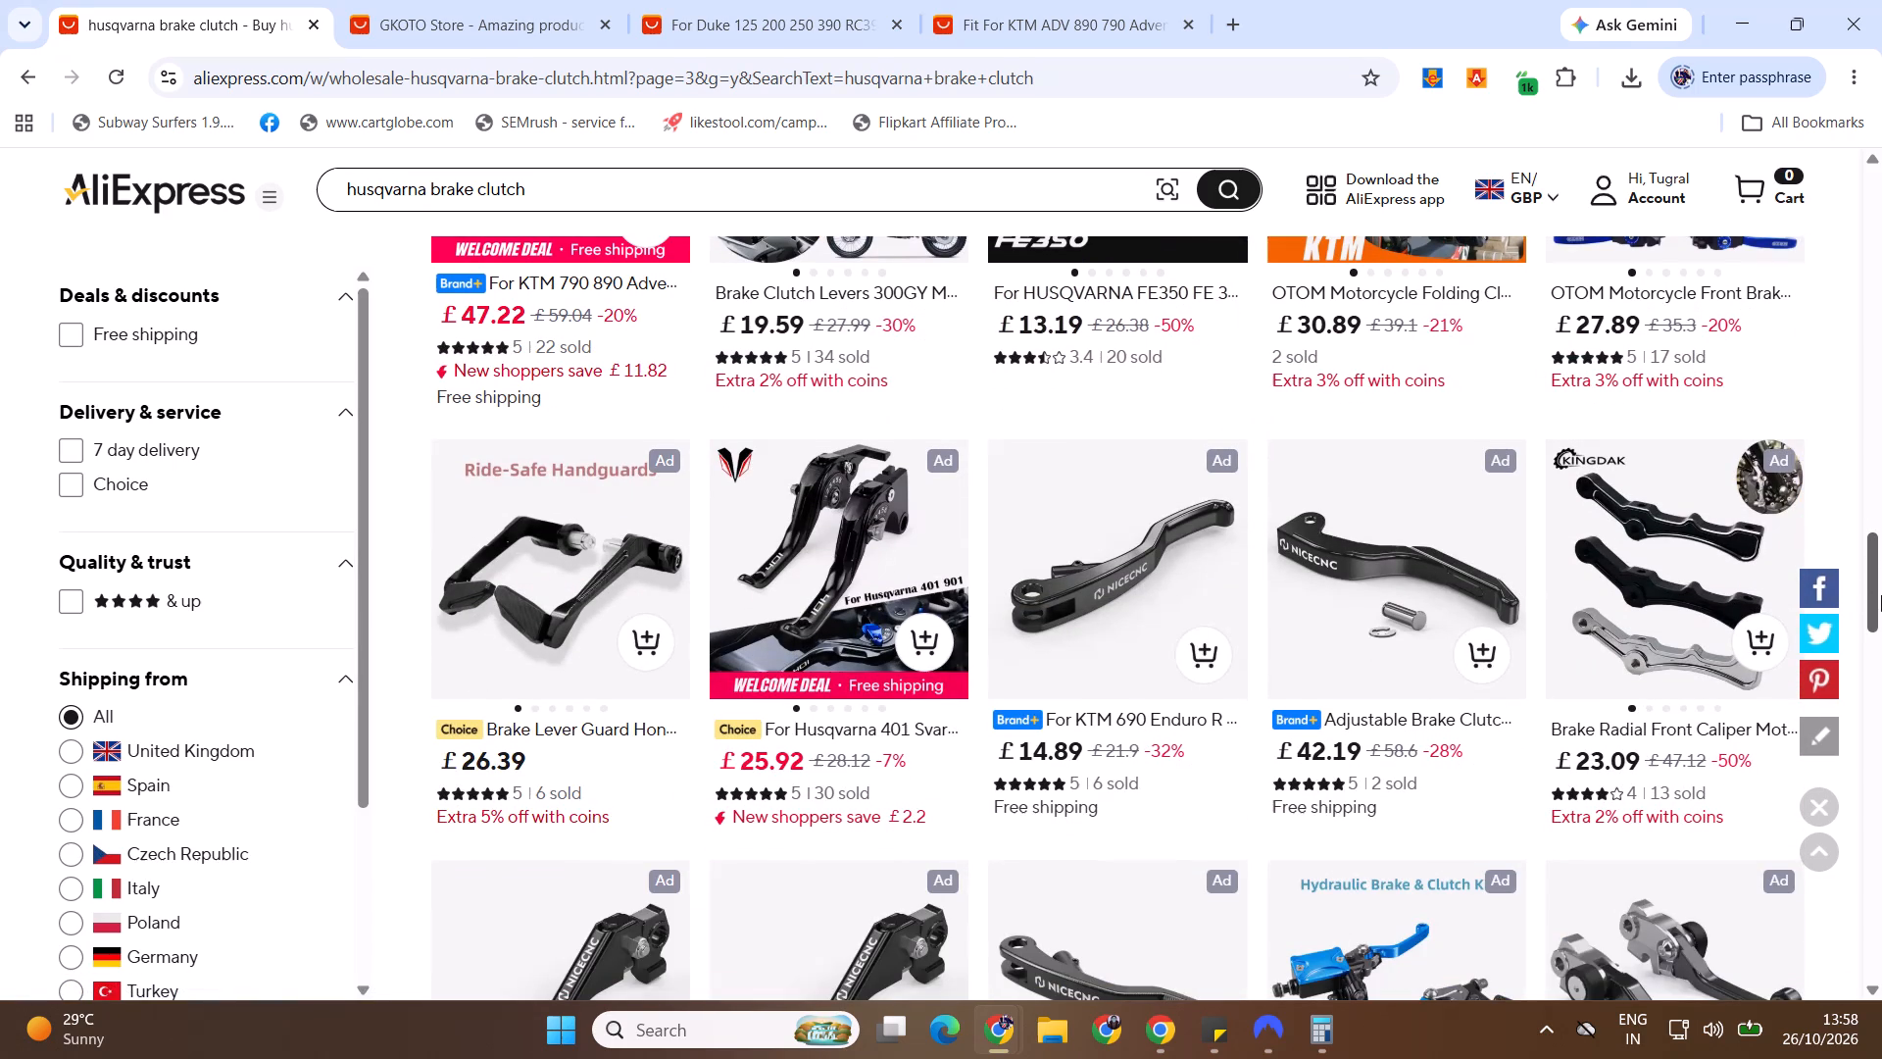
{"action": "left_click_drag", "start_coordinate": [1881, 595], "coordinate": [1874, 634]}
View the NICECNC hydraulic brake clutch kit for Yamaha YZ in gray, black, orange, red and green, and close its page.
{"action": "middle_click", "coordinate": [1351, 633]}
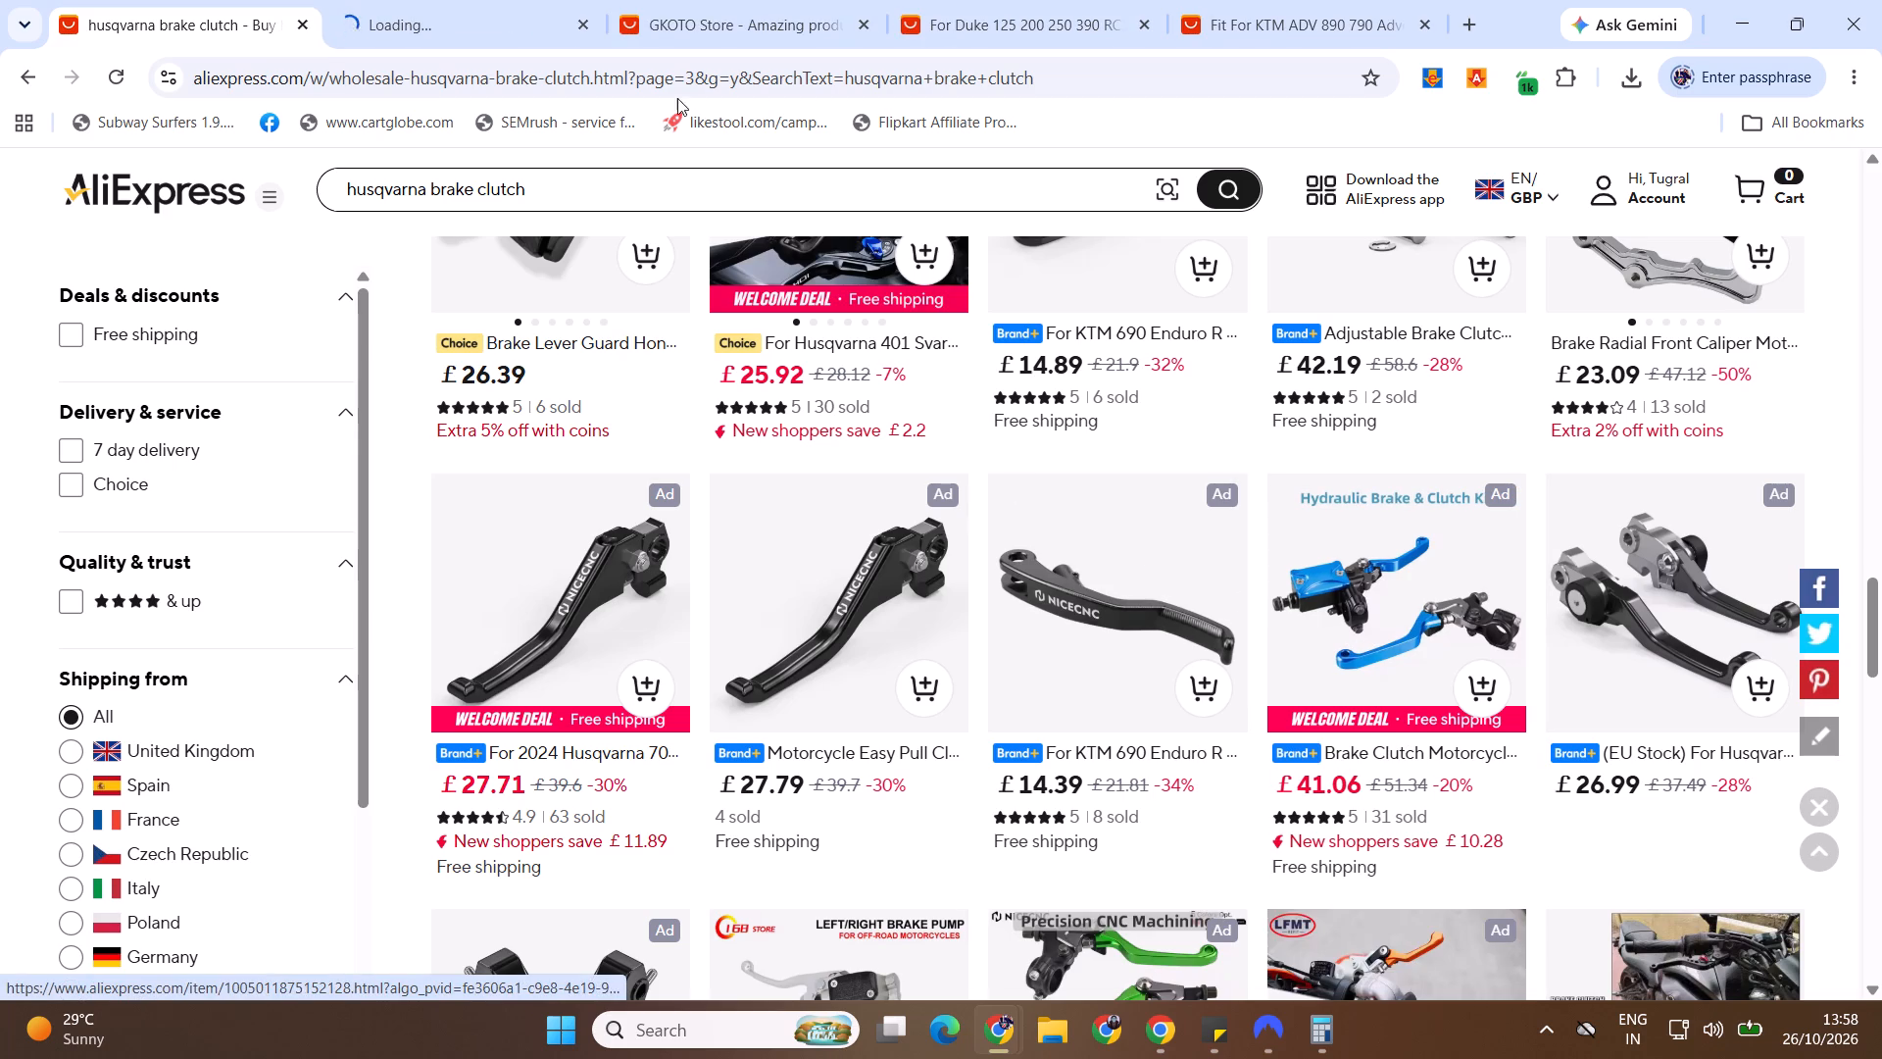
{"action": "left_click", "coordinate": [461, 0]}
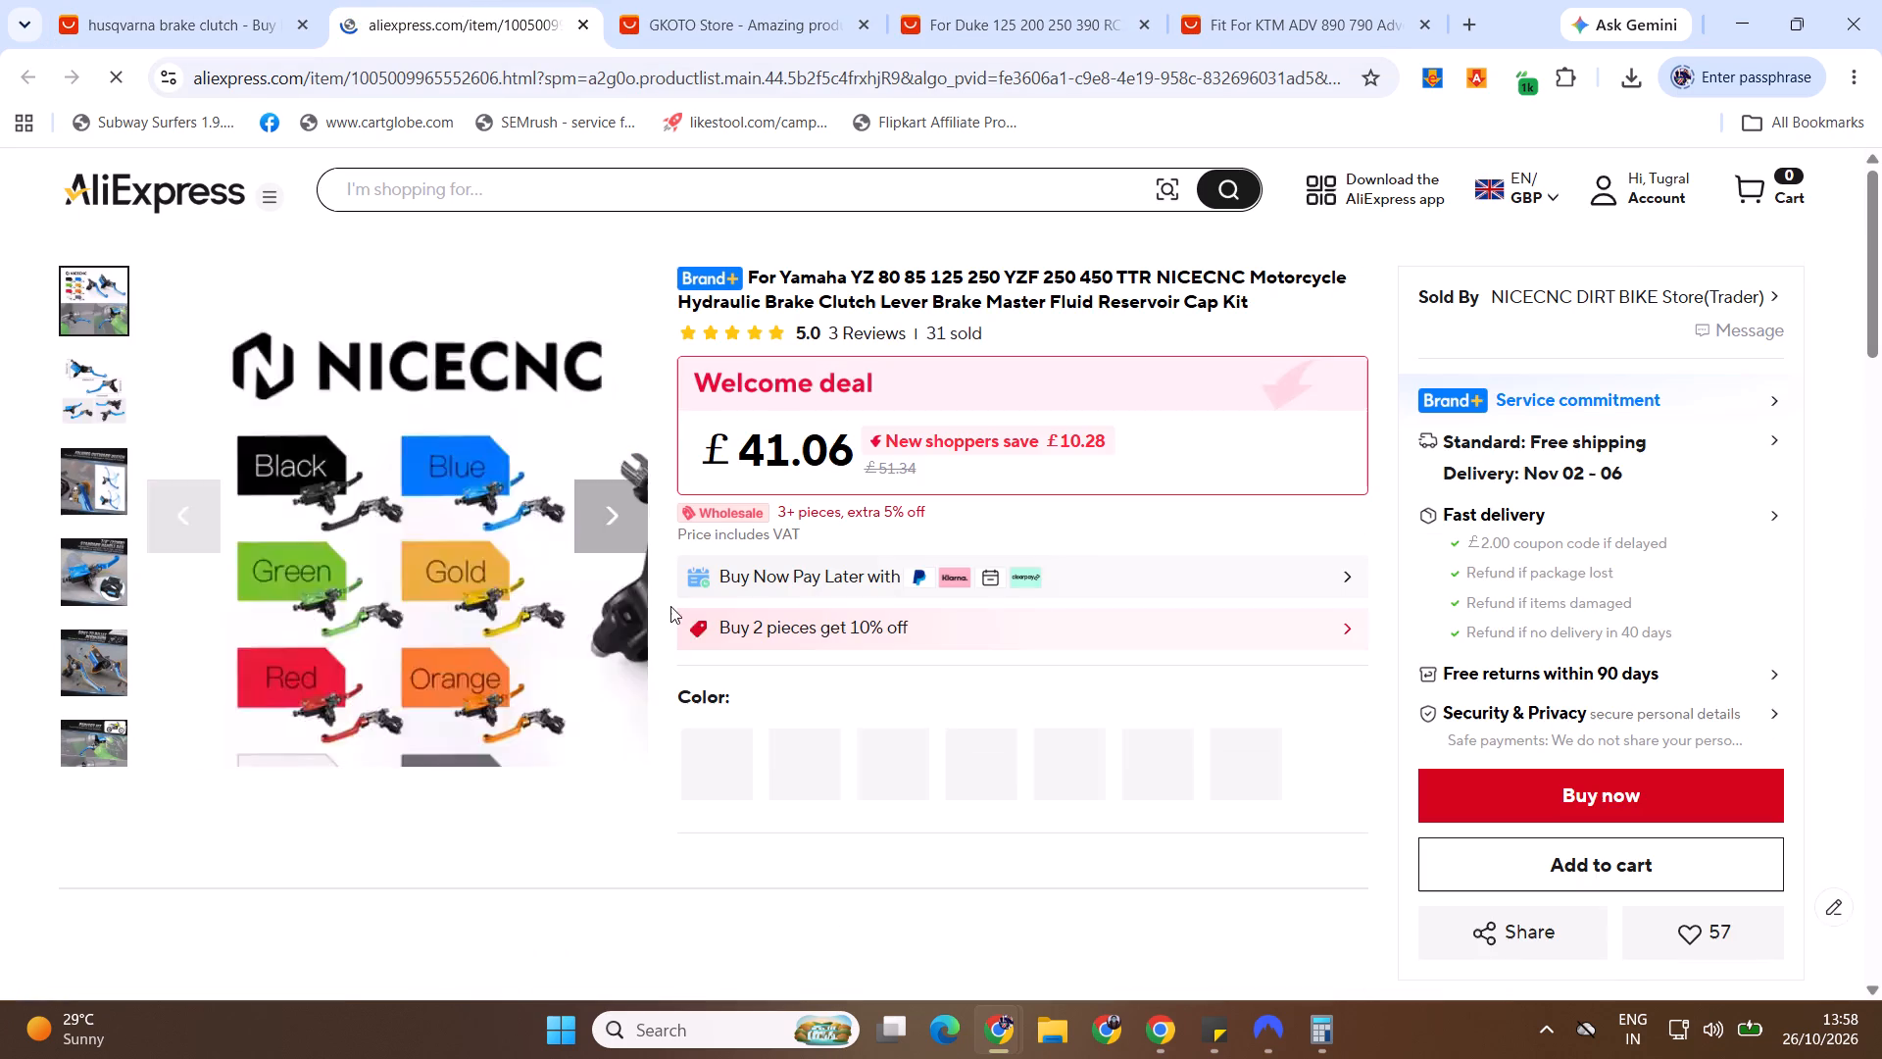
{"action": "left_click", "coordinate": [814, 774]}
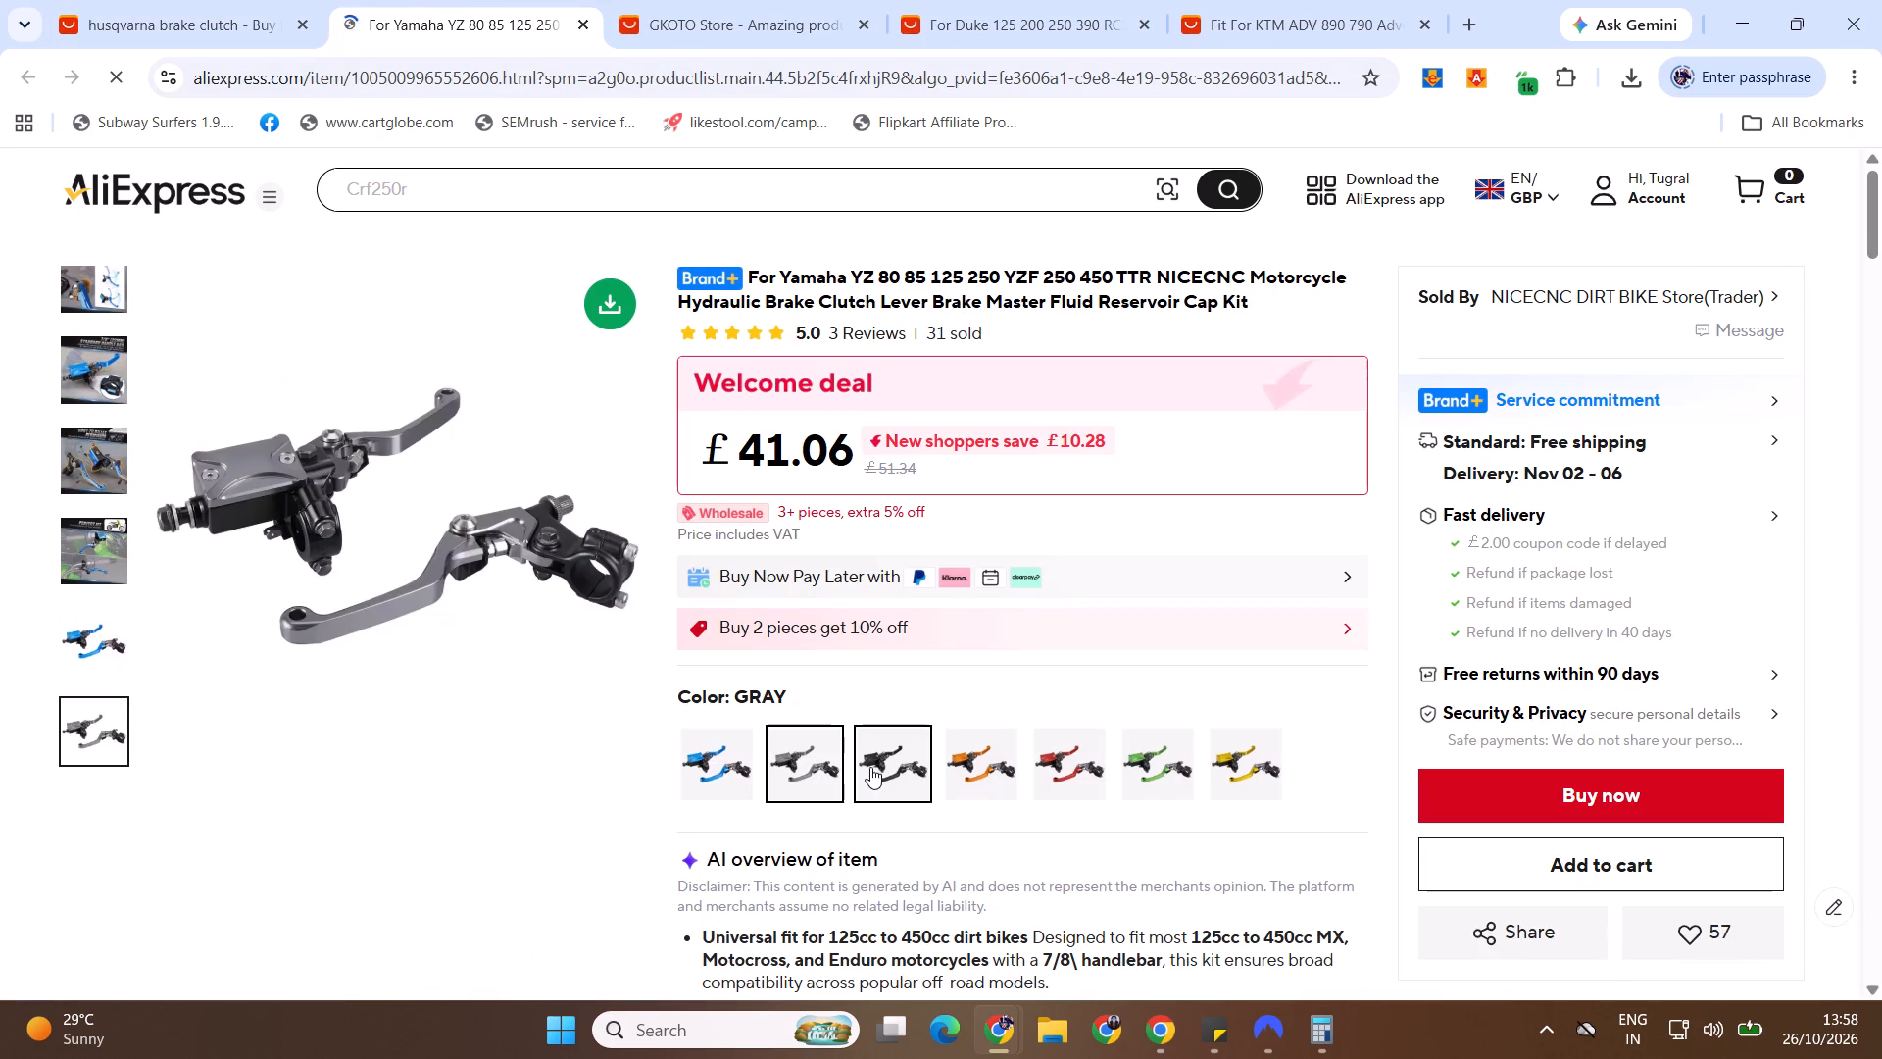
{"action": "left_click", "coordinate": [871, 766]}
{"action": "left_click", "coordinate": [952, 745]}
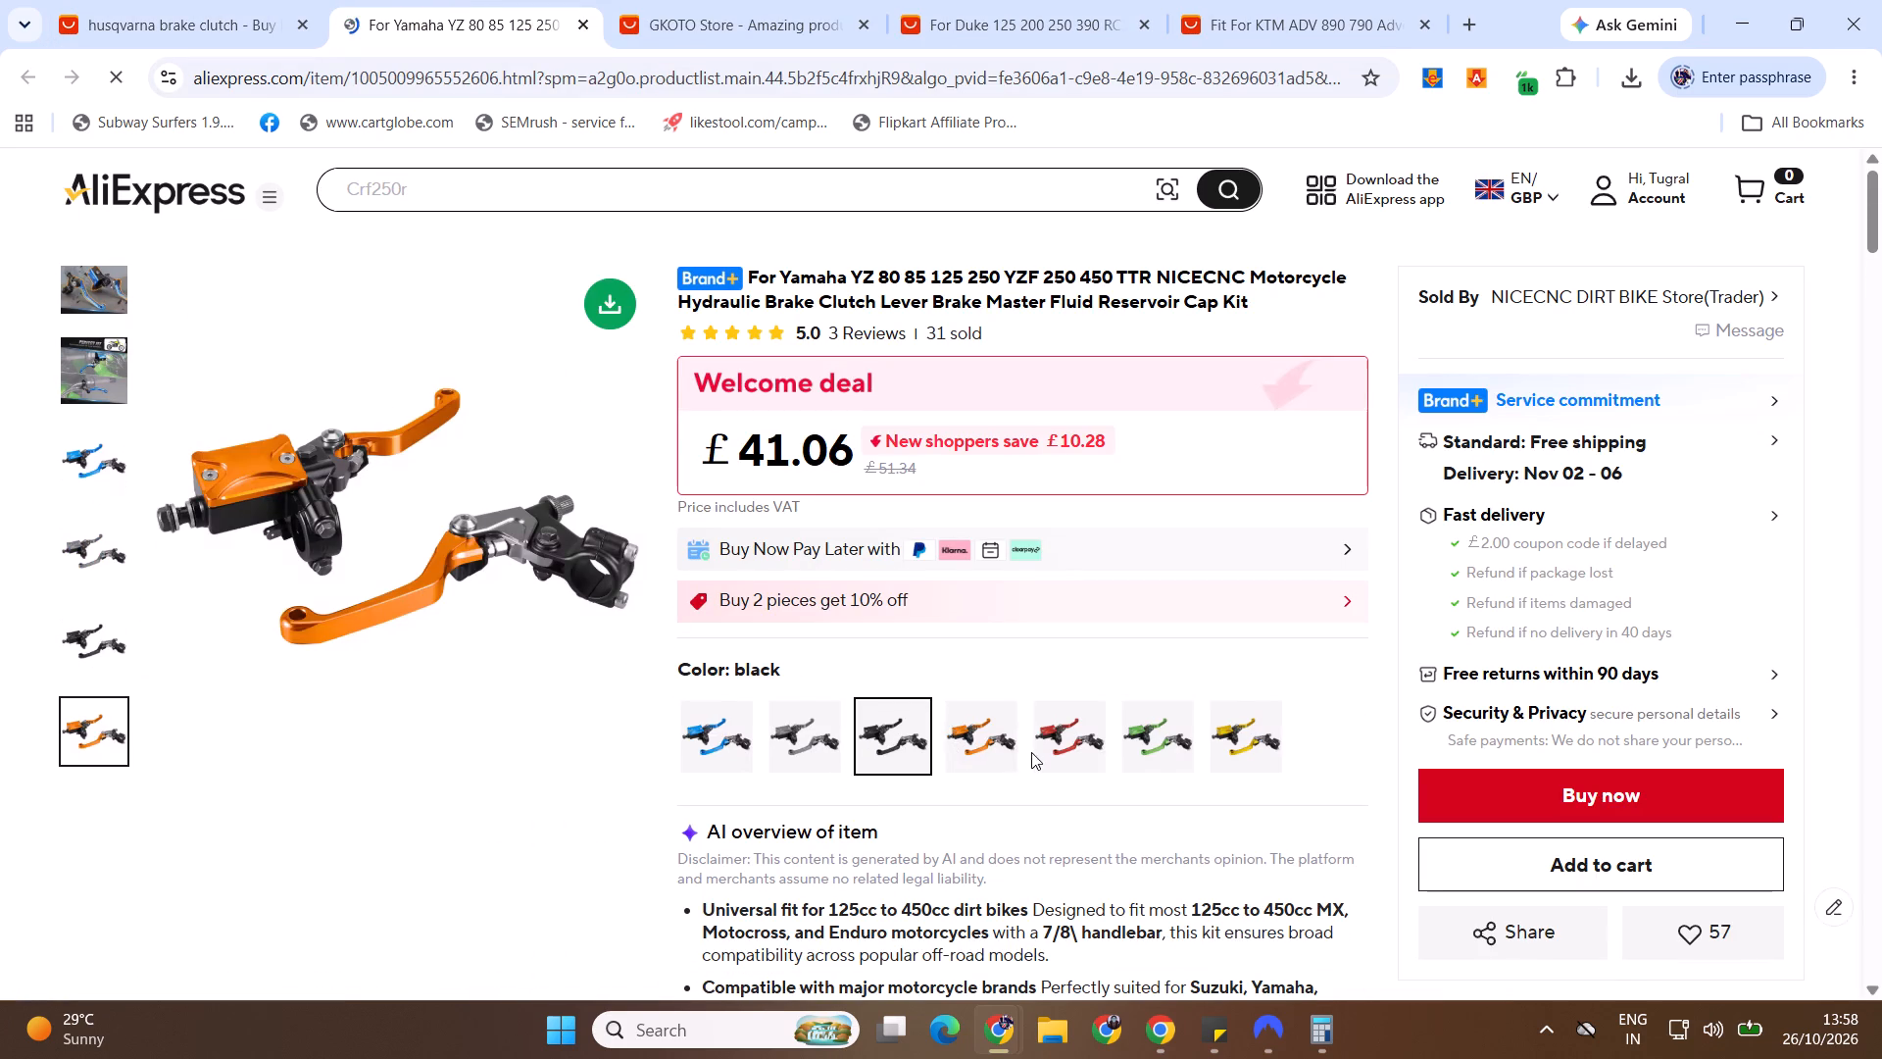
{"action": "left_click", "coordinate": [1018, 744]}
{"action": "left_click", "coordinate": [1086, 743]}
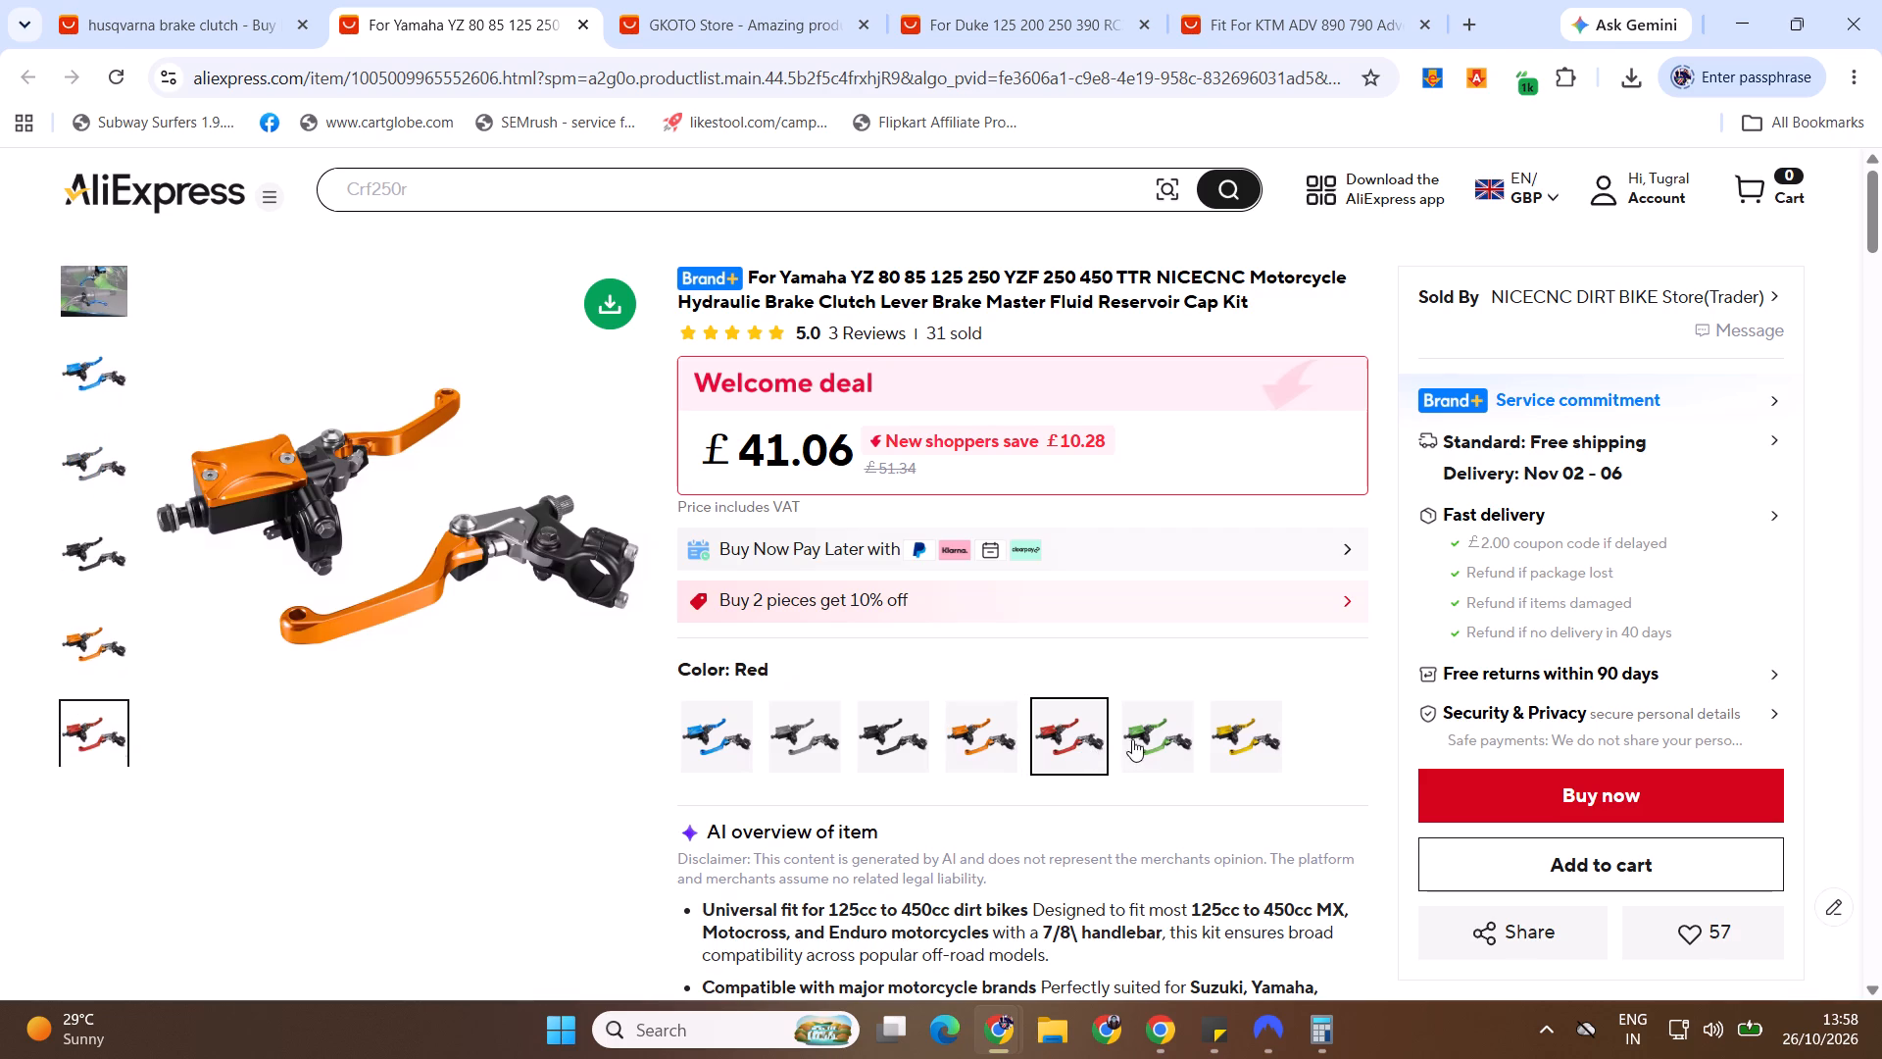
{"action": "left_click", "coordinate": [1139, 737]}
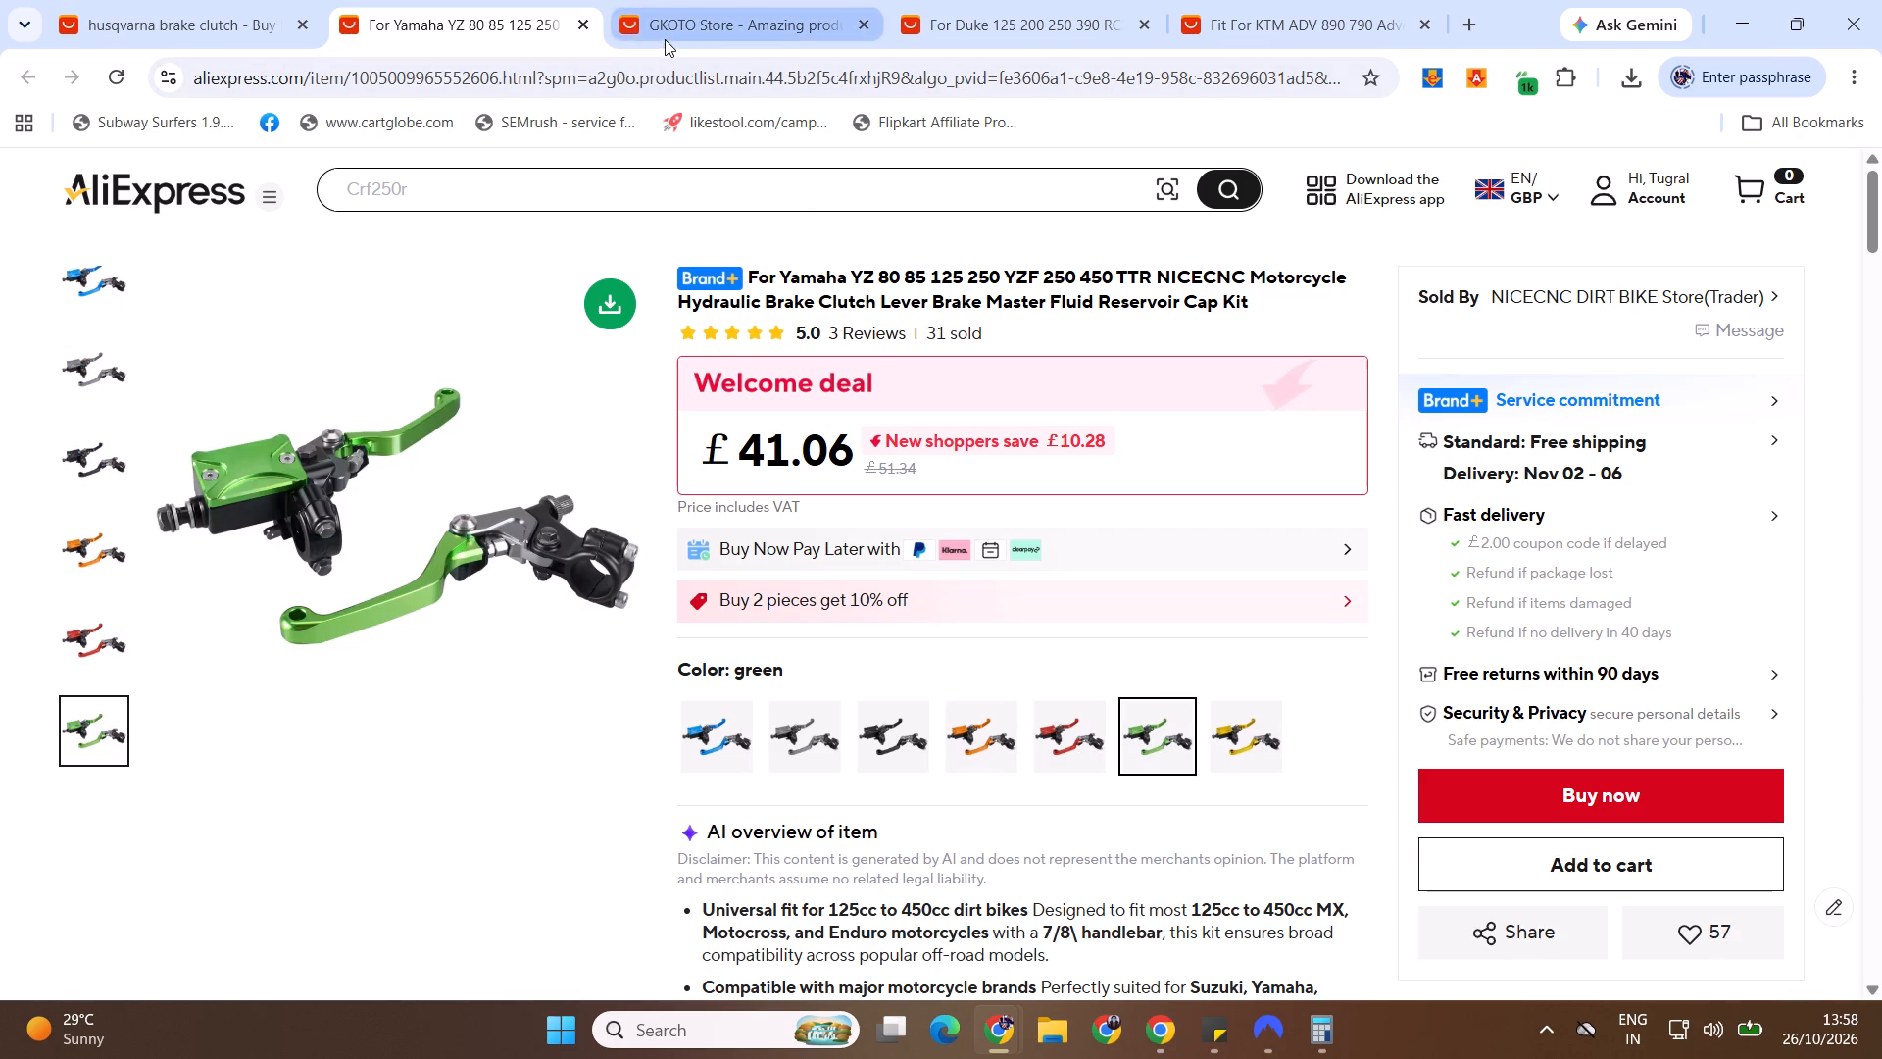
{"action": "left_click", "coordinate": [588, 25]}
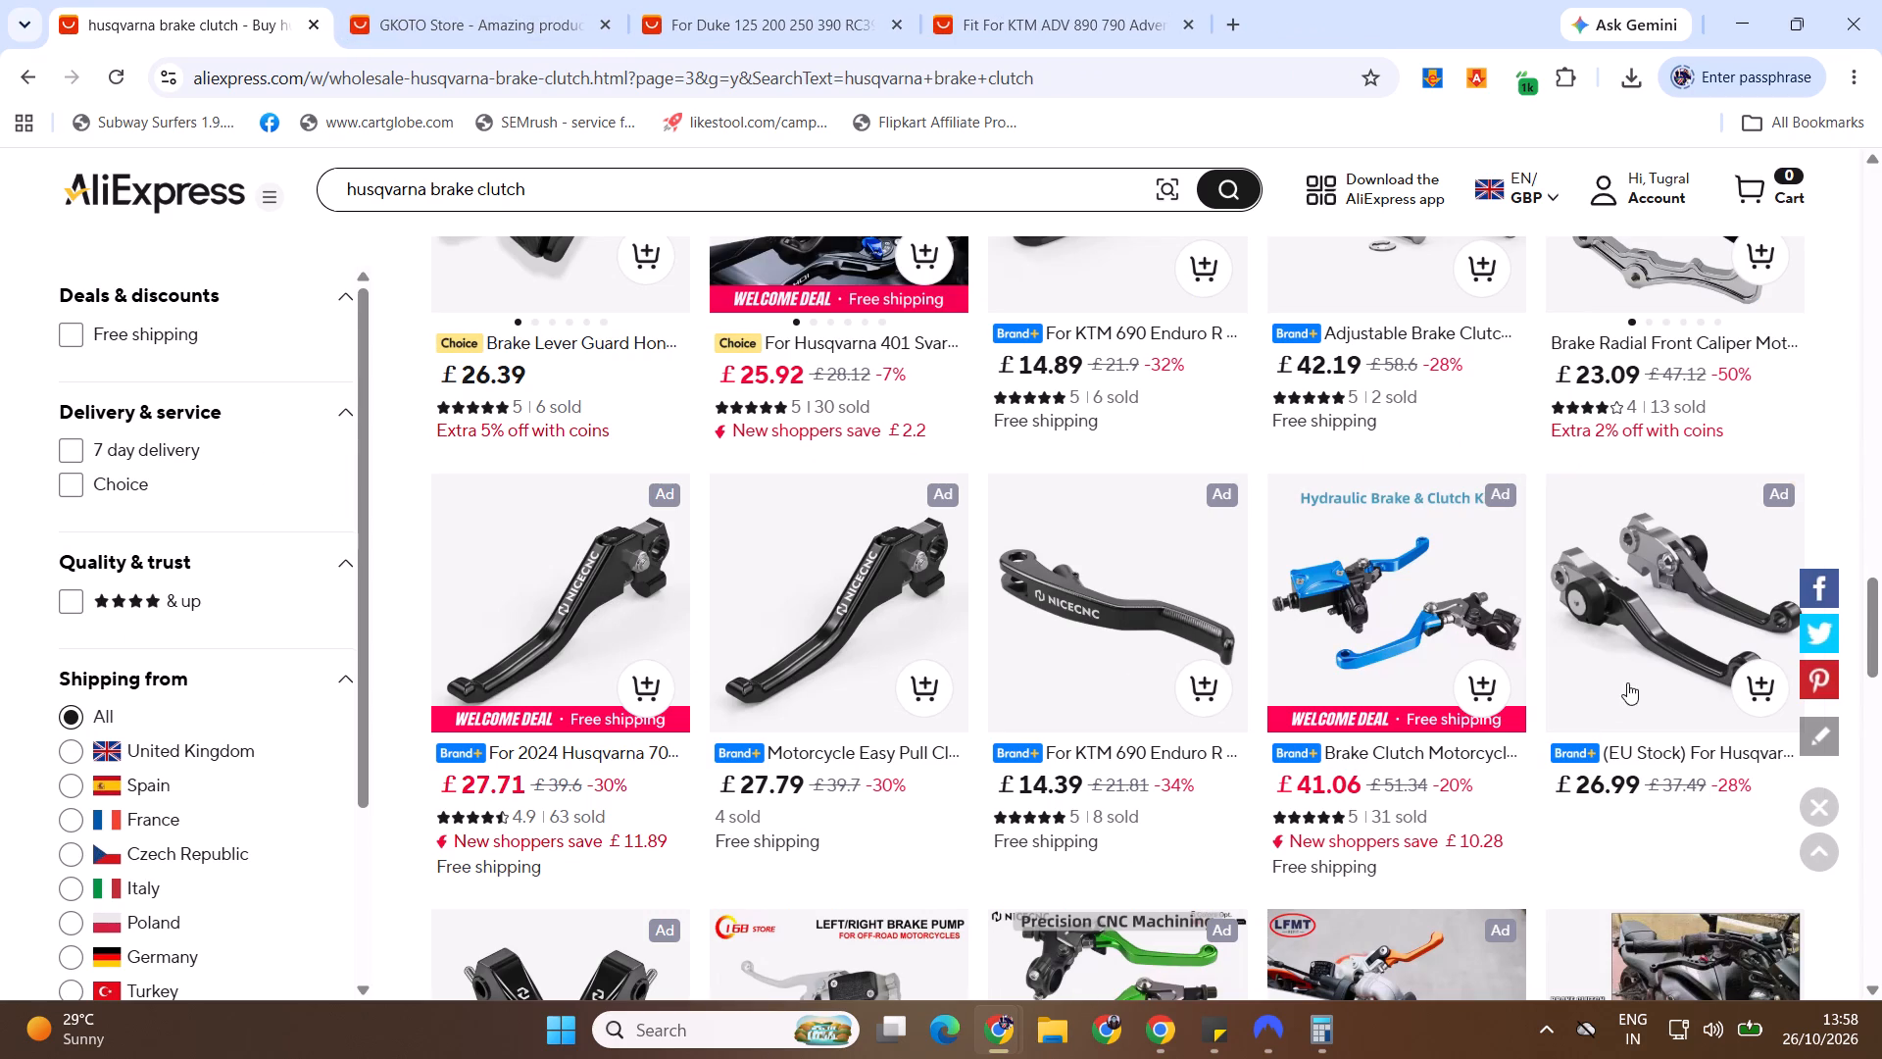
Examine the remaining page 3 results, view the NICECNC brake clutch lever kit for Suzuki DR-Z400S, and close its page.
{"action": "left_click_drag", "start_coordinate": [1881, 601], "coordinate": [1881, 644]}
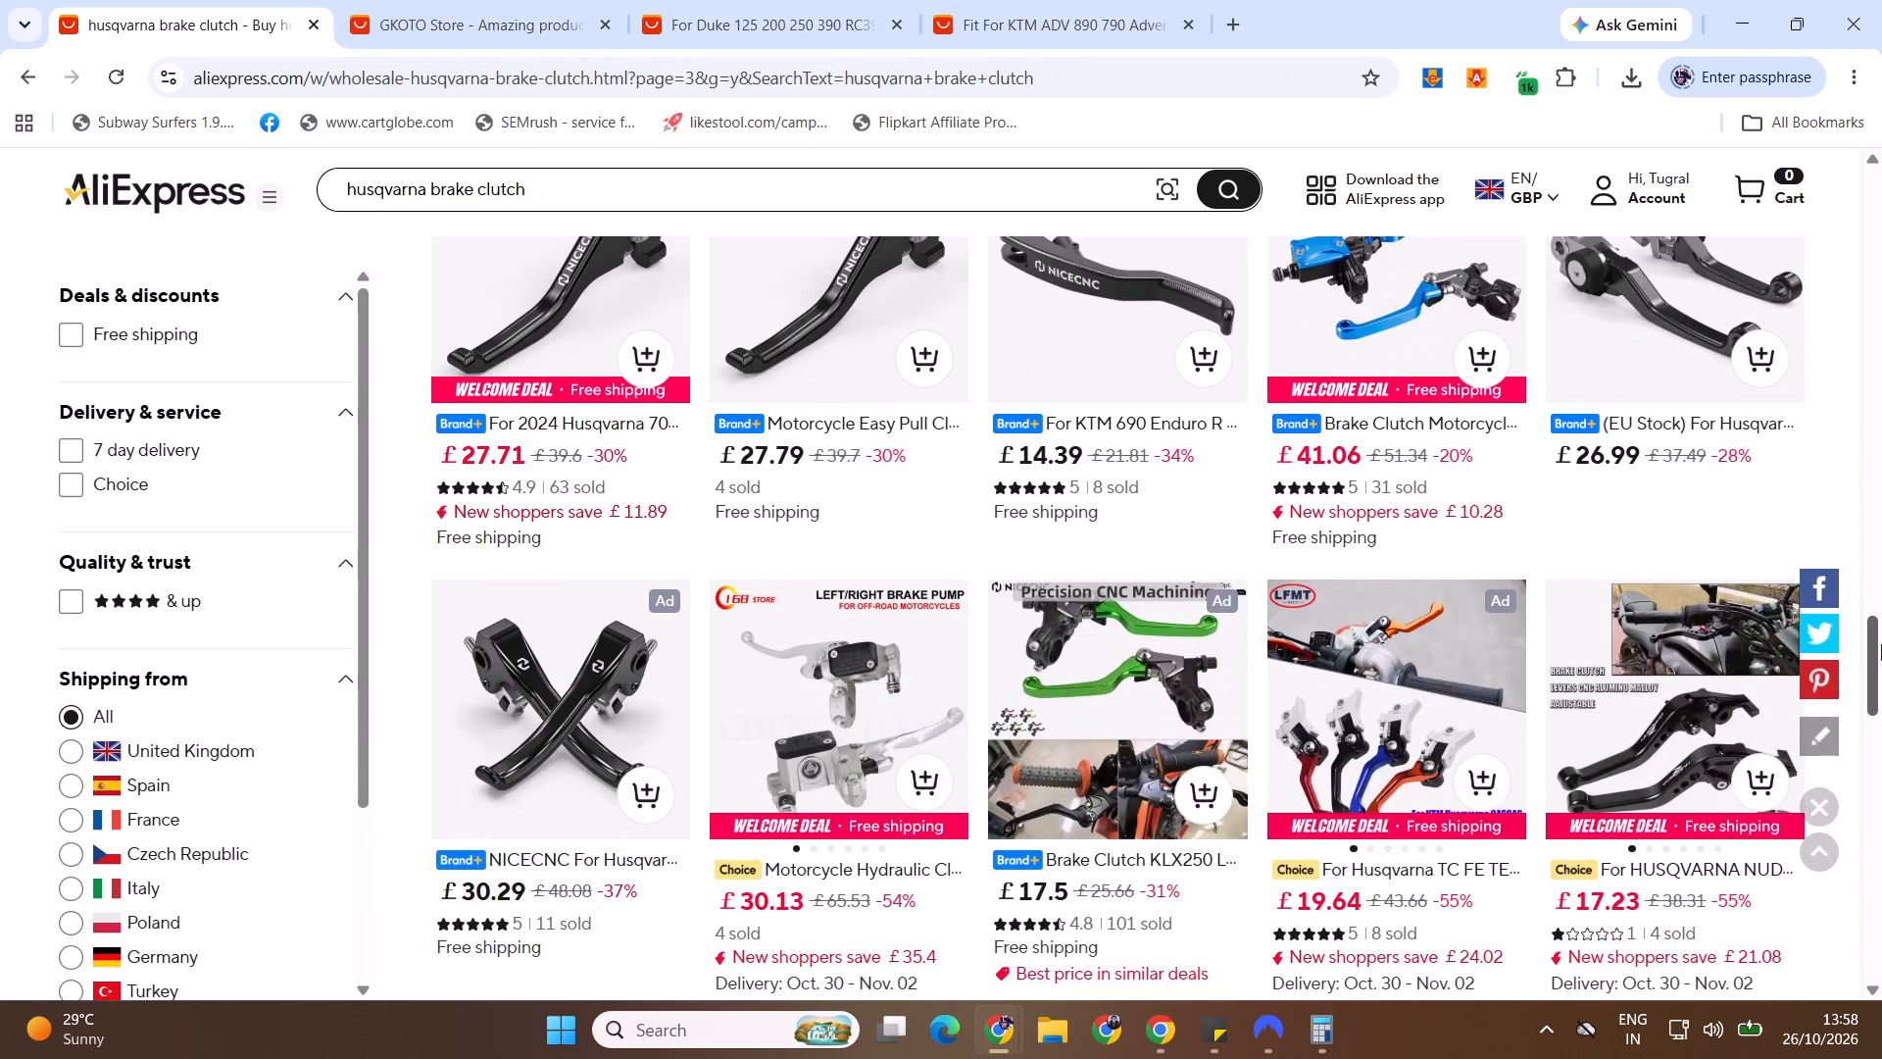
{"action": "left_click_drag", "start_coordinate": [1881, 644], "coordinate": [1881, 685]}
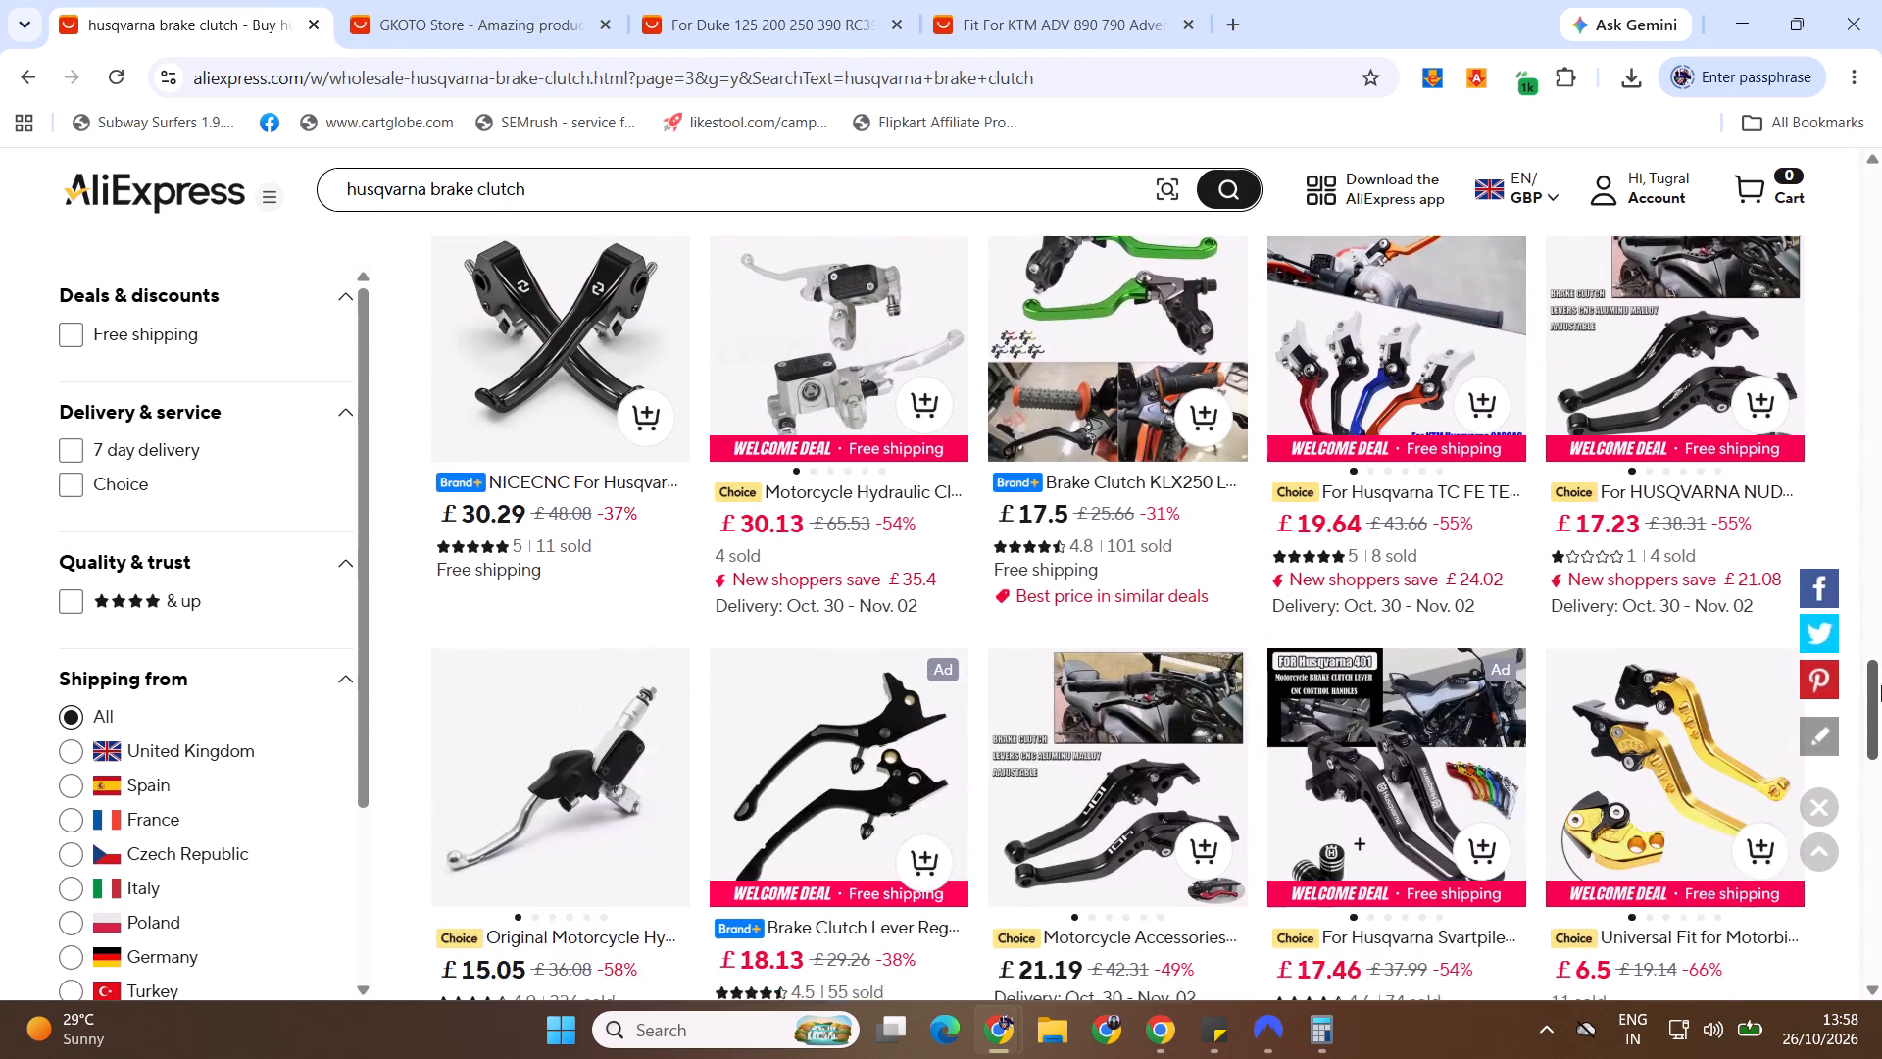
{"action": "left_click_drag", "start_coordinate": [1881, 685], "coordinate": [1881, 705]}
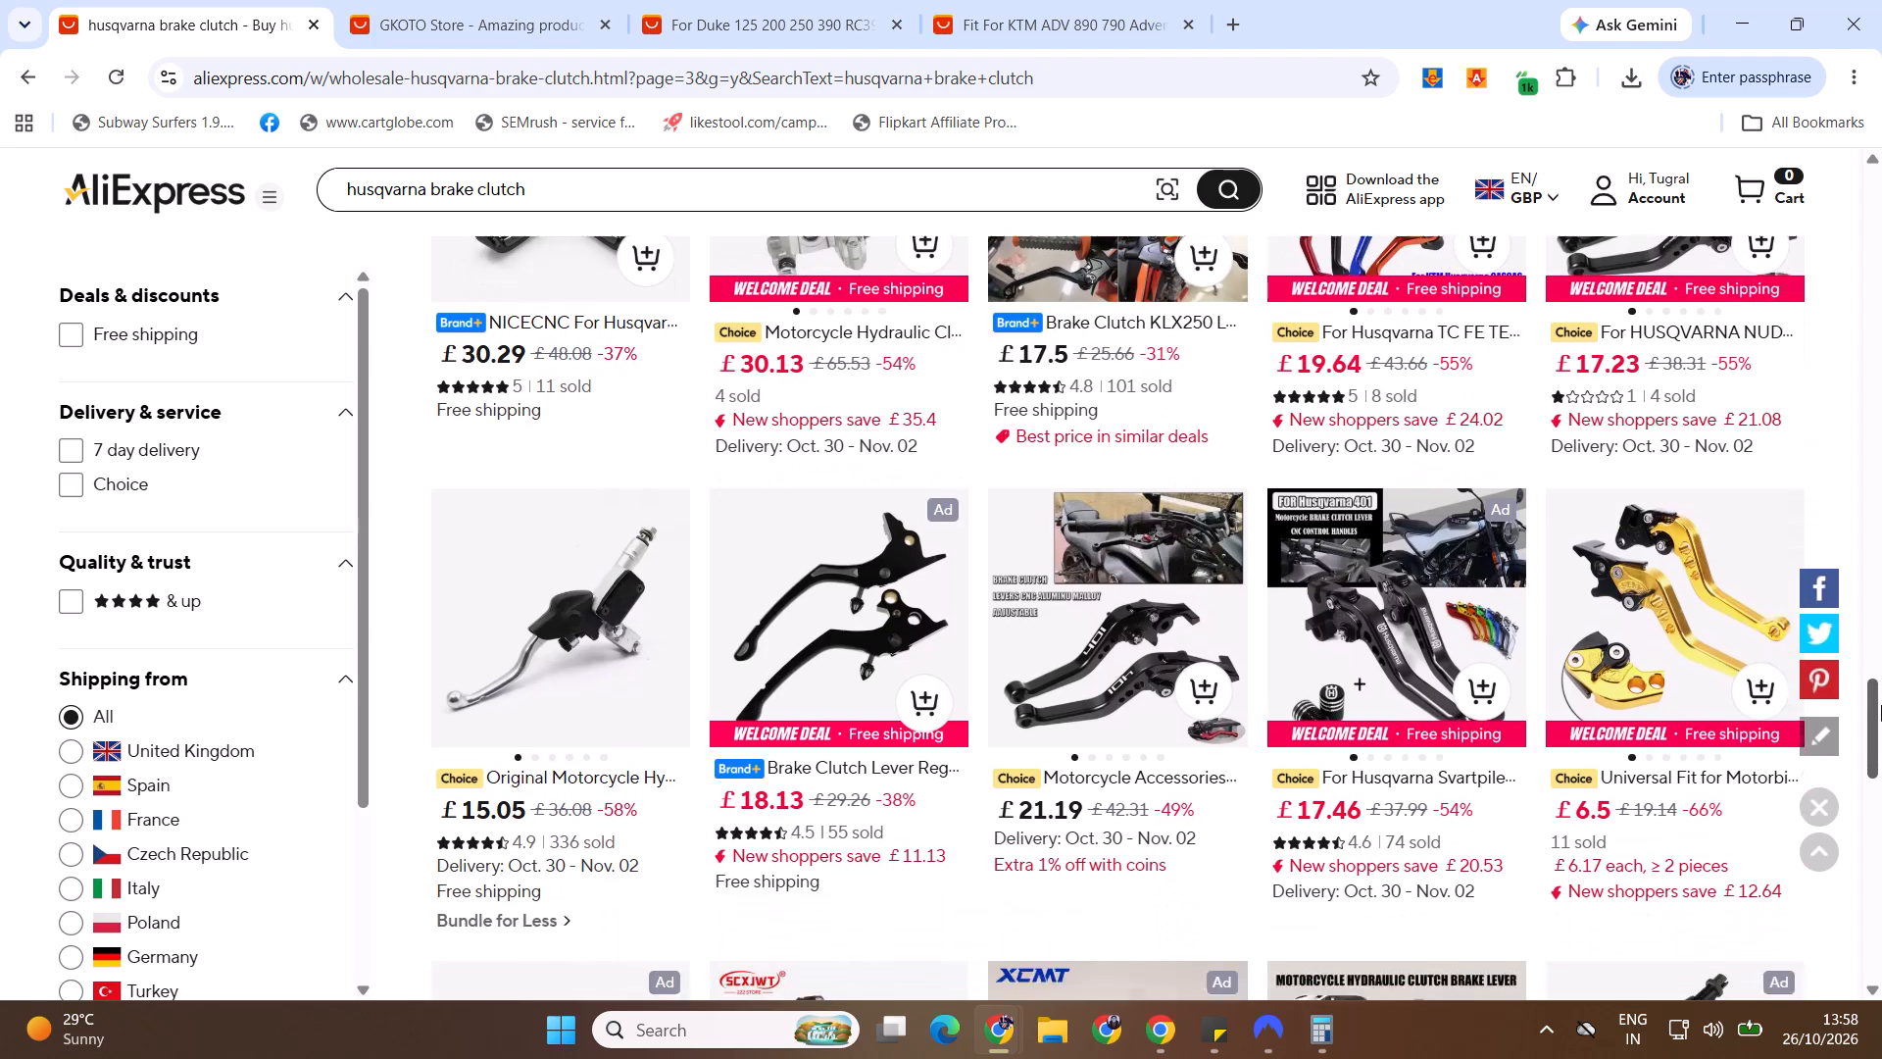
{"action": "left_click_drag", "start_coordinate": [1881, 705], "coordinate": [1881, 768]}
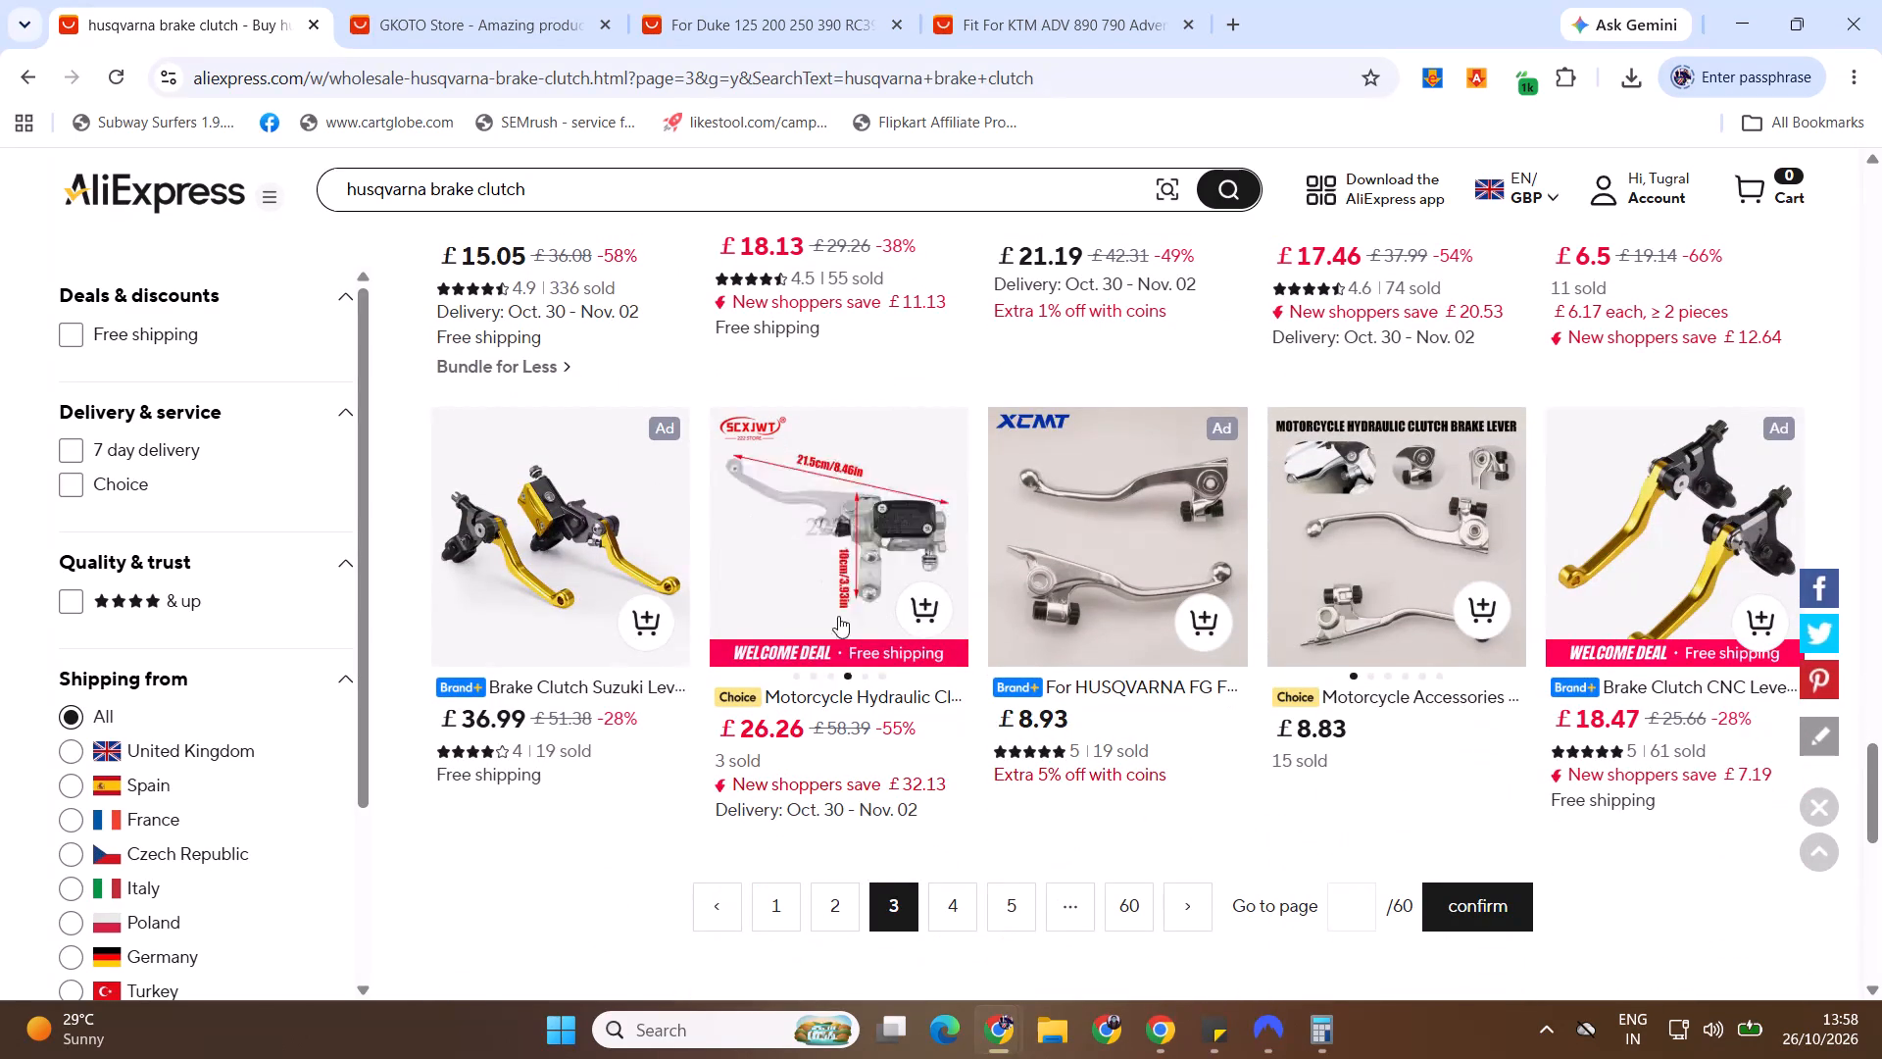
{"action": "middle_click", "coordinate": [539, 541]}
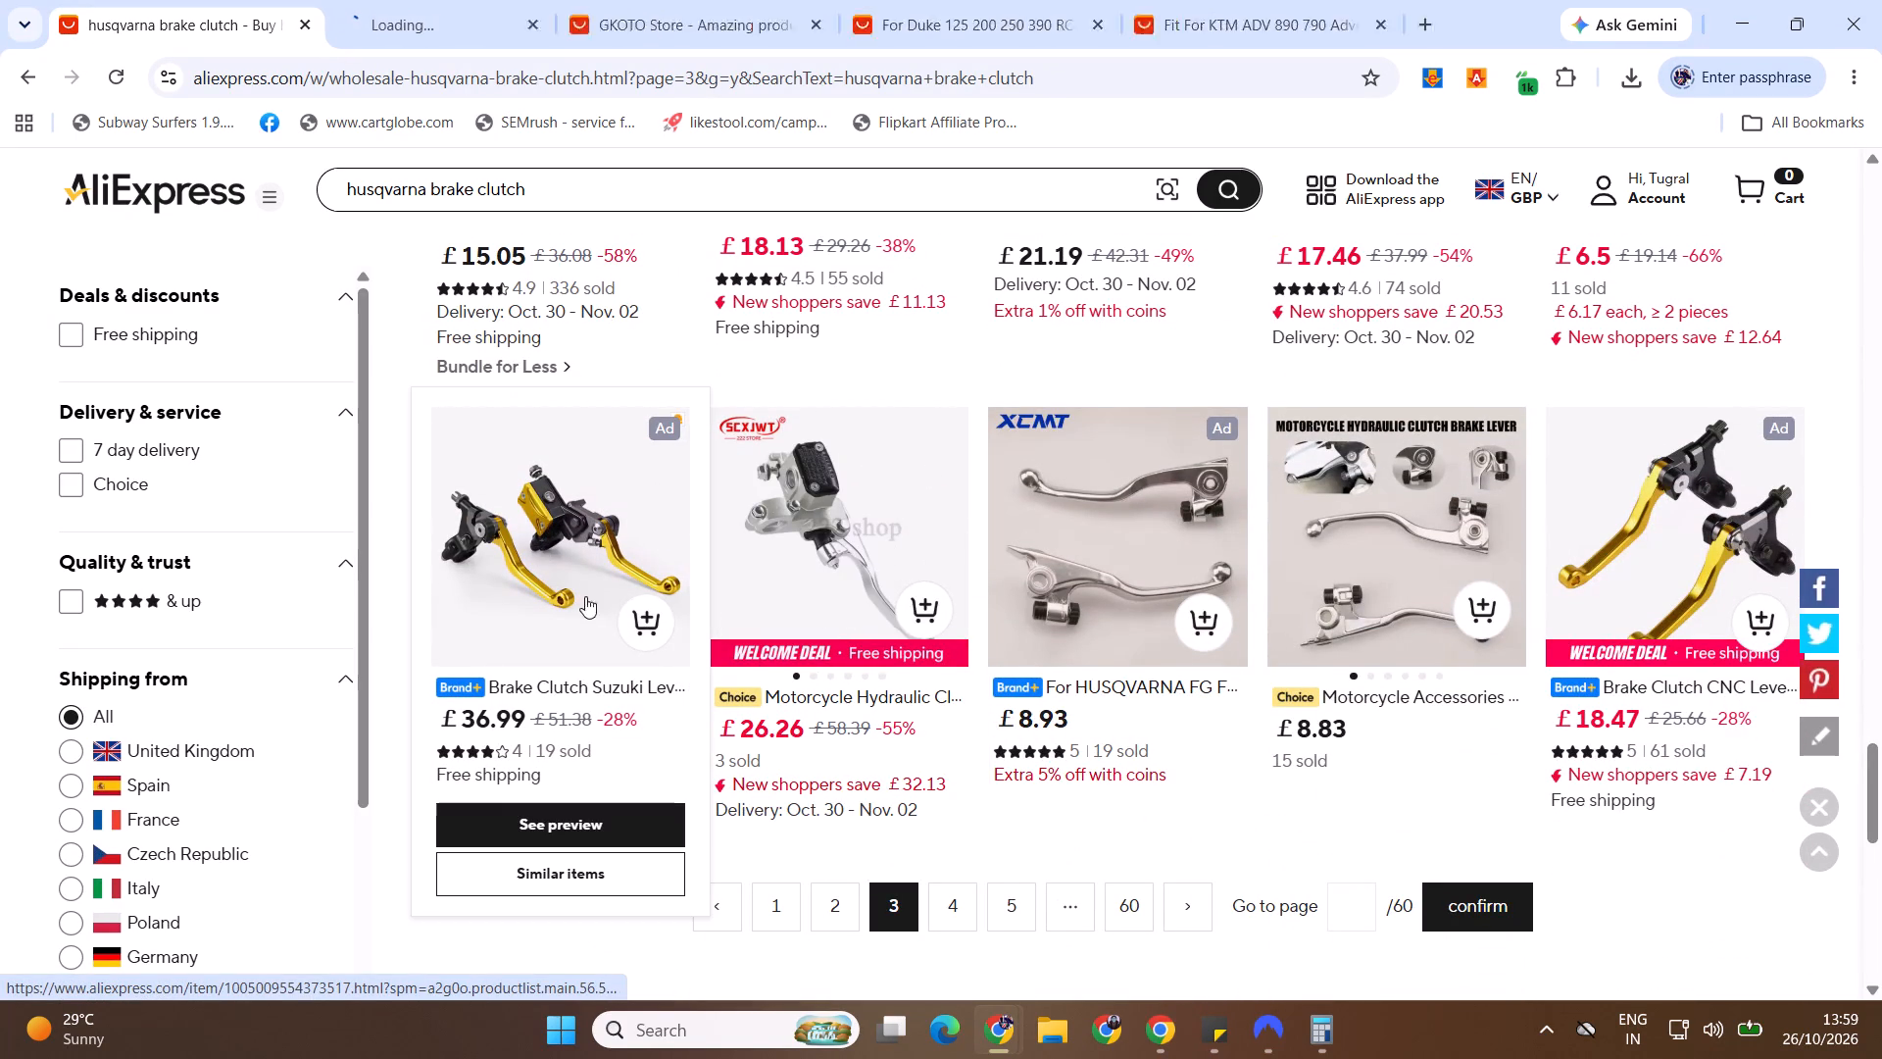
{"action": "left_click", "coordinate": [491, 25]}
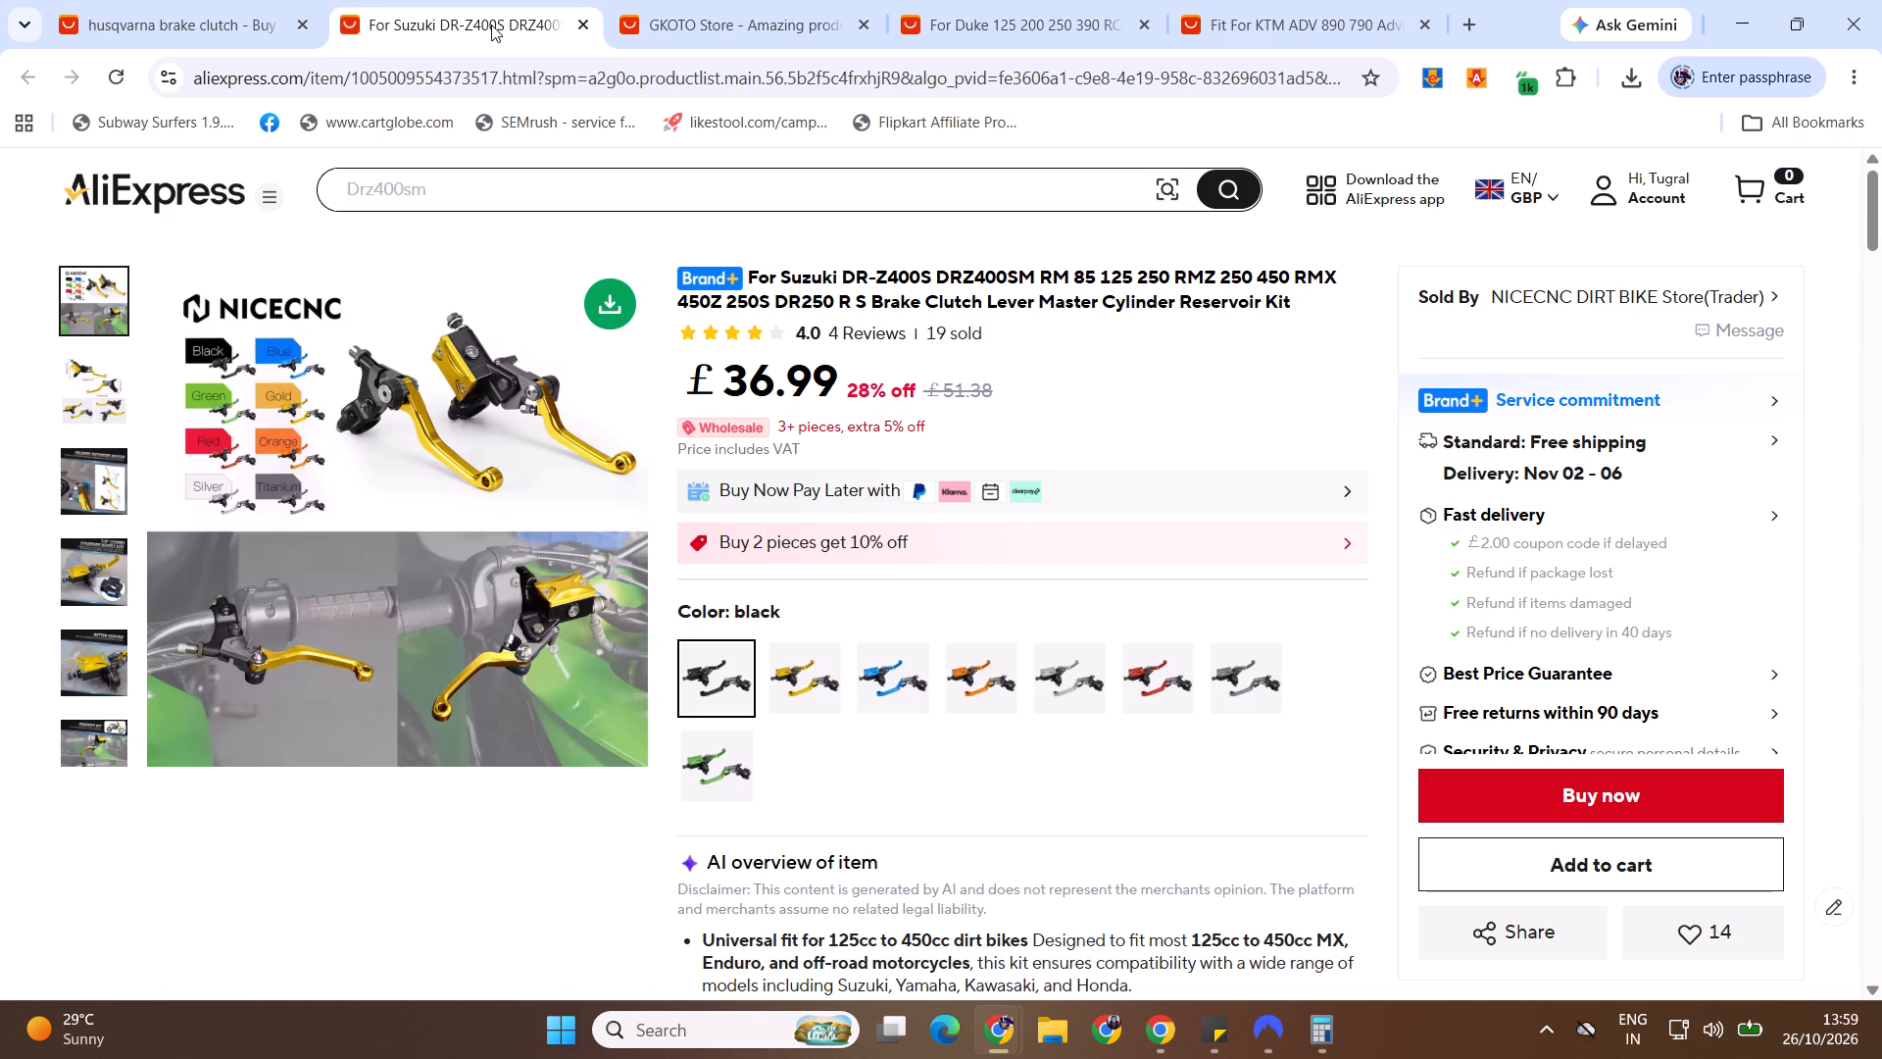
{"action": "key", "text": "ctrl+w"}
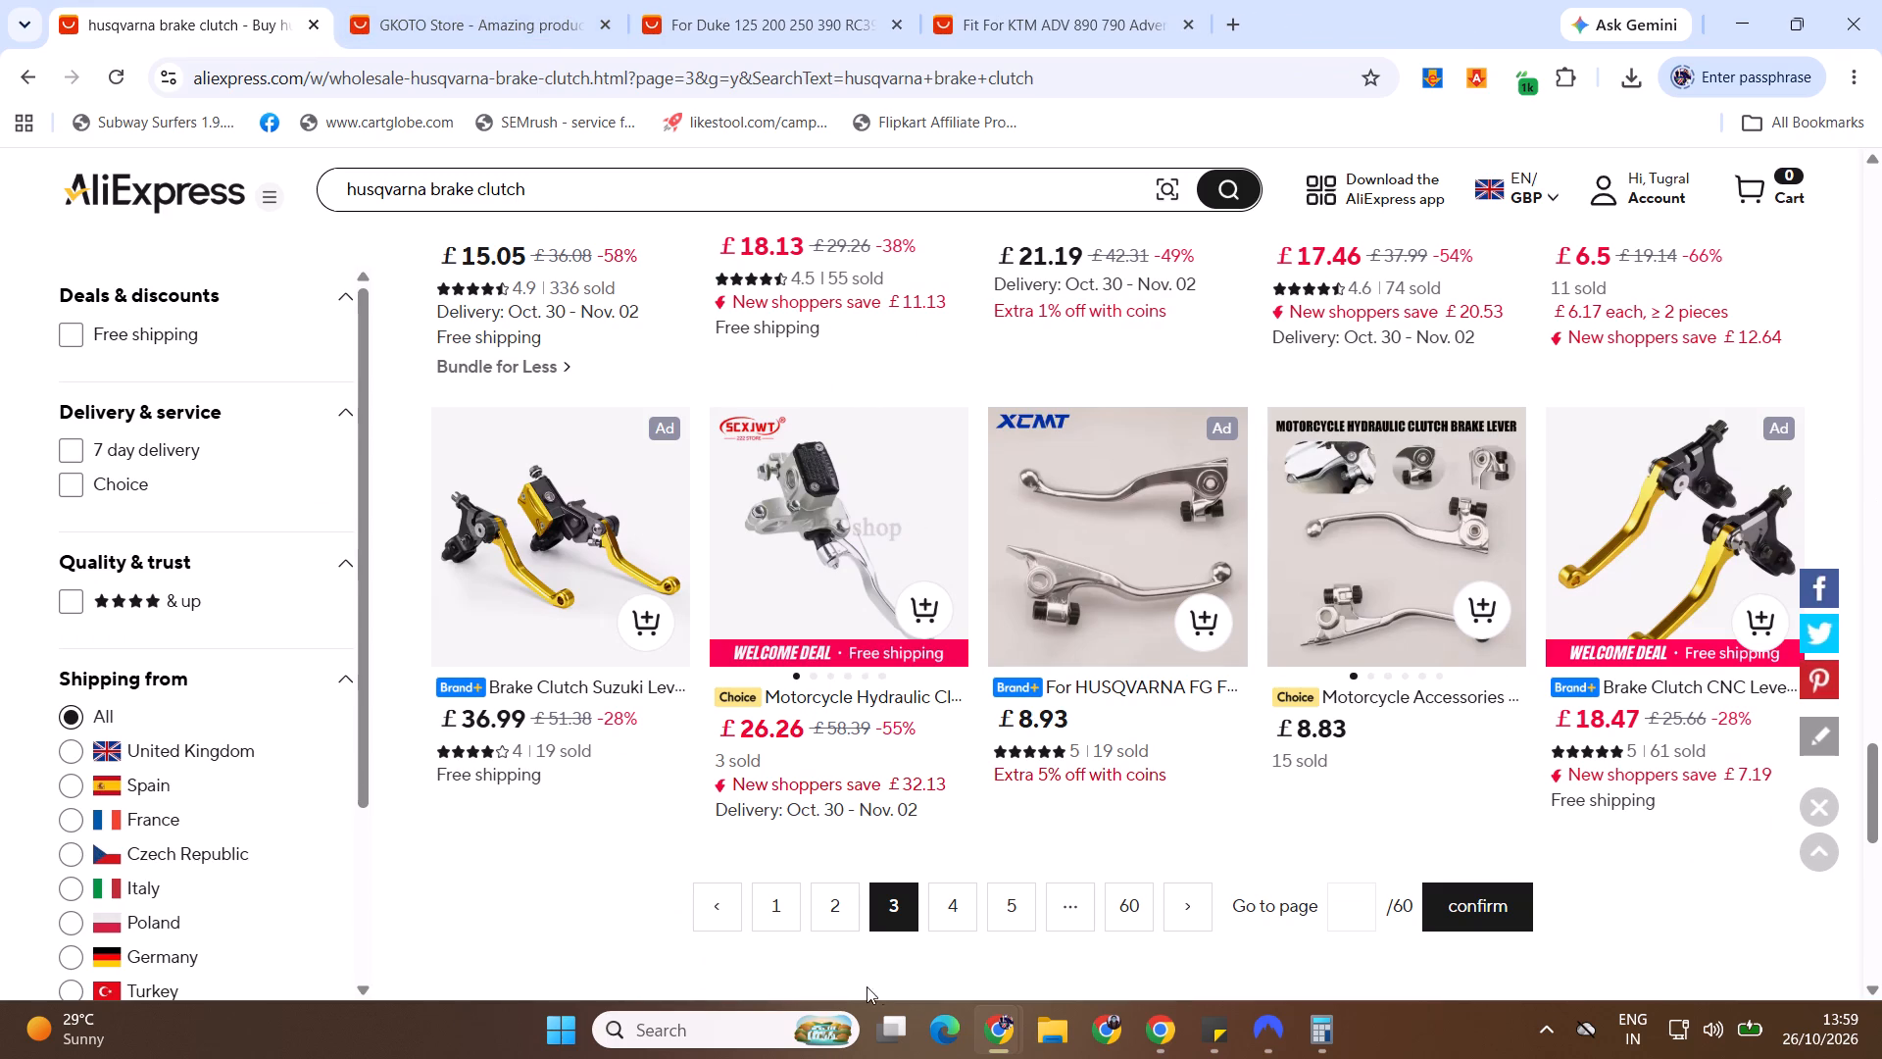
Go to page 4 of the results and view the OTOM starter clutch for KTM and Husqvarna with the 2Pcs Starter Clutch option.
{"action": "left_click", "coordinate": [950, 922]}
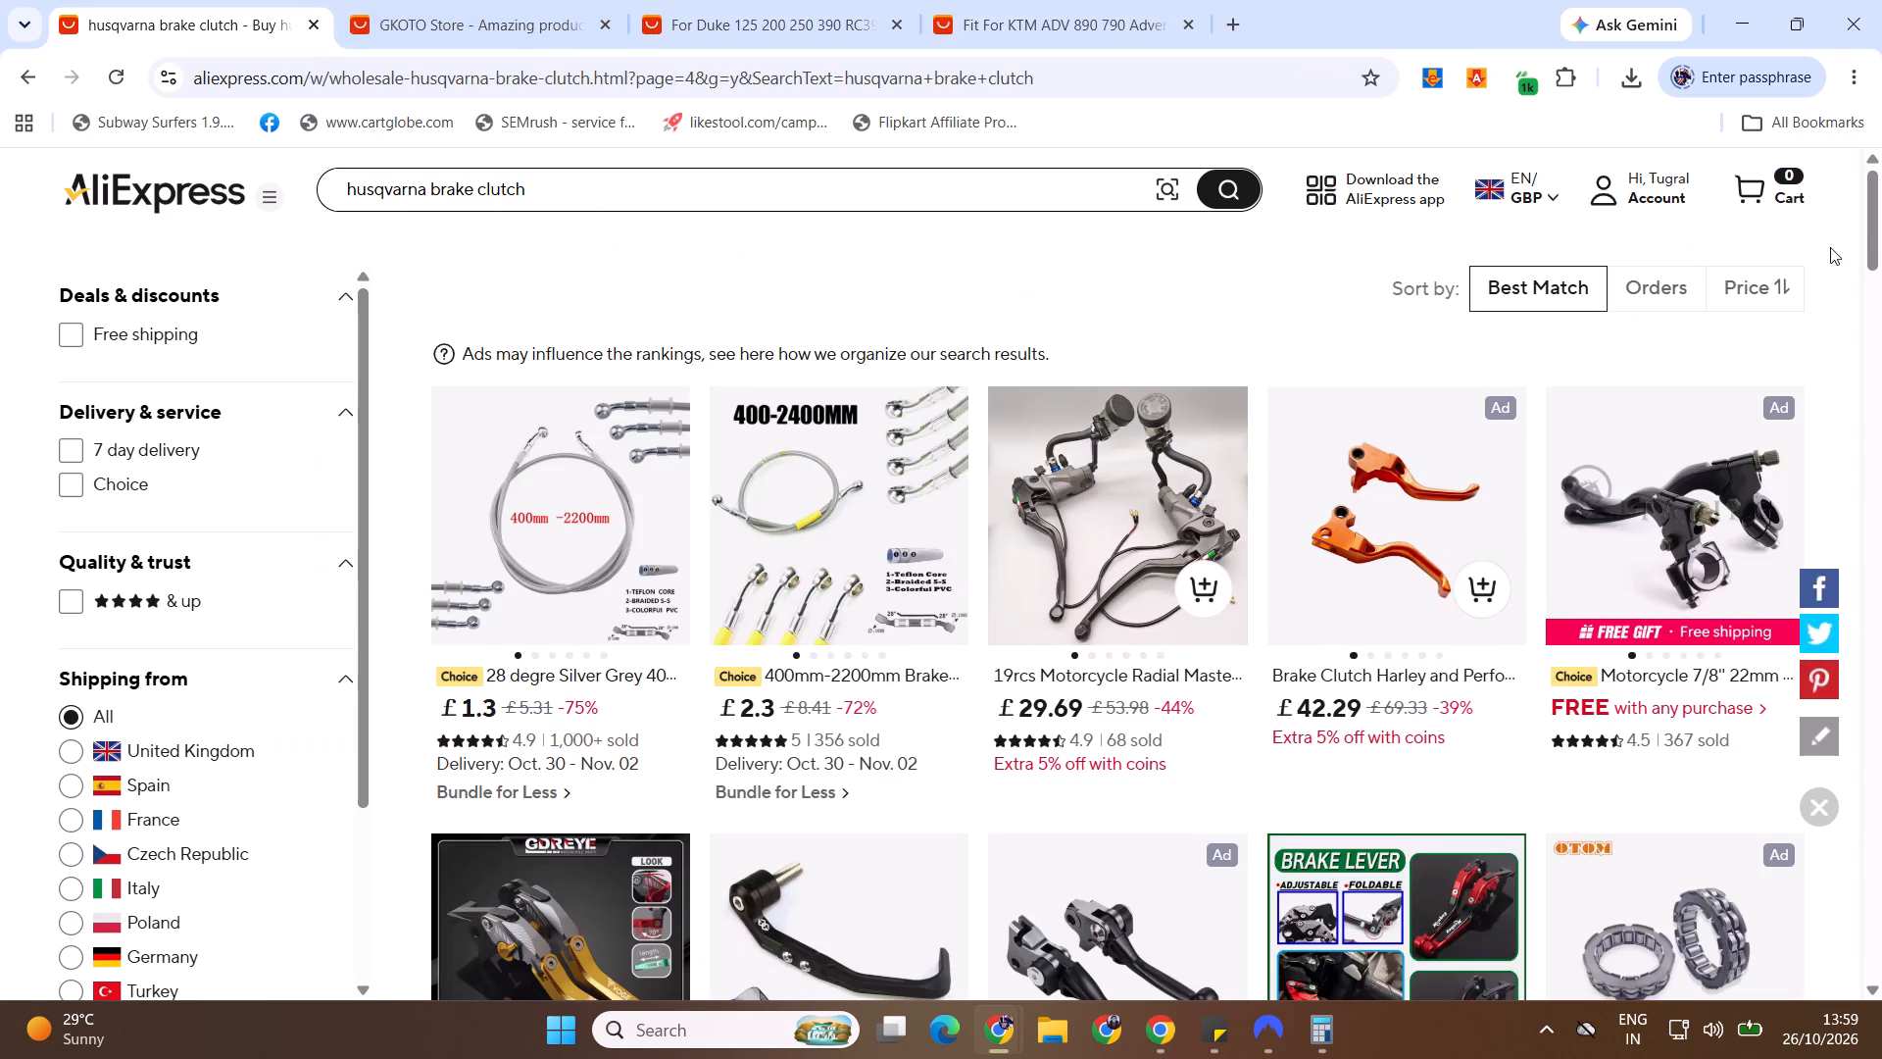
{"action": "left_click_drag", "start_coordinate": [1881, 212], "coordinate": [1881, 247]}
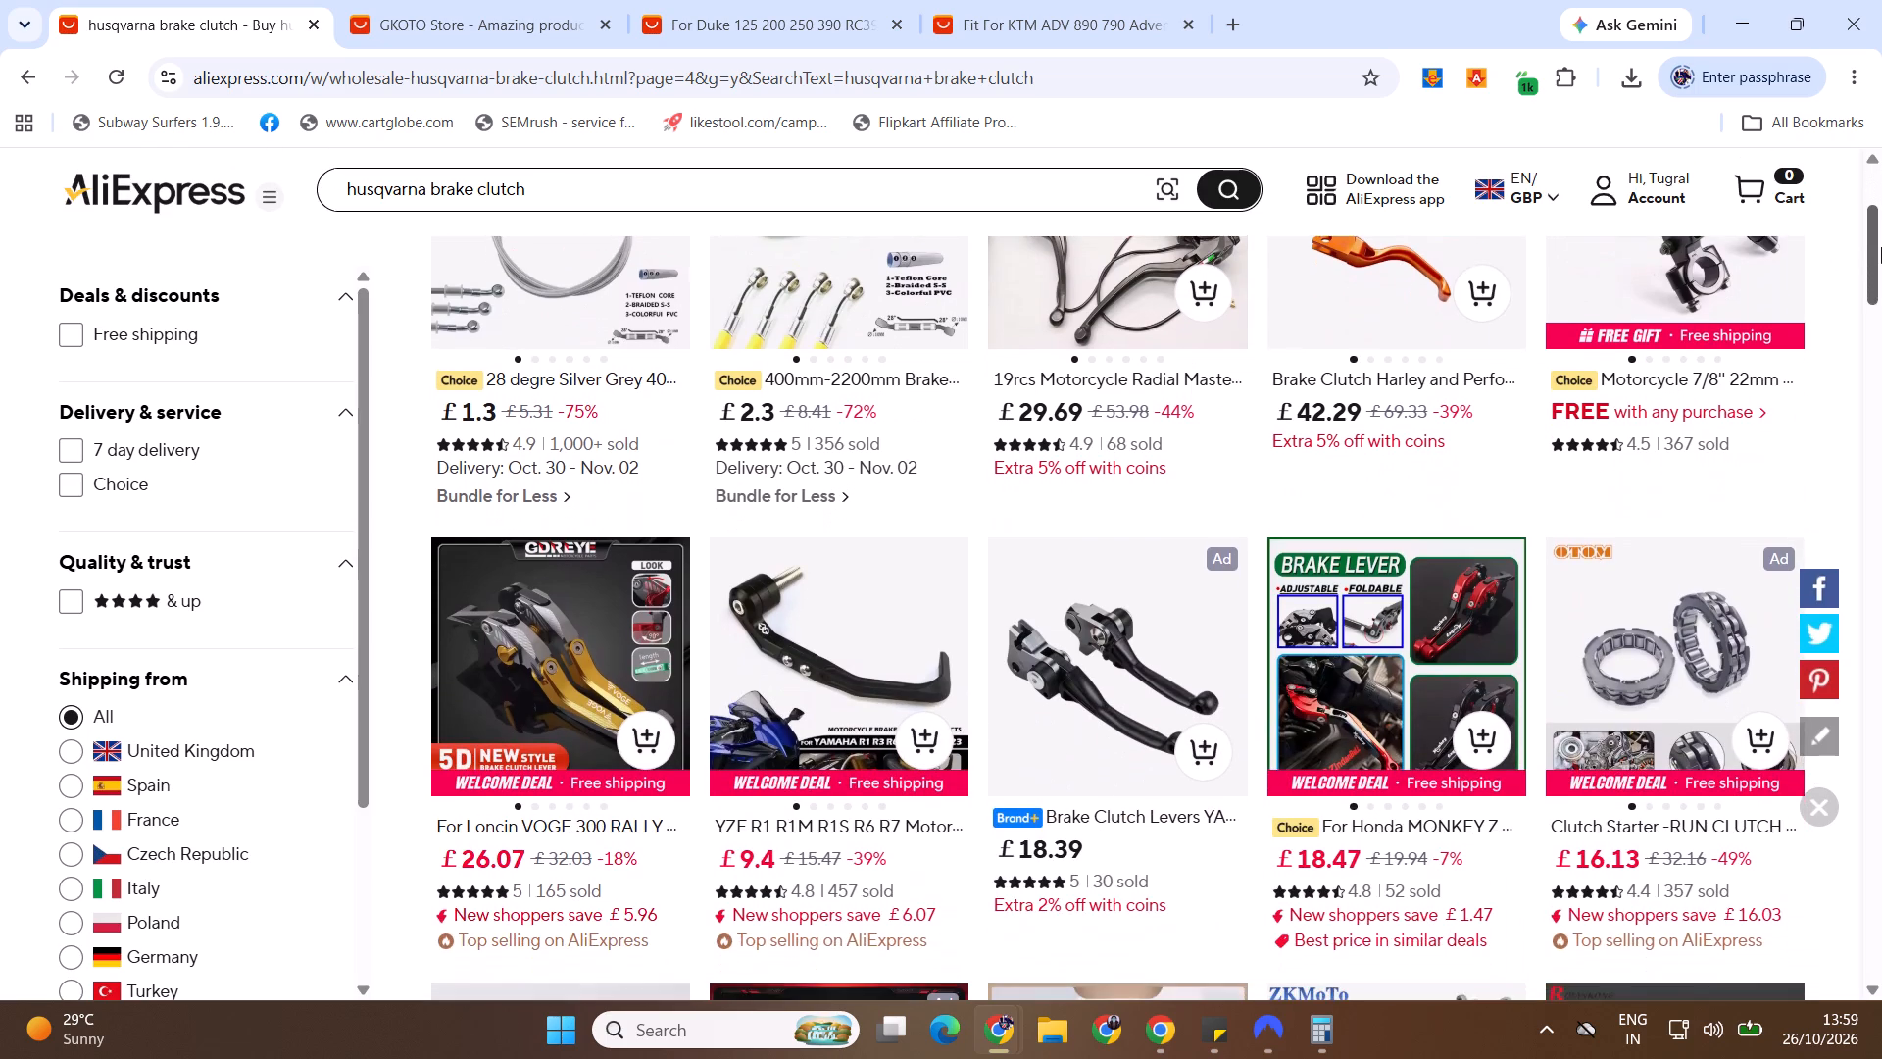
{"action": "left_click_drag", "start_coordinate": [1881, 247], "coordinate": [1881, 262]}
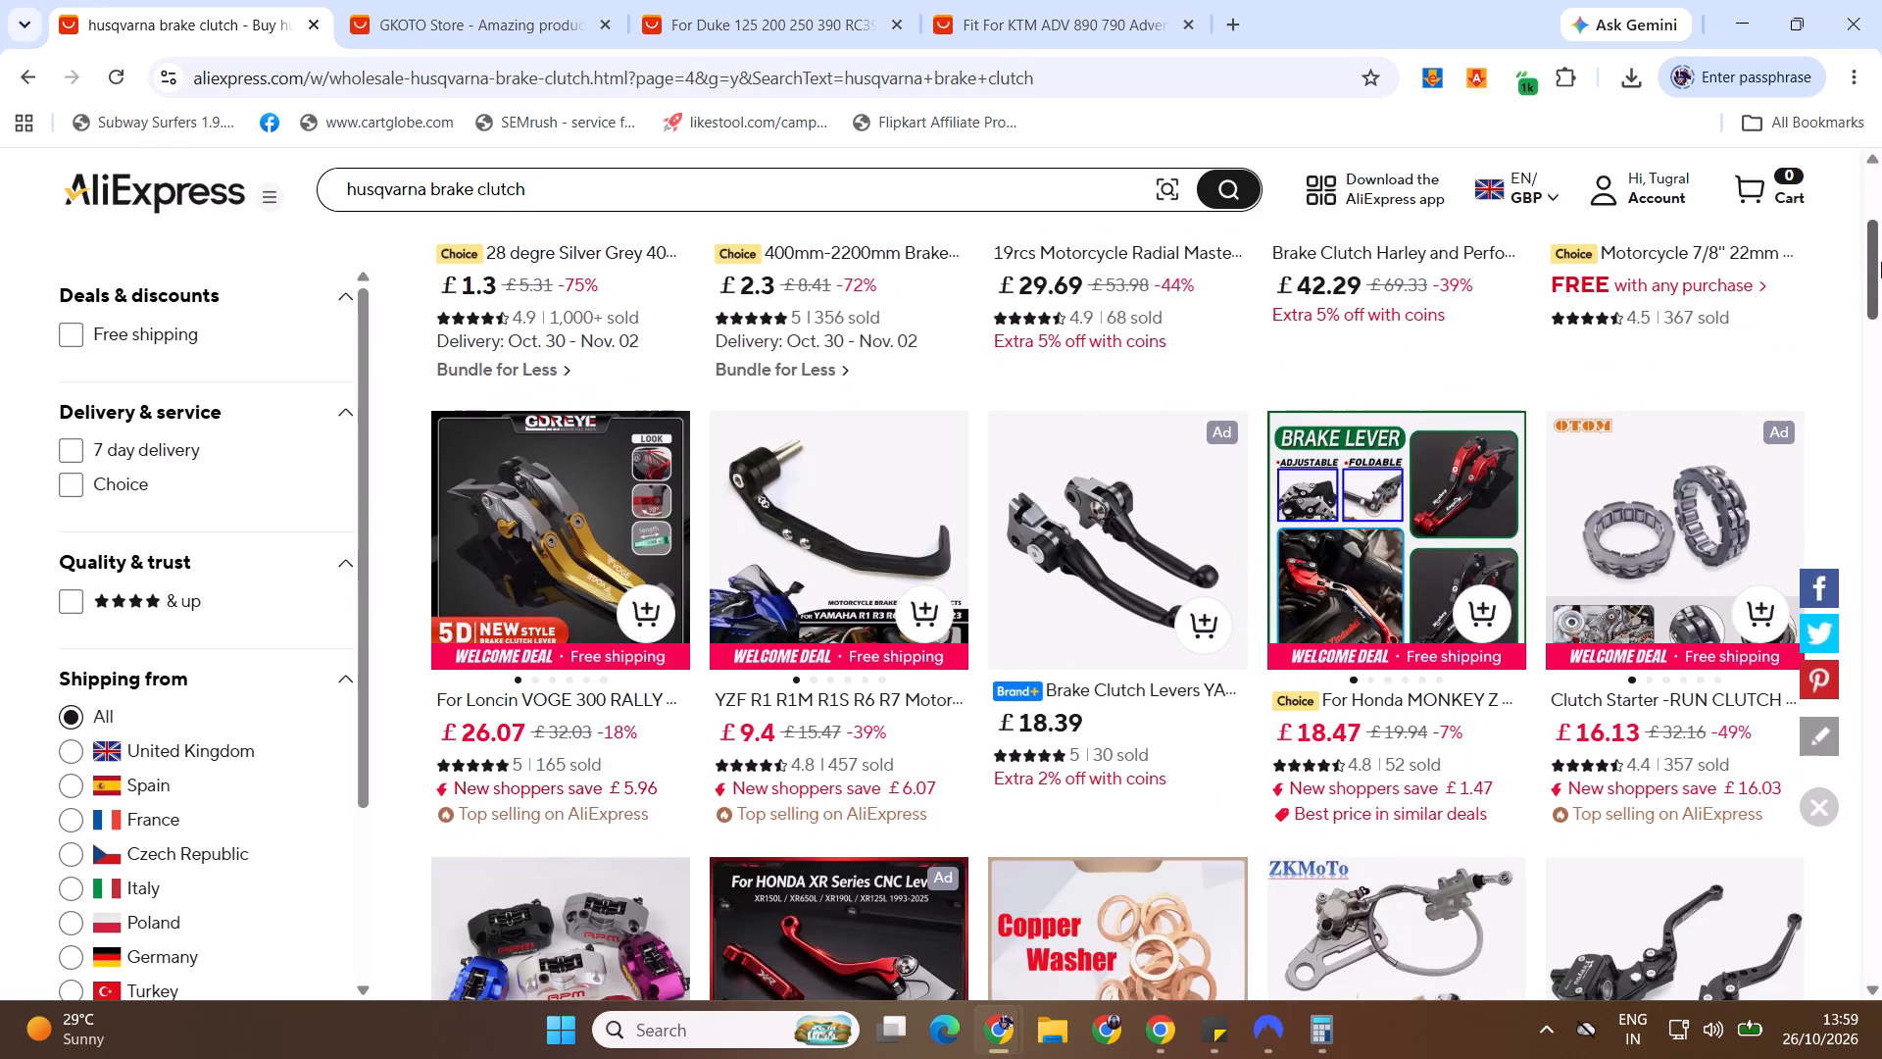
{"action": "left_click_drag", "start_coordinate": [1881, 262], "coordinate": [1881, 282]}
{"action": "middle_click", "coordinate": [1719, 378]}
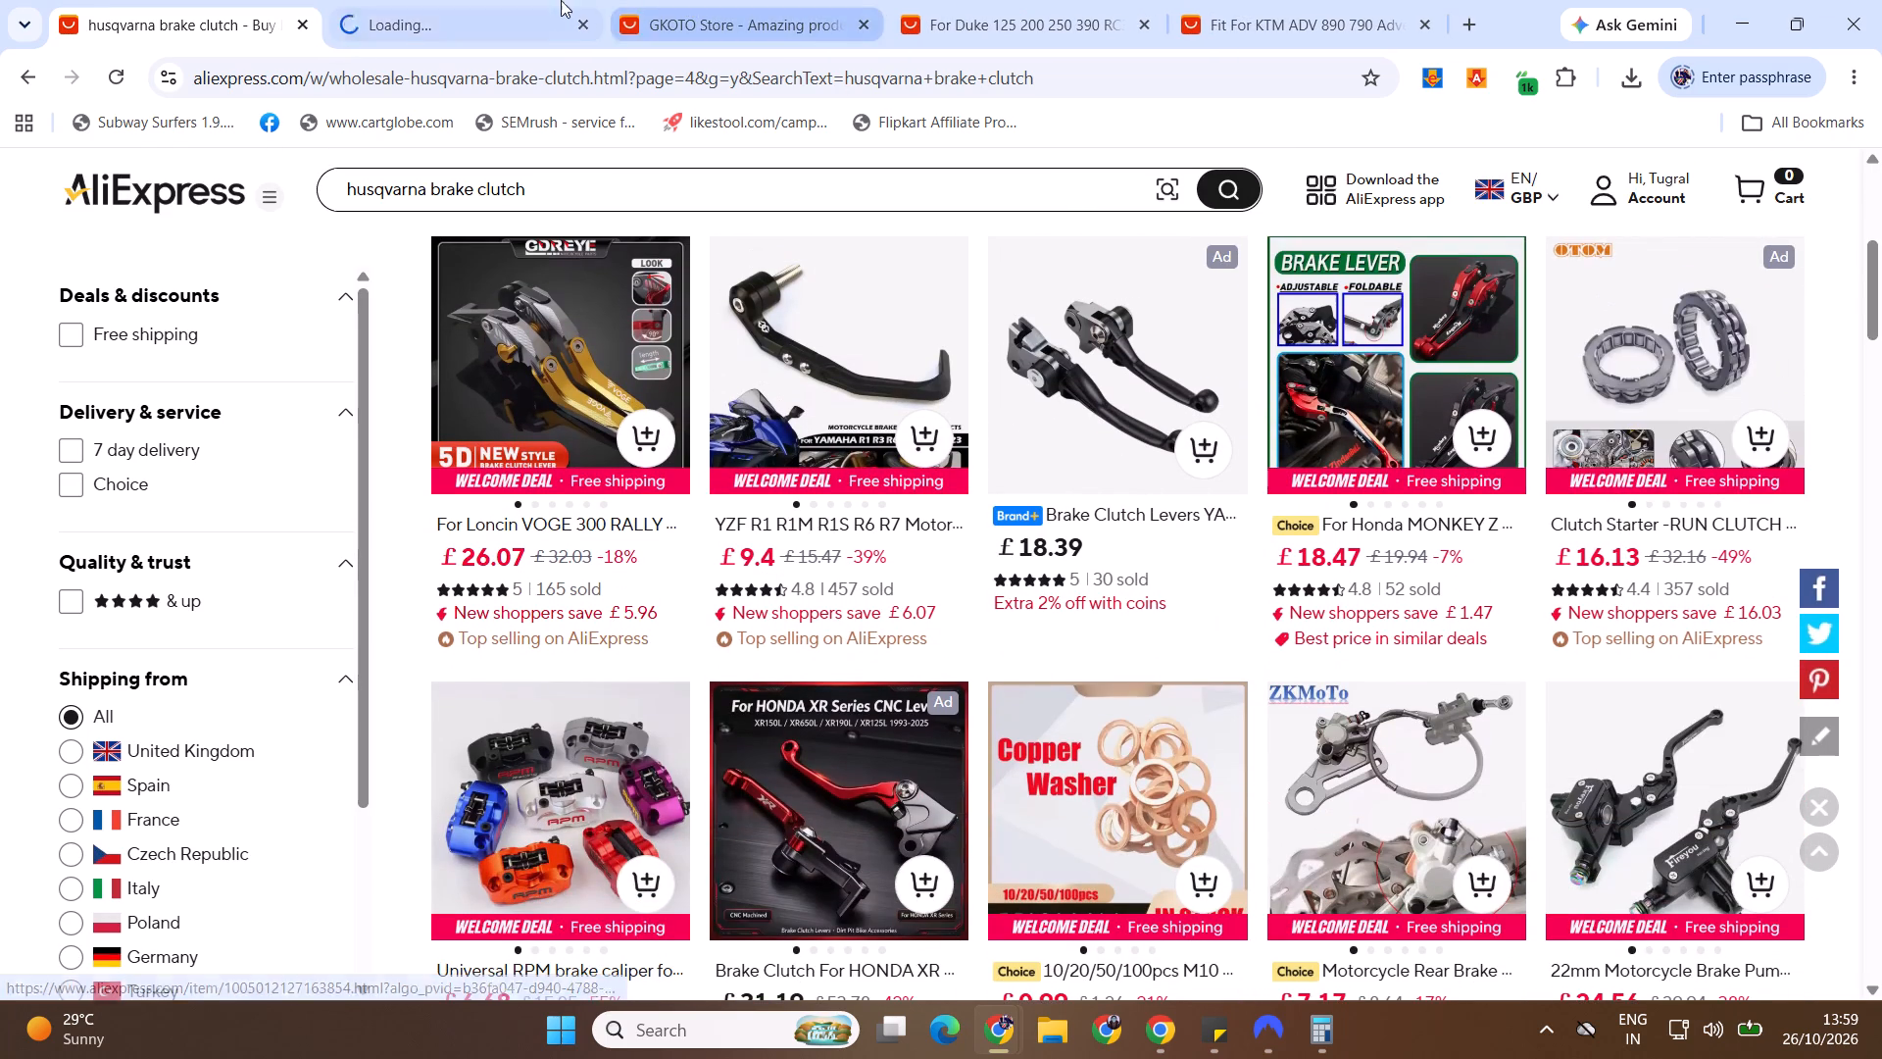
{"action": "left_click", "coordinate": [383, 14]}
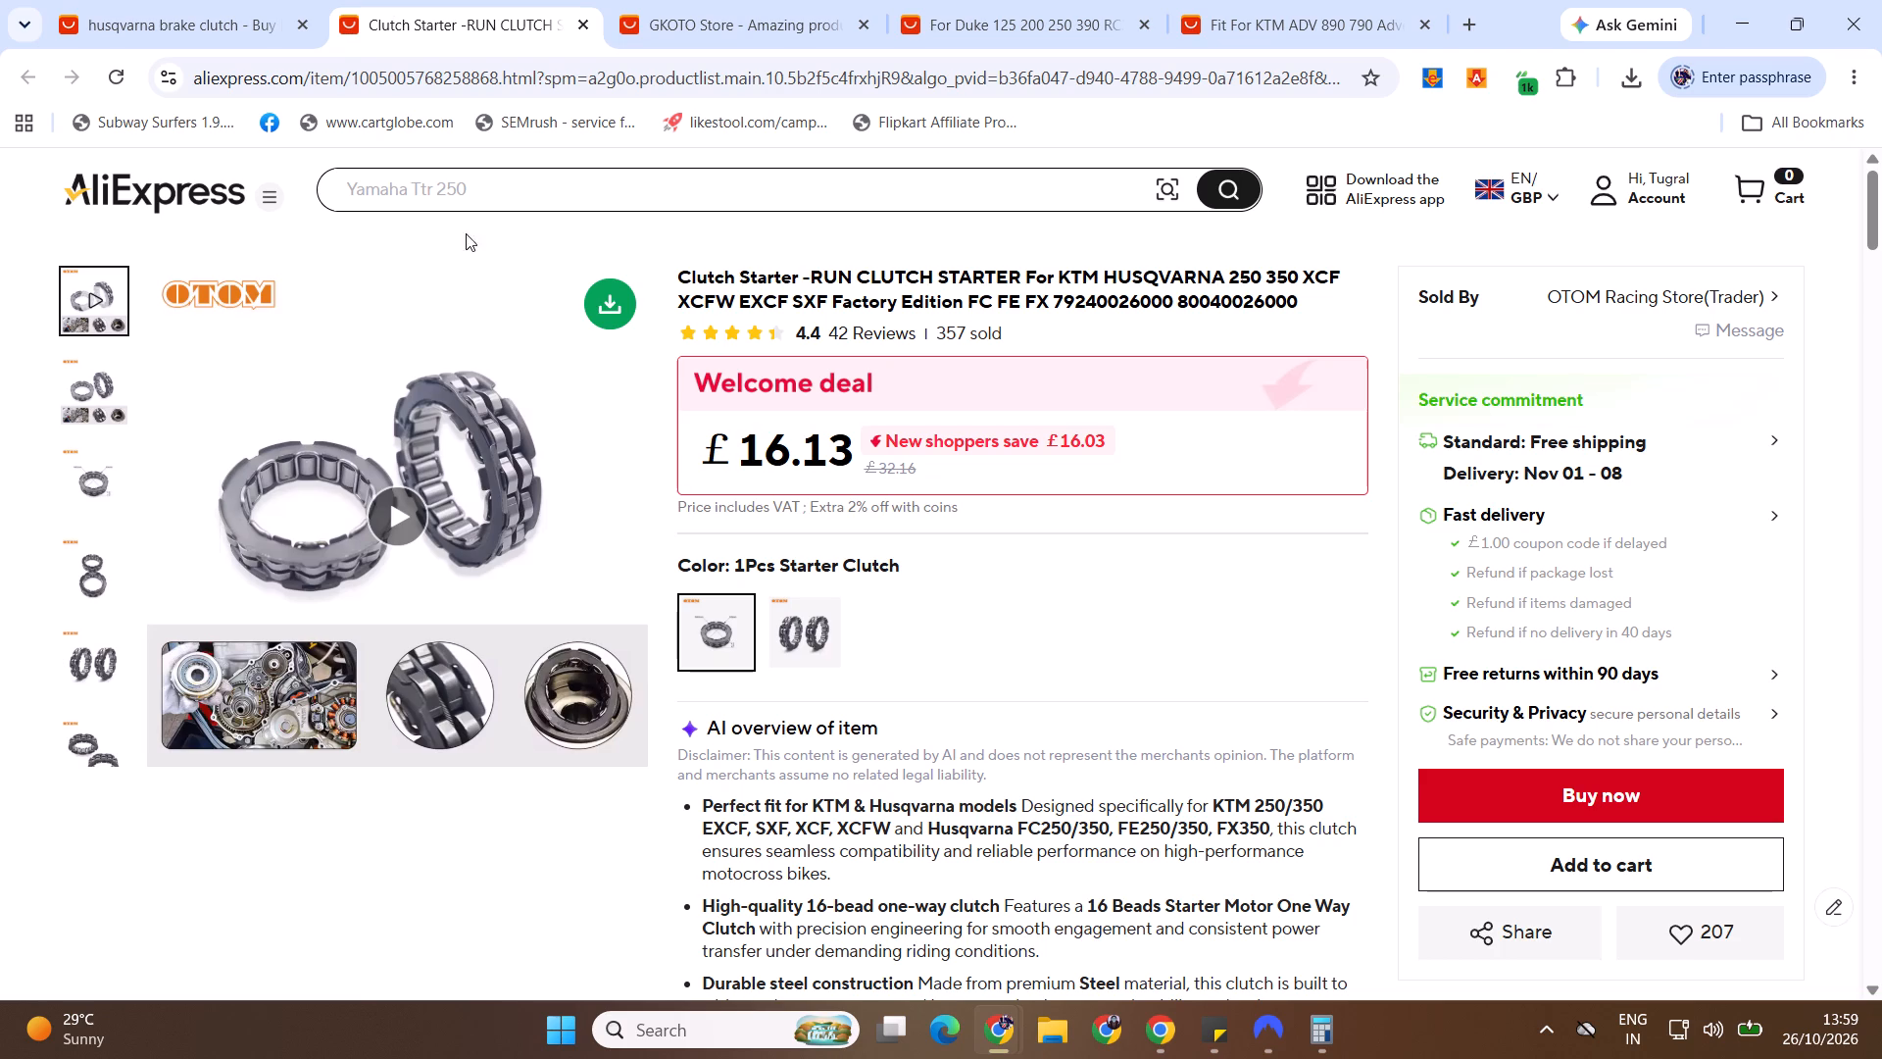
{"action": "left_click", "coordinate": [793, 622]}
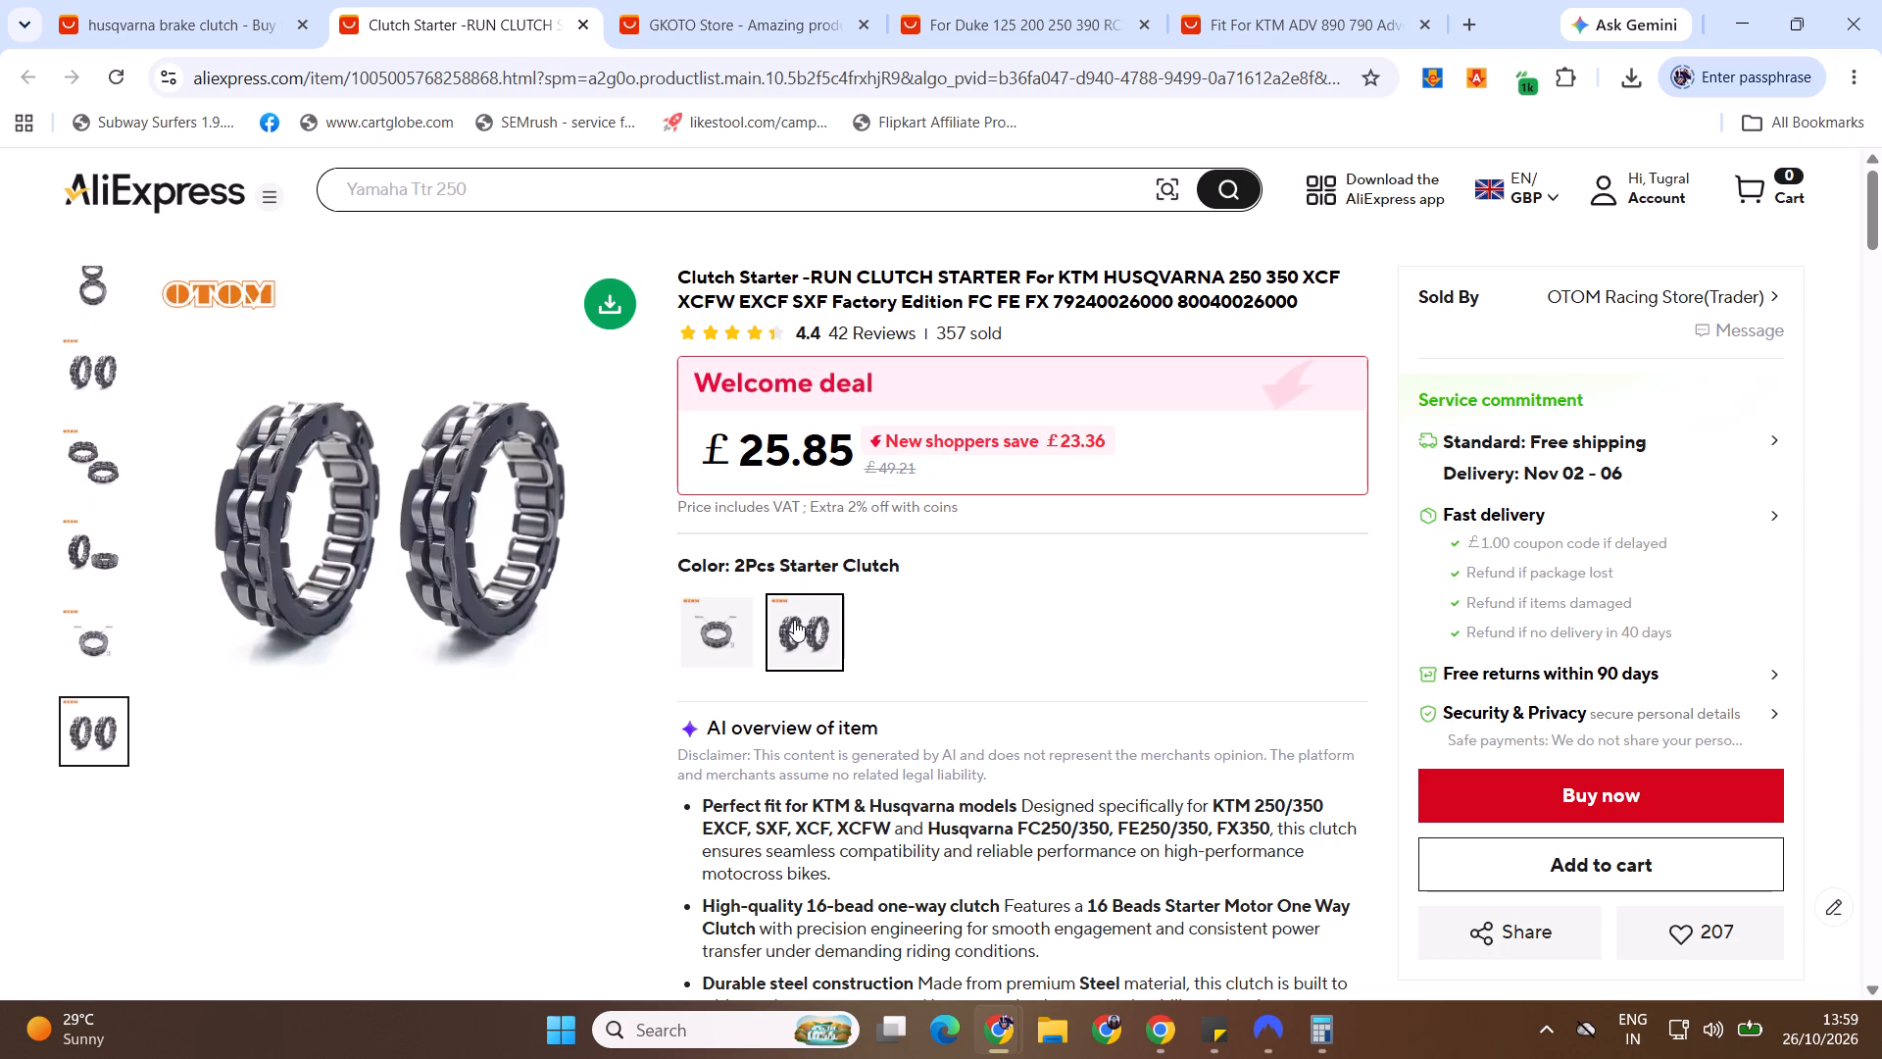
View the 1Pcs Starter Clutch option, examine the OTOM starter clutch's fitment description, and look through the More to love recommendations.
{"action": "left_click", "coordinate": [708, 630]}
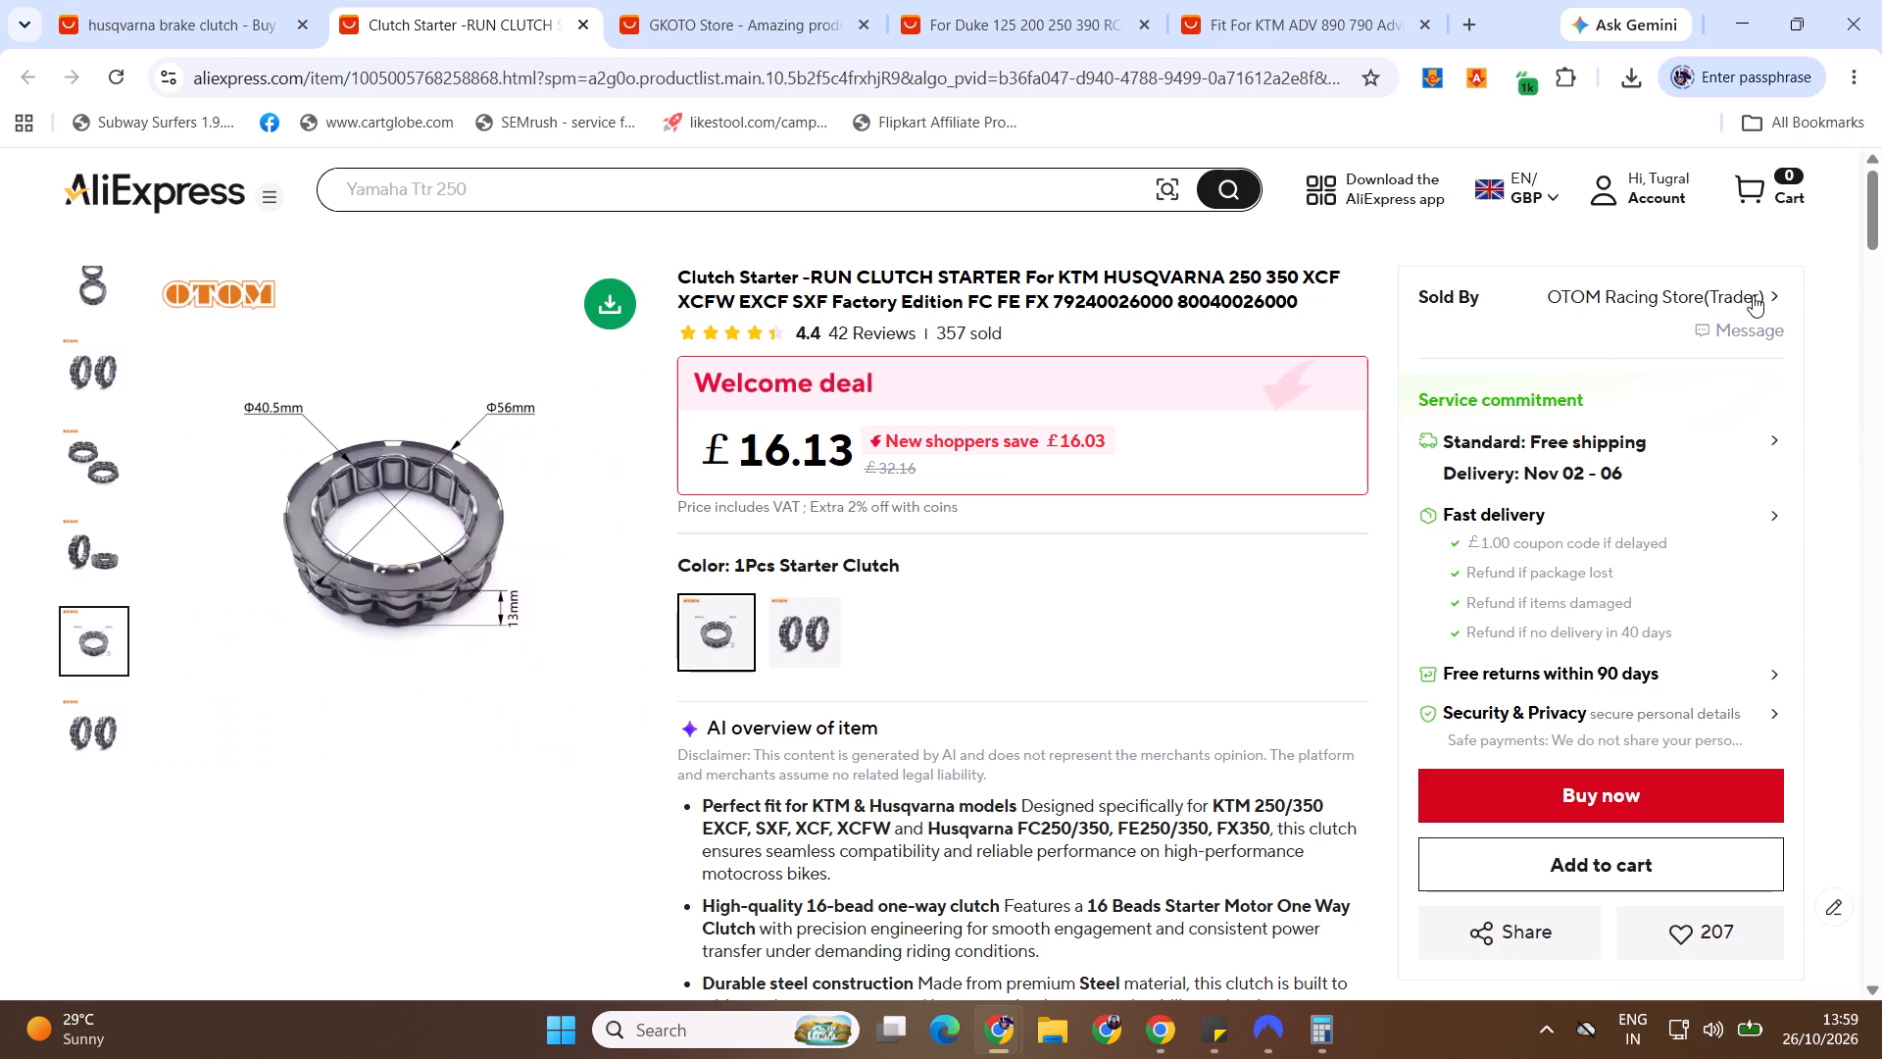
{"action": "left_click_drag", "start_coordinate": [1872, 204], "coordinate": [1881, 563]}
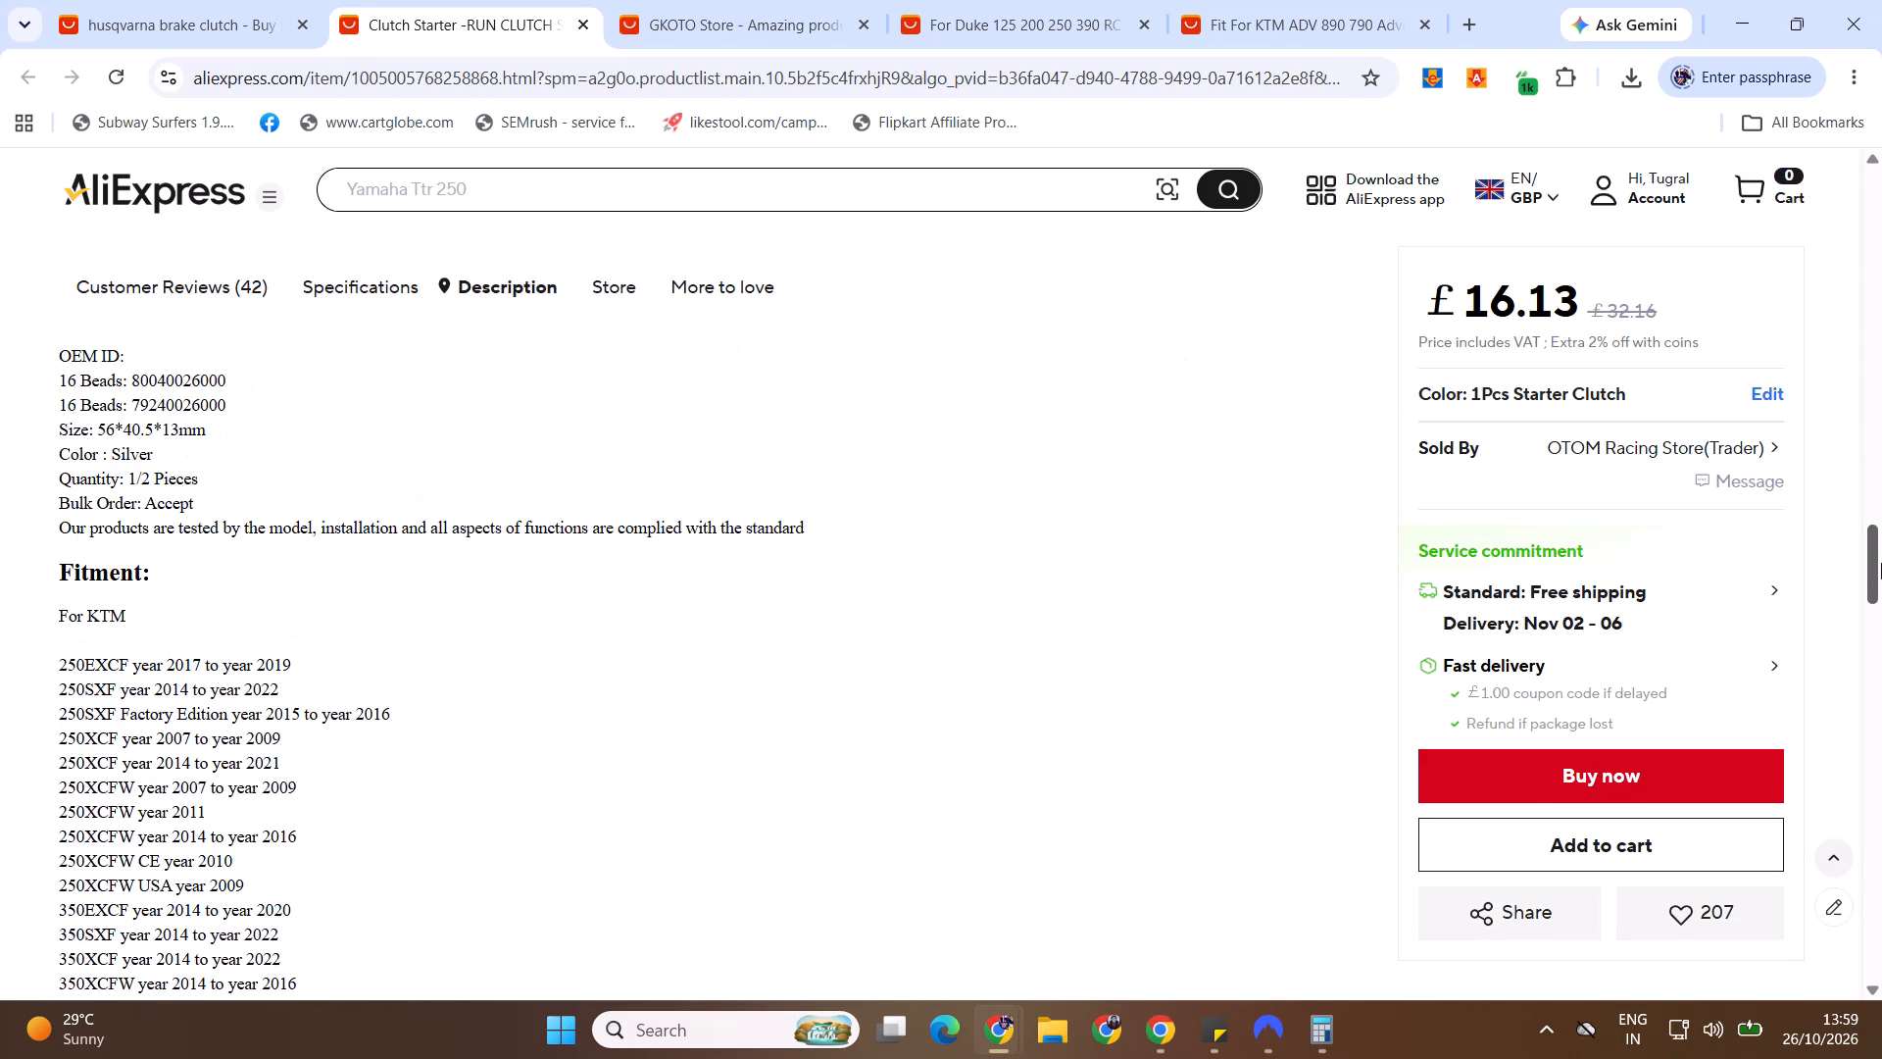
{"action": "left_click_drag", "start_coordinate": [1881, 563], "coordinate": [1881, 608]}
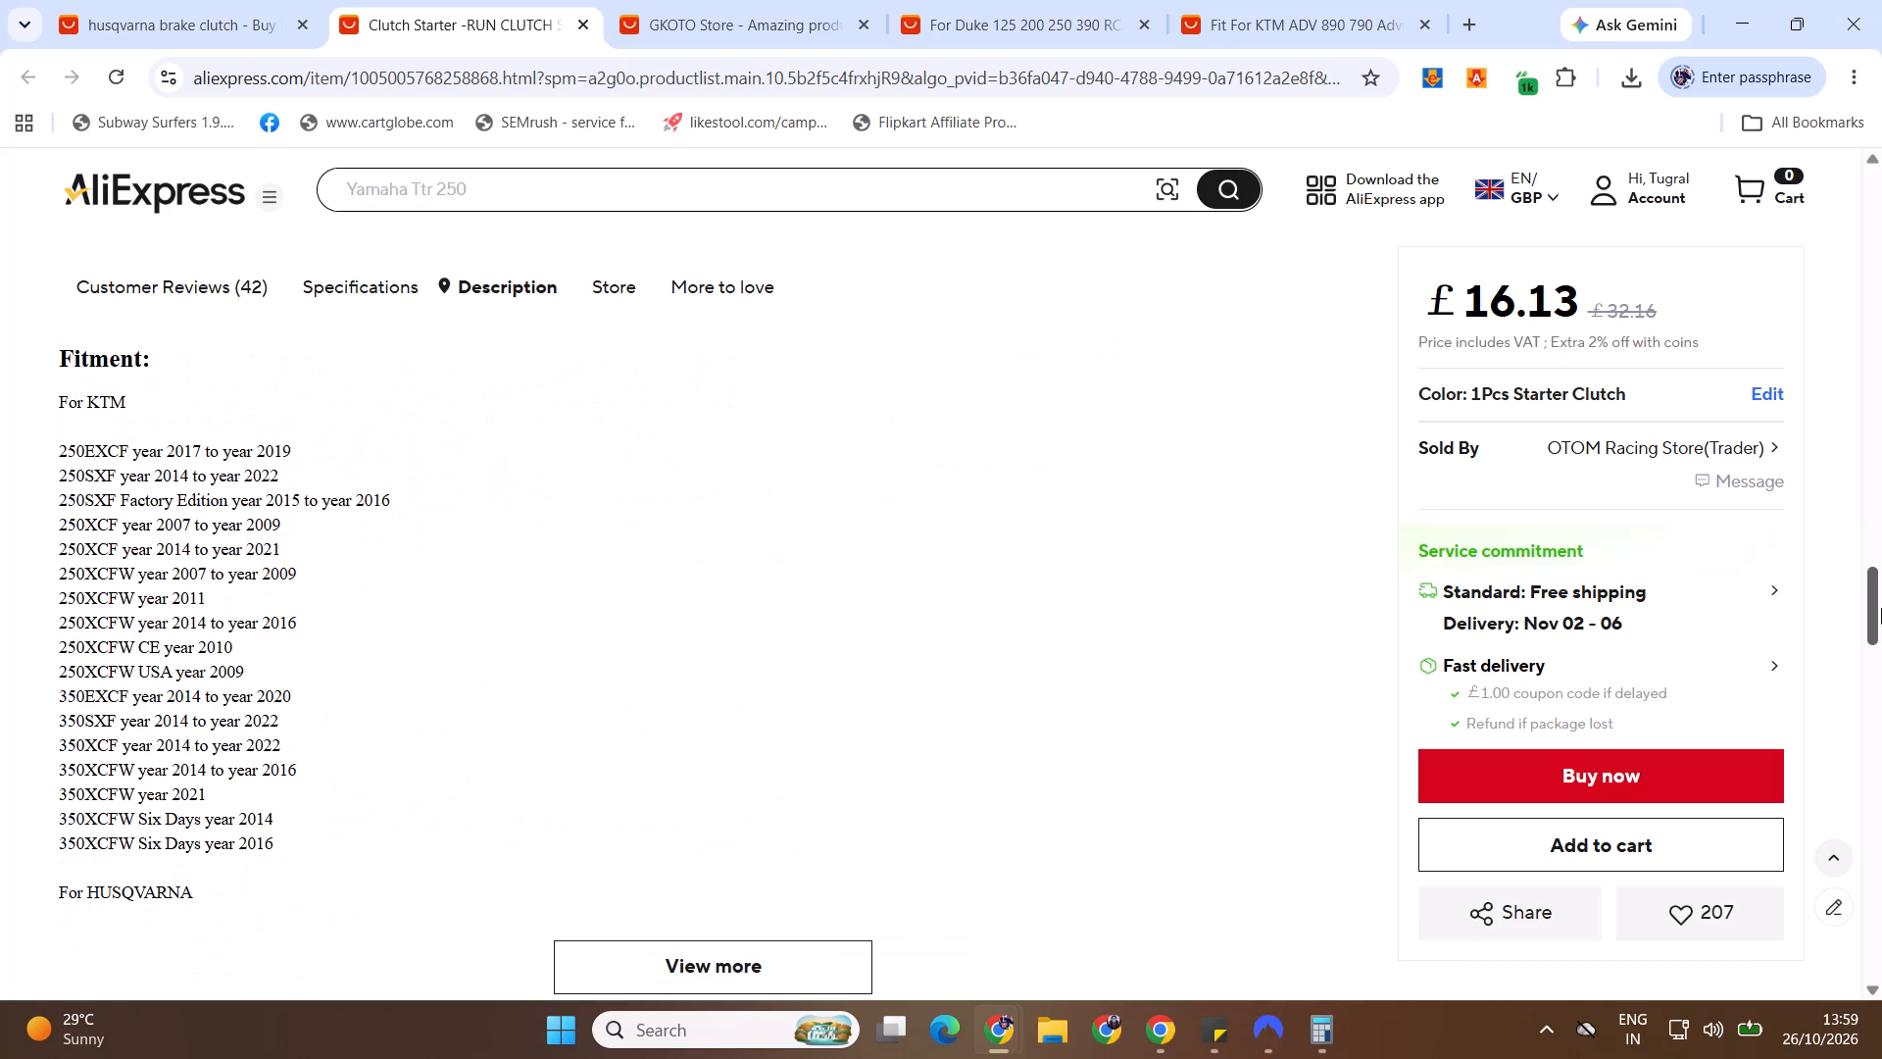
{"action": "left_click_drag", "start_coordinate": [1881, 608], "coordinate": [1881, 782]}
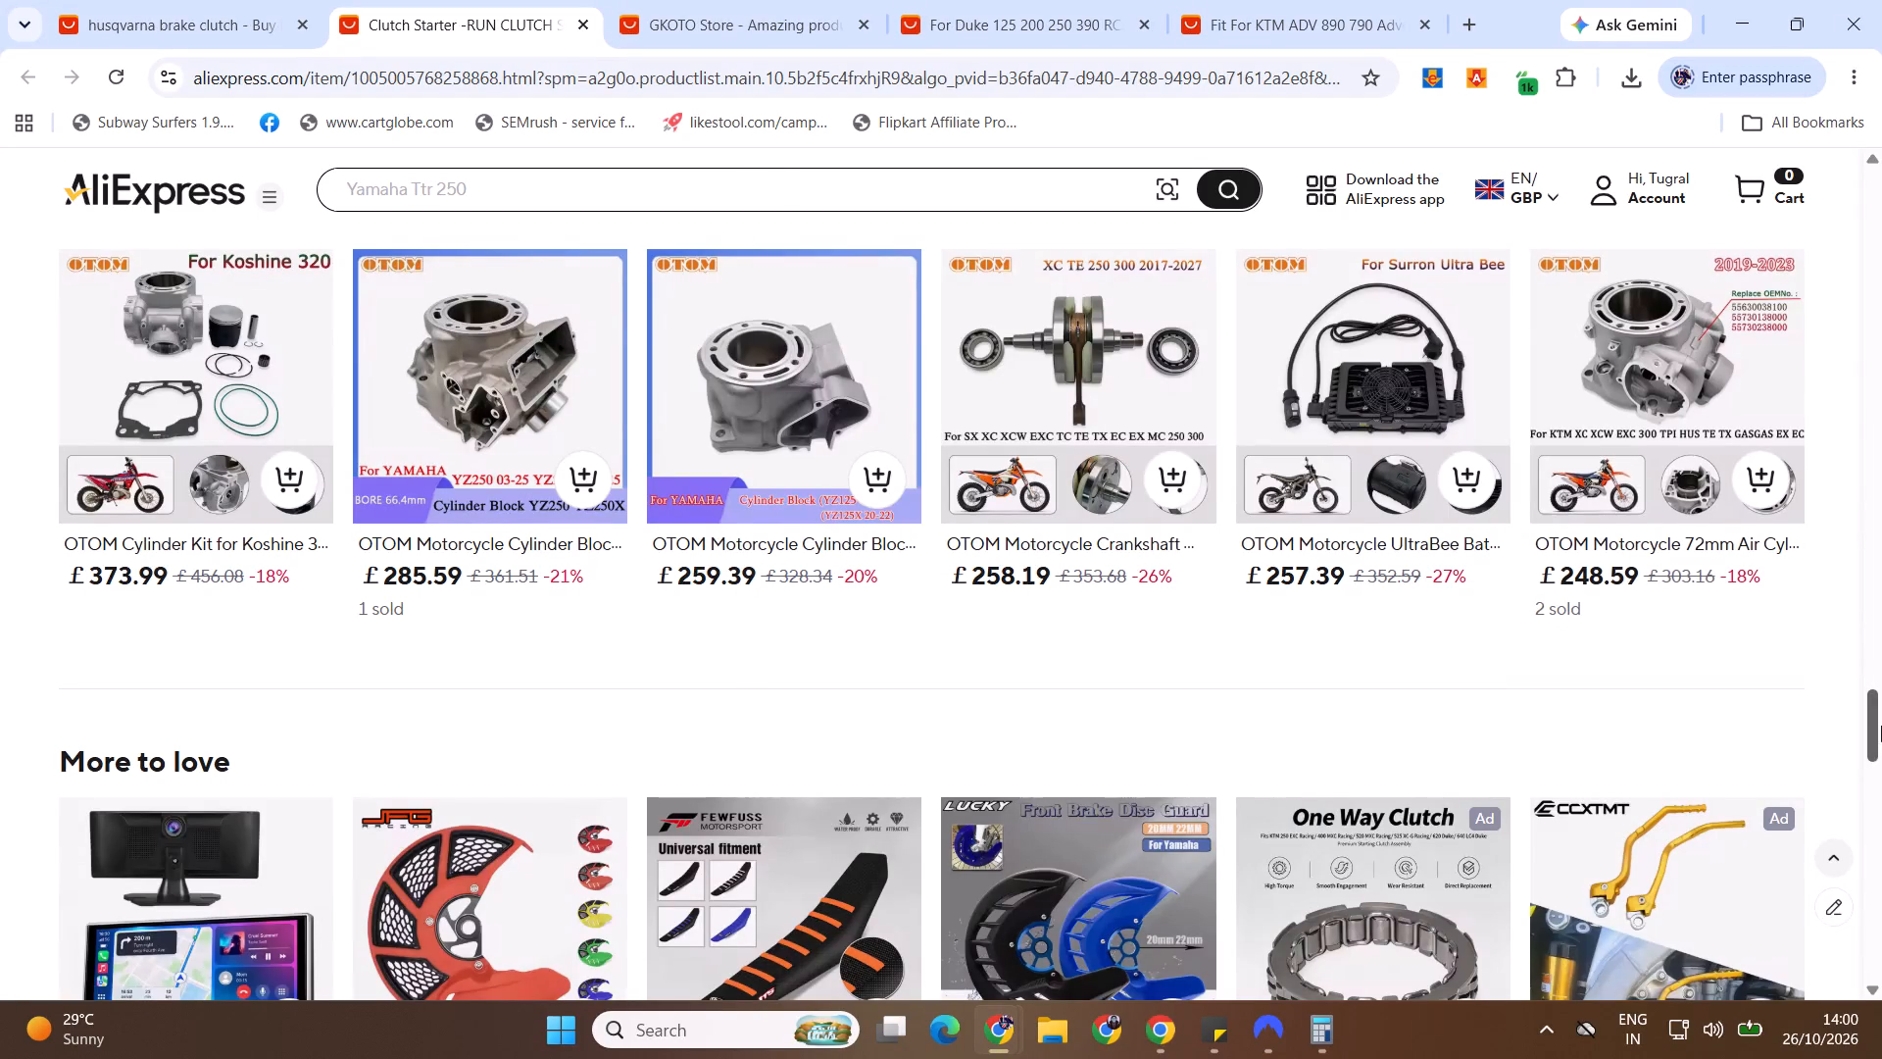
{"action": "left_click_drag", "start_coordinate": [1881, 726], "coordinate": [1881, 784]}
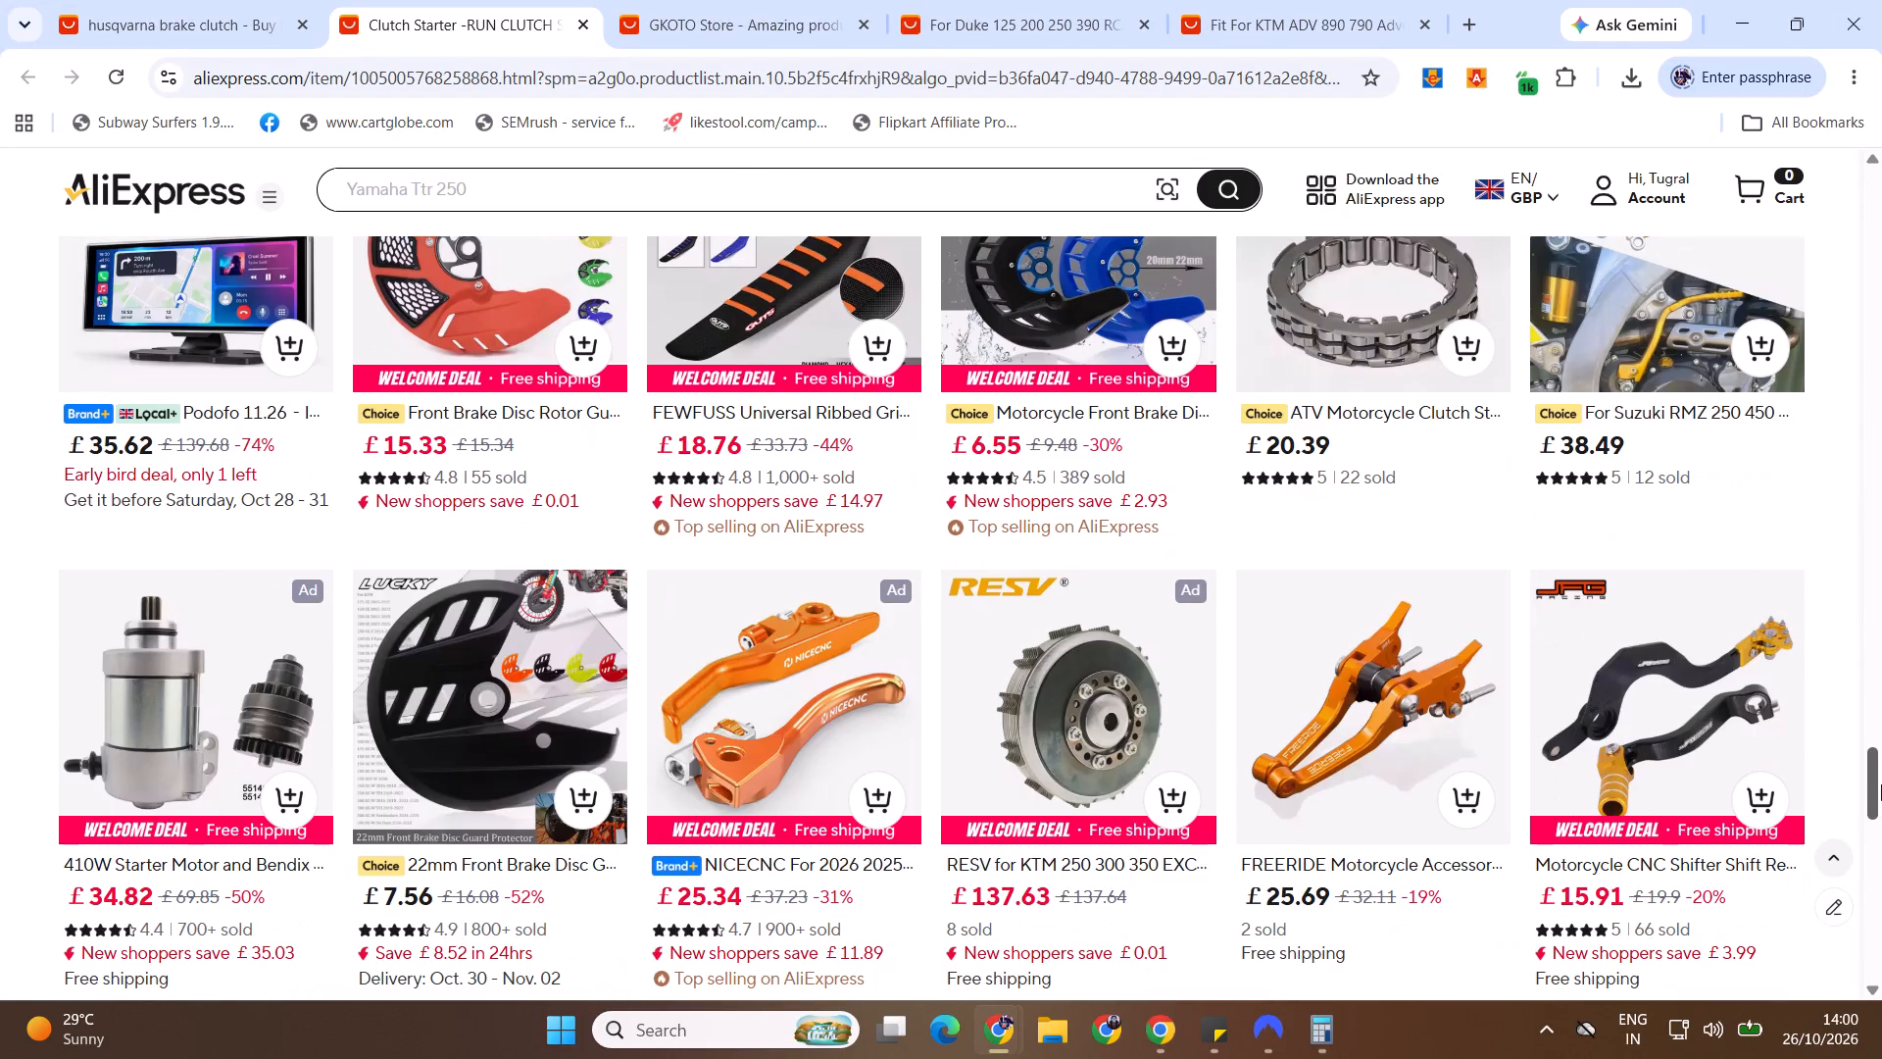
{"action": "left_click_drag", "start_coordinate": [1881, 784], "coordinate": [1881, 794]}
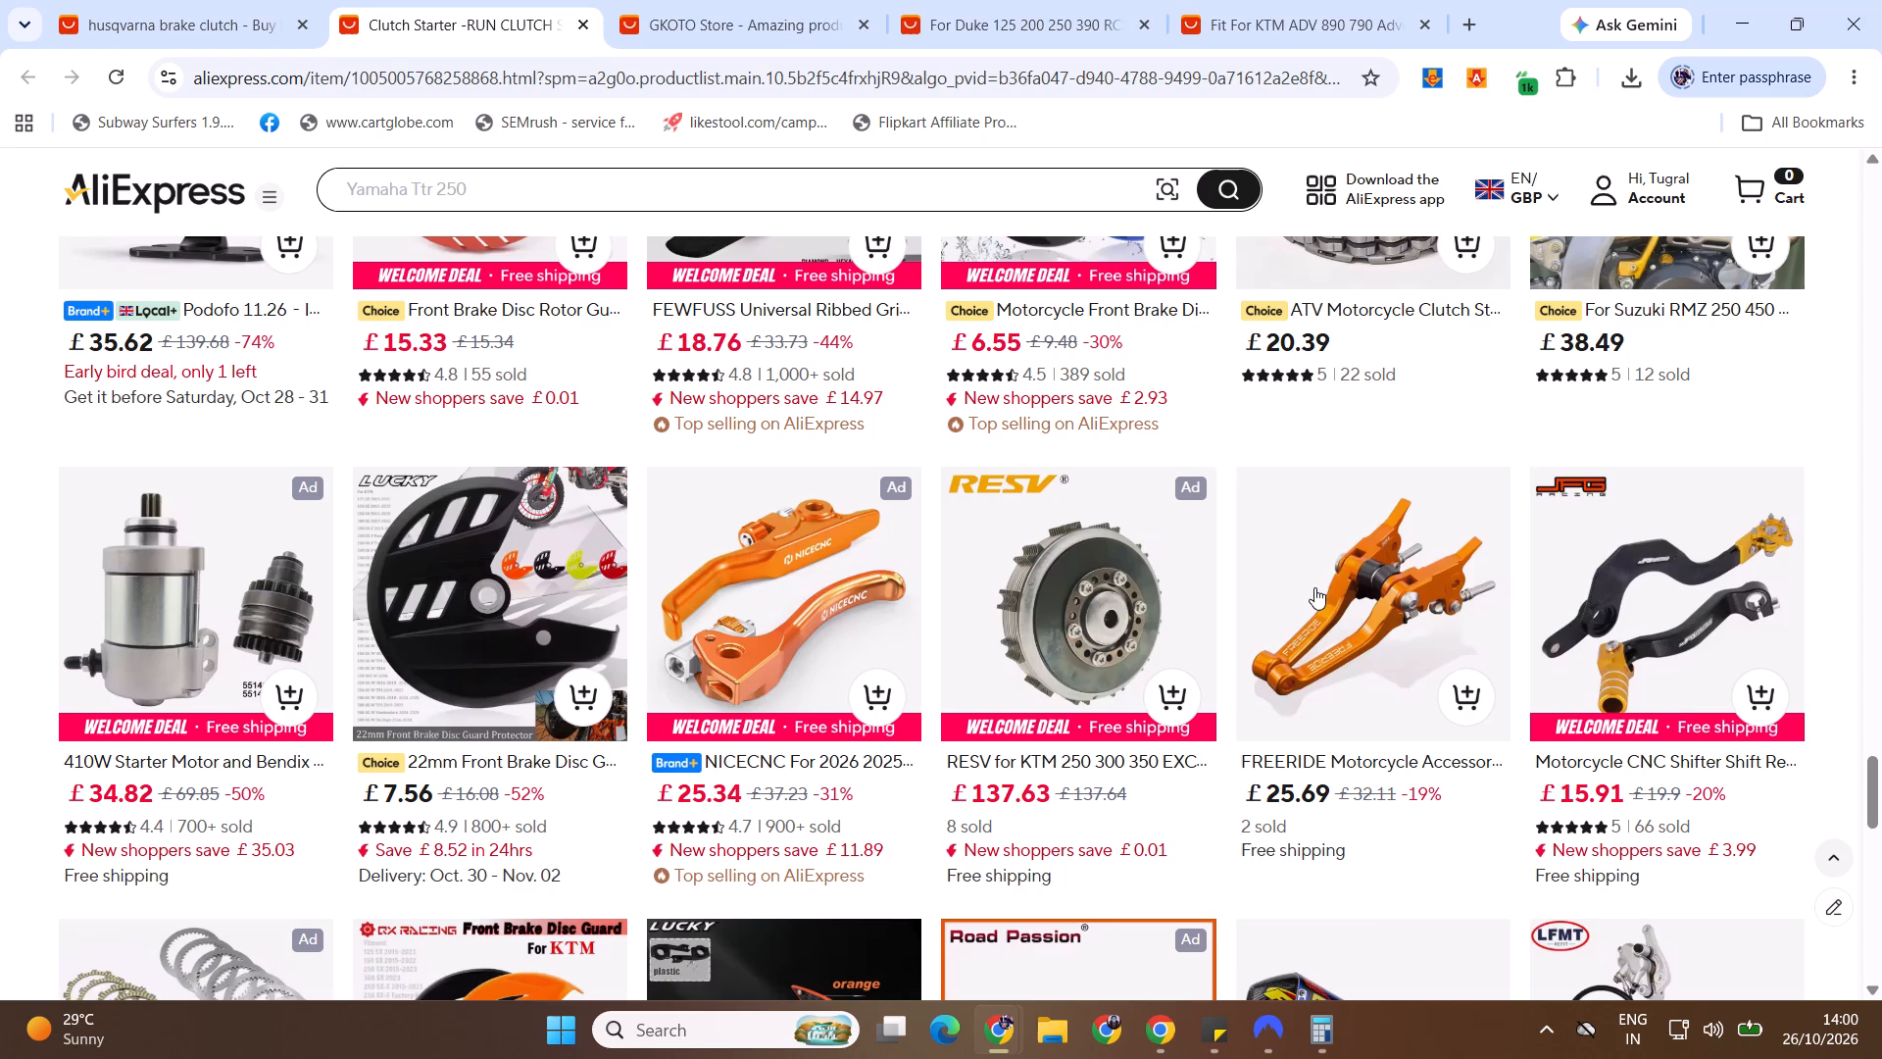
Open the recommended FREERIDE brake clutch levers in place of the starter clutch page, view the silver and black variants, and check the fitment description.
{"action": "middle_click", "coordinate": [1314, 588]}
{"action": "left_click", "coordinate": [488, 24]}
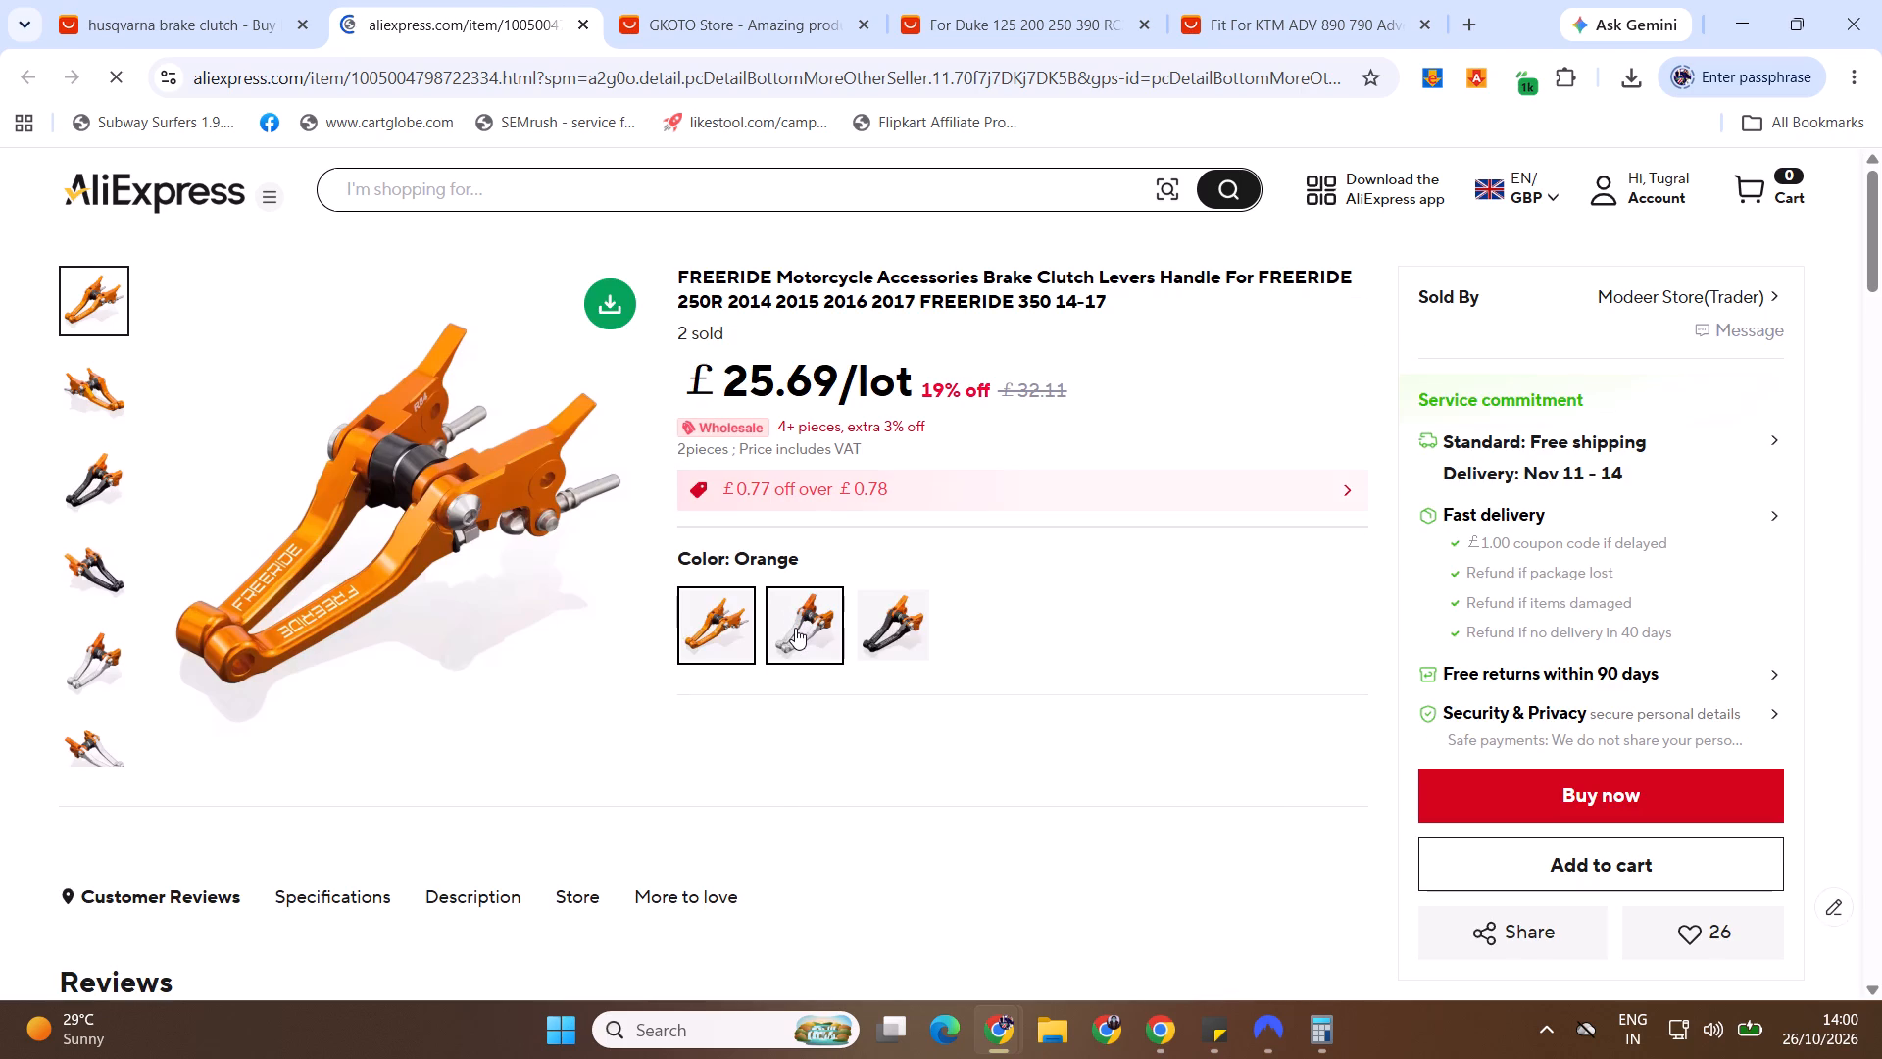
{"action": "left_click", "coordinate": [795, 628]}
{"action": "left_click", "coordinate": [909, 666]}
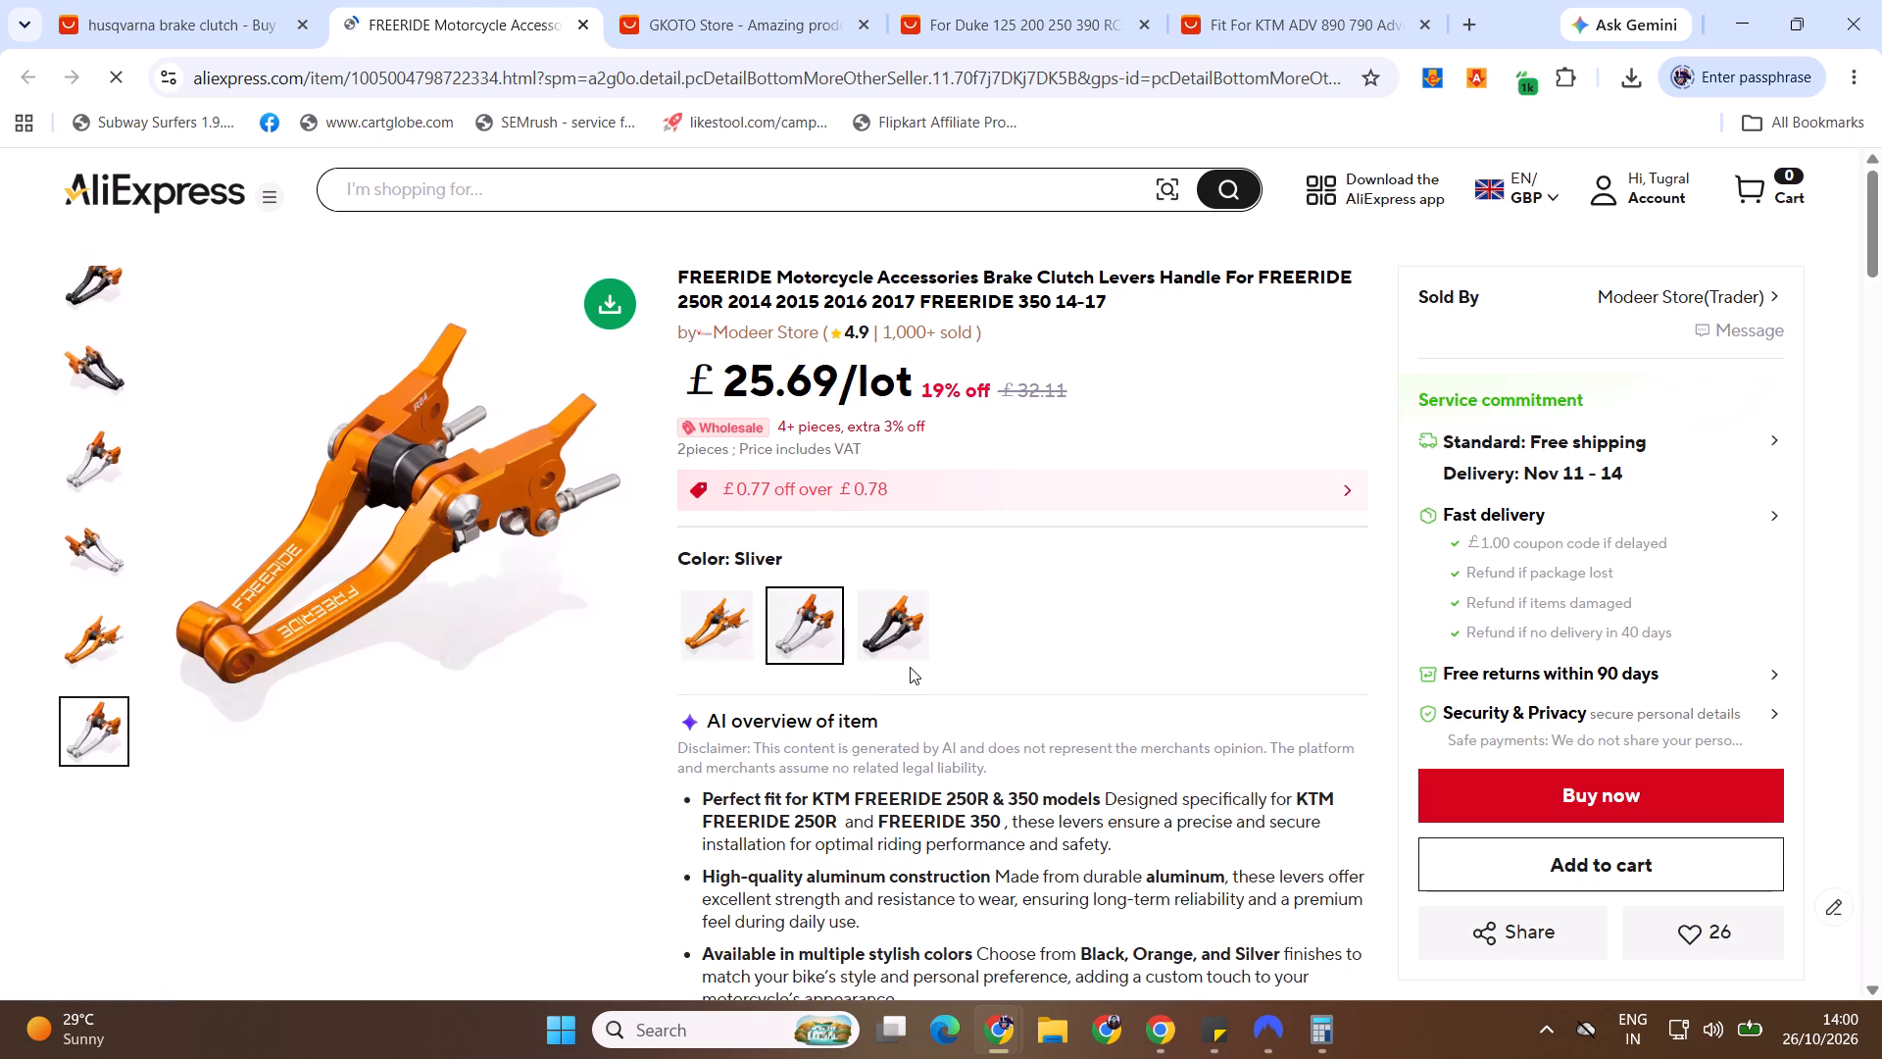
{"action": "left_click", "coordinate": [903, 655]}
{"action": "left_click", "coordinate": [899, 638]}
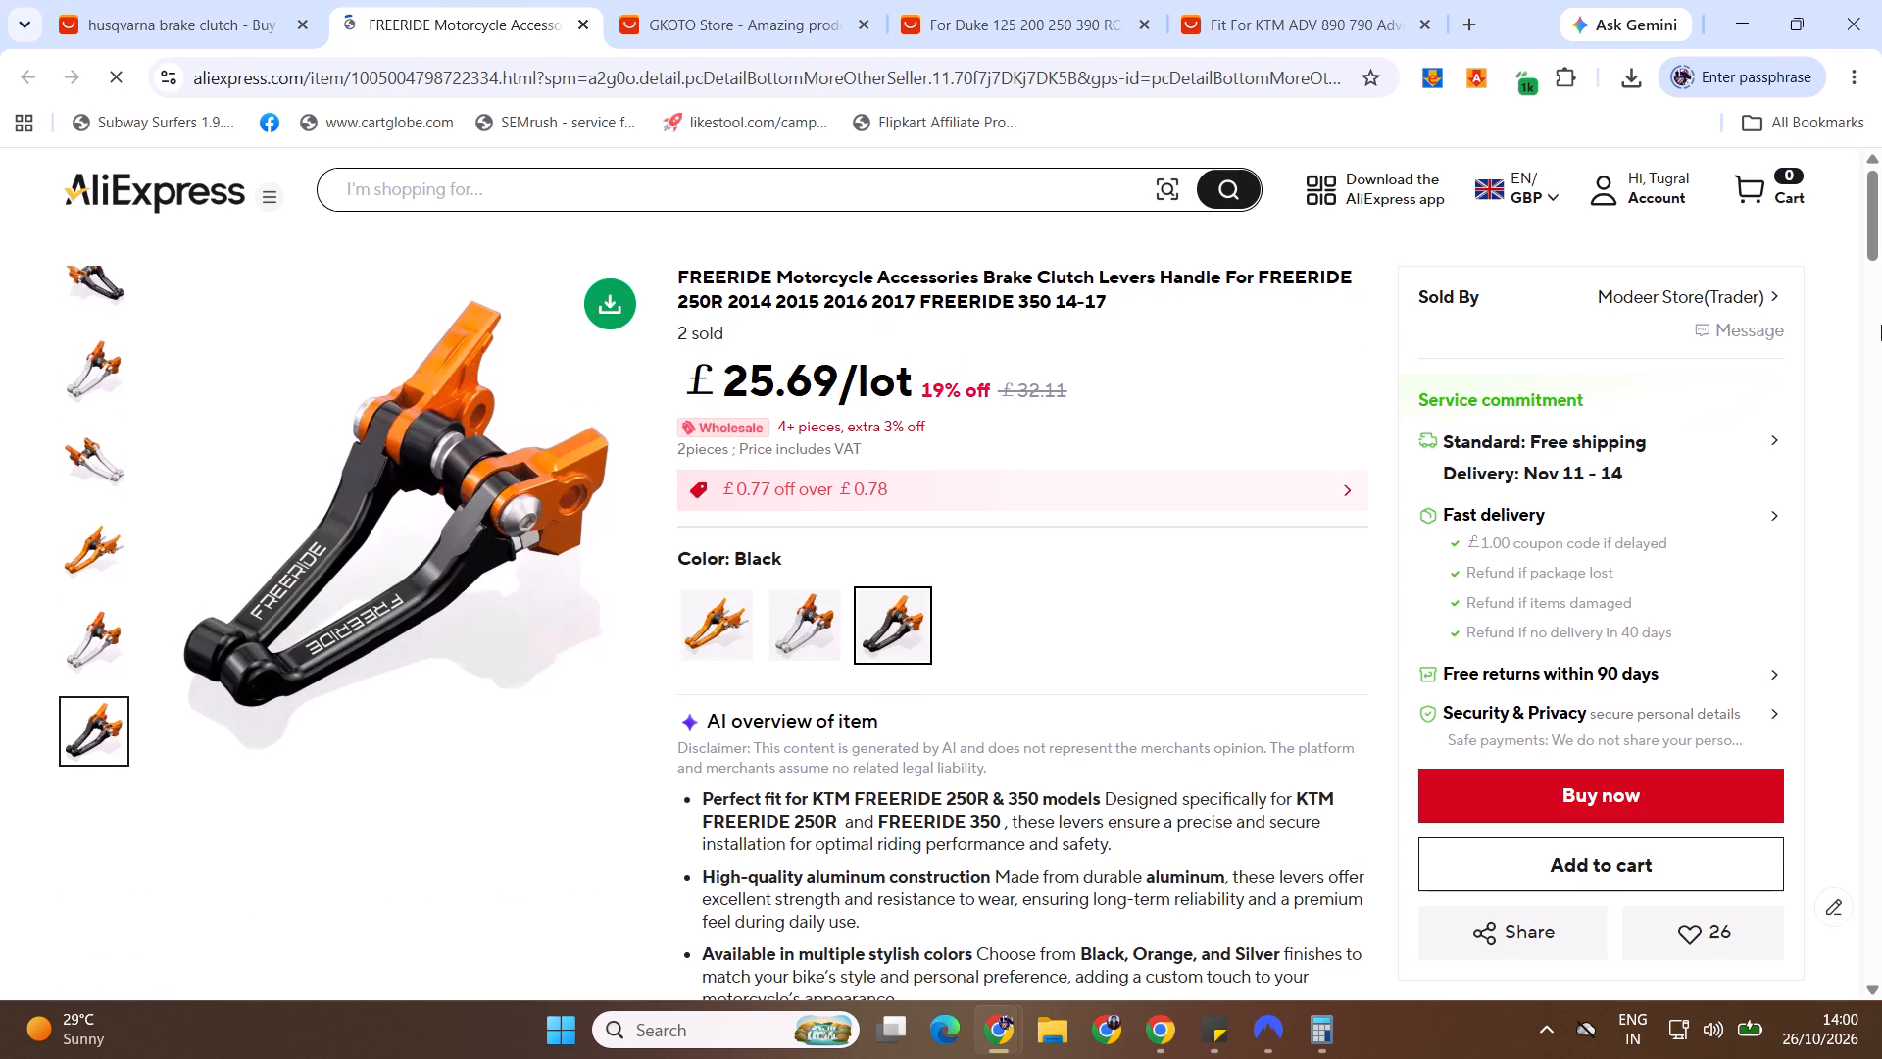
{"action": "left_click_drag", "start_coordinate": [1881, 230], "coordinate": [1881, 505]}
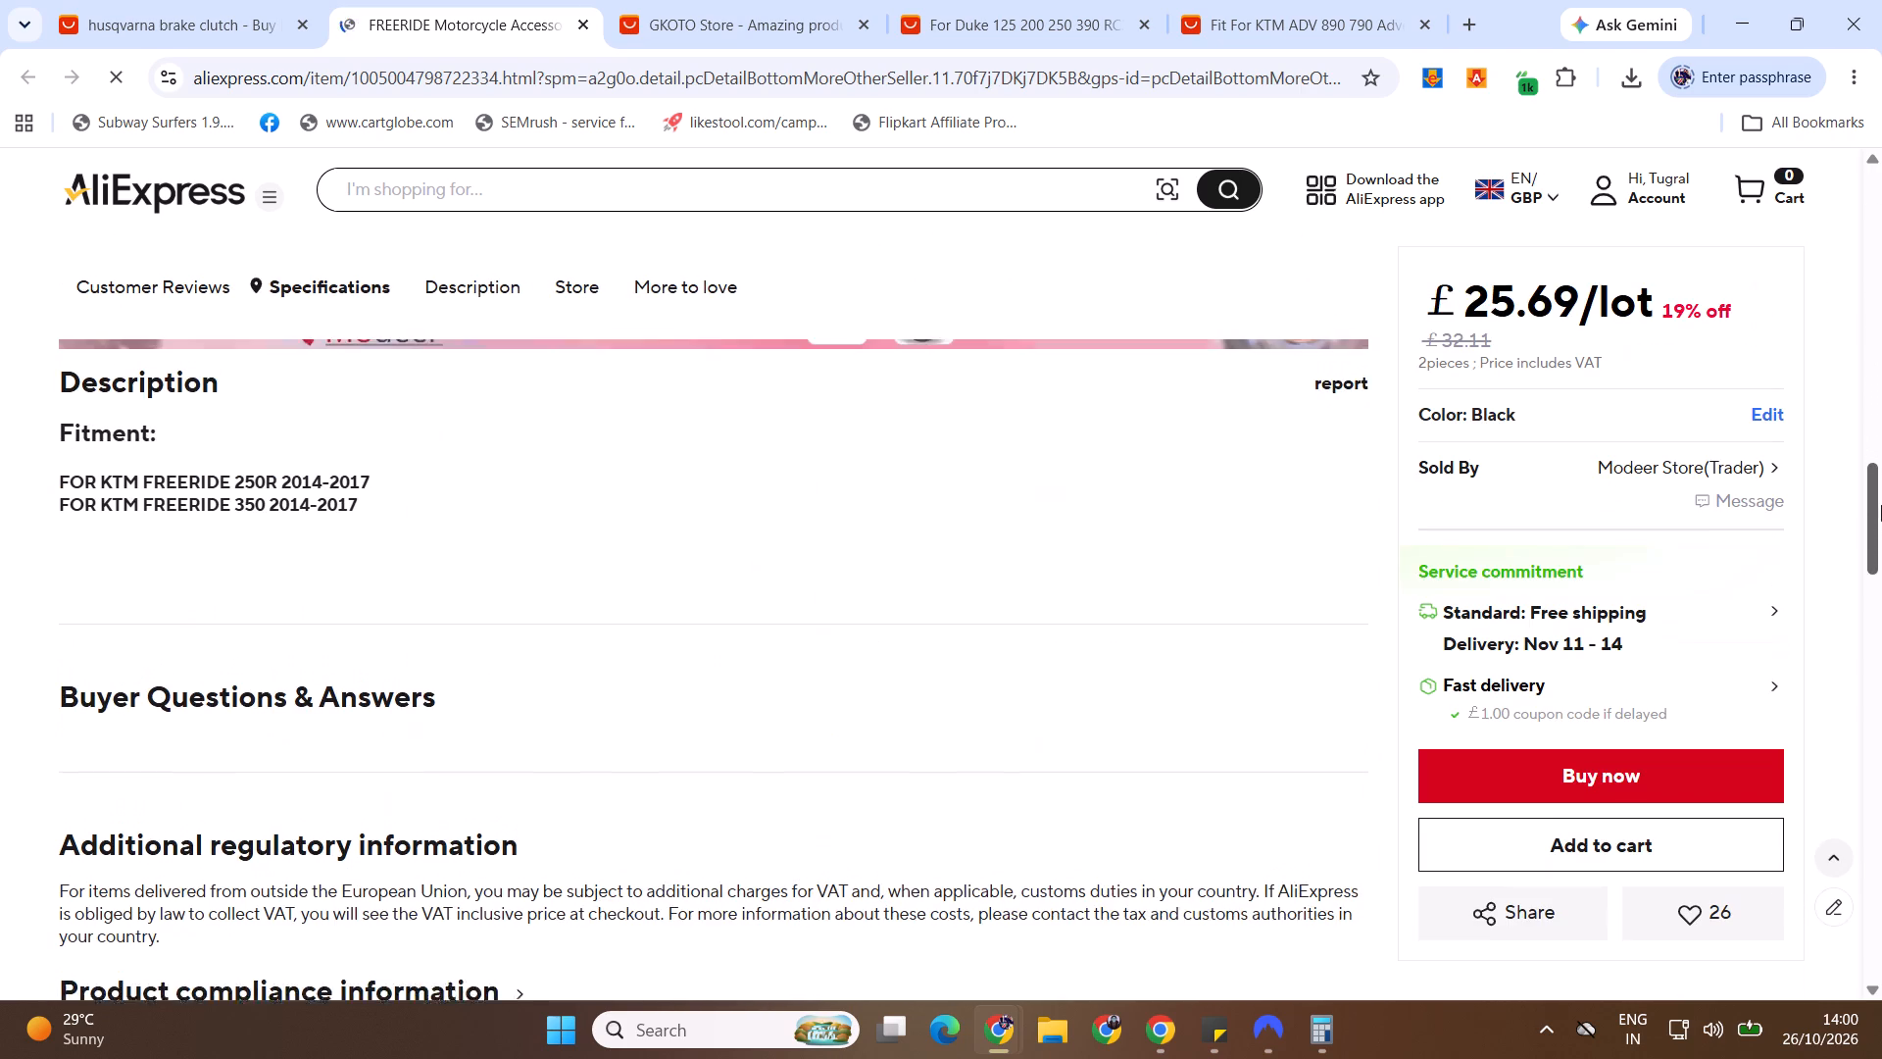
{"action": "left_click_drag", "start_coordinate": [1881, 505], "coordinate": [1881, 502]}
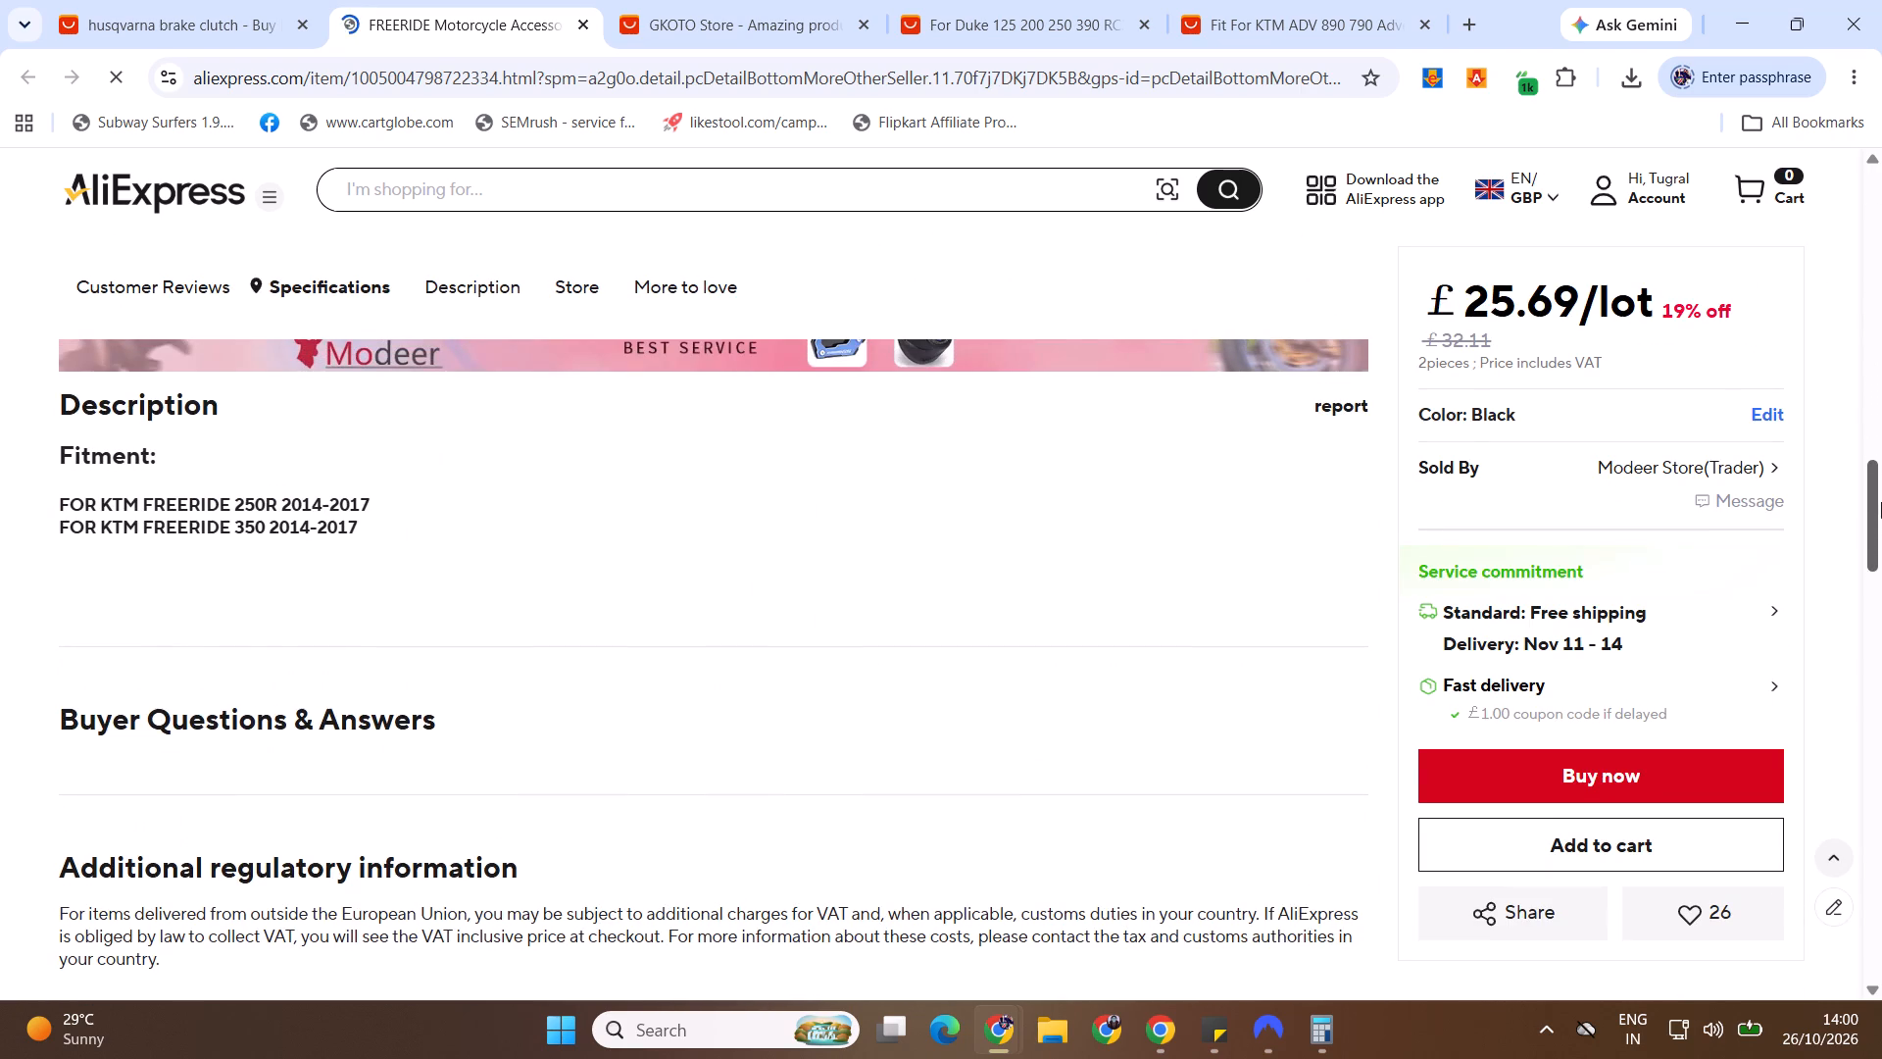
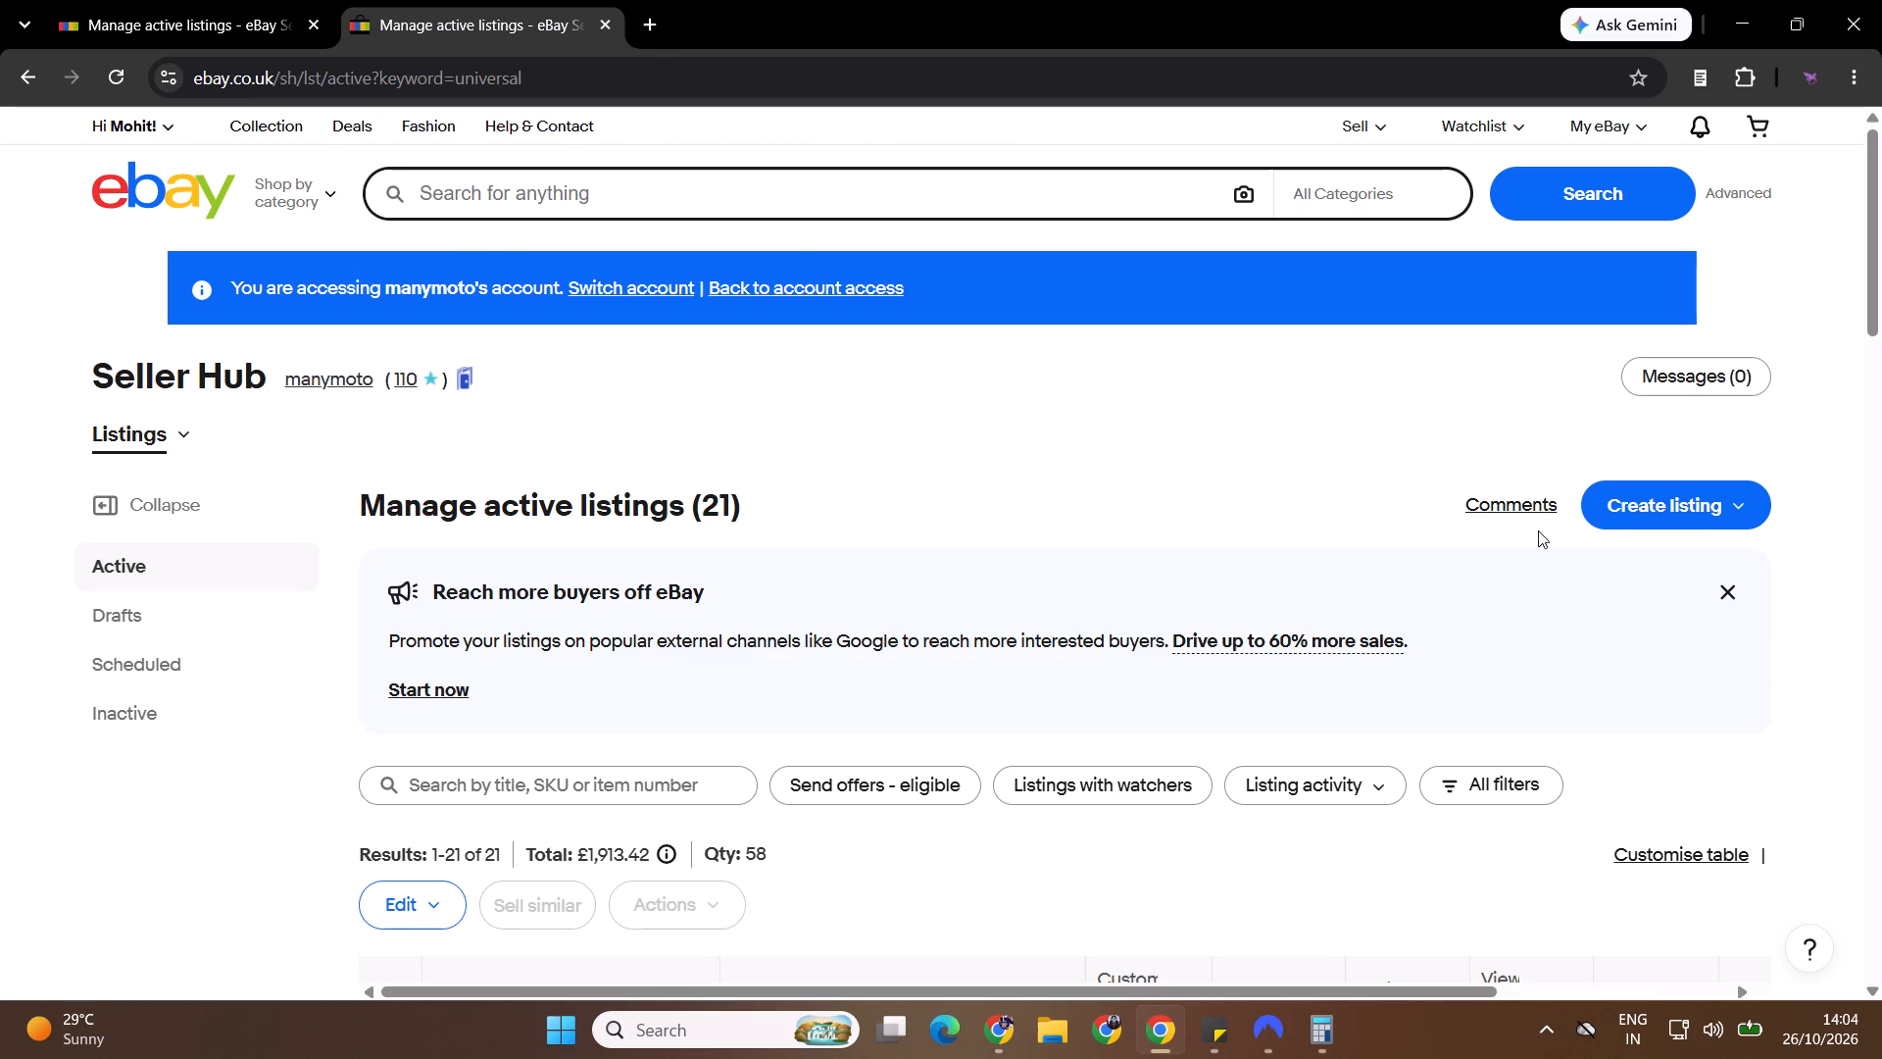
{"action": "left_click_drag", "start_coordinate": [1881, 295], "coordinate": [1879, 414]}
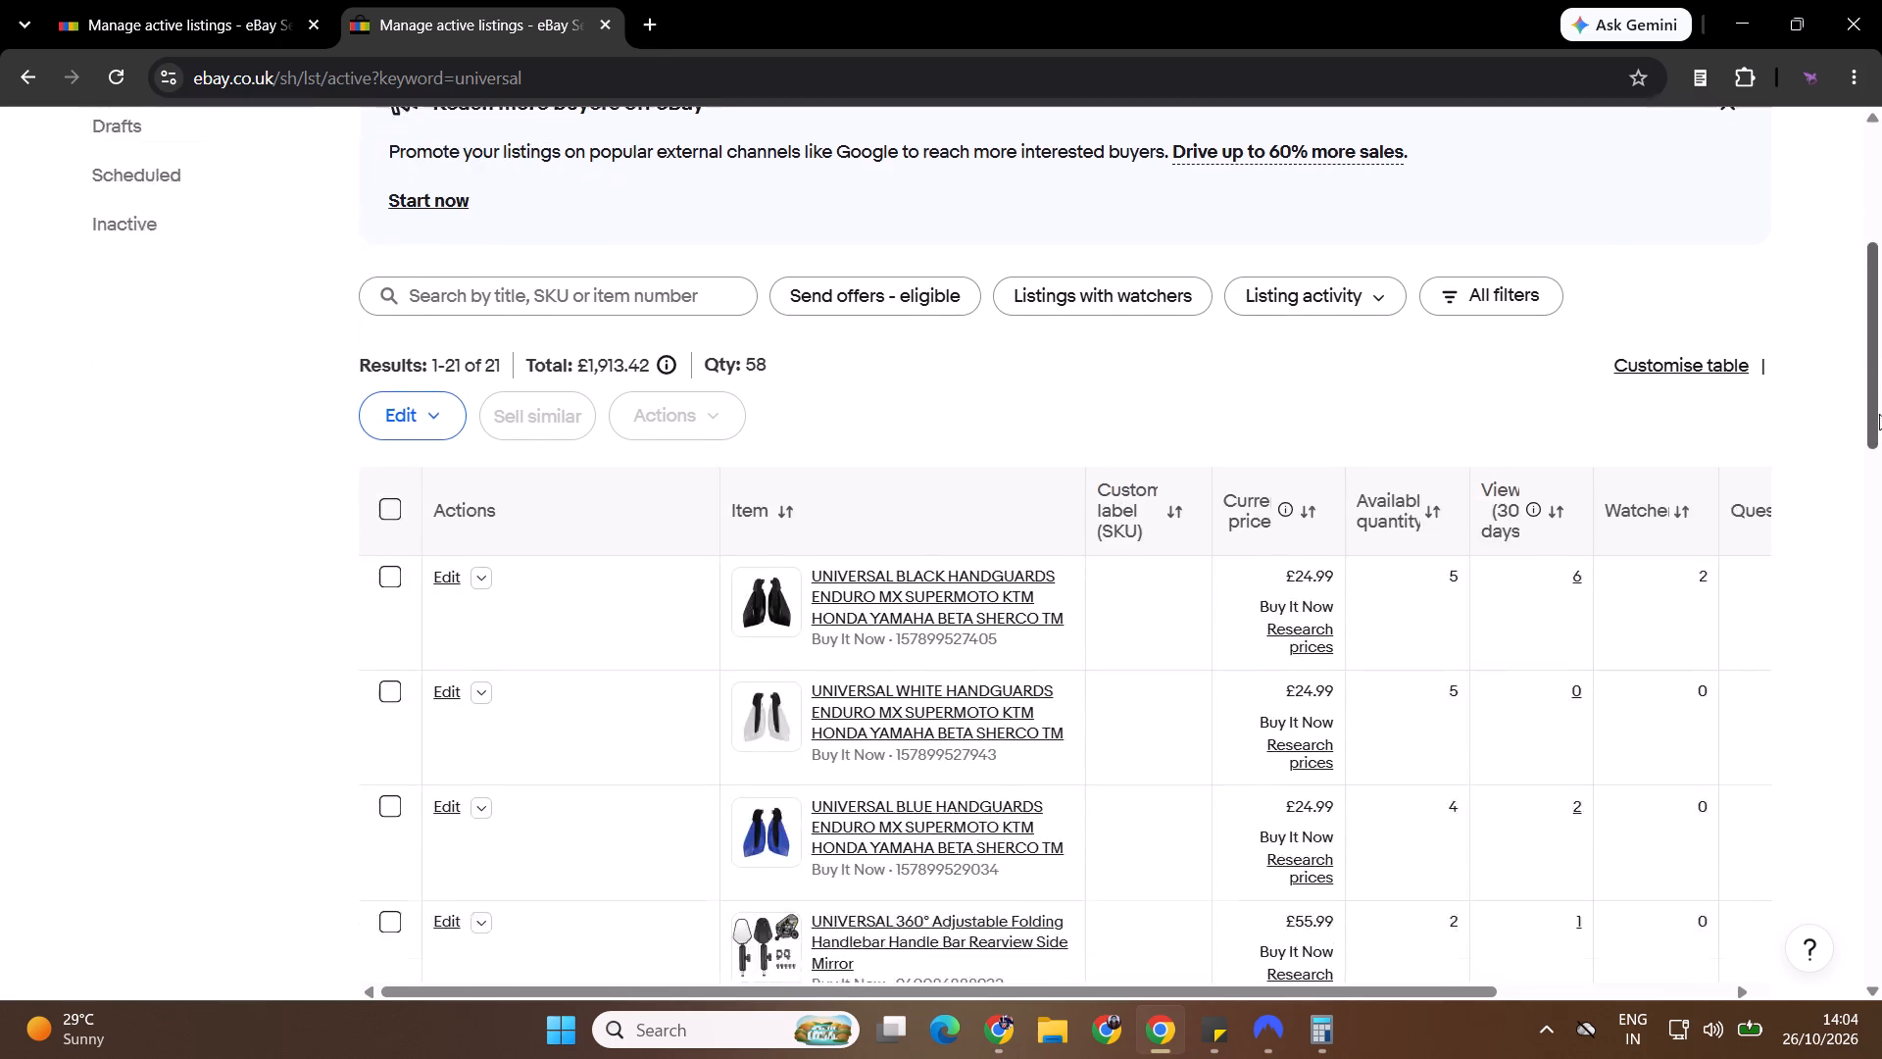
{"action": "left_click_drag", "start_coordinate": [1879, 414], "coordinate": [1881, 755]}
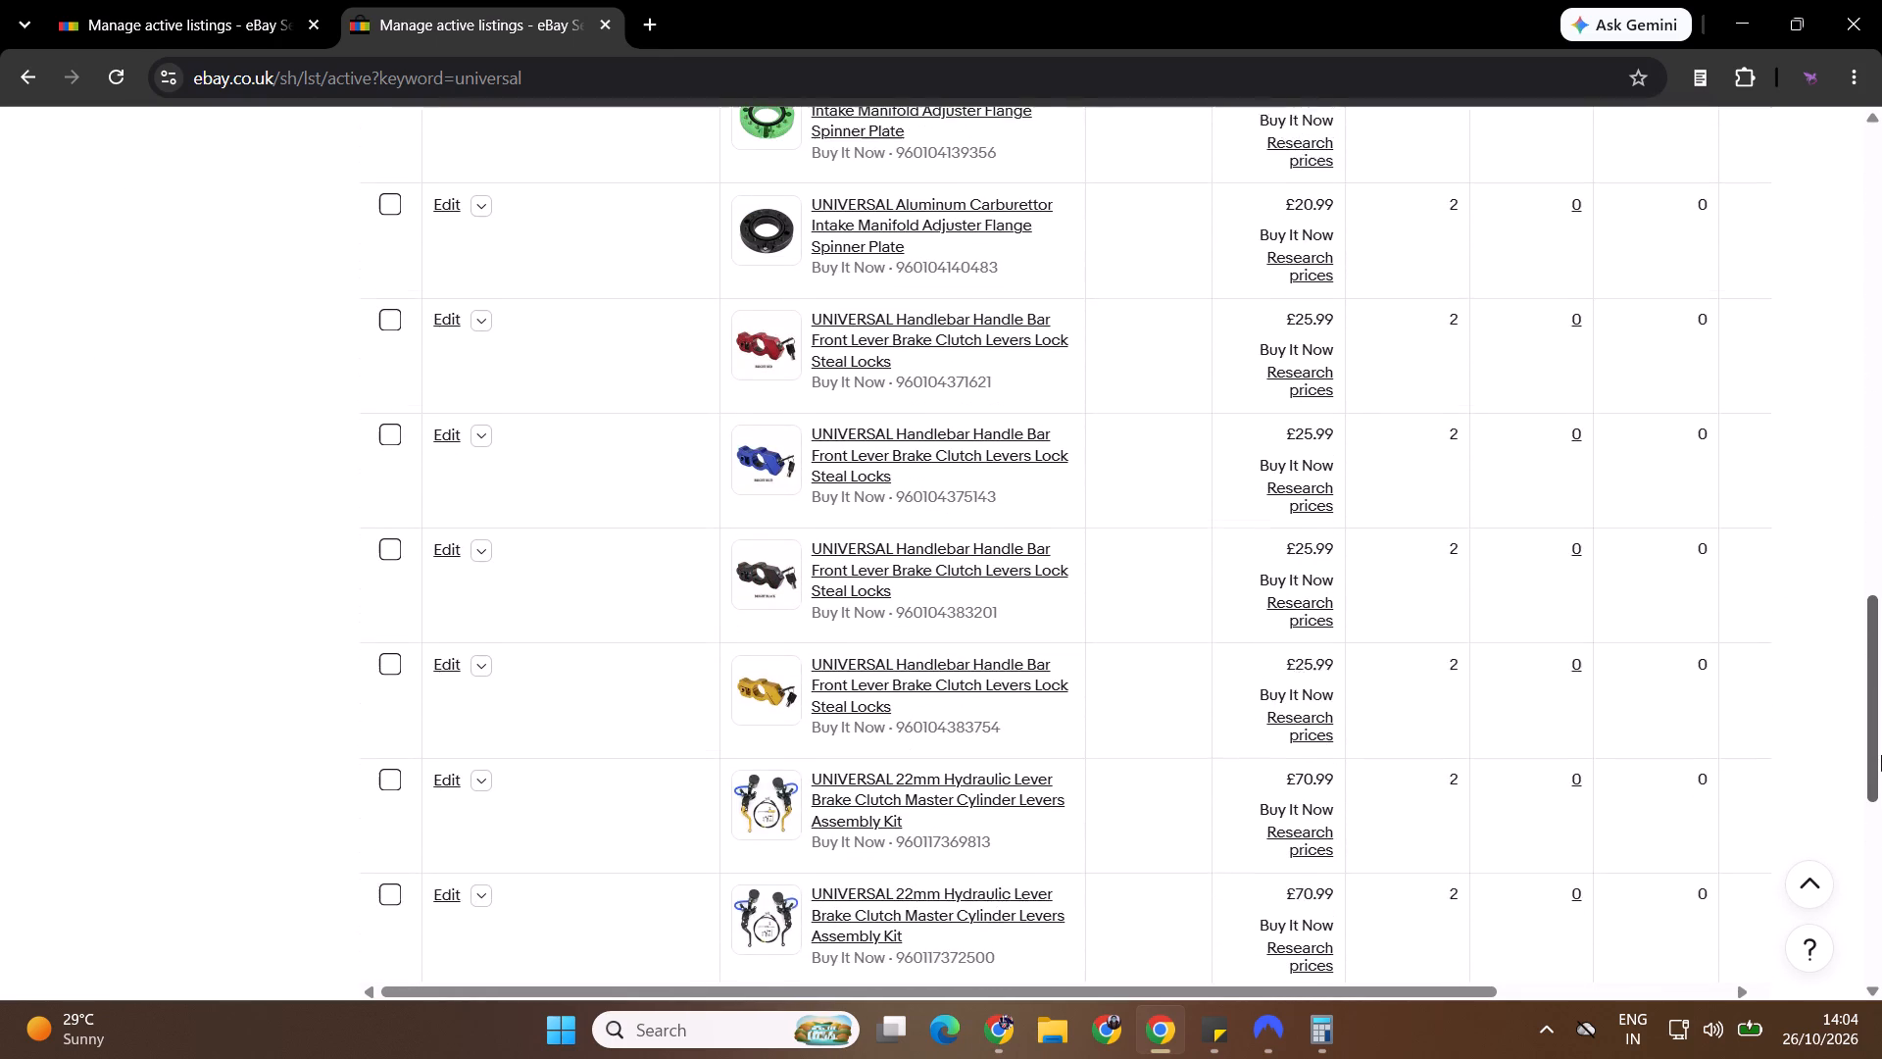
{"action": "left_click_drag", "start_coordinate": [1881, 755], "coordinate": [1881, 752]}
{"action": "left_click_drag", "start_coordinate": [1881, 675], "coordinate": [1881, 746]}
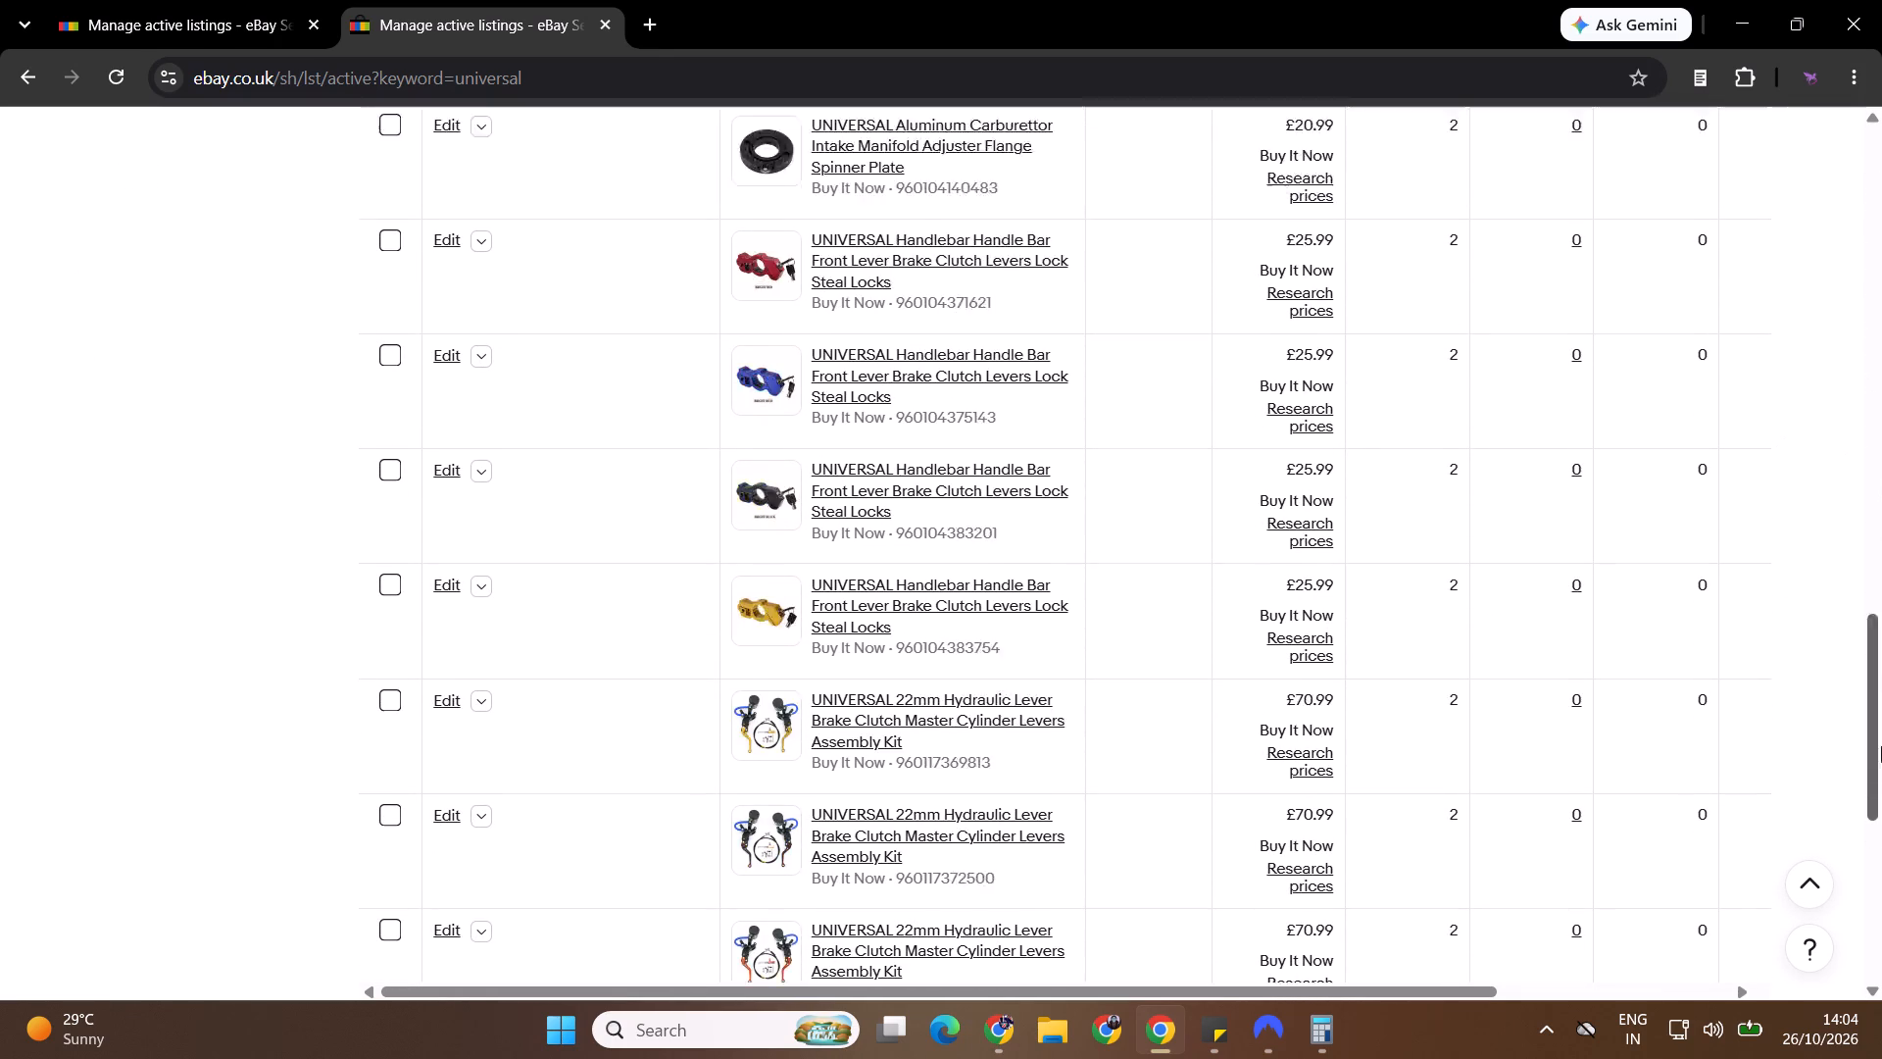
{"action": "left_click_drag", "start_coordinate": [1881, 746], "coordinate": [1863, 269]}
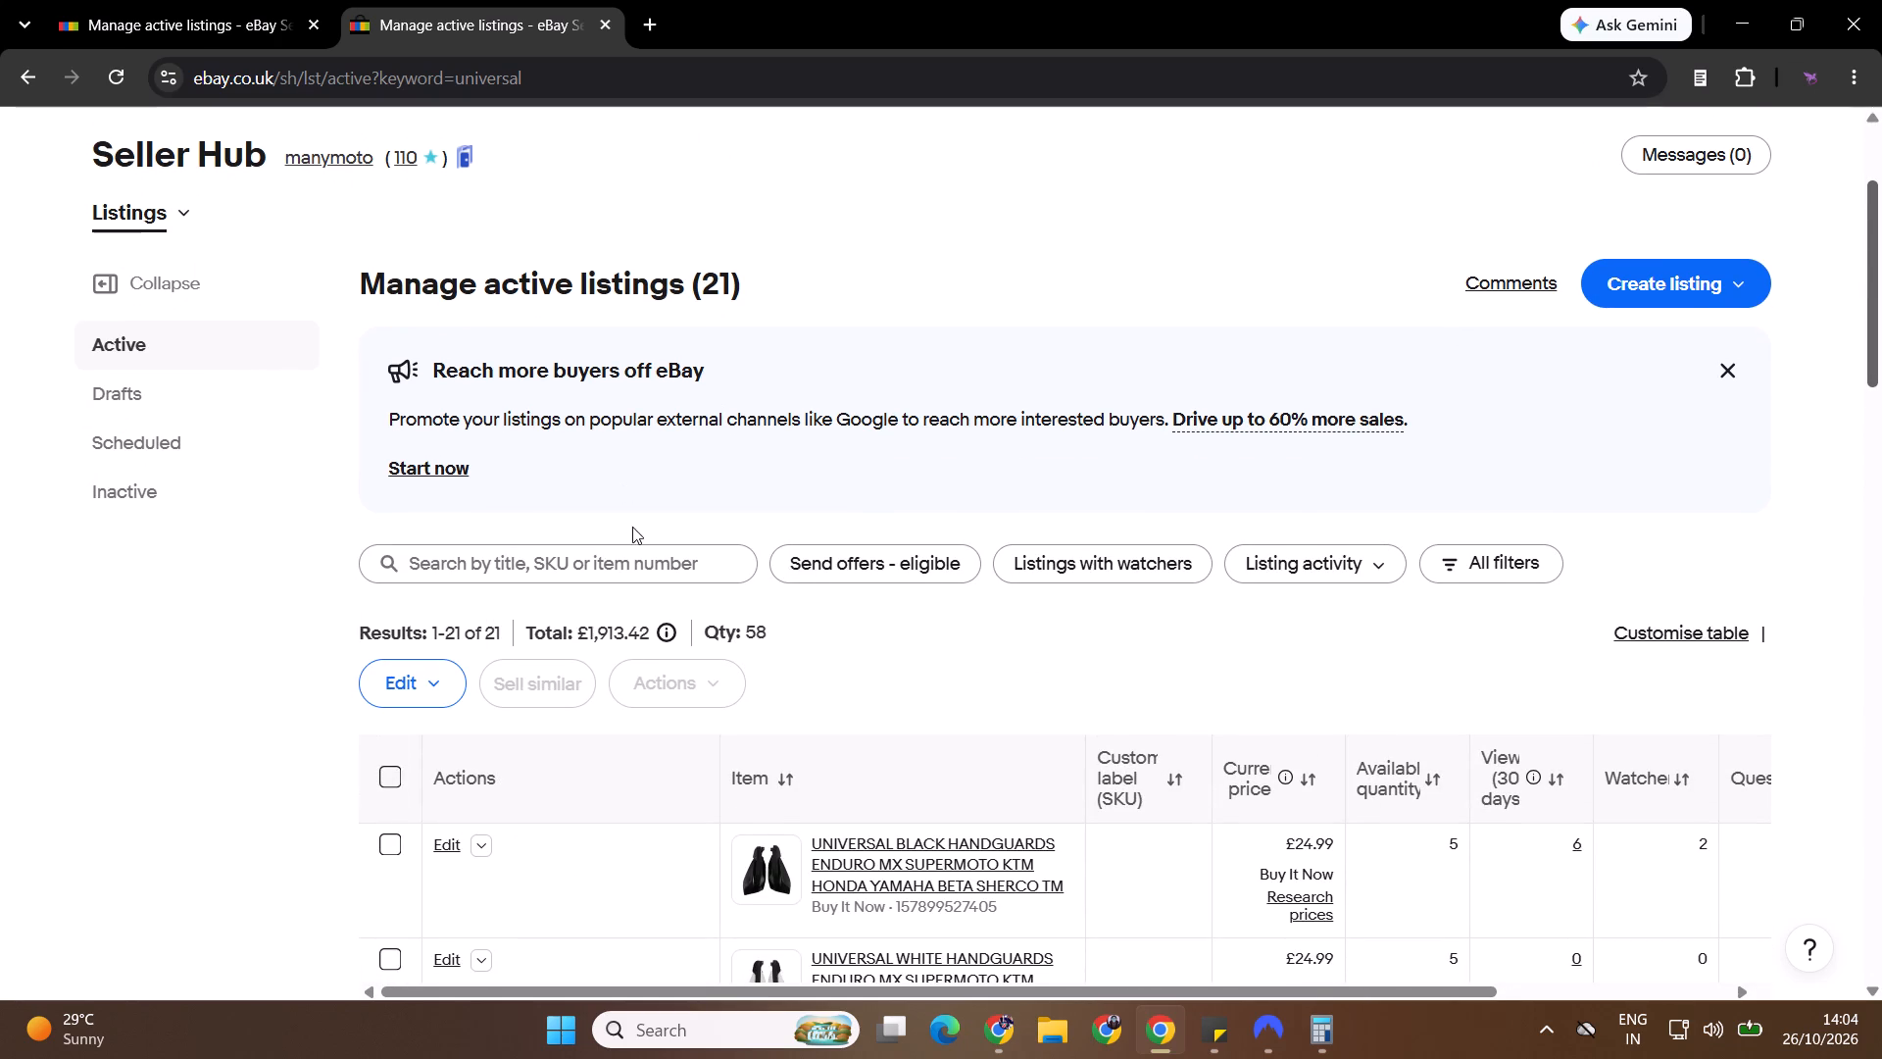
{"action": "left_click", "coordinate": [638, 546]}
{"action": "type", "text": "ktm"}
{"action": "key", "text": "Return"}
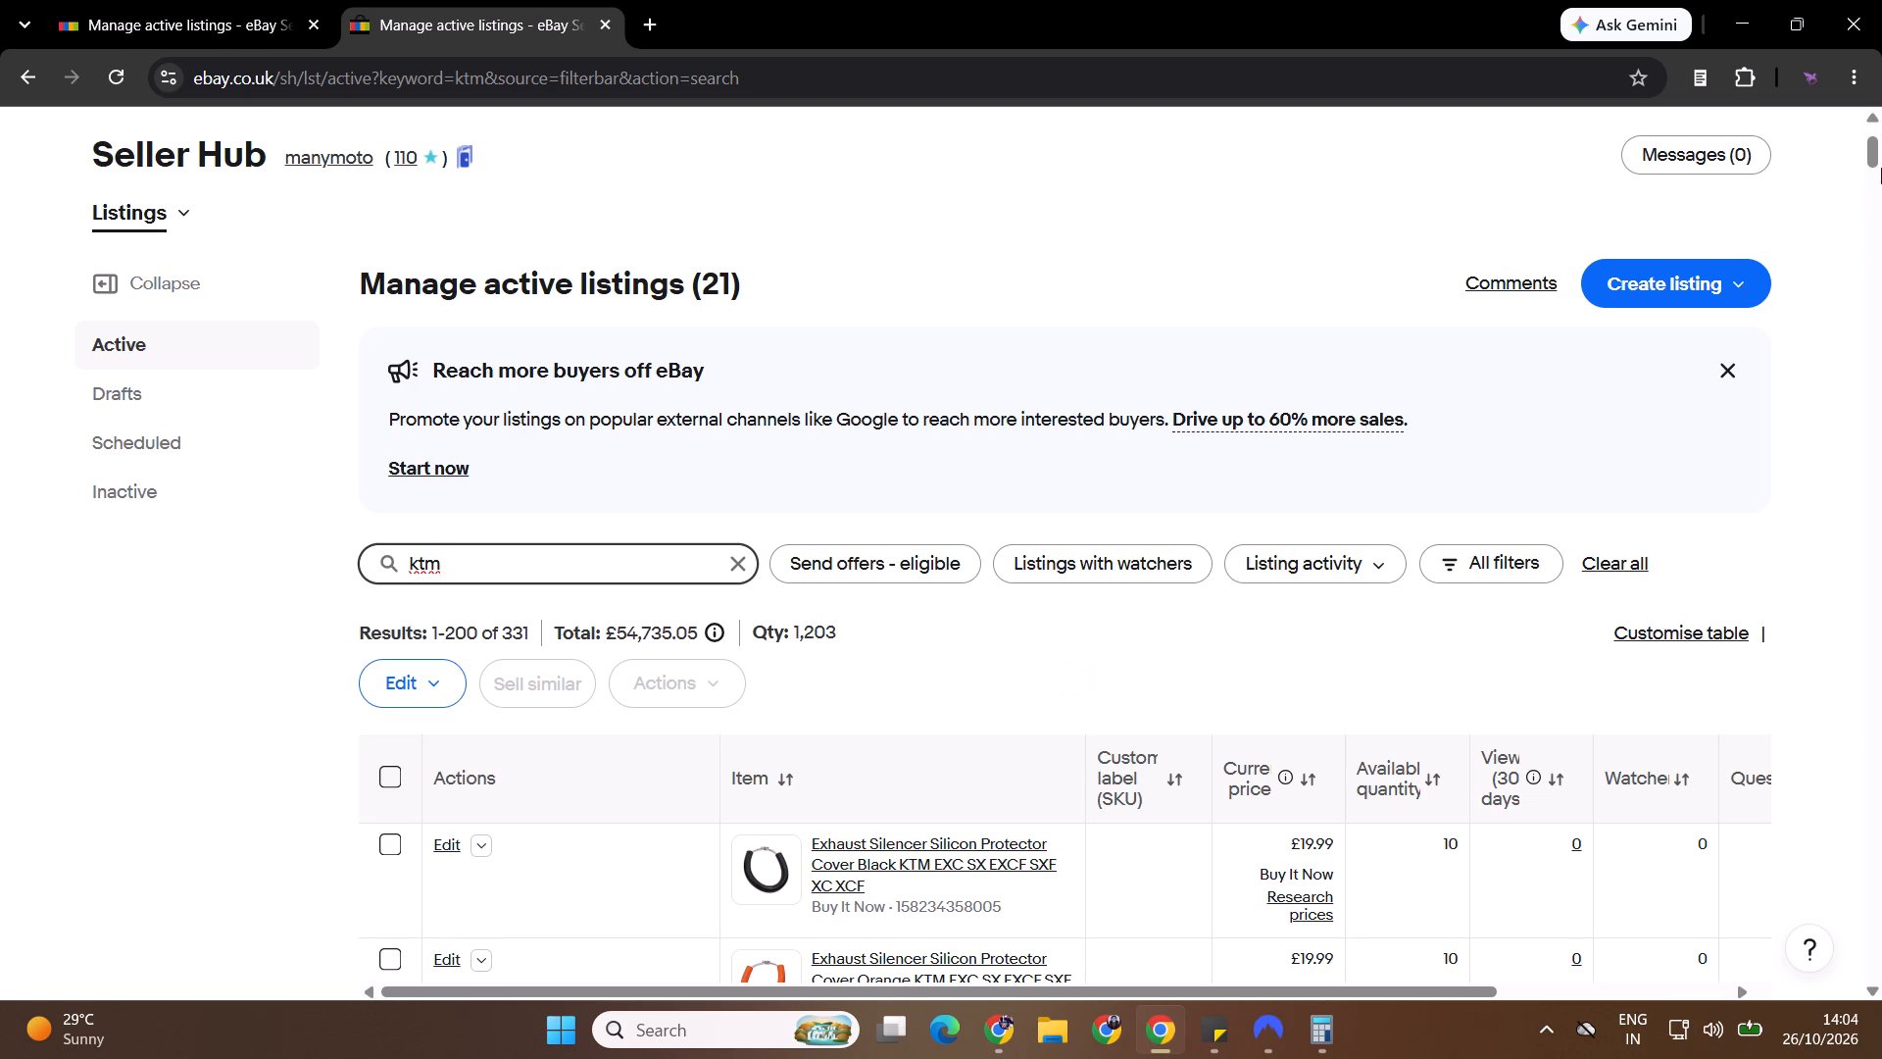
Start a sell-similar draft from the orange KTM Odometer Speedometer Cover listing and bring it up.
{"action": "left_click_drag", "start_coordinate": [1878, 146], "coordinate": [1881, 613]}
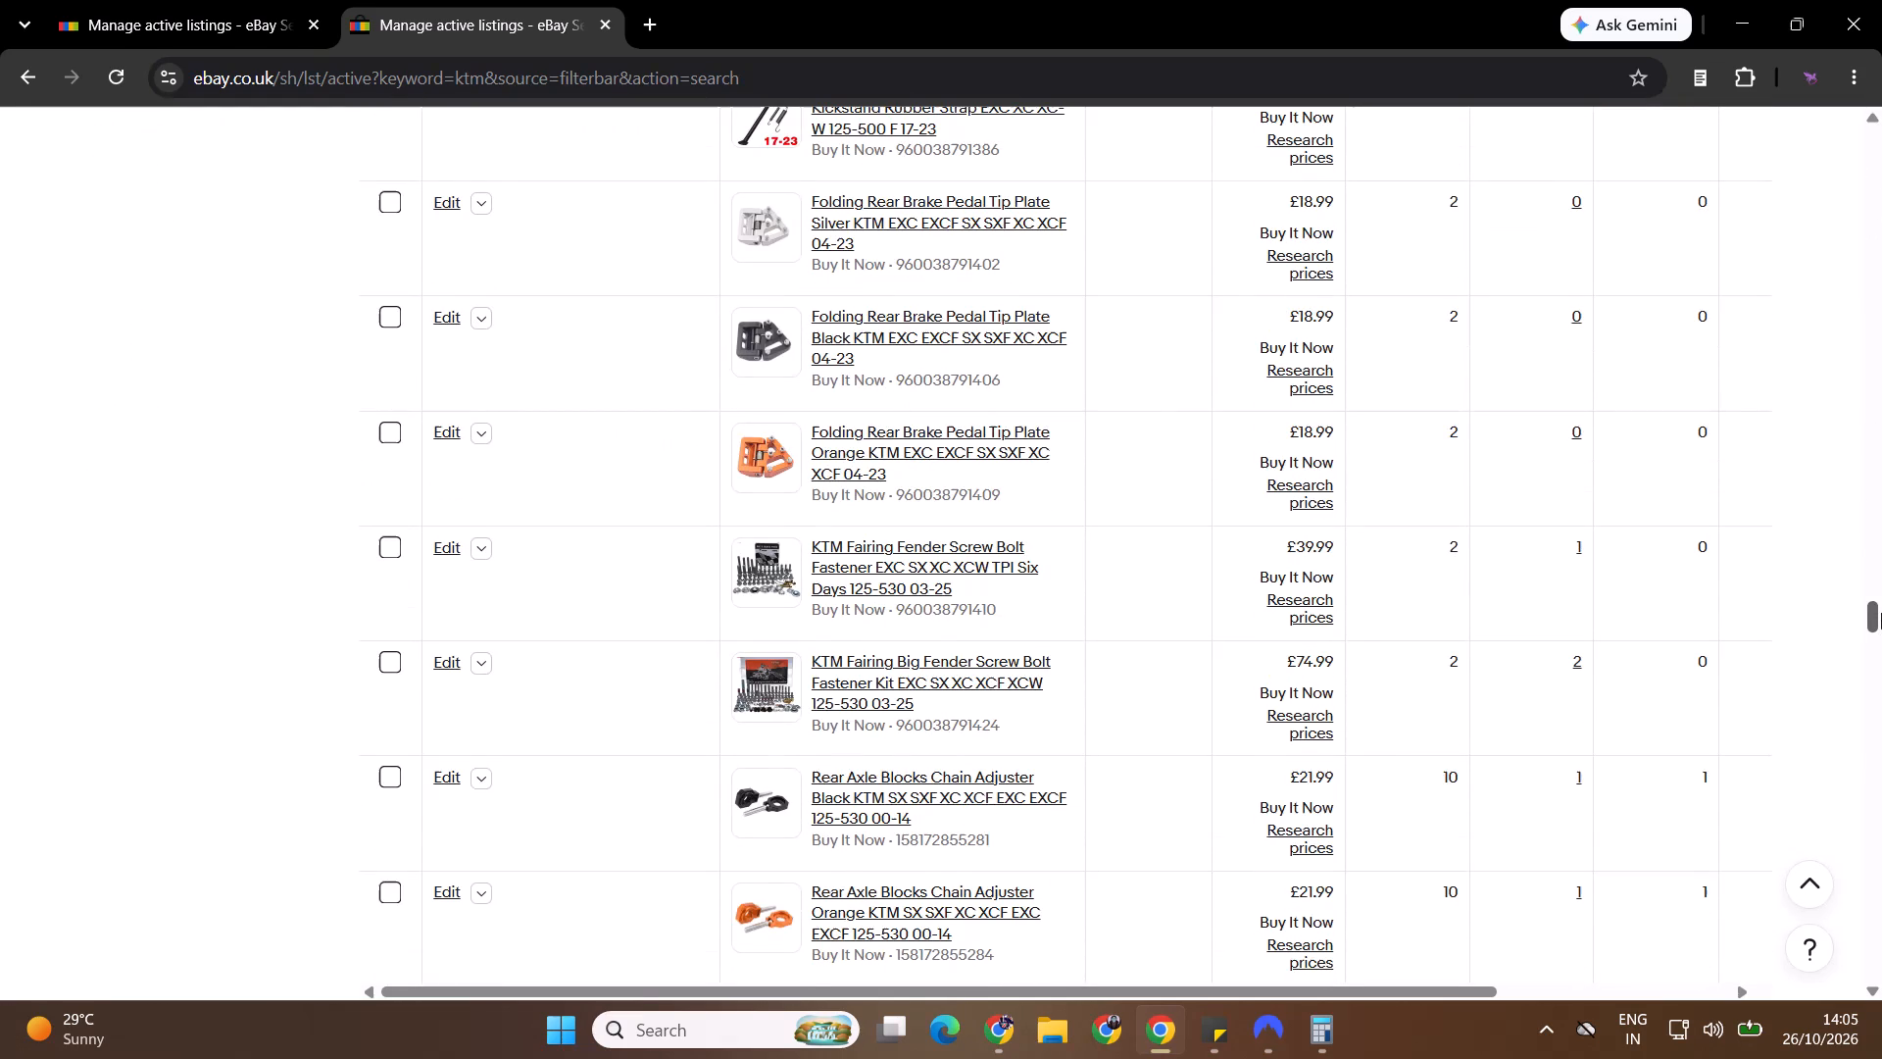
{"action": "left_click_drag", "start_coordinate": [1881, 613], "coordinate": [1881, 1027]}
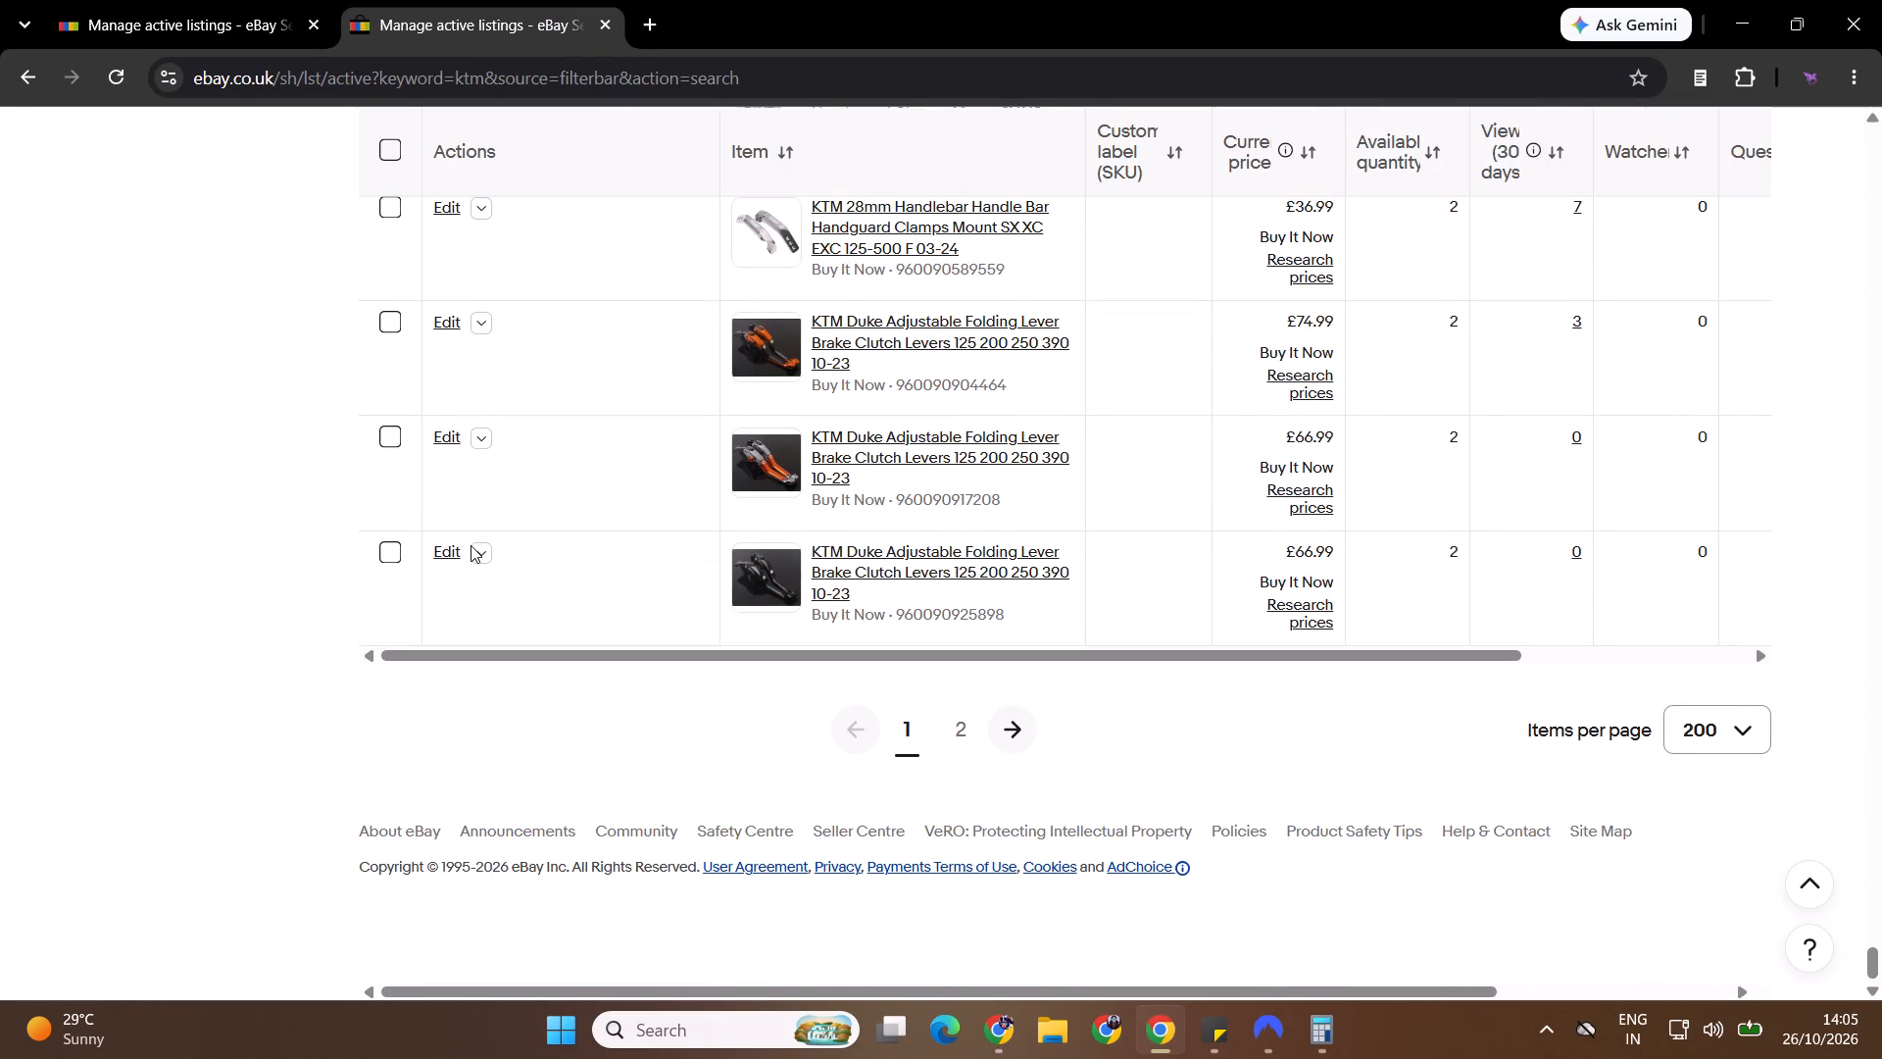
{"action": "middle_click", "coordinate": [1878, 592]}
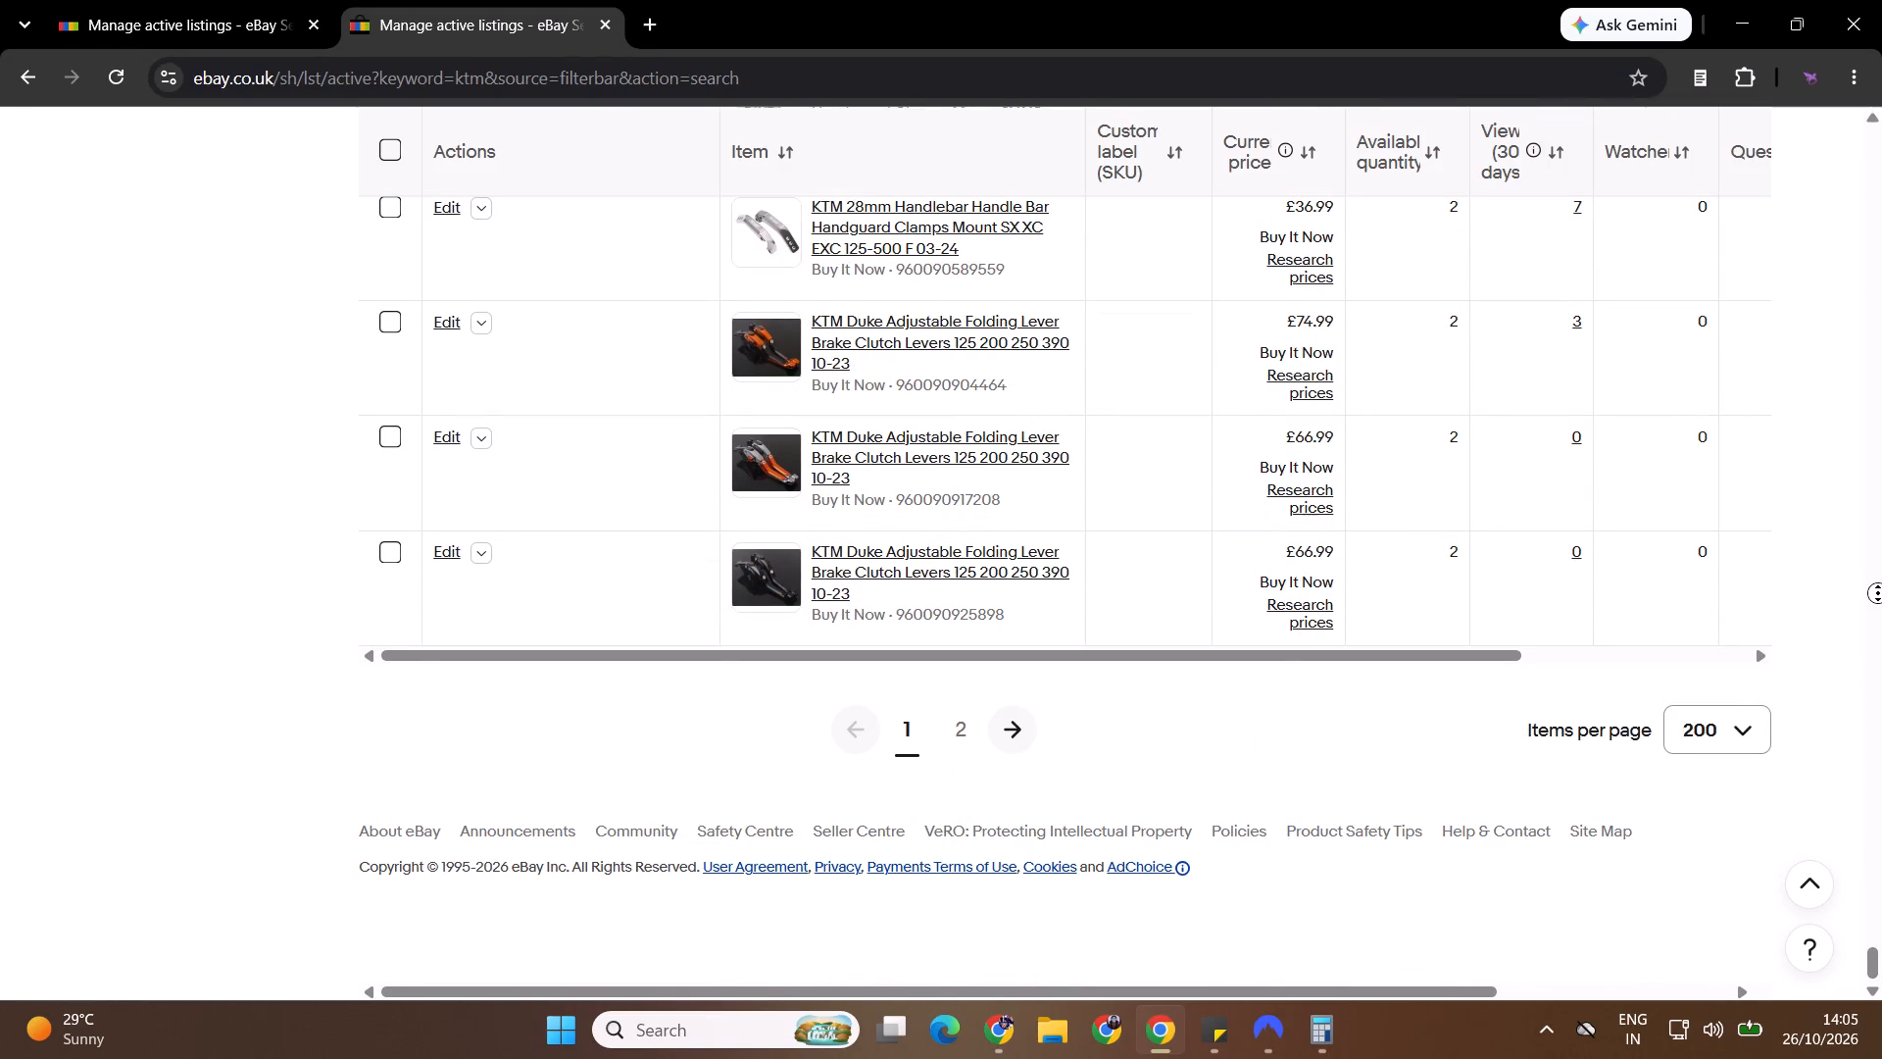
{"action": "left_click", "coordinate": [1878, 593]}
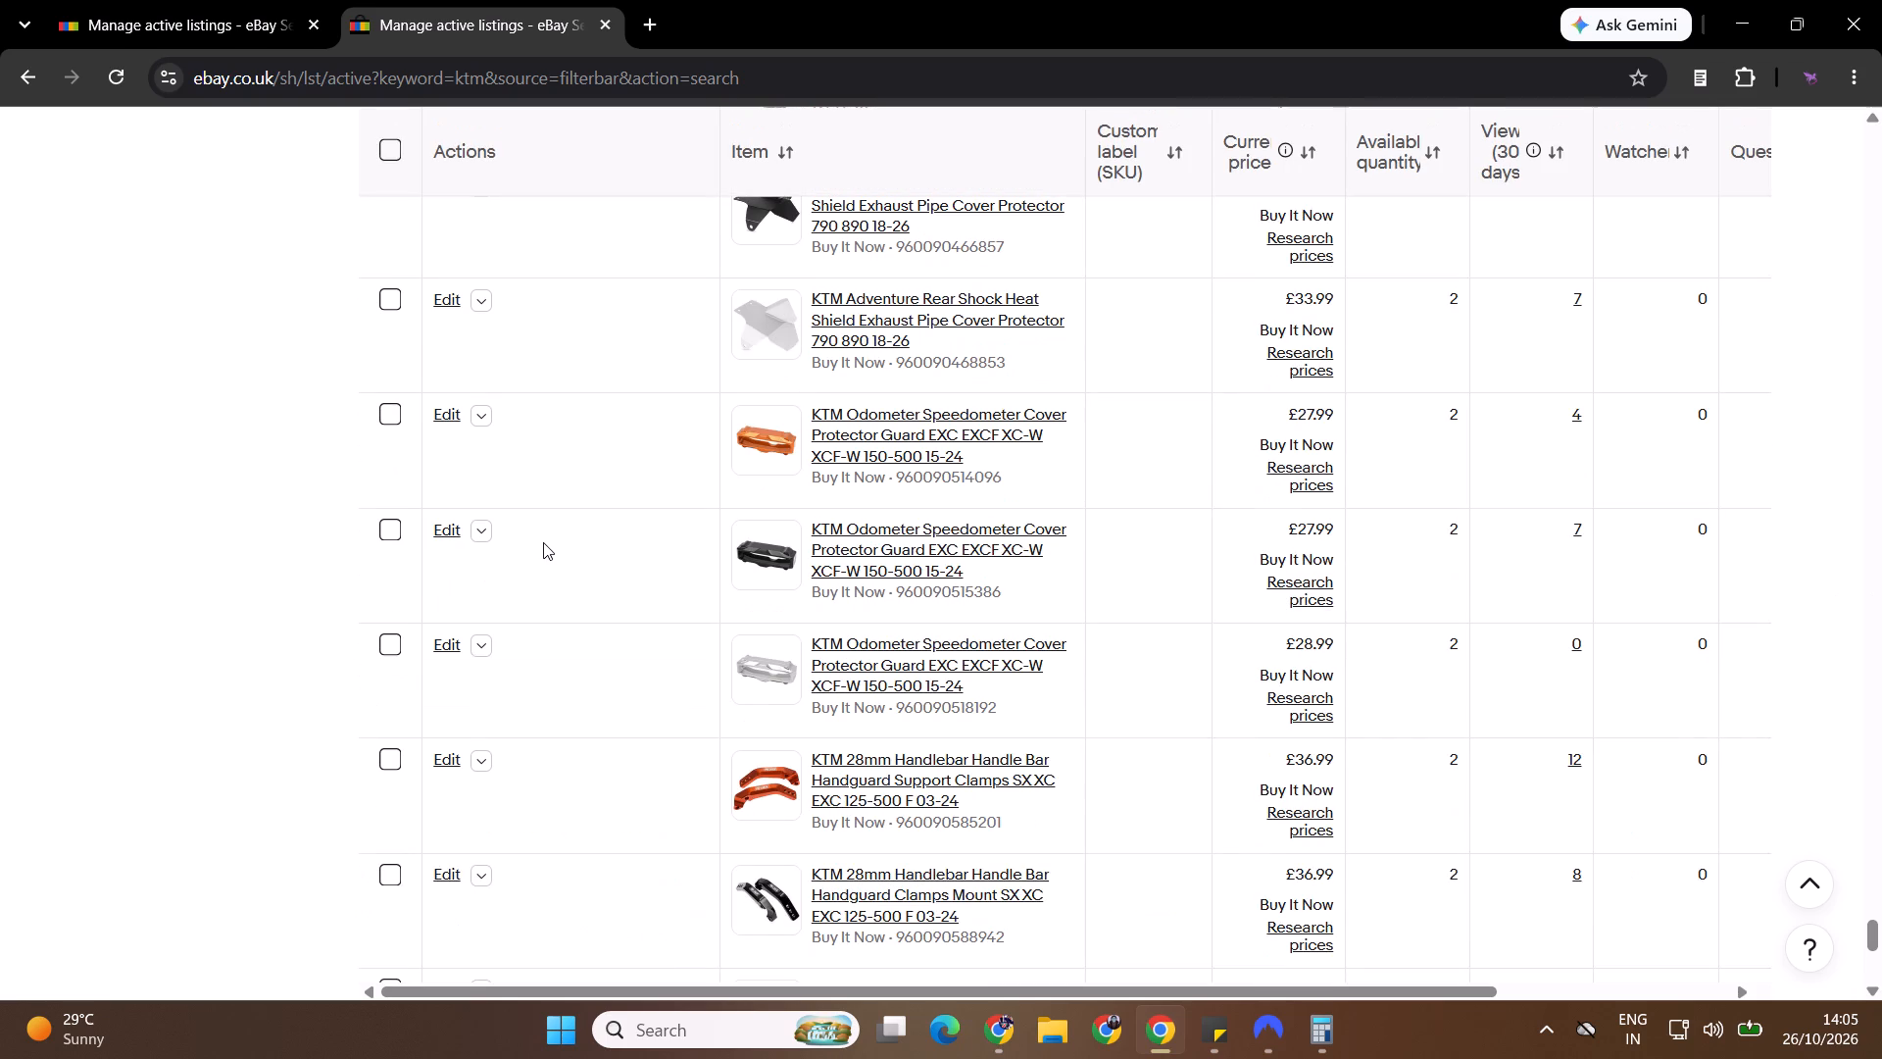
{"action": "left_click", "coordinate": [485, 416]}
{"action": "middle_click", "coordinate": [498, 448]}
{"action": "left_click", "coordinate": [728, 20]}
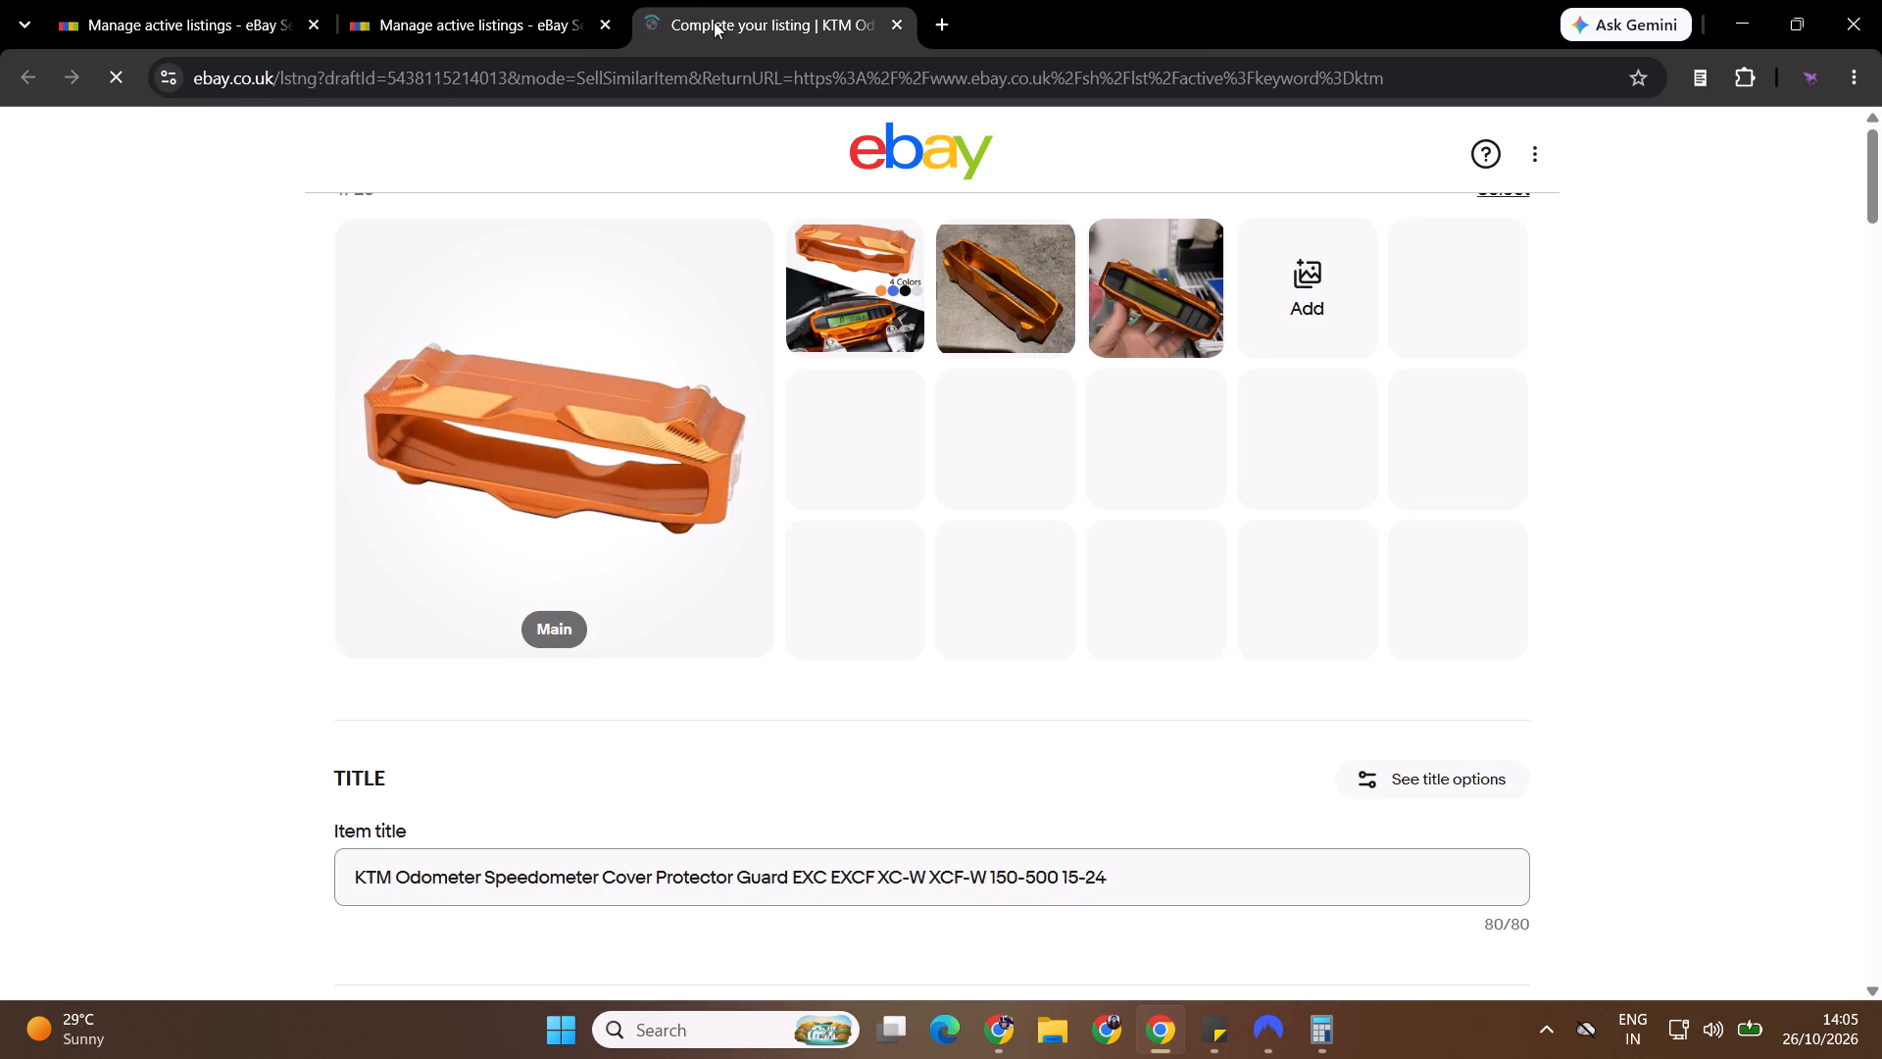
Replace all the draft's existing photos with the two all-orange FREERIDE lever images from Downloads.
{"action": "triple_click", "coordinate": [732, 253]}
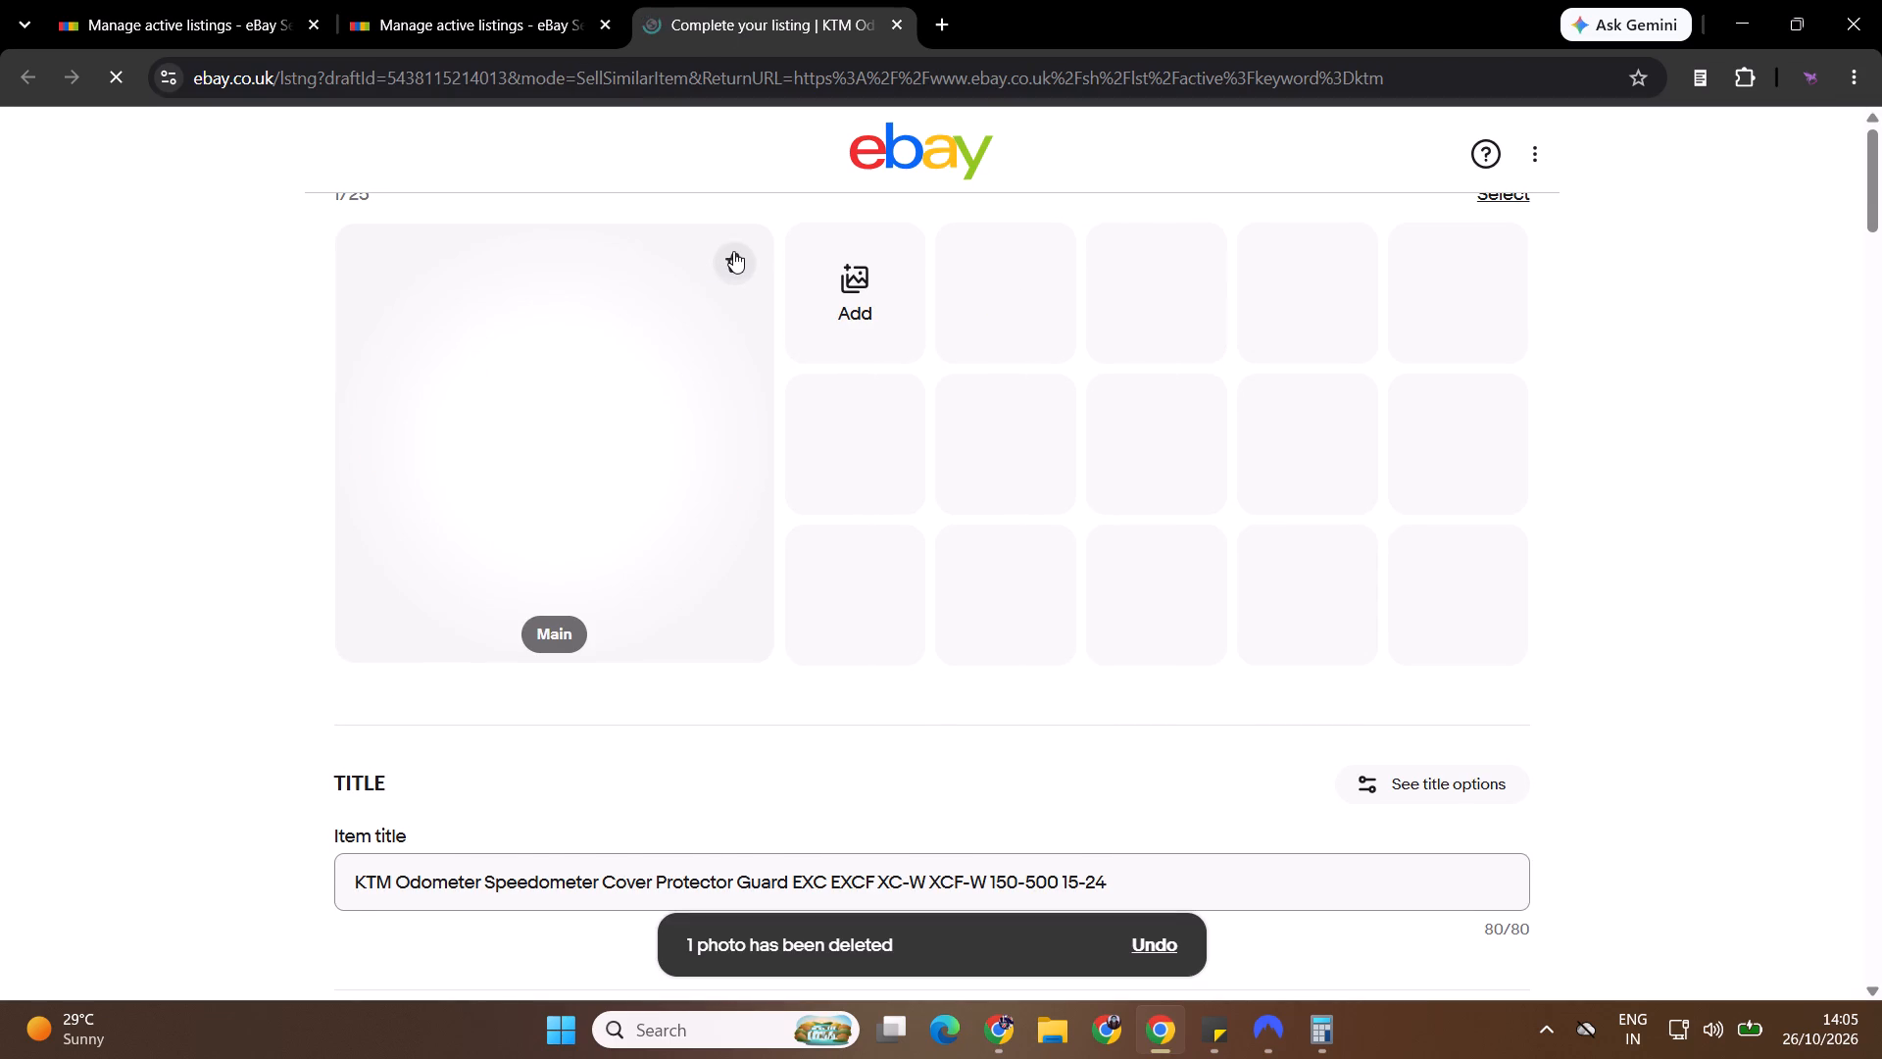
{"action": "left_click", "coordinate": [730, 256]}
{"action": "left_click", "coordinate": [981, 488]}
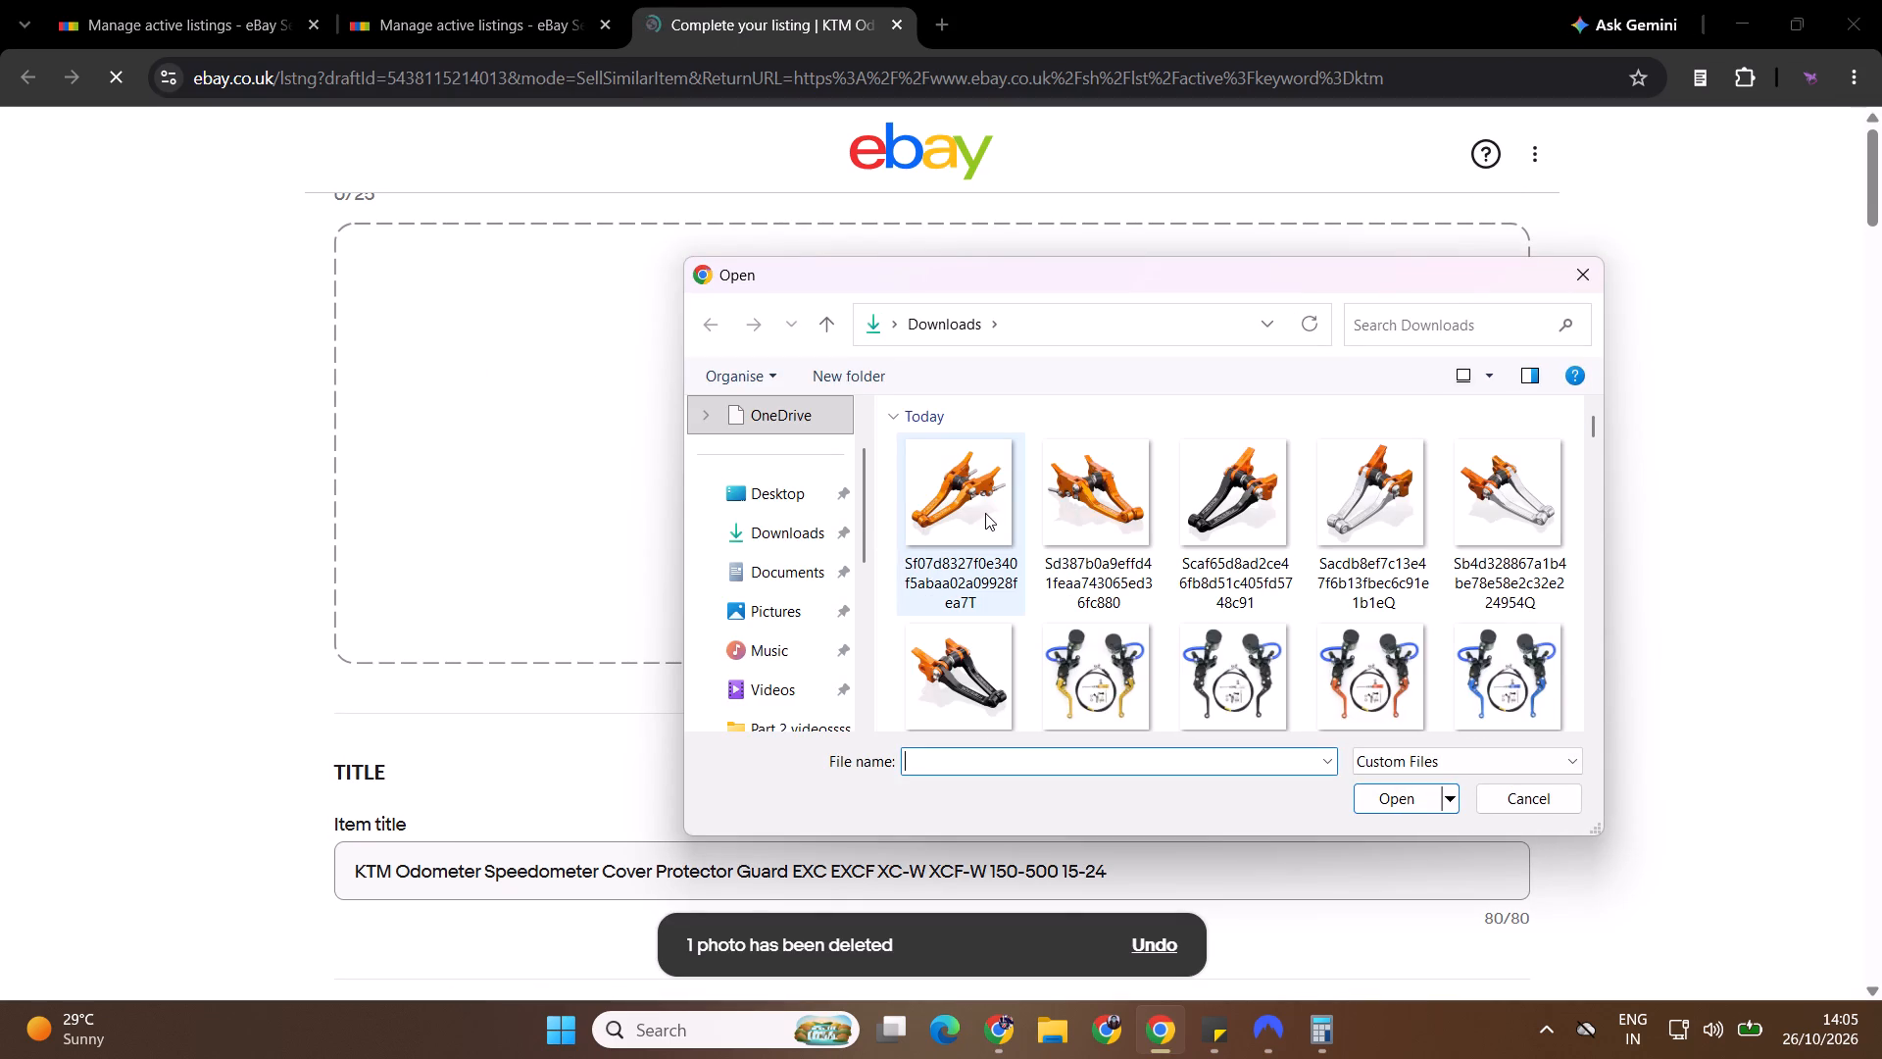
{"action": "left_click", "coordinate": [986, 513], "text": "ctrl"}
{"action": "left_click", "coordinate": [1068, 510], "text": "ctrl"}
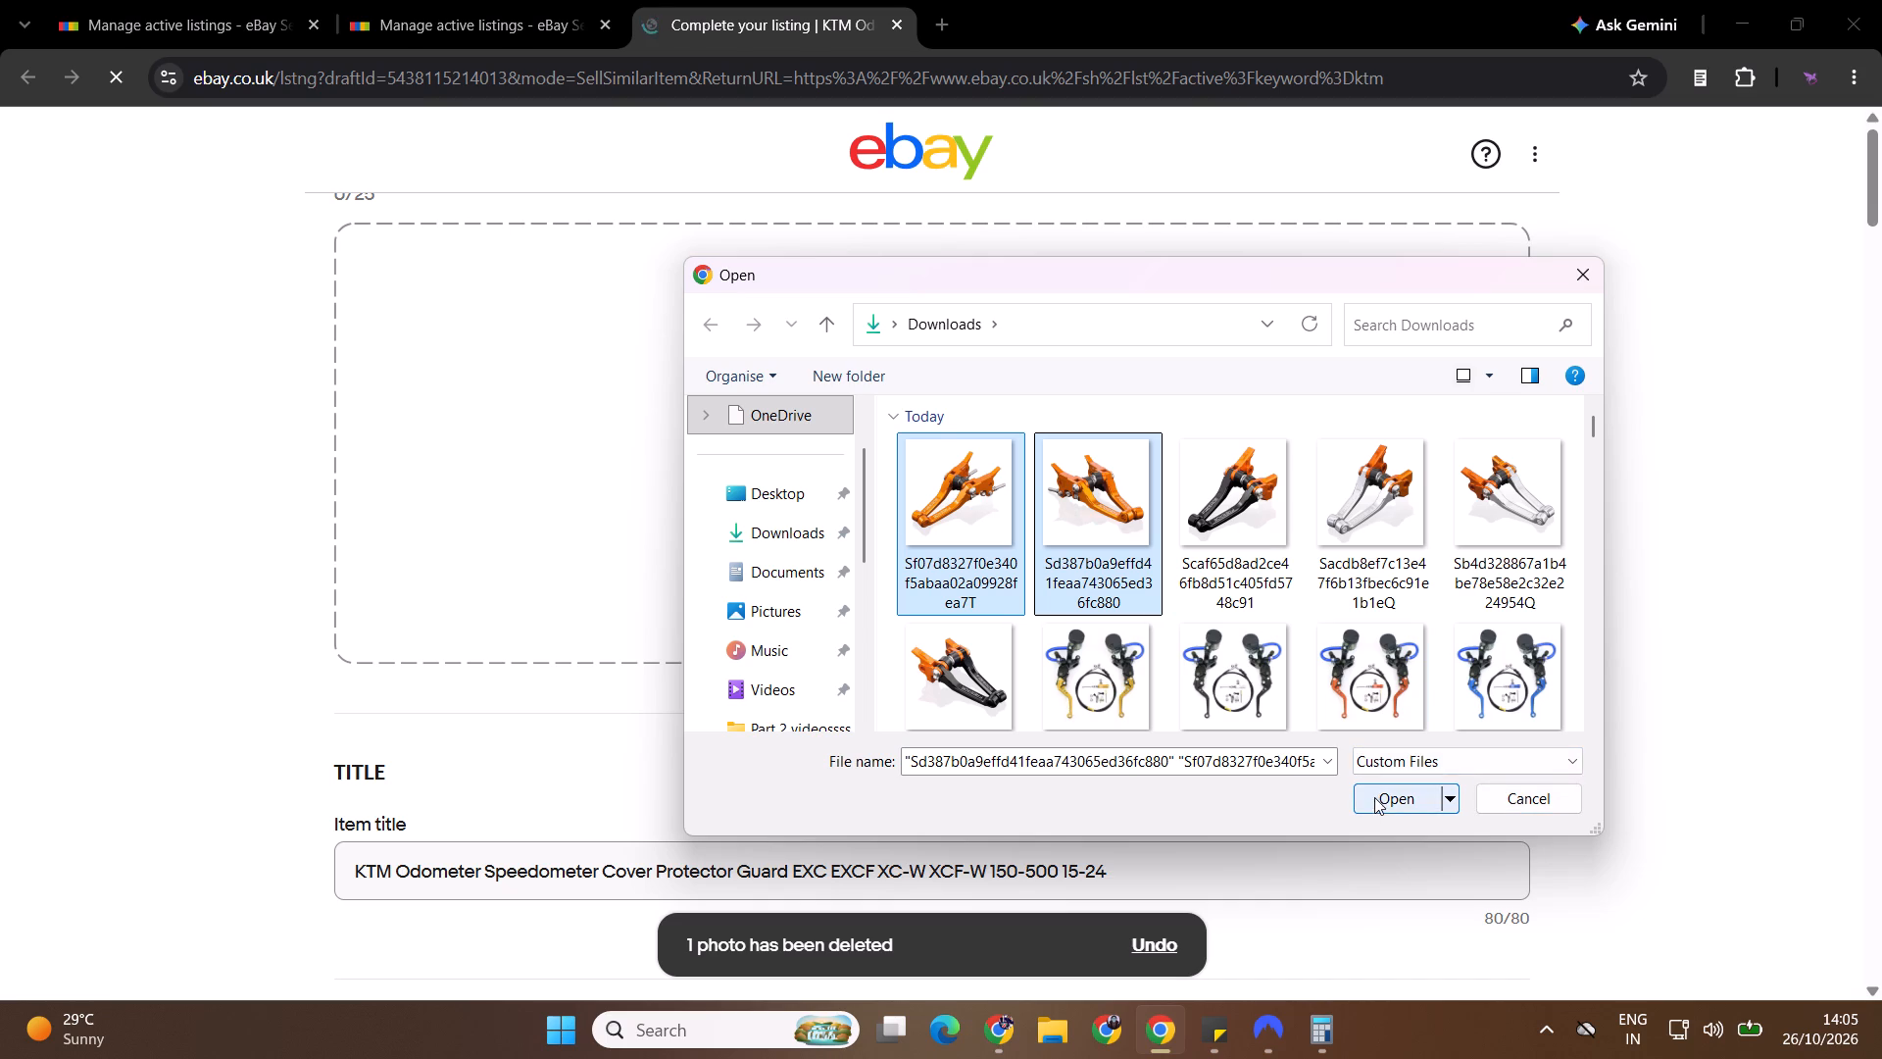
{"action": "left_click", "coordinate": [1383, 801]}
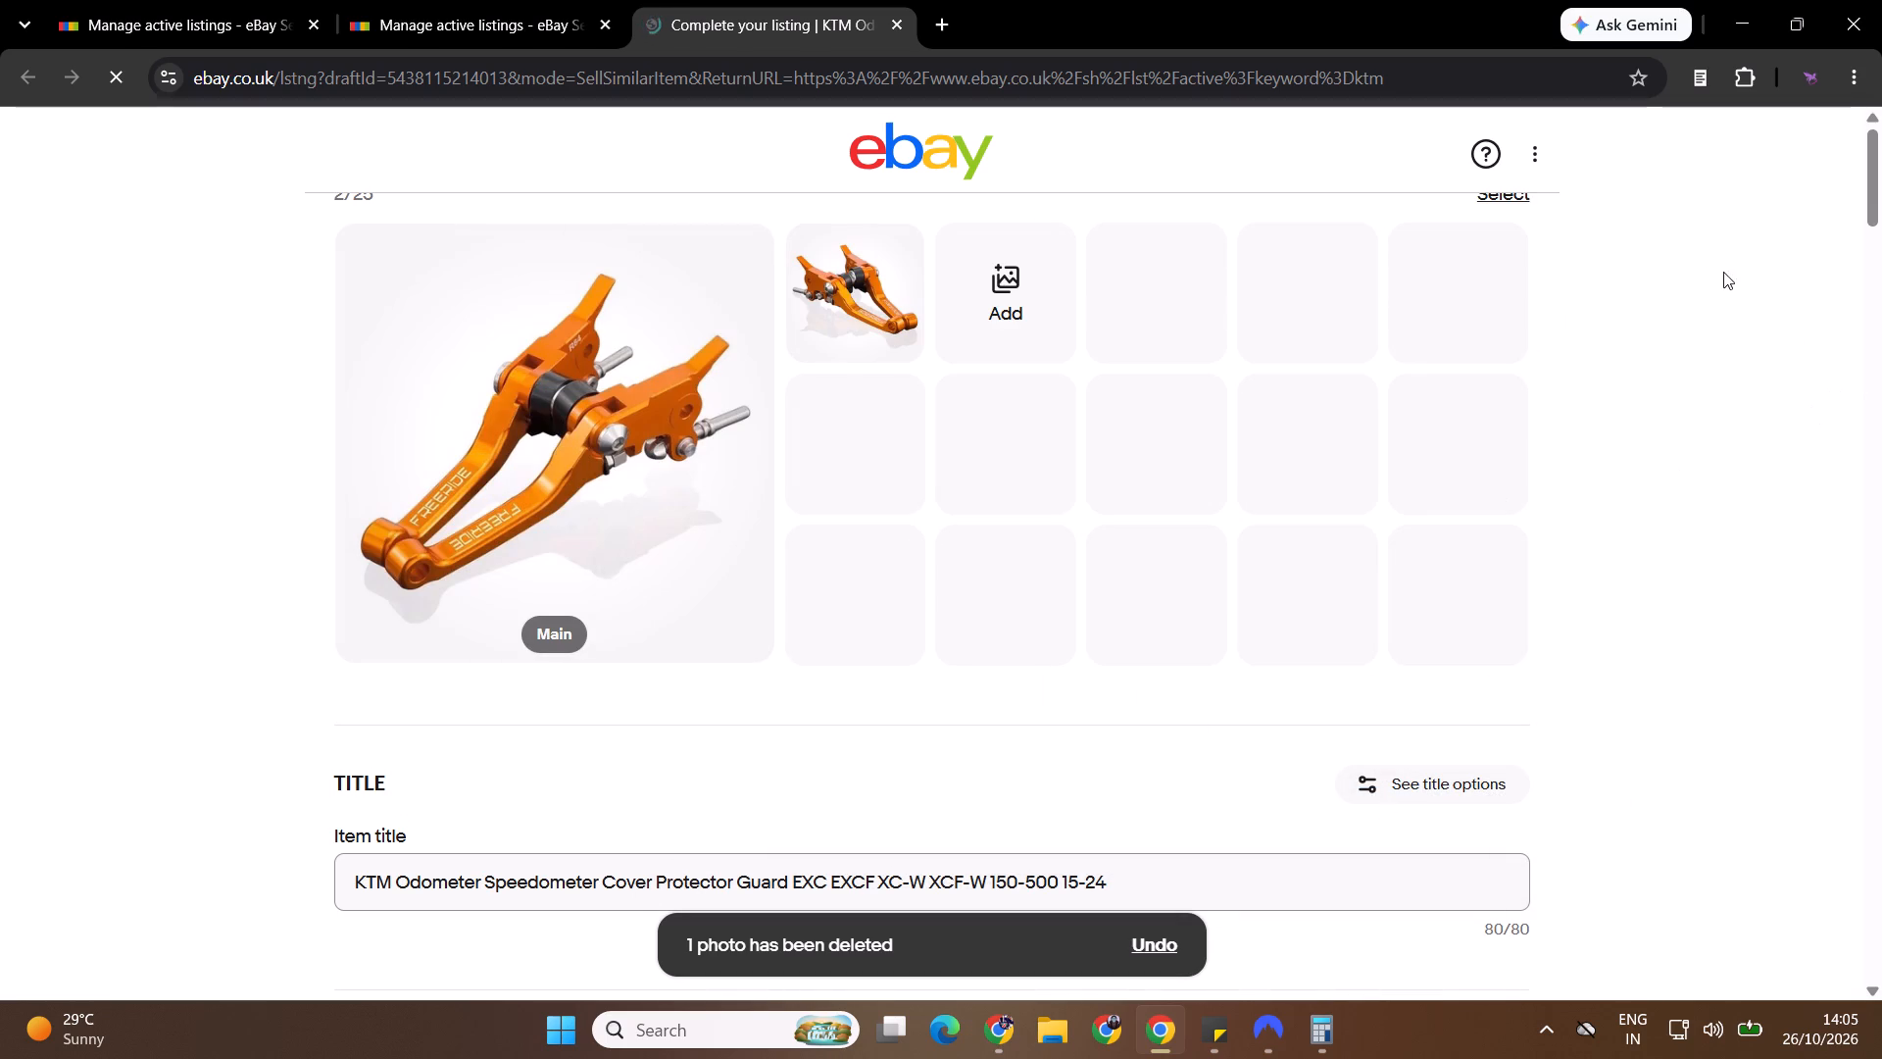
Replace the item title with the copied Freeride lever title, dropping its final word Pair.
{"action": "left_click_drag", "start_coordinate": [1881, 167], "coordinate": [1881, 191]}
{"action": "left_click", "coordinate": [1219, 658], "text": "ctrl"}
{"action": "key", "text": "ctrl+a"}
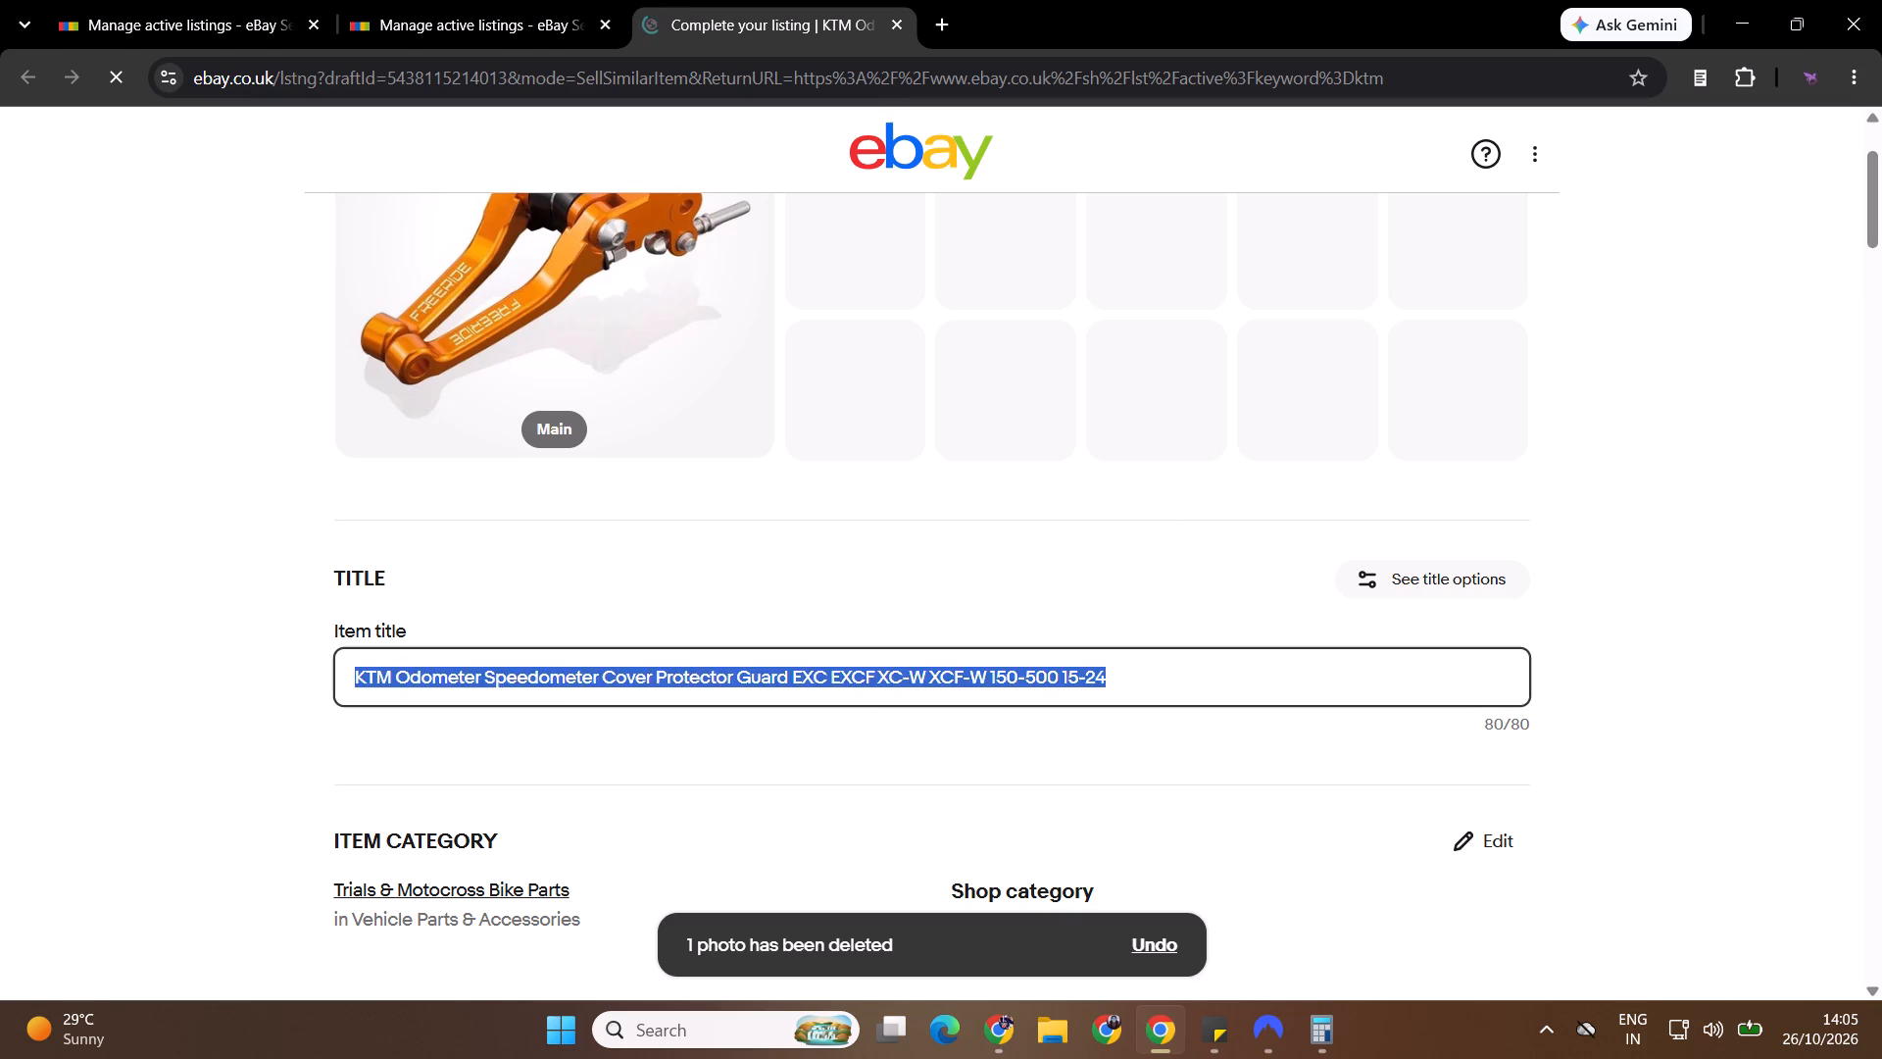
{"action": "key", "text": "ctrl+v"}
{"action": "key", "text": "ctrl+Left"}
{"action": "key", "text": "ctrl+shift+Right"}
{"action": "key", "text": "Delete"}
{"action": "key", "text": "ctrl+Left"}
{"action": "key", "text": "ctrl+Left"}
{"action": "key", "text": "ctrl+Left"}
{"action": "key", "text": "ctrl+Left"}
{"action": "key", "text": "ctrl+Left"}
{"action": "key", "text": "ctrl+Left"}
{"action": "key", "text": "ctrl+Left"}
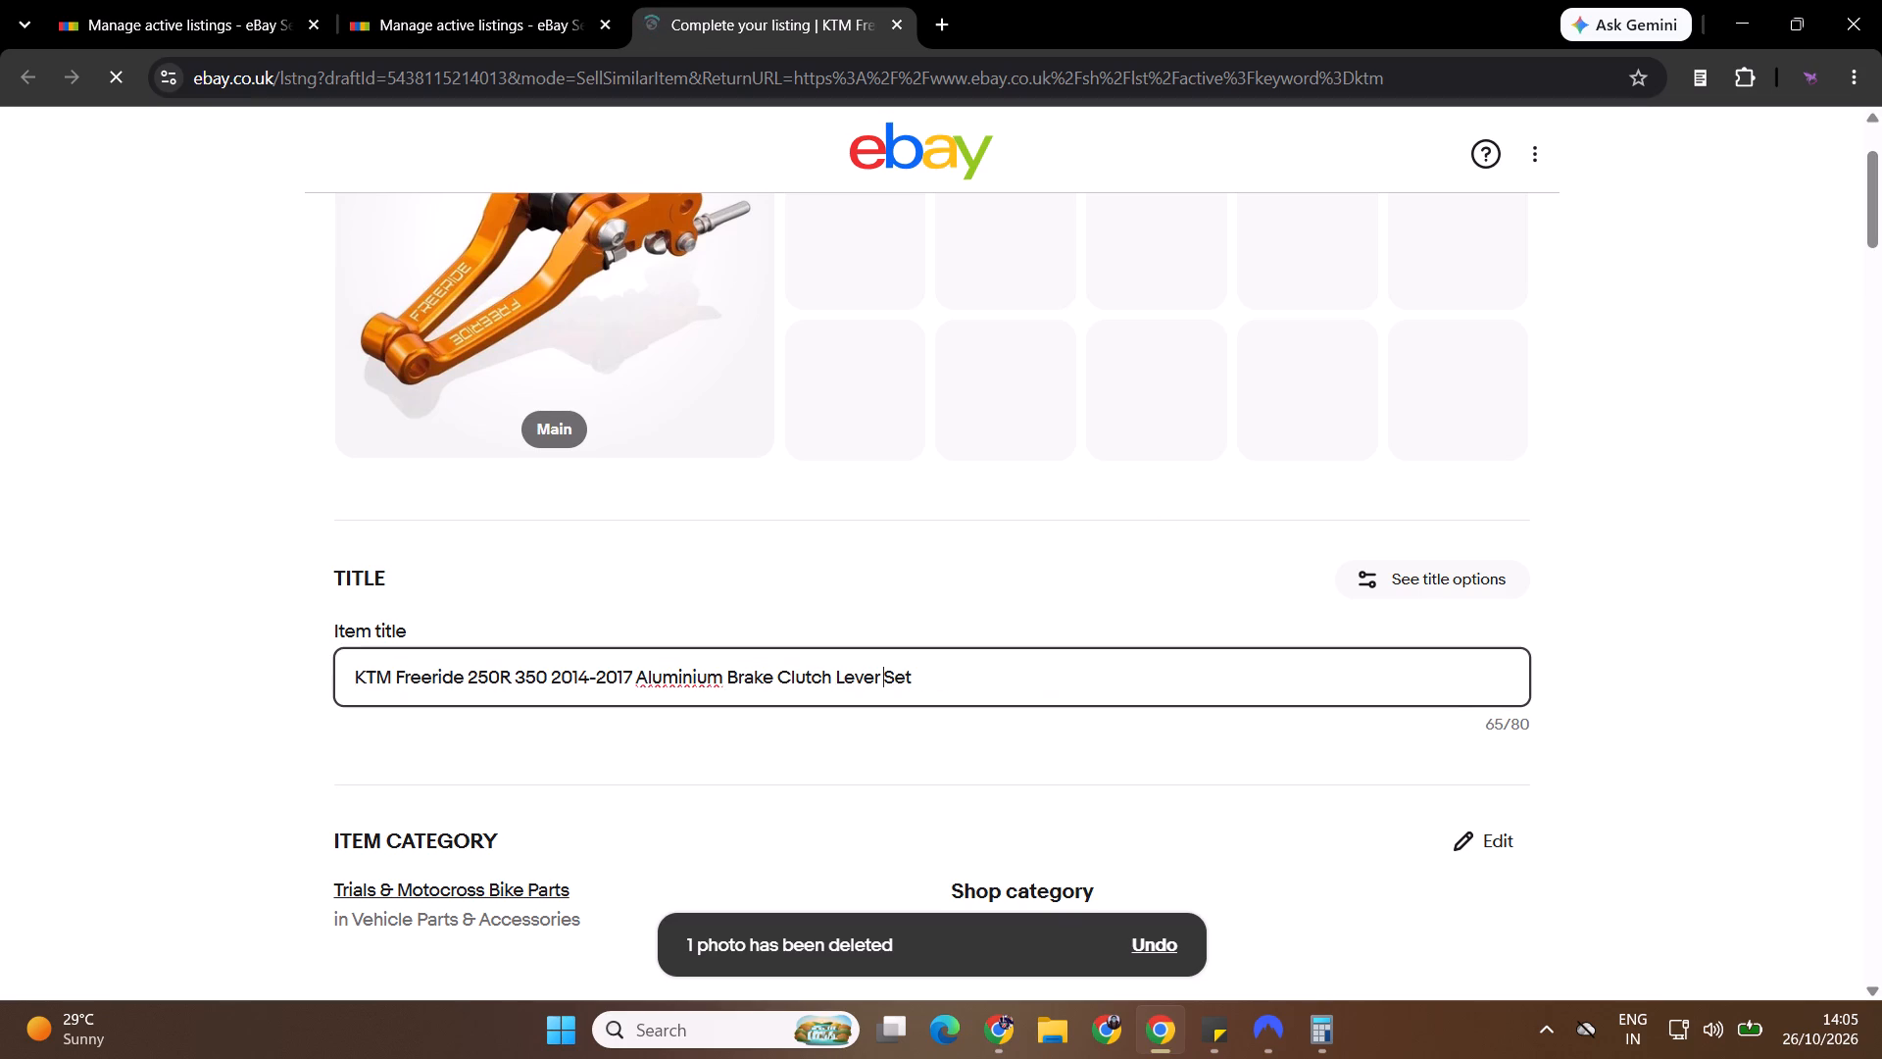
{"action": "key", "text": "ctrl+Right"}
{"action": "key", "text": "ctrl+Right"}
{"action": "key", "text": "ctrl+shift+Left"}
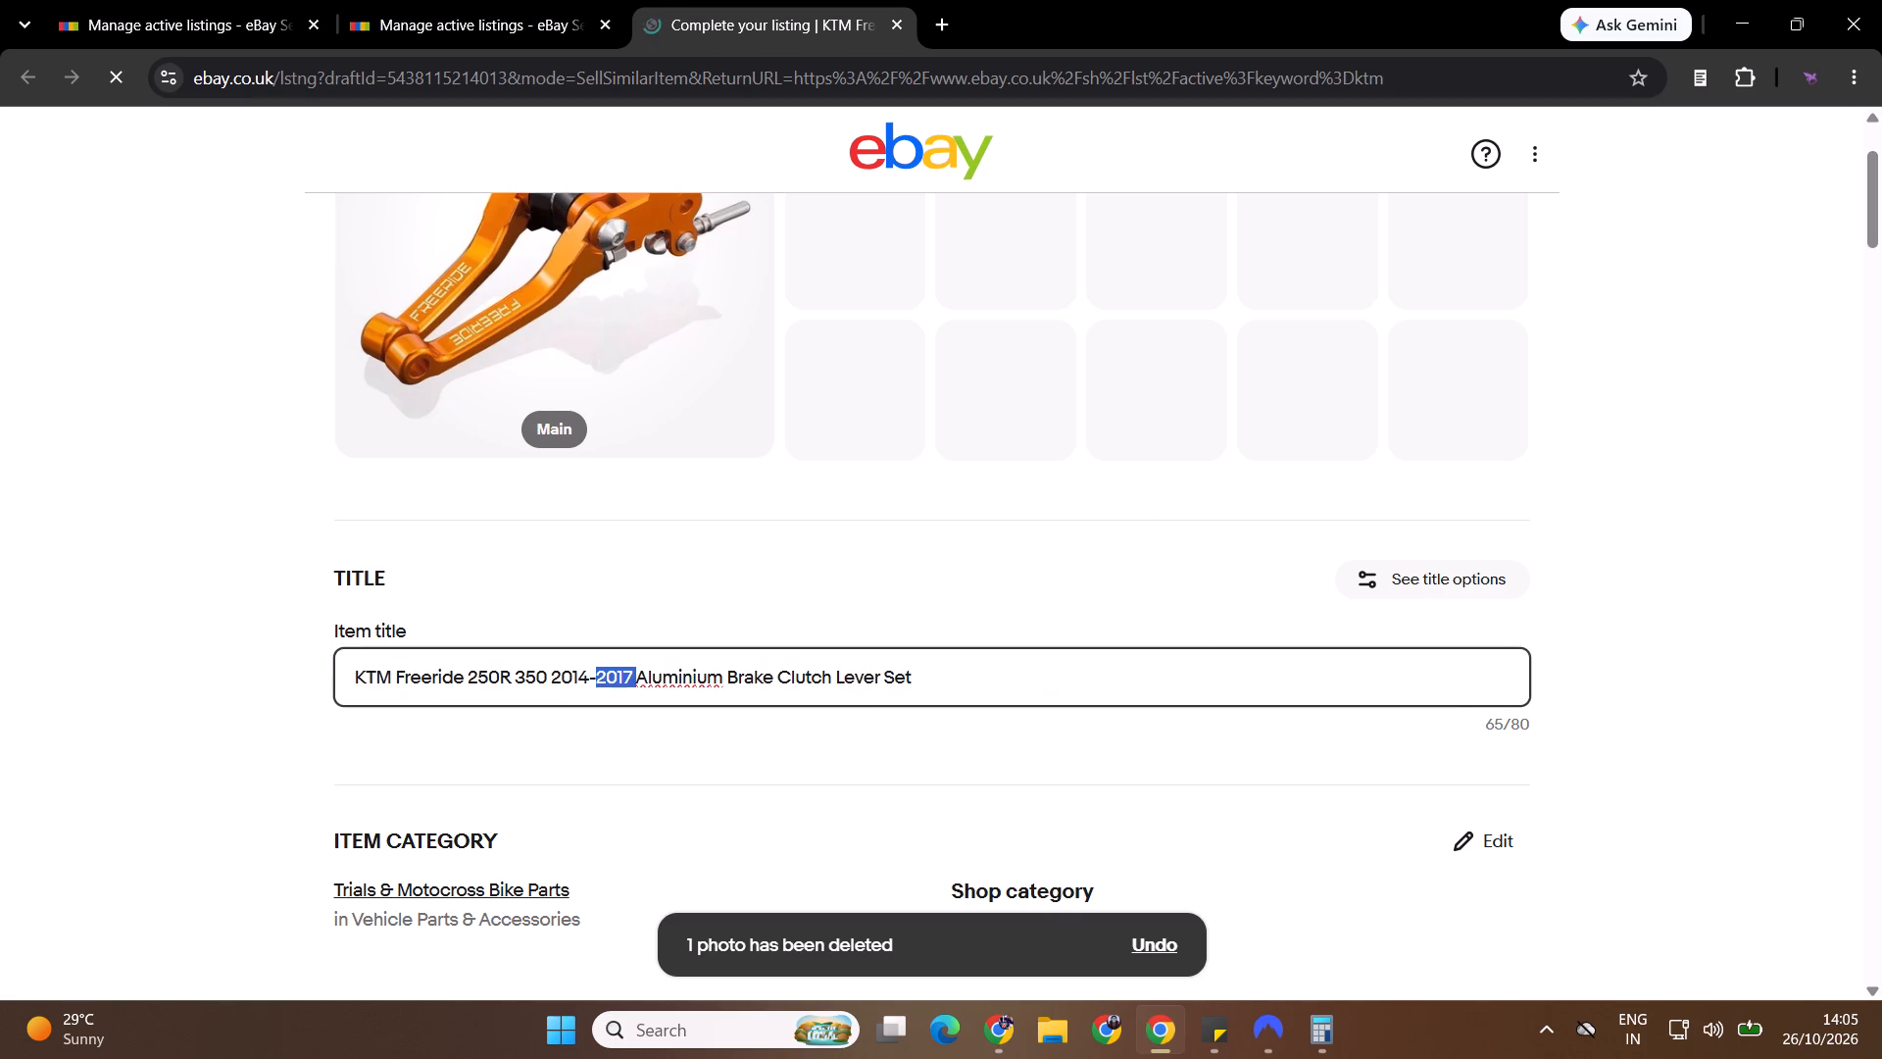
{"action": "key", "text": "ctrl+shift+Left"}
{"action": "key", "text": "ctrl+shift+Left"}
{"action": "key", "text": "ctrl+shift+Left"}
{"action": "key", "text": "ctrl+shift+Left"}
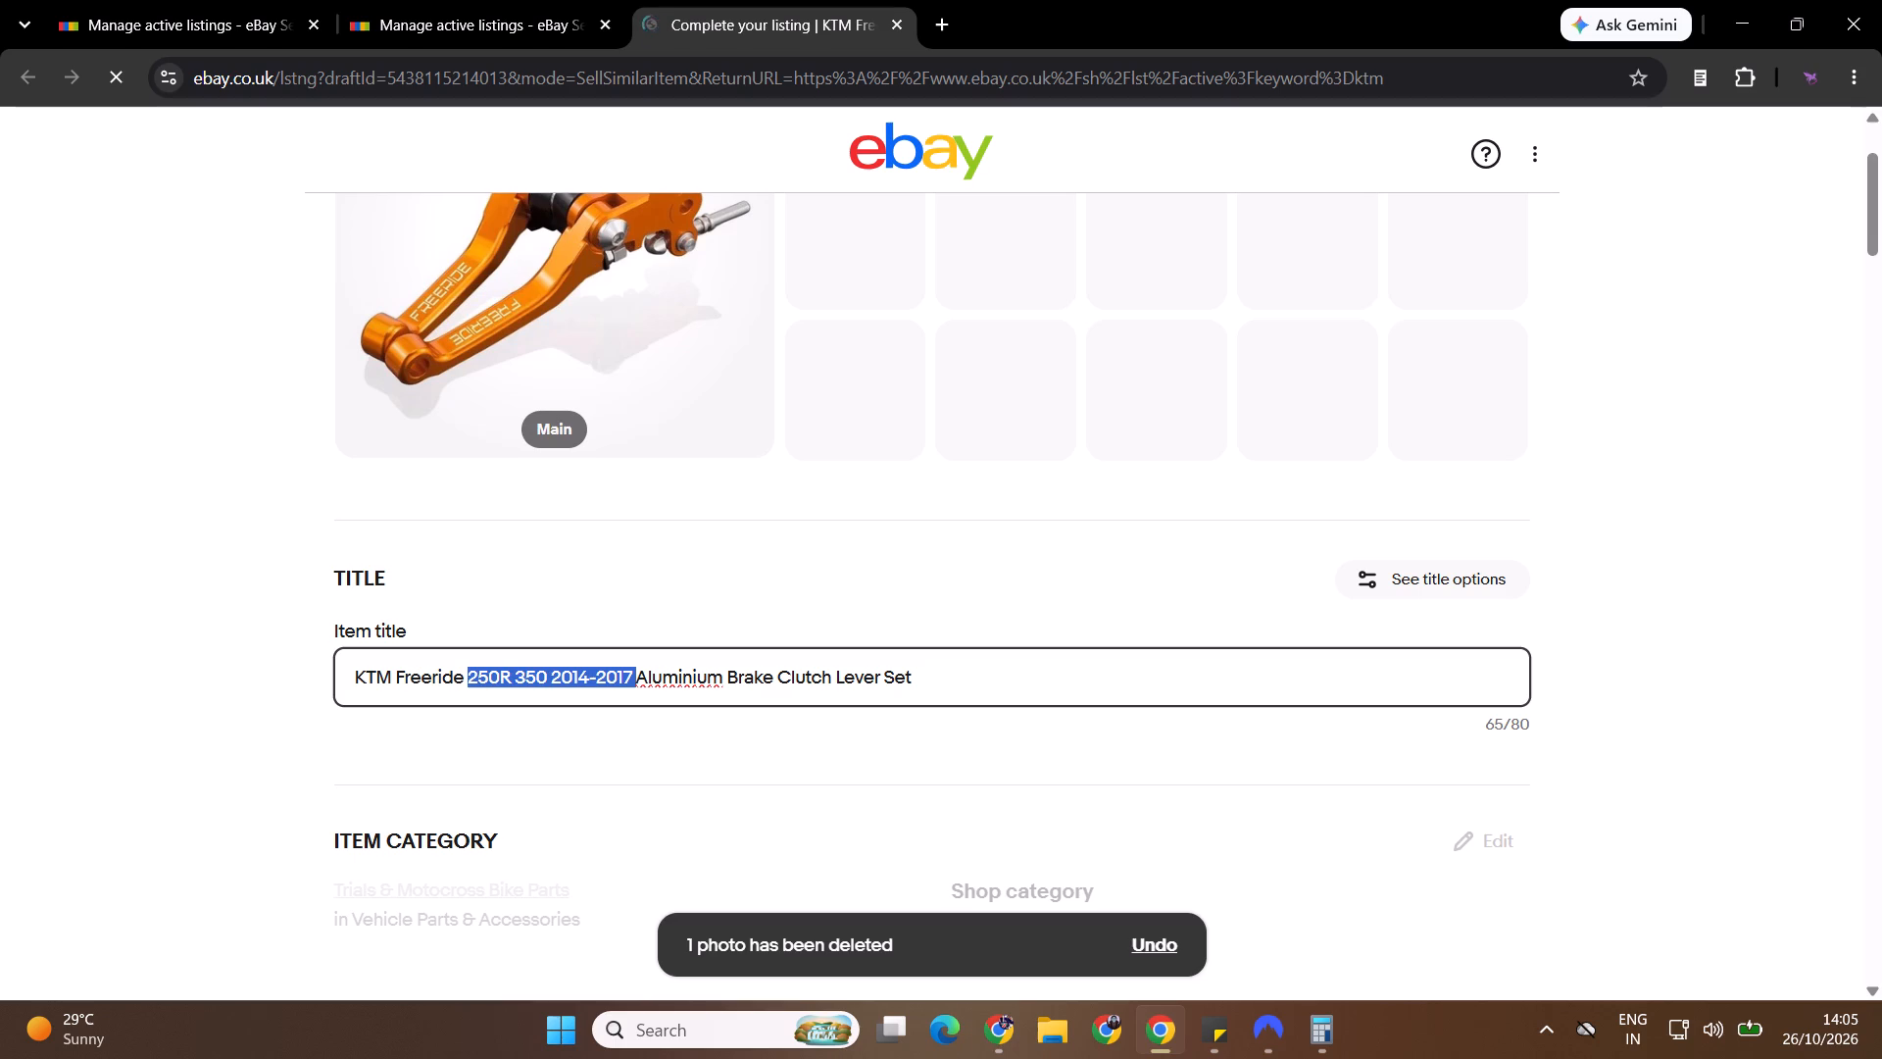
{"action": "key", "text": "ctrl+x"}
{"action": "key", "text": "ctrl+Right"}
{"action": "key", "text": "ctrl+Right"}
{"action": "key", "text": "ctrl+Right"}
{"action": "key", "text": "ctrl+Right"}
{"action": "key", "text": "ctrl+Right"}
{"action": "key", "text": "ctrl+Right"}
{"action": "key", "text": "ctrl+Right"}
{"action": "key", "text": "ctrl+Right"}
{"action": "key", "text": "space"}
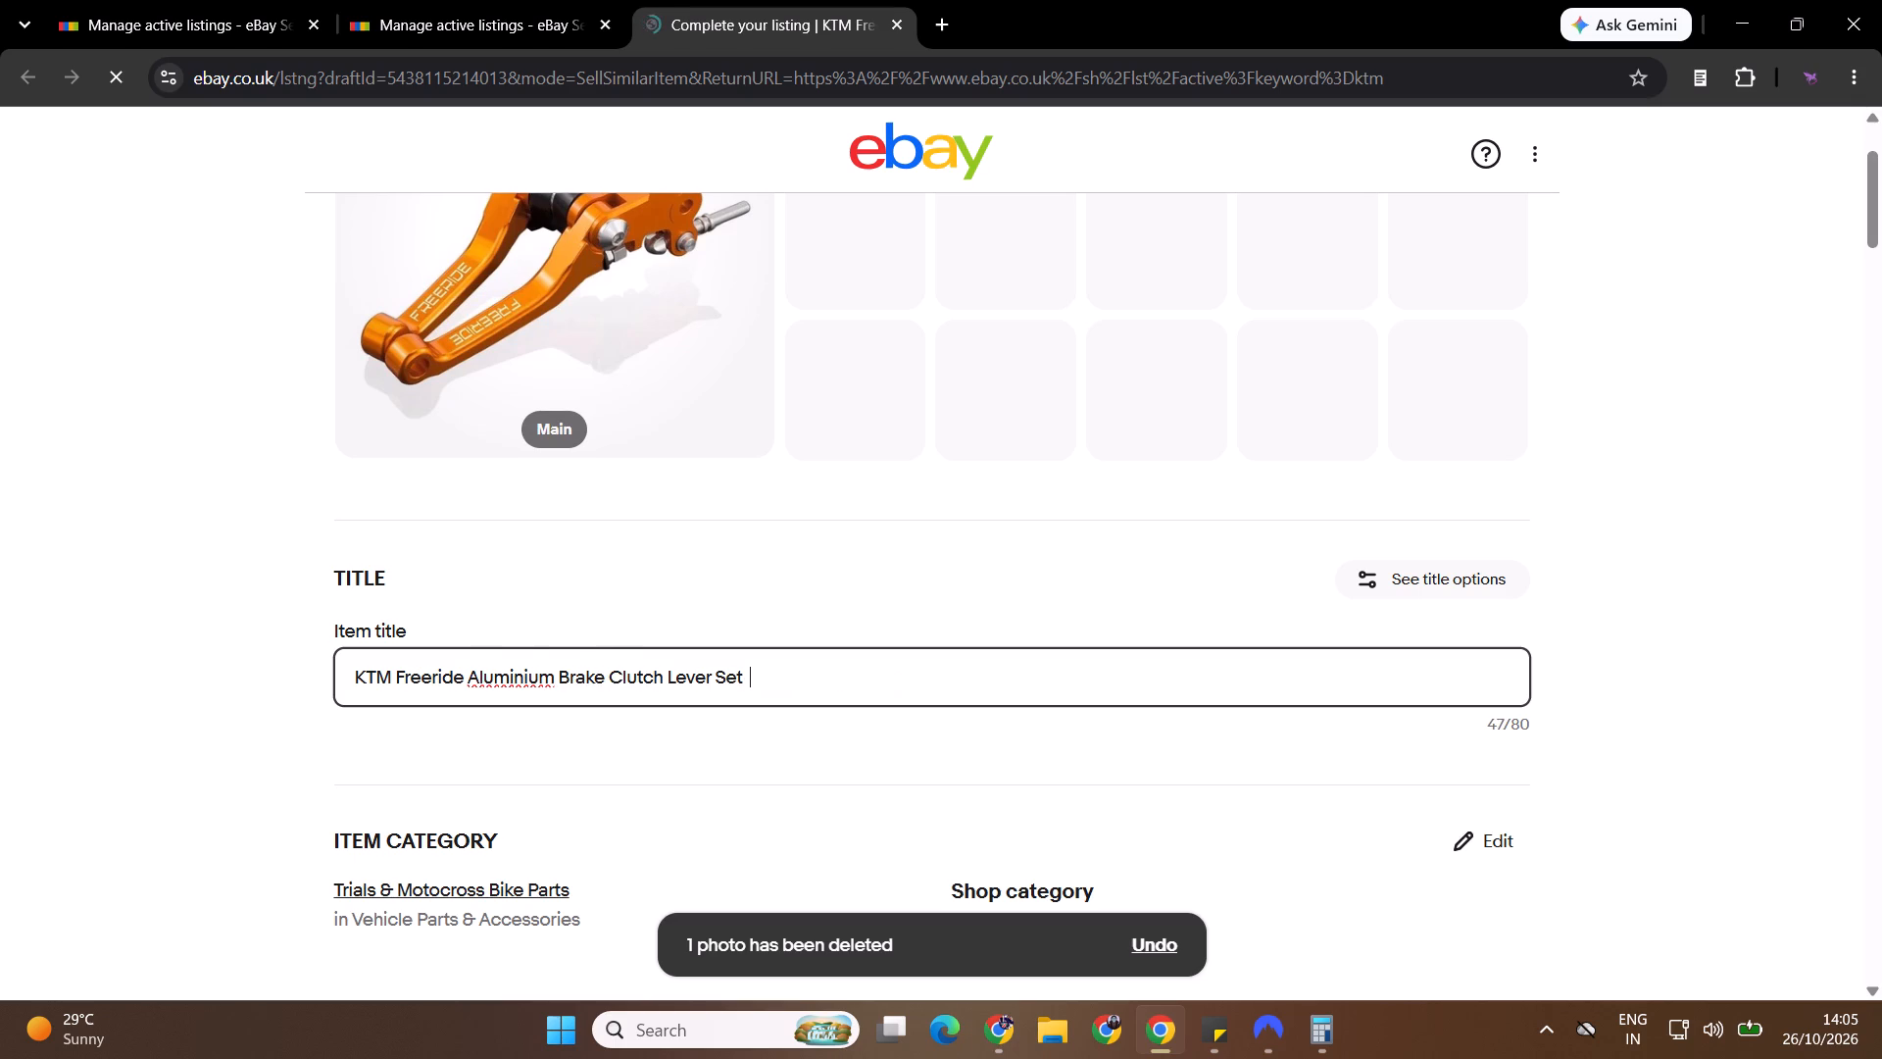
{"action": "key", "text": "ctrl+v"}
Shorten the year range in the item title to 14-17.
{"action": "key", "text": "ctrl+Left"}
{"action": "key", "text": "ctrl+Left"}
{"action": "key", "text": "ctrl+Left"}
{"action": "key", "text": "ctrl+Left"}
{"action": "key", "text": "ctrl+Left"}
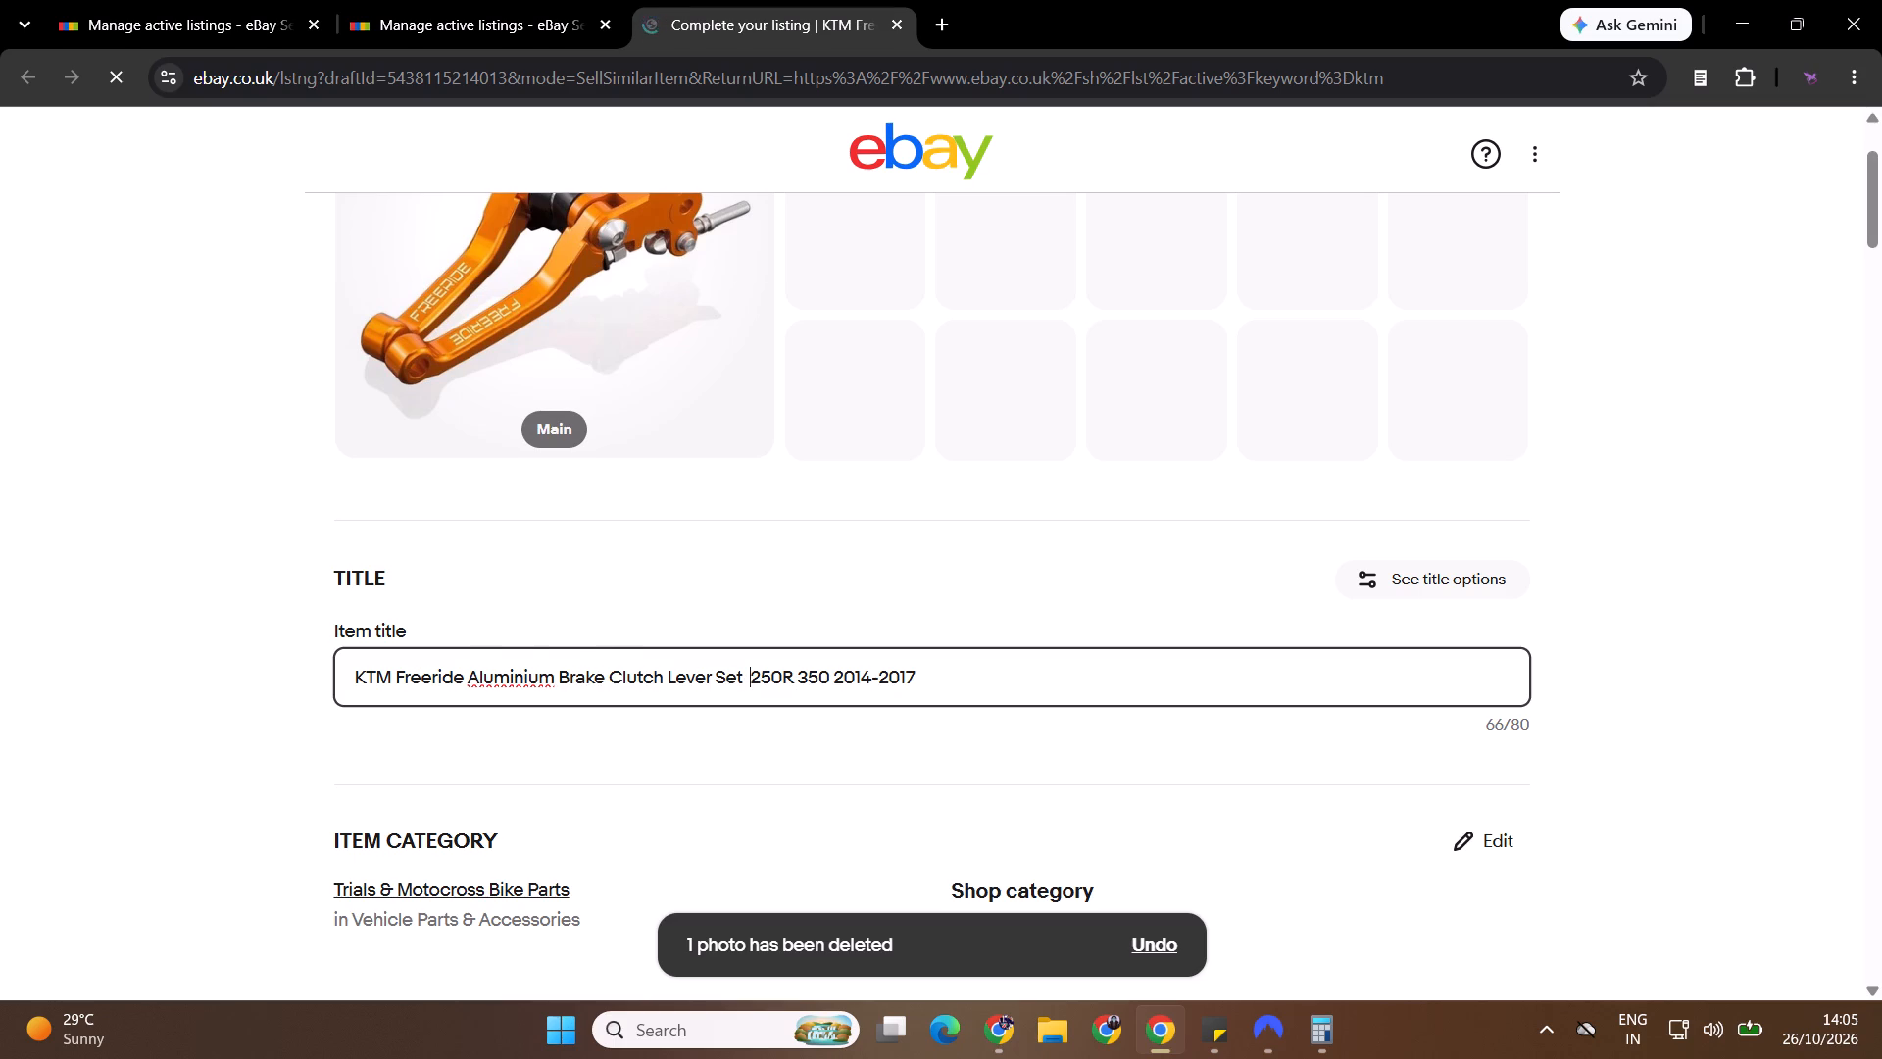
{"action": "key", "text": "ctrl+Right"}
{"action": "key", "text": "ctrl+Right"}
{"action": "key", "text": "Right"}
{"action": "key", "text": "Right"}
{"action": "key", "text": "BackSpace"}
{"action": "key", "text": "BackSpace"}
{"action": "key", "text": "Right"}
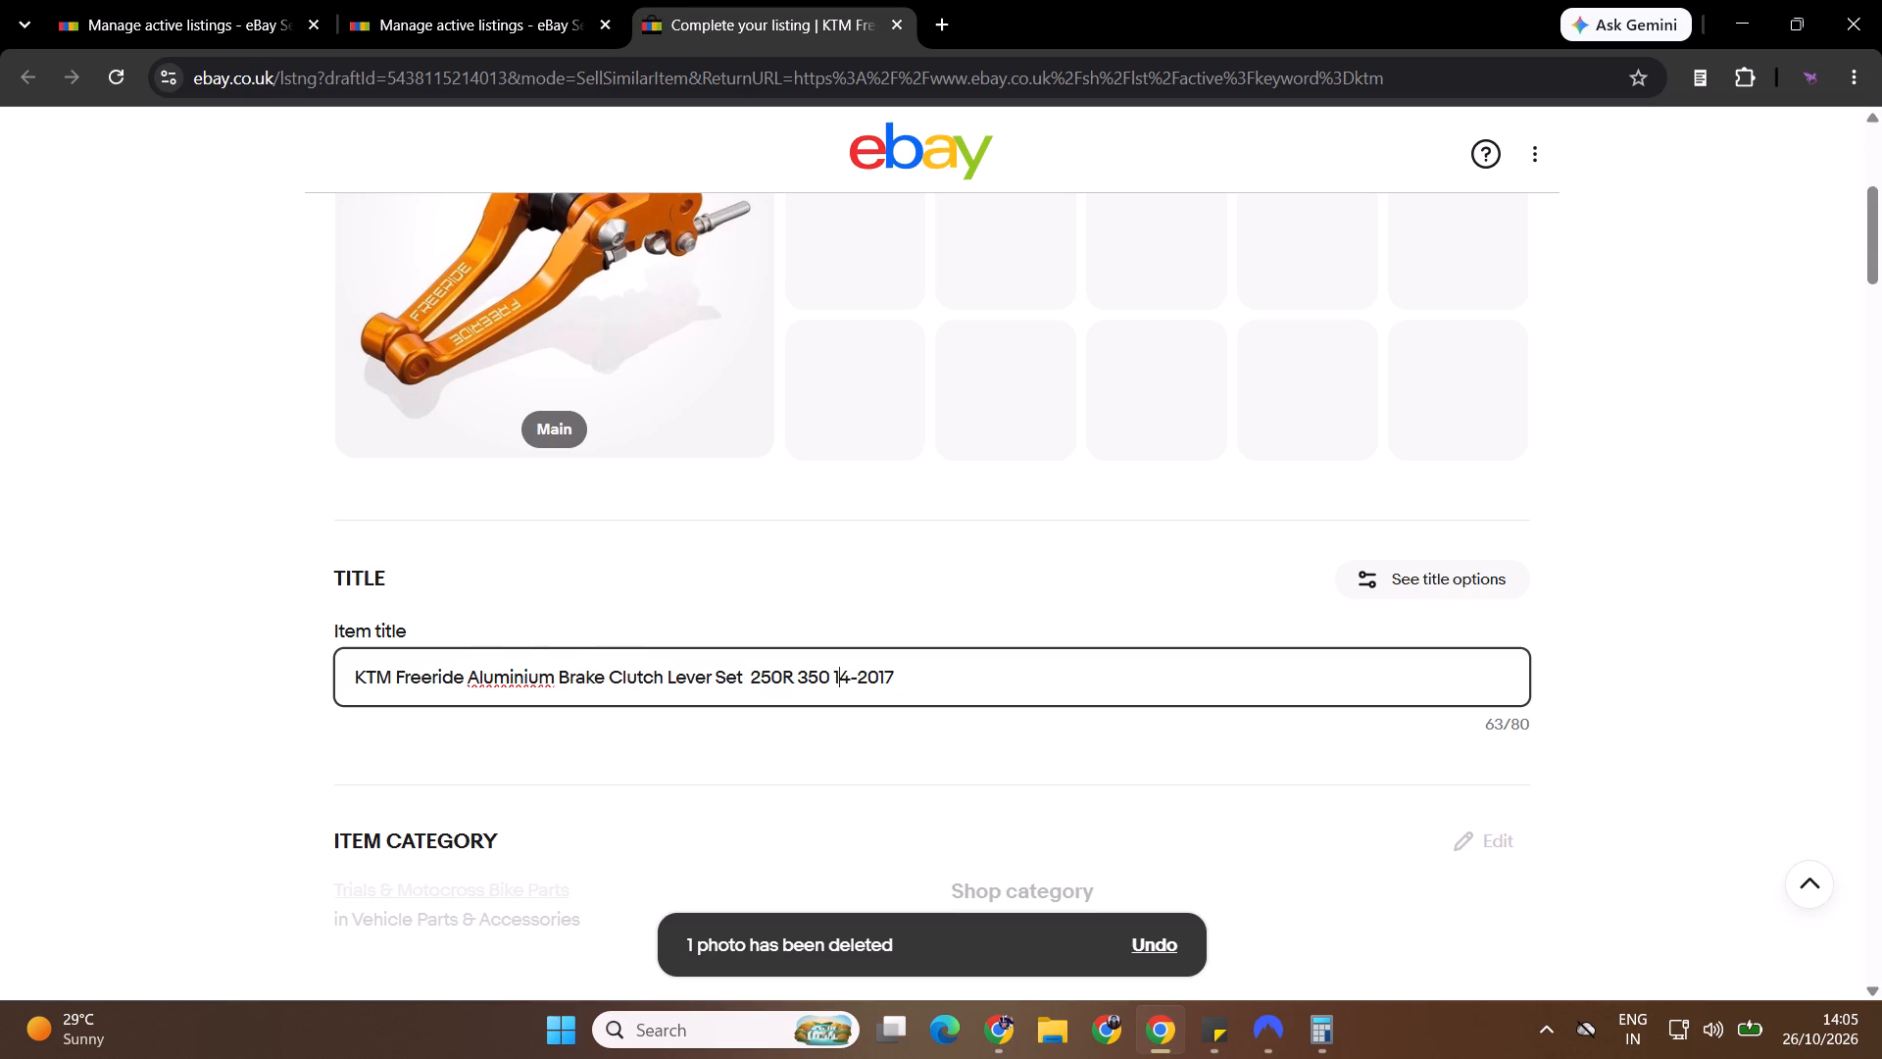
{"action": "key", "text": "Right"}
{"action": "key", "text": "Right"}
{"action": "key", "text": "Right"}
{"action": "key", "text": "Right"}
{"action": "key", "text": "BackSpace"}
{"action": "key", "text": "BackSpace"}
{"action": "key", "text": "ctrl+Left"}
{"action": "key", "text": "ctrl+Left"}
{"action": "key", "text": "ctrl+Right"}
{"action": "key", "text": "ctrl+Right"}
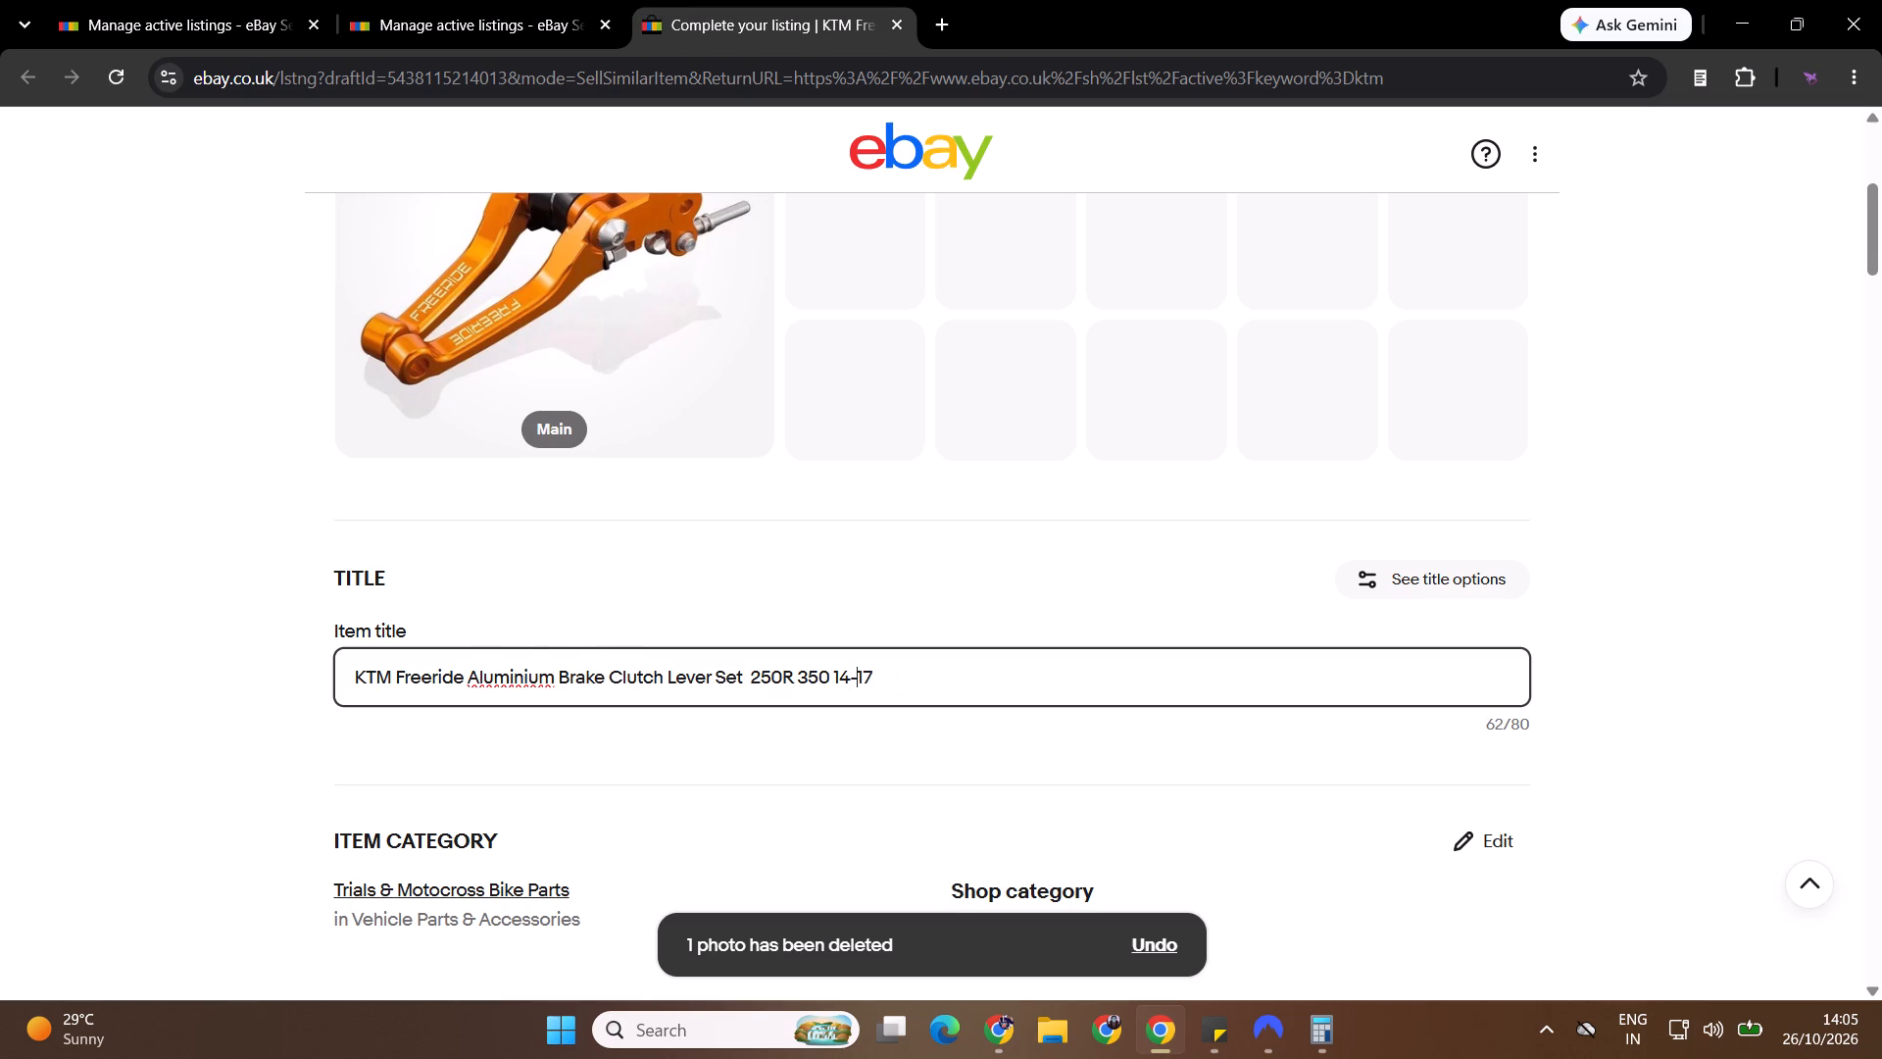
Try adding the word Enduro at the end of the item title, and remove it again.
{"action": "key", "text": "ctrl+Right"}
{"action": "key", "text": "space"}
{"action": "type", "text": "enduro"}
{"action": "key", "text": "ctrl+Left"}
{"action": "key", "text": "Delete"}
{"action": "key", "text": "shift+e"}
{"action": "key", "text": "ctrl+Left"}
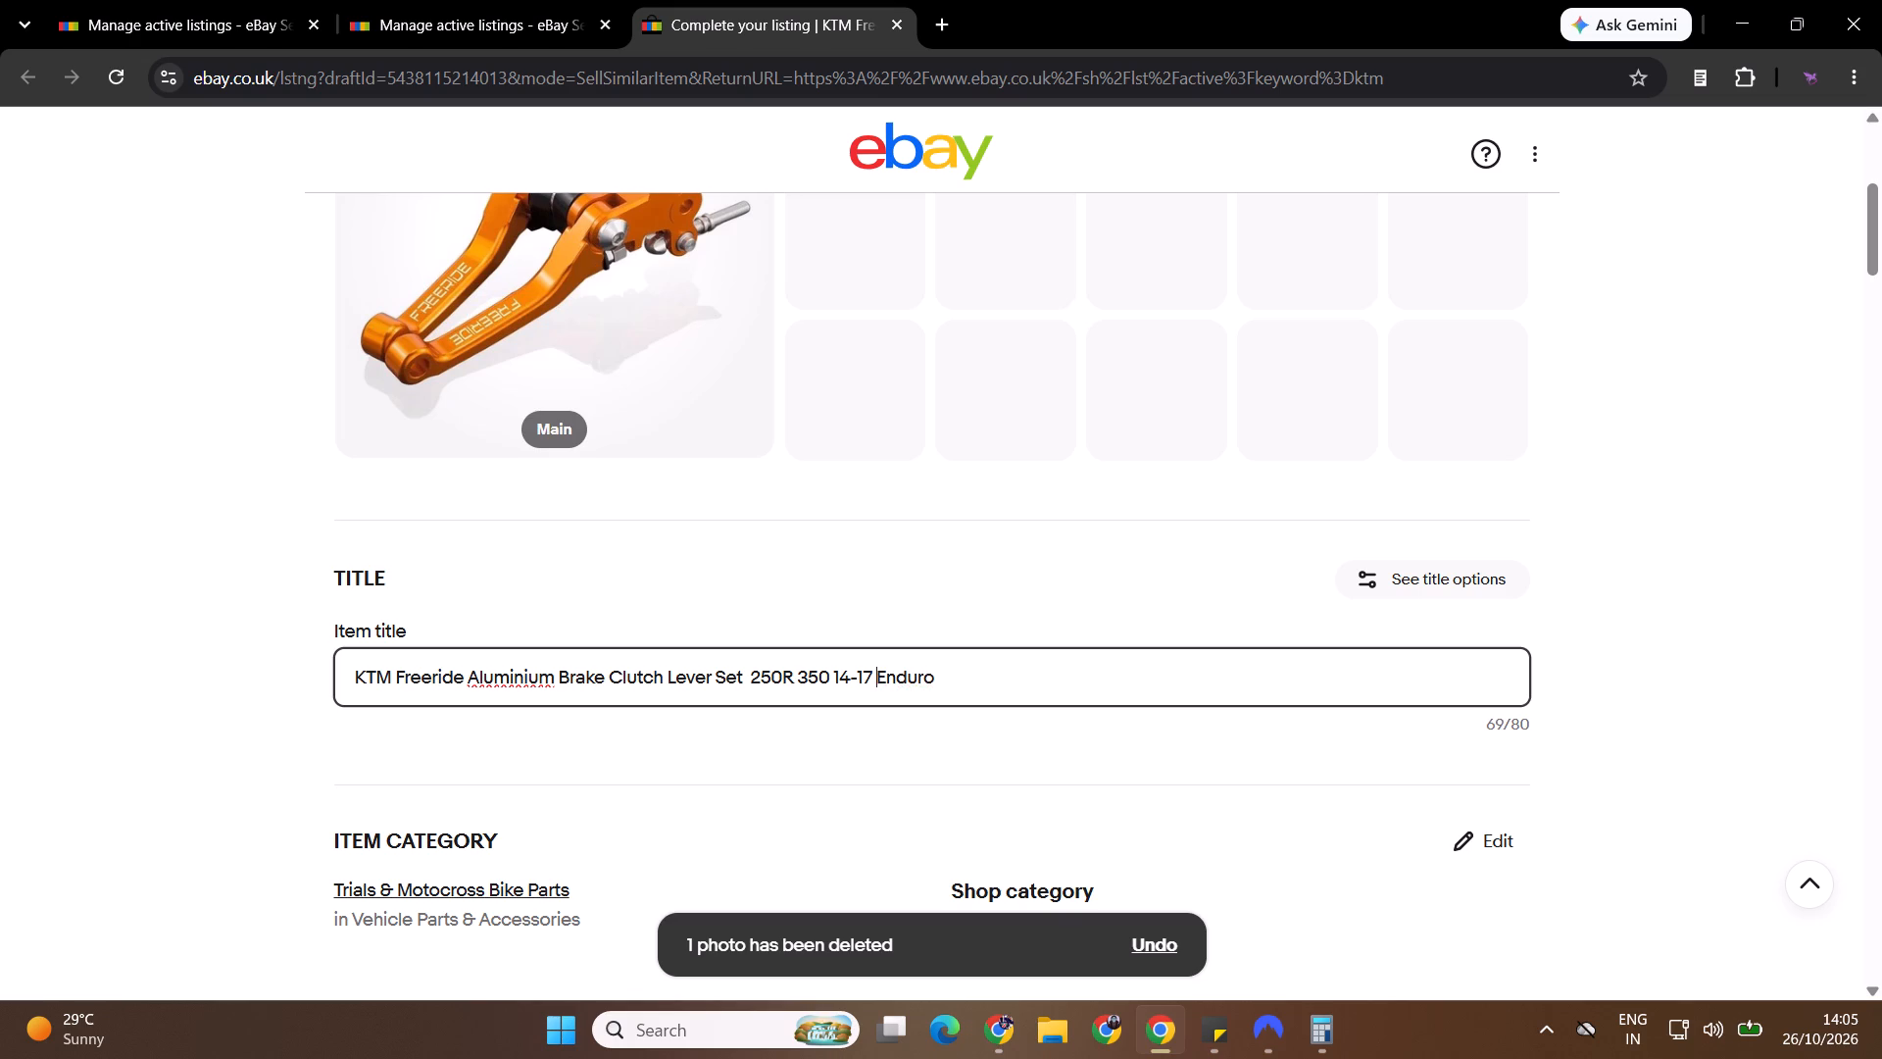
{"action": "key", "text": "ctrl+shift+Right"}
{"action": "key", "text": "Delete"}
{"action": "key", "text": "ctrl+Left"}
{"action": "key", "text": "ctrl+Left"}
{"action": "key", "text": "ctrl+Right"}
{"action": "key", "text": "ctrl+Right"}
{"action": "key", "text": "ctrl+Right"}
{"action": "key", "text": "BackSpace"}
Move the word Freeride to just before 250R in the item title, leaving a single space after Set.
{"action": "key", "text": "ctrl+Left"}
{"action": "key", "text": "ctrl+Left"}
{"action": "key", "text": "ctrl+Left"}
{"action": "key", "text": "ctrl+Left"}
{"action": "key", "text": "ctrl+Left"}
{"action": "key", "text": "ctrl+Left"}
{"action": "key", "text": "ctrl+Left"}
{"action": "key", "text": "ctrl+Left"}
{"action": "key", "text": "ctrl+Left"}
{"action": "key", "text": "ctrl+Left"}
{"action": "key", "text": "ctrl+Left"}
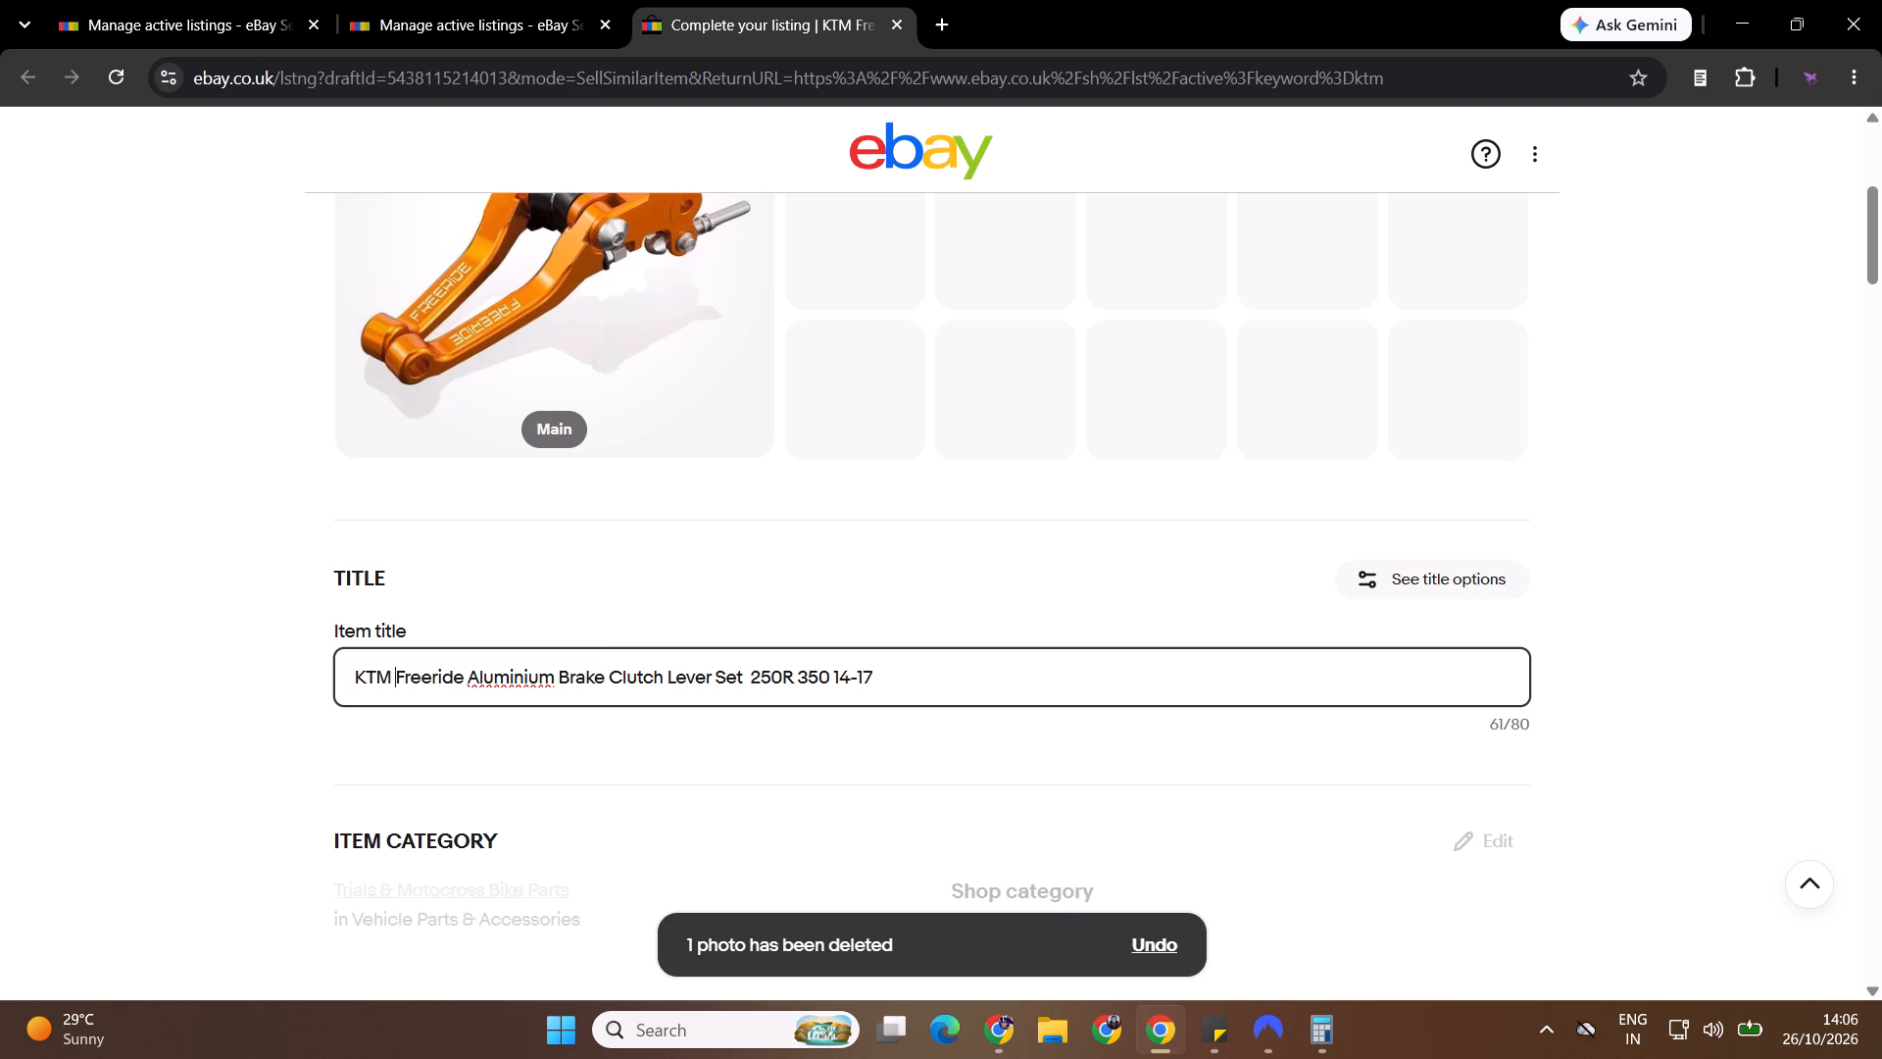
{"action": "key", "text": "ctrl+shift+Right"}
{"action": "key", "text": "ctrl+x"}
{"action": "key", "text": "ctrl+c"}
{"action": "key", "text": "ctrl+Right"}
{"action": "key", "text": "ctrl+Right"}
{"action": "key", "text": "ctrl+Right"}
{"action": "key", "text": "ctrl+Right"}
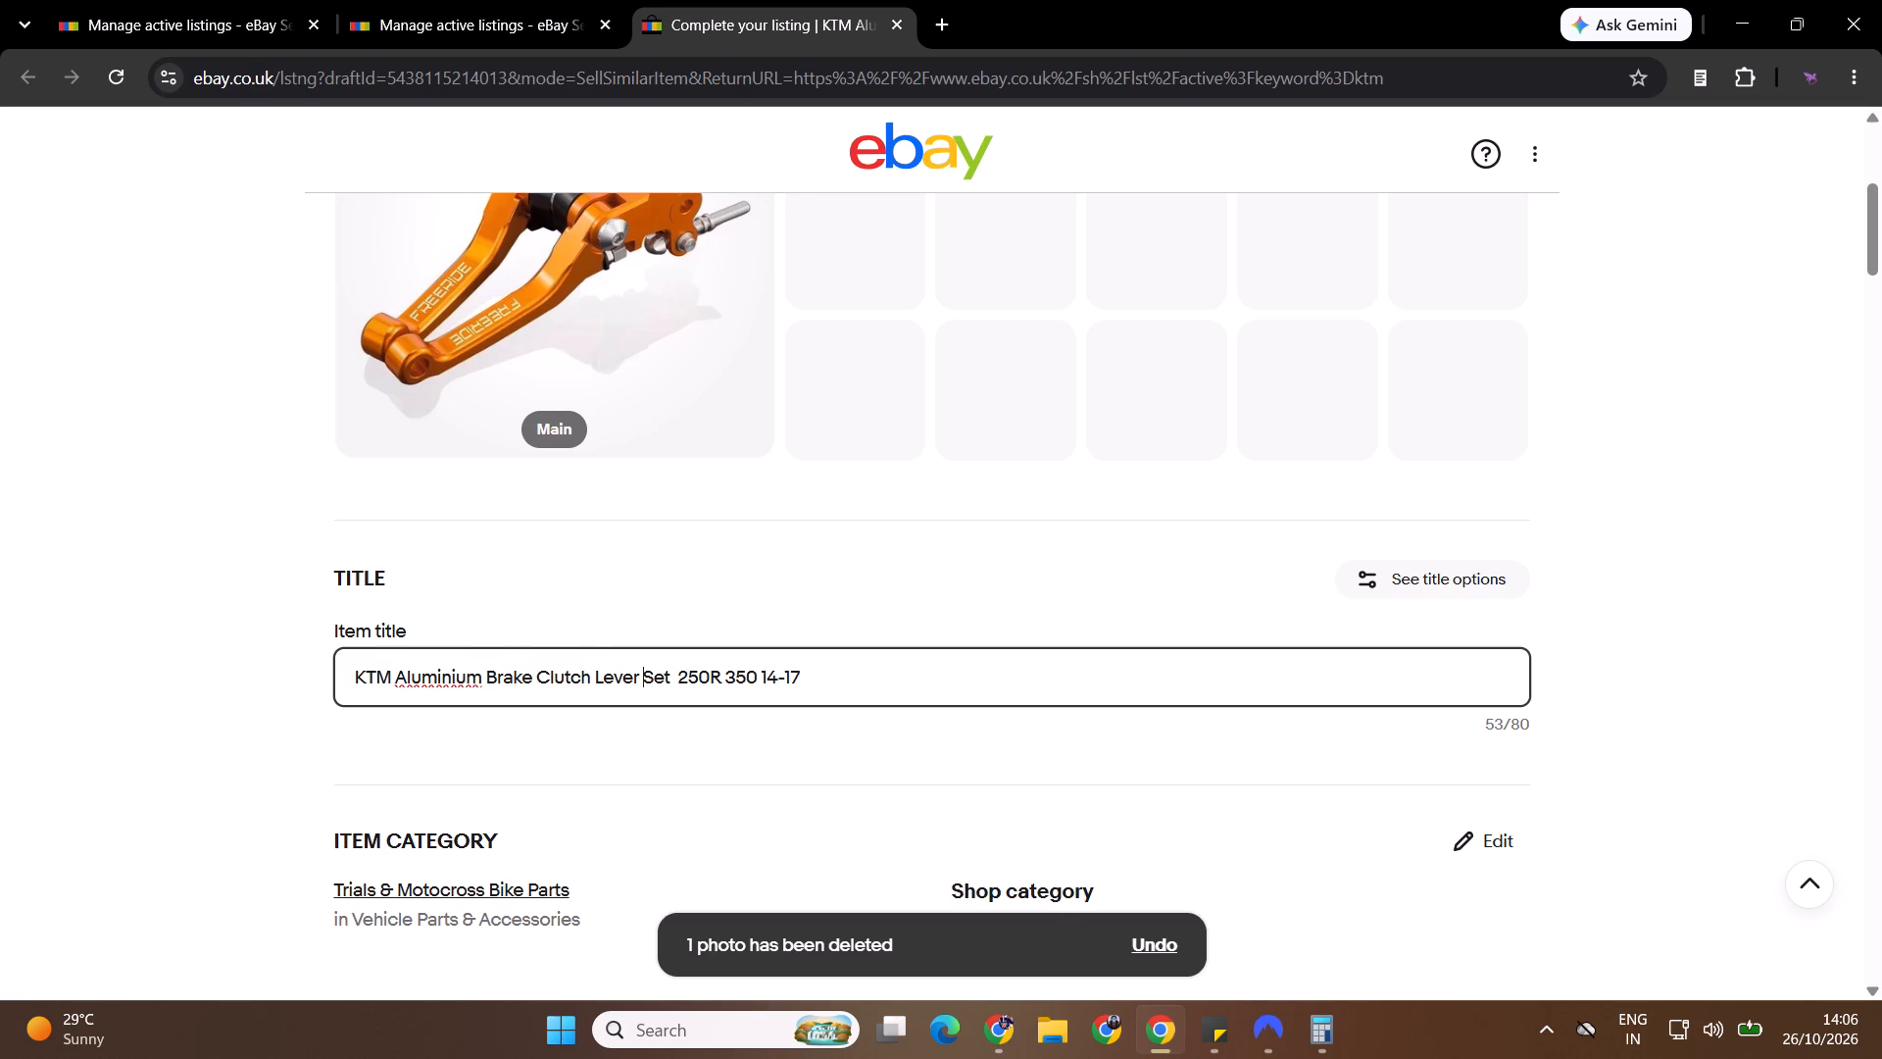
{"action": "key", "text": "ctrl+Right"}
{"action": "key", "text": "ctrl+Right"}
{"action": "key", "text": "ctrl+Left"}
{"action": "key", "text": "ctrl+v"}
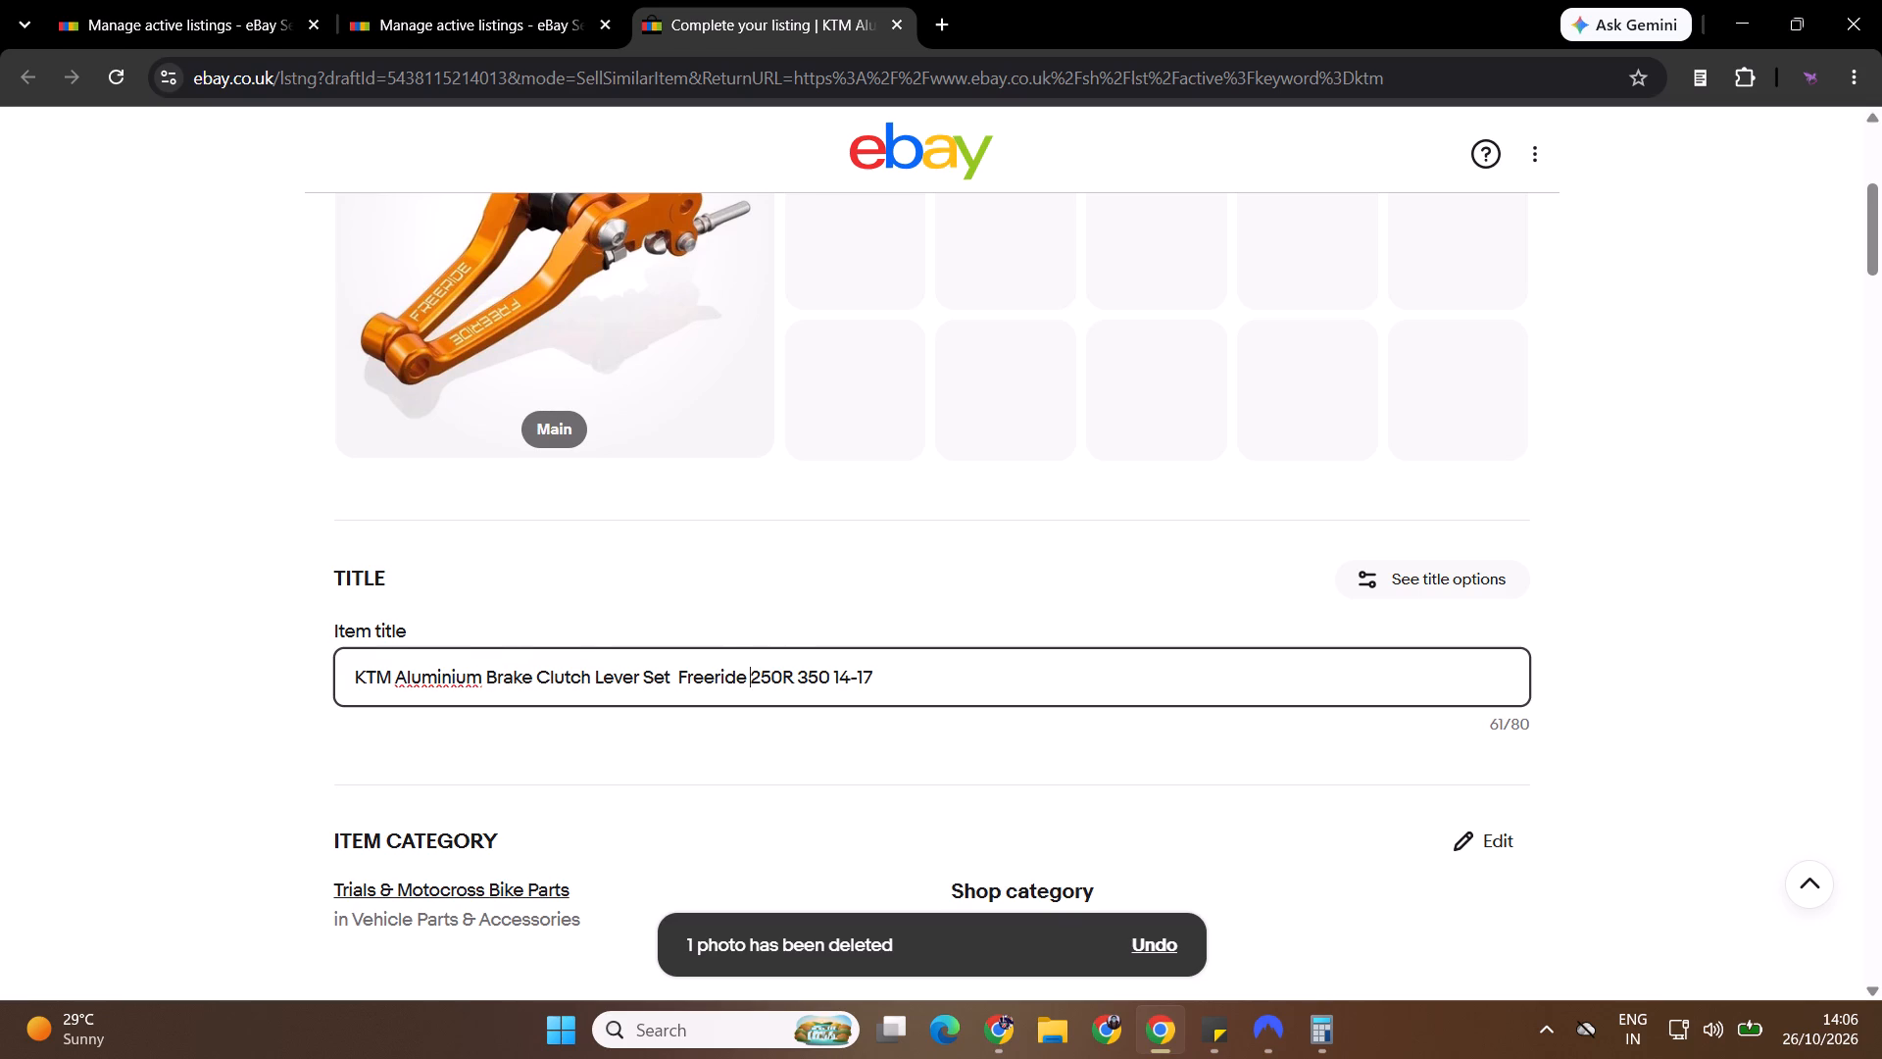
{"action": "key", "text": "ctrl+Left"}
{"action": "key", "text": "BackSpace"}
{"action": "key", "text": "BackSpace"}
{"action": "key", "text": "space"}
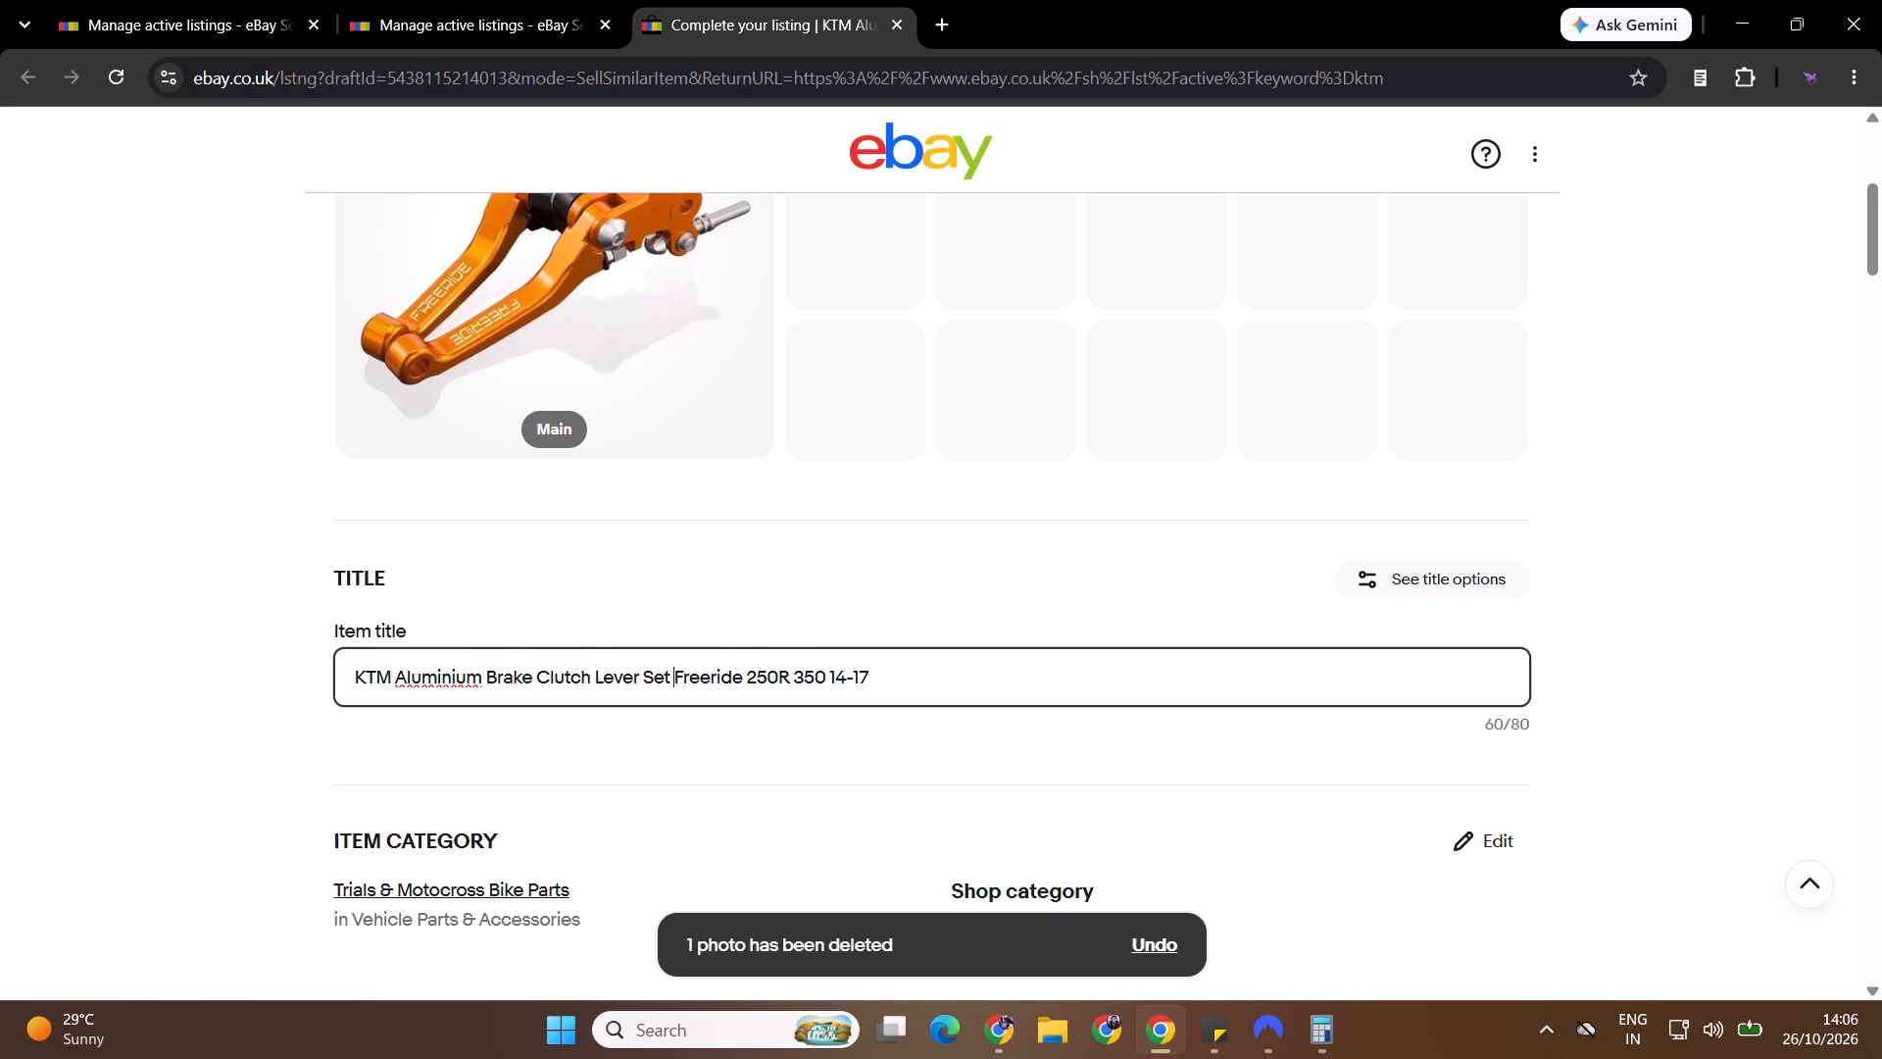
Insert the word Lever between Aluminium and Brake in the item title.
{"action": "key", "text": "Left"}
{"action": "key", "text": "ctrl+Left"}
{"action": "key", "text": "ctrl+Left"}
{"action": "key", "text": "ctrl+Left"}
{"action": "key", "text": "ctrl+Left"}
{"action": "type", "text": "Lever"}
{"action": "key", "text": "space"}
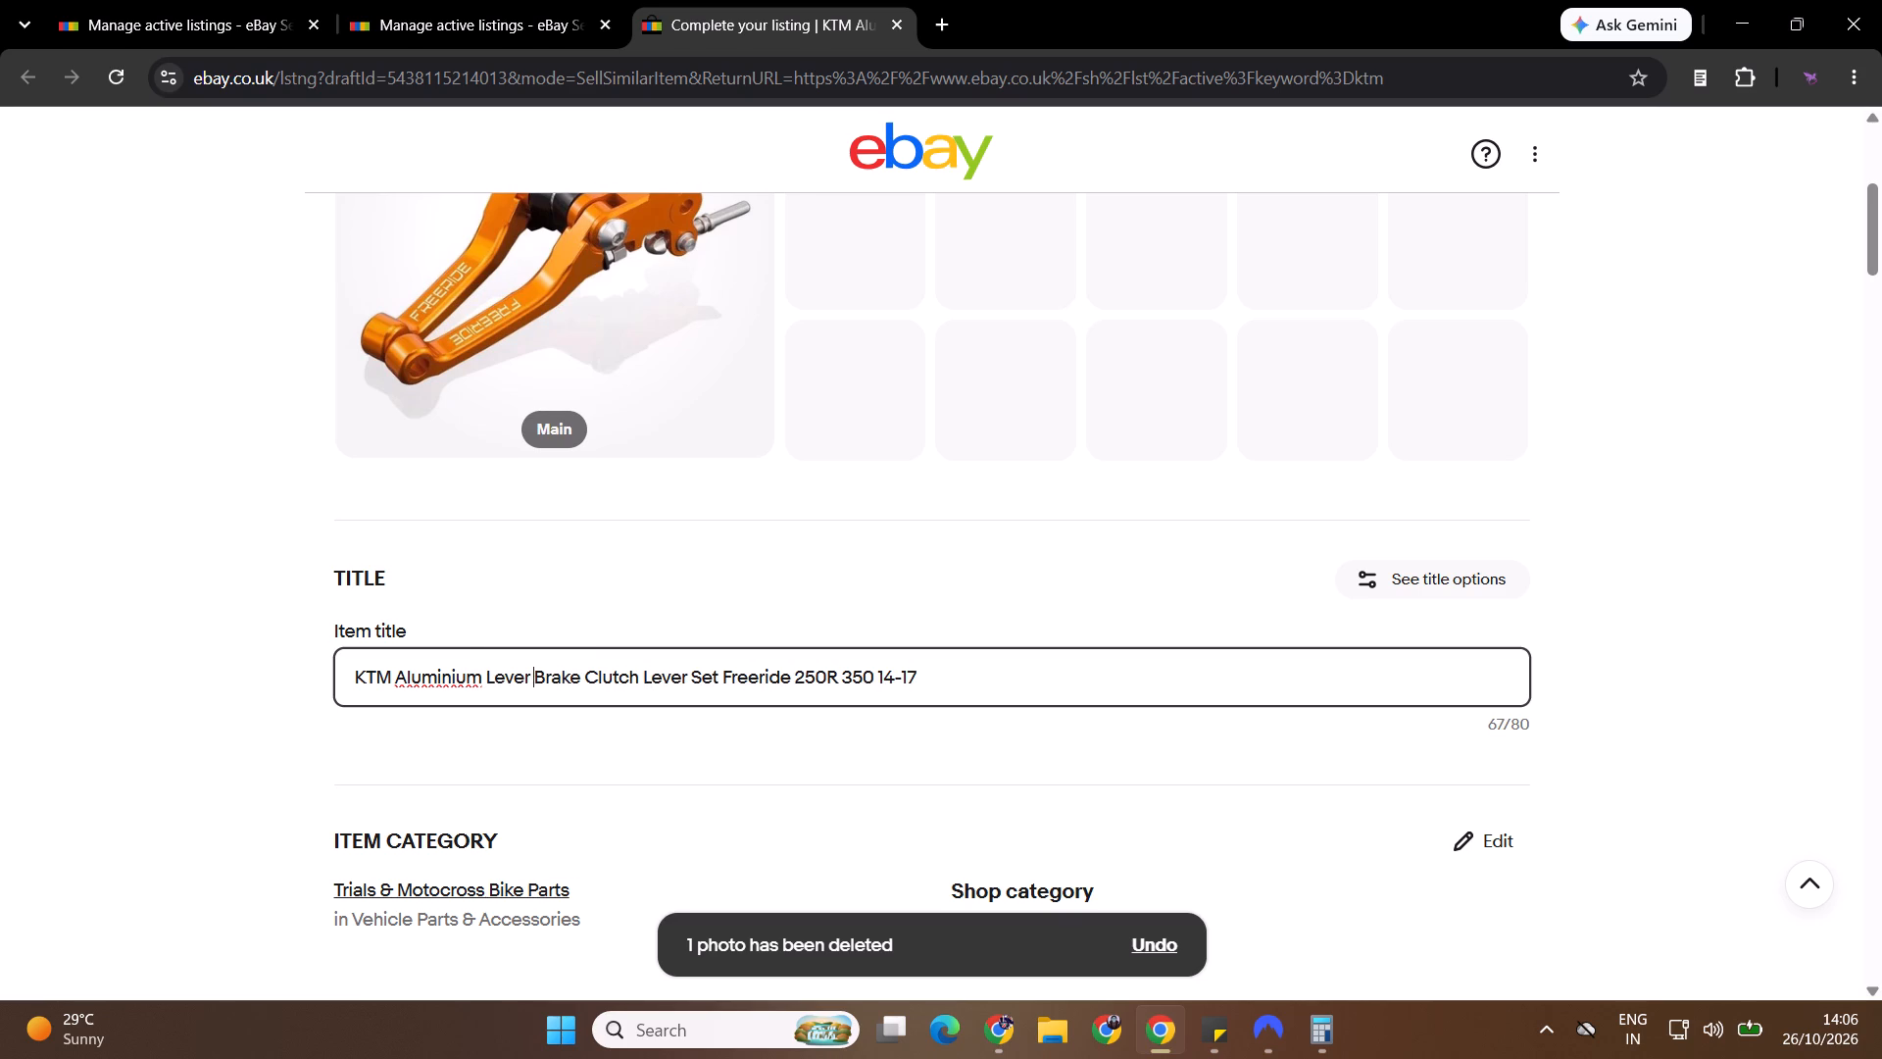
Insert the word Handle between Aluminium and Lever in the item title.
{"action": "key", "text": "ctrl+Left"}
{"action": "type", "text": "handle"}
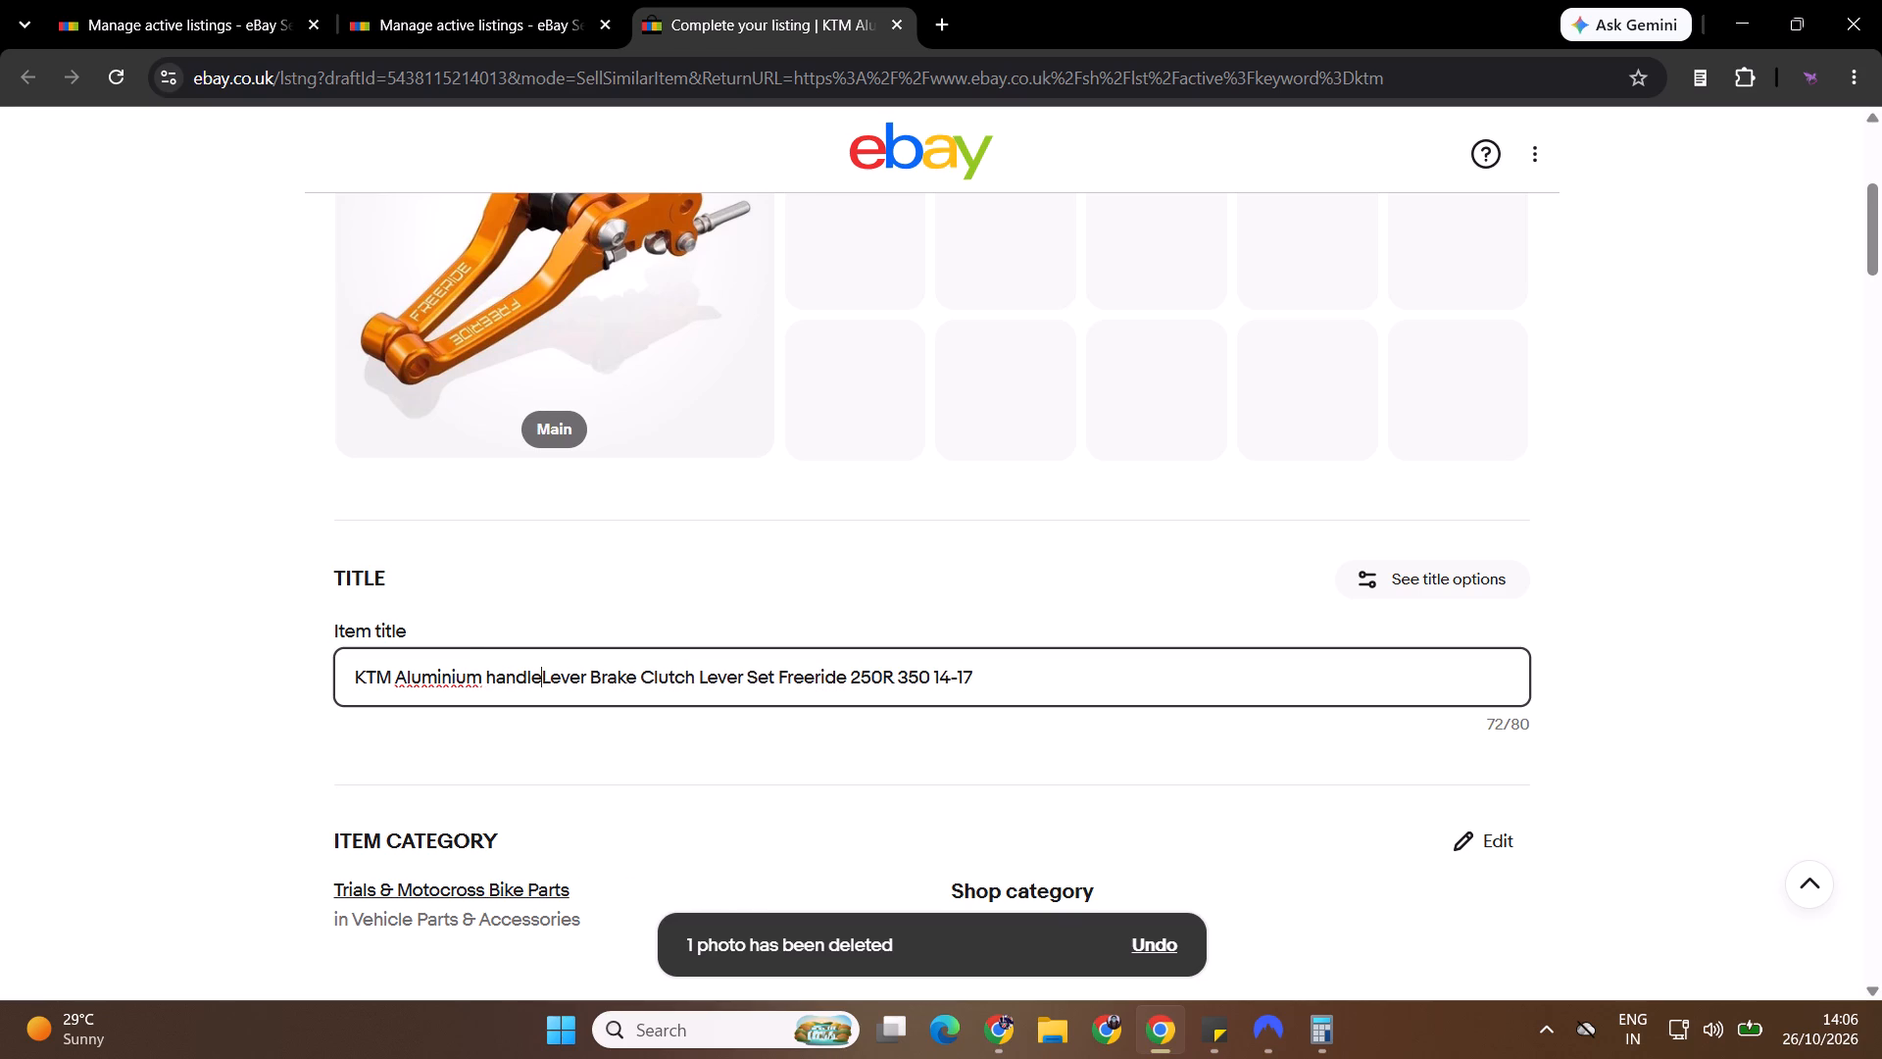
{"action": "key", "text": "space"}
{"action": "key", "text": "ctrl+Left"}
{"action": "key", "text": "Delete"}
{"action": "key", "text": "shift+h"}
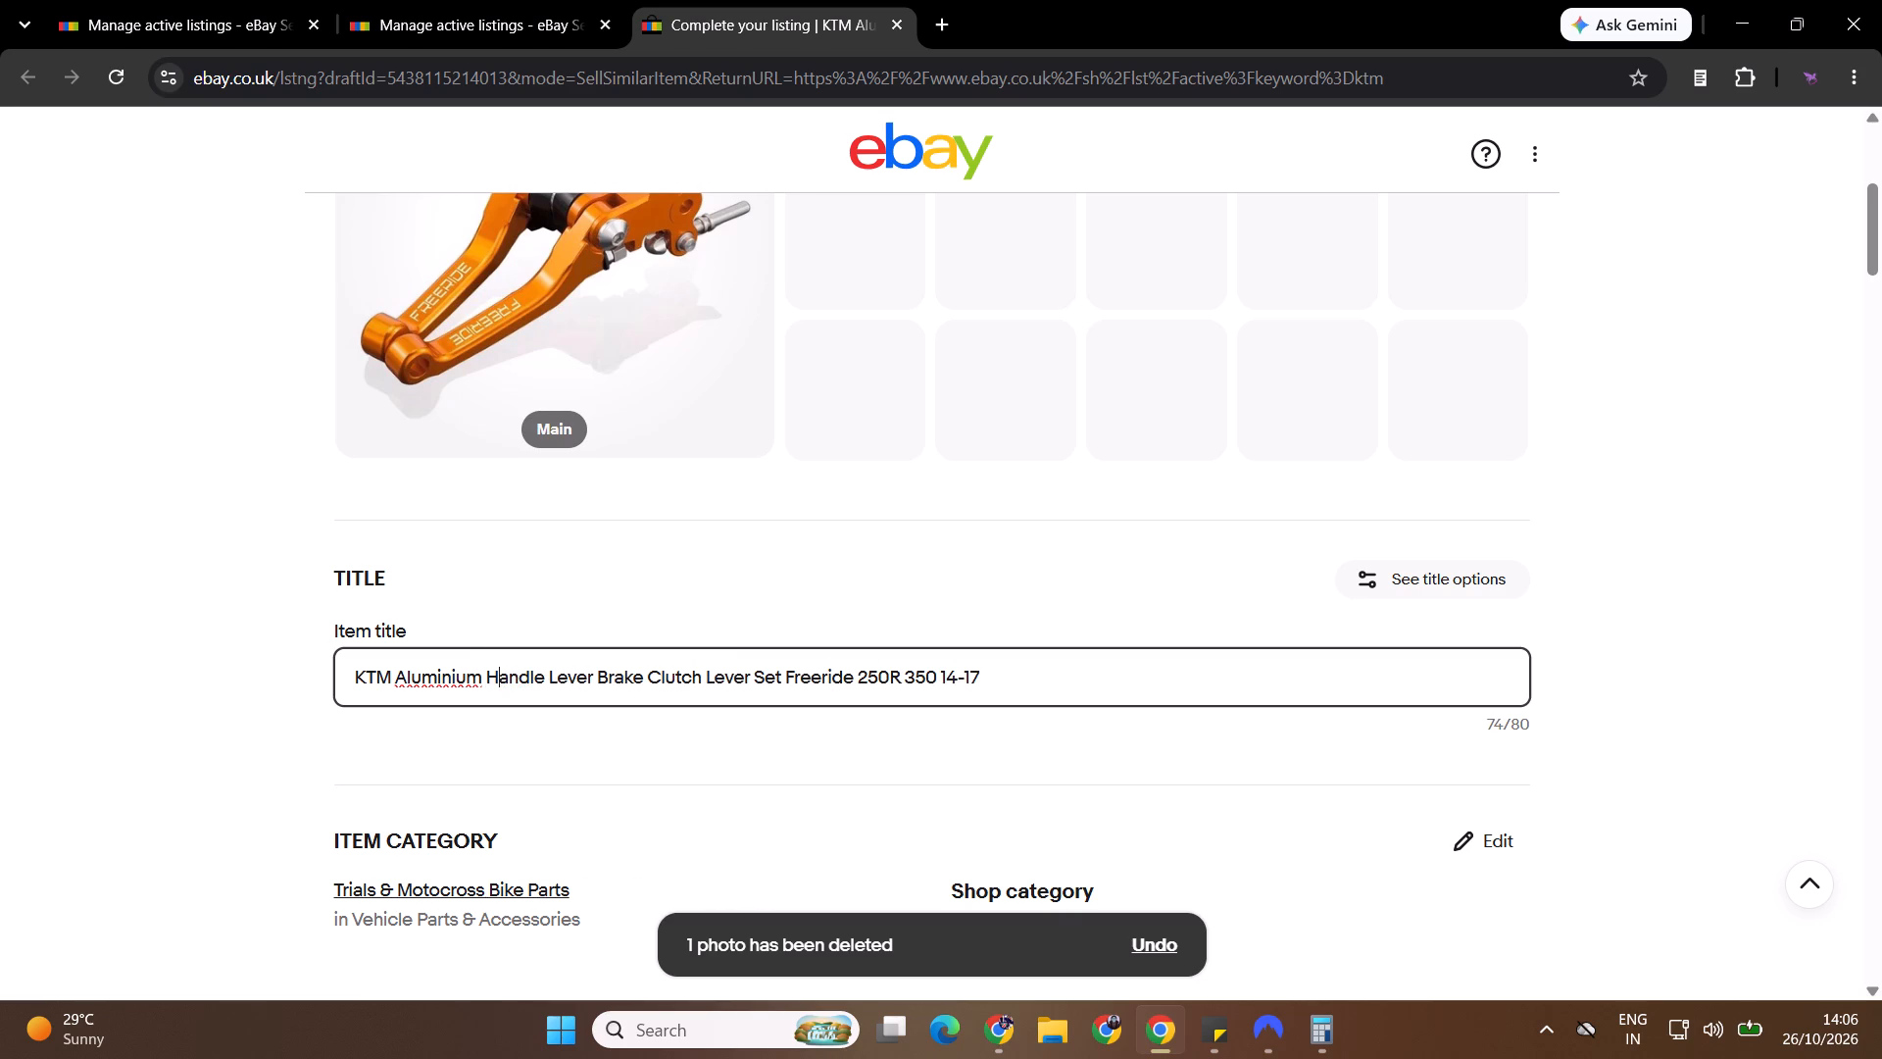
Change the second Lever in the item title to Levers and insert the word Grip before Set.
{"action": "key", "text": "ctrl+Right"}
{"action": "key", "text": "ctrl+Right"}
{"action": "key", "text": "ctrl+Right"}
{"action": "key", "text": "ctrl+Right"}
{"action": "key", "text": "ctrl+Right"}
{"action": "key", "text": "Left"}
{"action": "key", "text": "s"}
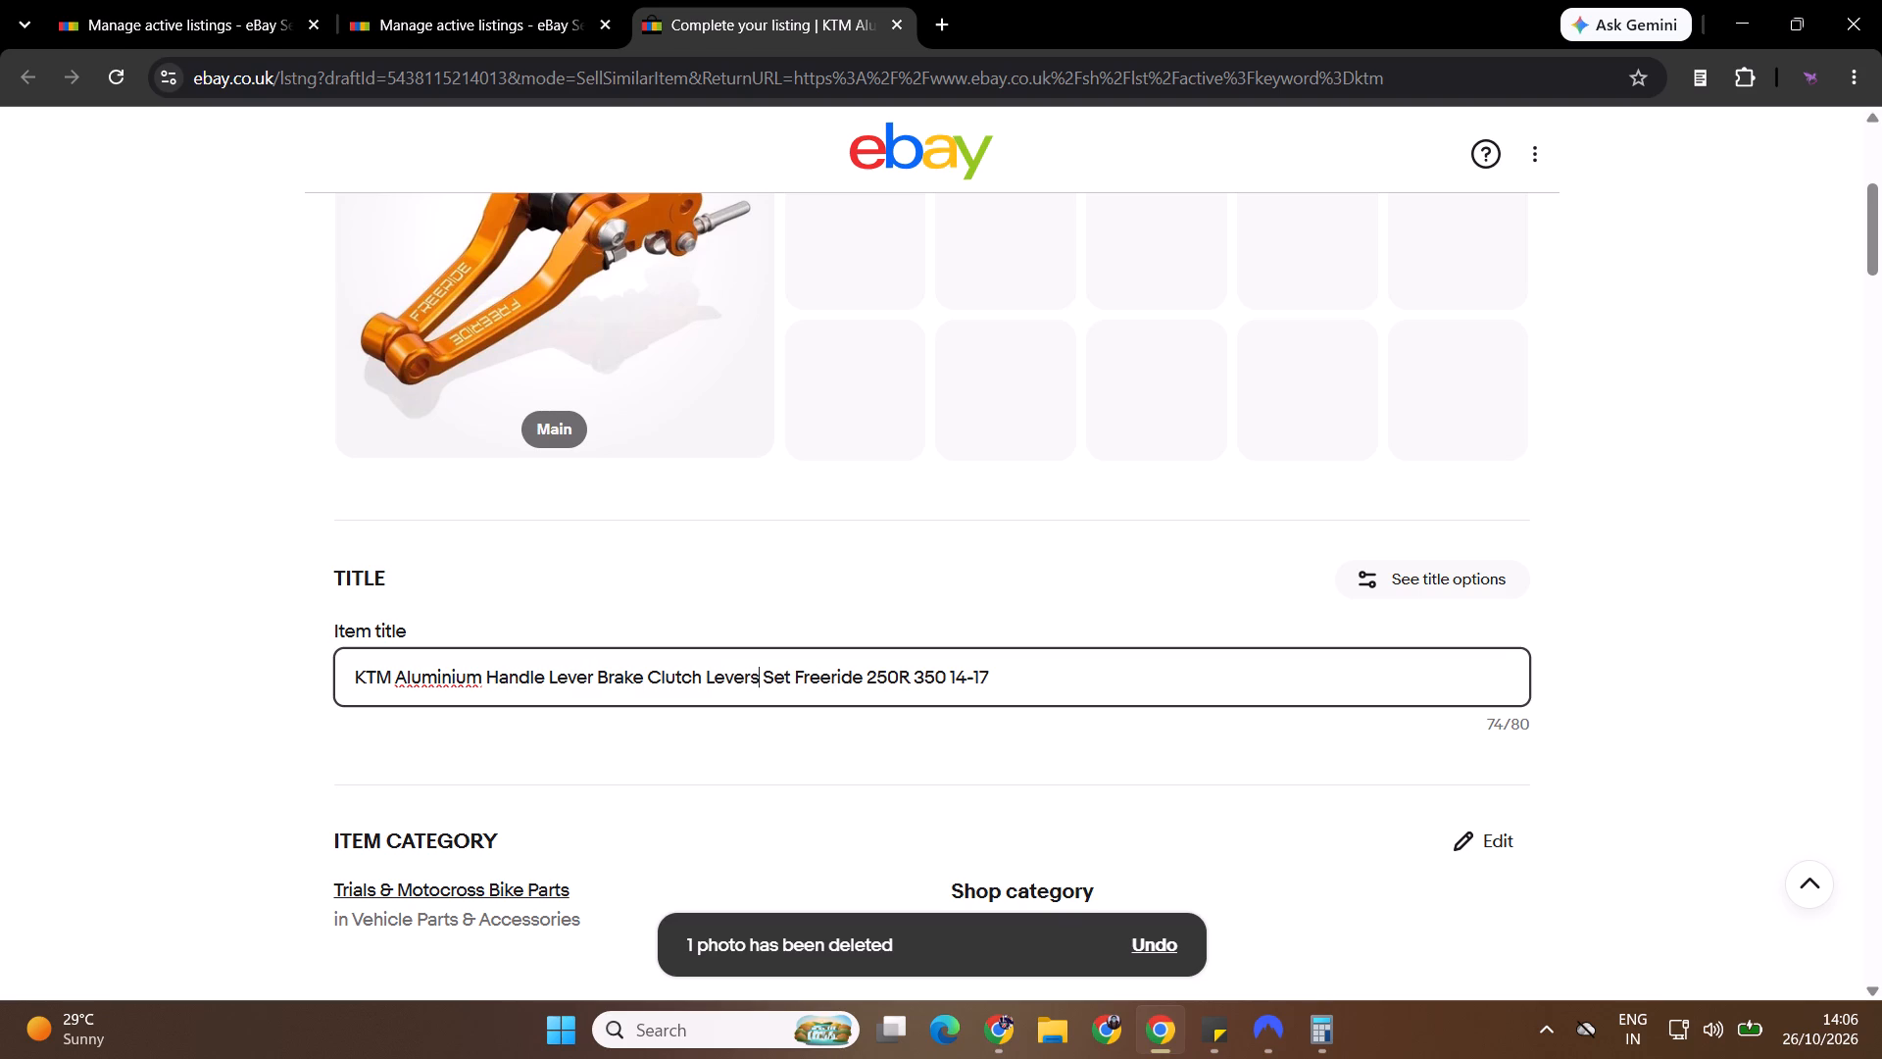
{"action": "key", "text": "space"}
{"action": "type", "text": "Grips"}
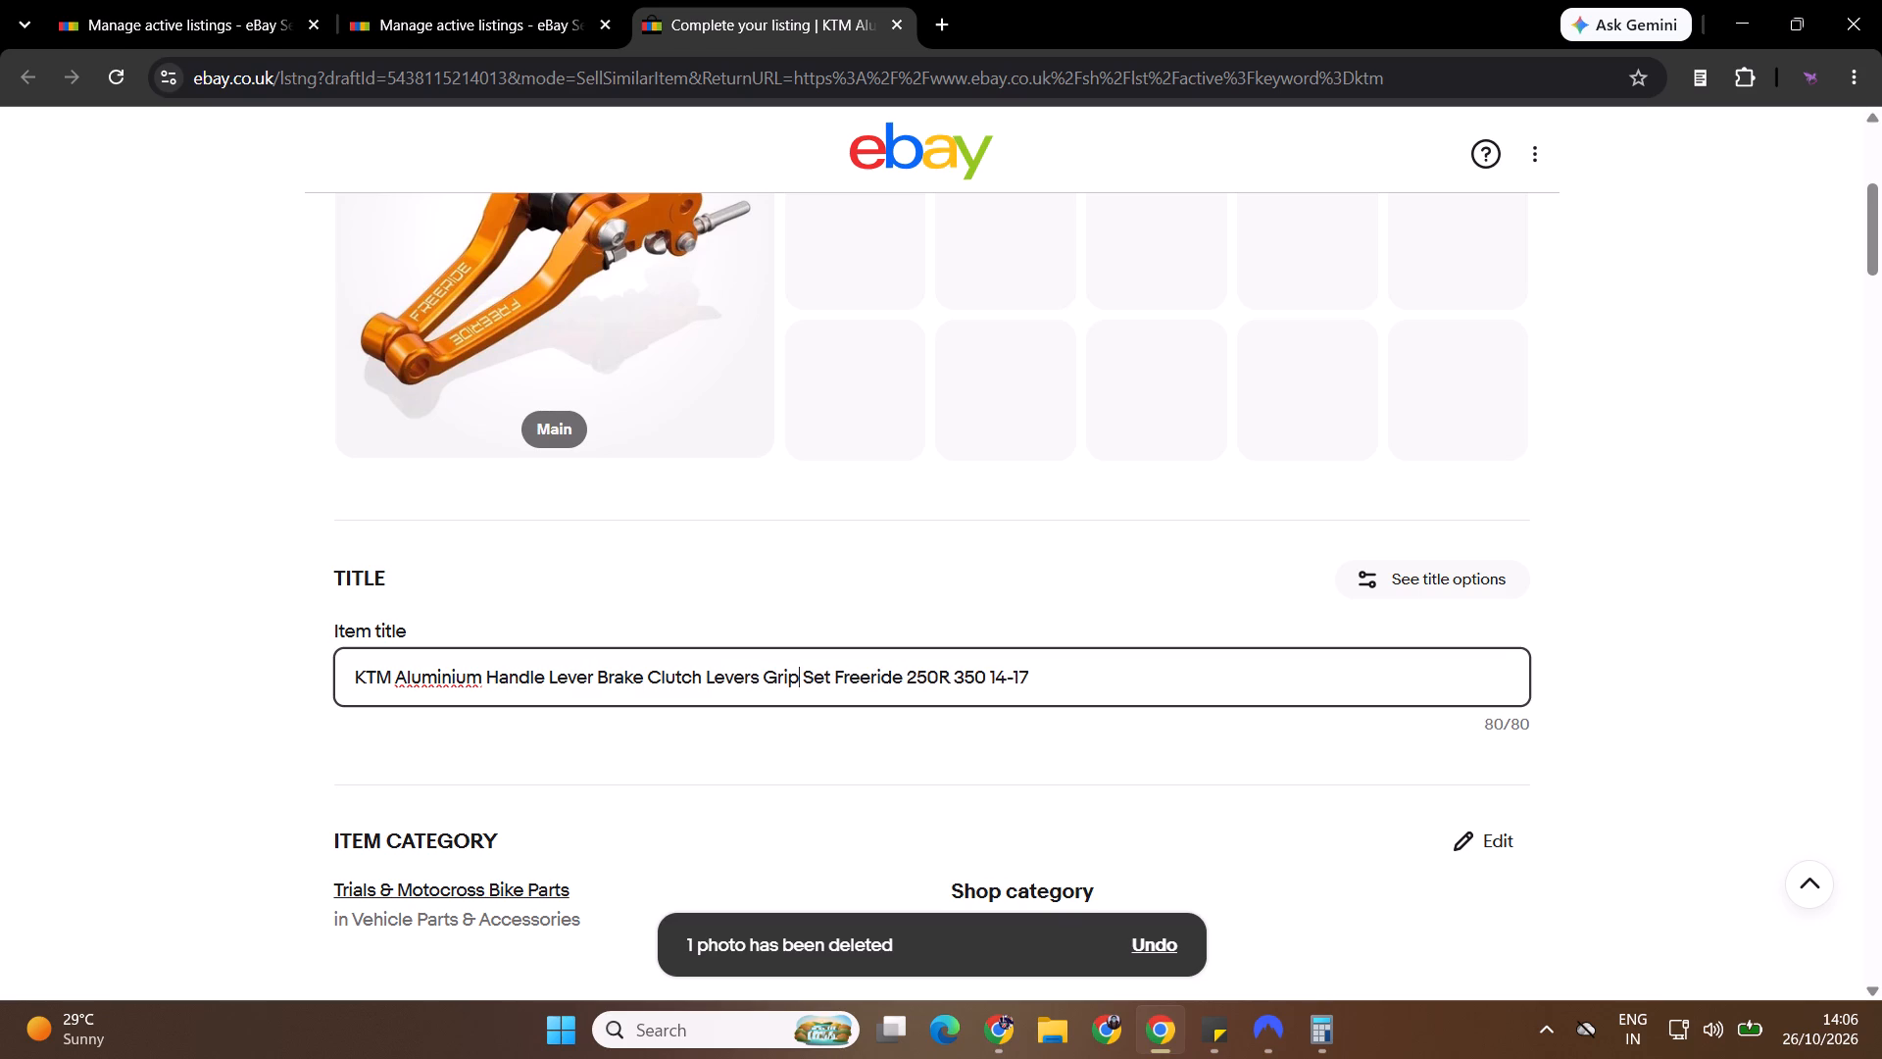
{"action": "key", "text": "space"}
{"action": "key", "text": "s"}
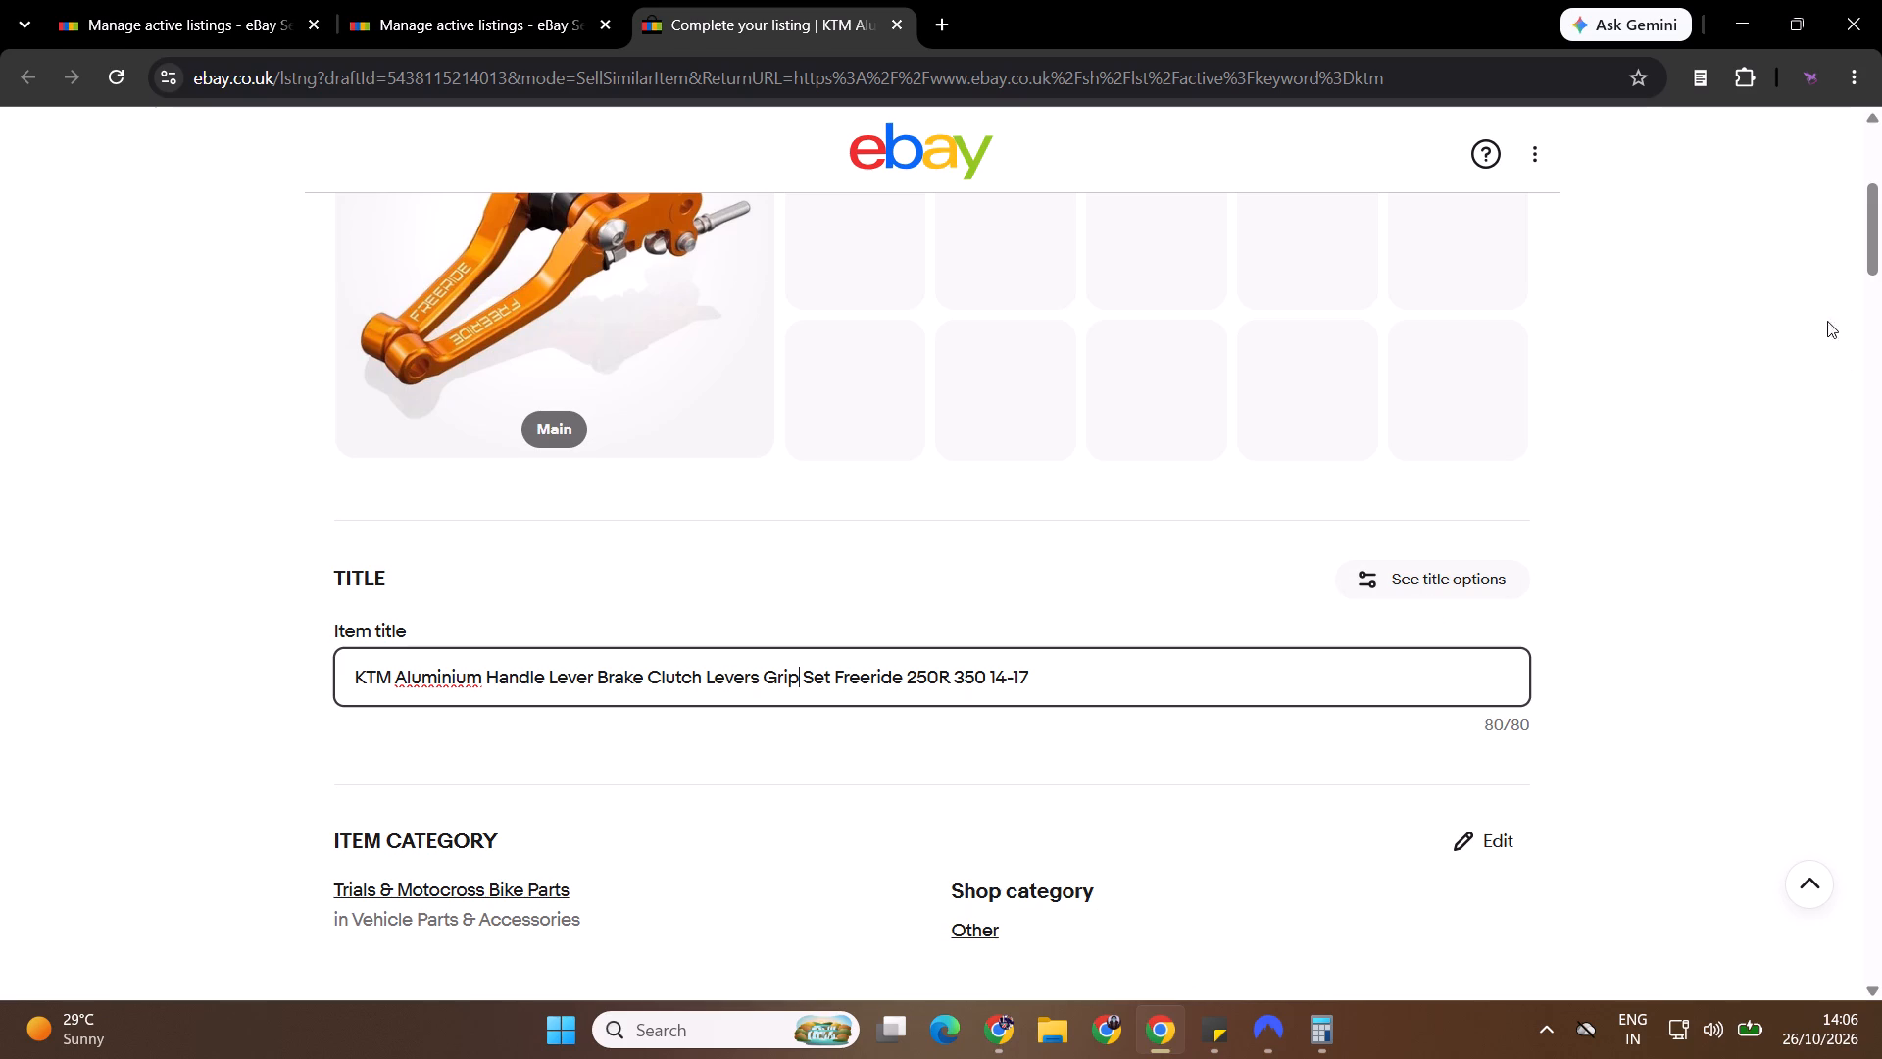
Clear the selected Model/Series values in the item specifics and add Freeride as the custom value.
{"action": "left_click_drag", "start_coordinate": [1864, 234], "coordinate": [1881, 352]}
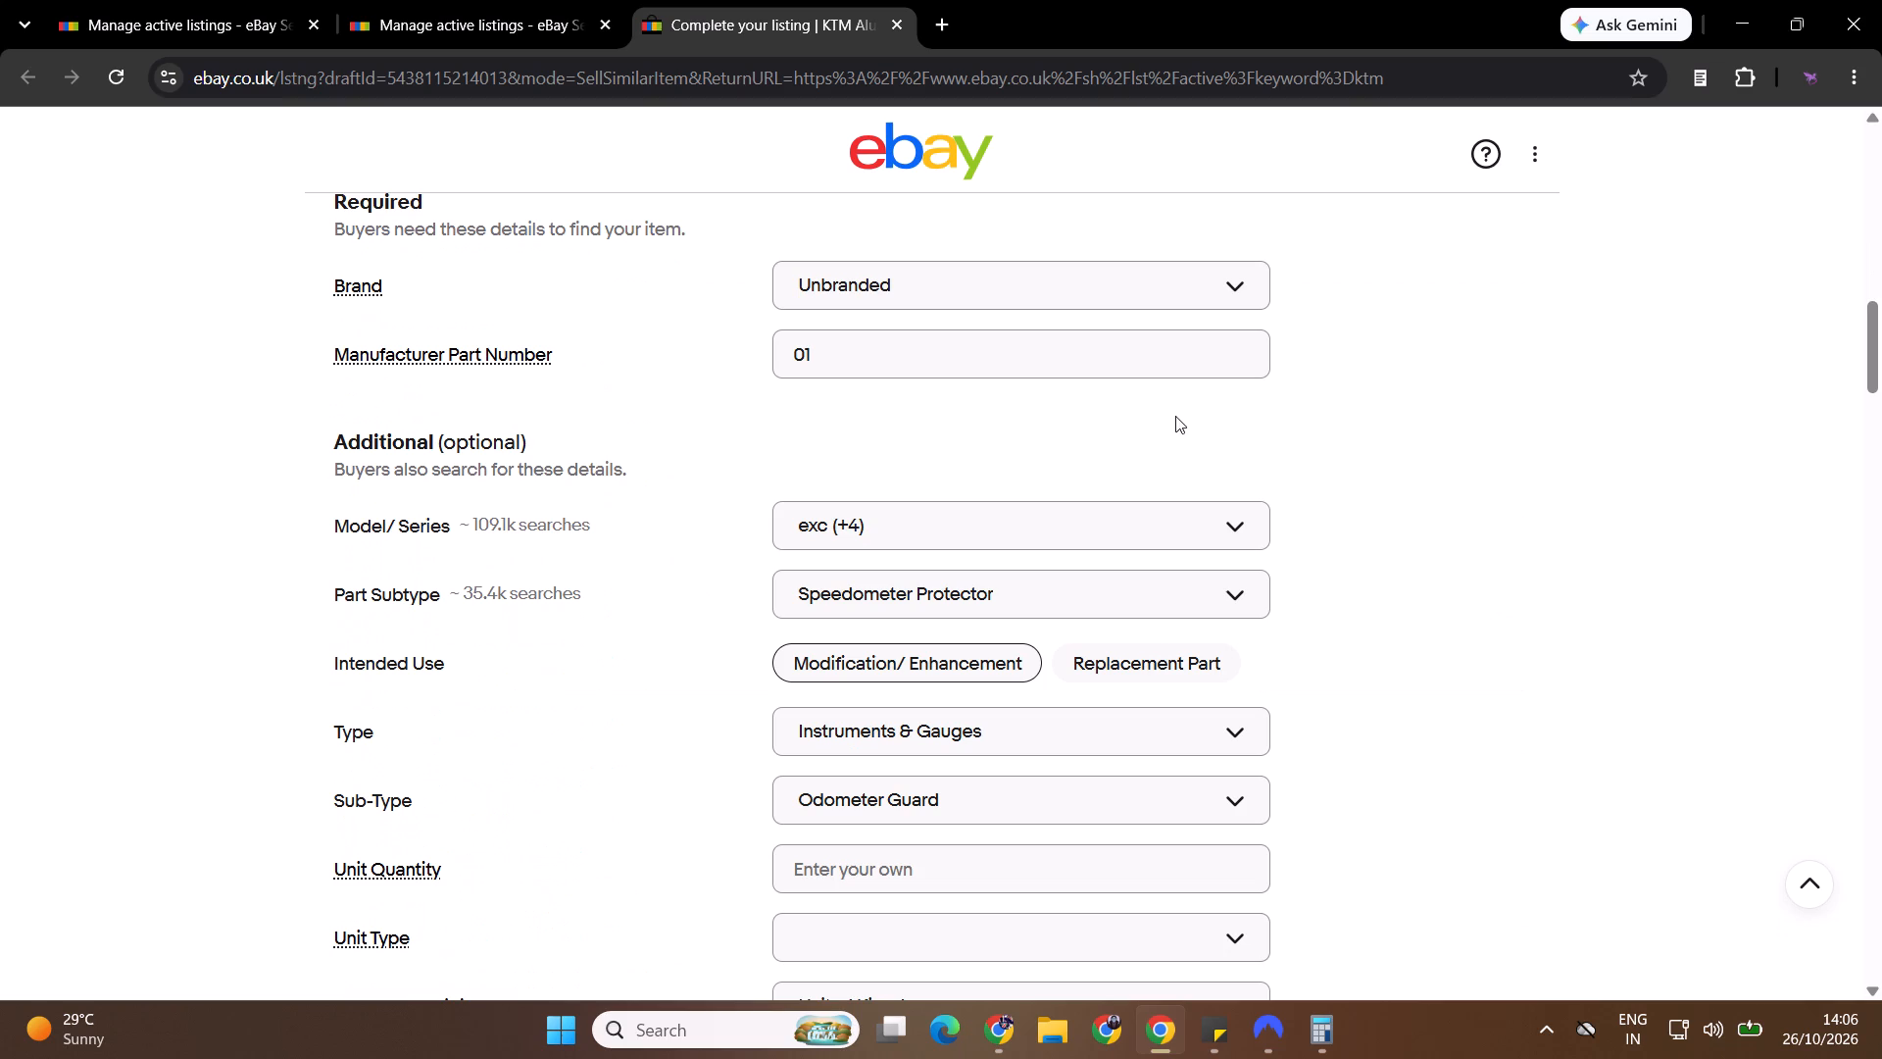
{"action": "left_click", "coordinate": [1028, 507]}
{"action": "left_click", "coordinate": [1189, 626]}
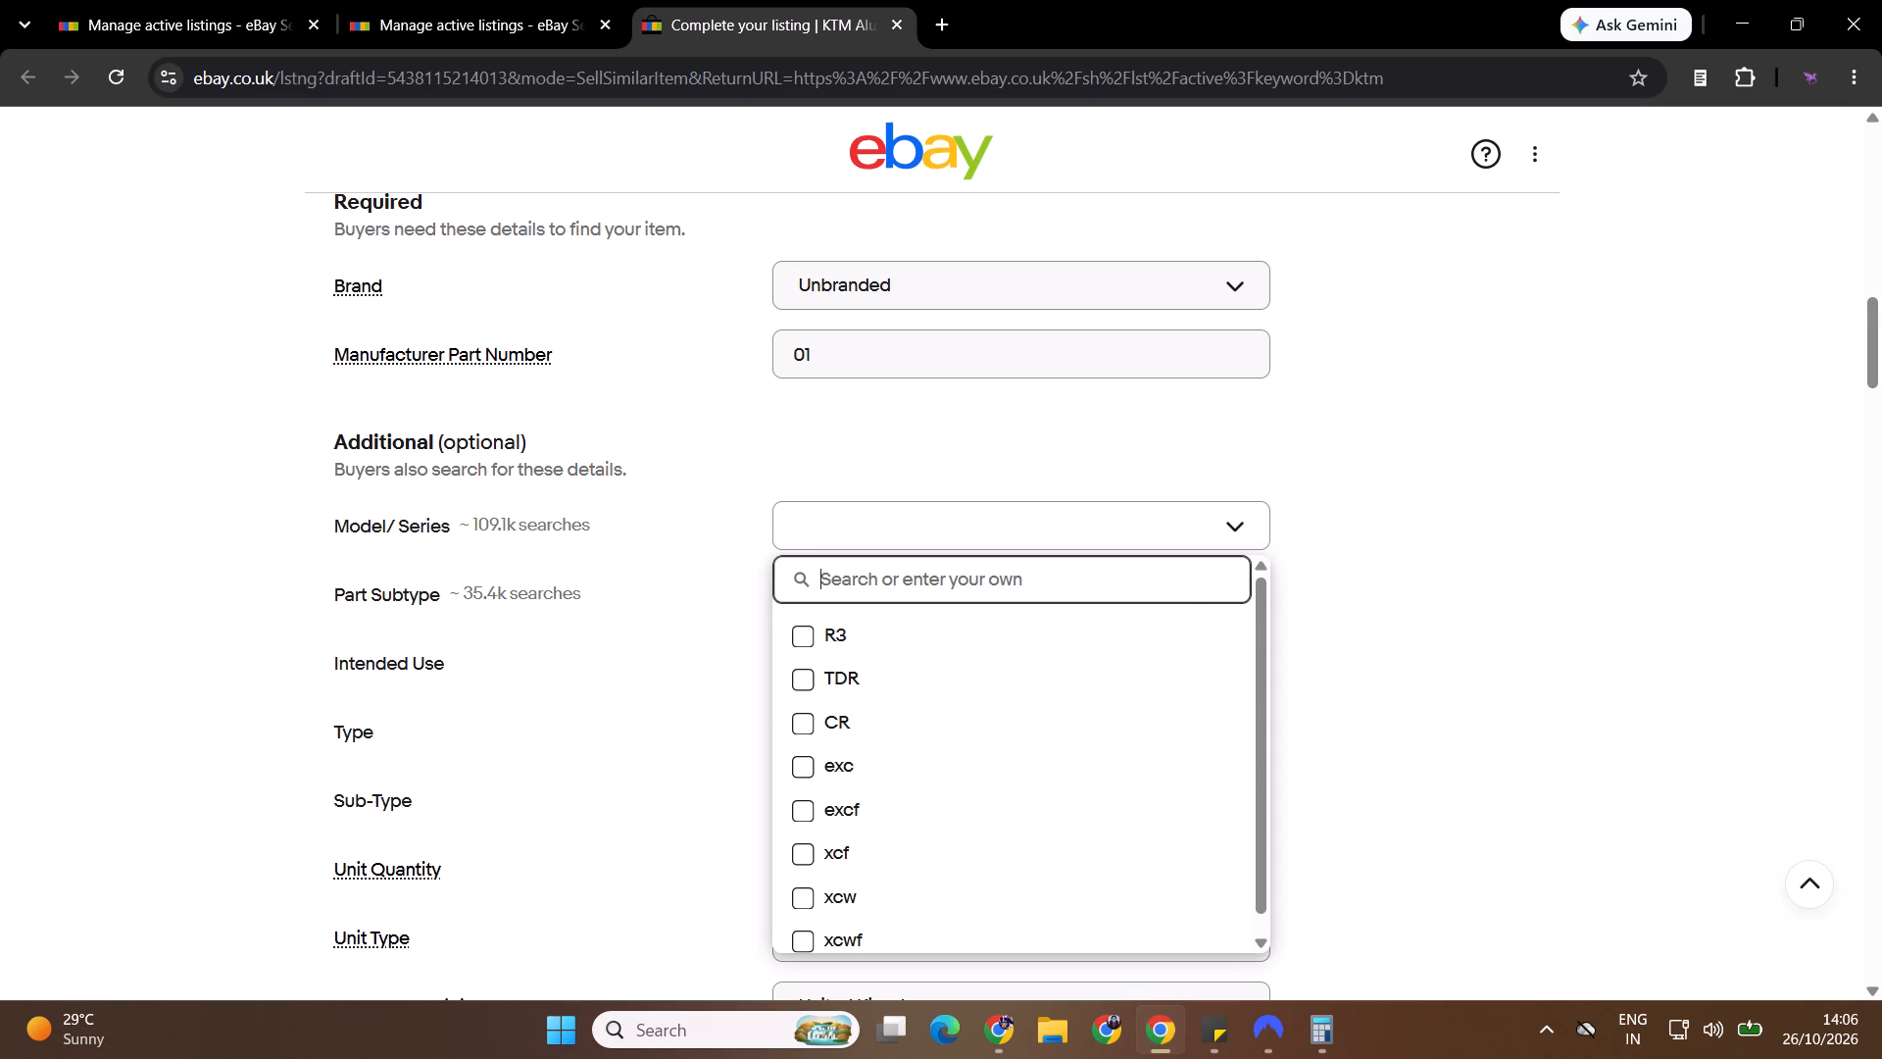
{"action": "left_click", "coordinate": [1181, 597]}
{"action": "type", "text": "Frr"}
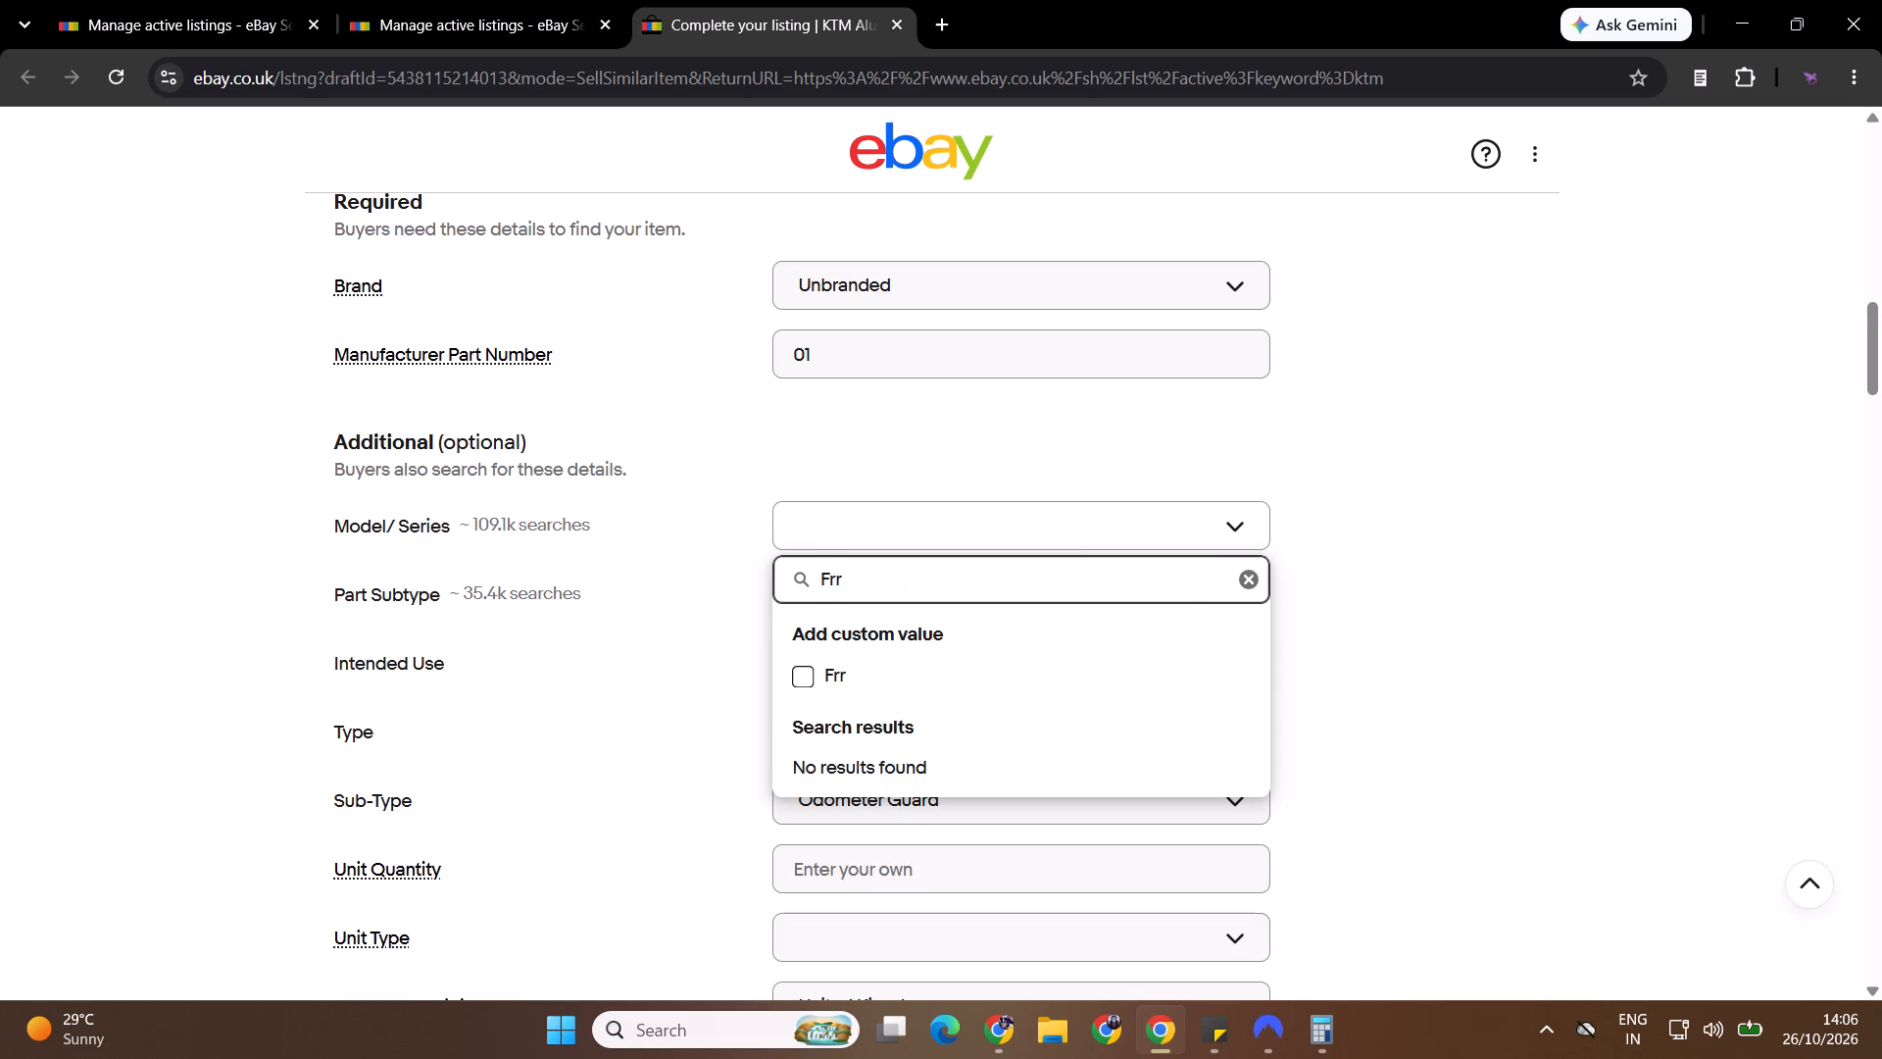
{"action": "key", "text": "BackSpace"}
{"action": "type", "text": "eeride"}
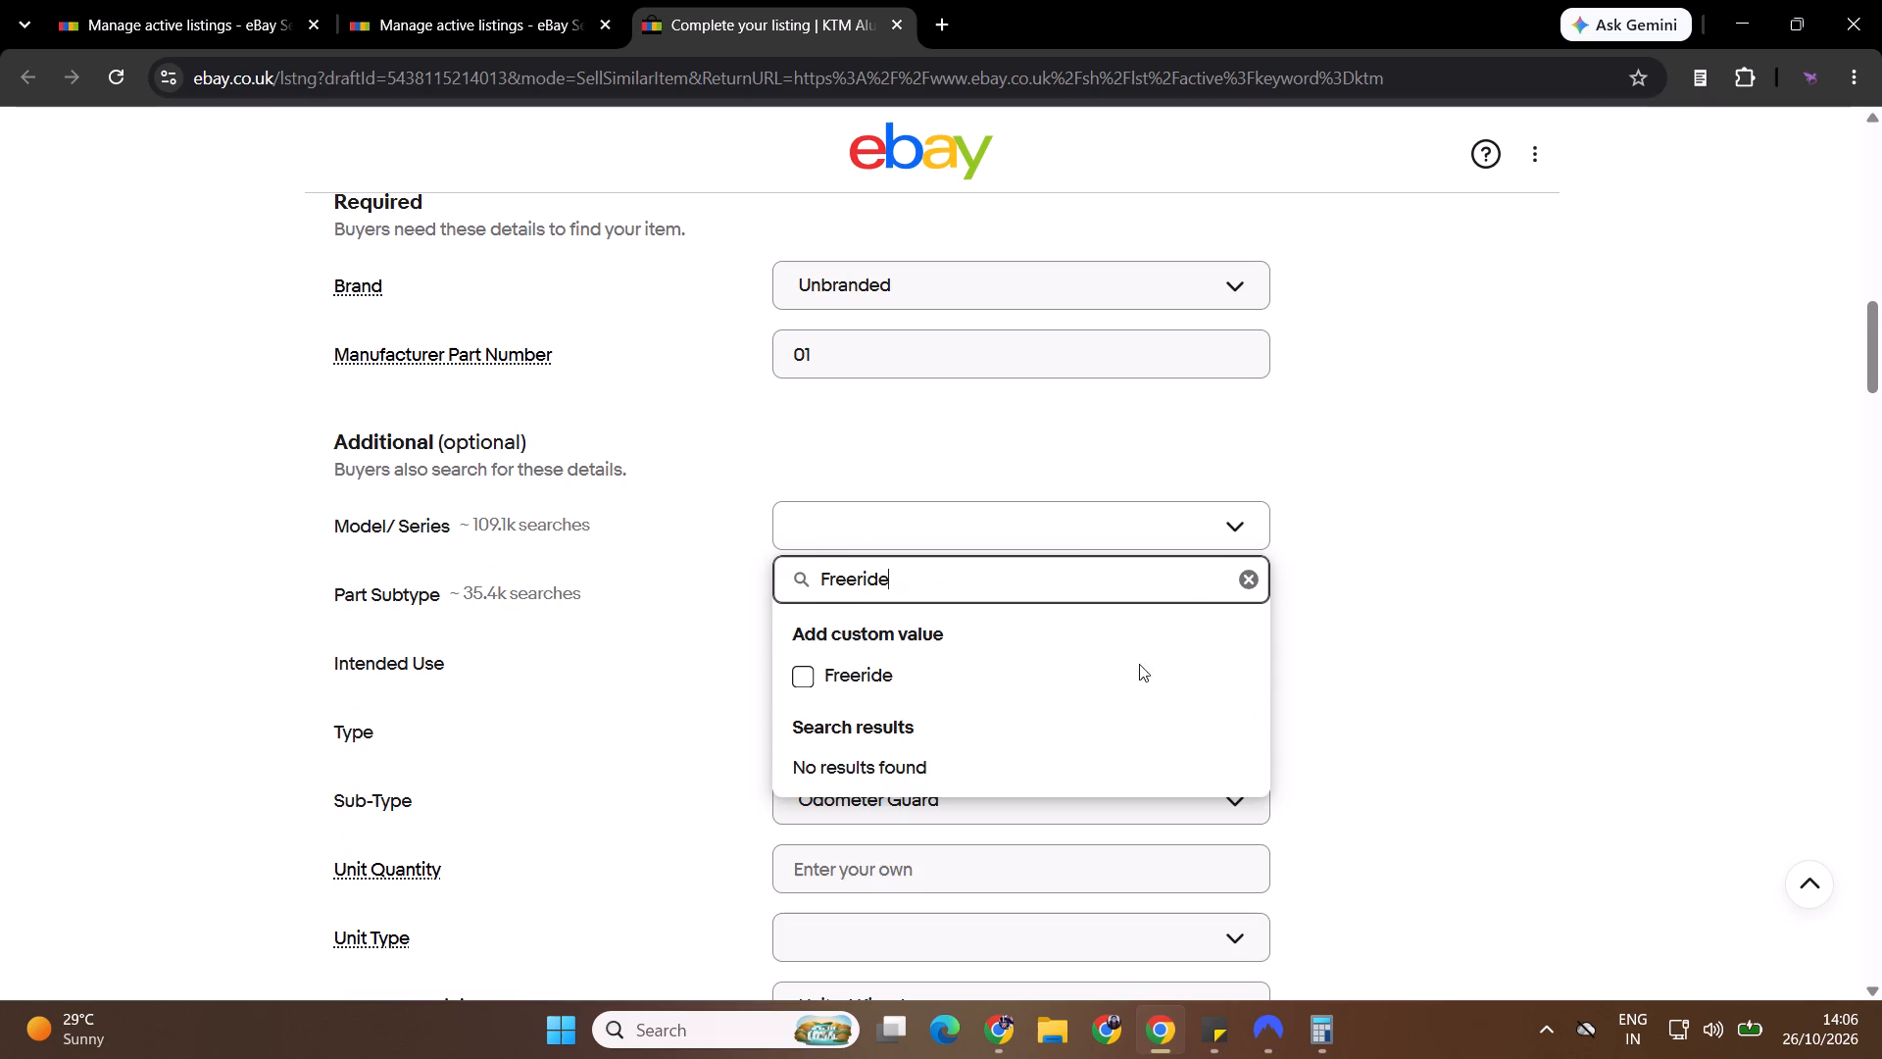
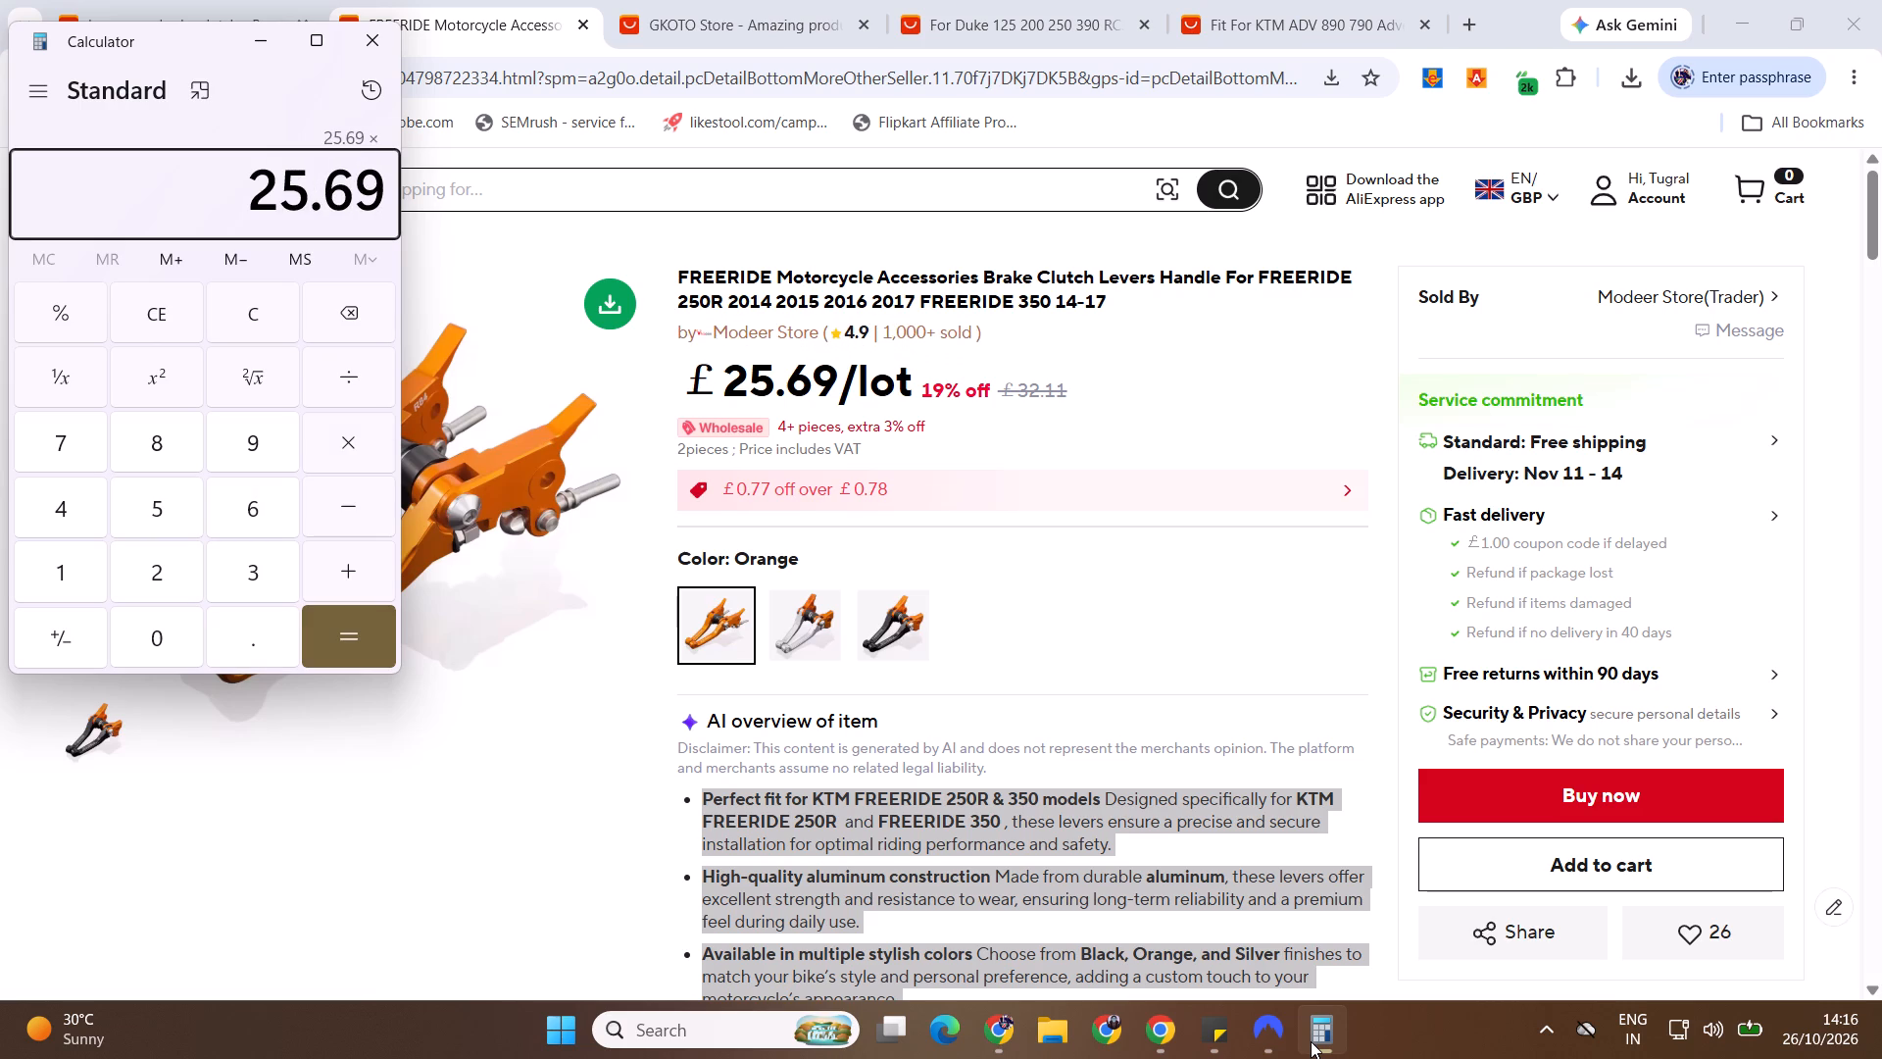
{"action": "type", "text": "2.5"}
{"action": "key", "text": "Return"}
{"action": "key", "text": "alt+Tab"}
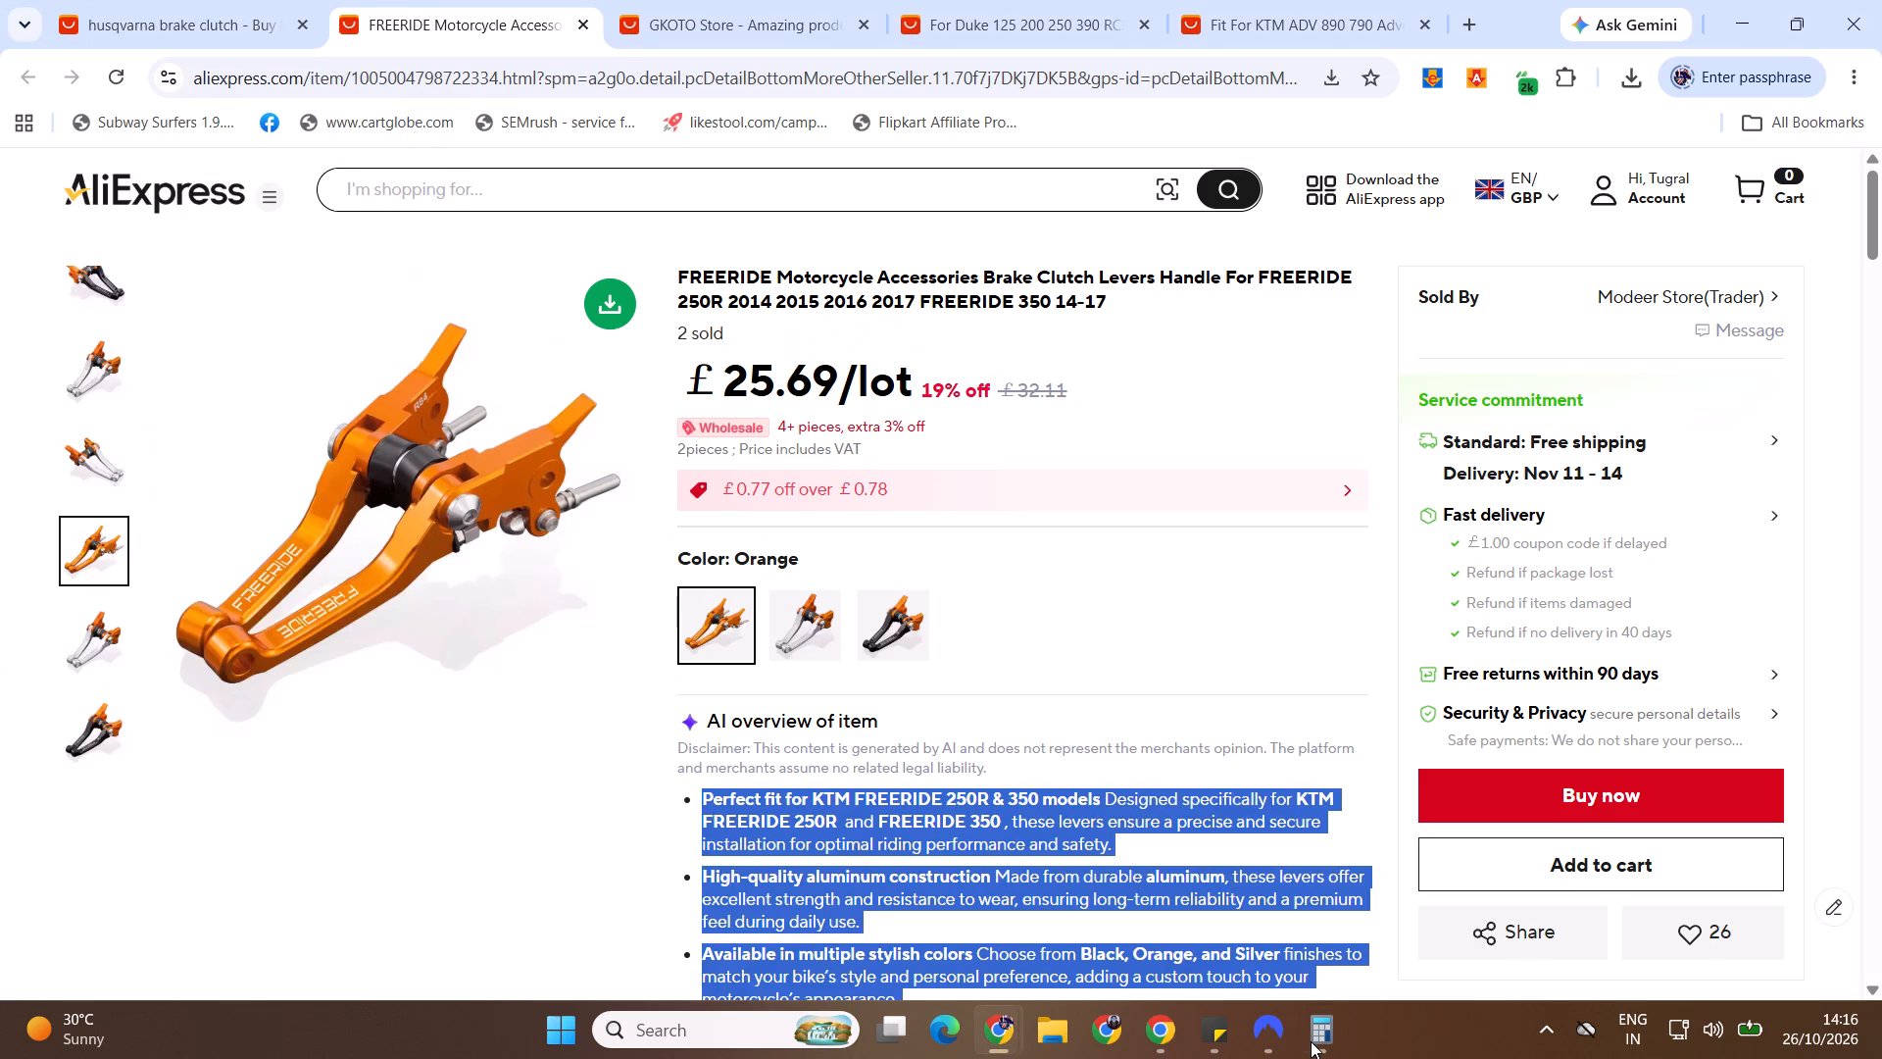
In the eBay draft, open the pricing research on similar listings and look through the lever sets sold in the last 90 days.
{"action": "key", "text": "alt+Tab"}
{"action": "key", "text": "alt+Tab"}
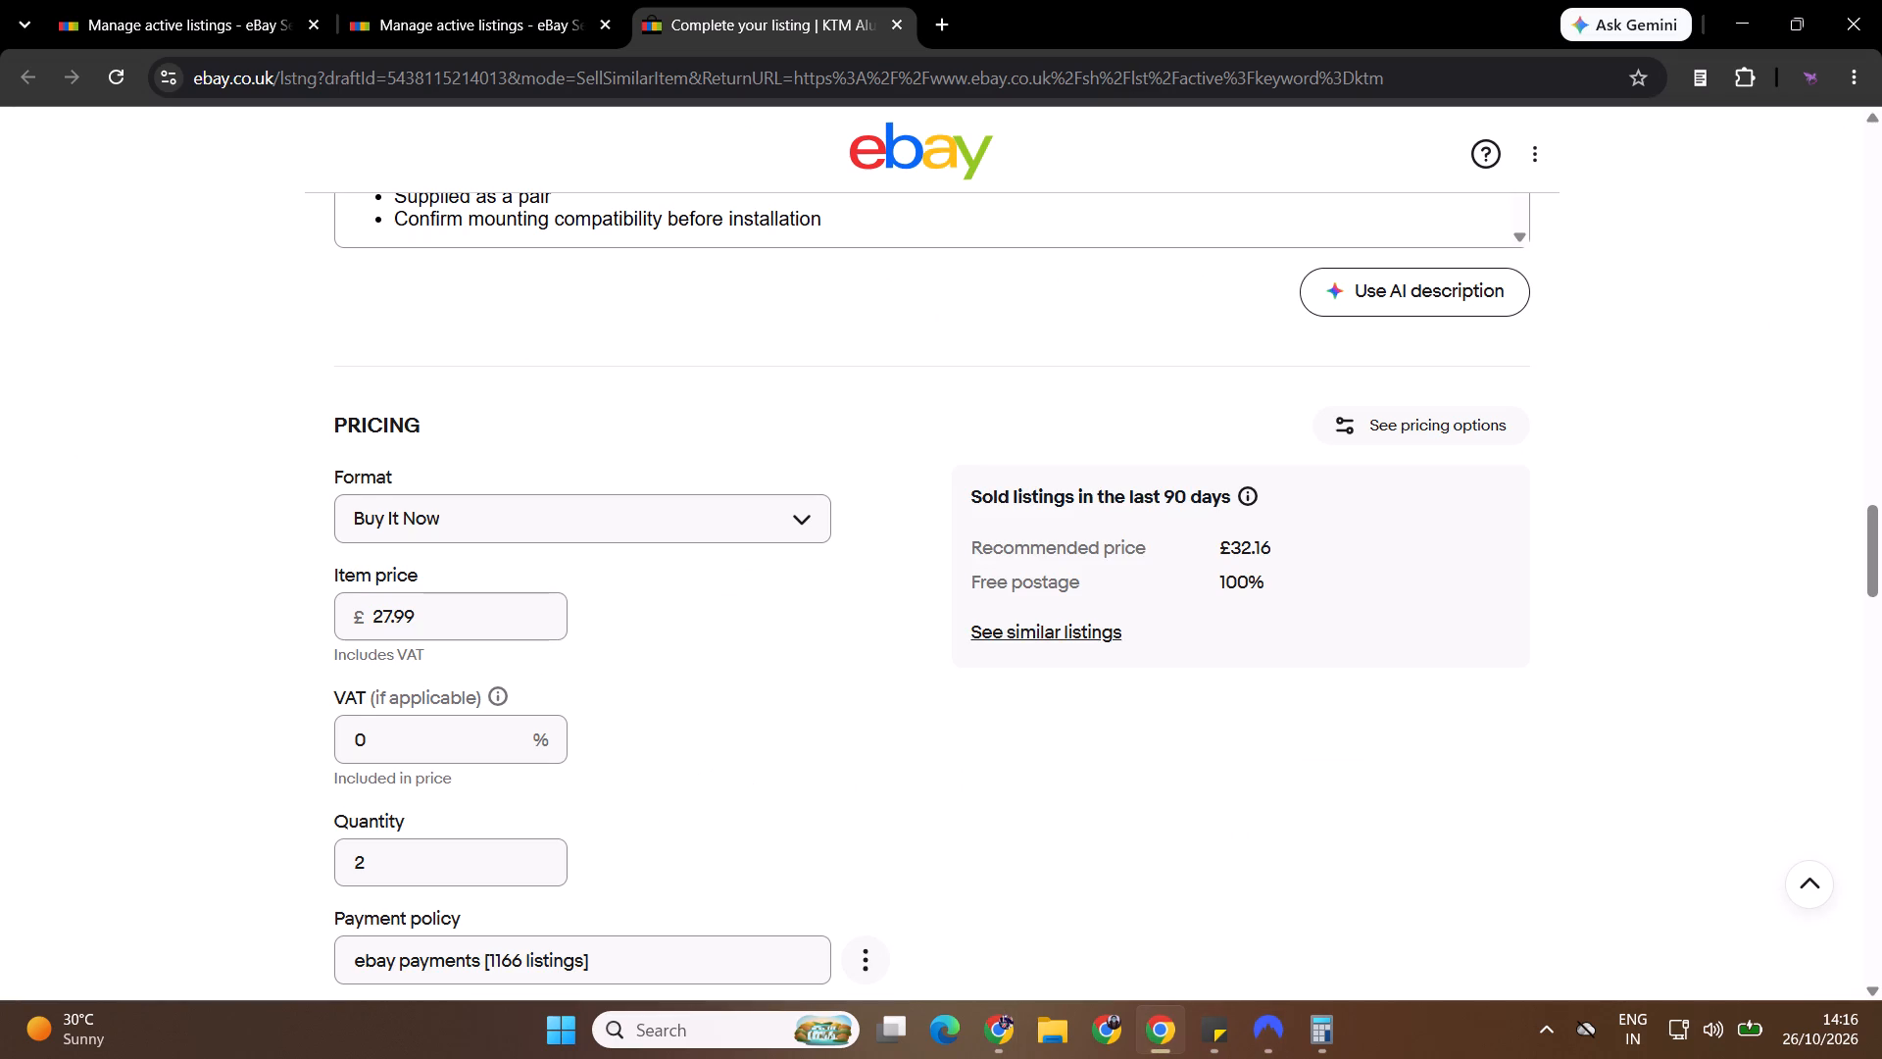
{"action": "left_click", "coordinate": [1028, 634]}
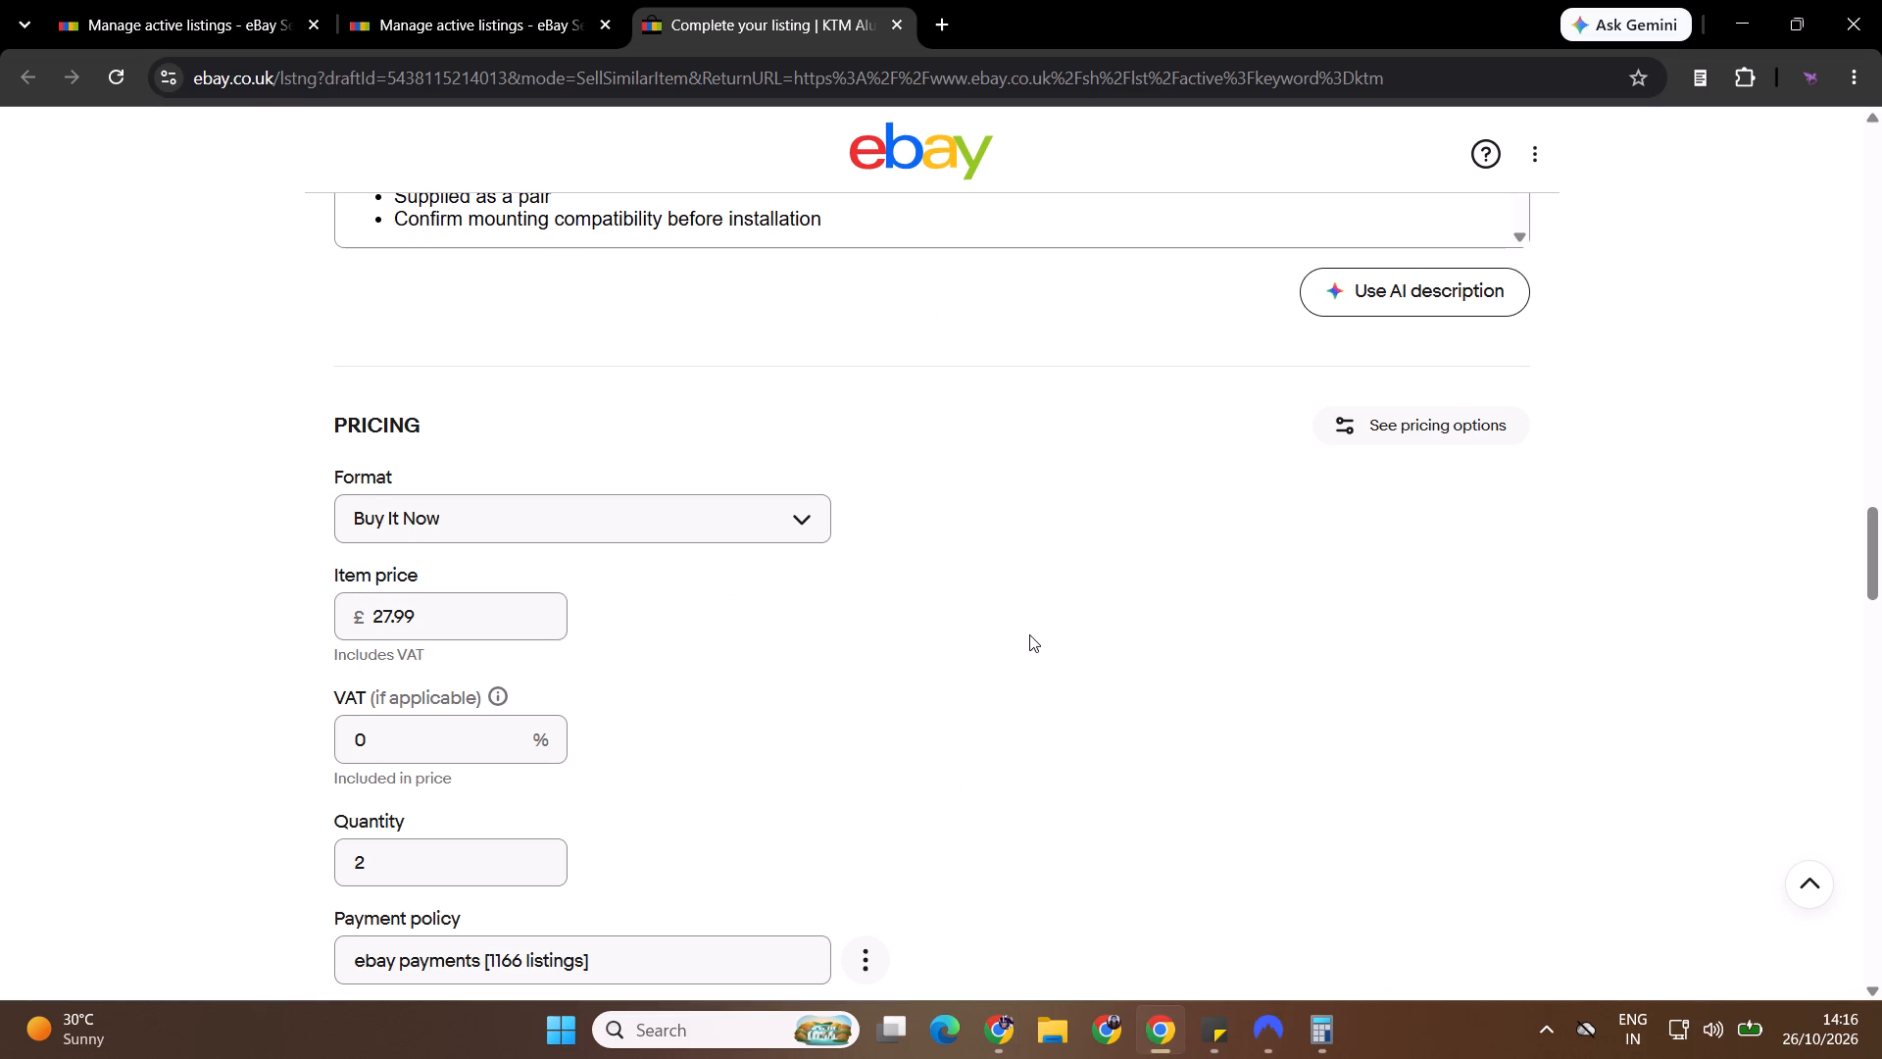
{"action": "left_click", "coordinate": [1029, 634]}
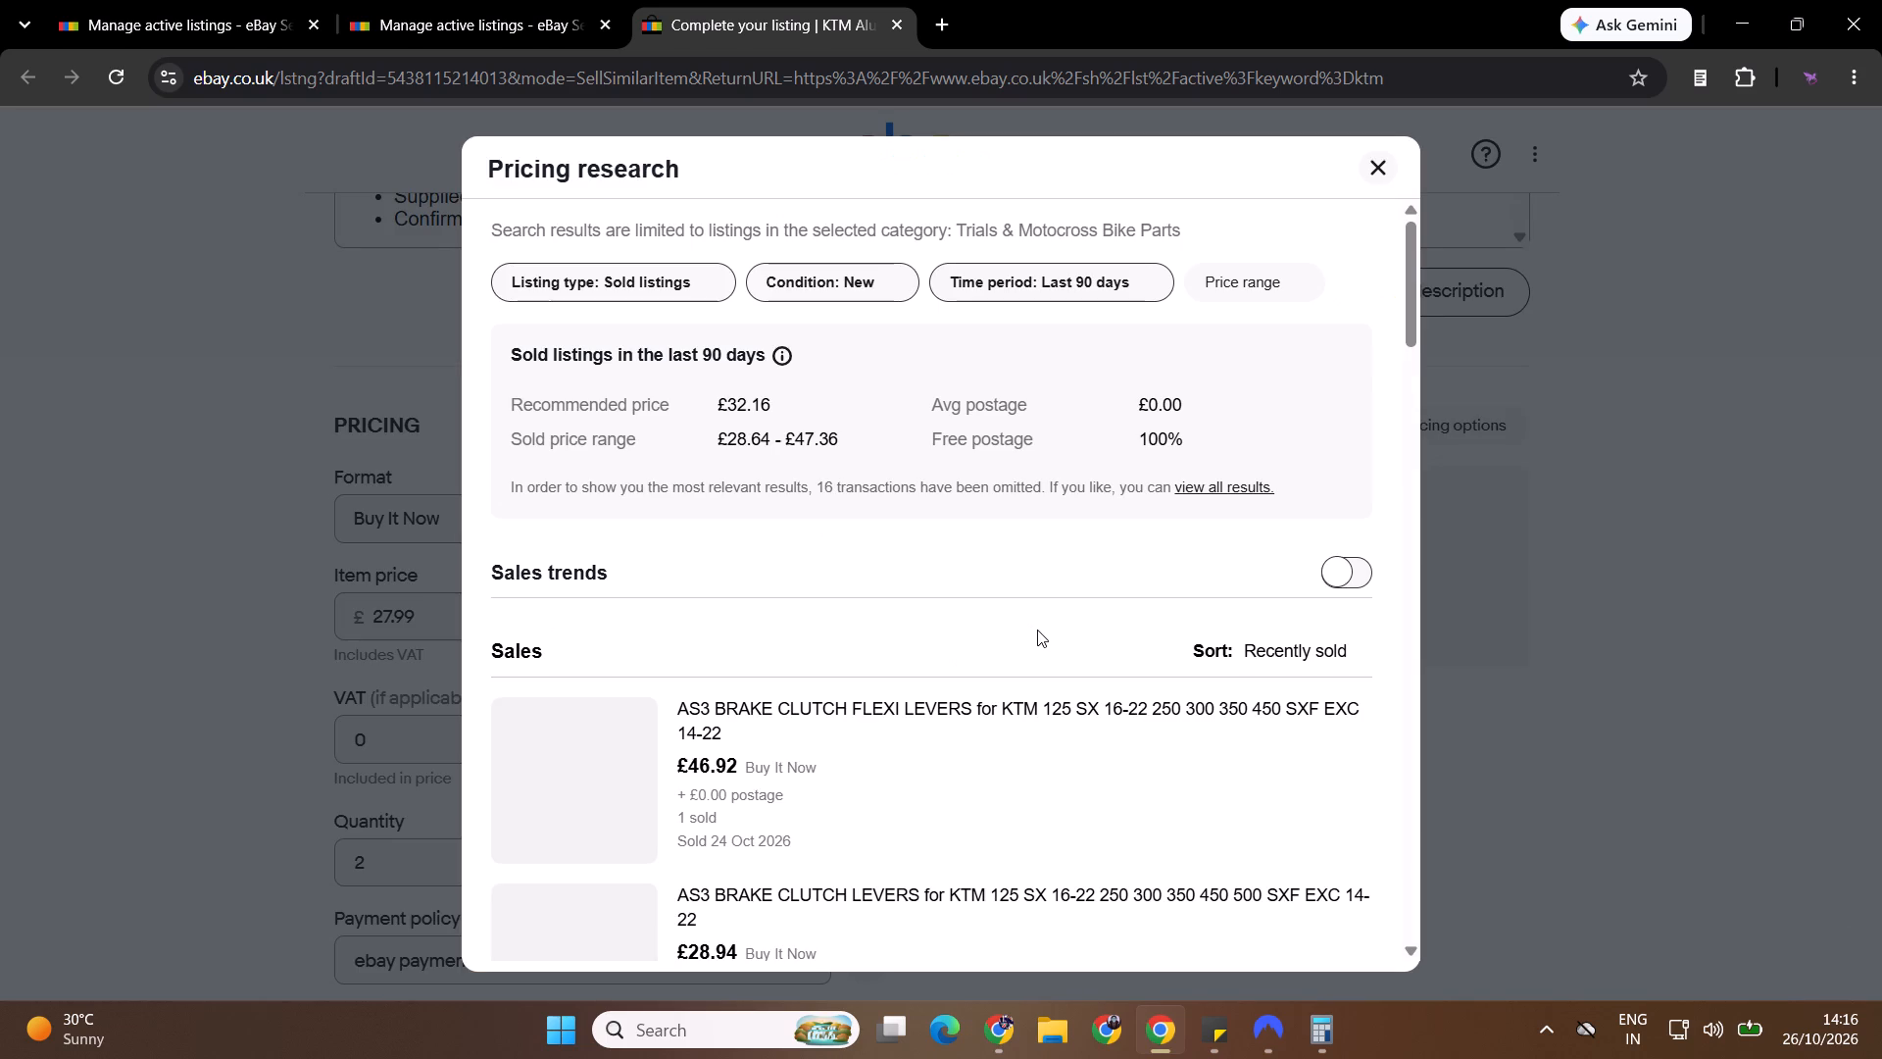
{"action": "key", "text": "alt+Tab"}
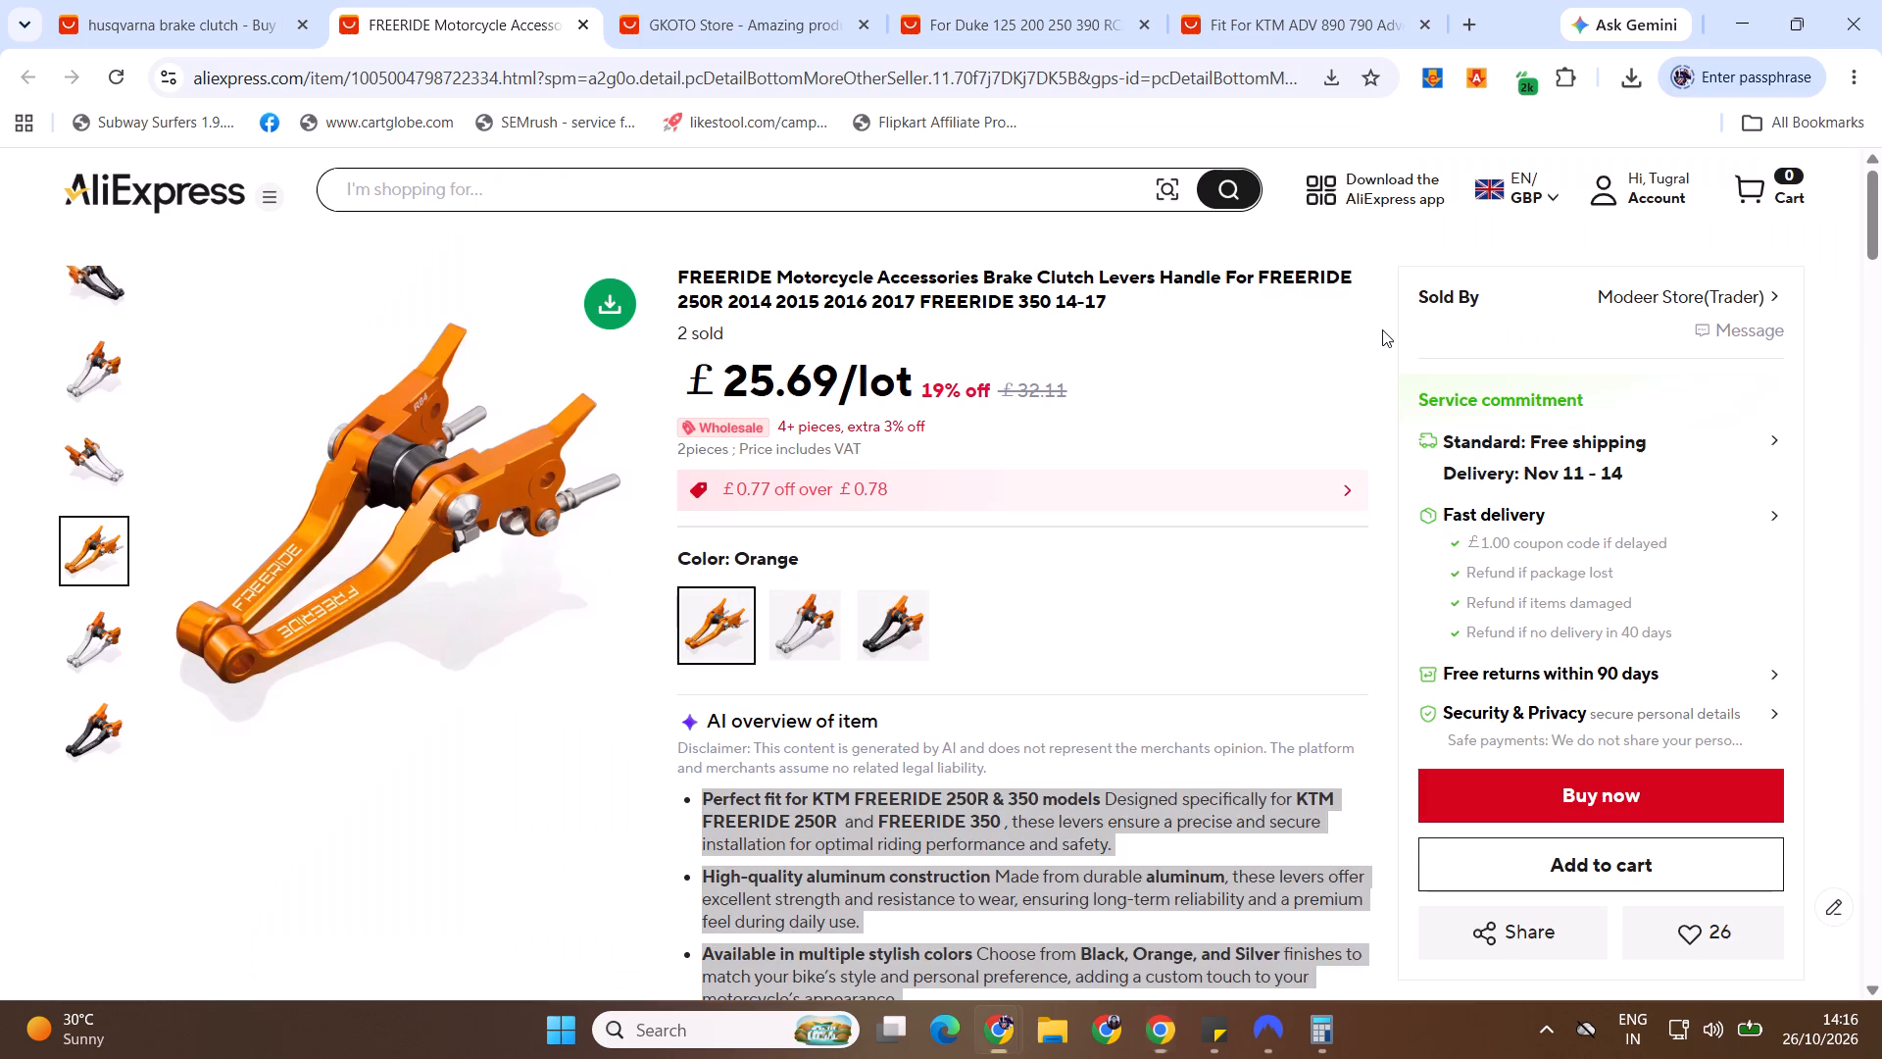
{"action": "key", "text": "alt+Tab"}
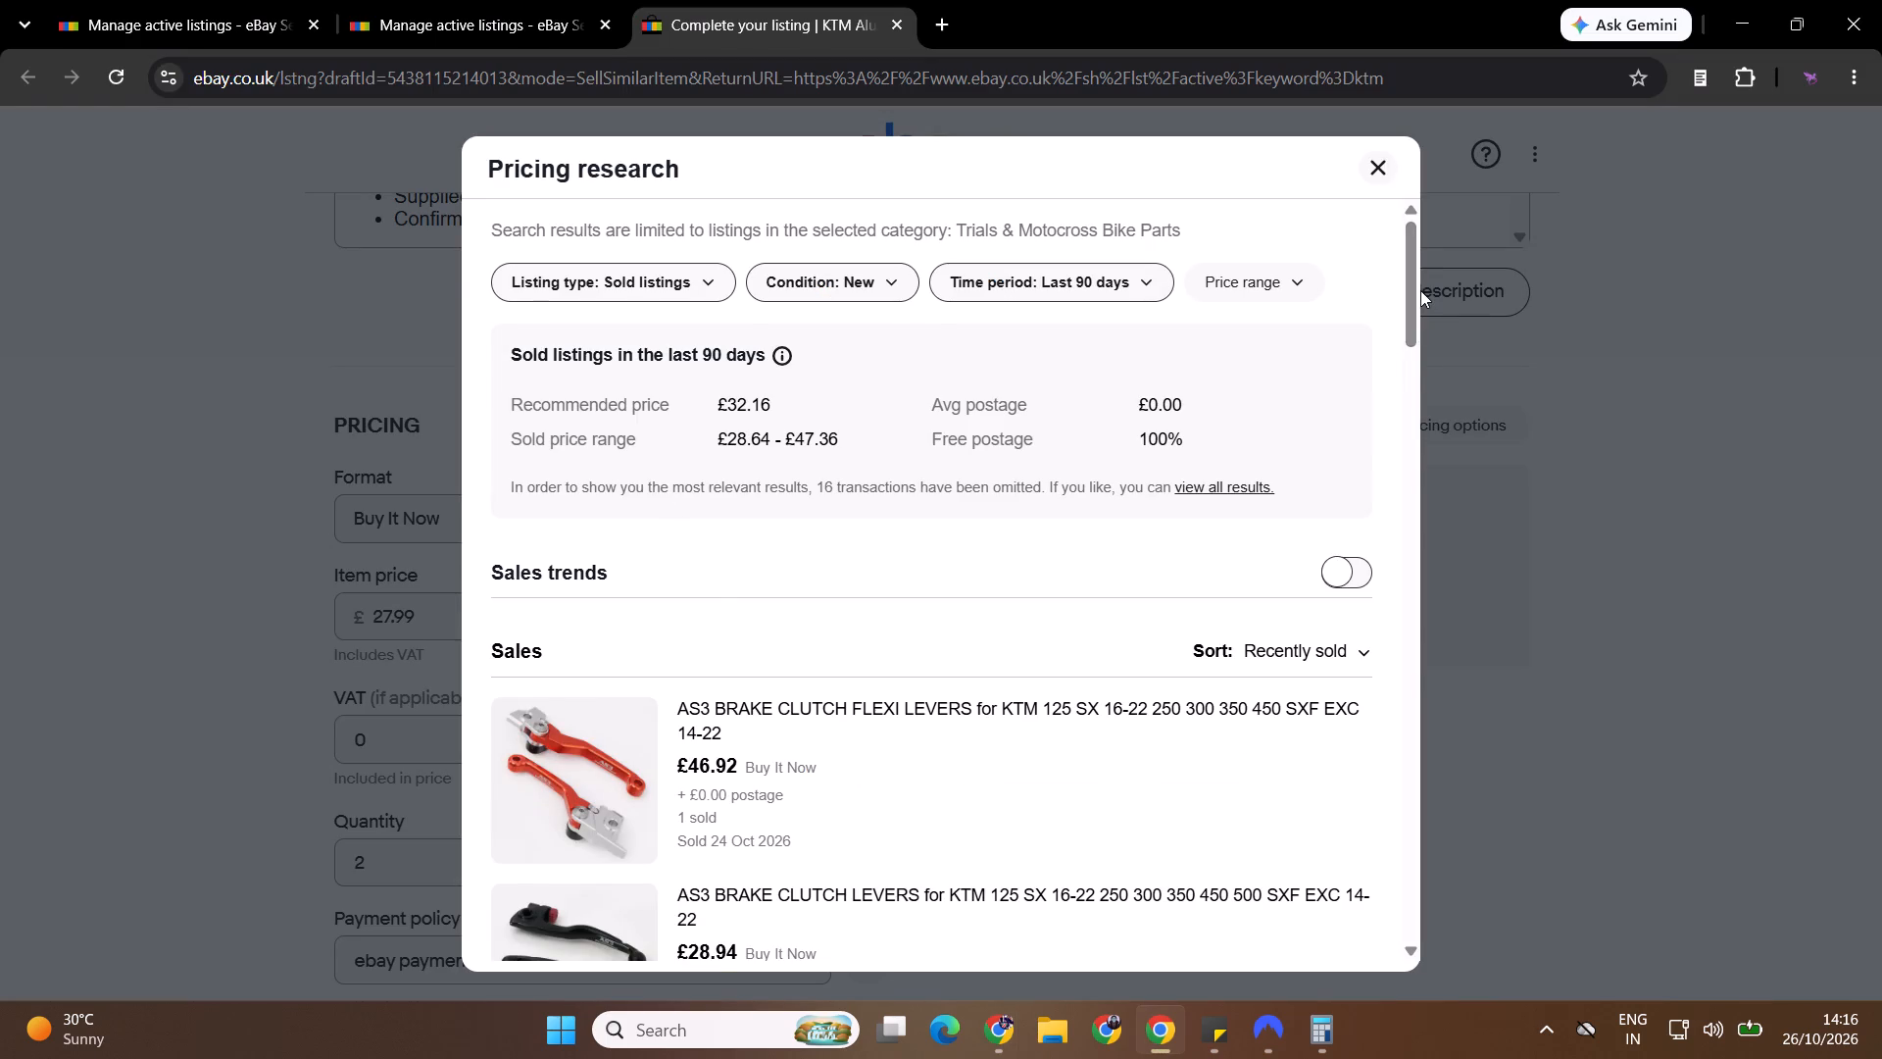
{"action": "left_click_drag", "start_coordinate": [1419, 296], "coordinate": [1435, 461]}
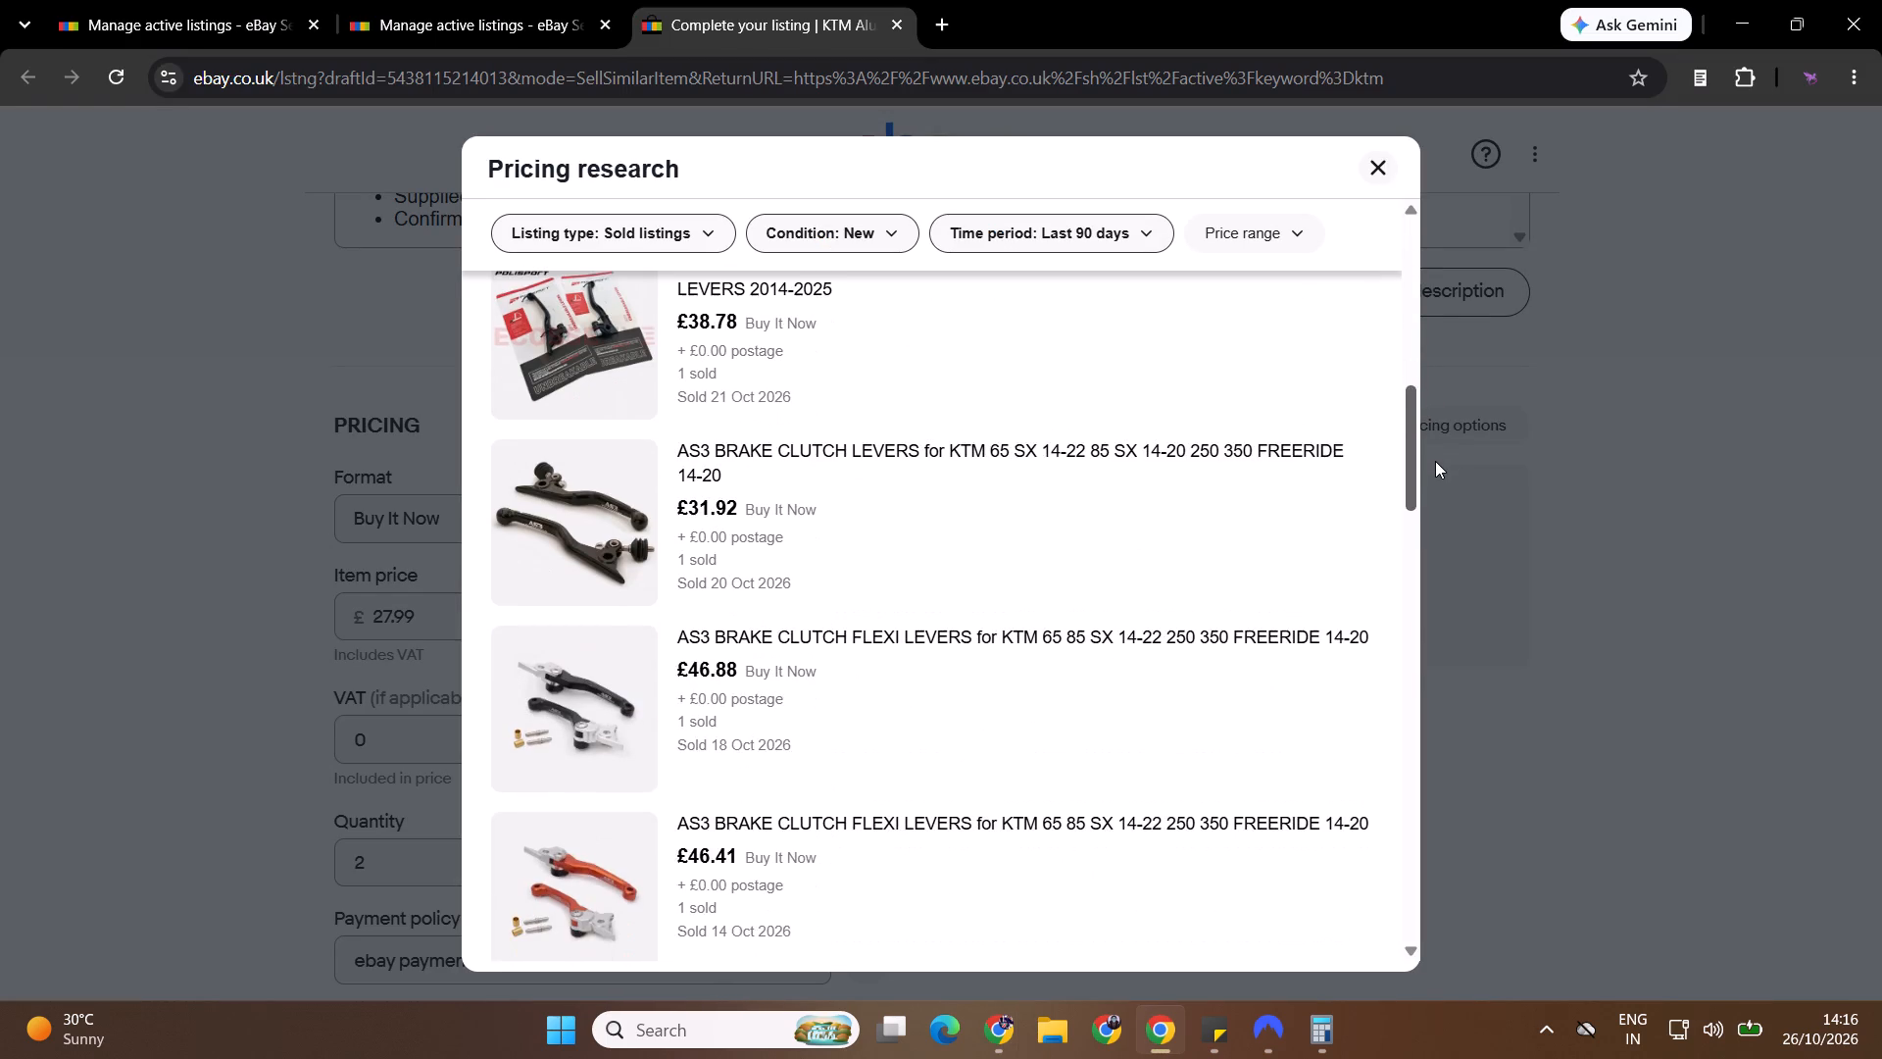
{"action": "left_click_drag", "start_coordinate": [1435, 461], "coordinate": [1435, 555]}
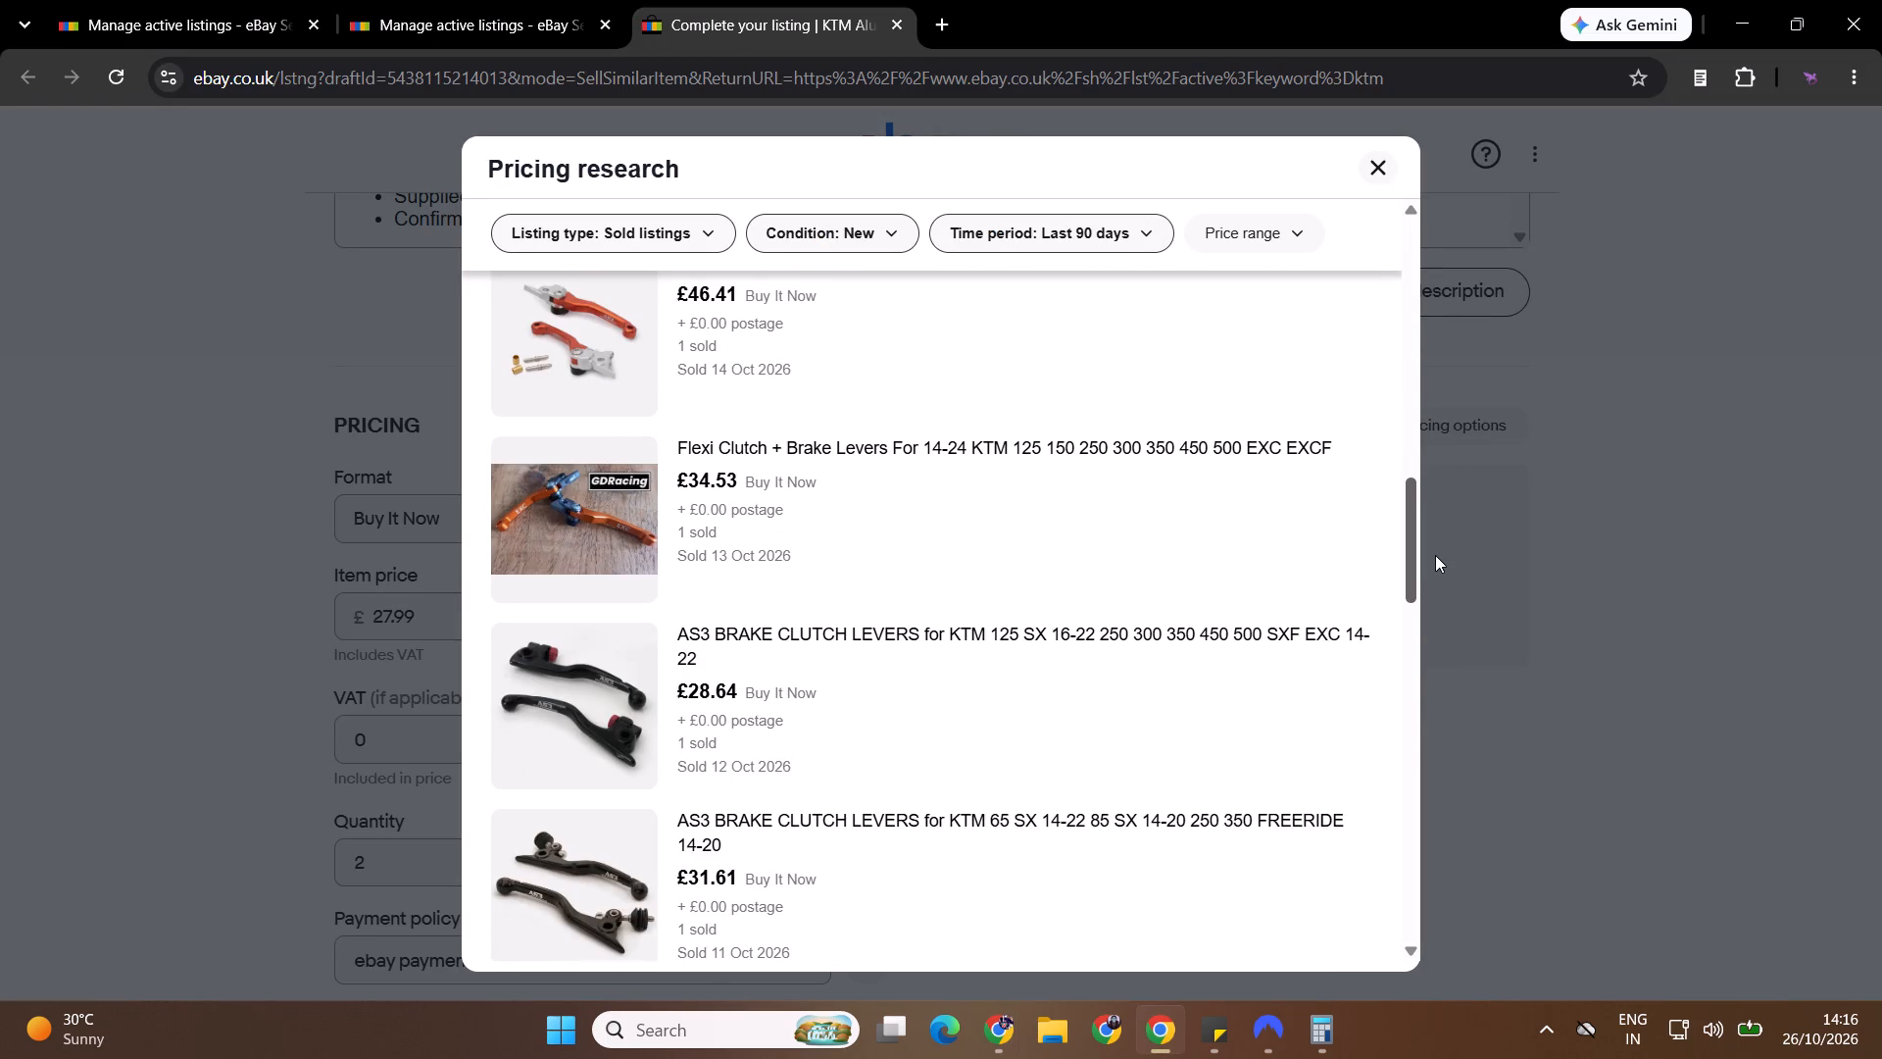
{"action": "left_click_drag", "start_coordinate": [1435, 555], "coordinate": [1426, 921]}
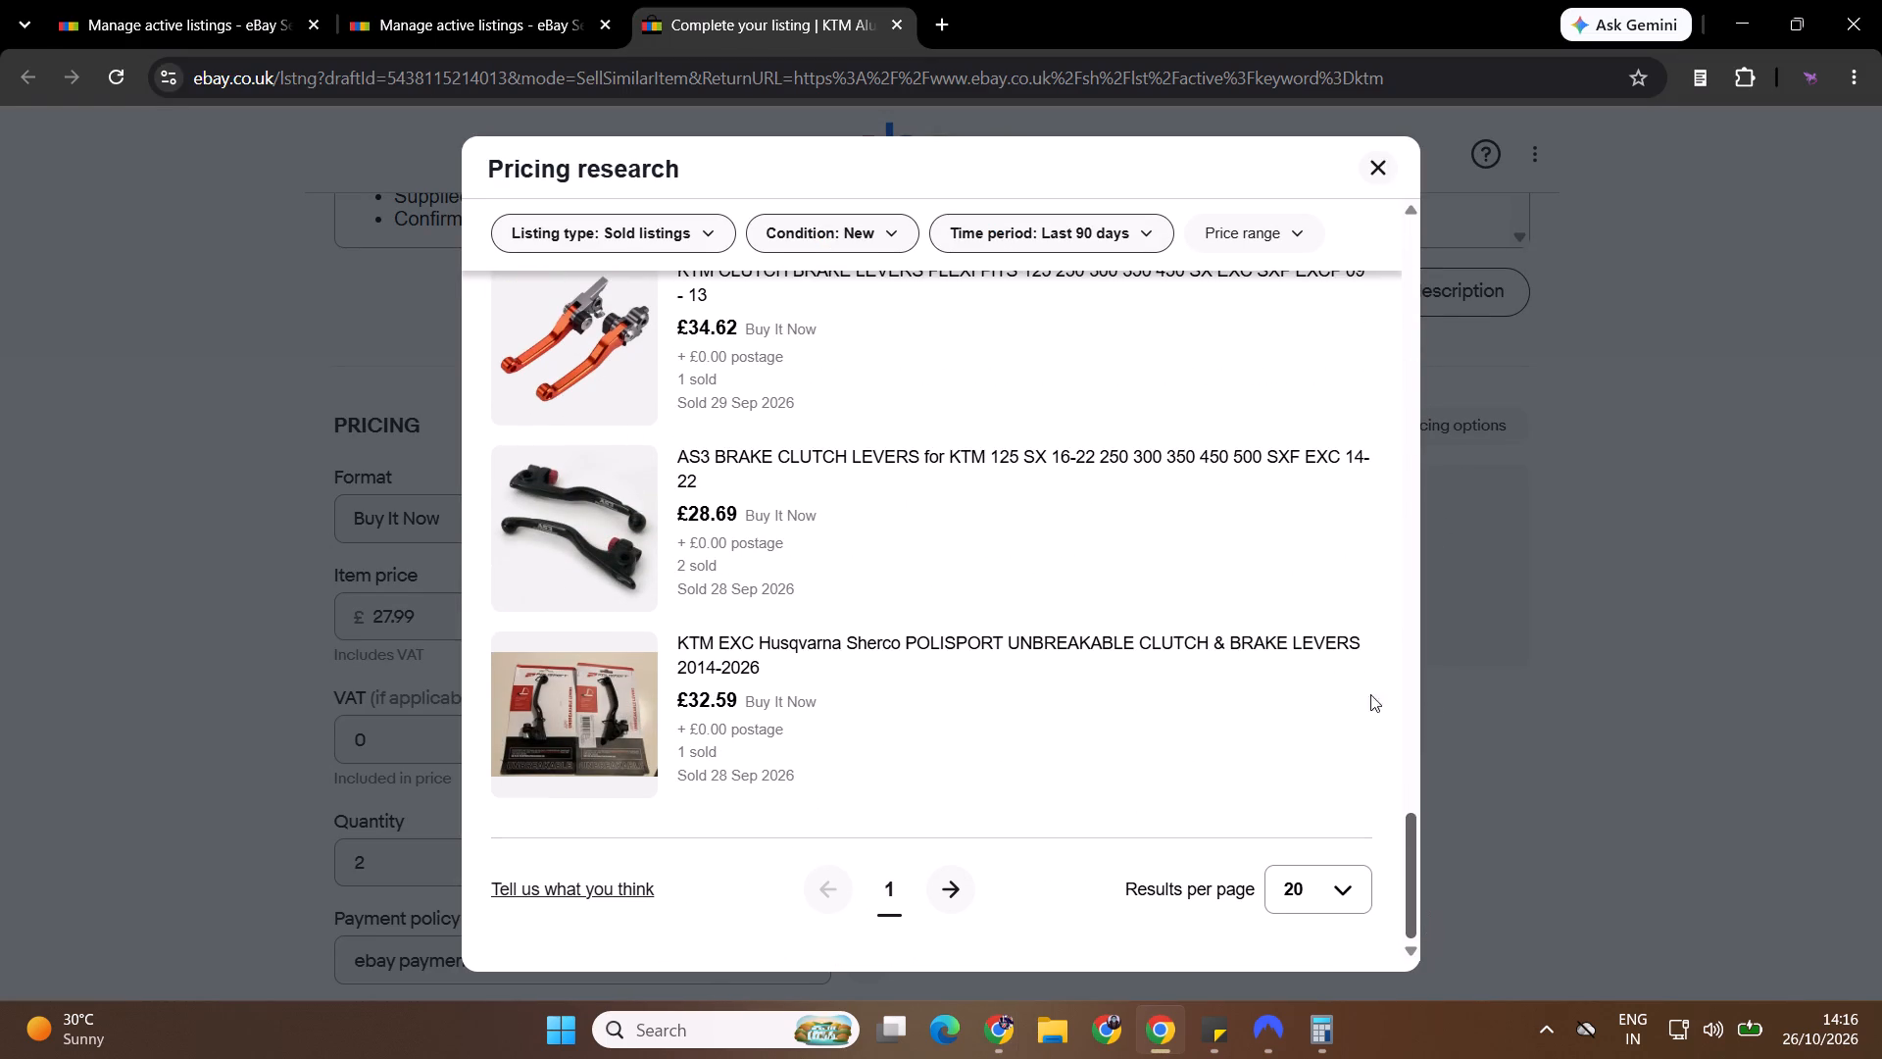
View the sold KTM Clutch Brake Levers Flexi 09-13 listing in a separate tab, then close it and the pricing research.
{"action": "middle_click", "coordinate": [980, 524]}
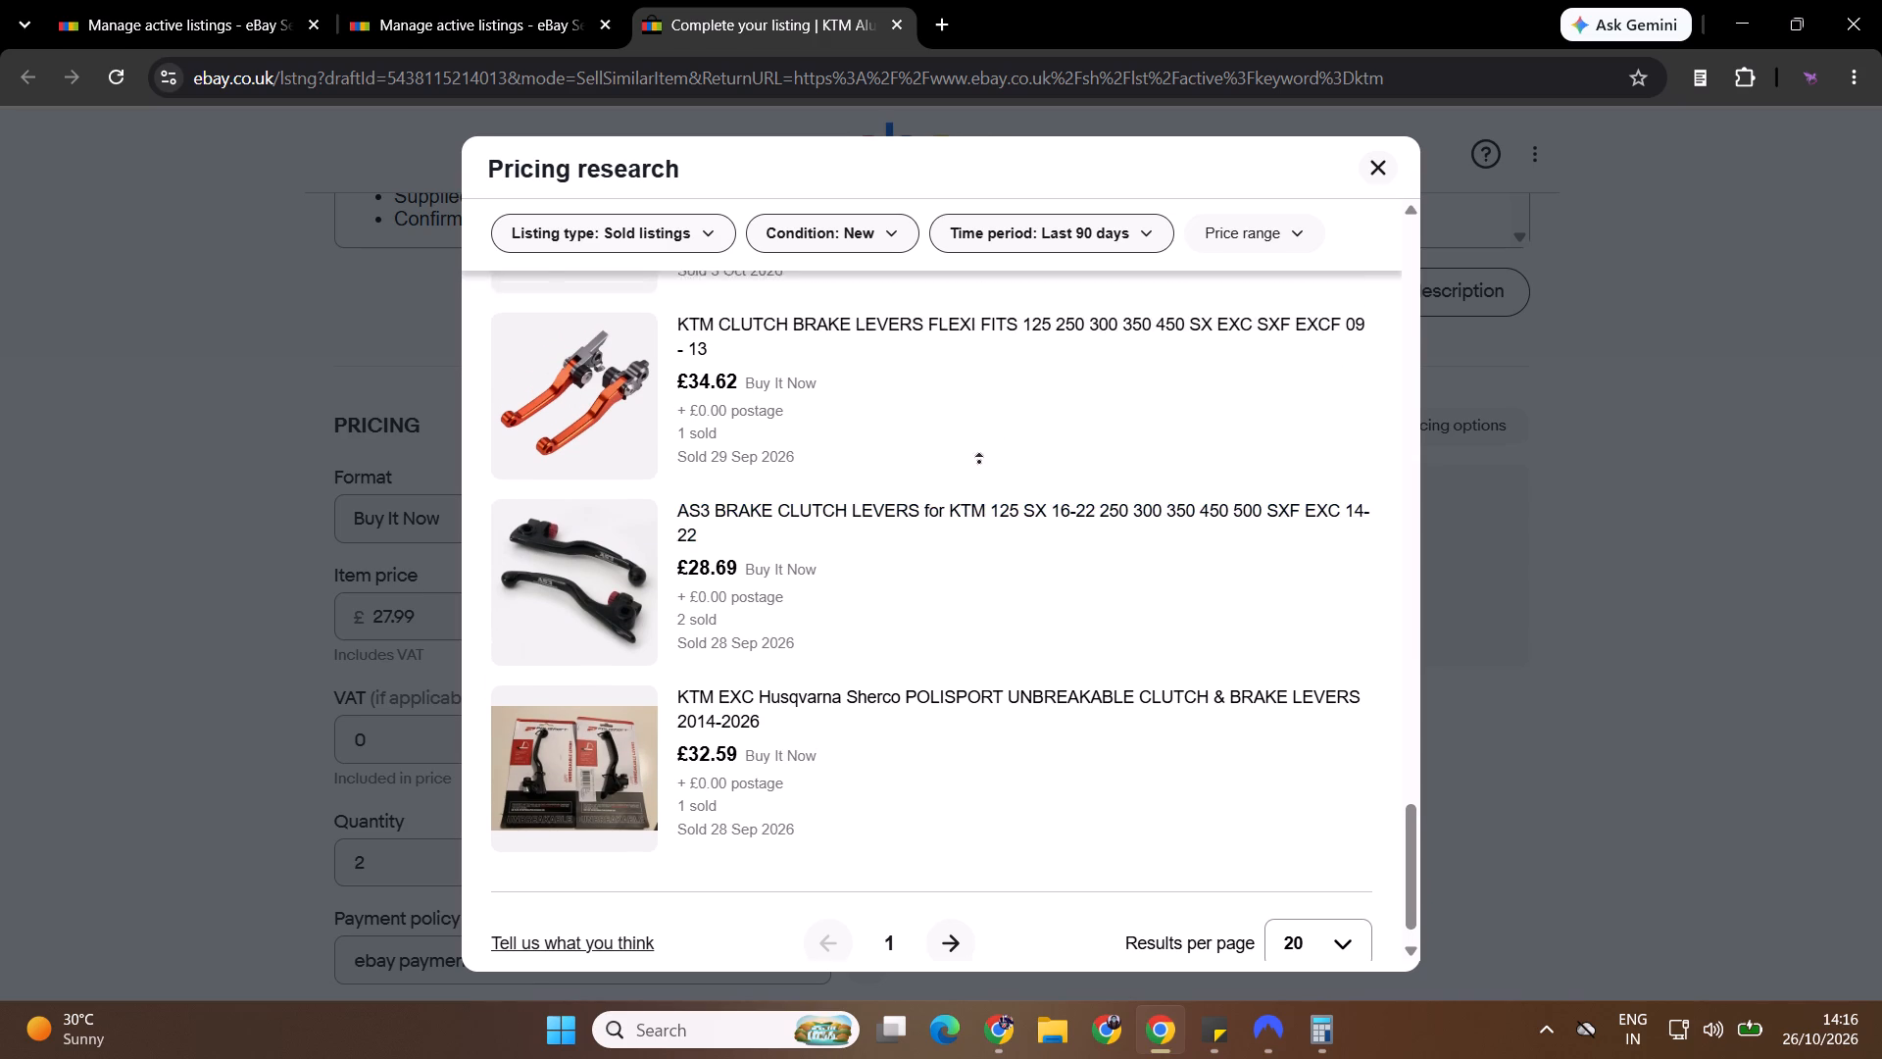
{"action": "left_click", "coordinate": [979, 462]}
{"action": "middle_click", "coordinate": [998, 349]}
{"action": "left_click", "coordinate": [956, 0]}
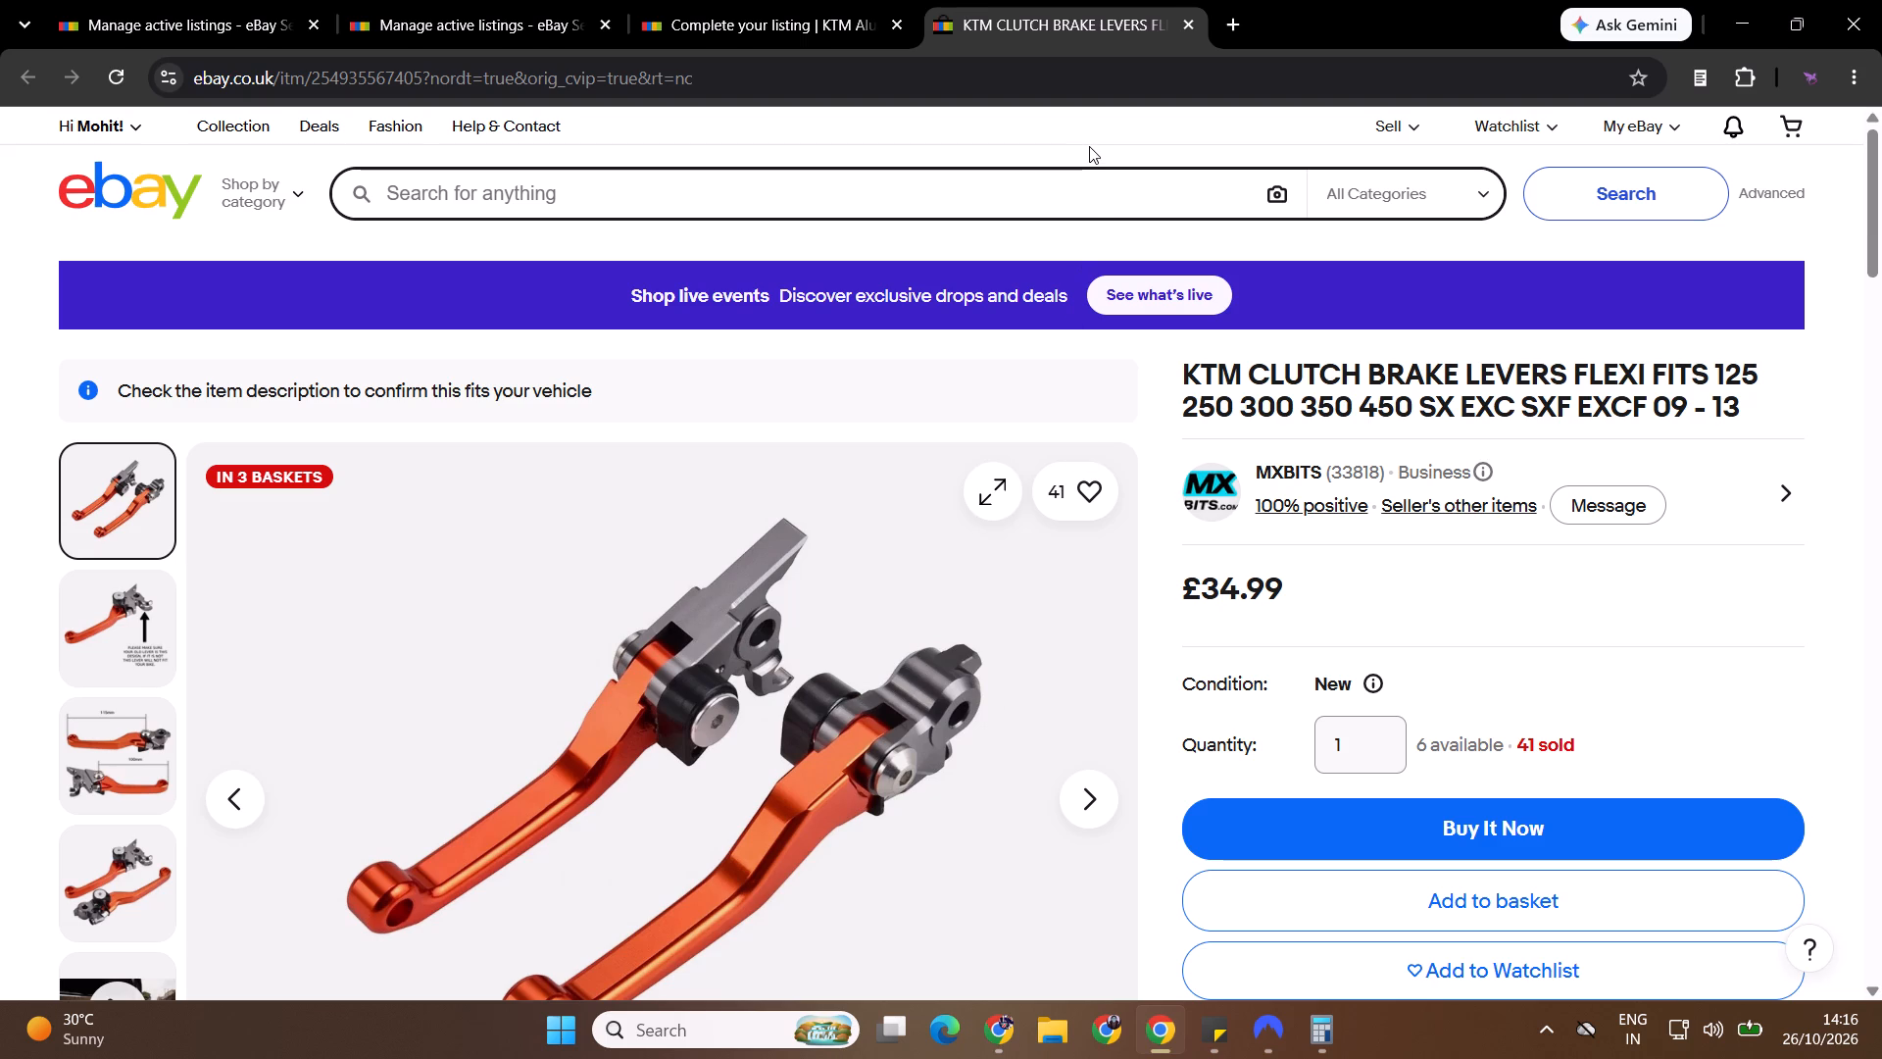
{"action": "left_click", "coordinate": [1163, 22]}
{"action": "left_click", "coordinate": [1151, 23]}
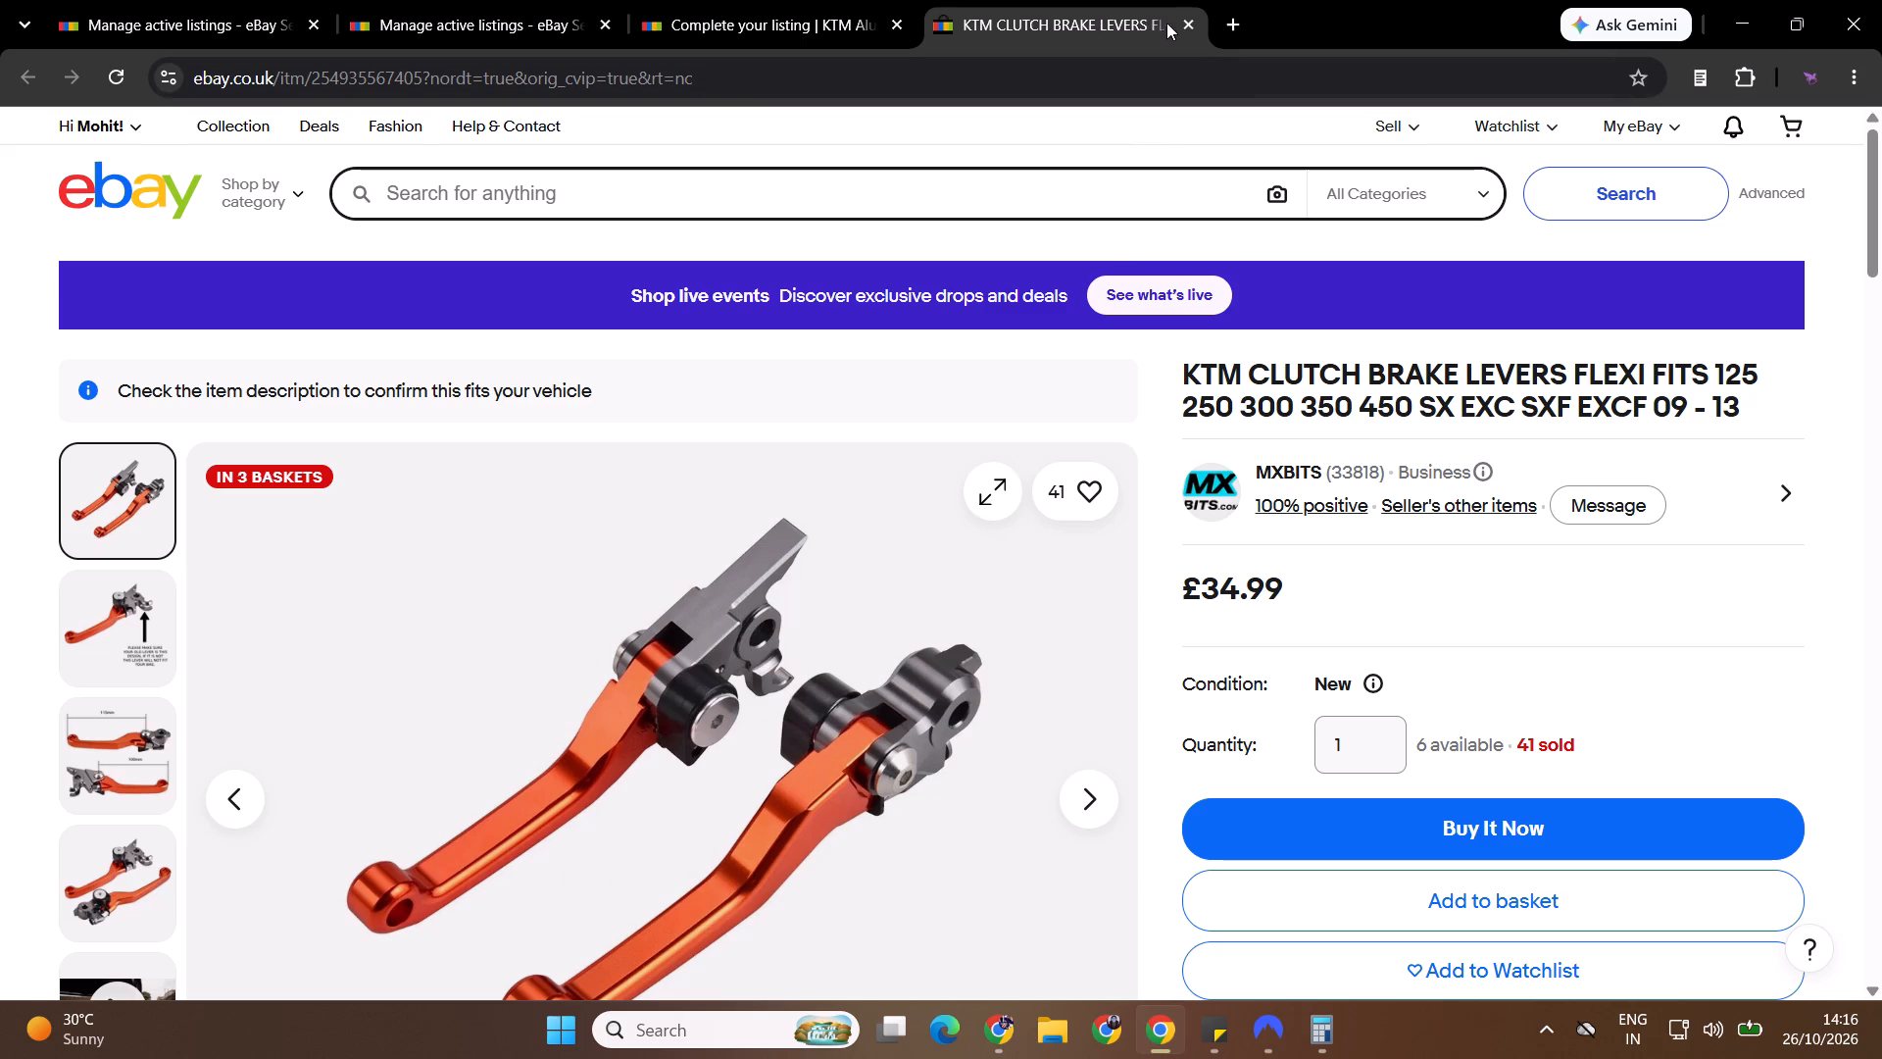
{"action": "left_click", "coordinate": [1178, 25]}
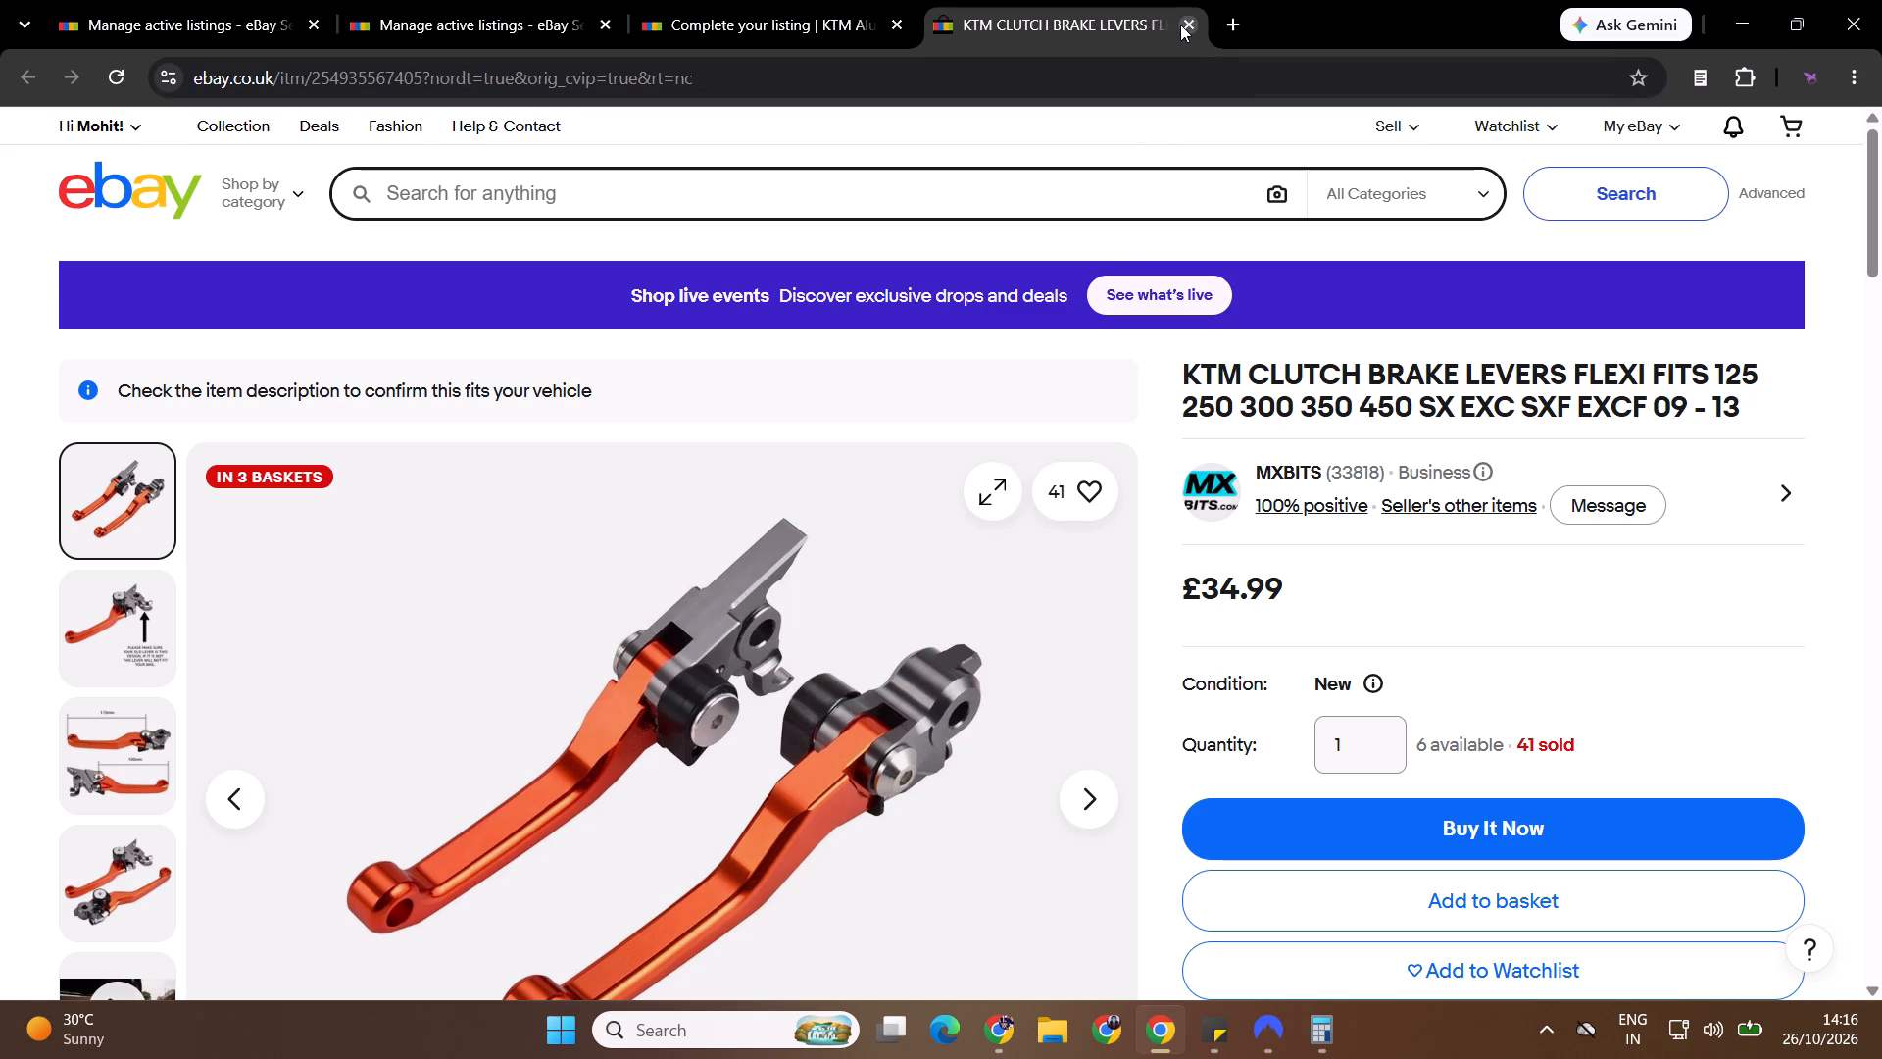
{"action": "left_click", "coordinate": [1184, 25]}
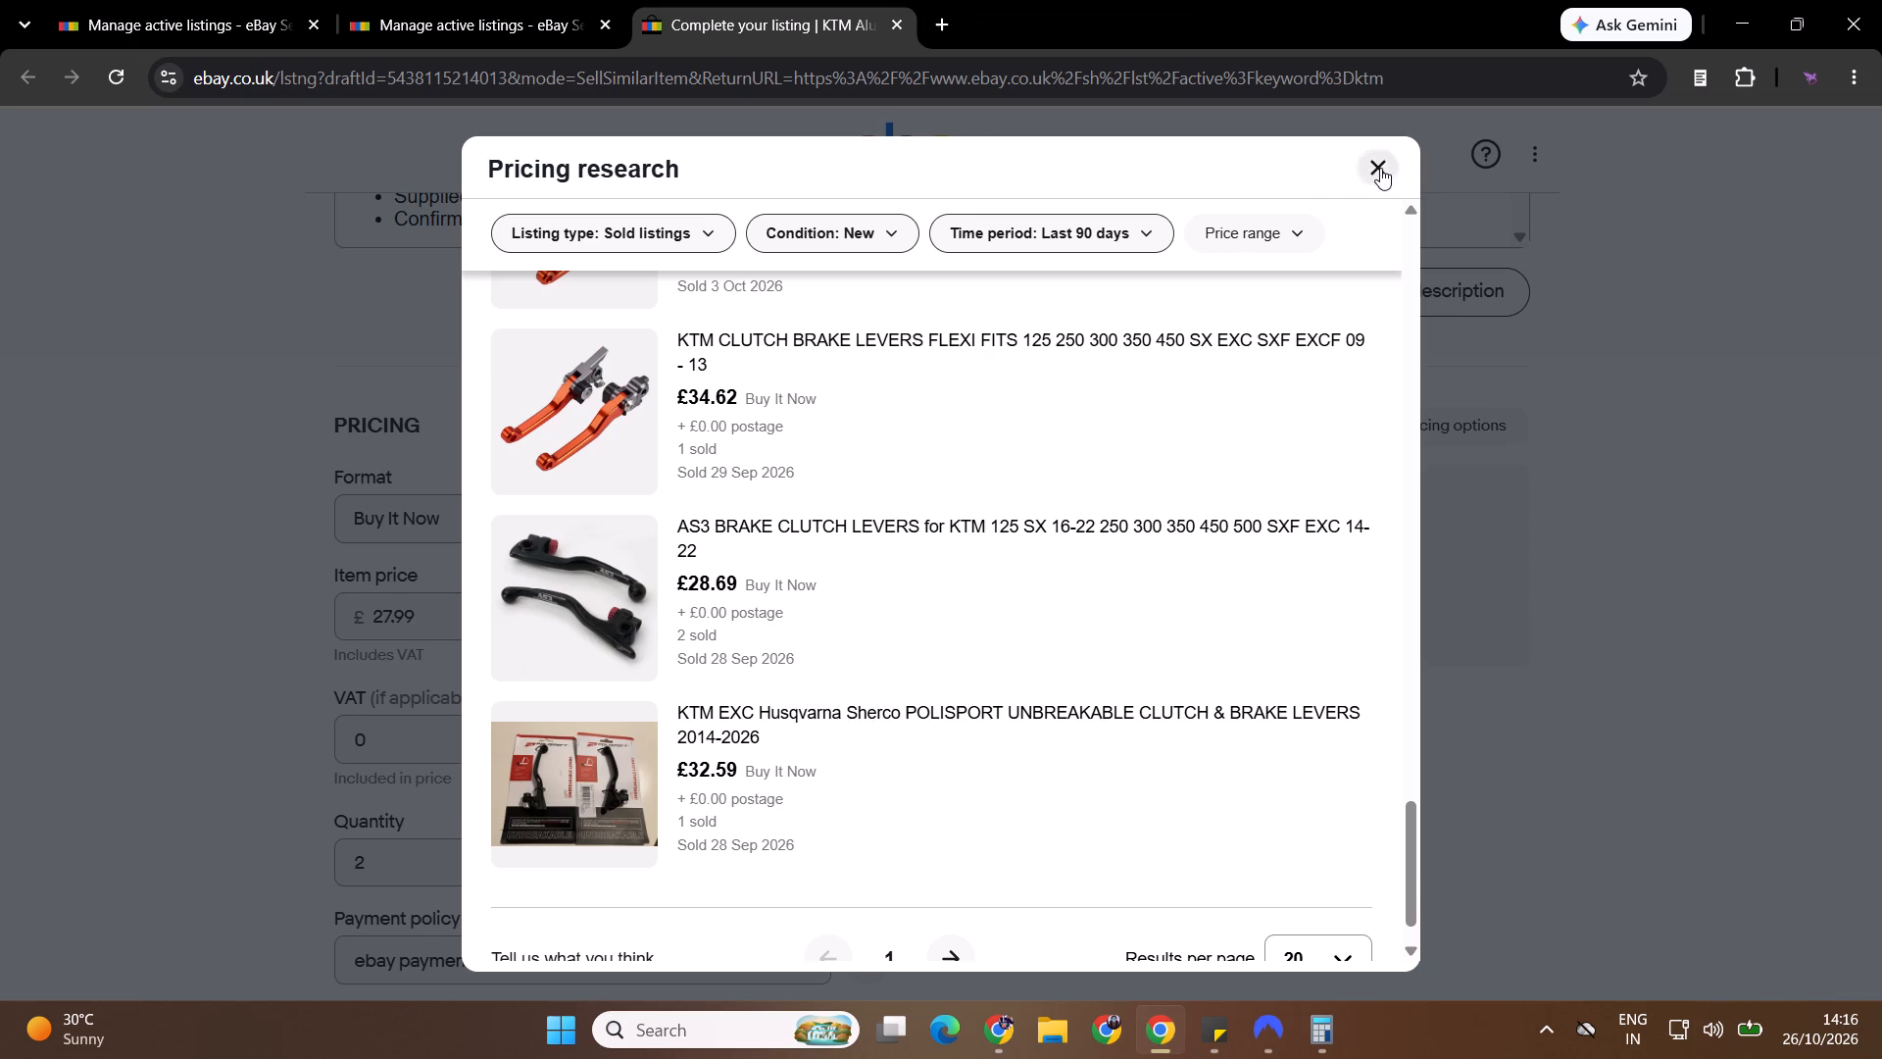
{"action": "left_click", "coordinate": [1382, 168]}
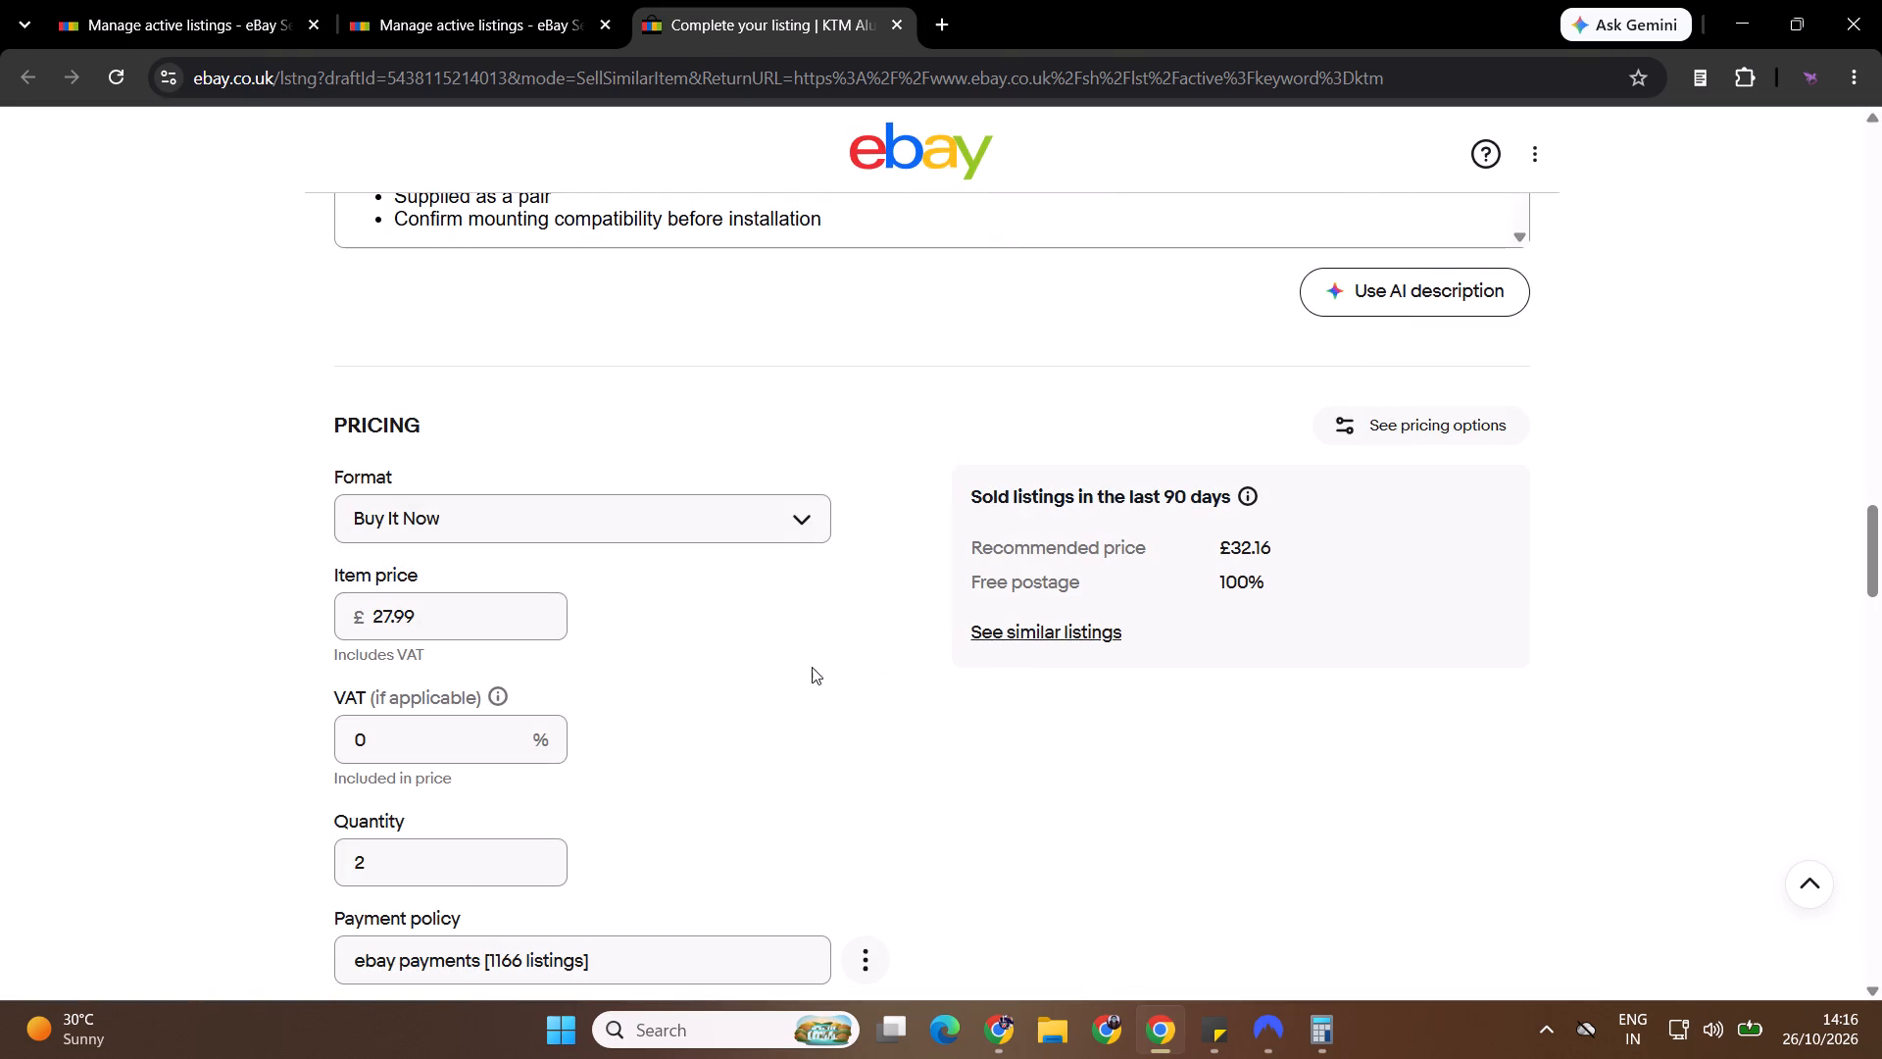
Compare the black, silver and orange colour variants of the Freeride lever set on AliExpress.
{"action": "left_click_drag", "start_coordinate": [1881, 528], "coordinate": [1881, 182]}
{"action": "key", "text": "alt+Tab"}
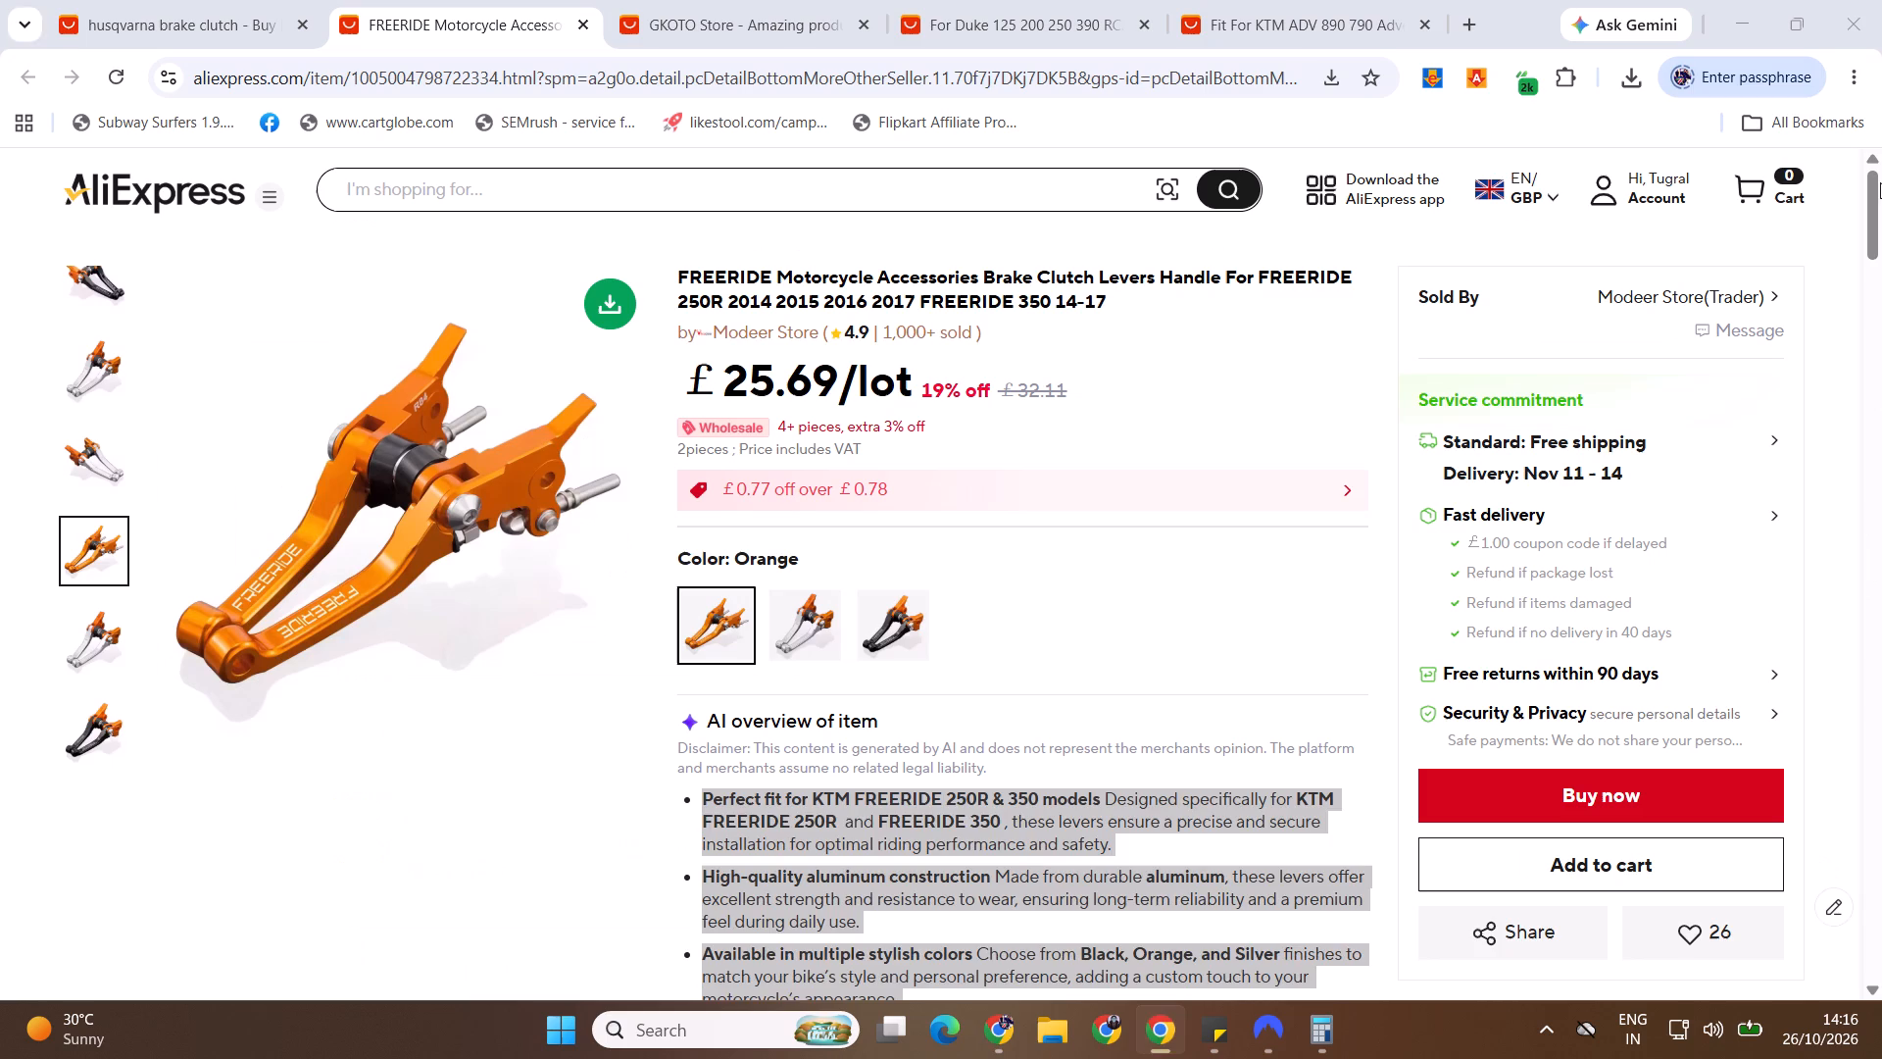
{"action": "left_click", "coordinate": [904, 630]}
{"action": "left_click", "coordinate": [803, 630]}
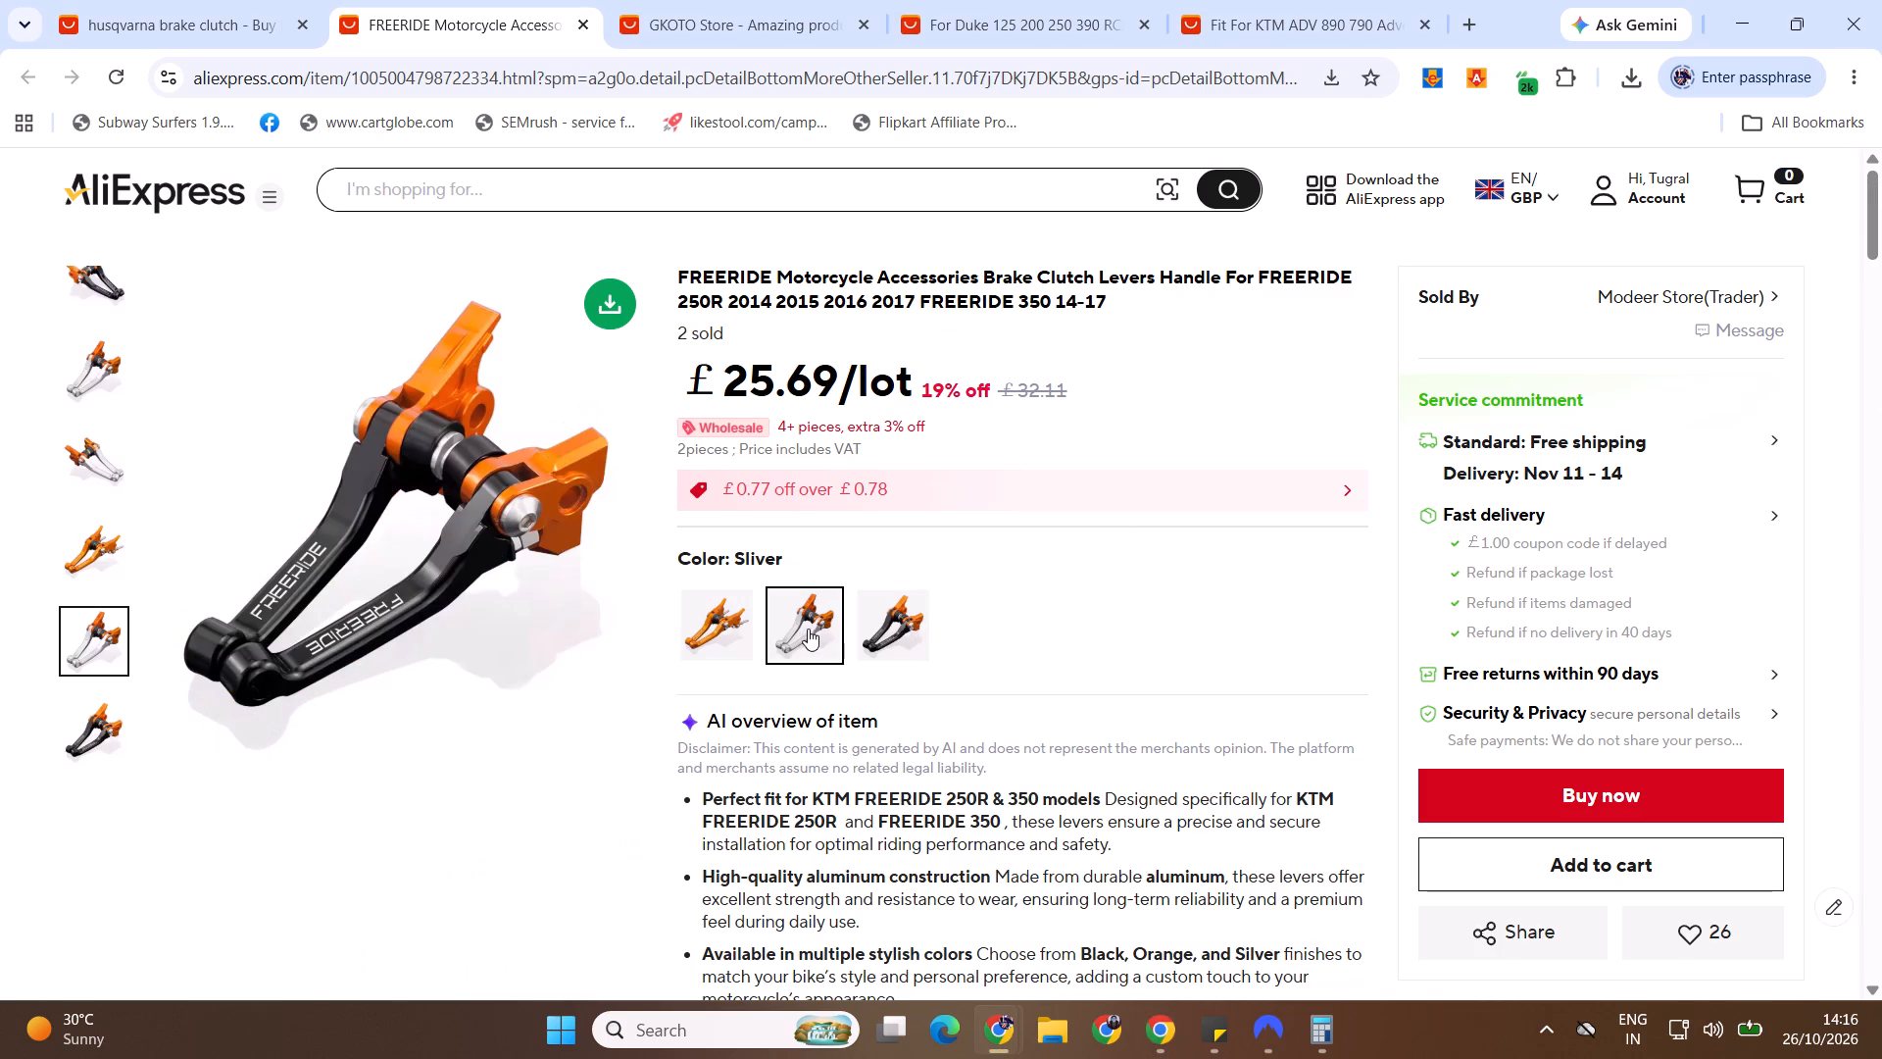
{"action": "left_click", "coordinate": [707, 637]}
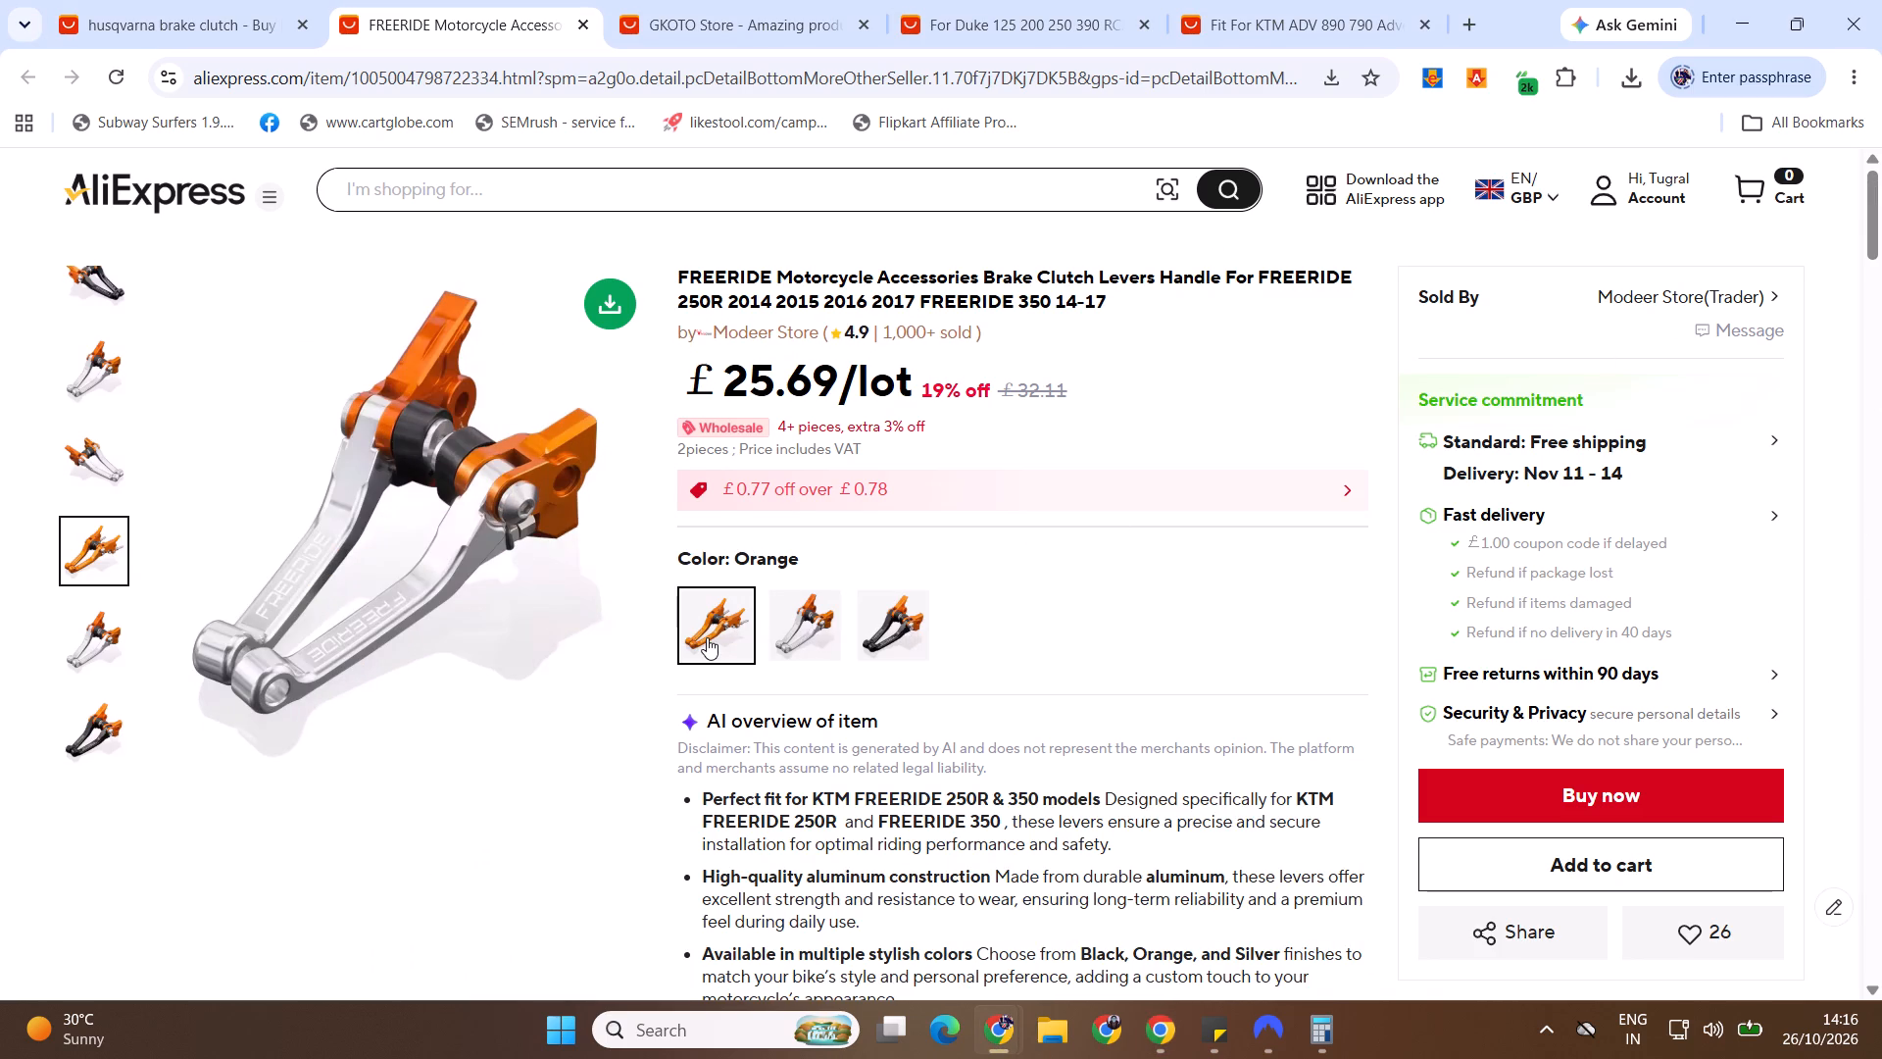
{"action": "left_click", "coordinate": [773, 623]}
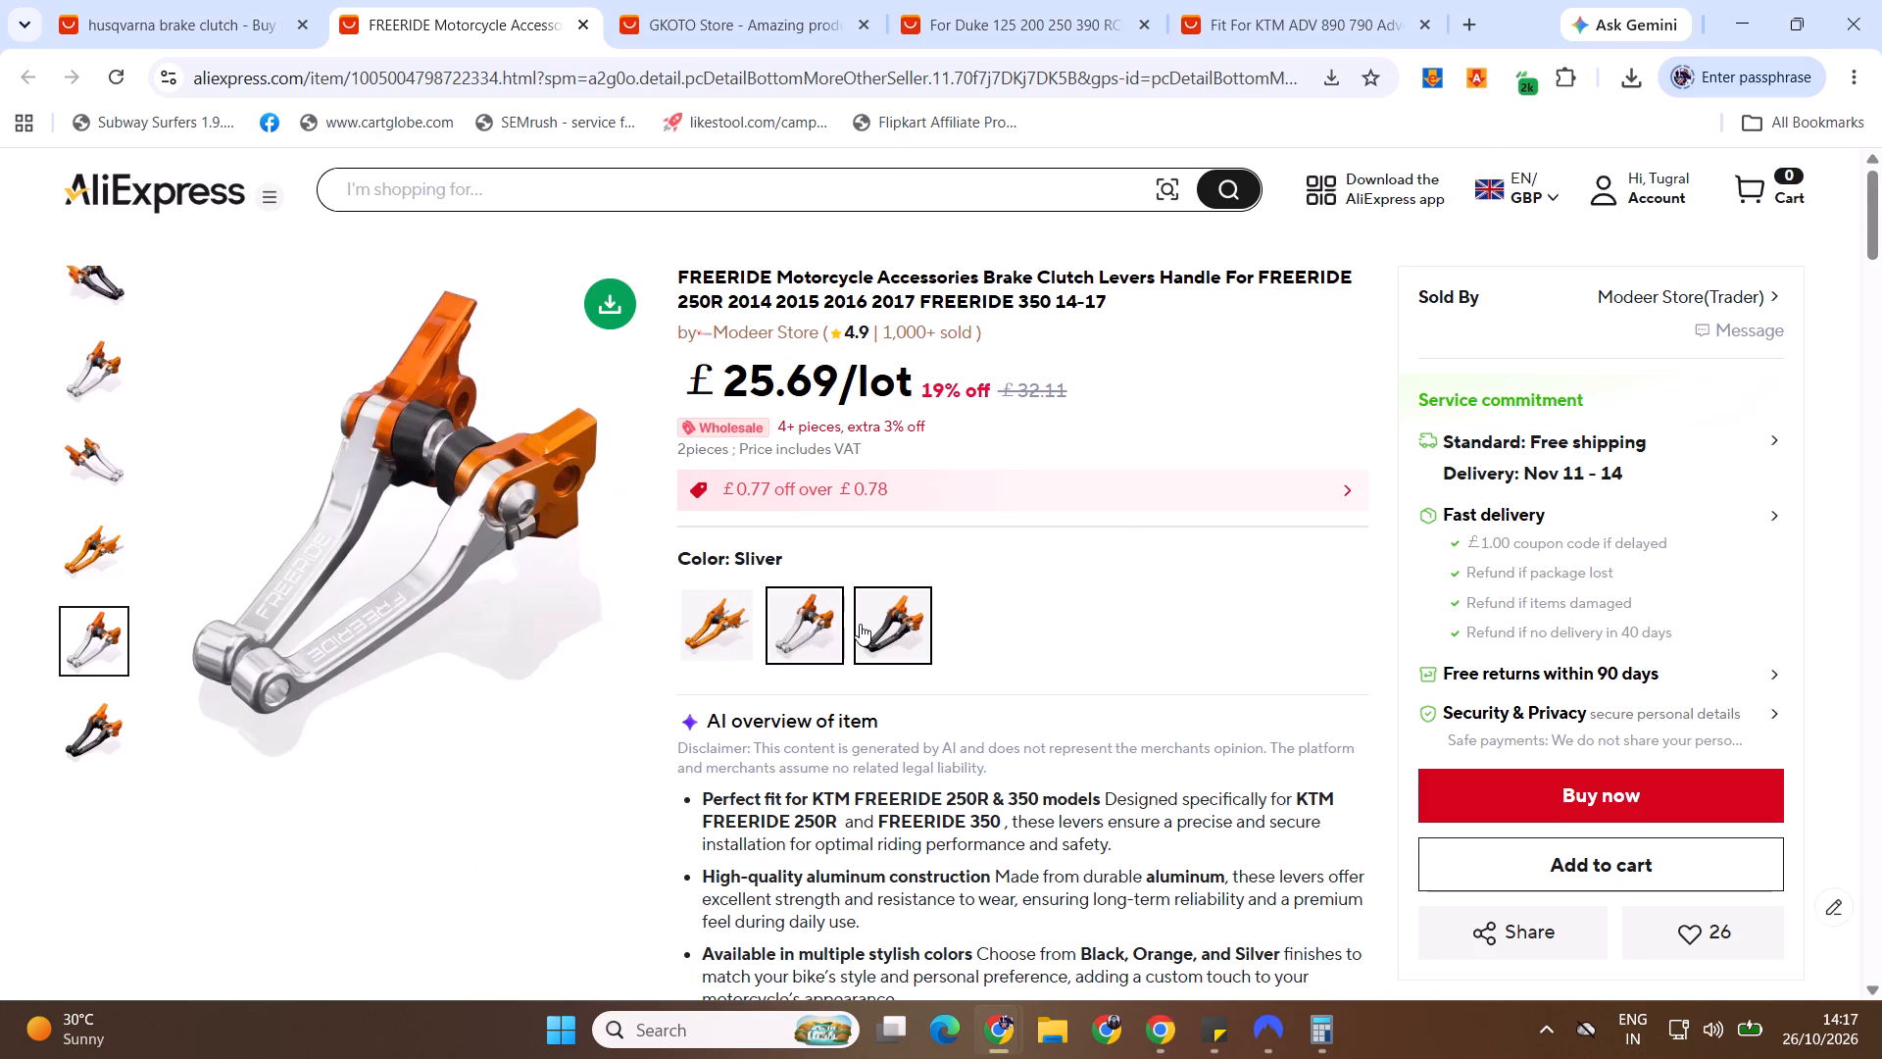
Set the item price of the orange lever draft on eBay to £62.99.
{"action": "key", "text": "alt+Tab"}
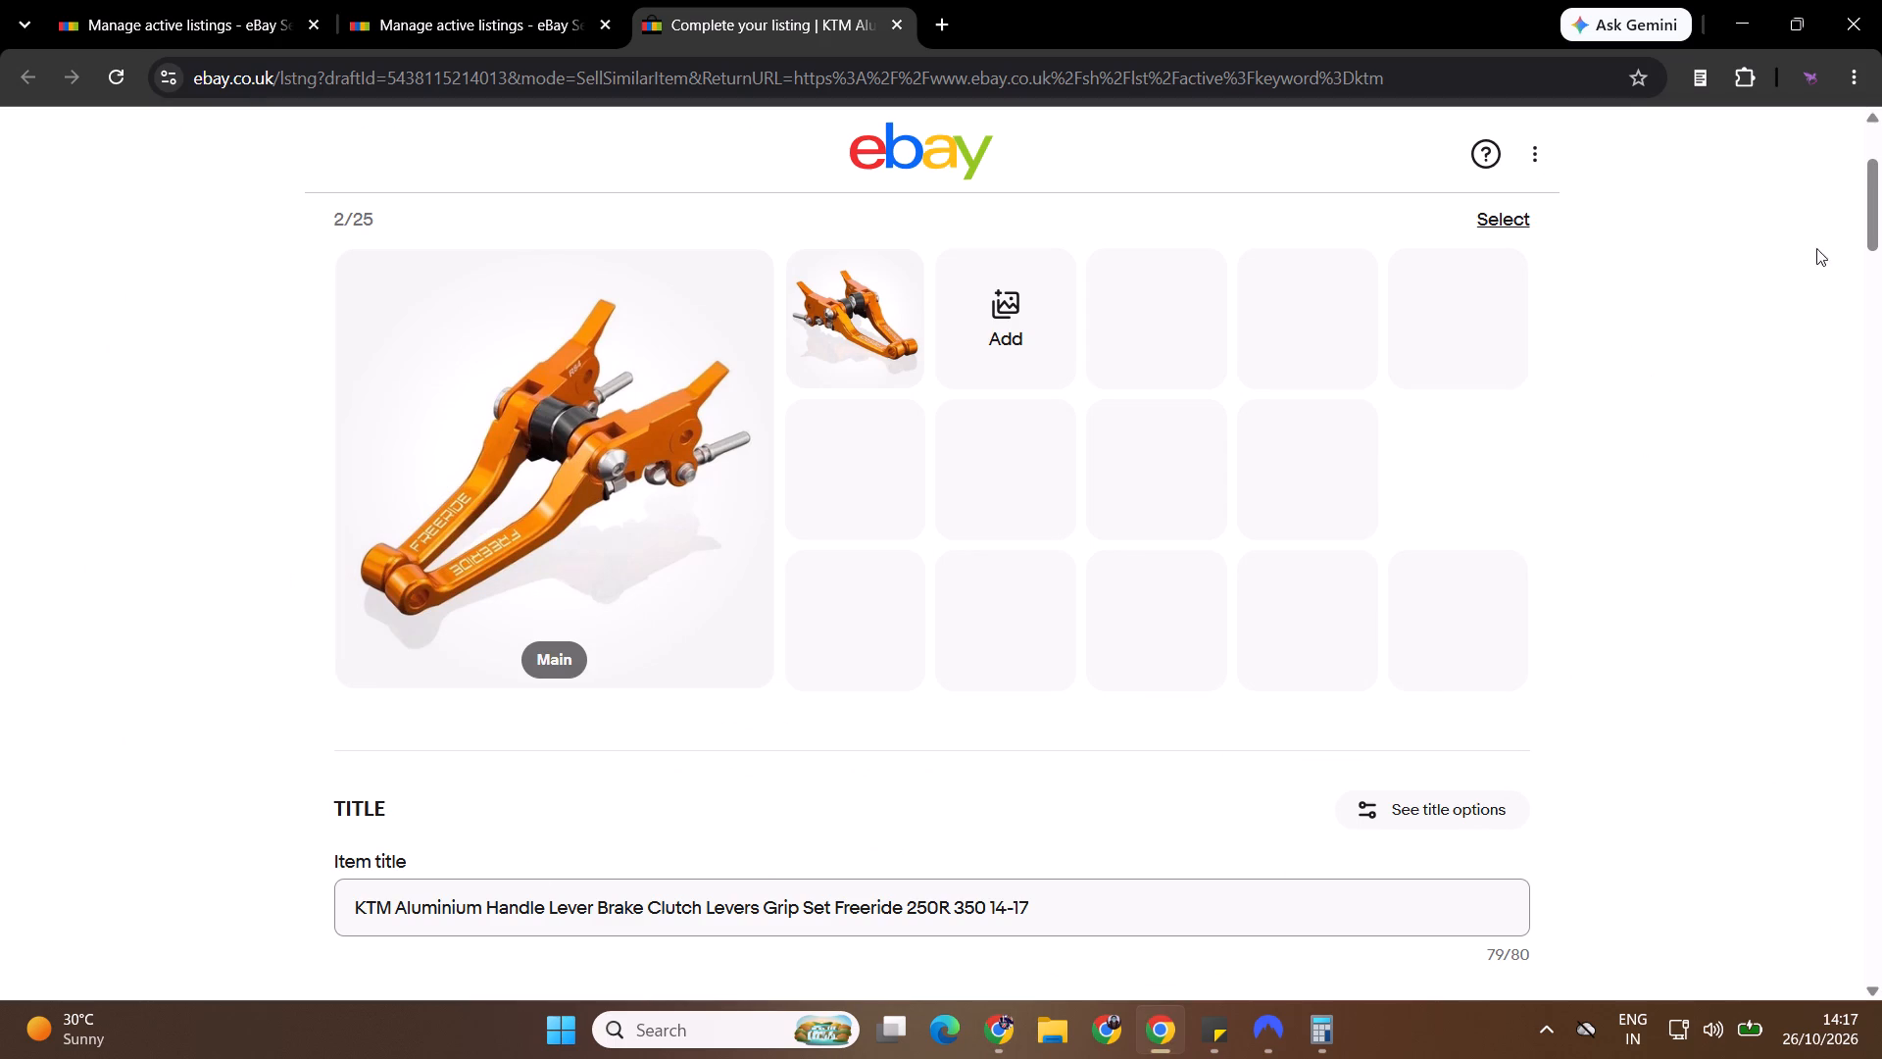
{"action": "left_click_drag", "start_coordinate": [1881, 229], "coordinate": [1881, 552]}
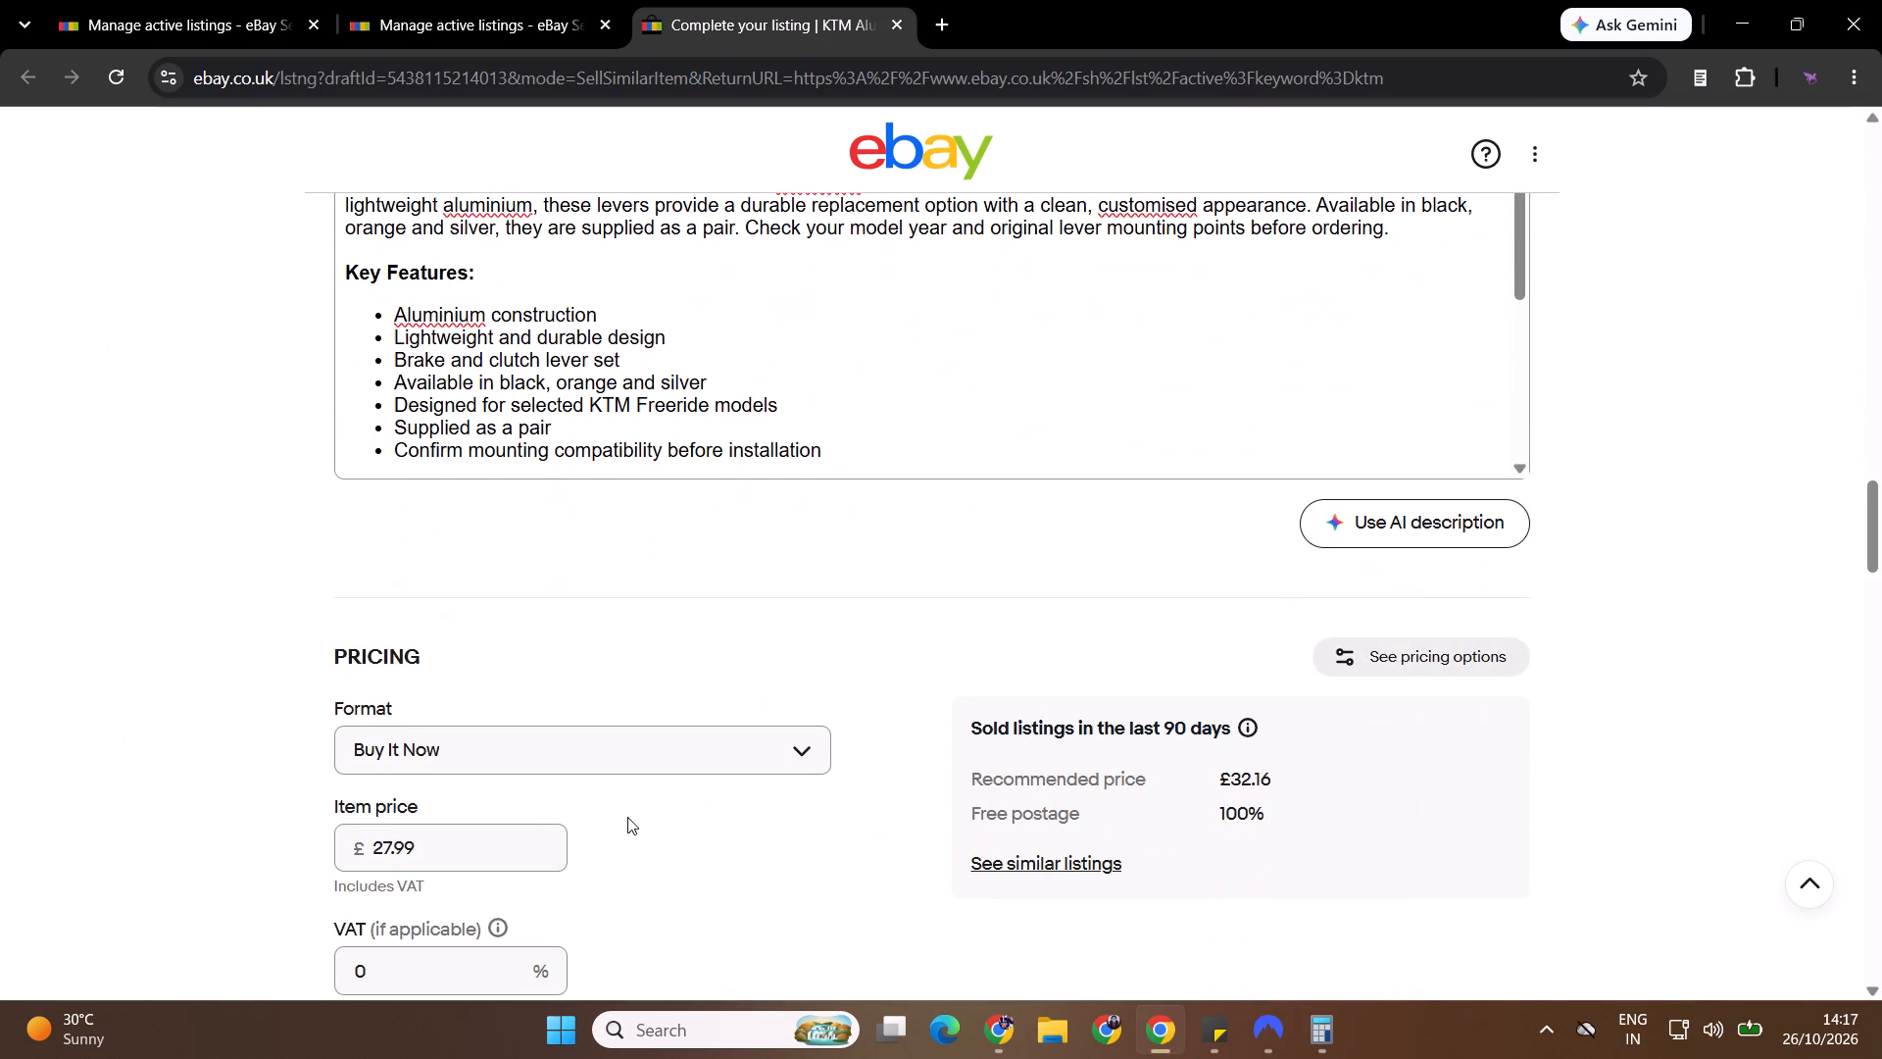
{"action": "double_click", "coordinate": [486, 853]}
{"action": "type", "text": "62.99"}
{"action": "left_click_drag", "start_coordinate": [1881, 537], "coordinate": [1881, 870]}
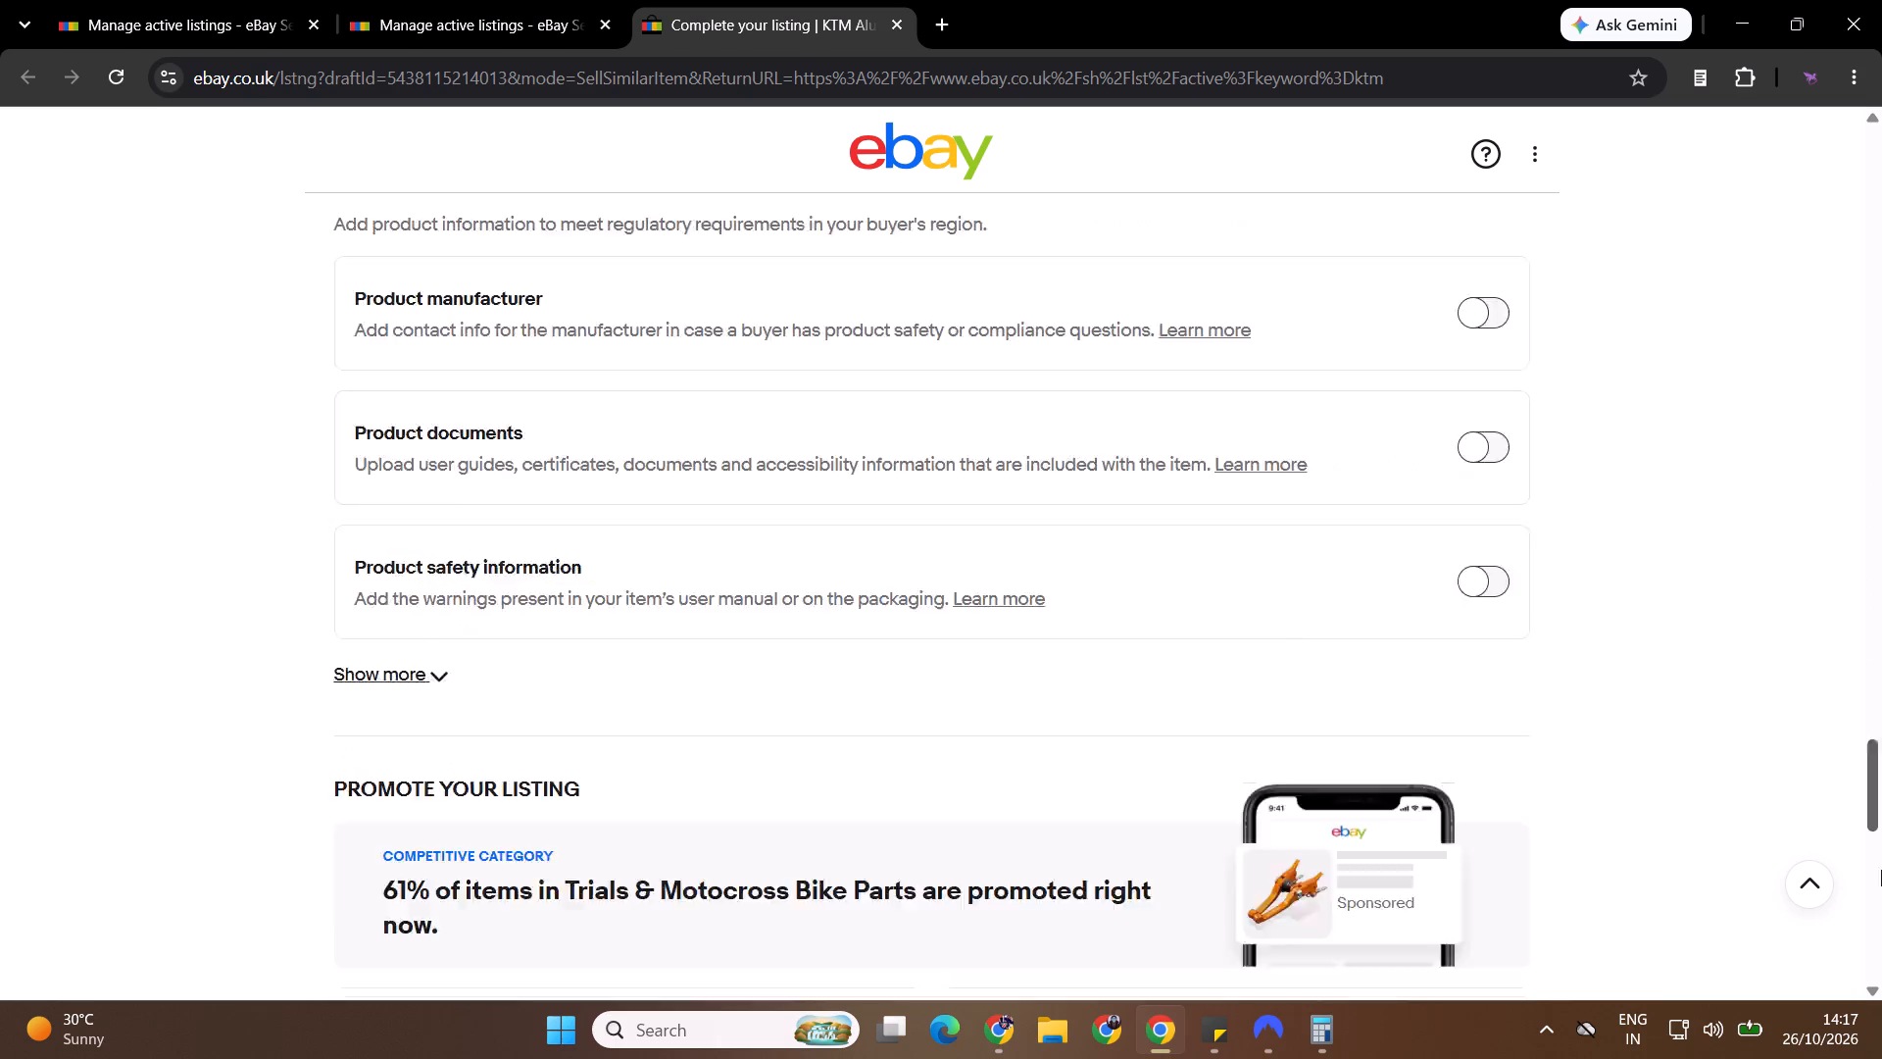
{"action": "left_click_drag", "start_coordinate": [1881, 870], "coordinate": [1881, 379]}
Search AliExpress by image using the downloaded orange lever photo Sf07d8327f0e340f5abaa02a09928fea7T.
{"action": "key", "text": "alt+Tab"}
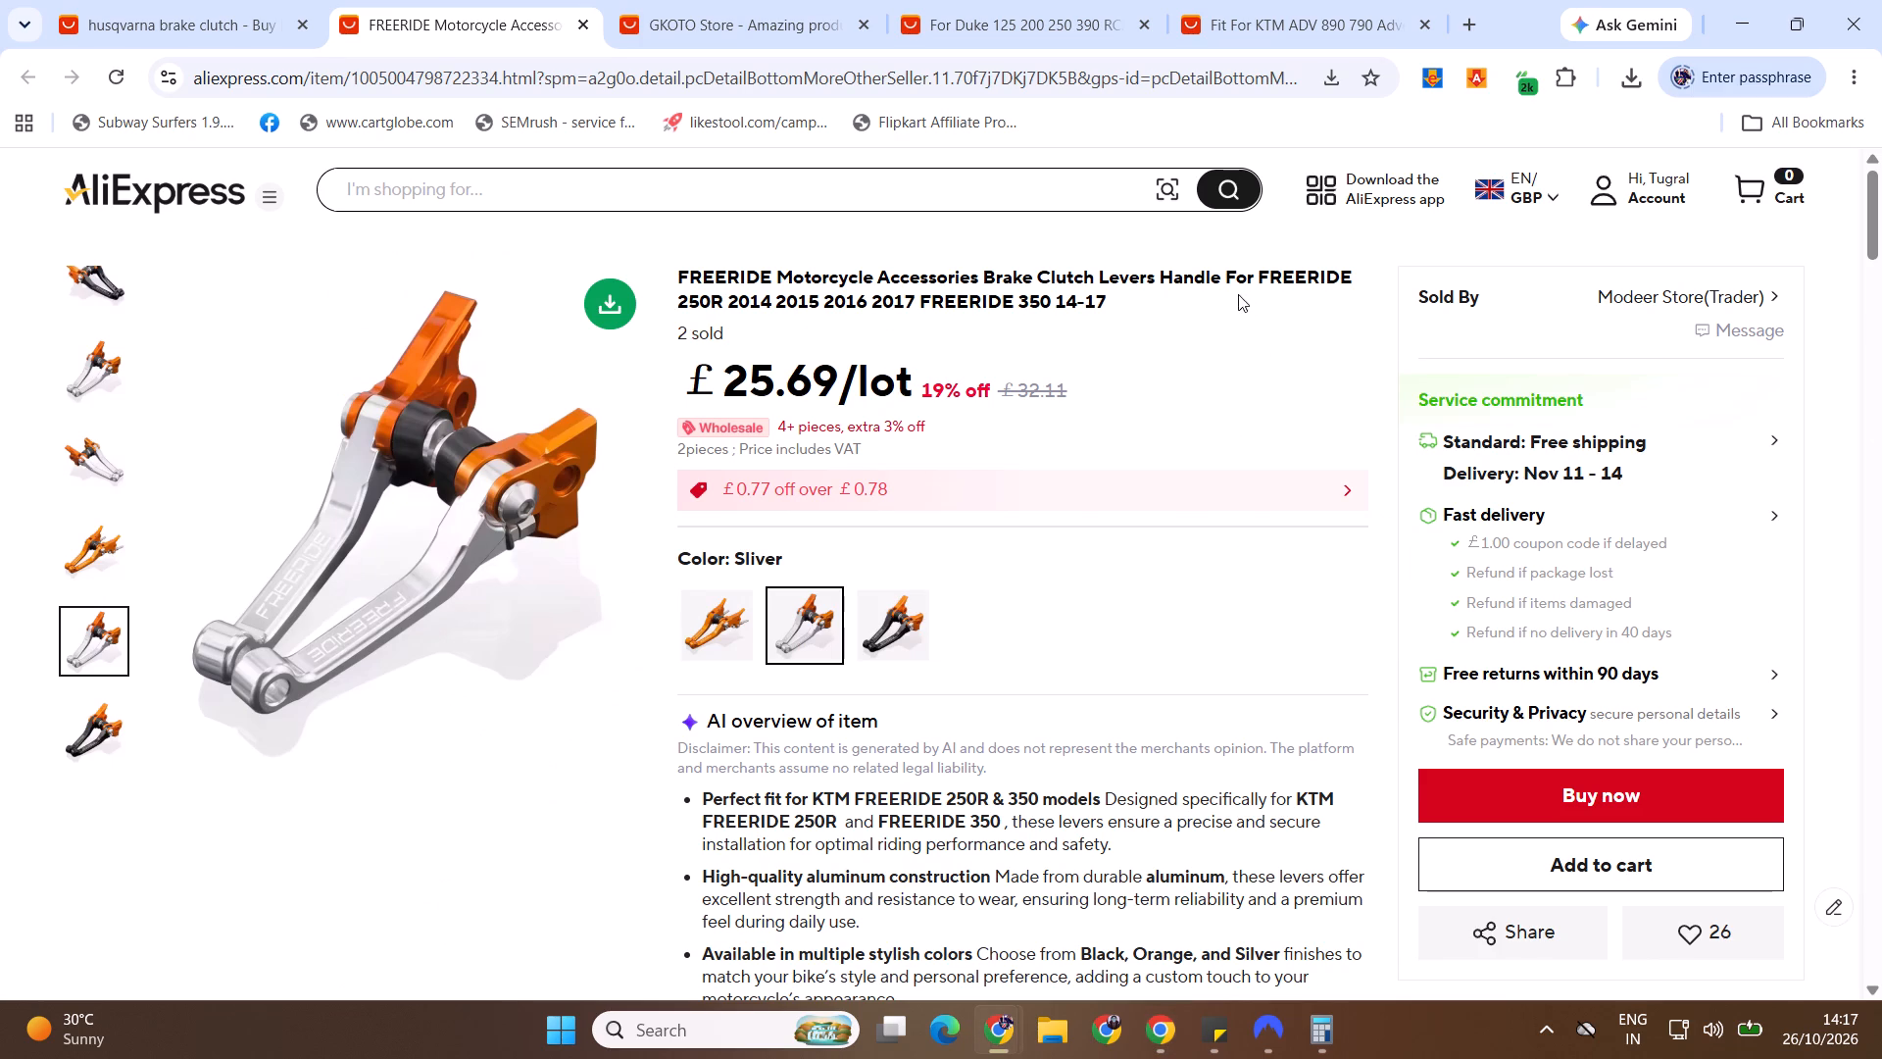
{"action": "left_click", "coordinate": [1164, 188]}
{"action": "left_click", "coordinate": [1171, 433]}
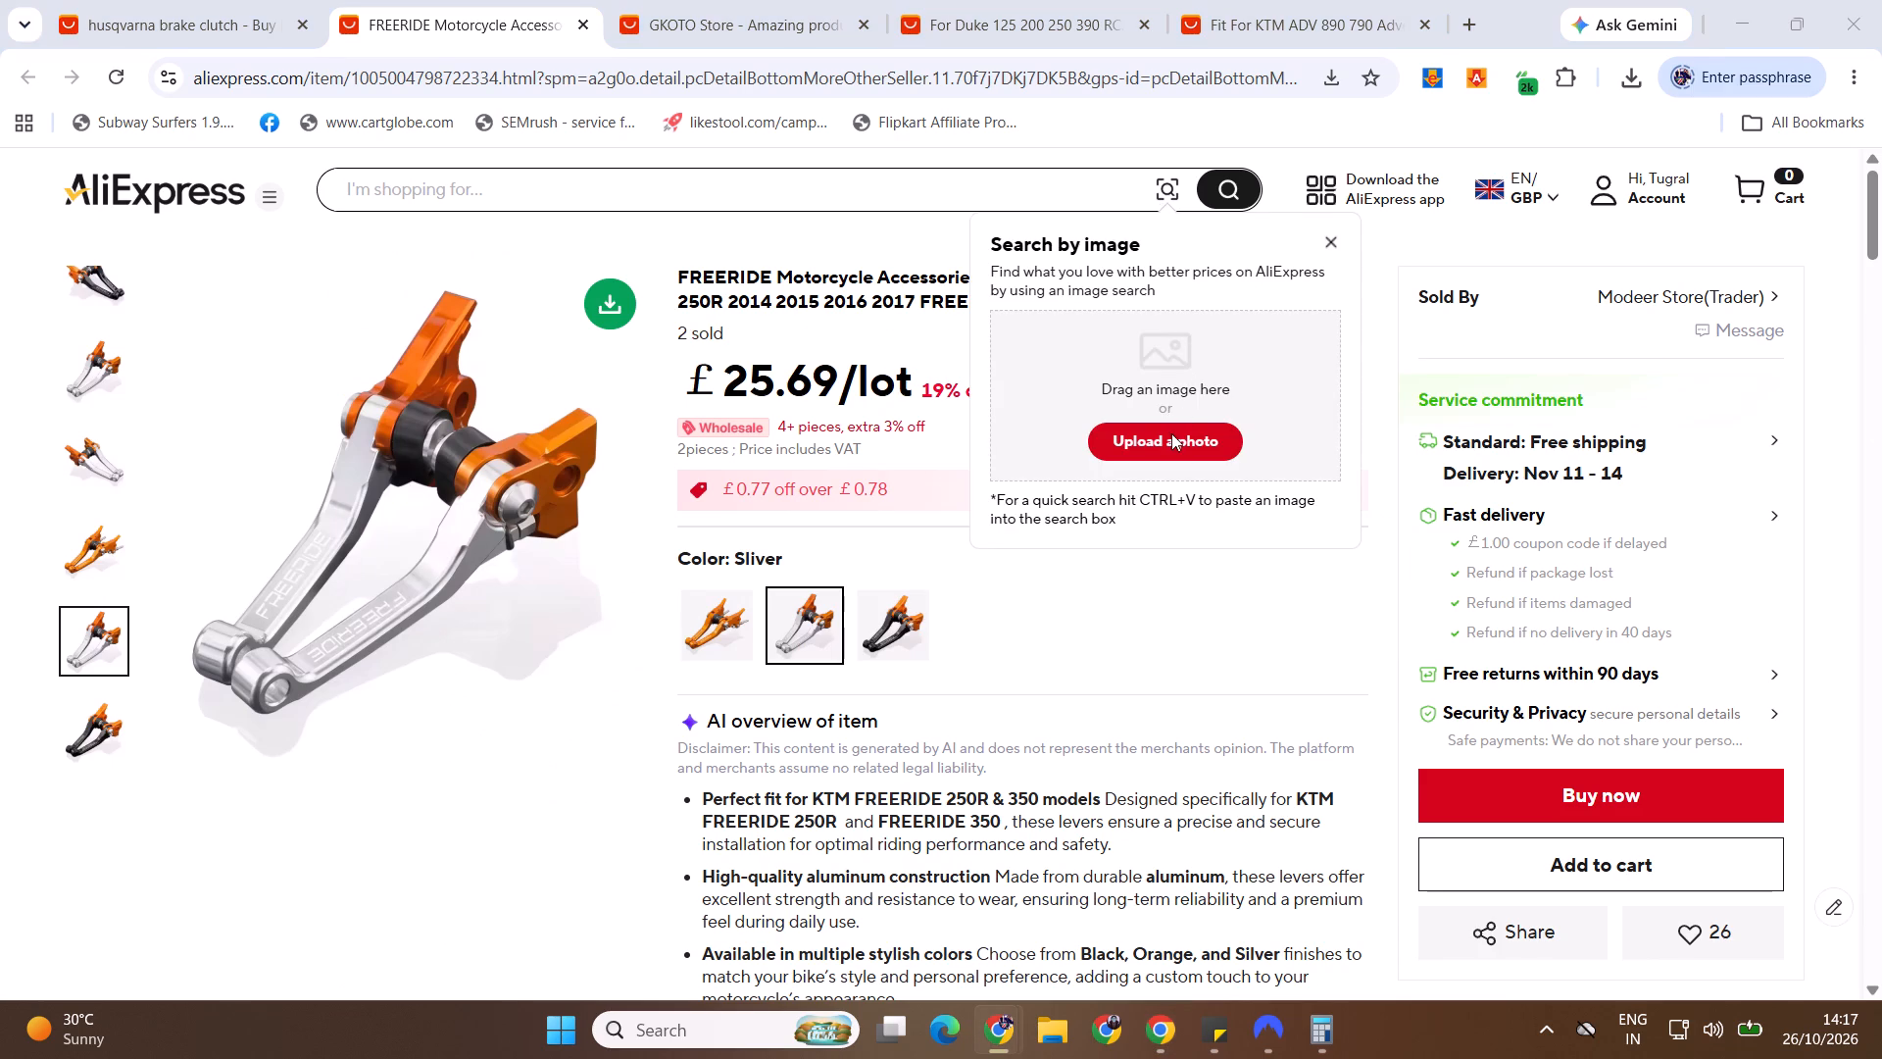
{"action": "left_click", "coordinate": [1004, 494]}
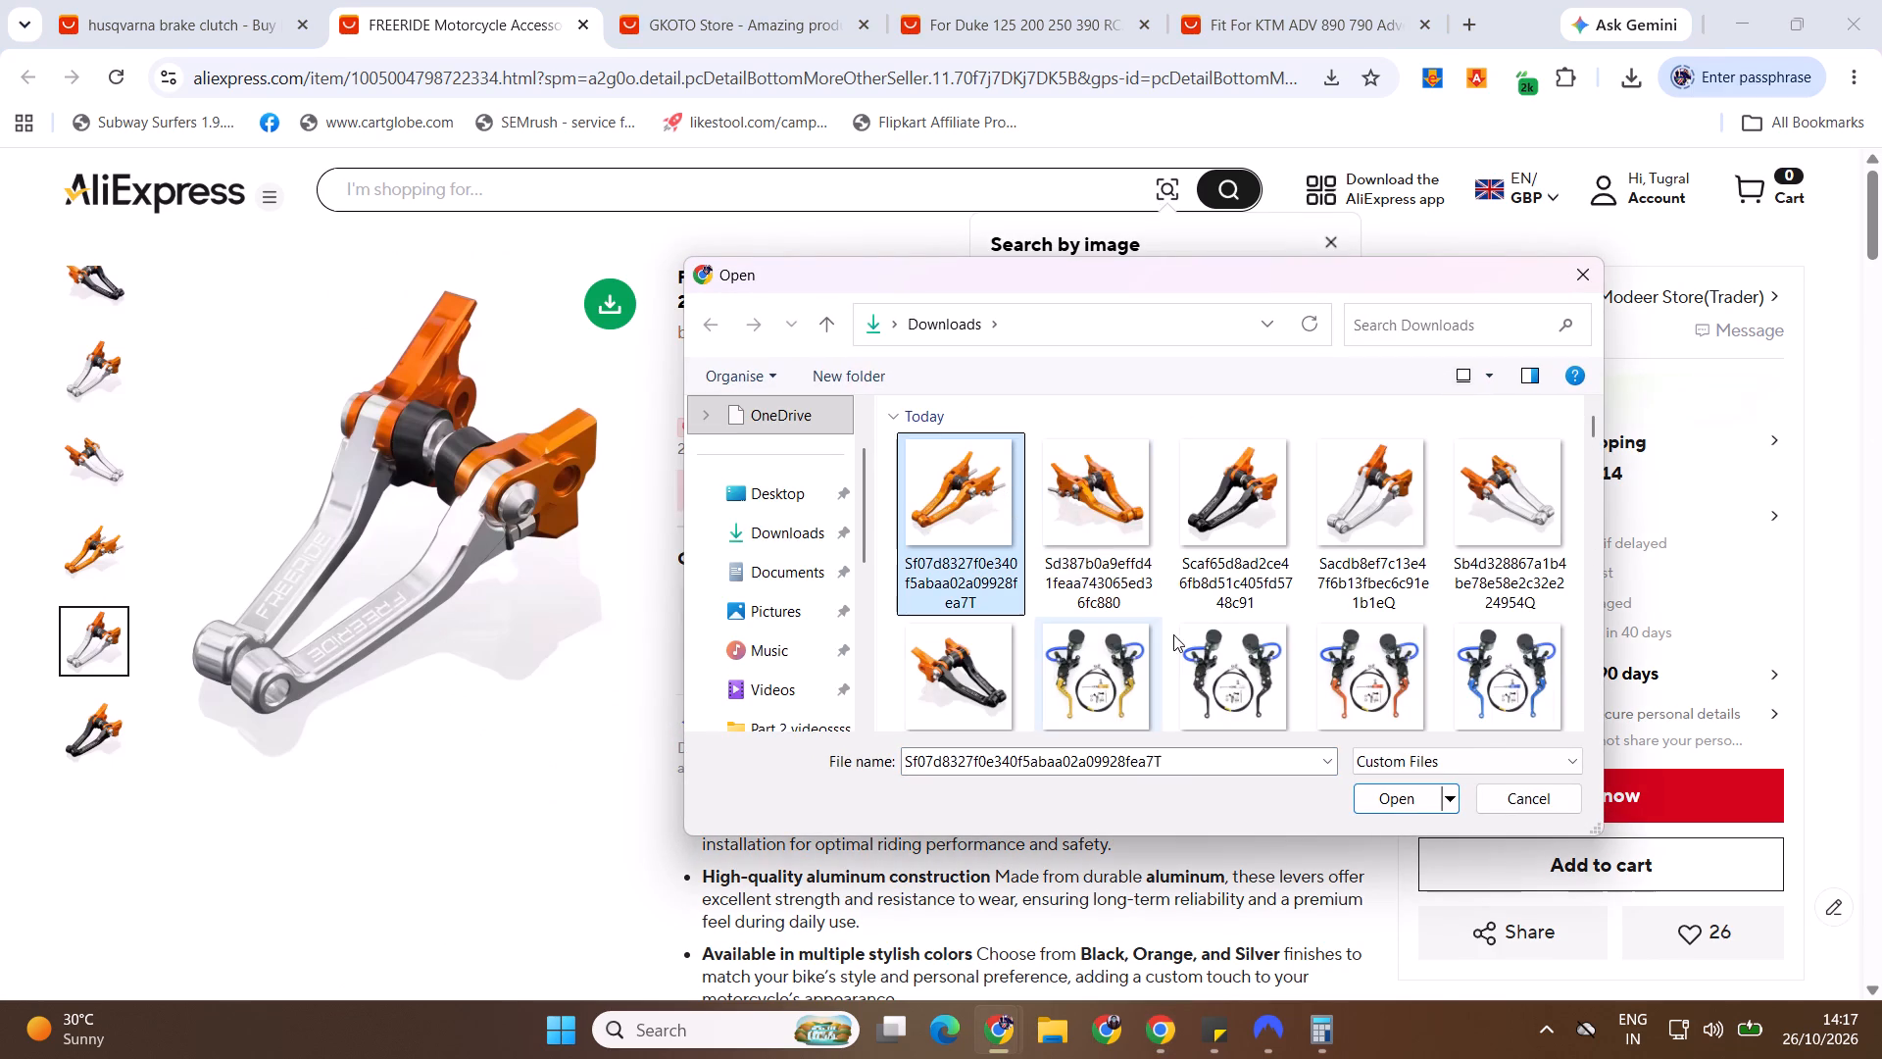
{"action": "left_click", "coordinate": [1397, 800]}
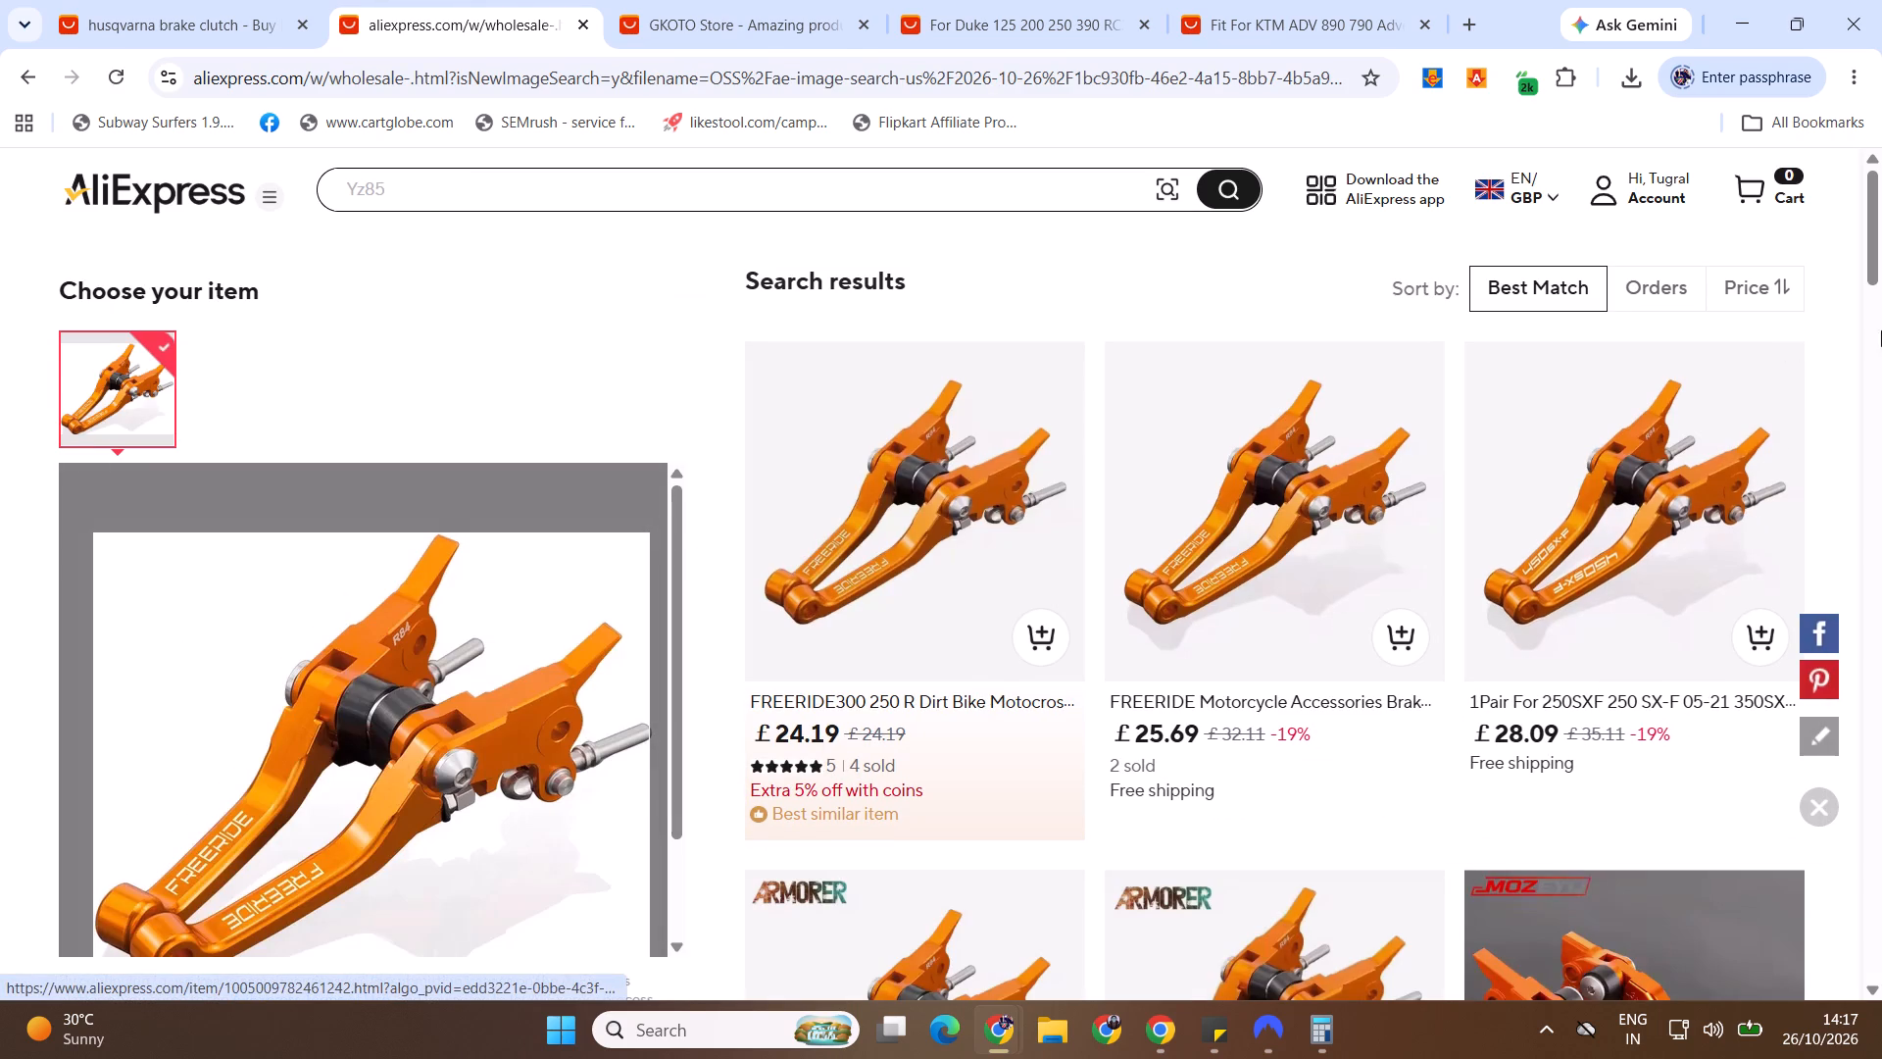
Examine the image search results for matching Freeride lever sets and their prices, then return to the original product page.
{"action": "left_click", "coordinate": [1881, 273]}
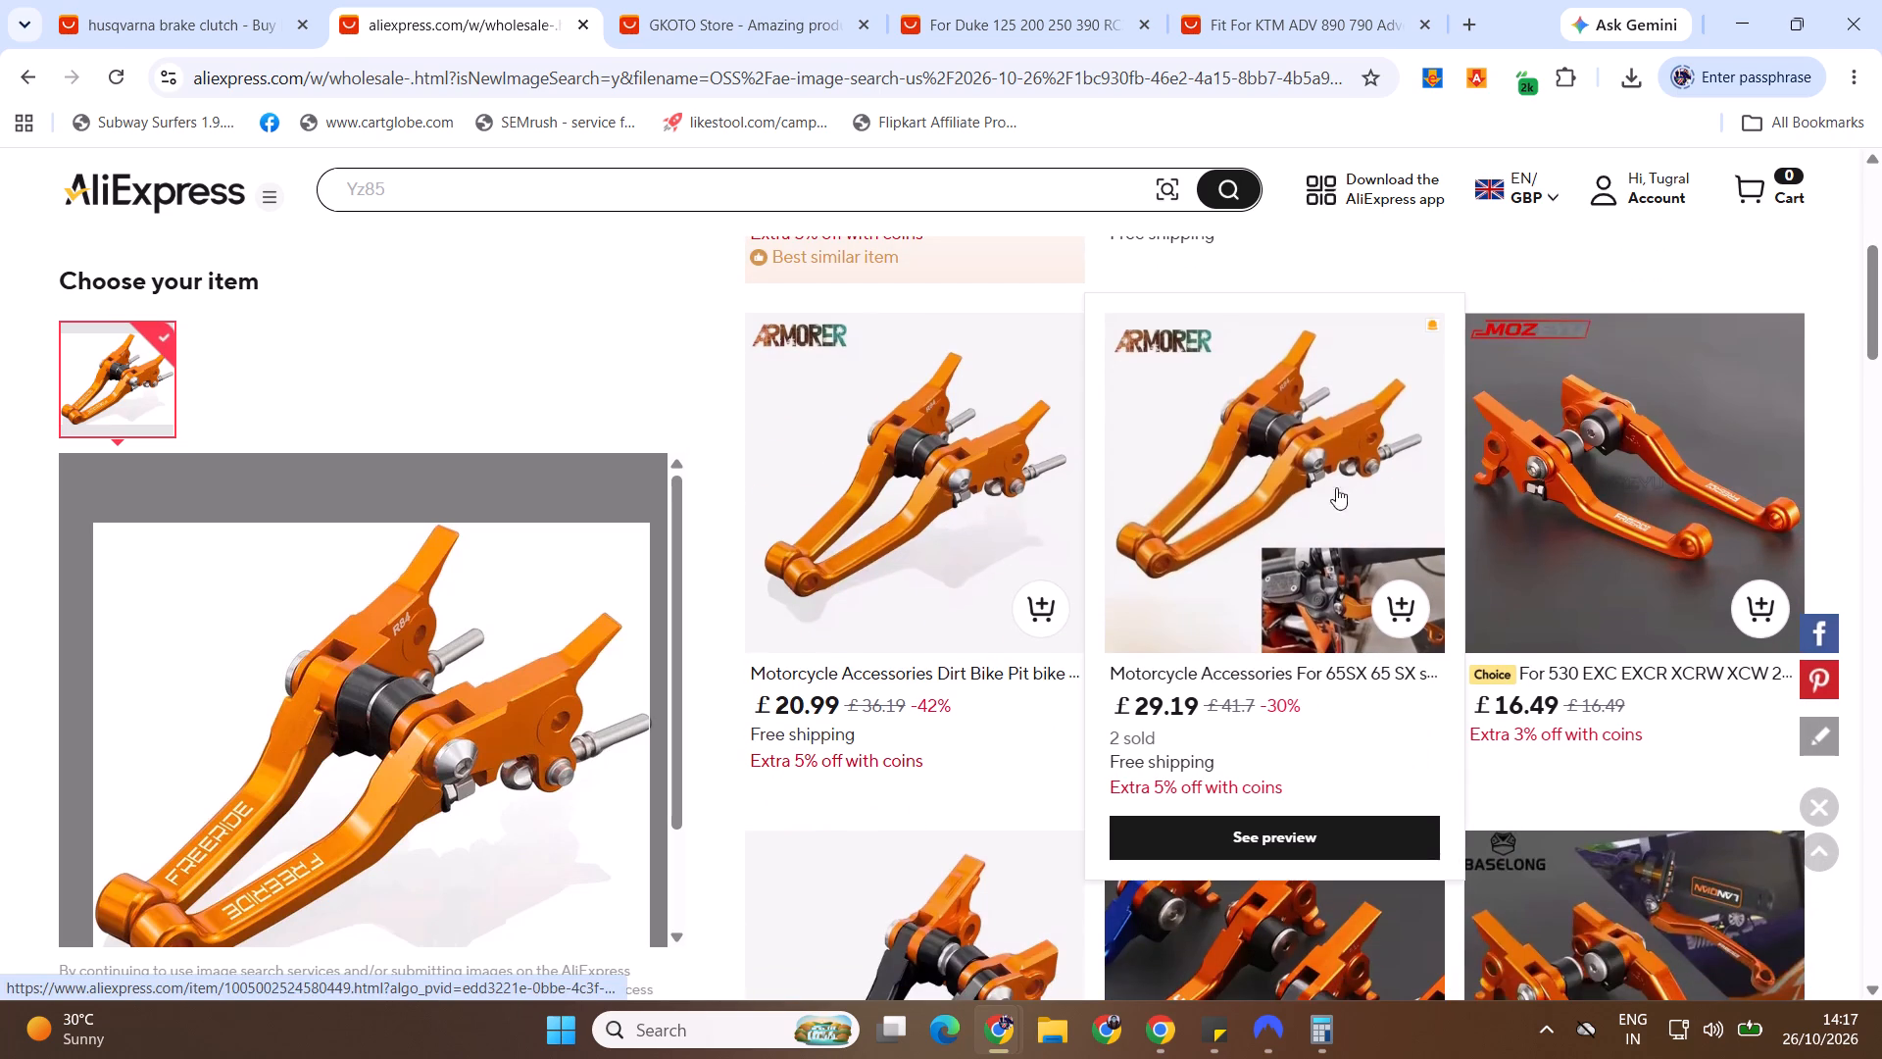
{"action": "left_click_drag", "start_coordinate": [1881, 343], "coordinate": [1881, 282]}
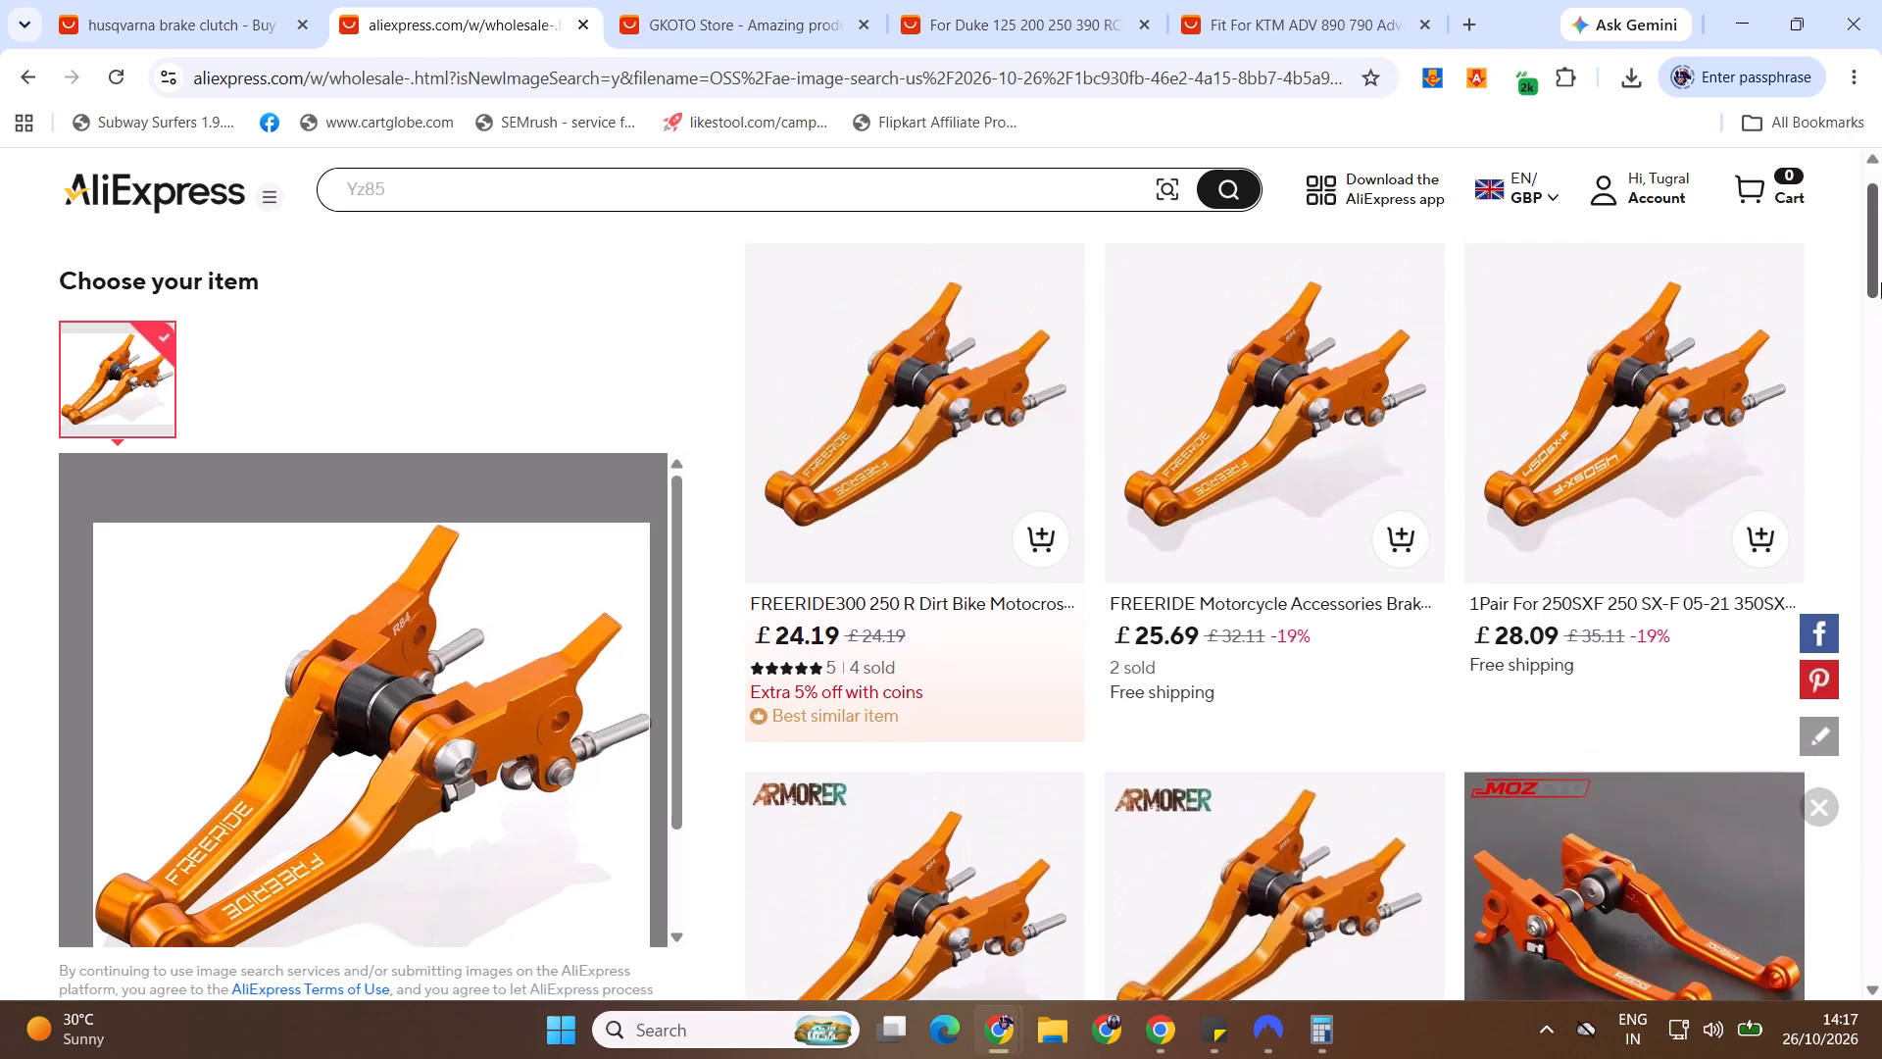
{"action": "left_click_drag", "start_coordinate": [1881, 282], "coordinate": [1881, 418]}
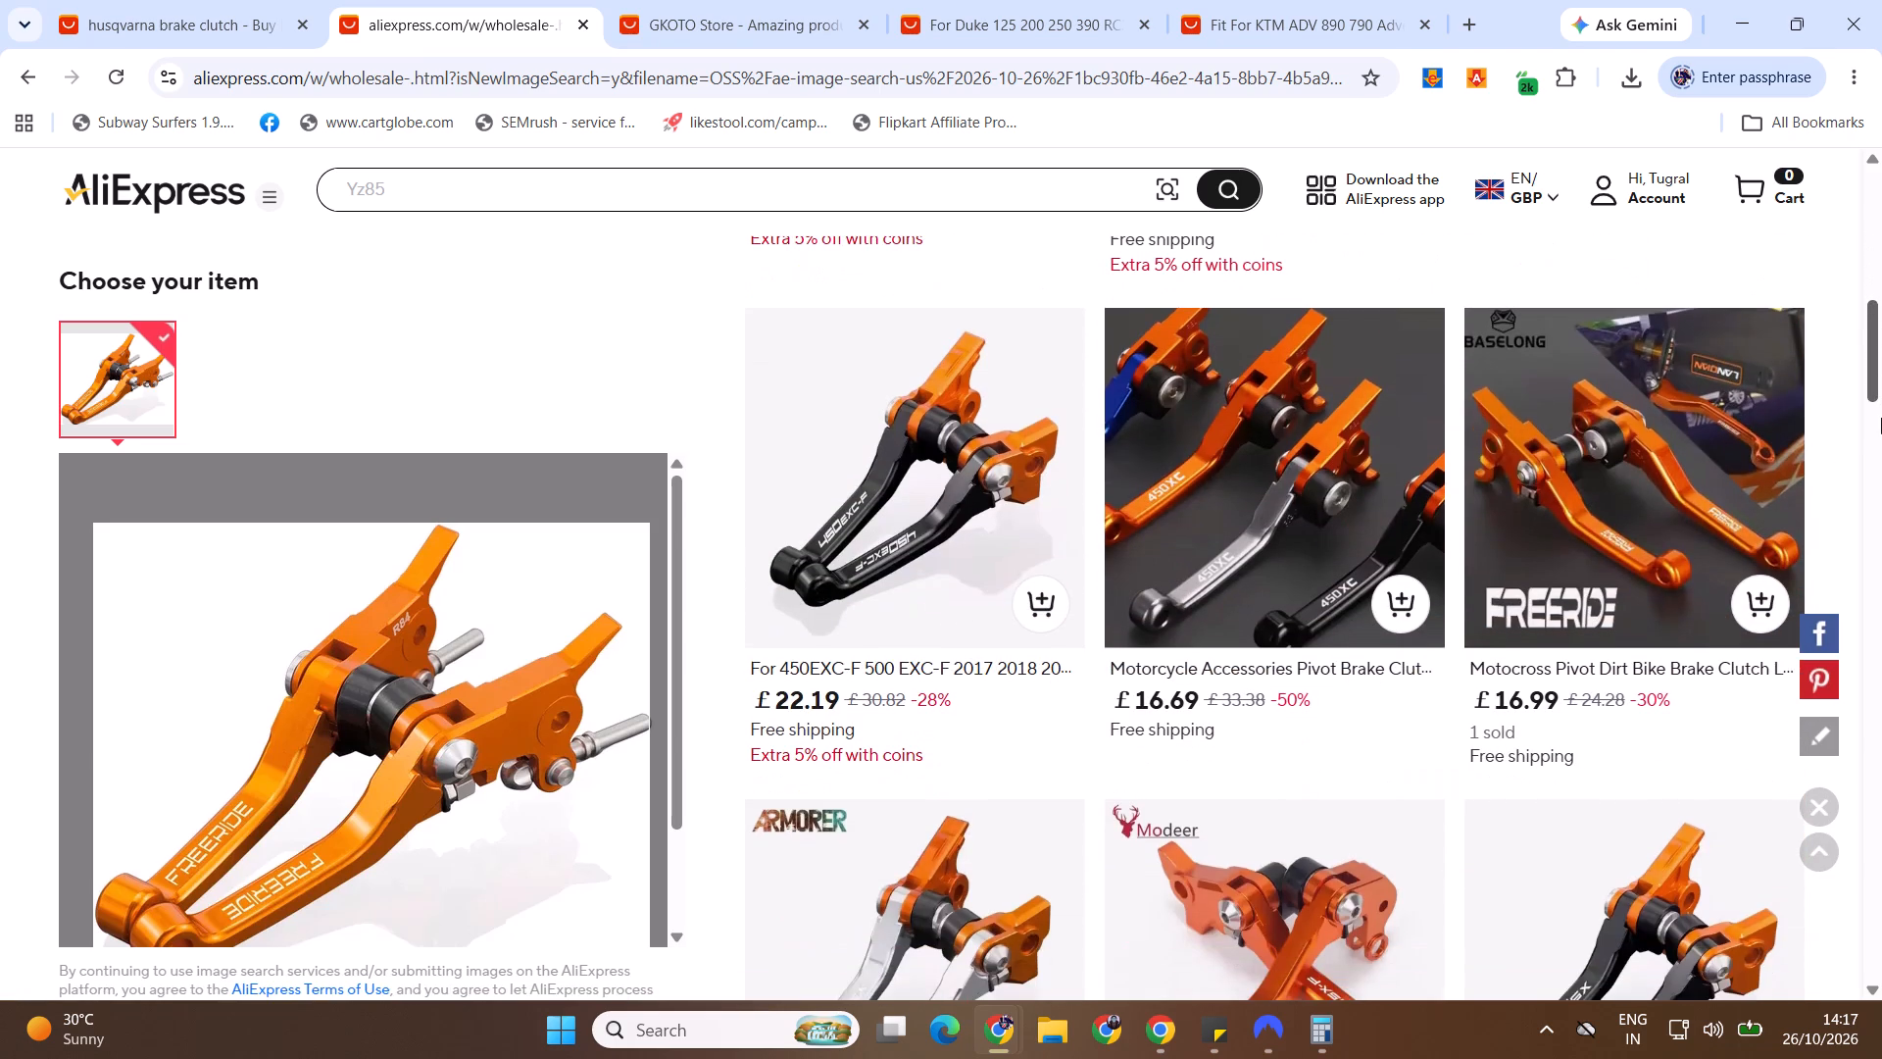
{"action": "left_click_drag", "start_coordinate": [1881, 418], "coordinate": [1881, 466]}
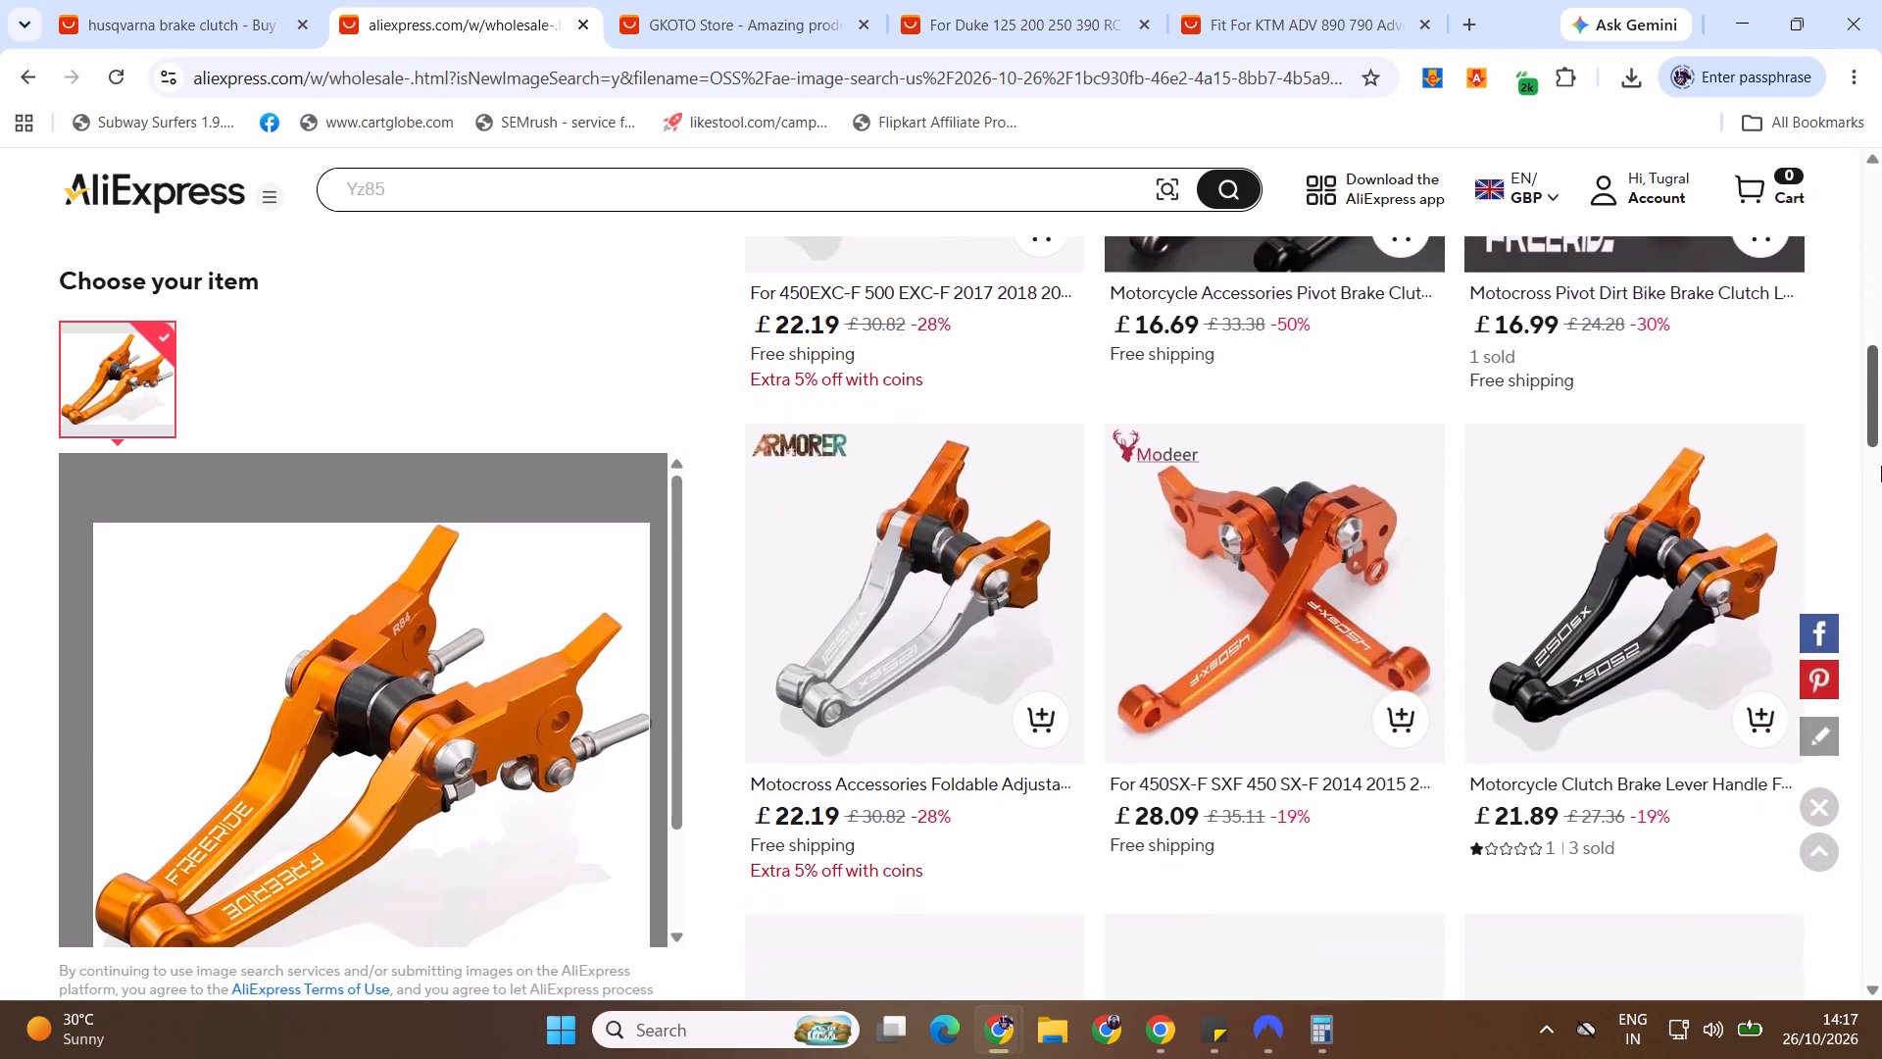
{"action": "left_click_drag", "start_coordinate": [1881, 466], "coordinate": [1881, 471]}
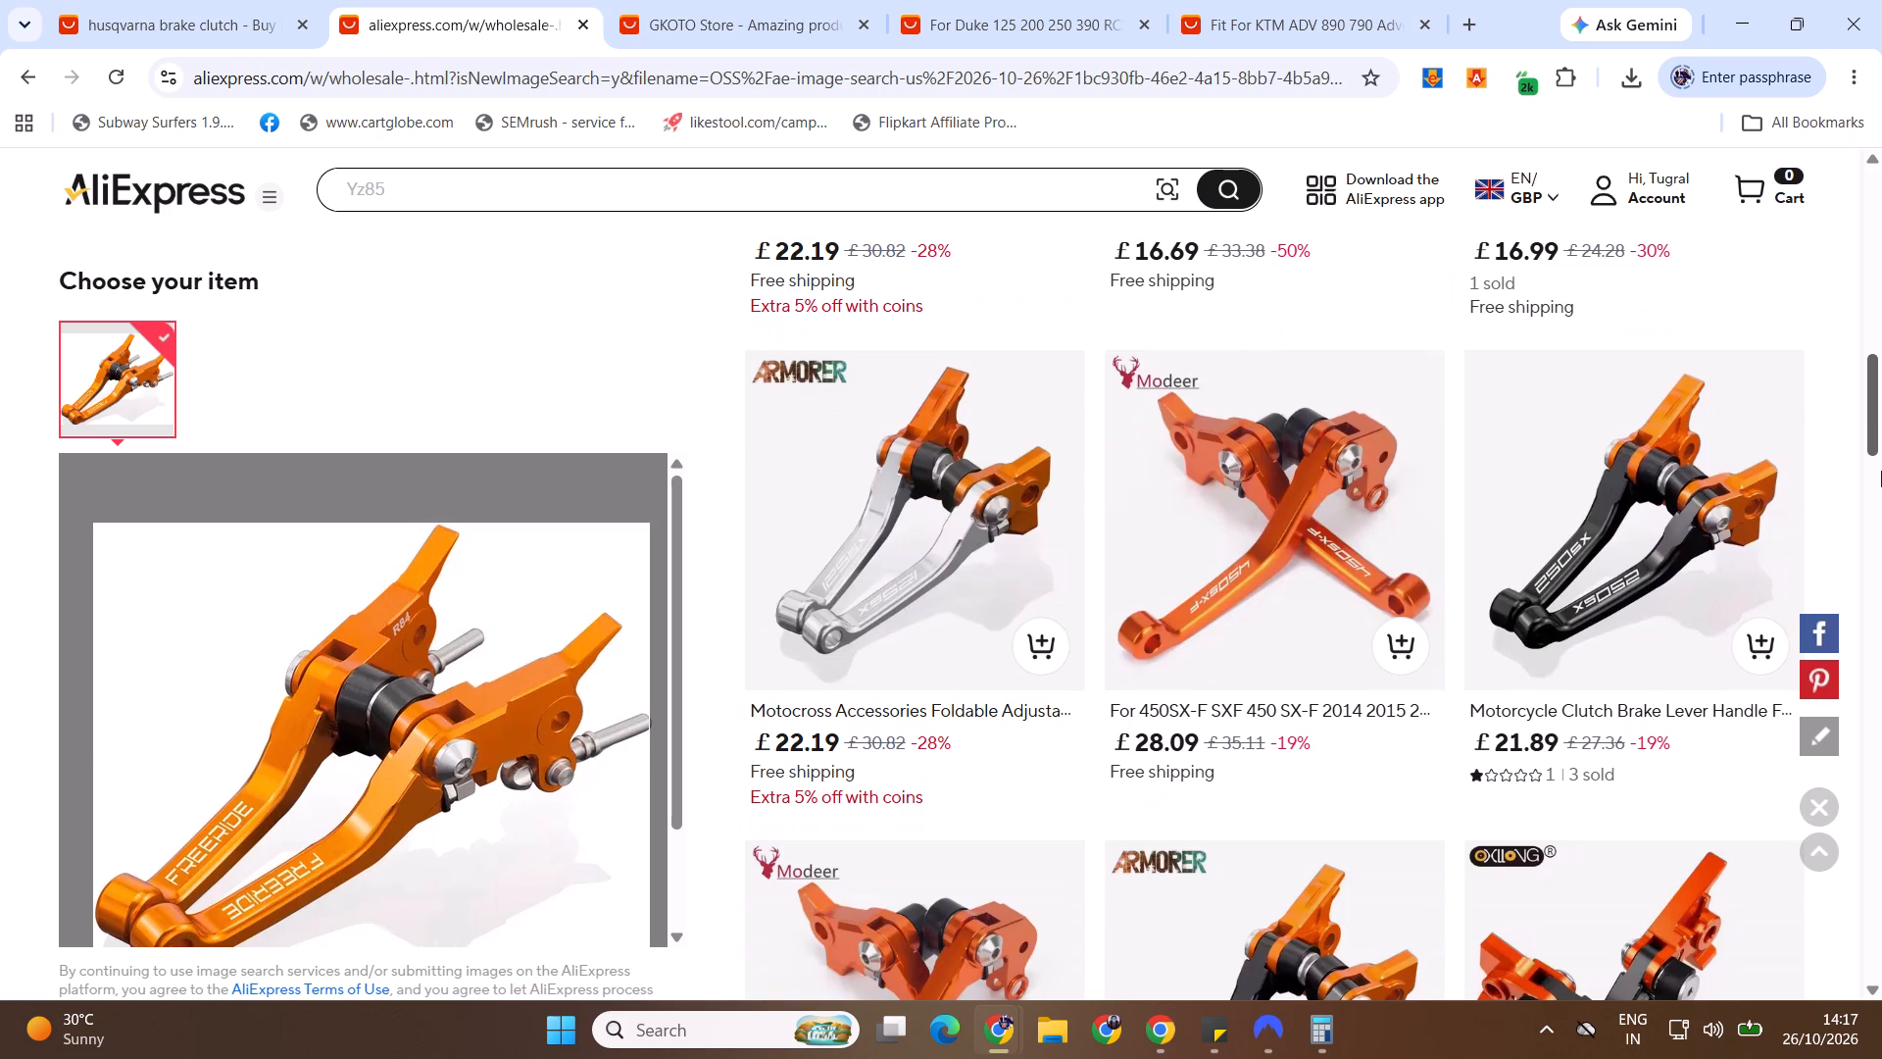
{"action": "left_click_drag", "start_coordinate": [1881, 471], "coordinate": [1881, 514]}
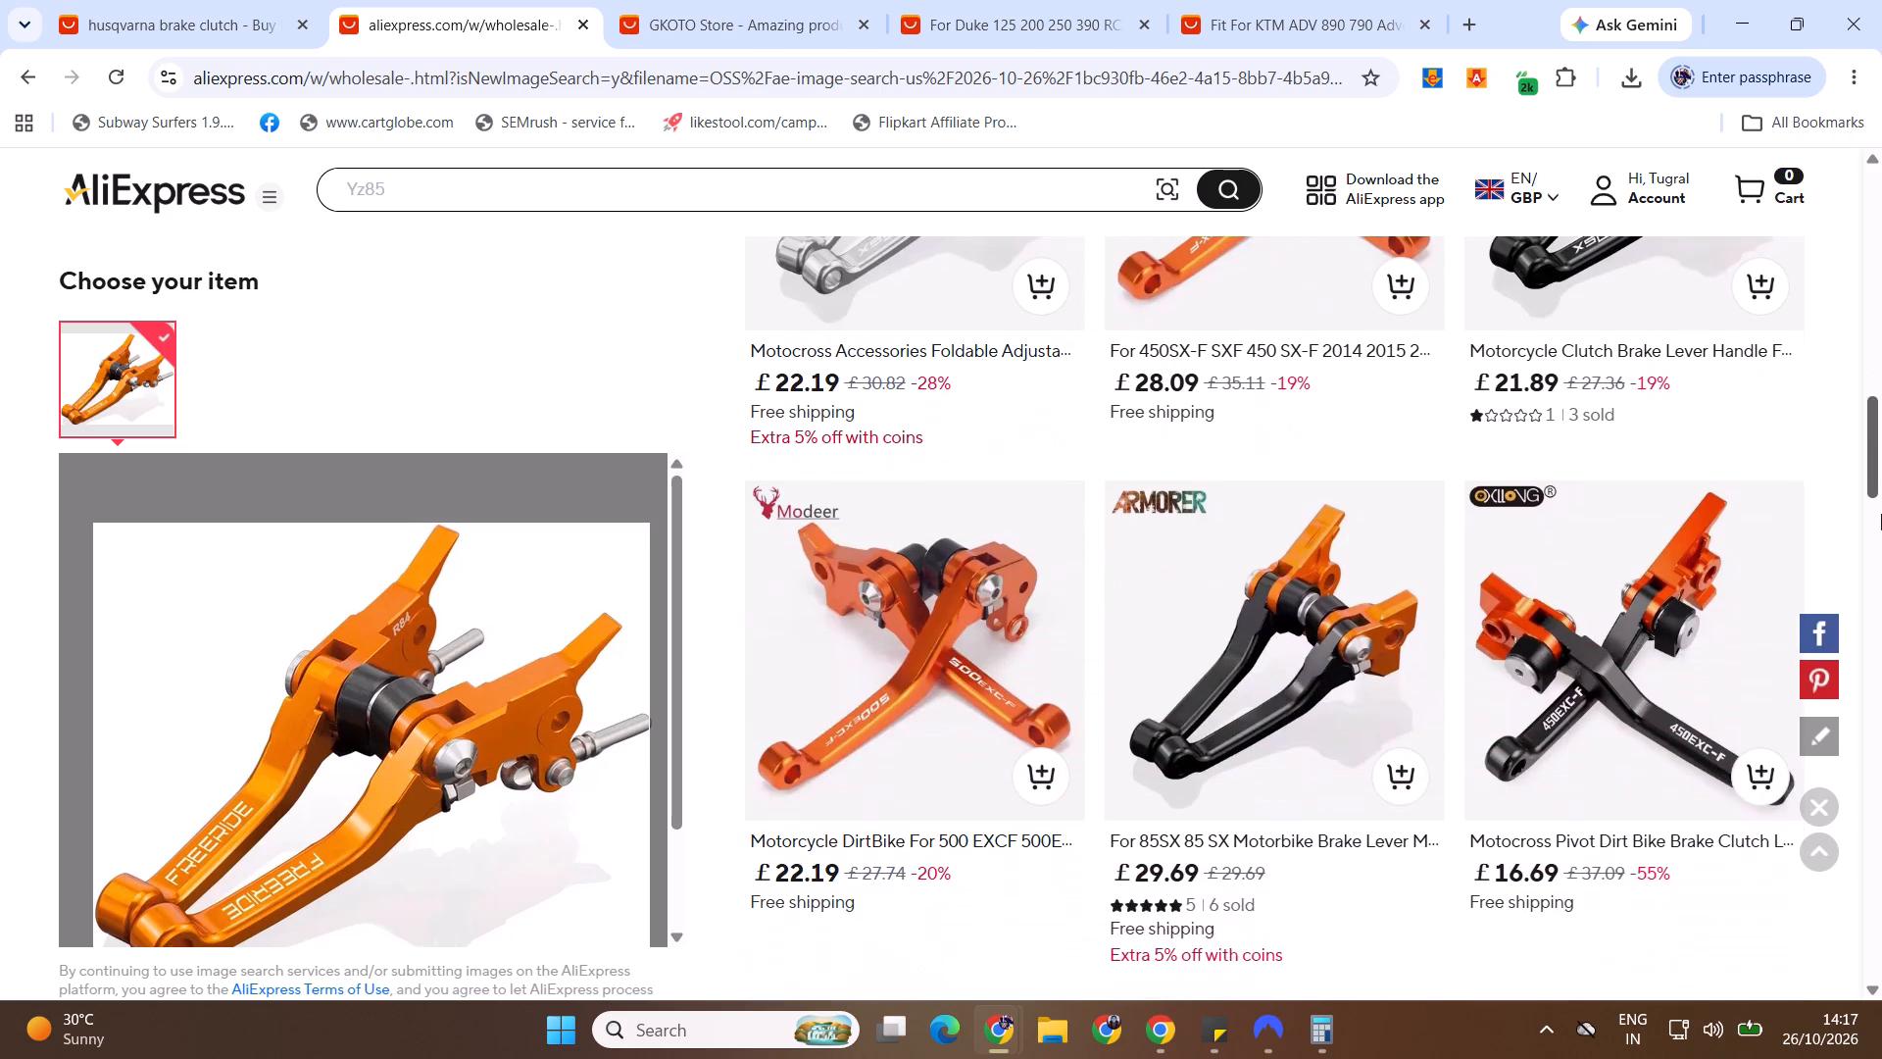
{"action": "left_click_drag", "start_coordinate": [1881, 514], "coordinate": [1878, 588]}
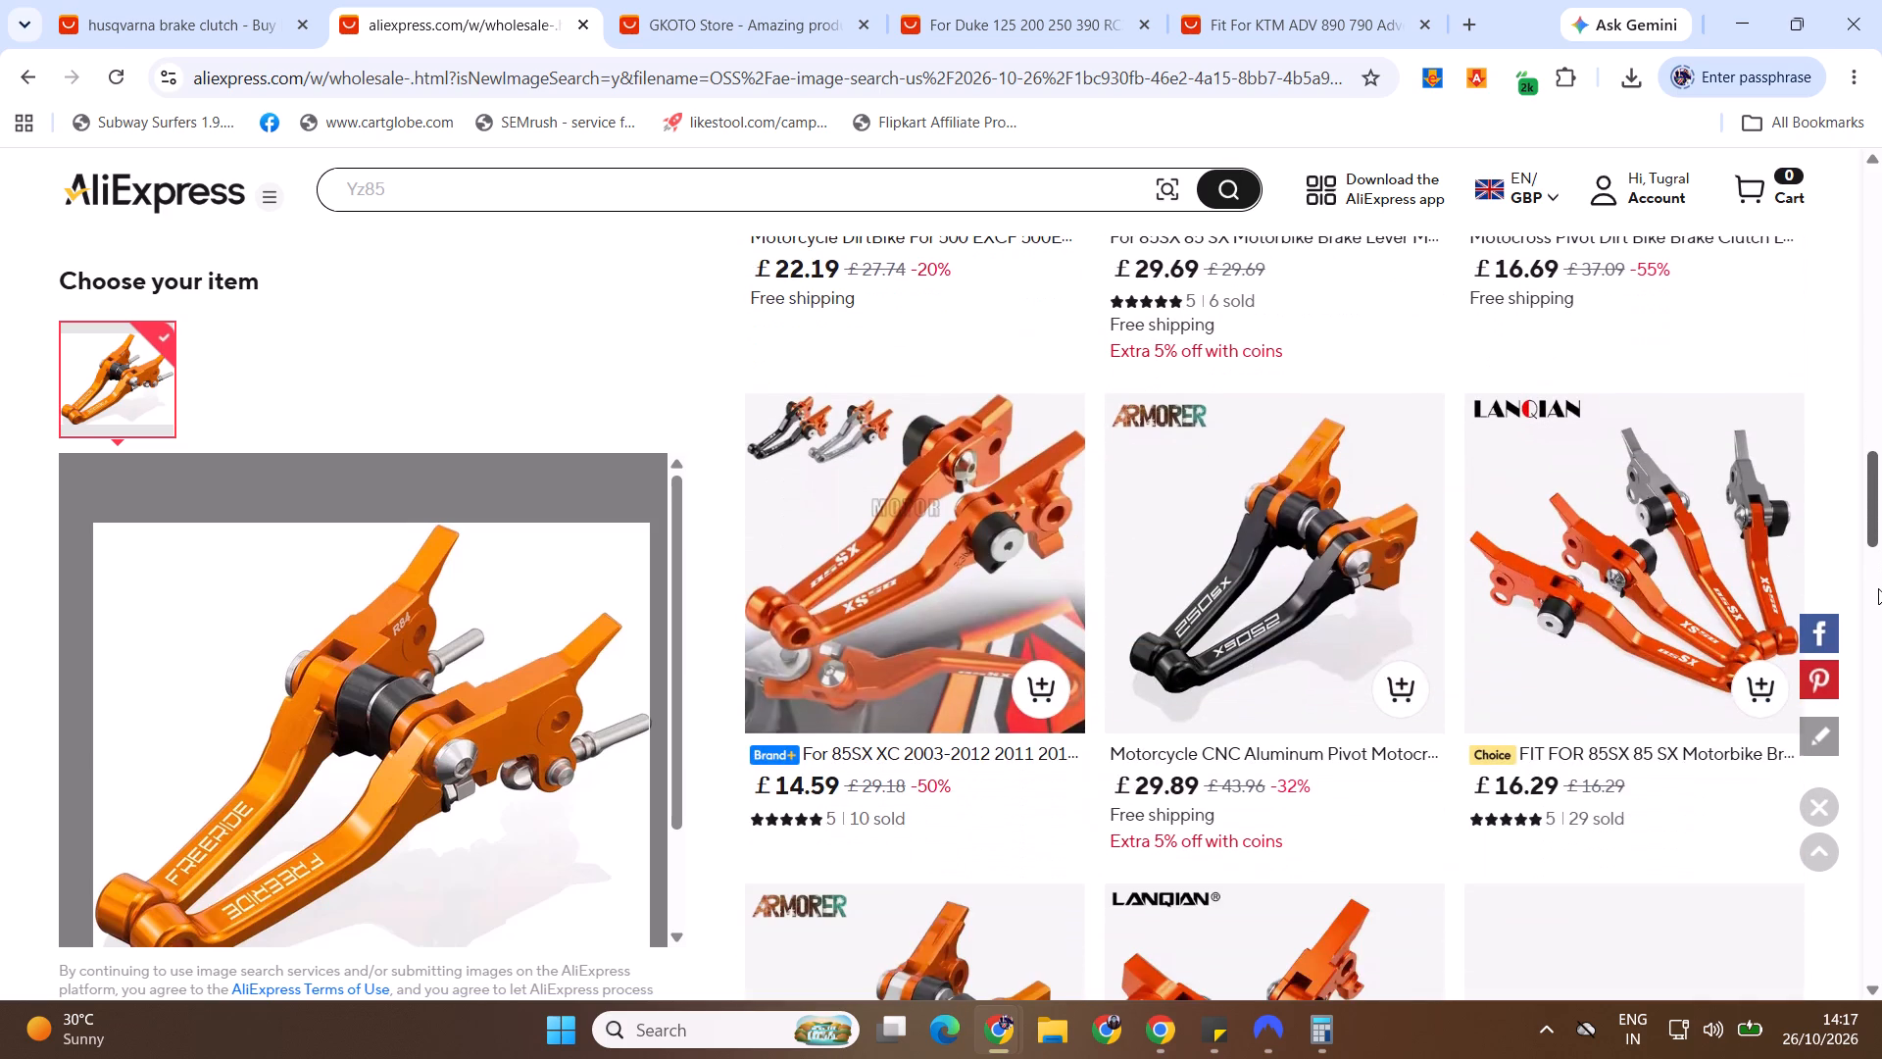
{"action": "left_click_drag", "start_coordinate": [1878, 588], "coordinate": [1881, 298]}
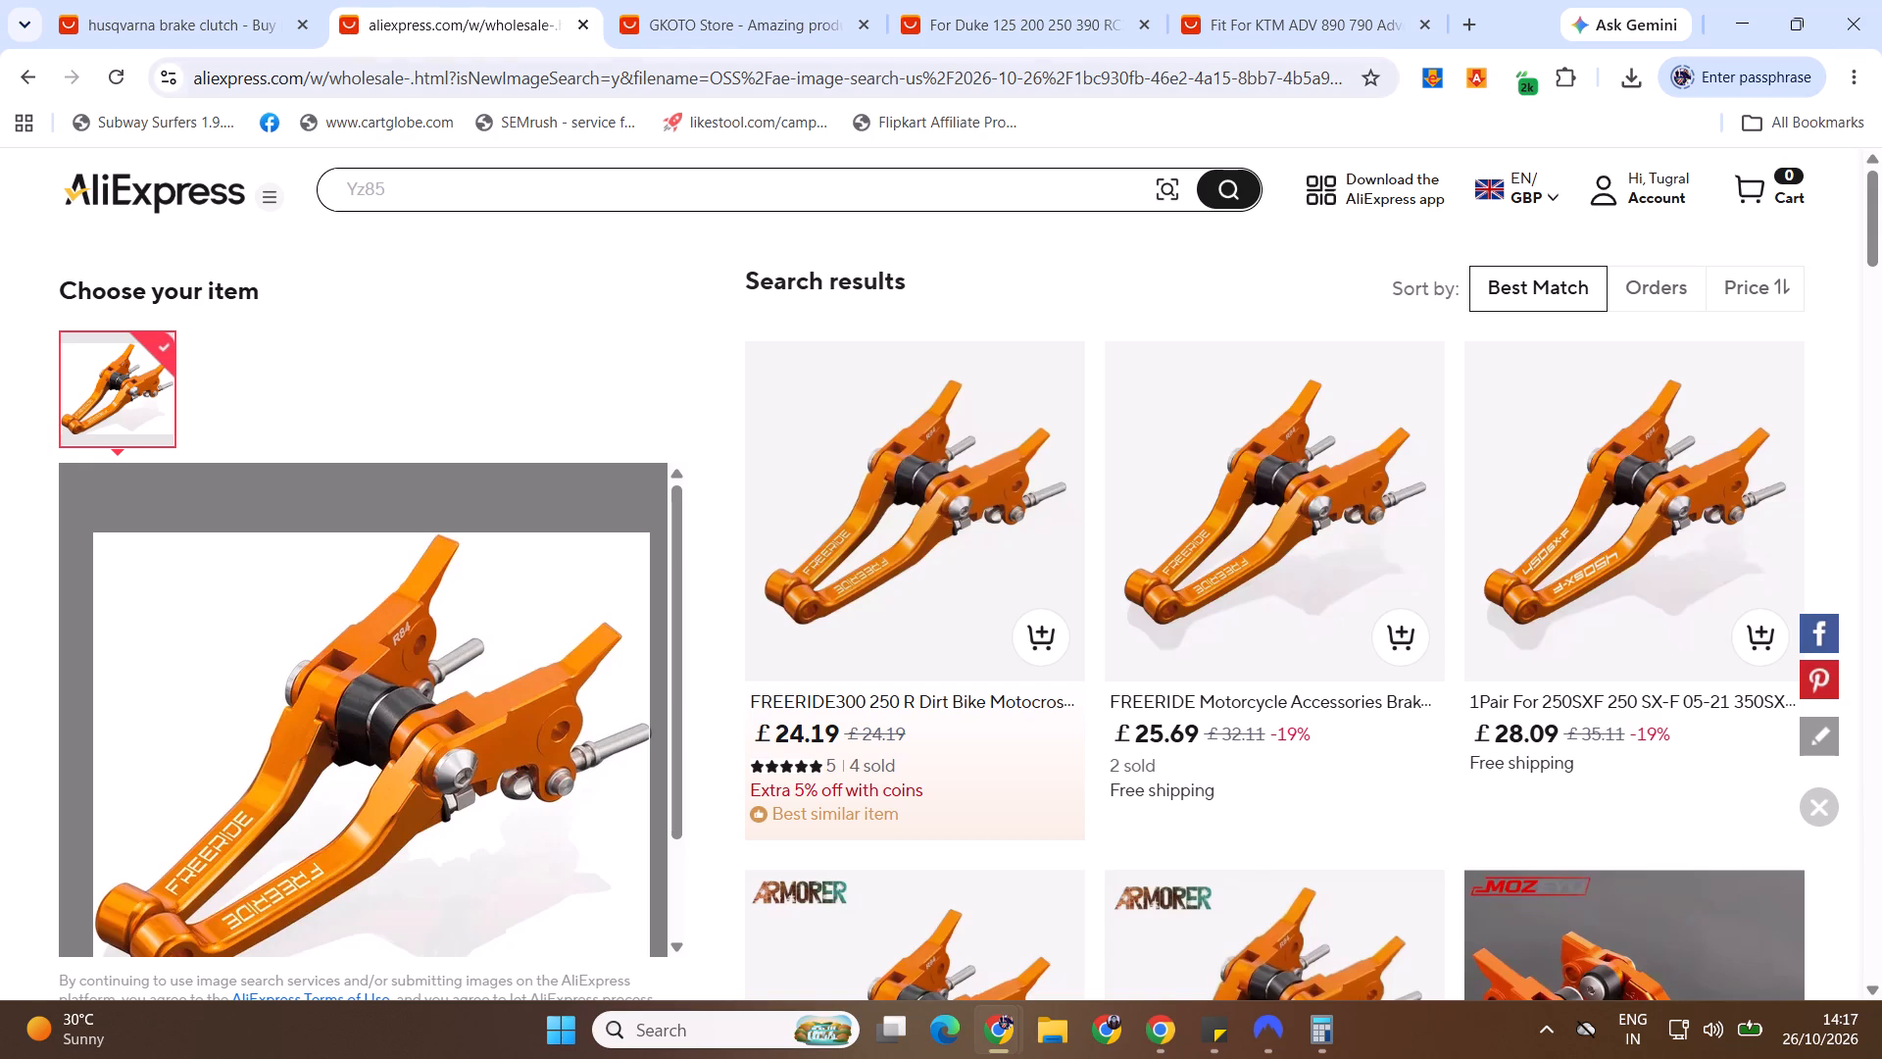
{"action": "left_click", "coordinate": [36, 79]}
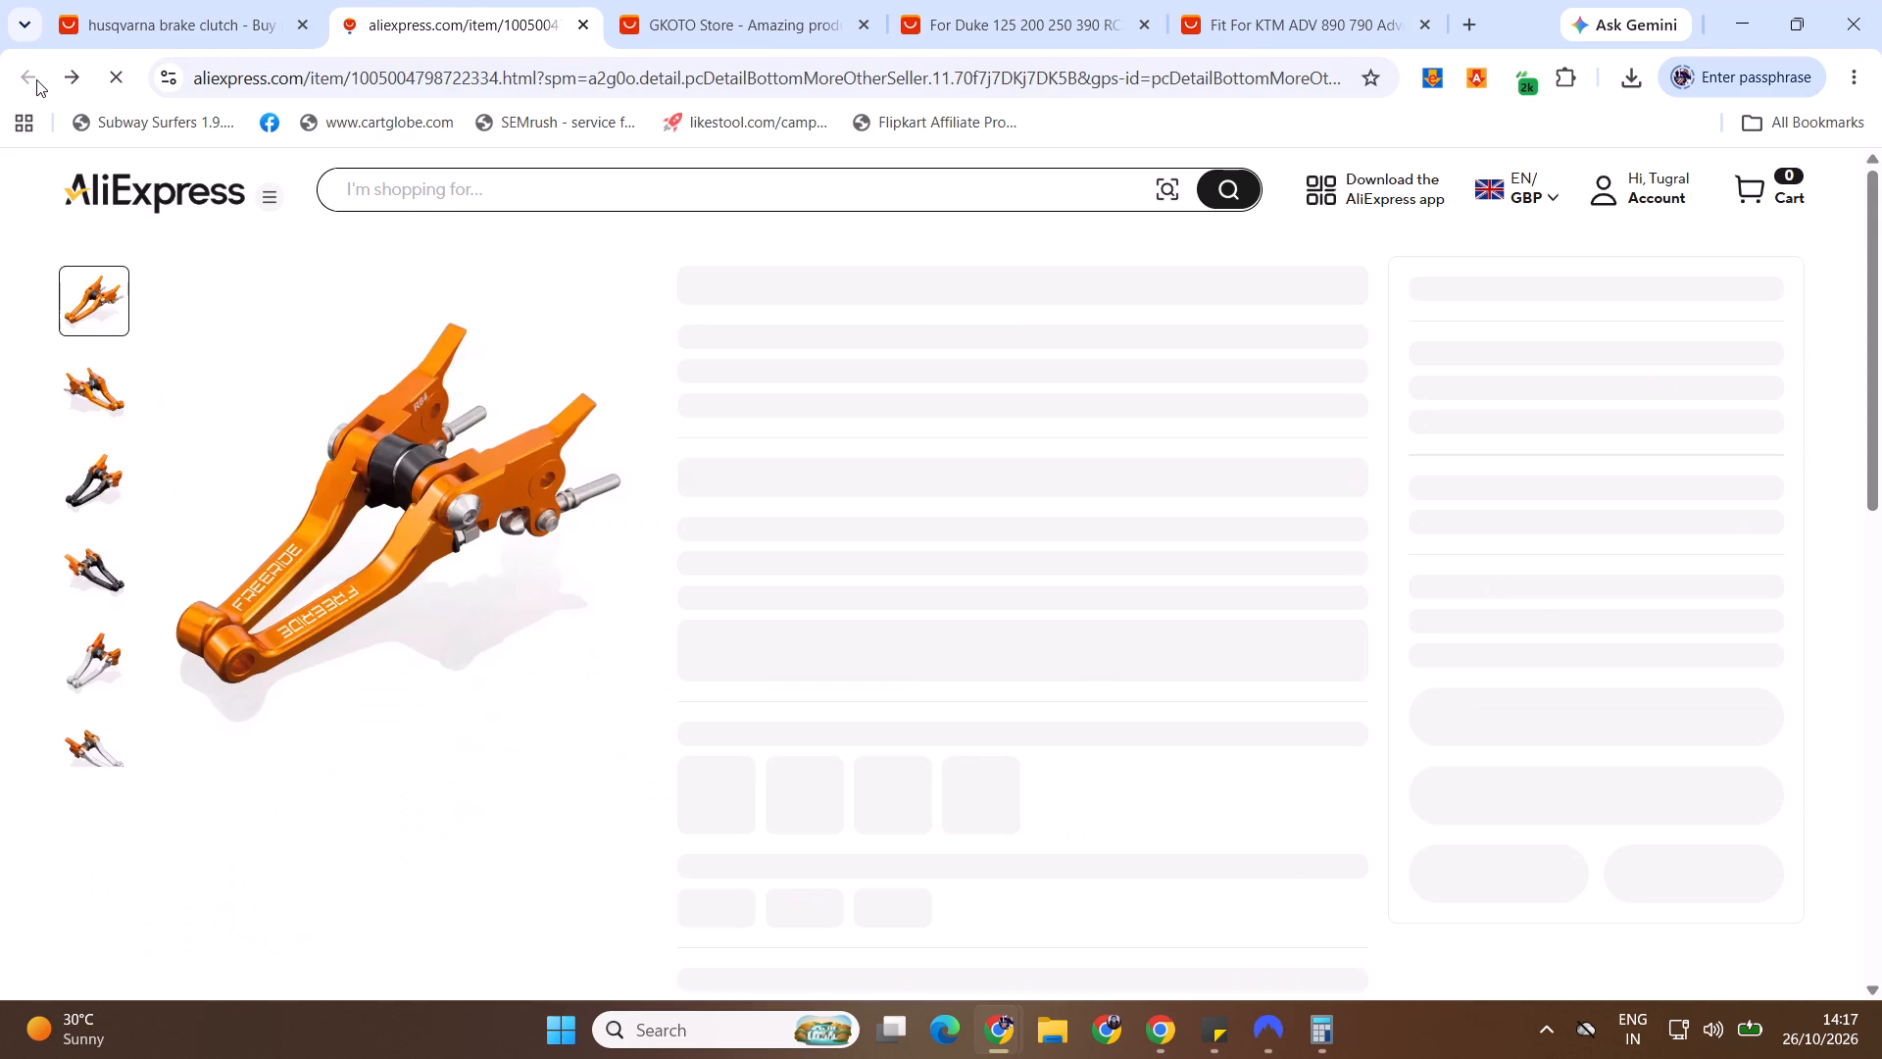
{"action": "key", "text": "alt+Tab"}
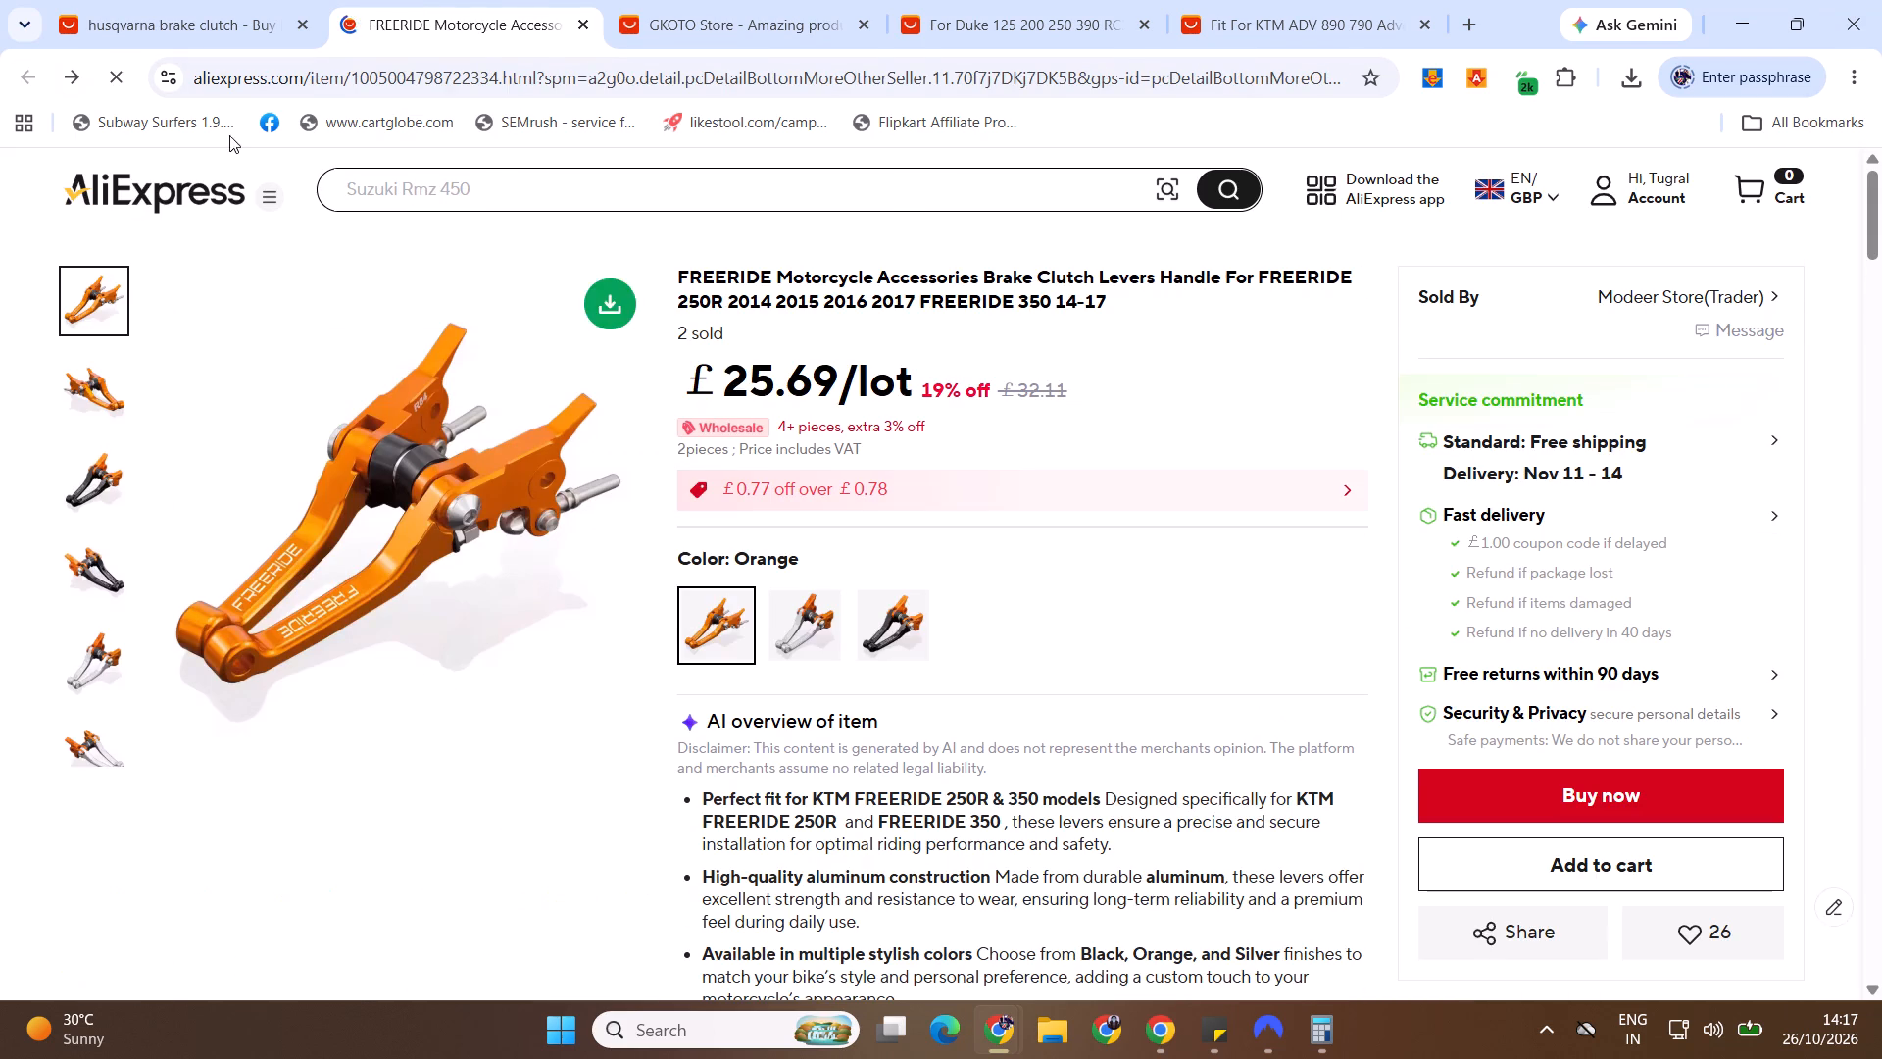
Switch to the eBay draft and publish the orange KTM Freeride lever listing with the displayed fees, closing the spare active-listings tab.
{"action": "left_click_drag", "start_coordinate": [1881, 376], "coordinate": [1881, 494]}
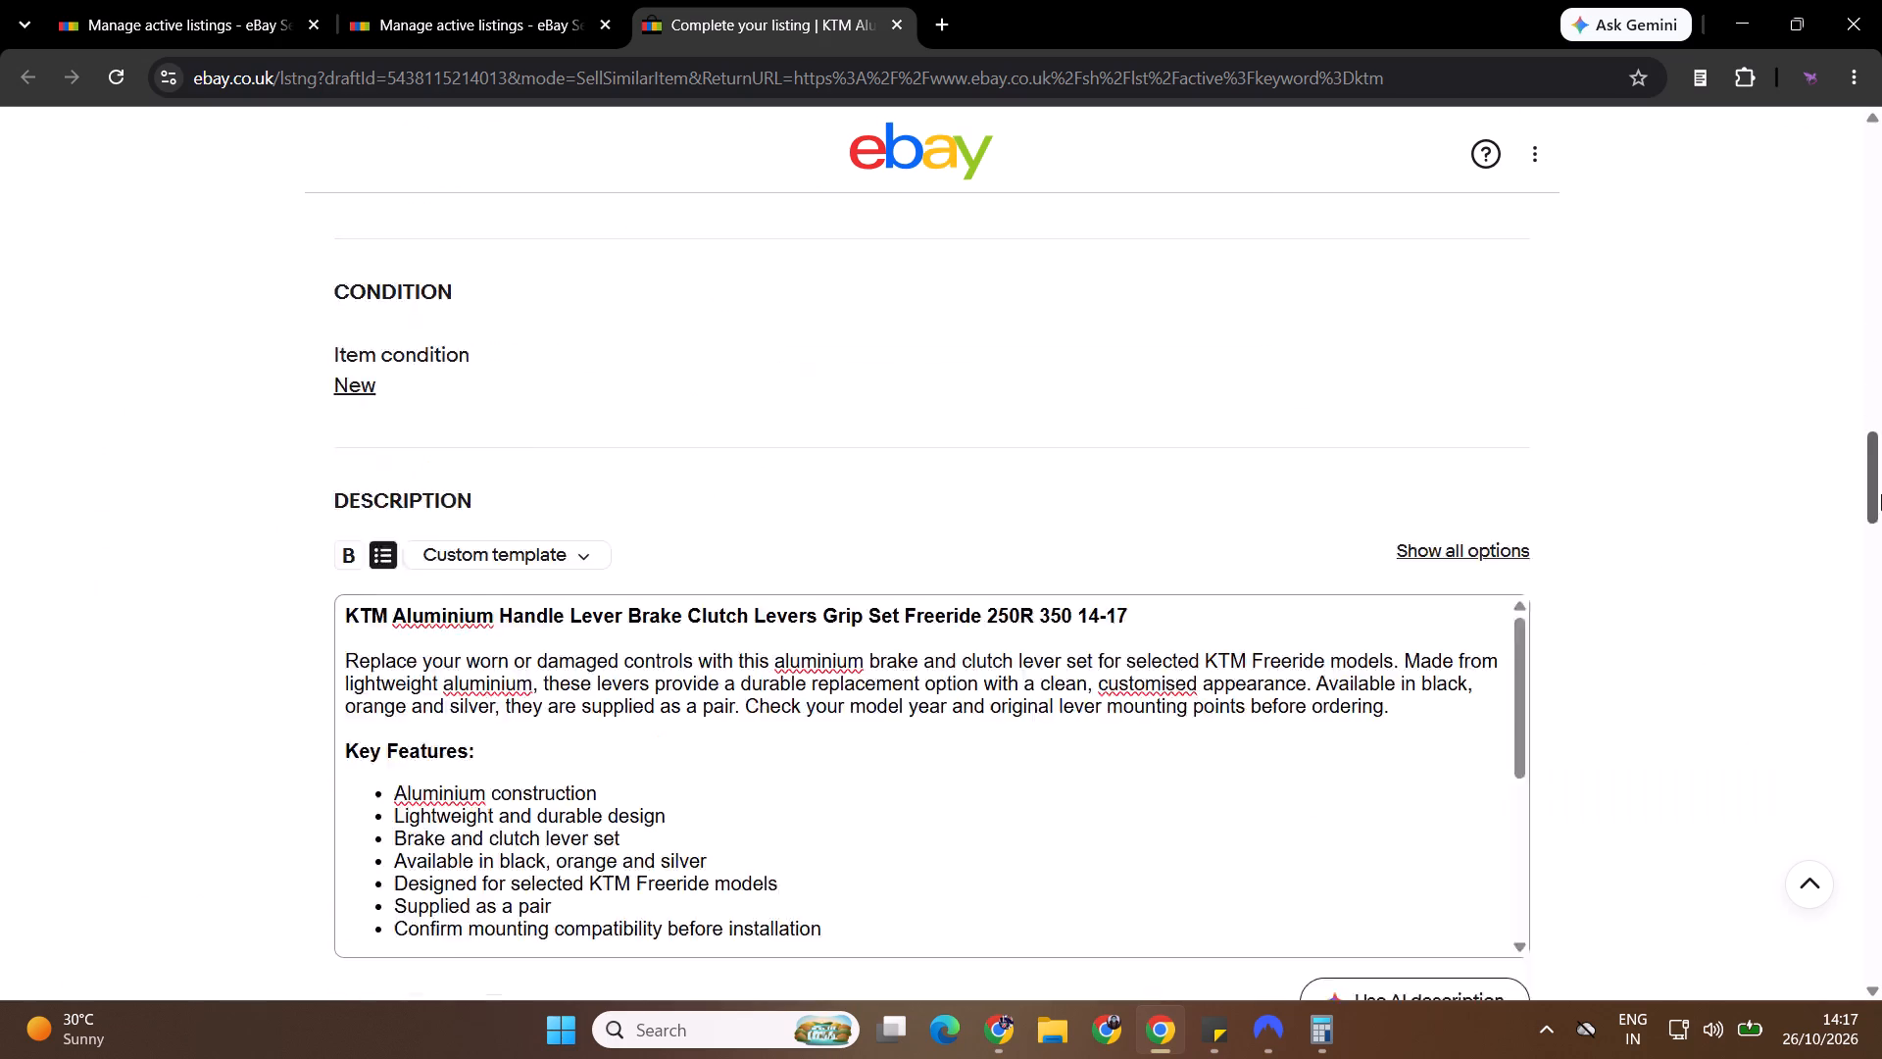
{"action": "left_click_drag", "start_coordinate": [1881, 494], "coordinate": [1876, 563]}
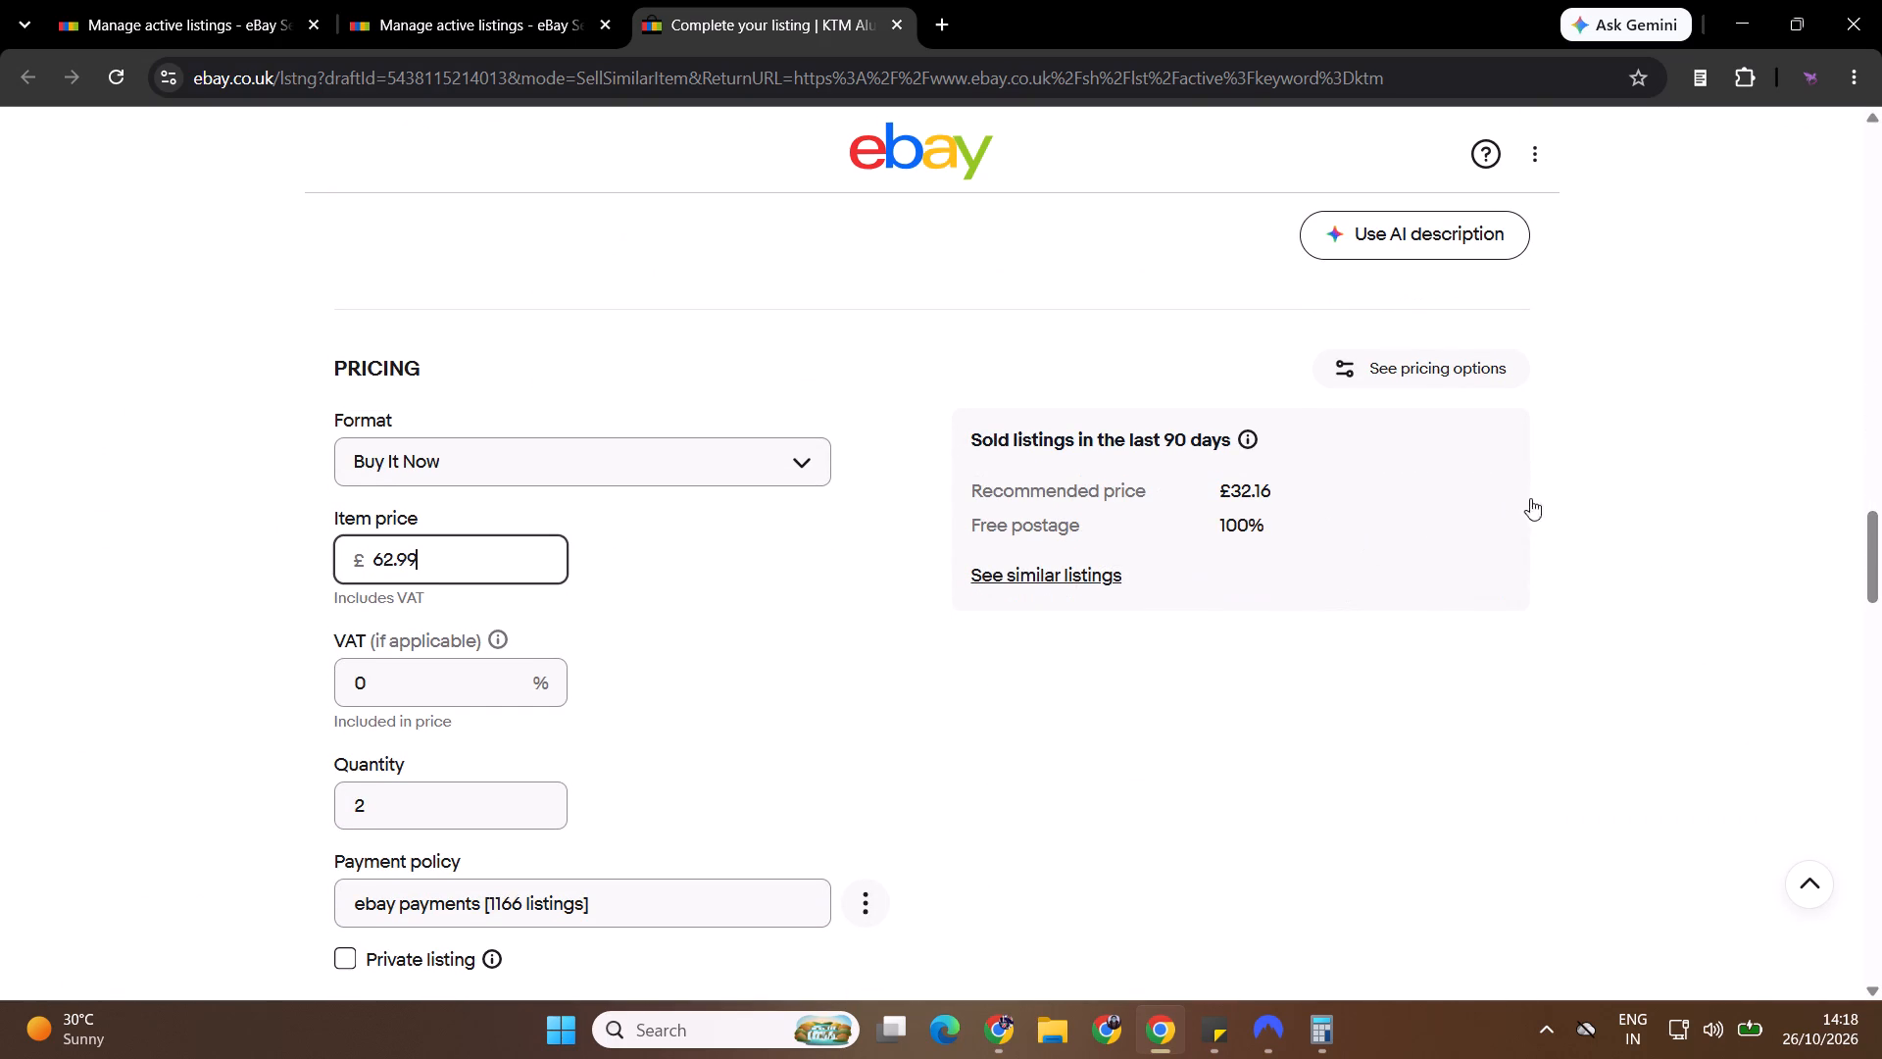
{"action": "left_click_drag", "start_coordinate": [1881, 534], "coordinate": [1871, 729]}
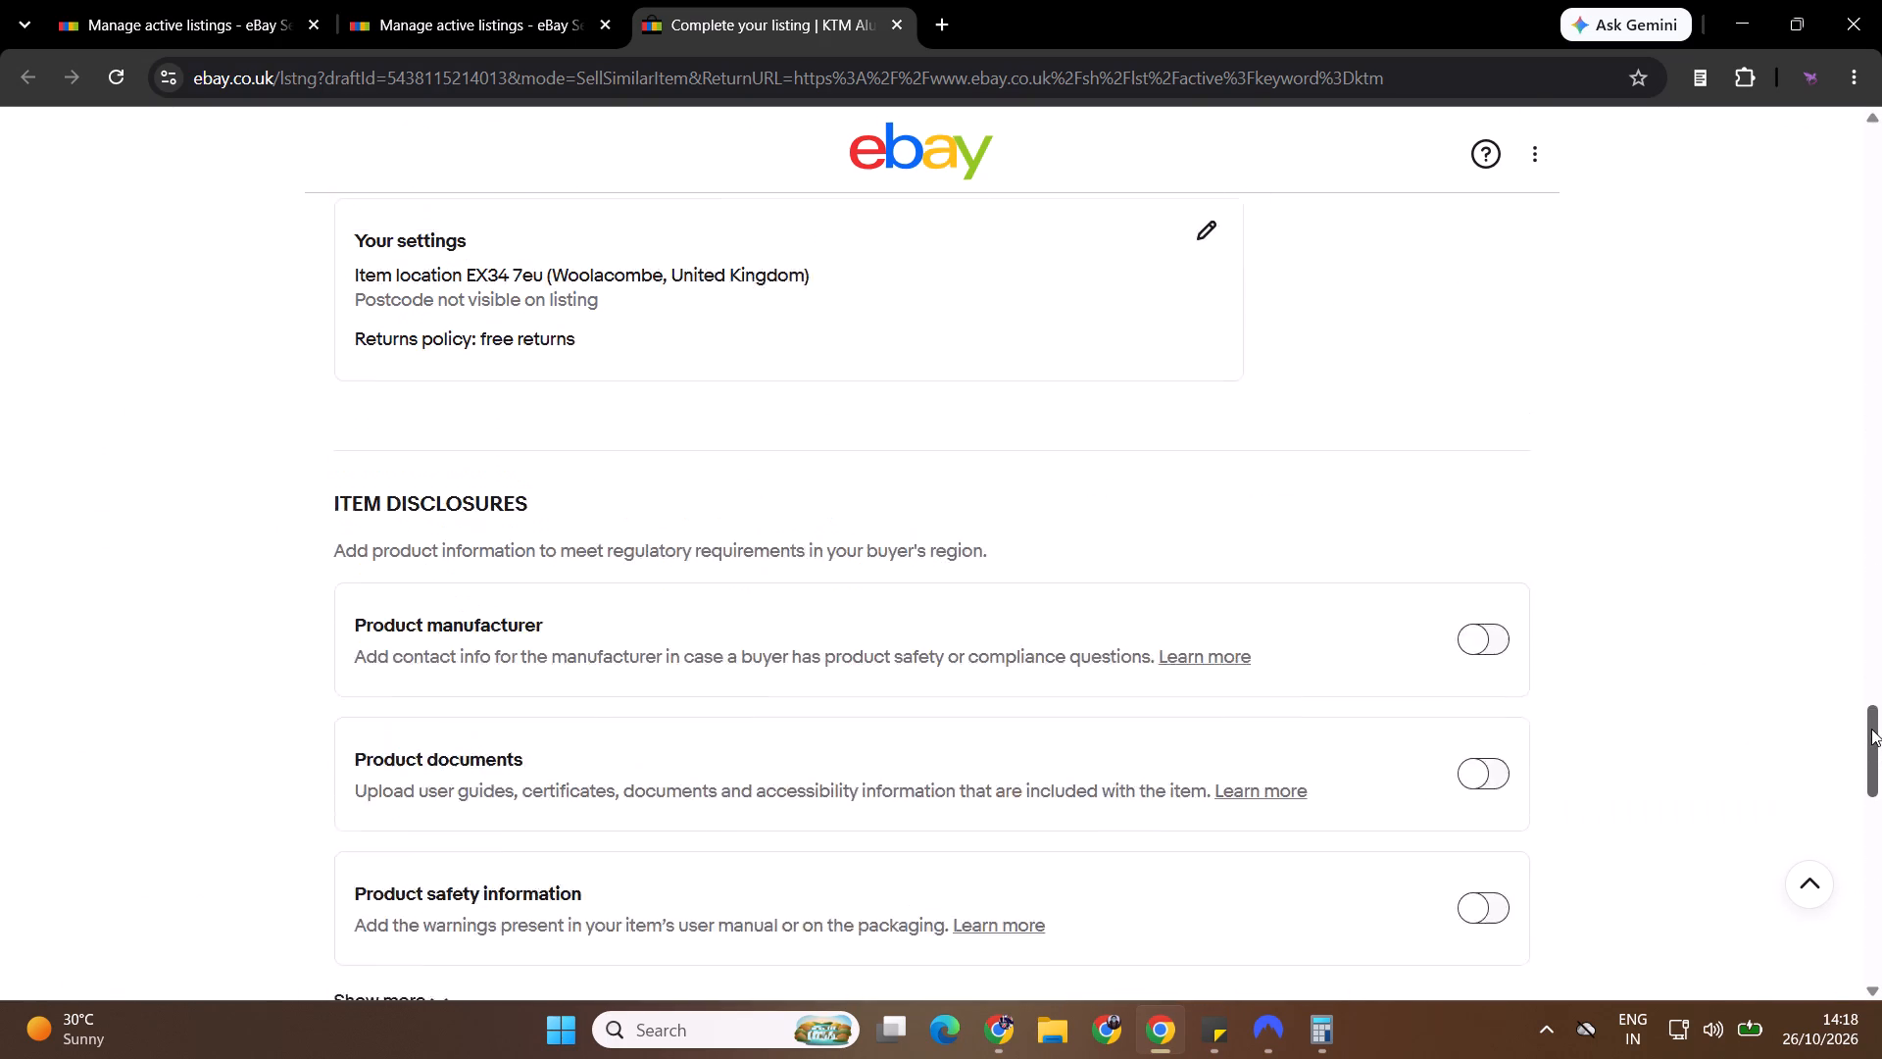
{"action": "left_click_drag", "start_coordinate": [1871, 729], "coordinate": [1879, 621]}
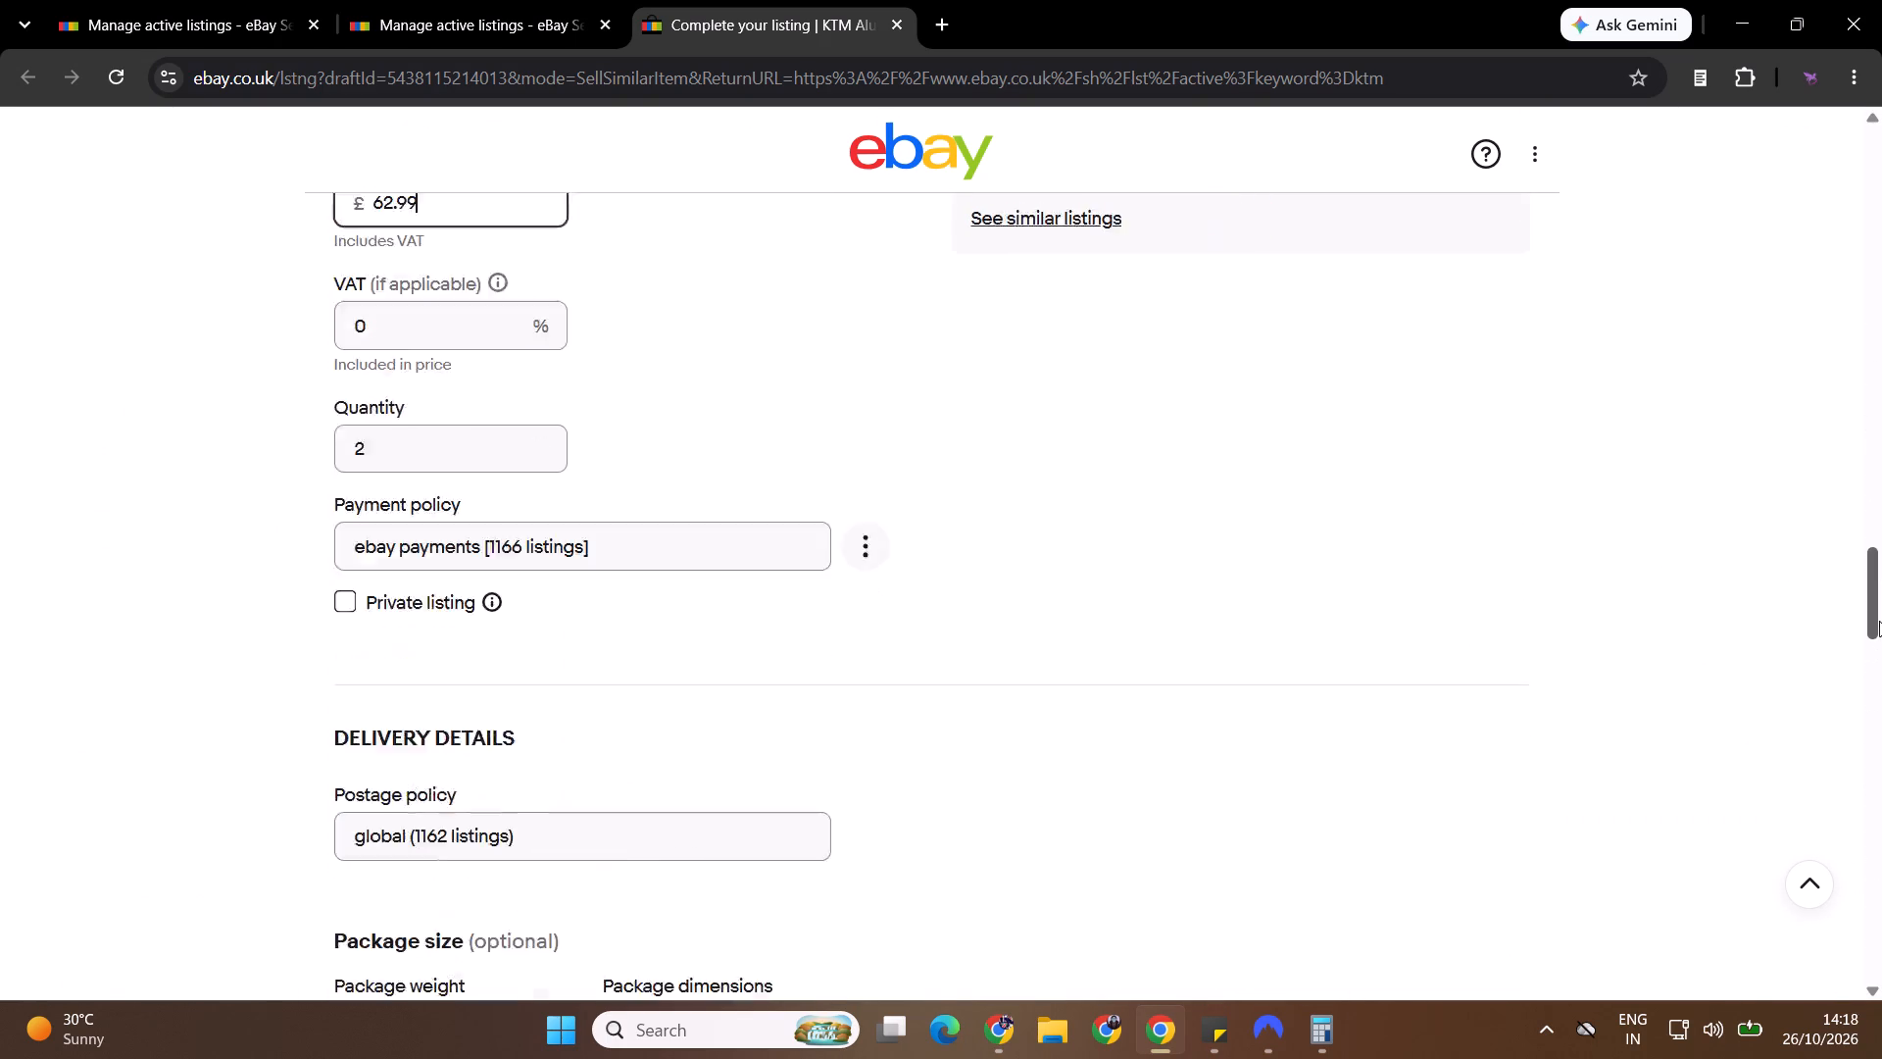
{"action": "left_click_drag", "start_coordinate": [1879, 621], "coordinate": [1873, 1058]}
{"action": "left_click", "coordinate": [940, 562]}
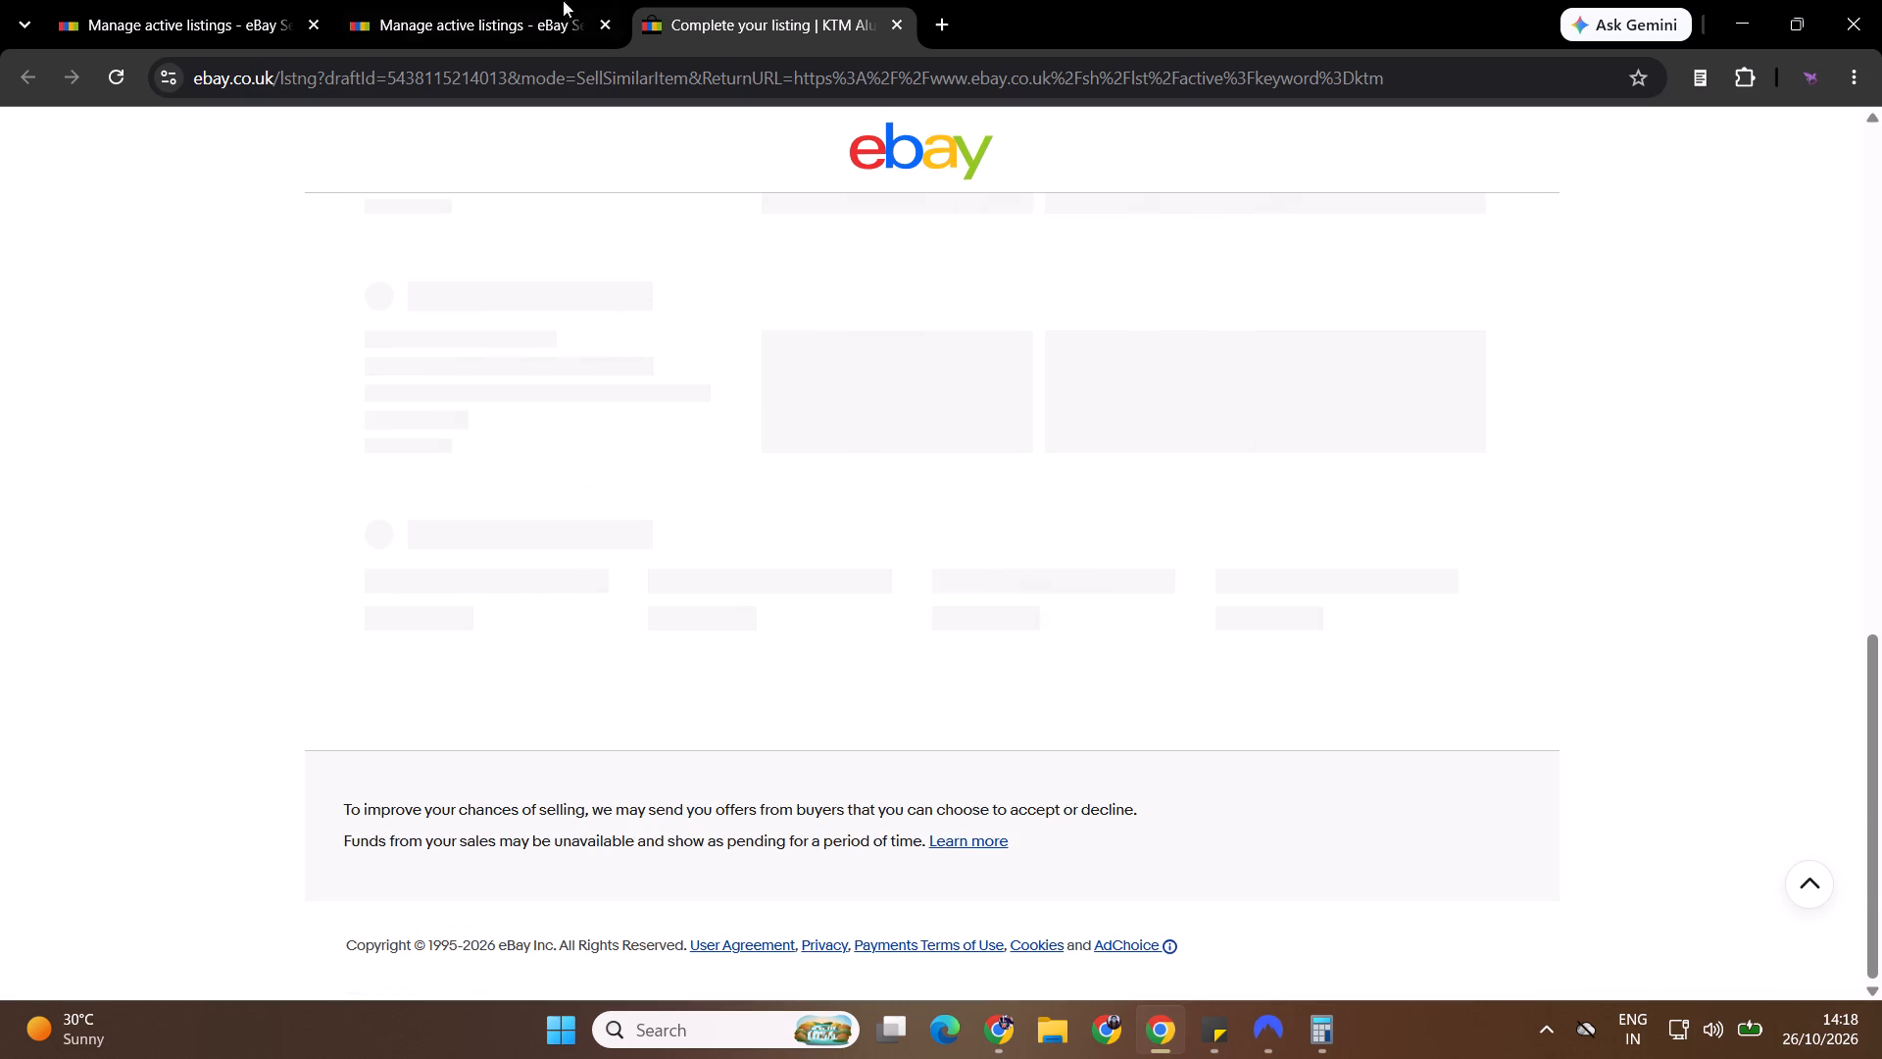
{"action": "left_click", "coordinate": [552, 0]}
{"action": "left_click", "coordinate": [612, 19]}
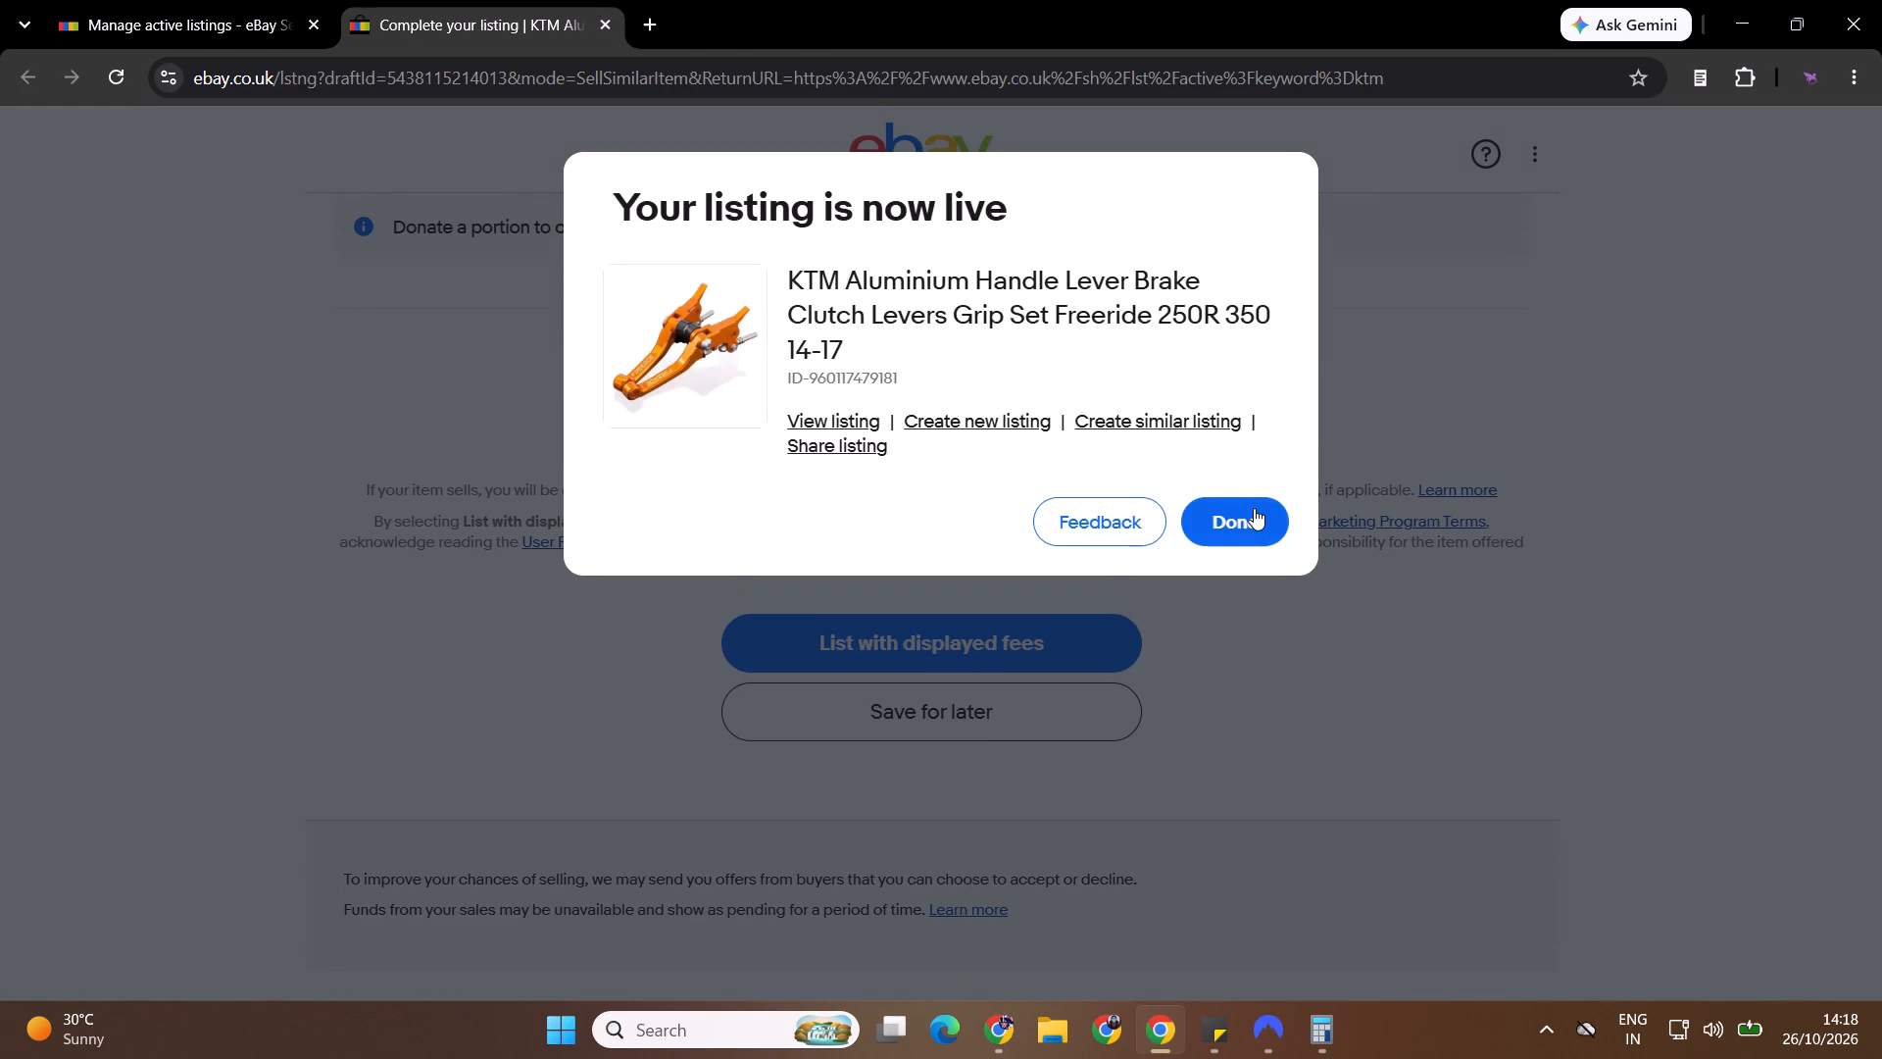
{"action": "left_click", "coordinate": [1254, 521]}
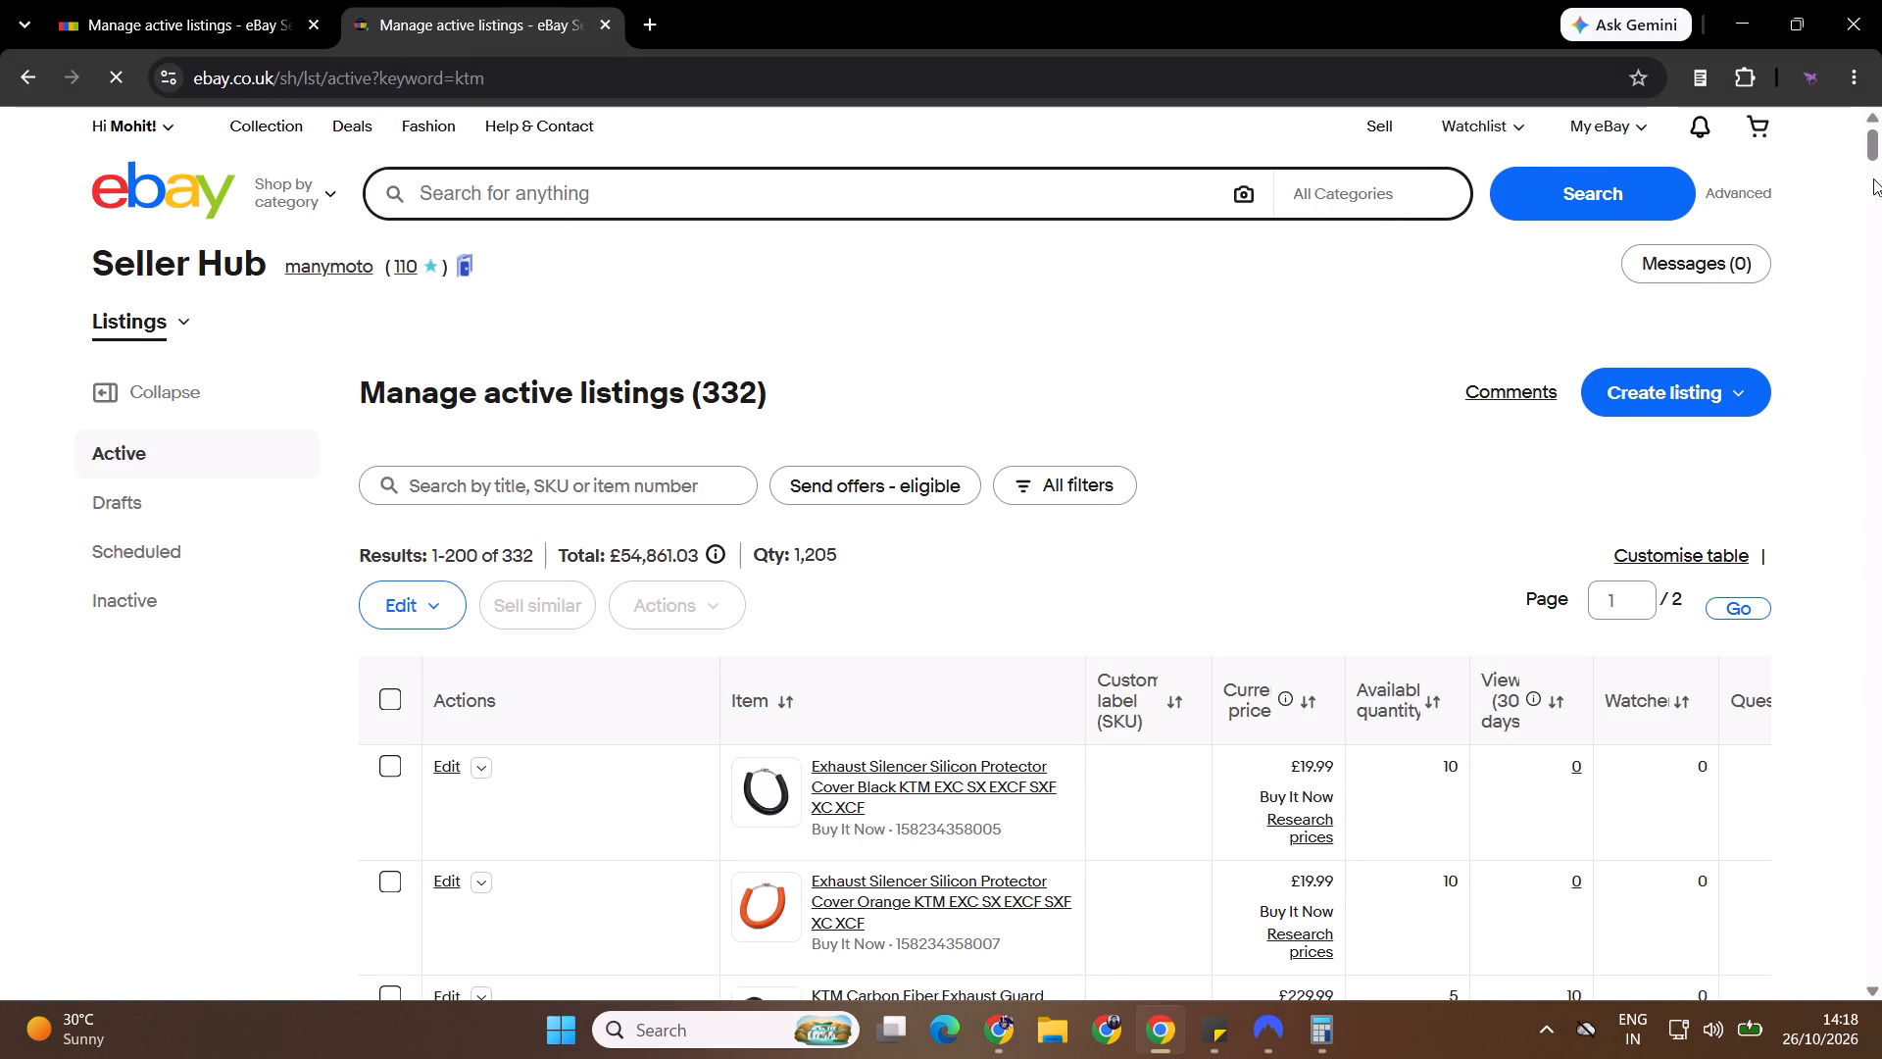
Start a sell-similar draft from the £62.99 orange Freeride 250R 350 lever listing on page 2 of the active KTM listings.
{"action": "left_click_drag", "start_coordinate": [1873, 153], "coordinate": [1881, 1003]}
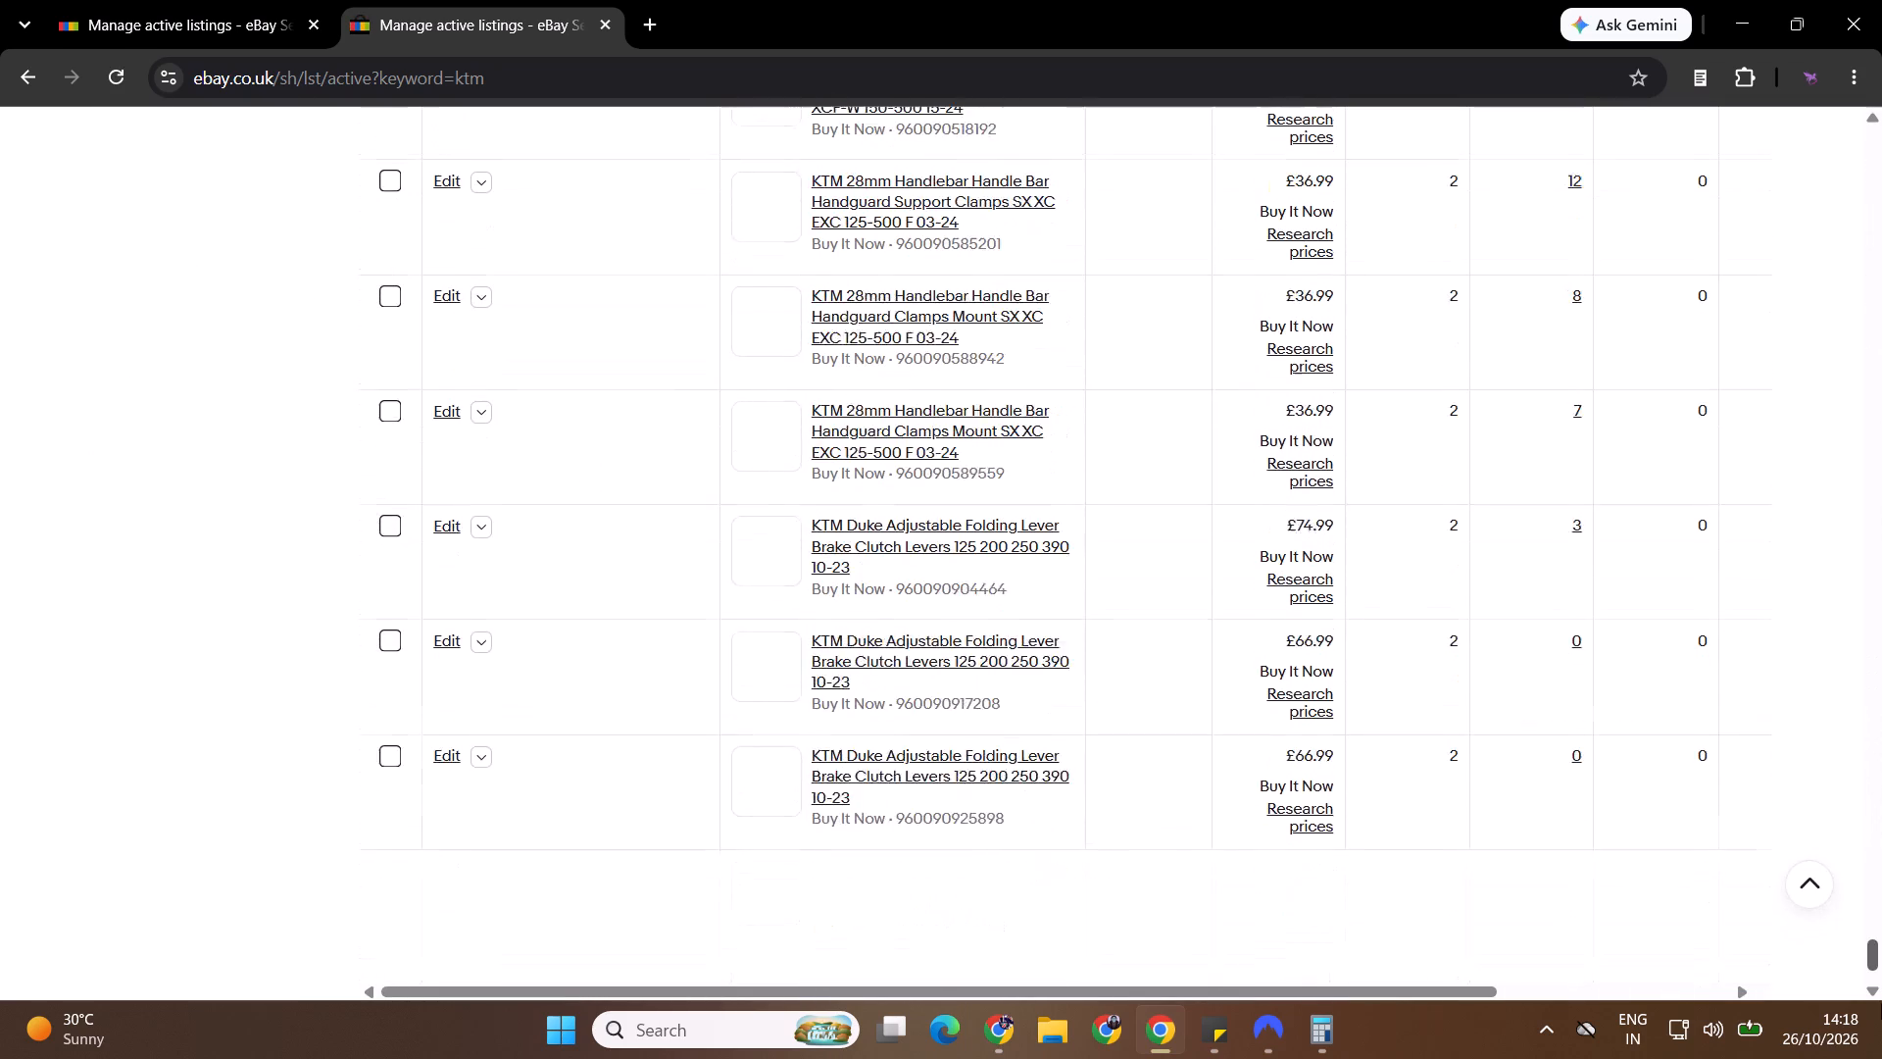
{"action": "left_click_drag", "start_coordinate": [1881, 1003], "coordinate": [1880, 1058]}
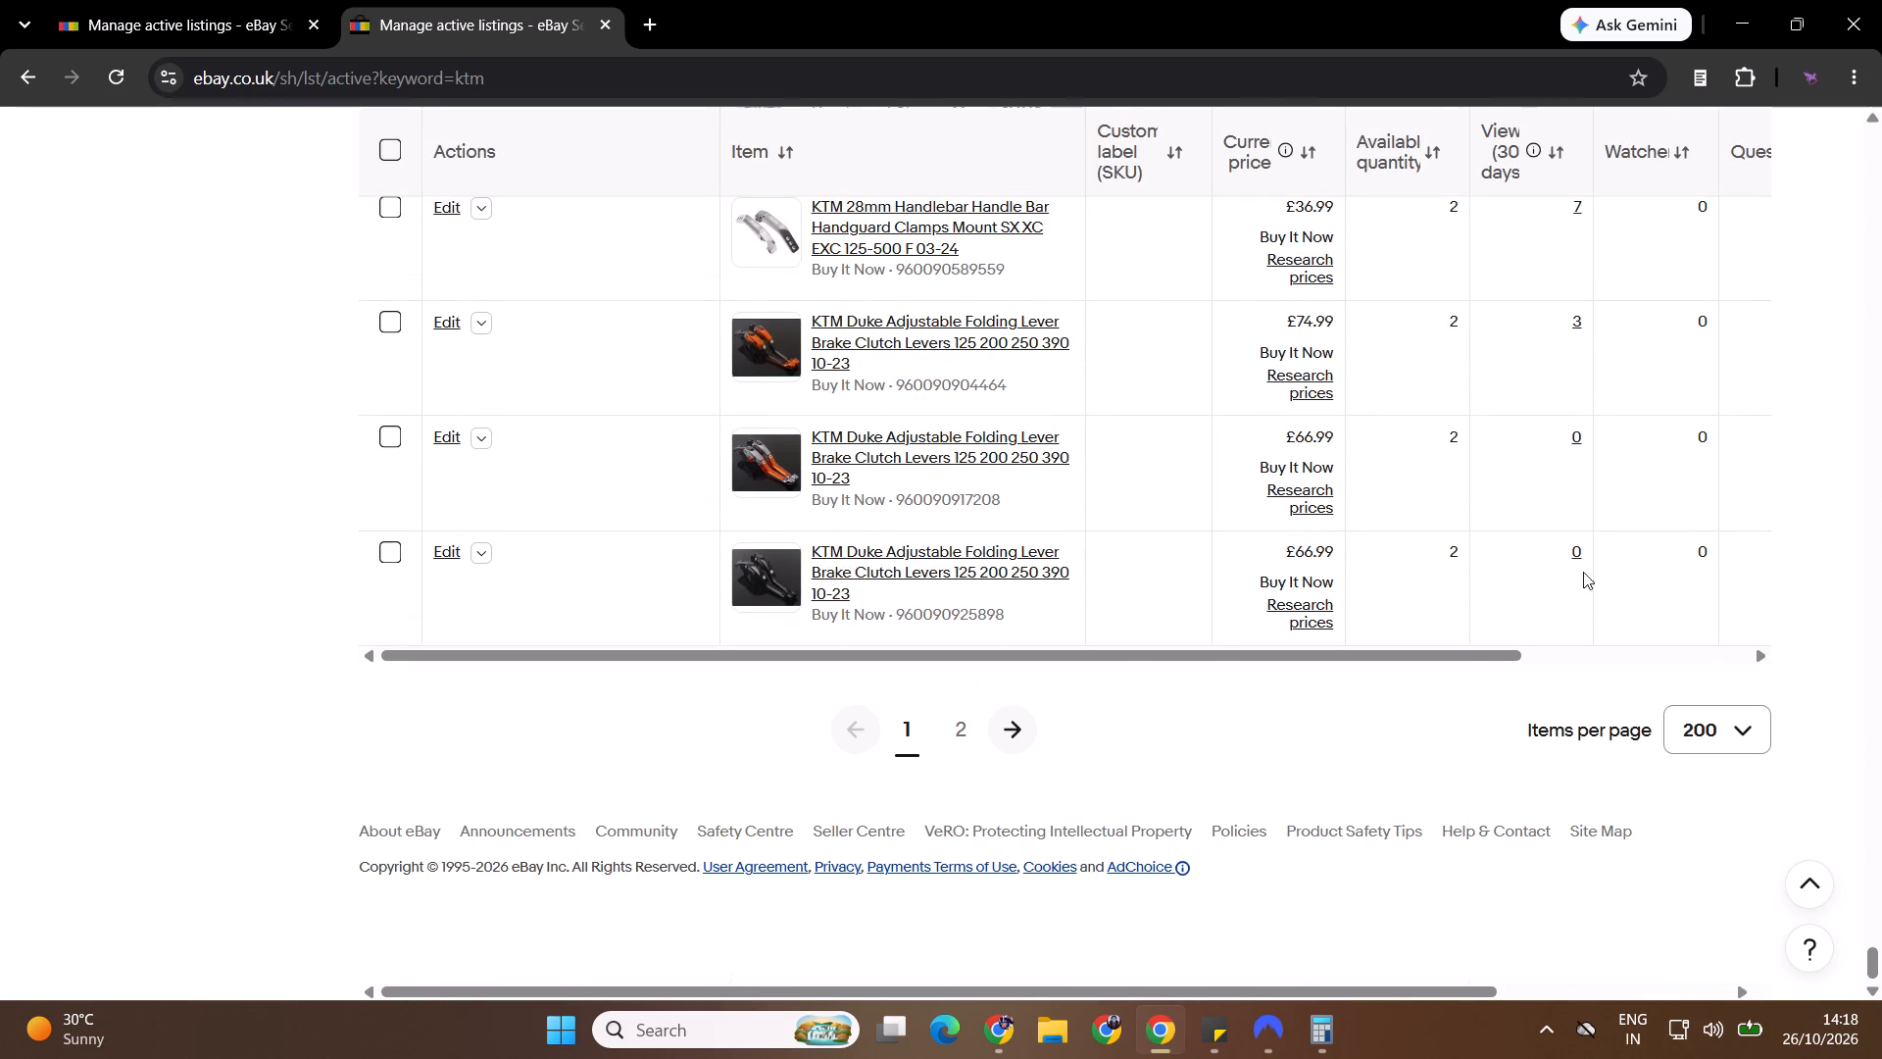
{"action": "left_click", "coordinate": [976, 733]}
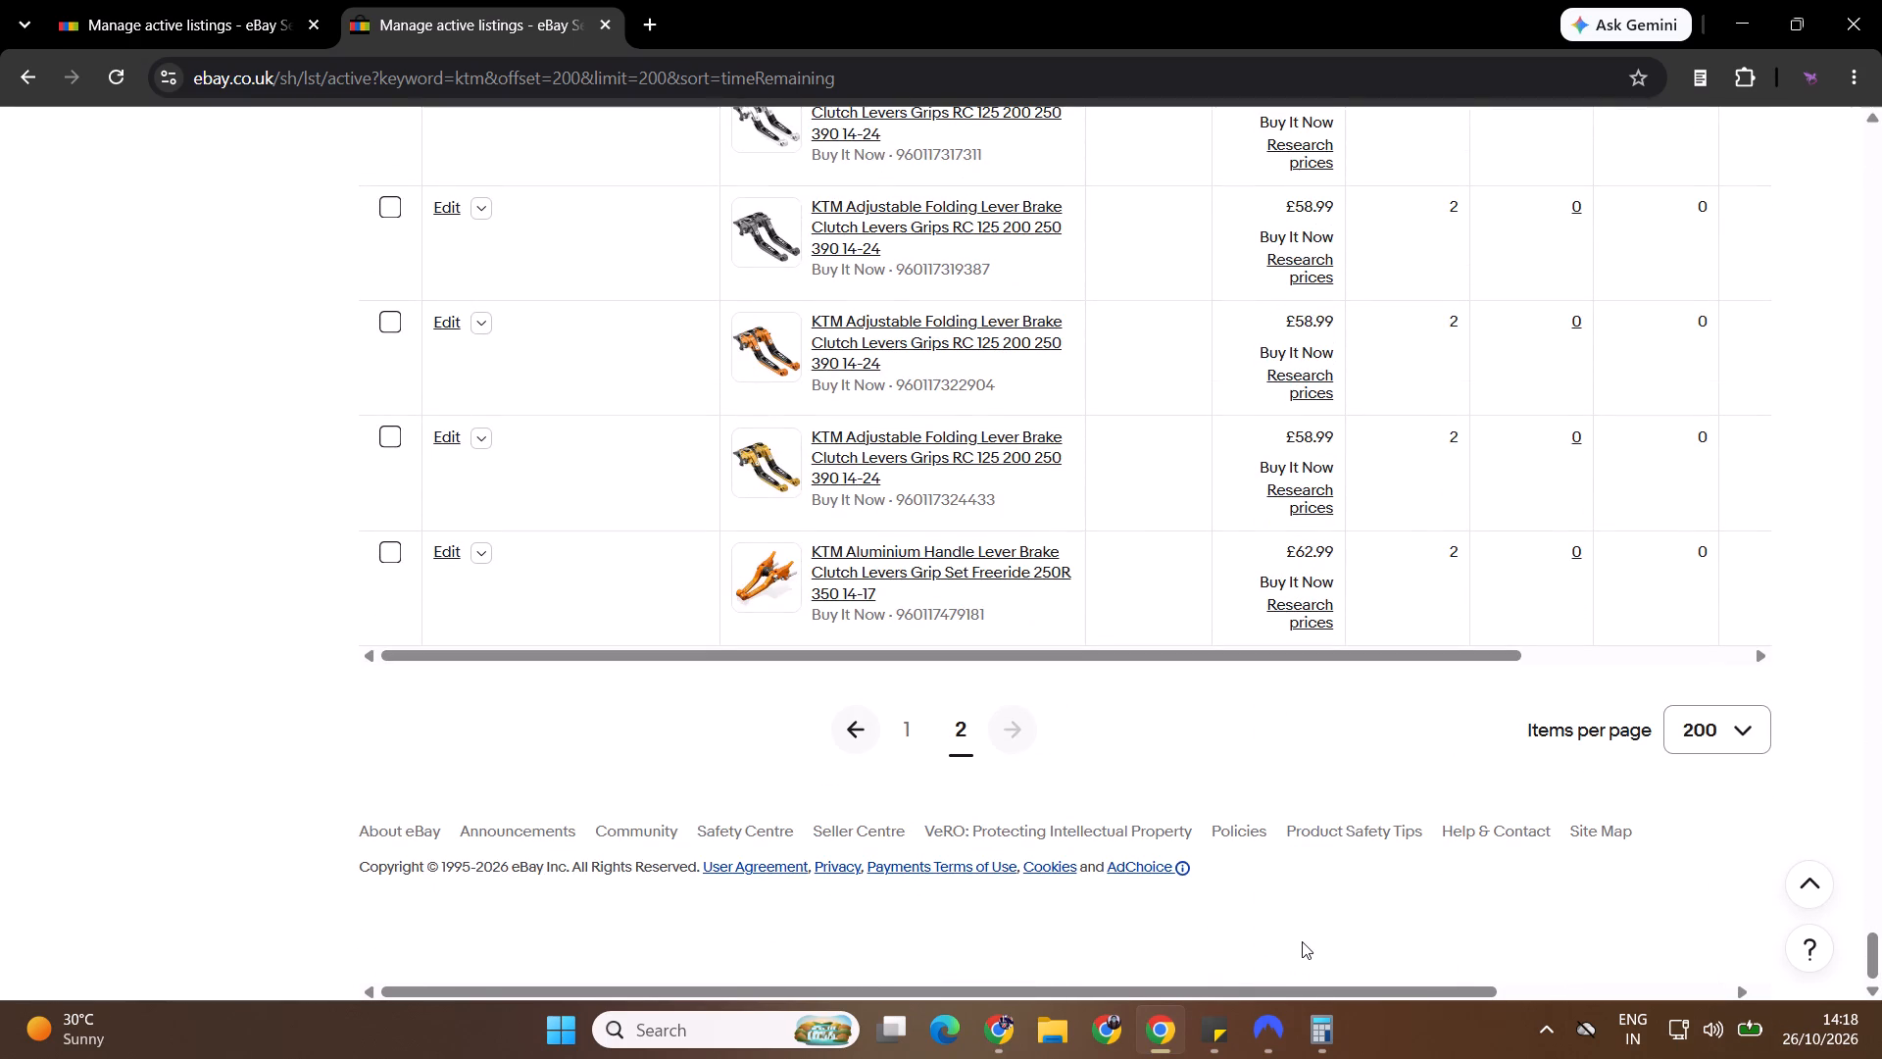
{"action": "left_click", "coordinate": [487, 553]}
{"action": "left_click", "coordinate": [516, 585], "text": "ctrl"}
{"action": "left_click", "coordinate": [760, 0]}
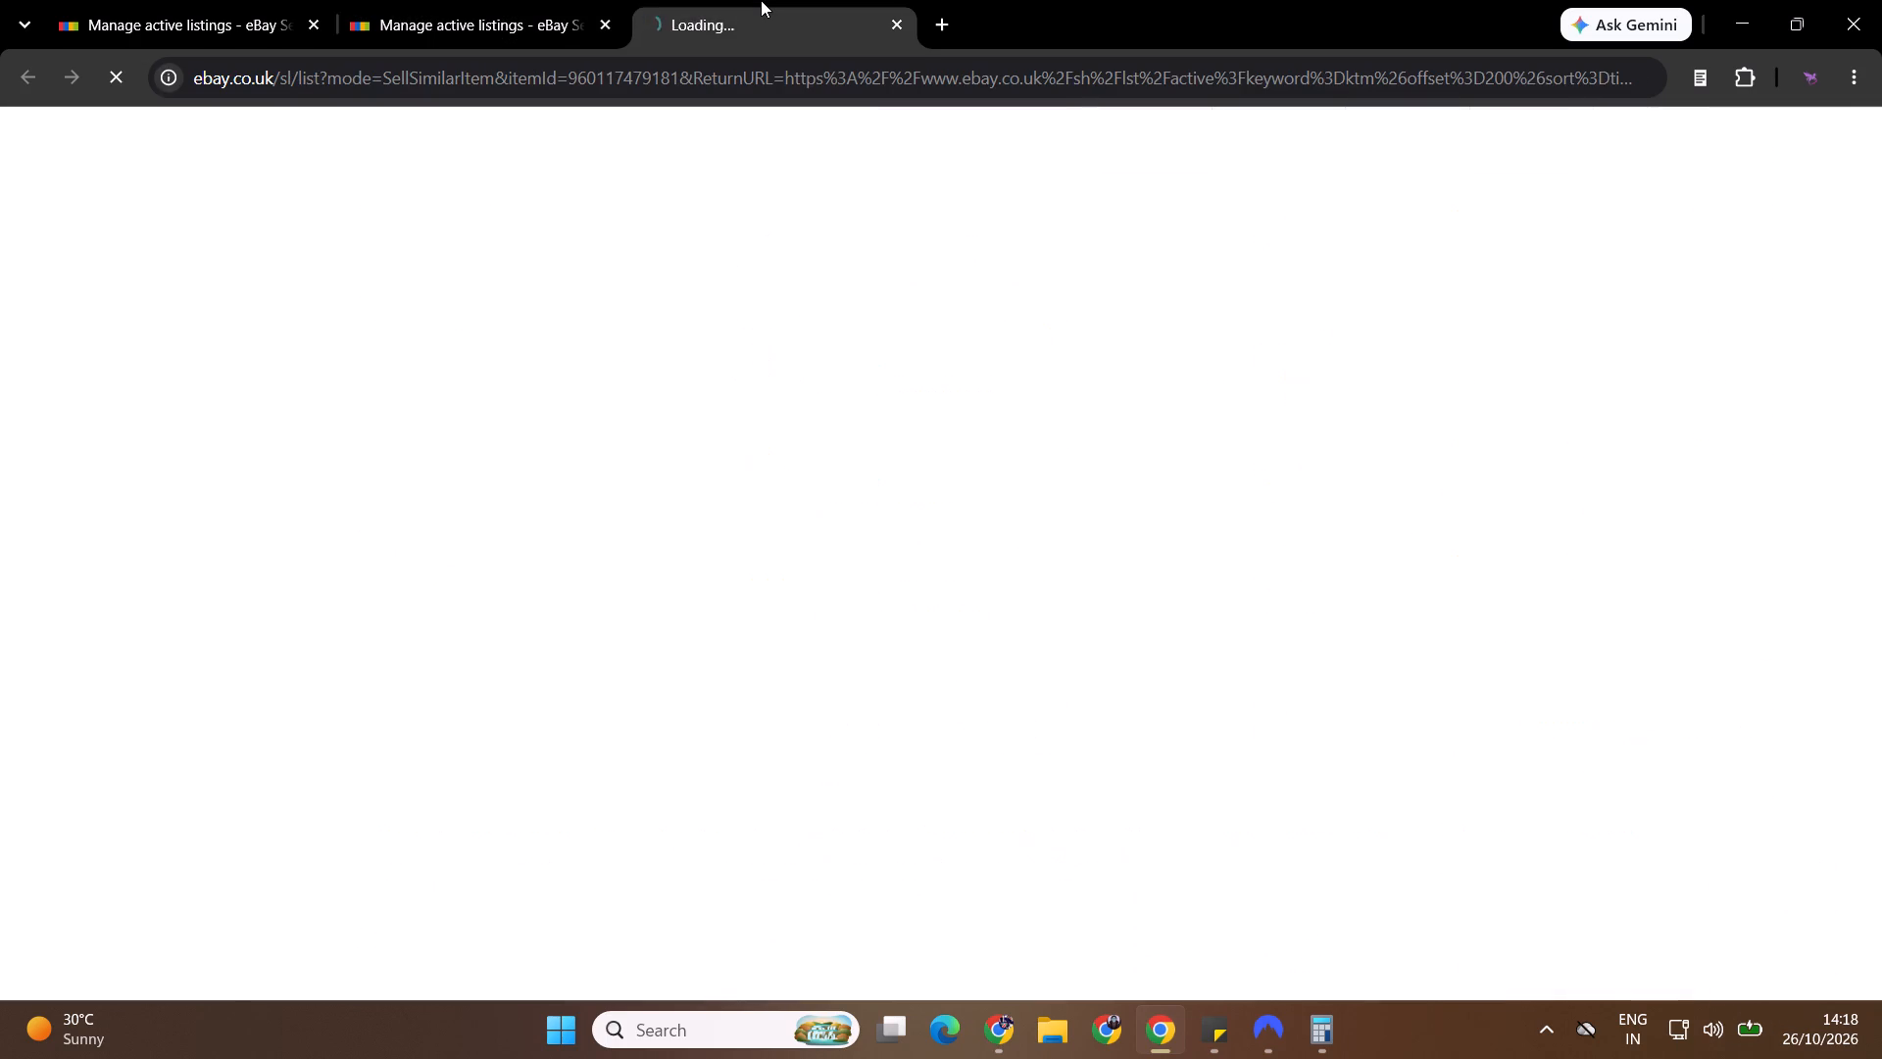
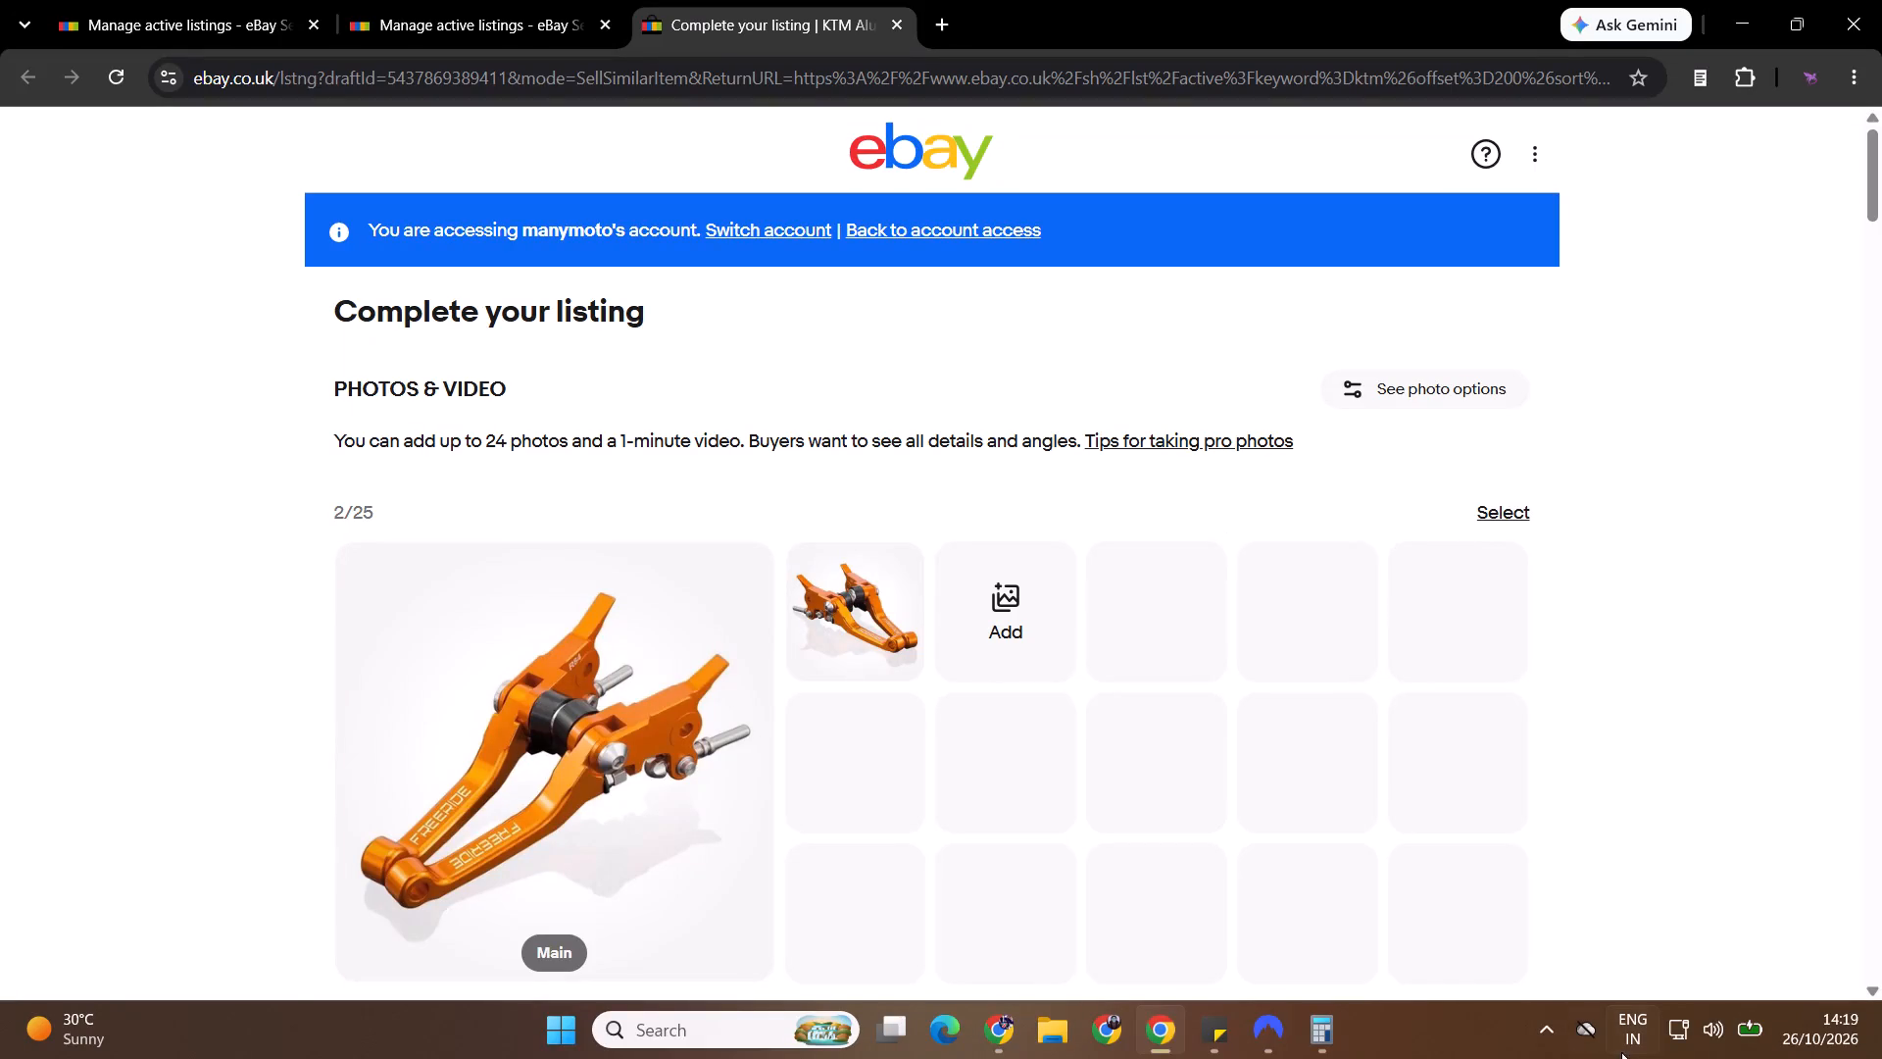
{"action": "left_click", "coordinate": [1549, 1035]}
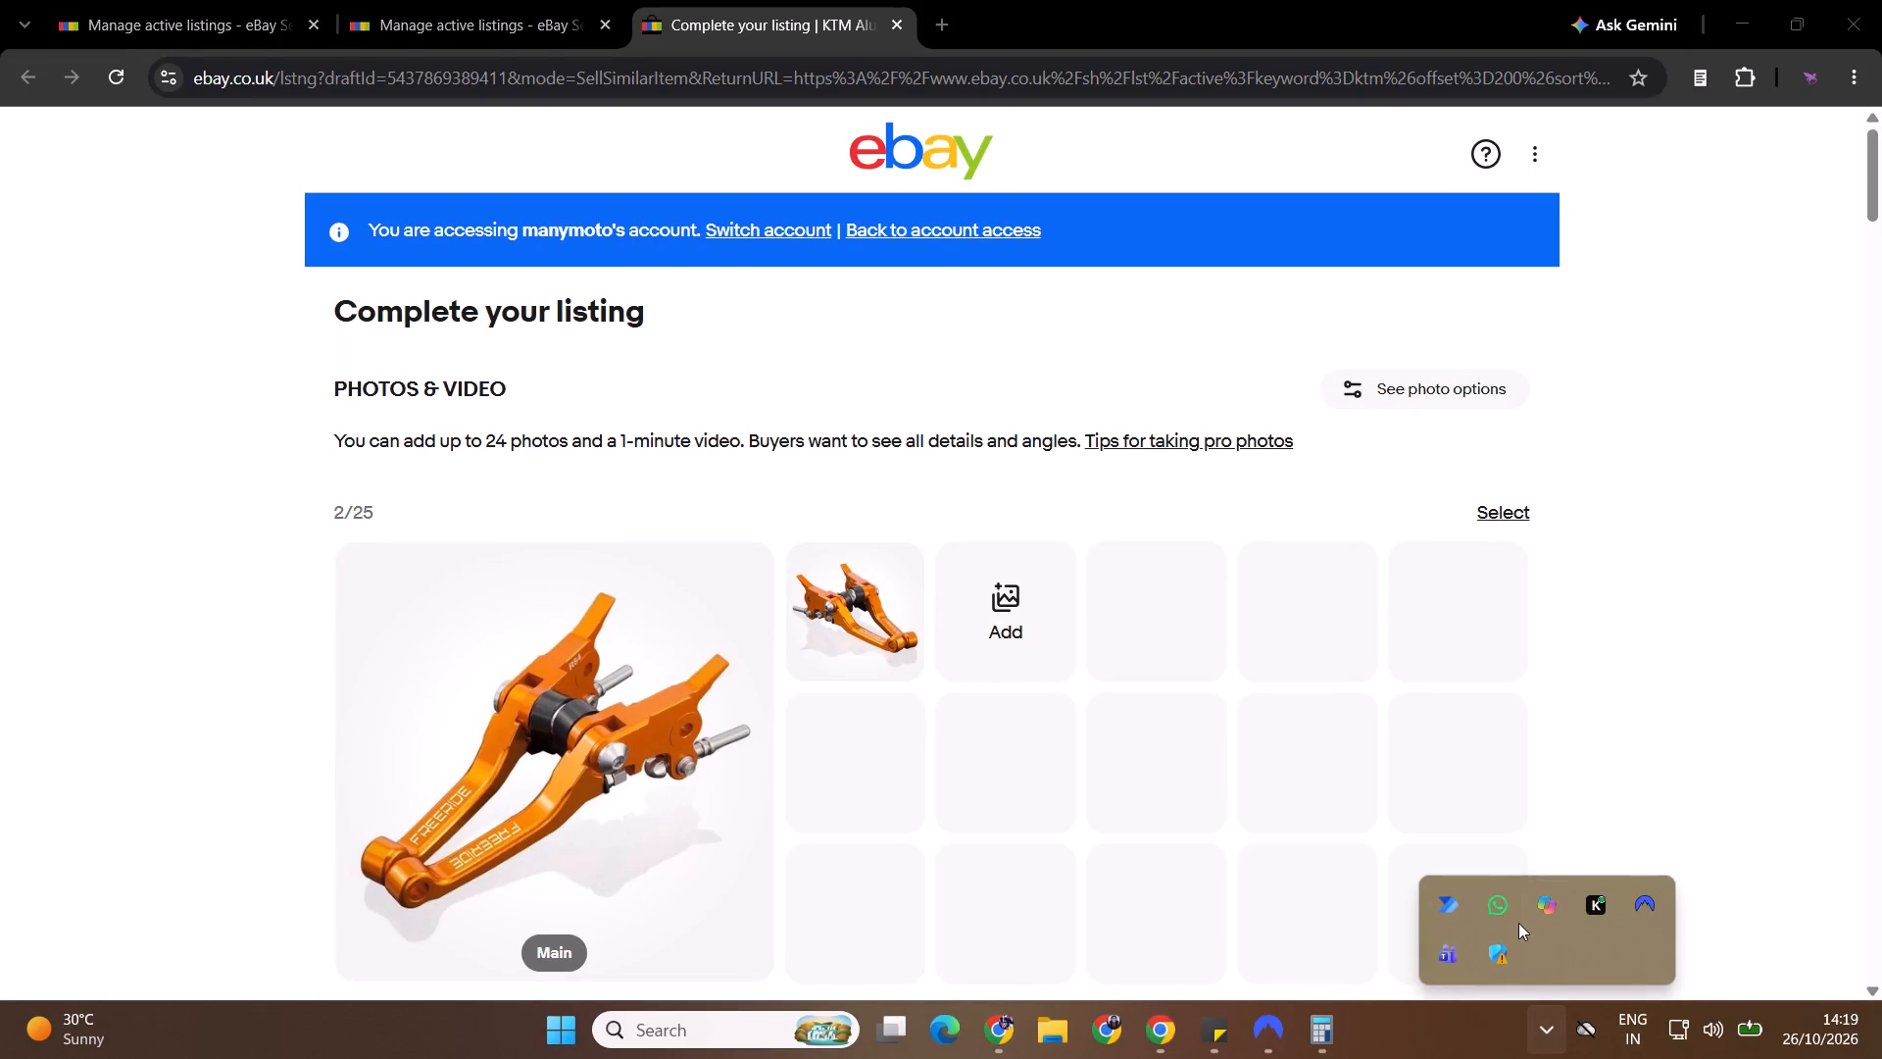
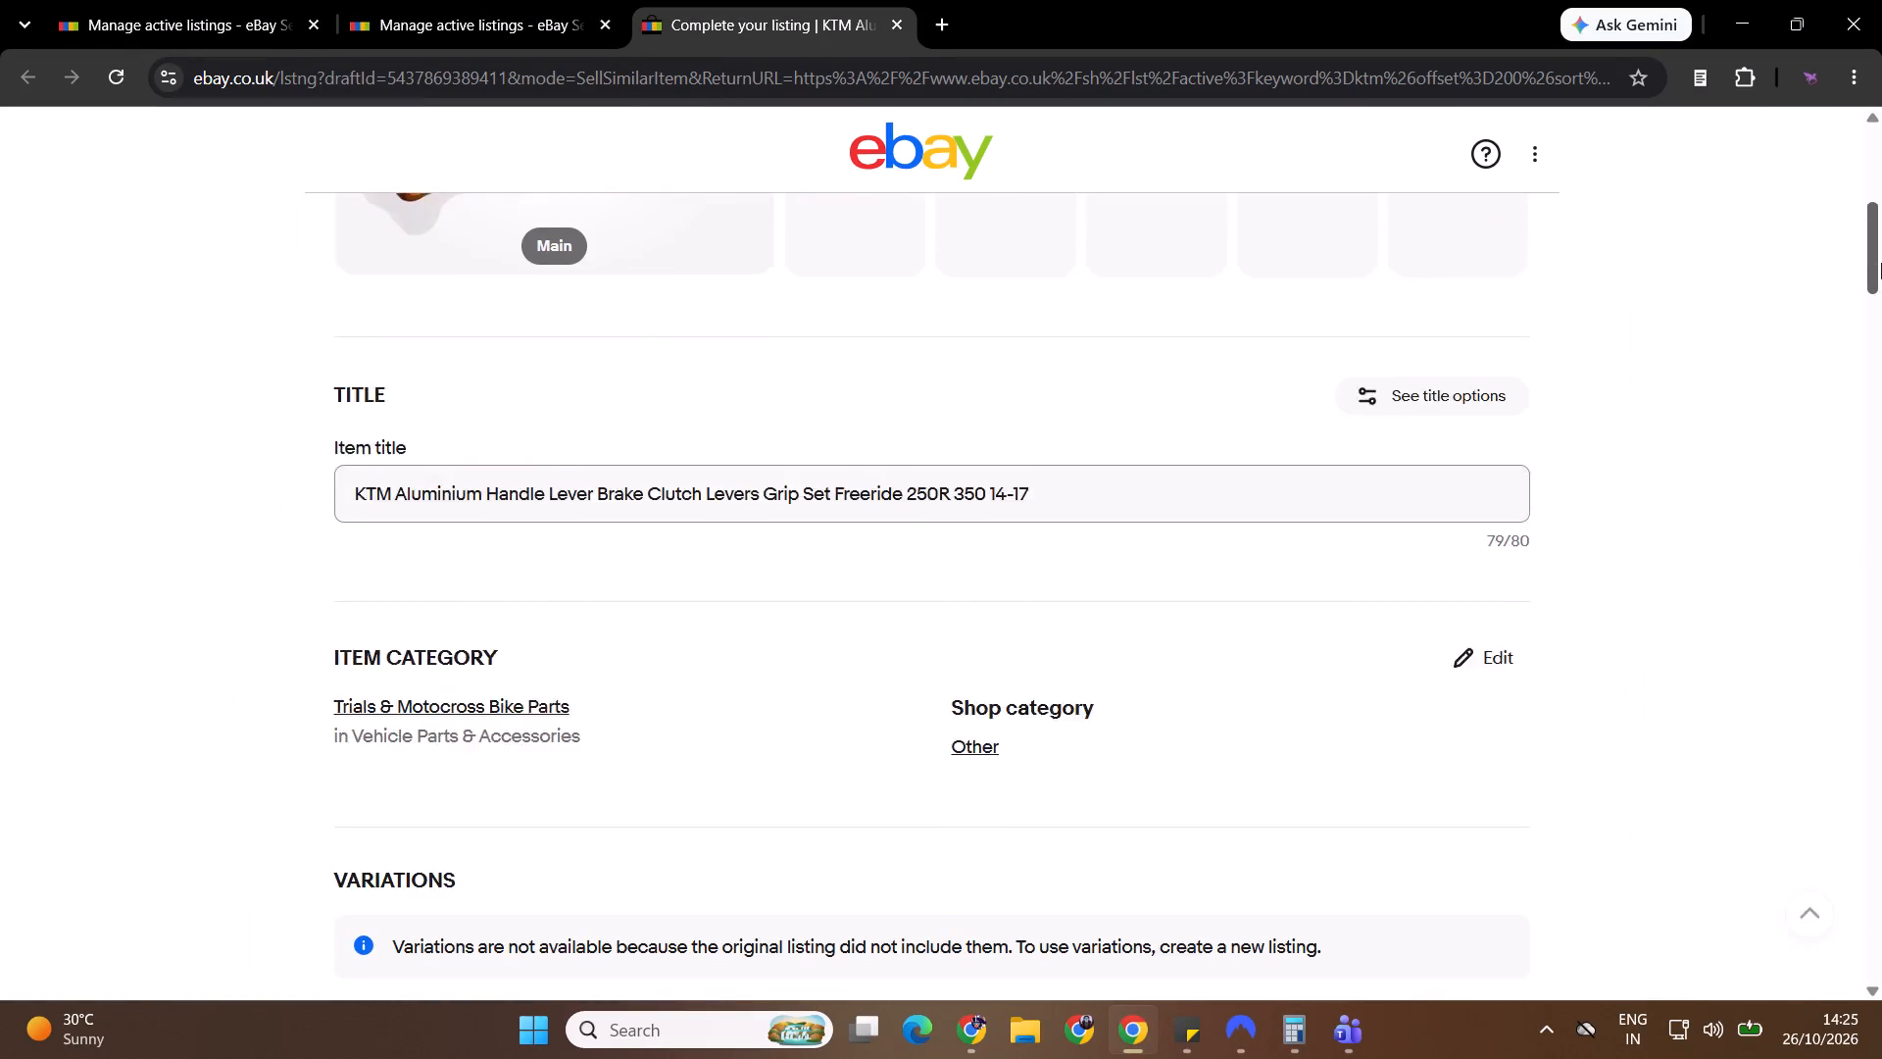
Review the copied KTM Freeride lever draft from its title and item specifics through the description's specification and fitment sections.
{"action": "left_click_drag", "start_coordinate": [1881, 263], "coordinate": [1881, 365]}
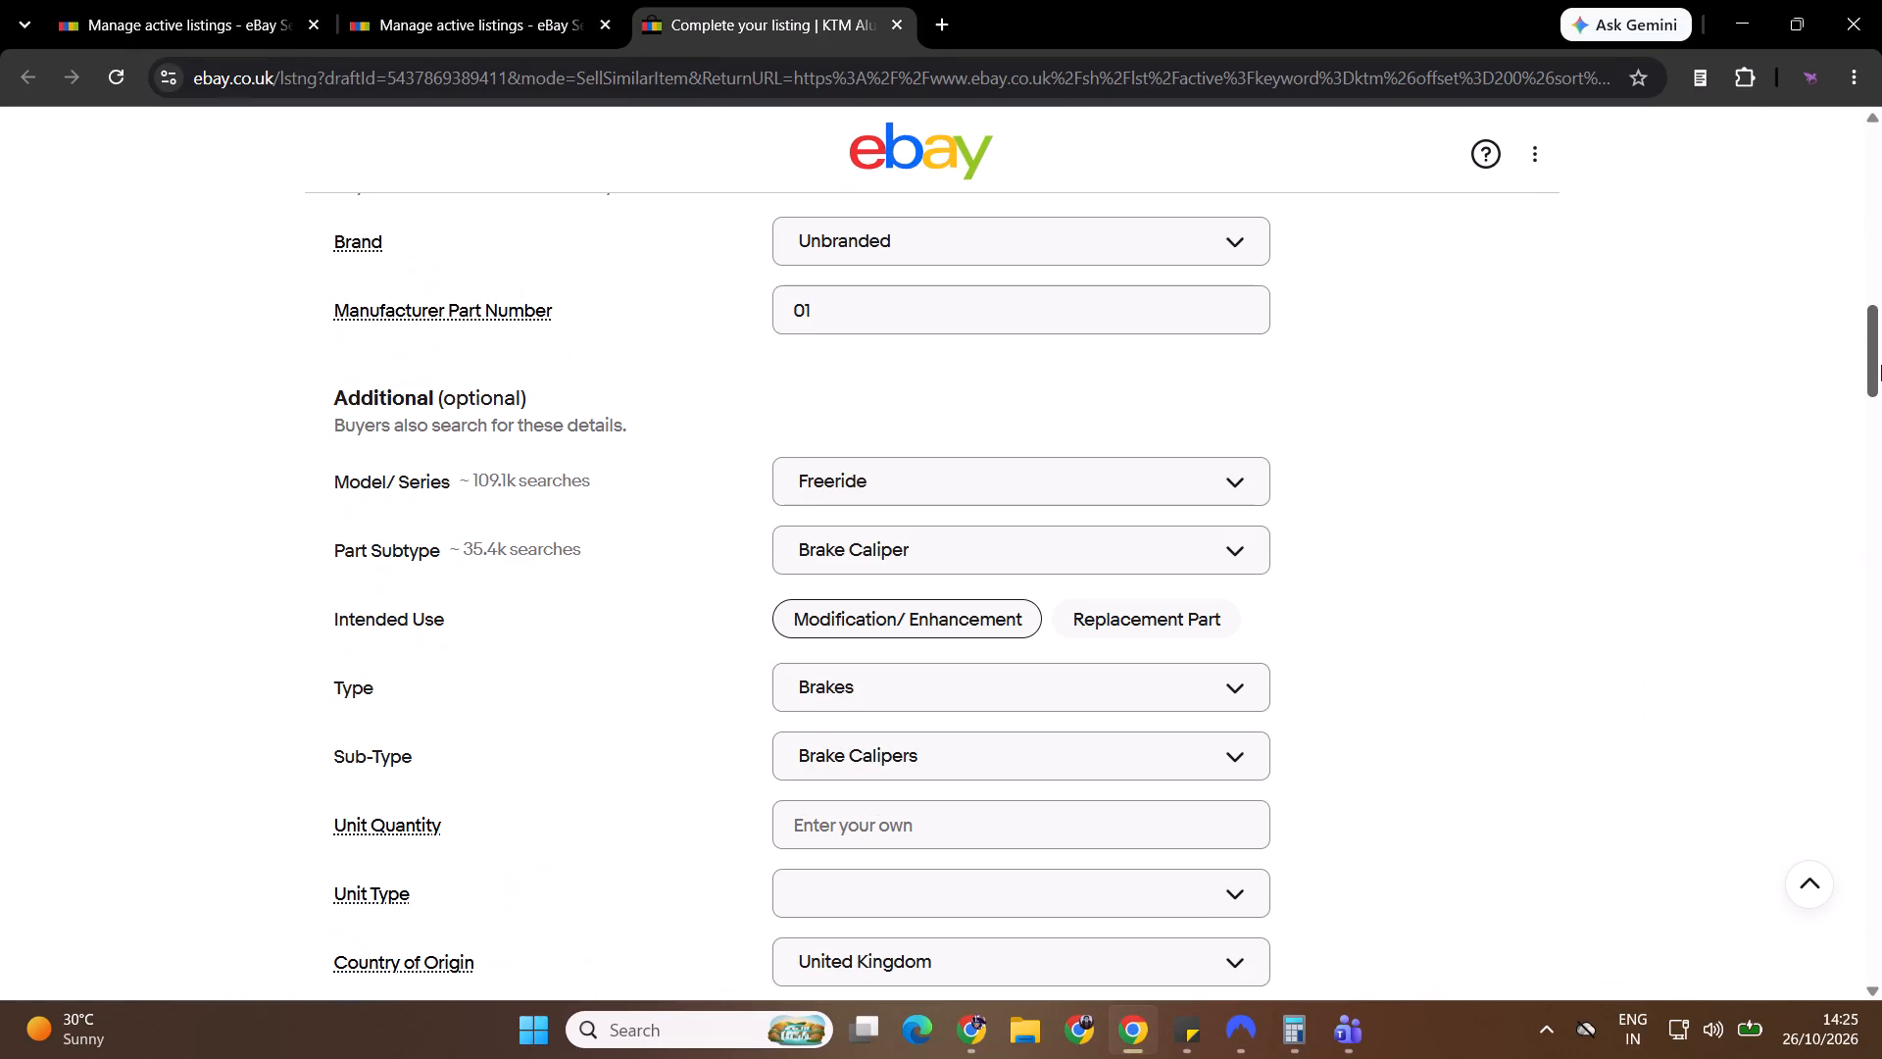
{"action": "left_click_drag", "start_coordinate": [1881, 365], "coordinate": [1881, 477]}
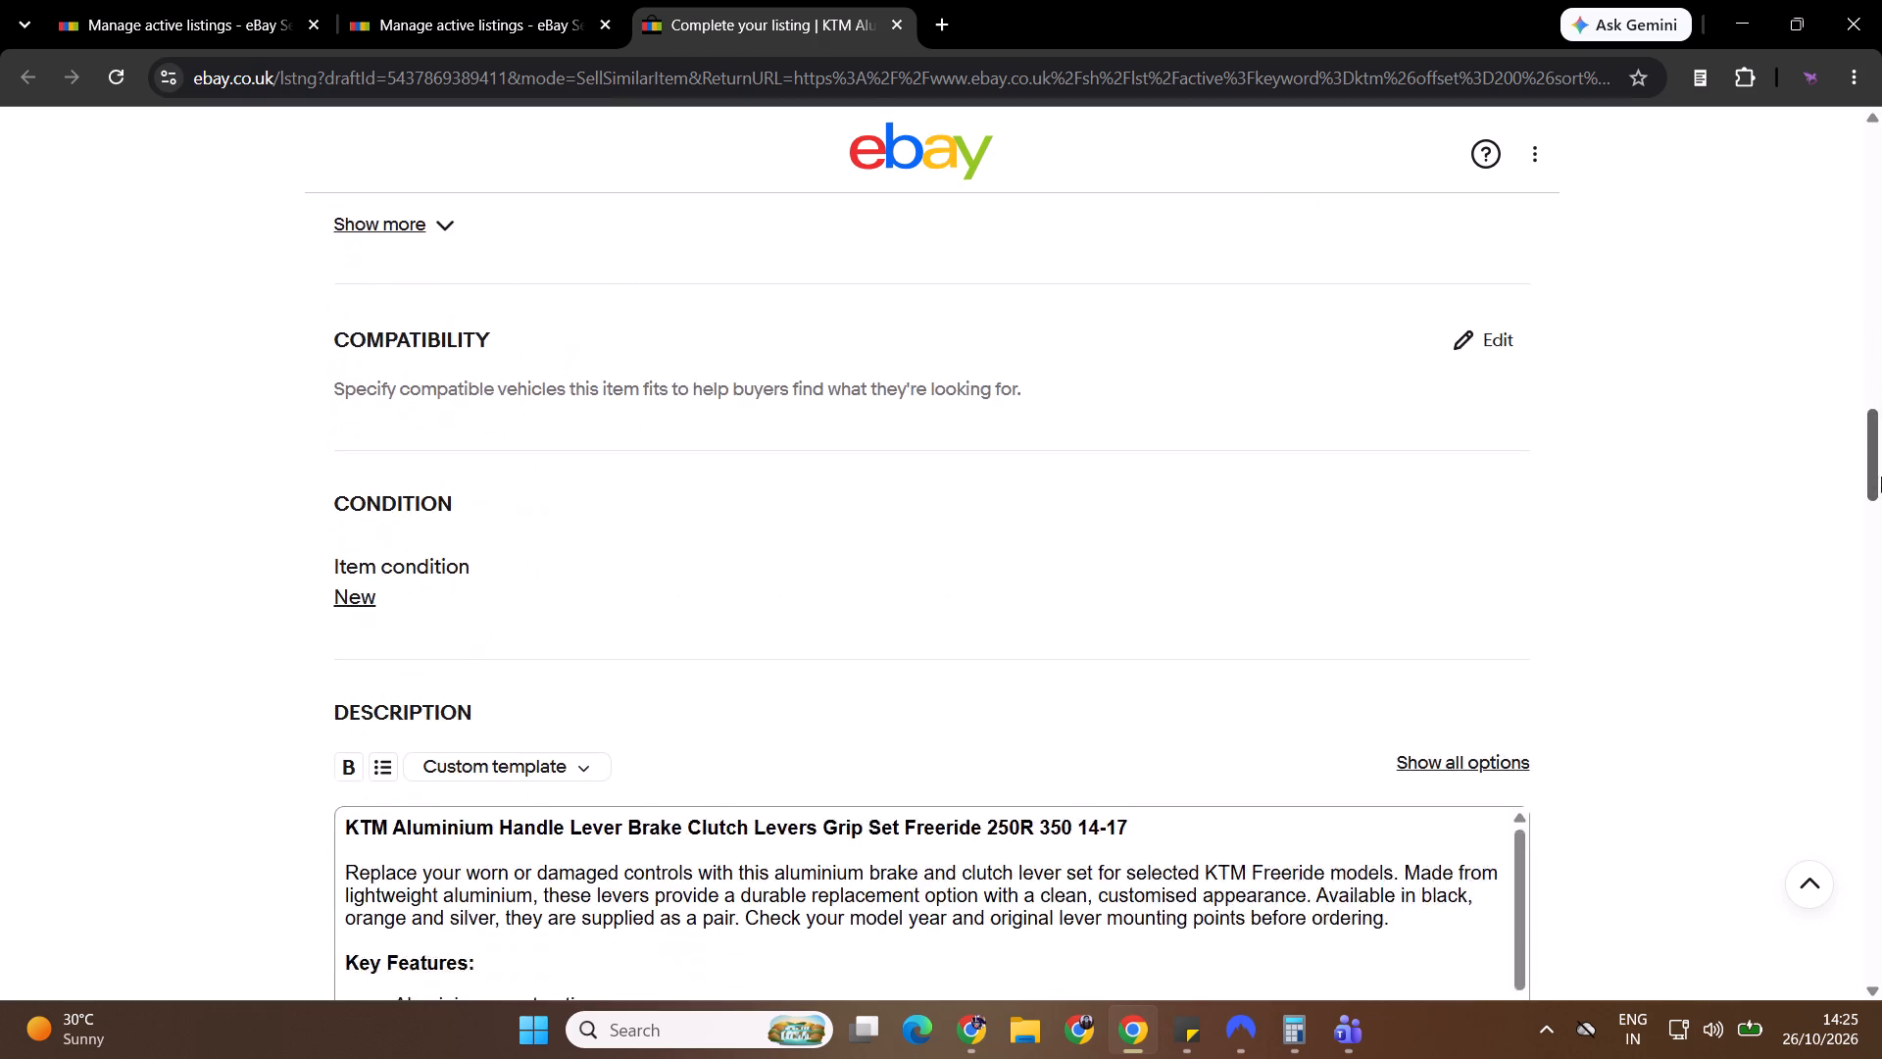
{"action": "left_click_drag", "start_coordinate": [1881, 477], "coordinate": [1881, 512]}
{"action": "left_click_drag", "start_coordinate": [1520, 480], "coordinate": [1531, 596]}
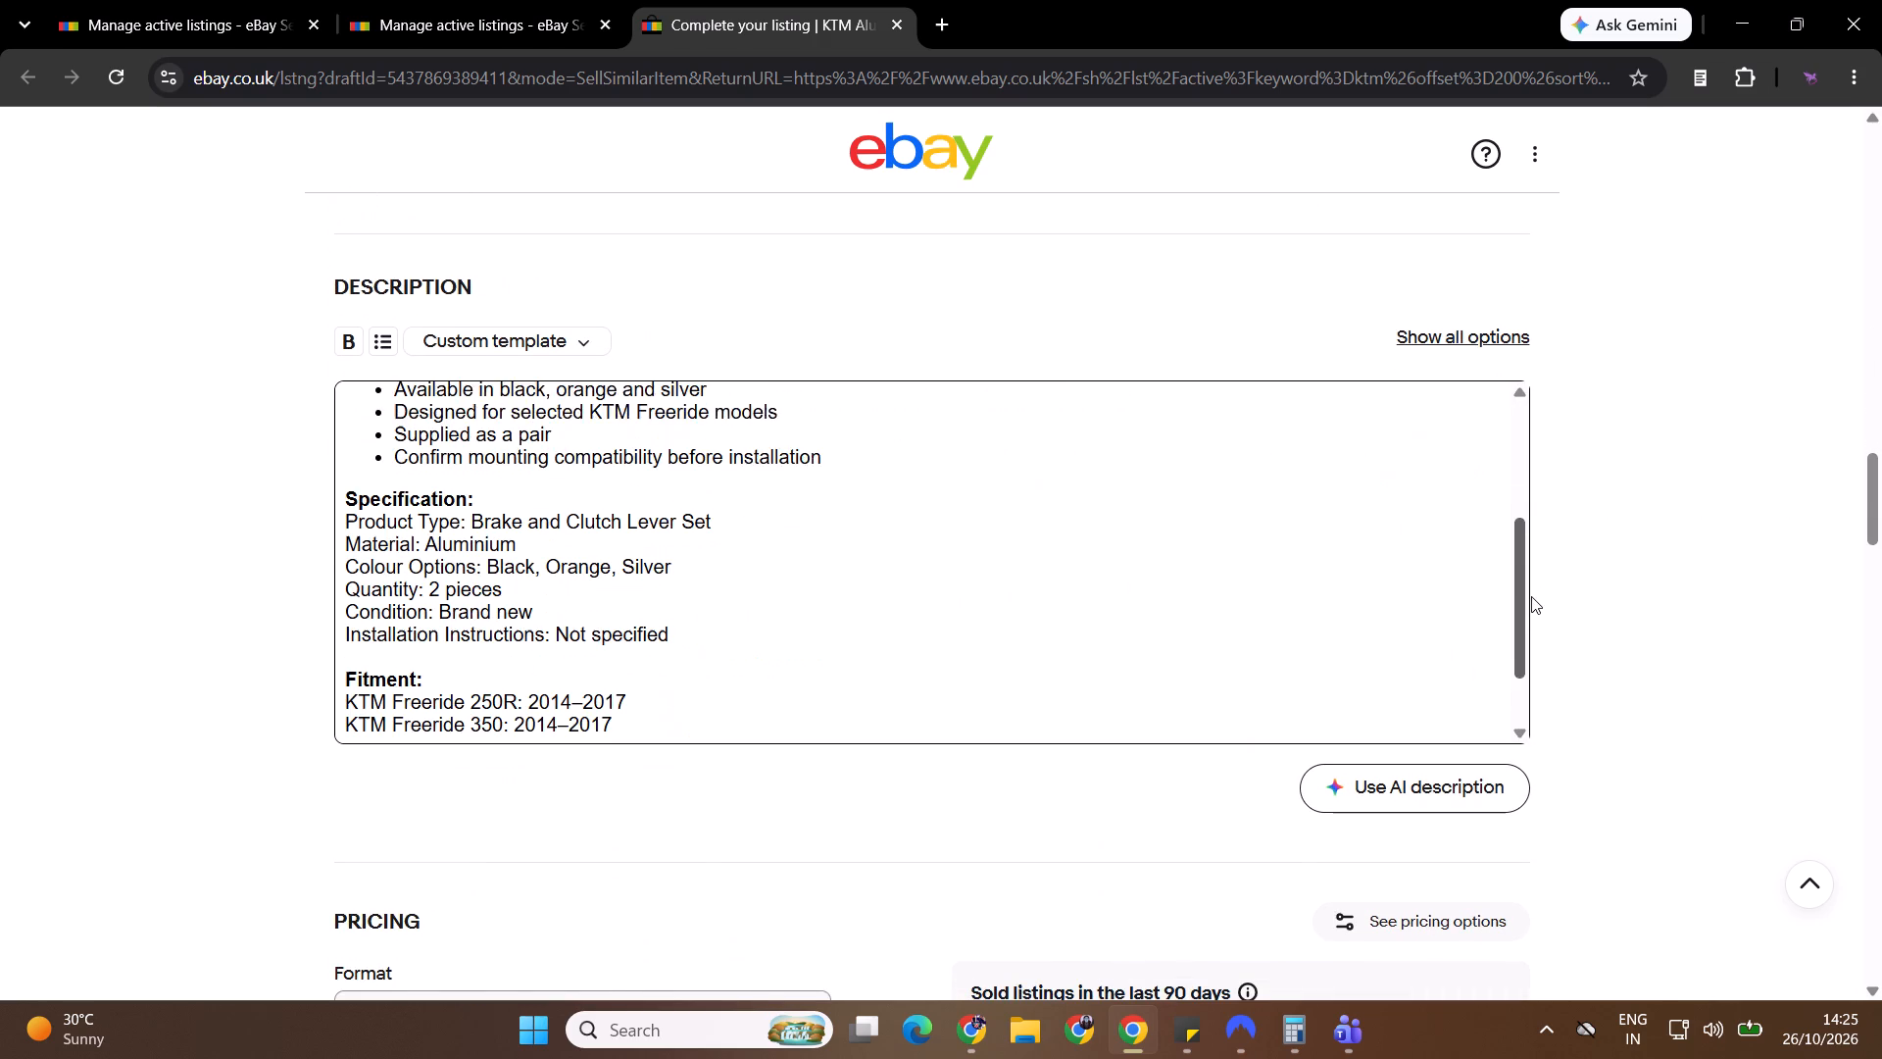
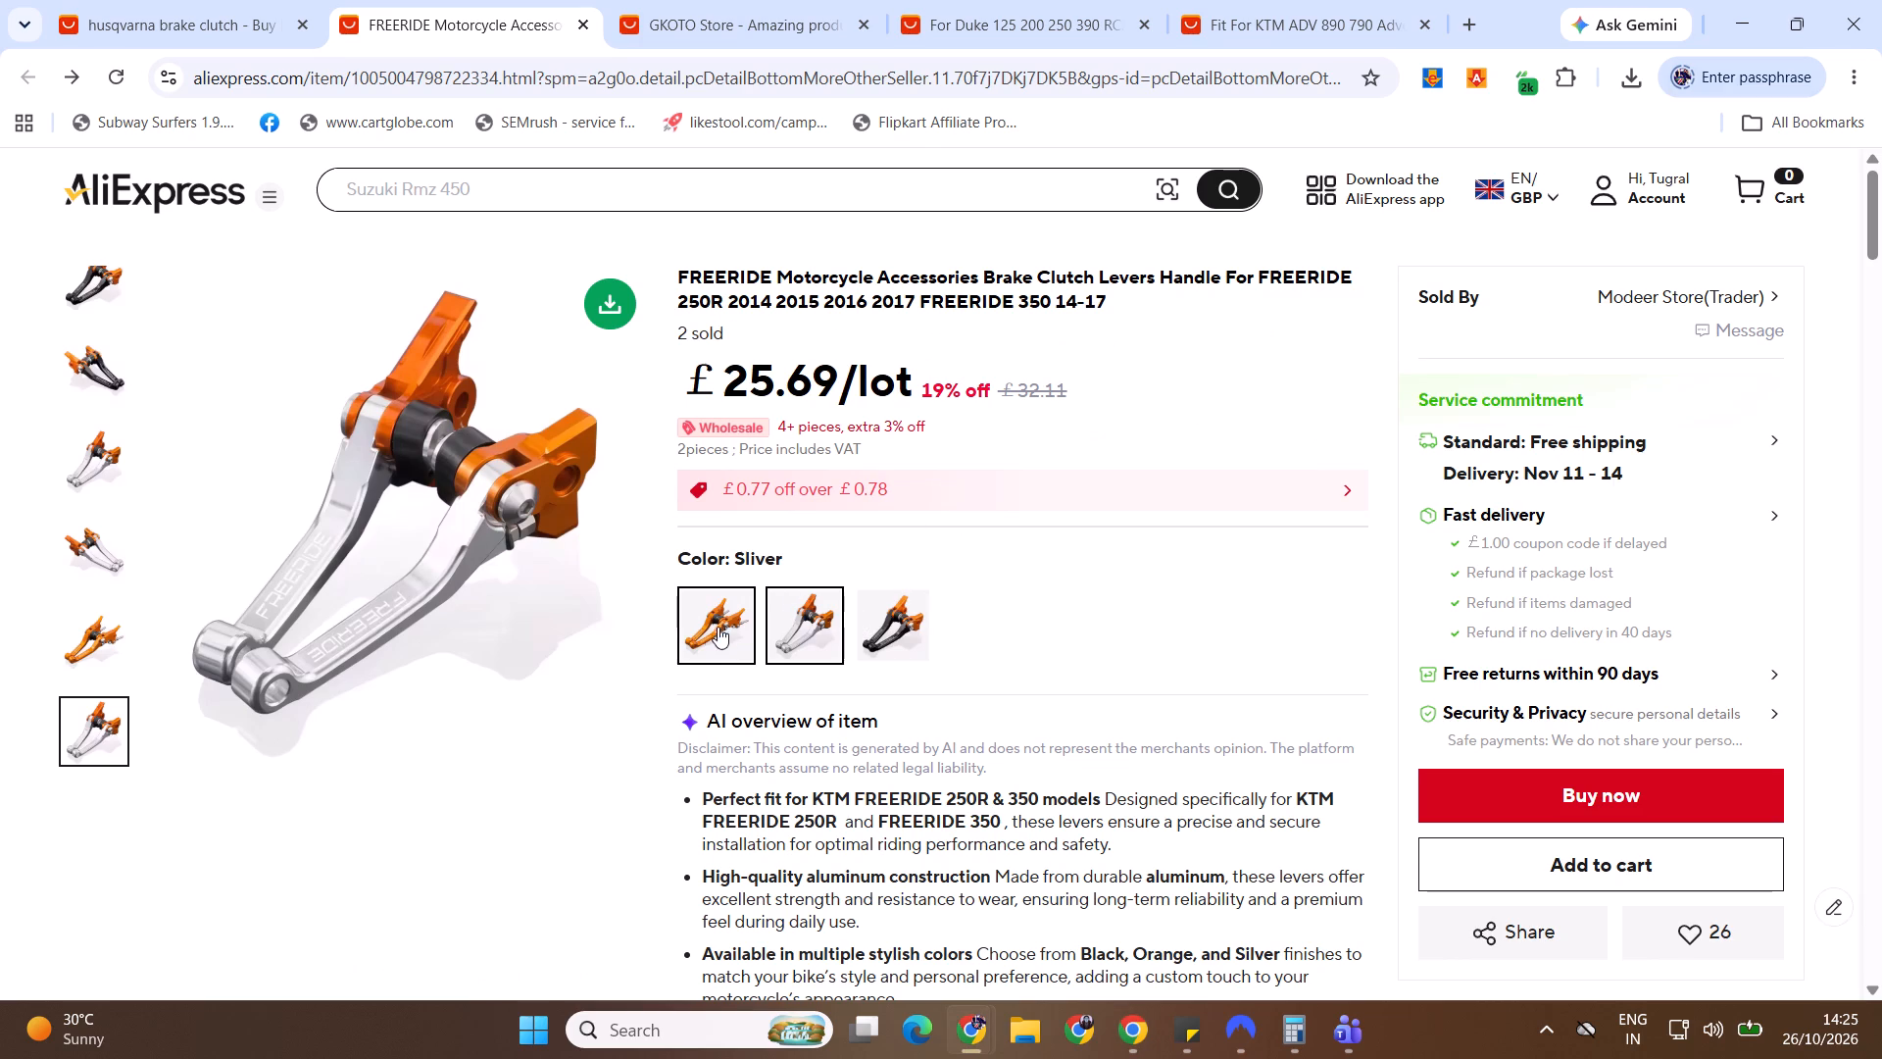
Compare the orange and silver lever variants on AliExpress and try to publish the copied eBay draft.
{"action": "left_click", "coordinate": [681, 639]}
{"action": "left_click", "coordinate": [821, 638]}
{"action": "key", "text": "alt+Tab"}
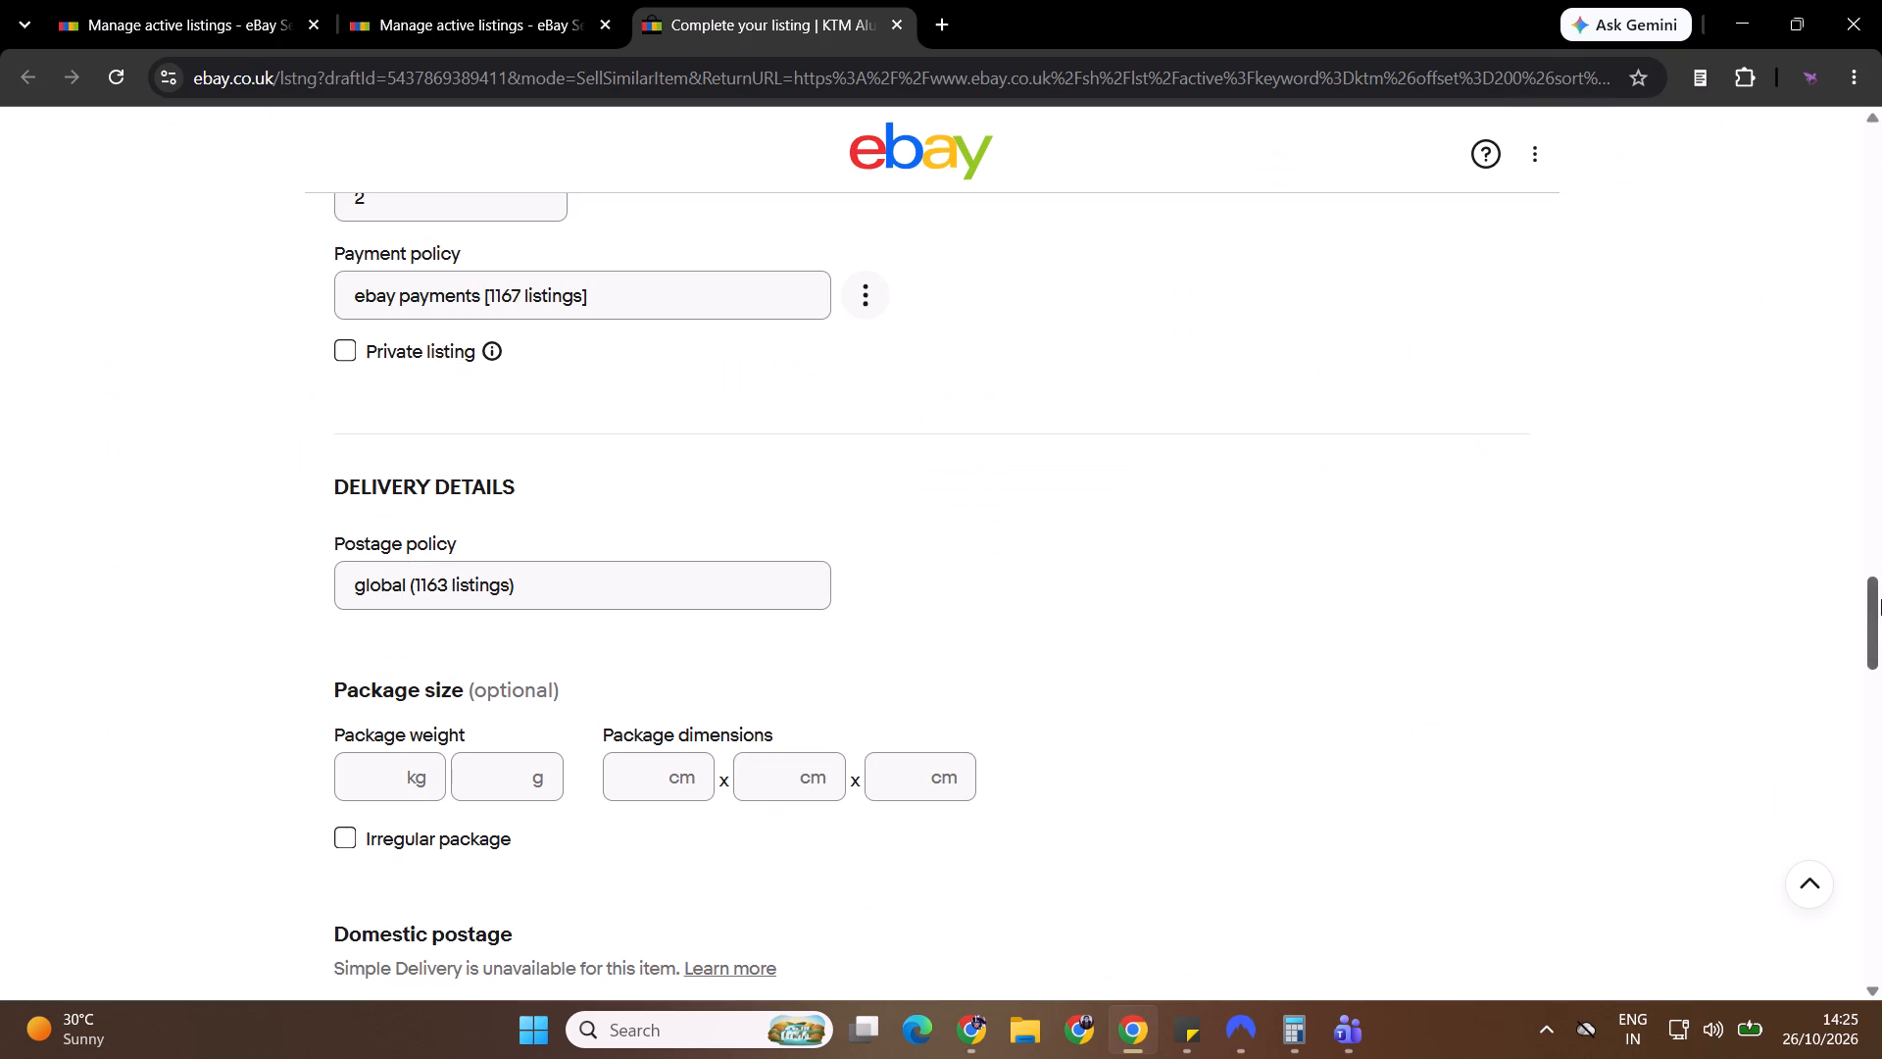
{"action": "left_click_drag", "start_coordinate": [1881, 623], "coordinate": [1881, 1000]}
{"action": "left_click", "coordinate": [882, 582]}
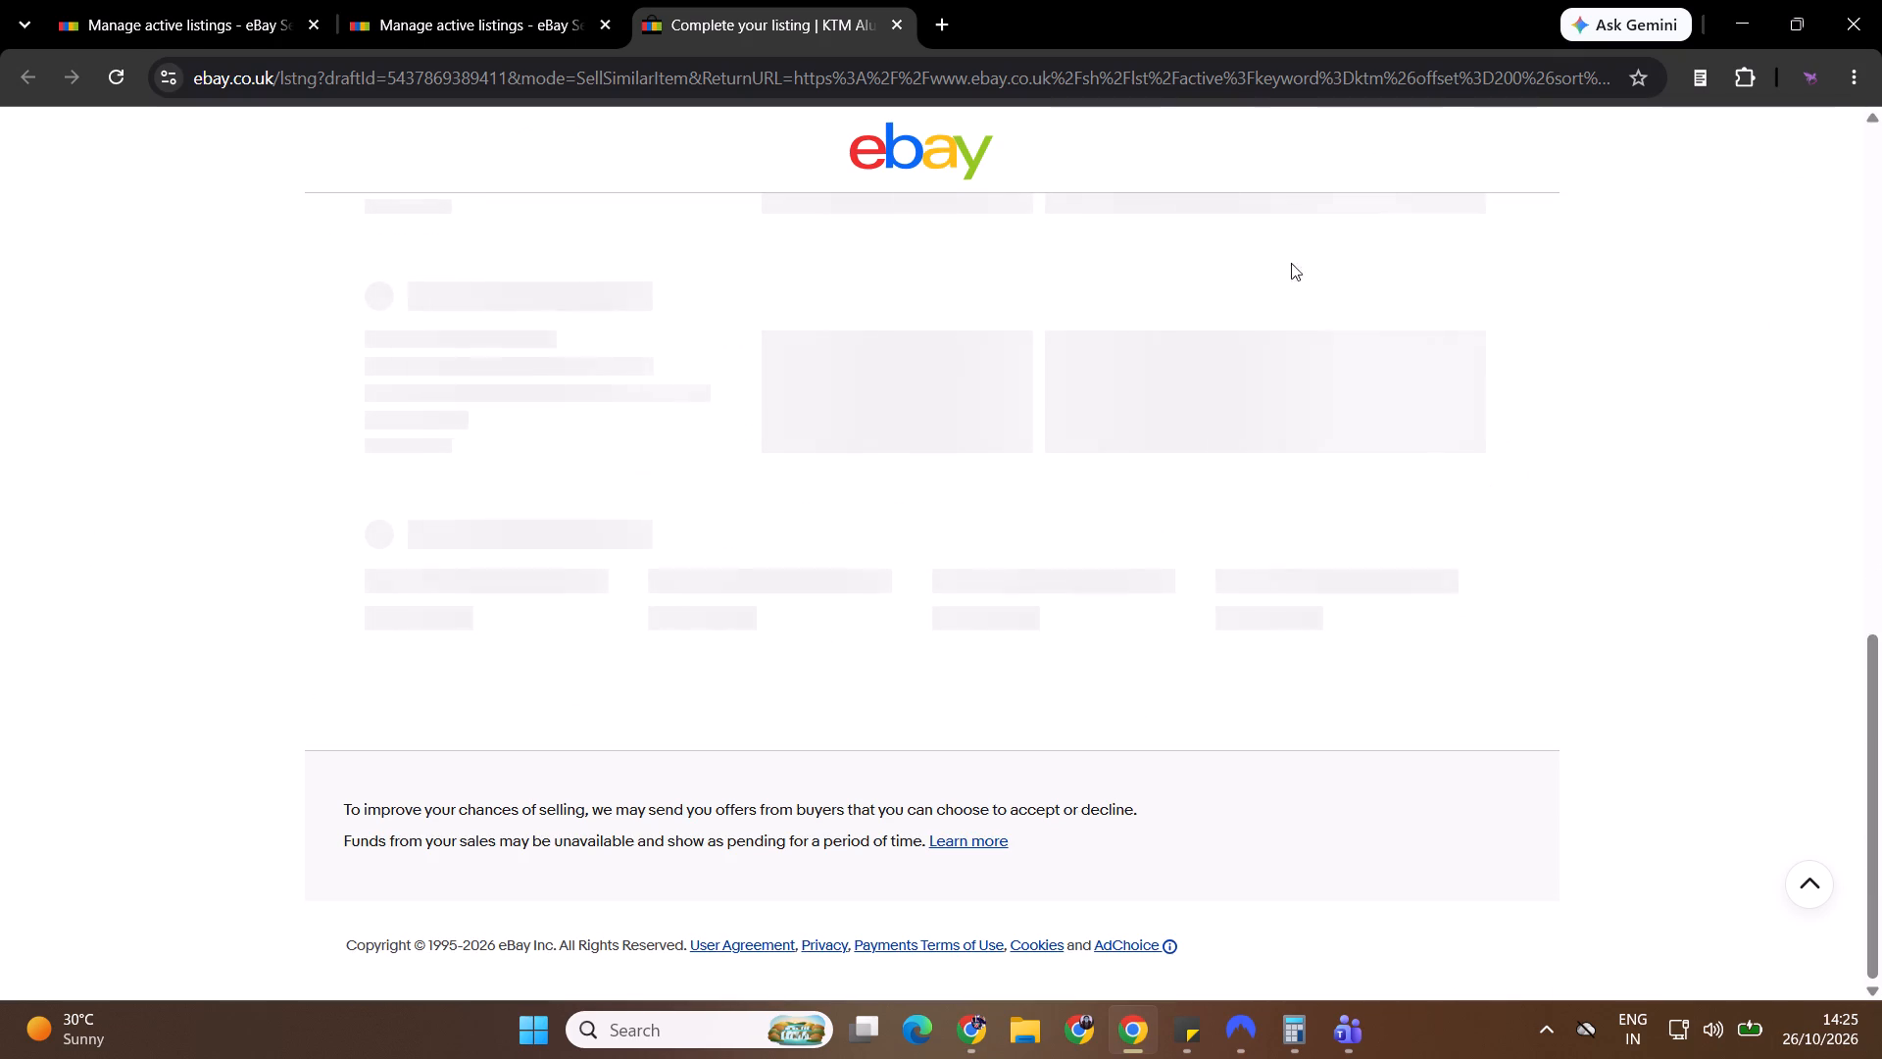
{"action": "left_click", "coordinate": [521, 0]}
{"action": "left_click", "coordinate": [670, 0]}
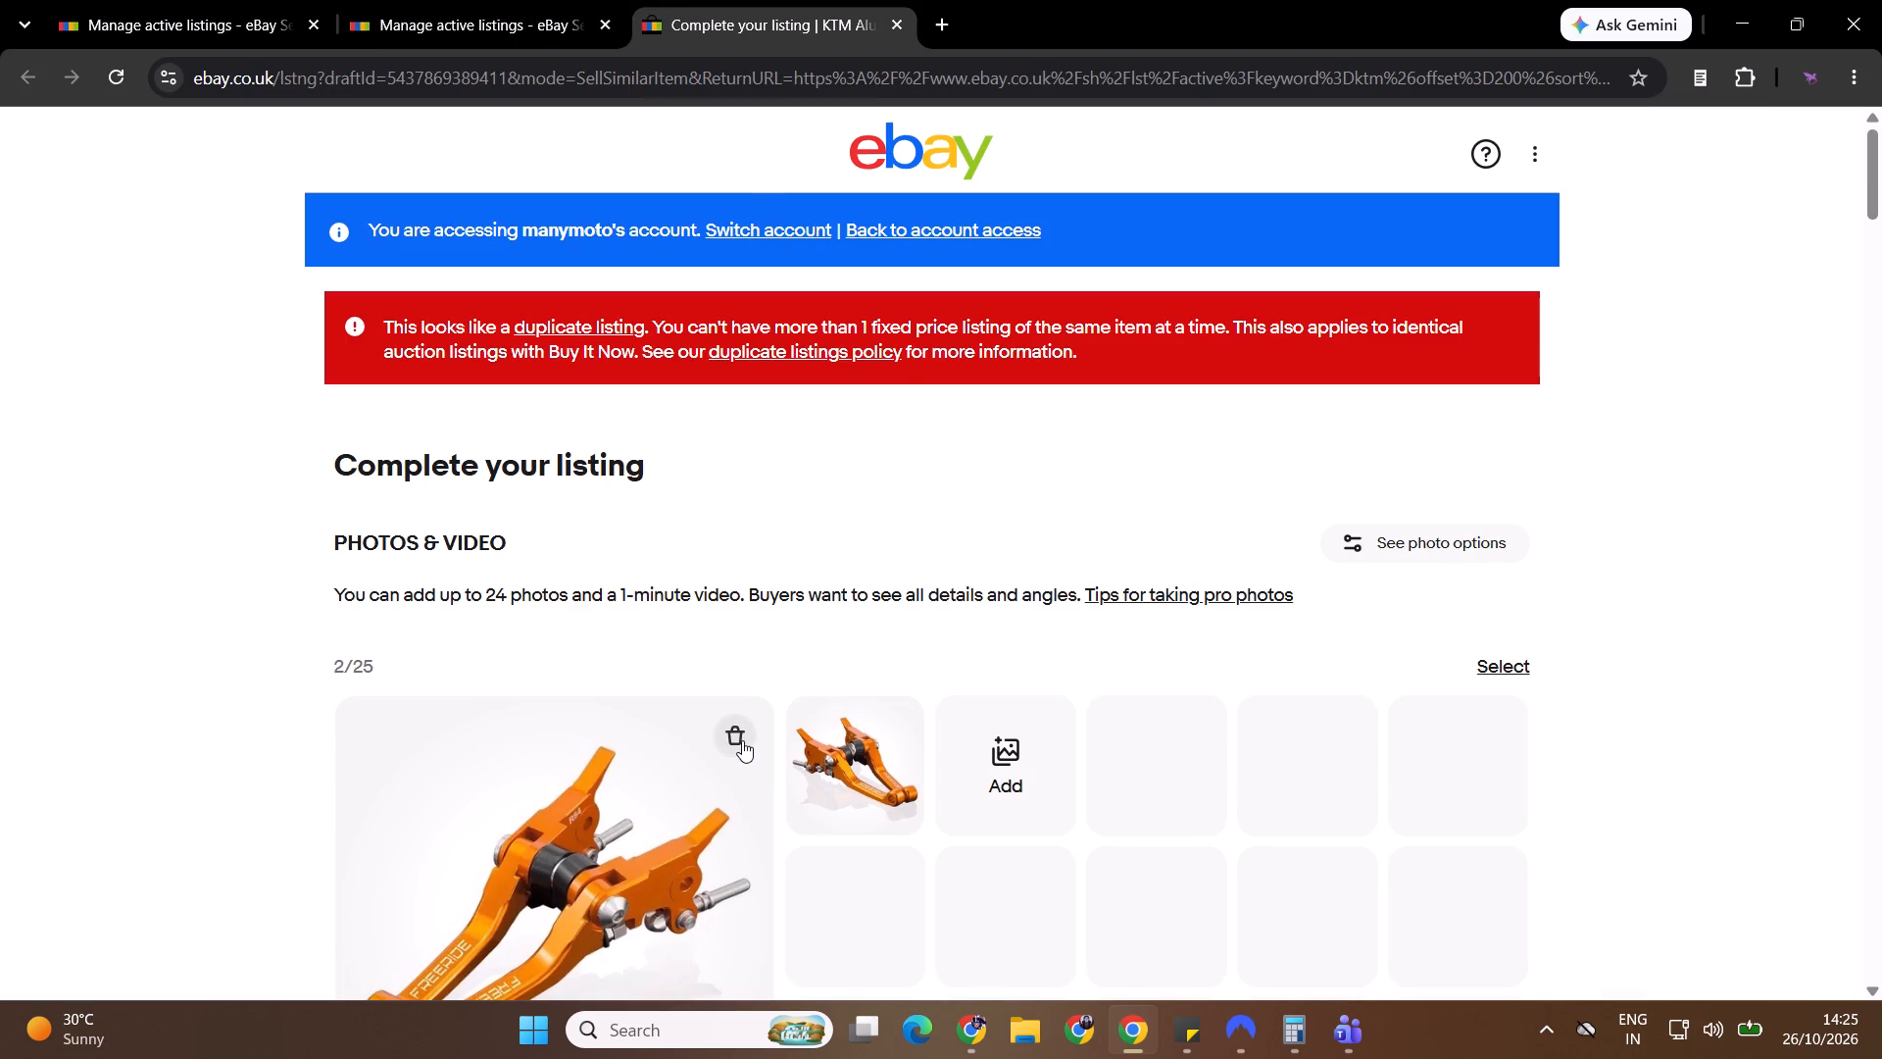
Replace both orange lever photos in the draft with the two downloaded silver lever photos.
{"action": "double_click", "coordinate": [742, 740]}
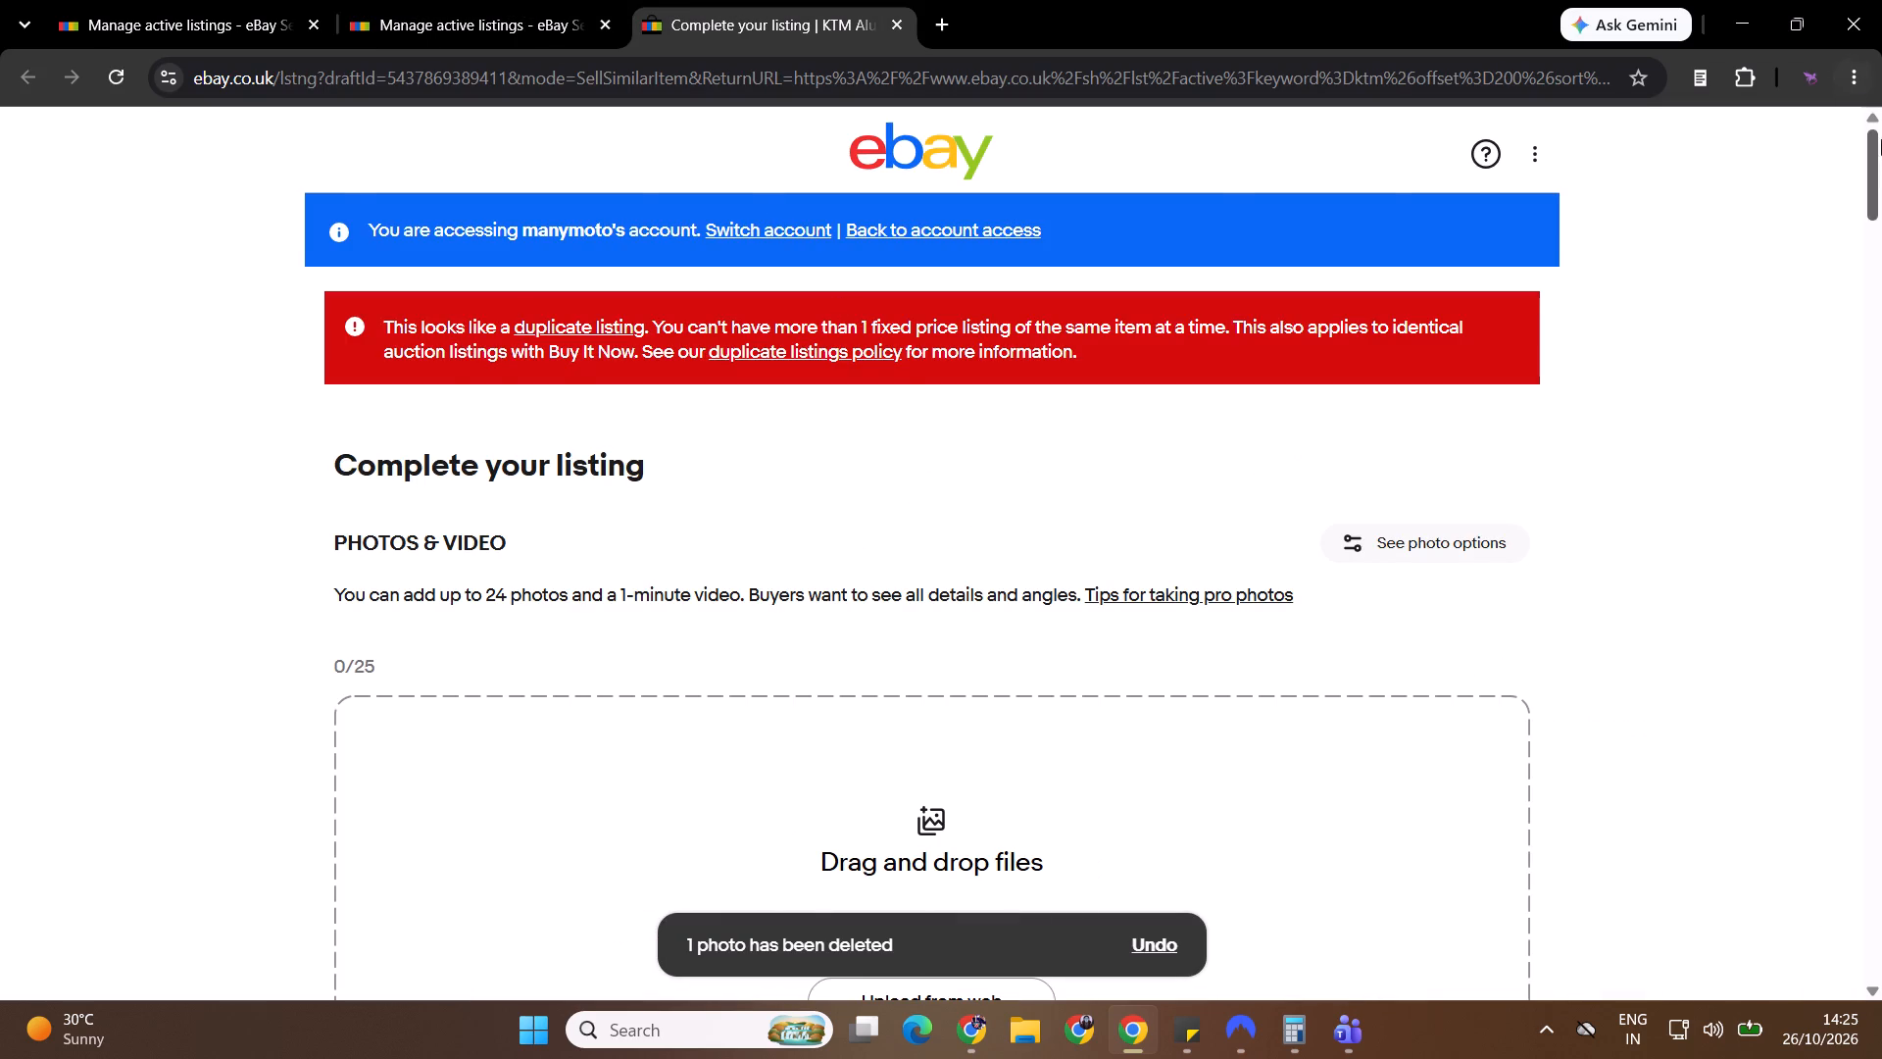
{"action": "left_click_drag", "start_coordinate": [1881, 152], "coordinate": [1881, 198]}
{"action": "left_click", "coordinate": [952, 497]}
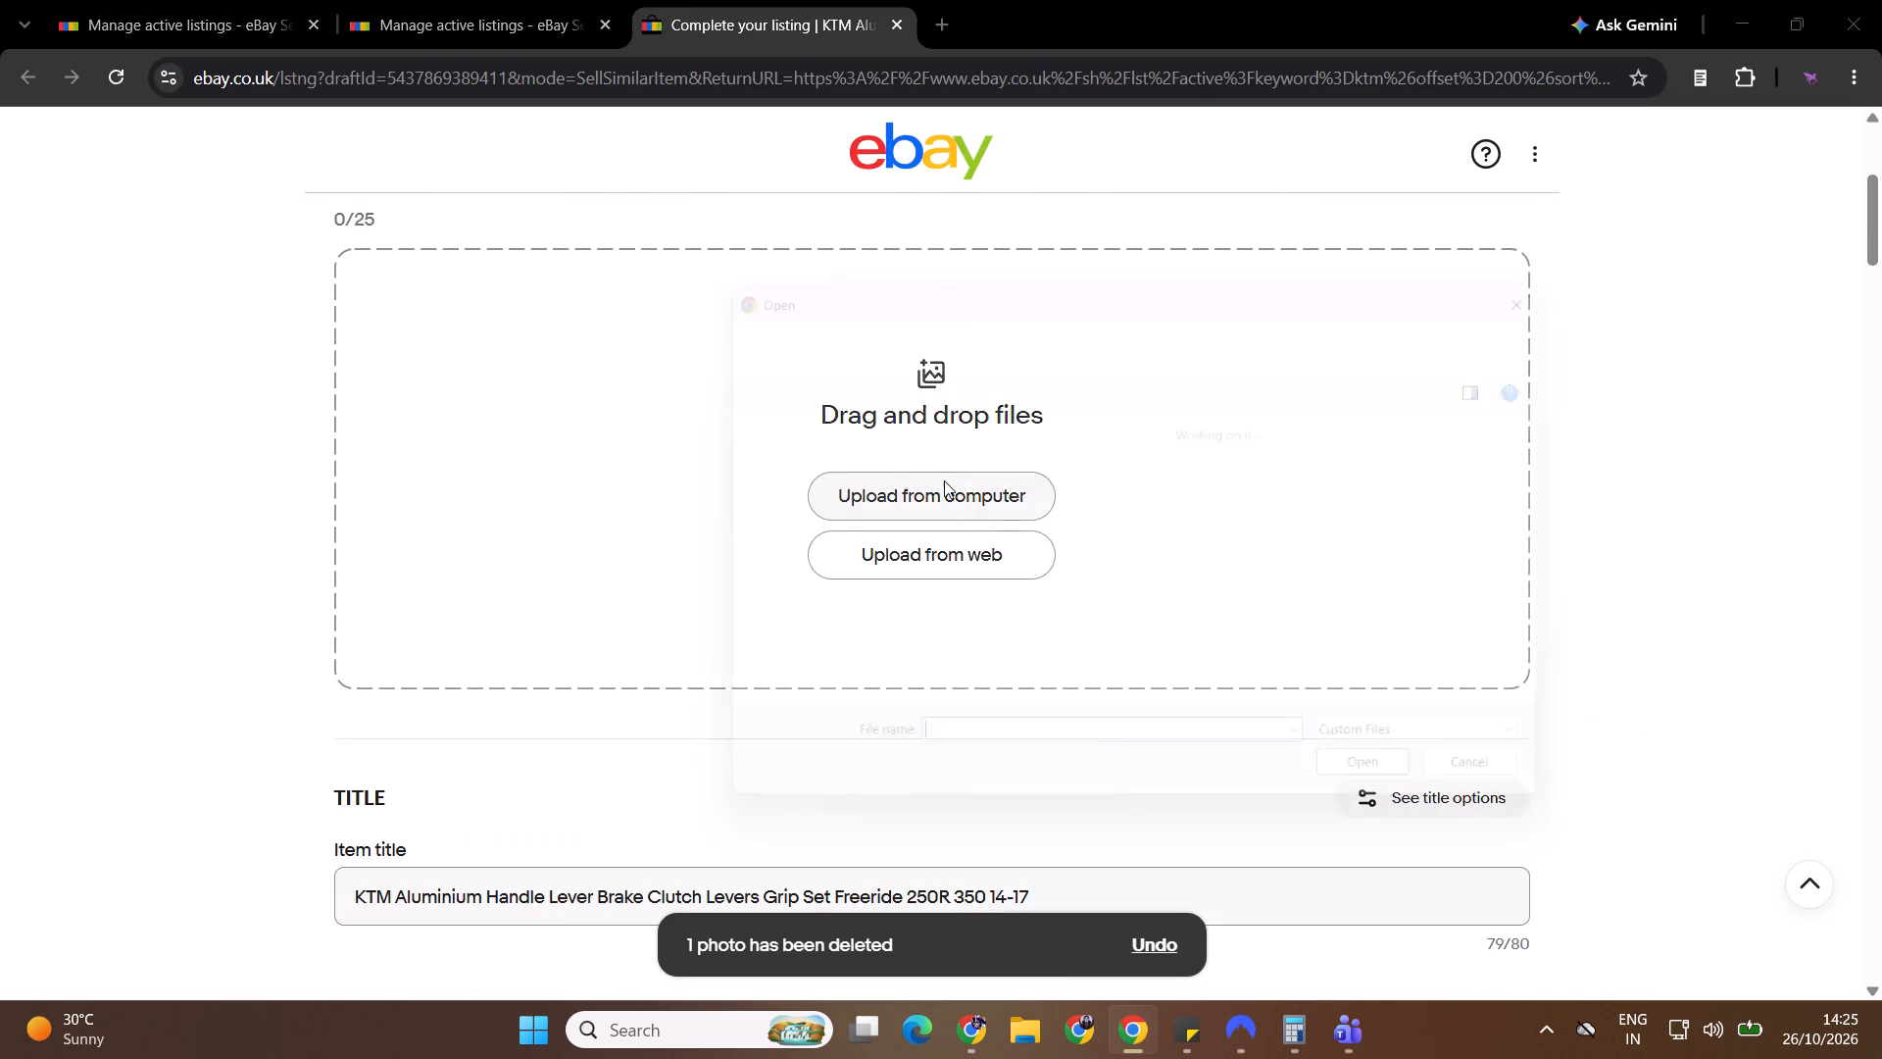
{"action": "left_click", "coordinate": [1406, 499]}
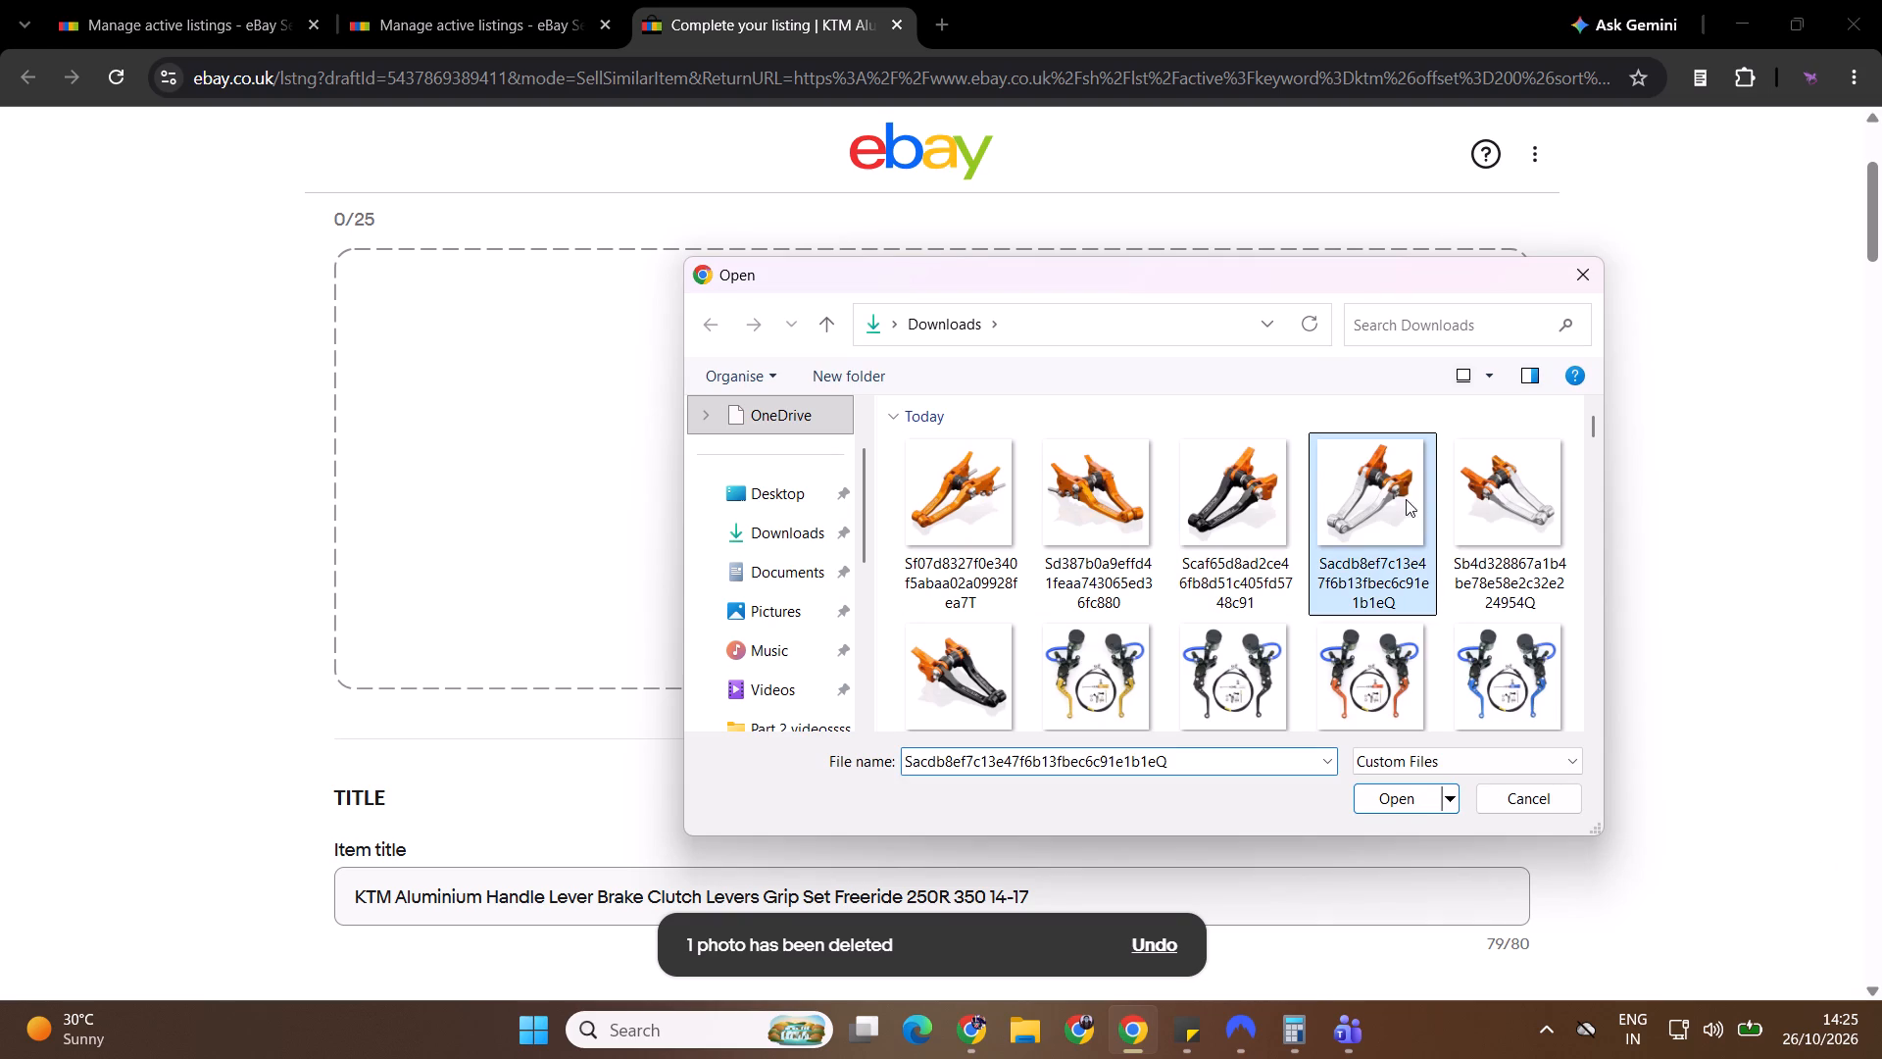
{"action": "left_click", "coordinate": [1507, 492], "text": "ctrl"}
{"action": "left_click", "coordinate": [1414, 784]}
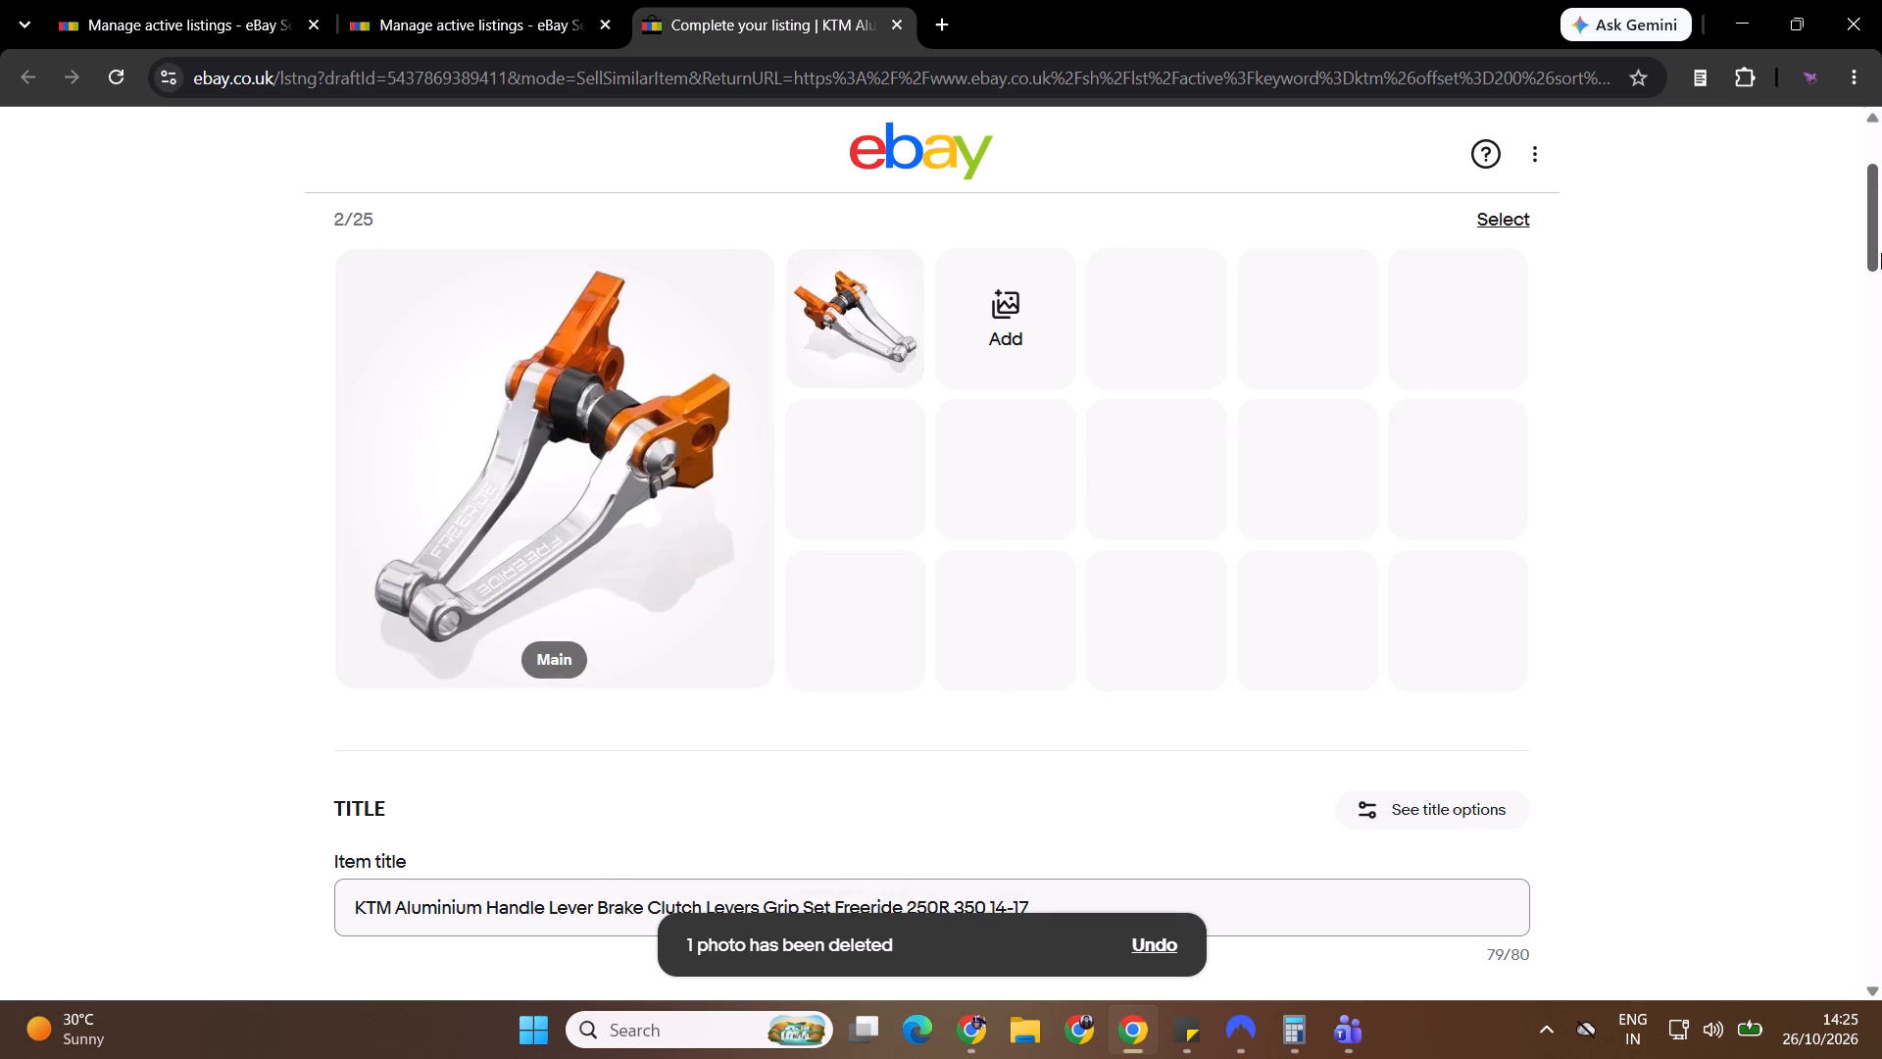
Publish the silver KTM Freeride lever listing with the displayed fees and return to the active listings.
{"action": "left_click_drag", "start_coordinate": [1881, 253], "coordinate": [1861, 646]}
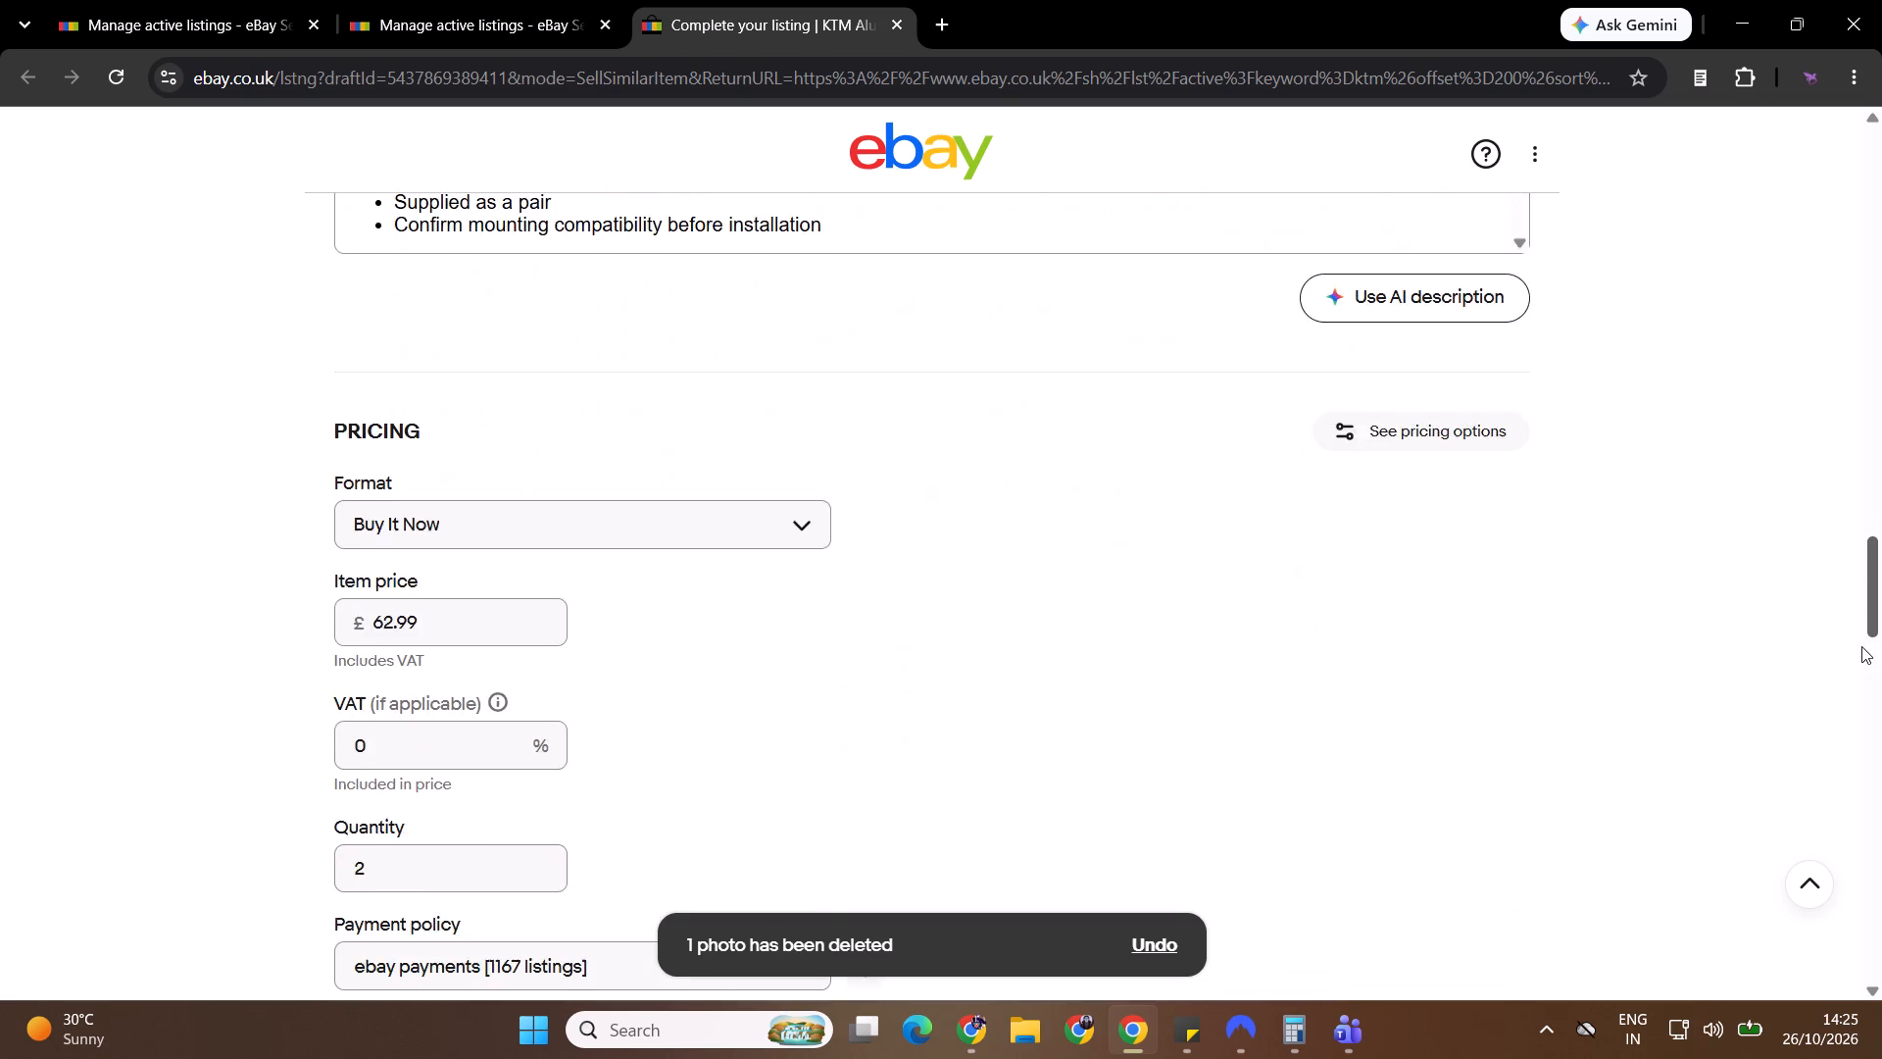
{"action": "left_click_drag", "start_coordinate": [1861, 646], "coordinate": [1881, 1058]}
{"action": "left_click", "coordinate": [865, 577]}
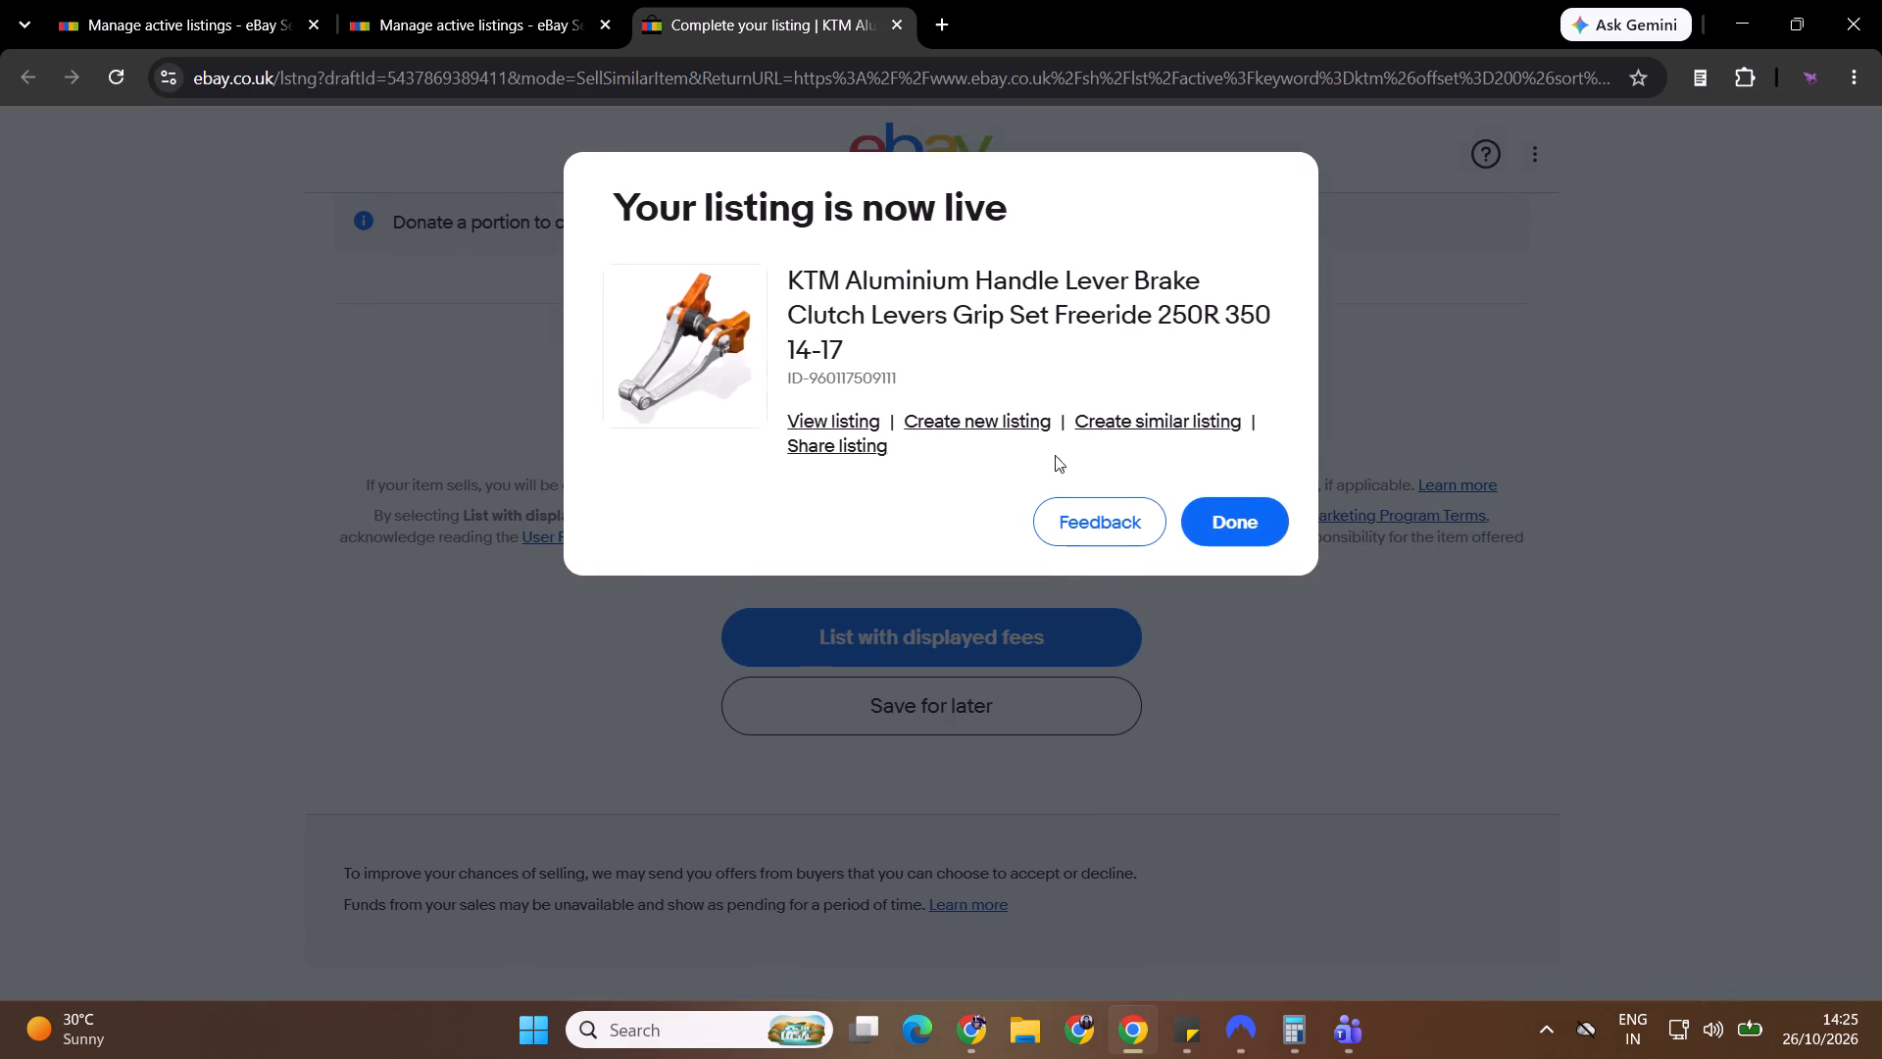
{"action": "left_click", "coordinate": [1216, 524]}
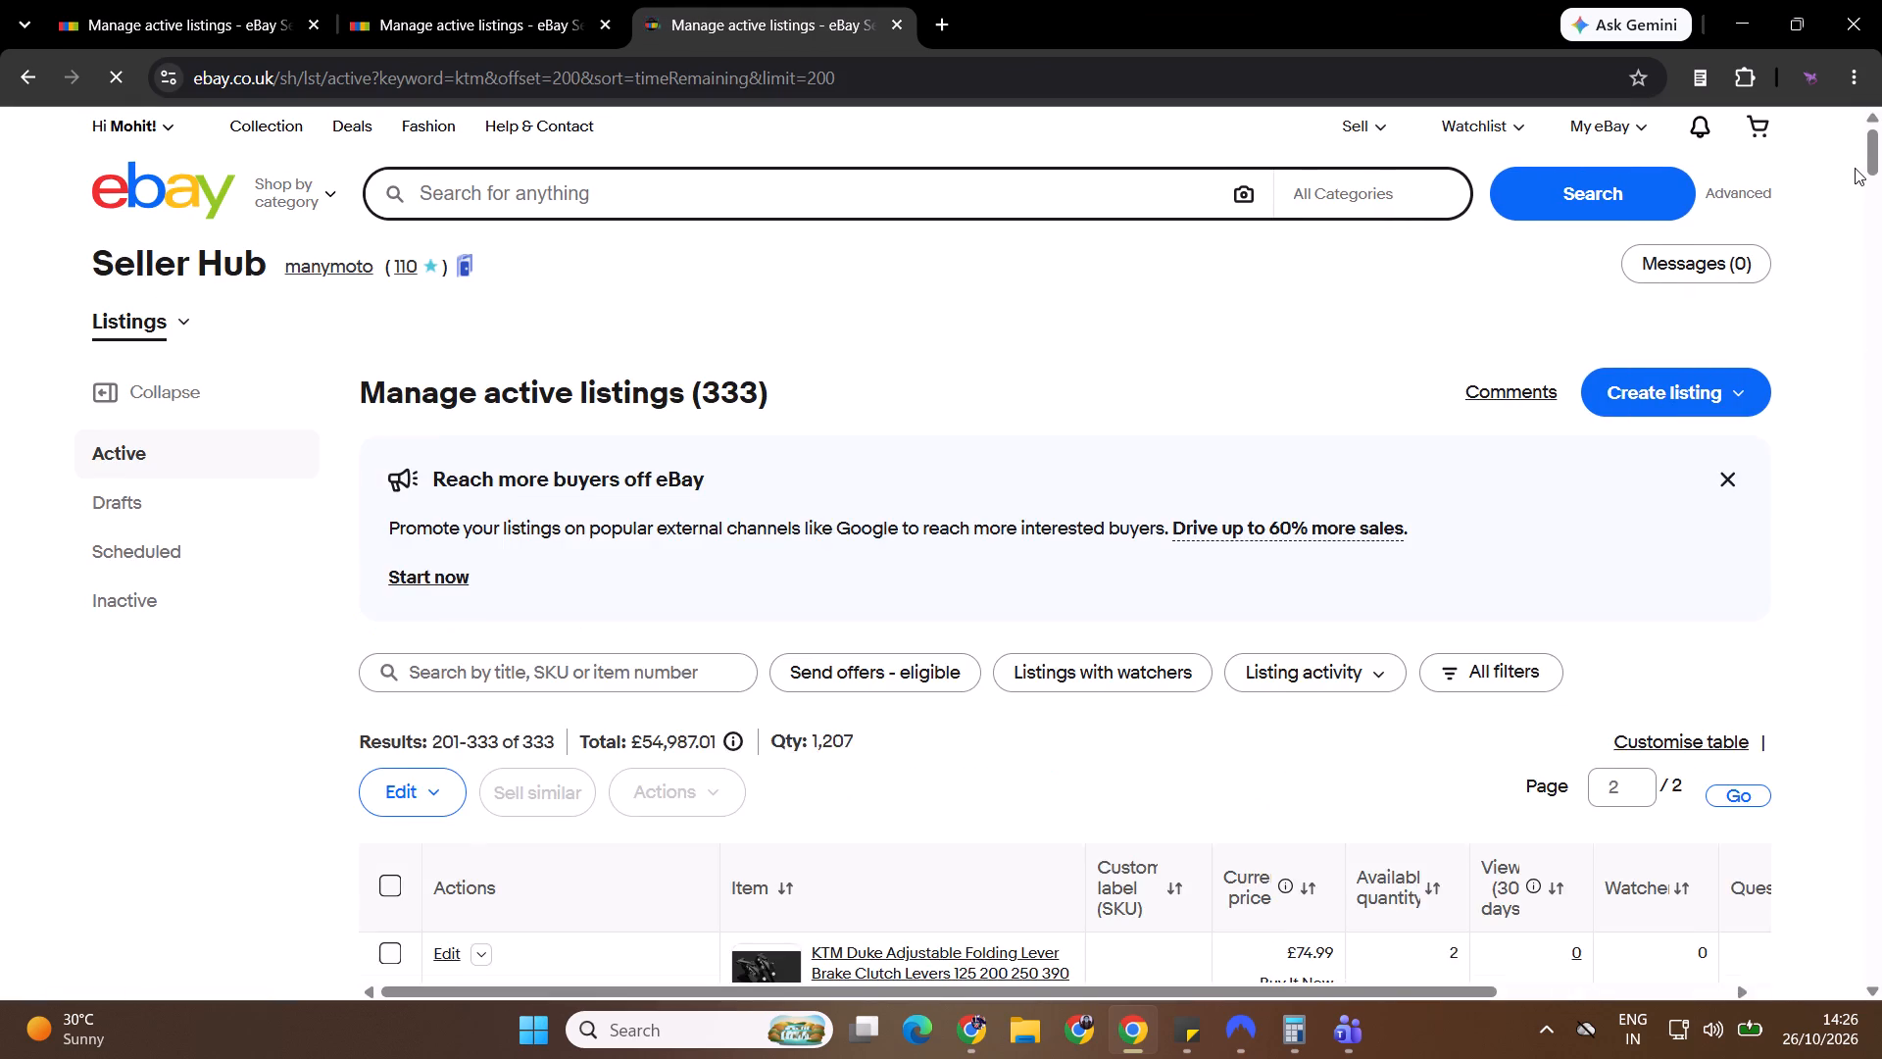
Create a Sell similar draft from the silver KTM Freeride lever listing at the end of the active listings.
{"action": "left_click_drag", "start_coordinate": [1881, 155], "coordinate": [1868, 1058]}
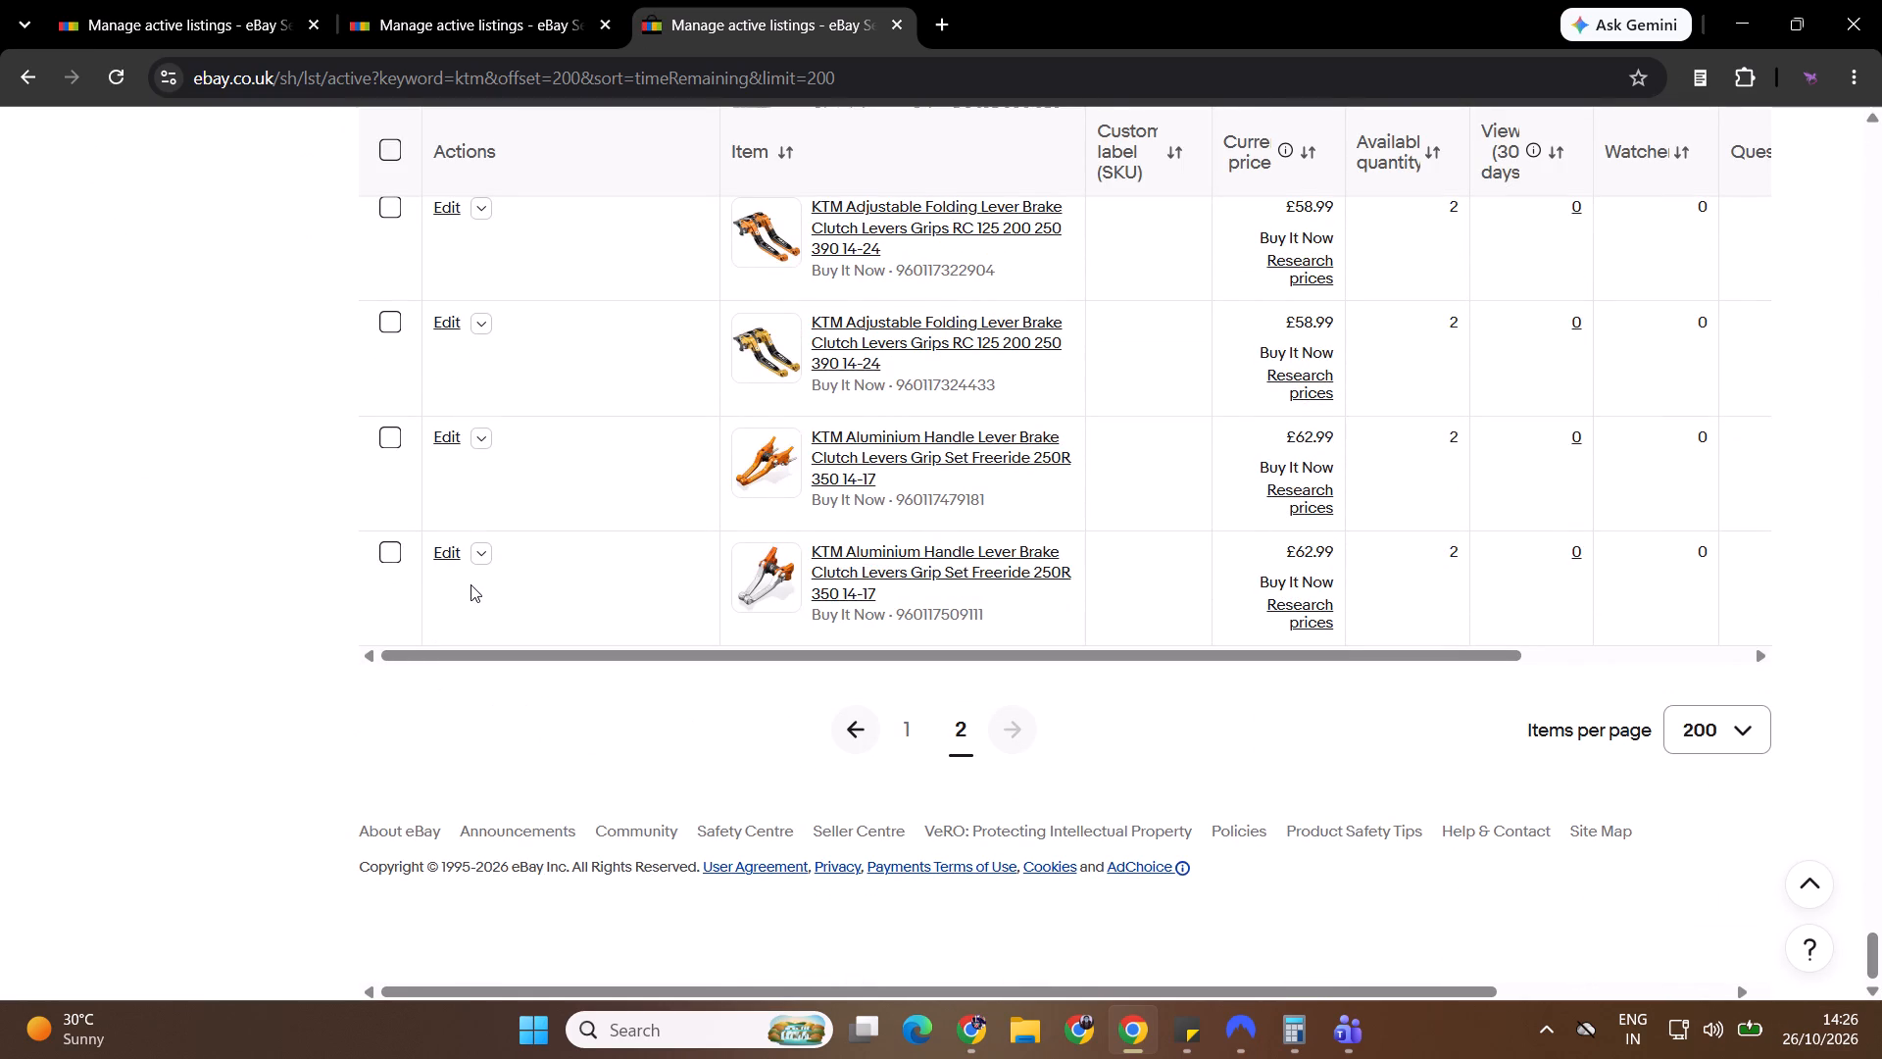
{"action": "left_click", "coordinate": [487, 546]}
{"action": "middle_click", "coordinate": [493, 594]}
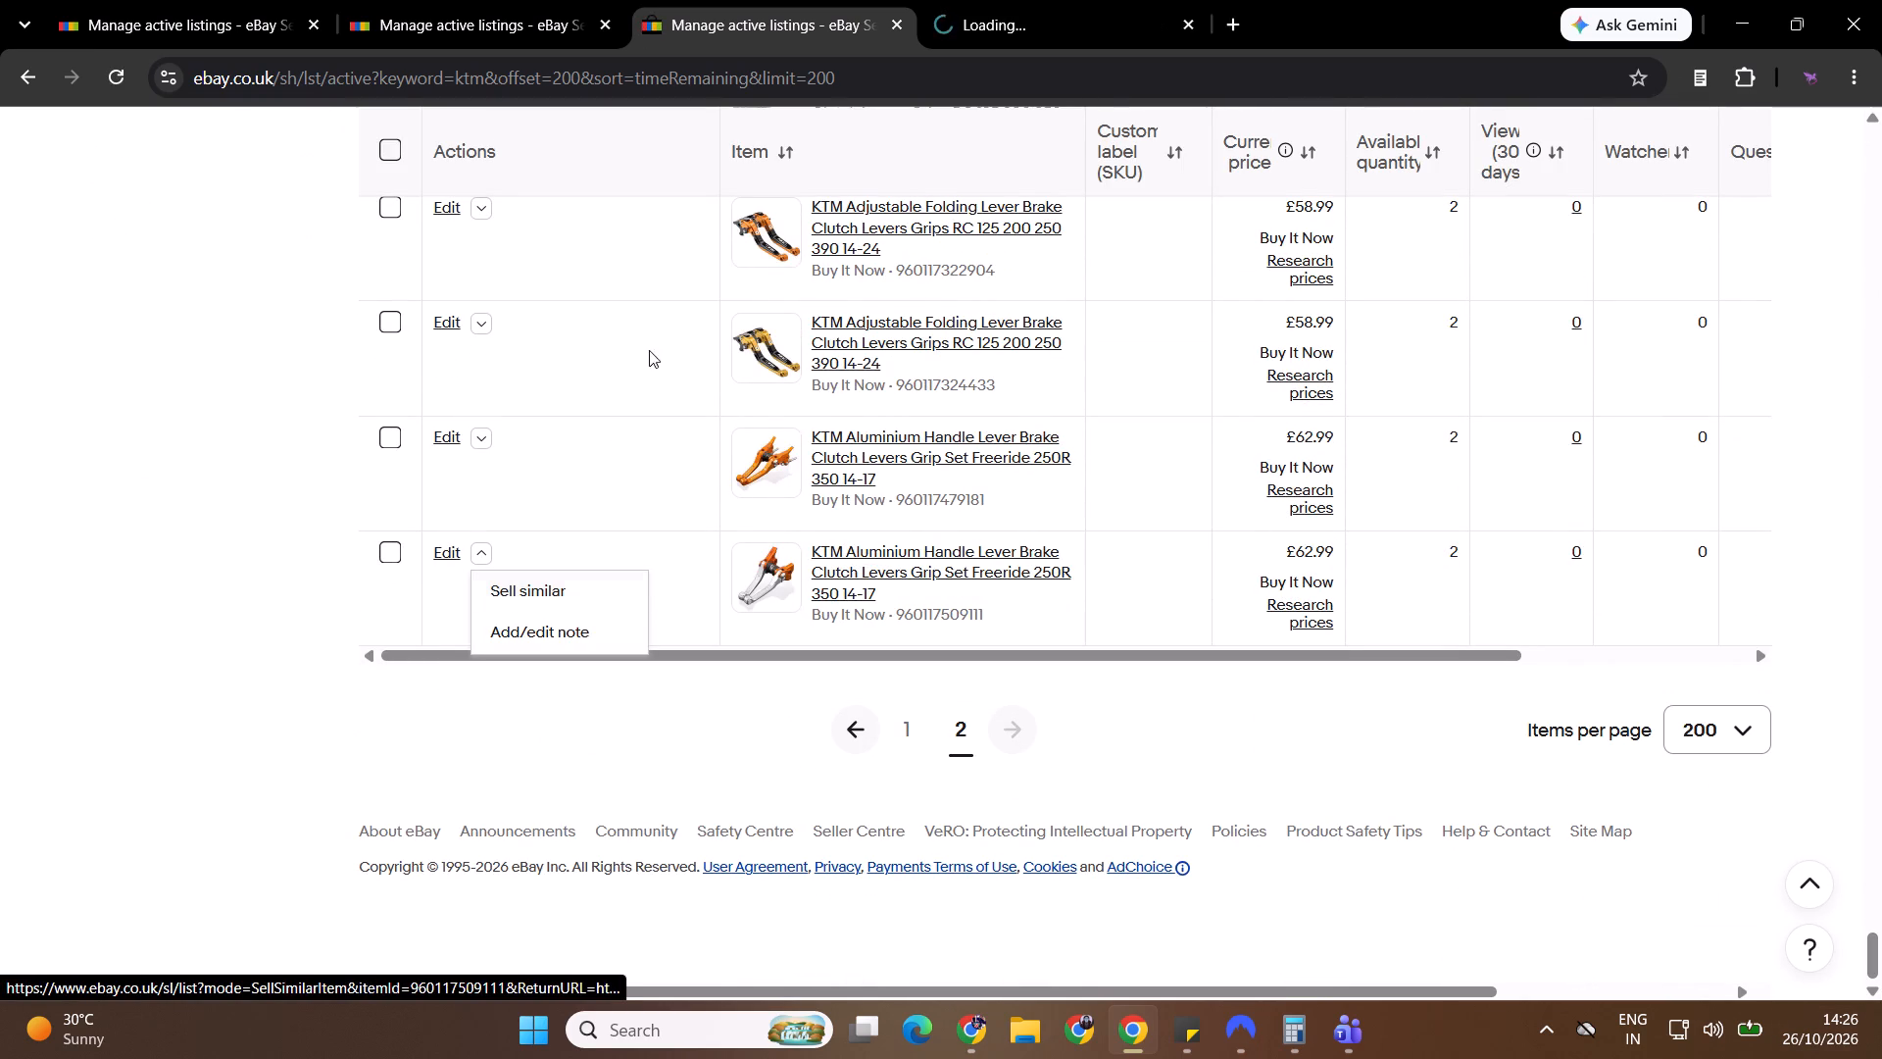
{"action": "left_click", "coordinate": [998, 25]}
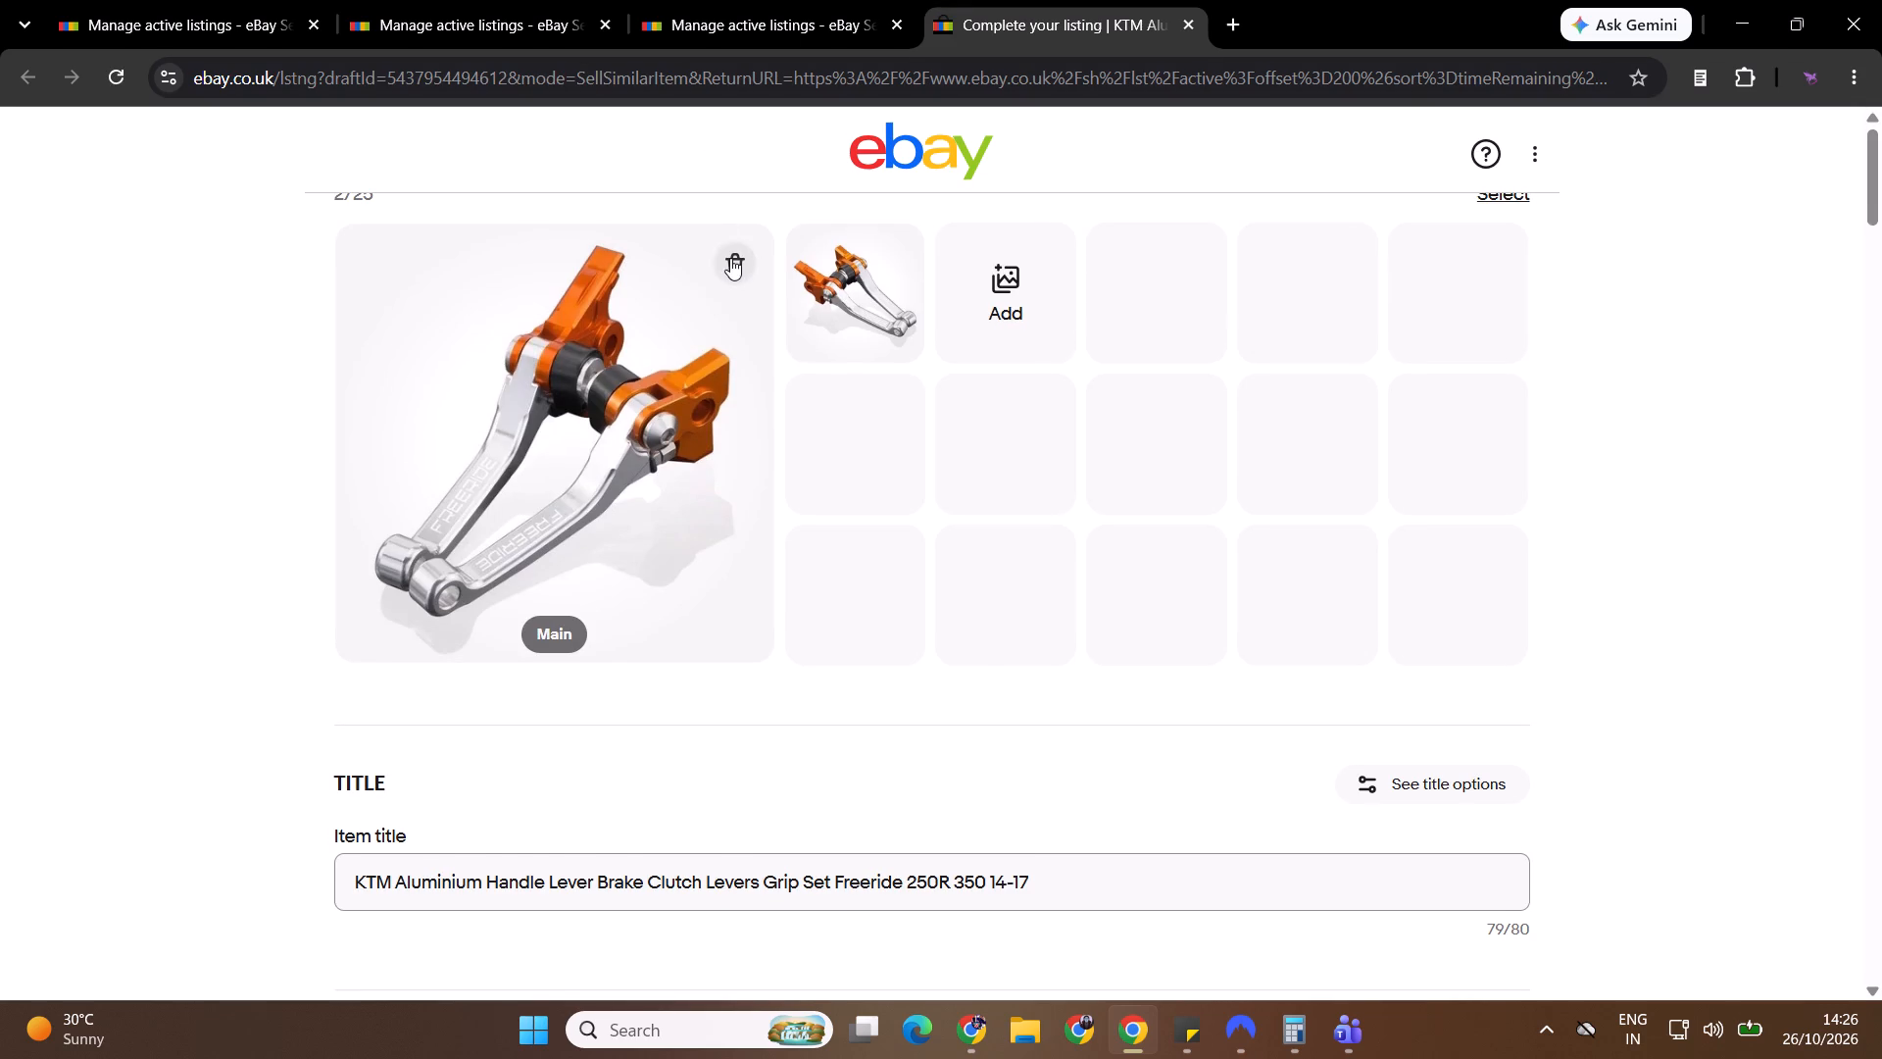
Replace both silver lever photos in the new draft with the two downloaded black lever photos.
{"action": "left_click", "coordinate": [730, 258]}
{"action": "left_click", "coordinate": [730, 258]}
{"action": "left_click", "coordinate": [739, 589]}
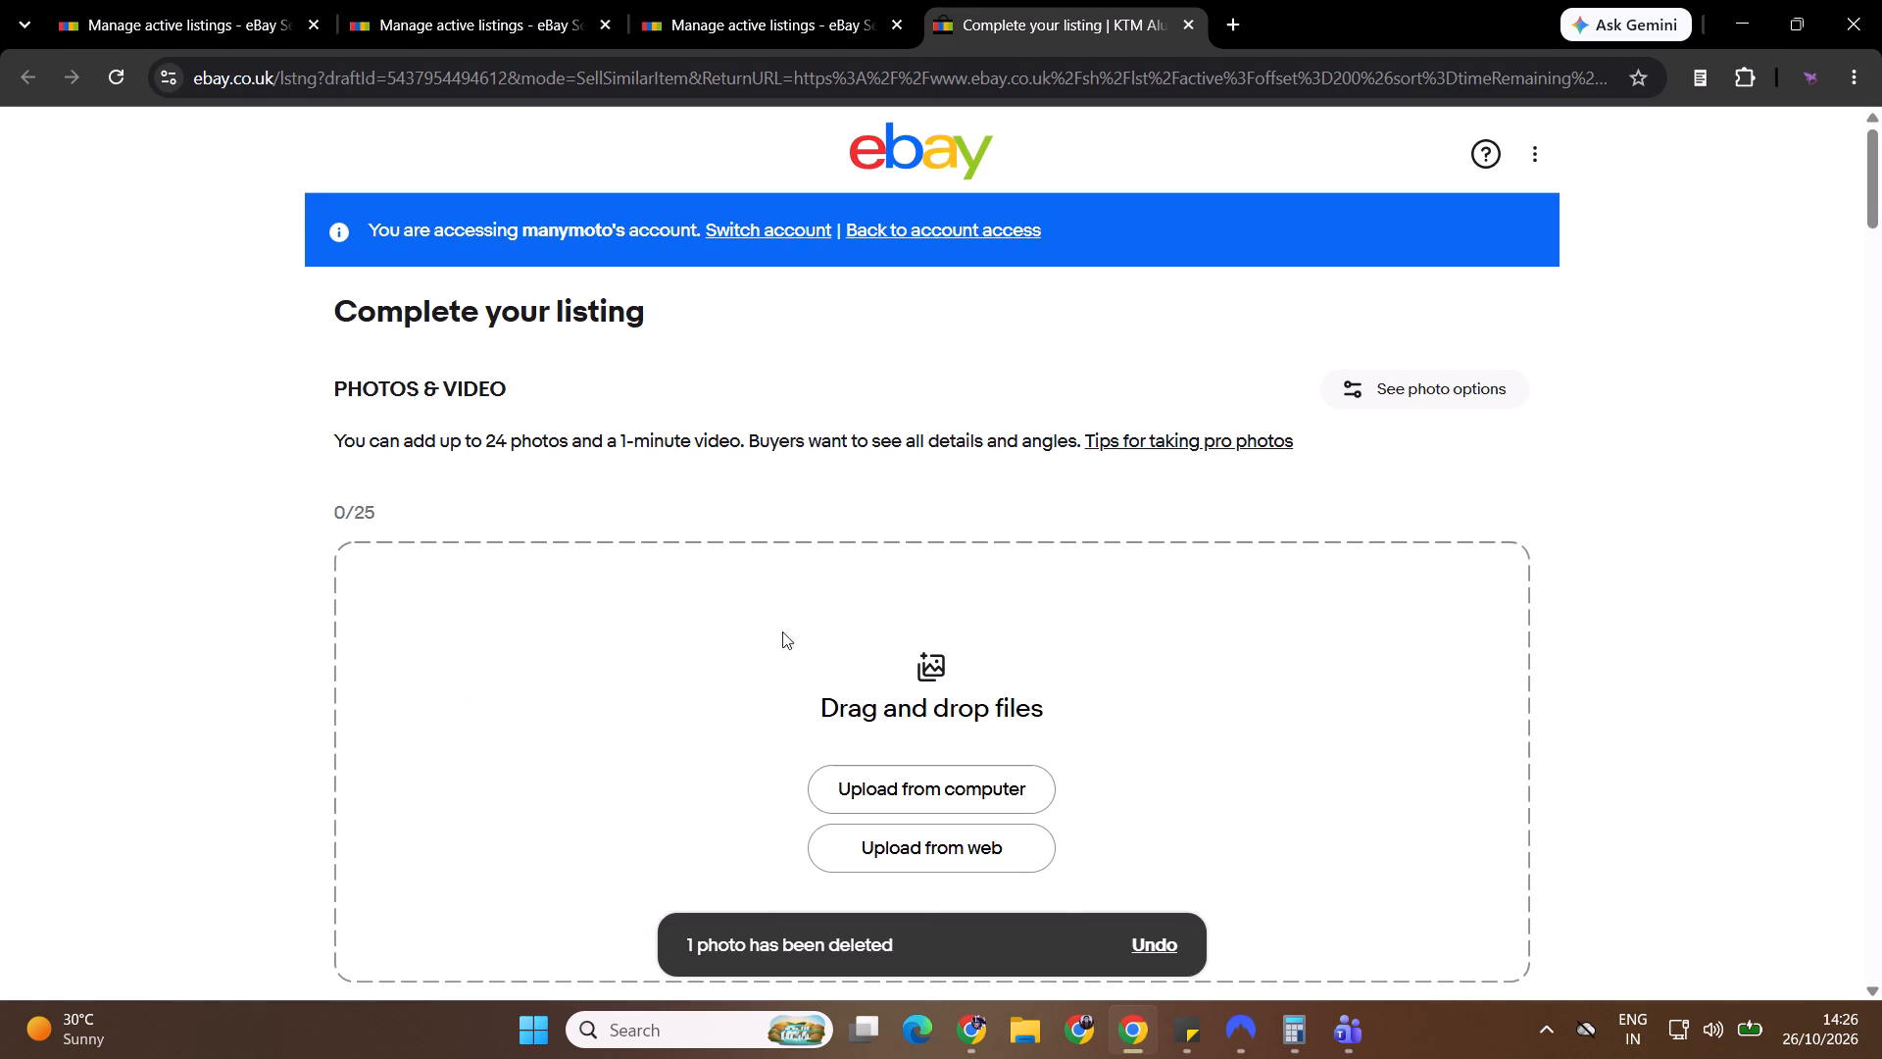
{"action": "left_click", "coordinate": [887, 777]}
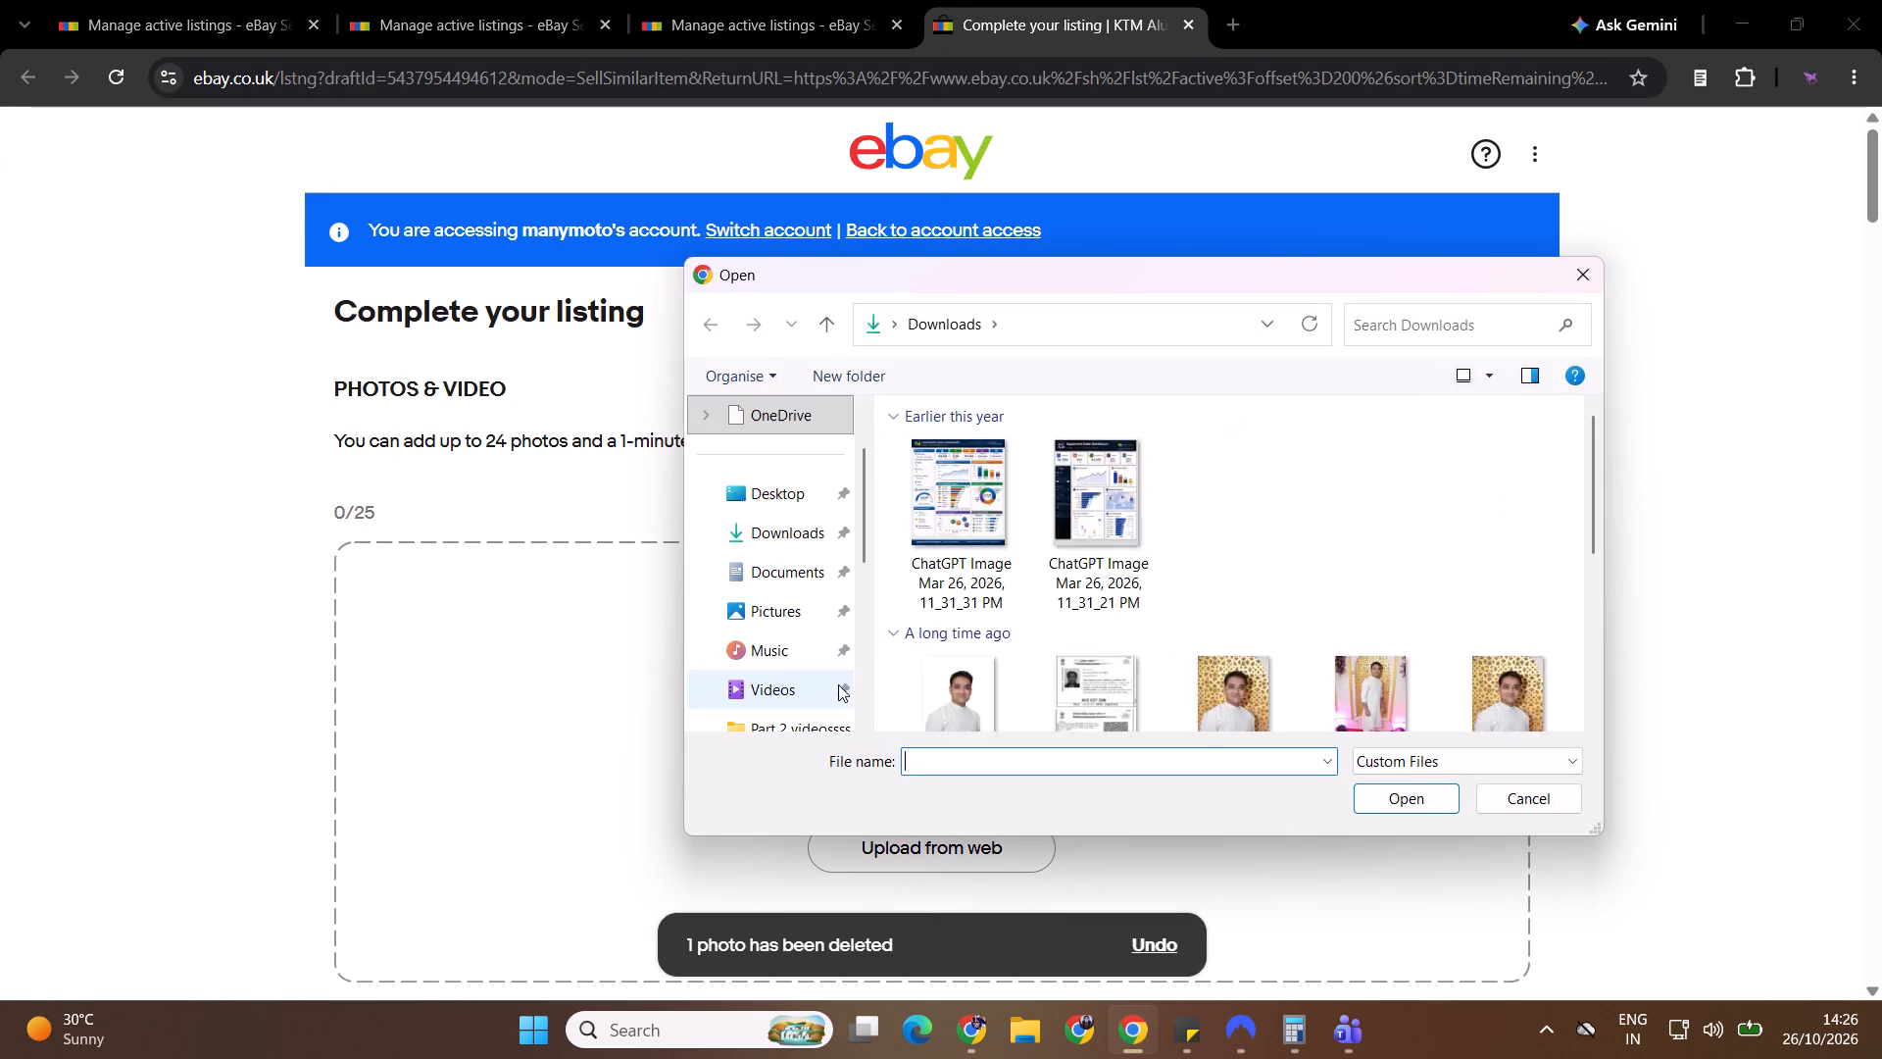
{"action": "left_click", "coordinate": [1248, 489]}
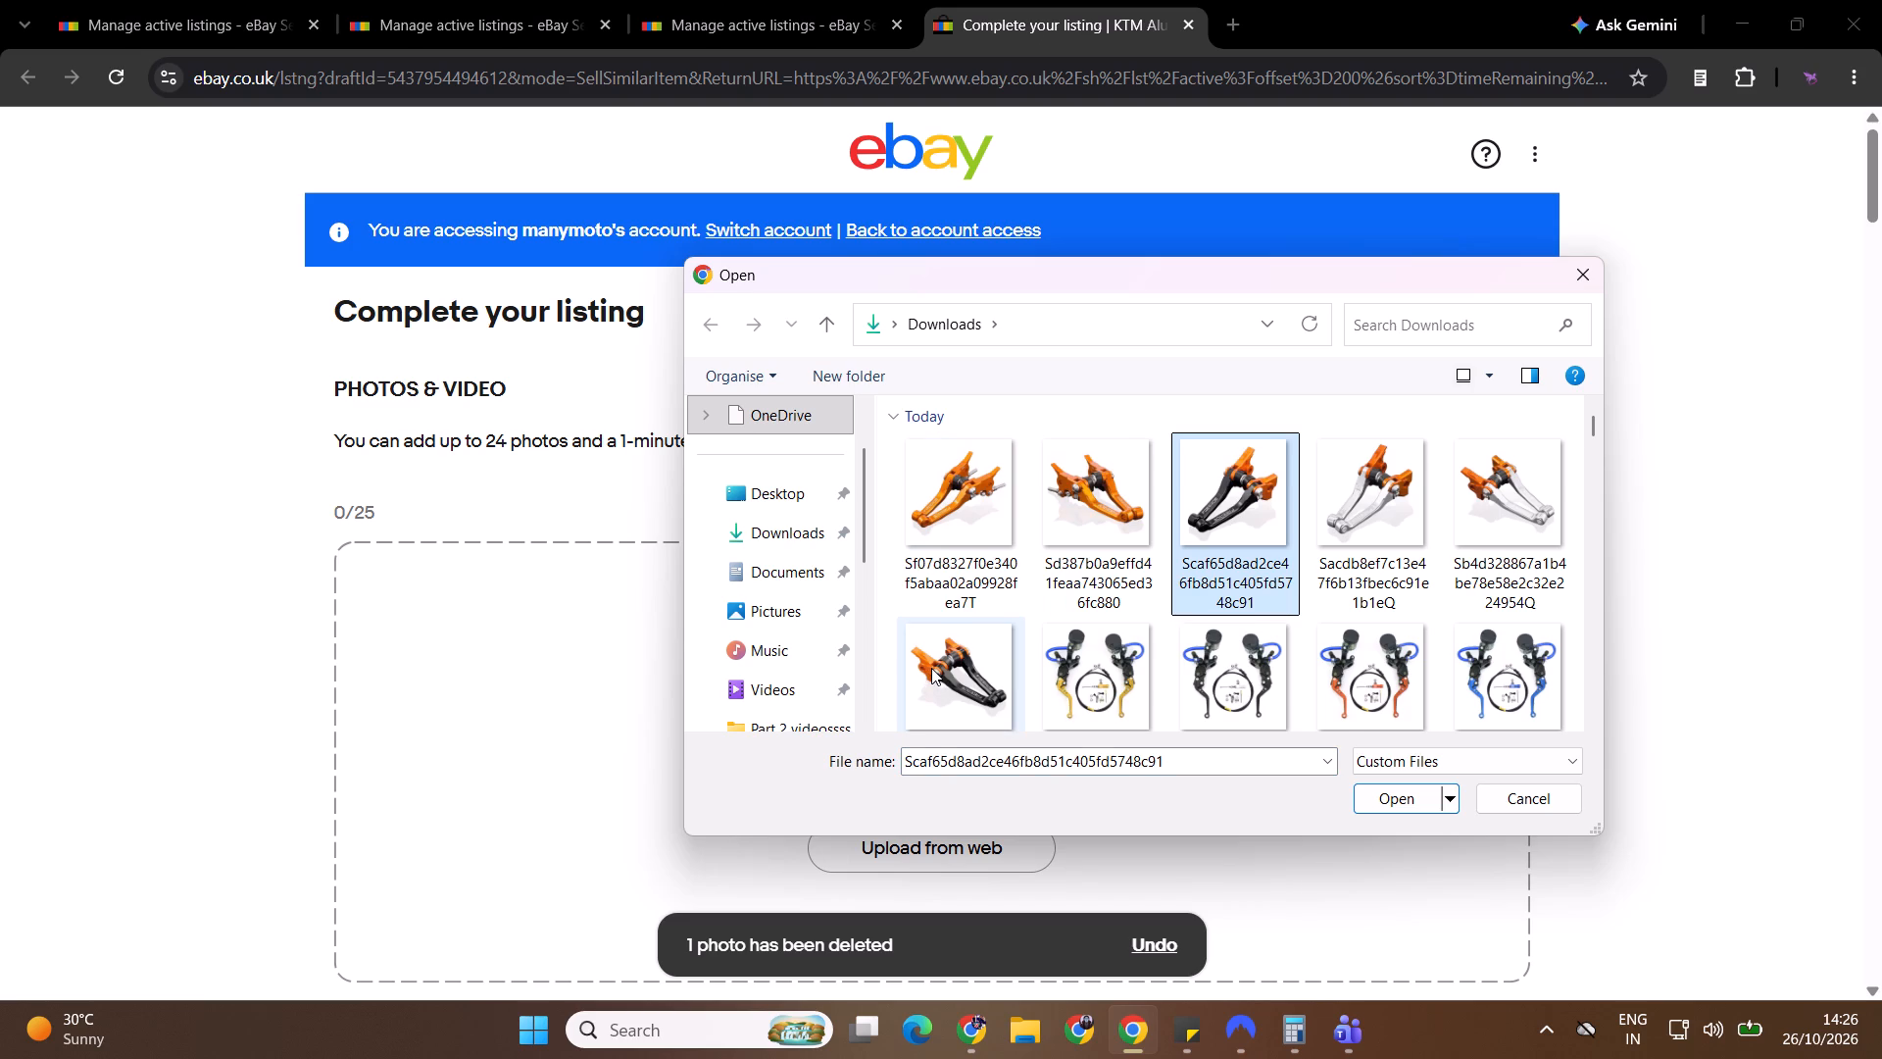
{"action": "left_click", "coordinate": [931, 668], "text": "ctrl"}
{"action": "left_click", "coordinate": [1423, 805]}
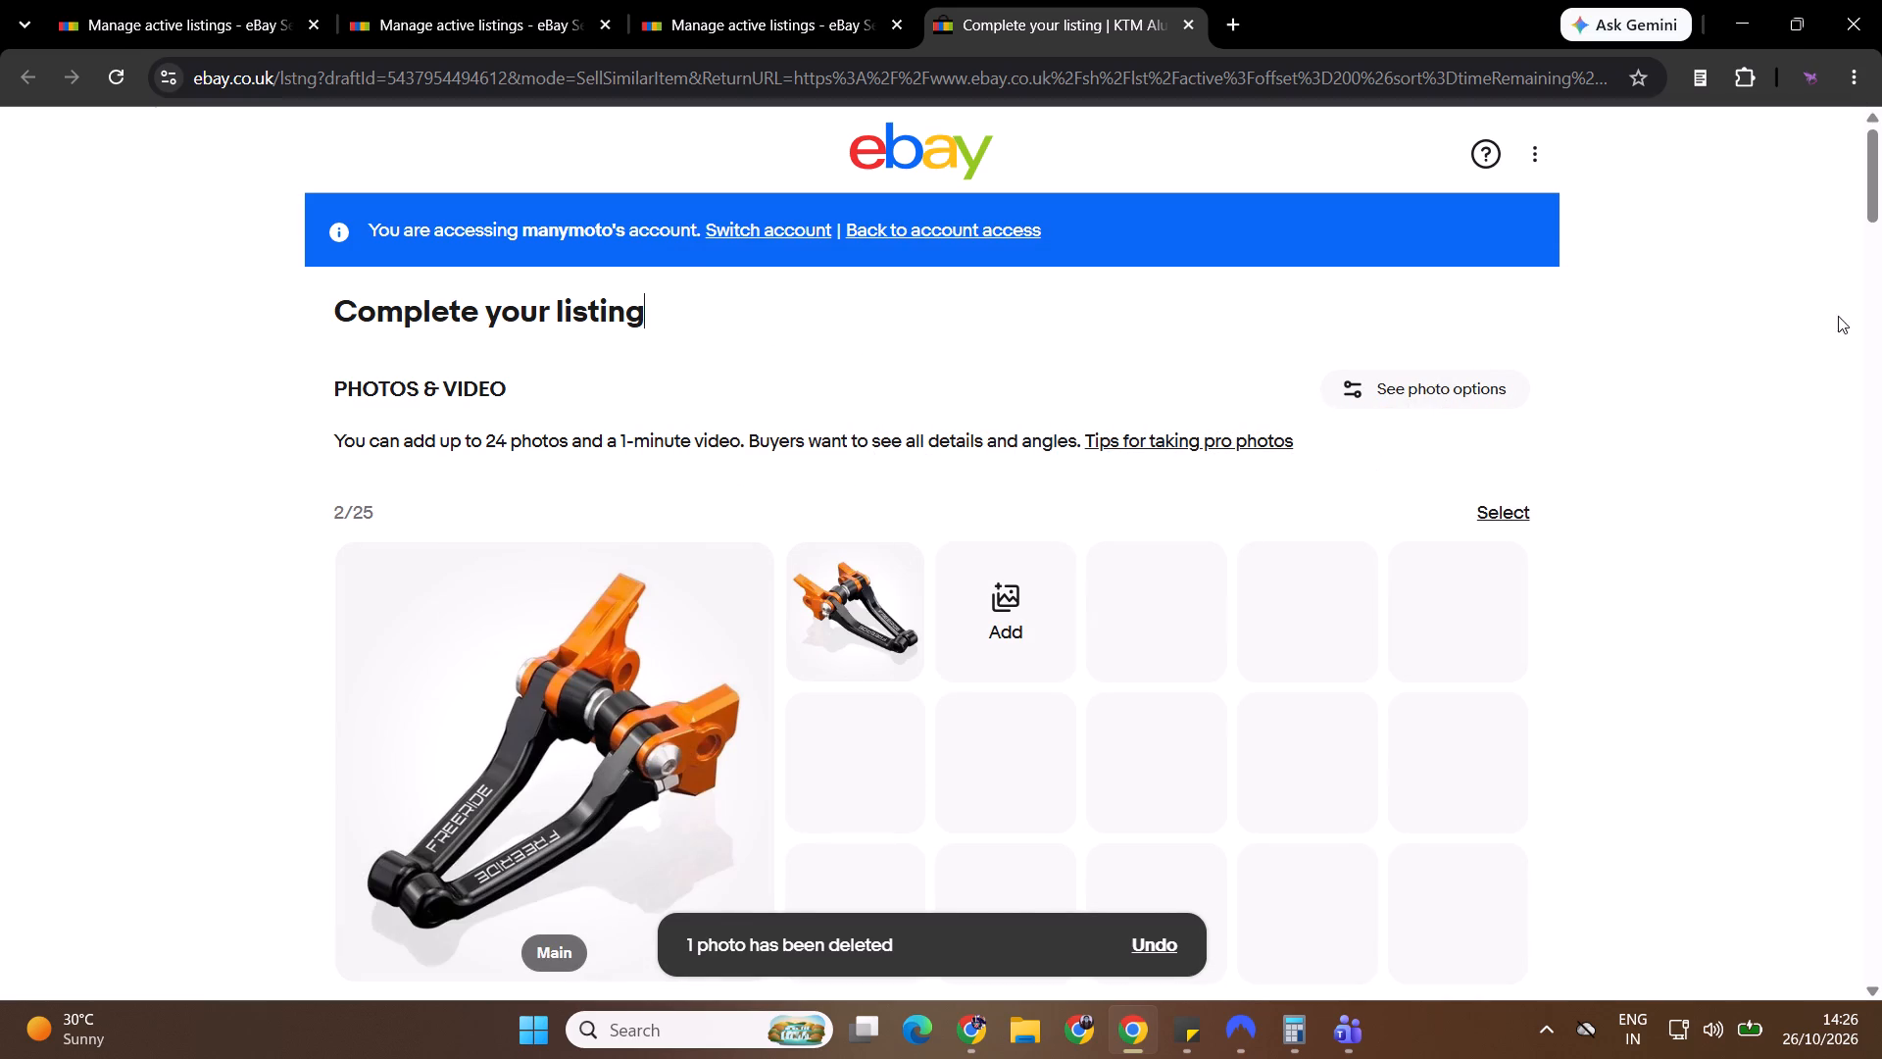
Check the copied specifics and description, and publish the black KTM Freeride lever listing with the displayed fees.
{"action": "left_click_drag", "start_coordinate": [1881, 162], "coordinate": [1881, 350]}
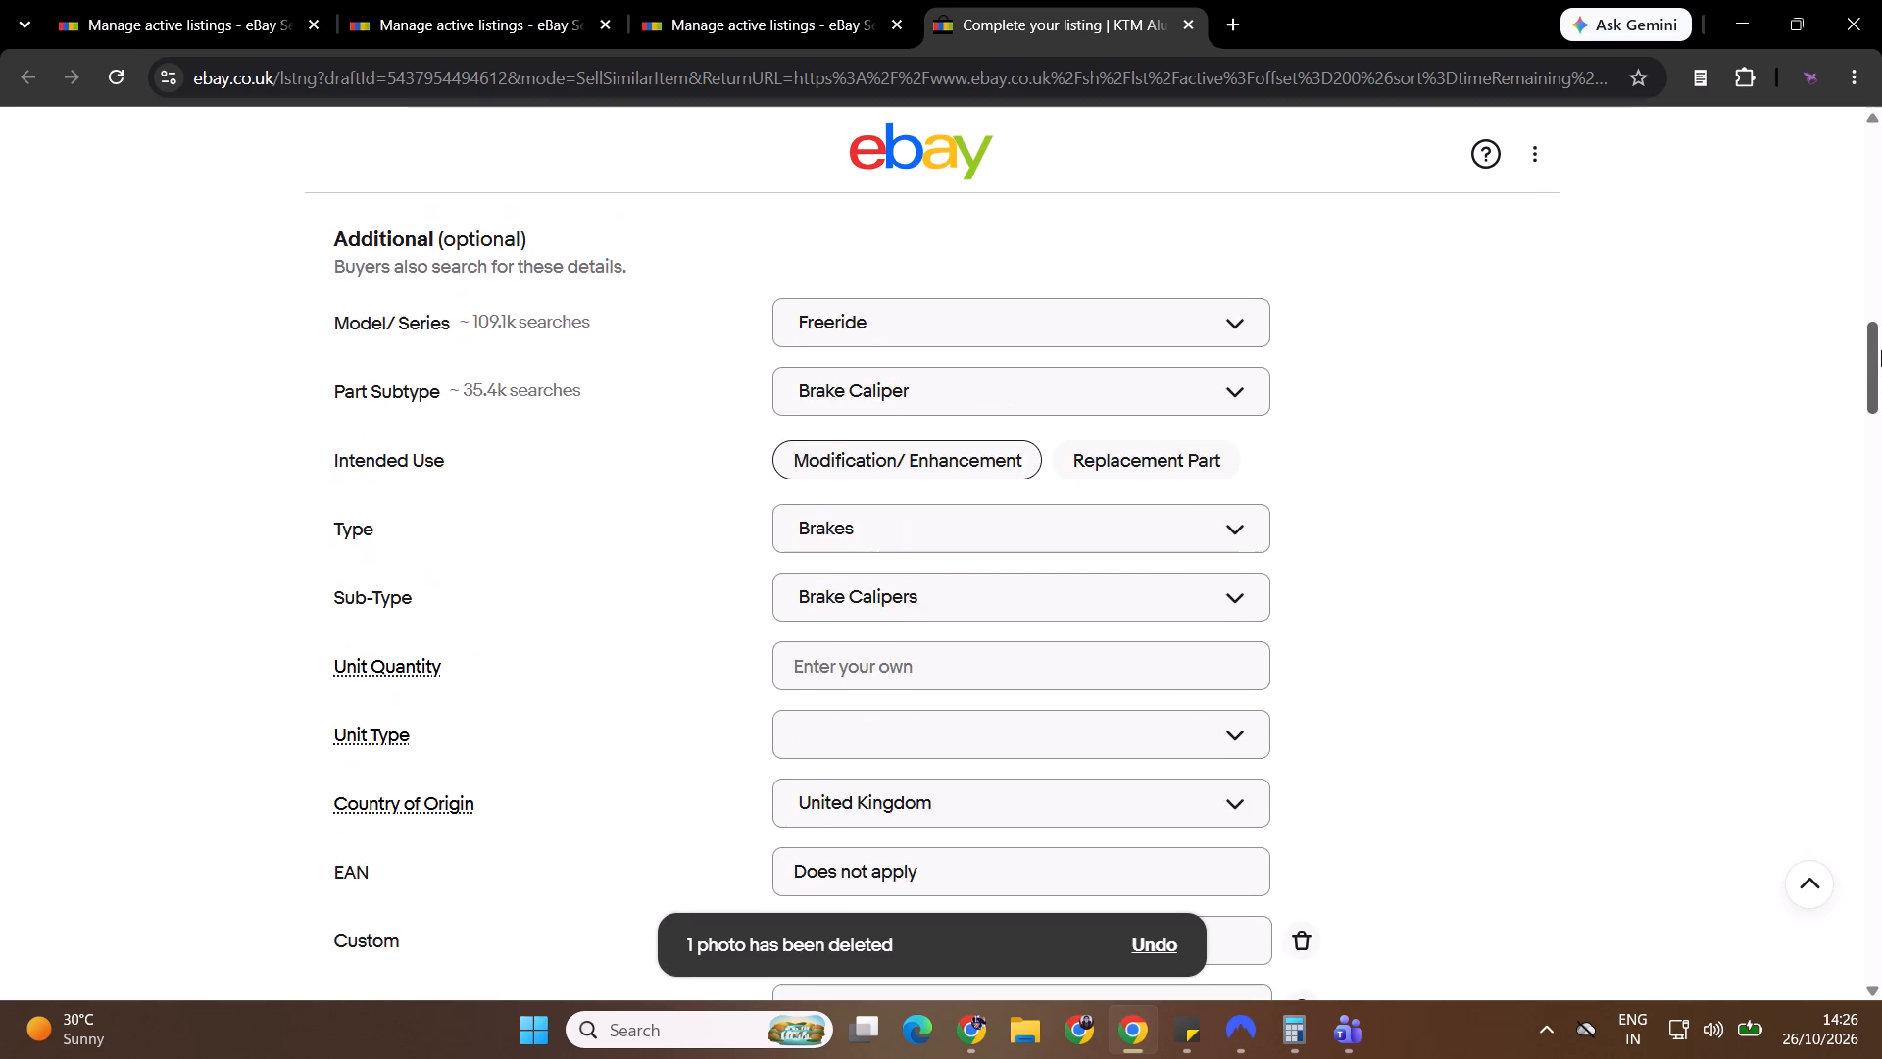
{"action": "left_click_drag", "start_coordinate": [1881, 350], "coordinate": [1867, 496]}
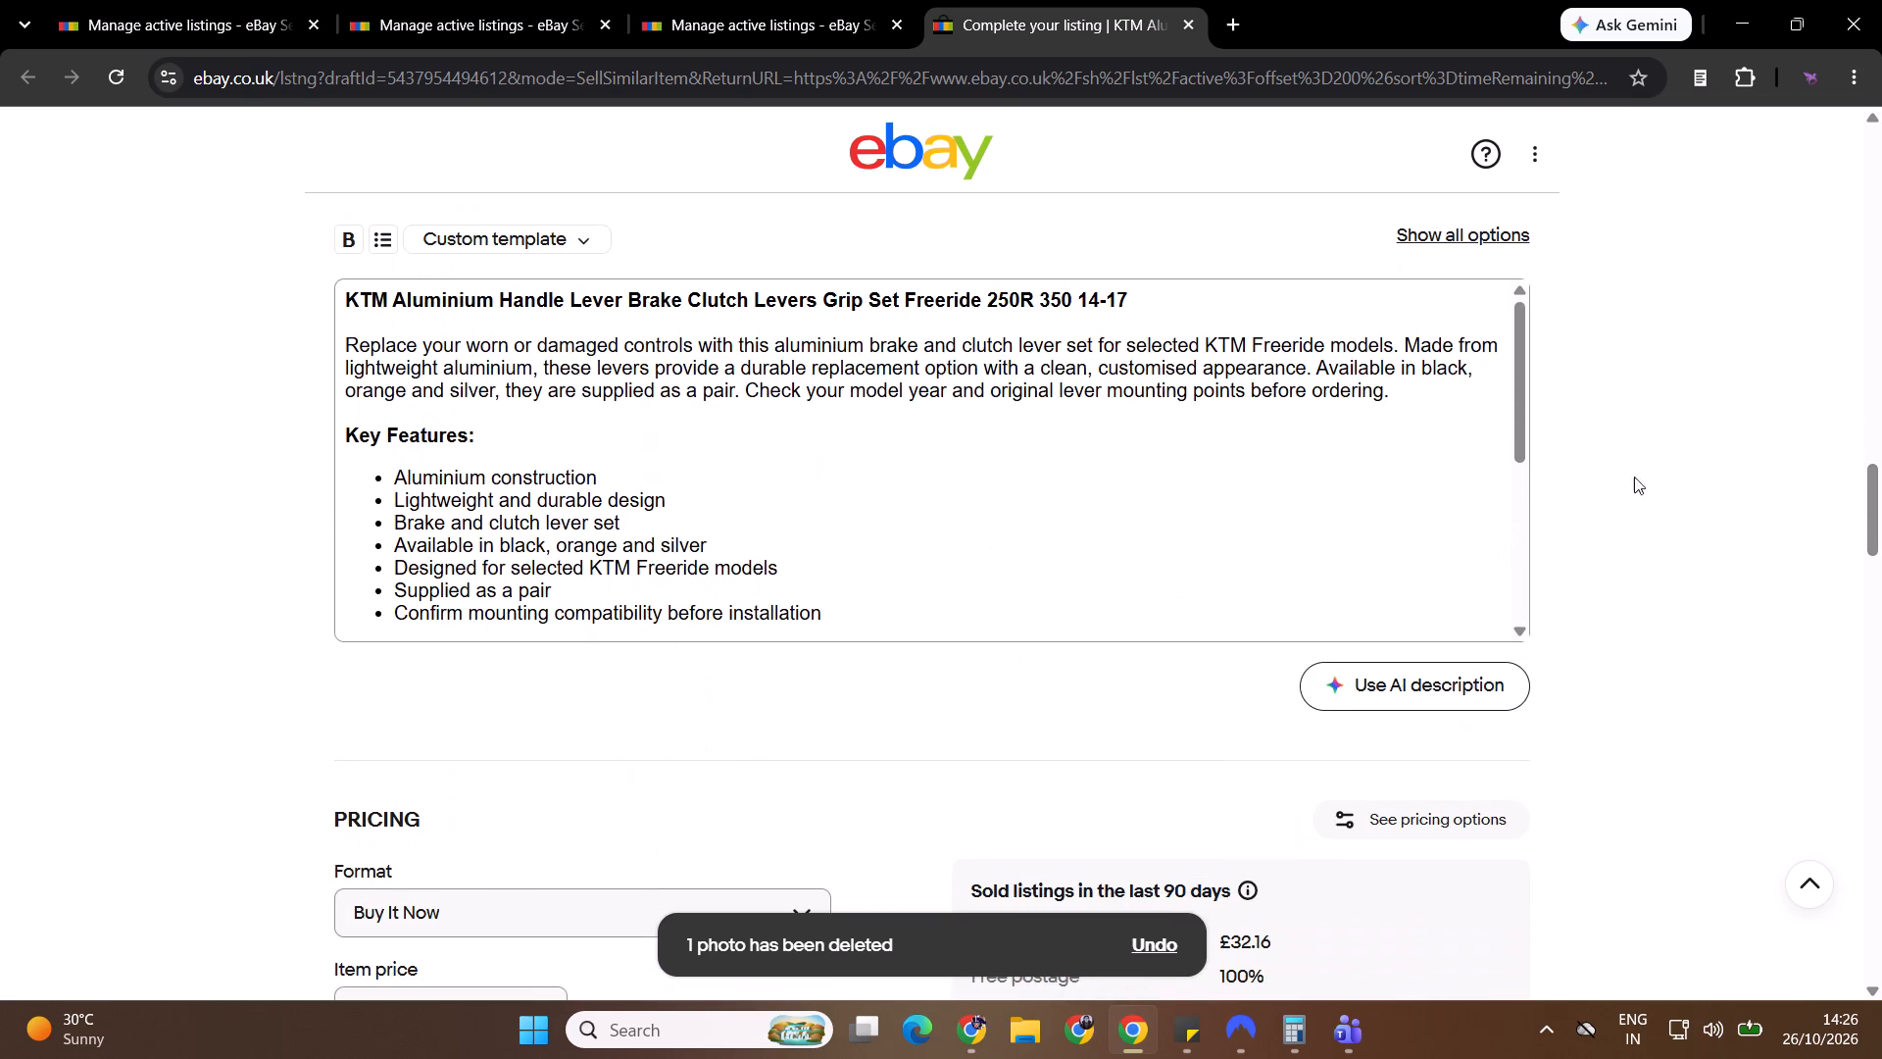
{"action": "left_click_drag", "start_coordinate": [1881, 525], "coordinate": [1881, 1058]}
{"action": "left_click", "coordinate": [877, 576]}
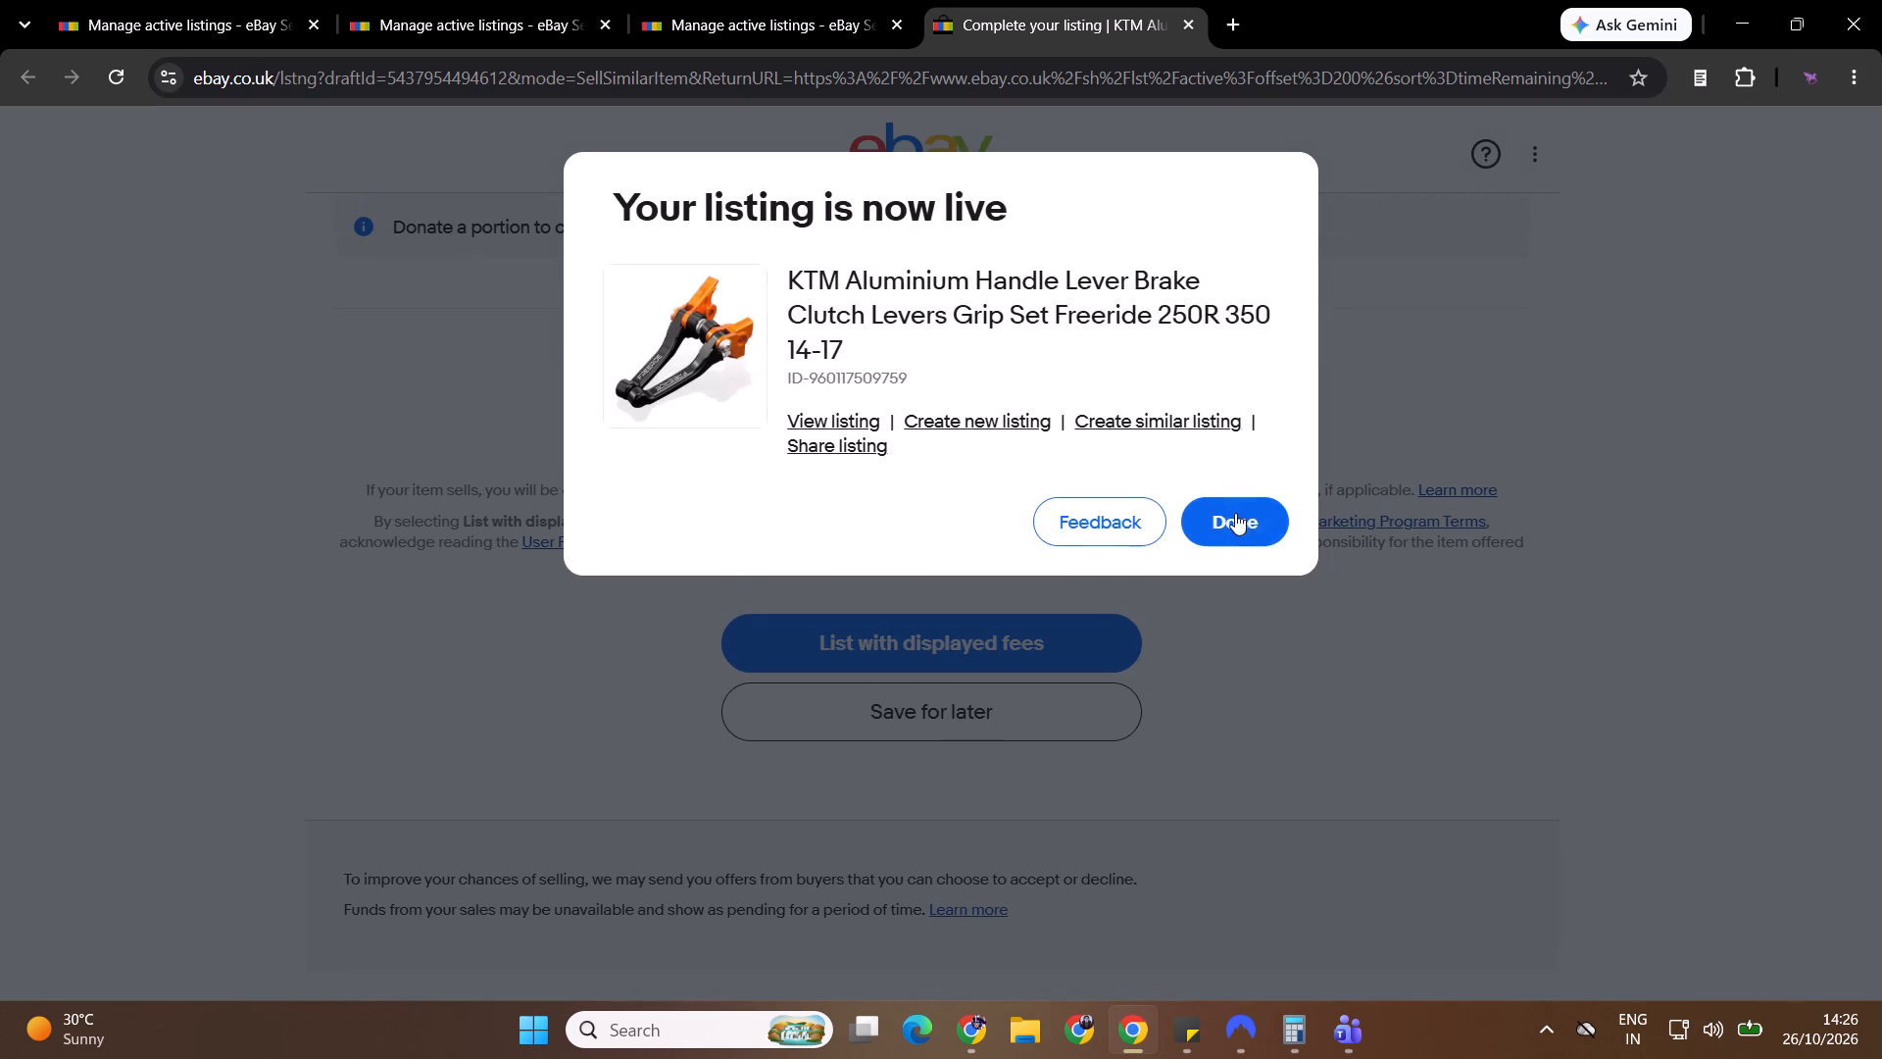
{"action": "left_click", "coordinate": [1247, 523]}
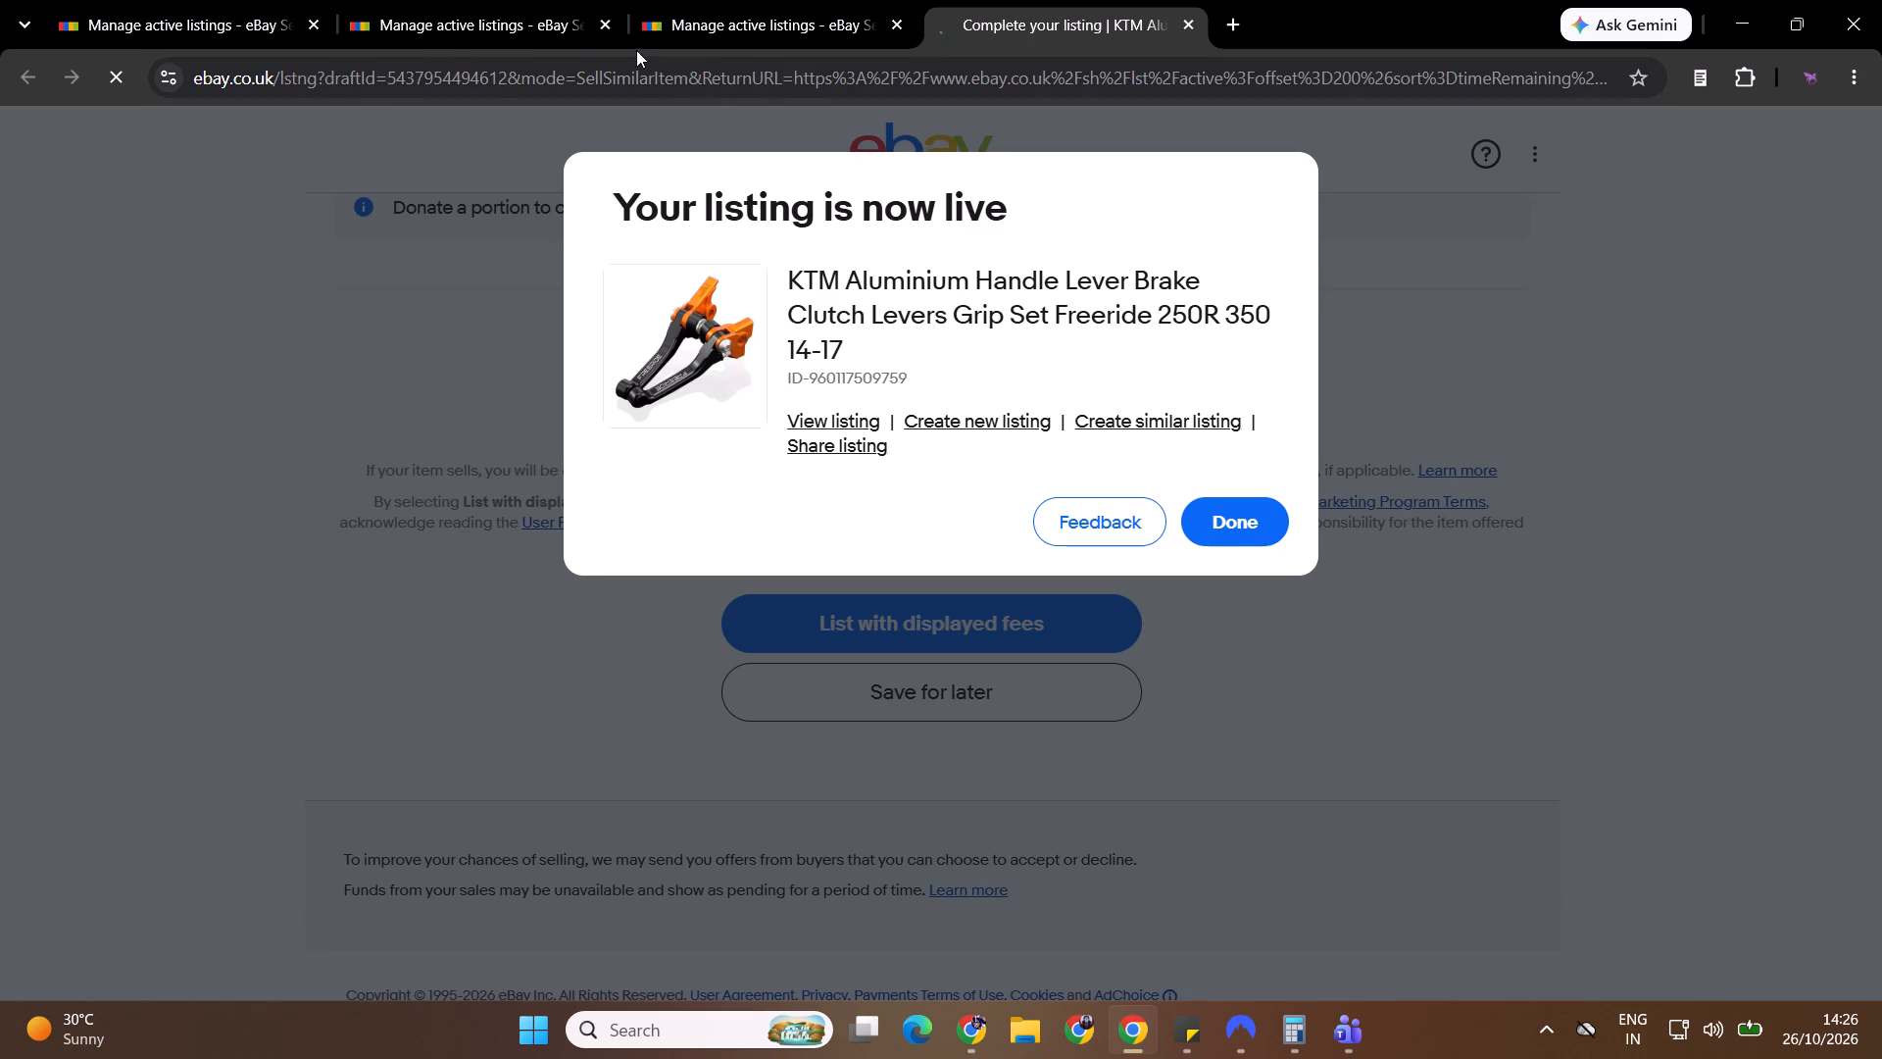
Close the surplus eBay active-listings pages and the finished Freeride lever product page on AliExpress.
{"action": "left_click", "coordinate": [608, 30]}
{"action": "left_click", "coordinate": [608, 30]}
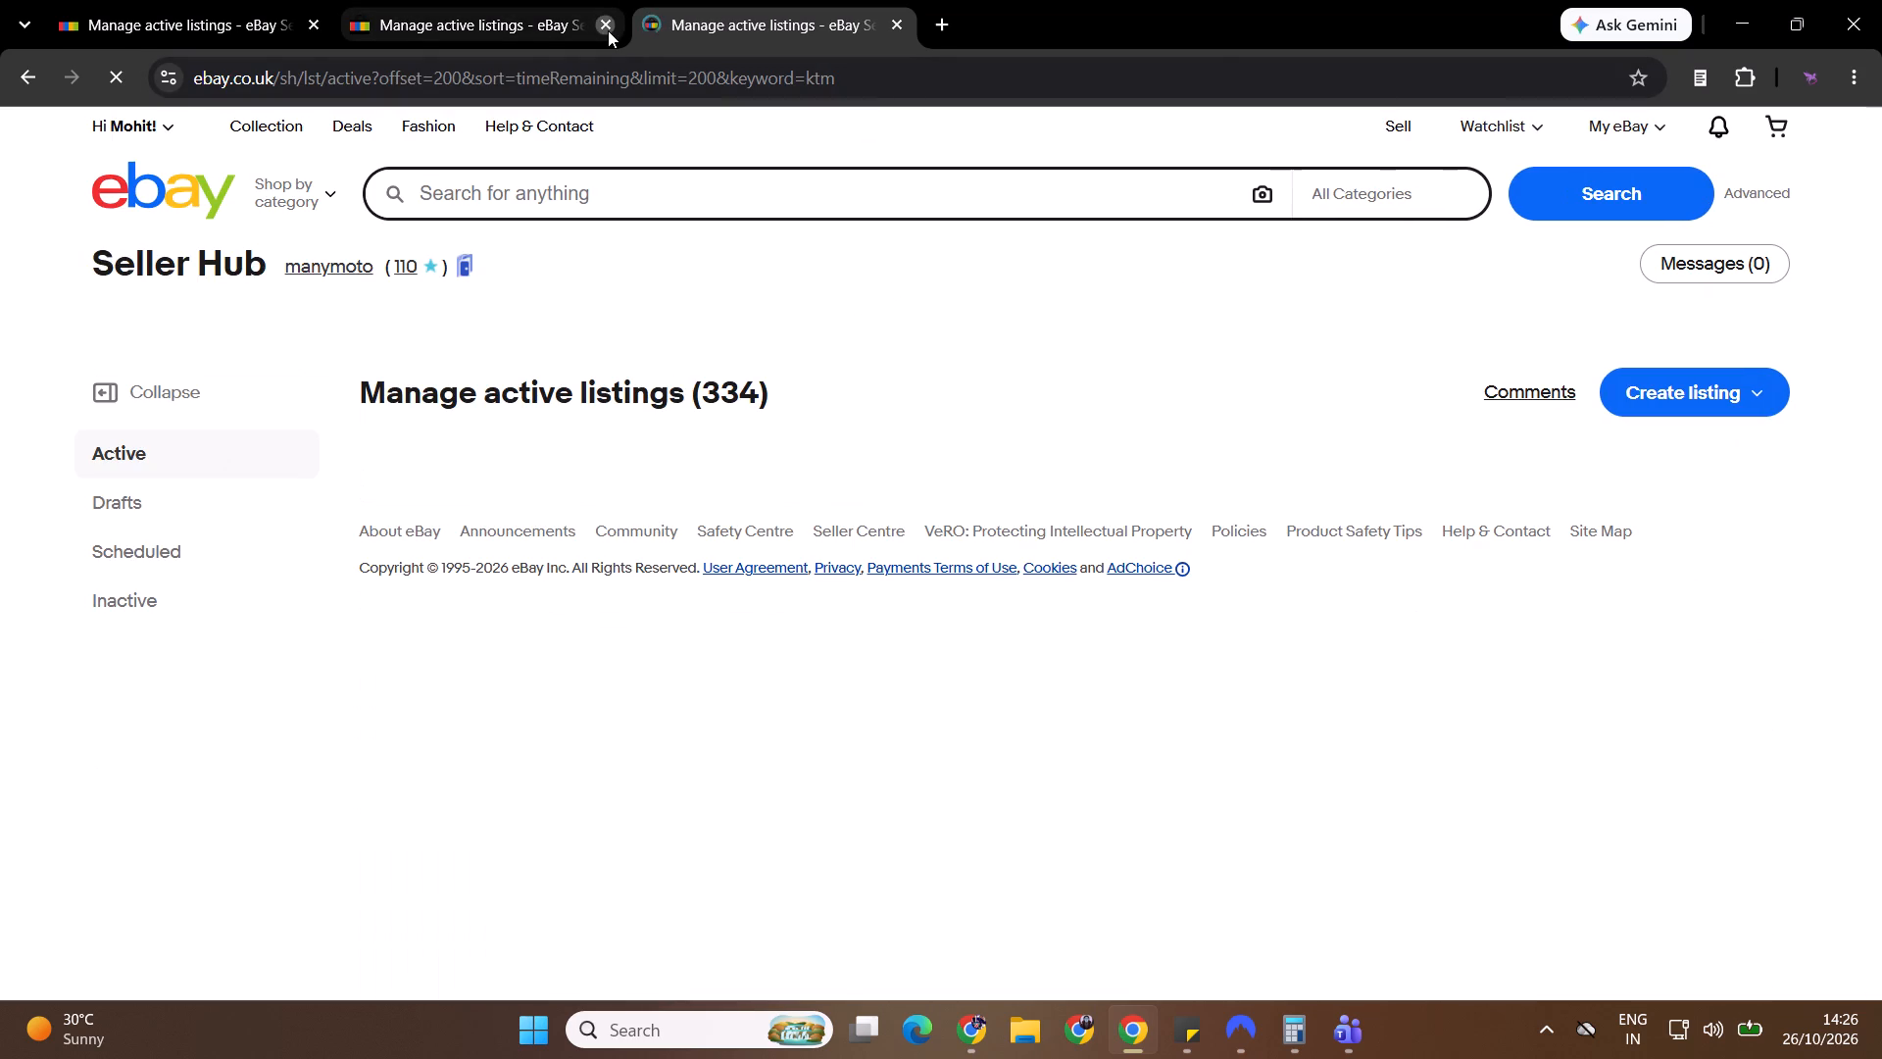
{"action": "key", "text": "alt+Tab"}
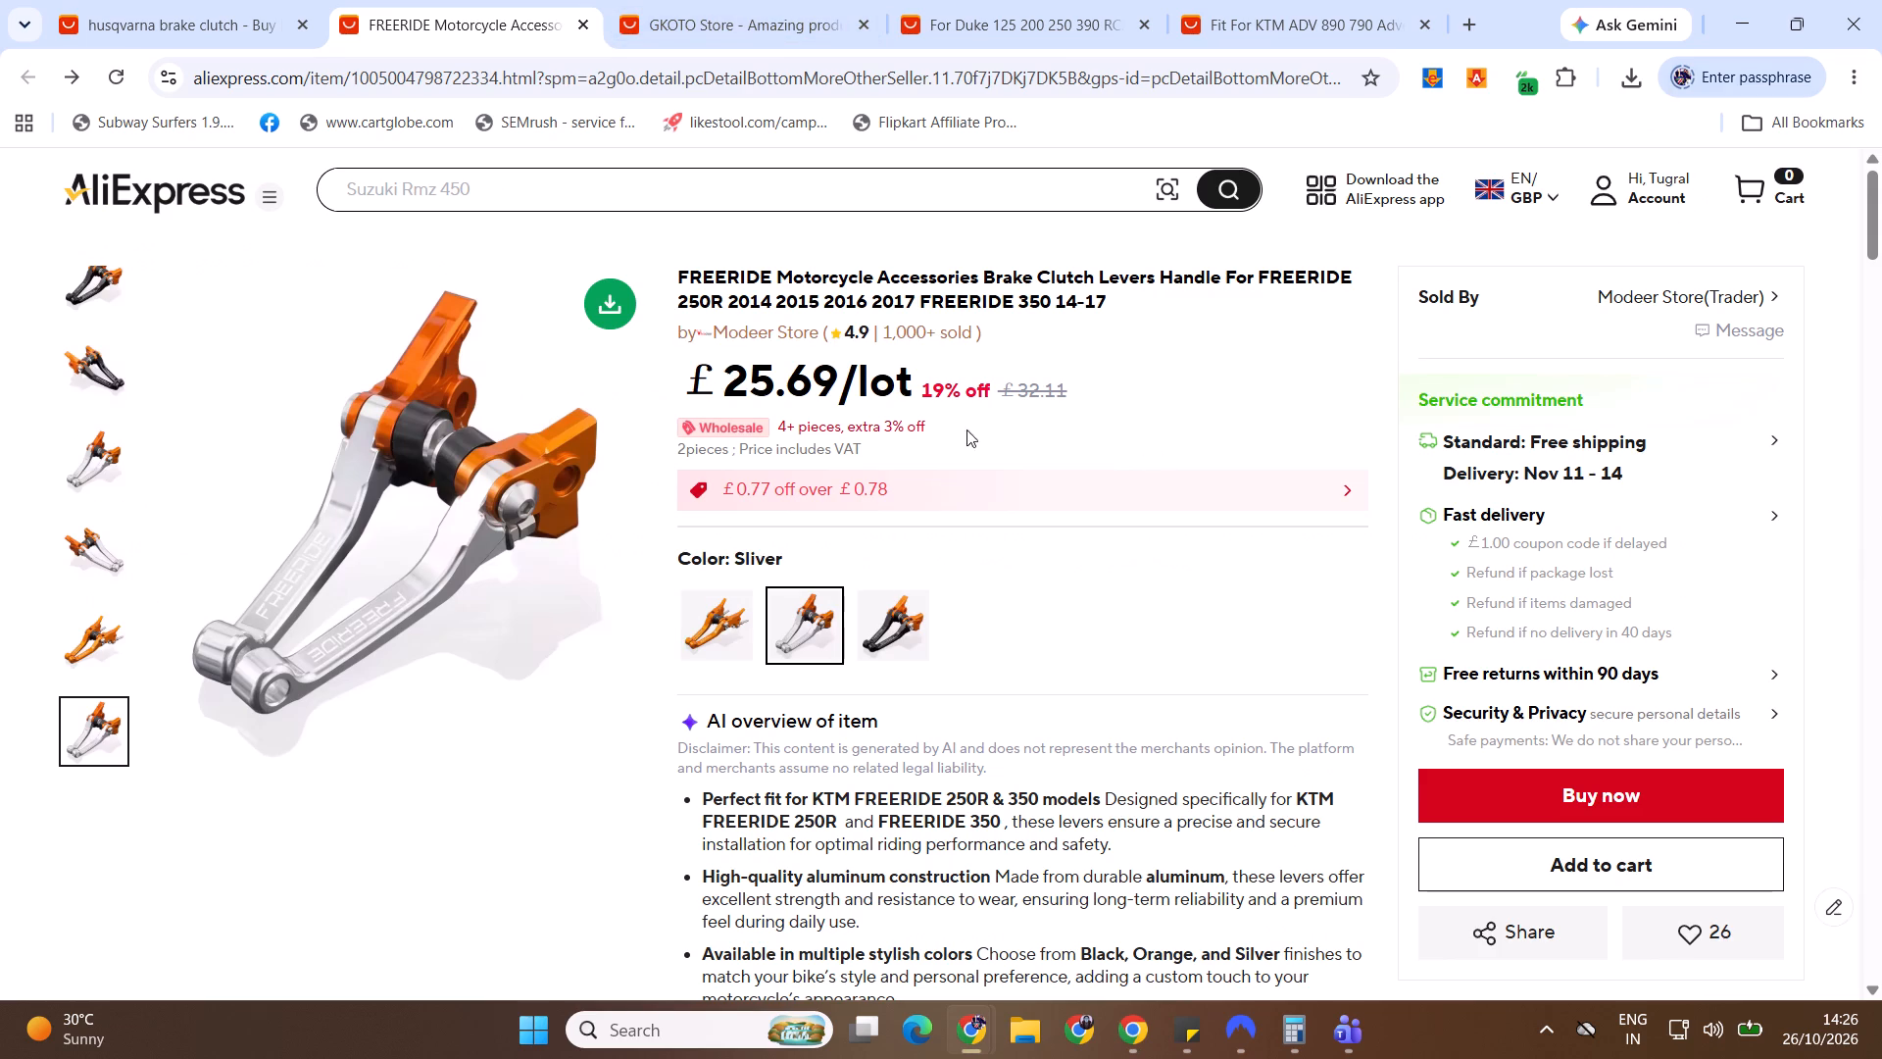
{"action": "key", "text": "ctrl+w"}
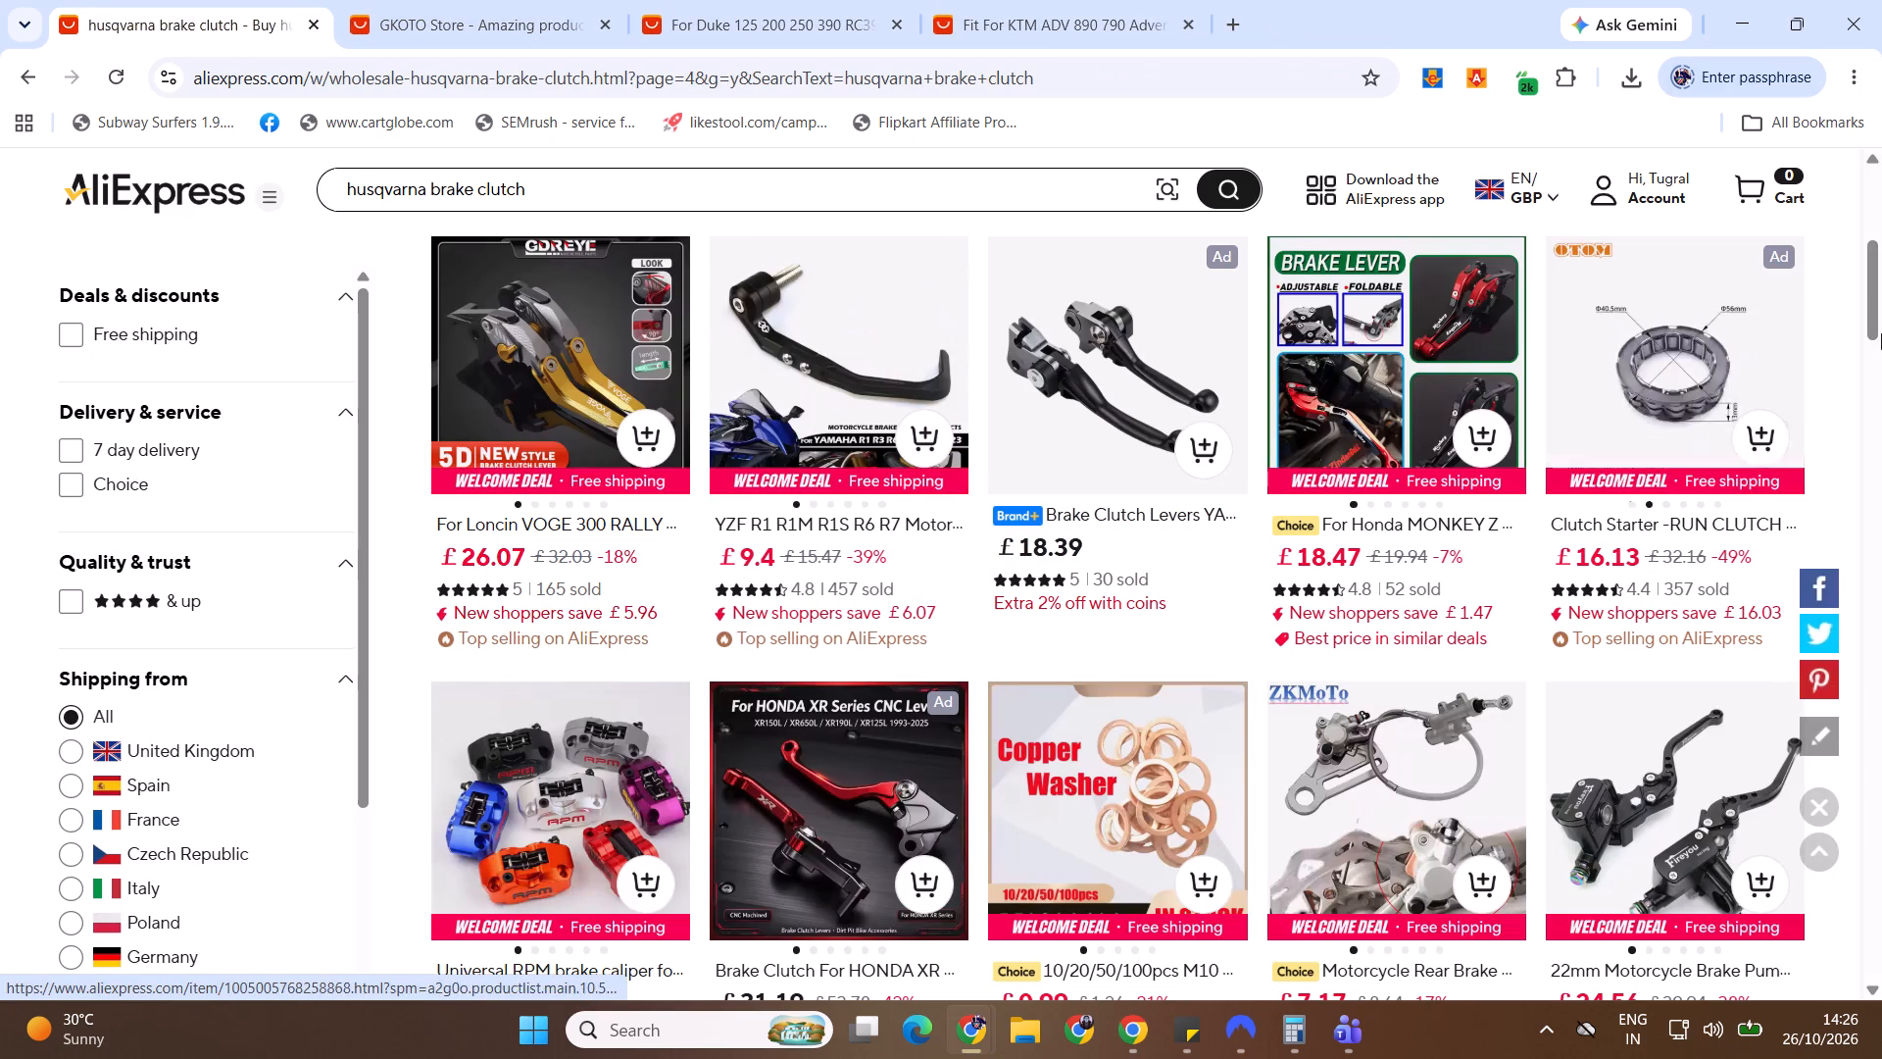
Search AliExpress for "beta".
{"action": "left_click_drag", "start_coordinate": [1881, 325], "coordinate": [1881, 204]}
{"action": "triple_click", "coordinate": [788, 198]}
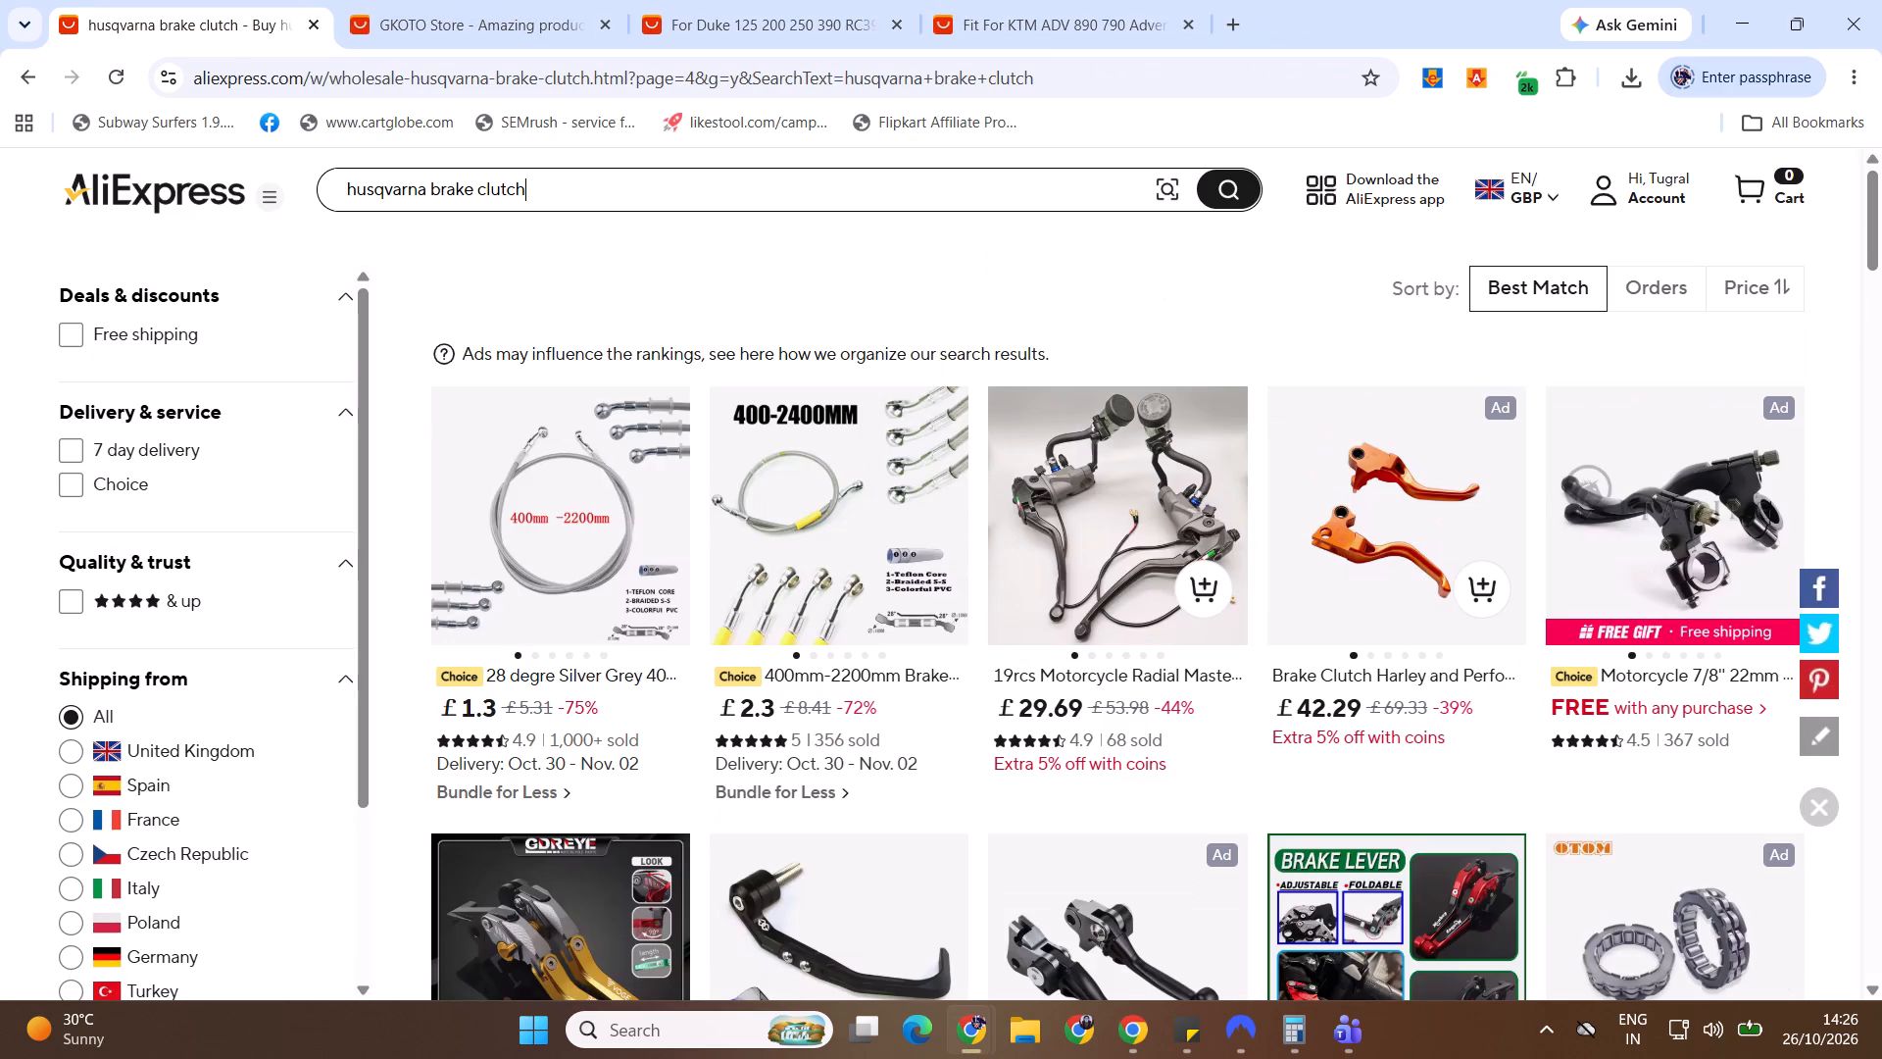
{"action": "type", "text": "beta"}
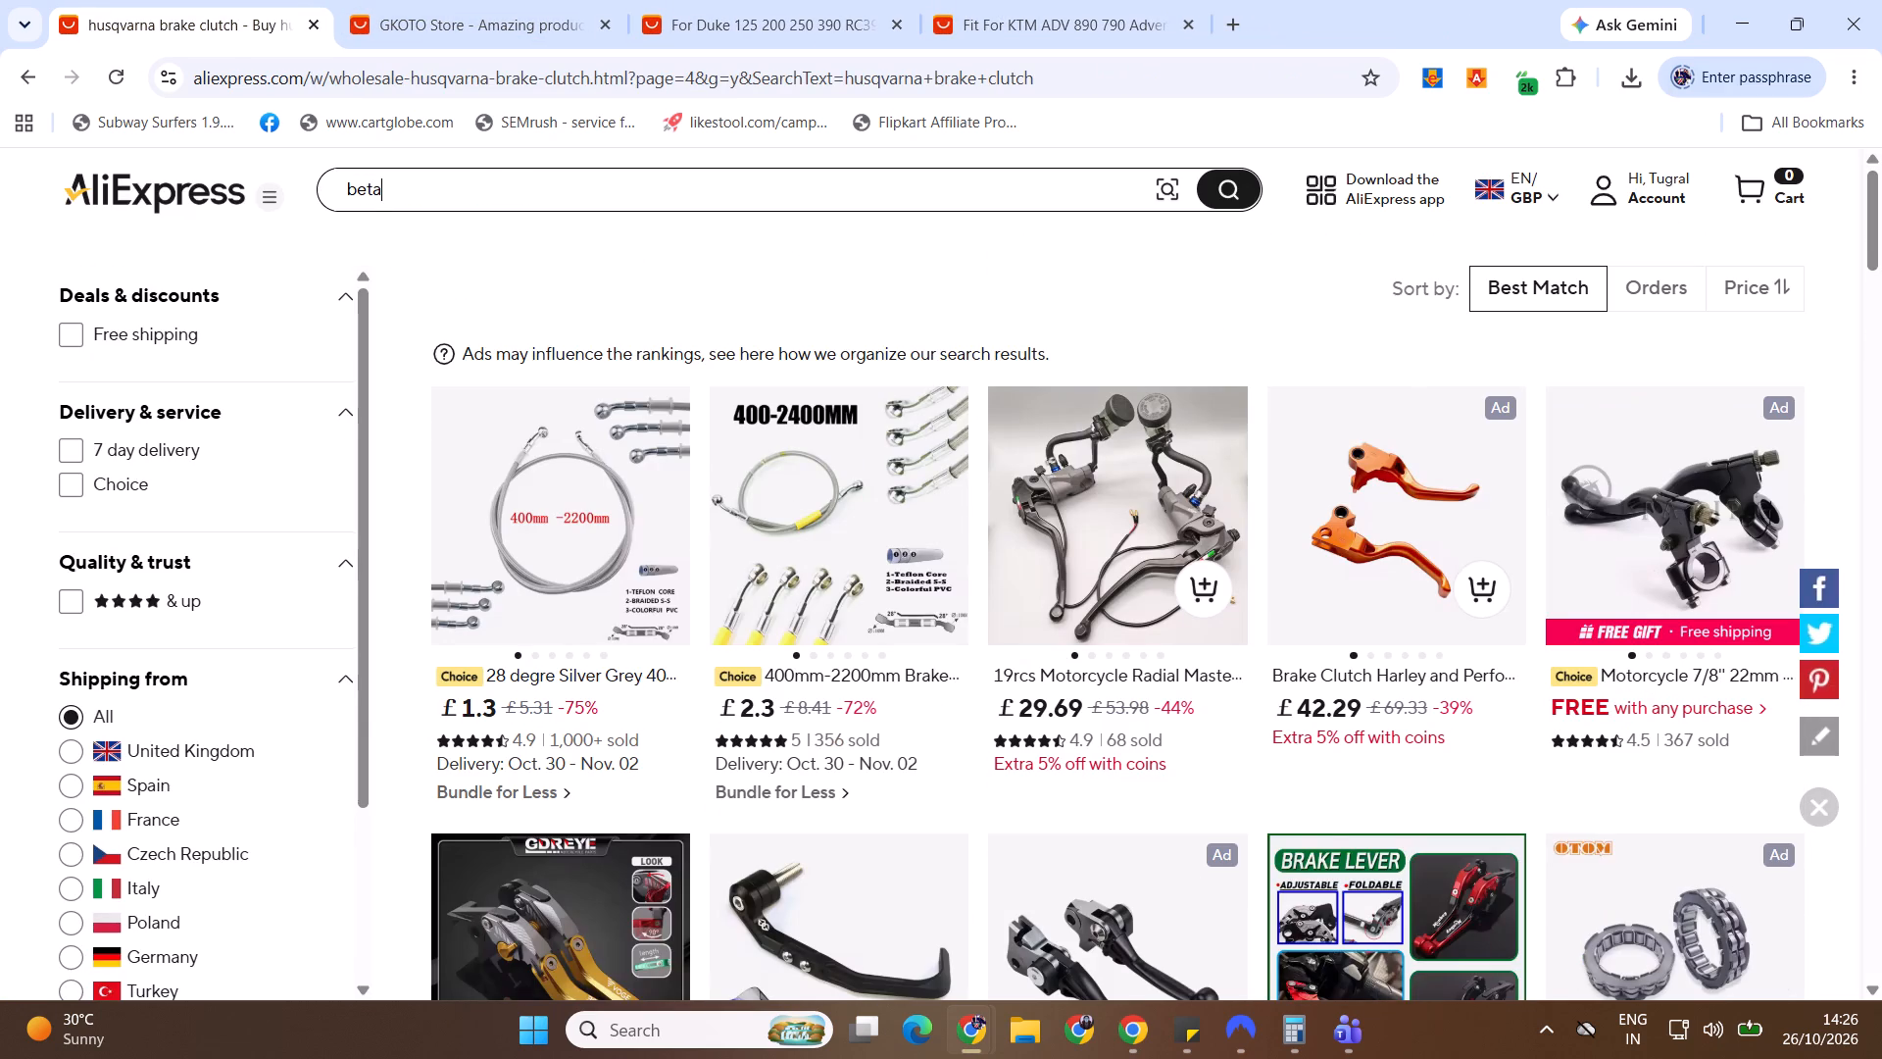
{"action": "key", "text": "Return"}
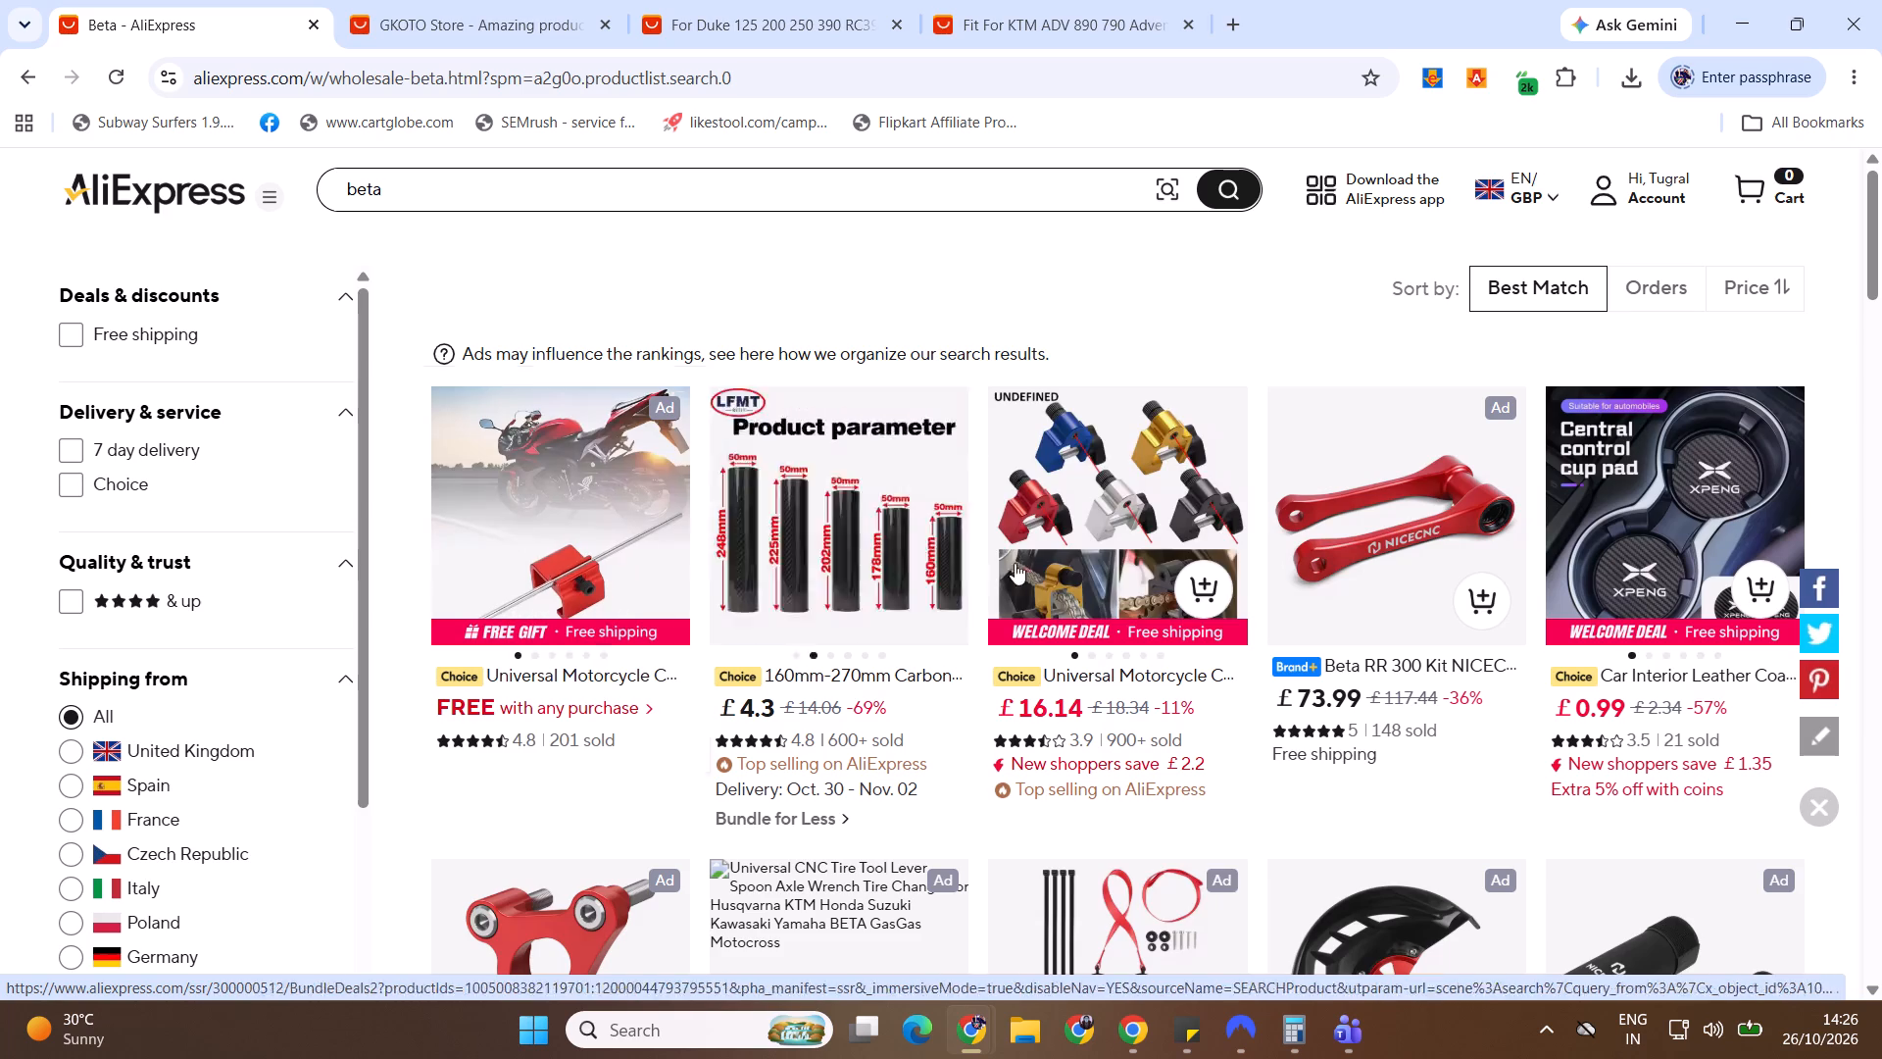
Open the universal motorcycle chain laser sprocket alignment tool and review its specifications, fitment, features and description images.
{"action": "middle_click", "coordinate": [1045, 563]}
{"action": "left_click", "coordinate": [468, 19]}
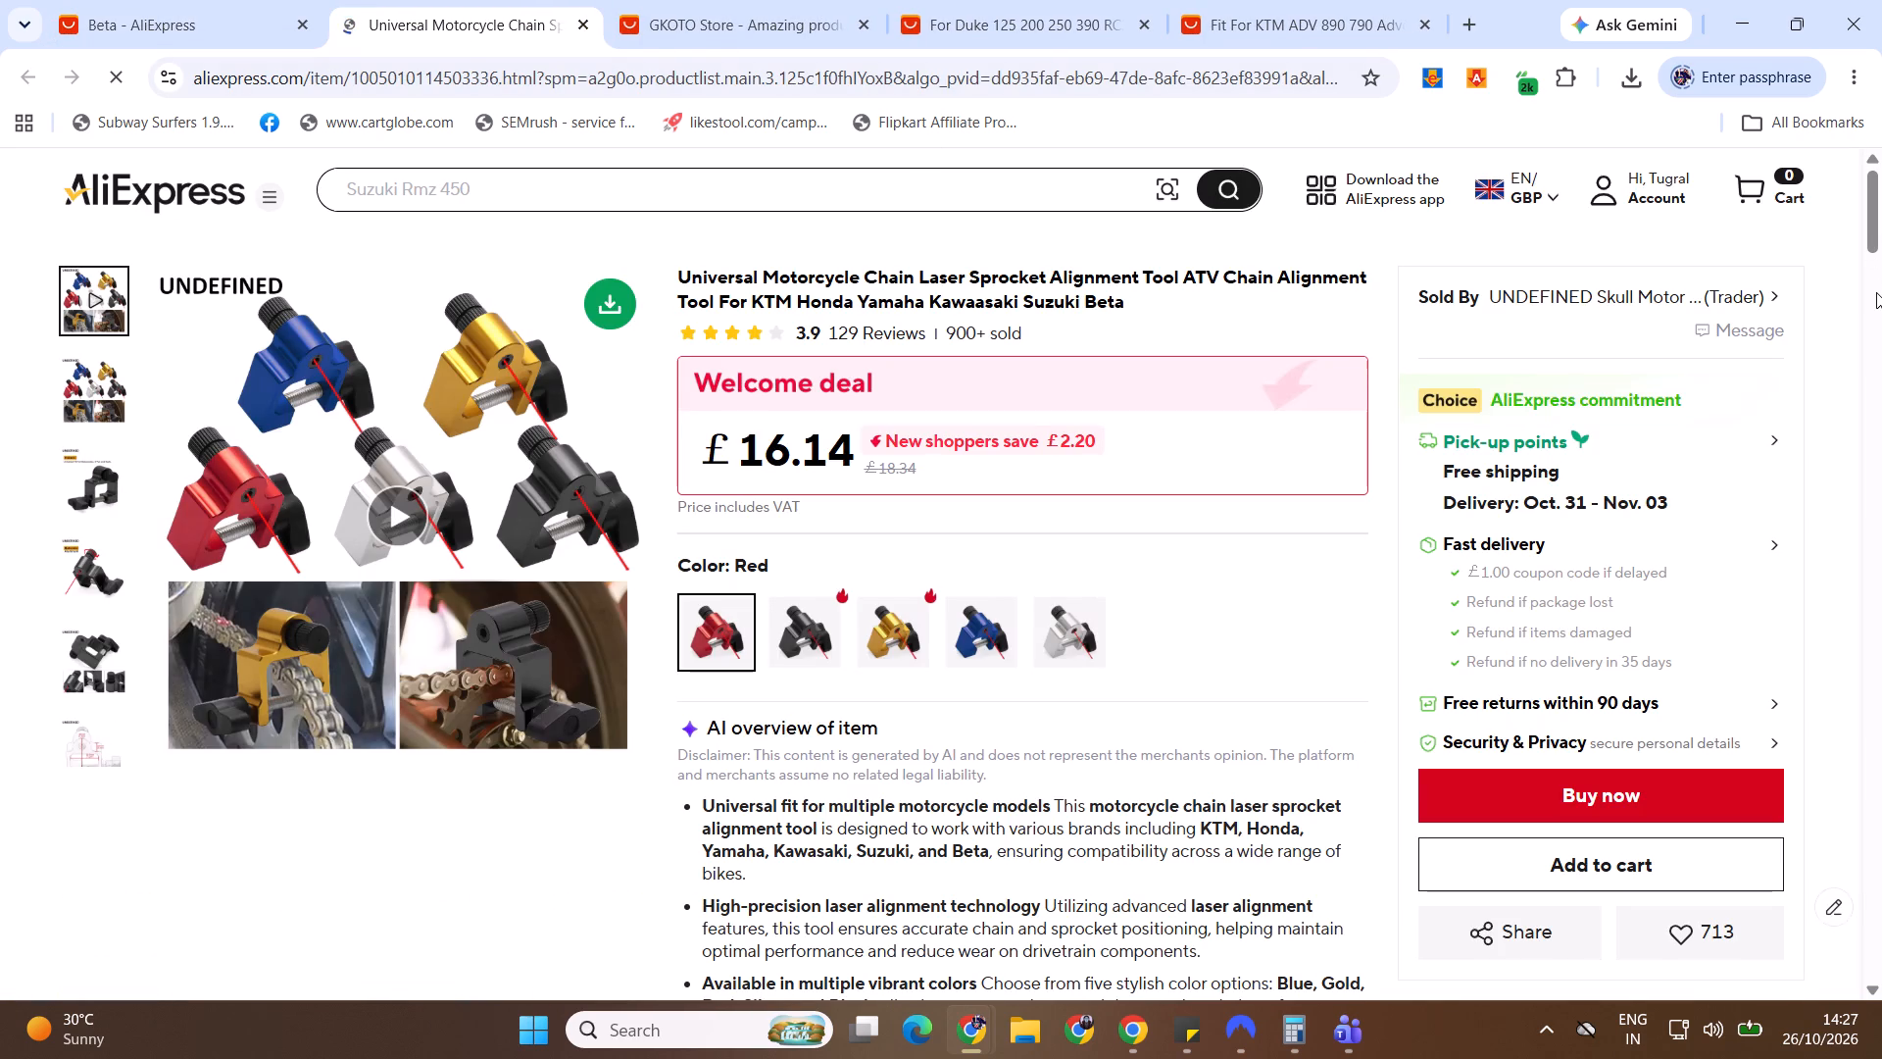
{"action": "left_click_drag", "start_coordinate": [1881, 226], "coordinate": [1881, 561]}
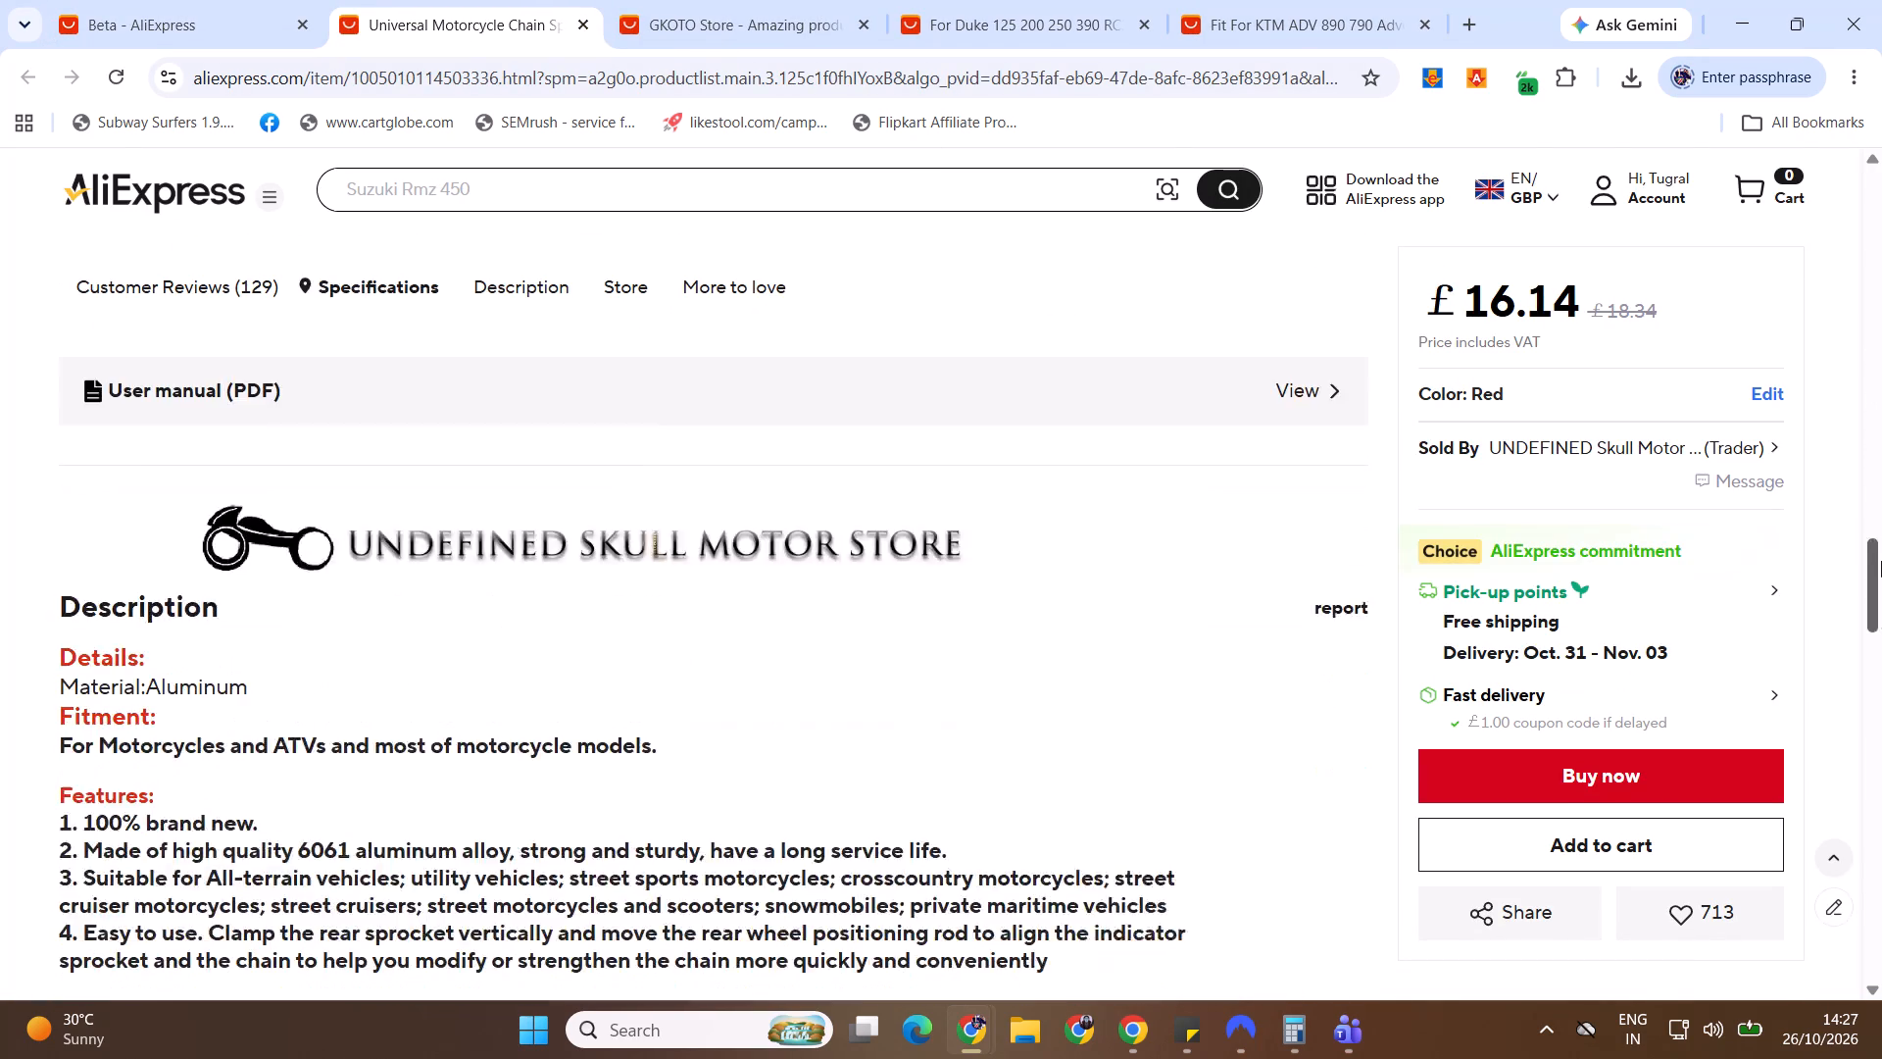
{"action": "left_click_drag", "start_coordinate": [1881, 561], "coordinate": [1881, 567]}
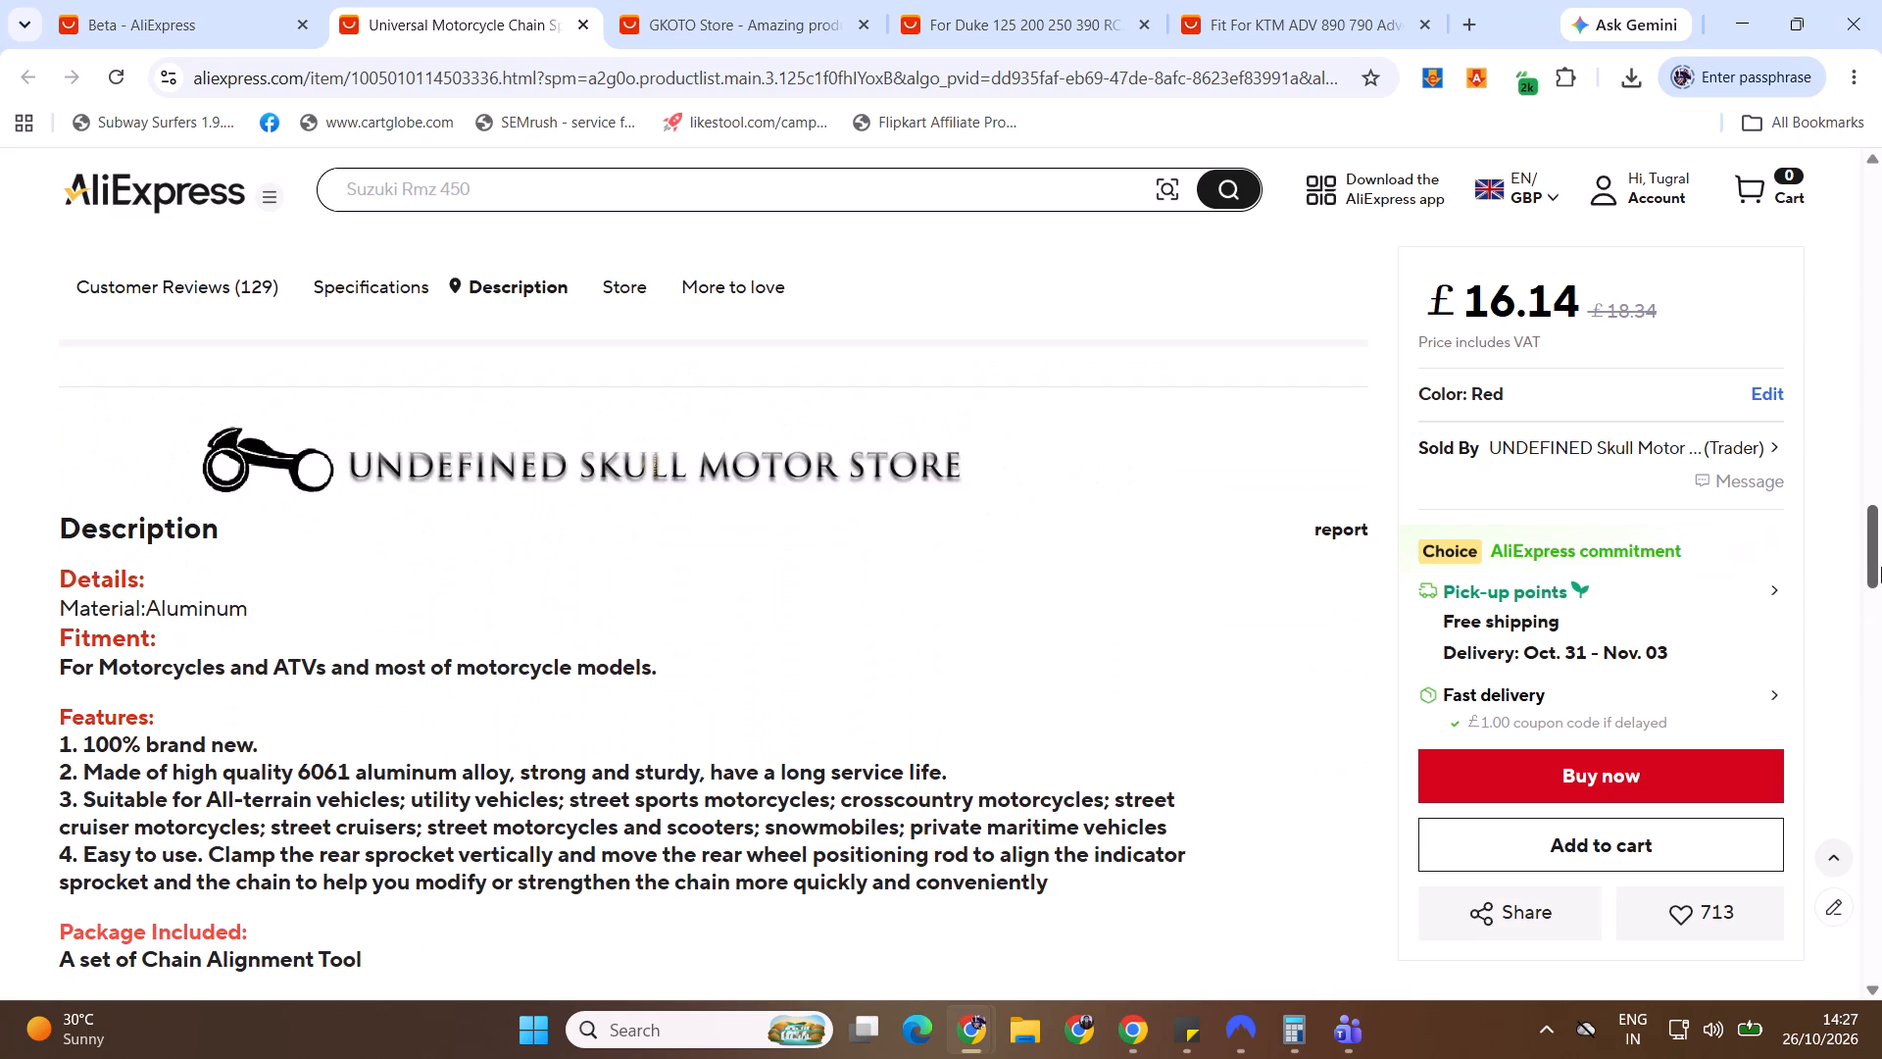
{"action": "left_click_drag", "start_coordinate": [1881, 567], "coordinate": [1881, 641]}
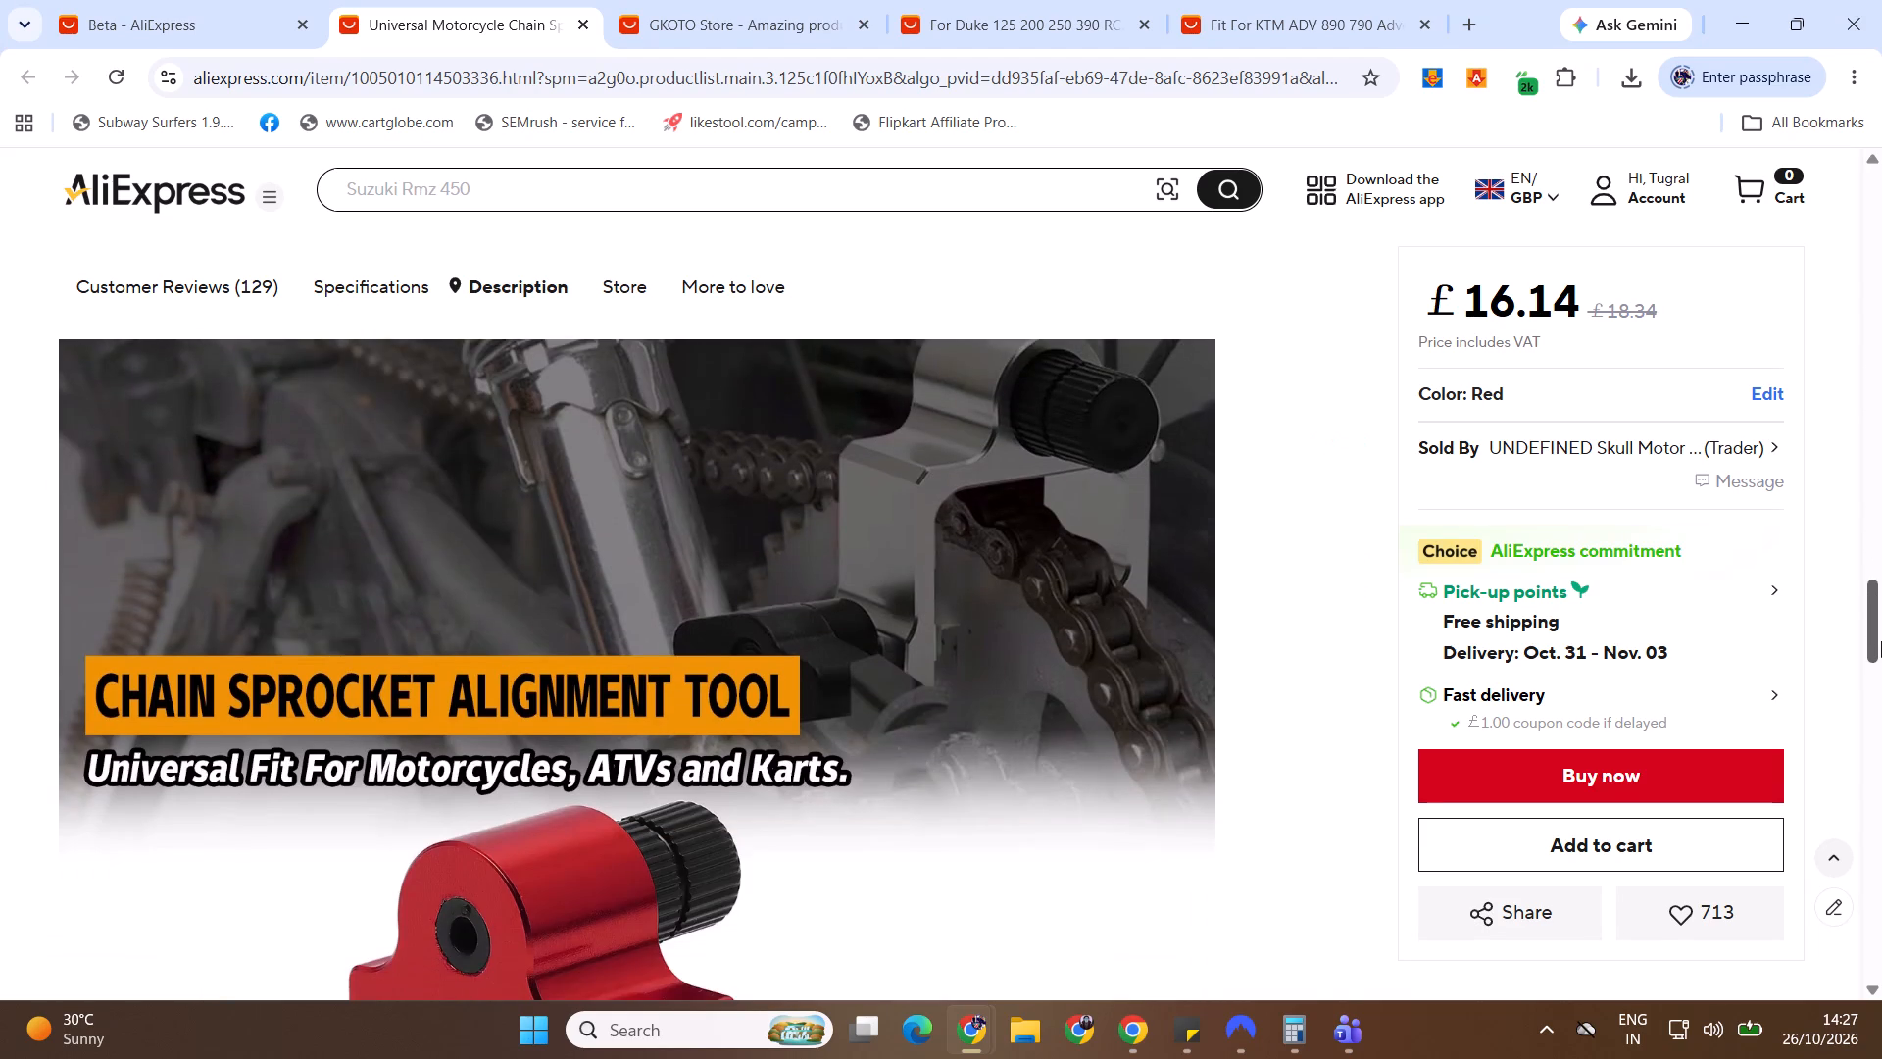
{"action": "left_click_drag", "start_coordinate": [1881, 641], "coordinate": [1881, 498]}
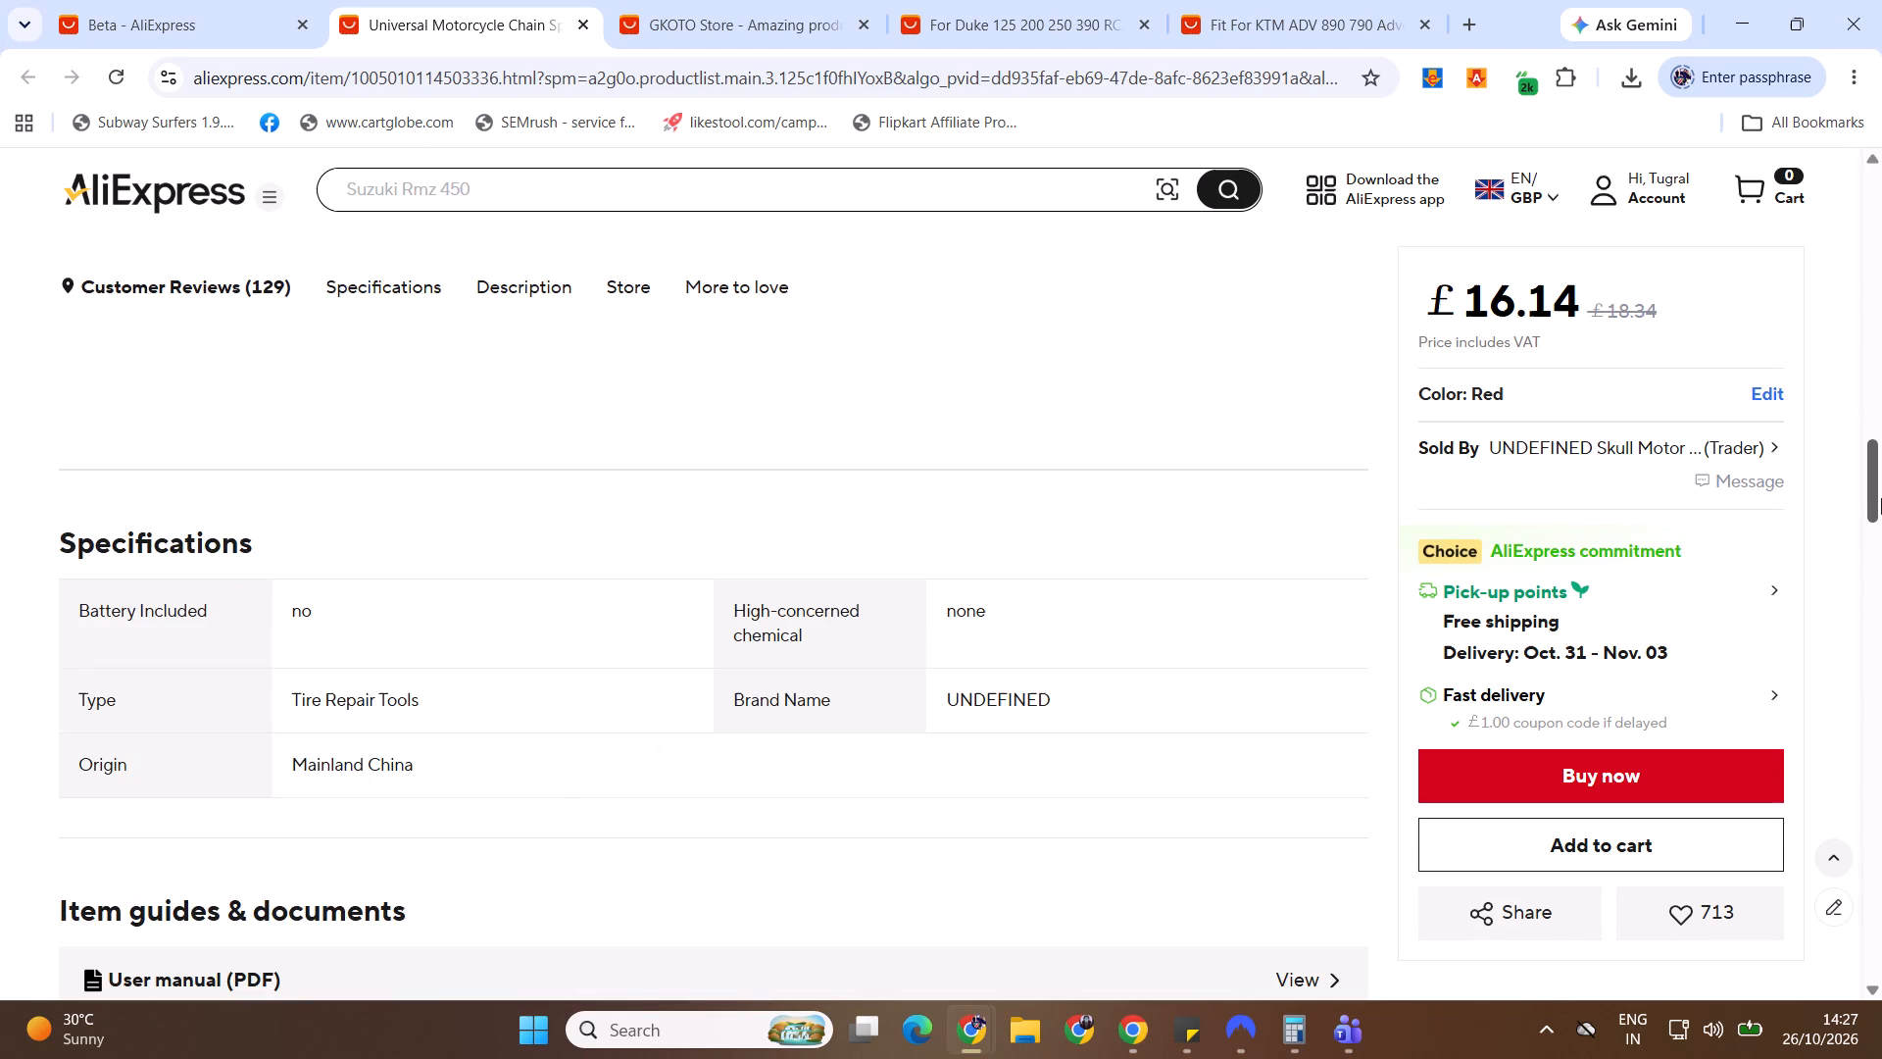
{"action": "left_click_drag", "start_coordinate": [1881, 498], "coordinate": [1874, 104]}
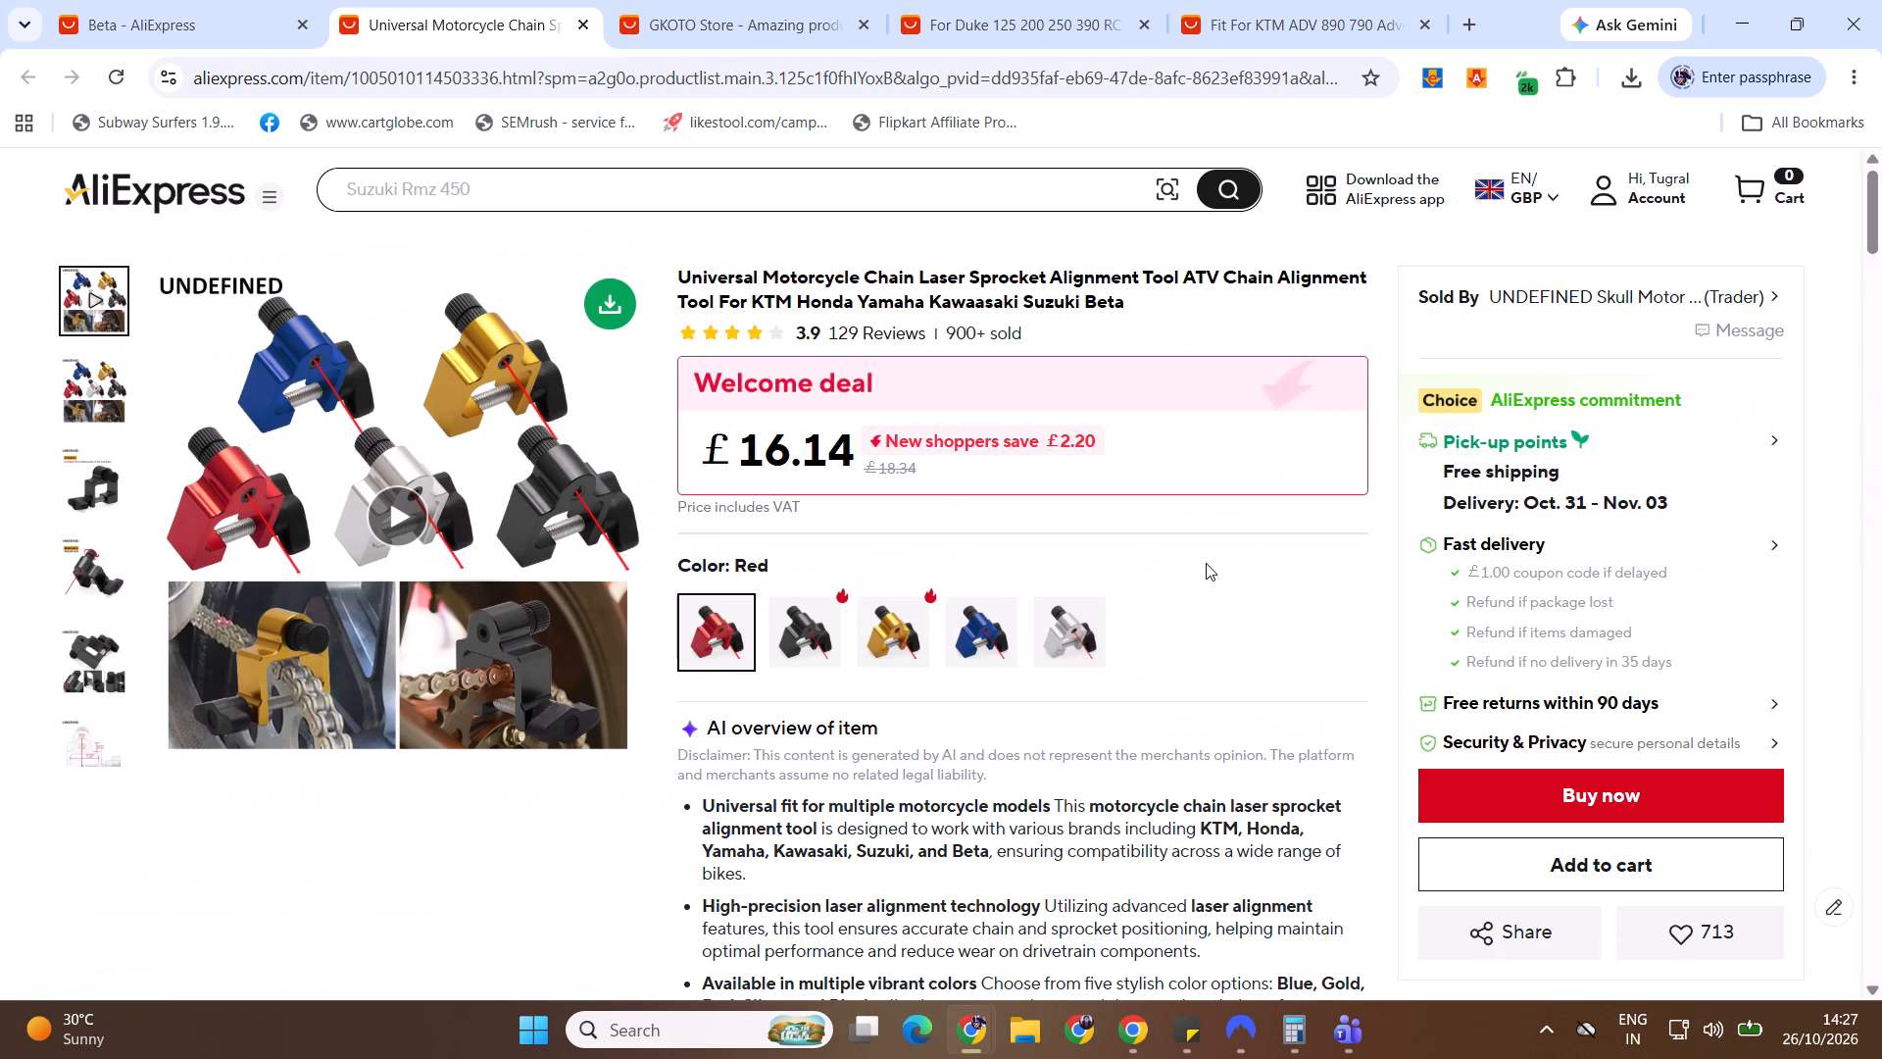
Copy the full product title of the chain laser sprocket alignment tool.
{"action": "triple_click", "coordinate": [1044, 295]}
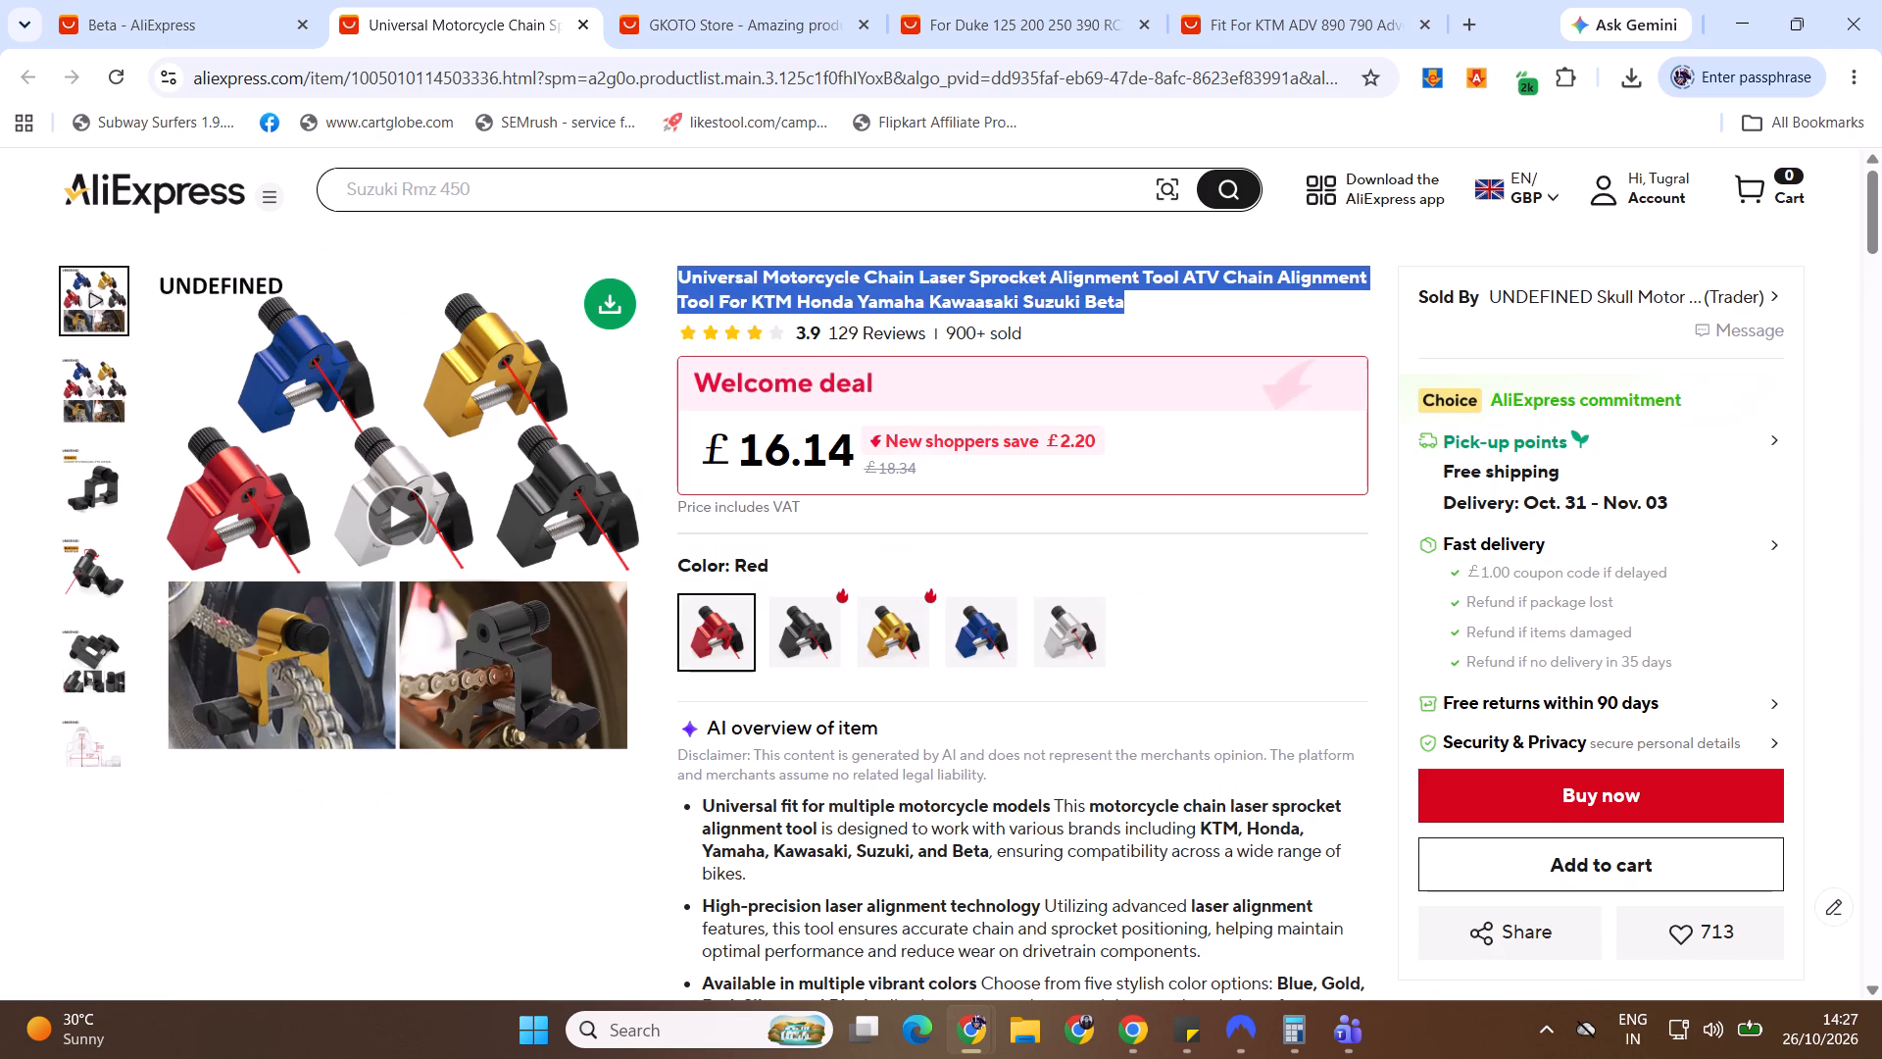
{"action": "key", "text": "ctrl+c"}
{"action": "key", "text": "ctrl+c"}
{"action": "key", "text": "ctrl+c"}
{"action": "key", "text": "backslash"}
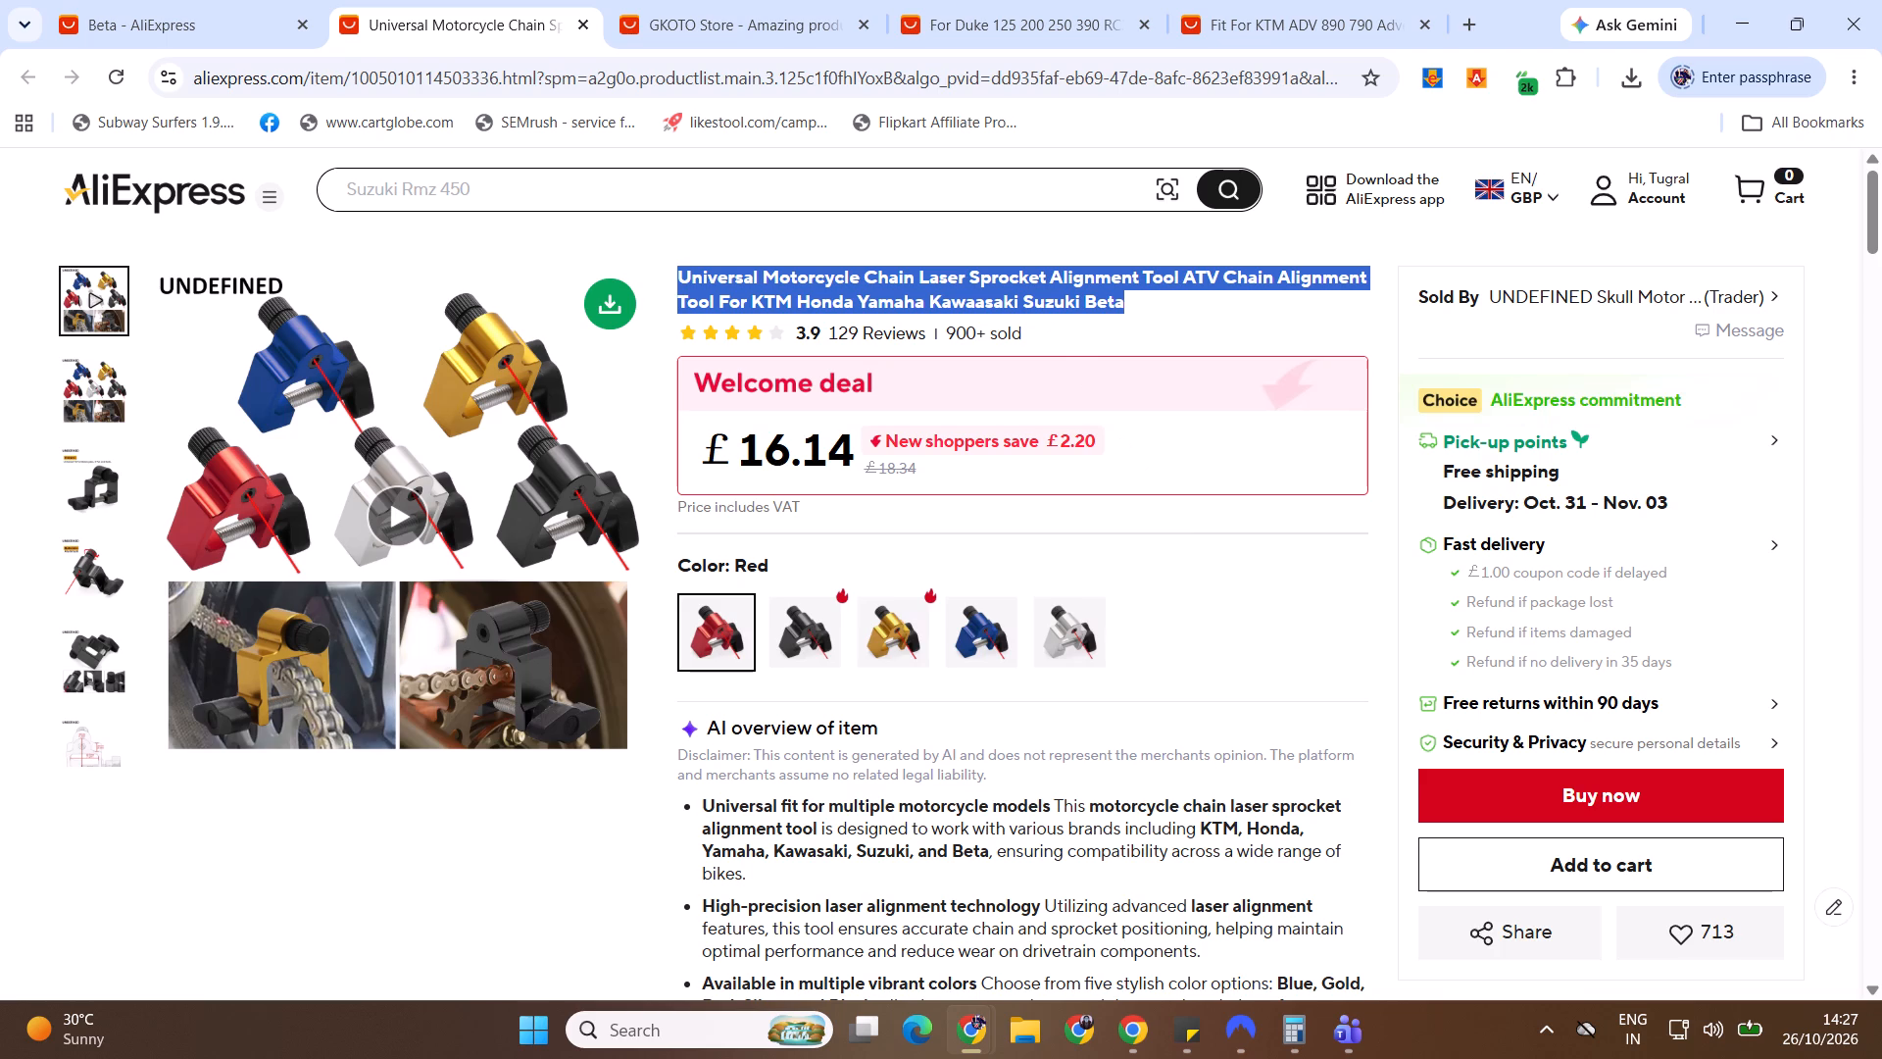
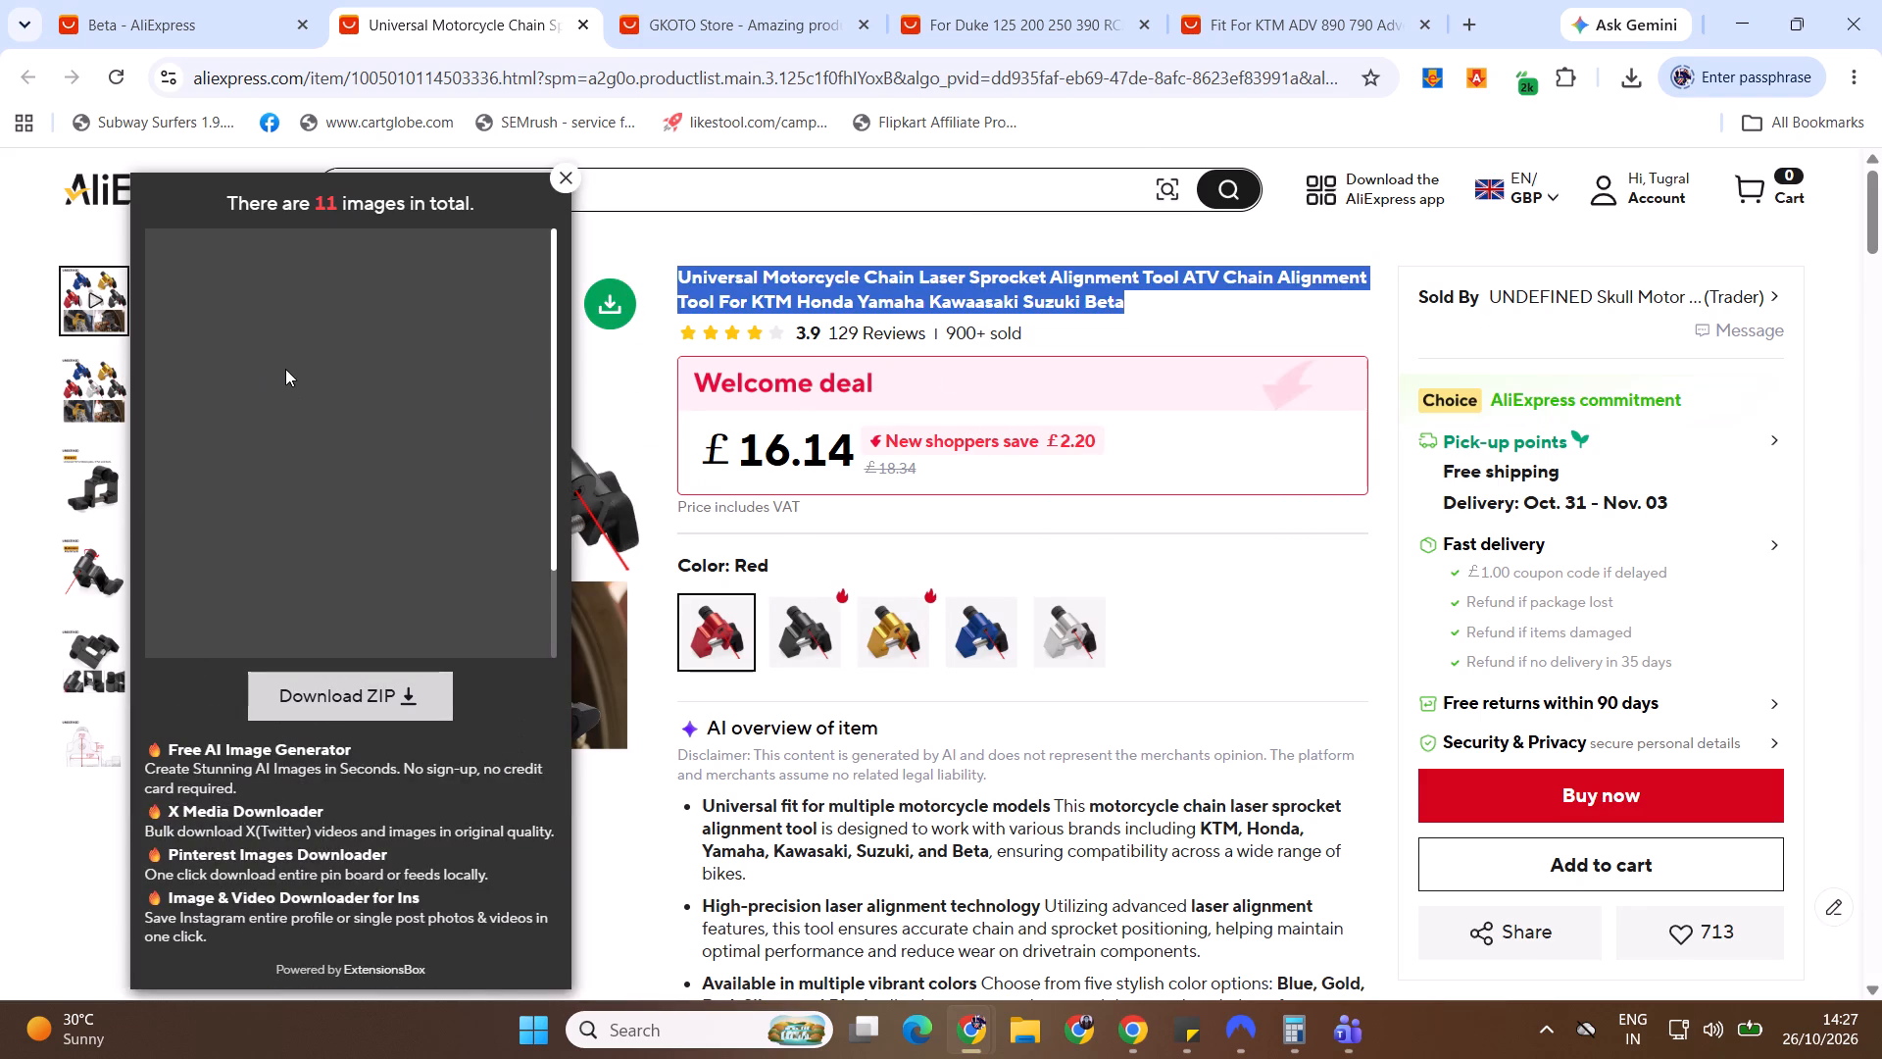
Download the image of the red chain laser alignment tool and run an AliExpress image search with it.
{"action": "left_click", "coordinate": [258, 596]}
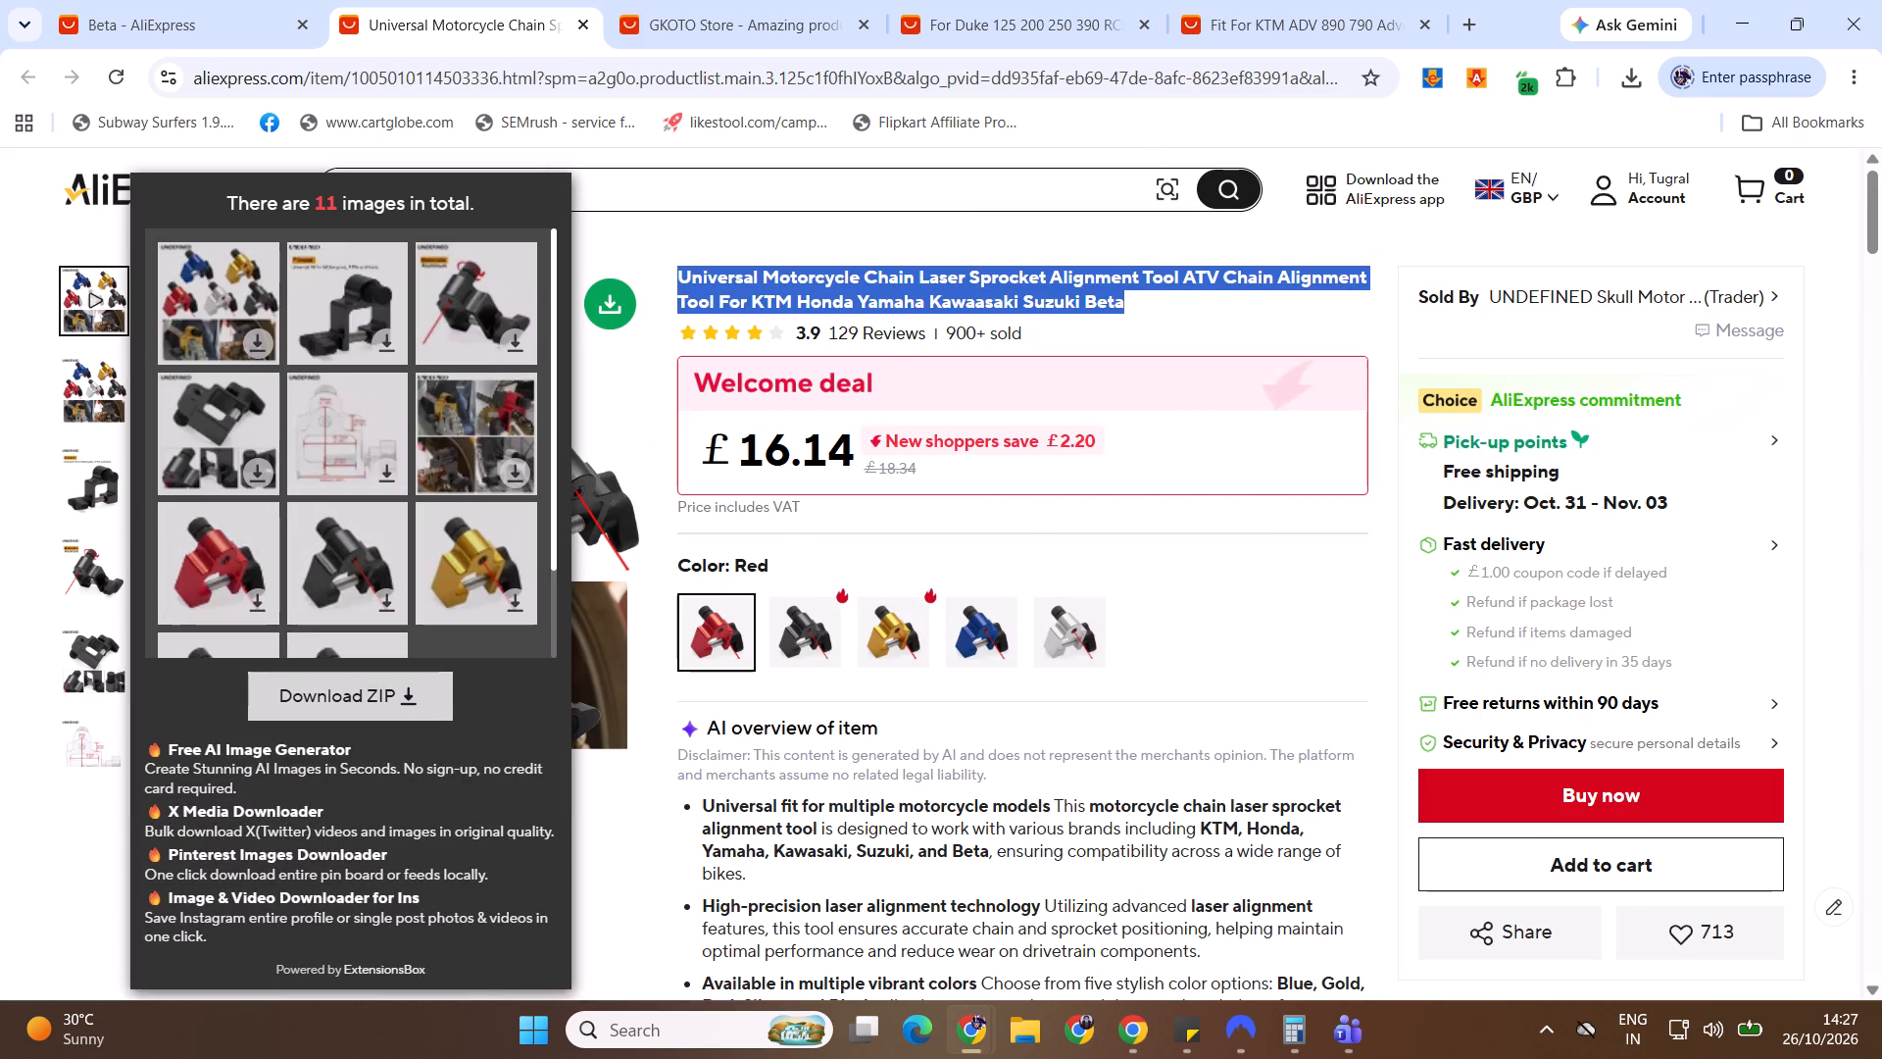
{"action": "left_click", "coordinate": [1179, 198]}
{"action": "left_click", "coordinate": [1184, 425]}
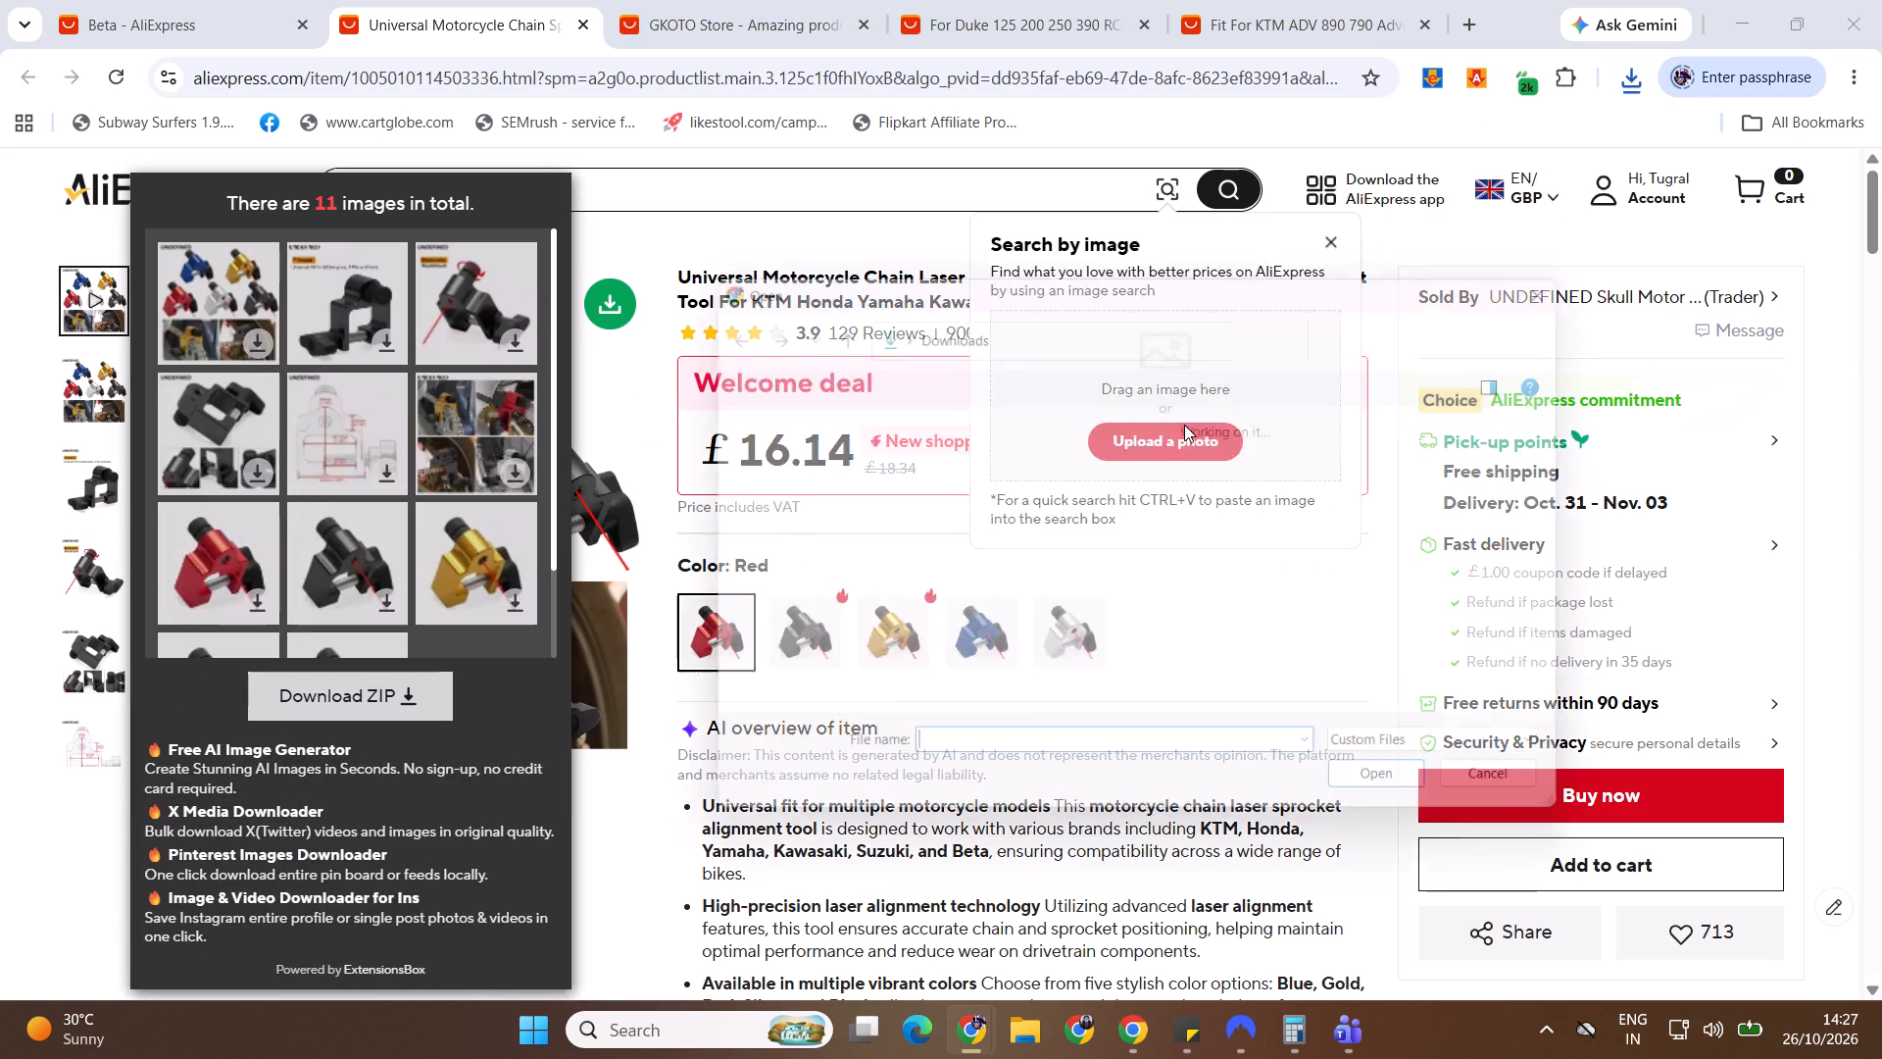
{"action": "left_click", "coordinate": [953, 477]}
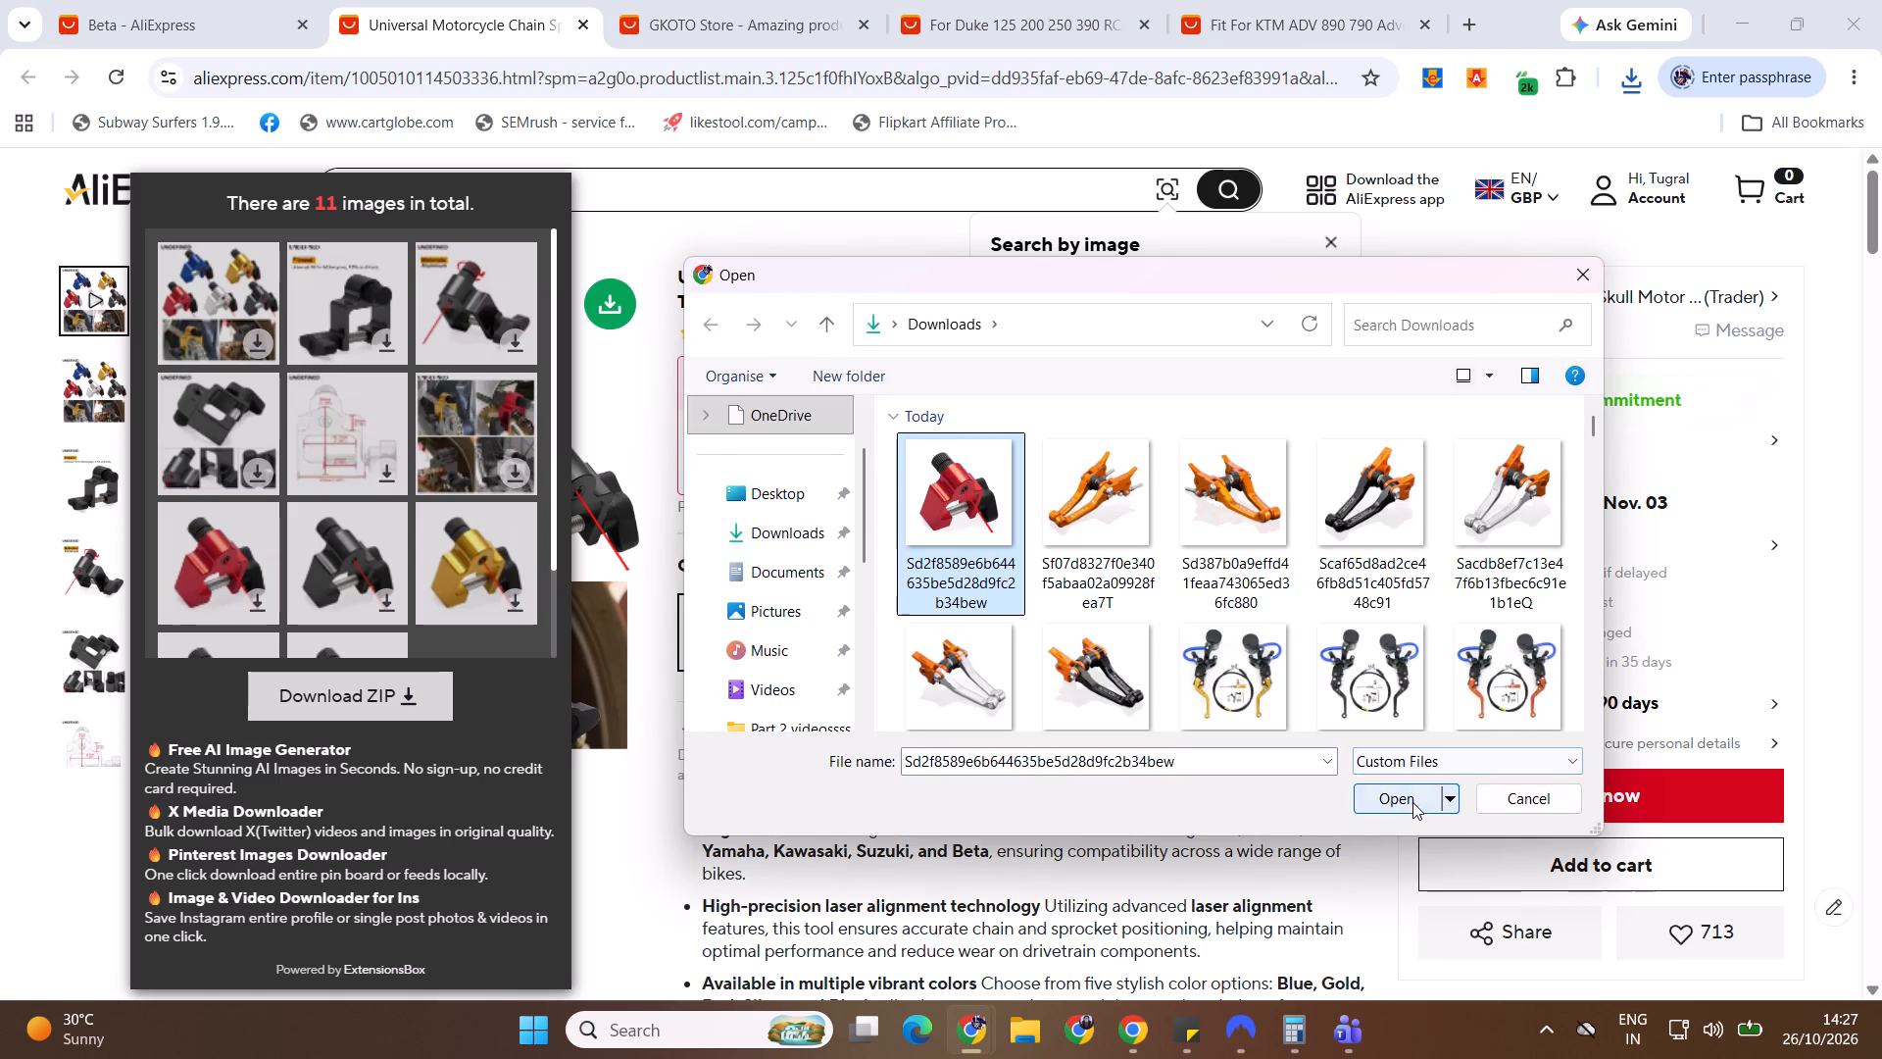
{"action": "left_click", "coordinate": [1412, 802]}
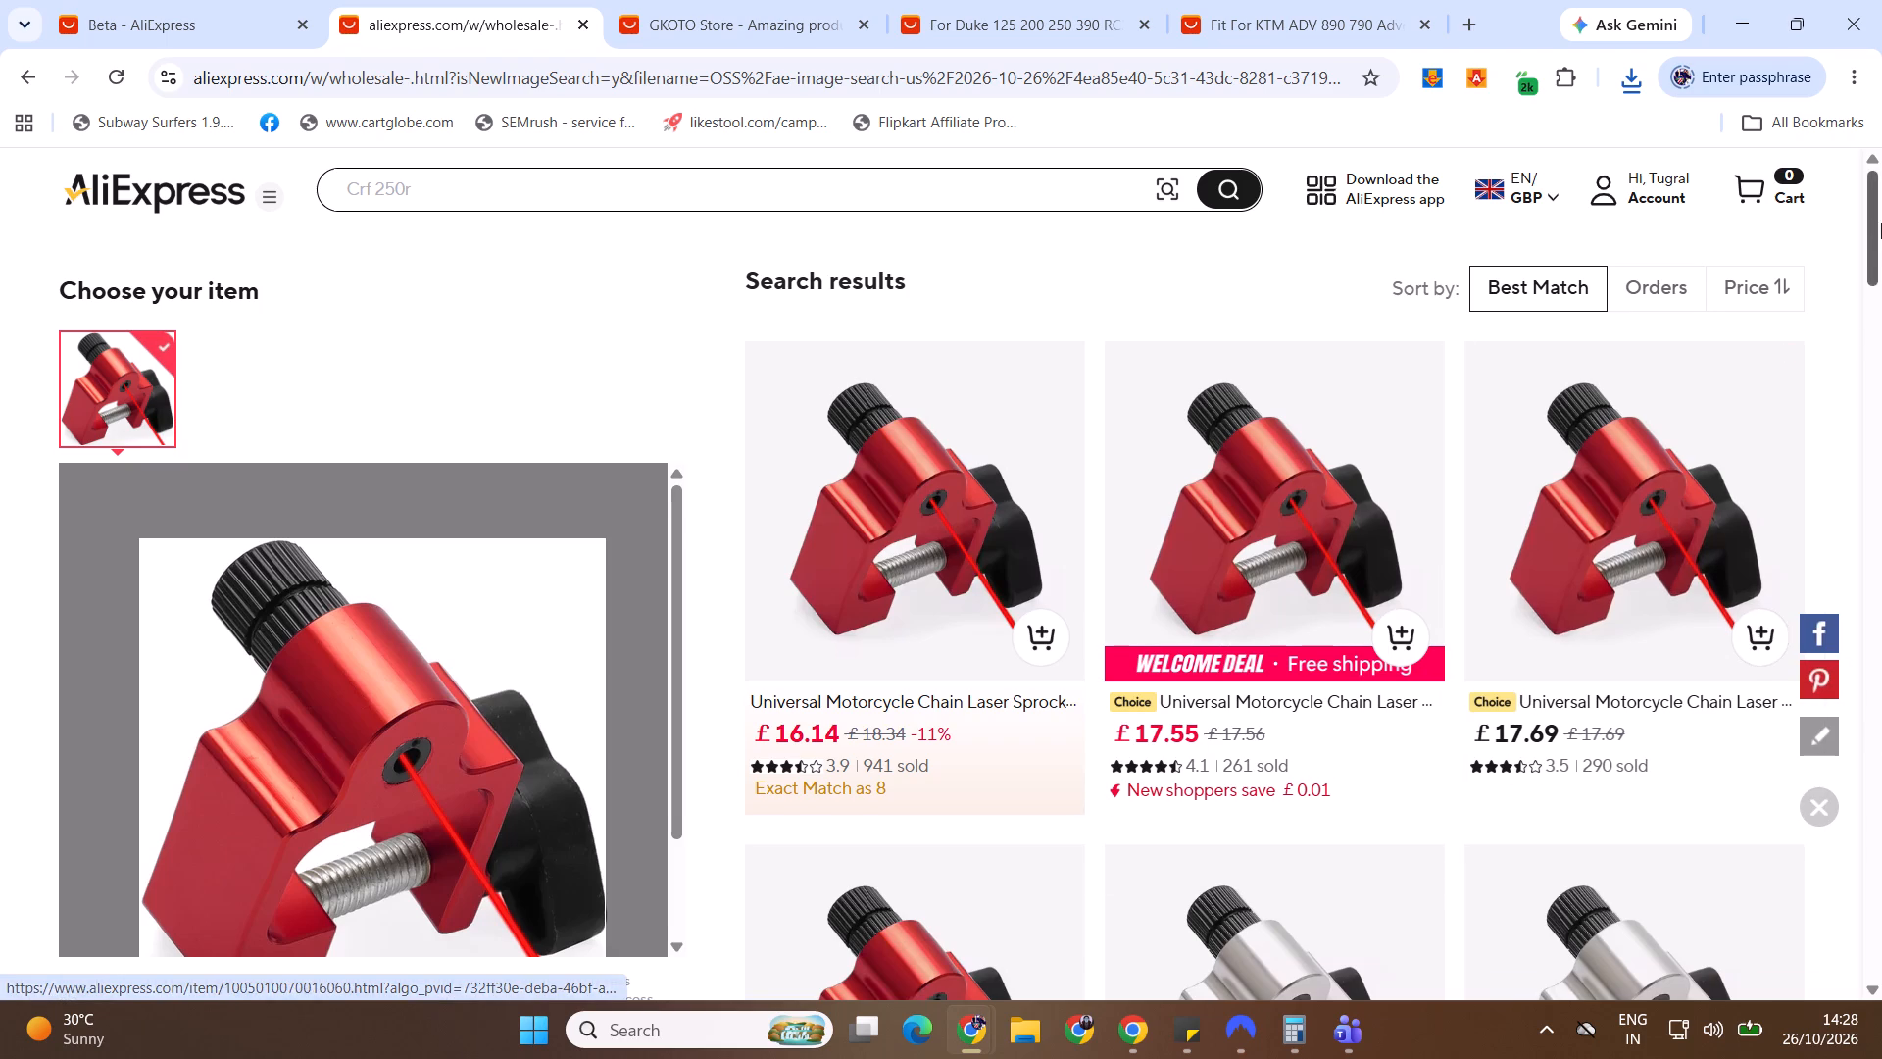
Browse the image search results, check the £3.65 aluminium sprocket chain alignment tool's product page, and close it.
{"action": "left_click_drag", "start_coordinate": [1881, 225], "coordinate": [1881, 319]}
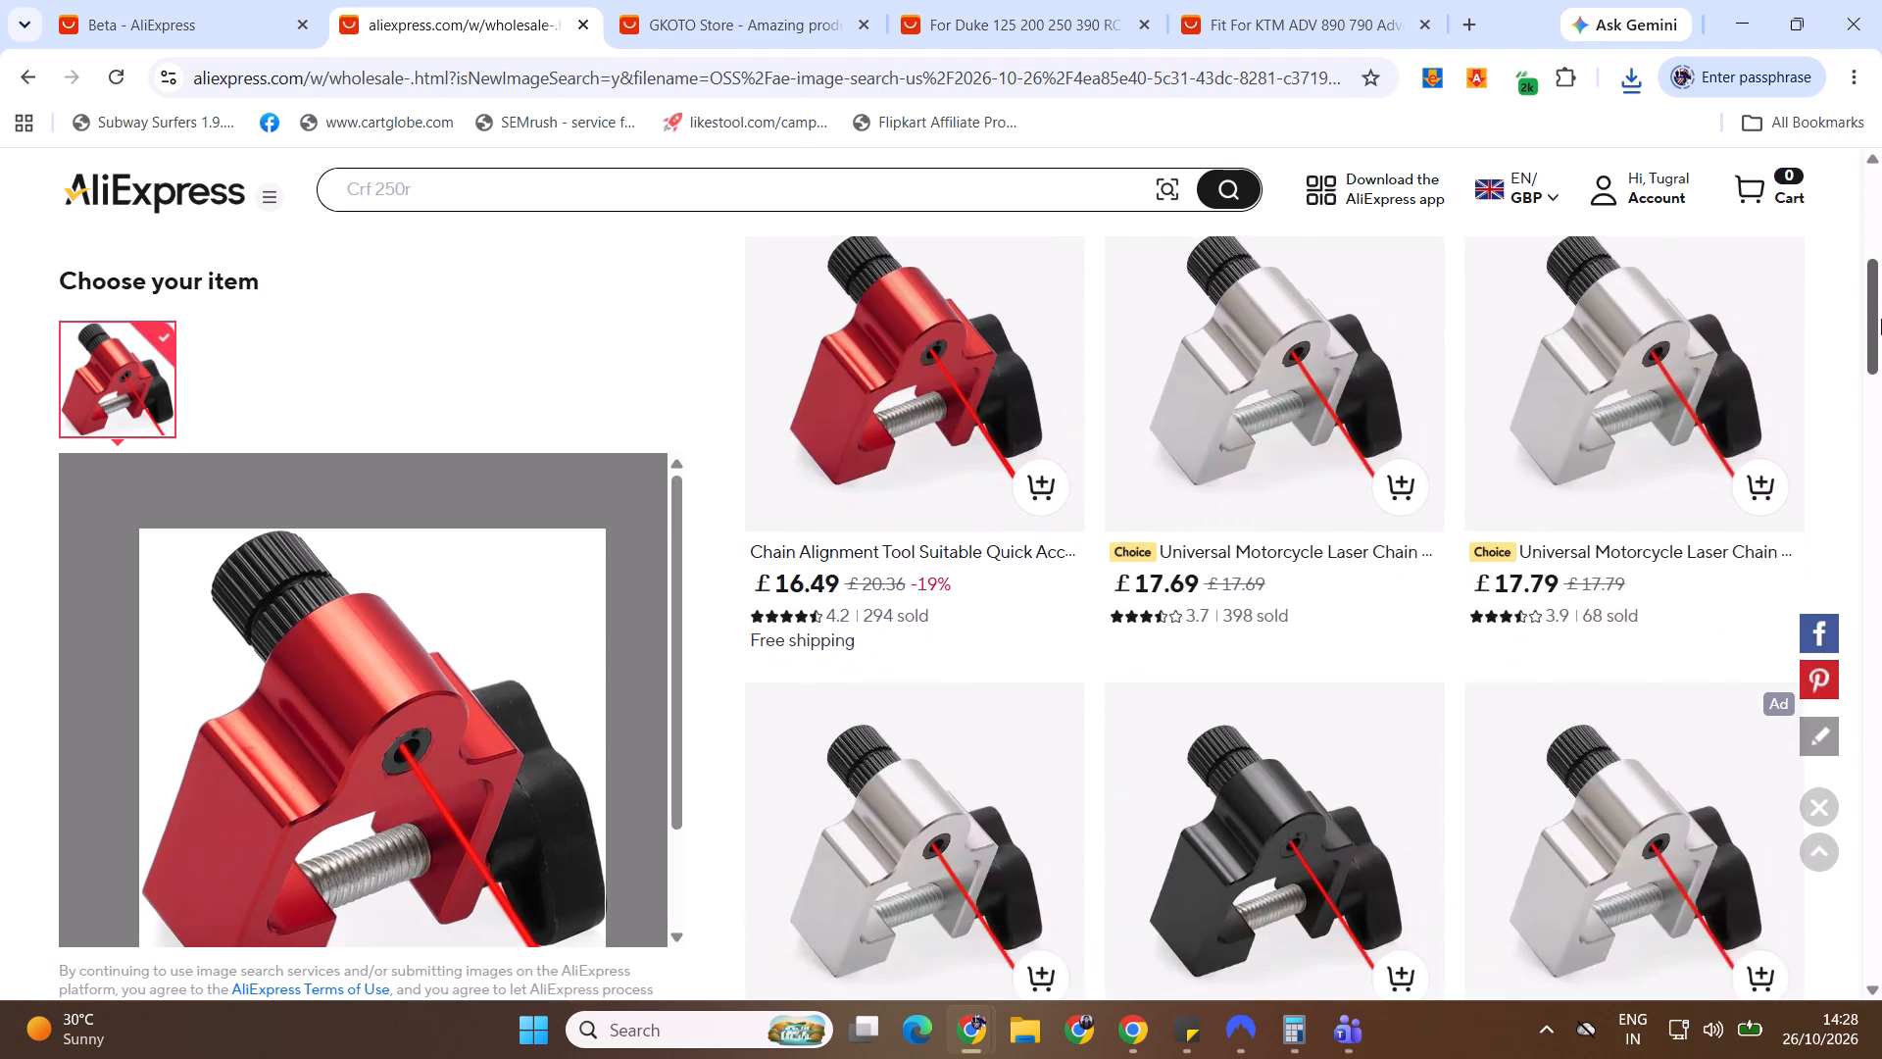
{"action": "left_click_drag", "start_coordinate": [1881, 319], "coordinate": [1881, 436]}
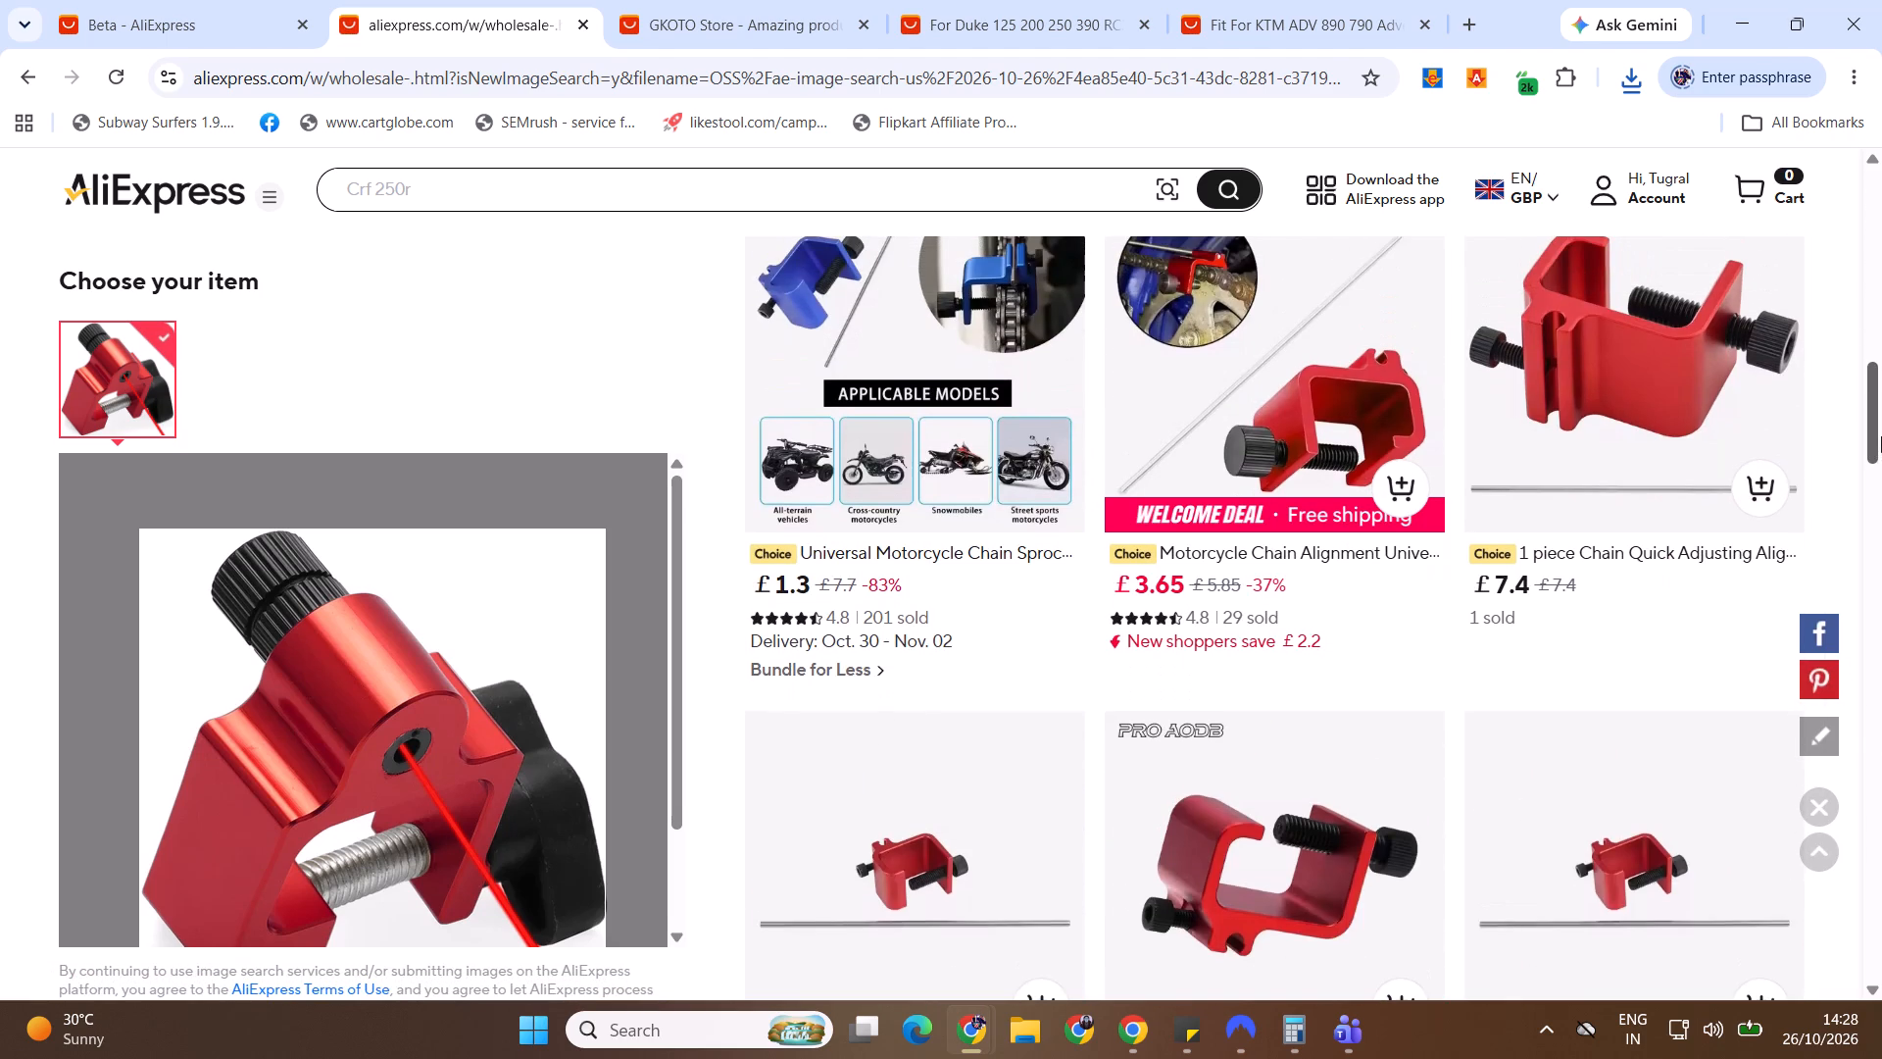
{"action": "left_click_drag", "start_coordinate": [1881, 436], "coordinate": [1881, 427]}
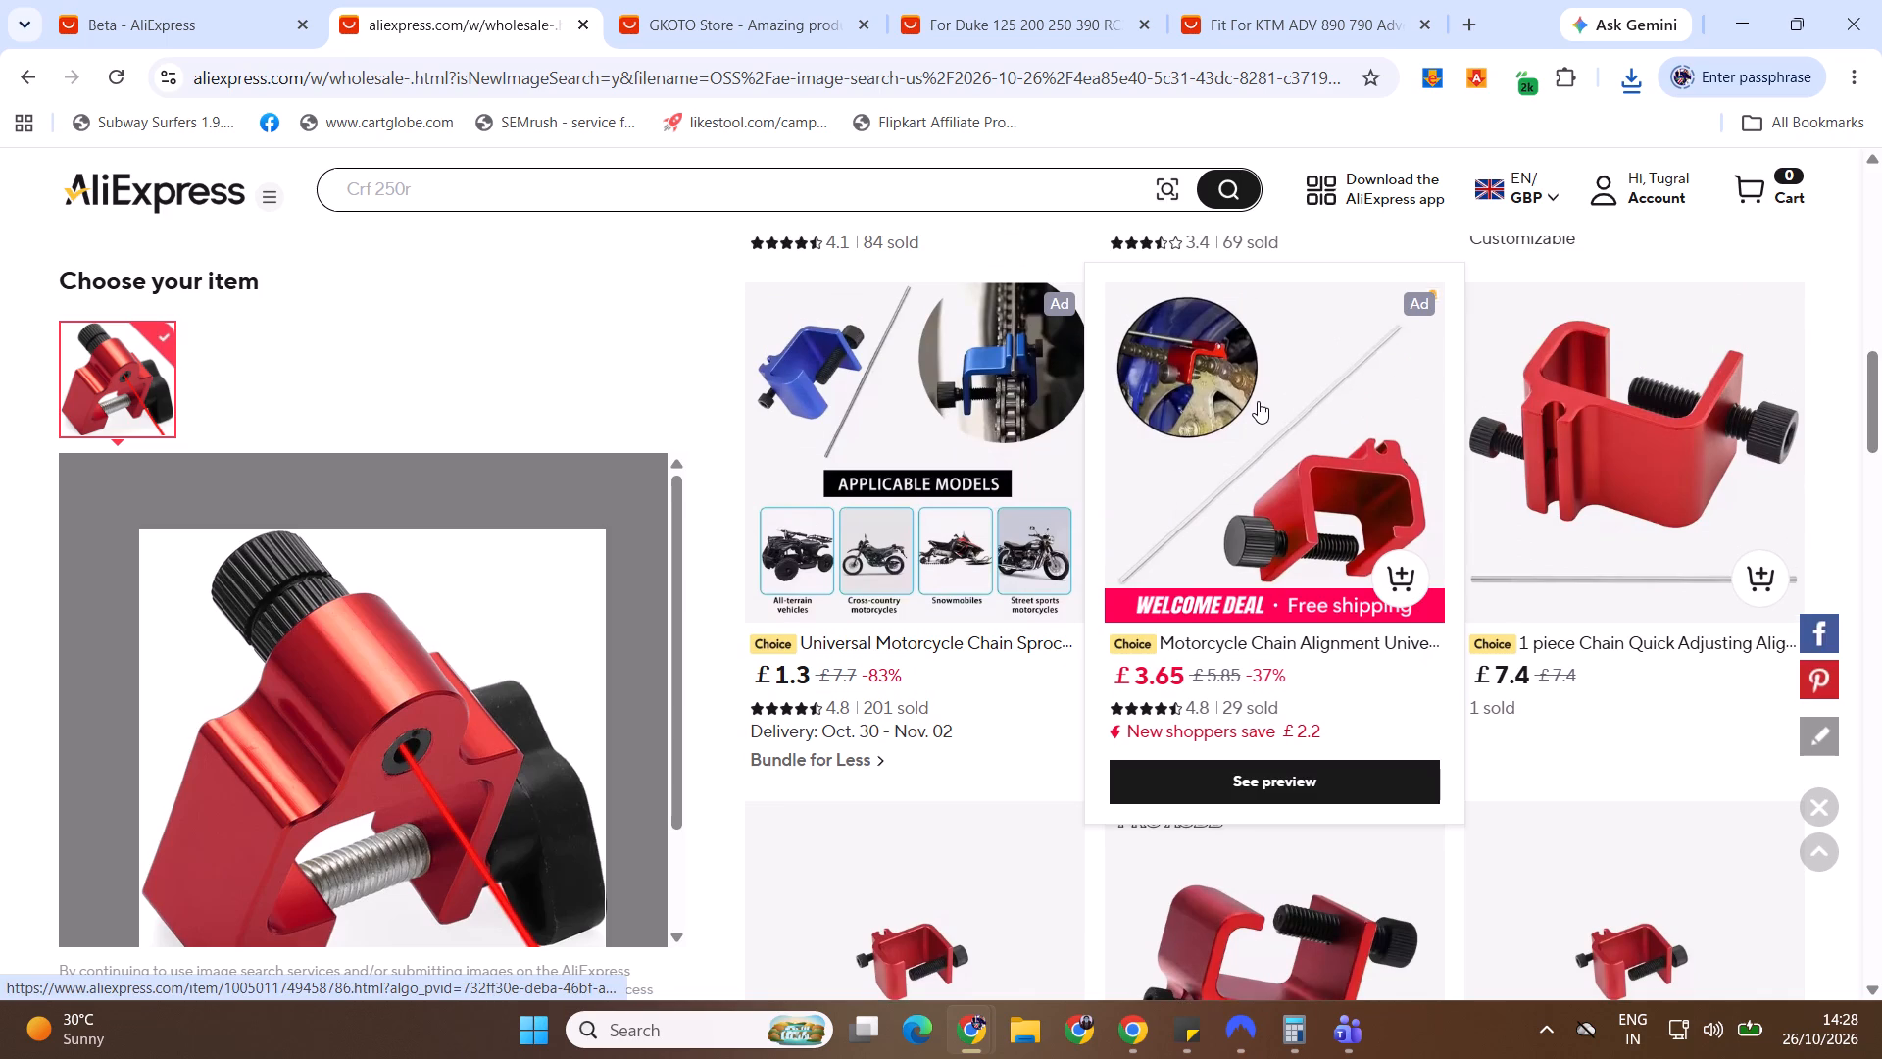
{"action": "middle_click", "coordinate": [1260, 401]}
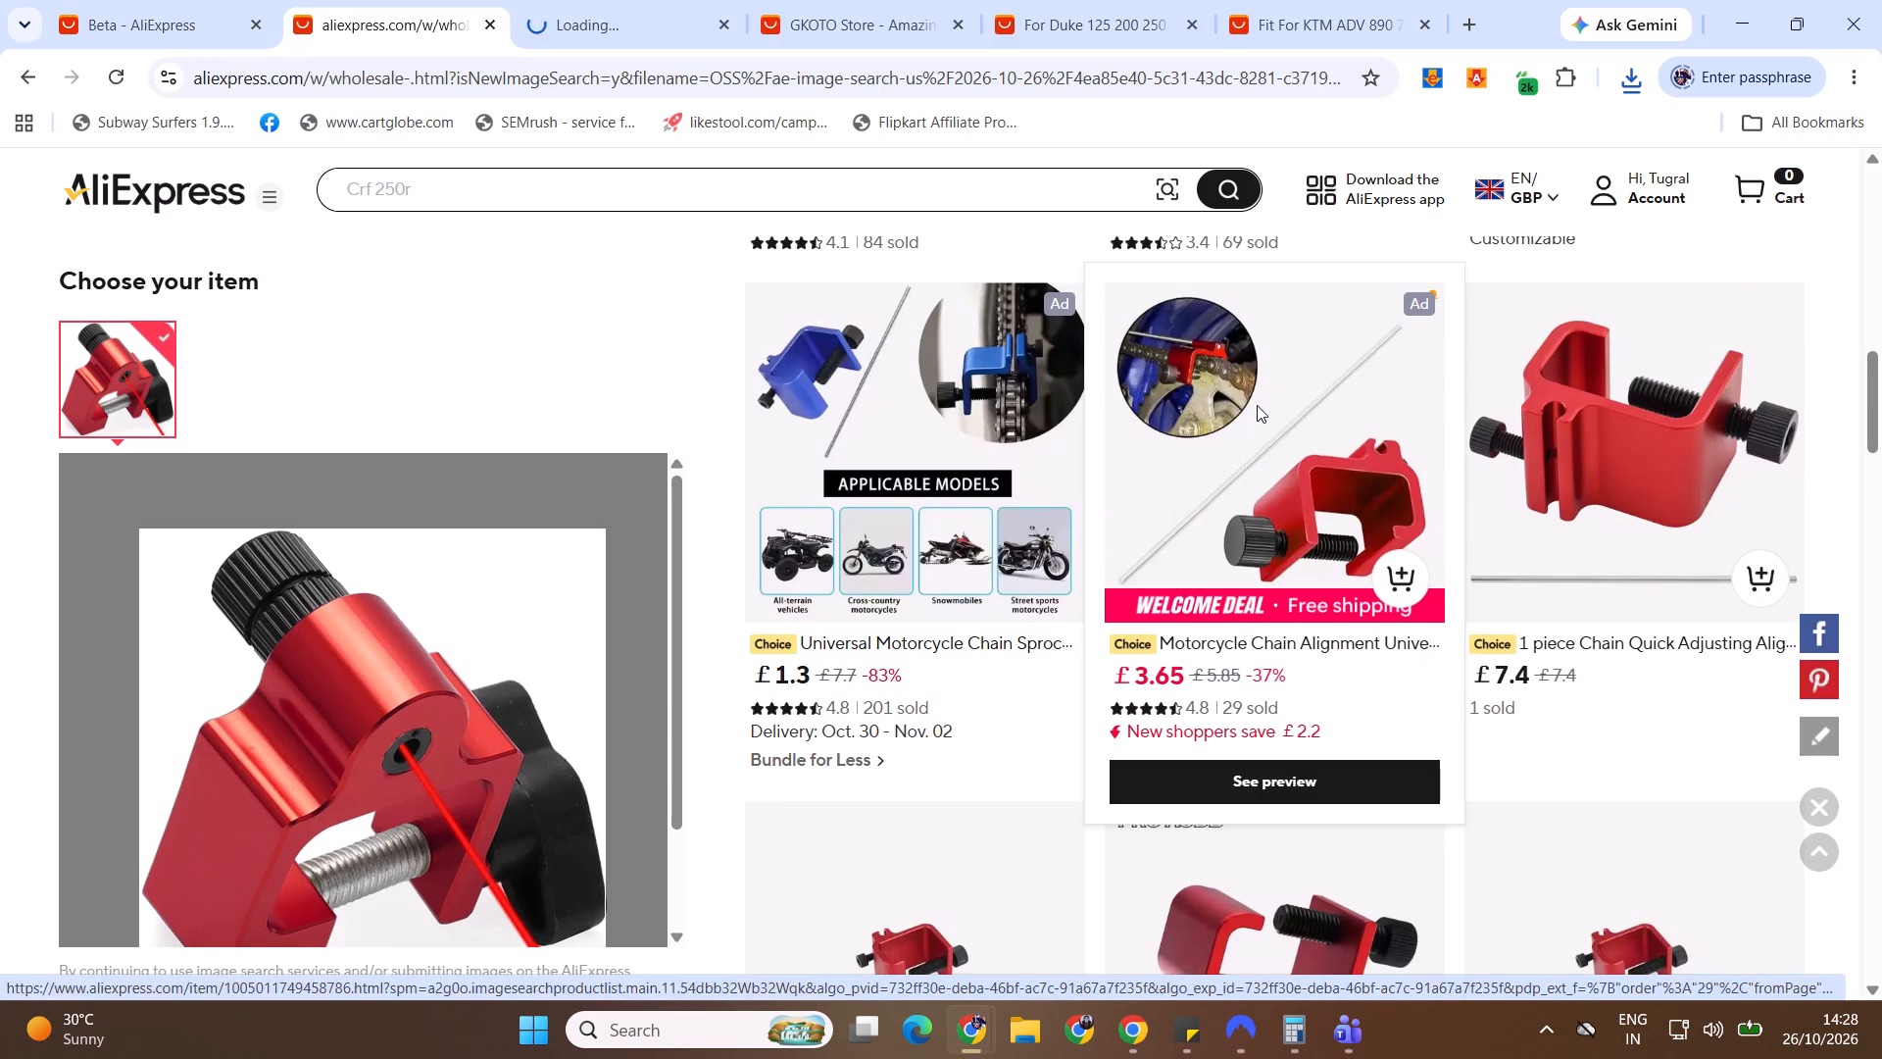
{"action": "left_click", "coordinate": [619, 20]}
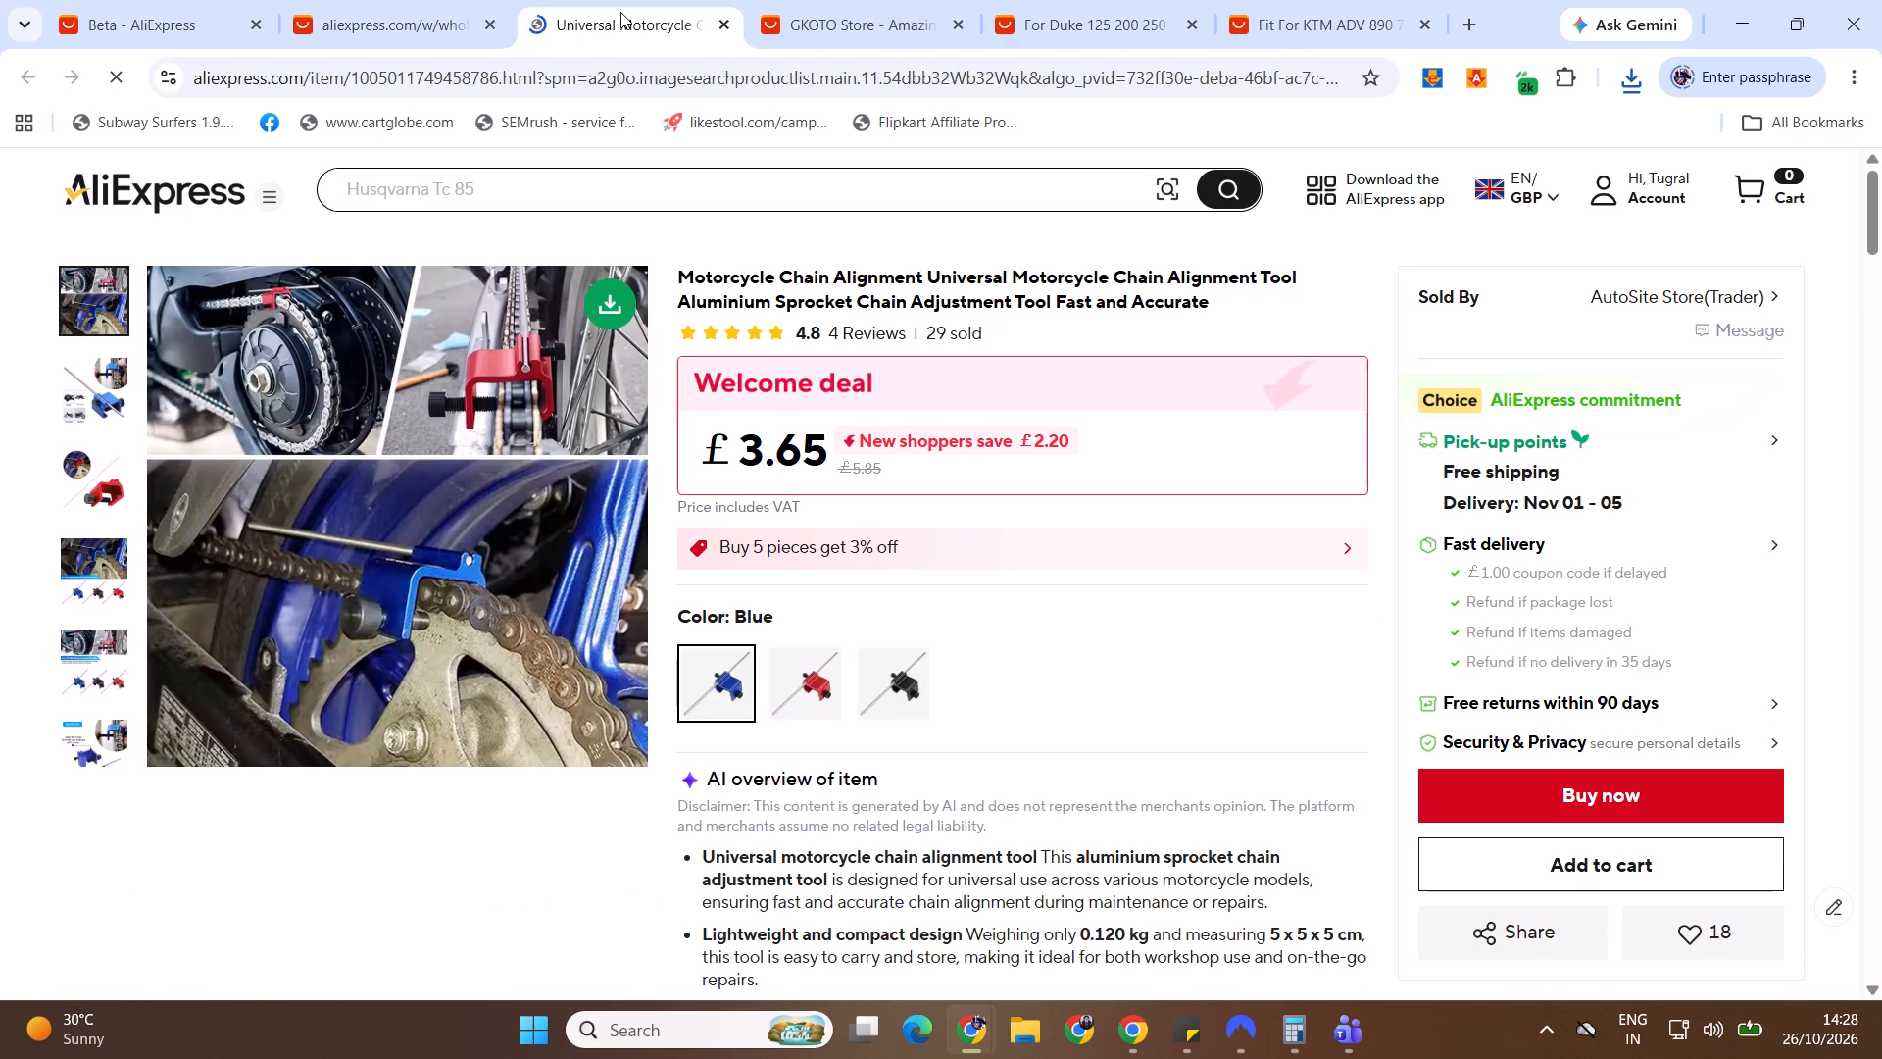
{"action": "left_click", "coordinate": [725, 36]}
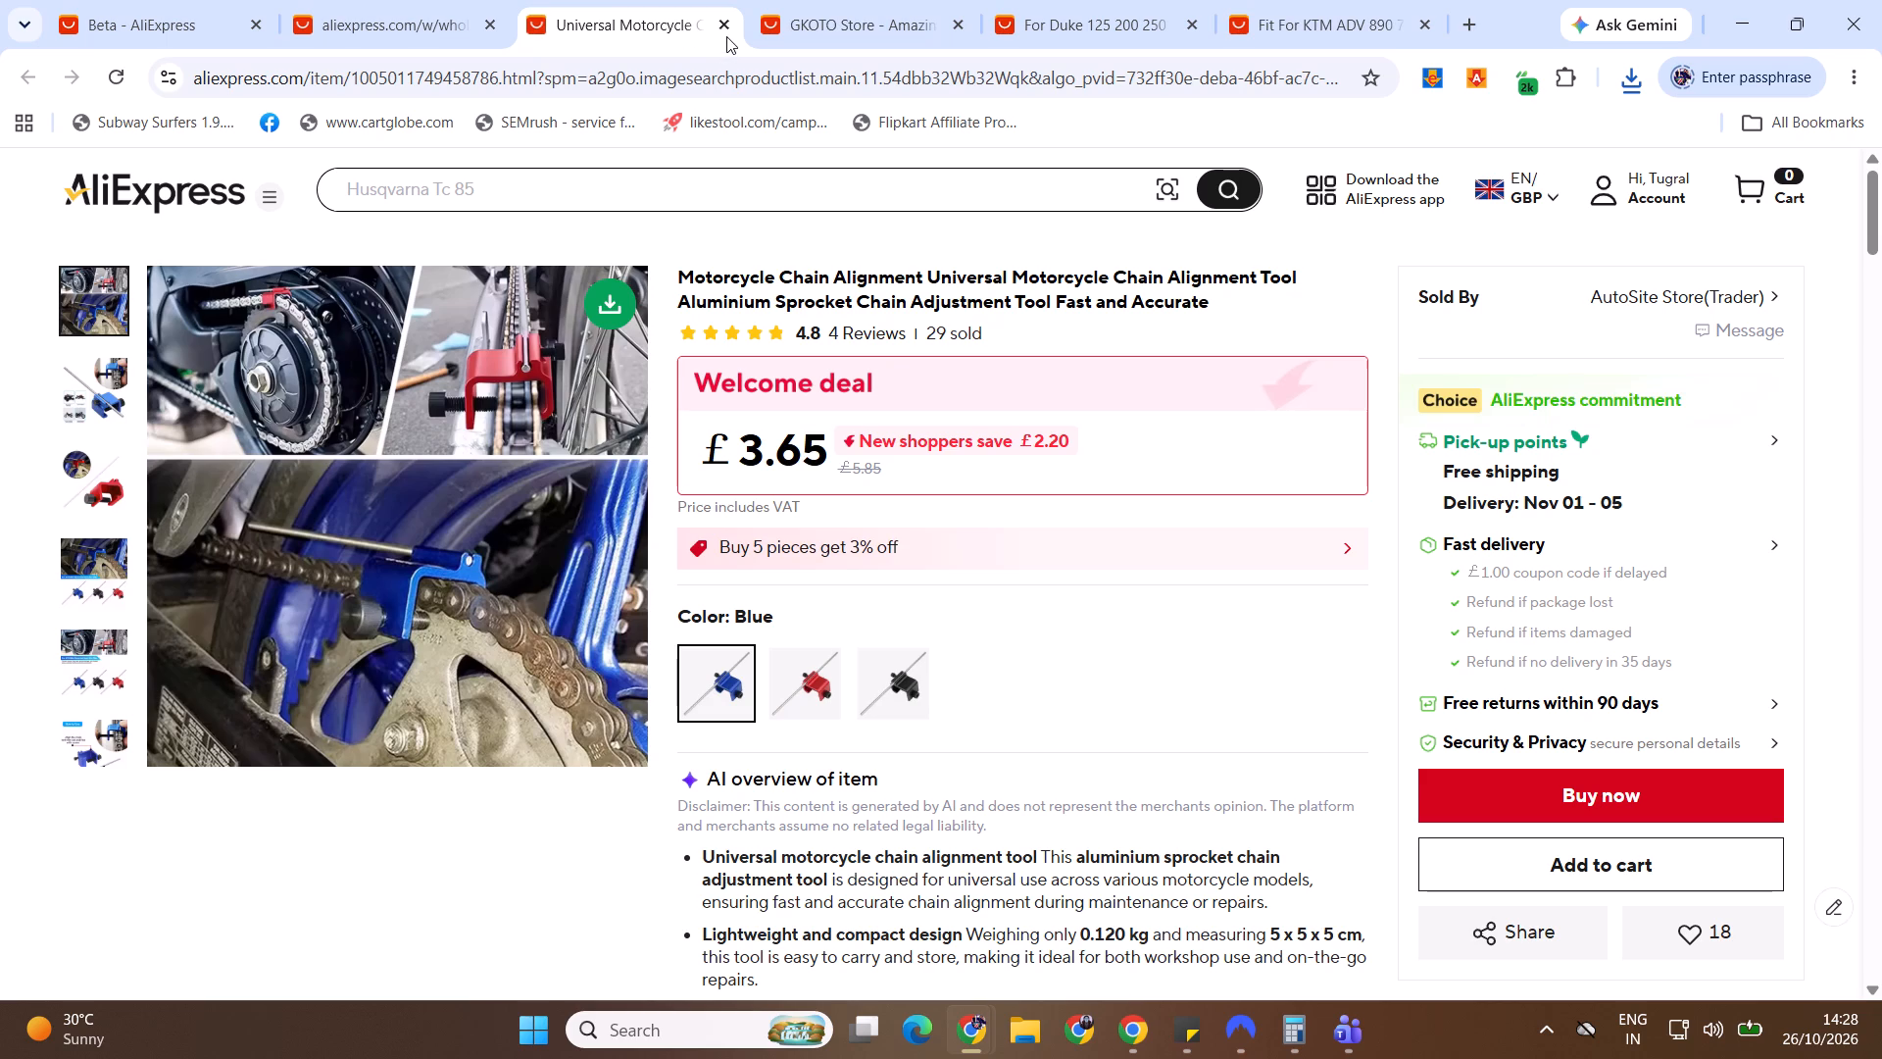
{"action": "left_click", "coordinate": [725, 27]}
Review the £17.55 chain laser alignment tool's specification and fitment, close its page, and go back from the image search results.
{"action": "left_click_drag", "start_coordinate": [1881, 399], "coordinate": [1881, 188]}
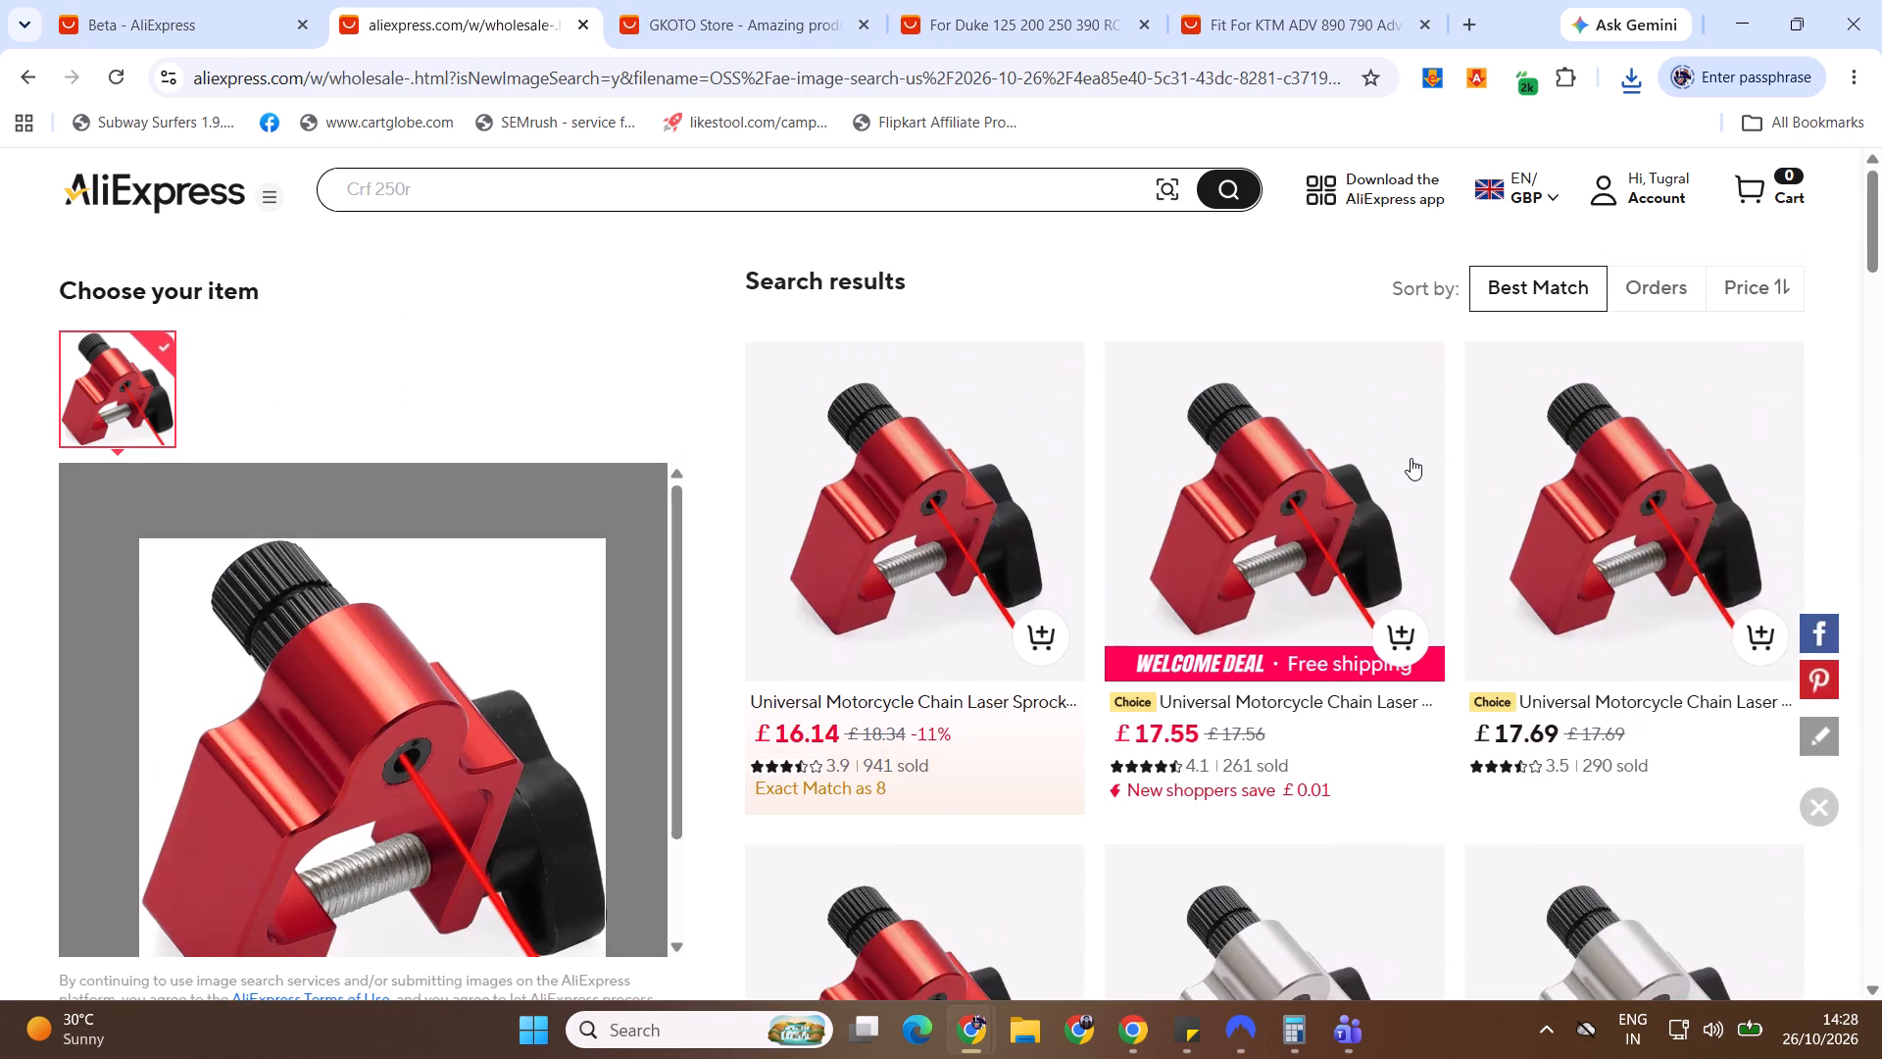
{"action": "middle_click", "coordinate": [1412, 458]}
{"action": "left_click", "coordinate": [582, 9]}
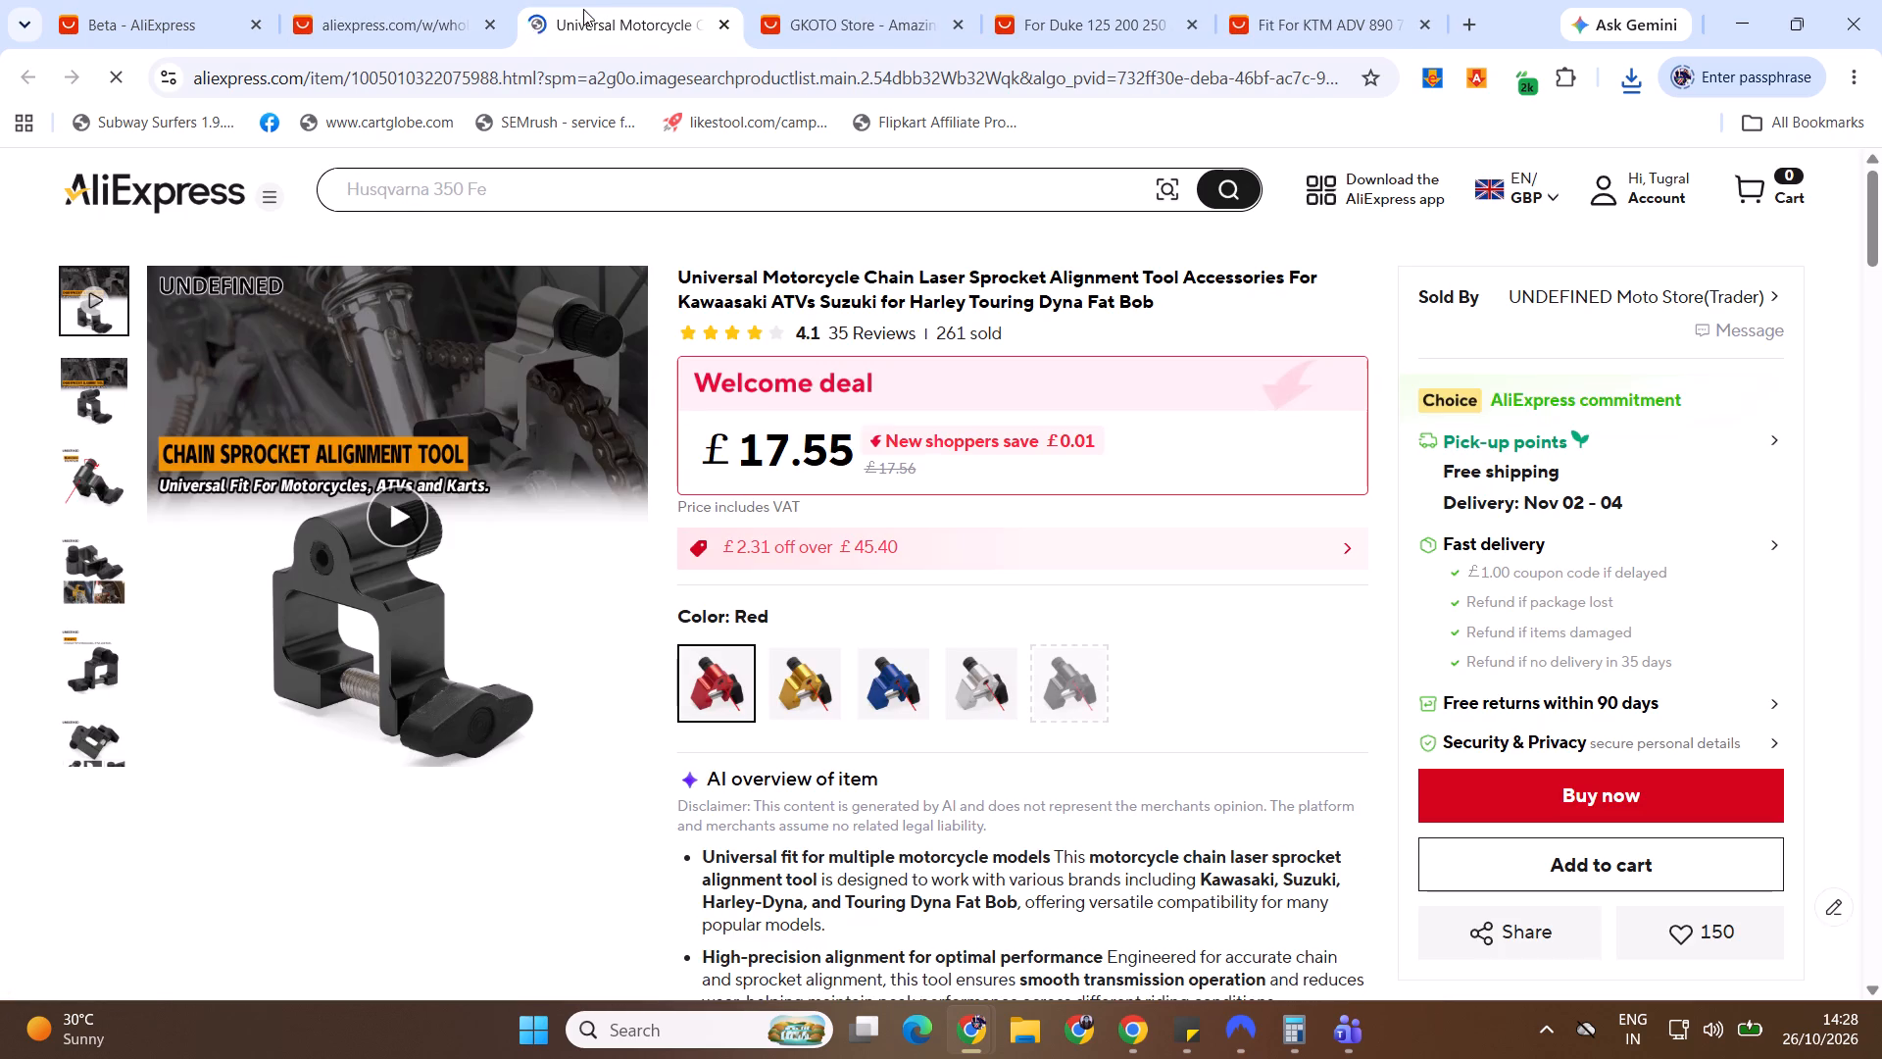
{"action": "left_click_drag", "start_coordinate": [1881, 229], "coordinate": [1877, 443]}
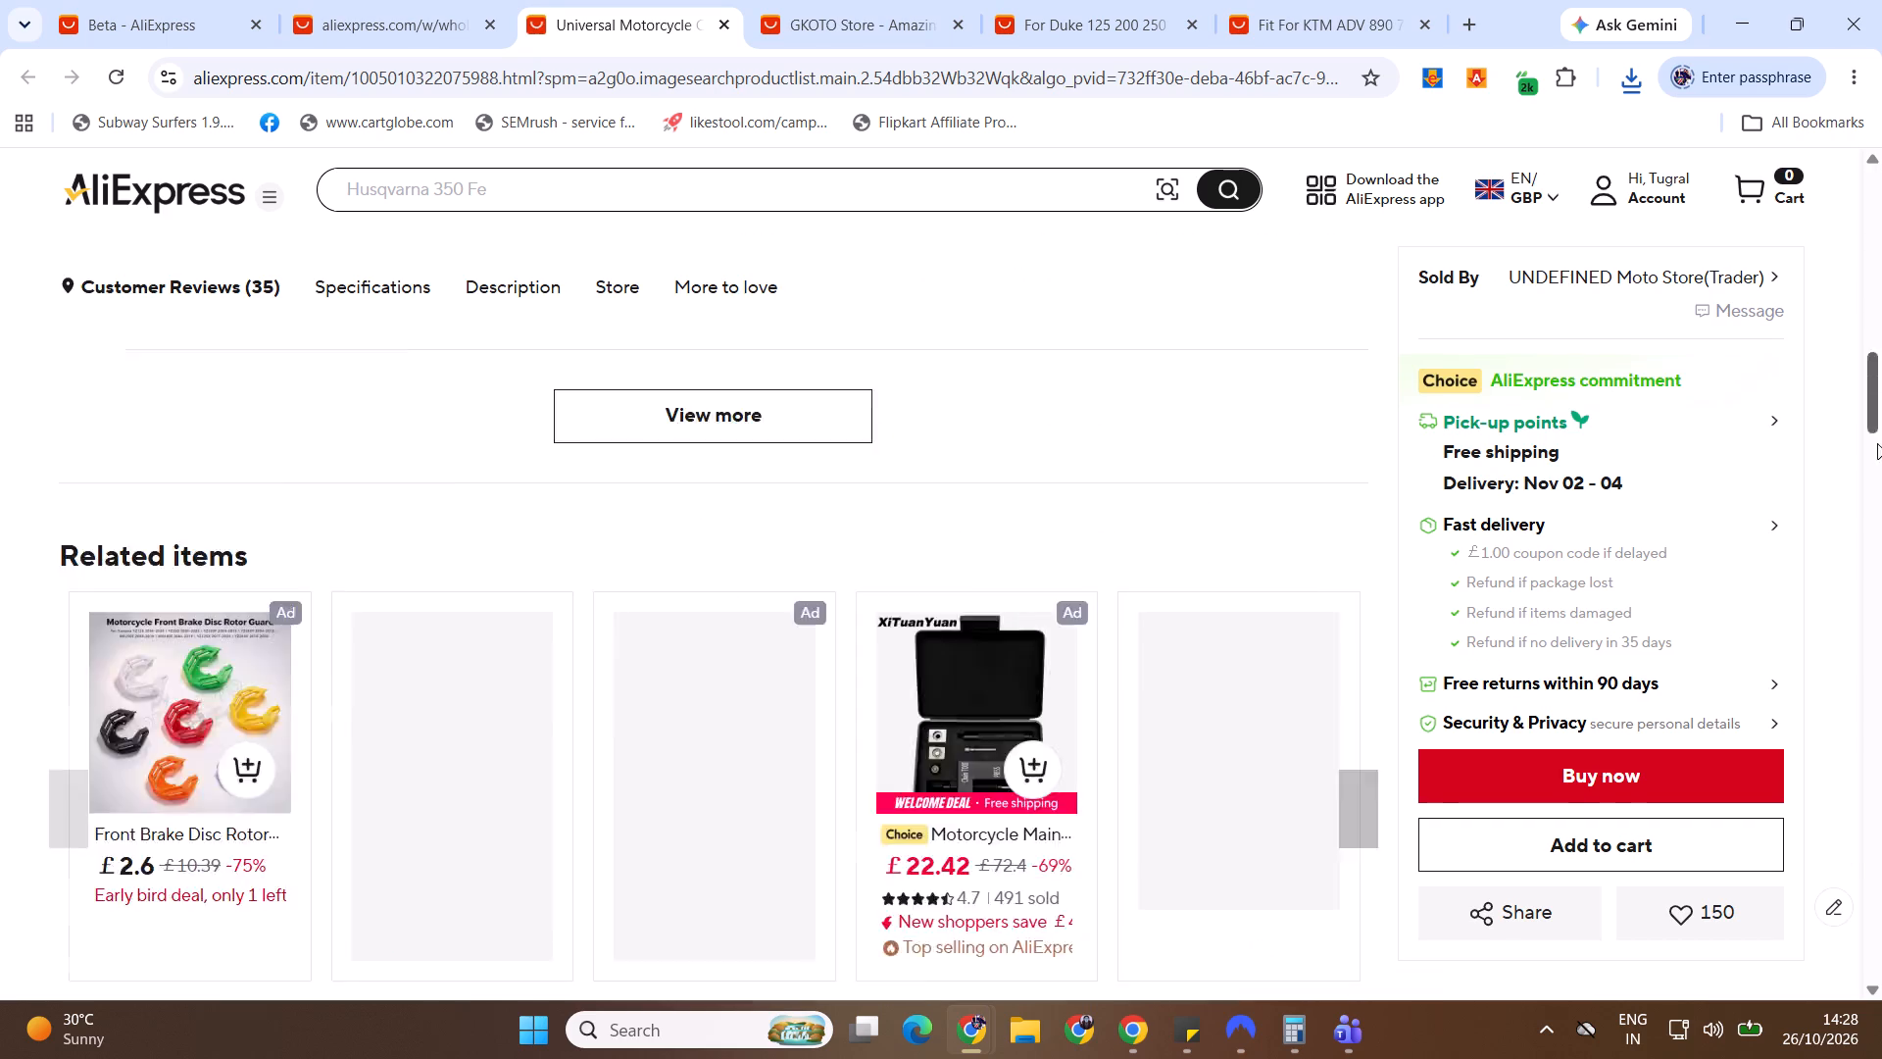
{"action": "left_click_drag", "start_coordinate": [1877, 443], "coordinate": [1881, 615]}
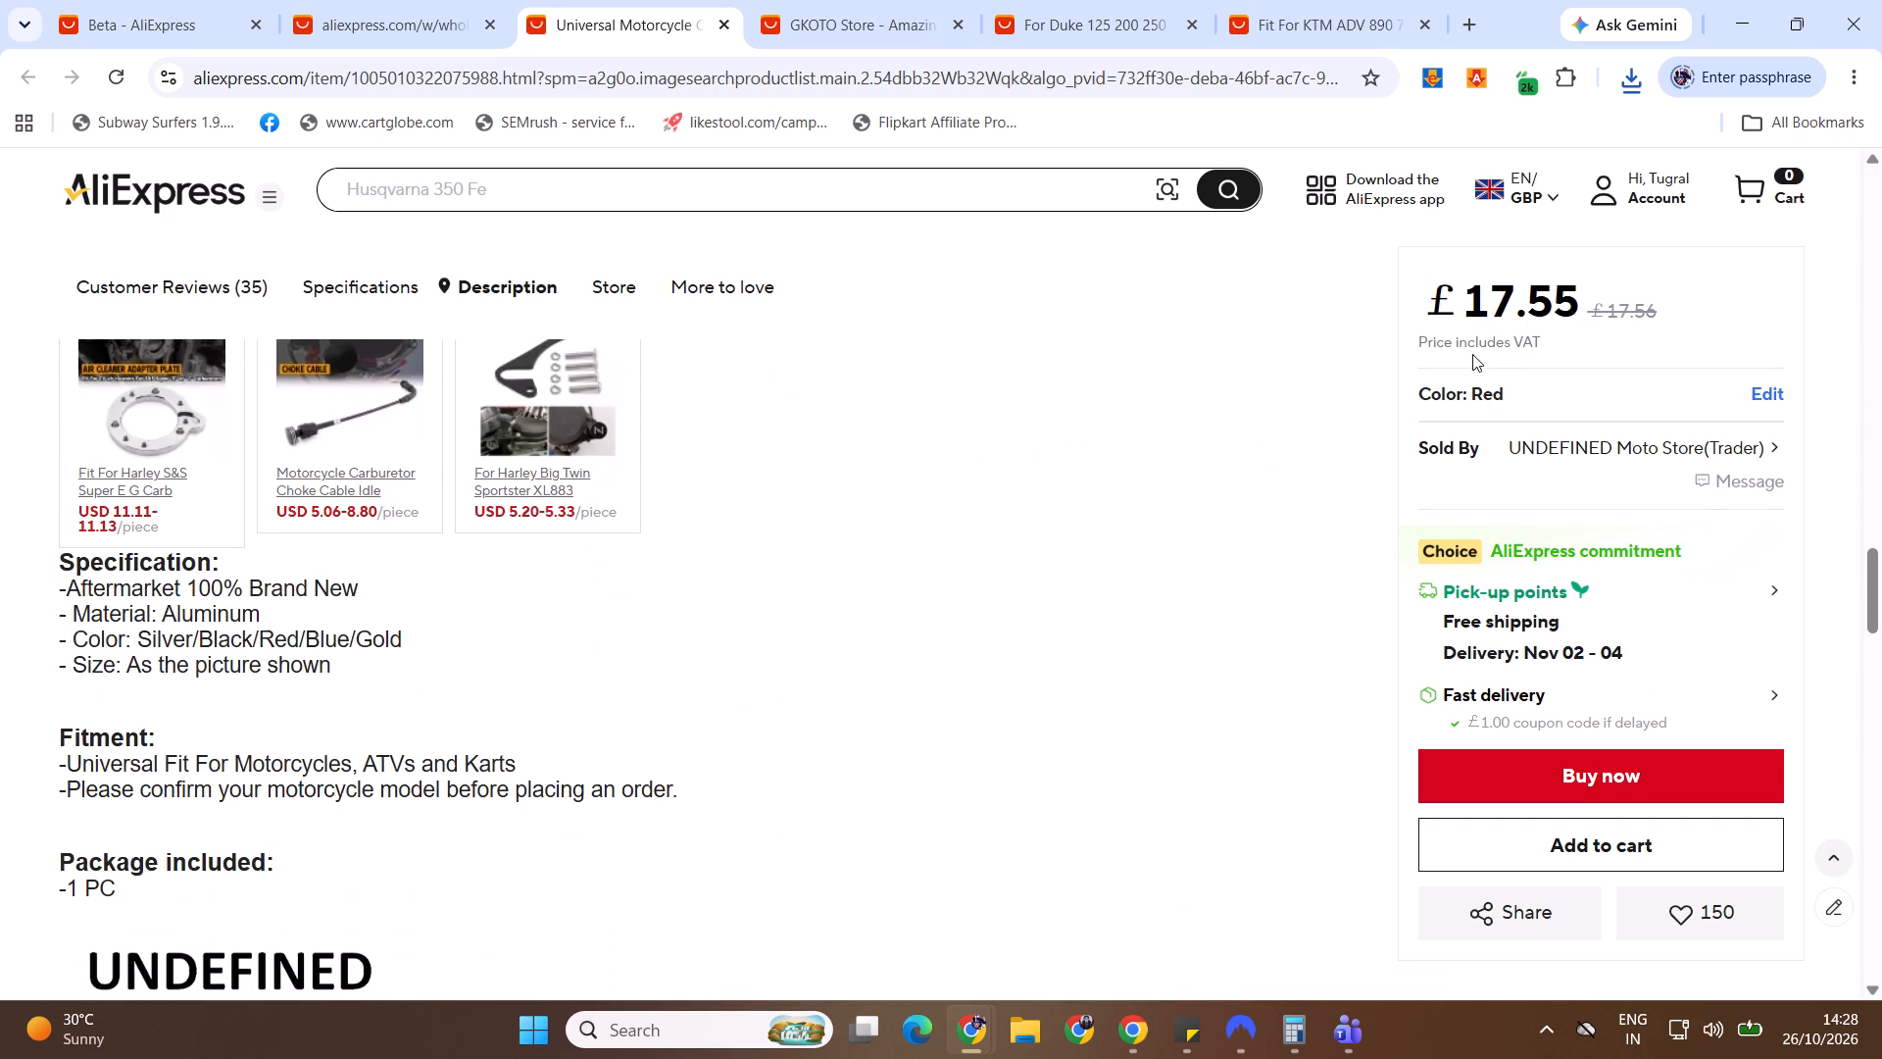
{"action": "left_click", "coordinate": [726, 20]}
{"action": "left_click", "coordinate": [11, 71]}
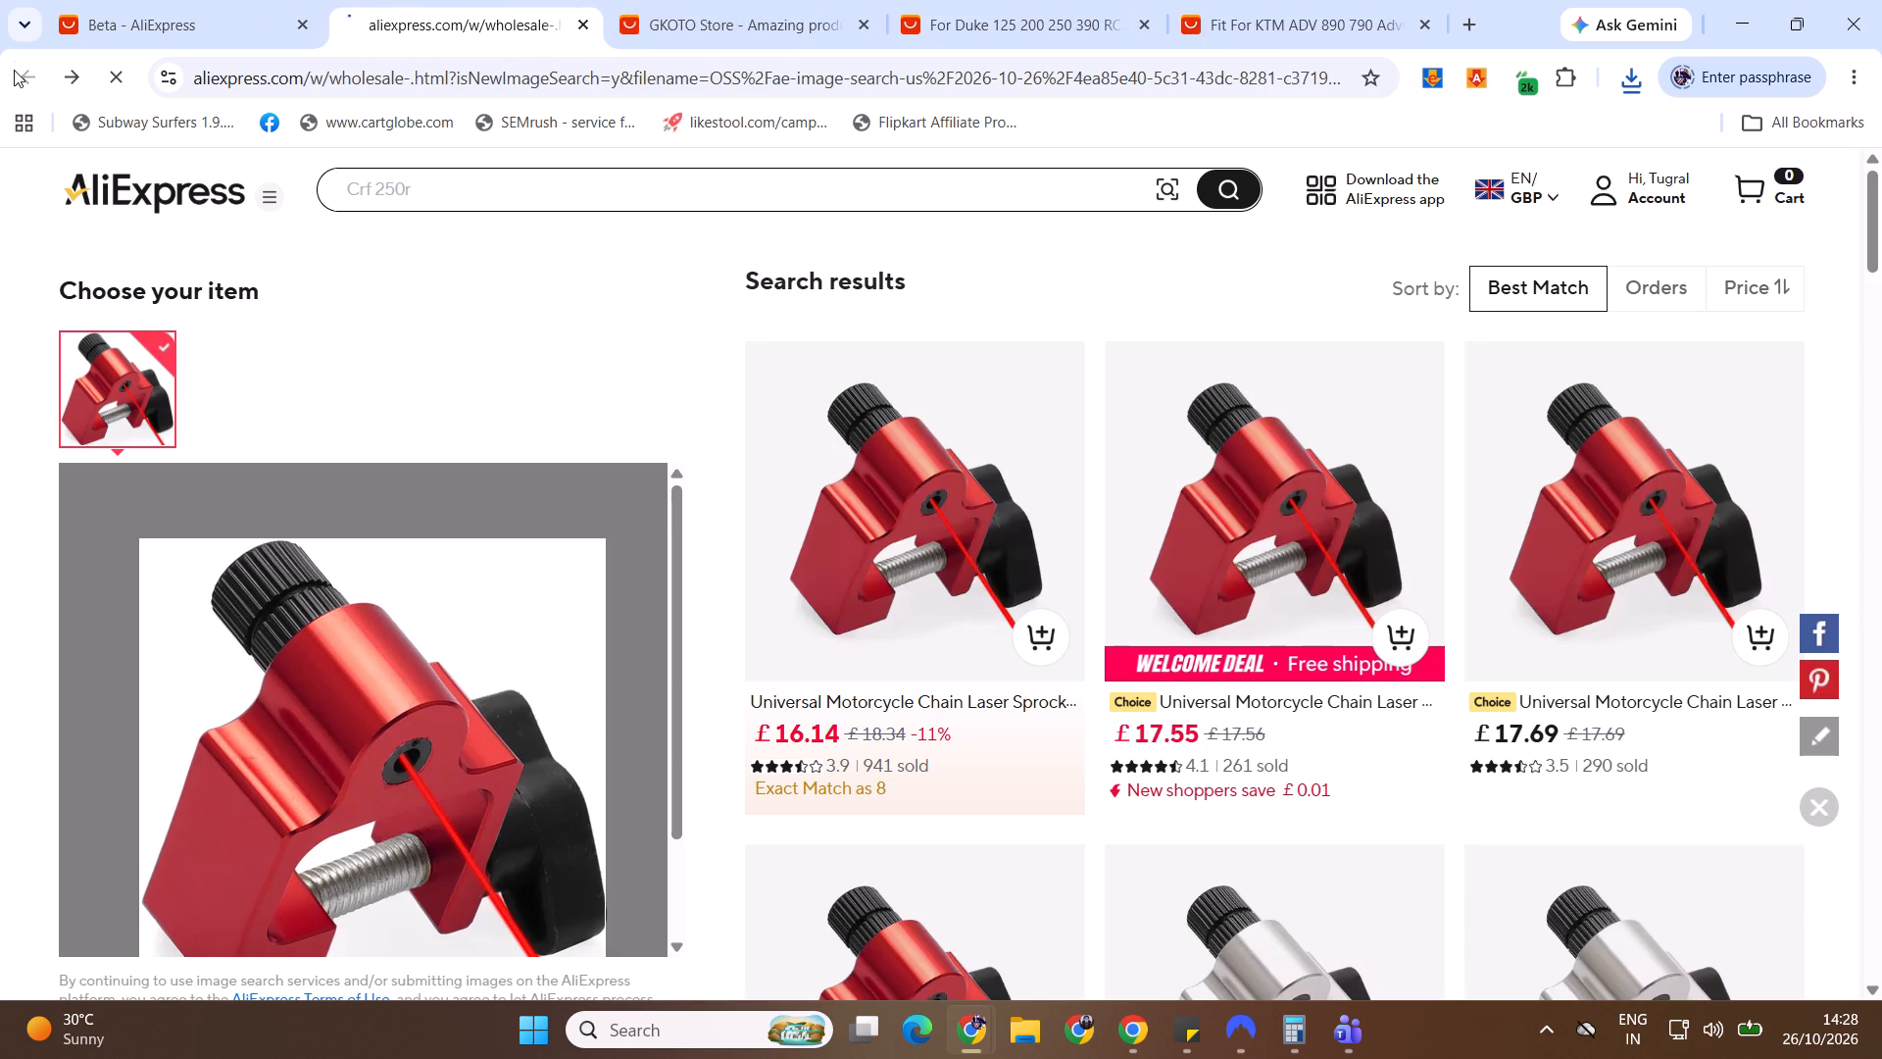
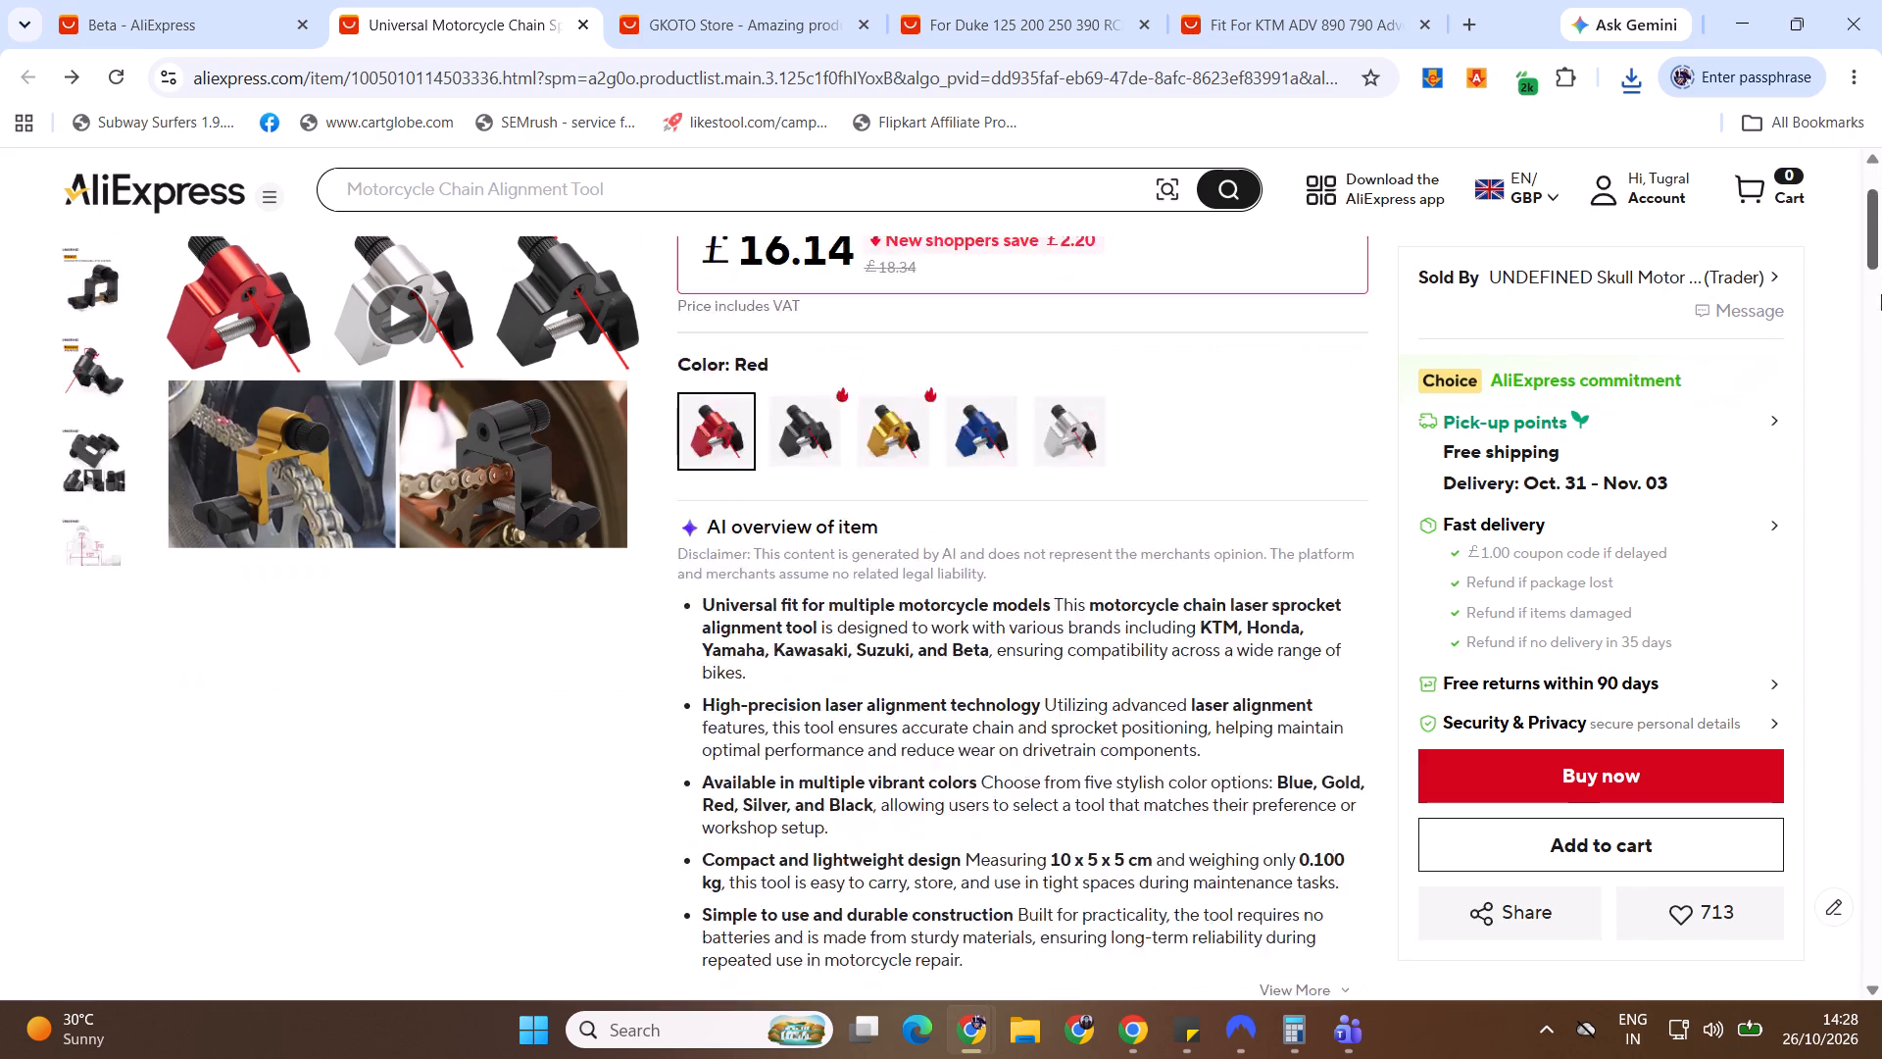
{"action": "left_click_drag", "start_coordinate": [1881, 294], "coordinate": [1881, 357]}
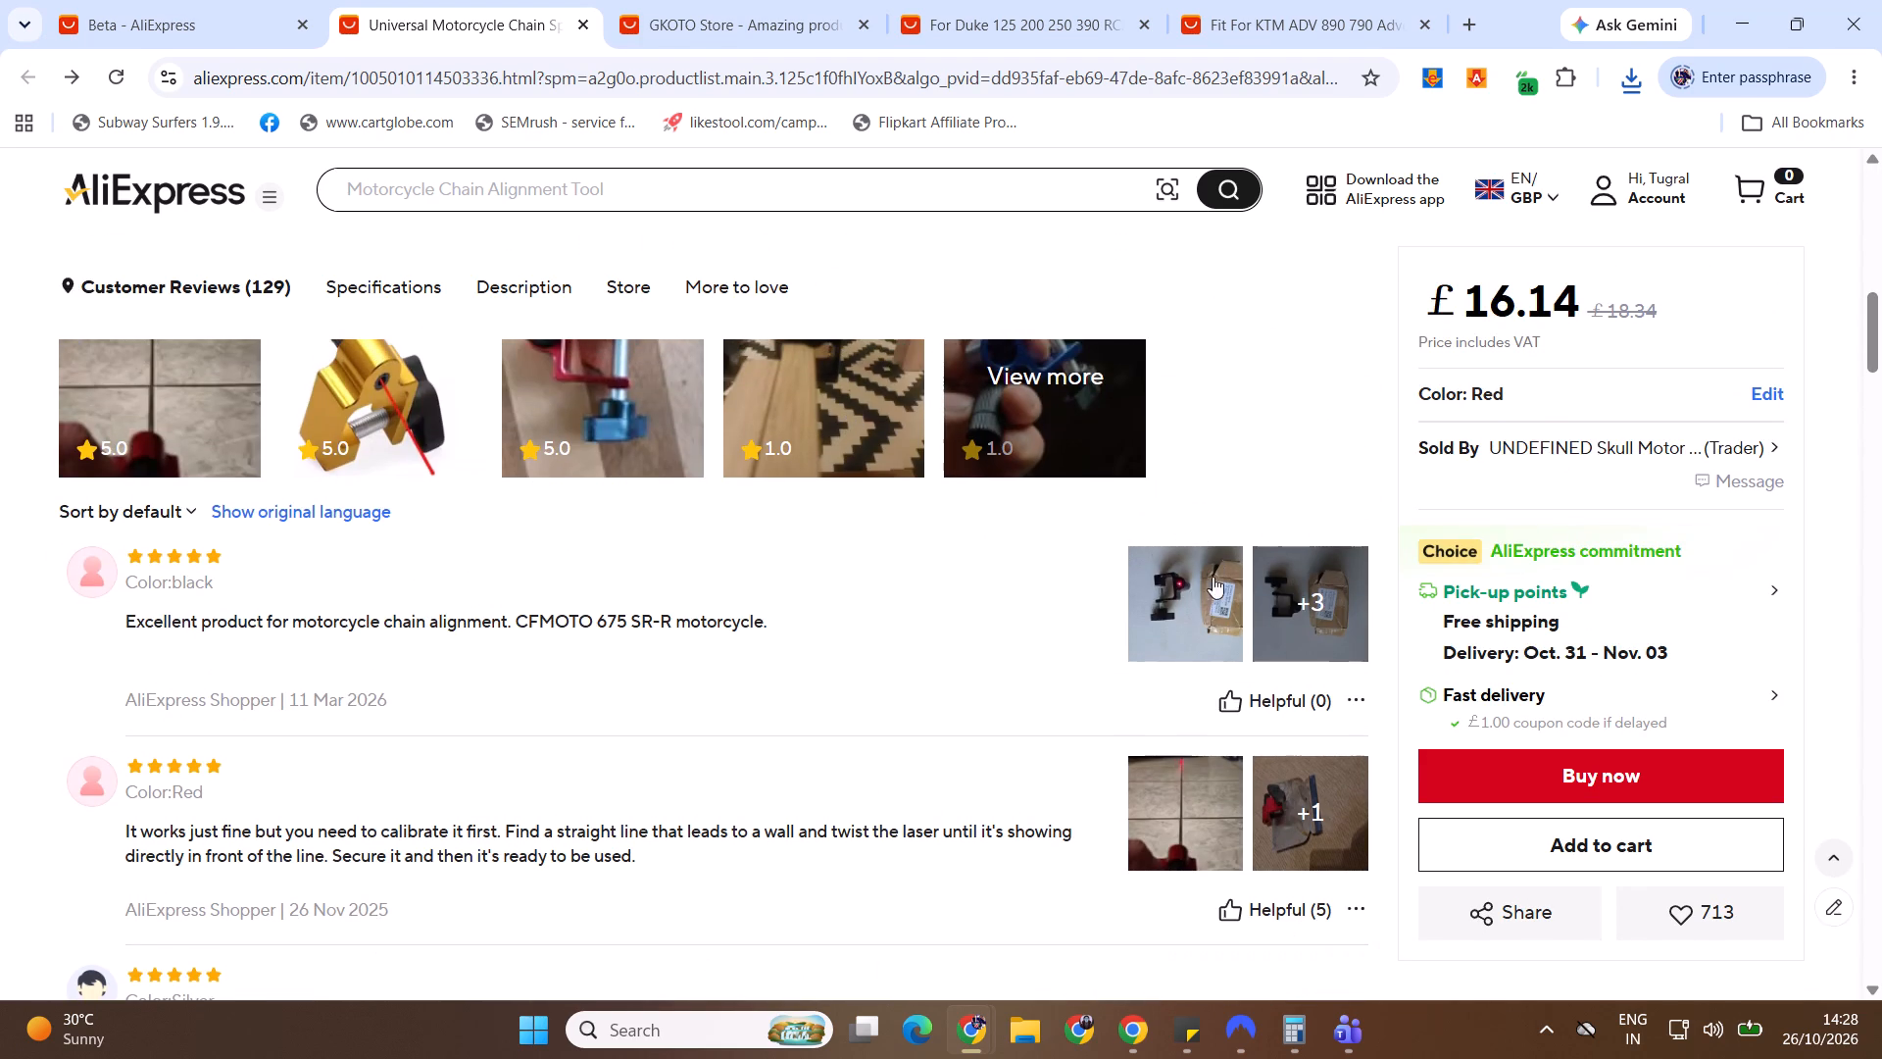
{"action": "left_click_drag", "start_coordinate": [1881, 322], "coordinate": [1868, 533]}
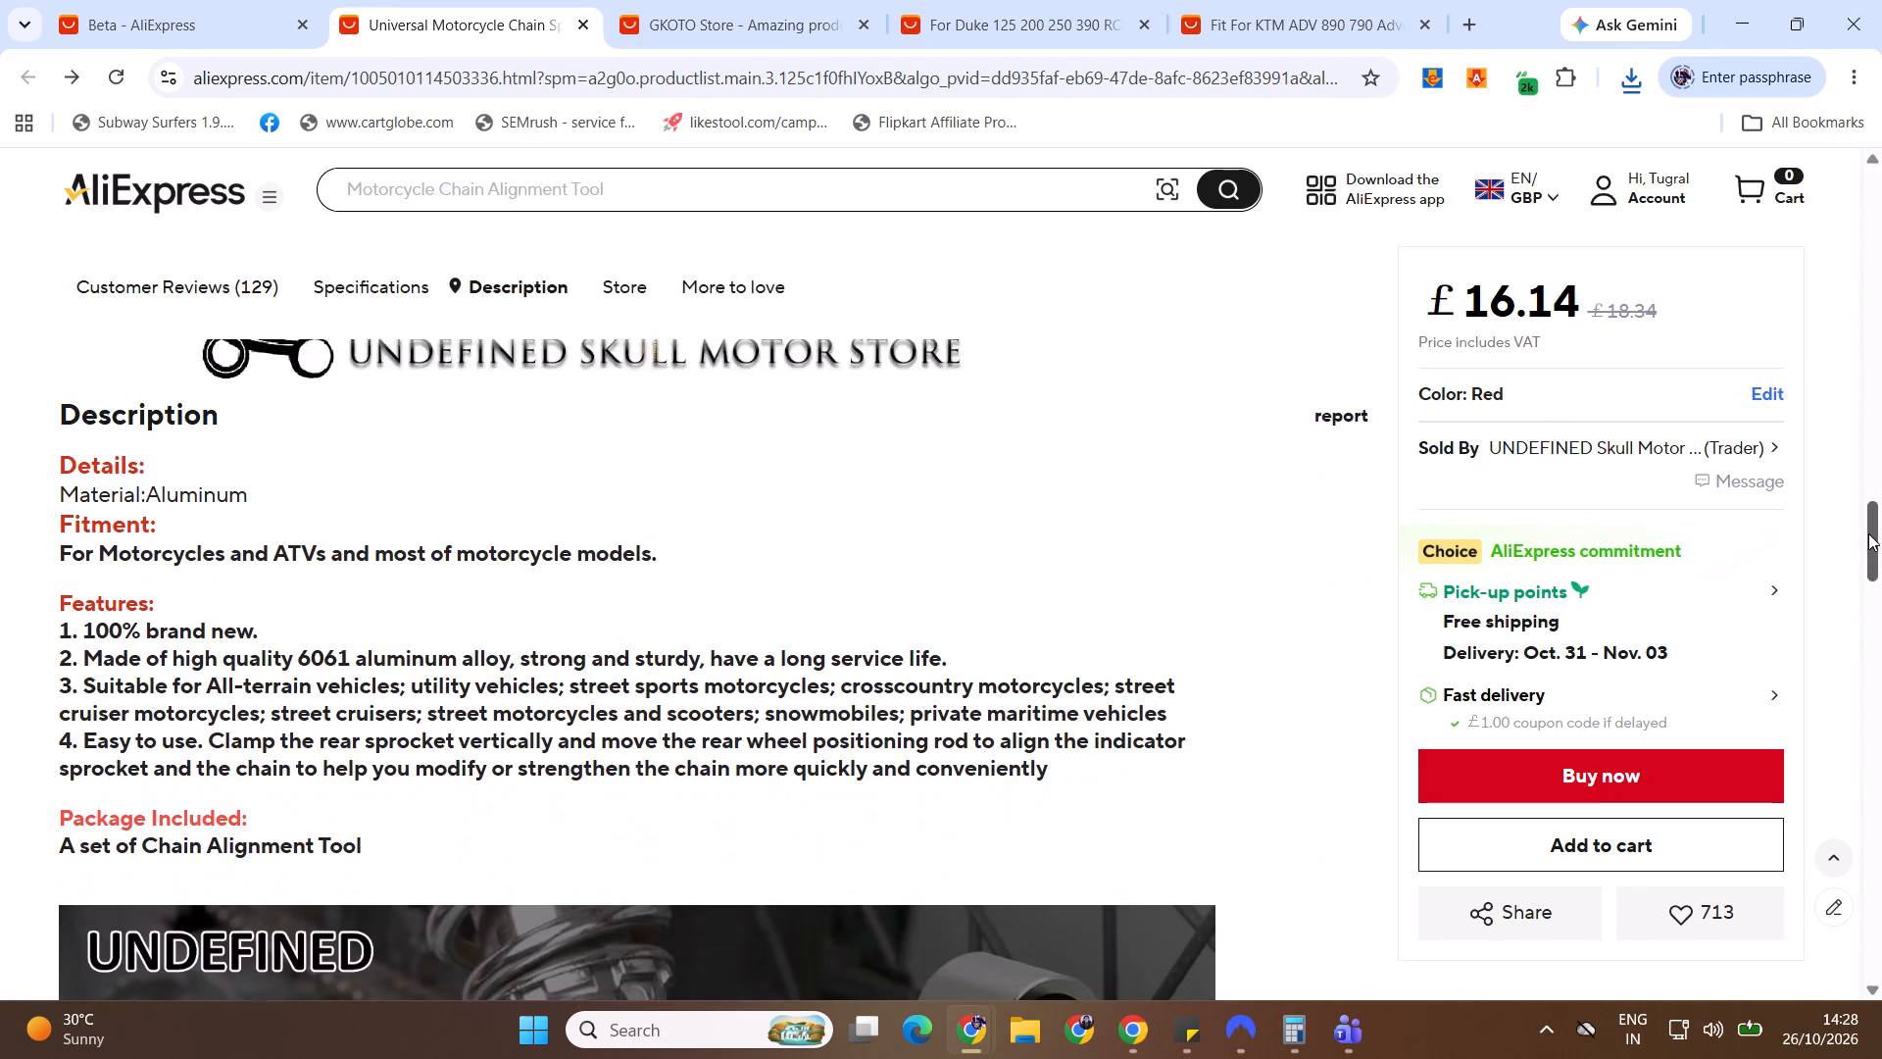
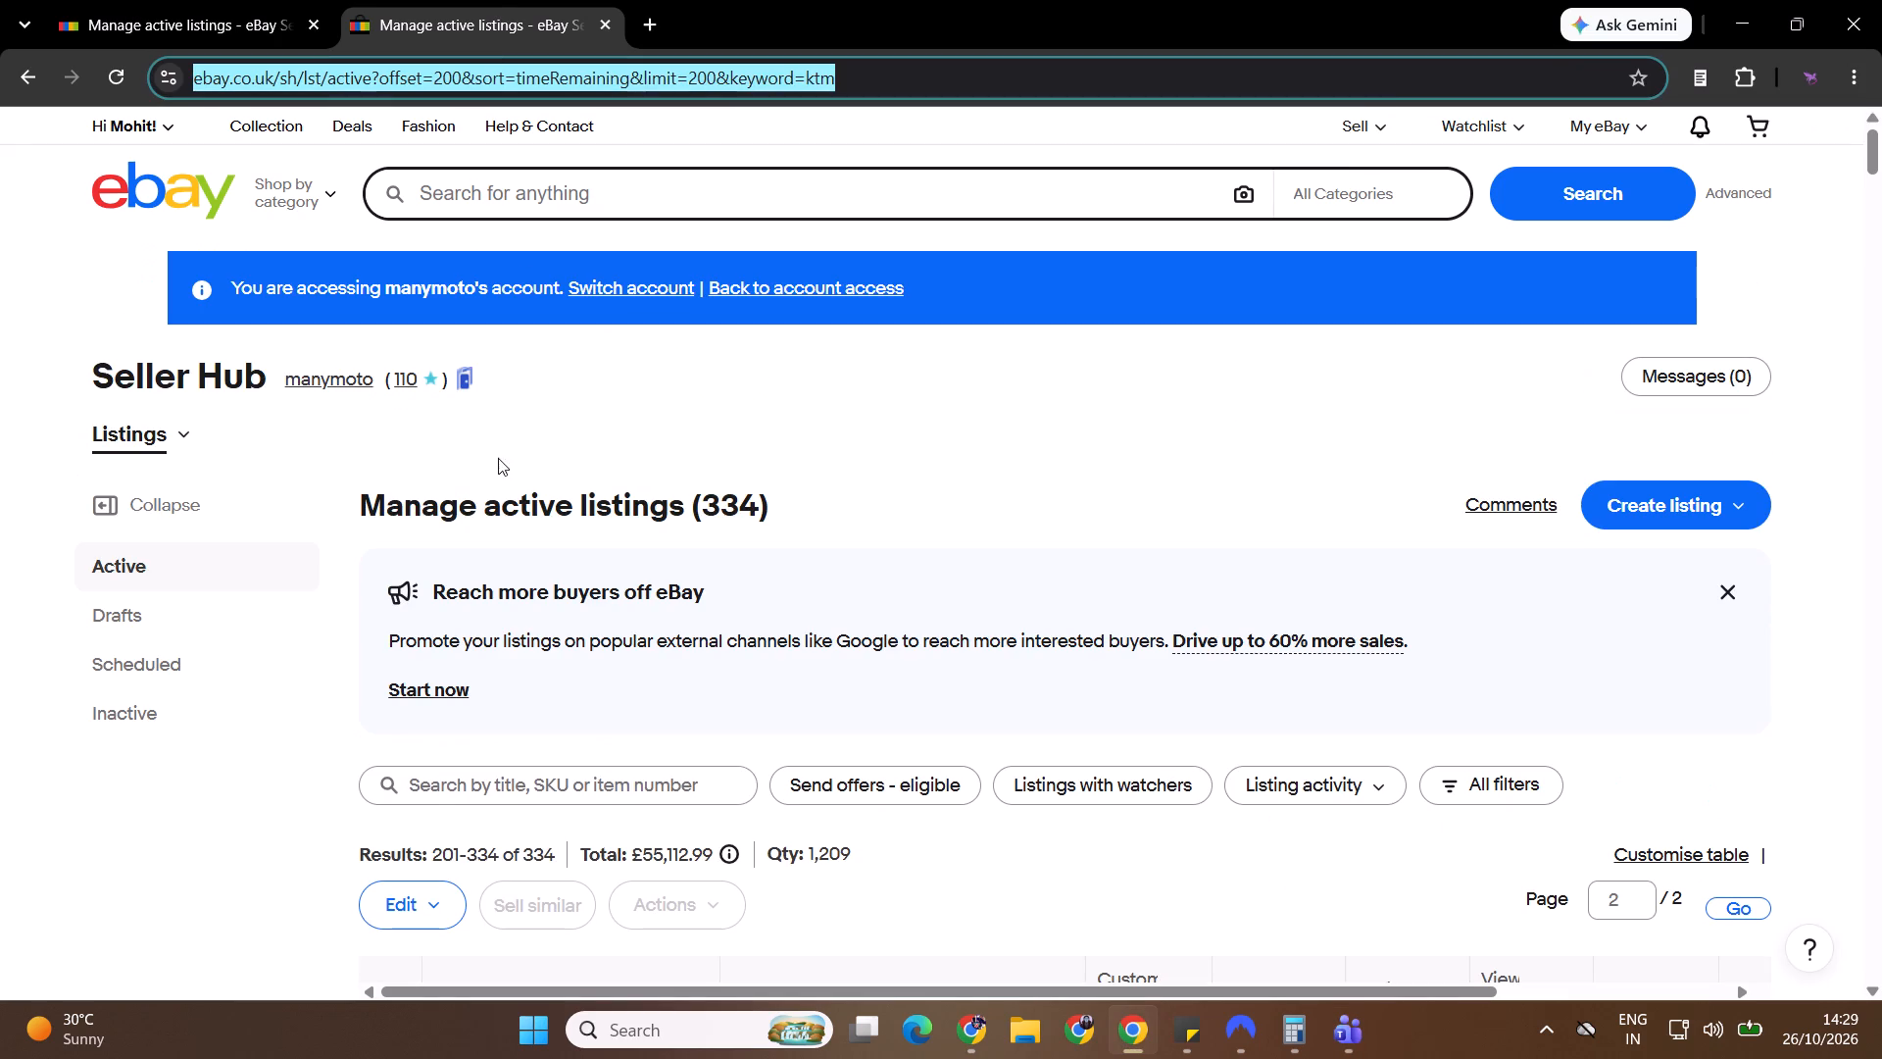
Search the active eBay listings for "universal".
{"action": "left_click", "coordinate": [605, 782]}
{"action": "type", "text": "universa"}
{"action": "key", "text": "l"}
{"action": "key", "text": "Return"}
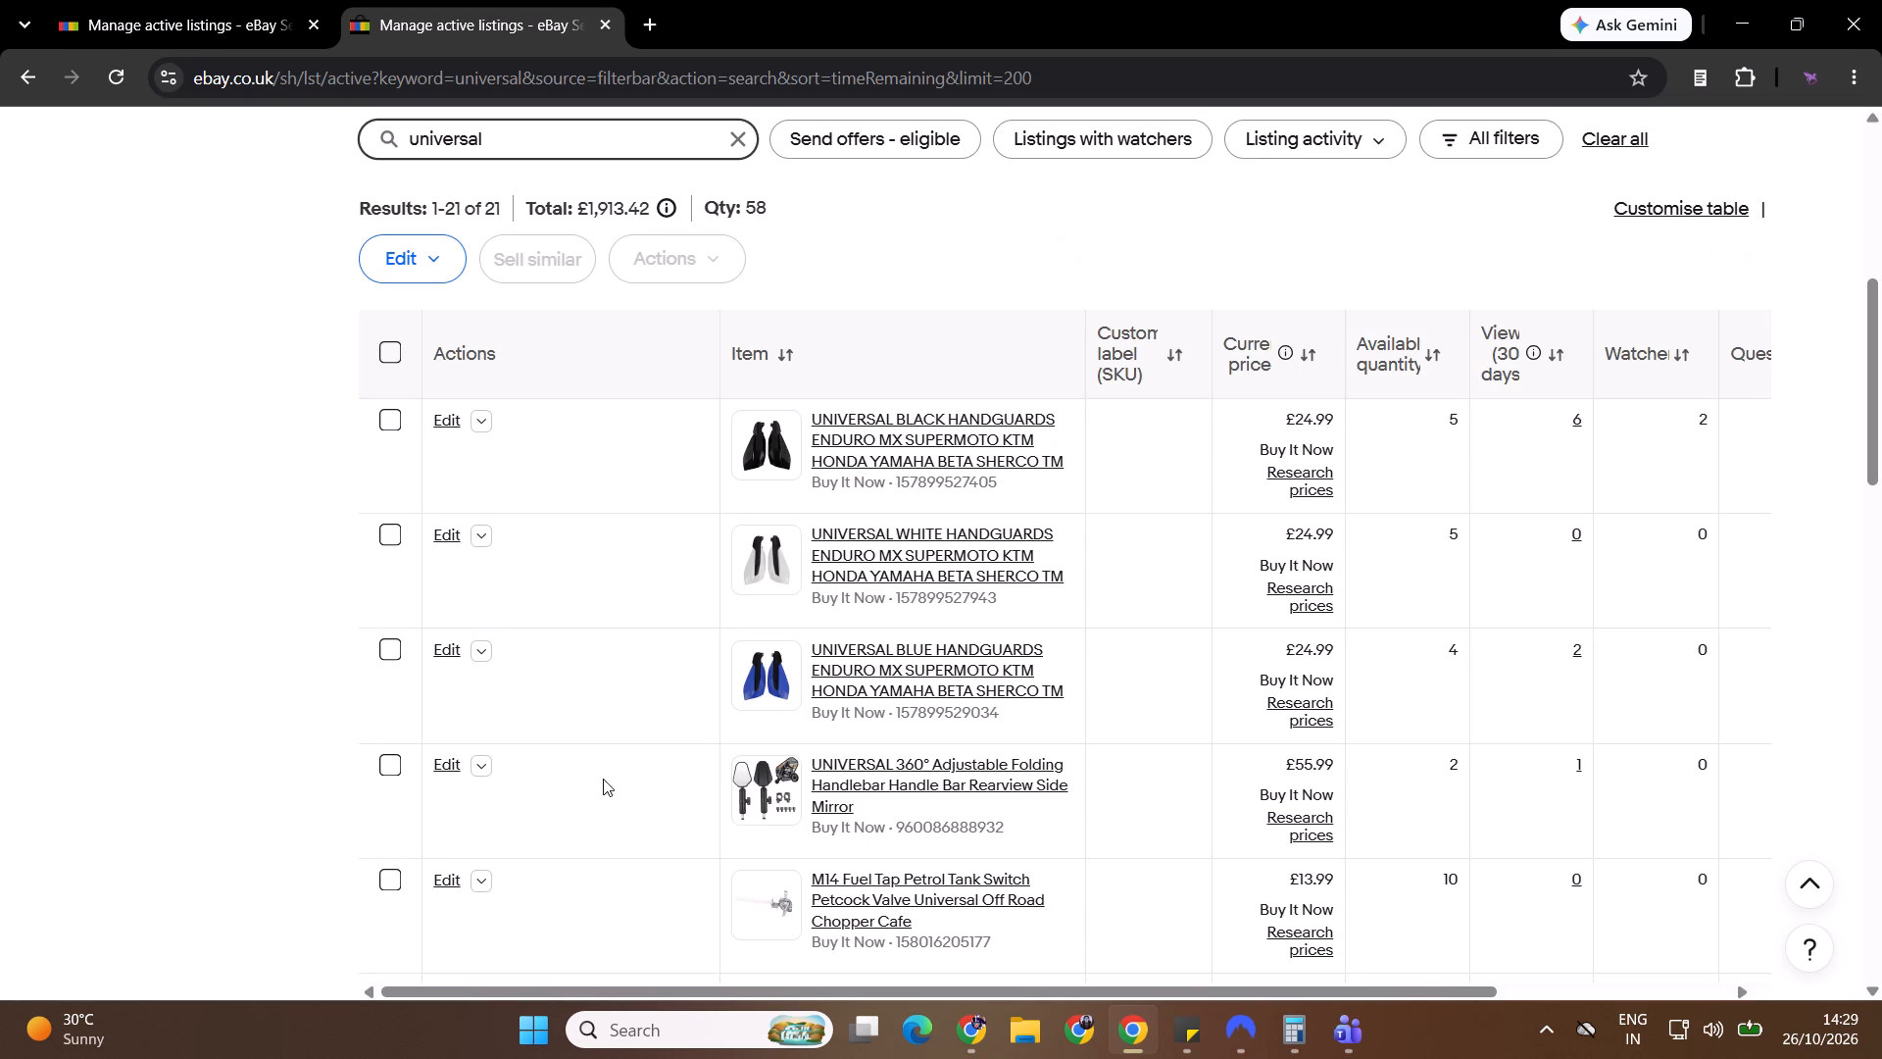
Start a sell-similar draft in a new tab from the last £70.99 UNIVERSAL 22mm Hydraulic Lever kit, with red levers, and switch to it.
{"action": "left_click_drag", "start_coordinate": [1881, 410], "coordinate": [1881, 909]}
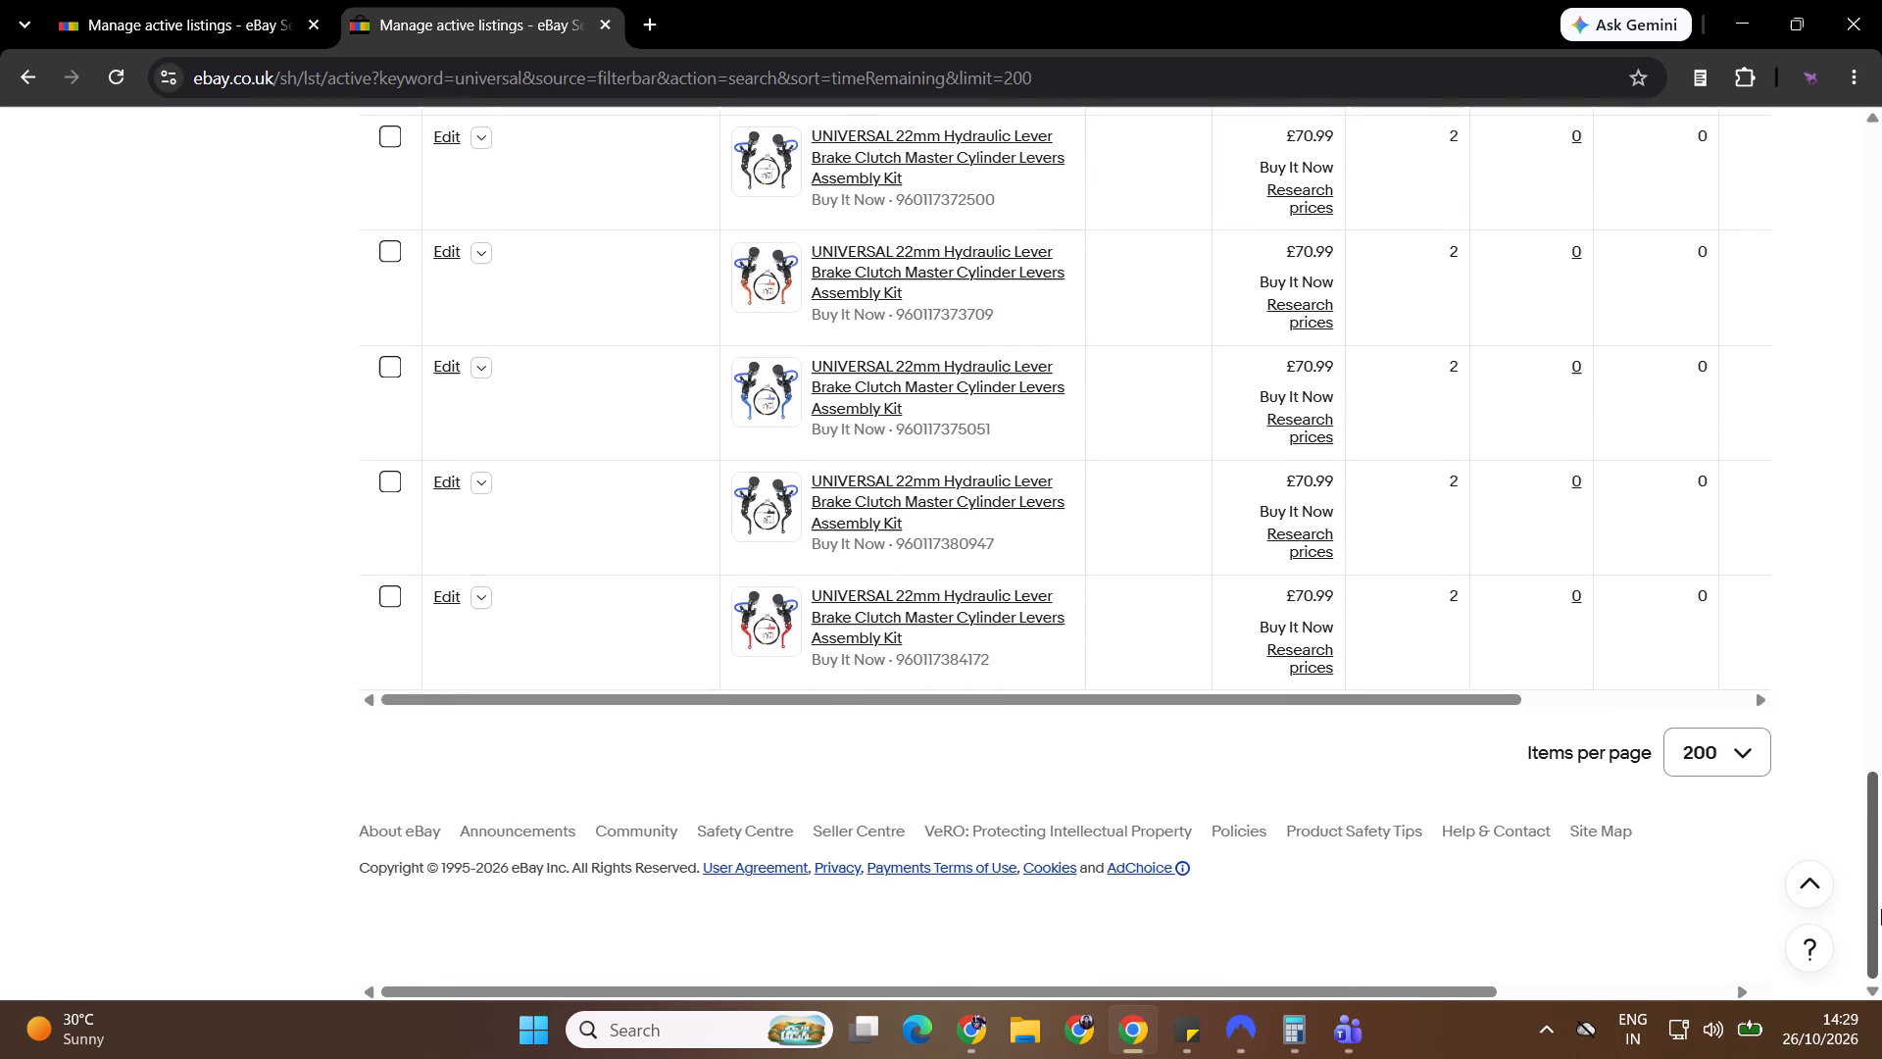
{"action": "left_click_drag", "start_coordinate": [1881, 909], "coordinate": [1881, 395]}
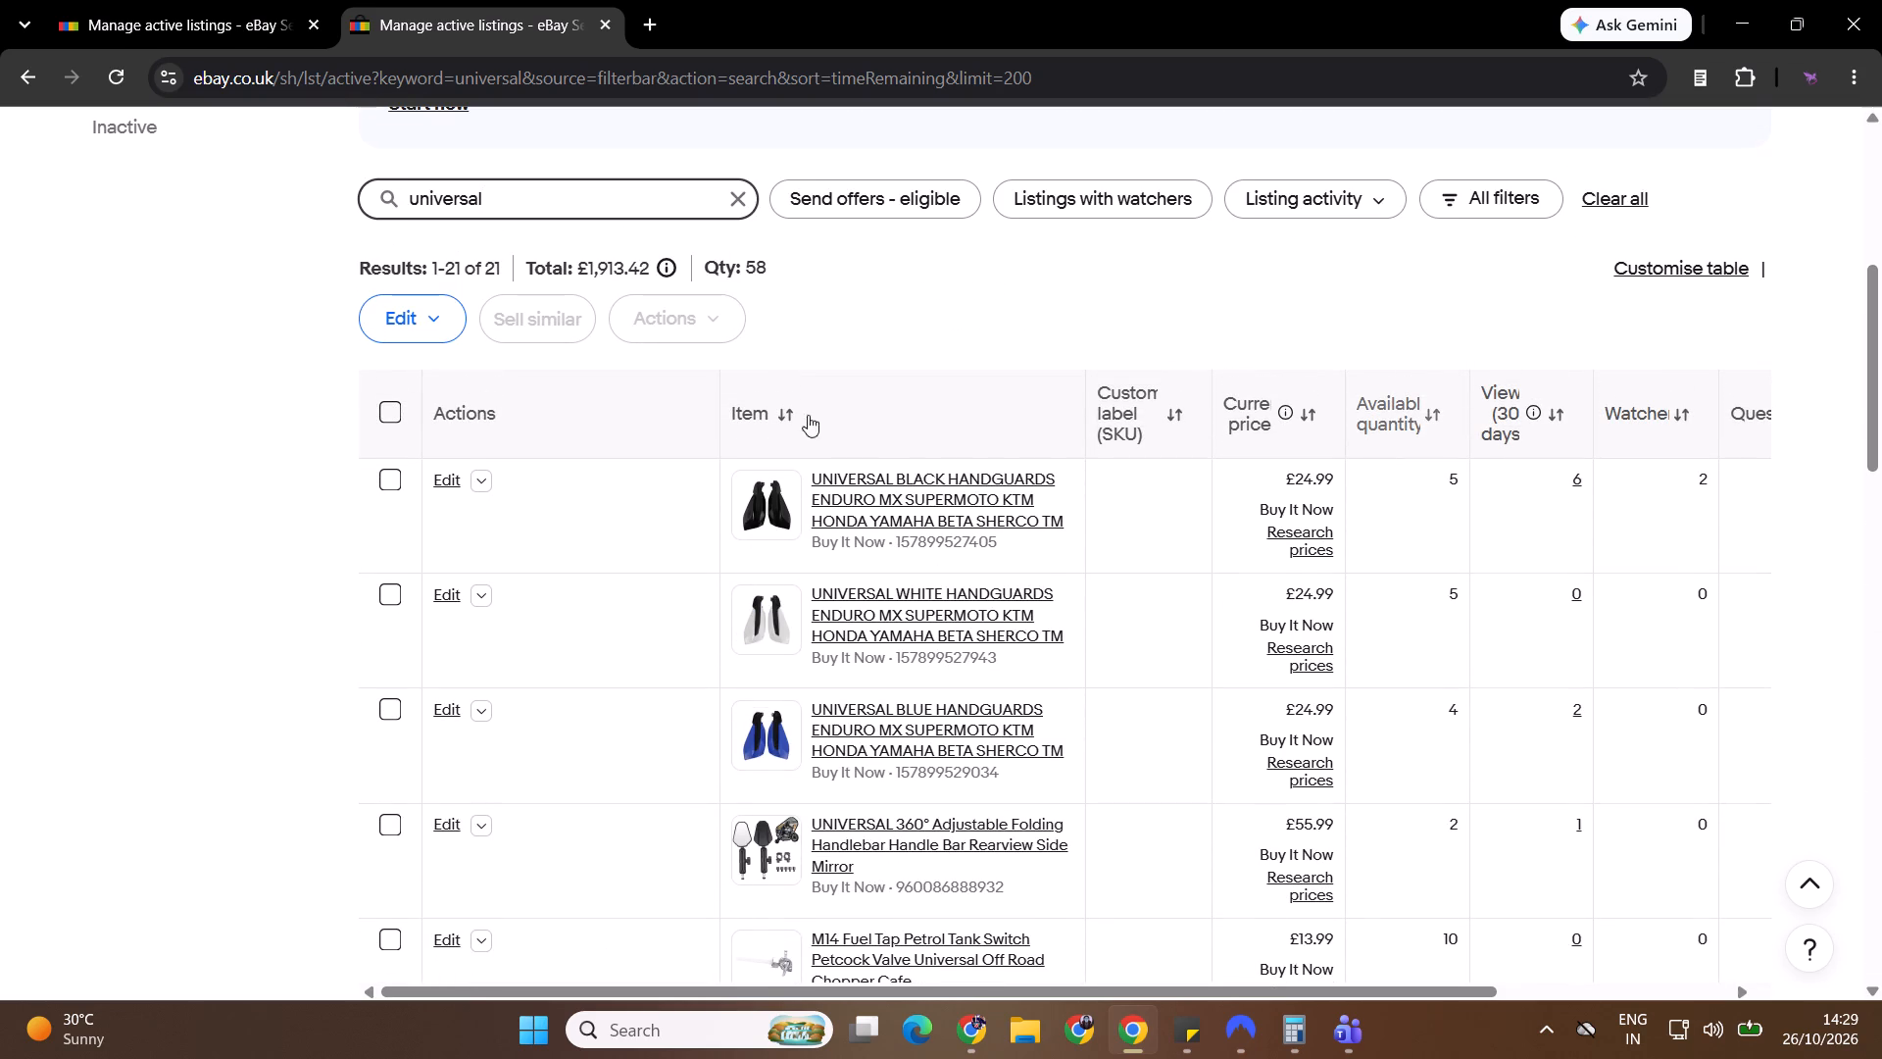
{"action": "left_click_drag", "start_coordinate": [1881, 381], "coordinate": [1881, 309]}
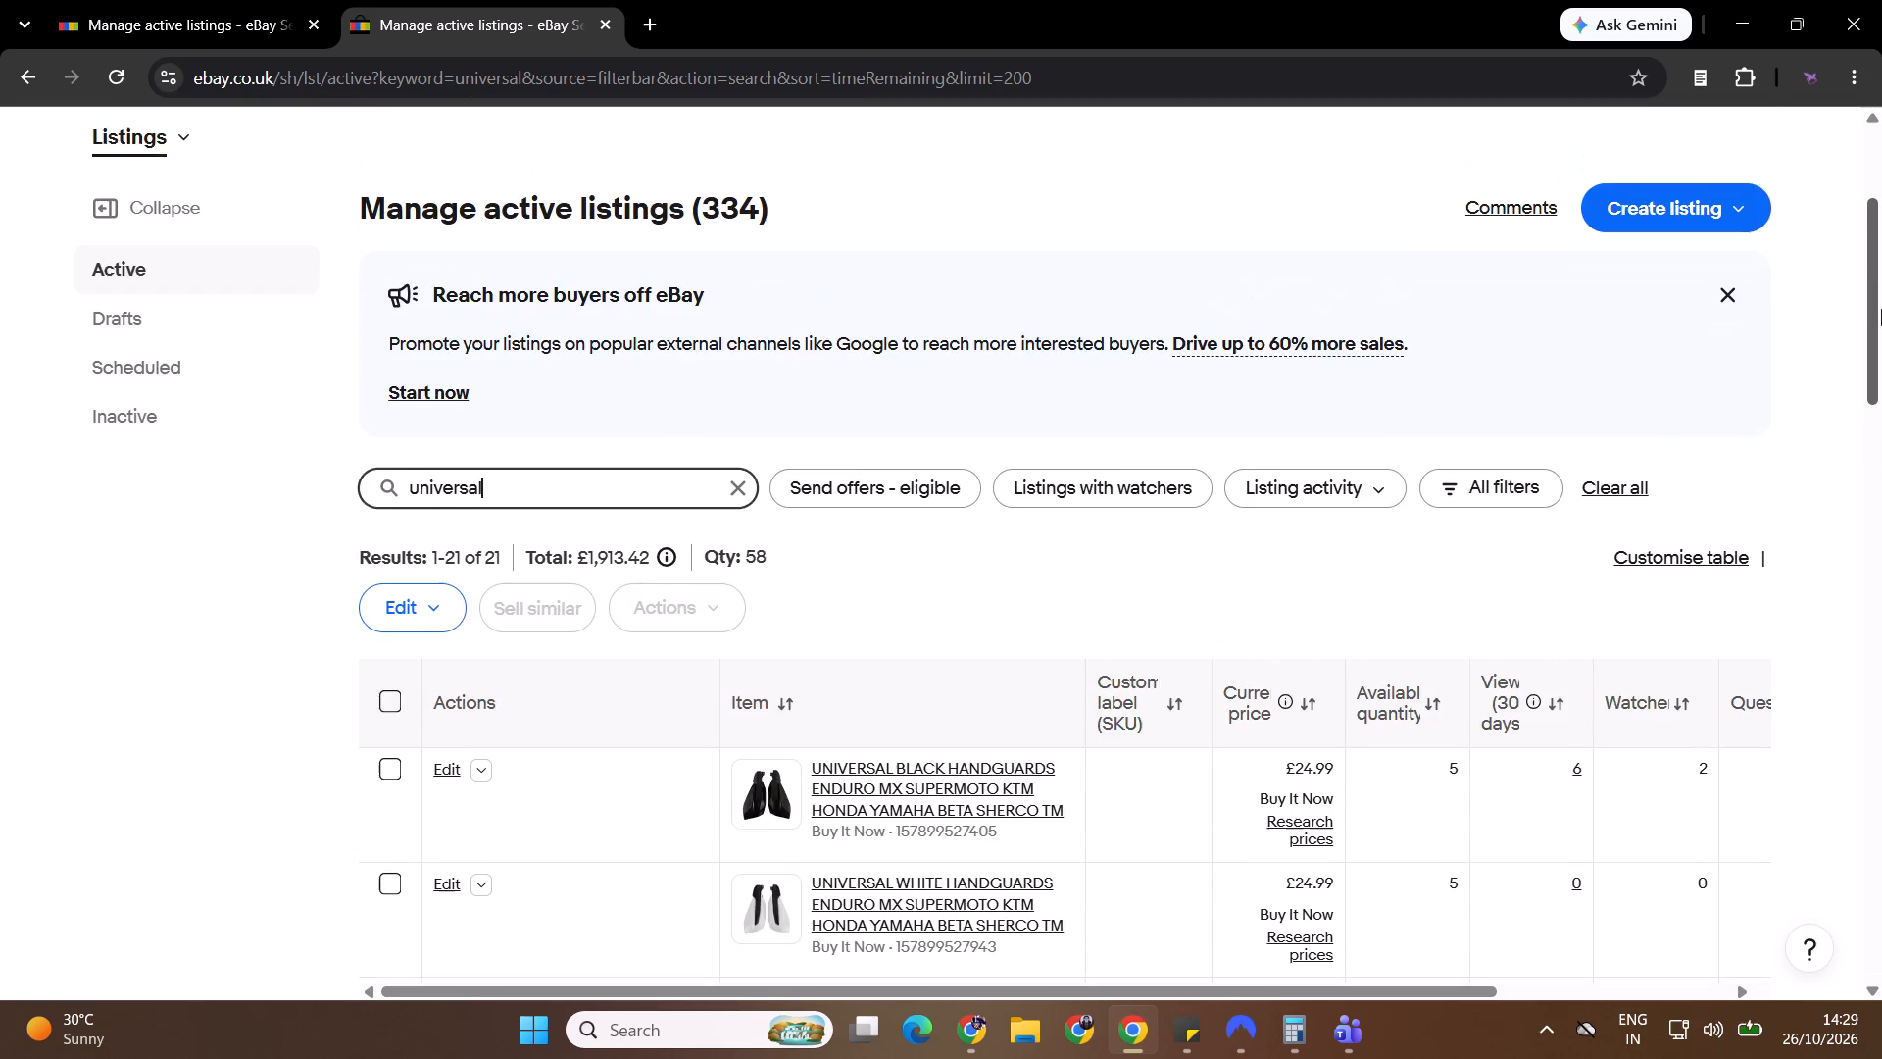
{"action": "left_click_drag", "start_coordinate": [1881, 309], "coordinate": [1881, 277]}
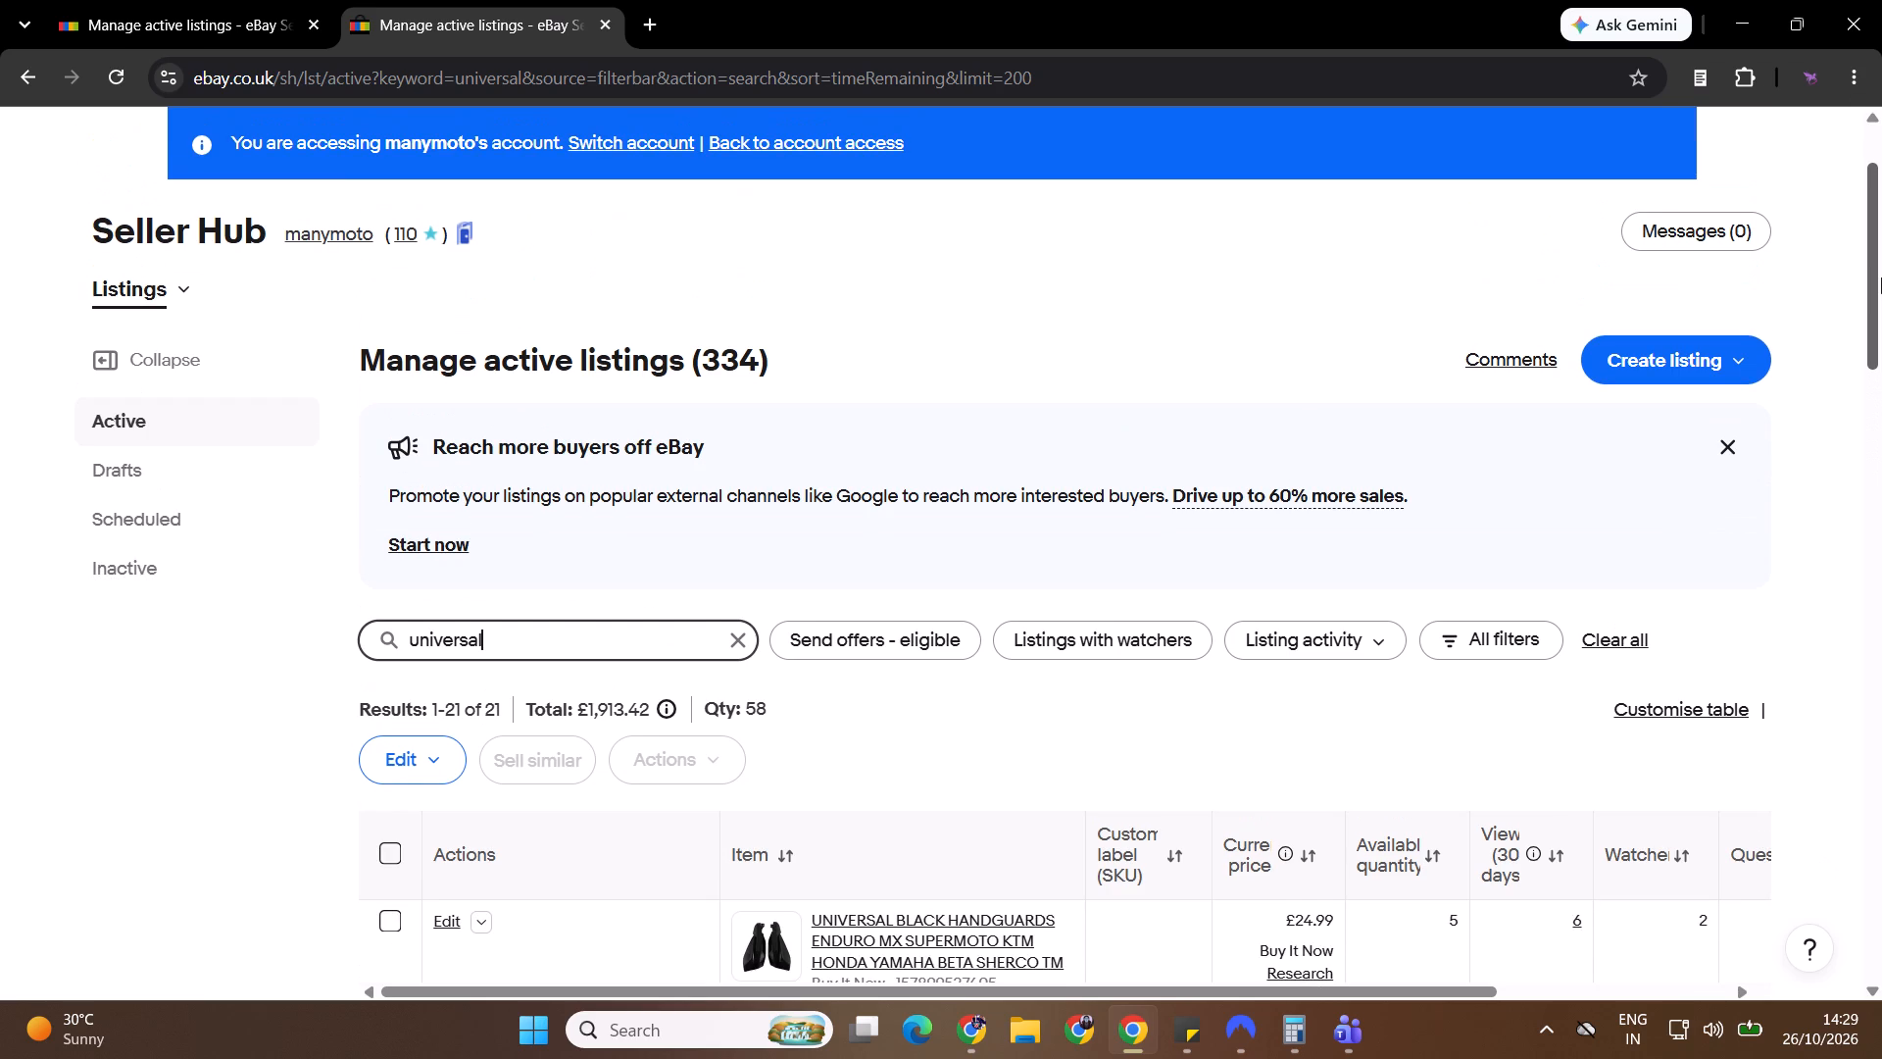
{"action": "left_click_drag", "start_coordinate": [1881, 277], "coordinate": [1881, 919]}
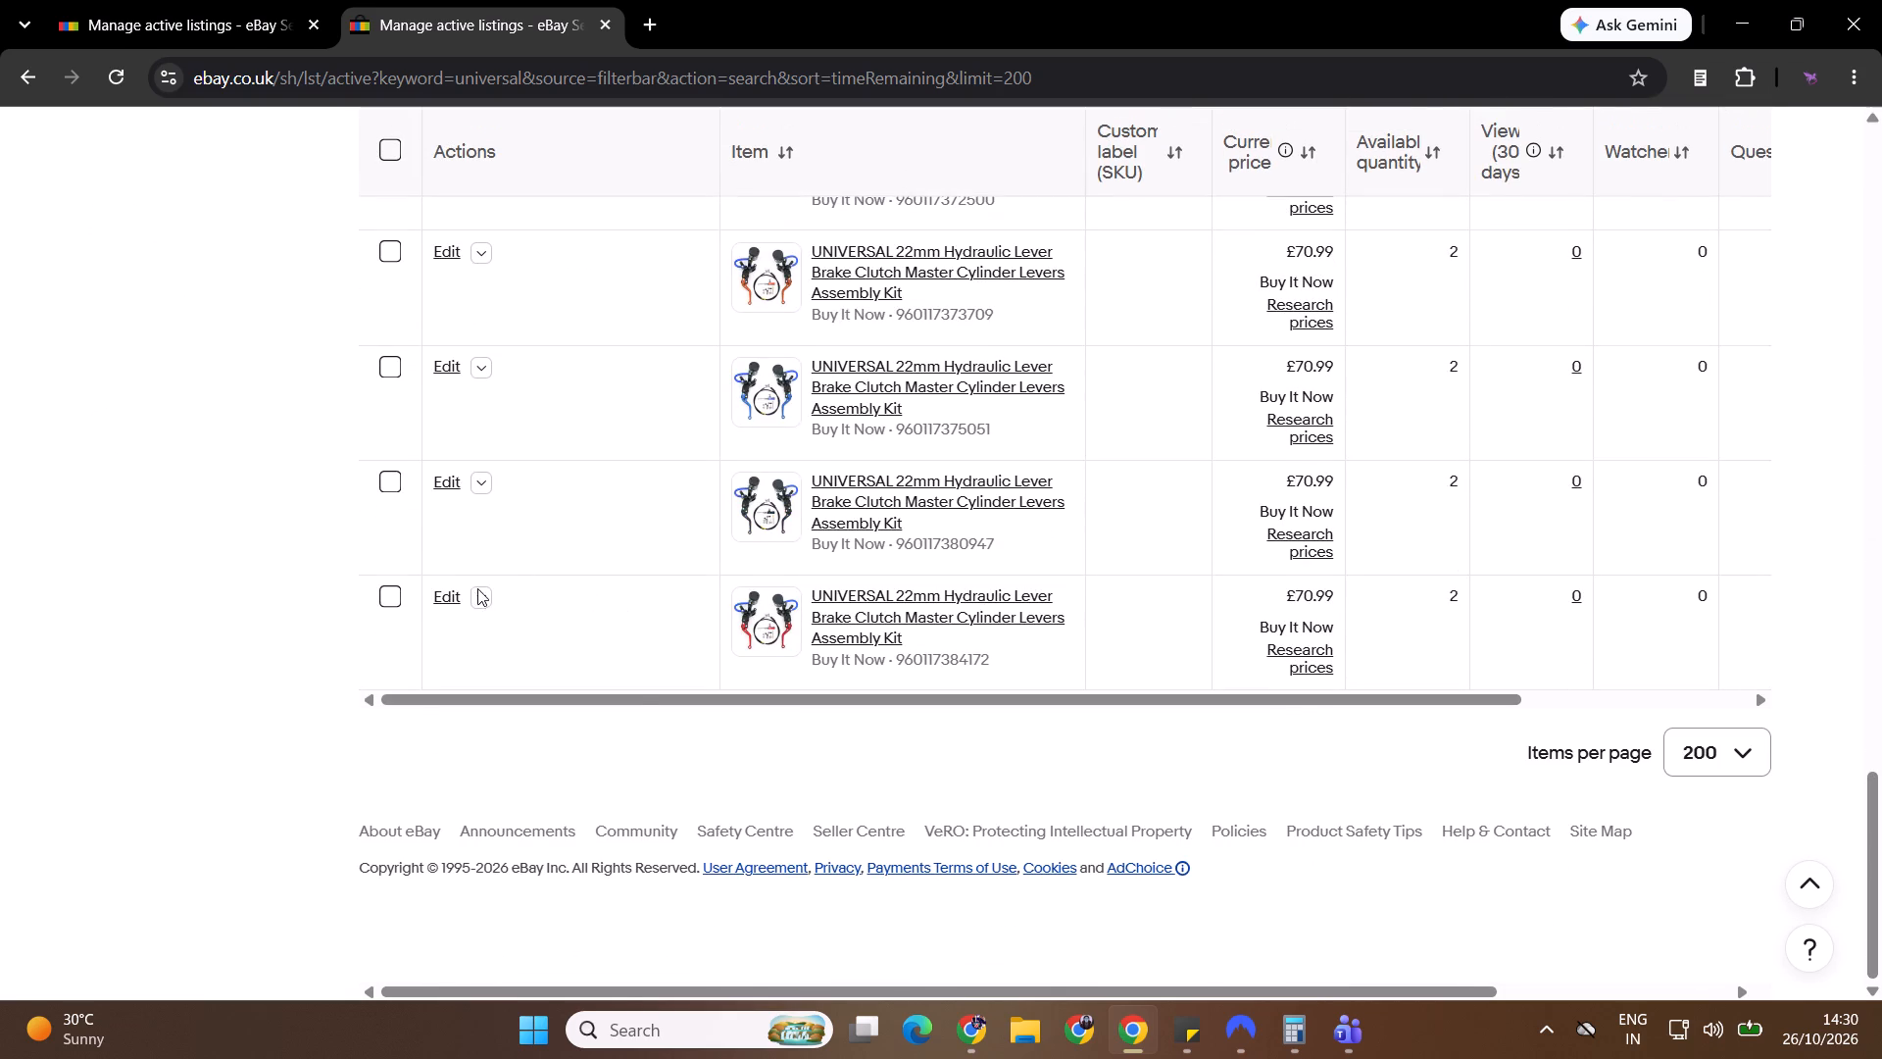
{"action": "left_click", "coordinate": [478, 589]}
{"action": "middle_click", "coordinate": [503, 622]}
{"action": "left_click", "coordinate": [741, 0]}
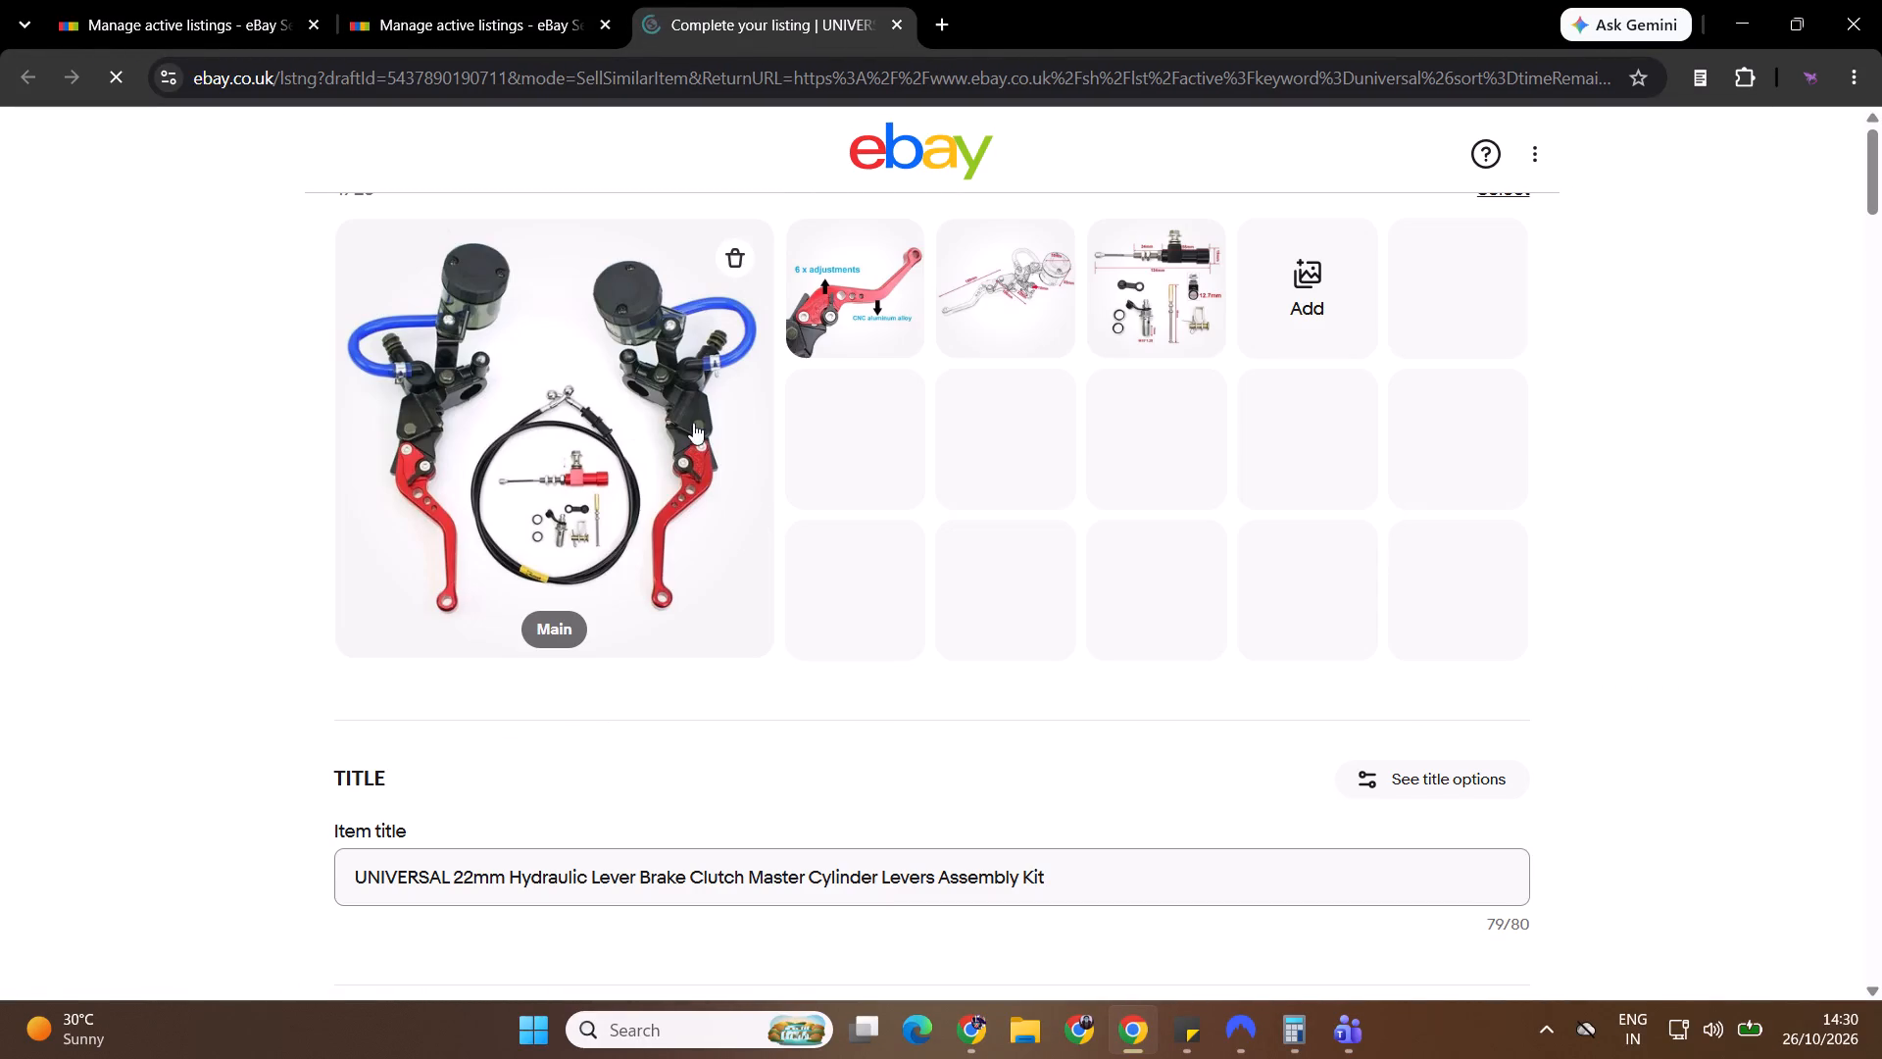
Delete all four copied brake and clutch lever photos from the new listing draft.
{"action": "left_click", "coordinate": [754, 262]}
{"action": "triple_click", "coordinate": [744, 265]}
{"action": "left_click", "coordinate": [744, 265]}
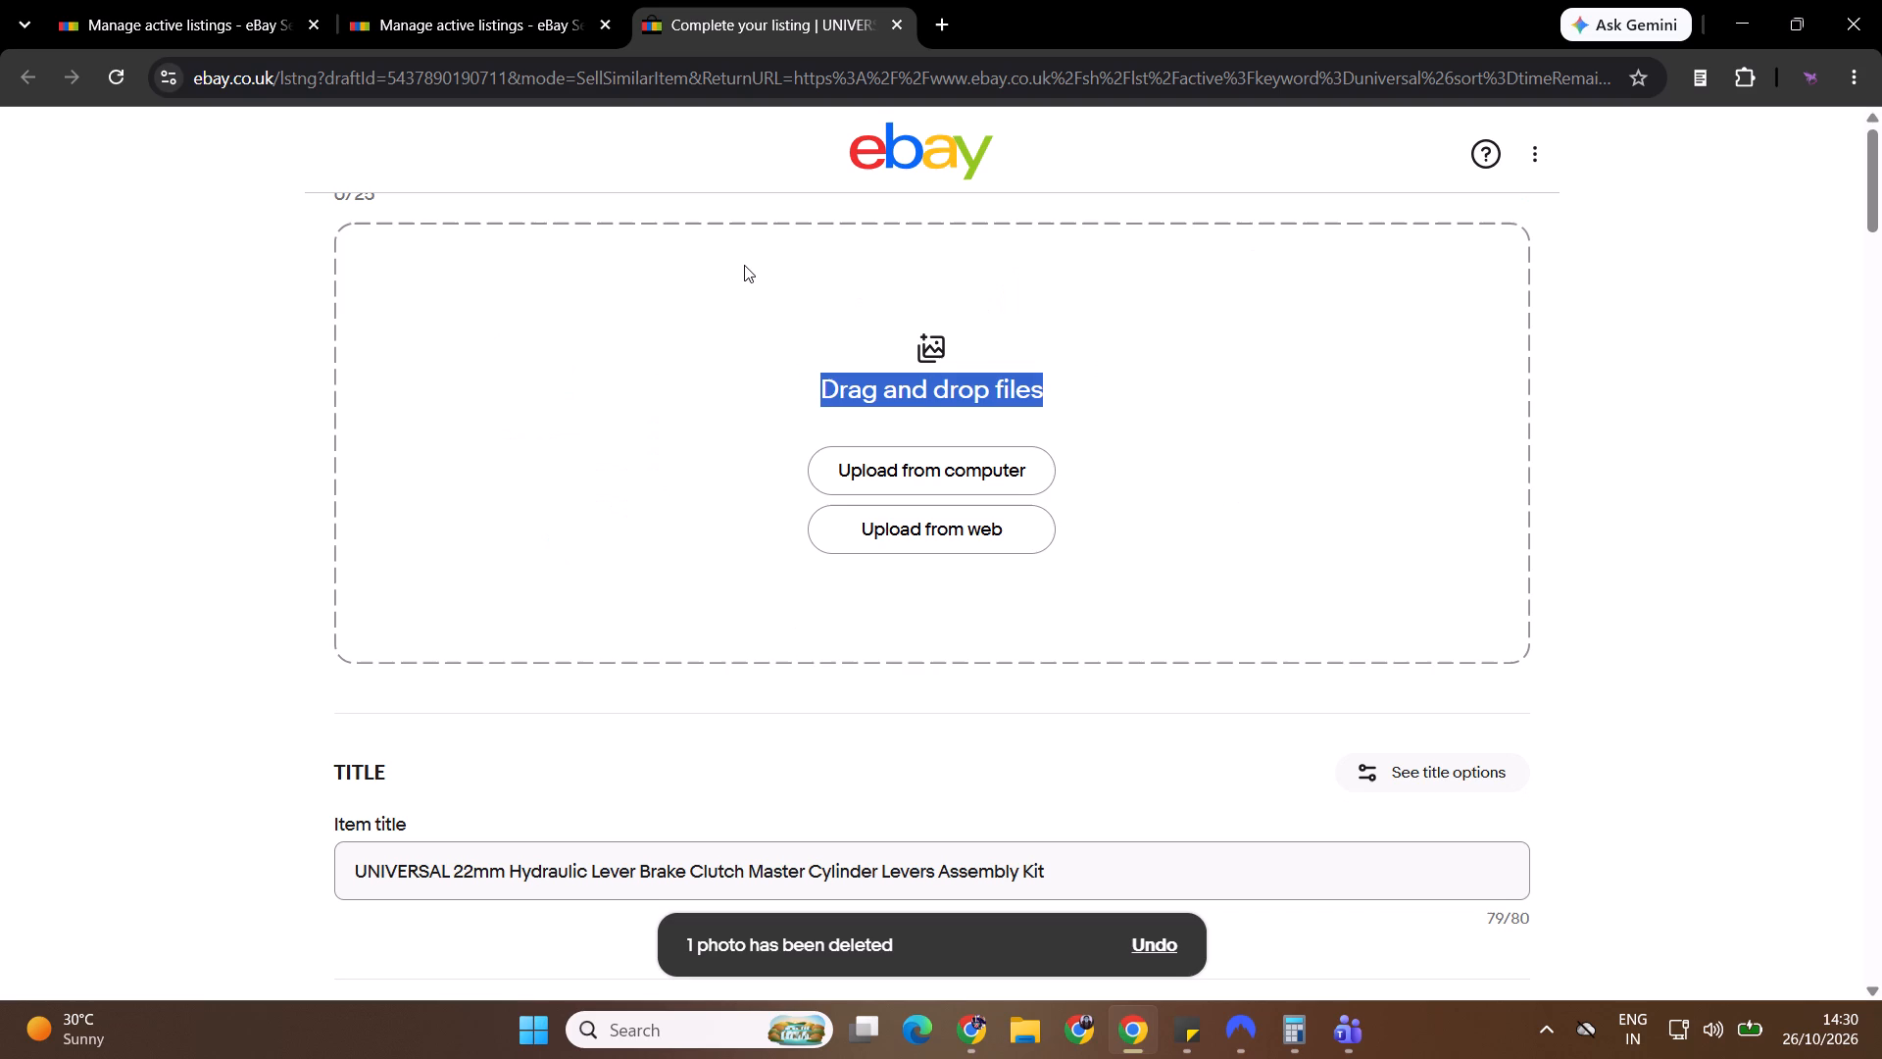
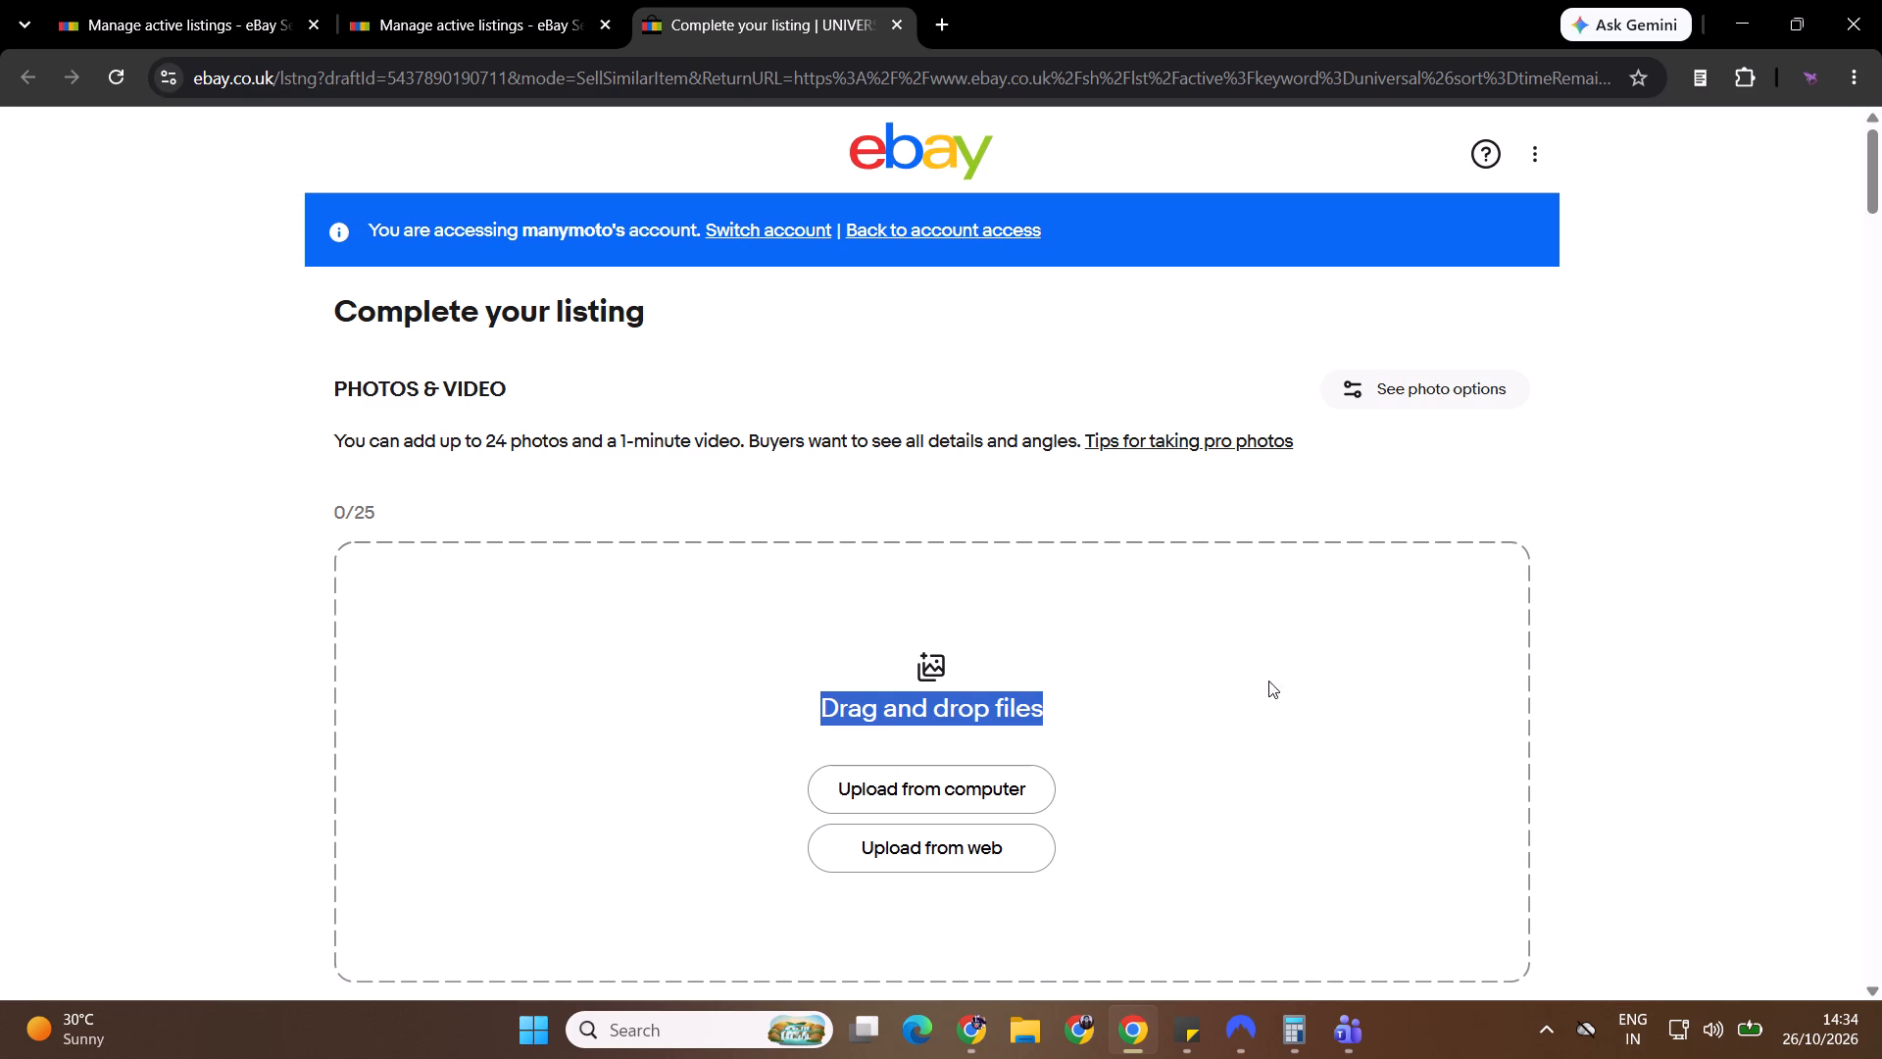
Upload the first five chain alignment tool photos from Downloads plus the black colour-variant photo to the listing draft.
{"action": "left_click", "coordinate": [871, 799]}
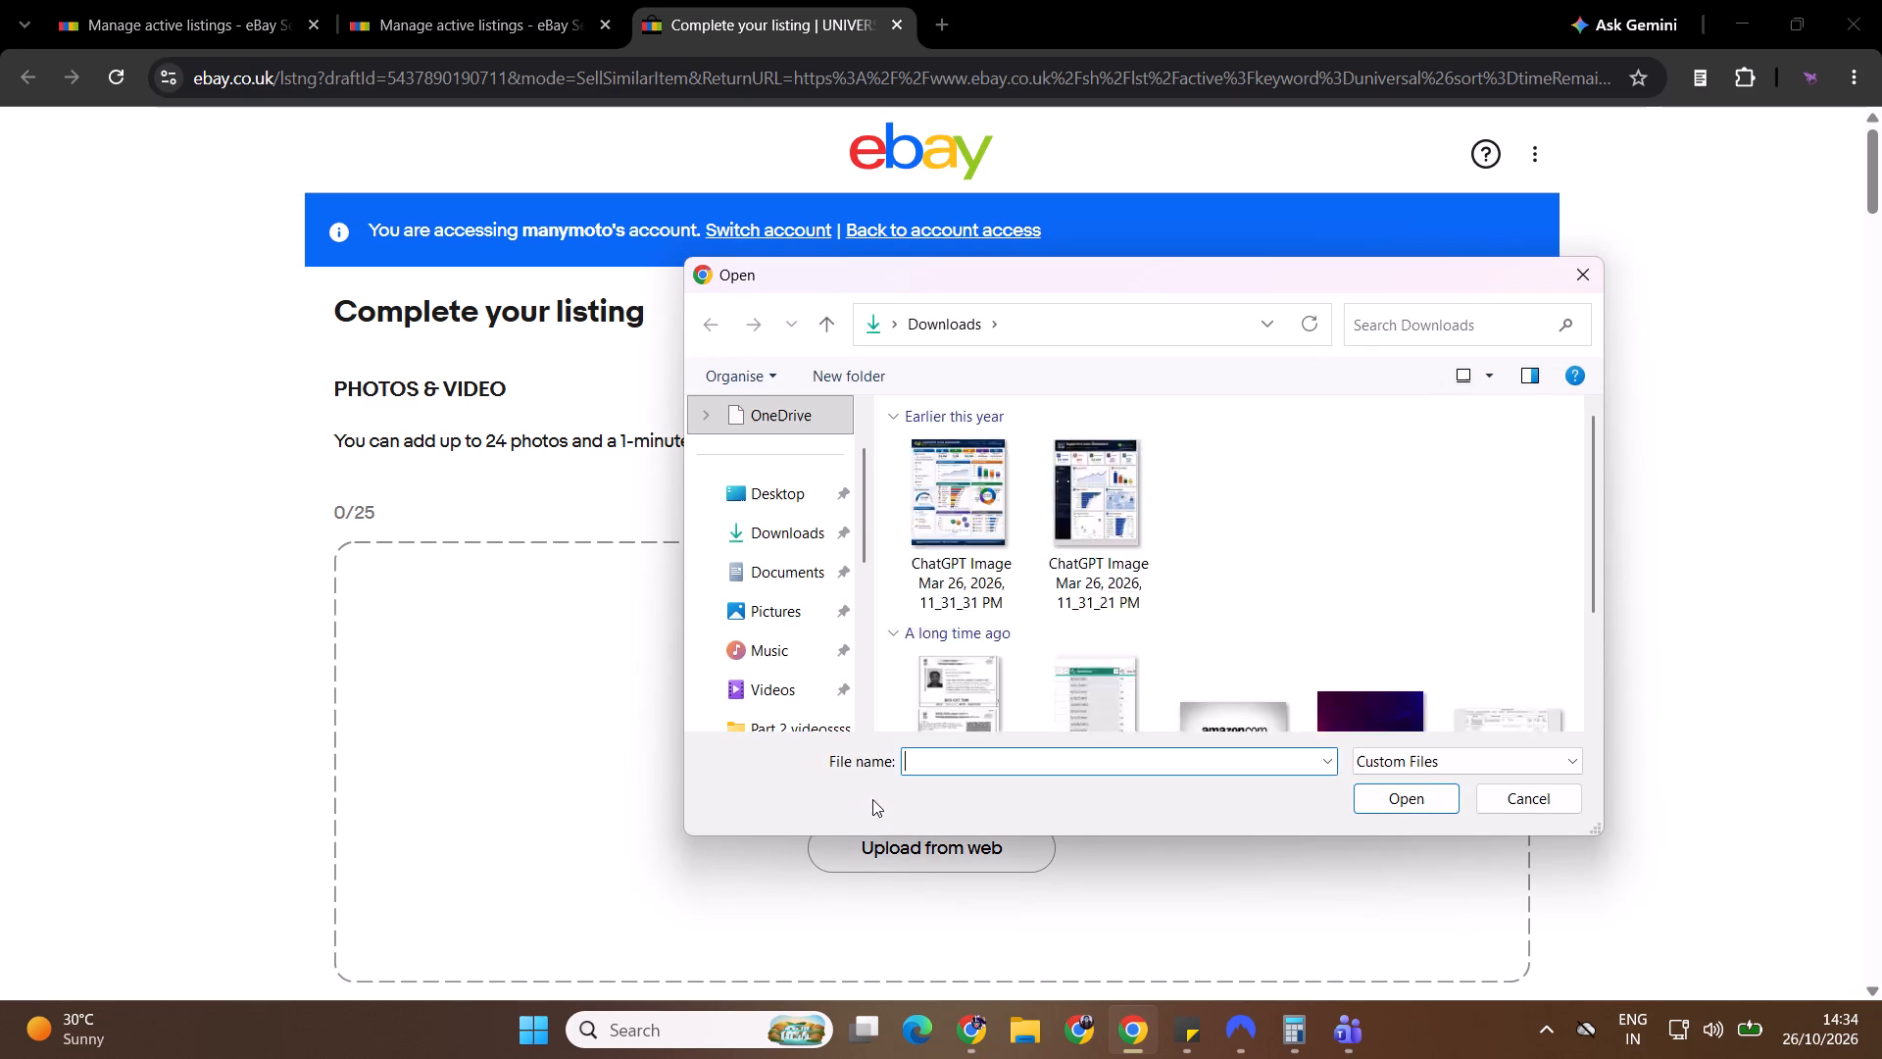
{"action": "left_click", "coordinate": [975, 529], "text": "ctrl"}
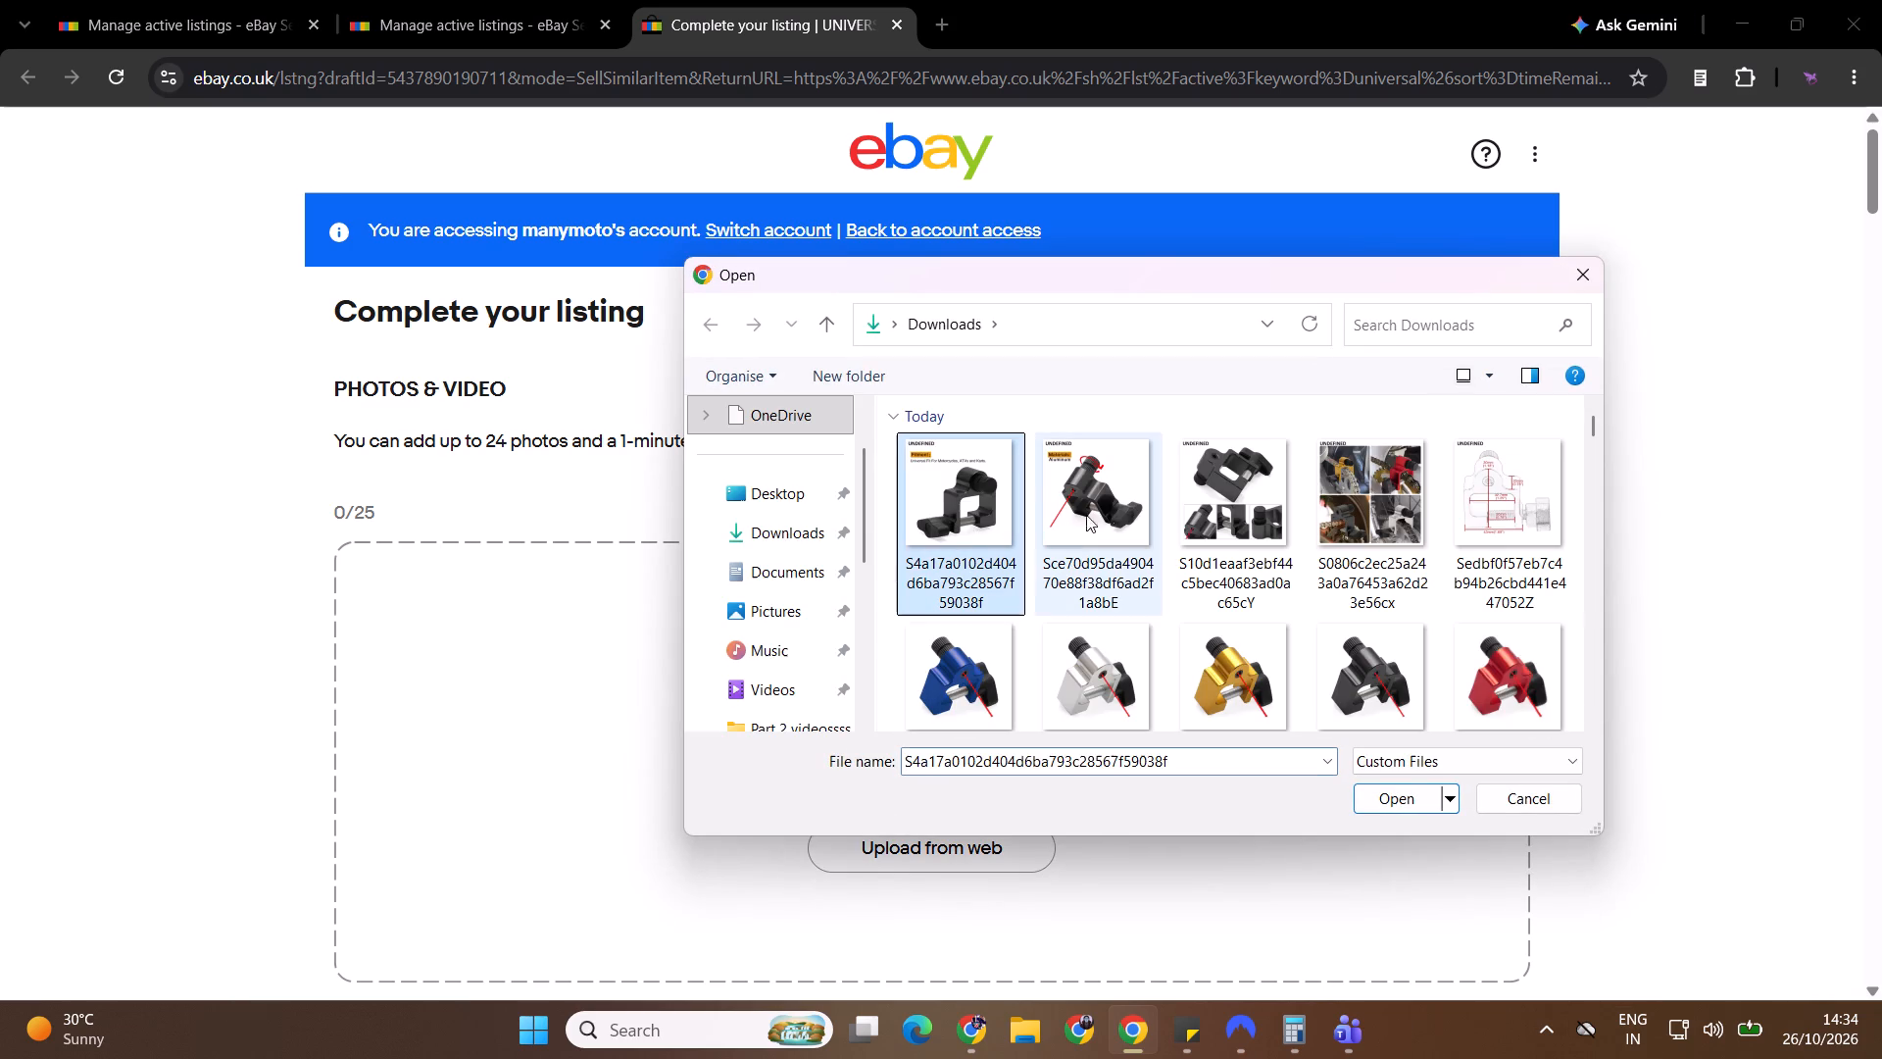
{"action": "left_click", "coordinate": [1110, 511], "text": "ctrl"}
{"action": "left_click", "coordinate": [1232, 517], "text": "ctrl"}
{"action": "left_click", "coordinate": [1399, 519], "text": "ctrl"}
{"action": "left_click", "coordinate": [1530, 506], "text": "ctrl"}
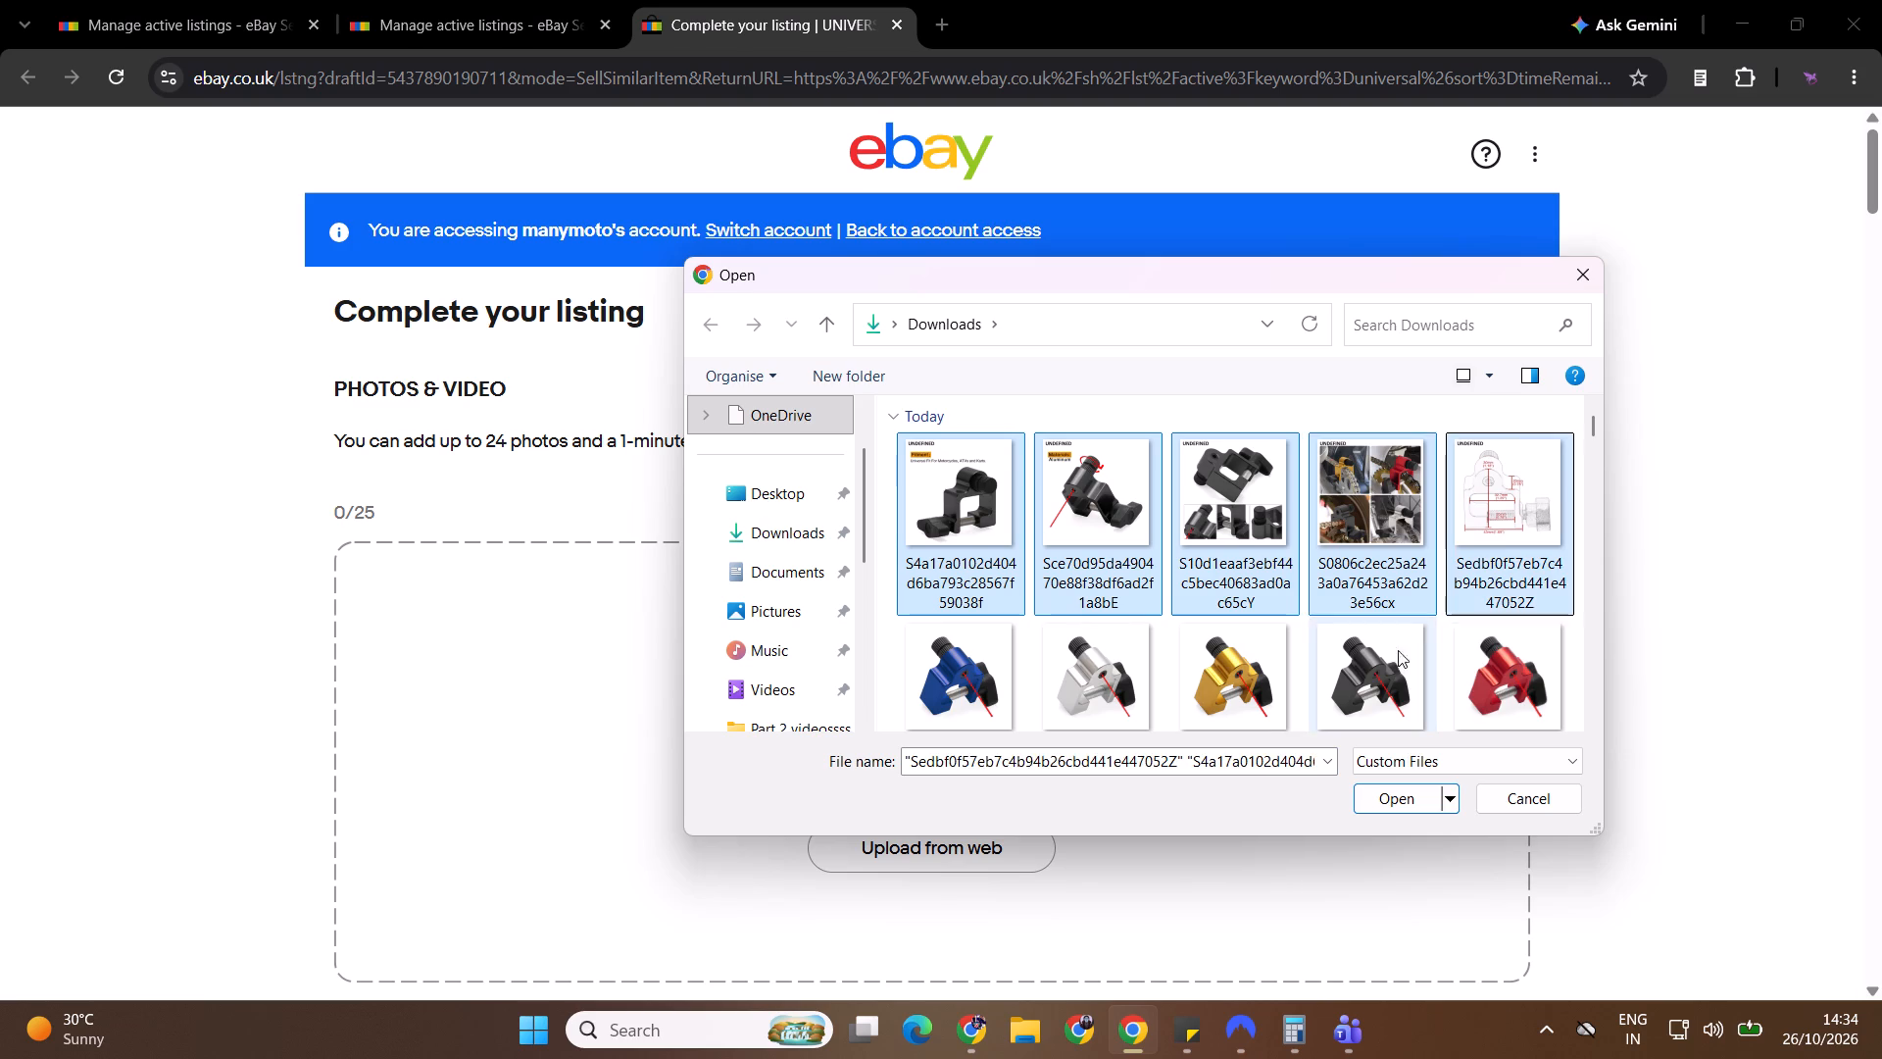
{"action": "left_click", "coordinate": [1362, 698], "text": "ctrl"}
{"action": "left_click", "coordinate": [1391, 806]}
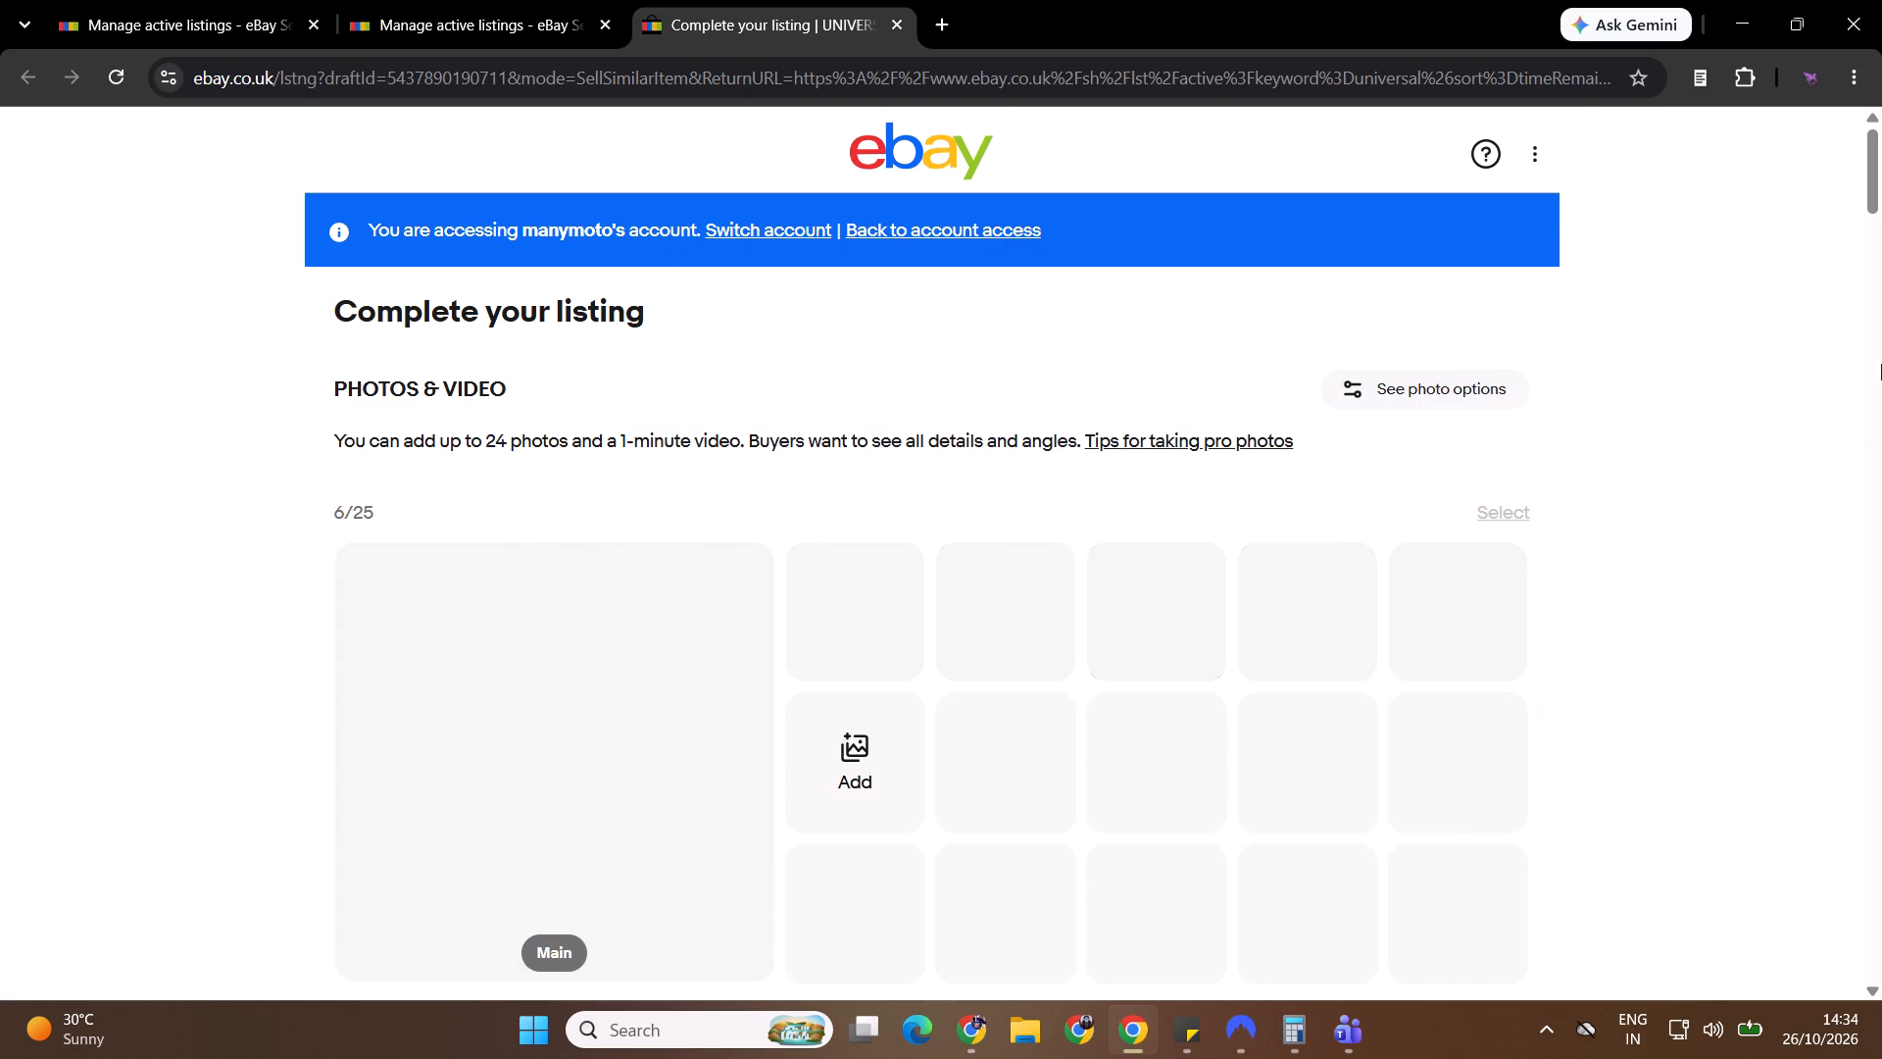
Reorder the photos so the black colour-variant photo is the main image and the multi-view collage comes second.
{"action": "left_click_drag", "start_coordinate": [1879, 174], "coordinate": [1881, 211]}
{"action": "left_click_drag", "start_coordinate": [1881, 211], "coordinate": [1881, 195]}
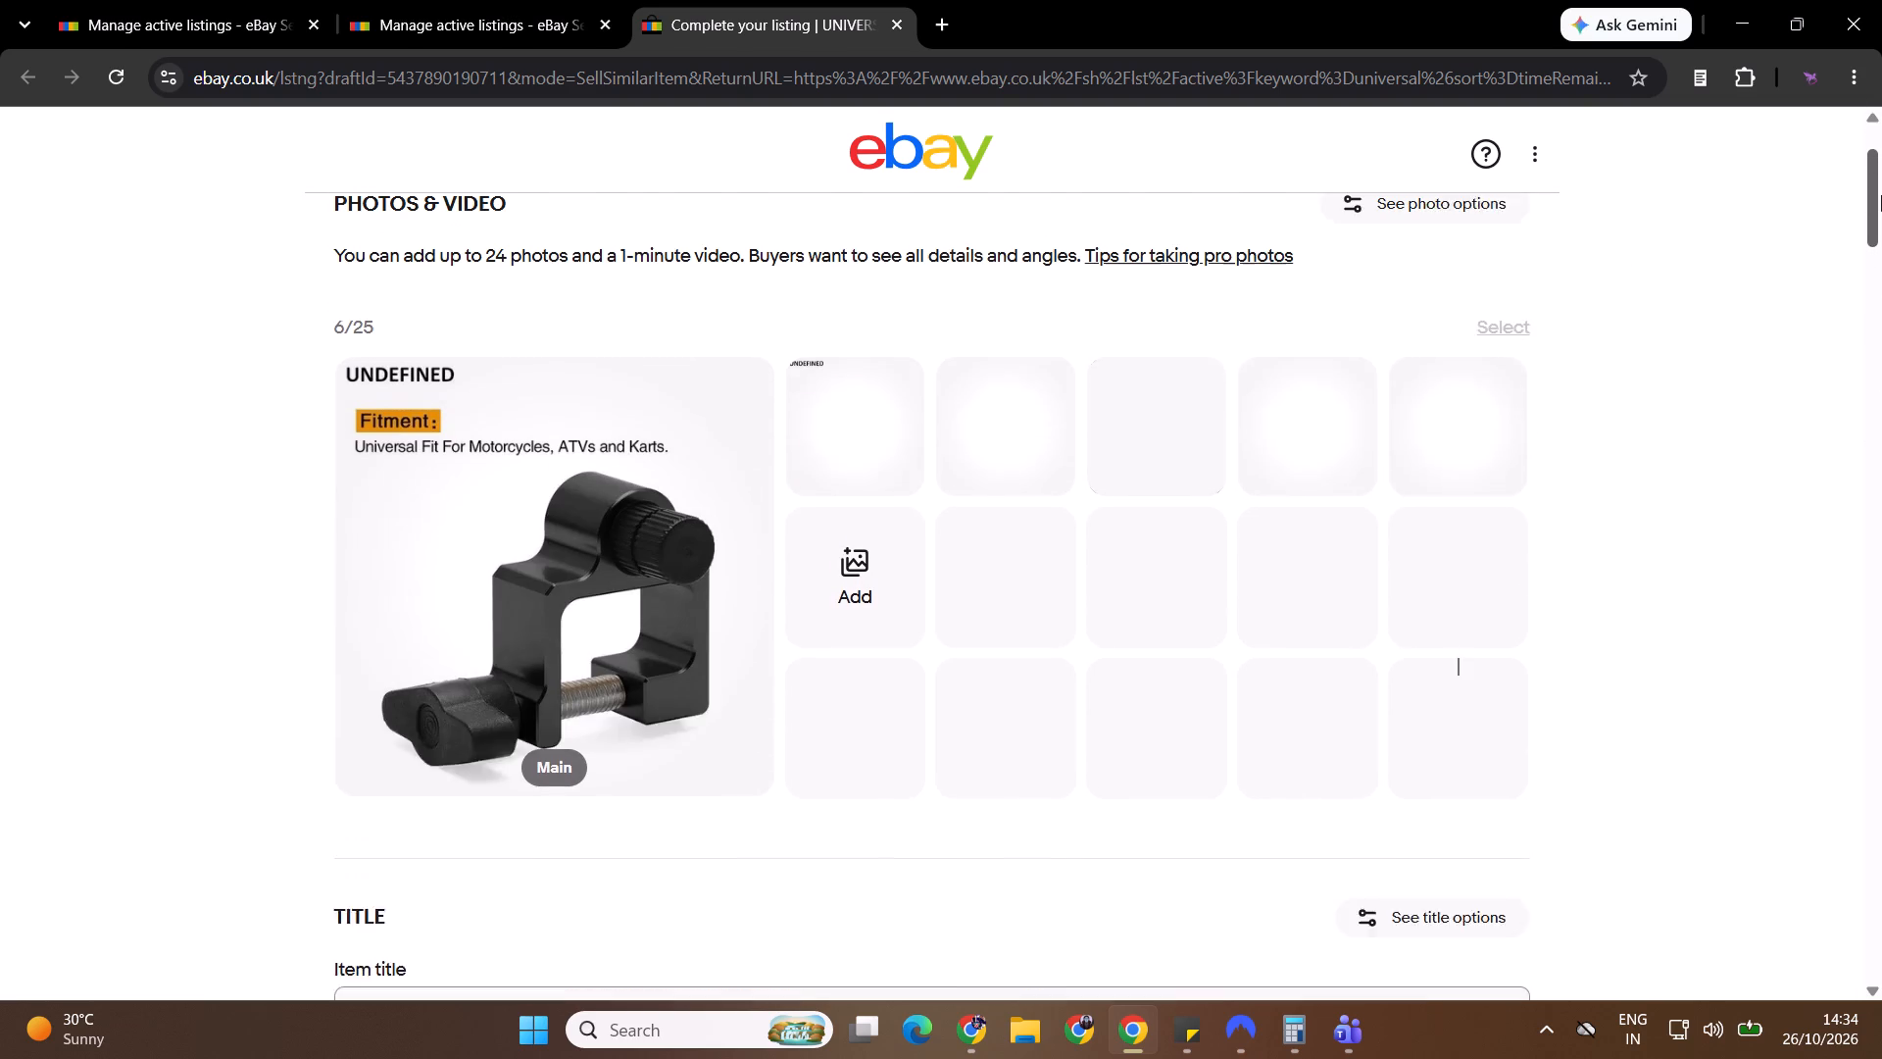
{"action": "left_click_drag", "start_coordinate": [1881, 195], "coordinate": [1881, 180]}
{"action": "left_click_drag", "start_coordinate": [1450, 572], "coordinate": [786, 670]}
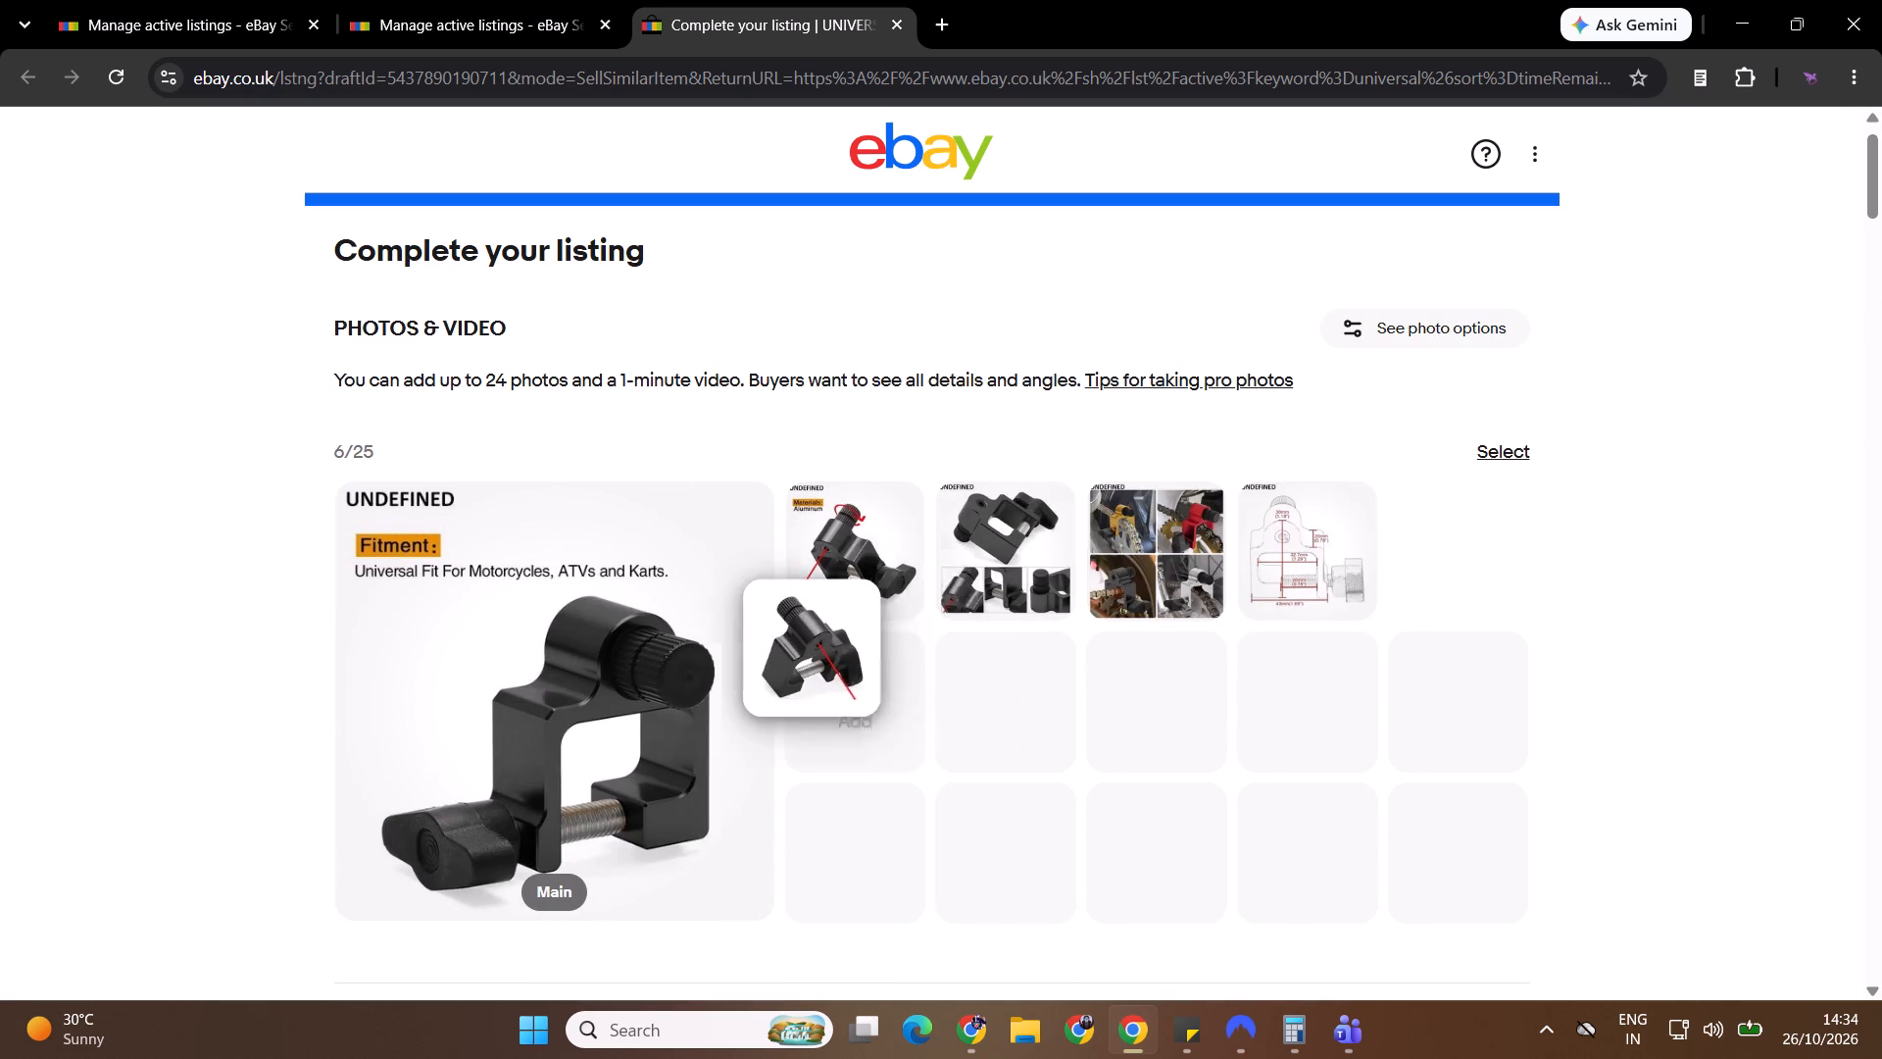
{"action": "left_click_drag", "start_coordinate": [786, 670], "coordinate": [553, 699]}
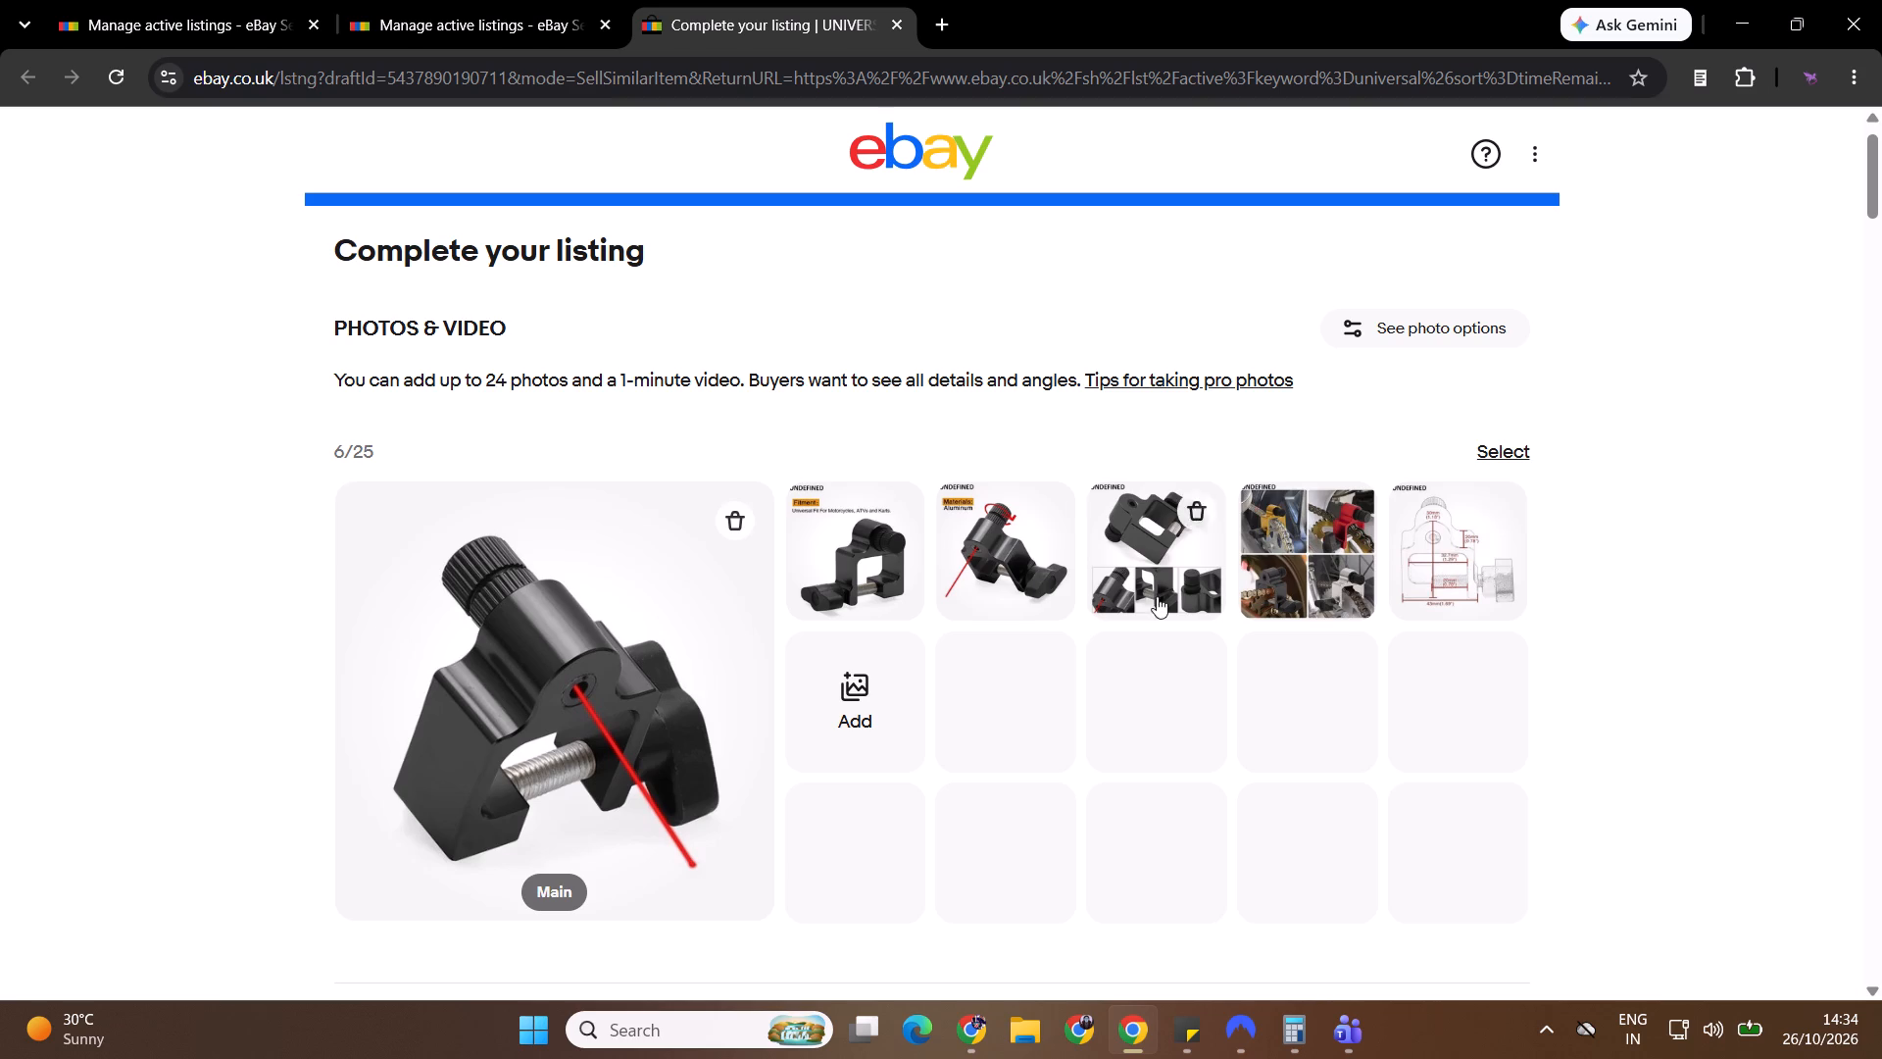
{"action": "left_click_drag", "start_coordinate": [1154, 564], "coordinate": [860, 554]}
Remove the background and its text from the "Fitment" photo of the black tool and save the edit.
{"action": "left_click", "coordinate": [1010, 573]}
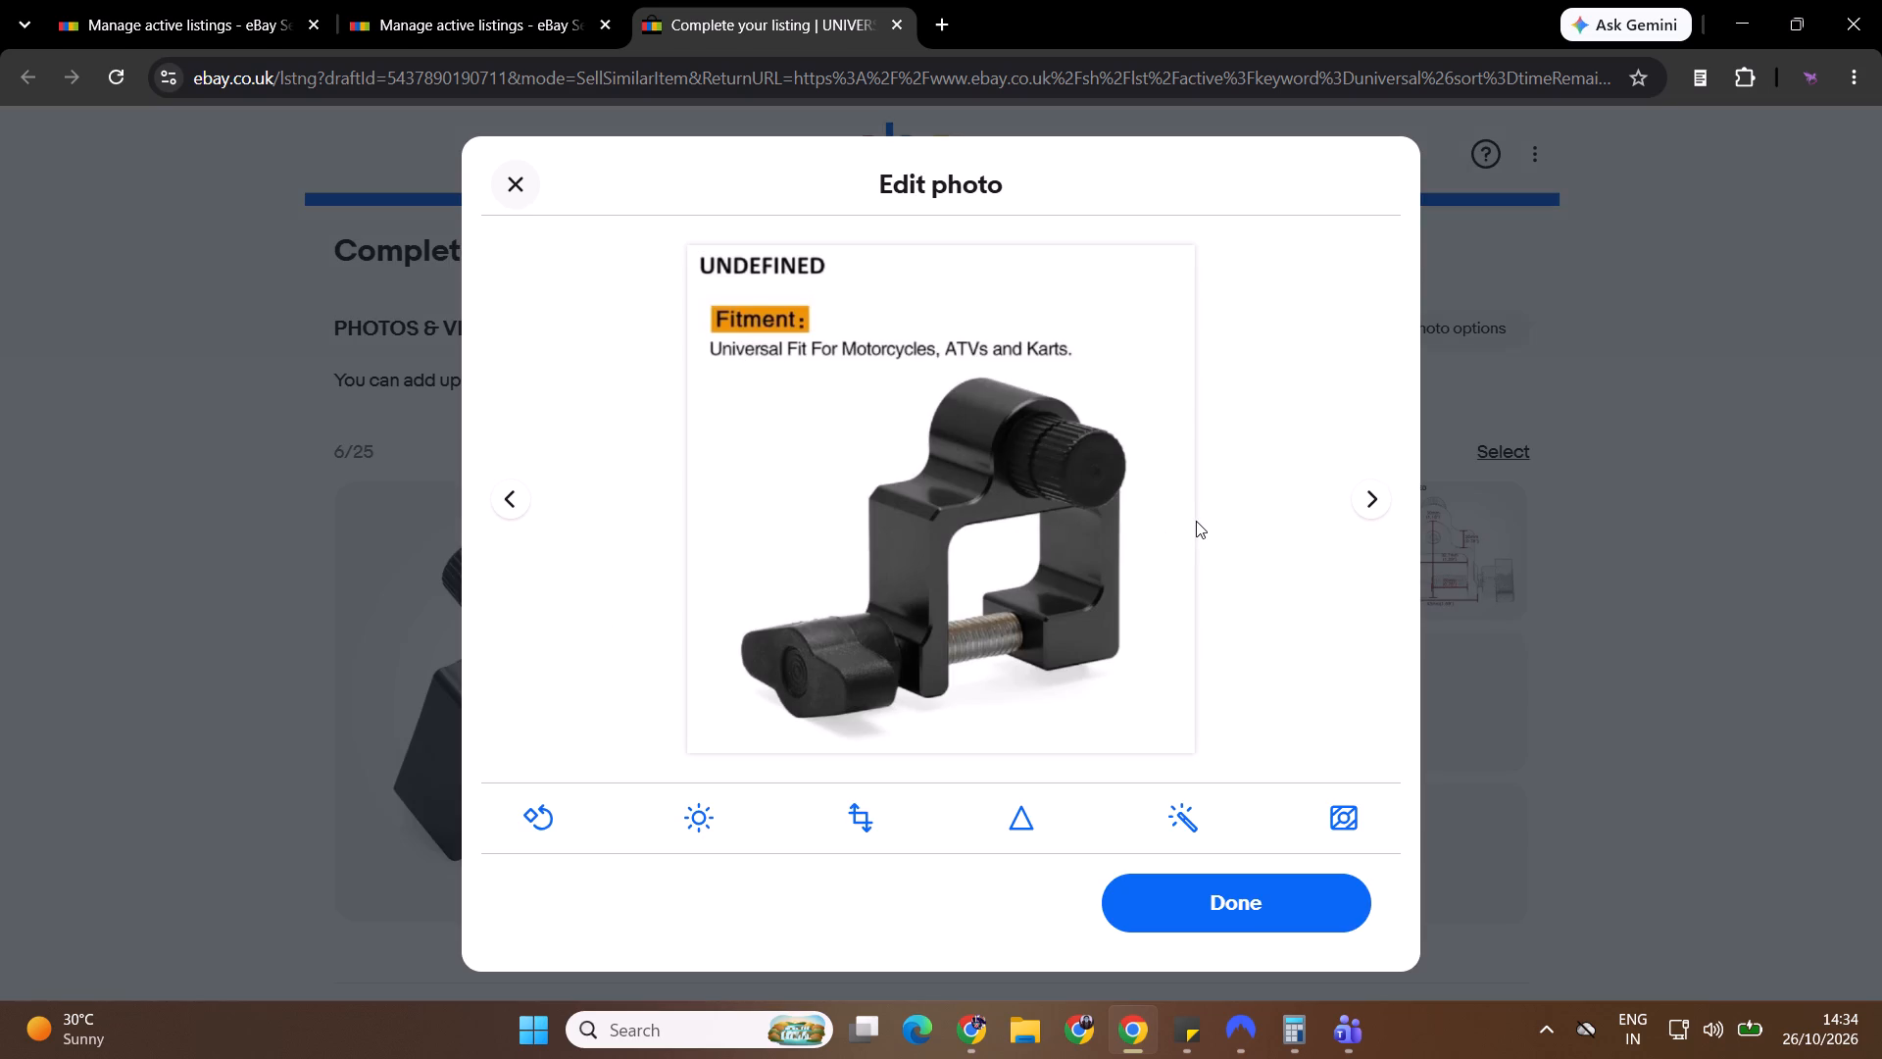
{"action": "left_click", "coordinate": [1362, 506]}
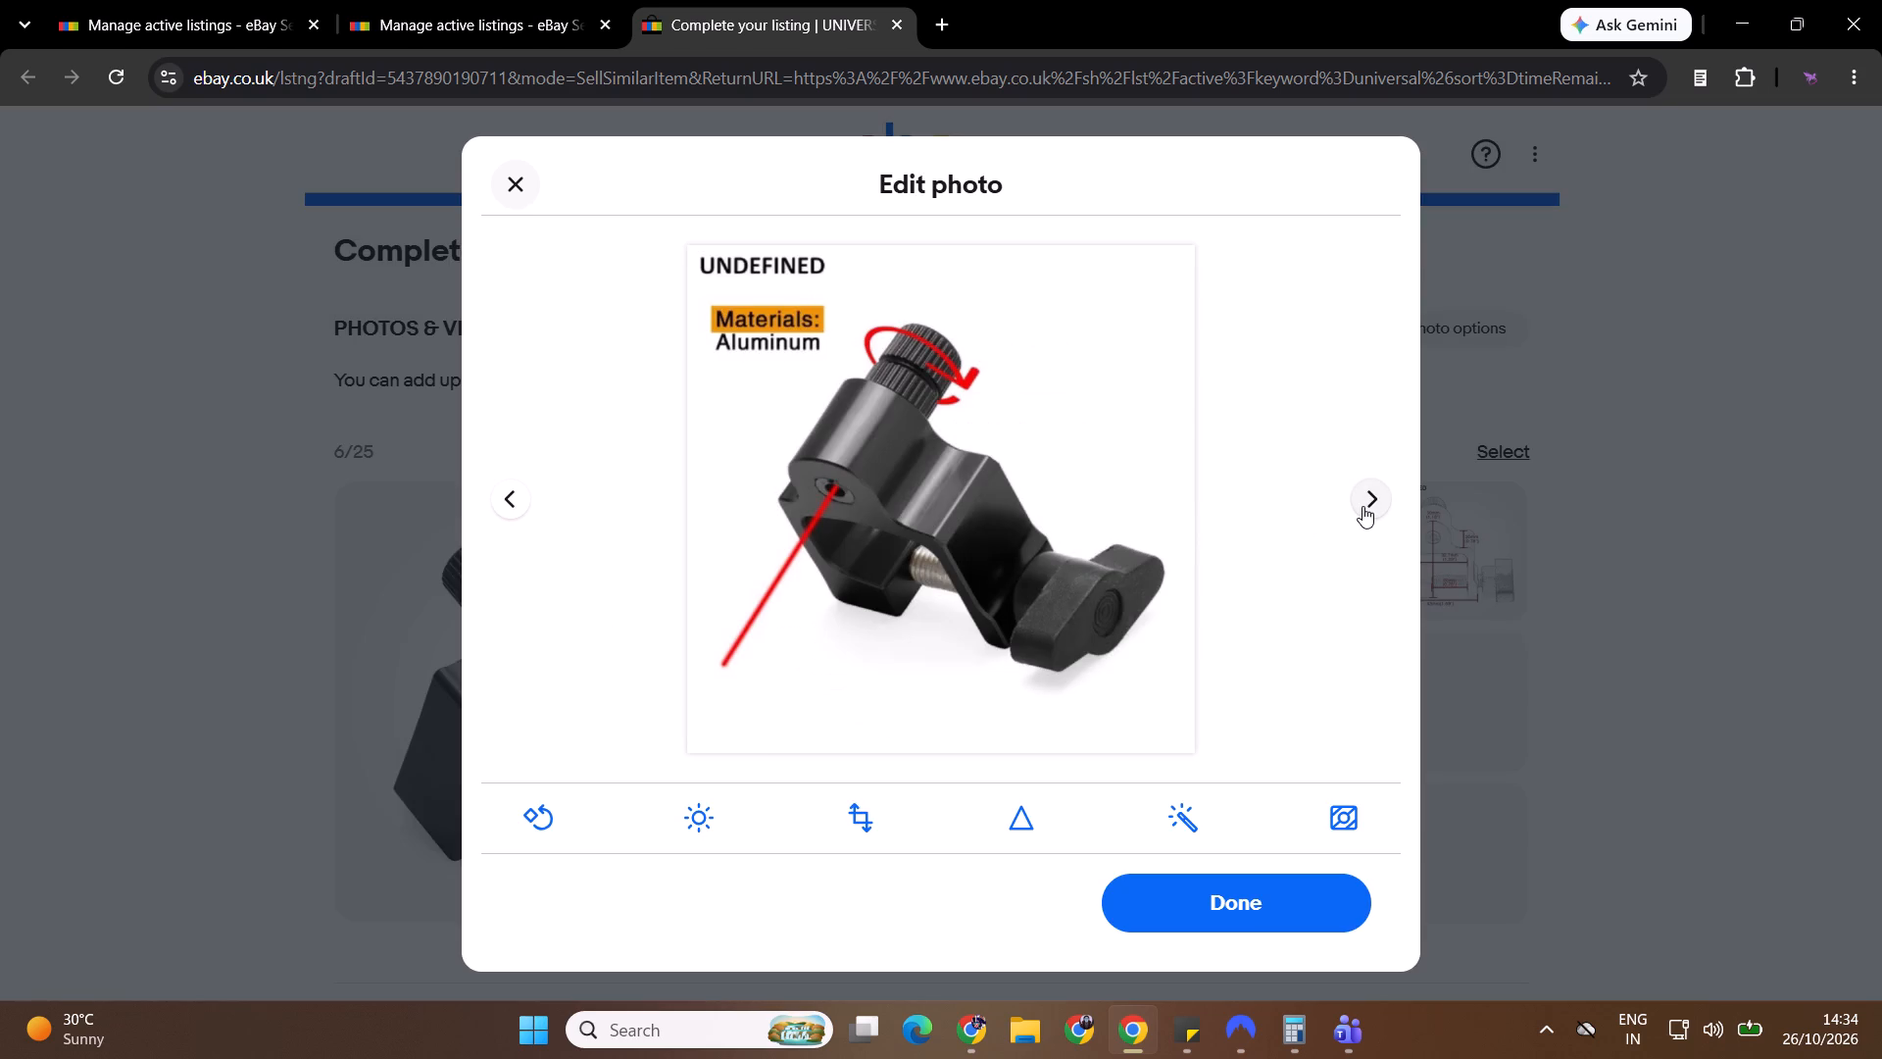
{"action": "left_click", "coordinate": [1362, 506]}
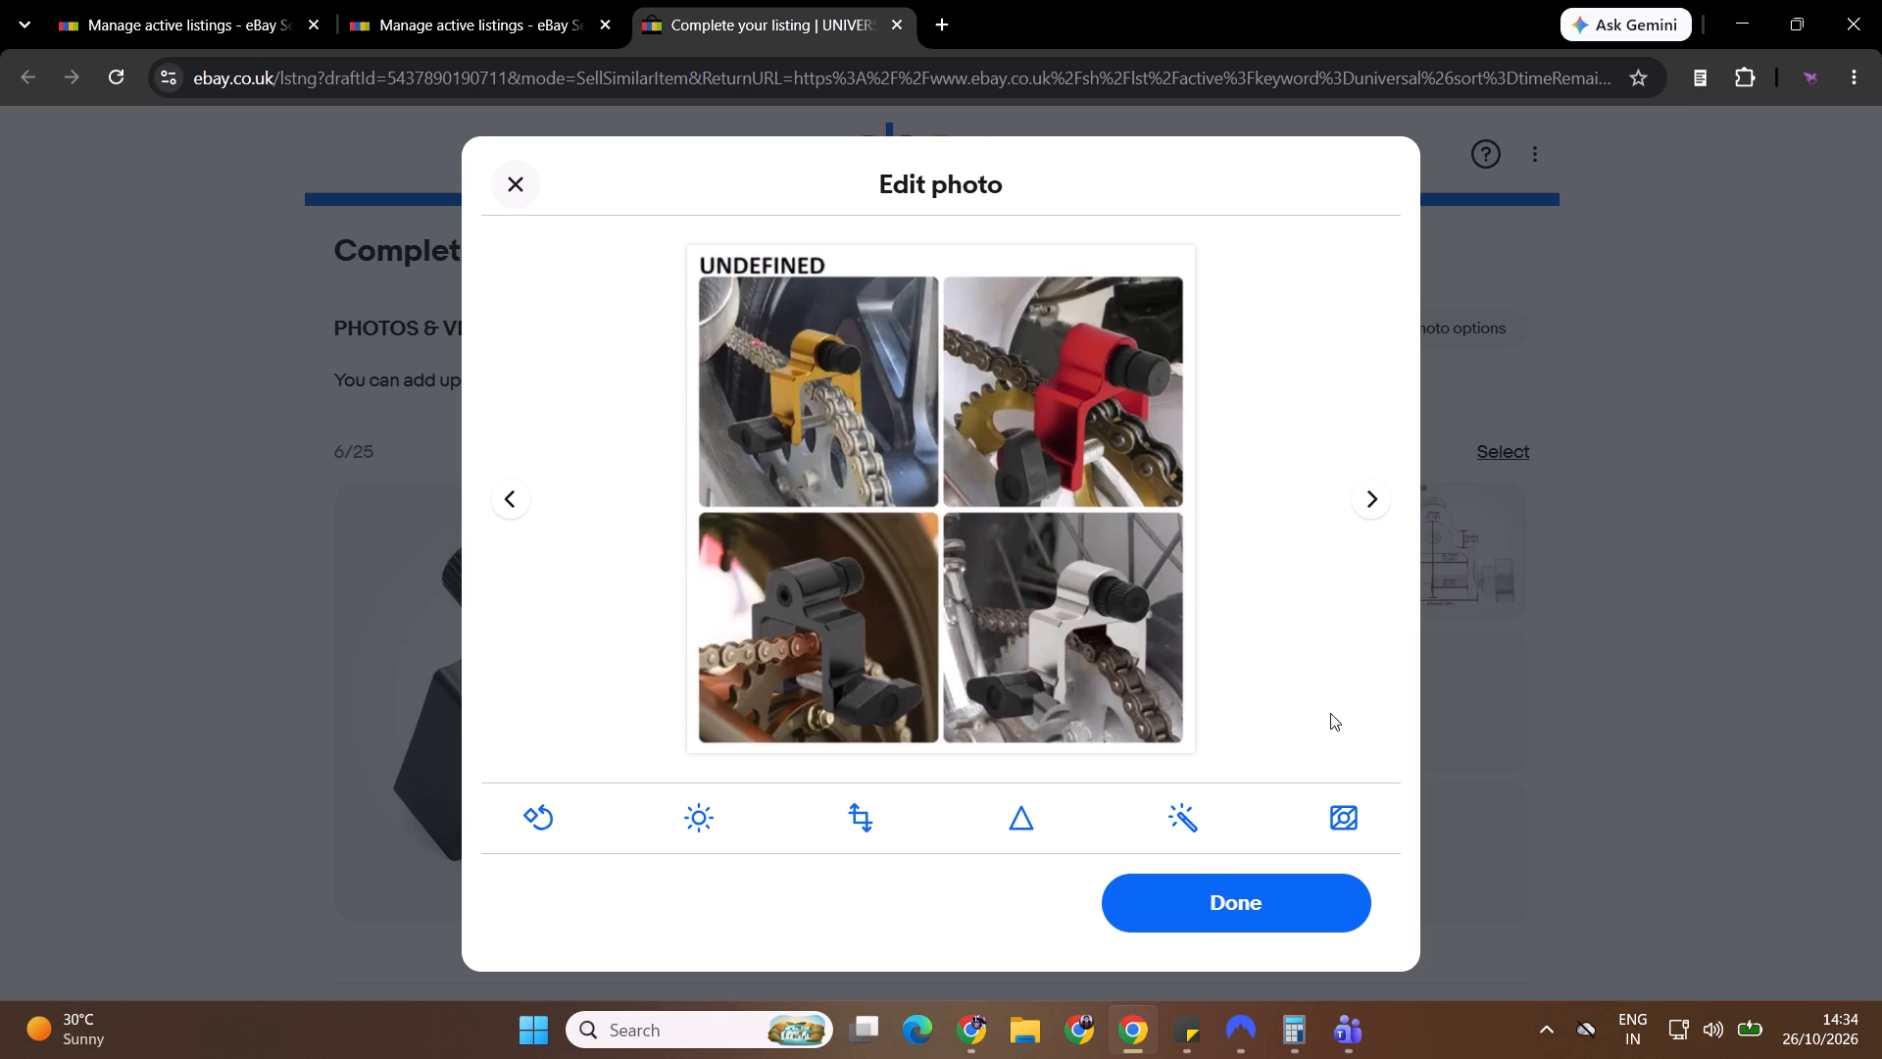
{"action": "left_click", "coordinate": [1211, 904]}
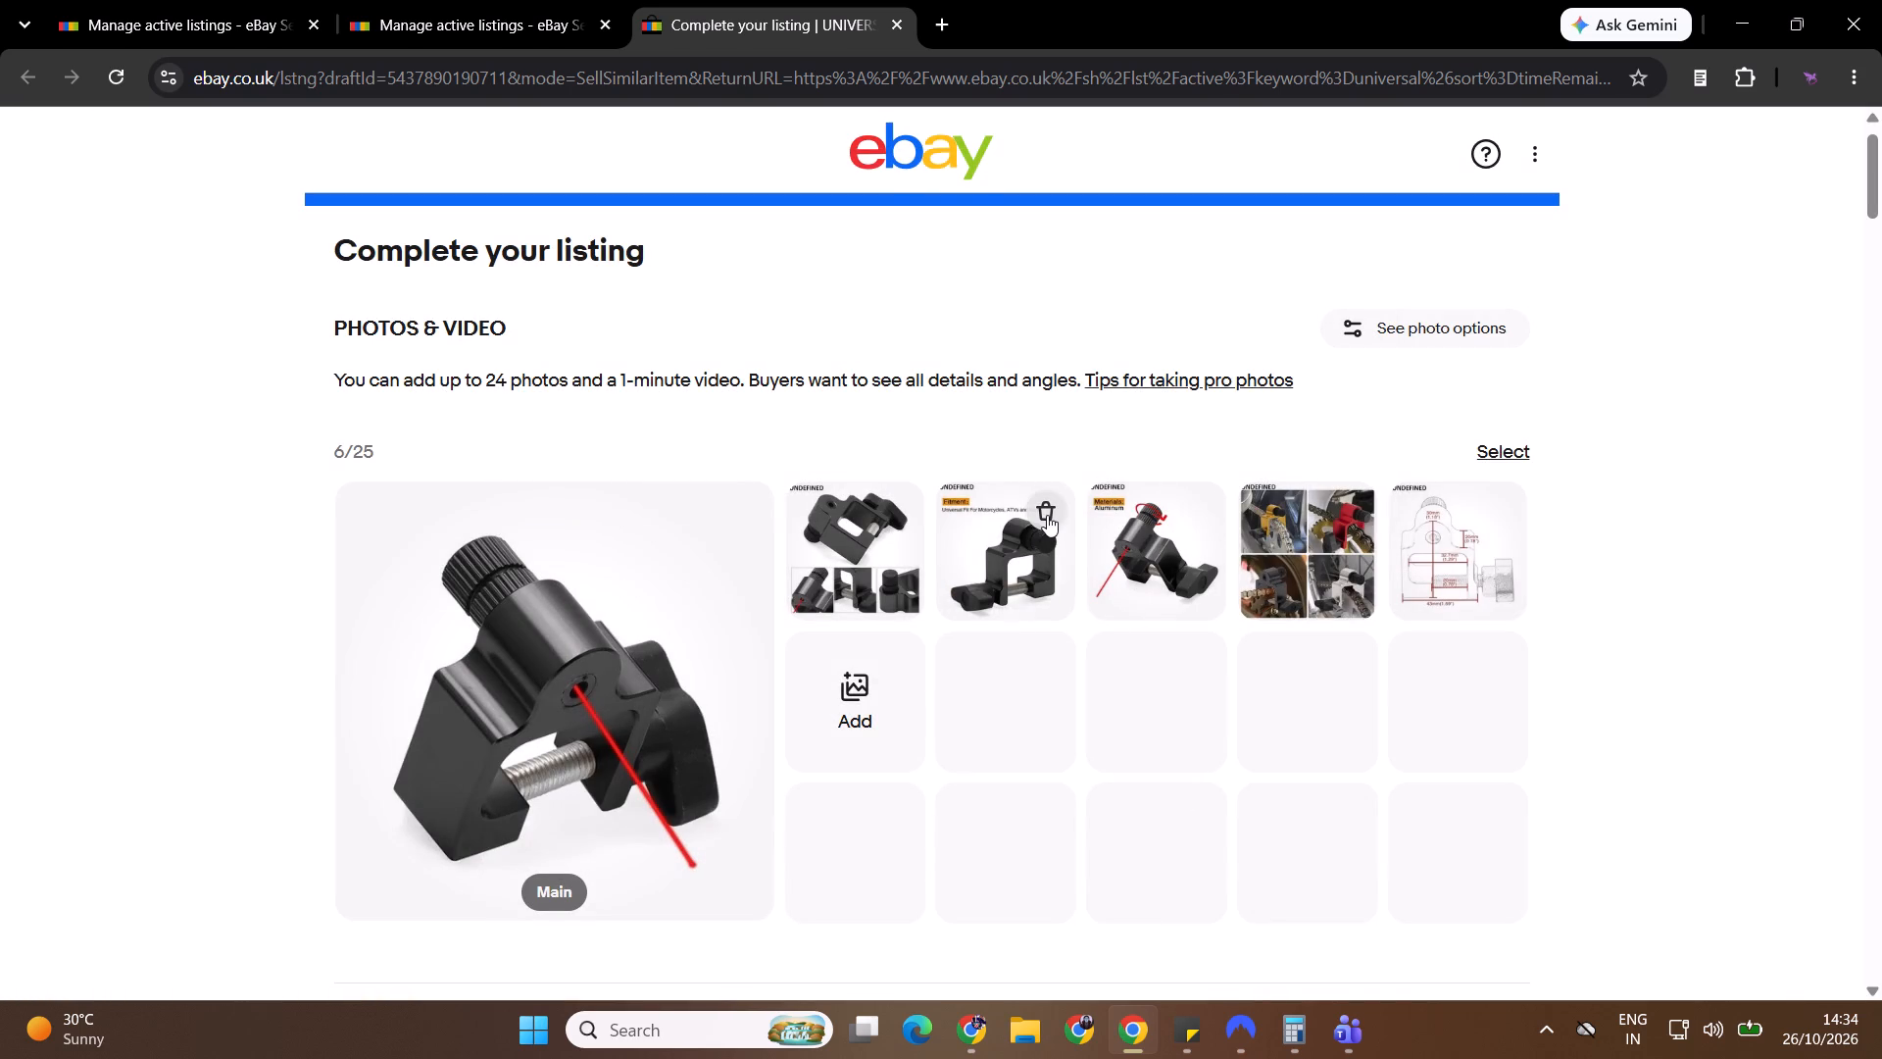
{"action": "left_click", "coordinate": [1014, 571]}
{"action": "left_click", "coordinate": [1356, 833]}
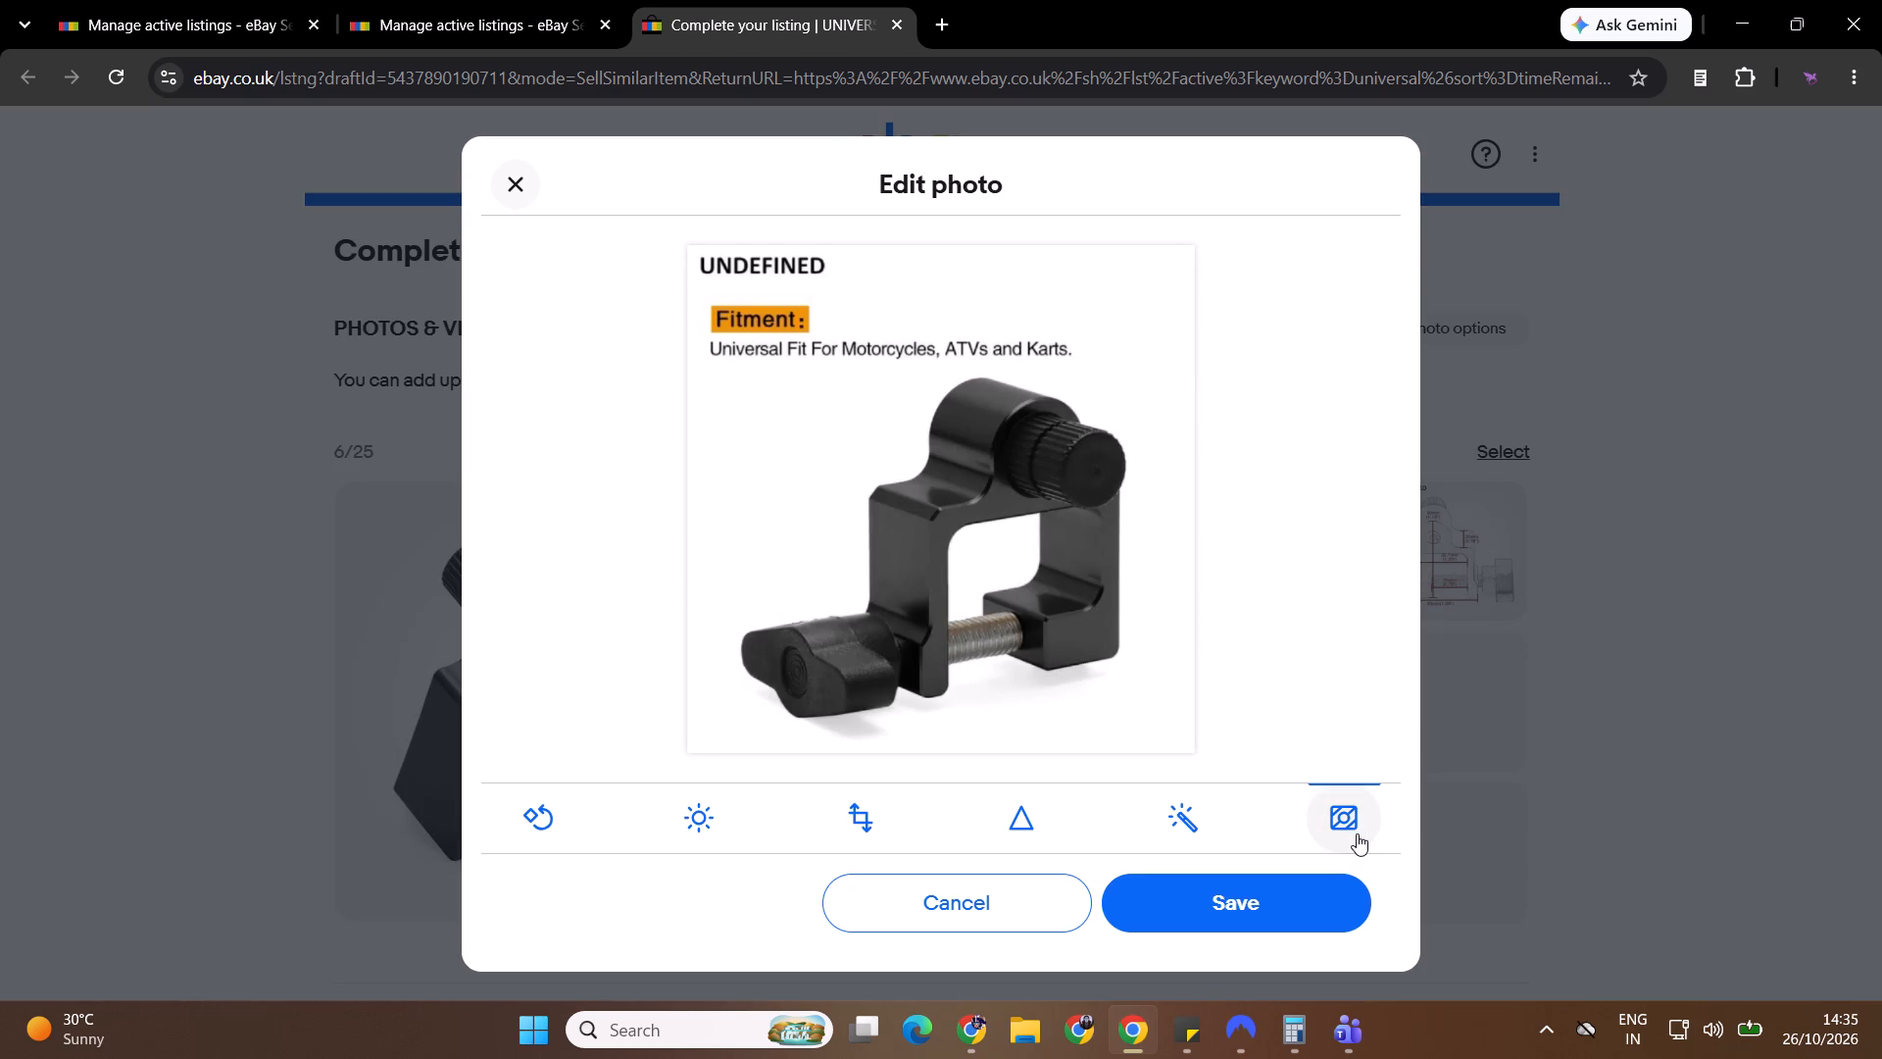
{"action": "left_click", "coordinate": [1215, 899]}
{"action": "left_click", "coordinate": [1364, 505]}
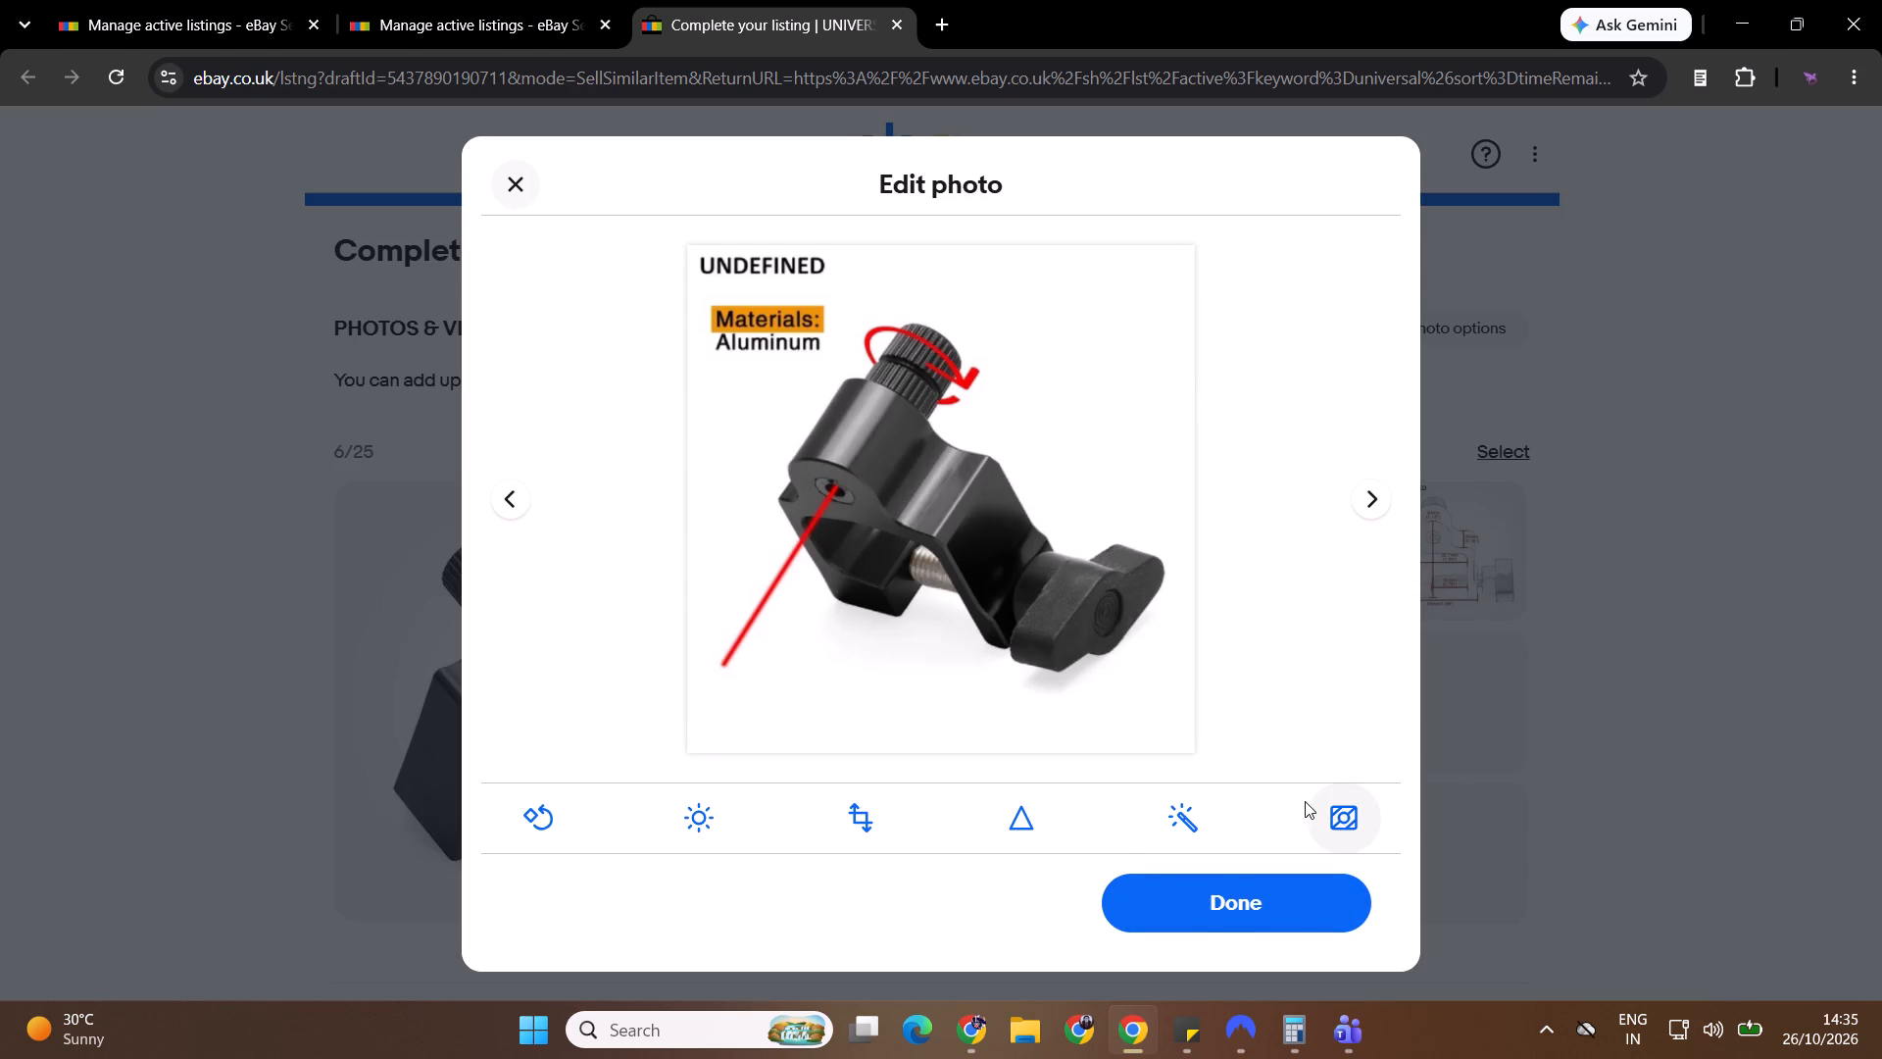
{"action": "left_click", "coordinate": [1206, 897]}
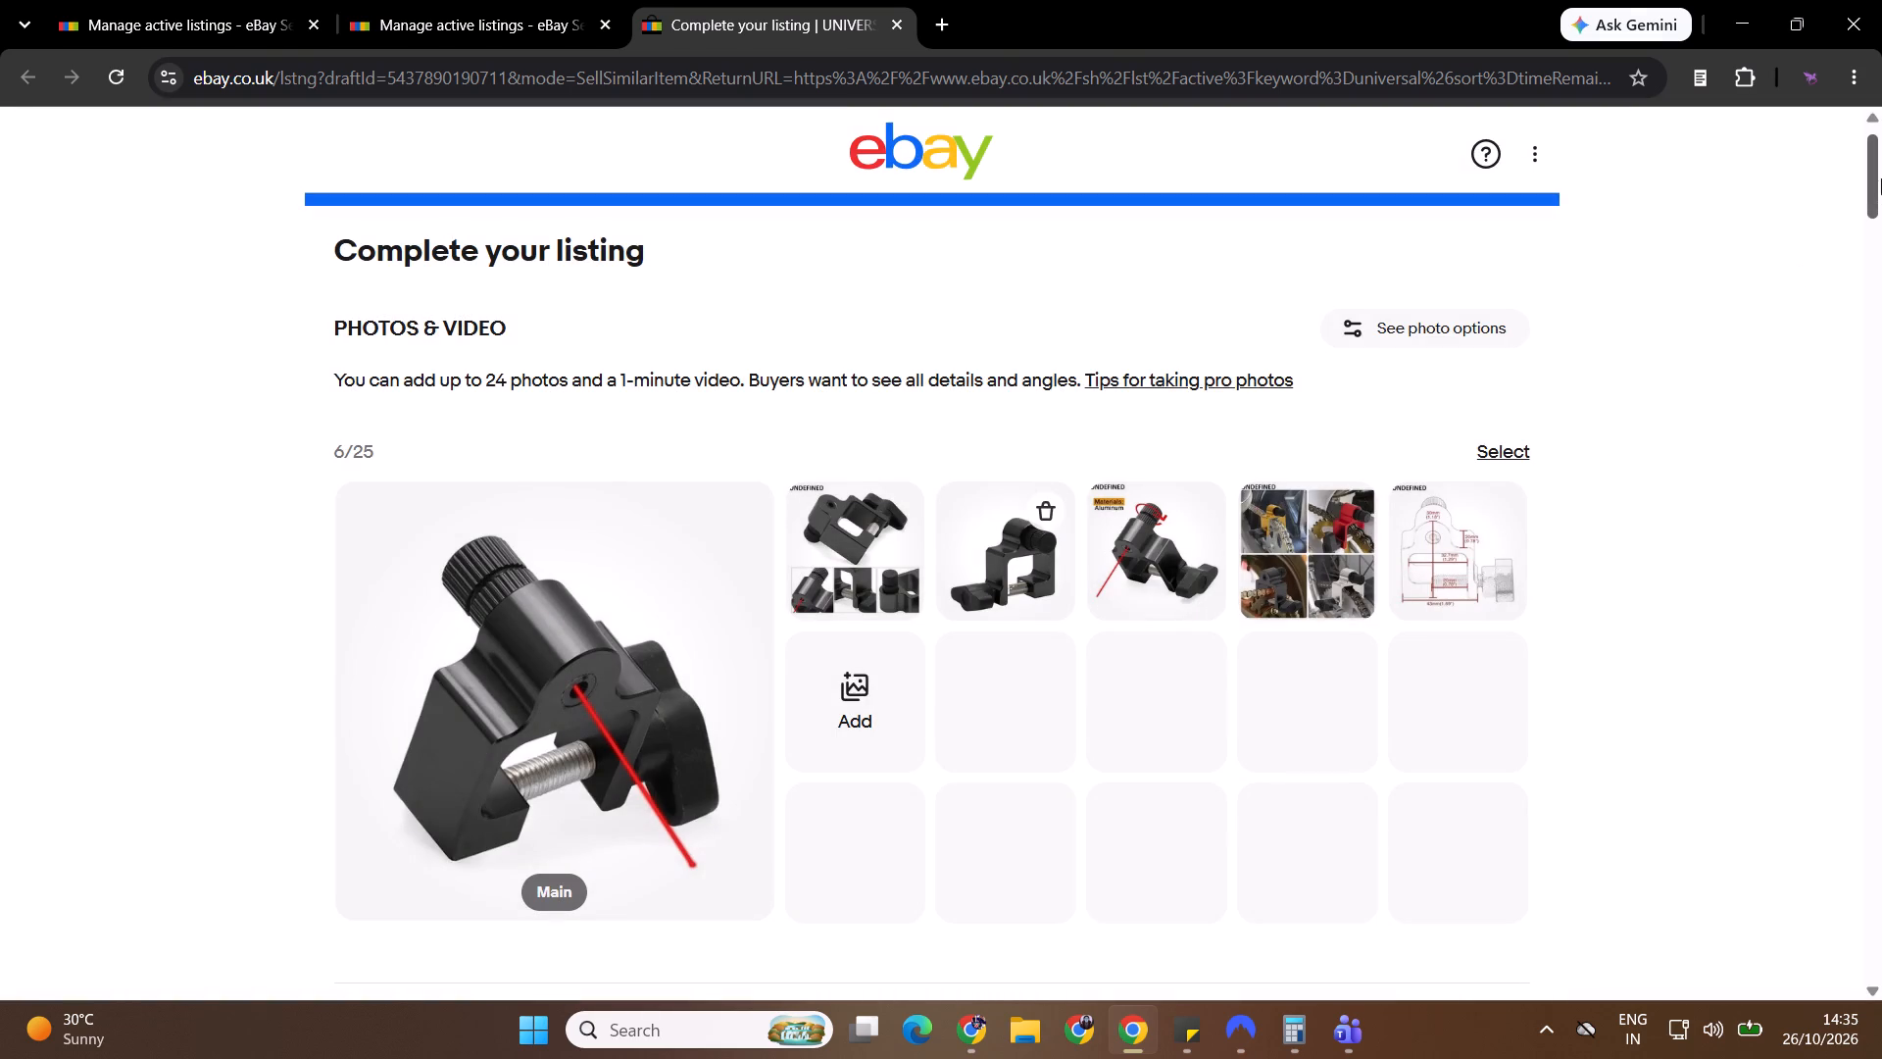
{"action": "left_click_drag", "start_coordinate": [1881, 178], "coordinate": [1881, 186]}
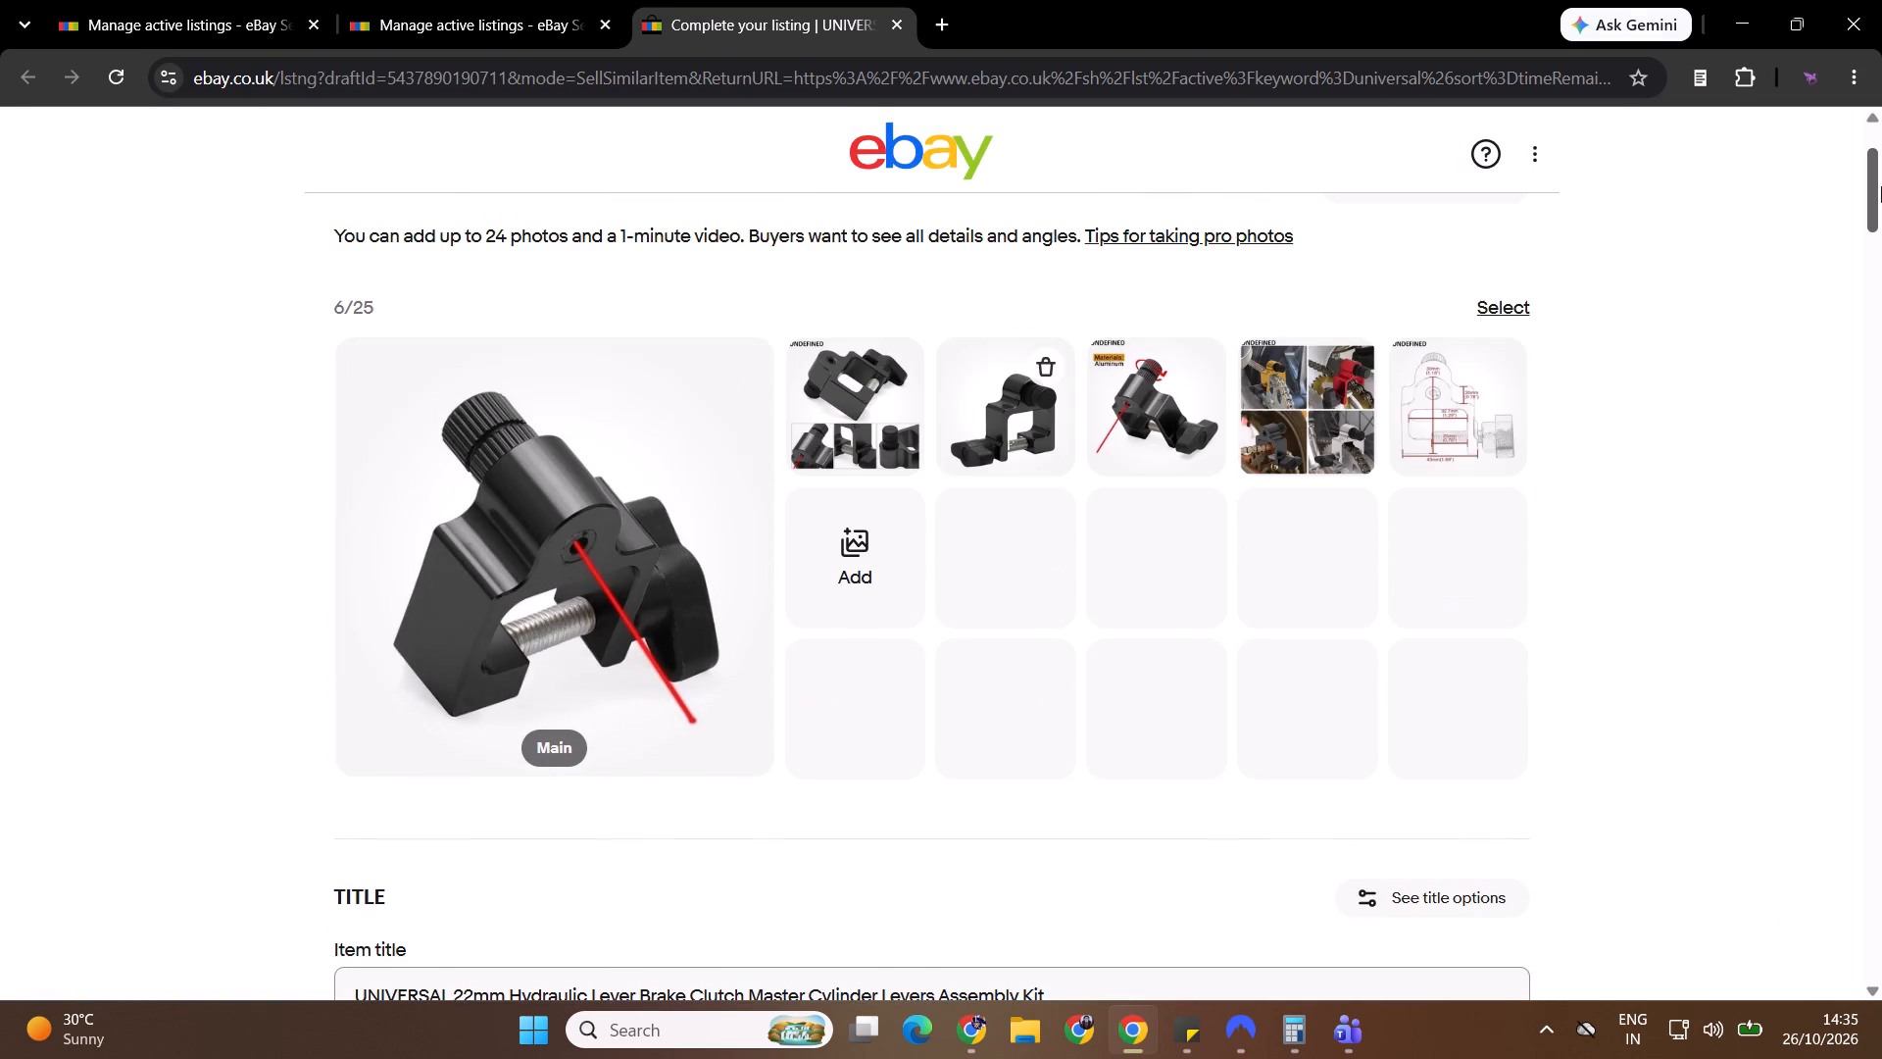
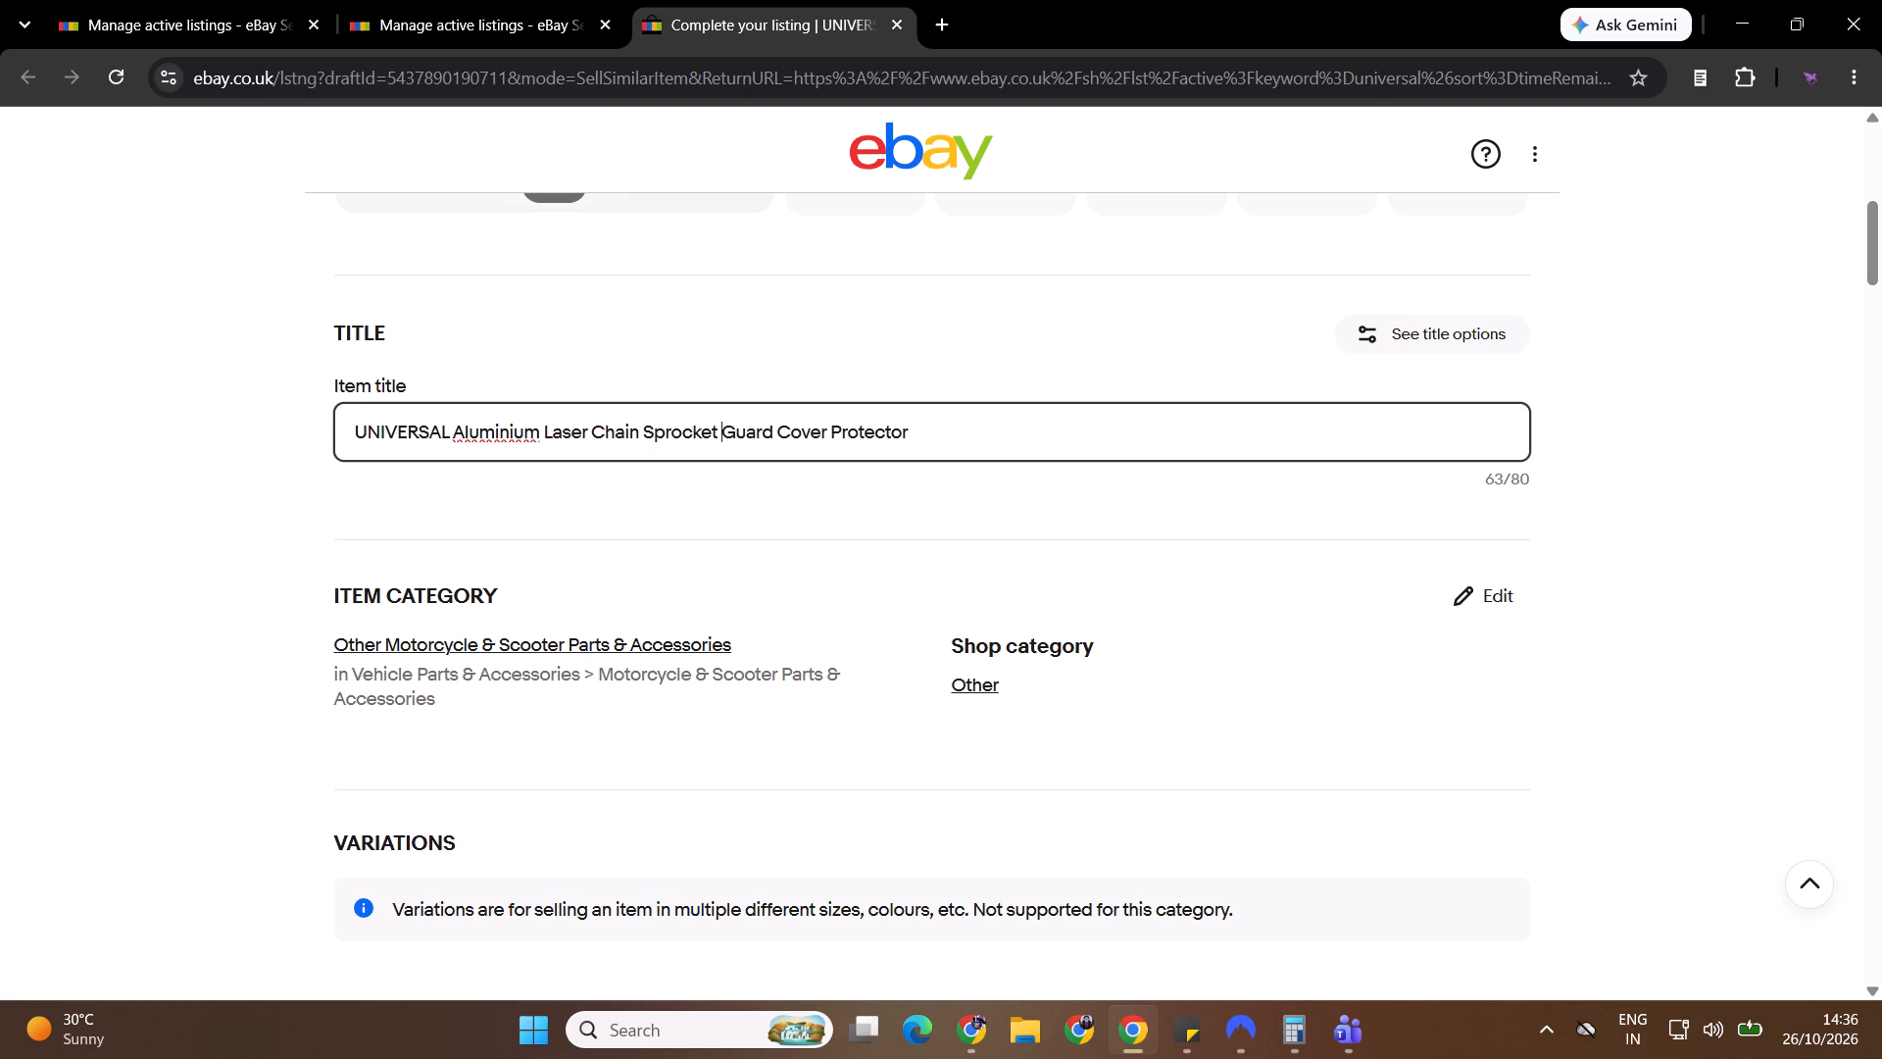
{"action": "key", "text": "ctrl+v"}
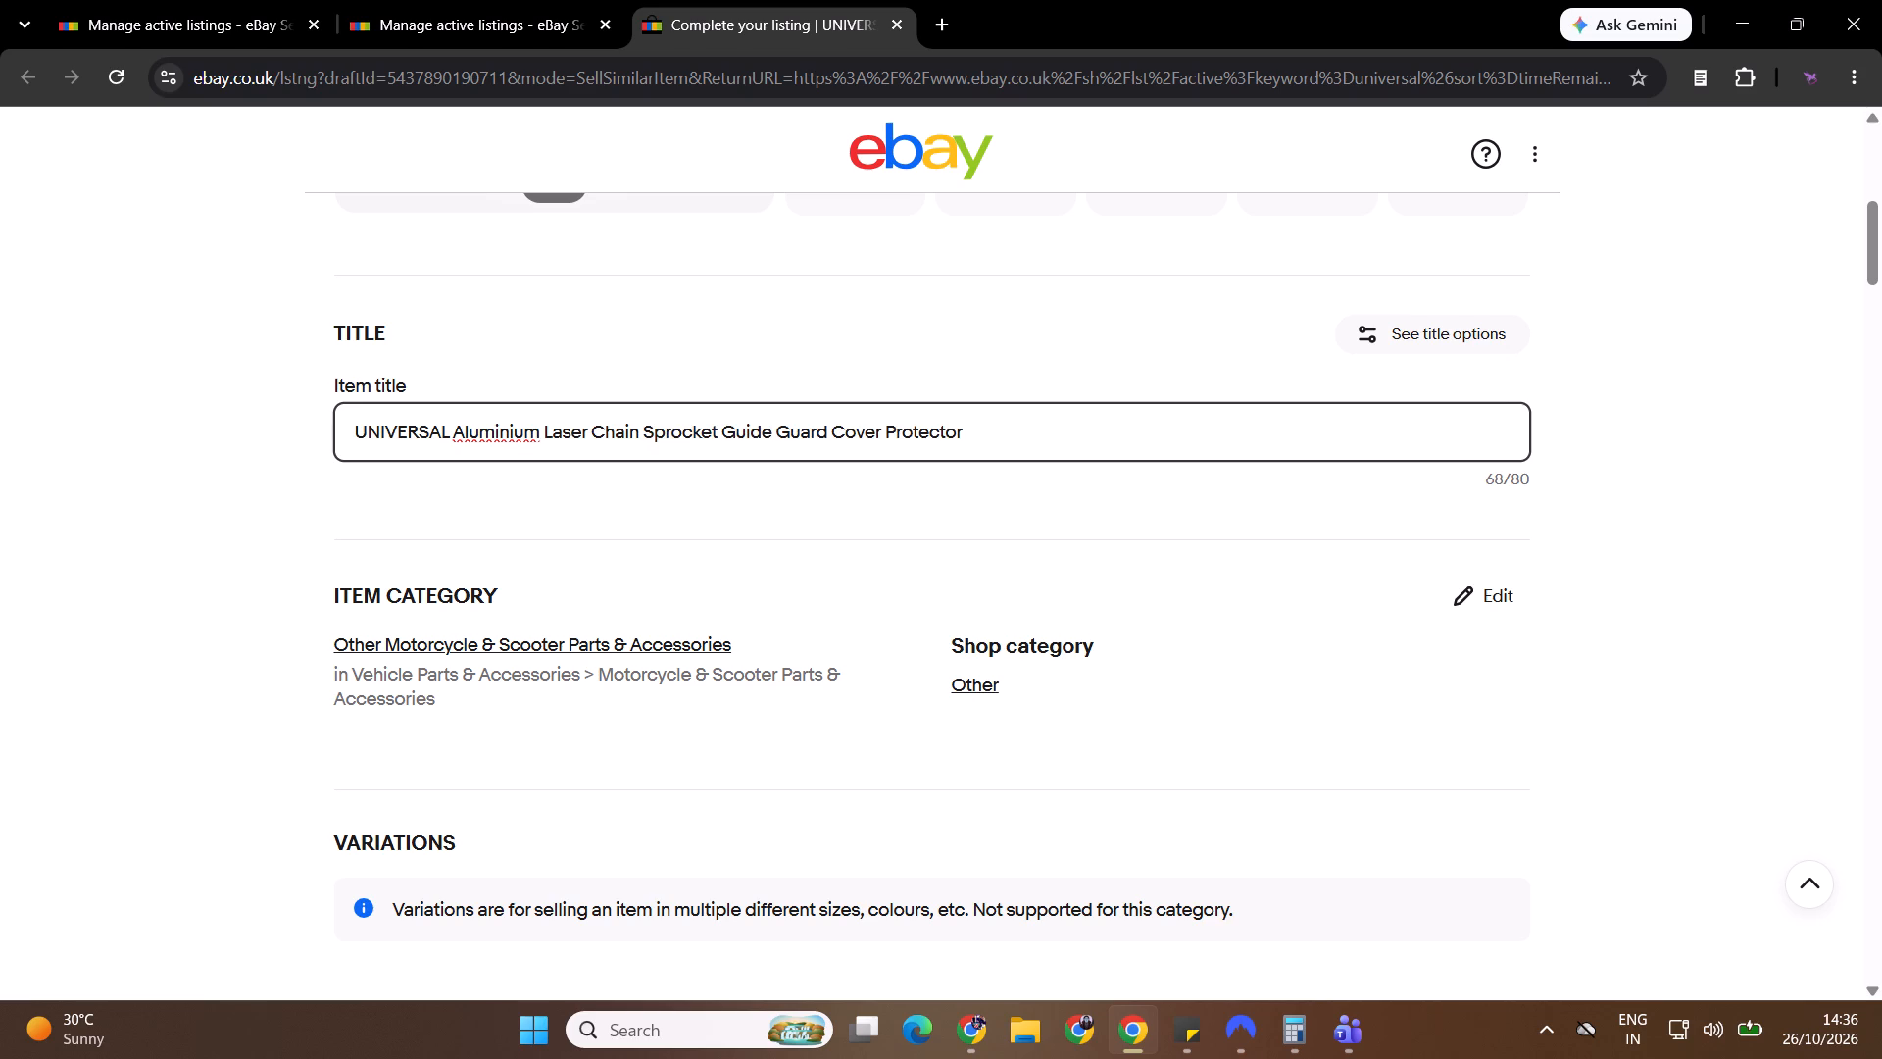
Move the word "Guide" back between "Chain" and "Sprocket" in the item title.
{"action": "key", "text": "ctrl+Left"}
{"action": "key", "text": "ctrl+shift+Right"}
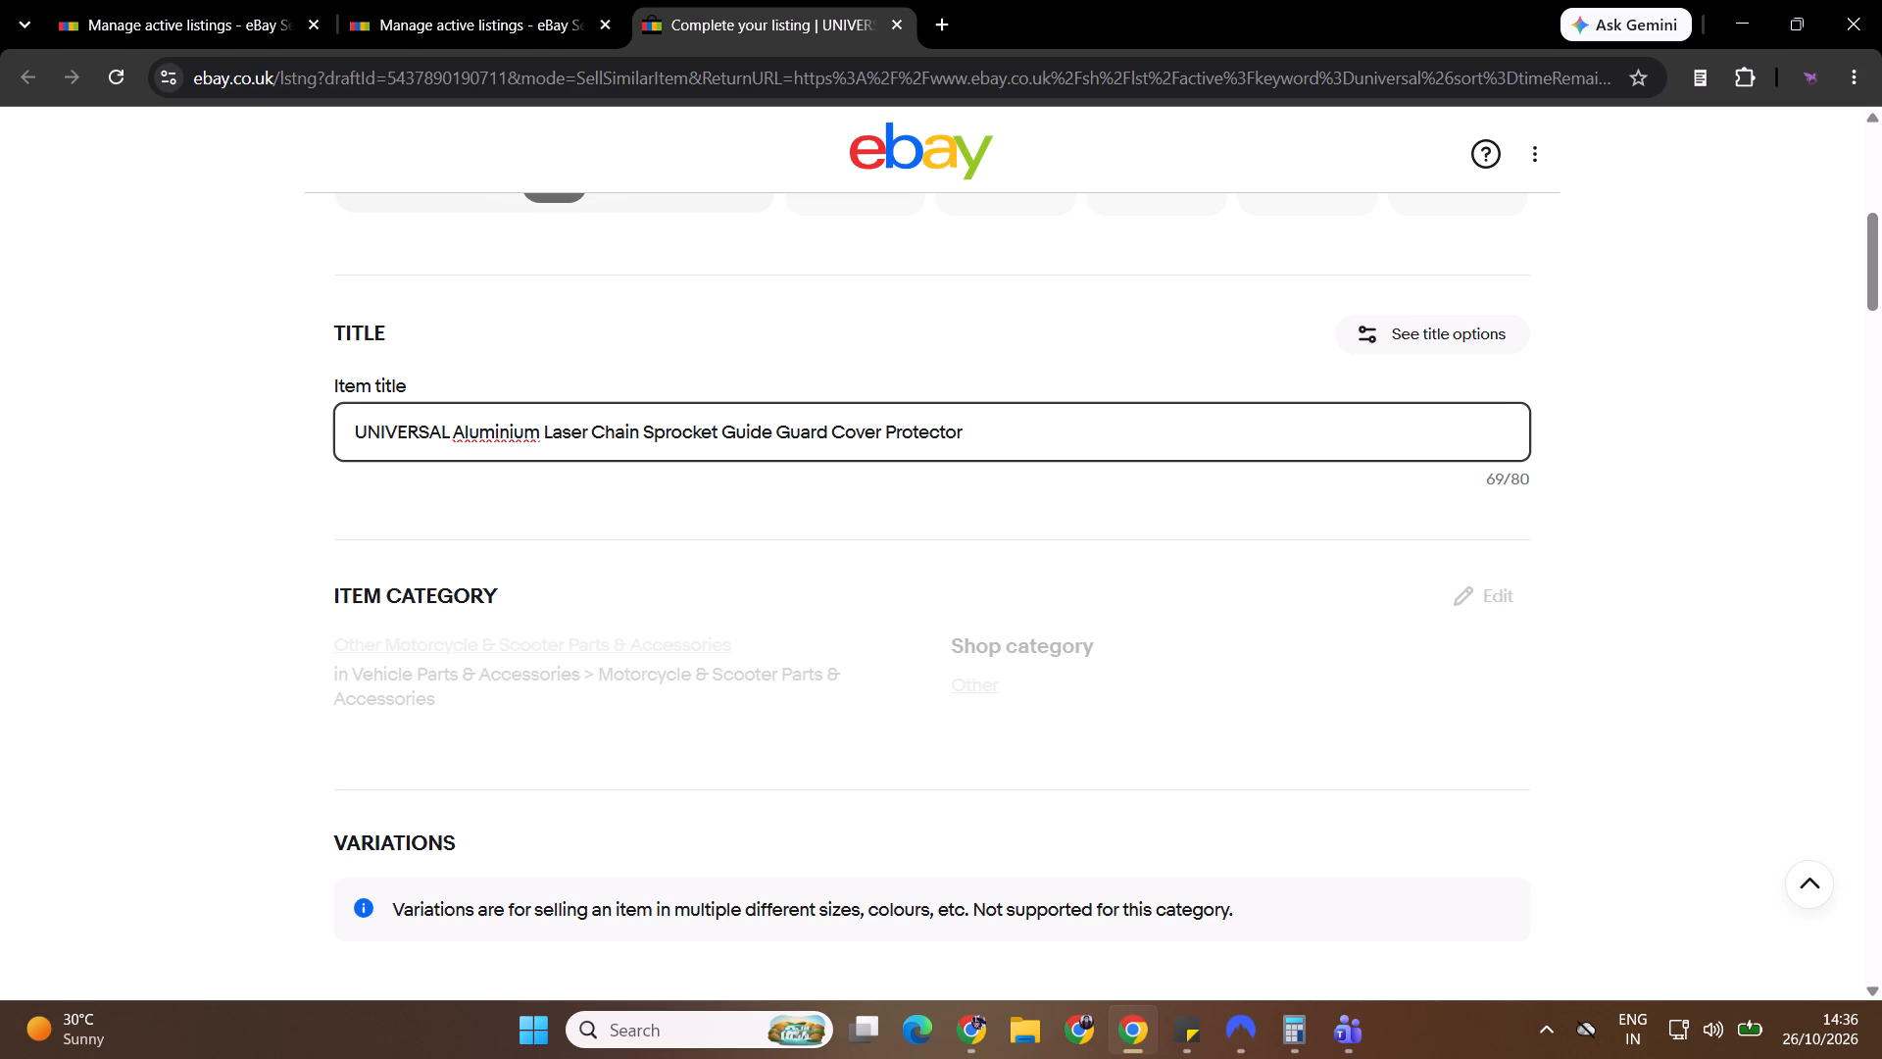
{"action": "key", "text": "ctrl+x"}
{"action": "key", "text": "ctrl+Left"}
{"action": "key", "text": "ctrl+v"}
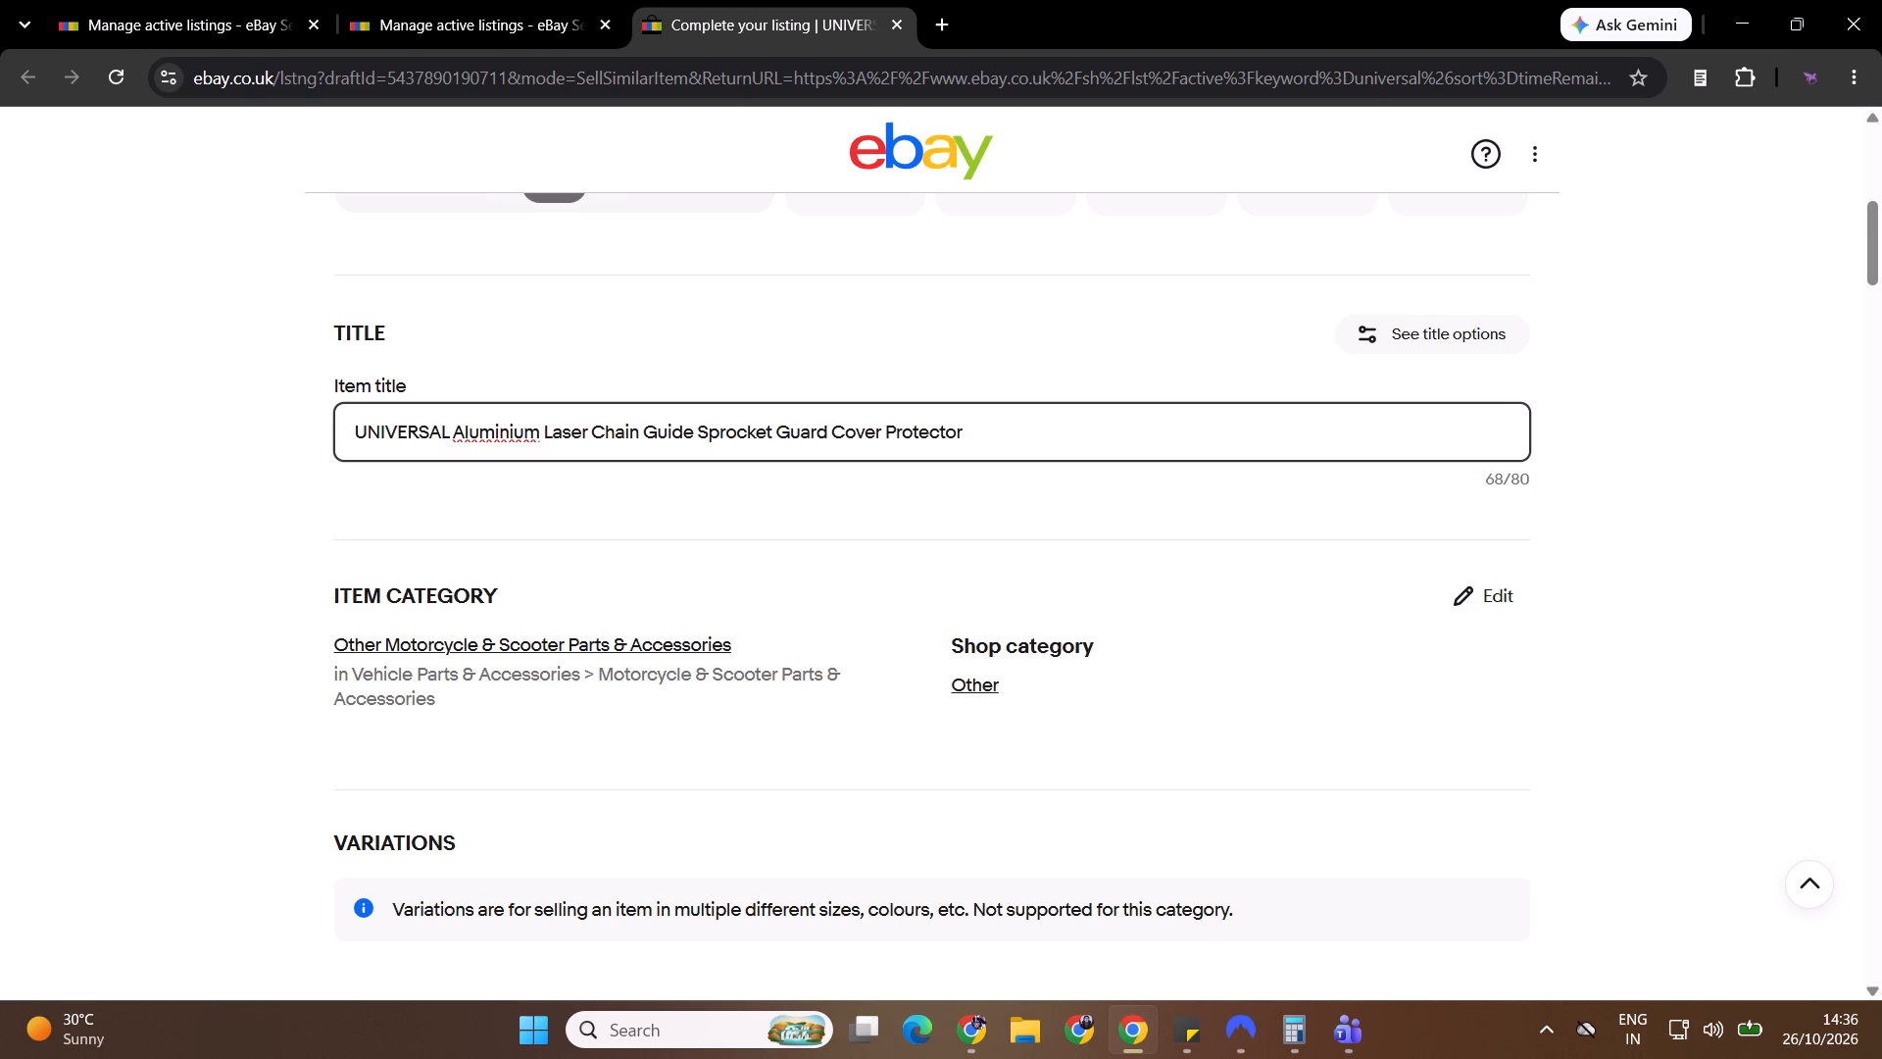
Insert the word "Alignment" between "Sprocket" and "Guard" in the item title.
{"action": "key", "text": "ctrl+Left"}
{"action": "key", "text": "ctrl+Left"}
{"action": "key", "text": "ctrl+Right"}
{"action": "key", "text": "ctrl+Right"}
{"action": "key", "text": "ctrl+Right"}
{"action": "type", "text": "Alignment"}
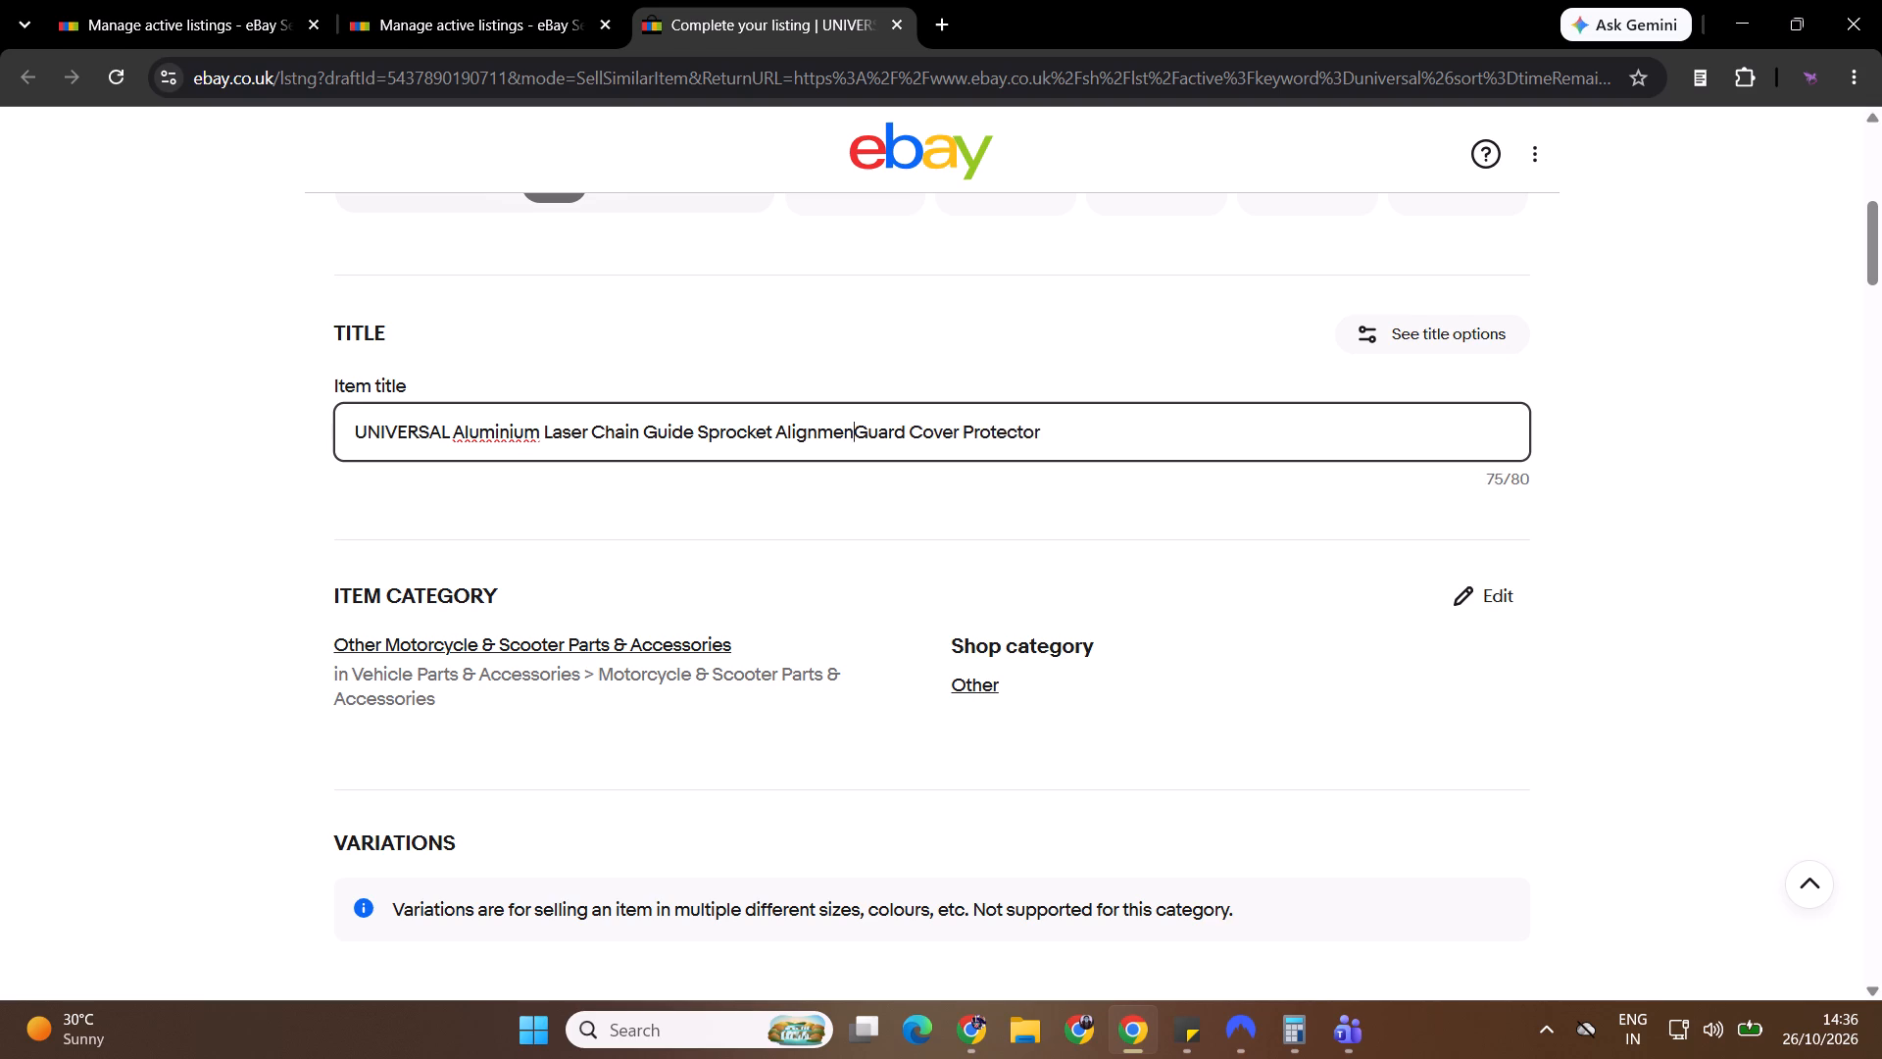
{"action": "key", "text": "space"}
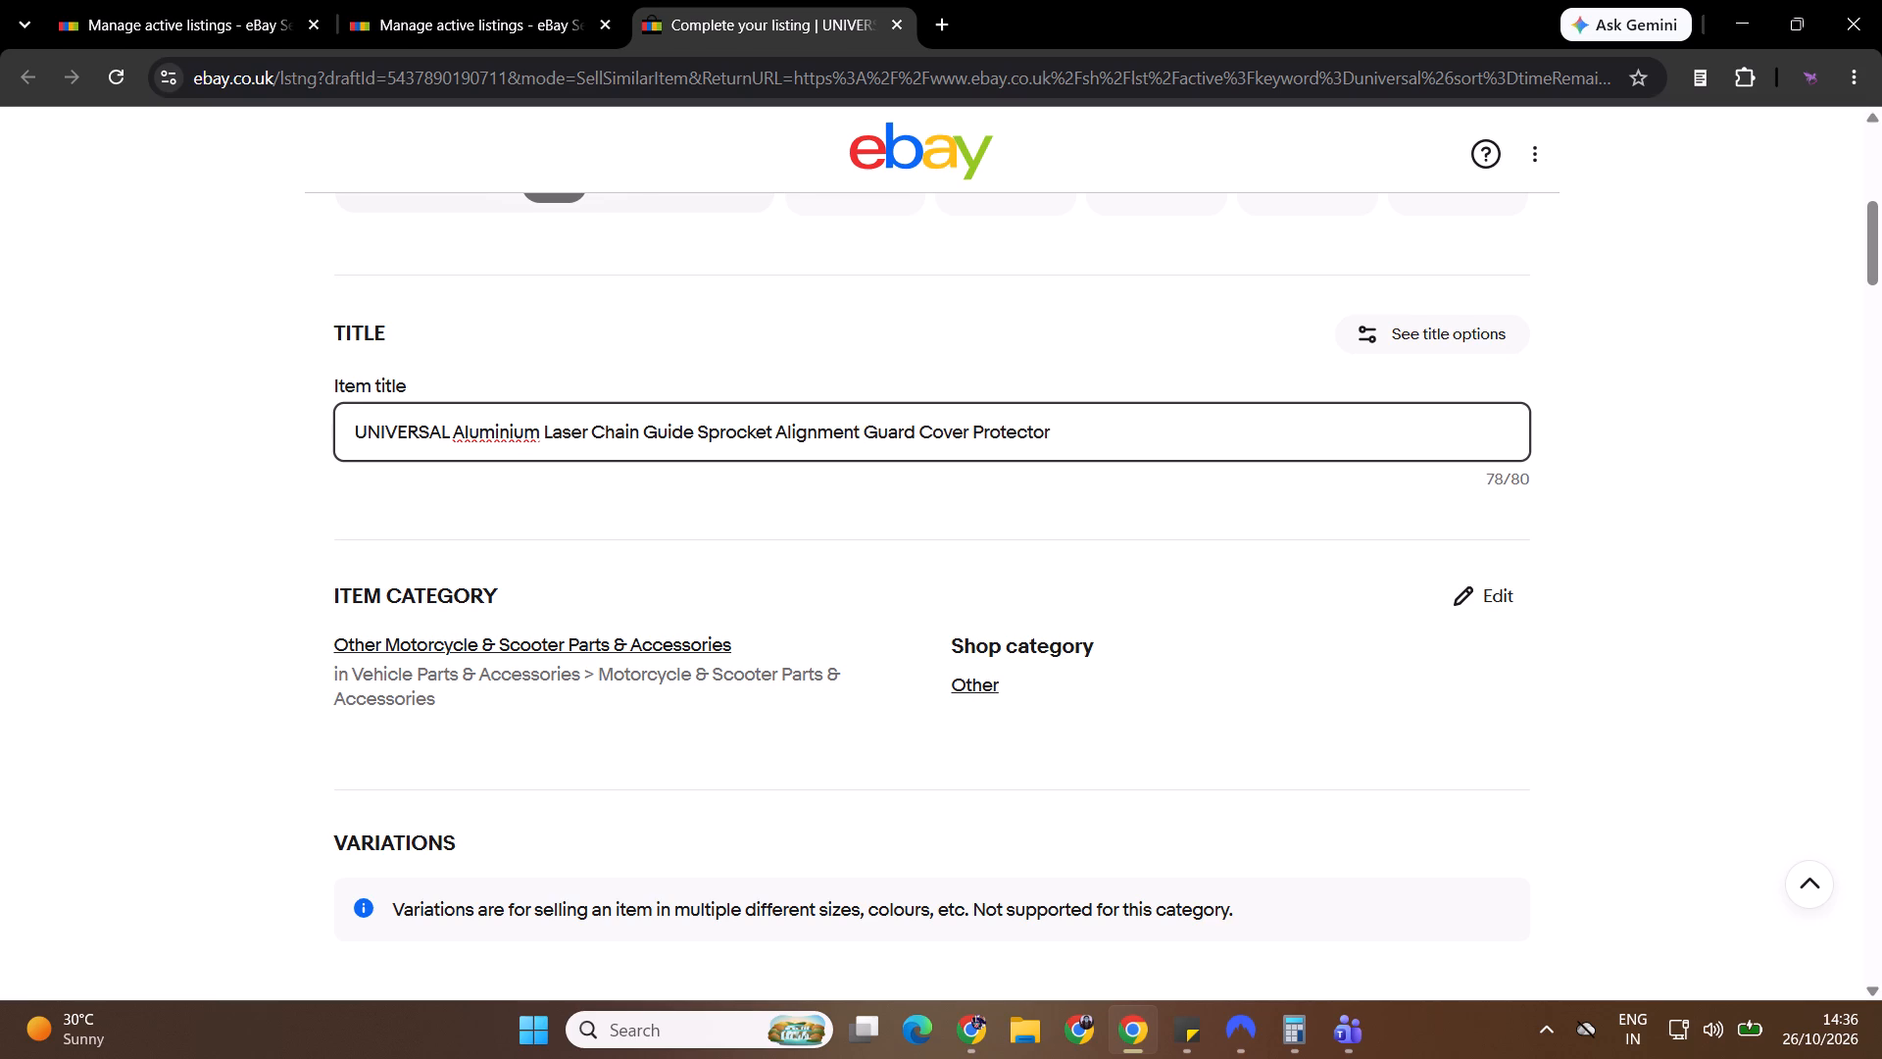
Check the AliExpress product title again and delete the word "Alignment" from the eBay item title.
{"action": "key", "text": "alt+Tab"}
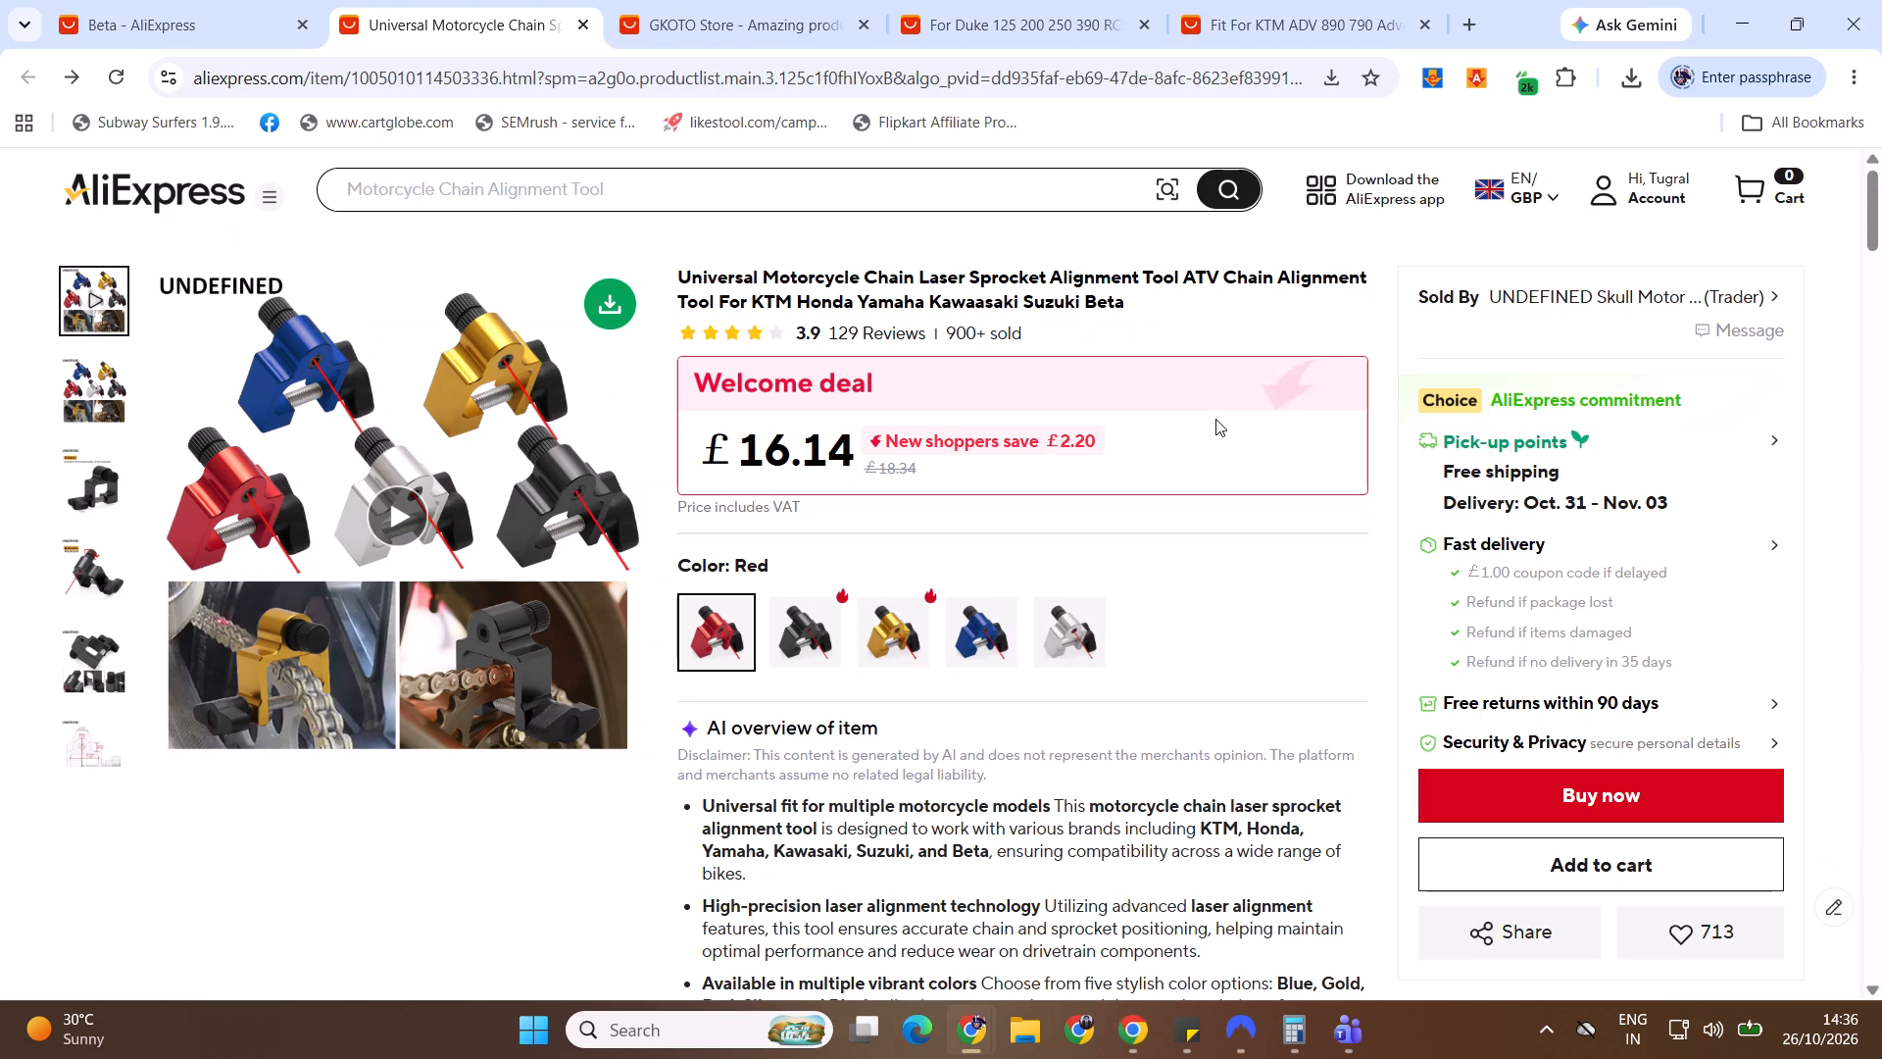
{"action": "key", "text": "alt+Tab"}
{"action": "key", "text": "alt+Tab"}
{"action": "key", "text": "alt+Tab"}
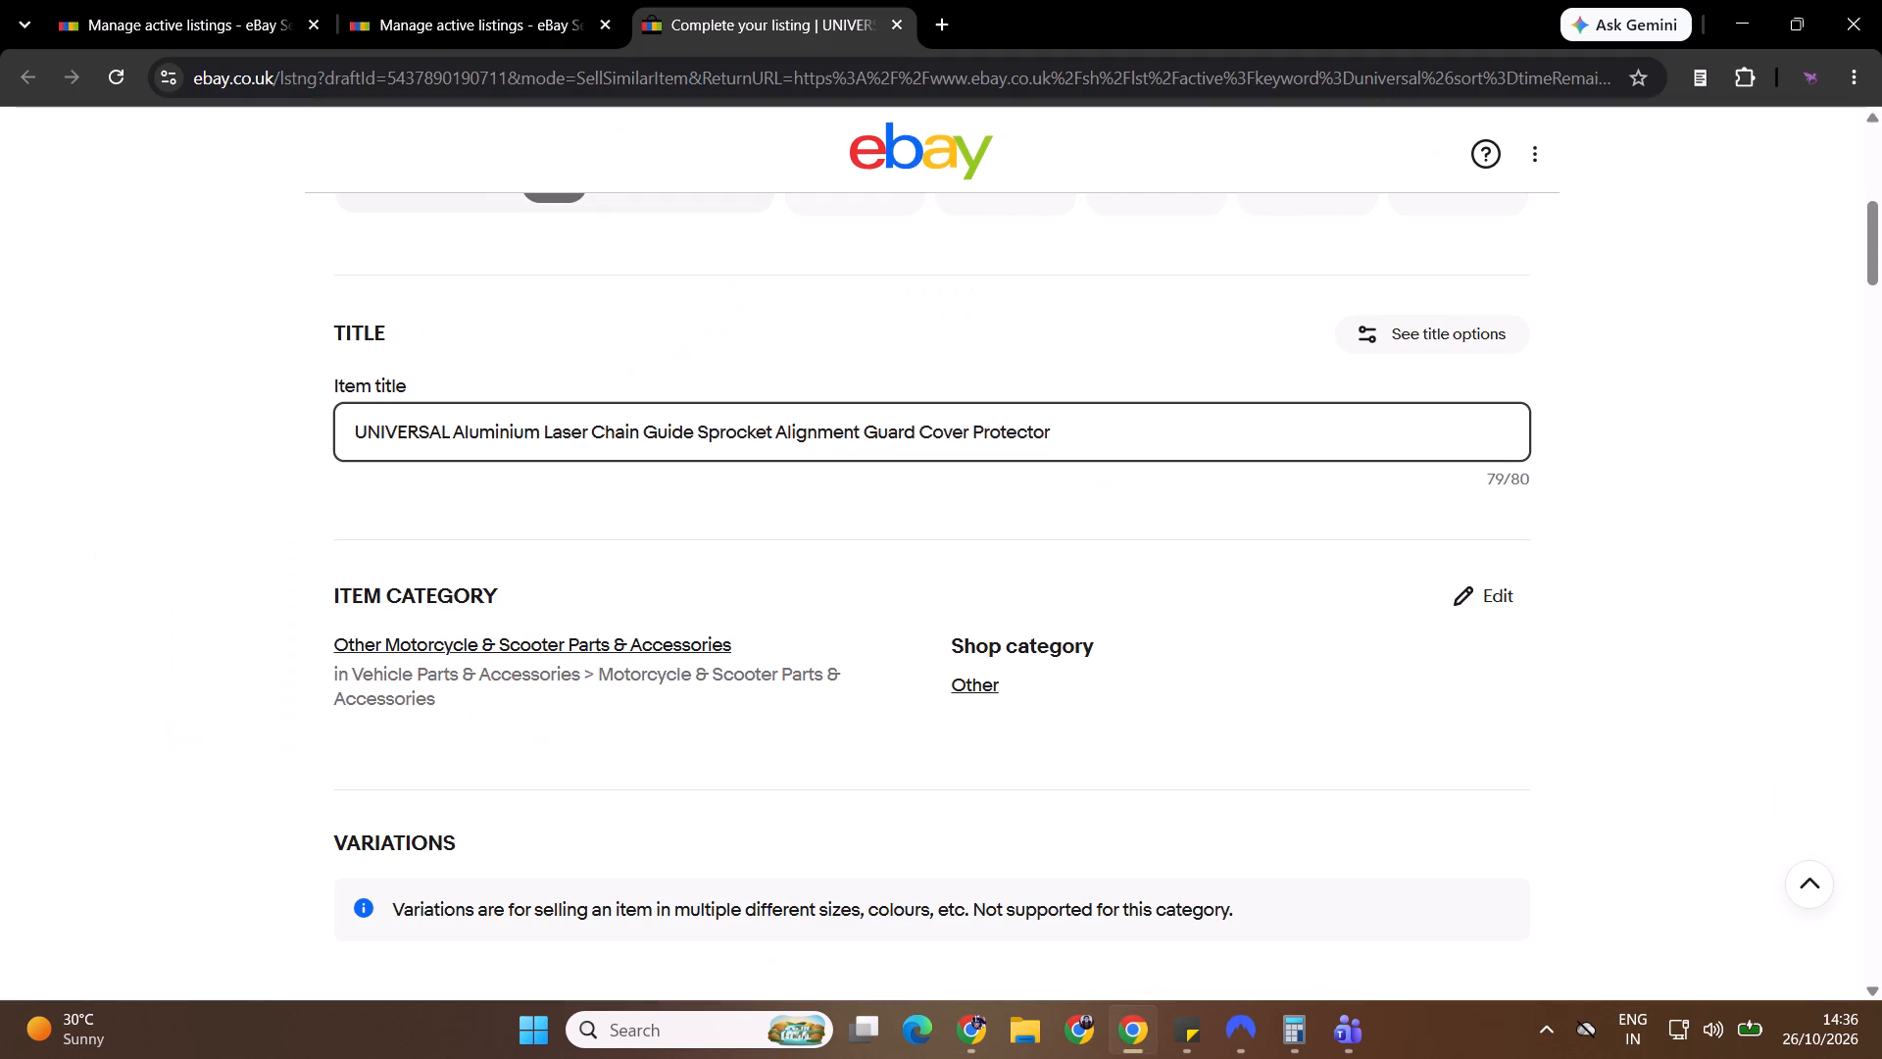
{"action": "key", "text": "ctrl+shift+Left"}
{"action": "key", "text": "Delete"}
Review the item title's wording word by word, finishing at the end of the title.
{"action": "key", "text": "ctrl+Left"}
{"action": "key", "text": "ctrl+Left"}
{"action": "key", "text": "ctrl+Left"}
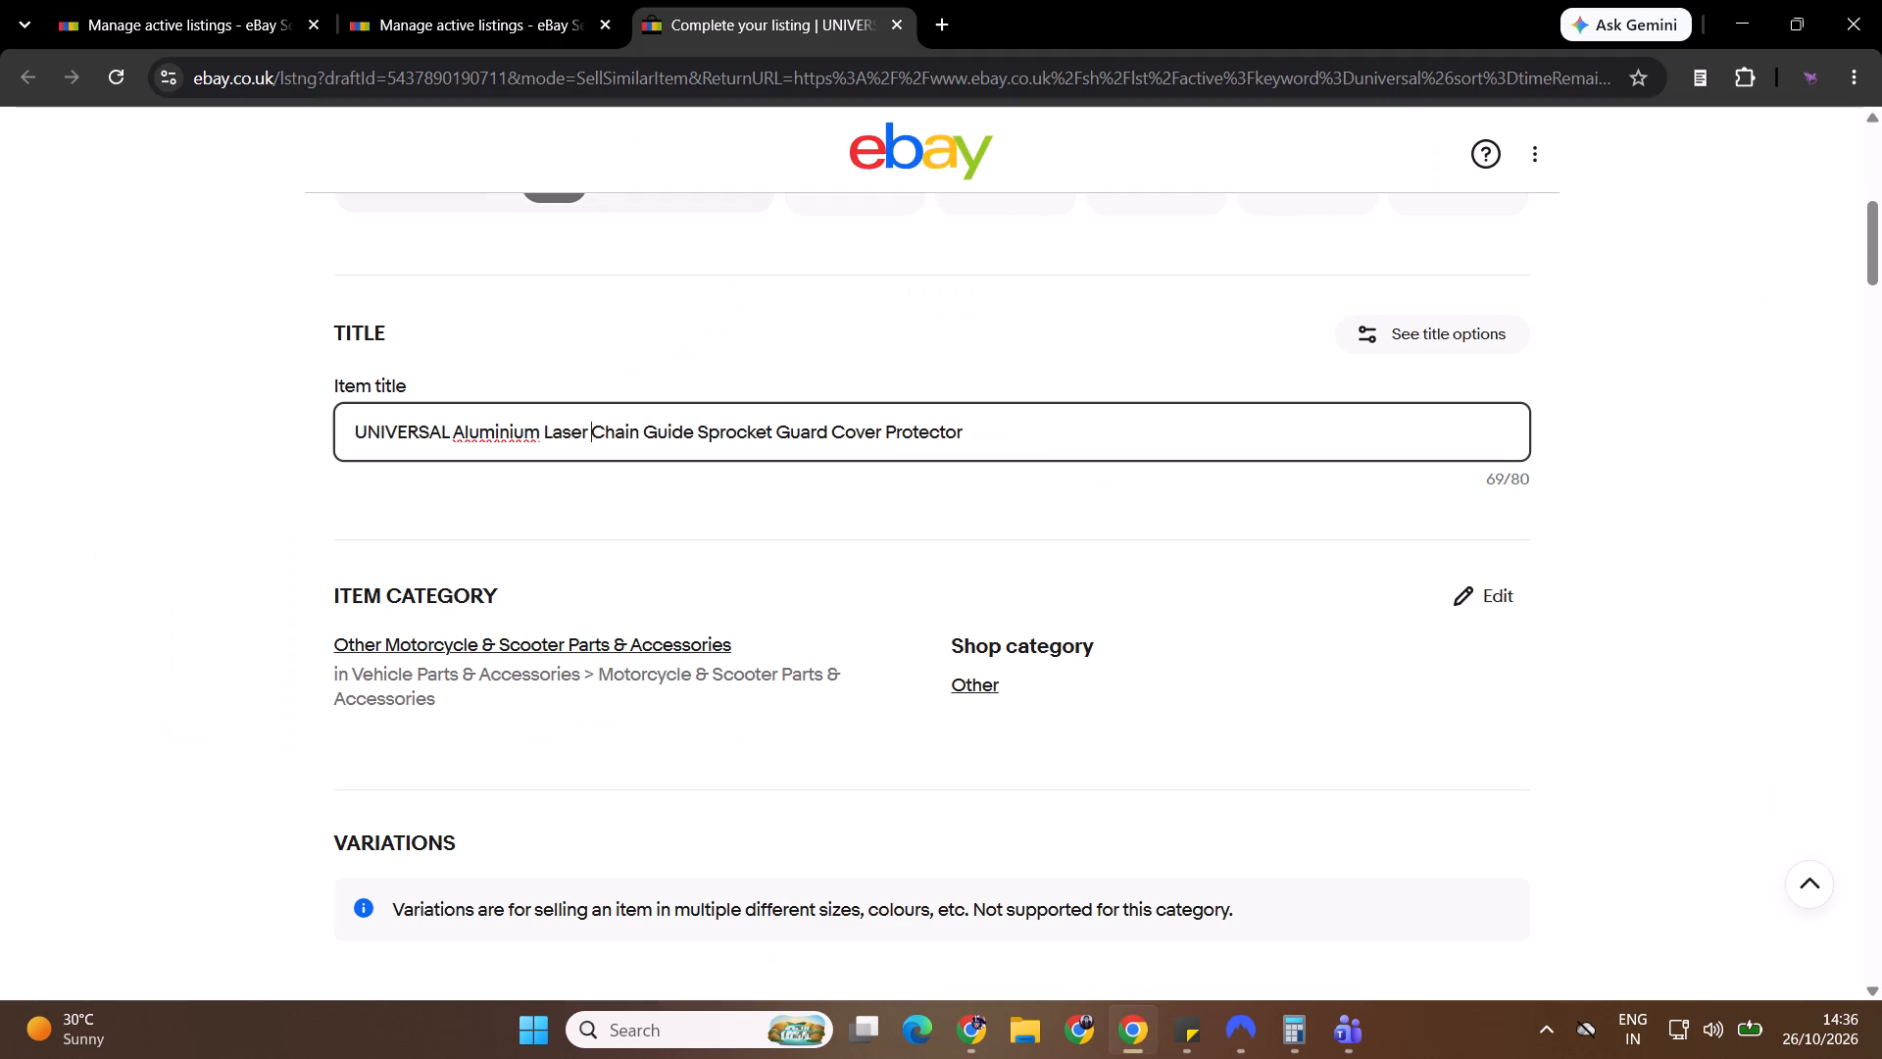
{"action": "key", "text": "ctrl+Right"}
{"action": "key", "text": "ctrl+Left"}
{"action": "key", "text": "ctrl+Left"}
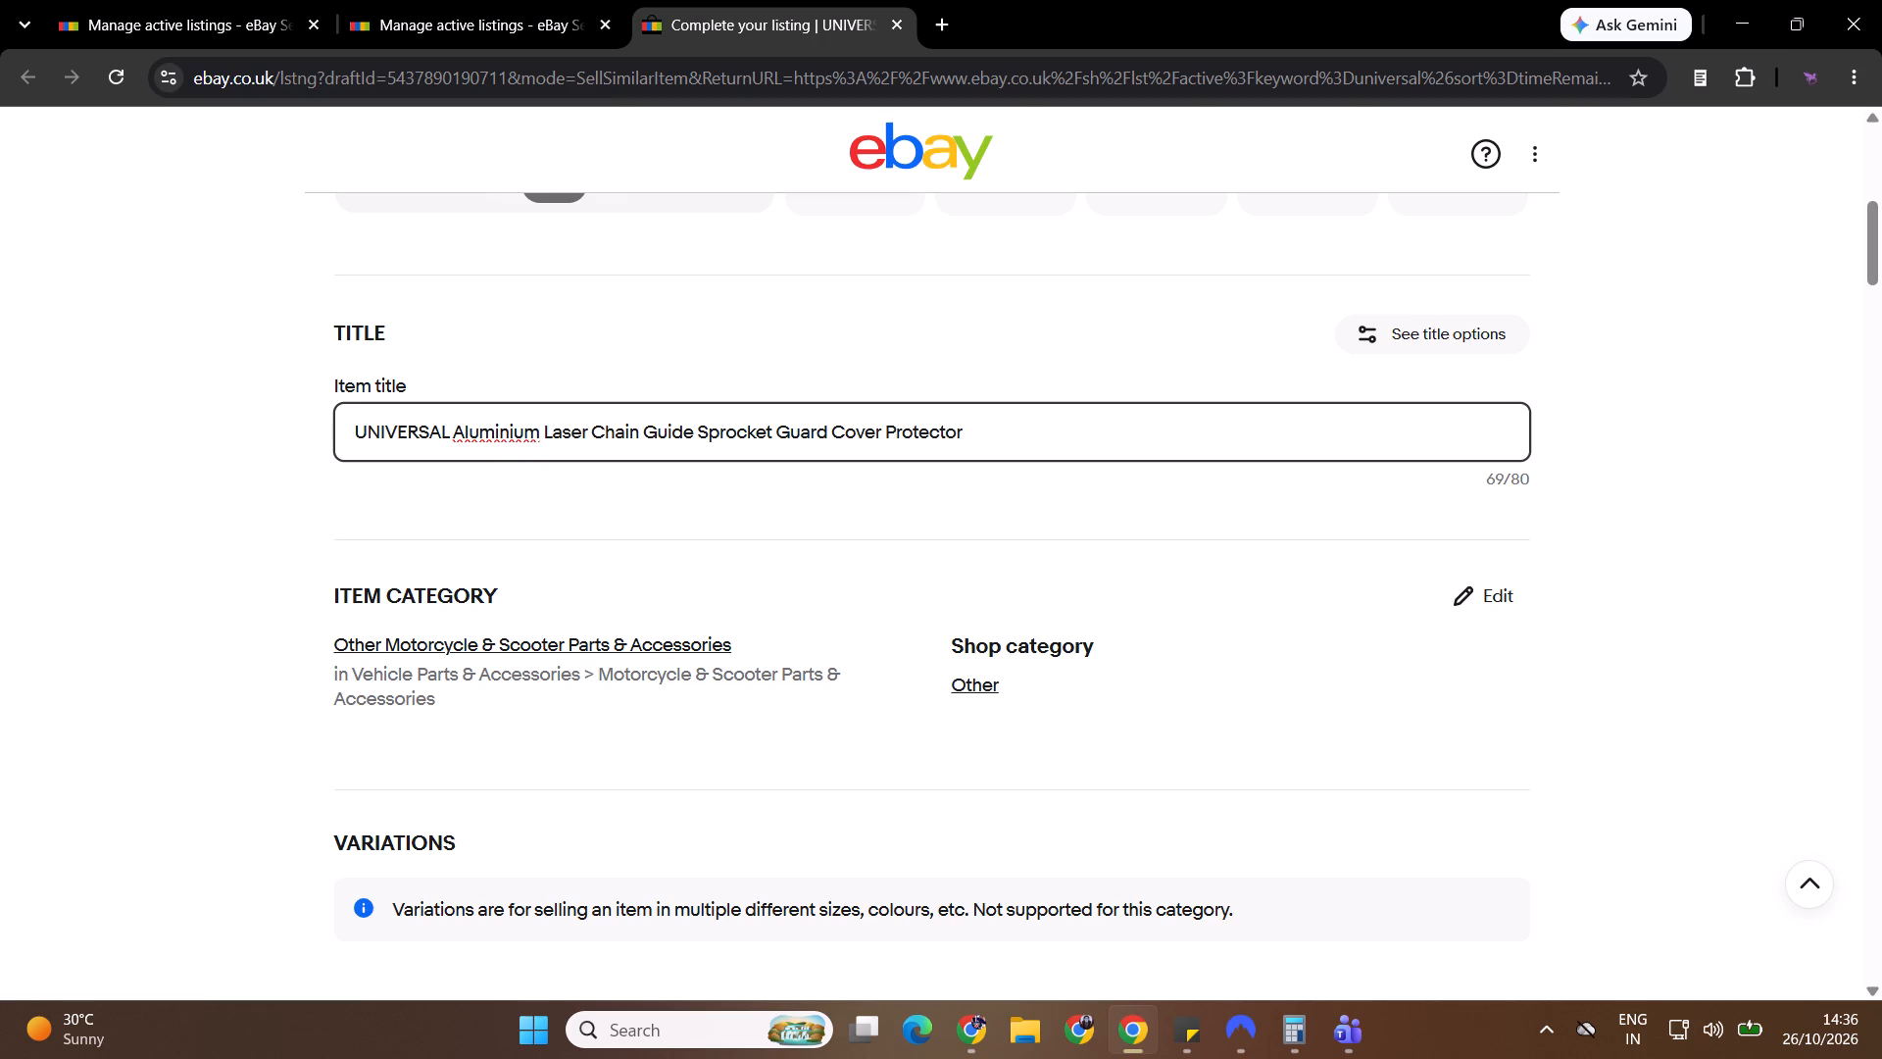
{"action": "key", "text": "ctrl+Right"}
{"action": "key", "text": "ctrl+Right"}
{"action": "key", "text": "ctrl+Right"}
{"action": "key", "text": "ctrl+Right"}
{"action": "key", "text": "ctrl+Right"}
{"action": "key", "text": "ctrl+Right"}
{"action": "key", "text": "ctrl+Right"}
{"action": "key", "text": "ctrl+Right"}
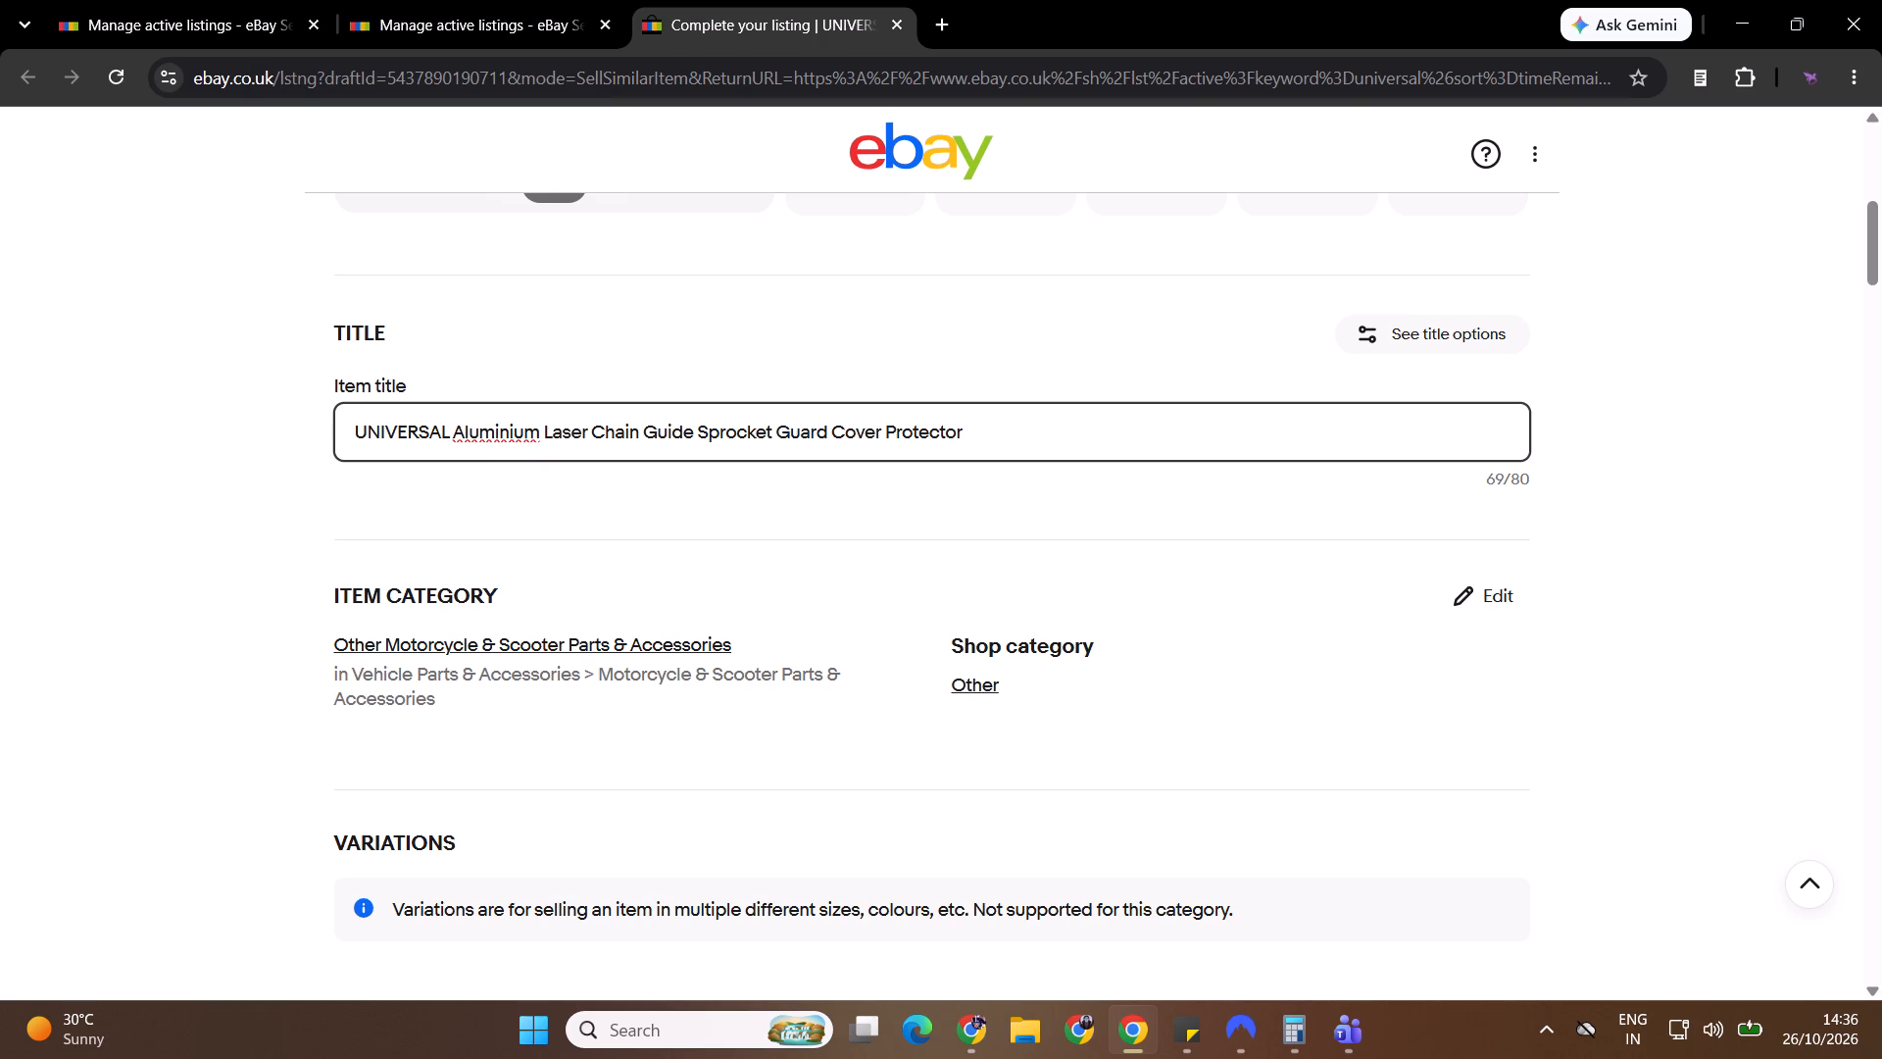
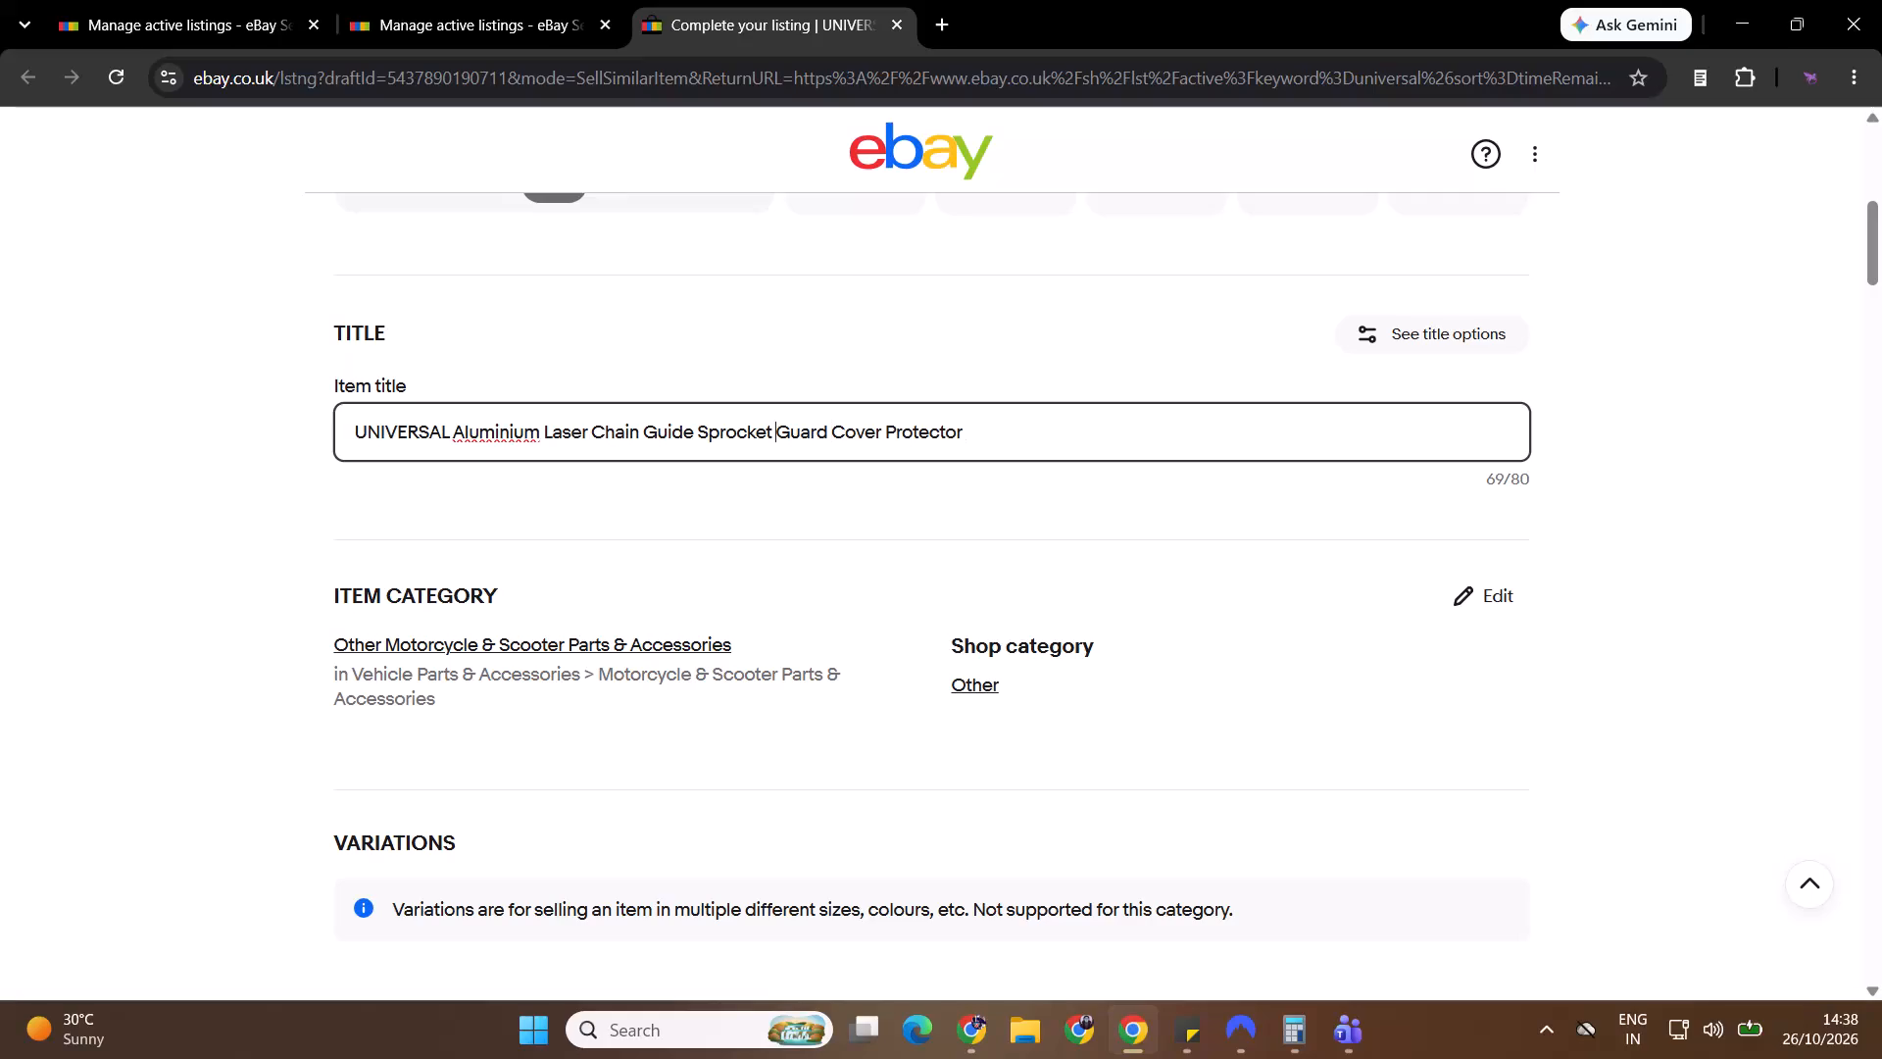
Review the wording of the item title word by word, from "Chain" through to the end.
{"action": "key", "text": "ctrl+Left"}
{"action": "key", "text": "ctrl+Left"}
{"action": "key", "text": "ctrl+Left"}
{"action": "key", "text": "ctrl+Right"}
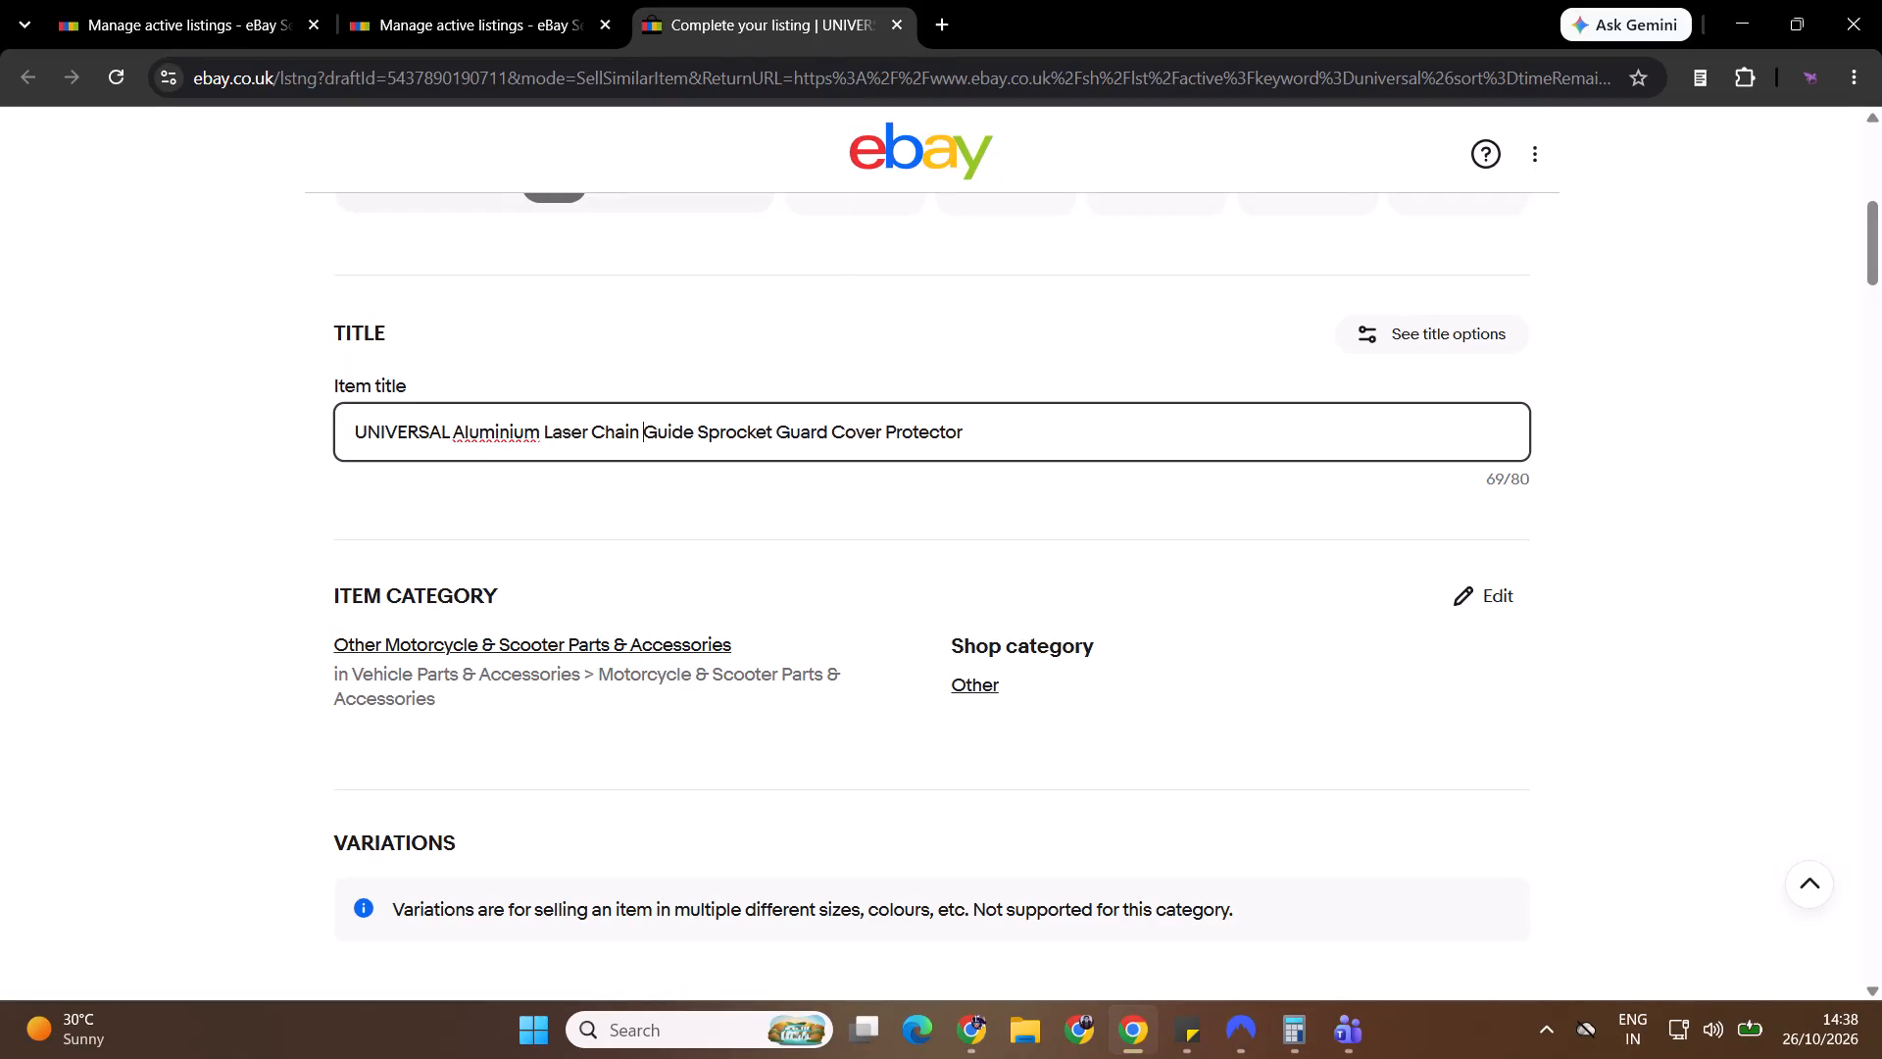
{"action": "key", "text": "ctrl+Right"}
{"action": "key", "text": "ctrl+Left"}
{"action": "key", "text": "ctrl+Right"}
{"action": "key", "text": "ctrl+Right"}
{"action": "key", "text": "ctrl+Right"}
{"action": "key", "text": "ctrl+Right"}
{"action": "key", "text": "ctrl+Right"}
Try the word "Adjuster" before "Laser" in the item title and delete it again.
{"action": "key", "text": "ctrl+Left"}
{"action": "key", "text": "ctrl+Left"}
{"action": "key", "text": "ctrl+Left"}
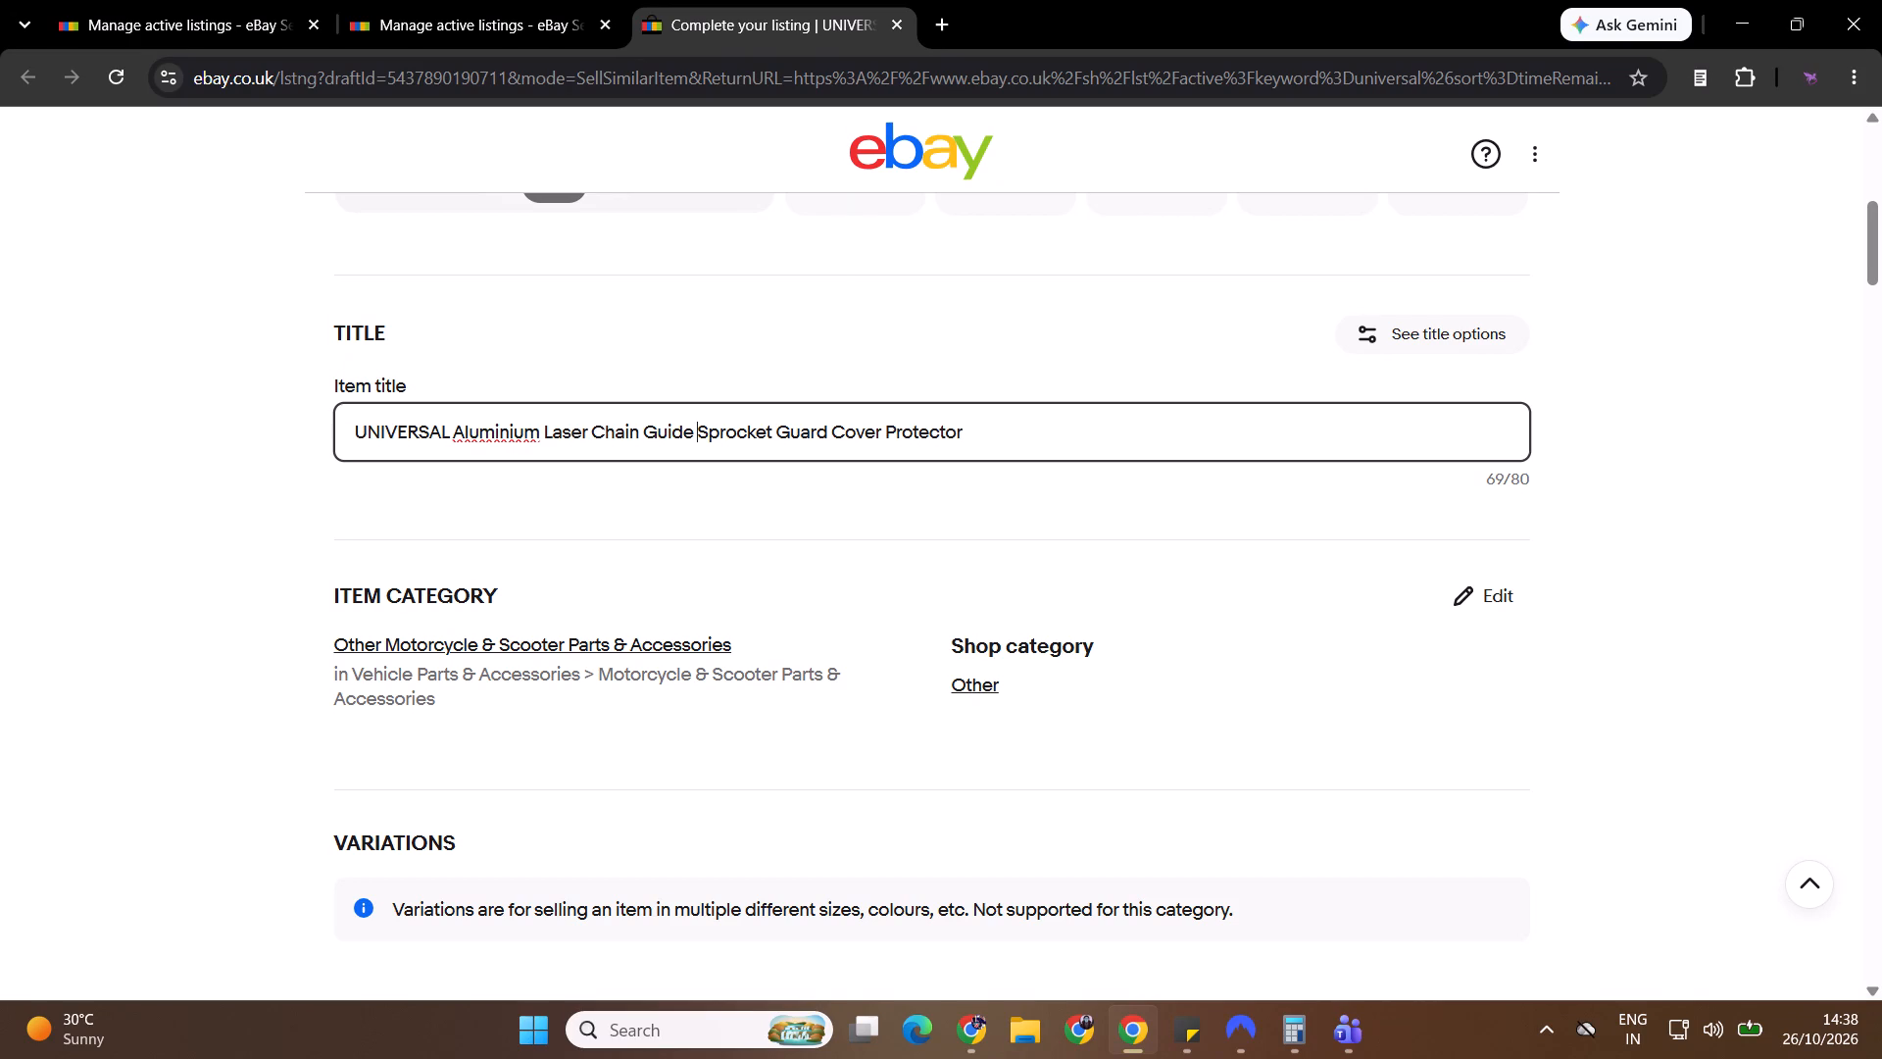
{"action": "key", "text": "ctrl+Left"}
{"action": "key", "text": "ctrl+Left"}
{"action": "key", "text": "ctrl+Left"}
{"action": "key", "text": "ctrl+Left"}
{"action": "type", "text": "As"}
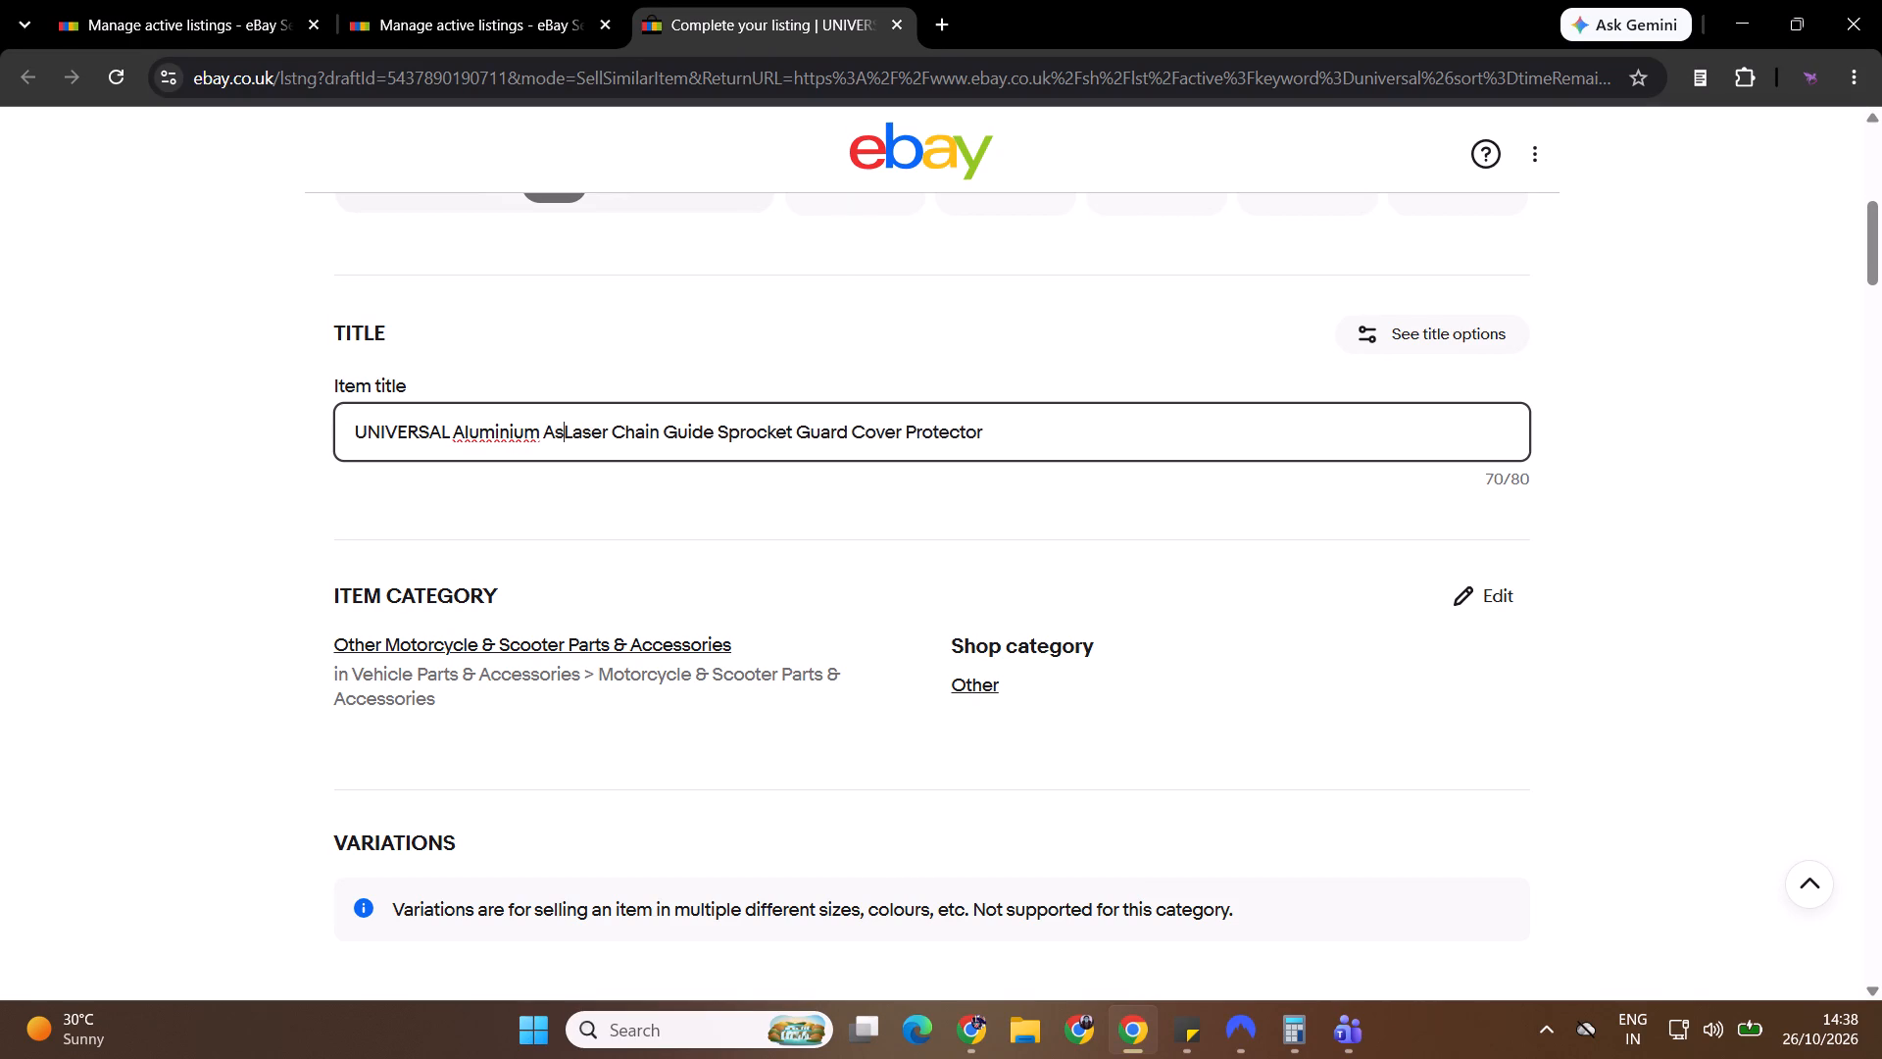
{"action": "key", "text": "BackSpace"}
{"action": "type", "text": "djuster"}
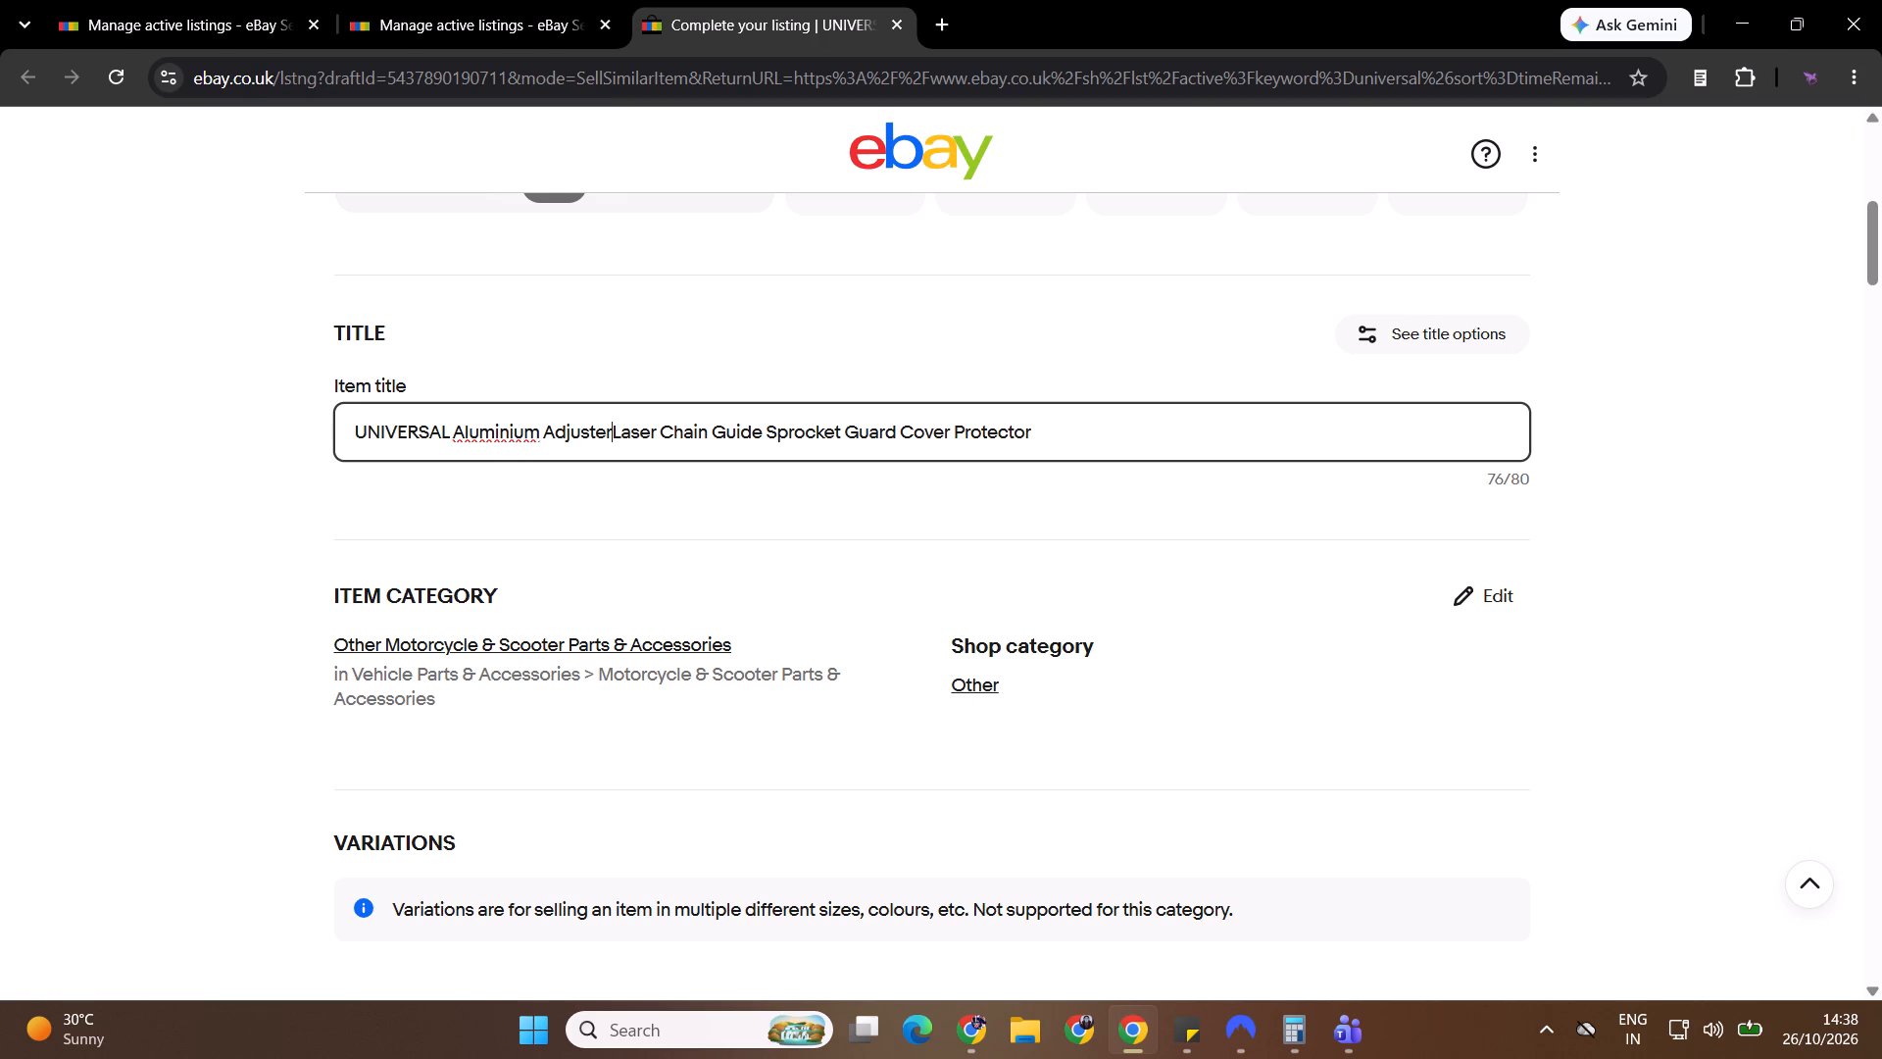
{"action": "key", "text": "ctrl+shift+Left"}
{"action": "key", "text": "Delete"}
Insert the word "Sprockets" between "Chain" and "Guide" in the item title.
{"action": "key", "text": "ctrl+Right"}
{"action": "key", "text": "ctrl+Right"}
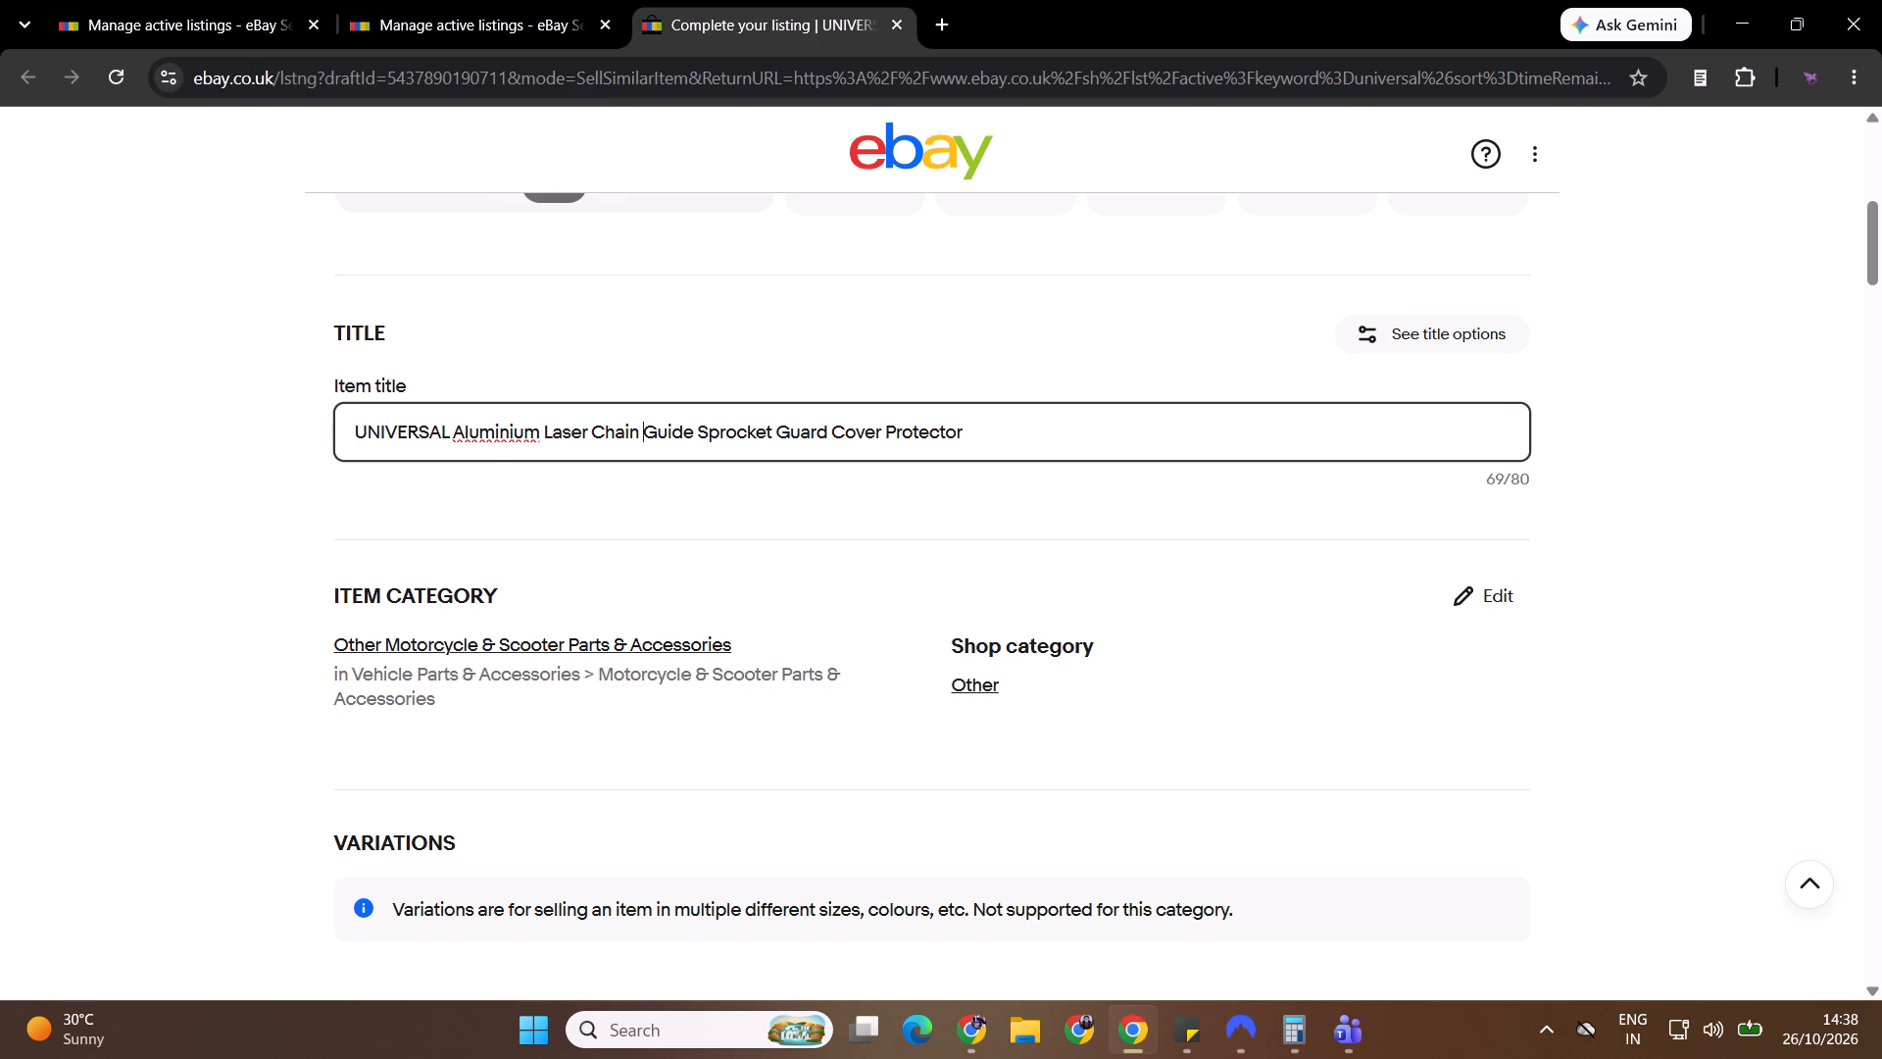
{"action": "key", "text": "ctrl+Left"}
{"action": "key", "text": "ctrl+Right"}
{"action": "type", "text": "Sp"}
{"action": "type", "text": "rockets"}
{"action": "key", "text": "space"}
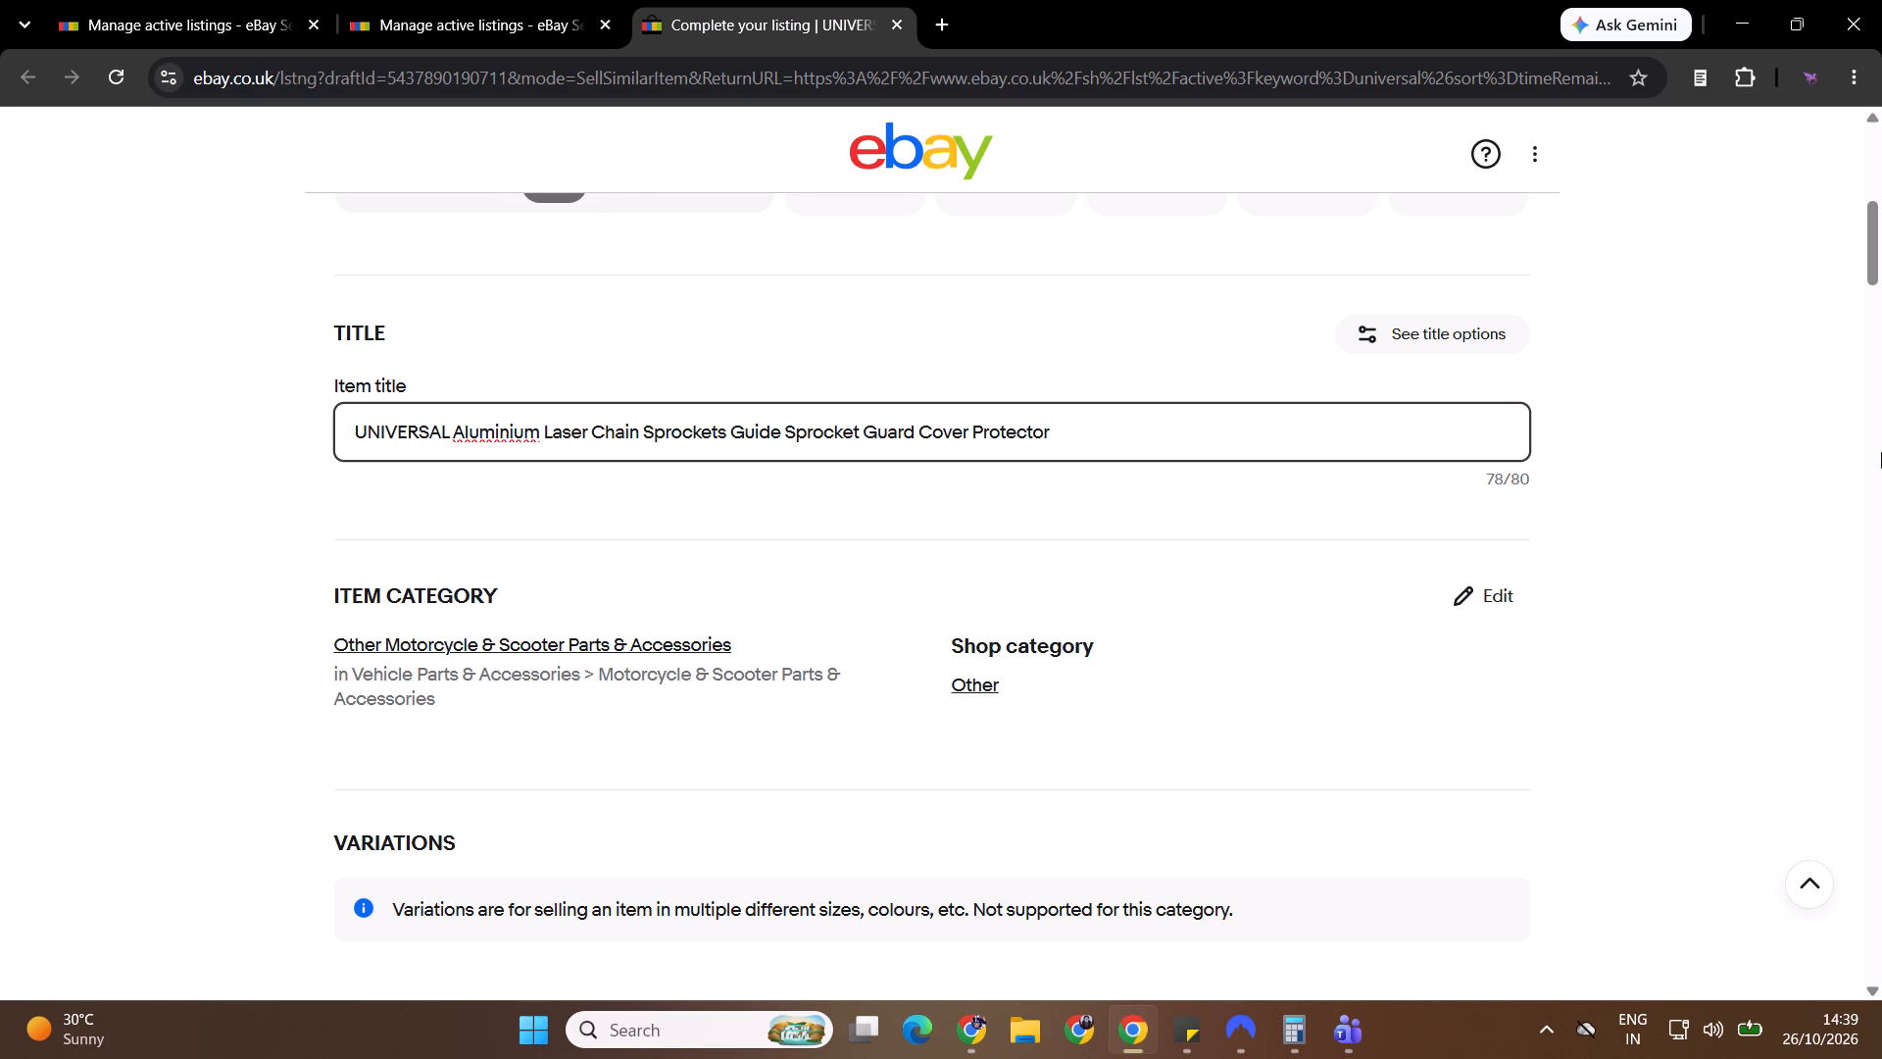
{"action": "left_click", "coordinate": [1775, 467]}
Check the AliExpress product title for brands and set Compatible Make to KTM, Honda, Kawasaki and the custom value Beta.
{"action": "left_click_drag", "start_coordinate": [1881, 255], "coordinate": [1881, 158]}
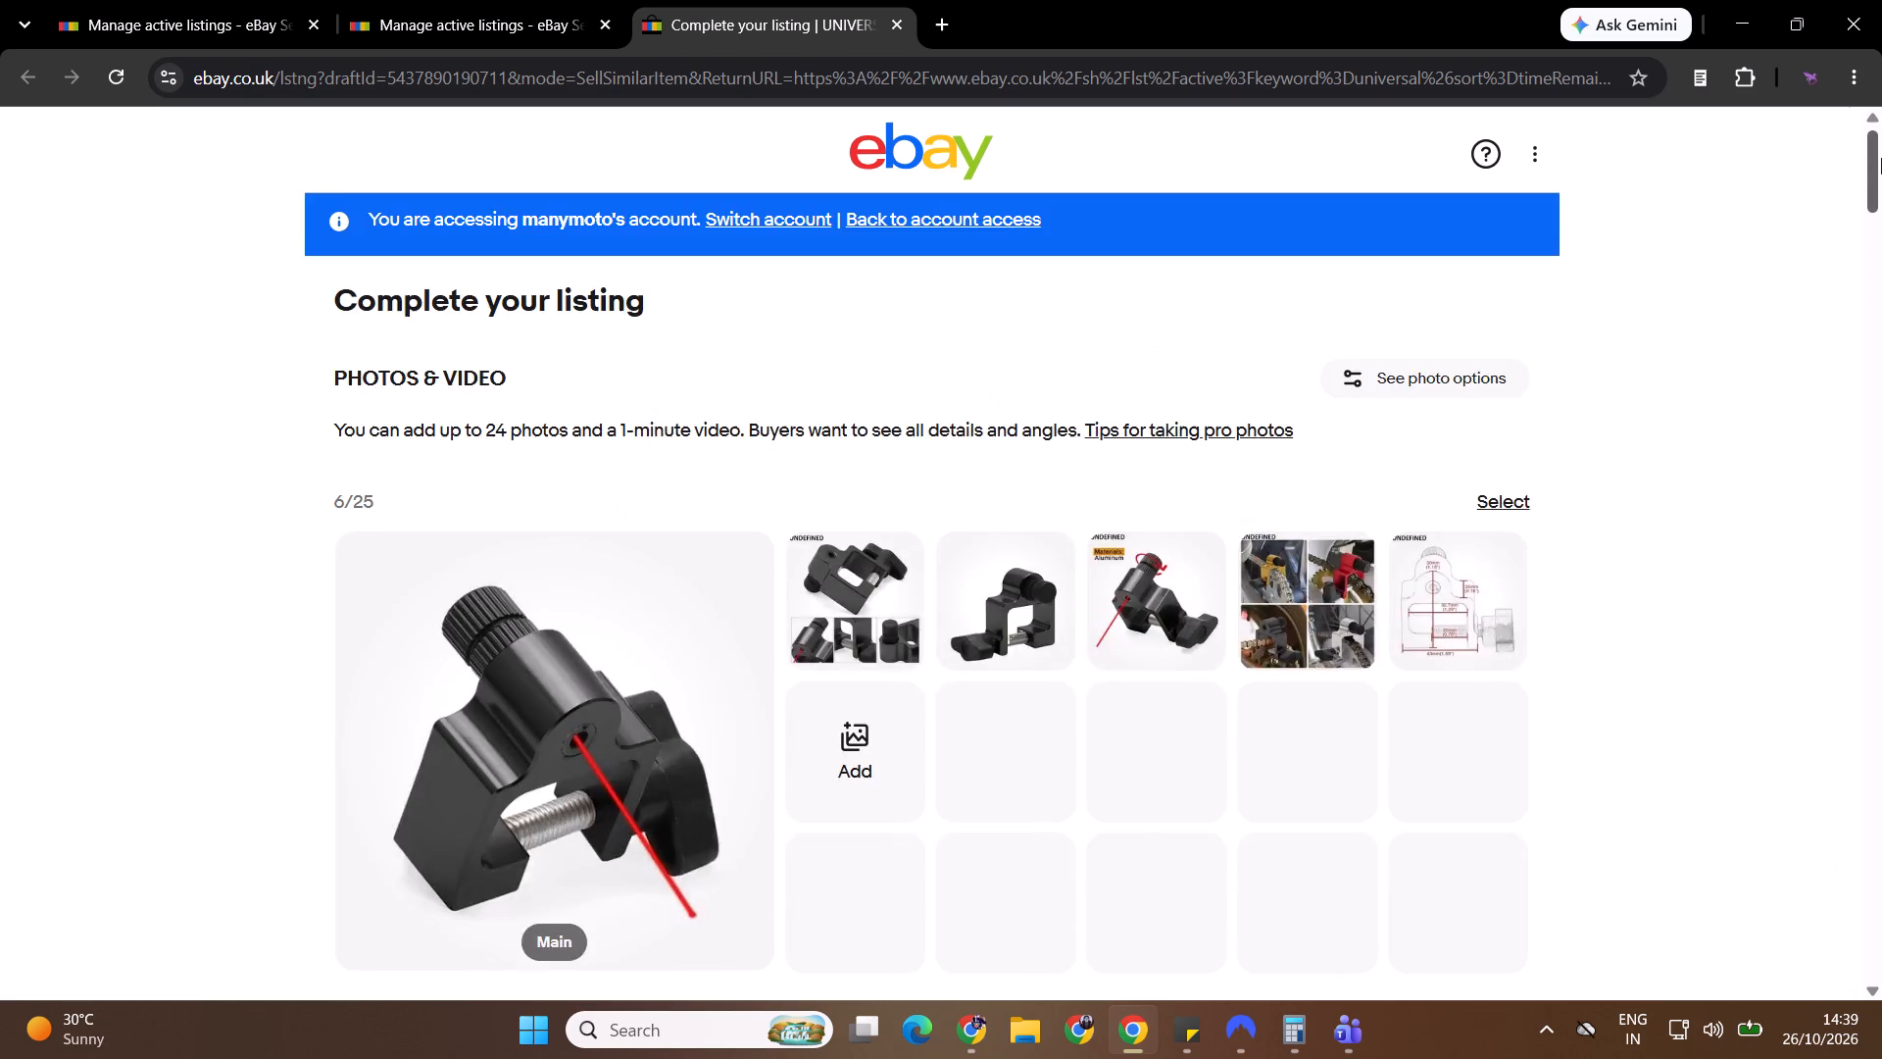
{"action": "left_click_drag", "start_coordinate": [1881, 158], "coordinate": [1881, 353]}
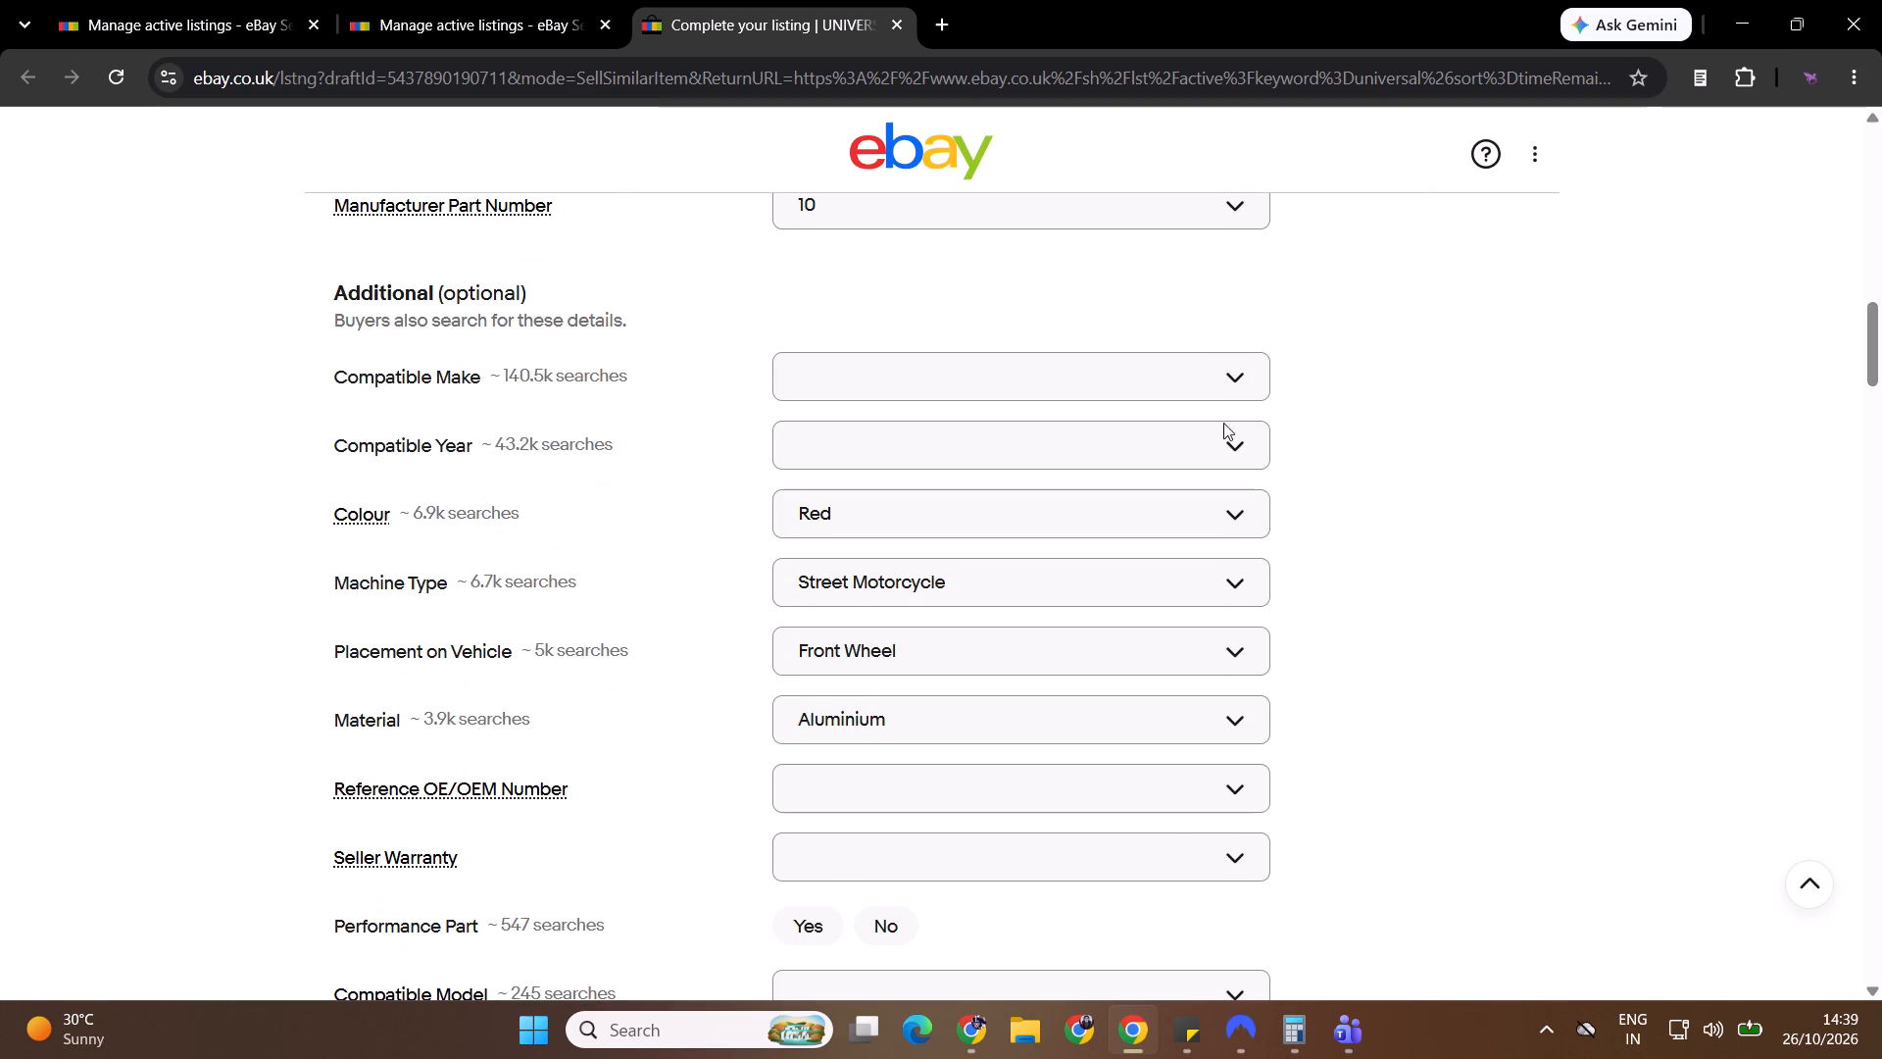
{"action": "key", "text": "alt+Tab"}
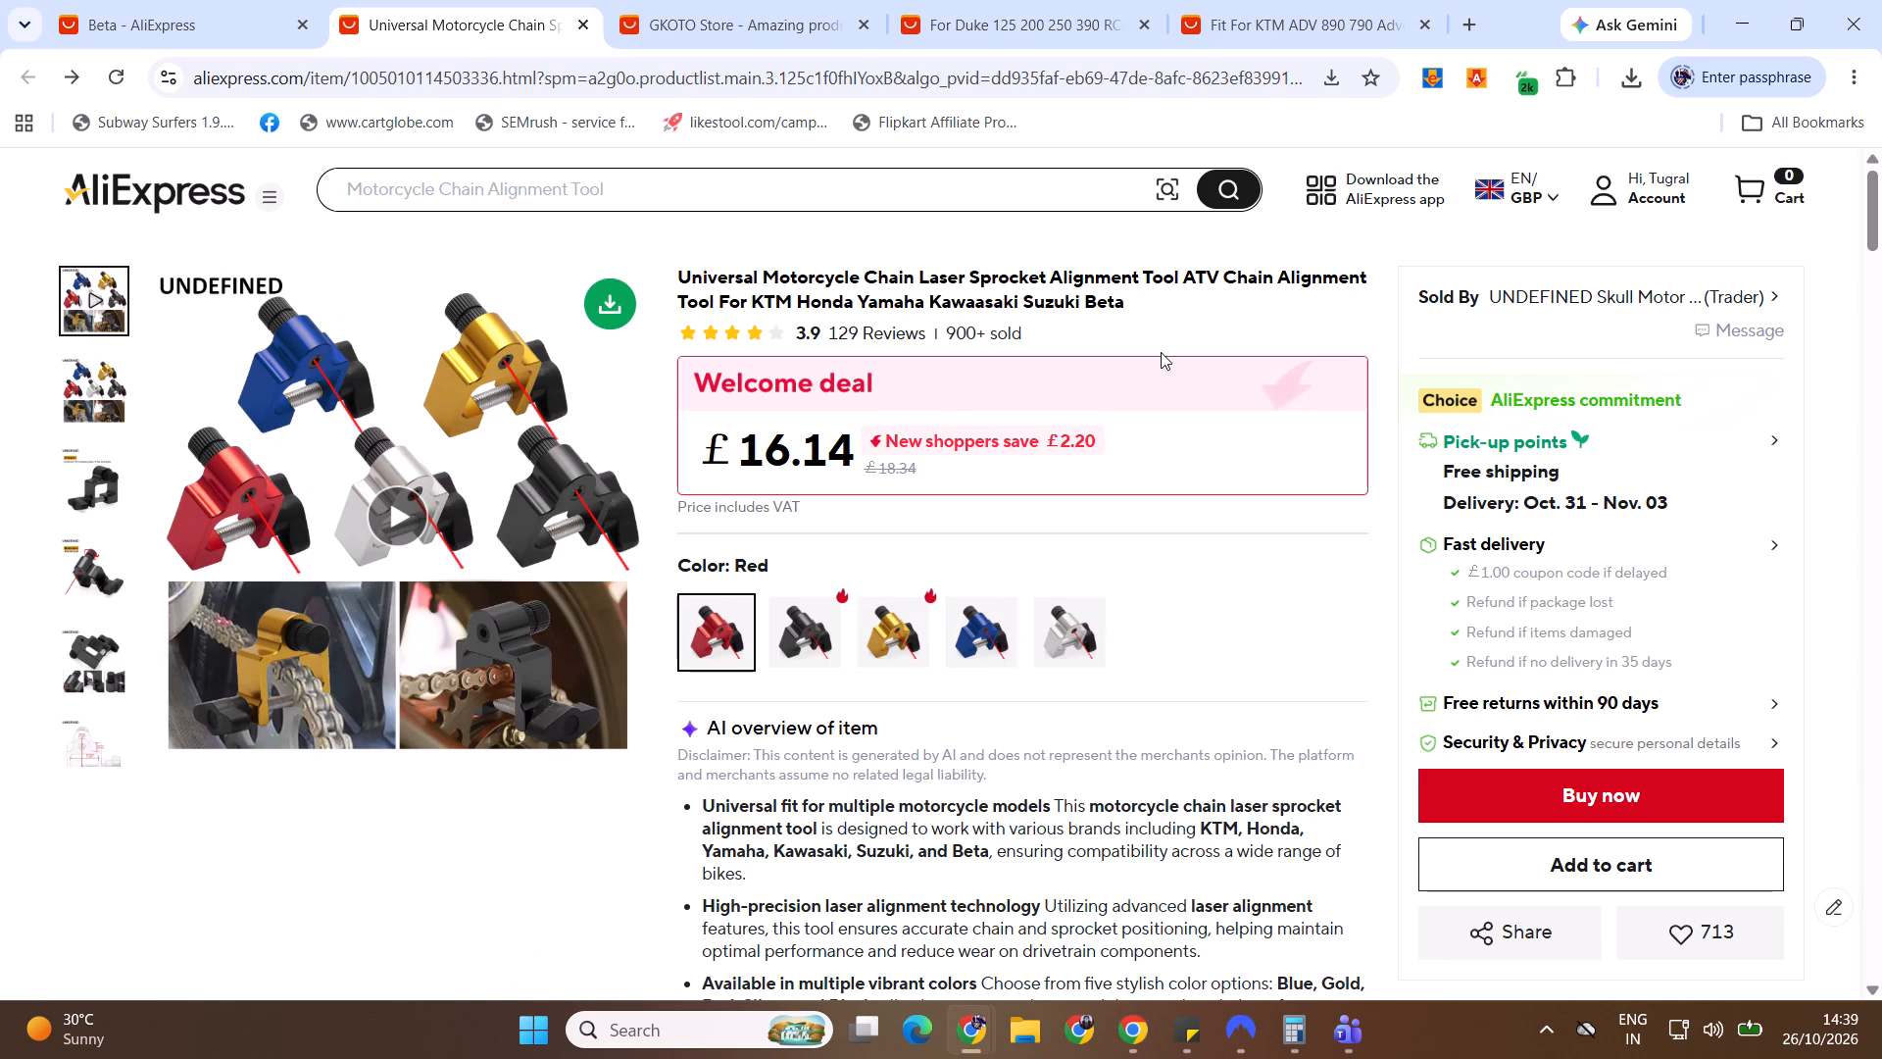
{"action": "key", "text": "alt+Tab"}
{"action": "left_click", "coordinate": [891, 380]}
{"action": "type", "text": "KTM"}
{"action": "left_click", "coordinate": [843, 529]}
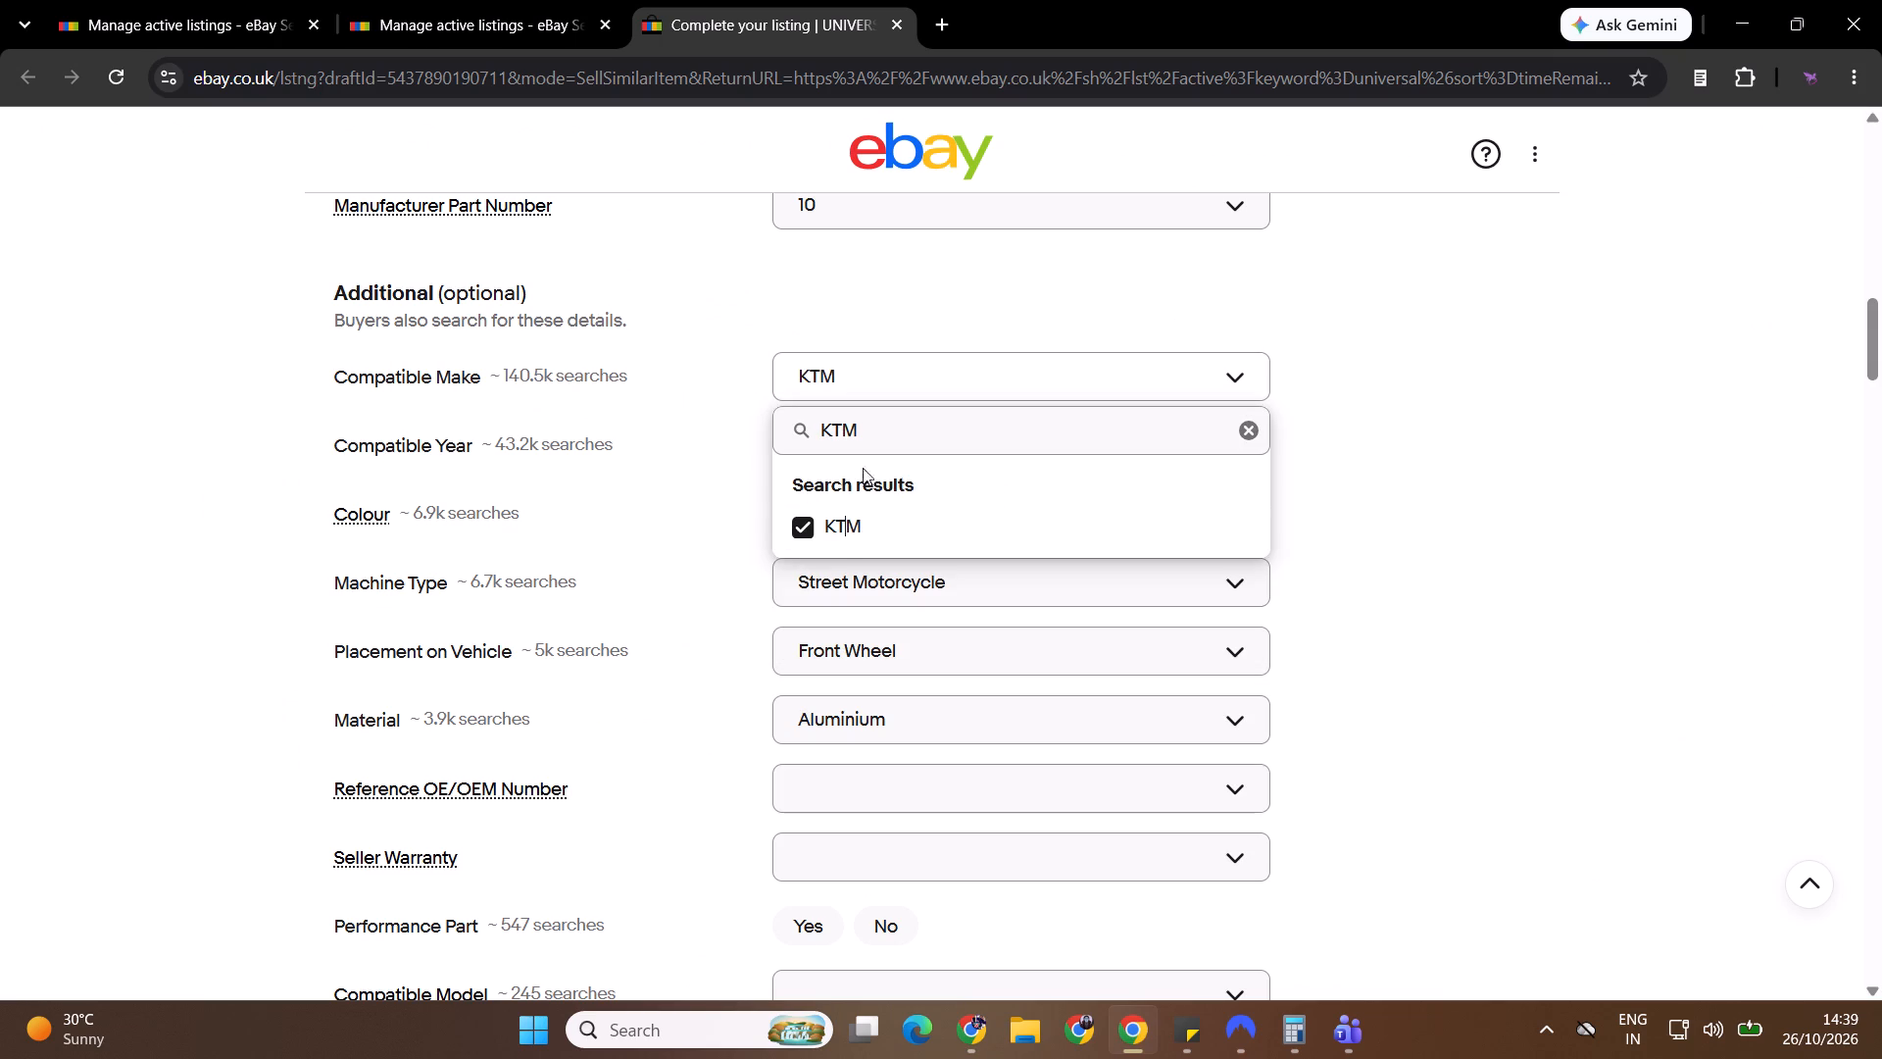
{"action": "double_click", "coordinate": [888, 432]}
{"action": "type", "text": "HONDA"}
{"action": "left_click", "coordinate": [863, 533]}
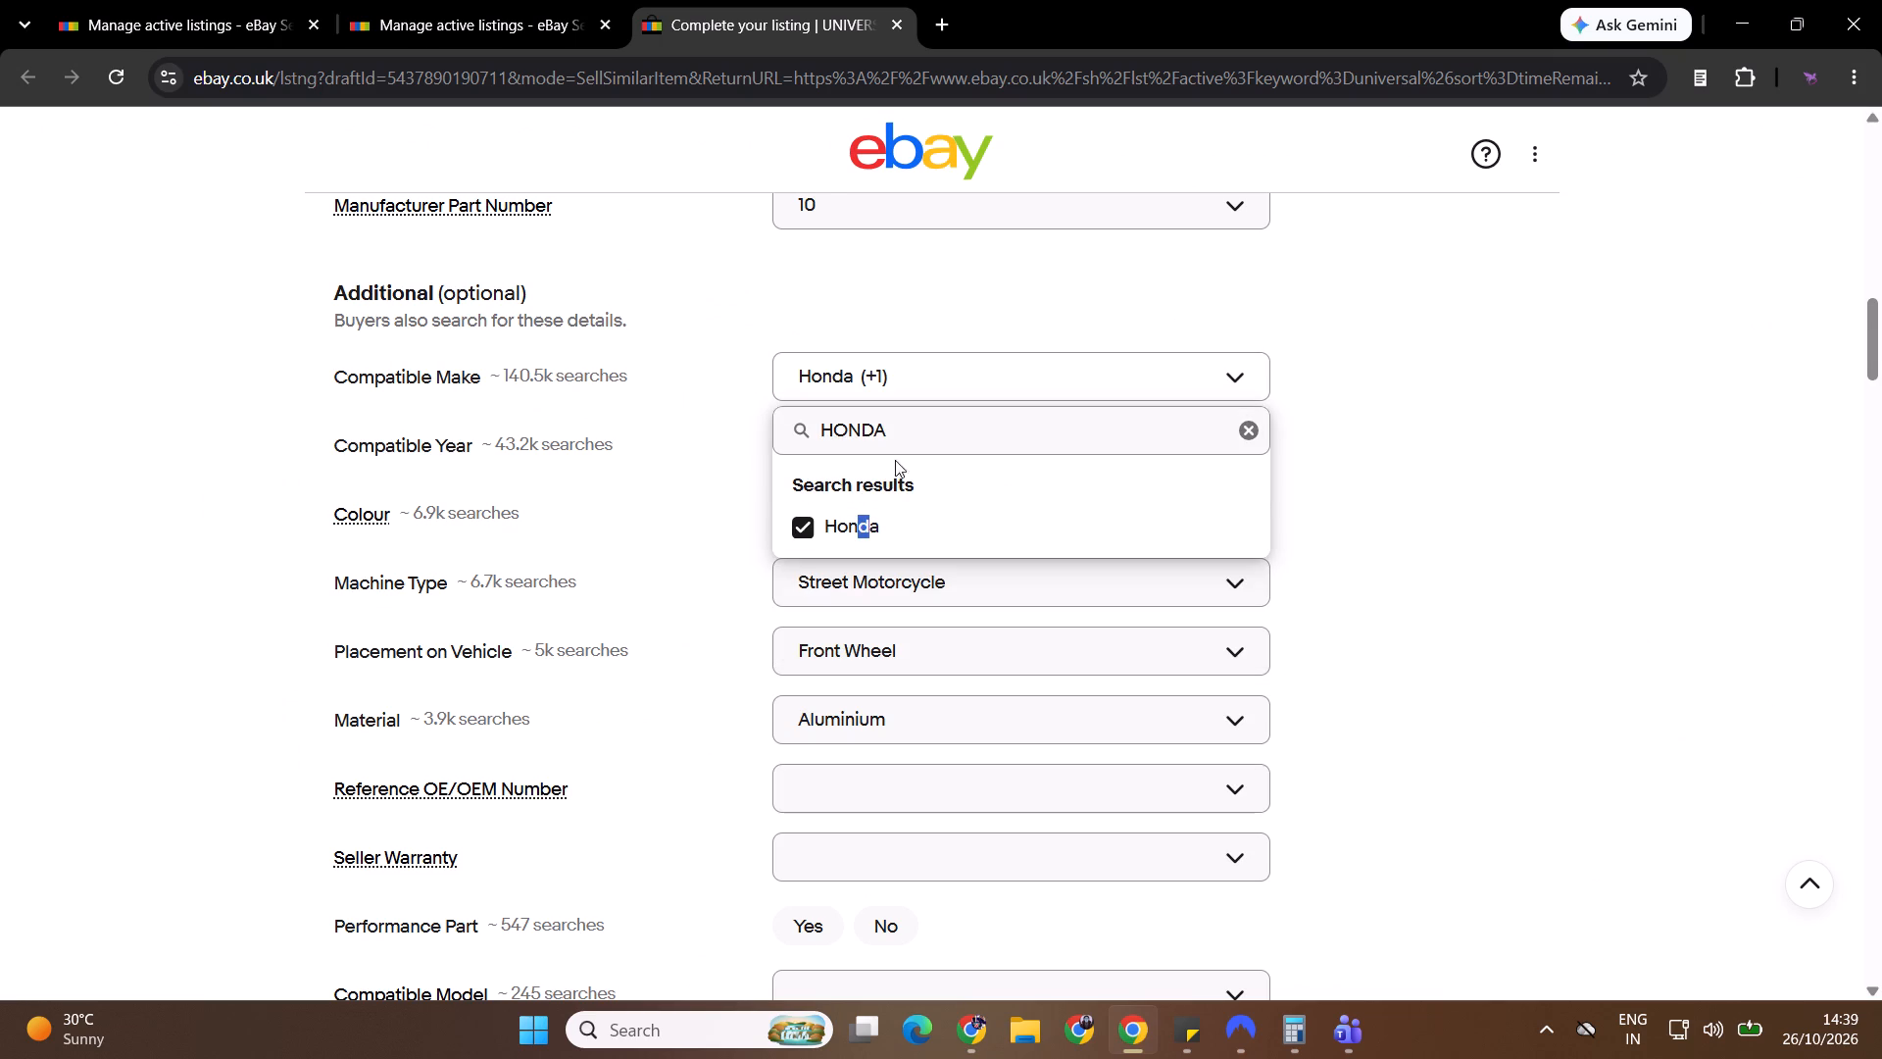
{"action": "double_click", "coordinate": [911, 441]}
{"action": "type", "text": "KAWA"}
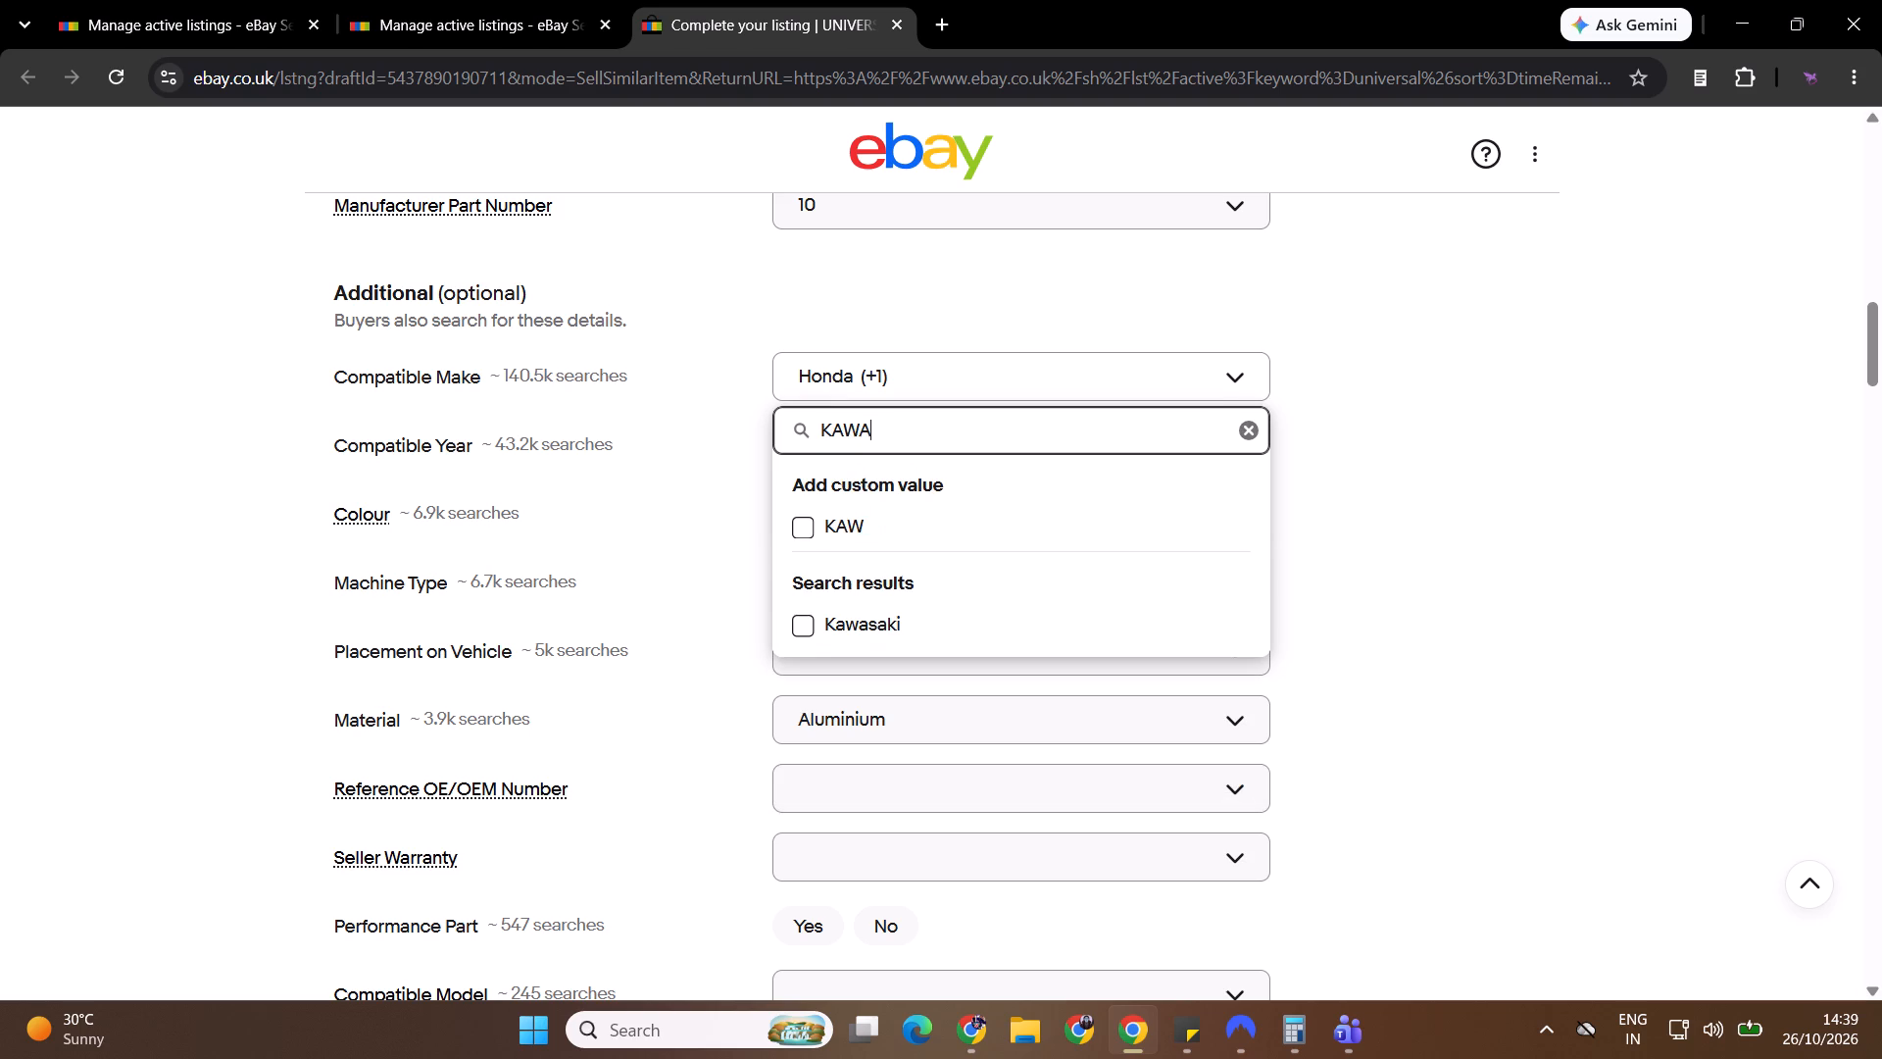
{"action": "left_click", "coordinate": [887, 617]}
{"action": "double_click", "coordinate": [928, 427]}
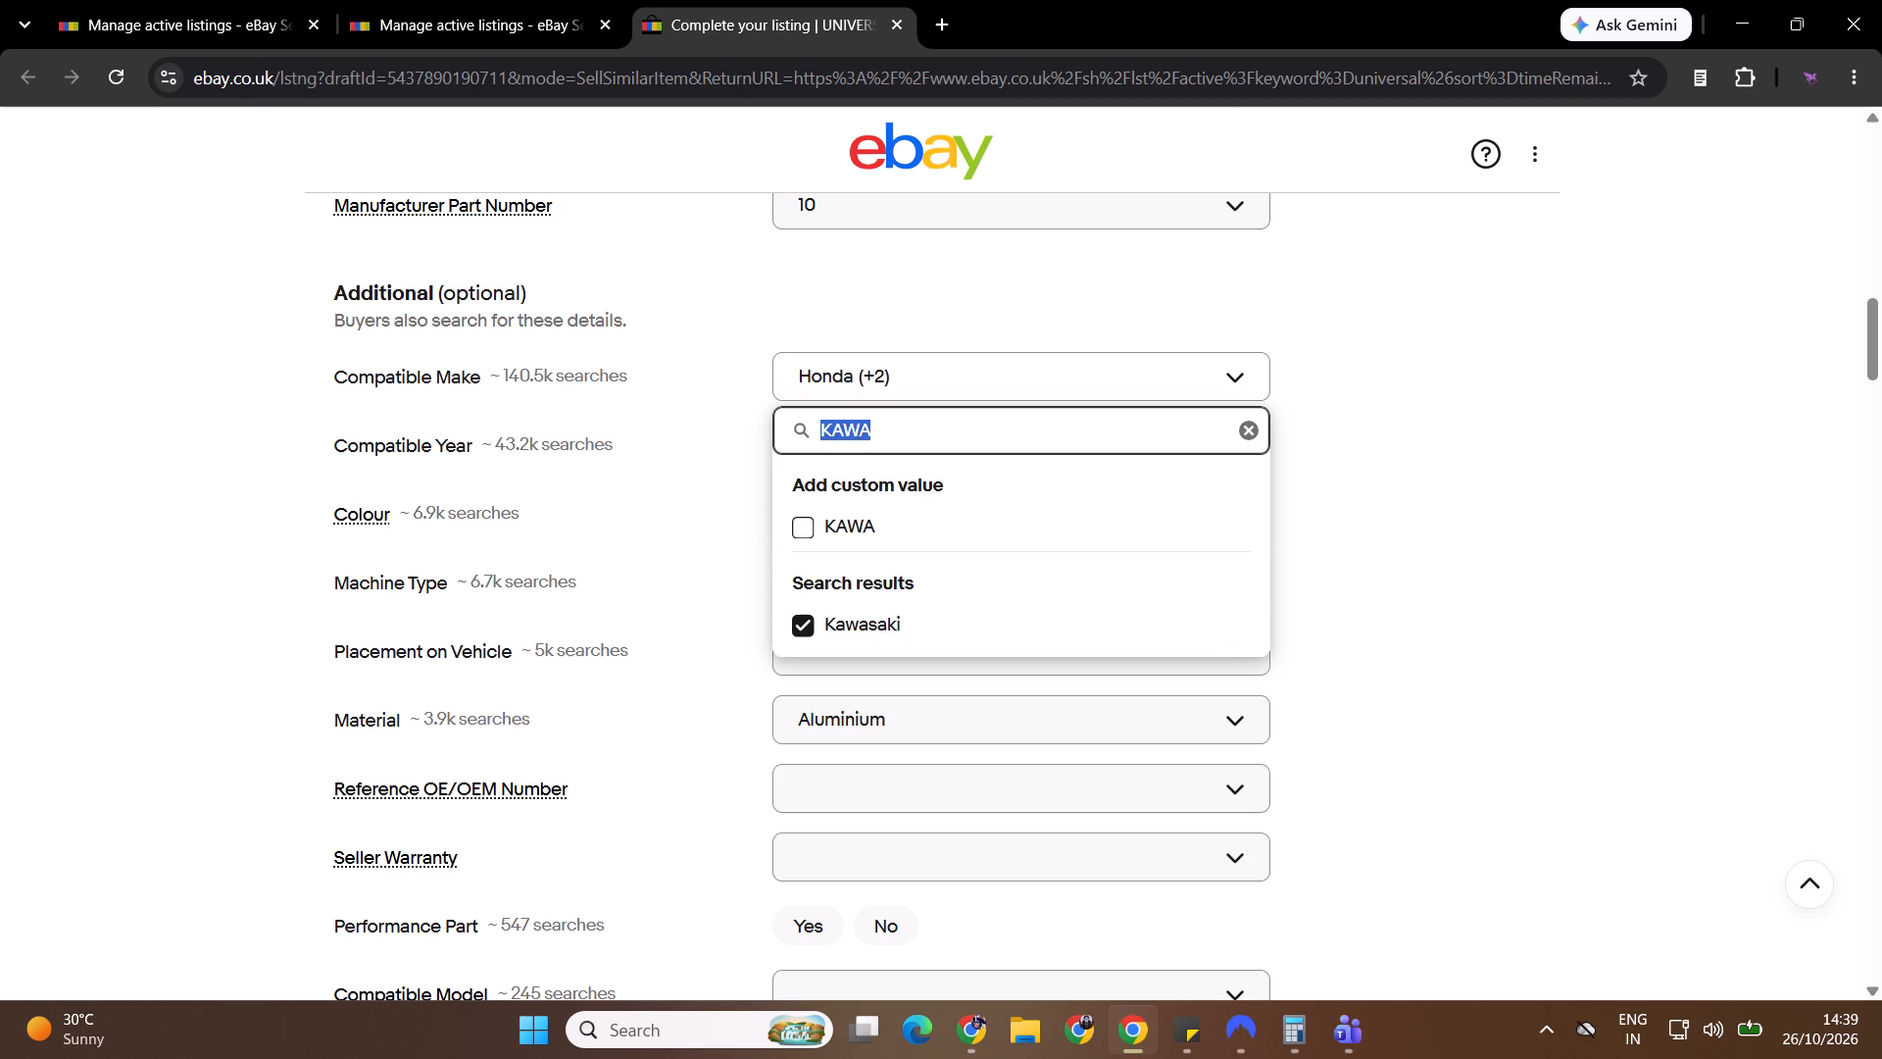
{"action": "type", "text": "Beta"}
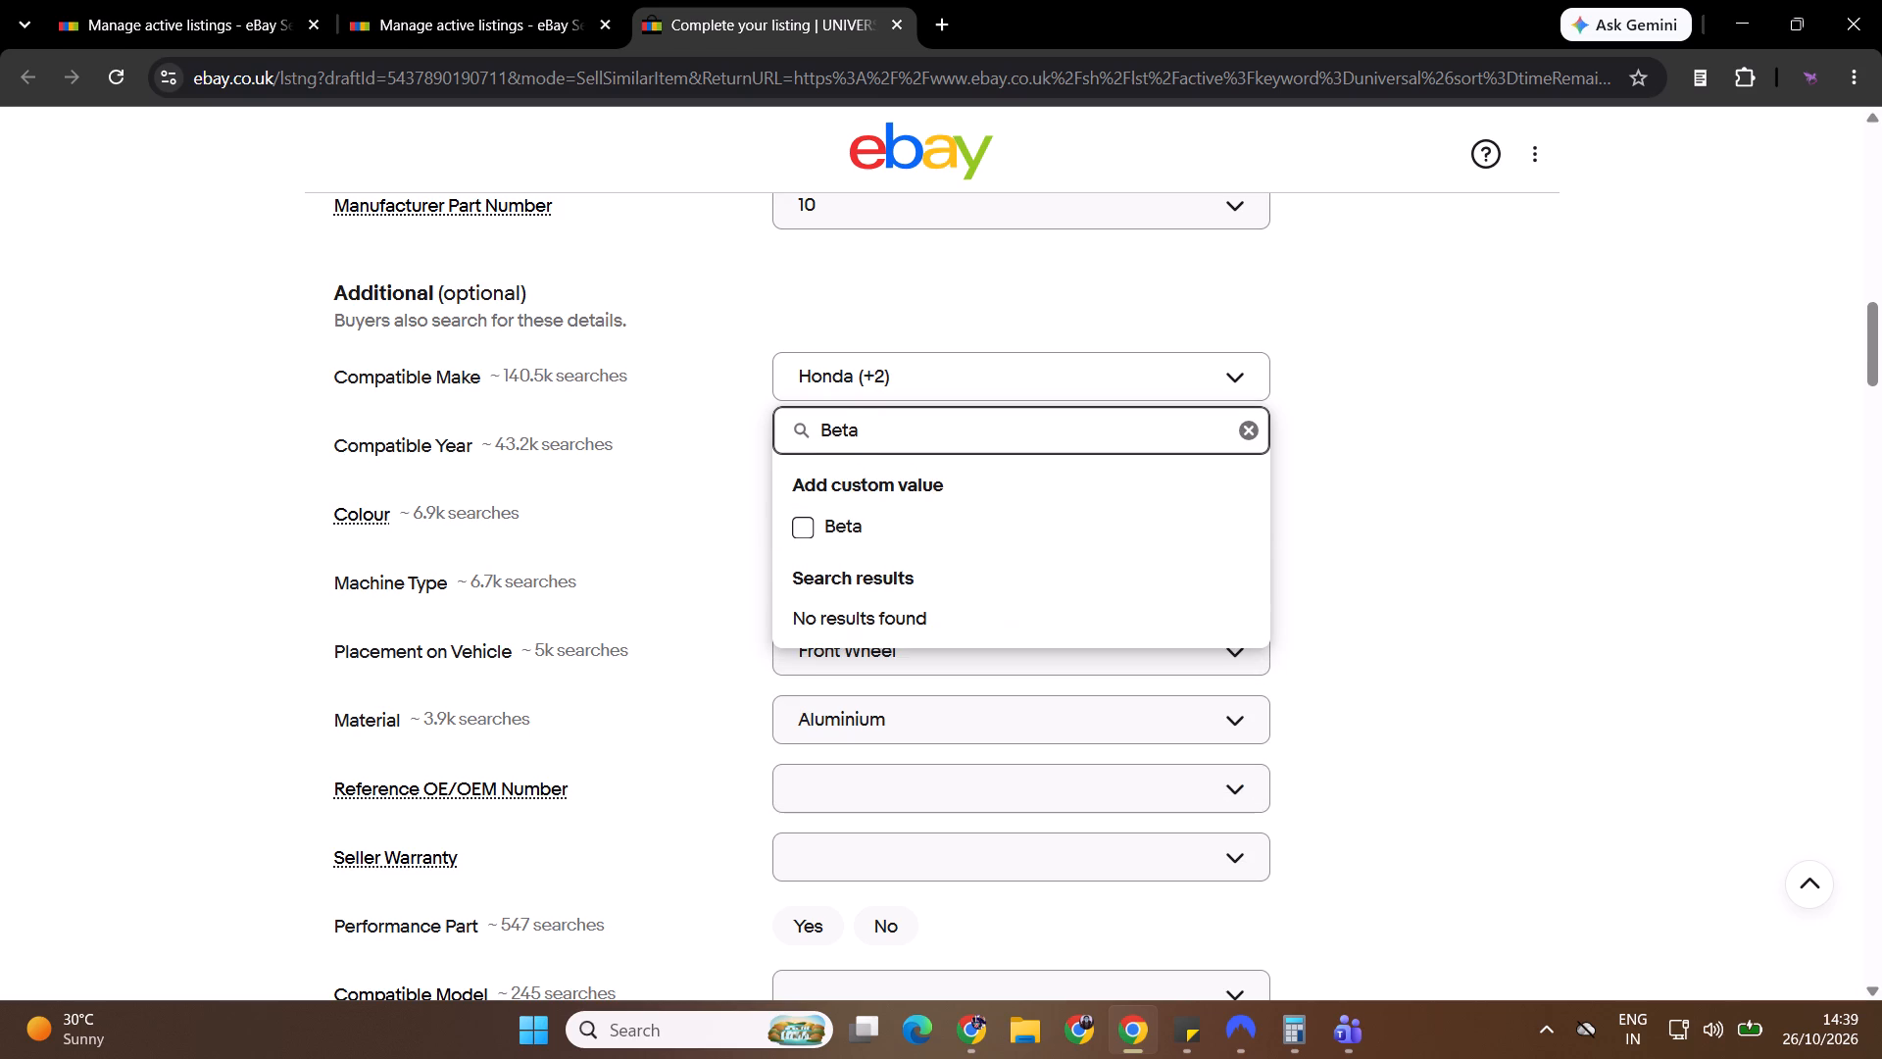
{"action": "left_click", "coordinate": [898, 544]}
{"action": "left_click", "coordinate": [1520, 438]}
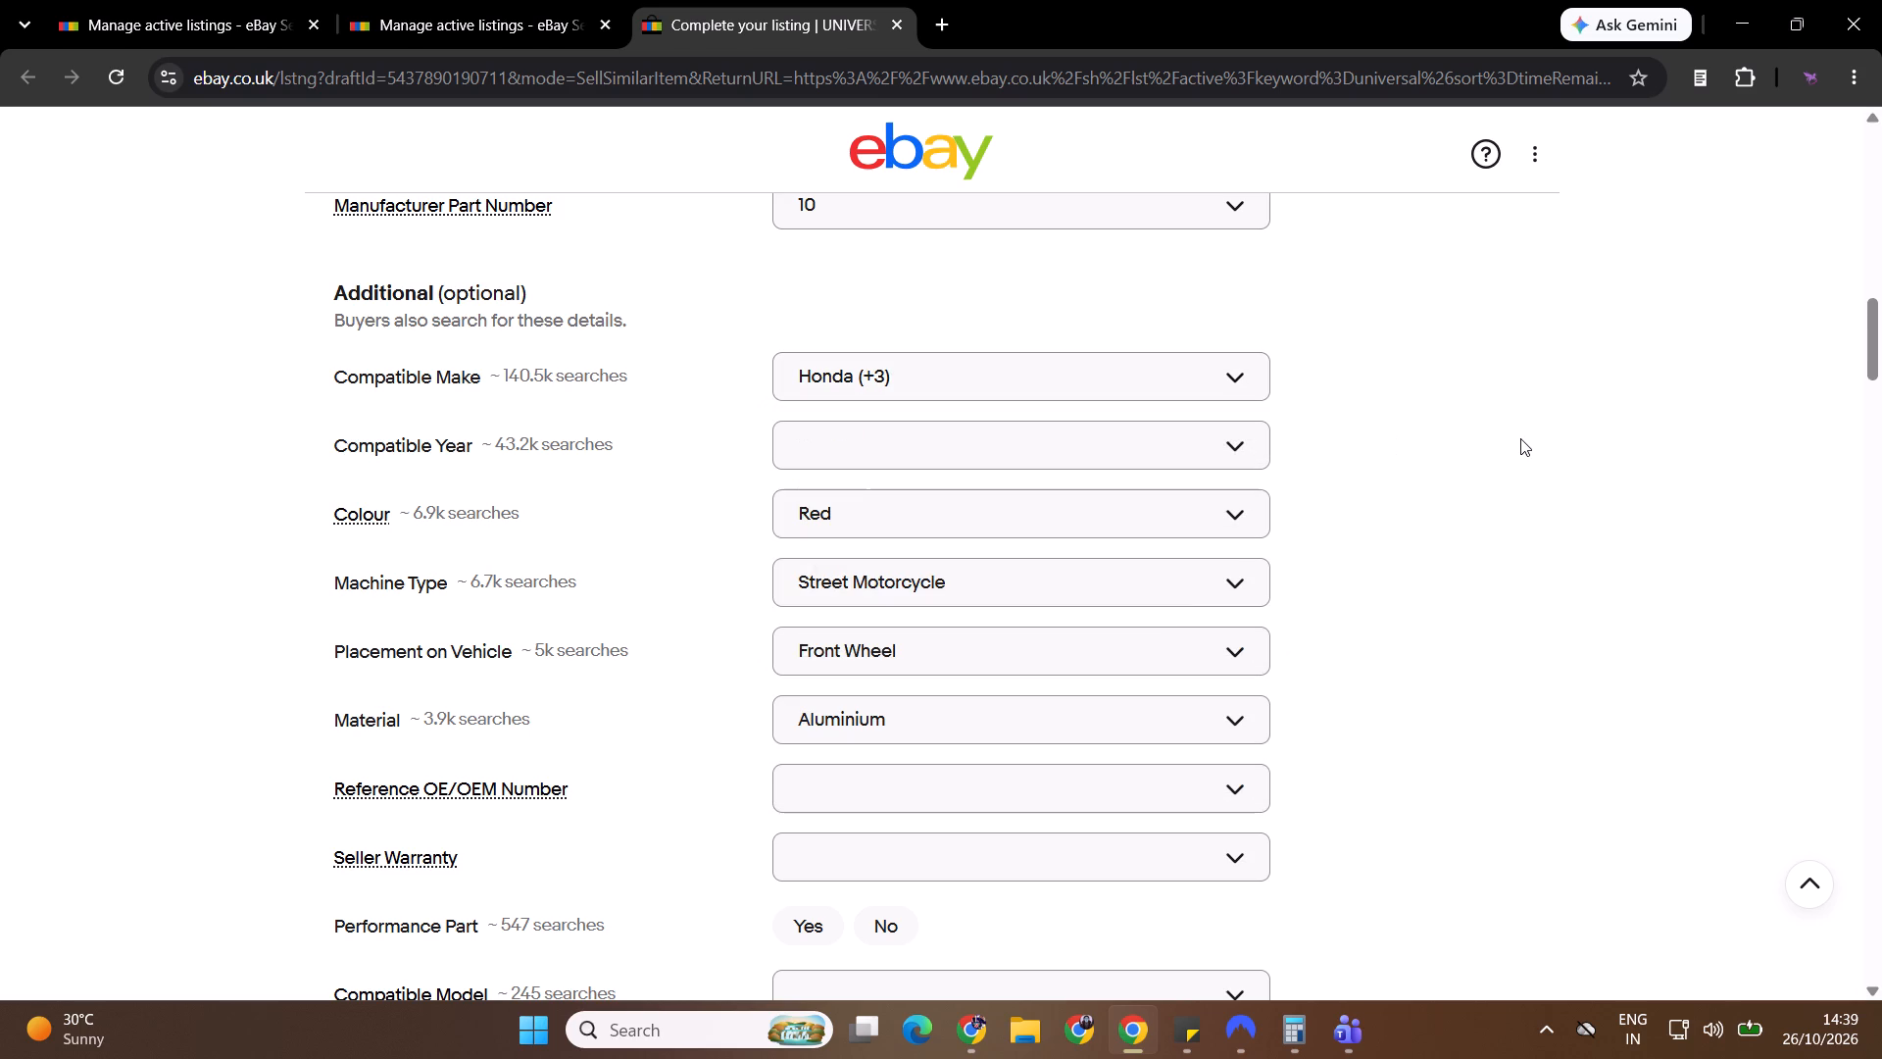
Recheck the AliExpress product title and add Suzuki and Yamaha to the compatible makes.
{"action": "key", "text": "alt+Tab"}
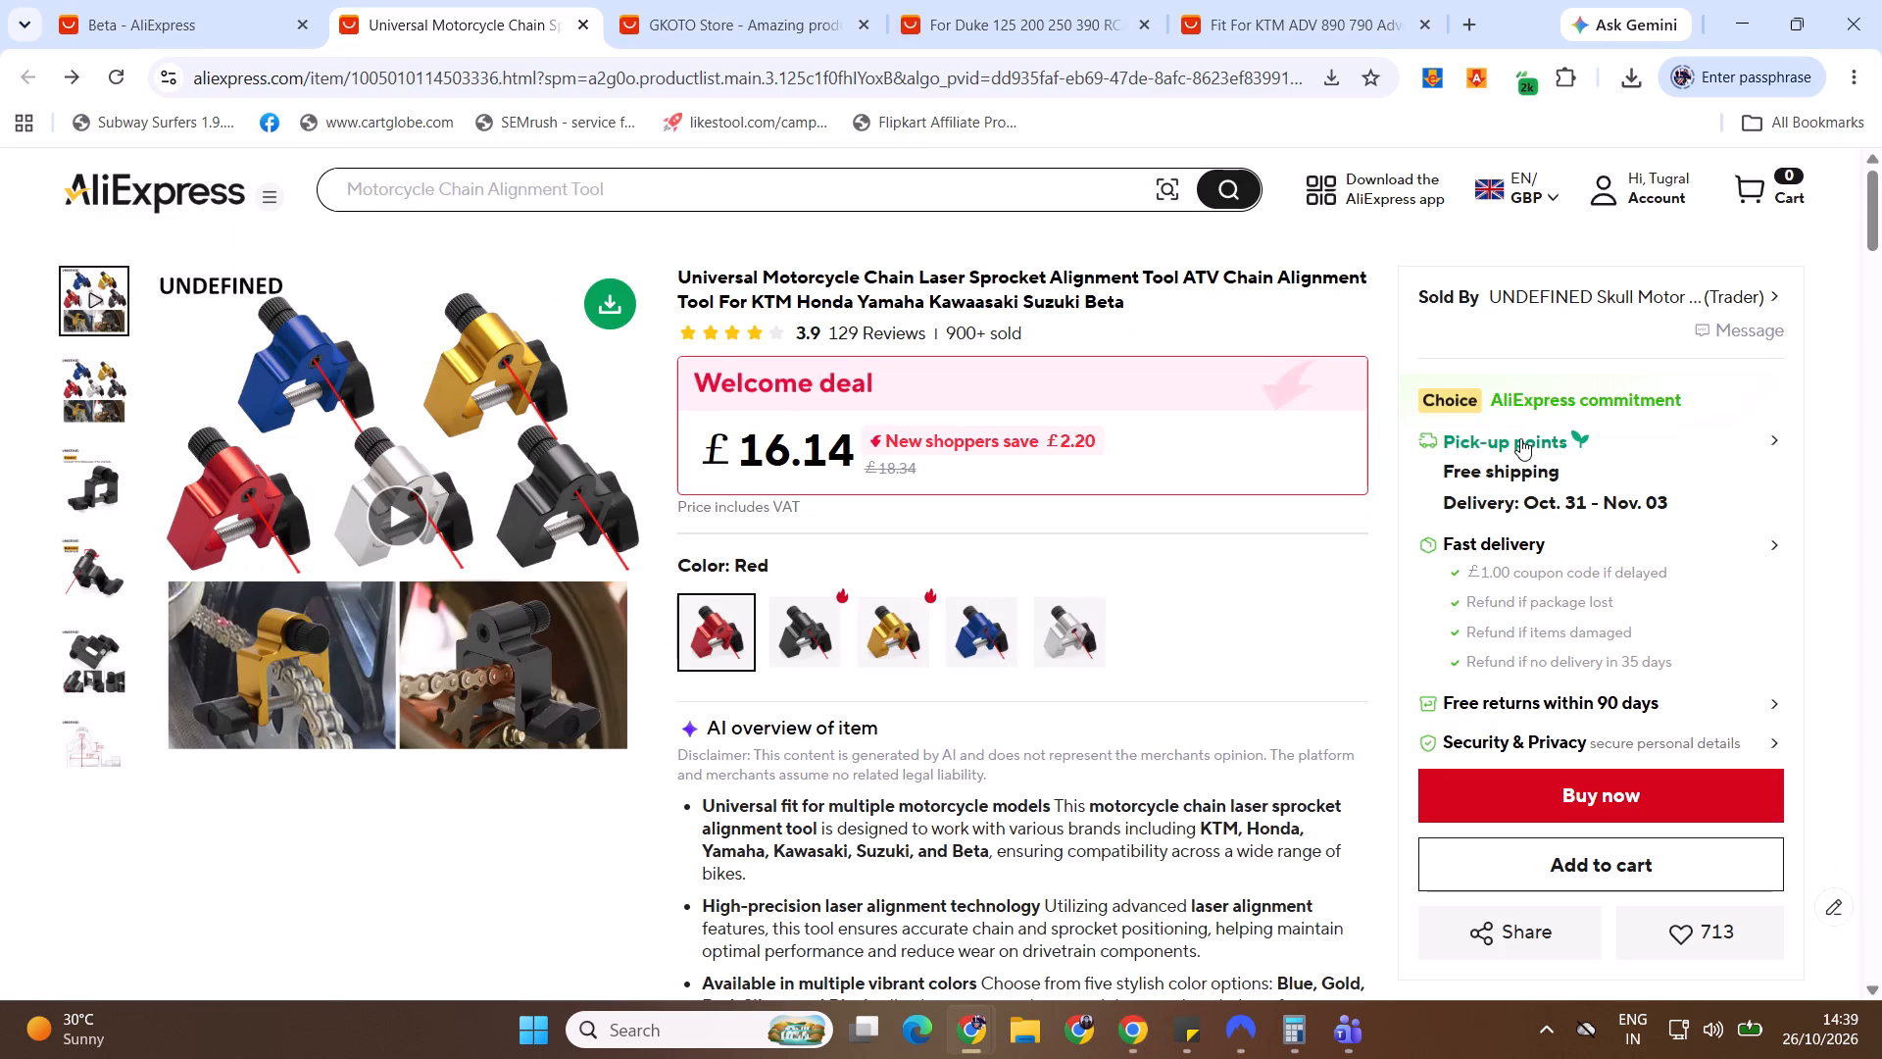
{"action": "key", "text": "alt+Tab"}
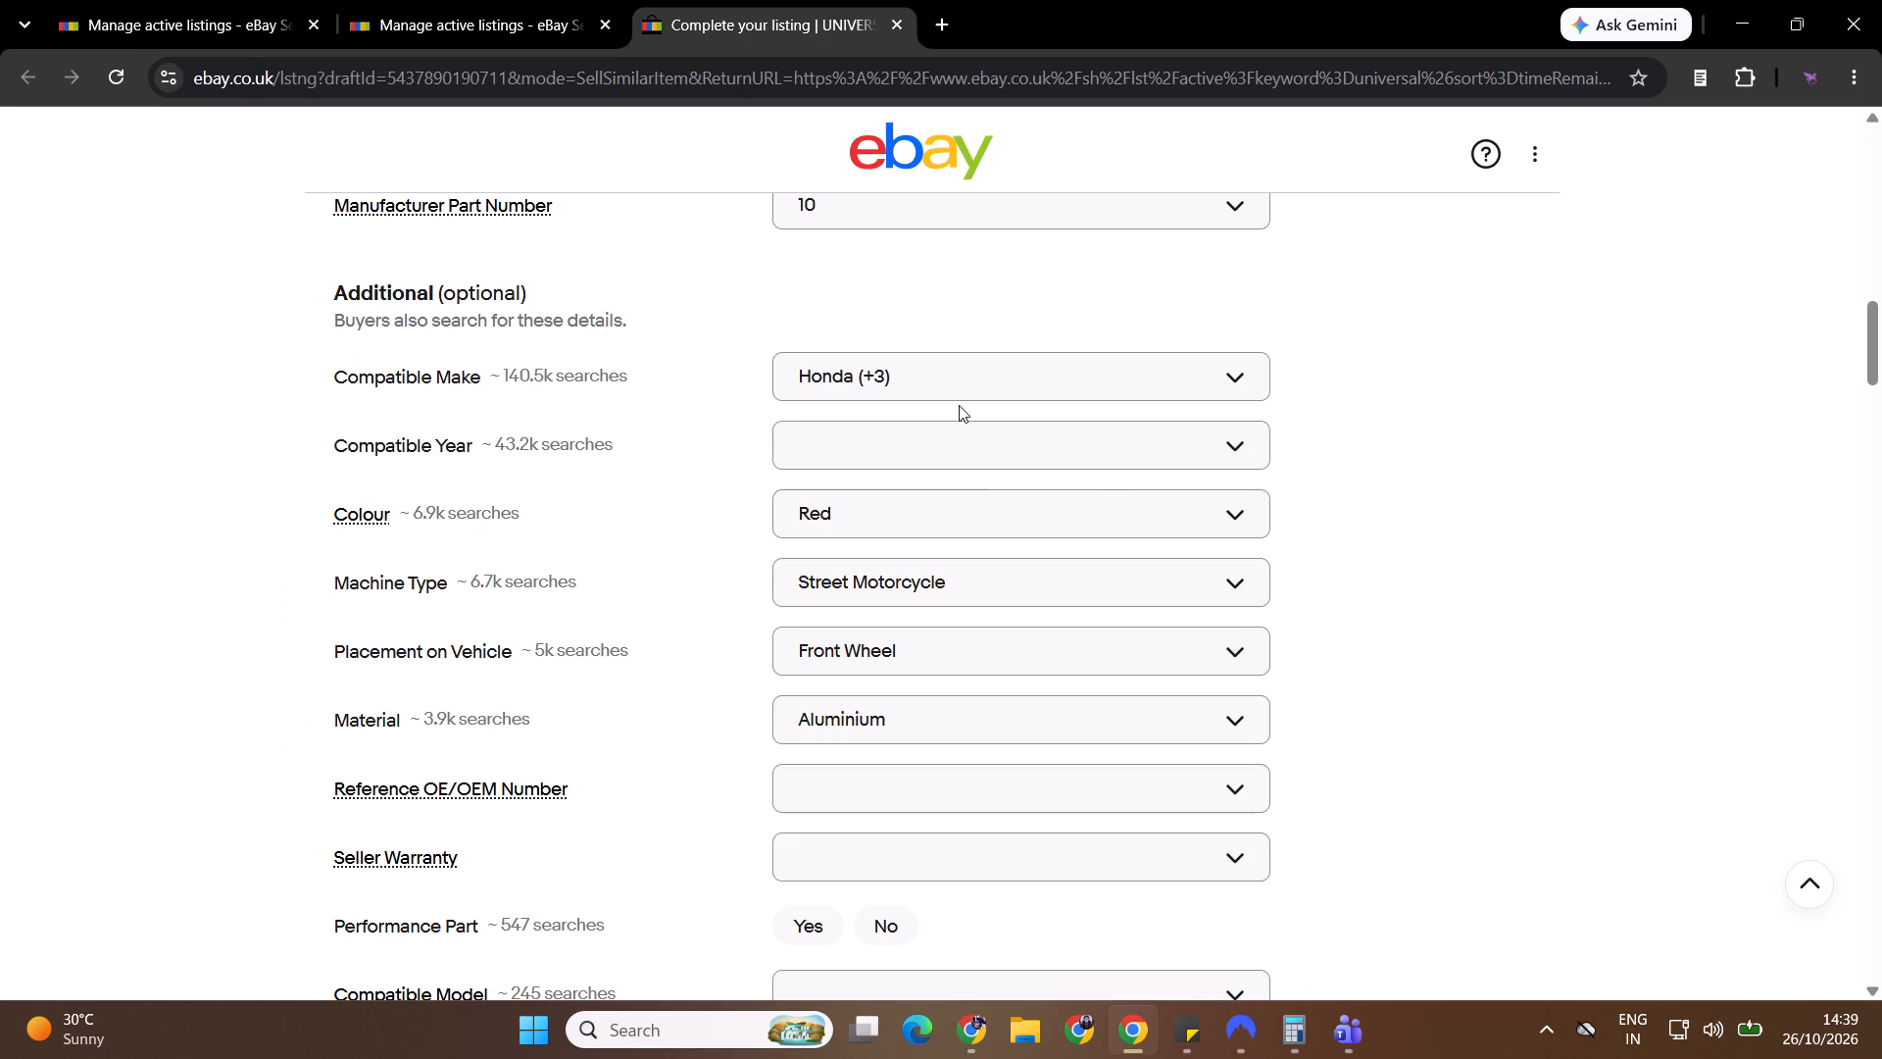
{"action": "left_click", "coordinate": [970, 389]}
{"action": "type", "text": "Su"}
{"action": "type", "text": "zu"}
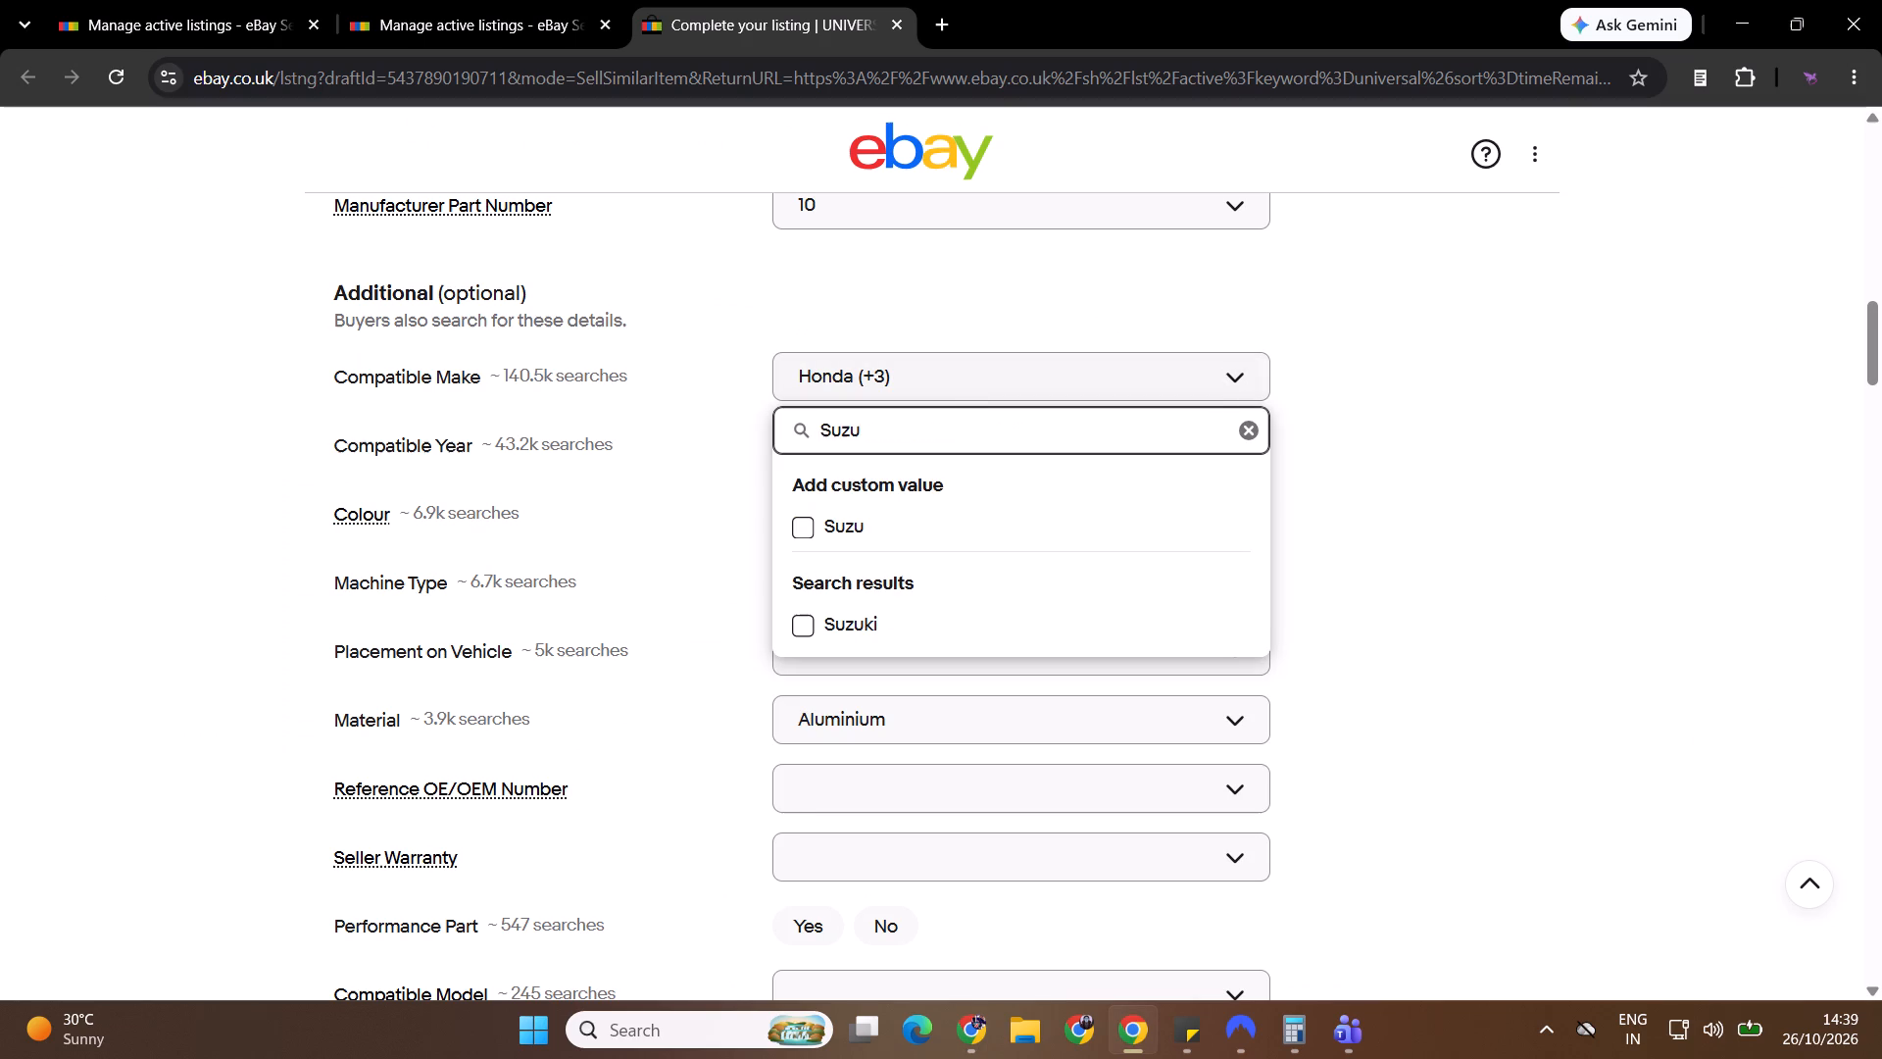
{"action": "type", "text": "ki"}
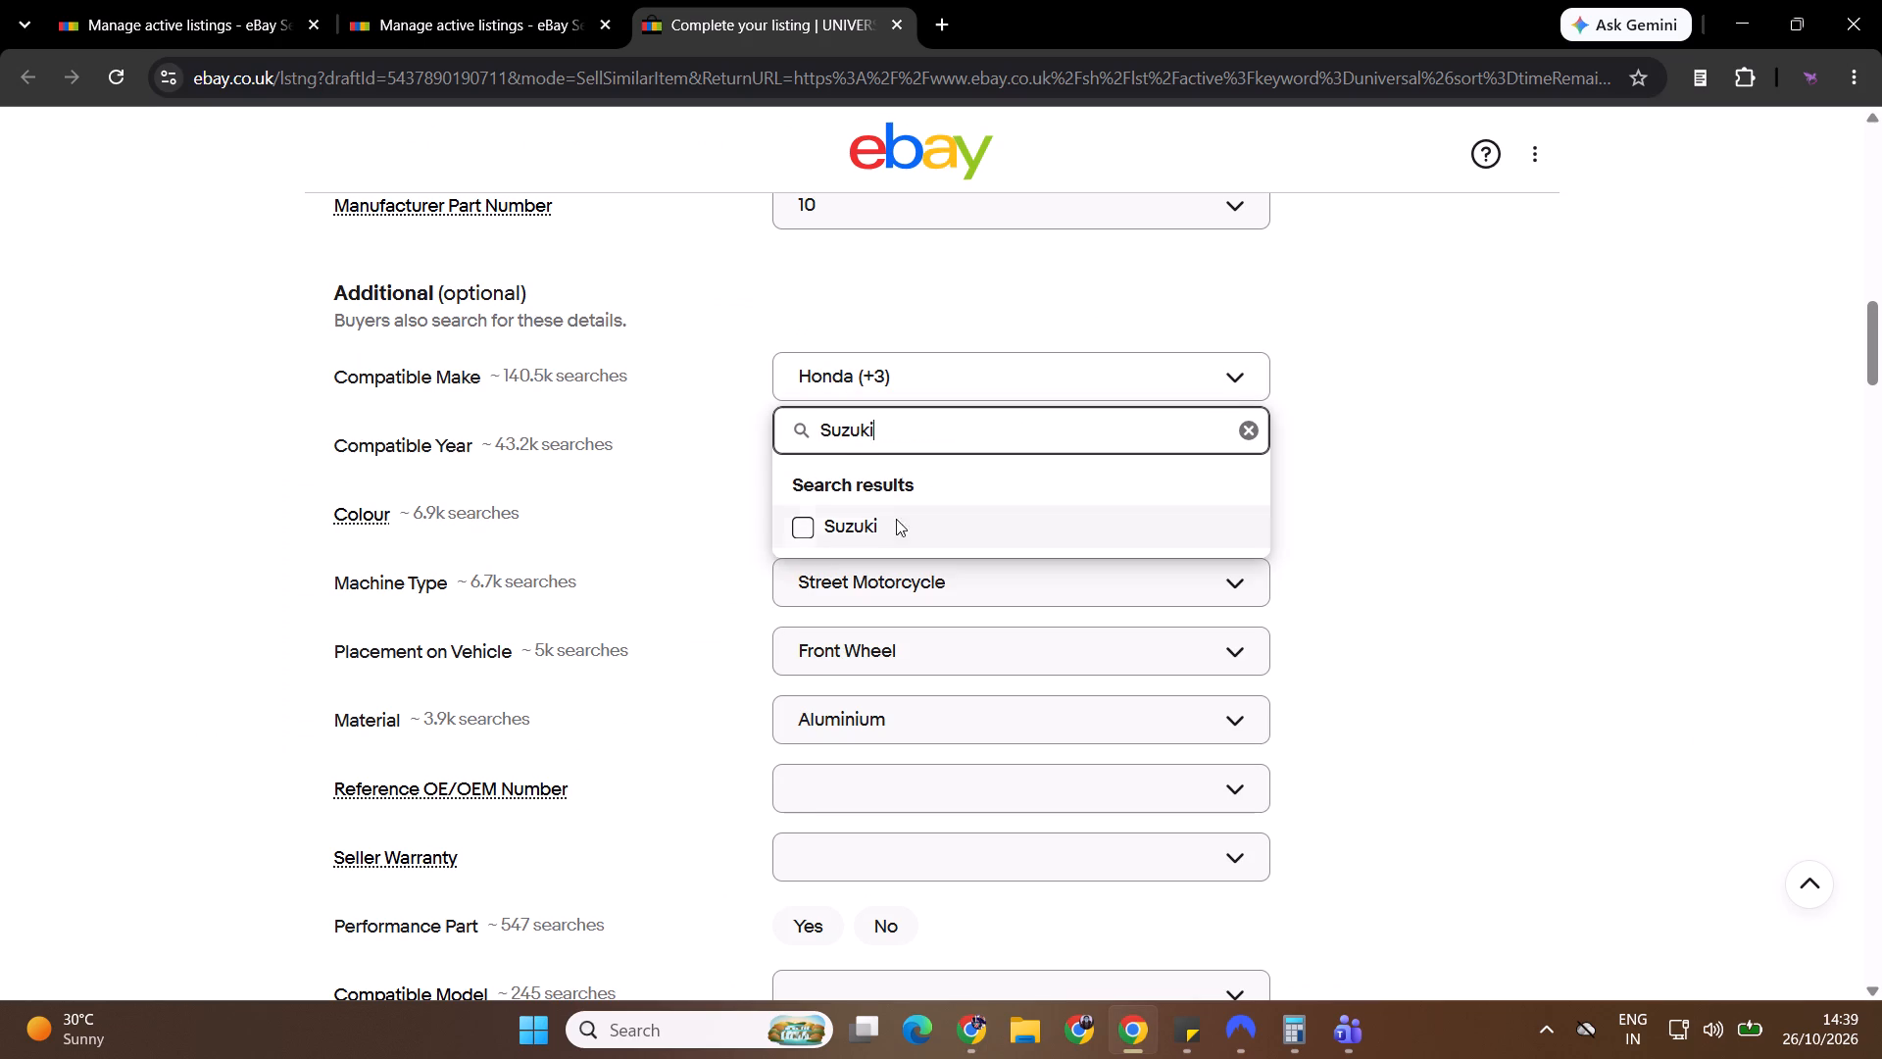
{"action": "left_click", "coordinate": [893, 530]}
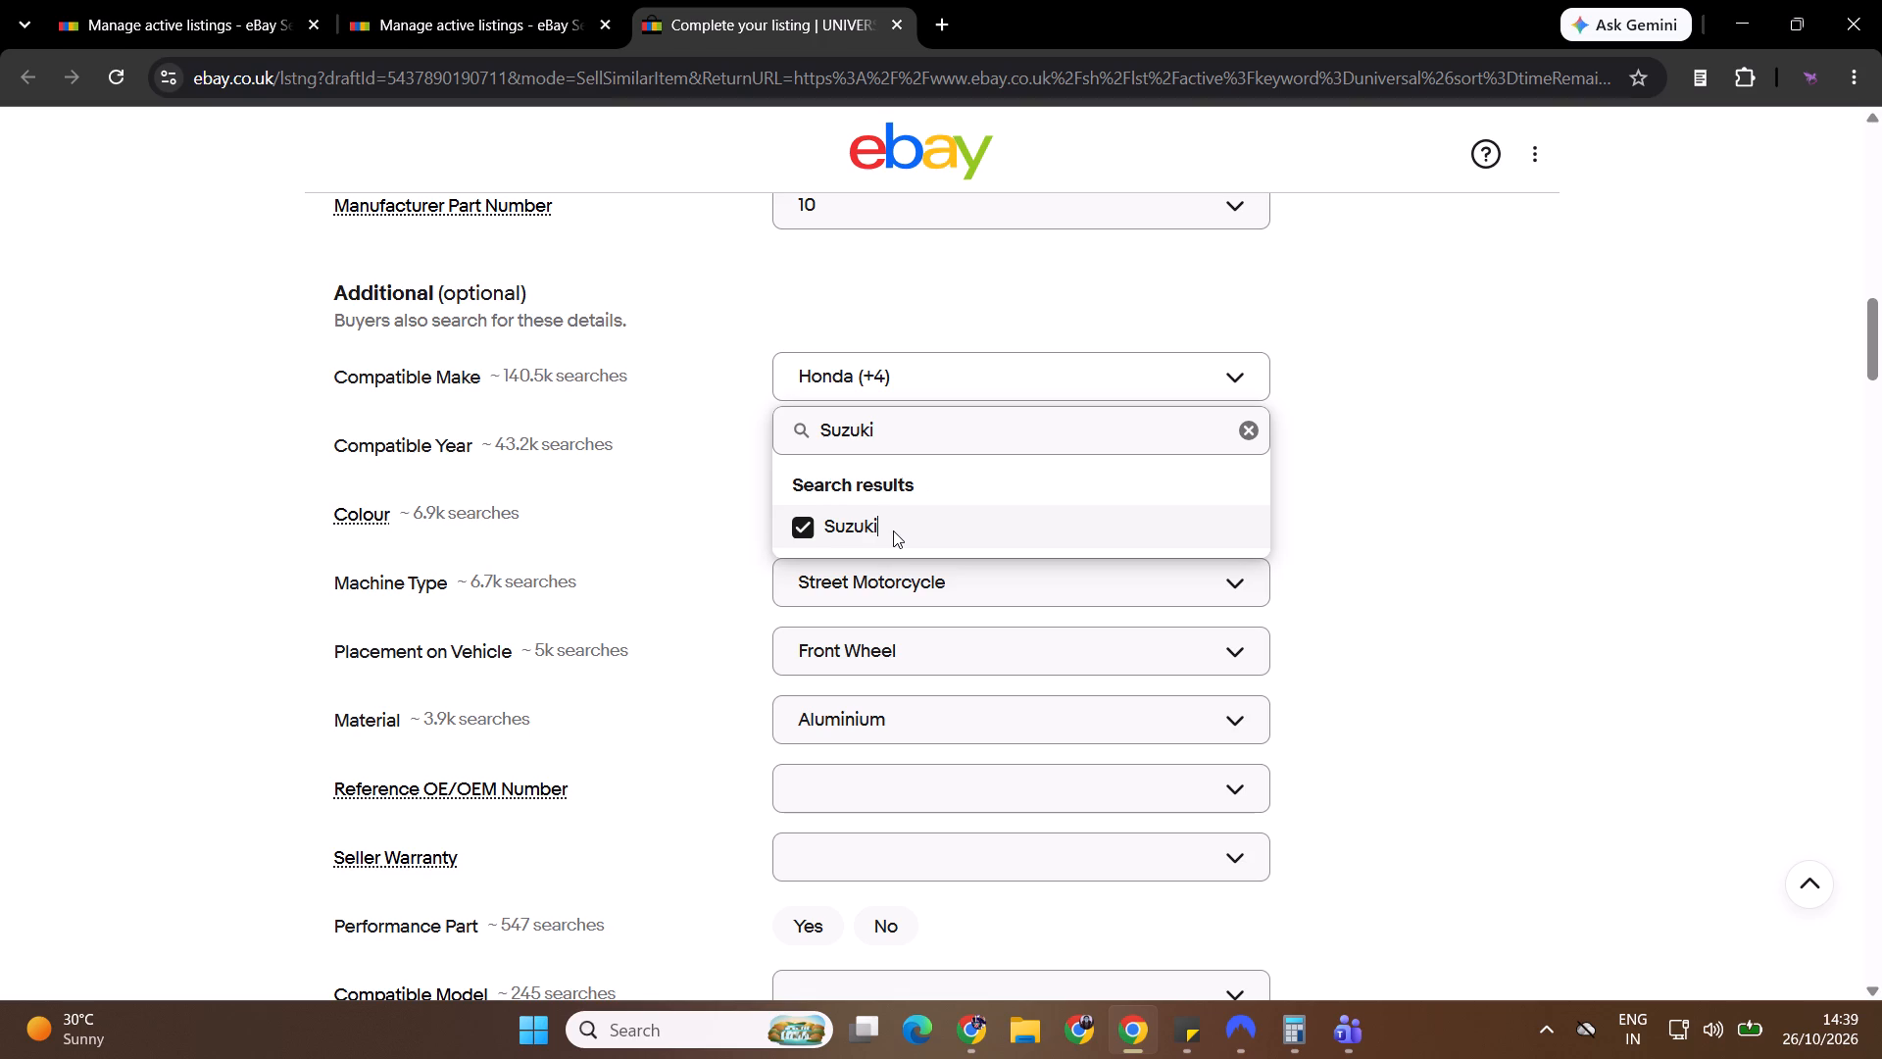
{"action": "left_click", "coordinate": [1593, 537]}
{"action": "key", "text": "alt+Tab"}
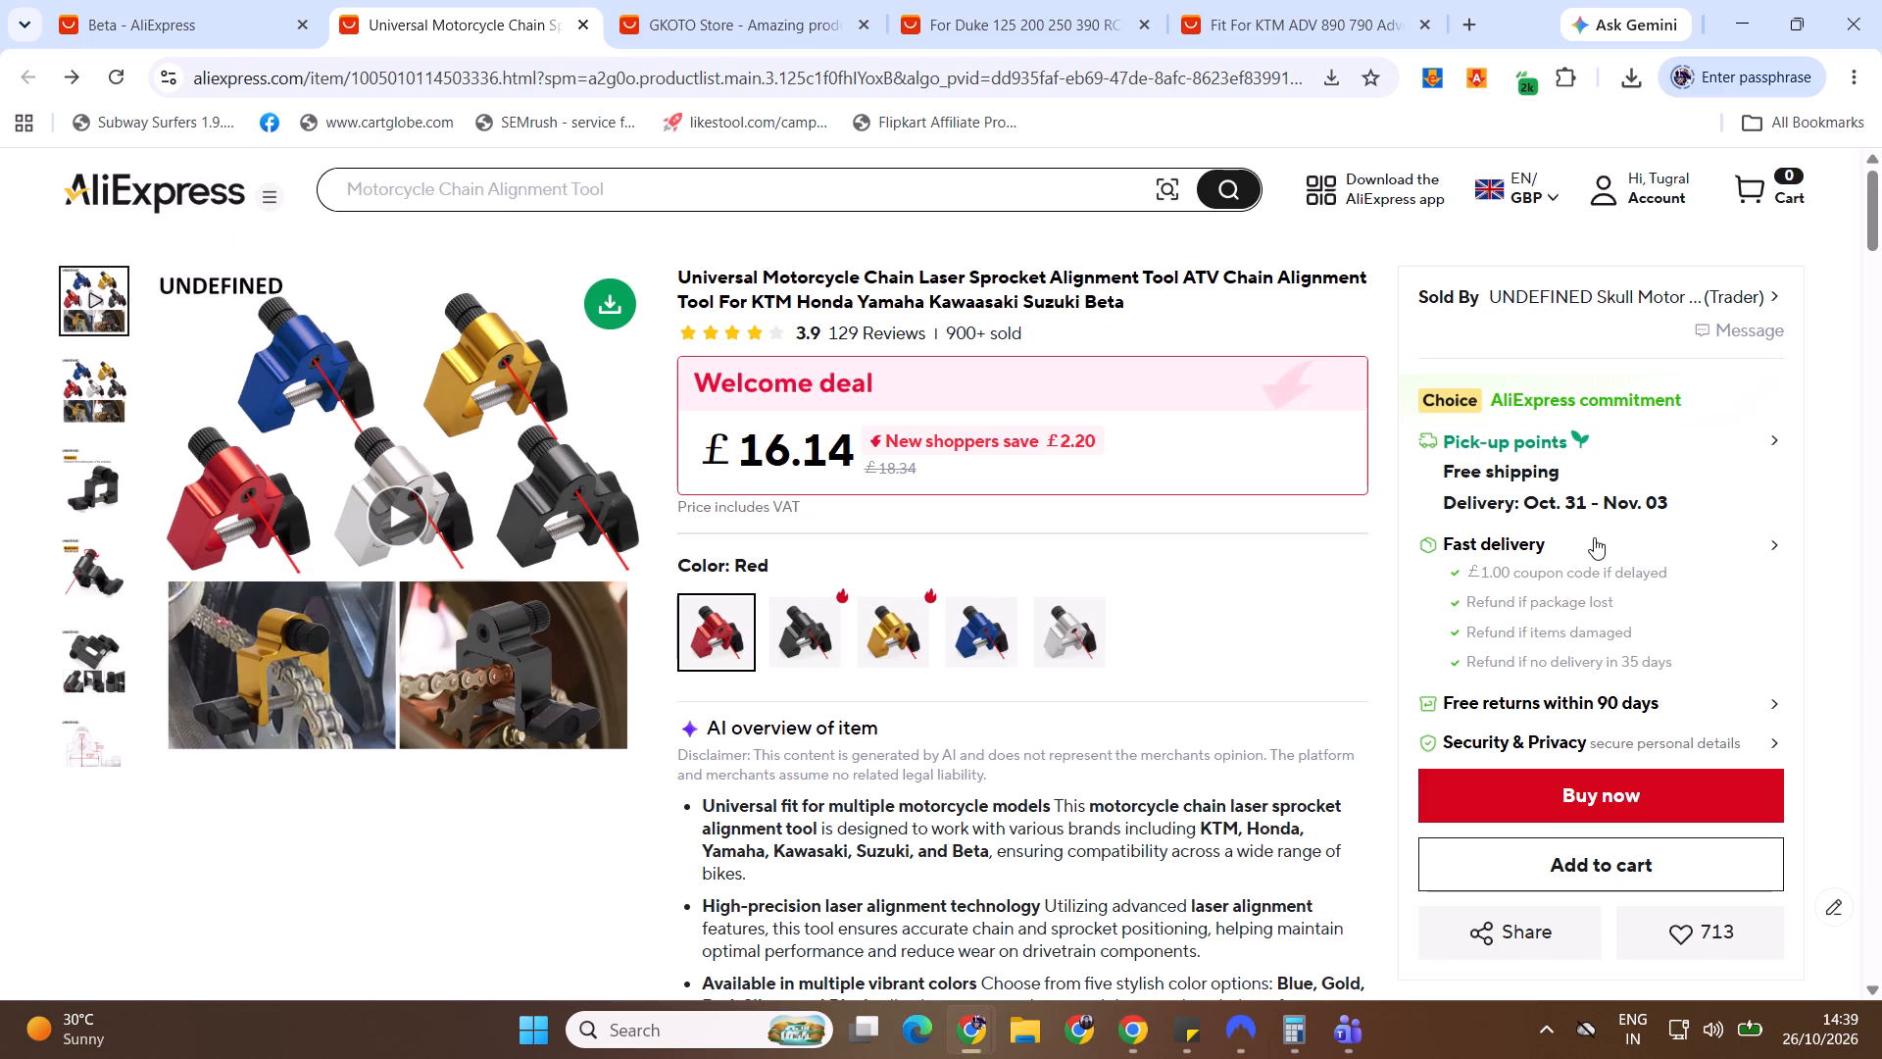
{"action": "key", "text": "alt+Tab"}
{"action": "left_click", "coordinate": [906, 393]}
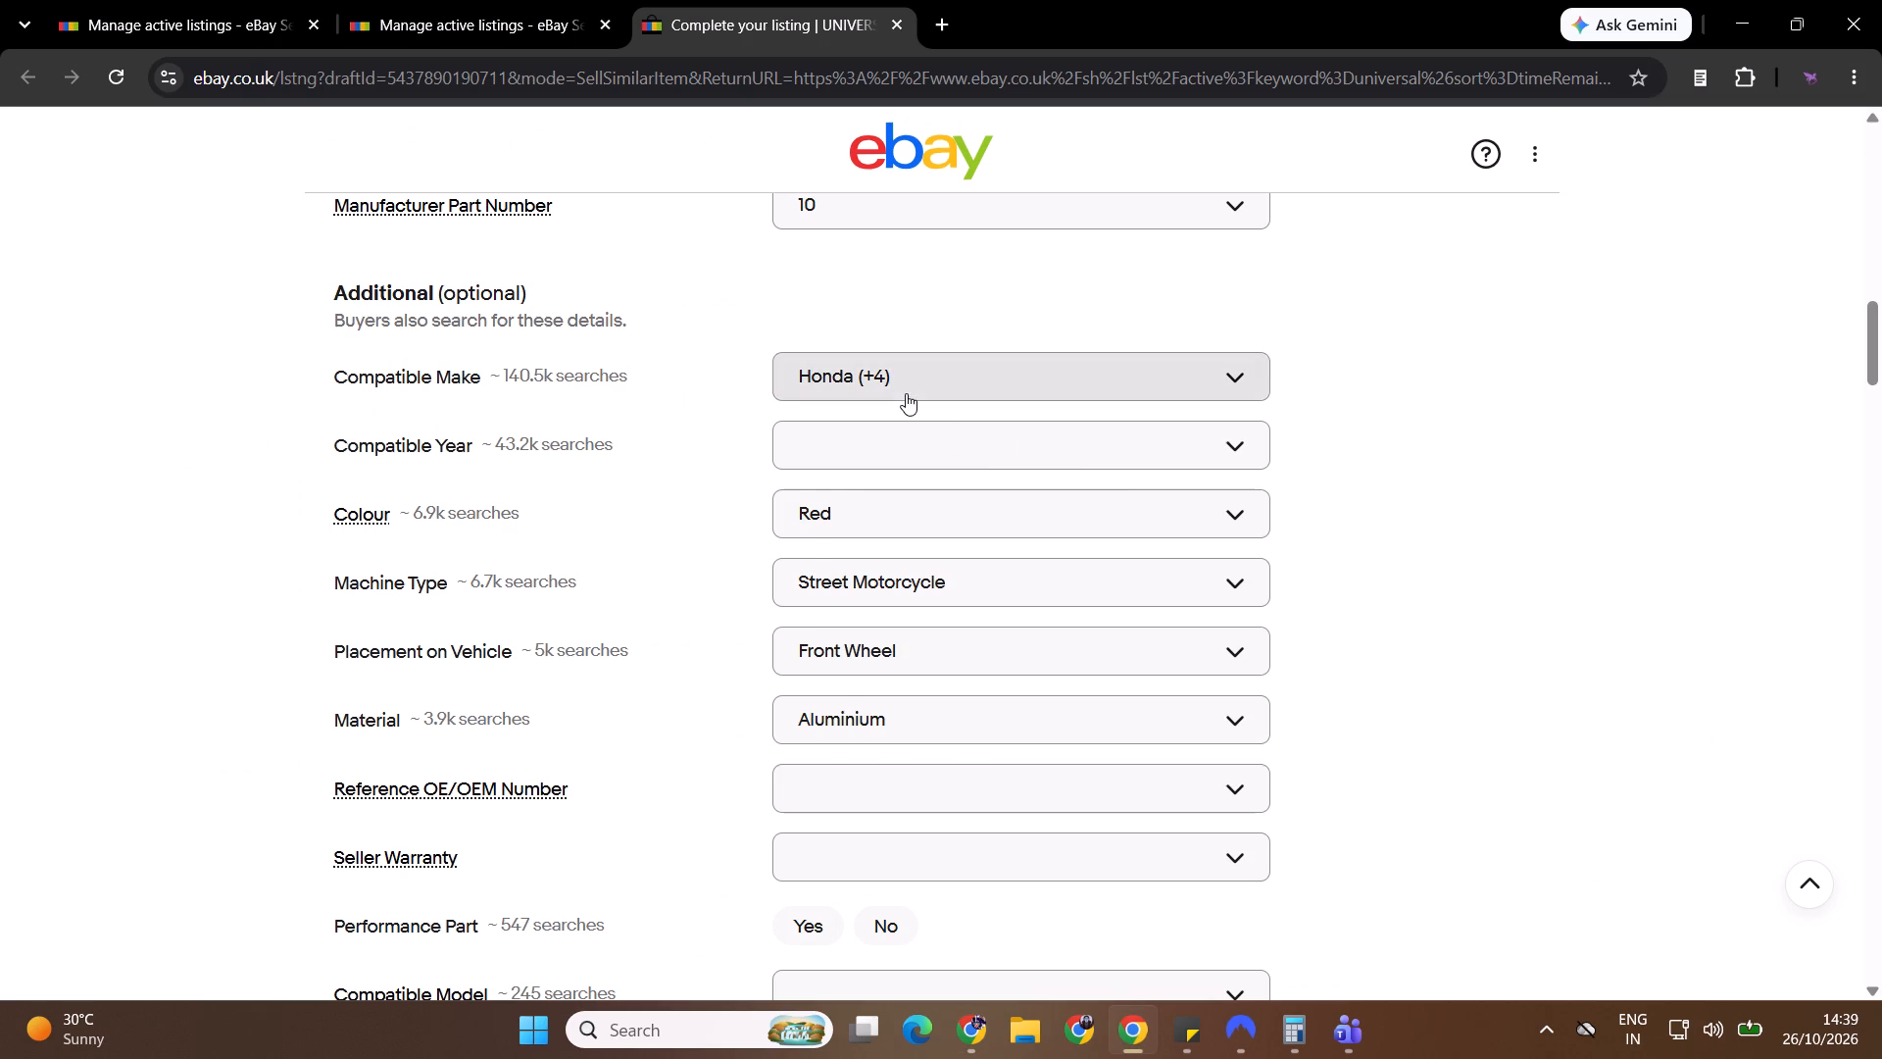
{"action": "type", "text": "Yamah"}
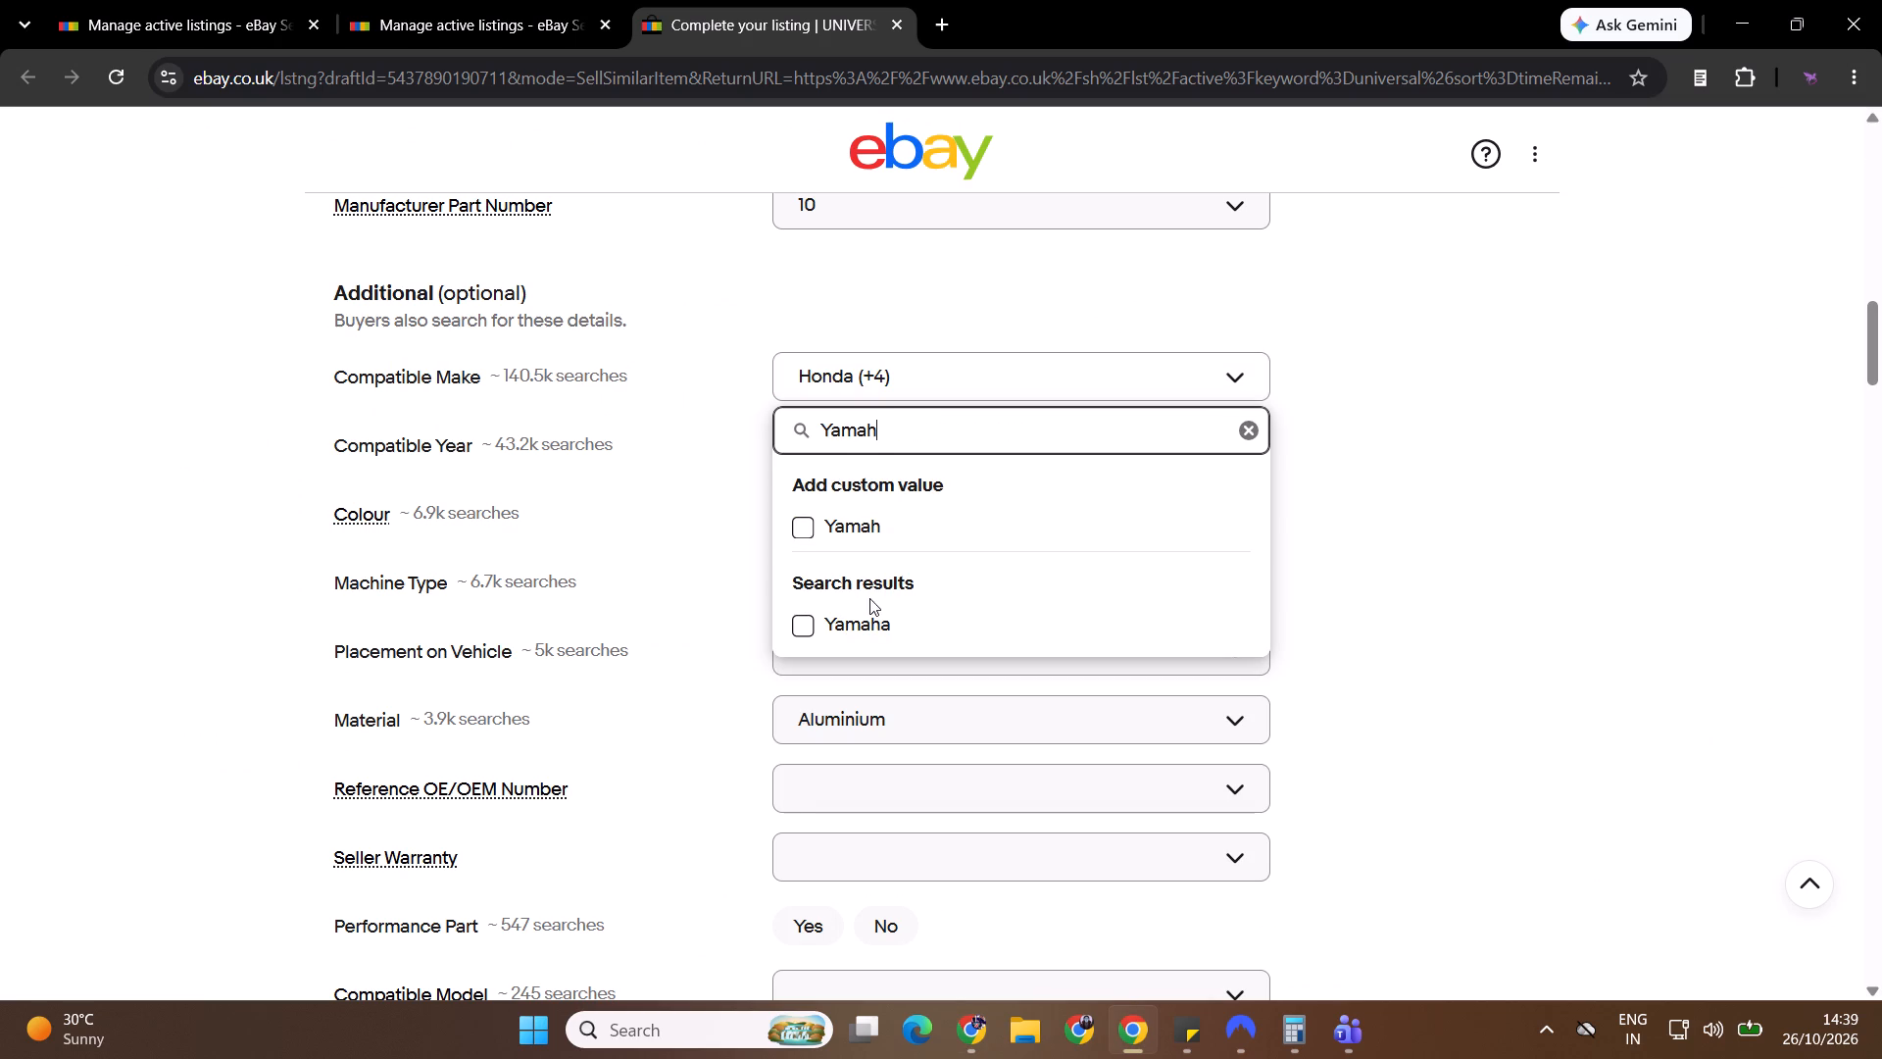
{"action": "left_click", "coordinate": [878, 623]}
{"action": "left_click", "coordinate": [1254, 550]}
{"action": "left_click", "coordinate": [1467, 580]}
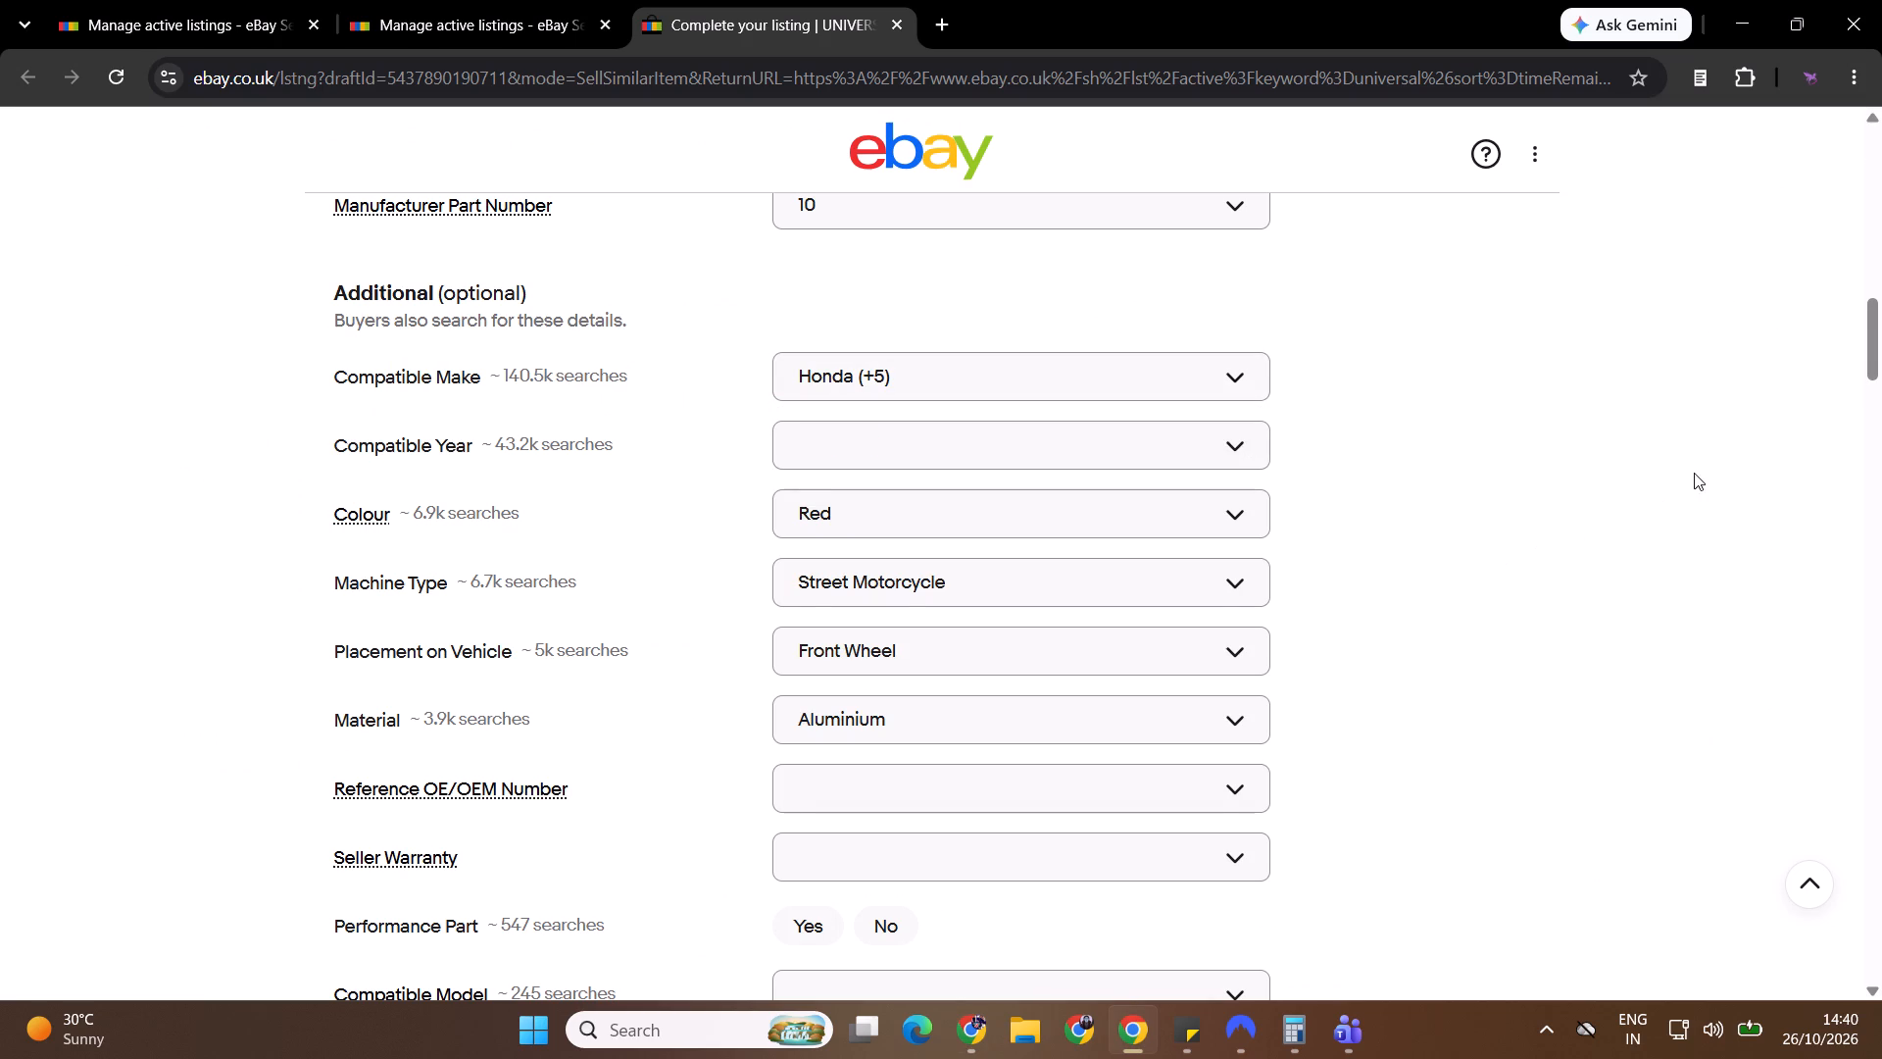
Change Placement on Vehicle from Front Wheel to Rear Wheel.
{"action": "left_click", "coordinate": [1881, 350]}
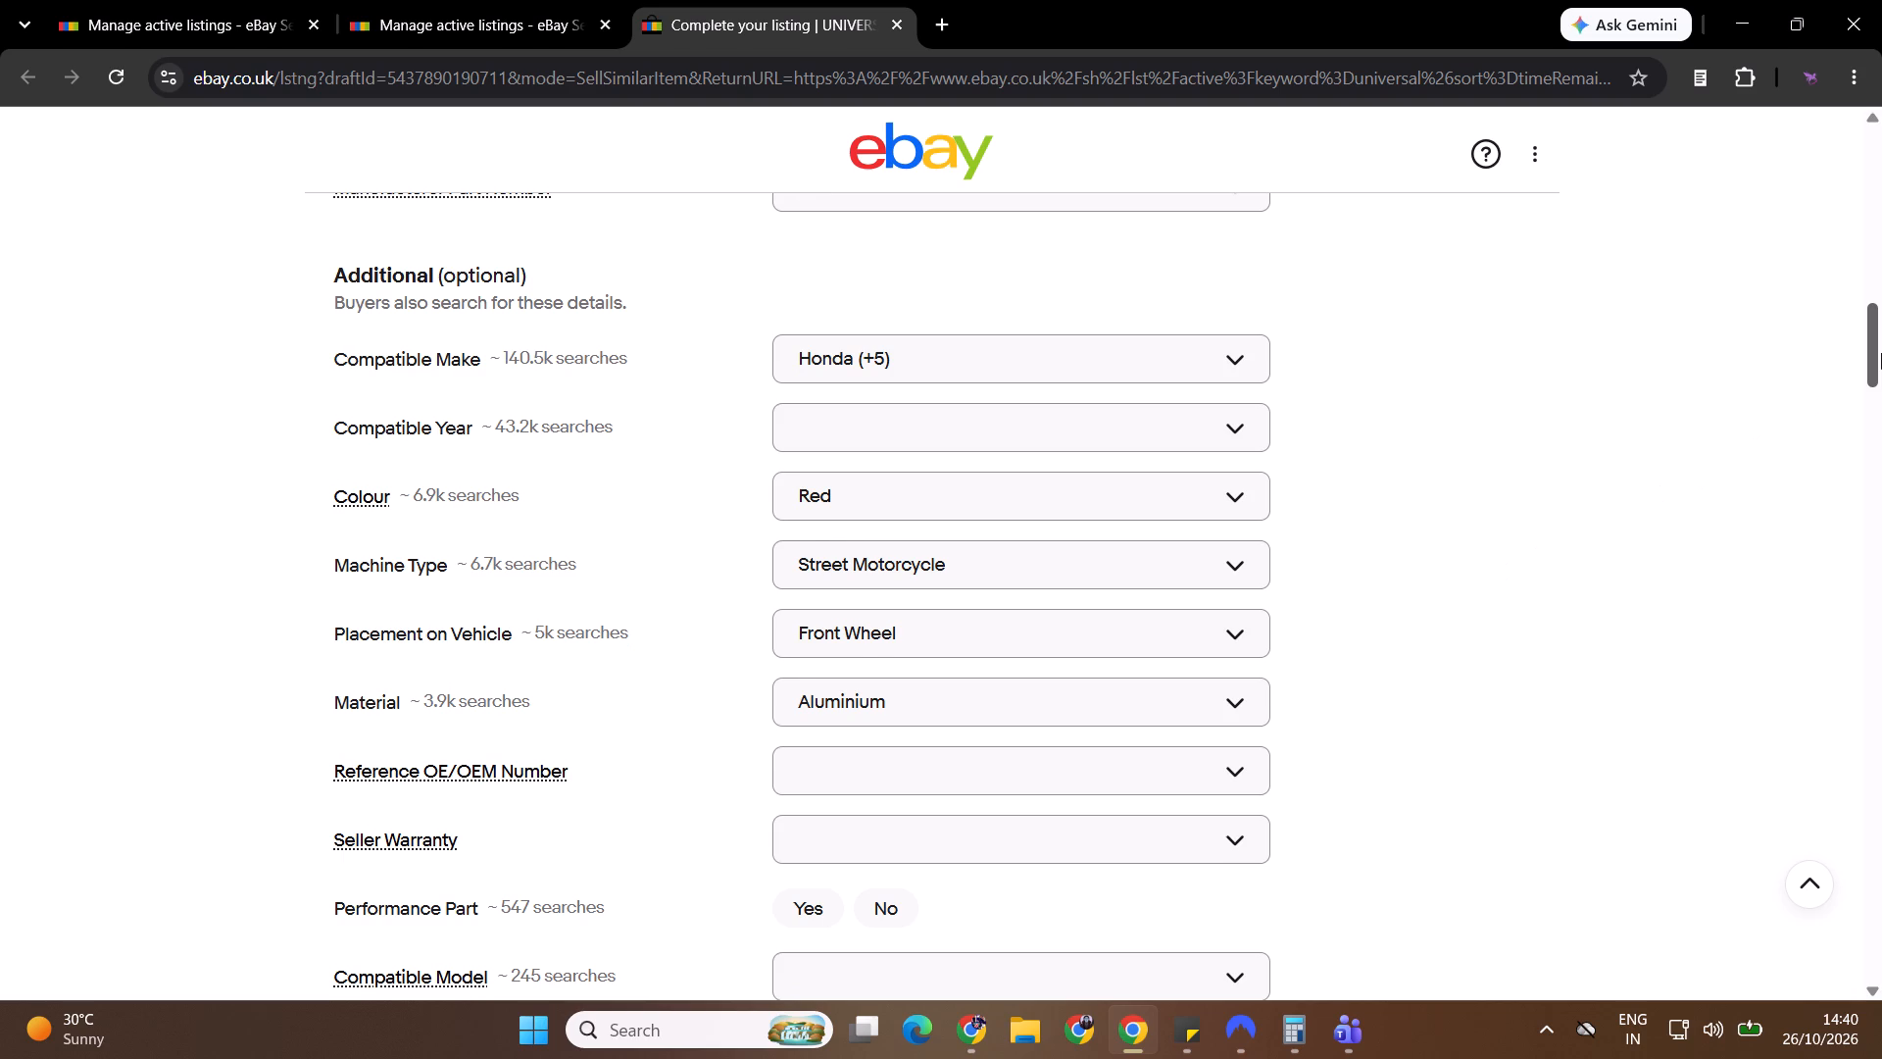
{"action": "left_click", "coordinate": [889, 628]}
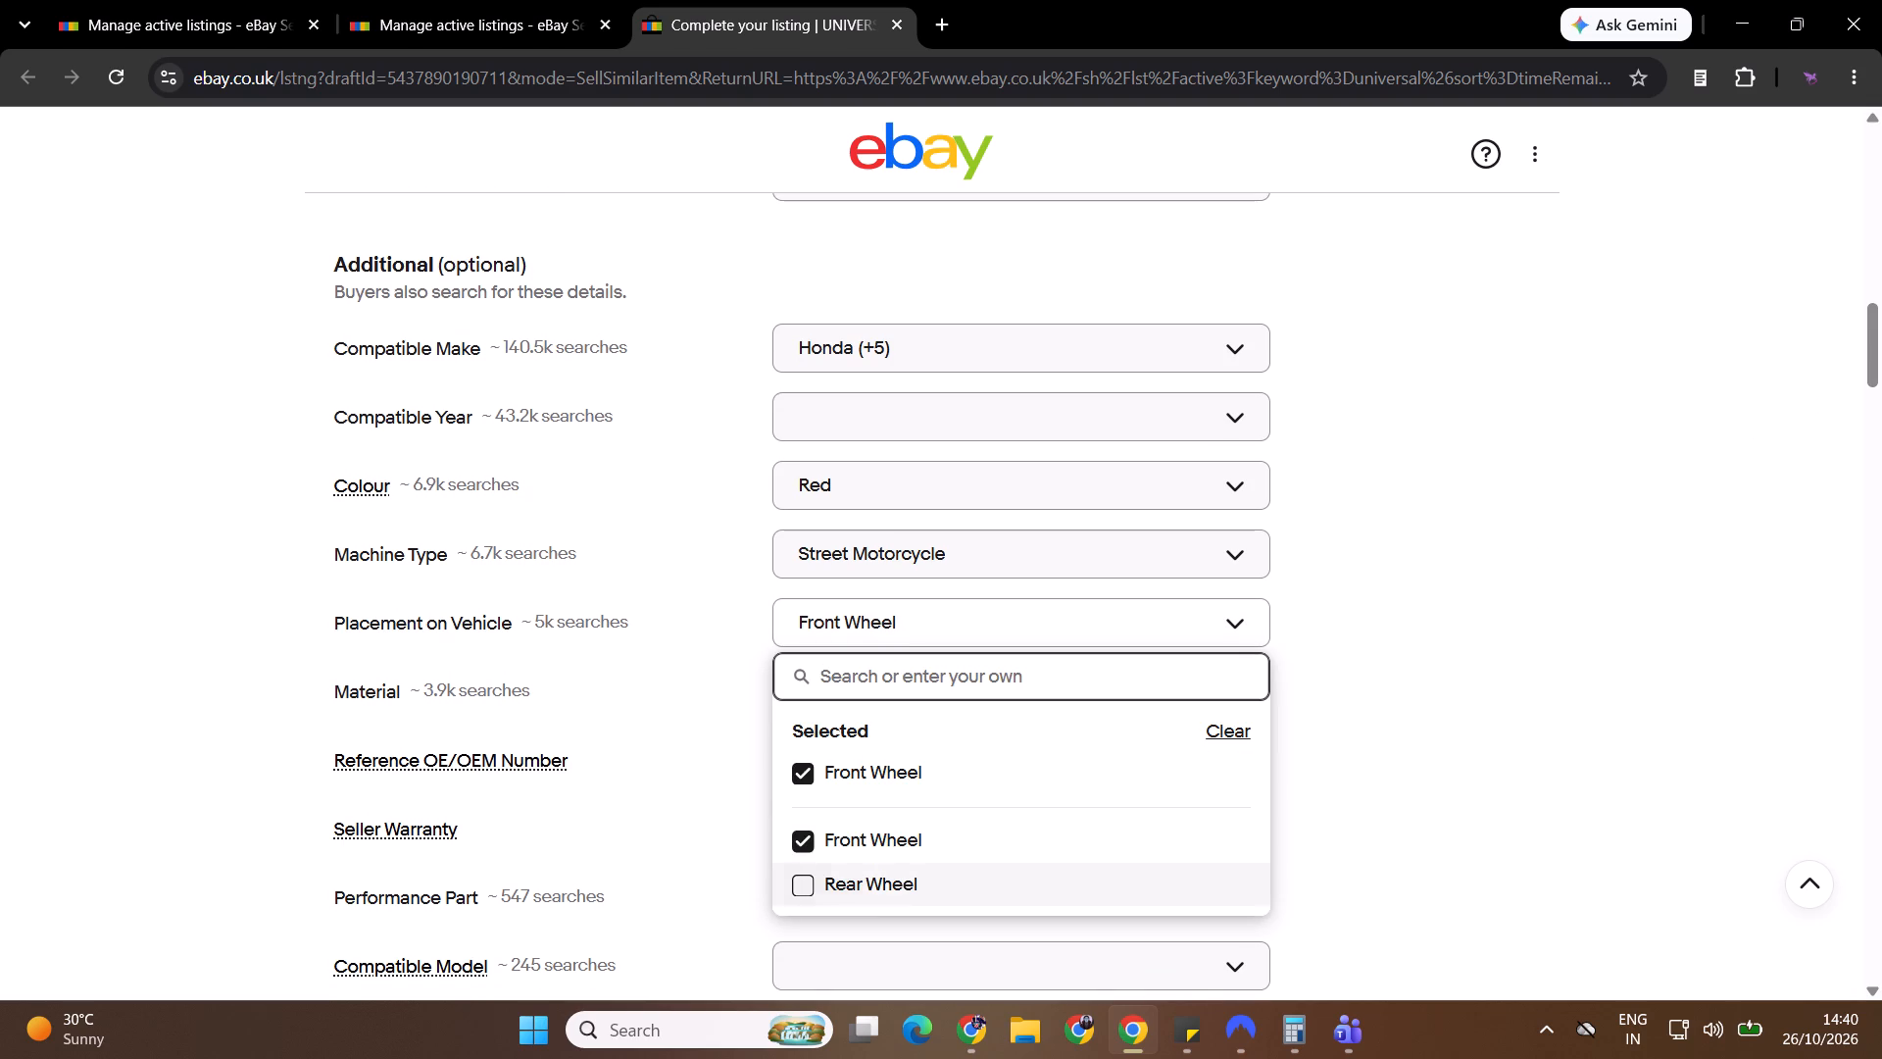
{"action": "left_click", "coordinate": [871, 891]}
{"action": "left_click", "coordinate": [880, 842]}
{"action": "left_click", "coordinate": [1517, 619]}
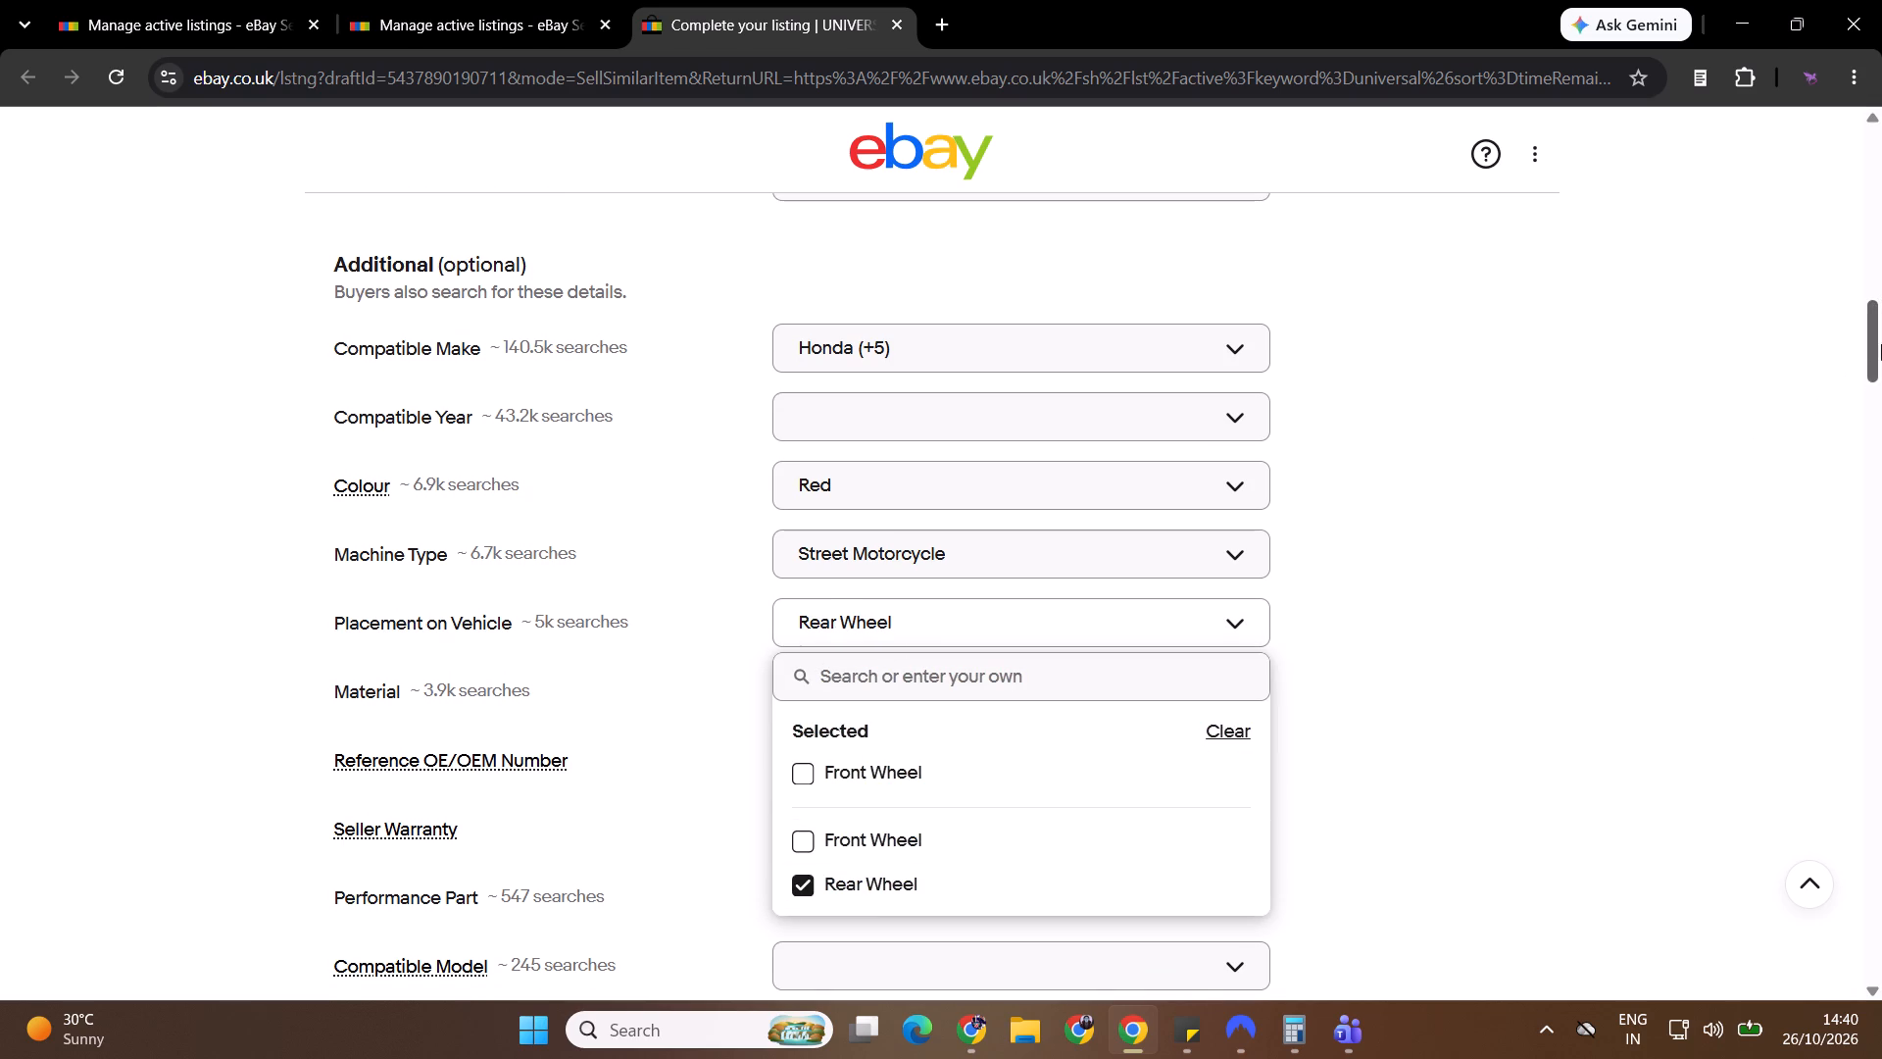
Remove "Sprockets" from the item title and insert "Rear Wheel" before "Laser".
{"action": "left_click_drag", "start_coordinate": [1881, 347], "coordinate": [1878, 235]}
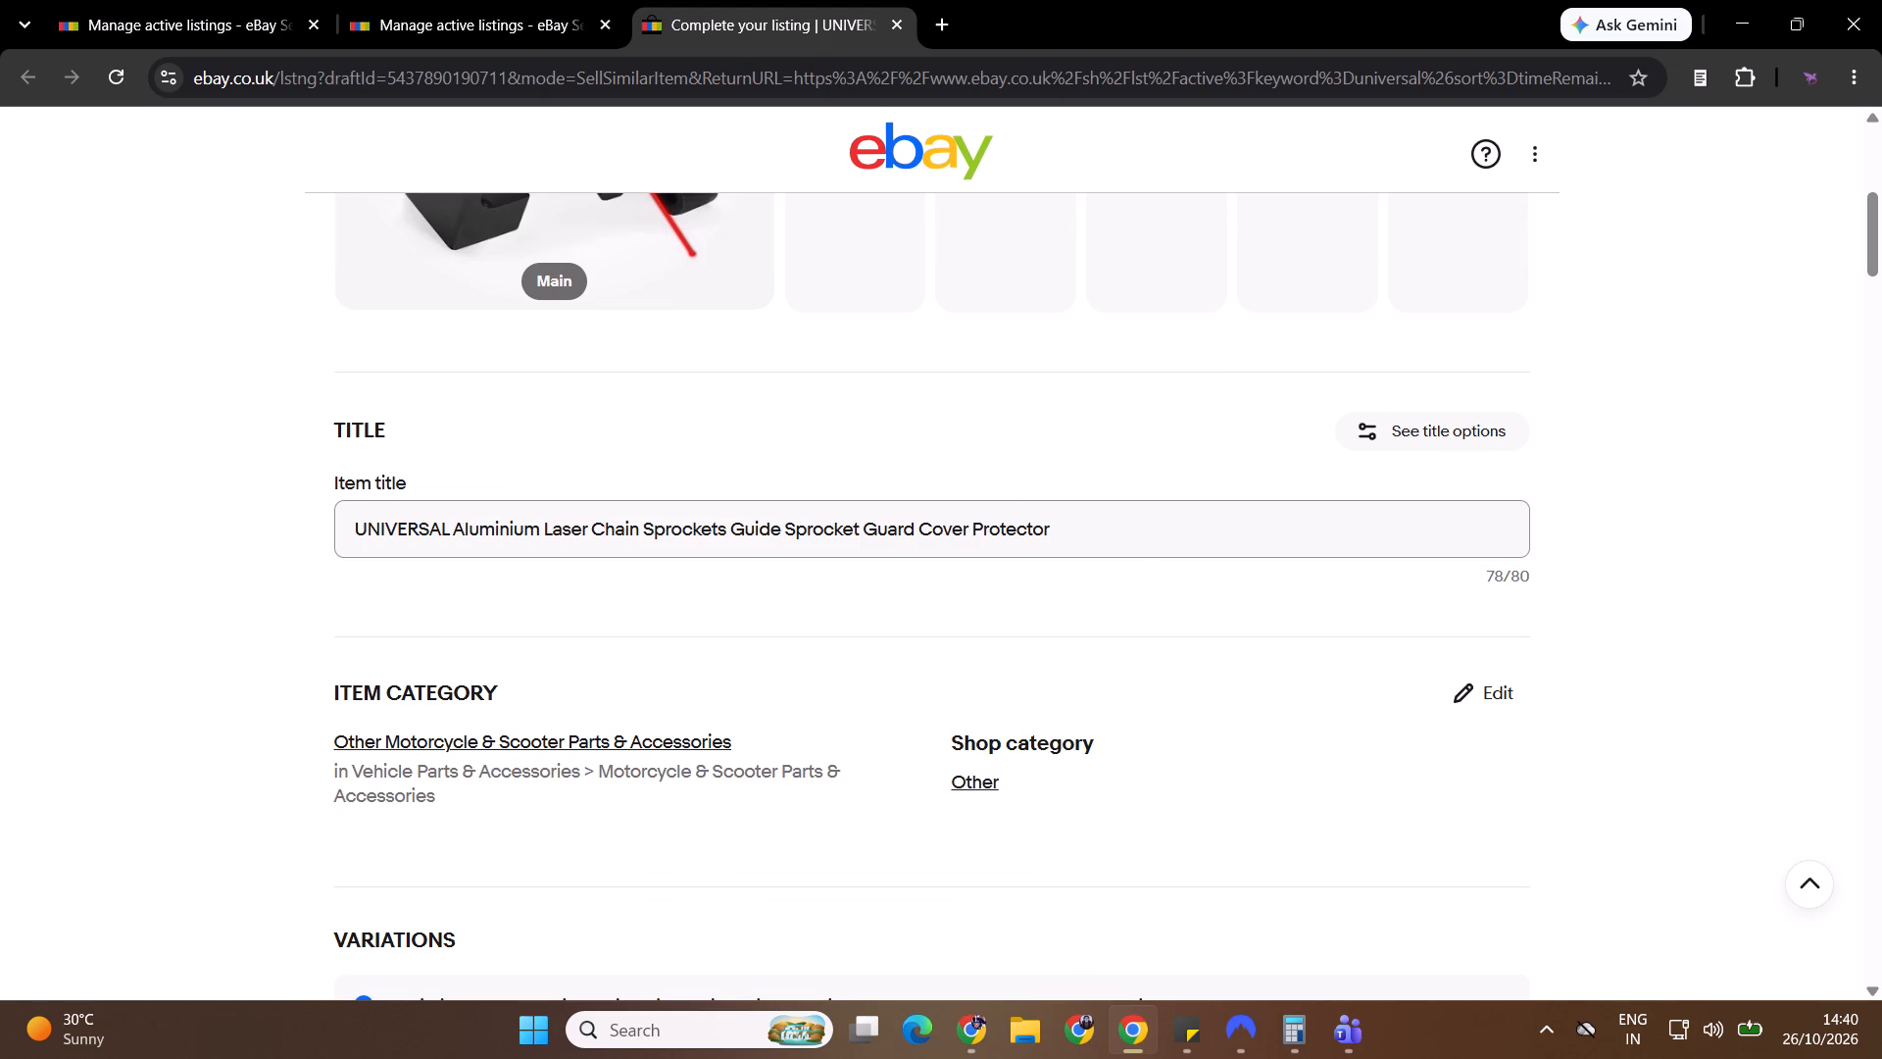
{"action": "left_click", "coordinate": [1144, 533]}
{"action": "key", "text": "ctrl+Left"}
{"action": "key", "text": "ctrl+Left"}
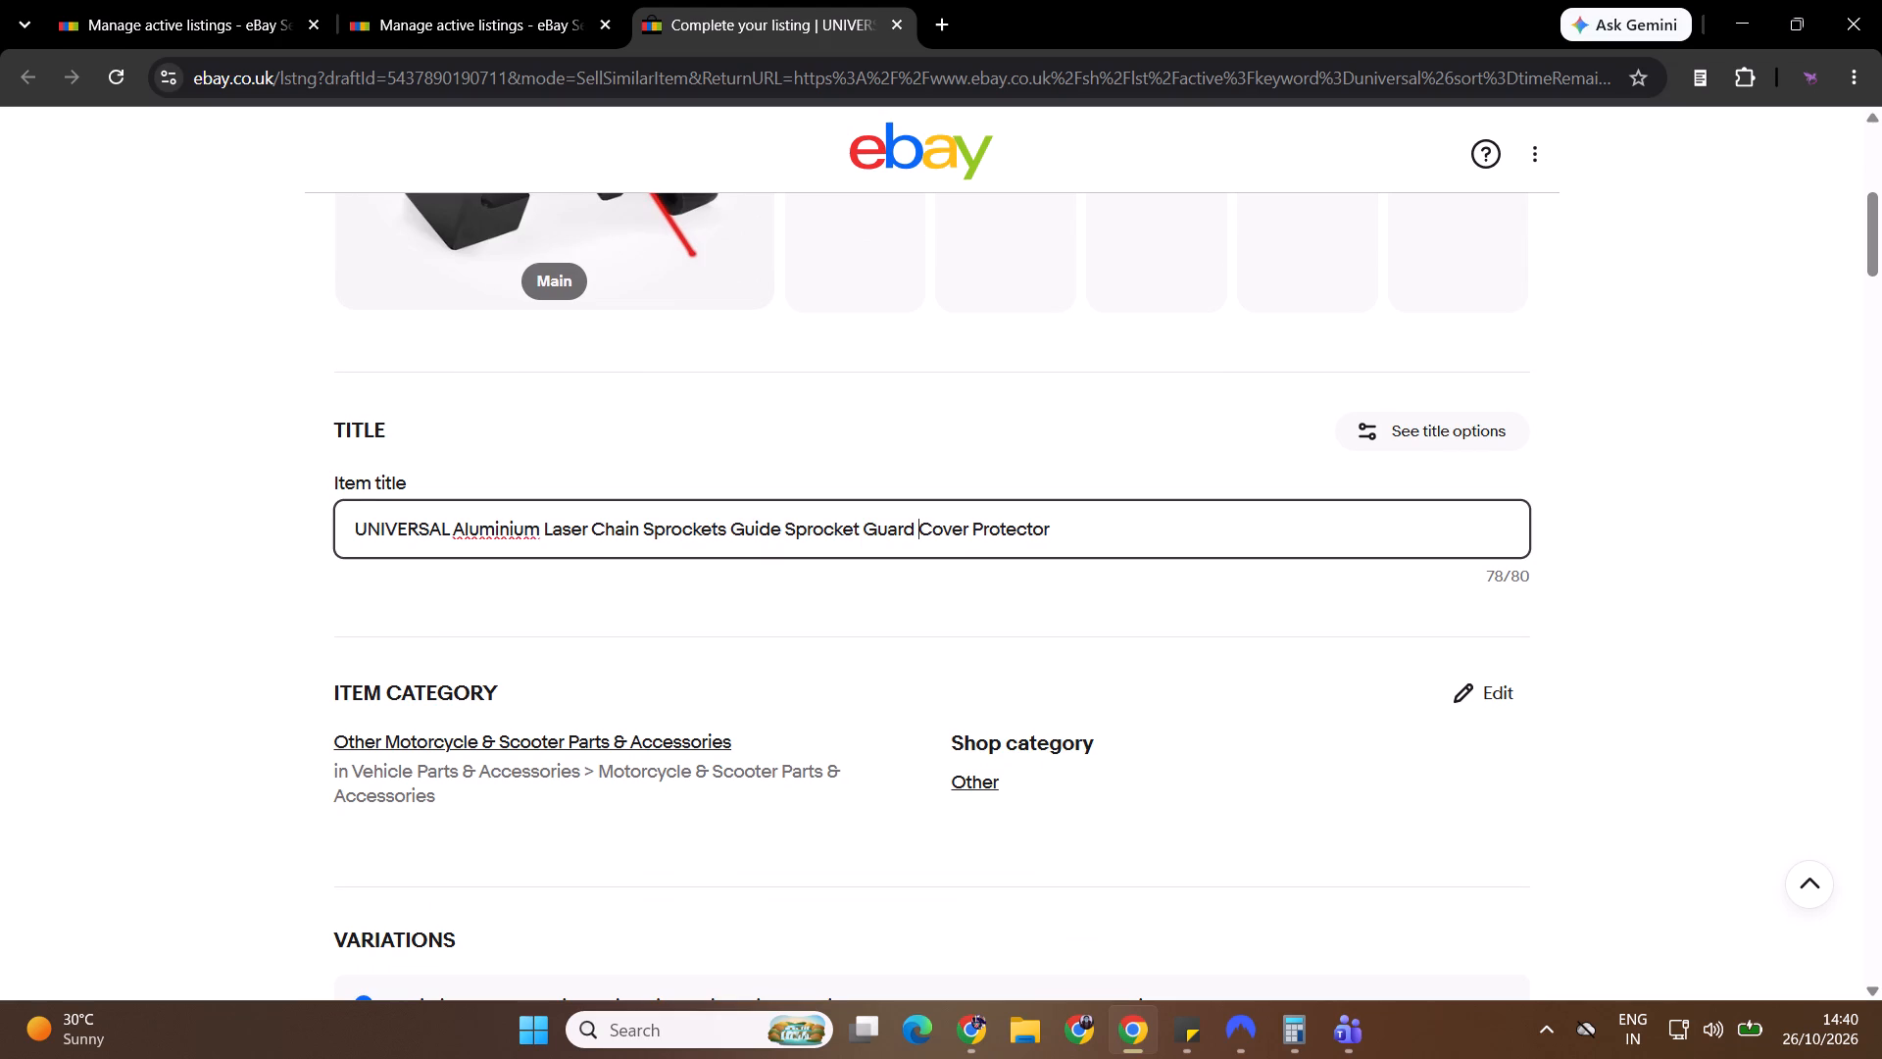
{"action": "key", "text": "ctrl+Left"}
{"action": "key", "text": "ctrl+Left"}
{"action": "key", "text": "ctrl+Left"}
{"action": "key", "text": "ctrl+shift+Left"}
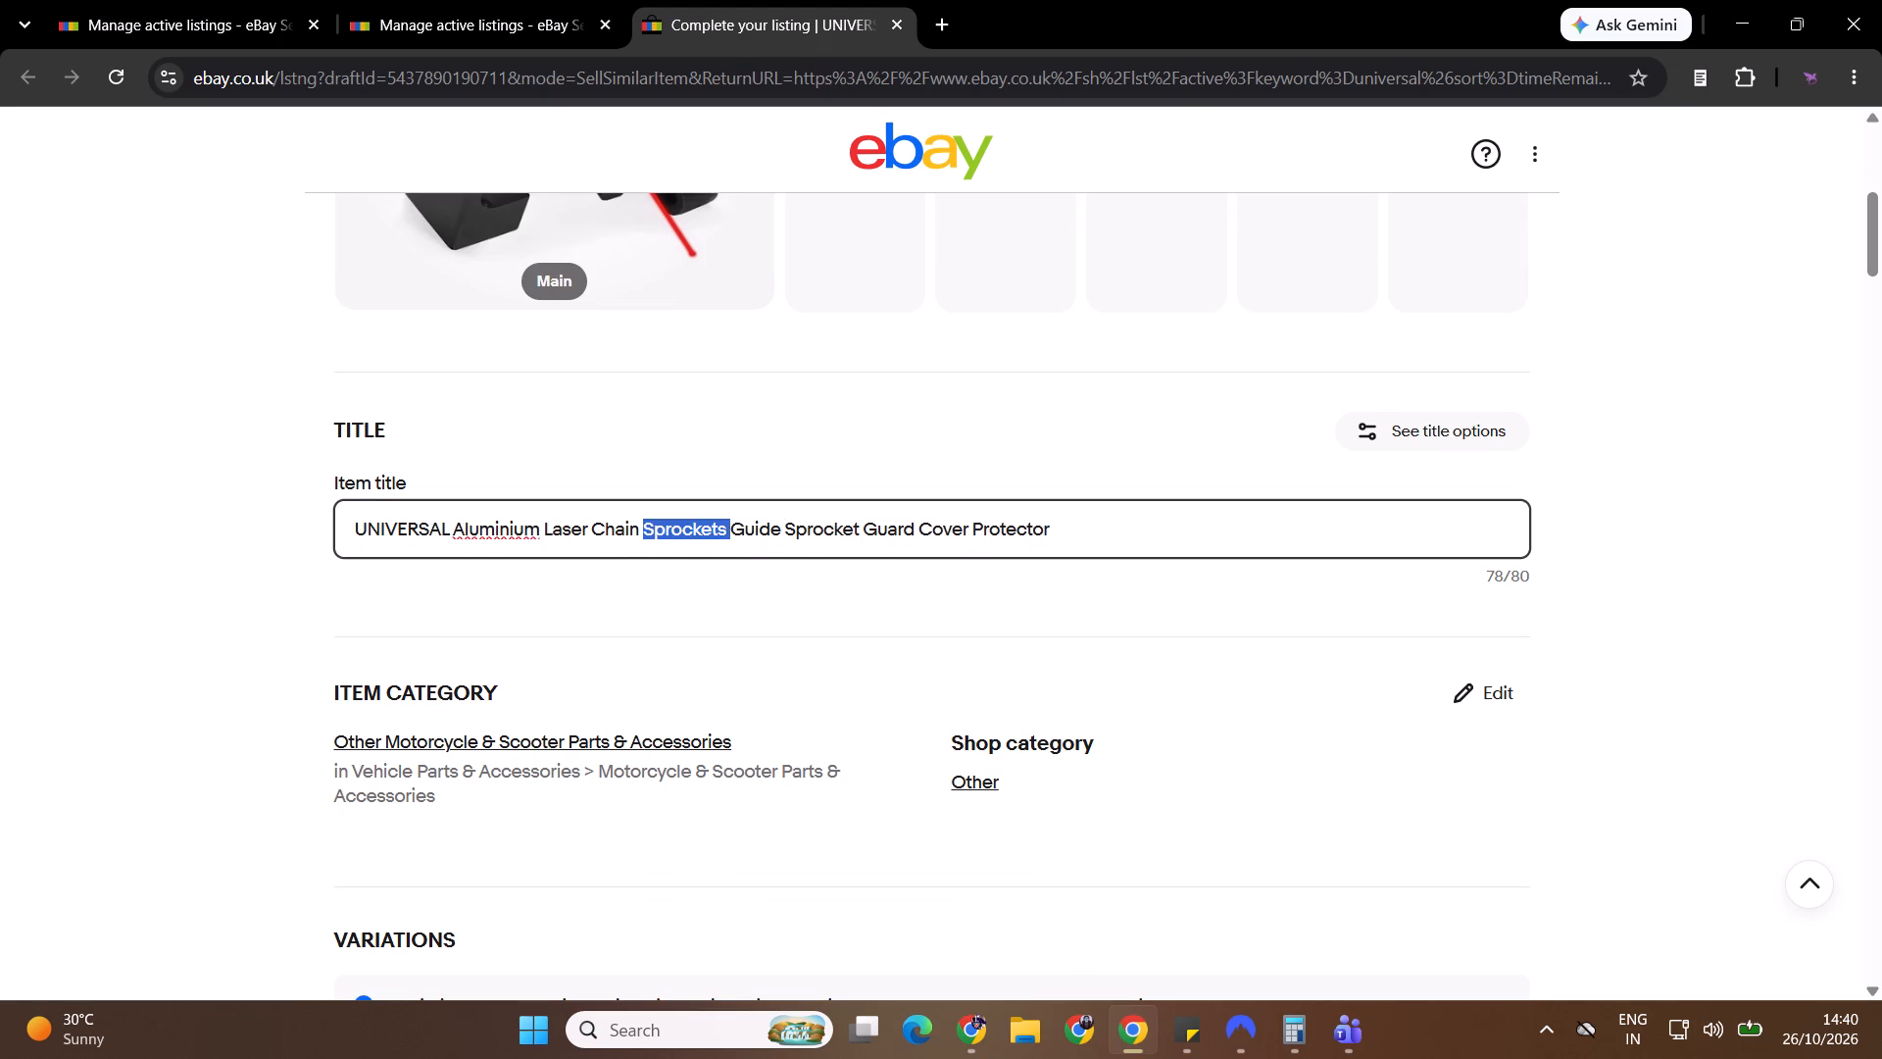
{"action": "key", "text": "Delete"}
{"action": "key", "text": "ctrl+Left"}
{"action": "key", "text": "ctrl+Left"}
{"action": "type", "text": "Rear Wheel"}
{"action": "key", "text": "space"}
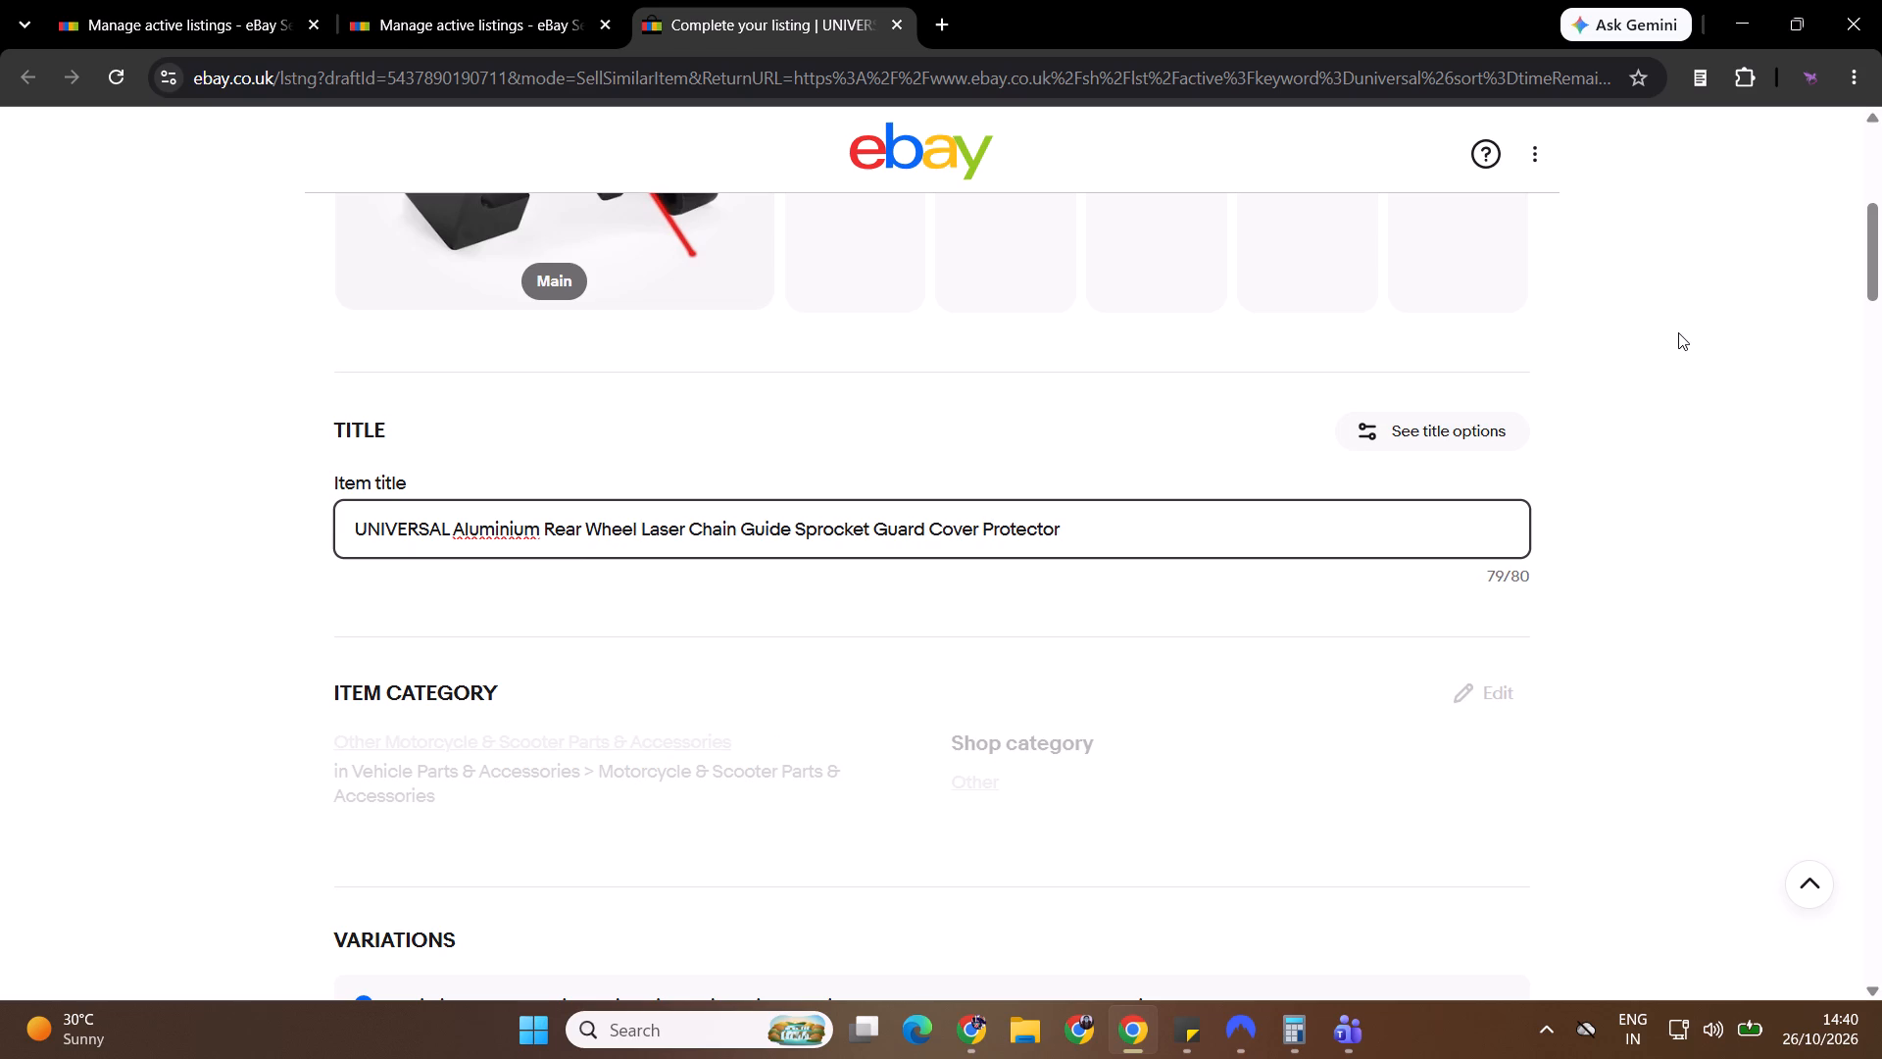
Replace the listing's Sku value with UNI-CAT-001, copied from the ChatGPT listing content.
{"action": "left_click_drag", "start_coordinate": [1881, 206], "coordinate": [1877, 297]}
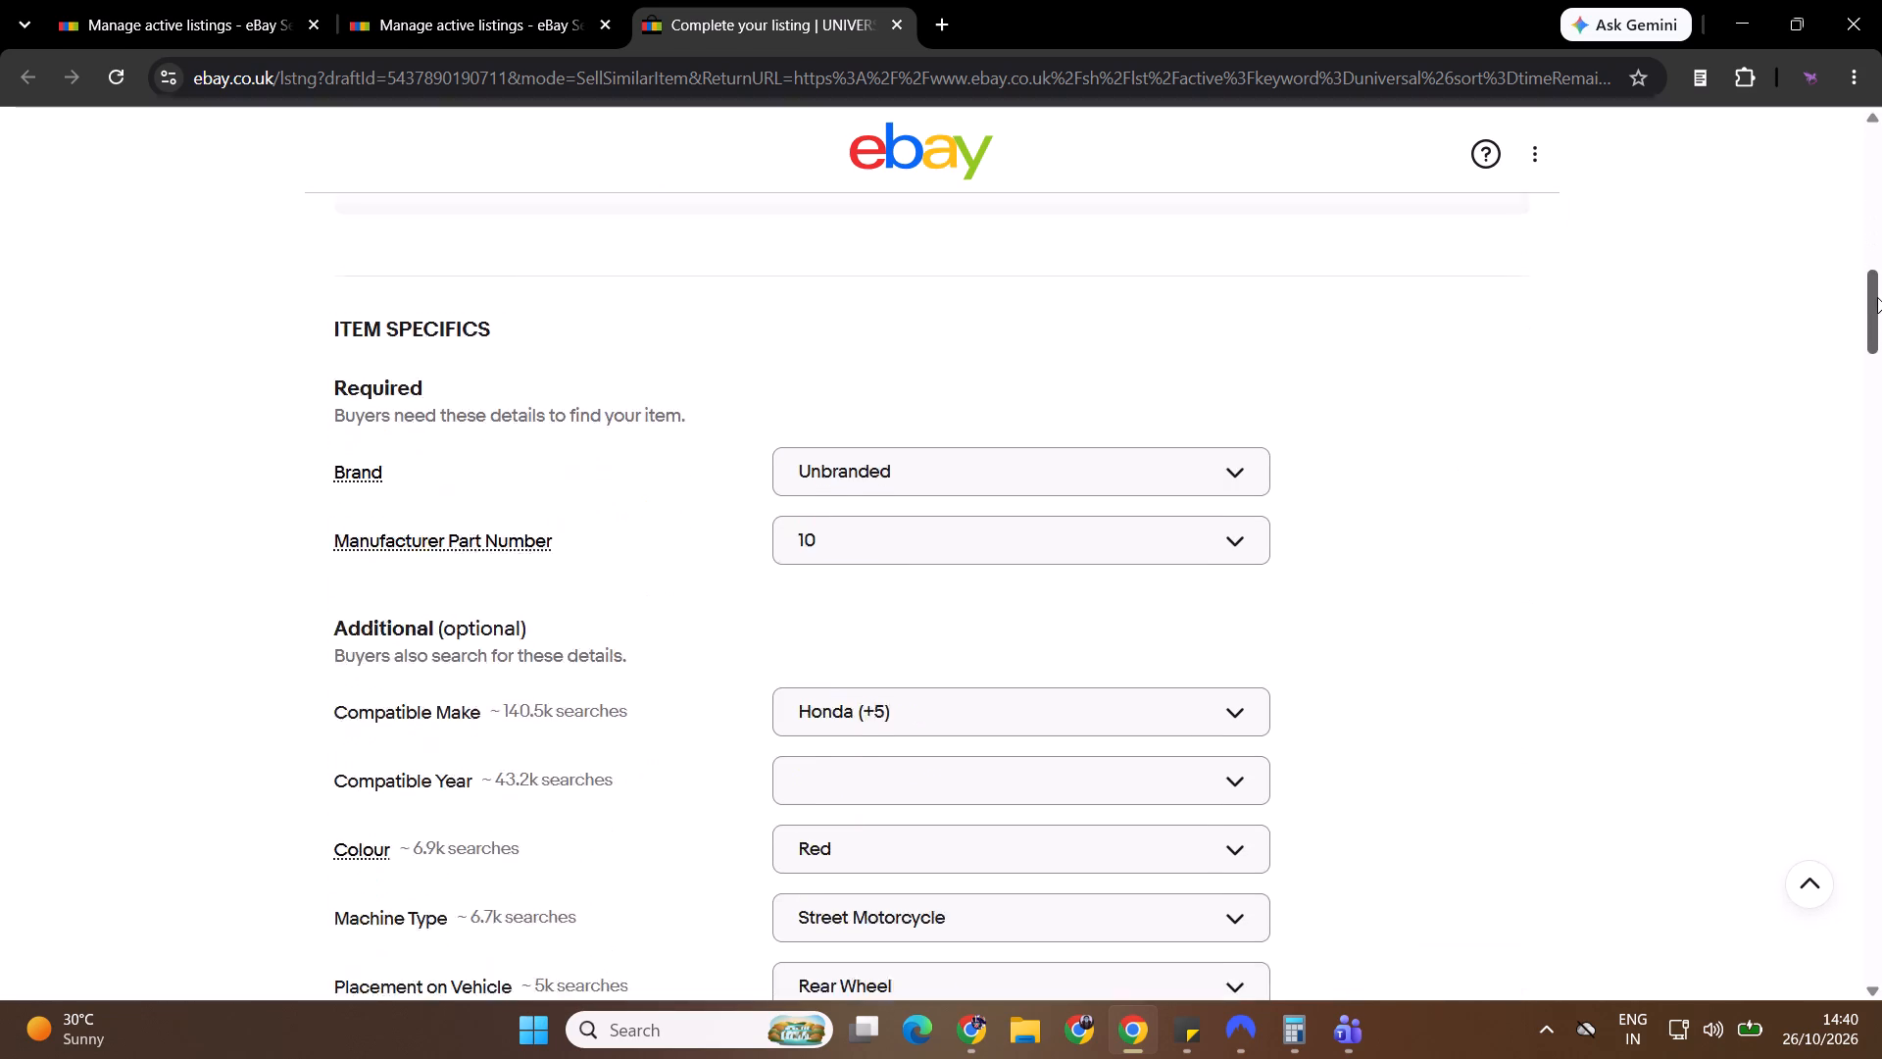
{"action": "left_click_drag", "start_coordinate": [1877, 297], "coordinate": [1877, 311]}
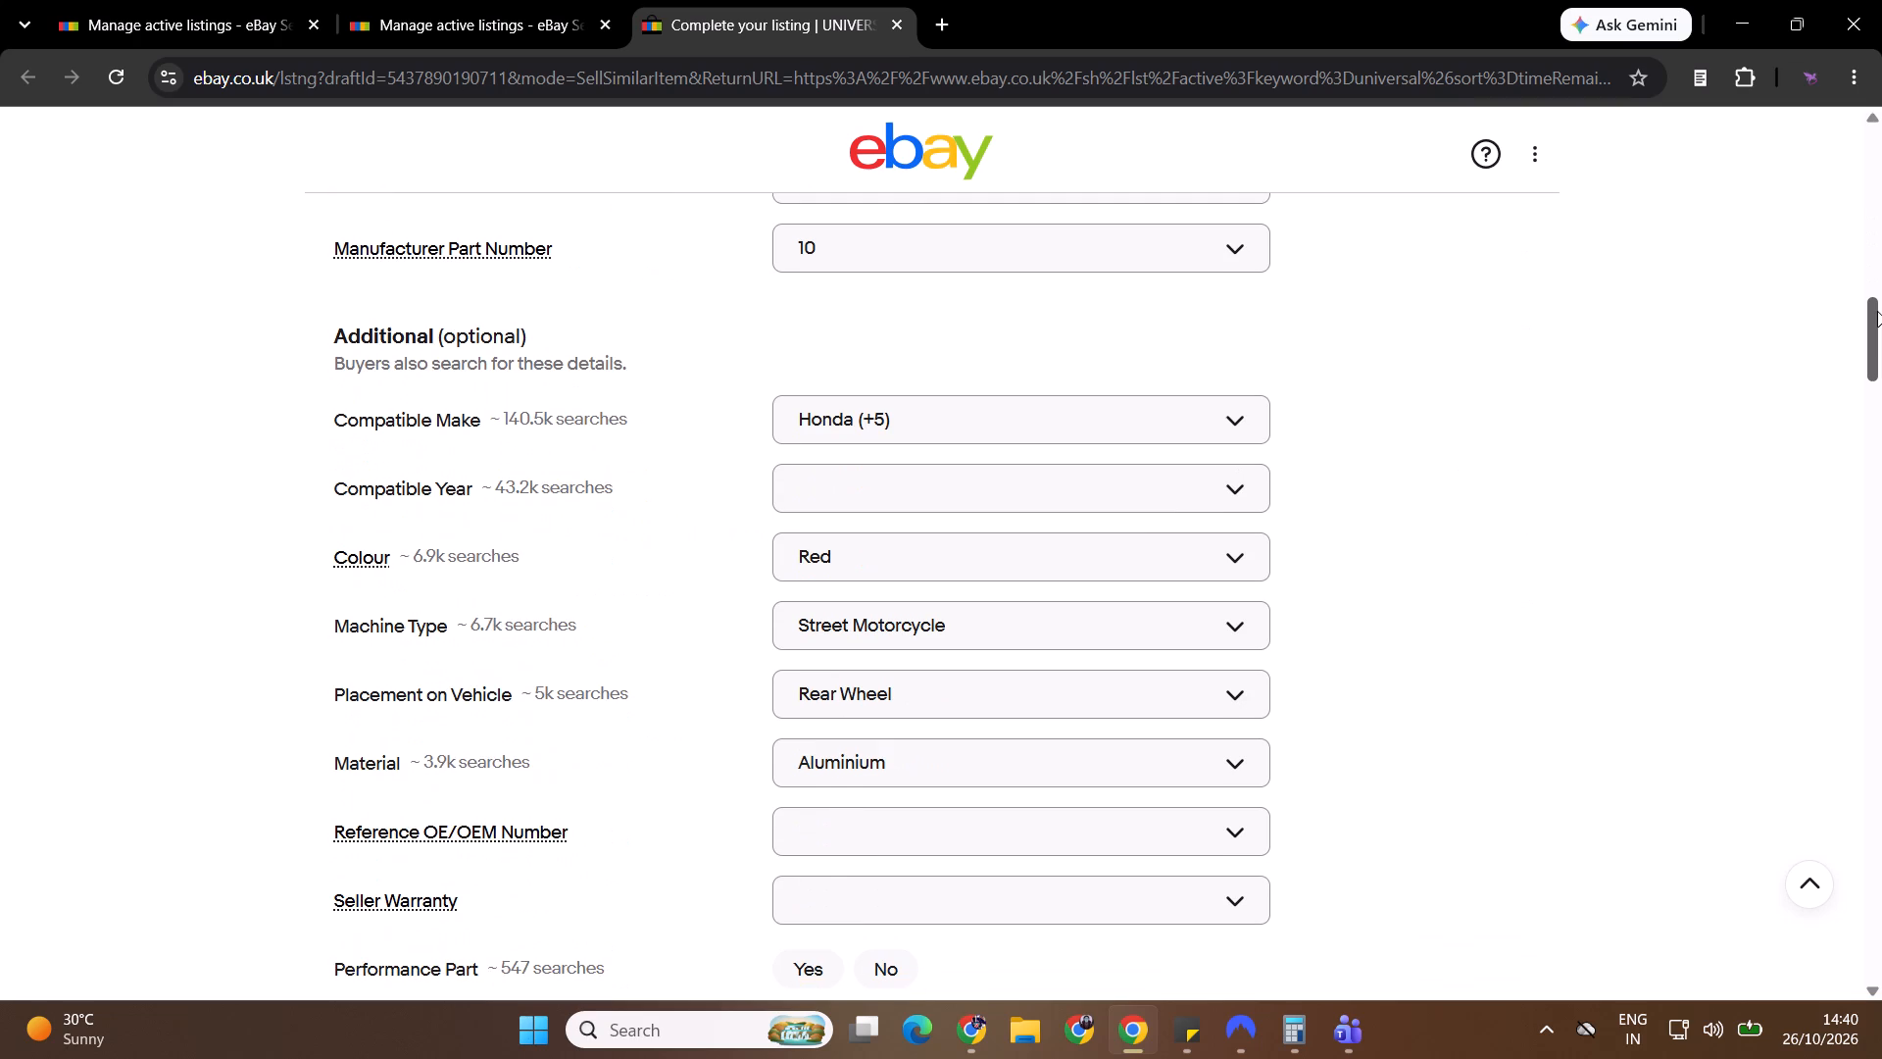
{"action": "key", "text": "alt+Tab"}
{"action": "key", "text": "alt+Tab"}
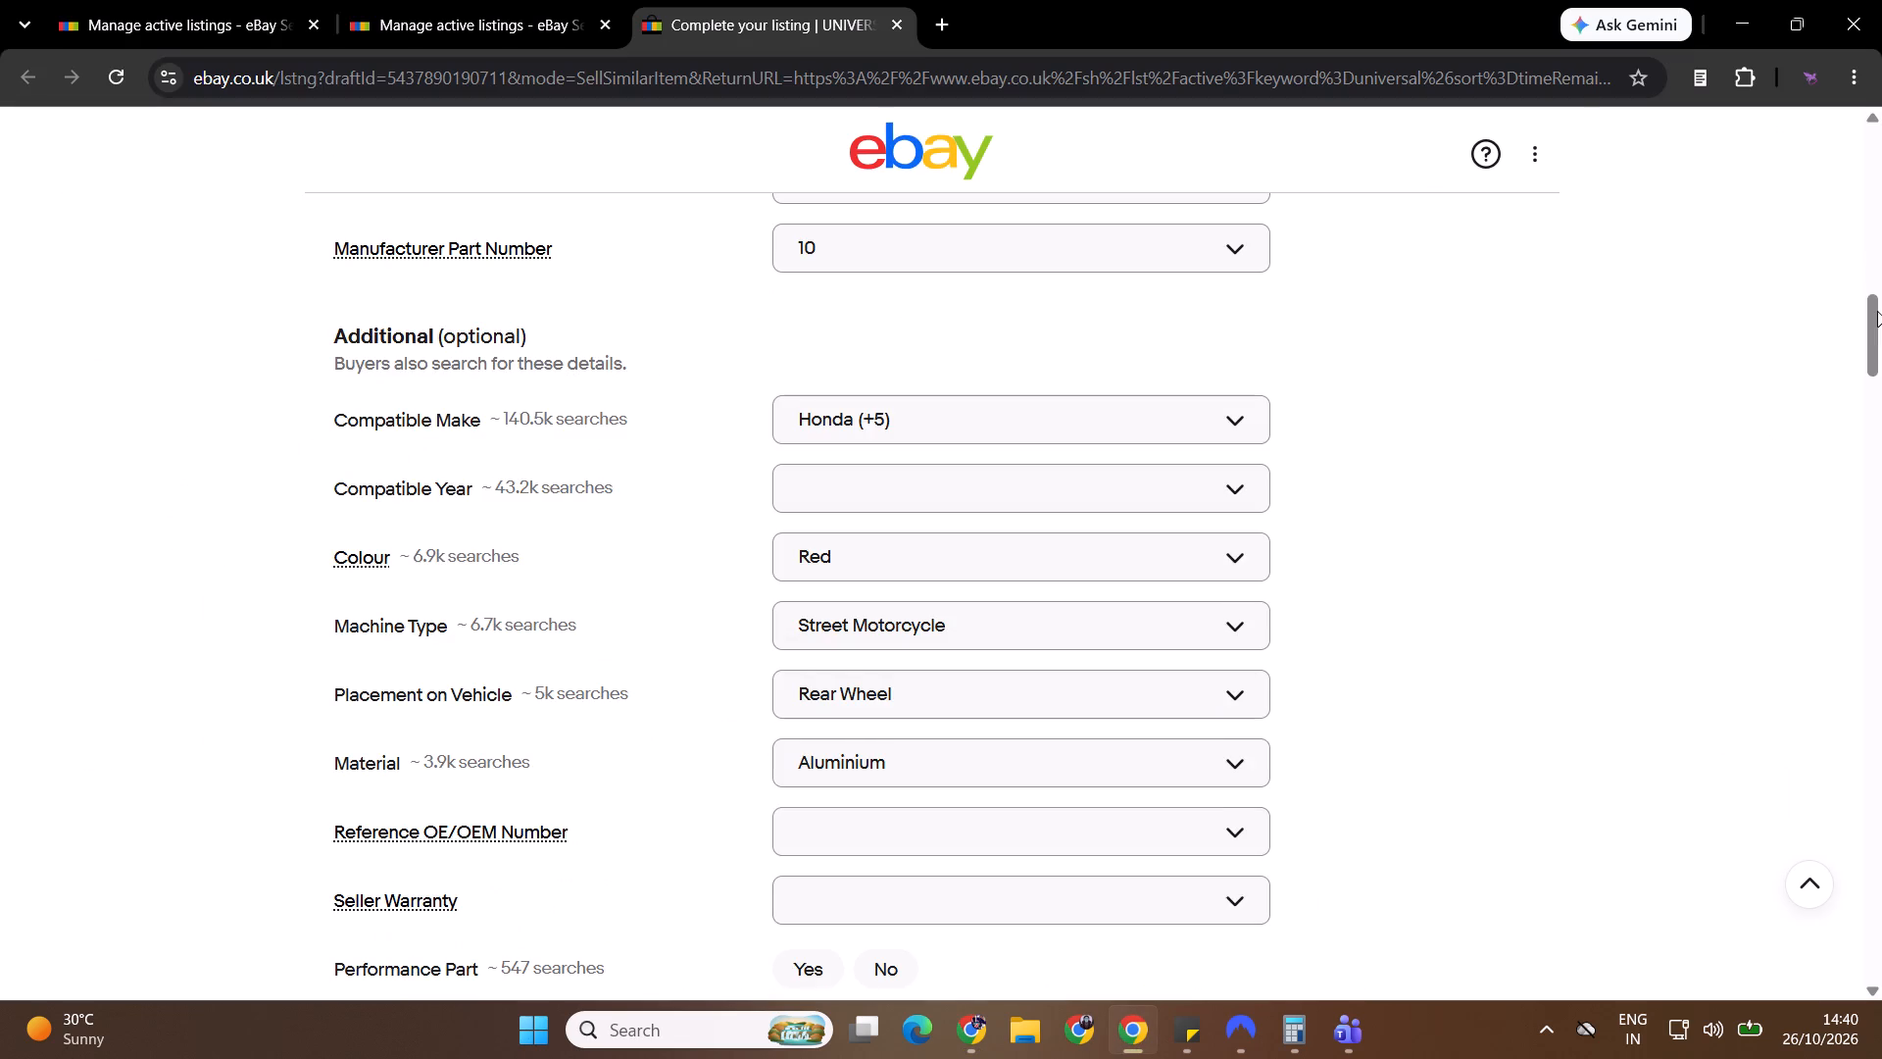
{"action": "left_click_drag", "start_coordinate": [1877, 311], "coordinate": [1881, 426]}
{"action": "key", "text": "alt+Tab"}
{"action": "key", "text": "alt+Tab"}
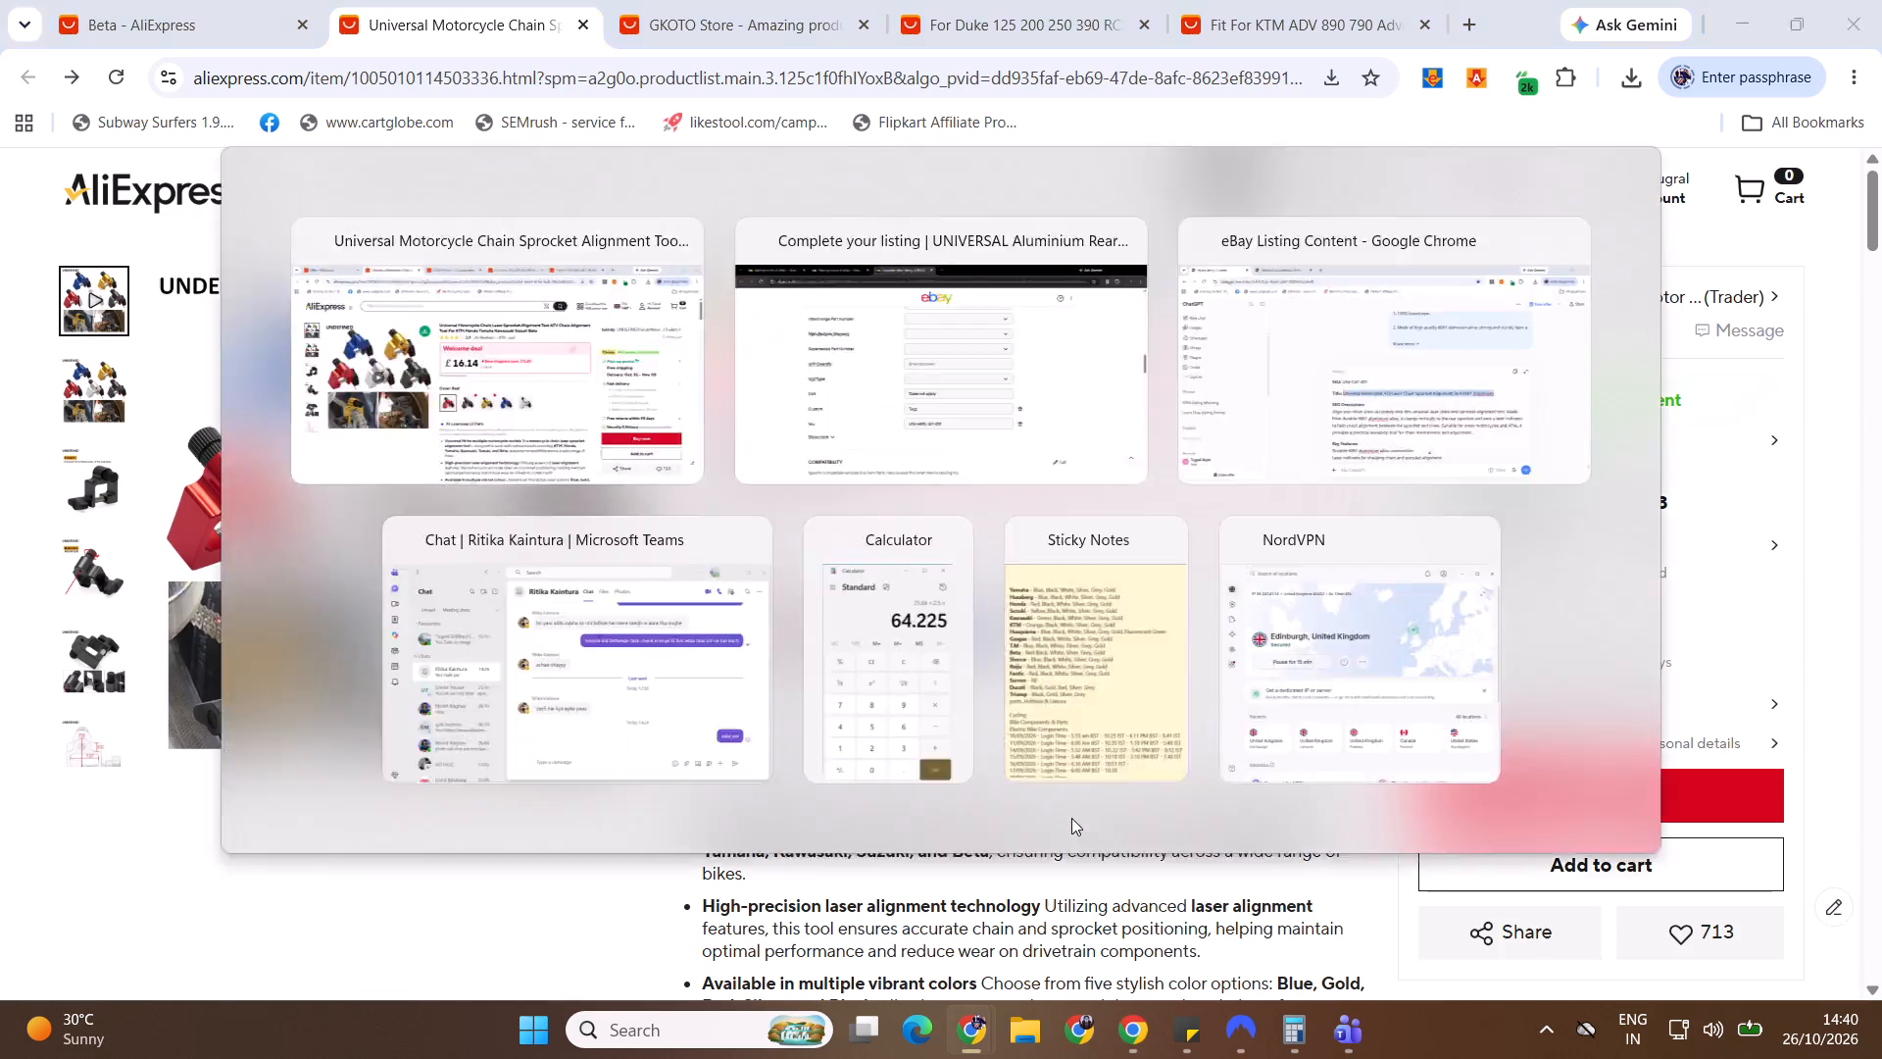
{"action": "key", "text": "alt+Tab"}
{"action": "key", "text": "alt+Tab"}
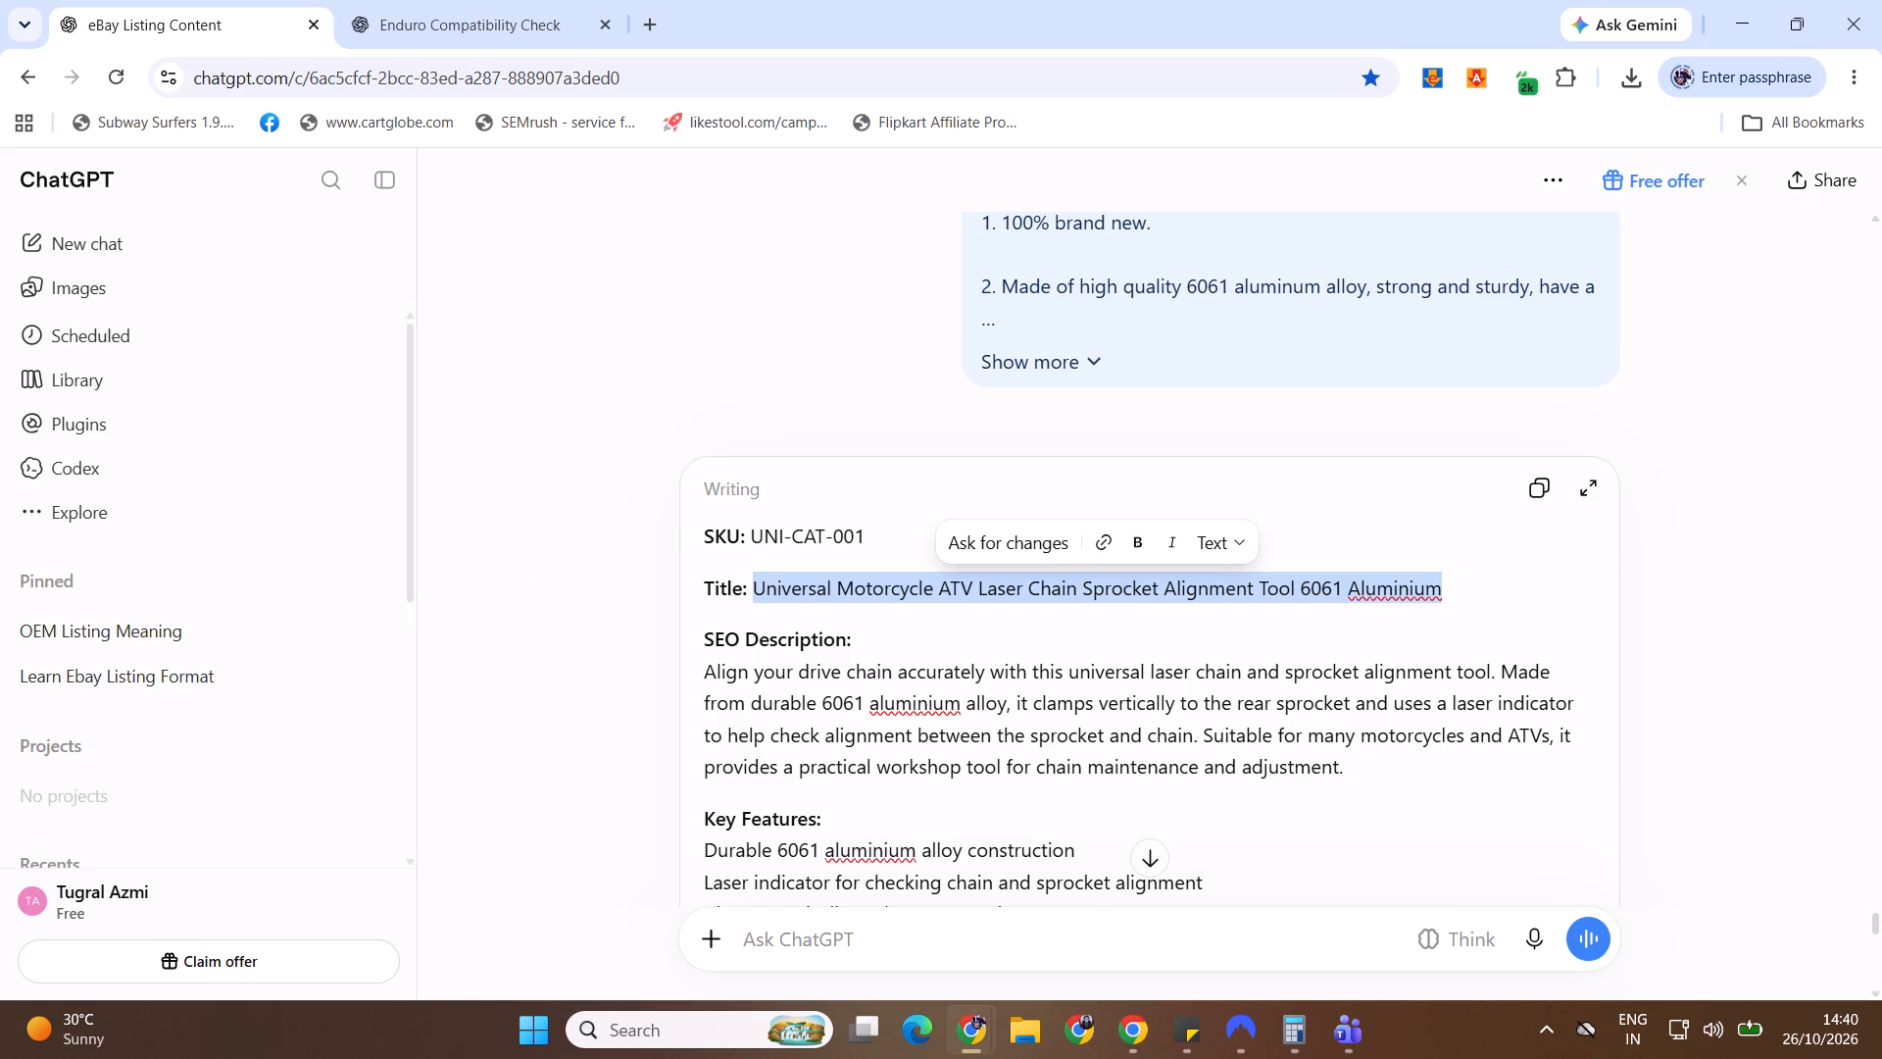
{"action": "left_click_drag", "start_coordinate": [753, 542], "coordinate": [945, 547]}
{"action": "key", "text": "ctrl+c"}
{"action": "key", "text": "alt+Tab"}
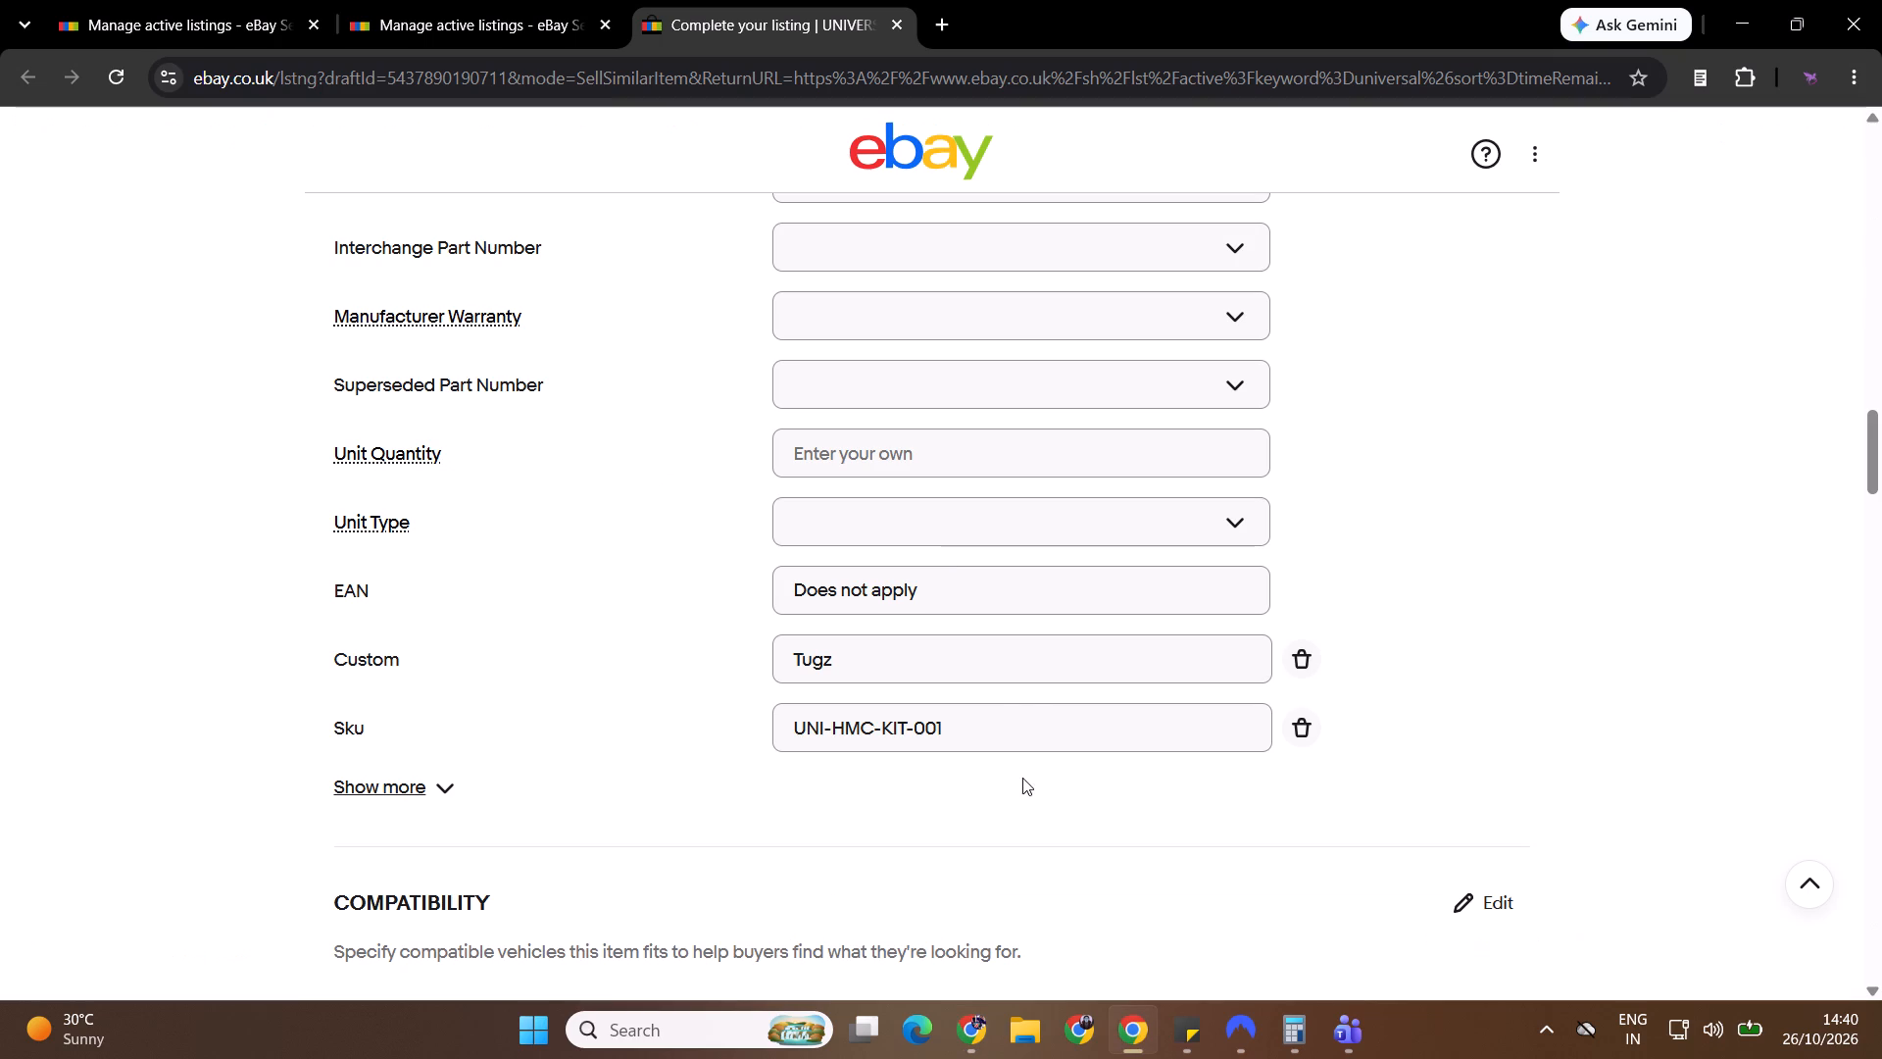
{"action": "left_click", "coordinate": [1023, 693], "text": "ctrl"}
{"action": "left_click", "coordinate": [1030, 727], "text": "ctrl"}
{"action": "key", "text": "ctrl+a"}
{"action": "key", "text": "ctrl+v"}
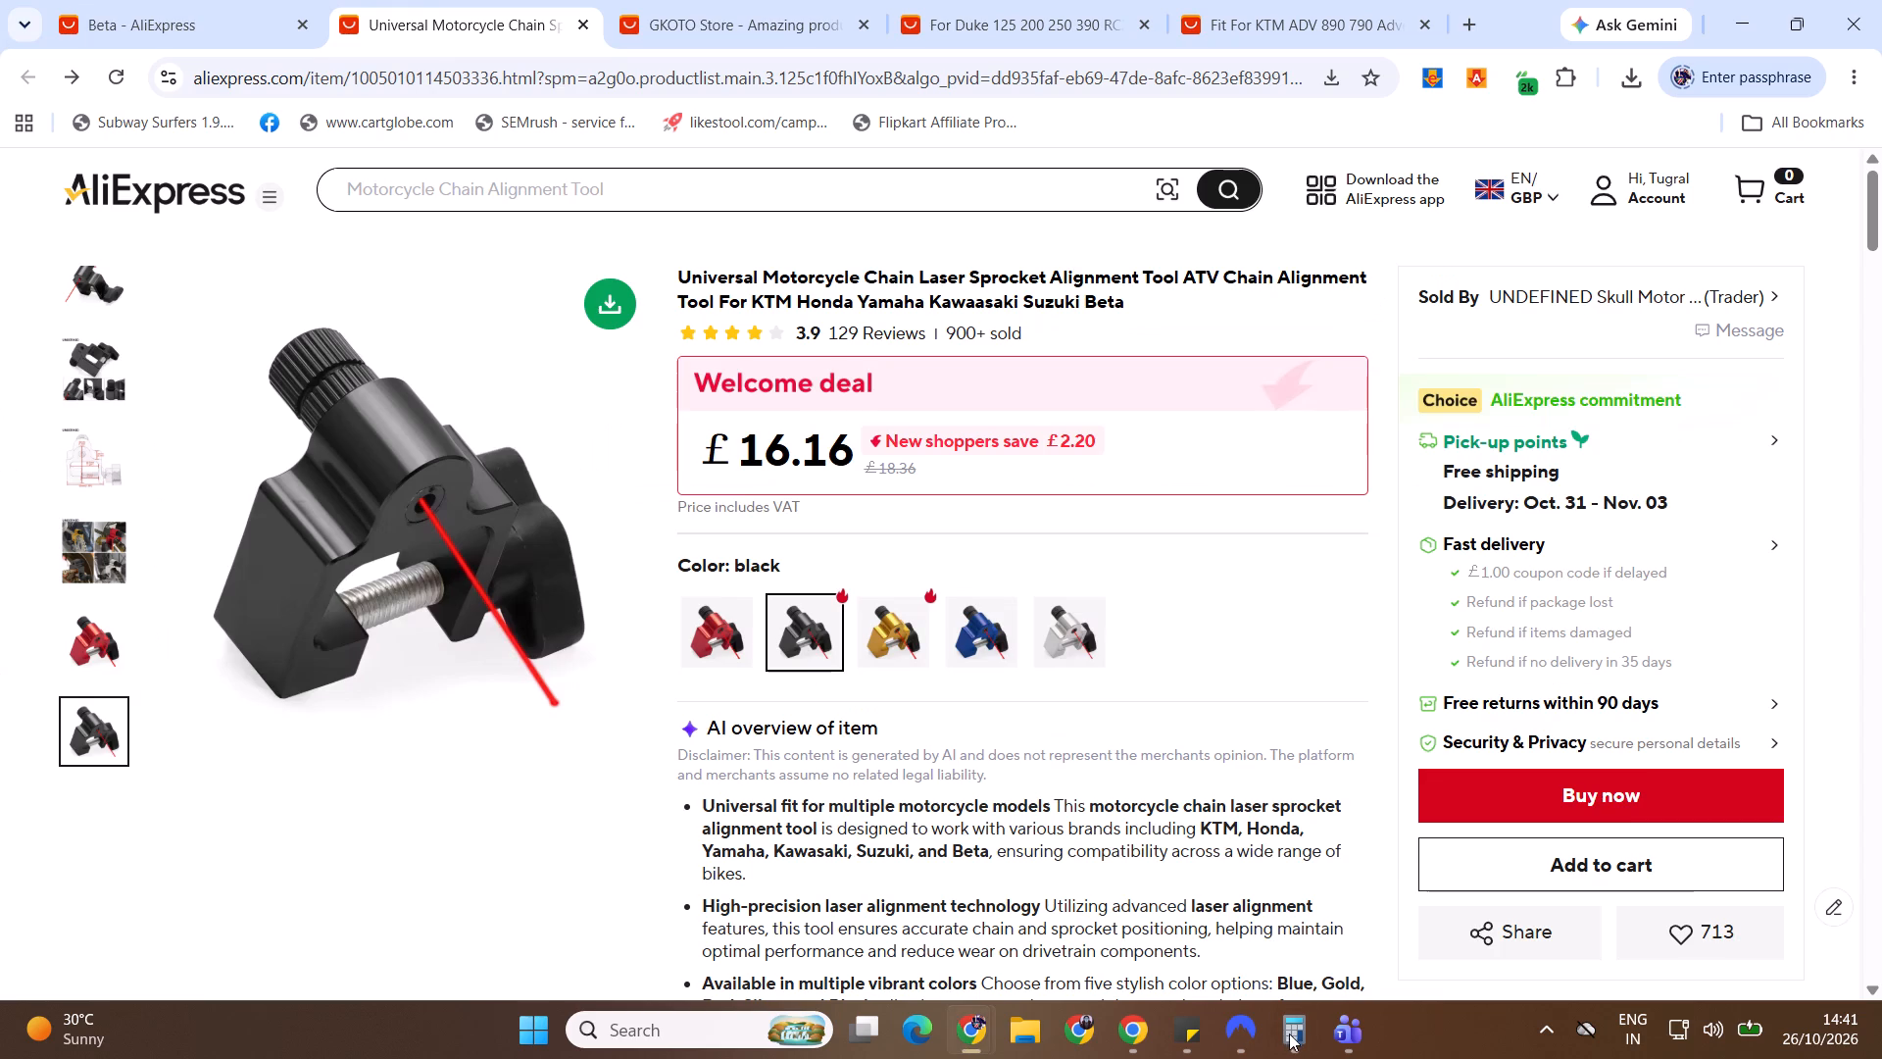
Switch to the eBay listing draft and set the item price to £48.99.
{"action": "key", "text": "alt+Tab"}
{"action": "key", "text": "alt+Tab"}
{"action": "key", "text": "alt+Tab"}
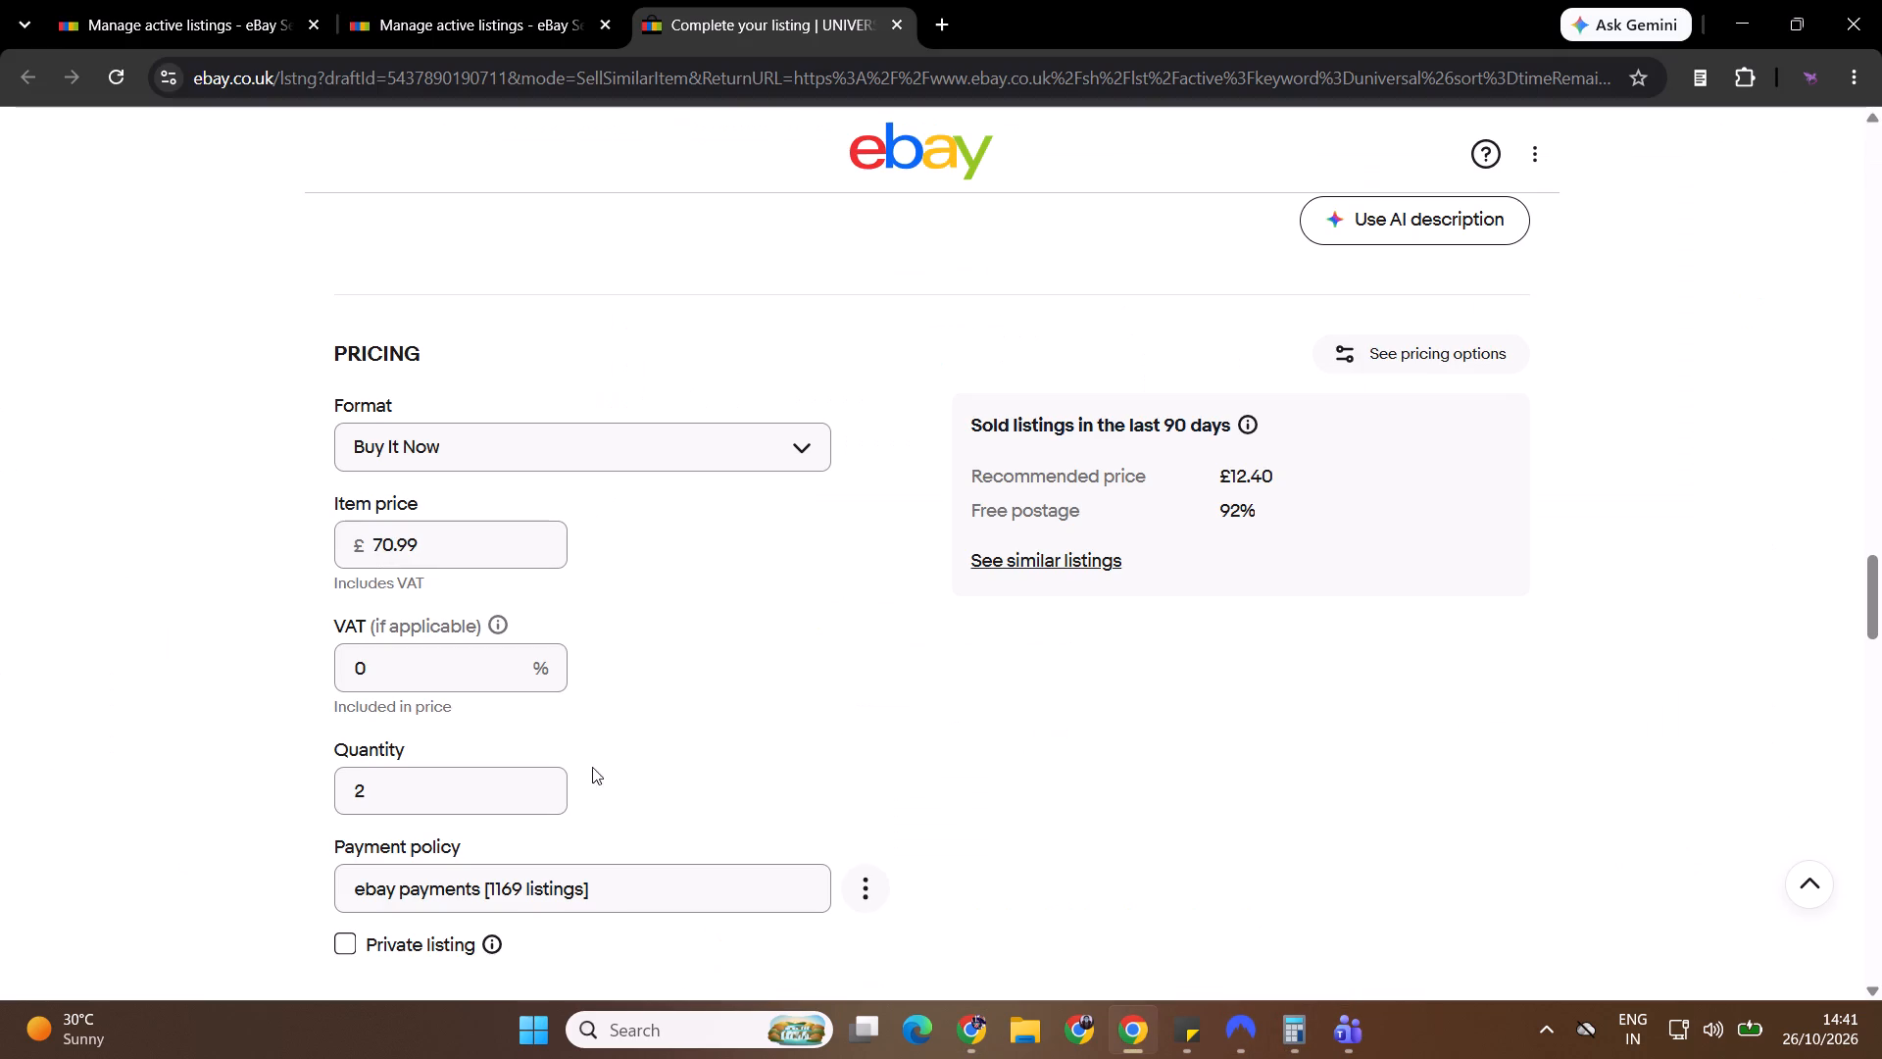
{"action": "double_click", "coordinate": [504, 533]}
{"action": "type", "text": "48.99"}
{"action": "left_click", "coordinate": [985, 703]}
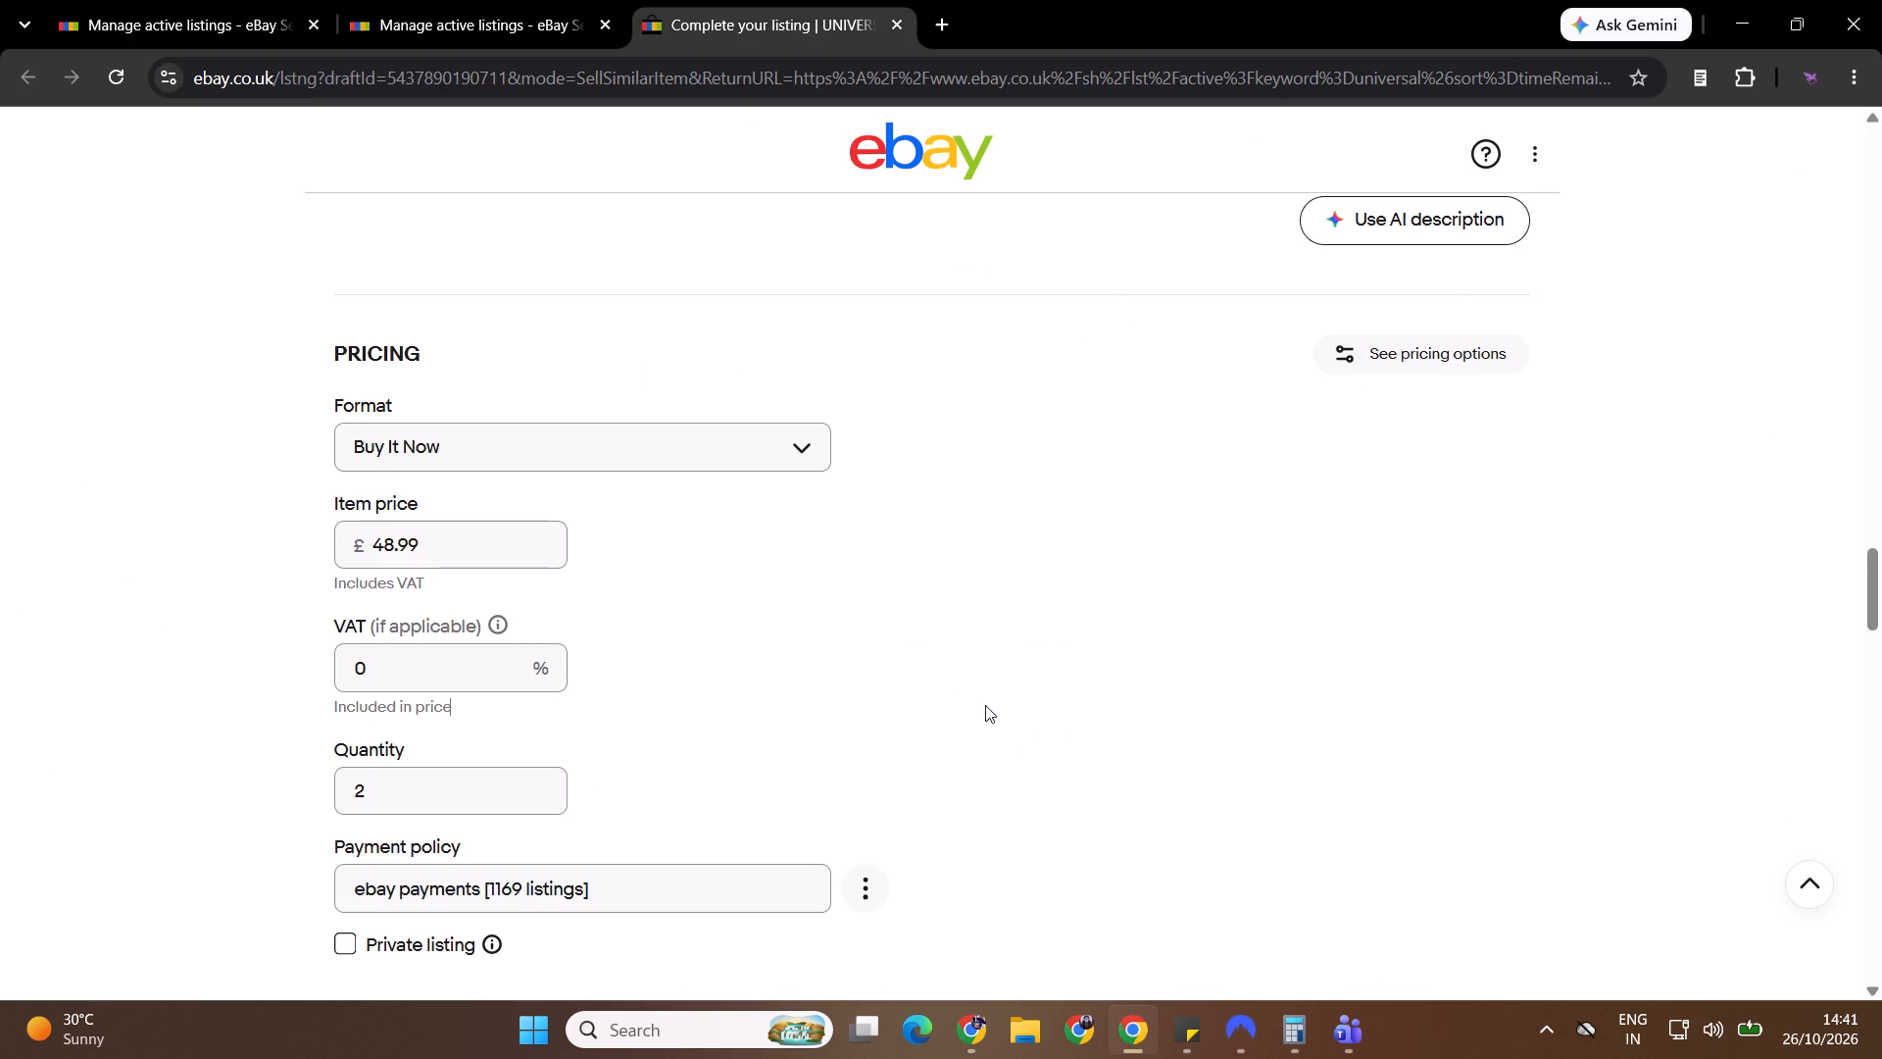
Set the Colour item specific to Black.
{"action": "left_click_drag", "start_coordinate": [1881, 582], "coordinate": [1881, 135]}
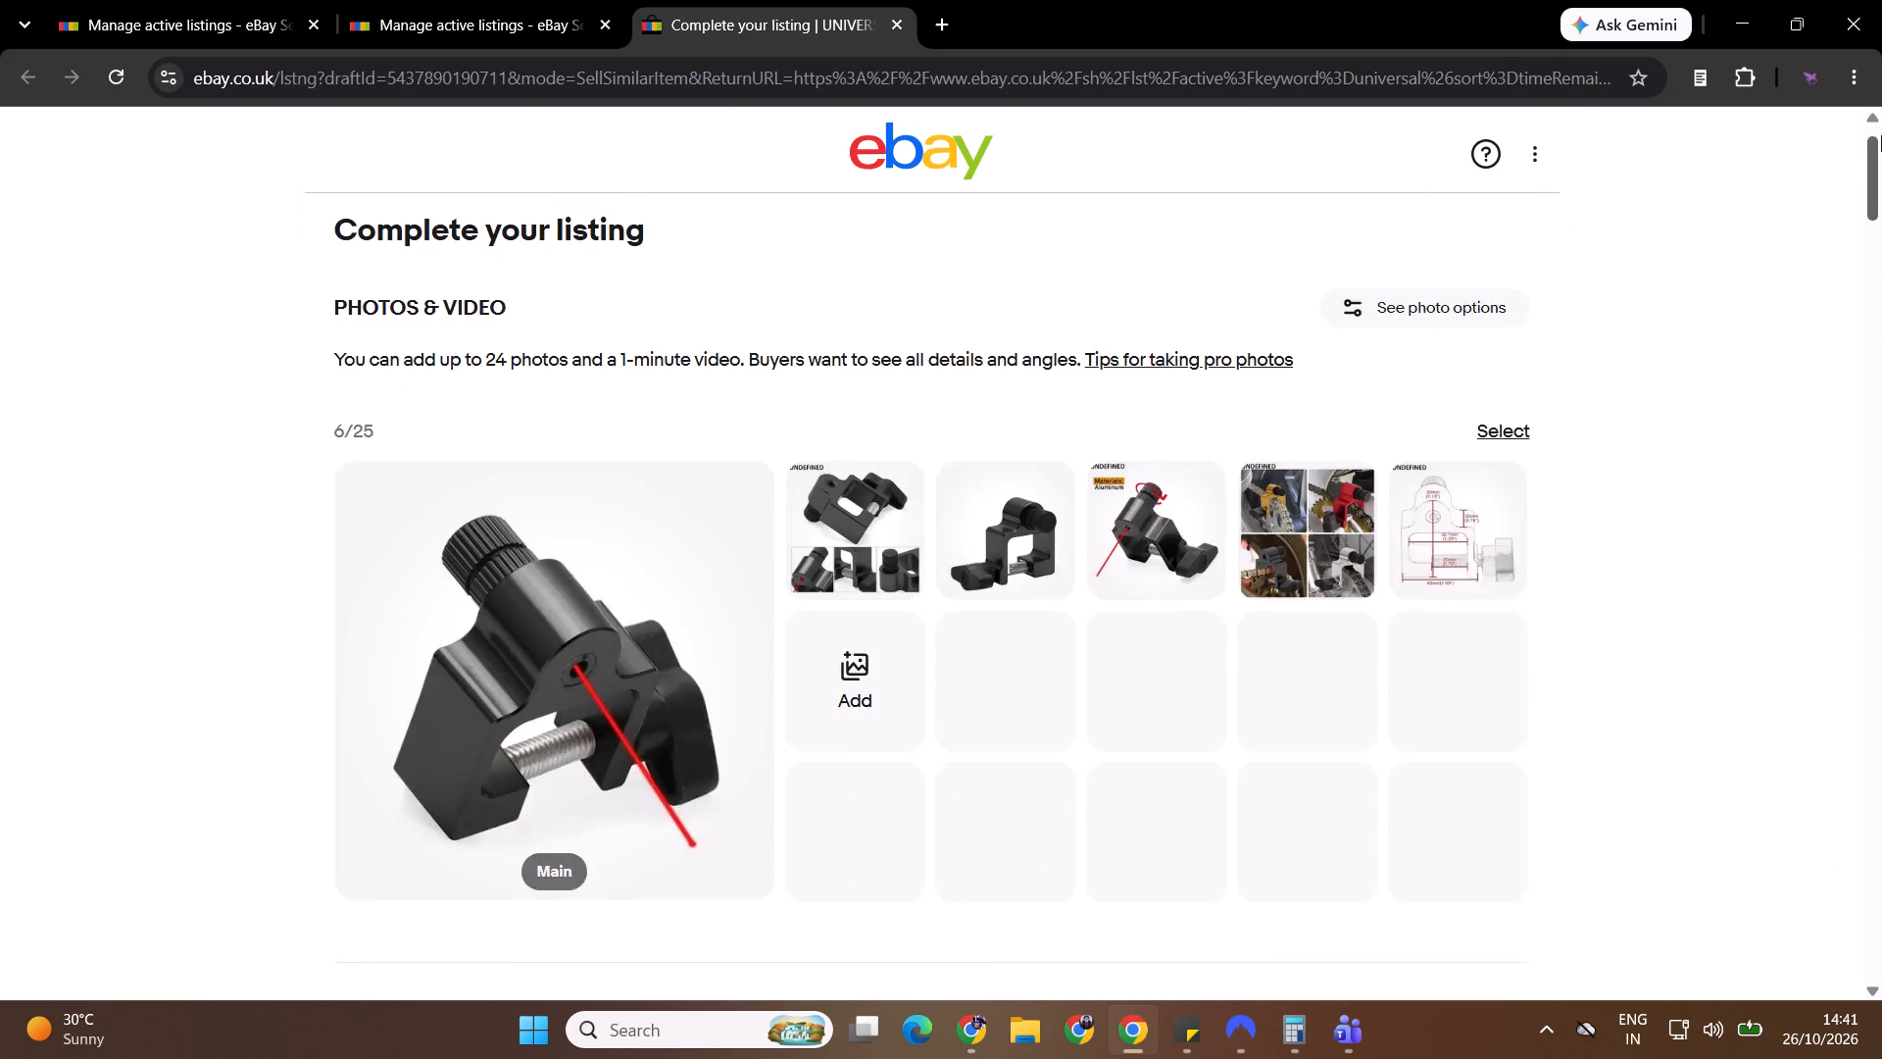
{"action": "left_click_drag", "start_coordinate": [1881, 135], "coordinate": [1881, 454]}
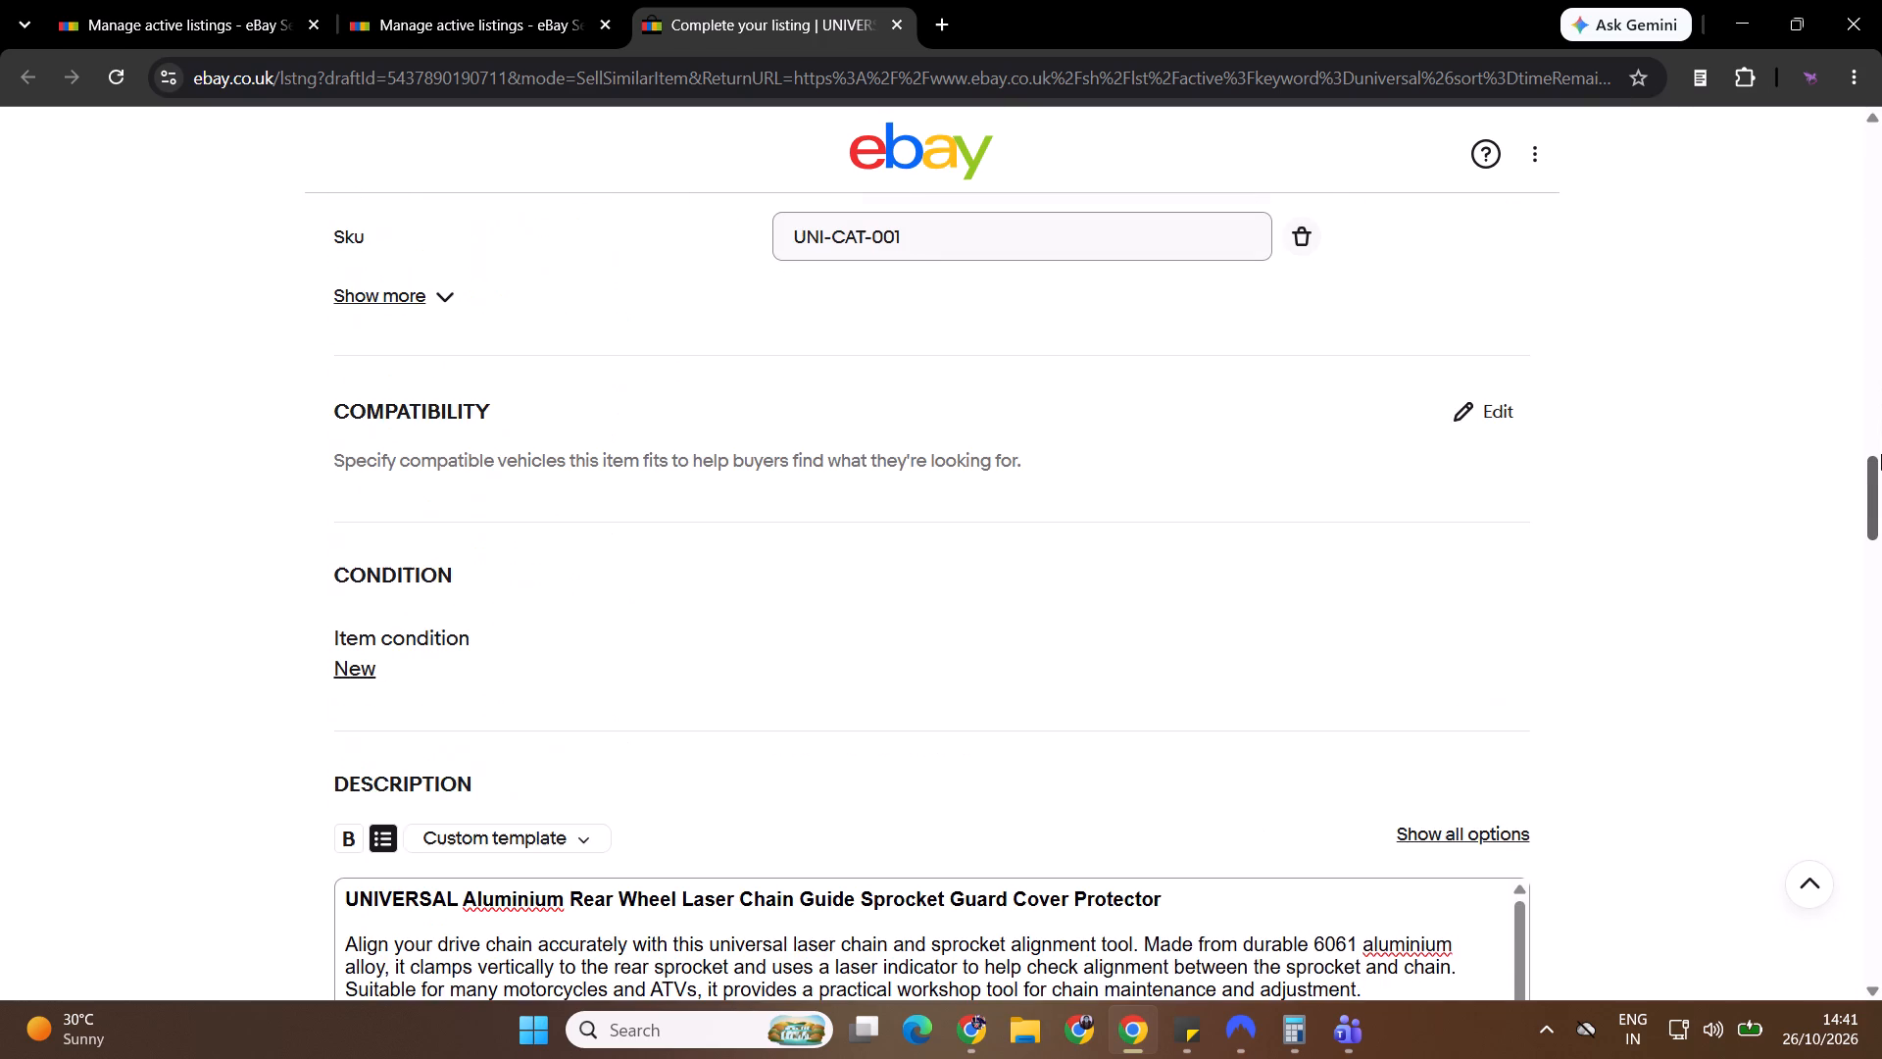
{"action": "left_click_drag", "start_coordinate": [1881, 454], "coordinate": [1881, 284]}
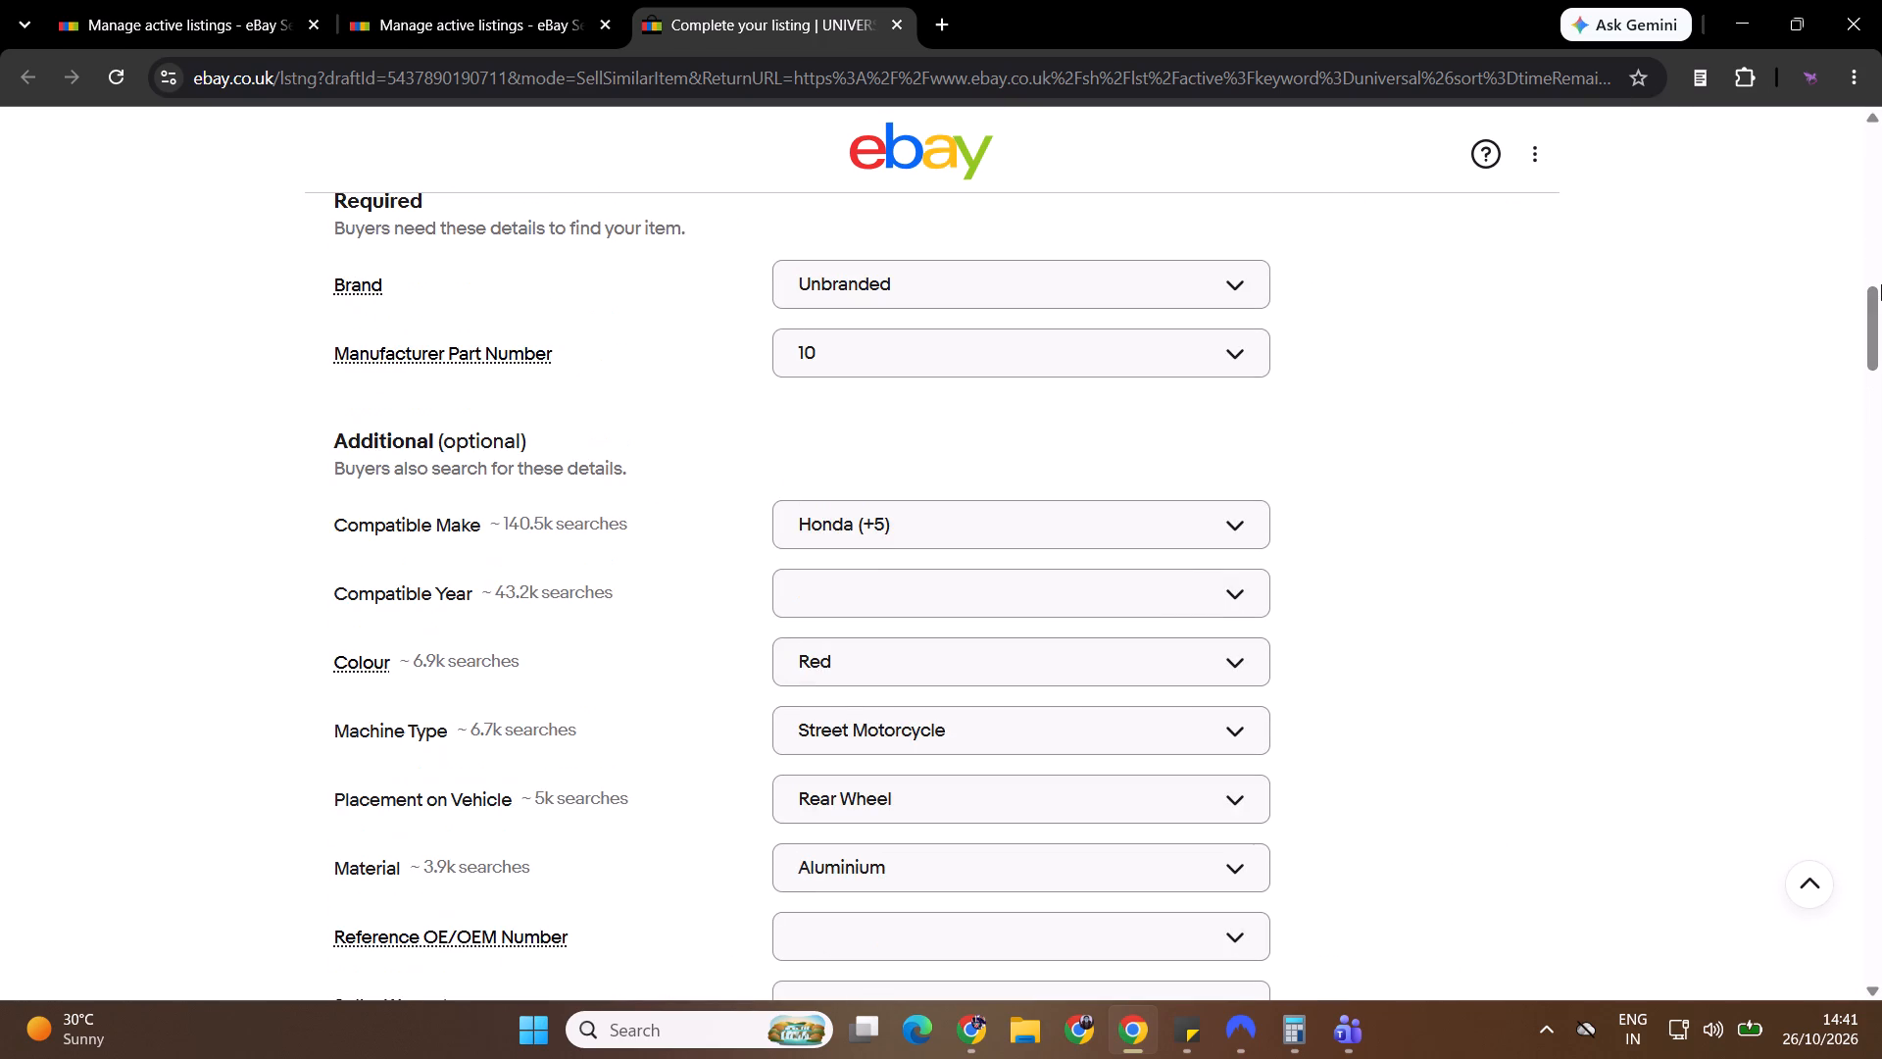
{"action": "left_click", "coordinate": [835, 680]}
{"action": "left_click", "coordinate": [827, 865]}
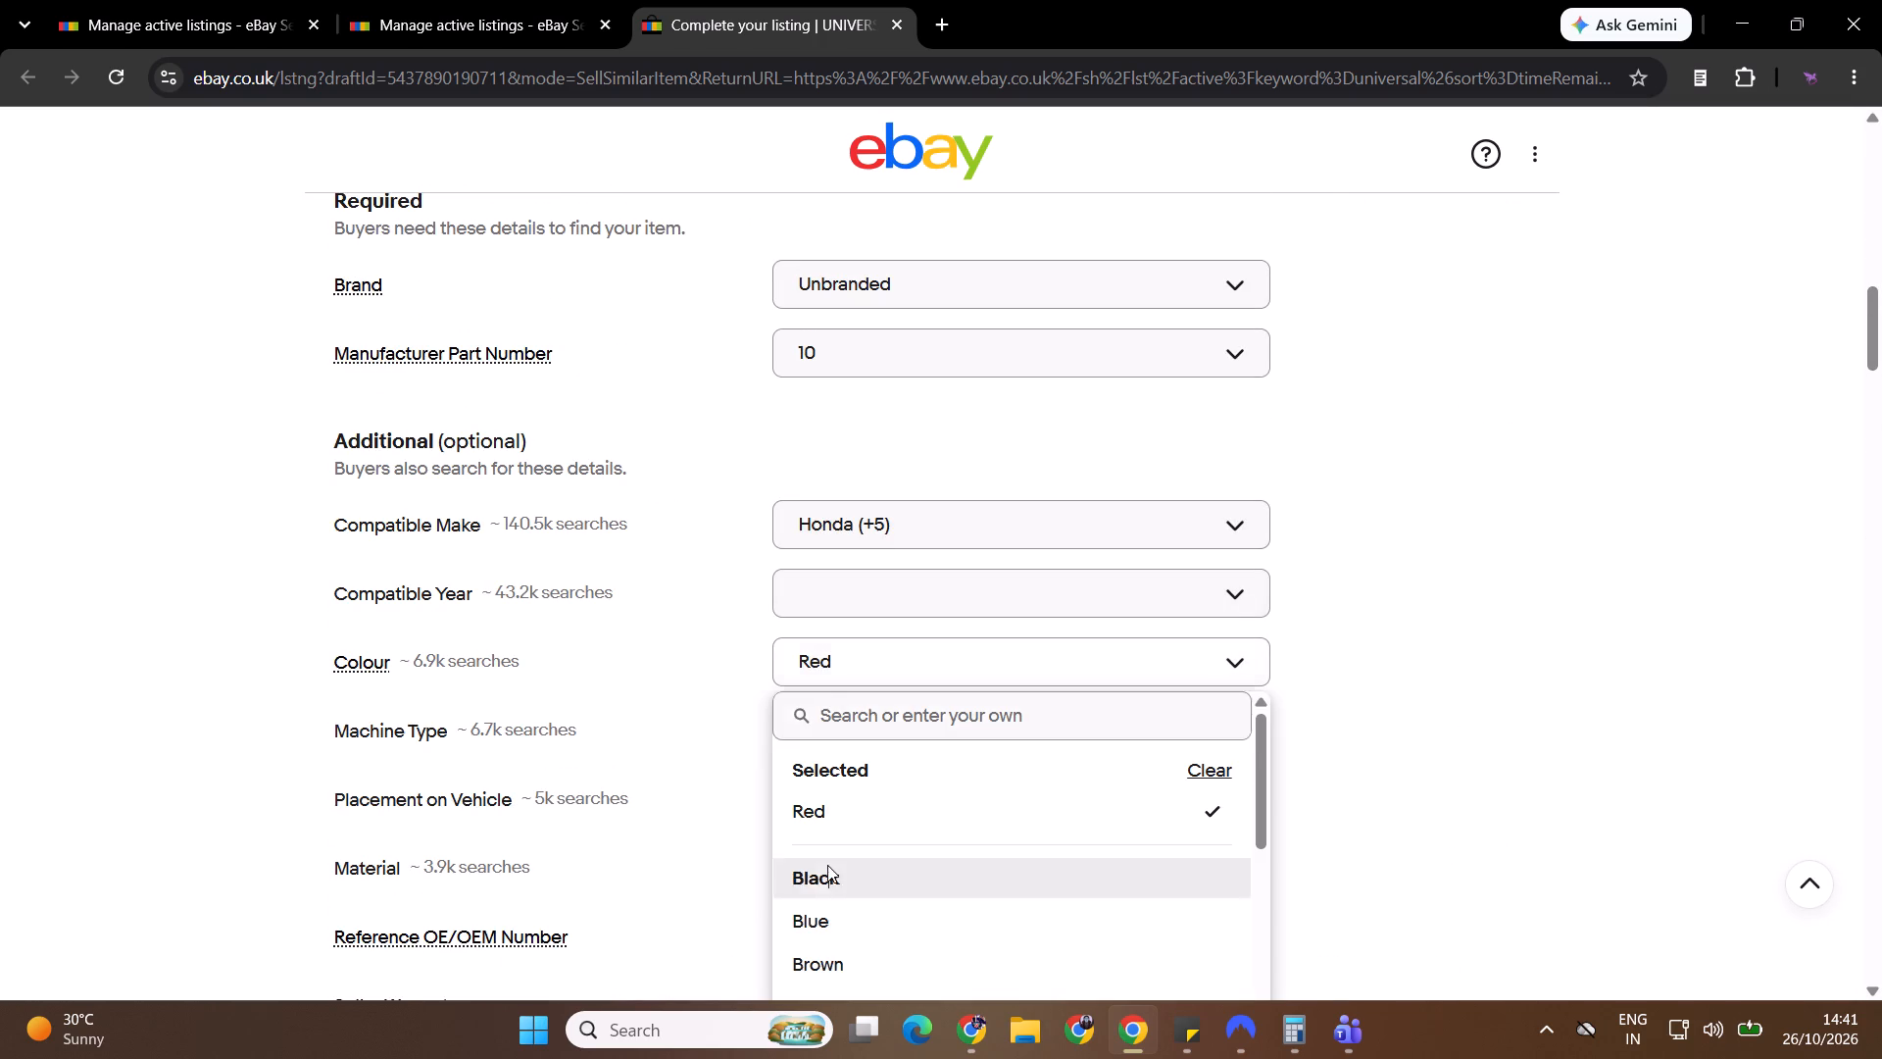
{"action": "left_click", "coordinate": [1631, 708]}
Examine the prices of similar sold listings in the pricing research for the chain alignment tool.
{"action": "left_click_drag", "start_coordinate": [1881, 347], "coordinate": [1881, 620]}
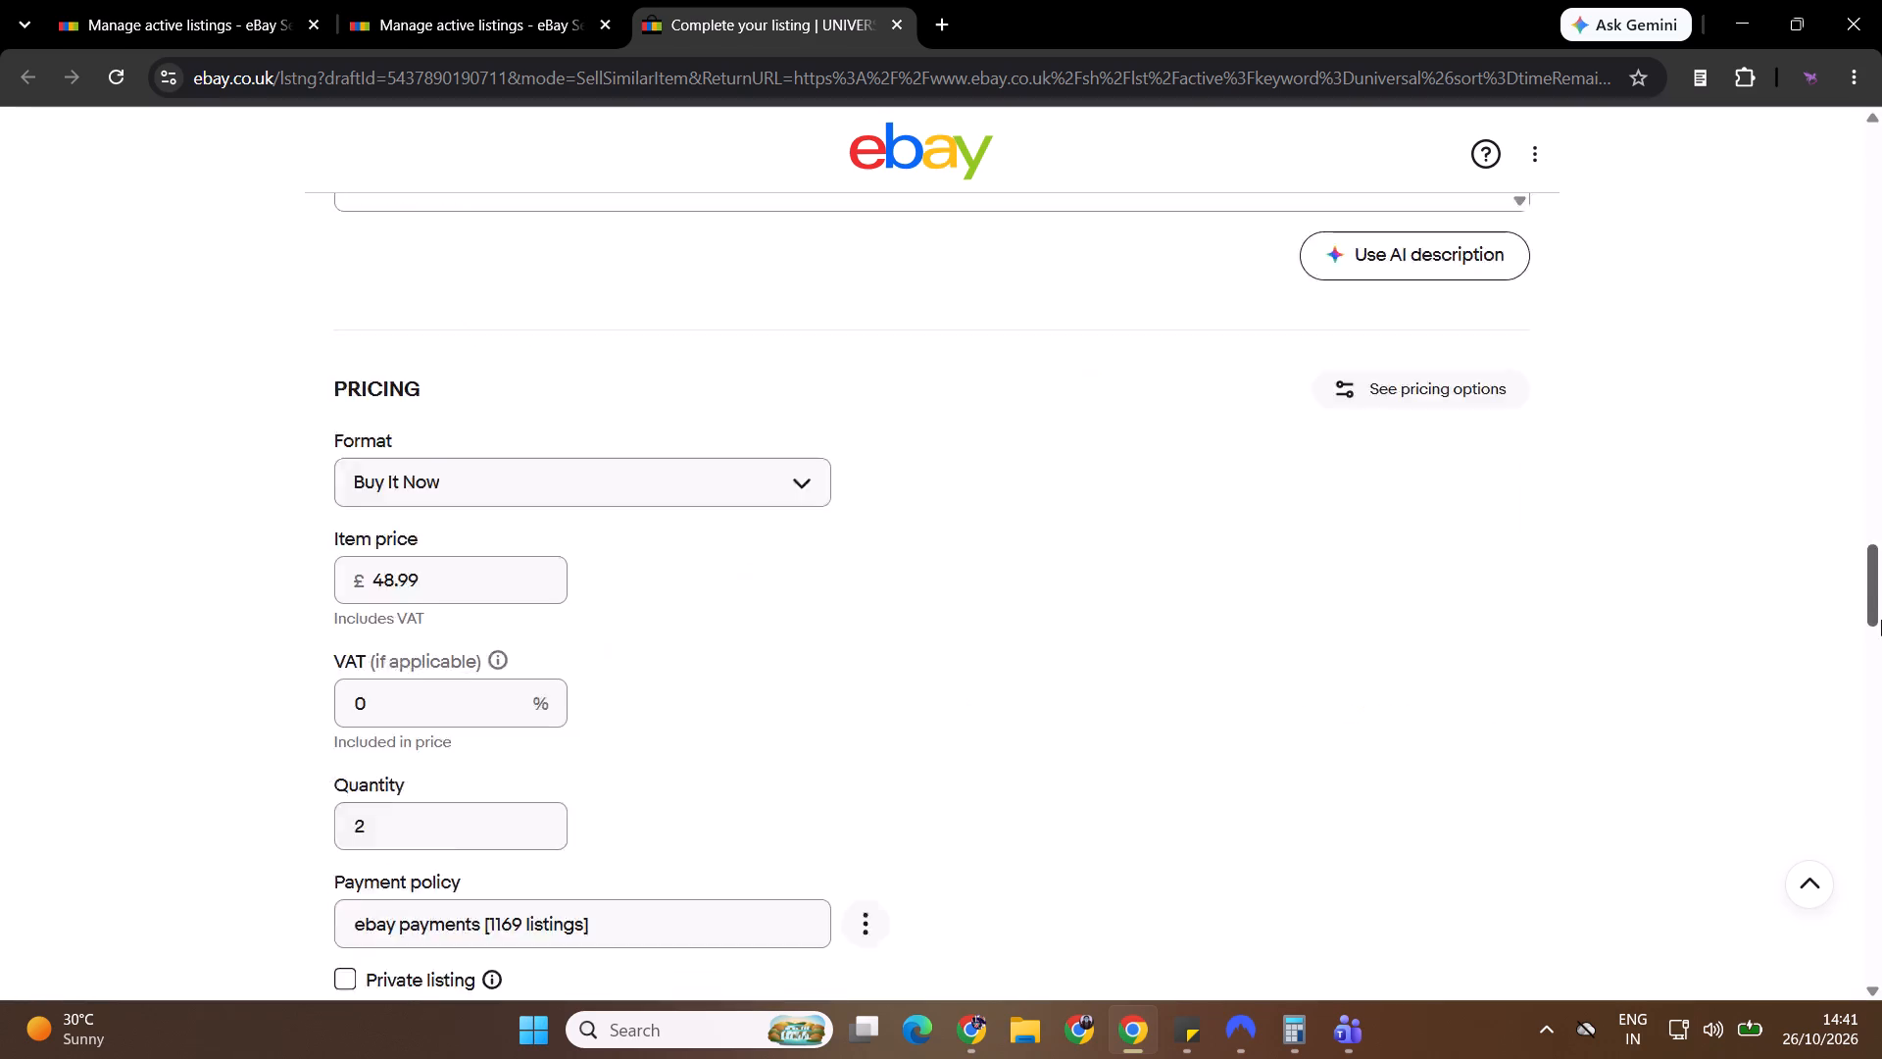
{"action": "left_click_drag", "start_coordinate": [1881, 620], "coordinate": [1881, 659]}
{"action": "key", "text": "alt+Tab"}
{"action": "key", "text": "alt+Tab"}
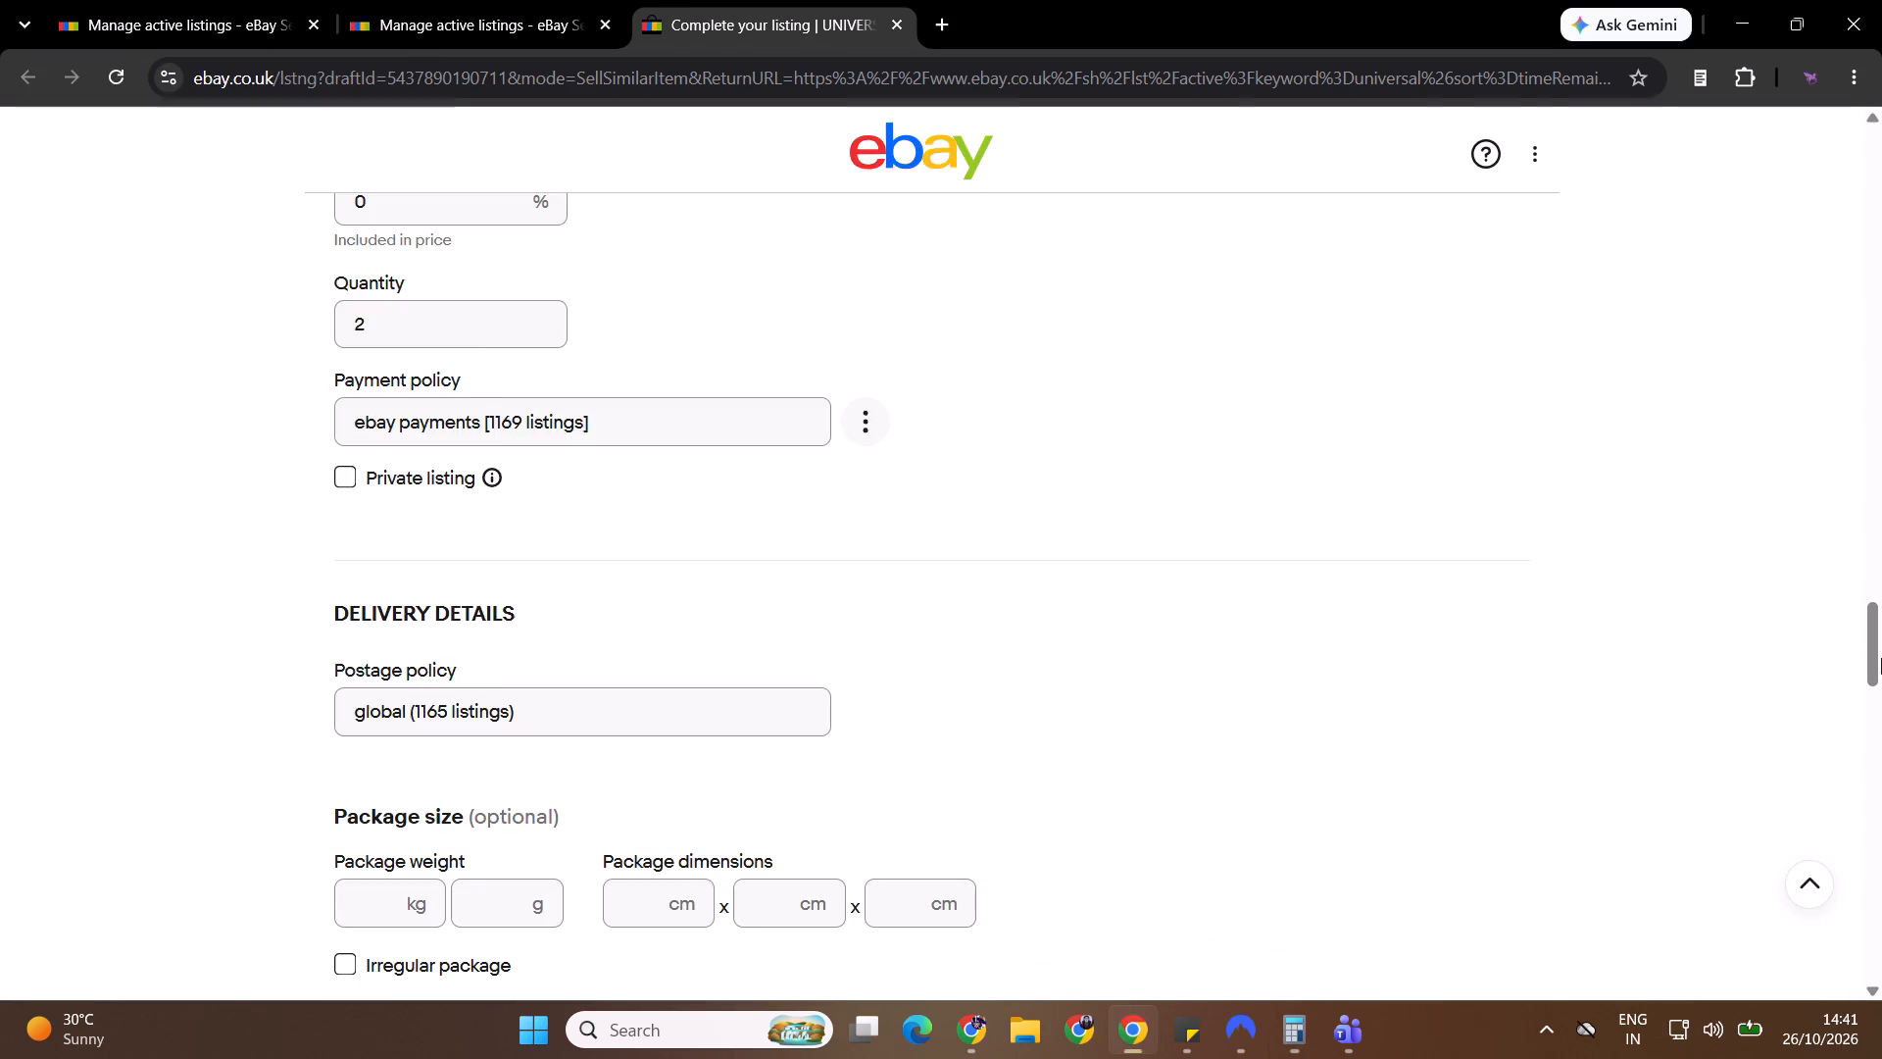
{"action": "key", "text": "alt+Tab"}
{"action": "key", "text": "alt+Tab"}
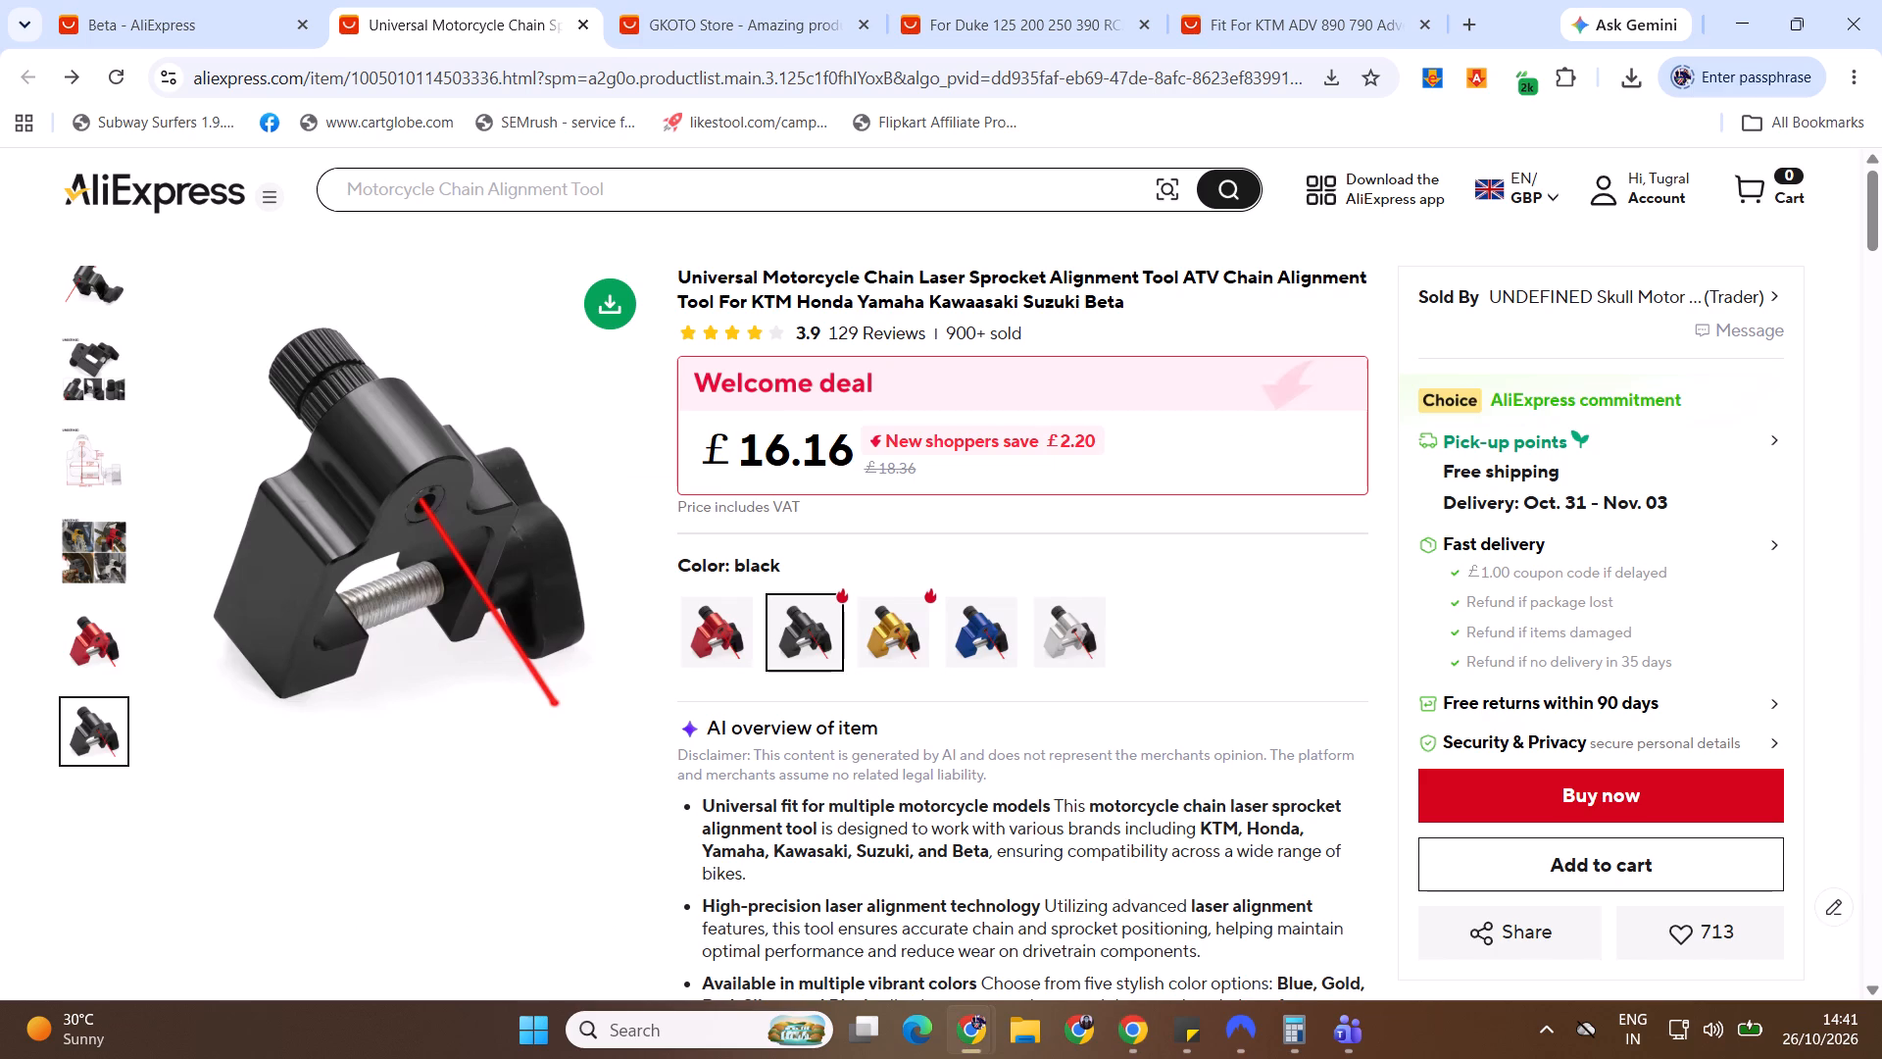
{"action": "key", "text": "alt+Tab"}
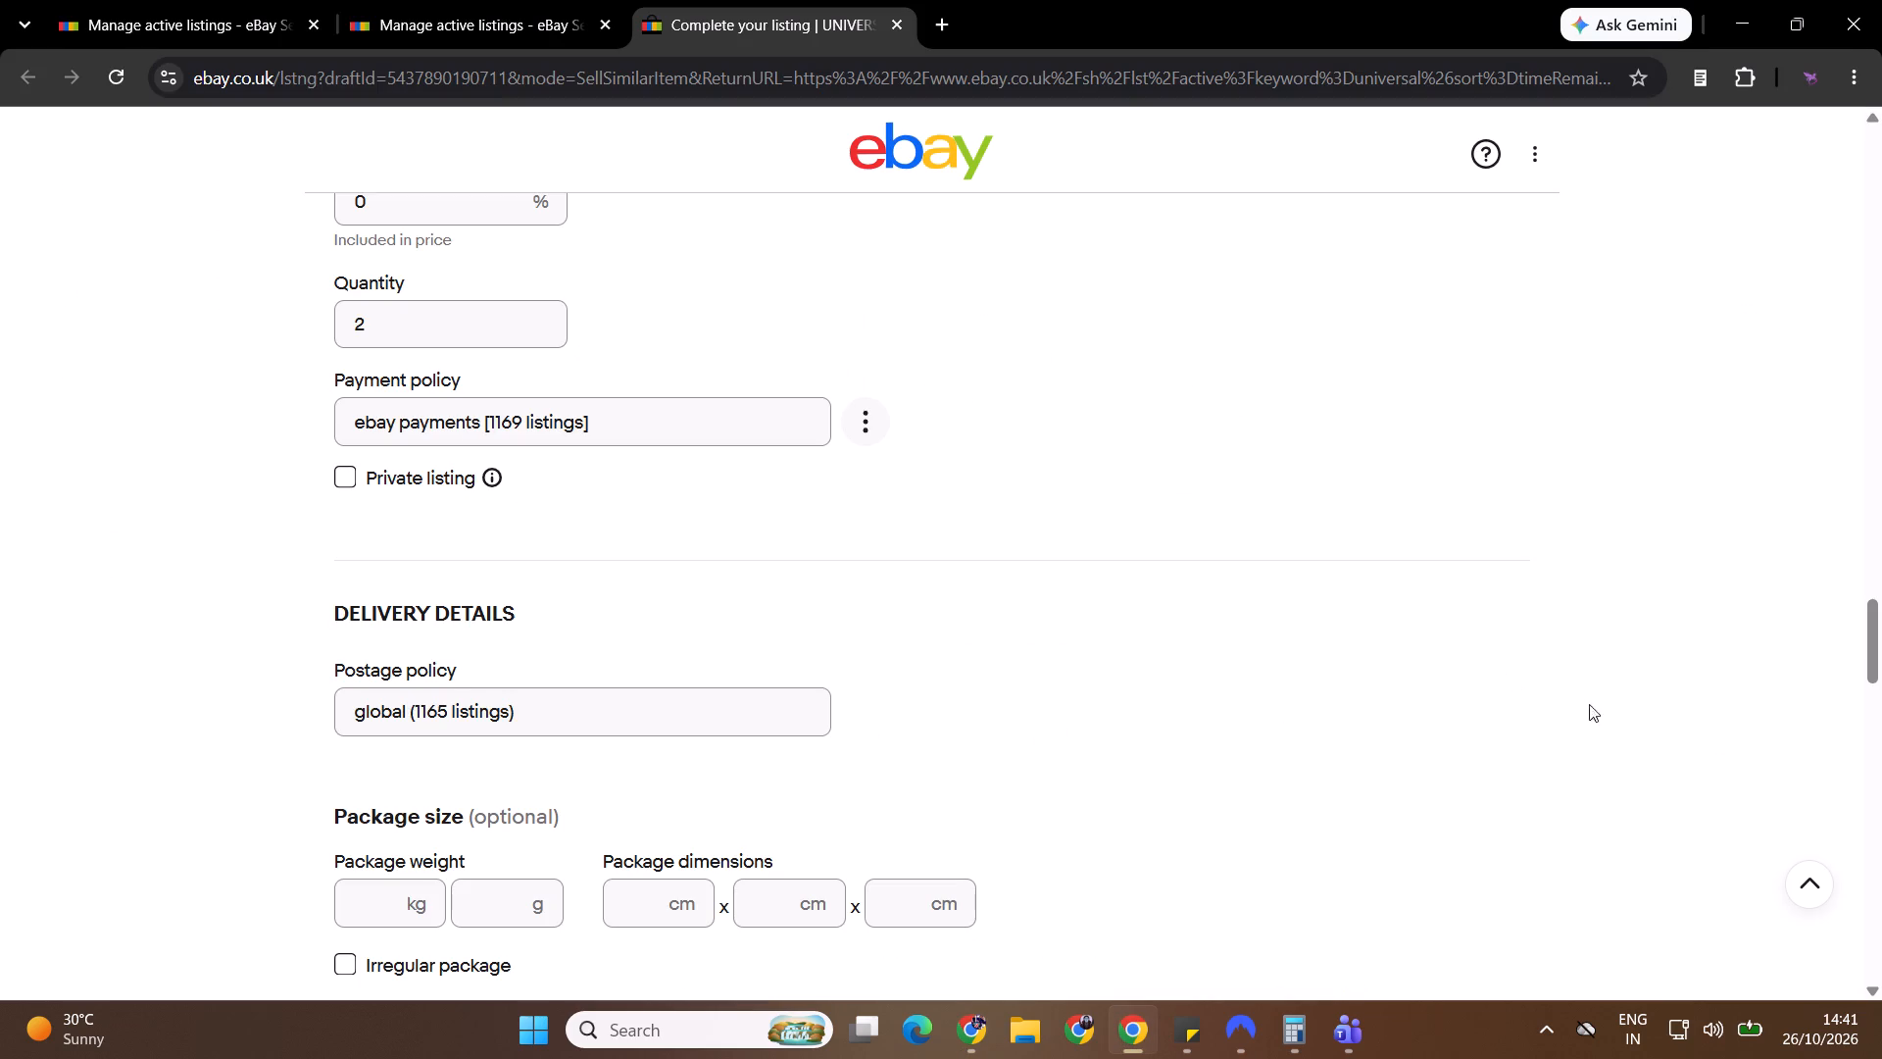
{"action": "left_click_drag", "start_coordinate": [1881, 674], "coordinate": [1881, 624]}
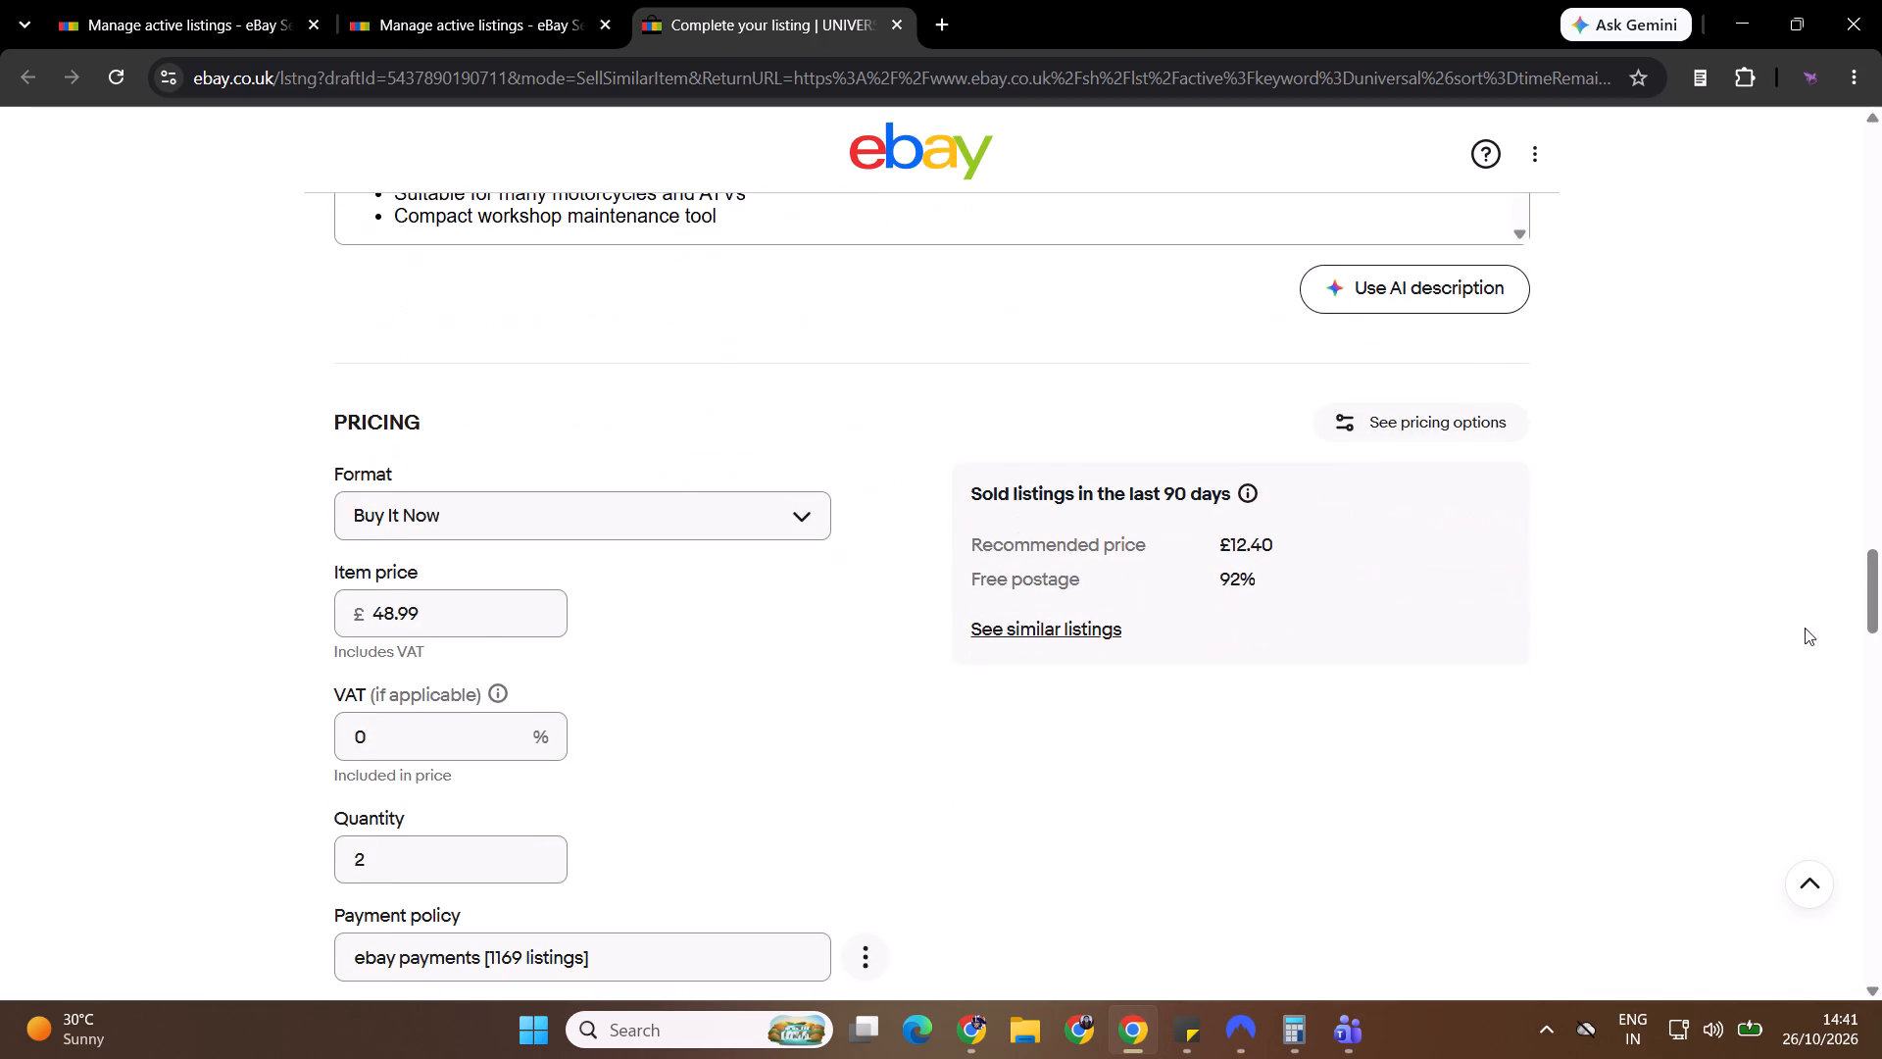
{"action": "left_click", "coordinate": [1072, 632]}
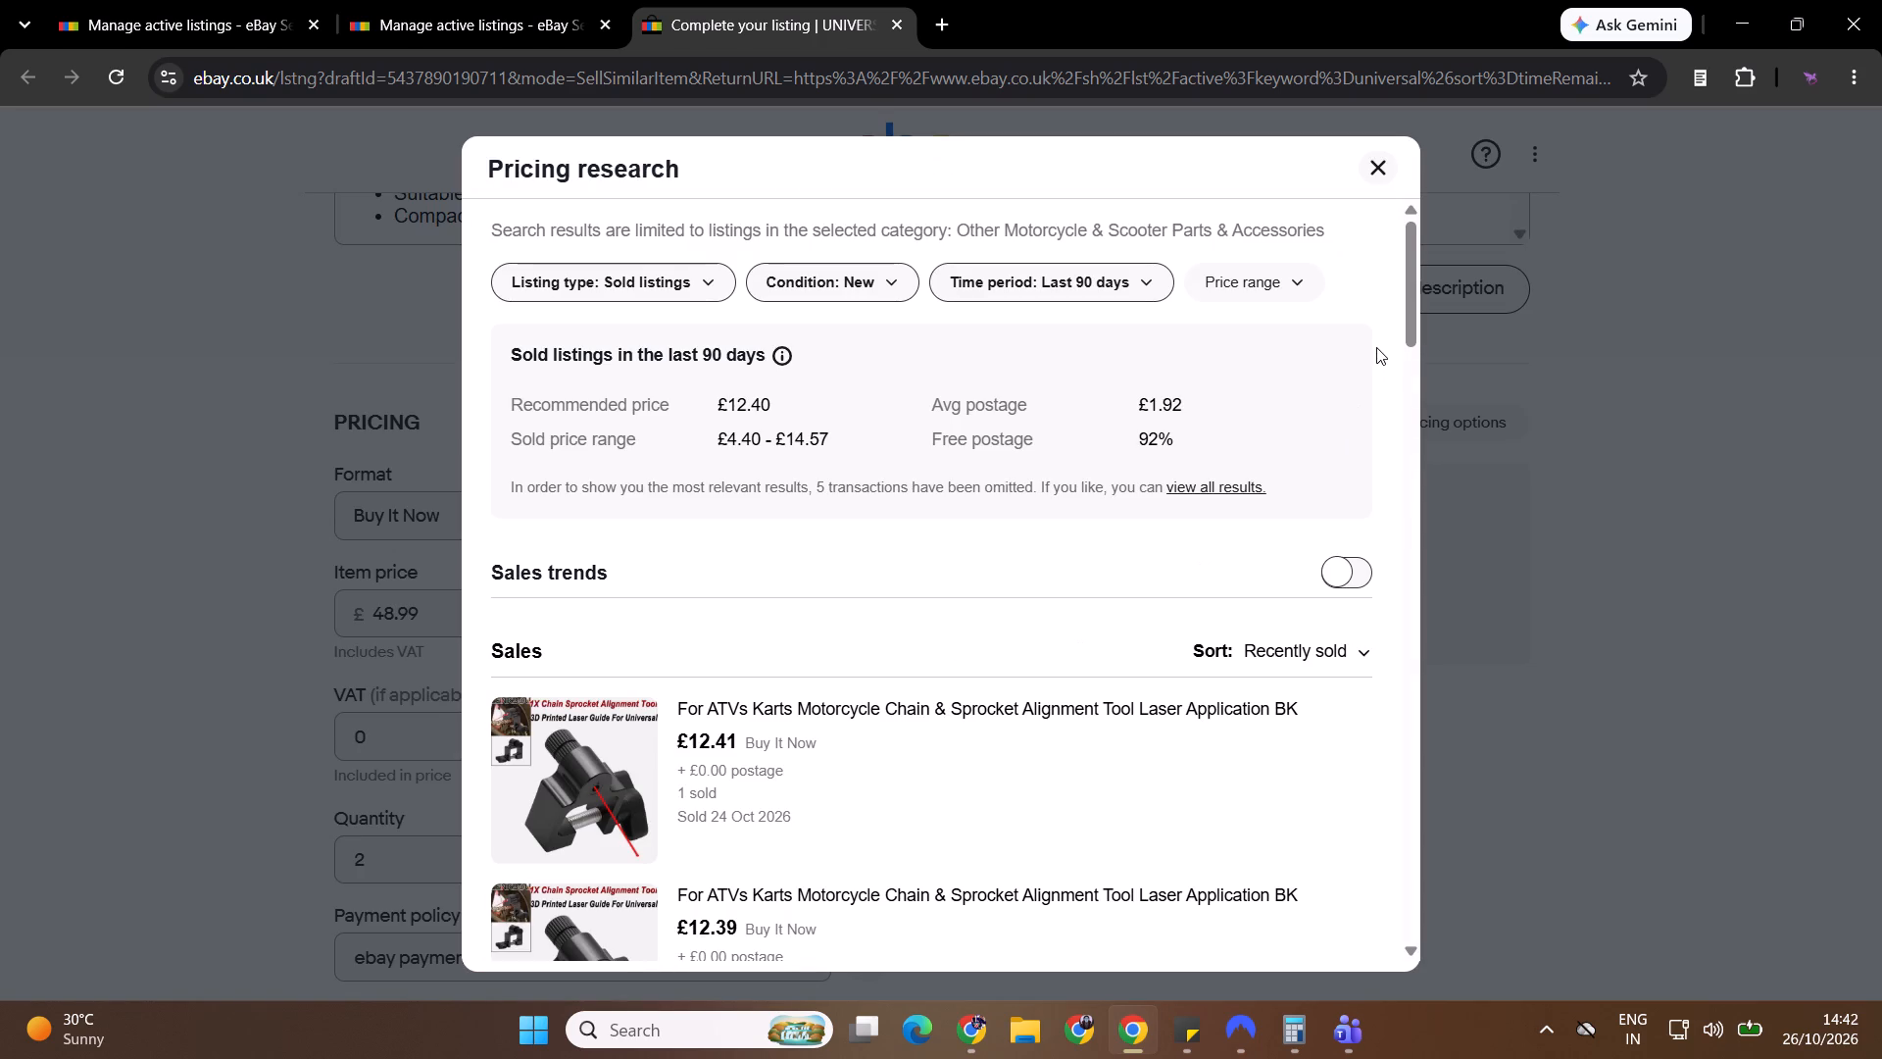
{"action": "left_click_drag", "start_coordinate": [1412, 254], "coordinate": [1417, 362]}
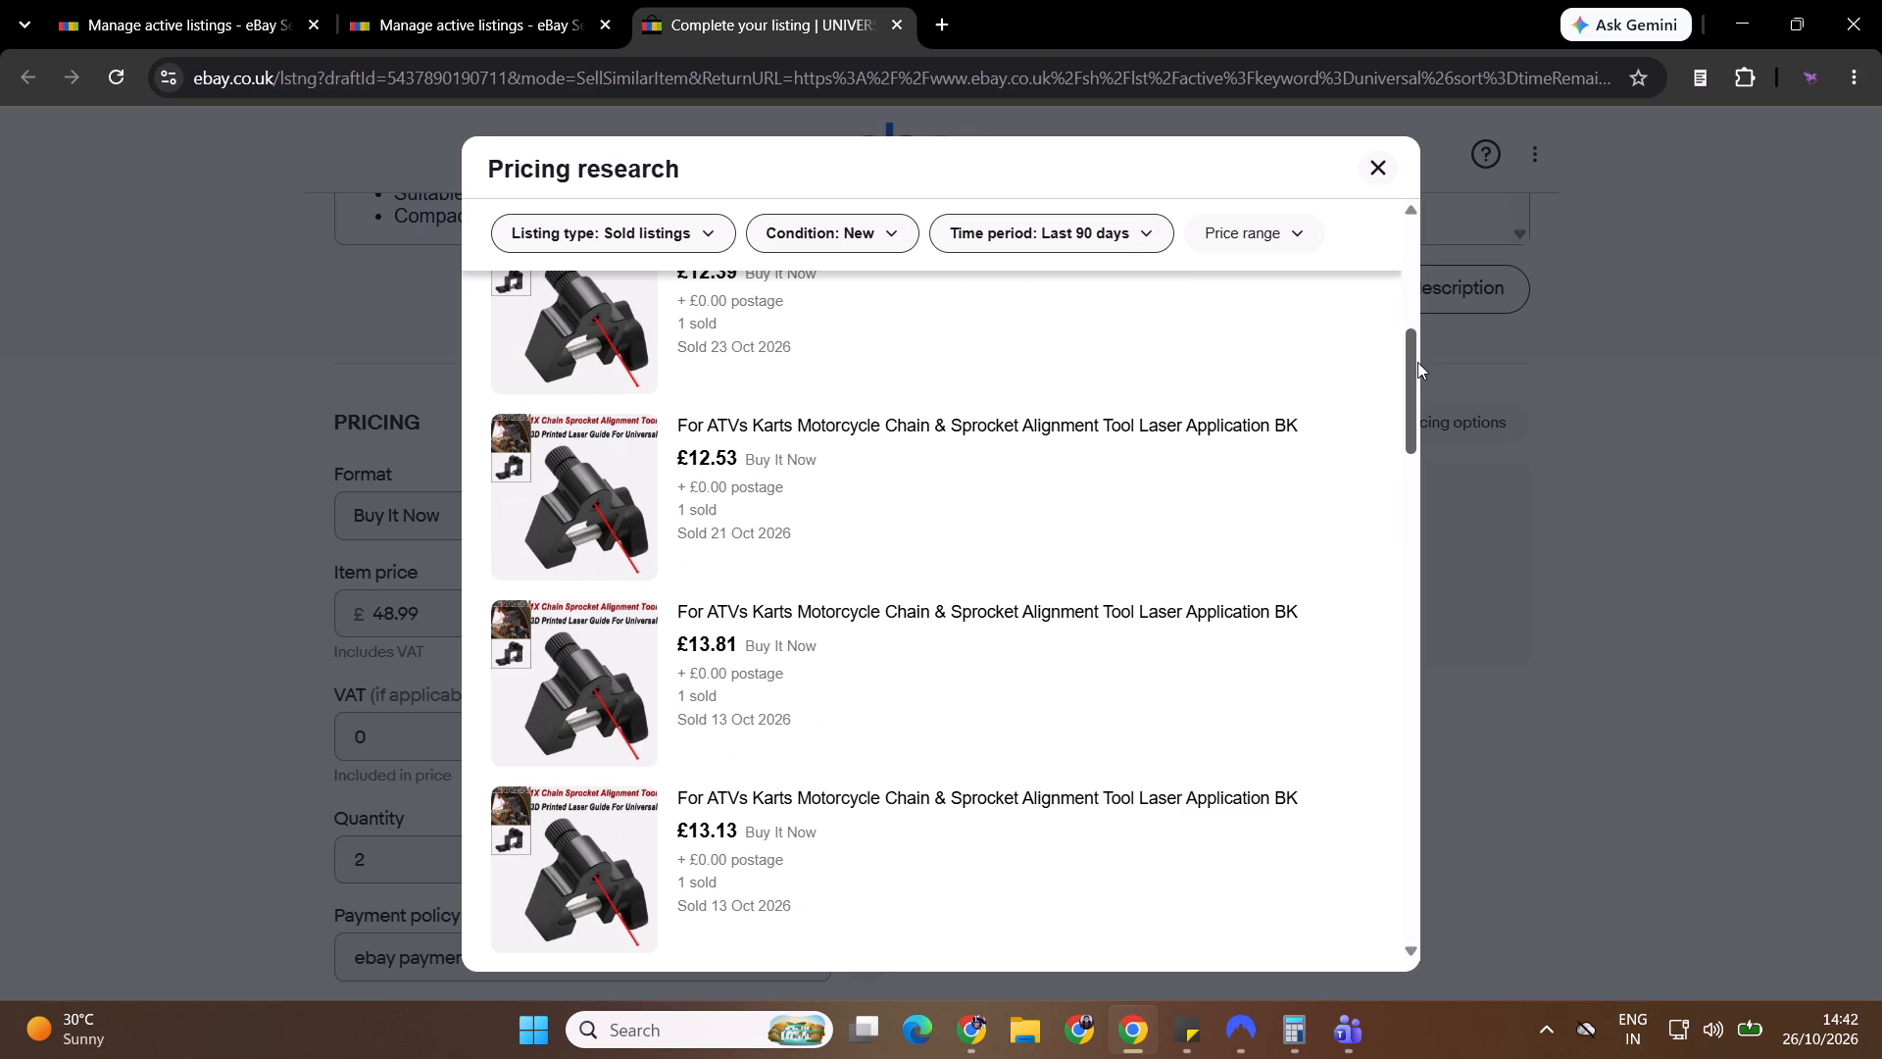
{"action": "left_click_drag", "start_coordinate": [1417, 362], "coordinate": [1412, 460]}
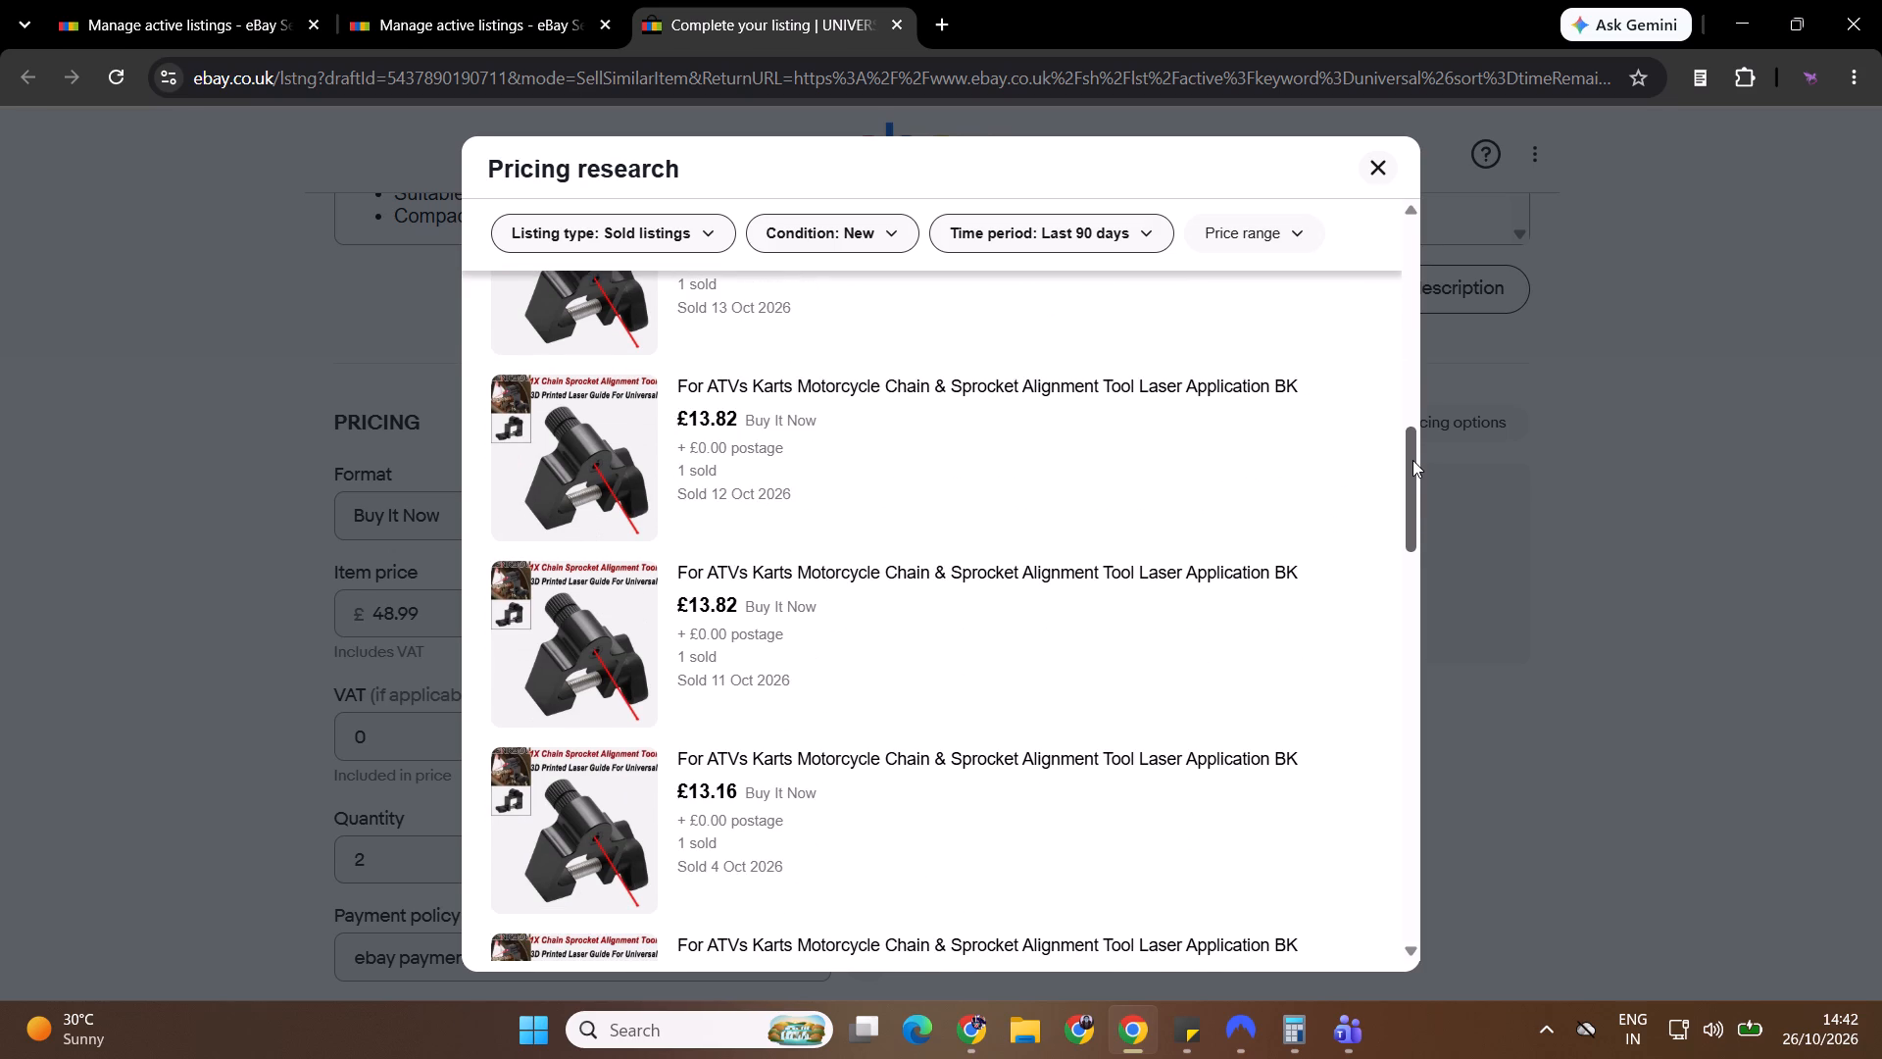
{"action": "left_click_drag", "start_coordinate": [1412, 460], "coordinate": [1366, 817]}
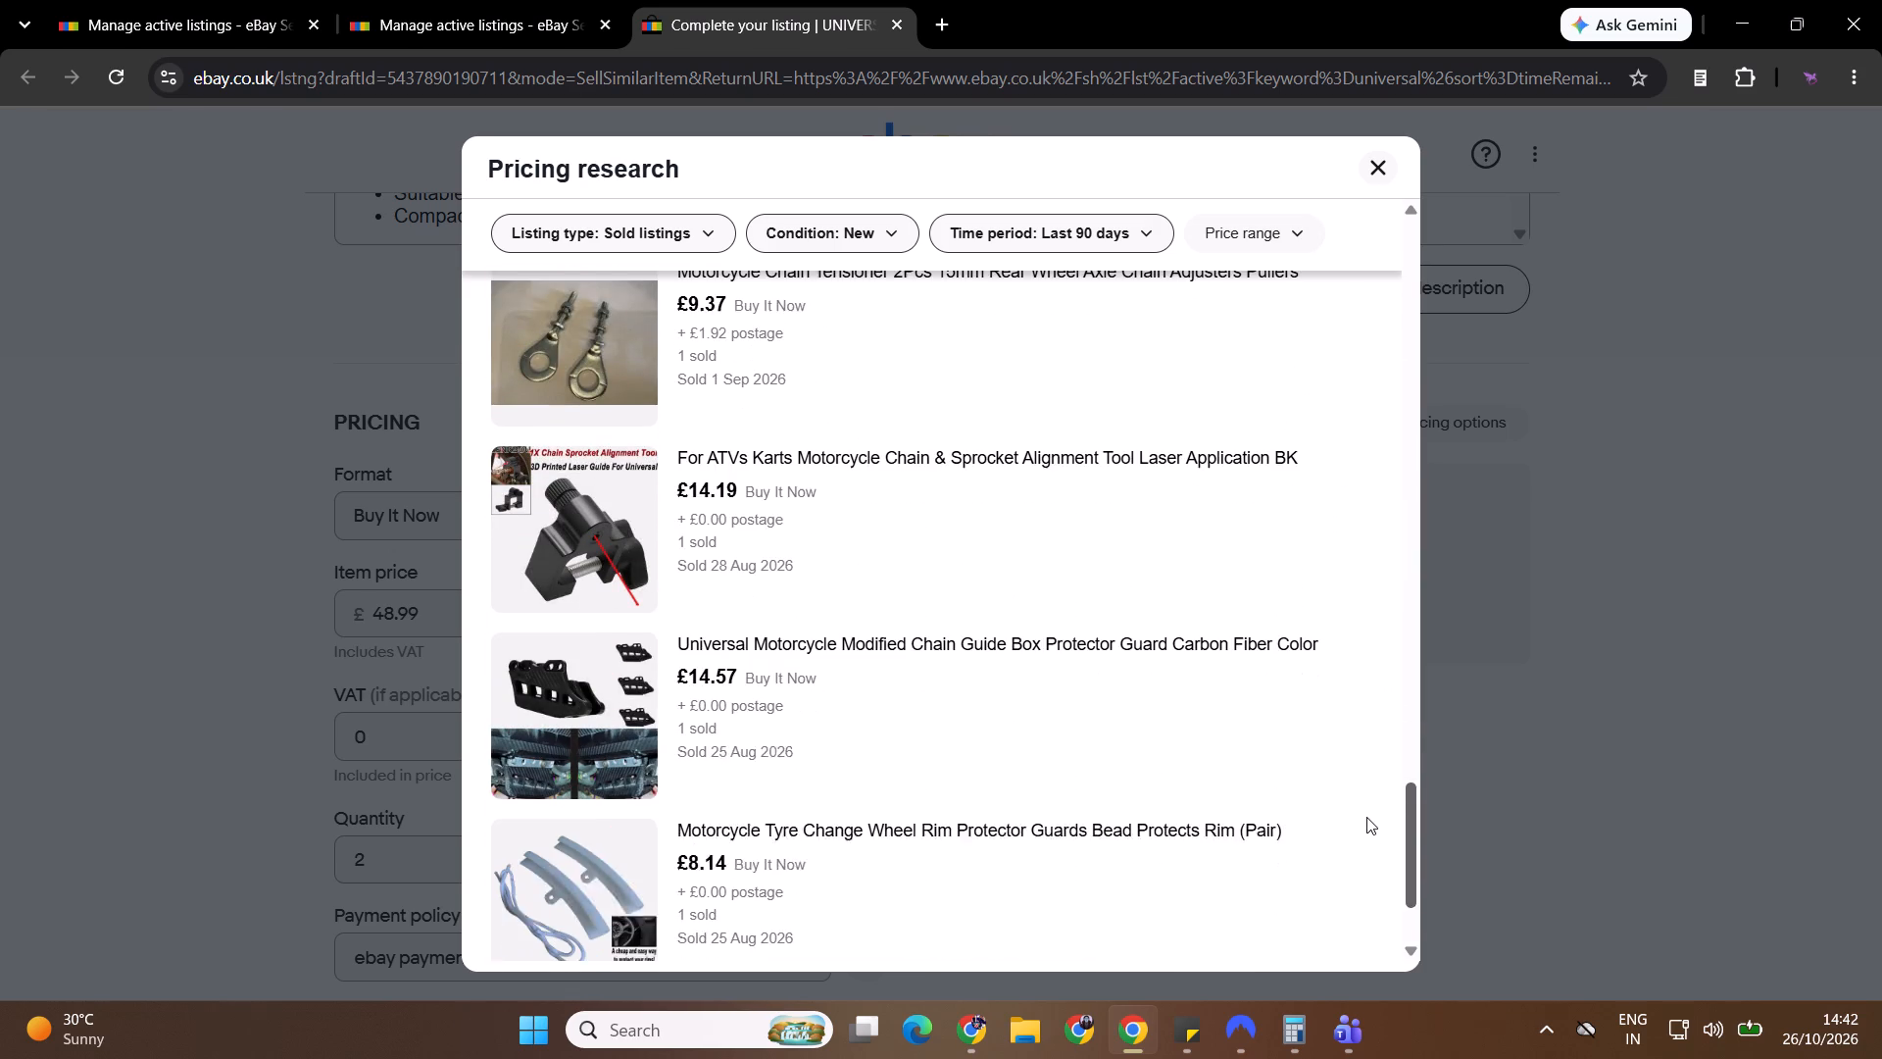
{"action": "left_click_drag", "start_coordinate": [1366, 817], "coordinate": [1367, 860]}
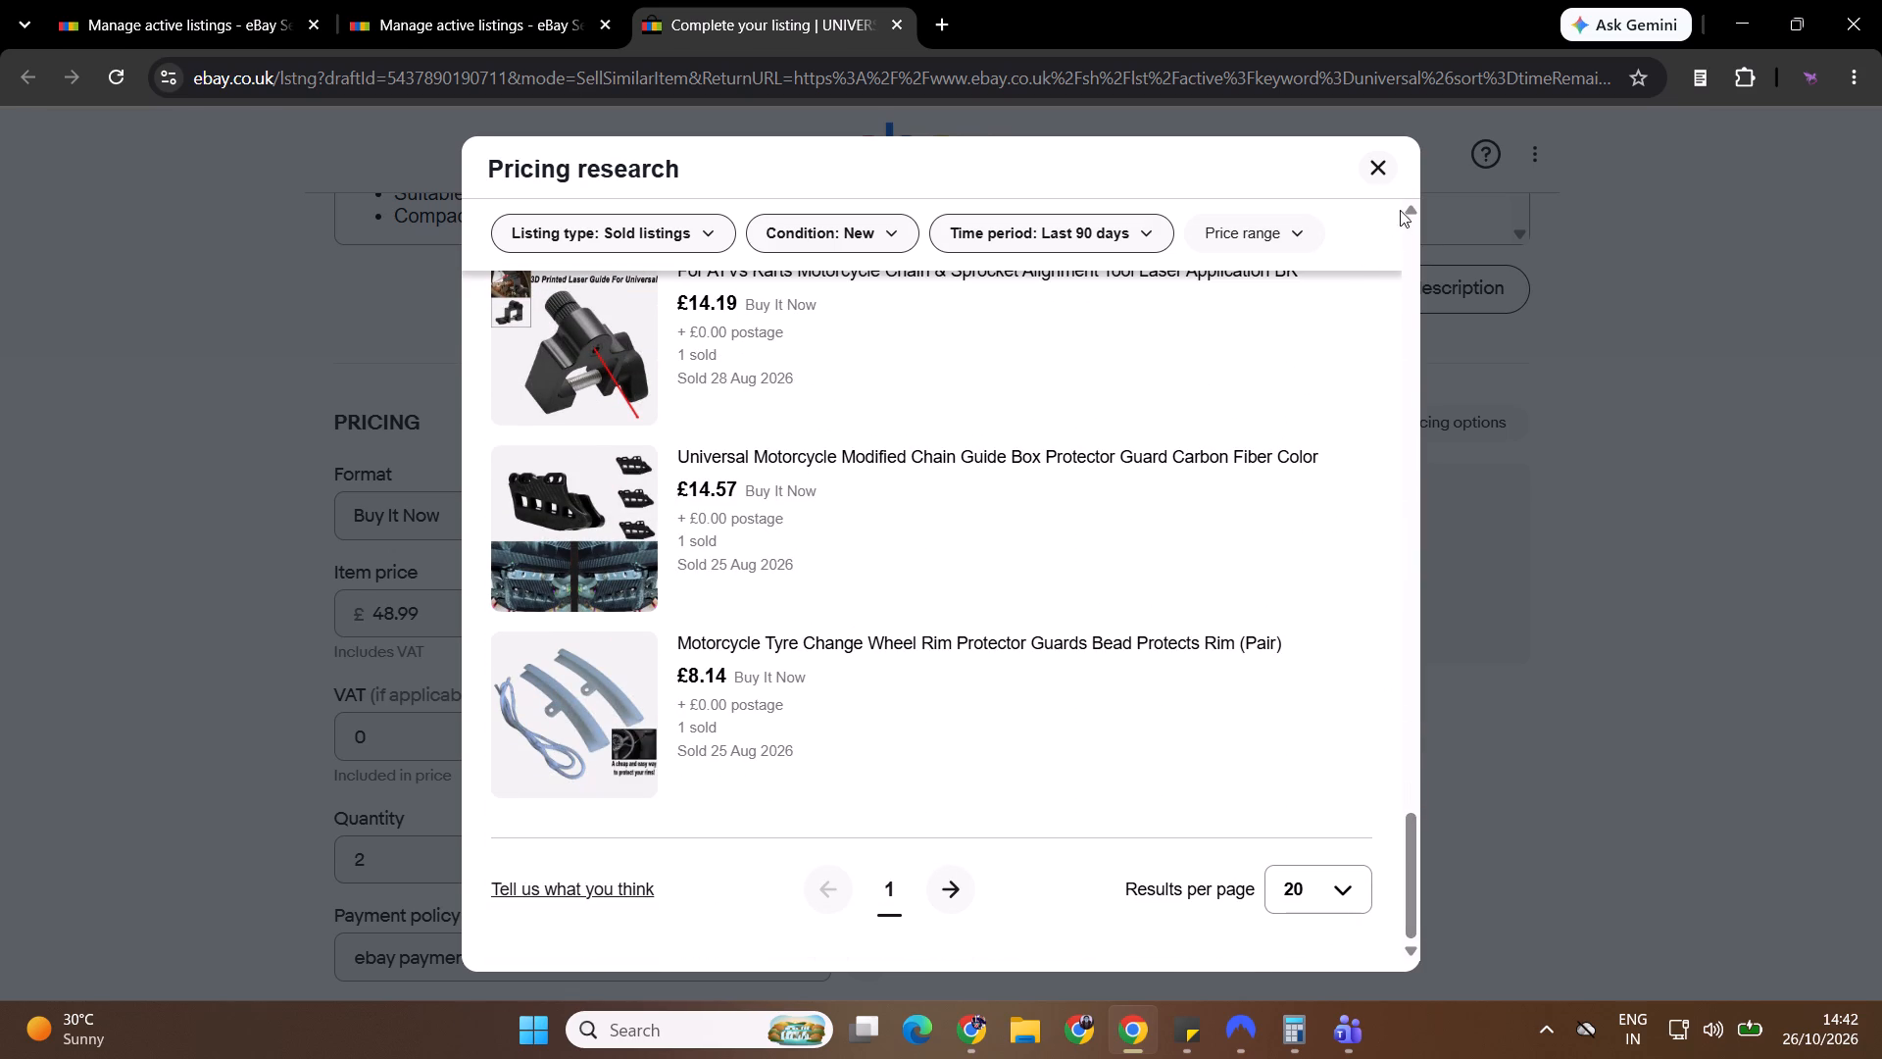
{"action": "left_click", "coordinate": [1390, 176]}
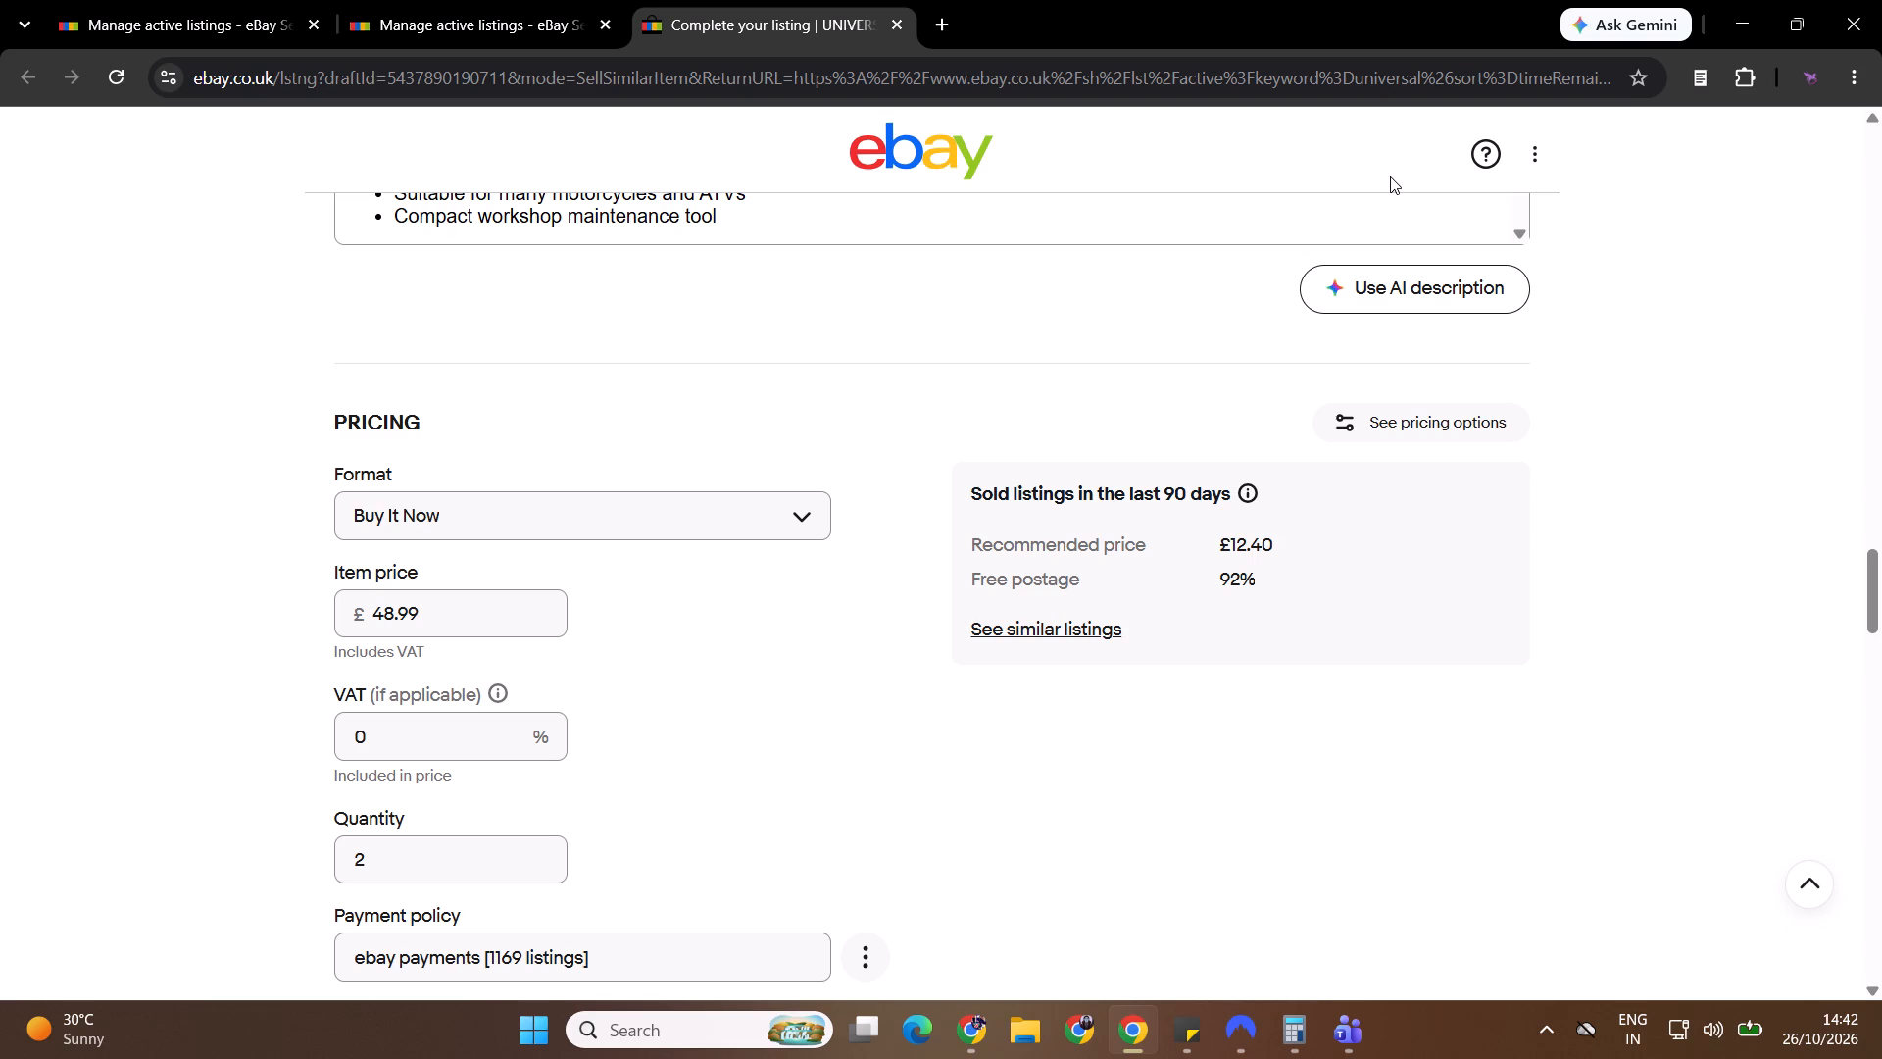
Delete all six photos from the listing draft.
{"action": "left_click", "coordinate": [1881, 286]}
{"action": "left_click_drag", "start_coordinate": [1881, 286], "coordinate": [1881, 97]}
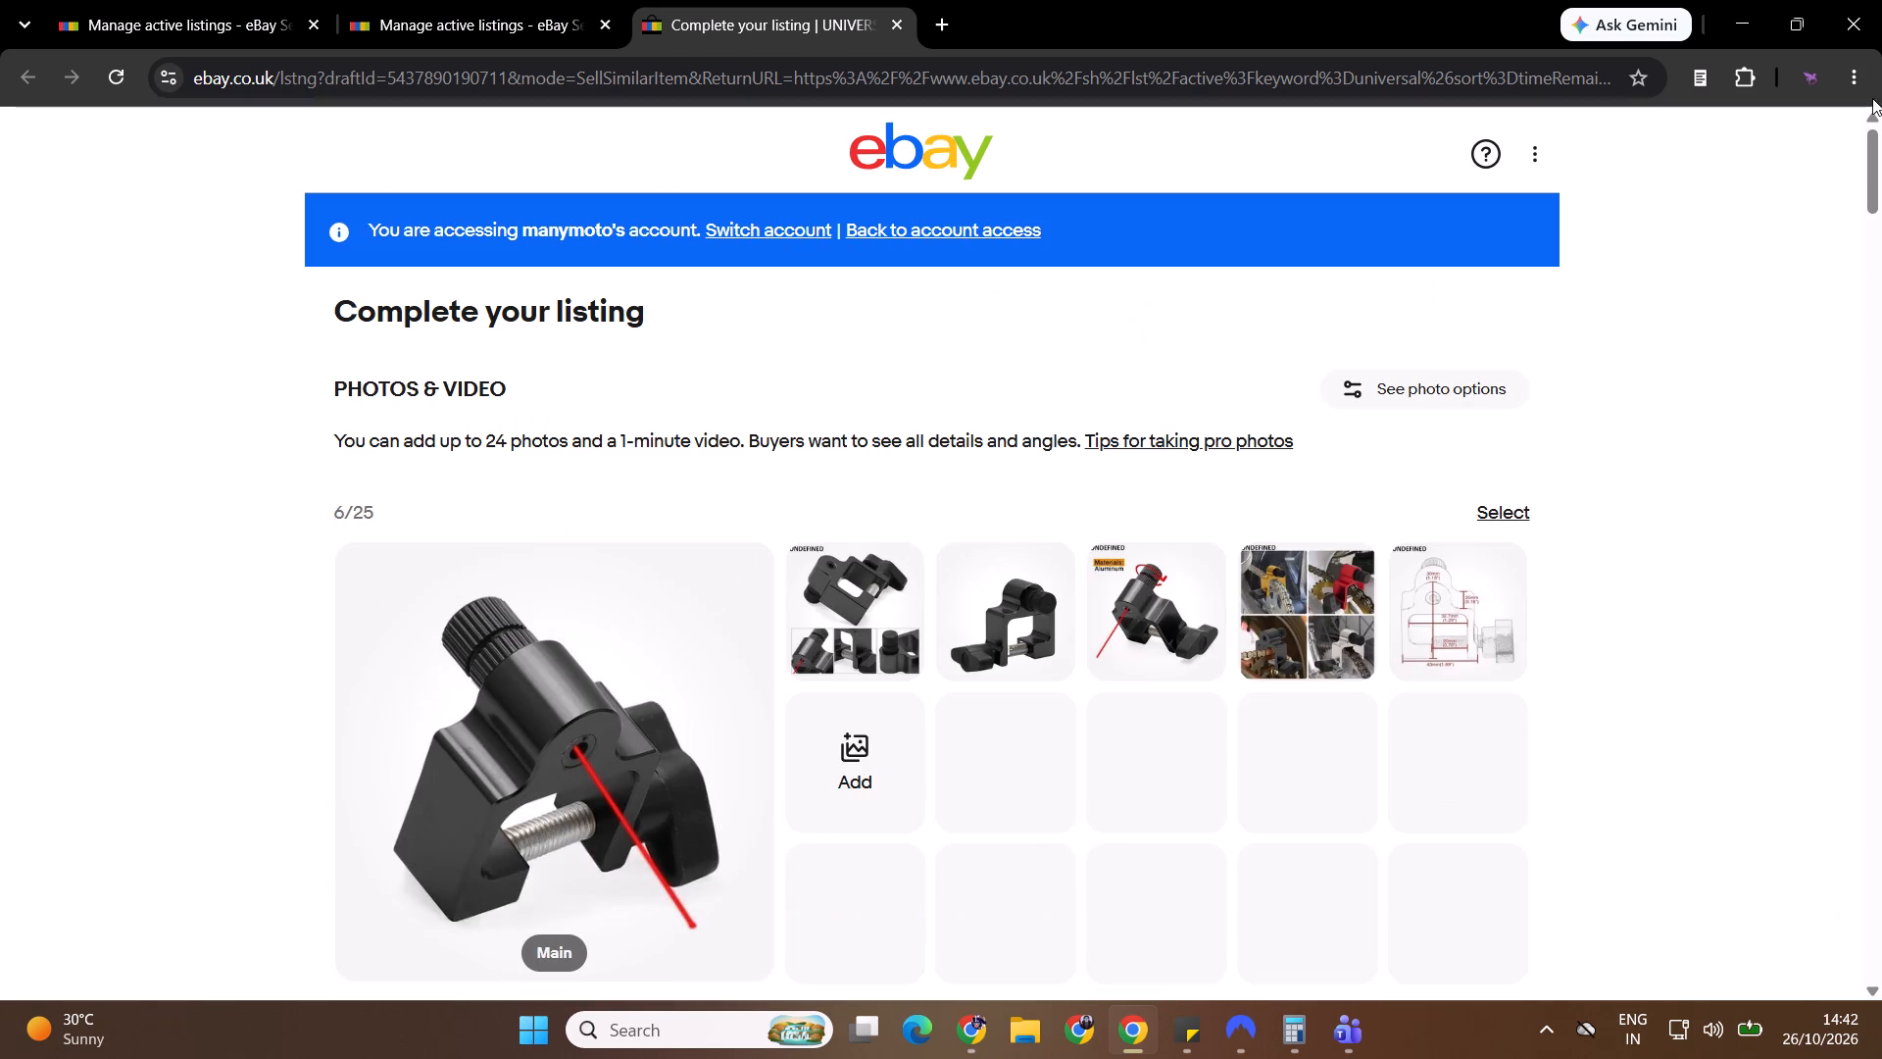
{"action": "triple_click", "coordinate": [729, 582]}
{"action": "double_click", "coordinate": [731, 583]}
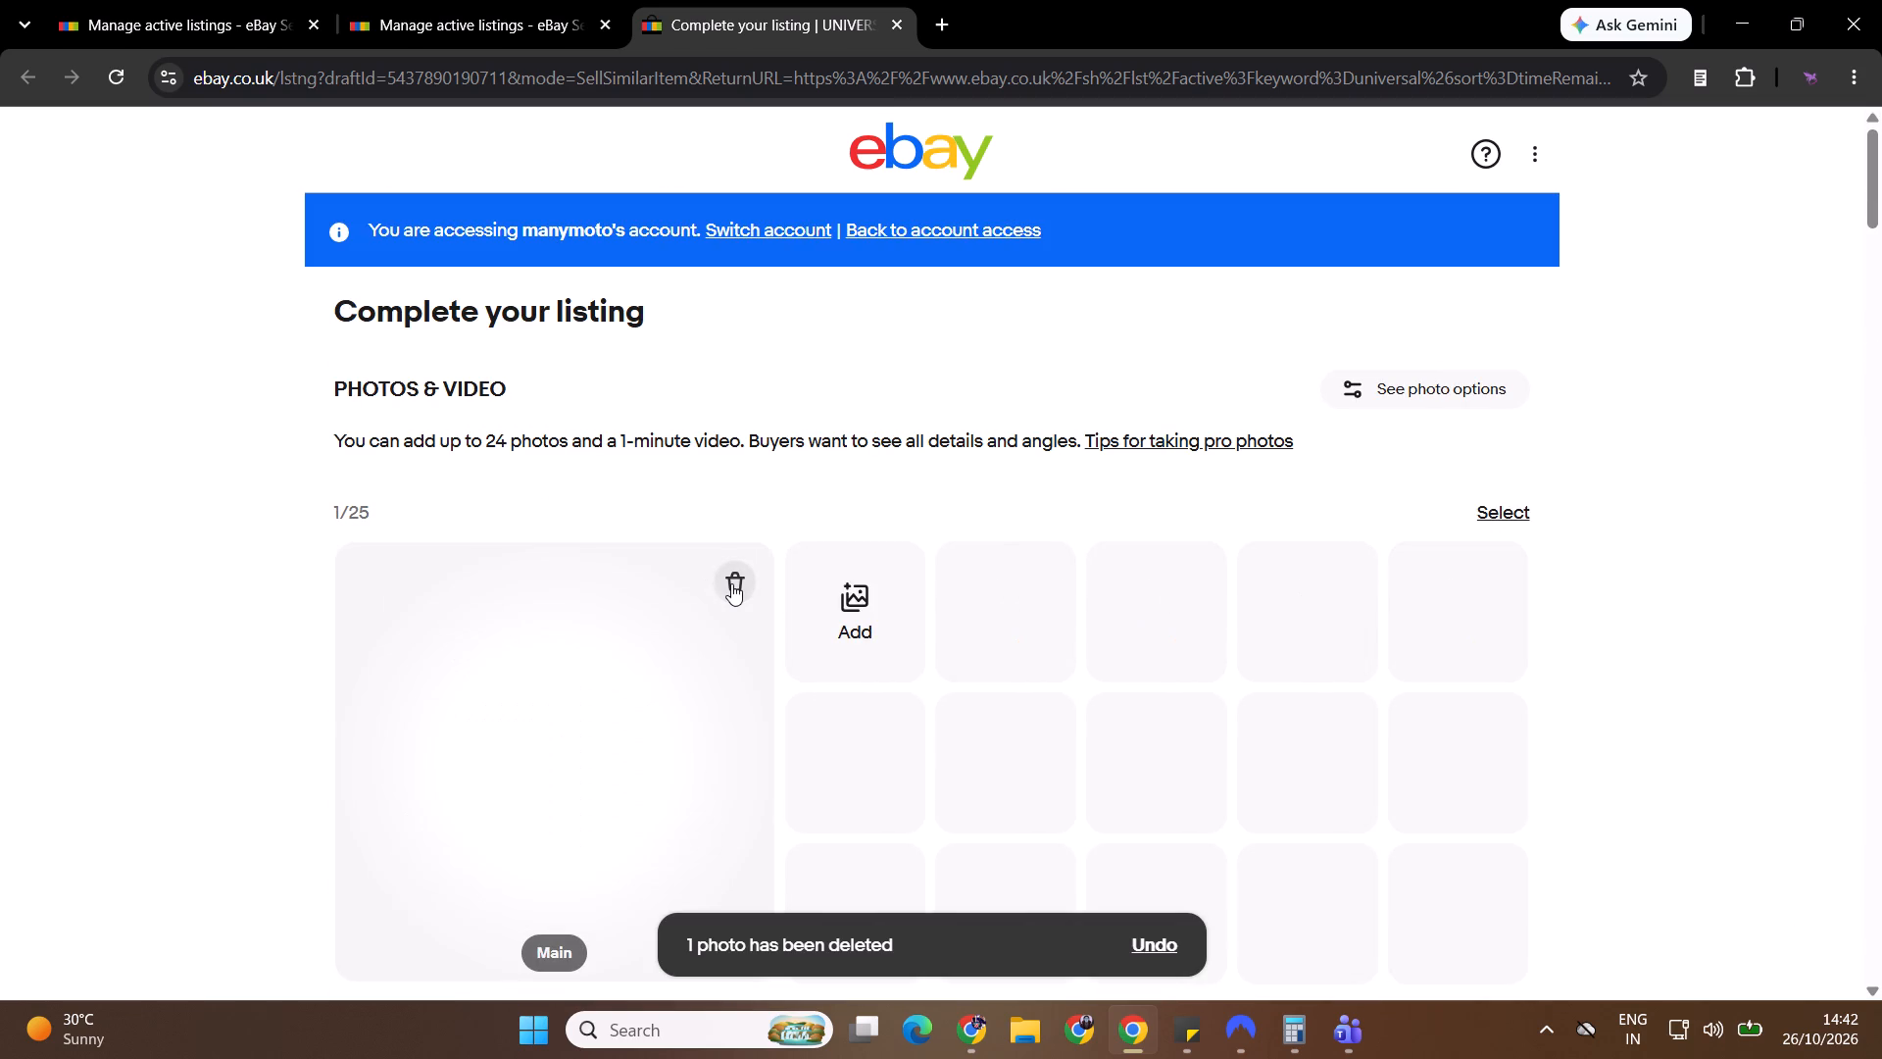
{"action": "left_click", "coordinate": [731, 583]}
Switch to AliExpress, close the chain alignment tool's product page and reload the beta search results.
{"action": "key", "text": "alt+Tab"}
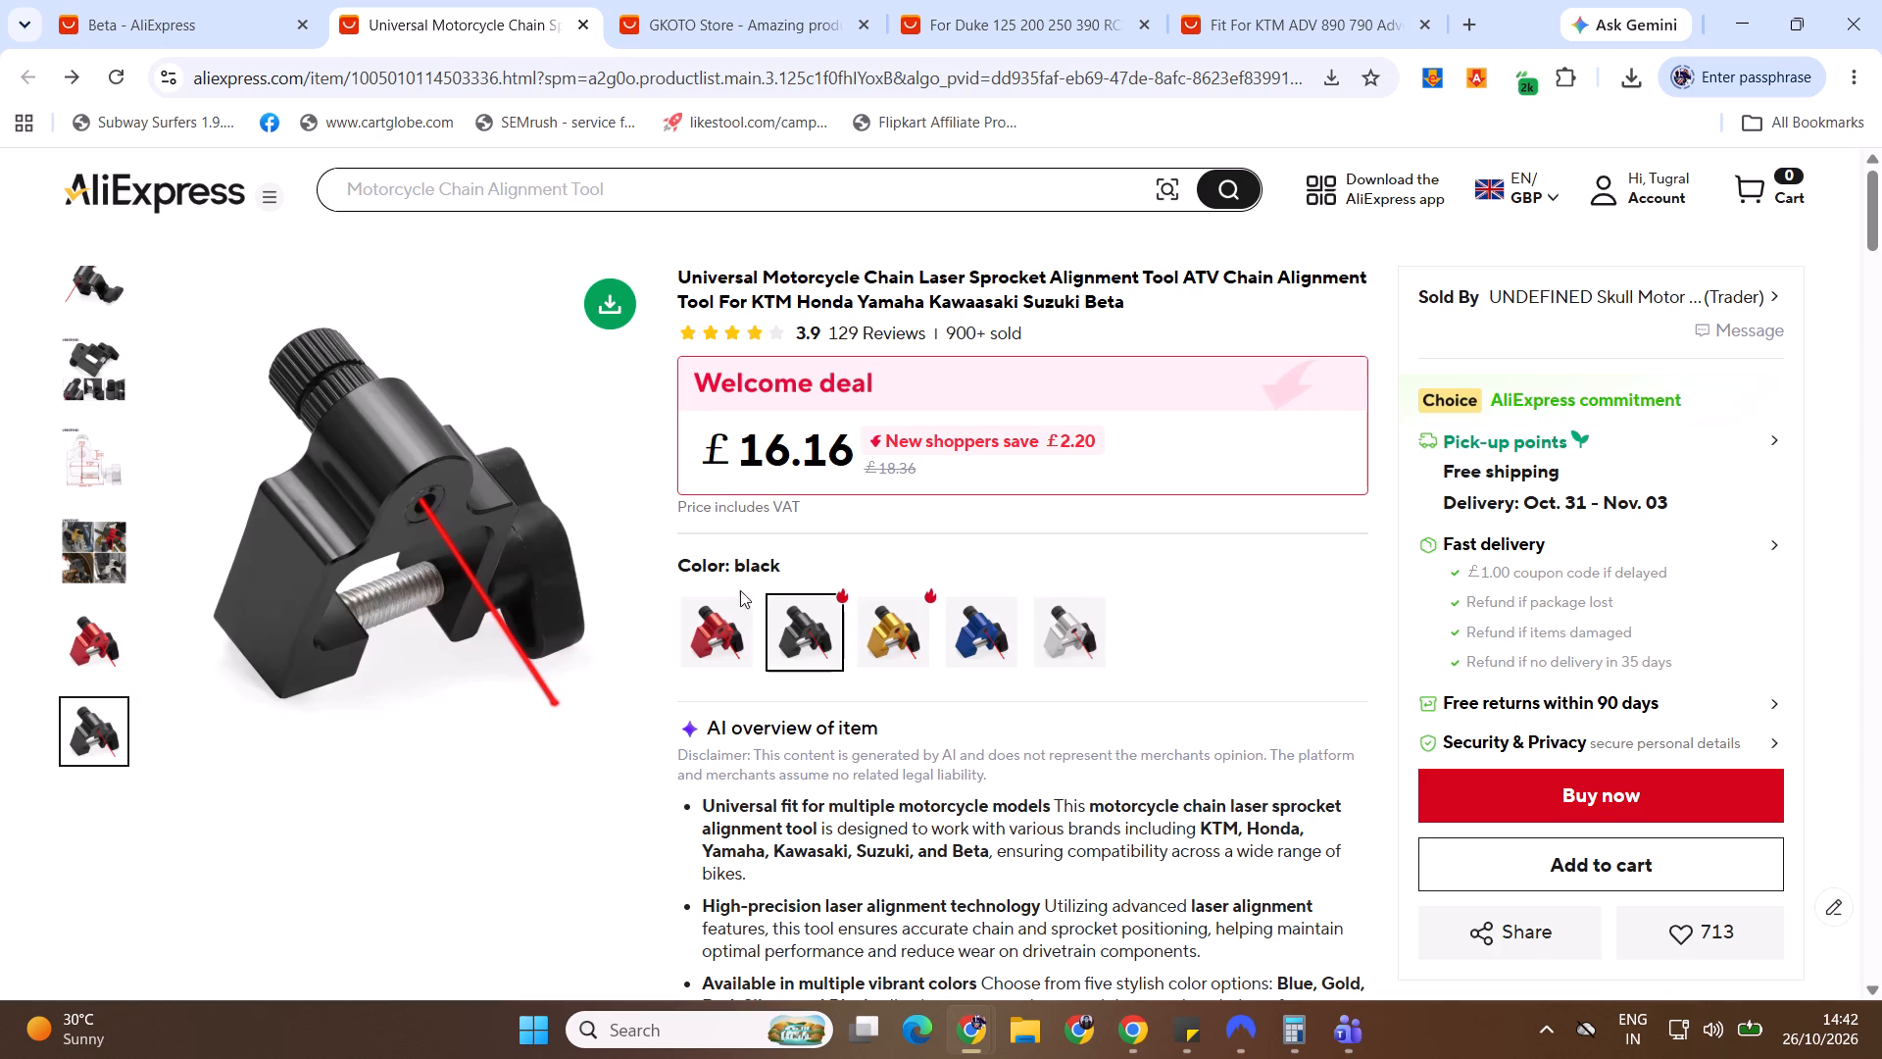
{"action": "left_click", "coordinate": [587, 20]}
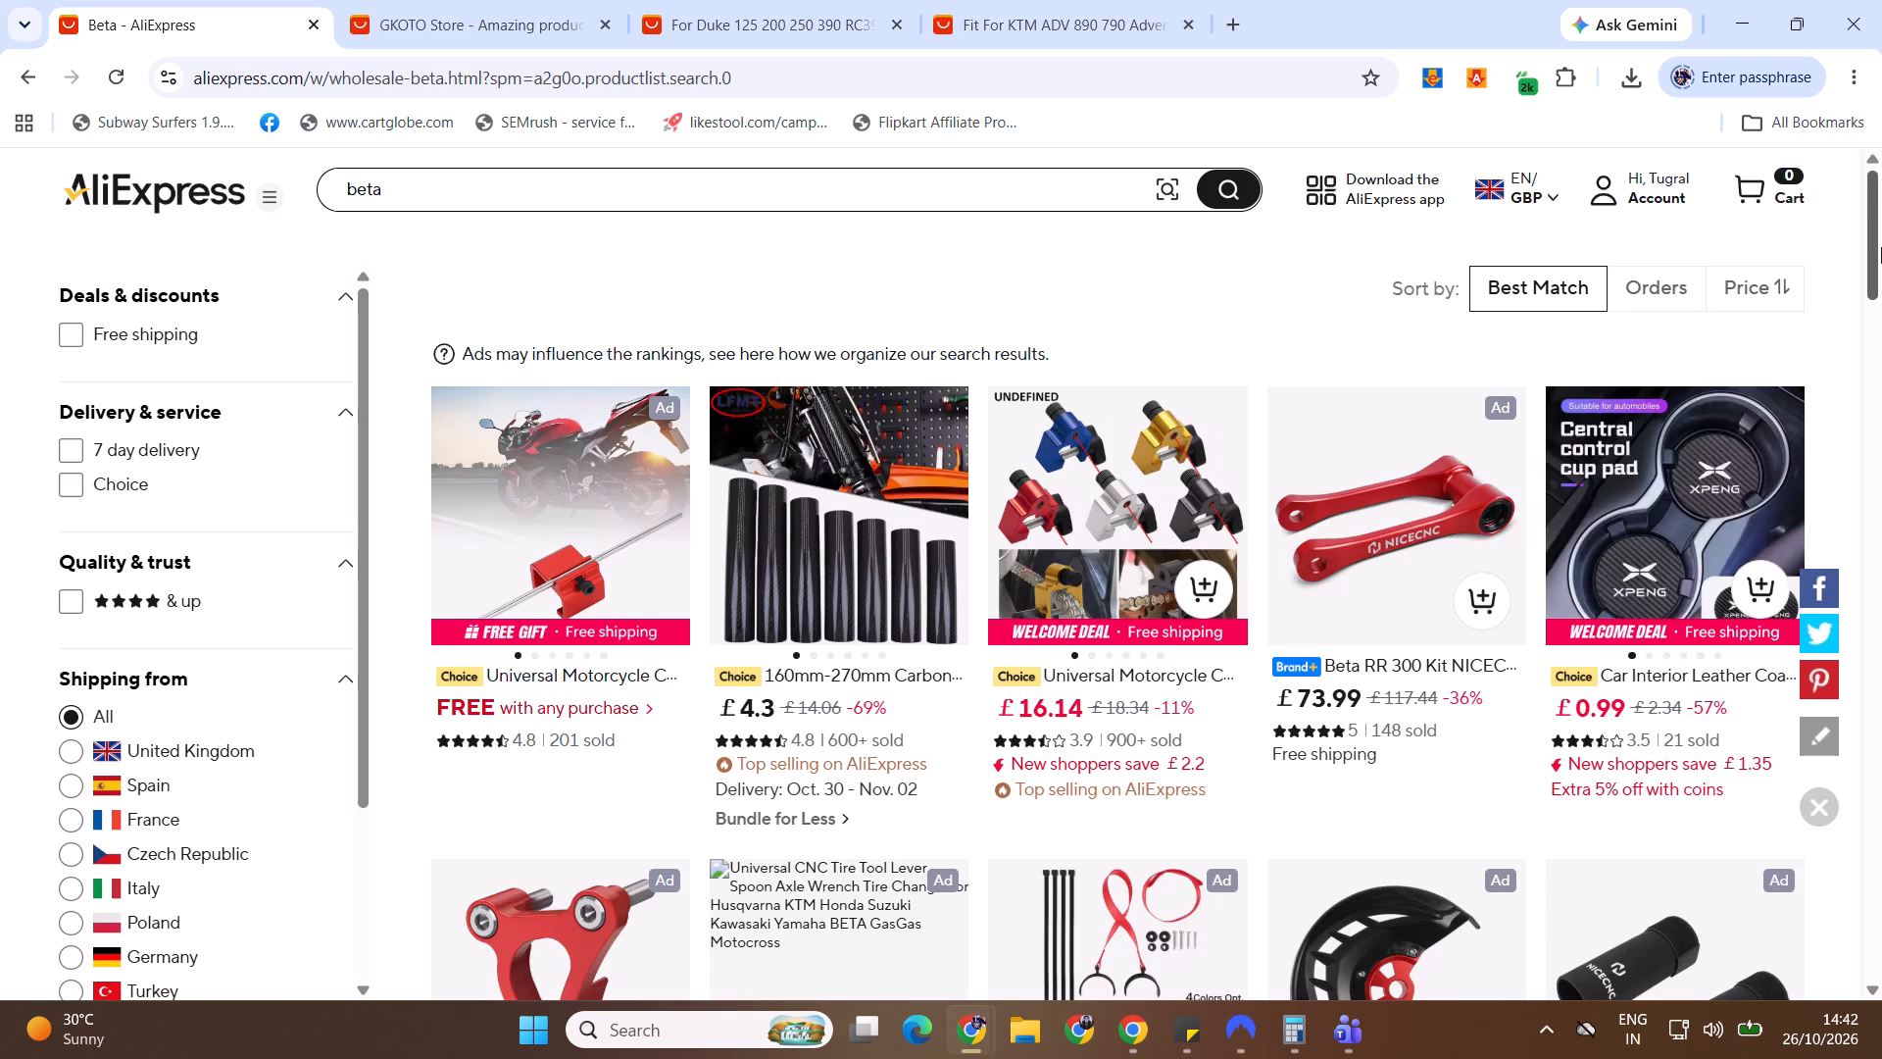
{"action": "left_click_drag", "start_coordinate": [1881, 248], "coordinate": [1881, 317]}
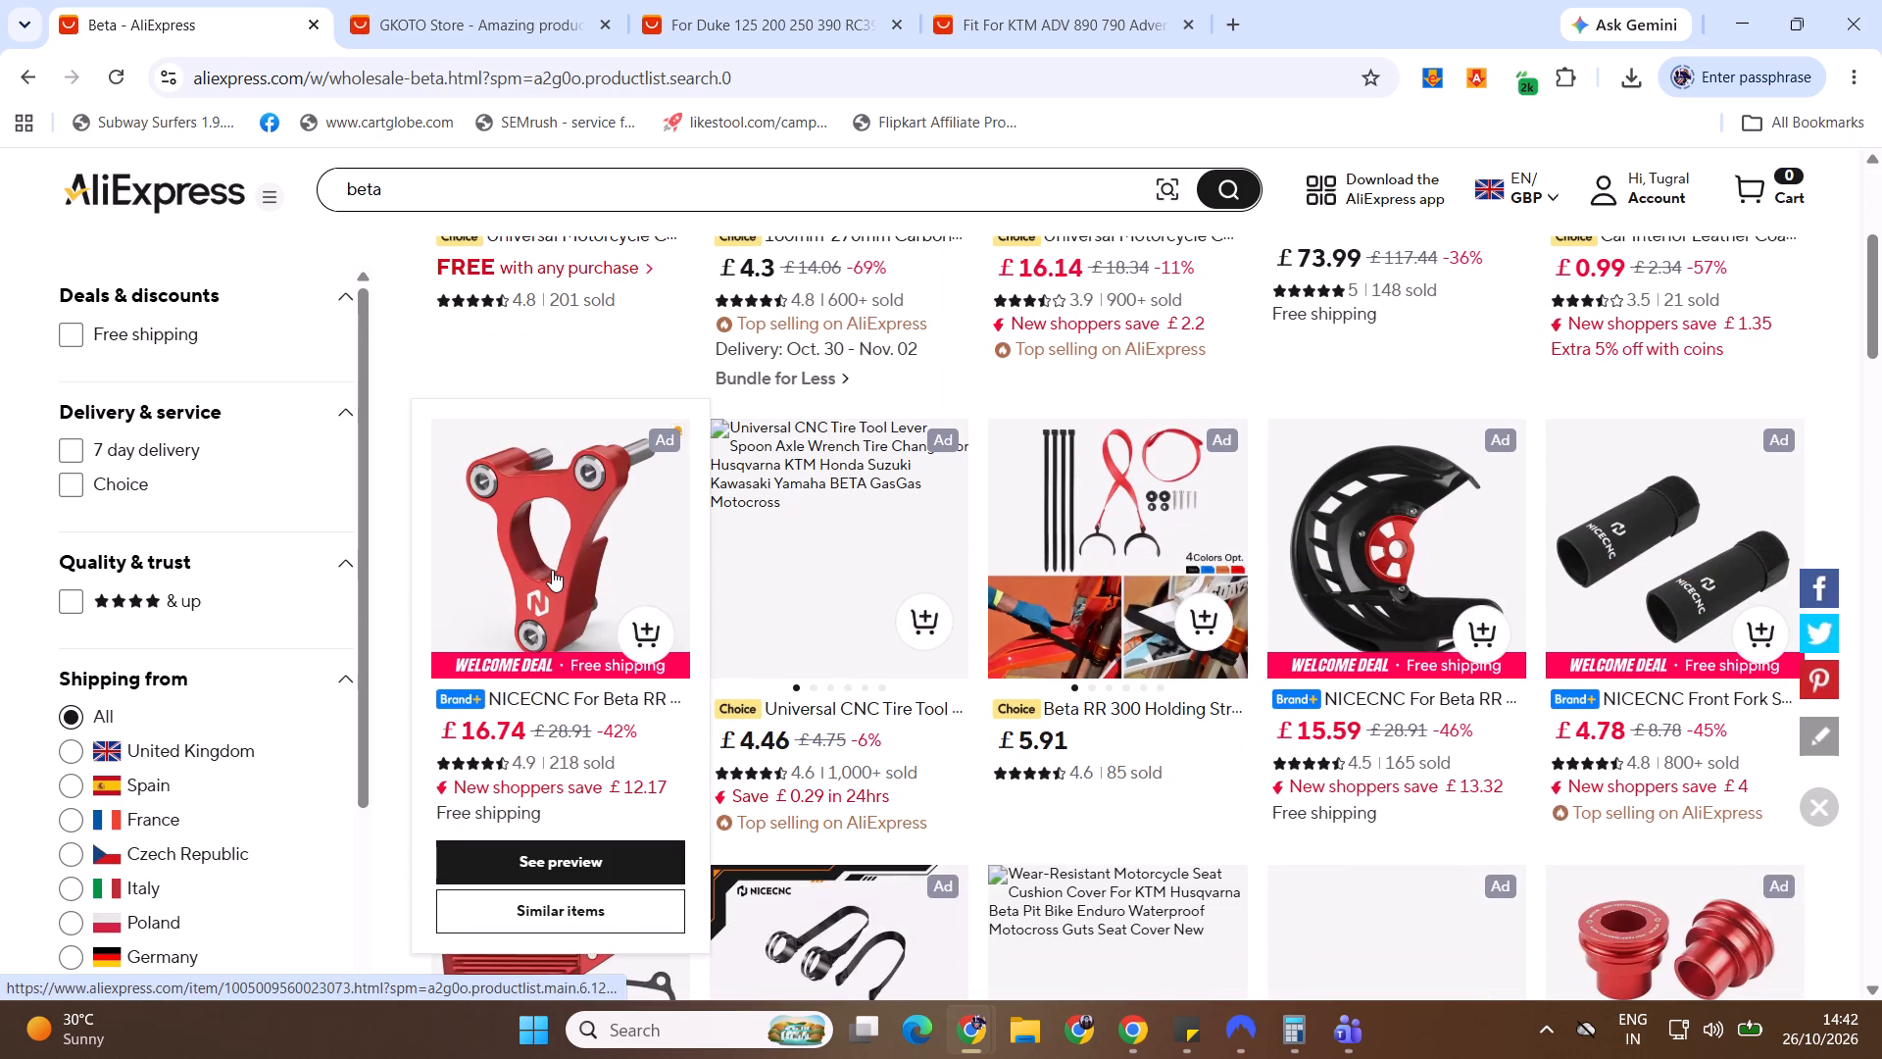
{"action": "left_click", "coordinate": [123, 77]}
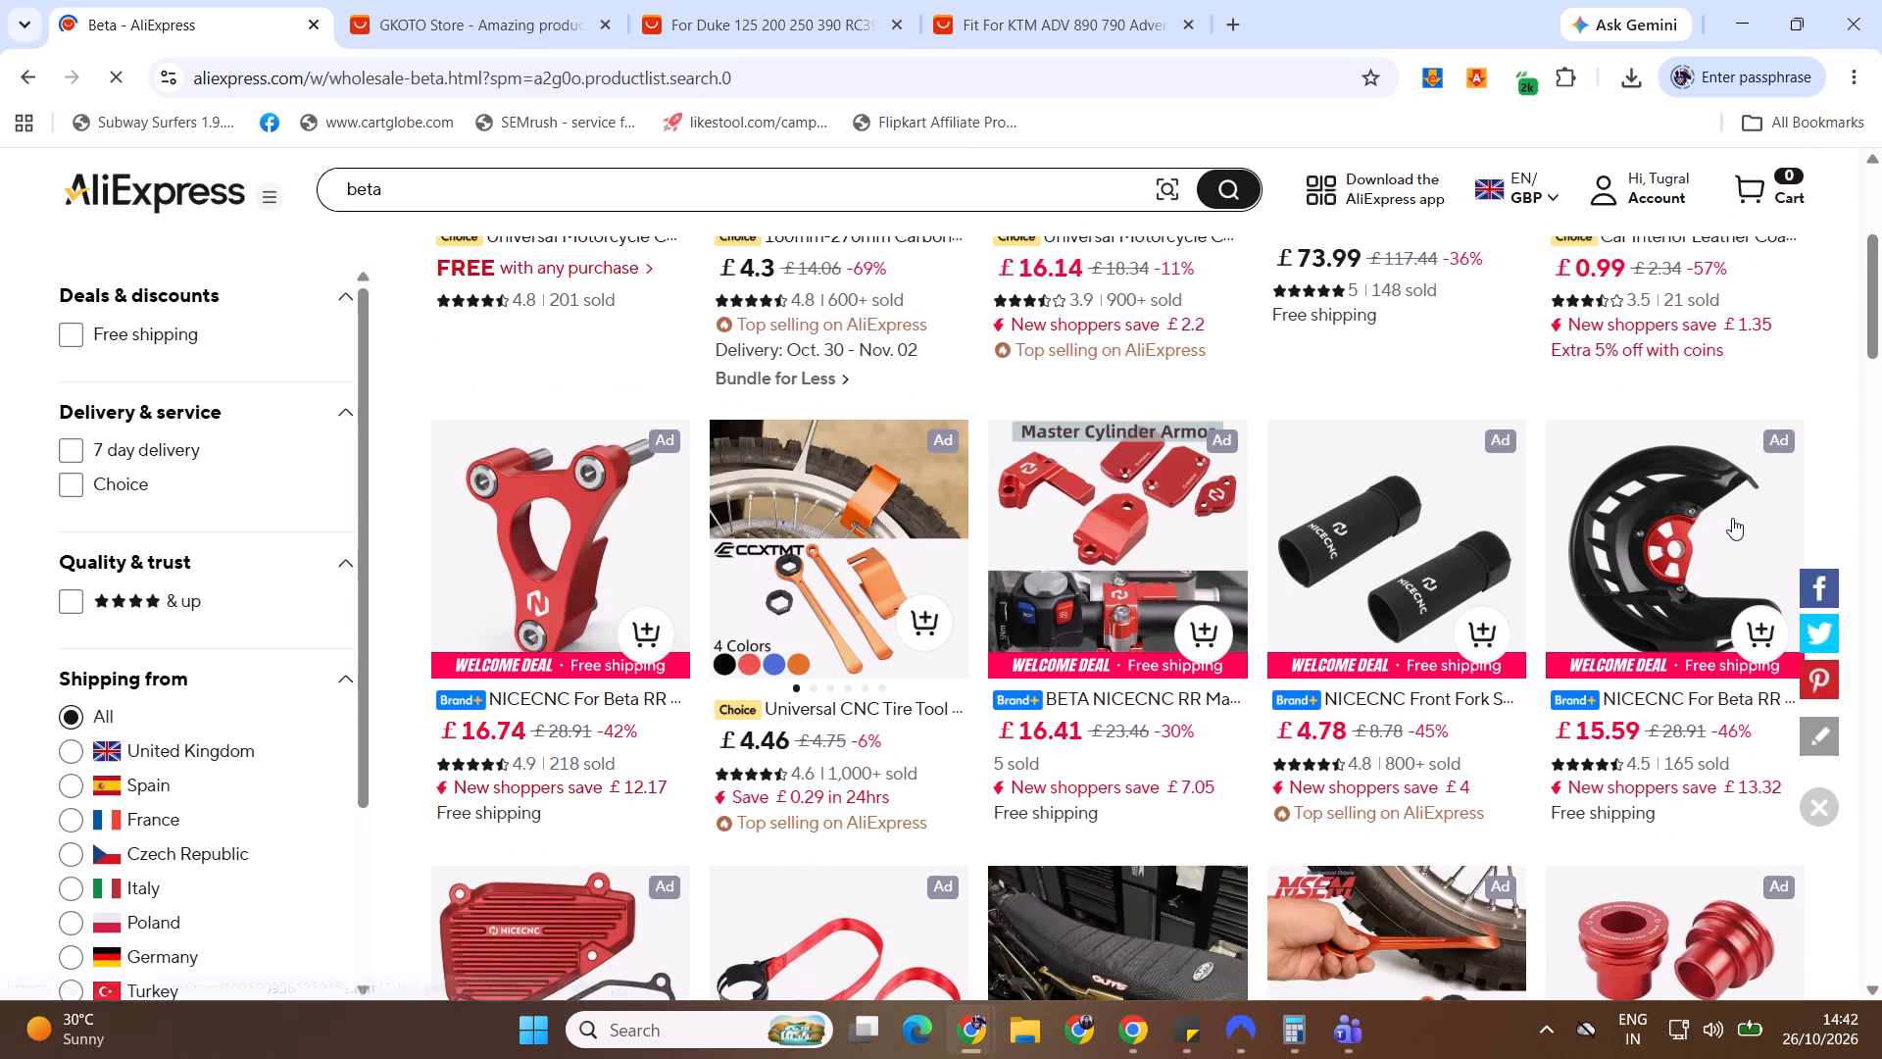
Open the NICECNC BETA RR master cylinder guard from the results, check its three variants' prices, and close its page.
{"action": "left_click", "coordinate": [1083, 549], "text": "ctrl"}
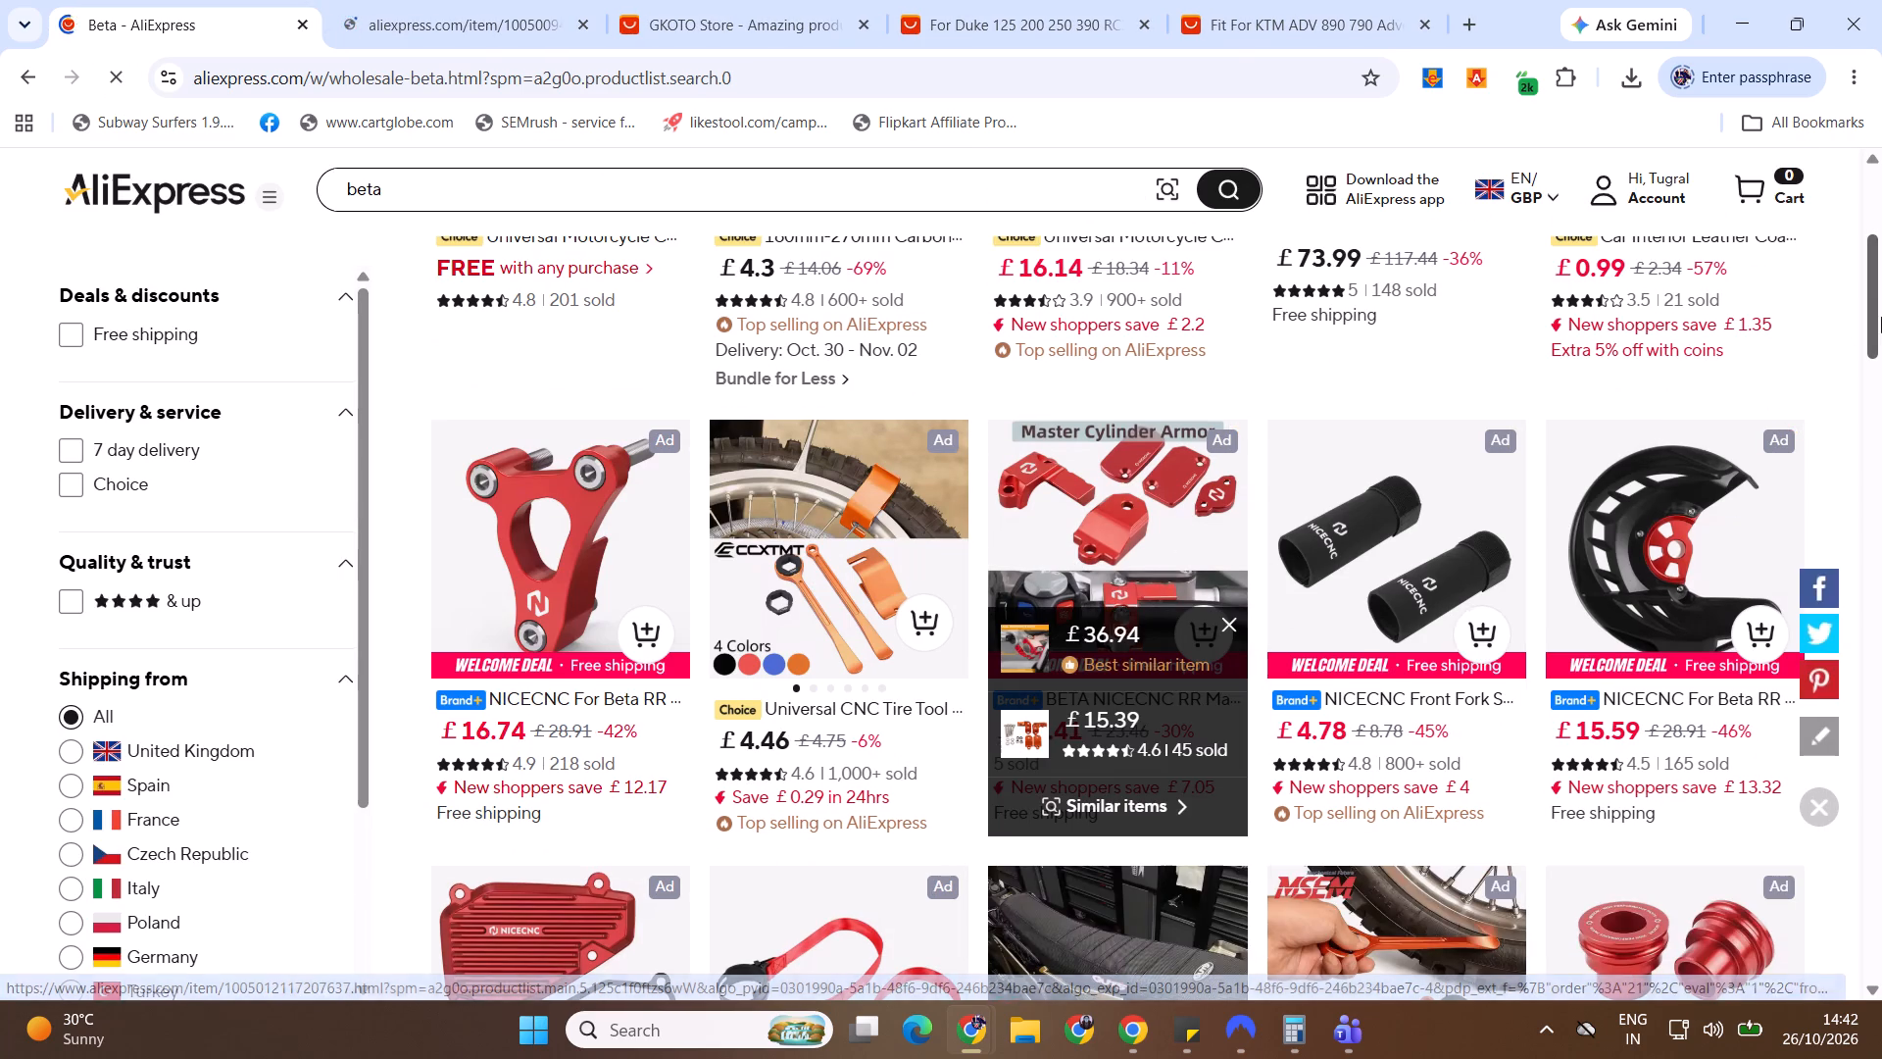
{"action": "left_click_drag", "start_coordinate": [1881, 310], "coordinate": [1881, 382]}
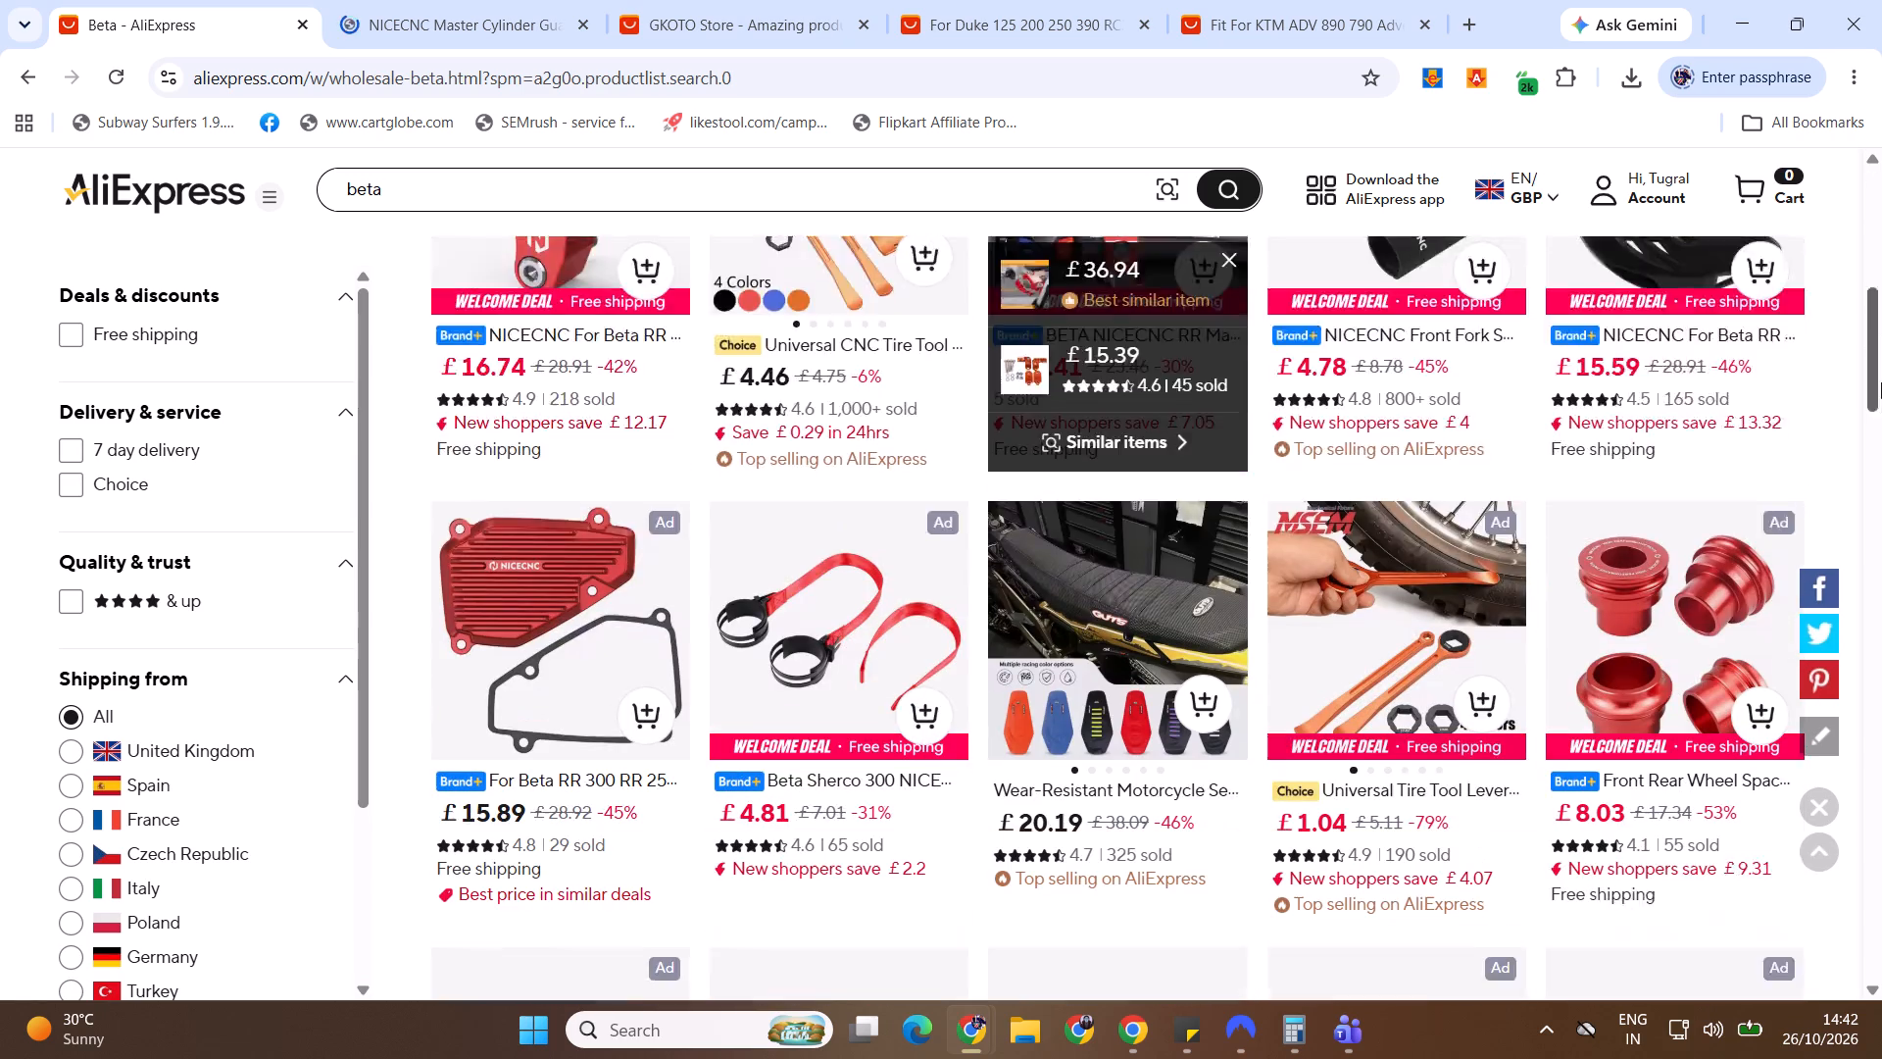
{"action": "left_click_drag", "start_coordinate": [1881, 382], "coordinate": [1881, 398]}
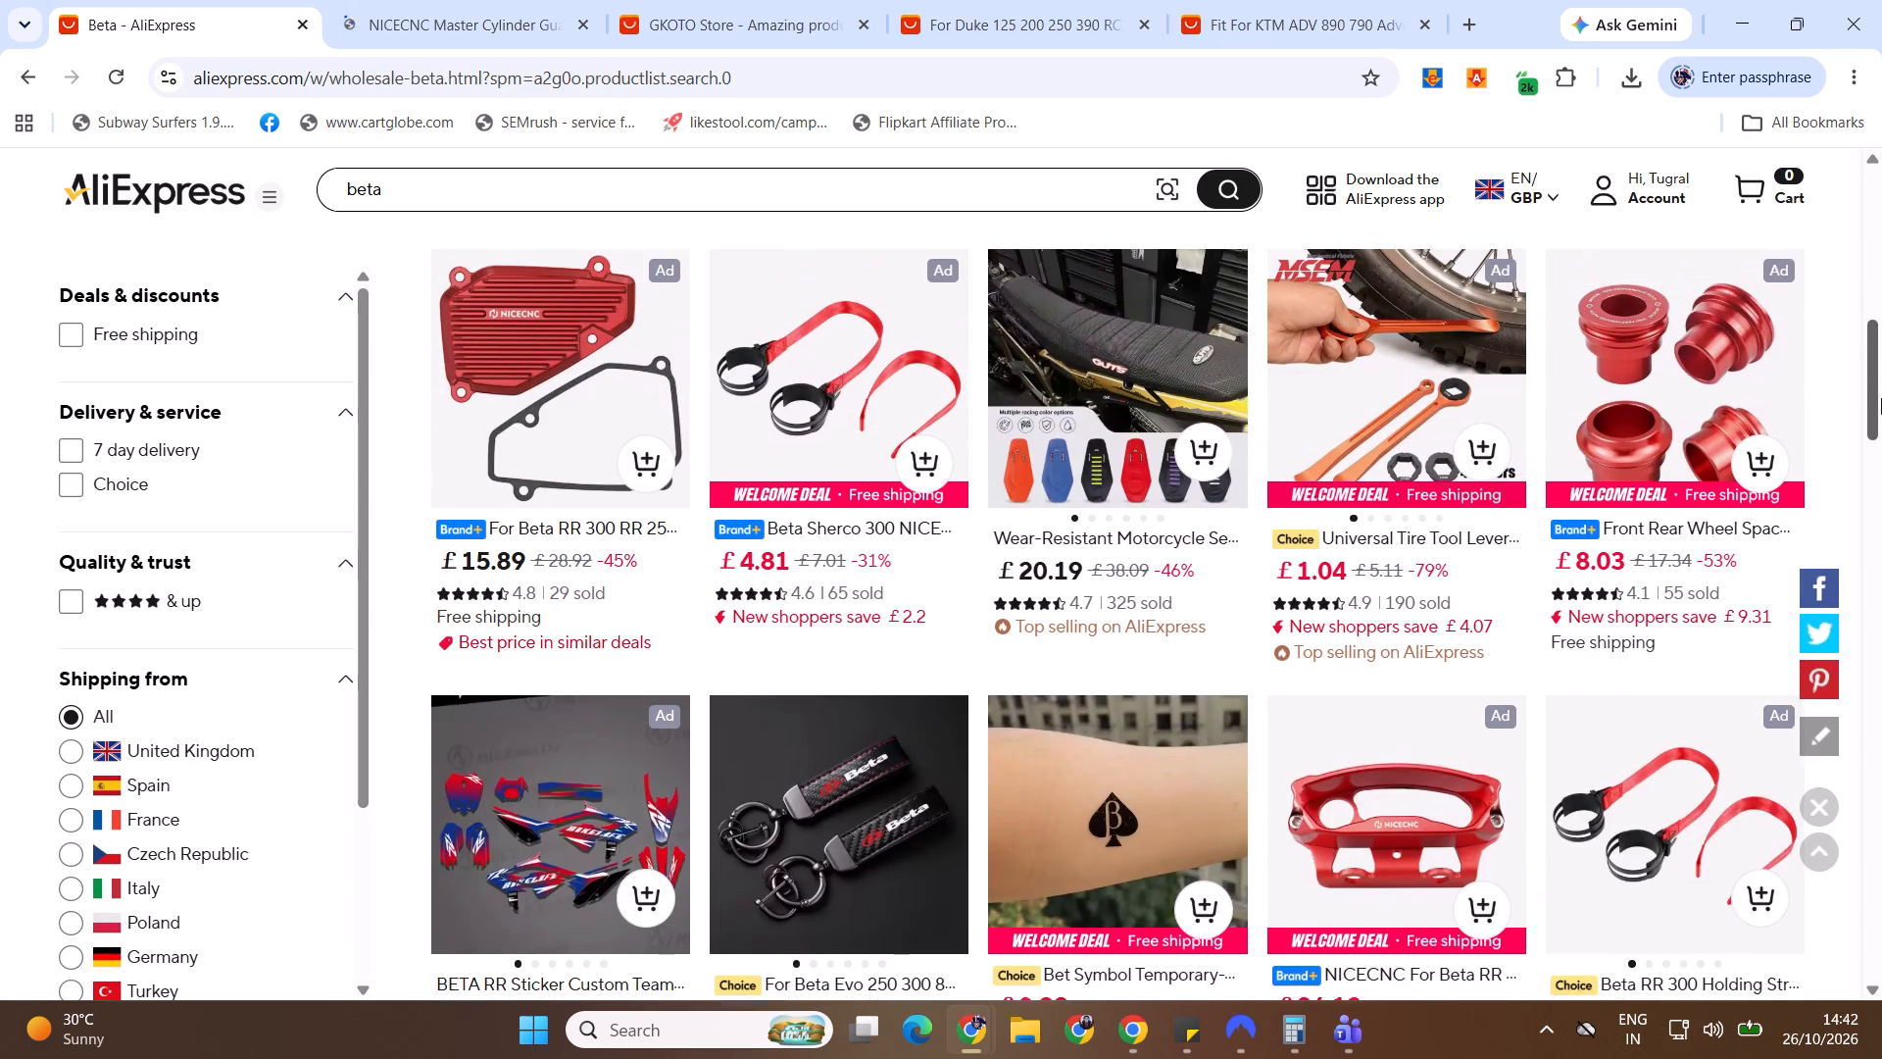
{"action": "left_click_drag", "start_coordinate": [1881, 398], "coordinate": [1881, 395]}
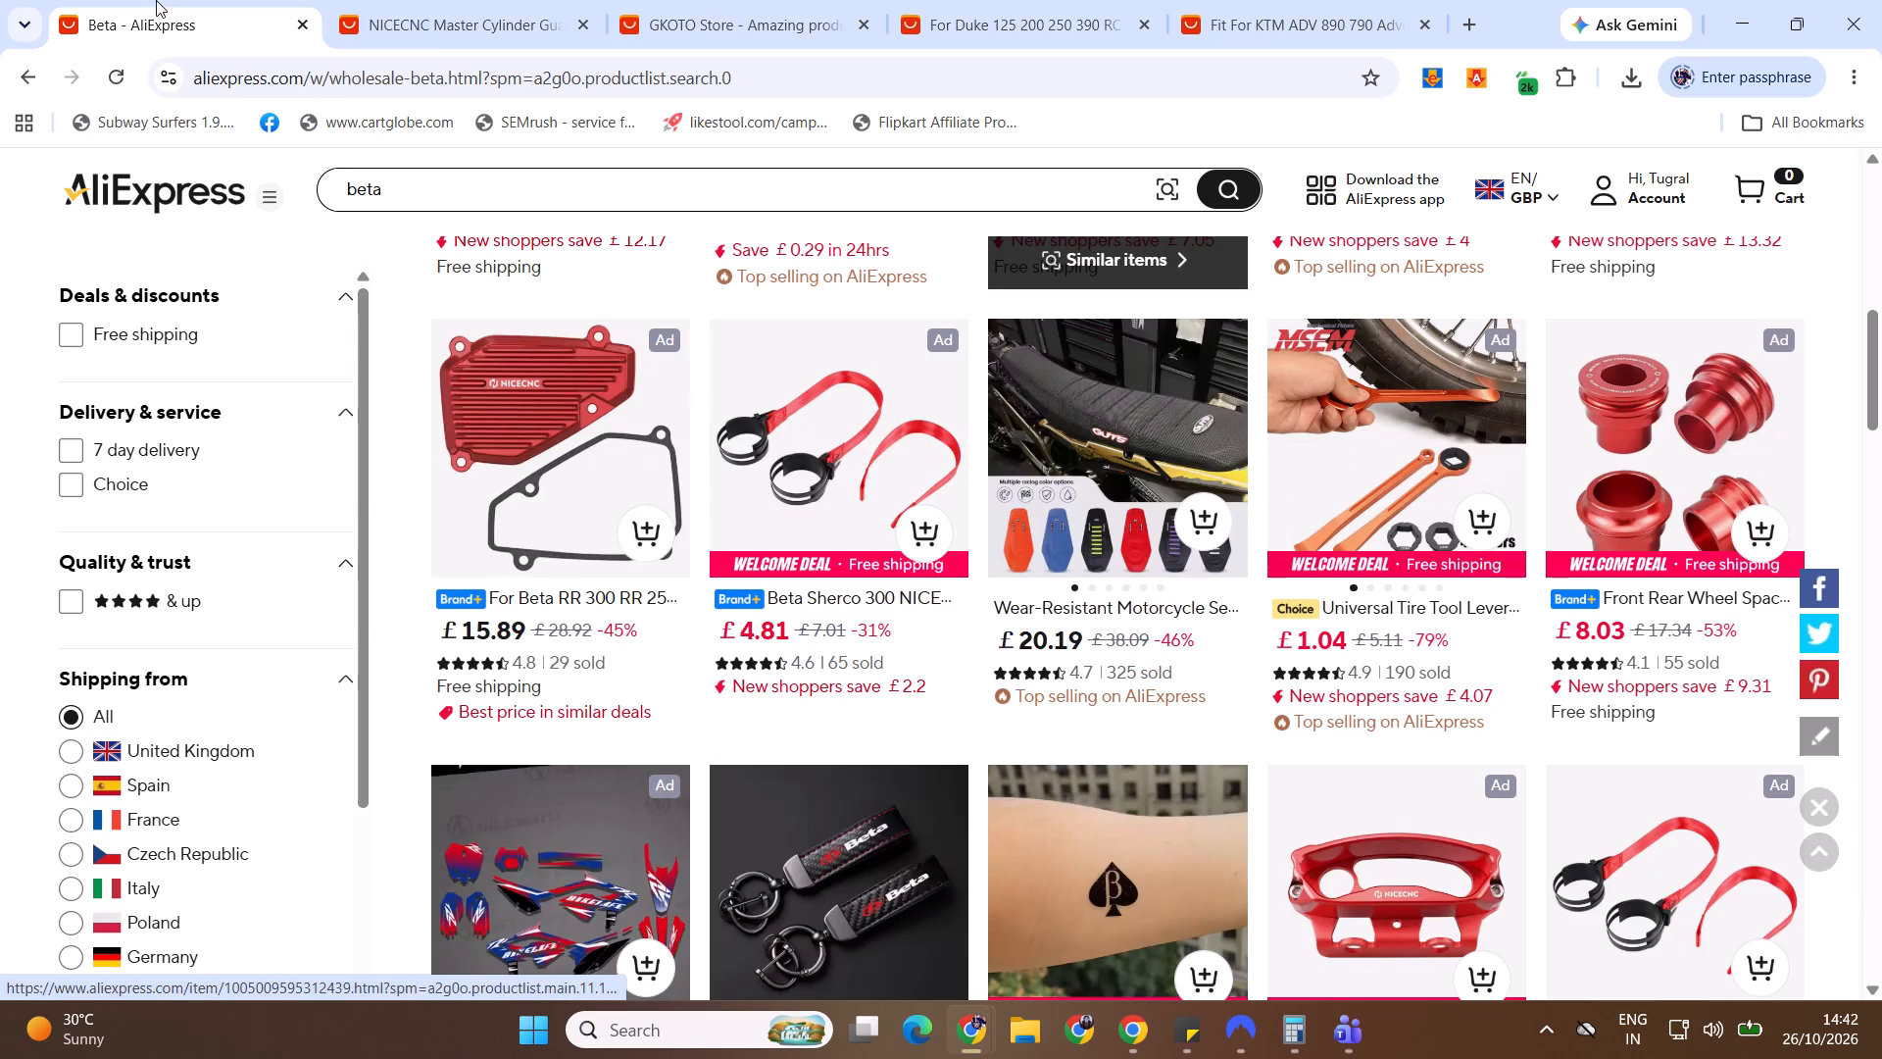
{"action": "left_click", "coordinate": [428, 0]}
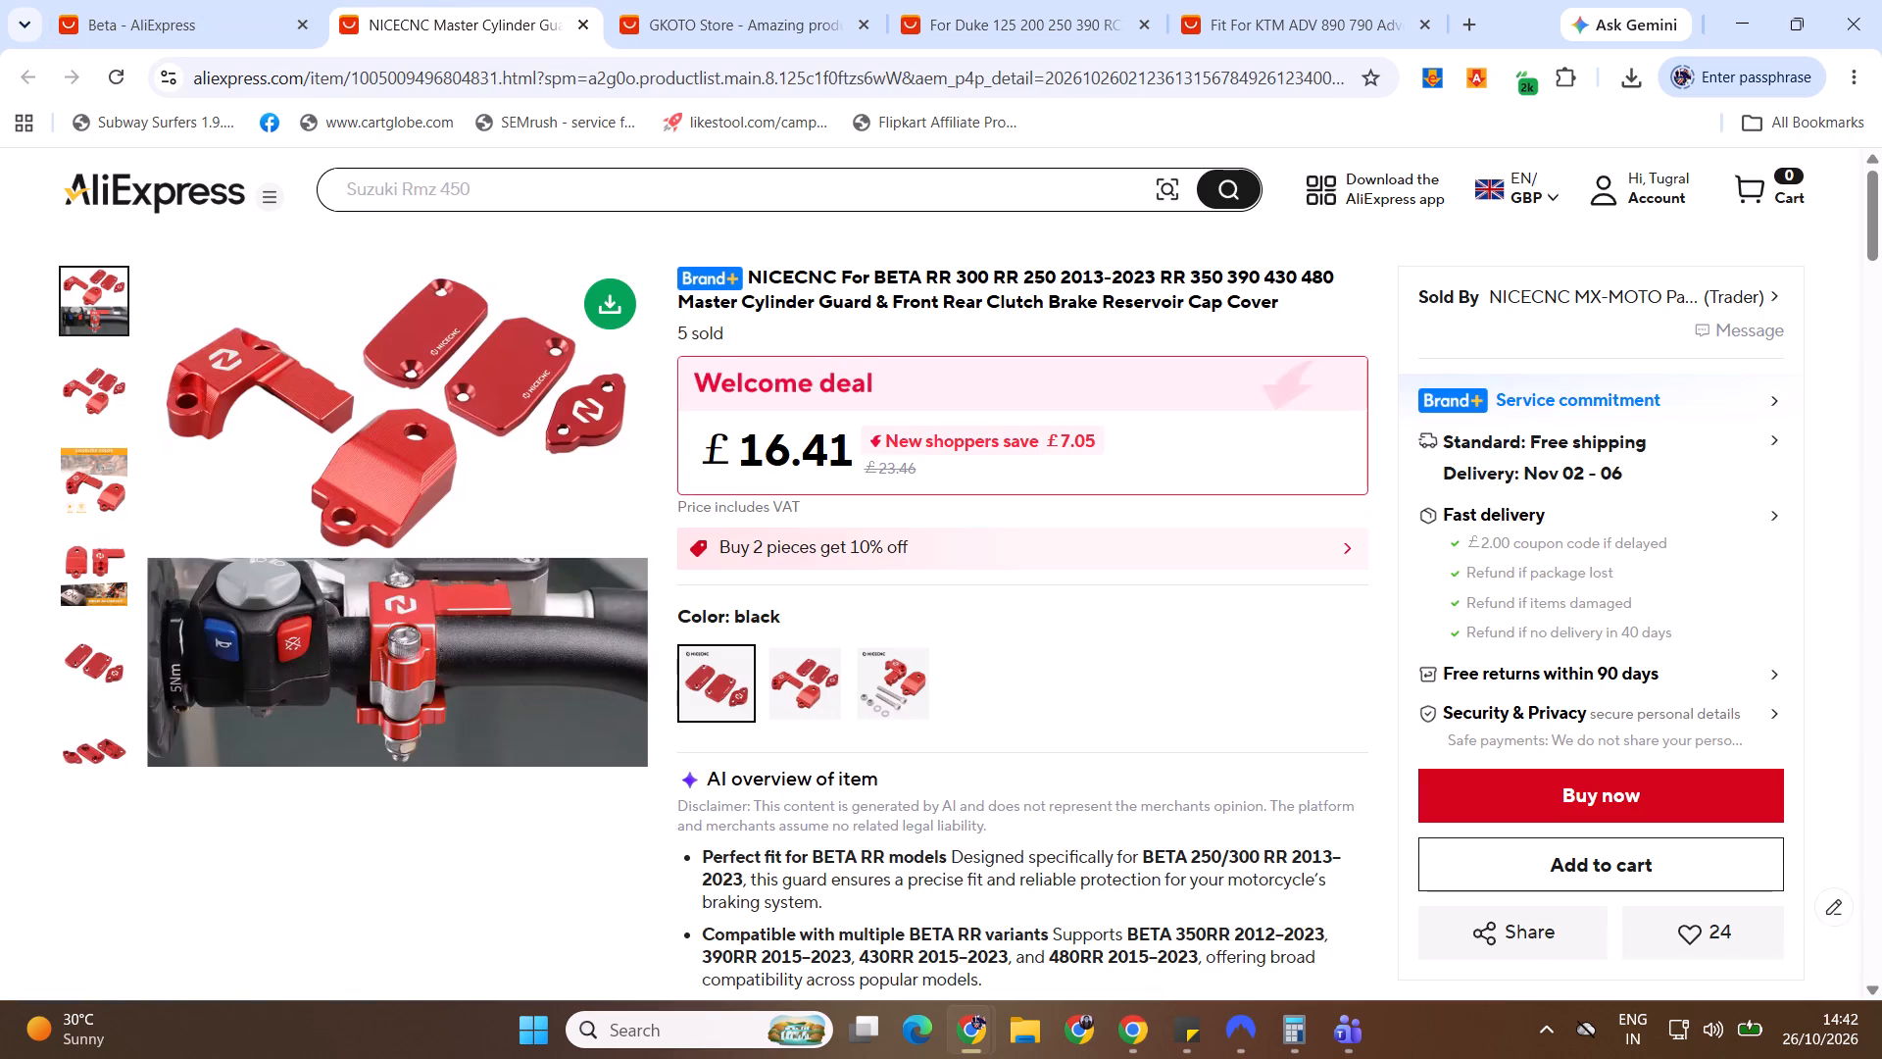
{"action": "left_click", "coordinate": [719, 677]}
{"action": "left_click", "coordinate": [793, 677]}
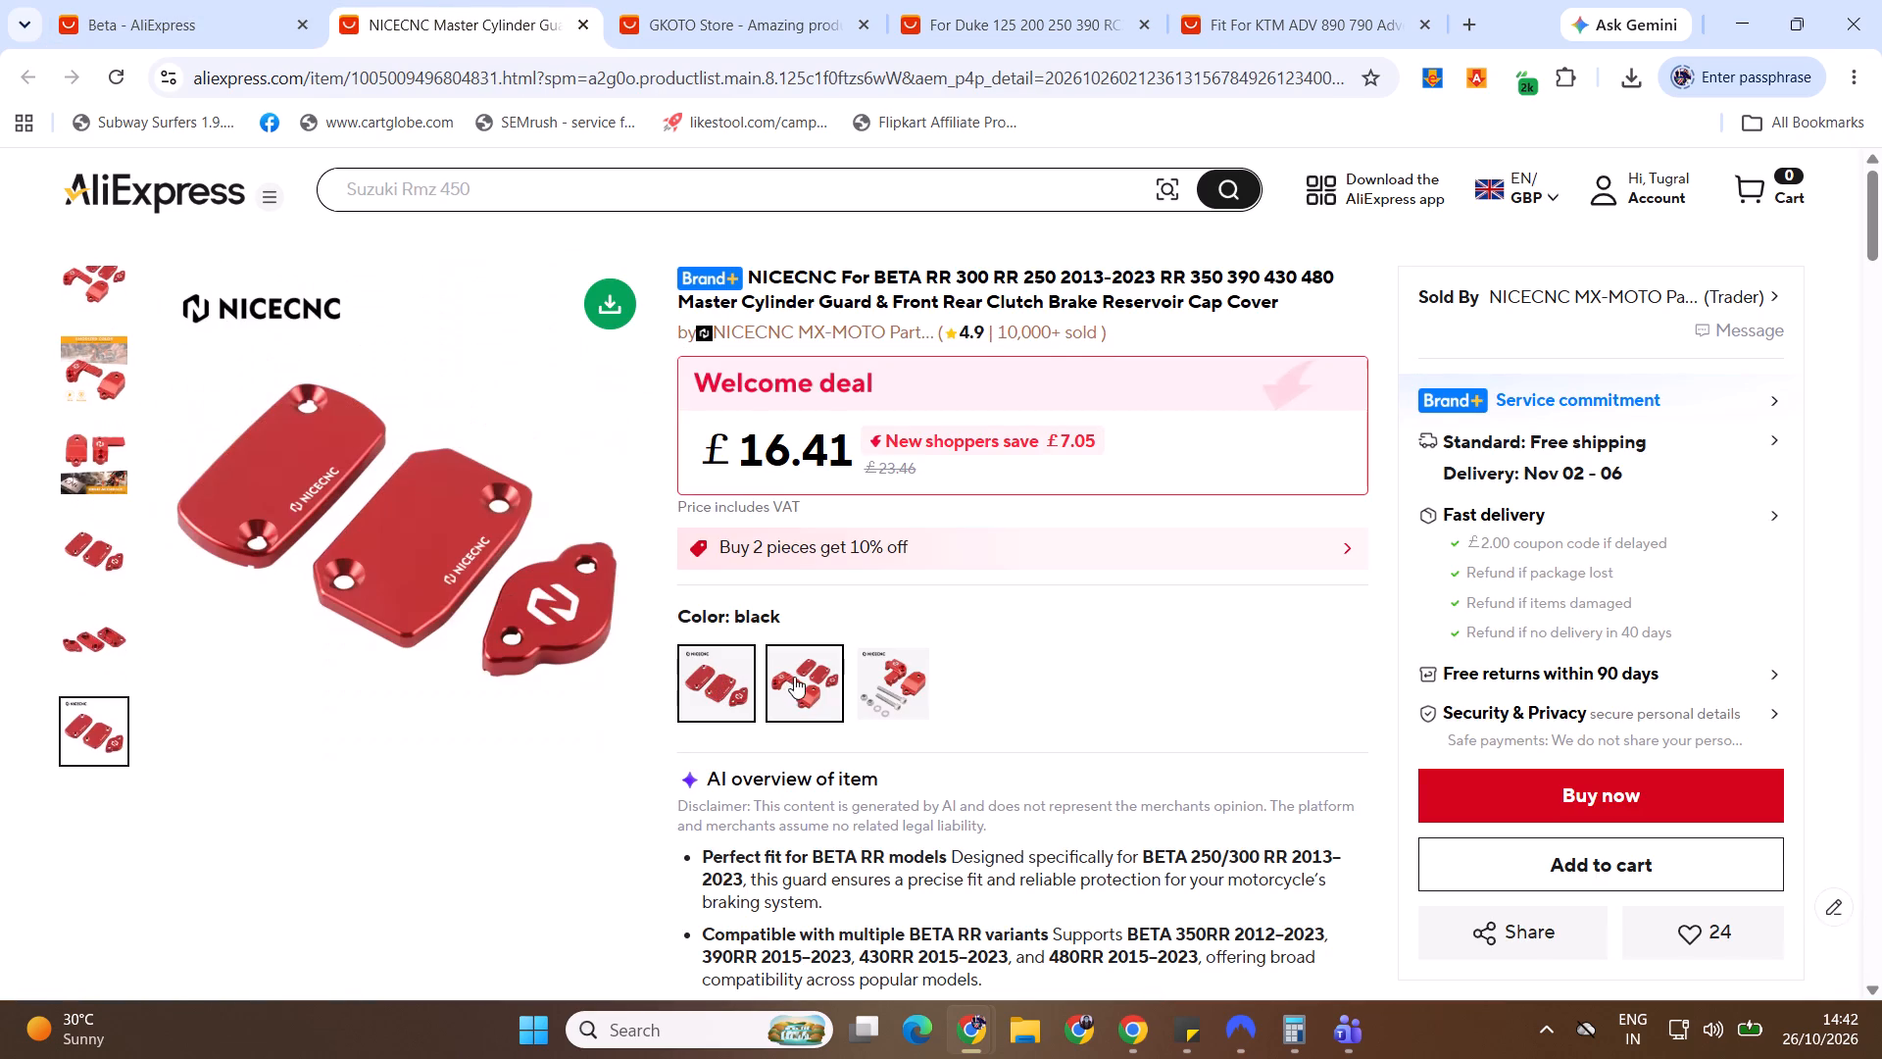
{"action": "left_click", "coordinate": [884, 677]}
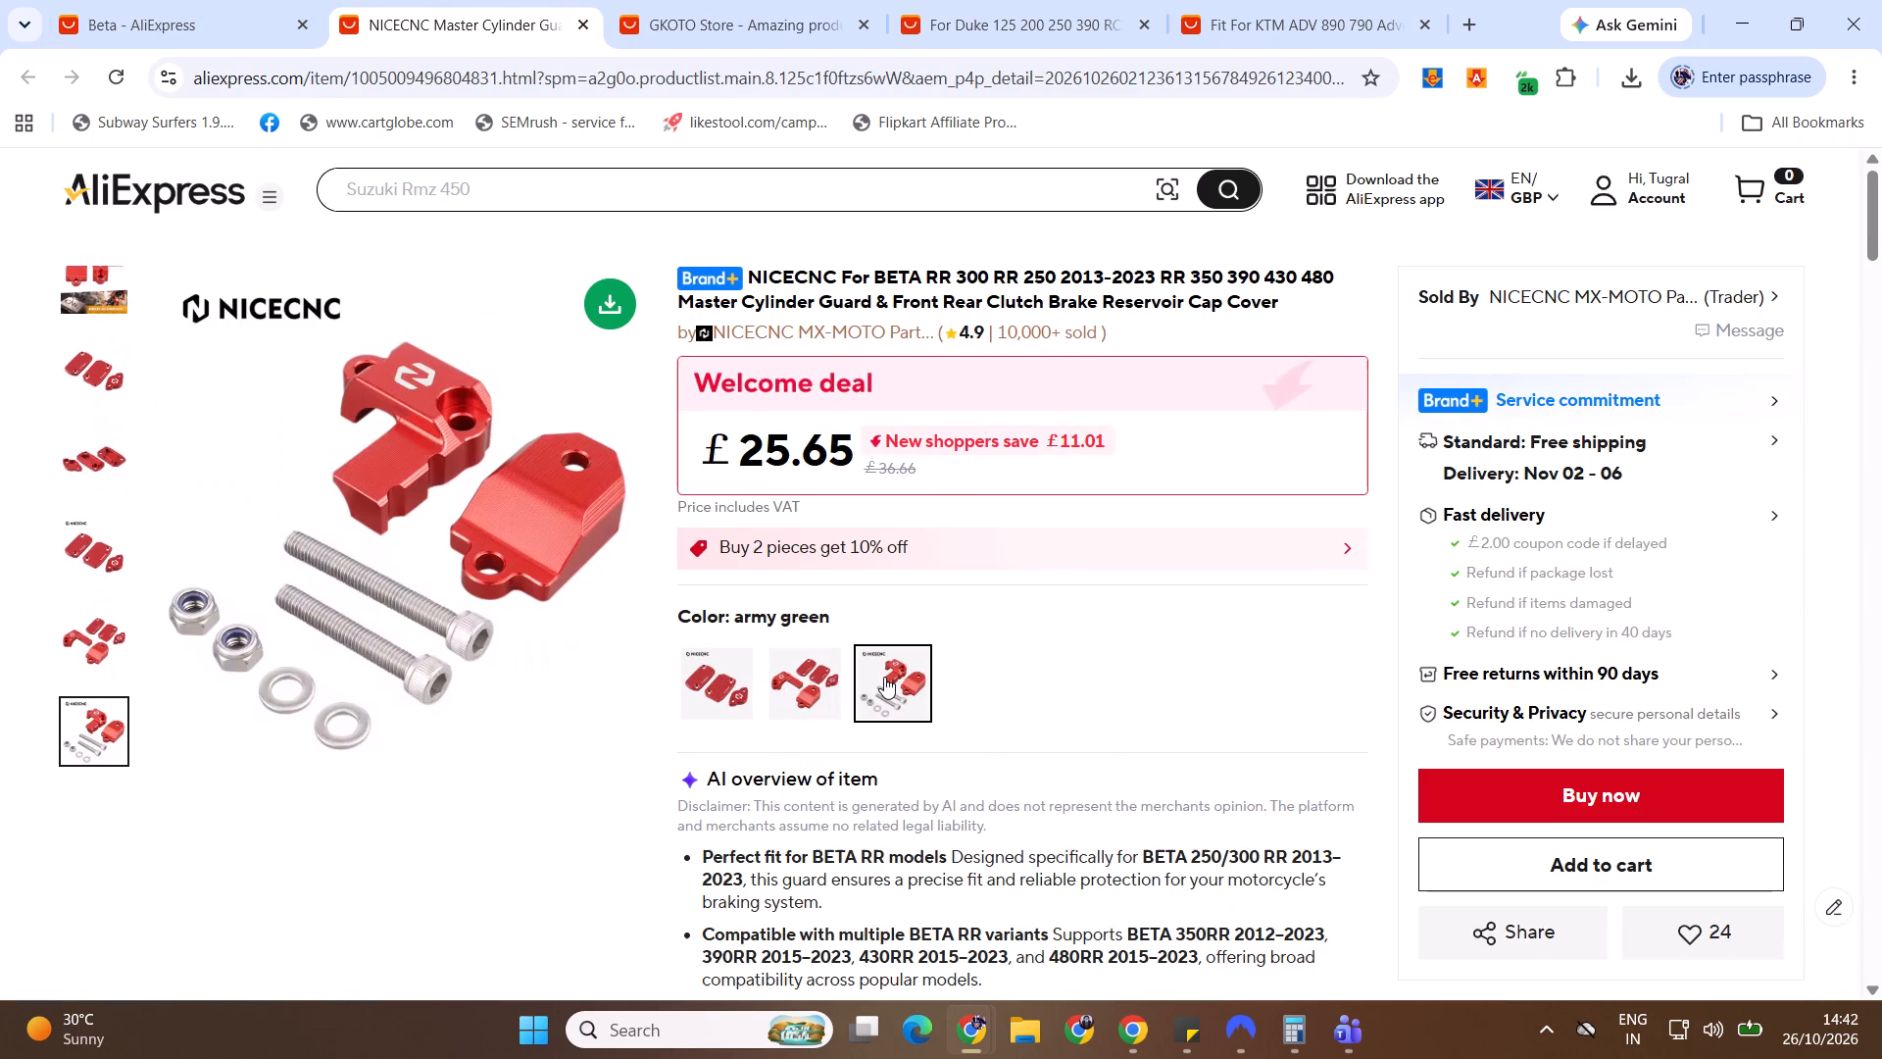
{"action": "left_click", "coordinate": [593, 28]}
{"action": "left_click", "coordinate": [588, 27]}
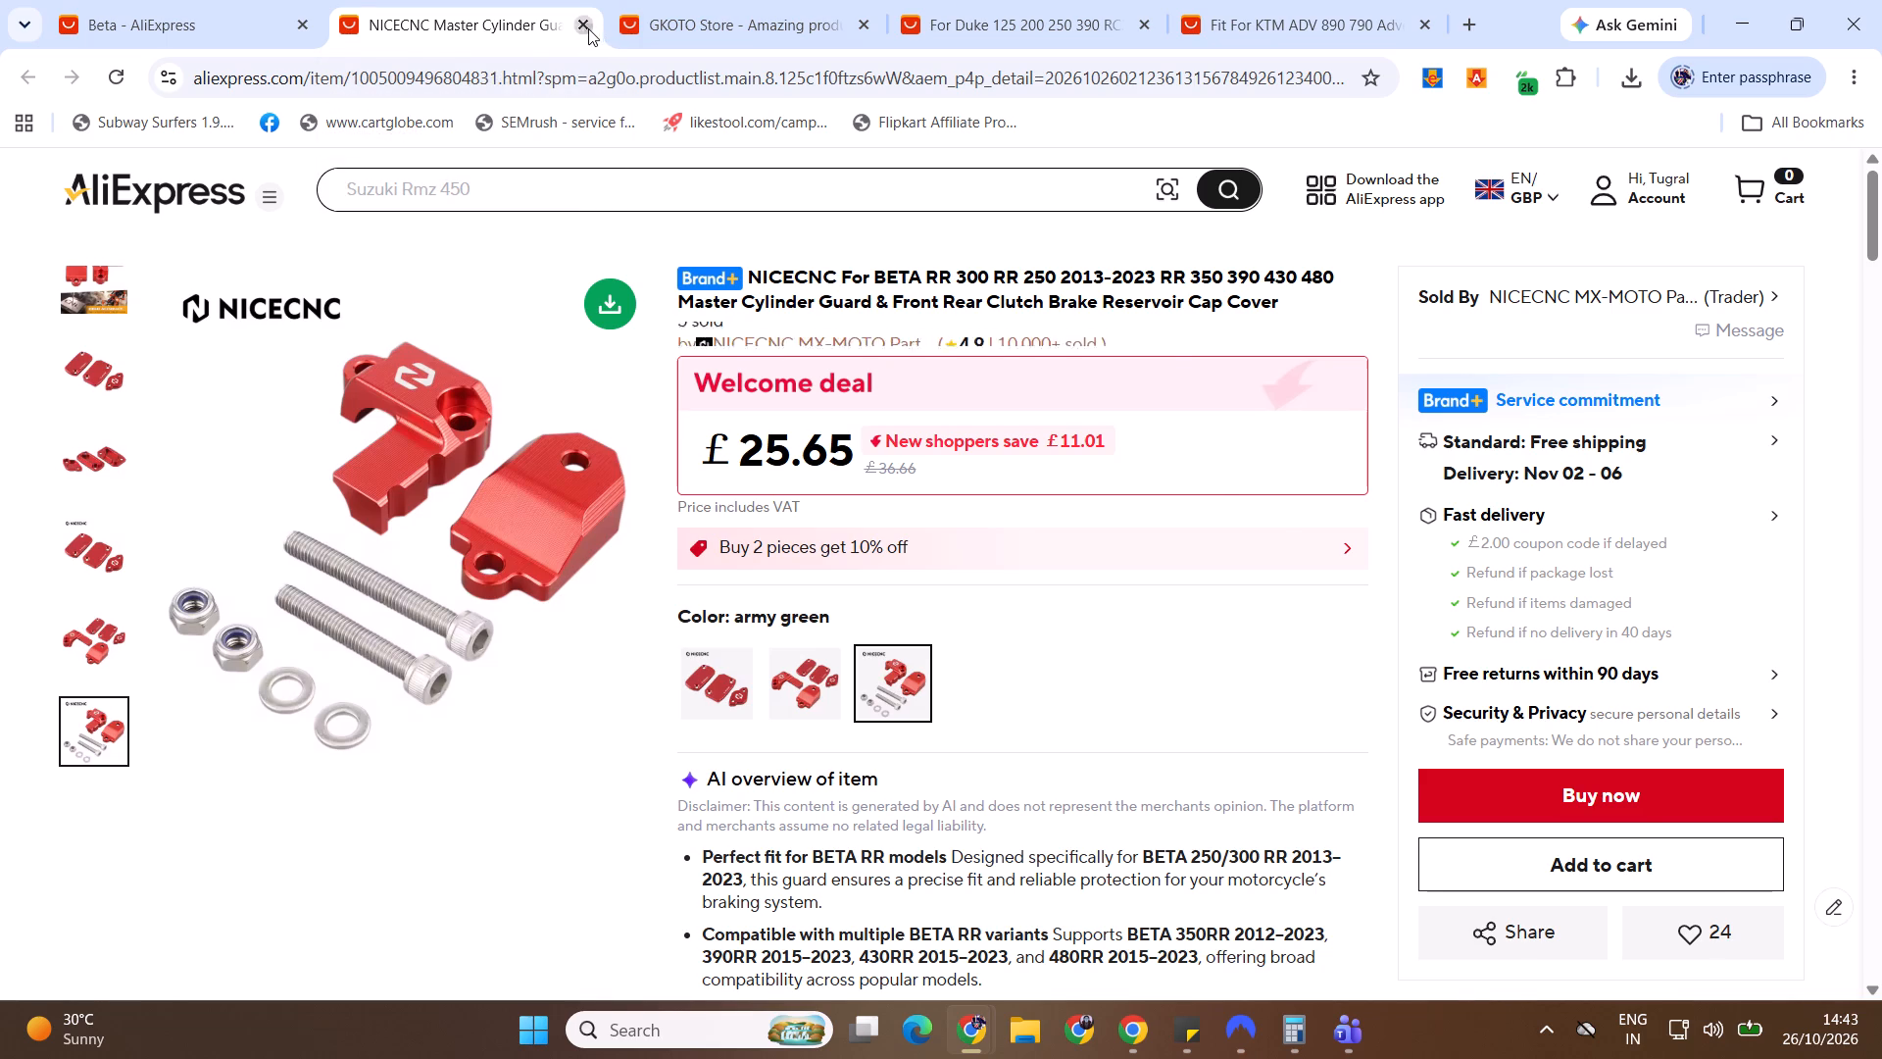
Sort the beta search results by Orders.
{"action": "left_click_drag", "start_coordinate": [1881, 317], "coordinate": [1881, 185]}
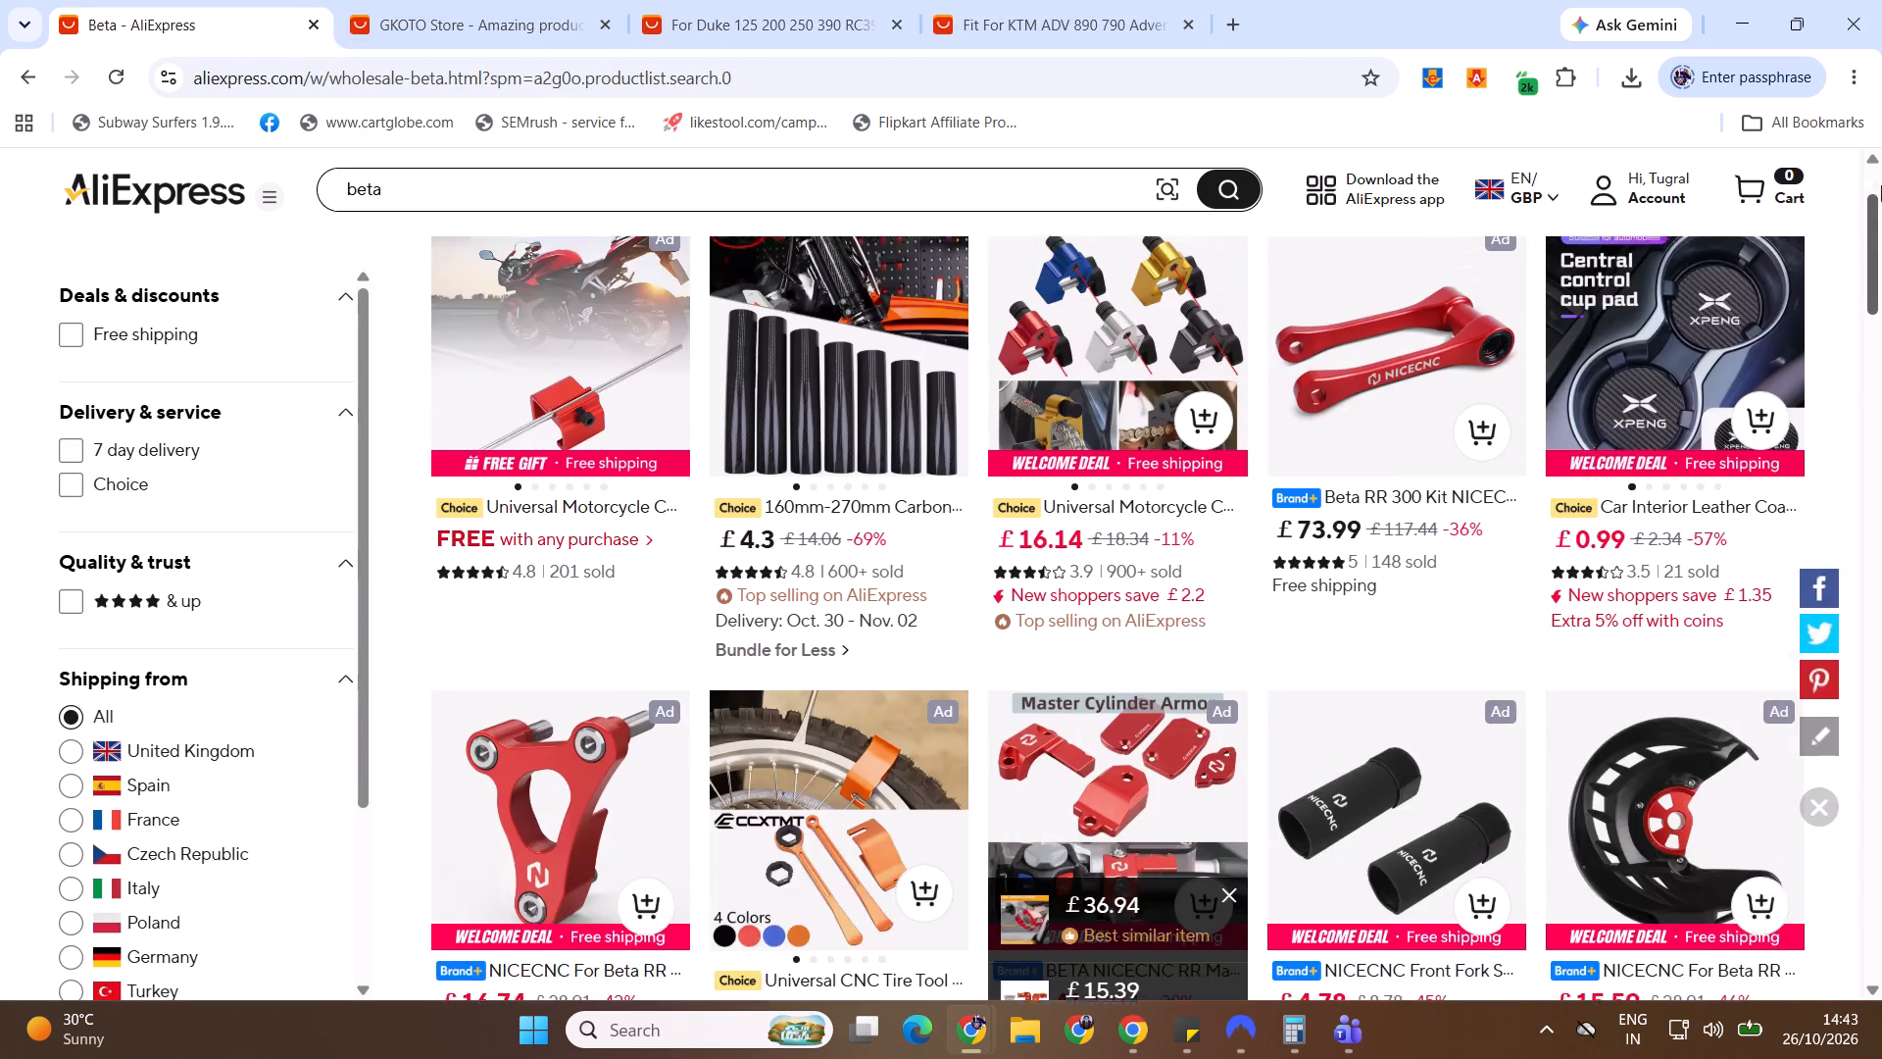
{"action": "left_click_drag", "start_coordinate": [1881, 185], "coordinate": [1881, 138]}
{"action": "left_click", "coordinate": [1667, 275]}
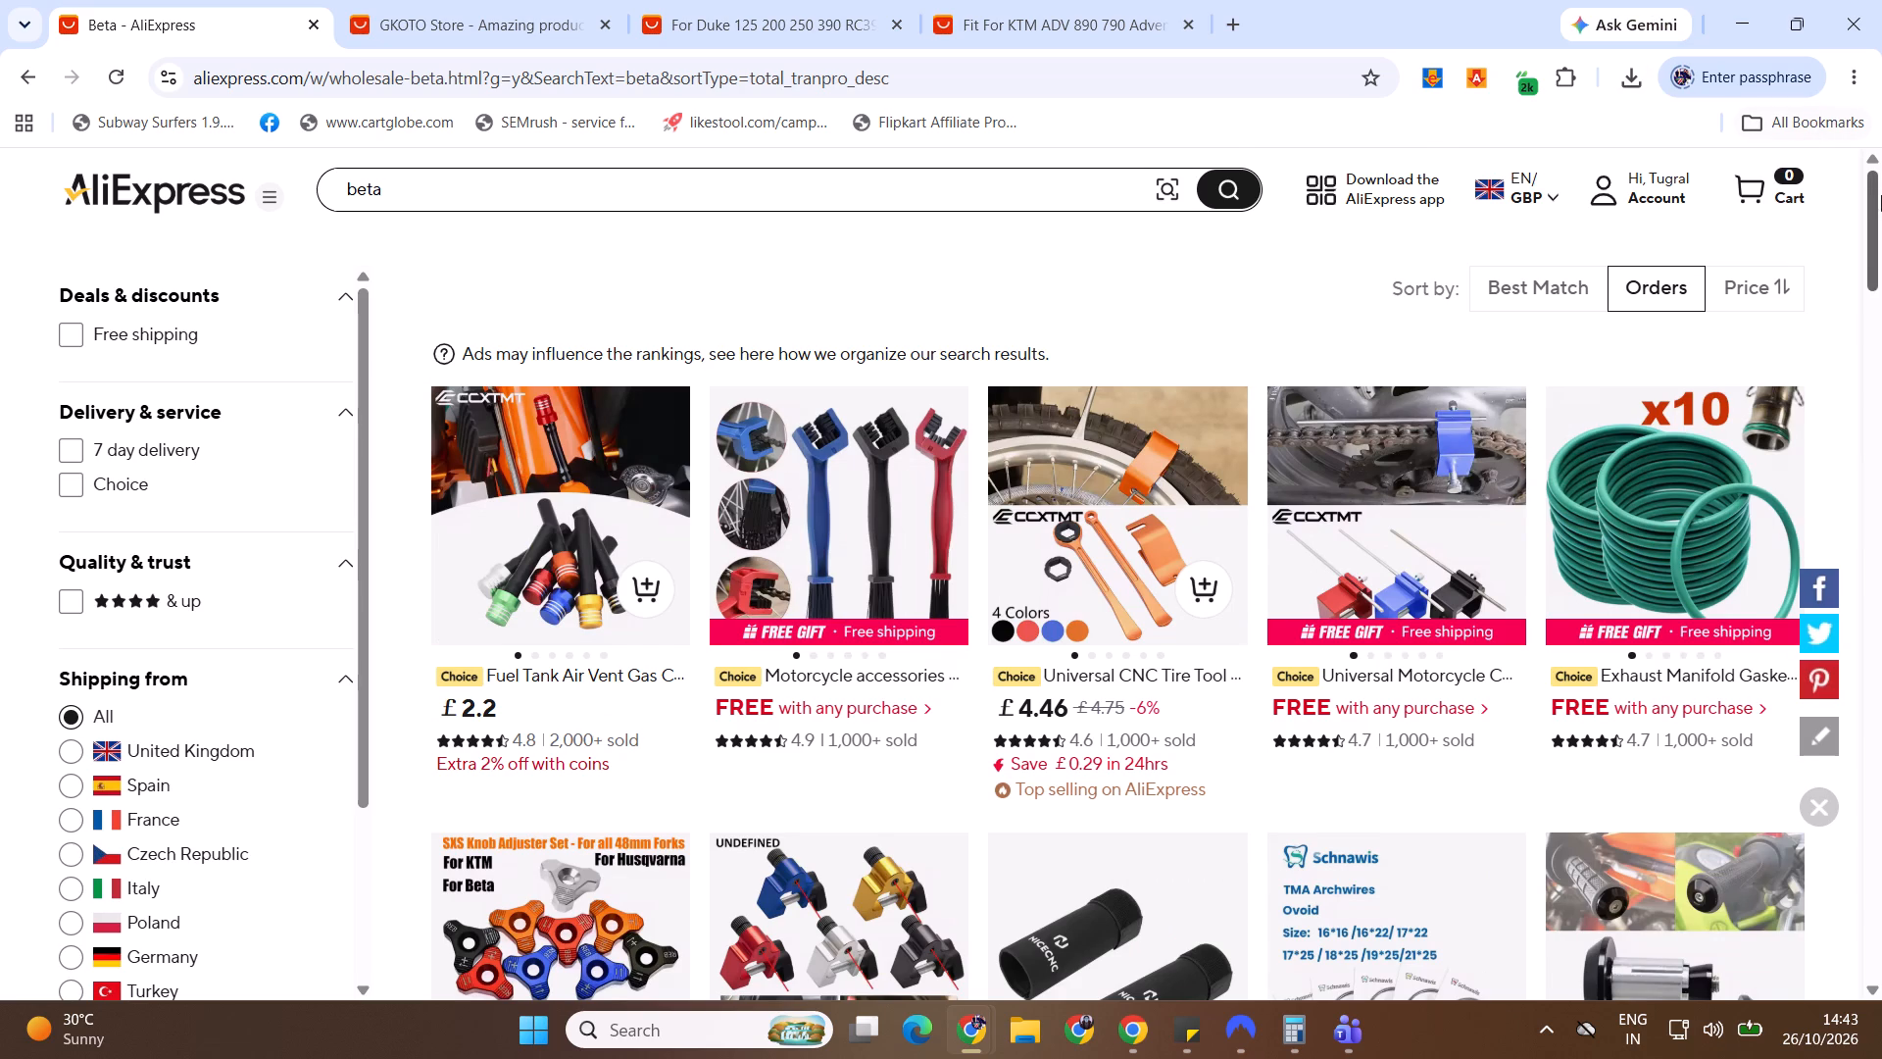
Open the Motorbike CNC WP 48MM fork knob adjuster from the results in a new tab and view it.
{"action": "left_click_drag", "start_coordinate": [1881, 198], "coordinate": [1881, 261]}
{"action": "middle_click", "coordinate": [576, 467]}
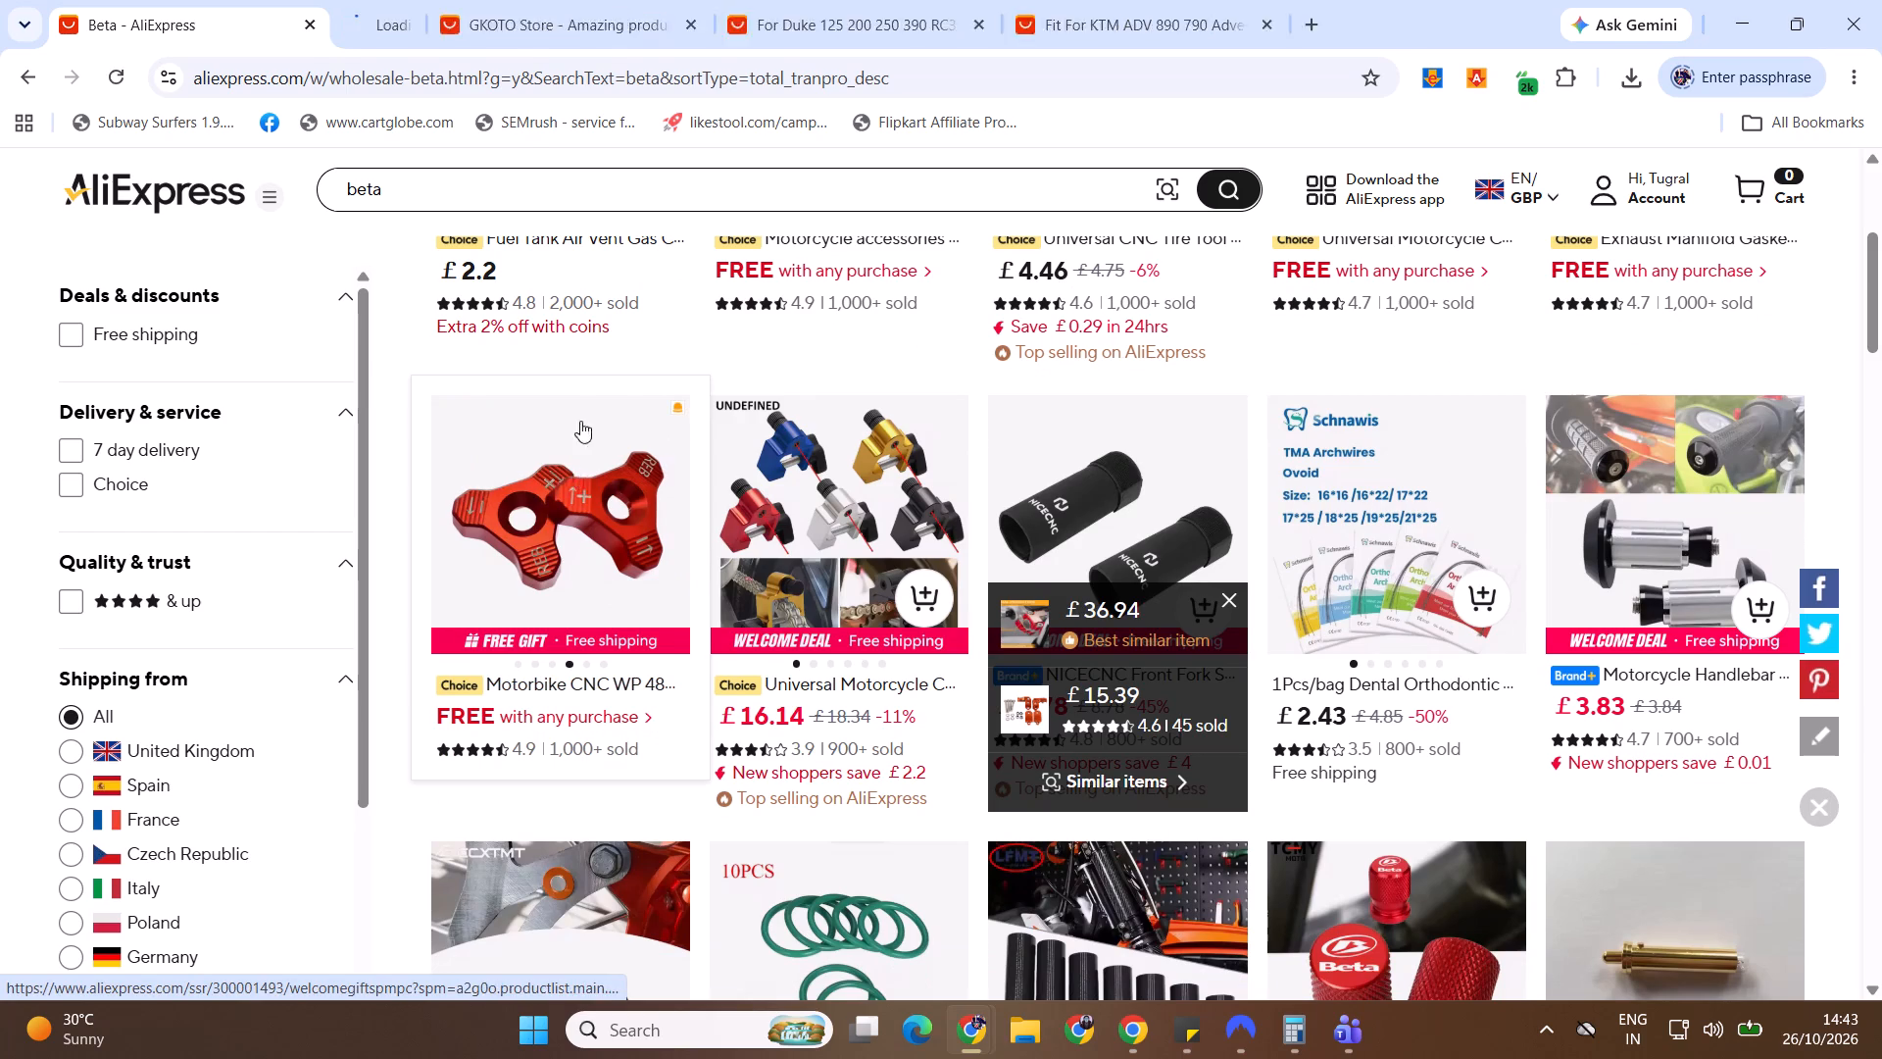
{"action": "left_click", "coordinate": [505, 0]}
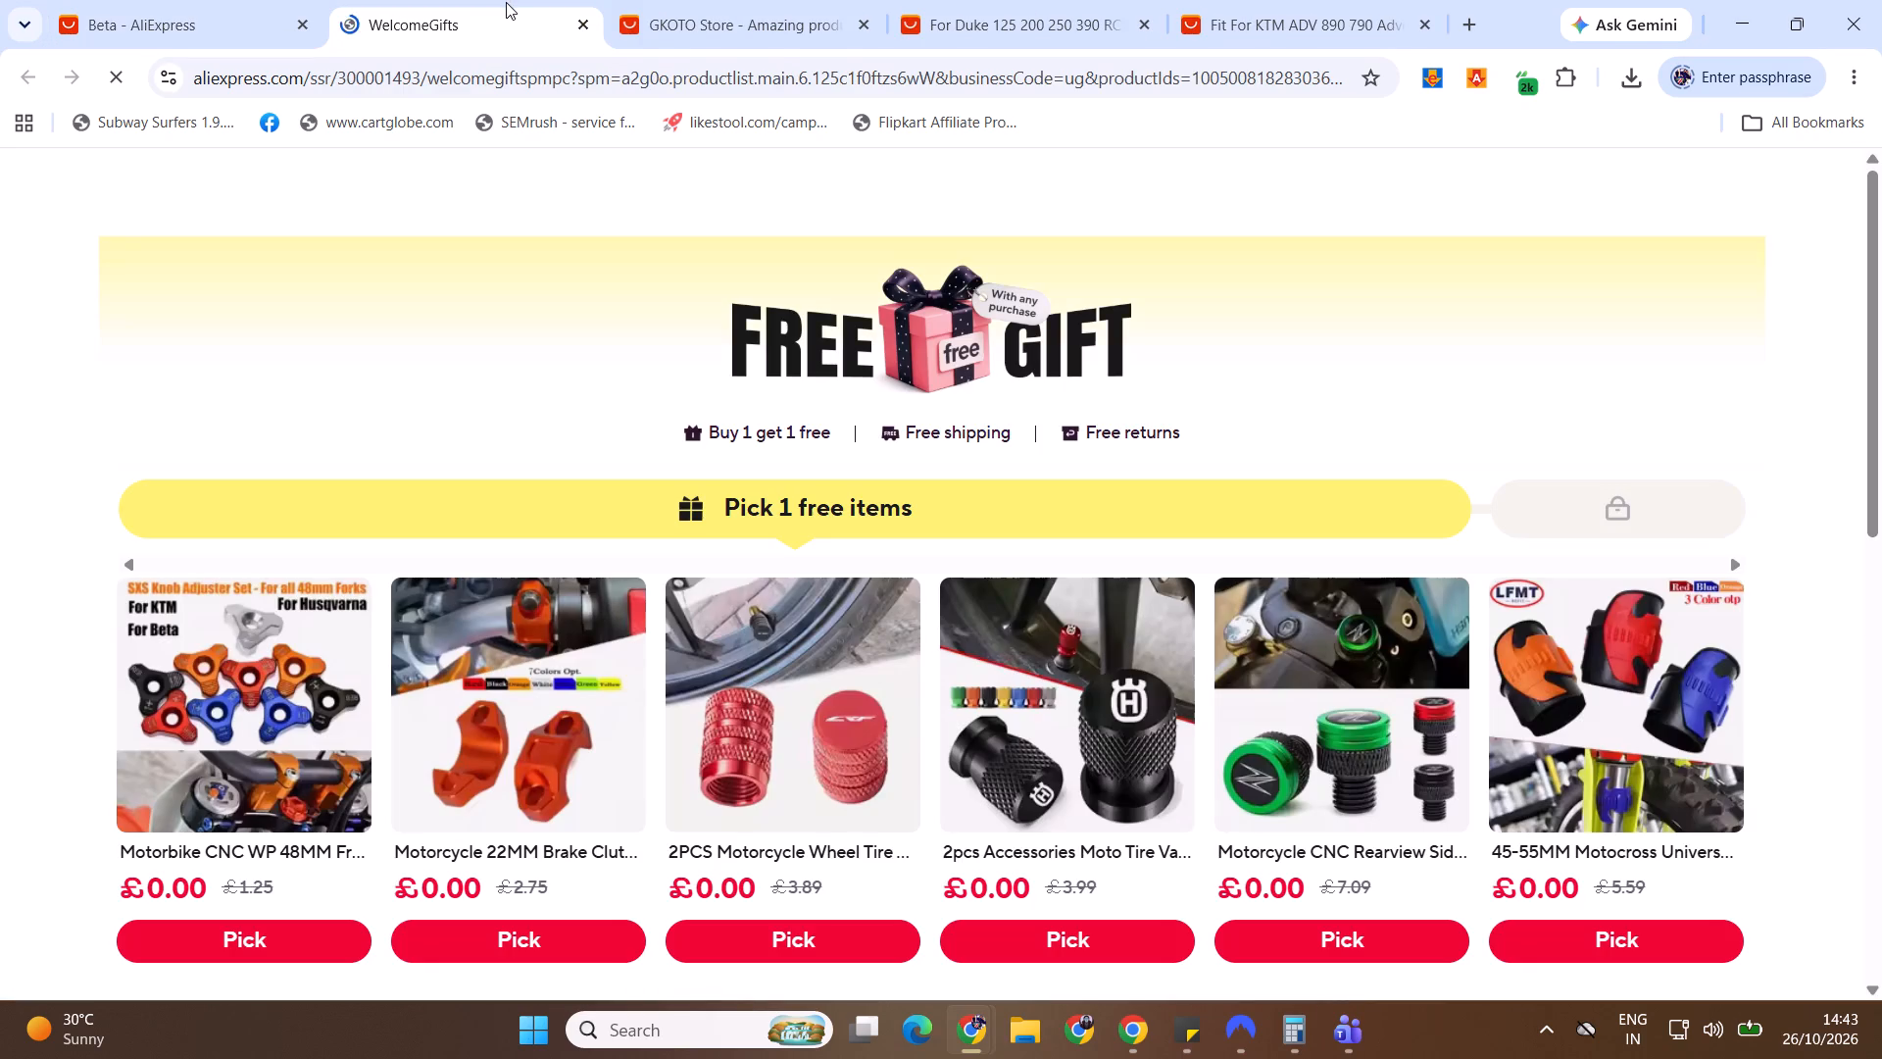
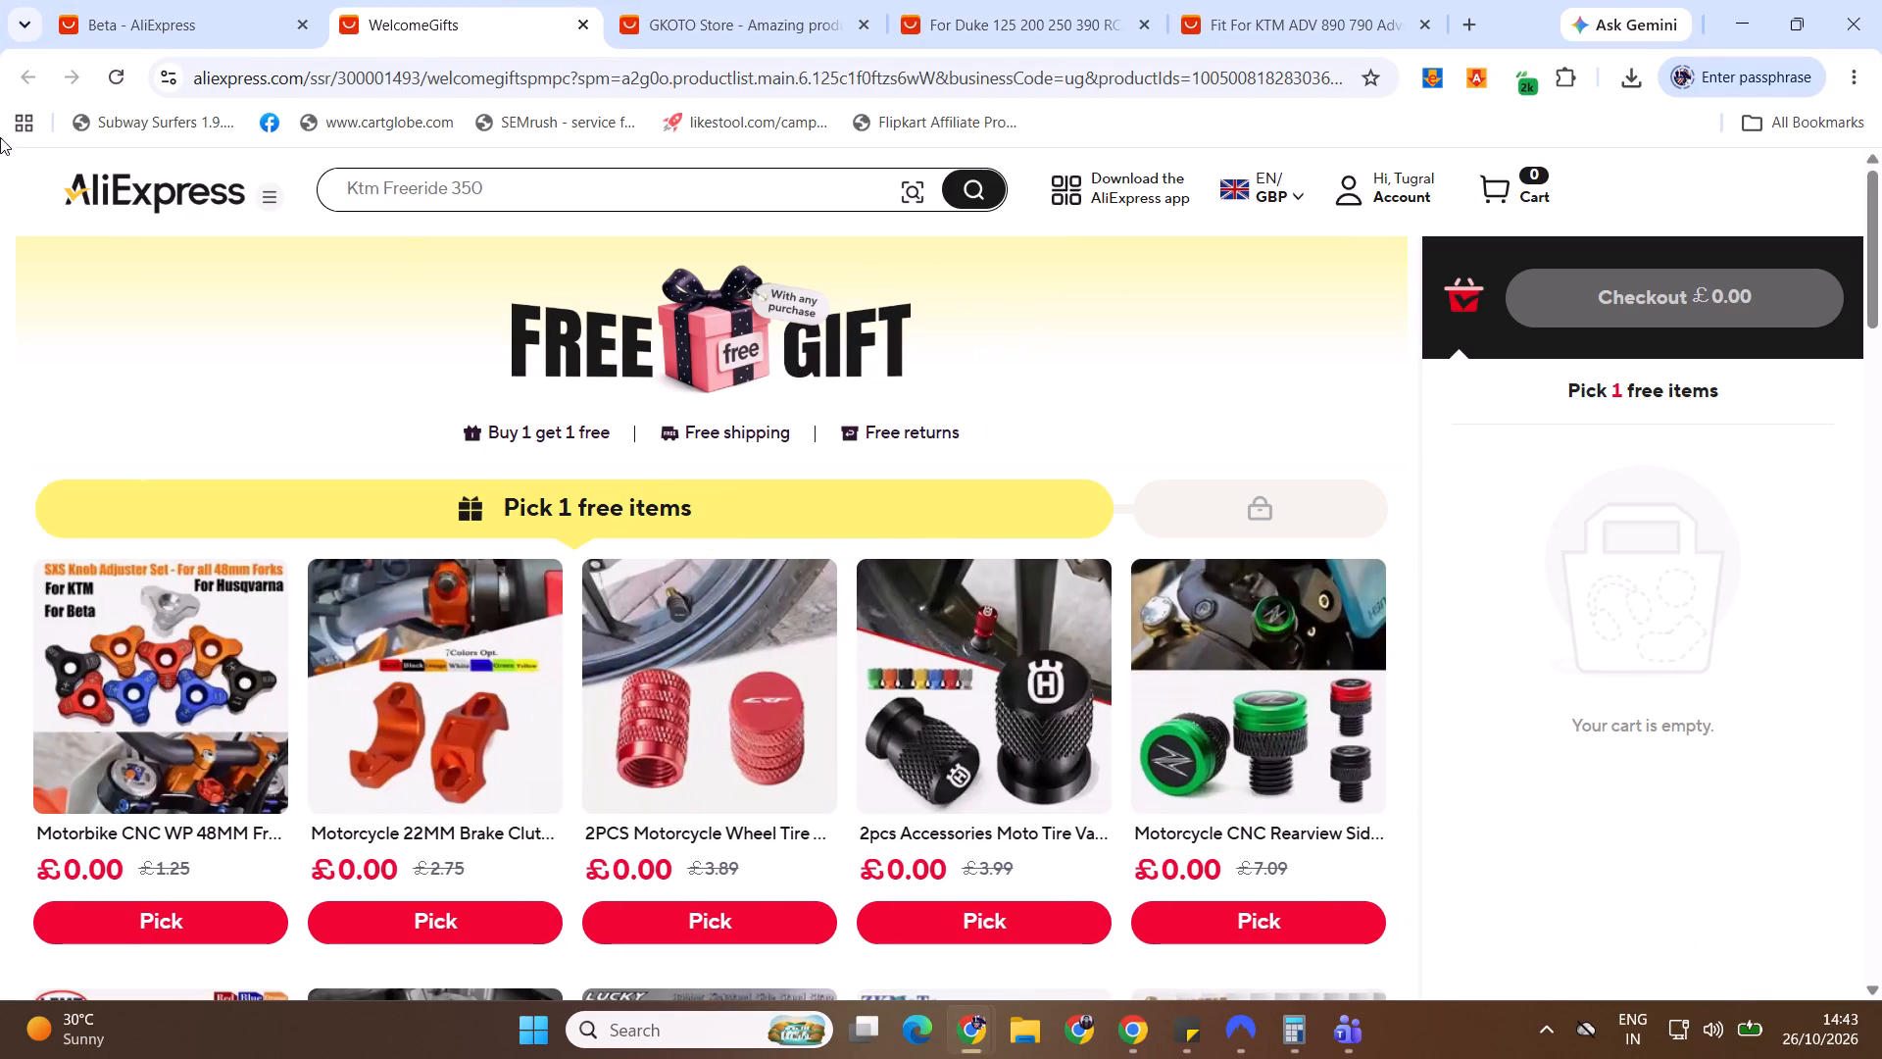
Return to the beta search results, close the free-gift page, and sort the results by price from highest to lowest.
{"action": "left_click", "coordinate": [289, 0]}
{"action": "left_click_drag", "start_coordinate": [1881, 261], "coordinate": [1881, 238]}
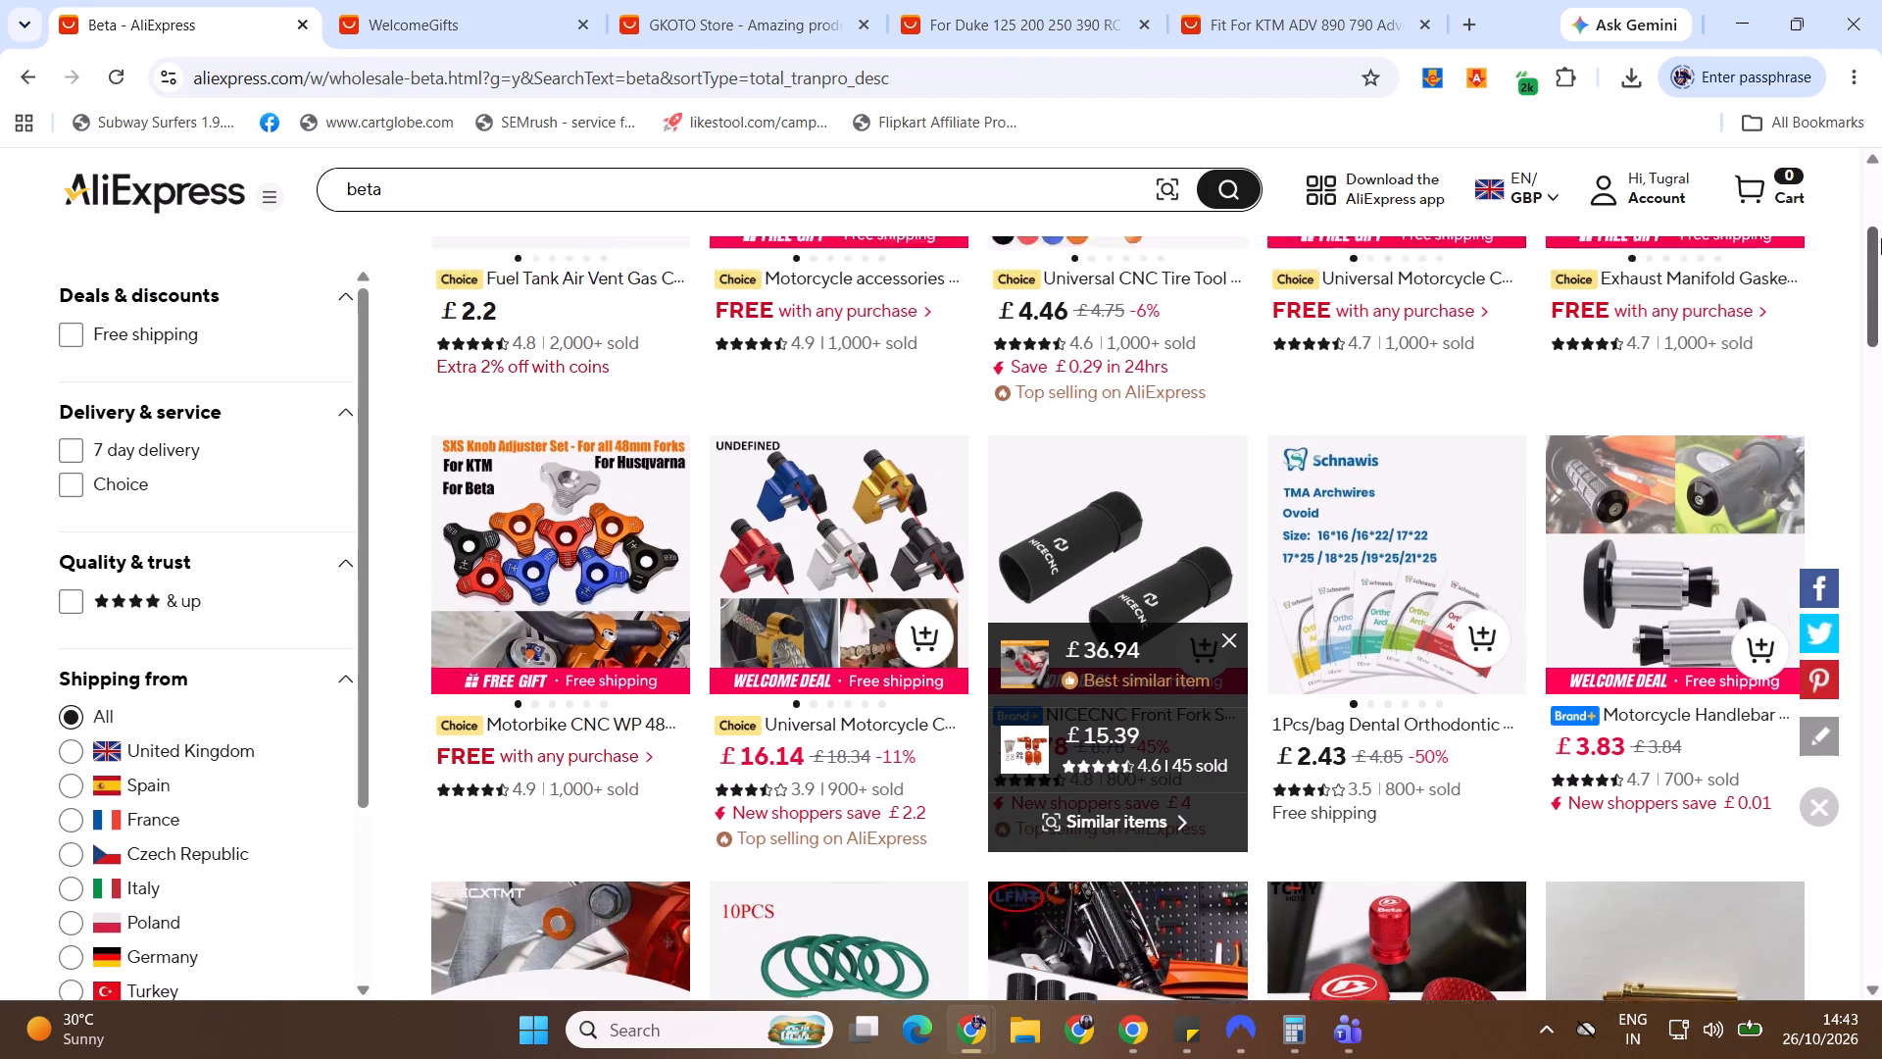
{"action": "left_click_drag", "start_coordinate": [1881, 238], "coordinate": [1881, 182]}
{"action": "left_click", "coordinate": [1739, 290]}
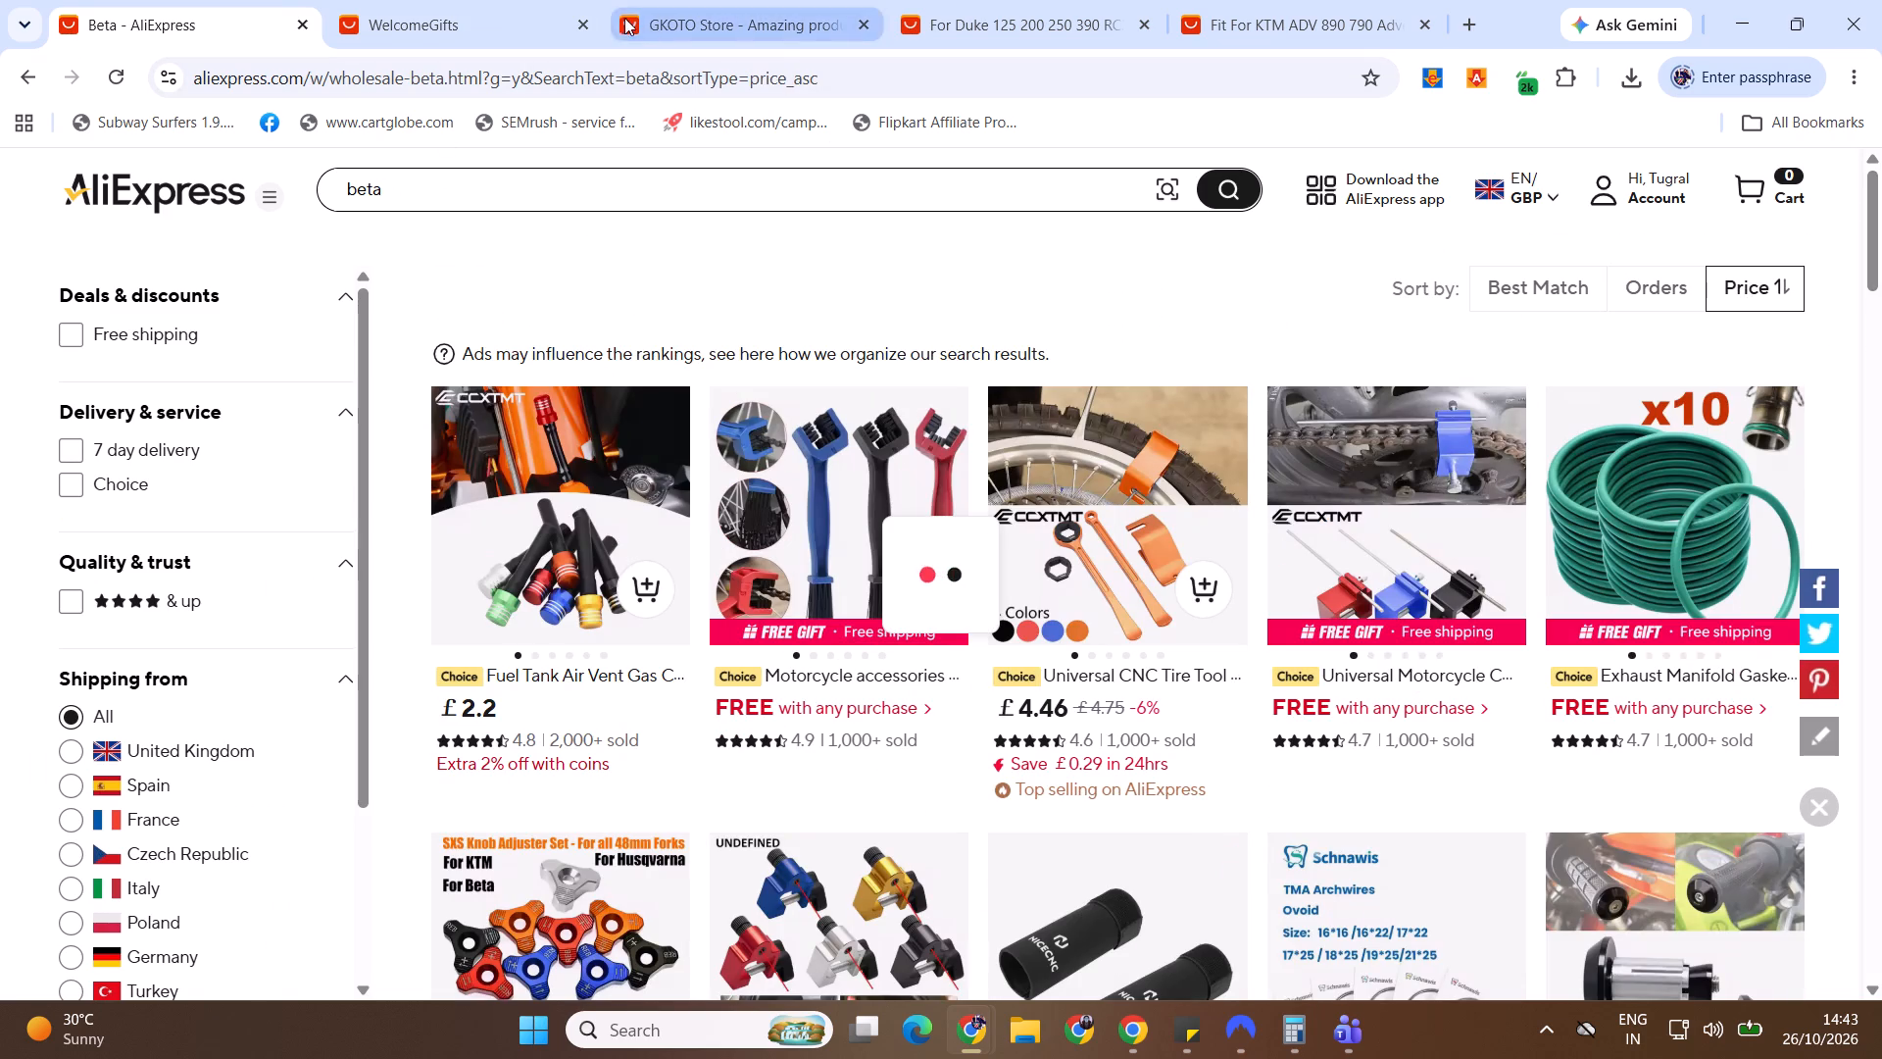
{"action": "left_click", "coordinate": [575, 22]}
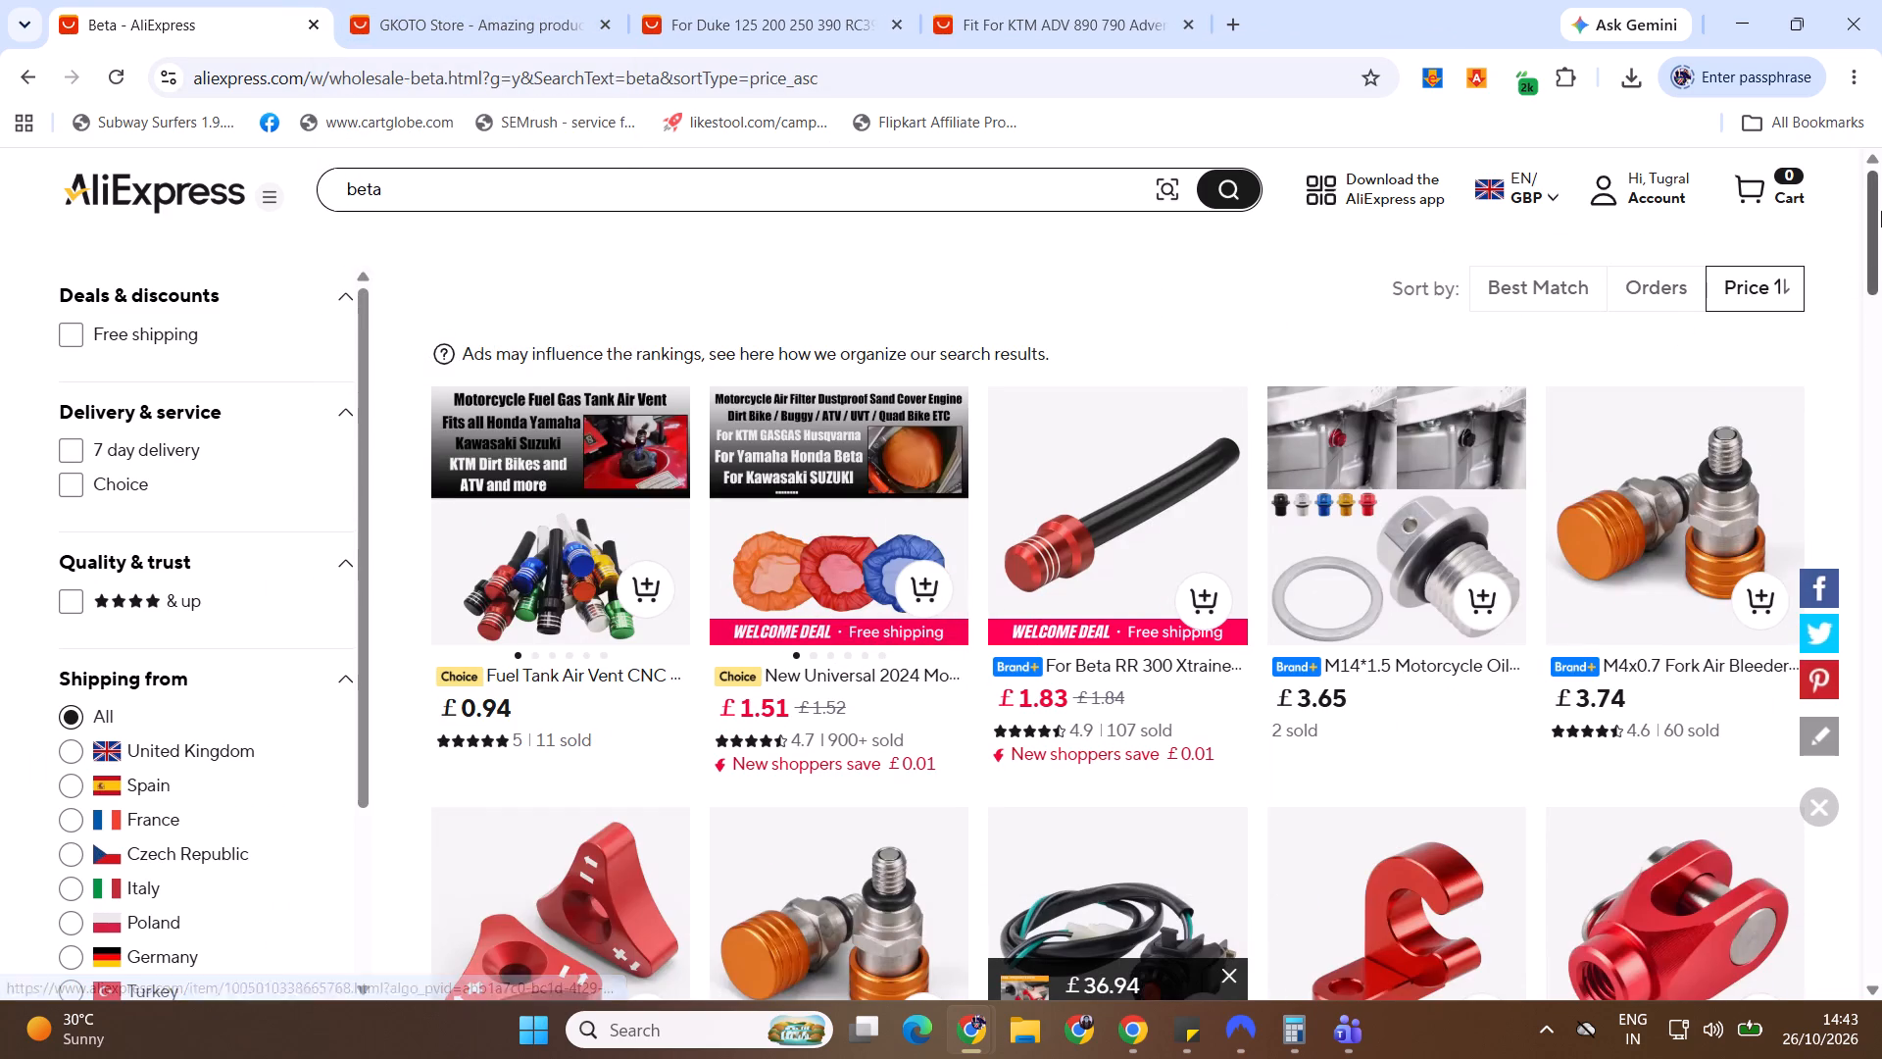
{"action": "left_click", "coordinate": [1793, 291]}
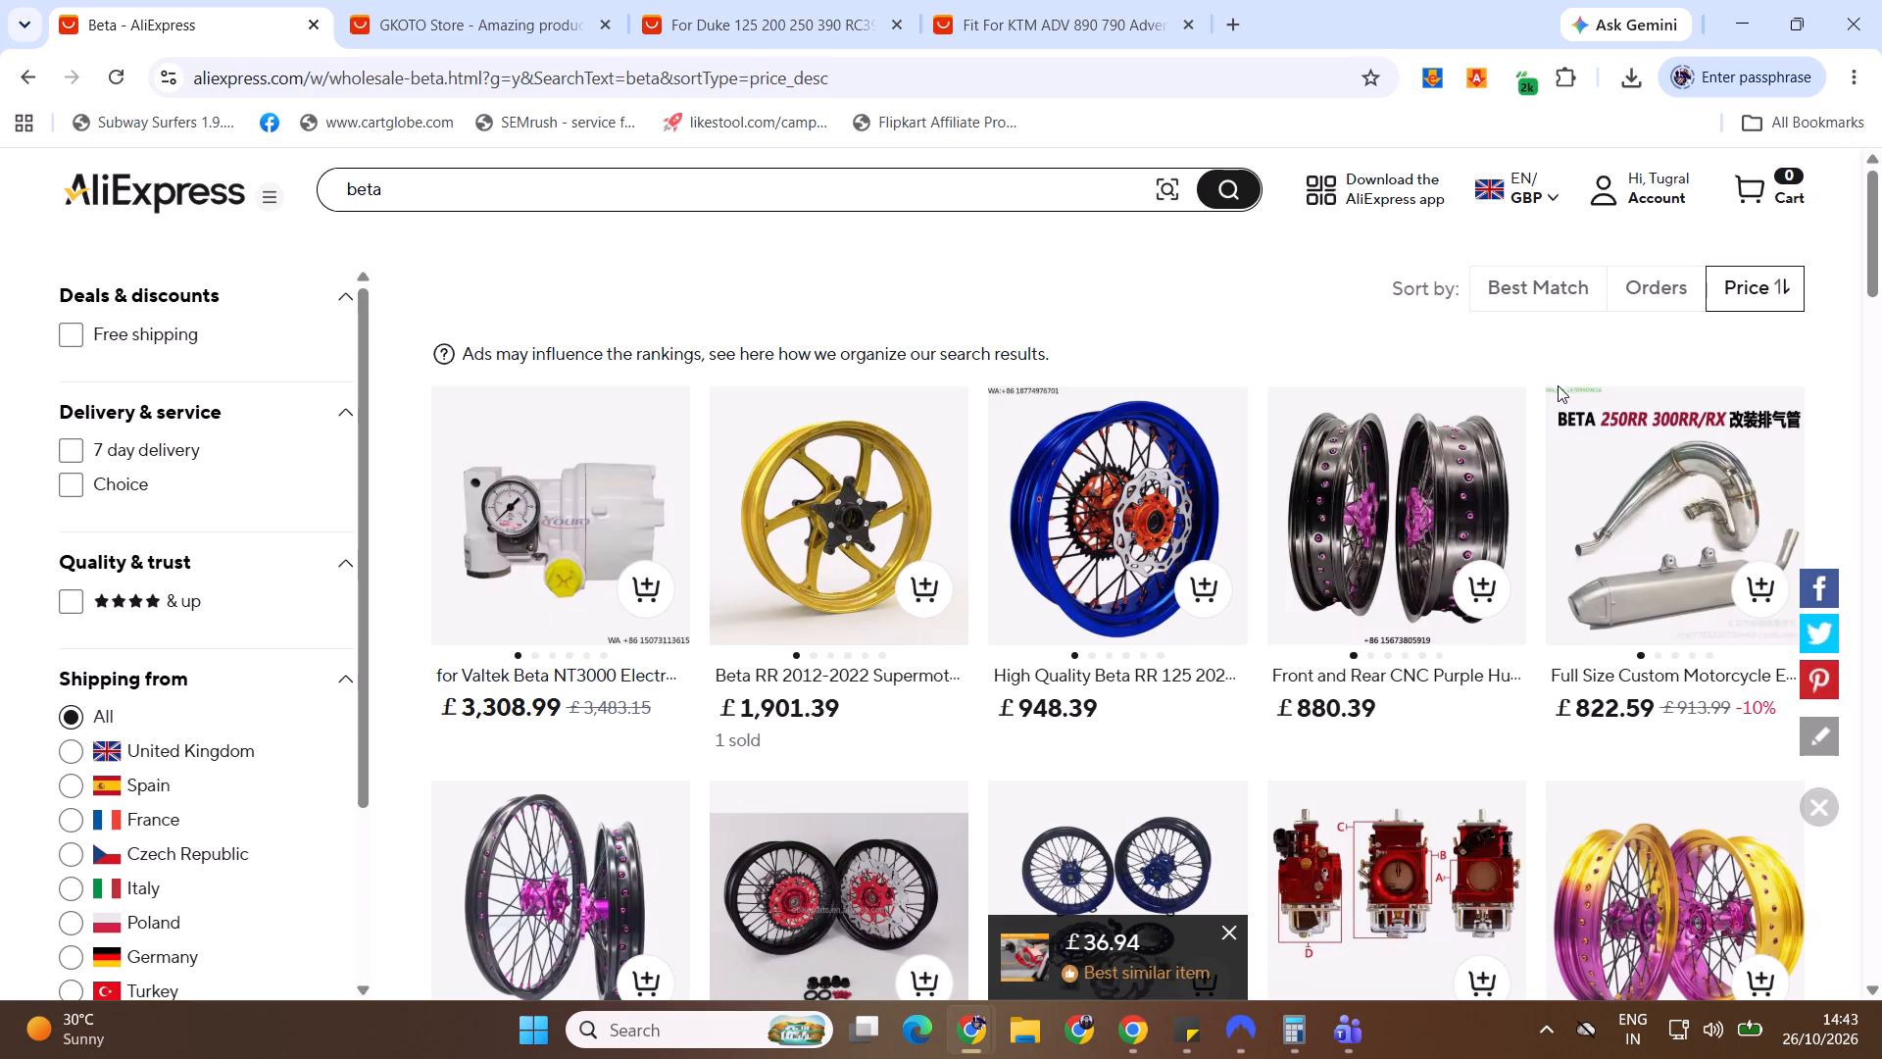
Open the Beta RR 2012-2022 wheels, Beta RR 125 17-inch wheel, BETA 250RR/300RR exhaust and Lectron Billetron carburetor in new tabs.
{"action": "middle_click", "coordinate": [897, 480]}
{"action": "middle_click", "coordinate": [1091, 509]}
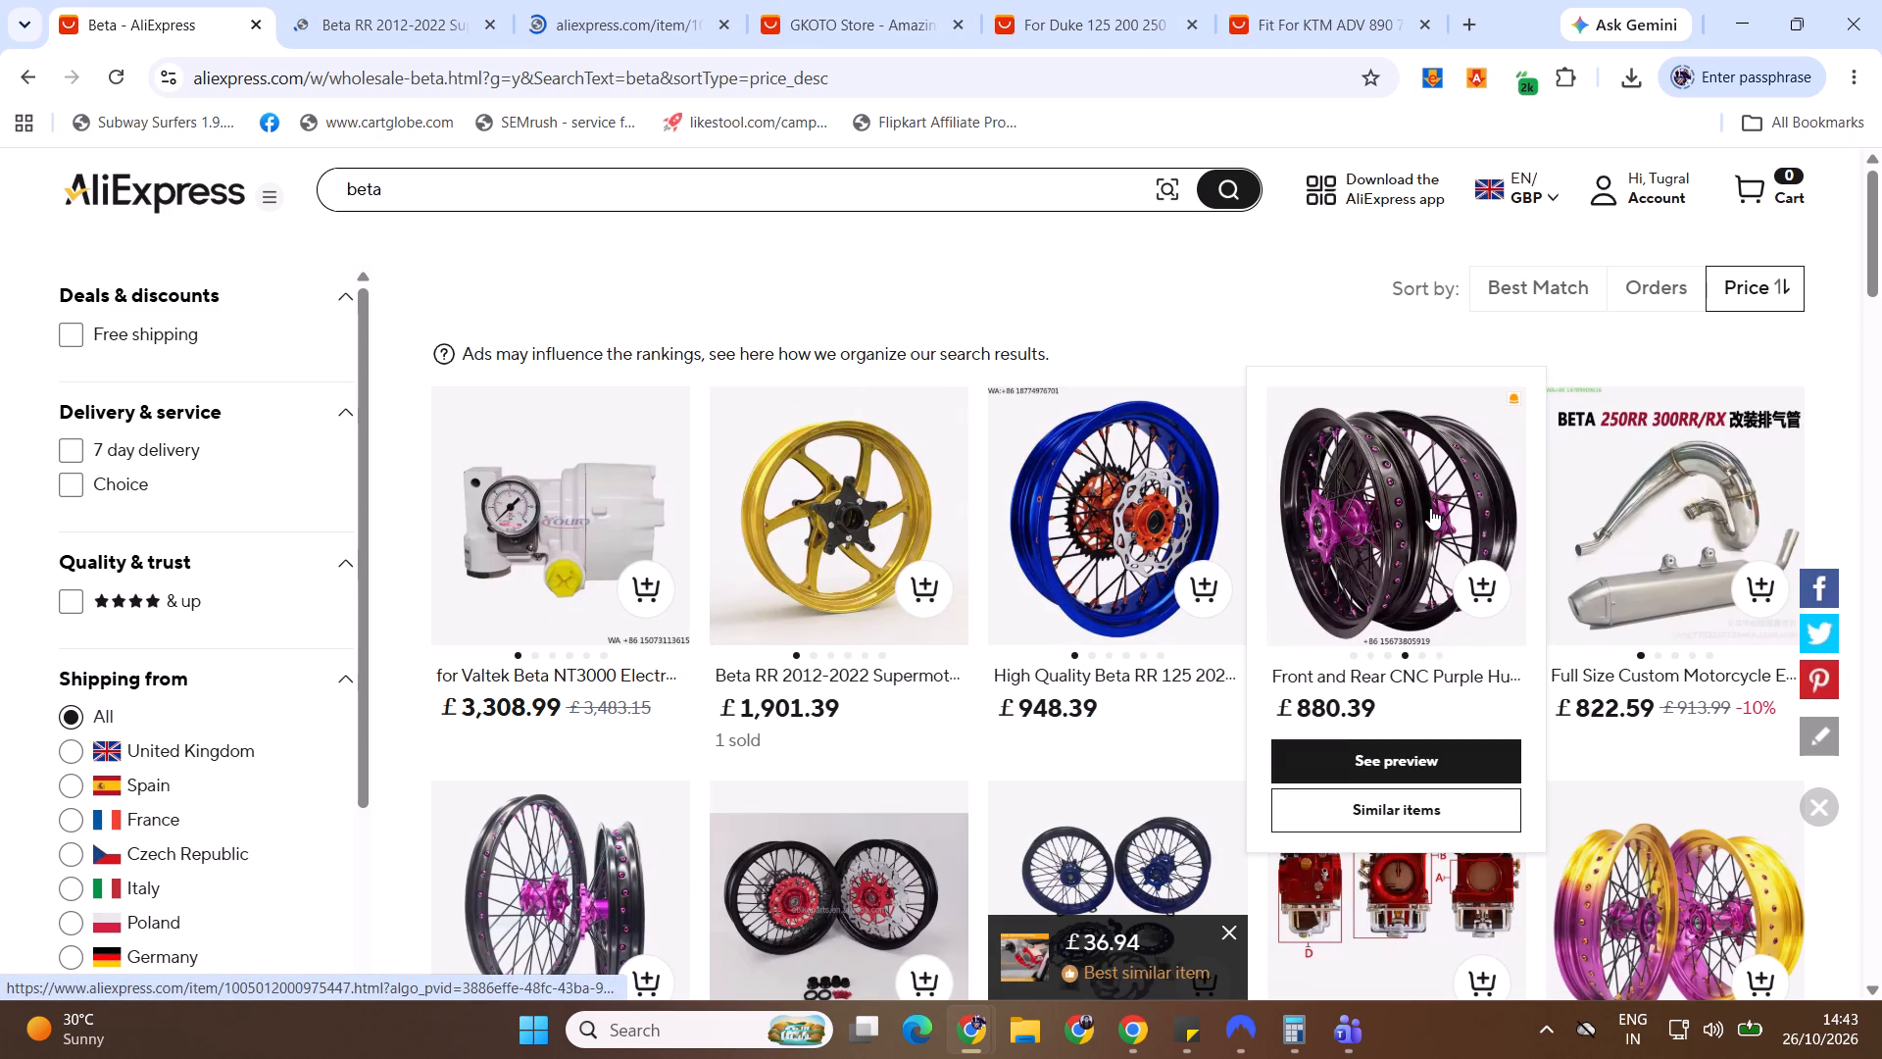
{"action": "left_click_drag", "start_coordinate": [1881, 244], "coordinate": [1881, 275]}
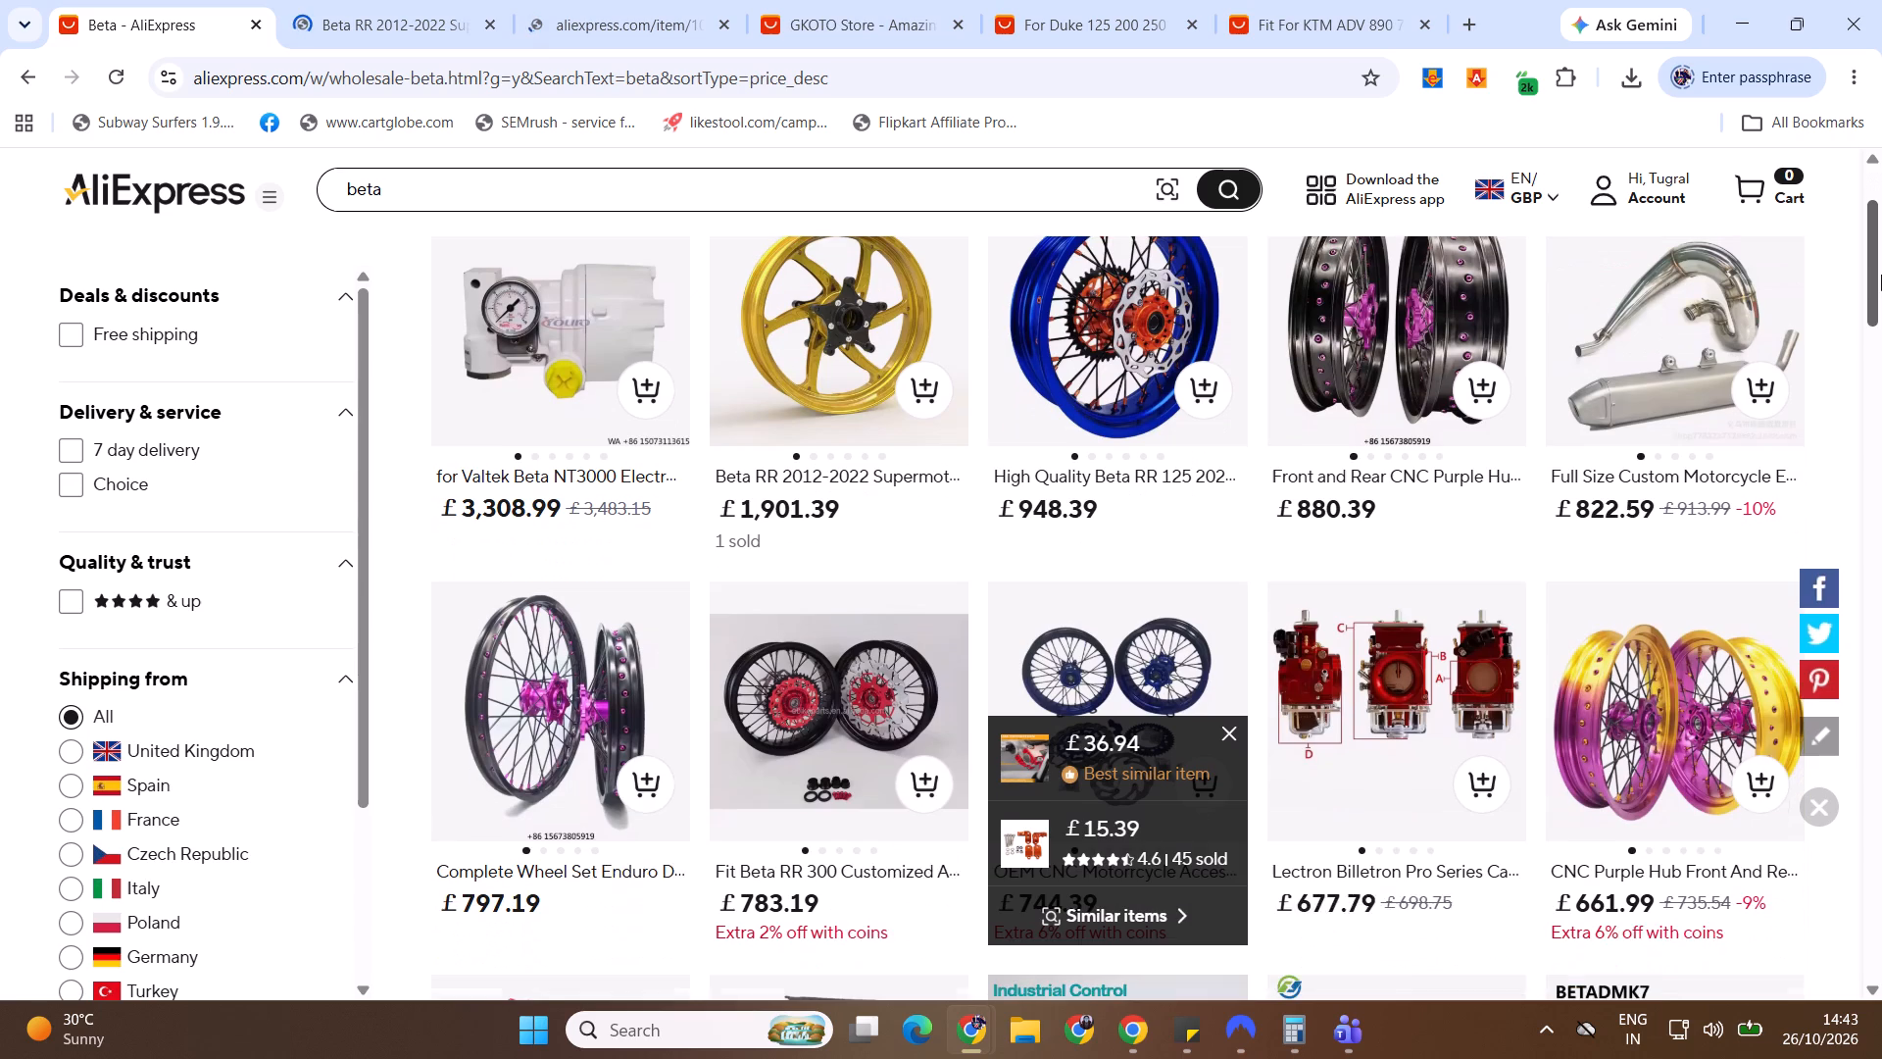
{"action": "left_click_drag", "start_coordinate": [1881, 275], "coordinate": [1881, 258]}
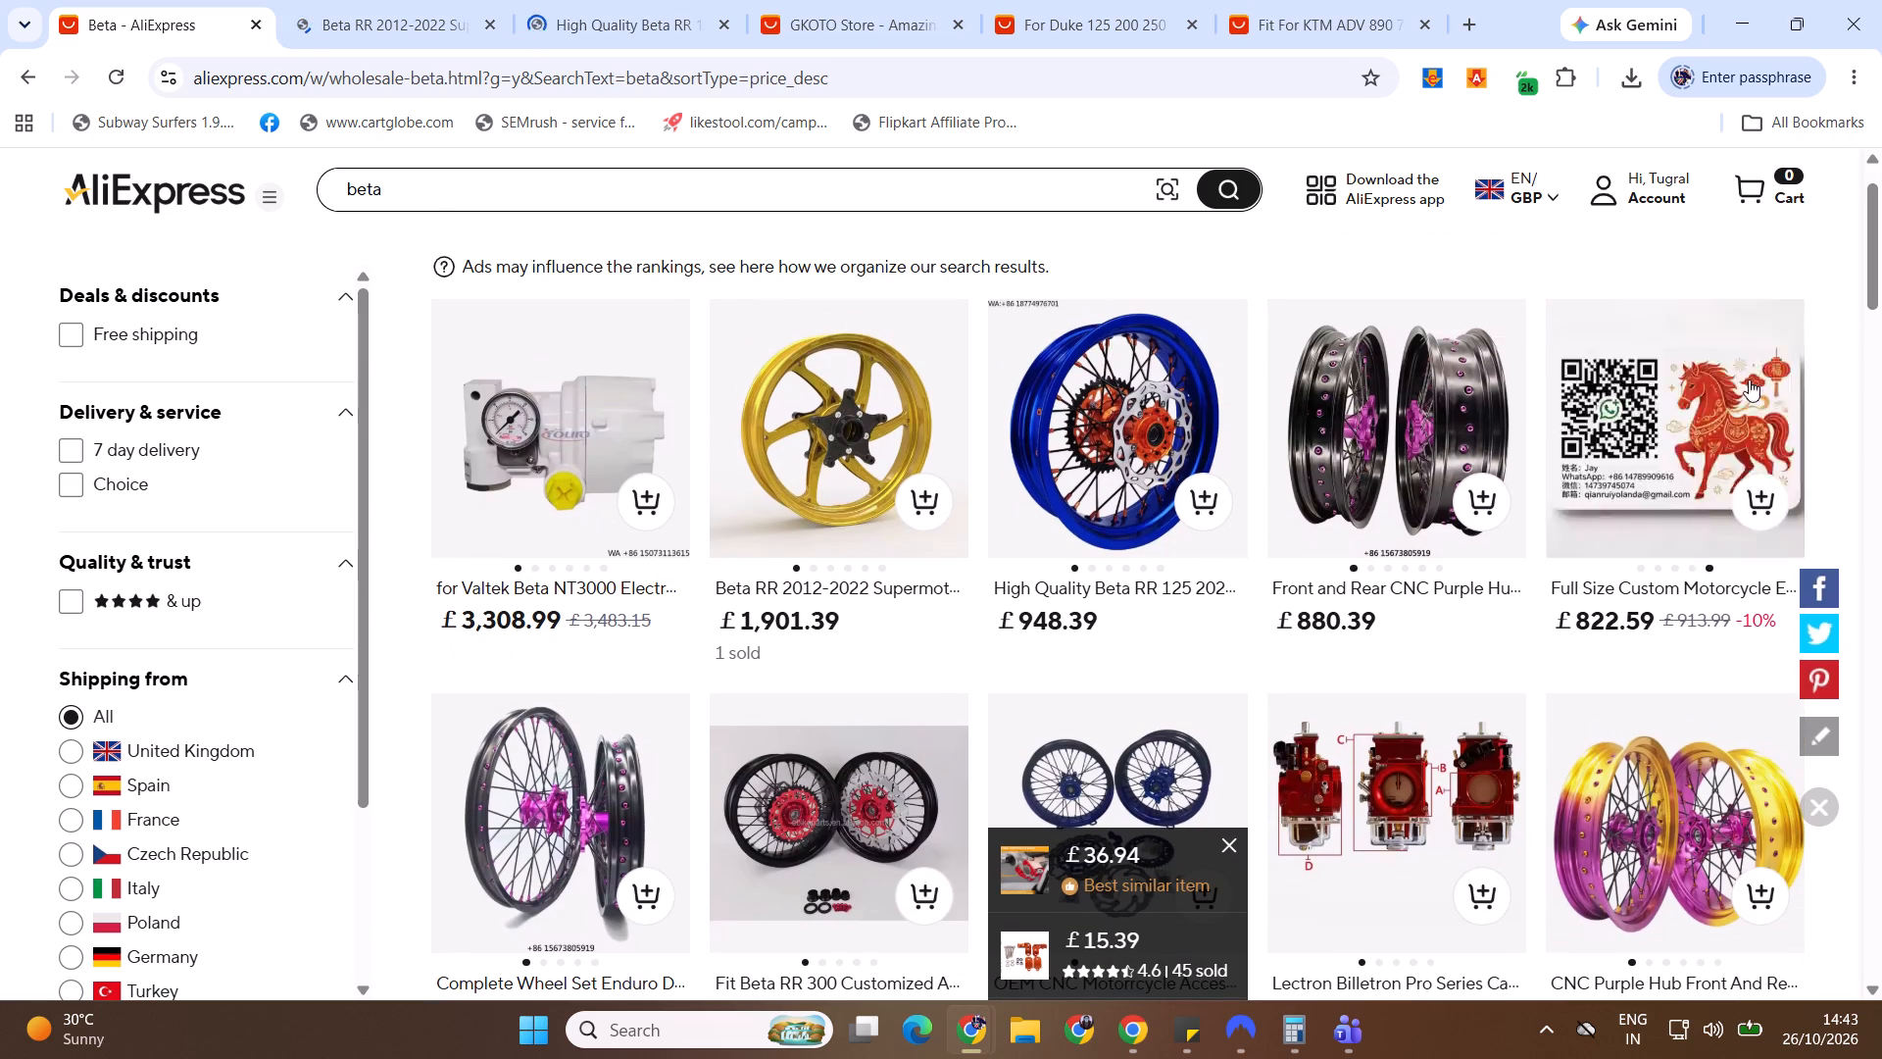
{"action": "middle_click", "coordinate": [1690, 441]}
{"action": "left_click_drag", "start_coordinate": [1881, 287], "coordinate": [1881, 296]}
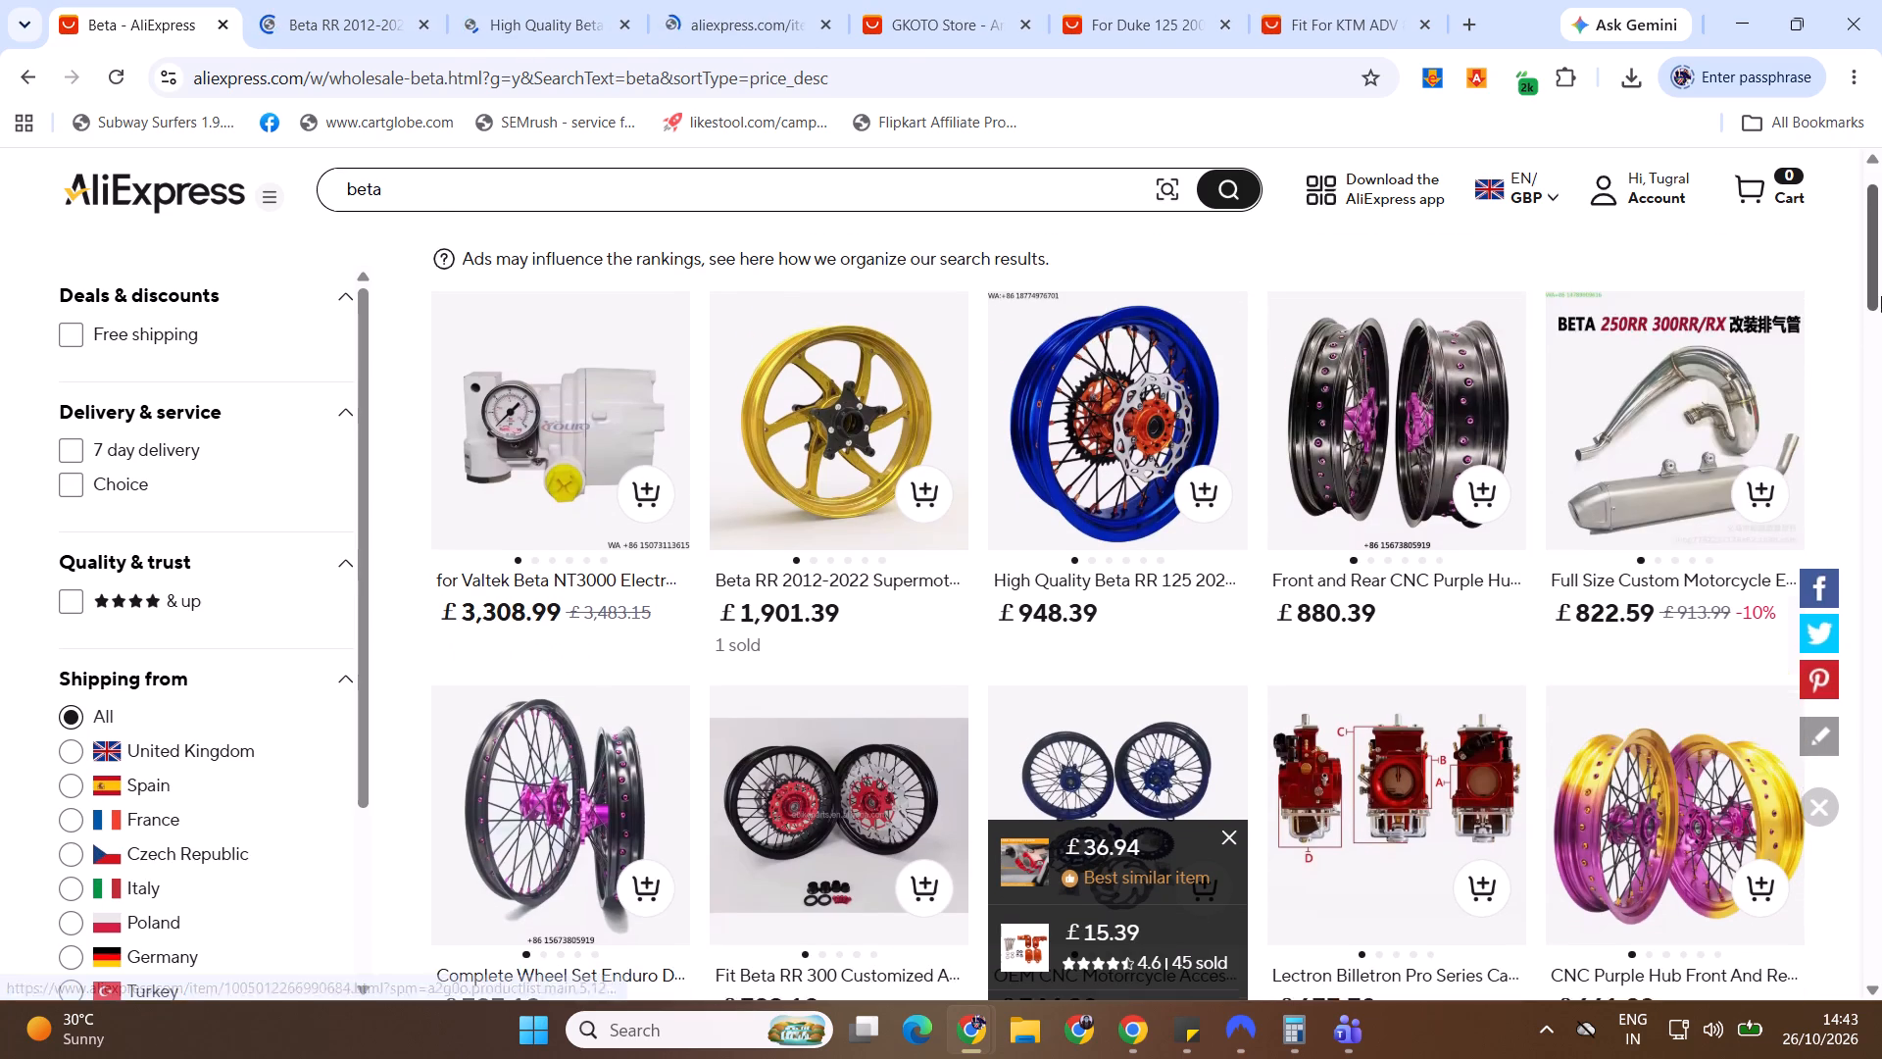
{"action": "left_click_drag", "start_coordinate": [1881, 296], "coordinate": [1881, 332]}
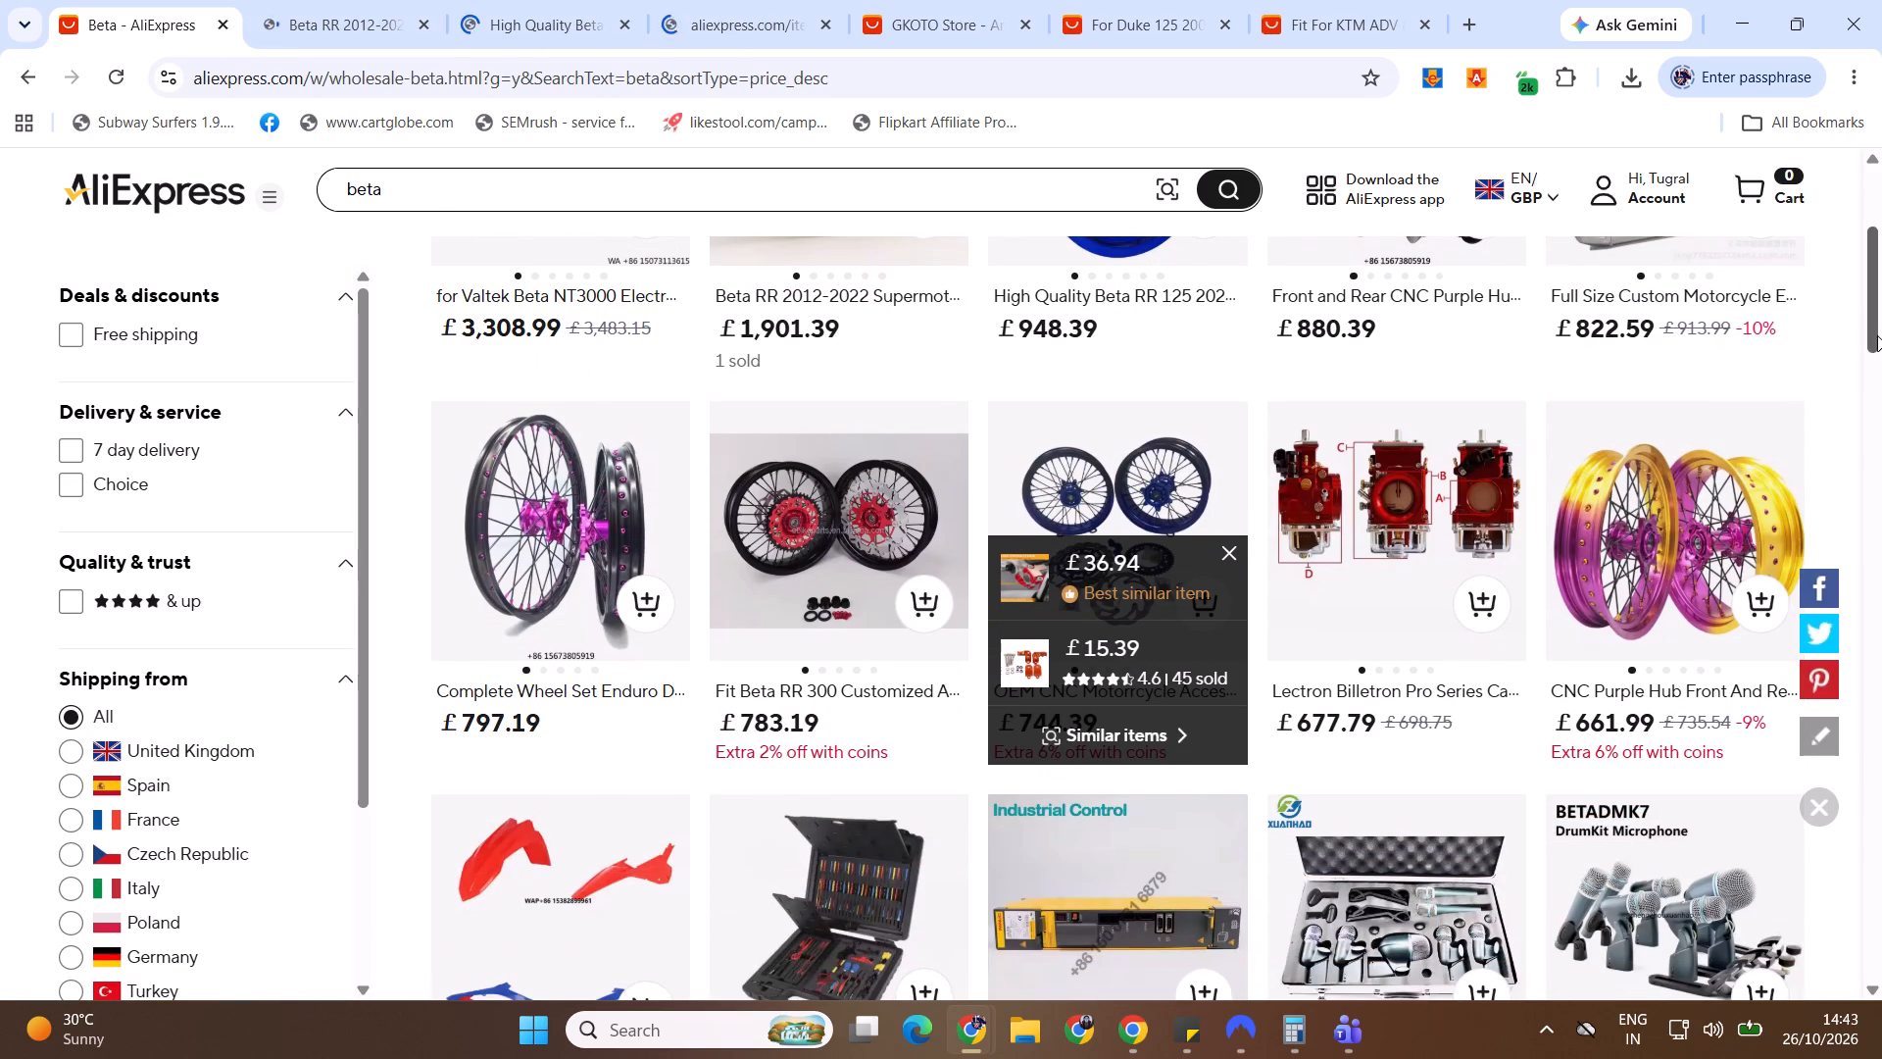
{"action": "left_click_drag", "start_coordinate": [1877, 335], "coordinate": [1873, 353]}
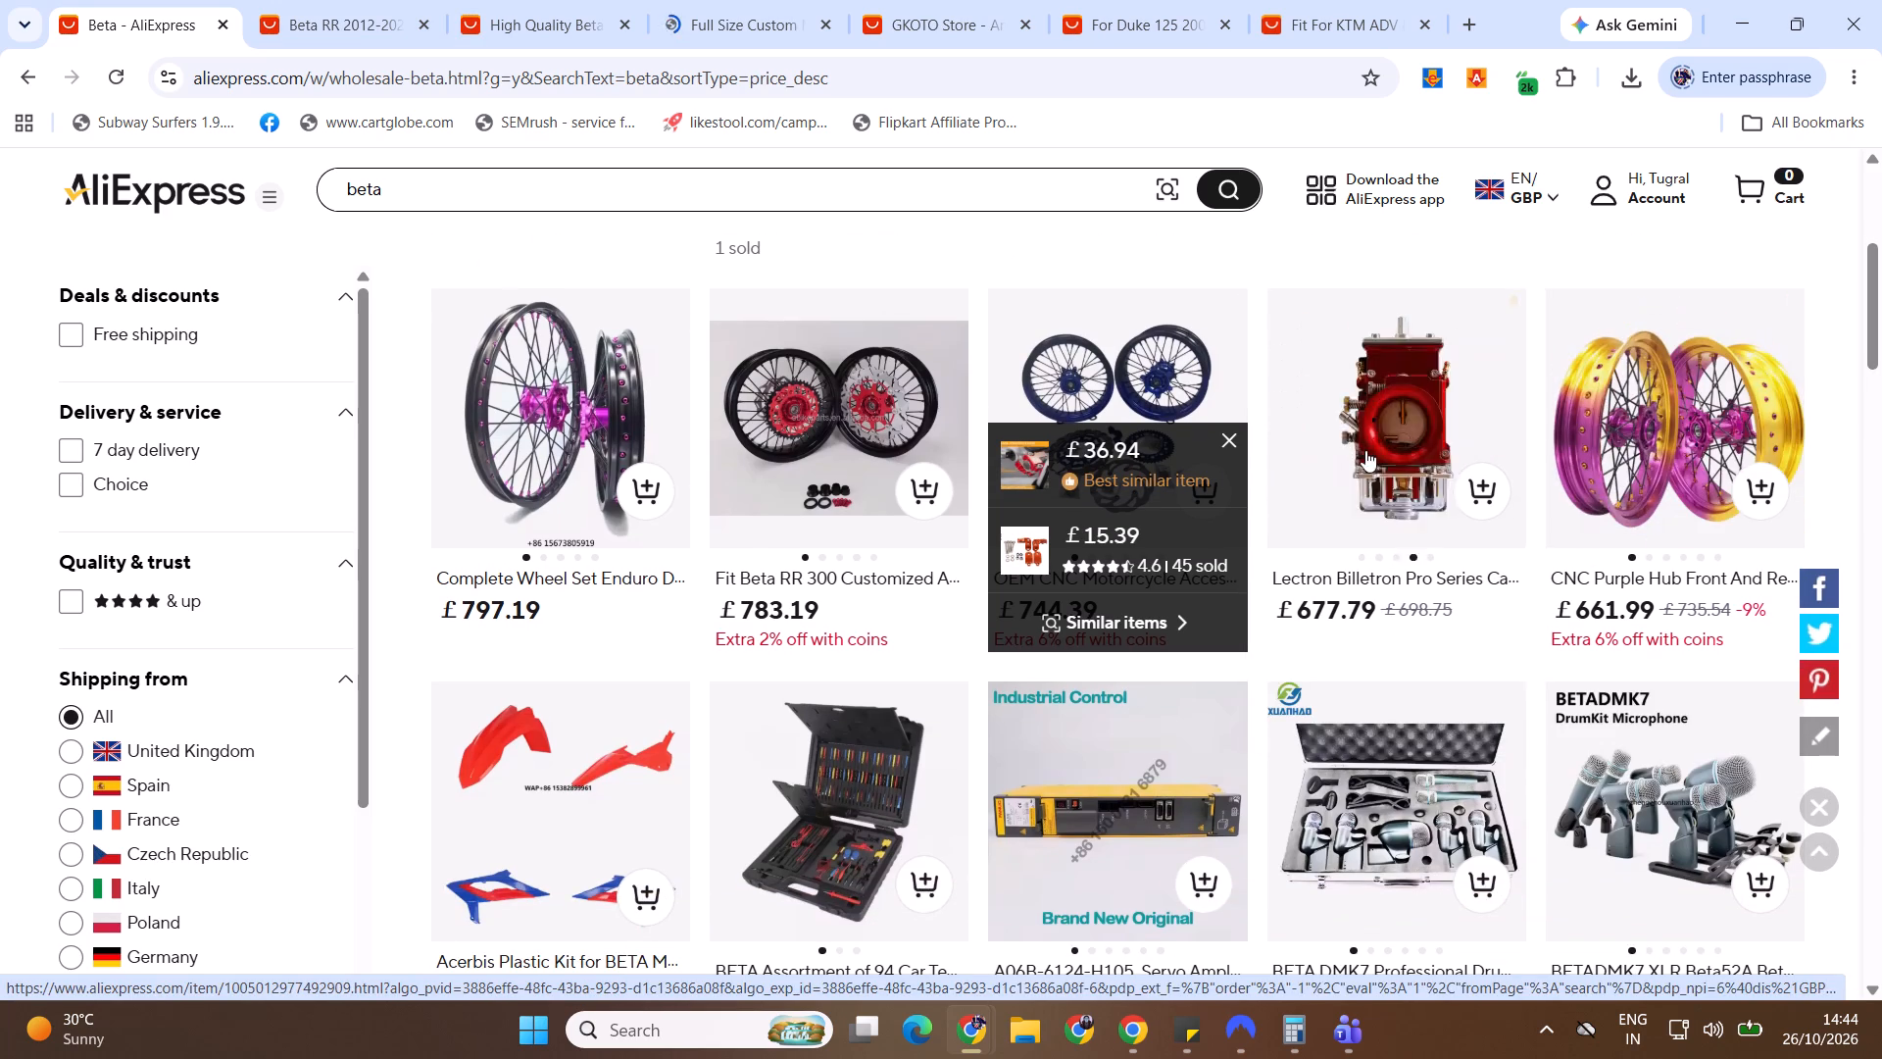
{"action": "middle_click", "coordinate": [1358, 457]}
{"action": "left_click_drag", "start_coordinate": [1881, 316], "coordinate": [1881, 345]}
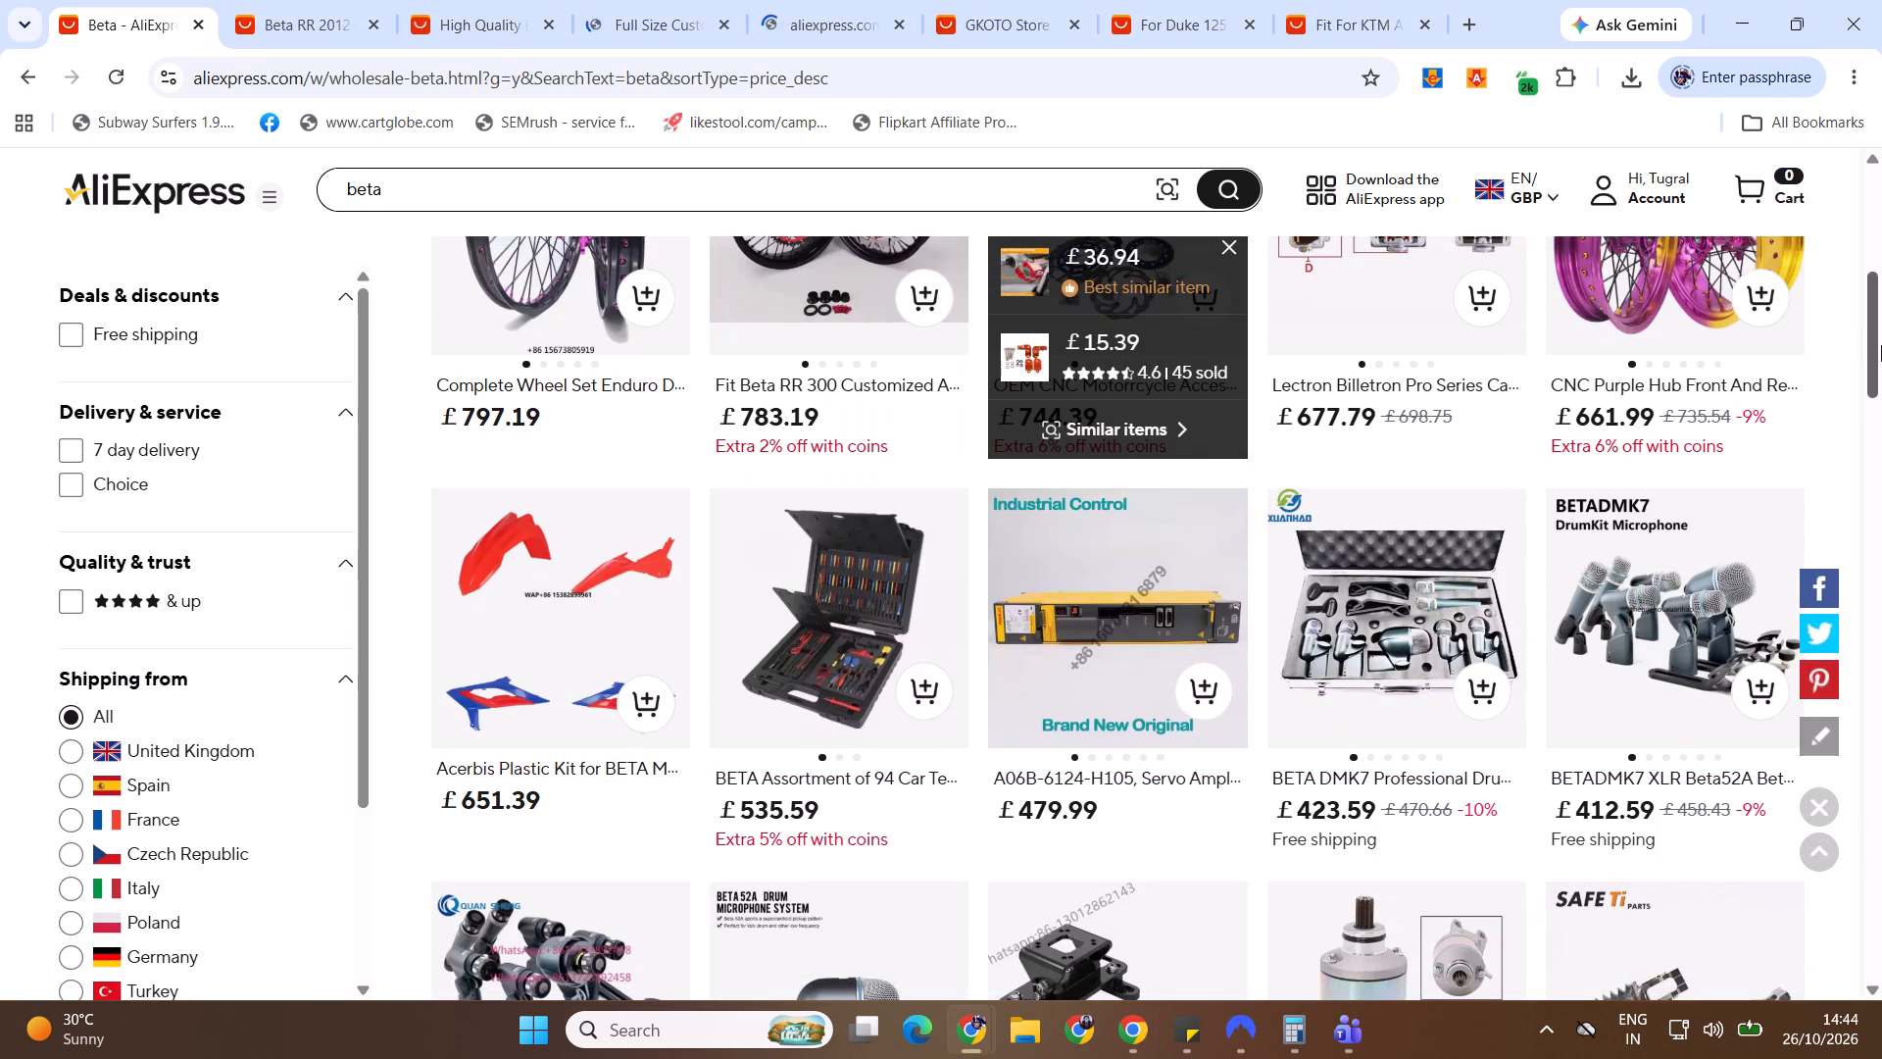
Compare the Contact us and Stock wheels variants of the Beta RR 2012-2022 supermotard wheels, and close their page.
{"action": "left_click", "coordinate": [237, 0]}
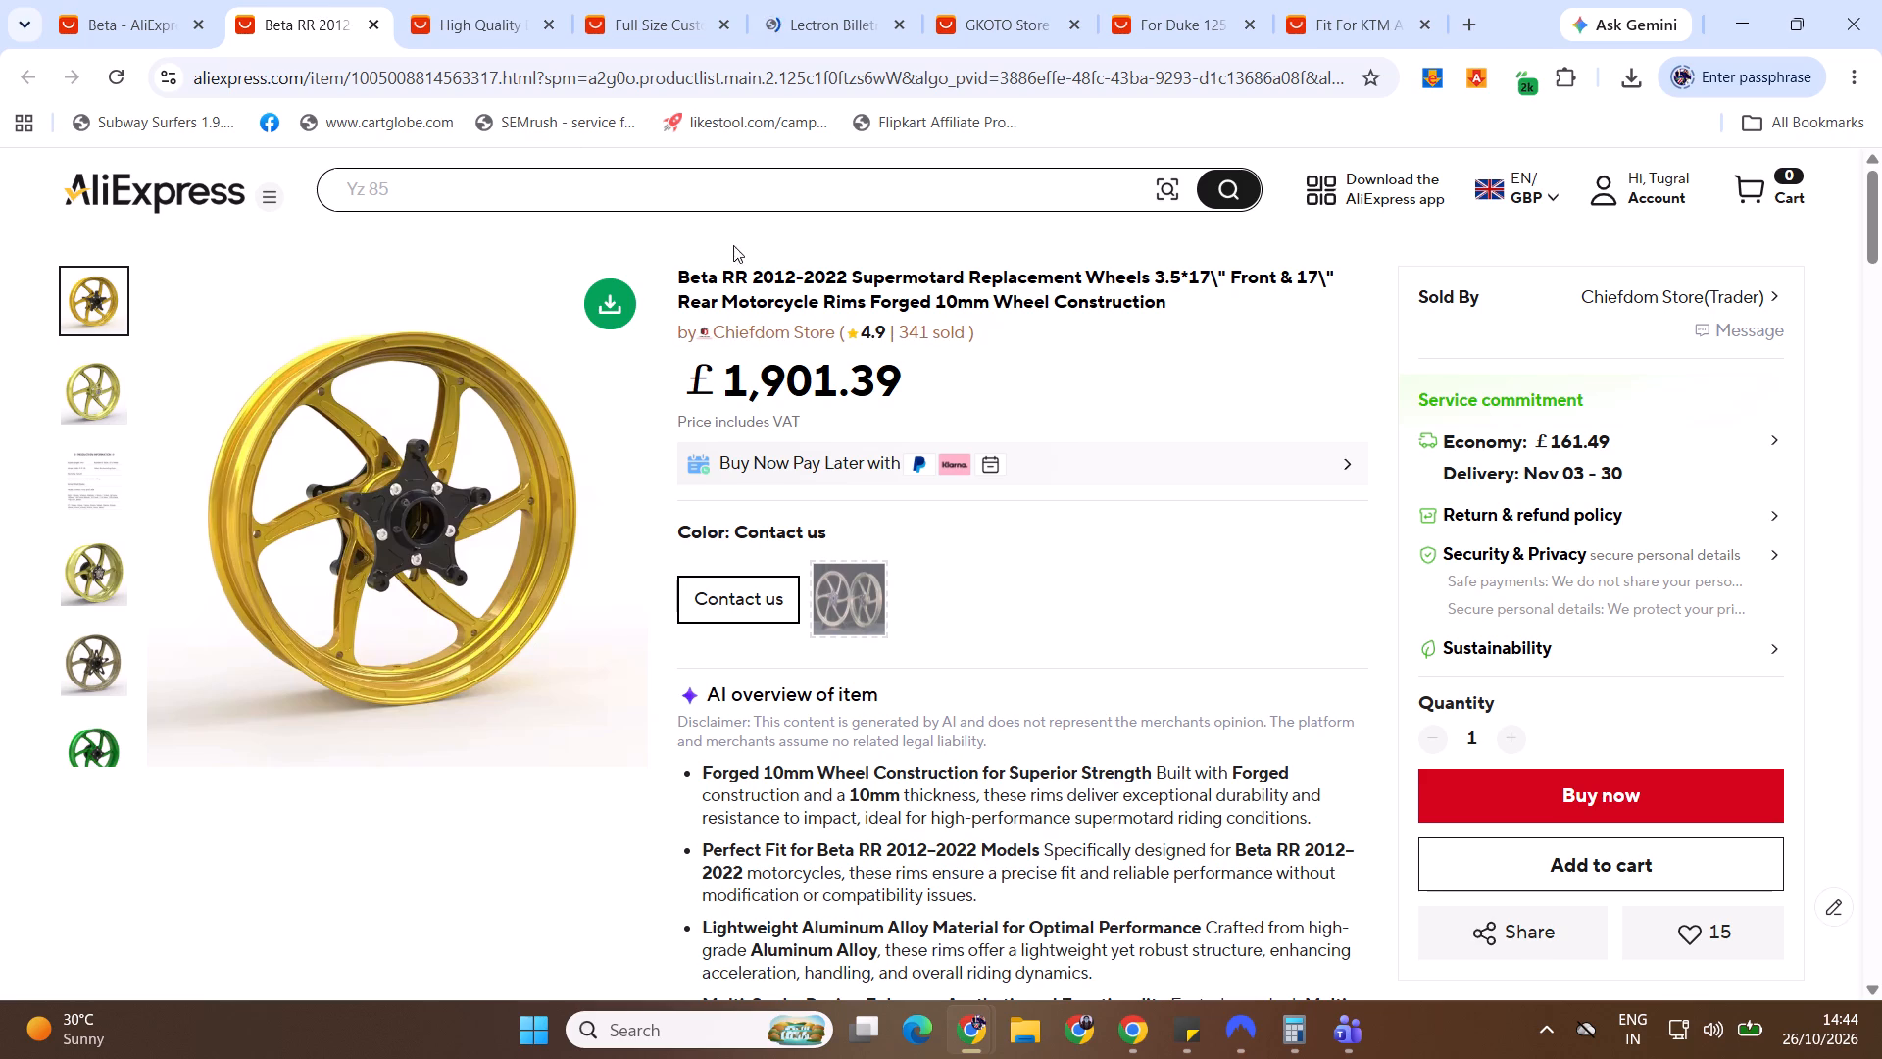
{"action": "left_click", "coordinate": [751, 619]}
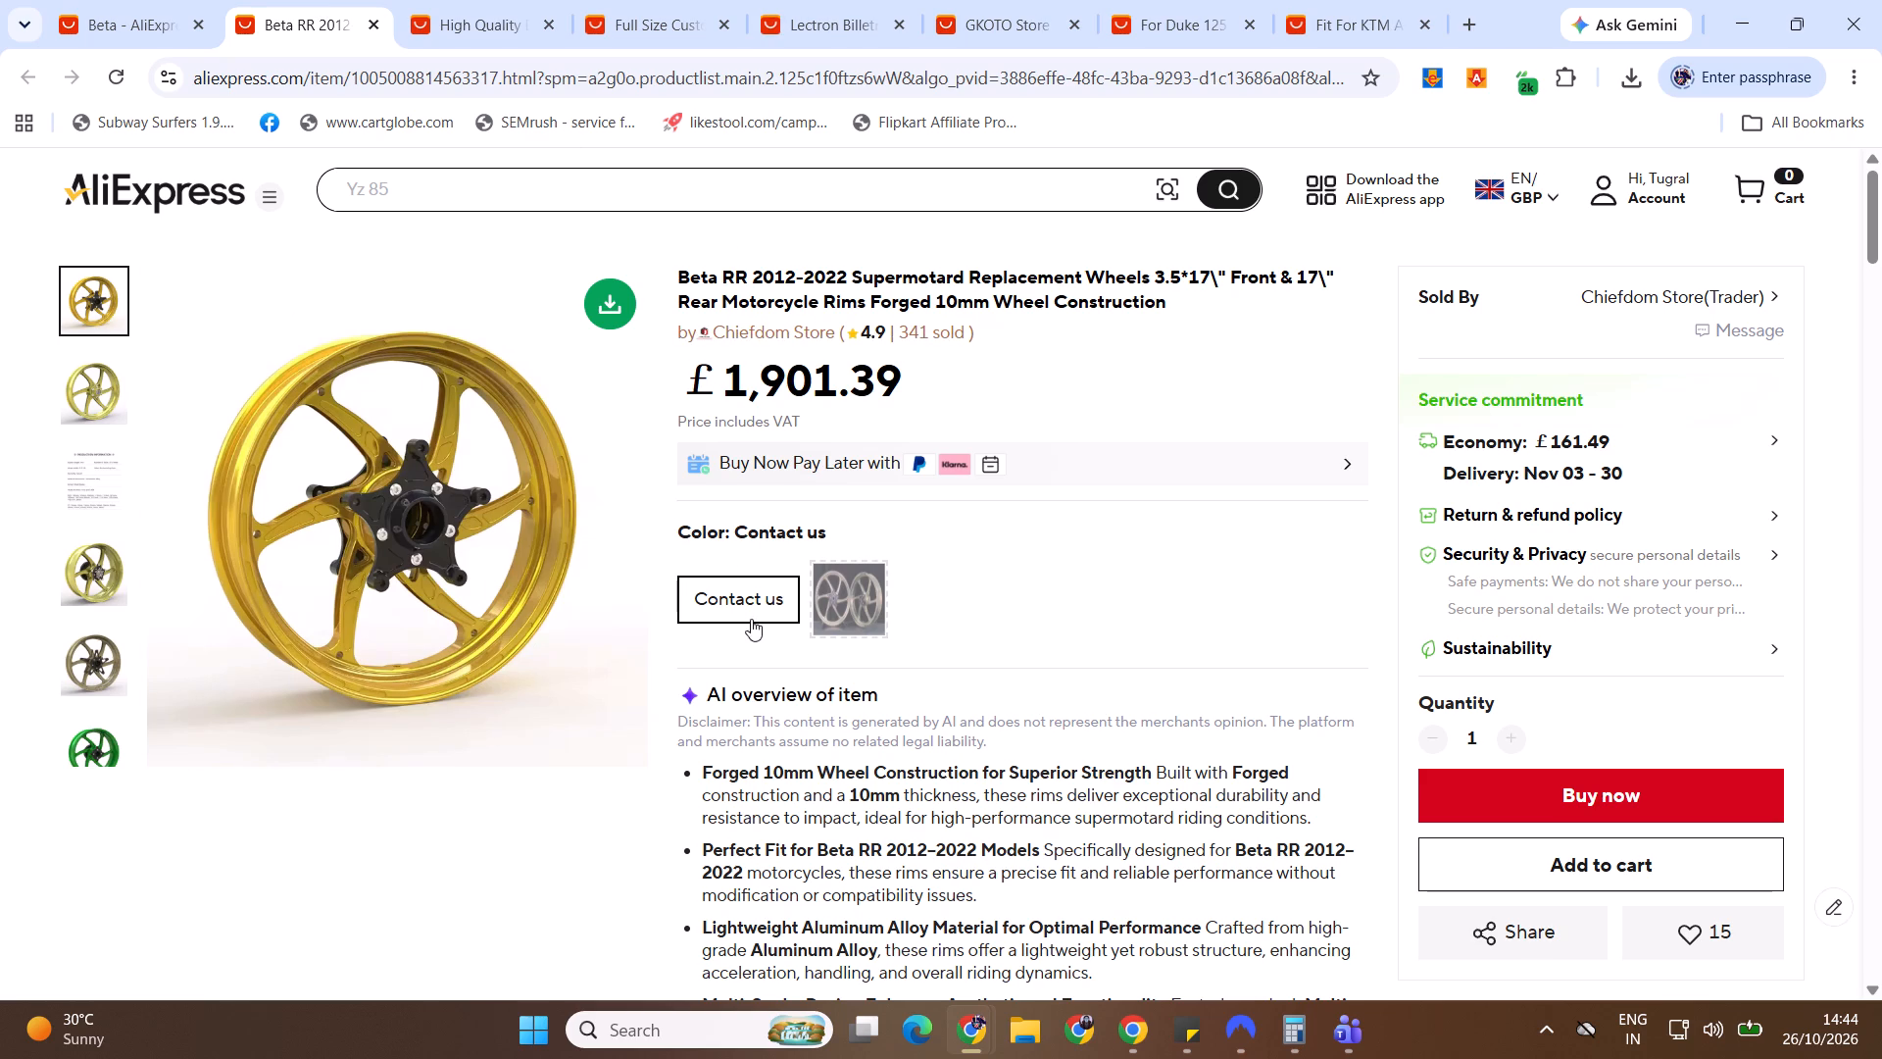
{"action": "left_click", "coordinate": [756, 610]}
{"action": "left_click", "coordinate": [858, 599]}
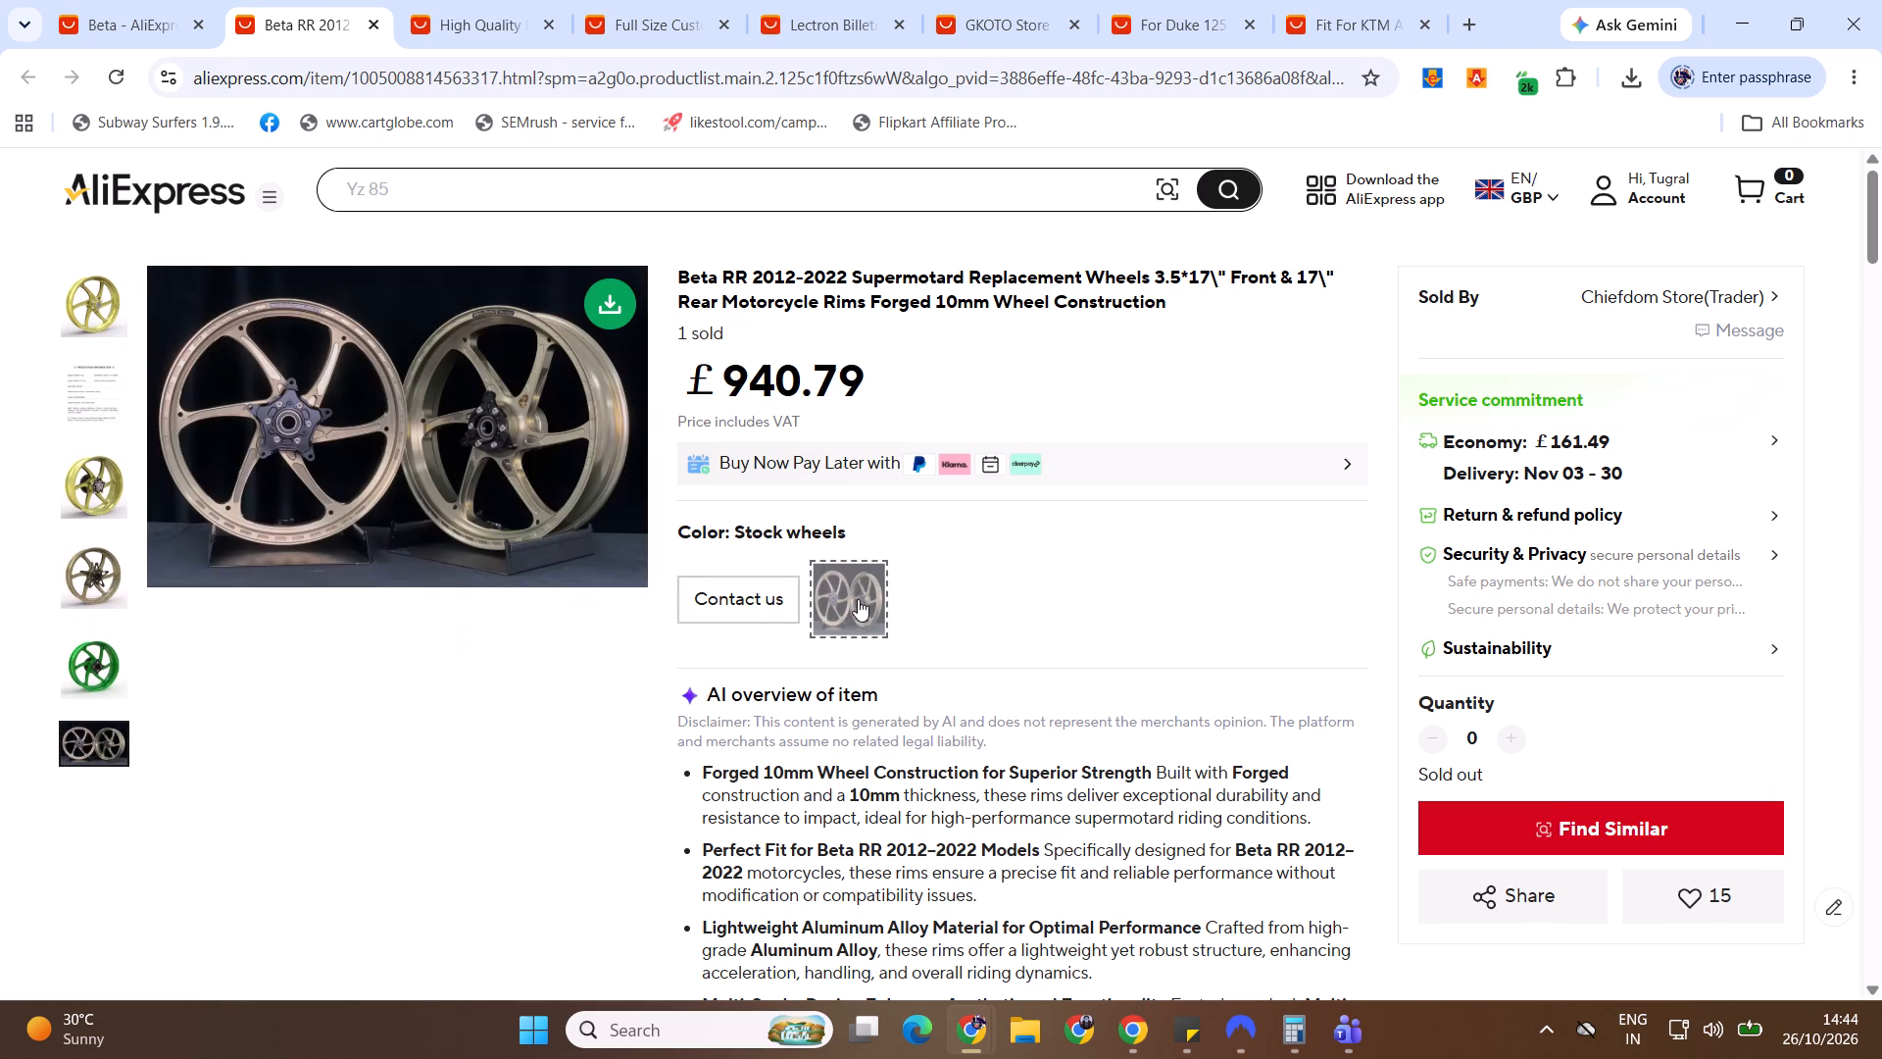
{"action": "left_click", "coordinate": [709, 601]}
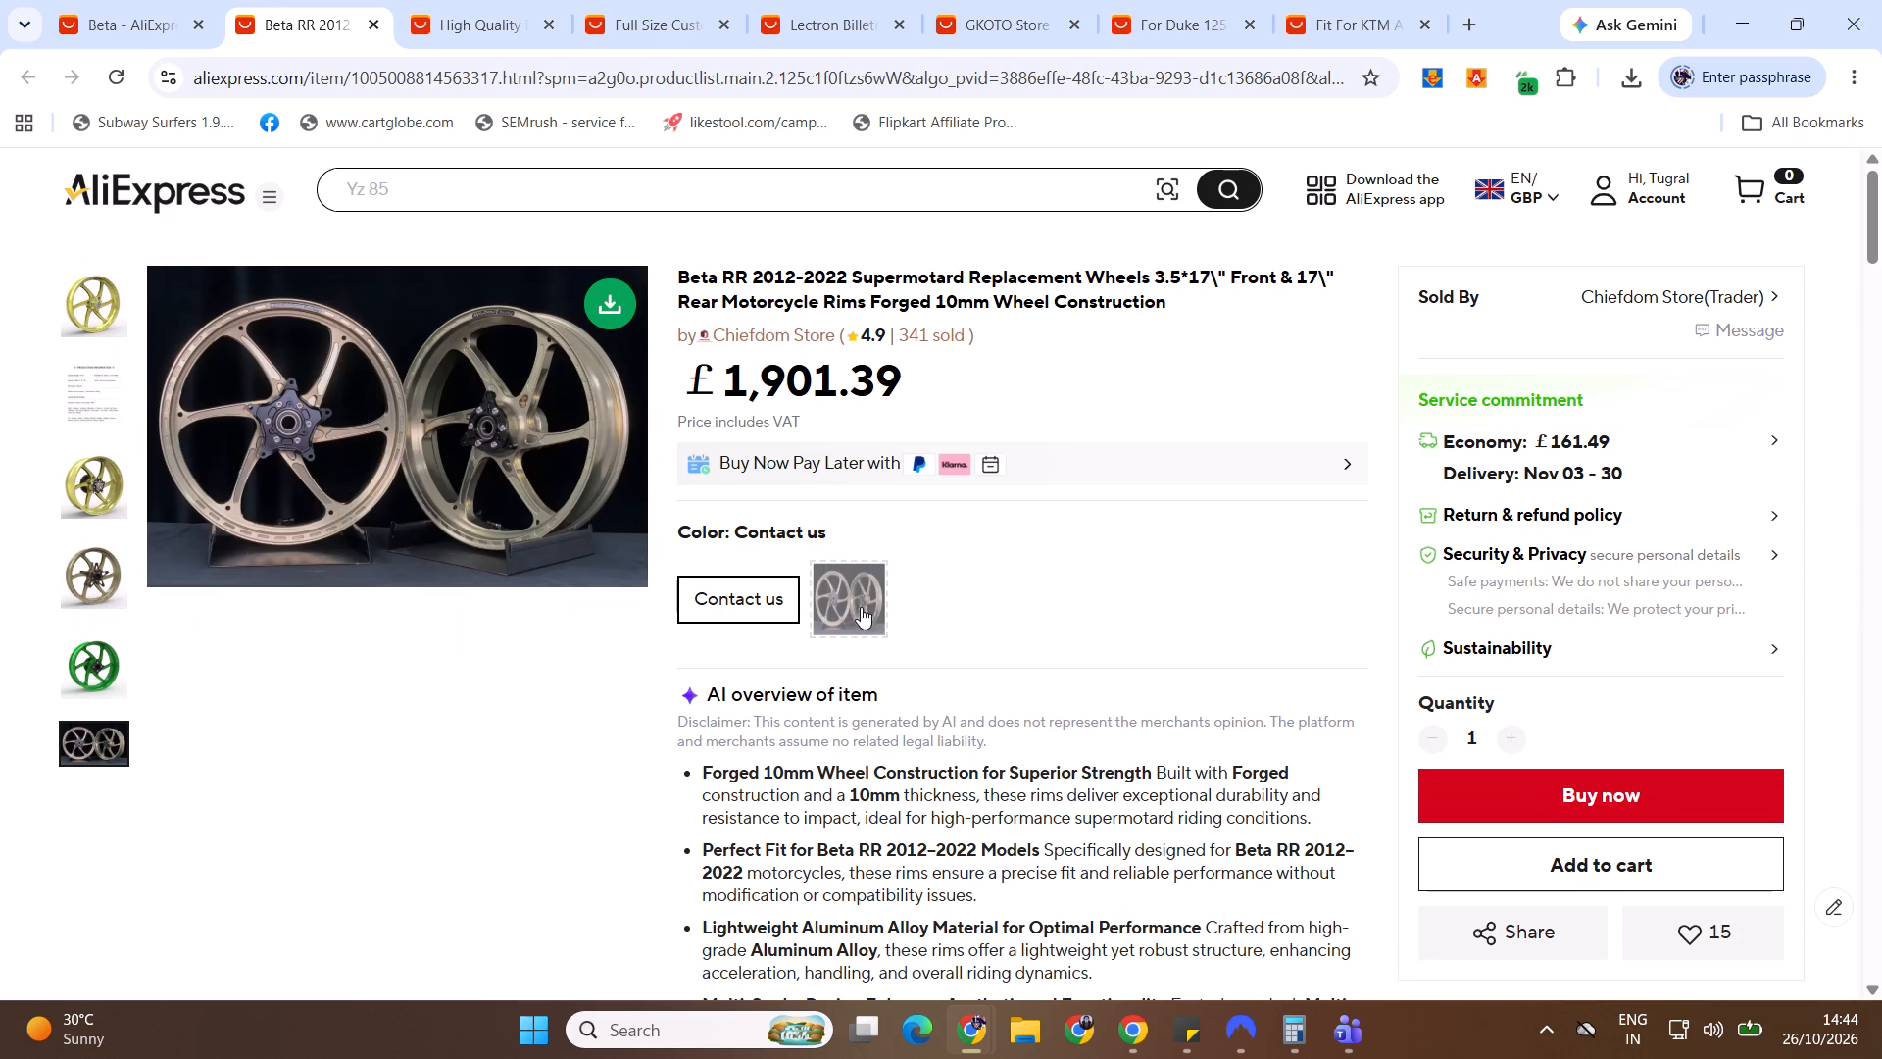
{"action": "left_click", "coordinate": [860, 607]}
{"action": "left_click", "coordinate": [739, 590]}
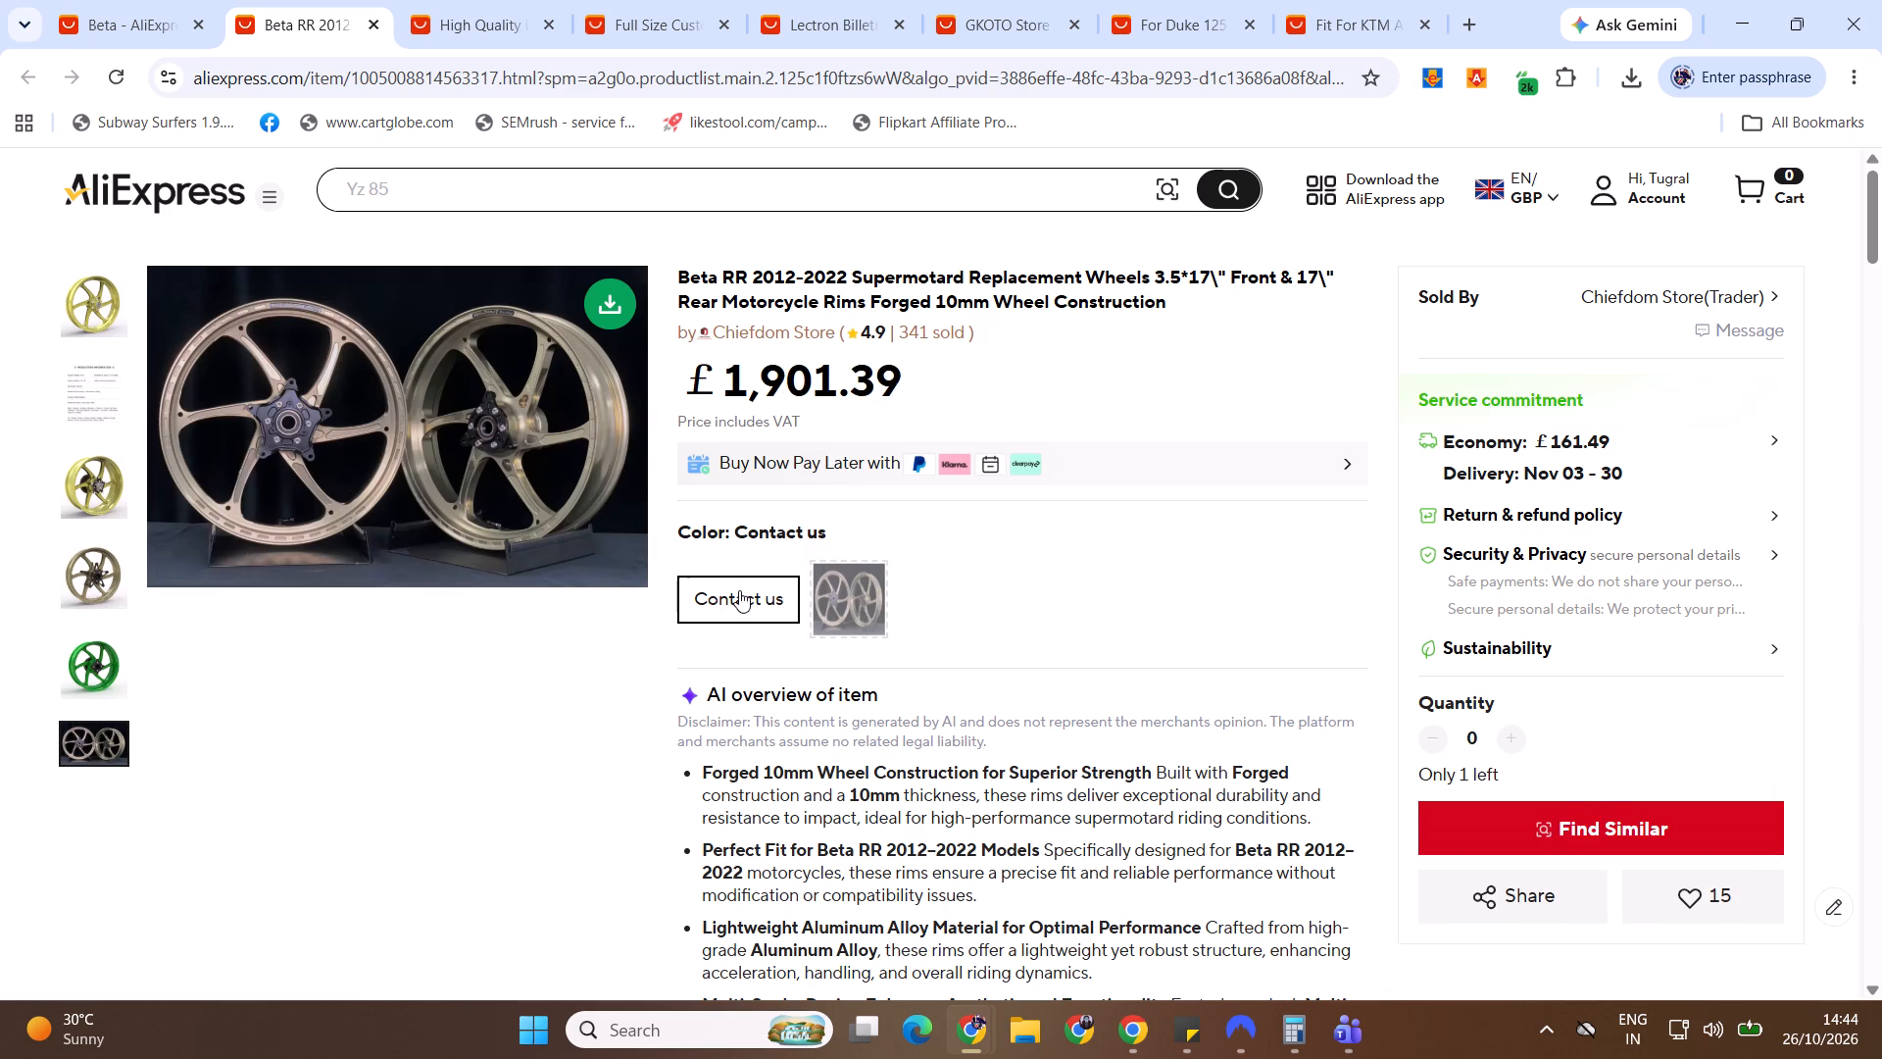
{"action": "left_click", "coordinate": [371, 27]}
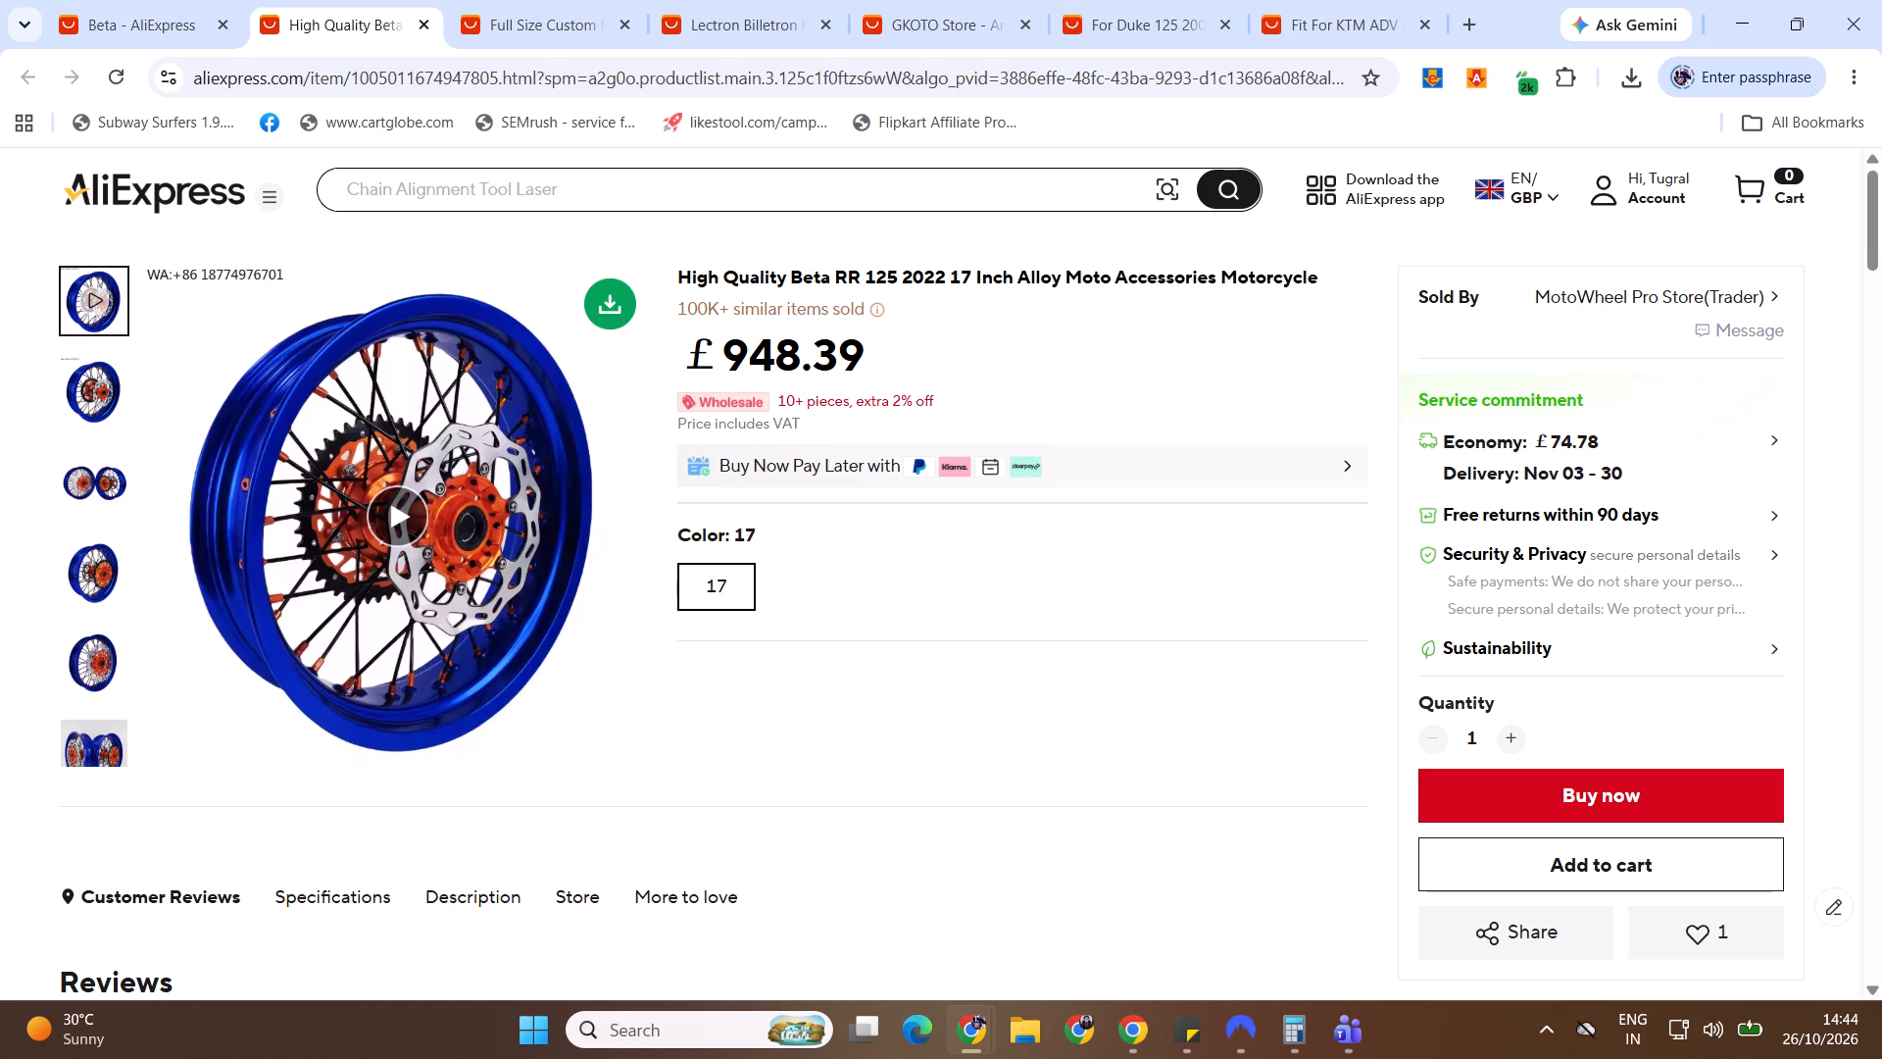
Examine the Beta RR 125 17-inch wheel's title and product description, including the package contents, and close its page.
{"action": "left_click_drag", "start_coordinate": [1157, 283], "coordinate": [1322, 280]}
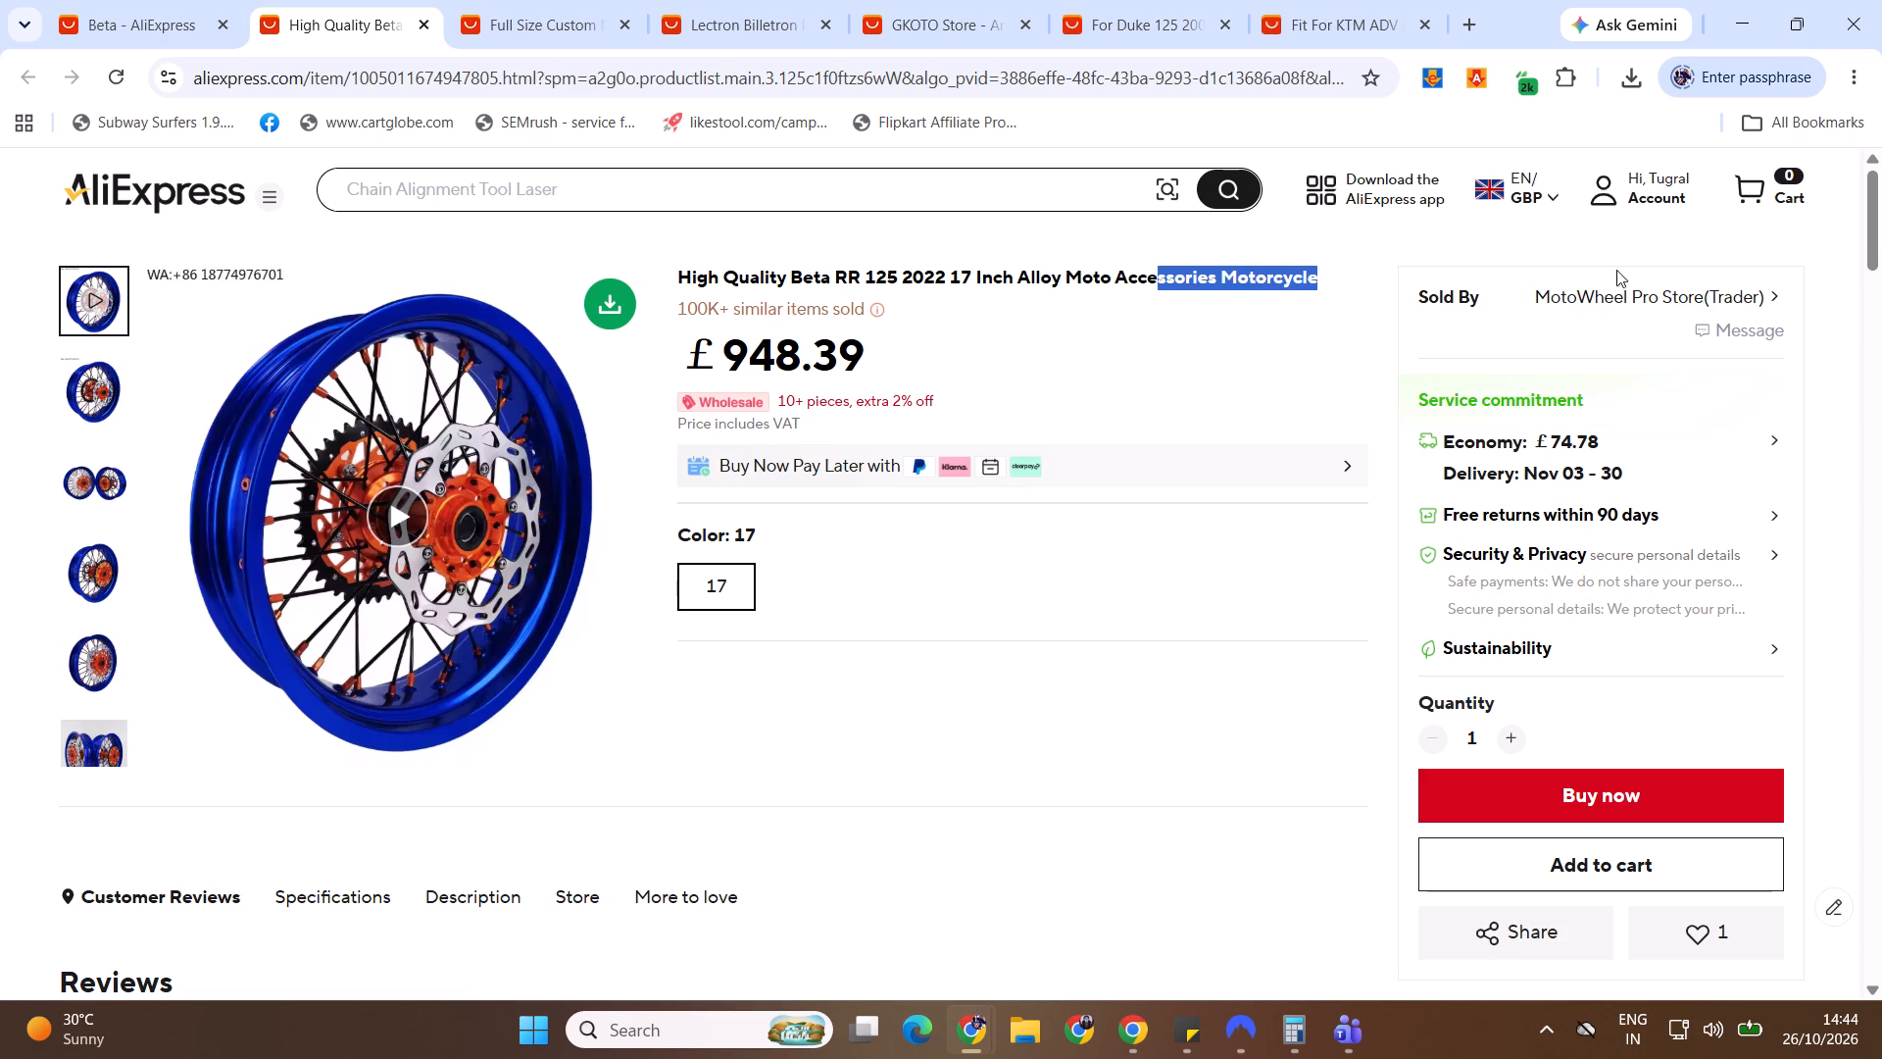
{"action": "left_click_drag", "start_coordinate": [1881, 232], "coordinate": [1881, 170]}
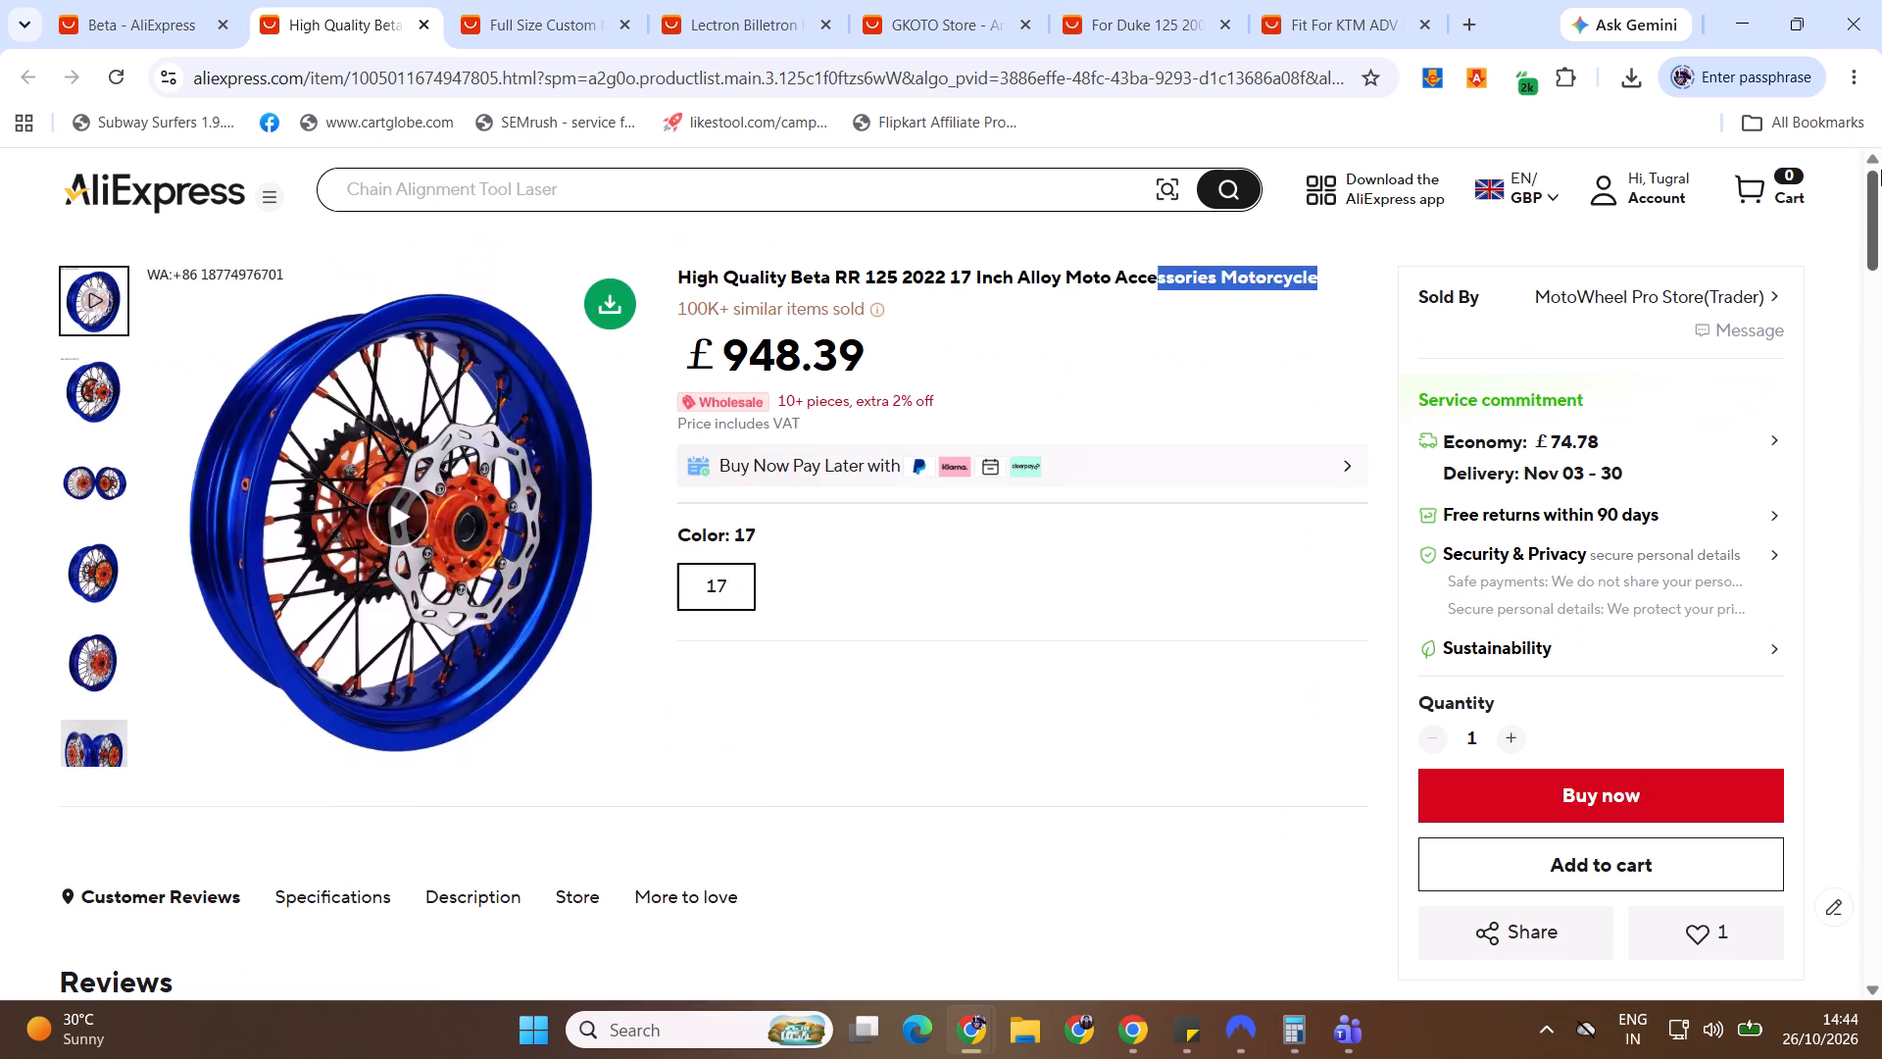
{"action": "left_click_drag", "start_coordinate": [1881, 170], "coordinate": [1875, 565]}
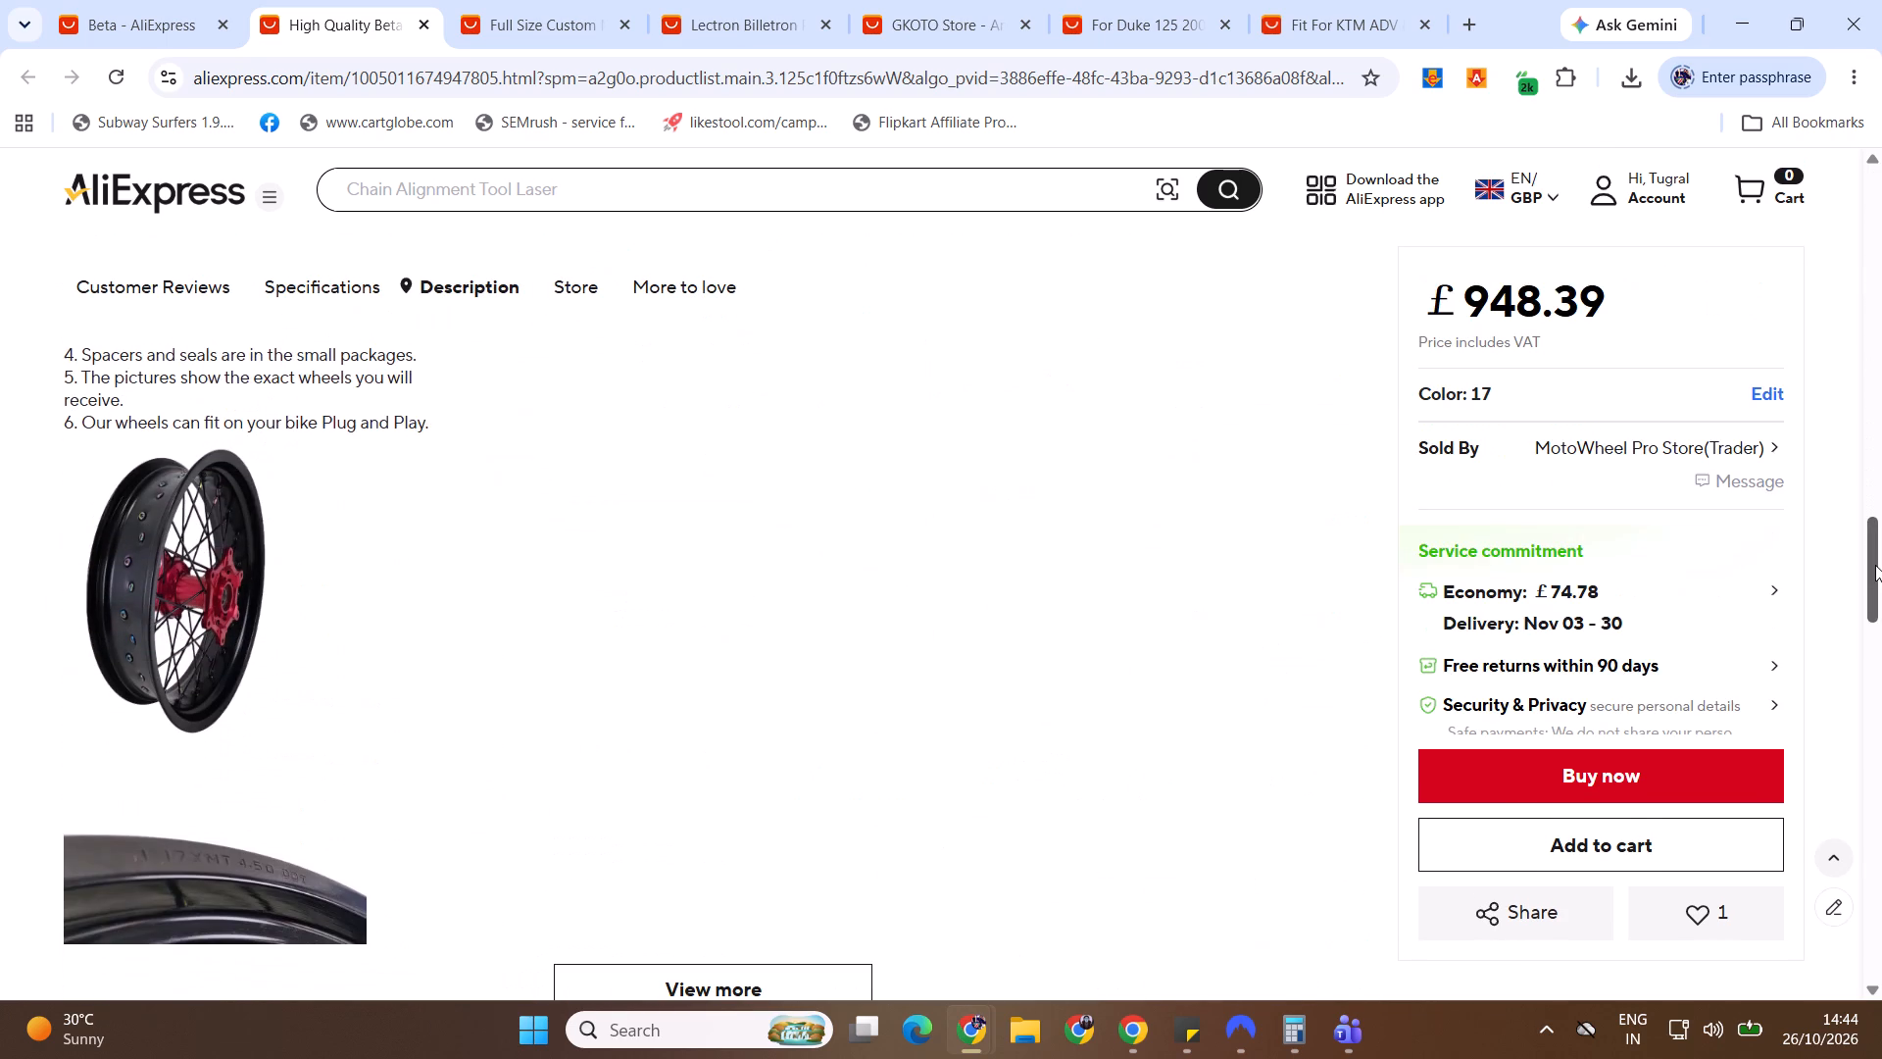
{"action": "left_click_drag", "start_coordinate": [1875, 565], "coordinate": [1881, 530]}
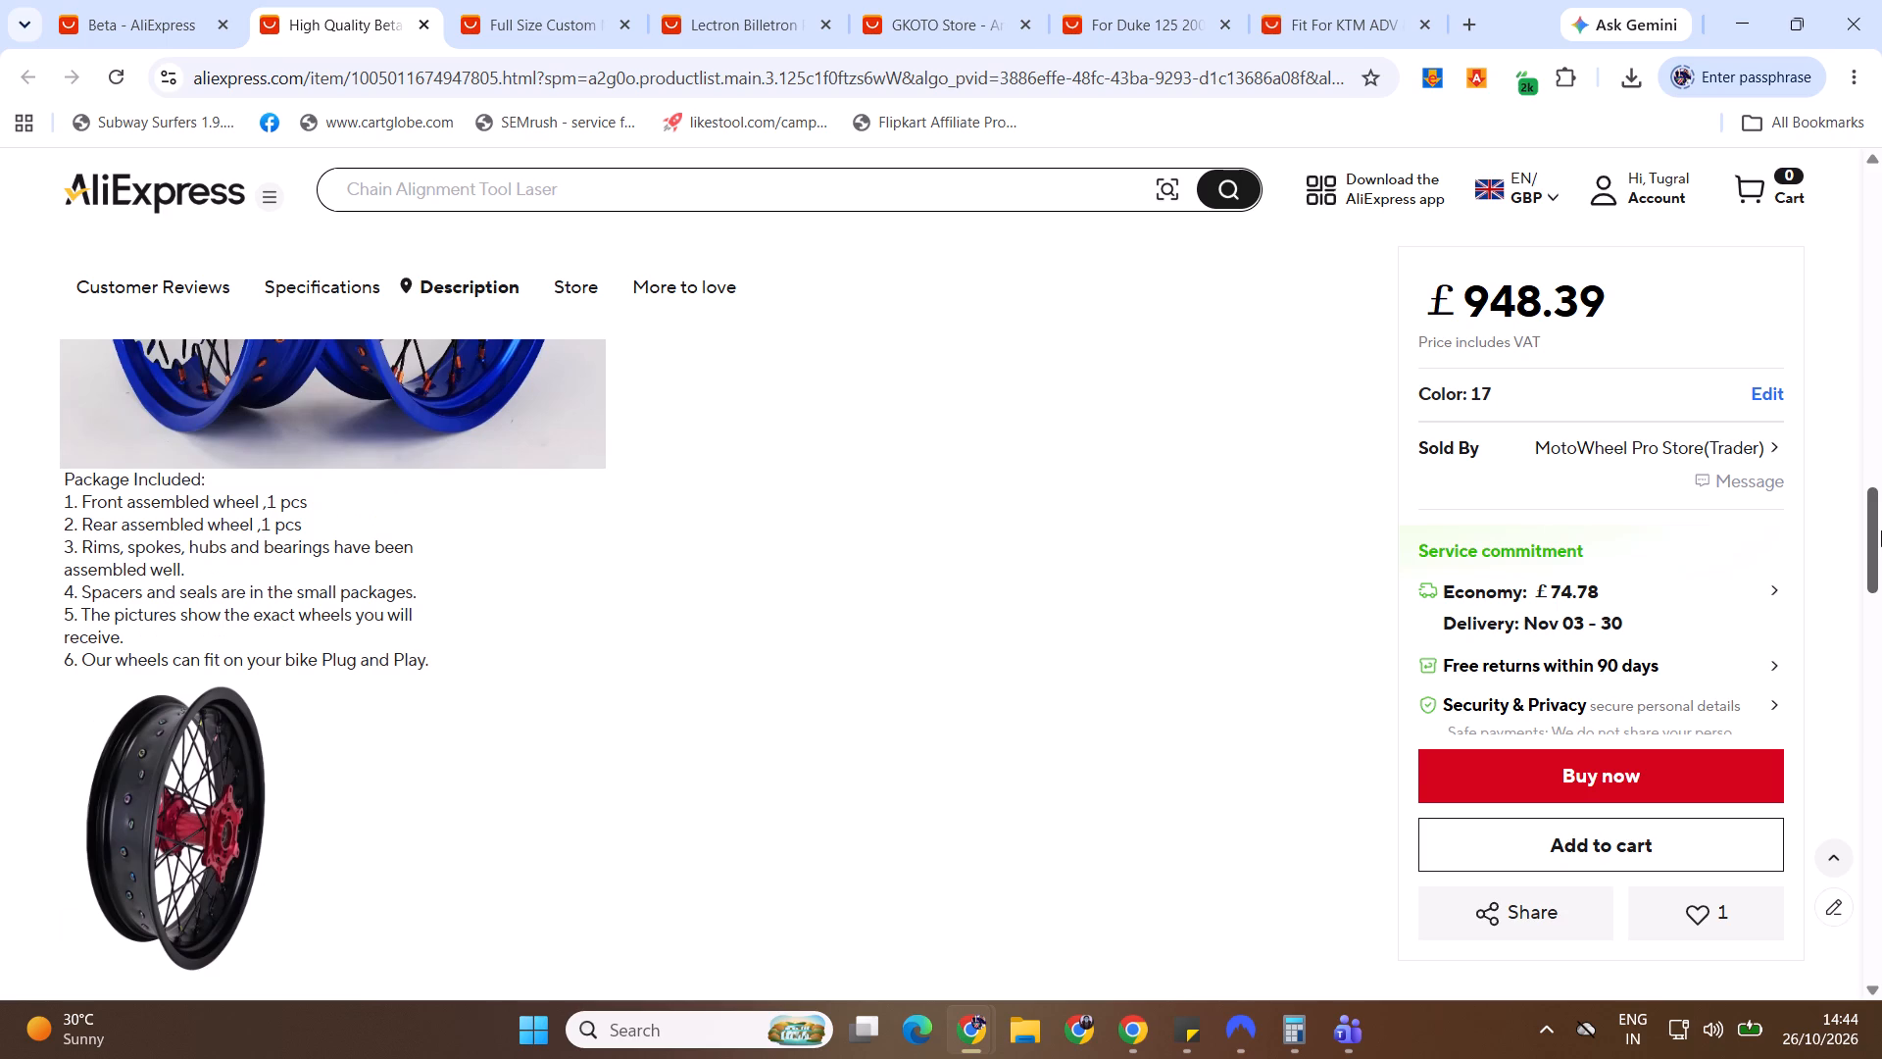
{"action": "left_click_drag", "start_coordinate": [1881, 530], "coordinate": [1881, 452]}
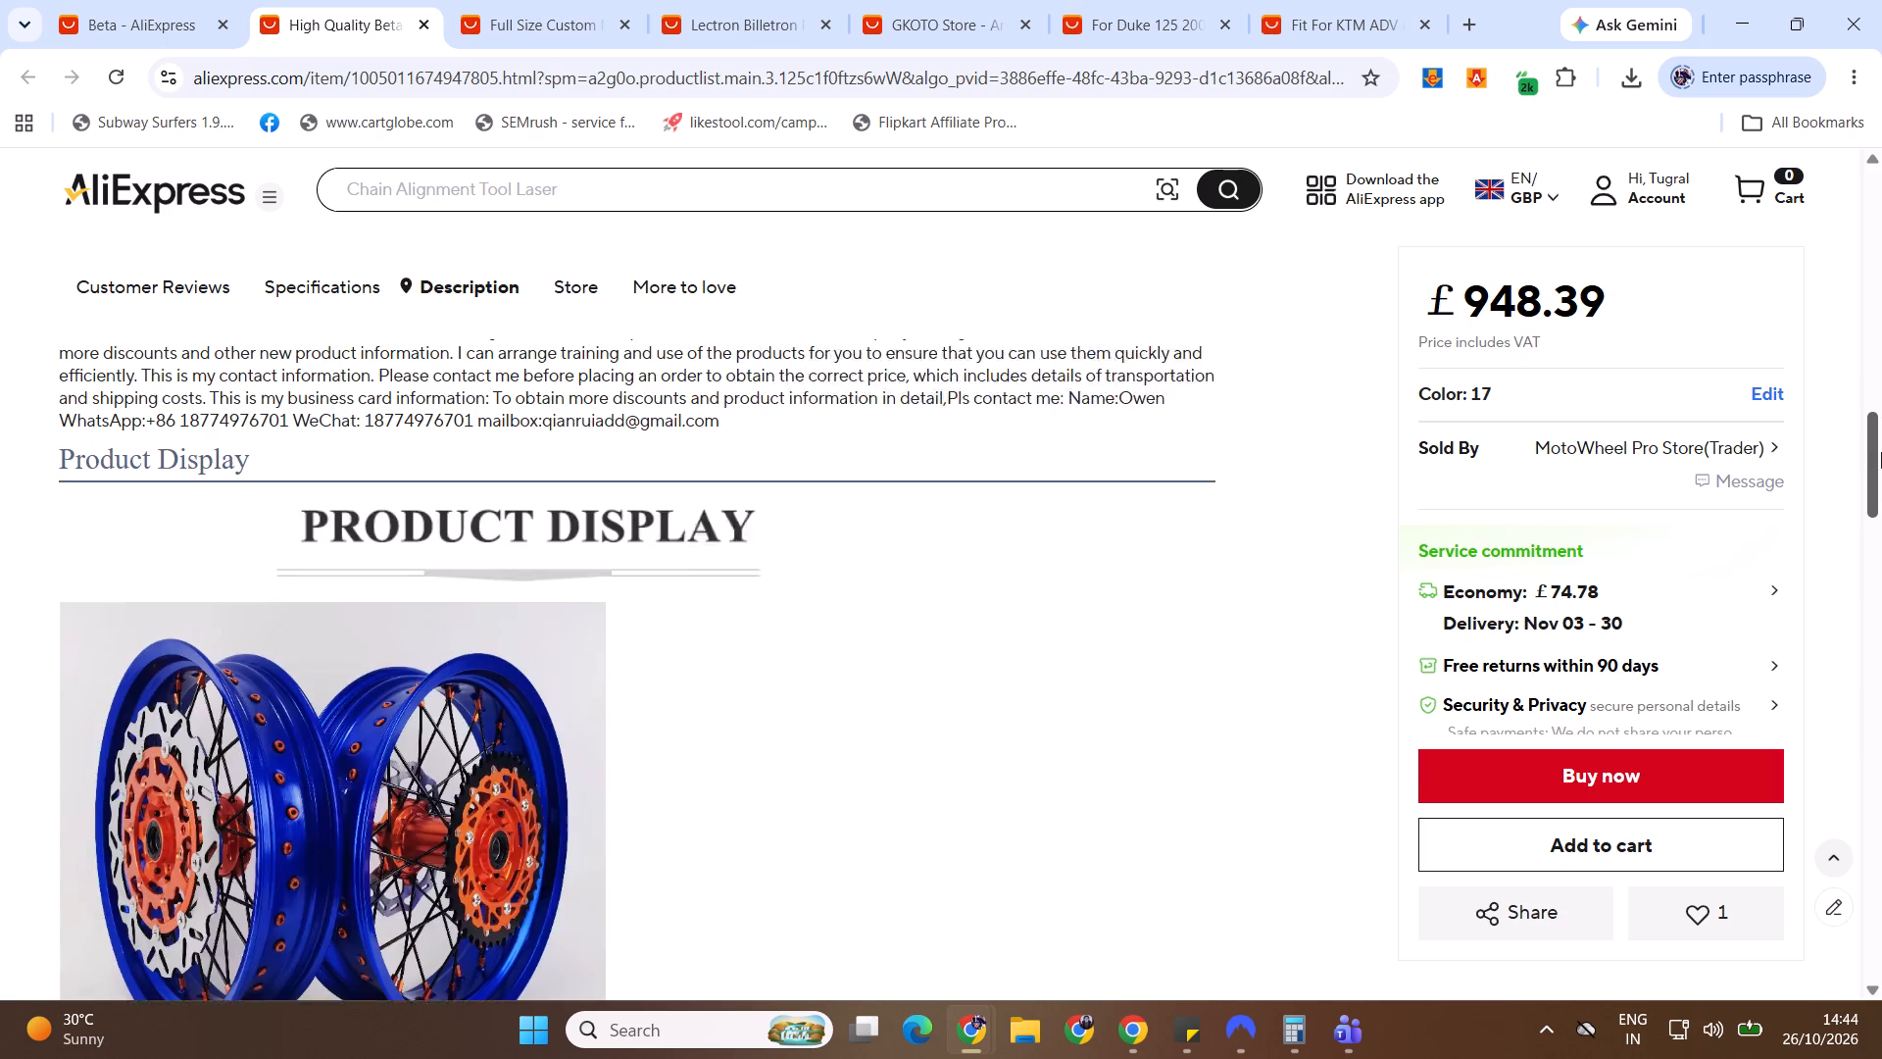
{"action": "left_click_drag", "start_coordinate": [1881, 452], "coordinate": [1881, 592]}
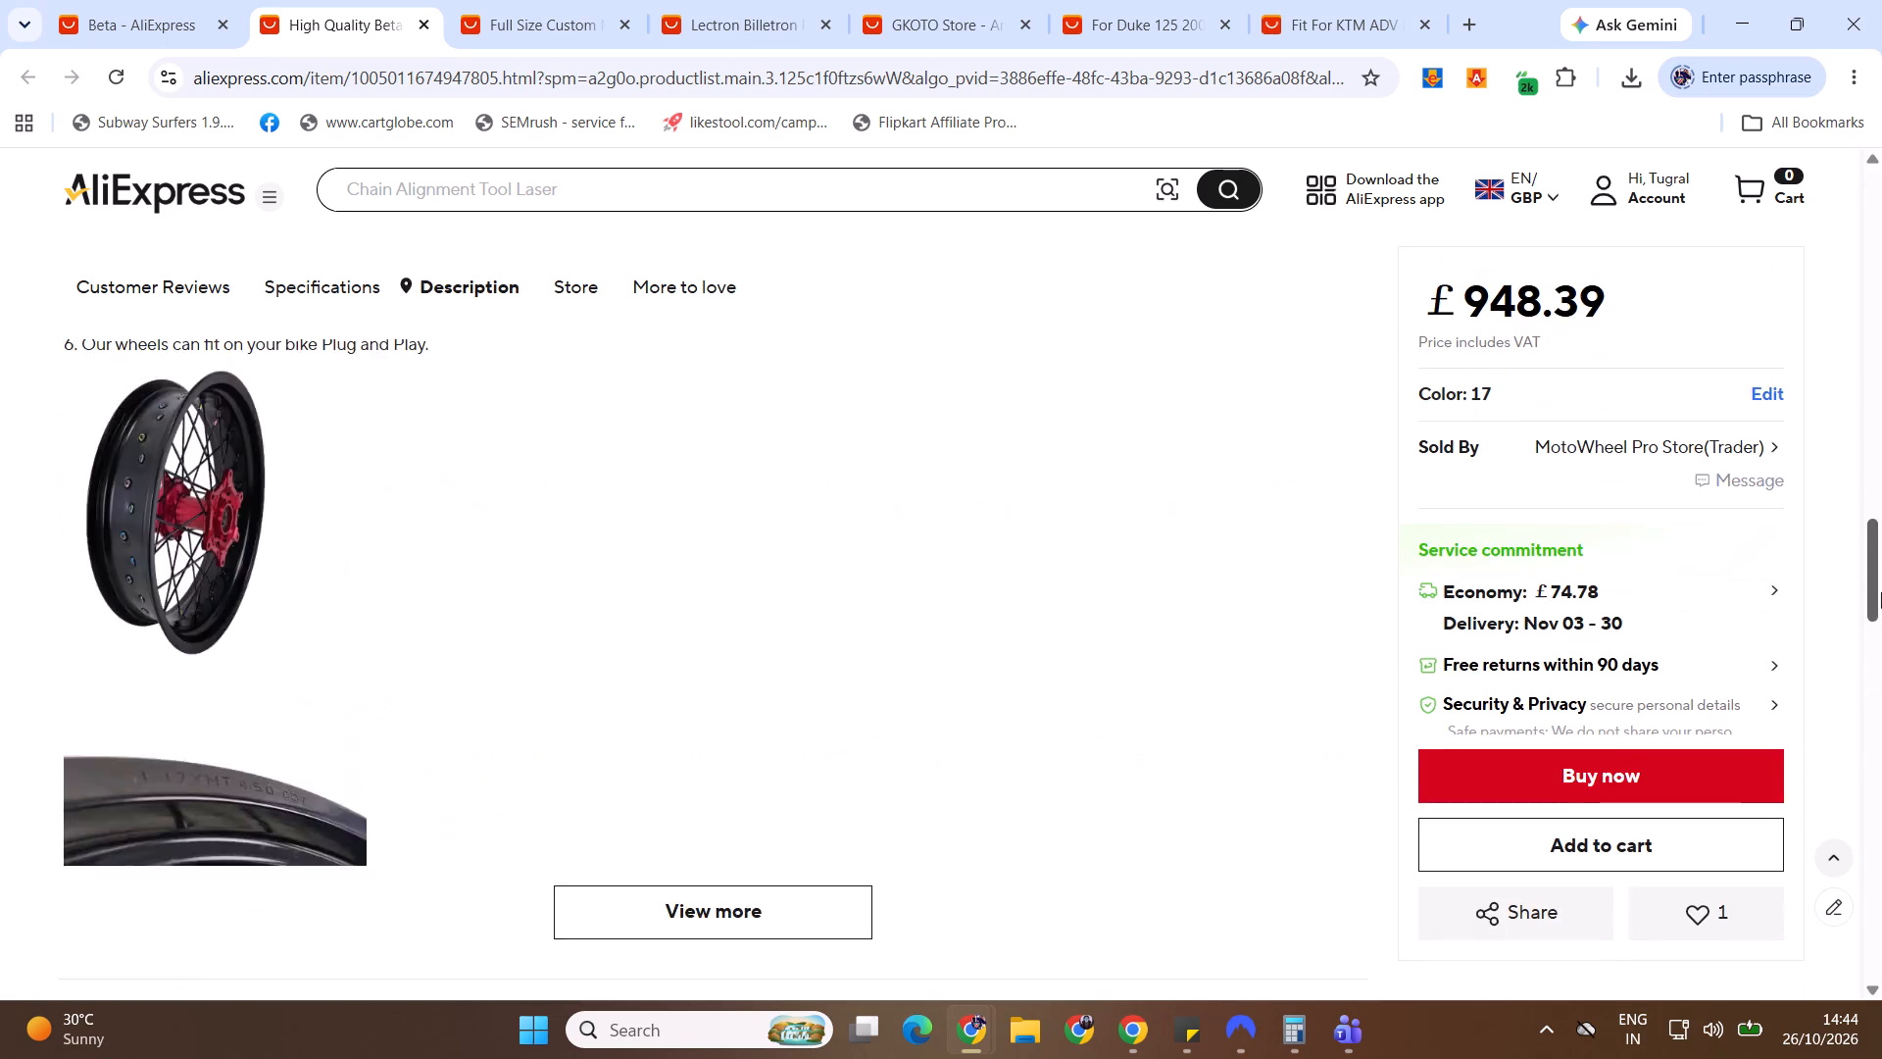
{"action": "left_click_drag", "start_coordinate": [1881, 592], "coordinate": [1881, 78]}
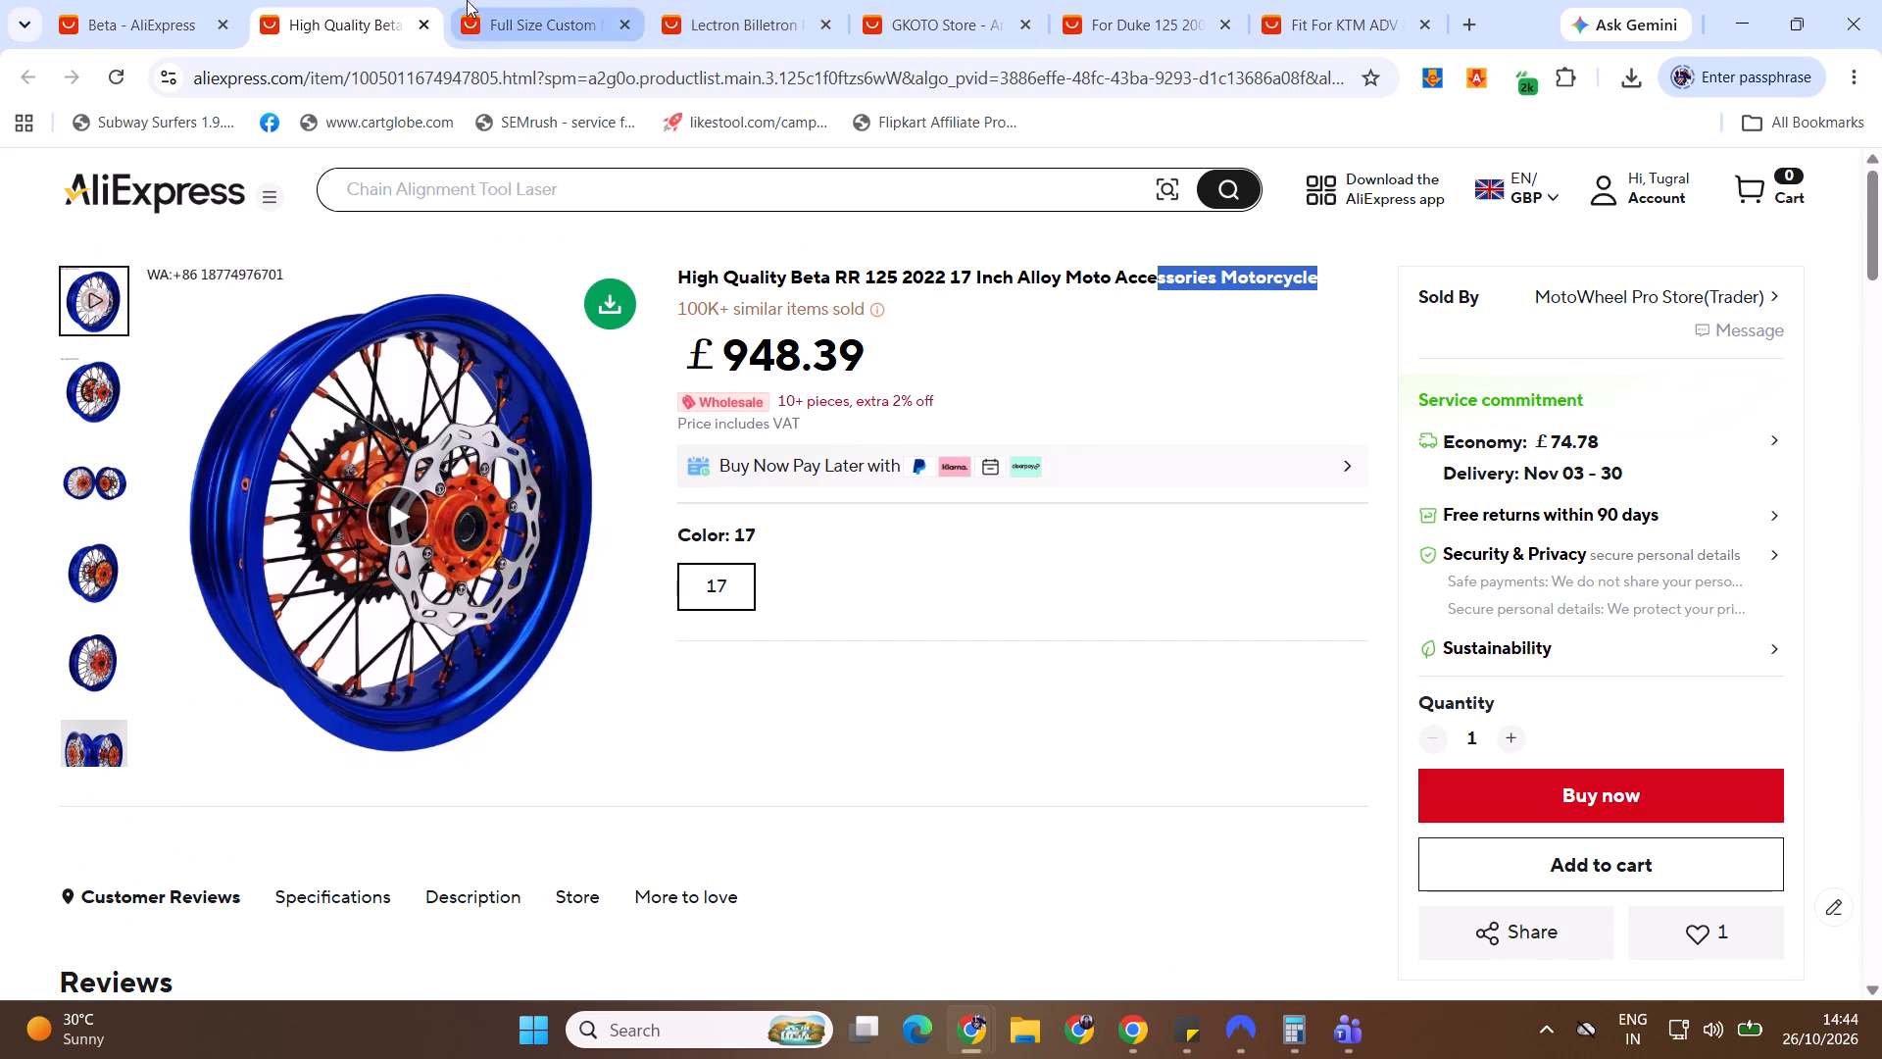
{"action": "left_click", "coordinate": [431, 25]}
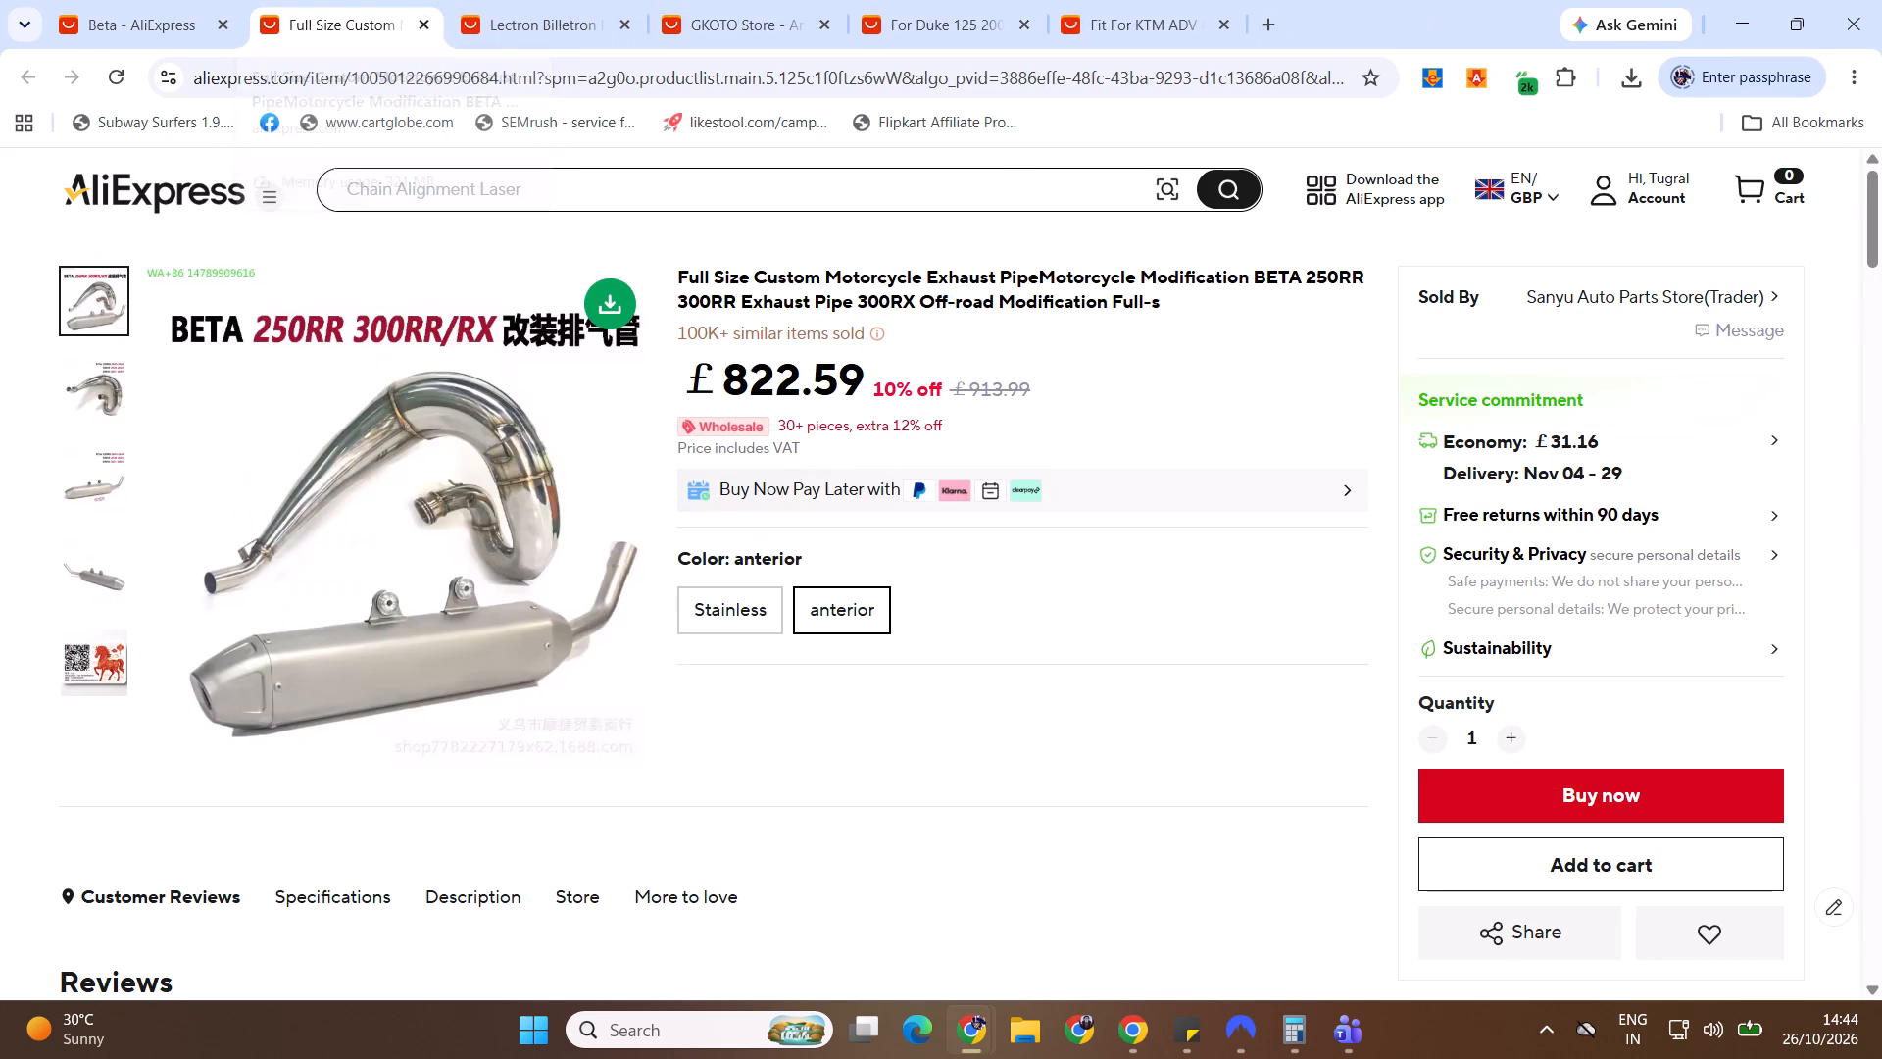
Check the Stainless variant of the BETA 250RR/300RR exhaust, and close the exhaust and Lectron carburetor pages.
{"action": "left_click", "coordinate": [757, 625]}
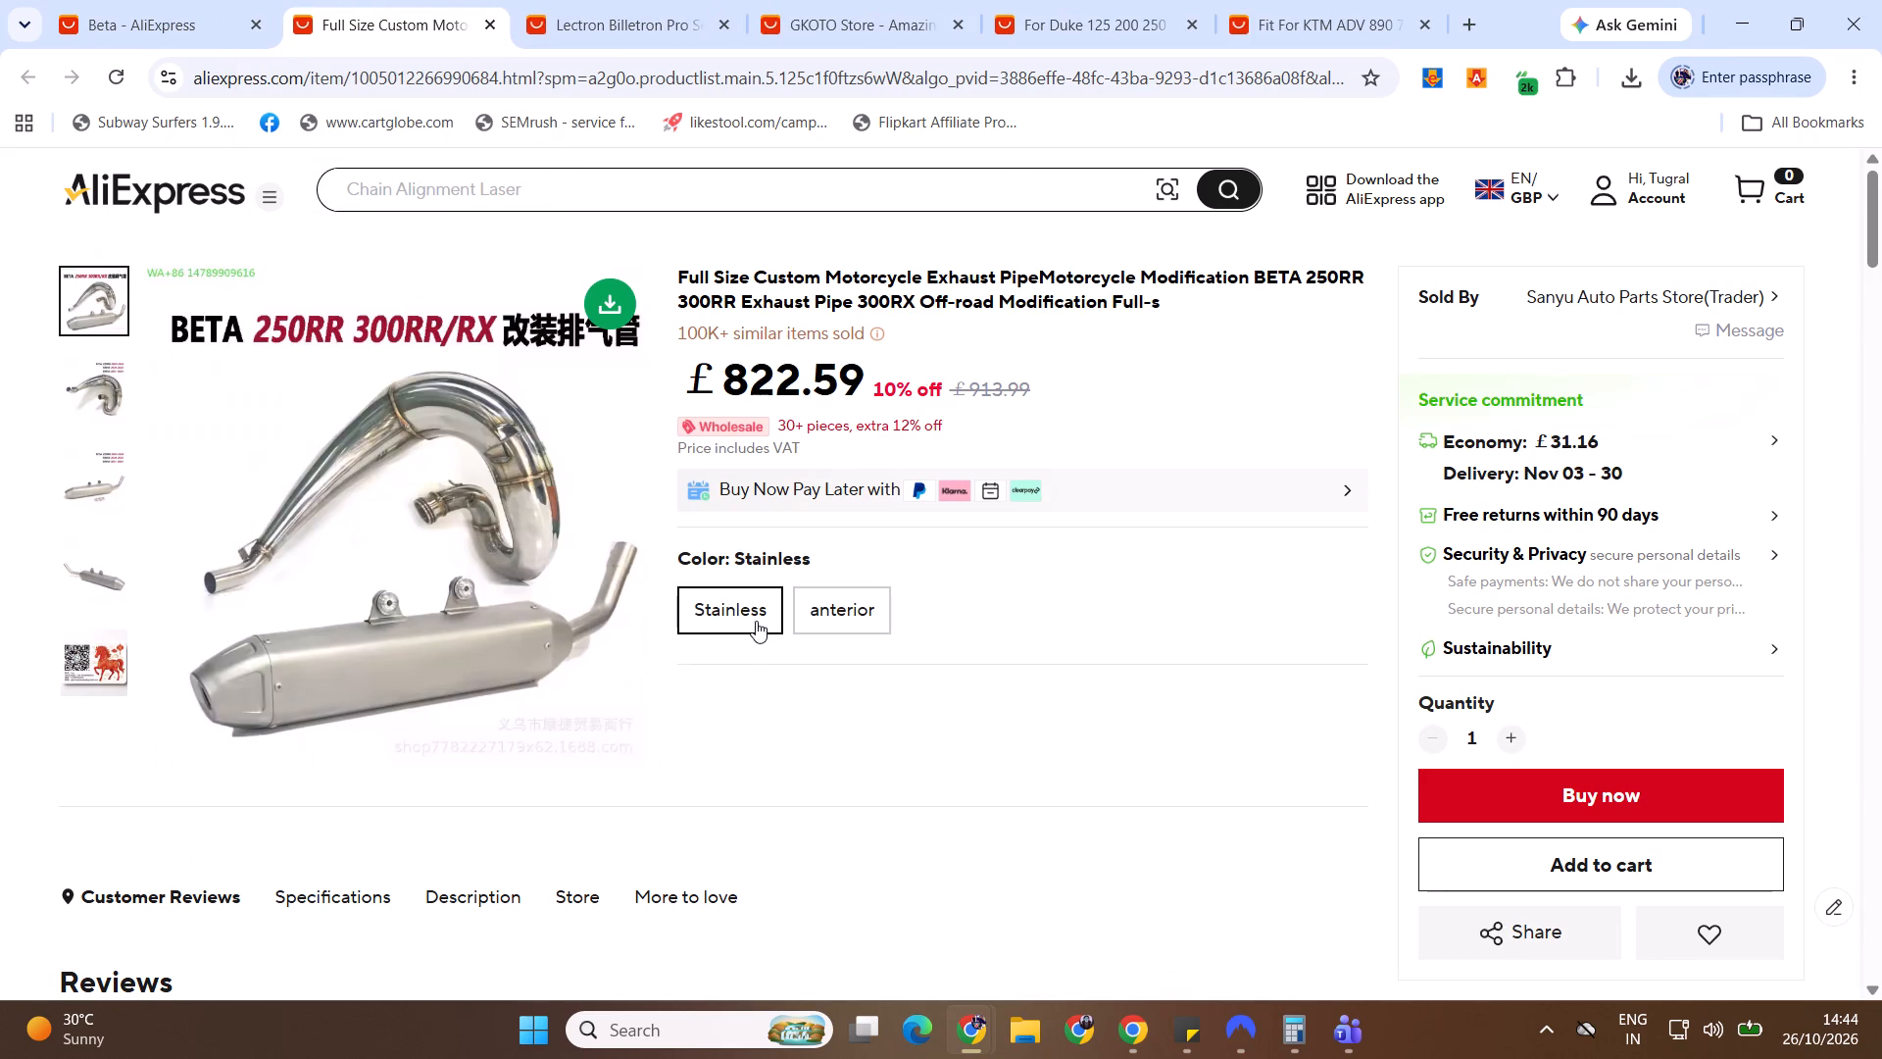
{"action": "double_click", "coordinate": [756, 621]}
{"action": "left_click", "coordinate": [502, 26]}
{"action": "left_click", "coordinate": [492, 27]}
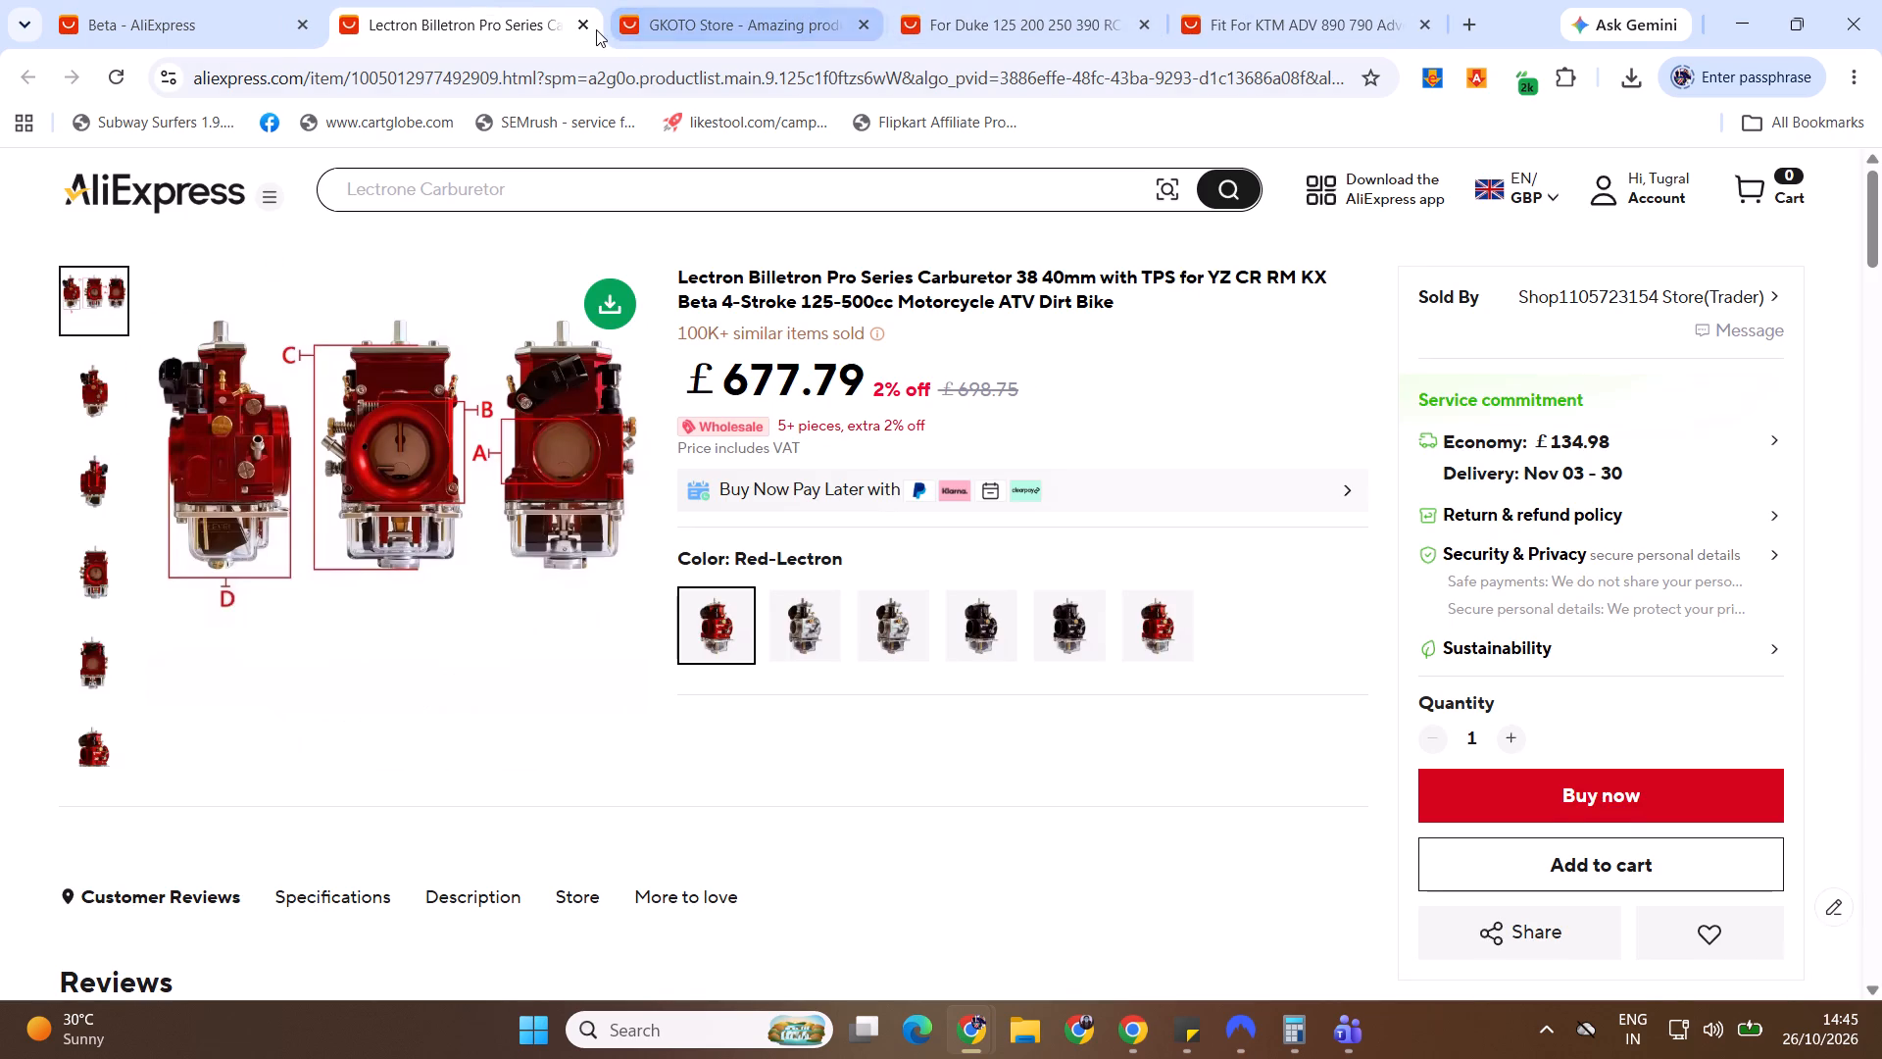
{"action": "left_click", "coordinate": [590, 29]}
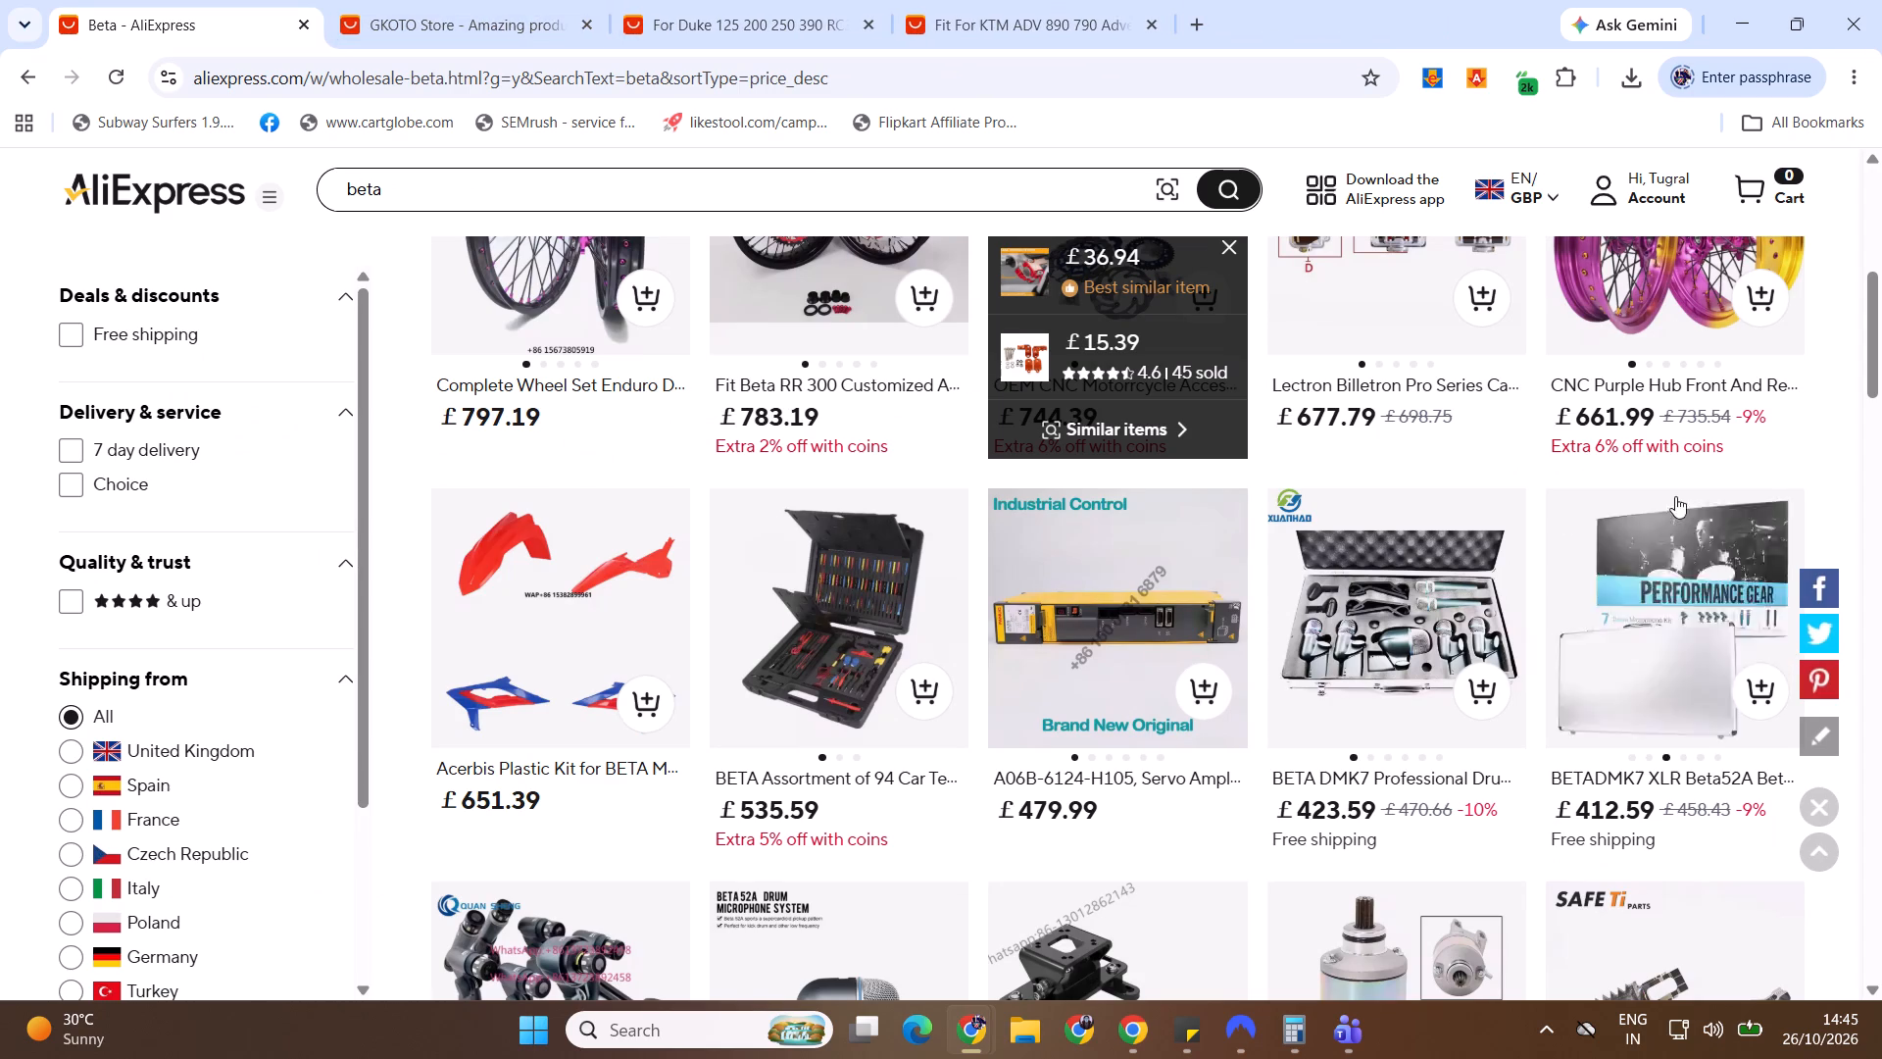
Find the Beta Enduro RR125 4T stator, rectifier and gasket kit further down the results, open it and view its photos.
{"action": "left_click_drag", "start_coordinate": [1881, 389], "coordinate": [1881, 472]}
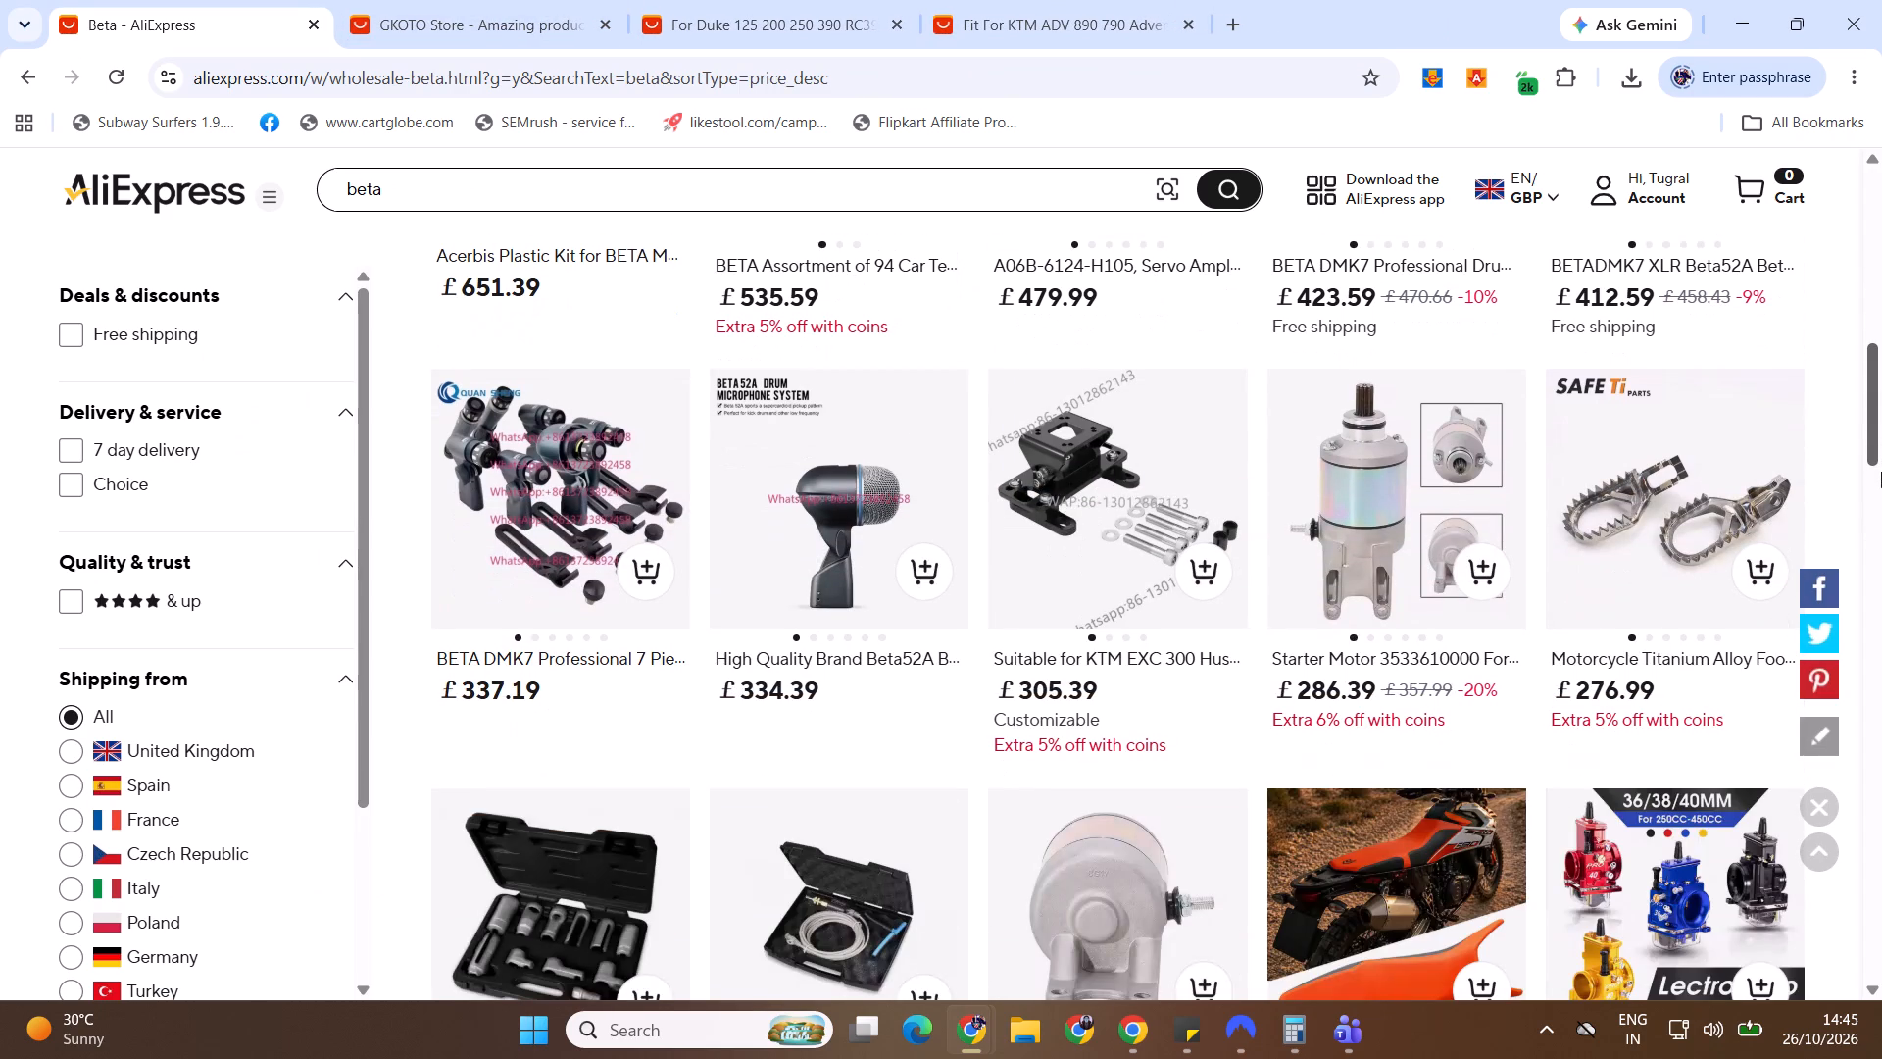
{"action": "left_click_drag", "start_coordinate": [1881, 472], "coordinate": [1881, 551]}
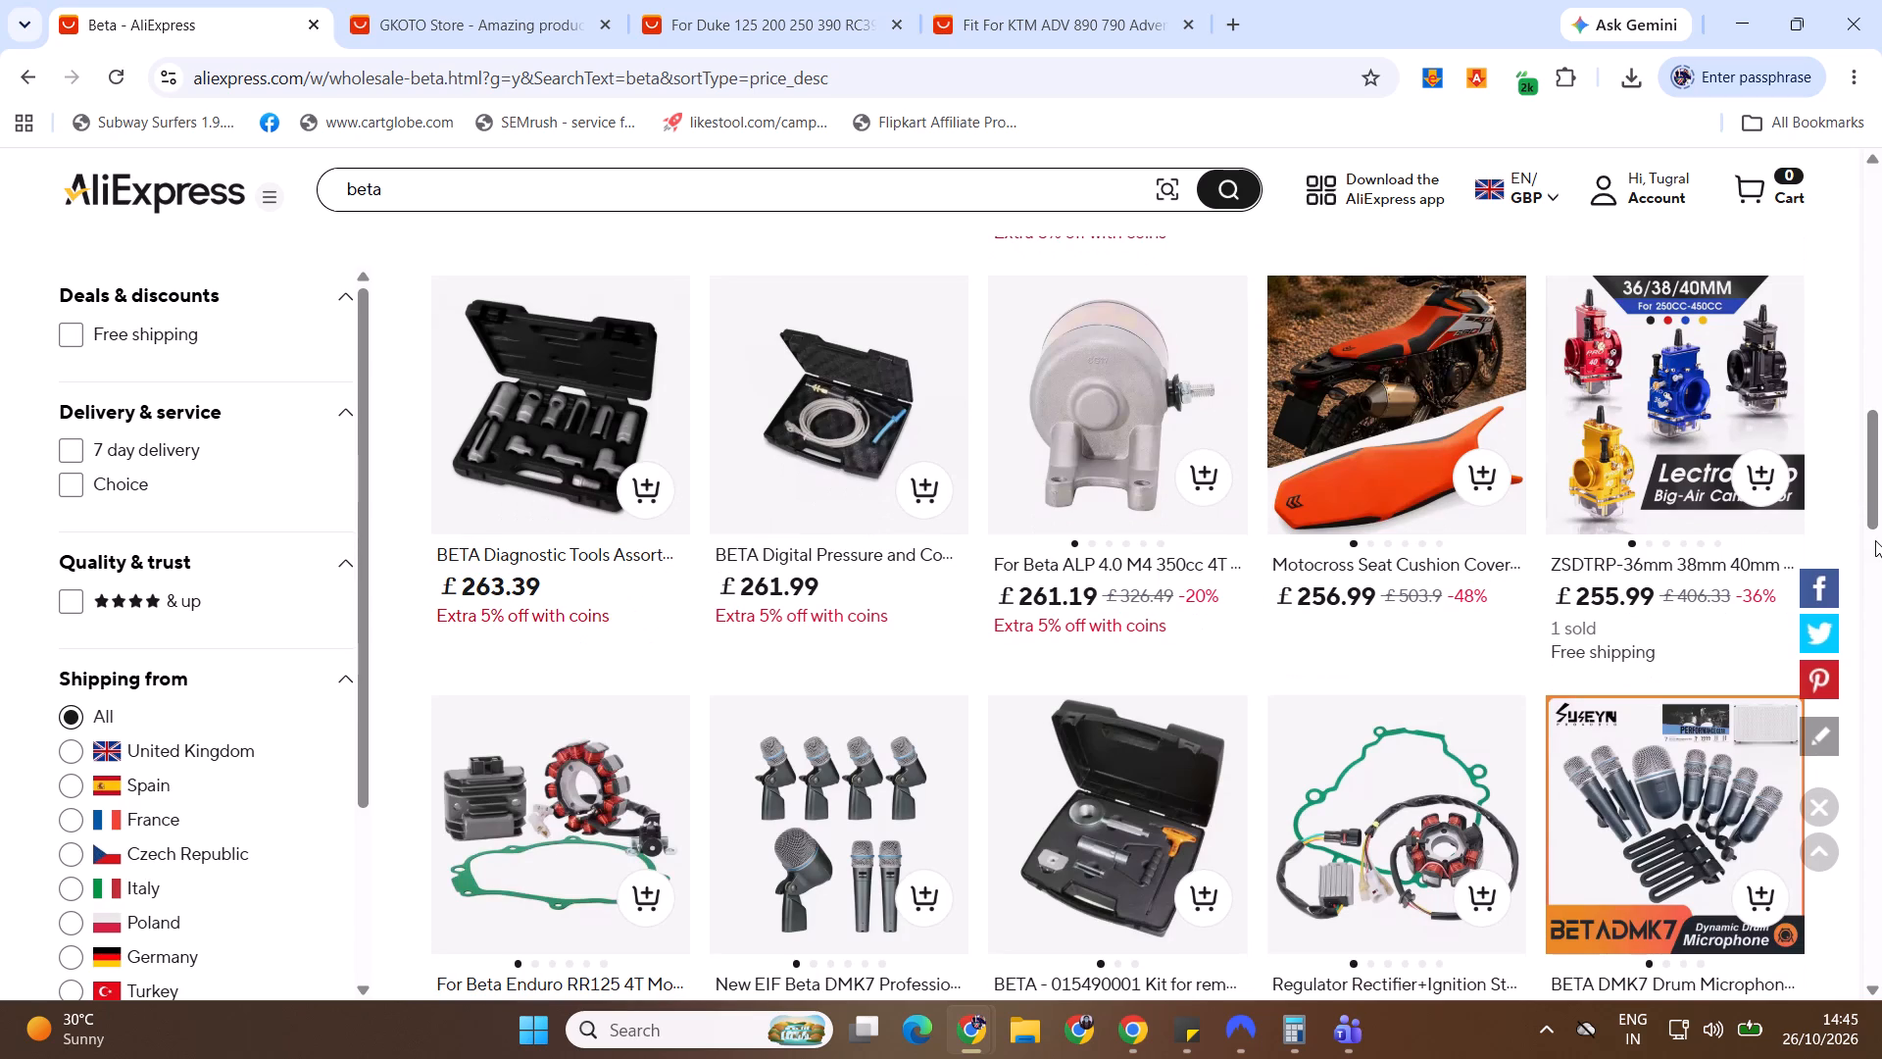
{"action": "left_click_drag", "start_coordinate": [1881, 483], "coordinate": [1881, 548]}
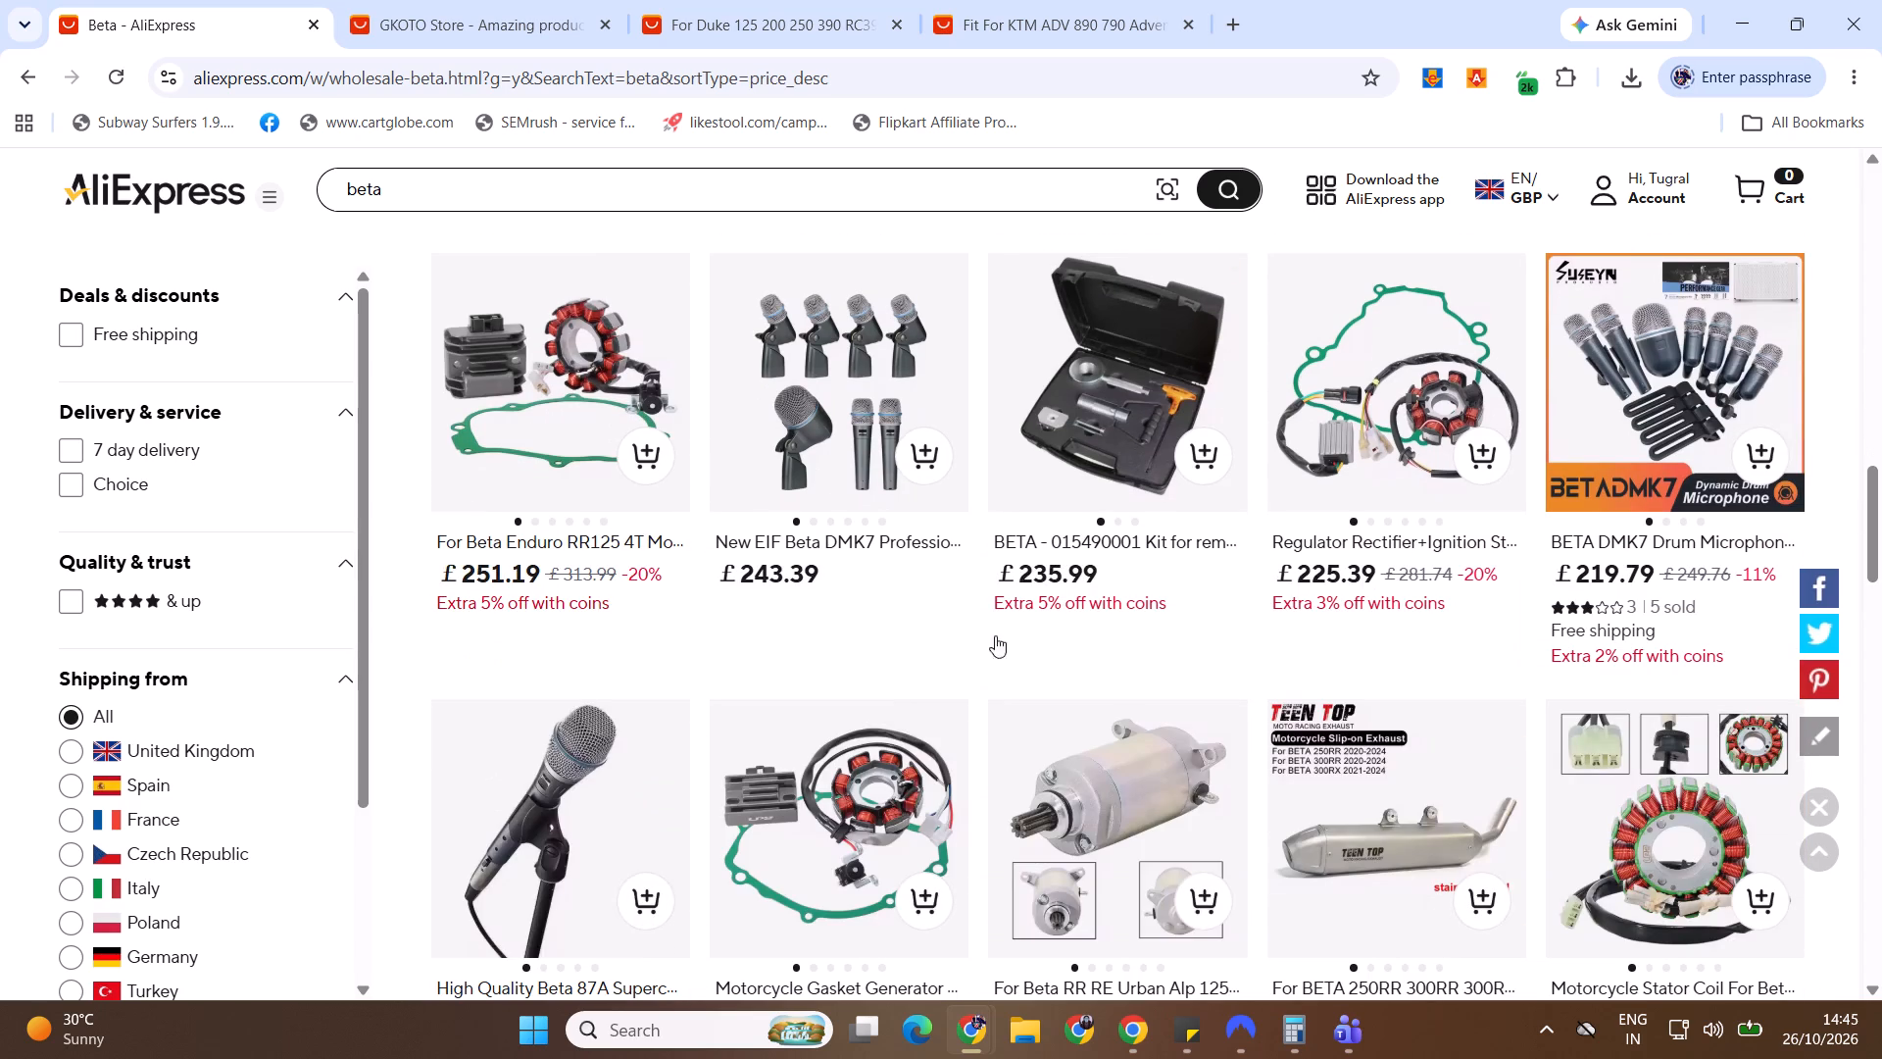
{"action": "middle_click", "coordinate": [612, 473]}
{"action": "left_click", "coordinate": [481, 0]}
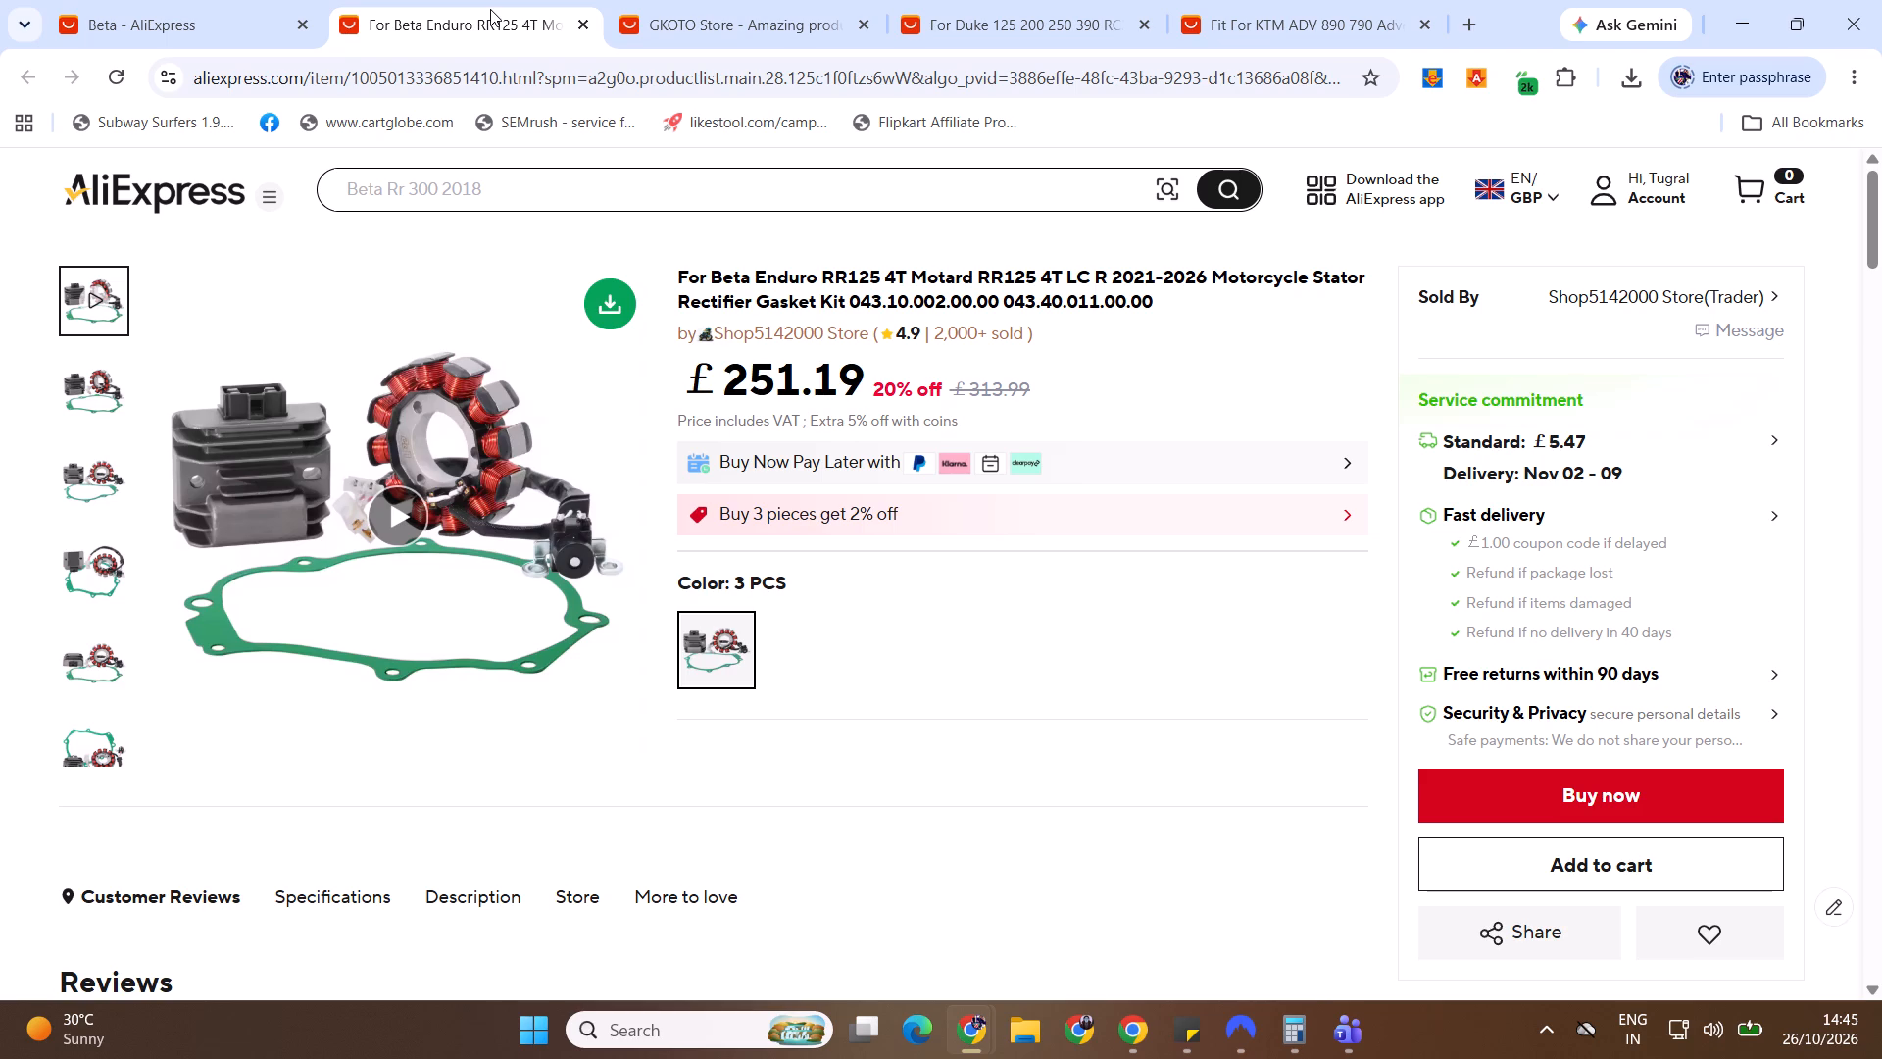
{"action": "left_click", "coordinate": [112, 399]}
{"action": "left_click", "coordinate": [96, 519]}
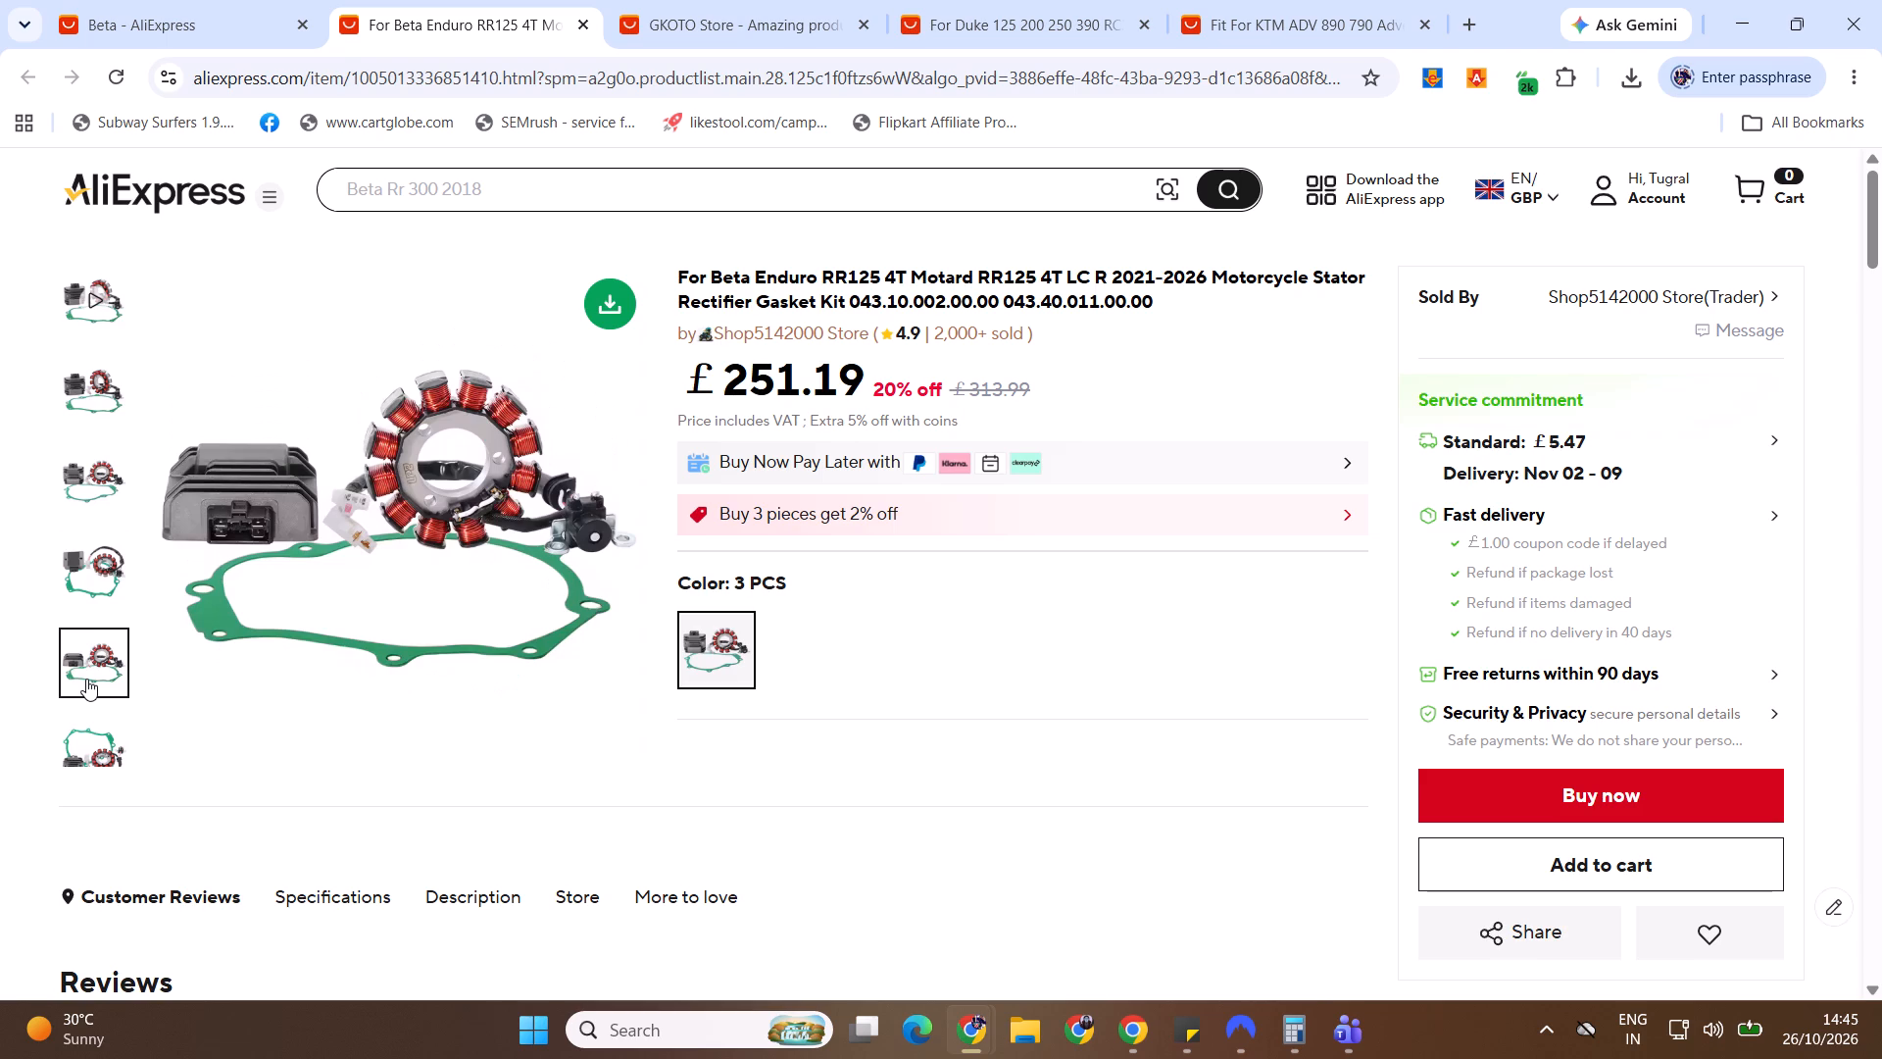
Download the first product image of the Beta Enduro RR125 stator kit.
{"action": "left_click", "coordinate": [630, 312]}
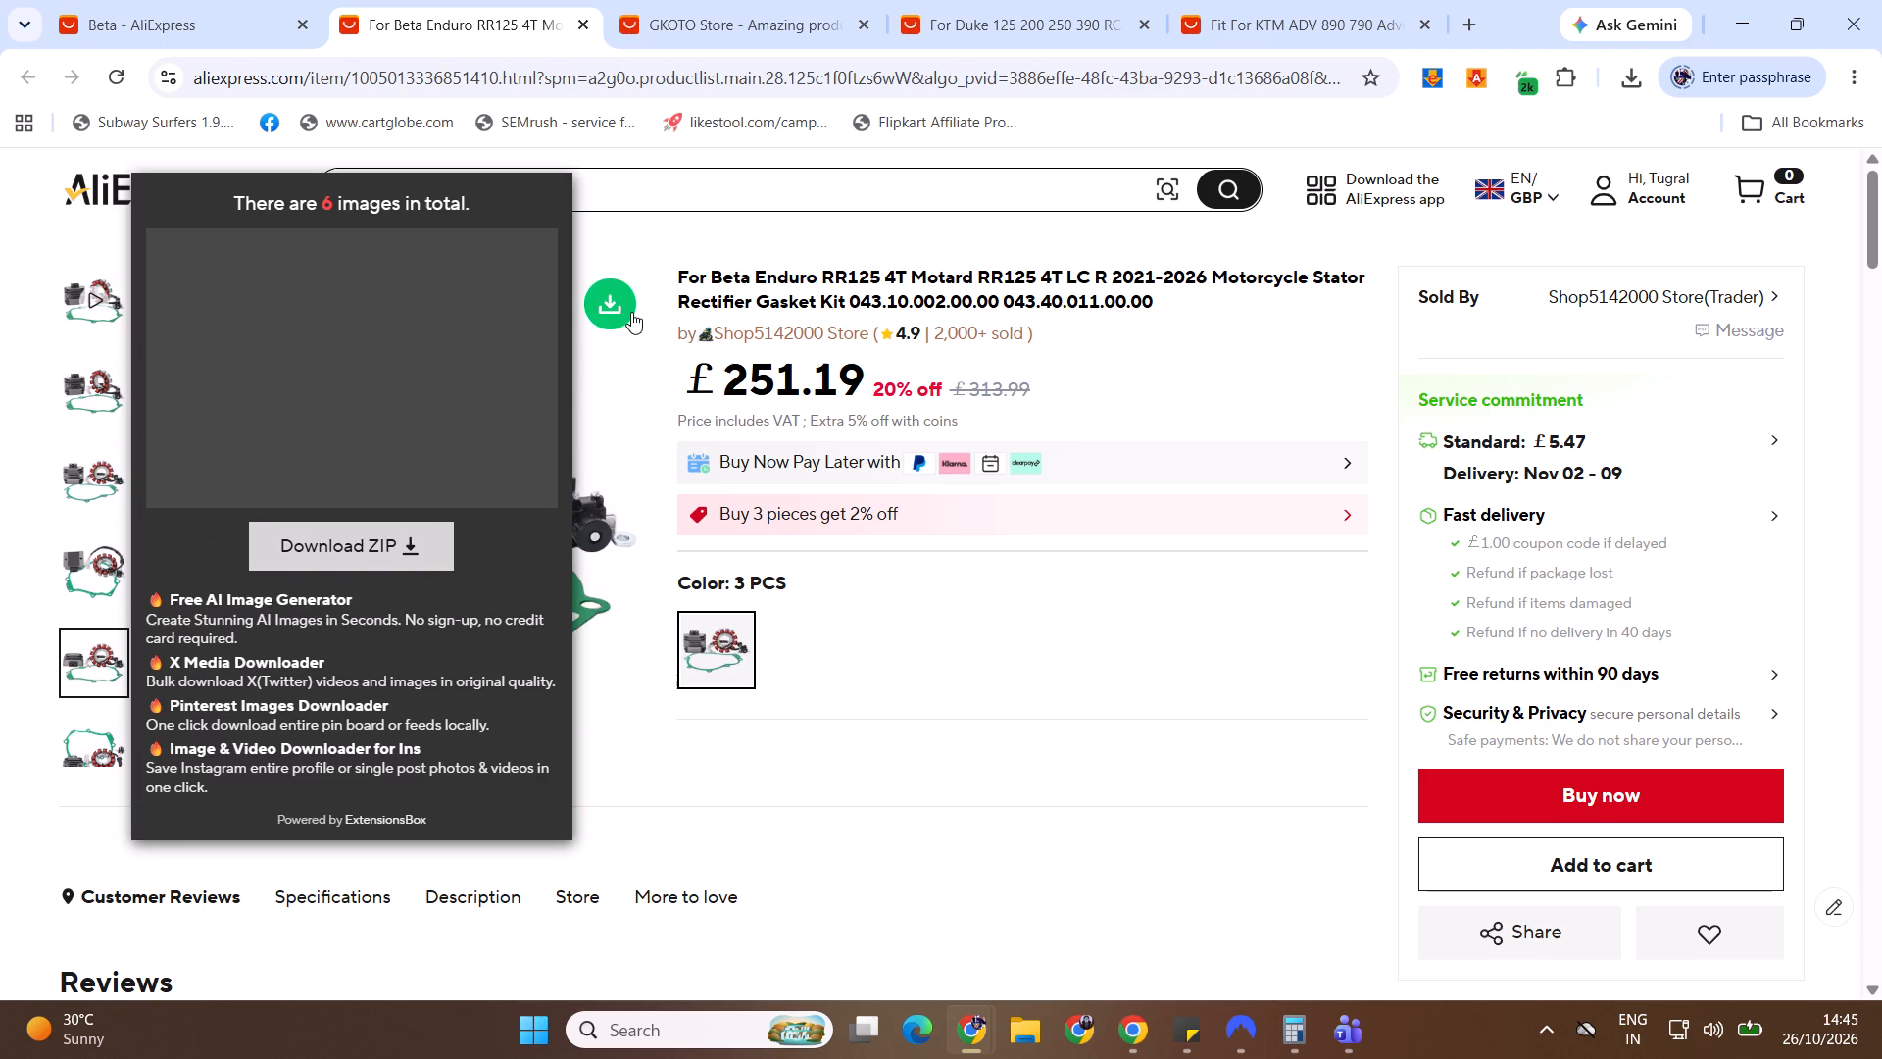
{"action": "left_click", "coordinate": [261, 350]}
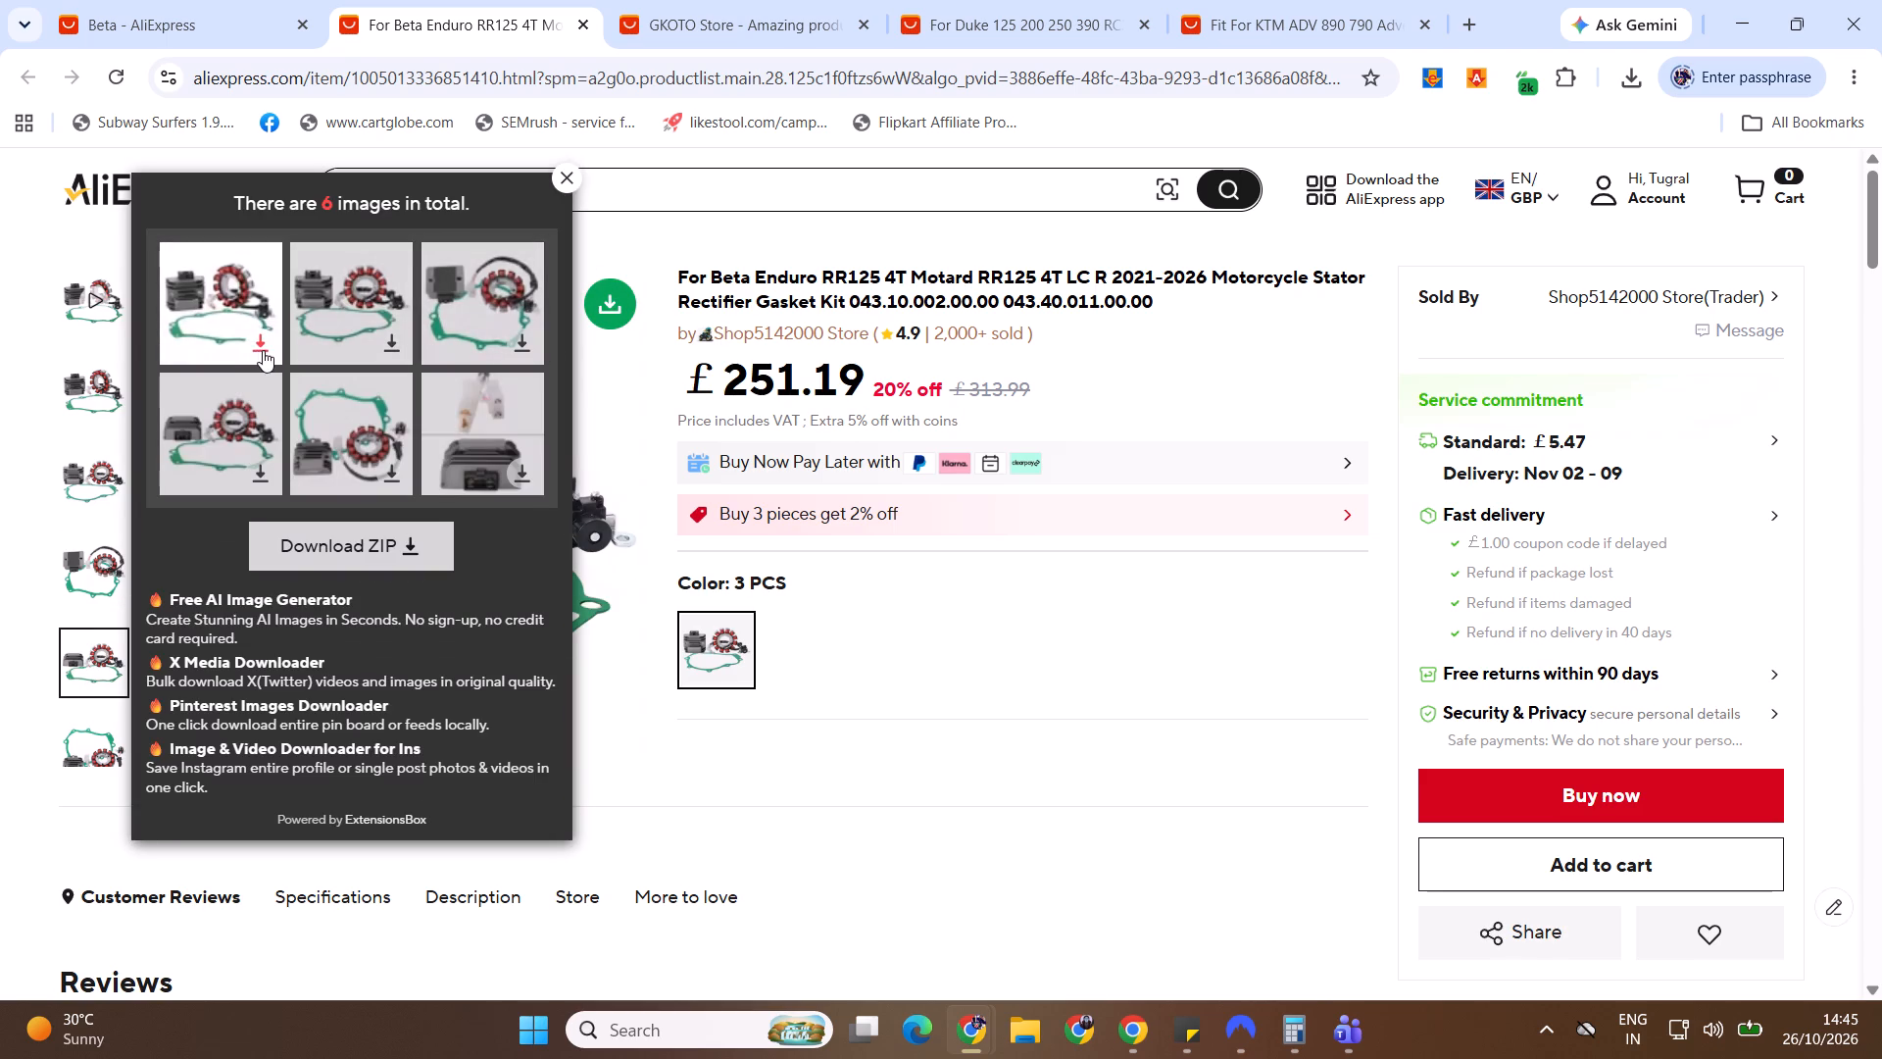
Search AliExpress by image using the newly downloaded stator kit photo, and examine the matching listings and their prices.
{"action": "left_click", "coordinate": [1172, 189]}
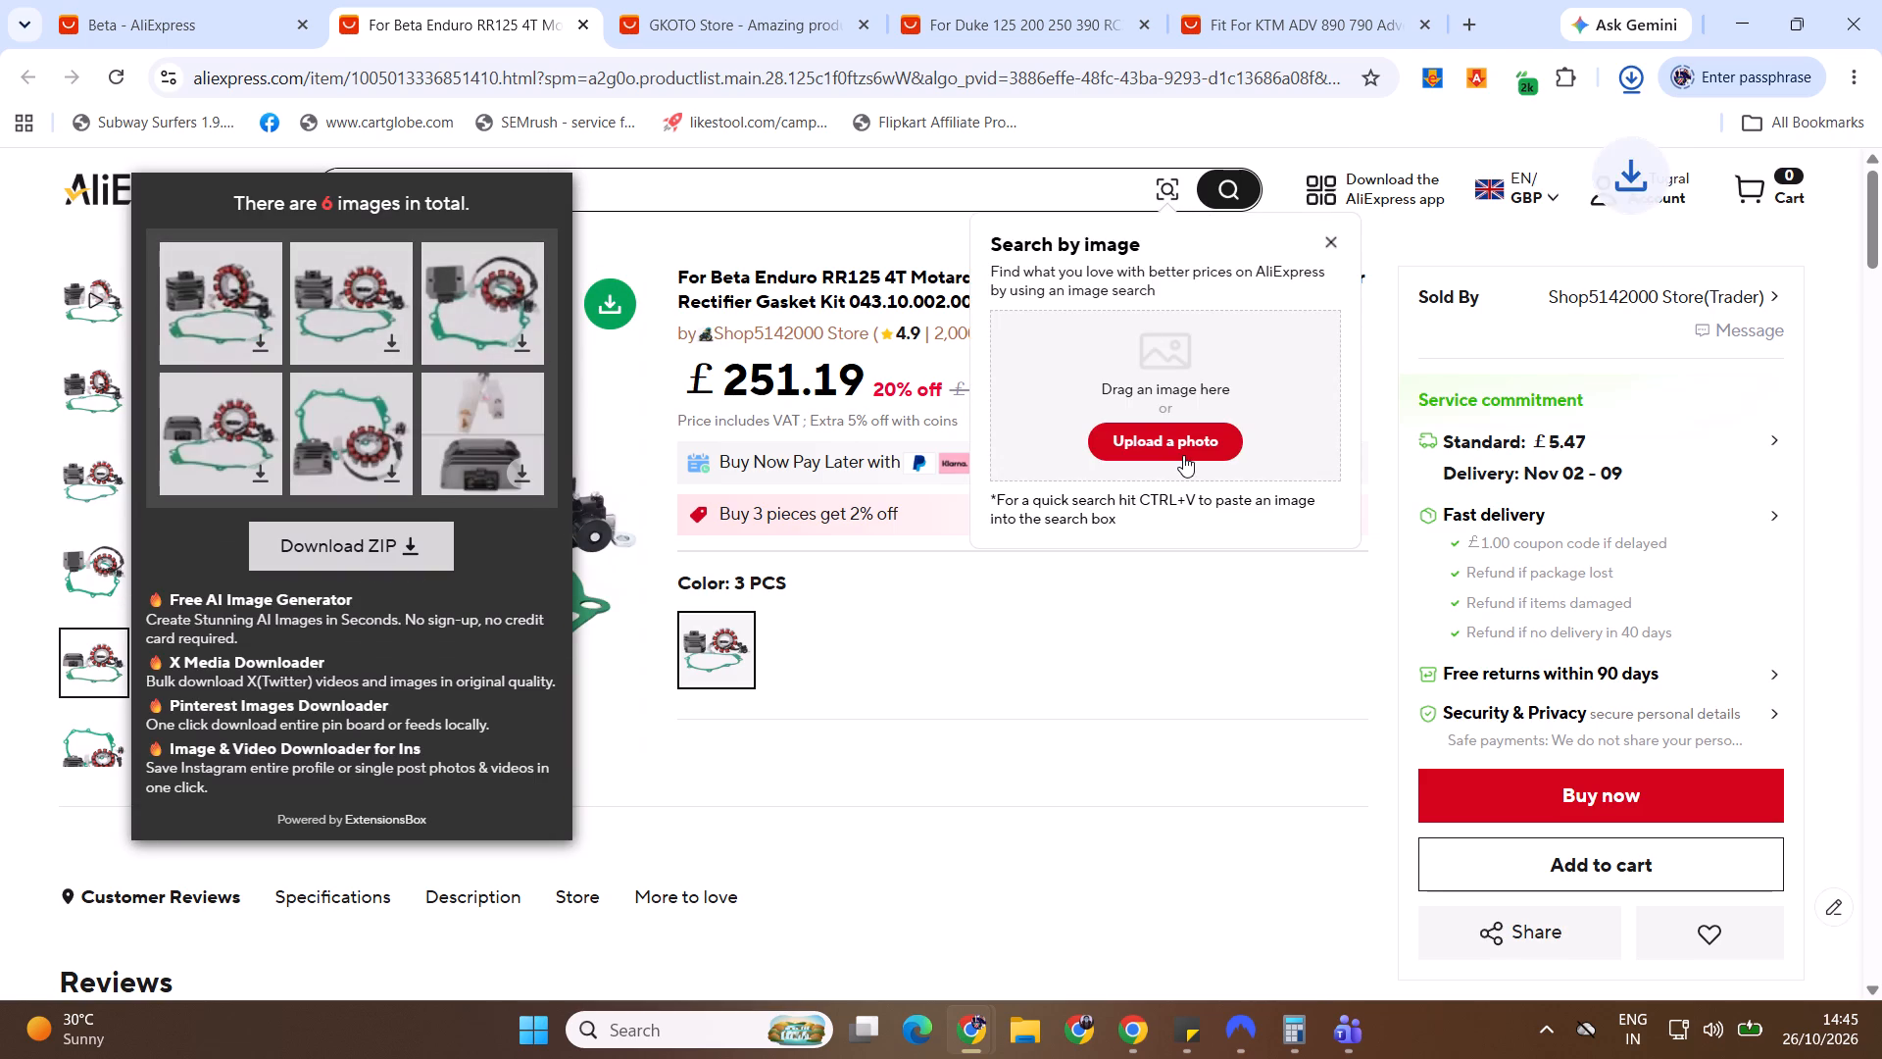
{"action": "left_click", "coordinate": [1184, 449]}
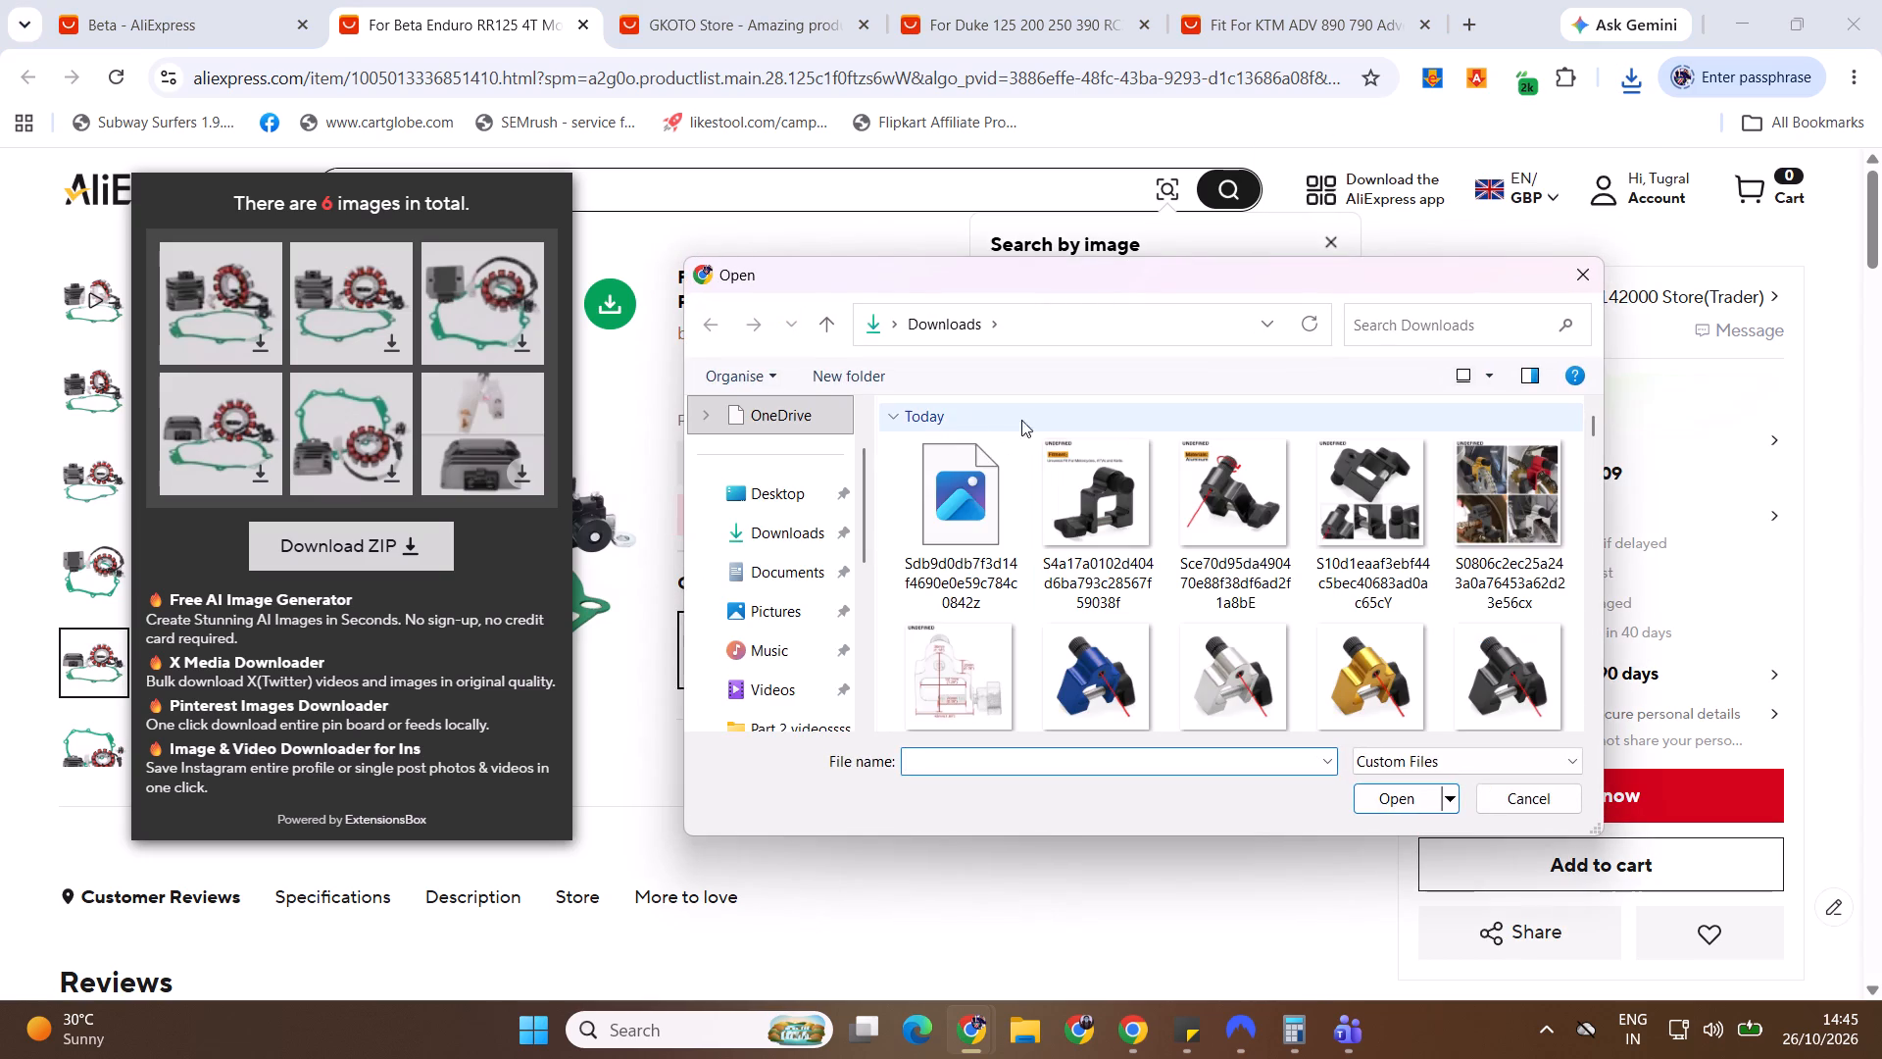
{"action": "left_click", "coordinate": [950, 445]}
{"action": "left_click", "coordinate": [1409, 807]}
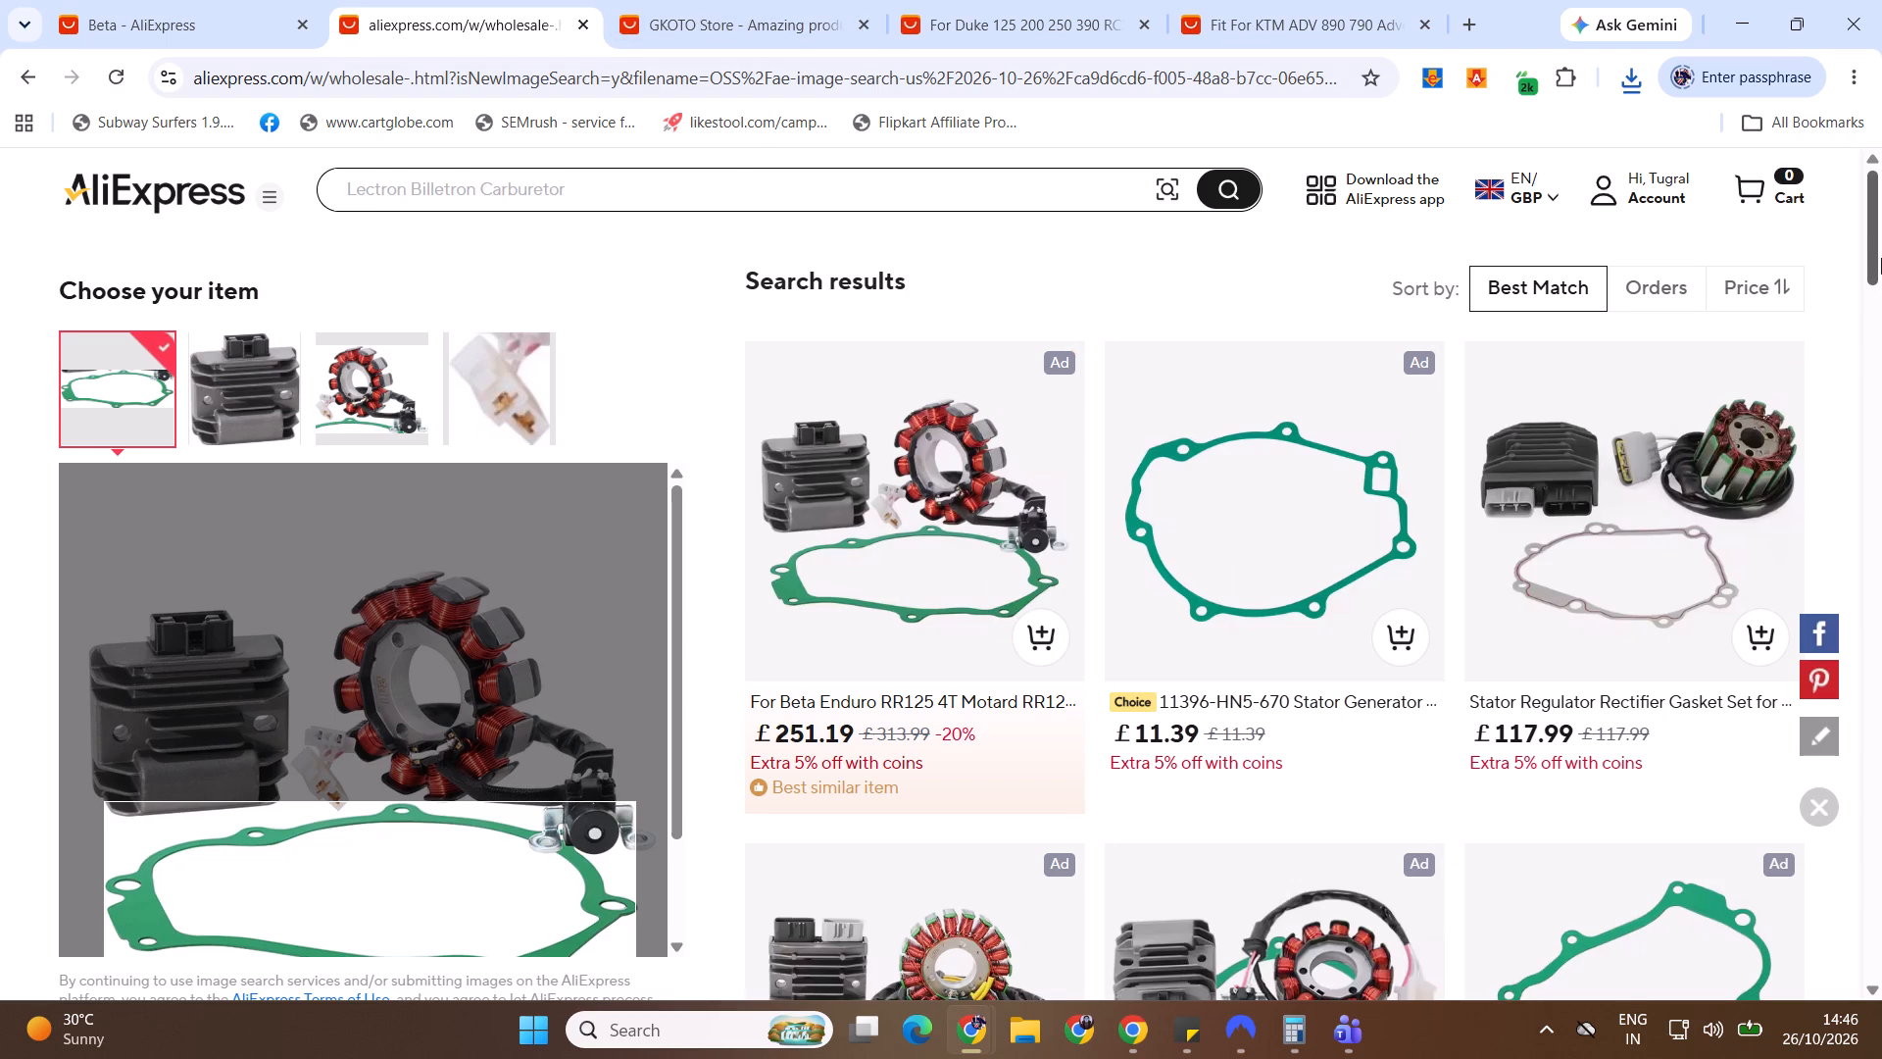
{"action": "left_click_drag", "start_coordinate": [1881, 234], "coordinate": [1881, 305]}
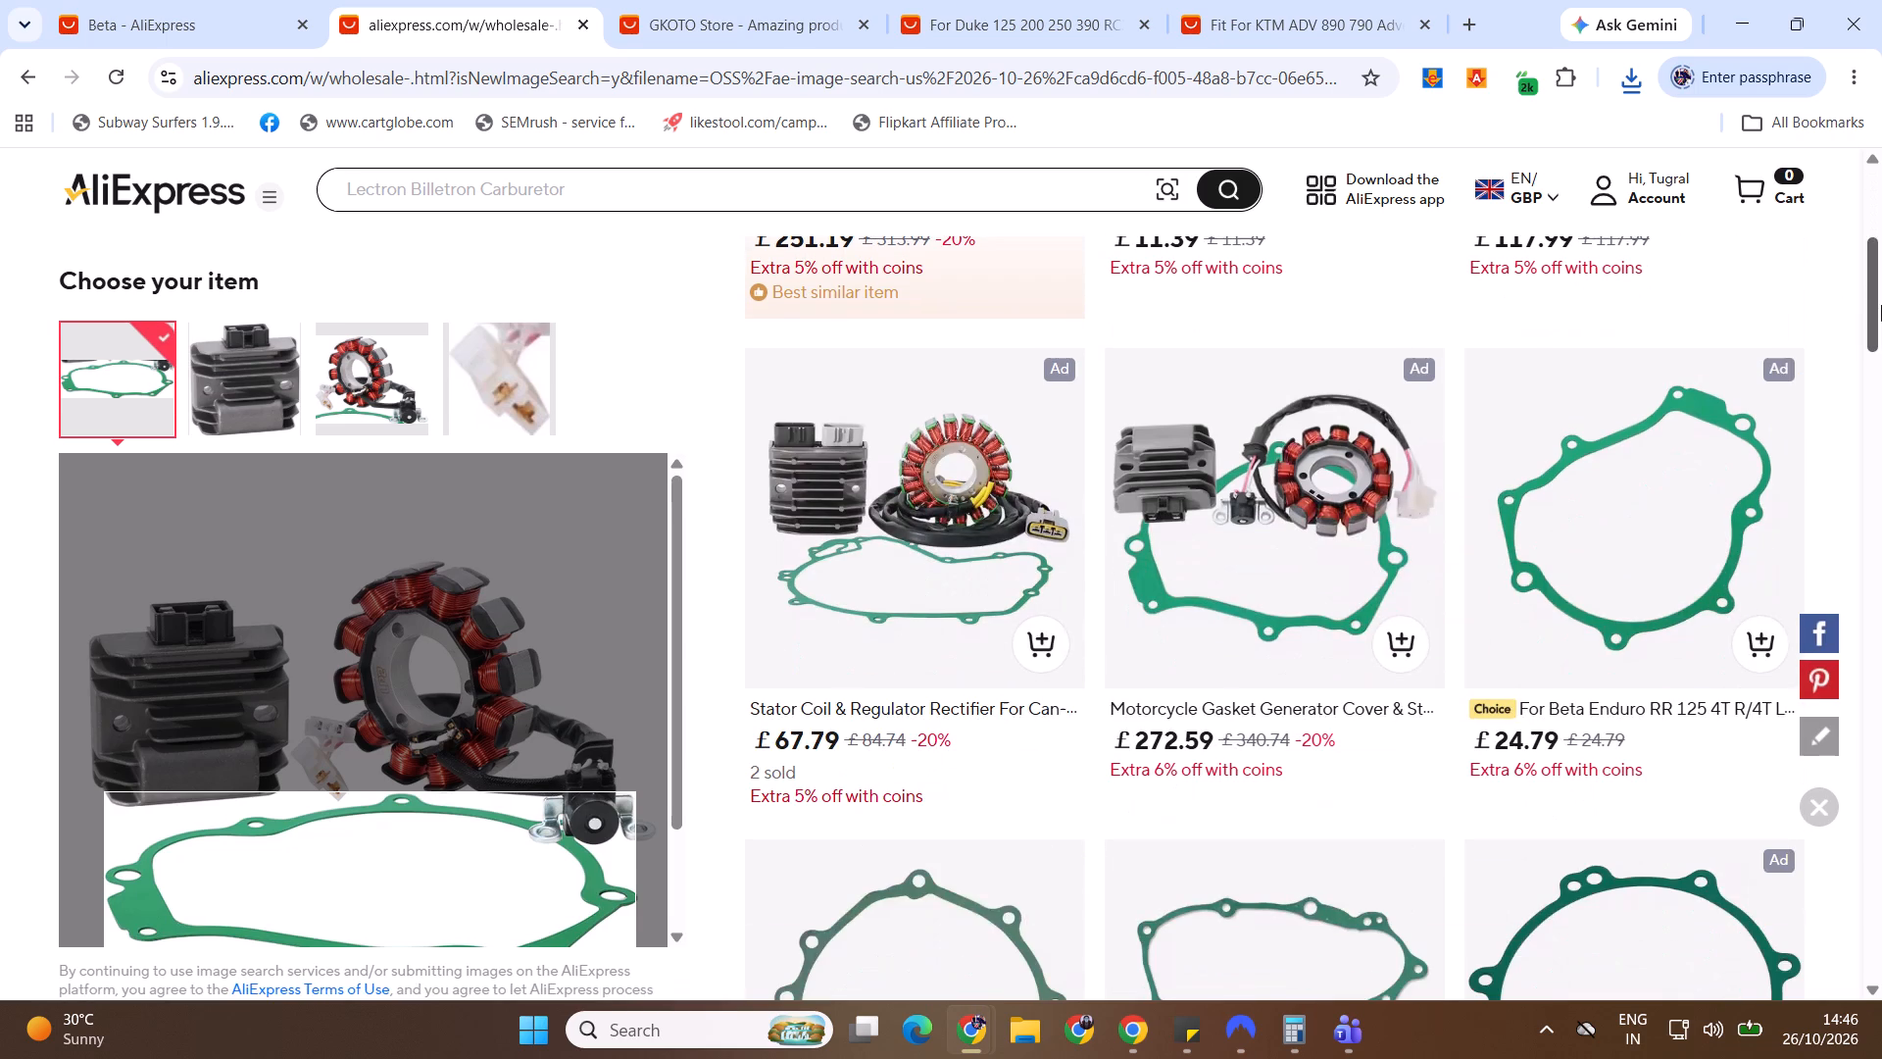
{"action": "left_click_drag", "start_coordinate": [1881, 305], "coordinate": [1881, 296]}
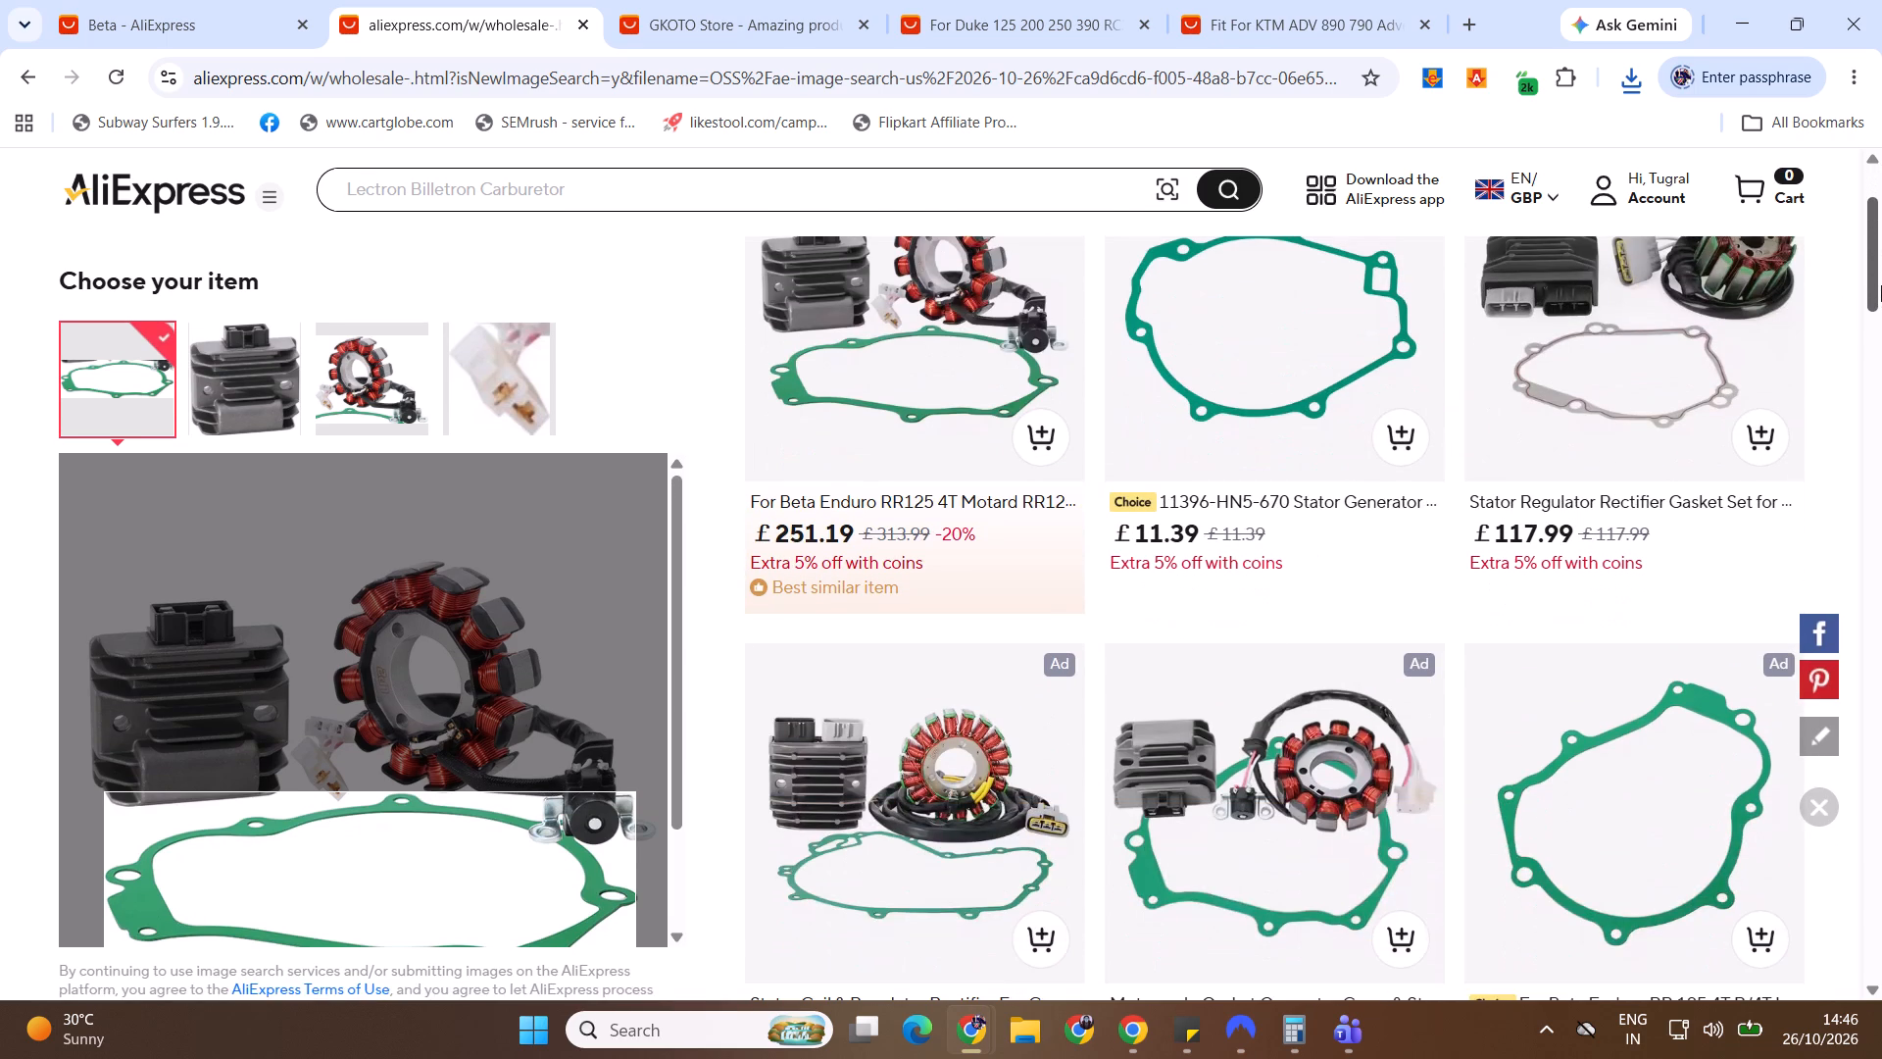
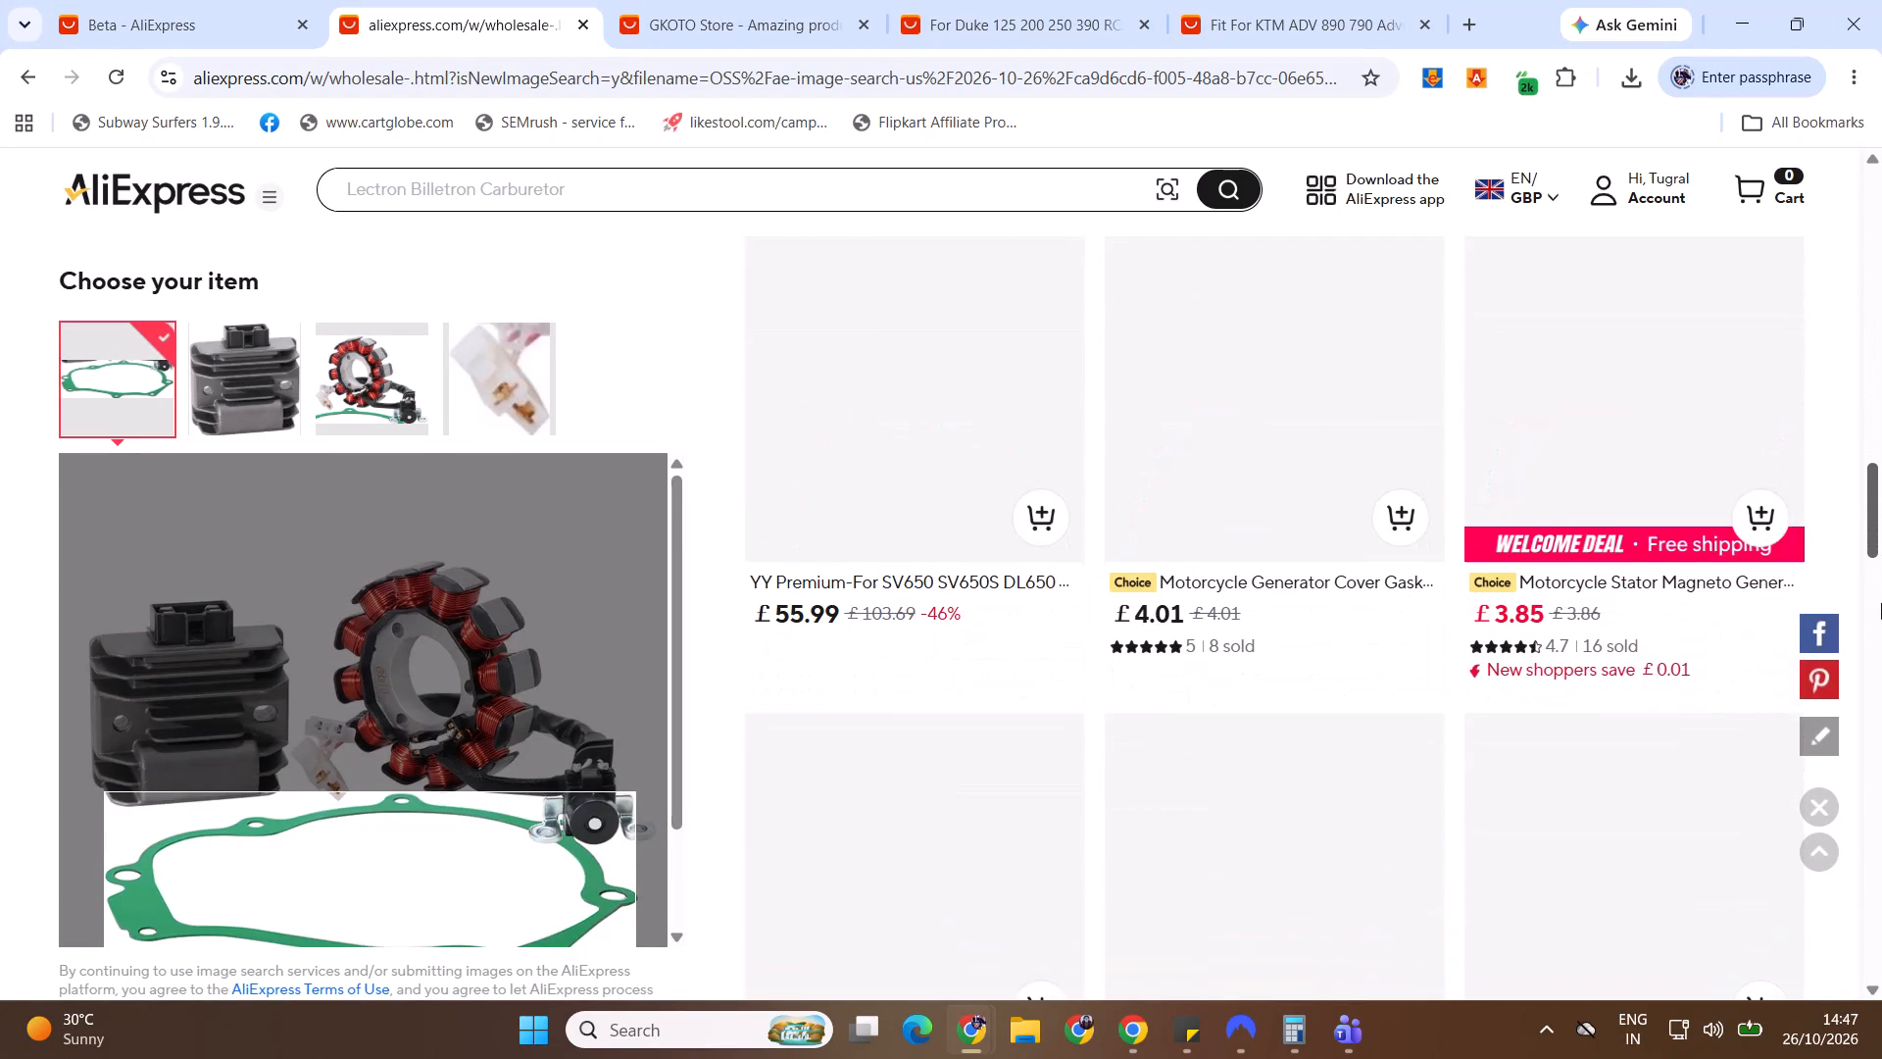
Examine more image-search matches and prices for the Beta stator kit, and close the results page.
{"action": "left_click_drag", "start_coordinate": [1881, 478], "coordinate": [1881, 521]}
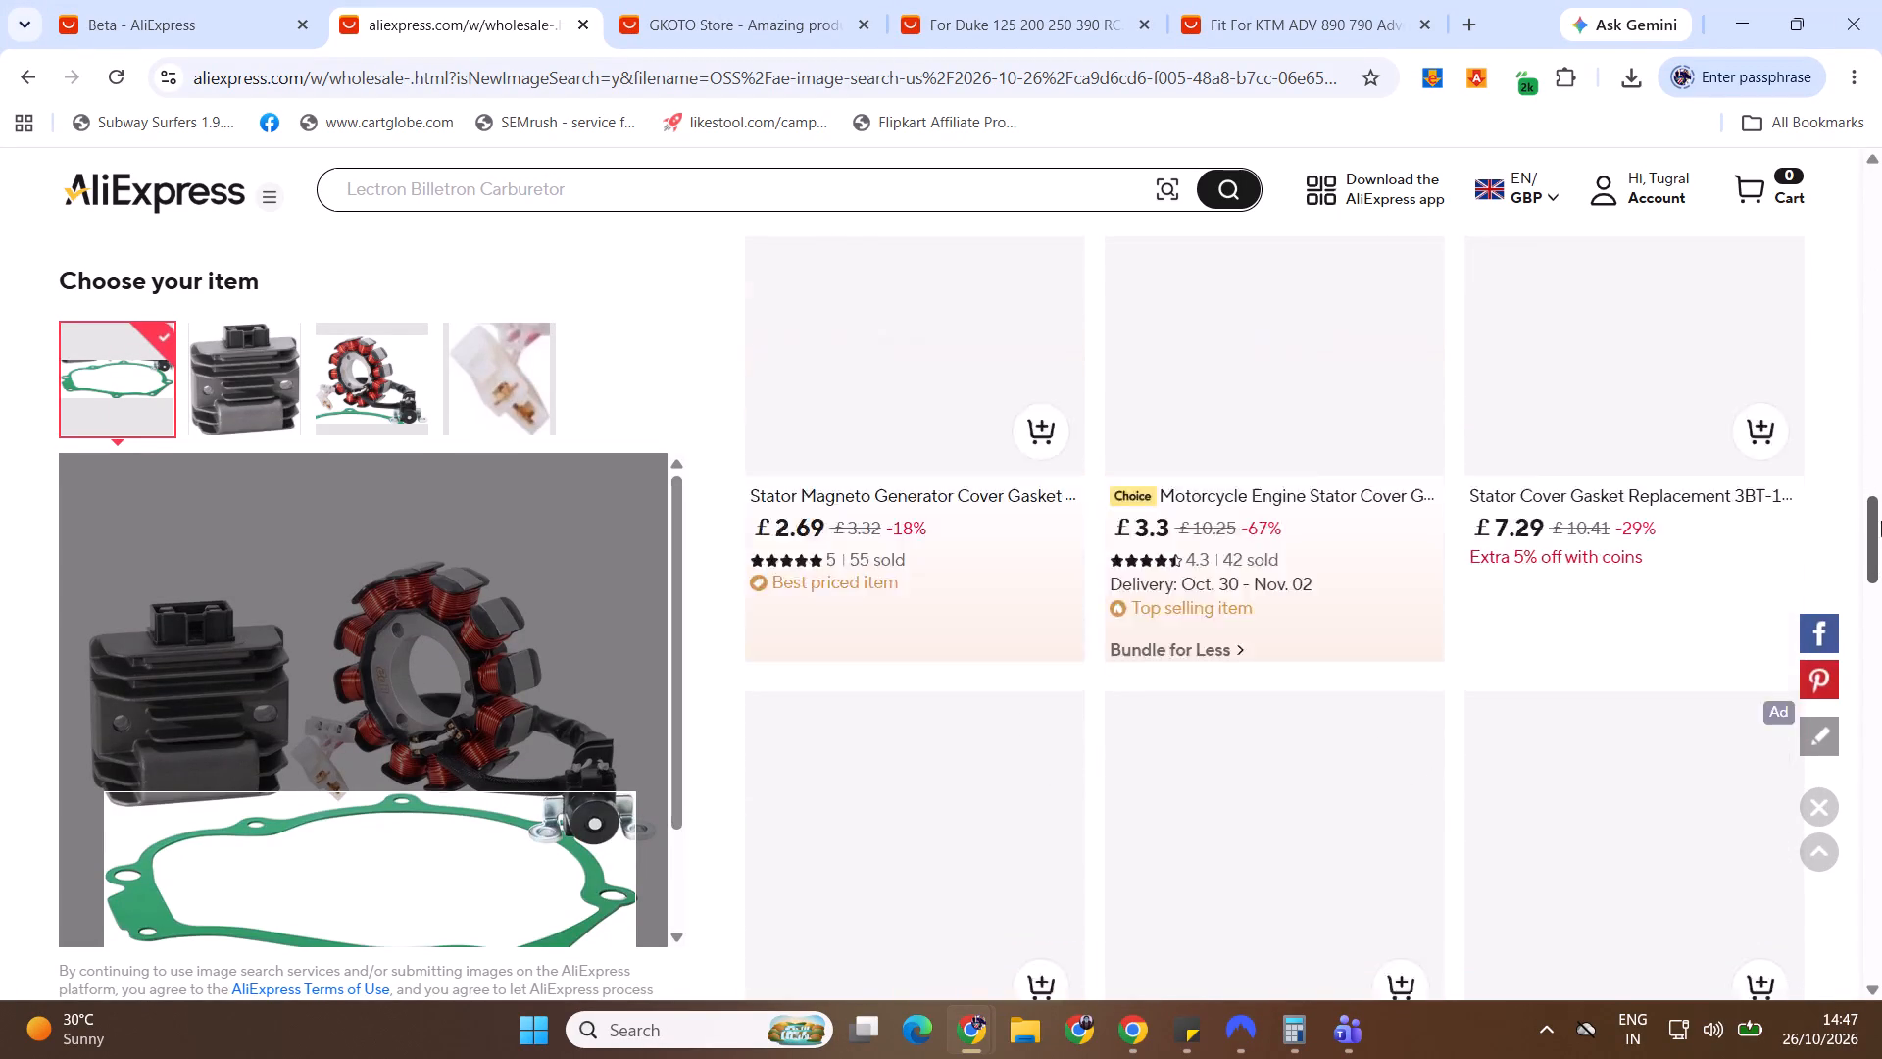
{"action": "left_click_drag", "start_coordinate": [1881, 521], "coordinate": [1881, 505]}
{"action": "left_click", "coordinate": [584, 29]}
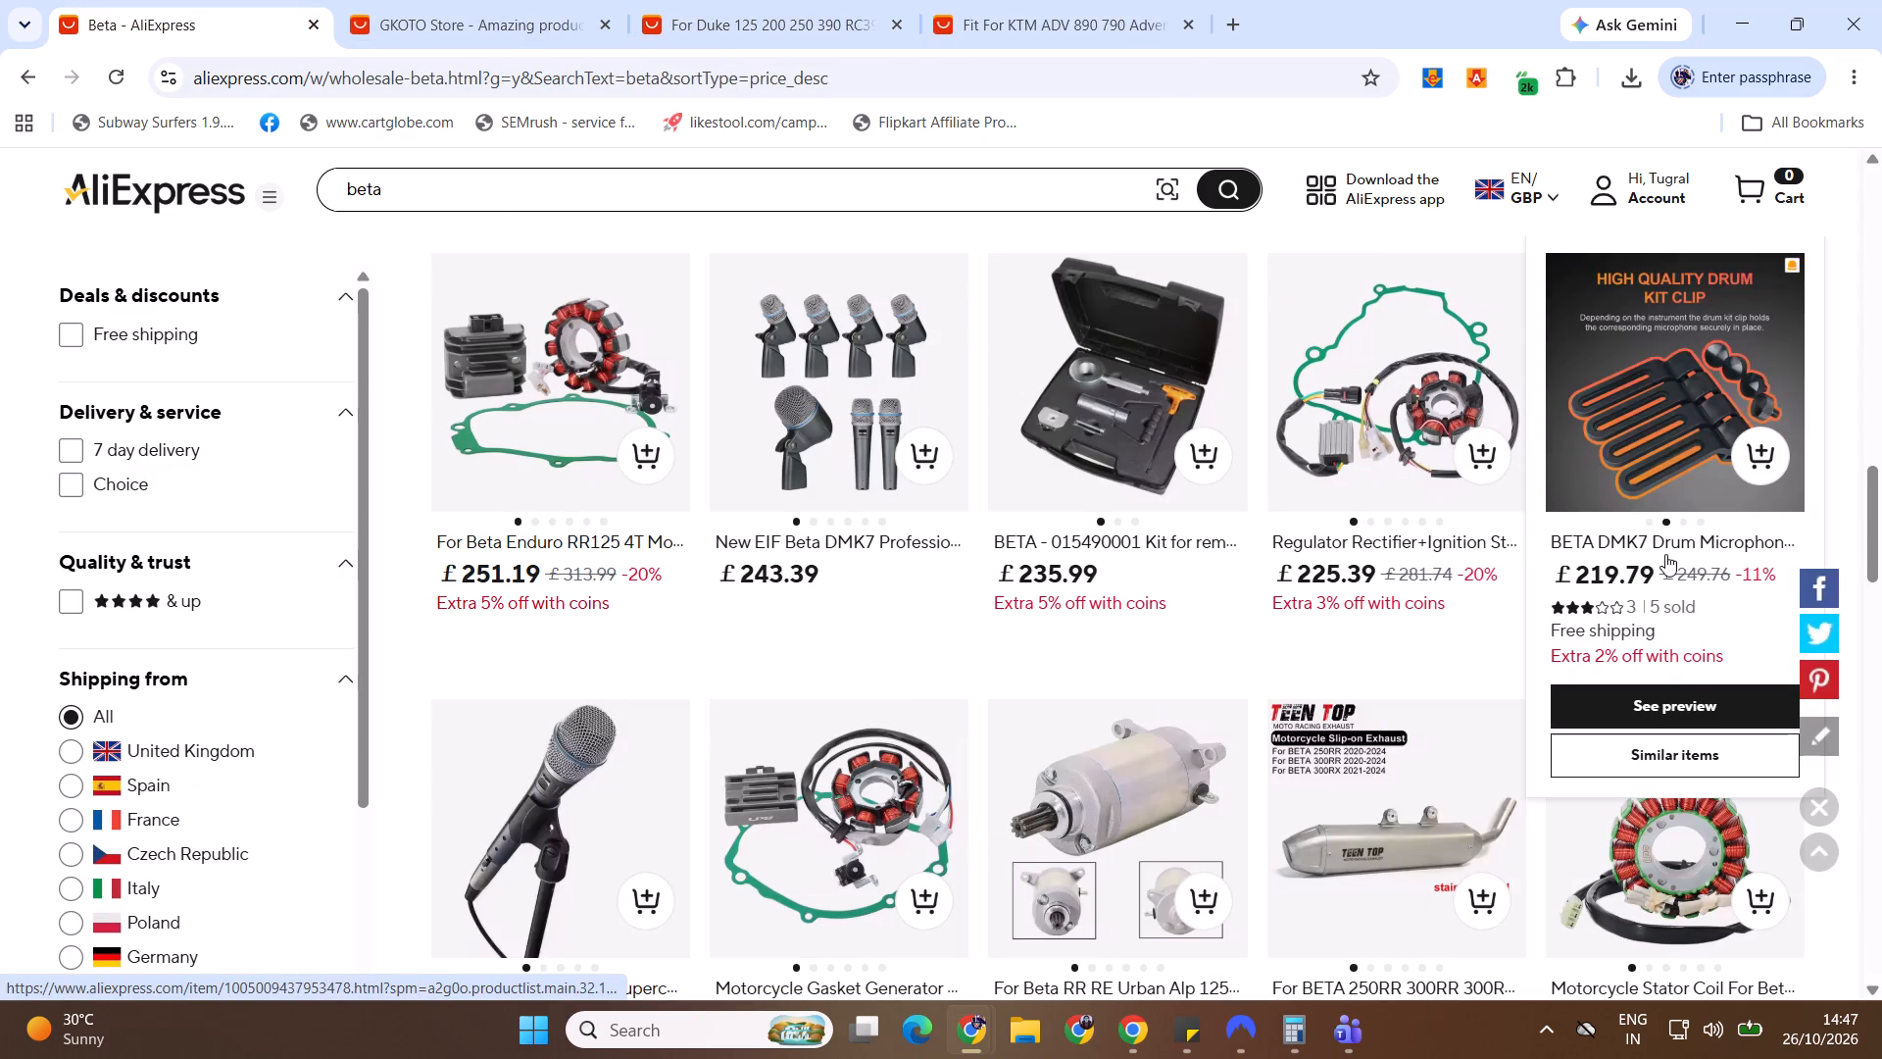
Find the TEEN TOP stainless steel slip-on exhaust for BETA 250RR/300RR/300RX in the Beta results, view its product page and close it.
{"action": "left_click_drag", "start_coordinate": [1881, 546], "coordinate": [1881, 577]}
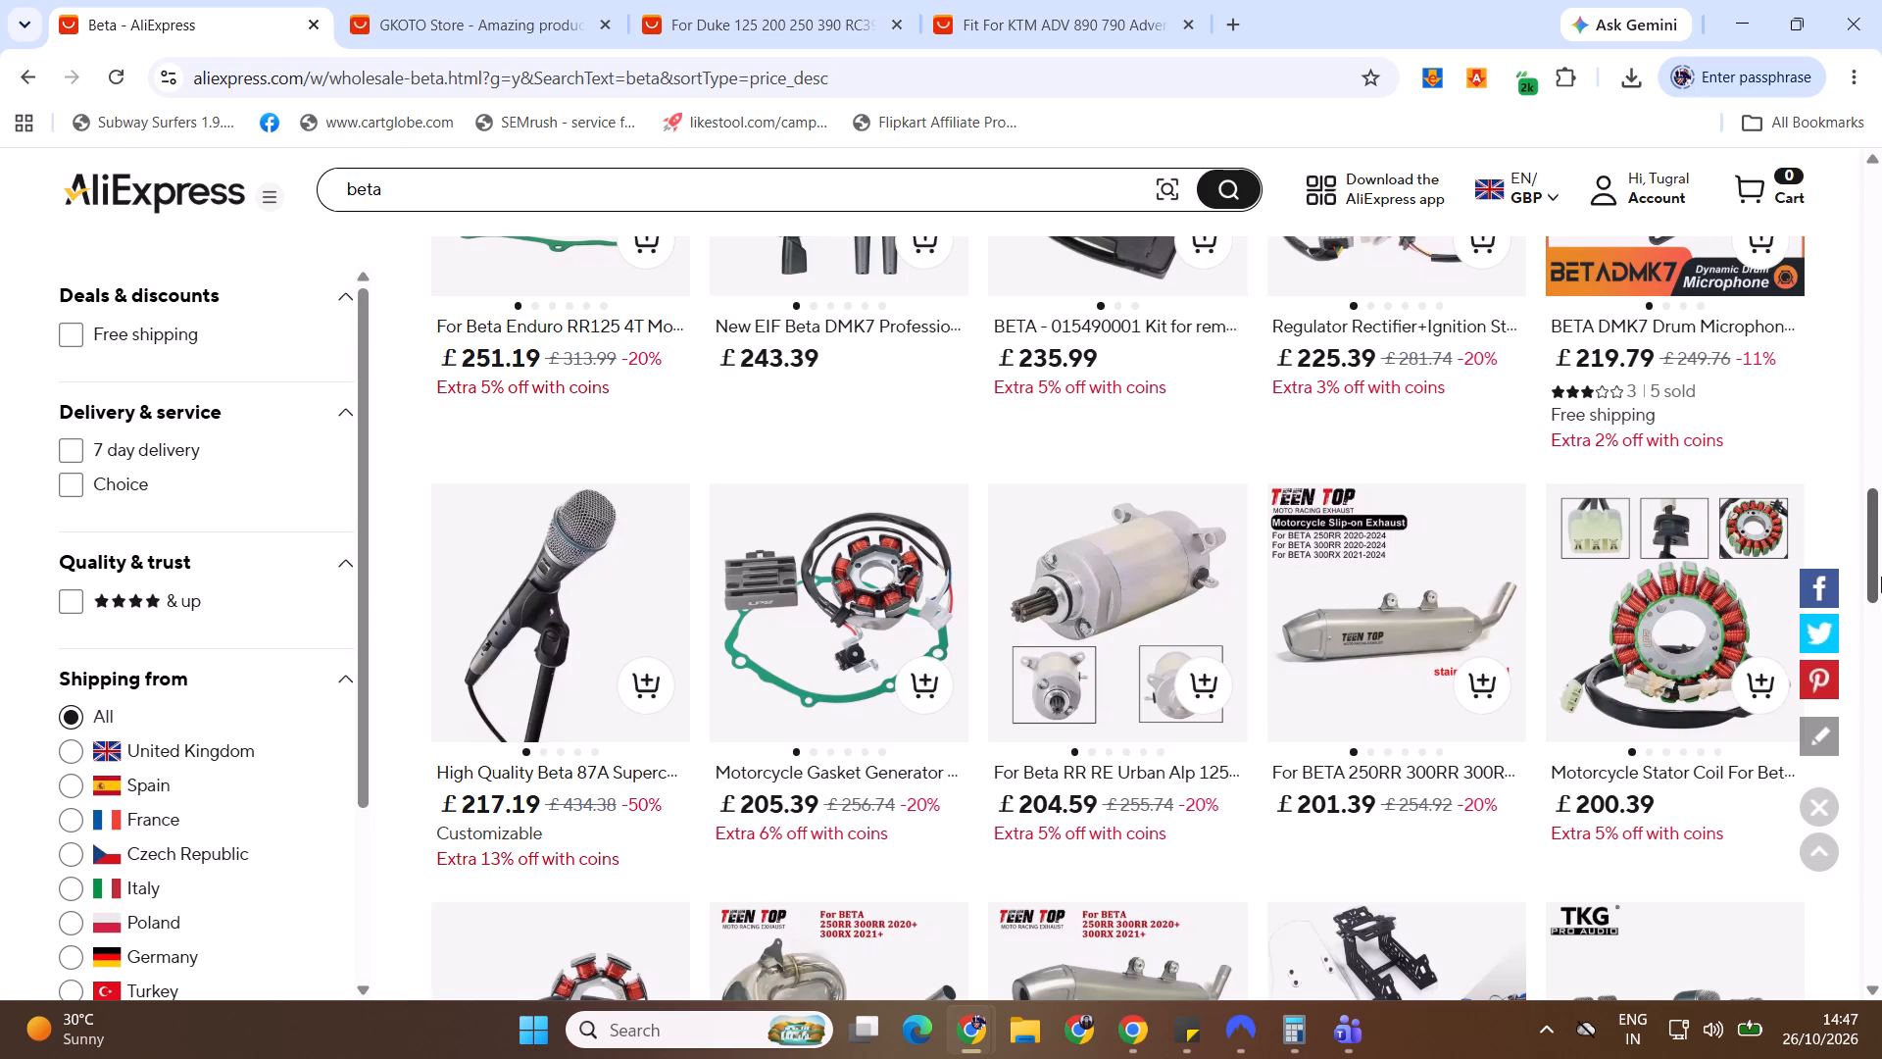
{"action": "middle_click", "coordinate": [1325, 596]}
{"action": "left_click", "coordinate": [501, 39]}
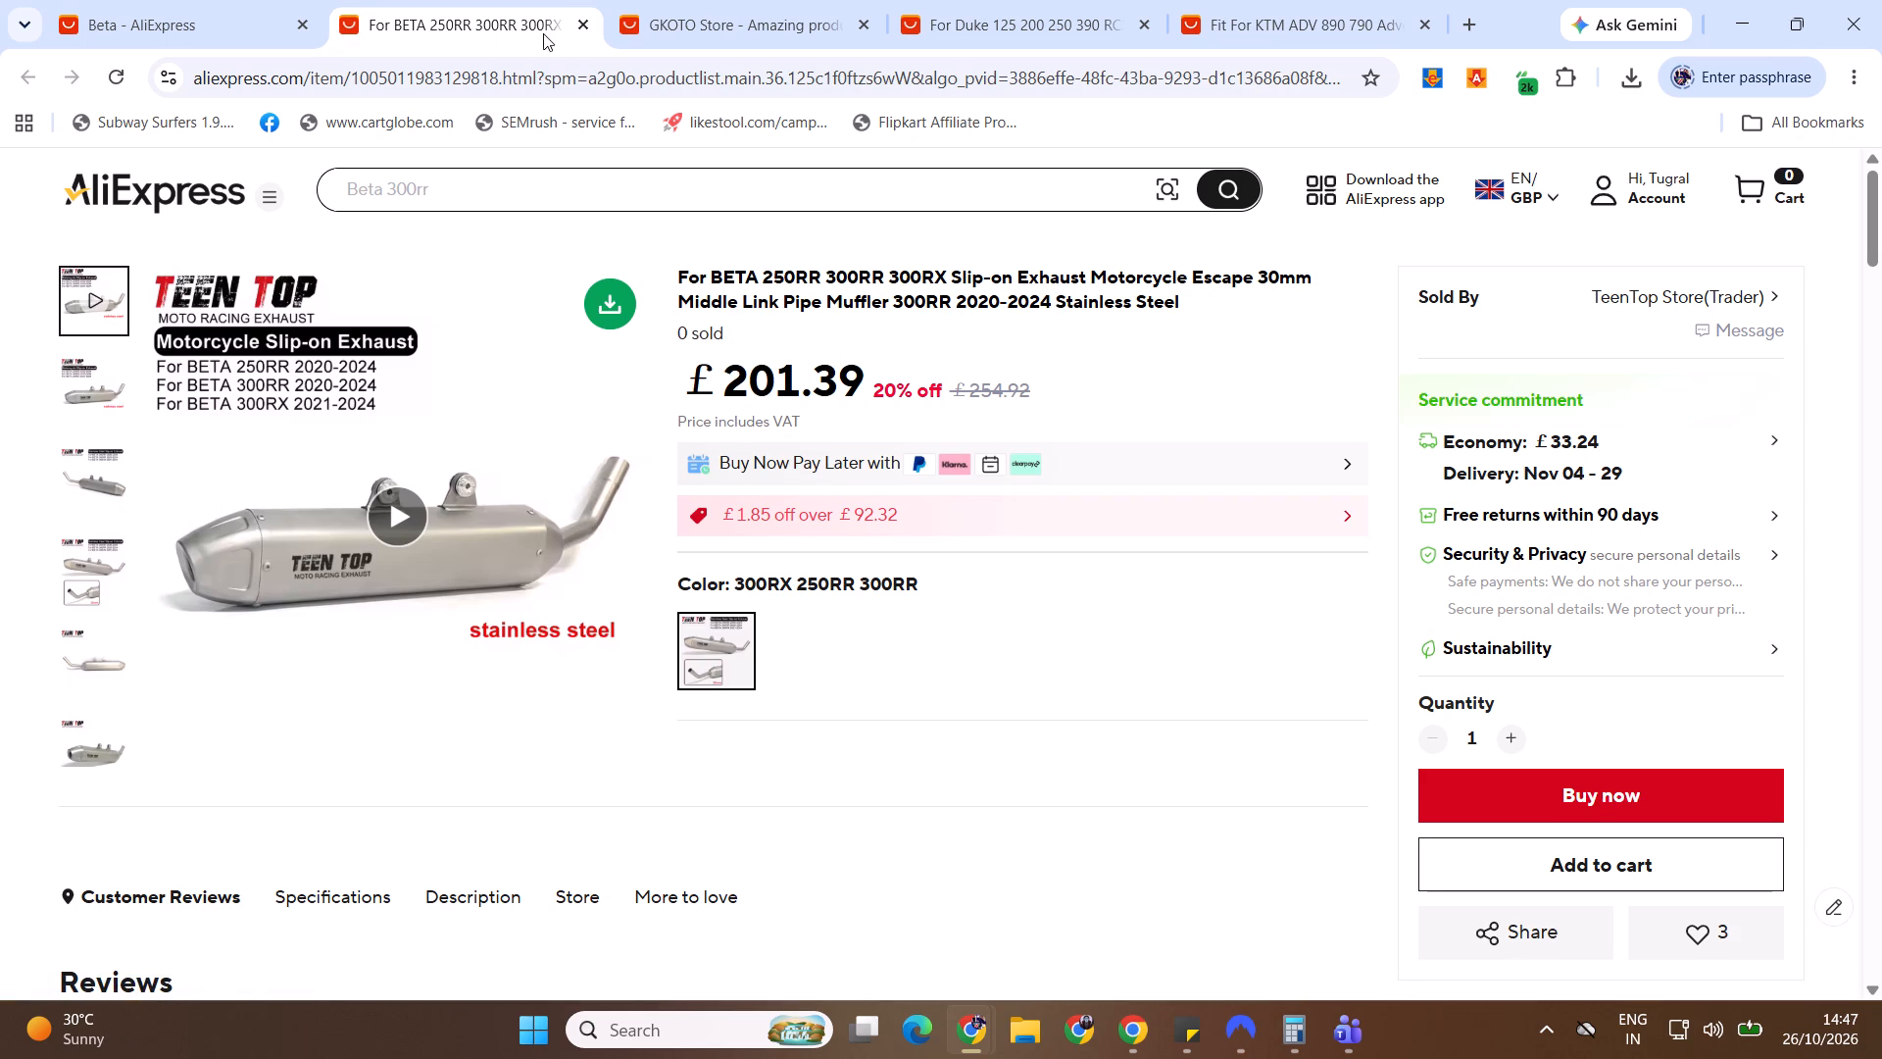
{"action": "left_click", "coordinate": [578, 28]}
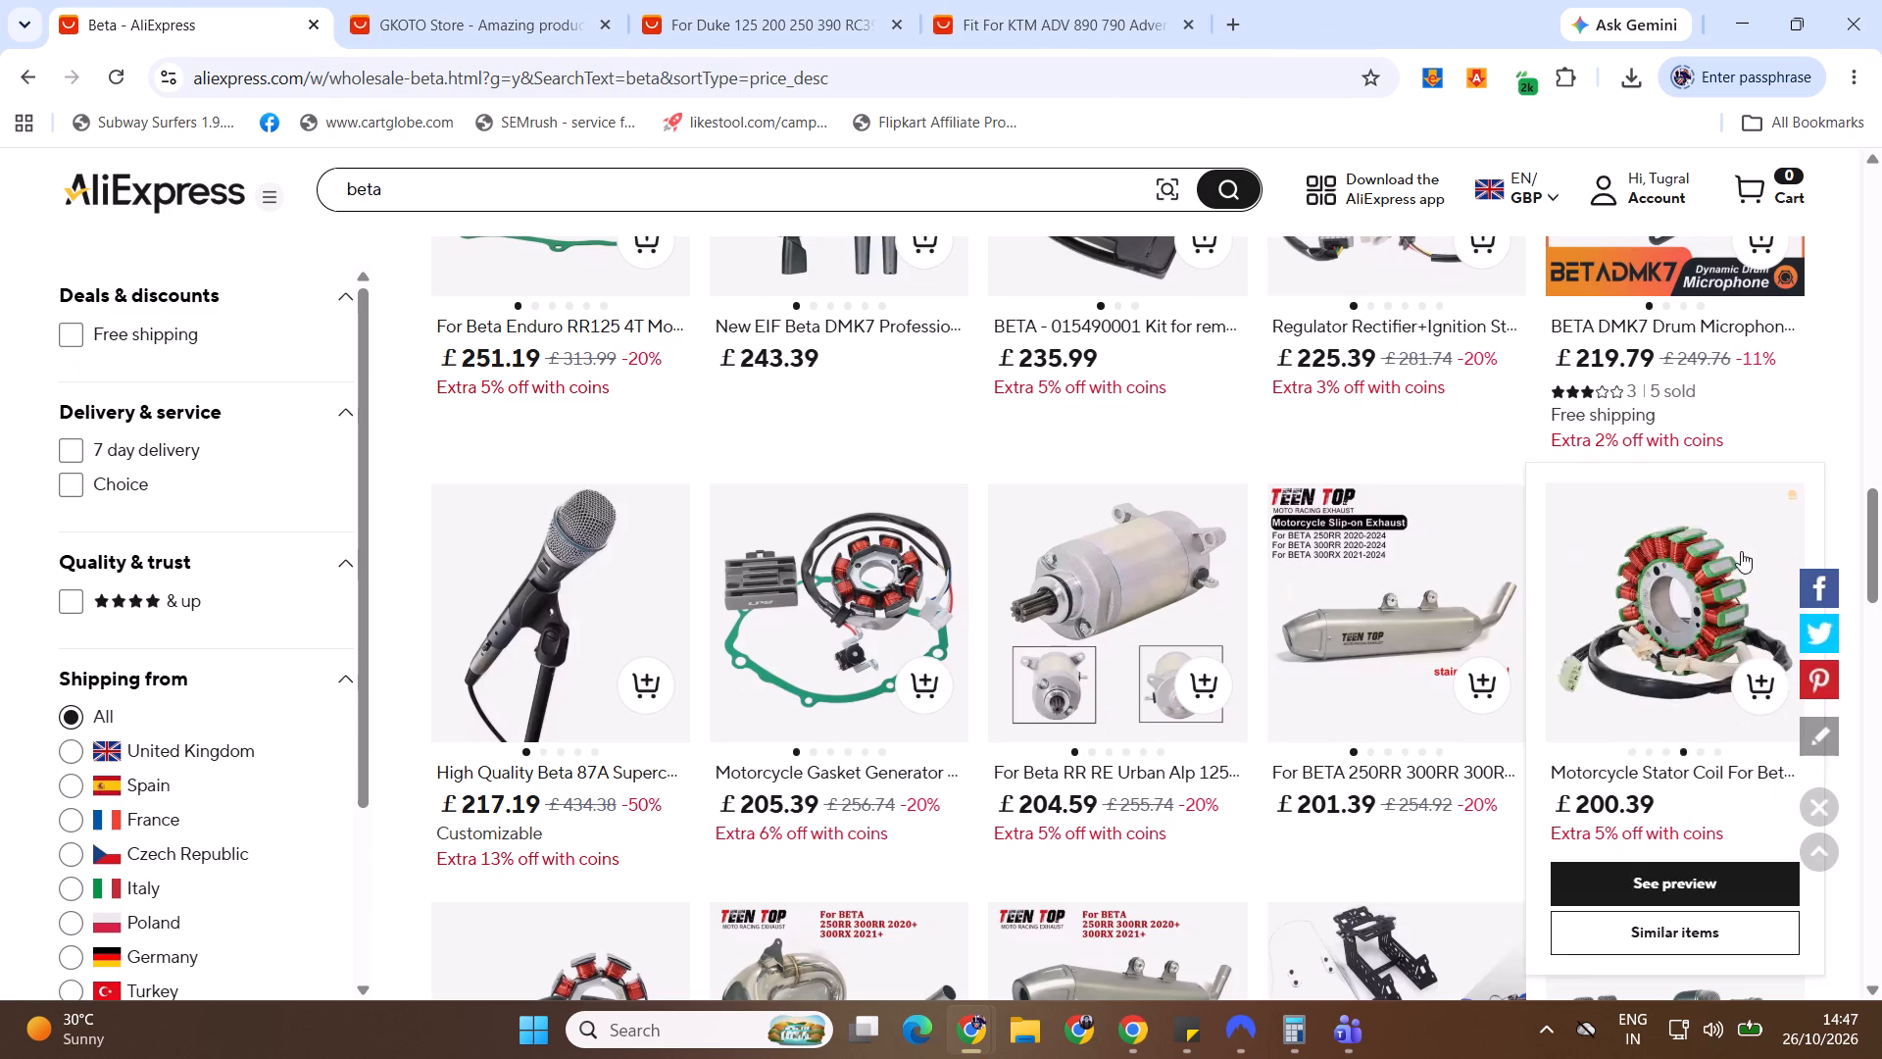
Open the TEEN TOP Beta 250RR/300RR exhaust header and the Beta 300RR/250RR/300RX slip-on exhaust from the results in separate tabs.
{"action": "left_click_drag", "start_coordinate": [1881, 537], "coordinate": [1881, 611]}
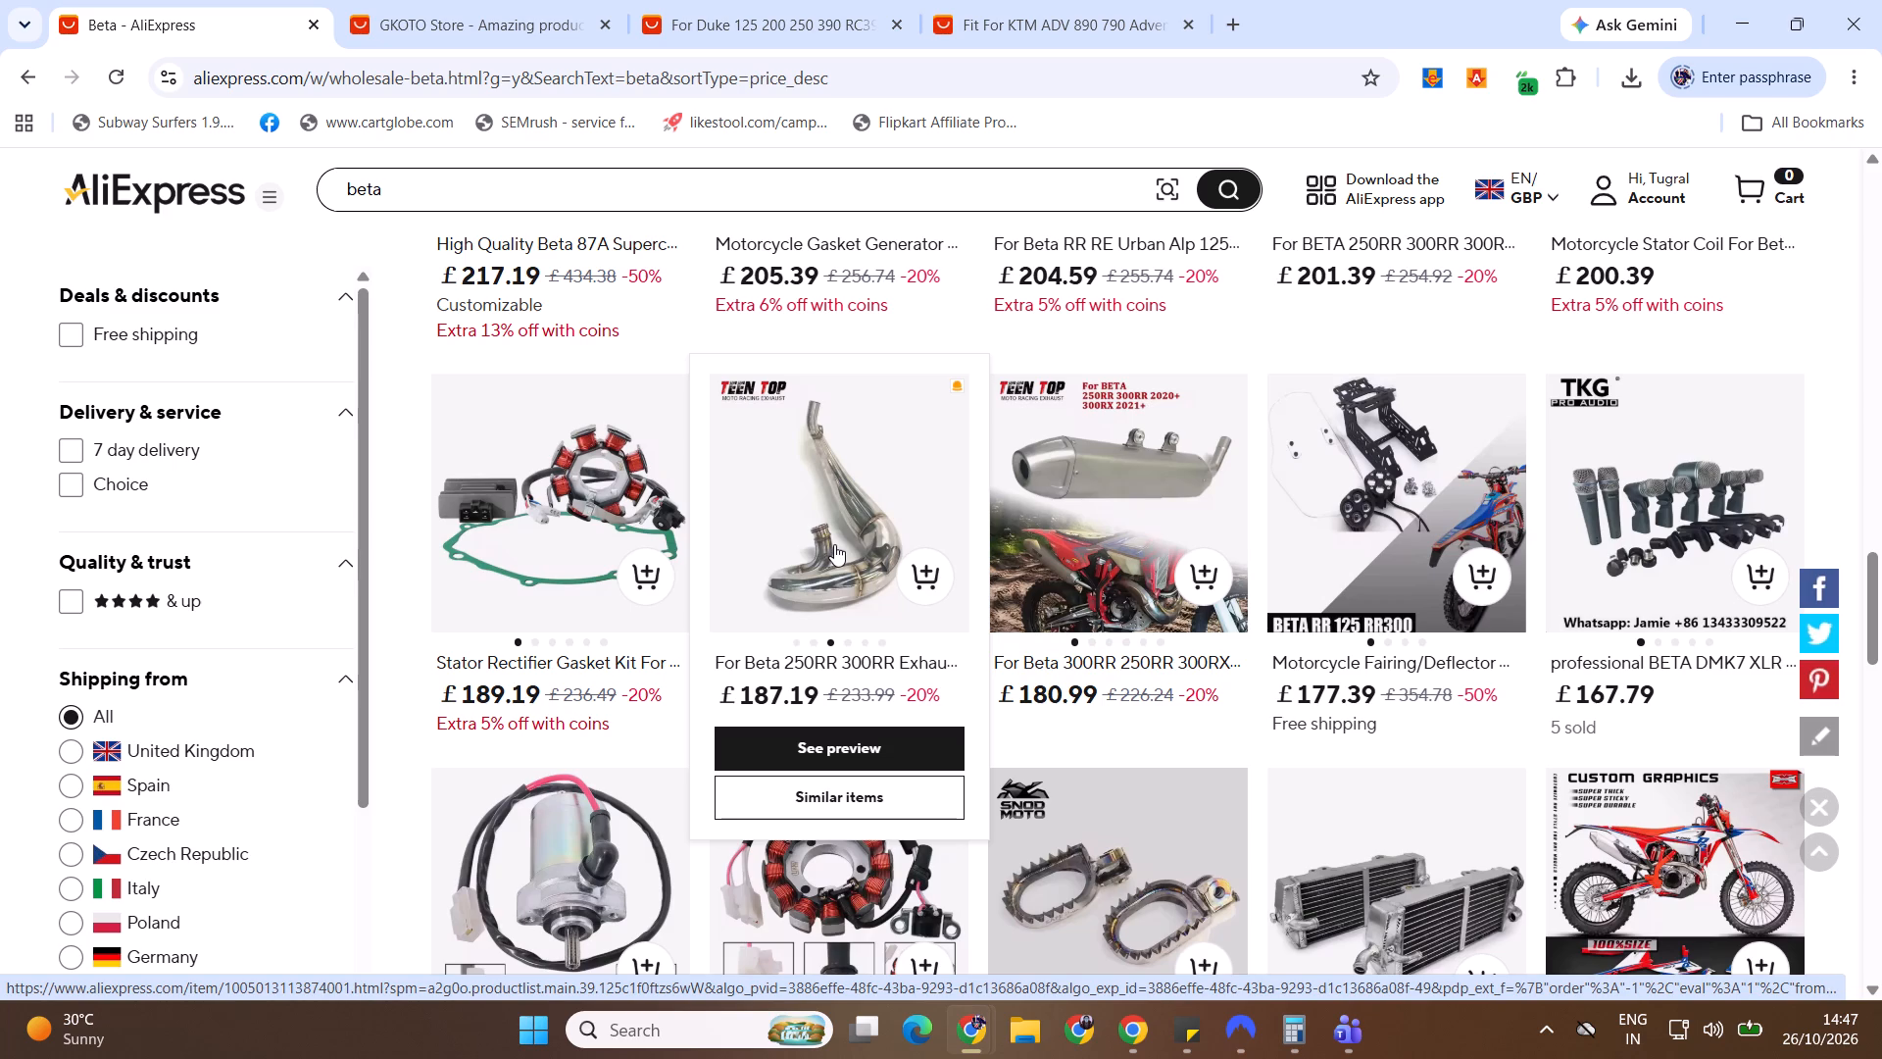
{"action": "middle_click", "coordinate": [872, 465]}
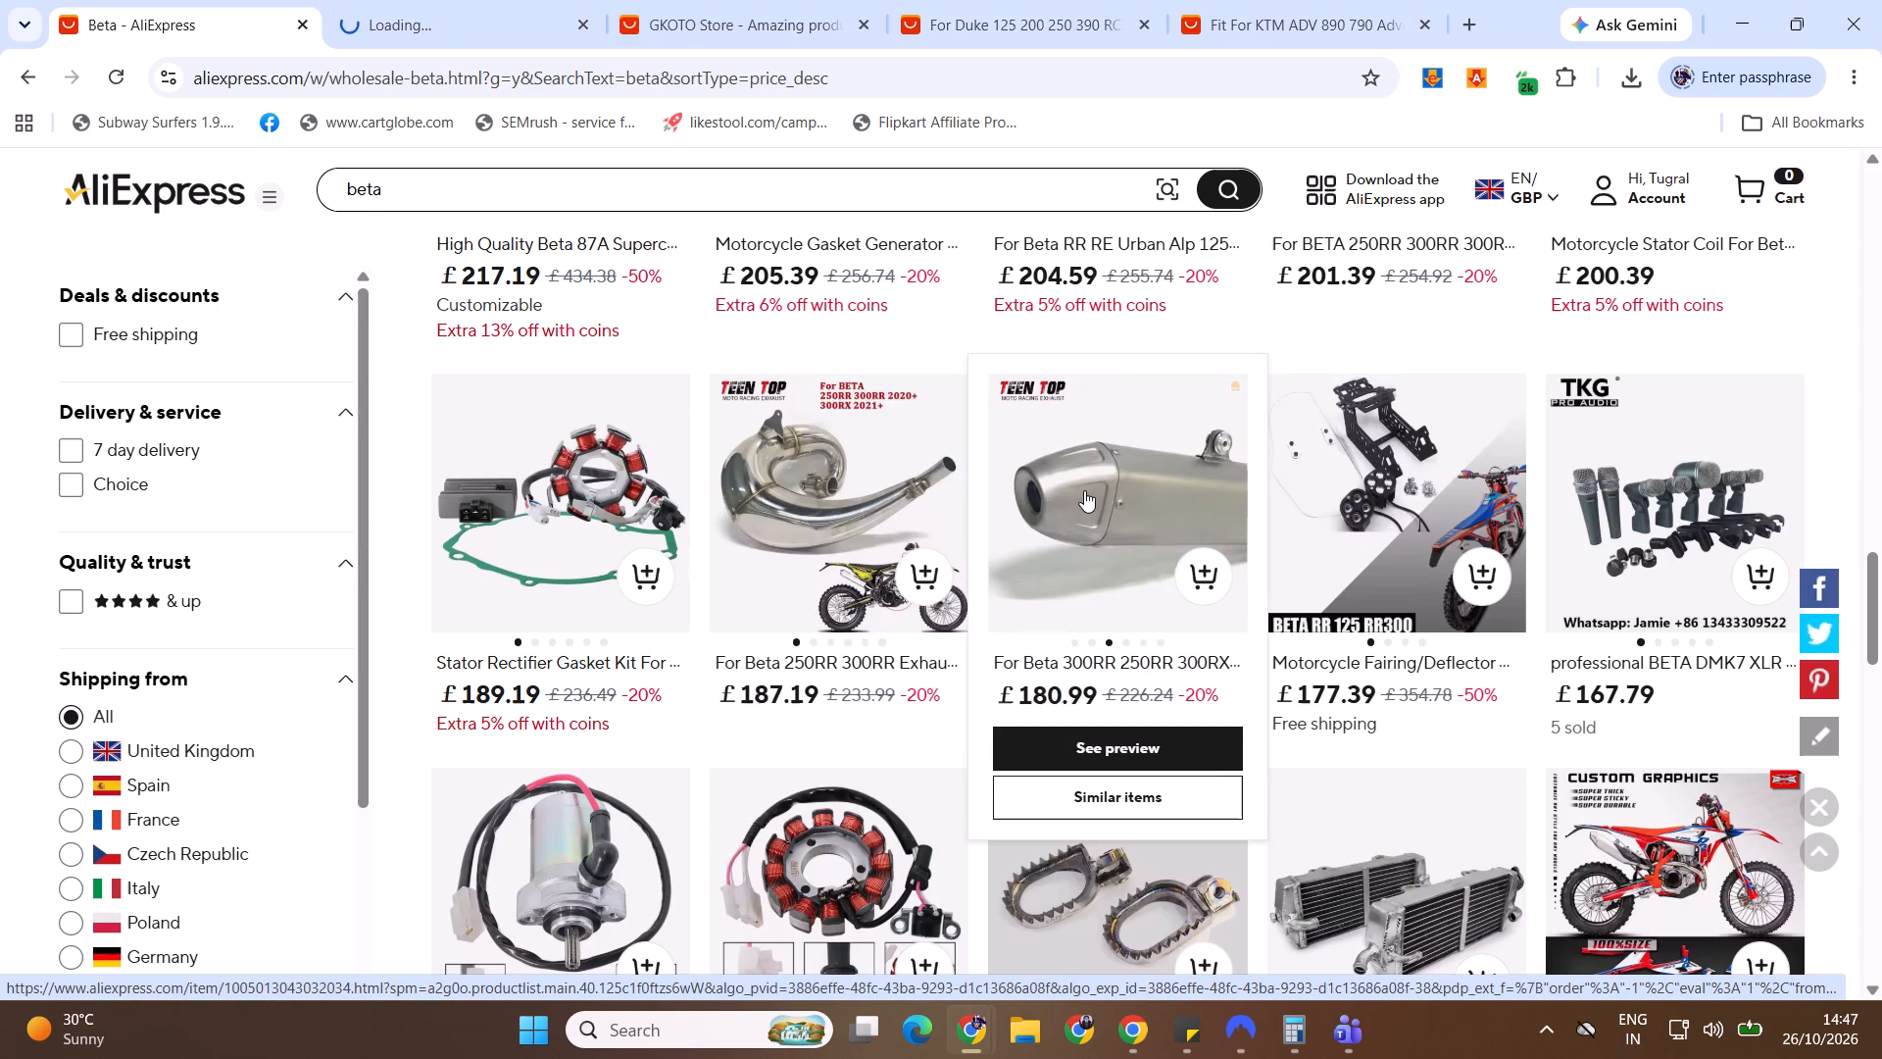
{"action": "middle_click", "coordinate": [1088, 491]}
{"action": "left_click", "coordinate": [443, 21]}
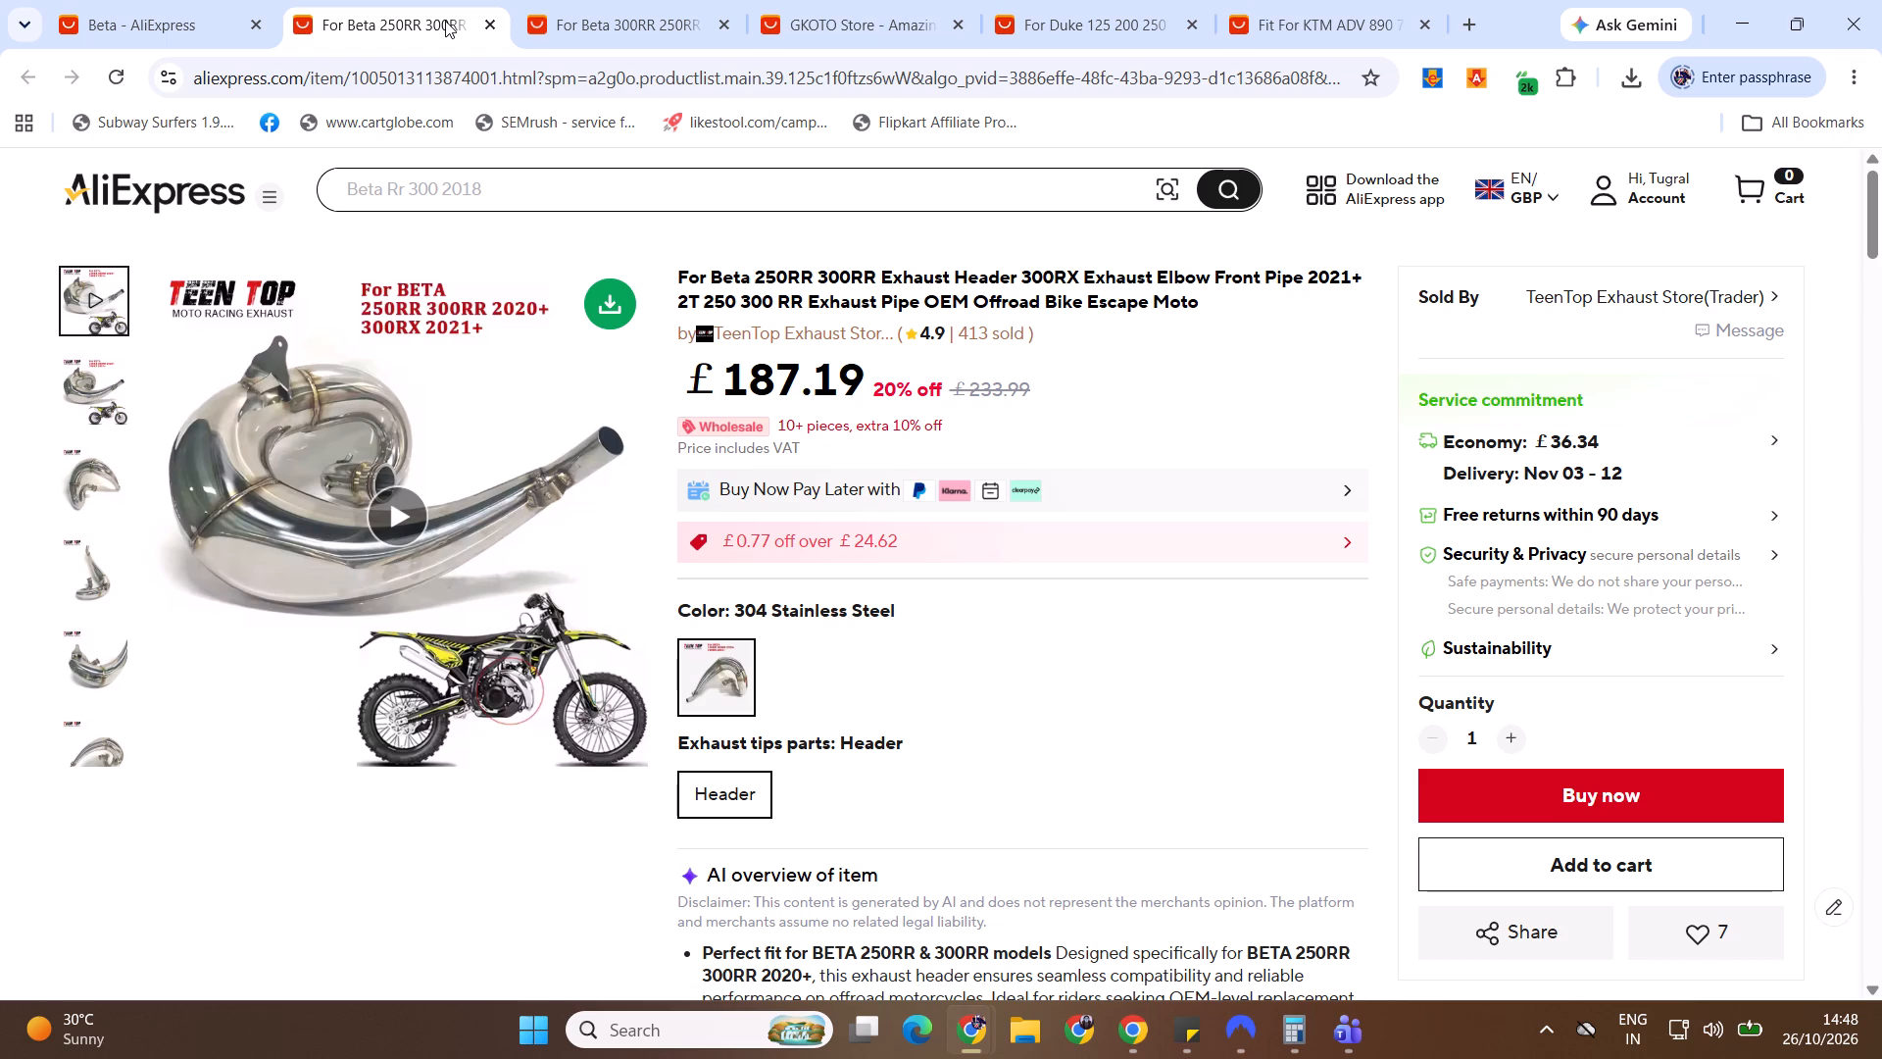
{"action": "triple_click", "coordinate": [1105, 310]}
{"action": "key", "text": "ctrl+c"}
{"action": "key", "text": "ctrl+c"}
{"action": "key", "text": "ctrl+c"}
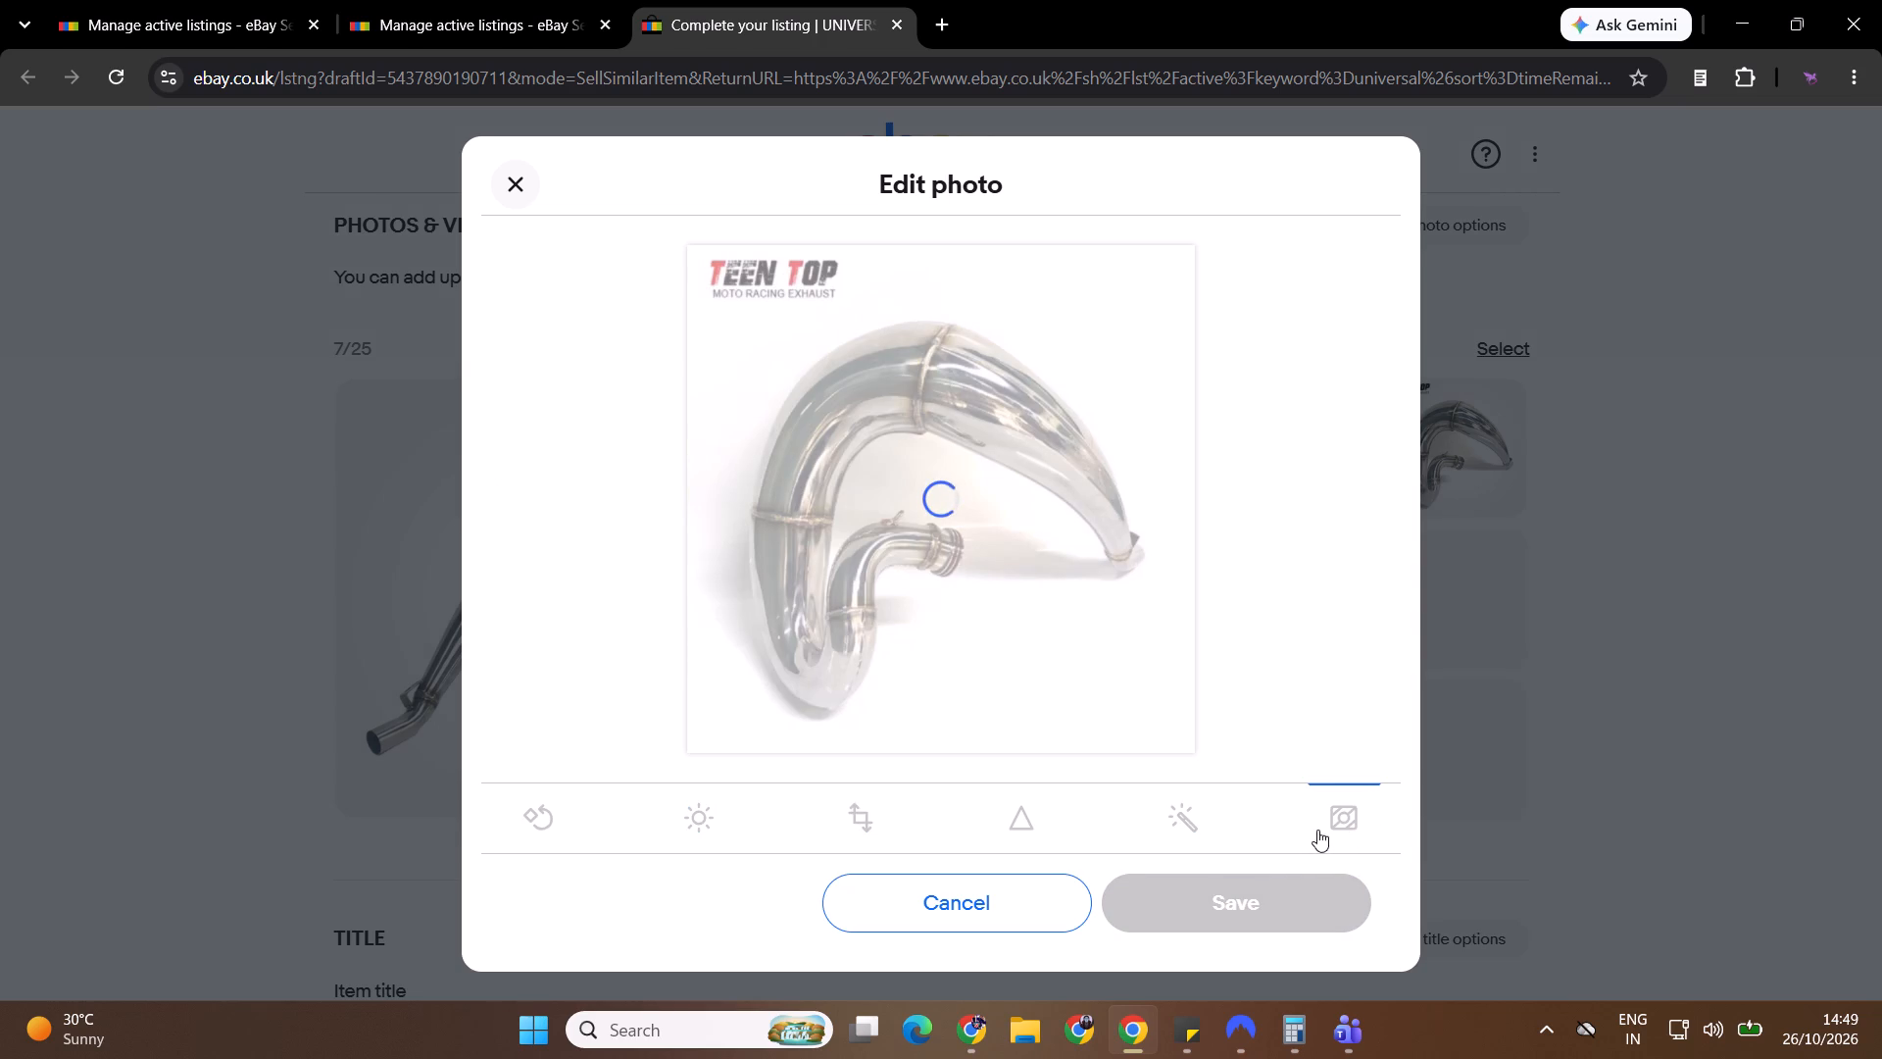
{"action": "left_click", "coordinate": [1247, 897]}
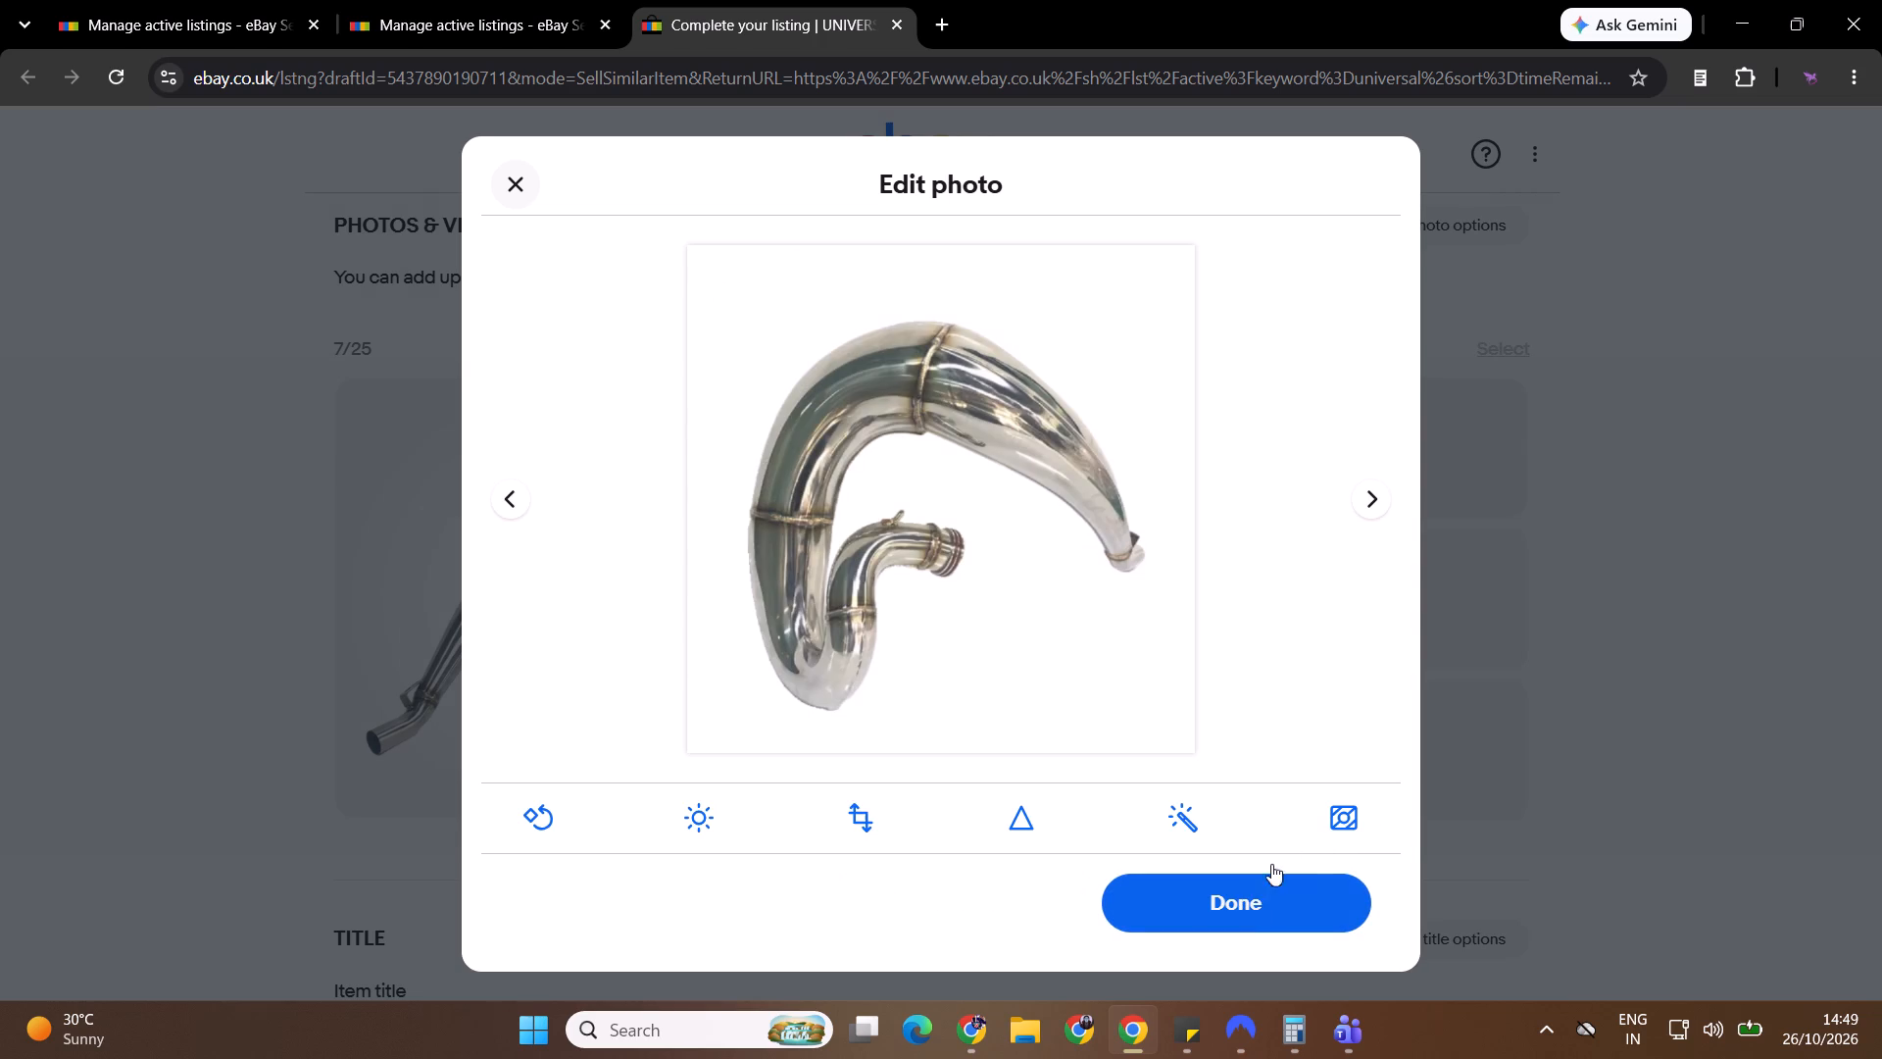
{"action": "left_click", "coordinate": [1377, 511]}
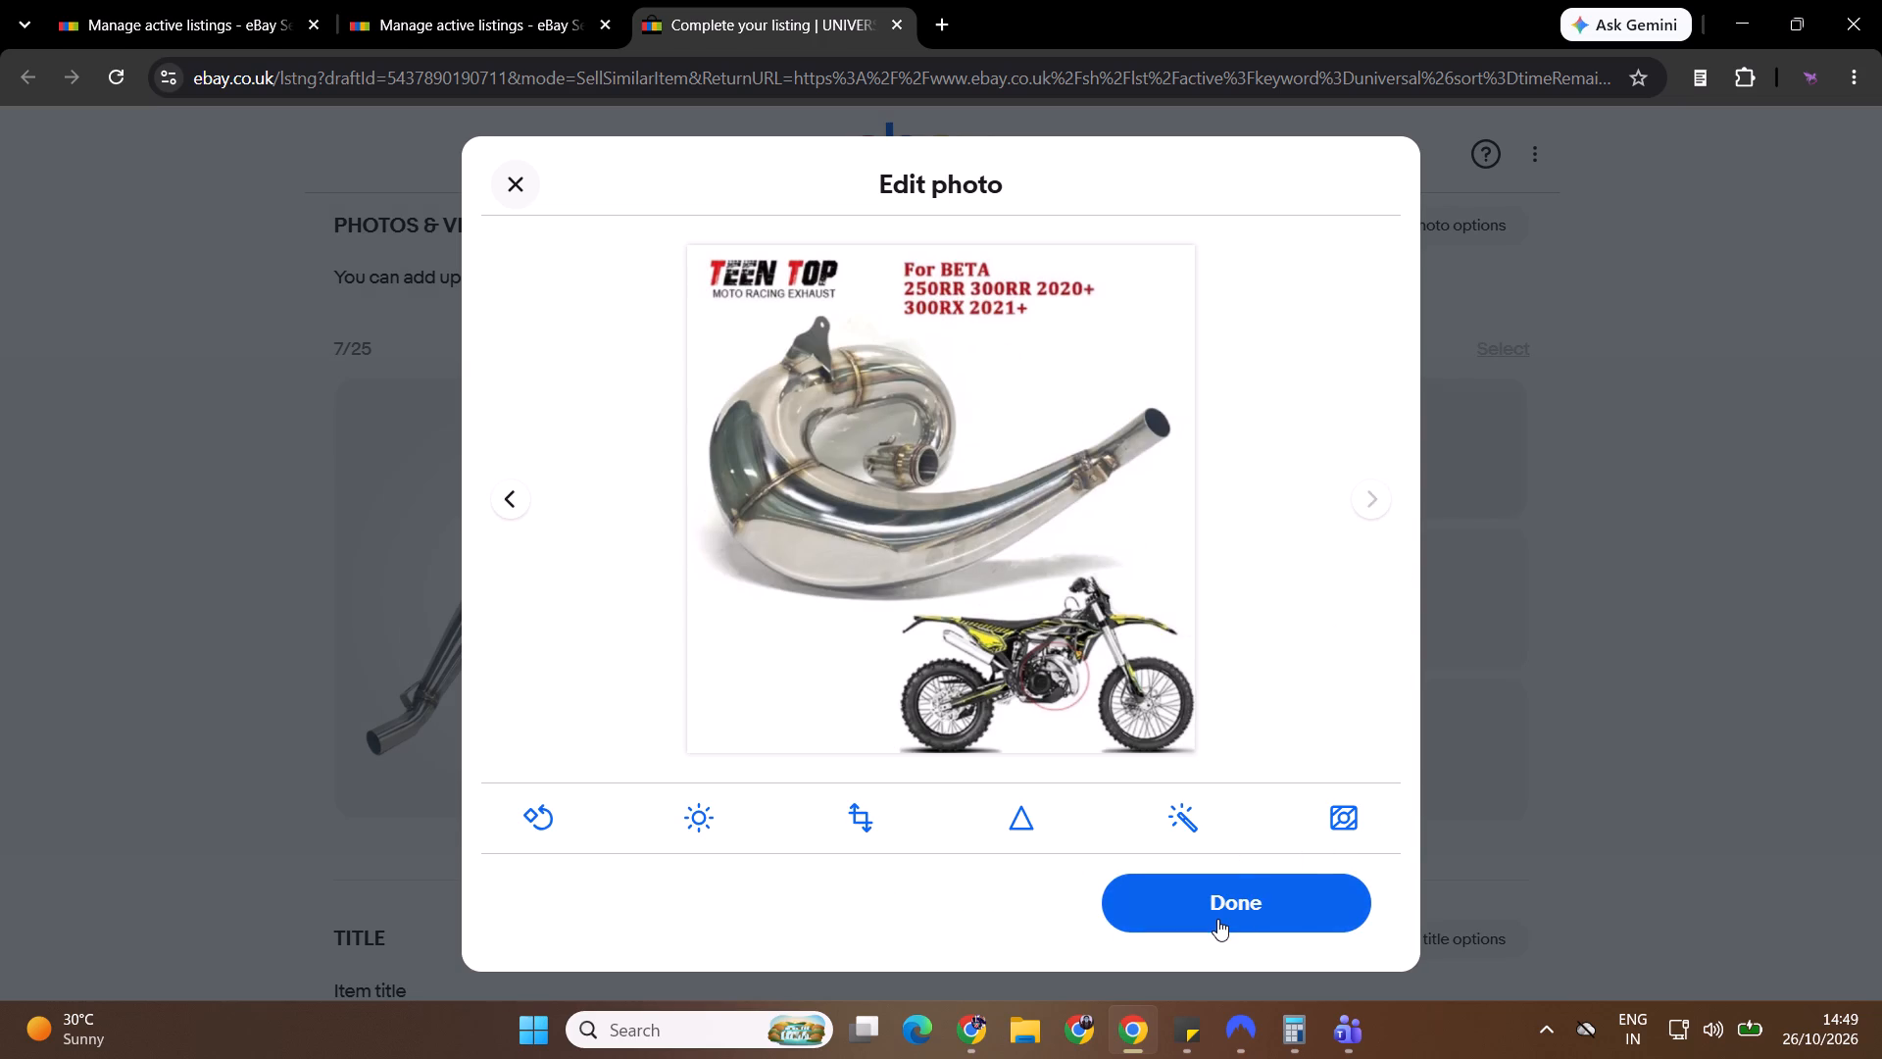
{"action": "left_click", "coordinate": [1217, 919]}
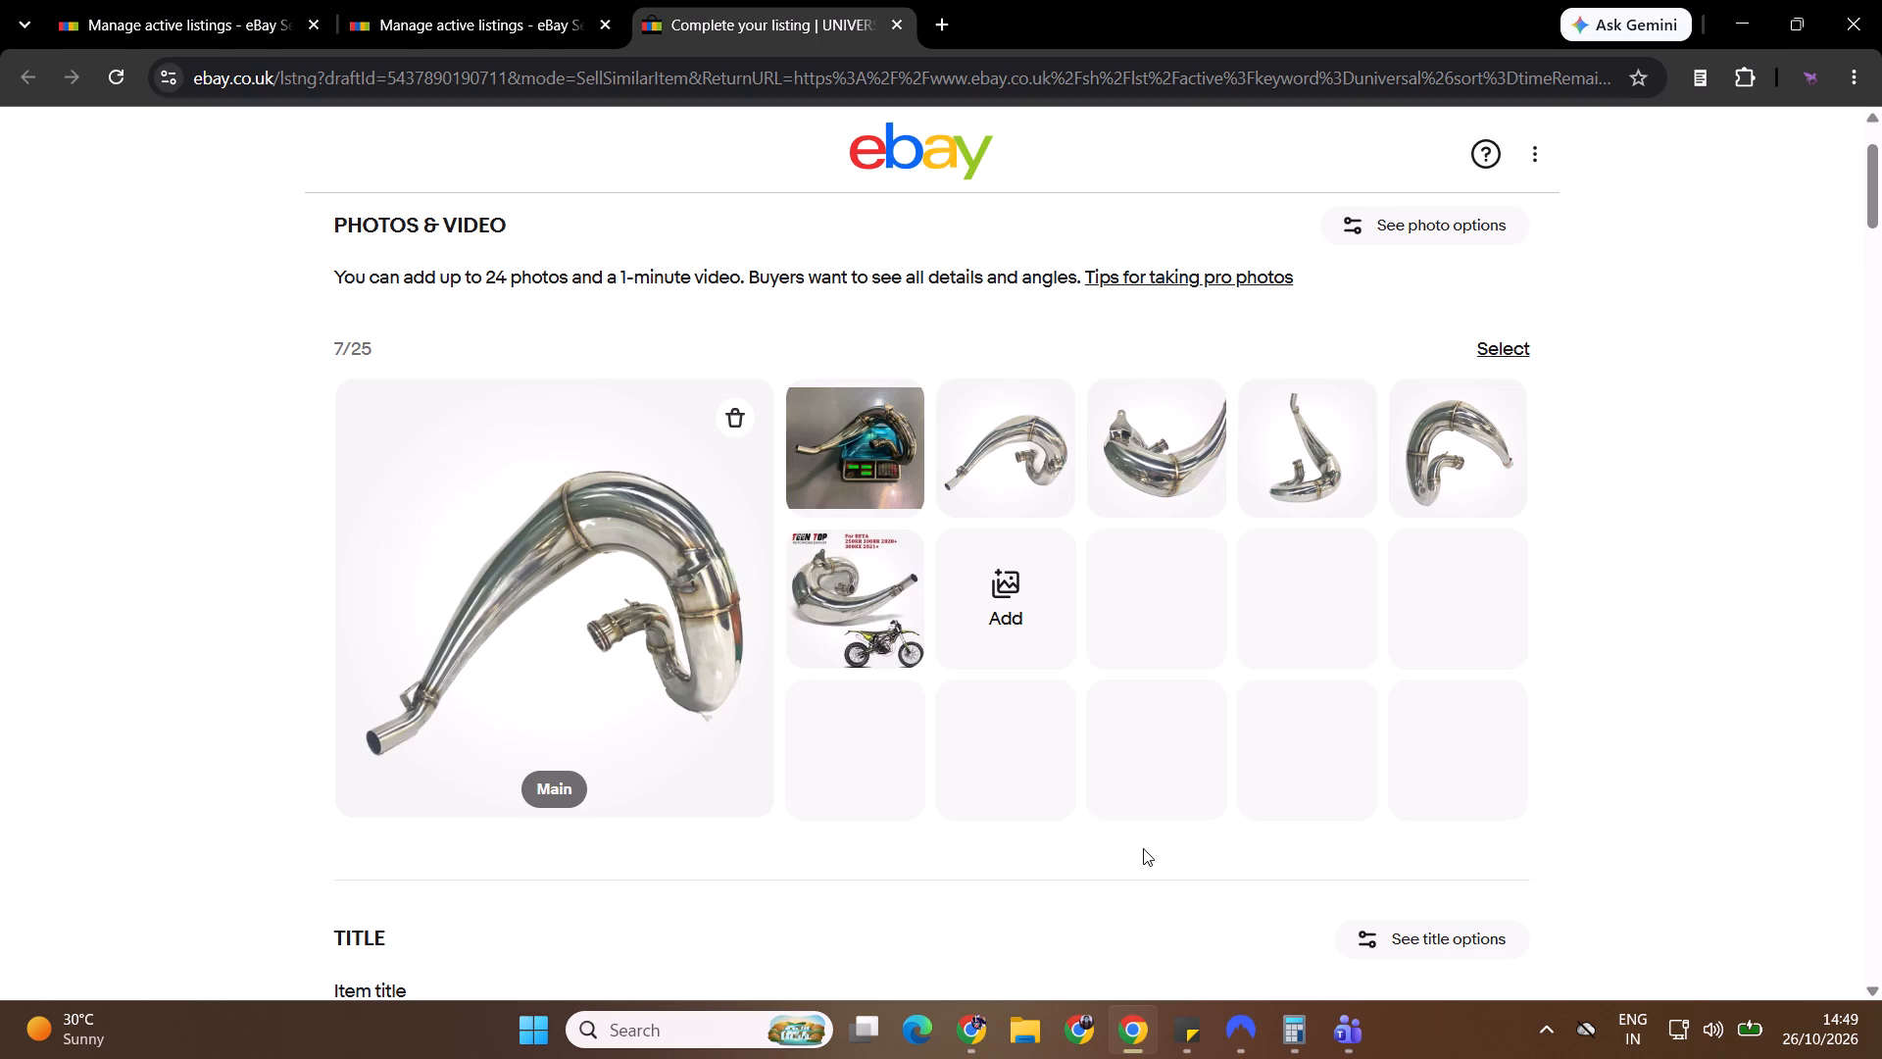
Crop the upper edge off the seventh photo, the header with the motorcycle, to cut out the TEEN TOP logo and fitment text, and save it.
{"action": "left_click", "coordinate": [864, 599]}
{"action": "left_click", "coordinate": [864, 818]}
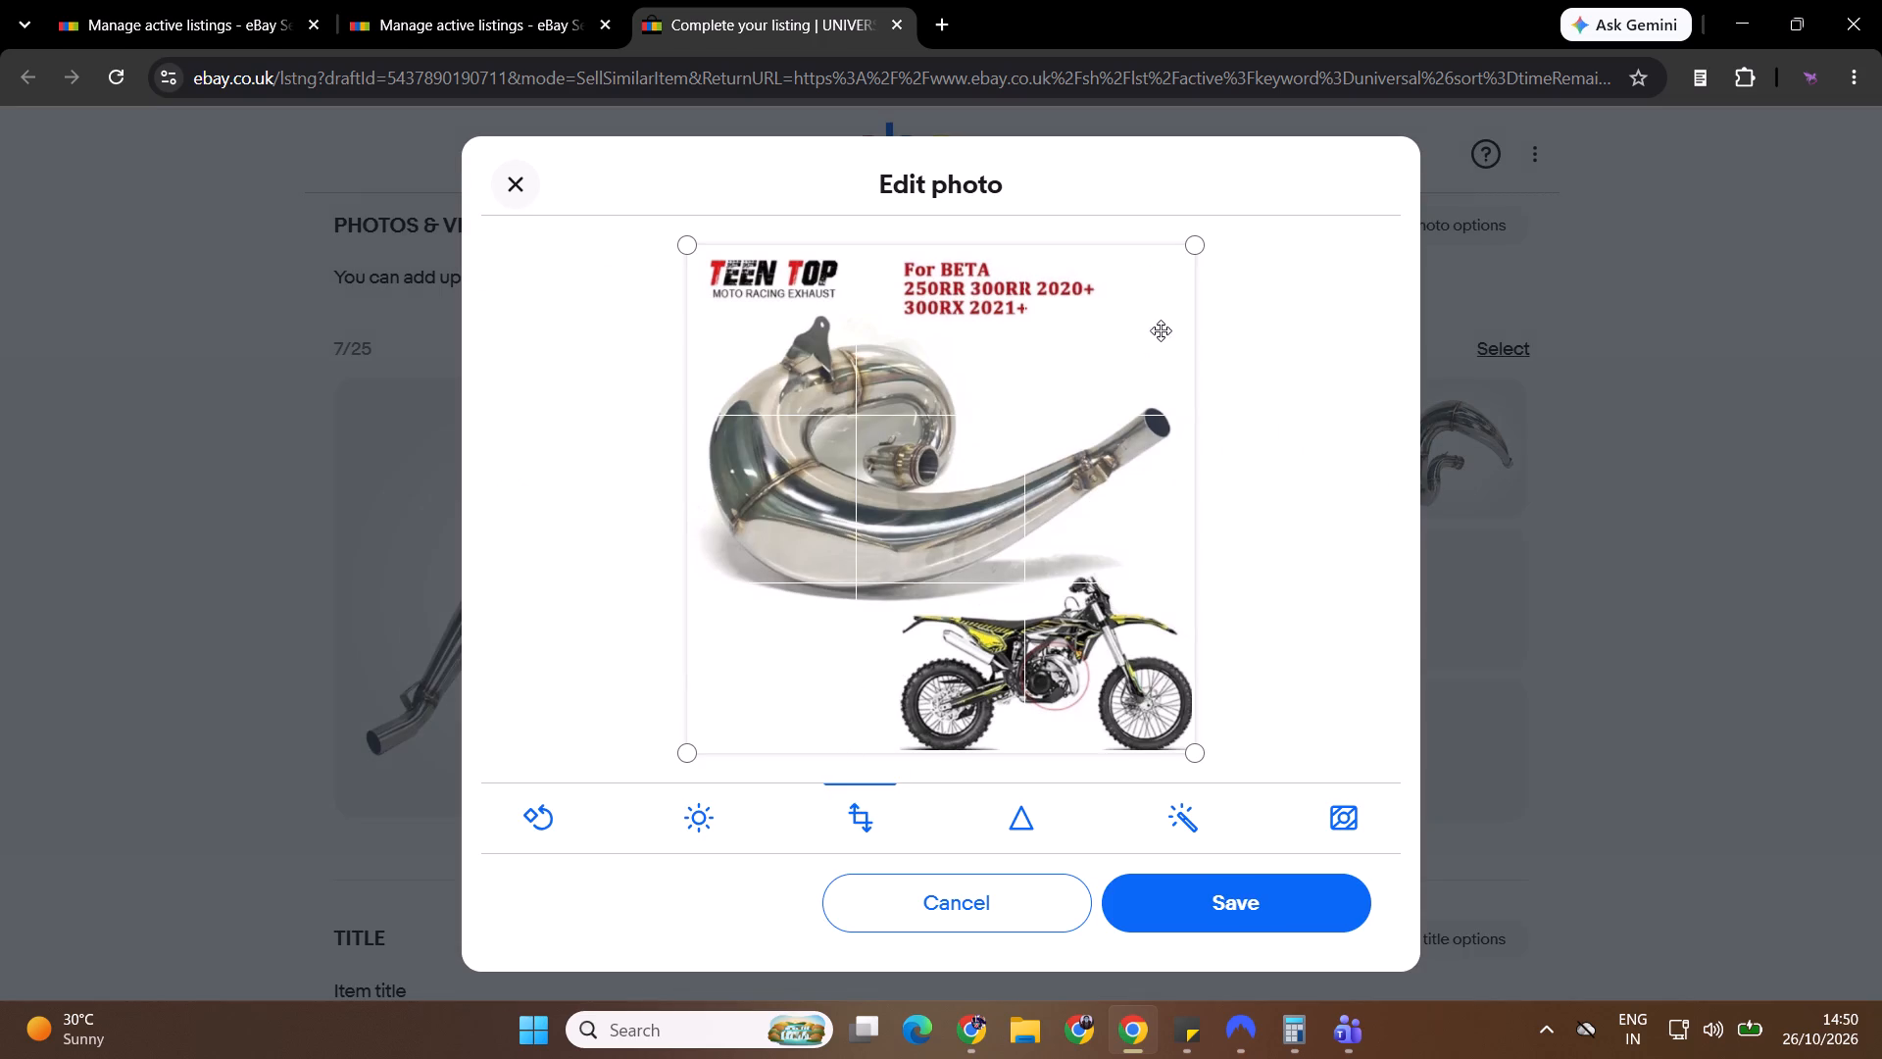
{"action": "left_click_drag", "start_coordinate": [1203, 247], "coordinate": [1209, 293]}
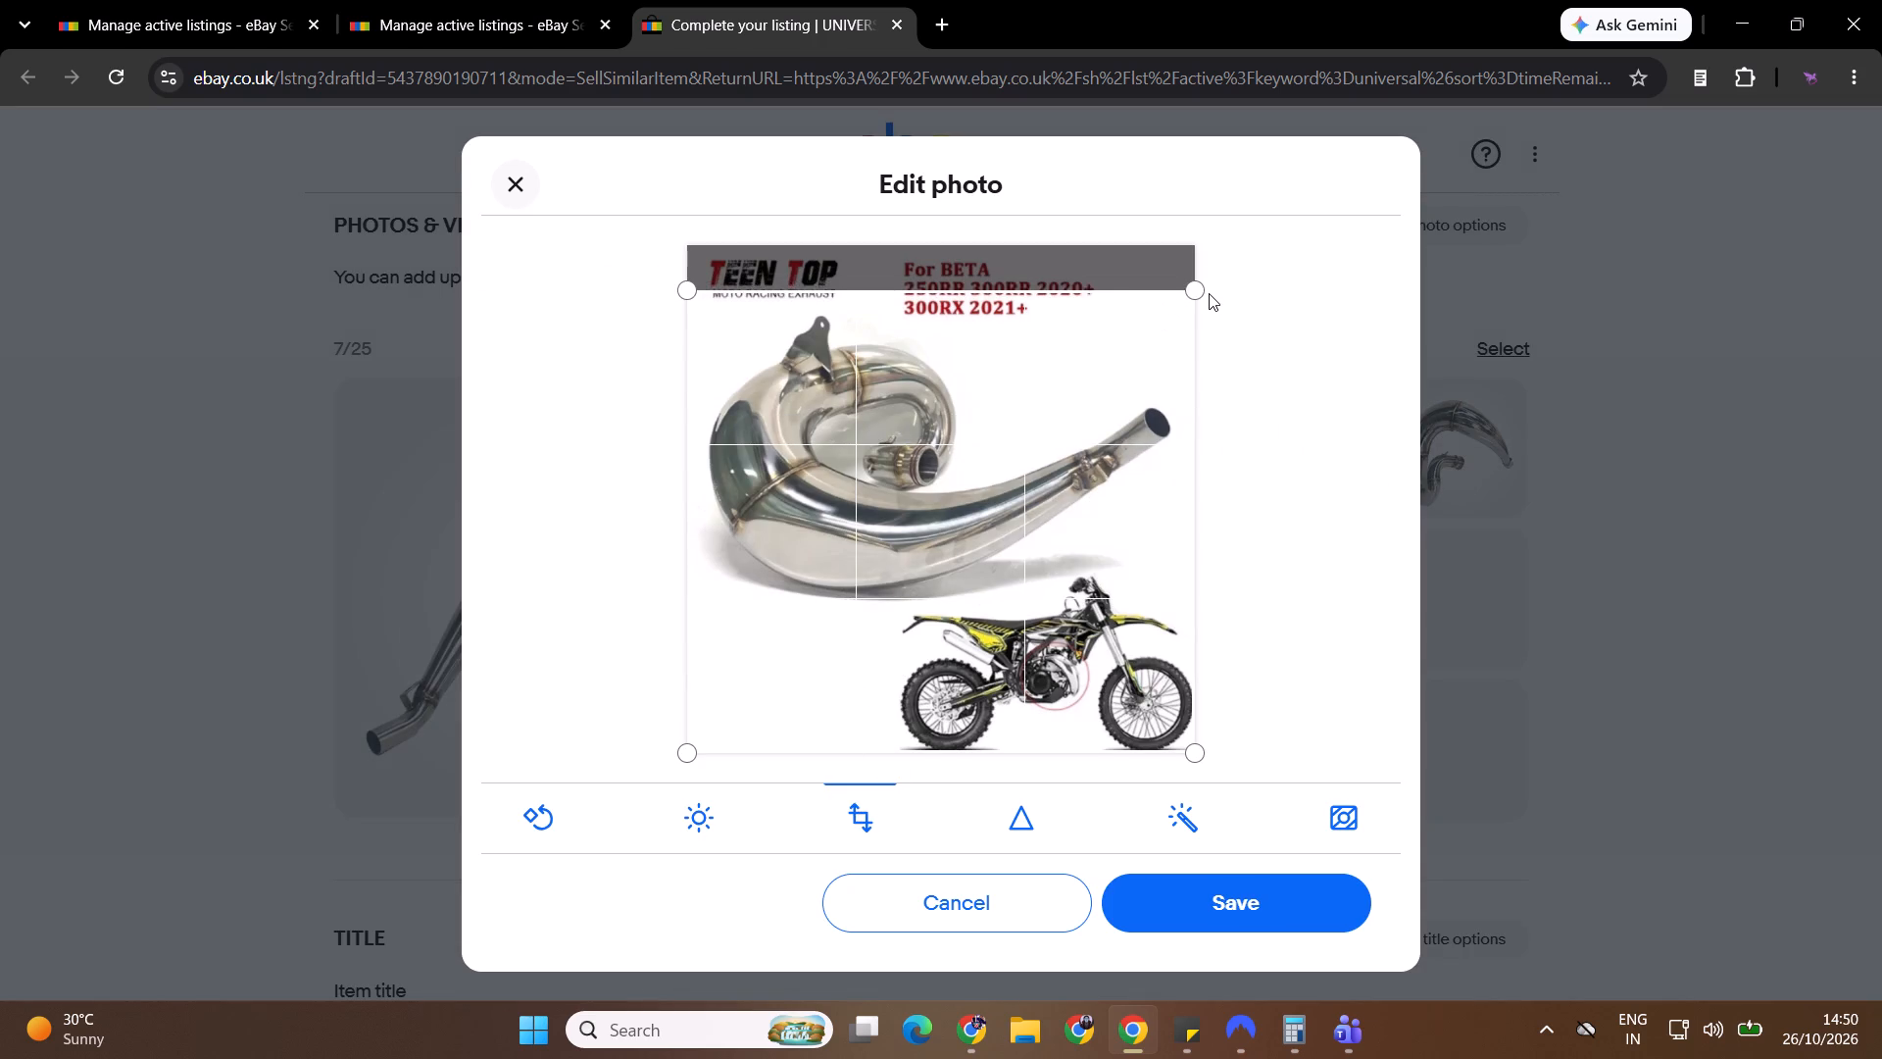
{"action": "left_click_drag", "start_coordinate": [1209, 293], "coordinate": [1209, 296]}
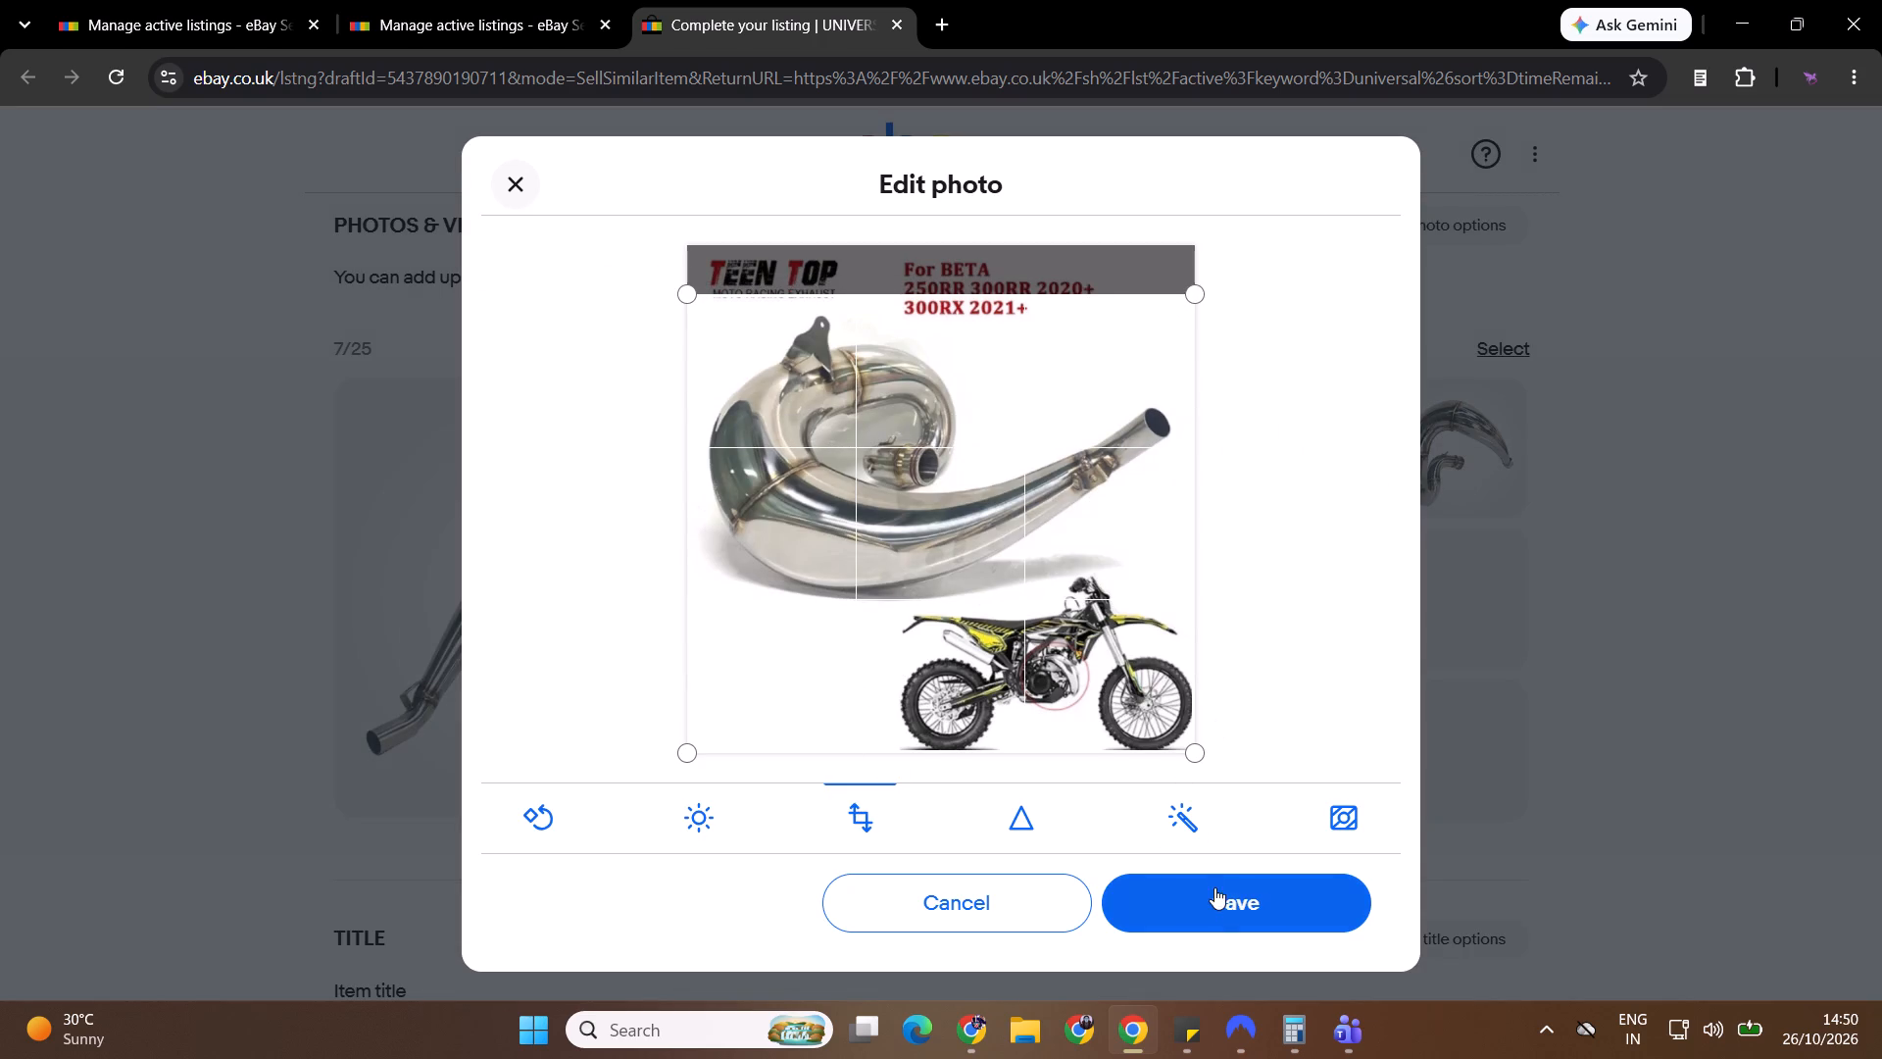
{"action": "left_click", "coordinate": [1214, 904]}
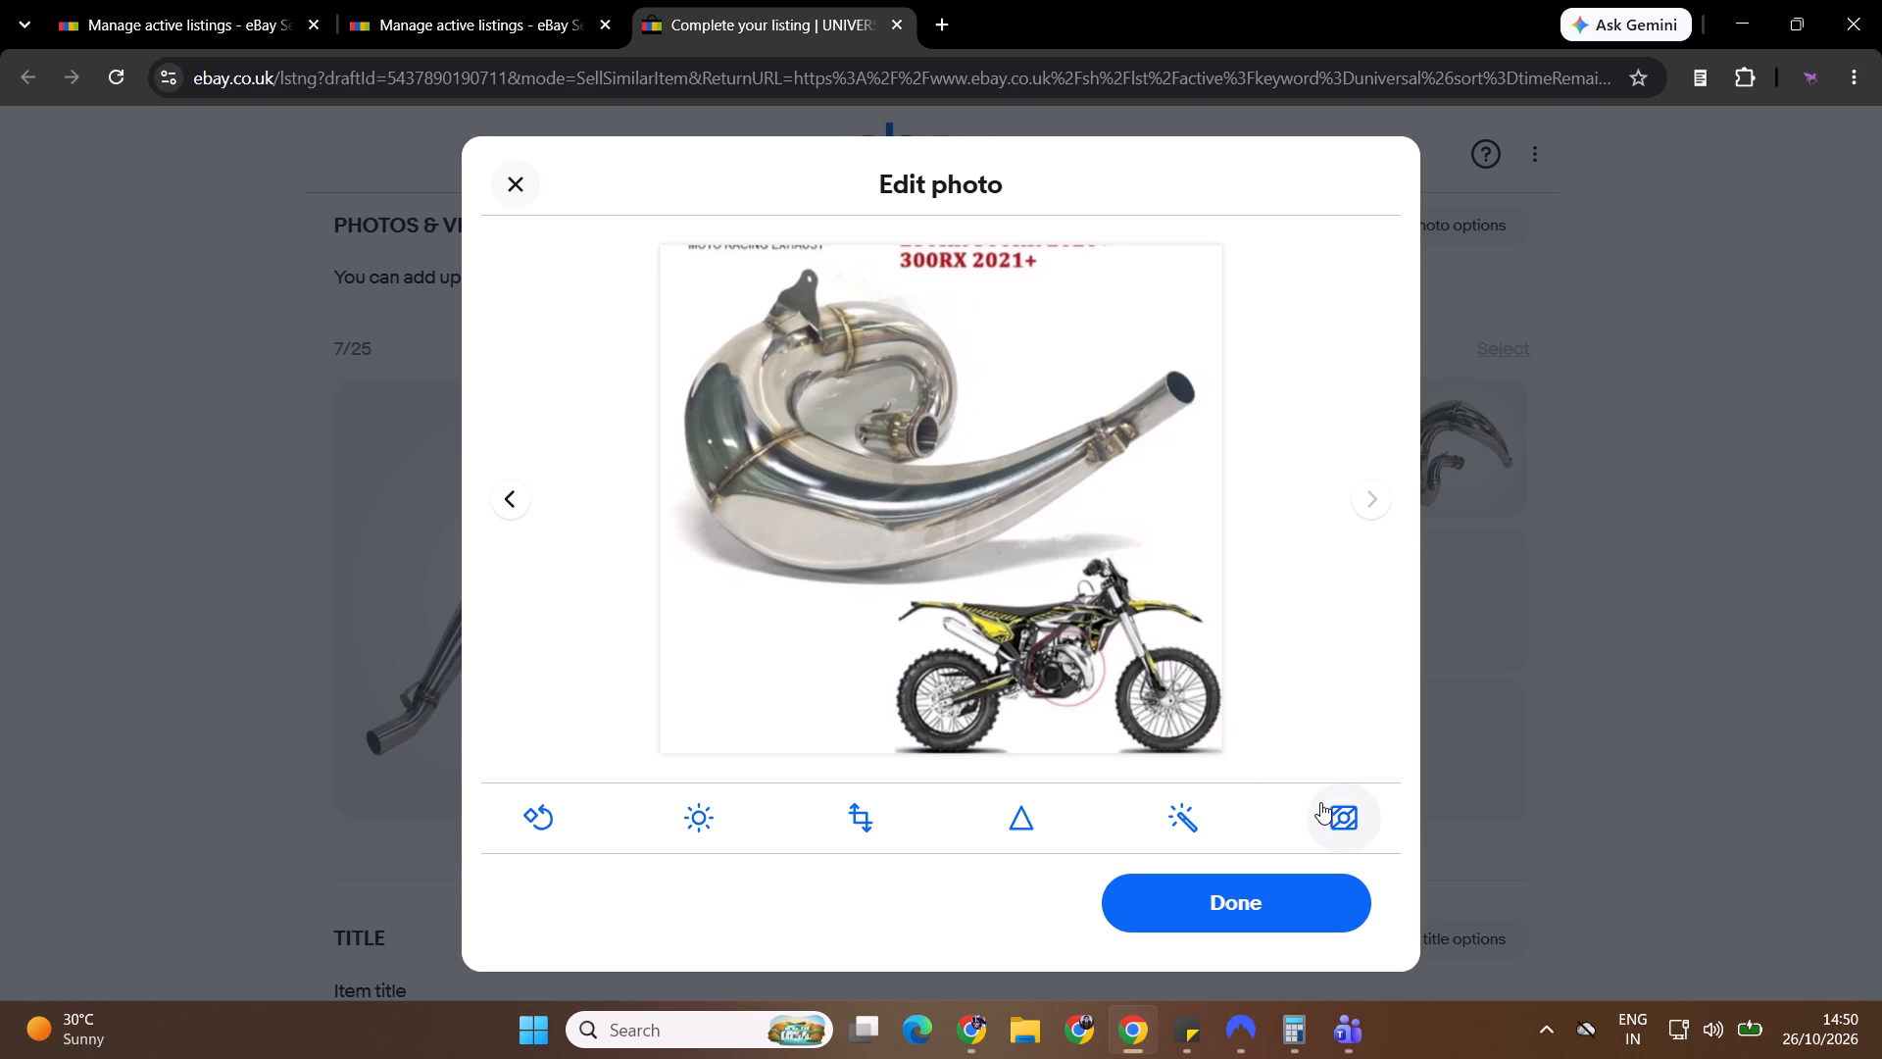
{"action": "left_click", "coordinate": [1338, 814]}
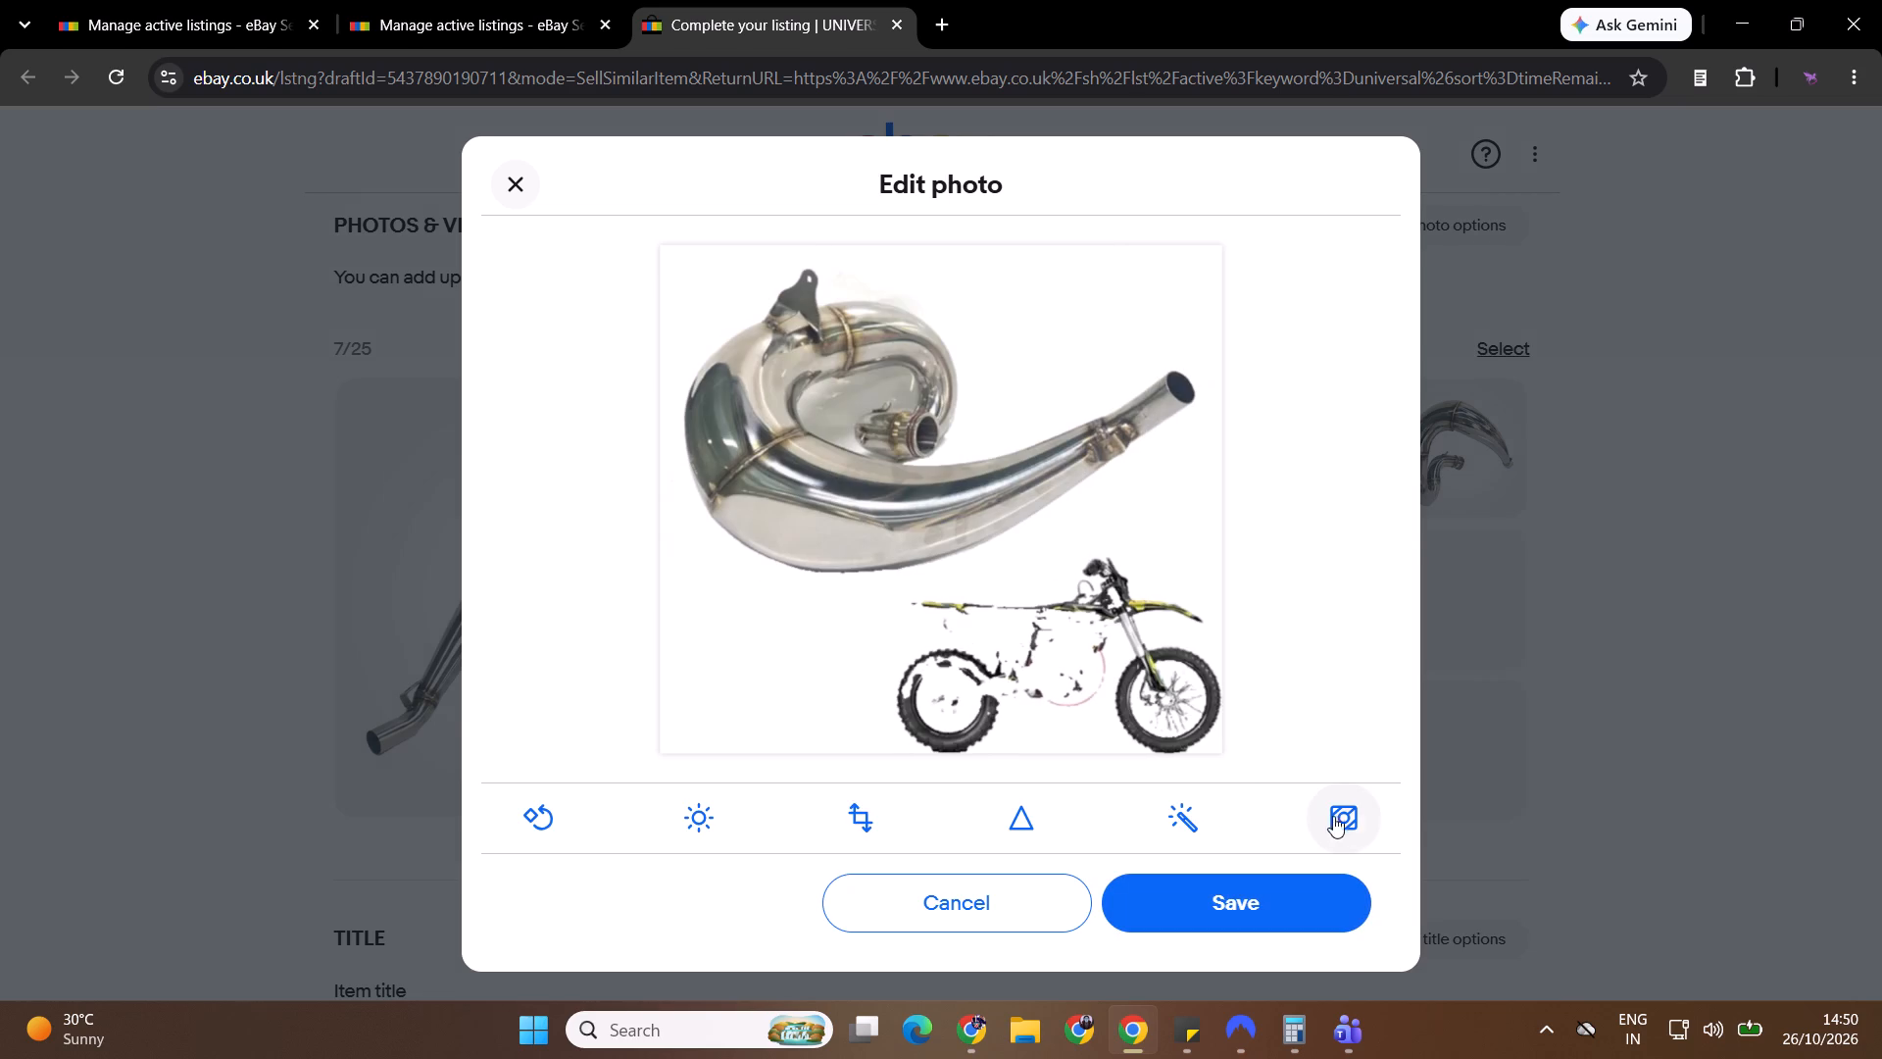
{"action": "left_click", "coordinate": [1002, 905]}
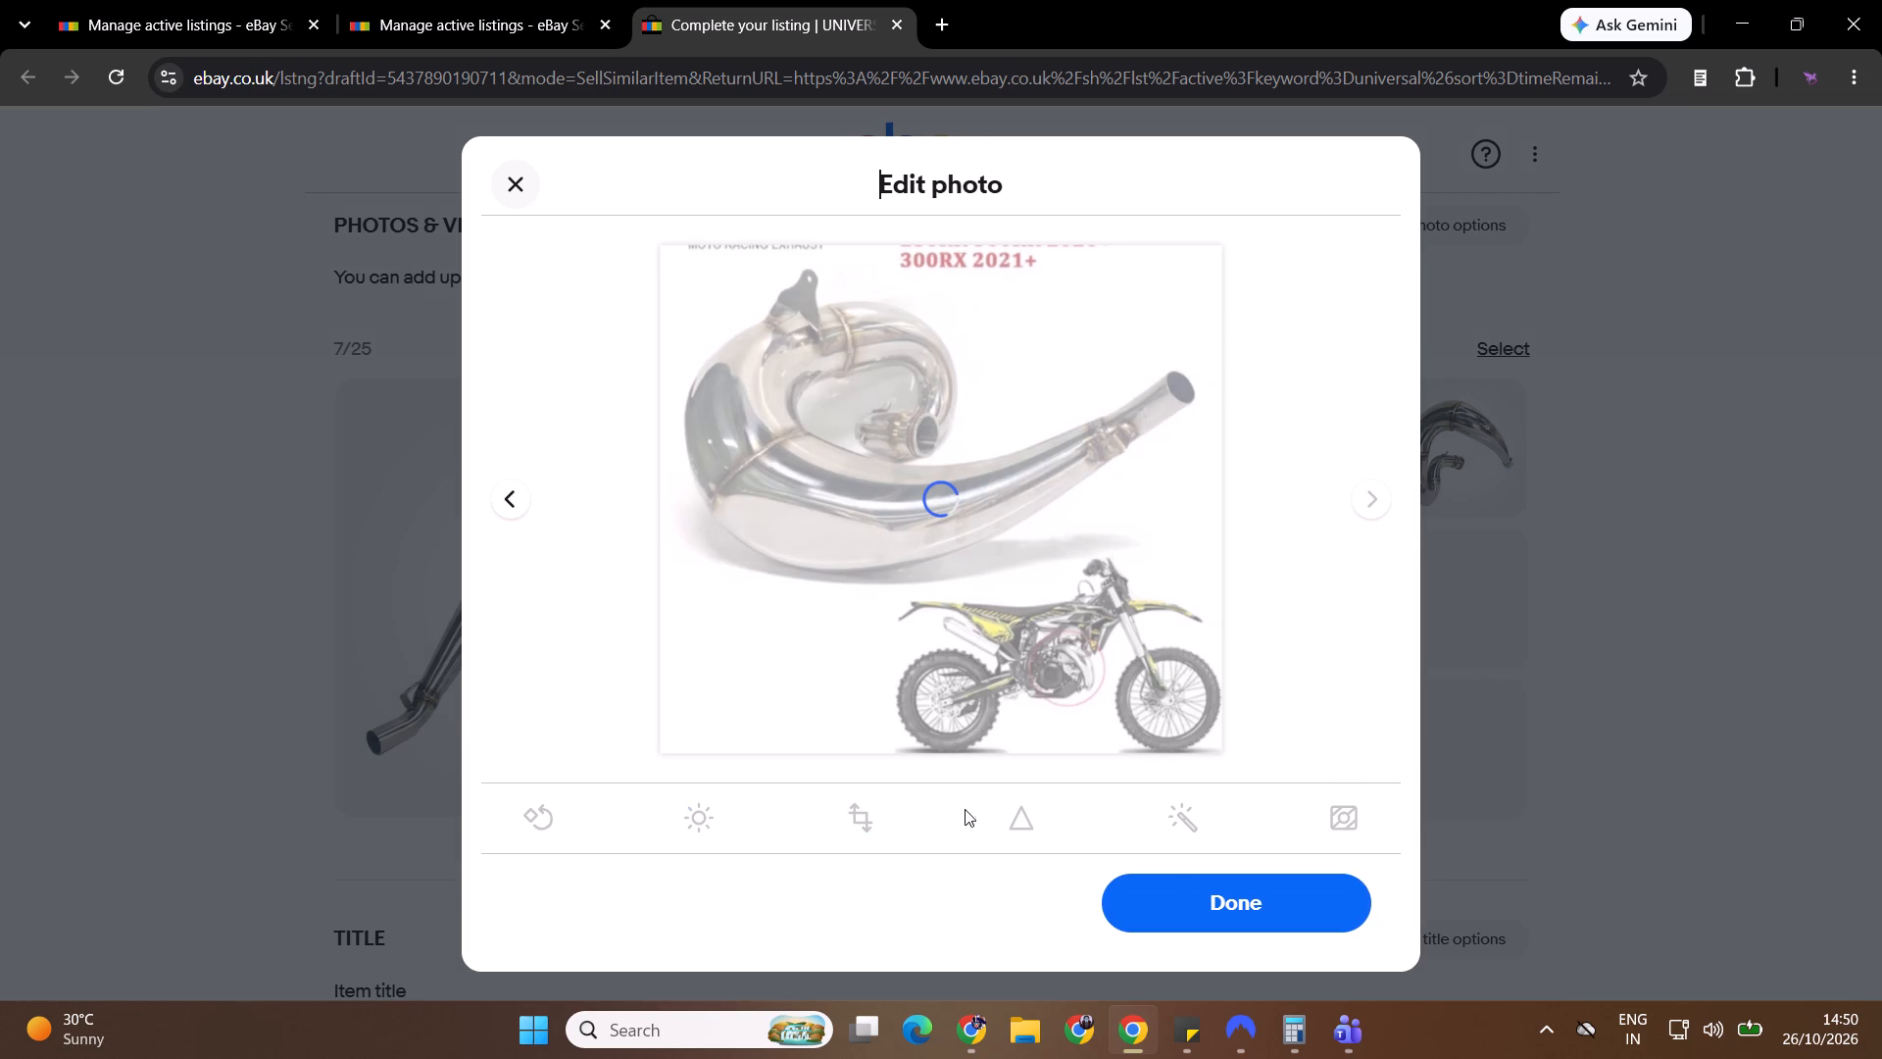
{"action": "left_click", "coordinate": [878, 838]}
{"action": "left_click_drag", "start_coordinate": [1233, 245], "coordinate": [1236, 262]}
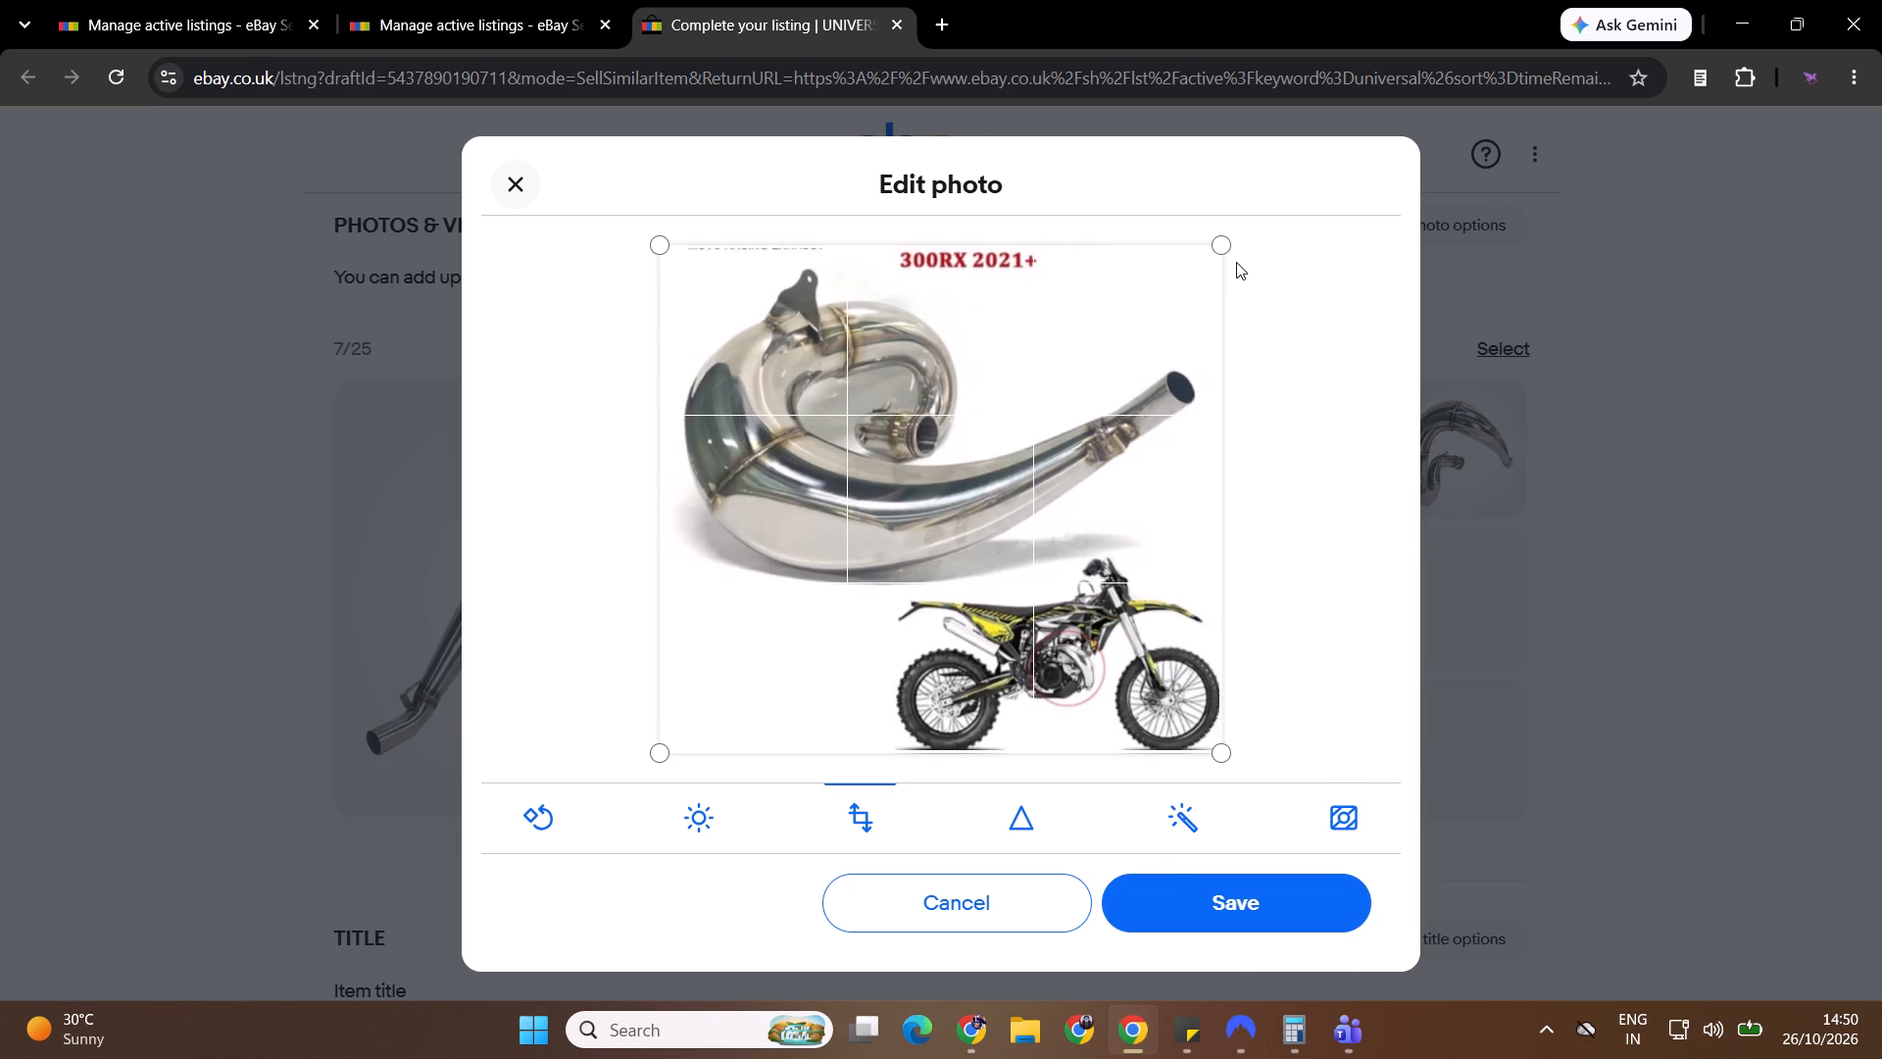
{"action": "left_click_drag", "start_coordinate": [1226, 251], "coordinate": [1235, 273]}
{"action": "left_click", "coordinate": [1236, 904]}
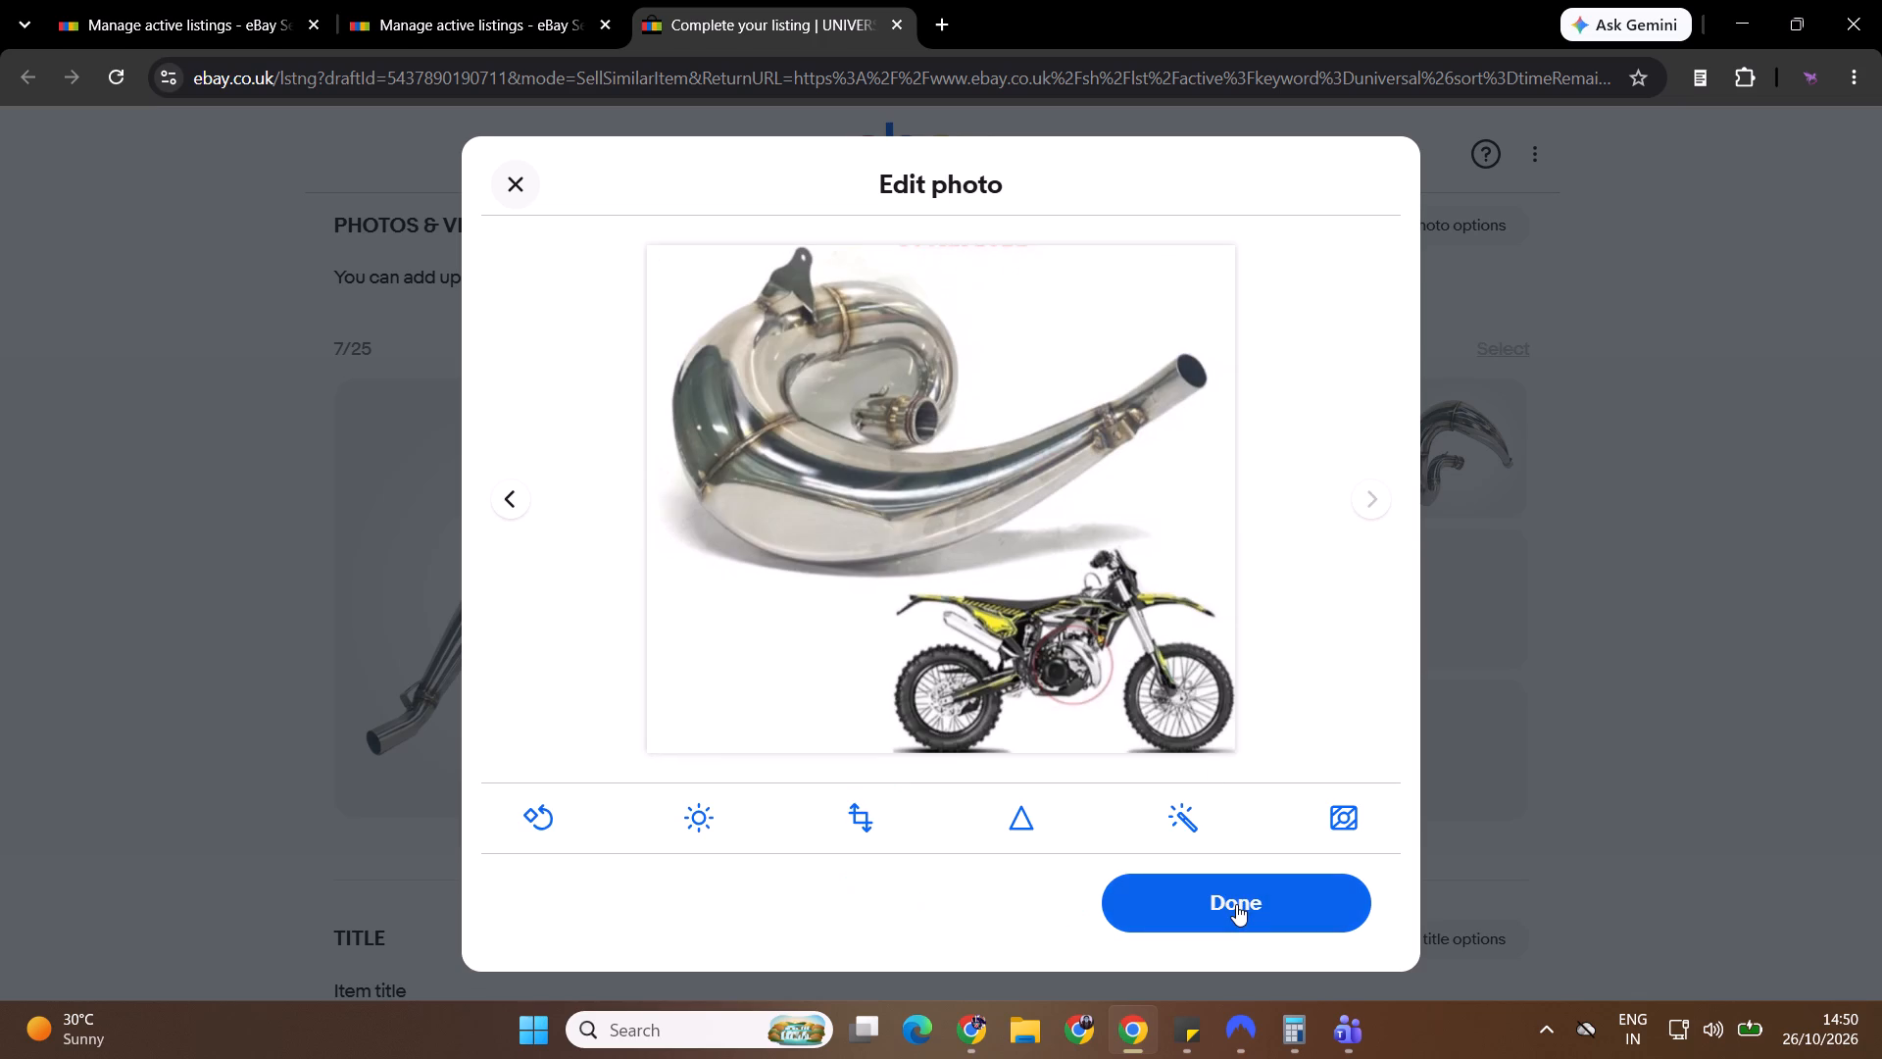
{"action": "left_click", "coordinate": [1236, 904]}
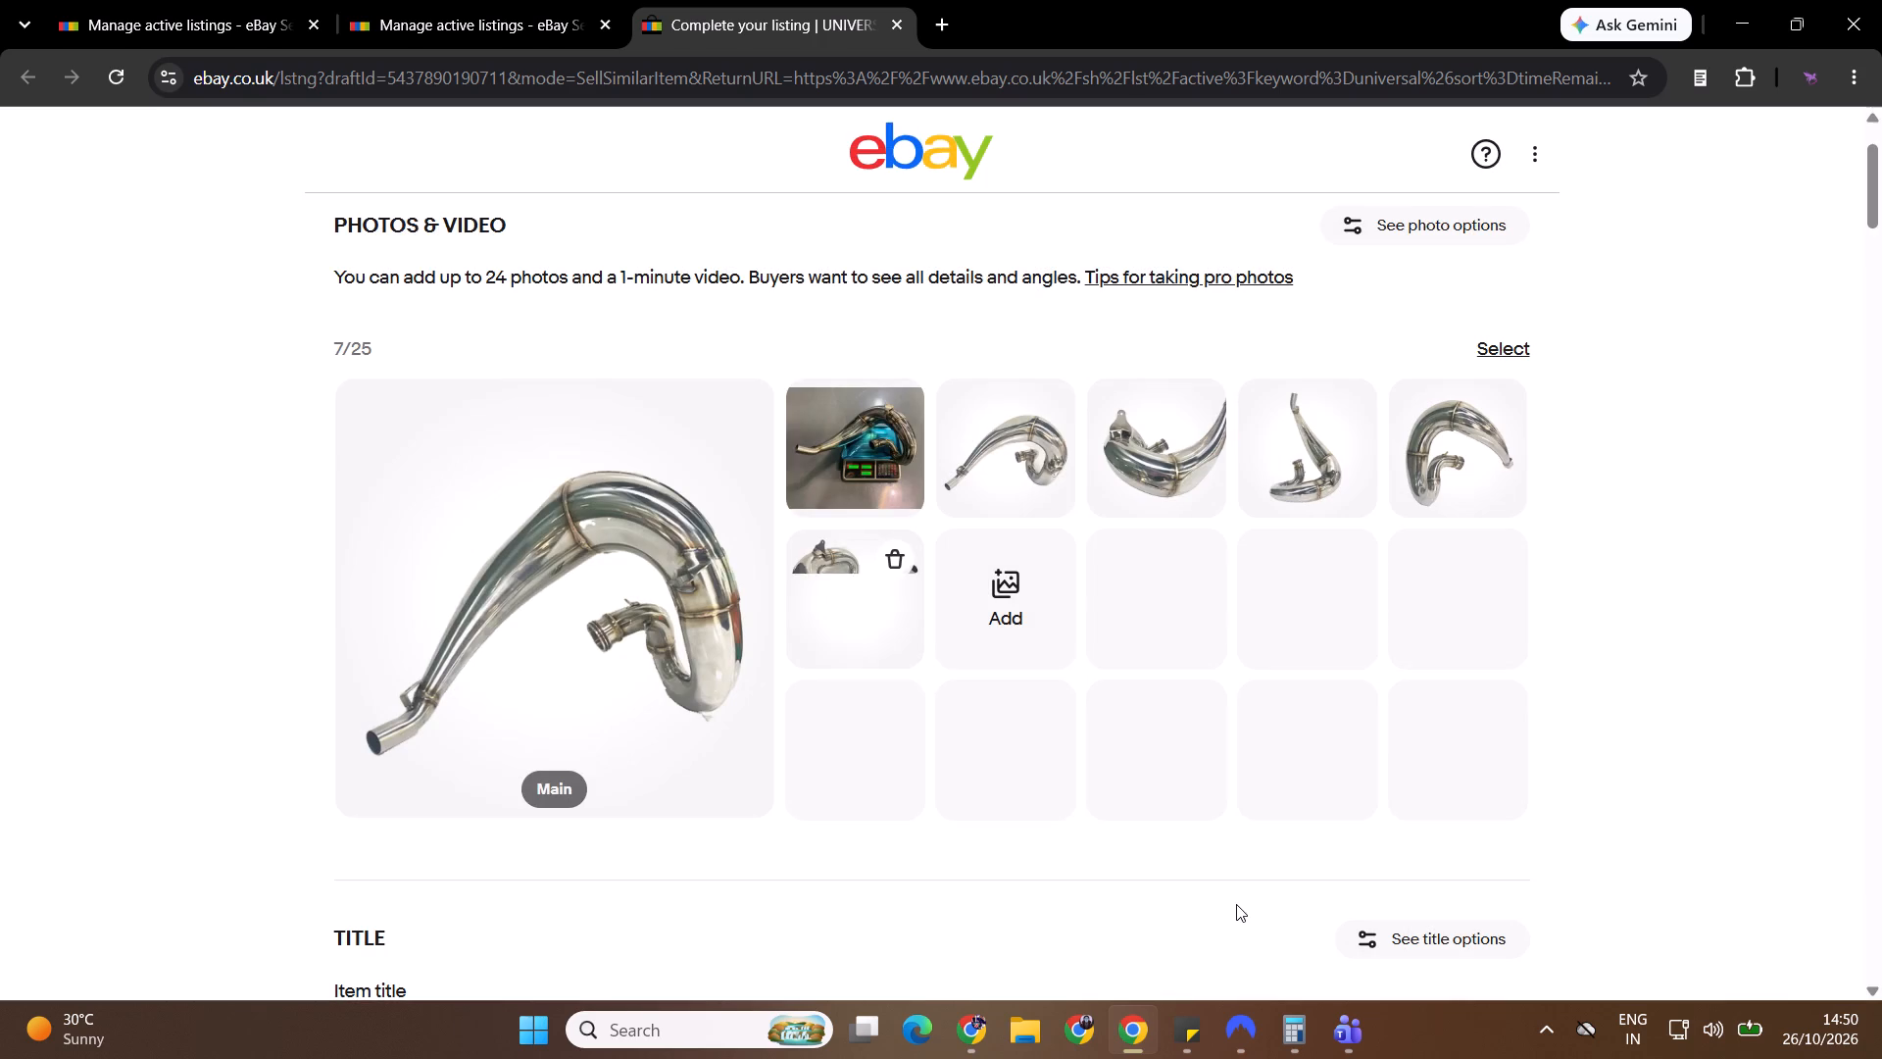
Reorder the photos: header with motorcycle as main, the C-shaped header view second, and the header on a scale last.
{"action": "left_click_drag", "start_coordinate": [884, 592], "coordinate": [621, 604]}
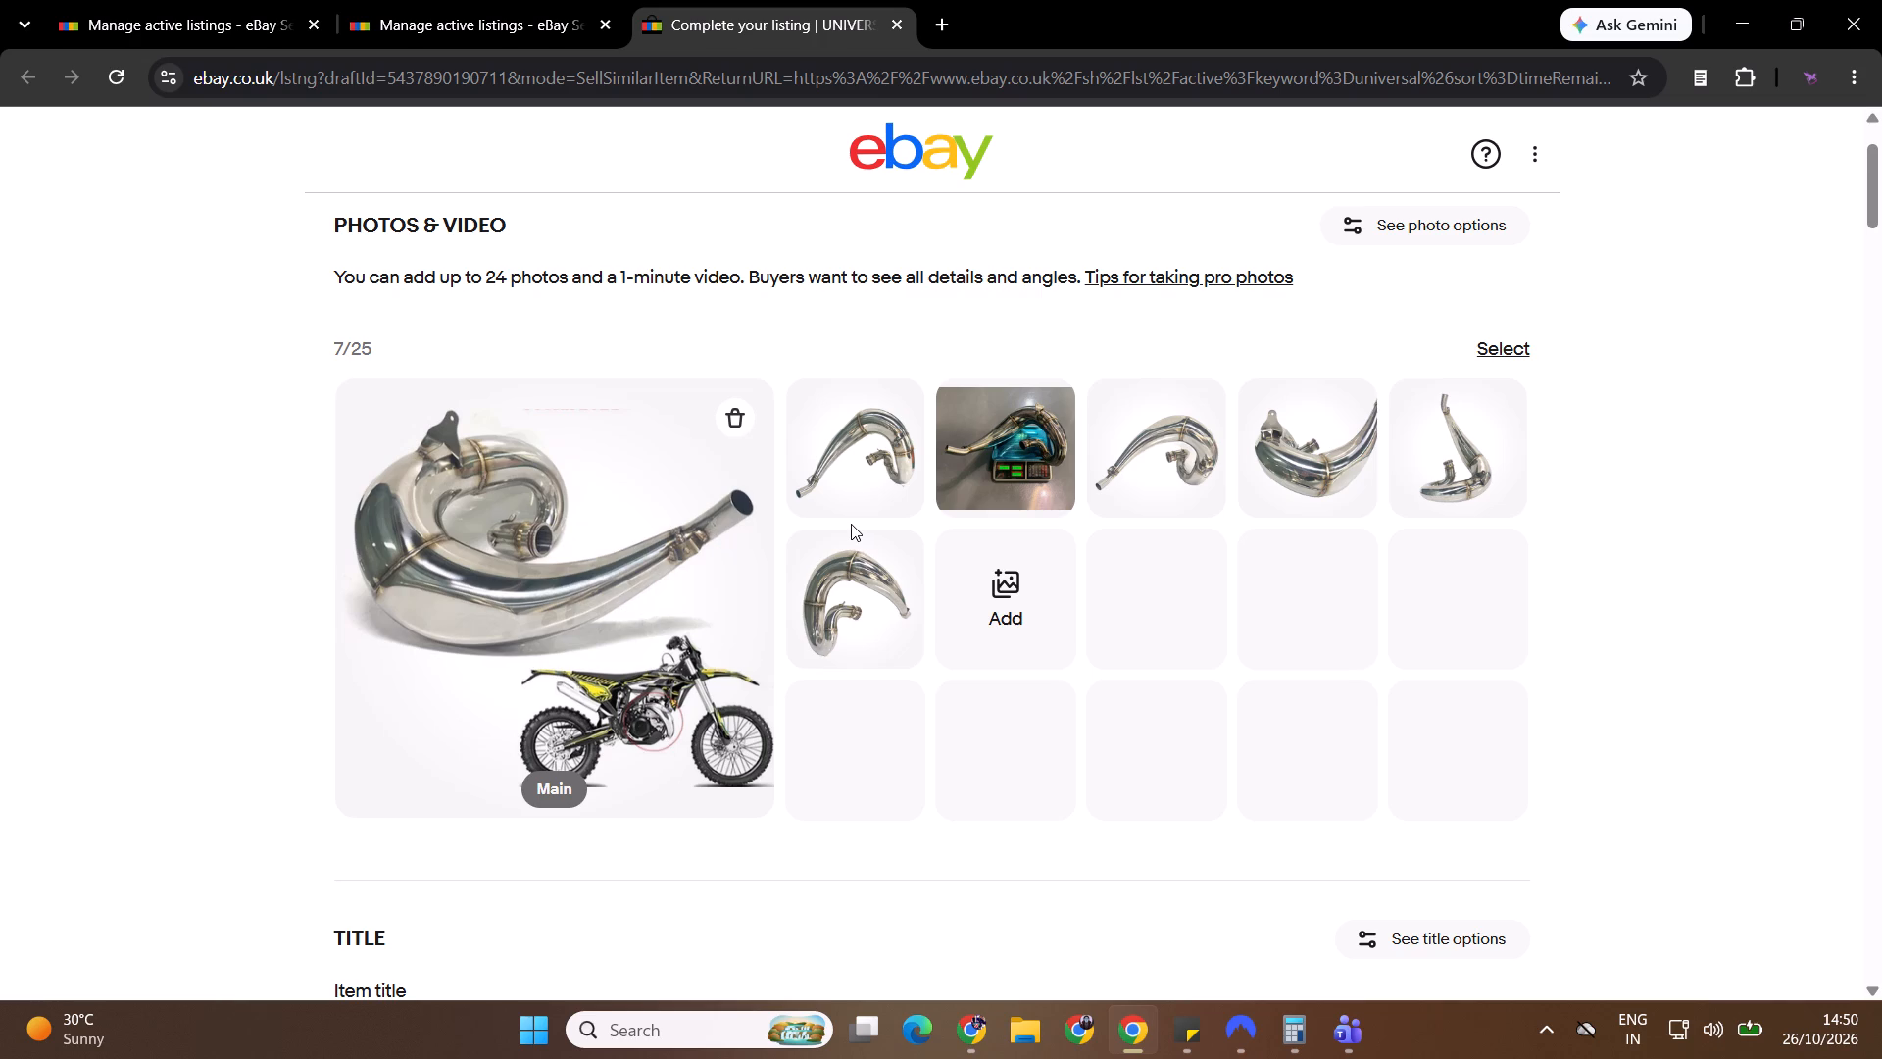
{"action": "left_click_drag", "start_coordinate": [831, 577], "coordinate": [853, 475]}
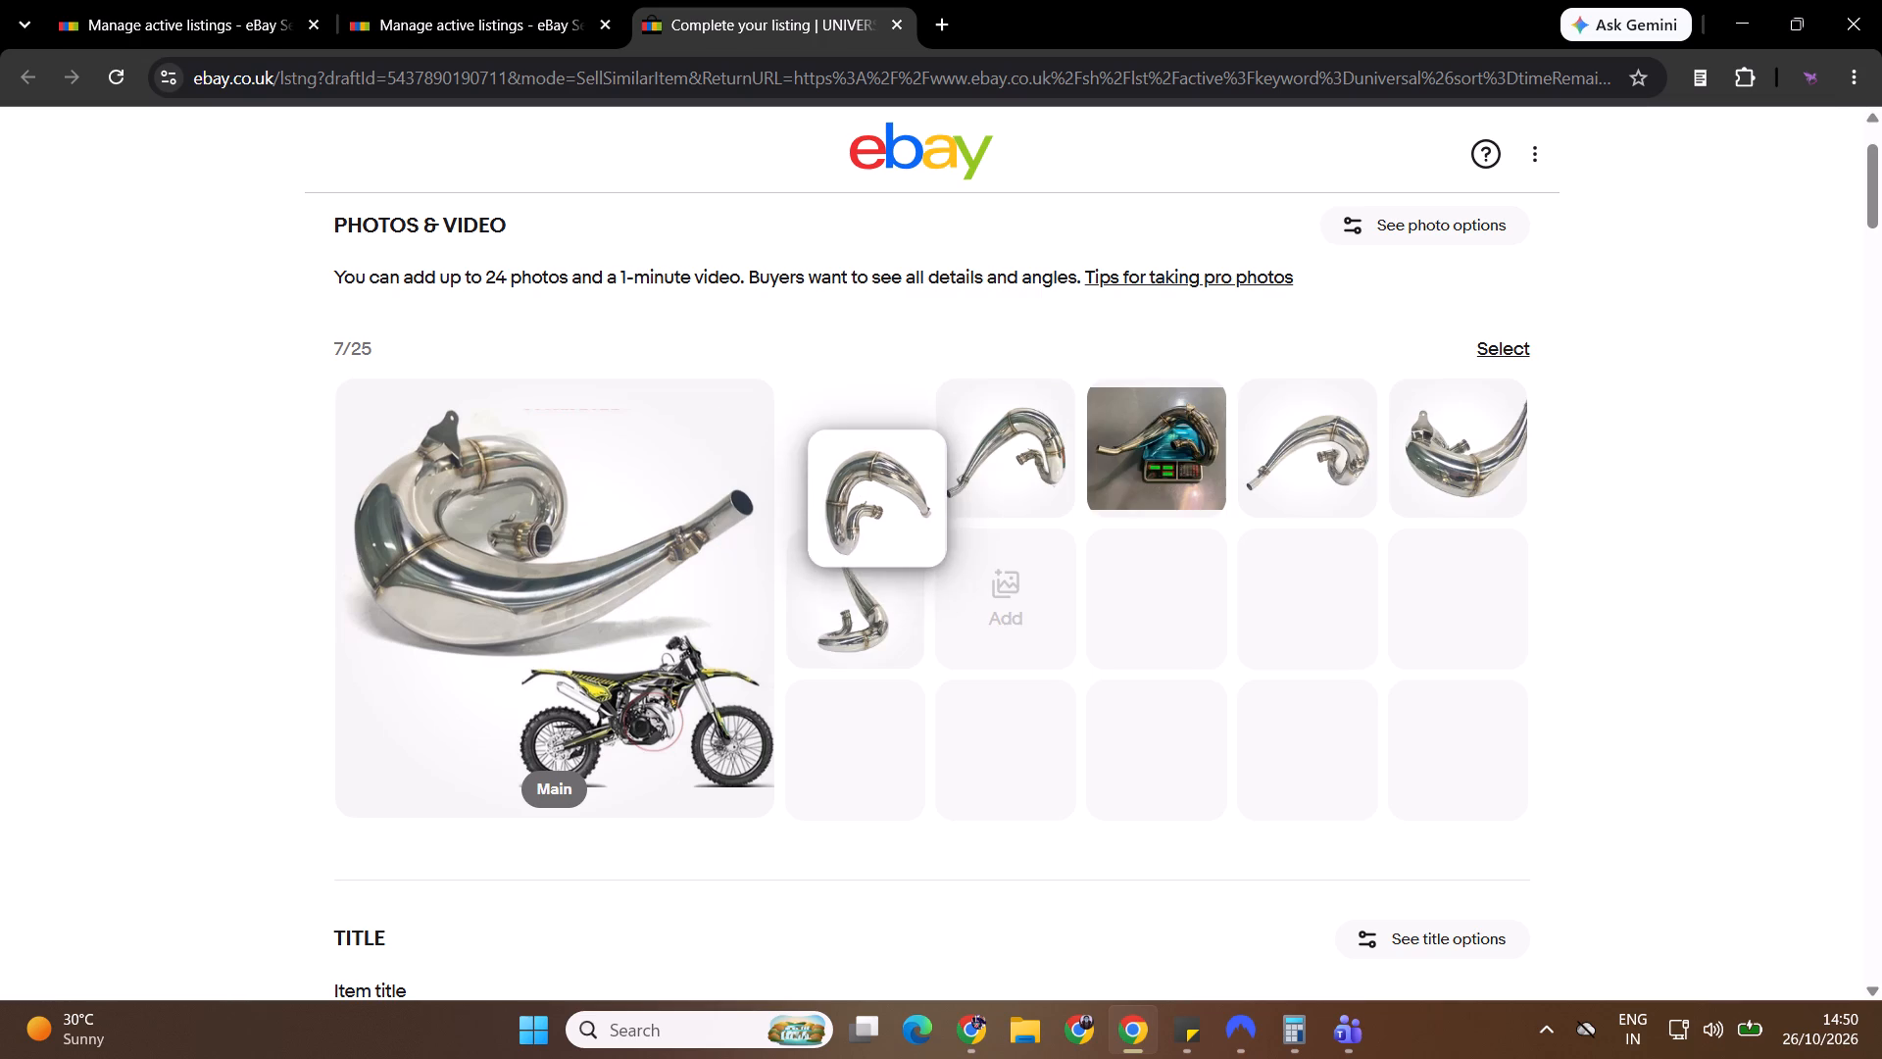
{"action": "left_click_drag", "start_coordinate": [853, 475], "coordinate": [853, 474]}
{"action": "left_click_drag", "start_coordinate": [1175, 479], "coordinate": [864, 602]}
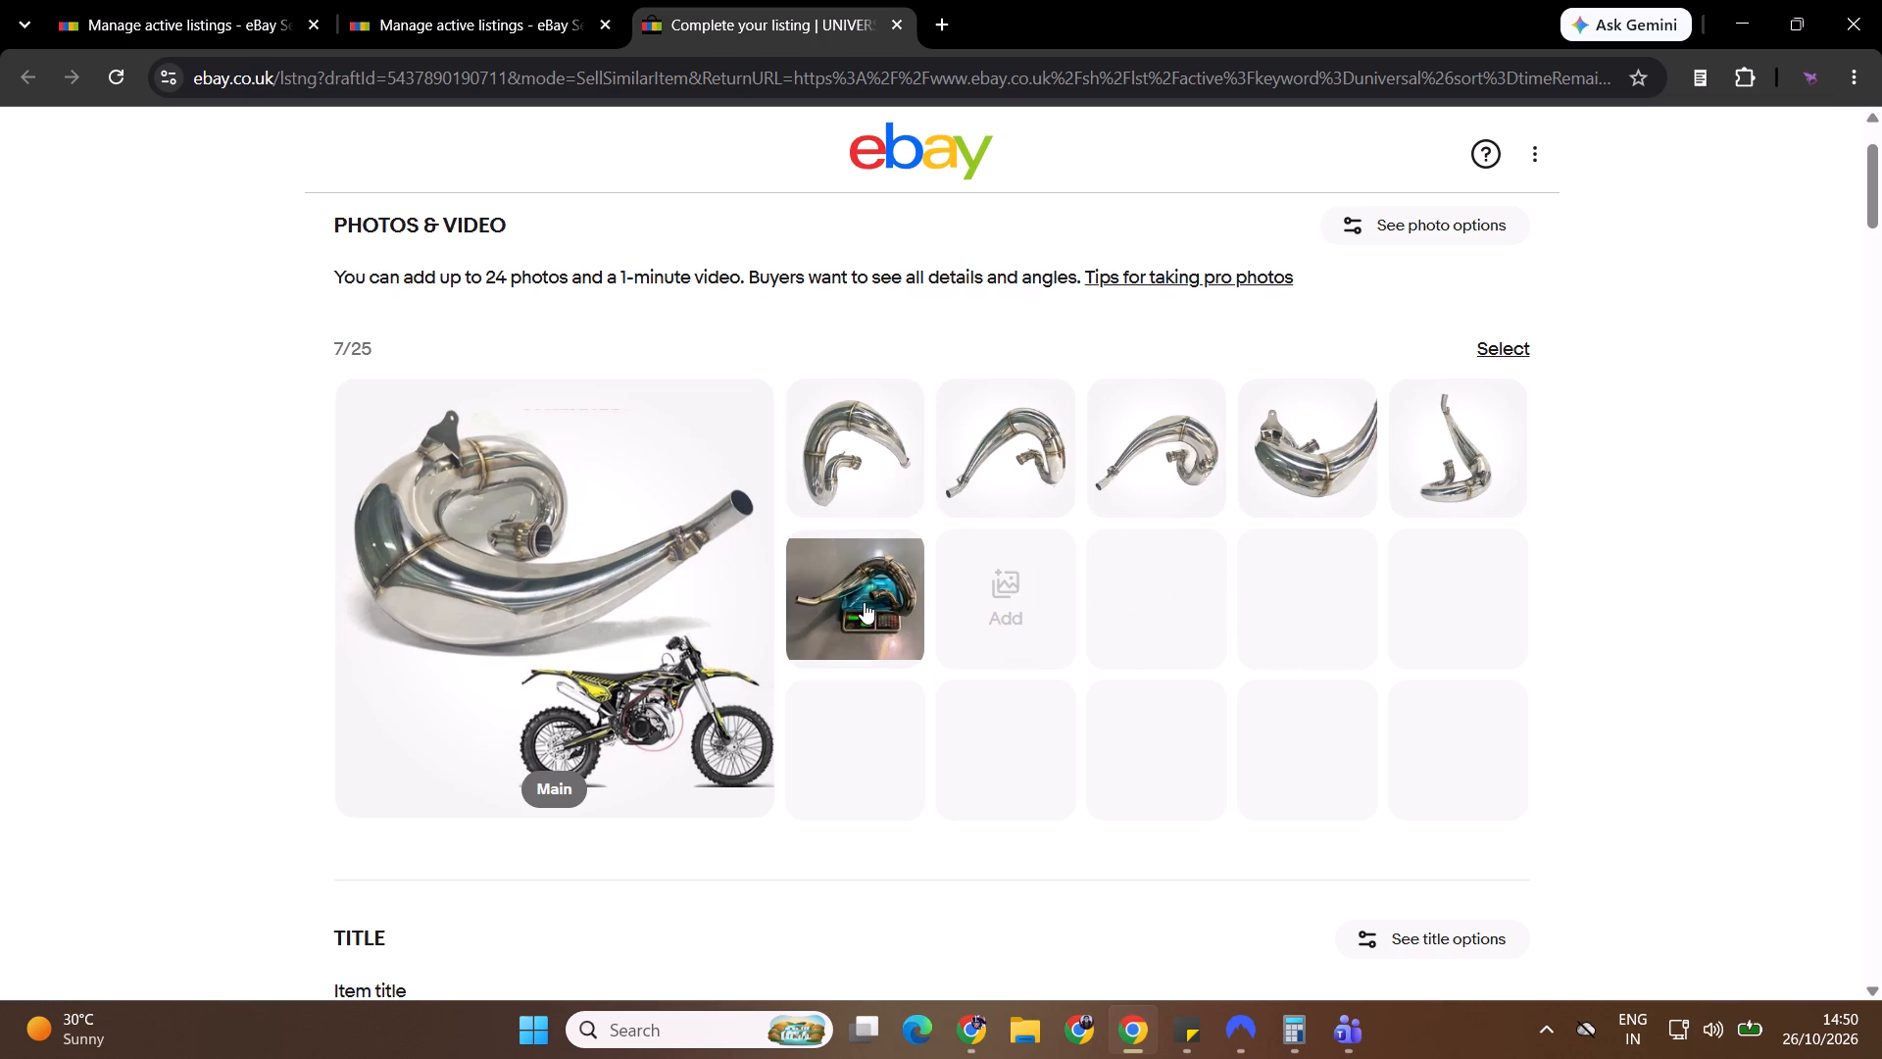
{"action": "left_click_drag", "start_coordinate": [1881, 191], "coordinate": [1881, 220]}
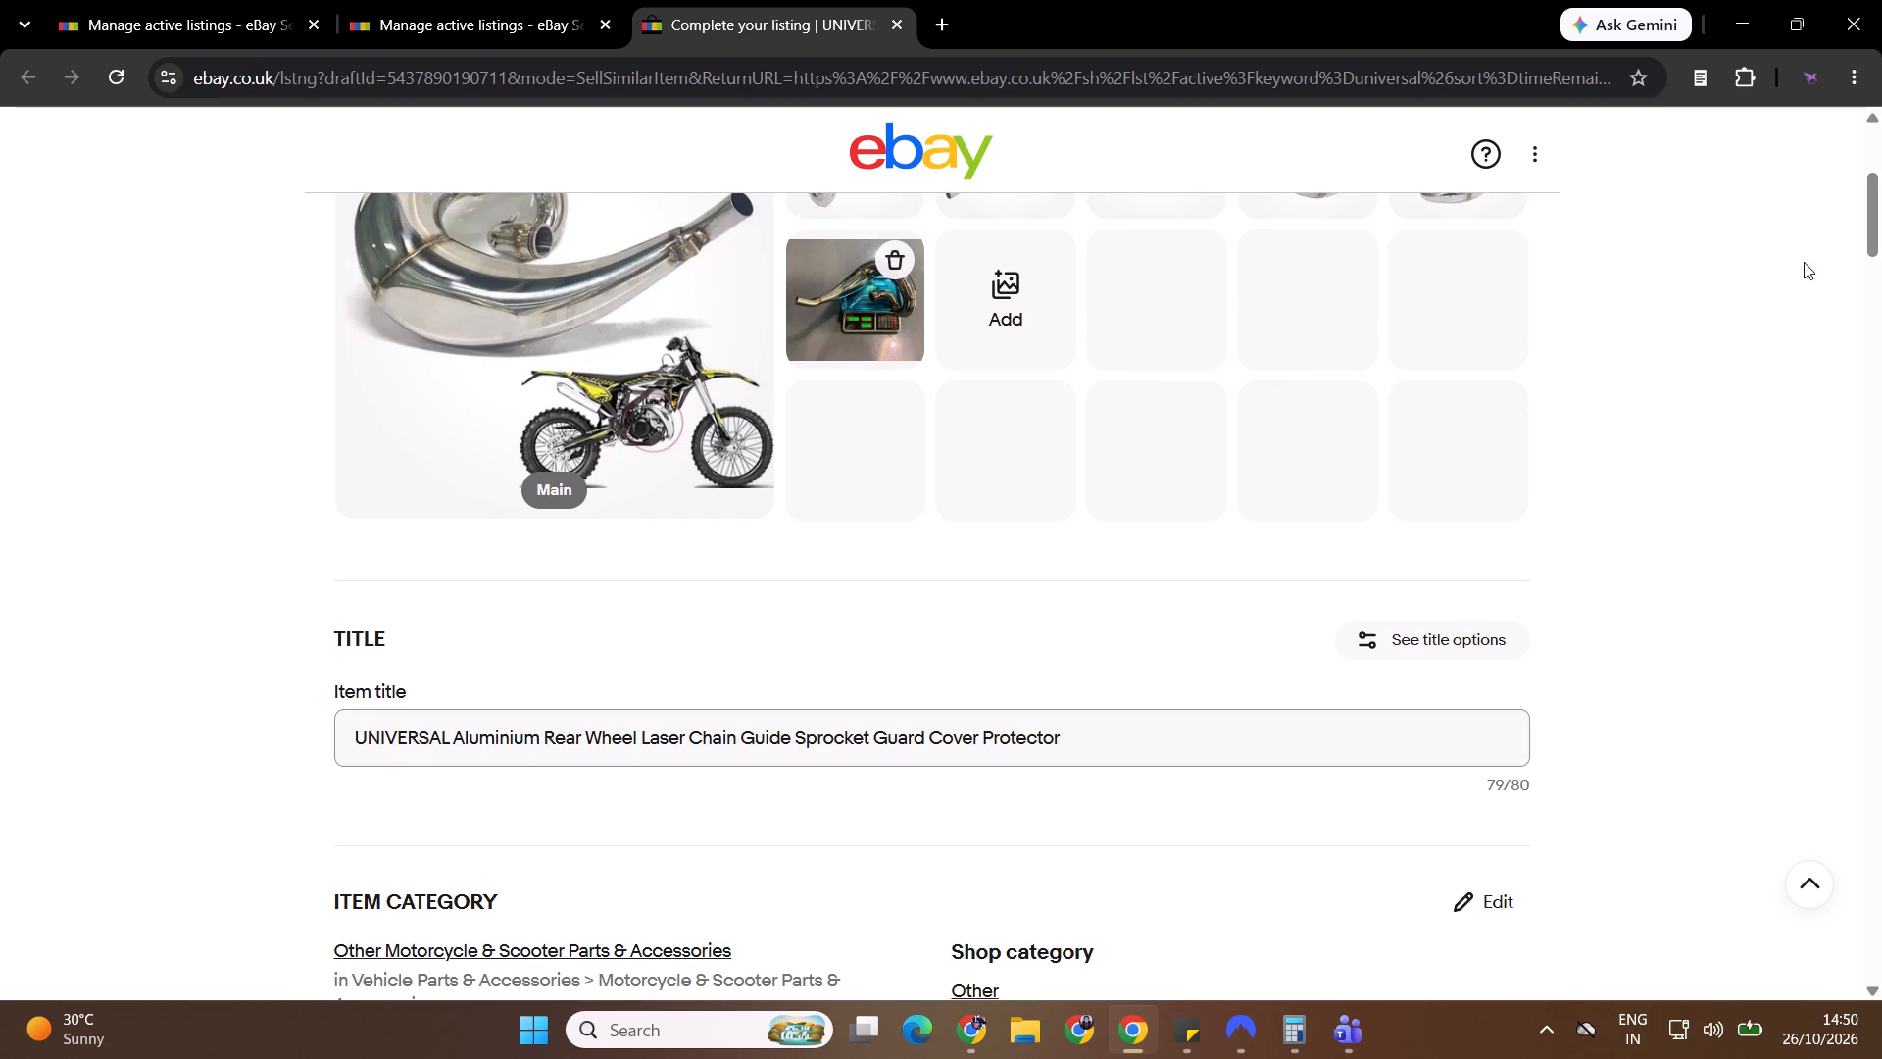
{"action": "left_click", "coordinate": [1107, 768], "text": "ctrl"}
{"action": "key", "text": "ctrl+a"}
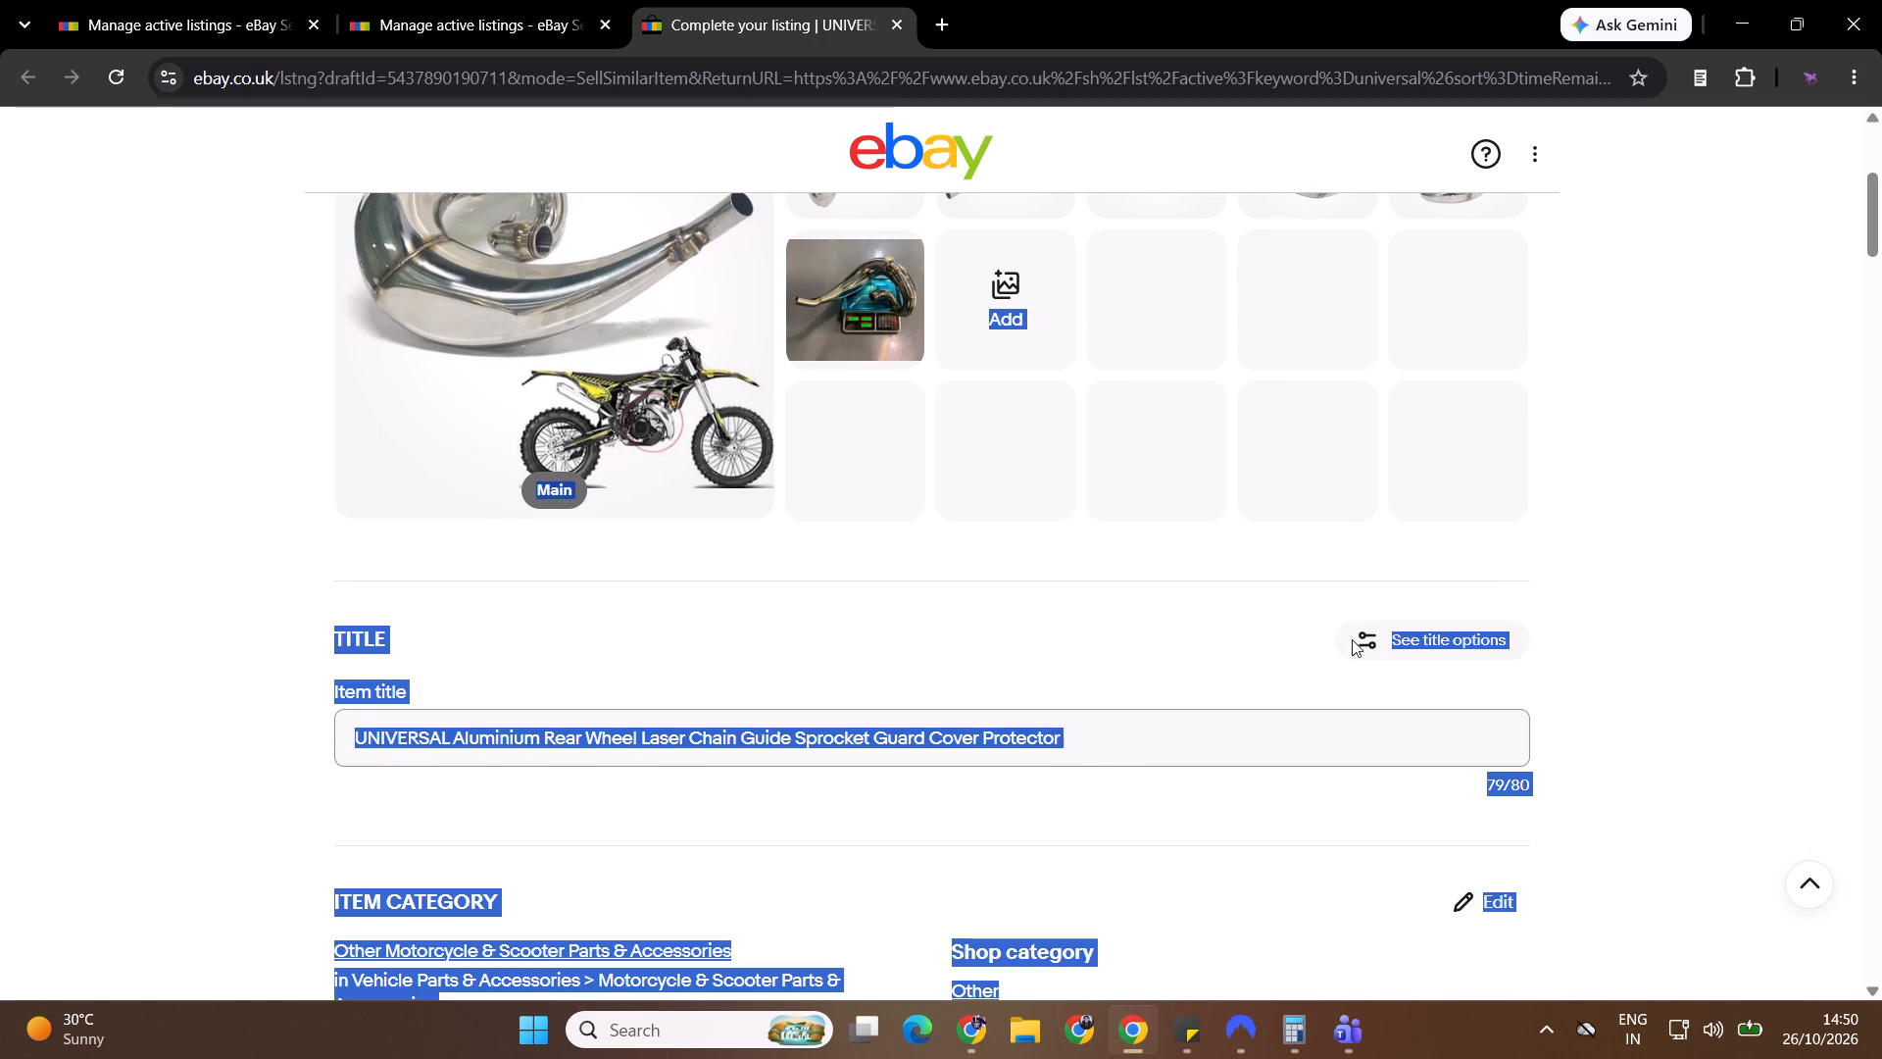
Make the close-up of the header's curved body and mounting tab the main photo.
{"action": "left_click_drag", "start_coordinate": [1881, 223], "coordinate": [1881, 146]}
{"action": "left_click_drag", "start_coordinate": [1303, 637], "coordinate": [455, 656]}
{"action": "left_click", "coordinate": [479, 679]}
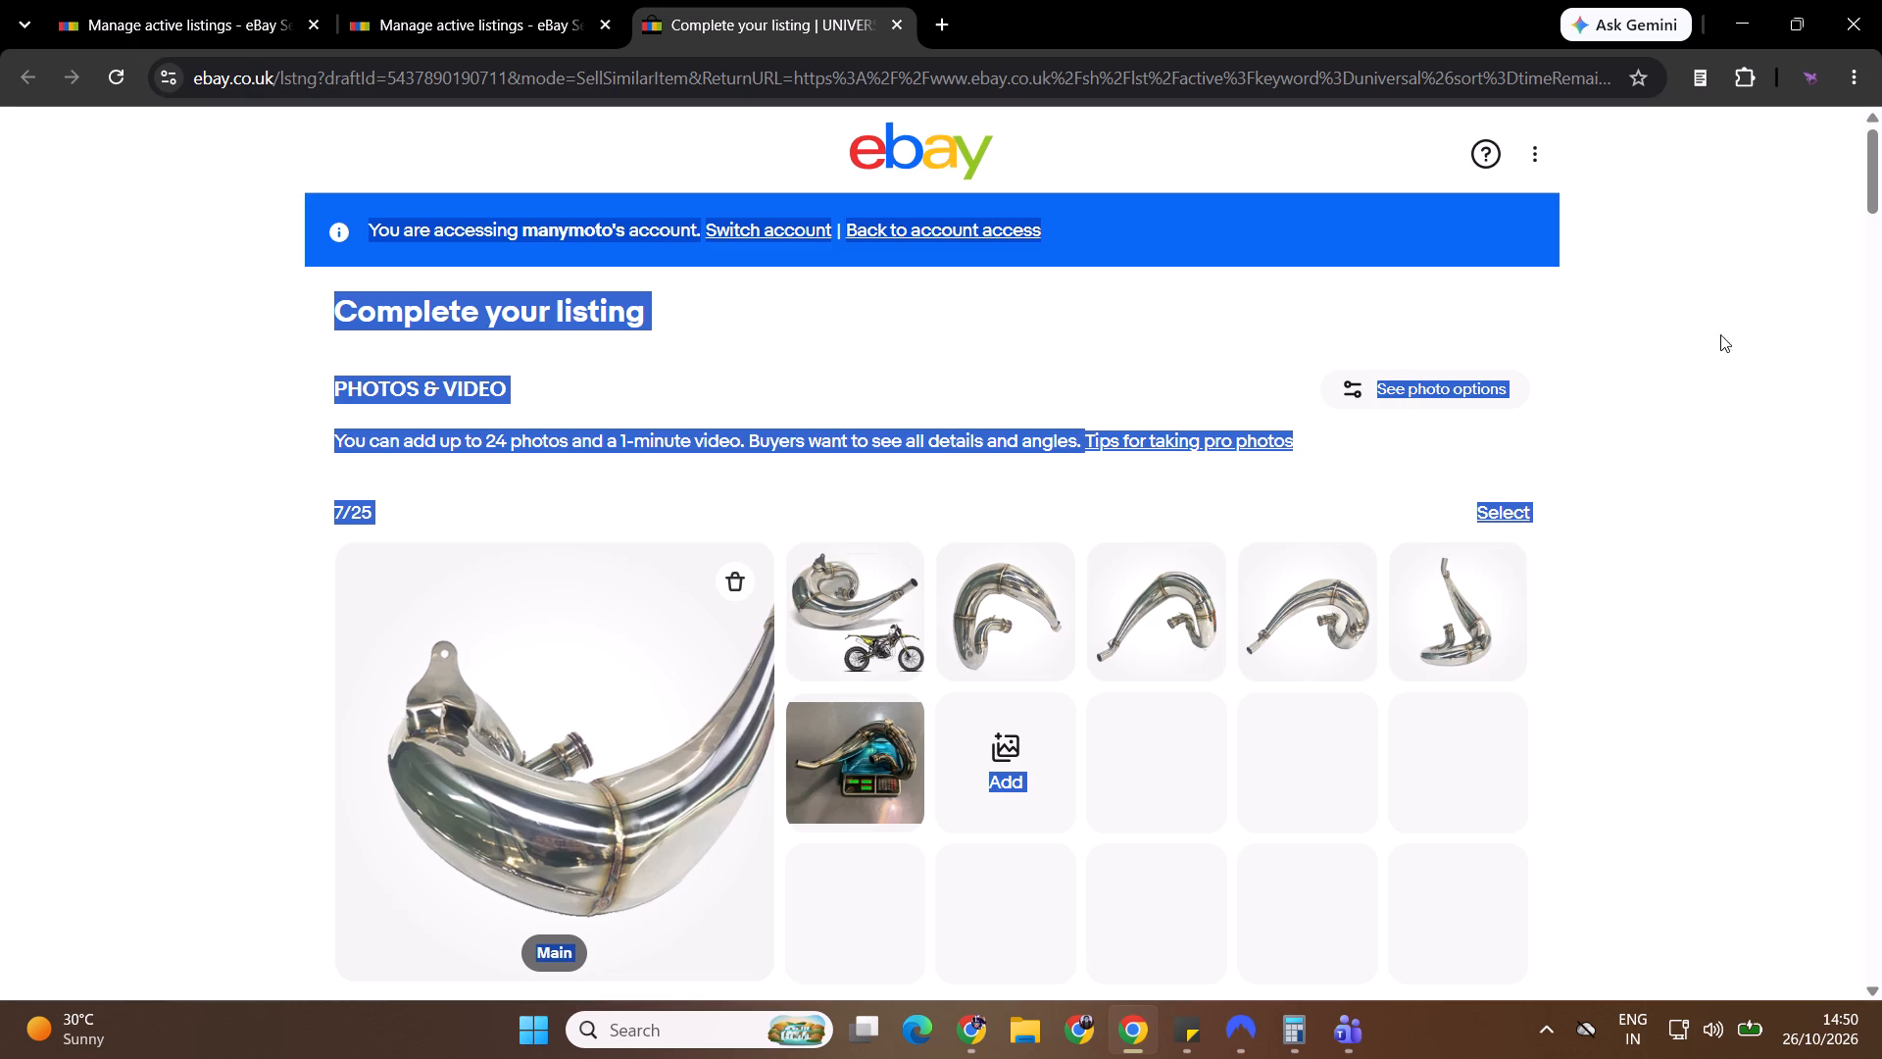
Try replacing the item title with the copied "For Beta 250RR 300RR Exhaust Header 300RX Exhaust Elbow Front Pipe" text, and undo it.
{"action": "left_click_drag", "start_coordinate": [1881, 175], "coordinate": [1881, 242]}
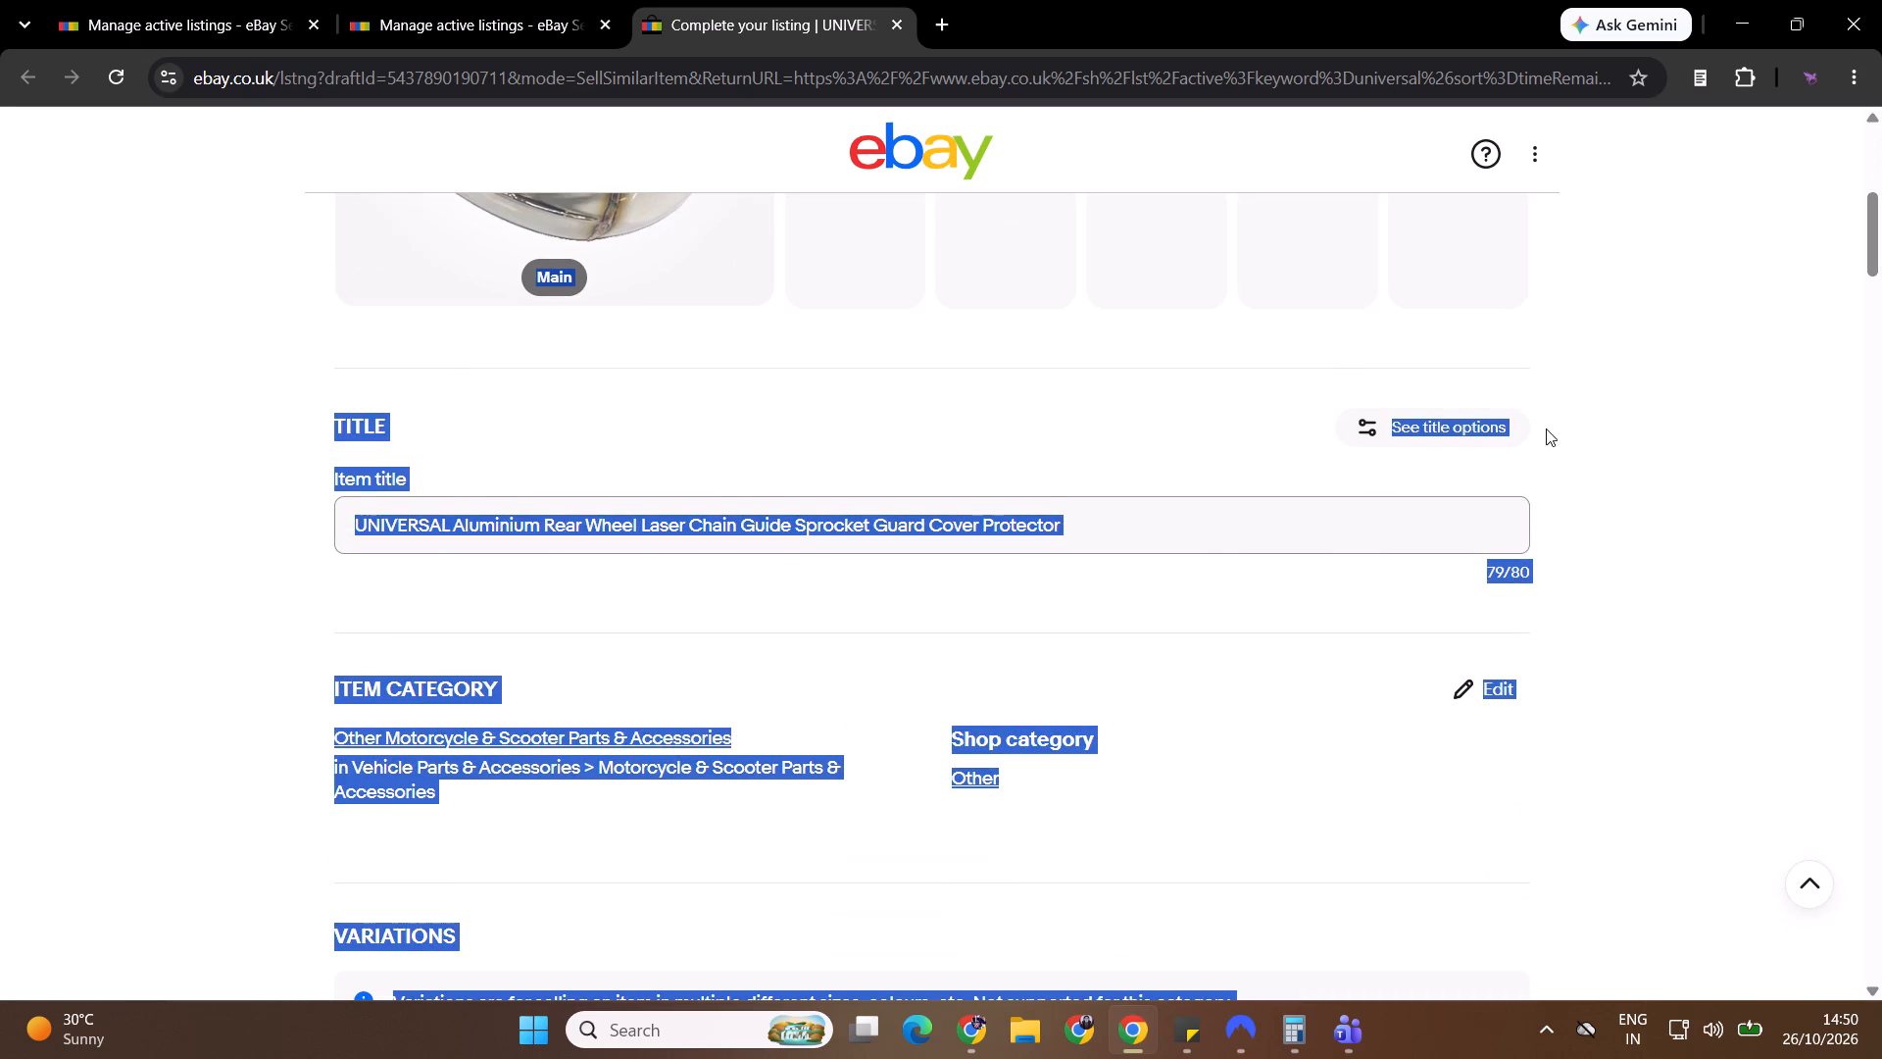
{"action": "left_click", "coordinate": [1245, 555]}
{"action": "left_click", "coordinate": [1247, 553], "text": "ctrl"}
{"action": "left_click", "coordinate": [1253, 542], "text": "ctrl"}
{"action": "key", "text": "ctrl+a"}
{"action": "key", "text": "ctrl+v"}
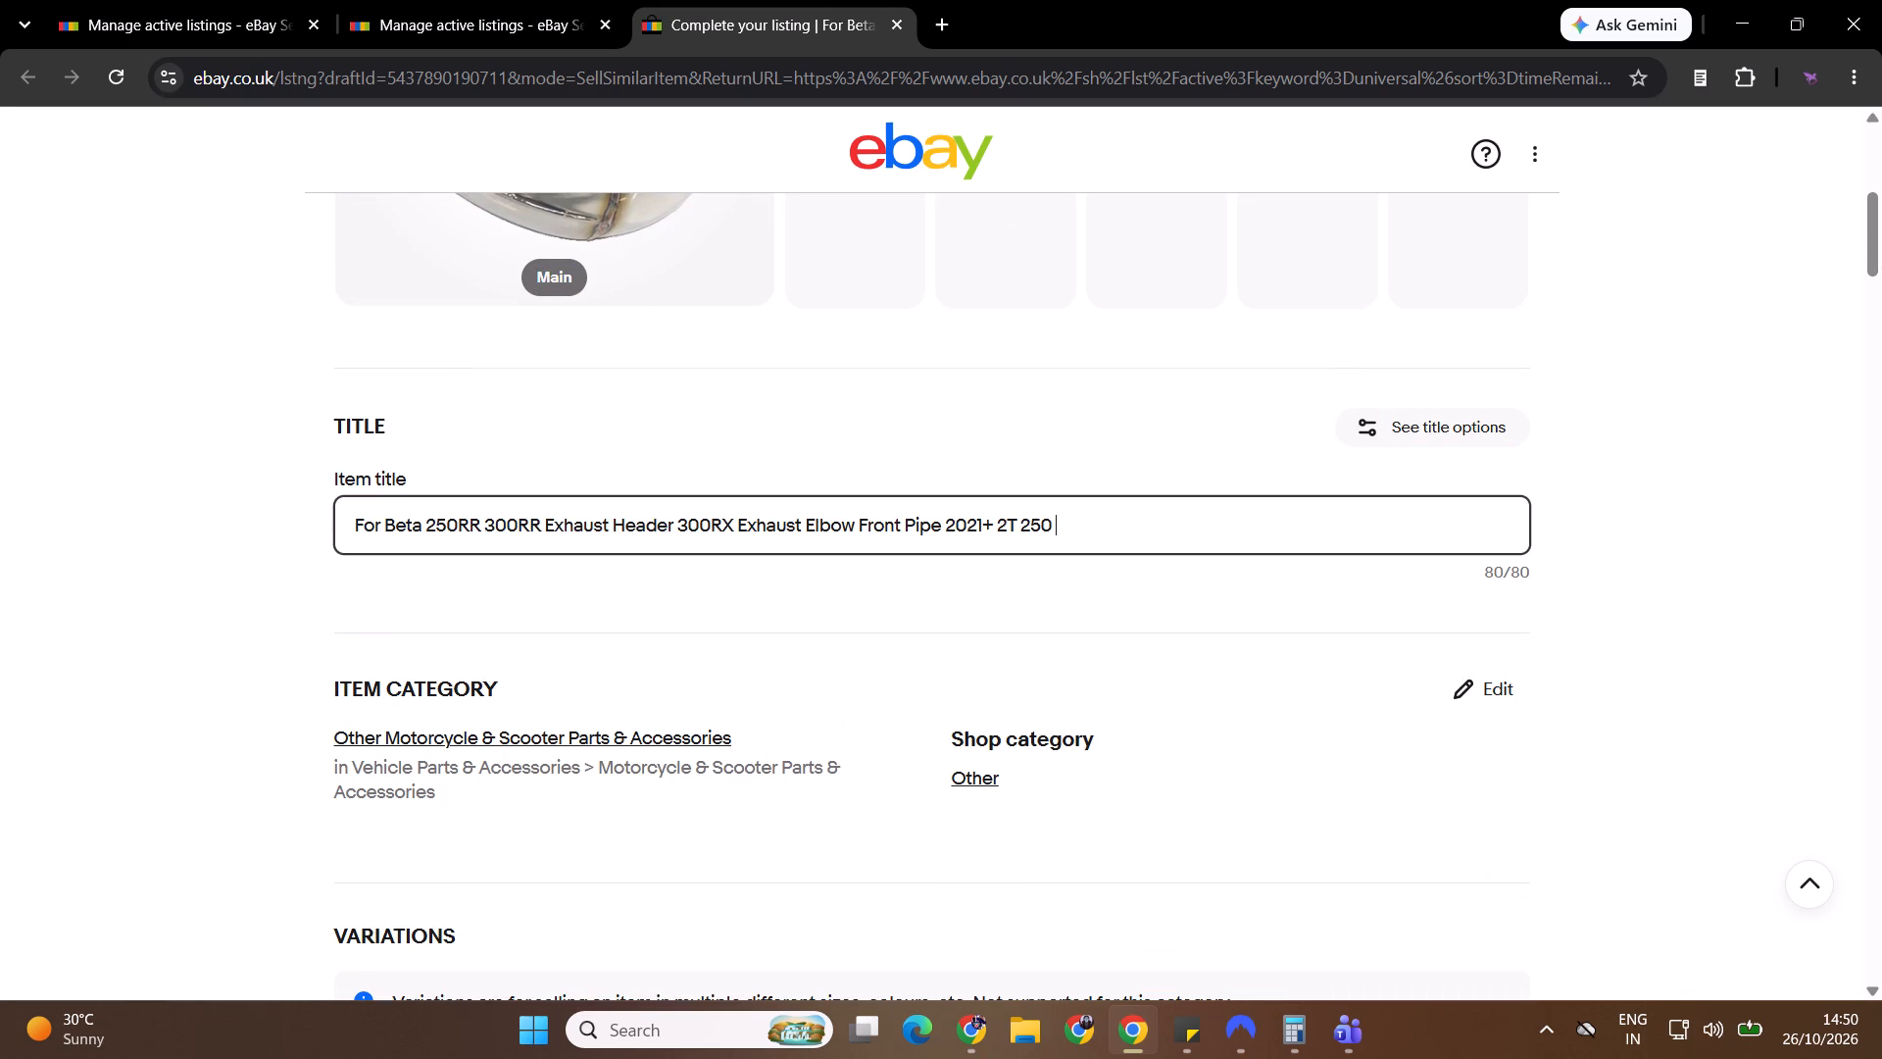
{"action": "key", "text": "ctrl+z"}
Copy the title "Beta 250RR 300RR 300RX 2-Stroke Stainless Steel Exhaust Header Pipe" from ChatGPT and replace the eBay item title with it.
{"action": "key", "text": "alt+Tab"}
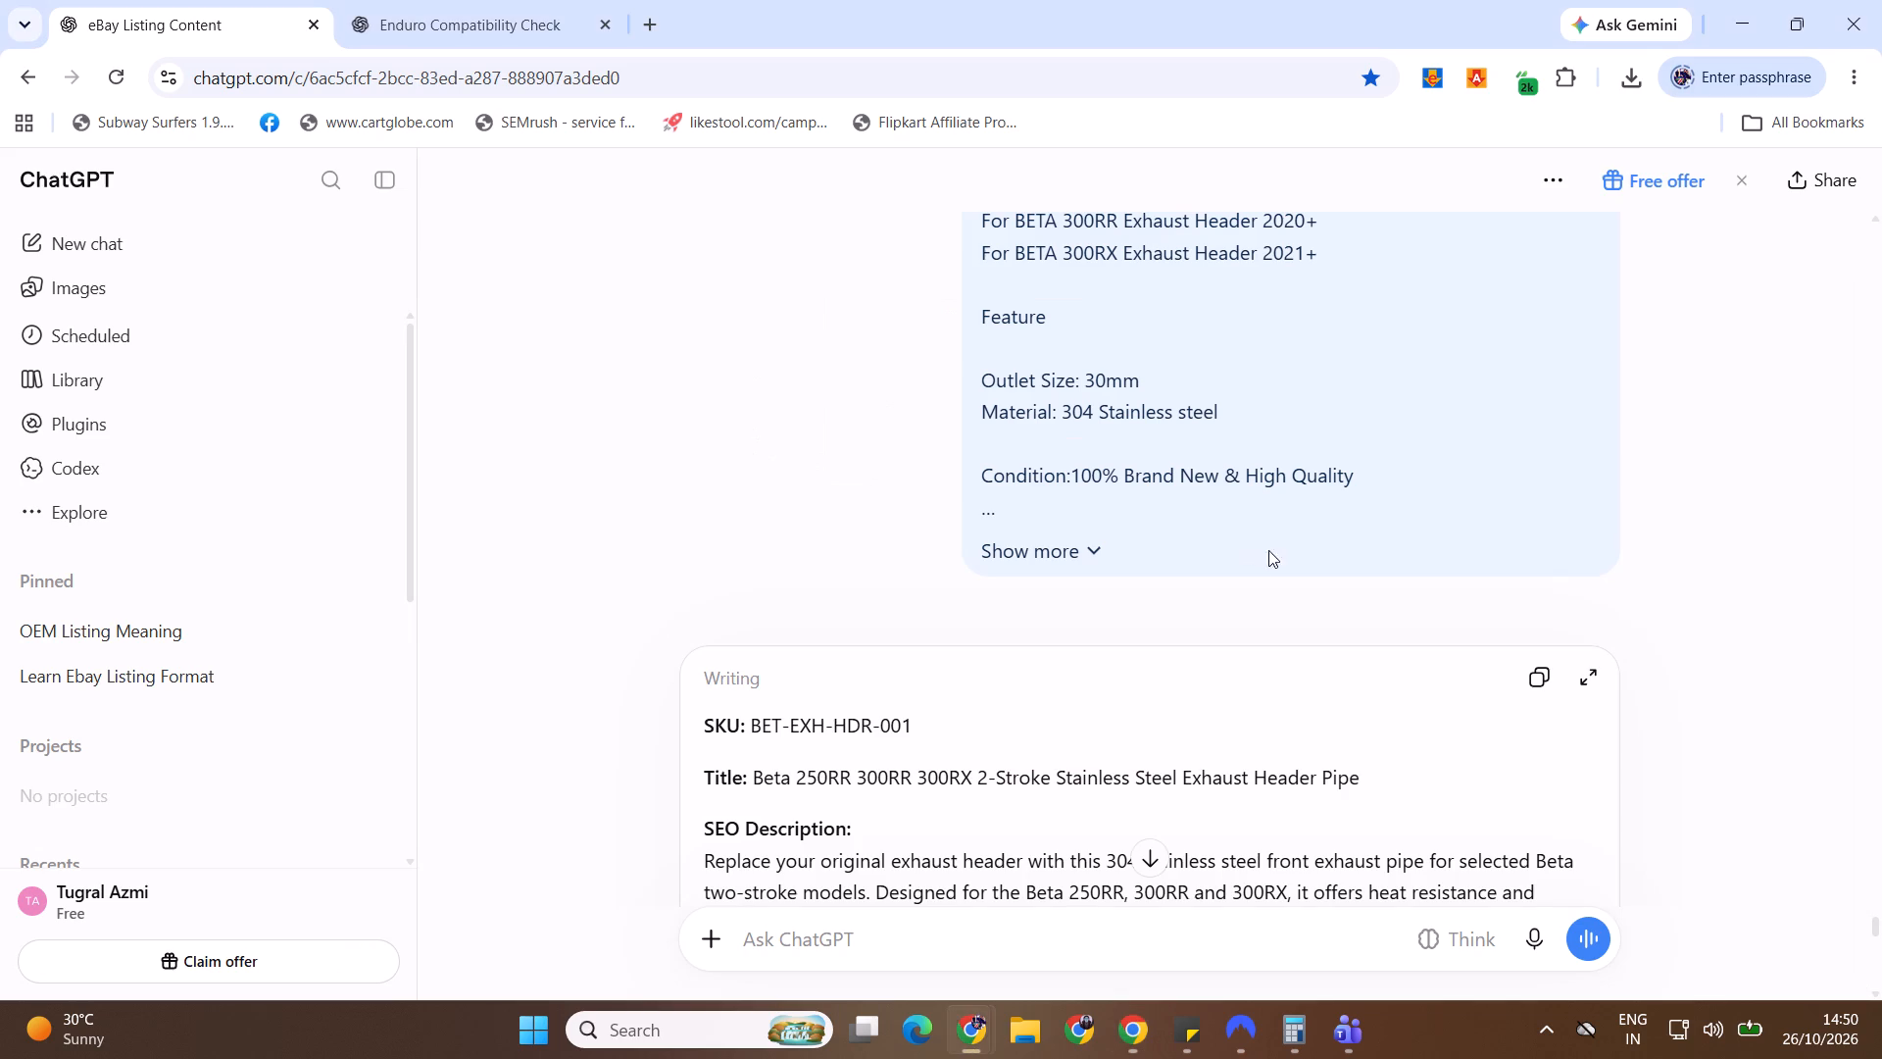
{"action": "left_click_drag", "start_coordinate": [756, 781], "coordinate": [1366, 771]}
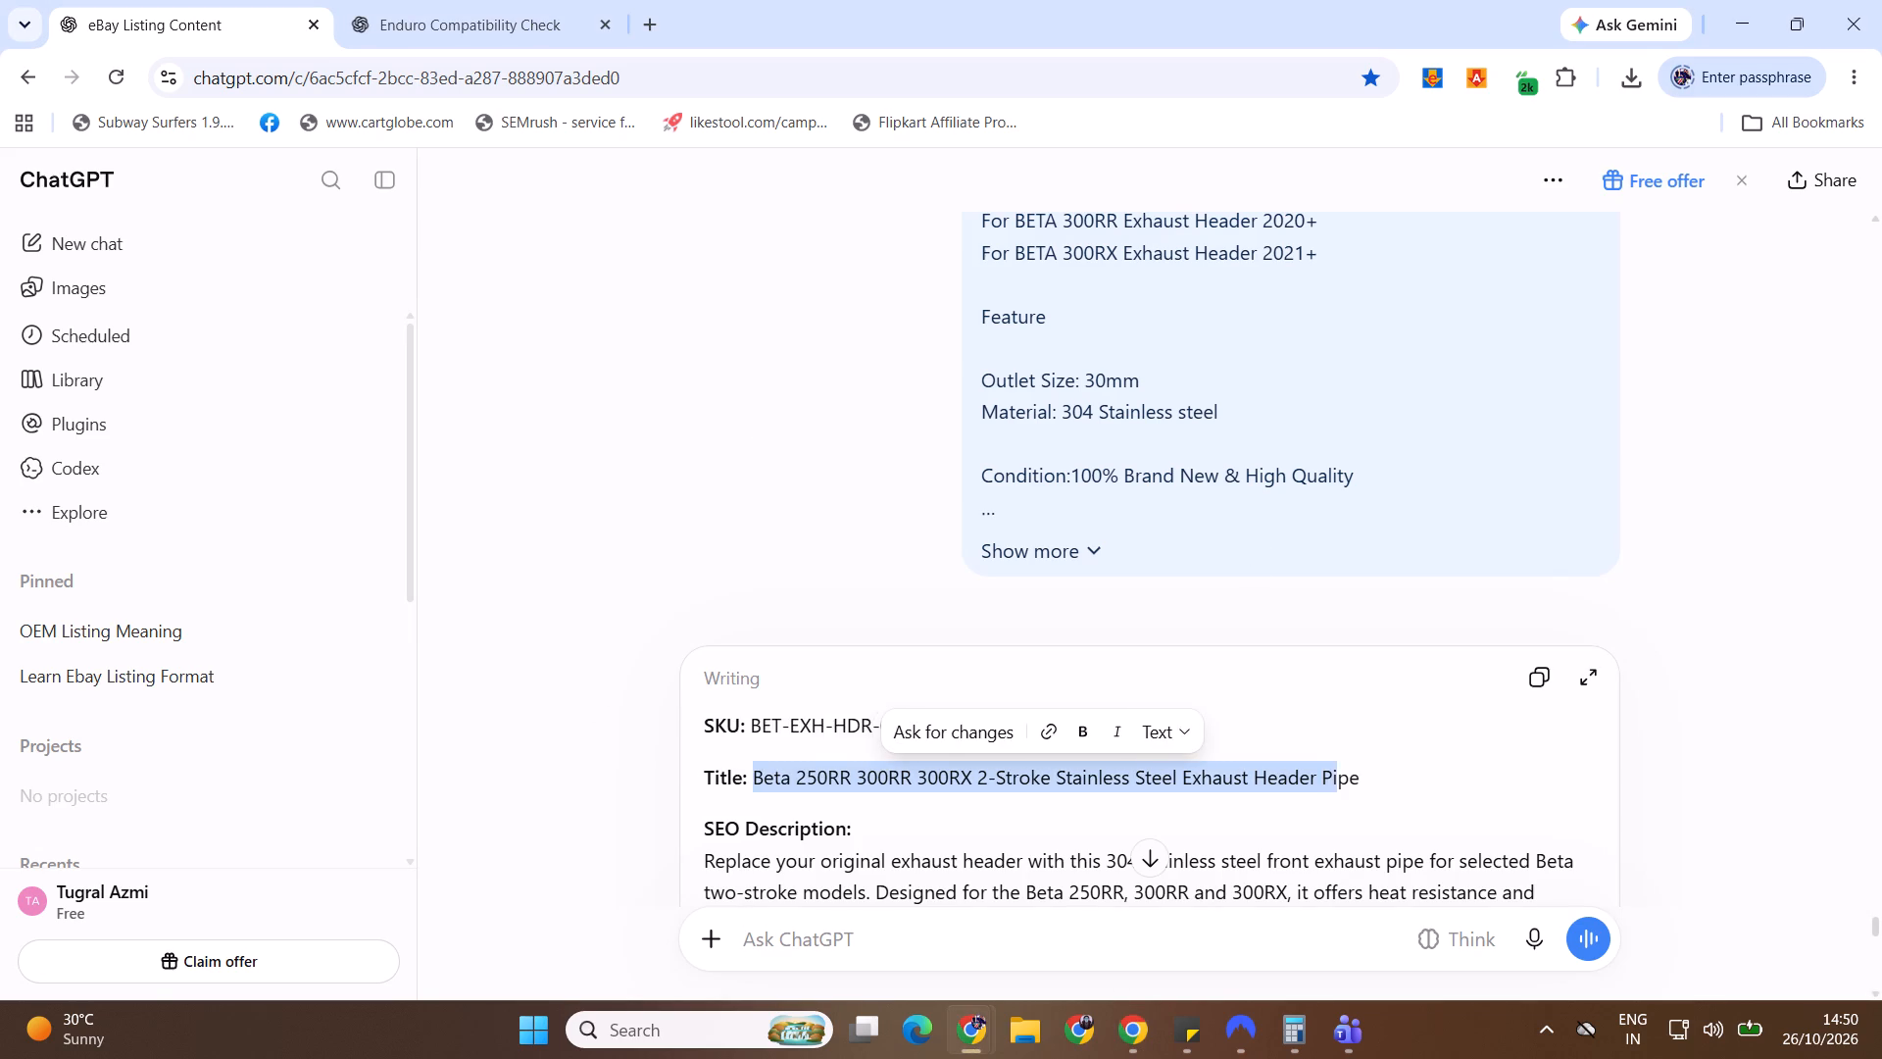
{"action": "left_click_drag", "start_coordinate": [1366, 771], "coordinate": [1374, 769]}
{"action": "key", "text": "ctrl+c"}
{"action": "key", "text": "alt+Tab"}
{"action": "left_click", "coordinate": [1164, 512], "text": "ctrl"}
{"action": "key", "text": "ctrl+a"}
{"action": "key", "text": "ctrl+v"}
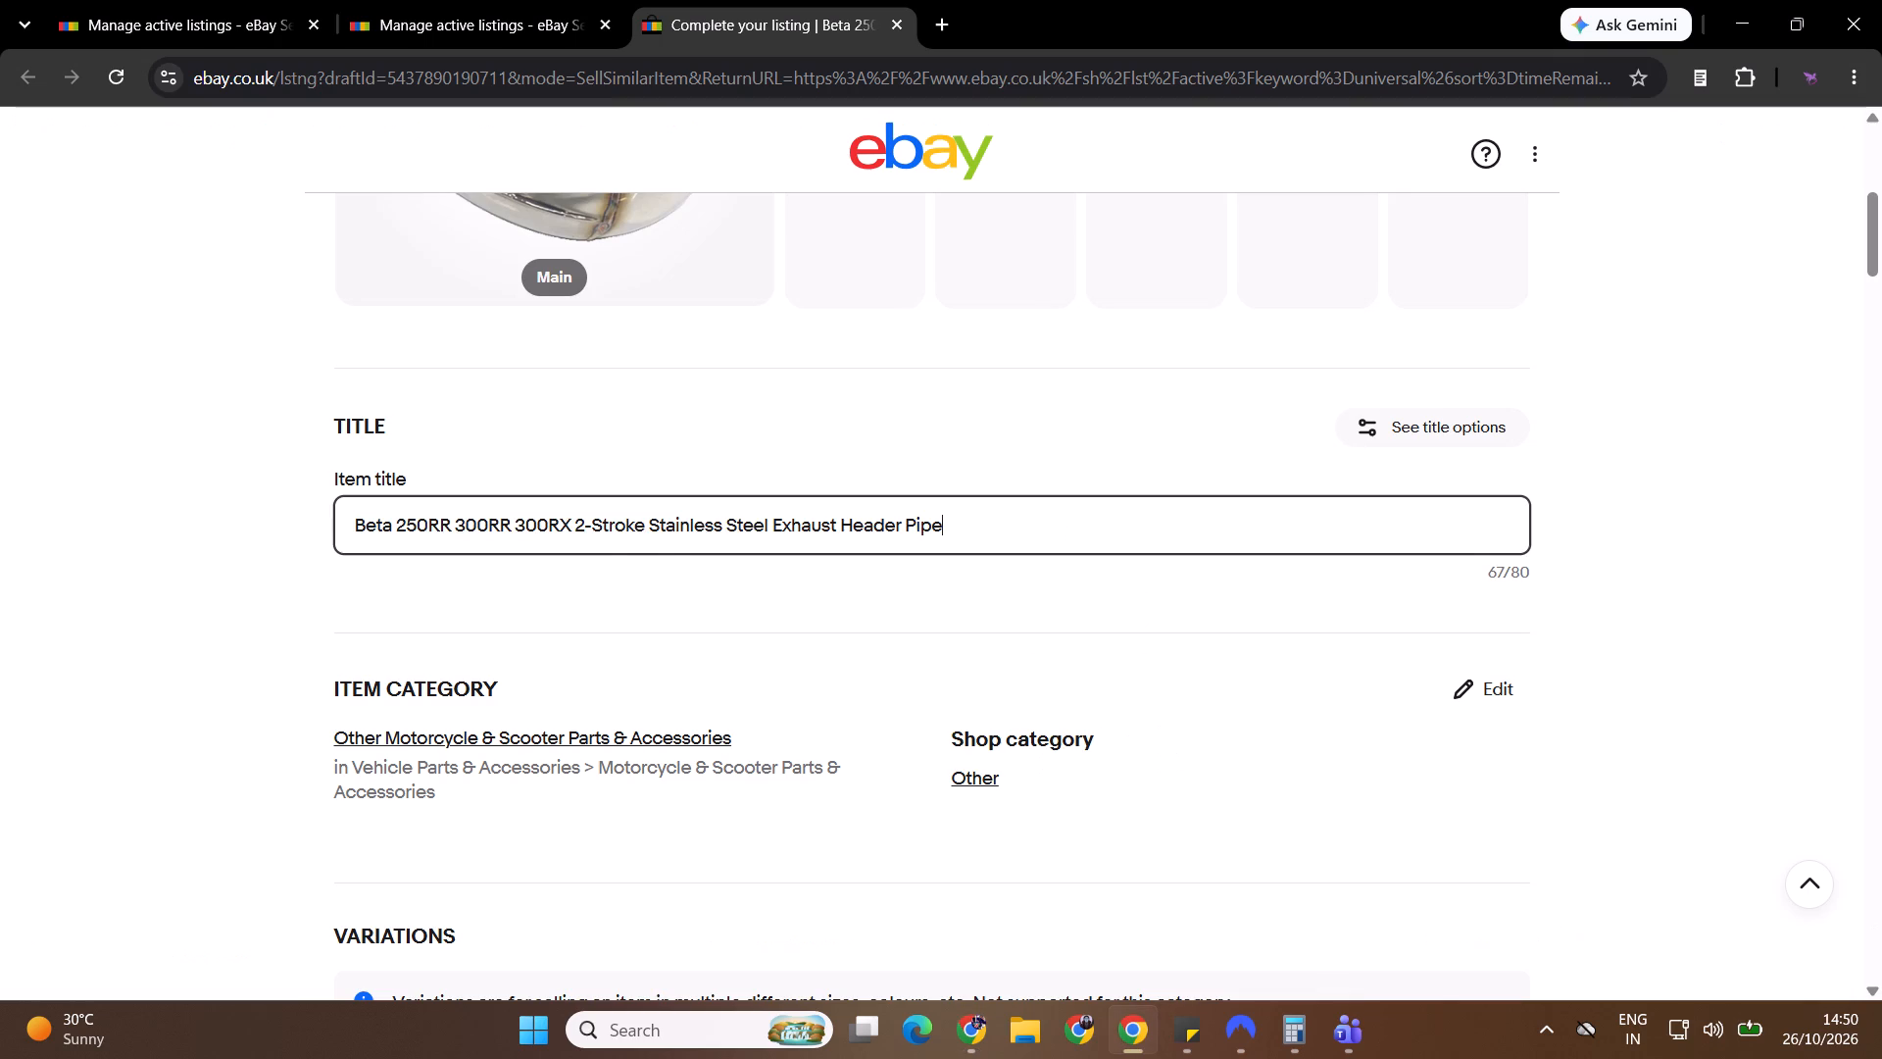
Cut "250RR 300RR 300RX" out of the item title and make the title begin with "BETA 2-Stroke".
{"action": "key", "text": "ctrl+Left"}
{"action": "key", "text": "ctrl+Left"}
{"action": "key", "text": "ctrl+Left"}
{"action": "key", "text": "ctrl+Left"}
{"action": "key", "text": "ctrl+Left"}
{"action": "key", "text": "ctrl+Left"}
{"action": "key", "text": "ctrl+Left"}
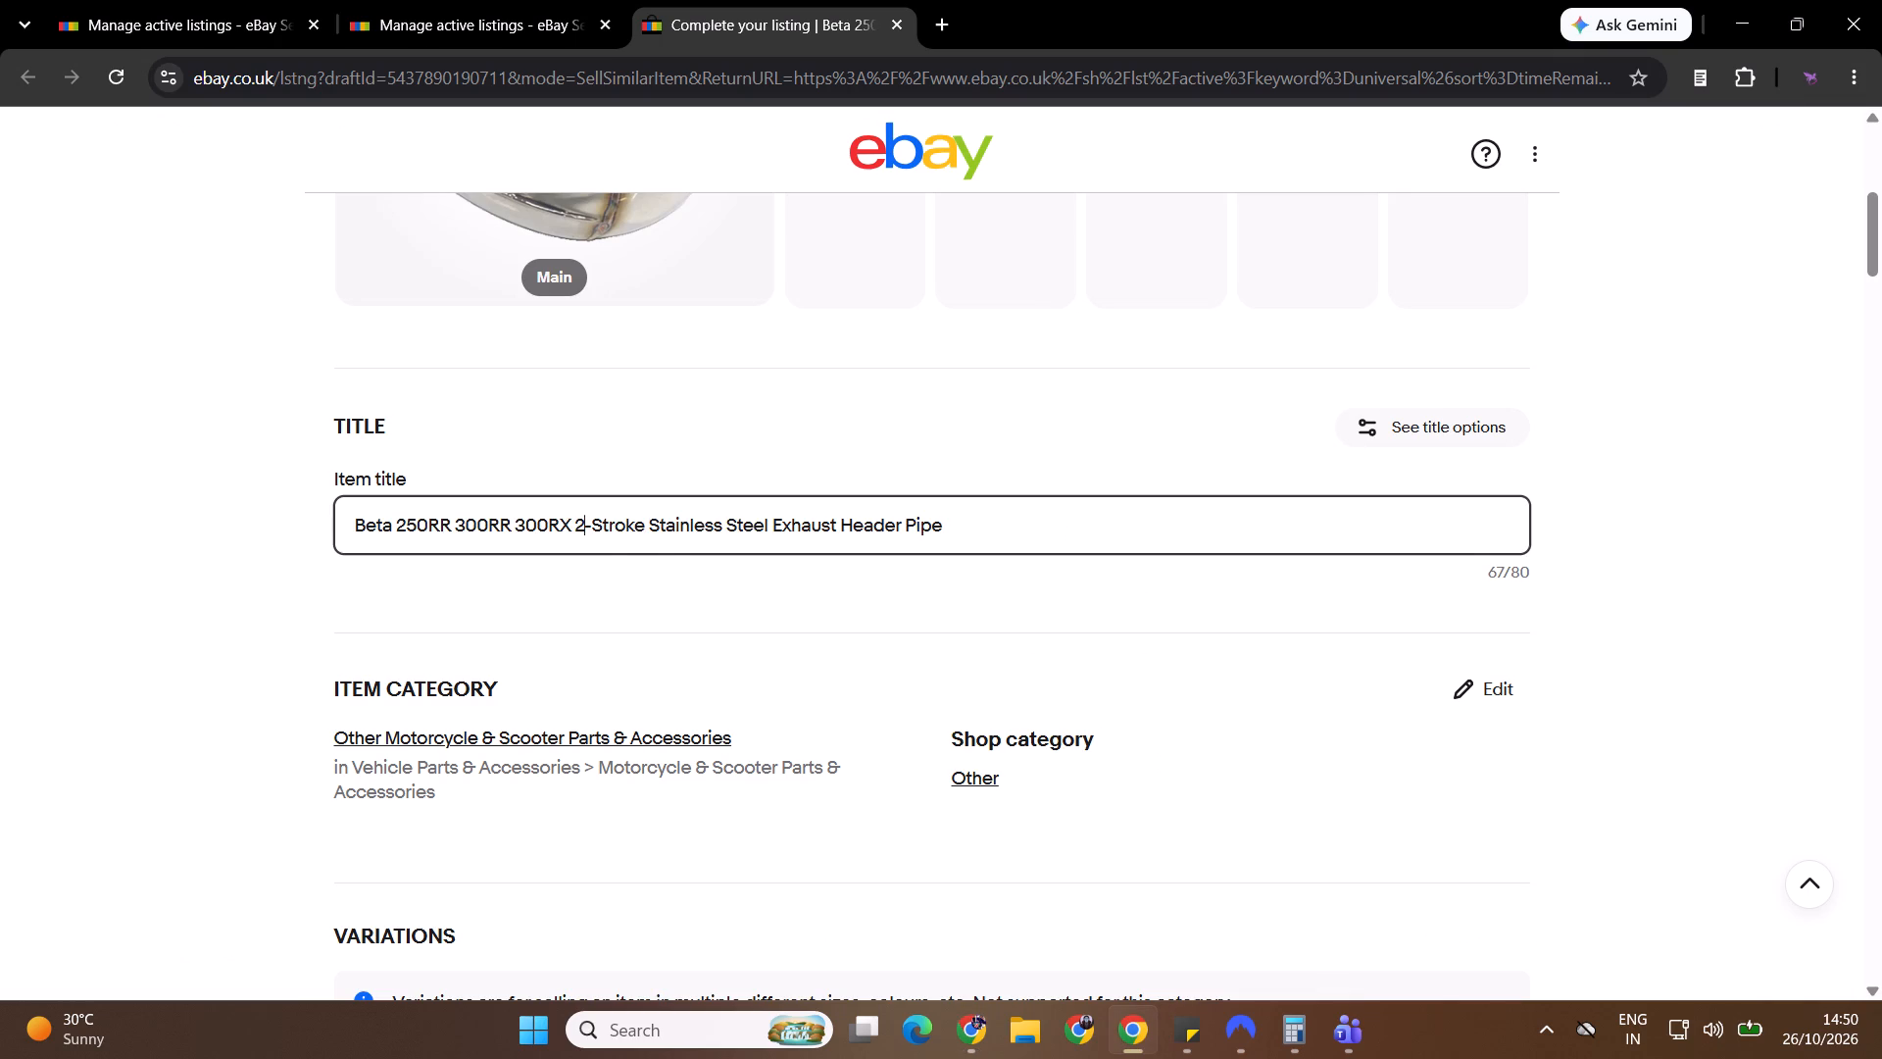
{"action": "key", "text": "ctrl+shift+Left"}
{"action": "key", "text": "ctrl+shift+Left"}
{"action": "key", "text": "ctrl+shift+Left"}
{"action": "key", "text": "ctrl+shift+Left"}
{"action": "key", "text": "ctrl+x"}
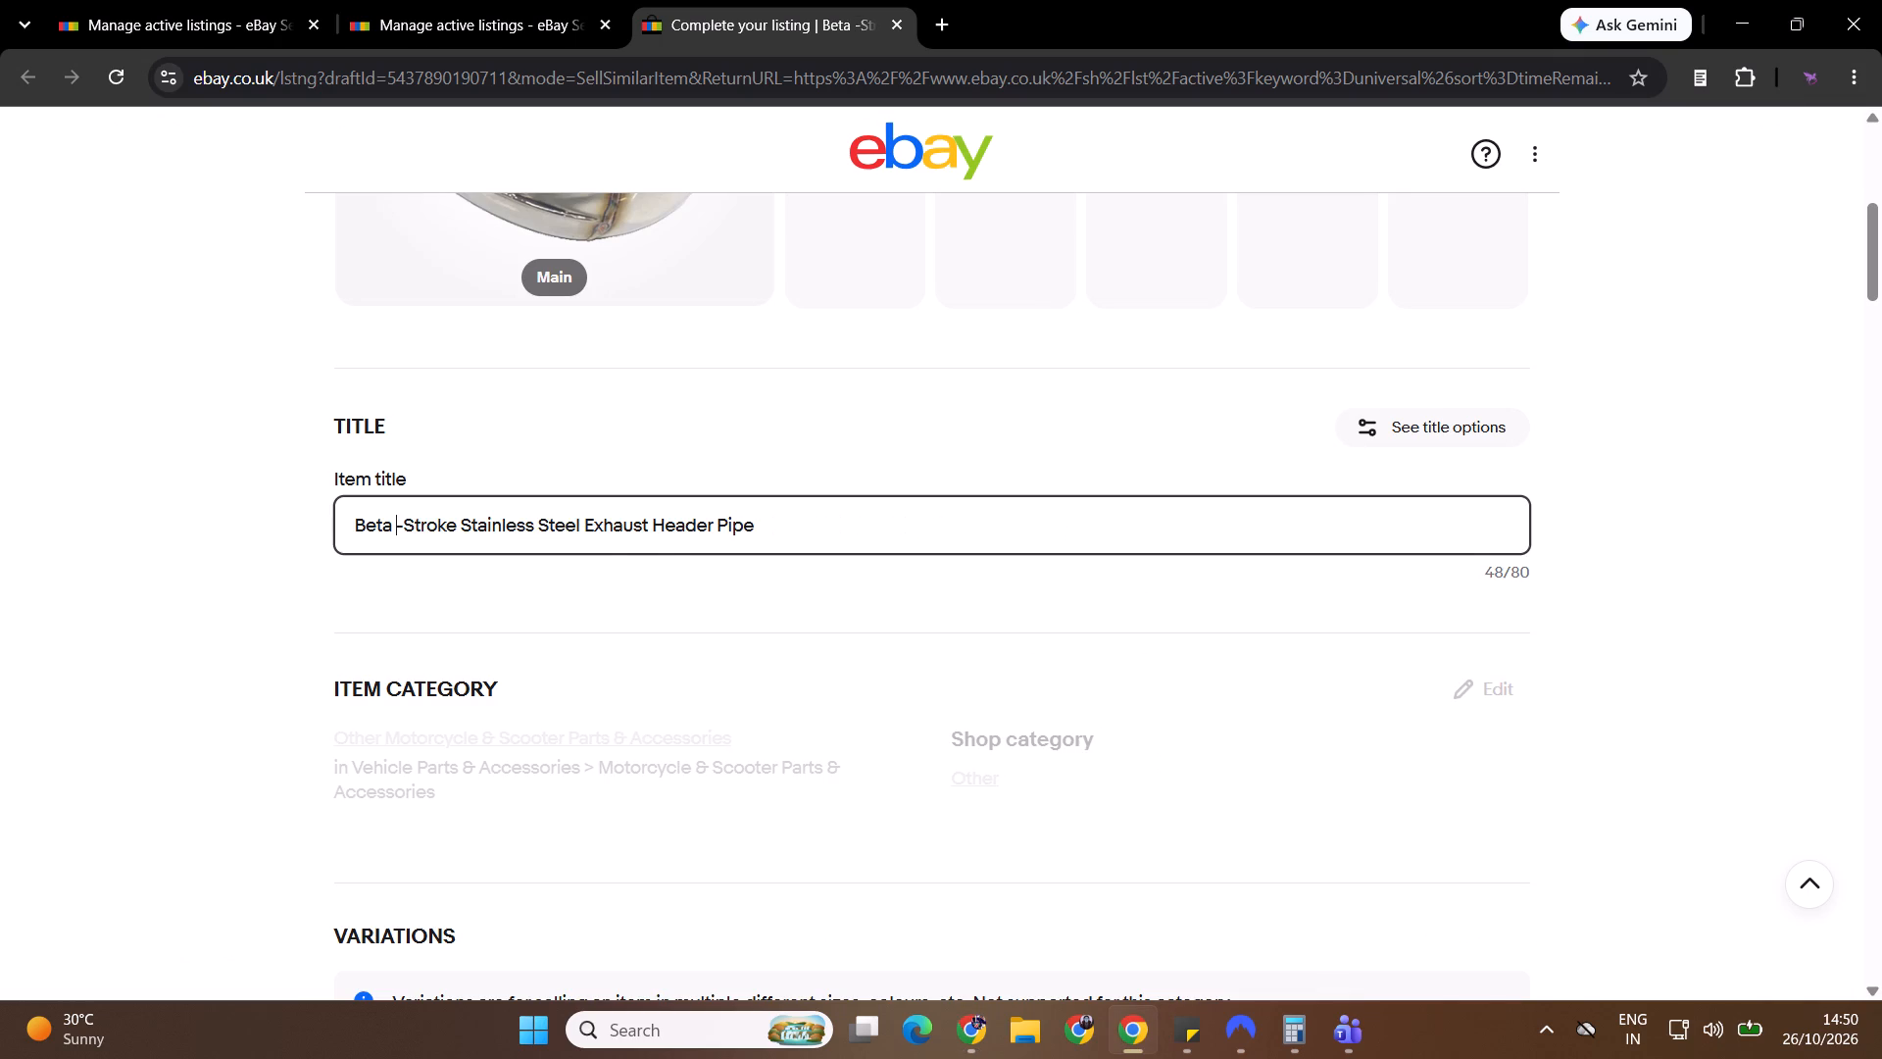
{"action": "key", "text": "ctrl+shift+Left"}
{"action": "type", "text": "BETA"}
{"action": "key", "text": "space"}
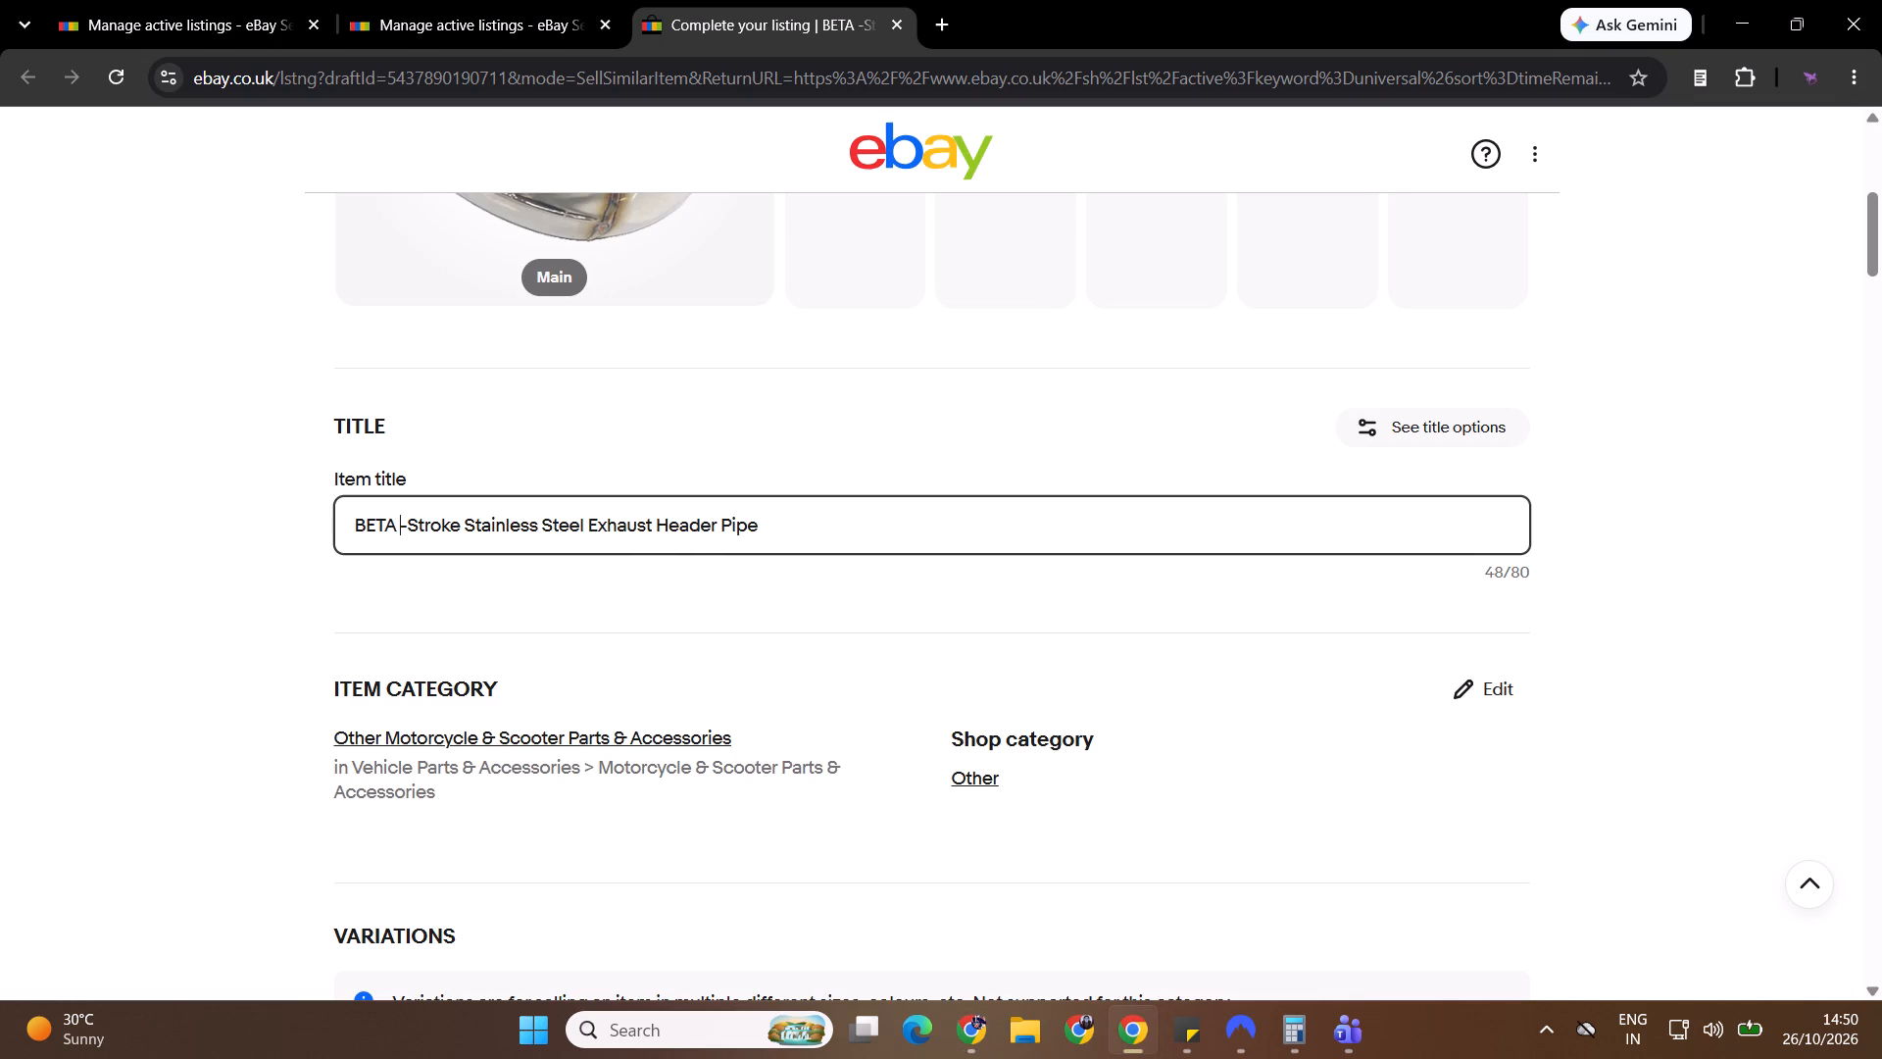
{"action": "key", "text": "2"}
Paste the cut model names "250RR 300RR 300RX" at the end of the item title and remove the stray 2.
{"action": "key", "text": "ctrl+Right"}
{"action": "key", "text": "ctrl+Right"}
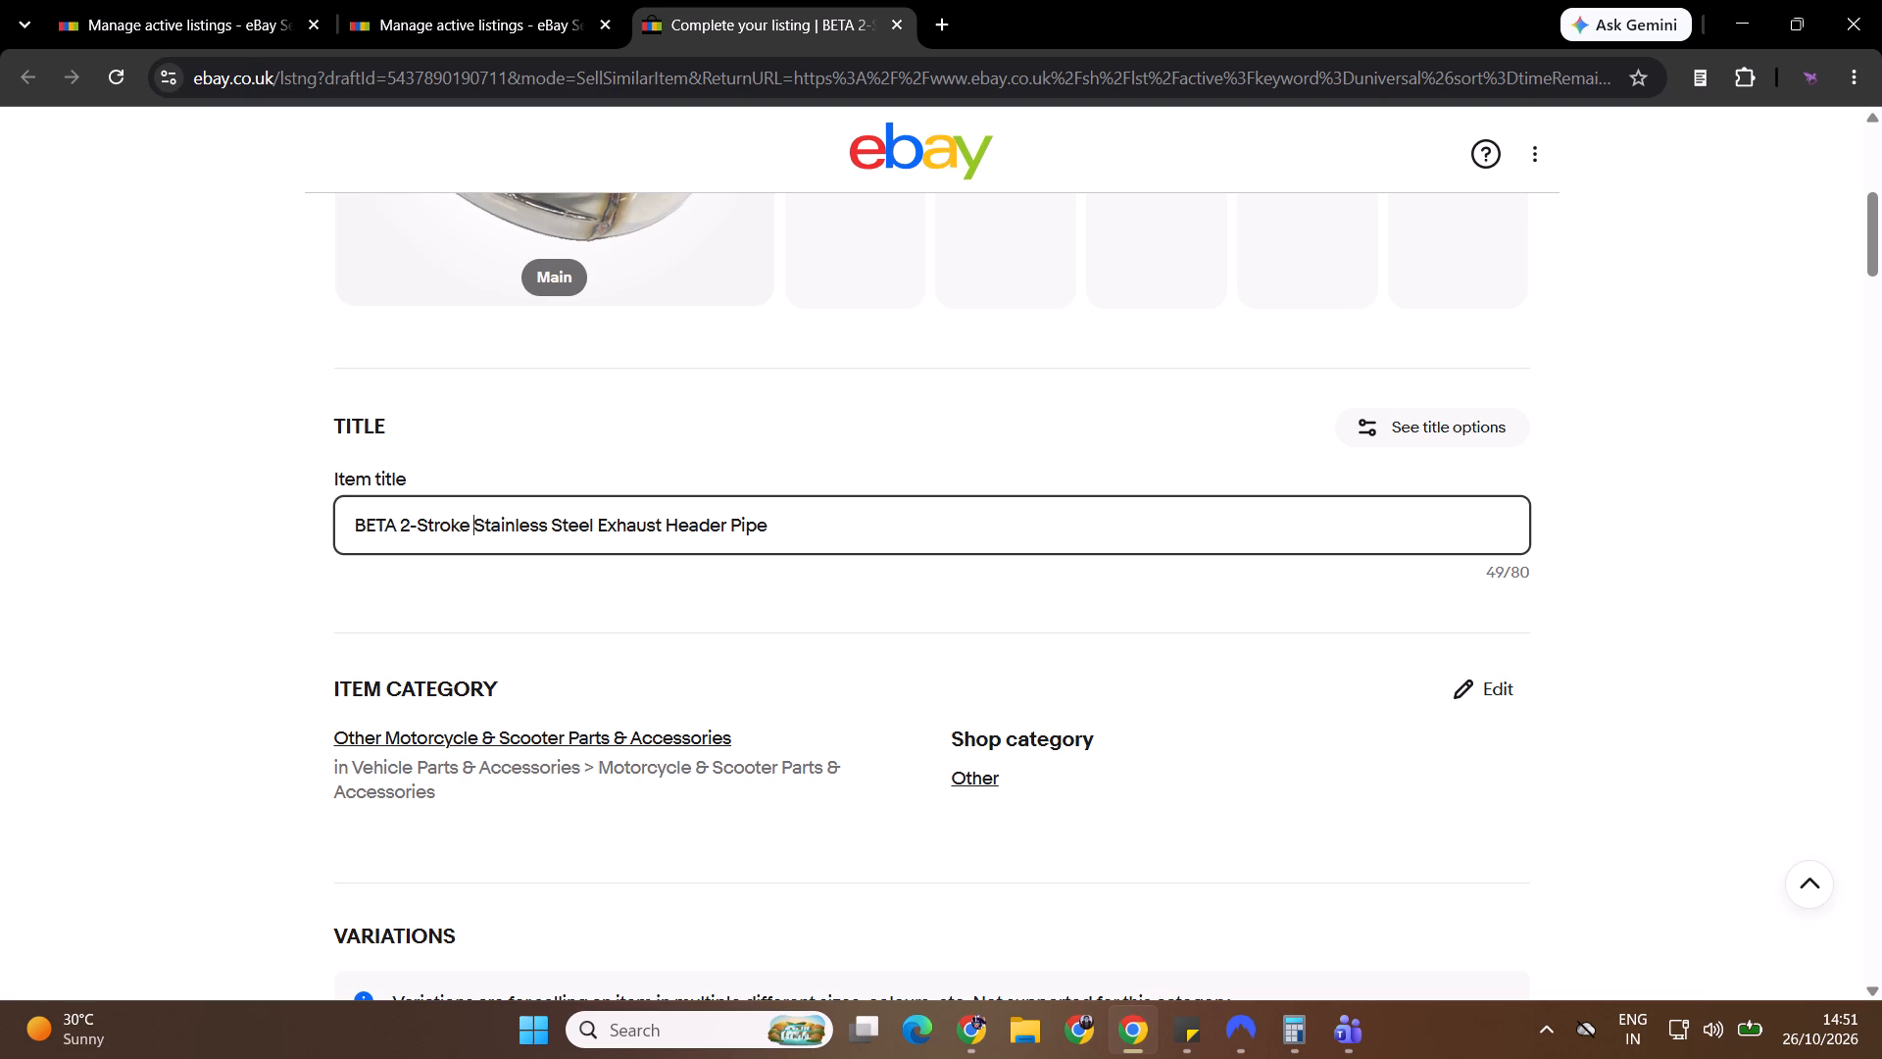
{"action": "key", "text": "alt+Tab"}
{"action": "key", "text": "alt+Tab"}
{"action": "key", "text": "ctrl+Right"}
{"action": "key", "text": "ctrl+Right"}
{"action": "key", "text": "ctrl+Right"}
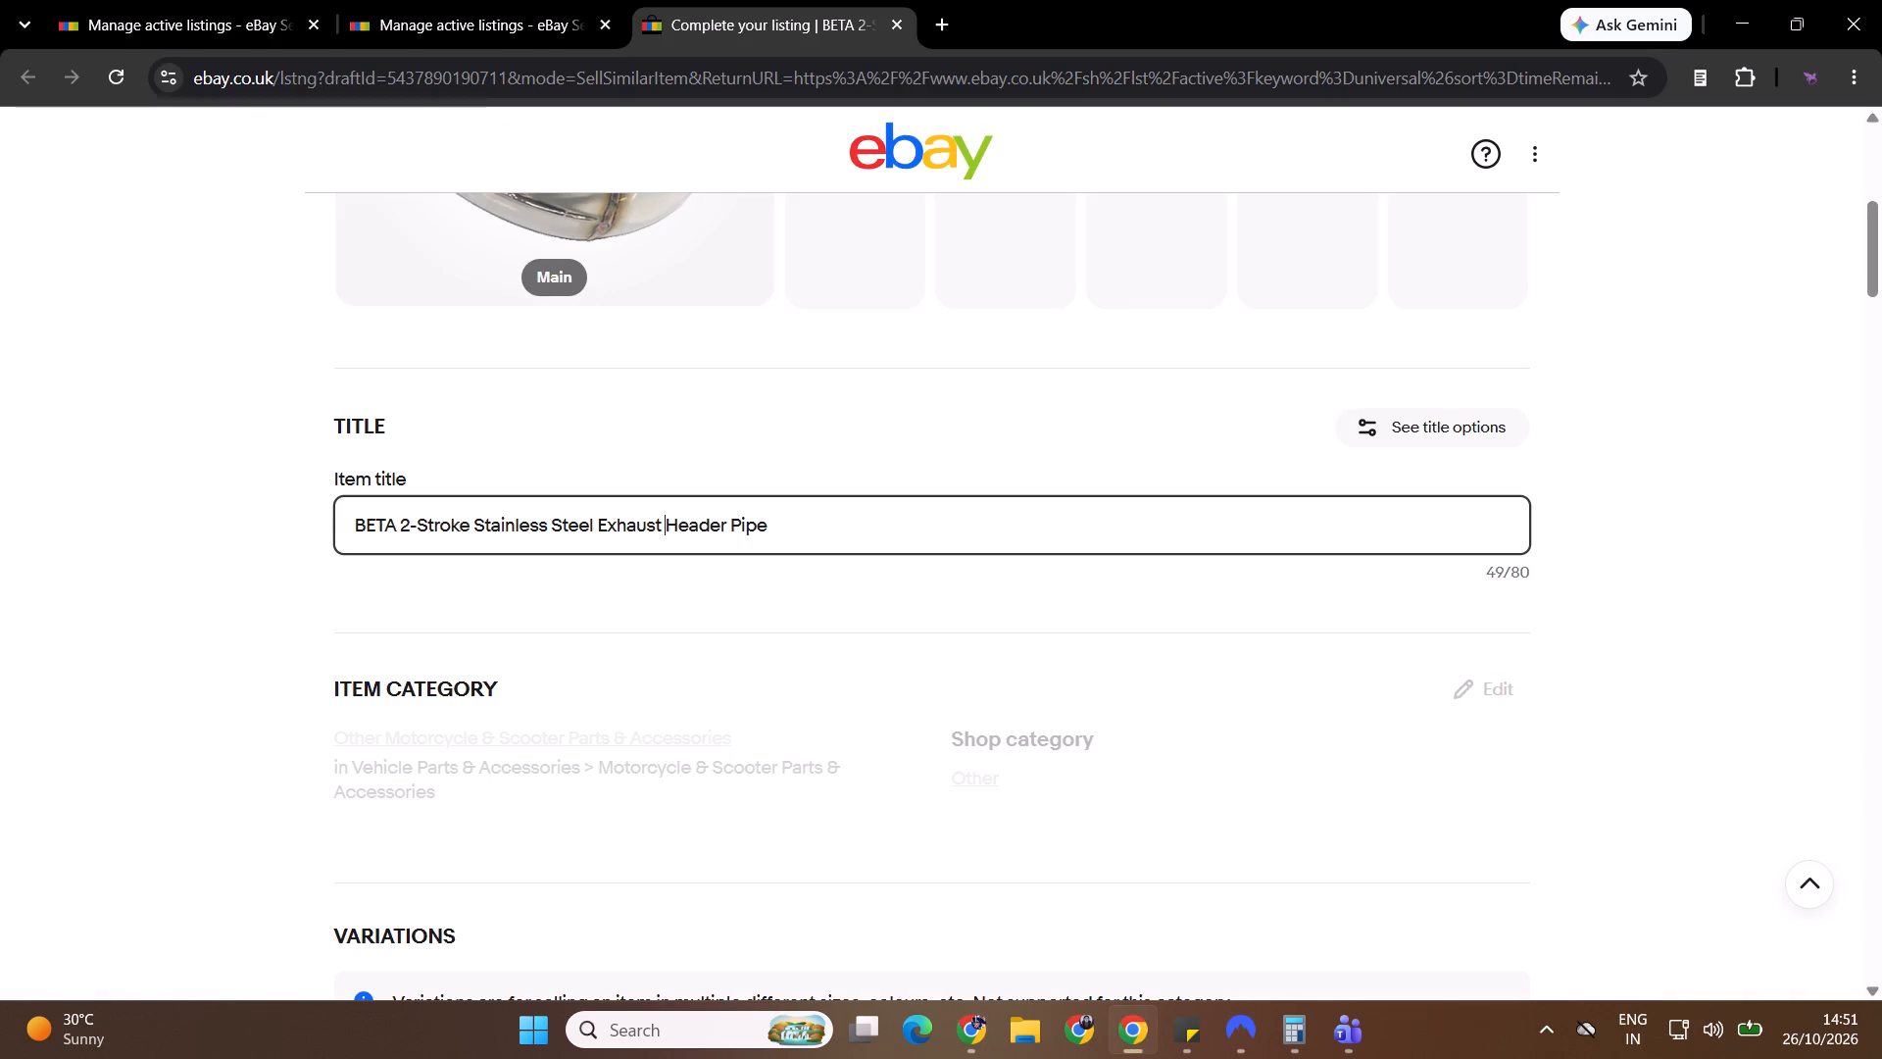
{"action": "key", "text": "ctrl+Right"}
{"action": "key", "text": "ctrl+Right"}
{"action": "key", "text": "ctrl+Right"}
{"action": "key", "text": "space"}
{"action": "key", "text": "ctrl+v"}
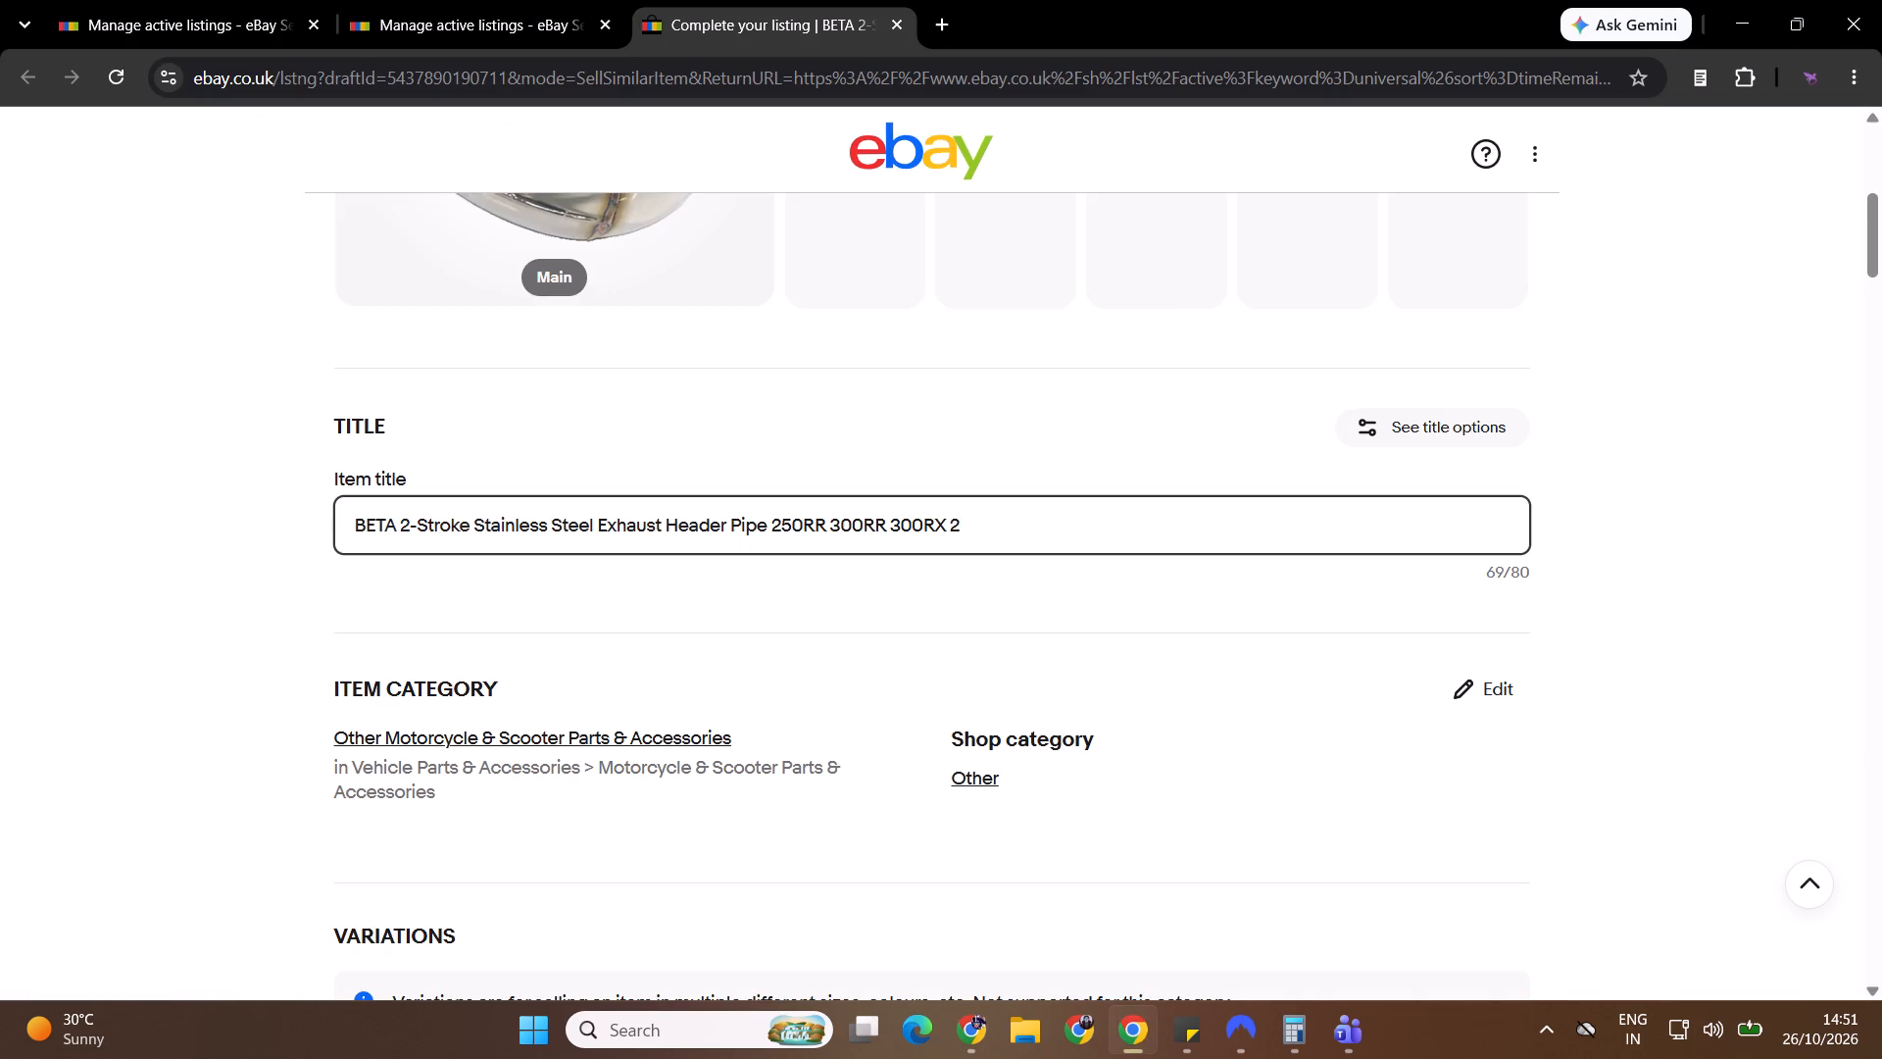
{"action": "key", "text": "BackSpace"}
Replace the model names at the end of the item title with "RR RX 250 300".
{"action": "key", "text": "Left"}
{"action": "key", "text": "Left"}
{"action": "key", "text": "Left"}
{"action": "key", "text": "Left"}
{"action": "key", "text": "Left"}
{"action": "key", "text": "Left"}
{"action": "key", "text": "Left"}
{"action": "key", "text": "Right"}
{"action": "key", "text": "ctrl+Right"}
{"action": "key", "text": "ctrl+shift+Left"}
{"action": "key", "text": "shift+Left"}
{"action": "key", "text": "shift+Left"}
{"action": "key", "text": "shift+Left"}
{"action": "key", "text": "shift+Left"}
{"action": "key", "text": "shift+Left"}
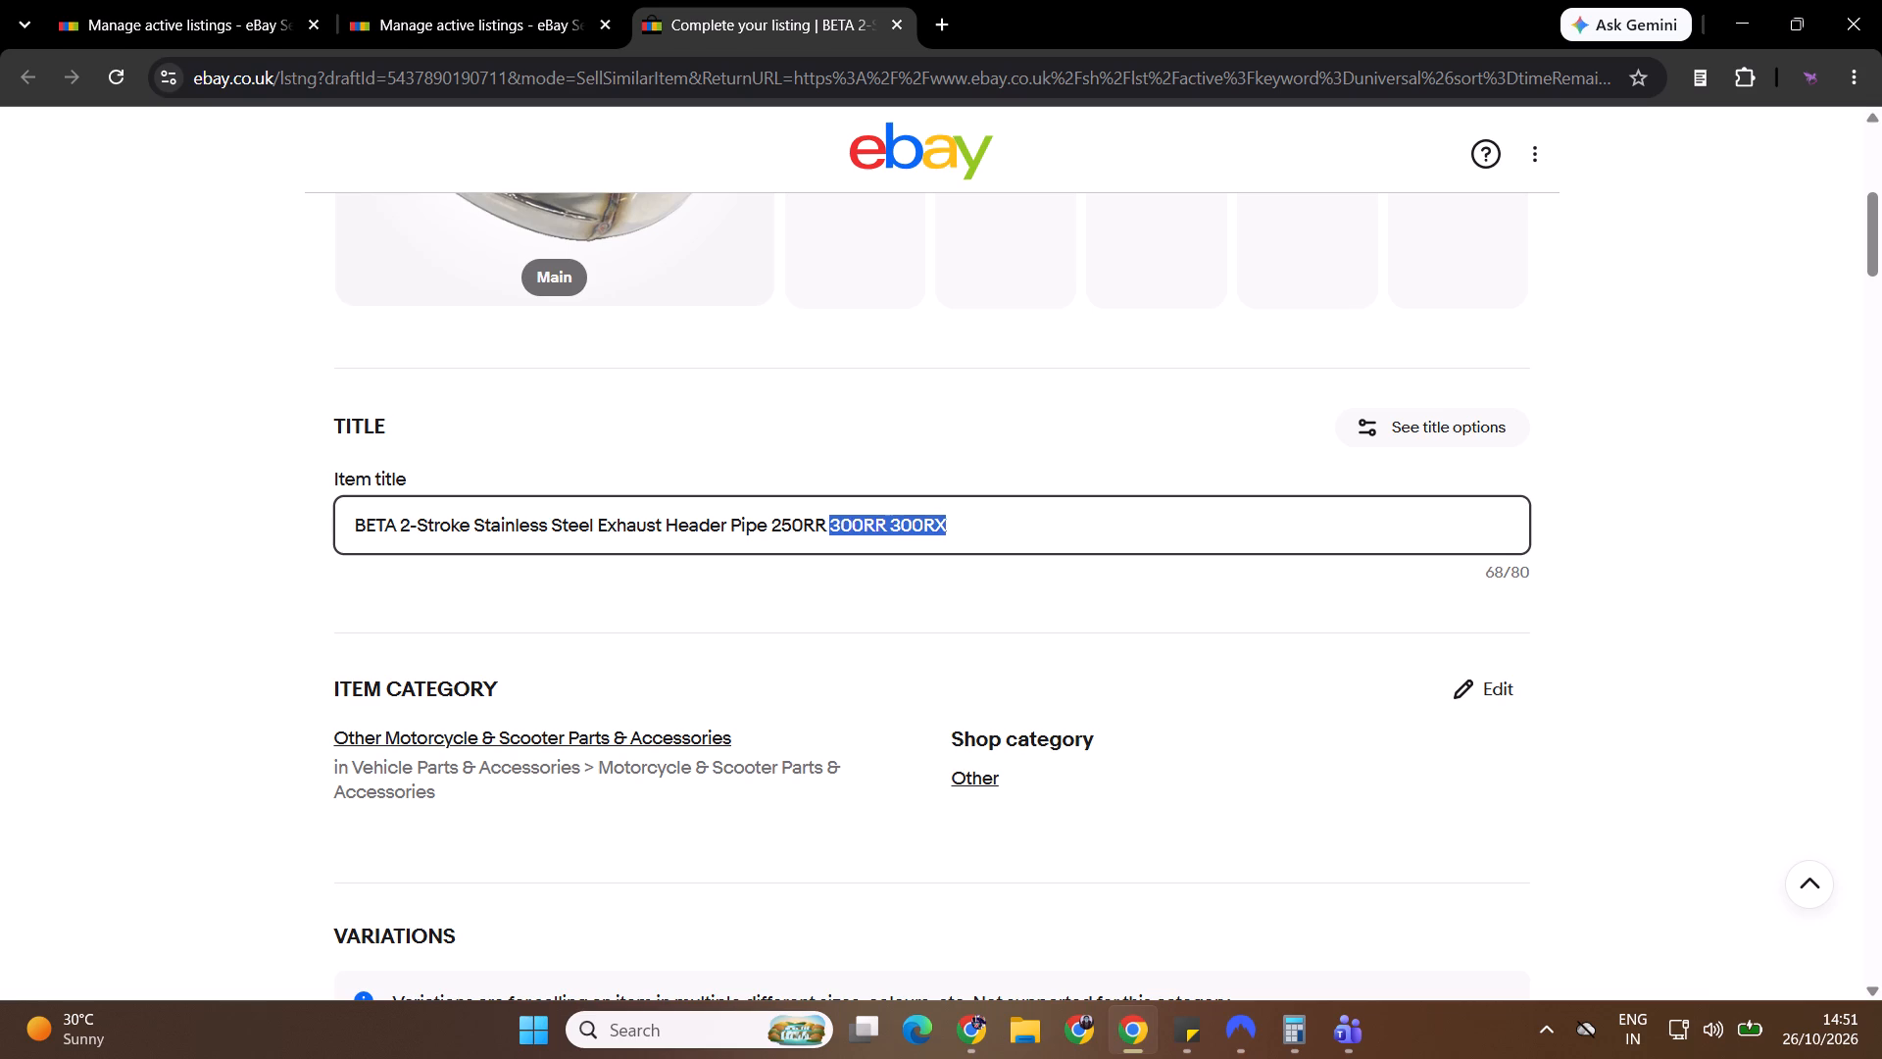
{"action": "key", "text": "shift+Left"}
{"action": "key", "text": "shift+Left"}
{"action": "key", "text": "shift+Left"}
{"action": "key", "text": "shift+Left"}
{"action": "key", "text": "shift+Left"}
{"action": "key", "text": "shift+Left"}
{"action": "key", "text": "shift+Left"}
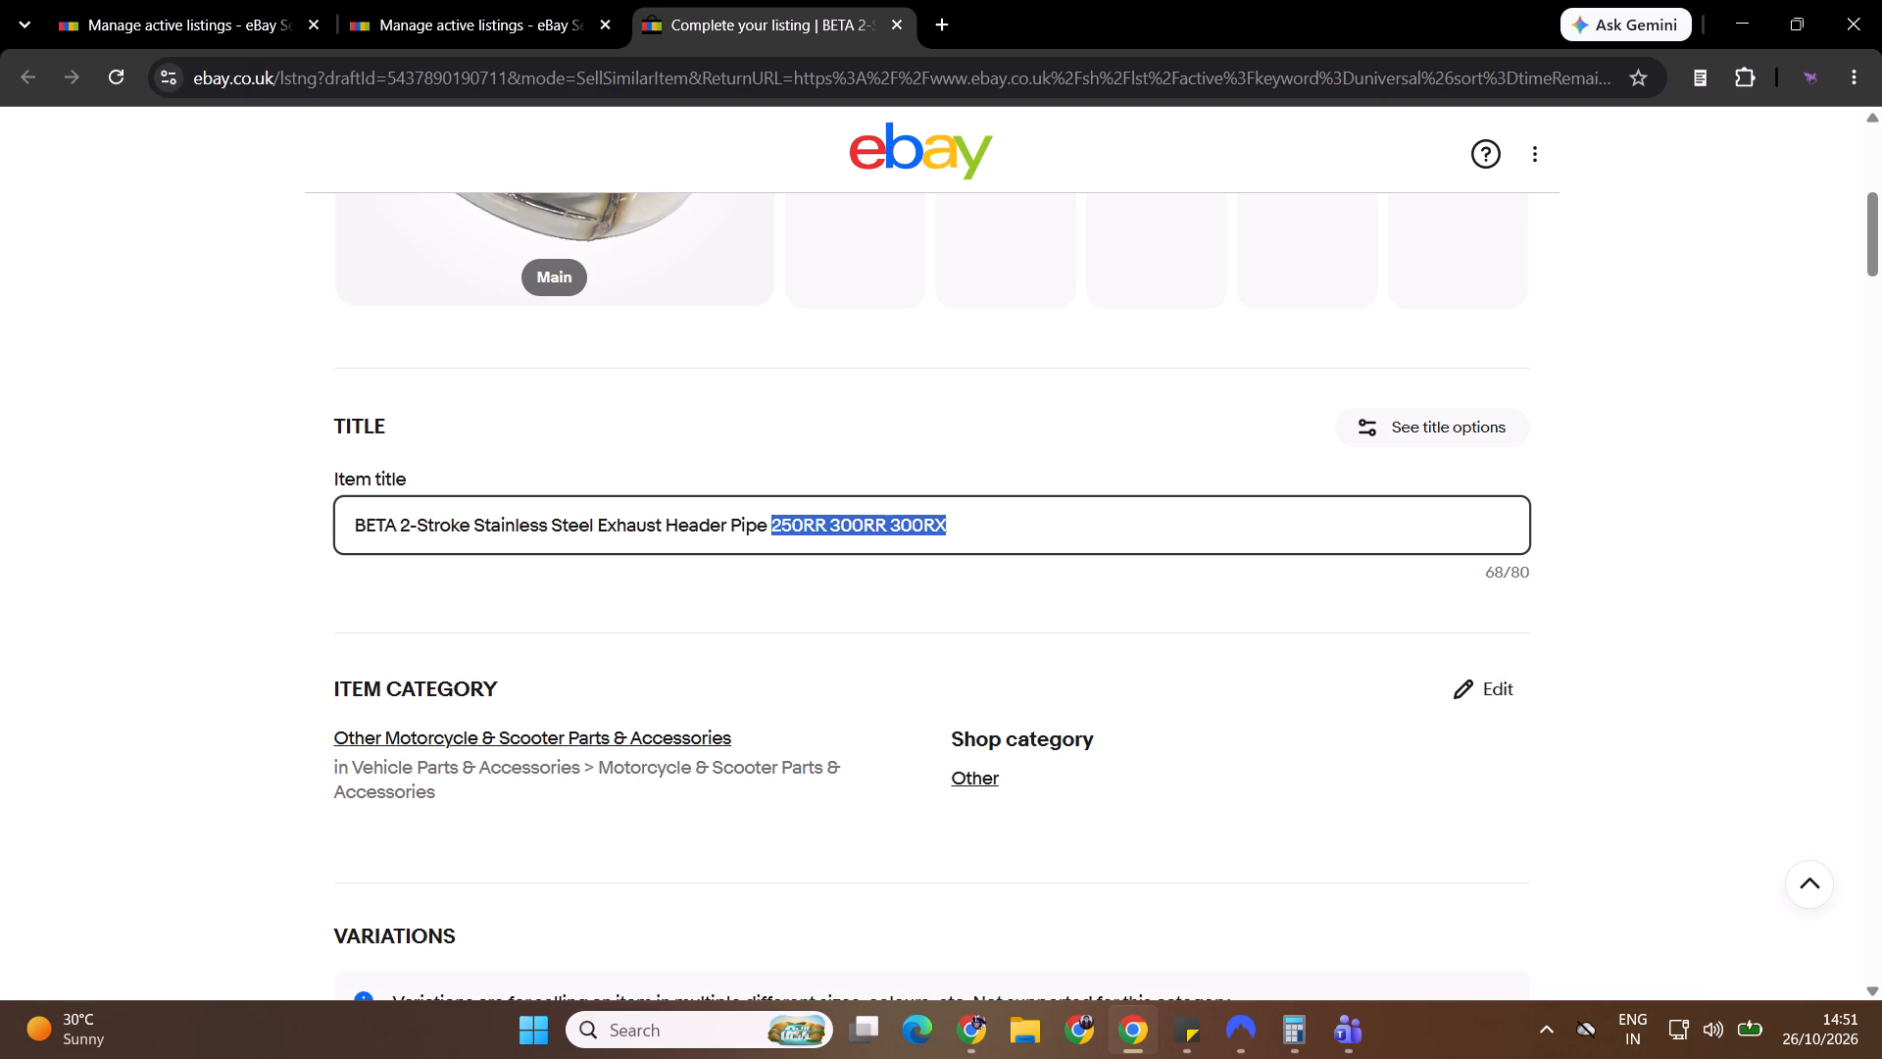
{"action": "type", "text": "RR R"}
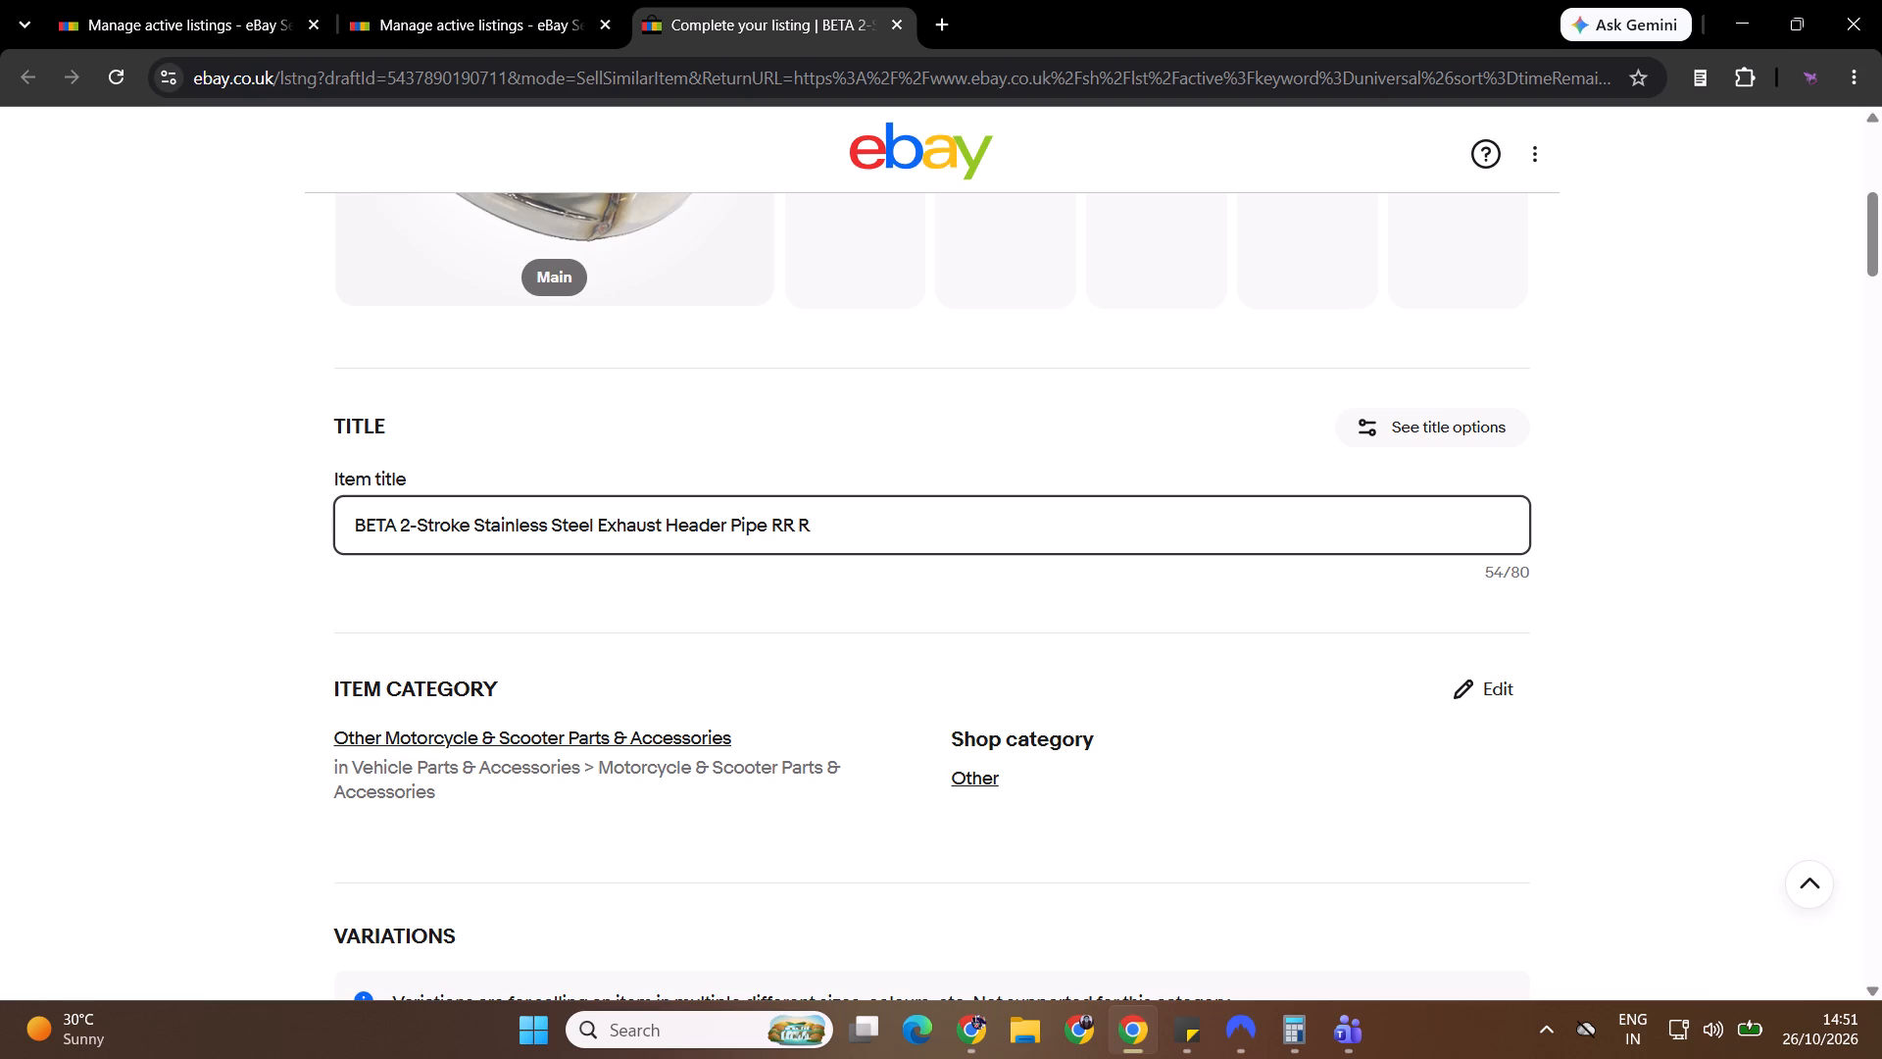
{"action": "type", "text": "X 3"}
{"action": "key", "text": "BackSpace"}
{"action": "type", "text": "250 300"}
{"action": "key", "text": "space"}
Check the fitment years in the ChatGPT listing text and append "20-22" to the eBay item title.
{"action": "key", "text": "alt+Tab"}
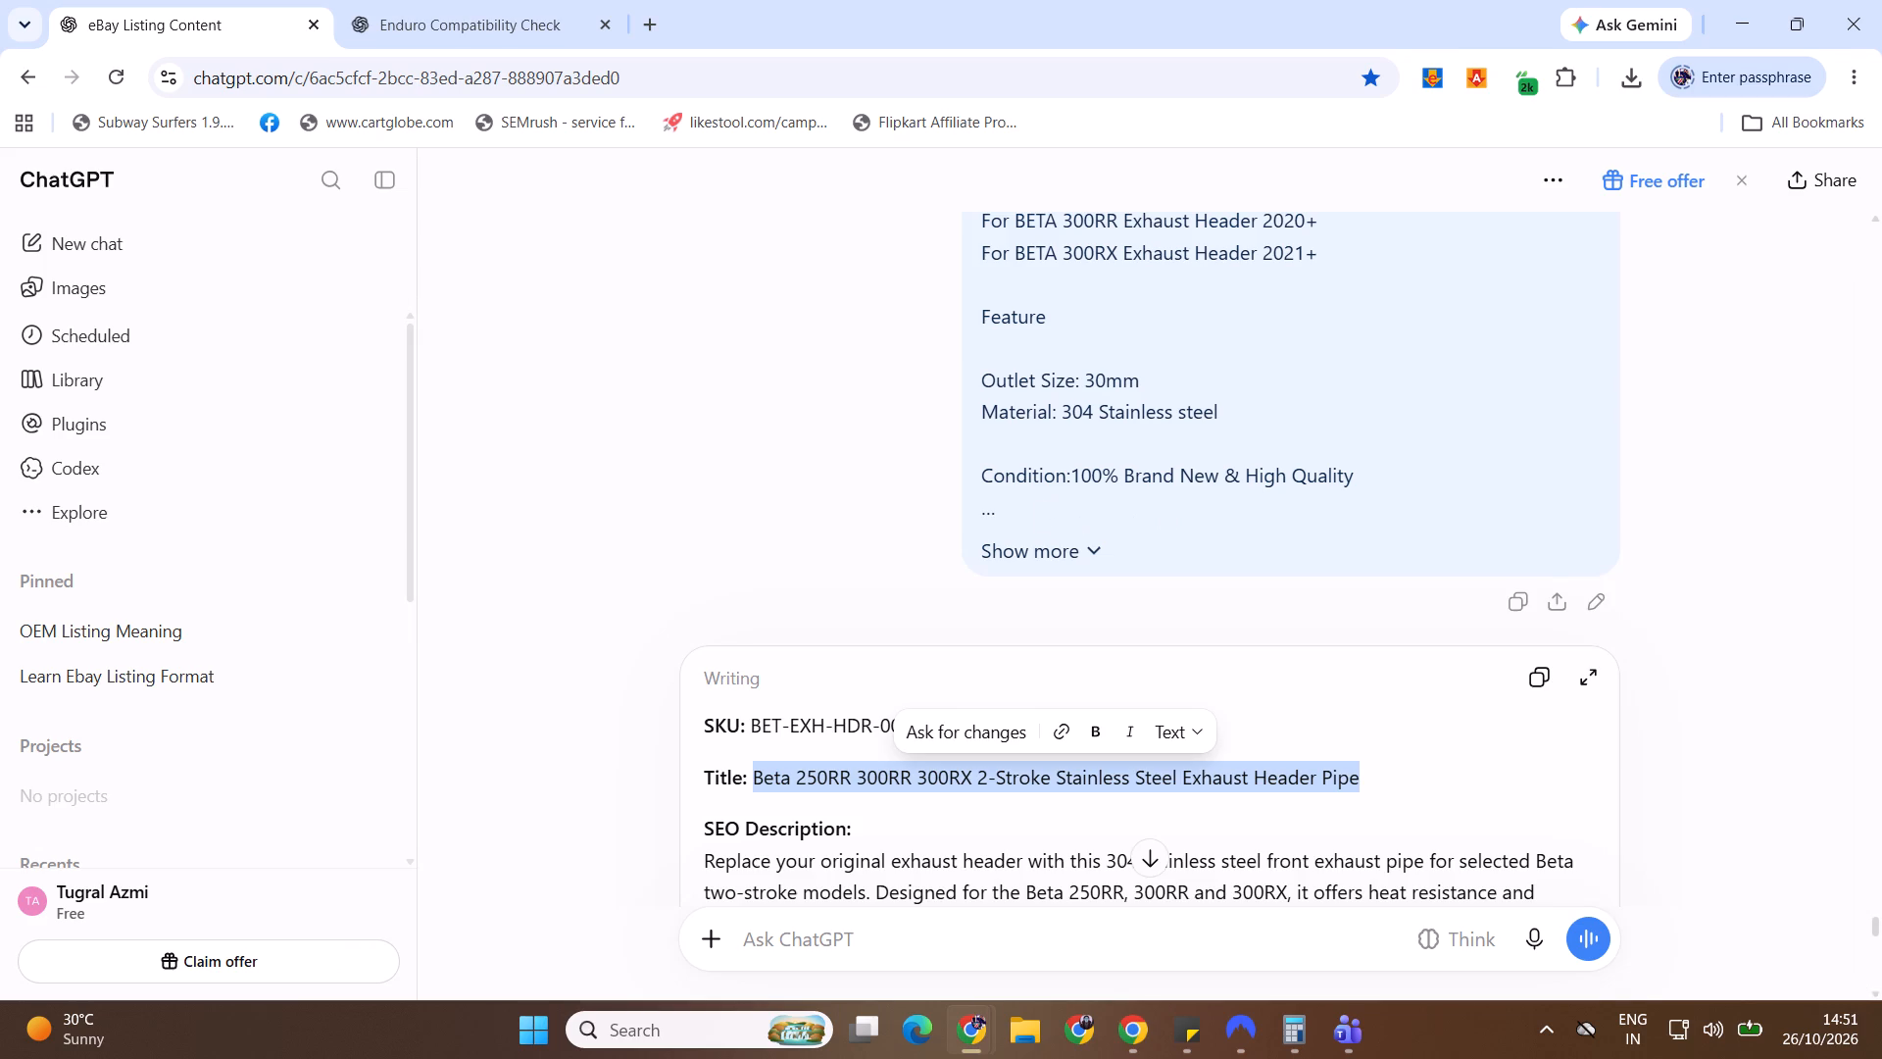
{"action": "middle_click", "coordinate": [654, 397]}
{"action": "left_click", "coordinate": [637, 523]}
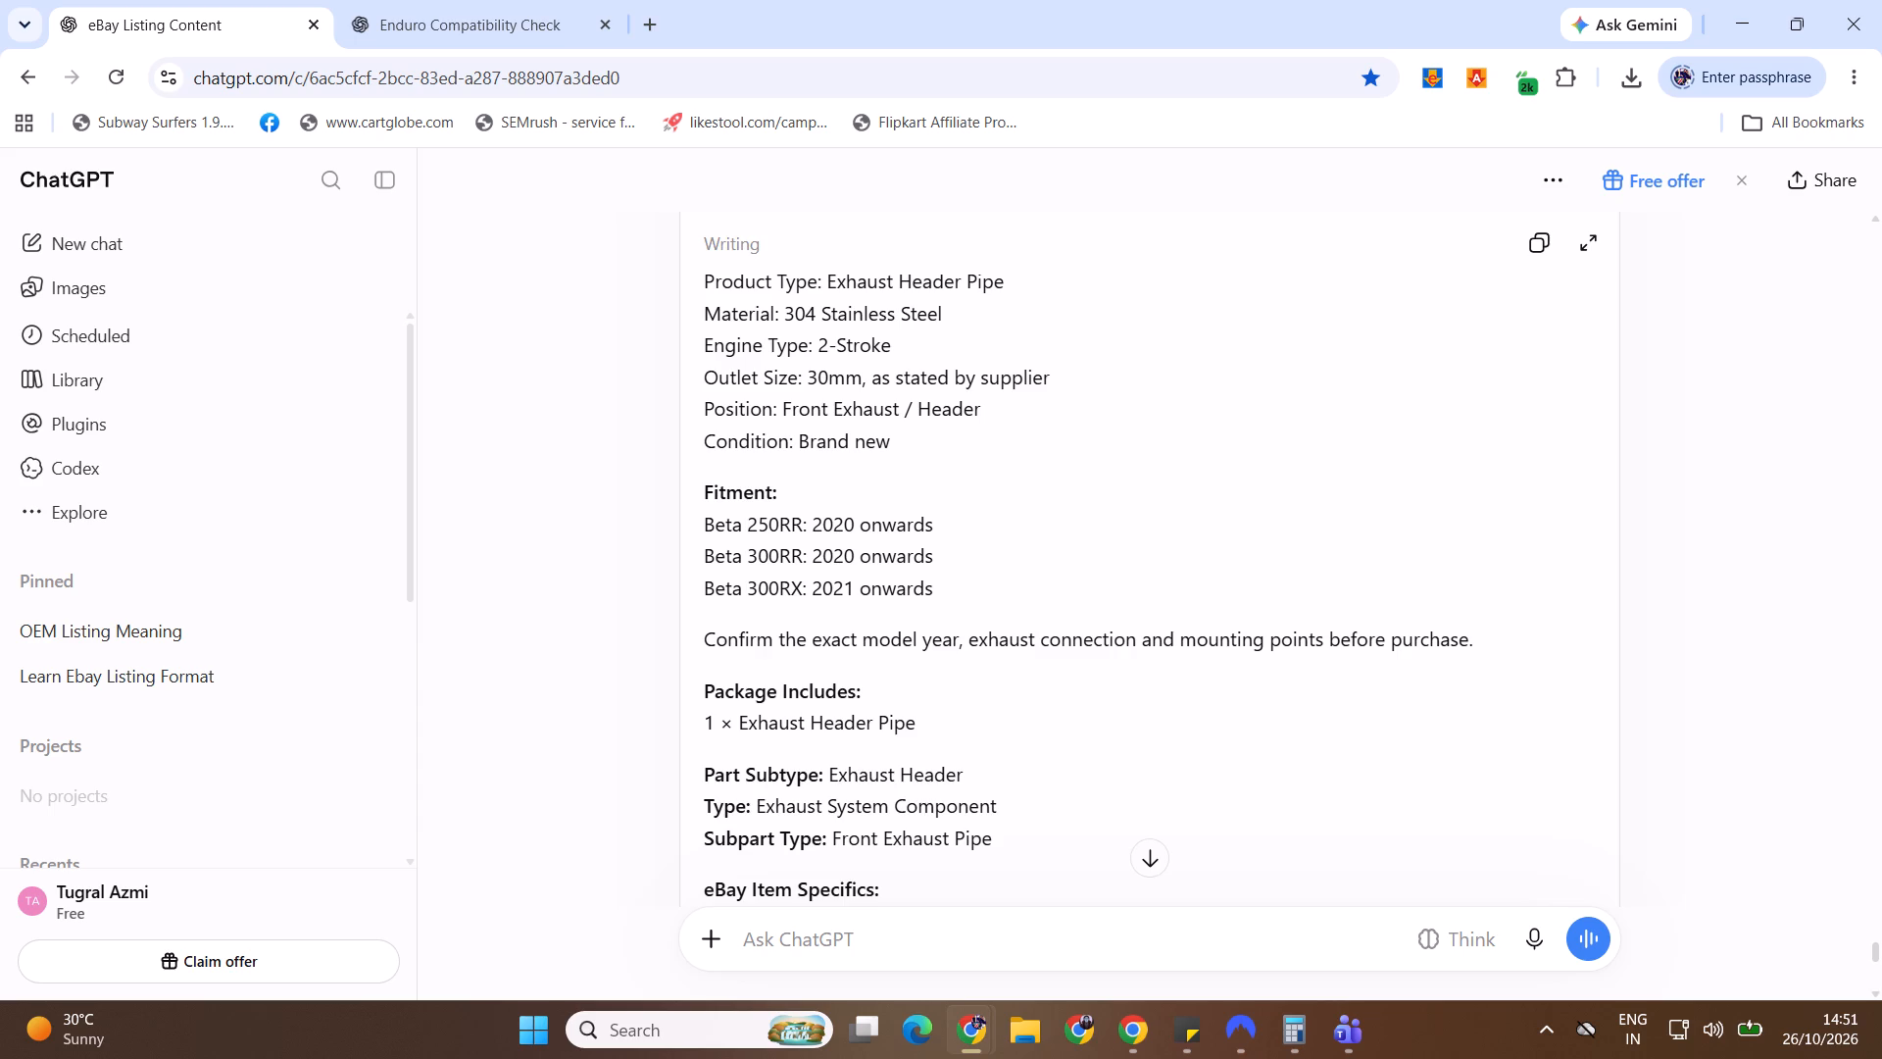
{"action": "key", "text": "alt+Tab"}
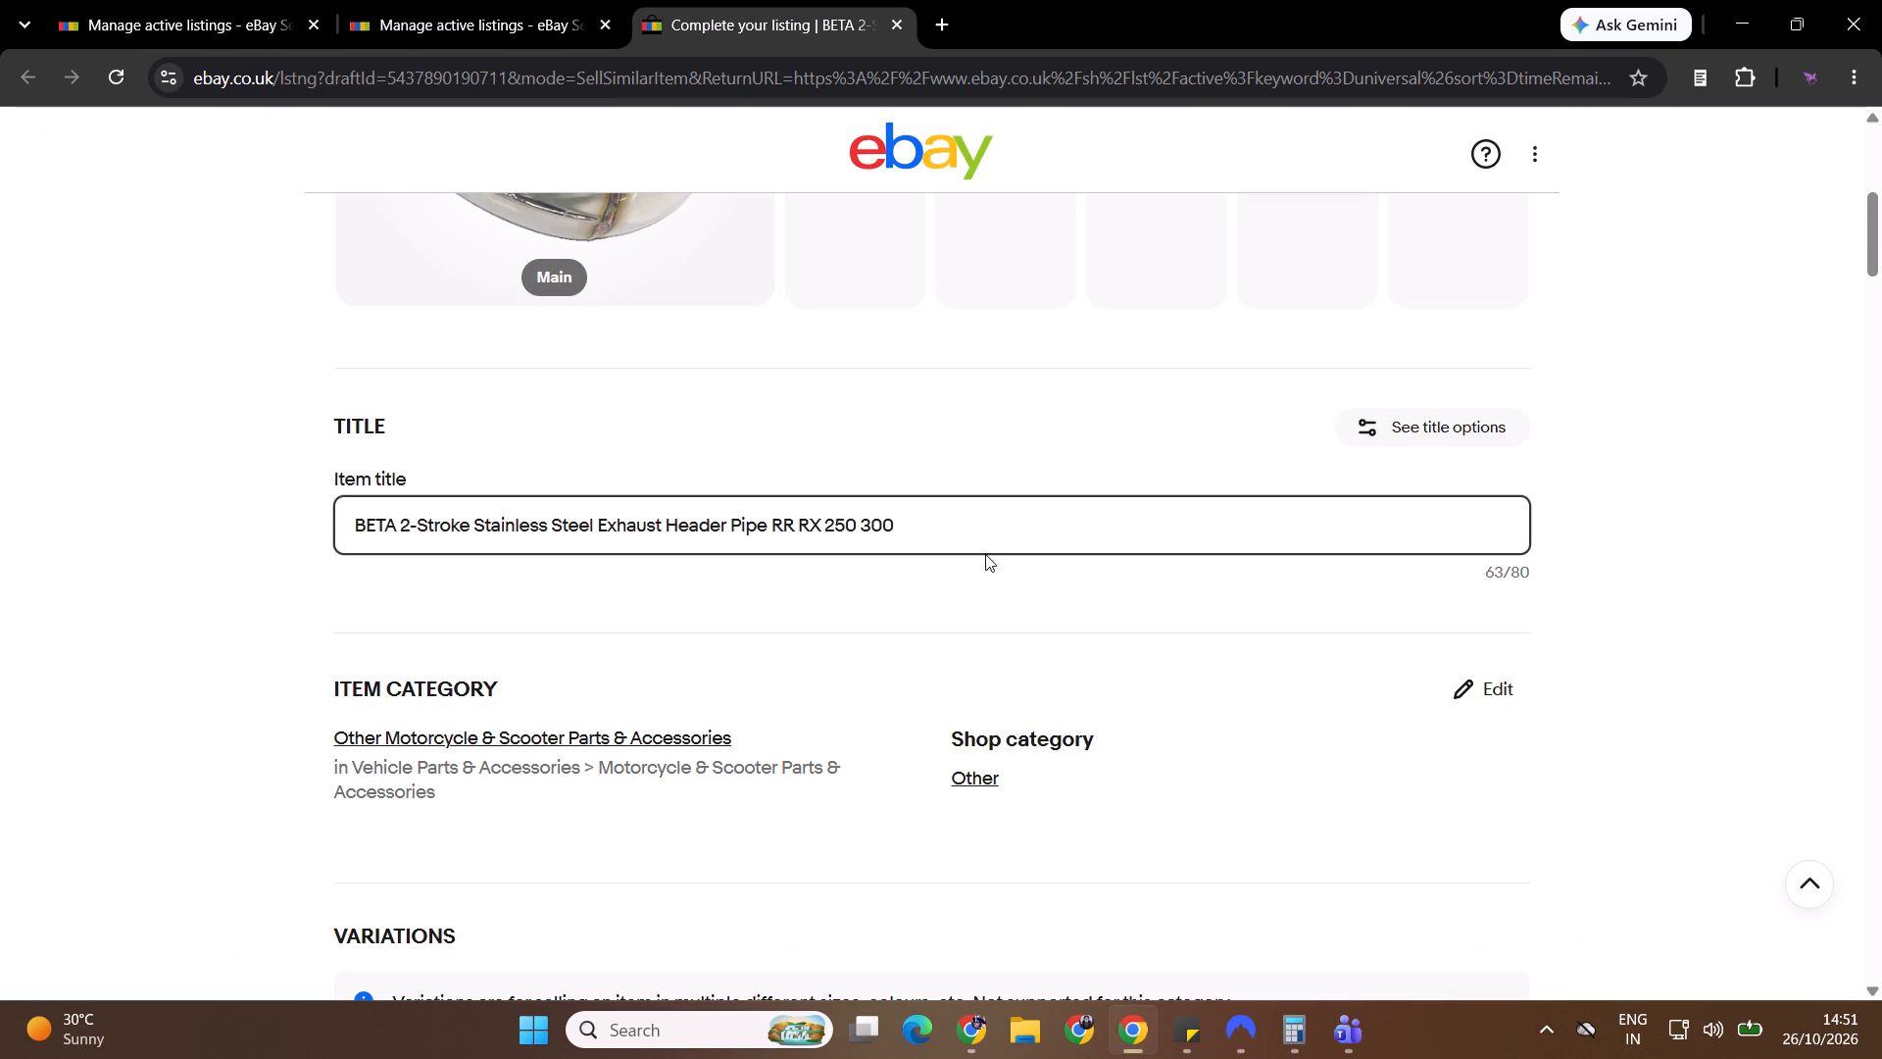
{"action": "type", "text": "200"}
{"action": "key", "text": "BackSpace"}
{"action": "type", "text": "-22"}
Compare the ChatGPT and AliExpress product titles, and delete "Stainless Steel" from the eBay item title.
{"action": "key", "text": "ctrl+Left"}
{"action": "key", "text": "ctrl+Left"}
{"action": "key", "text": "ctrl+Left"}
{"action": "key", "text": "ctrl+Left"}
{"action": "key", "text": "ctrl+Left"}
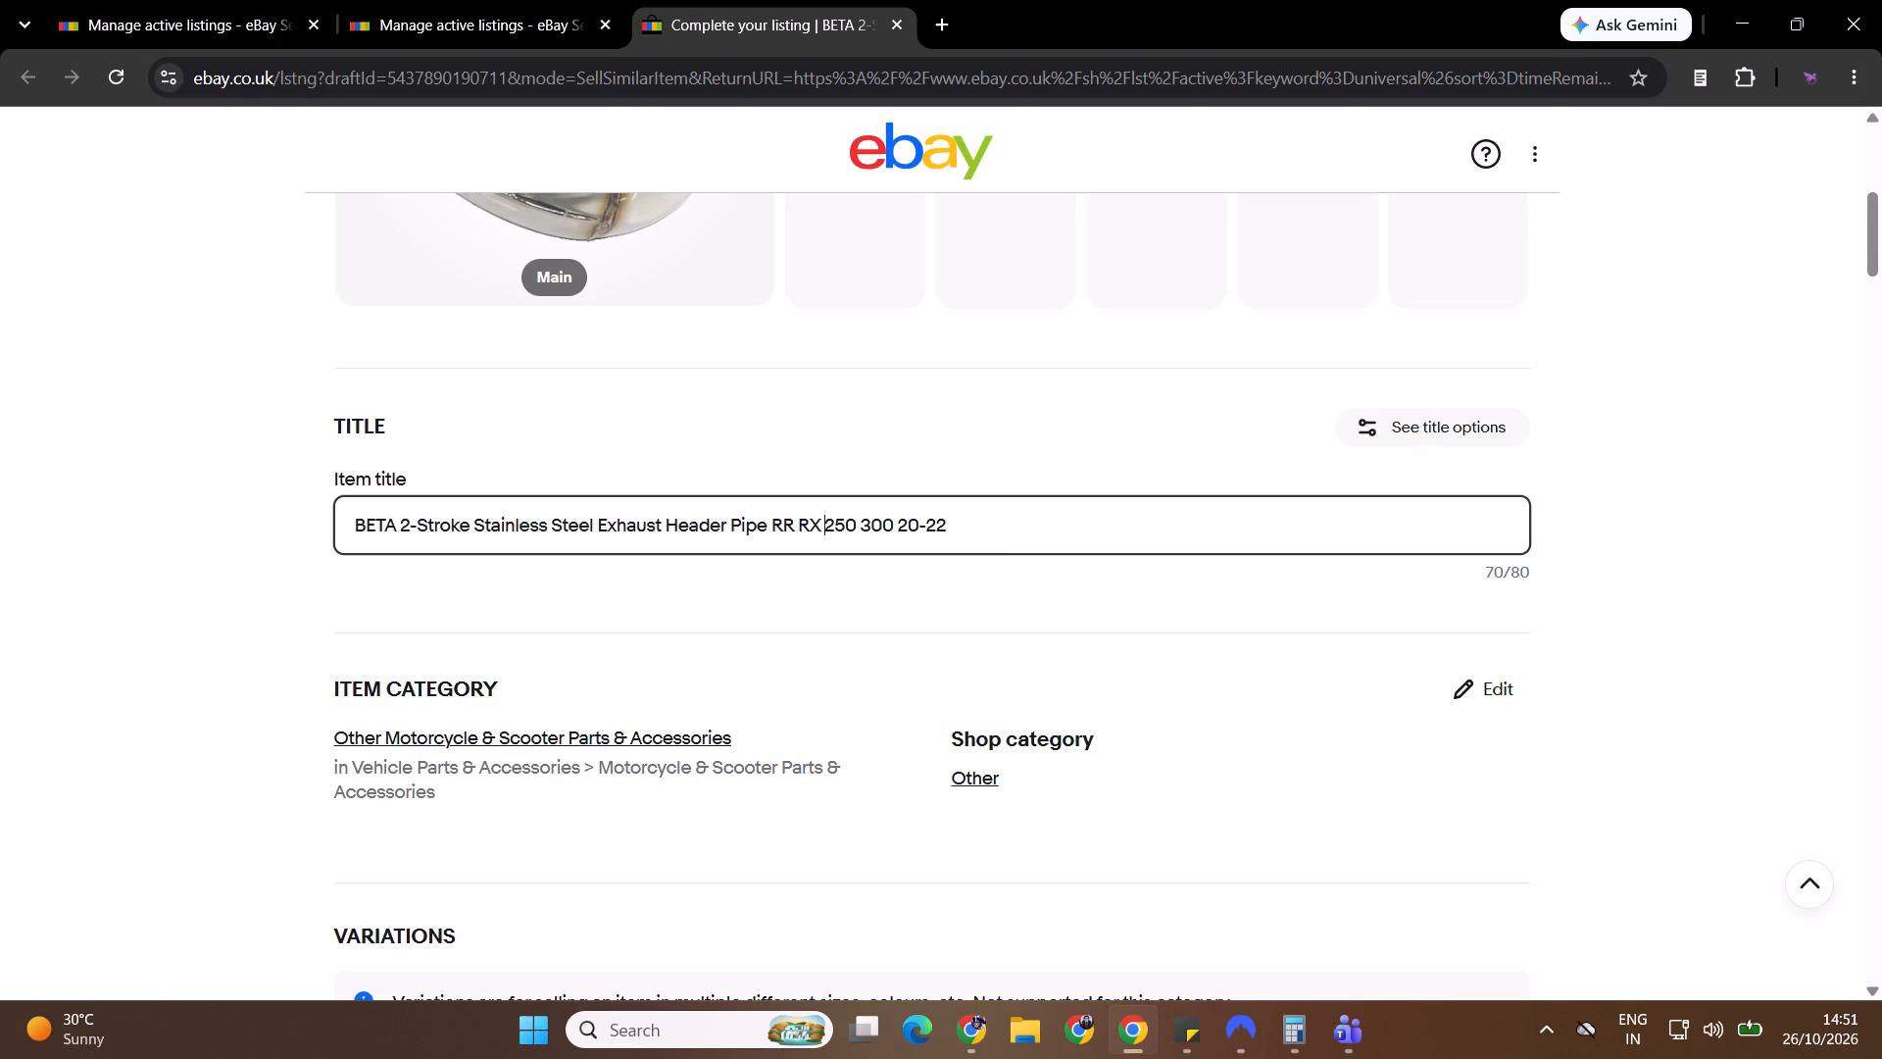
{"action": "key", "text": "ctrl+Left"}
{"action": "key", "text": "ctrl+Left"}
{"action": "key", "text": "alt+Tab"}
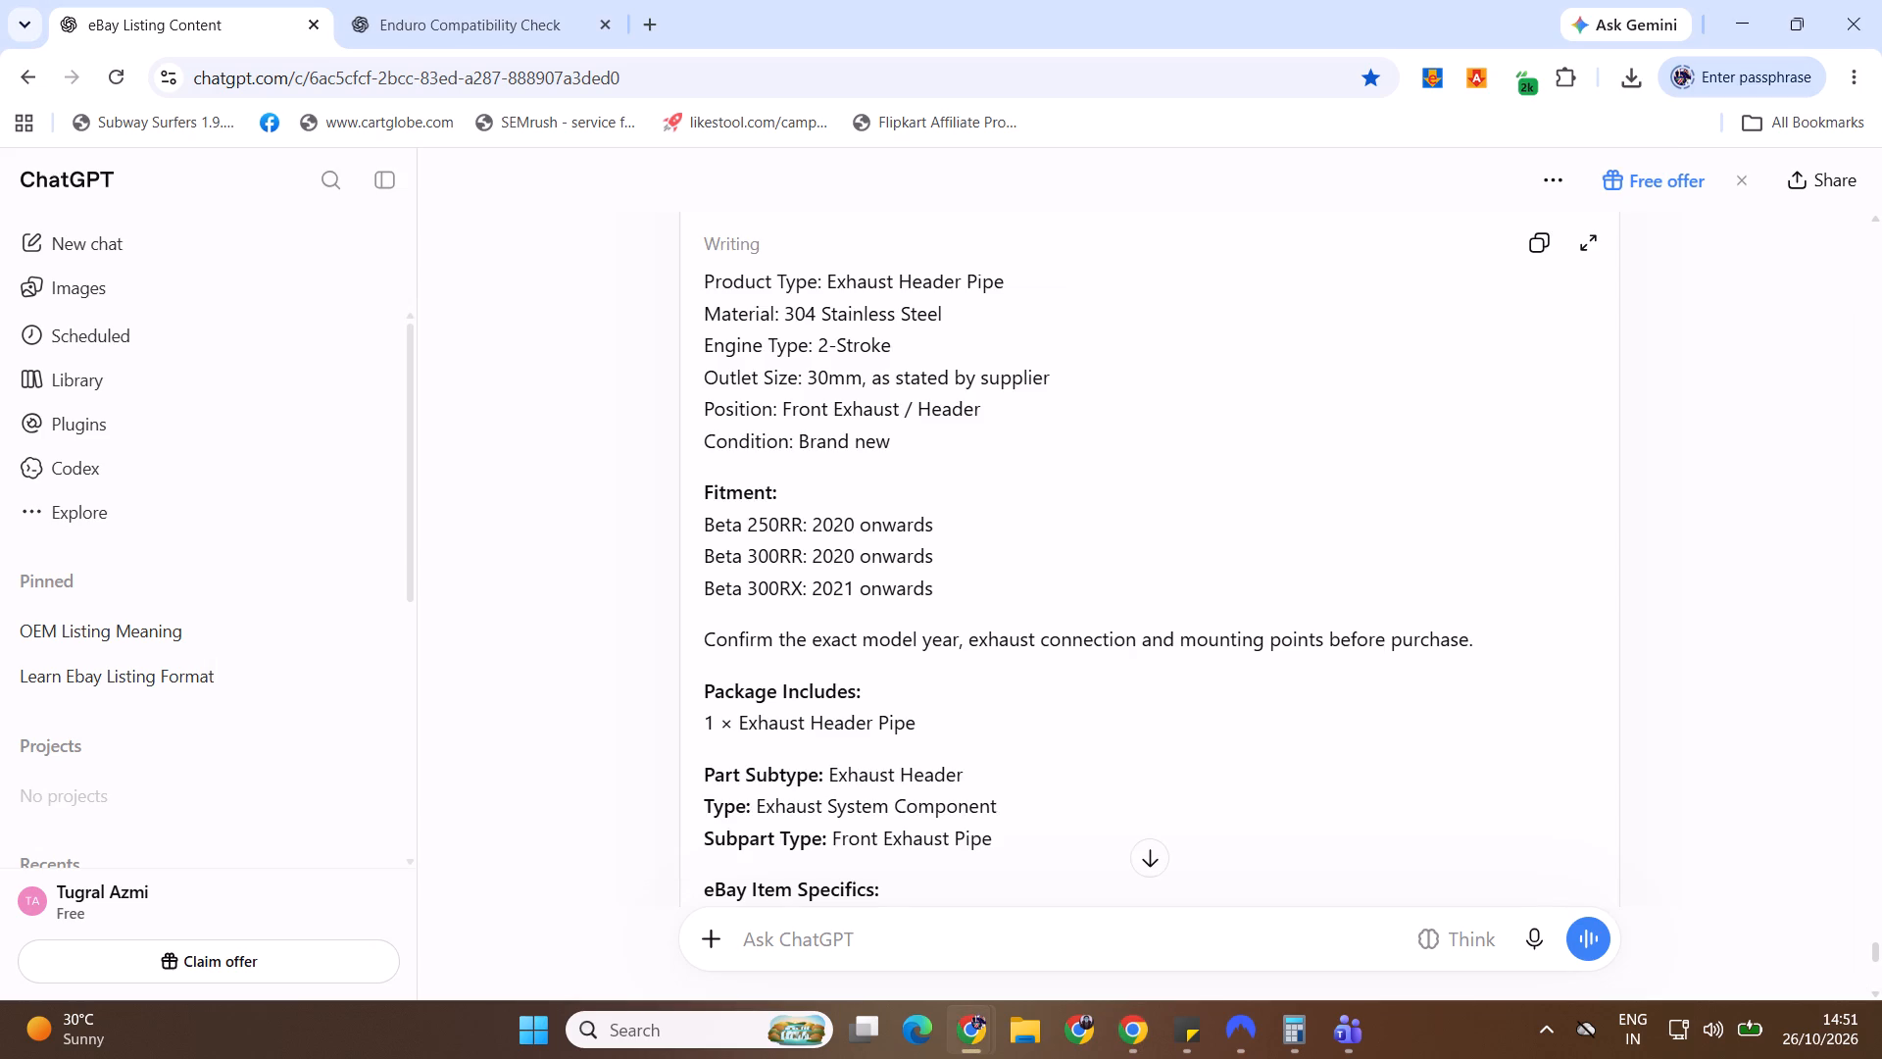
{"action": "middle_click", "coordinate": [1009, 673]}
{"action": "middle_click", "coordinate": [1009, 493]}
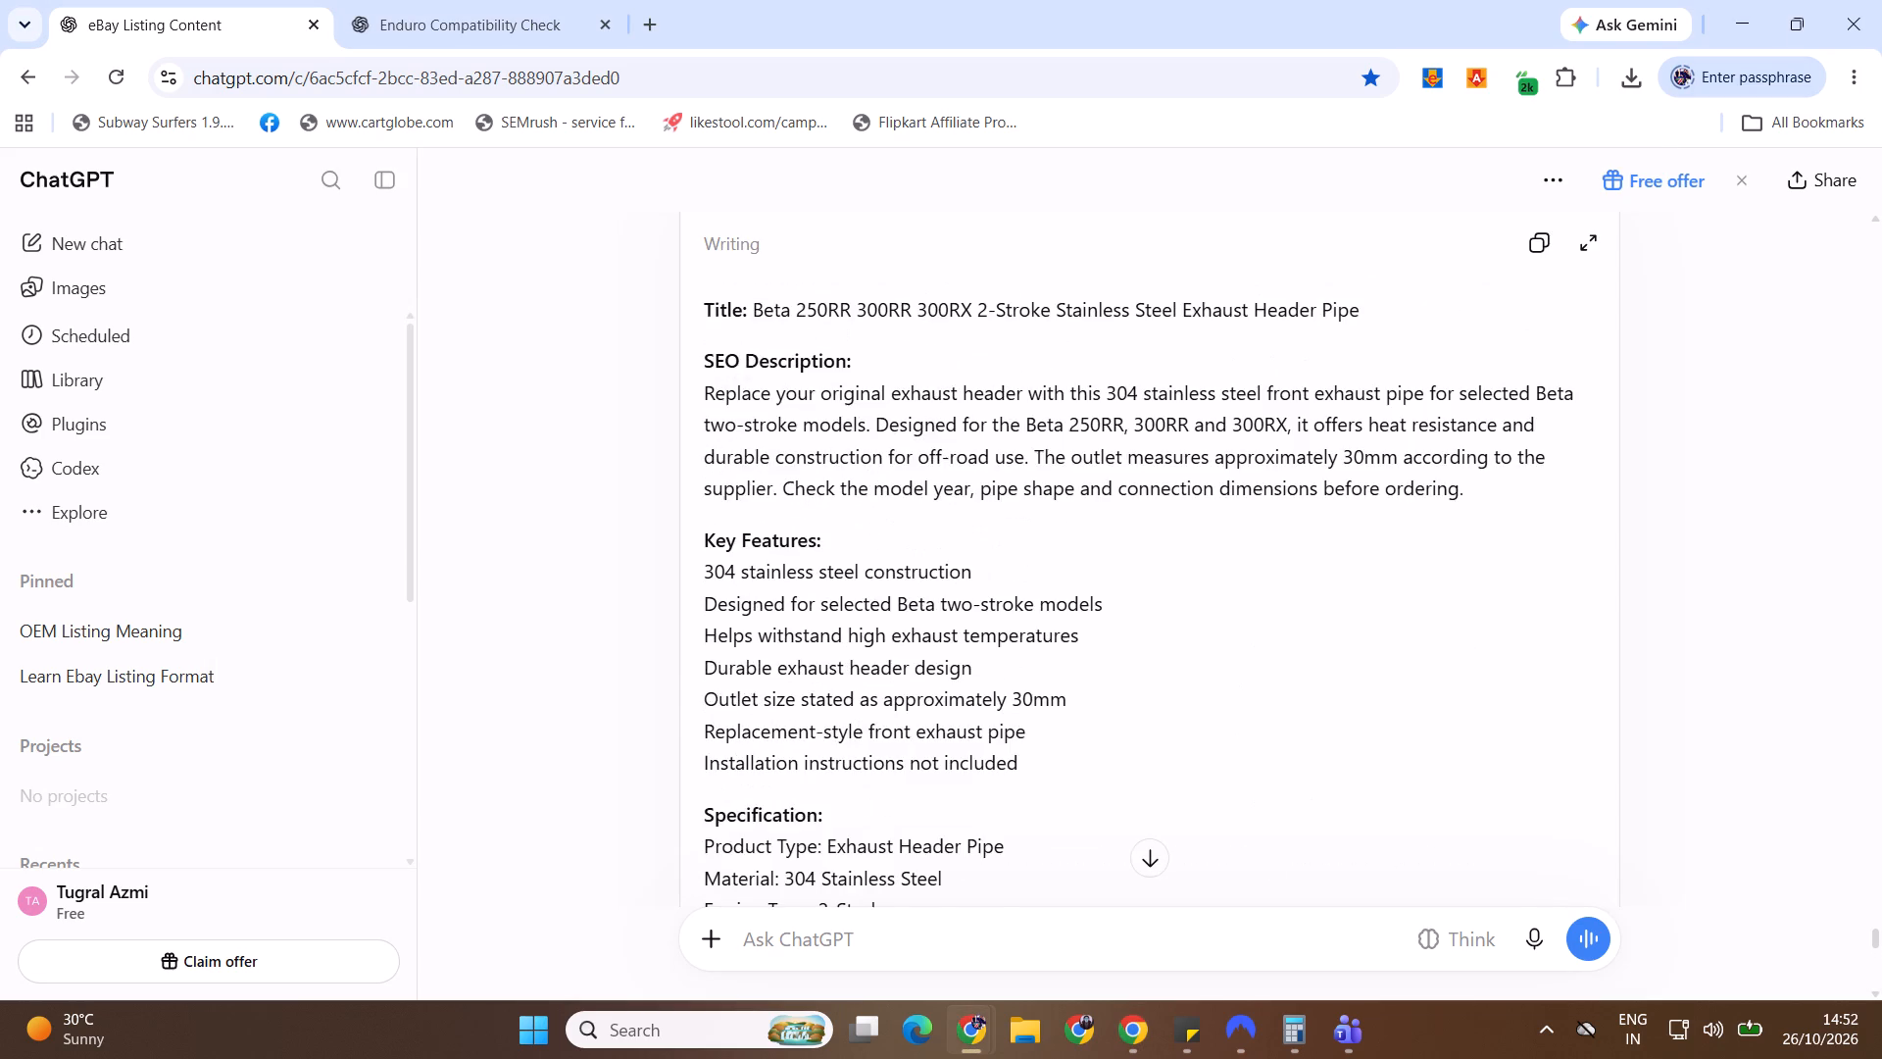
{"action": "key", "text": "alt+Tab"}
{"action": "key", "text": "alt+Tab"}
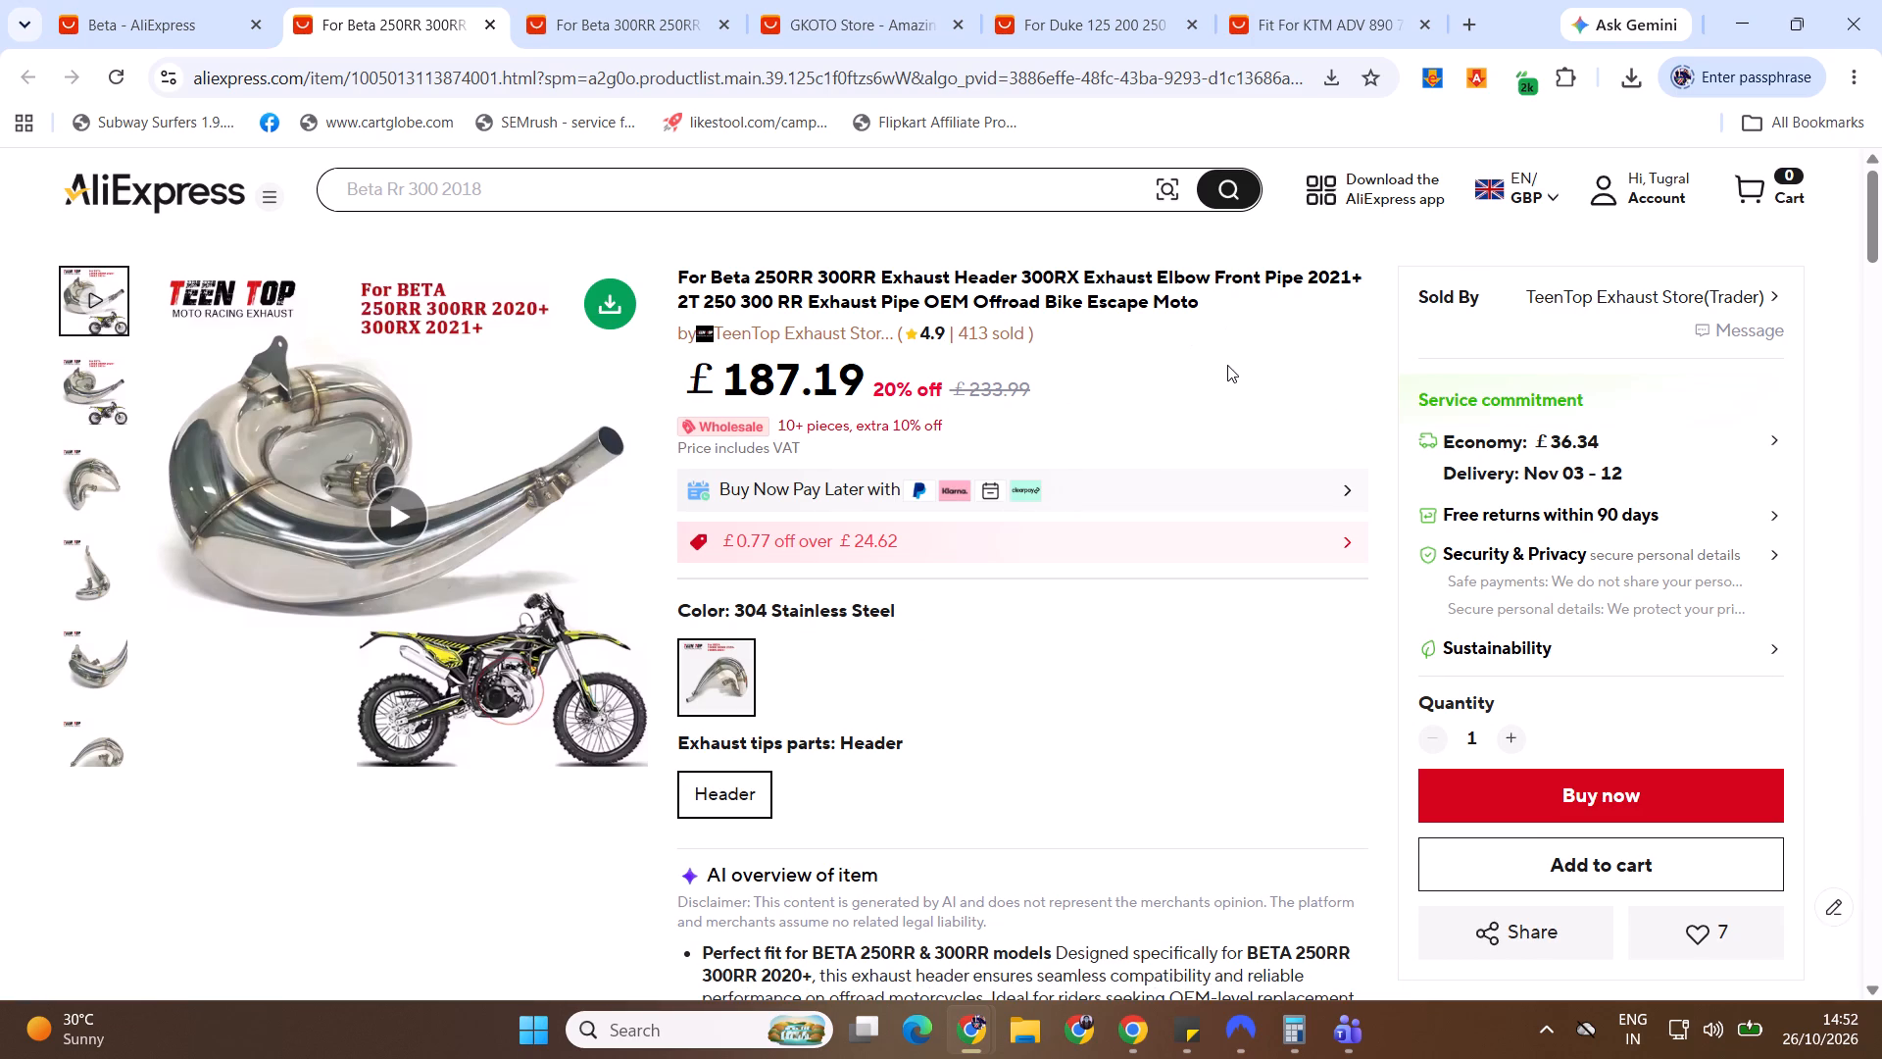
{"action": "key", "text": "alt+Tab"}
{"action": "key", "text": "alt+Tab"}
{"action": "key", "text": "alt+Tab"}
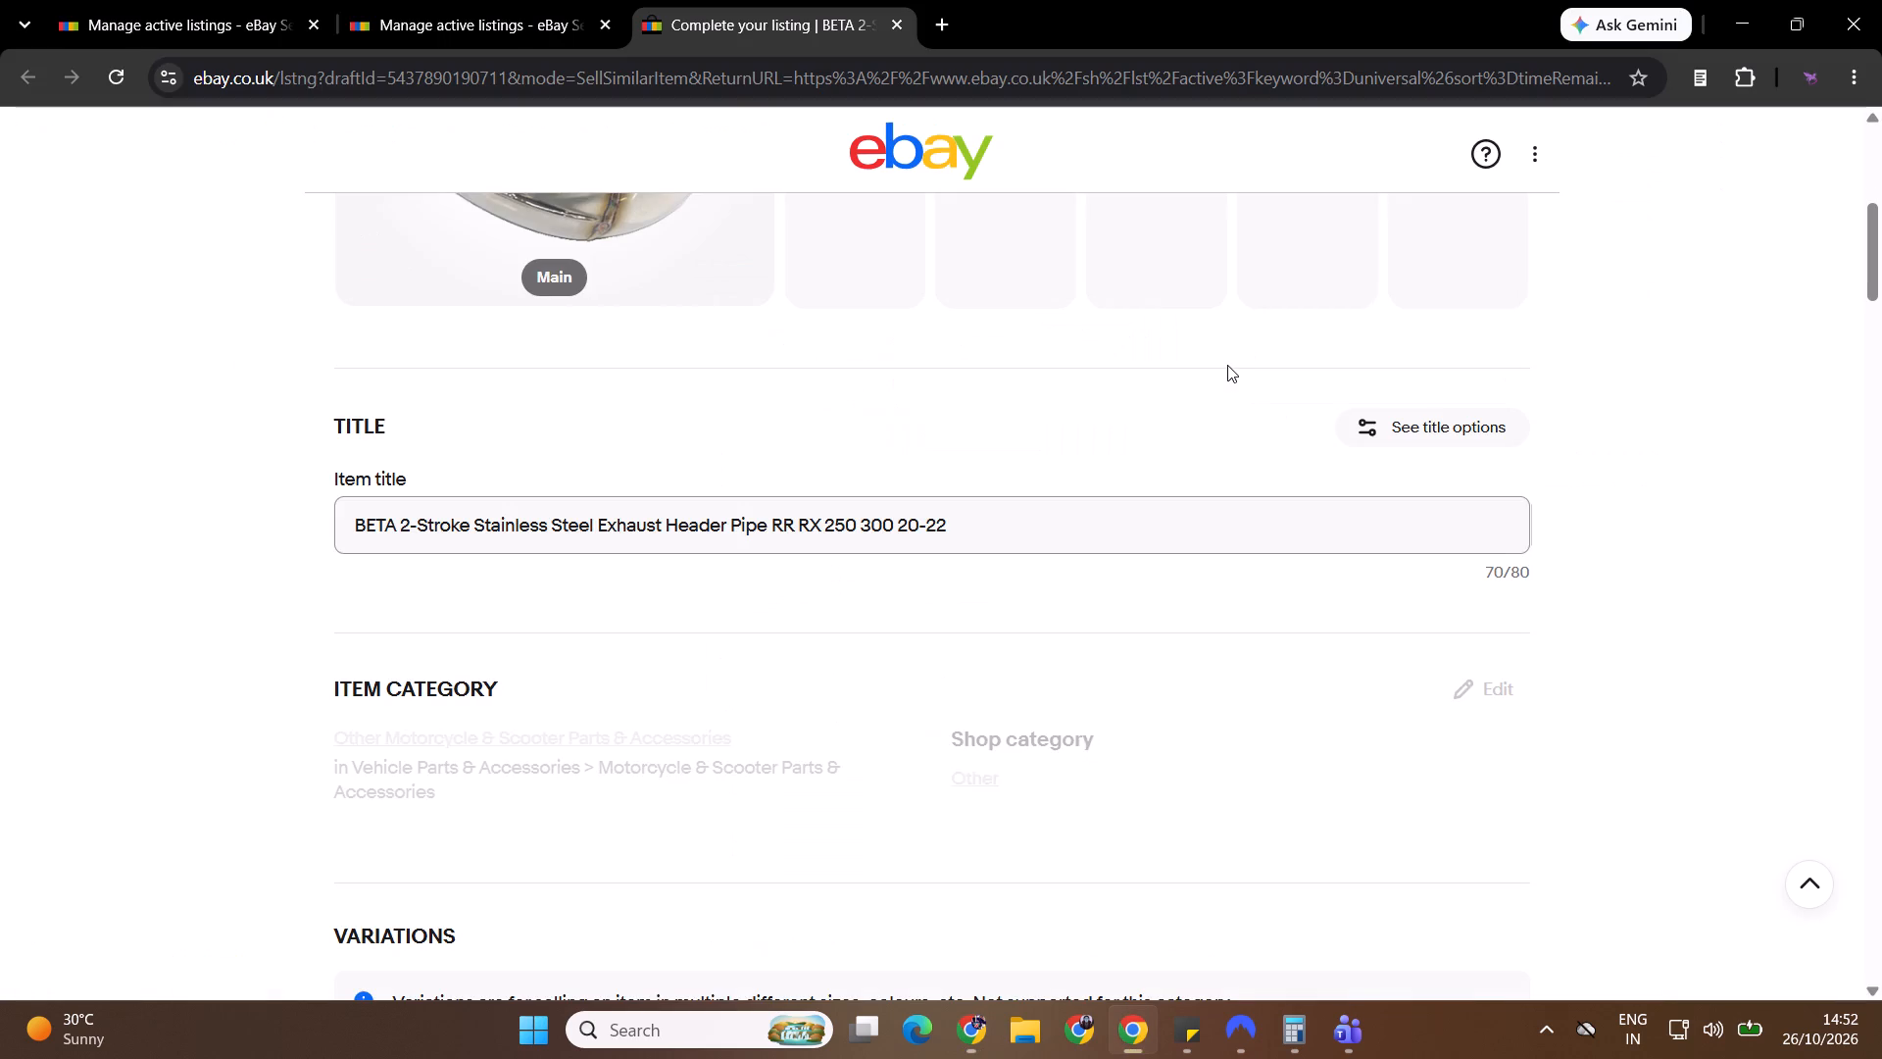
{"action": "key", "text": "ctrl+Left"}
{"action": "key", "text": "ctrl+Left"}
{"action": "key", "text": "ctrl+Left"}
{"action": "key", "text": "ctrl+Left"}
{"action": "key", "text": "ctrl+Left"}
{"action": "key", "text": "ctrl+shift+Right"}
{"action": "key", "text": "ctrl+shift+Right"}
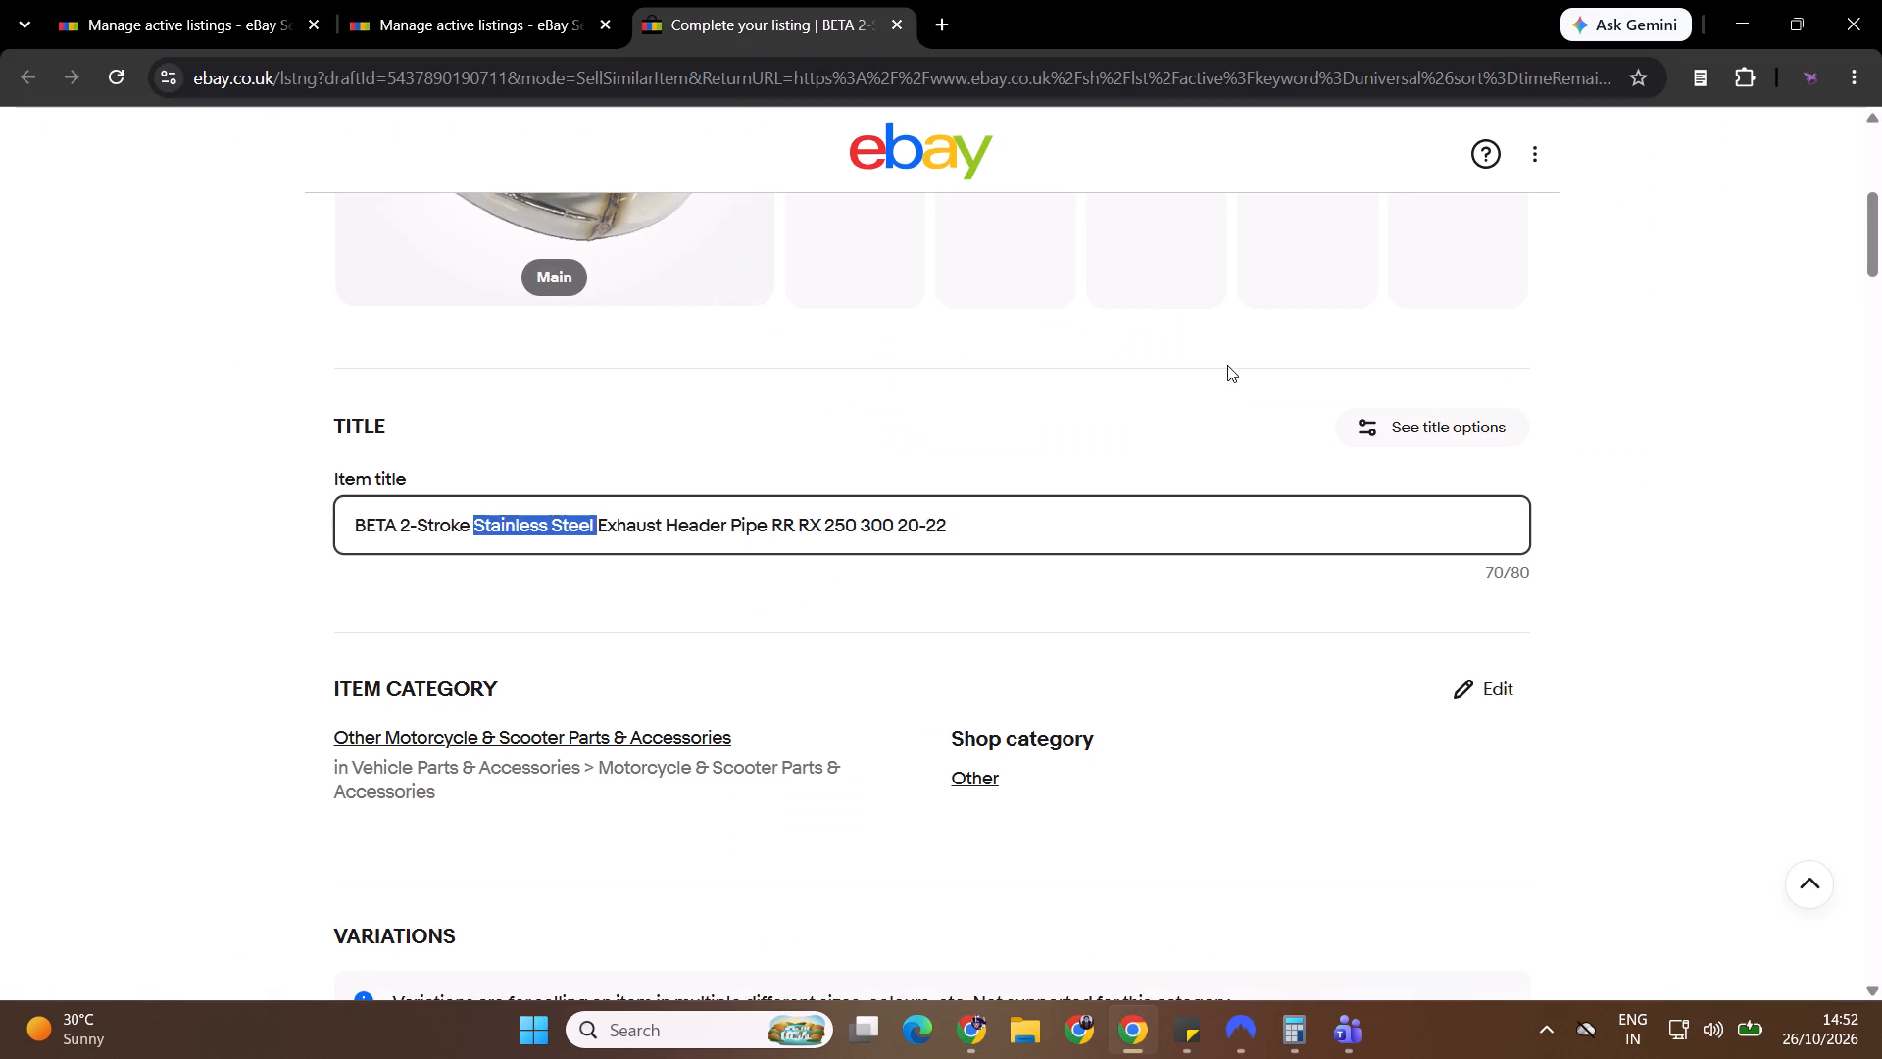
{"action": "key", "text": "Delete"}
Insert "Elbow Front" between "Header" and "Pipe" in the item title.
{"action": "key", "text": "ctrl+Right"}
{"action": "key", "text": "ctrl+Right"}
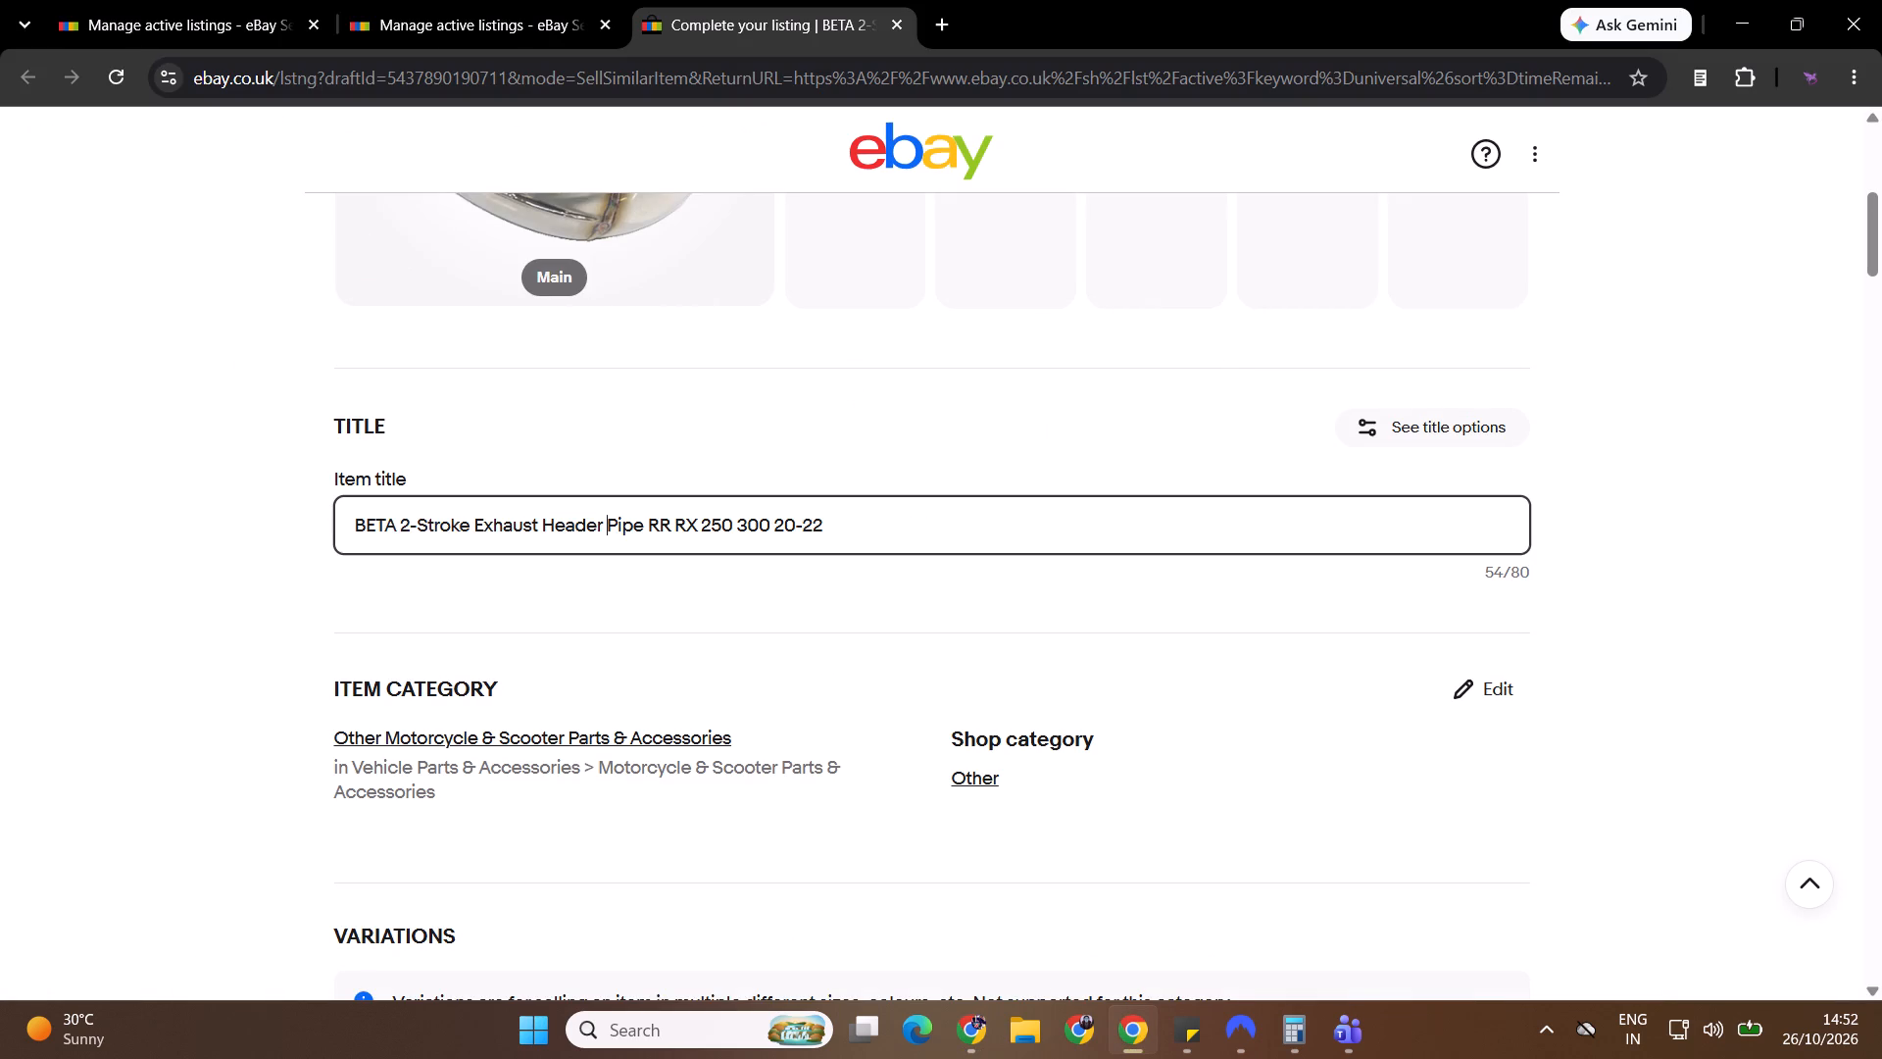
{"action": "type", "text": "Ele"}
{"action": "key", "text": "BackSpace"}
{"action": "type", "text": "bow Front"}
{"action": "key", "text": "space"}
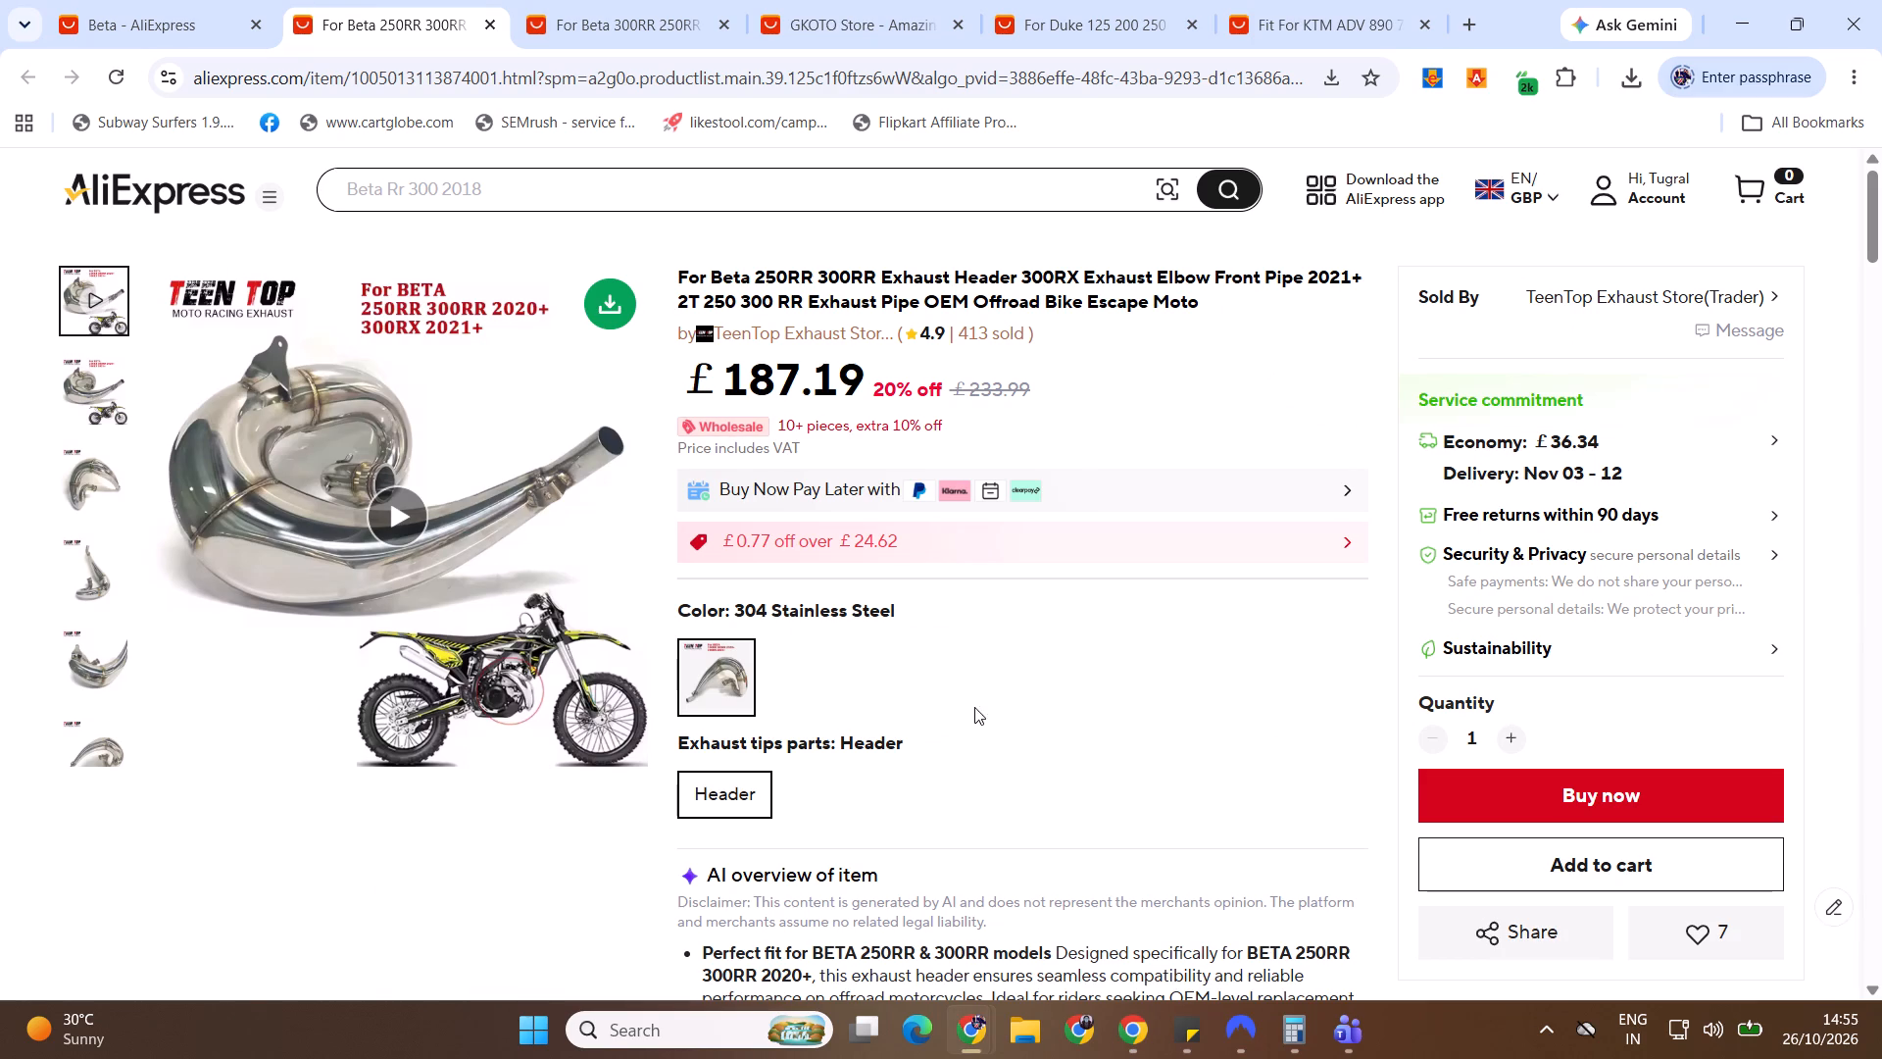
{"action": "left_click", "coordinate": [1301, 1027]}
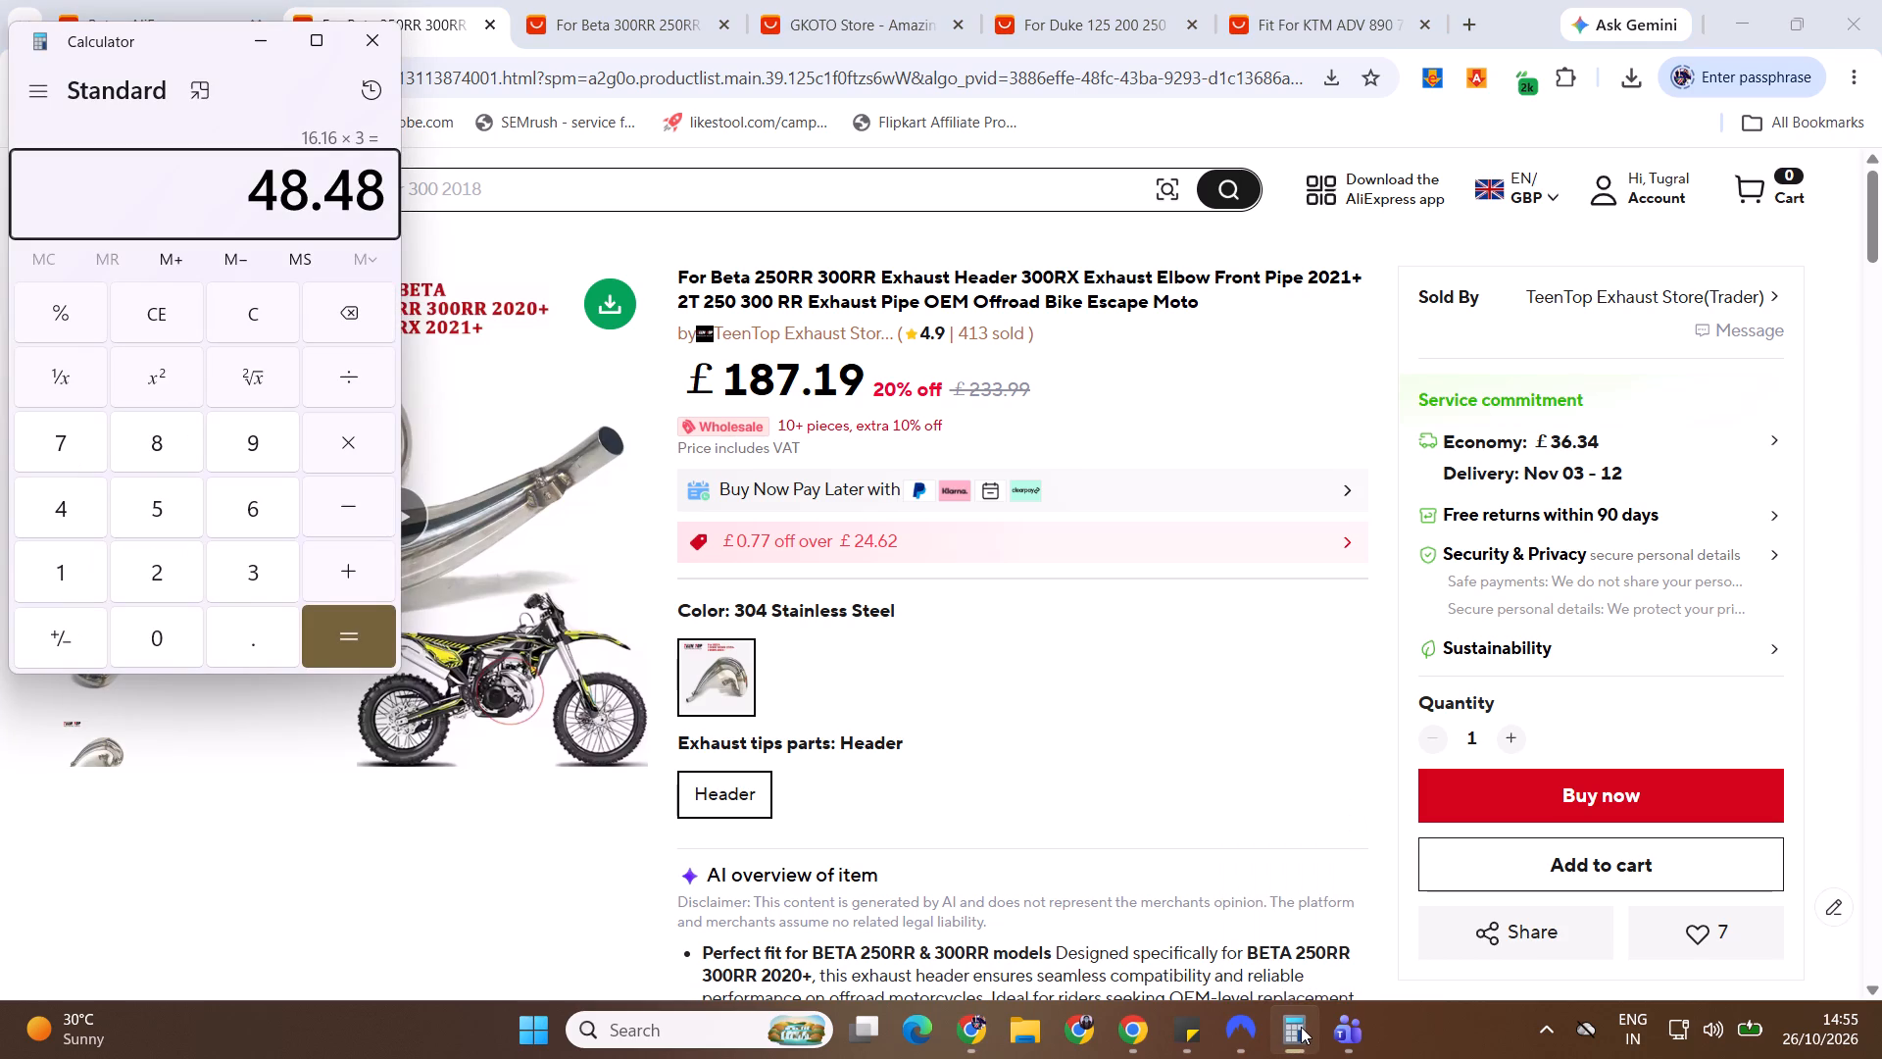
{"action": "key", "text": "Escape"}
{"action": "type", "text": "187"}
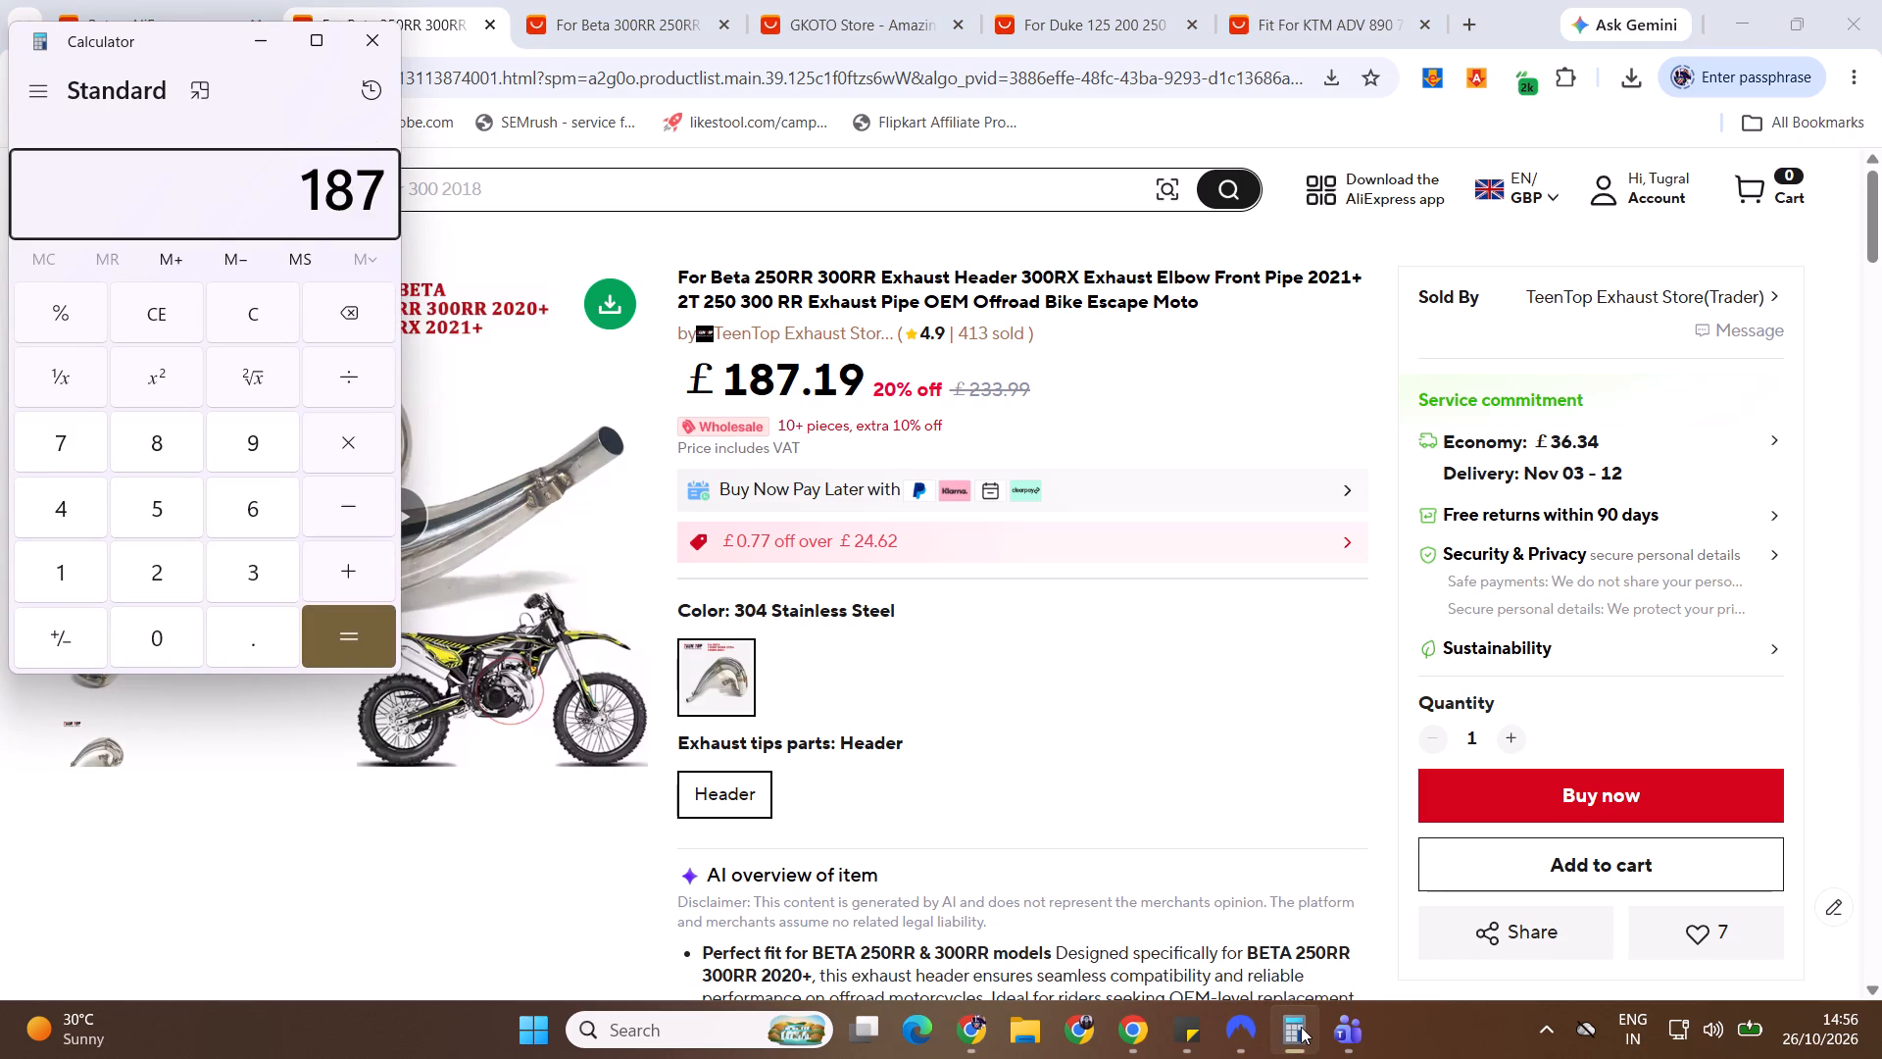
{"action": "type", "text": ".19*2."}
{"action": "key", "text": "BackSpace"}
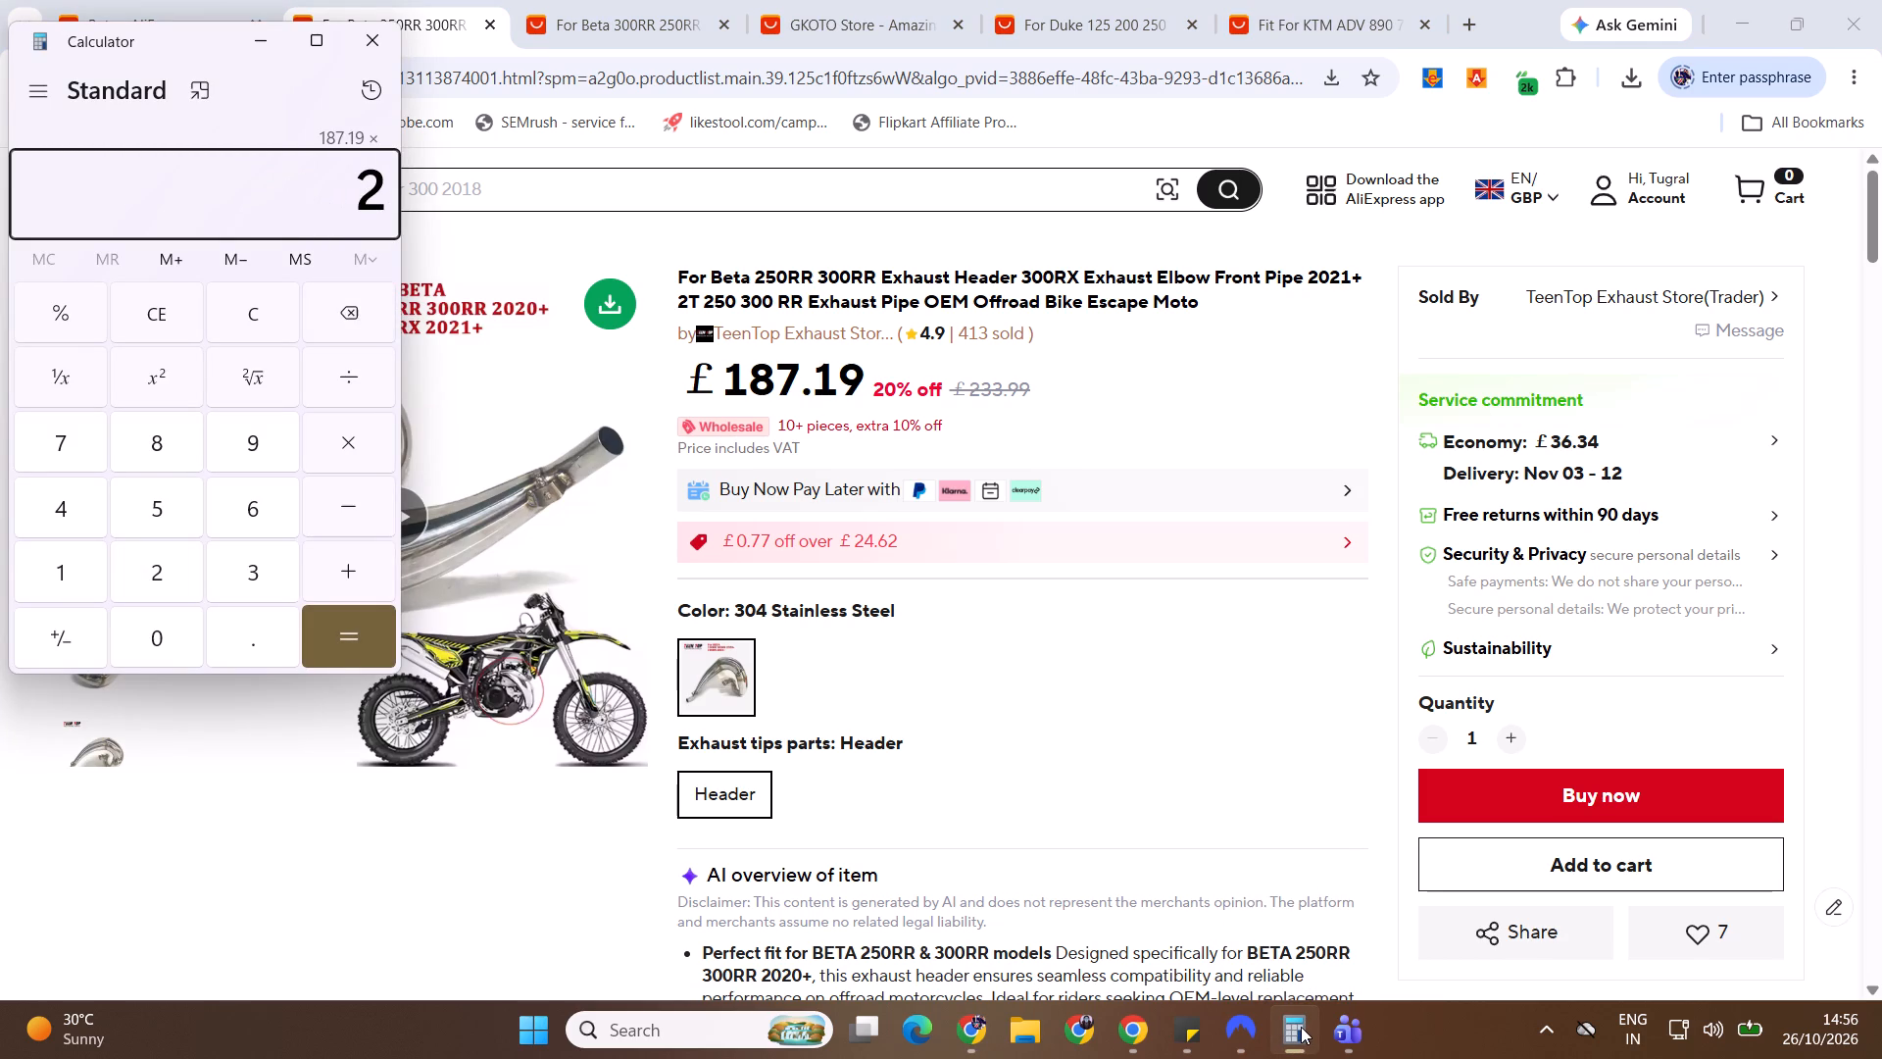
{"action": "key", "text": "Return"}
{"action": "key", "text": "plus"}
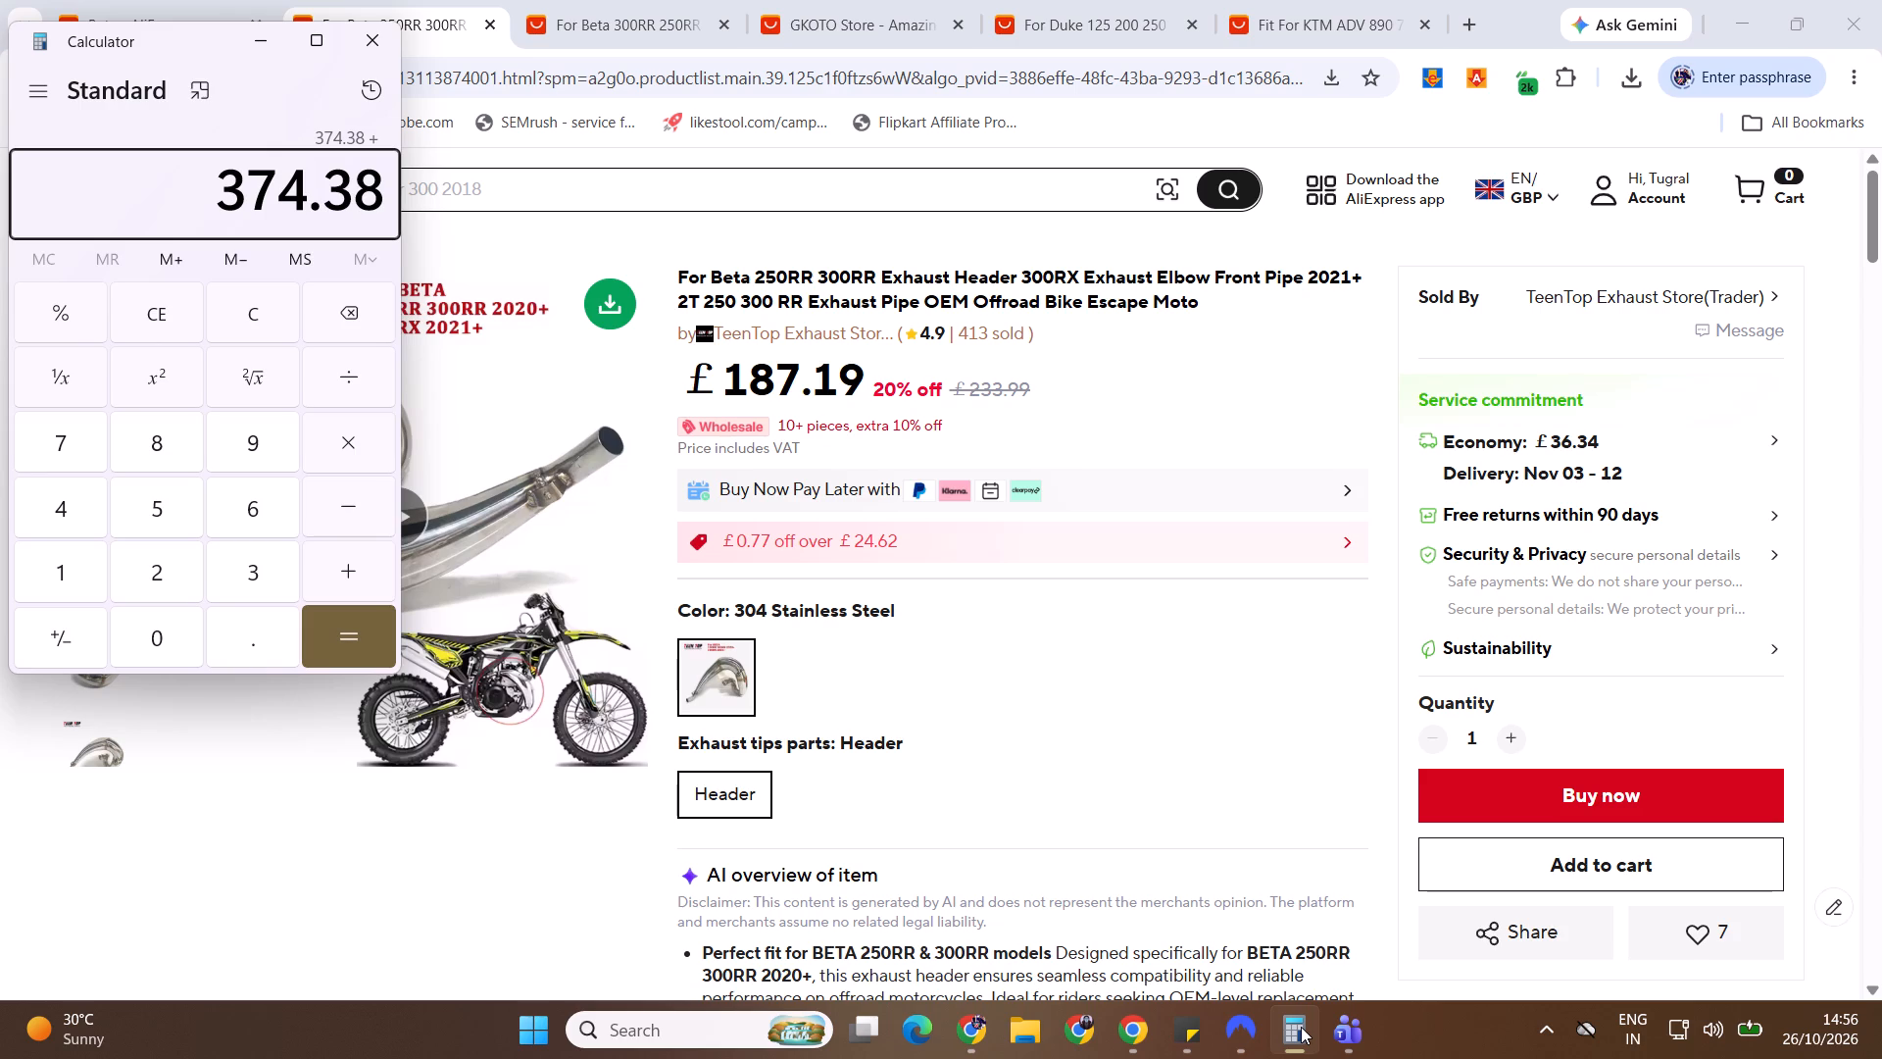
{"action": "type", "text": "36.34"}
{"action": "key", "text": "Return"}
Set the item price of the Beta exhaust header listing to £410.99.
{"action": "key", "text": "alt+Tab"}
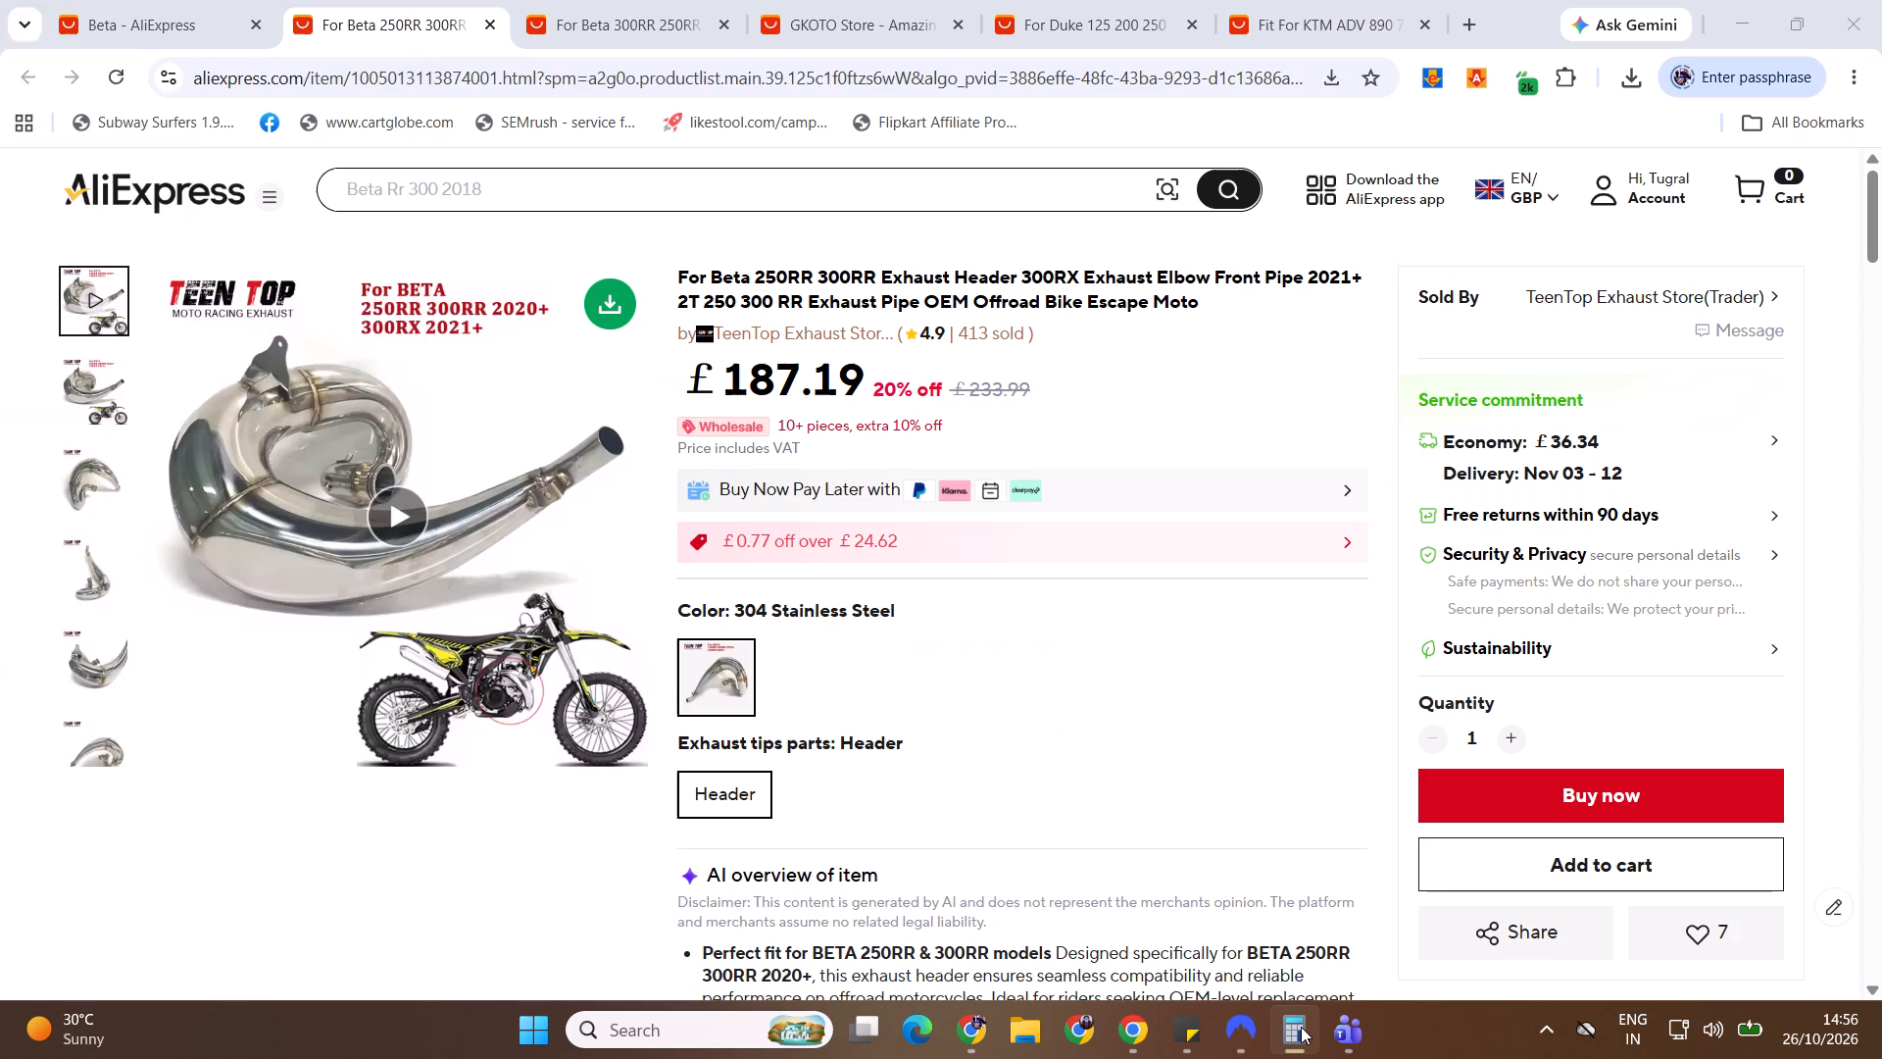
{"action": "key", "text": "alt+Tab"}
{"action": "key", "text": "alt+Tab"}
{"action": "double_click", "coordinate": [425, 487]}
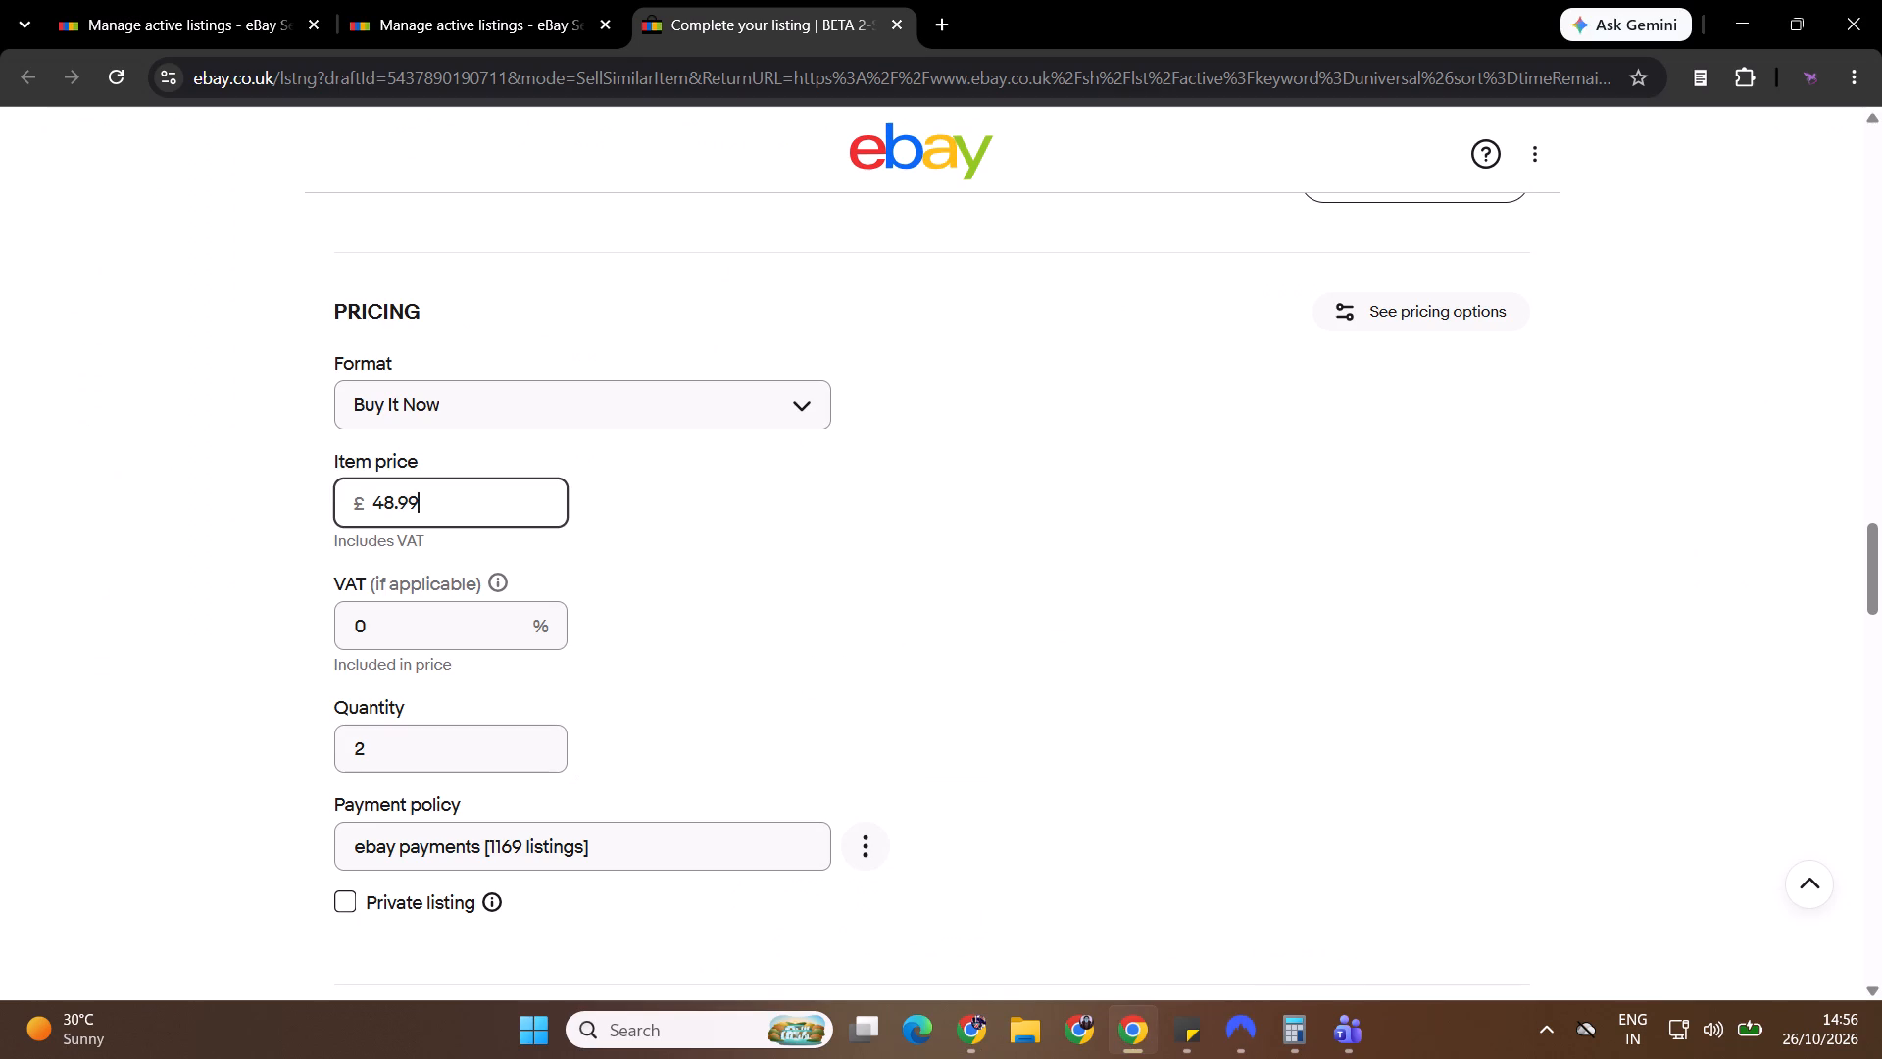
{"action": "type", "text": "410.99"}
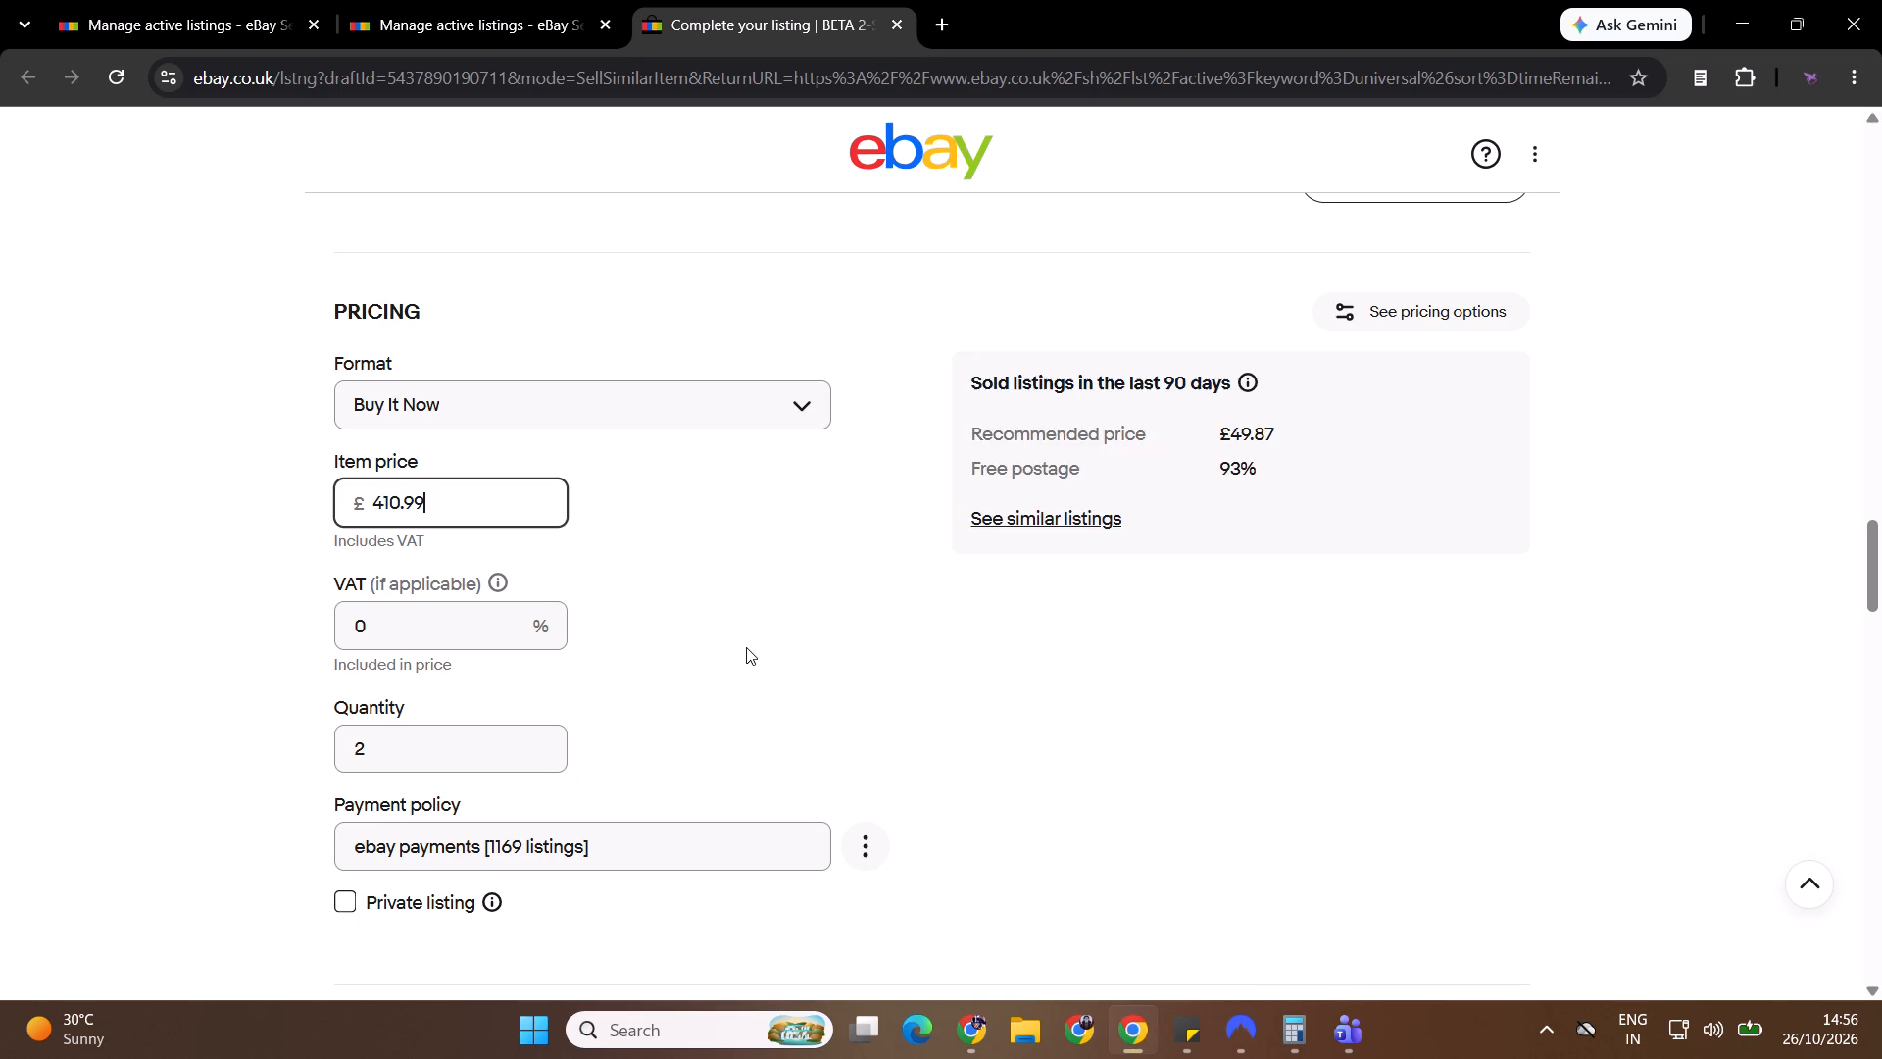
{"action": "left_click", "coordinate": [746, 647]}
Publish the Beta exhaust header listing with the displayed fees and return to the active listings.
{"action": "left_click_drag", "start_coordinate": [1881, 543], "coordinate": [1881, 492]}
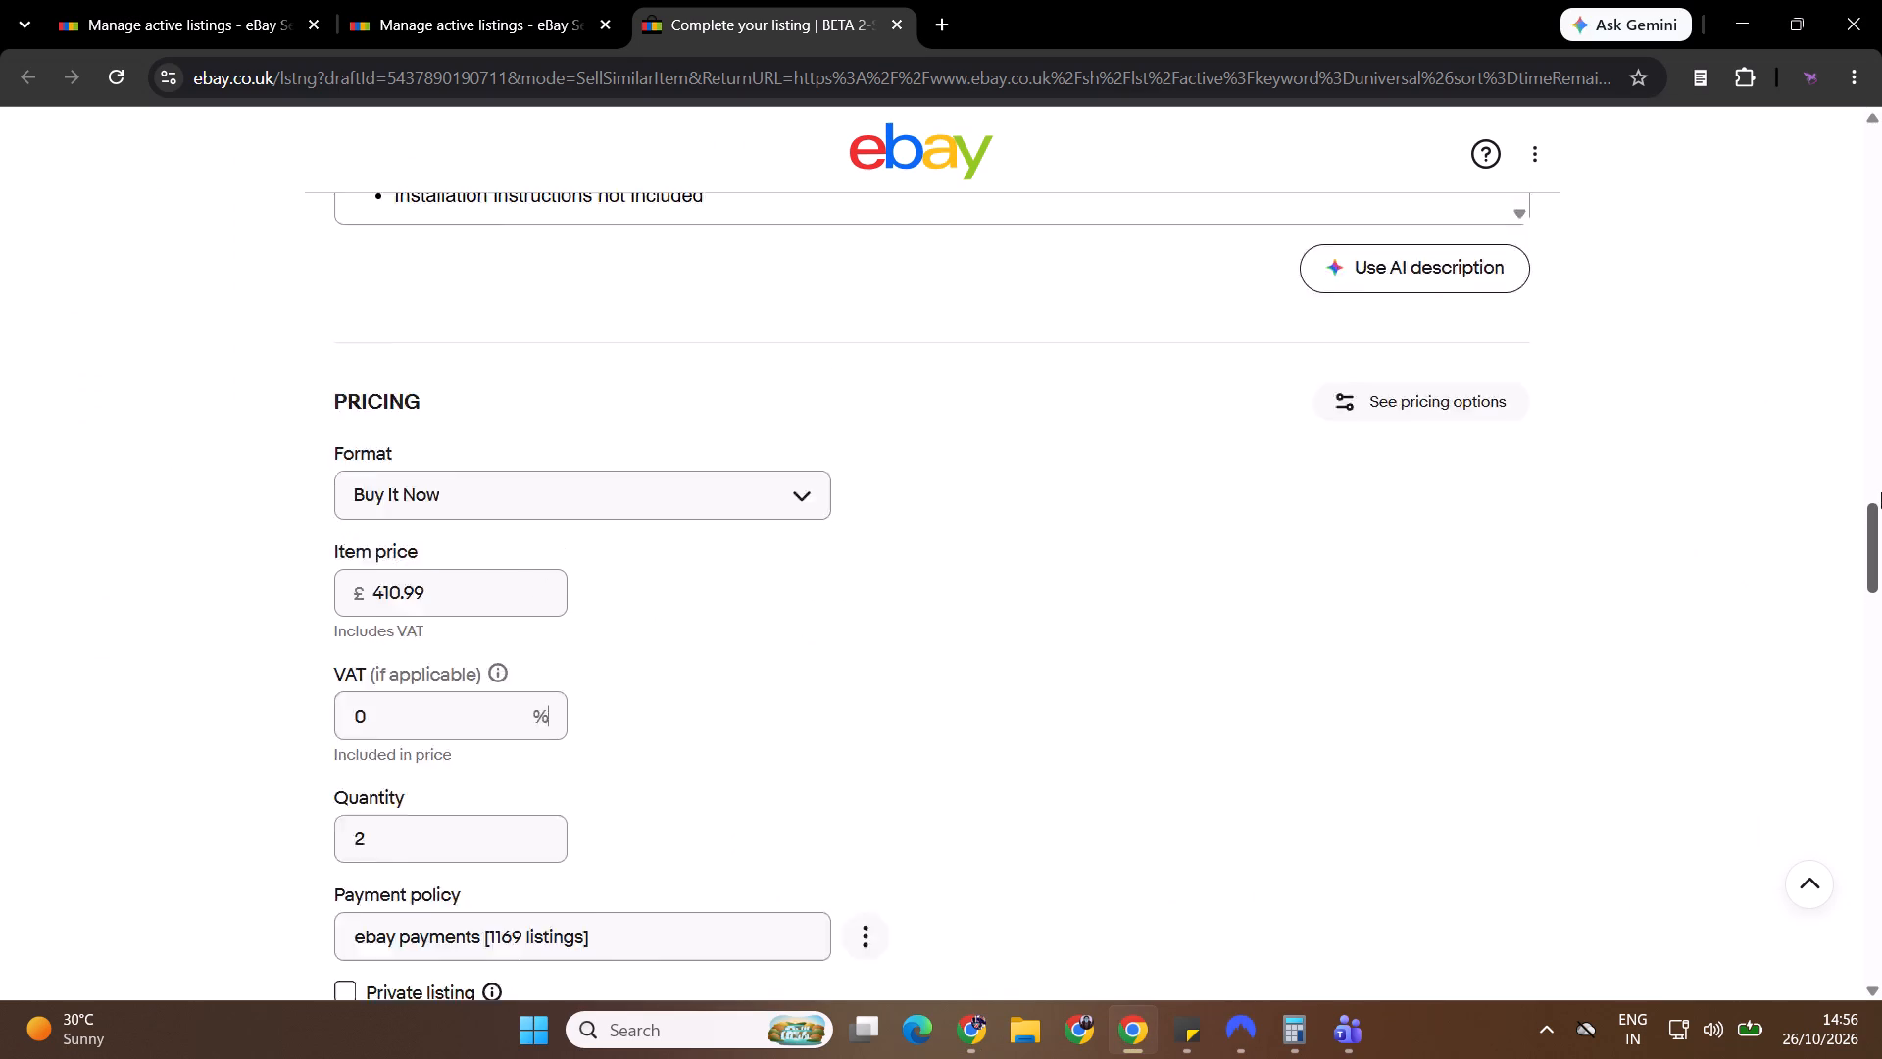
{"action": "left_click_drag", "start_coordinate": [1881, 492], "coordinate": [1879, 1058]}
{"action": "left_click", "coordinate": [930, 582]}
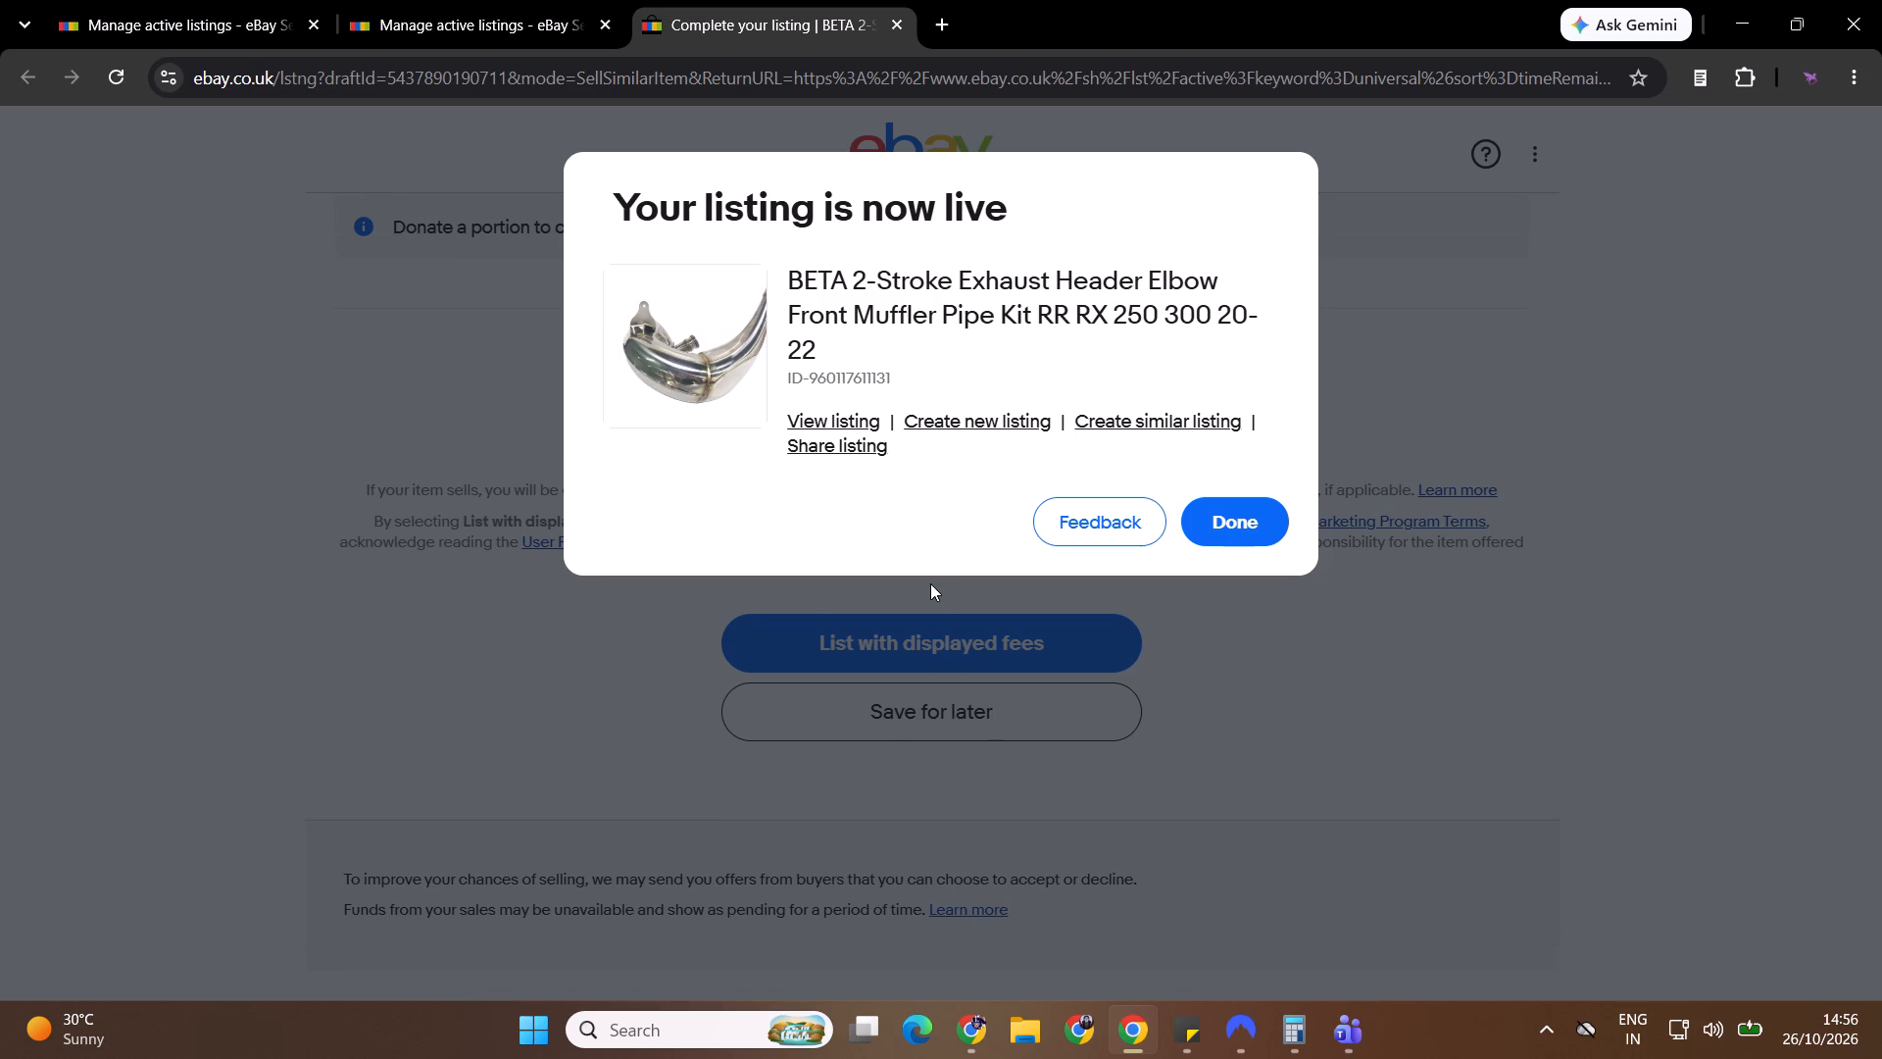
{"action": "left_click", "coordinate": [1233, 523]}
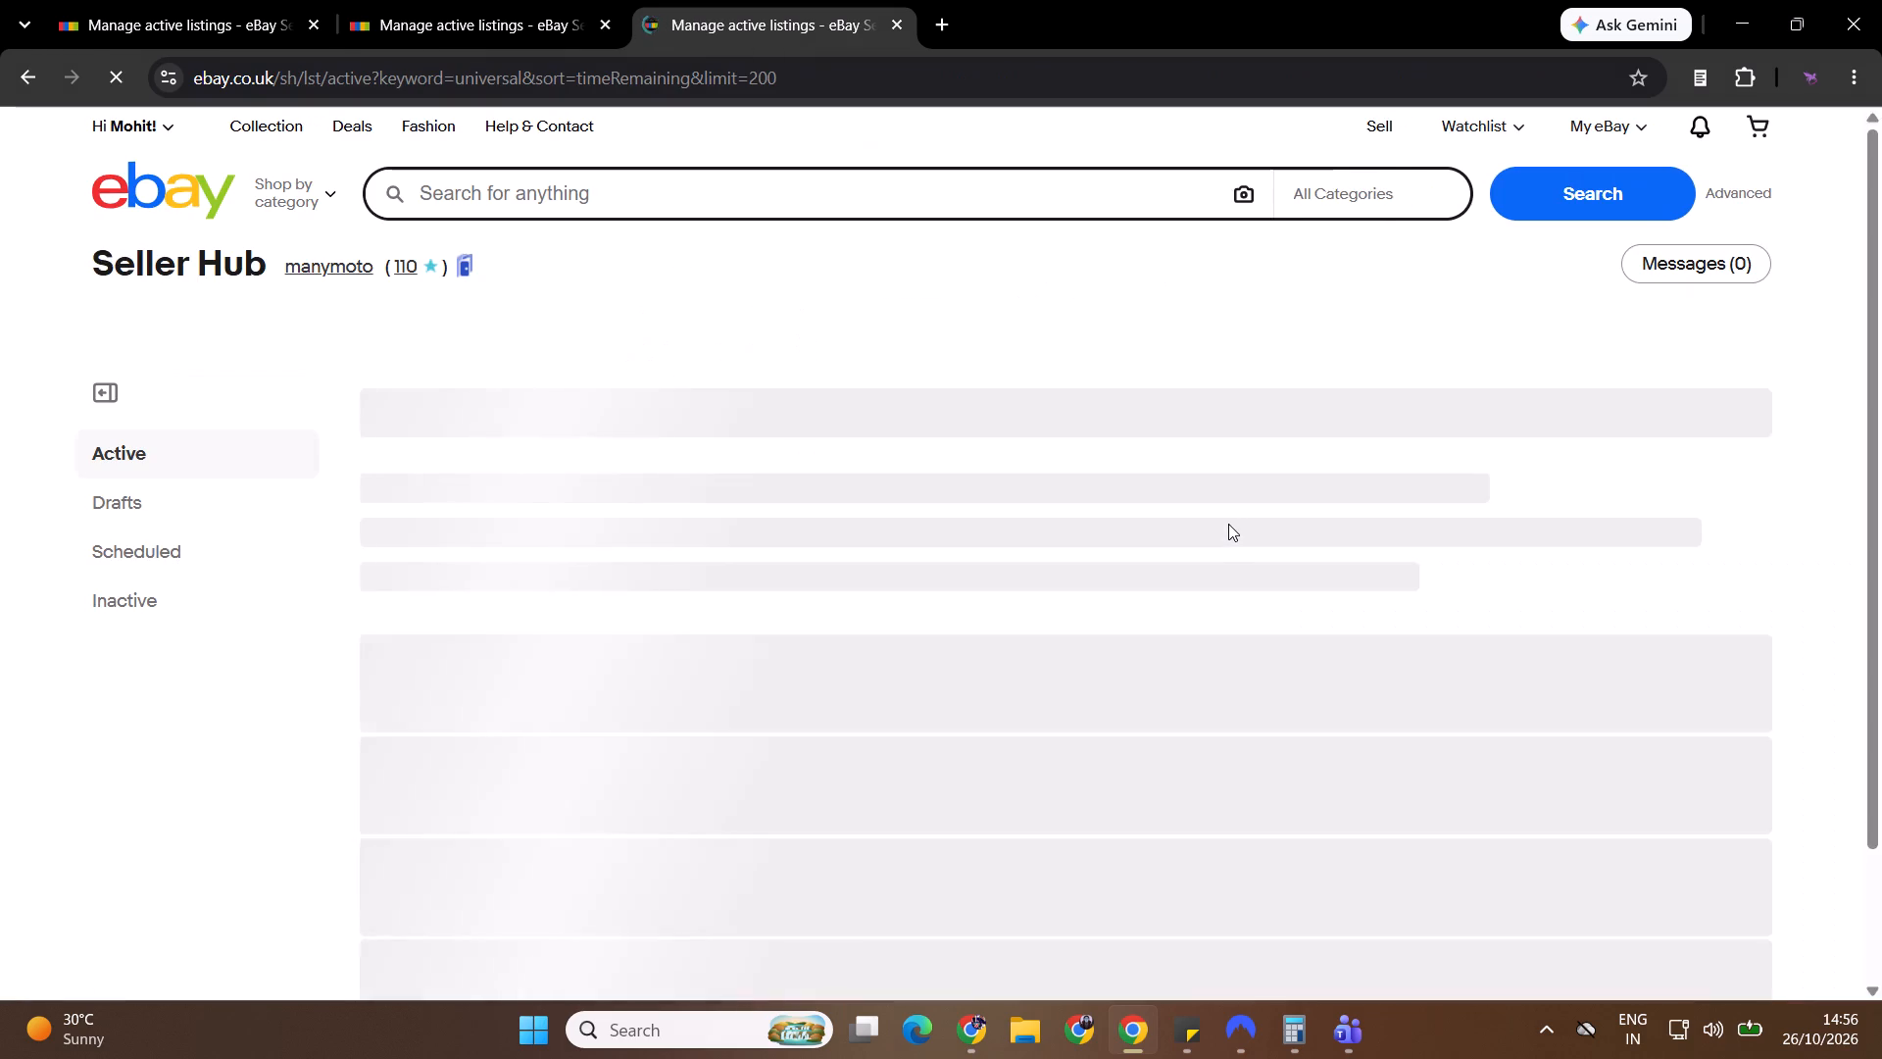
Close the duplicate Seller Hub tab and reload the unfiltered active listings page.
{"action": "left_click_drag", "start_coordinate": [1881, 231], "coordinate": [1881, 562]}
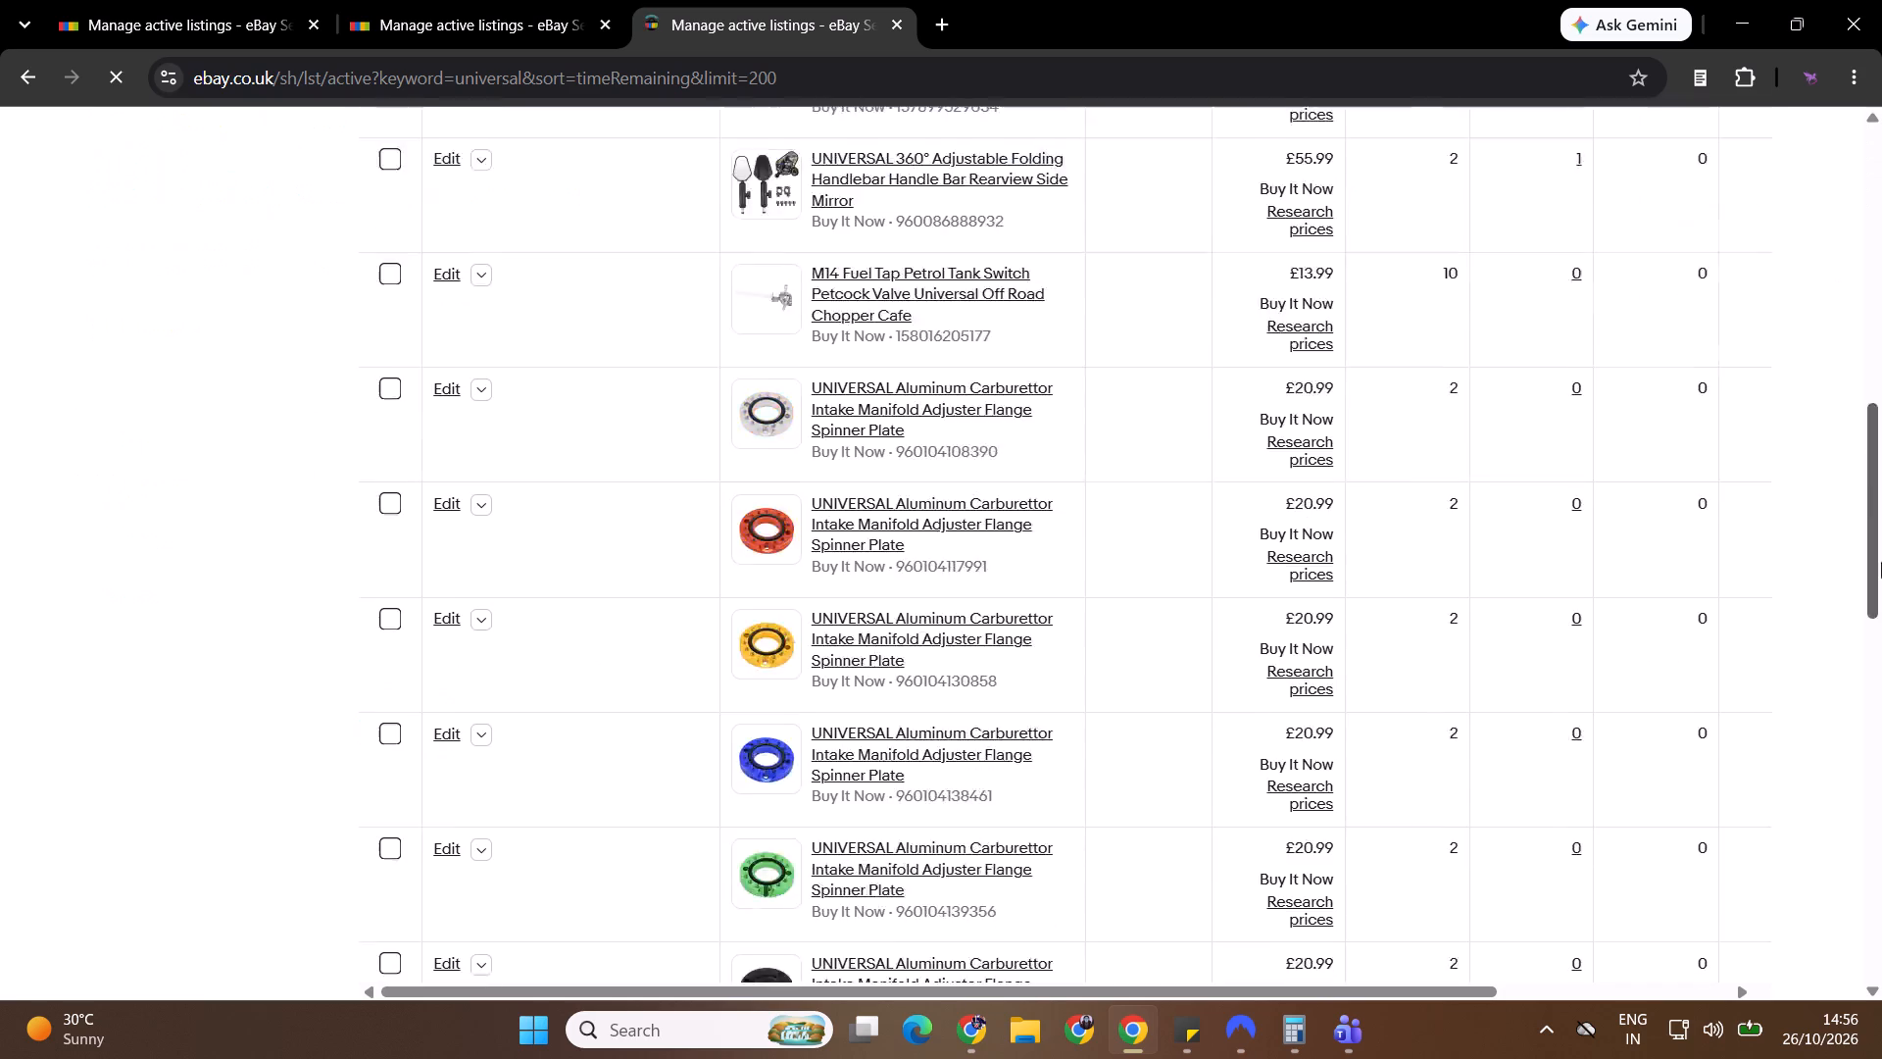
{"action": "left_click_drag", "start_coordinate": [1881, 562], "coordinate": [1881, 221]}
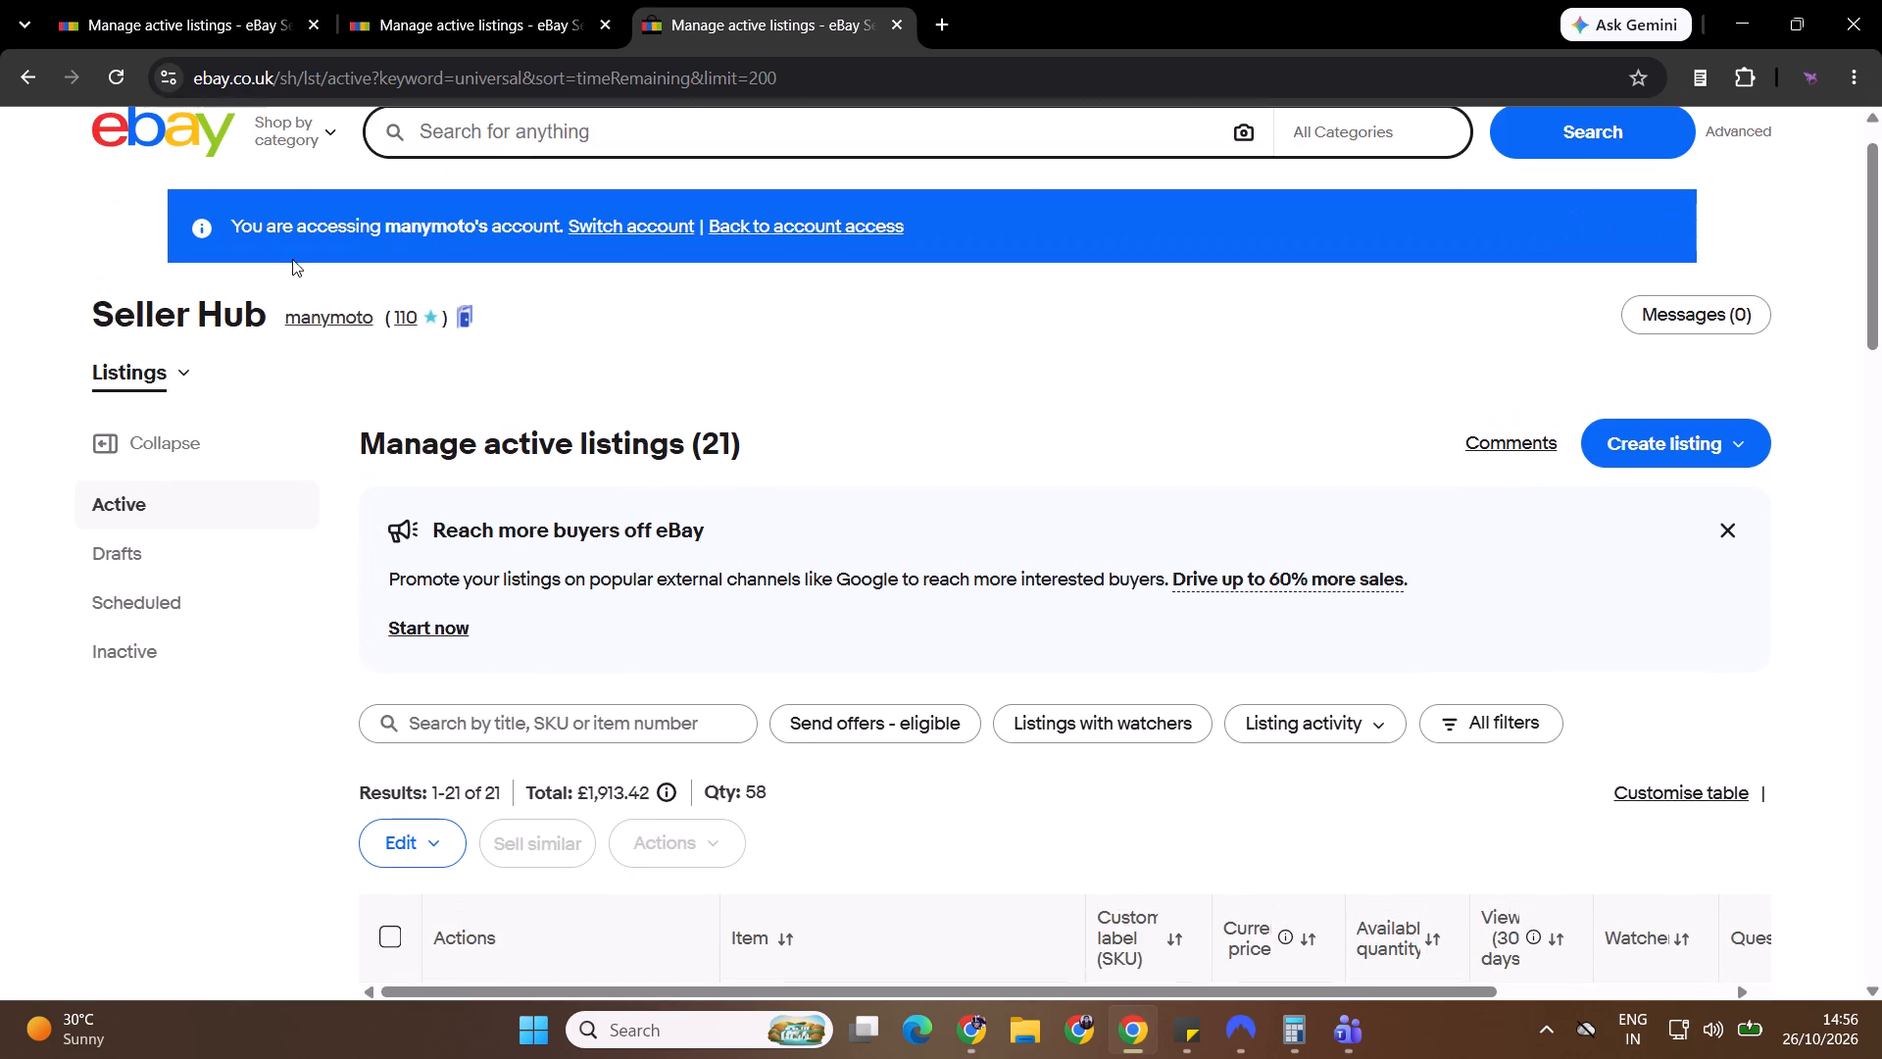
{"action": "left_click", "coordinate": [606, 26]}
{"action": "left_click", "coordinate": [2, 0]}
{"action": "left_click", "coordinate": [143, 0]}
{"action": "left_click", "coordinate": [124, 75]}
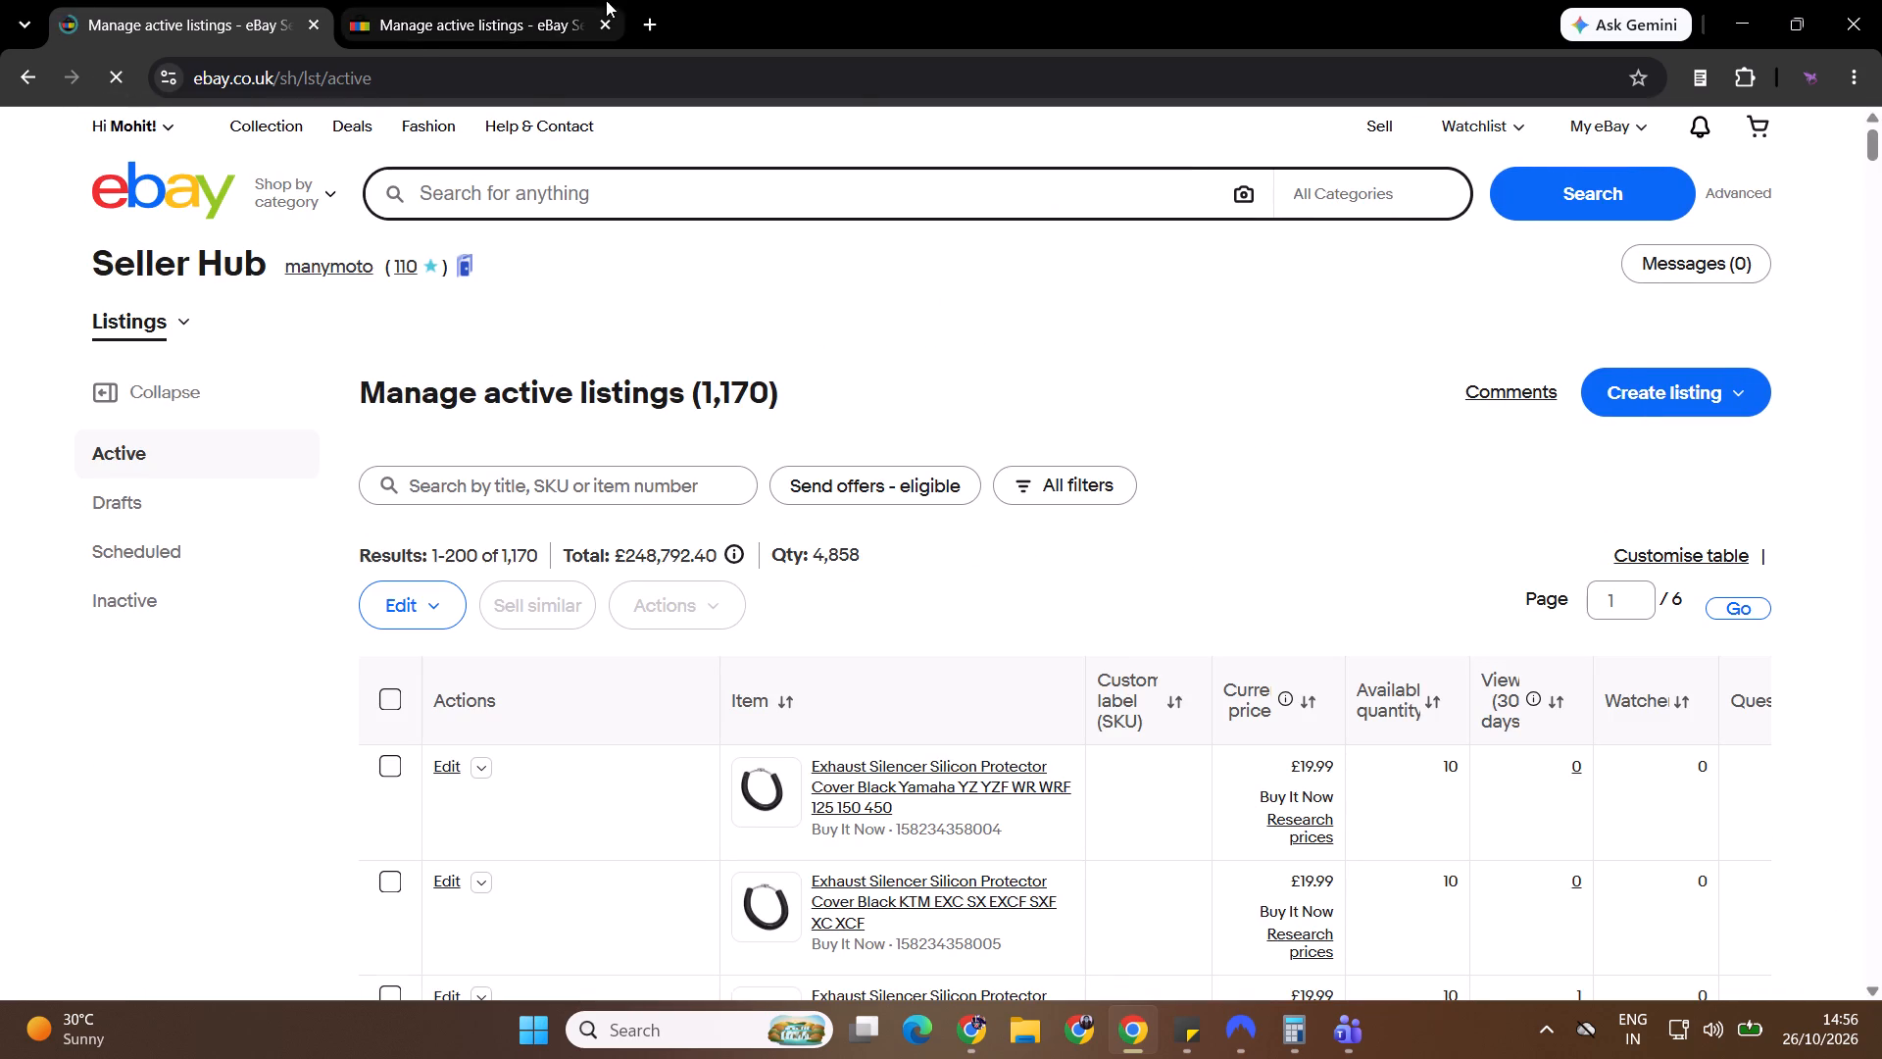
Bring up the lower entries of the active listings filtered by "universal".
{"action": "left_click", "coordinate": [580, 0]}
{"action": "left_click_drag", "start_coordinate": [1881, 273], "coordinate": [1881, 418]}
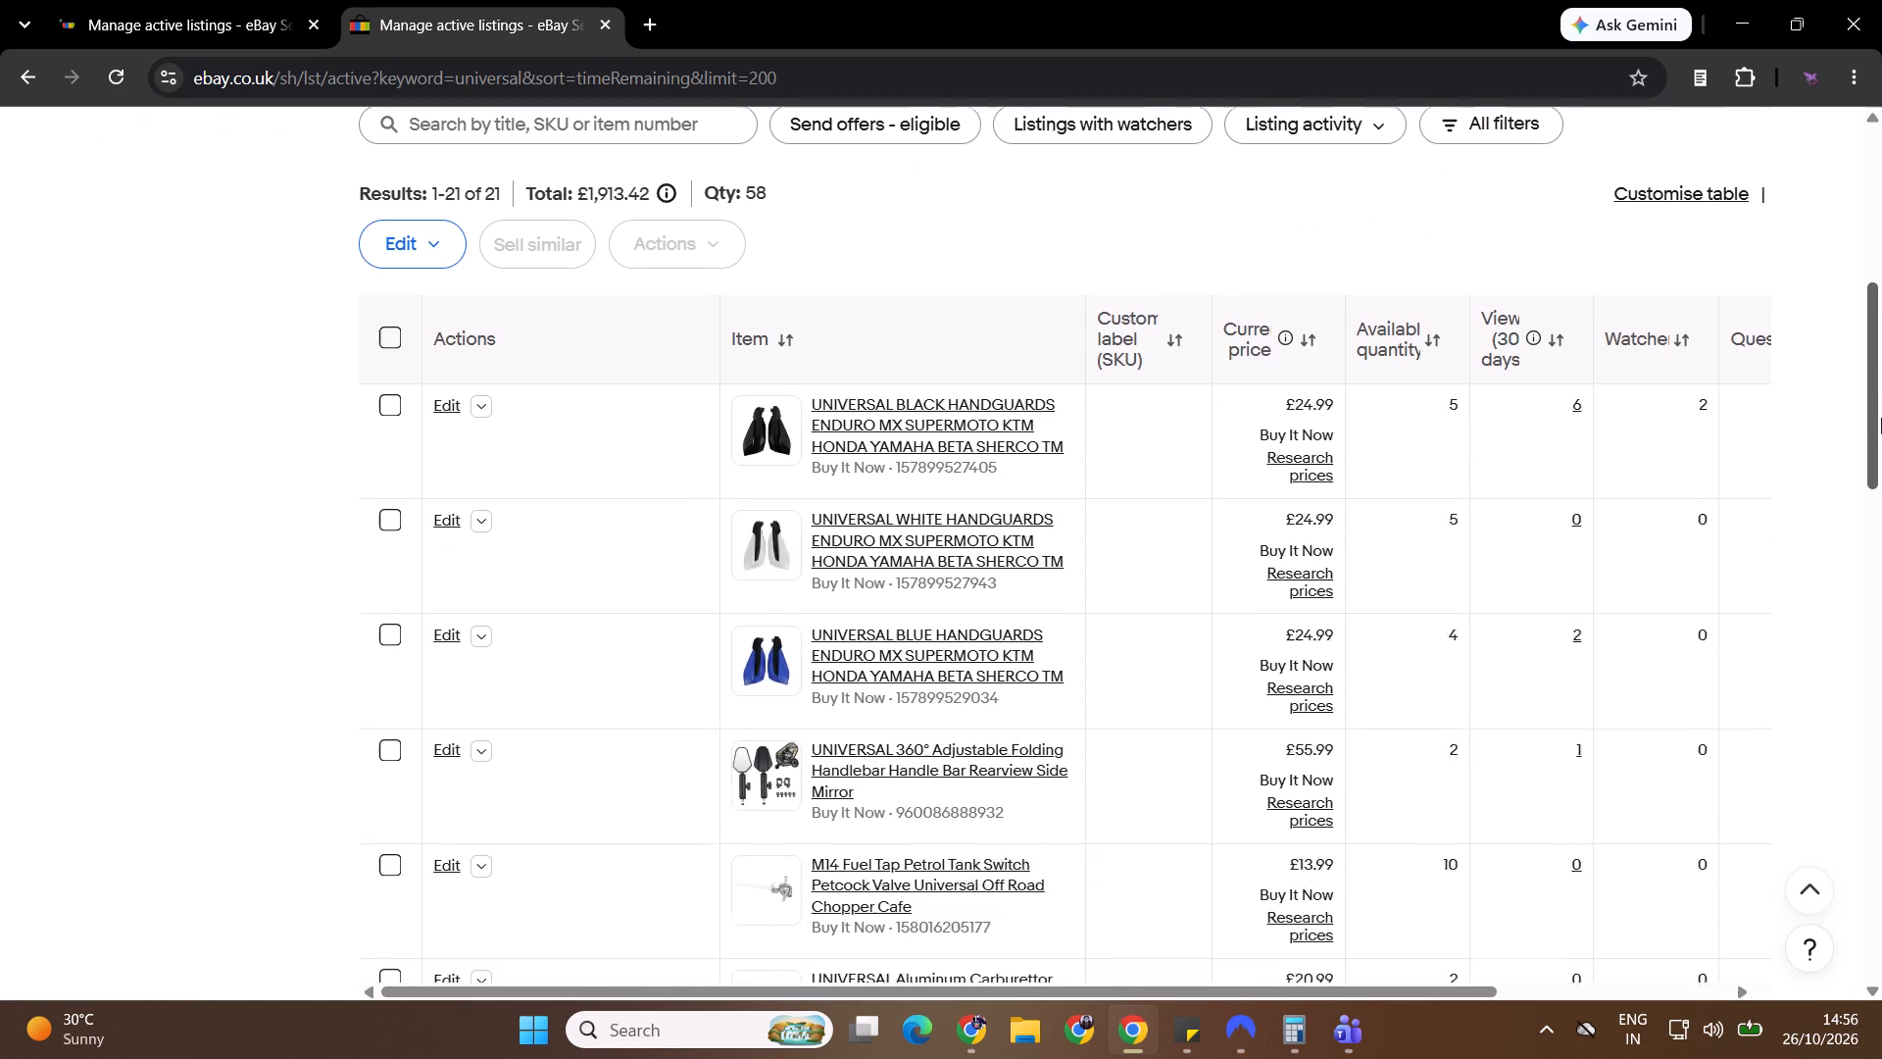
{"action": "left_click_drag", "start_coordinate": [1881, 418], "coordinate": [1881, 590]}
Close the AliExpress product pages for the Beta exhaust header and the Beta exhaust muffler.
{"action": "key", "text": "alt+Tab"}
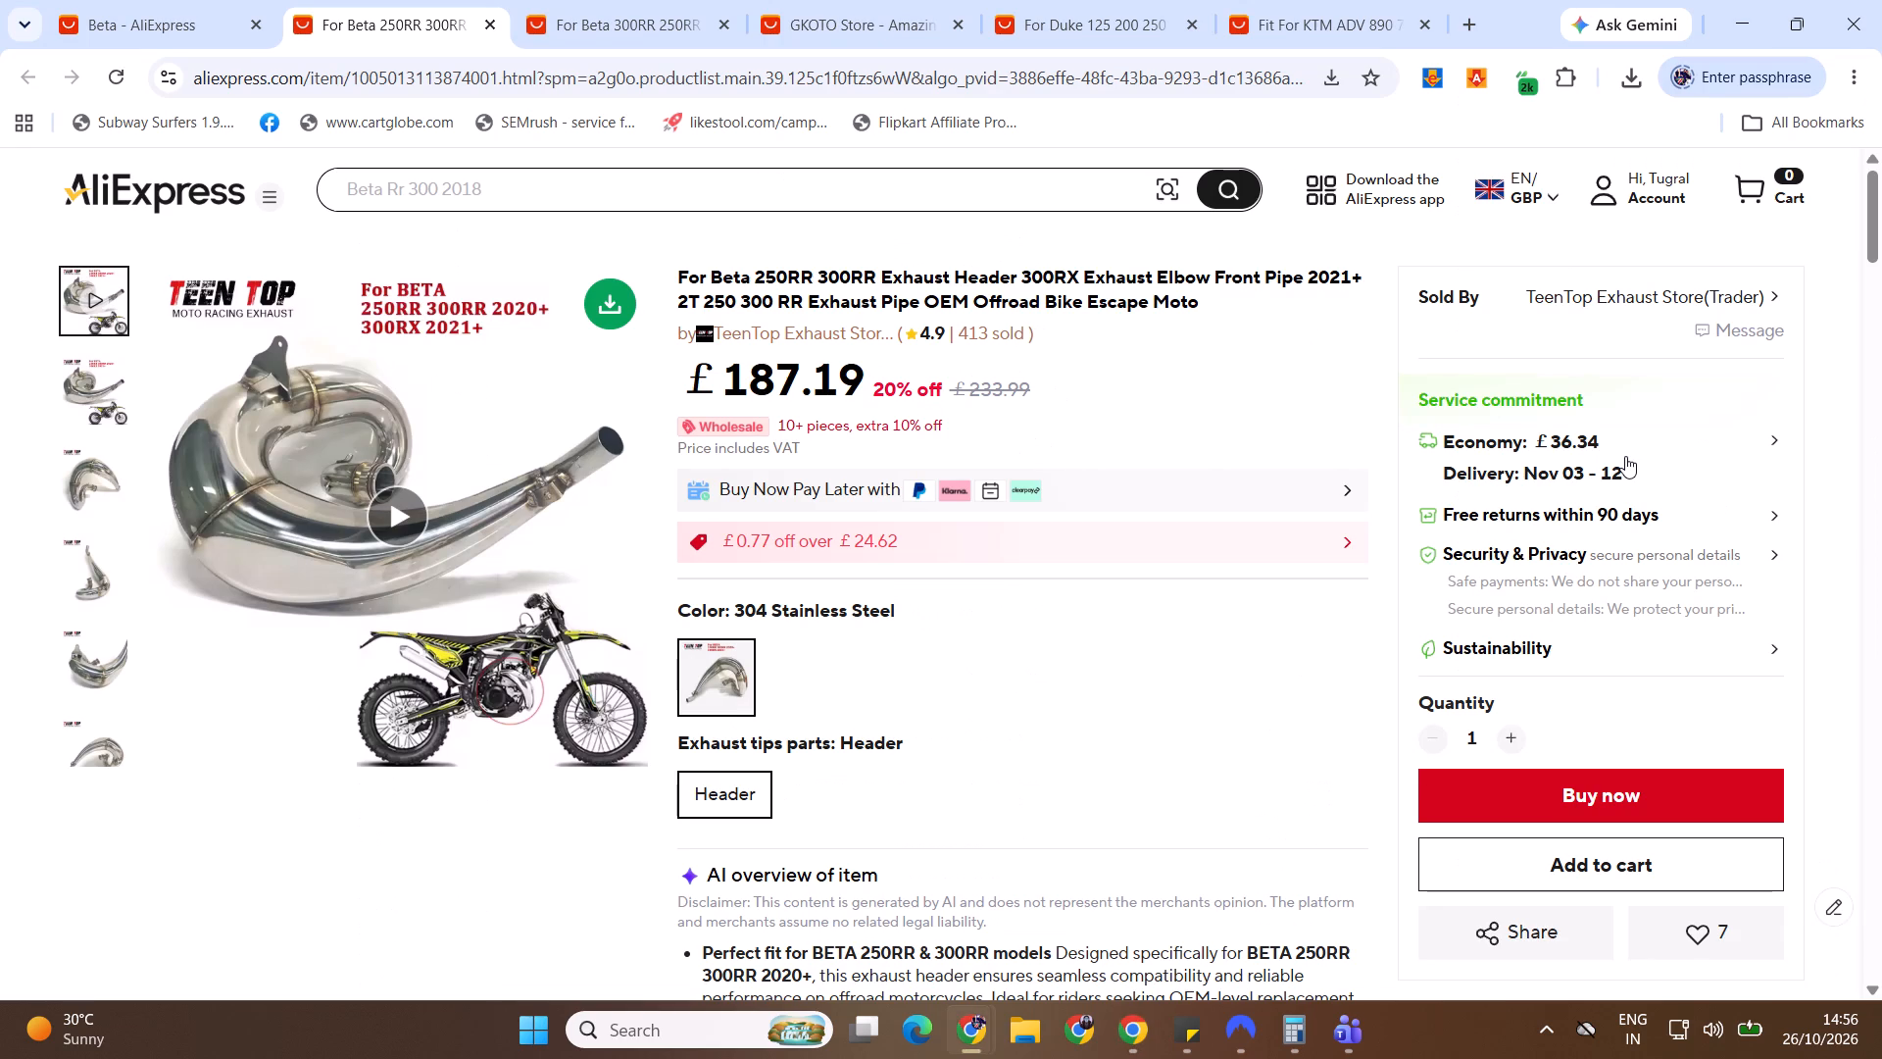
{"action": "key", "text": "ctrl+w"}
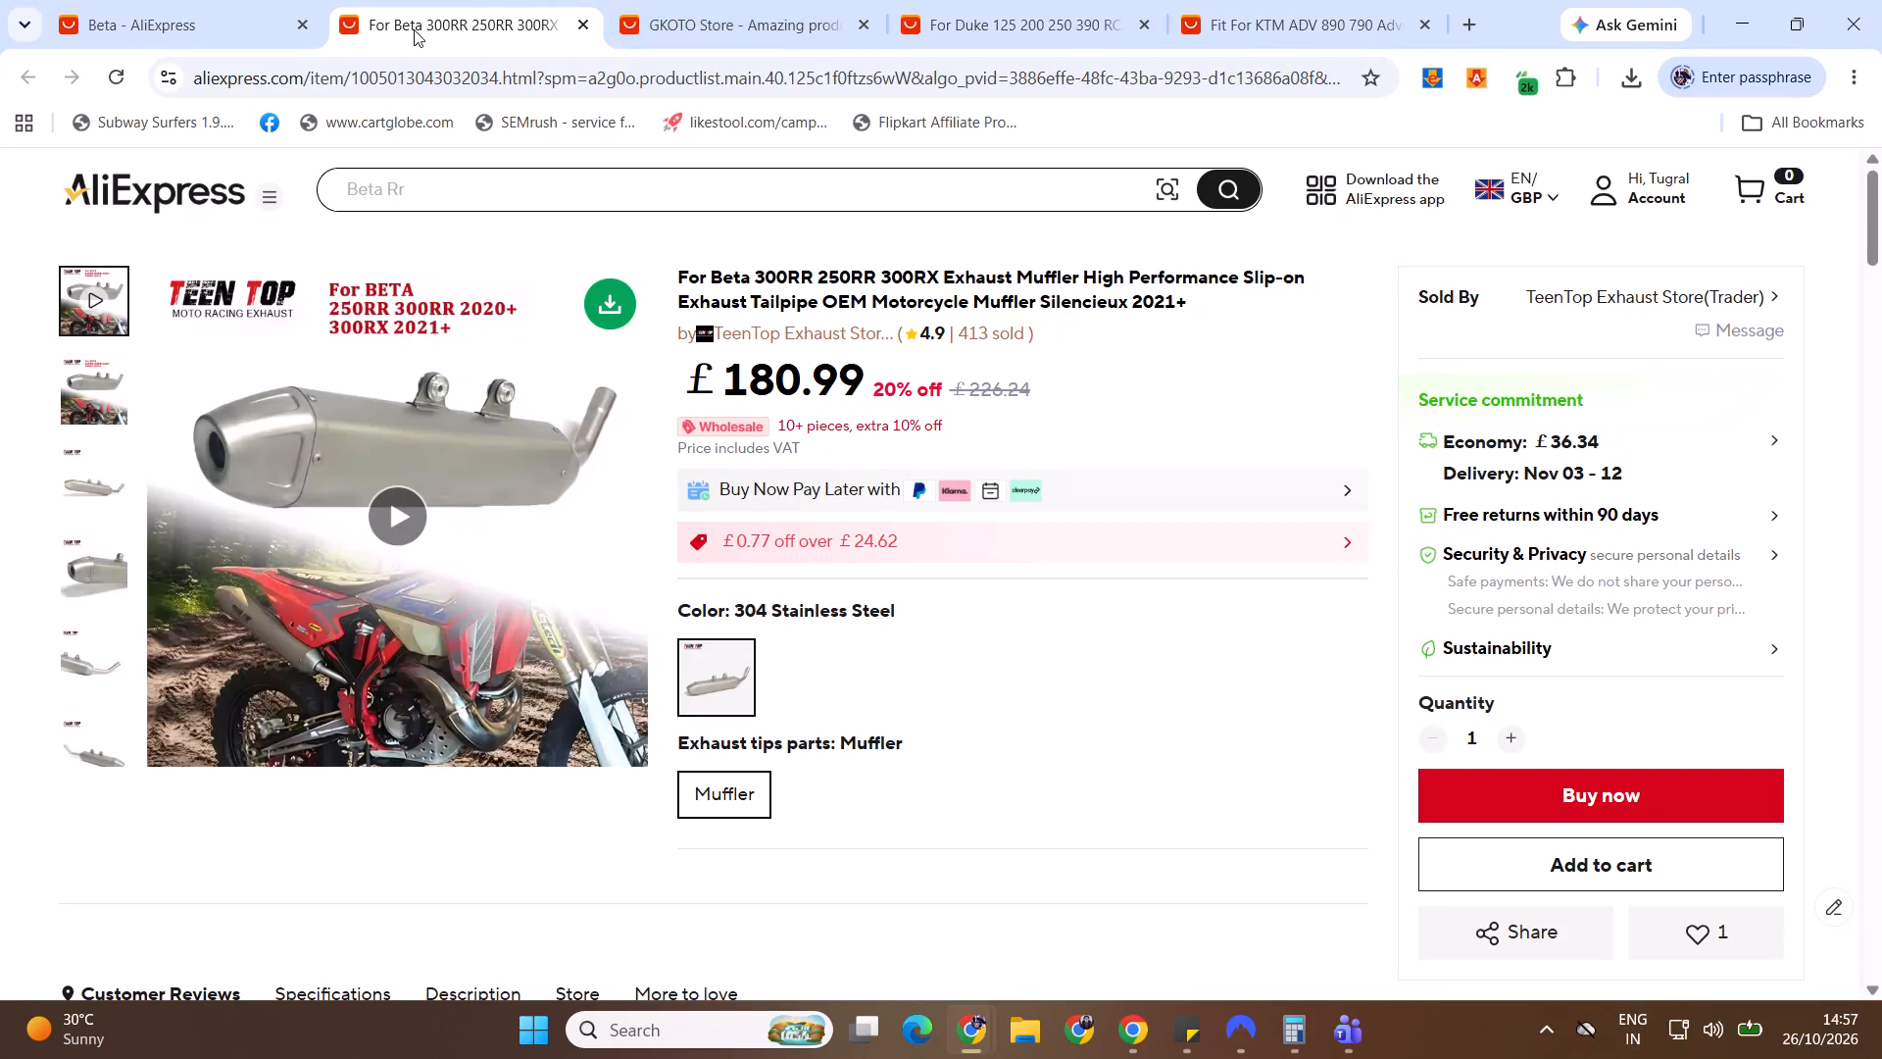
{"action": "left_click", "coordinate": [591, 30]}
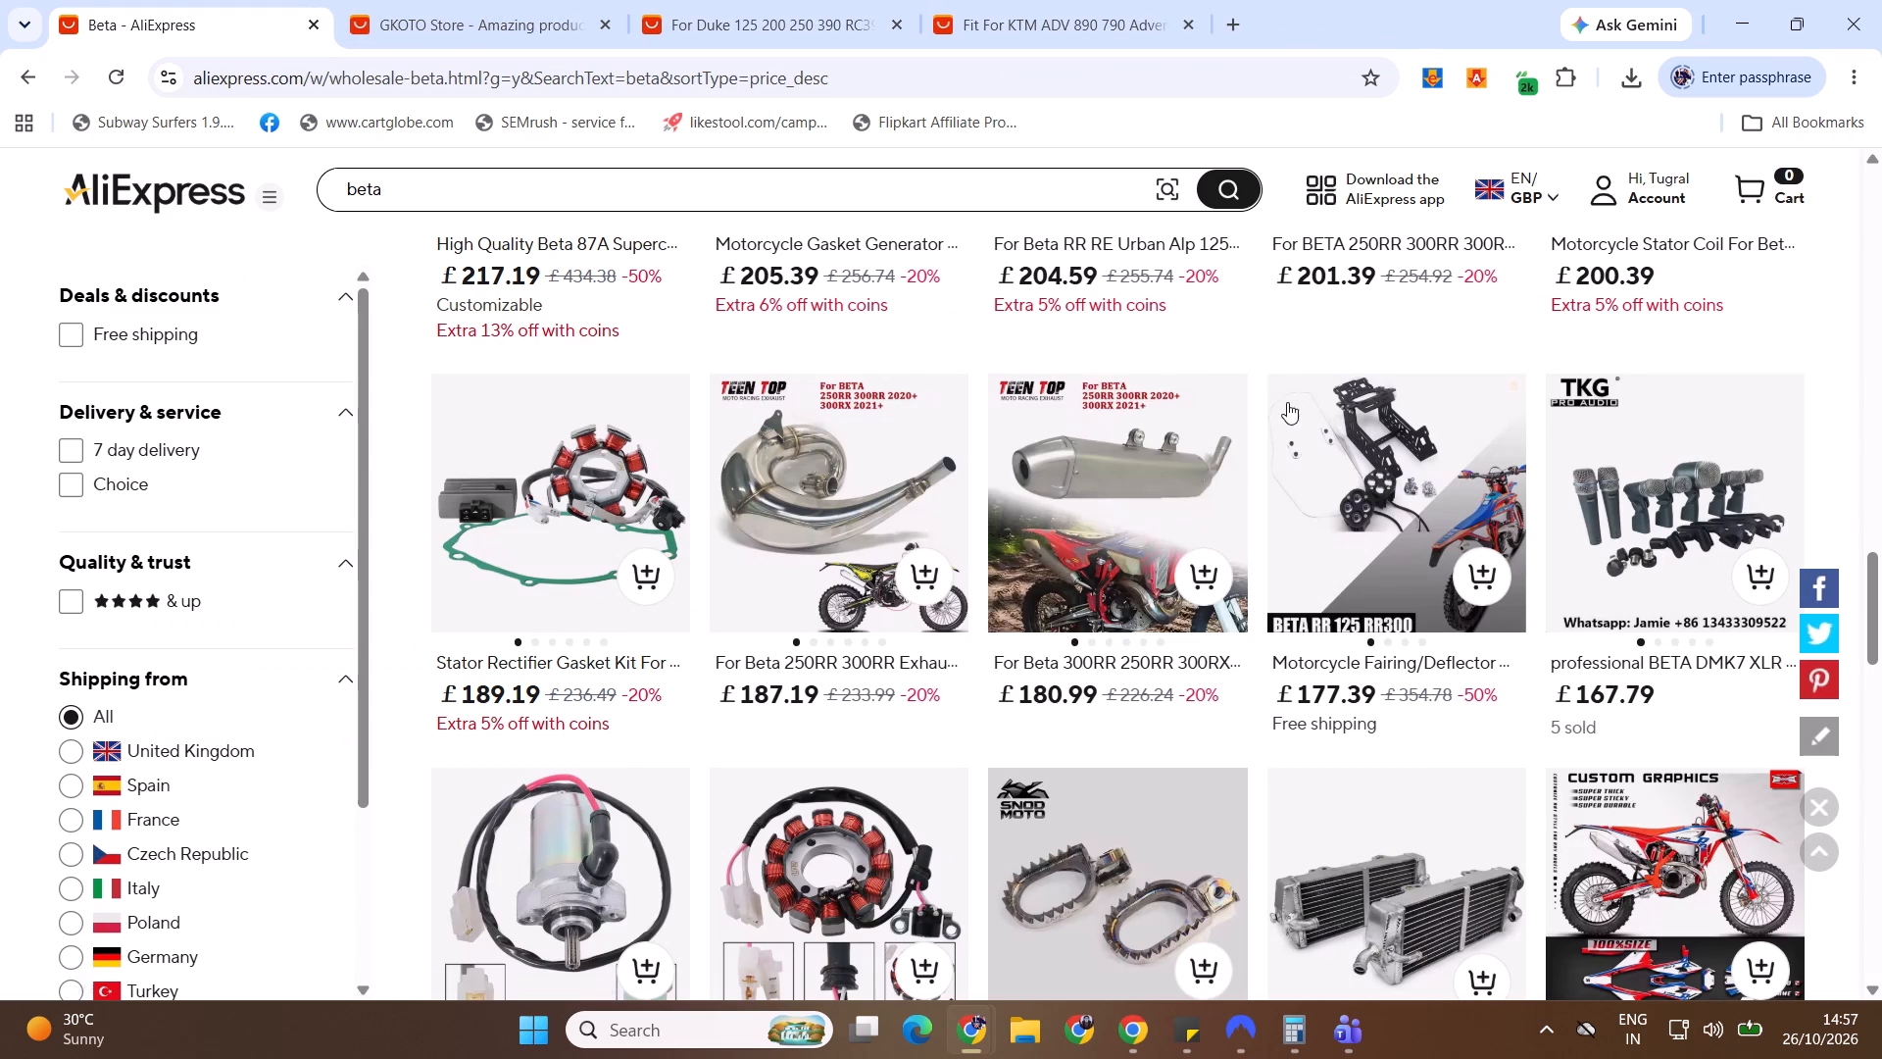
Examine the AliExpress fairing/deflector kit for Beta RR 125 RR300, including its specifications and full description, and close its page.
{"action": "middle_click", "coordinate": [1337, 475]}
{"action": "left_click", "coordinate": [498, 39]}
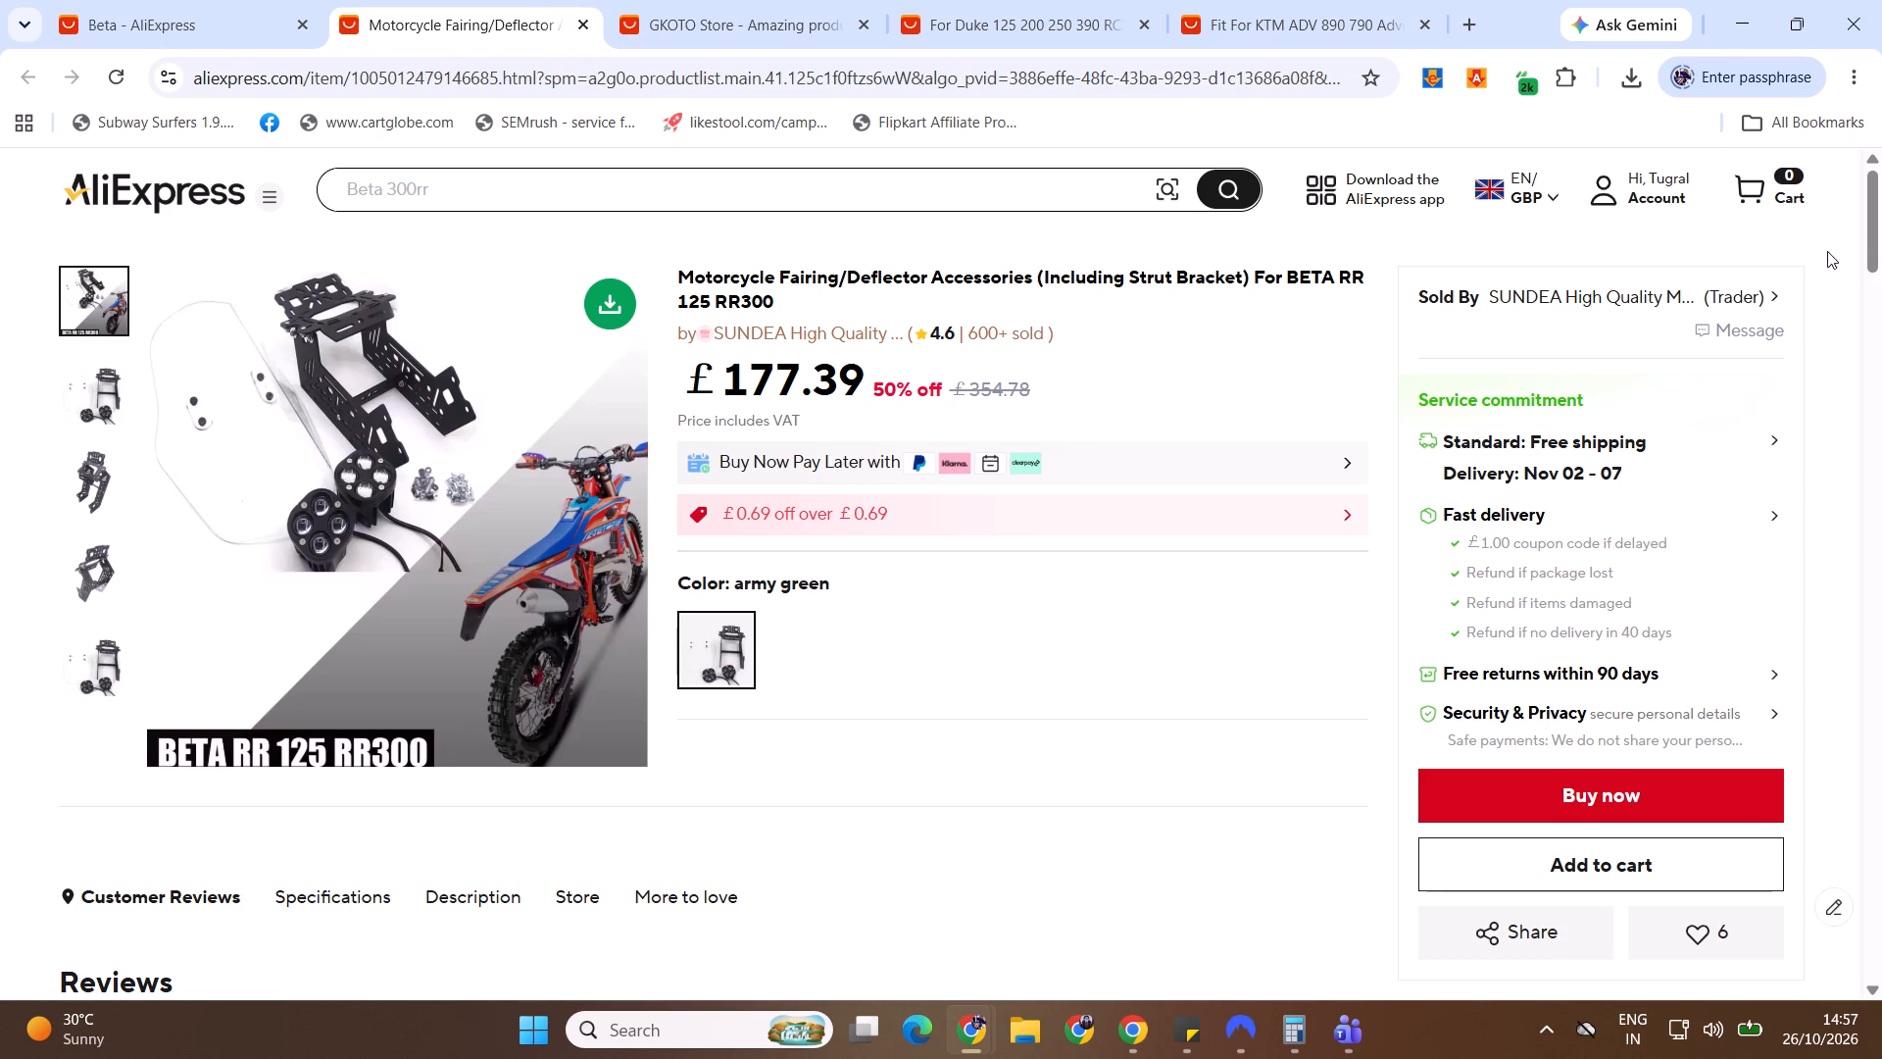
{"action": "left_click_drag", "start_coordinate": [1881, 235], "coordinate": [1881, 436]}
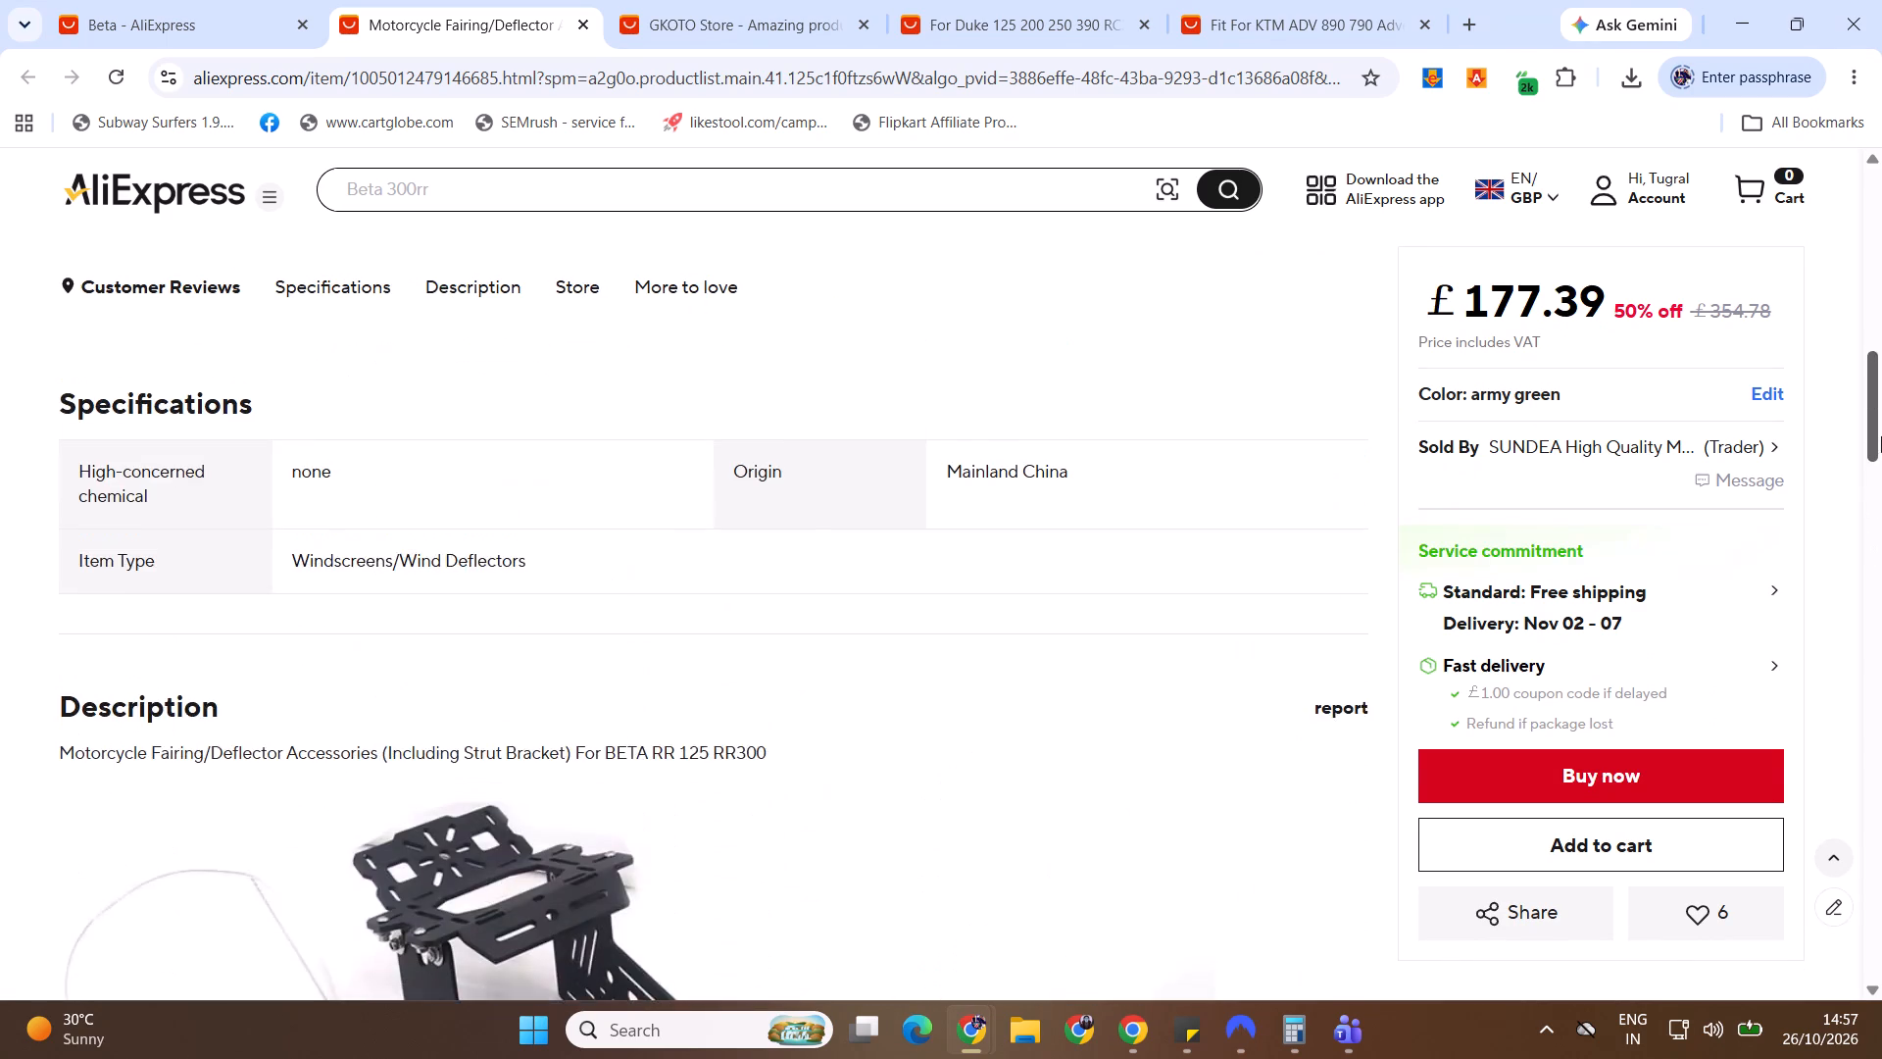
{"action": "left_click_drag", "start_coordinate": [1881, 436], "coordinate": [1881, 642]}
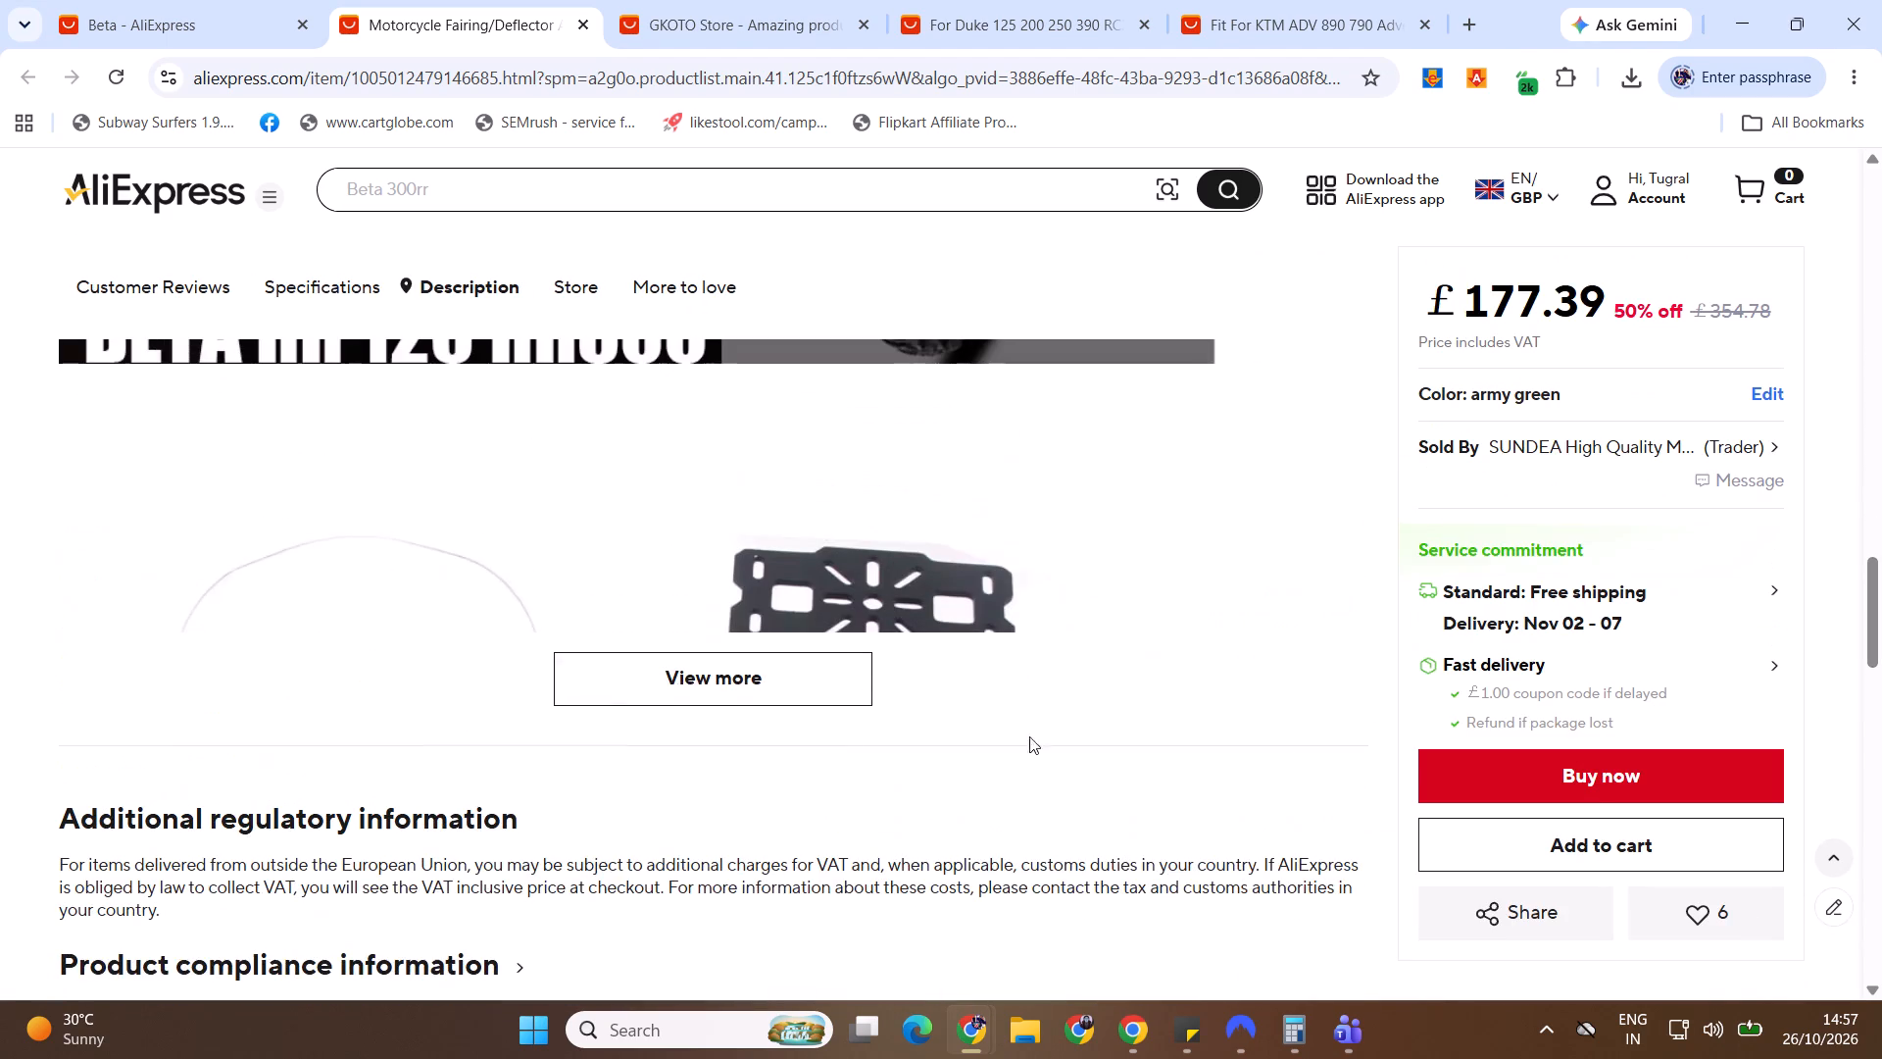
{"action": "left_click", "coordinate": [689, 669]}
{"action": "left_click_drag", "start_coordinate": [1881, 451], "coordinate": [1881, 532]}
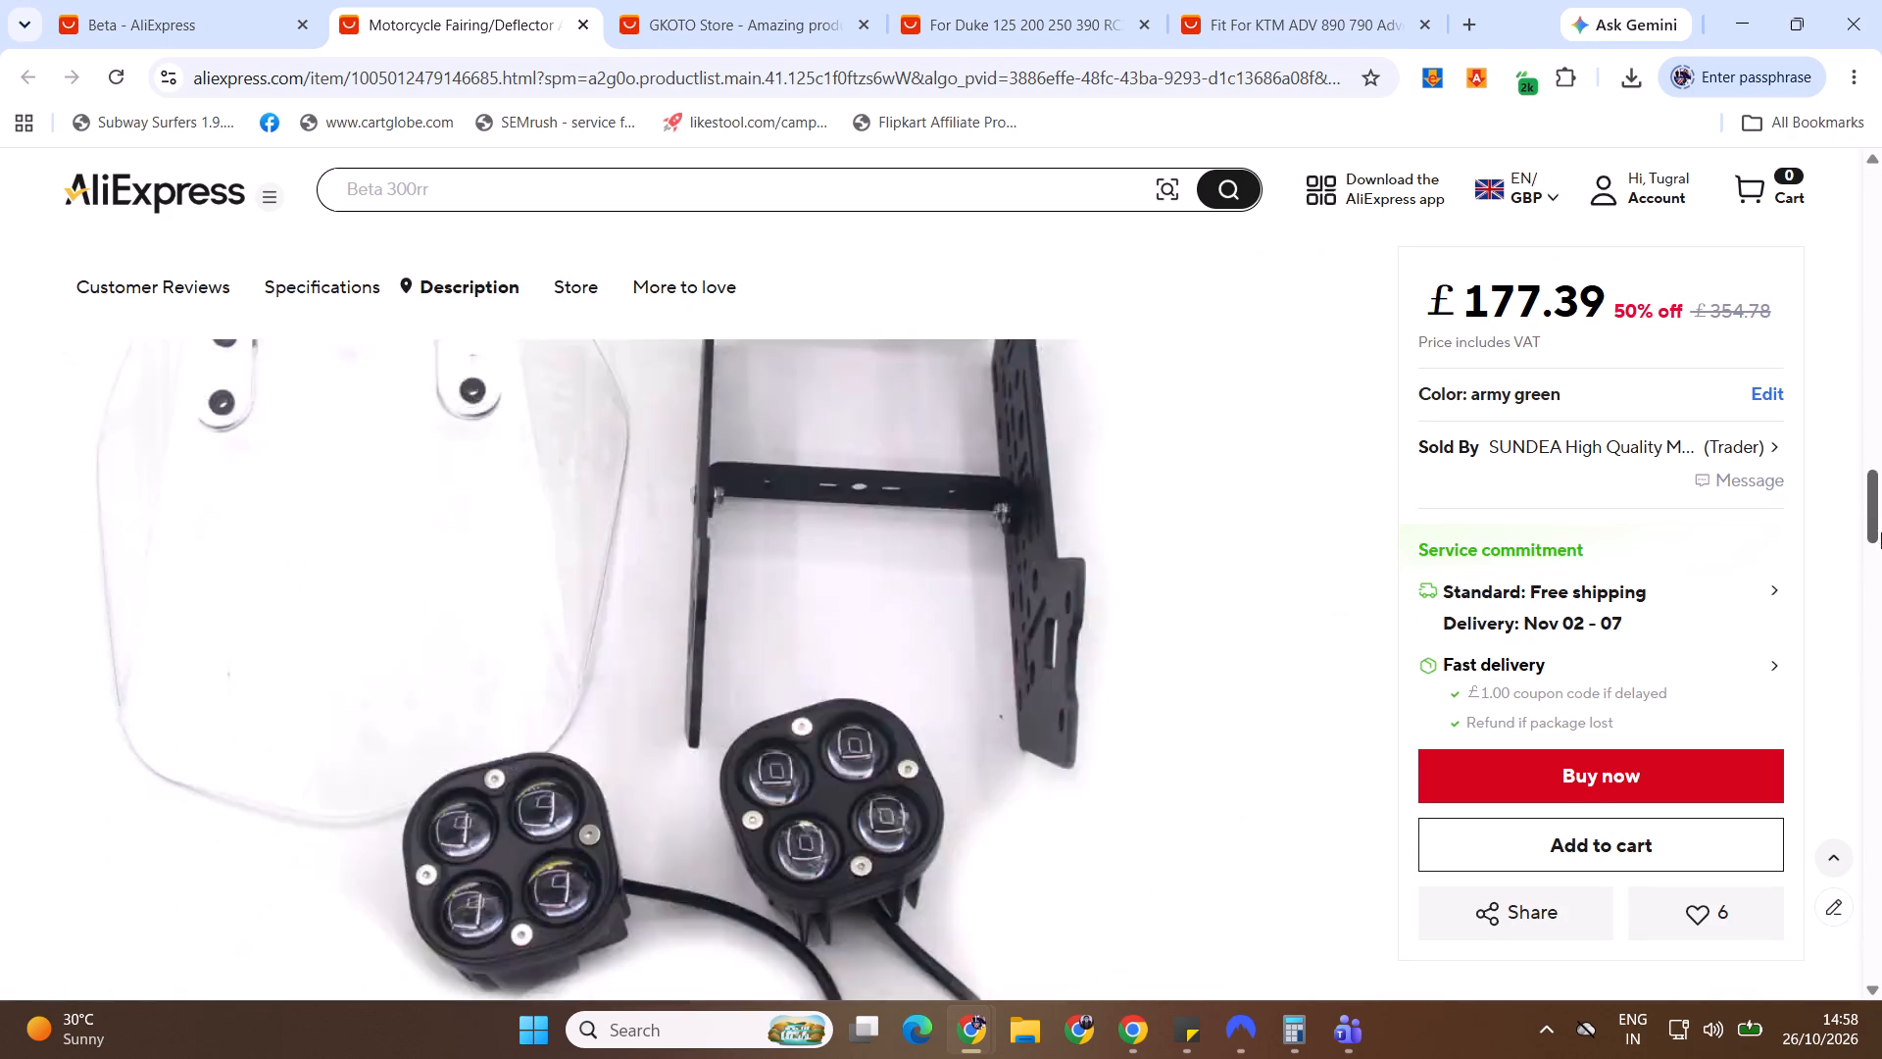
{"action": "left_click_drag", "start_coordinate": [1881, 532], "coordinate": [1881, 468]}
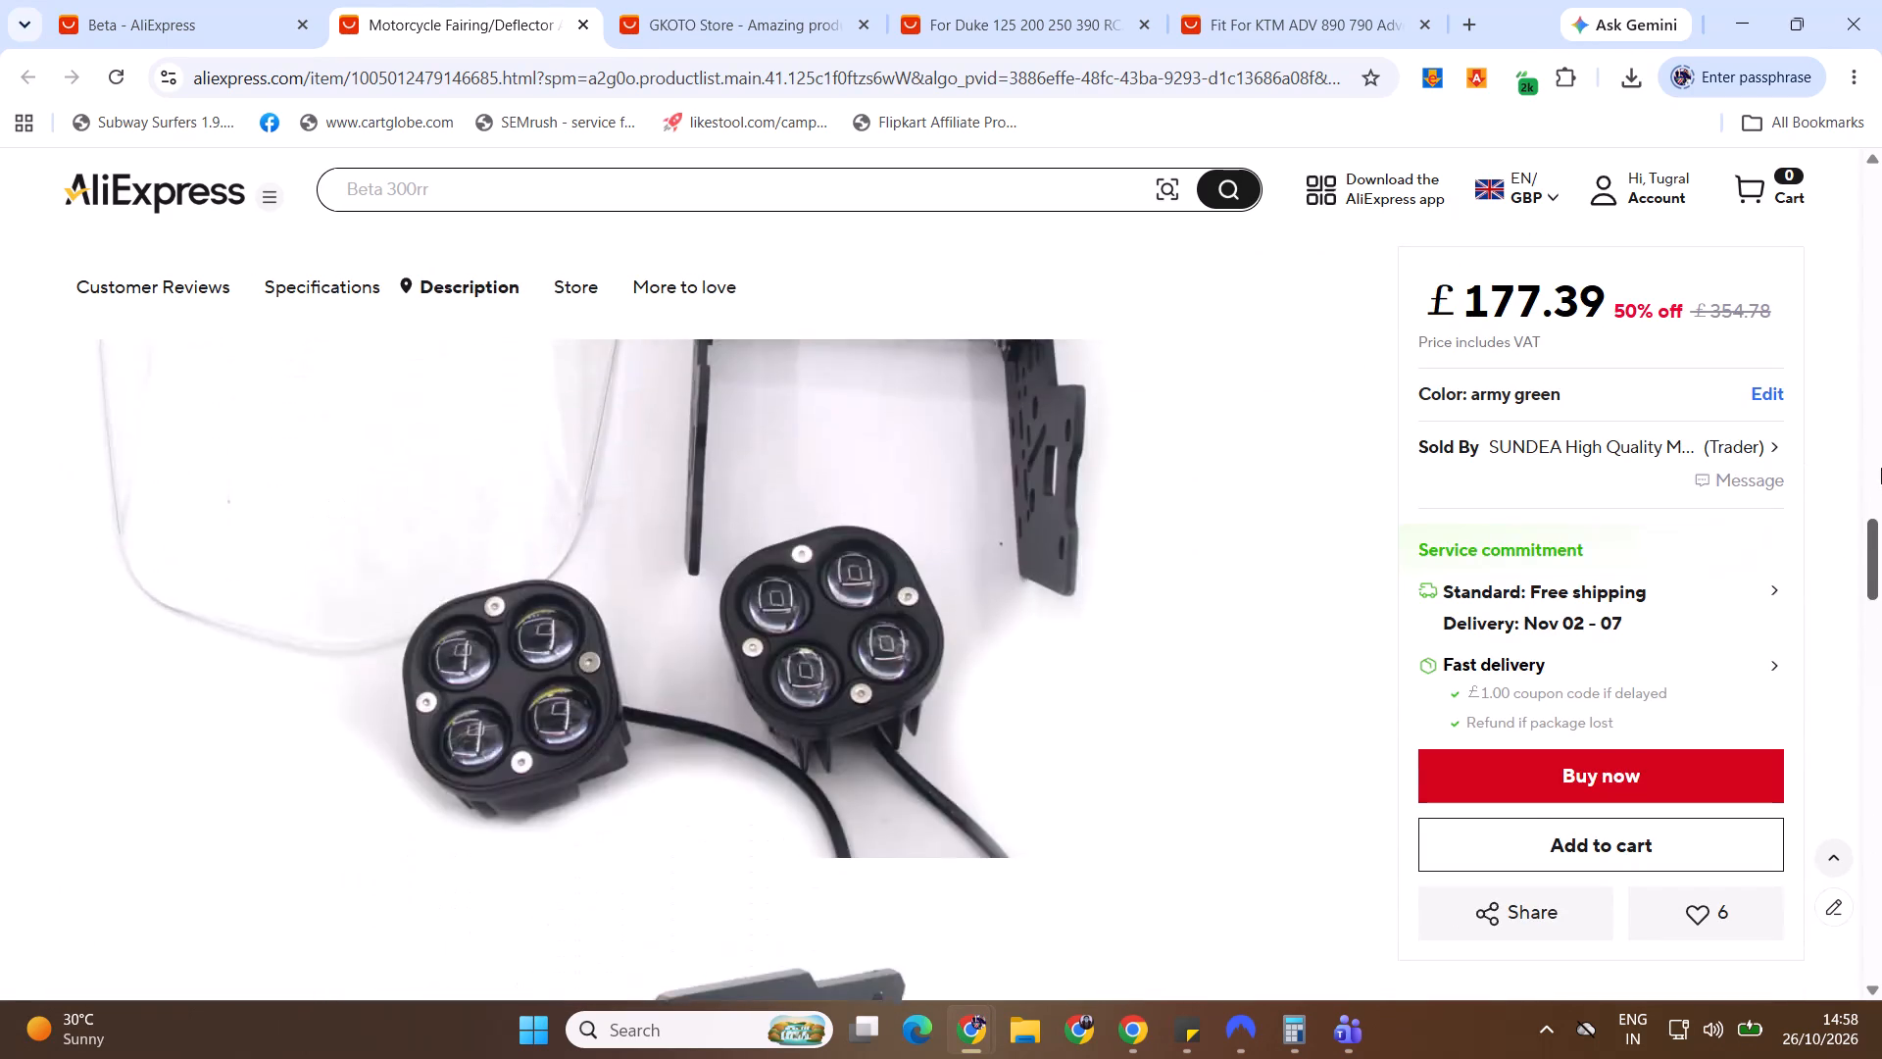
{"action": "left_click_drag", "start_coordinate": [1881, 468], "coordinate": [1881, 183]}
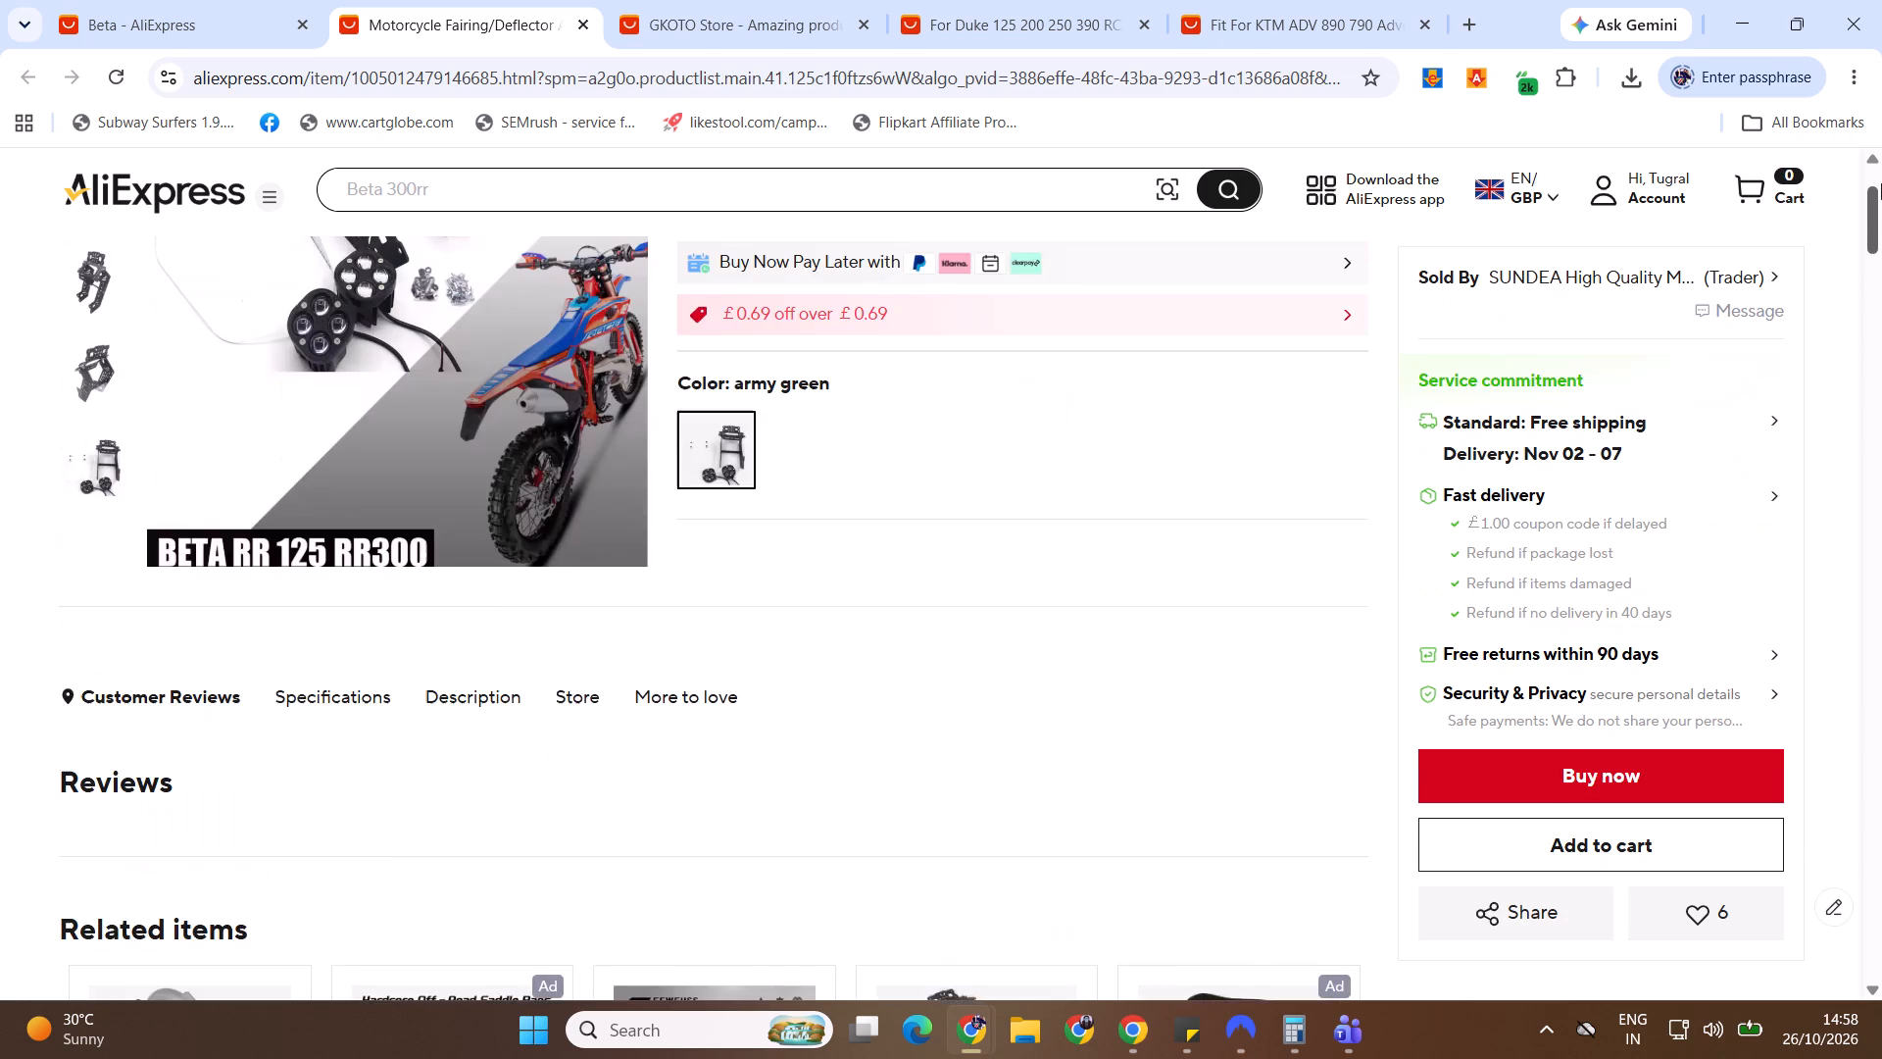
{"action": "left_click_drag", "start_coordinate": [1881, 183], "coordinate": [1881, 145]}
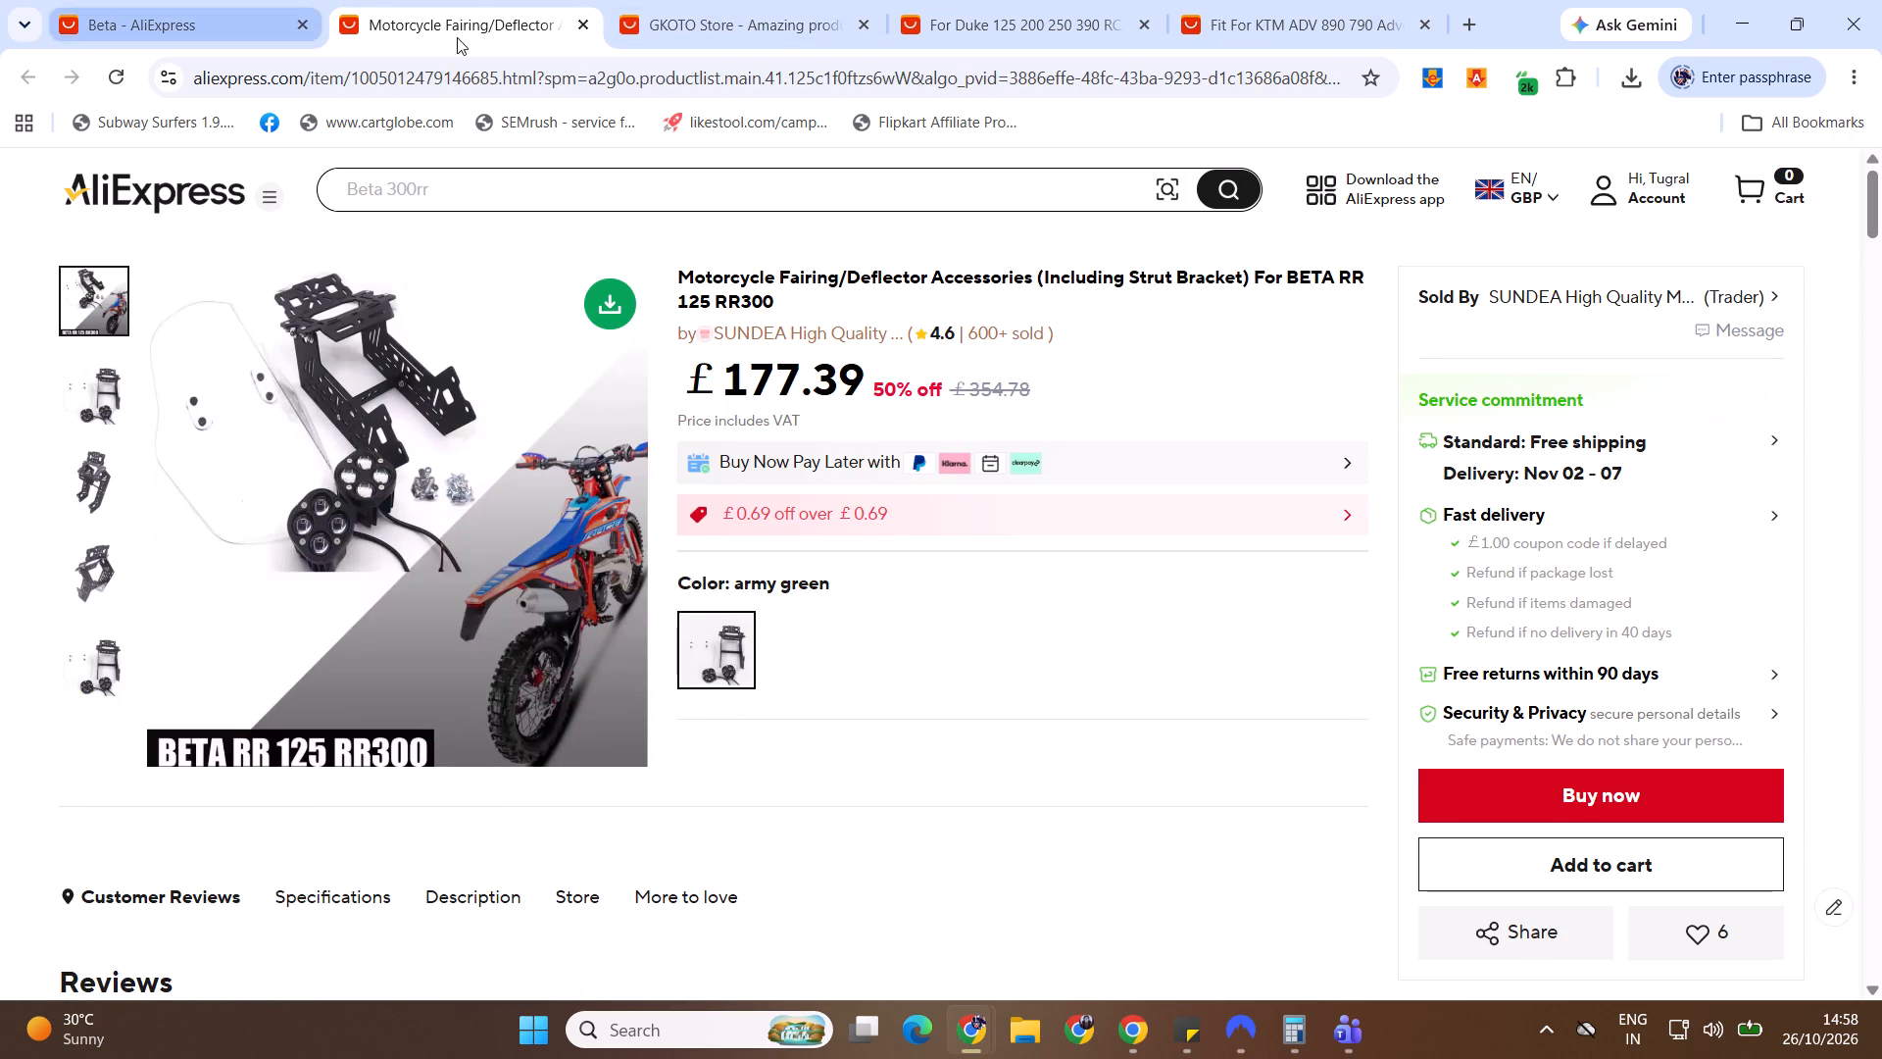
{"action": "left_click", "coordinate": [581, 24]}
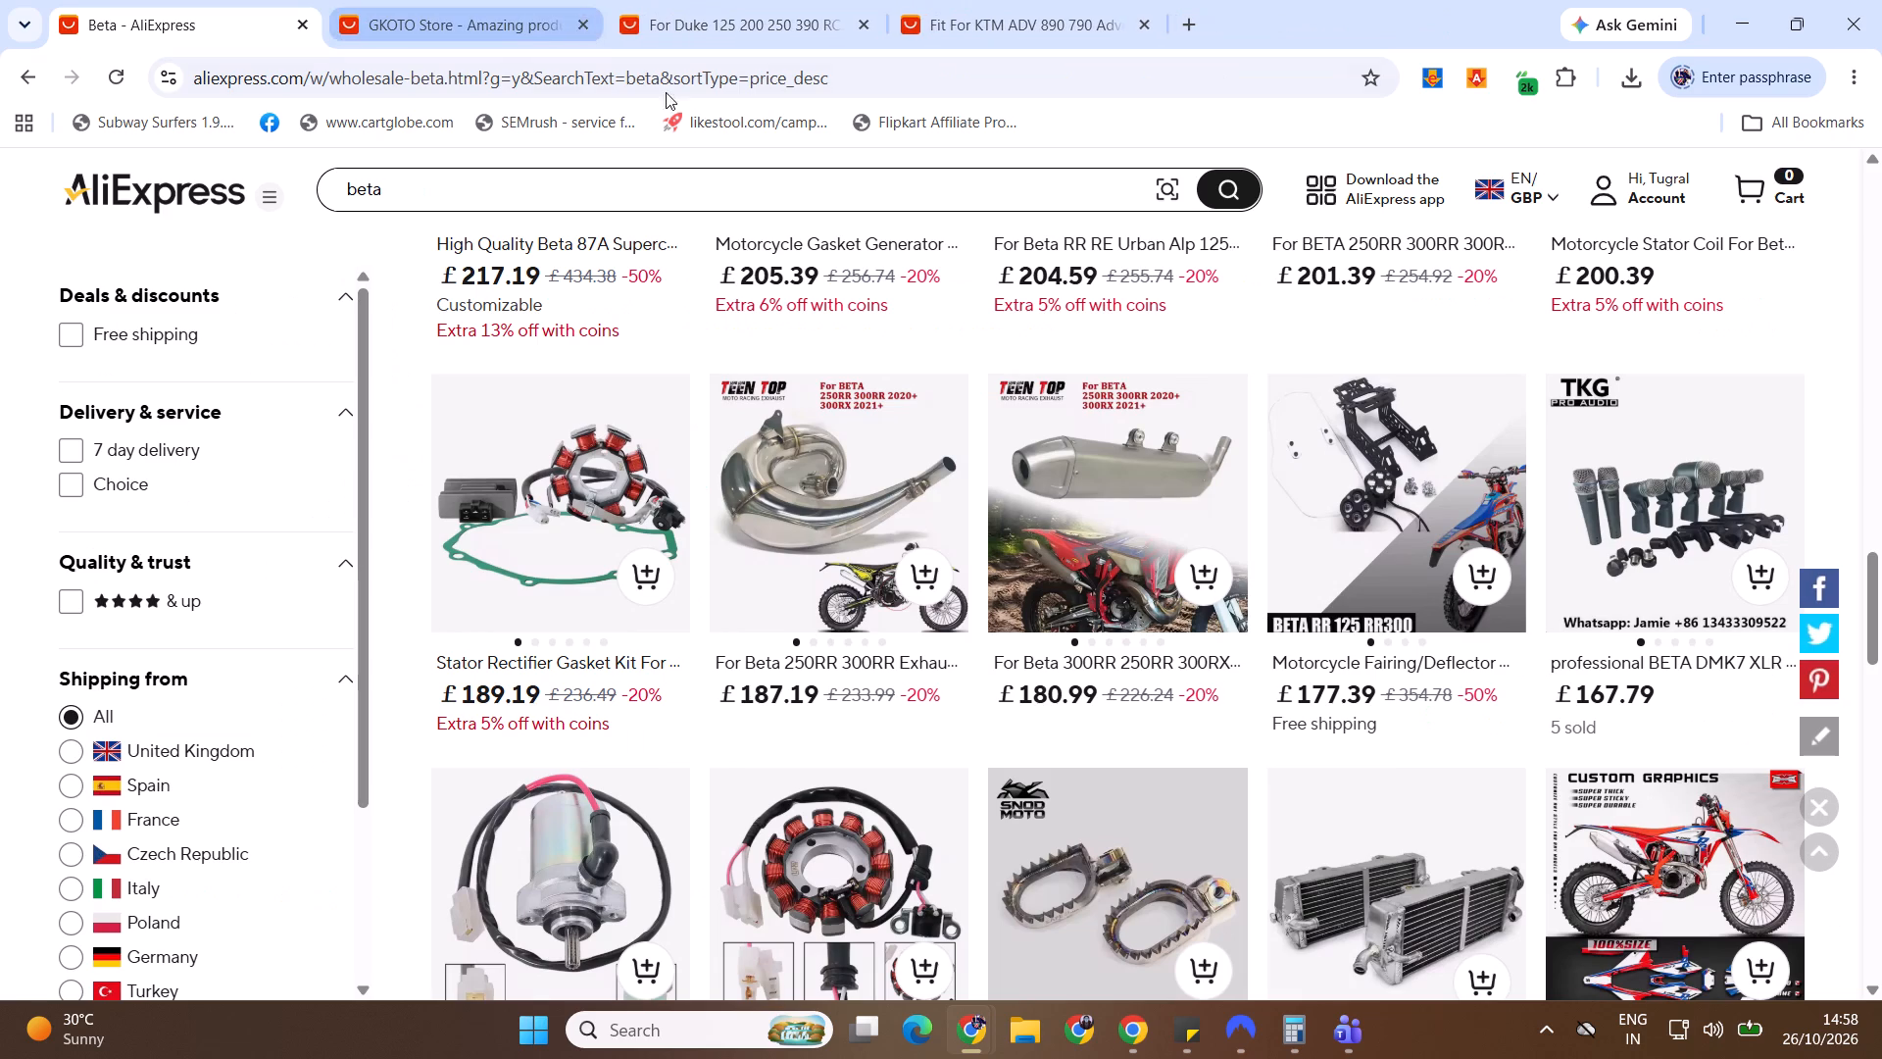
Browse the AliExpress Beta results and open the Clutch One Way Bearing Gasket product in its own tab.
{"action": "left_click_drag", "start_coordinate": [1881, 617], "coordinate": [1881, 654]}
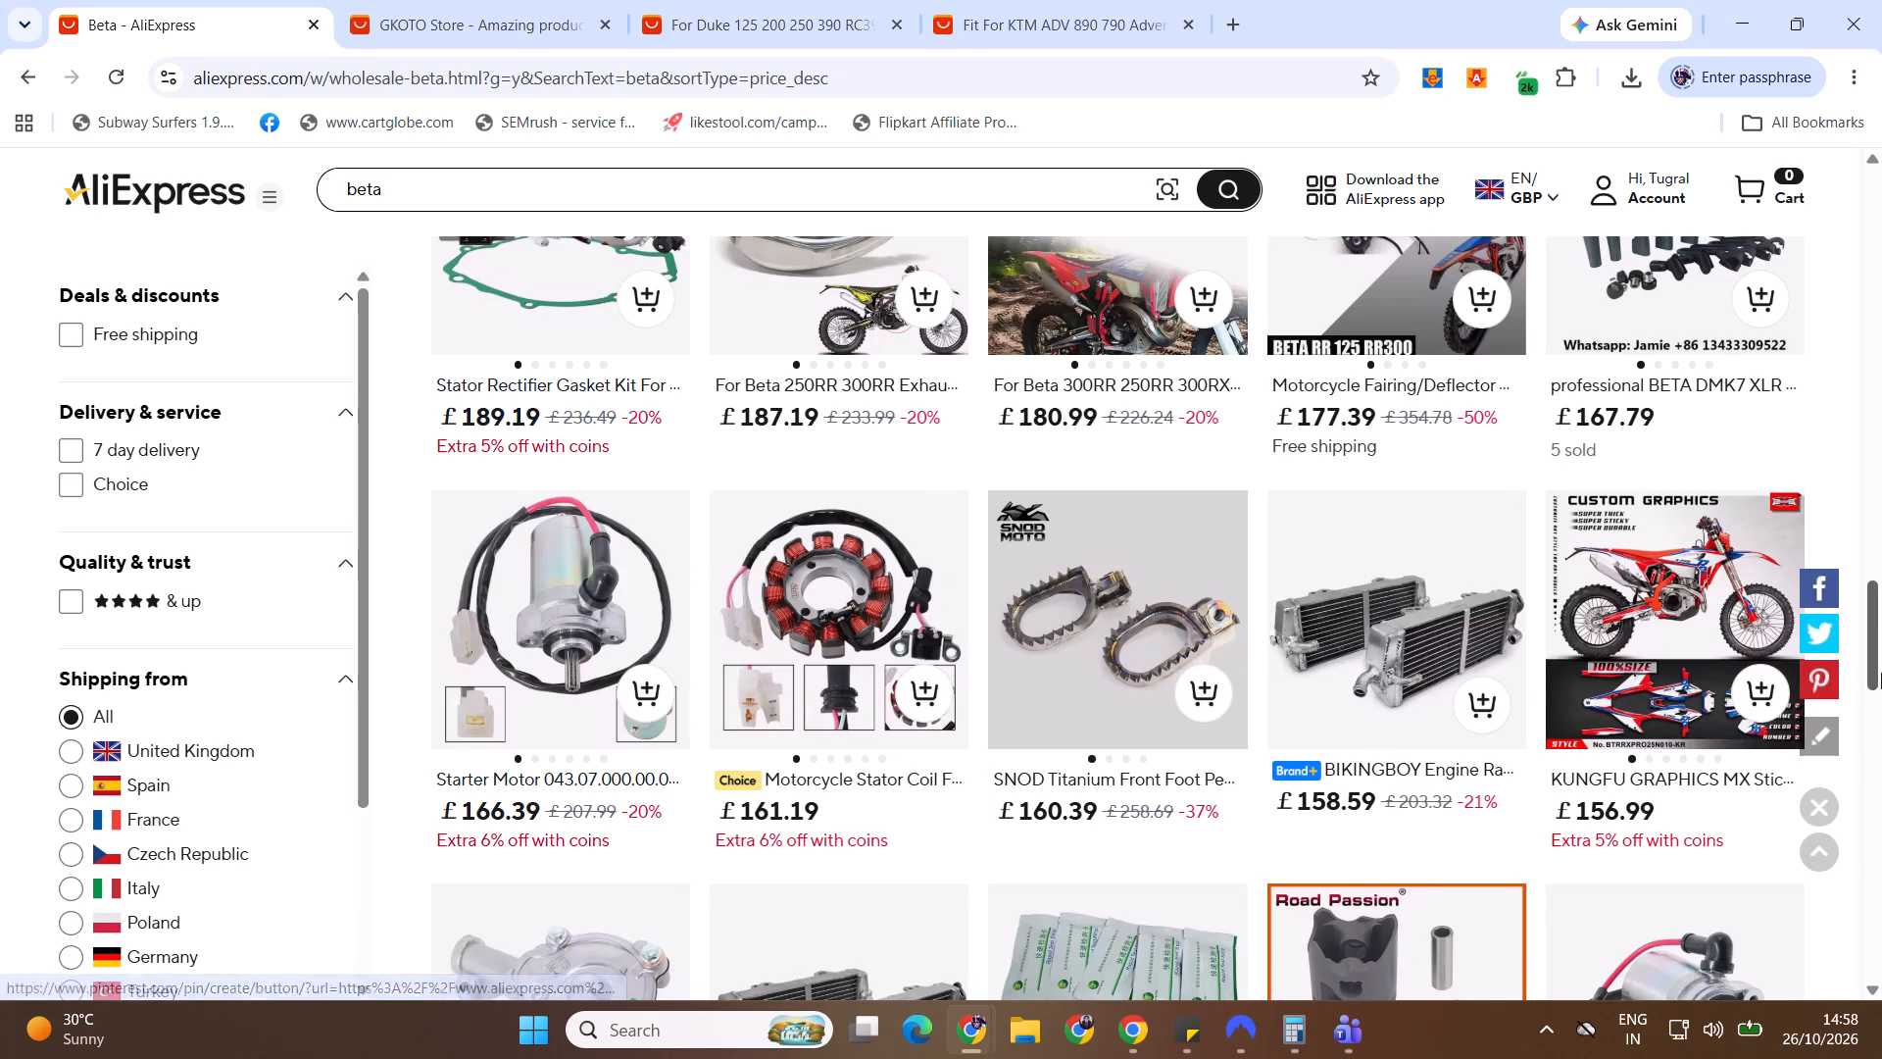
{"action": "left_click_drag", "start_coordinate": [1881, 655], "coordinate": [1881, 706]}
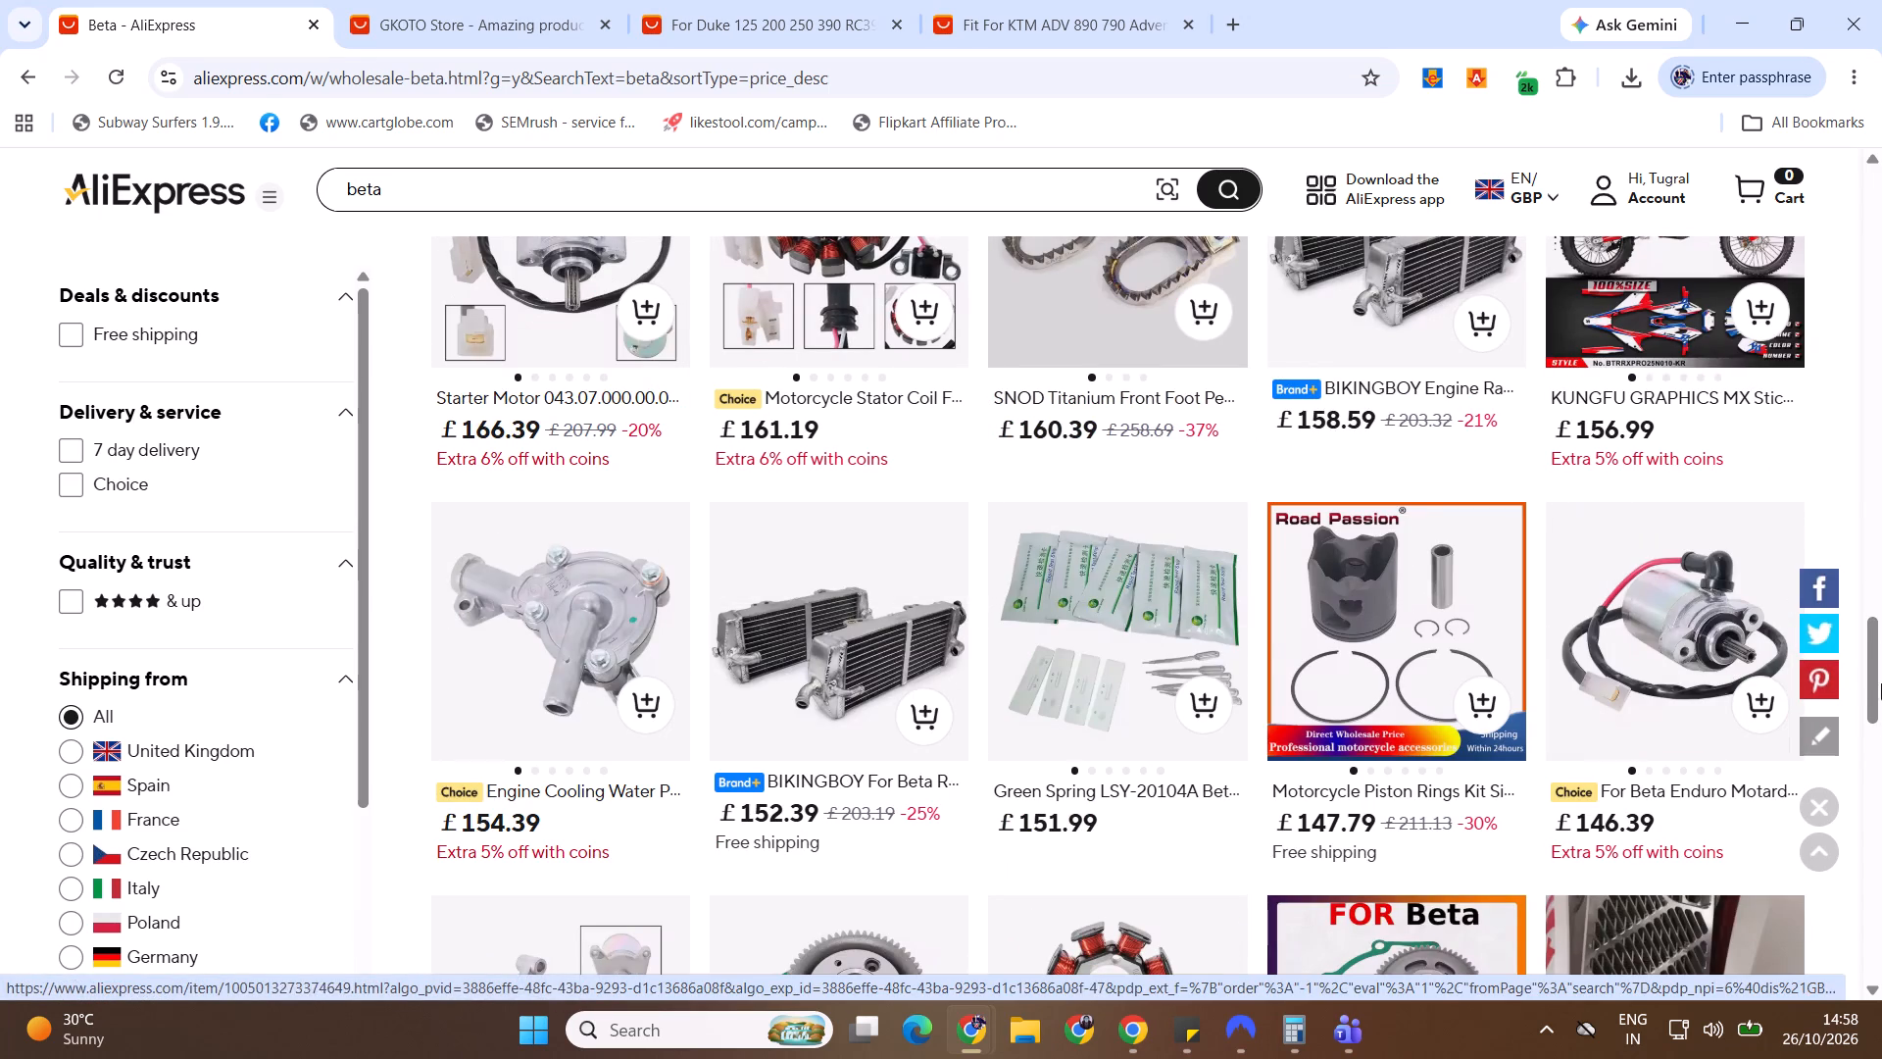
{"action": "left_click_drag", "start_coordinate": [1881, 716], "coordinate": [1881, 768]}
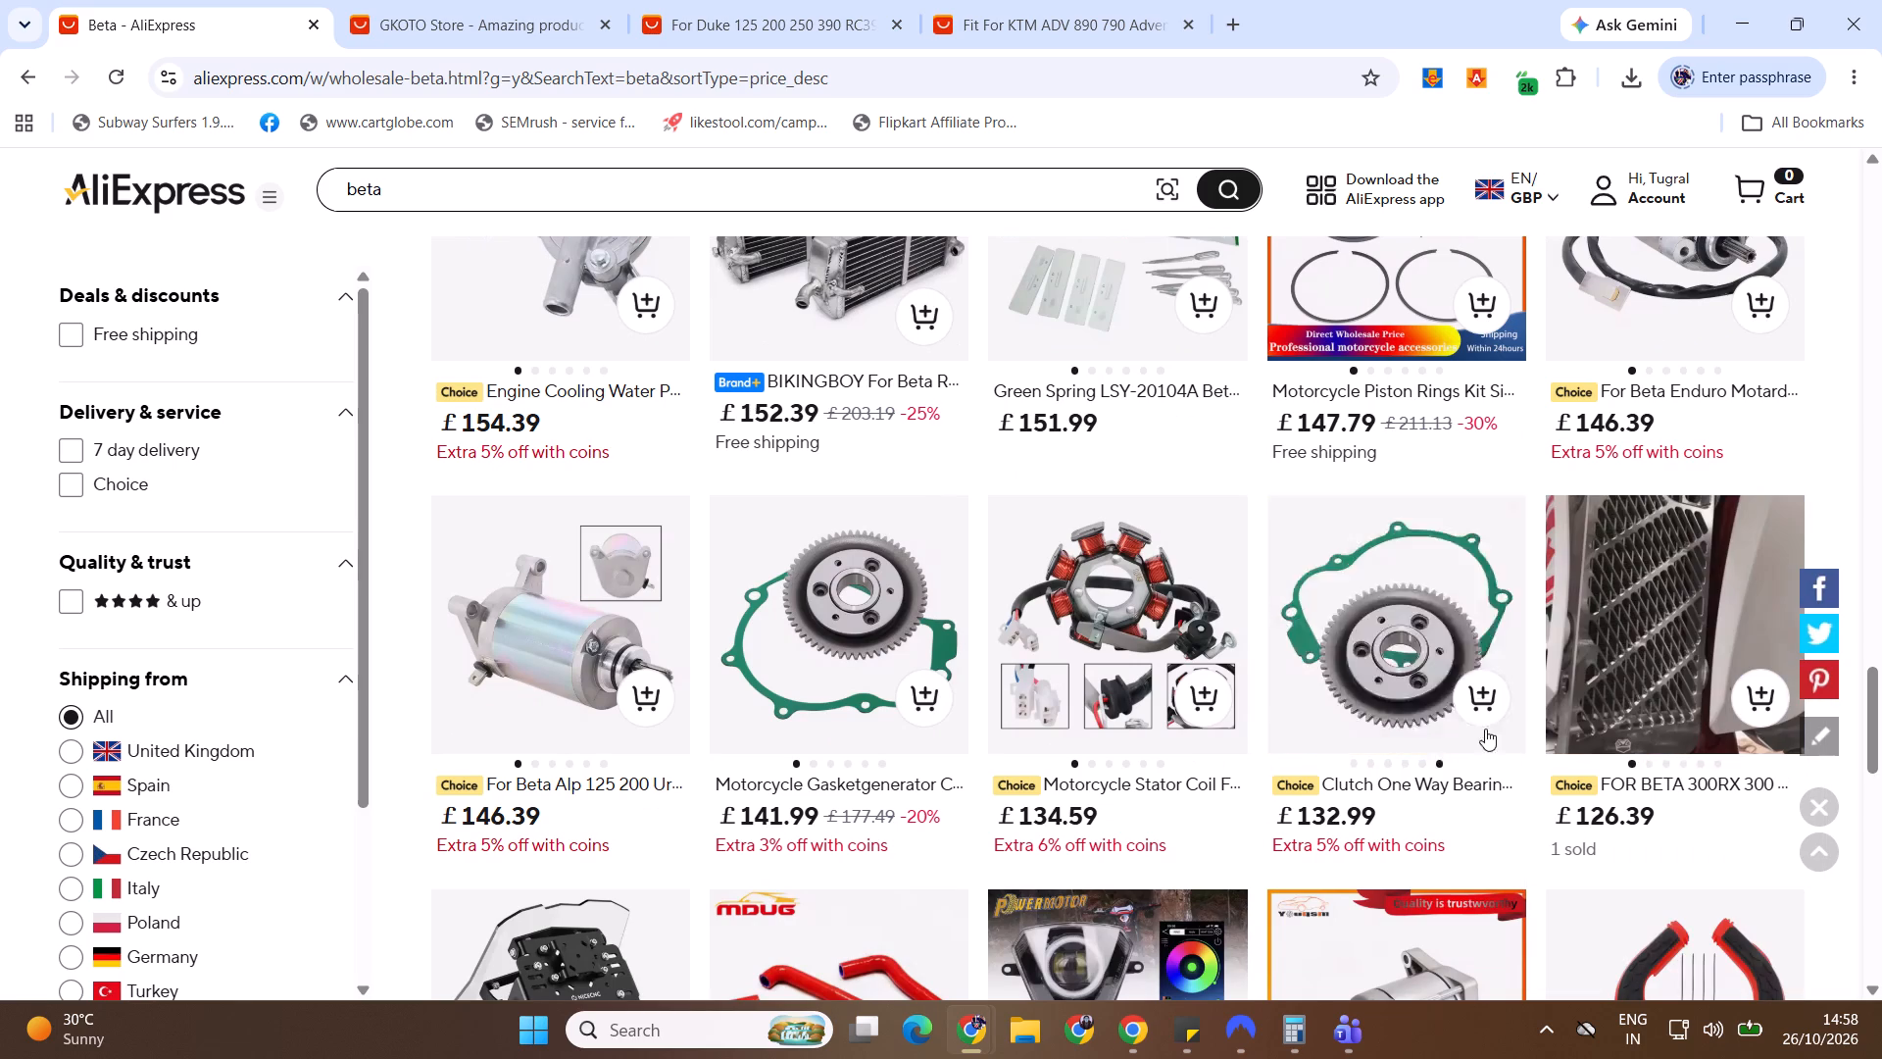
{"action": "middle_click", "coordinate": [1382, 666]}
{"action": "left_click", "coordinate": [496, 0]}
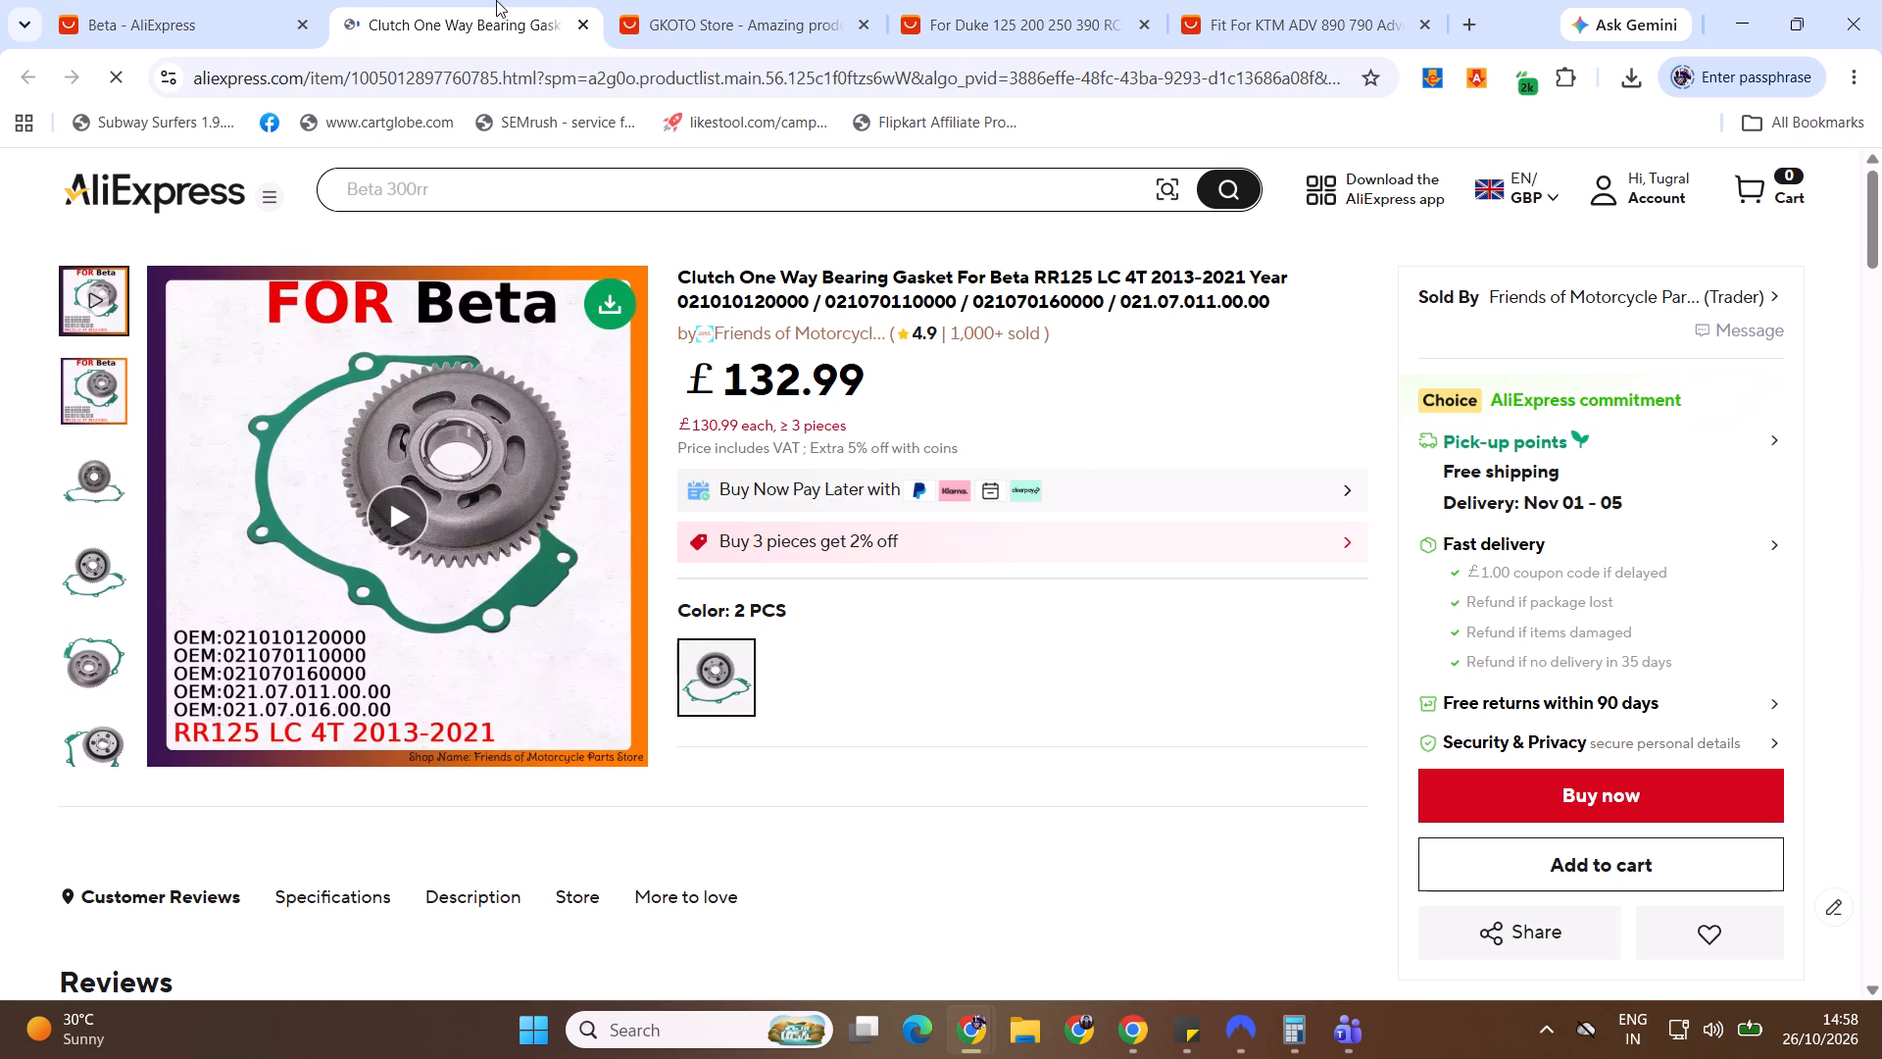
{"action": "triple_click", "coordinate": [1010, 305]}
{"action": "key", "text": "ctrl+c"}
{"action": "key", "text": "ctrl+c"}
{"action": "key", "text": "ctrl+c"}
{"action": "key", "text": "ctrl+c"}
{"action": "key", "text": "alt+Tab"}
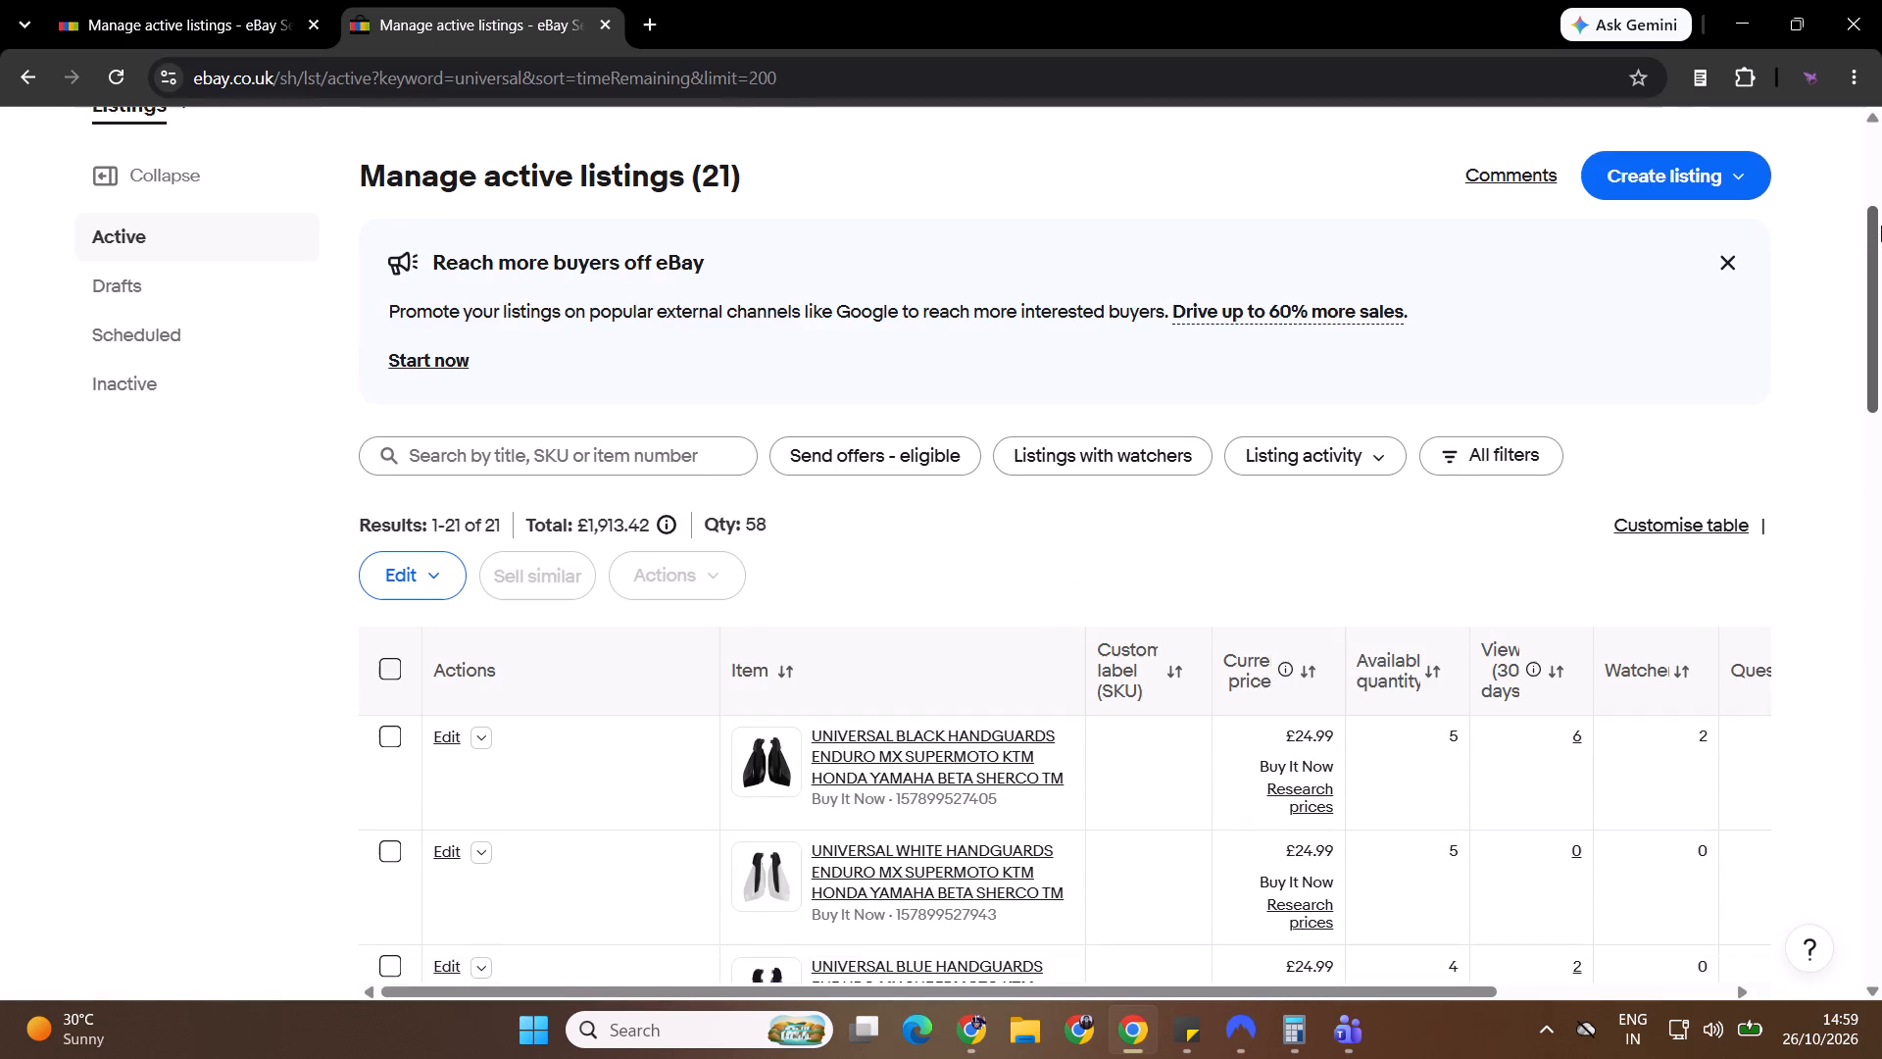
{"action": "left_click_drag", "start_coordinate": [1881, 226], "coordinate": [1880, 226]}
{"action": "left_click", "coordinate": [491, 468]}
{"action": "type", "text": "beta"}
{"action": "key", "text": "Return"}
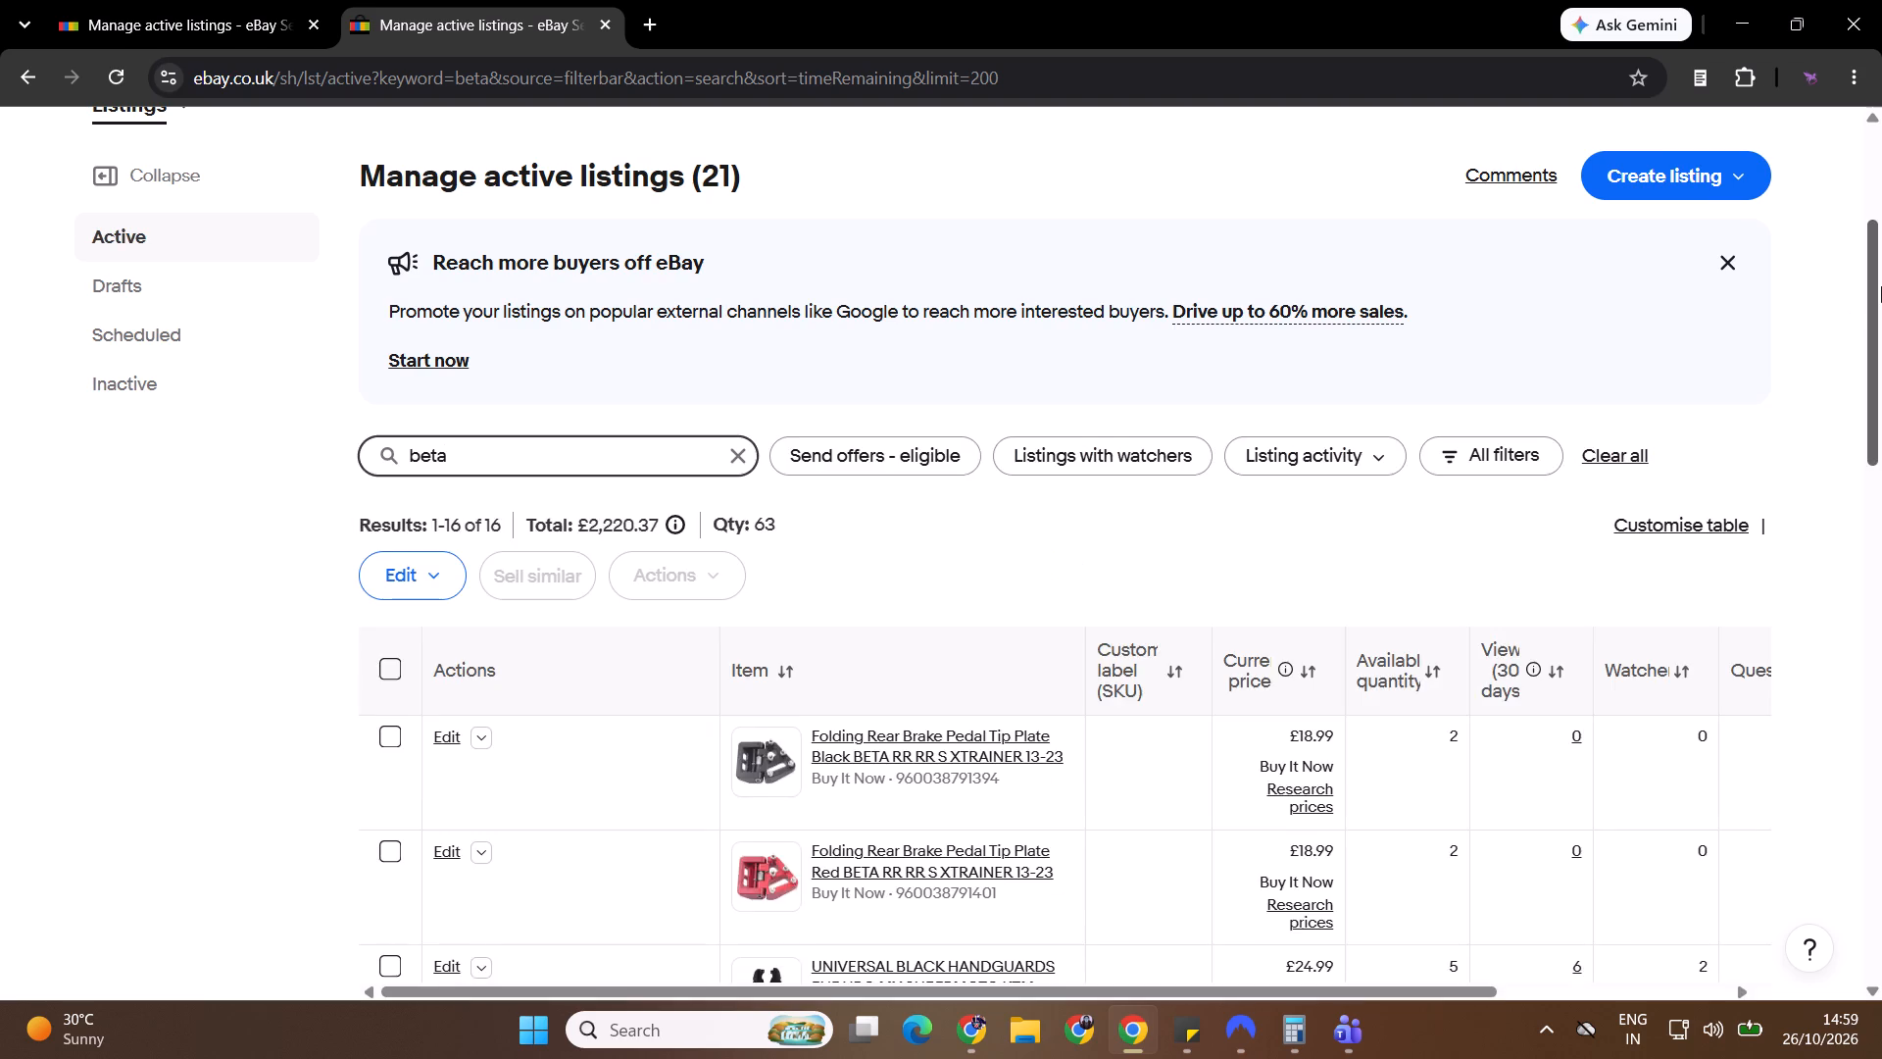
Start a sell-similar draft from the BETA 2-Stroke Exhaust Header Elbow listing and bring up its listing form.
{"action": "left_click_drag", "start_coordinate": [1881, 287], "coordinate": [1881, 847]}
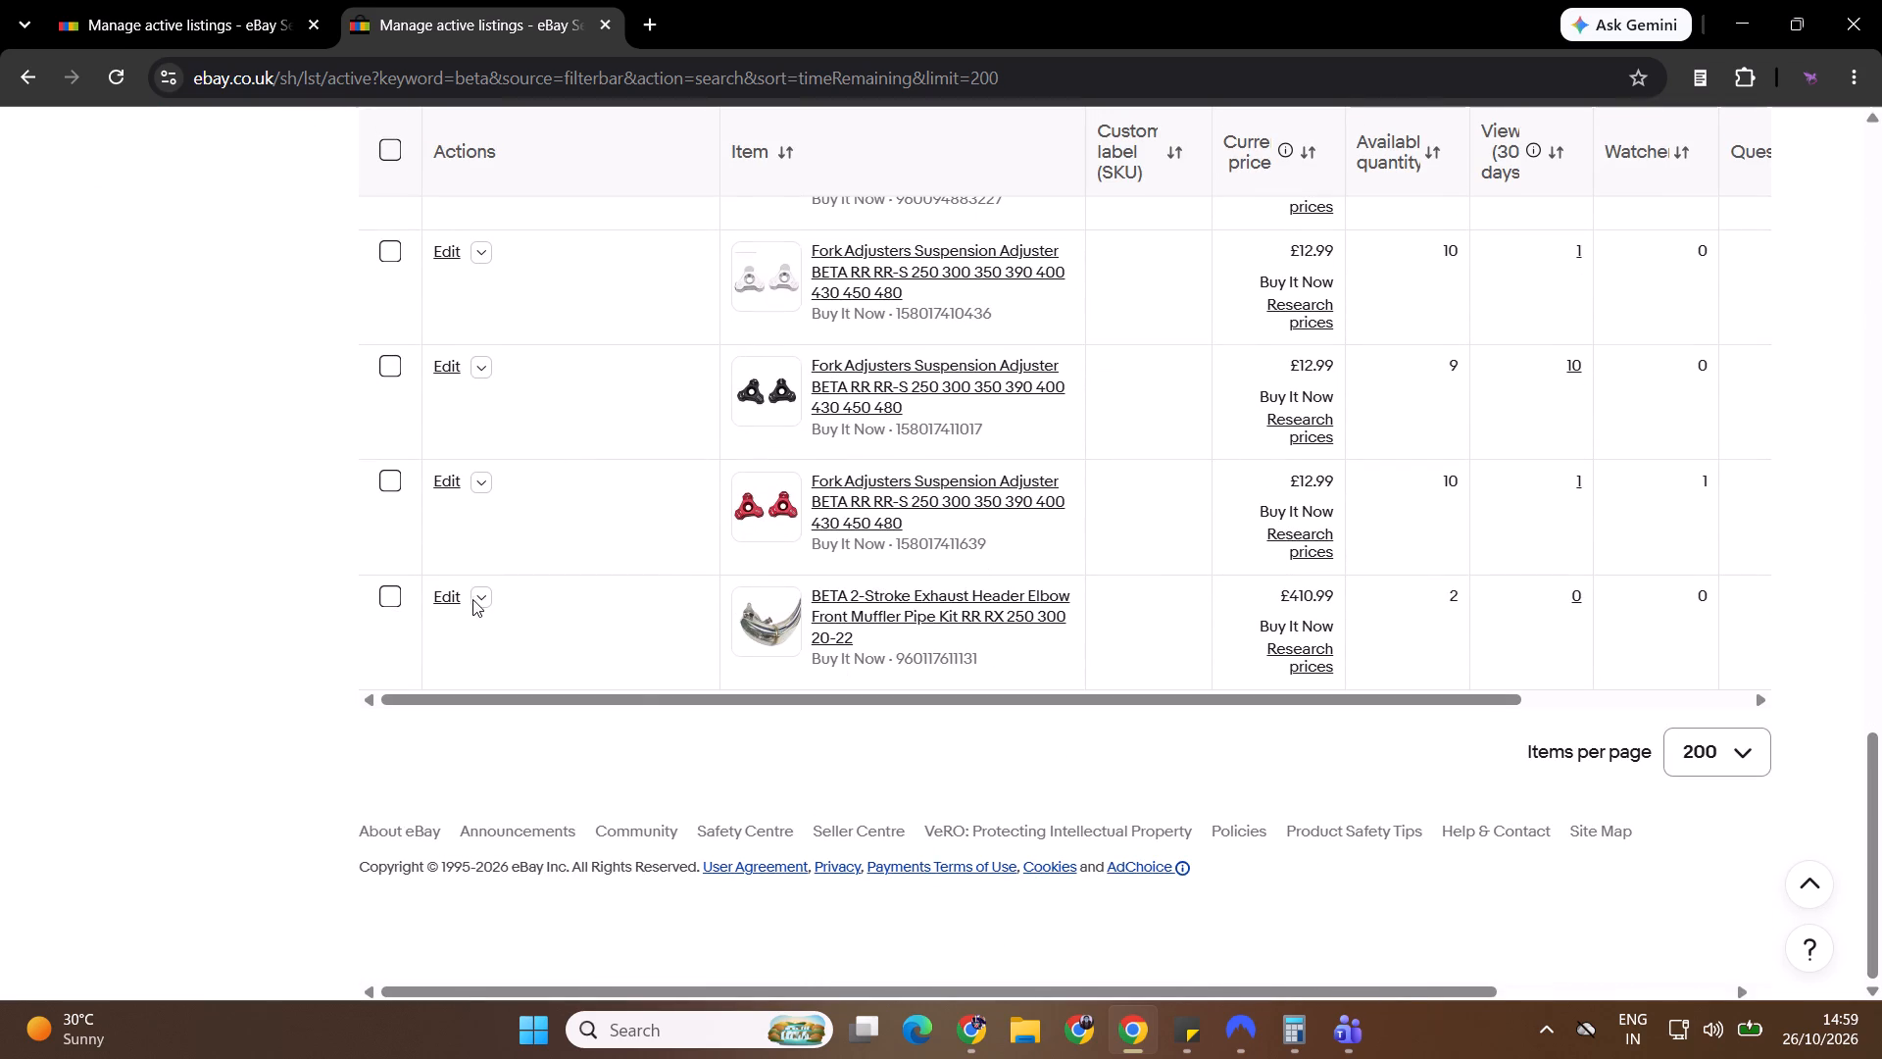
{"action": "left_click", "coordinate": [480, 596], "text": "ctrl"}
{"action": "left_click", "coordinate": [526, 642], "text": "ctrl"}
{"action": "left_click", "coordinate": [672, 1]}
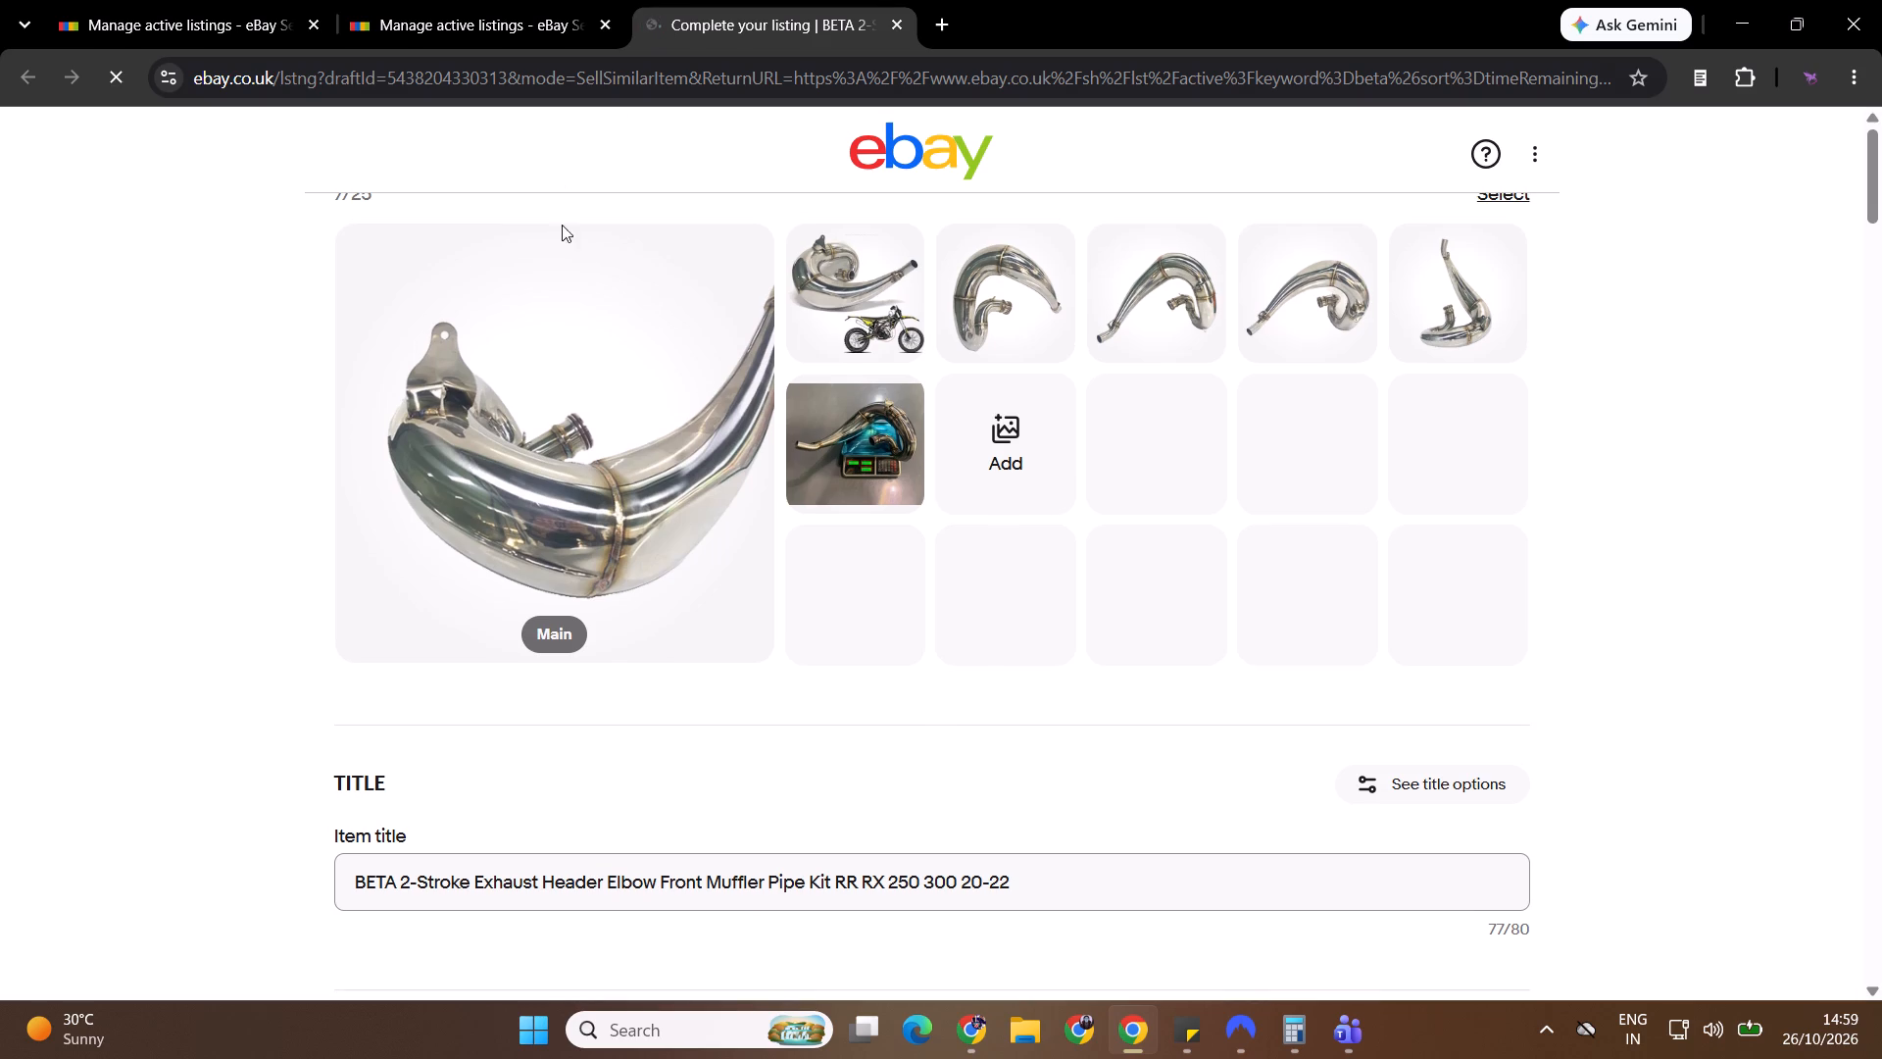
Delete all the exhaust photos carried over into the new draft.
{"action": "triple_click", "coordinate": [731, 257]}
{"action": "left_click", "coordinate": [731, 257]}
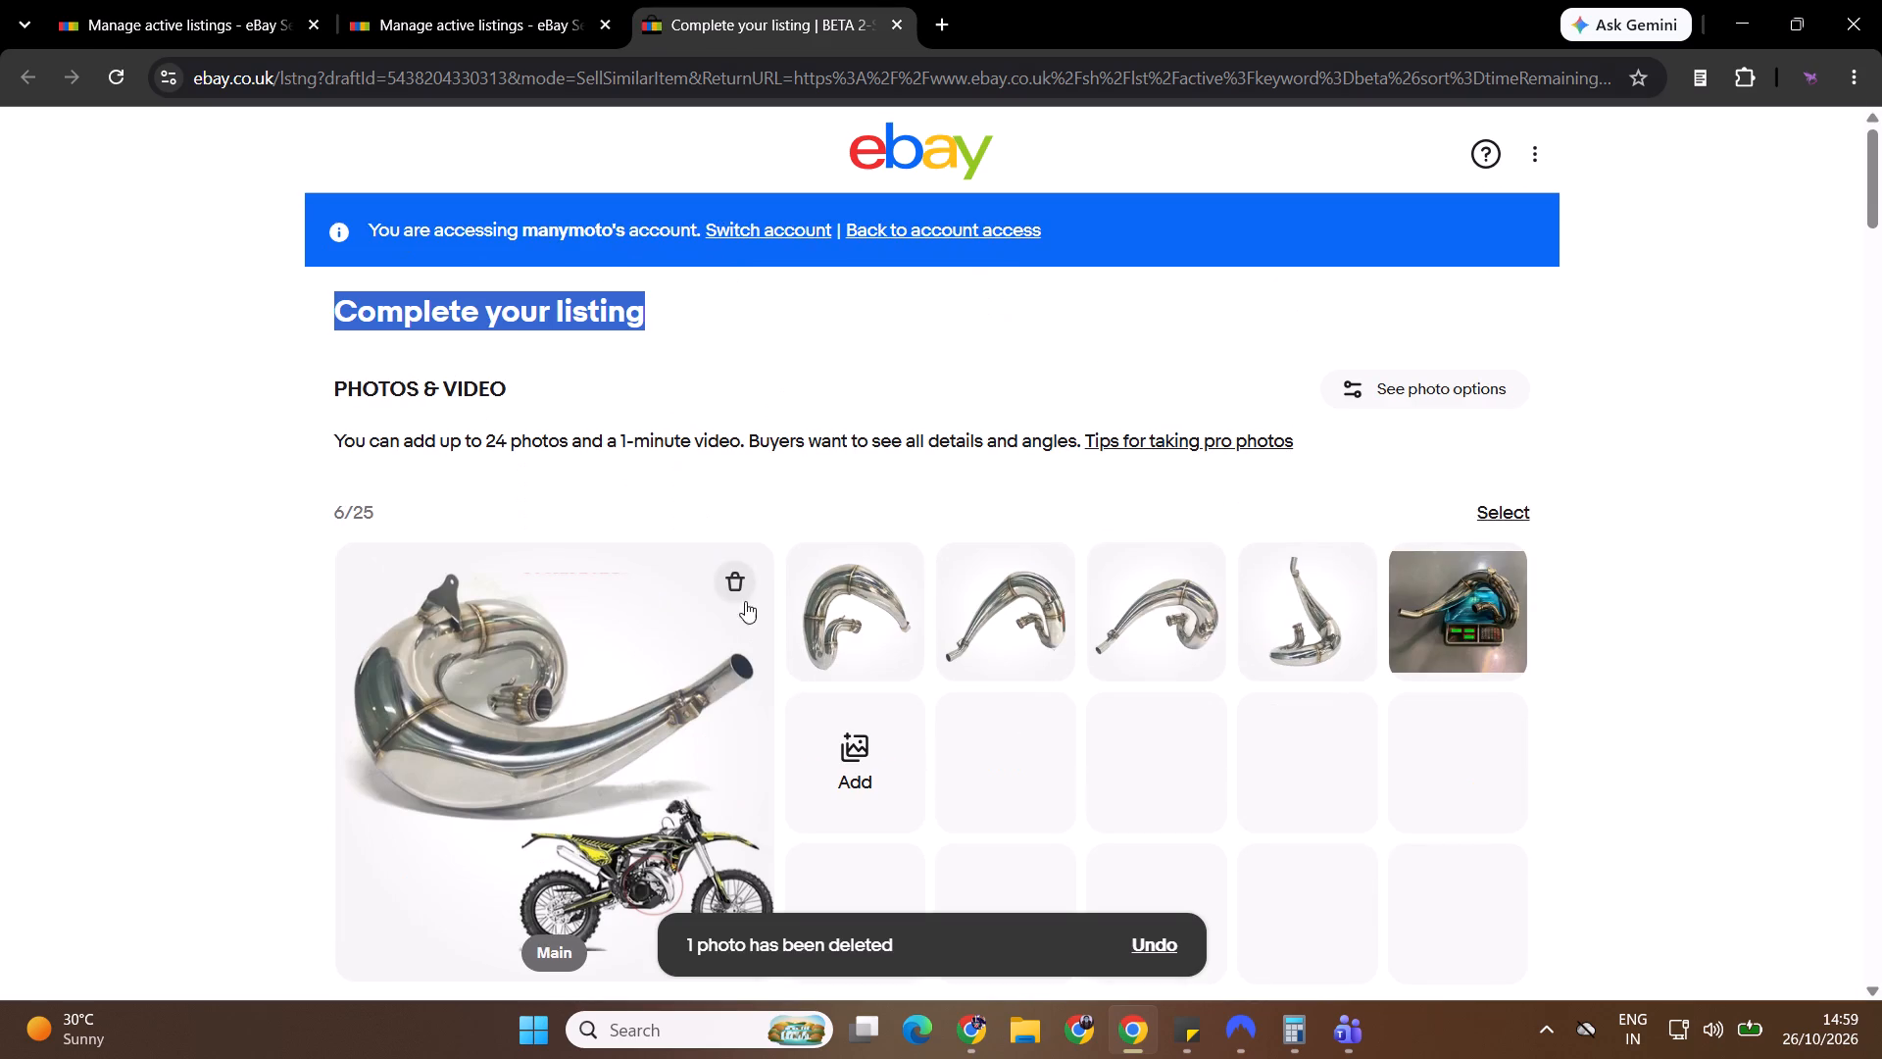
{"action": "triple_click", "coordinate": [740, 582]}
{"action": "triple_click", "coordinate": [740, 582]}
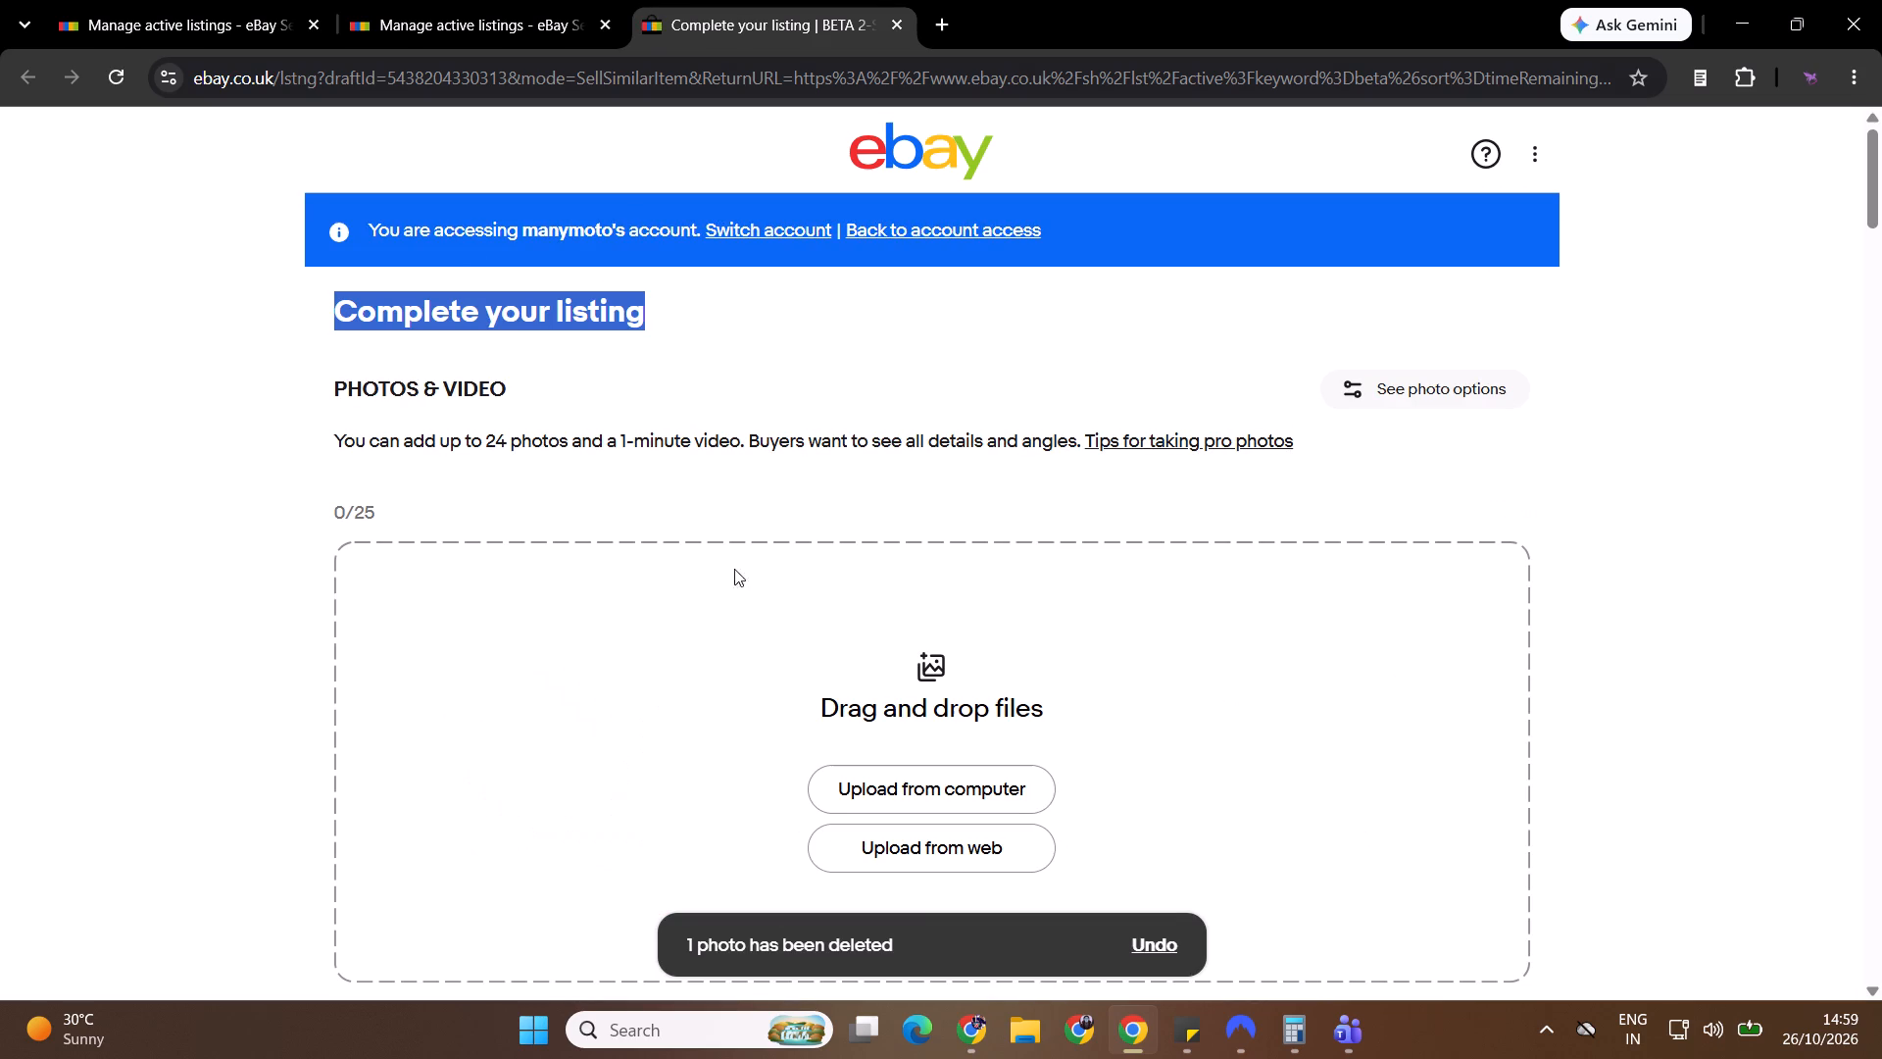
Upload the six downloaded starter clutch and gasket photos without the "FOR Beta" banner from the Downloads folder to the draft.
{"action": "left_click", "coordinate": [893, 787]}
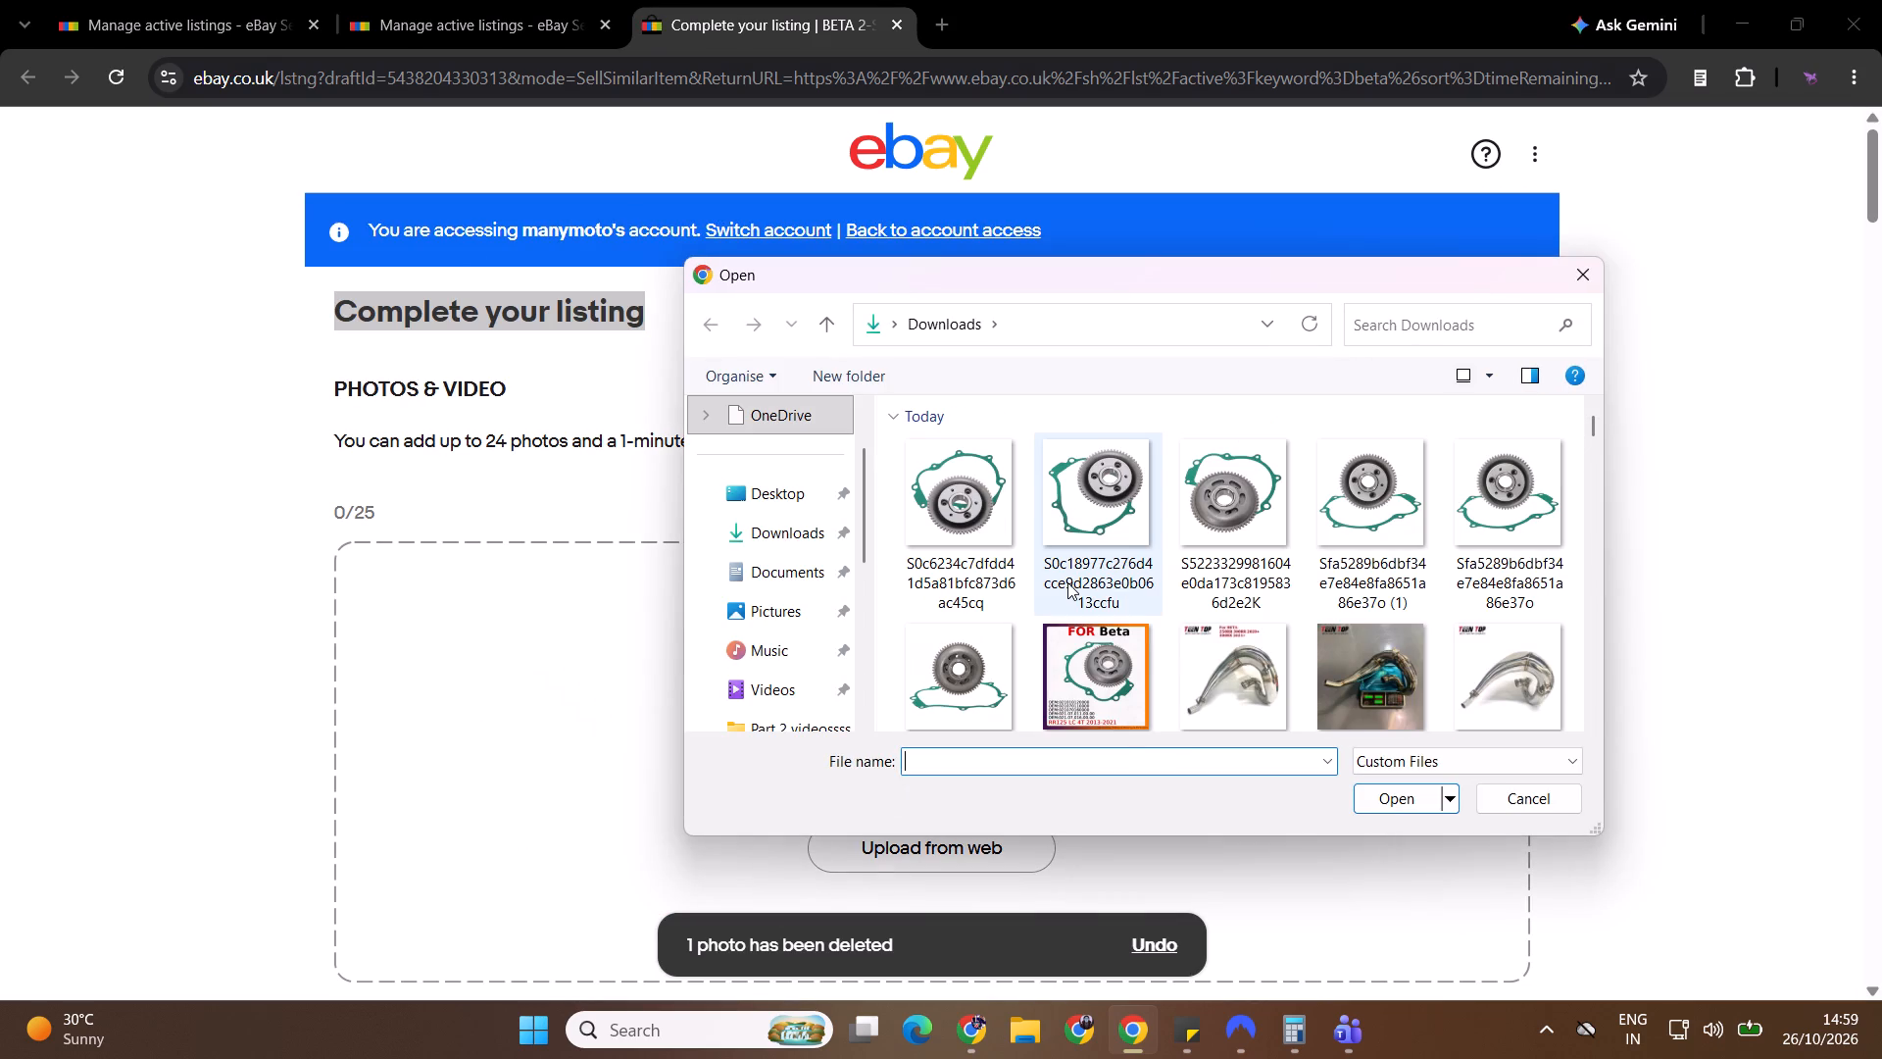
{"action": "left_click", "coordinate": [959, 523]}
{"action": "left_click", "coordinate": [1092, 525], "text": "ctrl"}
{"action": "left_click", "coordinate": [1200, 522], "text": "ctrl"}
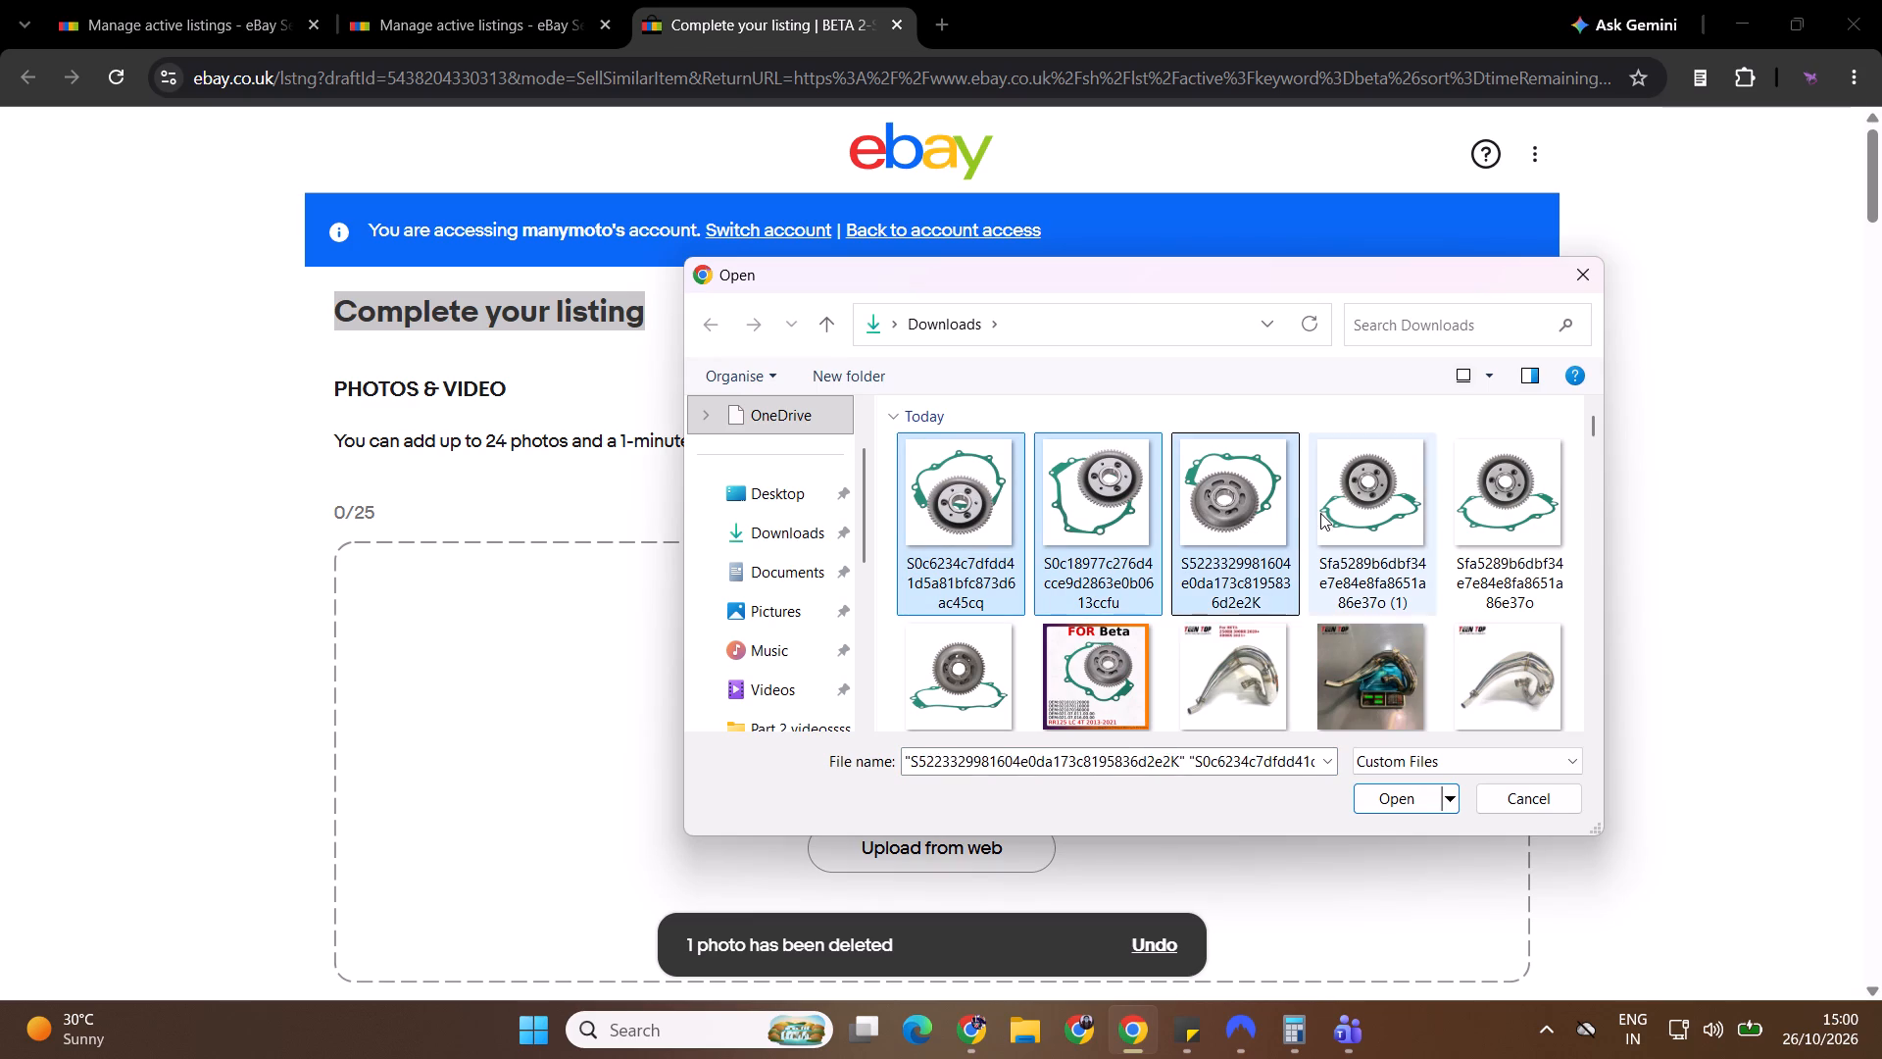
{"action": "left_click", "coordinate": [1321, 513], "text": "ctrl"}
{"action": "left_click", "coordinate": [1400, 502], "text": "ctrl"}
{"action": "left_click", "coordinate": [1415, 530], "text": "ctrl"}
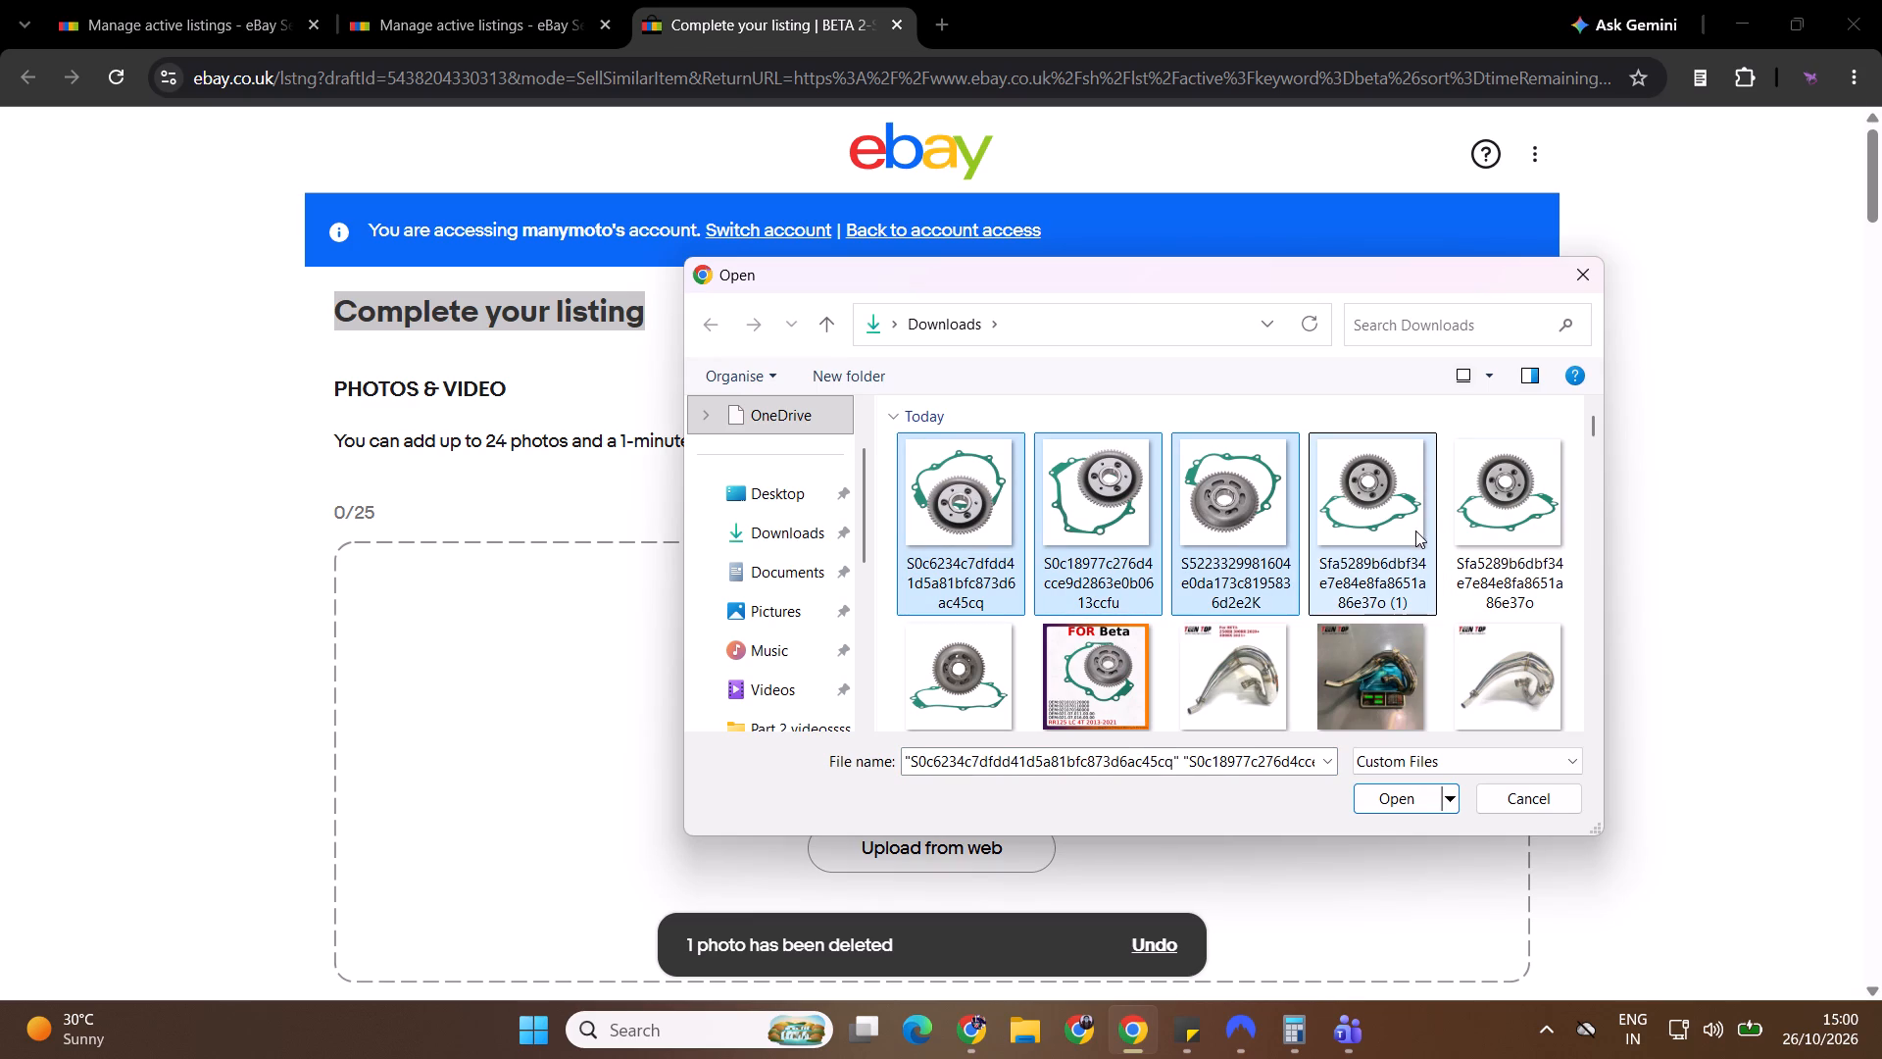
{"action": "left_click", "coordinate": [1514, 520], "text": "ctrl"}
{"action": "left_click", "coordinate": [966, 666], "text": "ctrl"}
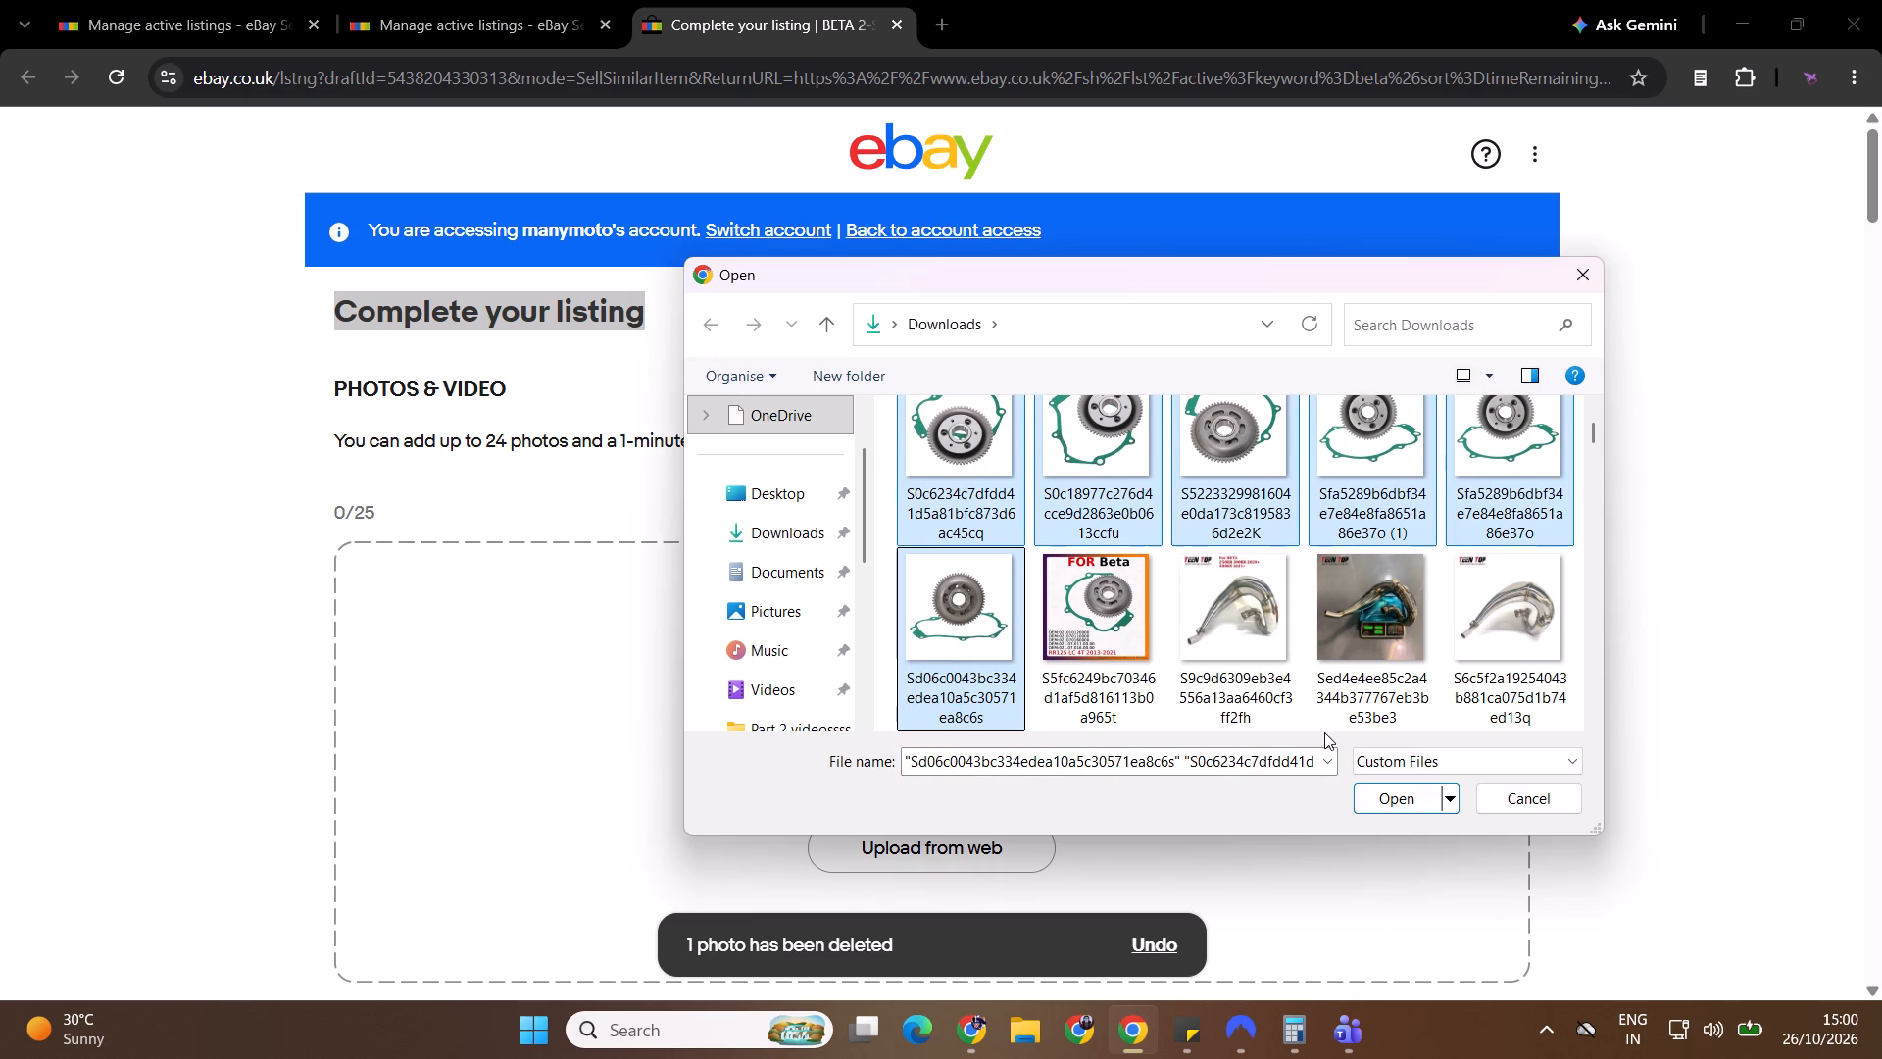
{"action": "left_click", "coordinate": [1391, 796]}
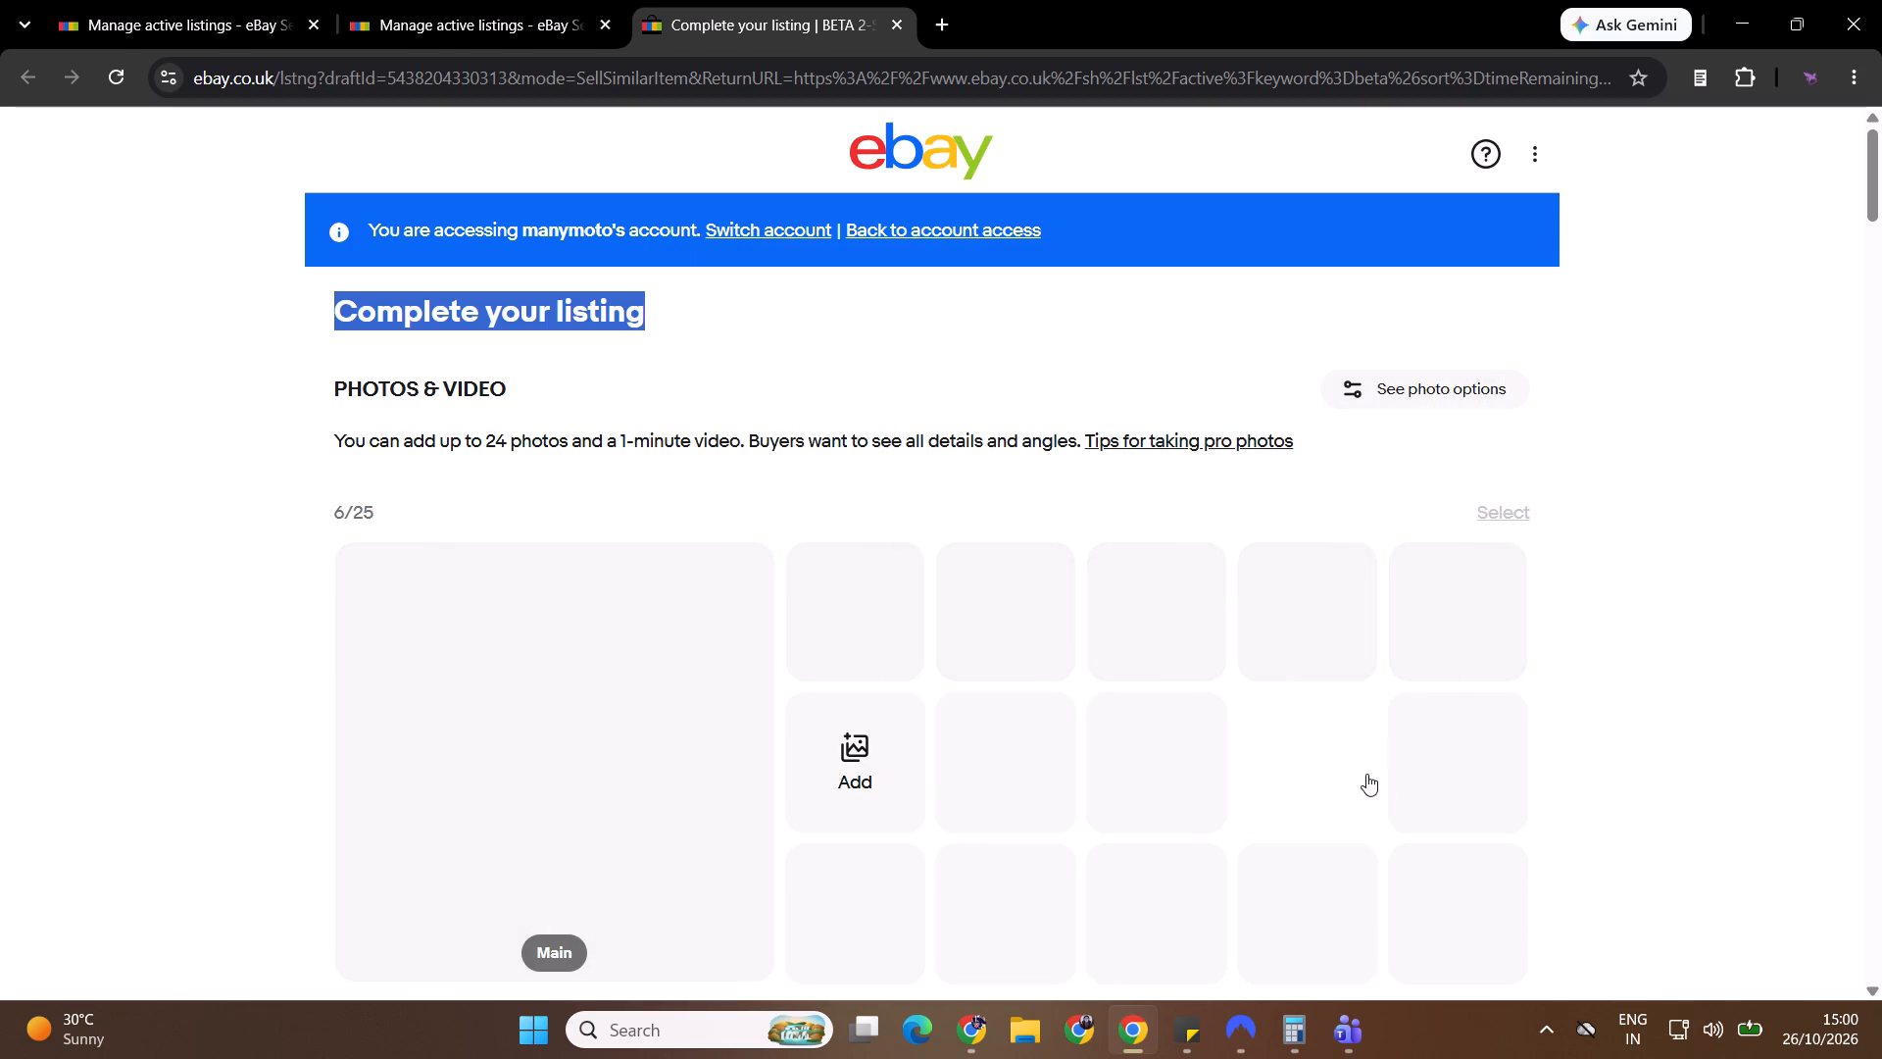
Make the last uploaded photo, showing the slotted gear face above the gasket, the main photo.
{"action": "left_click", "coordinate": [1874, 206]}
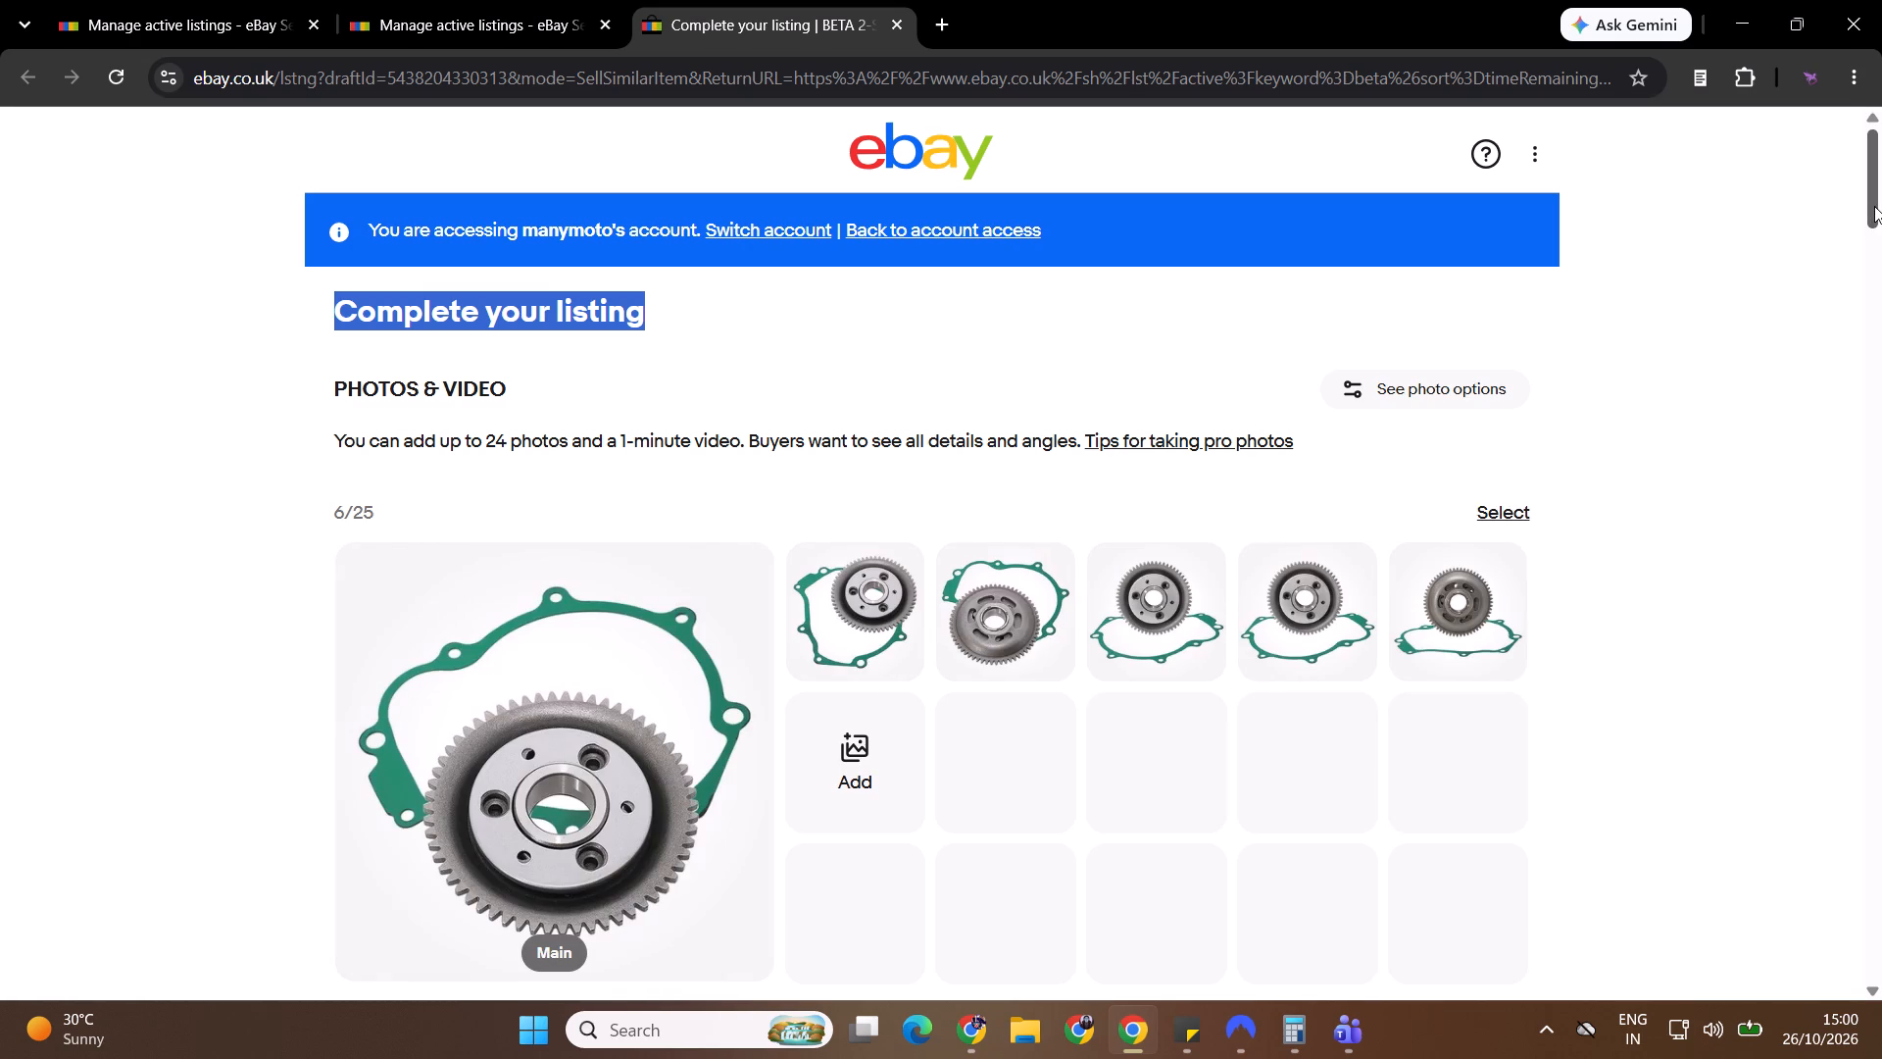
{"action": "left_click_drag", "start_coordinate": [1459, 632], "coordinate": [595, 700]}
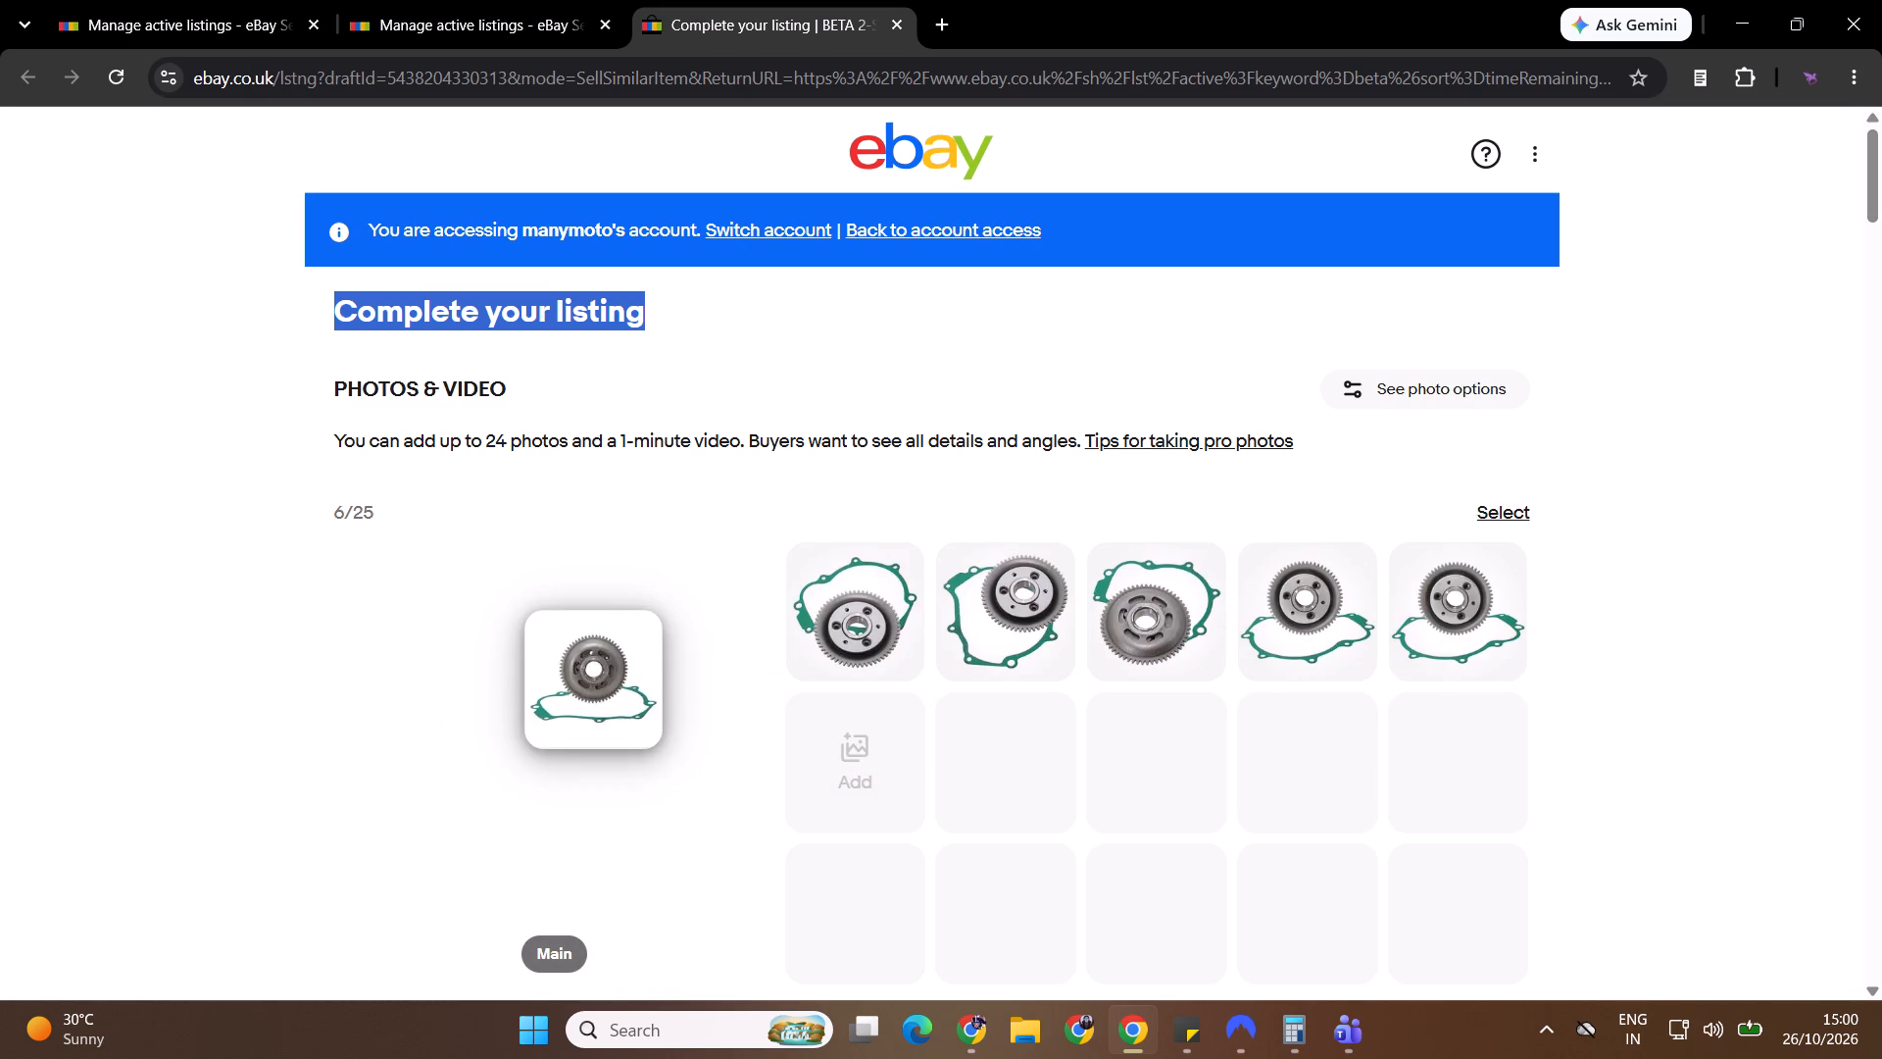
{"action": "left_click_drag", "start_coordinate": [595, 700], "coordinate": [596, 700]}
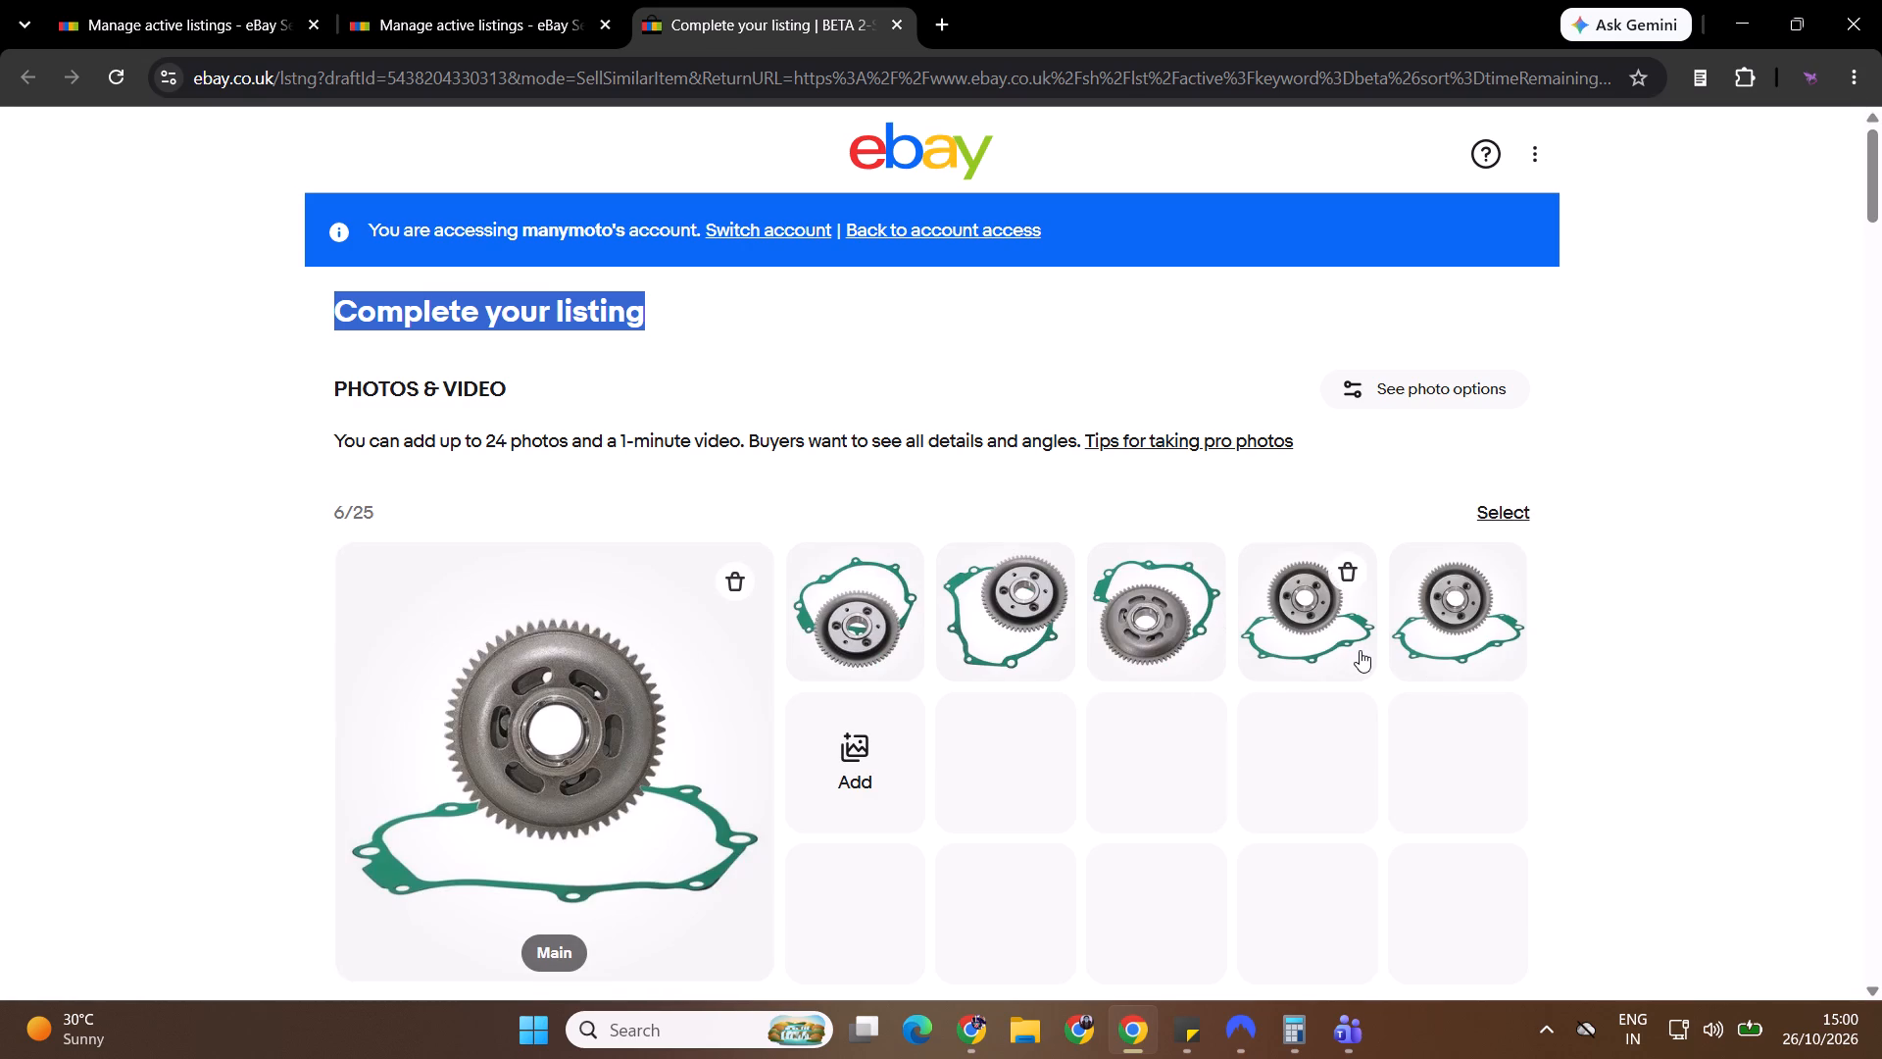
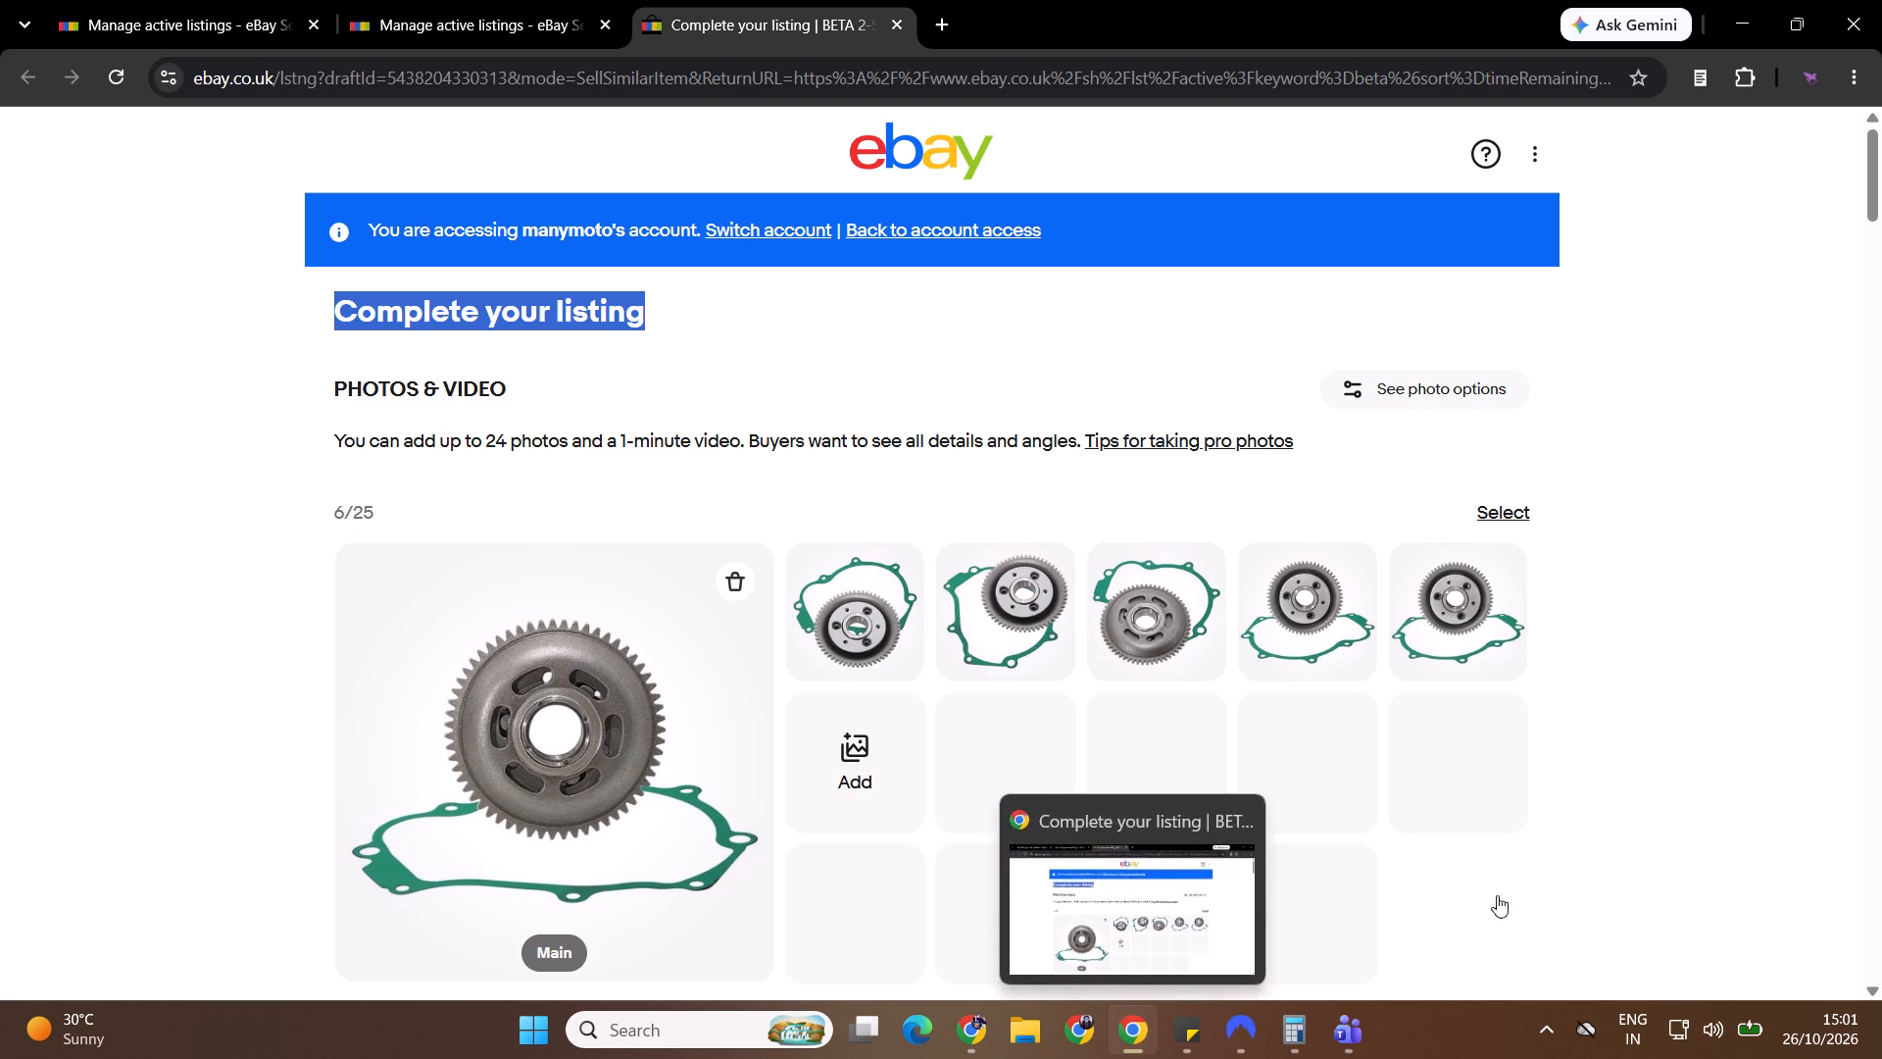
Make the last listing photo, showing the bolted side of the gear above the gasket, the main photo.
{"action": "left_click_drag", "start_coordinate": [1438, 625], "coordinate": [604, 692]}
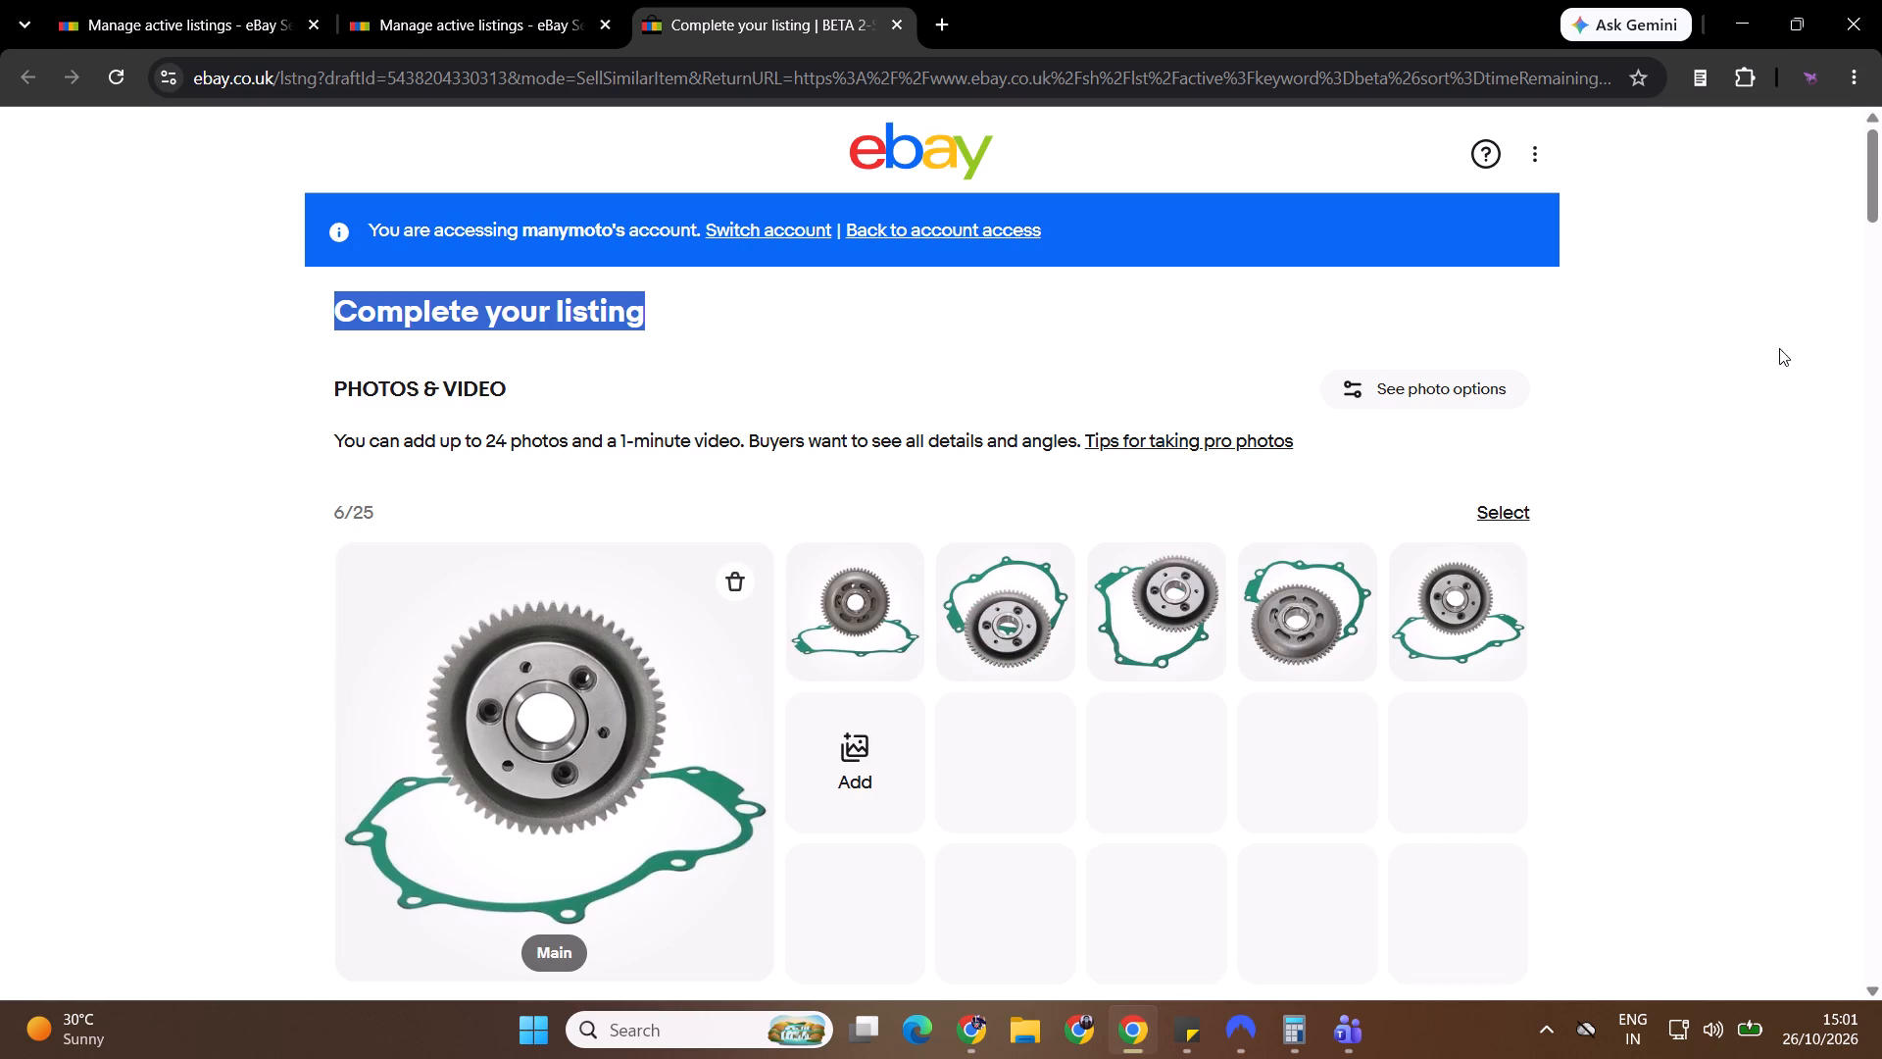
Replace the item title with the copied title "Beta RR125 LC 4T Starter Clutch One Way Bearing Roller Set Gasket 2013-2021".
{"action": "left_click_drag", "start_coordinate": [1881, 177], "coordinate": [1881, 235]}
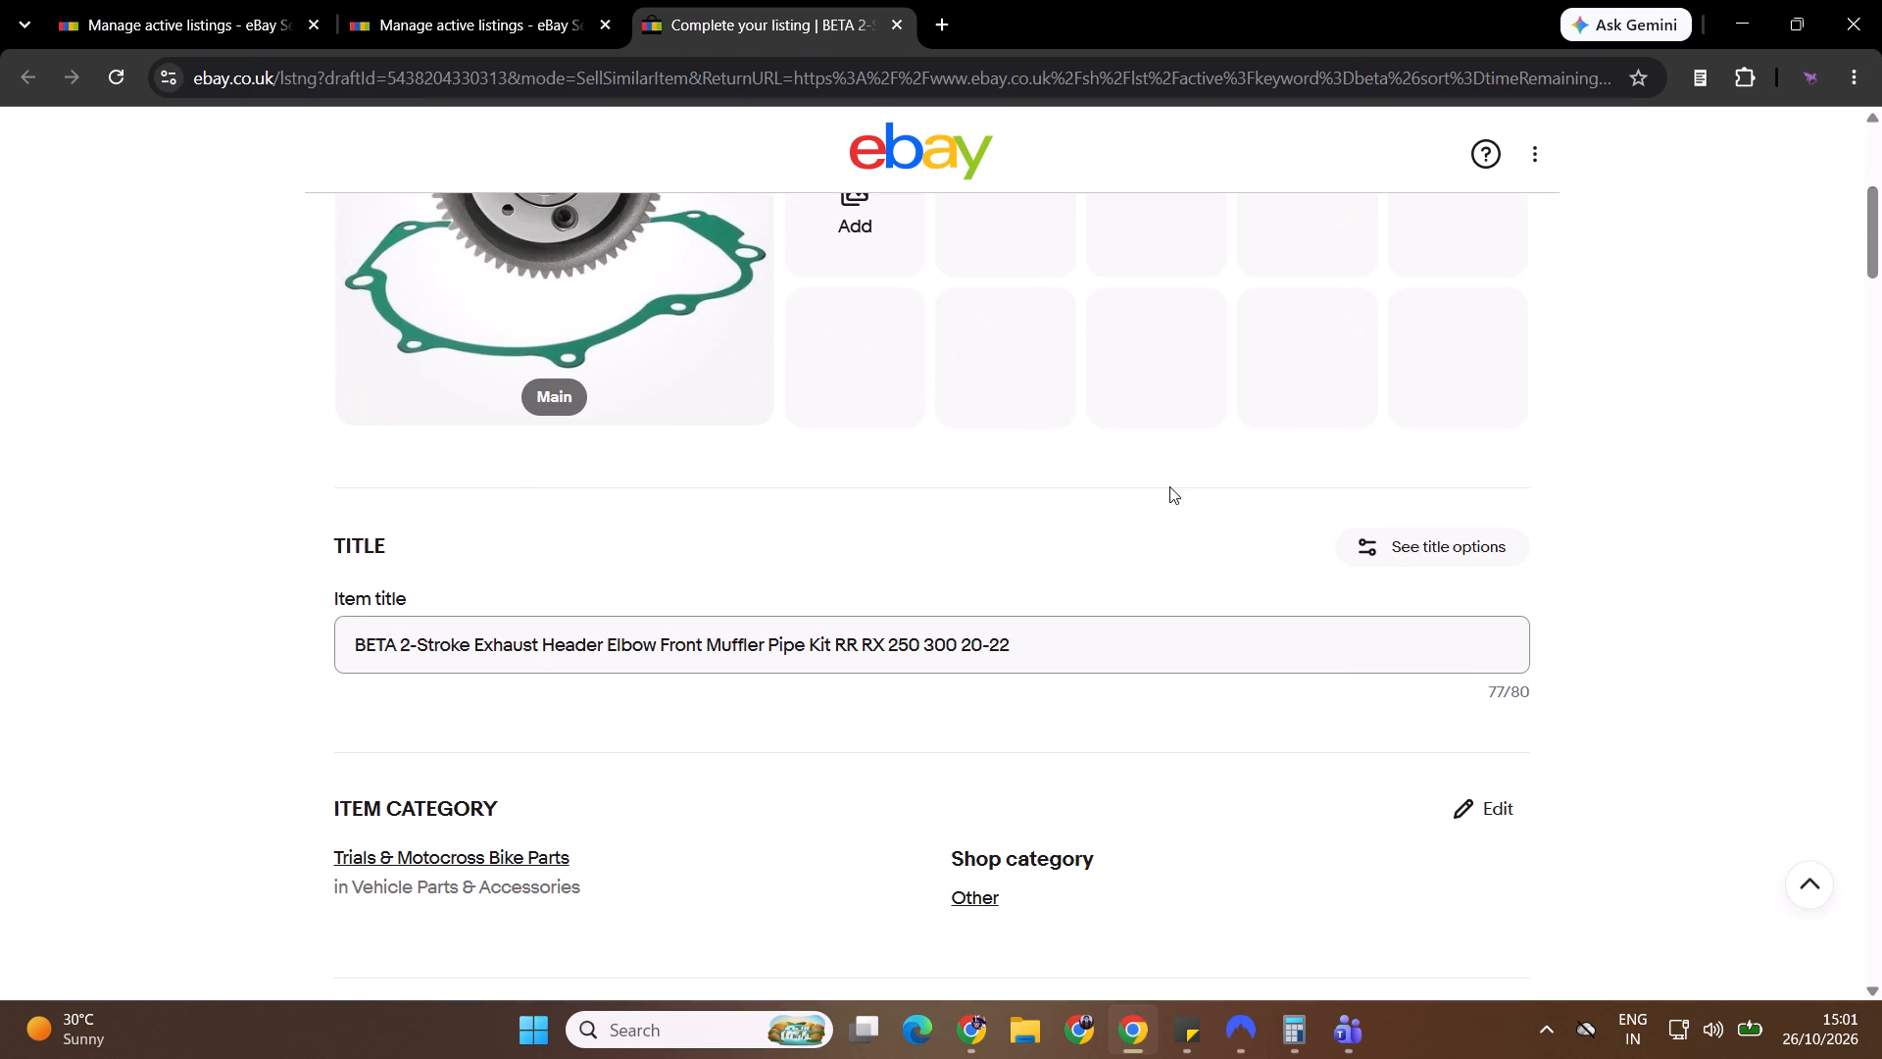
{"action": "left_click", "coordinate": [1090, 637], "text": "ctrl"}
{"action": "key", "text": "ctrl+a"}
{"action": "key", "text": "ctrl+v"}
Shorten the year range at the end of the item title to "13-21".
{"action": "key", "text": "Left"}
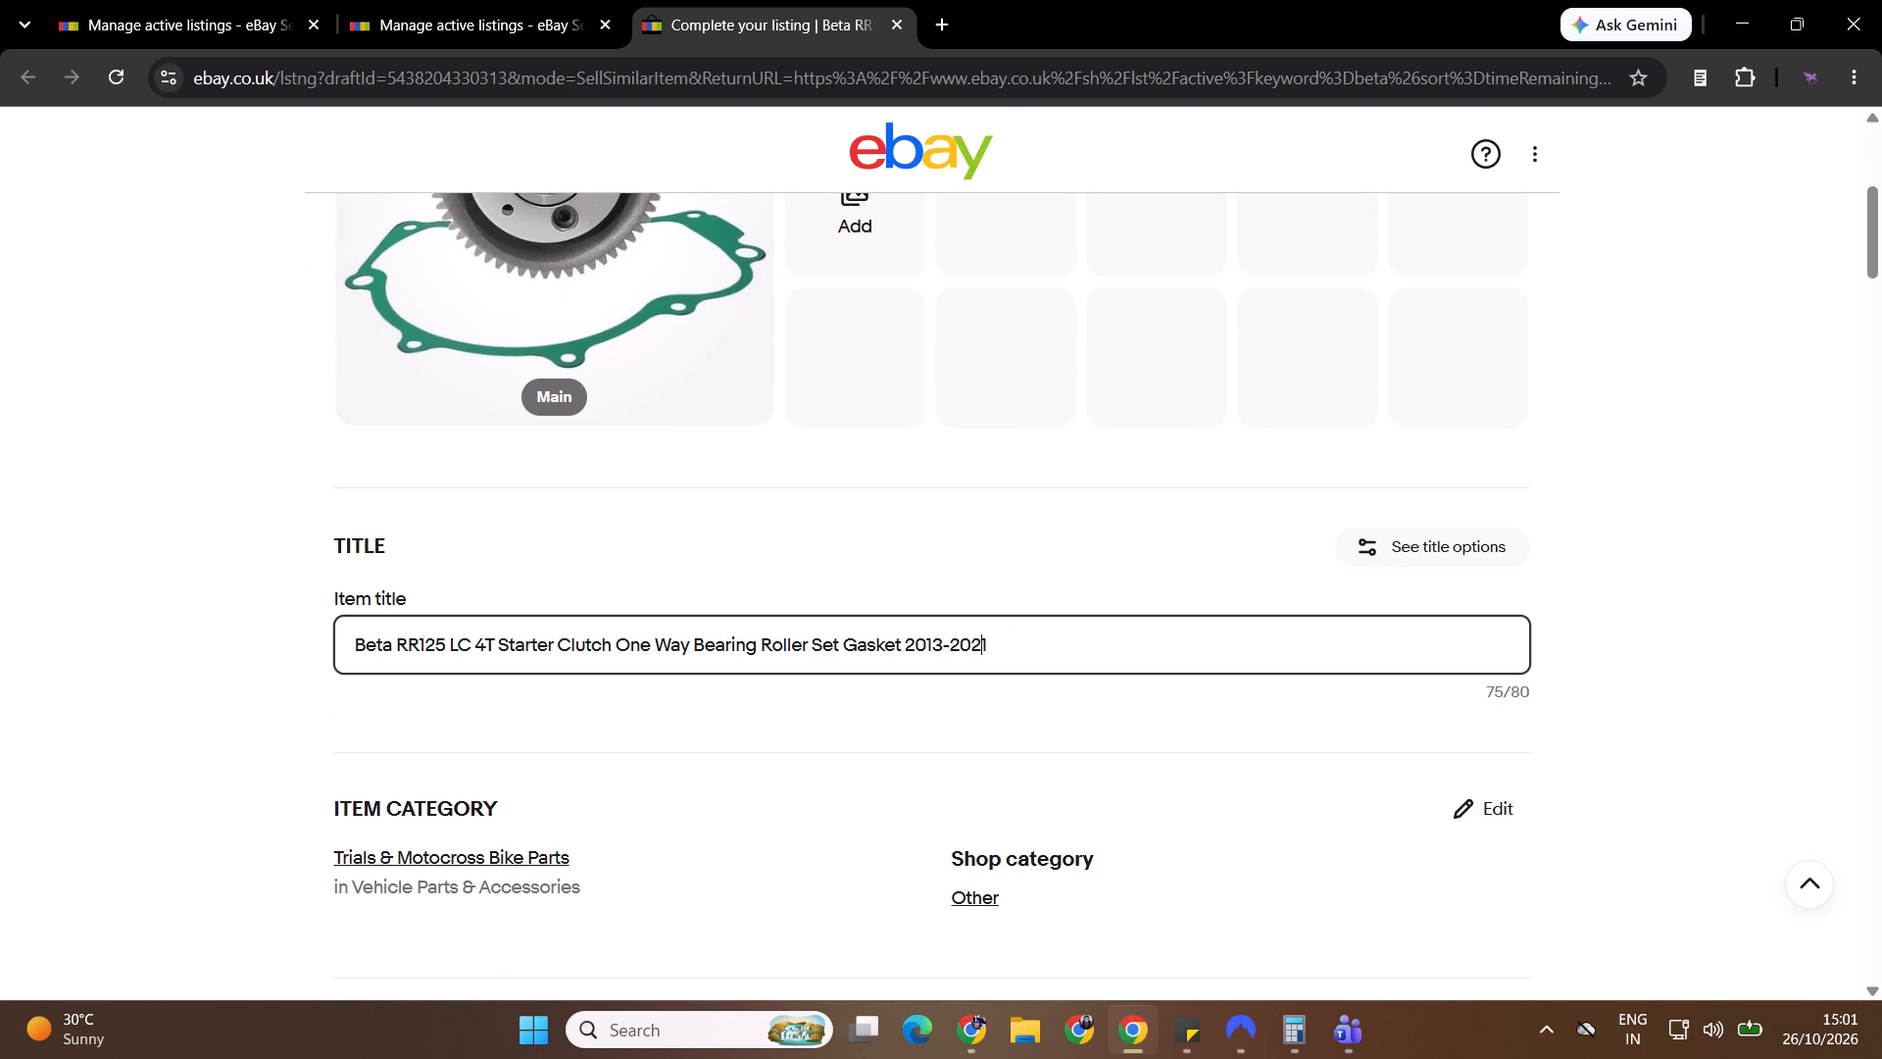
{"action": "key", "text": "Left"}
{"action": "key", "text": "BackSpace"}
{"action": "key", "text": "BackSpace"}
{"action": "key", "text": "Left"}
{"action": "key", "text": "Left"}
{"action": "key", "text": "Left"}
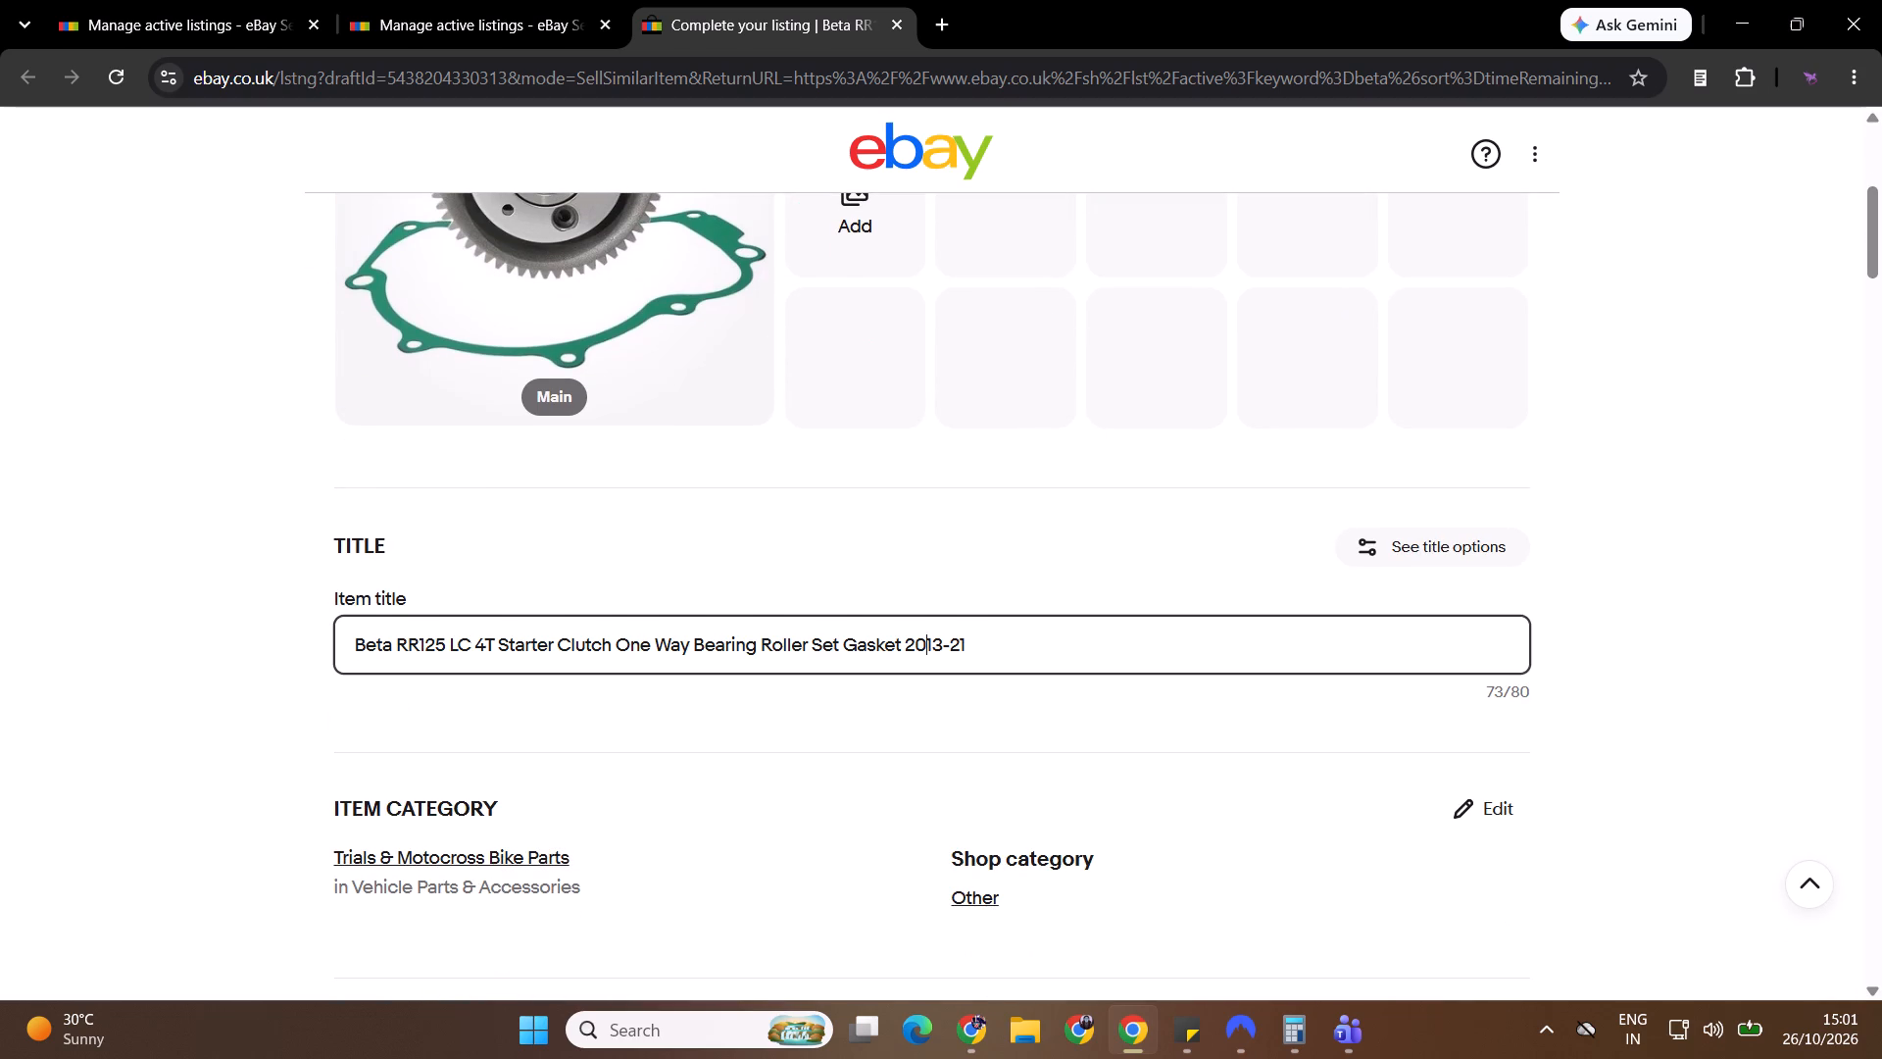
{"action": "key", "text": "BackSpace"}
{"action": "key", "text": "BackSpace"}
Change the brand name at the start of the item title to uppercase "BETA".
{"action": "key", "text": "ctrl+Left"}
{"action": "key", "text": "ctrl+Left"}
{"action": "key", "text": "ctrl+Left"}
{"action": "key", "text": "ctrl+Left"}
{"action": "key", "text": "ctrl+Left"}
{"action": "key", "text": "ctrl+Left"}
{"action": "key", "text": "ctrl+Left"}
{"action": "key", "text": "ctrl+Left"}
{"action": "key", "text": "ctrl+Left"}
{"action": "key", "text": "ctrl+Left"}
{"action": "key", "text": "ctrl+Left"}
{"action": "key", "text": "ctrl+Left"}
{"action": "key", "text": "ctrl+shift+Right"}
{"action": "type", "text": "BETA"}
{"action": "key", "text": "space"}
Cut the model name "RR125" from after the brand in the item title.
{"action": "key", "text": "ctrl+Right"}
{"action": "key", "text": "ctrl+Left"}
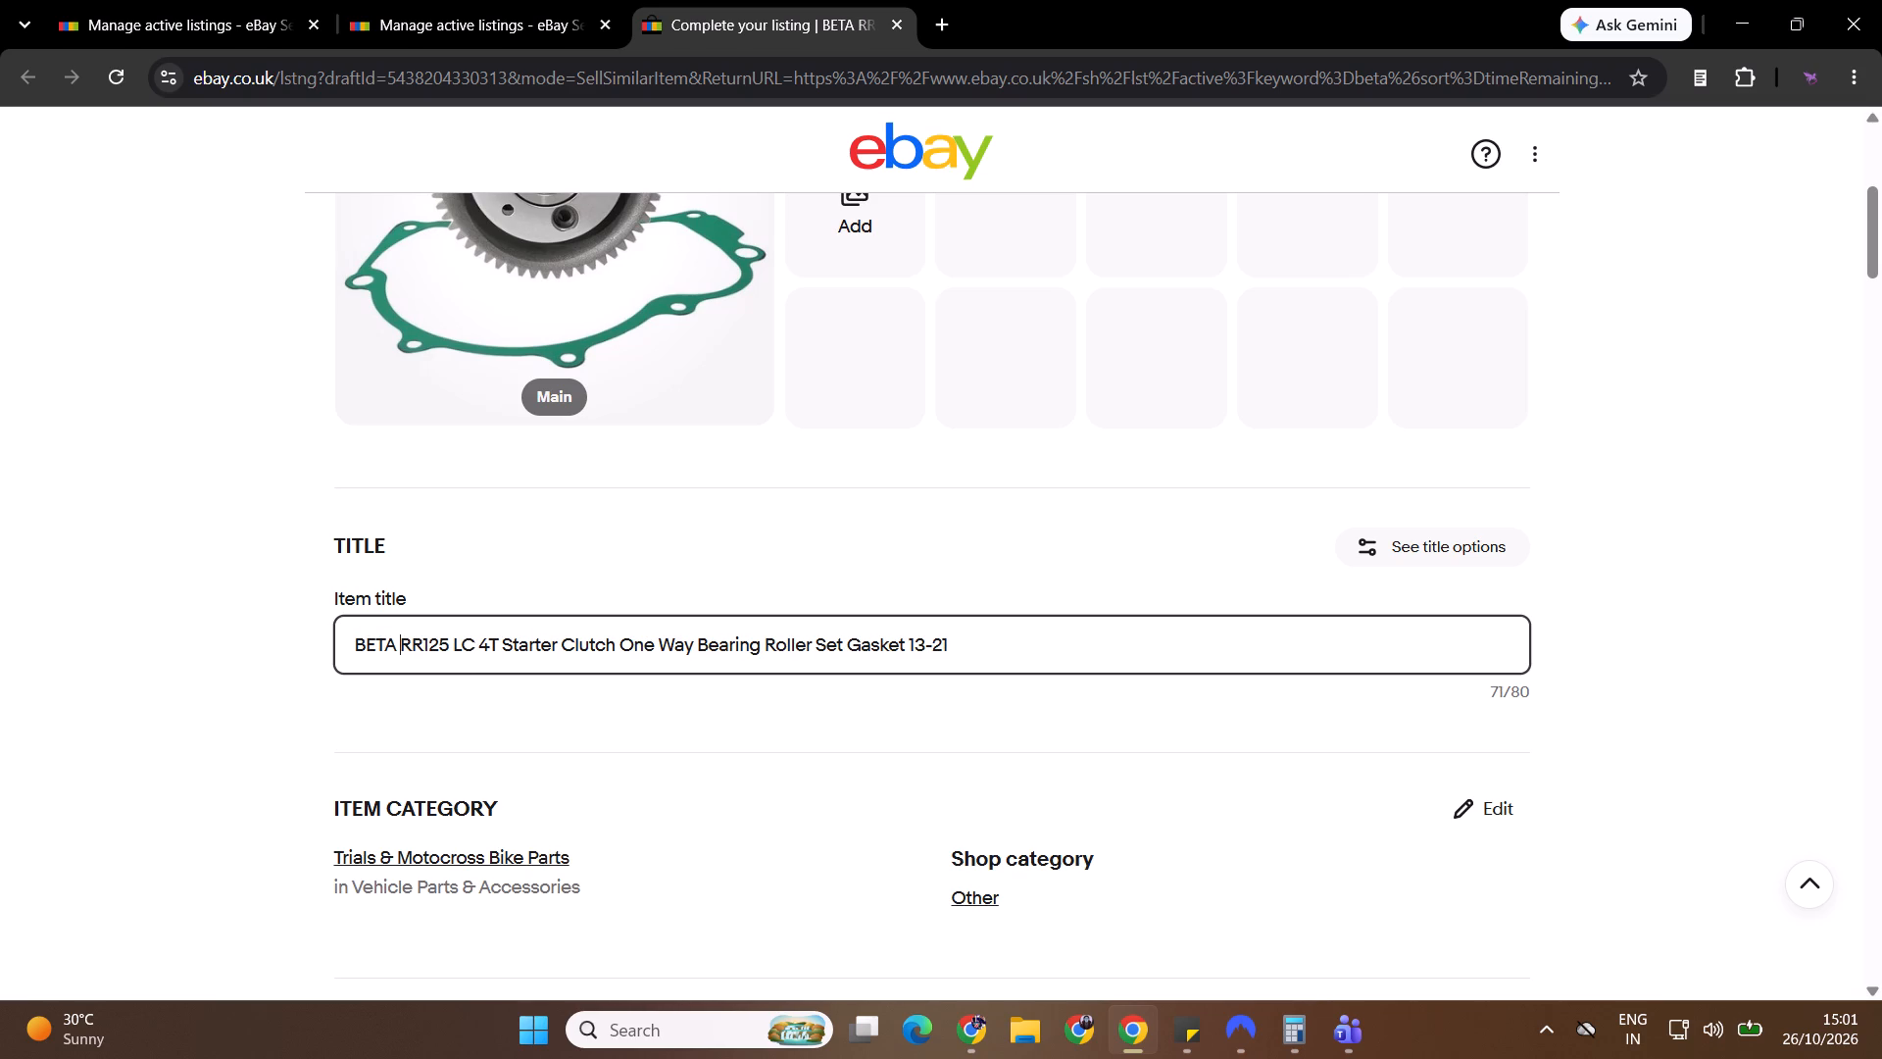
{"action": "key", "text": "ctrl+shift+Right"}
{"action": "key", "text": "ctrl+x"}
Delete the word "LC" from the item title.
{"action": "key", "text": "ctrl+Right"}
{"action": "key", "text": "ctrl+Right"}
{"action": "key", "text": "ctrl+Right"}
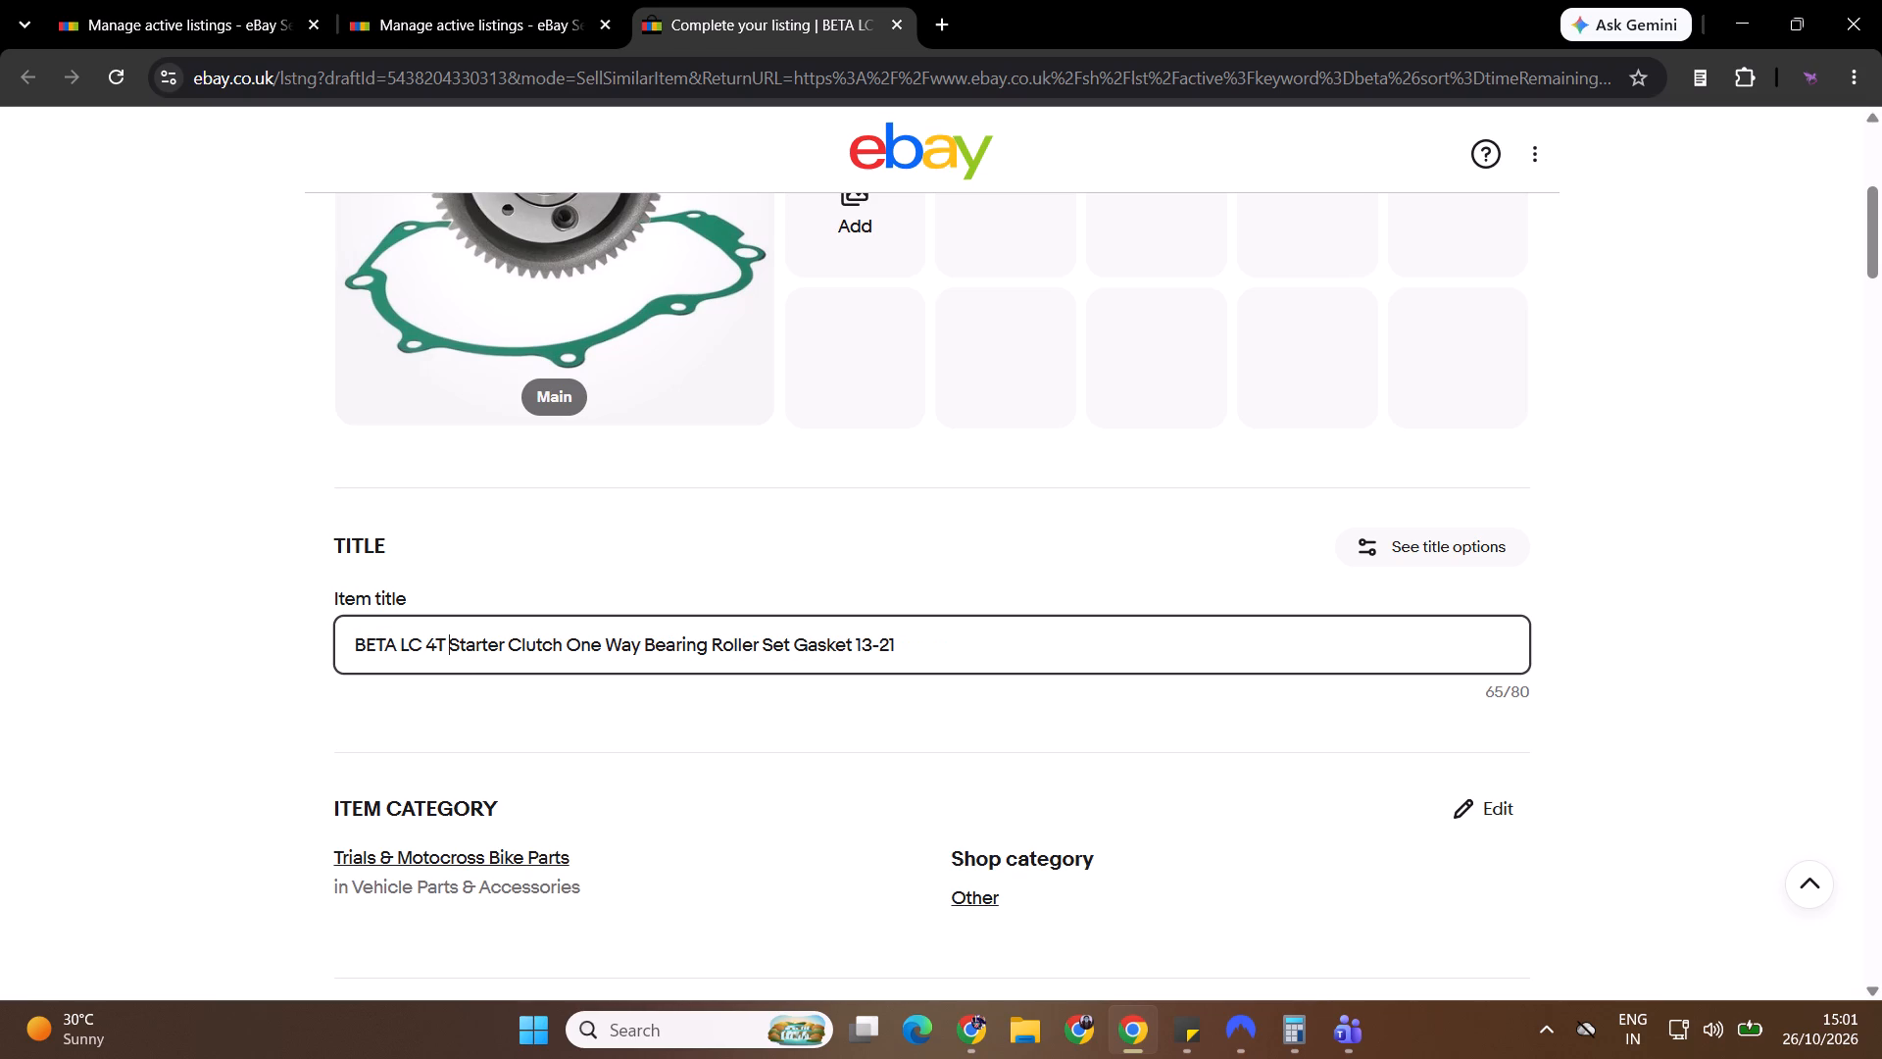
{"action": "key", "text": "ctrl+Left"}
{"action": "key", "text": "ctrl+Left"}
{"action": "key", "text": "ctrl+shift+Left"}
{"action": "key", "text": "Delete"}
Rewrite "4T" in the item title as "4-Stroke".
{"action": "key", "text": "ctrl+Right"}
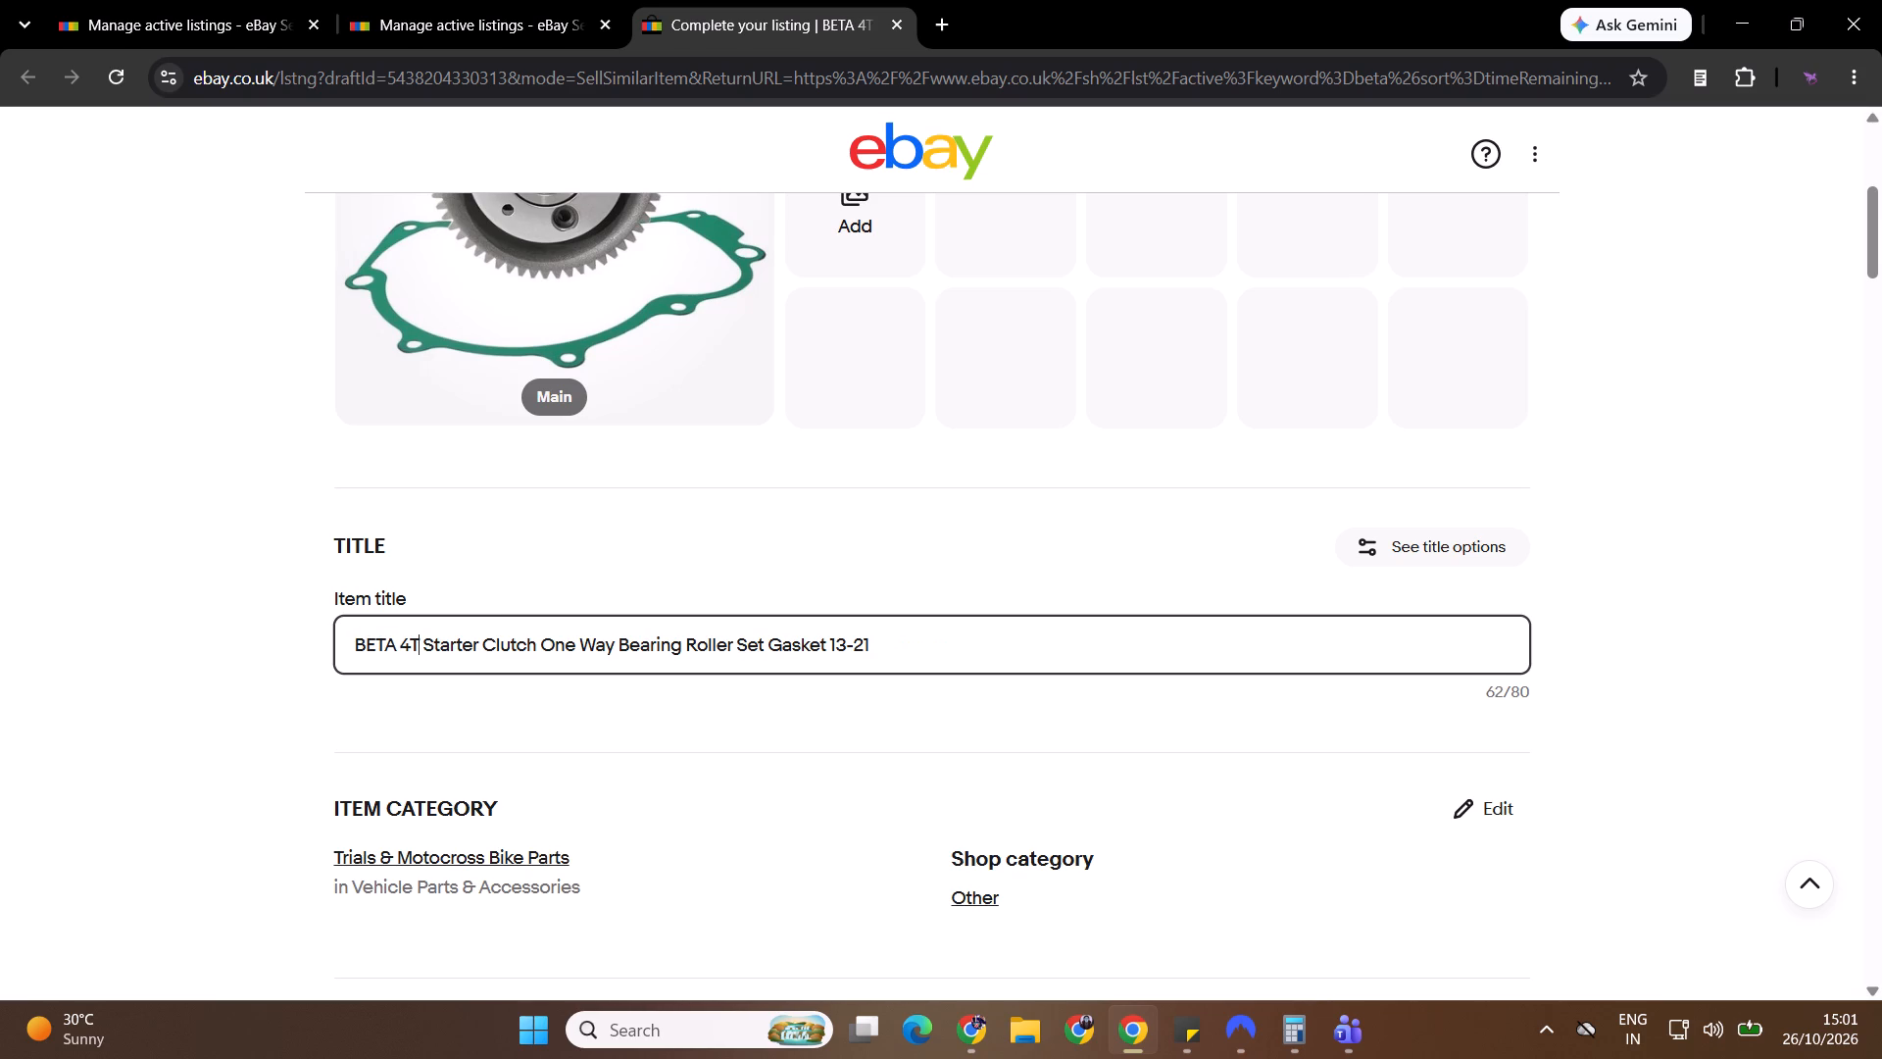
{"action": "key", "text": "Left"}
{"action": "key", "text": "Left"}
{"action": "key", "text": "Right"}
{"action": "key", "text": "BackSpace"}
{"action": "type", "text": "-St"}
{"action": "type", "text": "roke"}
Paste the cut model name before the year range in the item title and space it as "RR 125".
{"action": "key", "text": "ctrl+Right"}
{"action": "key", "text": "ctrl+Right"}
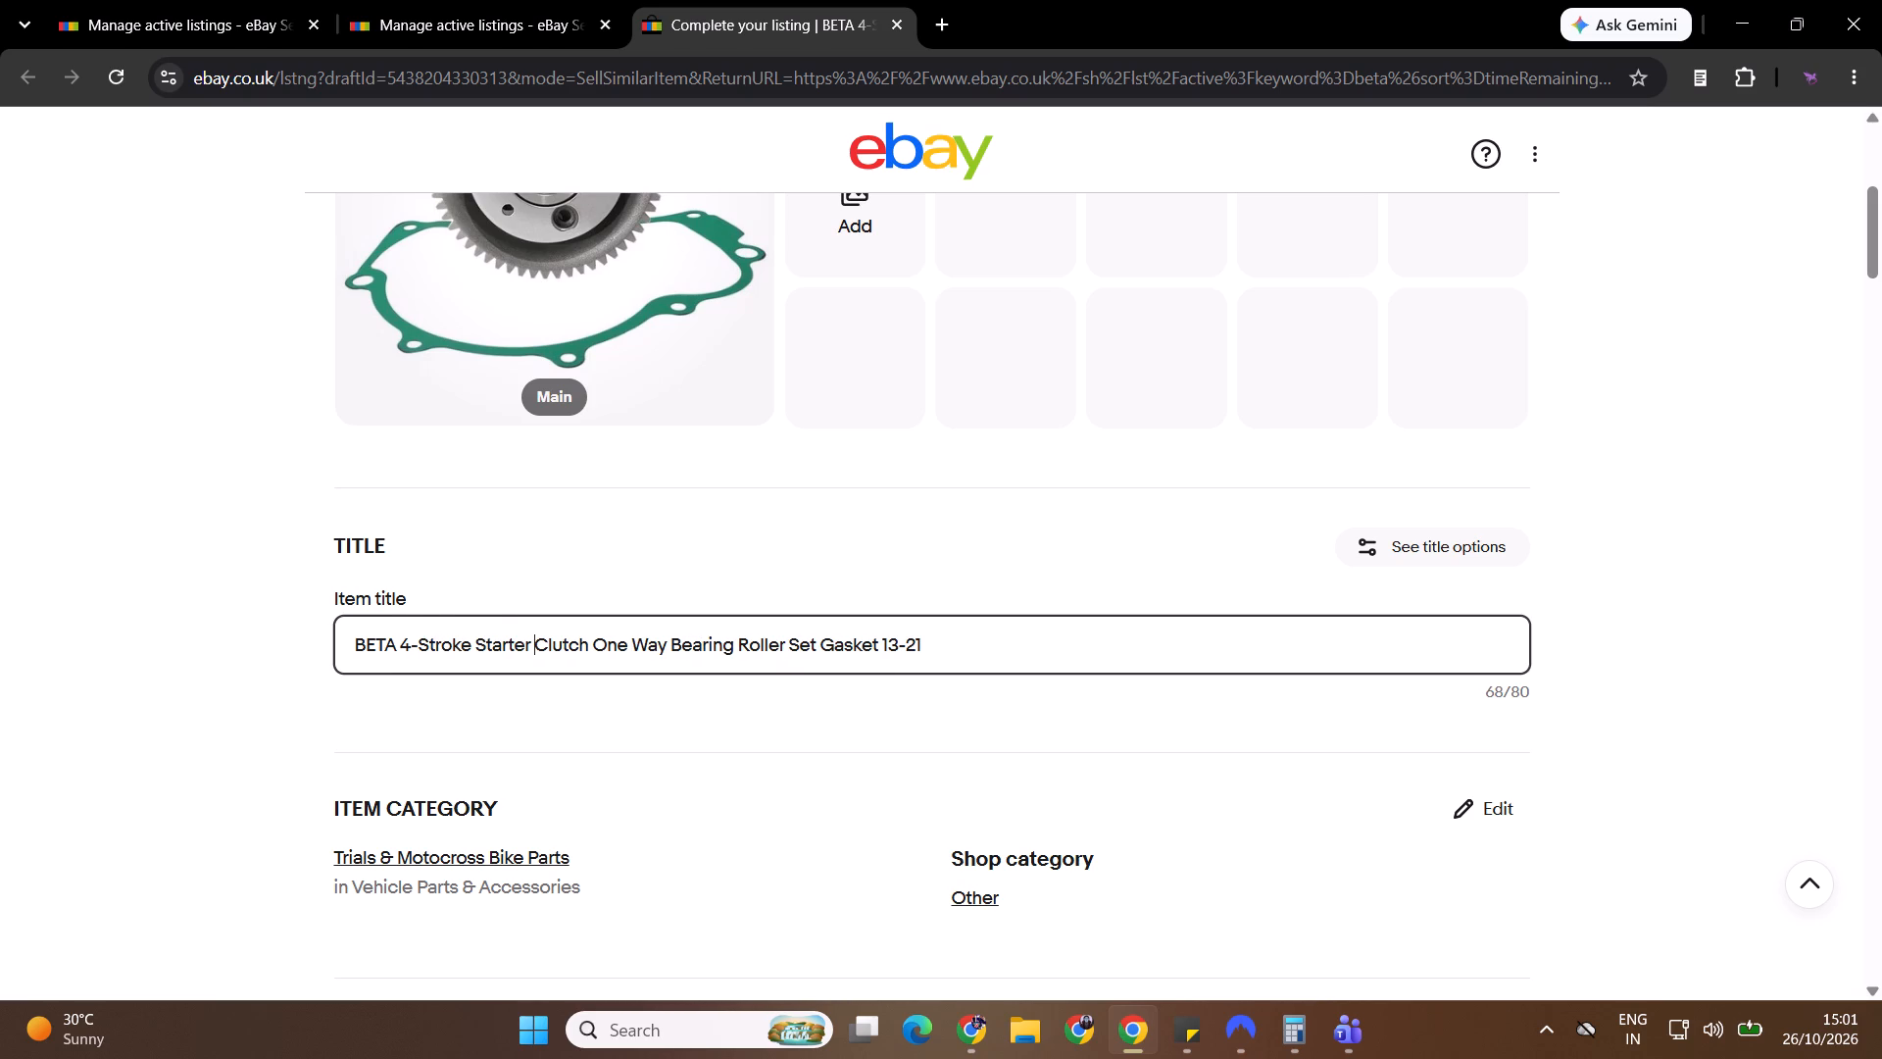
{"action": "key", "text": "ctrl+Right"}
{"action": "key", "text": "ctrl+Right"}
{"action": "key", "text": "ctrl+Right"}
{"action": "key", "text": "ctrl+Right"}
{"action": "key", "text": "ctrl+Right"}
{"action": "key", "text": "ctrl+Right"}
{"action": "key", "text": "ctrl+Right"}
{"action": "key", "text": "ctrl+Right"}
{"action": "key", "text": "ctrl+Left"}
{"action": "key", "text": "ctrl+v"}
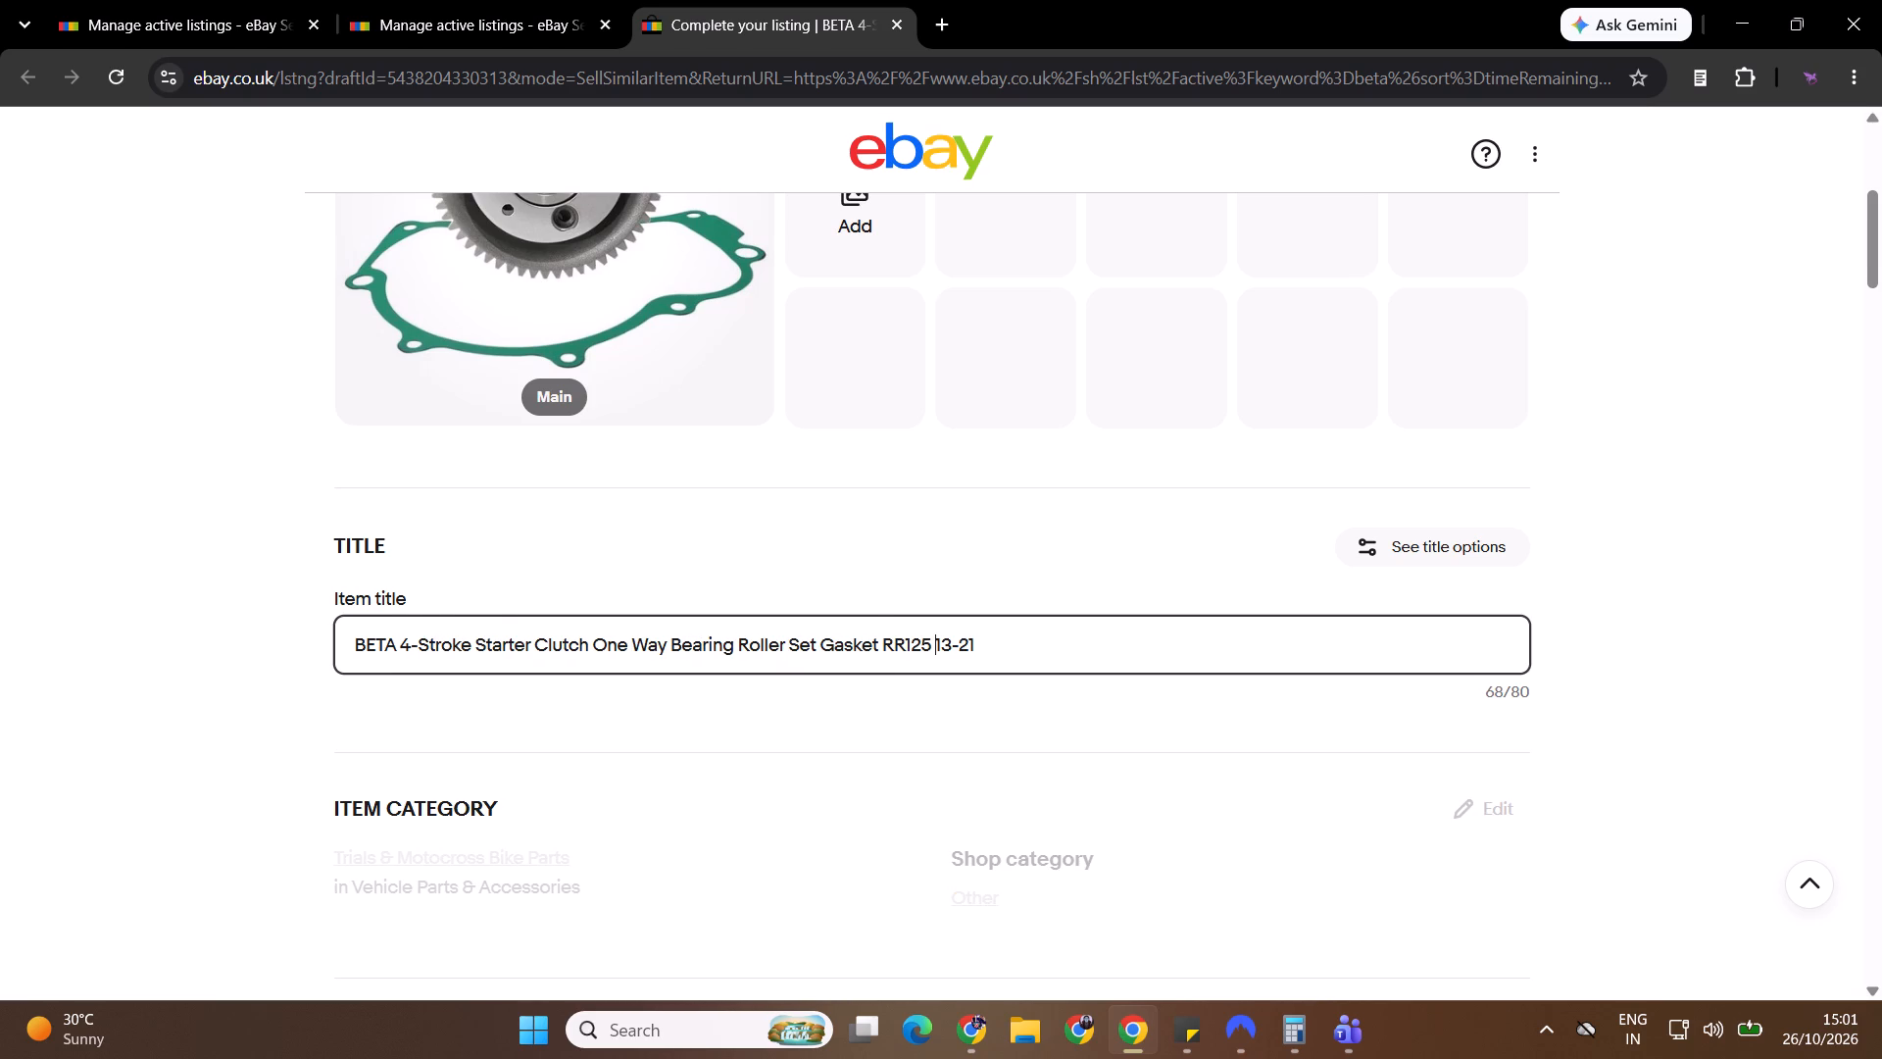
{"action": "key", "text": "Left"}
{"action": "key", "text": "Left"}
{"action": "key", "text": "Left"}
{"action": "key", "text": "Left"}
{"action": "key", "text": "space"}
{"action": "key", "text": "ctrl+Right"}
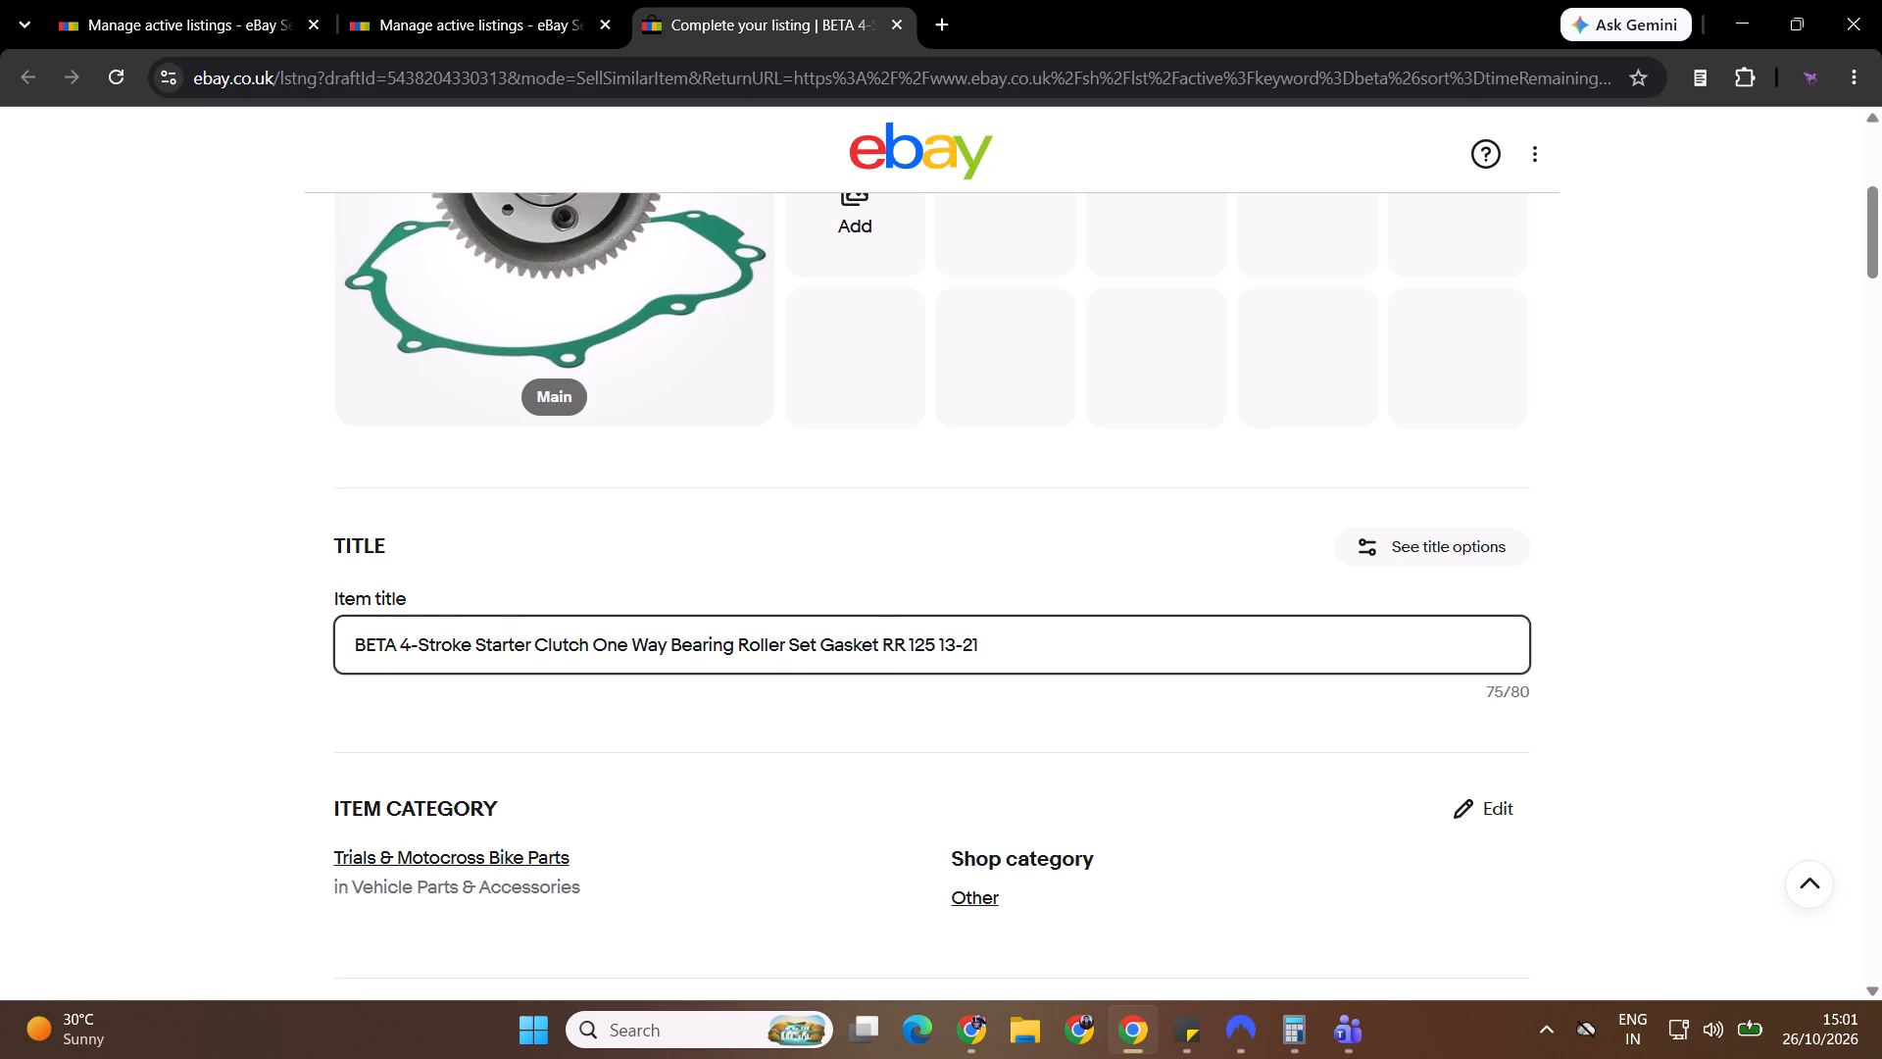
Move the word "Gasket" ahead of "Set" in the item title so it reads "Roller Gasket Set".
{"action": "key", "text": "ctrl+Left"}
{"action": "key", "text": "ctrl+Left"}
{"action": "key", "text": "ctrl+Left"}
{"action": "key", "text": "ctrl+Left"}
{"action": "key", "text": "ctrl+Left"}
{"action": "key", "text": "ctrl+Left"}
{"action": "key", "text": "ctrl+Left"}
{"action": "key", "text": "ctrl+Left"}
{"action": "key", "text": "ctrl+Left"}
{"action": "key", "text": "ctrl+Left"}
{"action": "key", "text": "ctrl+Right"}
{"action": "key", "text": "ctrl+Right"}
{"action": "key", "text": "ctrl+Right"}
{"action": "key", "text": "ctrl+Right"}
{"action": "key", "text": "ctrl+Right"}
{"action": "key", "text": "ctrl+Right"}
{"action": "key", "text": "ctrl+Right"}
{"action": "key", "text": "ctrl+shift+Right"}
{"action": "key", "text": "ctrl+x"}
{"action": "key", "text": "ctrl+Left"}
{"action": "key", "text": "ctrl+Left"}
{"action": "key", "text": "ctrl+Right"}
{"action": "key", "text": "ctrl+v"}
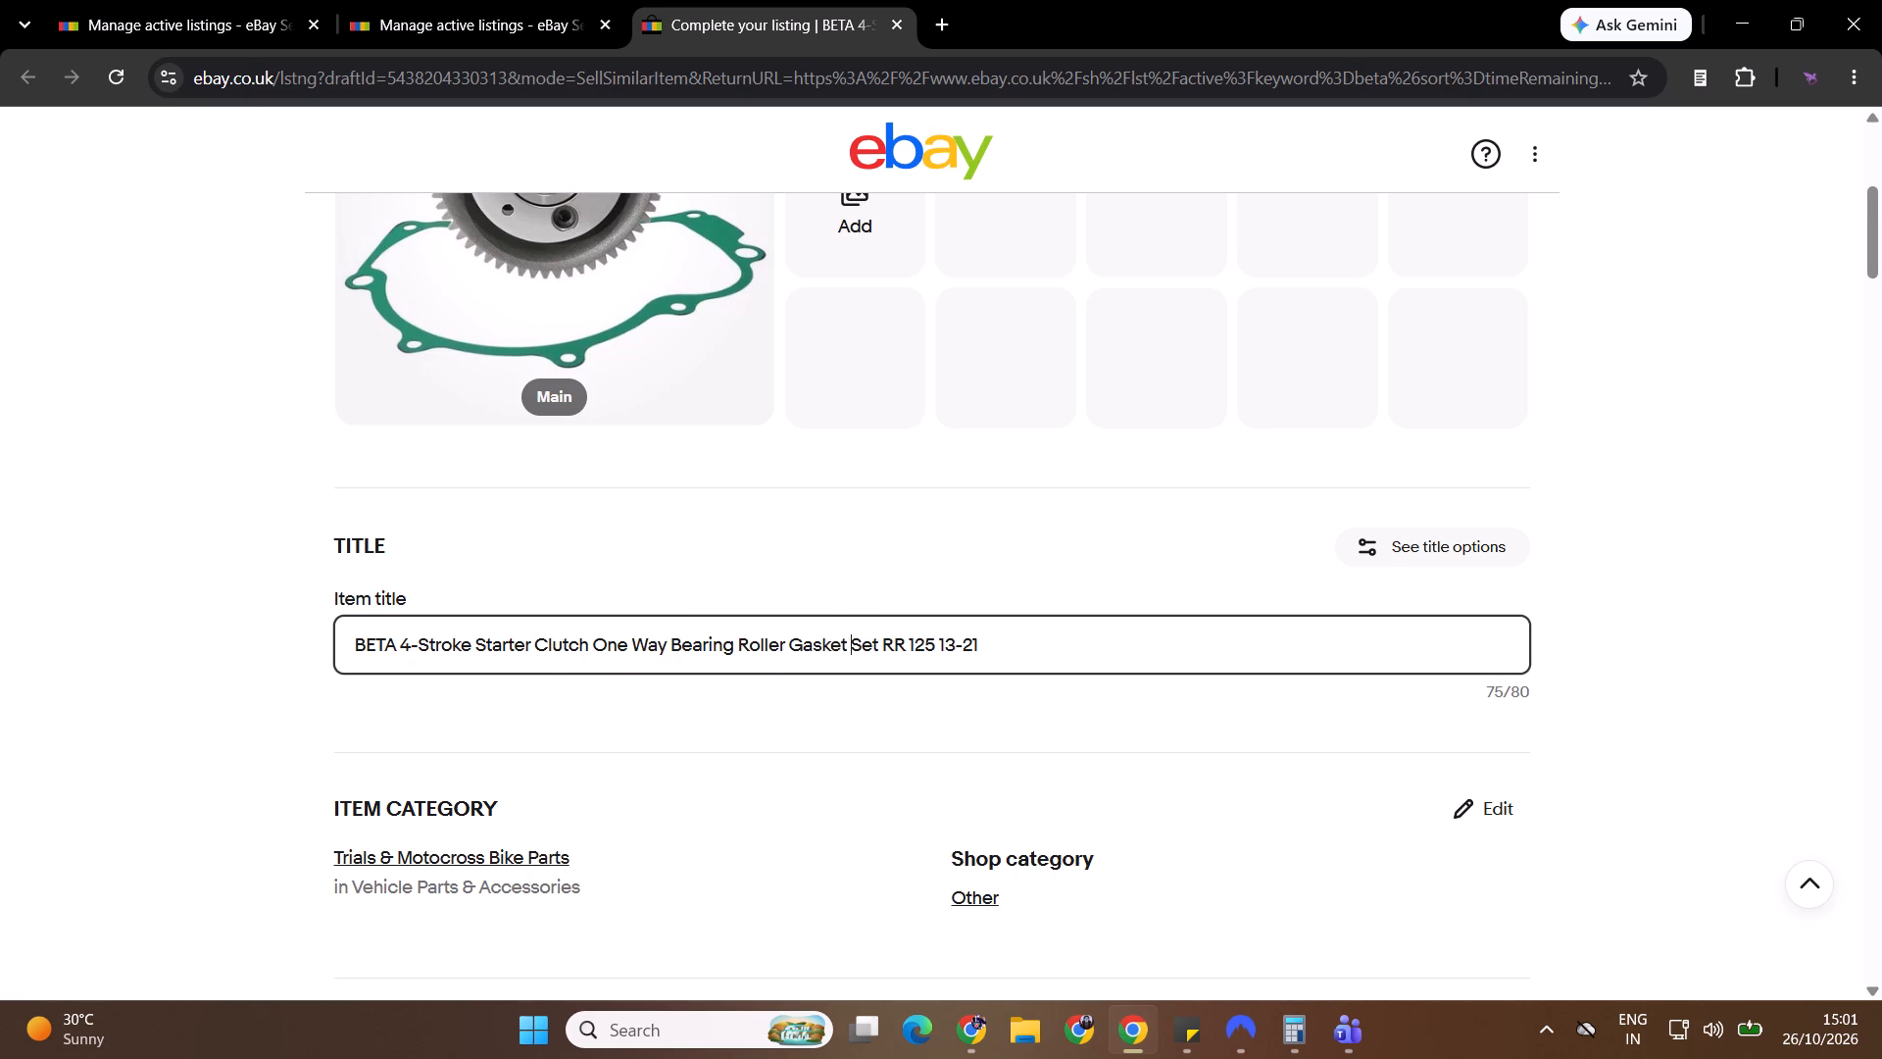
Replace the word "Set" after "Gasket" in the item title with "Kit".
{"action": "key", "text": "ctrl+shift+Right"}
{"action": "type", "text": "Kit"}
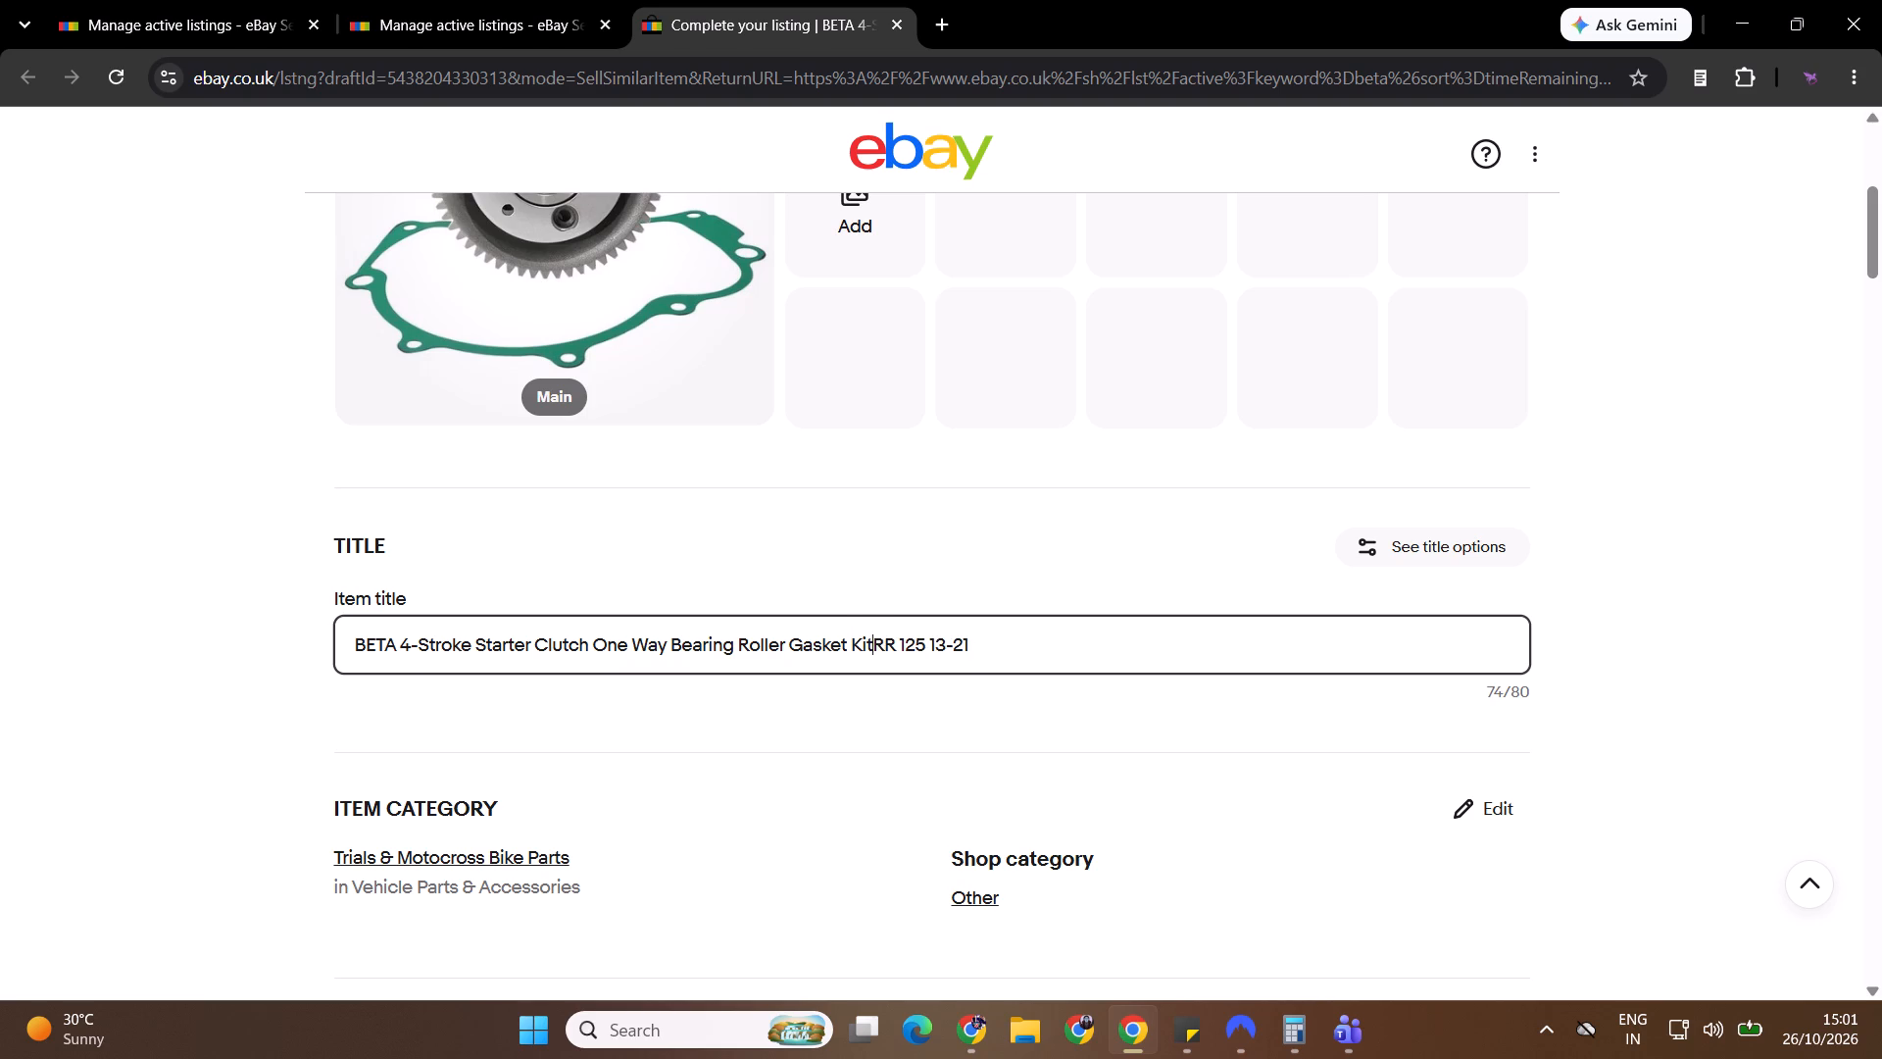
{"action": "key", "text": "space"}
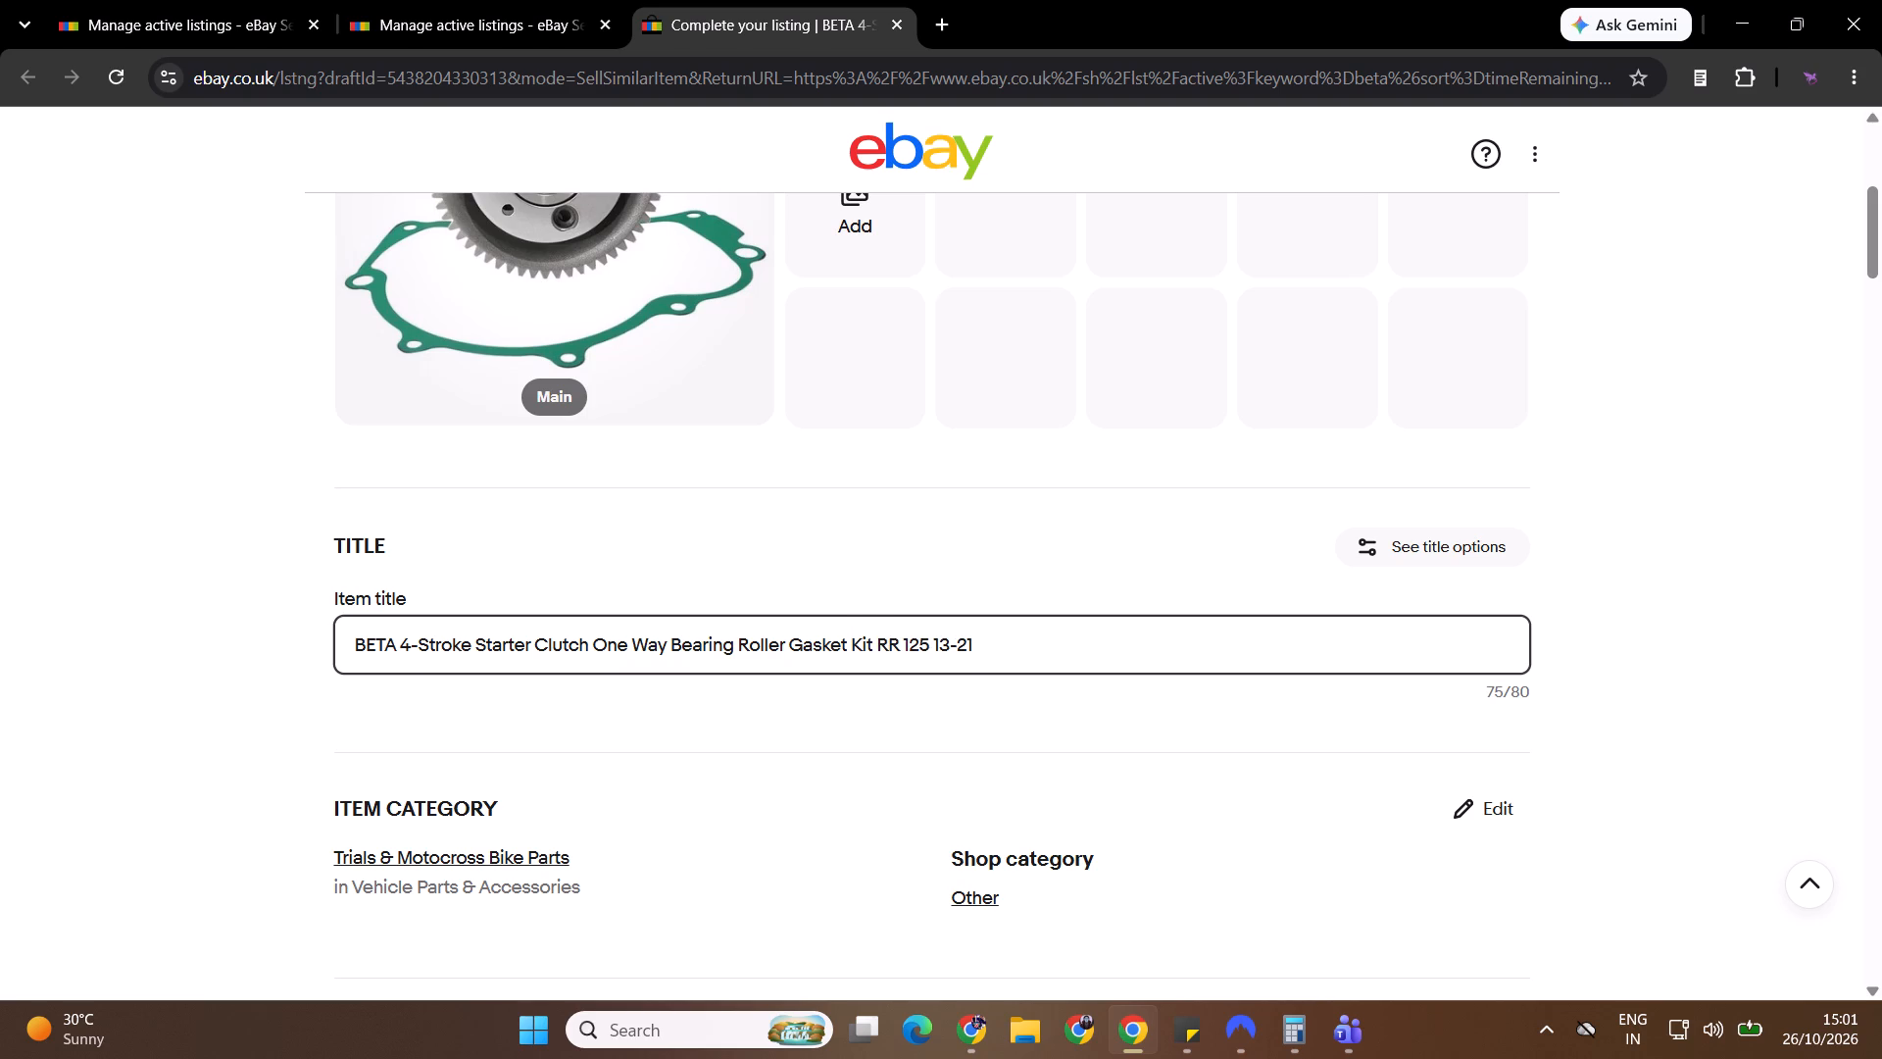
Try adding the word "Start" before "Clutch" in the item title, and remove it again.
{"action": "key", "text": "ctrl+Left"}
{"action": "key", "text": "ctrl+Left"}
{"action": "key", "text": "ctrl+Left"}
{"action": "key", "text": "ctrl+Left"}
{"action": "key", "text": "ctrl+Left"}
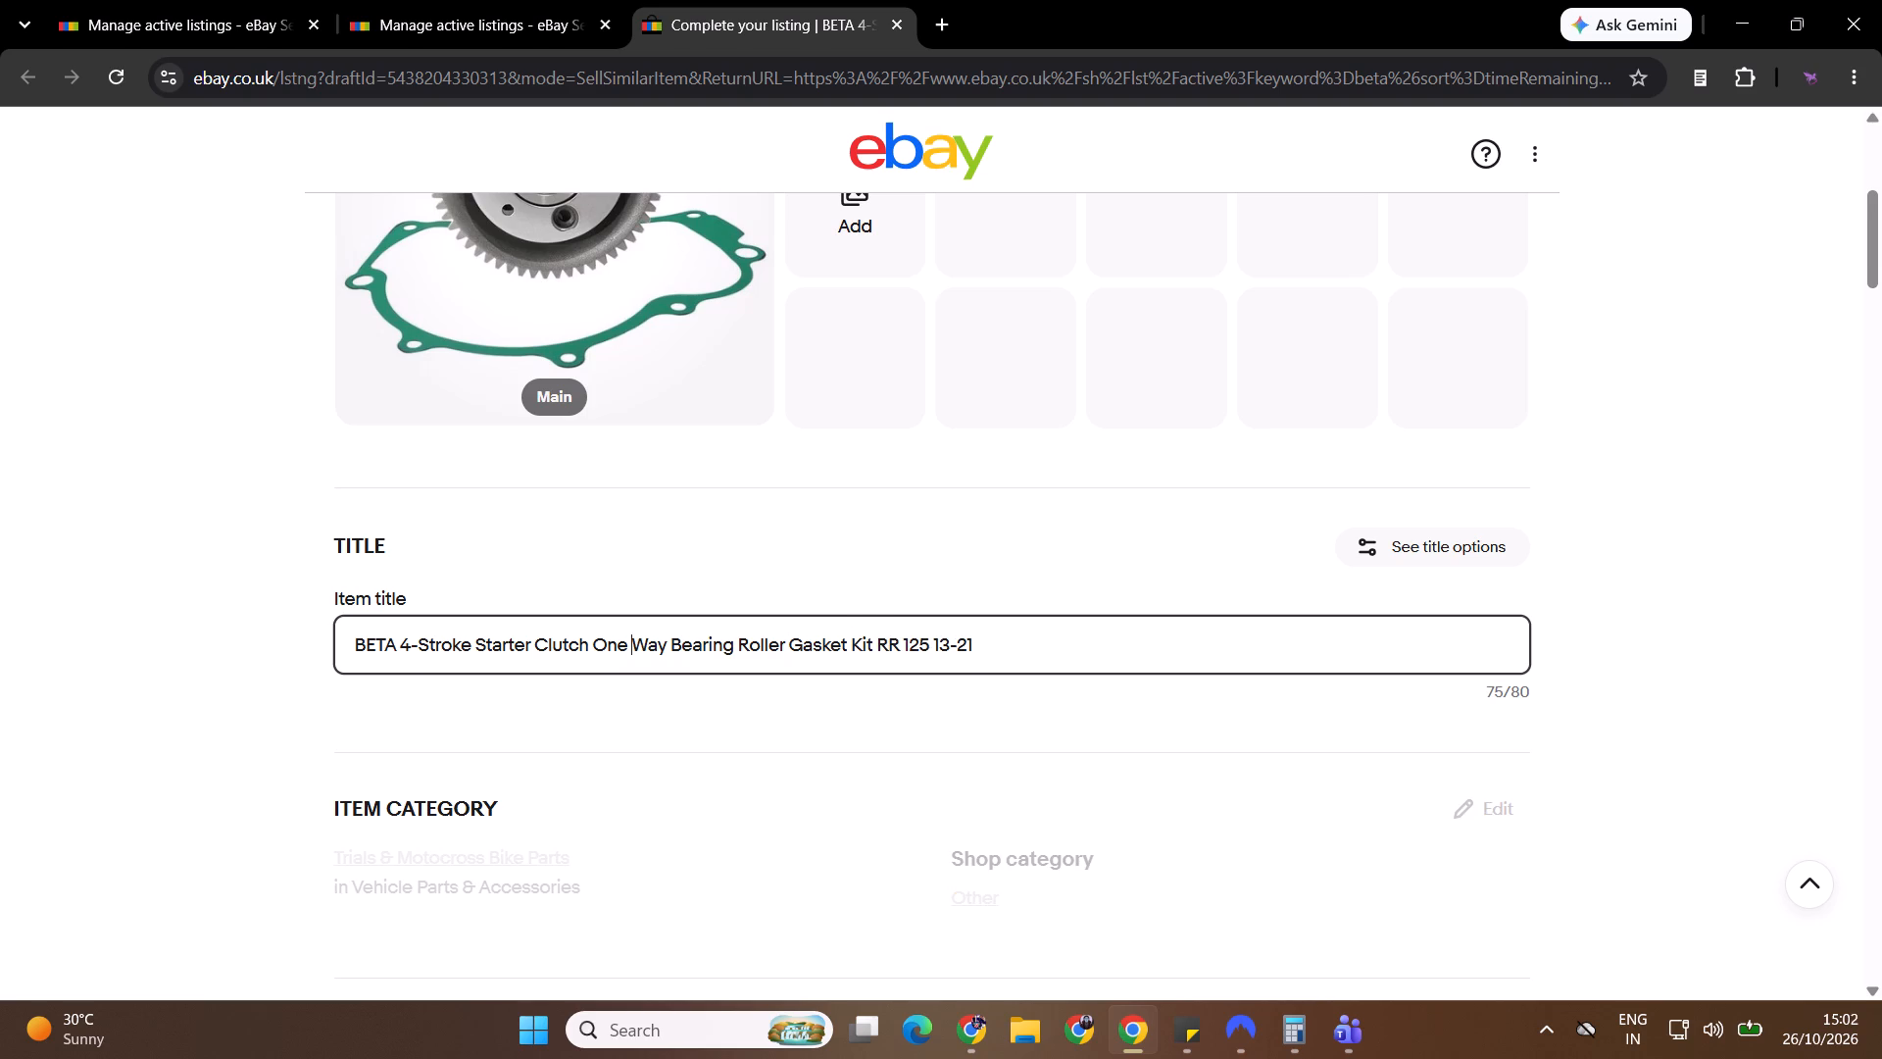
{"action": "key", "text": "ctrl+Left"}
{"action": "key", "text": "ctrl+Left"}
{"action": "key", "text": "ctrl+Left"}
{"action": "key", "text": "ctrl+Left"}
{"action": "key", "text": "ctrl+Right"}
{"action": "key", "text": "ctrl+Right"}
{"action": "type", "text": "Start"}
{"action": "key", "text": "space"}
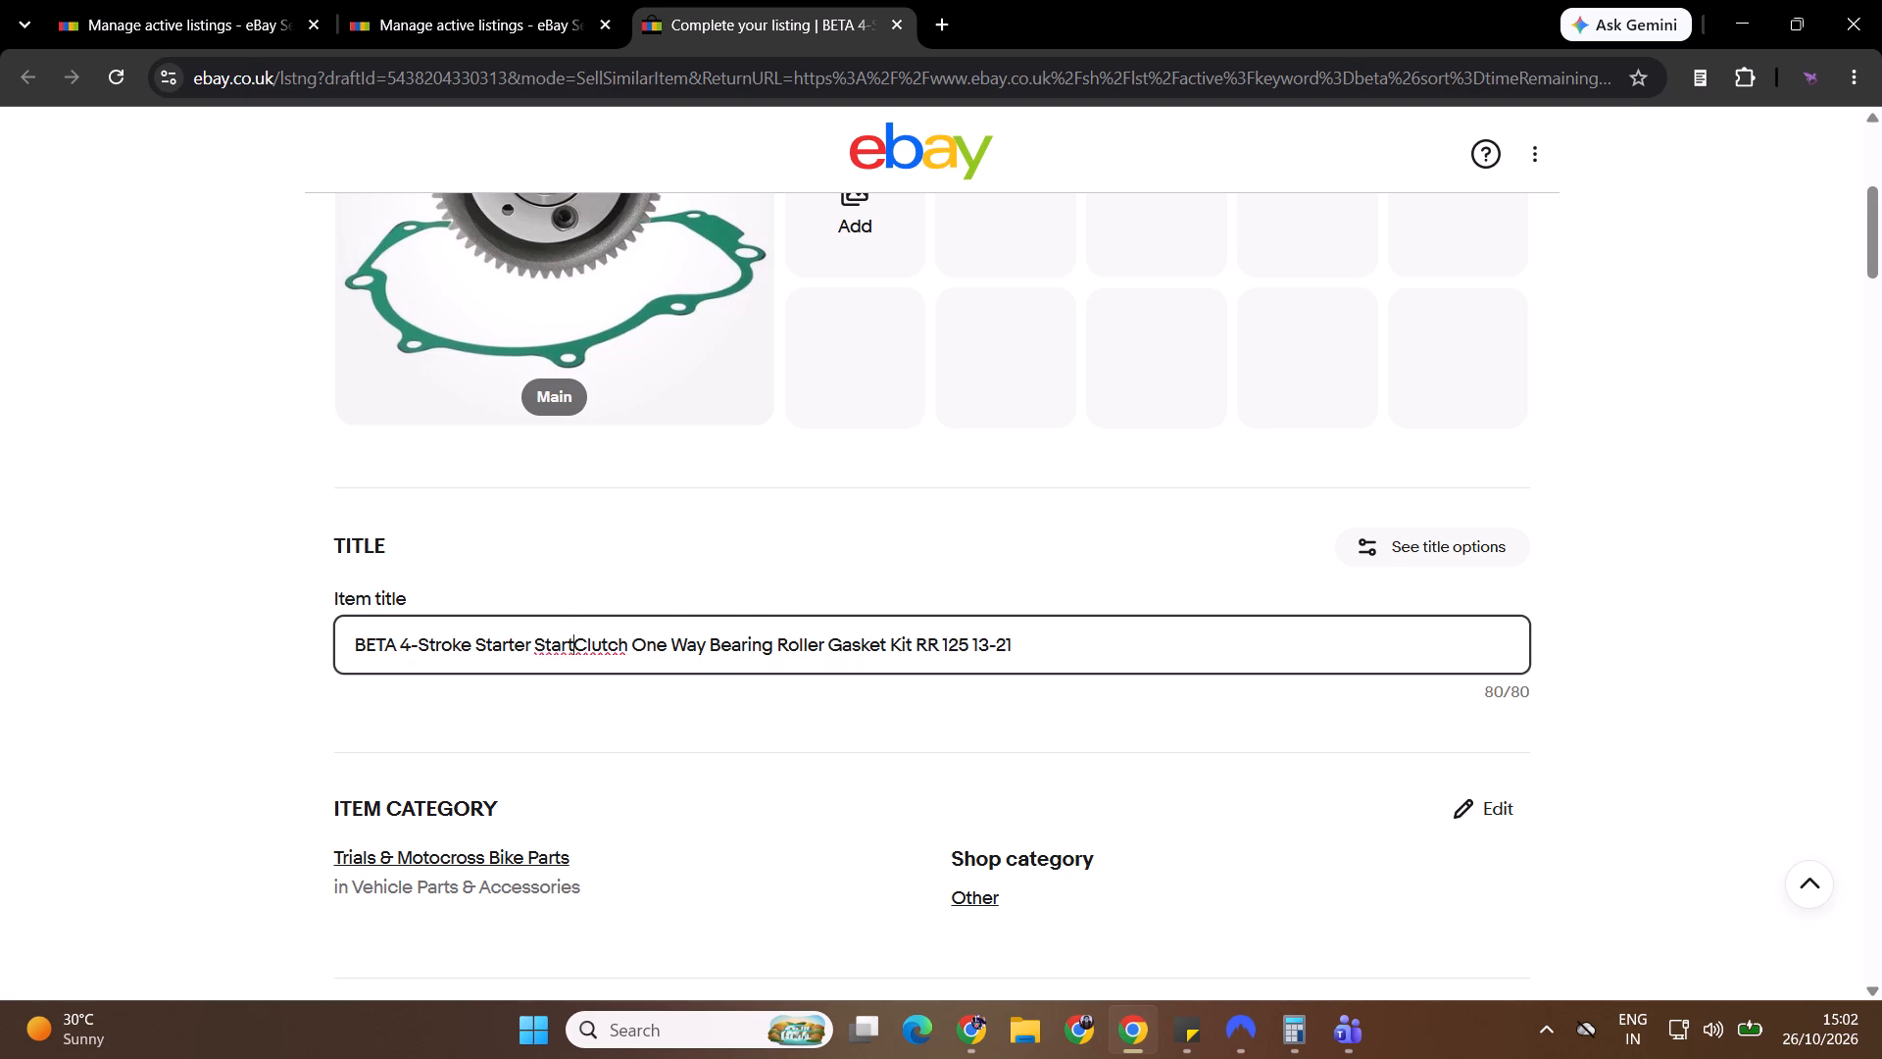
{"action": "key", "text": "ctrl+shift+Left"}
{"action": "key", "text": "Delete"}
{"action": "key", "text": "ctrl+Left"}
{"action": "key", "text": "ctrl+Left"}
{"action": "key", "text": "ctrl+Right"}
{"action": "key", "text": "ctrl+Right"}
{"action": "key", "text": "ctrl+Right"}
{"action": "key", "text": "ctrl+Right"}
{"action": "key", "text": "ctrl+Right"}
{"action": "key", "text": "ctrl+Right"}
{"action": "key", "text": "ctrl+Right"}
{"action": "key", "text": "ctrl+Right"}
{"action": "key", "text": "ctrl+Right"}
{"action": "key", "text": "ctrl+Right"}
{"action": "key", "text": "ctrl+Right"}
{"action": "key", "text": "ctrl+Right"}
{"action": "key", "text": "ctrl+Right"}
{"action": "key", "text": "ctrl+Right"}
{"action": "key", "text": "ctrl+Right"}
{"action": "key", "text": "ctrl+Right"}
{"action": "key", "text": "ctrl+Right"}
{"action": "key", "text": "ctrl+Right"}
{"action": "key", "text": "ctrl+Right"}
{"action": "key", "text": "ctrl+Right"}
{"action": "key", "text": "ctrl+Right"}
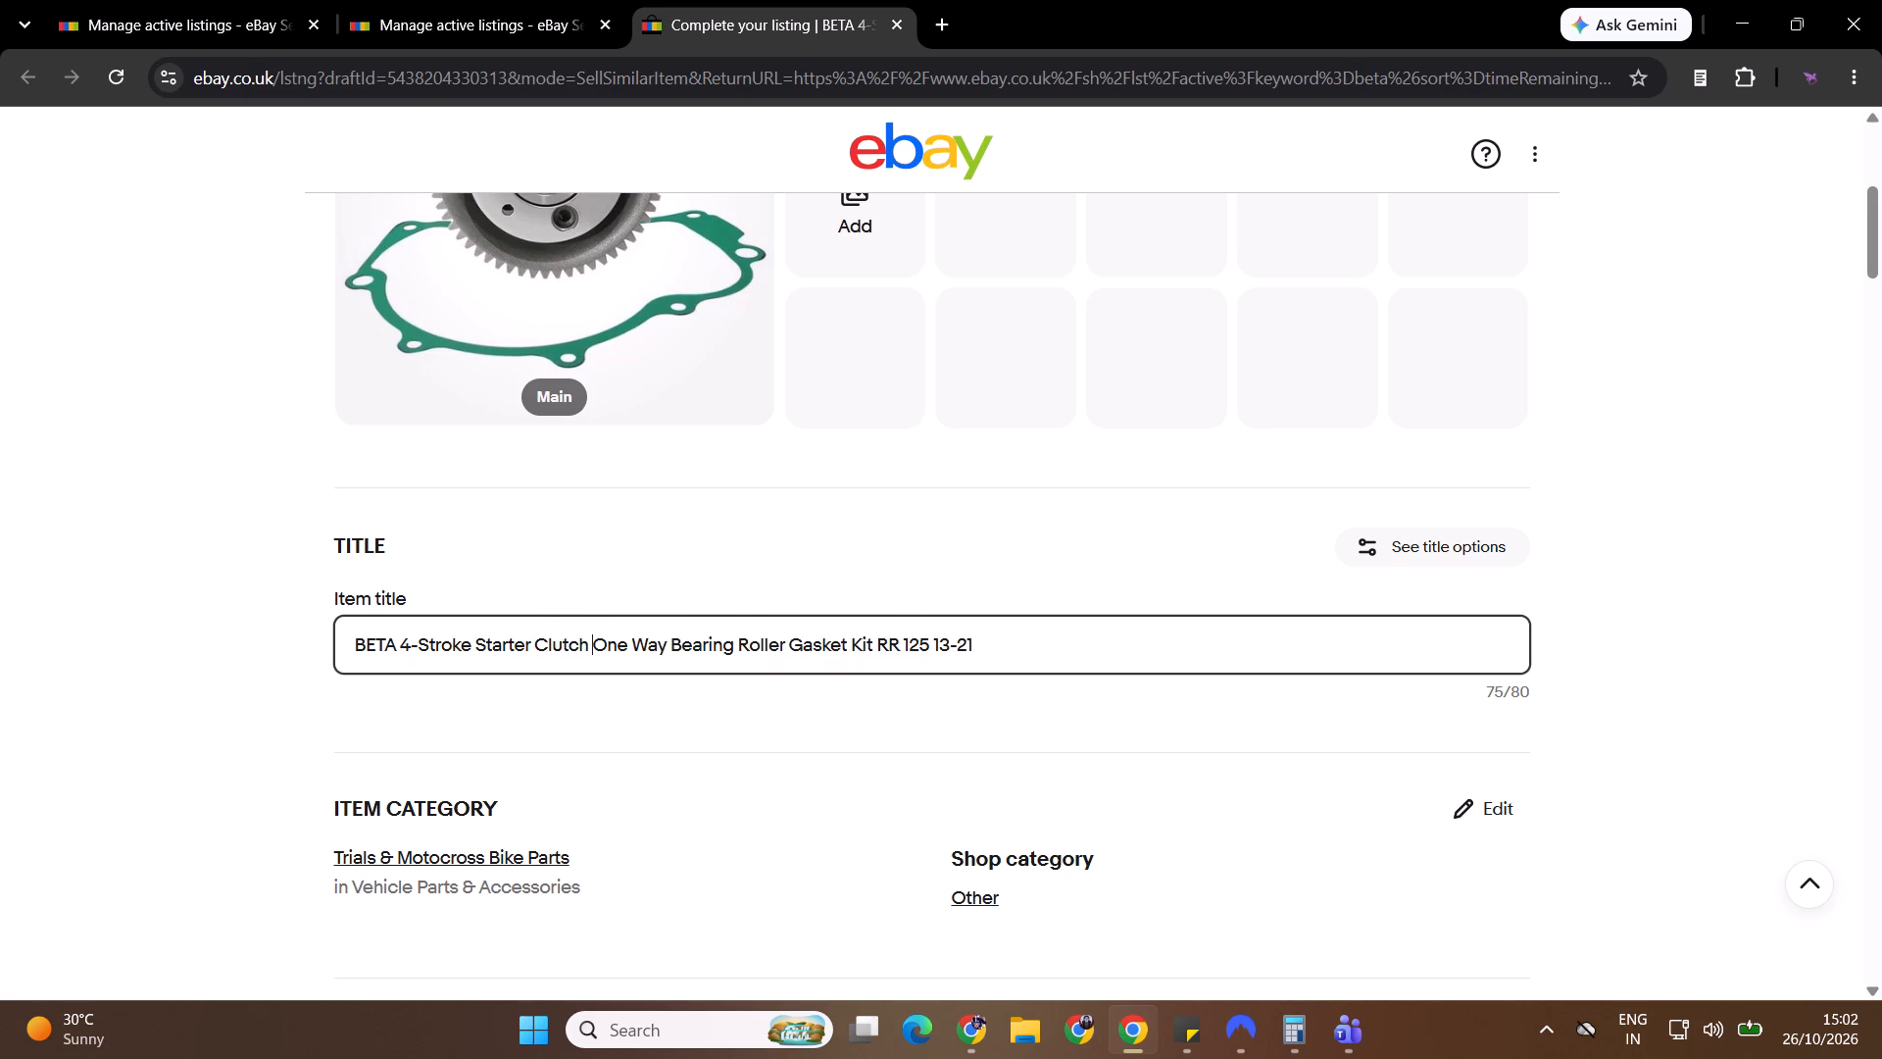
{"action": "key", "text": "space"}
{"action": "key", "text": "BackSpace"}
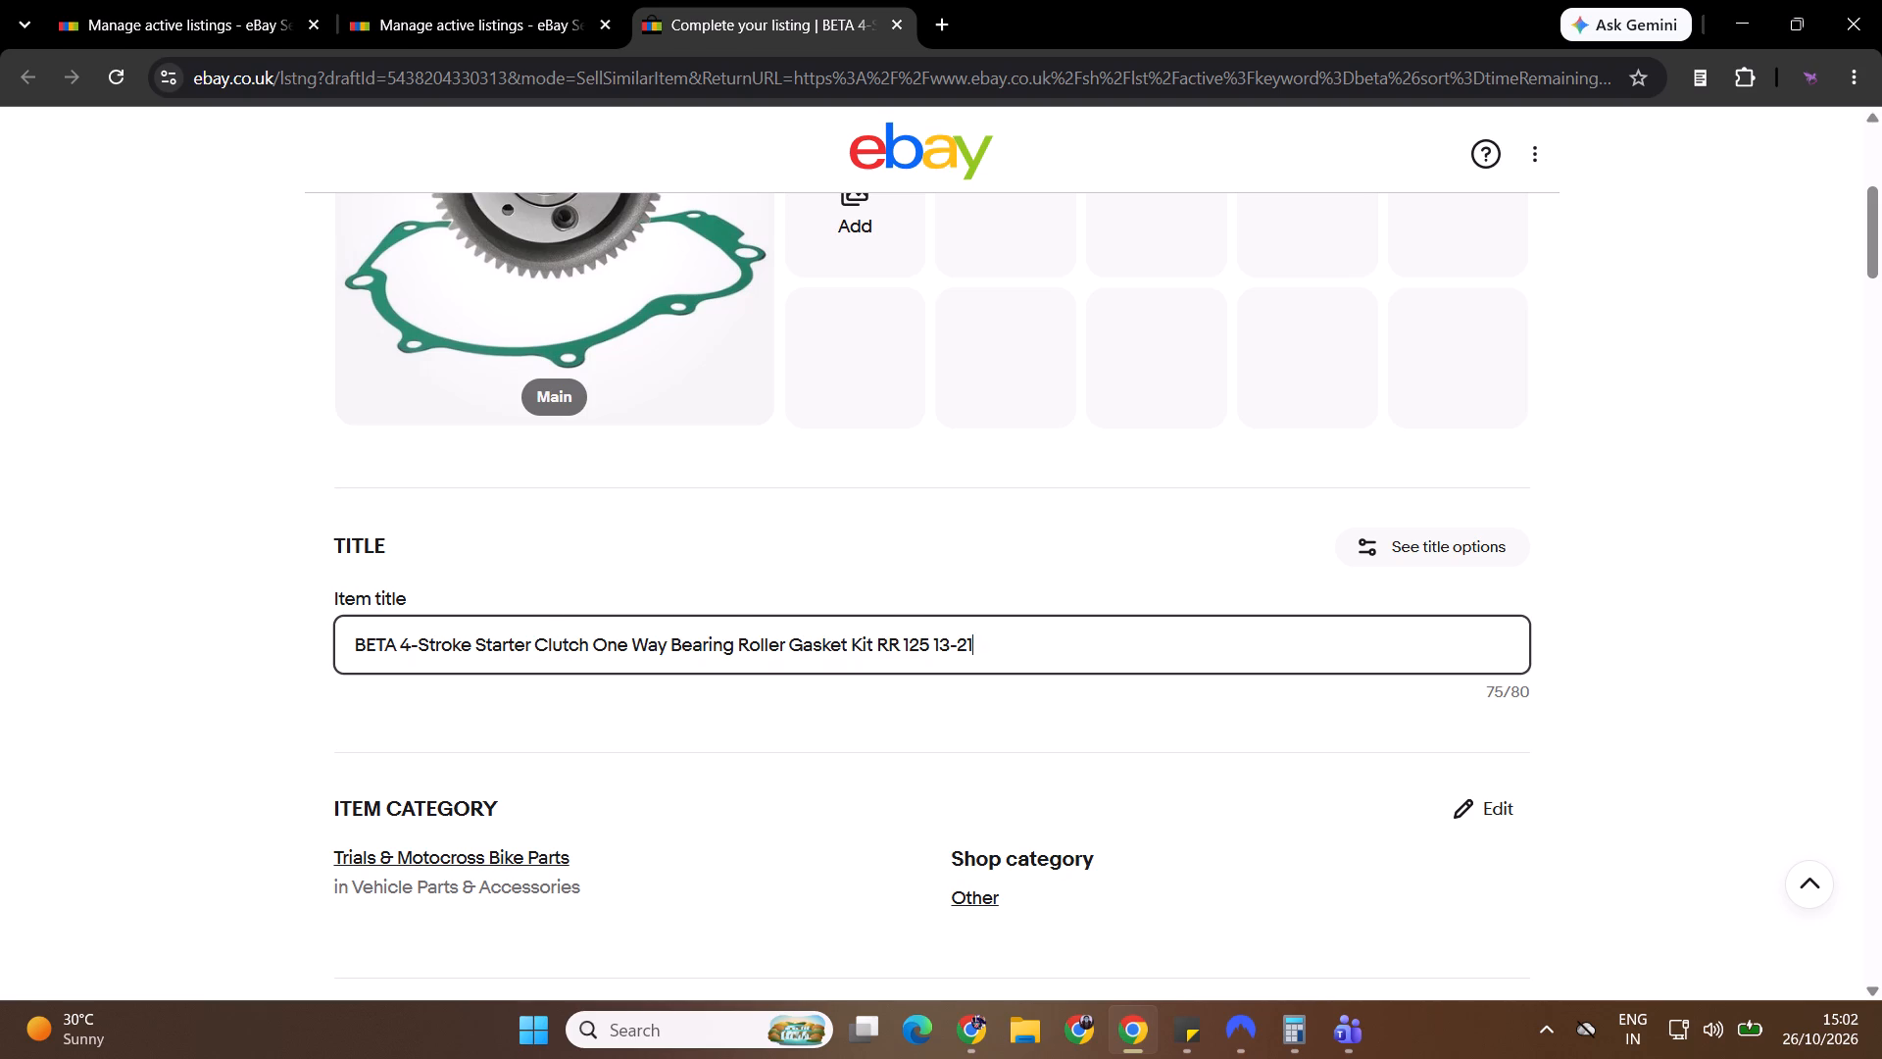
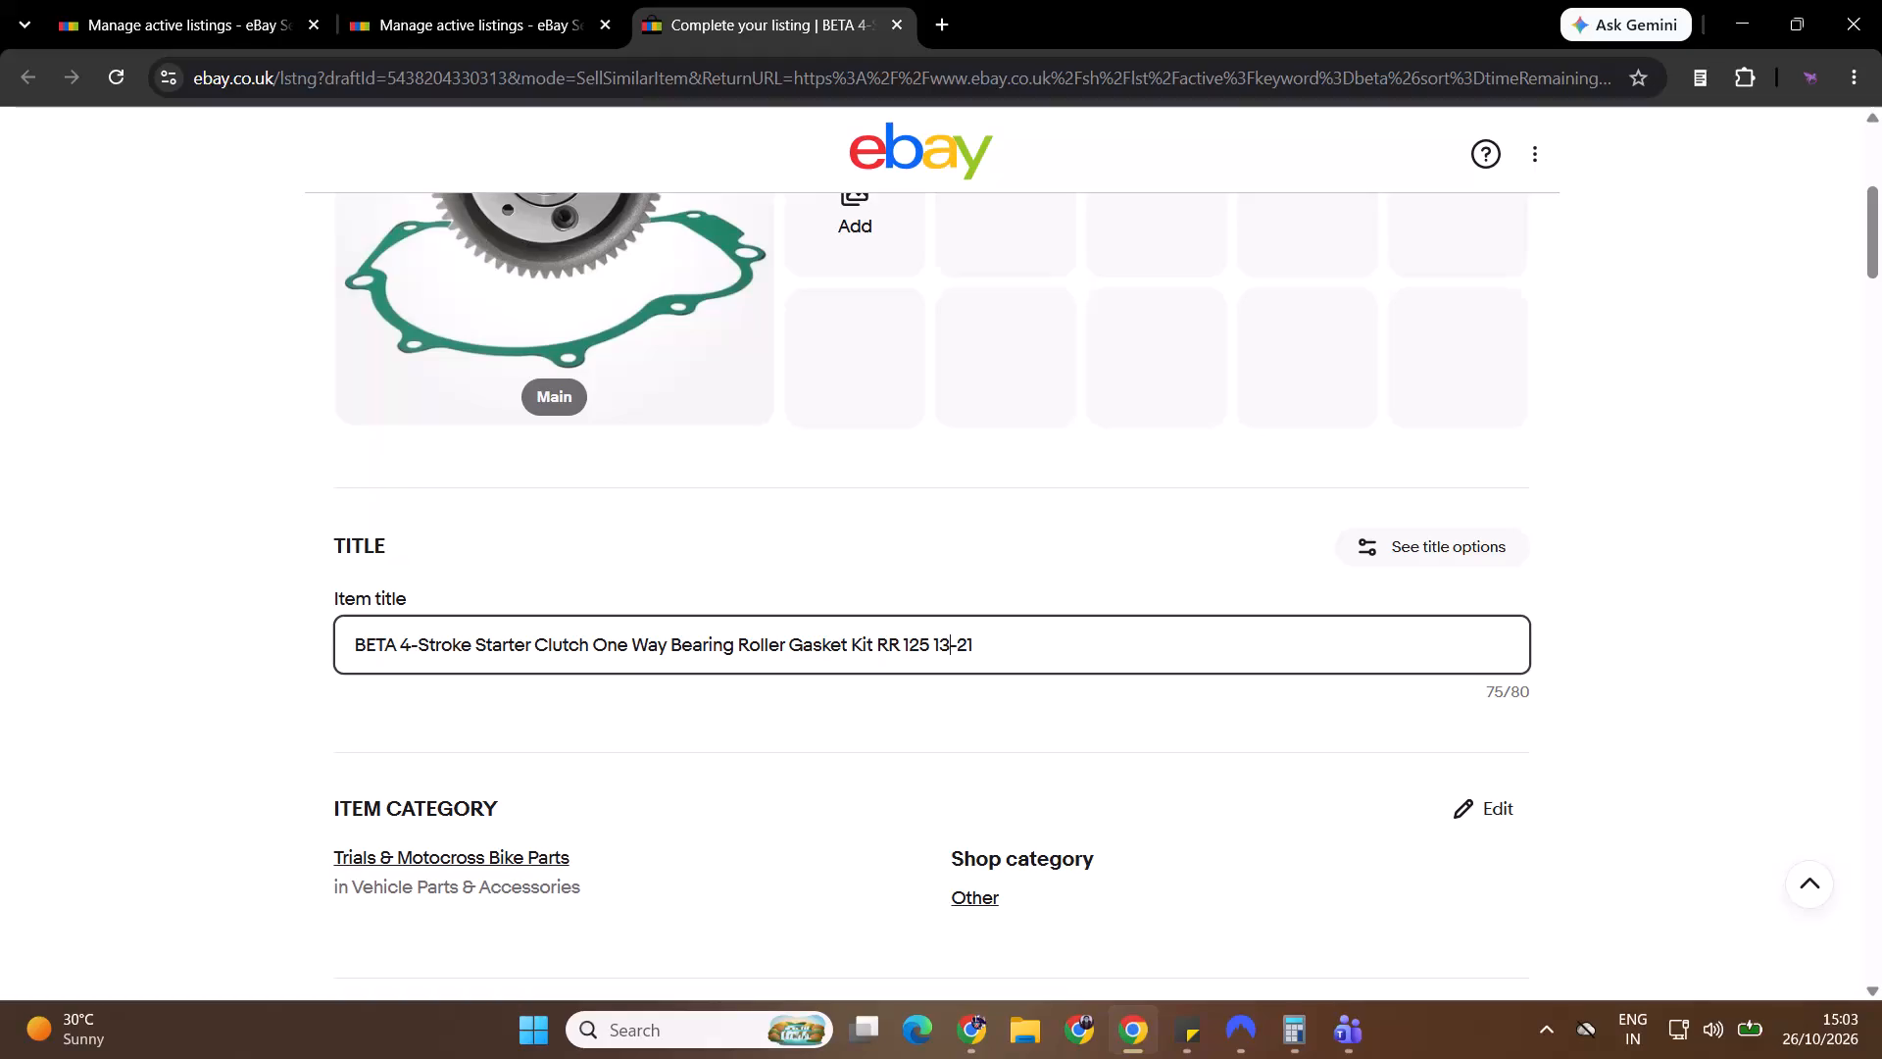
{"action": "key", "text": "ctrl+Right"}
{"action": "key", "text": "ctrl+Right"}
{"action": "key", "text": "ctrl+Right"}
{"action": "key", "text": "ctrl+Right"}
Go to the item specifics of the listing to examine the brand, part number and additional details.
{"action": "left_click_drag", "start_coordinate": [1881, 236], "coordinate": [1881, 331]}
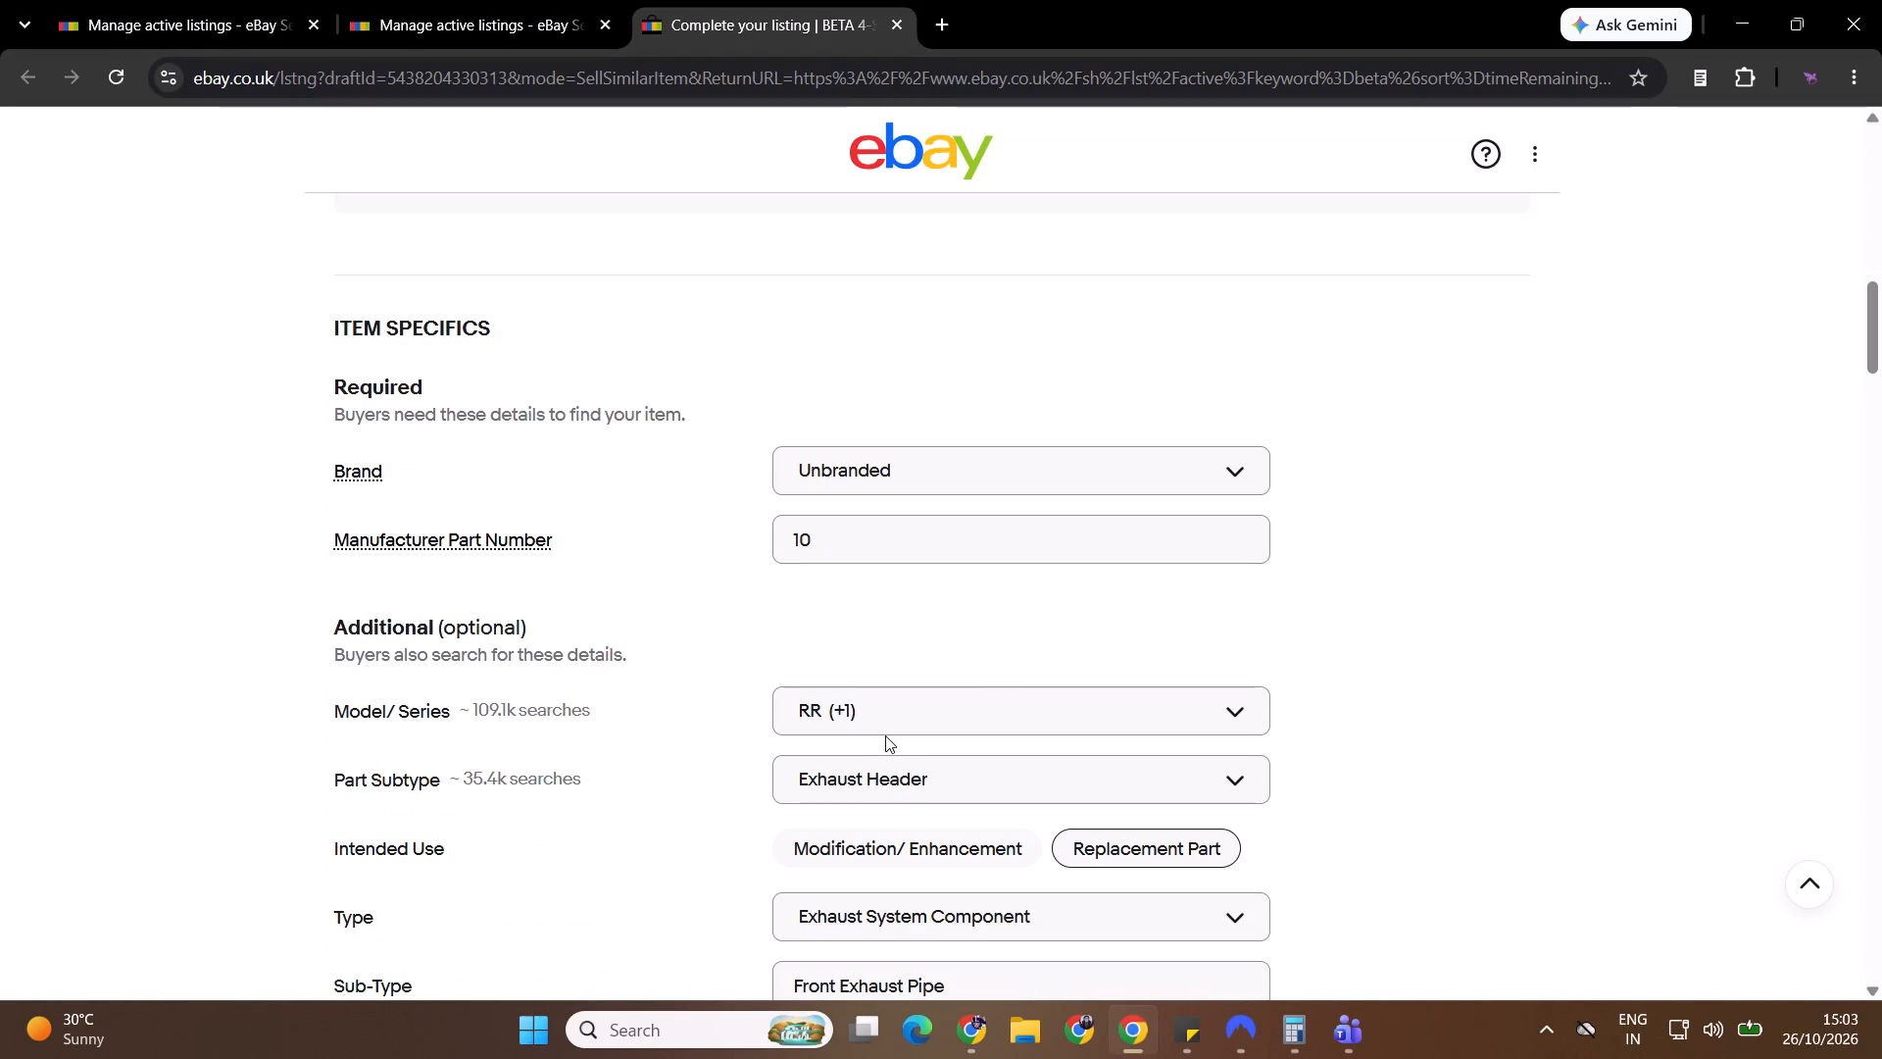
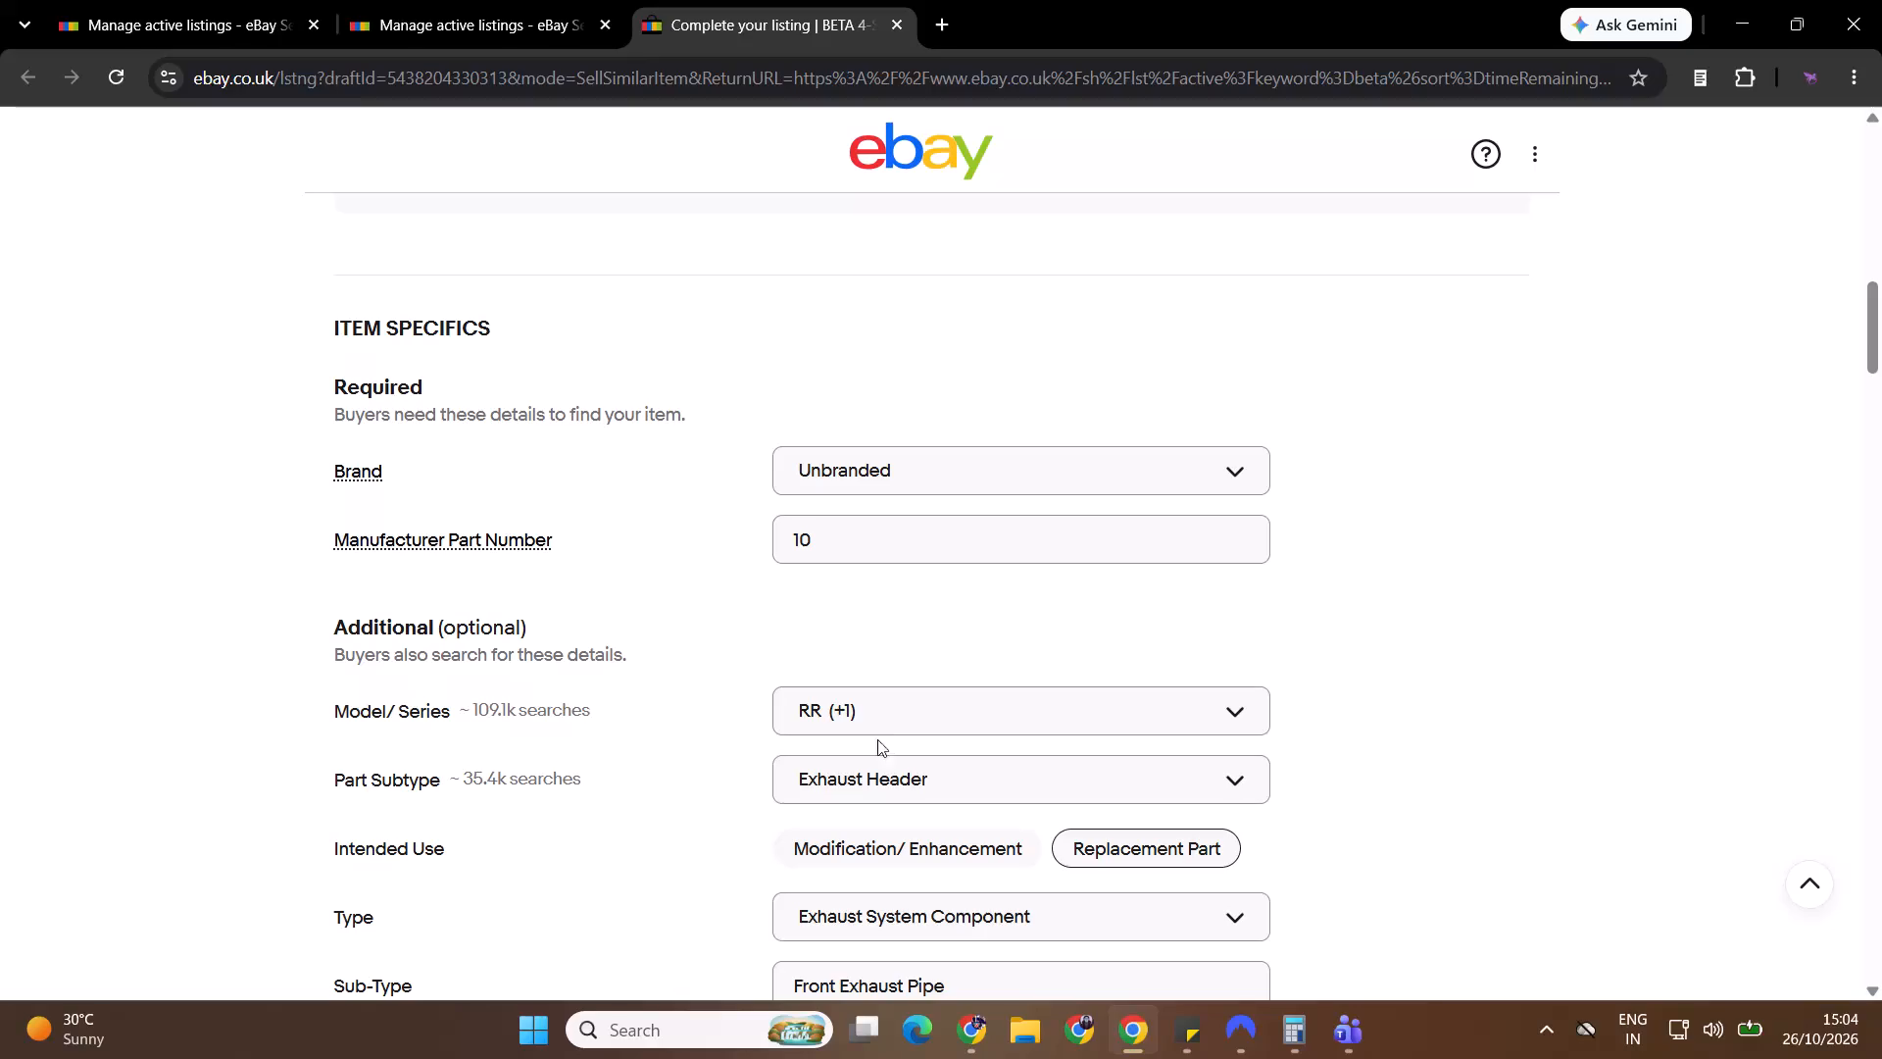
Reduce the Model/Series item specific to RR only by deselecting the additional model.
{"action": "left_click", "coordinate": [962, 695]}
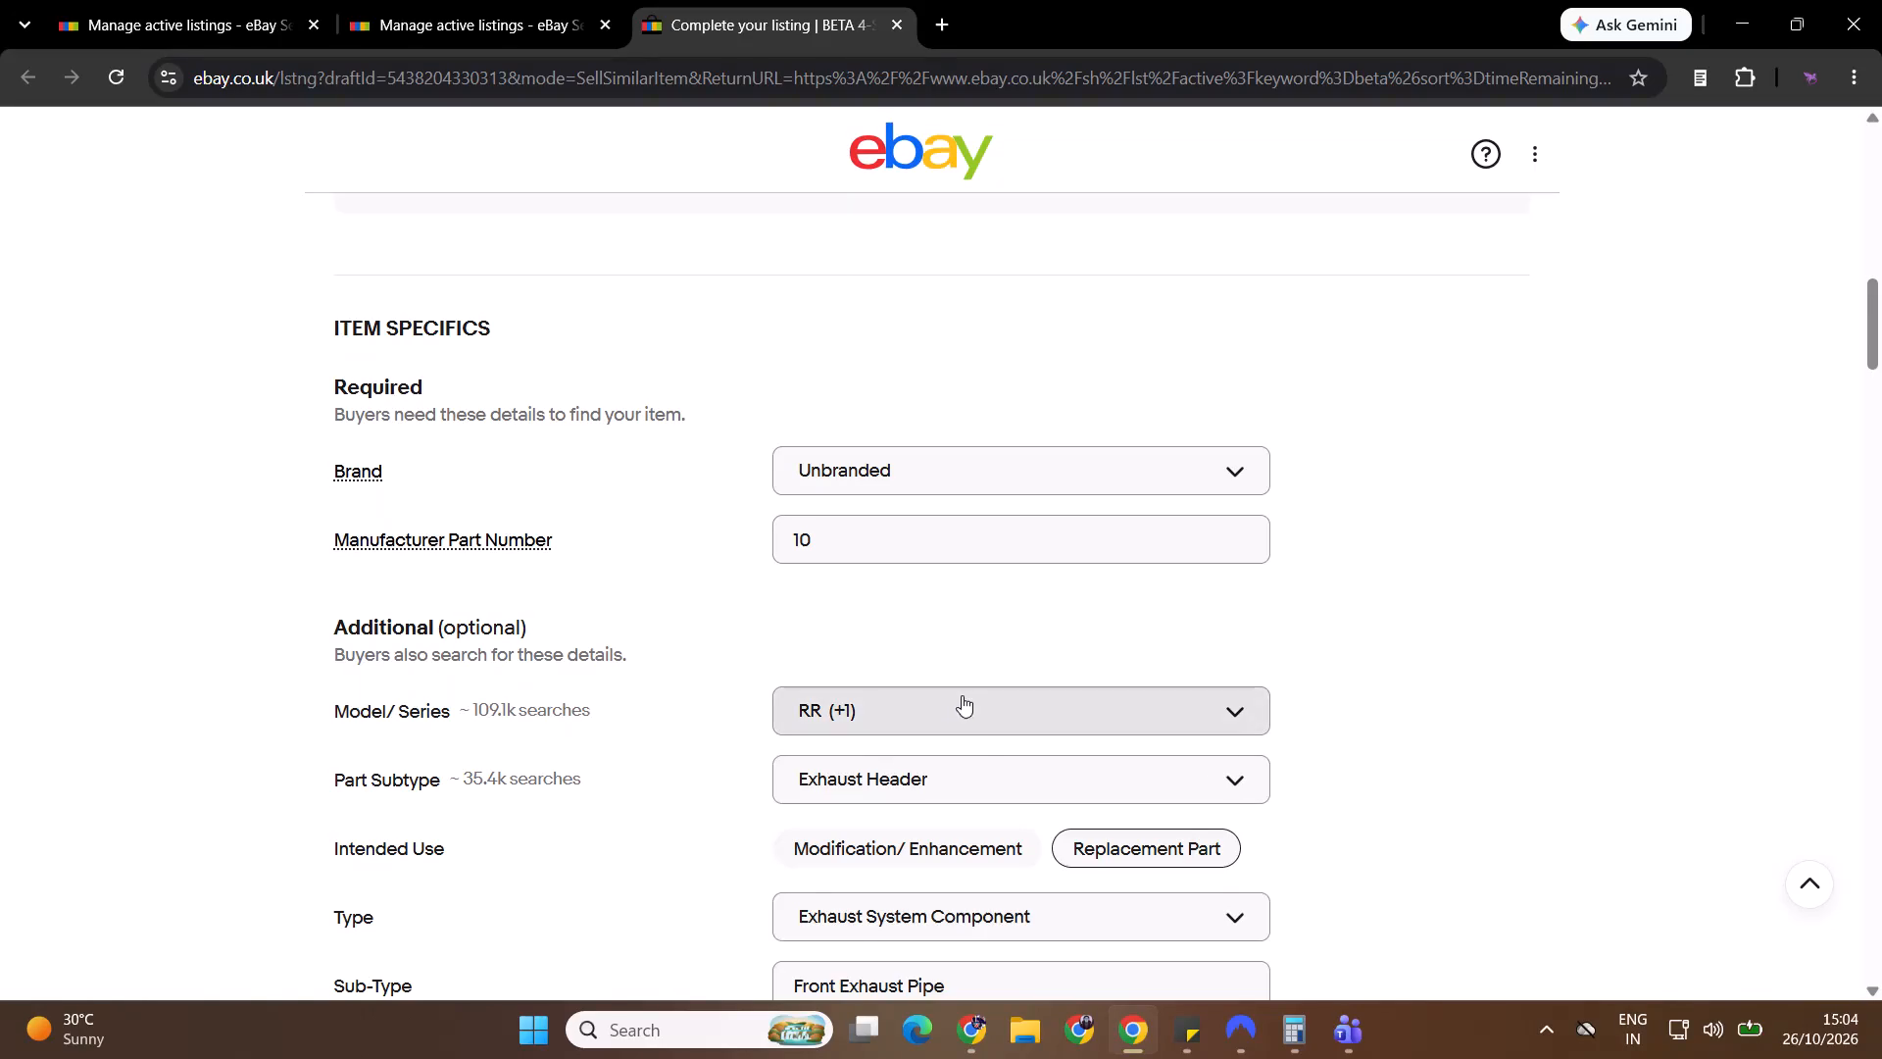